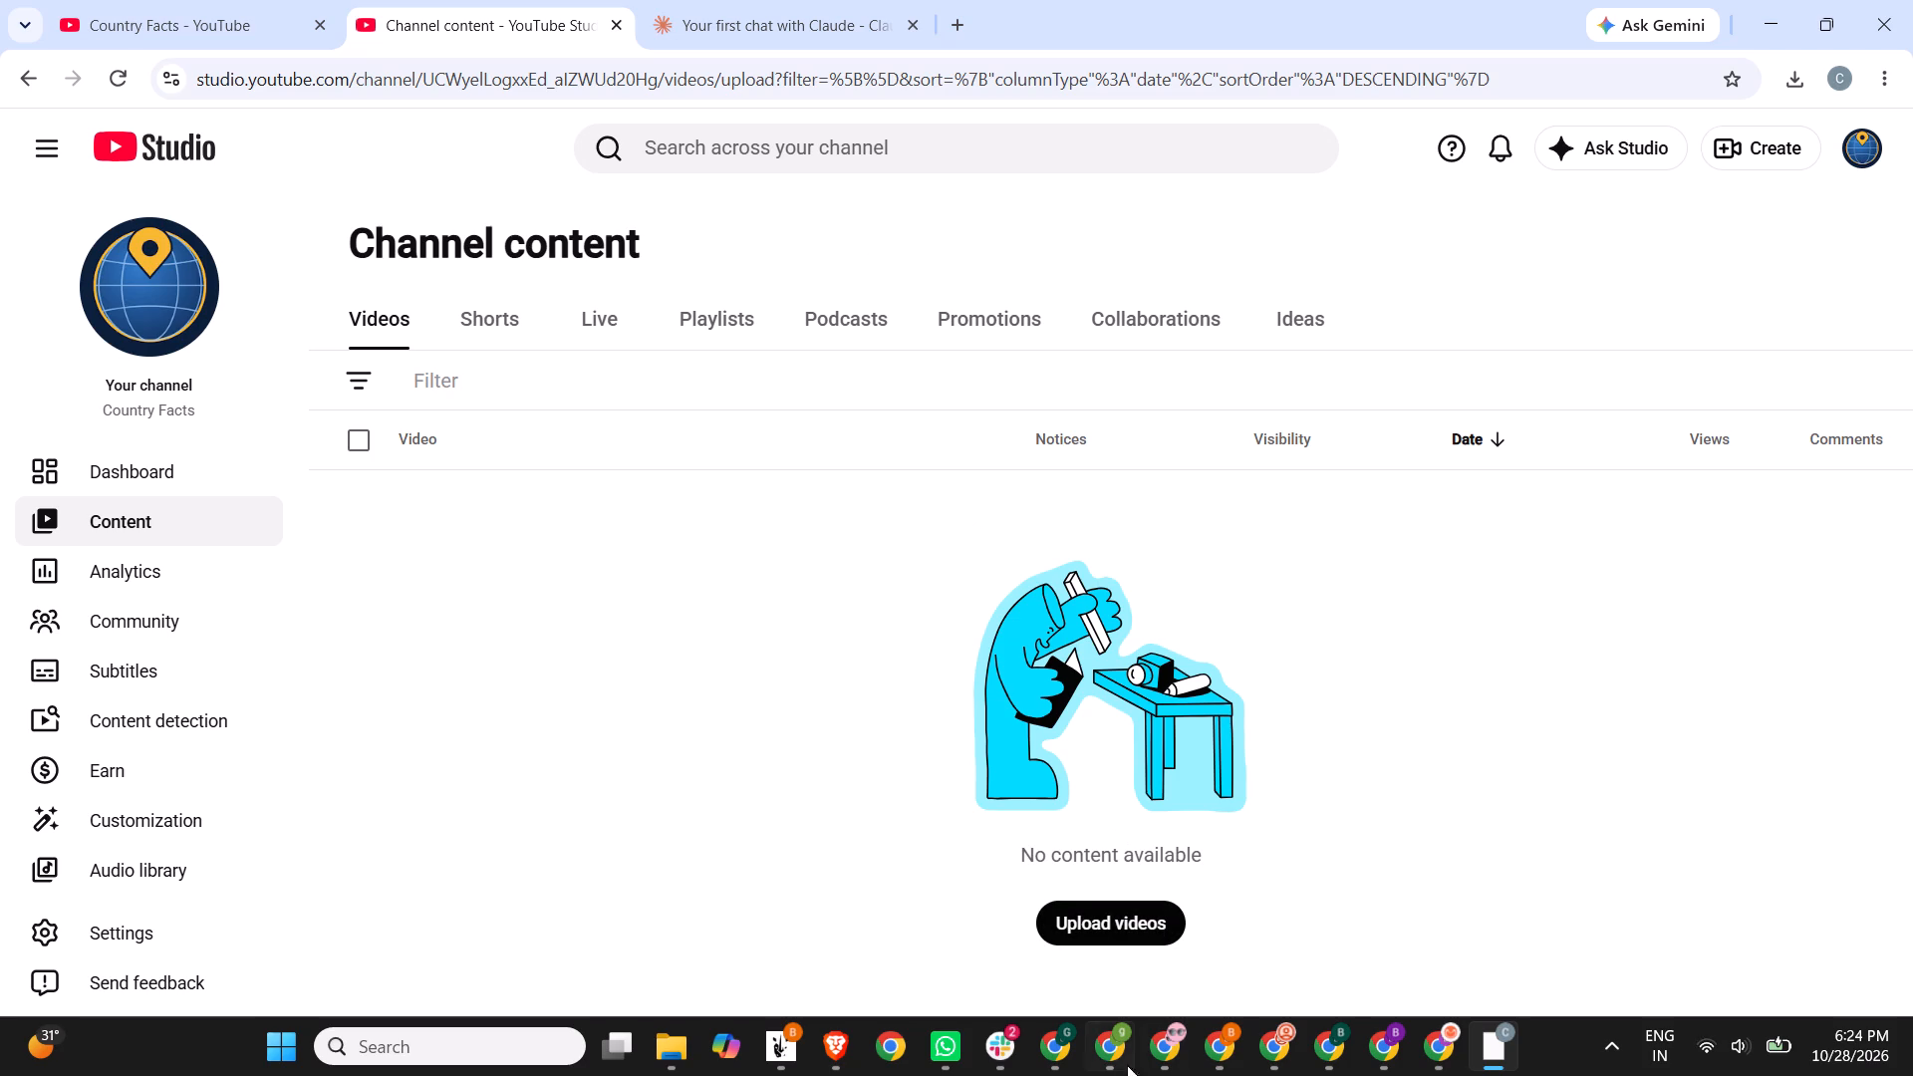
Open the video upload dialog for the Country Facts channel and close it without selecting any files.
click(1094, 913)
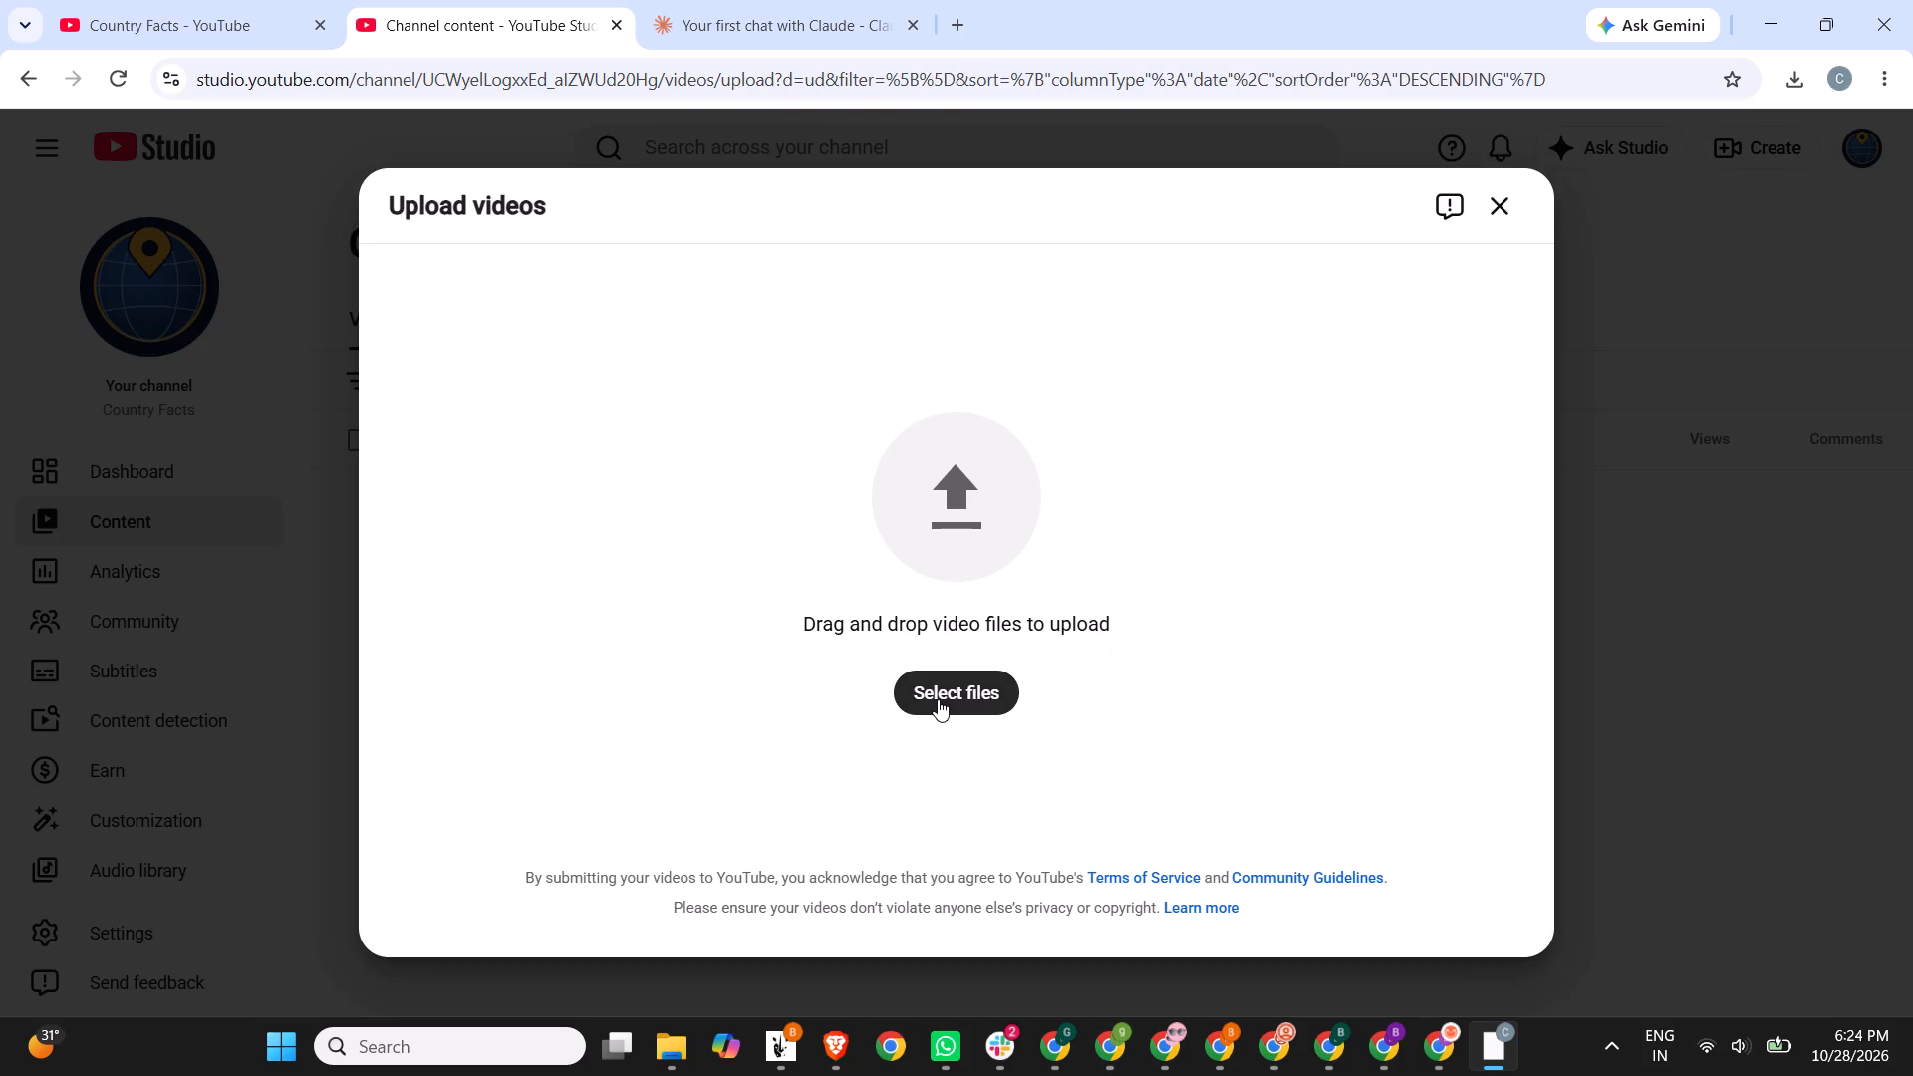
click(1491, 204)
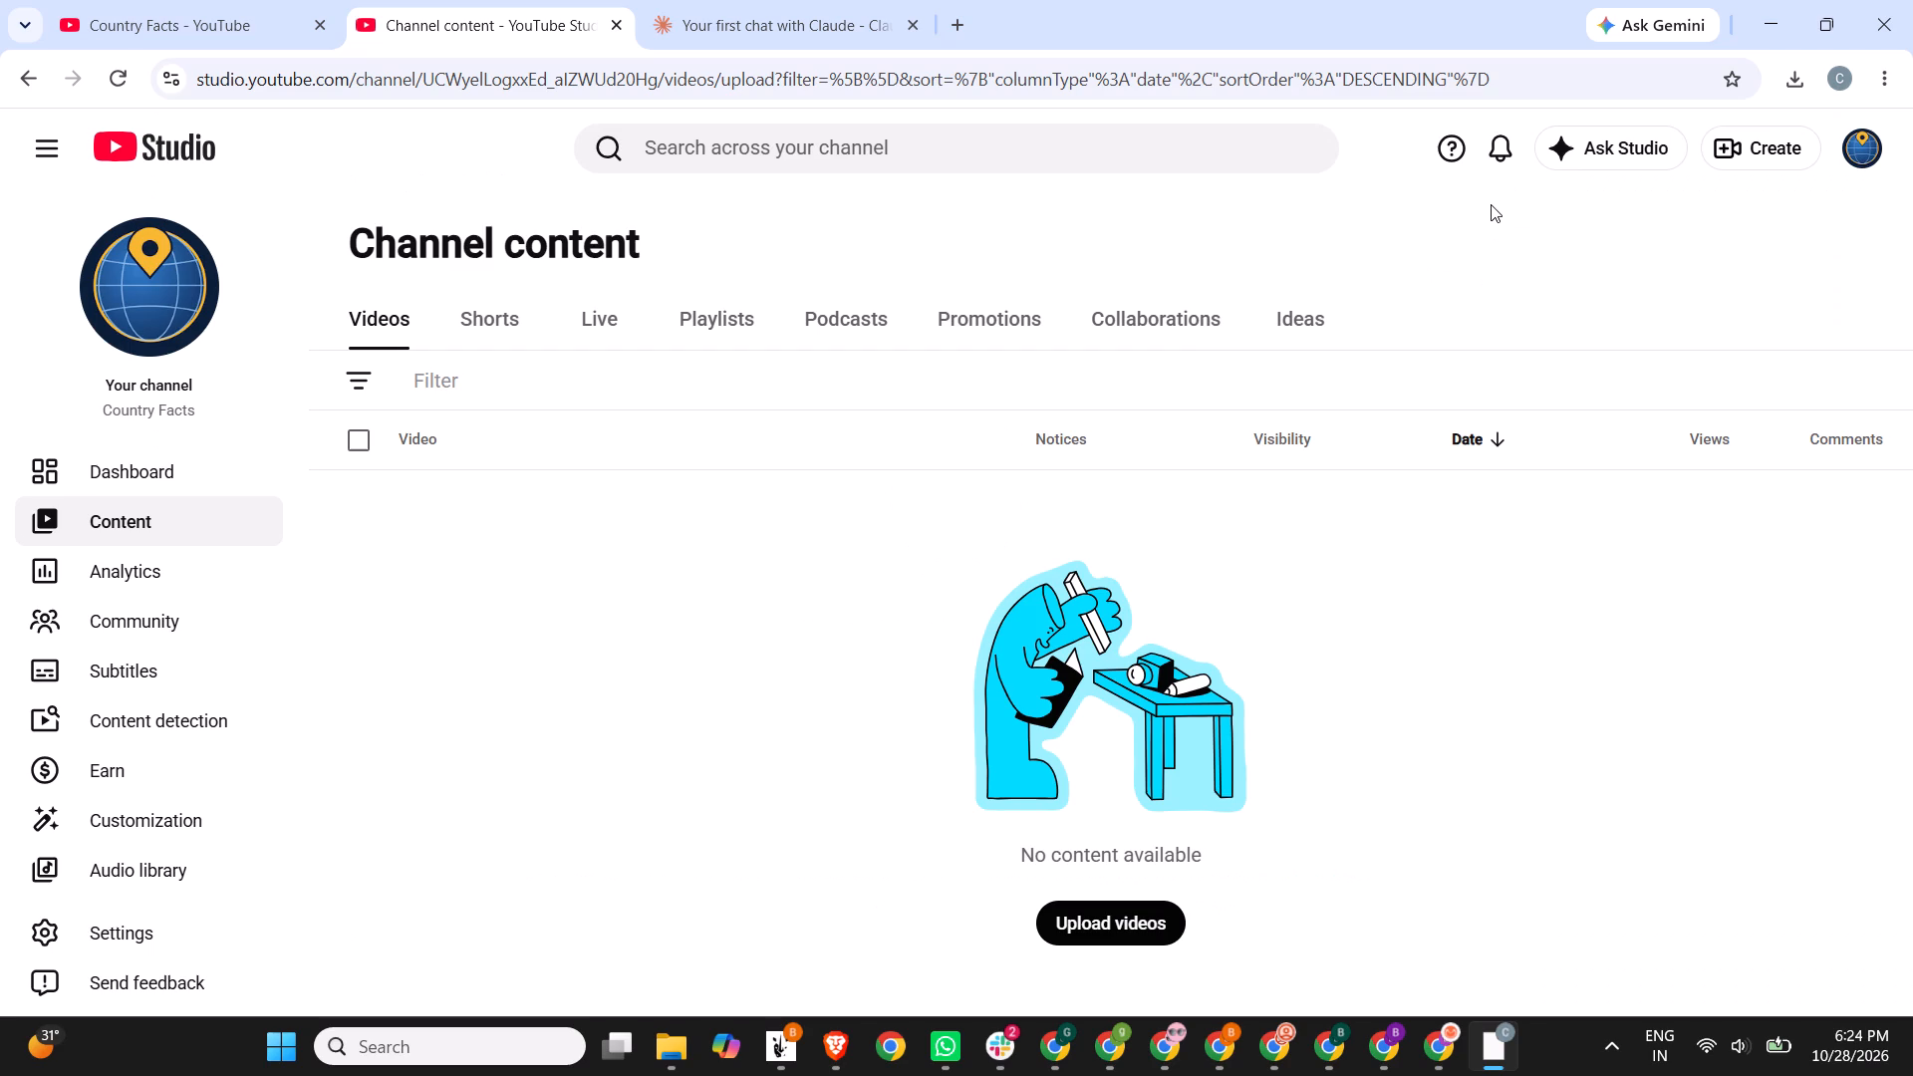
Switch to the WSW channel's browser window, refresh its realtime performance report to check recent views, and close the report.
click(1155, 1043)
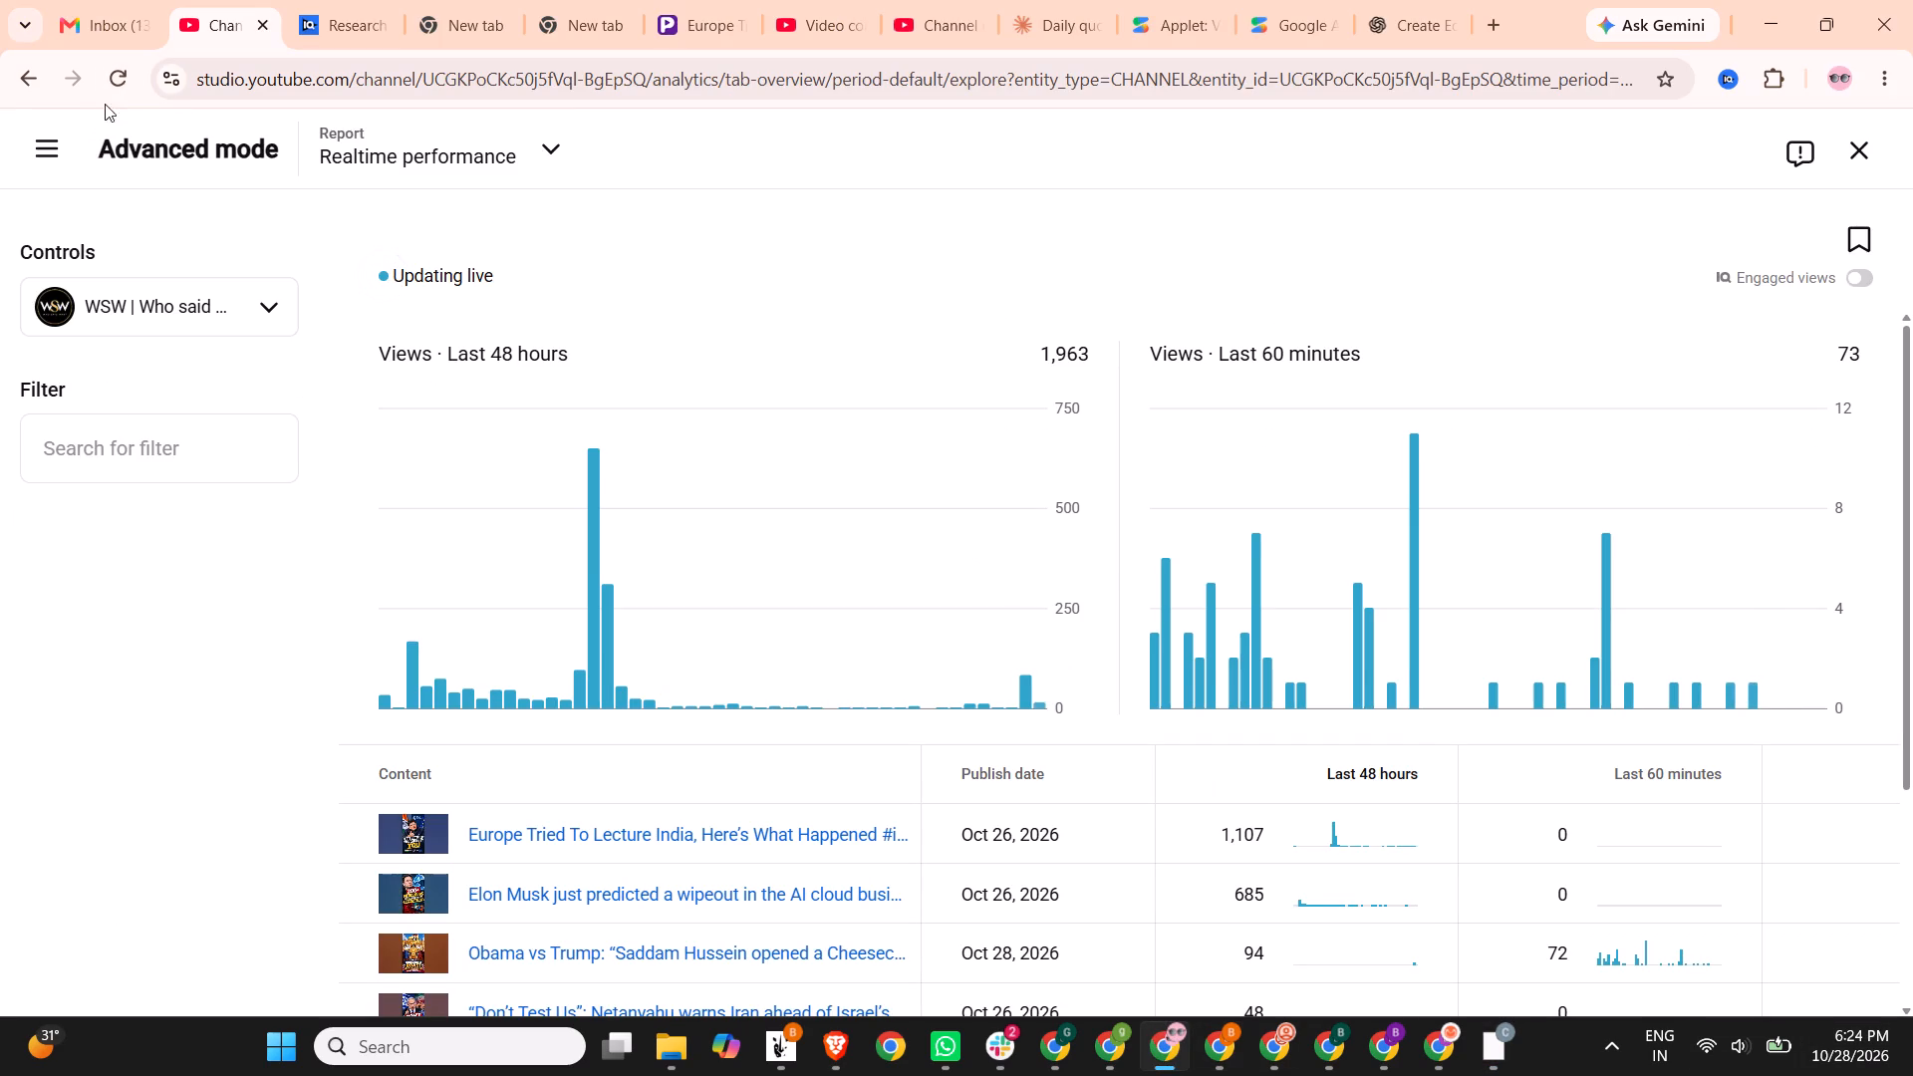
click(123, 83)
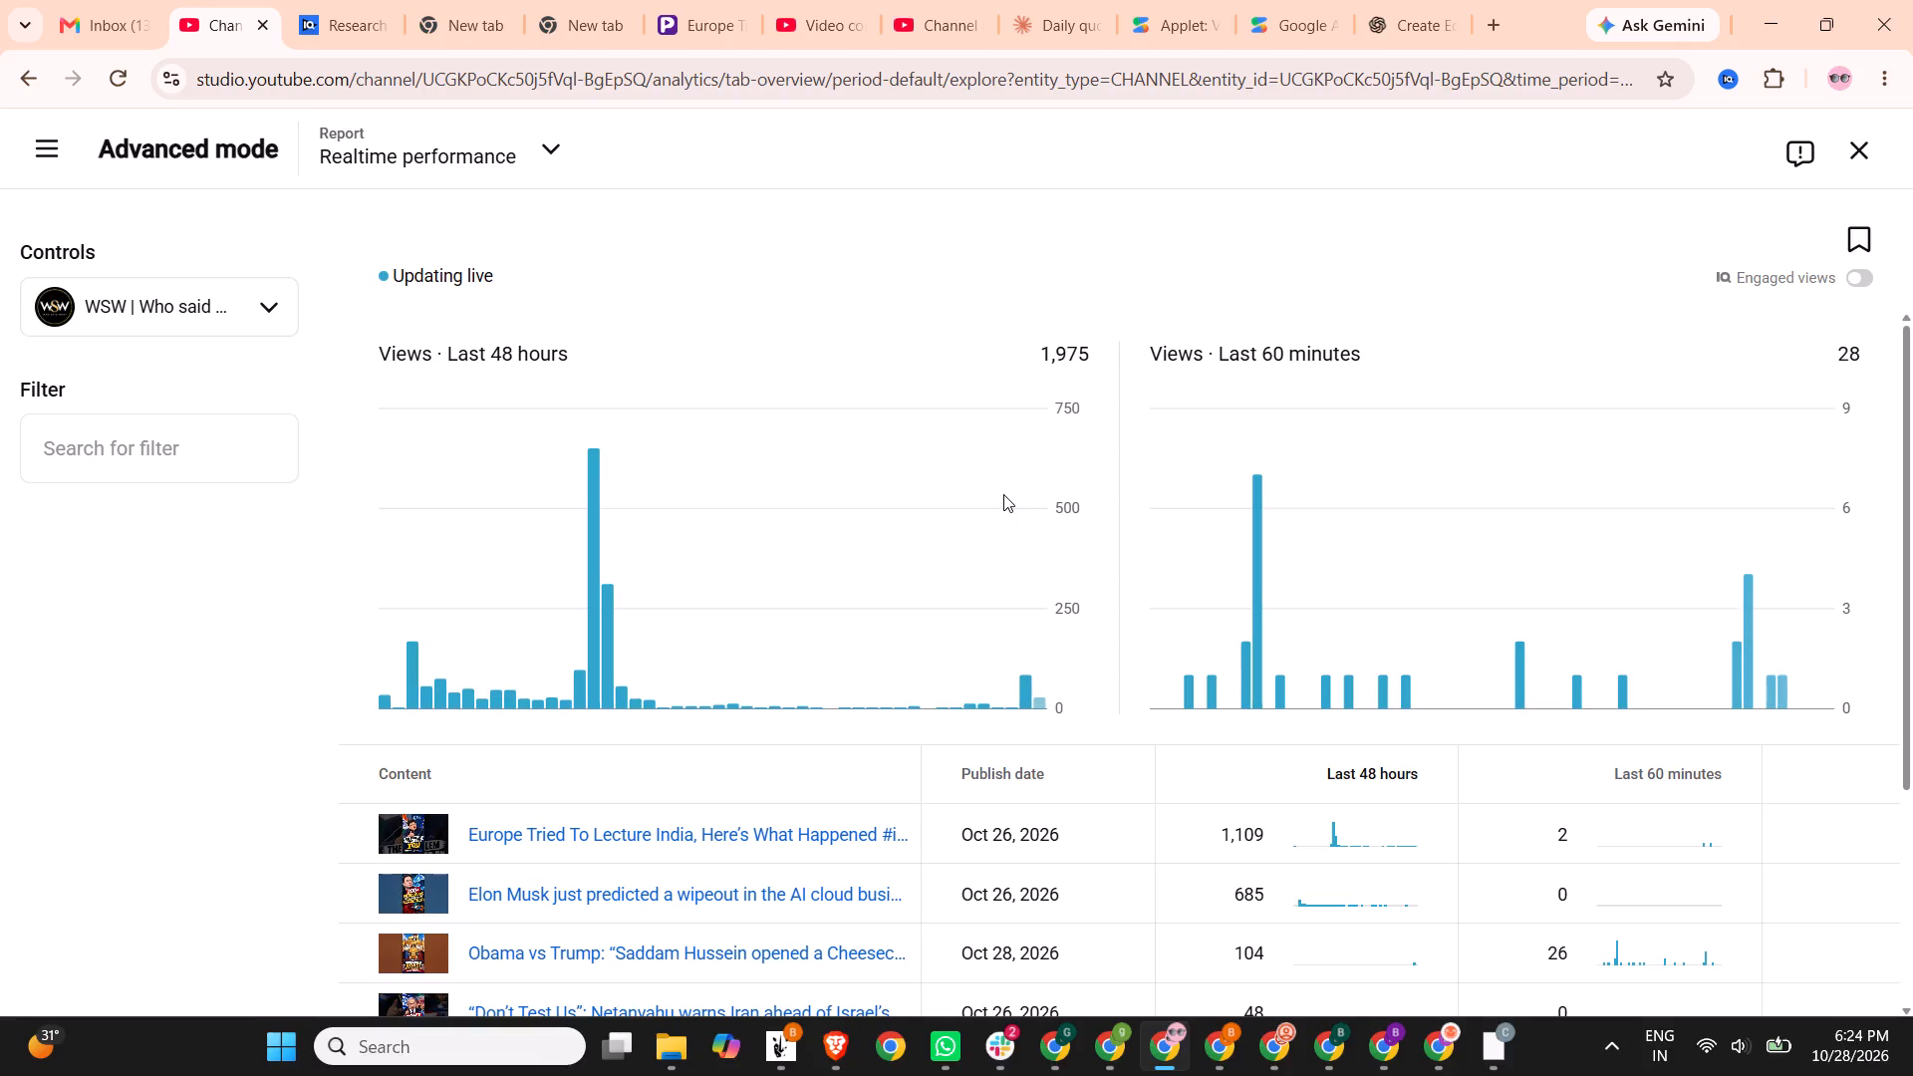
click(1855, 147)
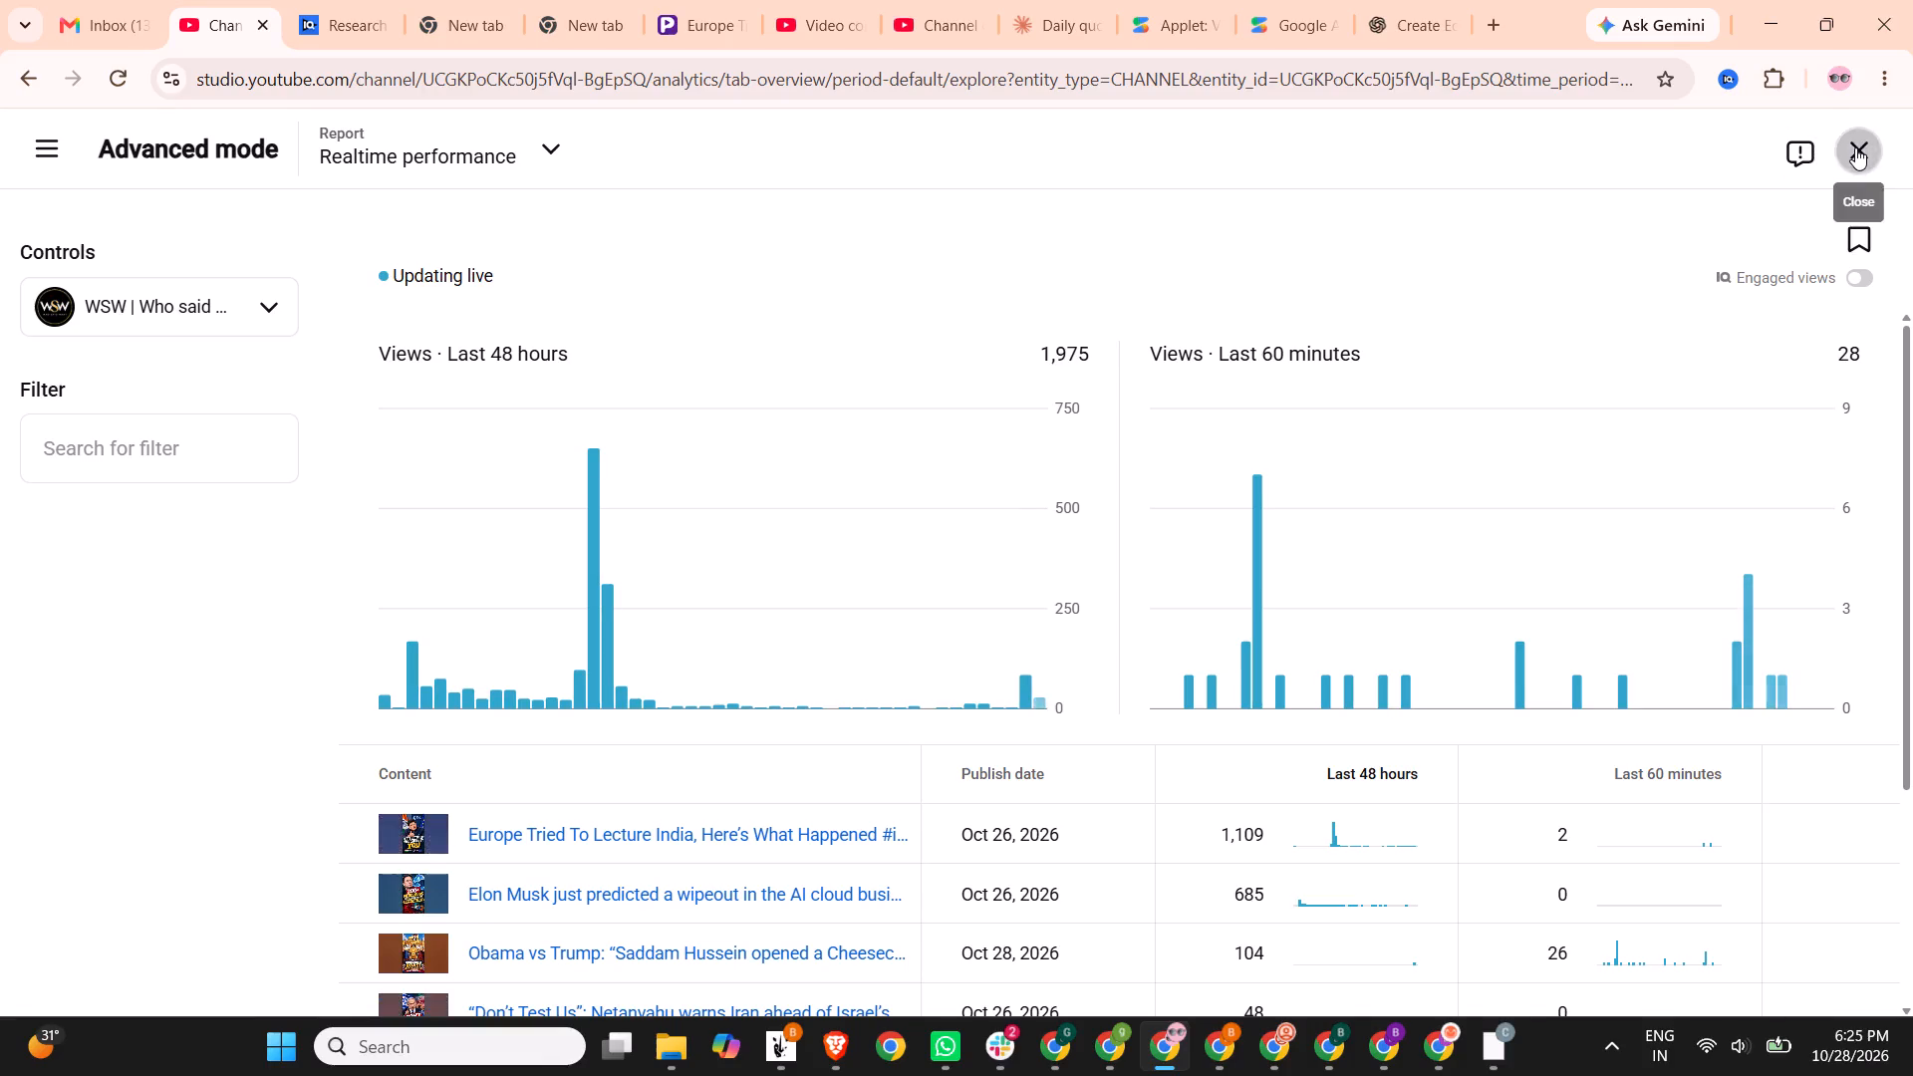
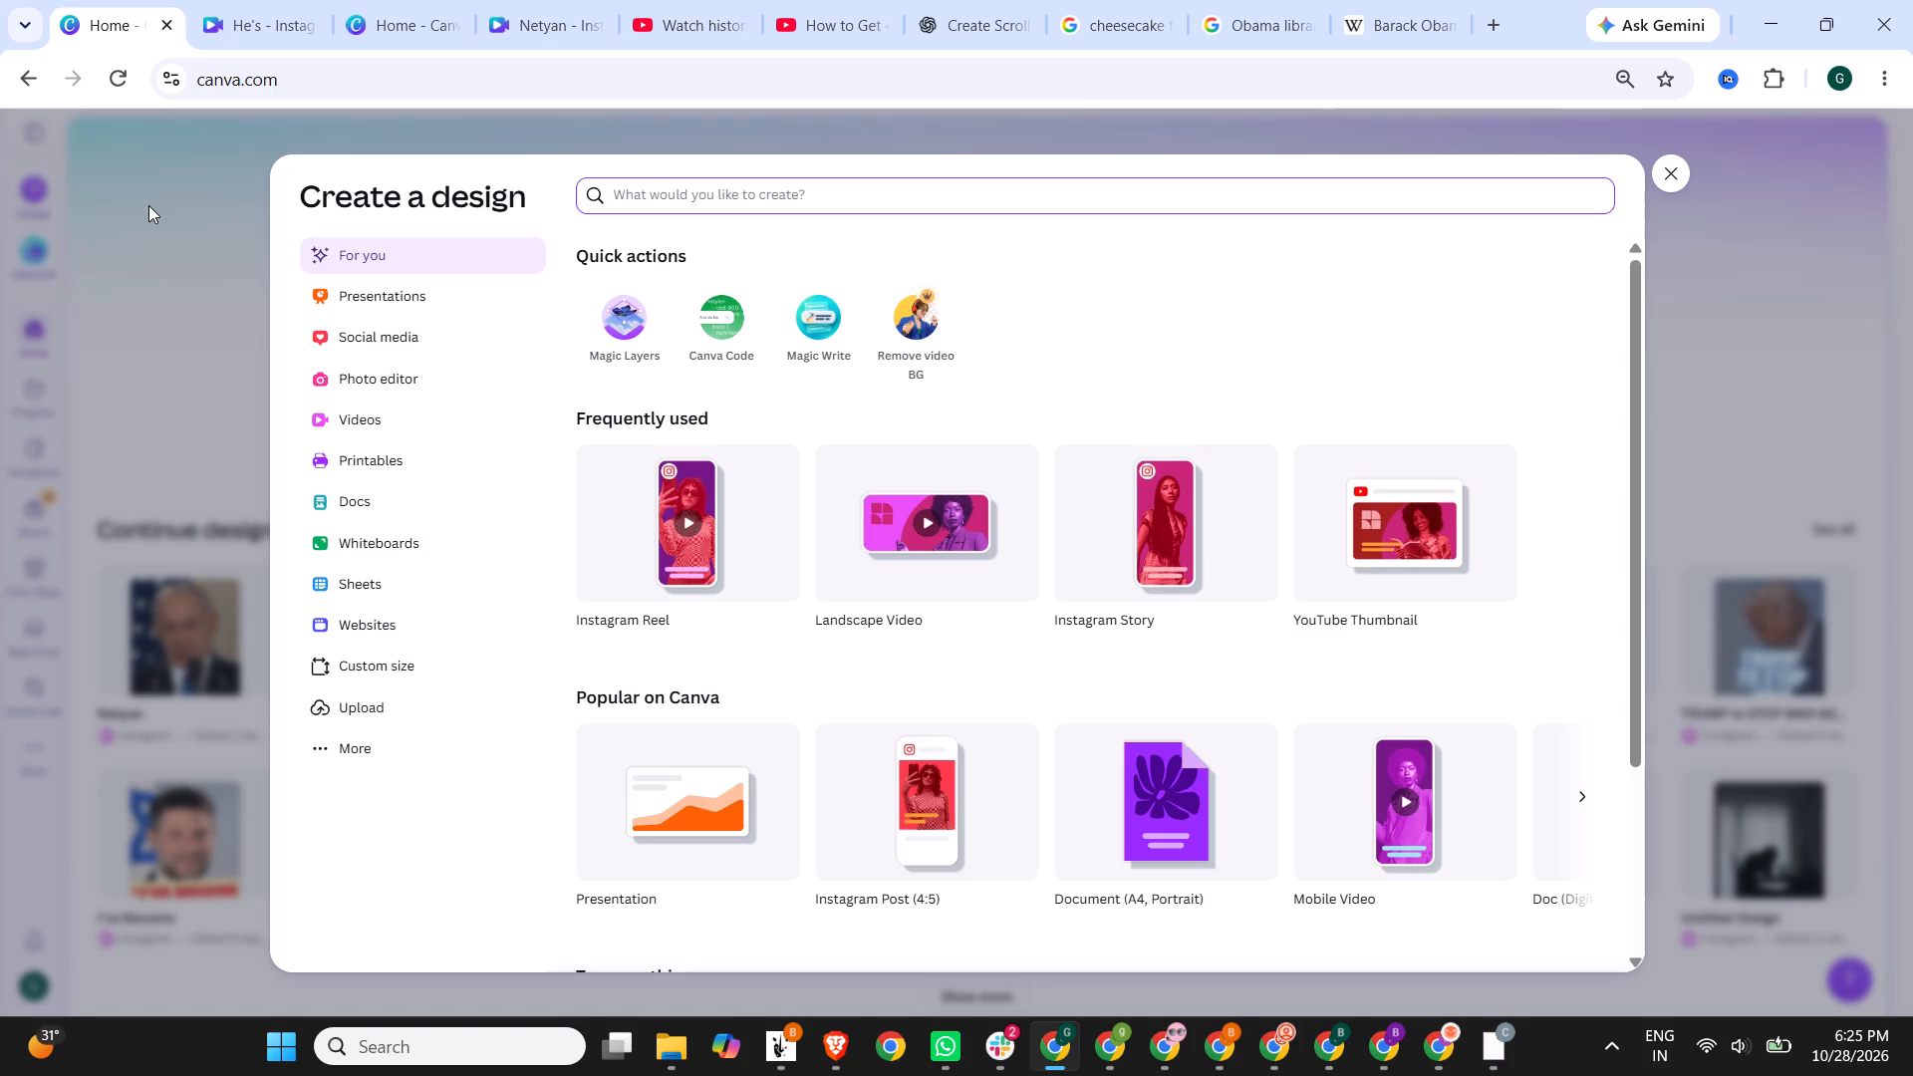
Create a new blank Instagram Reel design in Canva.
click(688, 505)
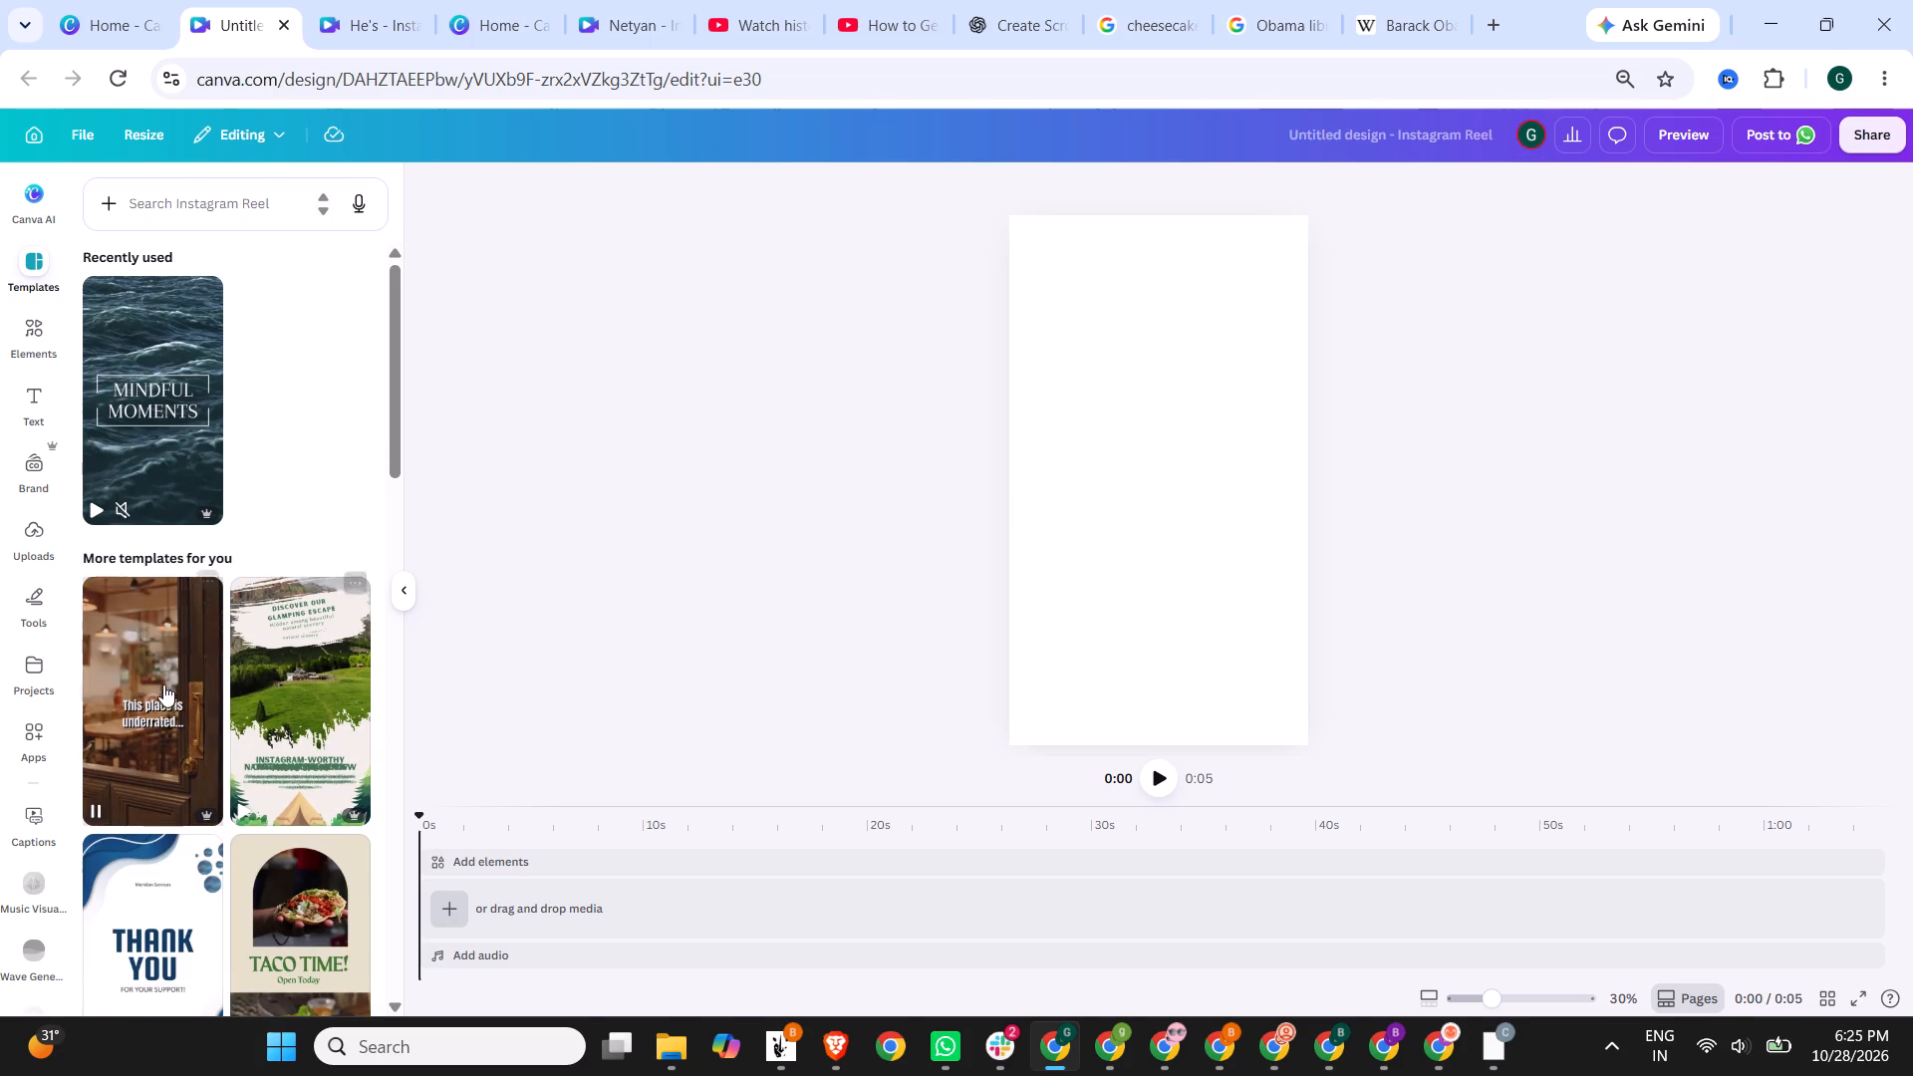
Search the Photos category of the design elements for "background".
click(35, 324)
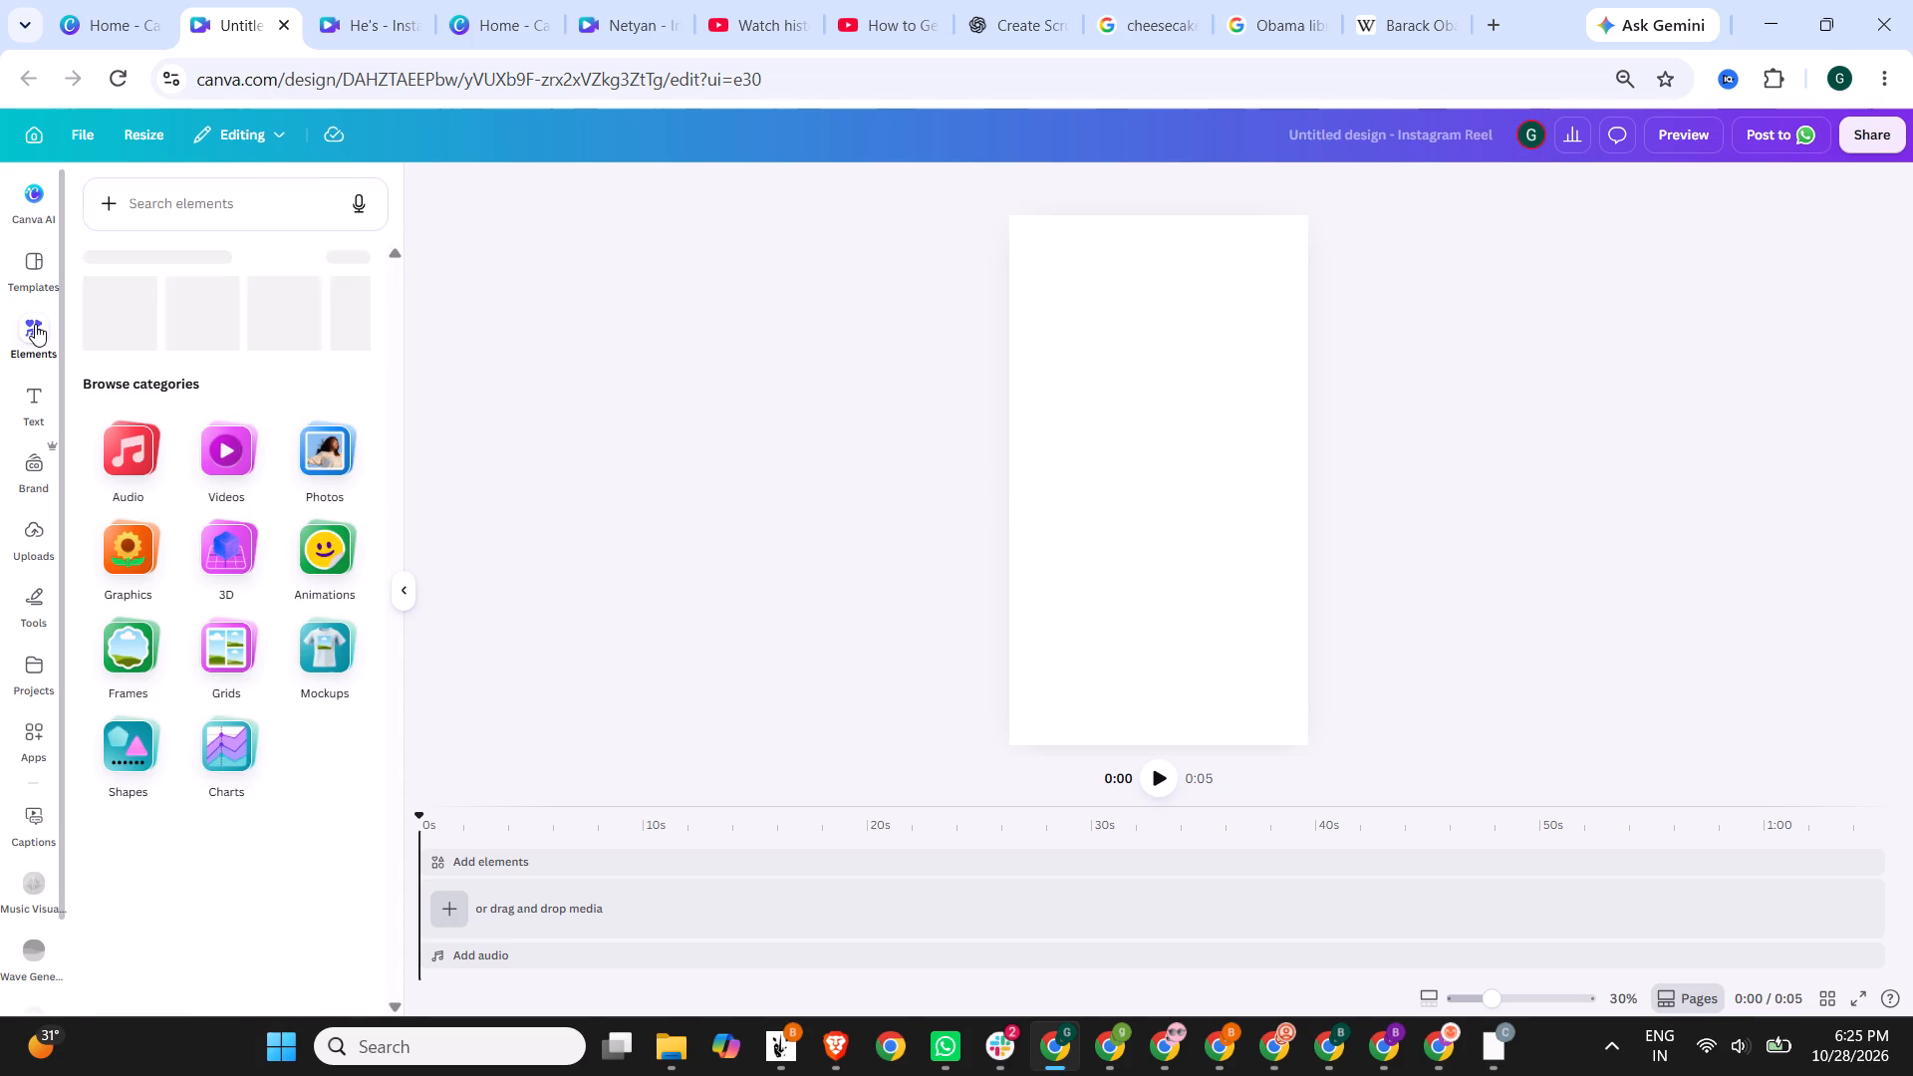
click(312, 444)
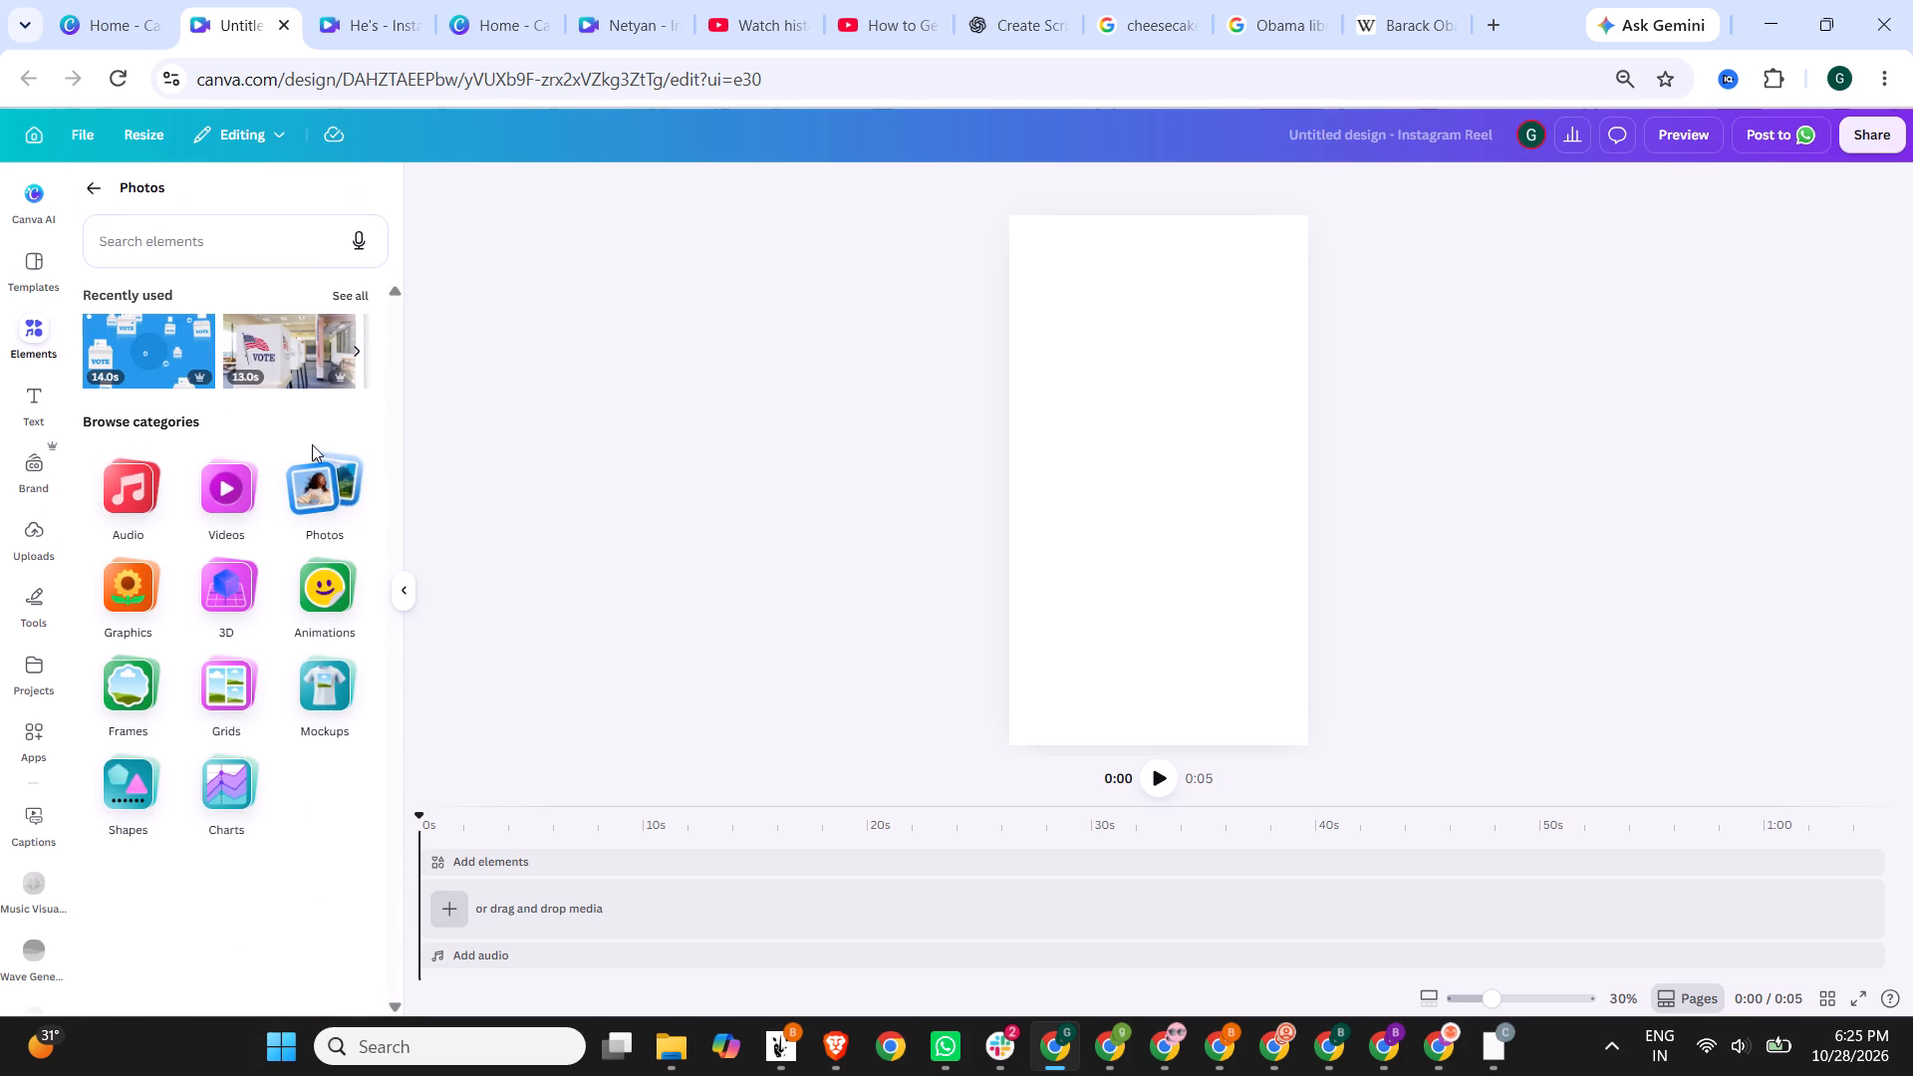
click(181, 250)
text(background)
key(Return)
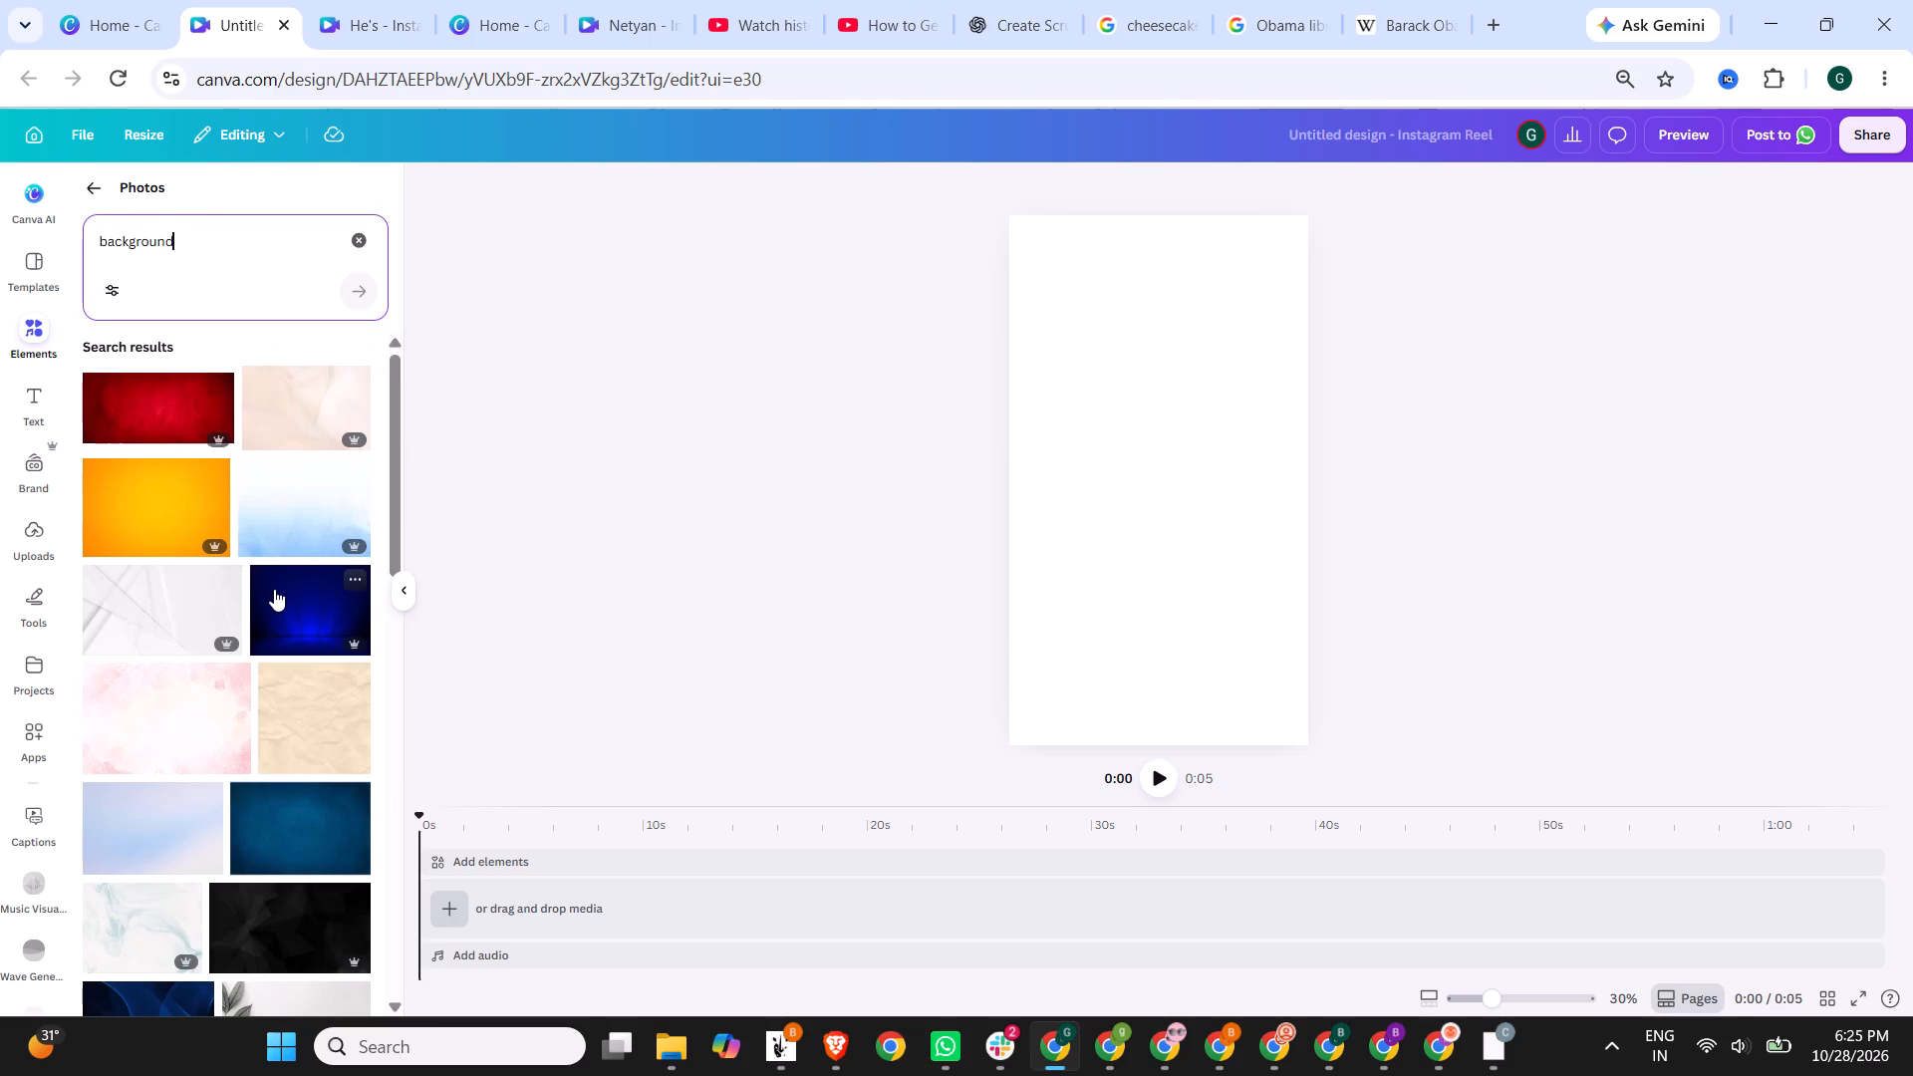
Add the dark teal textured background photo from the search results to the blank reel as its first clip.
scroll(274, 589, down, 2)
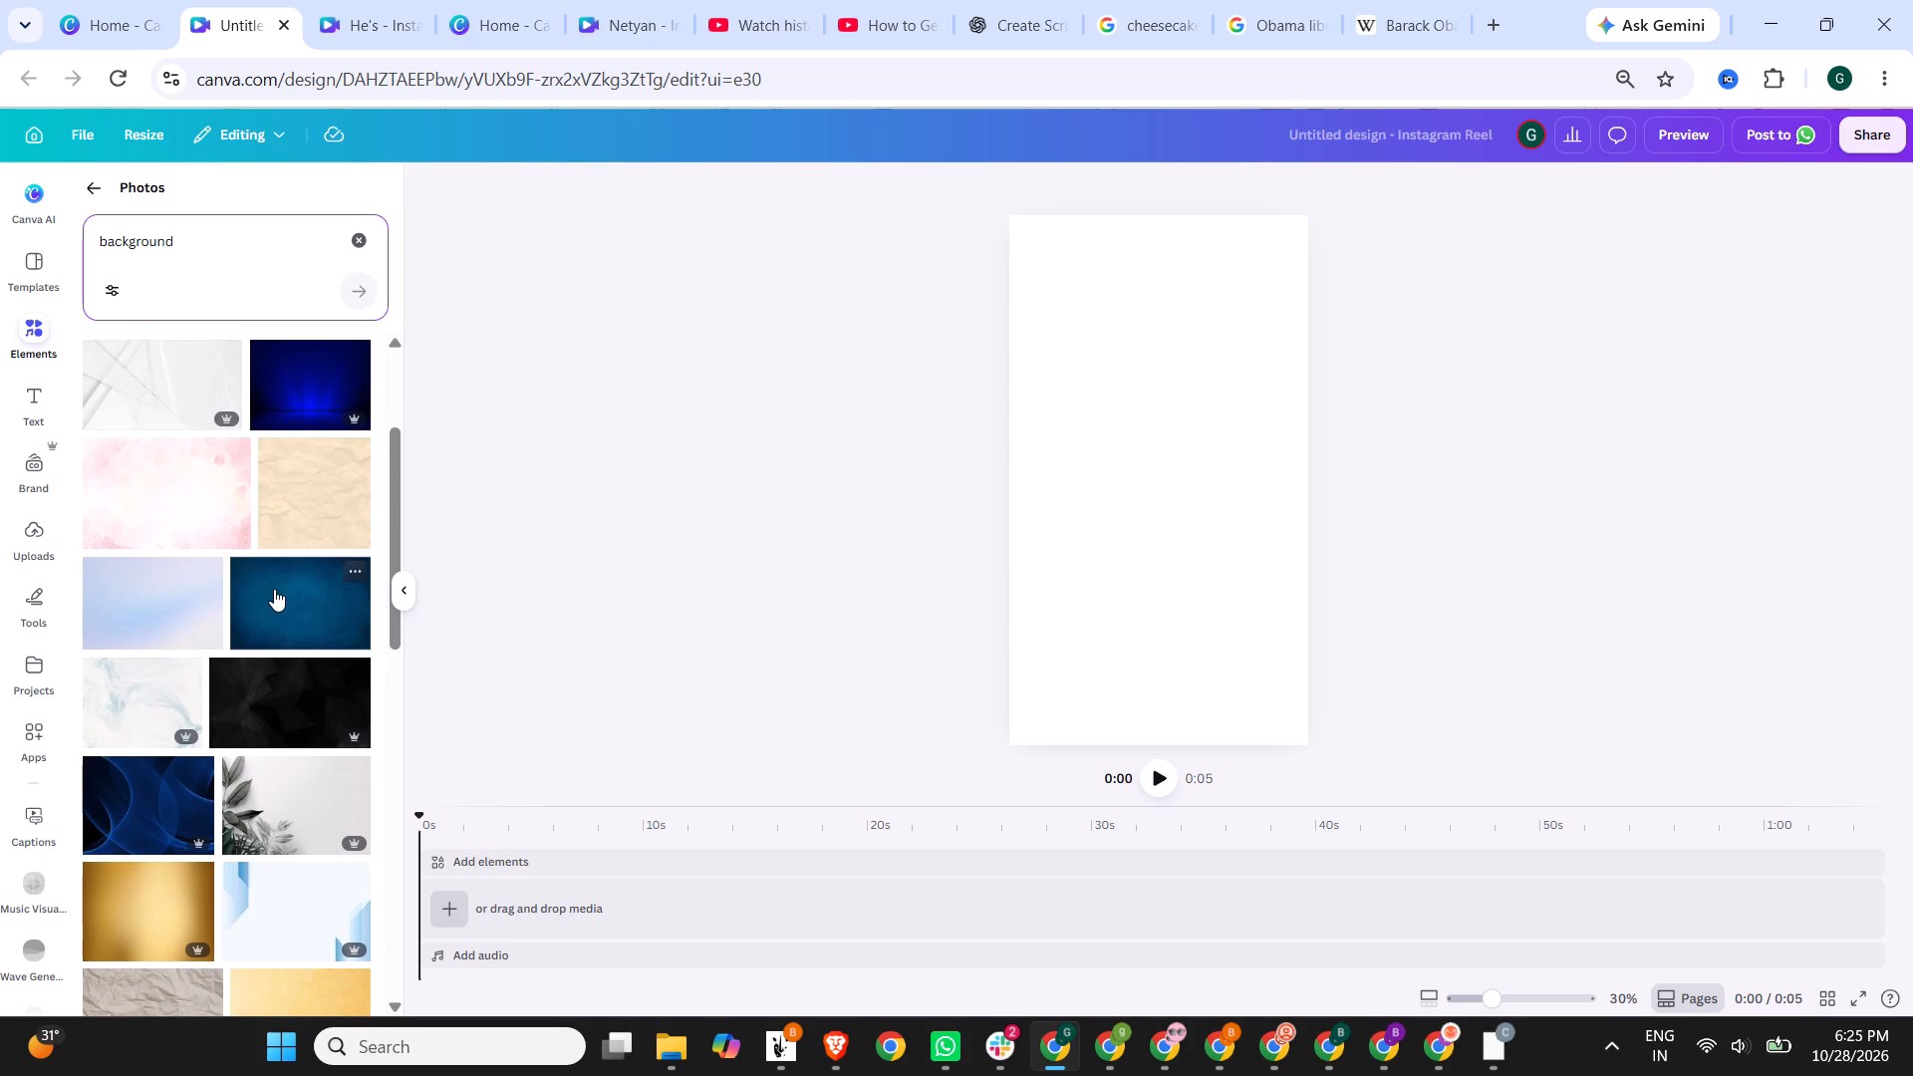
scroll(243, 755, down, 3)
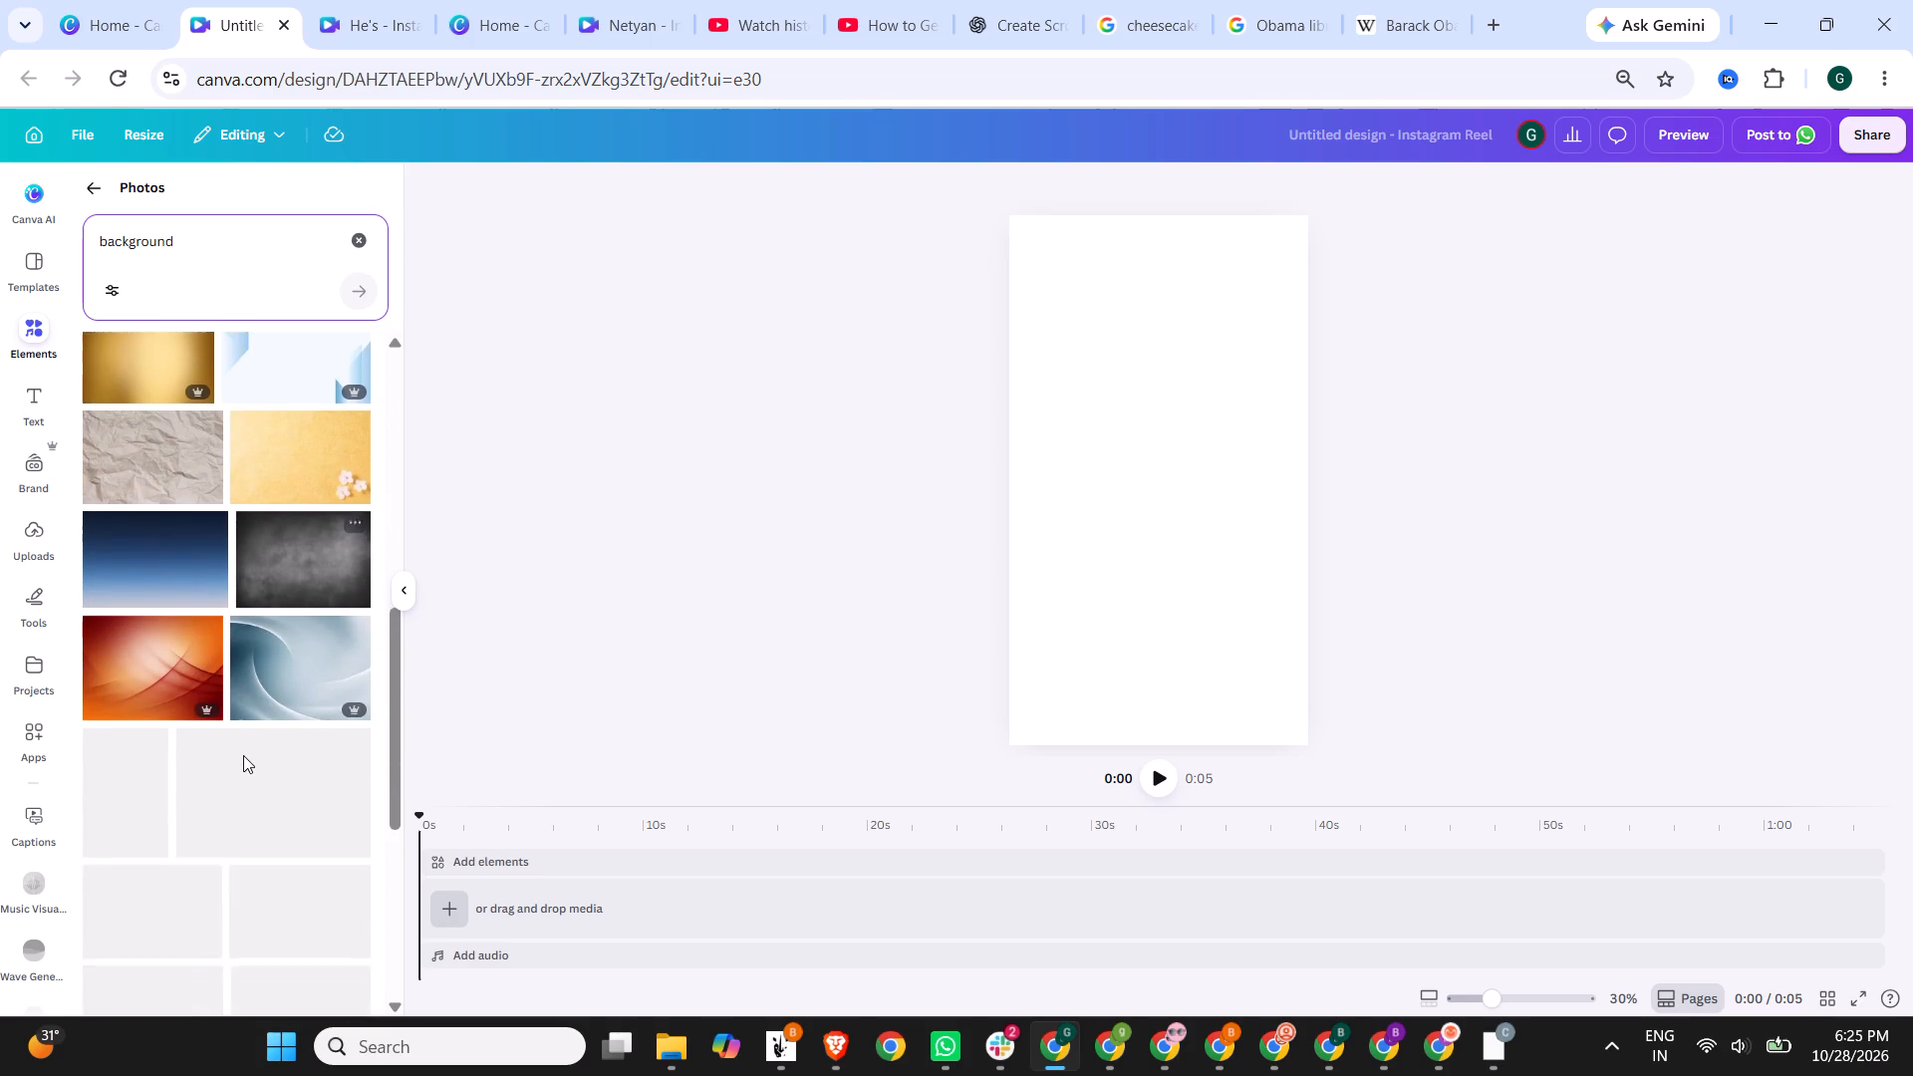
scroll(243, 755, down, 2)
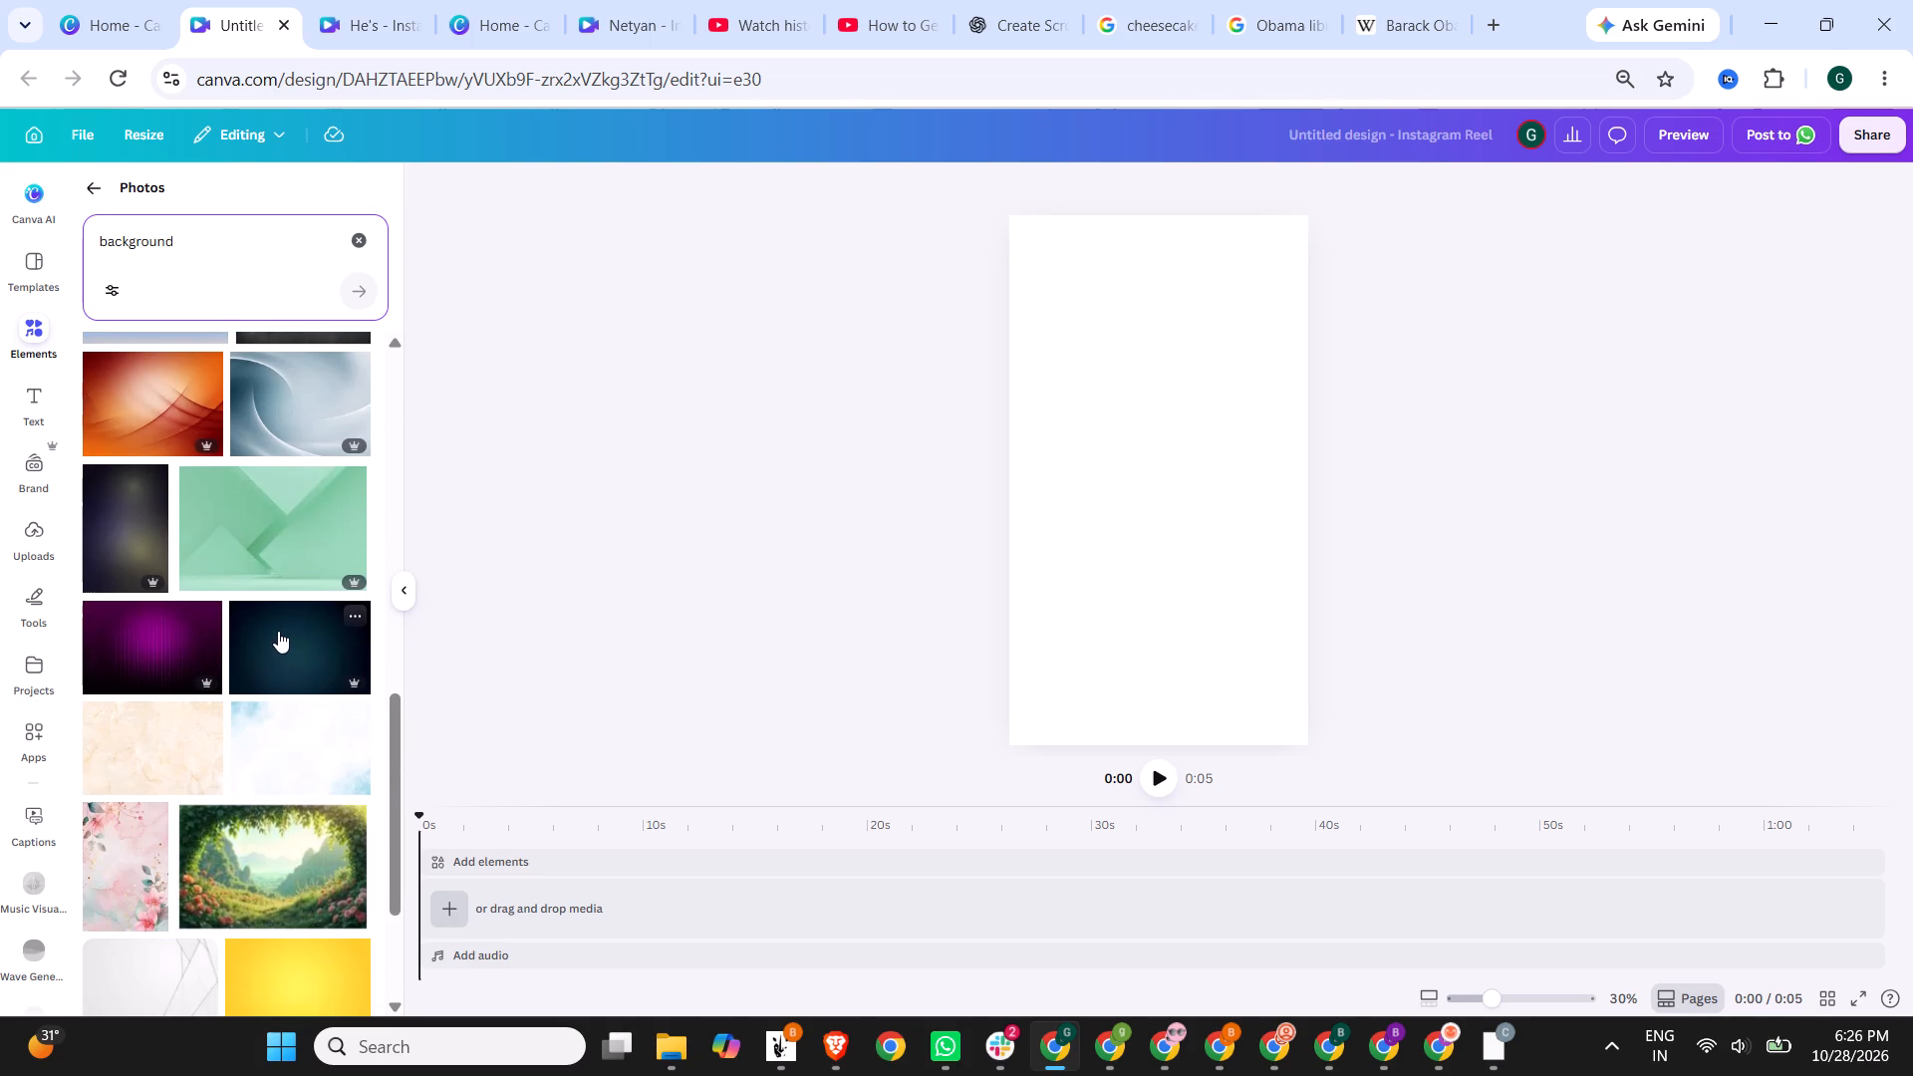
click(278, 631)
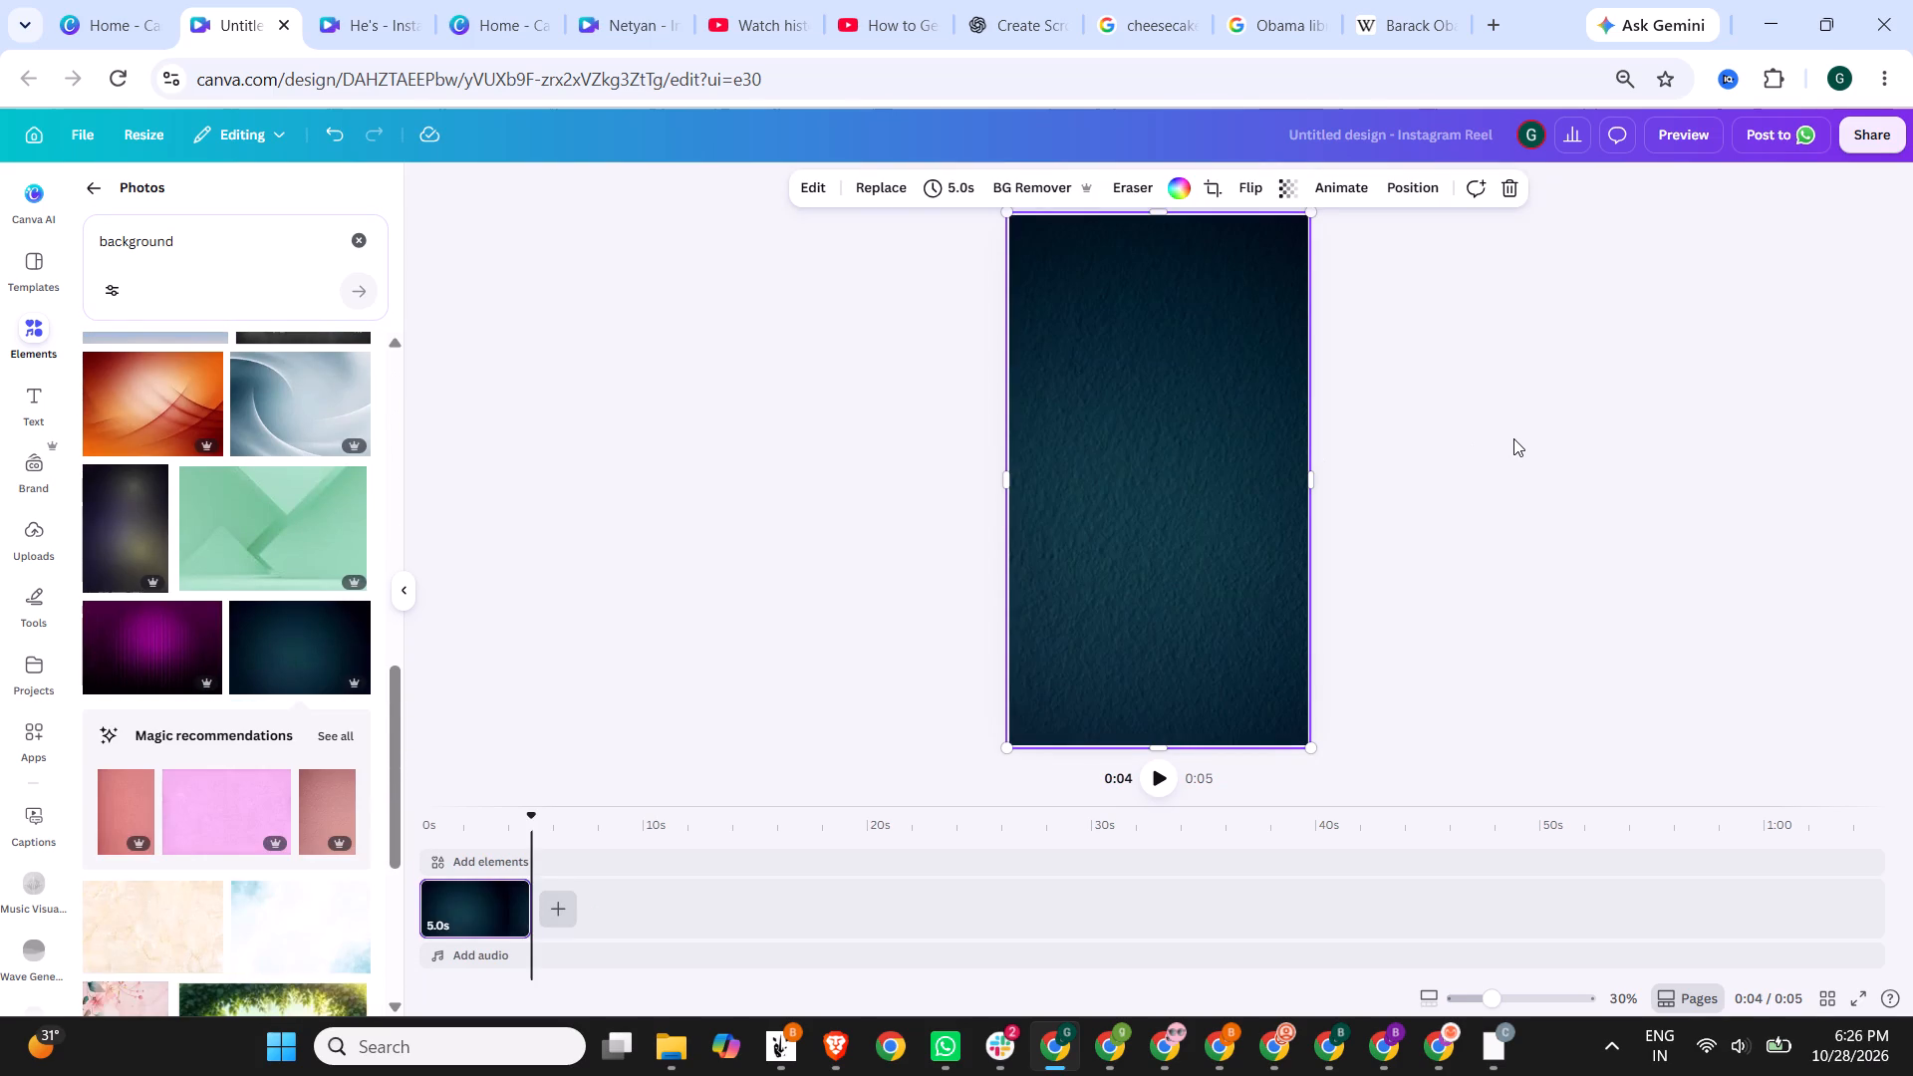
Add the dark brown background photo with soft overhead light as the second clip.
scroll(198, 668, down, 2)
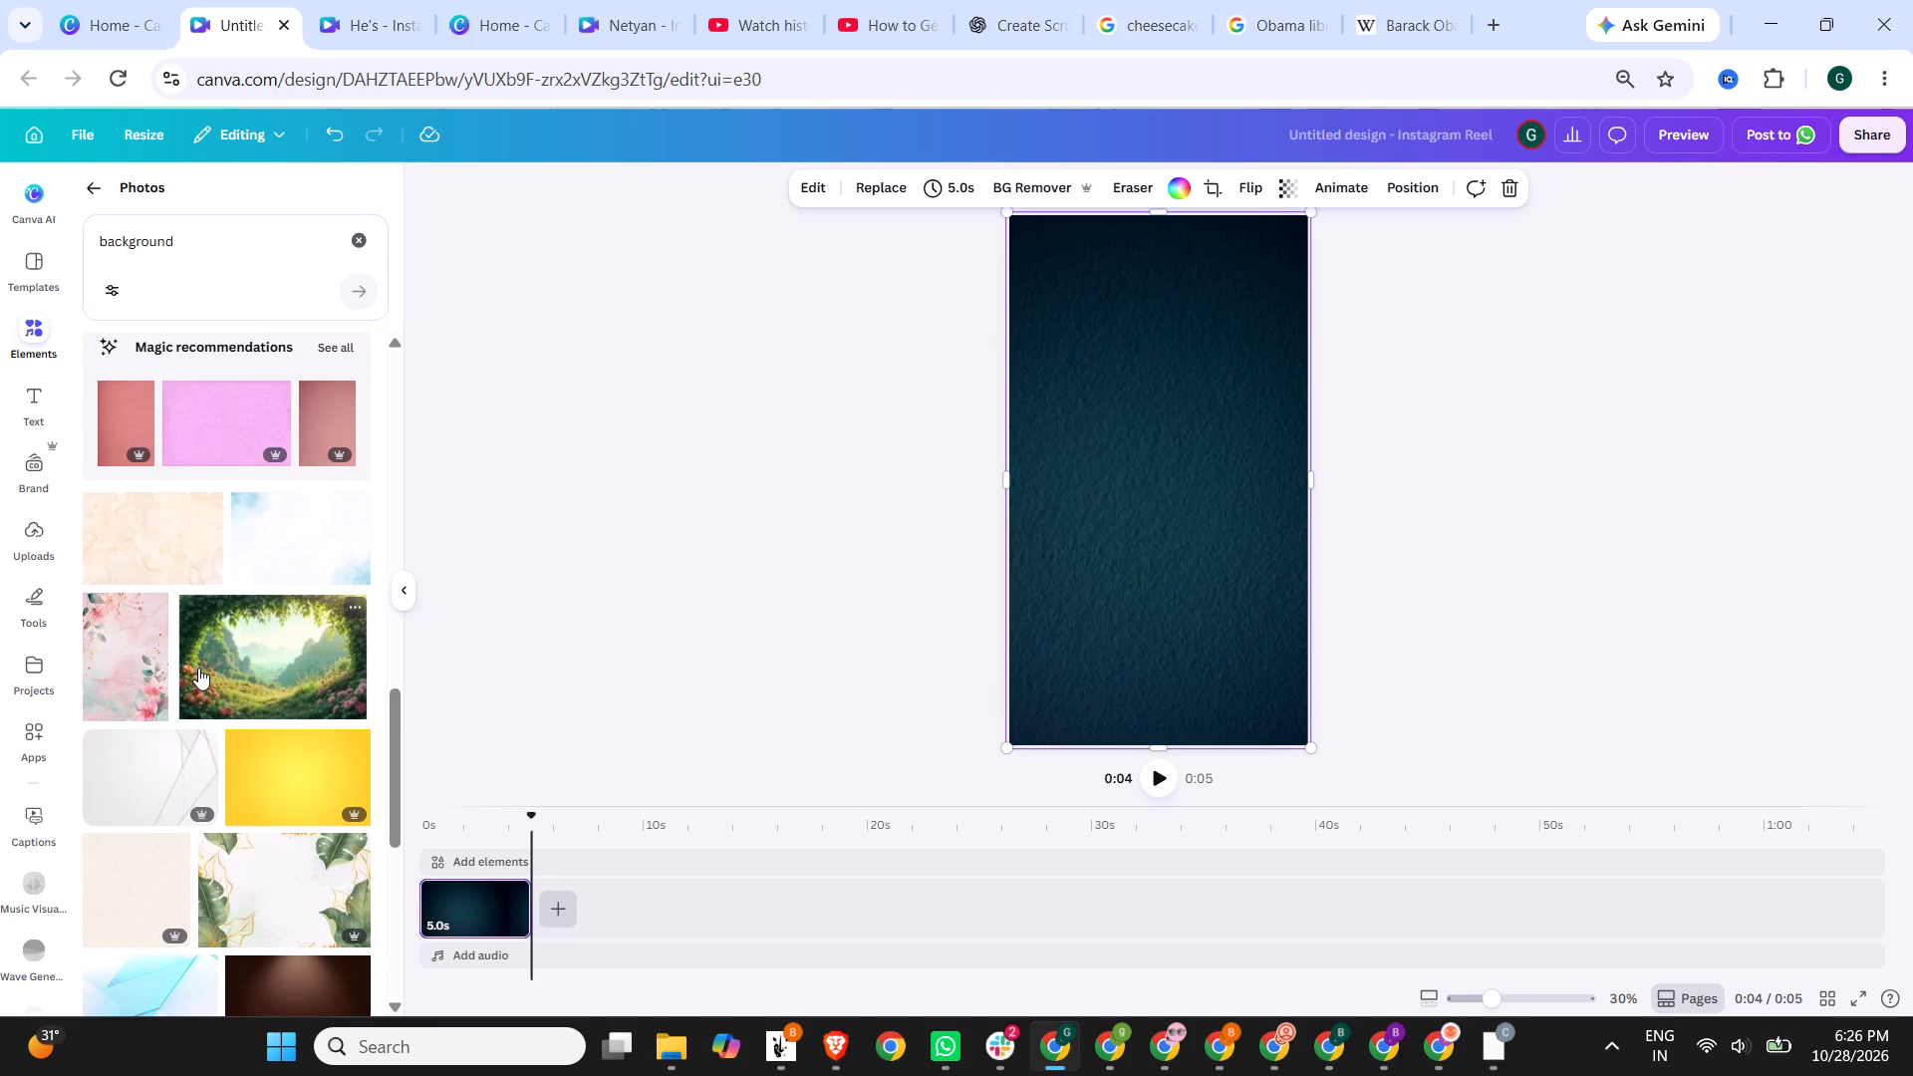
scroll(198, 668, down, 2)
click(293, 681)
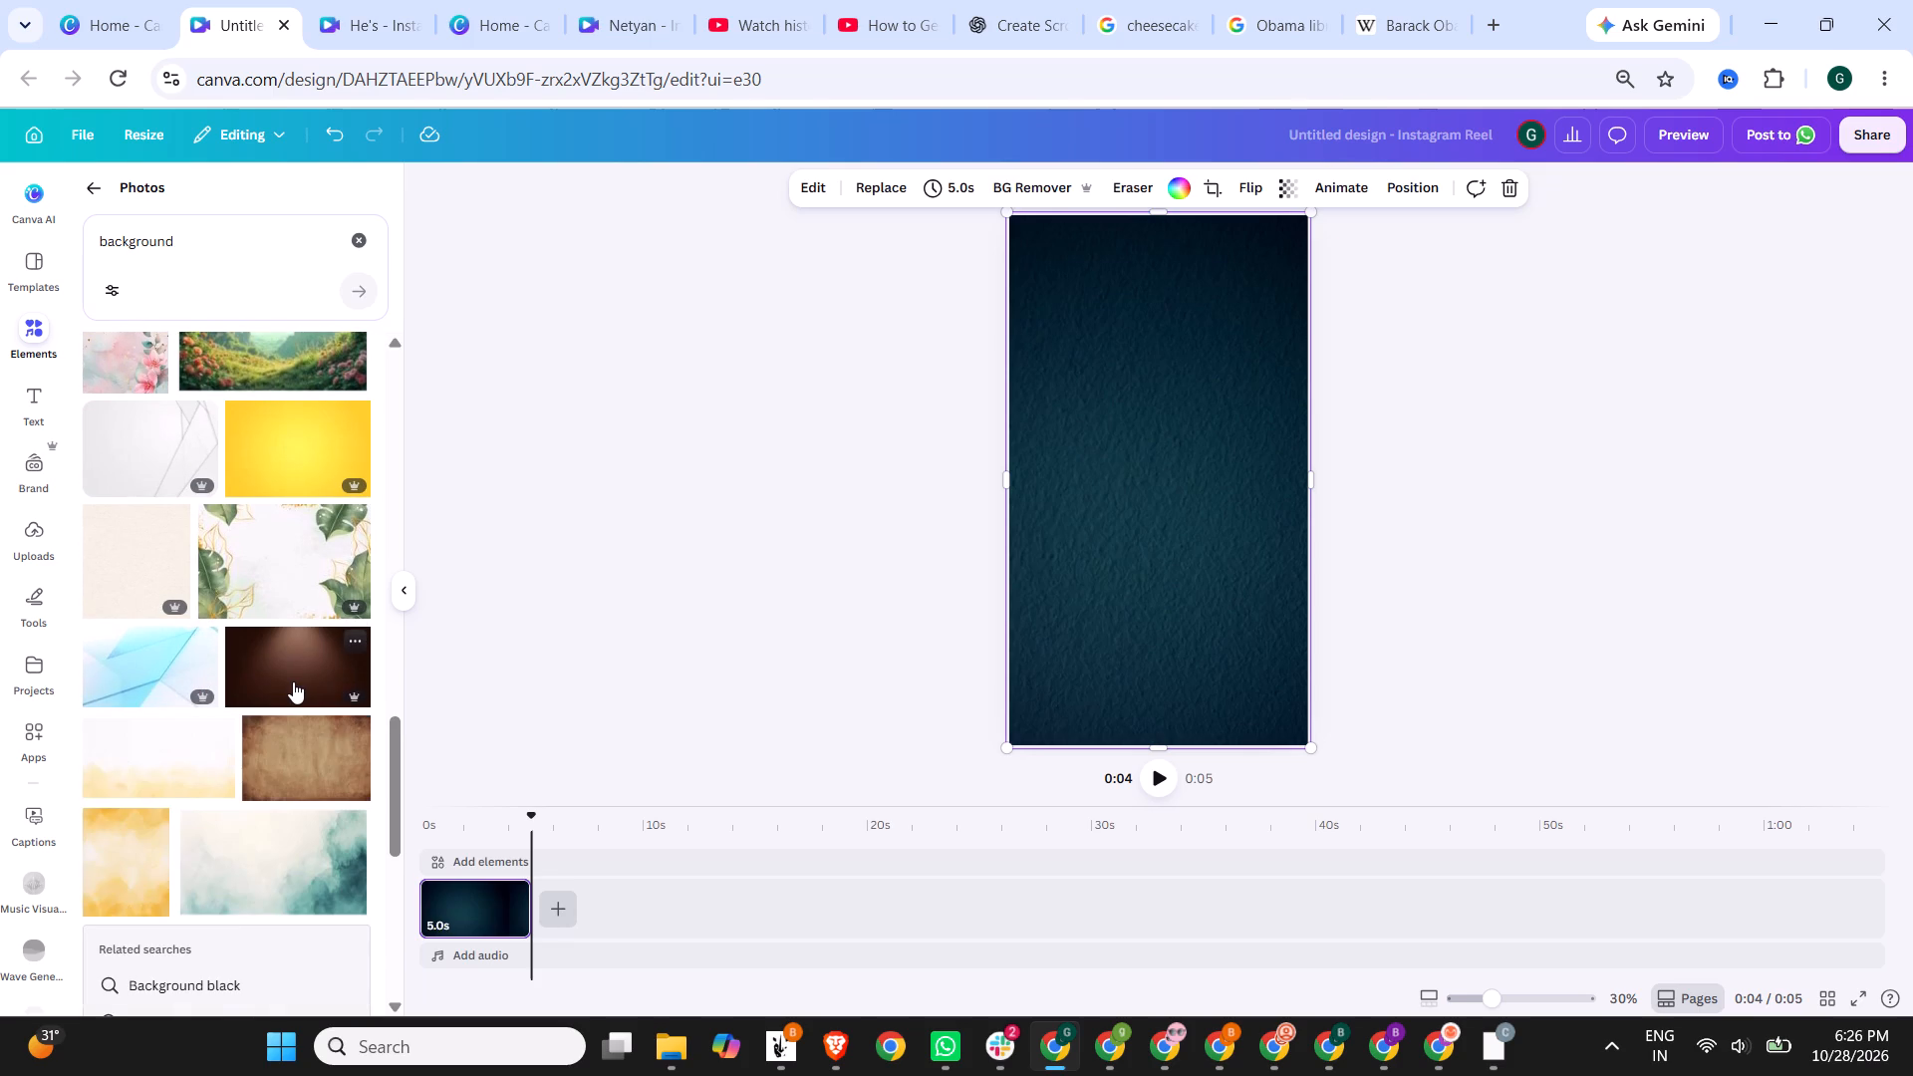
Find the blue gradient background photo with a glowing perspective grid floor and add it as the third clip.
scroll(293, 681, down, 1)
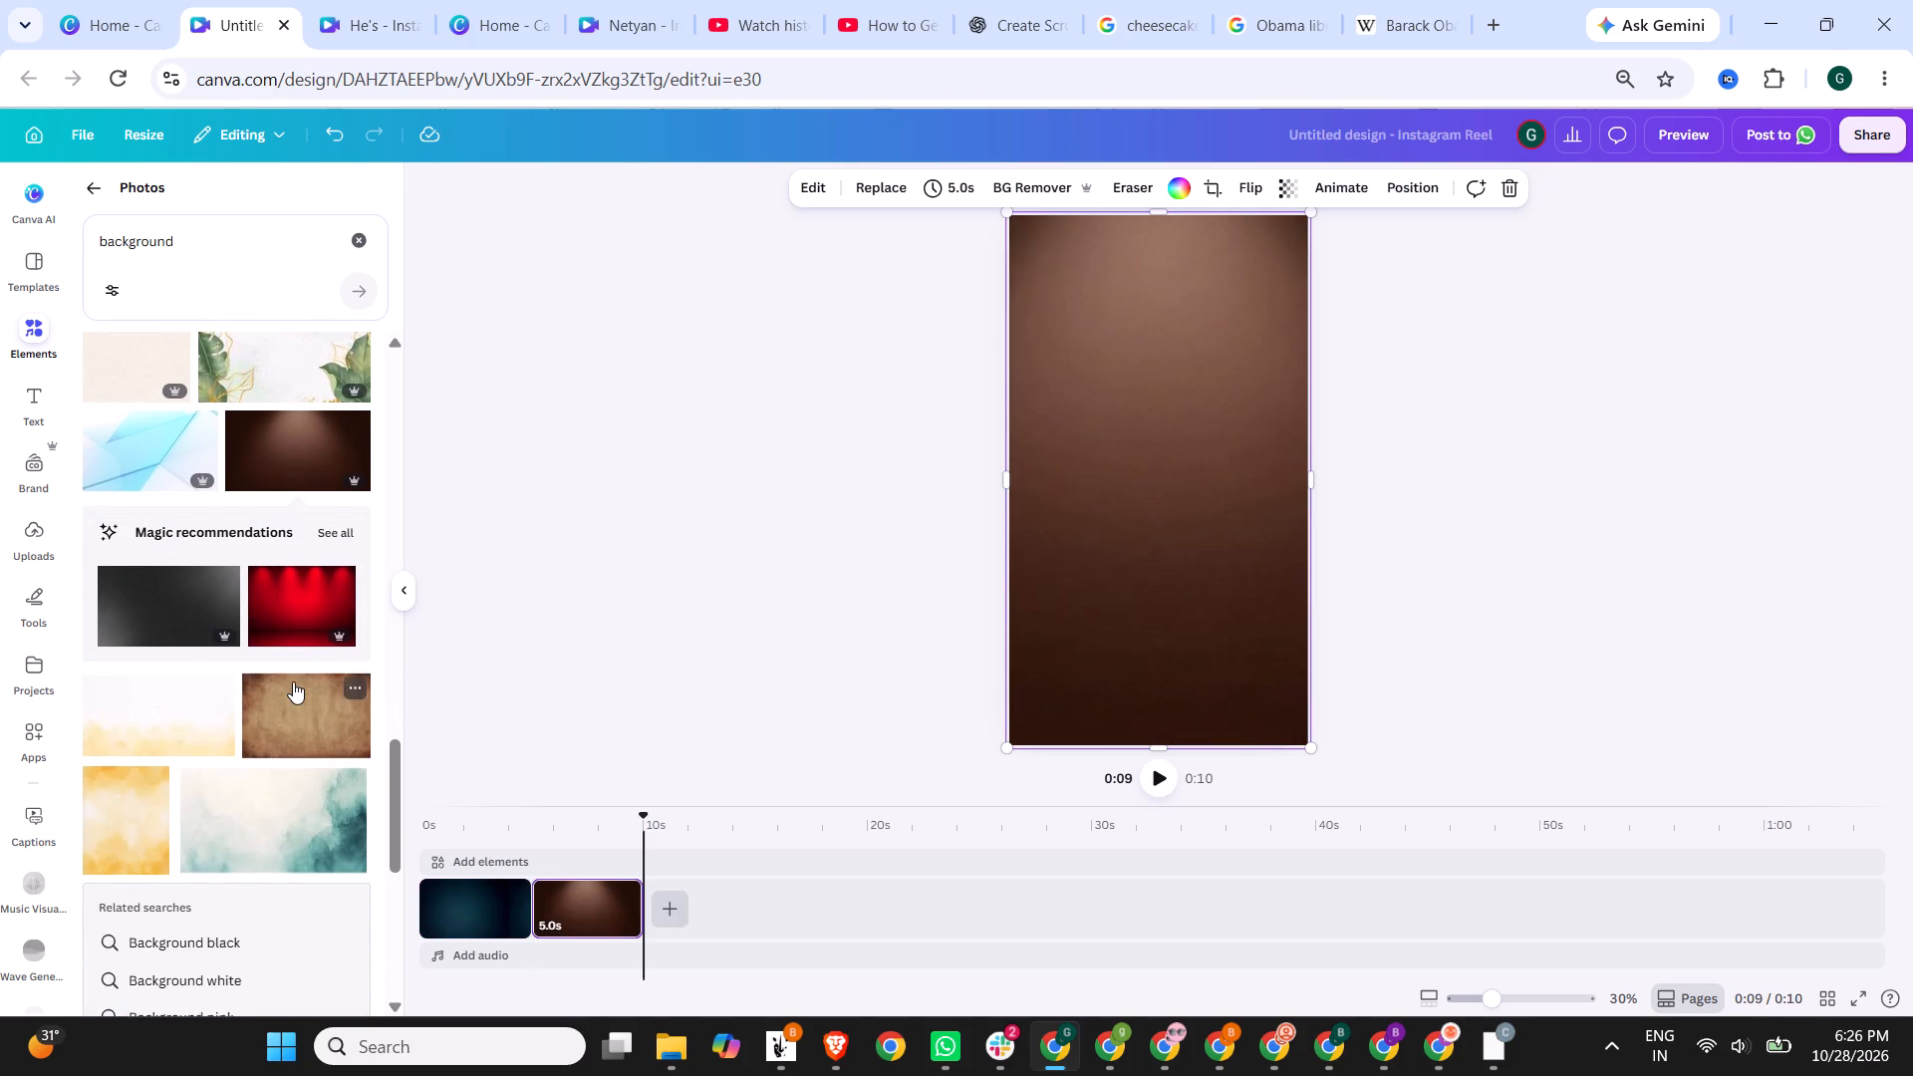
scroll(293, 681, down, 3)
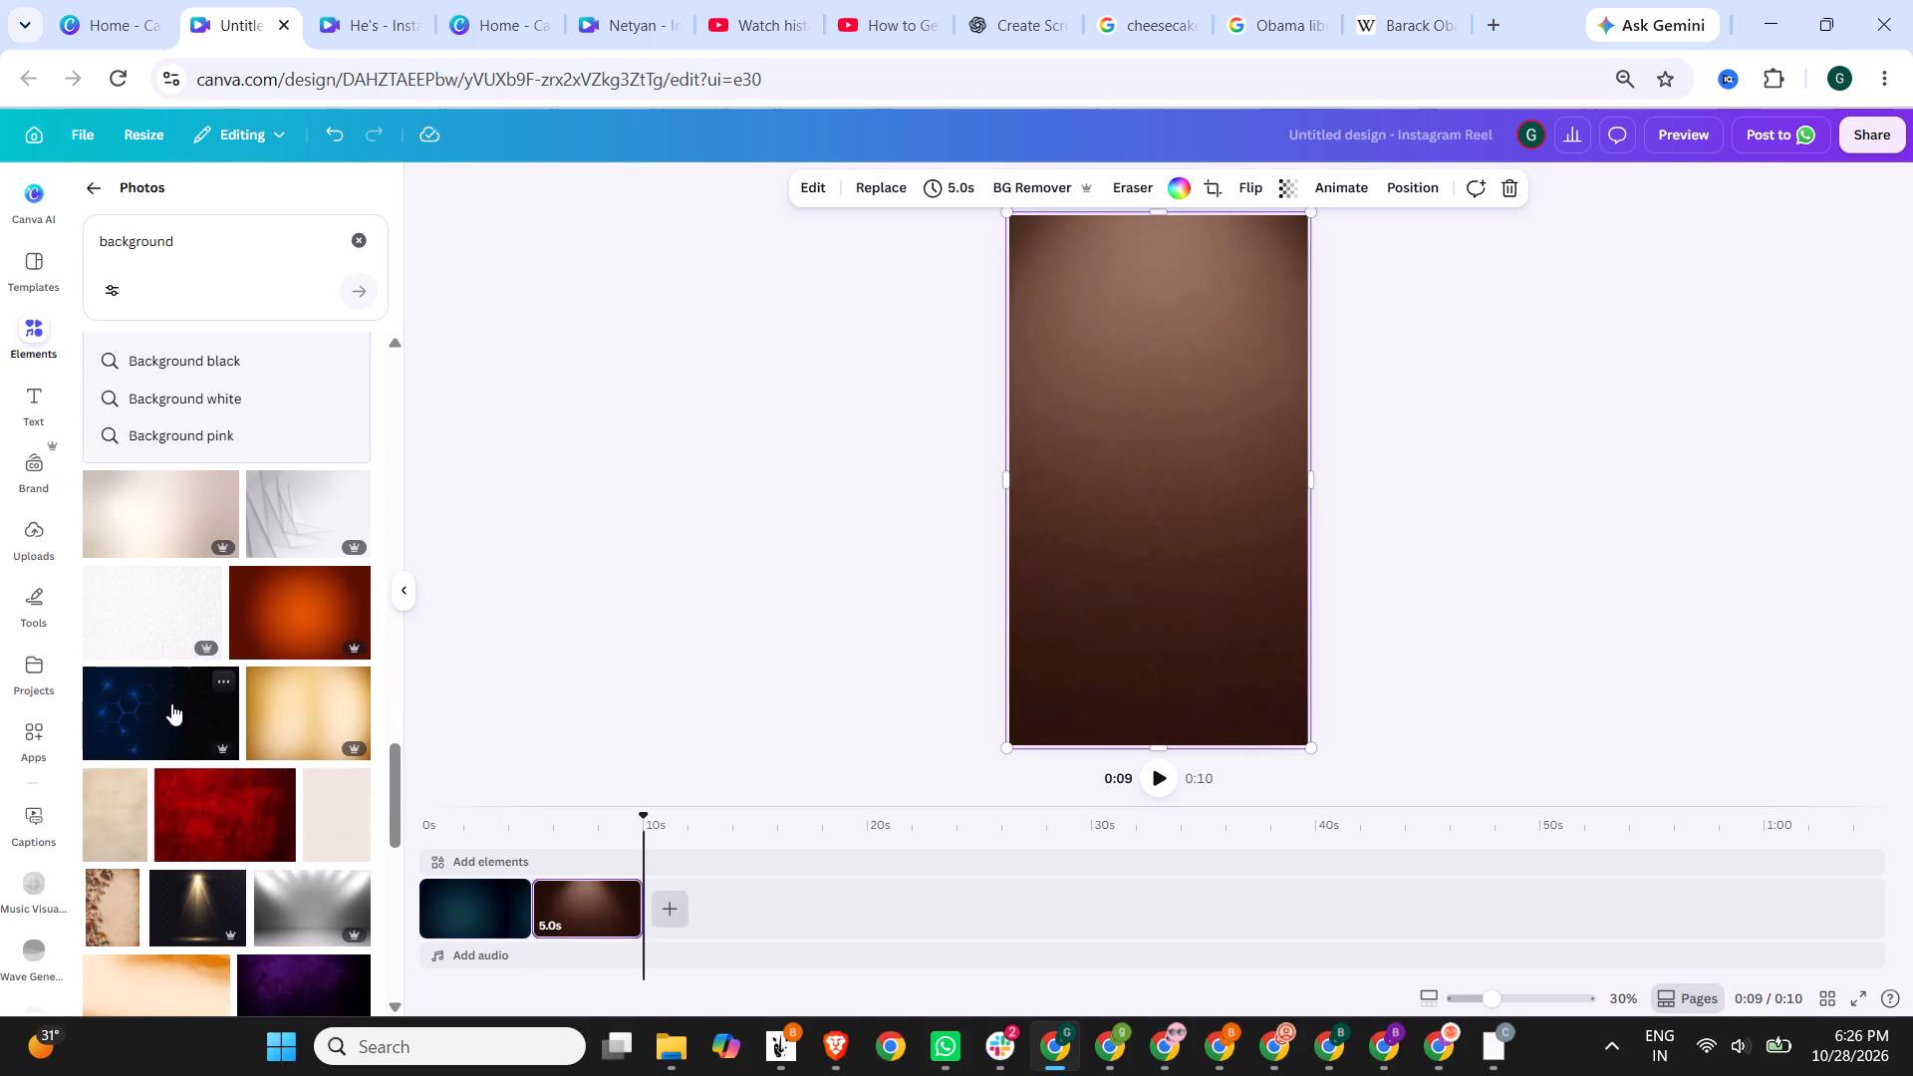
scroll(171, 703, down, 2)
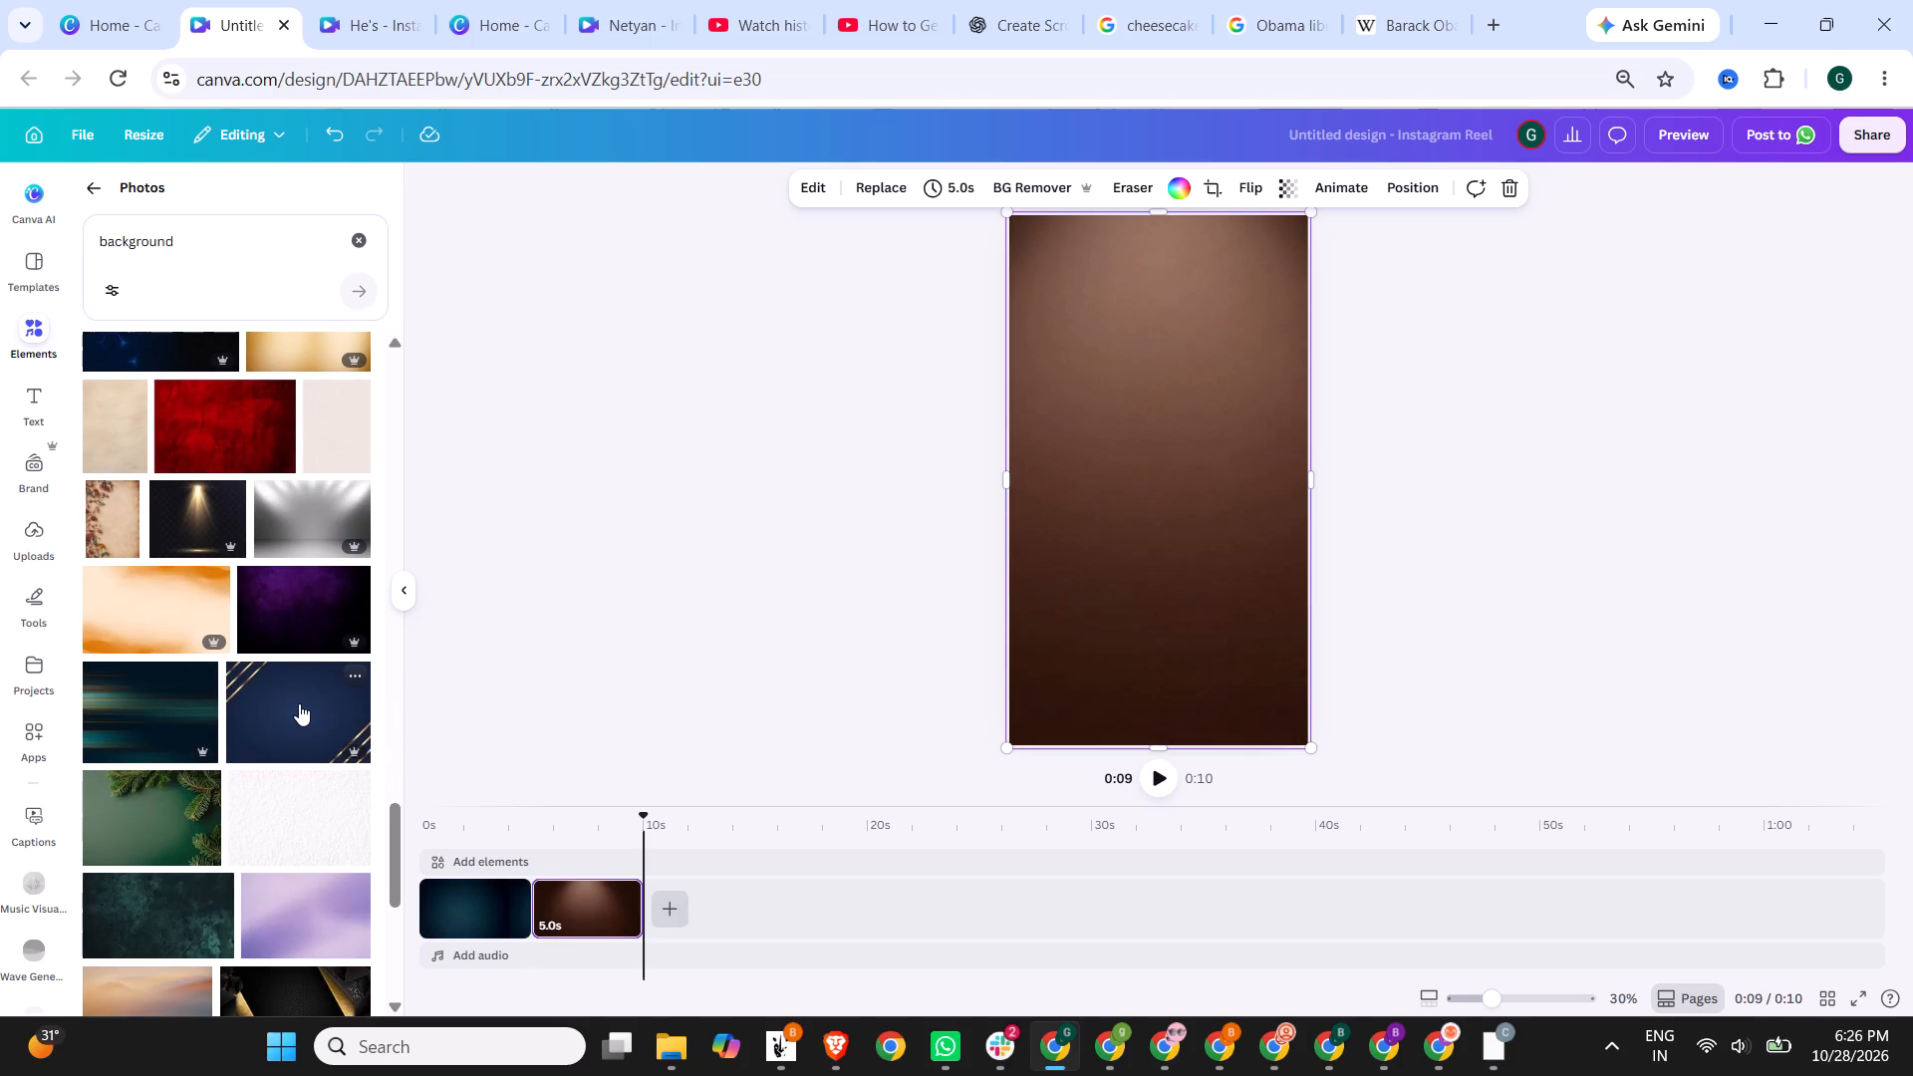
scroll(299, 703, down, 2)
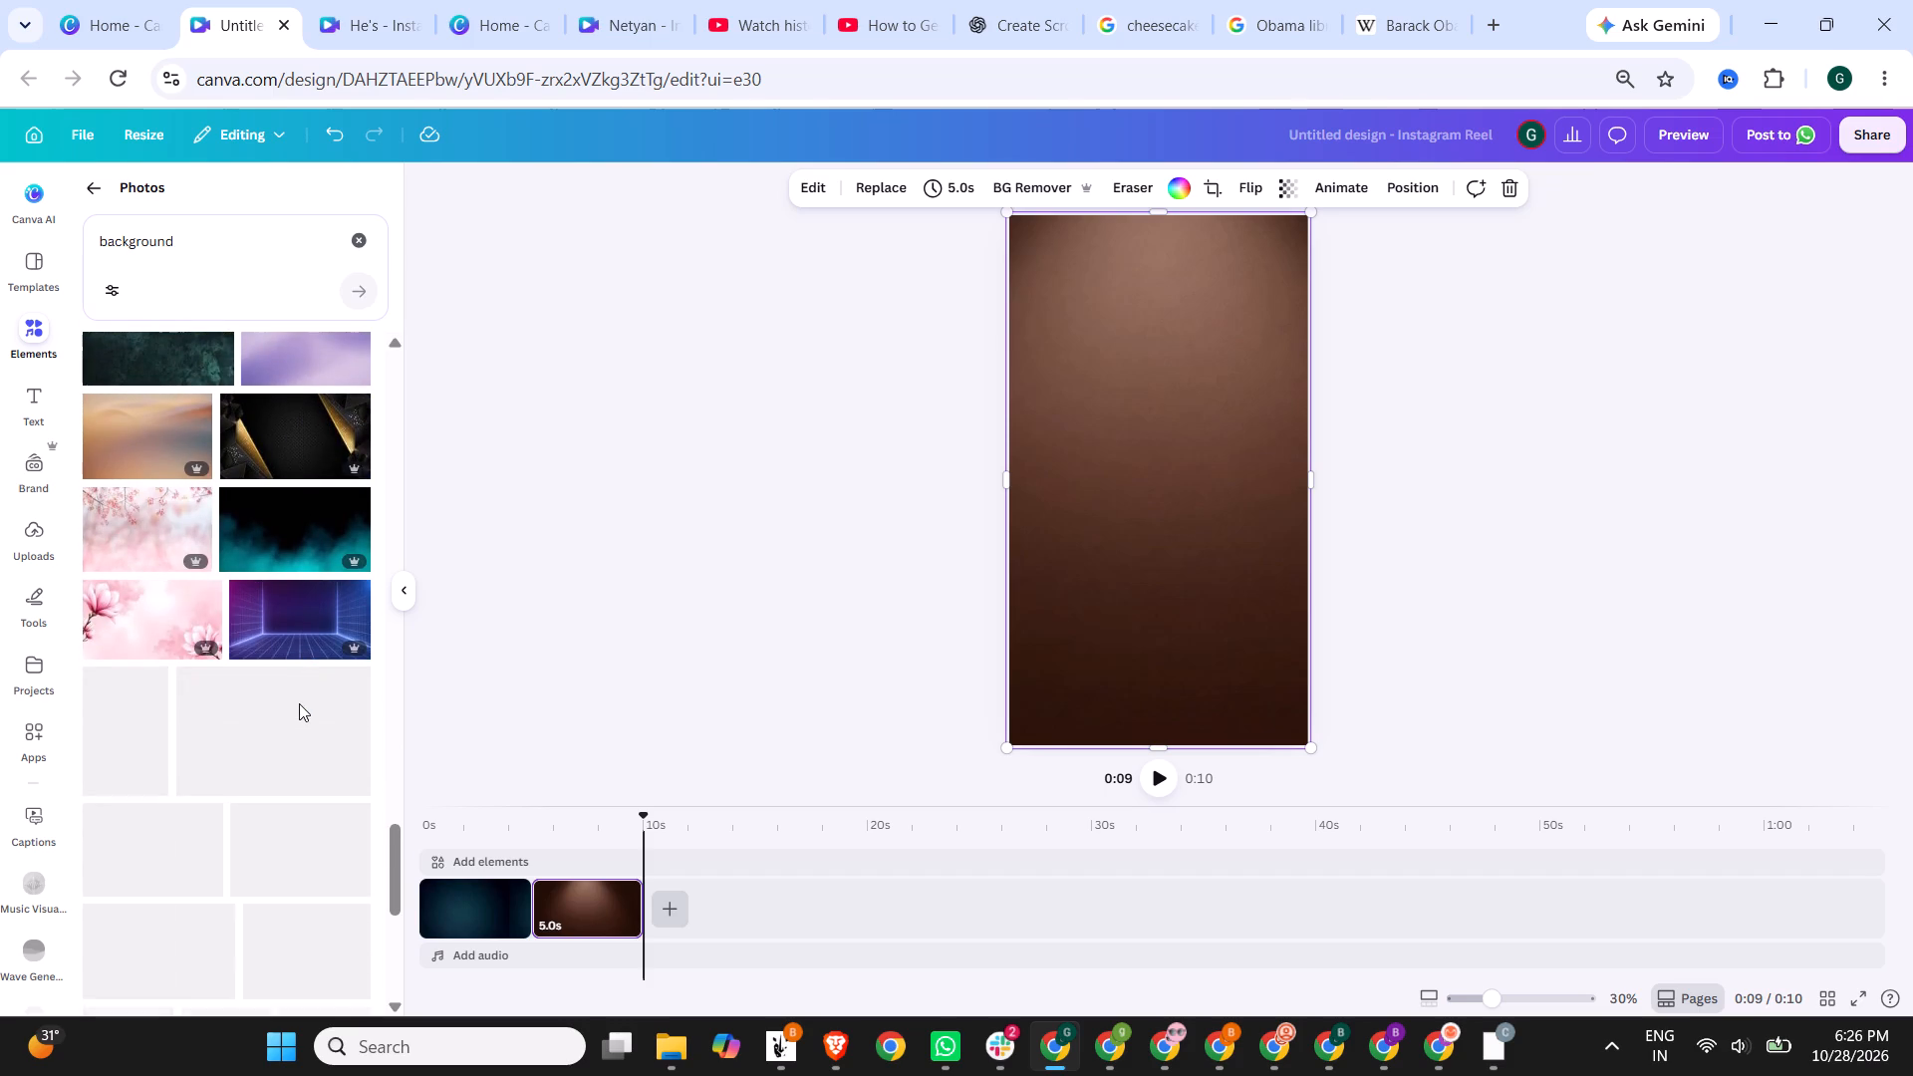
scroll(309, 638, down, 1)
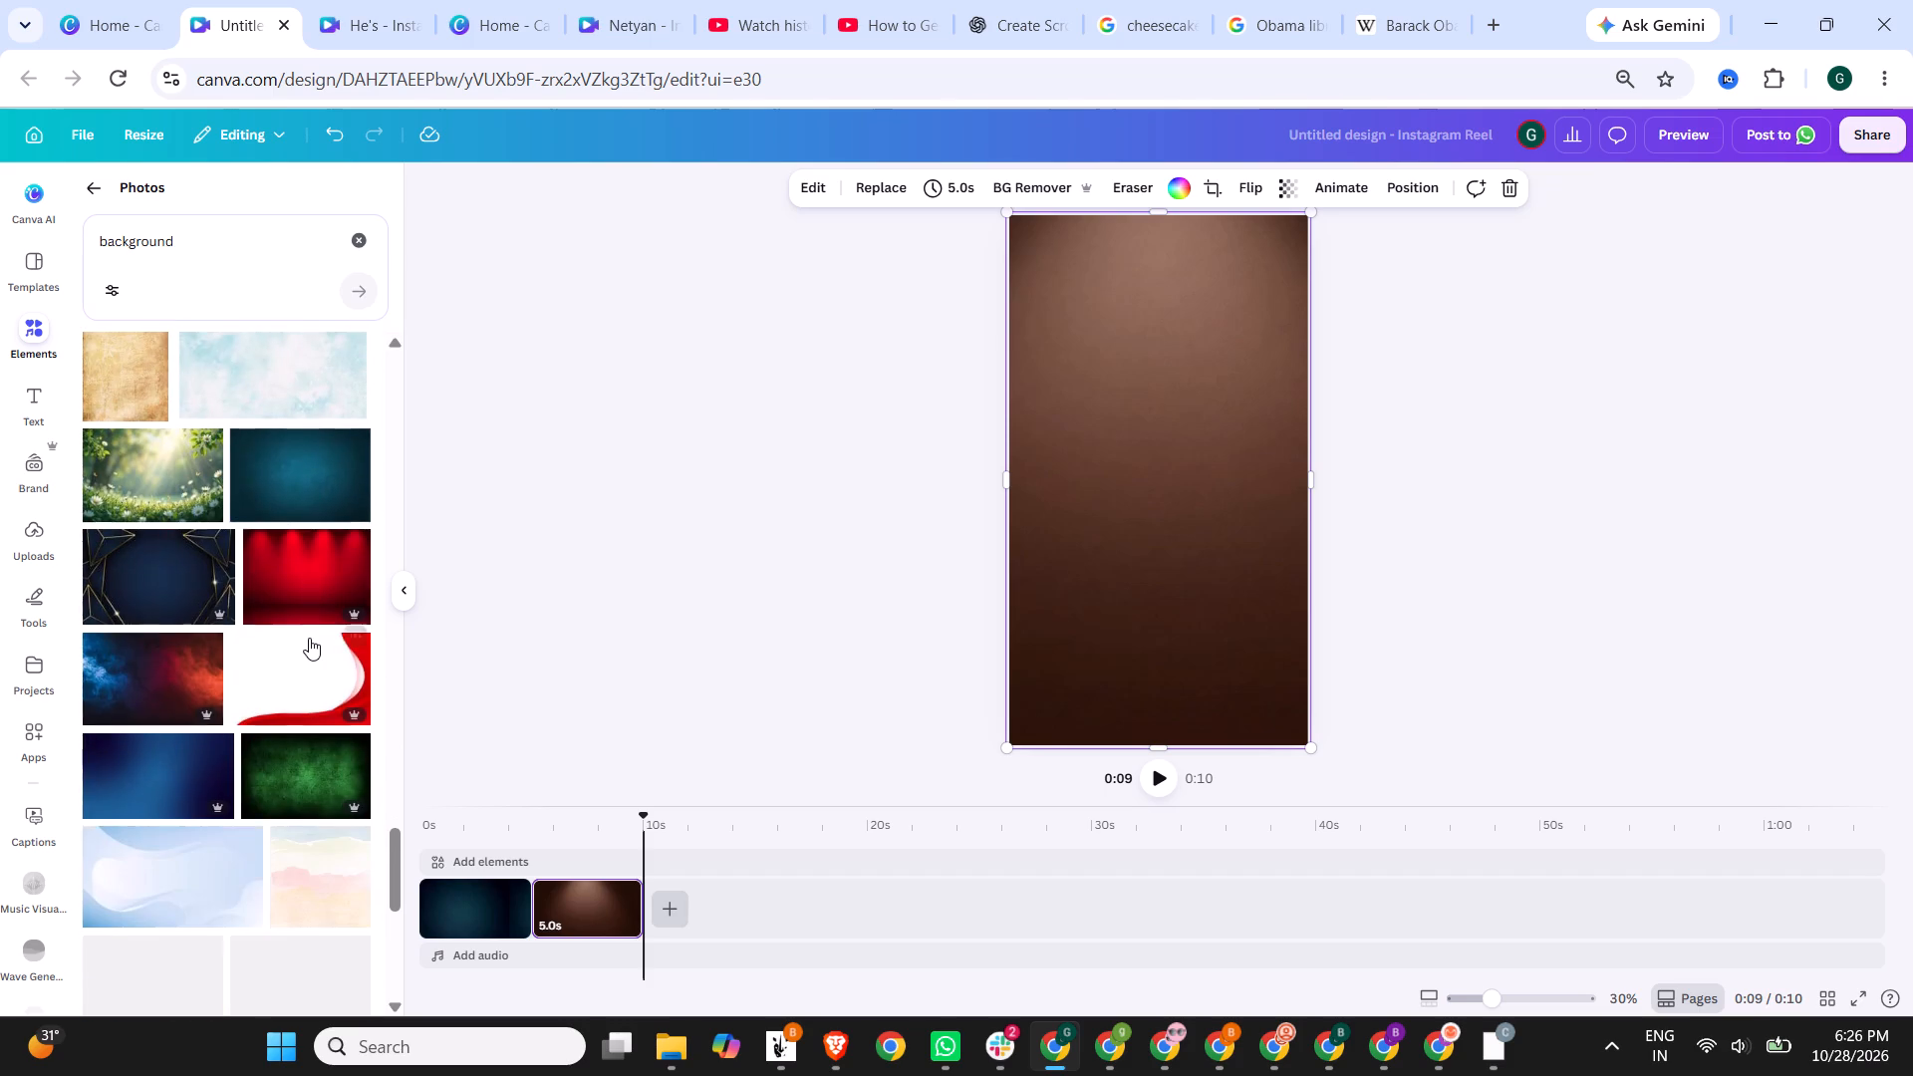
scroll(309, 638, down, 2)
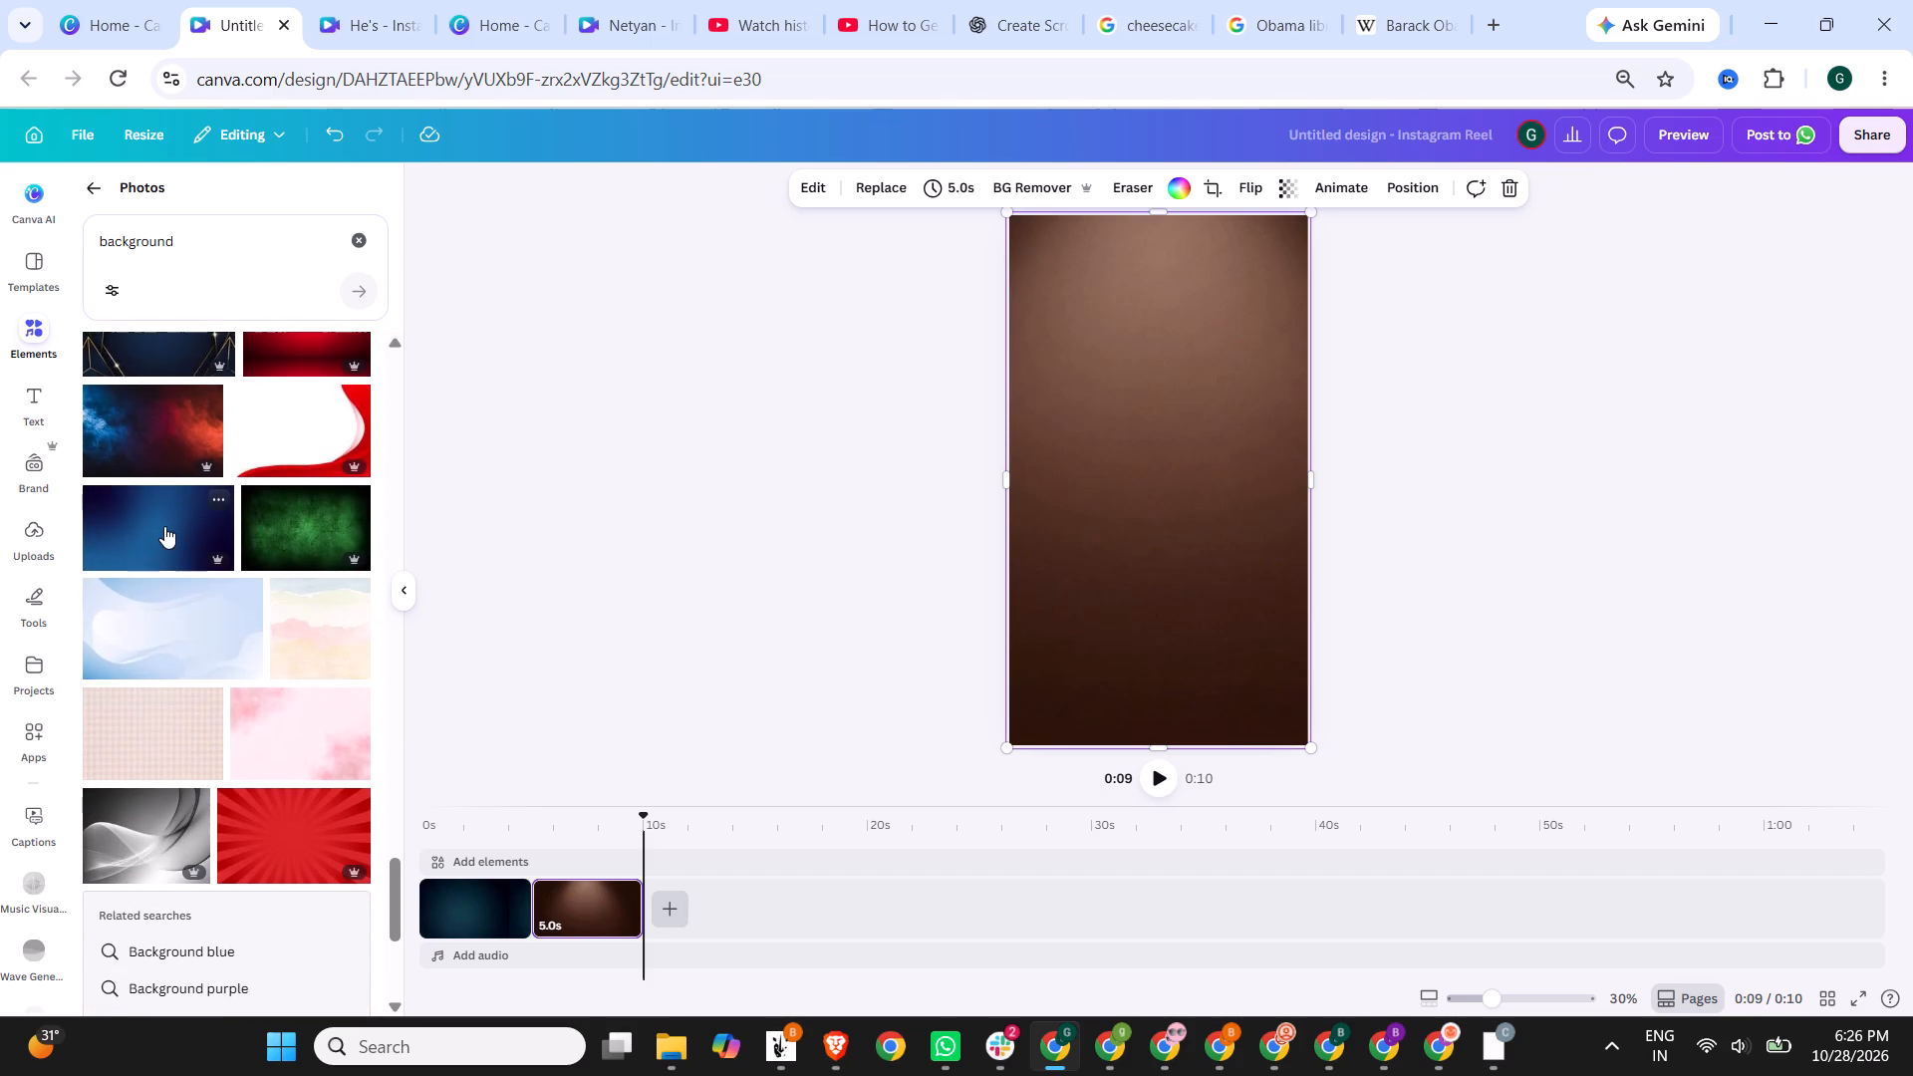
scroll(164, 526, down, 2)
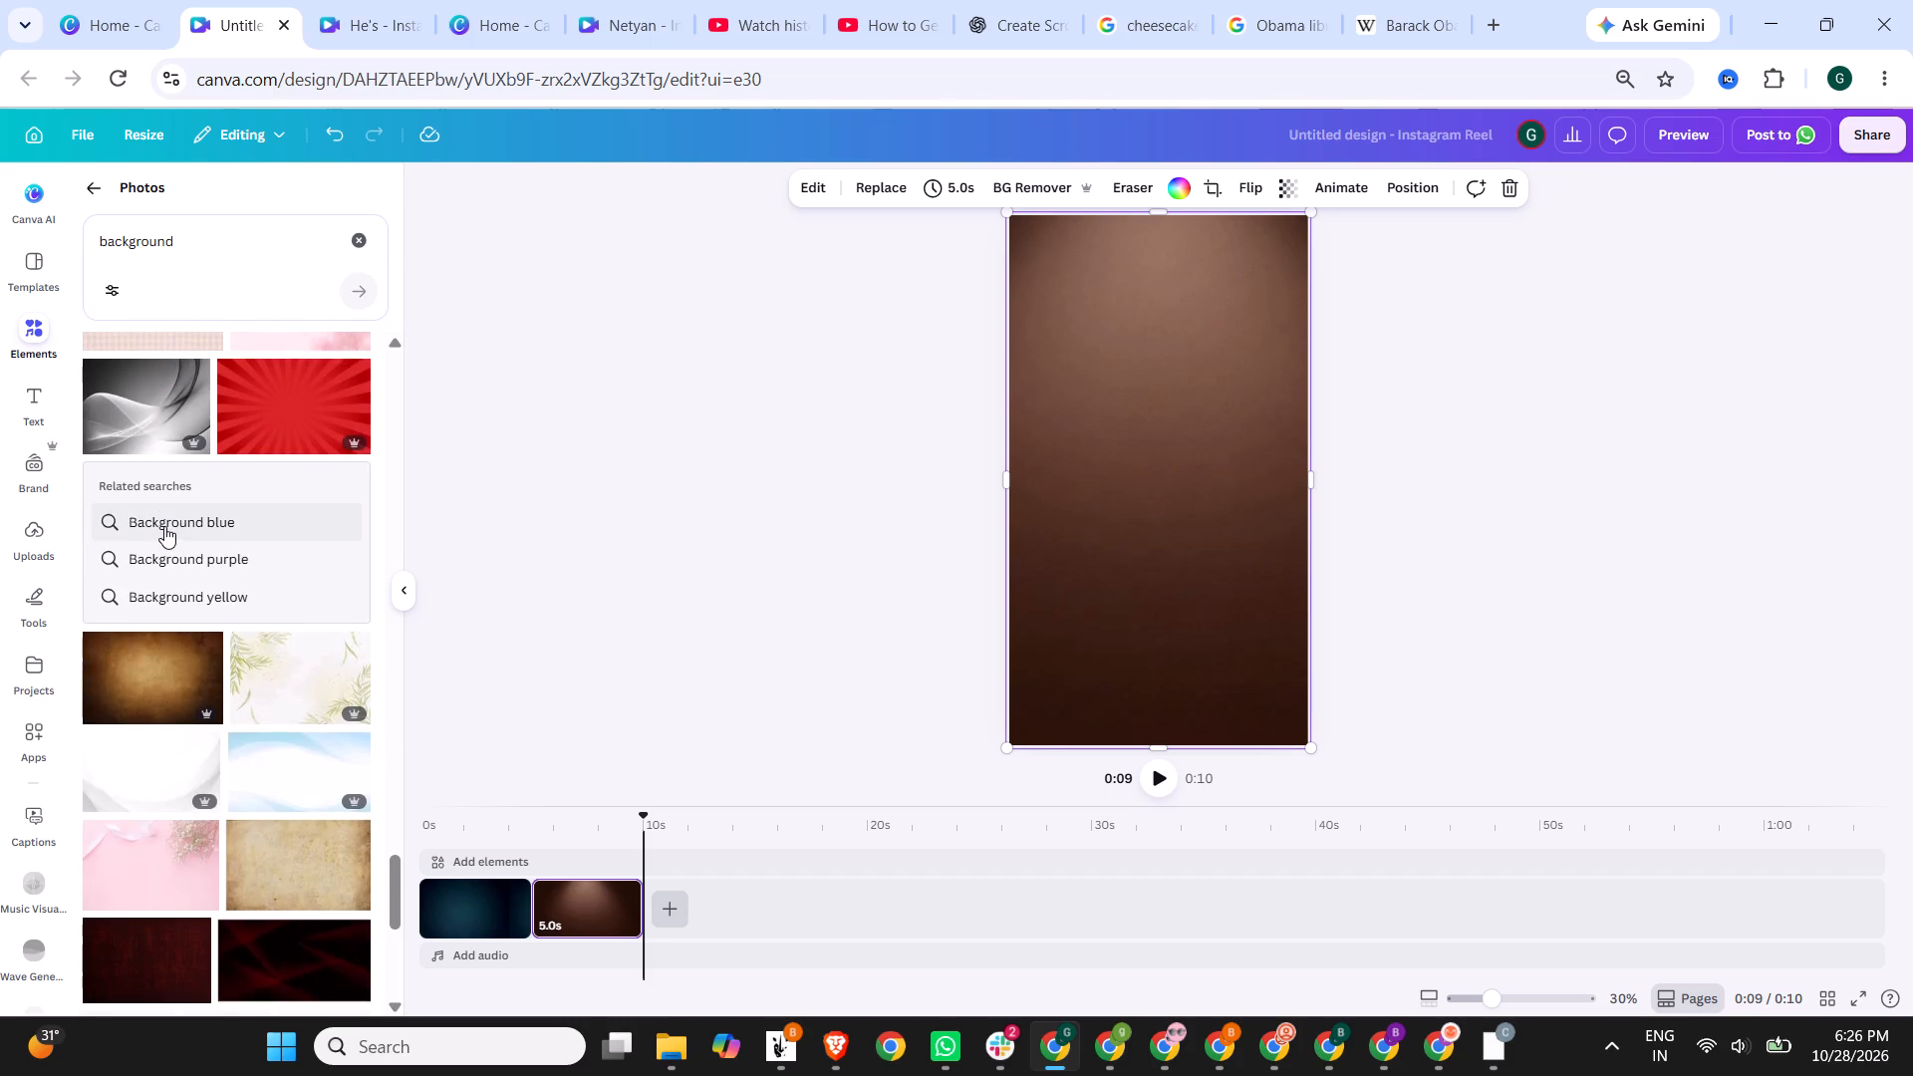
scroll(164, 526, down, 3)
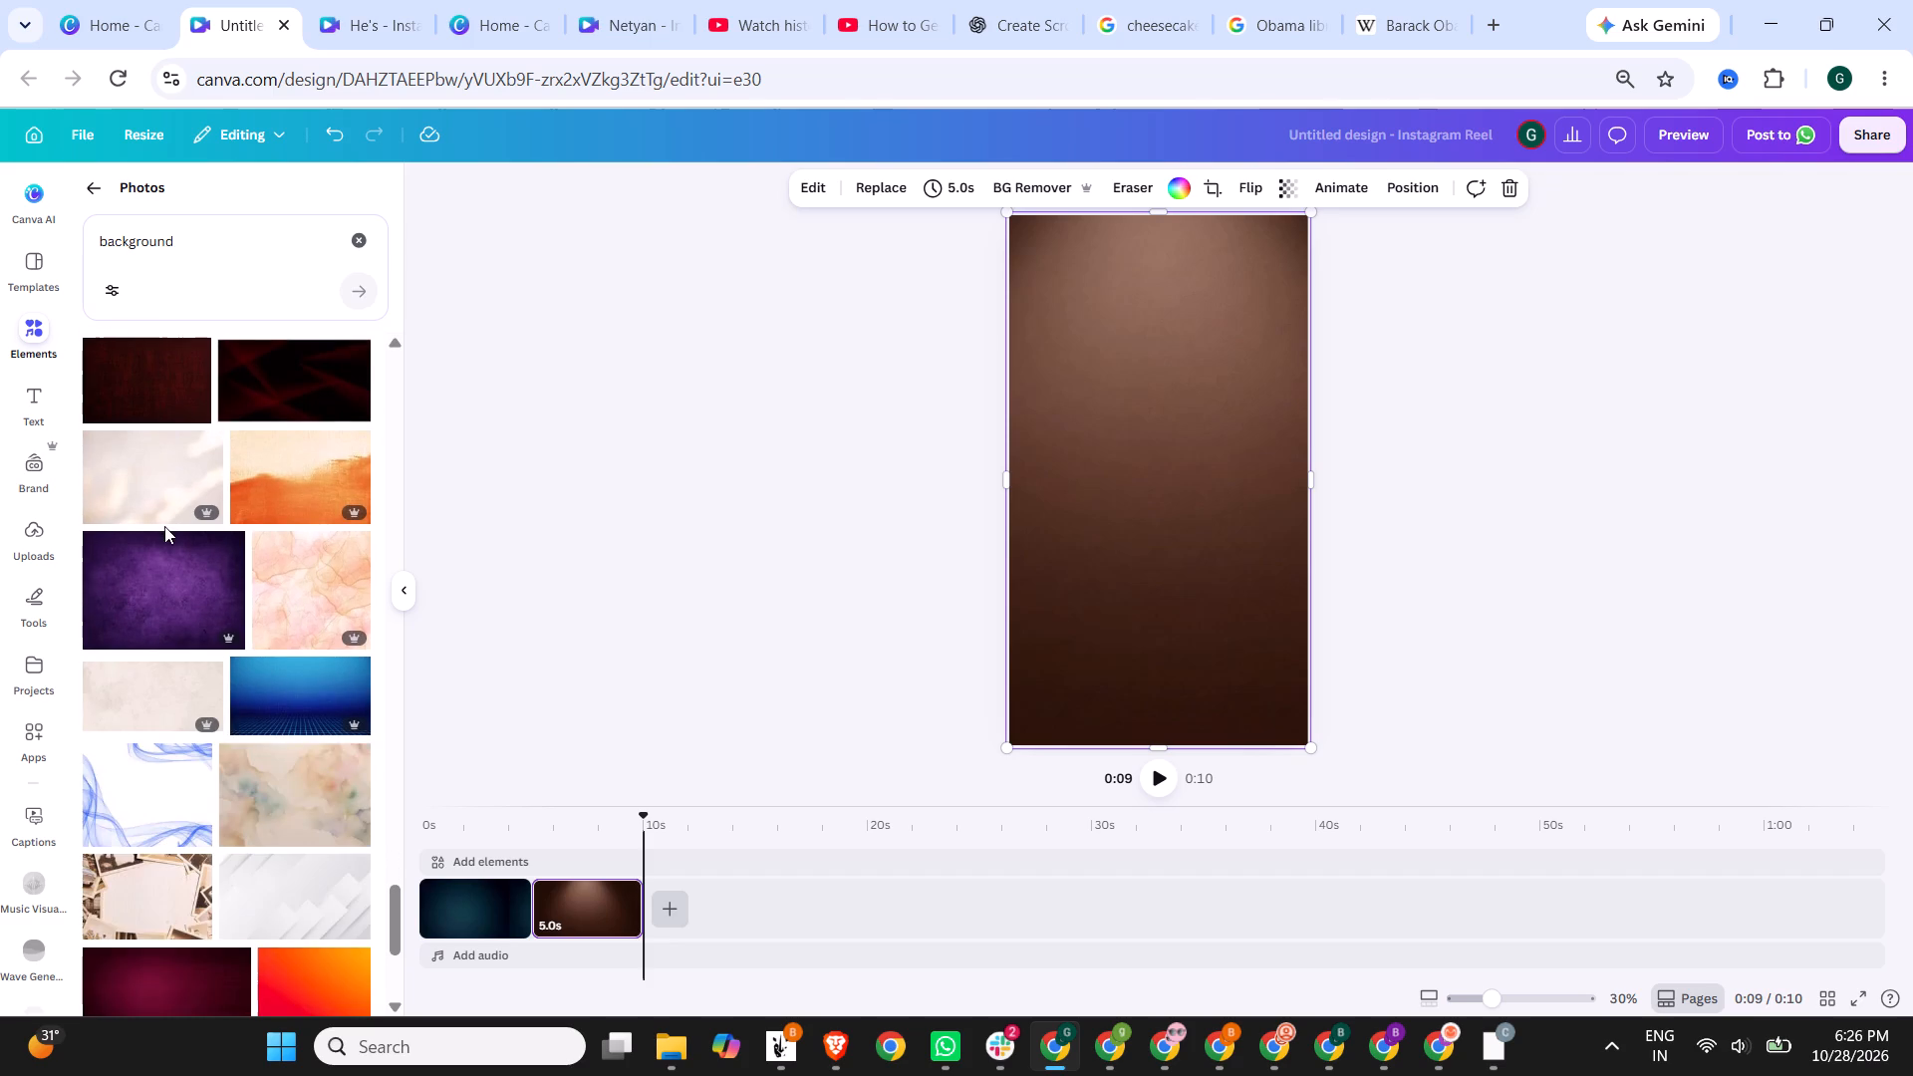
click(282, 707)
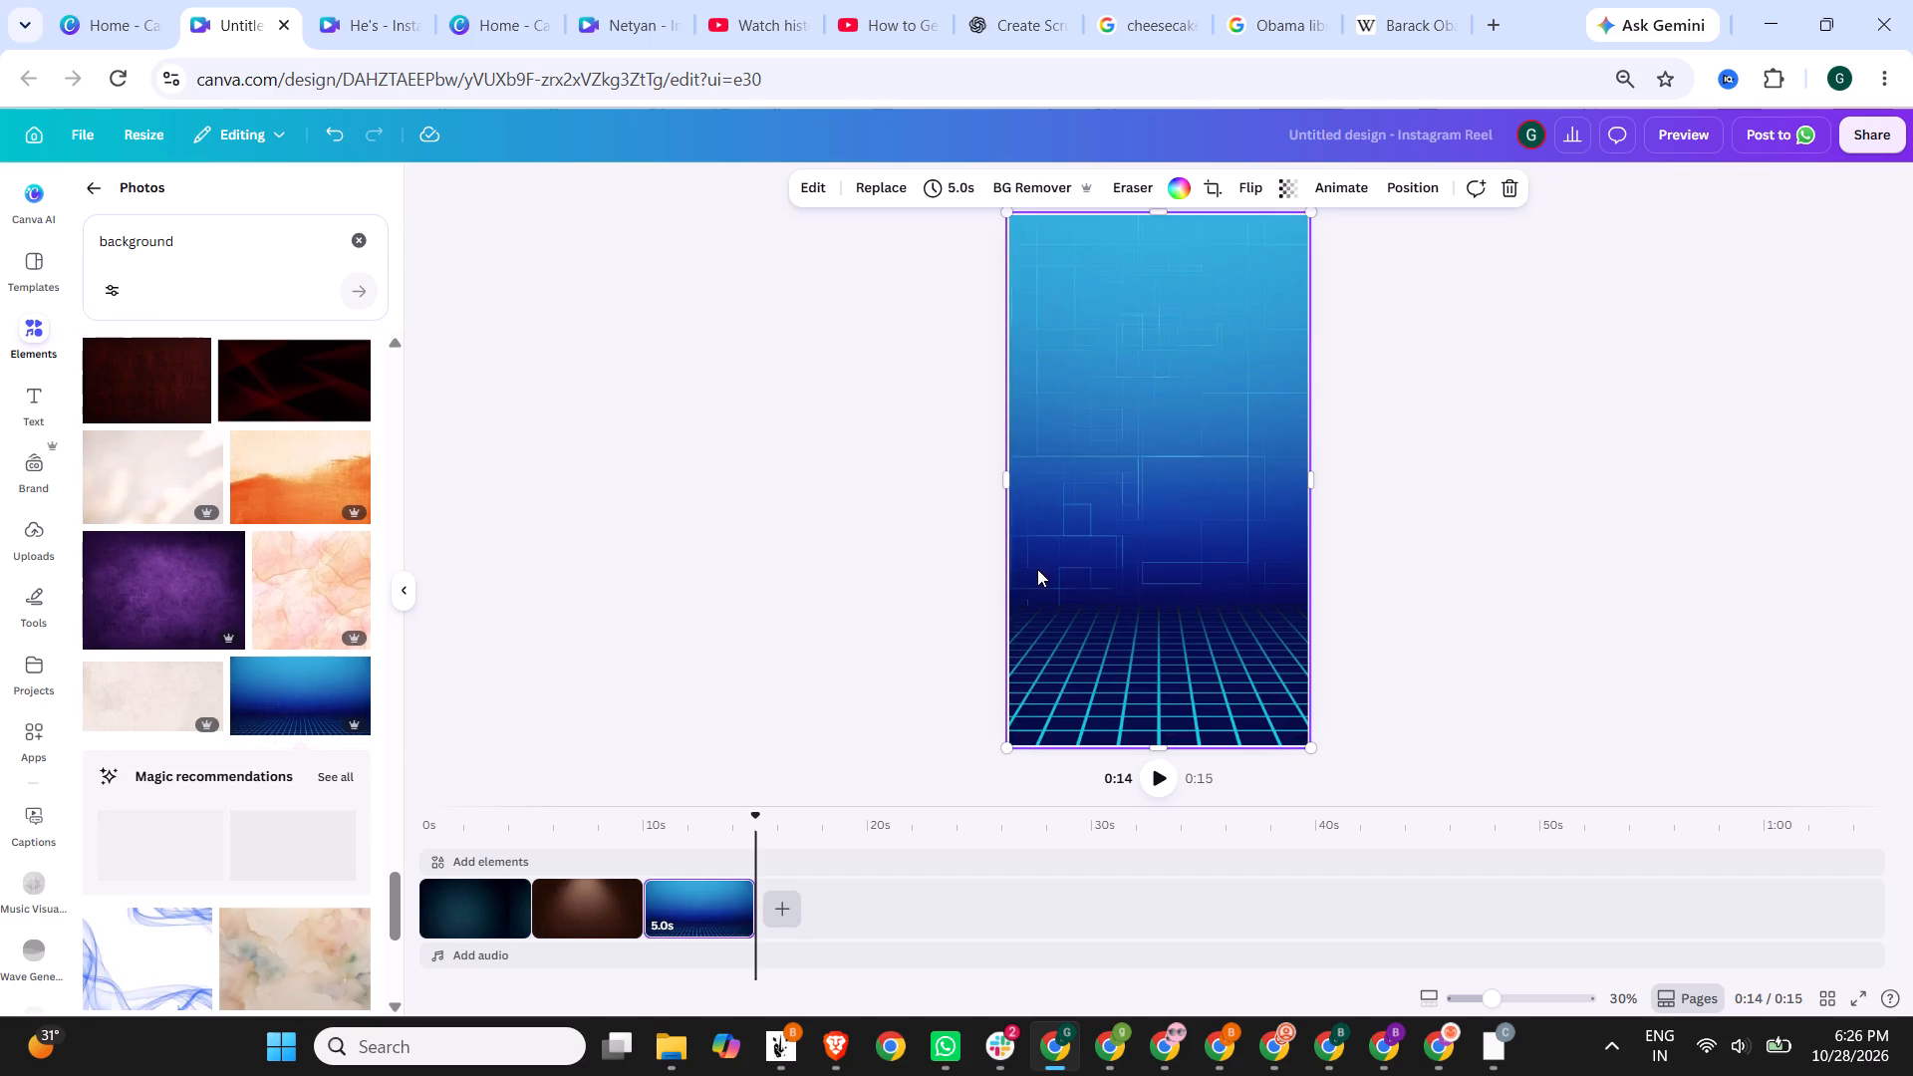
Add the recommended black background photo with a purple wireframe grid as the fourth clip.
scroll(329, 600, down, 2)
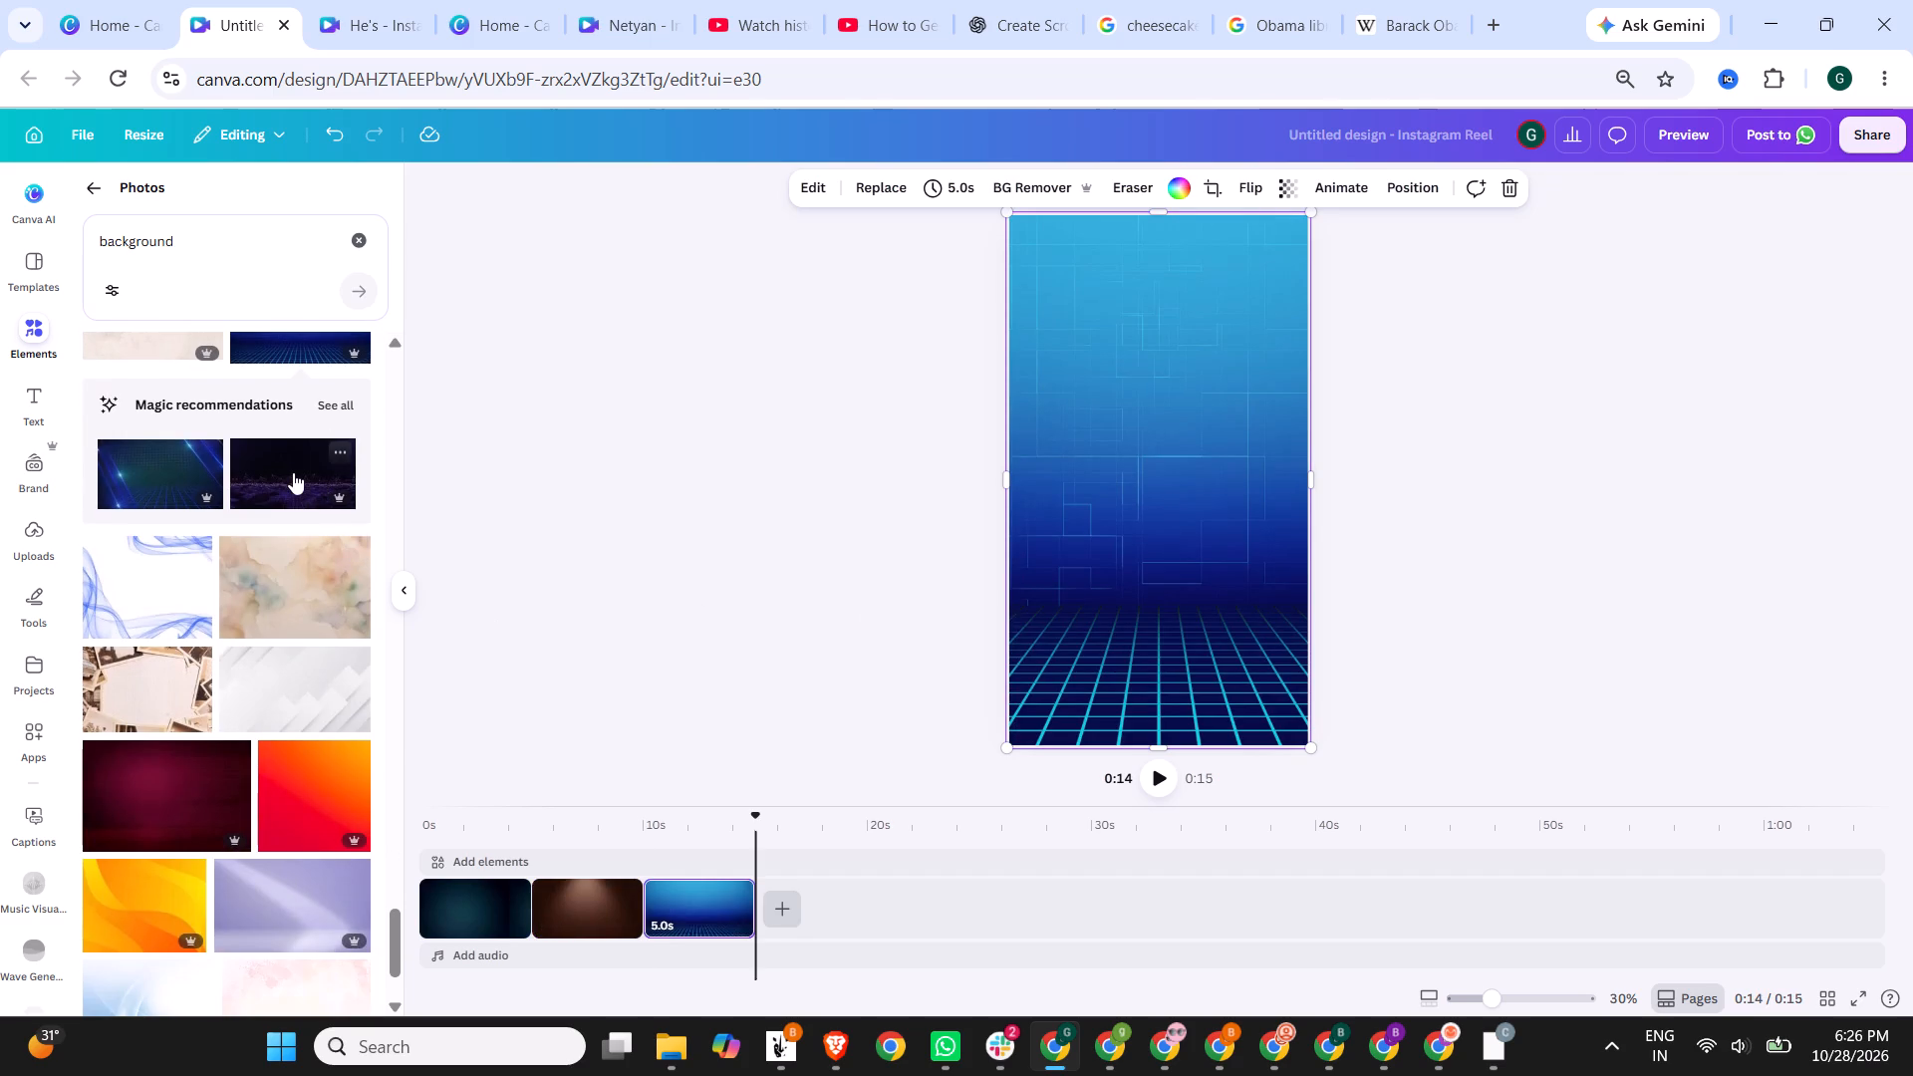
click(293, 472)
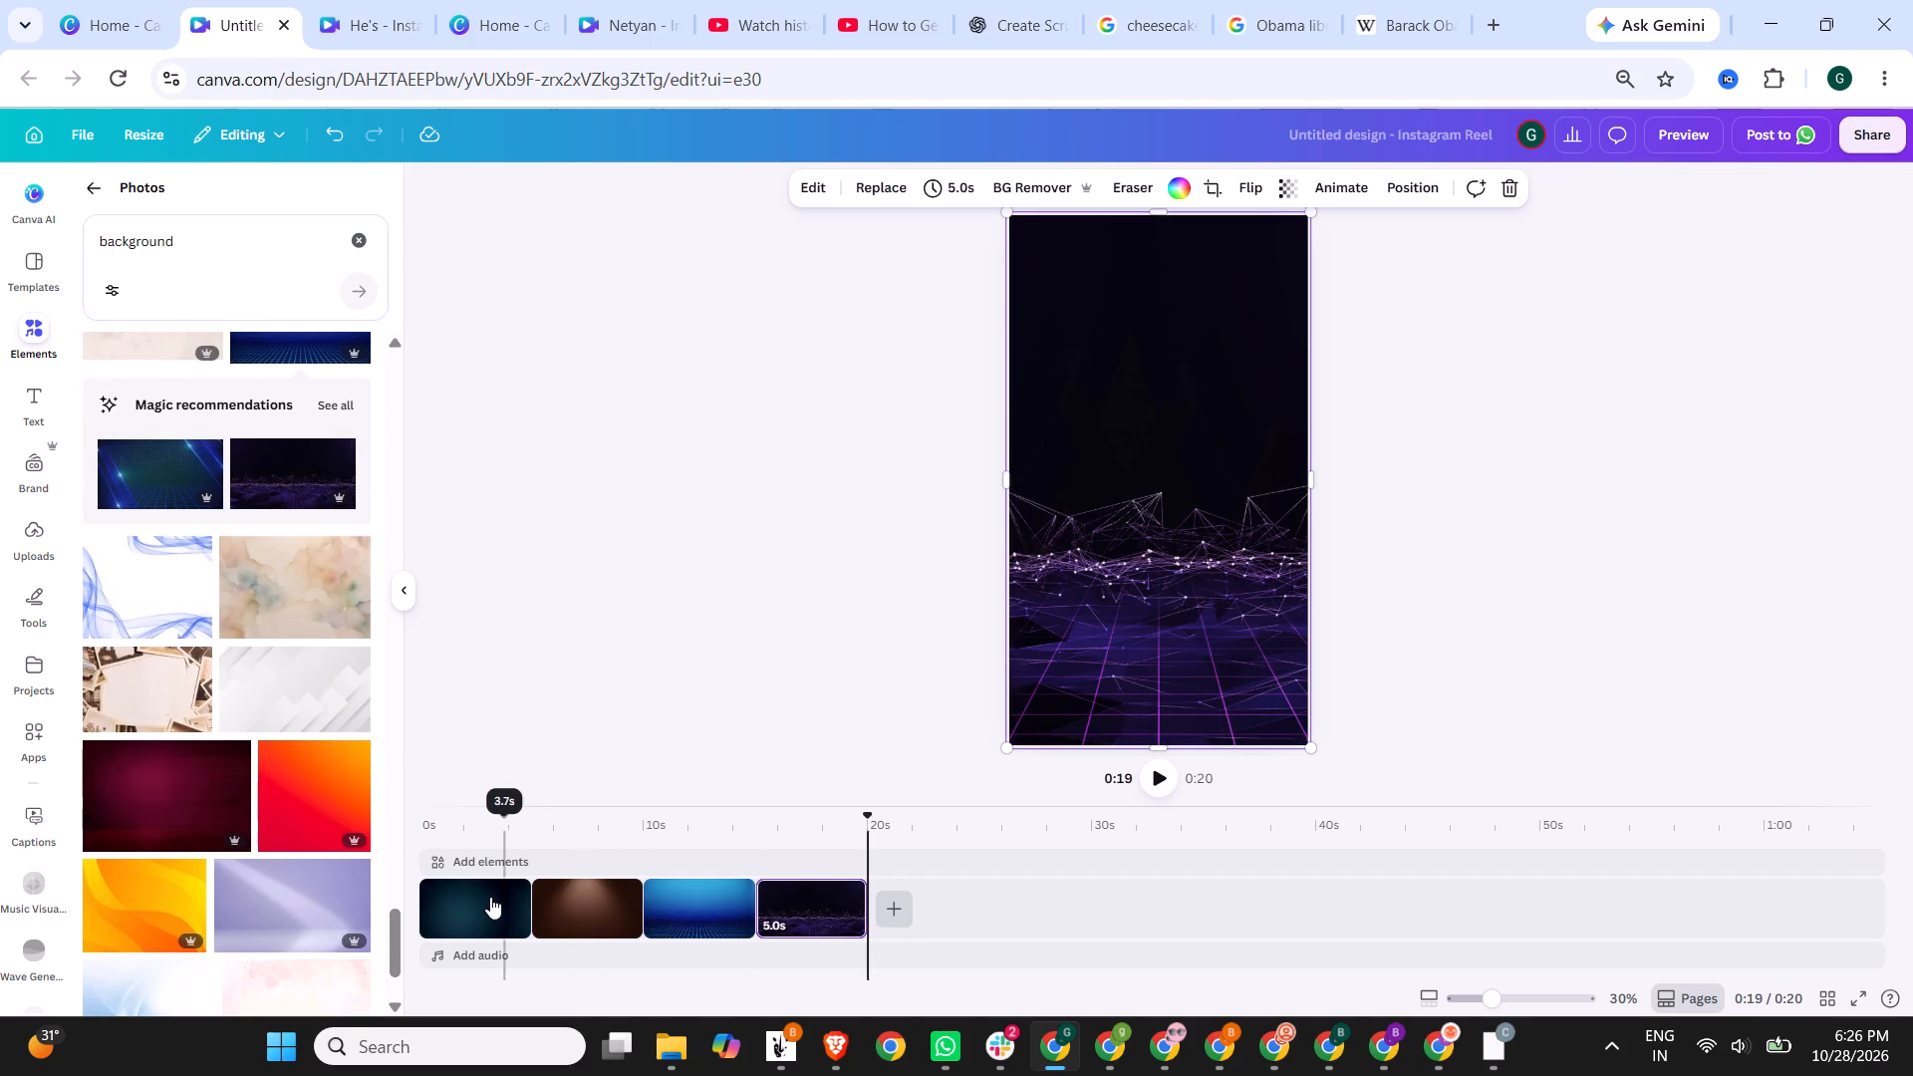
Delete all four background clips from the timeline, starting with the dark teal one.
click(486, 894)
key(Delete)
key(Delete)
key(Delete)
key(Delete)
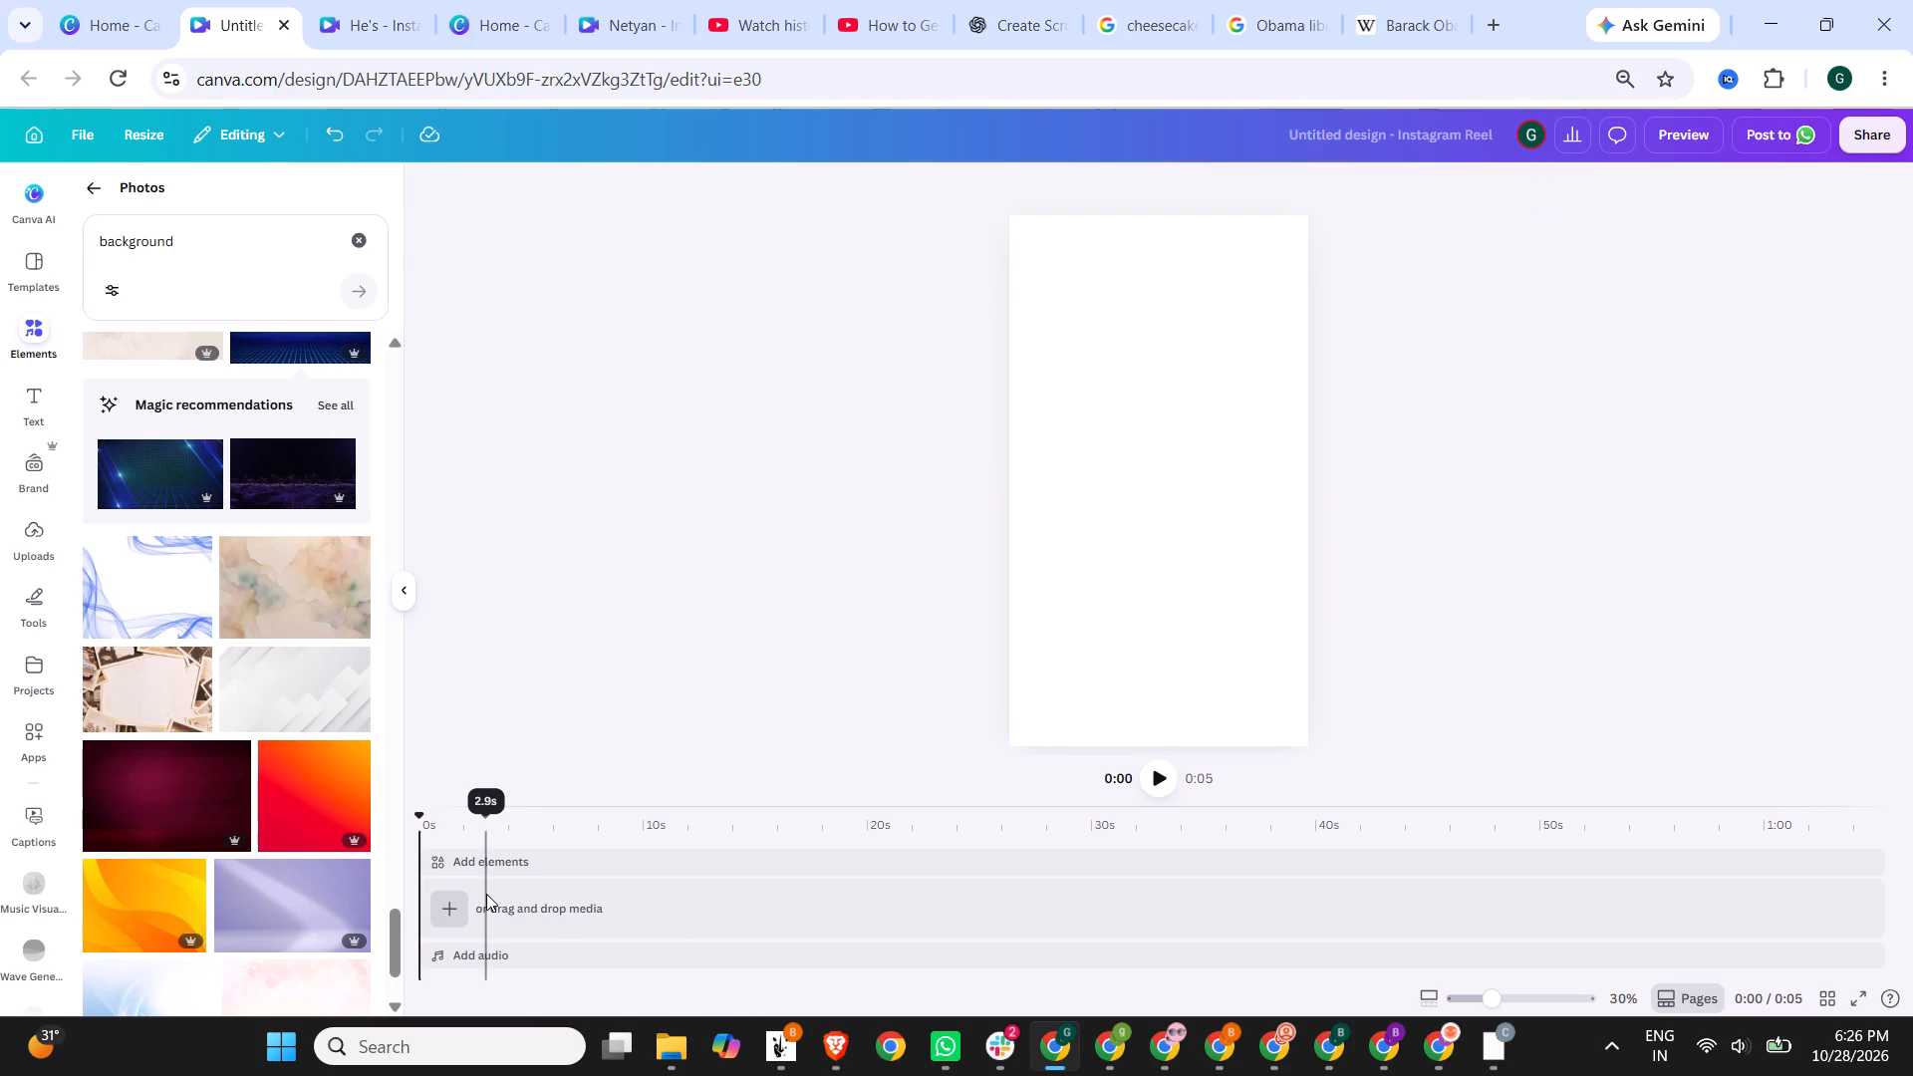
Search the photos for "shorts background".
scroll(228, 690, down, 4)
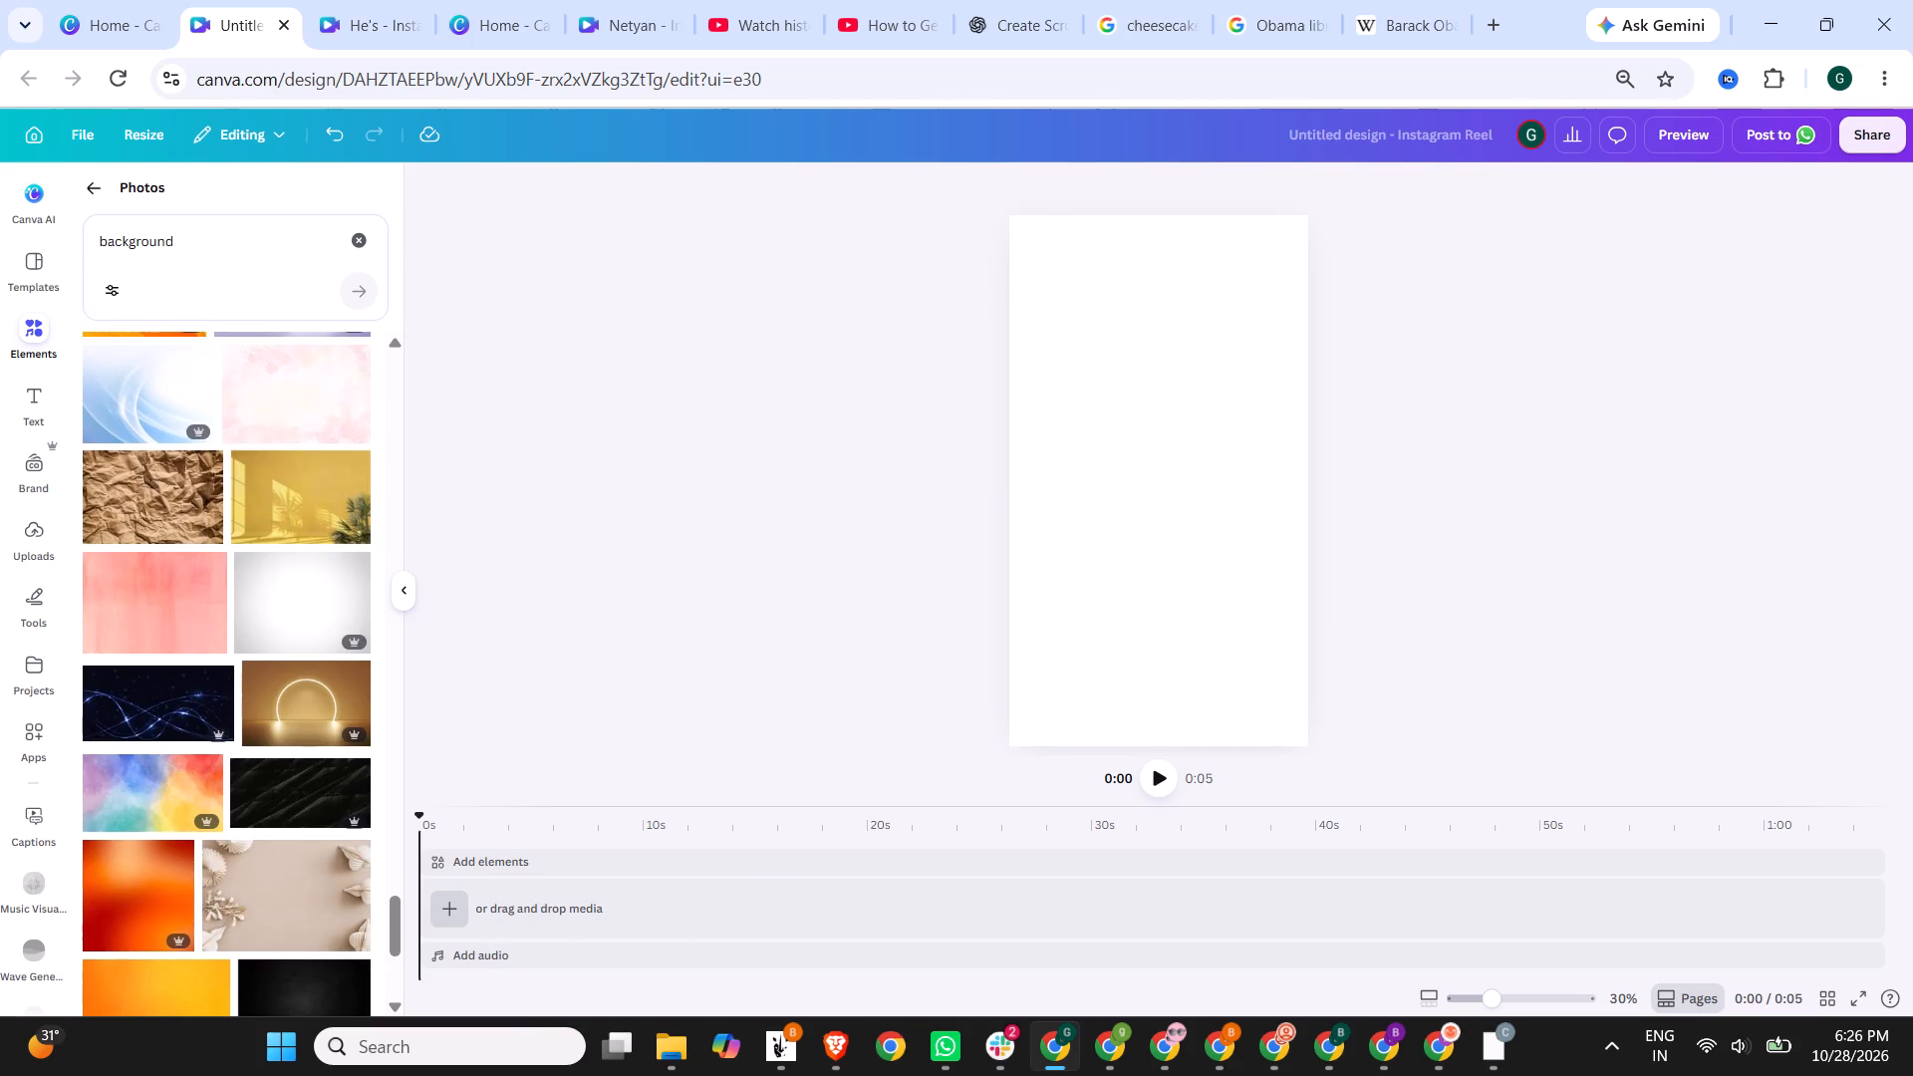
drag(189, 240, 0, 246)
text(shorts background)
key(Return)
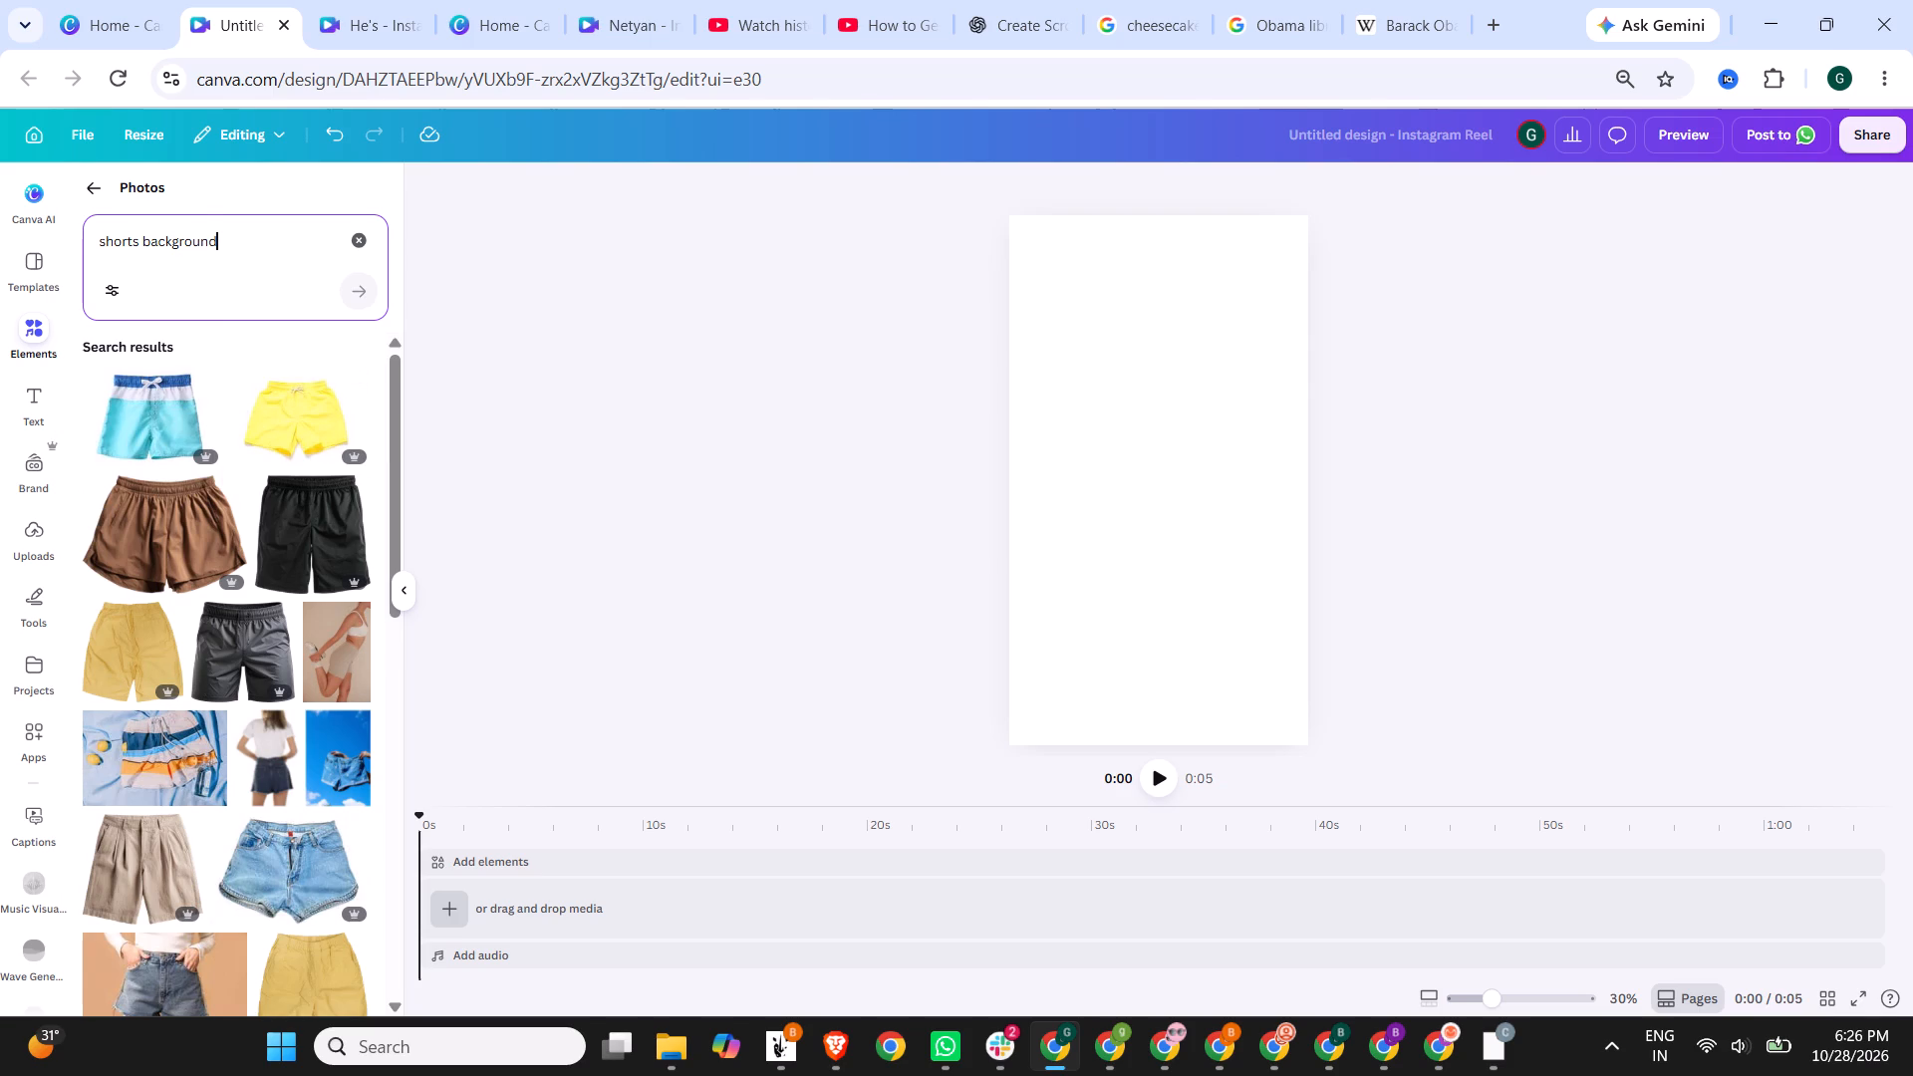
Replace the photo search query with "plain dar blue background" and run the search.
drag(246, 256, 0, 255)
drag(258, 241, 0, 239)
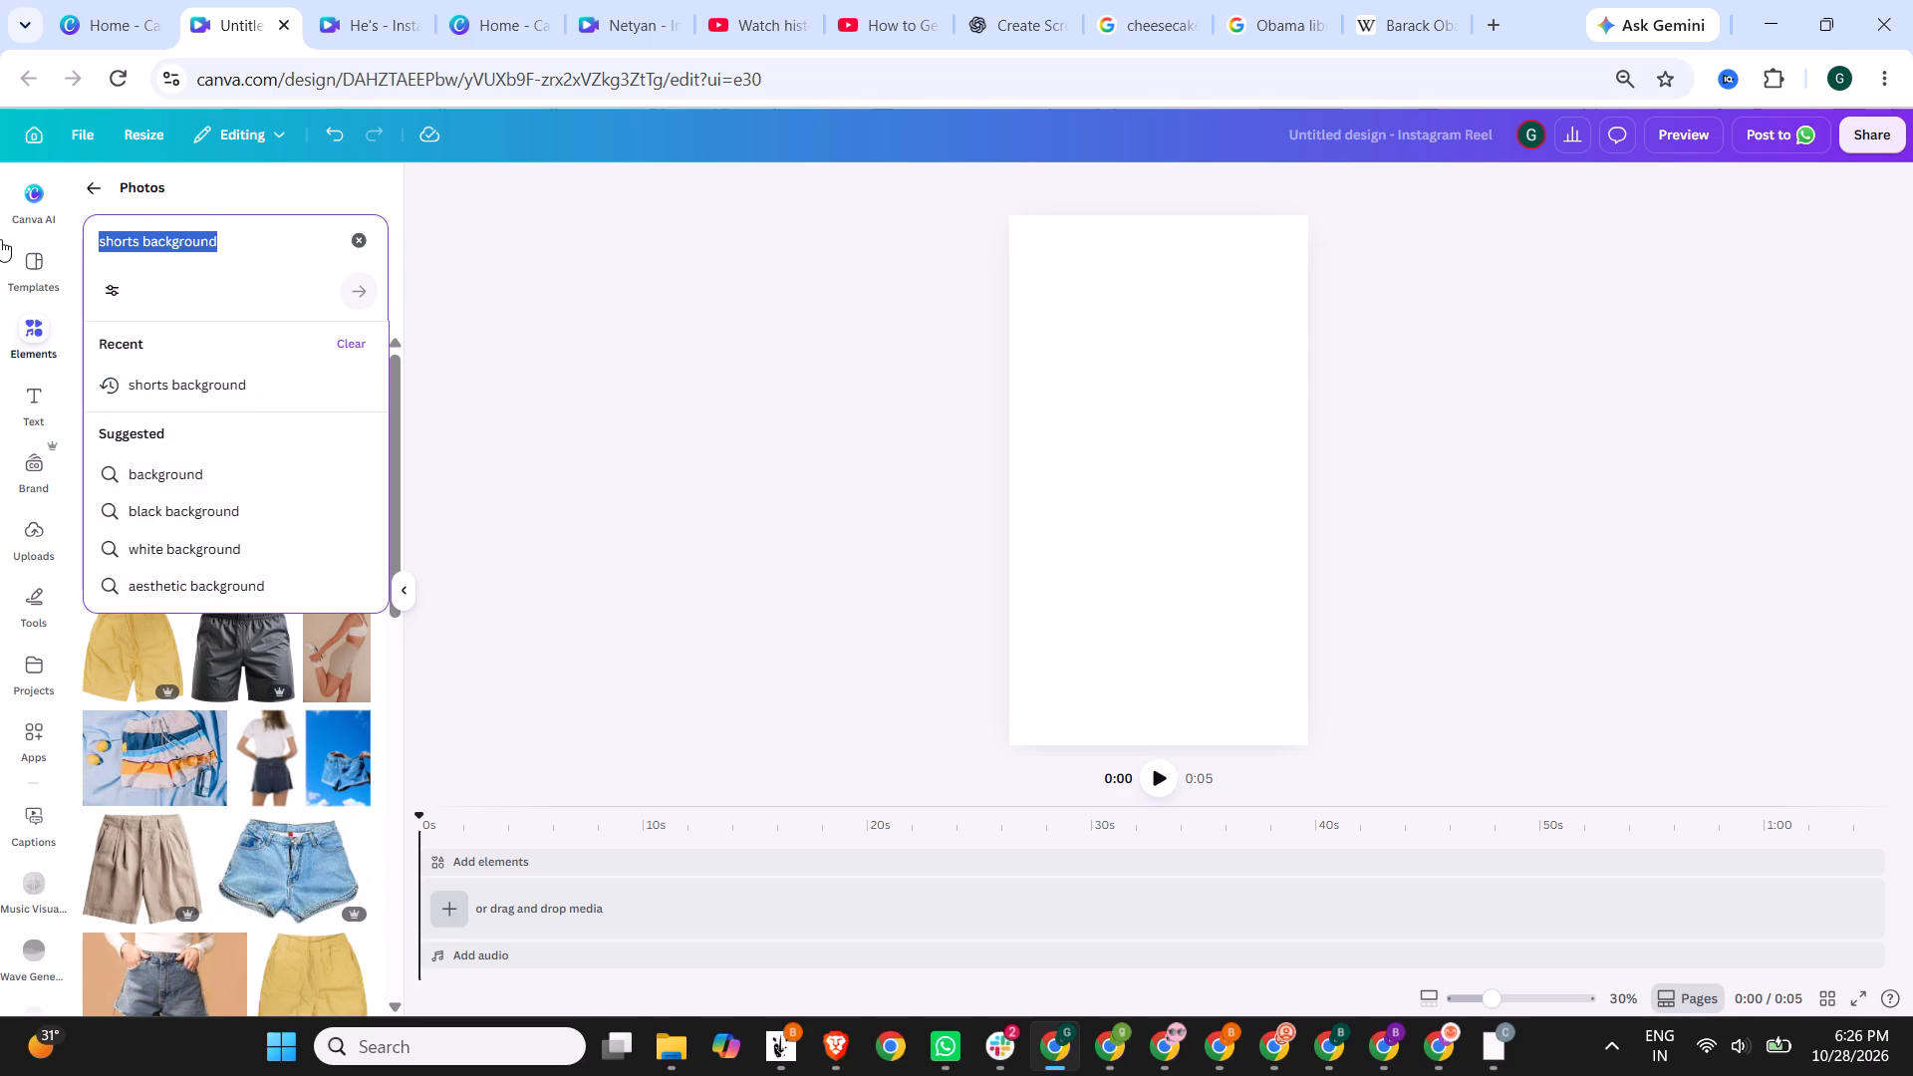
text(plain dar blue background)
key(Return)
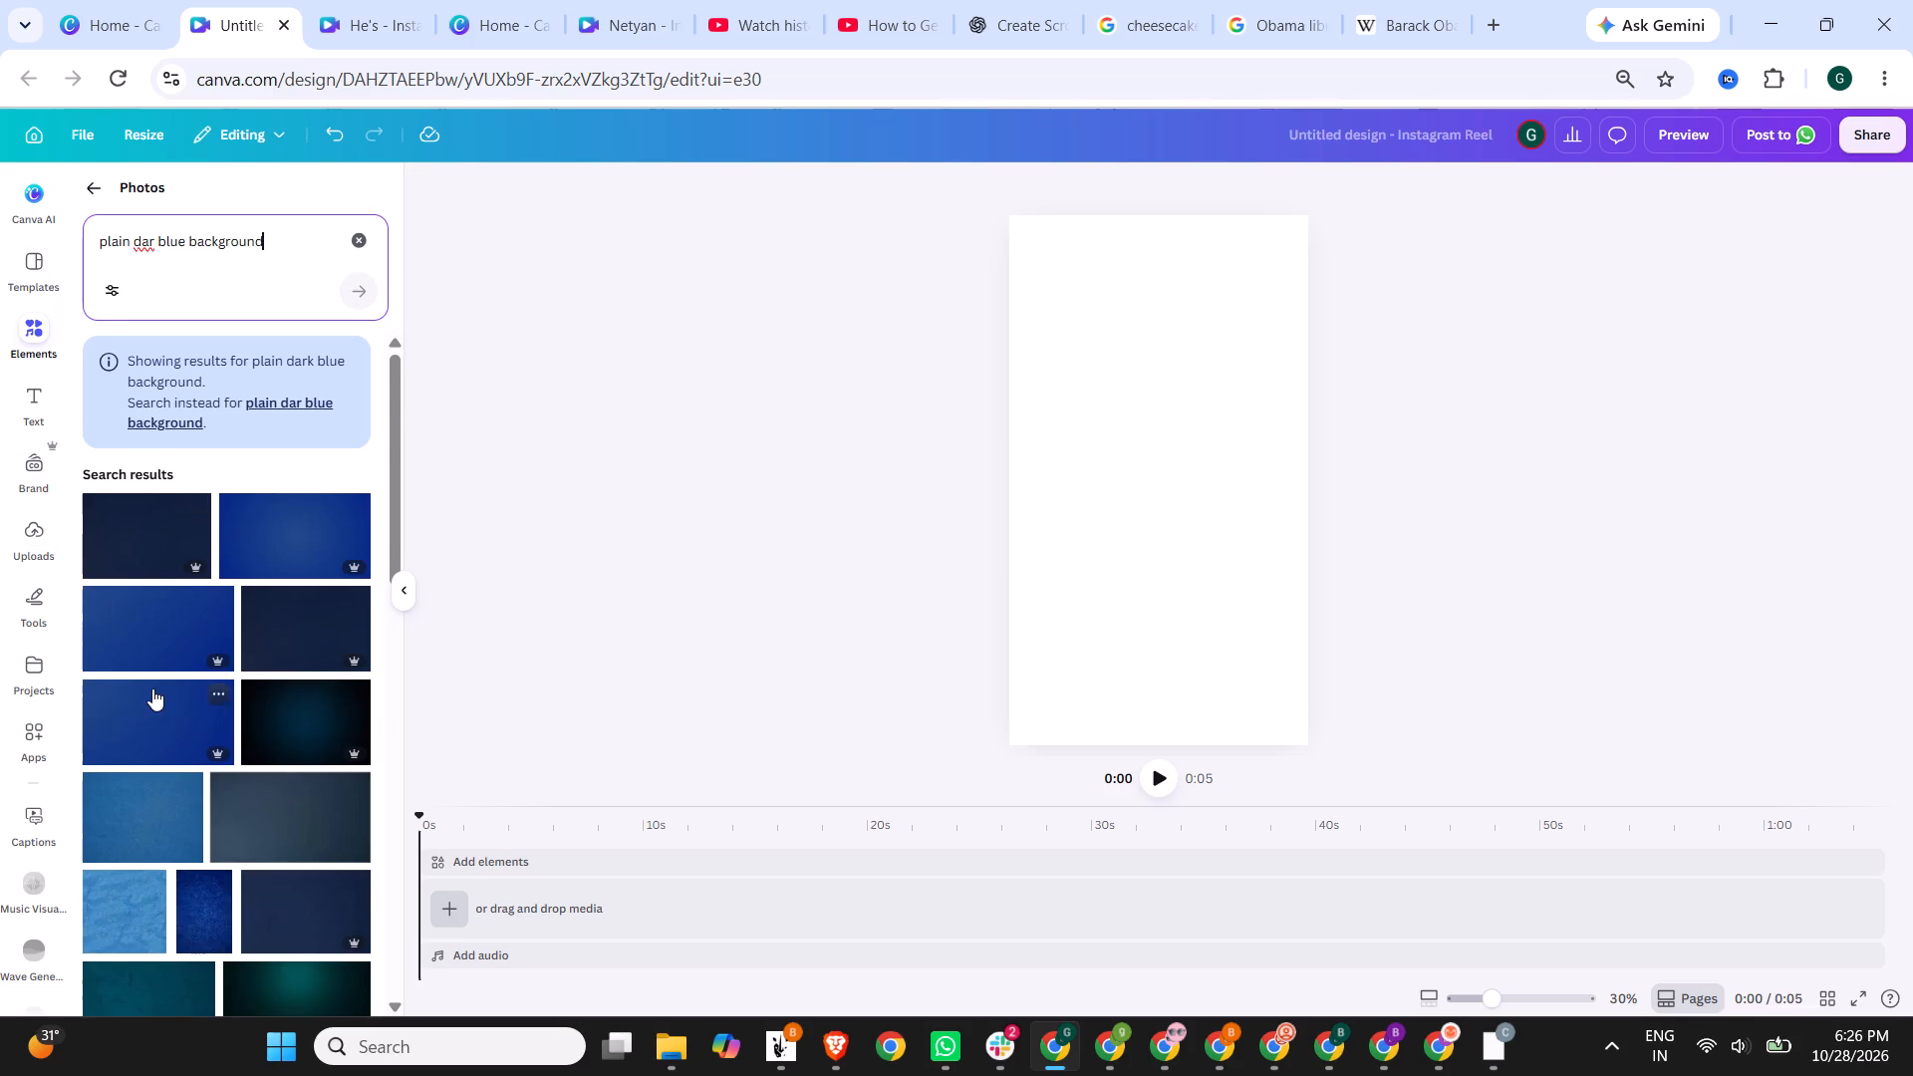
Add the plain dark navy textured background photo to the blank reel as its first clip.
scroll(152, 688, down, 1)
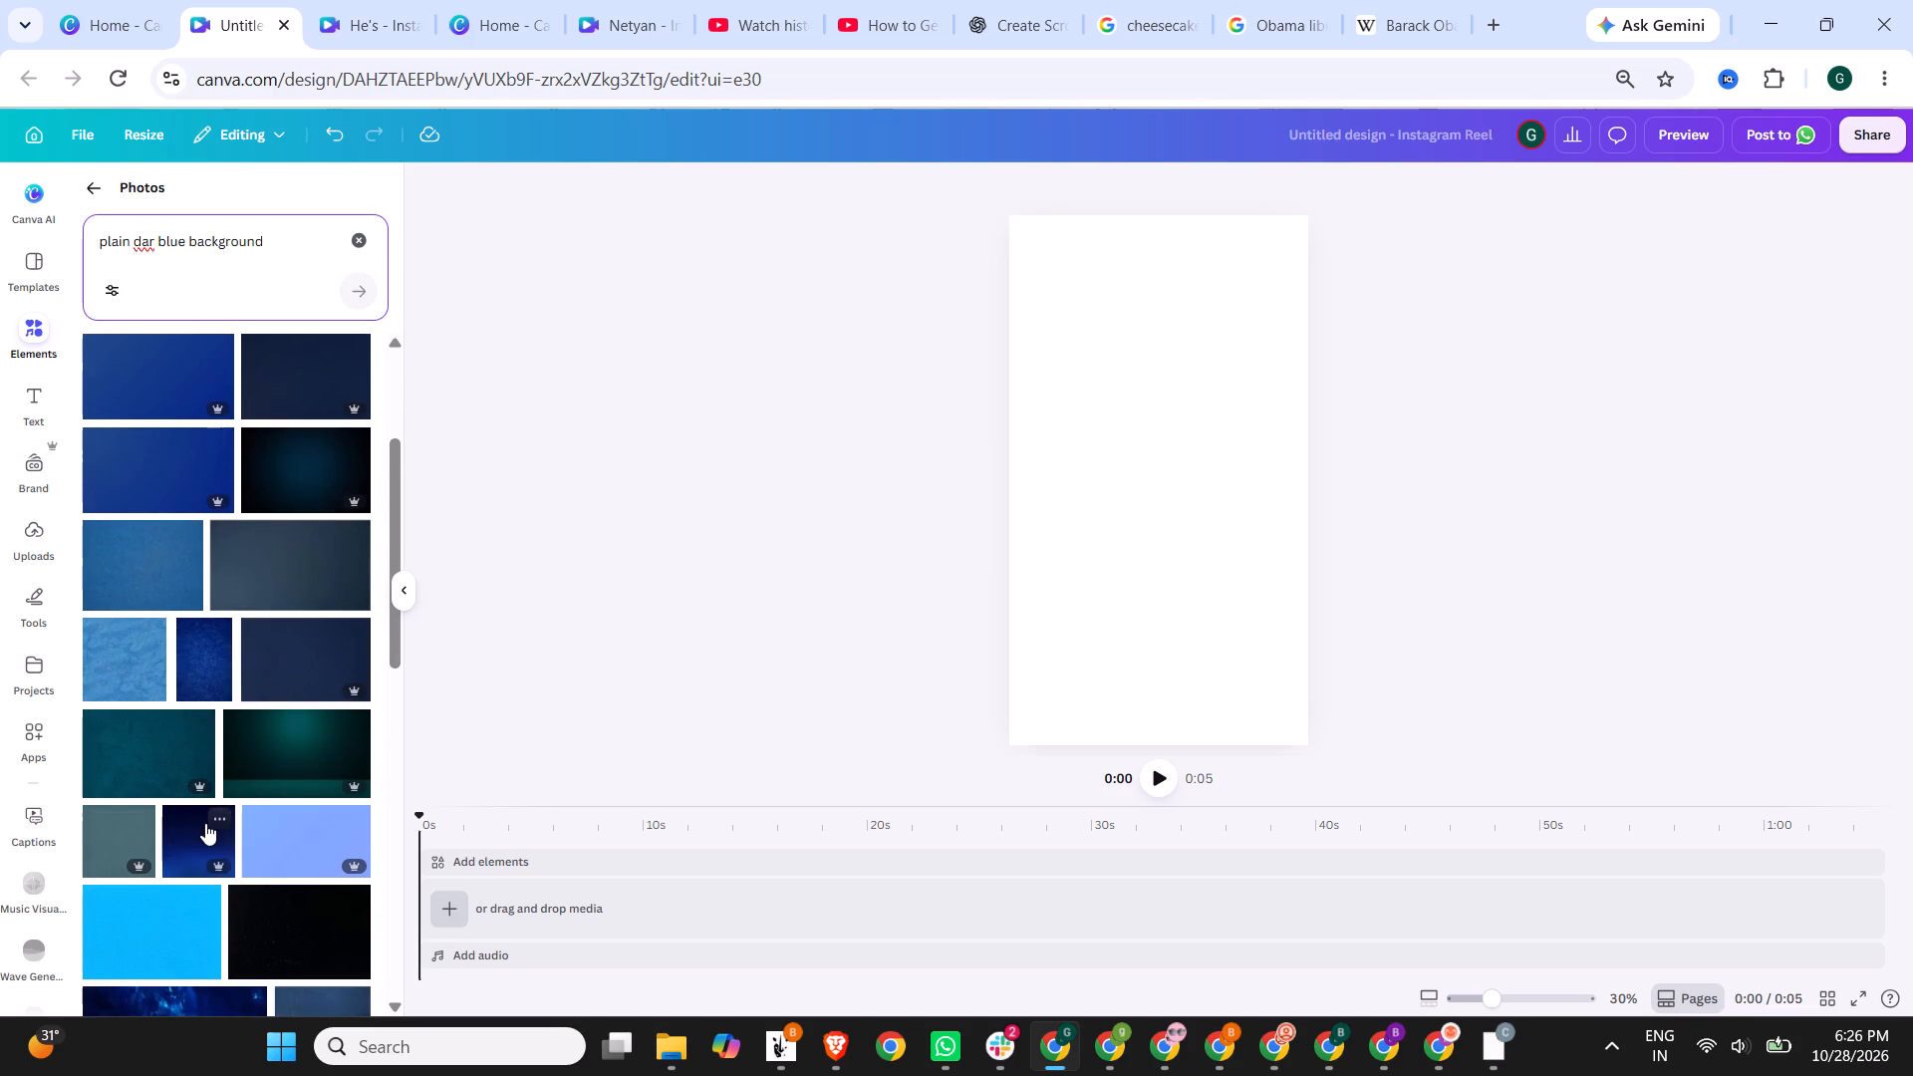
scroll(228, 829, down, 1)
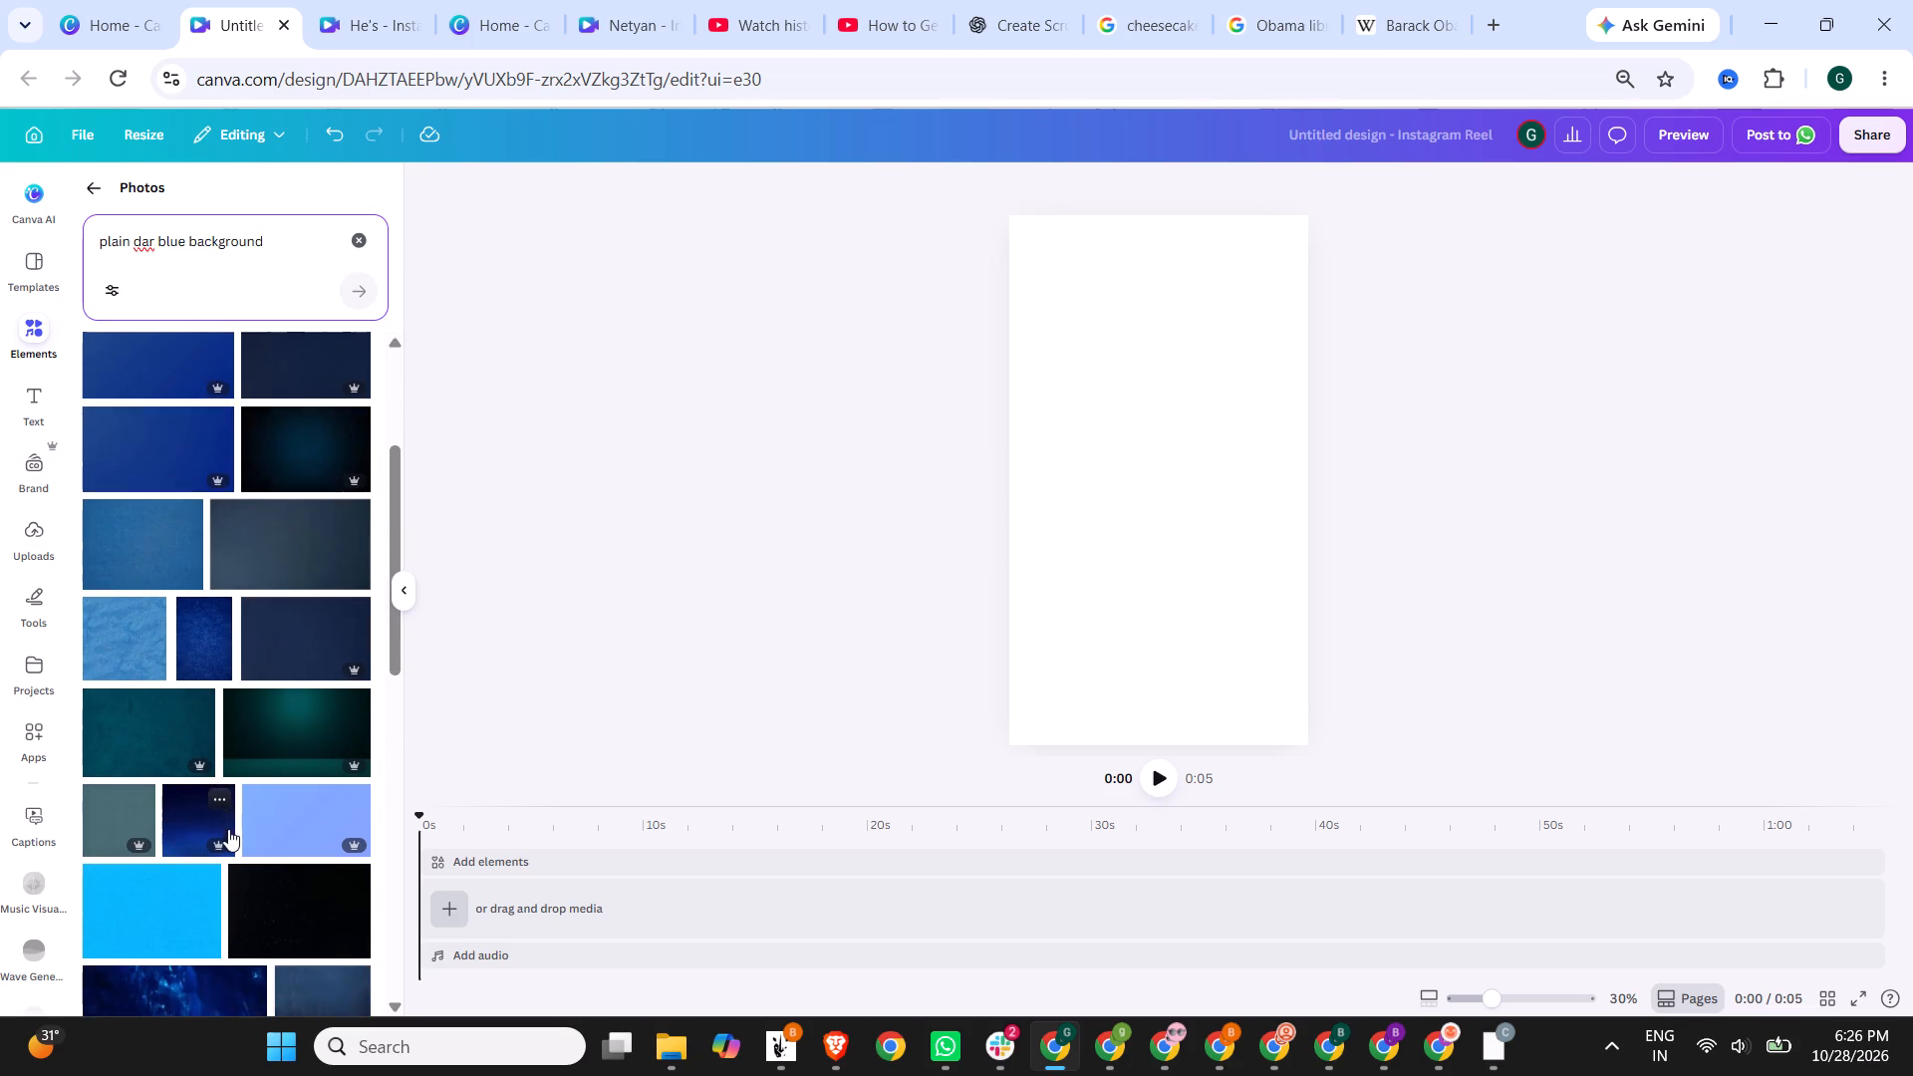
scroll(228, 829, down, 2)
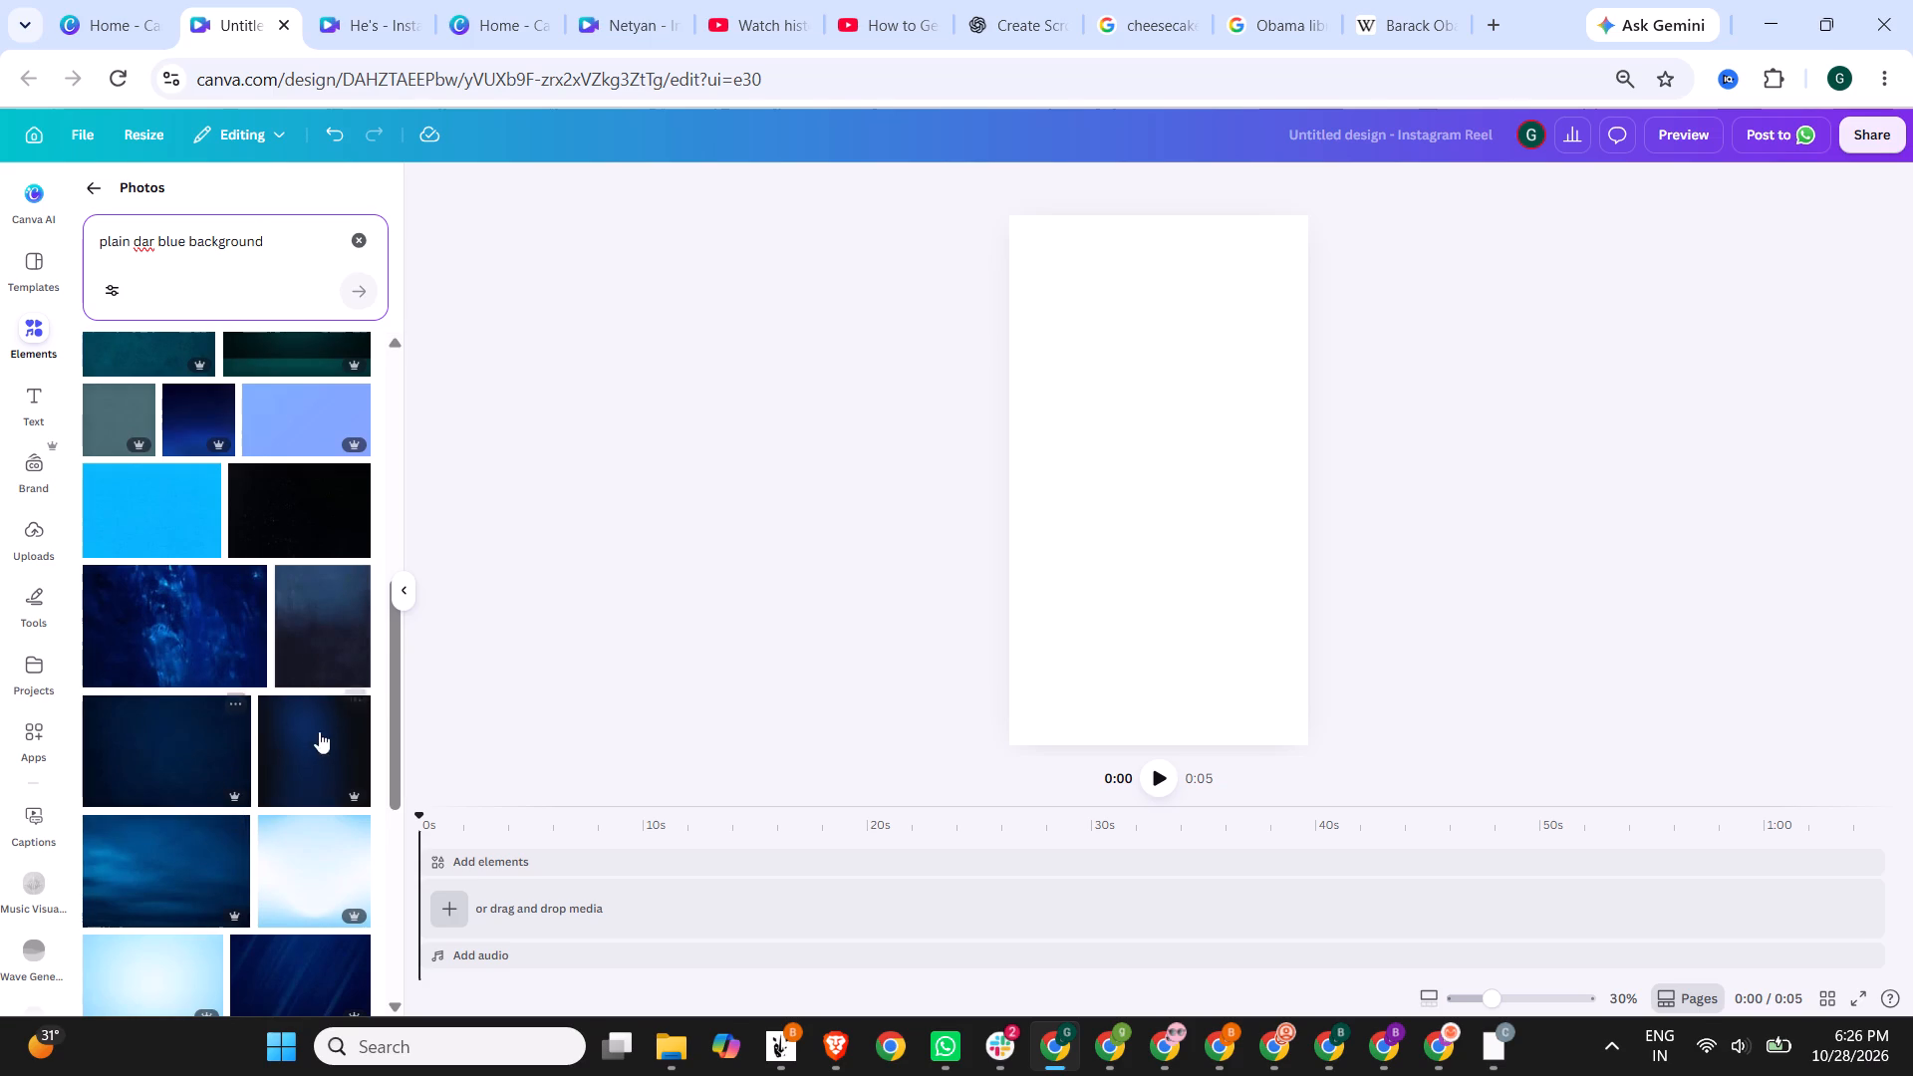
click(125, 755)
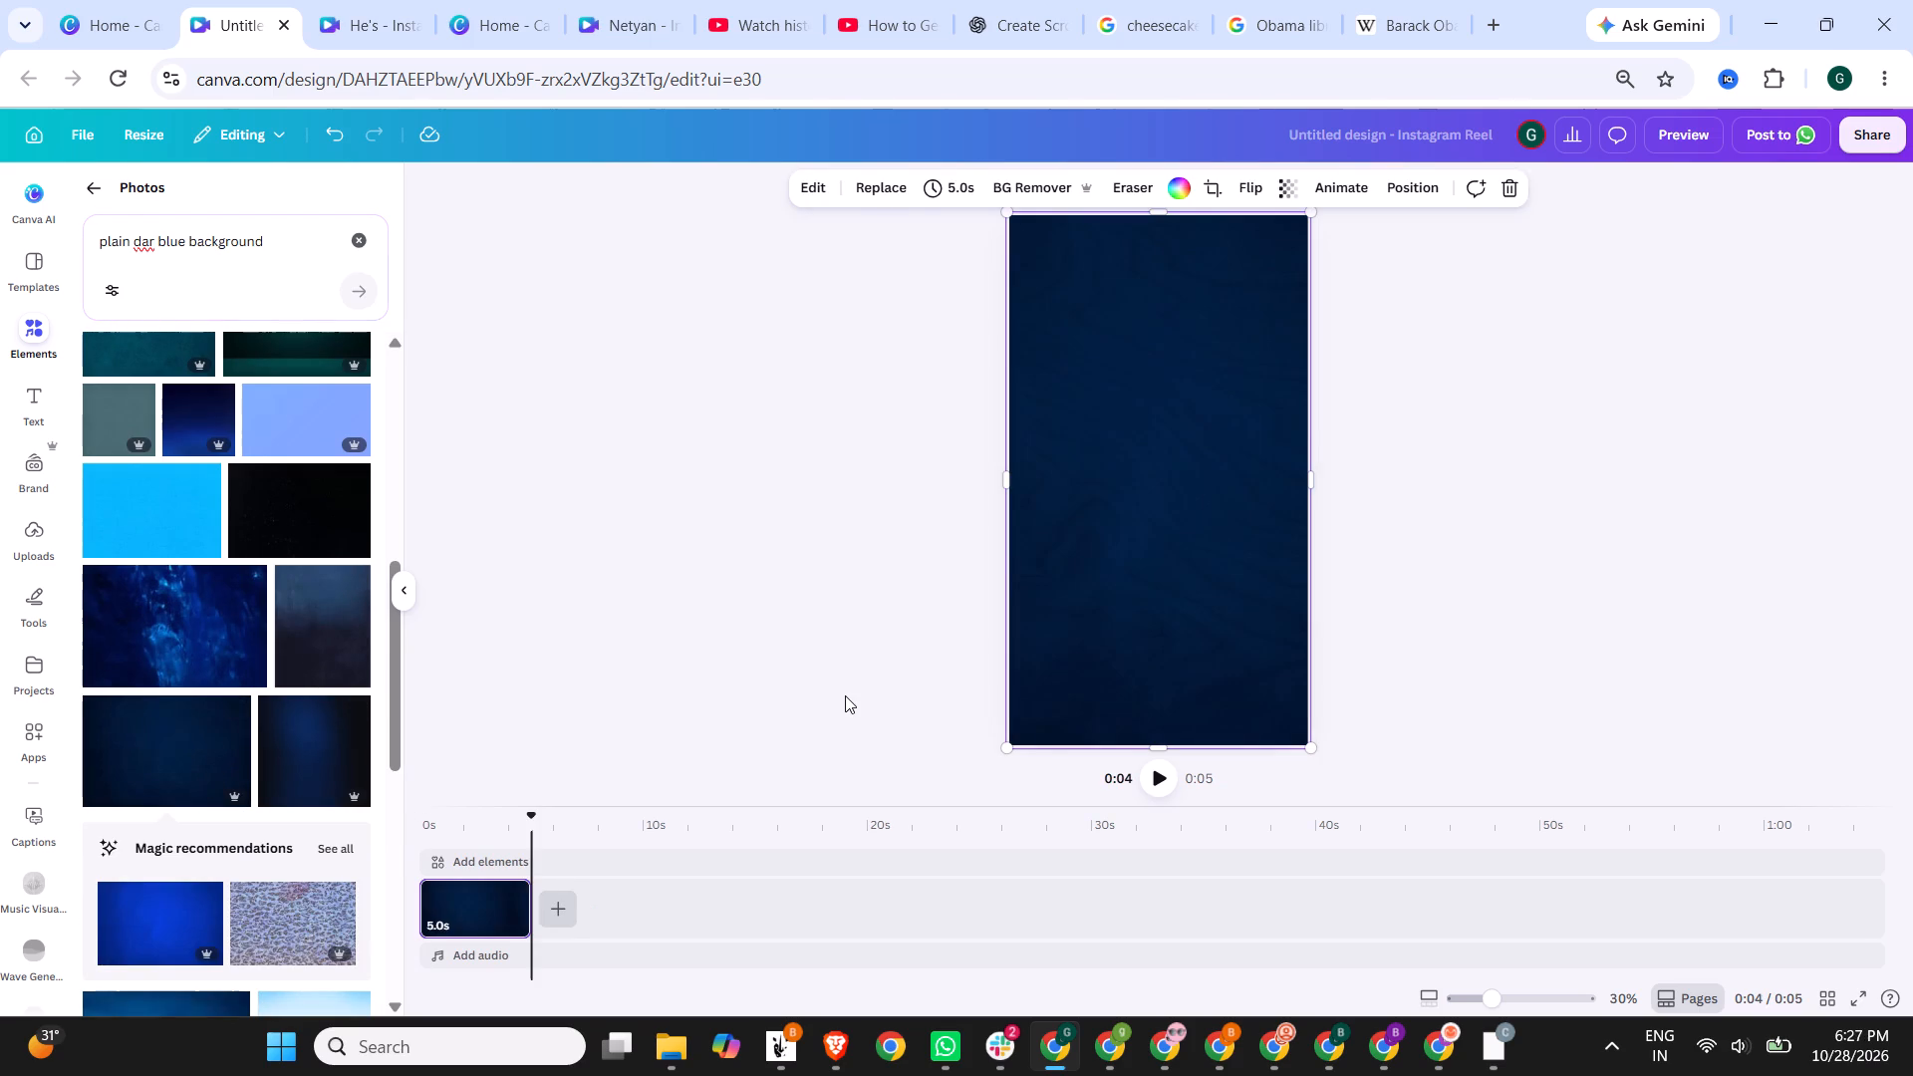
Add the black background photo with diagonal dark blue streaks as the second clip.
scroll(369, 611, down, 1)
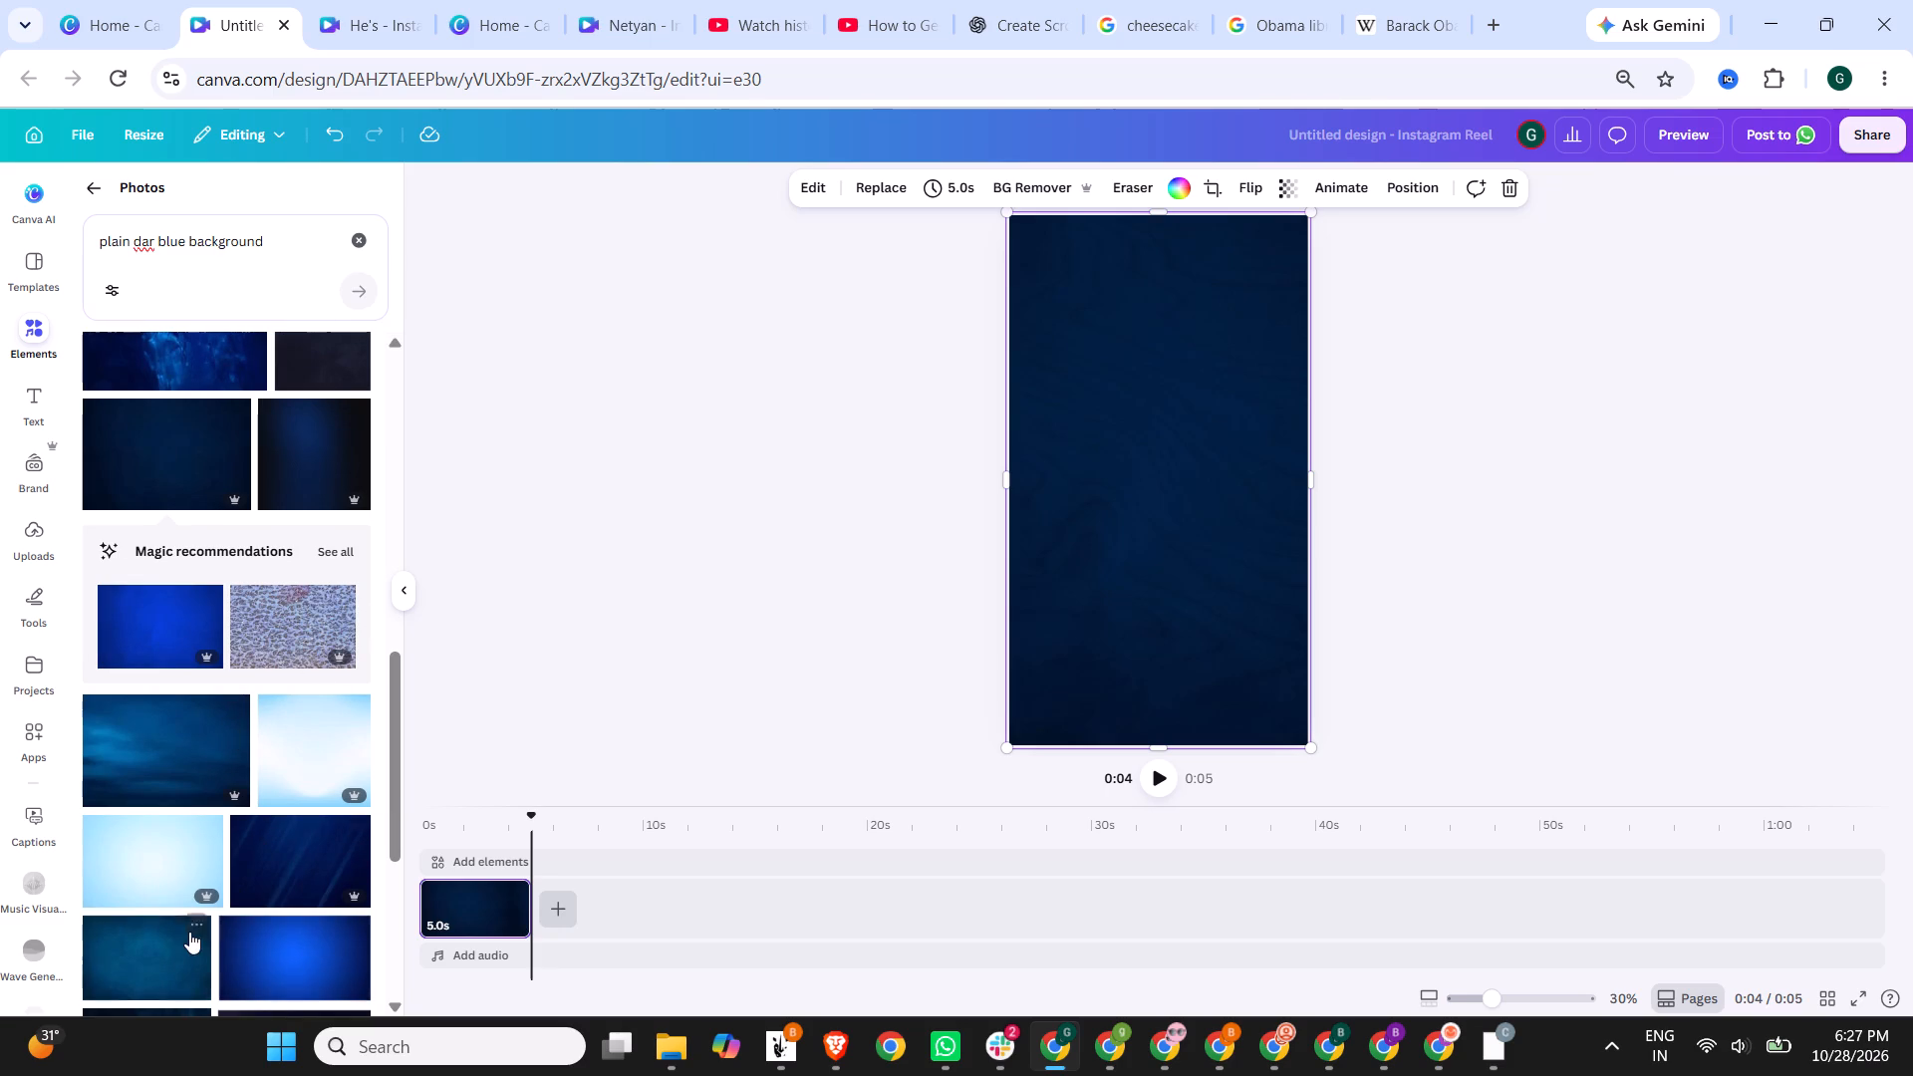
scroll(189, 930, down, 1)
click(281, 882)
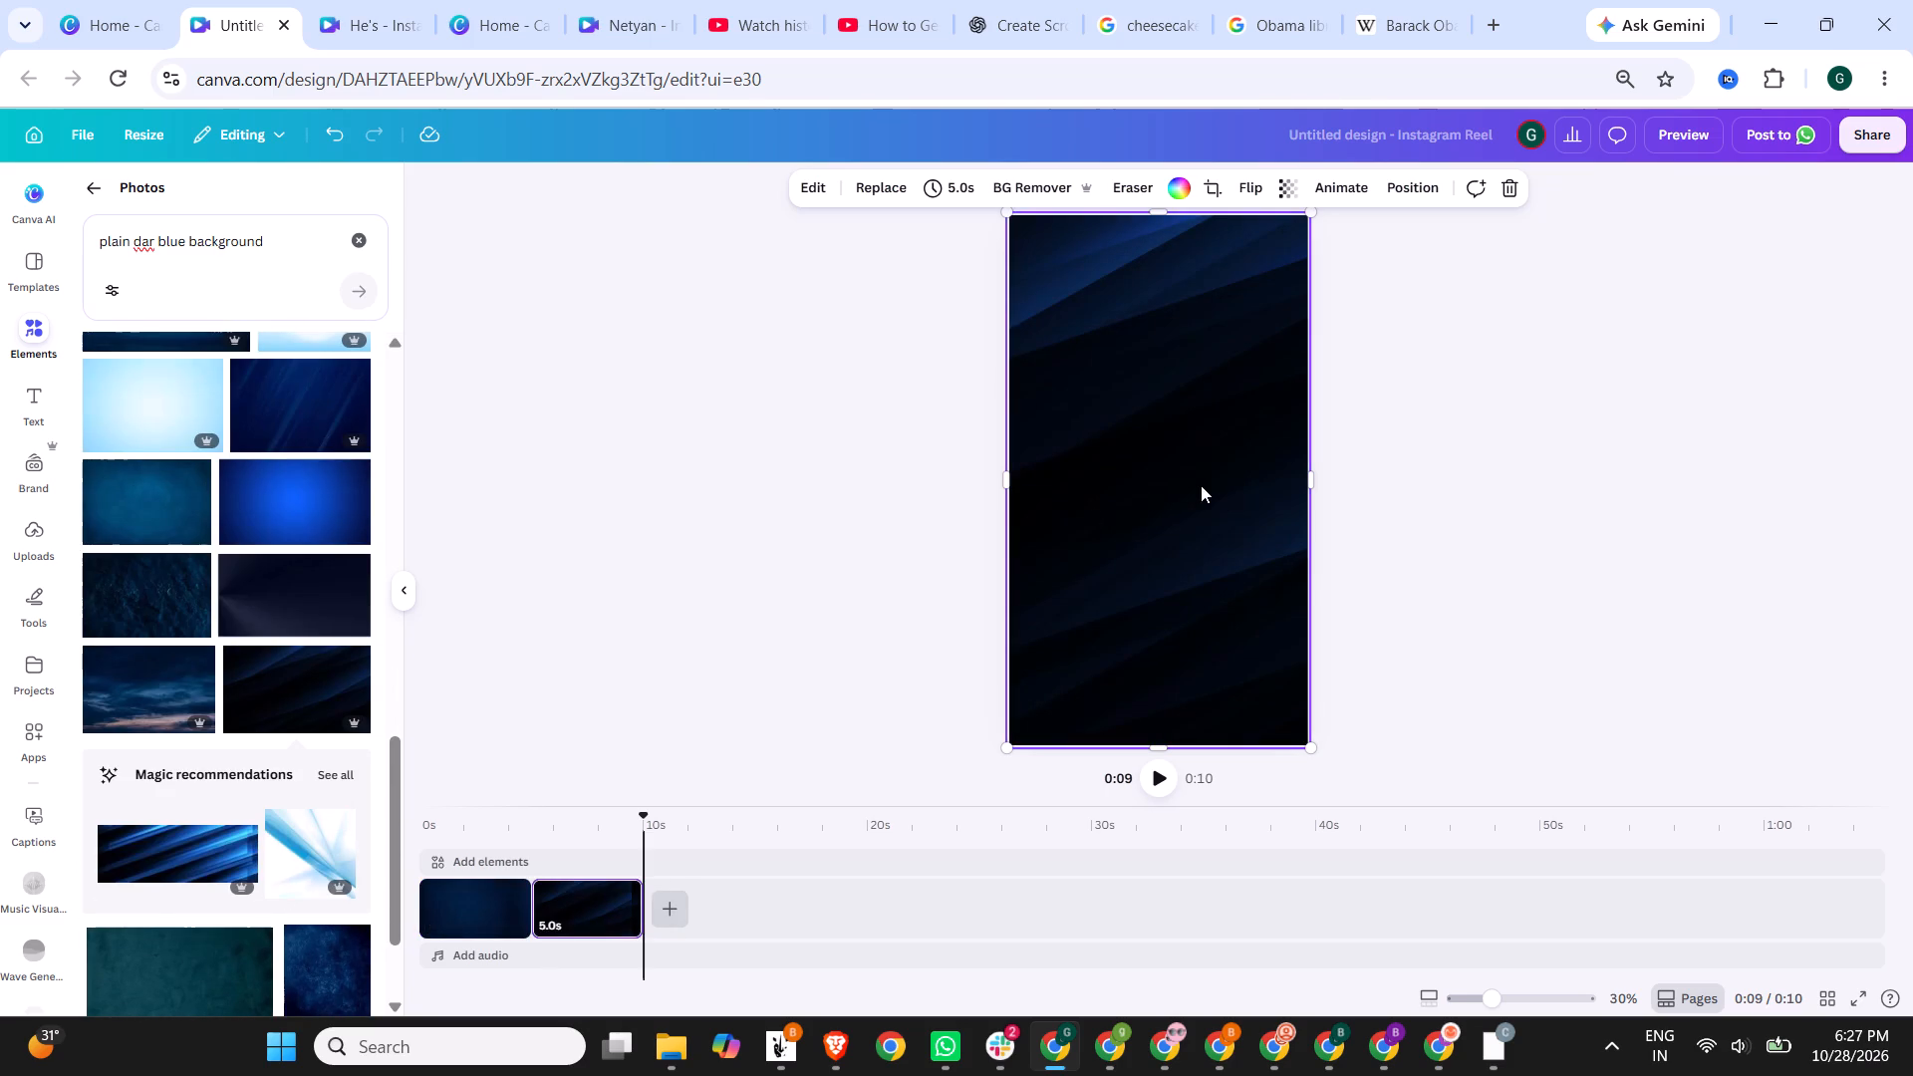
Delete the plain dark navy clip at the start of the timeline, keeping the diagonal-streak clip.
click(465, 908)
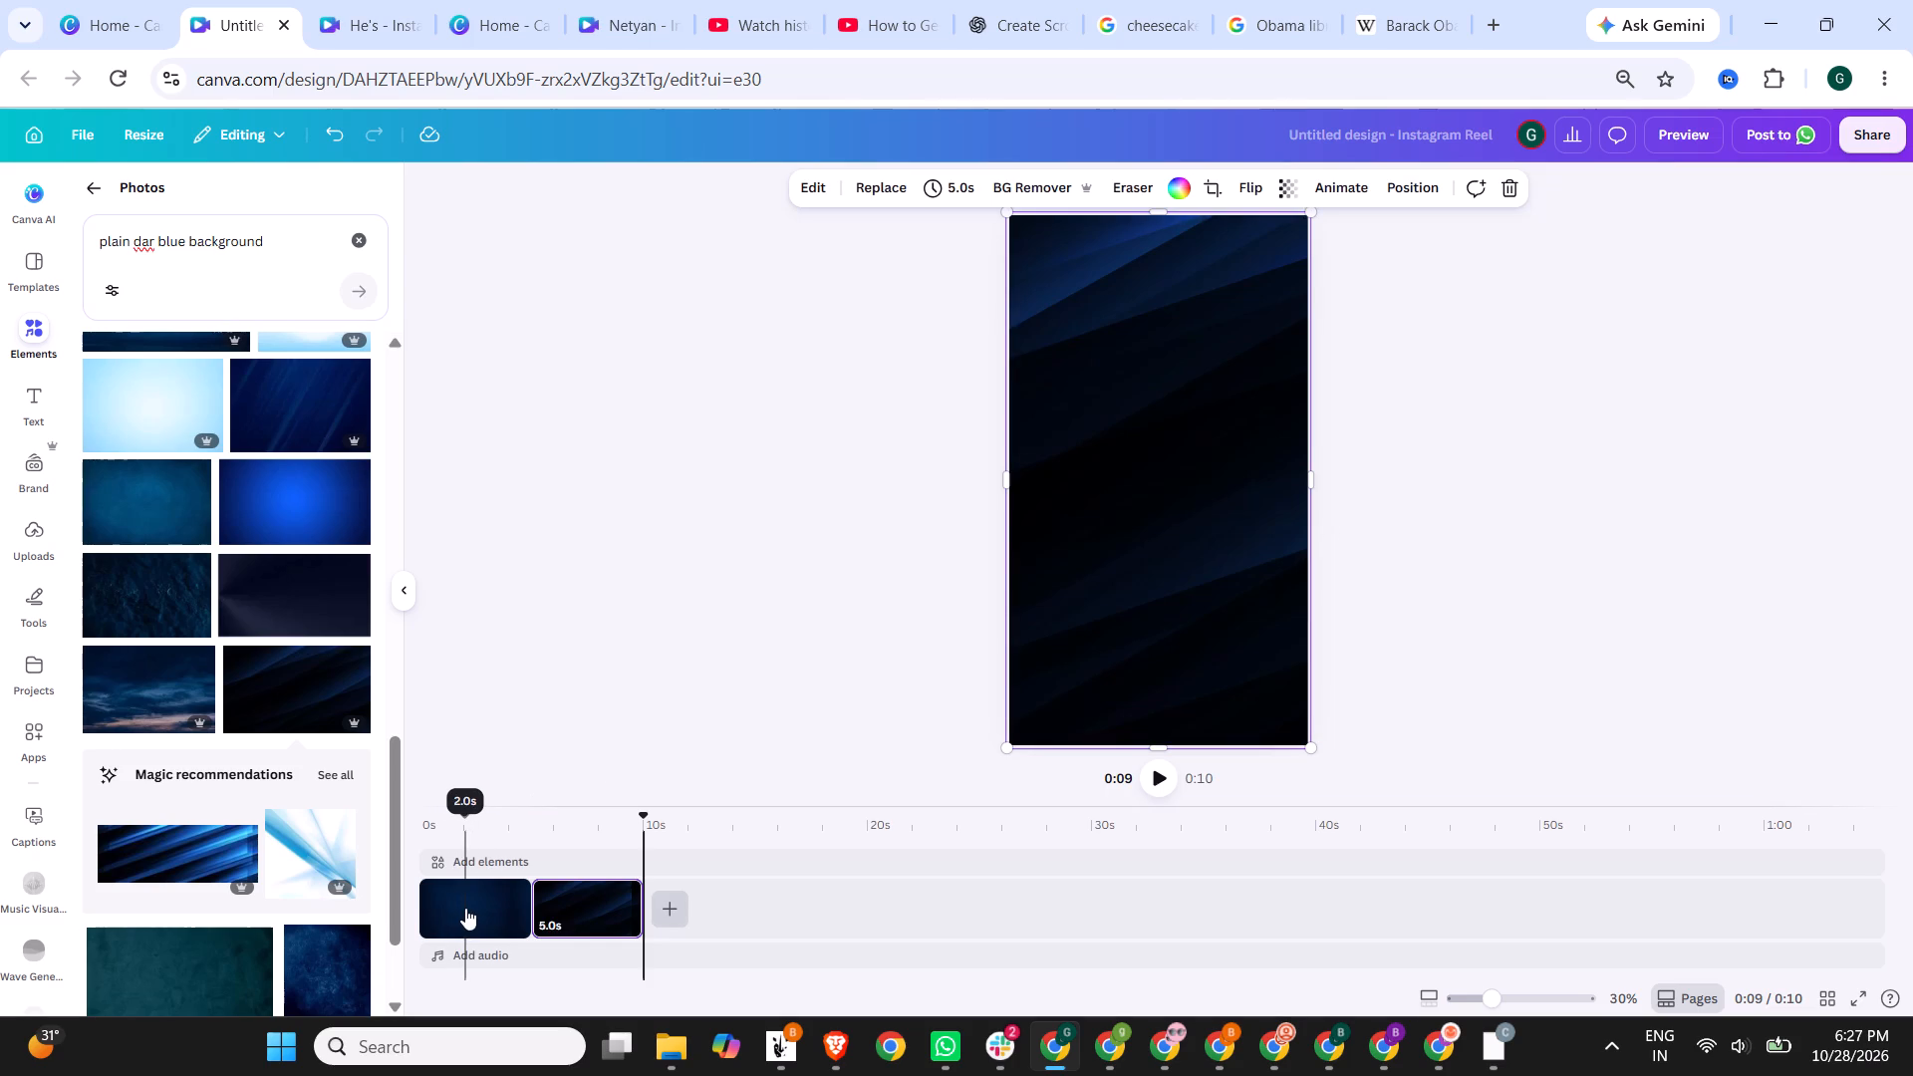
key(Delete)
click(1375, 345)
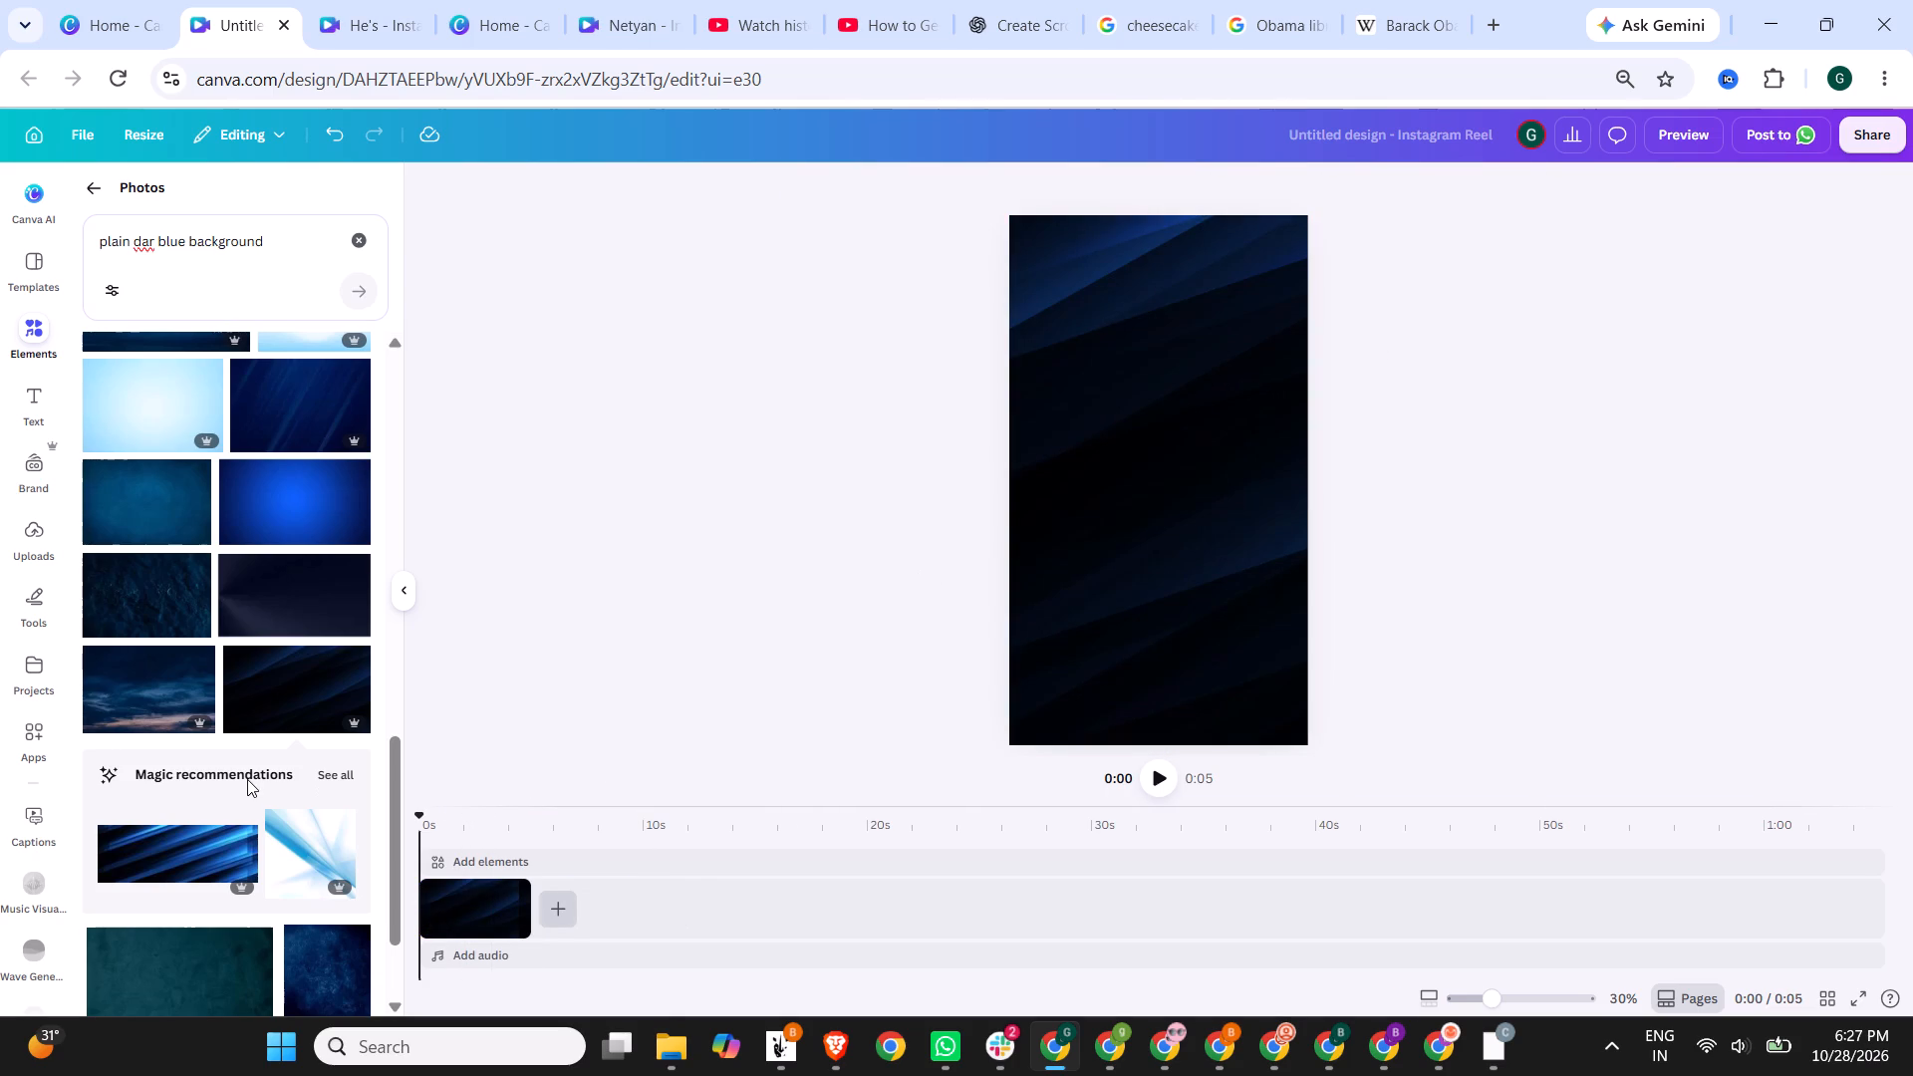
Find the near-black portrait photo with faint blue patches and add it as a clip before the diagonal-streak clip.
scroll(247, 779, down, 4)
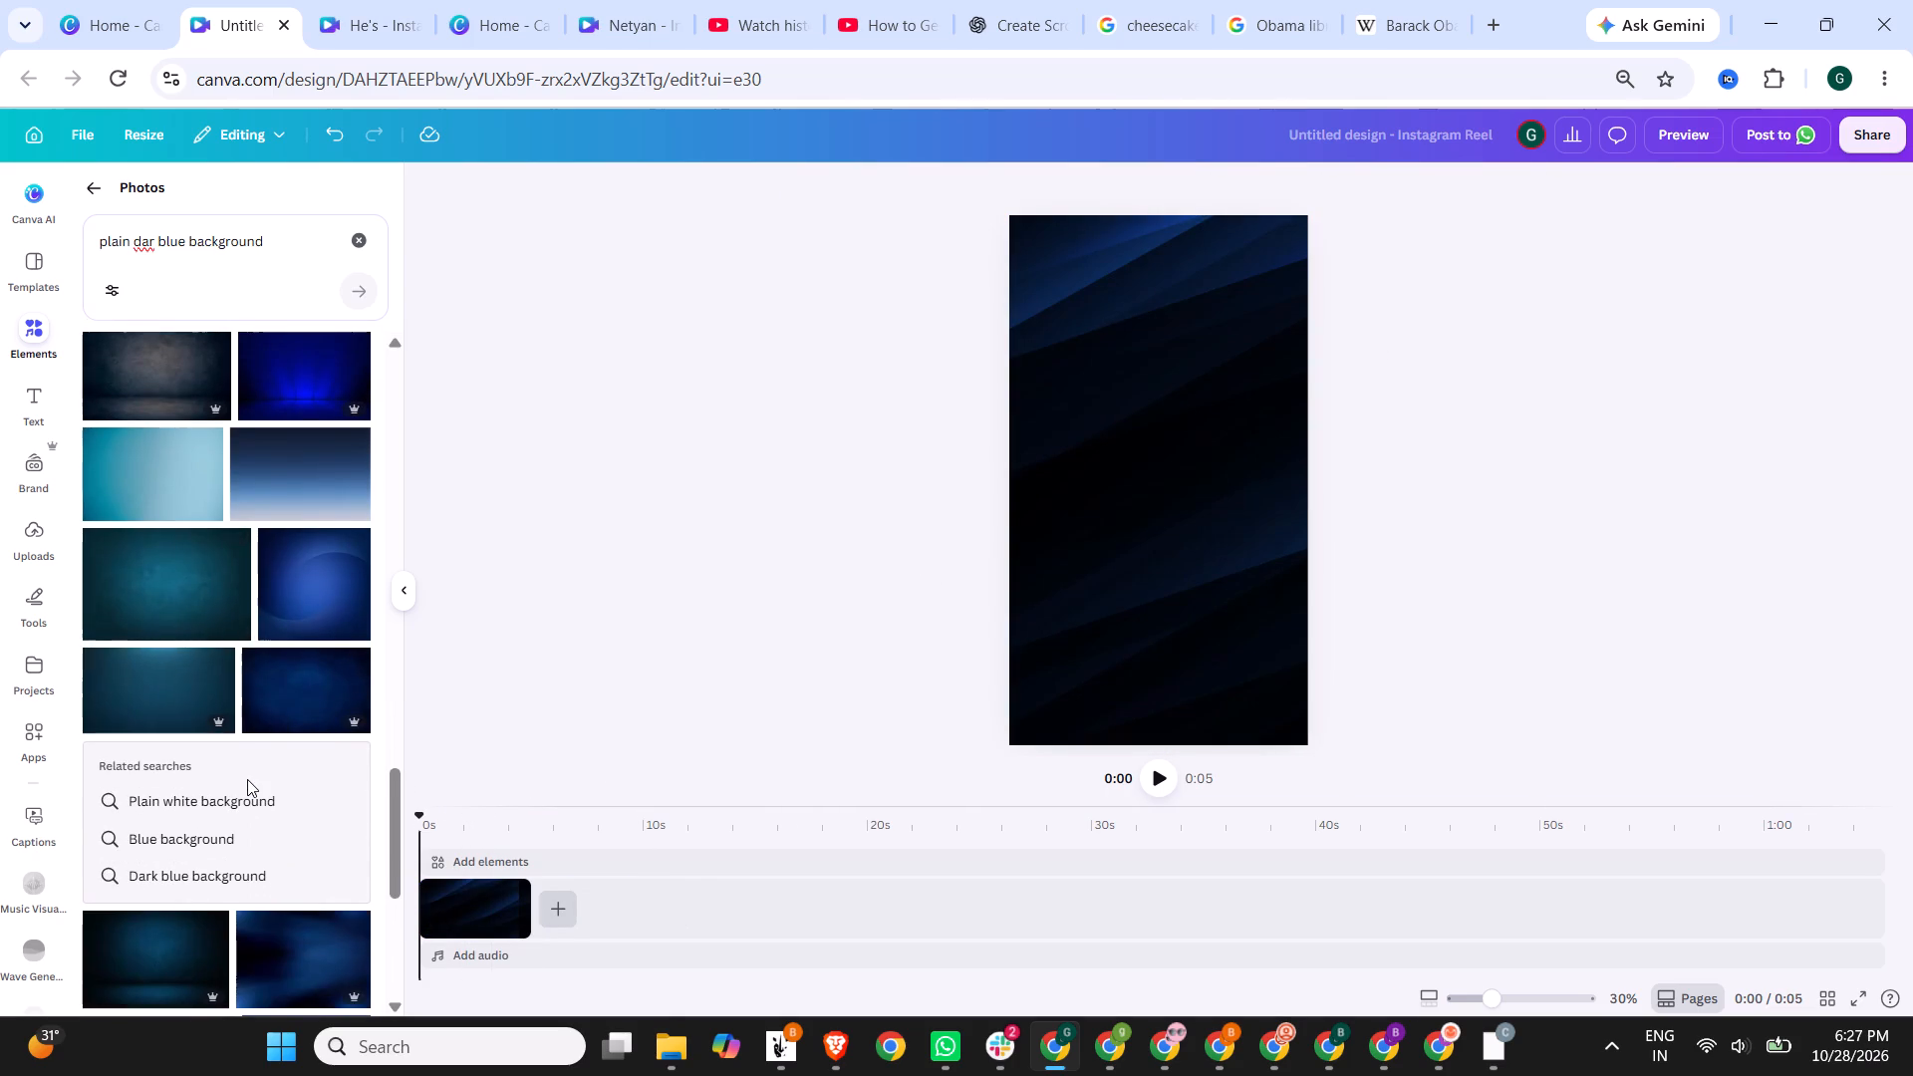
scroll(196, 593, down, 3)
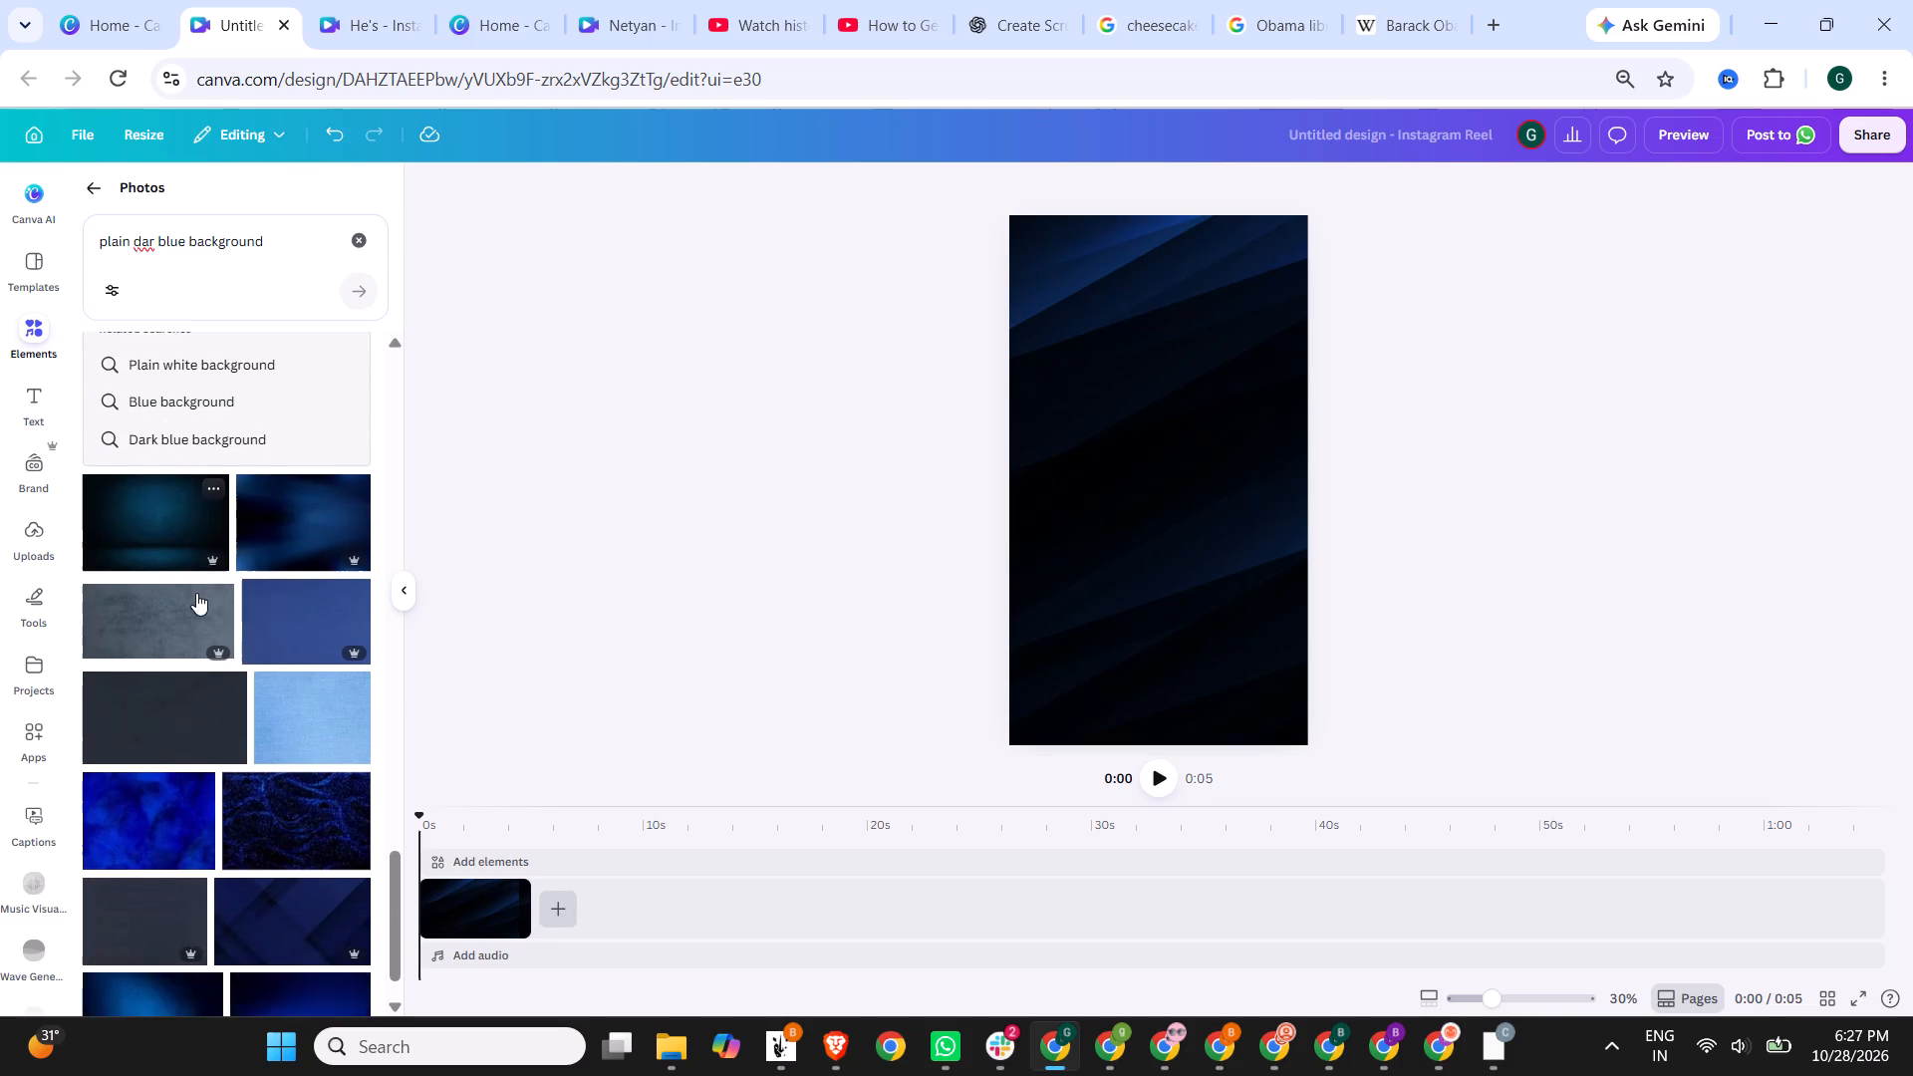
scroll(196, 593, down, 4)
scroll(182, 870, down, 2)
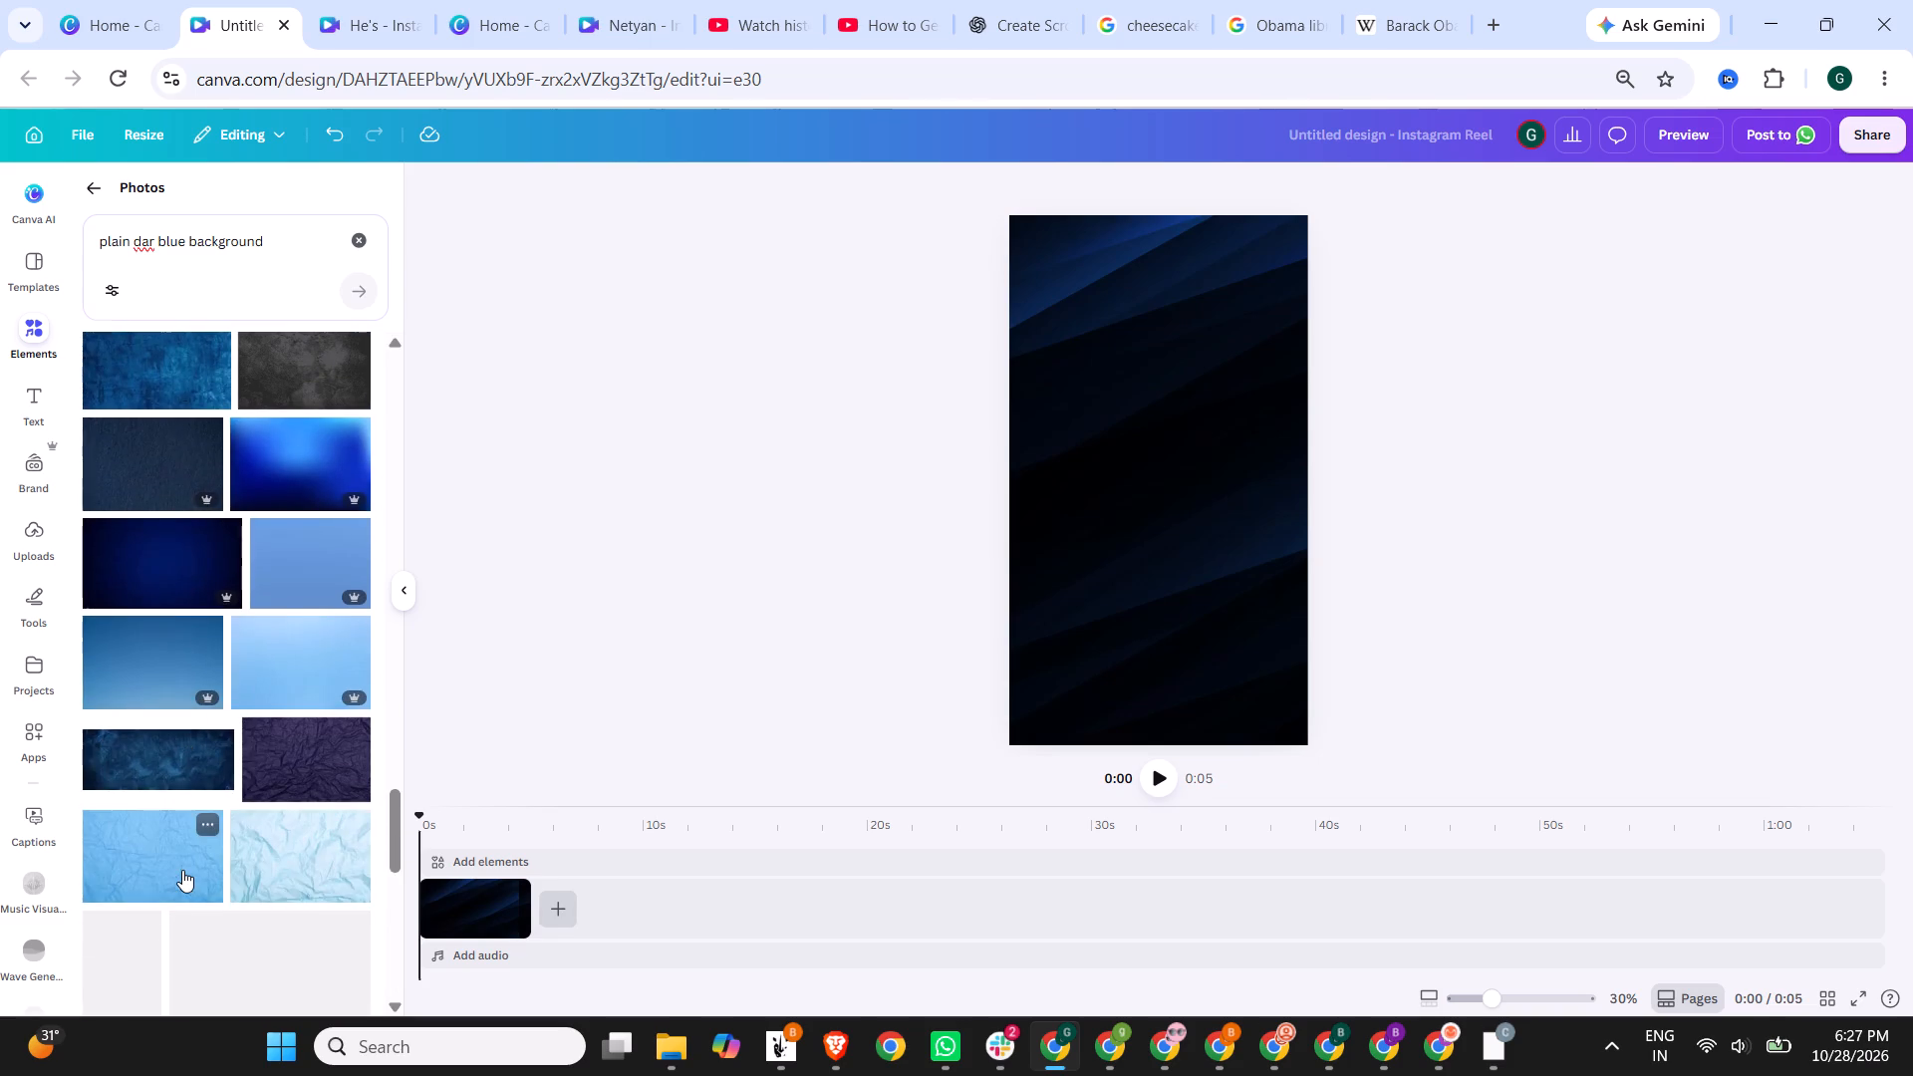
scroll(182, 870, down, 1)
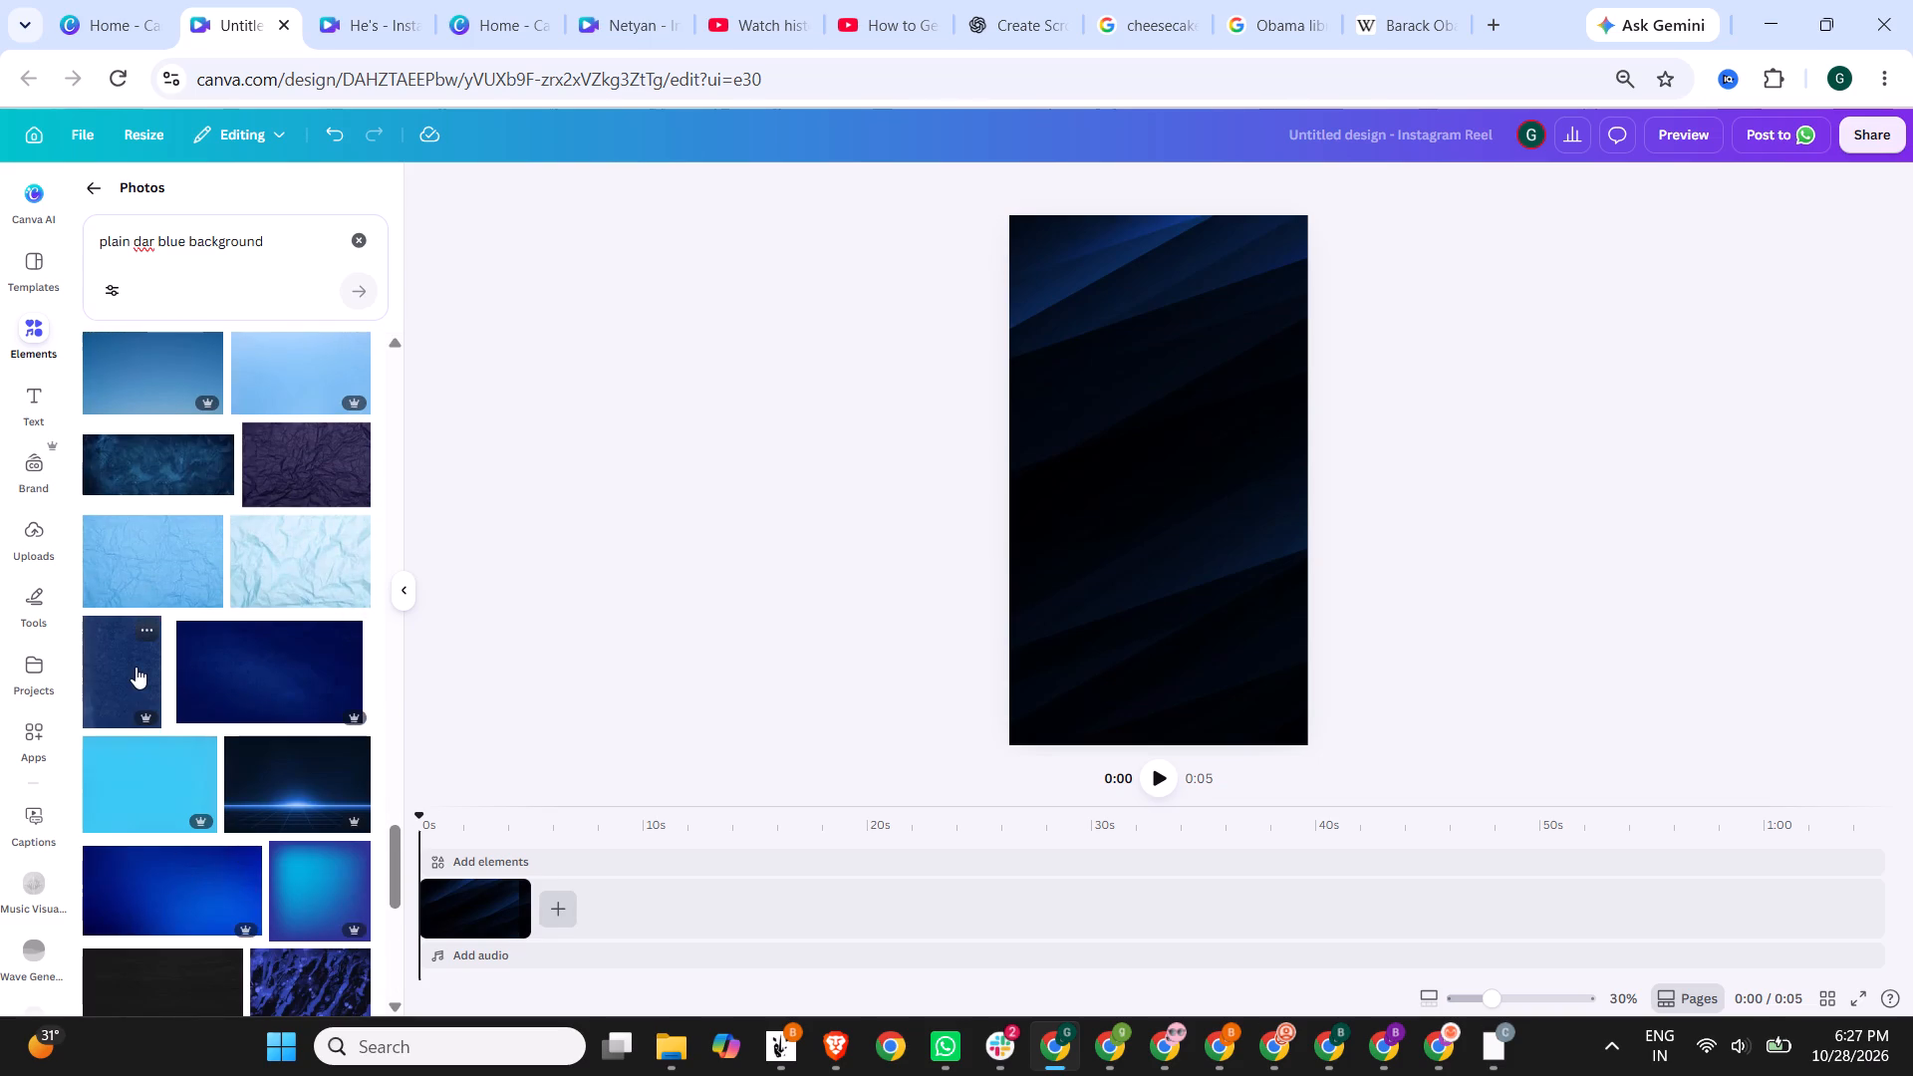
scroll(136, 667, down, 2)
click(134, 675)
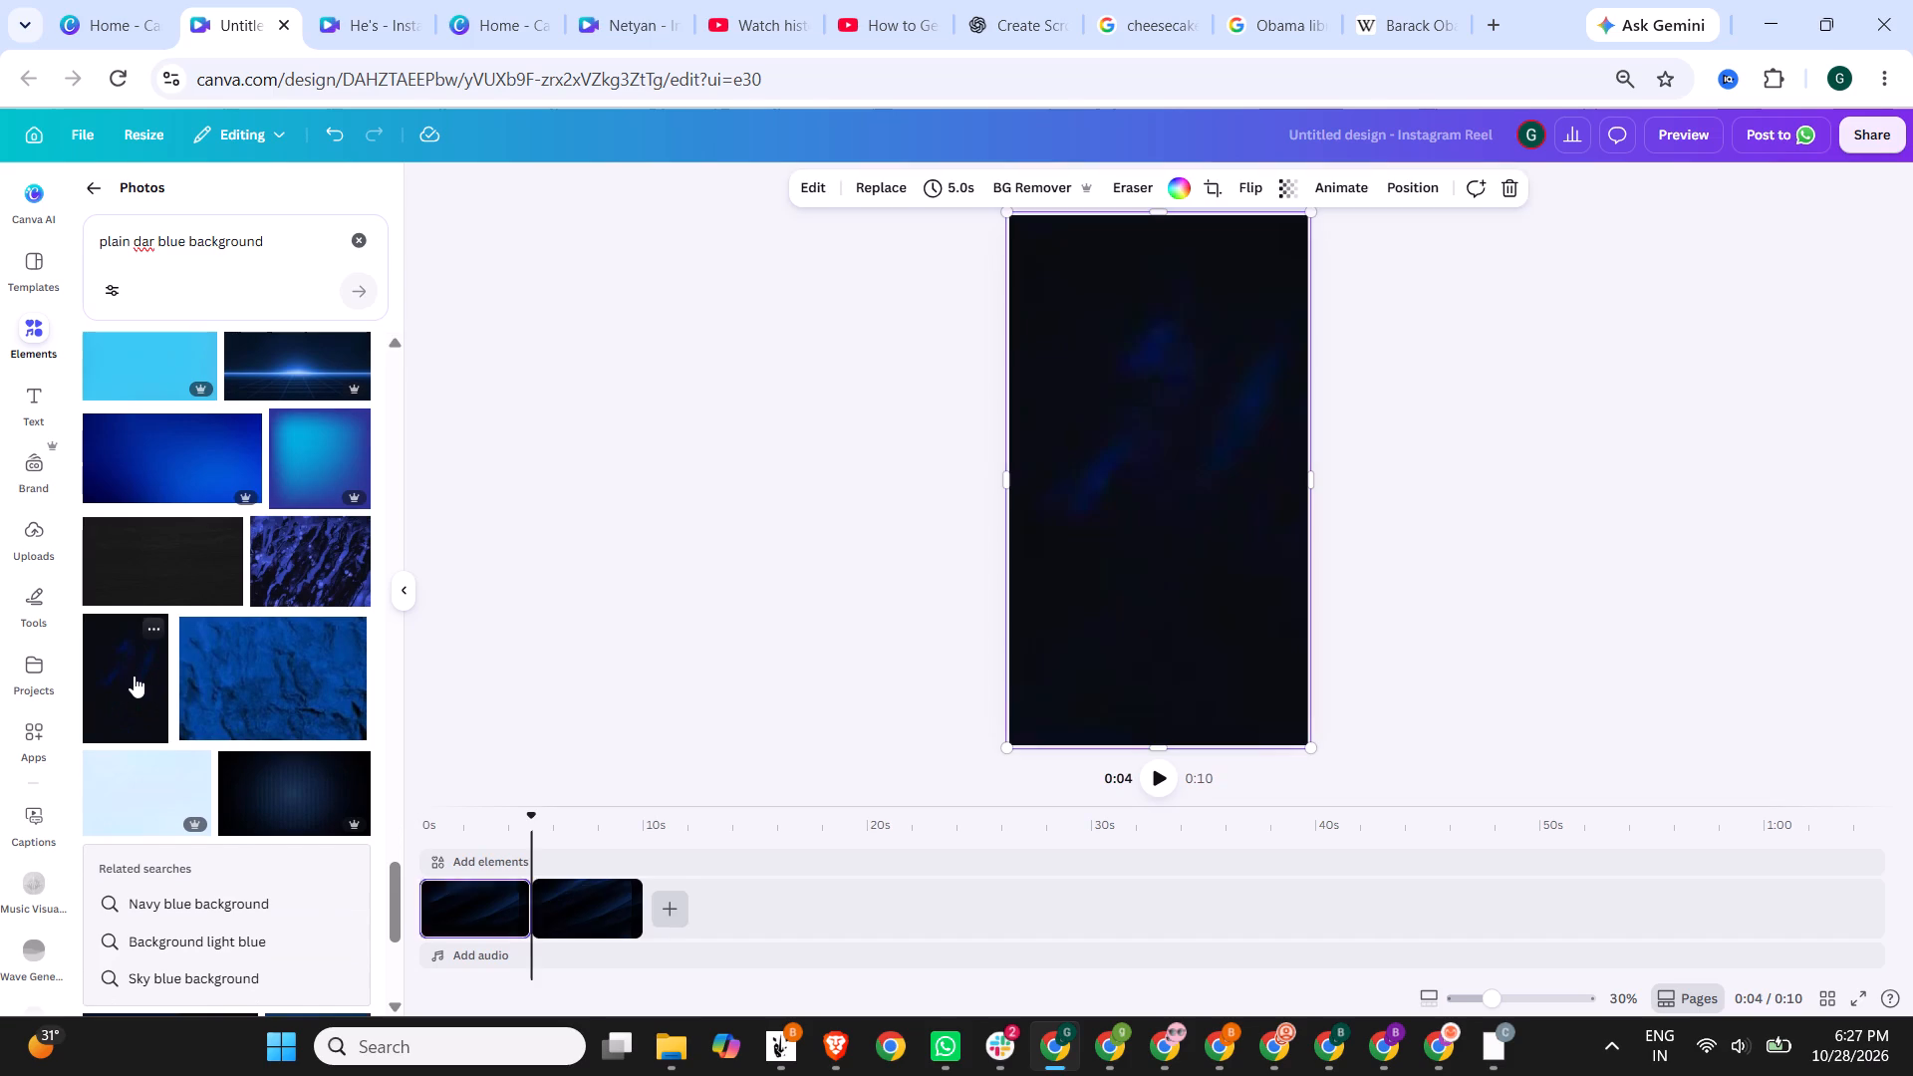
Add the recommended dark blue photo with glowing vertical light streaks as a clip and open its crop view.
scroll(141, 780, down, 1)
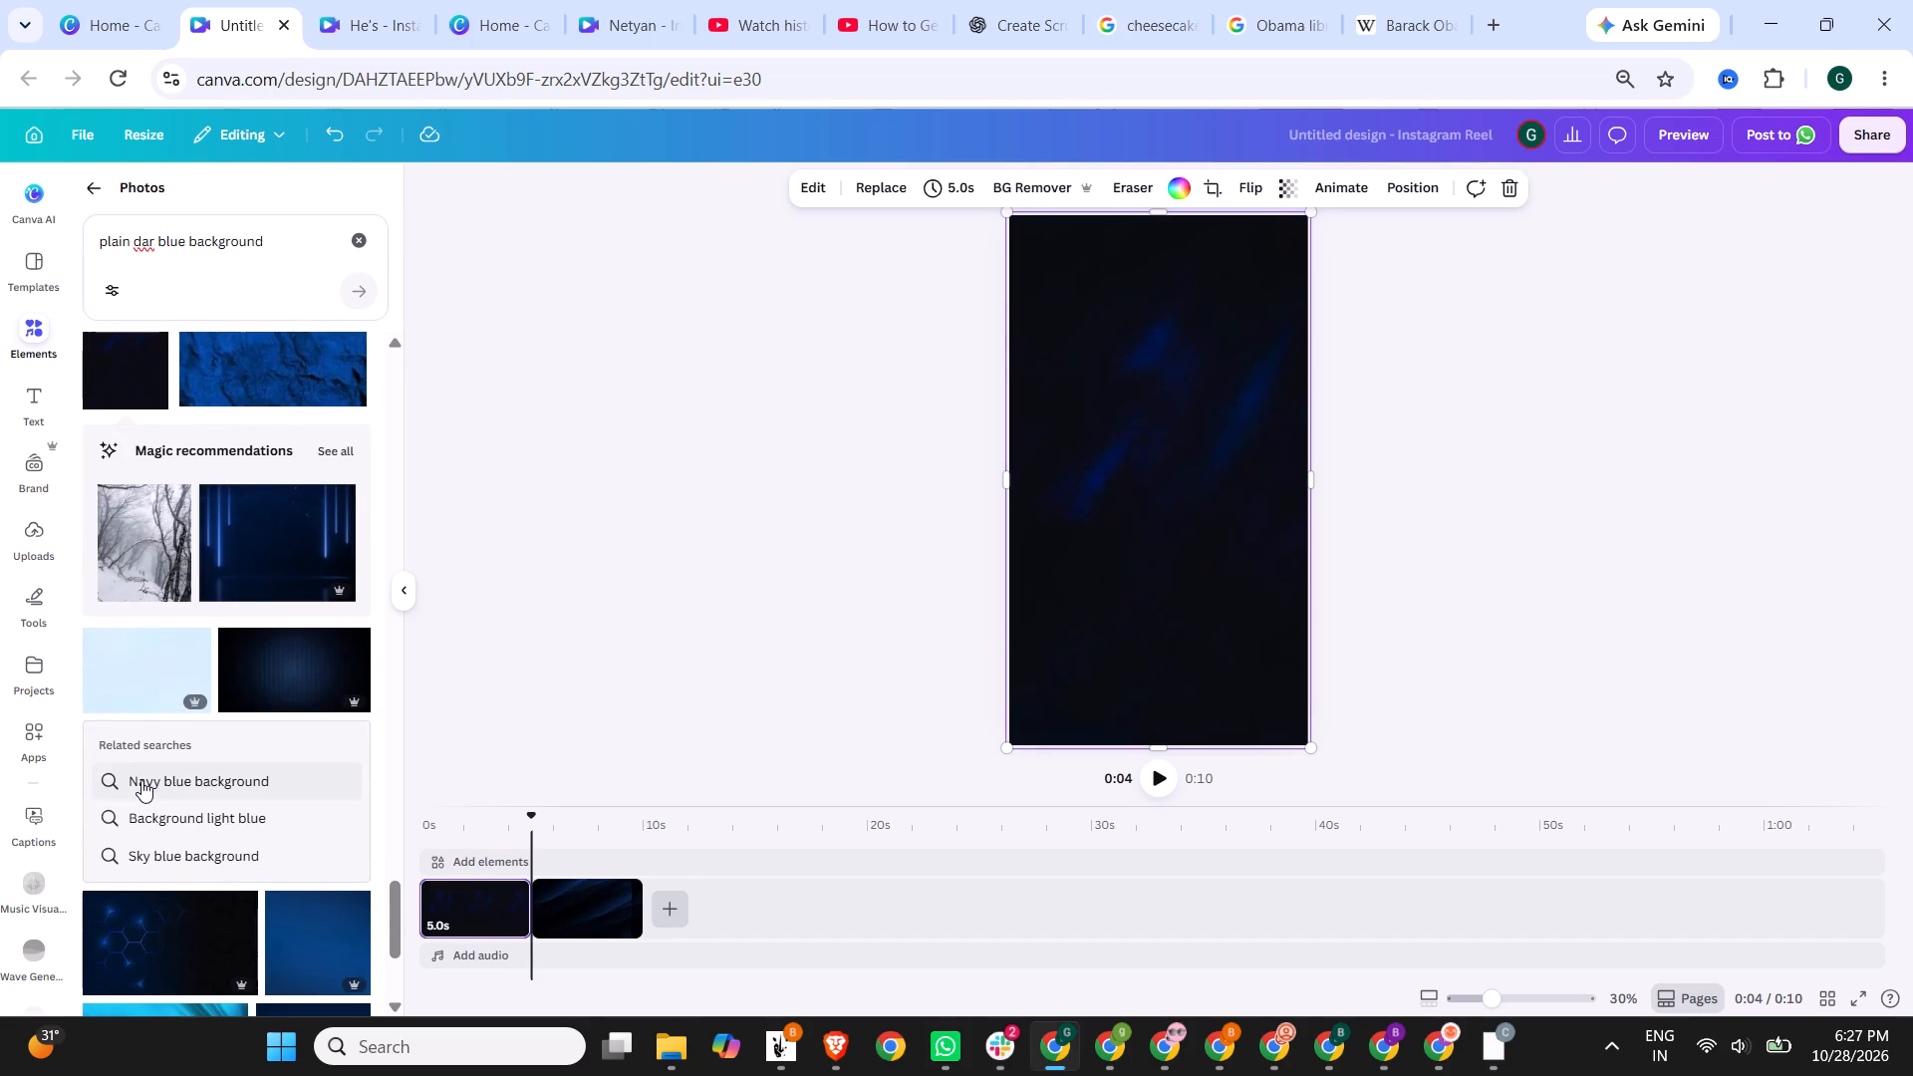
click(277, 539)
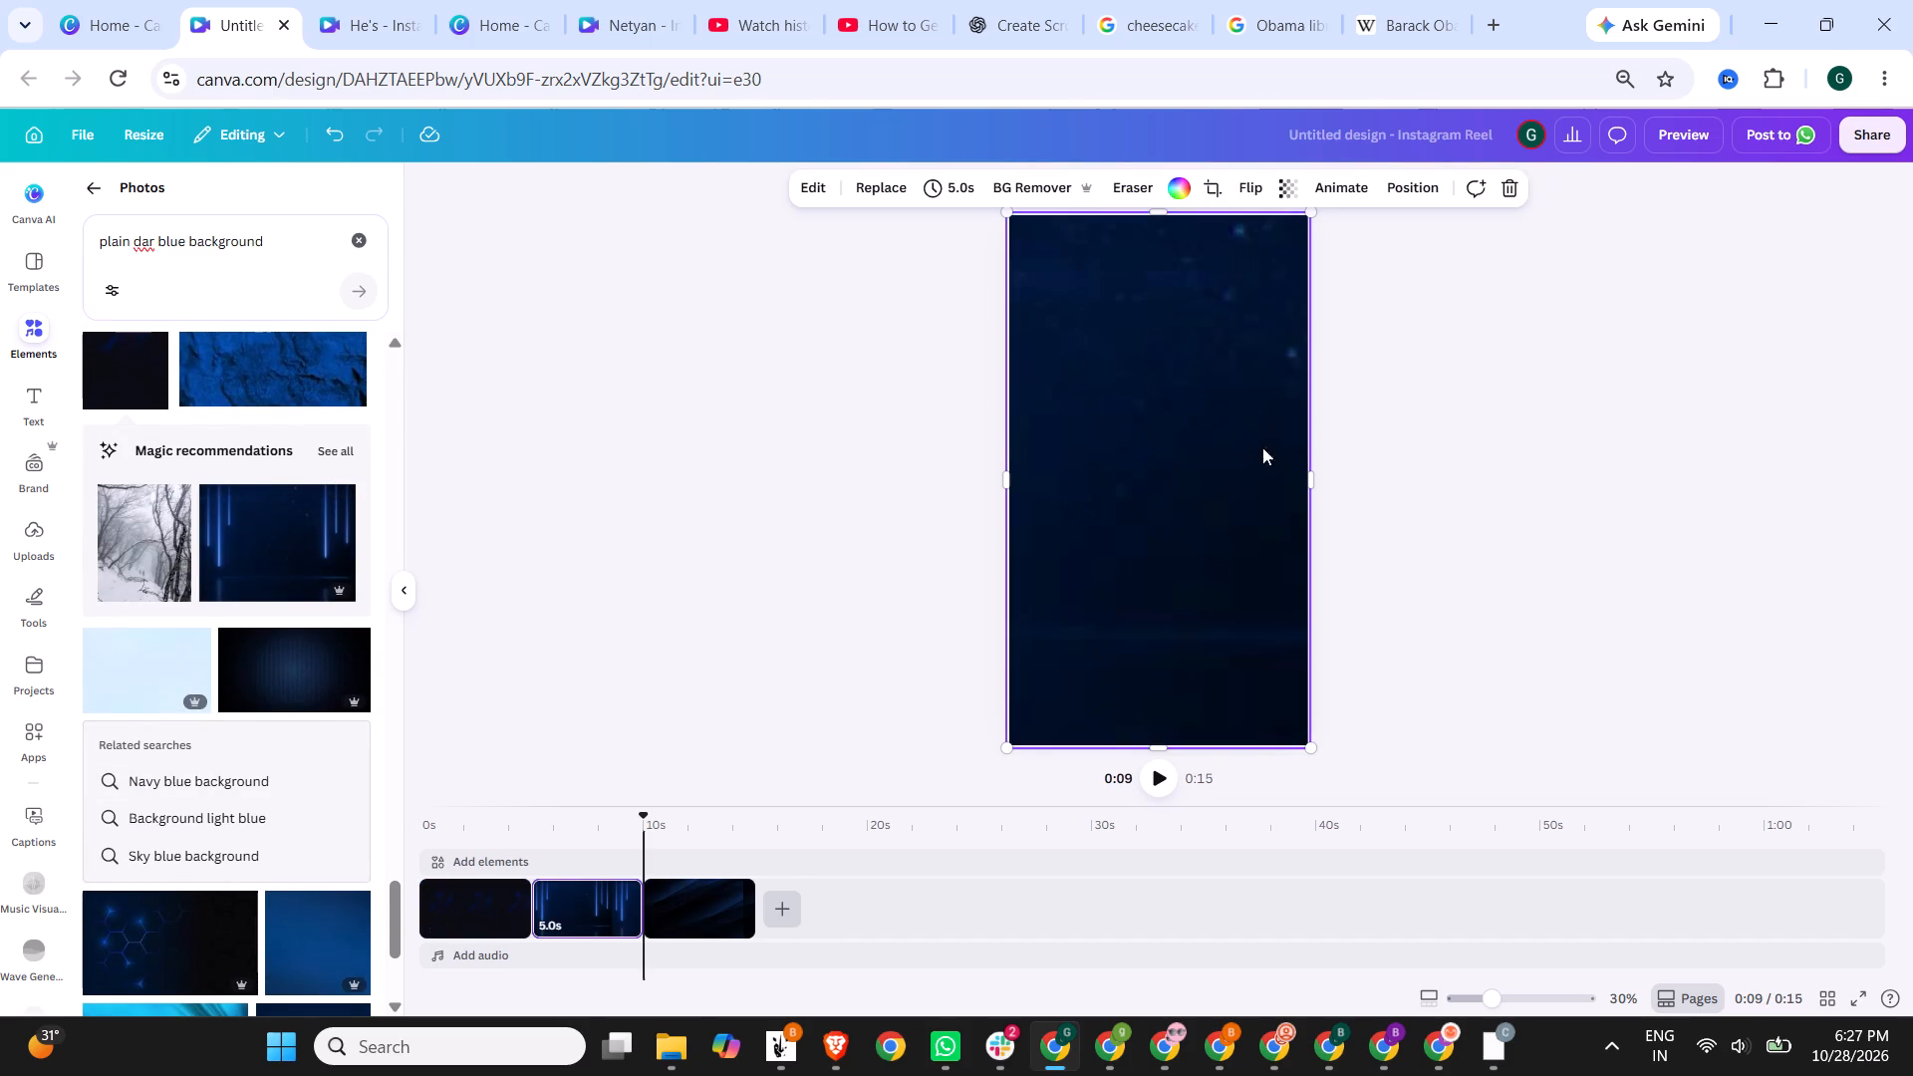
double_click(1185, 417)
Delete the diagonal-streak clip and the near-black blue-patch clip from the timeline.
click(689, 921)
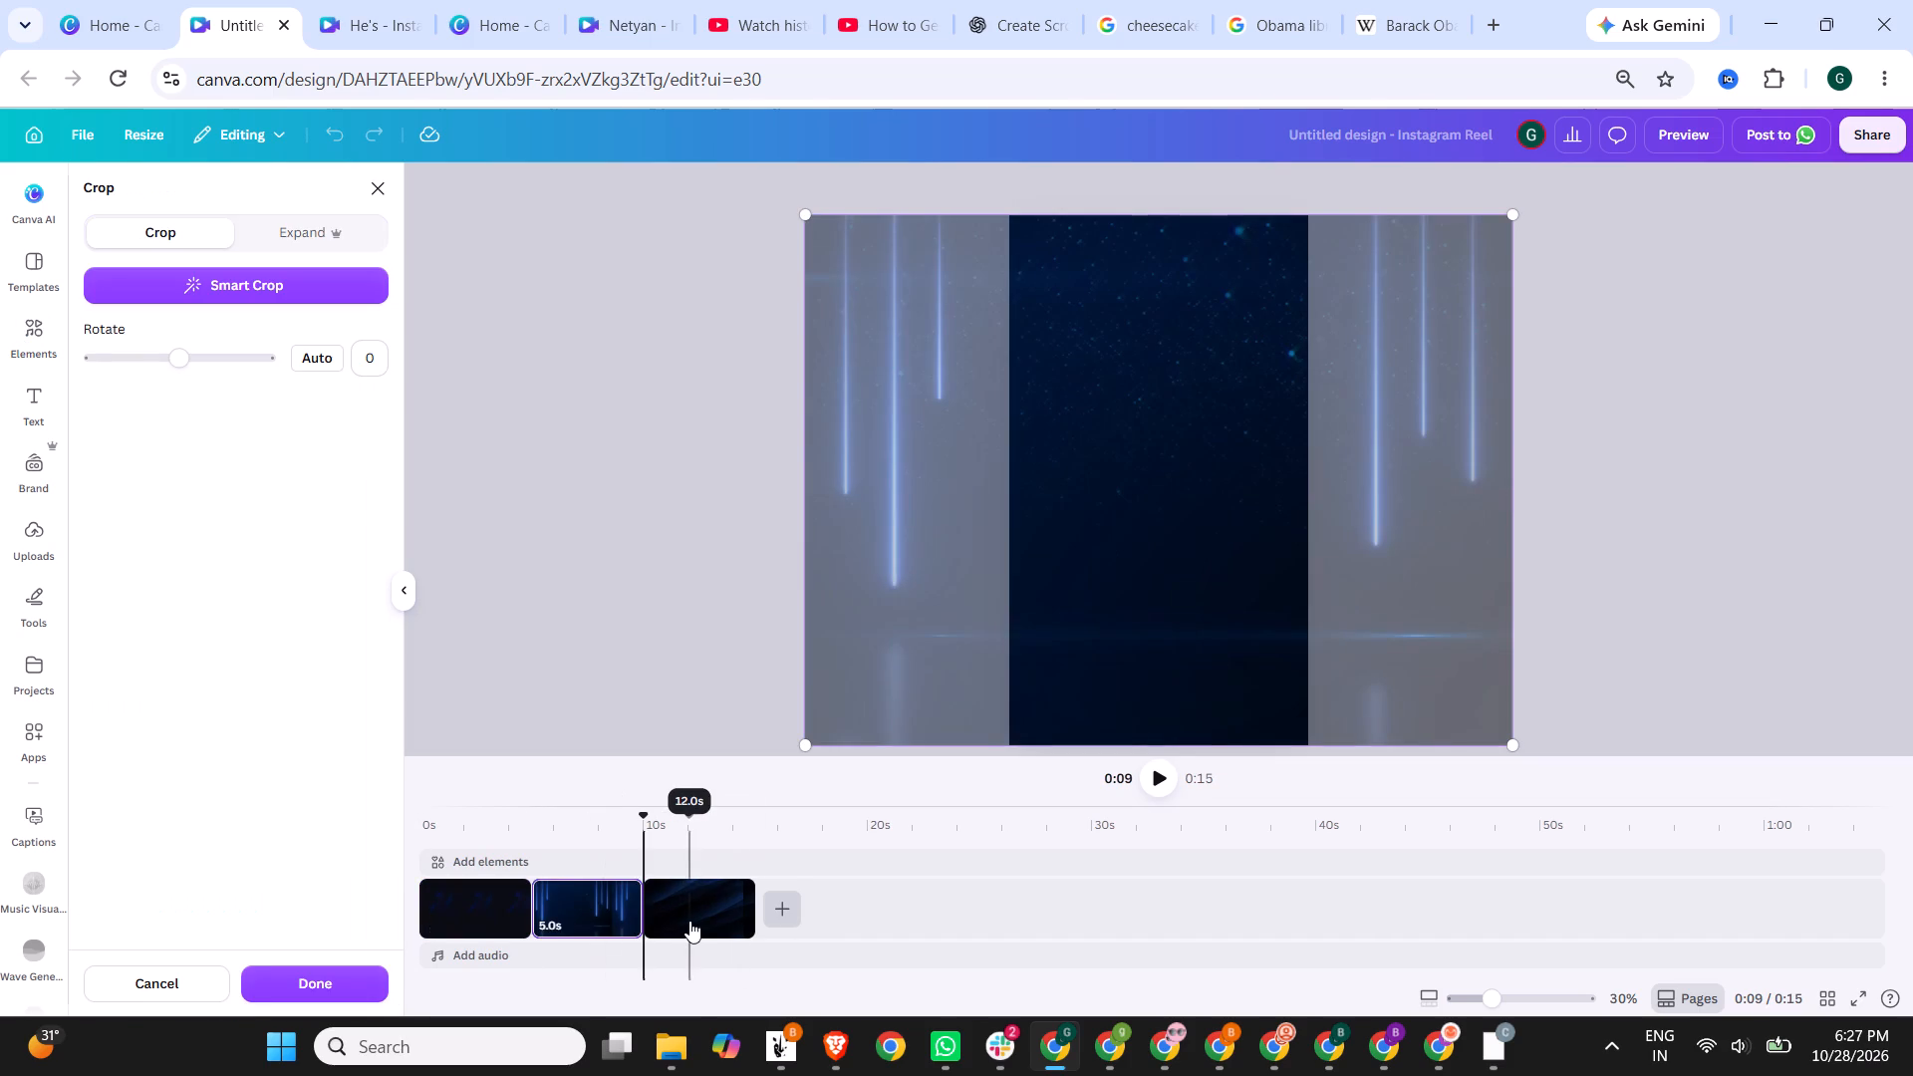
key(Delete)
click(453, 914)
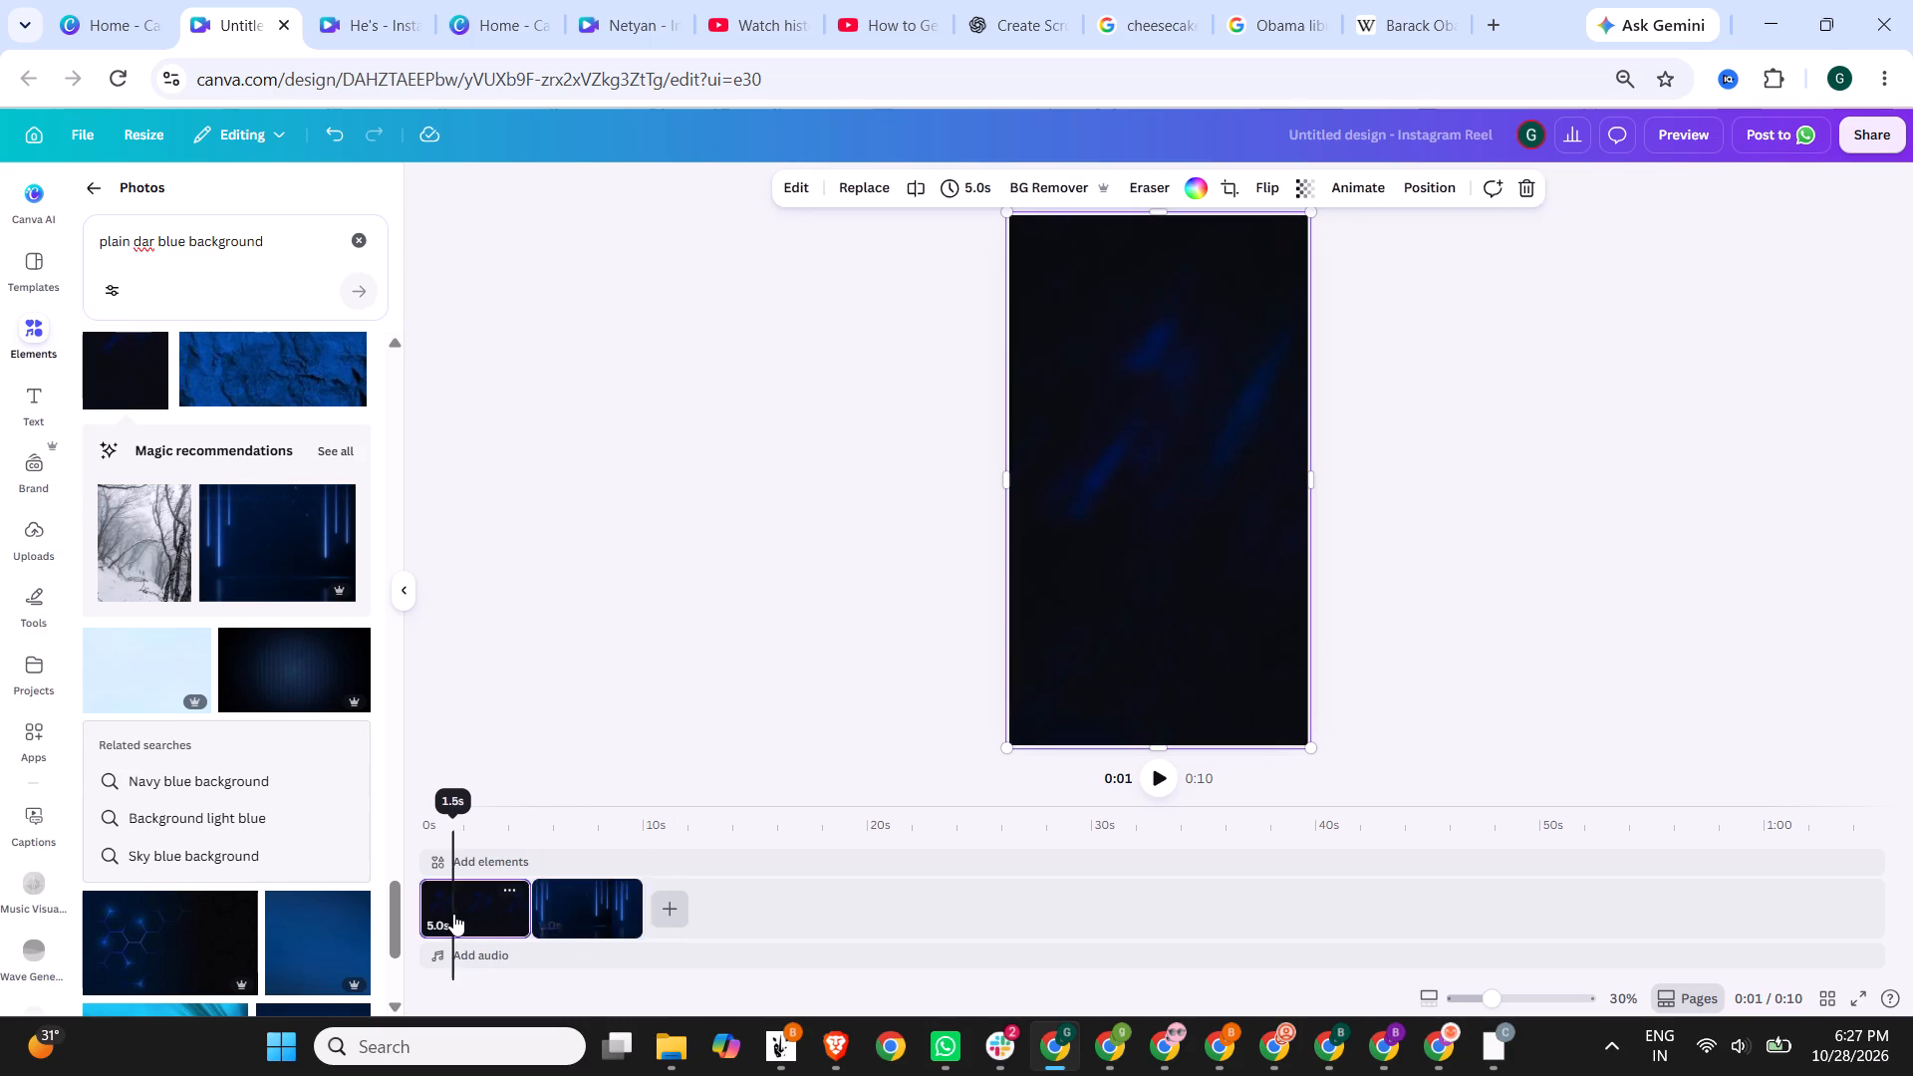
key(Delete)
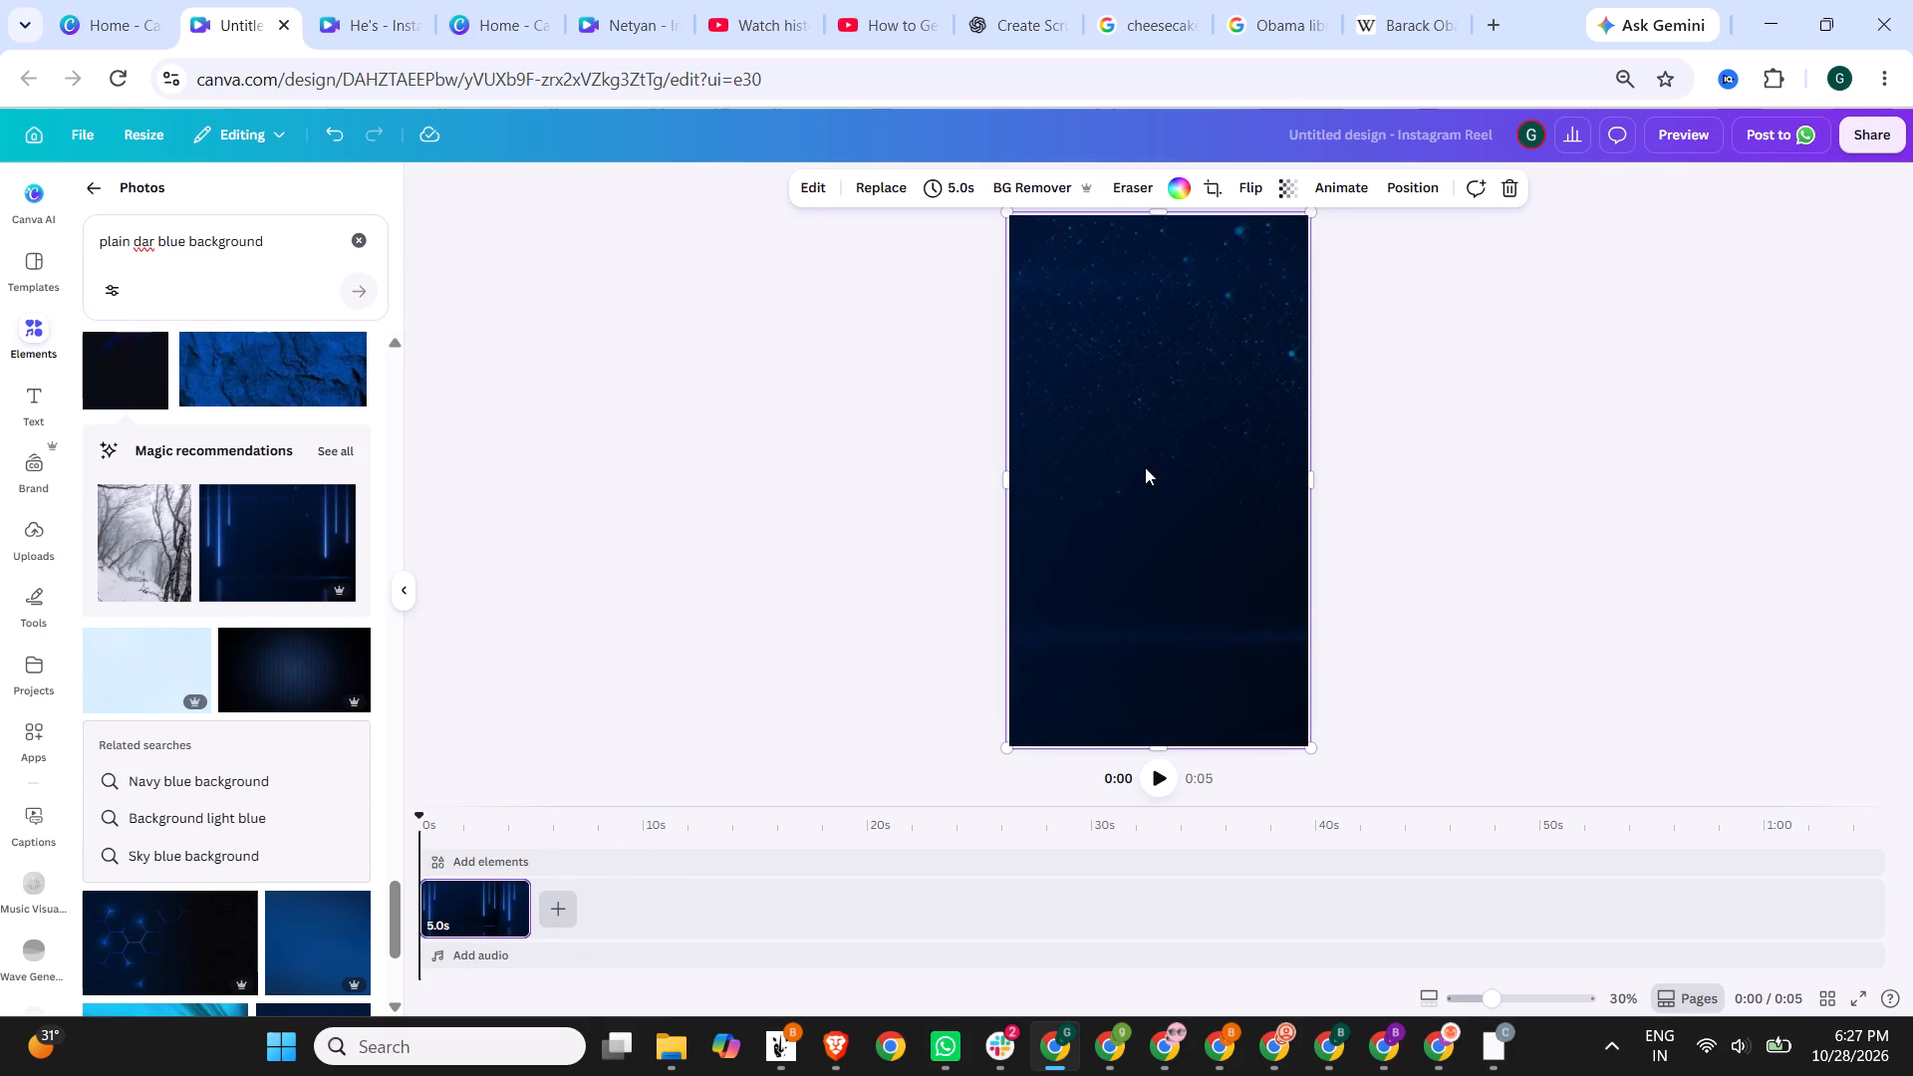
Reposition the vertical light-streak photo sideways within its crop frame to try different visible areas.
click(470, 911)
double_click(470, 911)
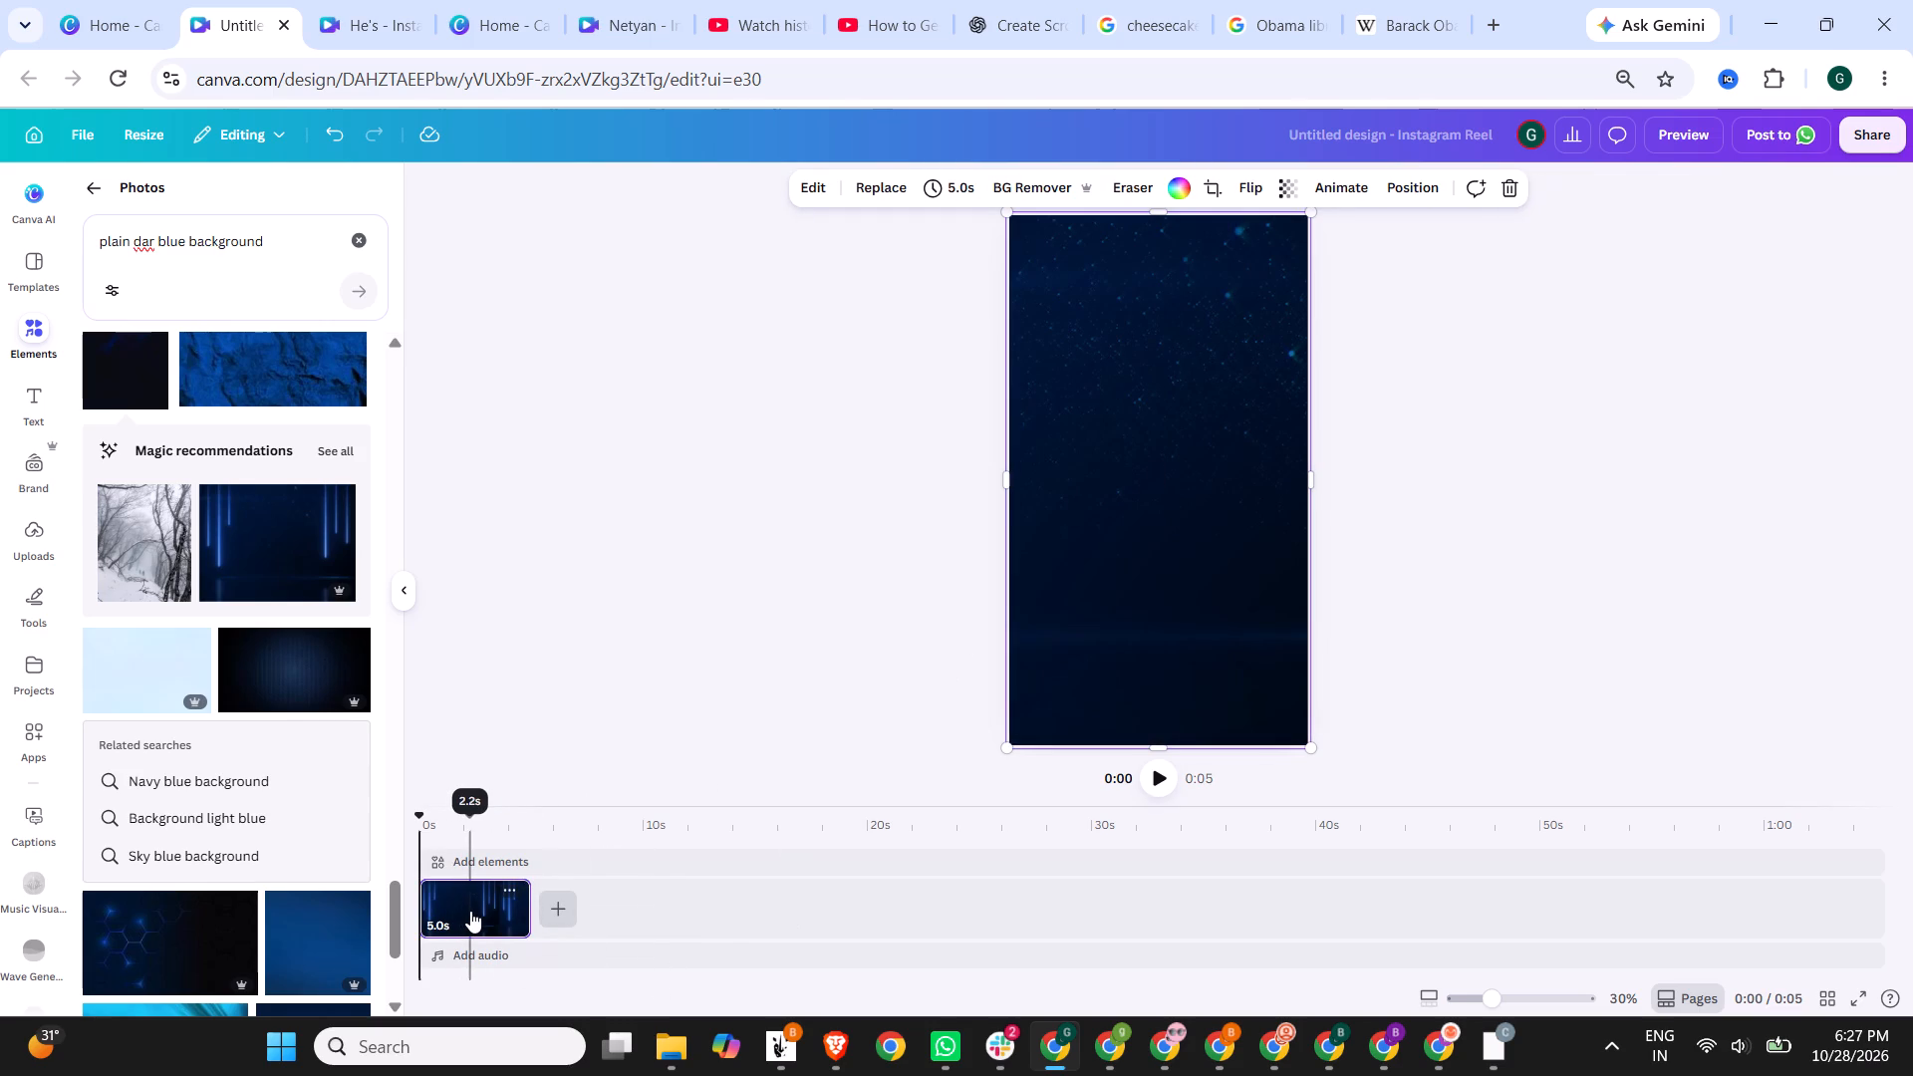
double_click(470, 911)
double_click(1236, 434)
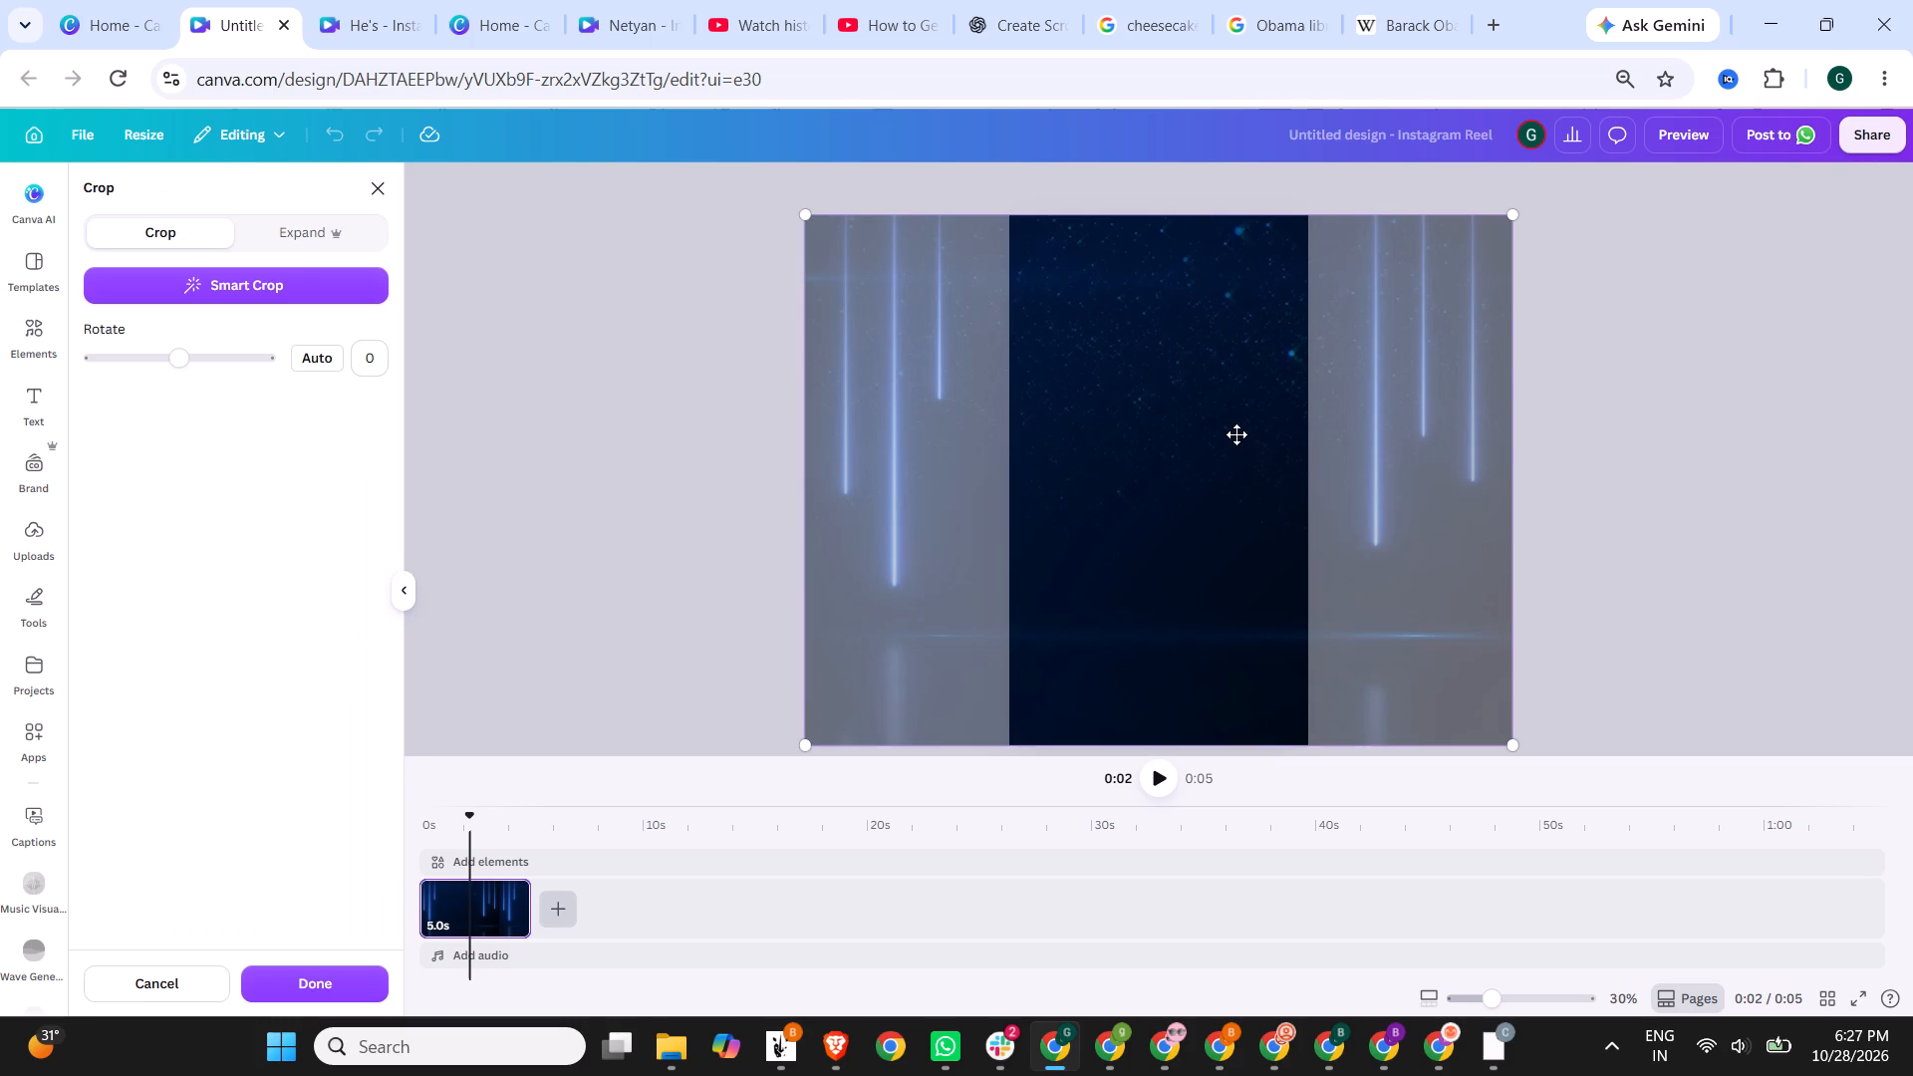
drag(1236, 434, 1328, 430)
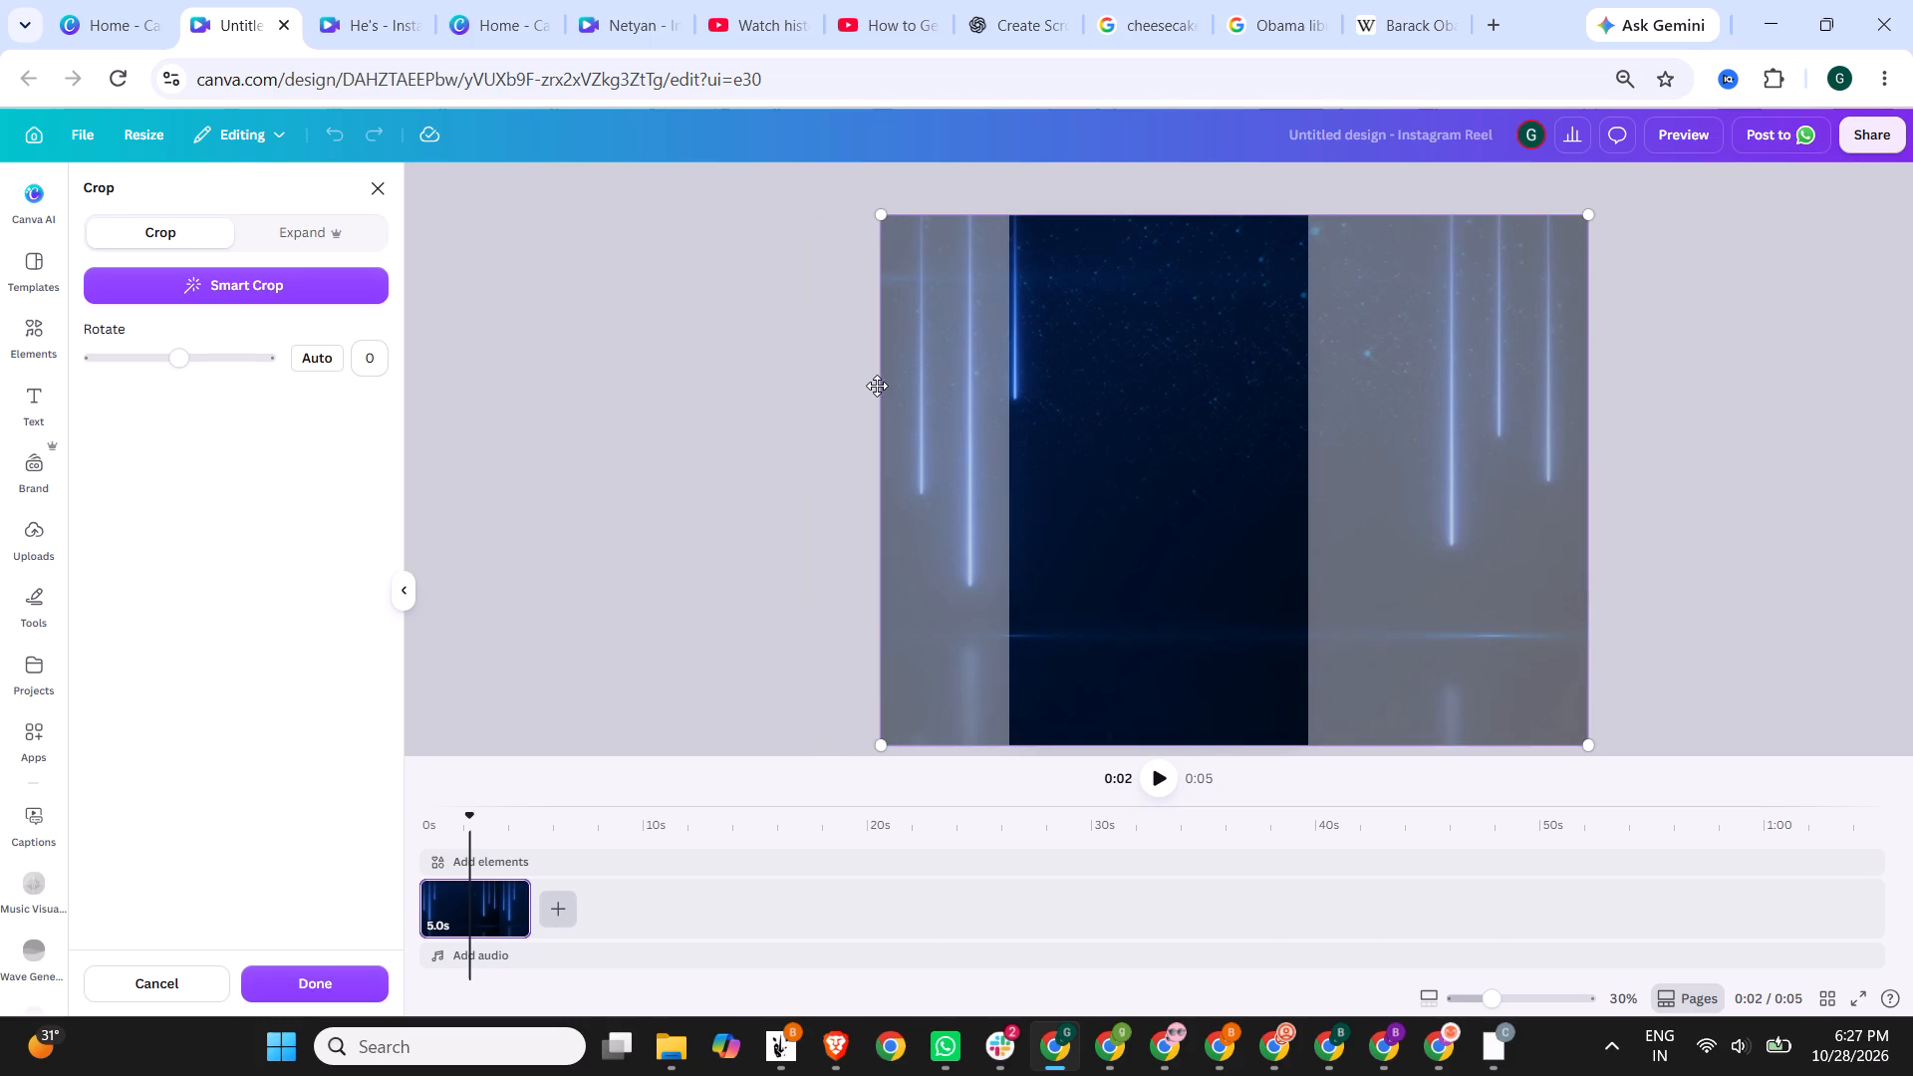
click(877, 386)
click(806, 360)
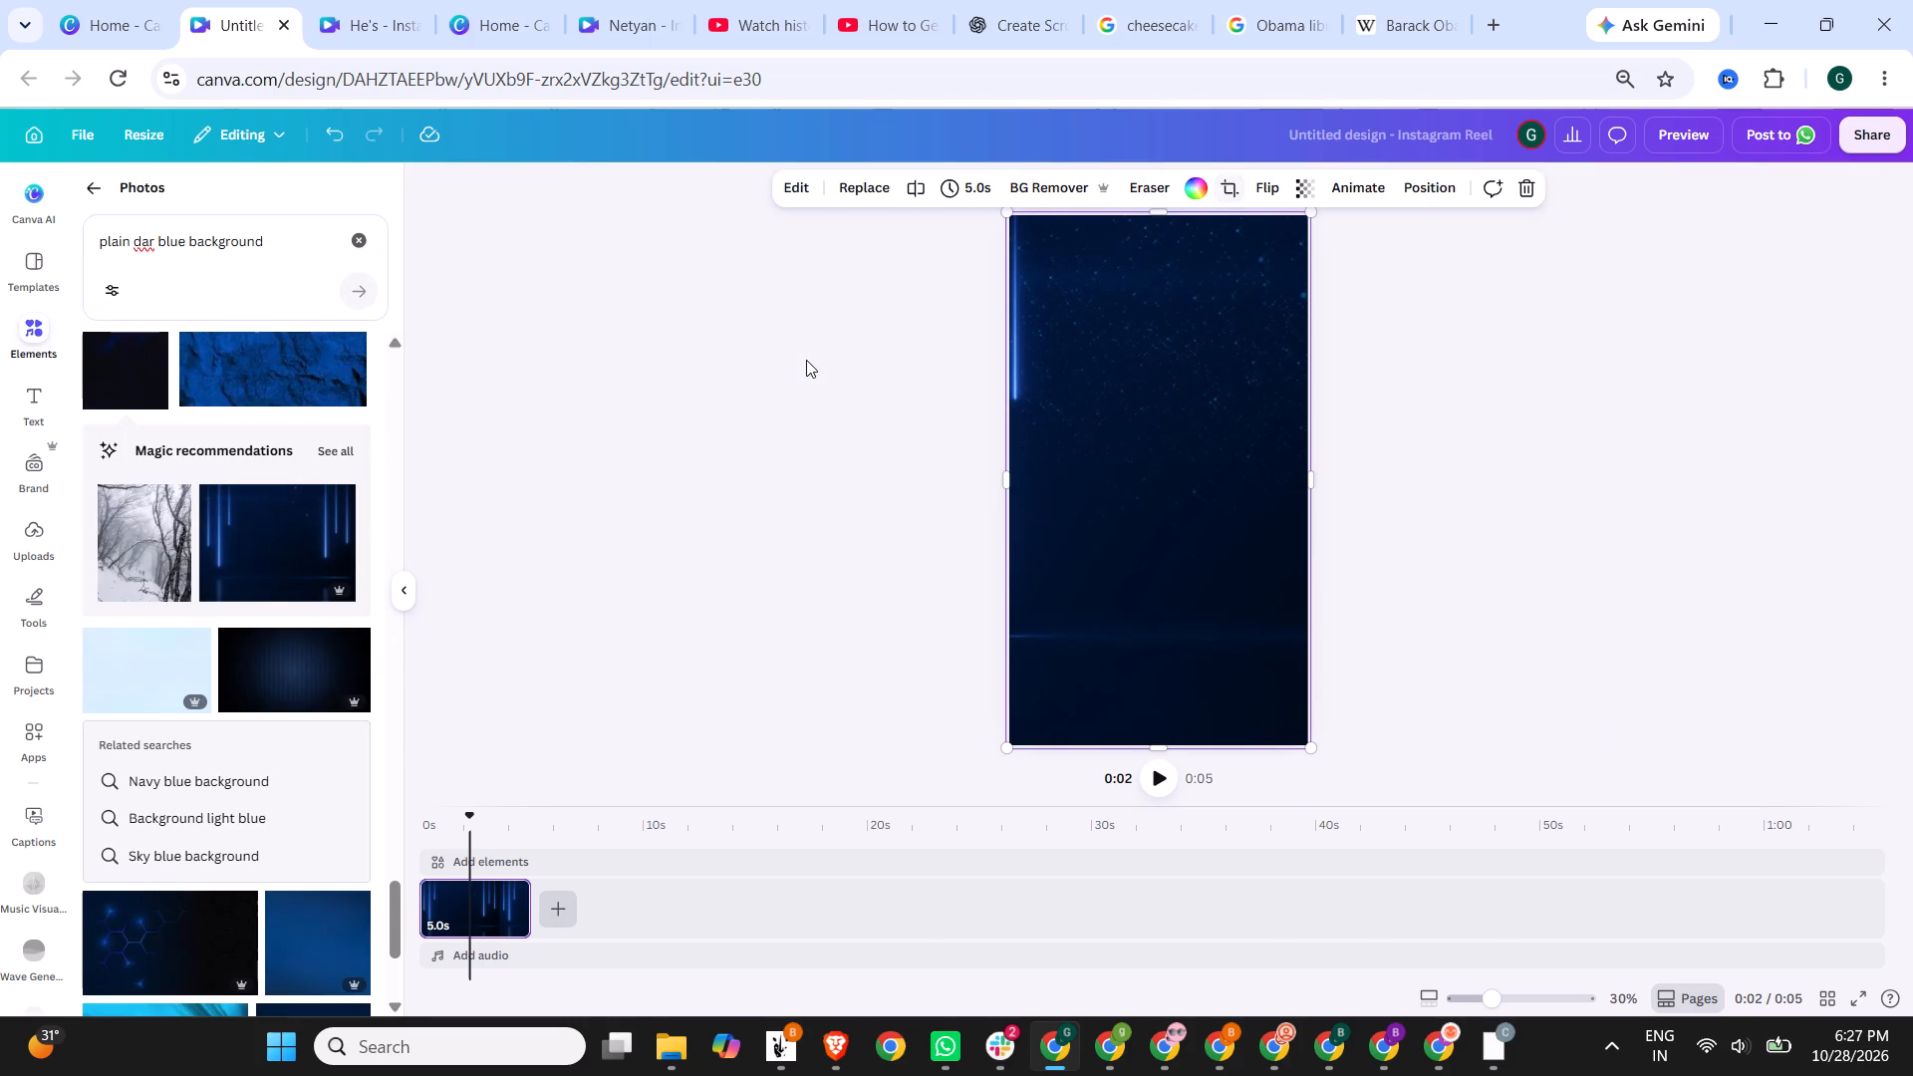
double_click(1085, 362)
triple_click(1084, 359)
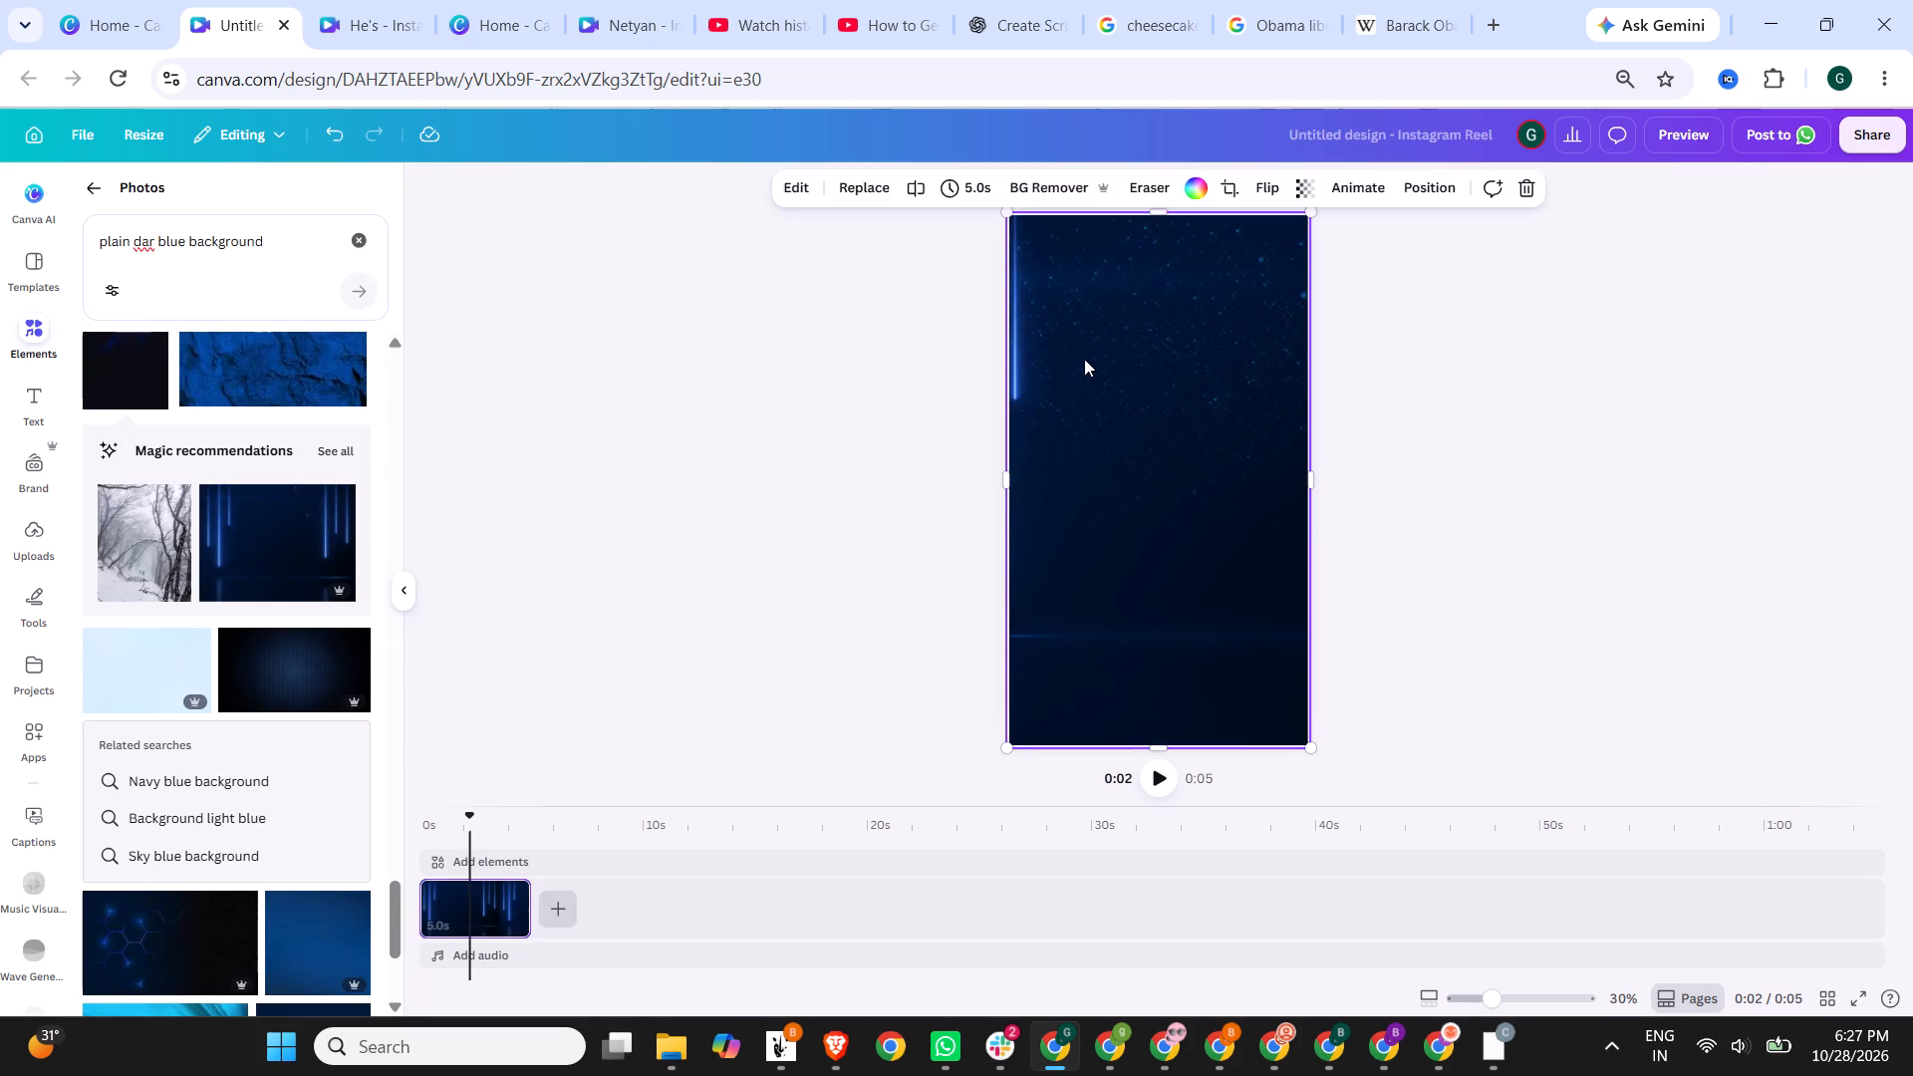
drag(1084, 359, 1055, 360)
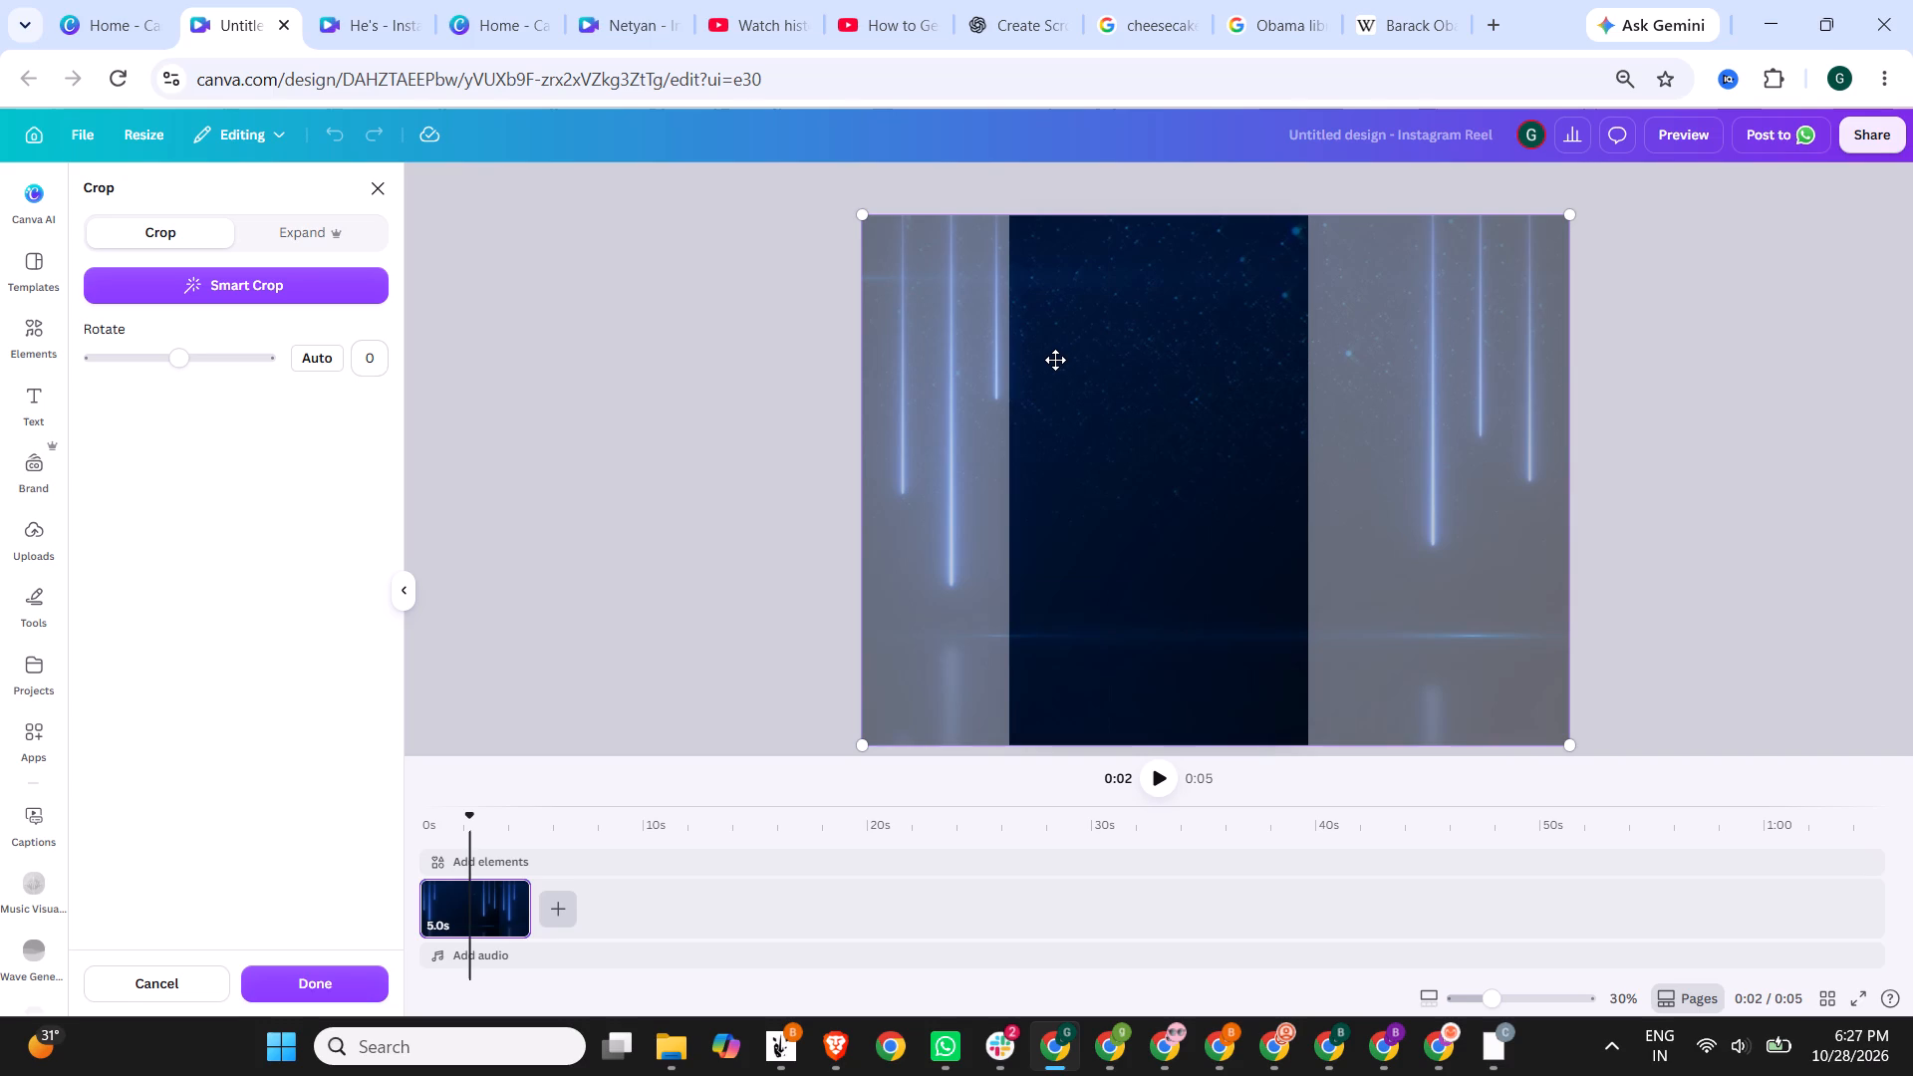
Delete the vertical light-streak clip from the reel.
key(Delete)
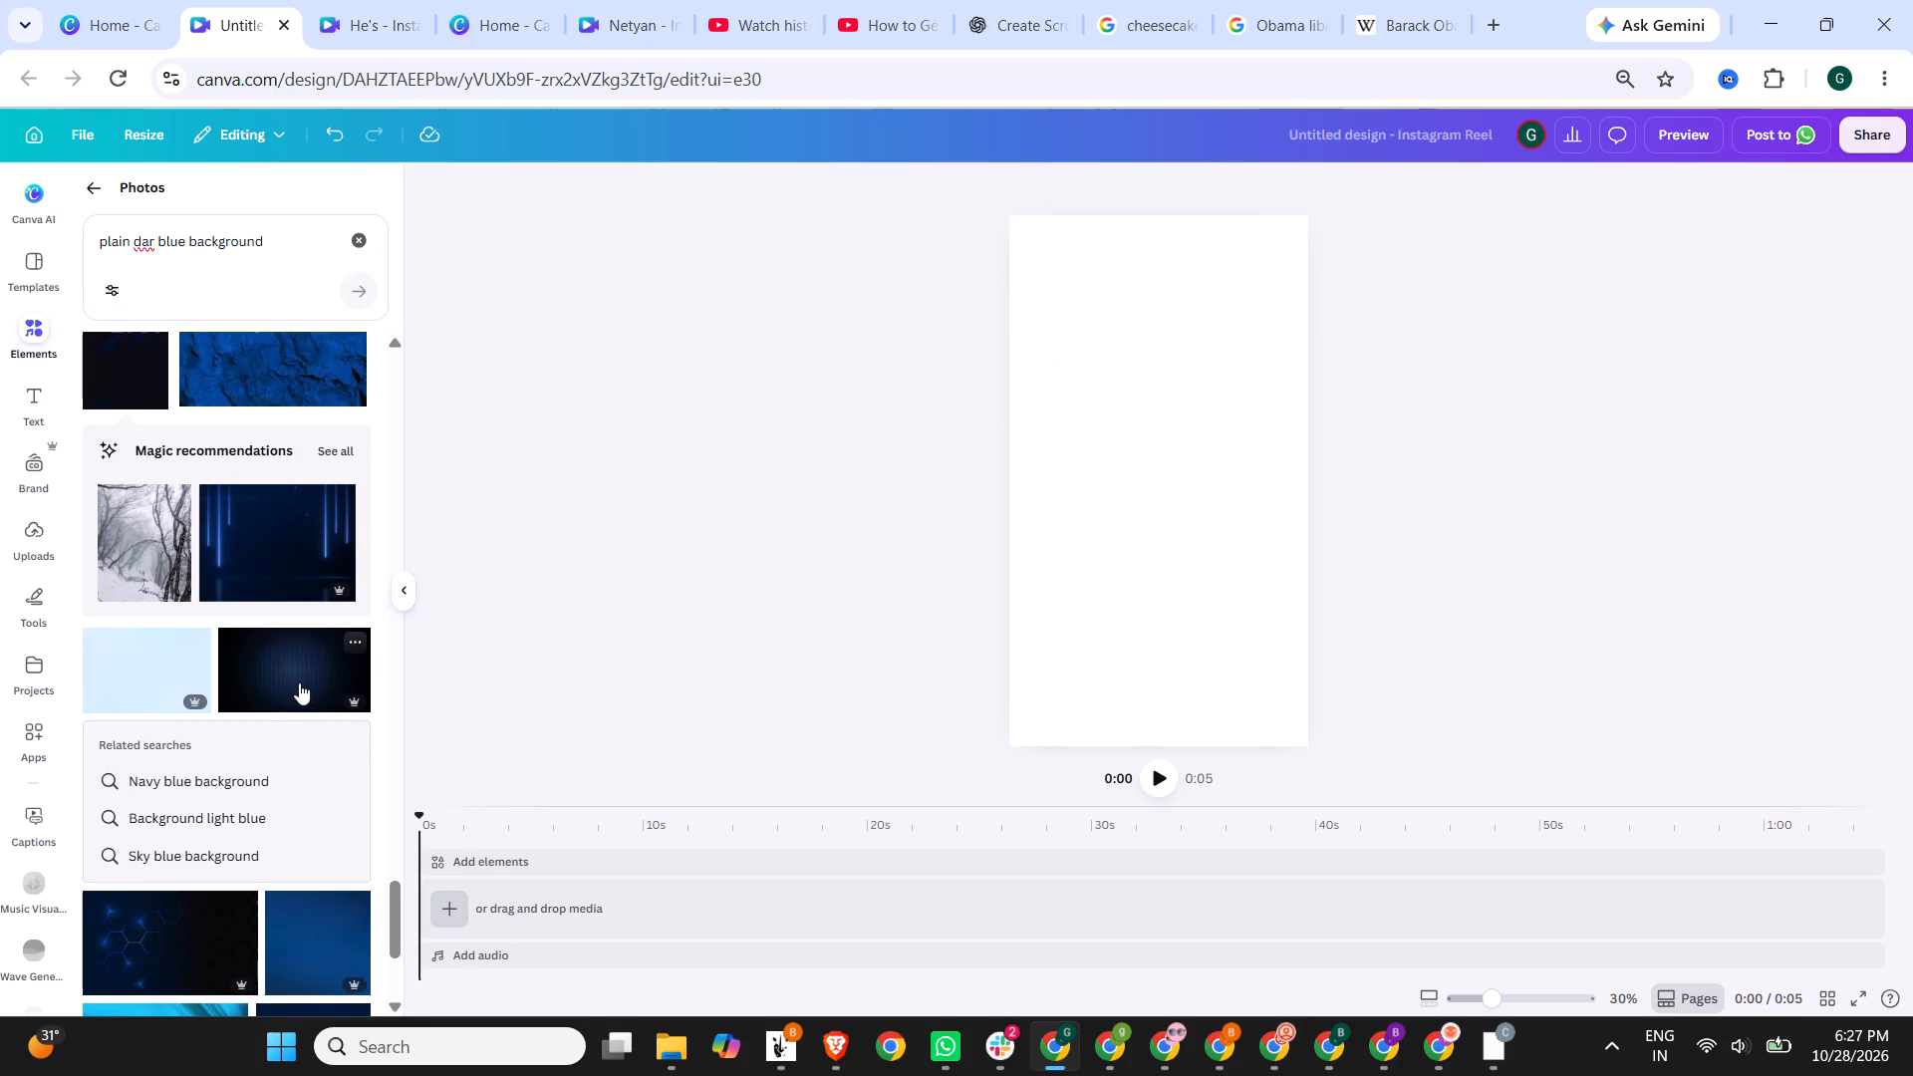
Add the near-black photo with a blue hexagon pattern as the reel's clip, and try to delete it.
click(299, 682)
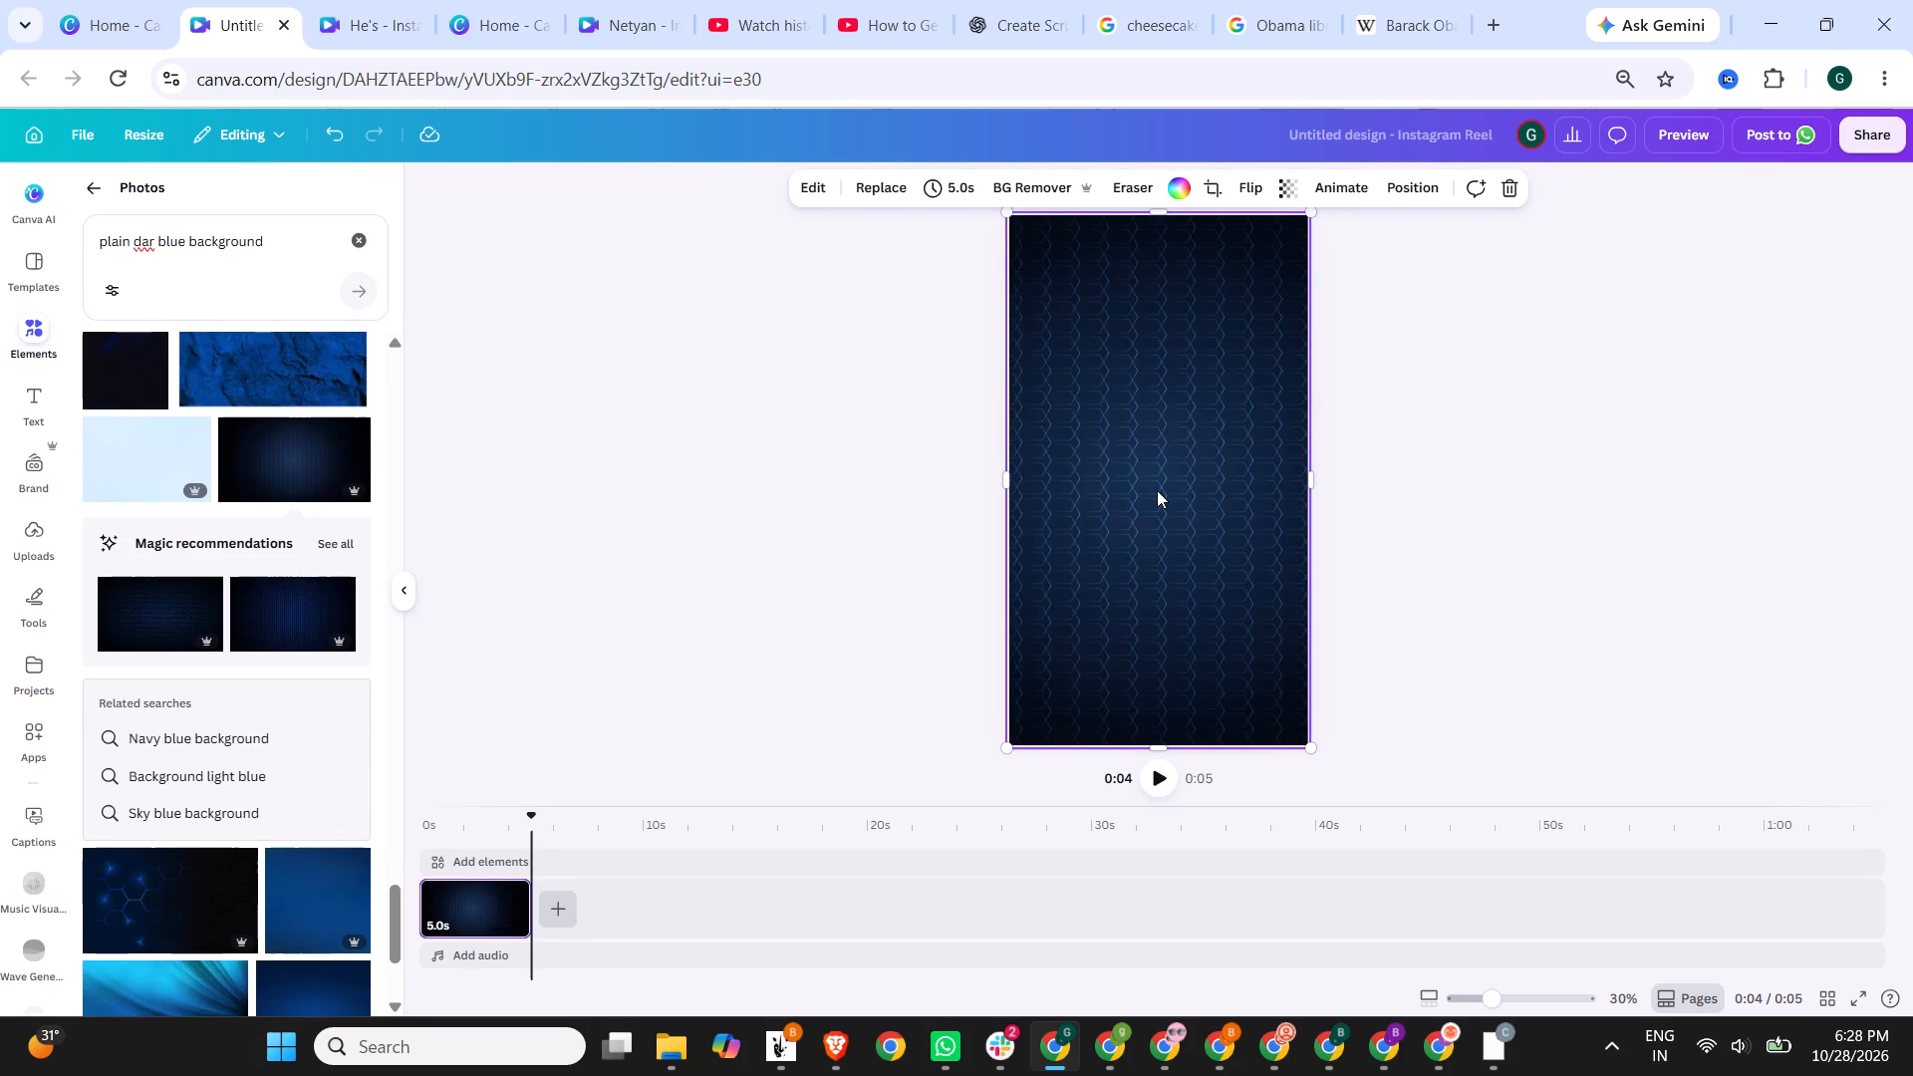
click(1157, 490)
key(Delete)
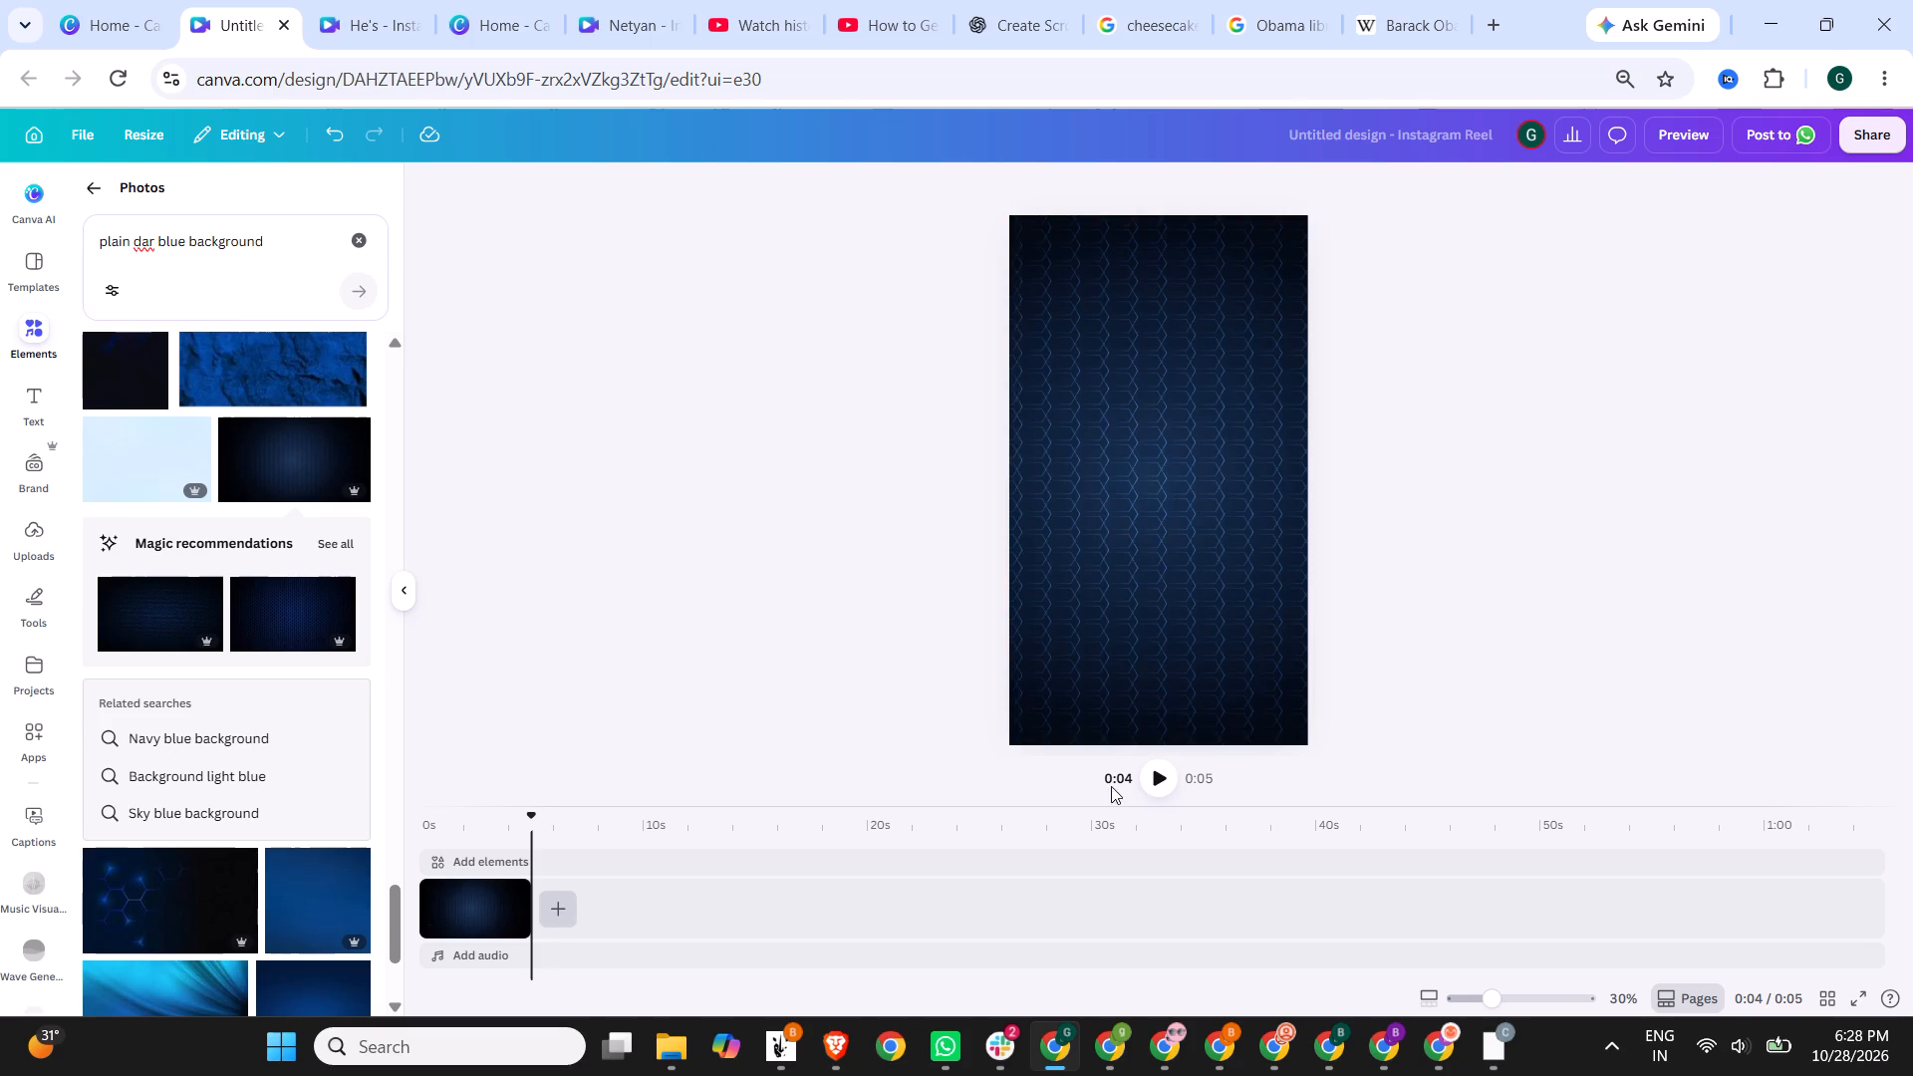
Replace the hexagon-pattern clip with the plain dark blue photo that has a soft lighter centre glow.
scroll(236, 856, down, 2)
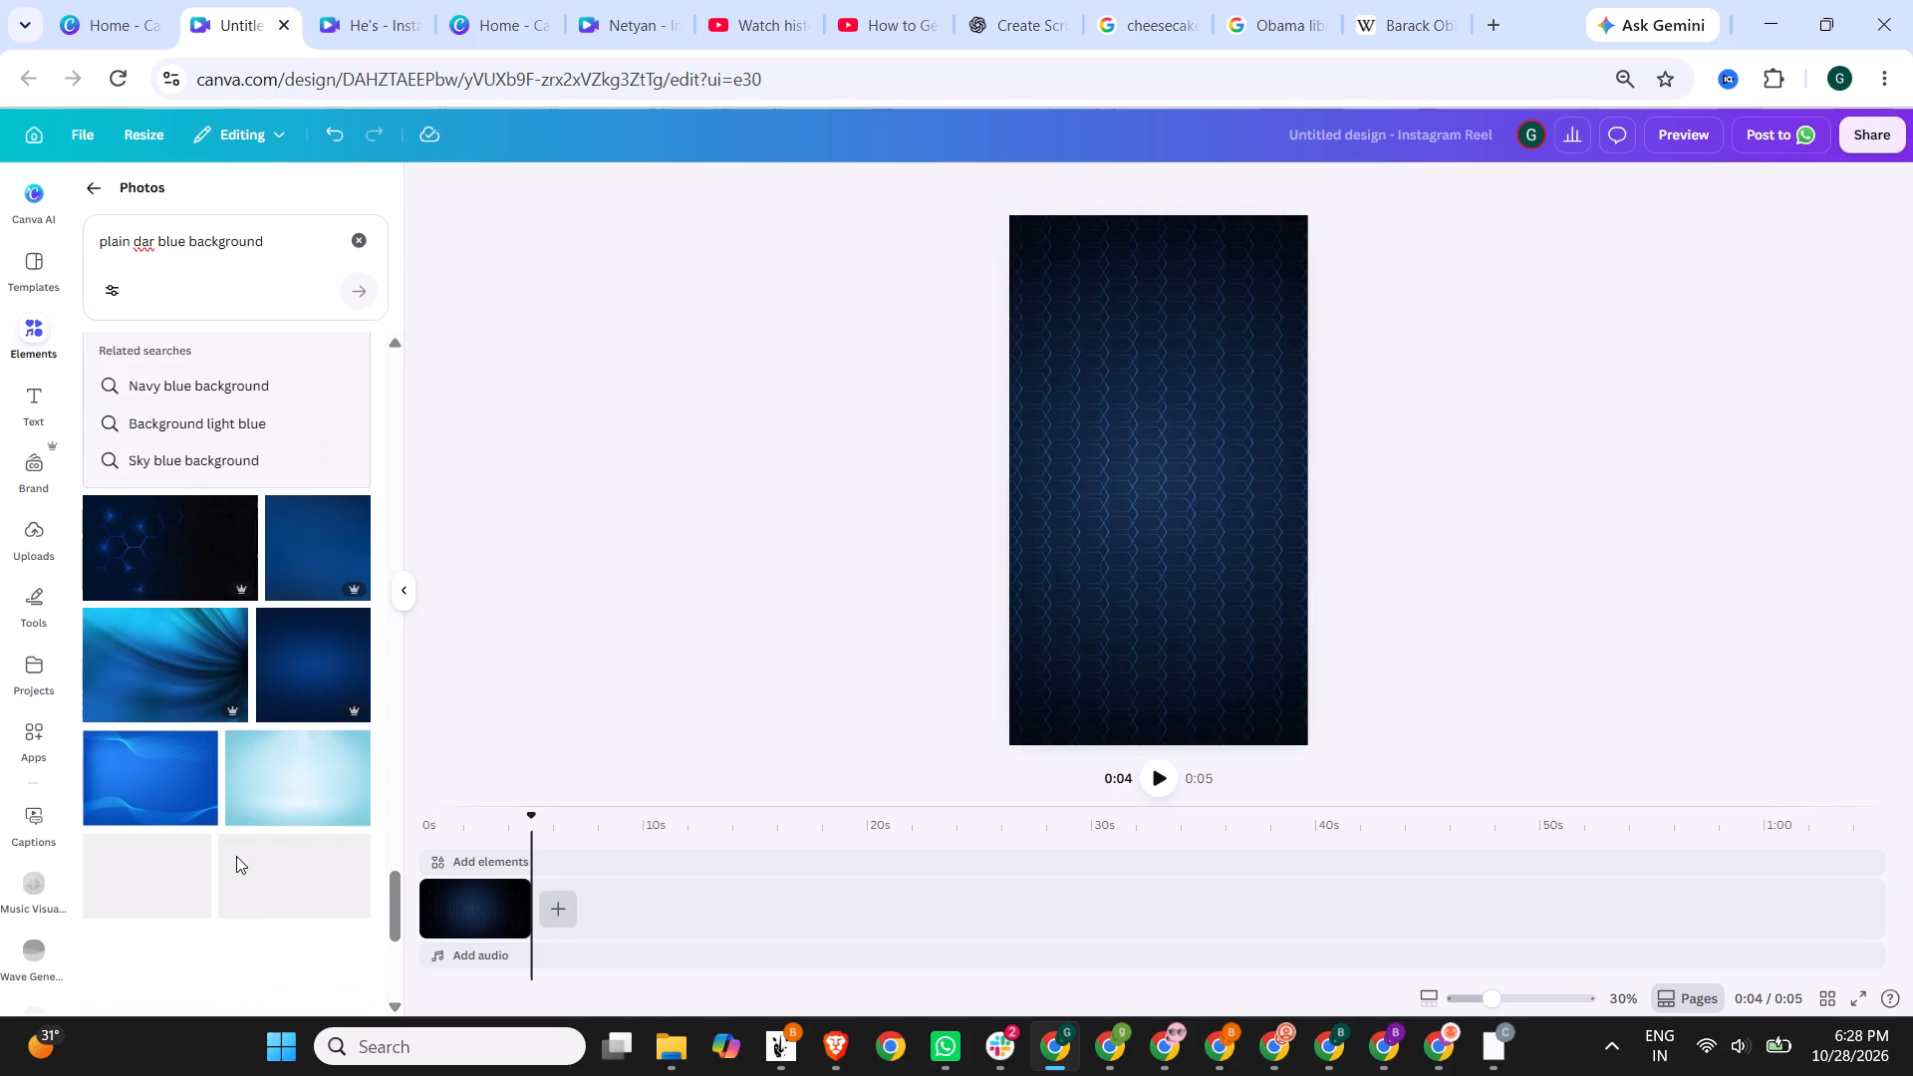
scroll(236, 856, down, 1)
click(307, 565)
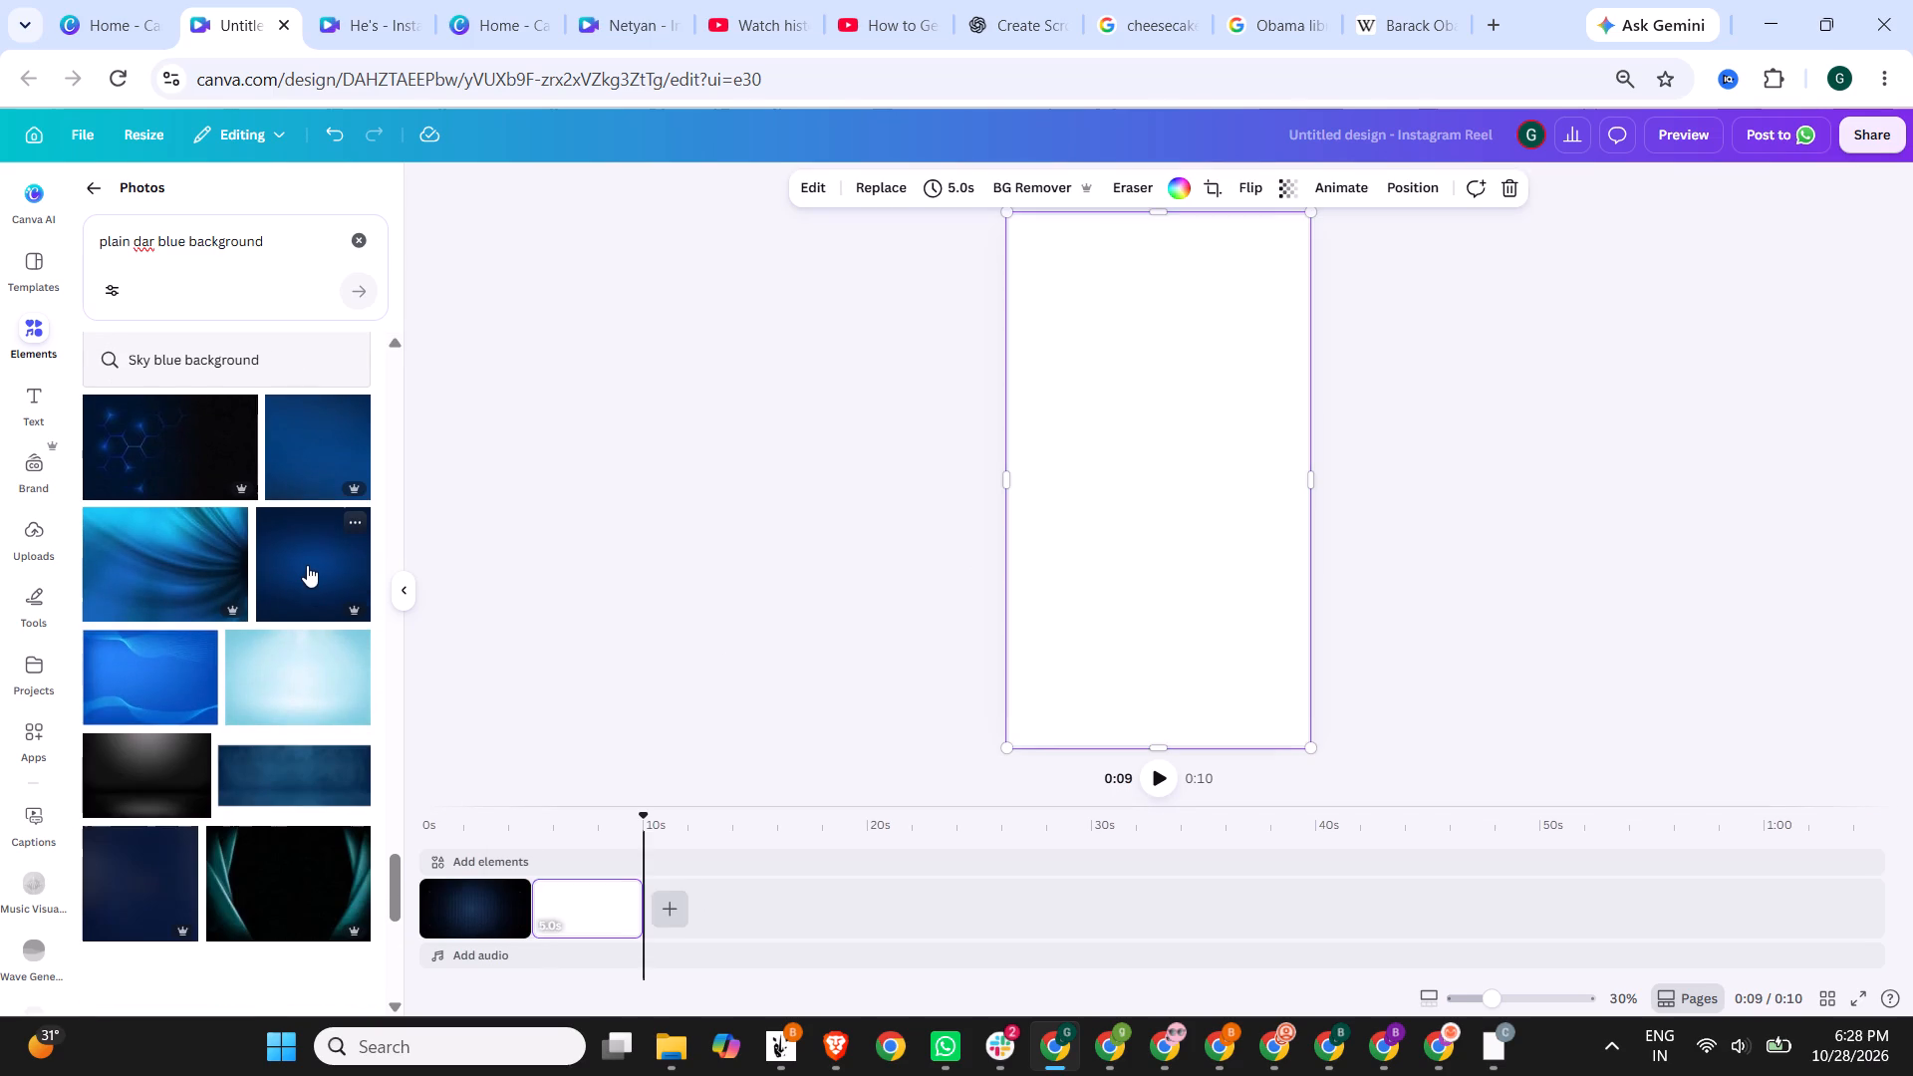
click(487, 908)
key(Delete)
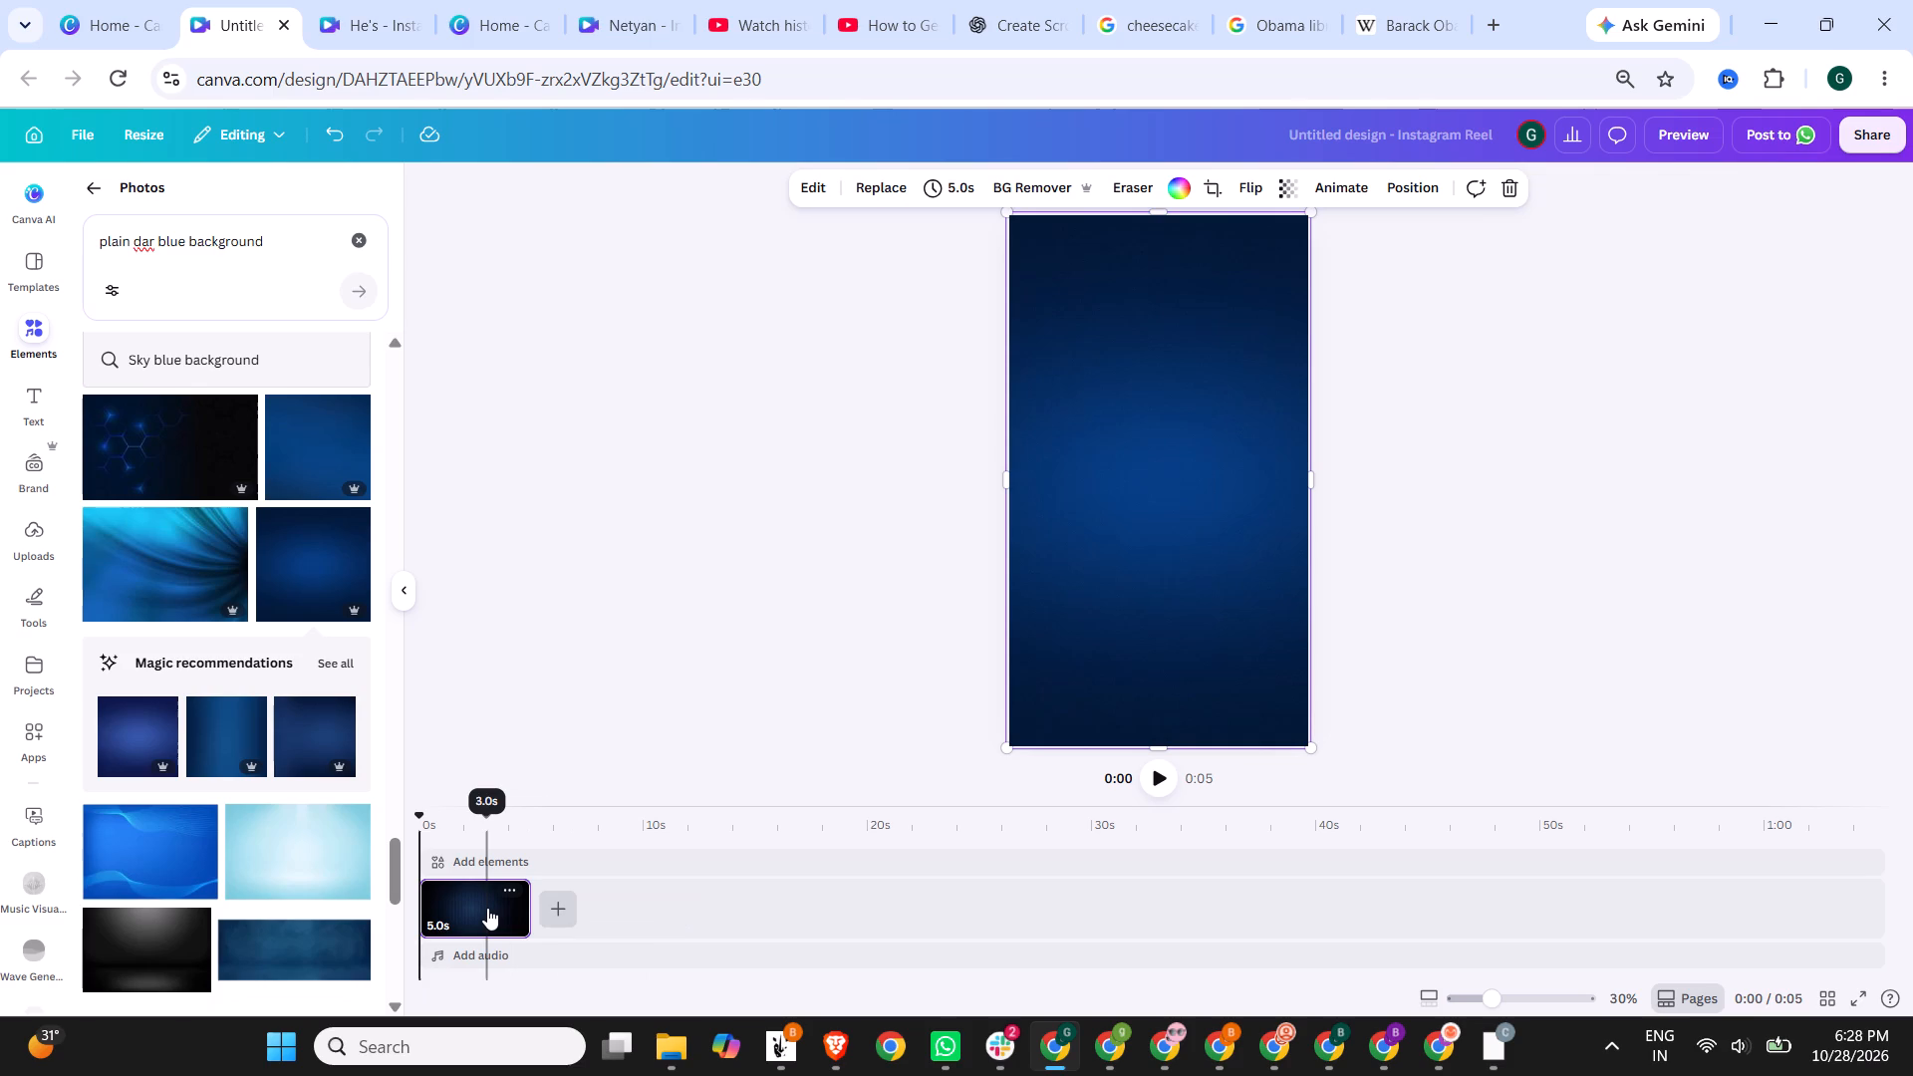
click(862, 430)
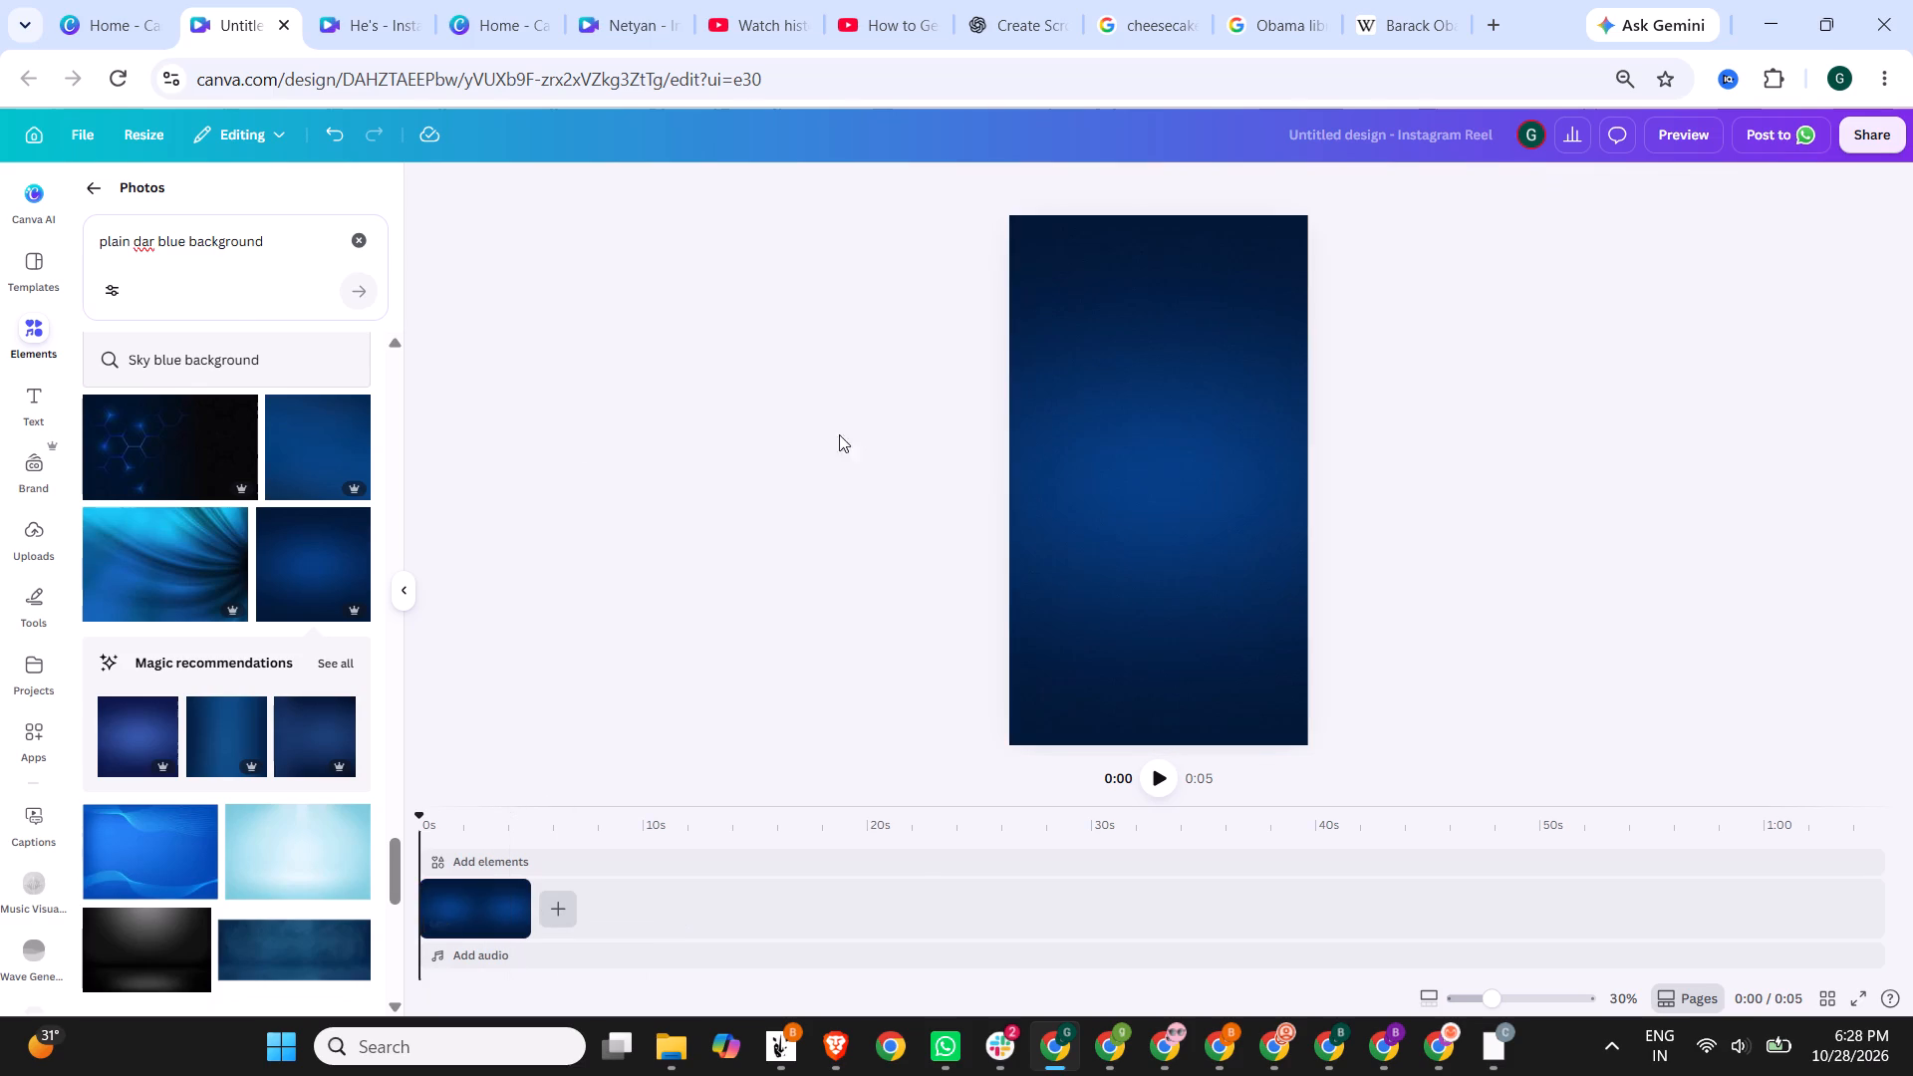
Upload the globe logo image with the yellow location pin from the computer to the design's uploads.
click(21, 549)
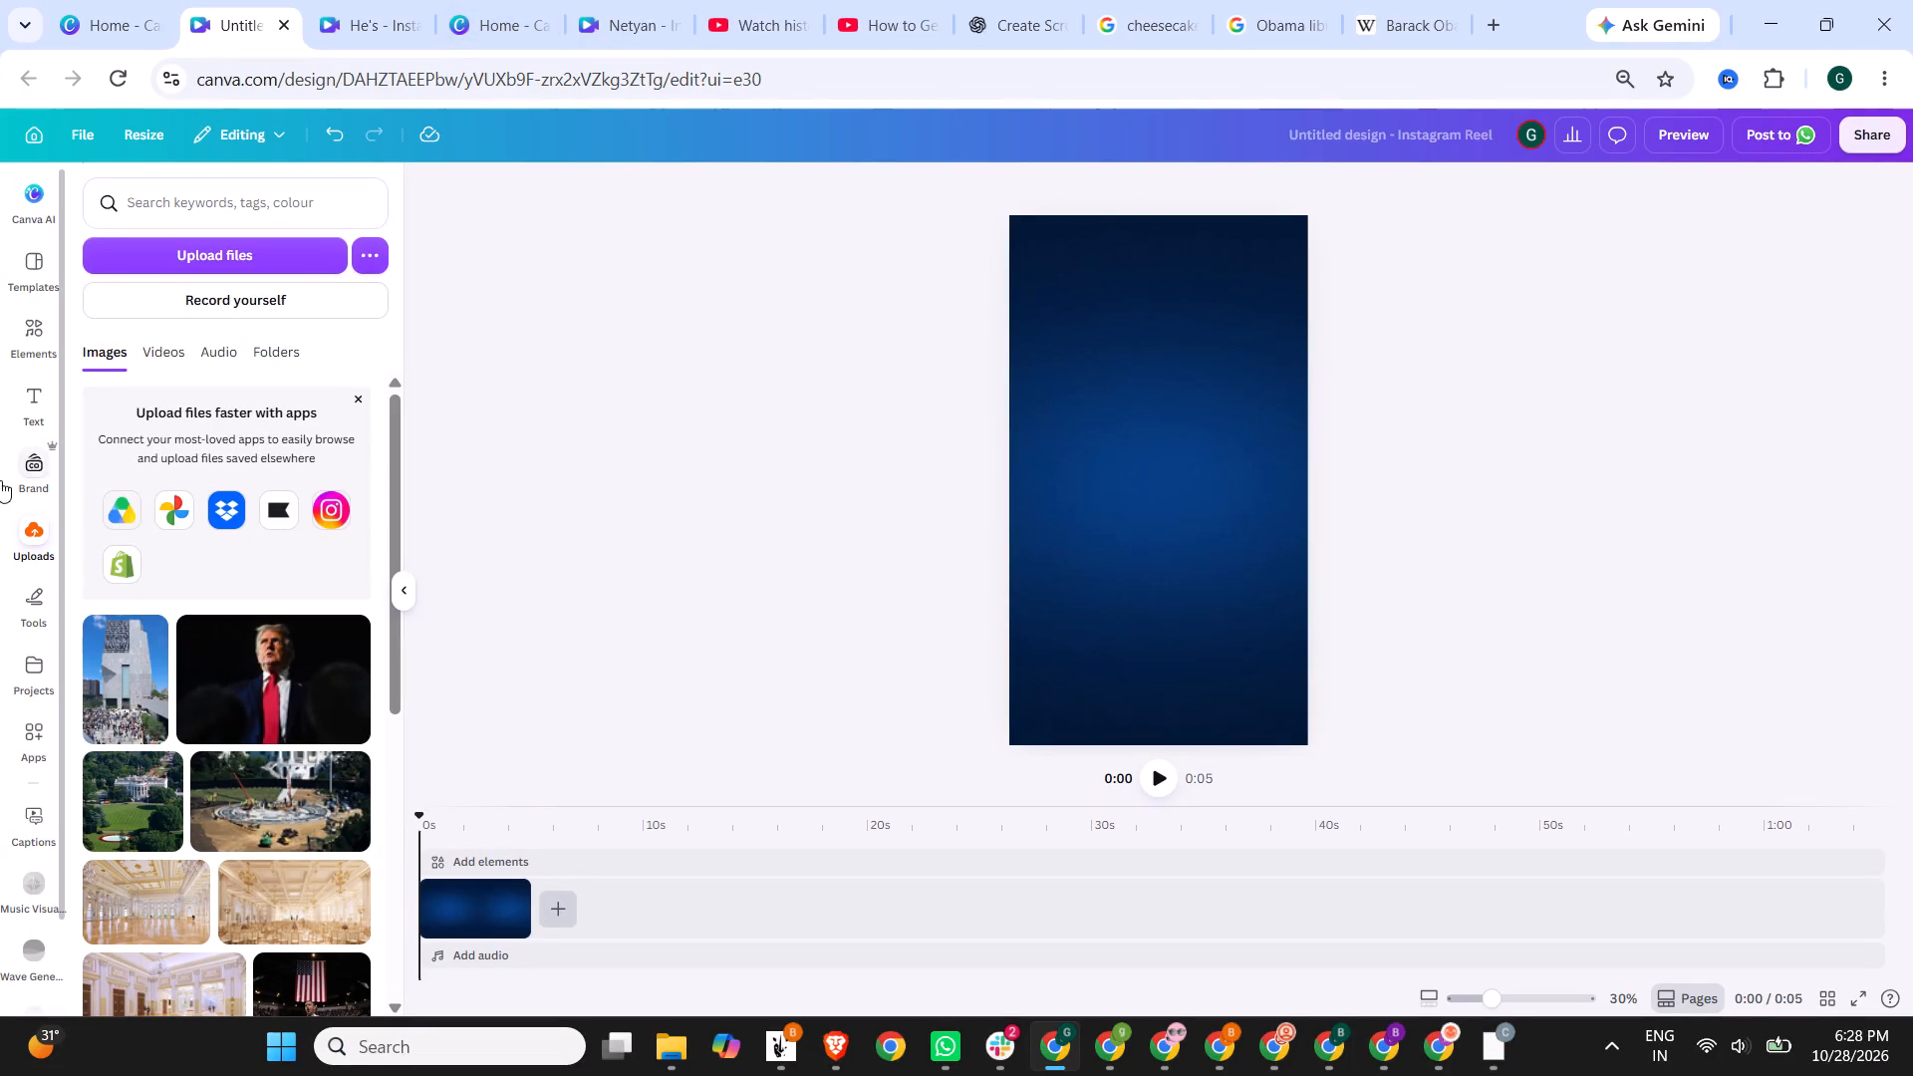
click(163, 268)
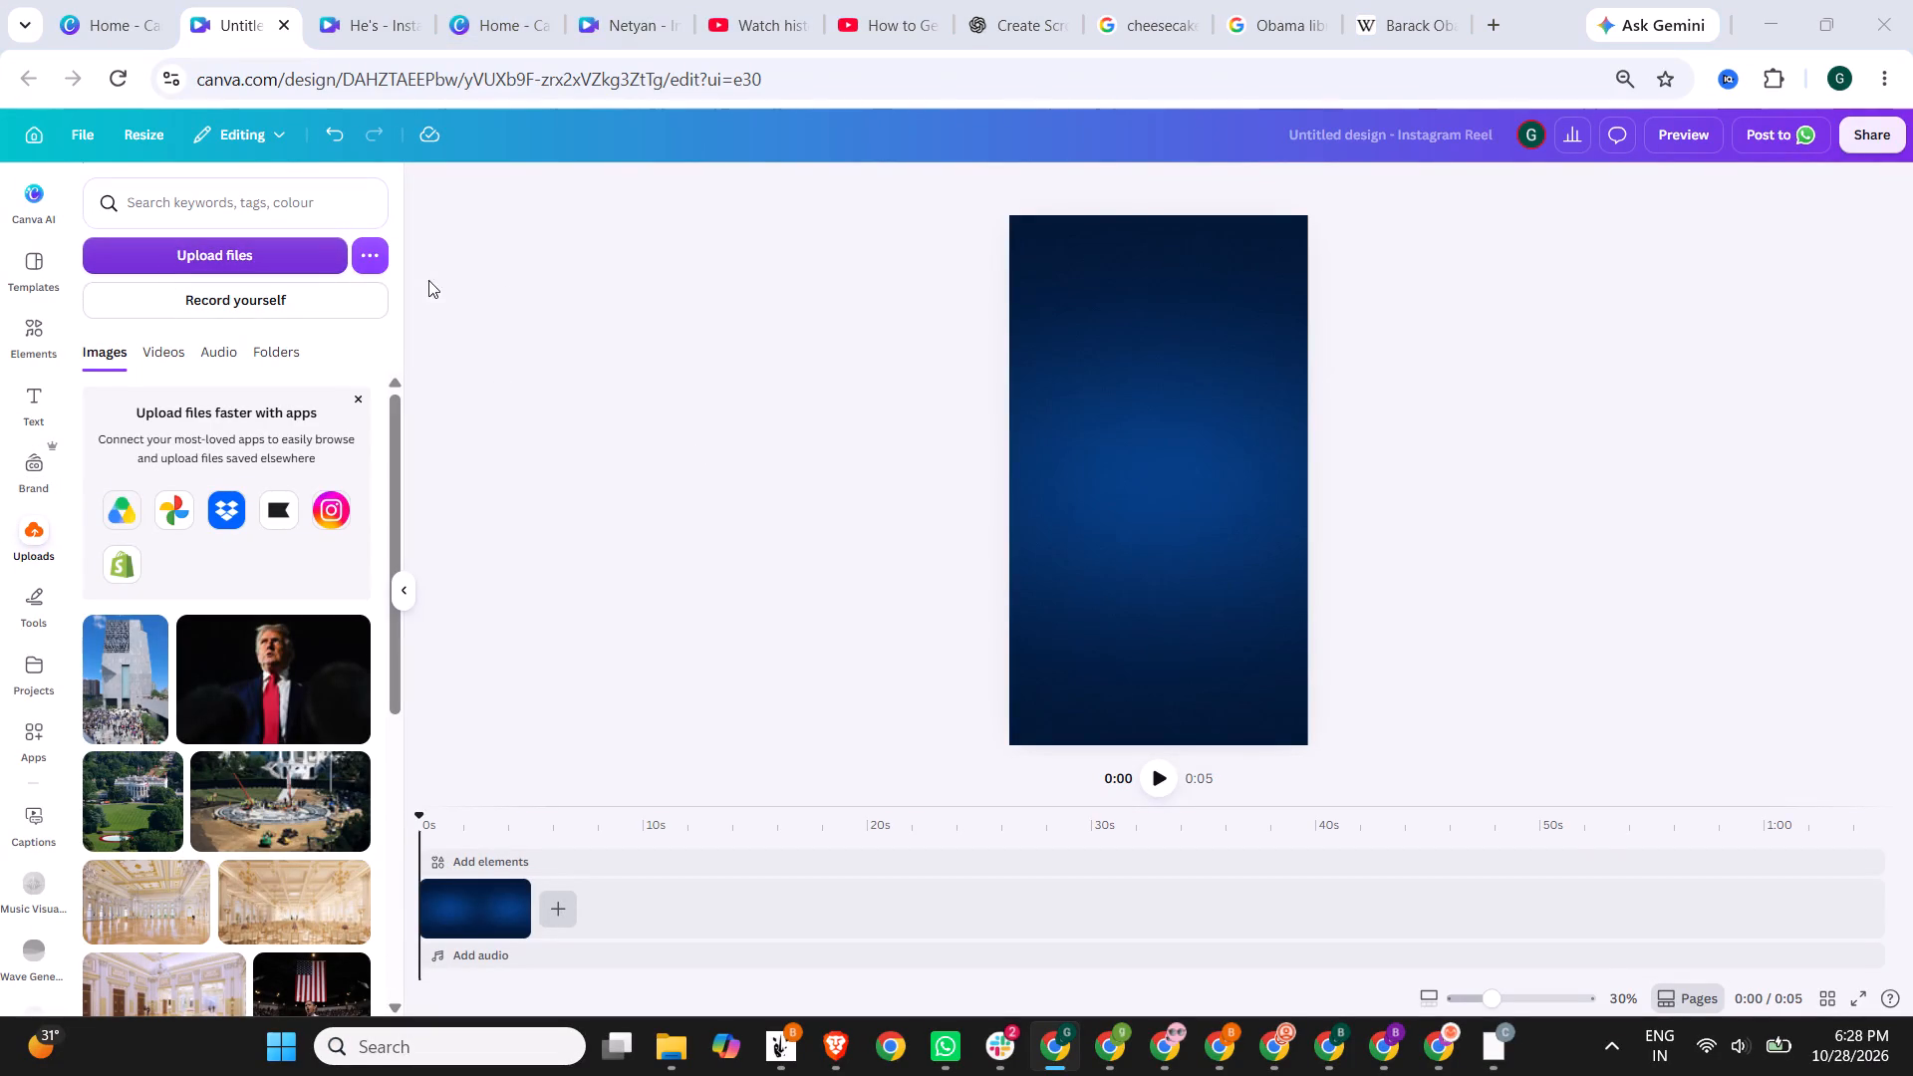
double_click(1143, 606)
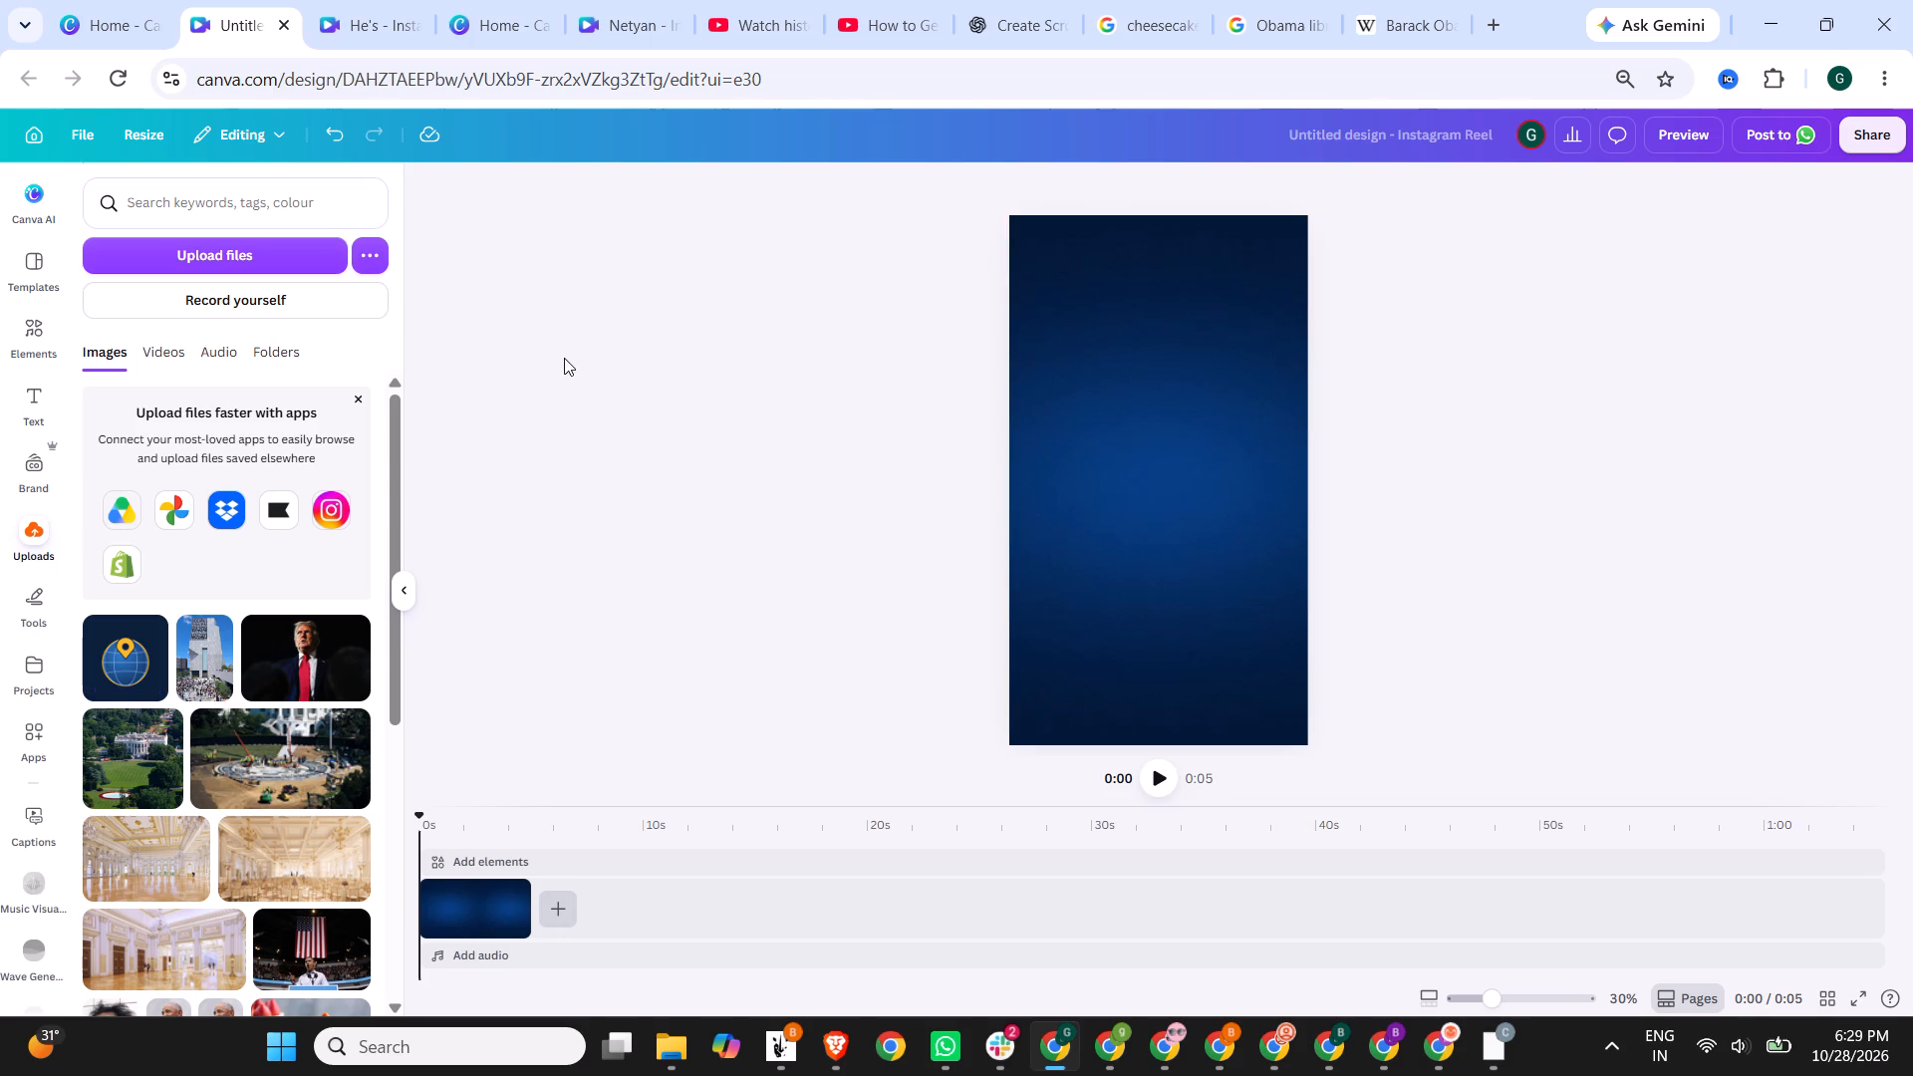
Add the uploaded globe-and-pin image to the reel.
click(119, 625)
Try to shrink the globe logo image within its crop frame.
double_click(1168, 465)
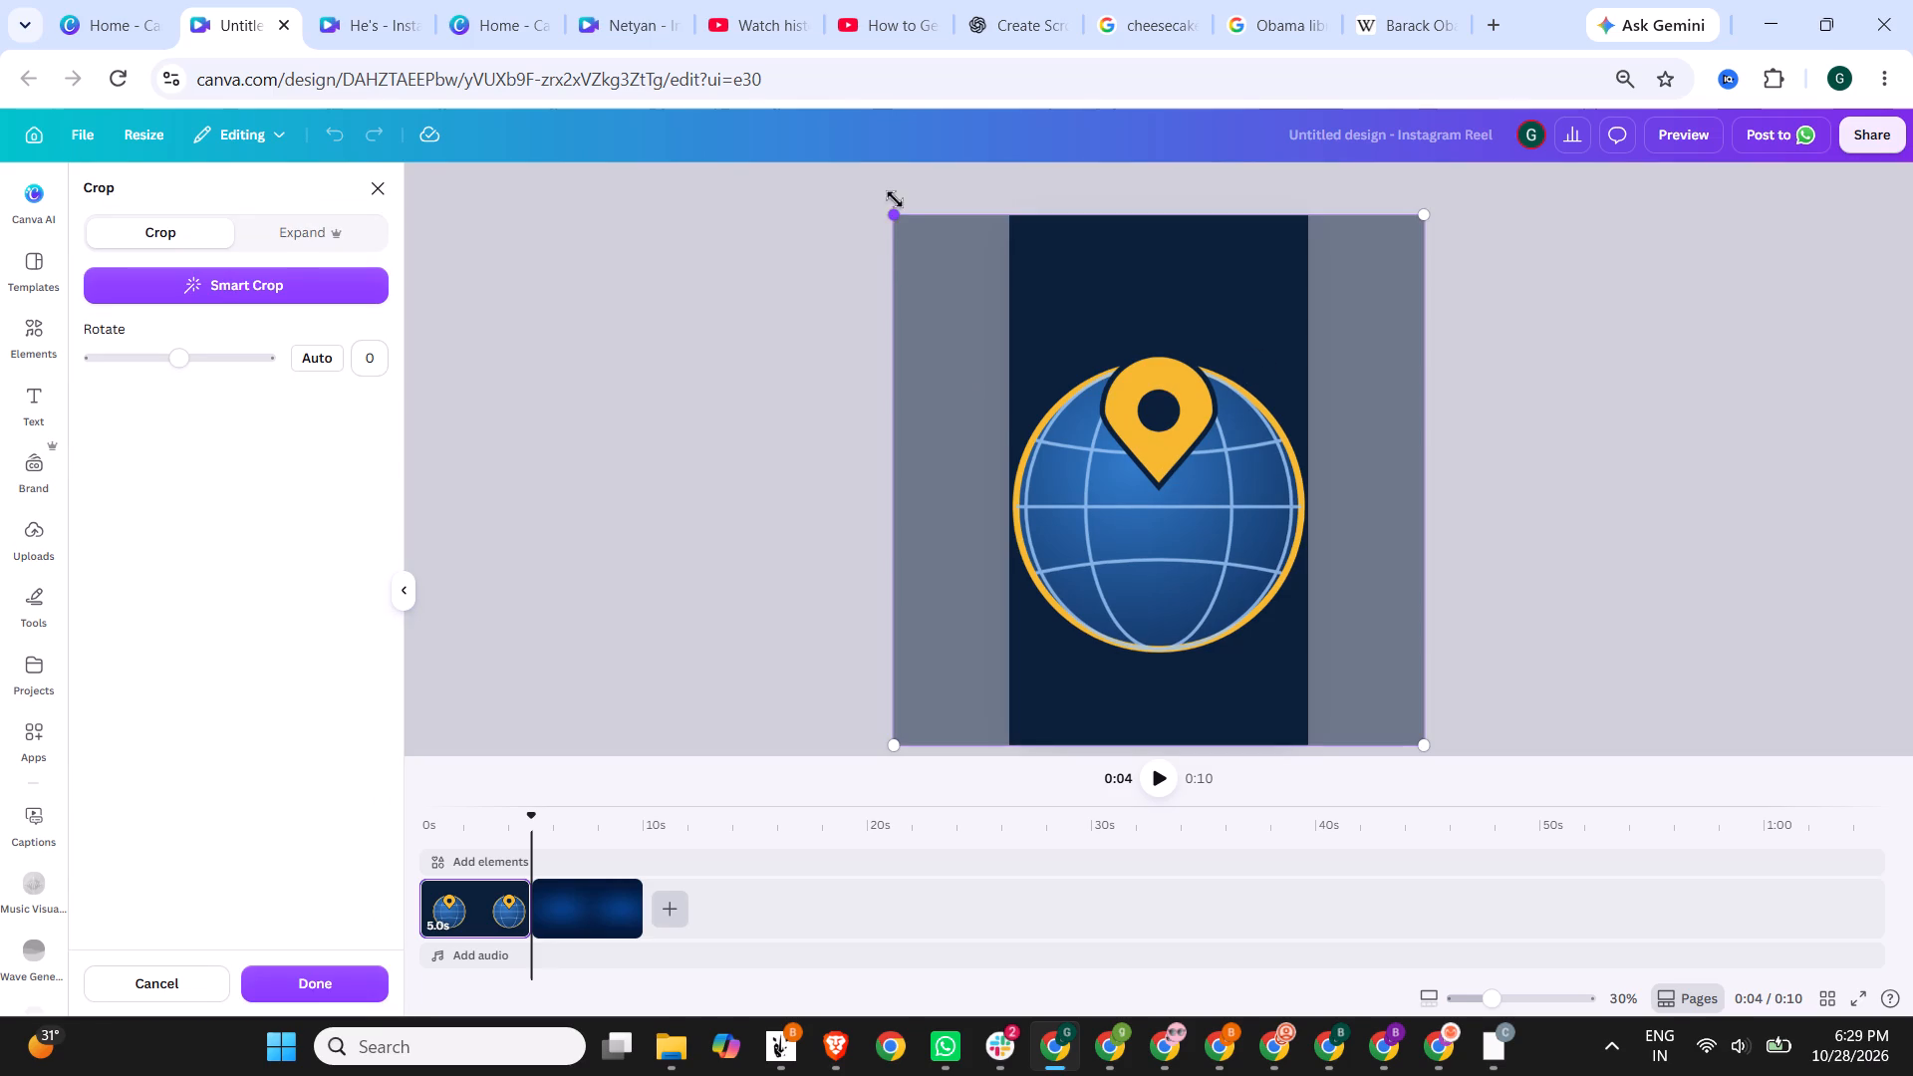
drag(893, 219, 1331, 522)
Detach the globe logo image from its clip's background.
right_click(475, 921)
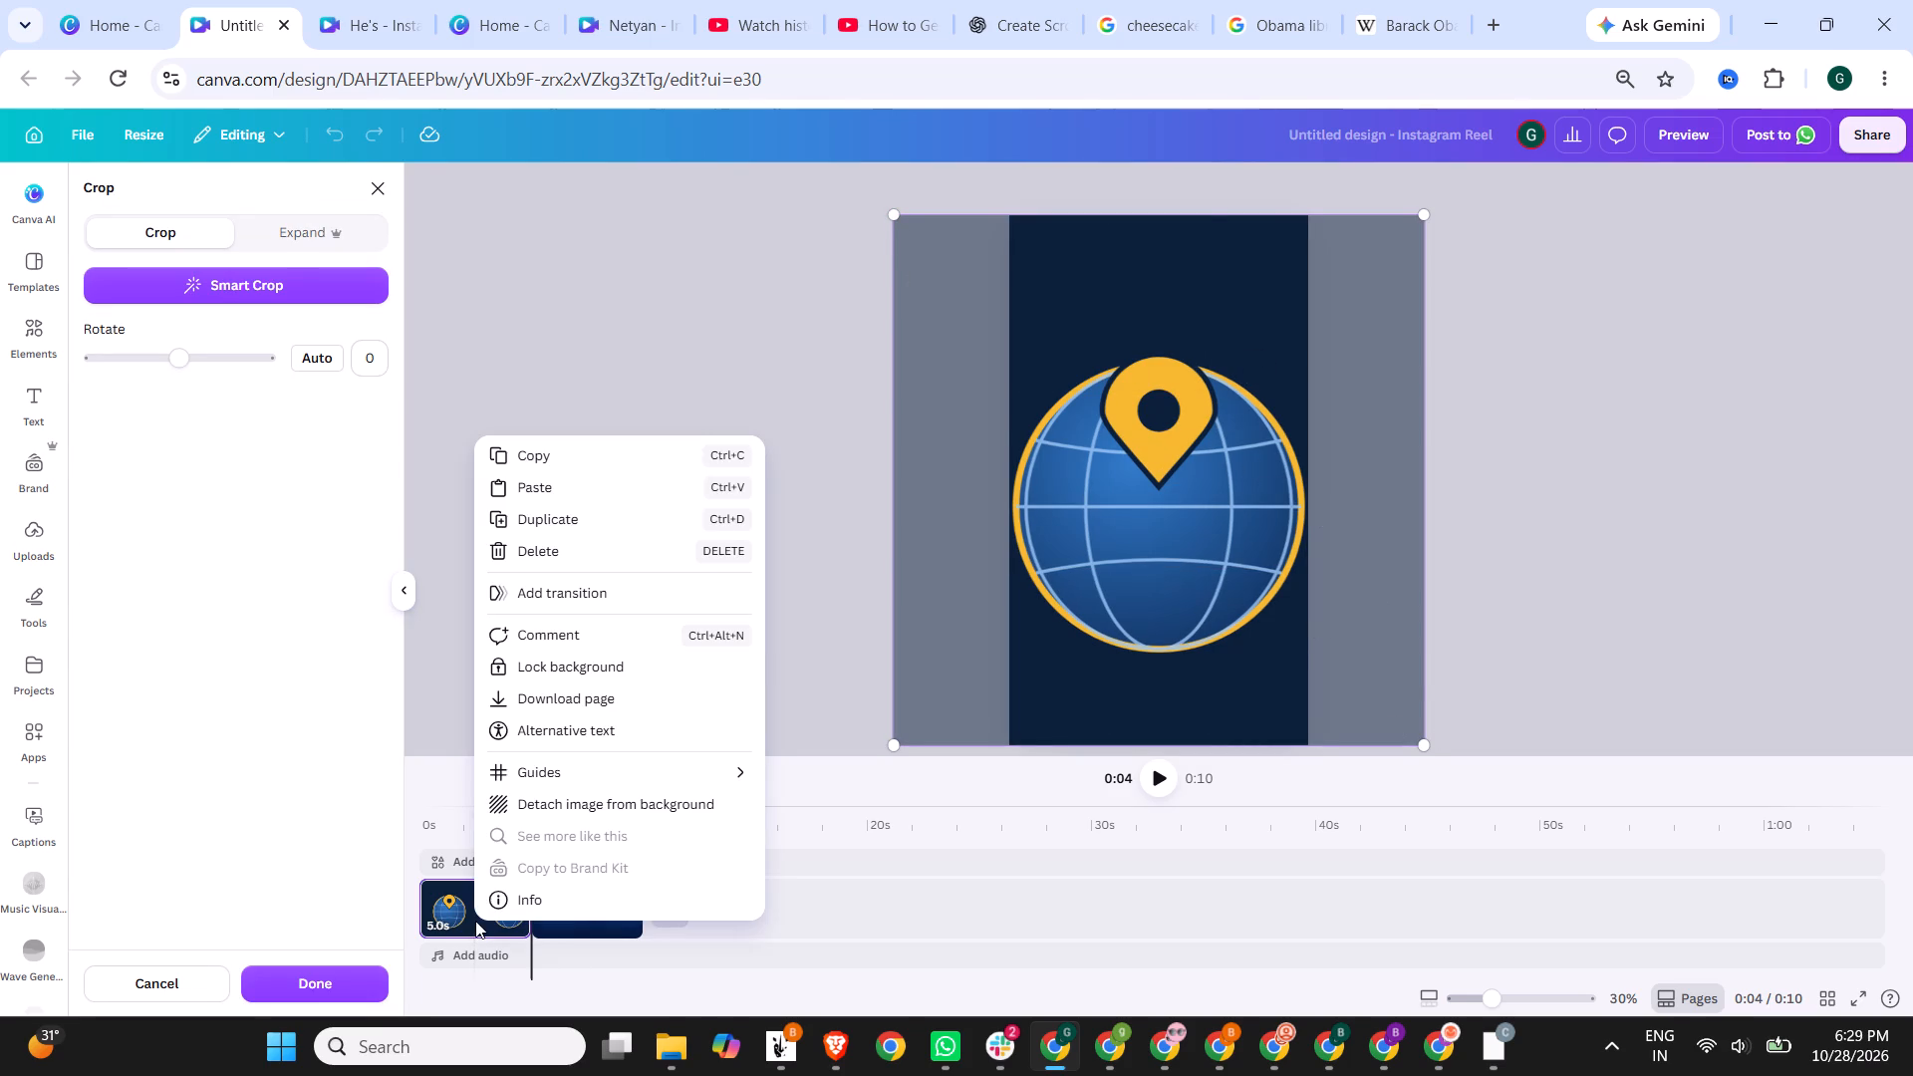
click(597, 790)
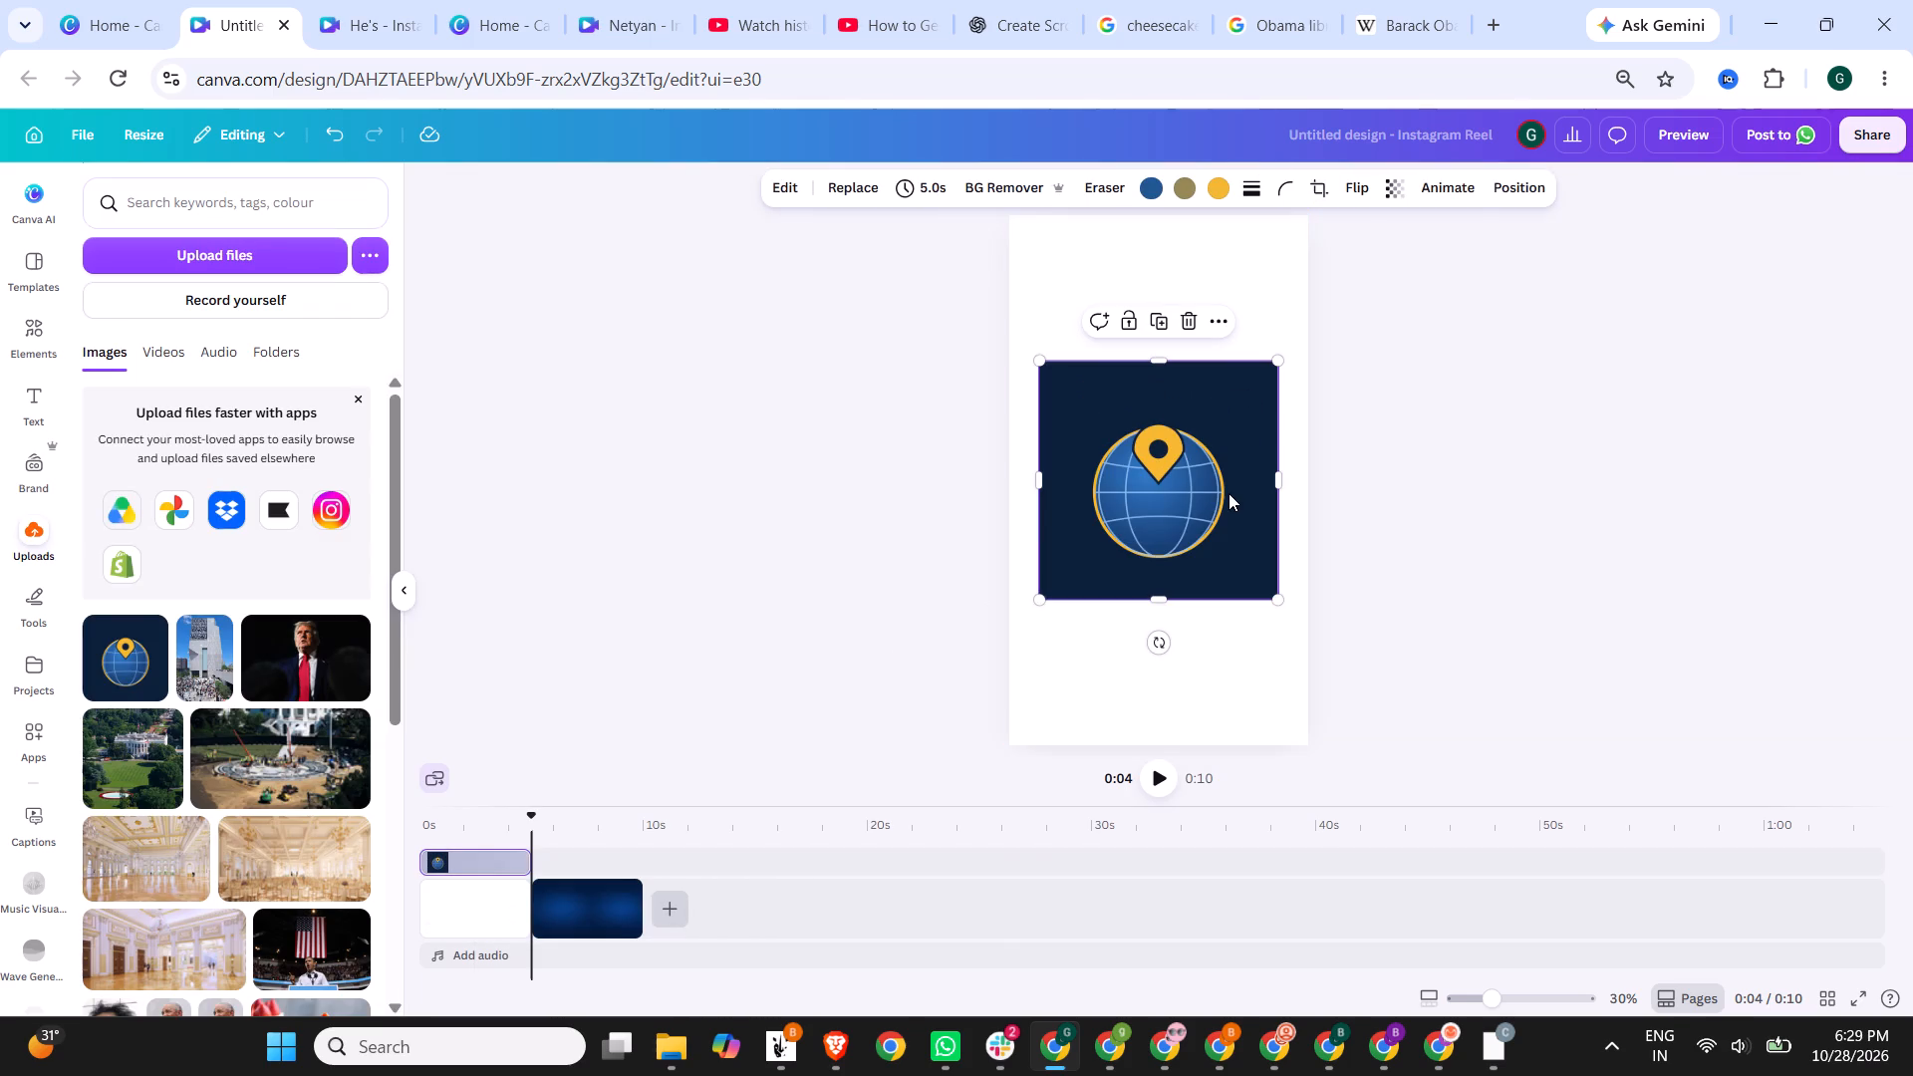
Shift the globe logo along the timeline over the dark blue clip, and try moving that clip to the start.
double_click(1226, 491)
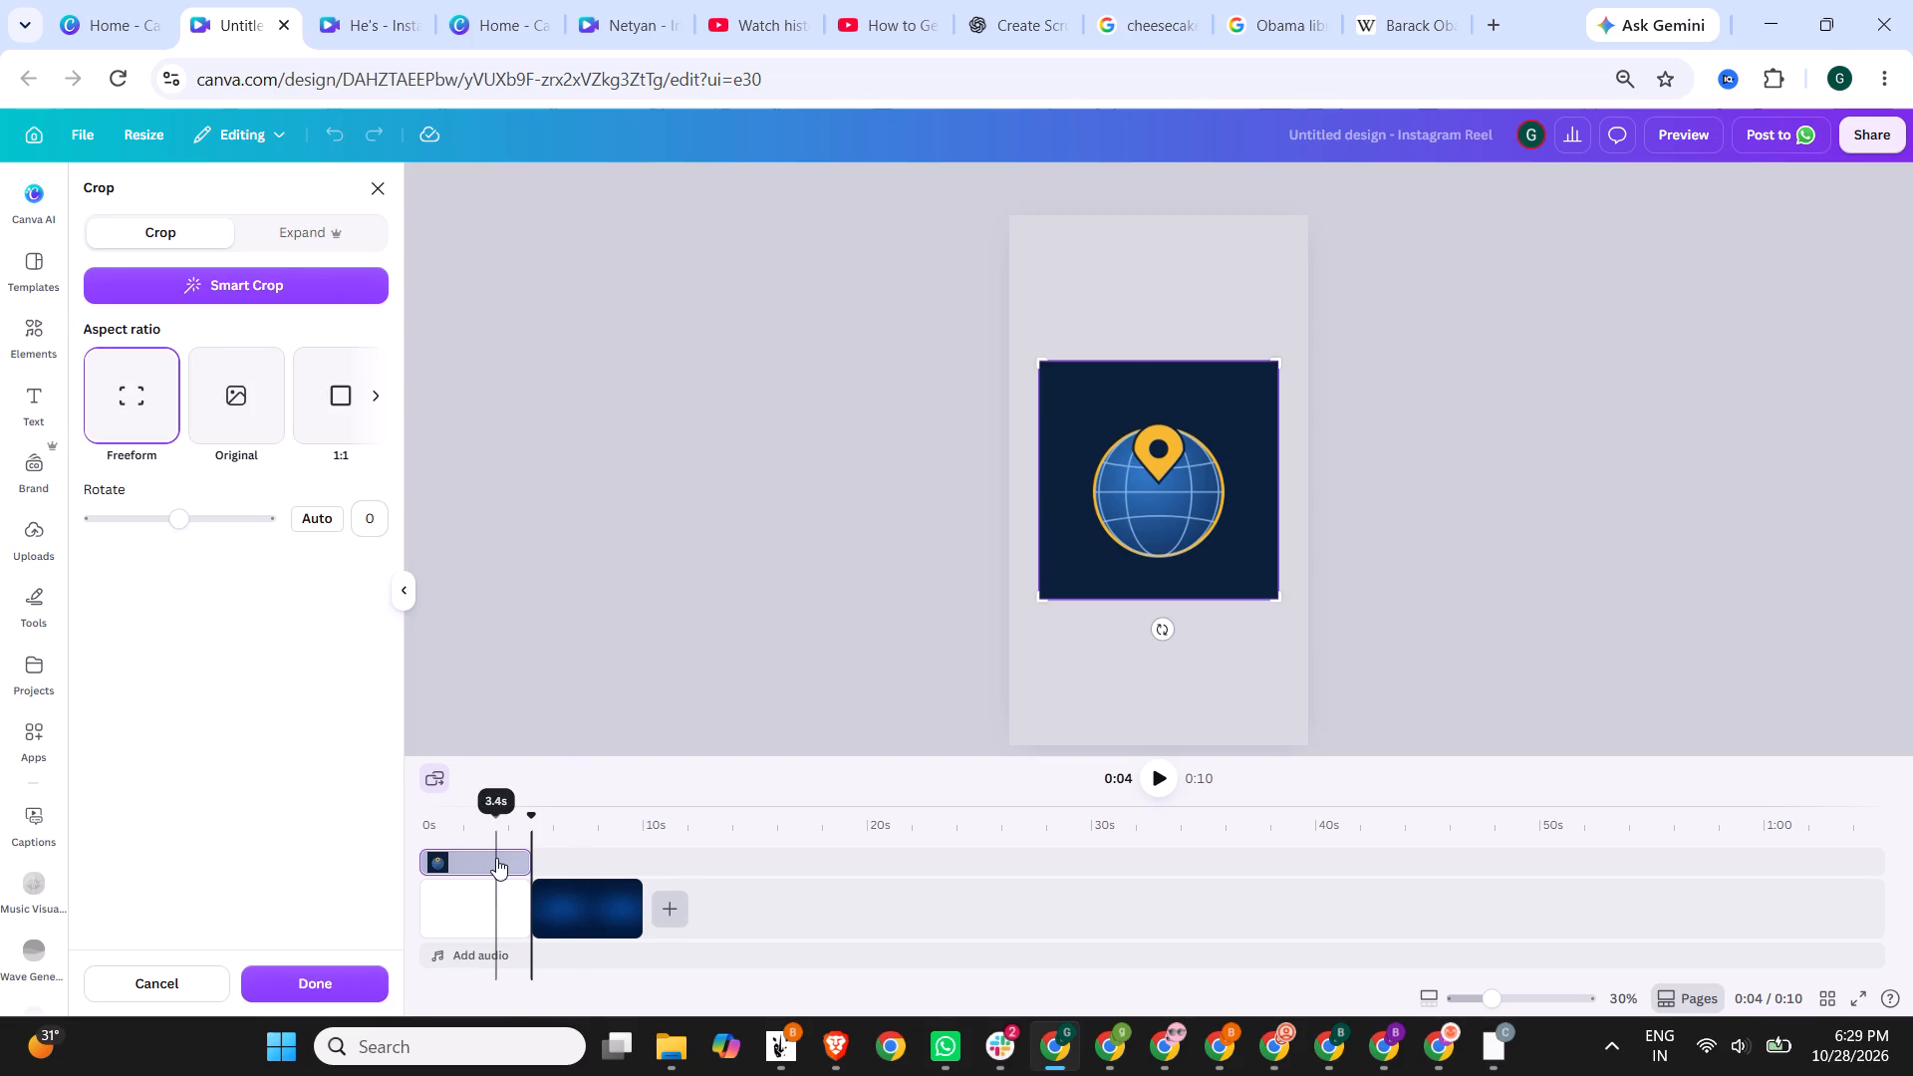
drag(496, 858, 616, 863)
drag(589, 860, 566, 856)
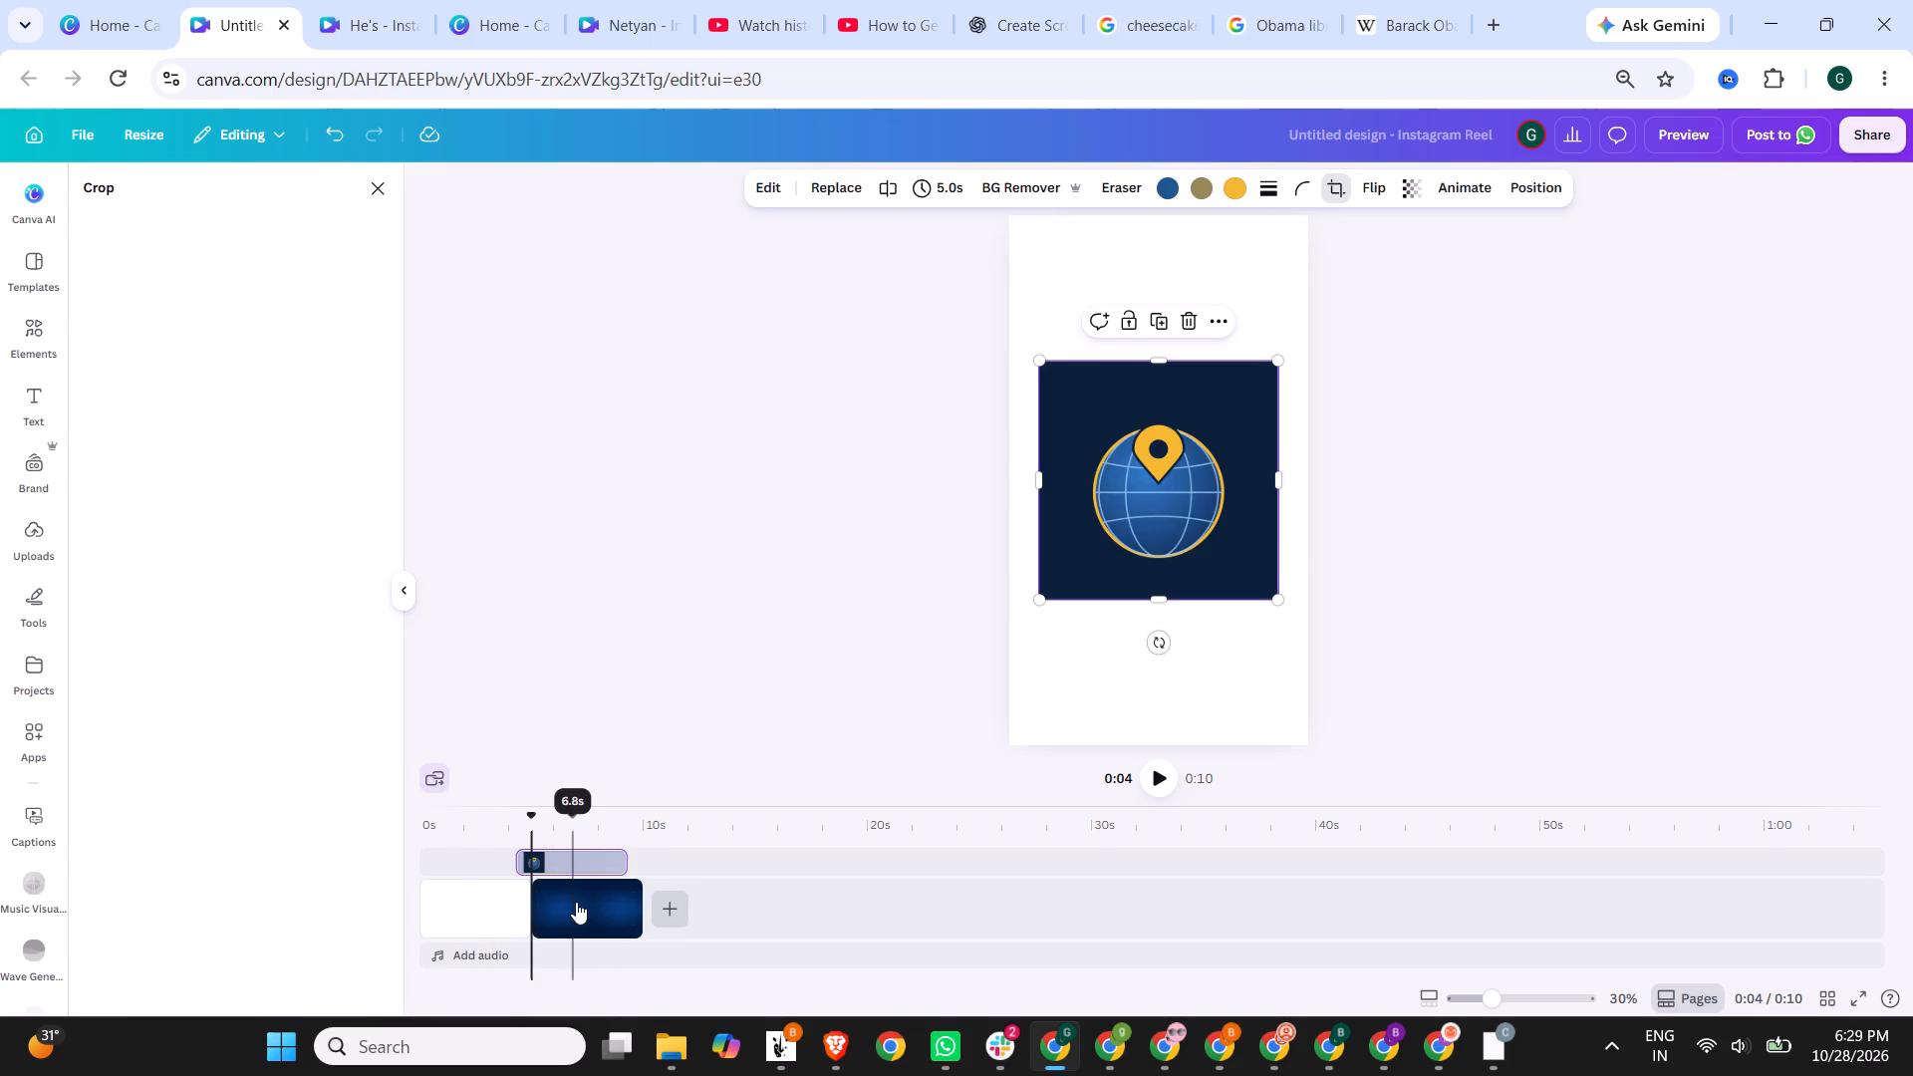
drag(576, 902, 482, 913)
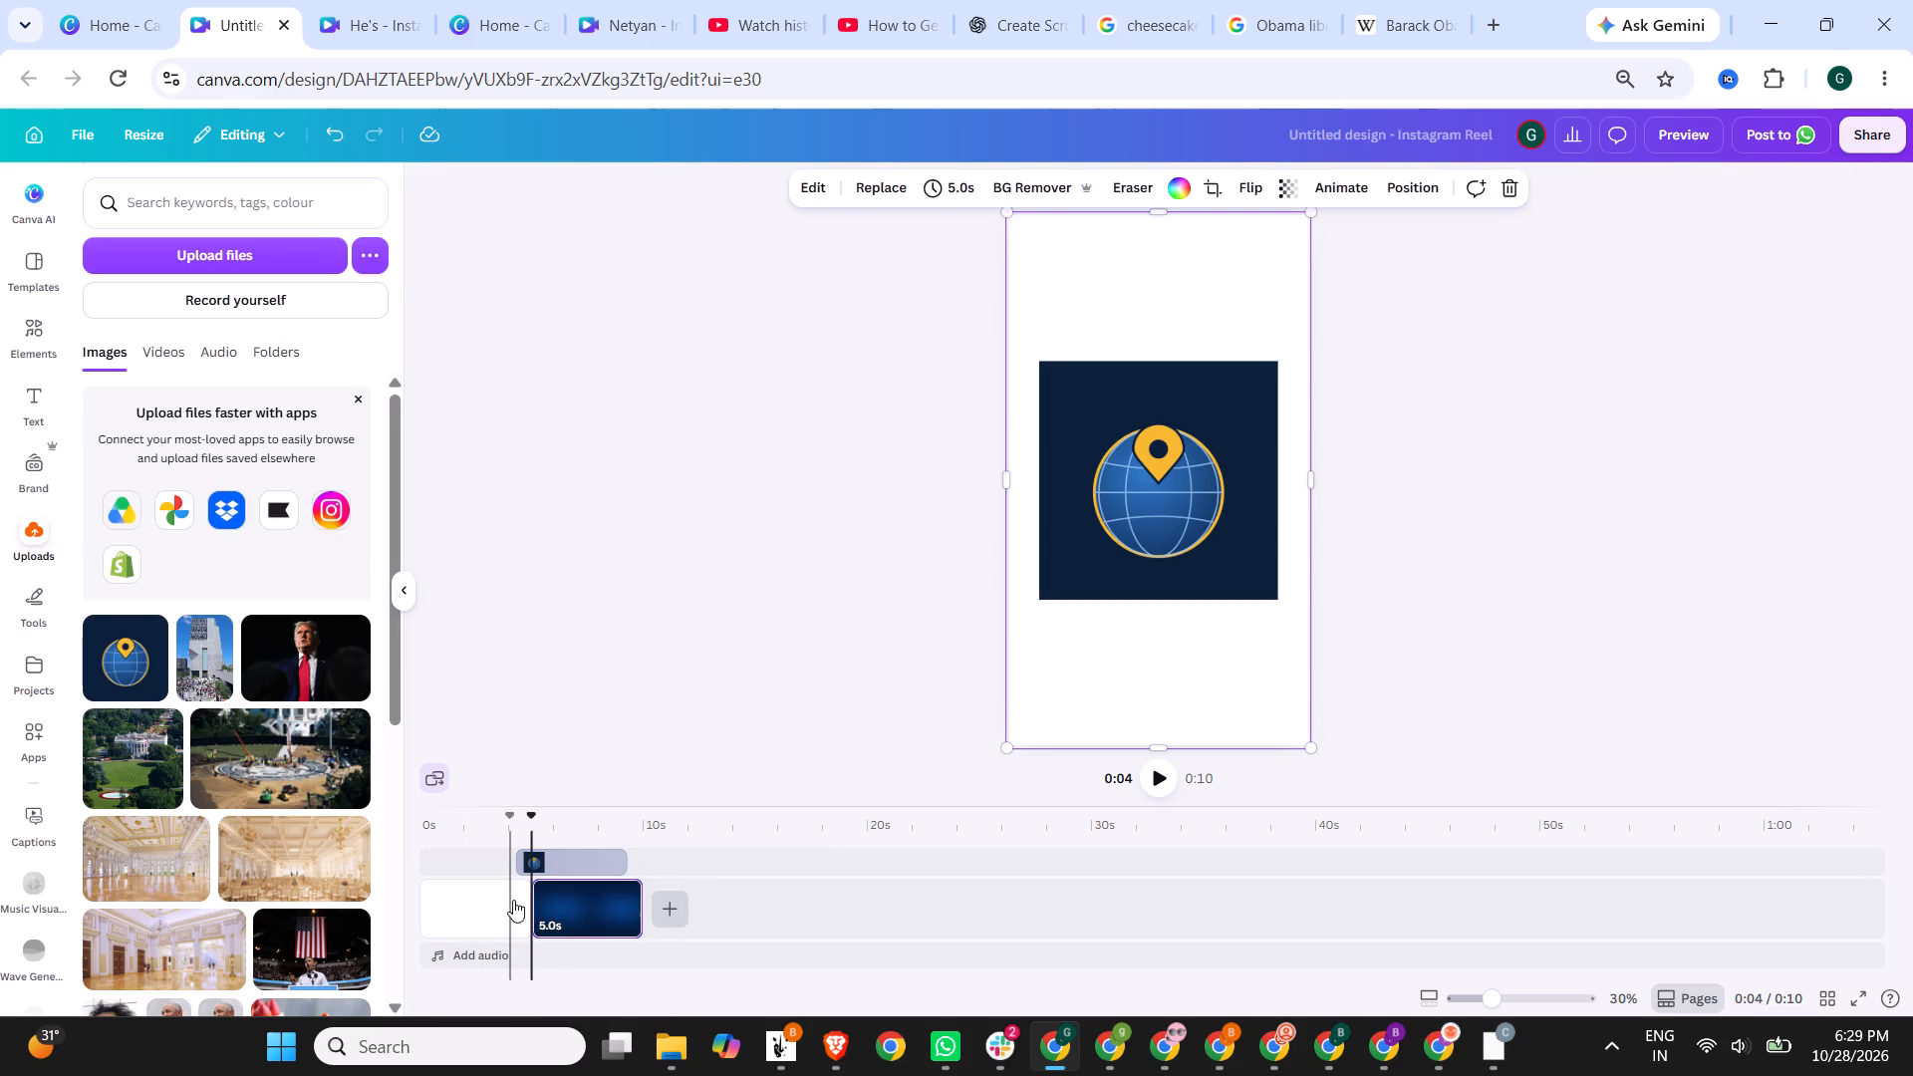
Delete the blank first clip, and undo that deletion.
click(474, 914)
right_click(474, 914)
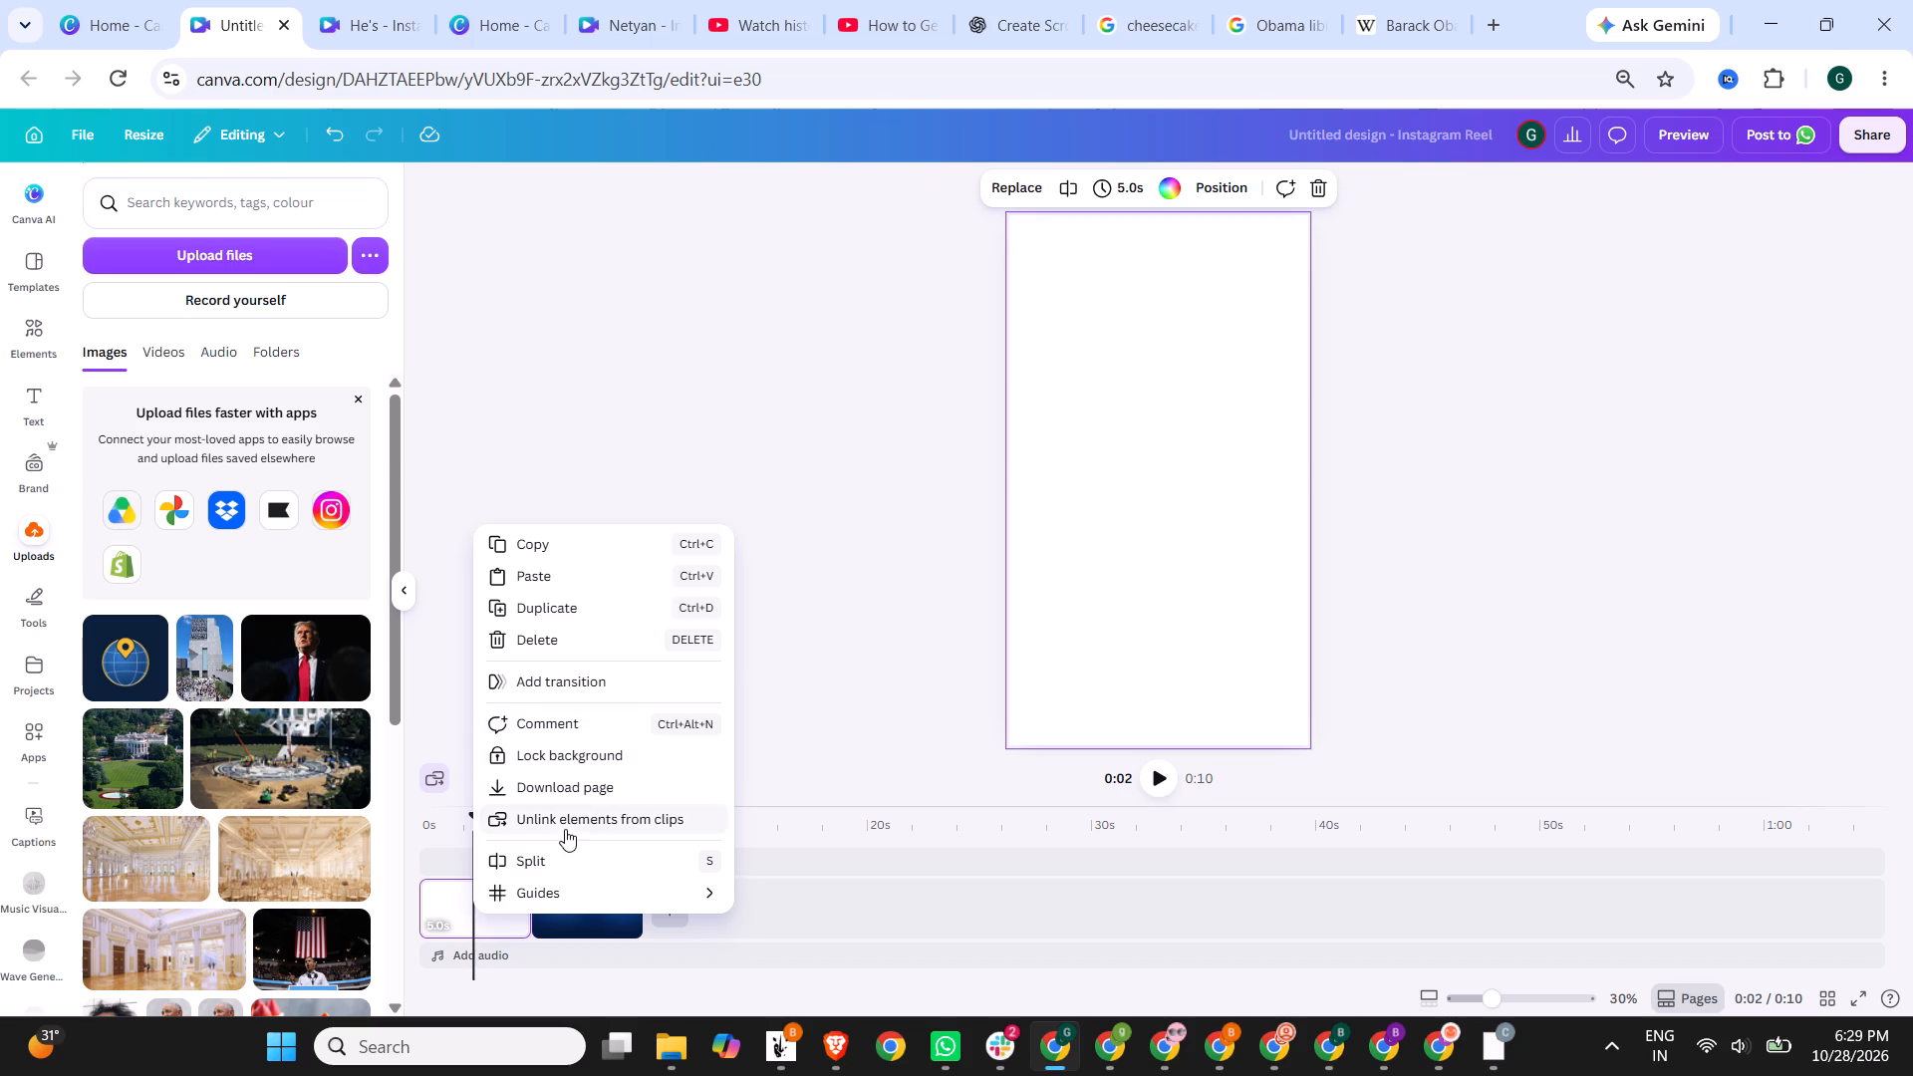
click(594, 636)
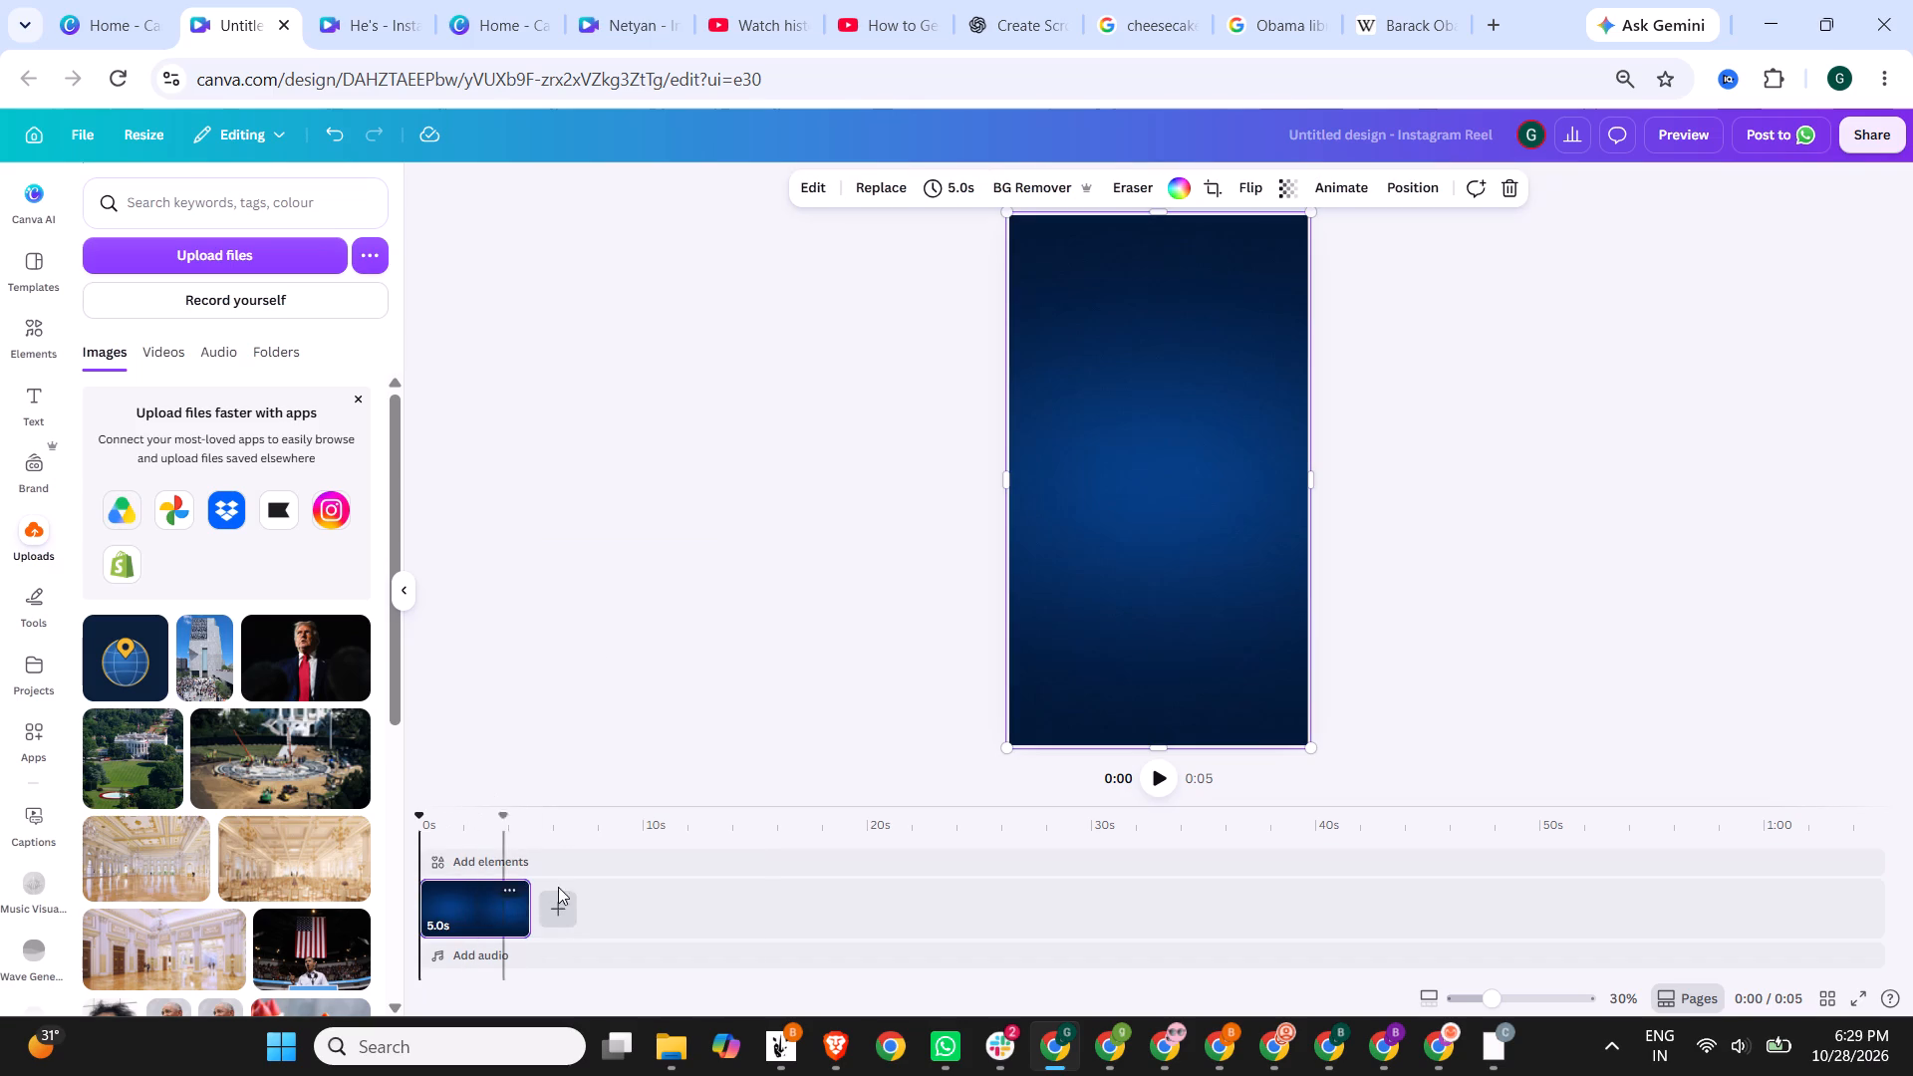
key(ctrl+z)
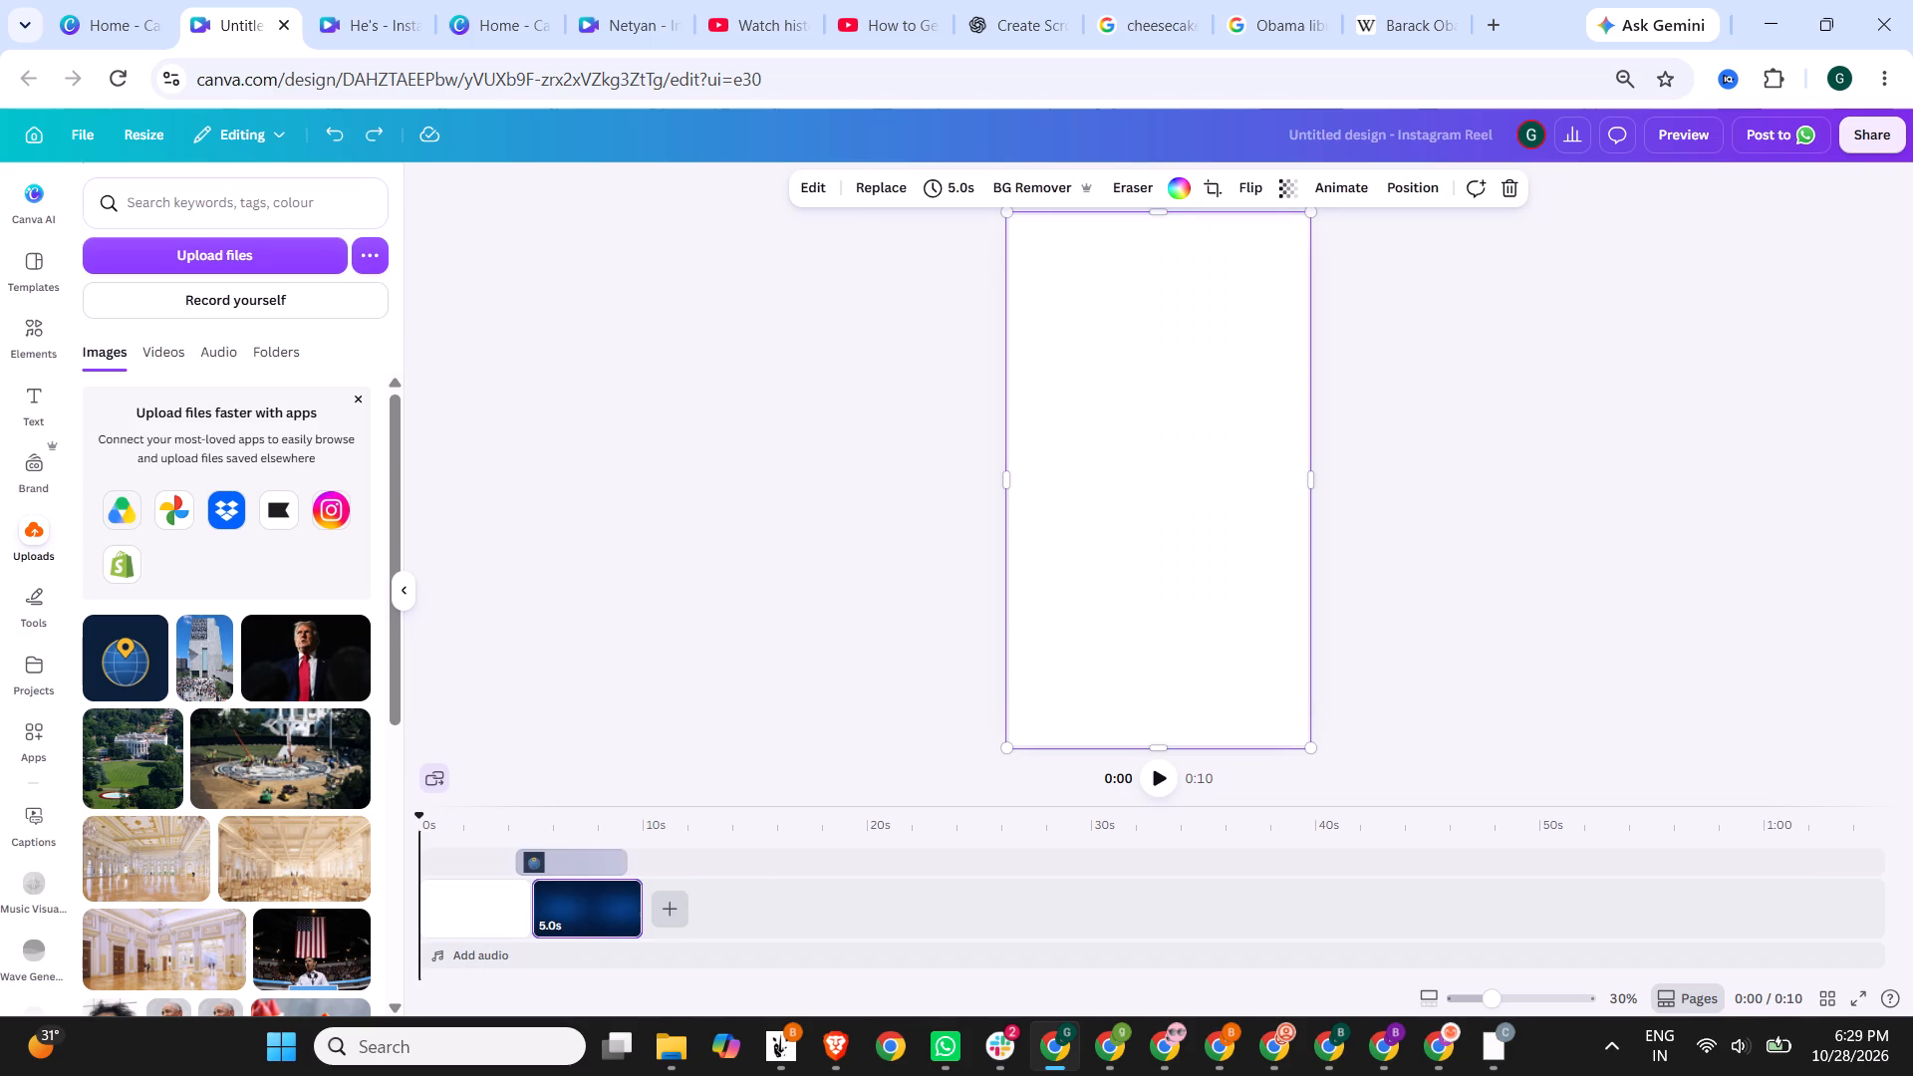
Move the globe logo completely clear of the blank first clip on the timeline and delete that blank clip.
drag(581, 867, 622, 866)
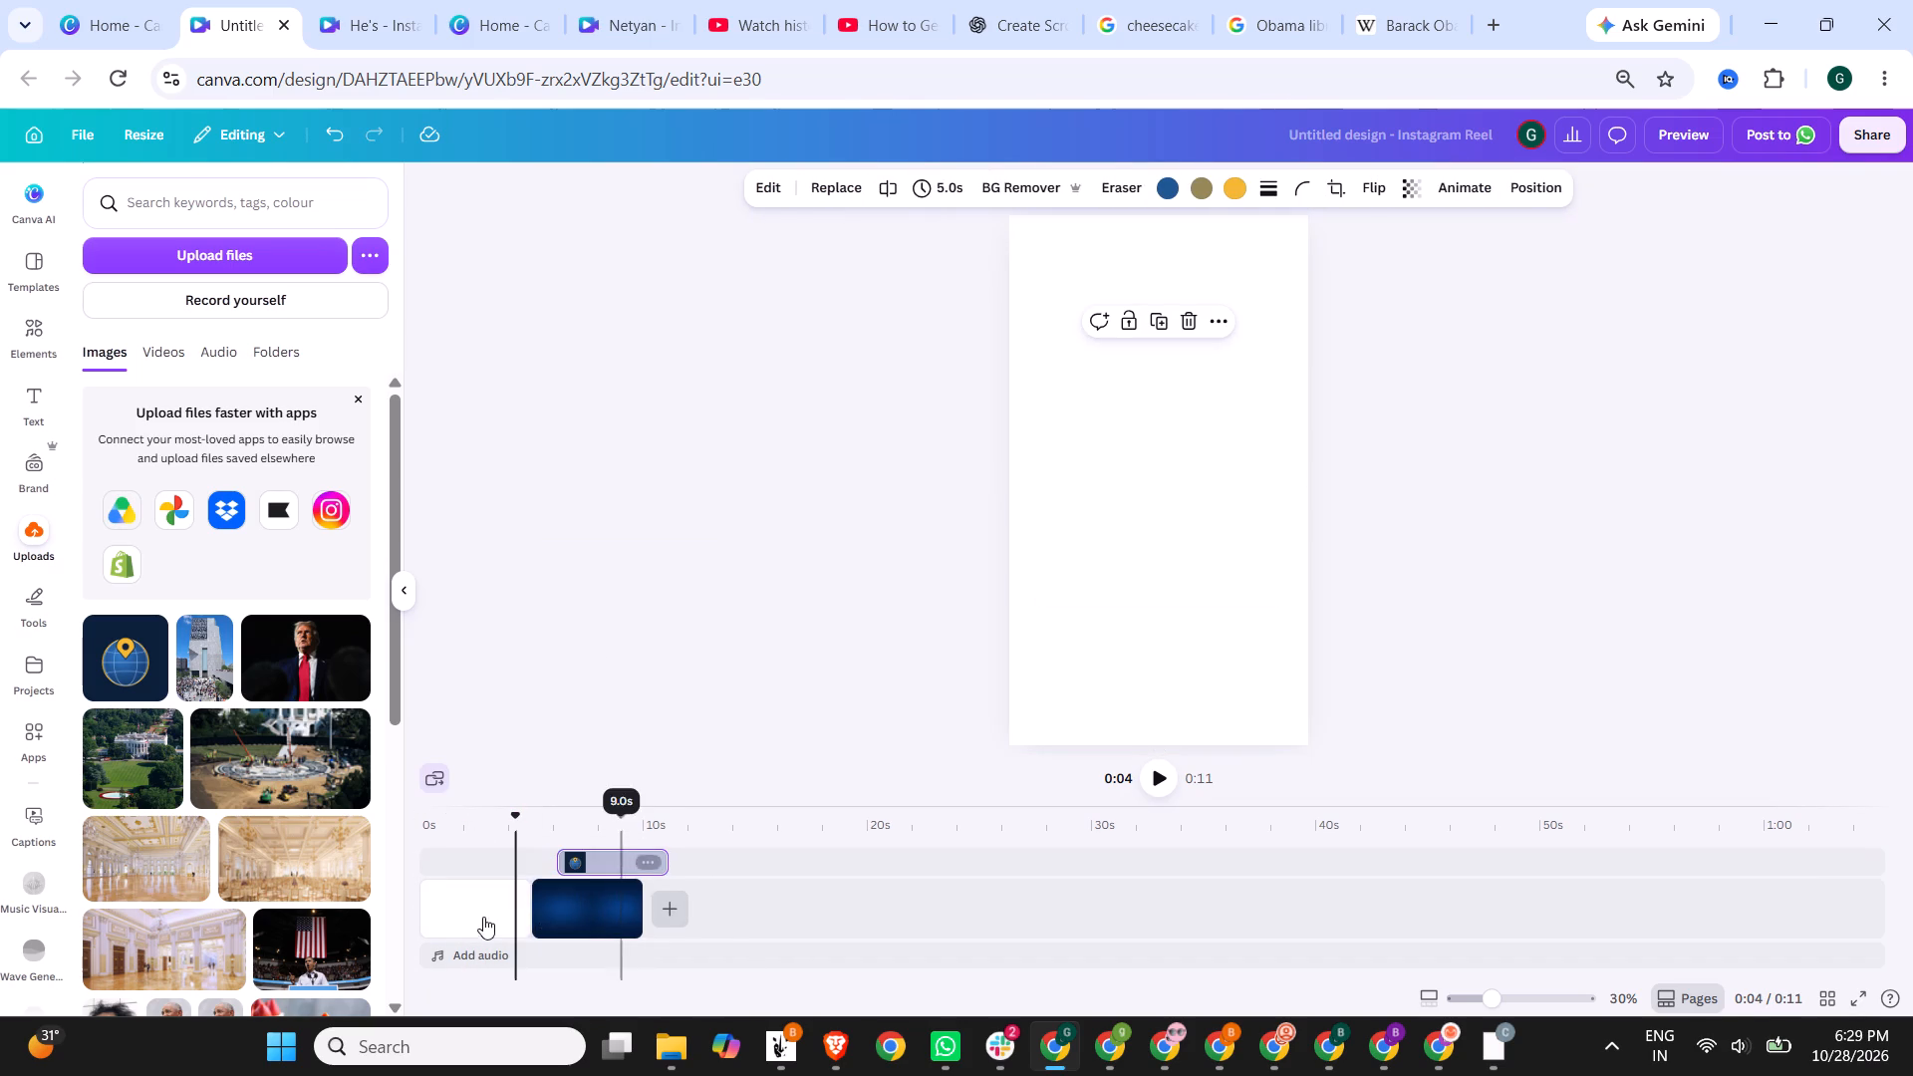
right_click(459, 915)
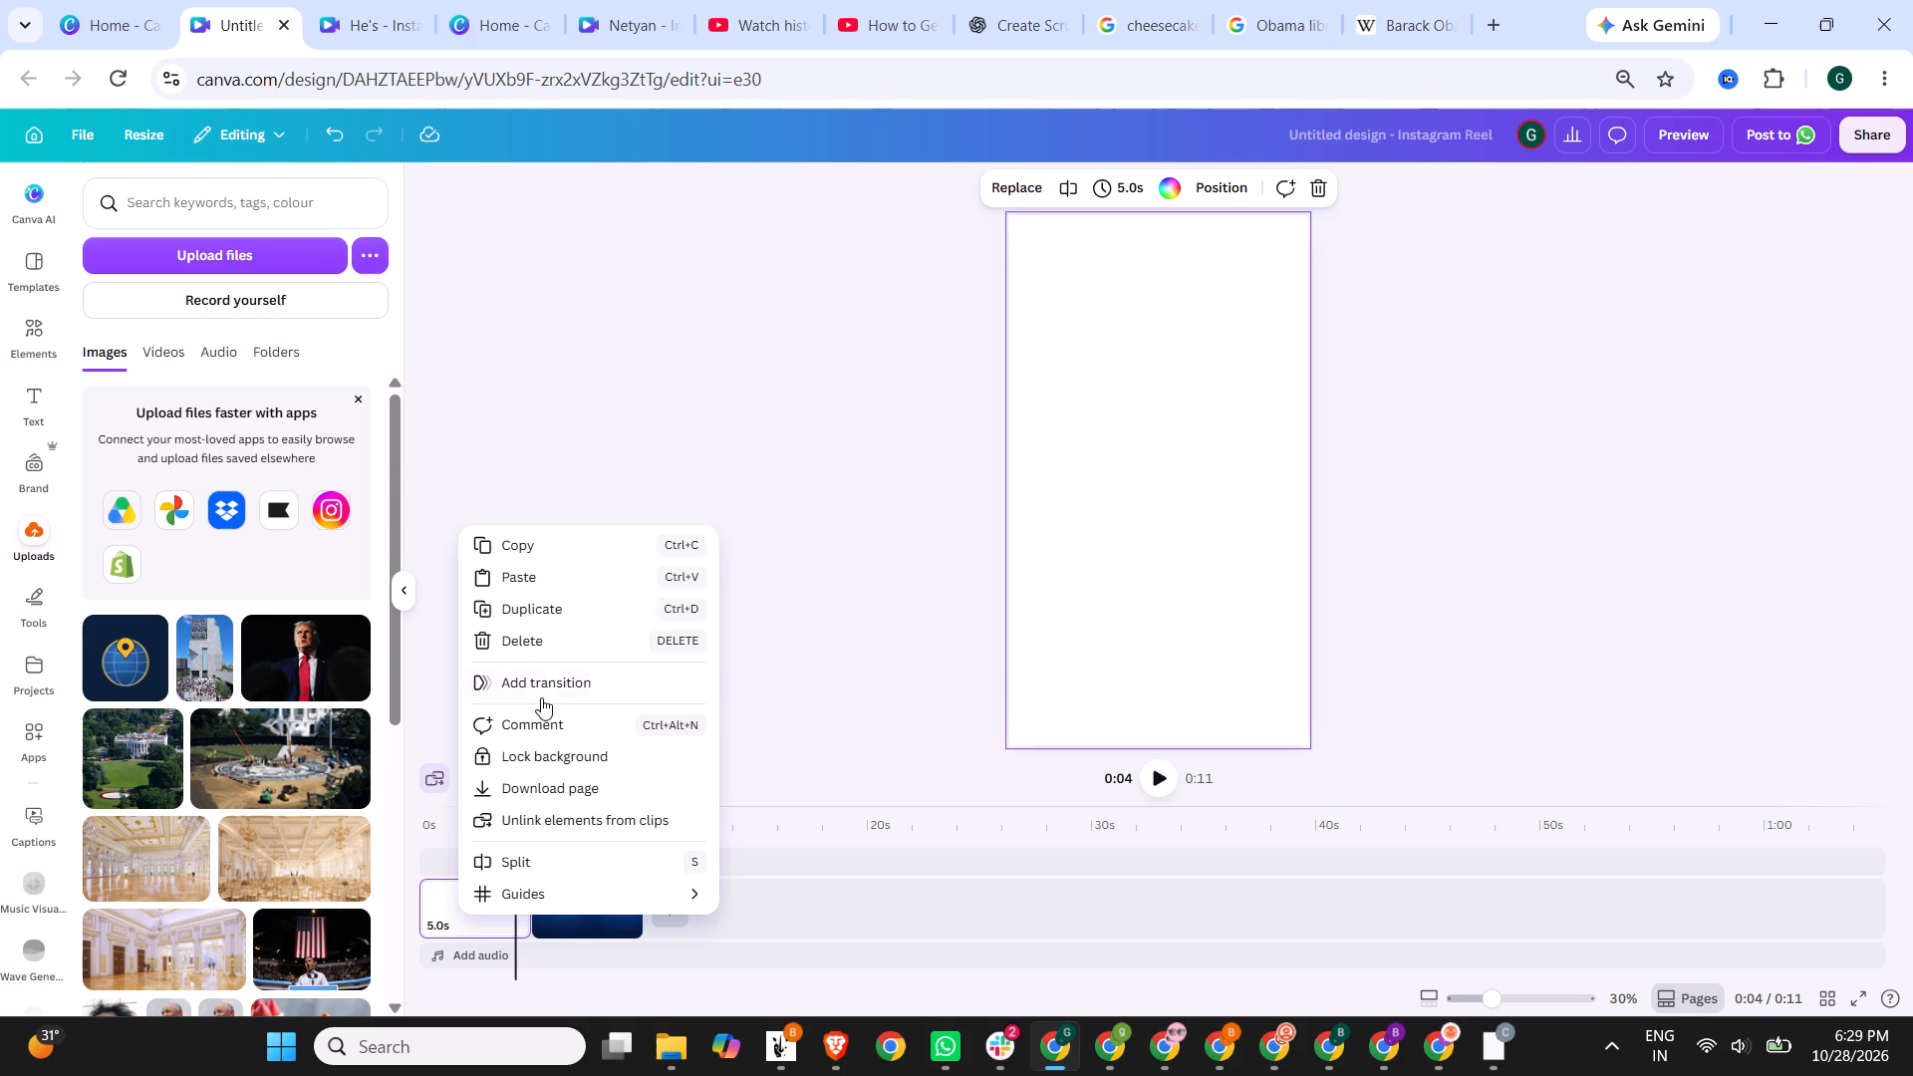
click(549, 637)
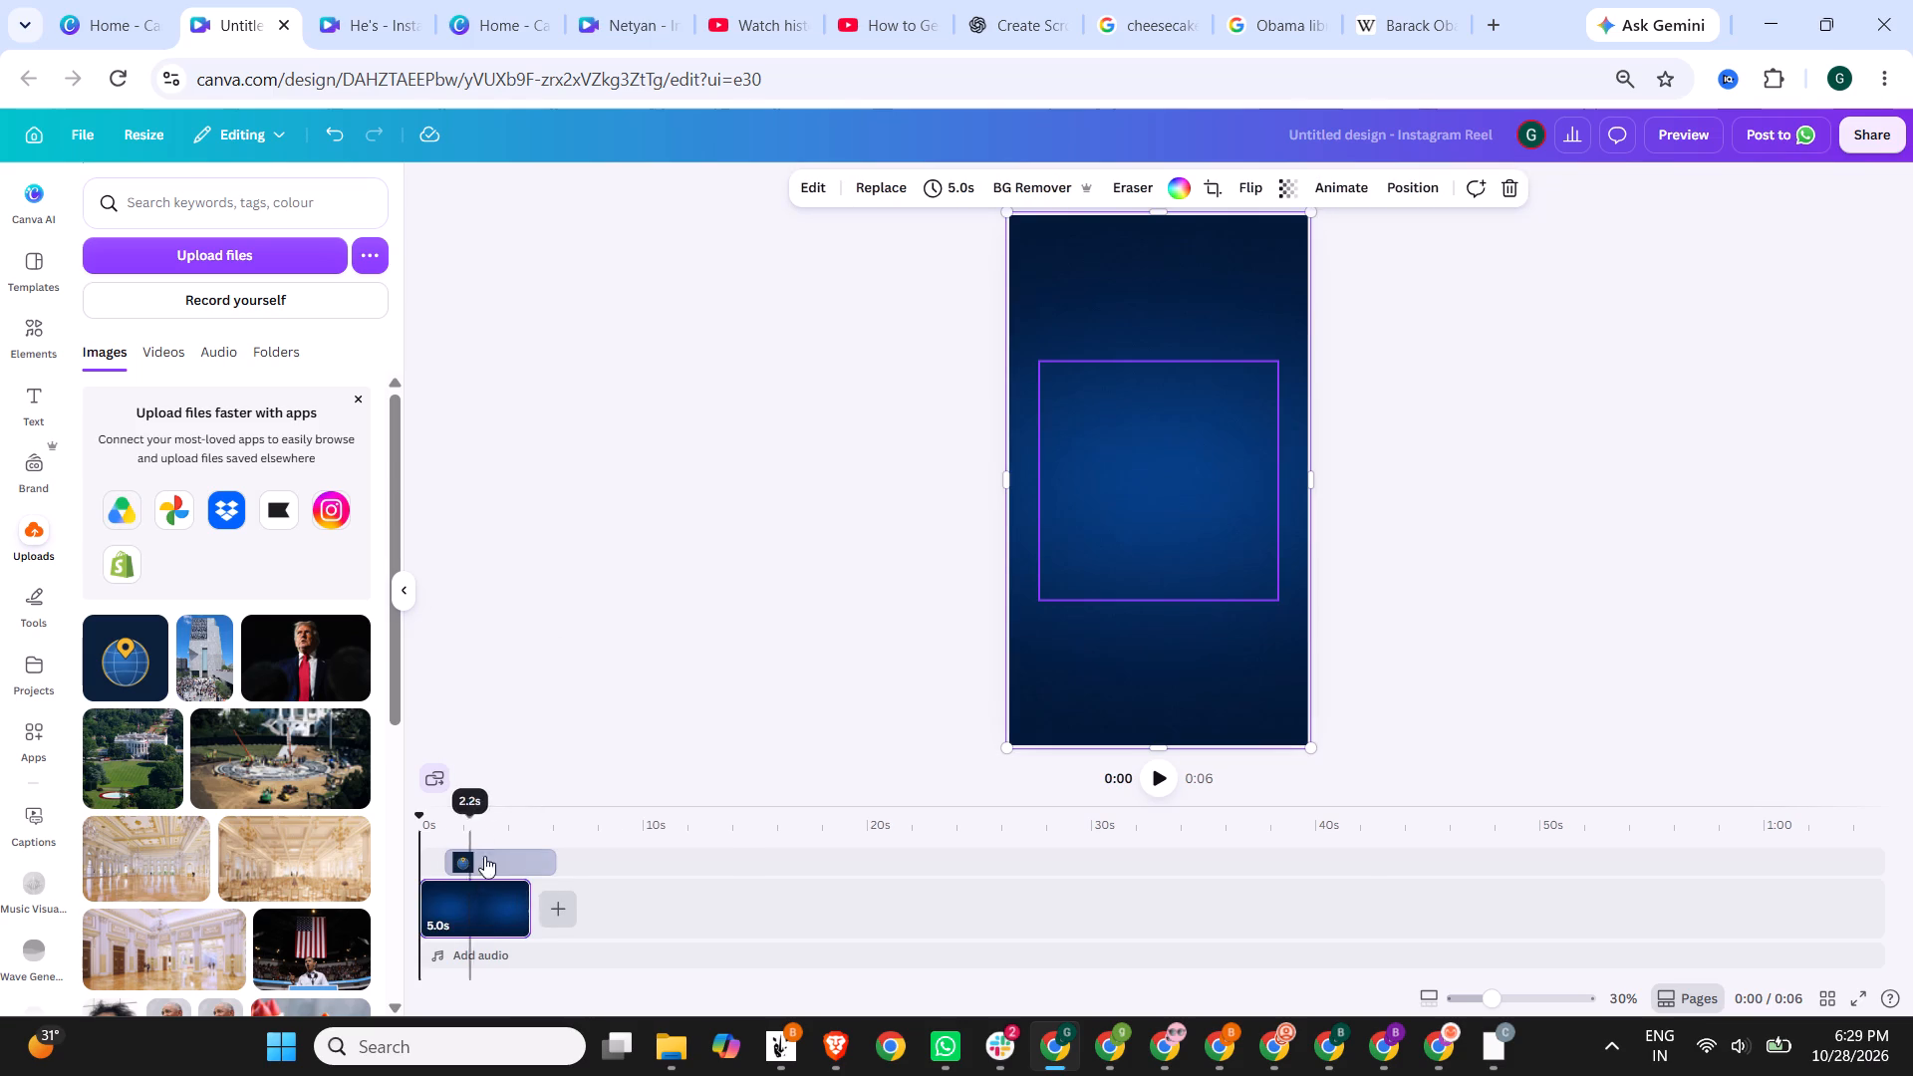
Shift the globe logo earlier on the timeline to line up with the start of the dark blue background clip.
drag(497, 848, 496, 863)
drag(496, 863, 468, 861)
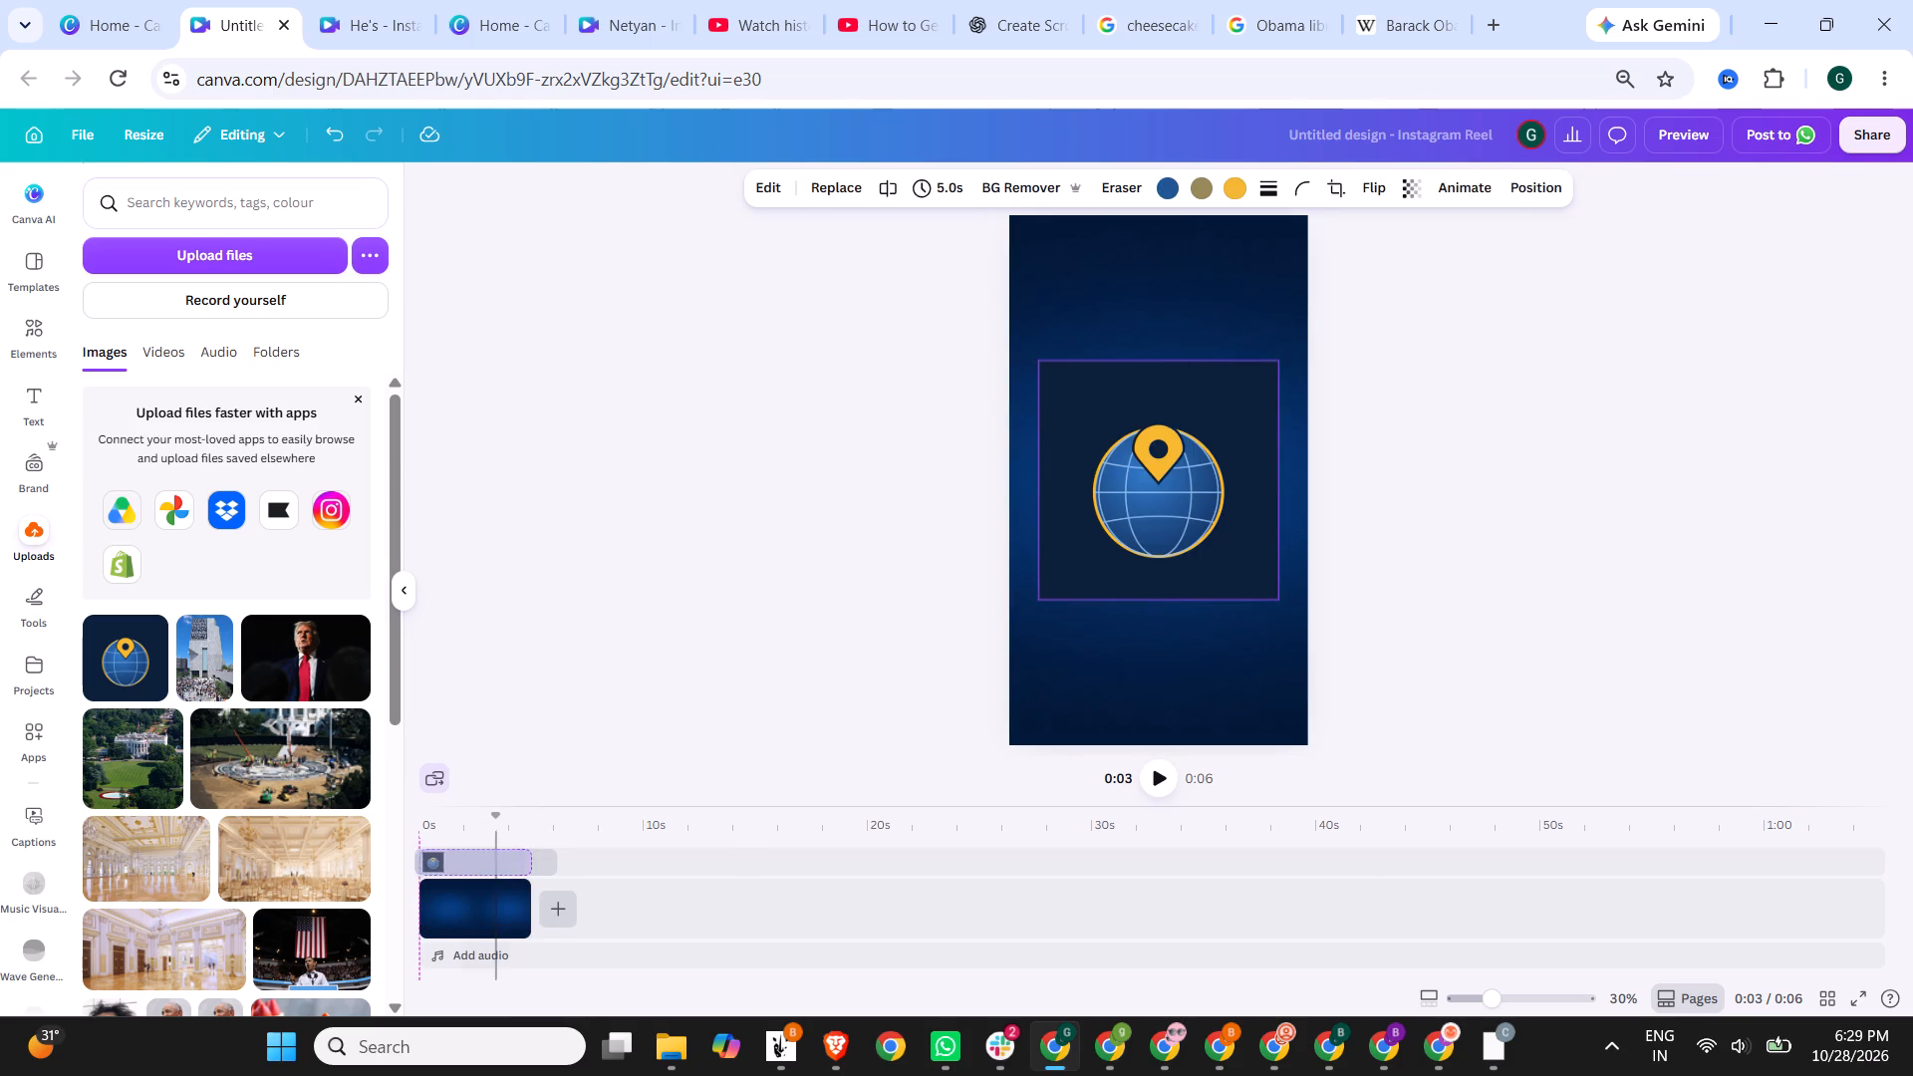
drag(468, 861, 475, 864)
Move the globe logo up to the top of the vertical frame, centred horizontally.
drag(1136, 506, 1136, 354)
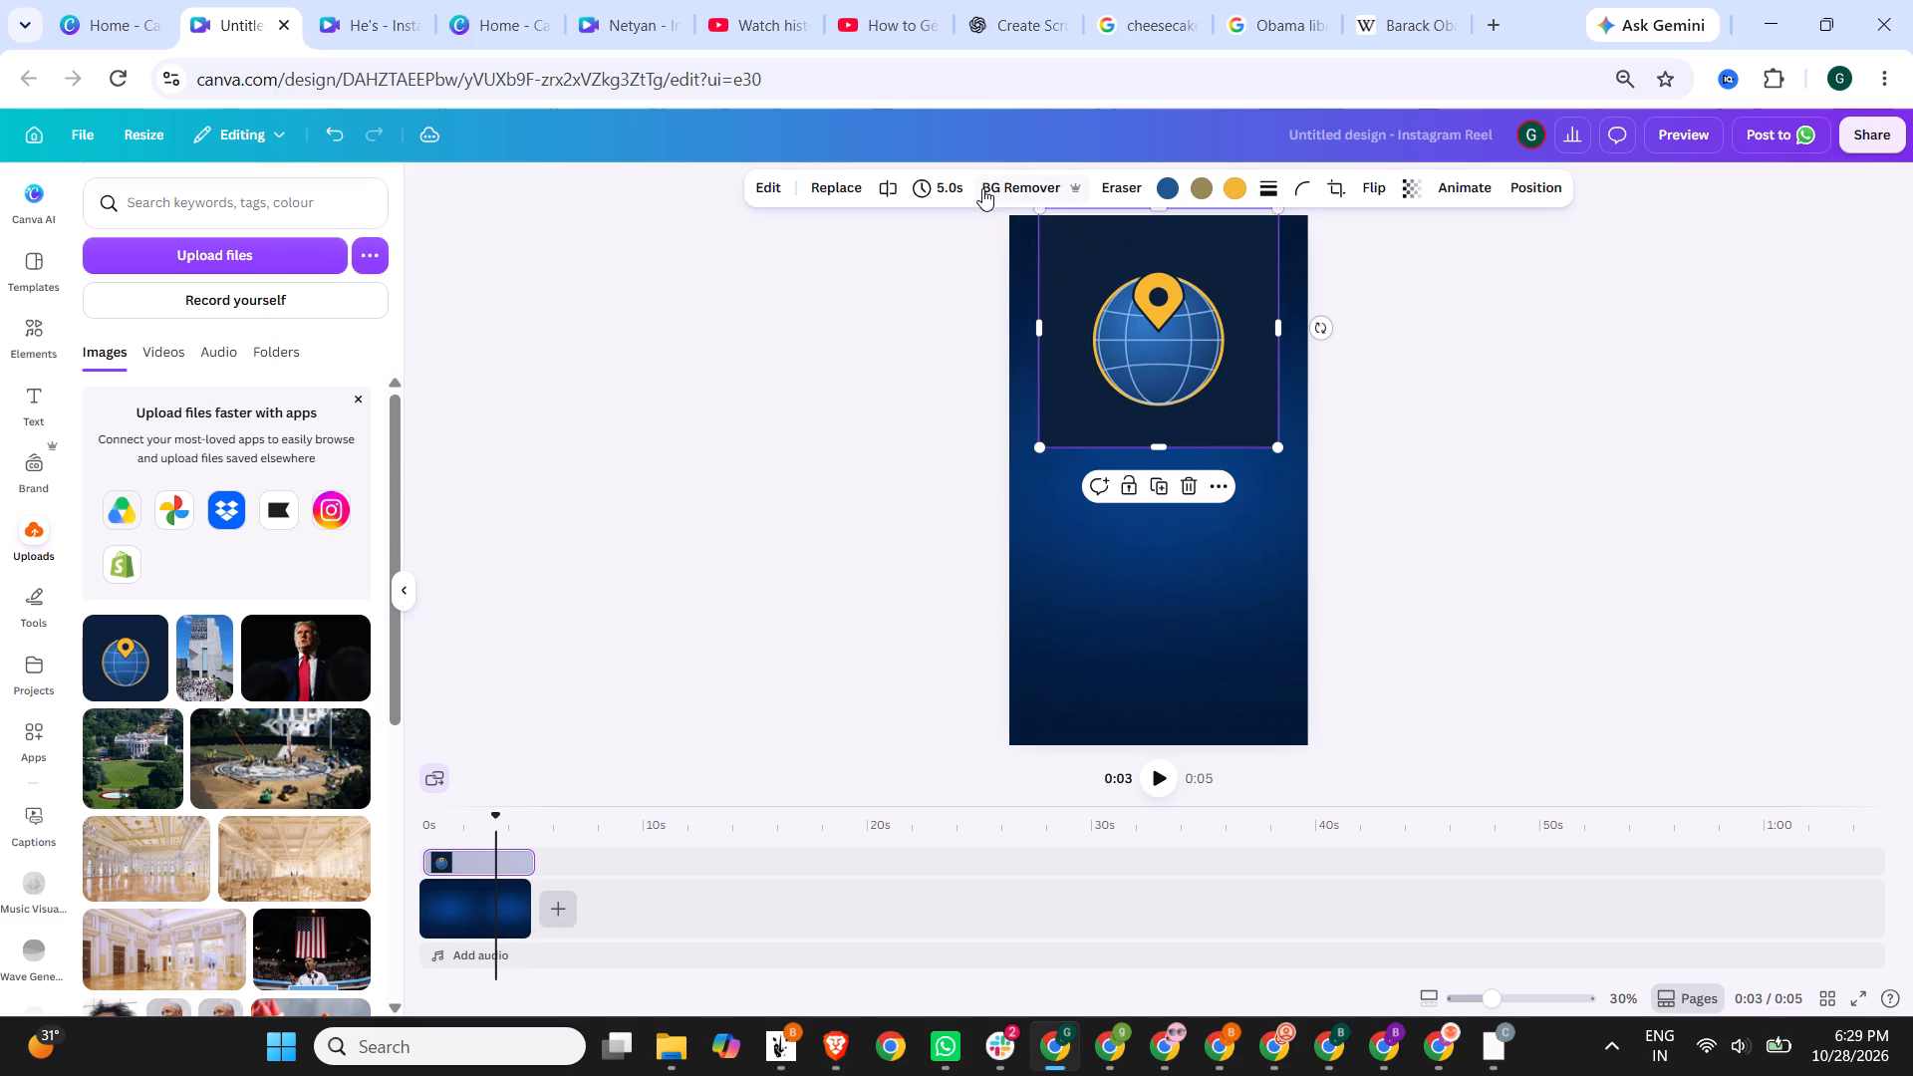
Remove the background of the globe logo image with BG Remover.
click(982, 186)
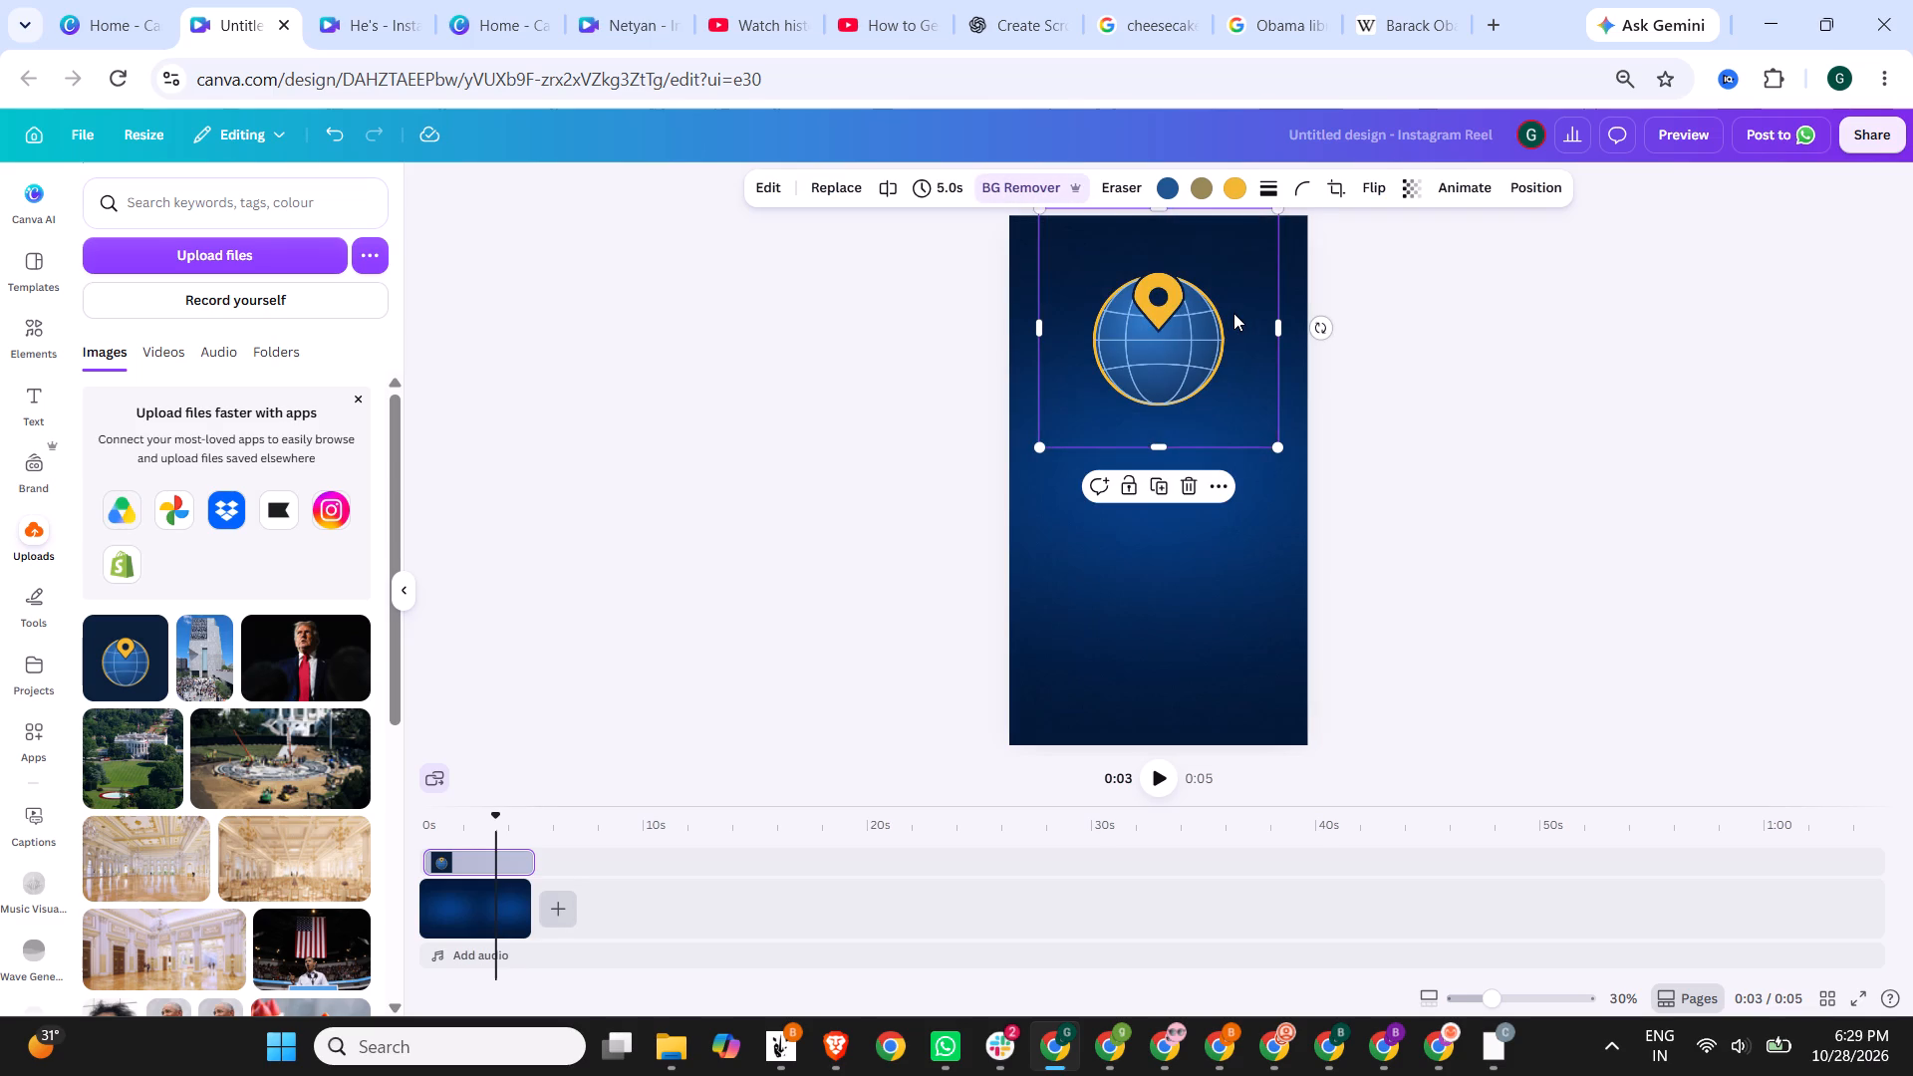
Shrink the globe logo to a small badge and place it near the top of the frame, slightly left of centre.
drag(1172, 328, 1153, 377)
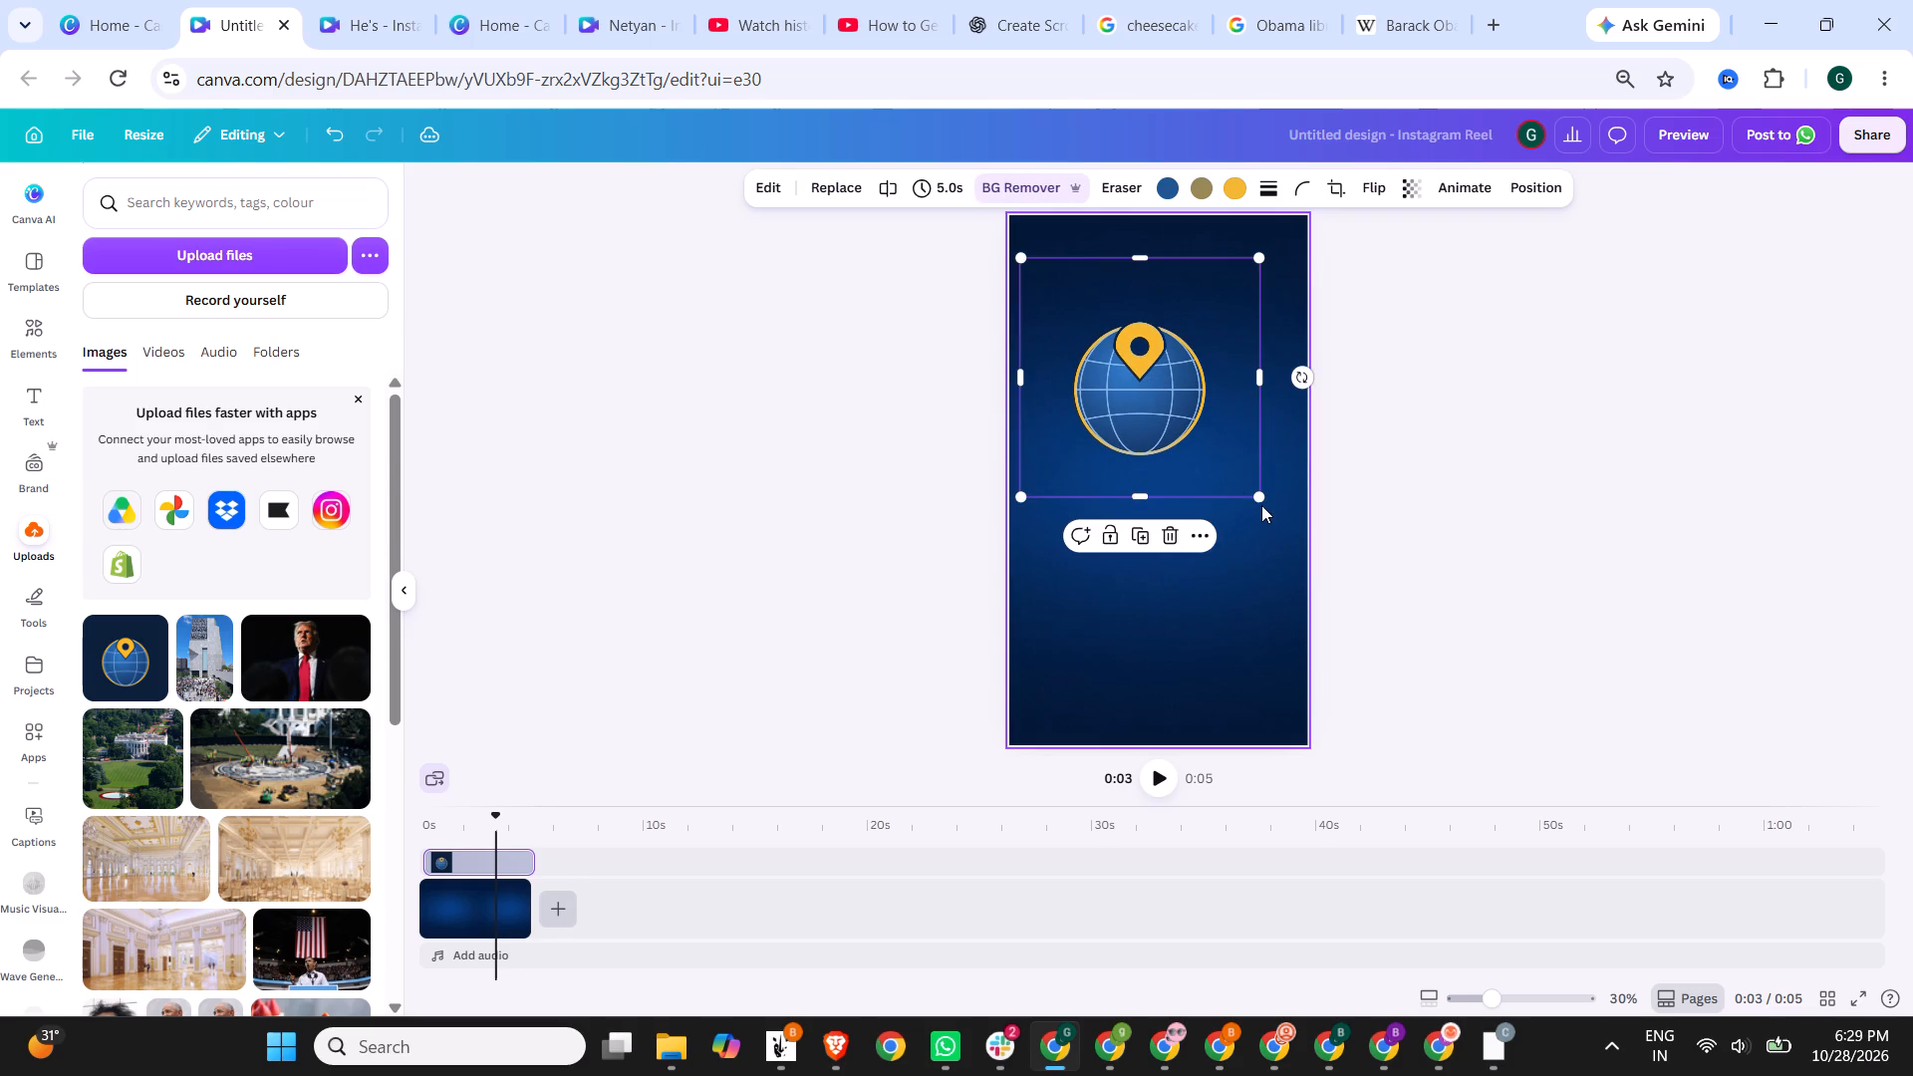
drag(1256, 496, 1117, 320)
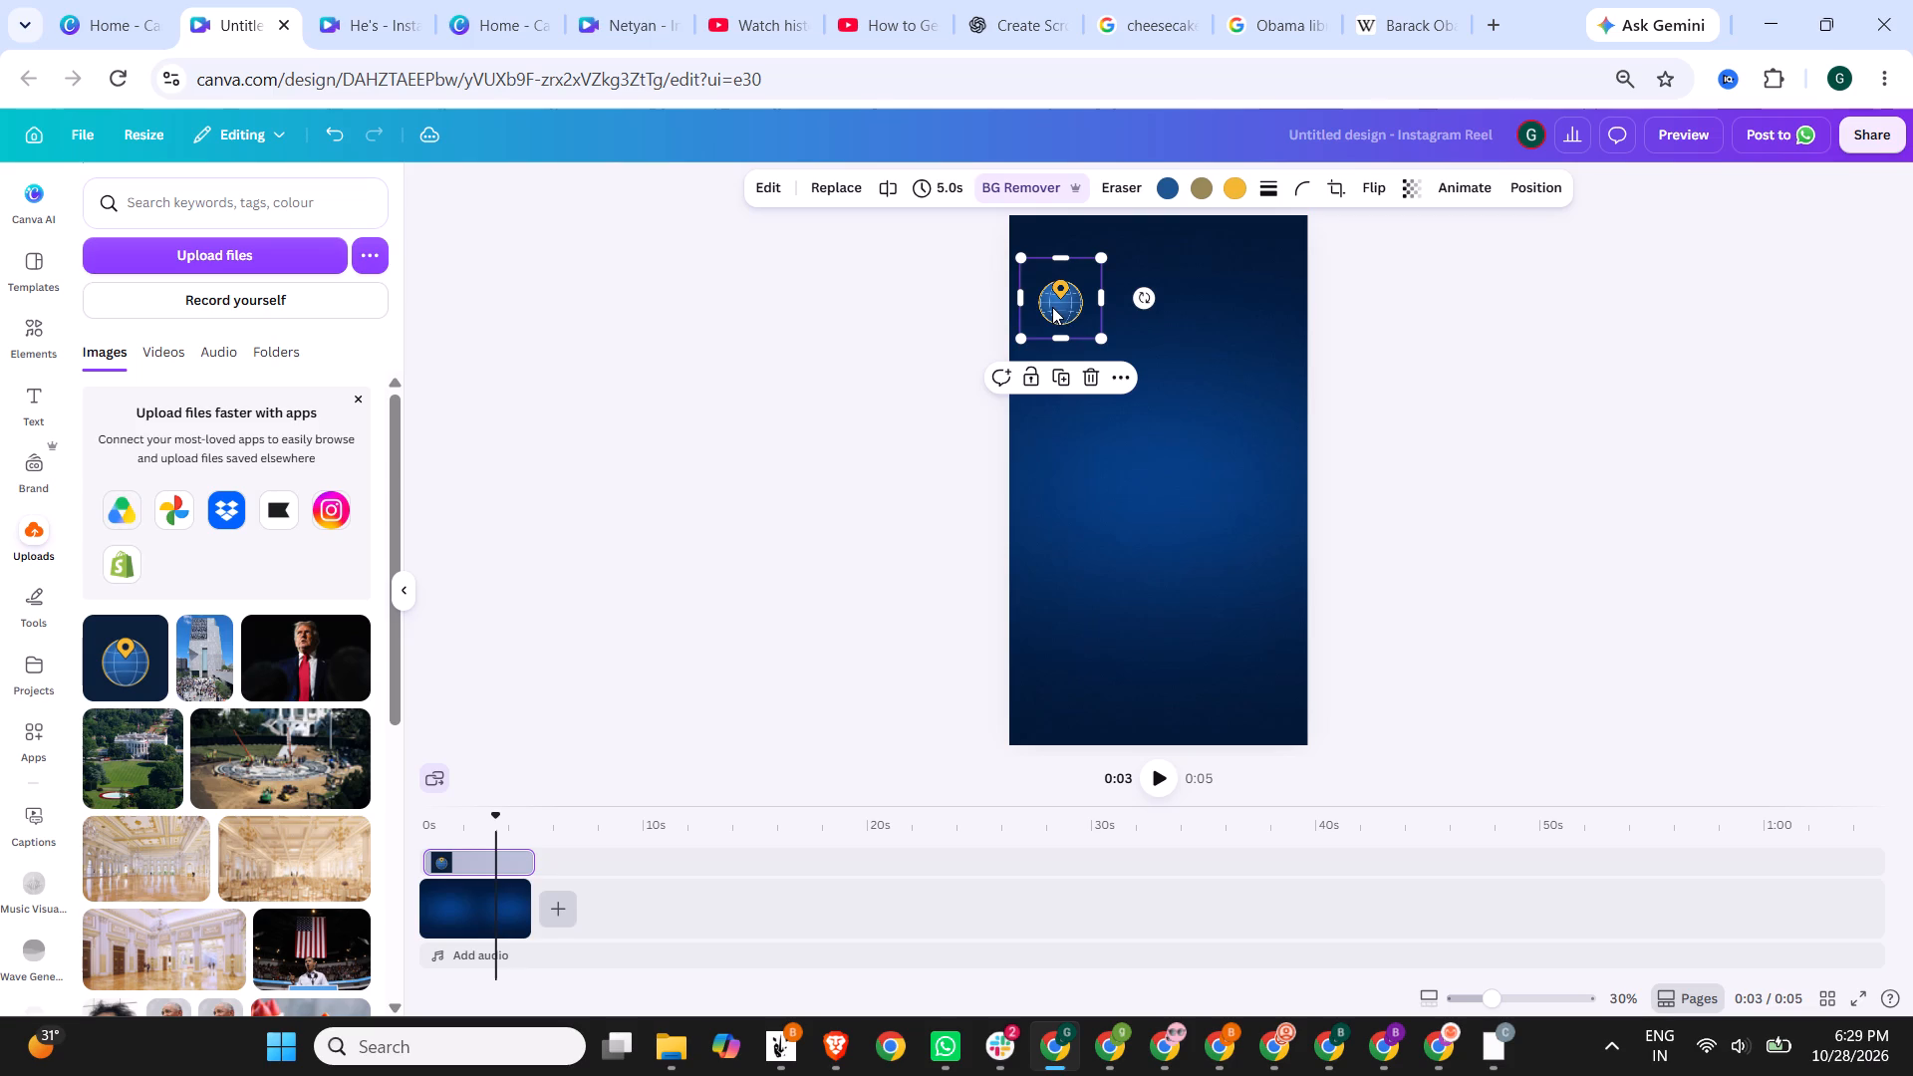
drag(1052, 307, 1090, 265)
drag(1058, 293, 1096, 257)
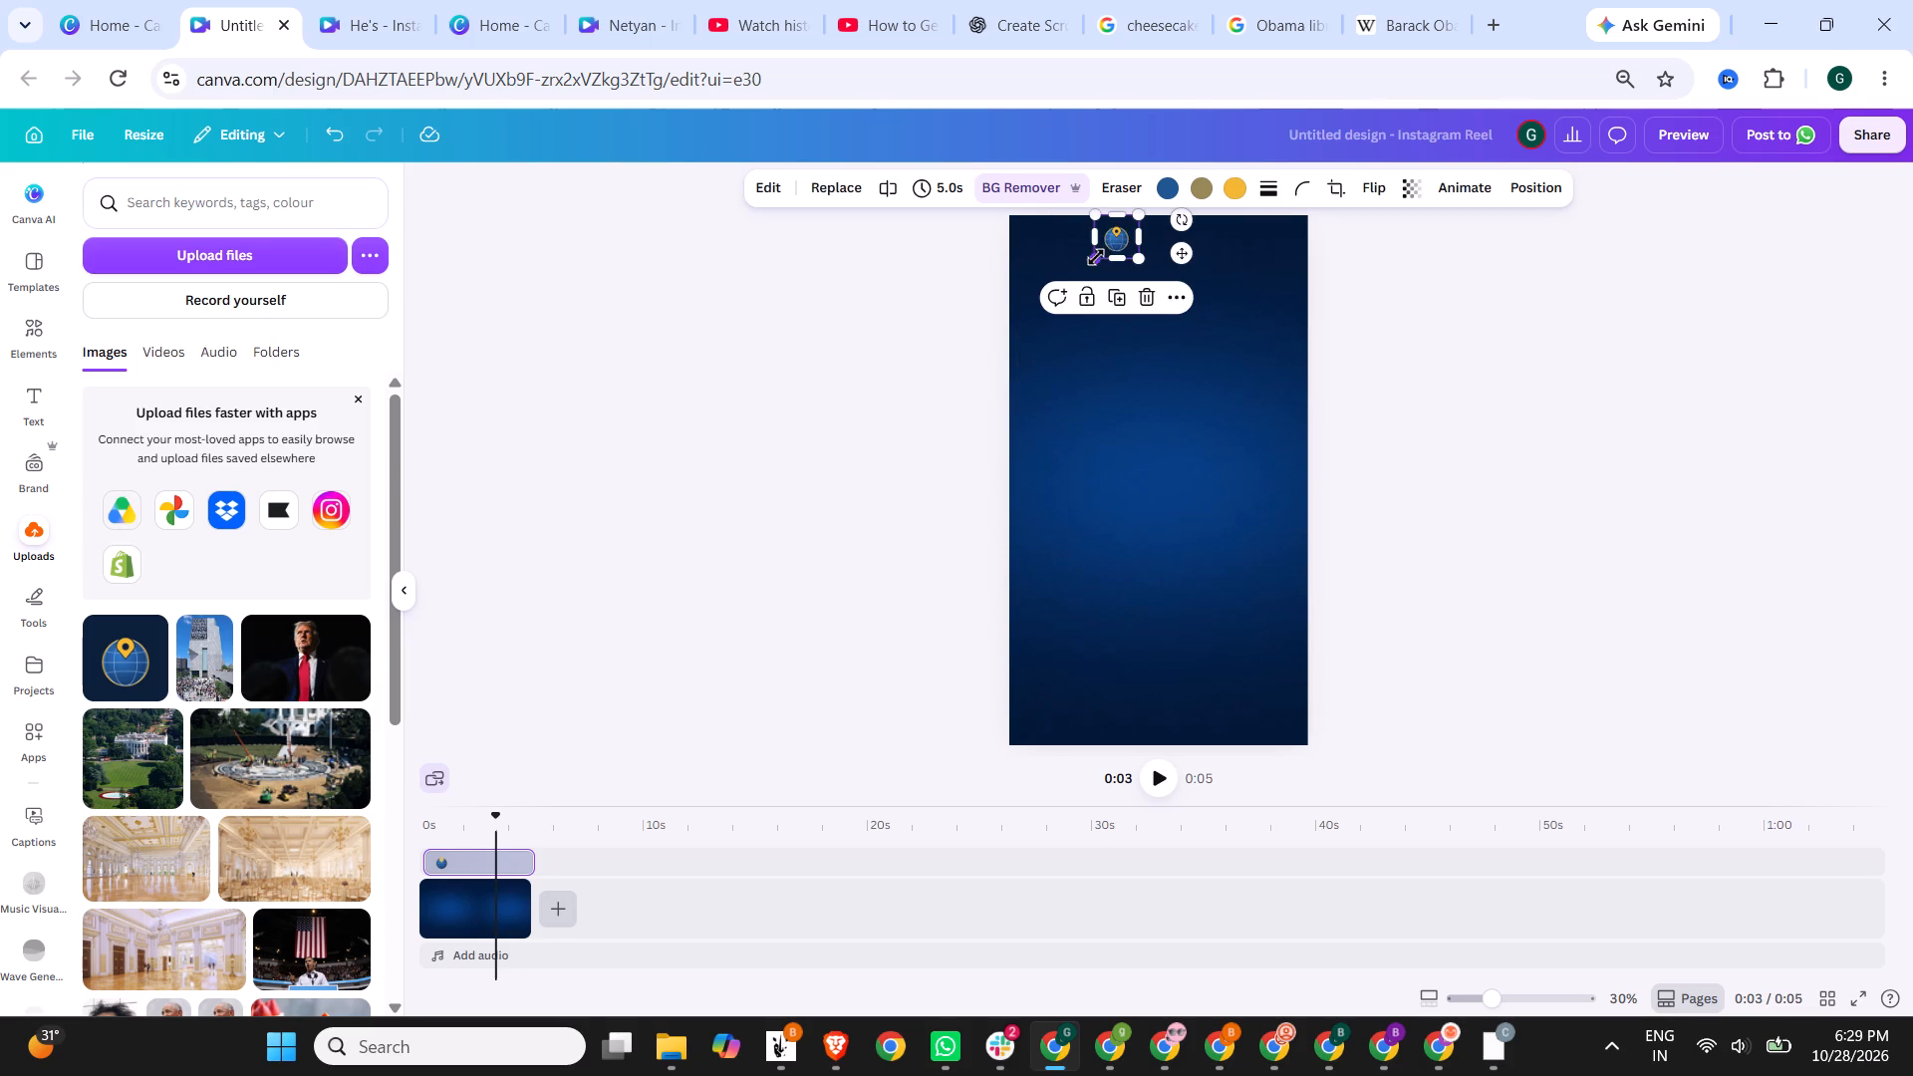
drag(1121, 242, 1113, 257)
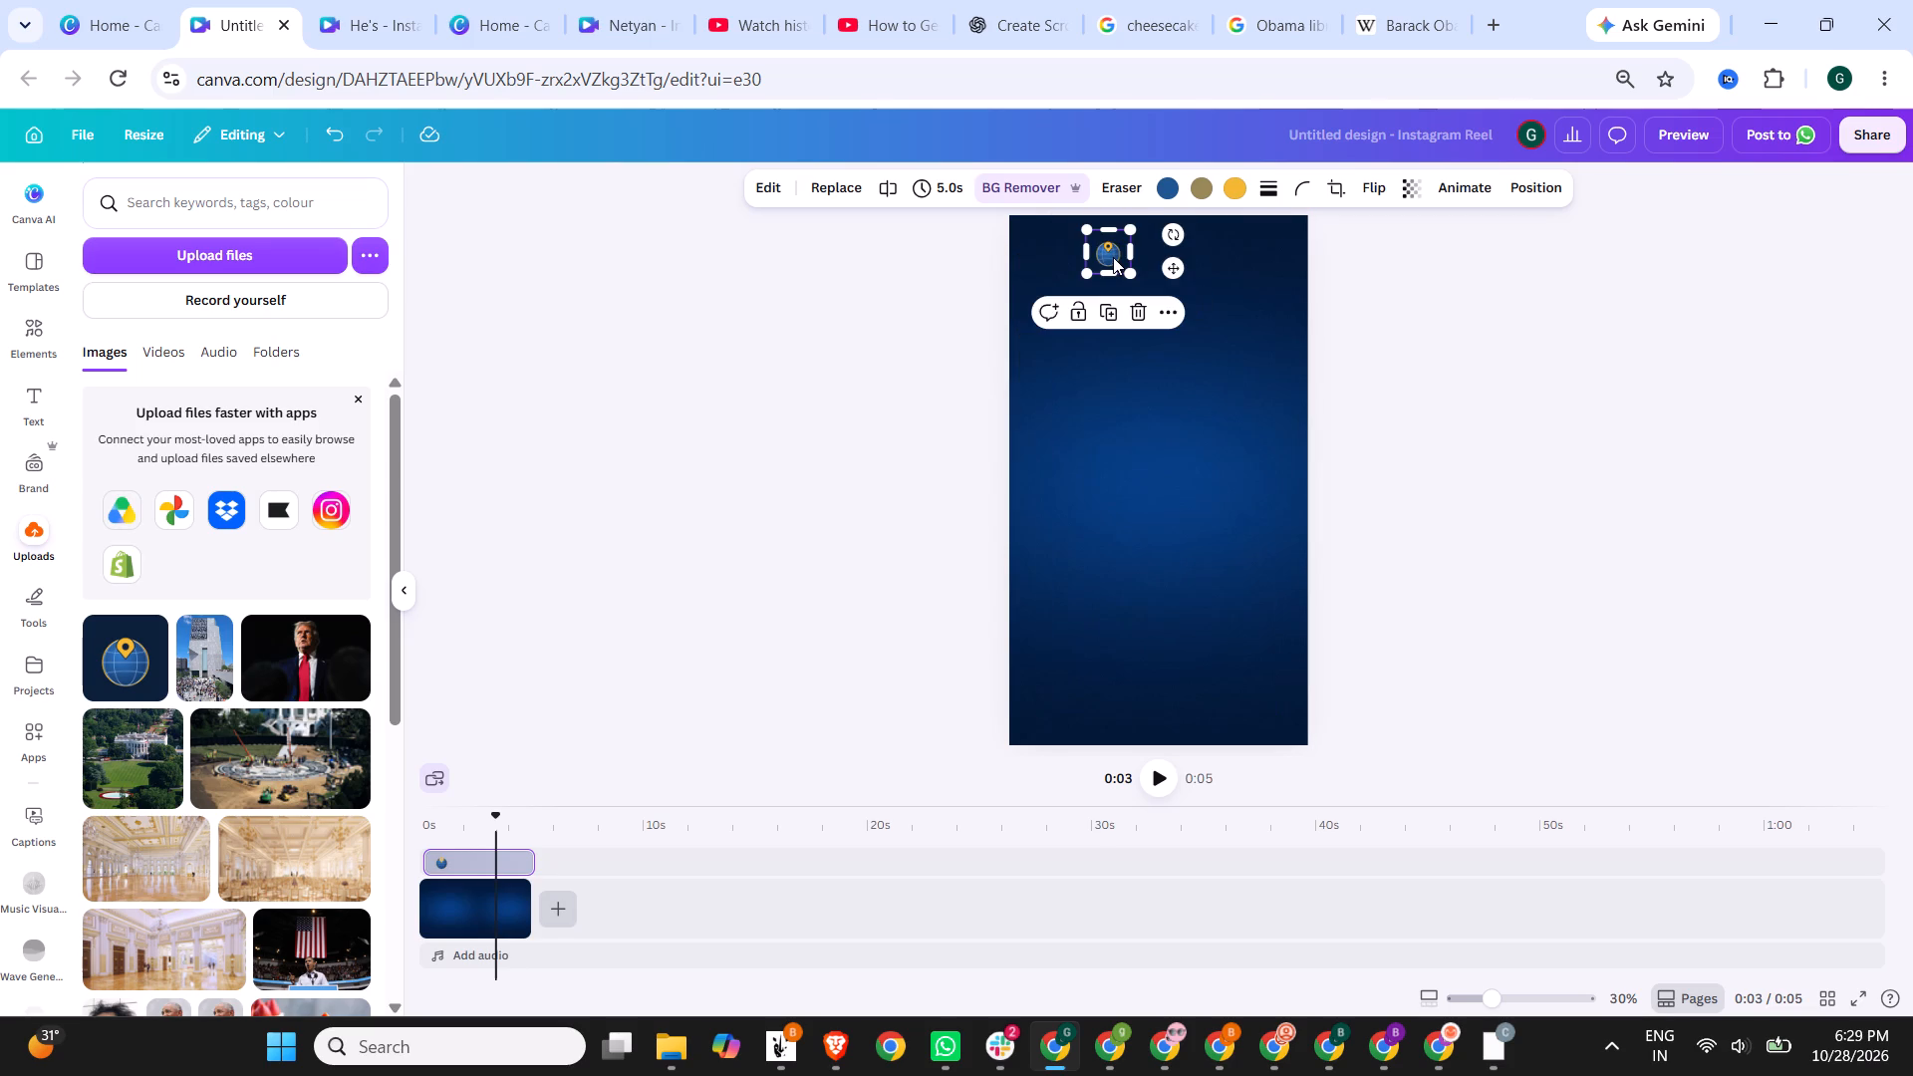
scroll(1221, 270, up, 2)
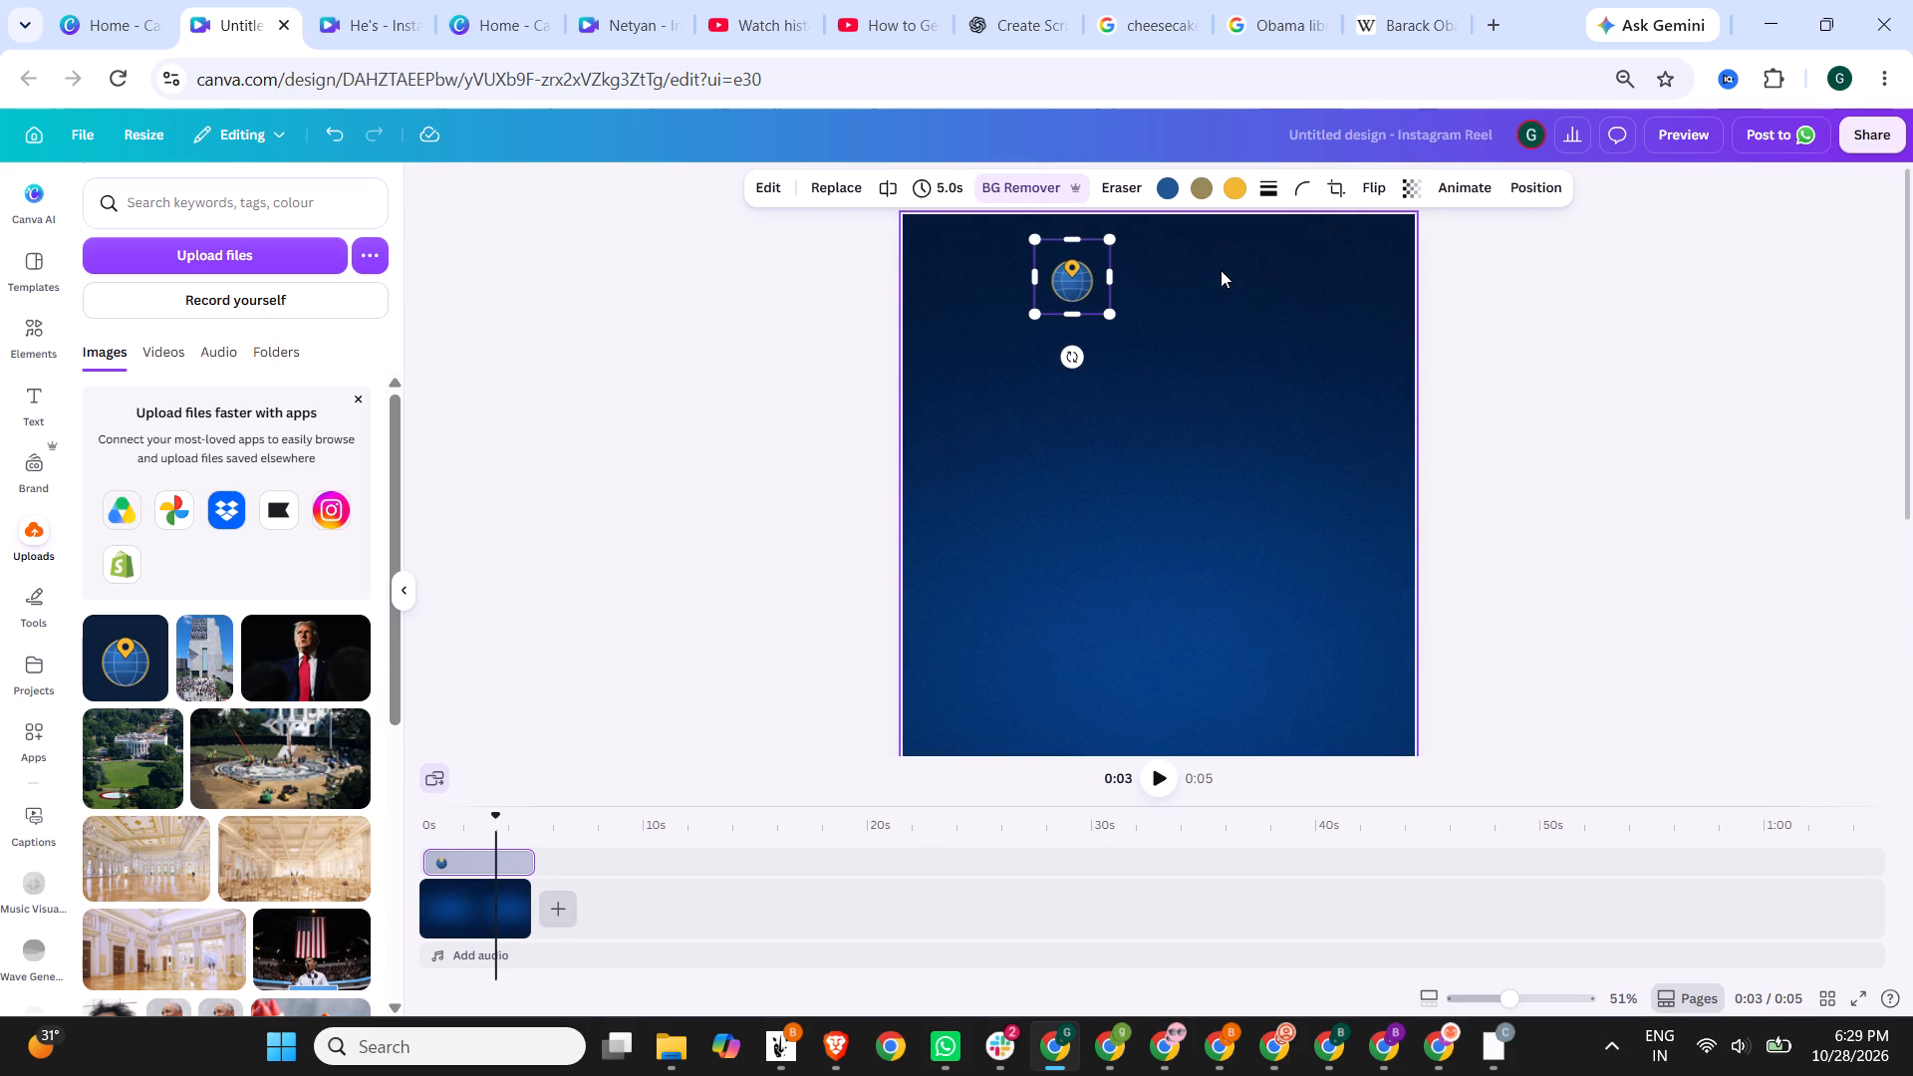
scroll(1221, 270, up, 1)
drag(1113, 313, 1146, 348)
drag(1108, 313, 1098, 292)
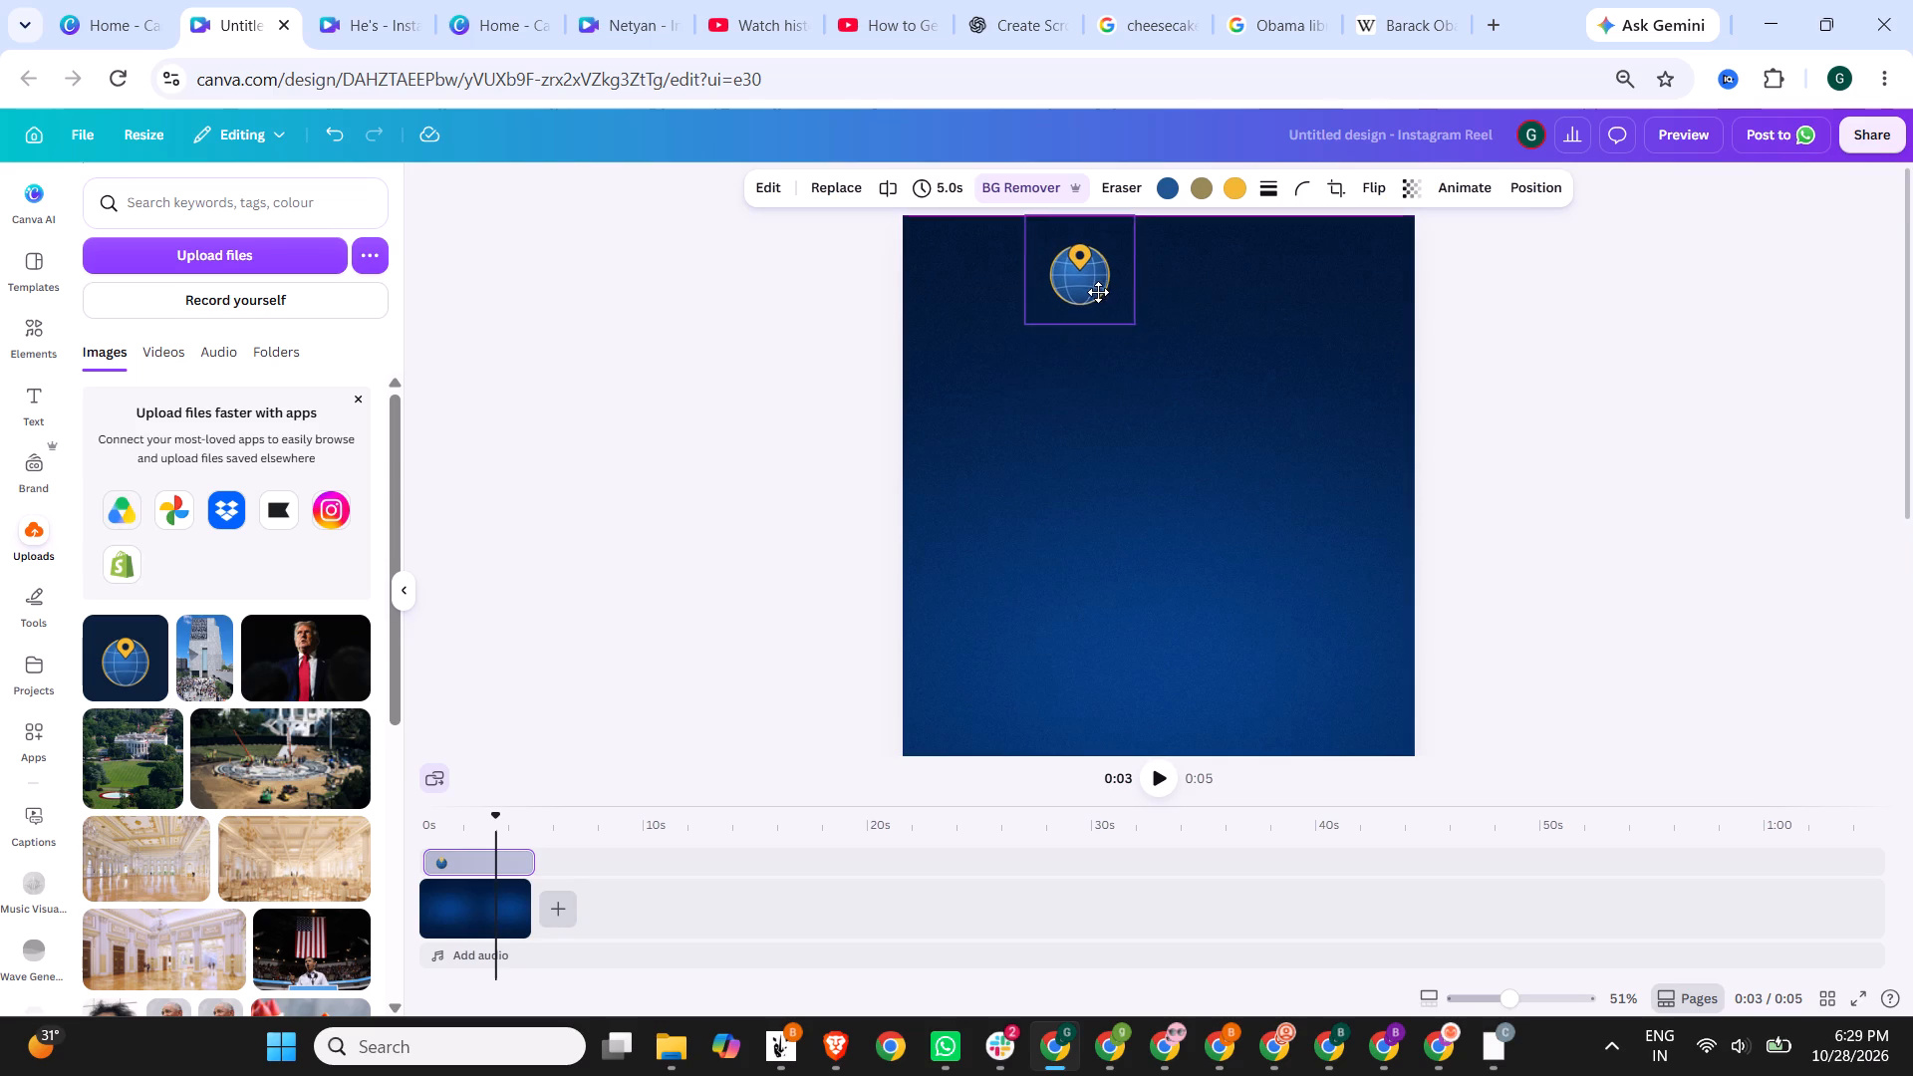
drag(1098, 292, 1089, 297)
click(1370, 299)
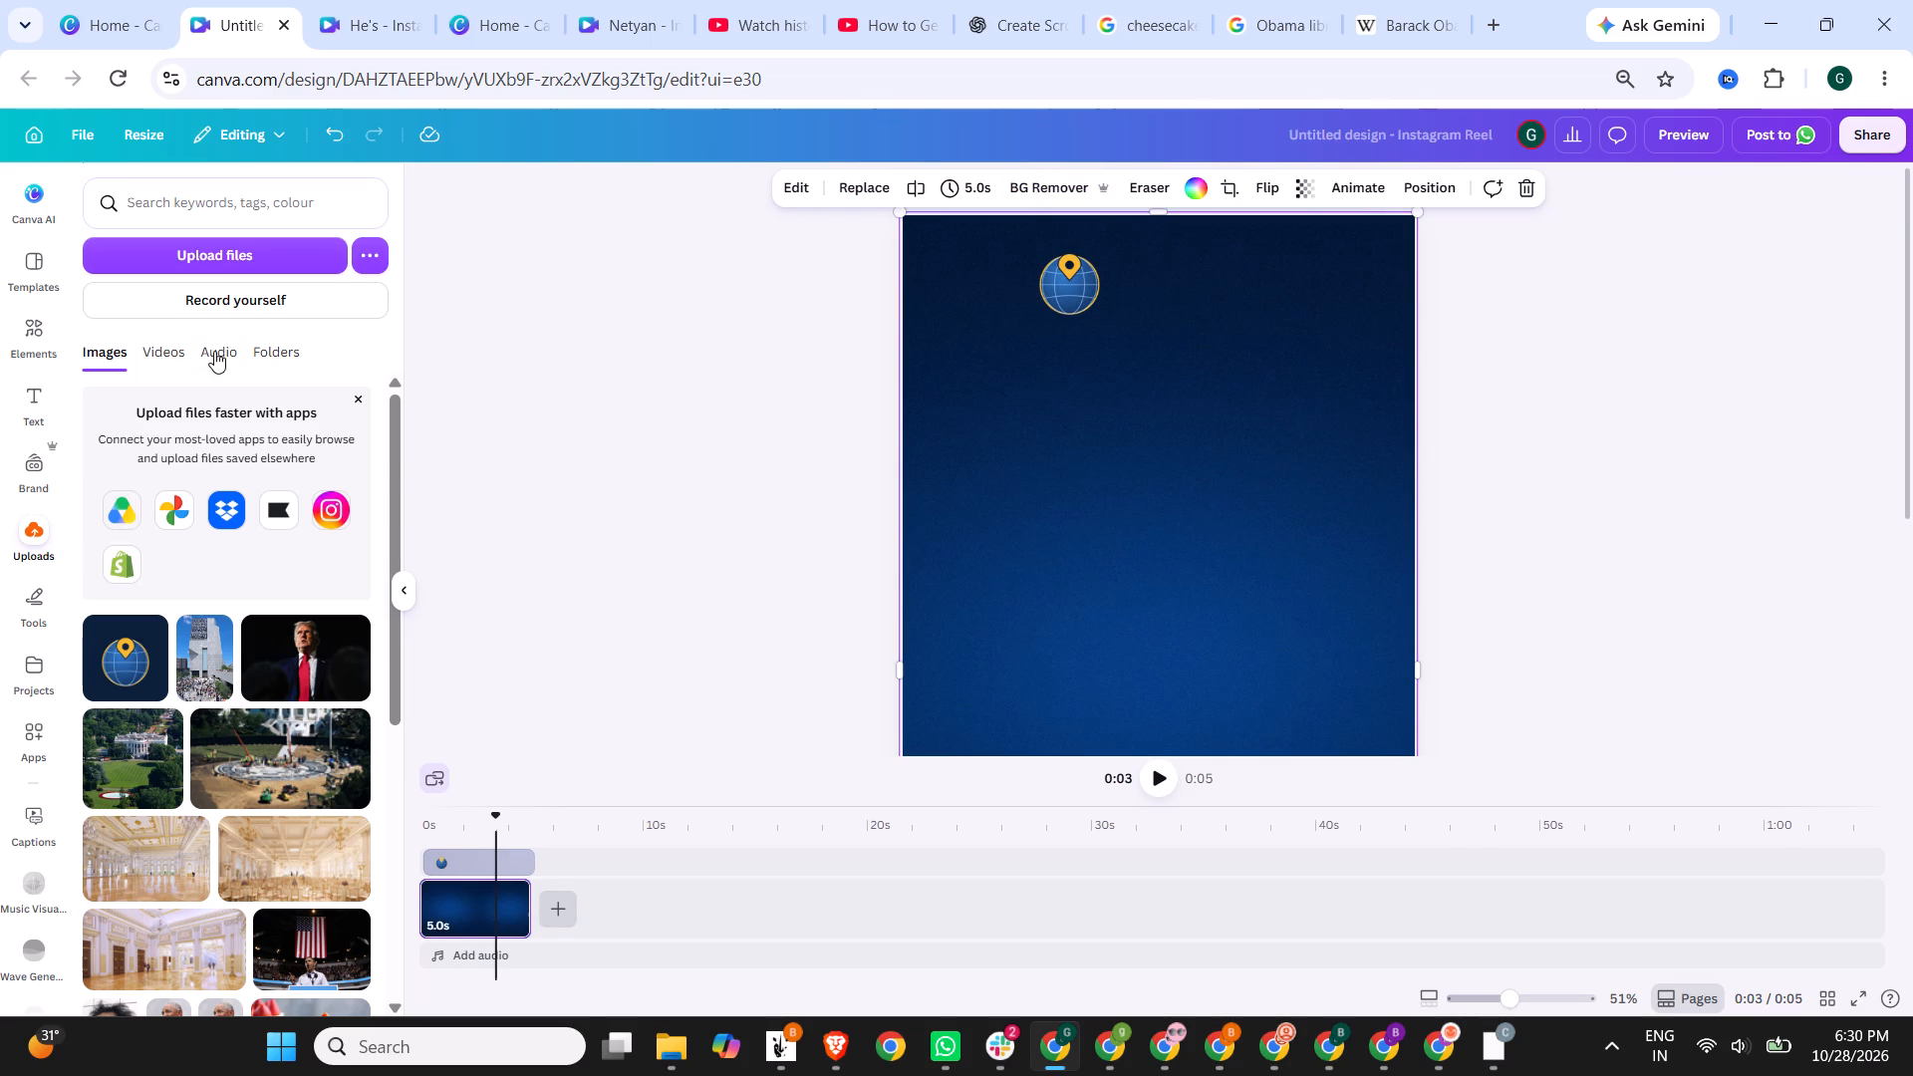
Upload the image file banner_2048x1152 from the Downloads folder.
click(212, 251)
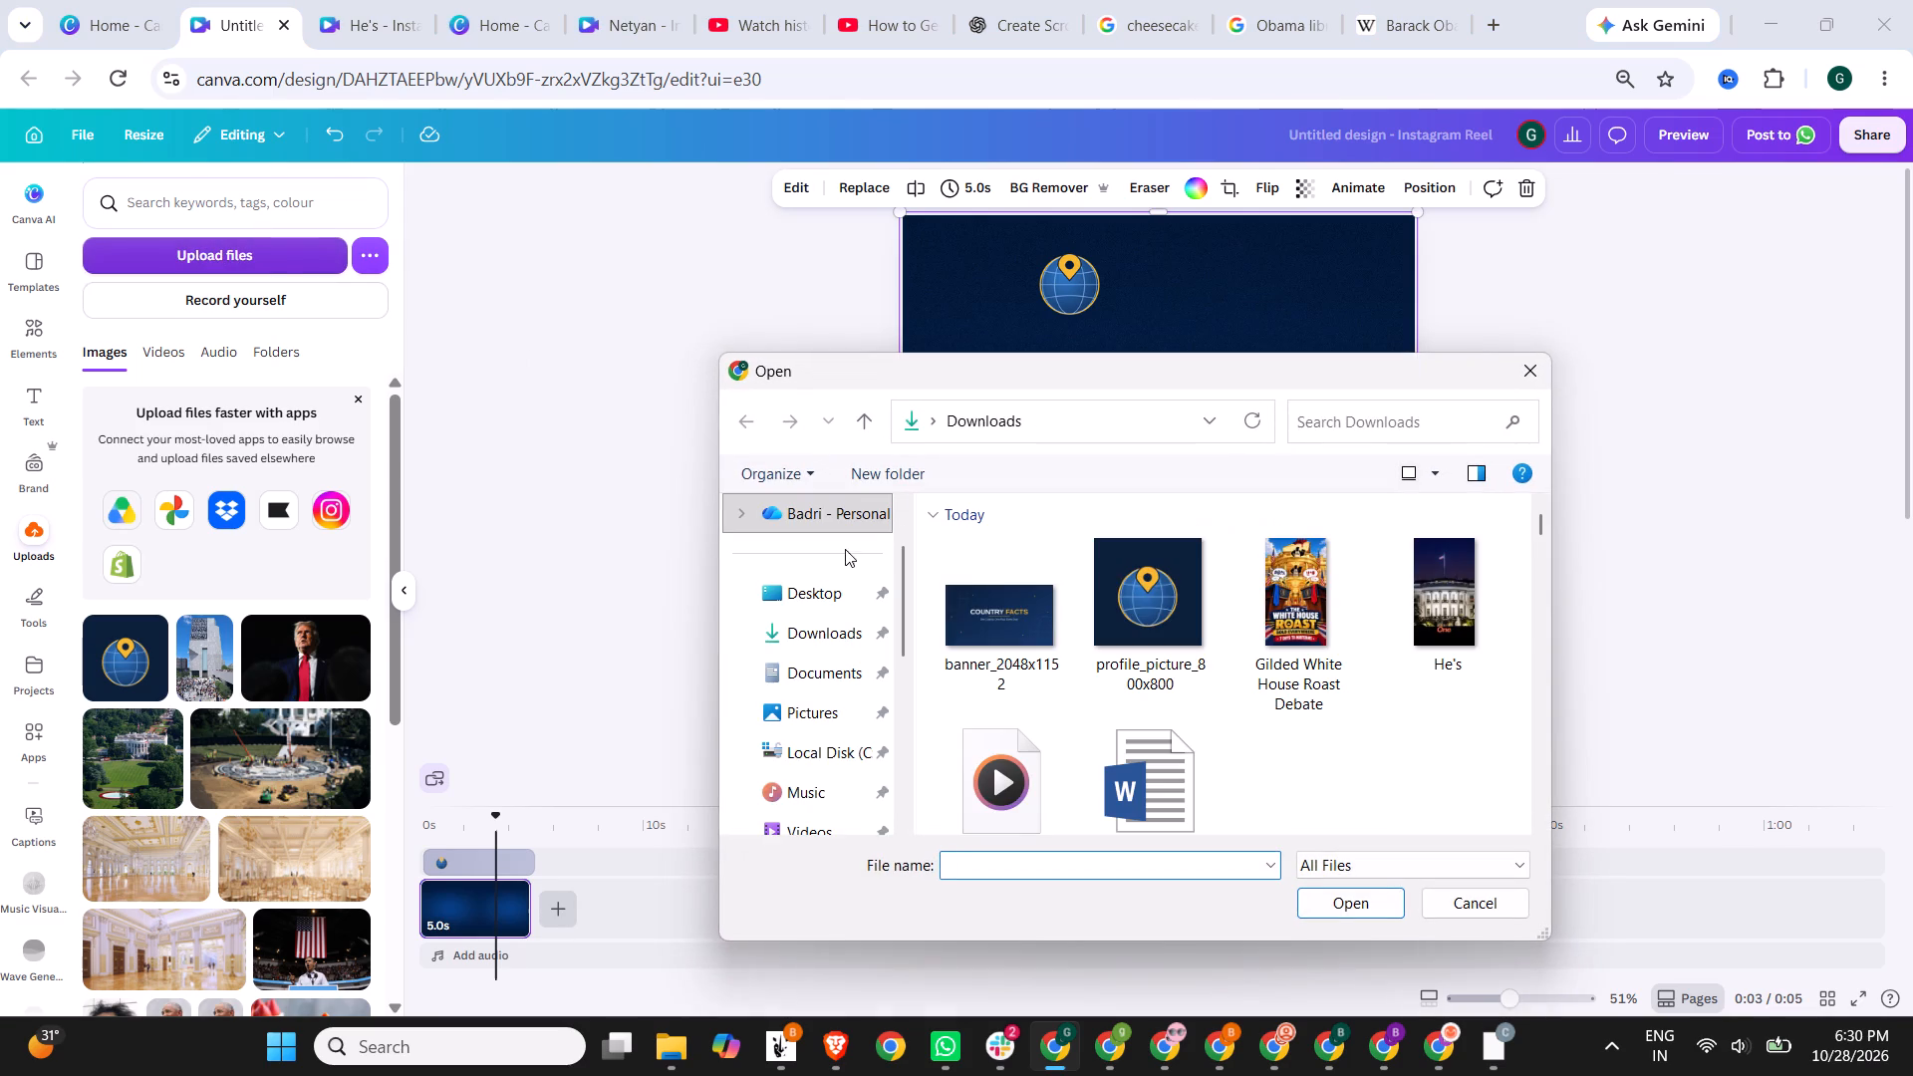
click(1040, 649)
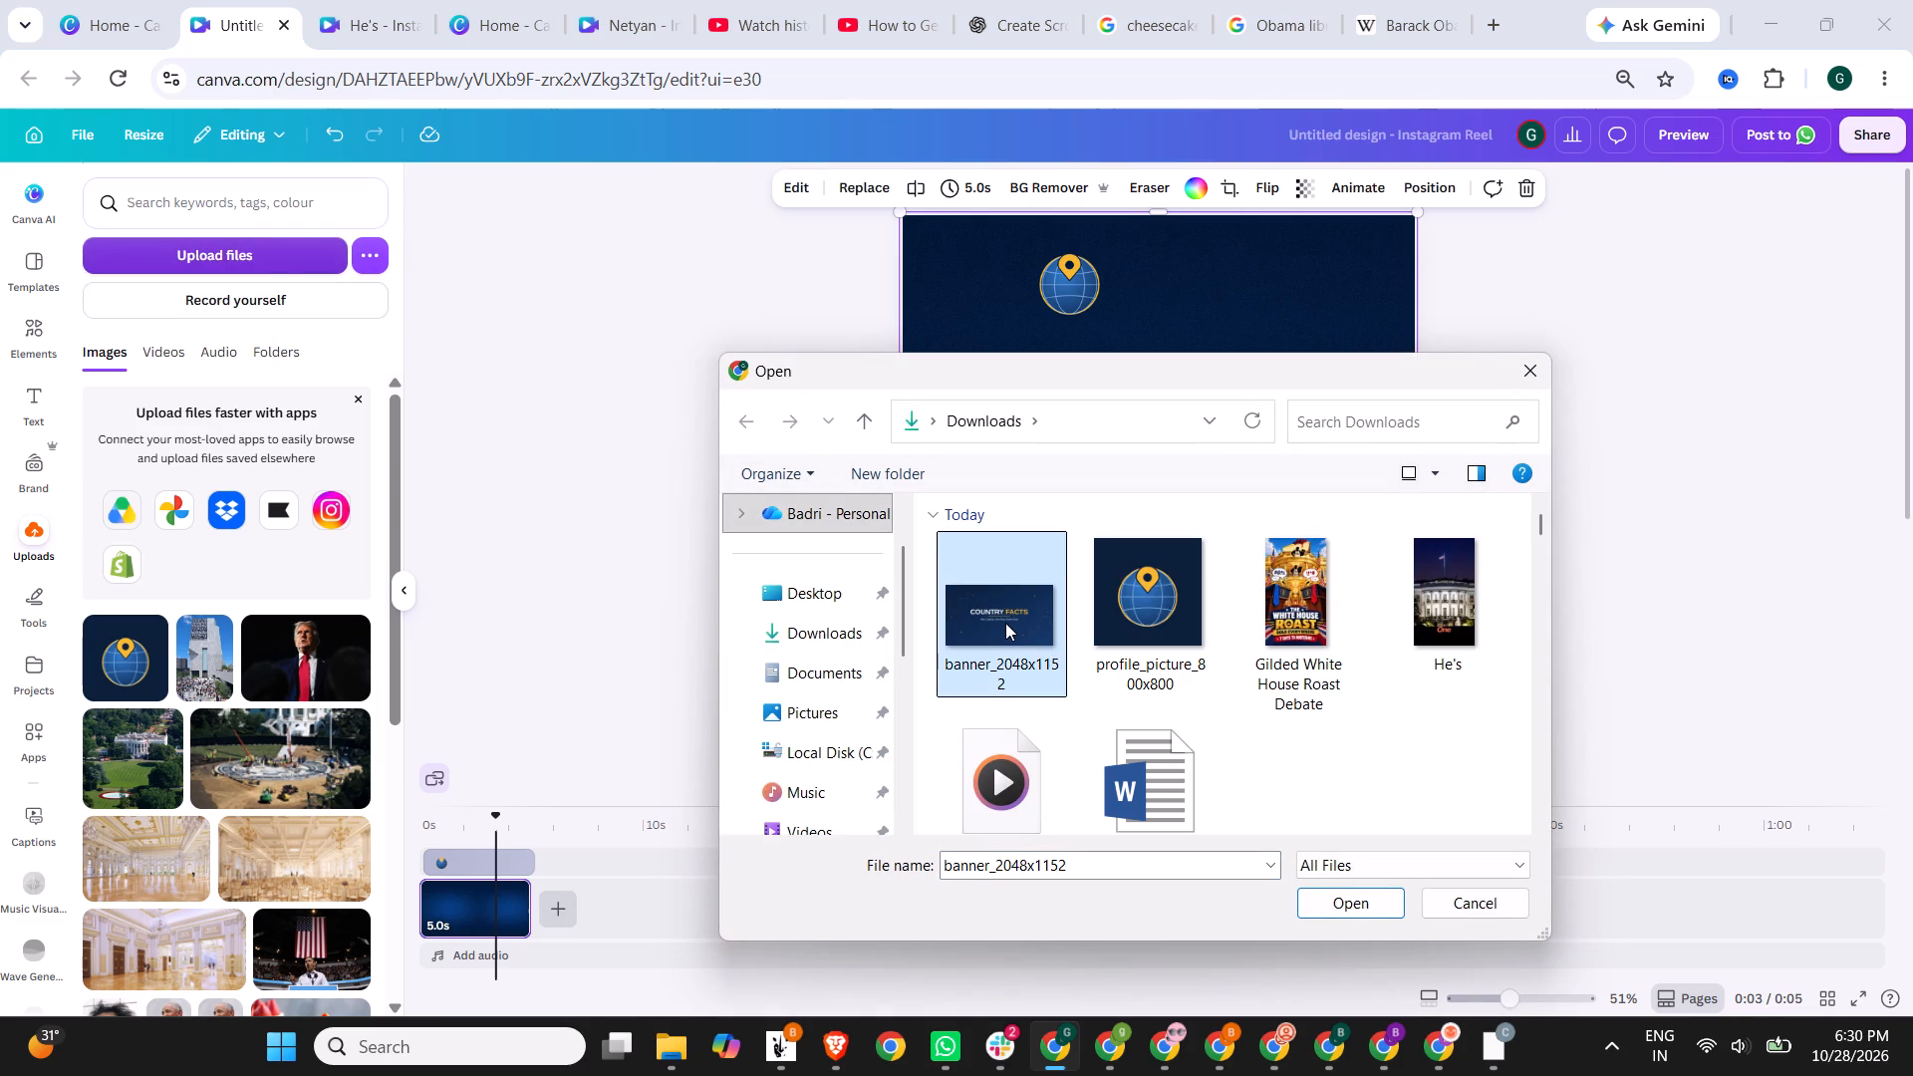
double_click(1006, 623)
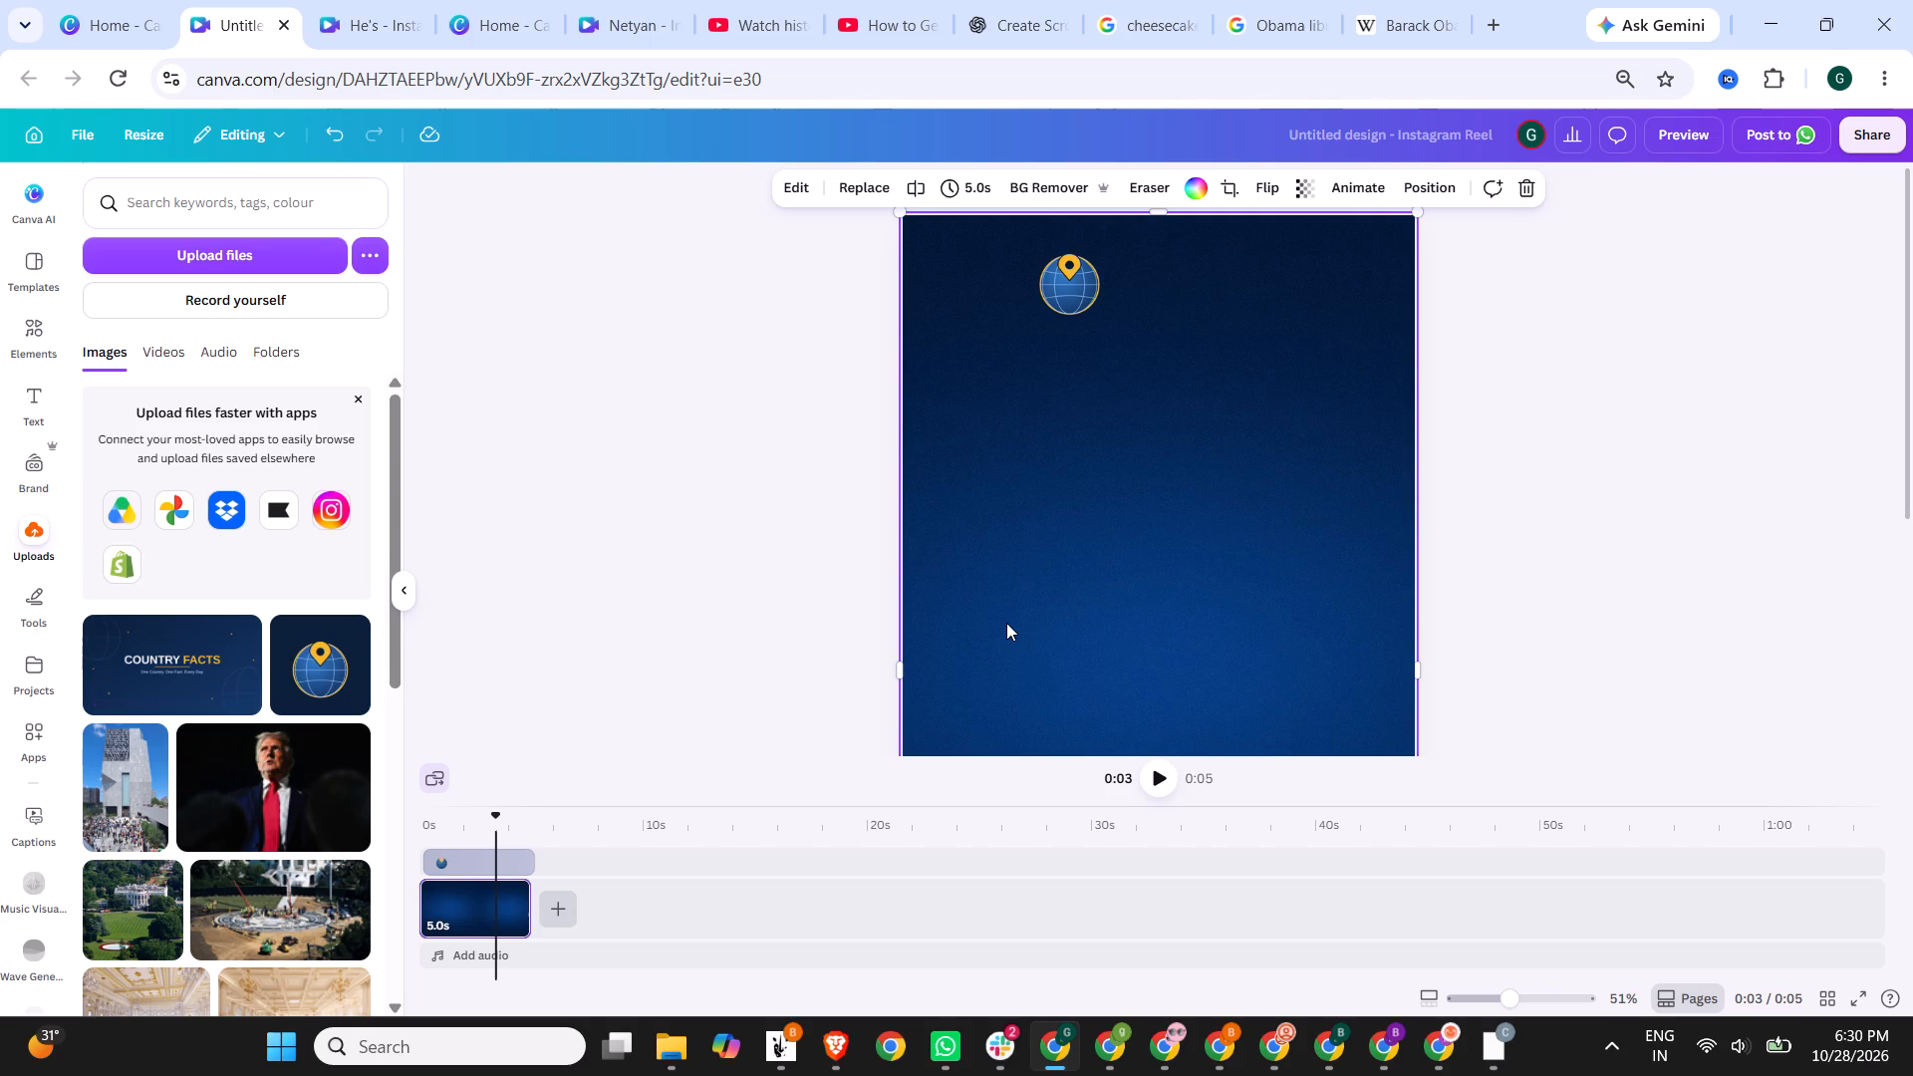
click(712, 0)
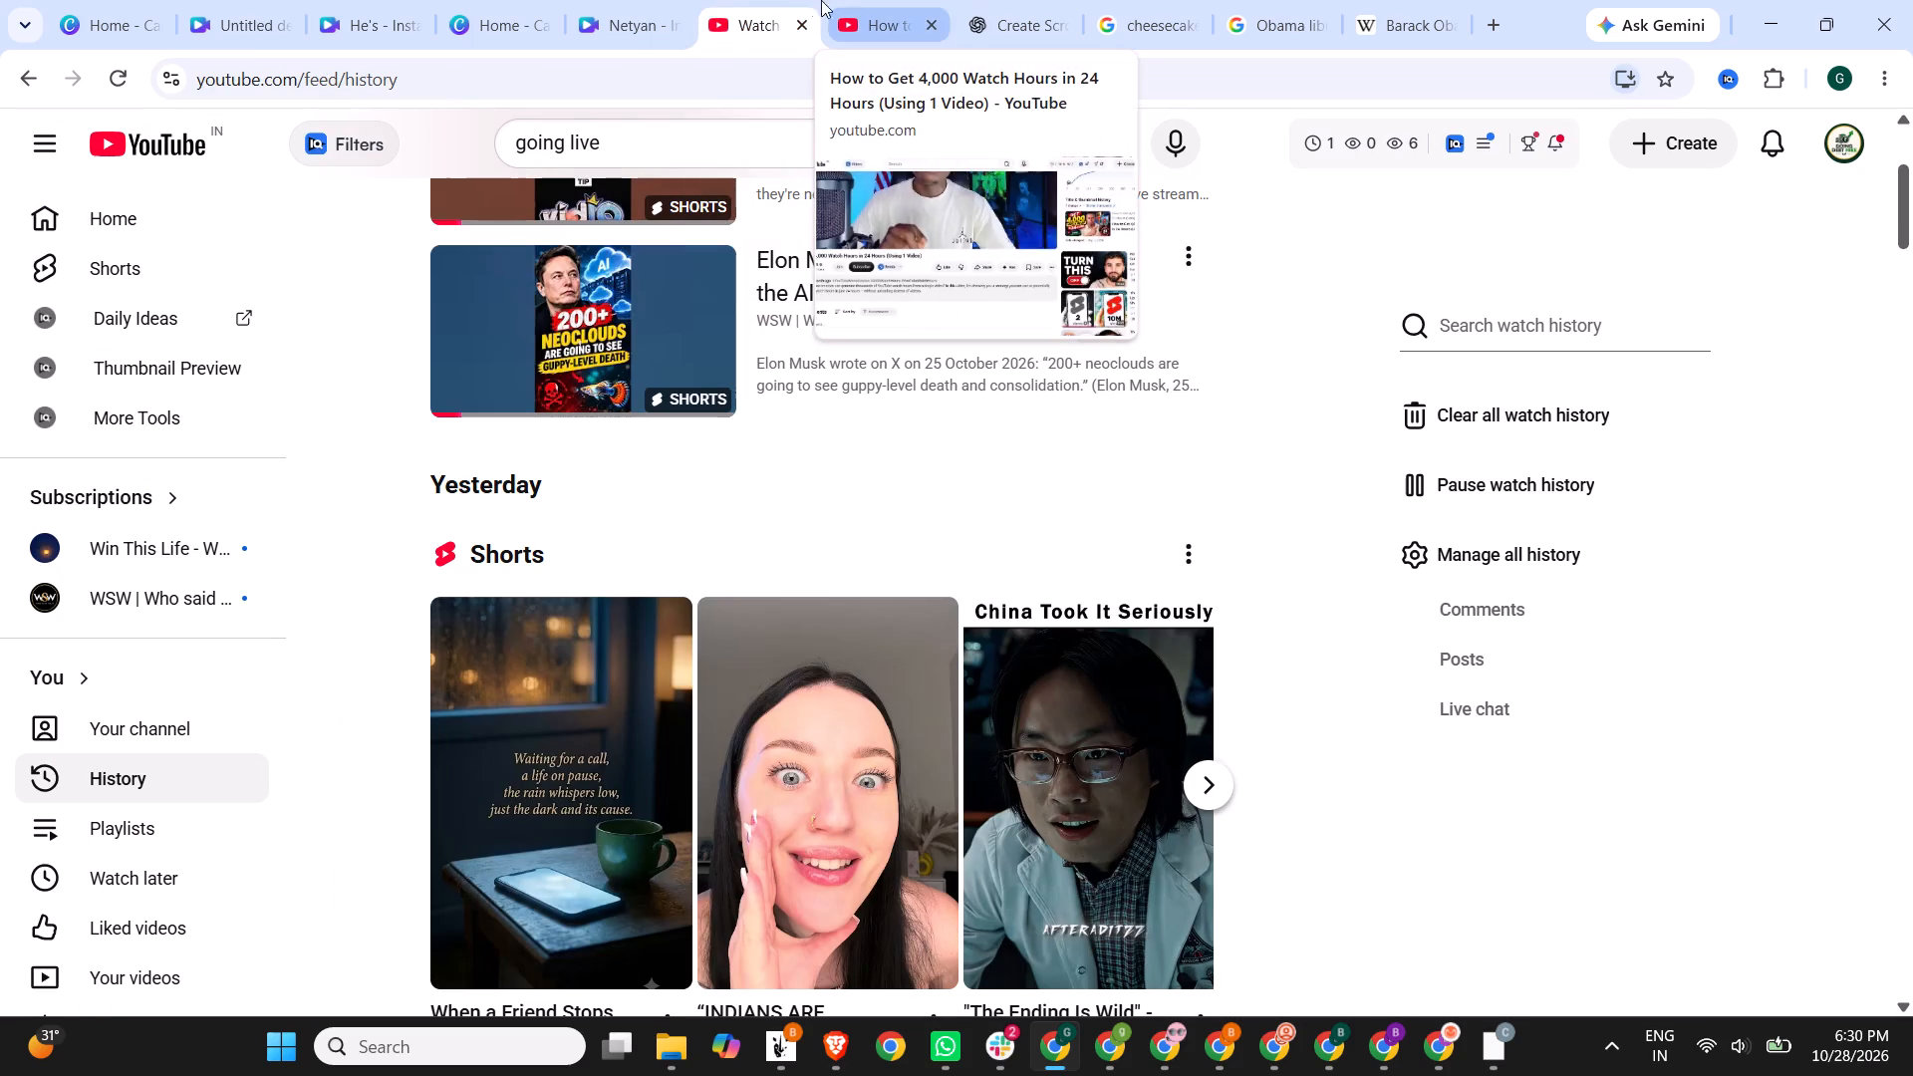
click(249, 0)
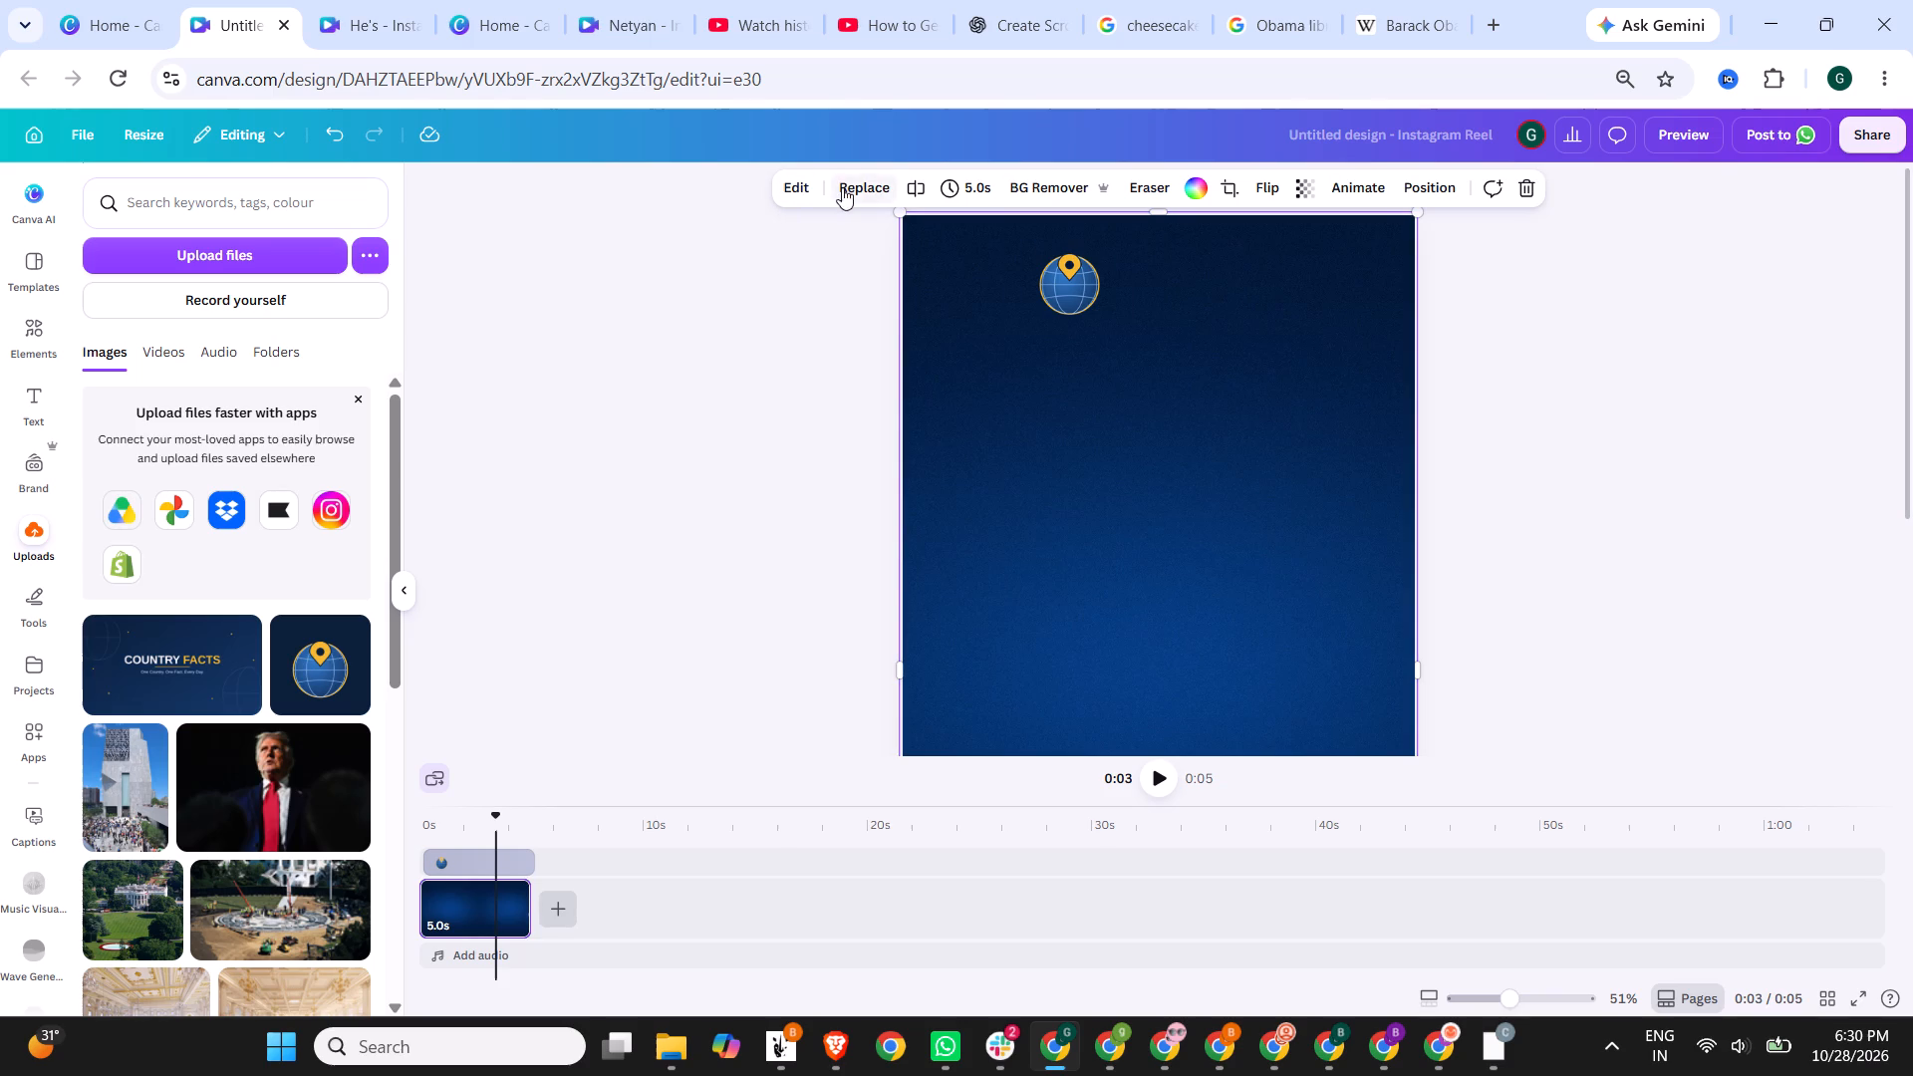
Add the uploaded Country Facts banner to the video as a clip after the dark blue background.
click(179, 677)
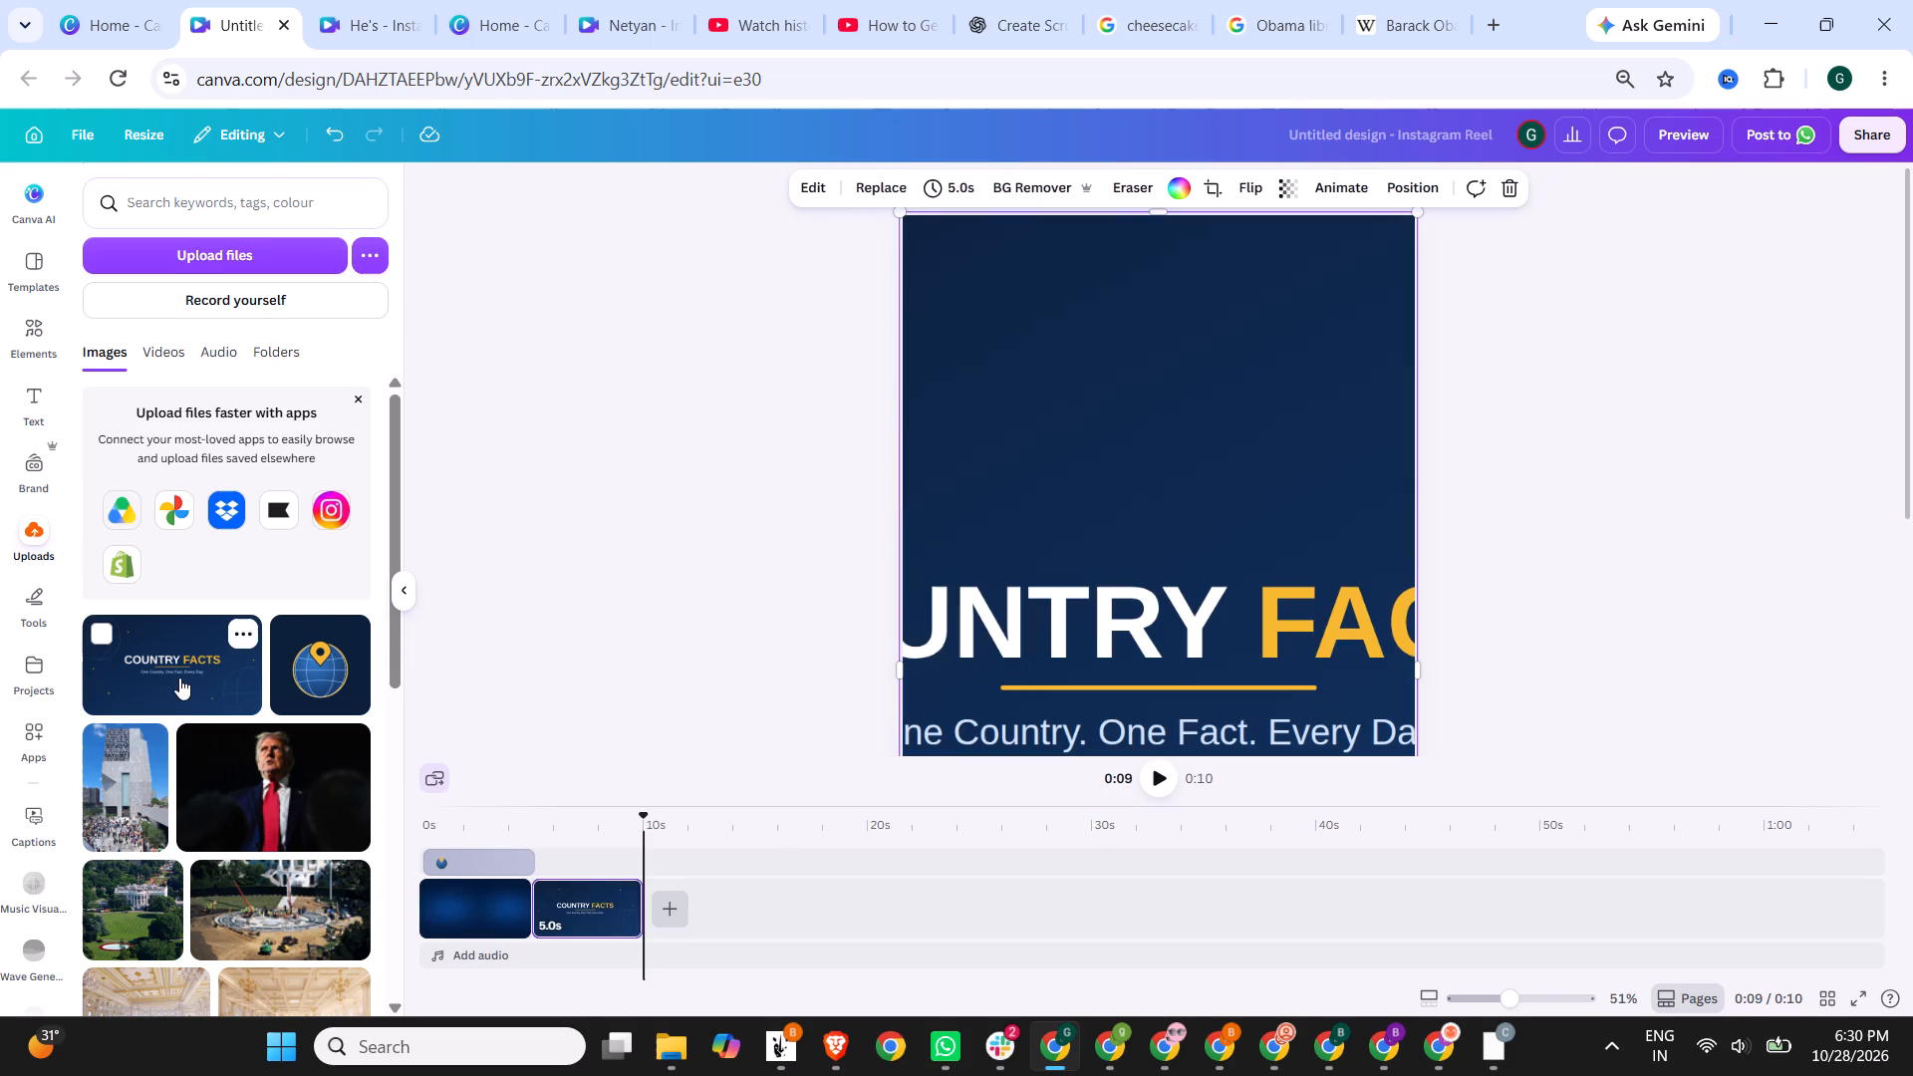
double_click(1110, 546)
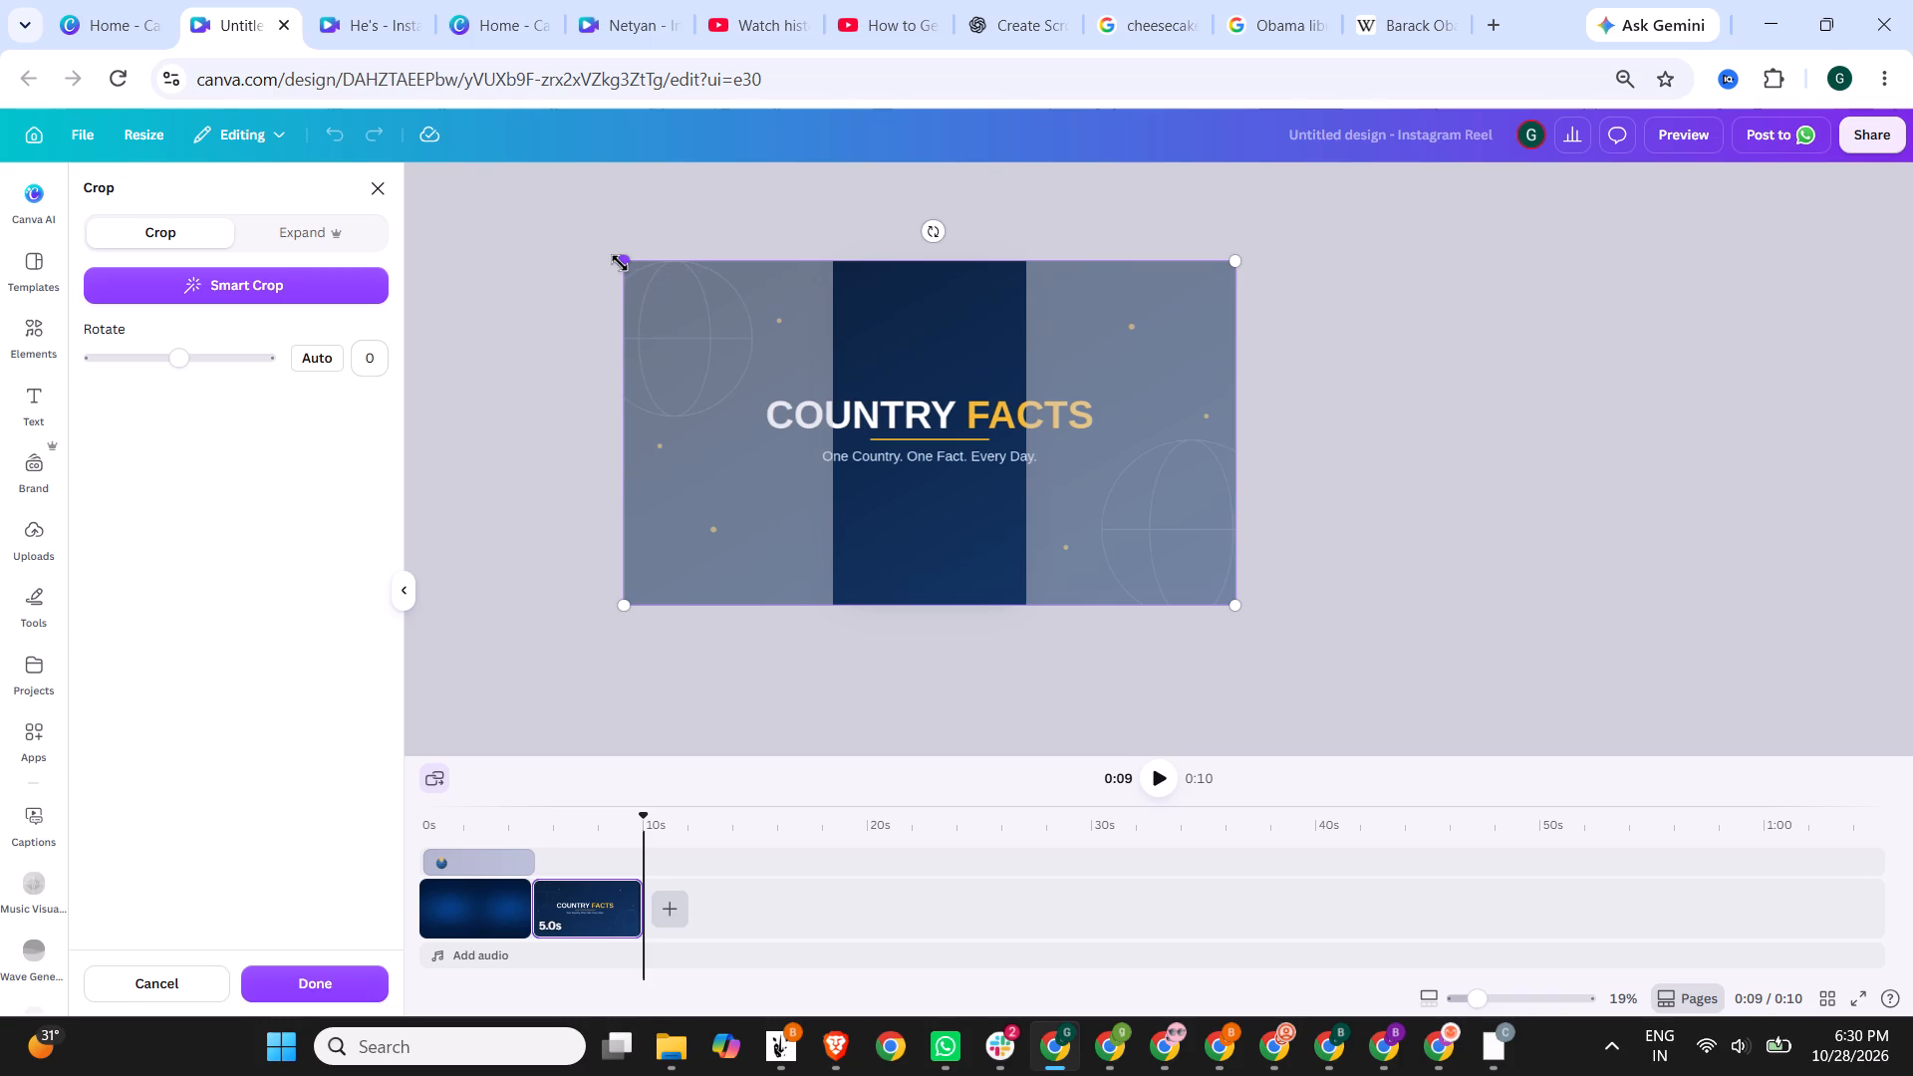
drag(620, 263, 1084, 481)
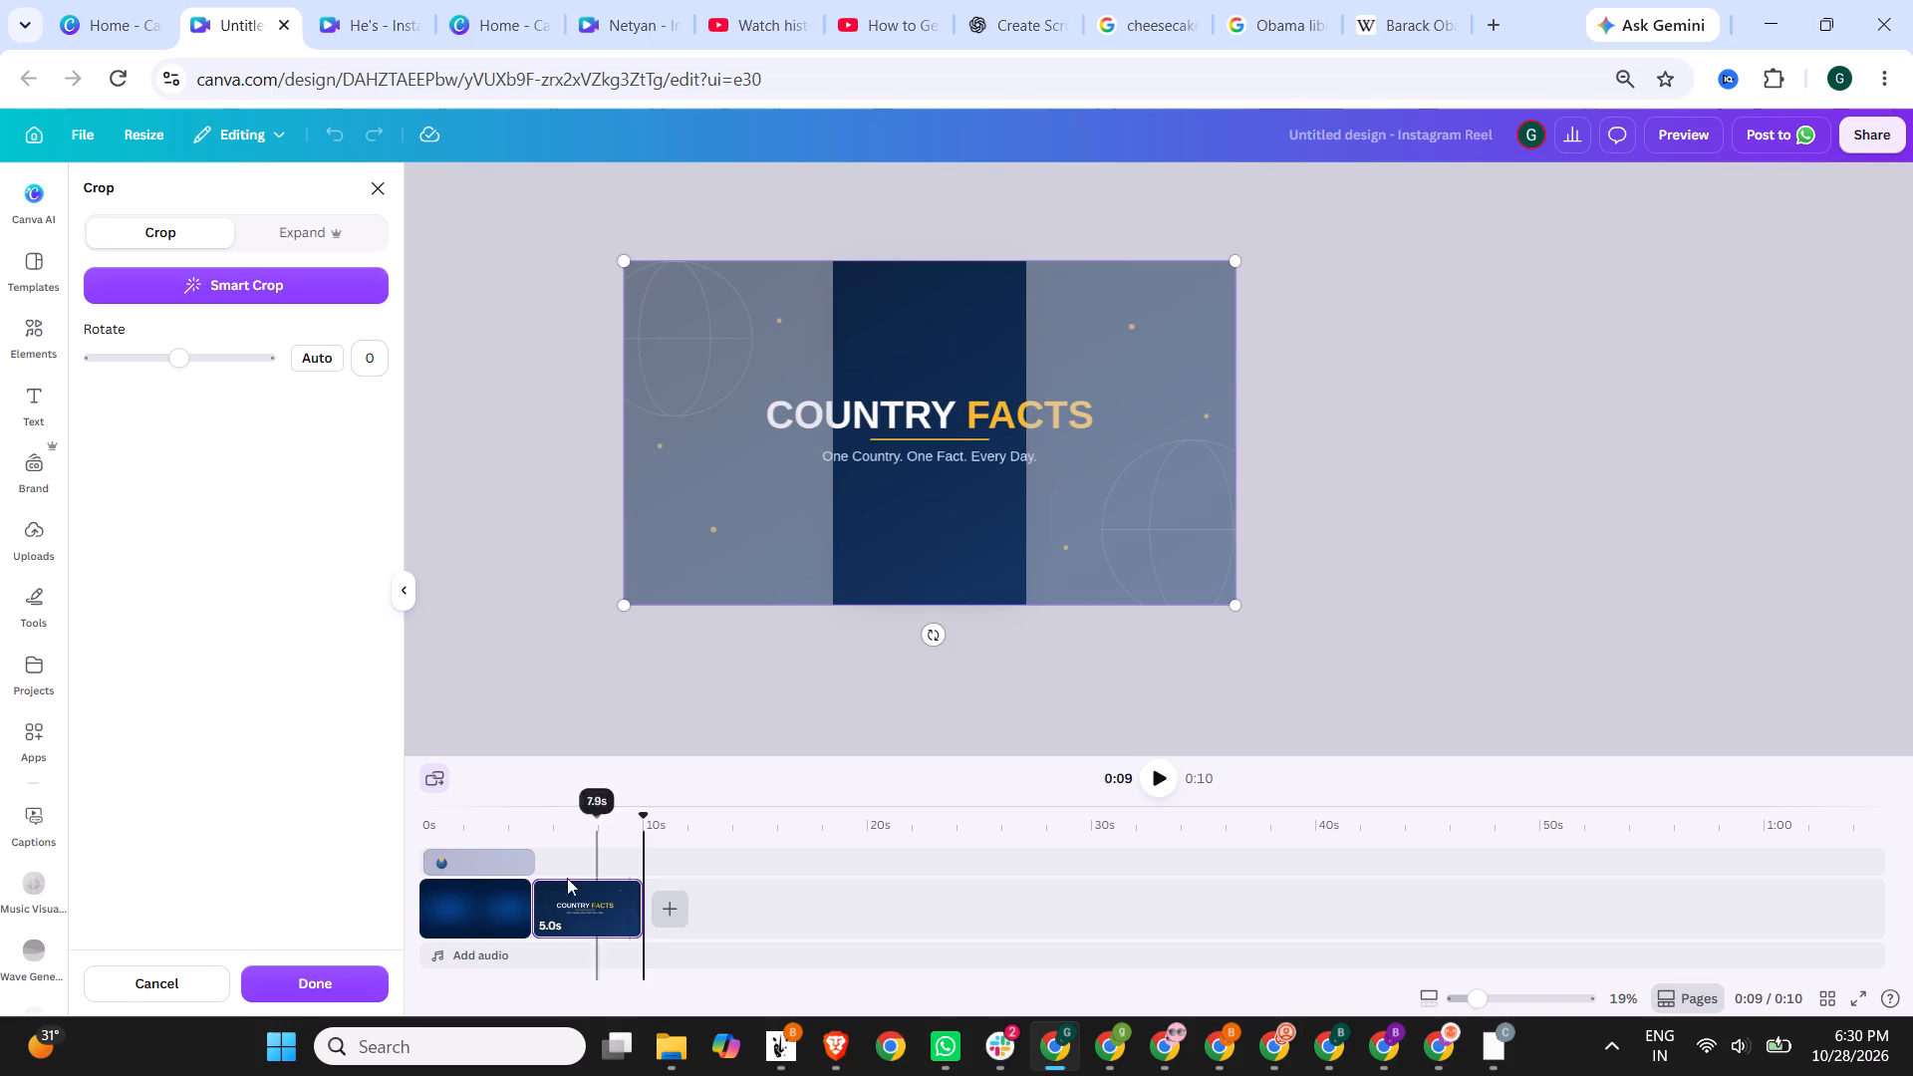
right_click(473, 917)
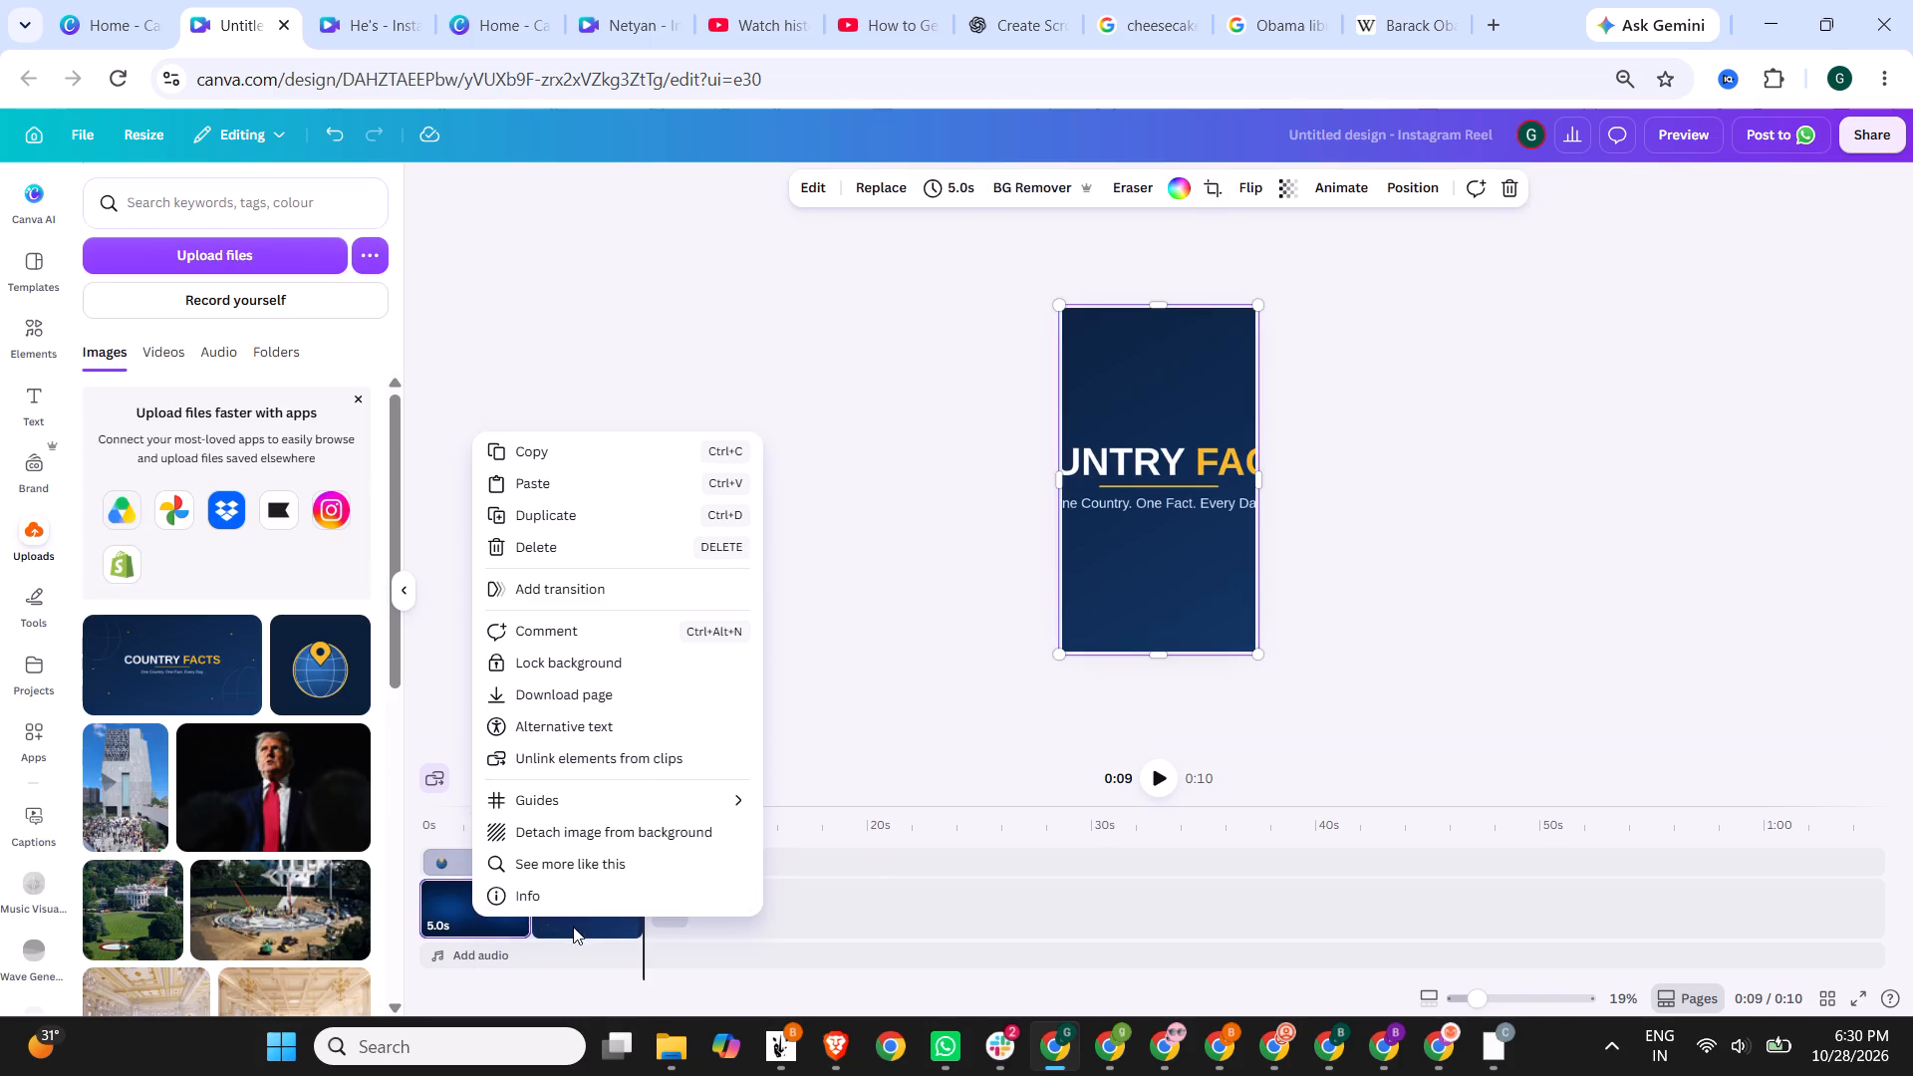
Detach the Country Facts banner image from the second clip's background.
right_click(573, 927)
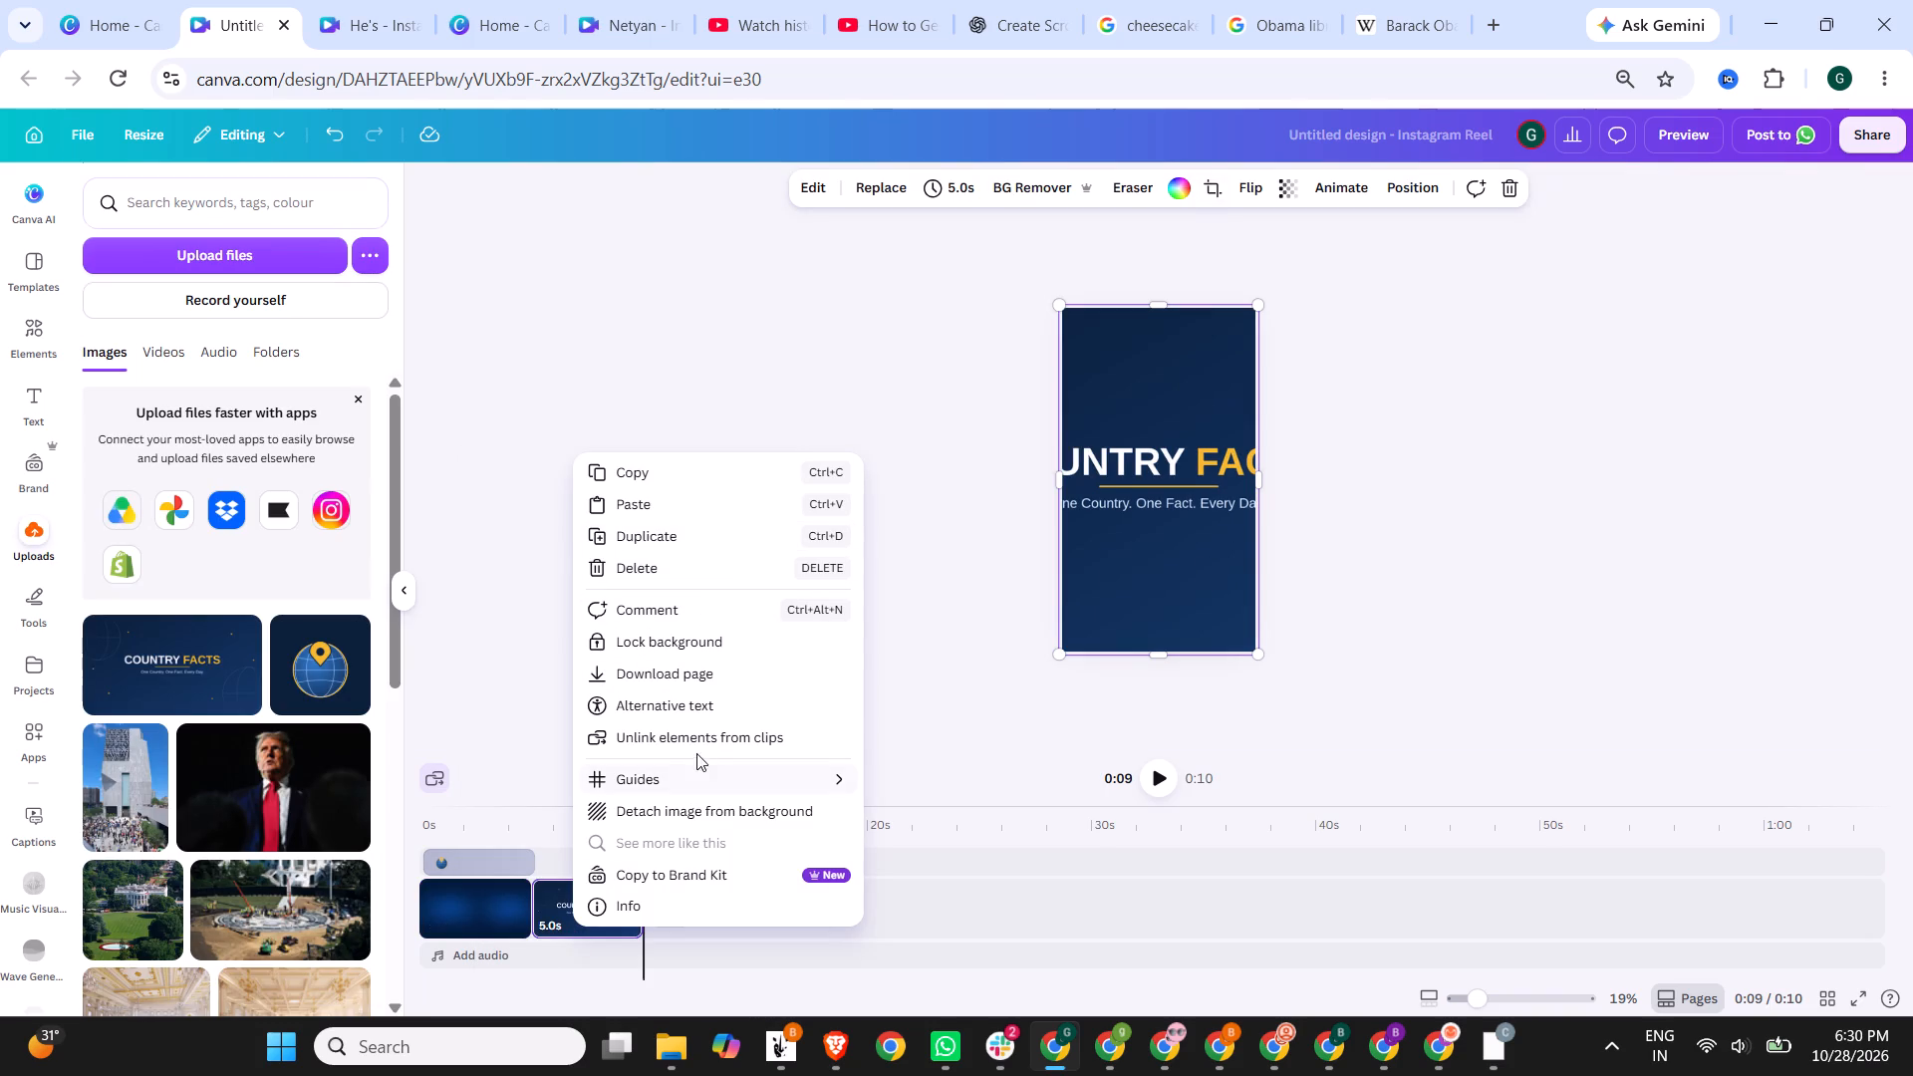
click(690, 799)
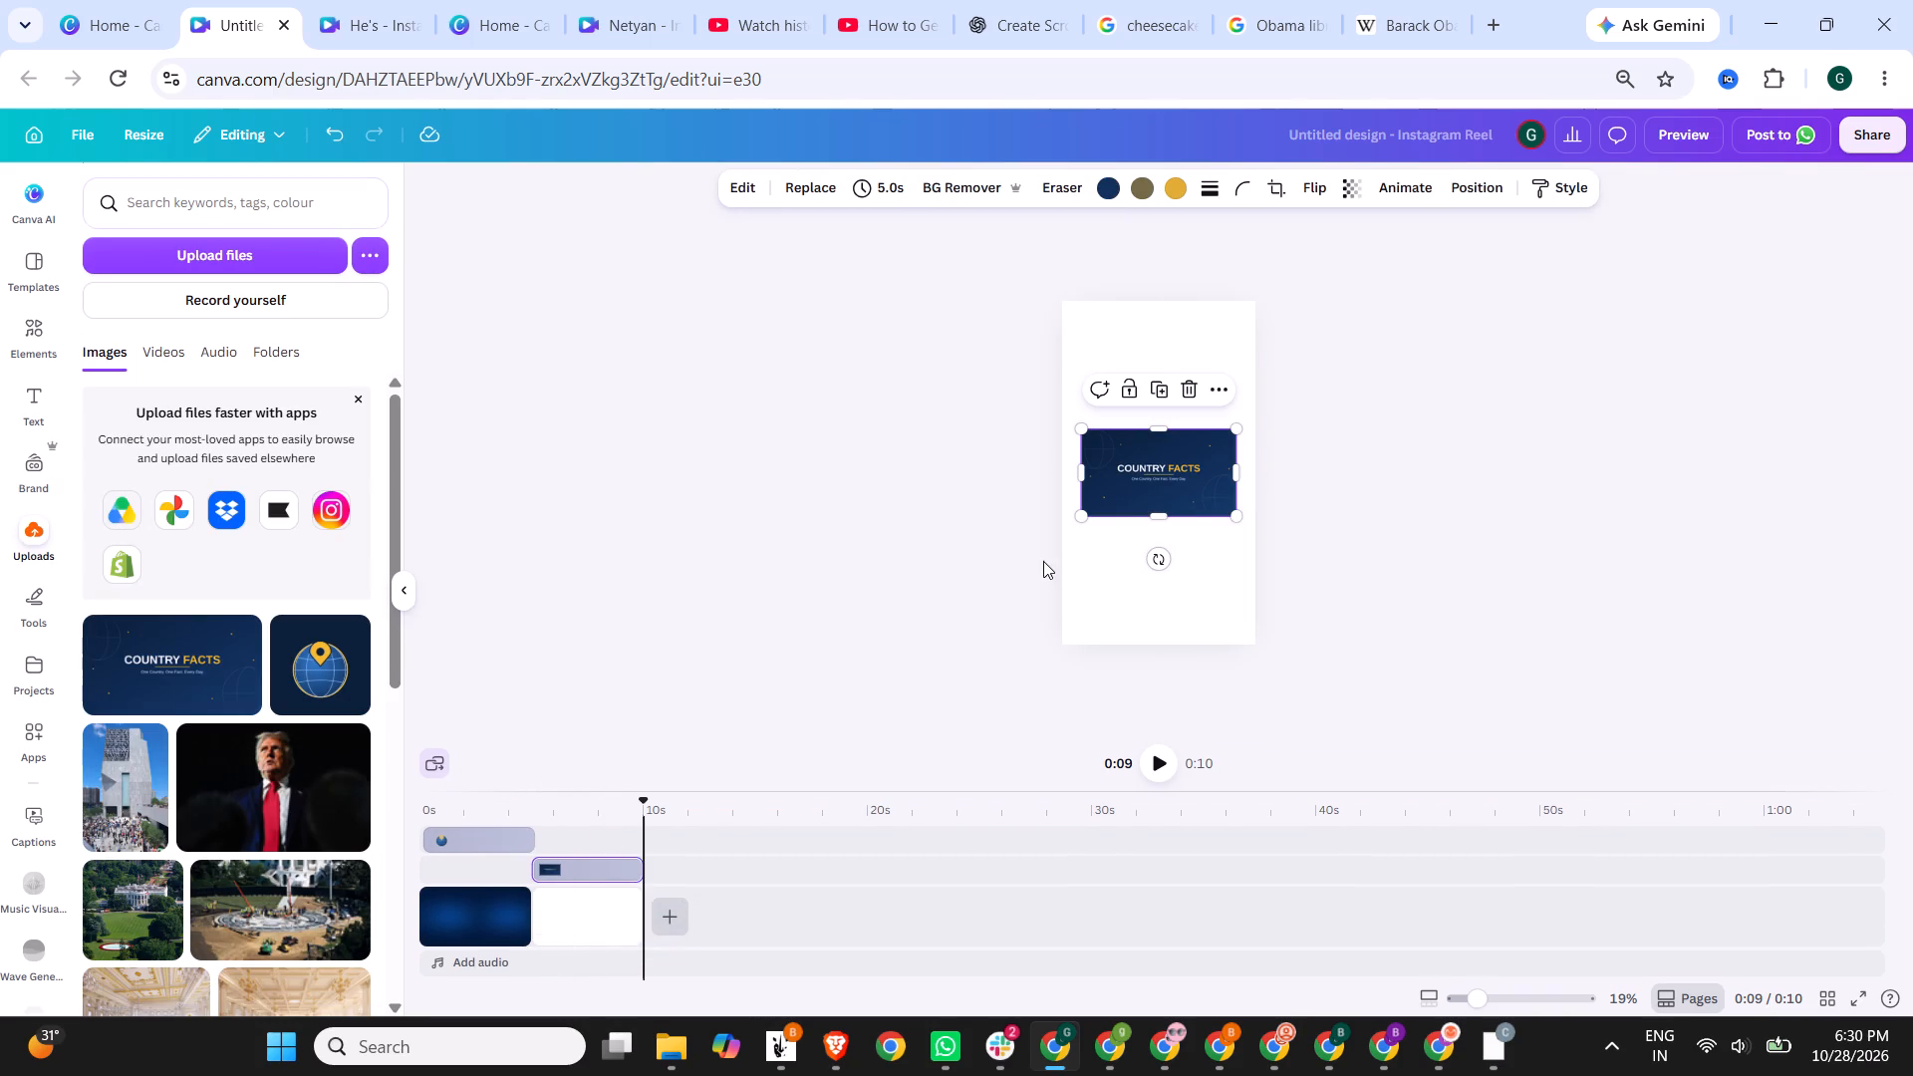
Shift the detached banner to the start of the timeline, over the dark blue clip, and select it there.
drag(577, 867, 462, 867)
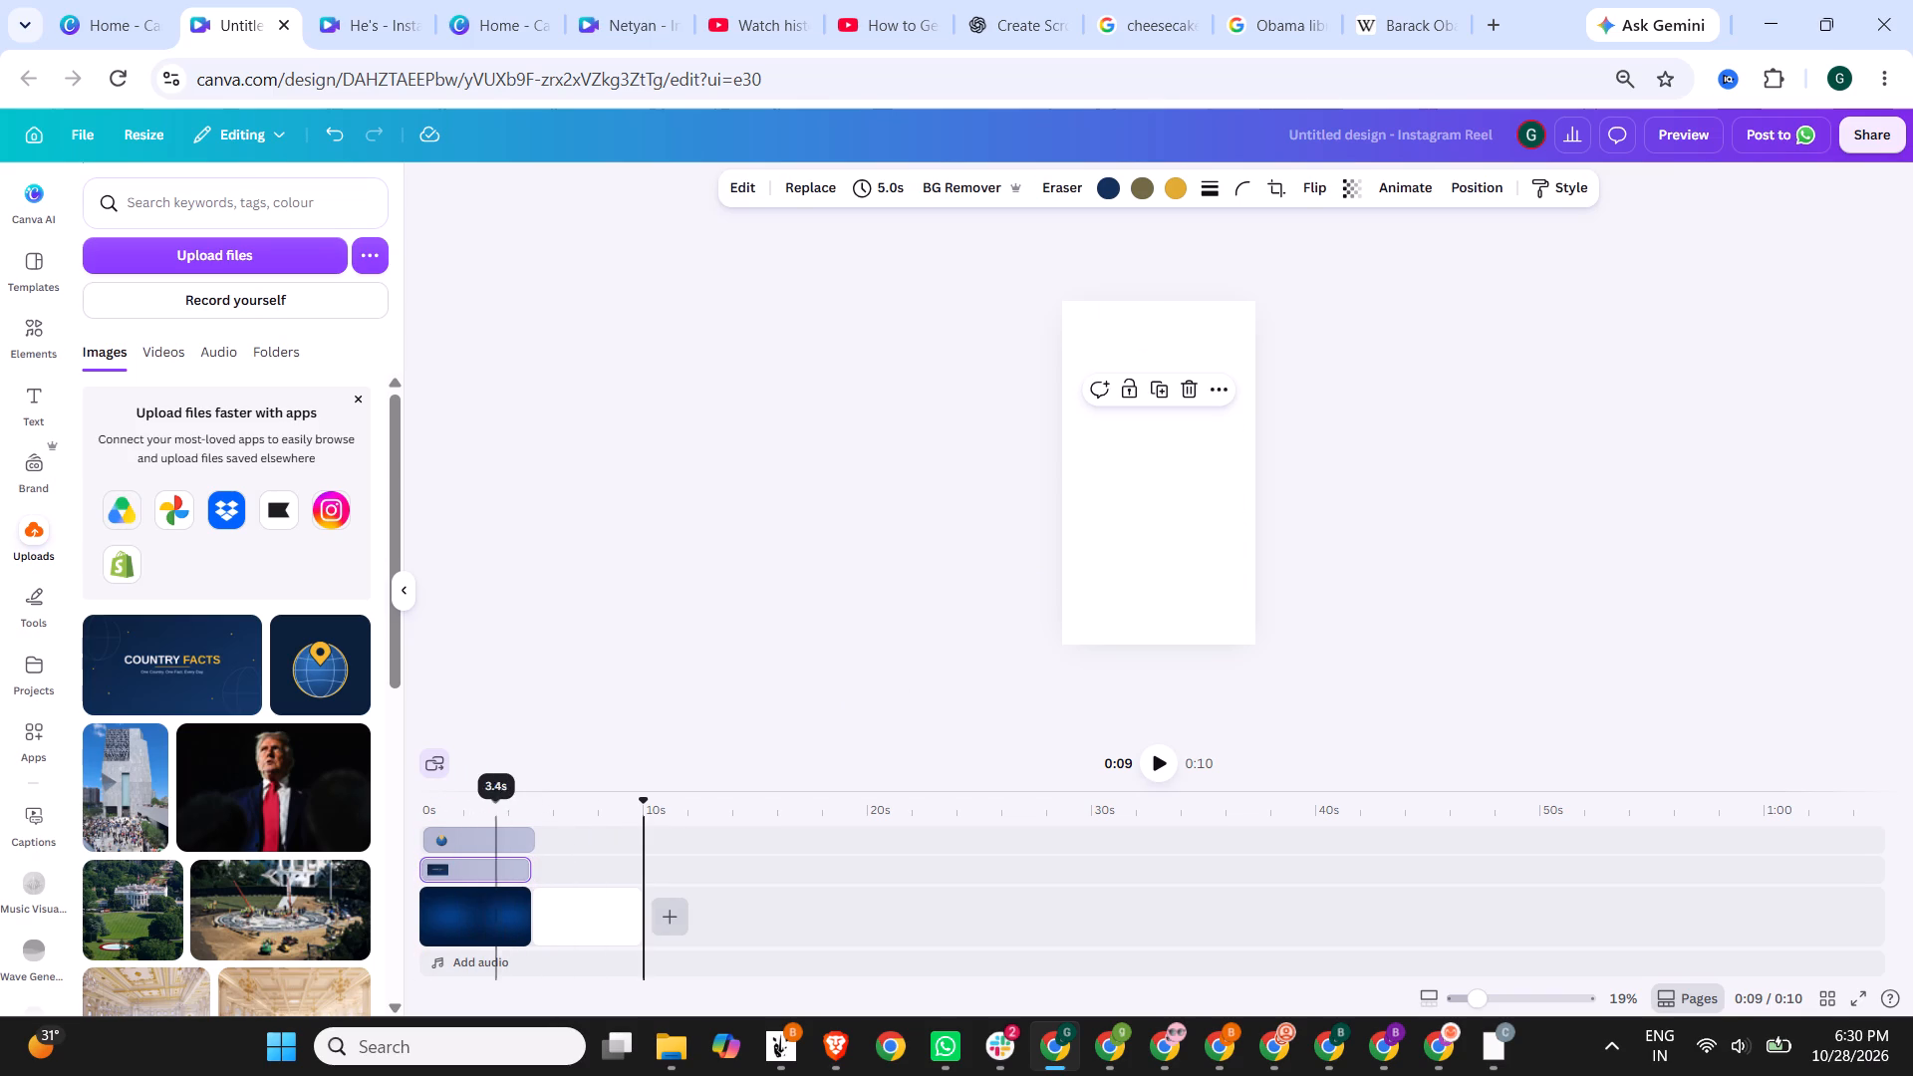
click(480, 803)
click(493, 860)
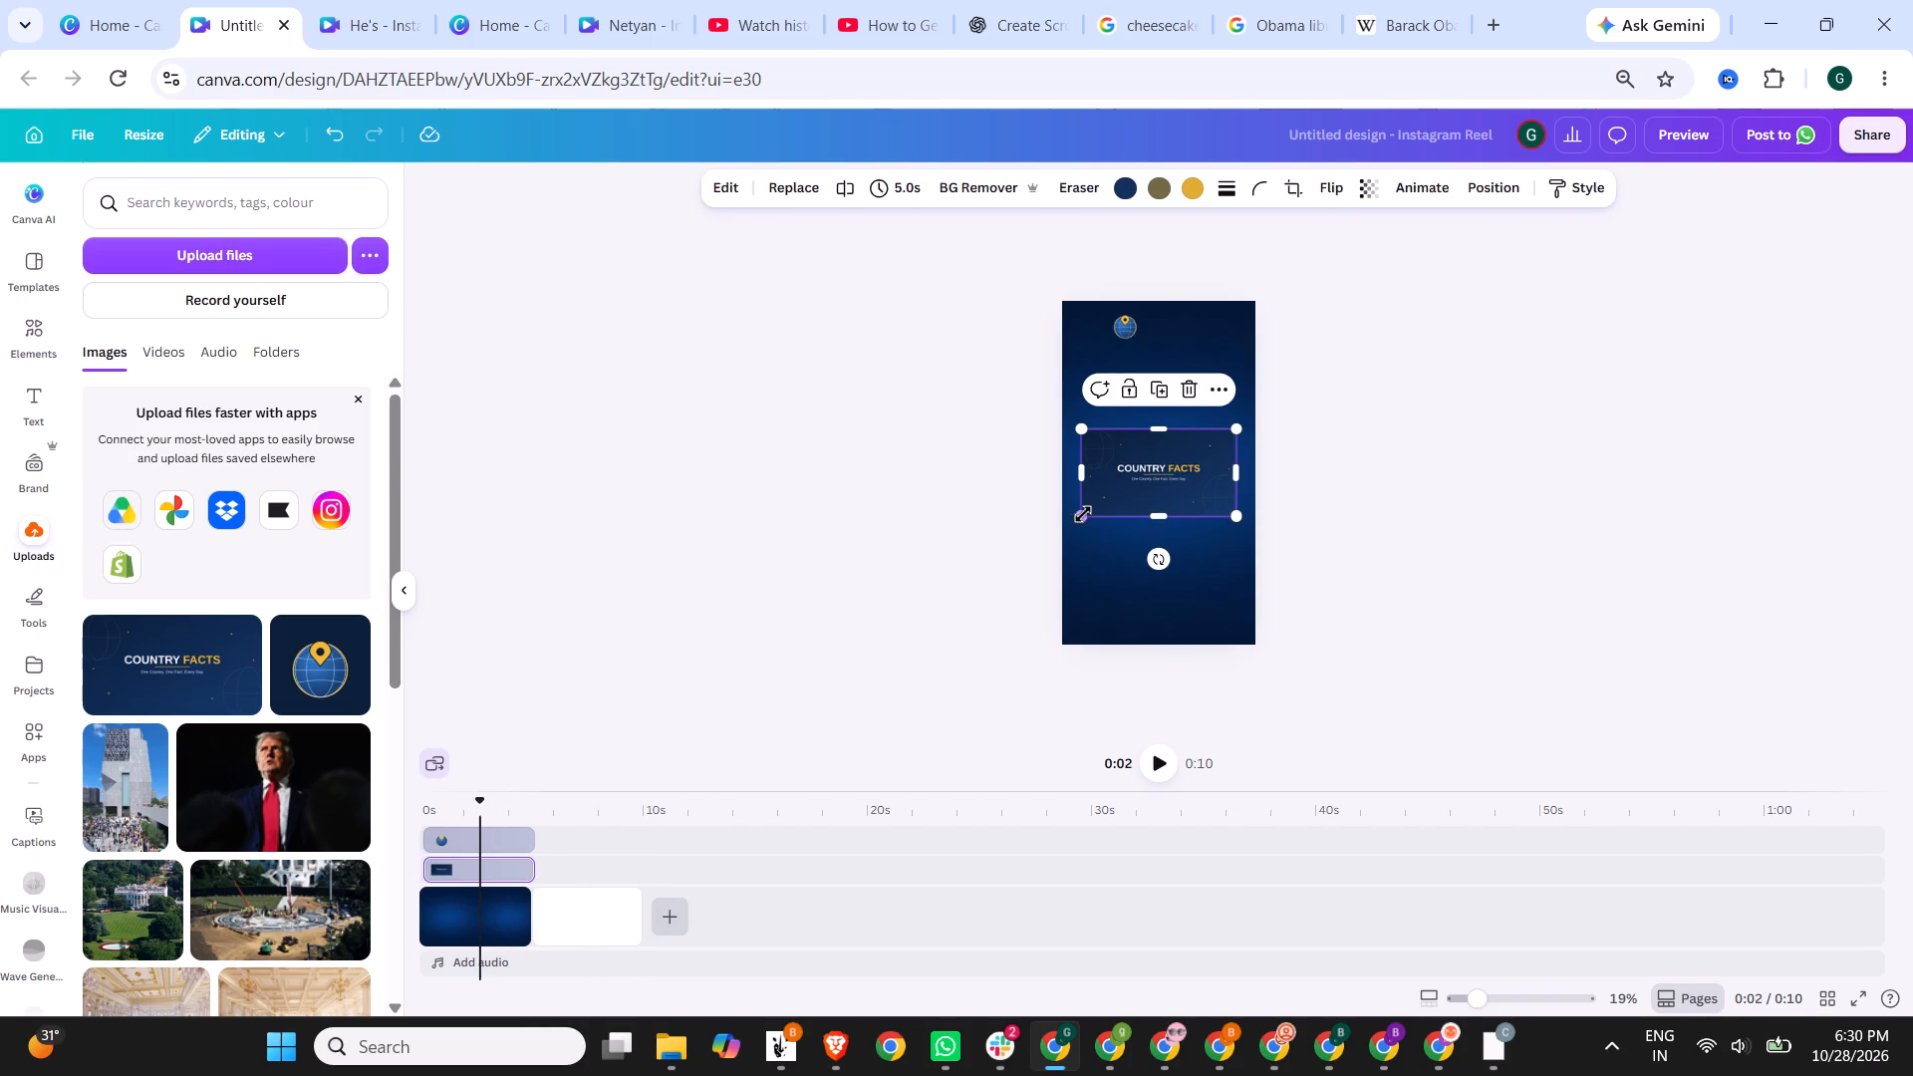
Shrink the Country Facts banner and move it up beside the globe logo, on its right.
drag(1083, 514, 1182, 444)
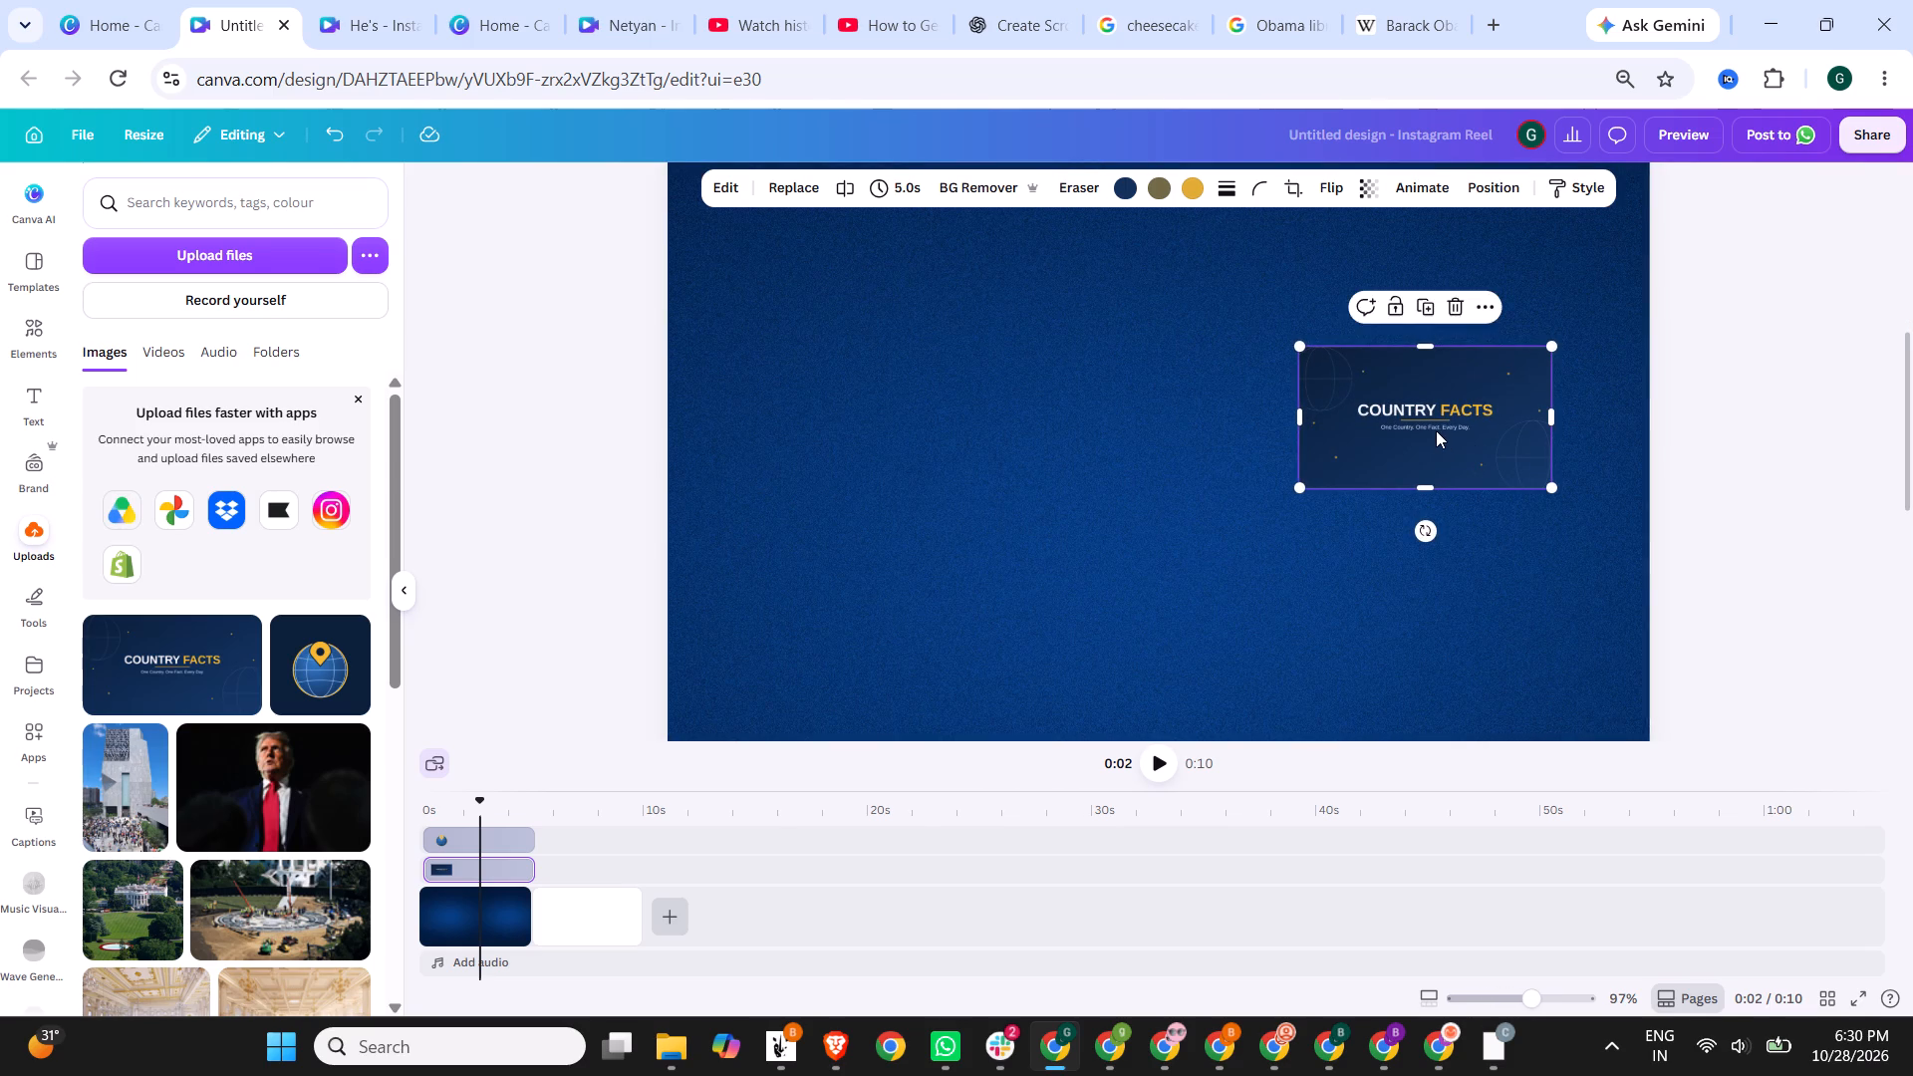
drag(1436, 430, 1341, 275)
scroll(1521, 301, up, 3)
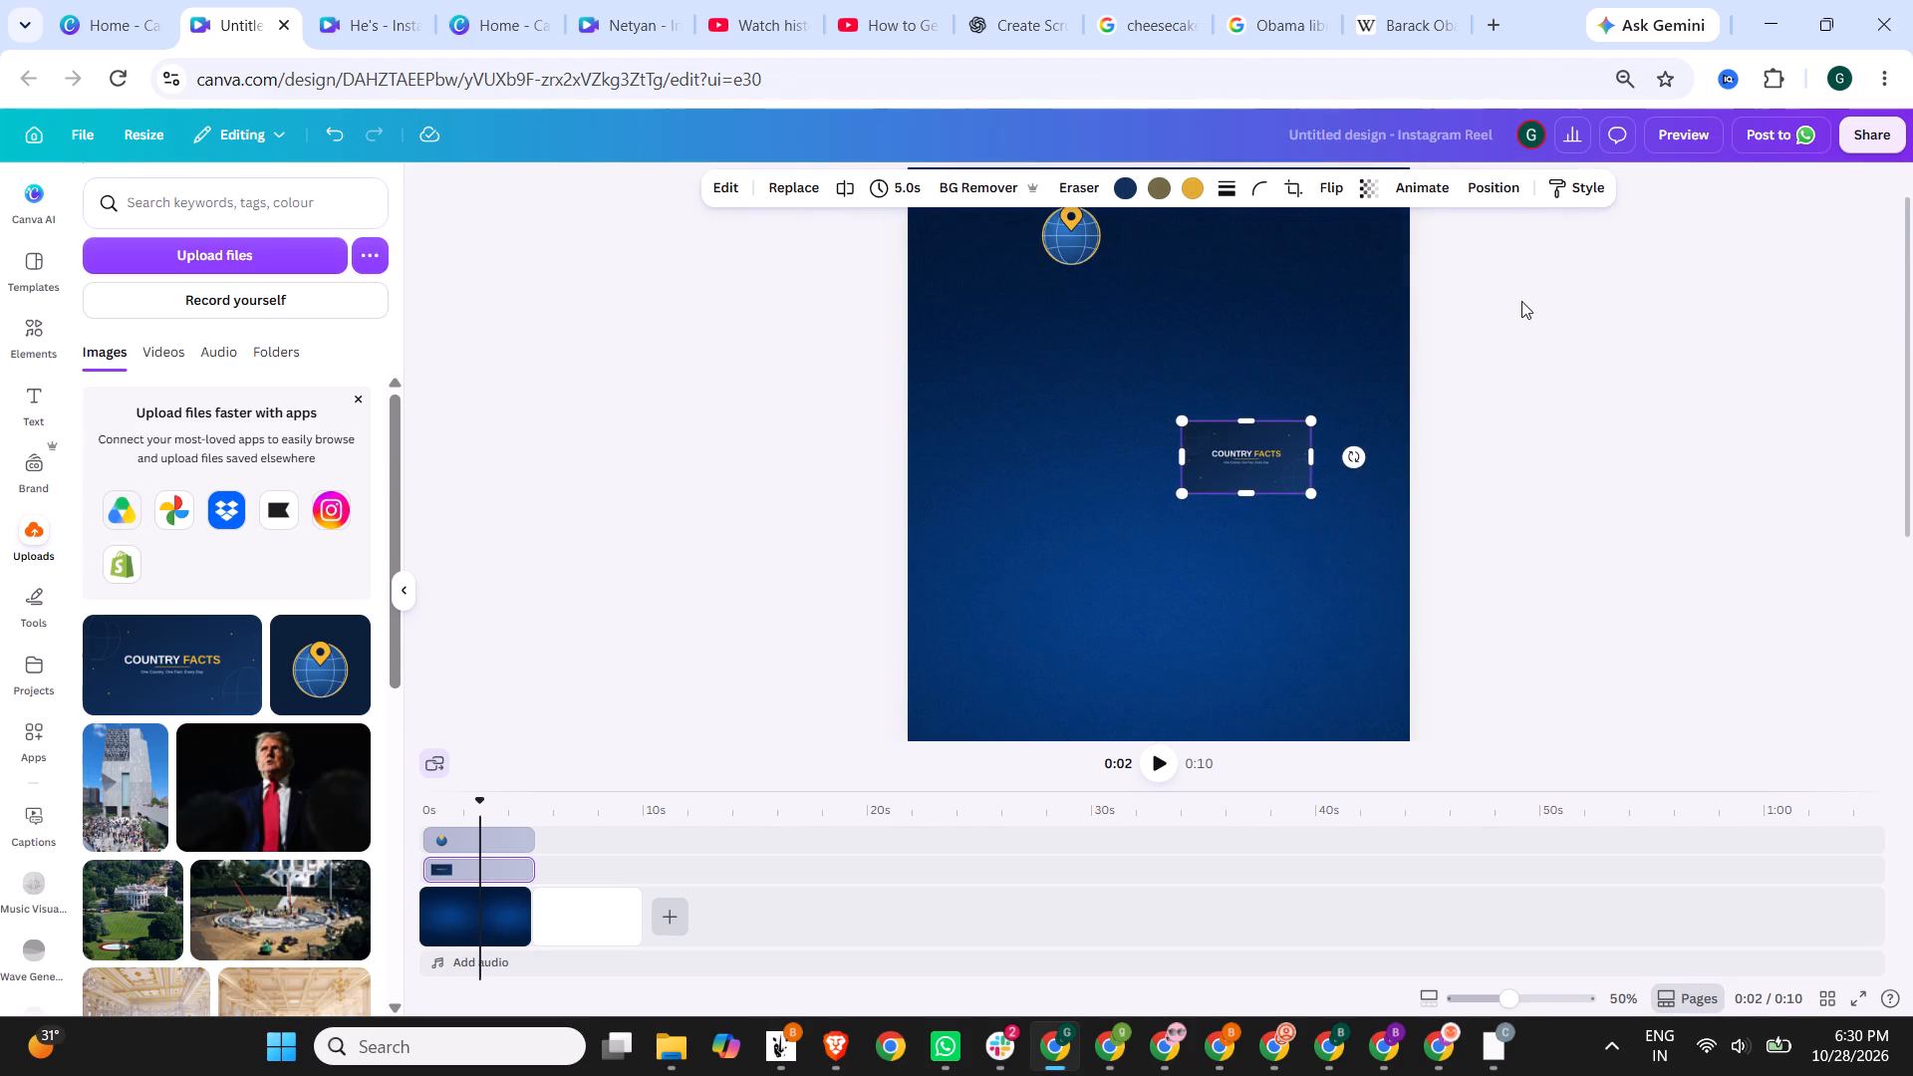
drag(1273, 506, 1208, 272)
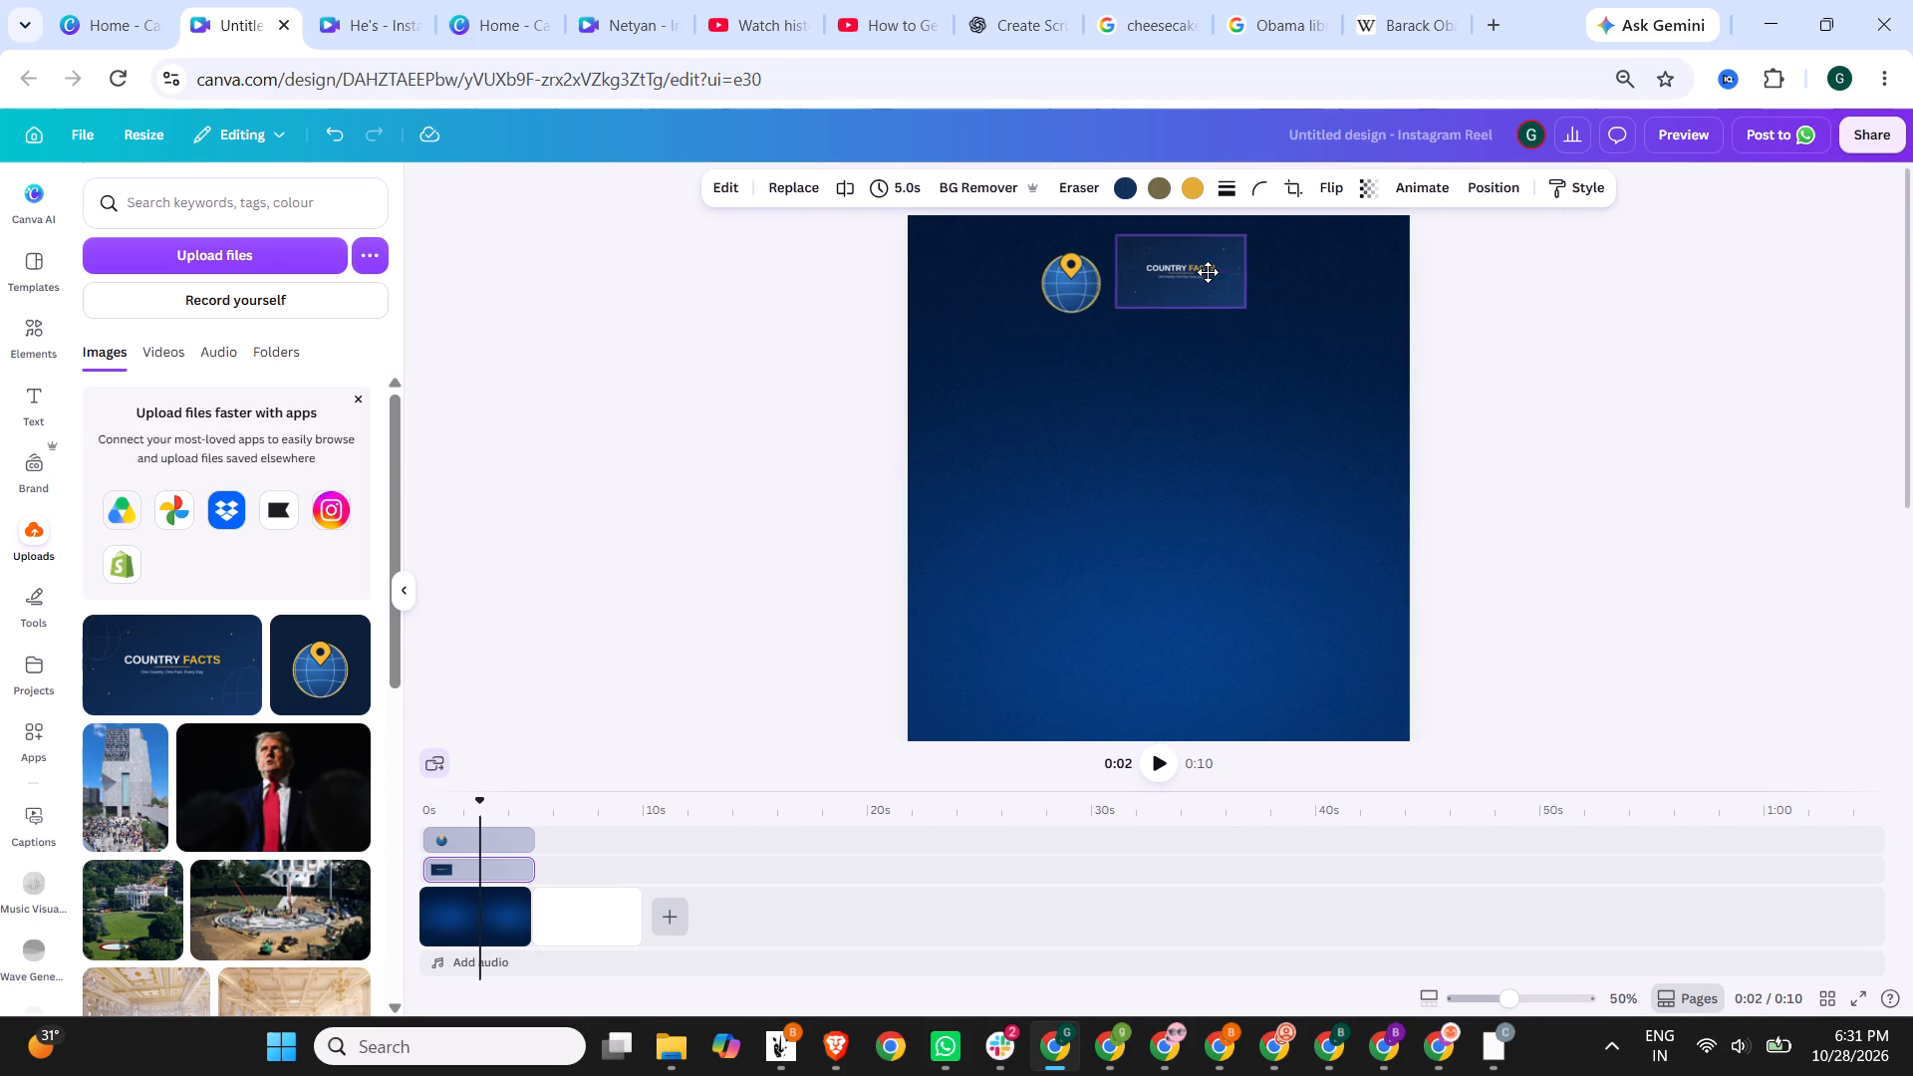
drag(1208, 272, 1208, 280)
drag(1269, 272, 1268, 303)
Enlarge the banner and position it so the Country Facts title sits immediately to the right of the globe logo.
drag(1068, 382, 935, 466)
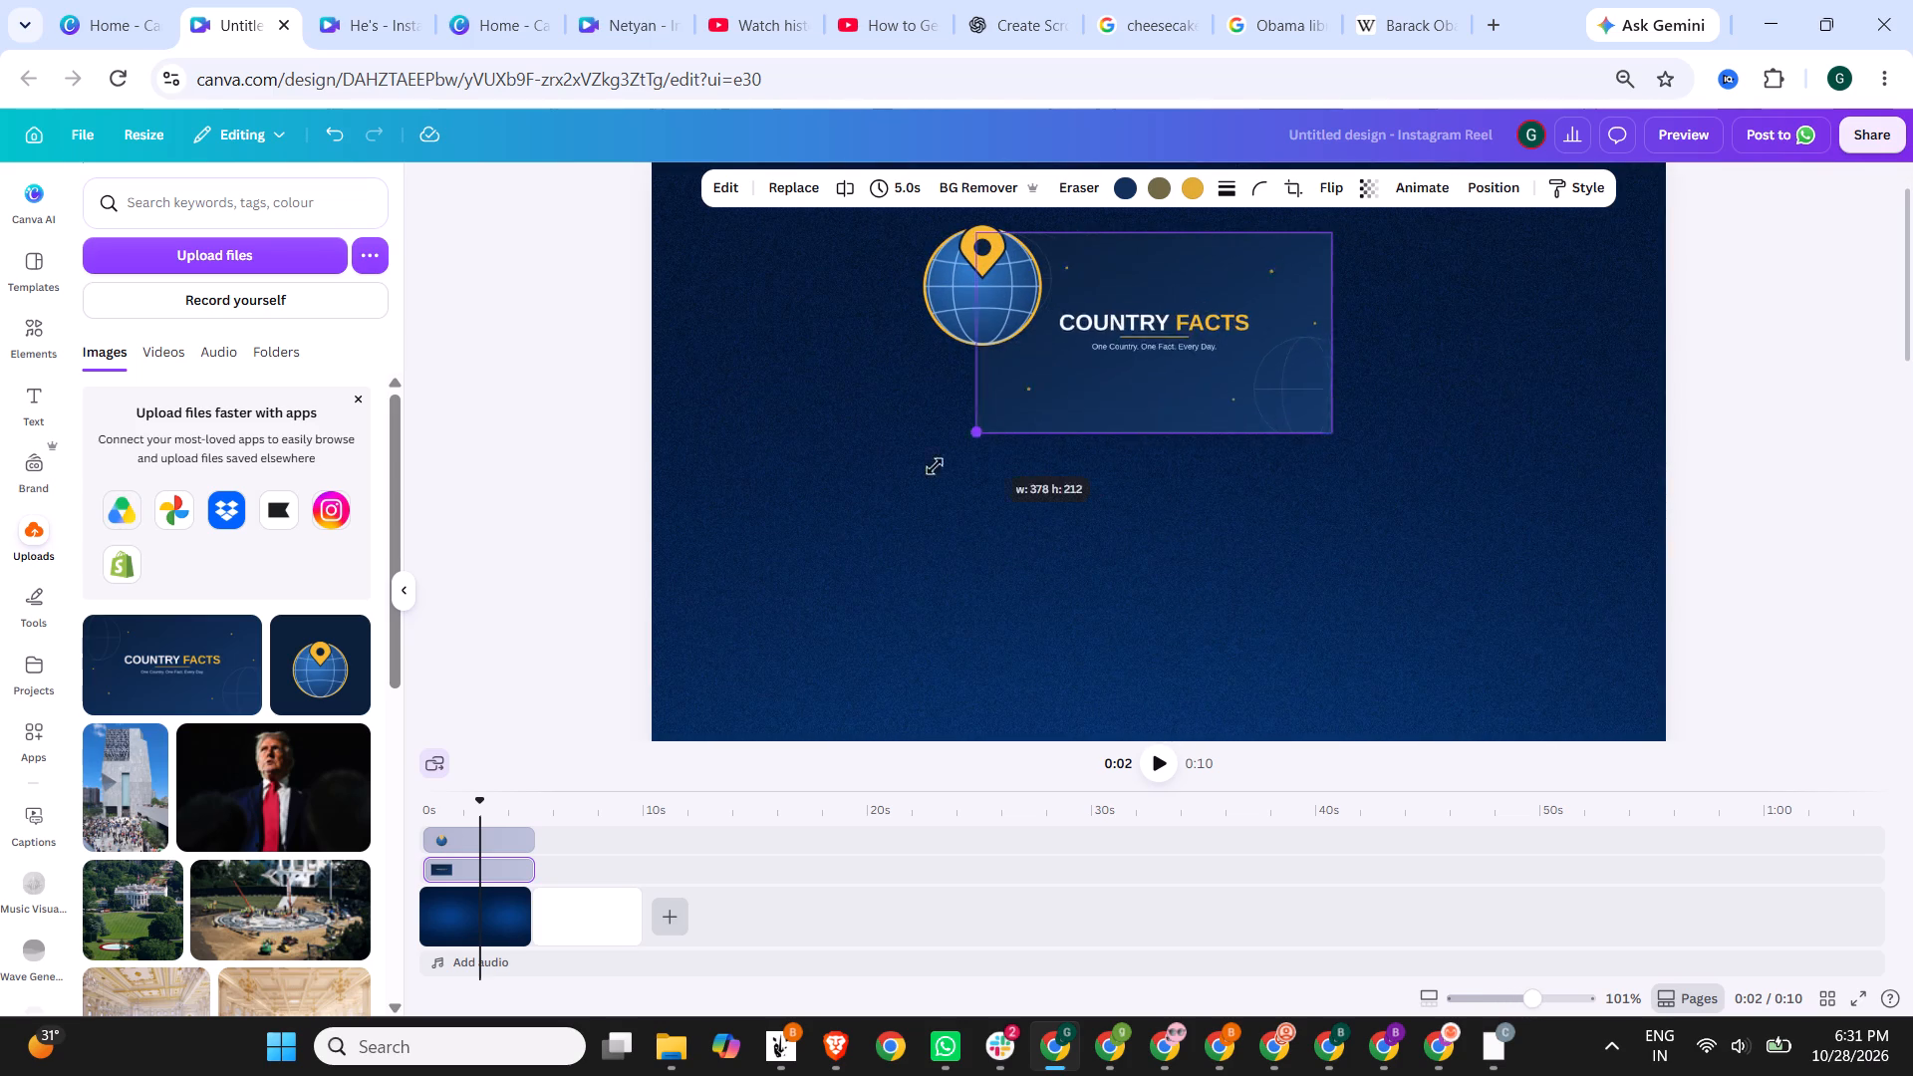
drag(935, 466, 860, 528)
drag(1162, 414, 1254, 322)
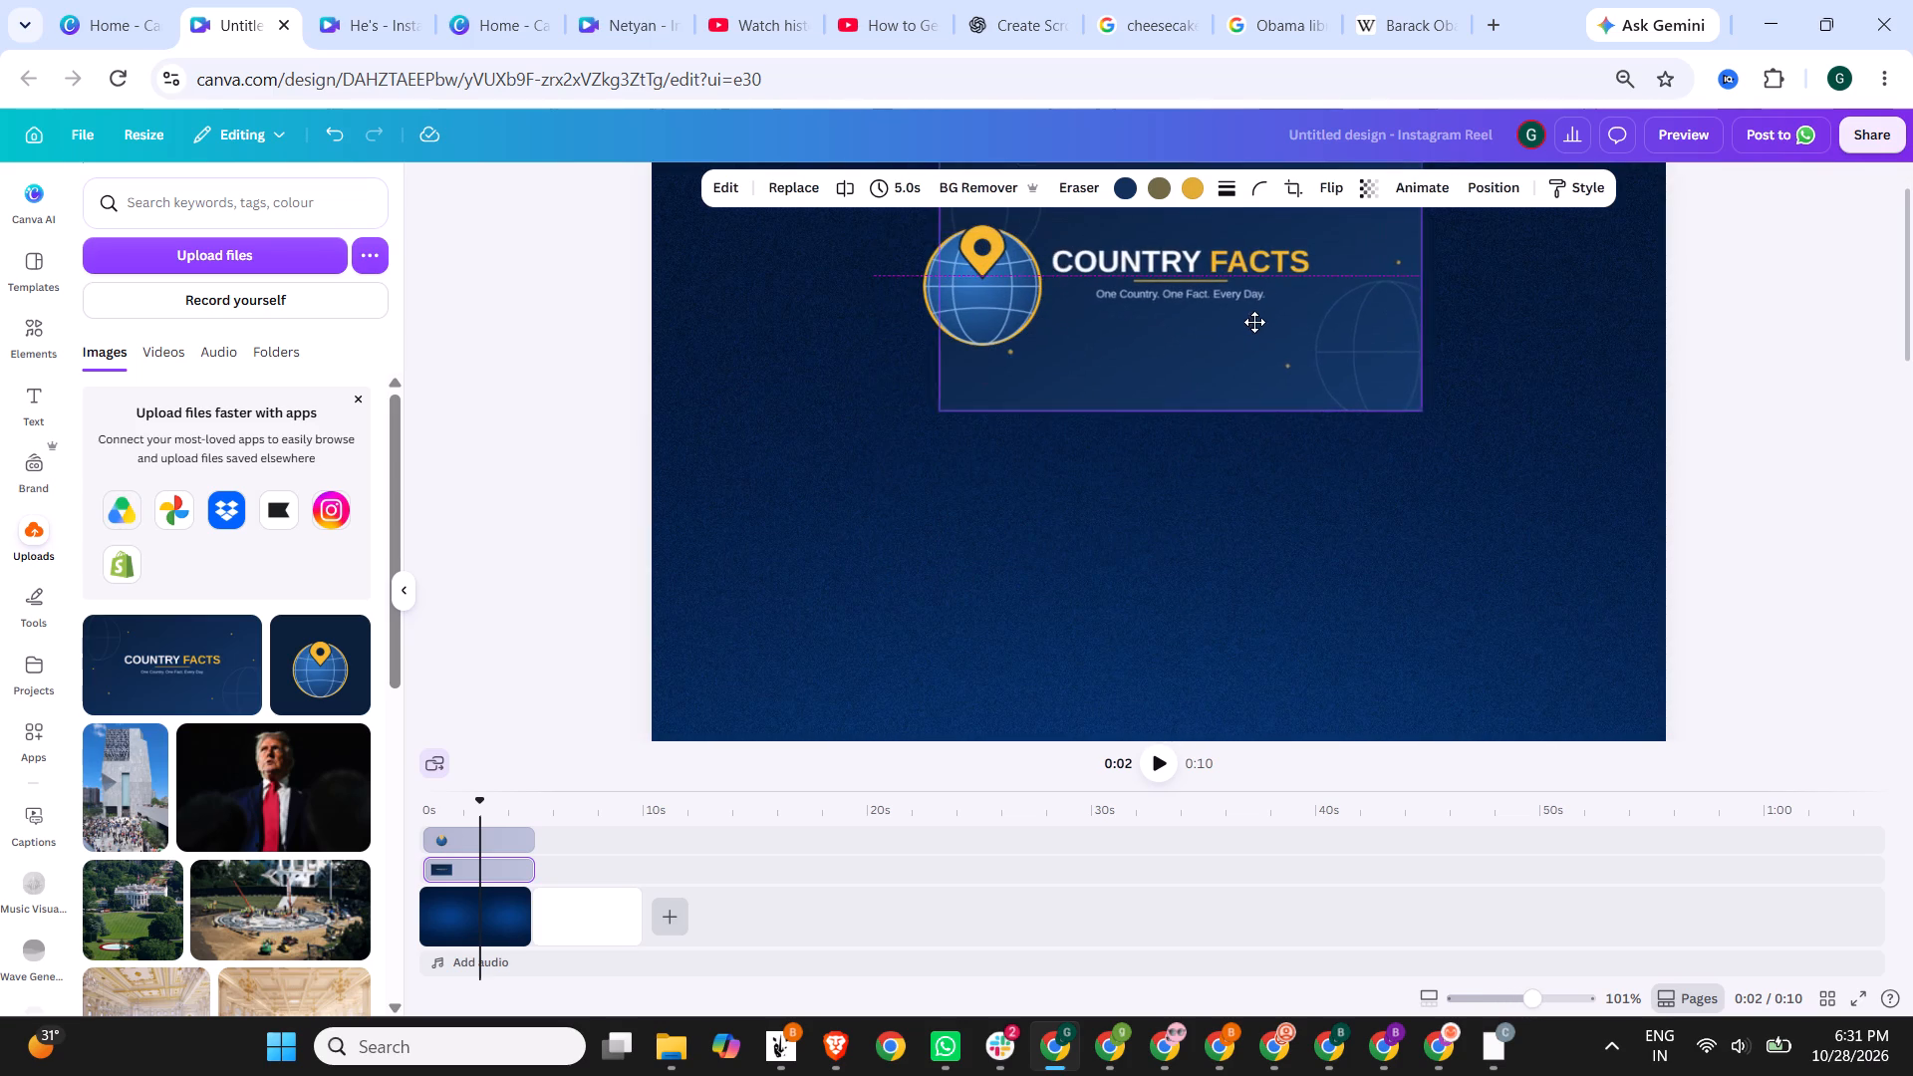
drag(1254, 322, 1258, 335)
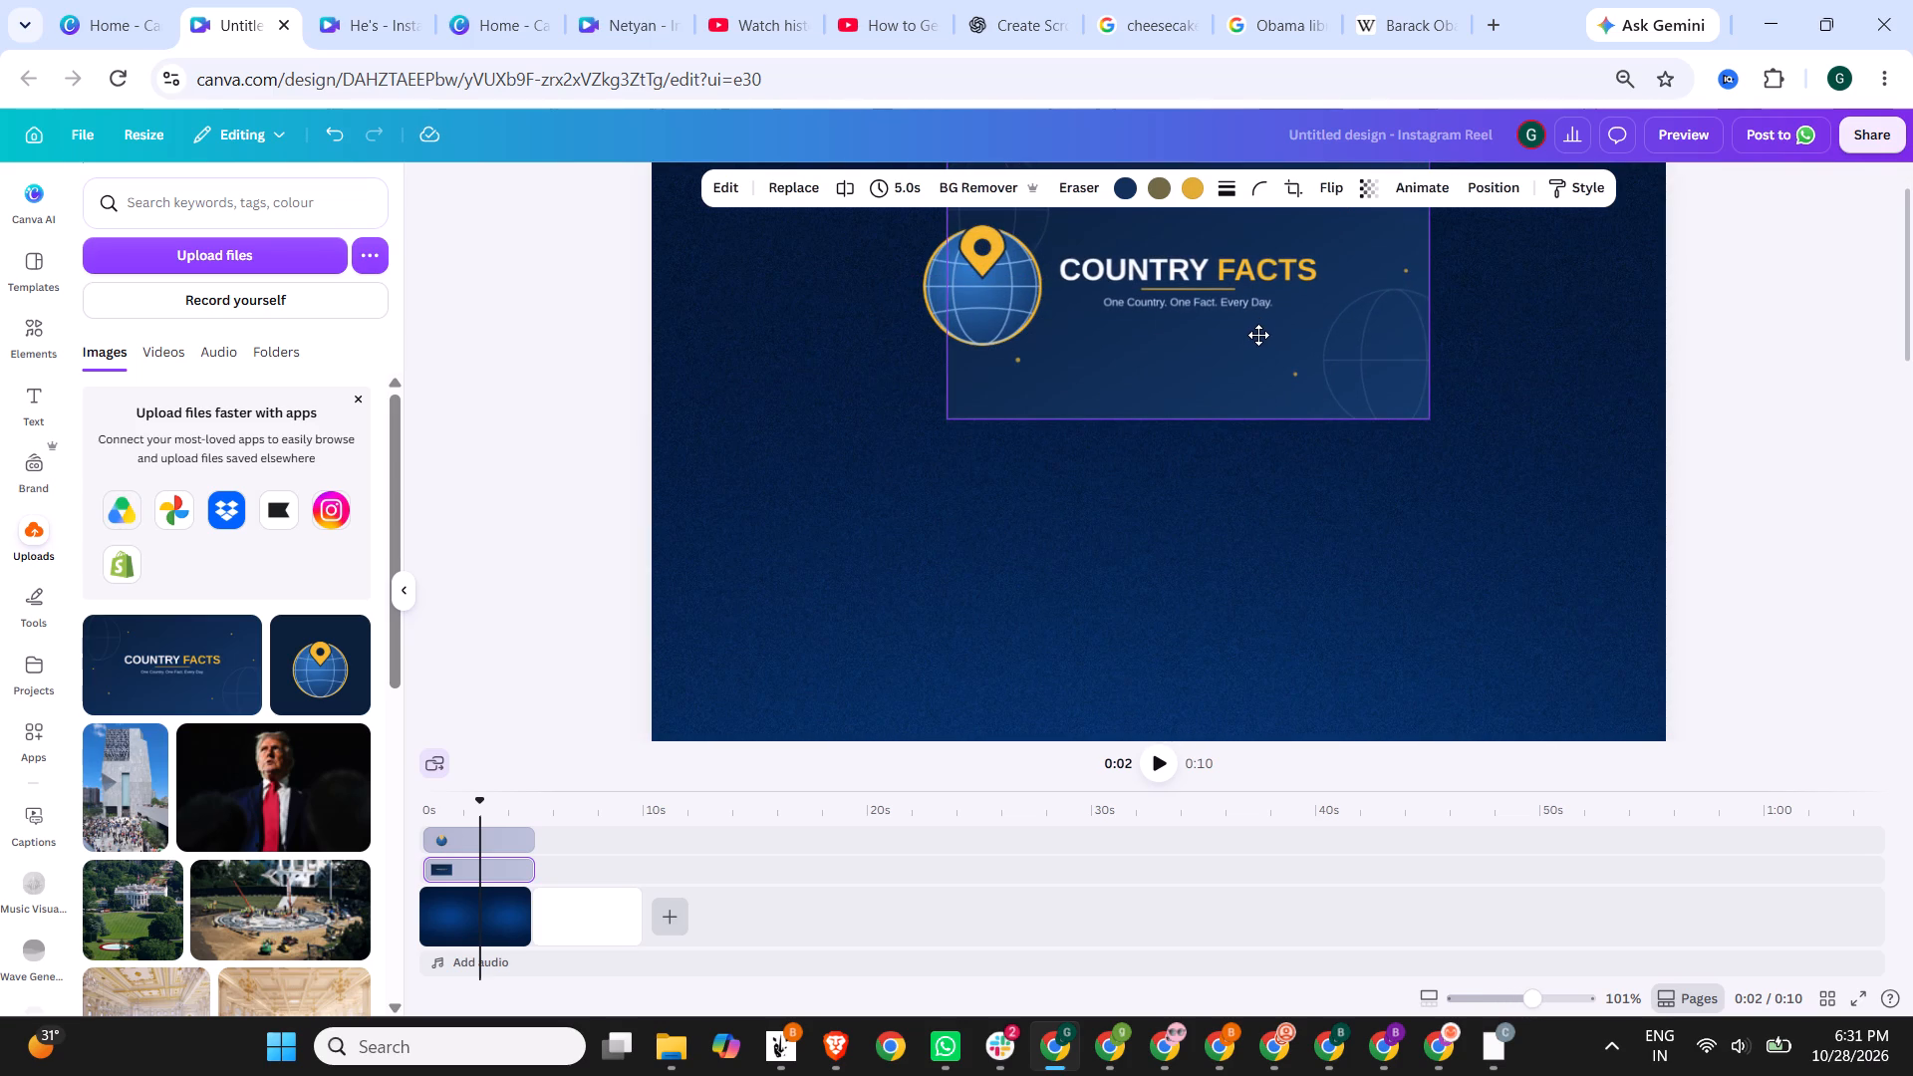
drag(1258, 335, 1252, 336)
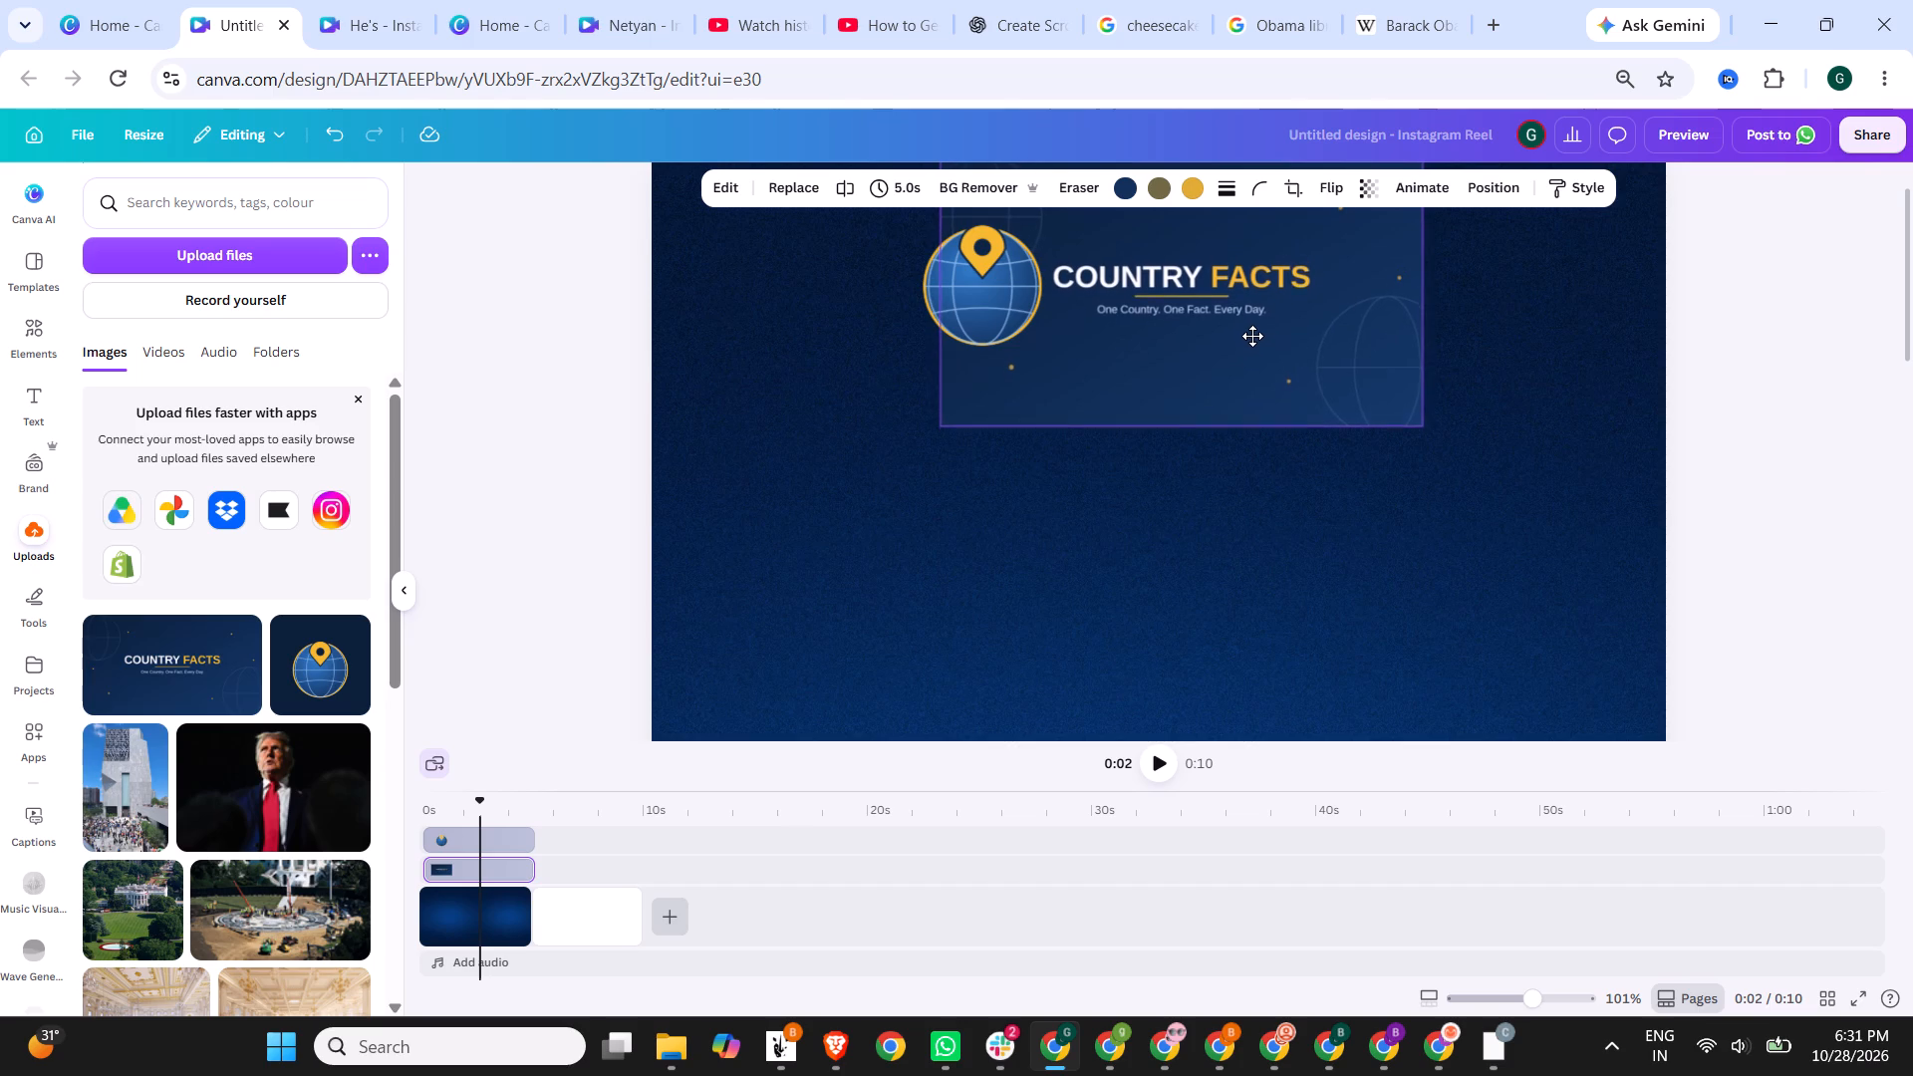
drag(1252, 336, 1255, 333)
click(1548, 349)
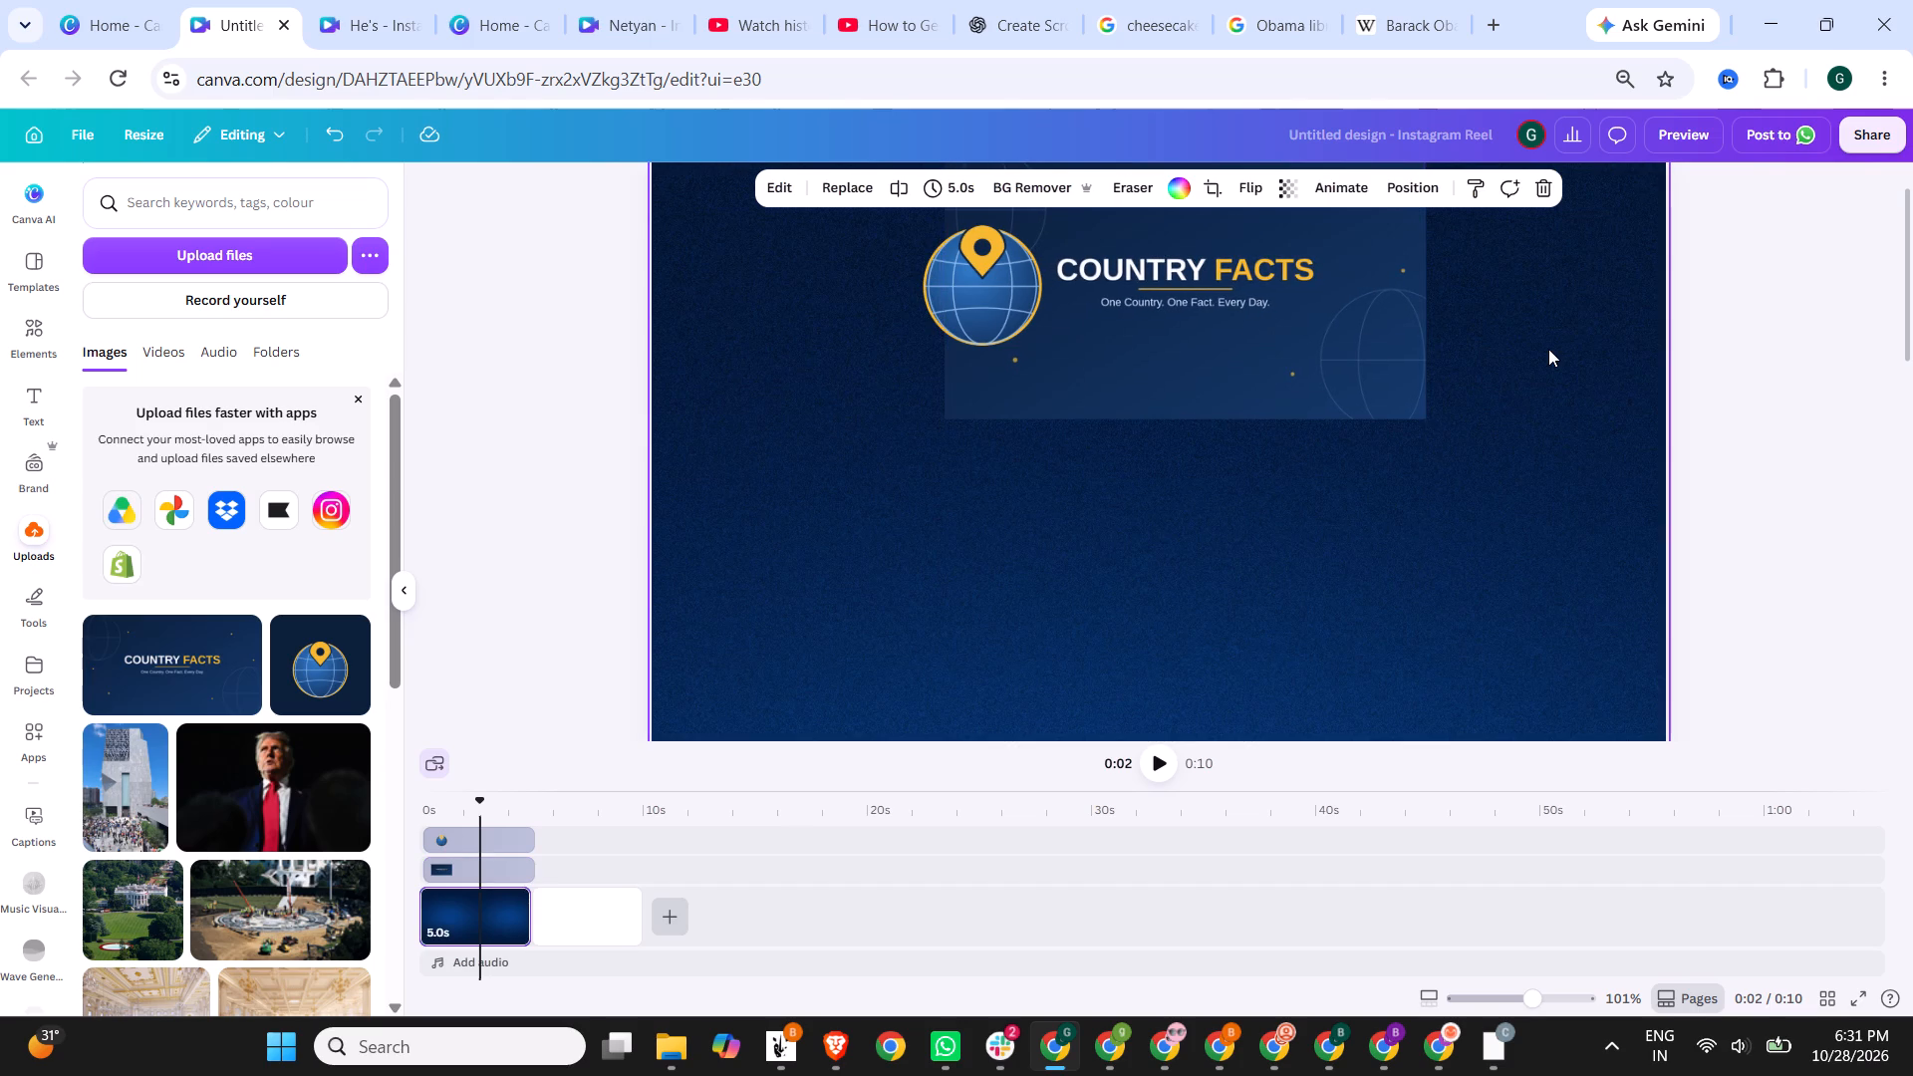
Remove the background of the Country Facts banner with BG Remover.
click(1373, 351)
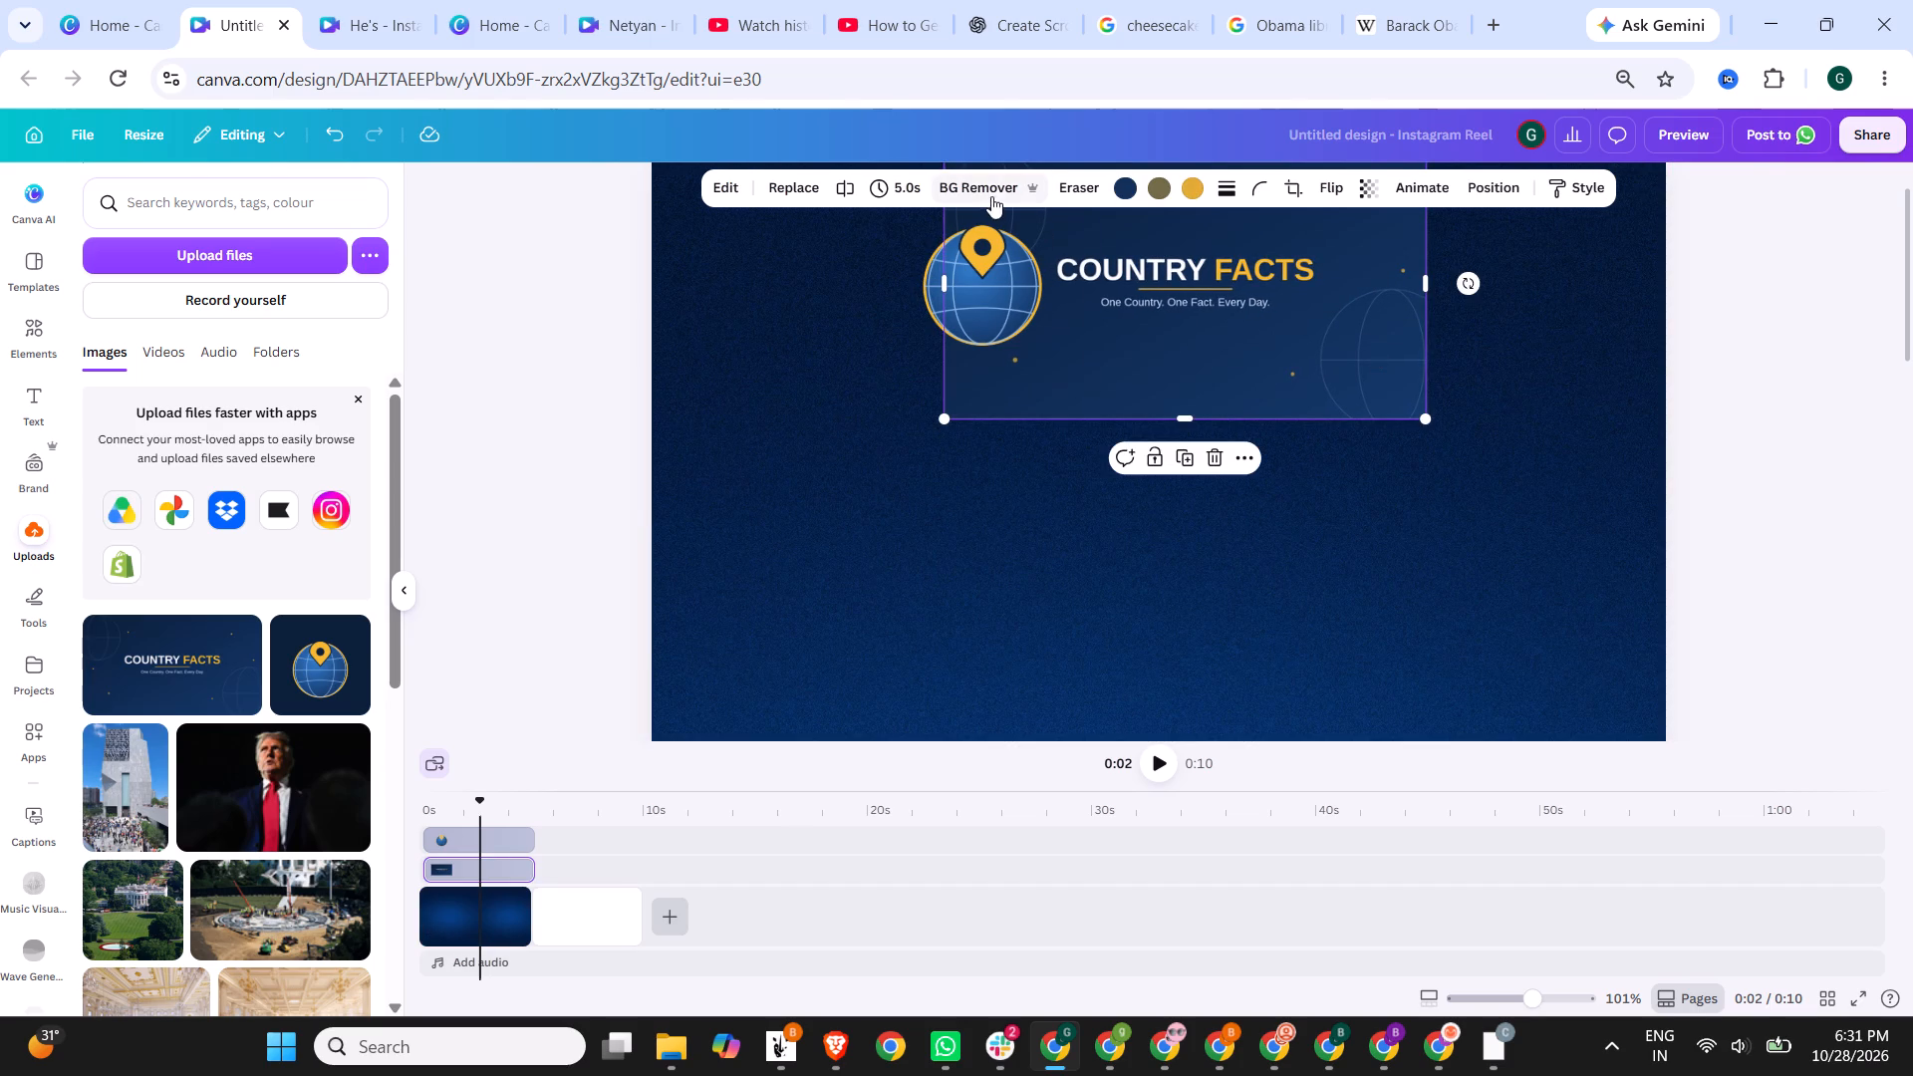
click(979, 178)
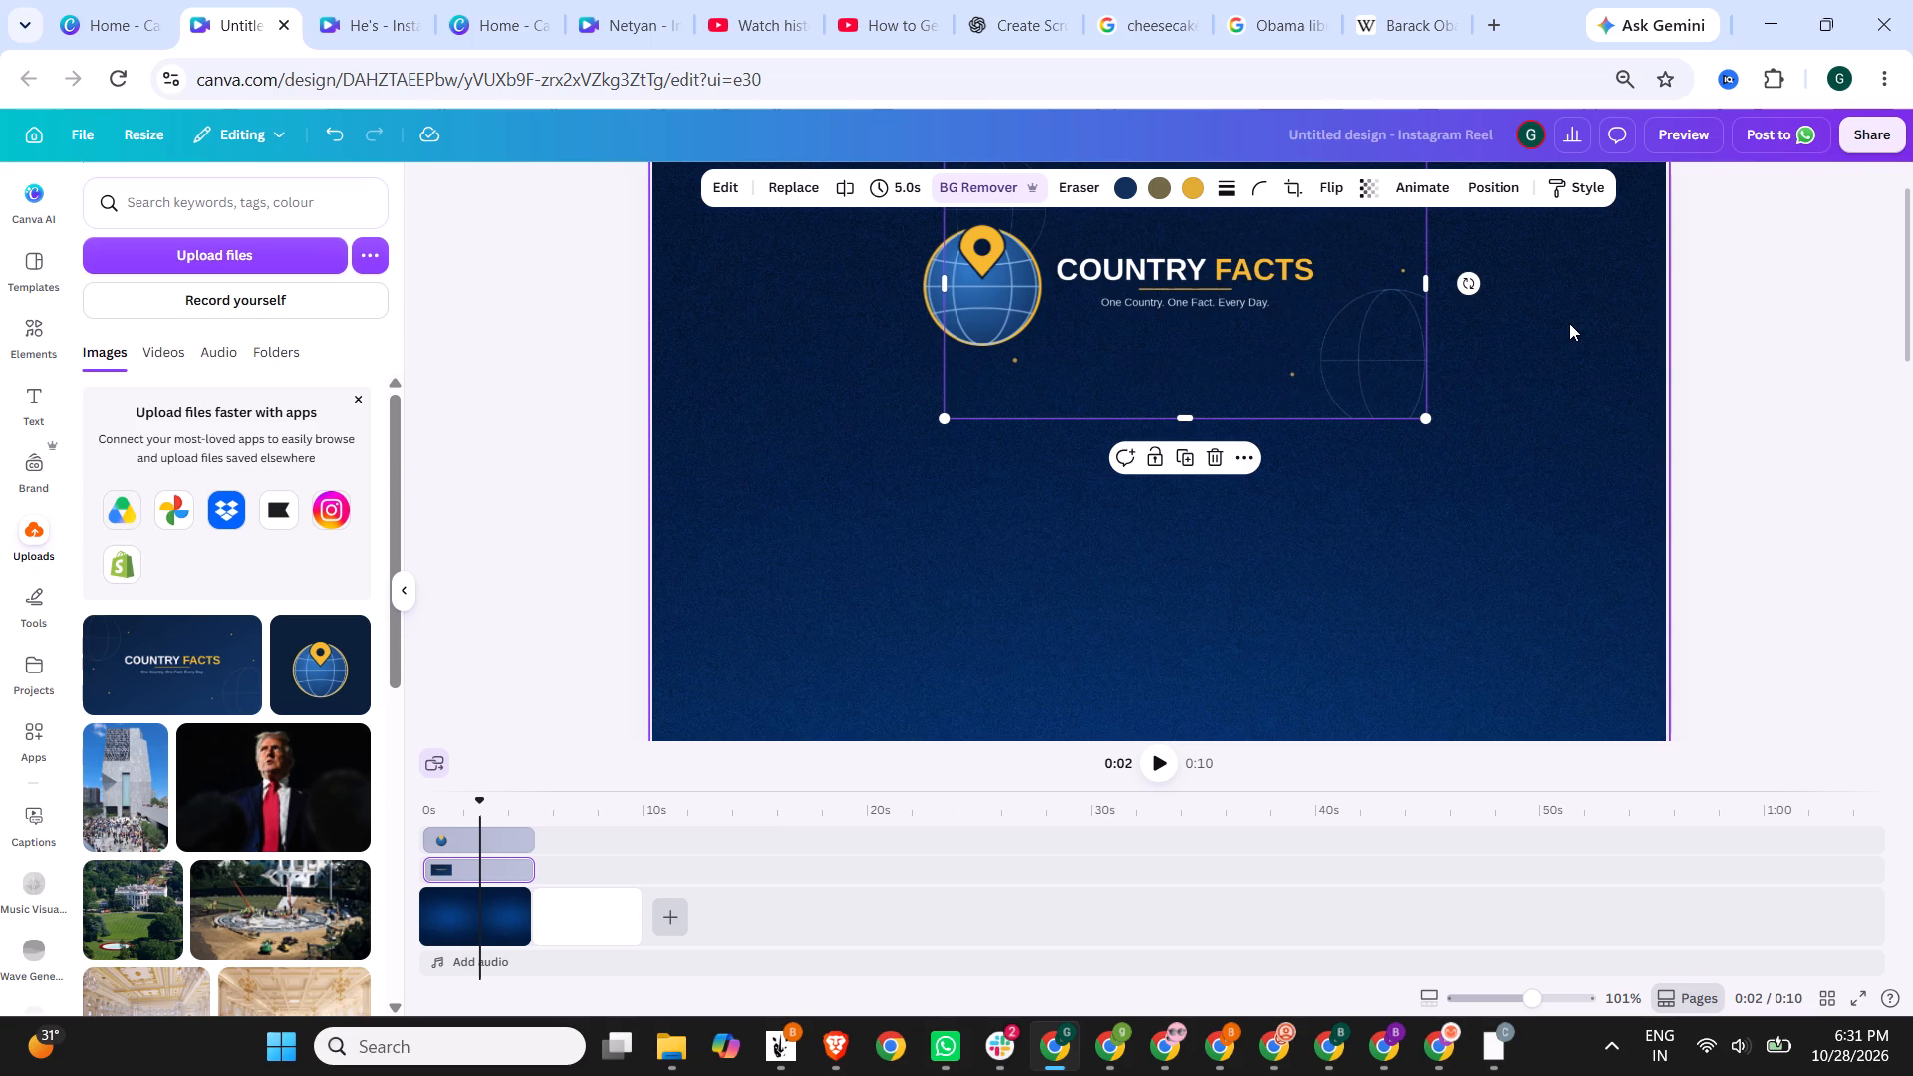
click(1560, 307)
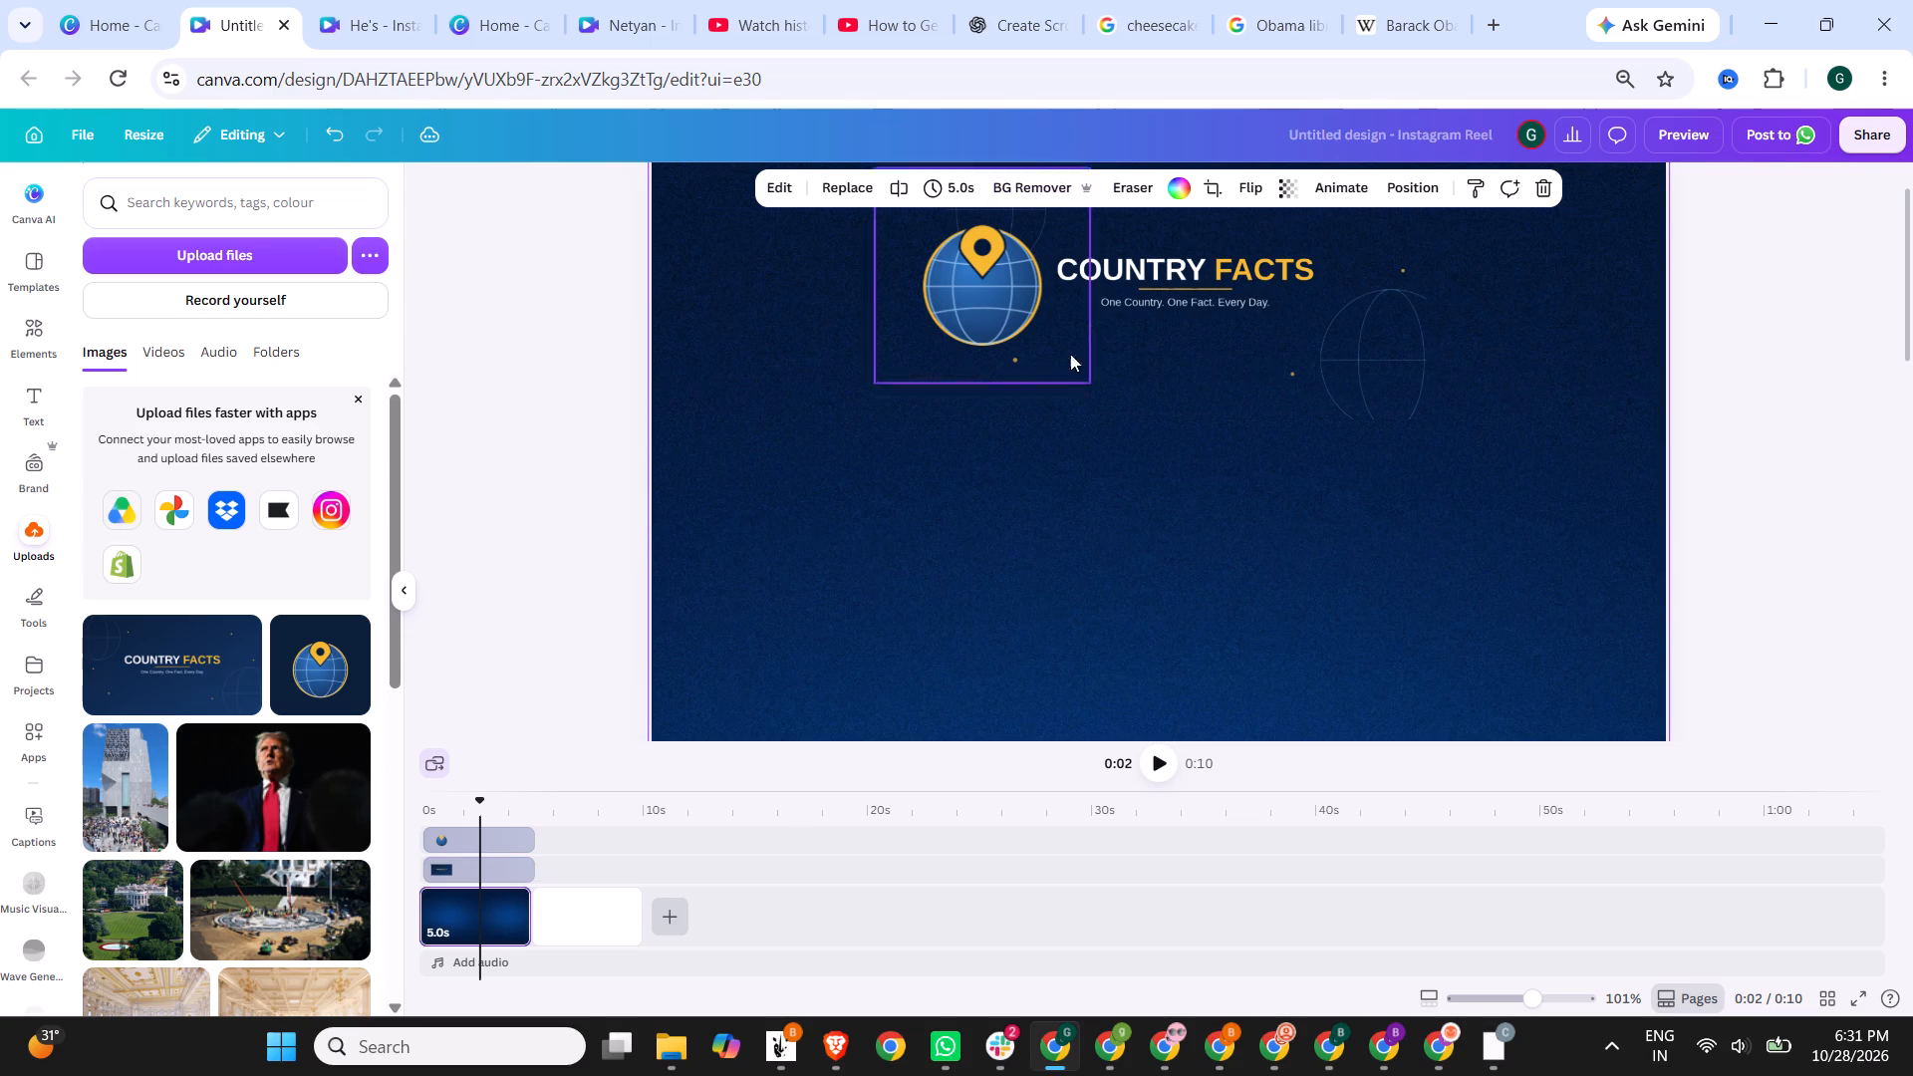
click(1570, 390)
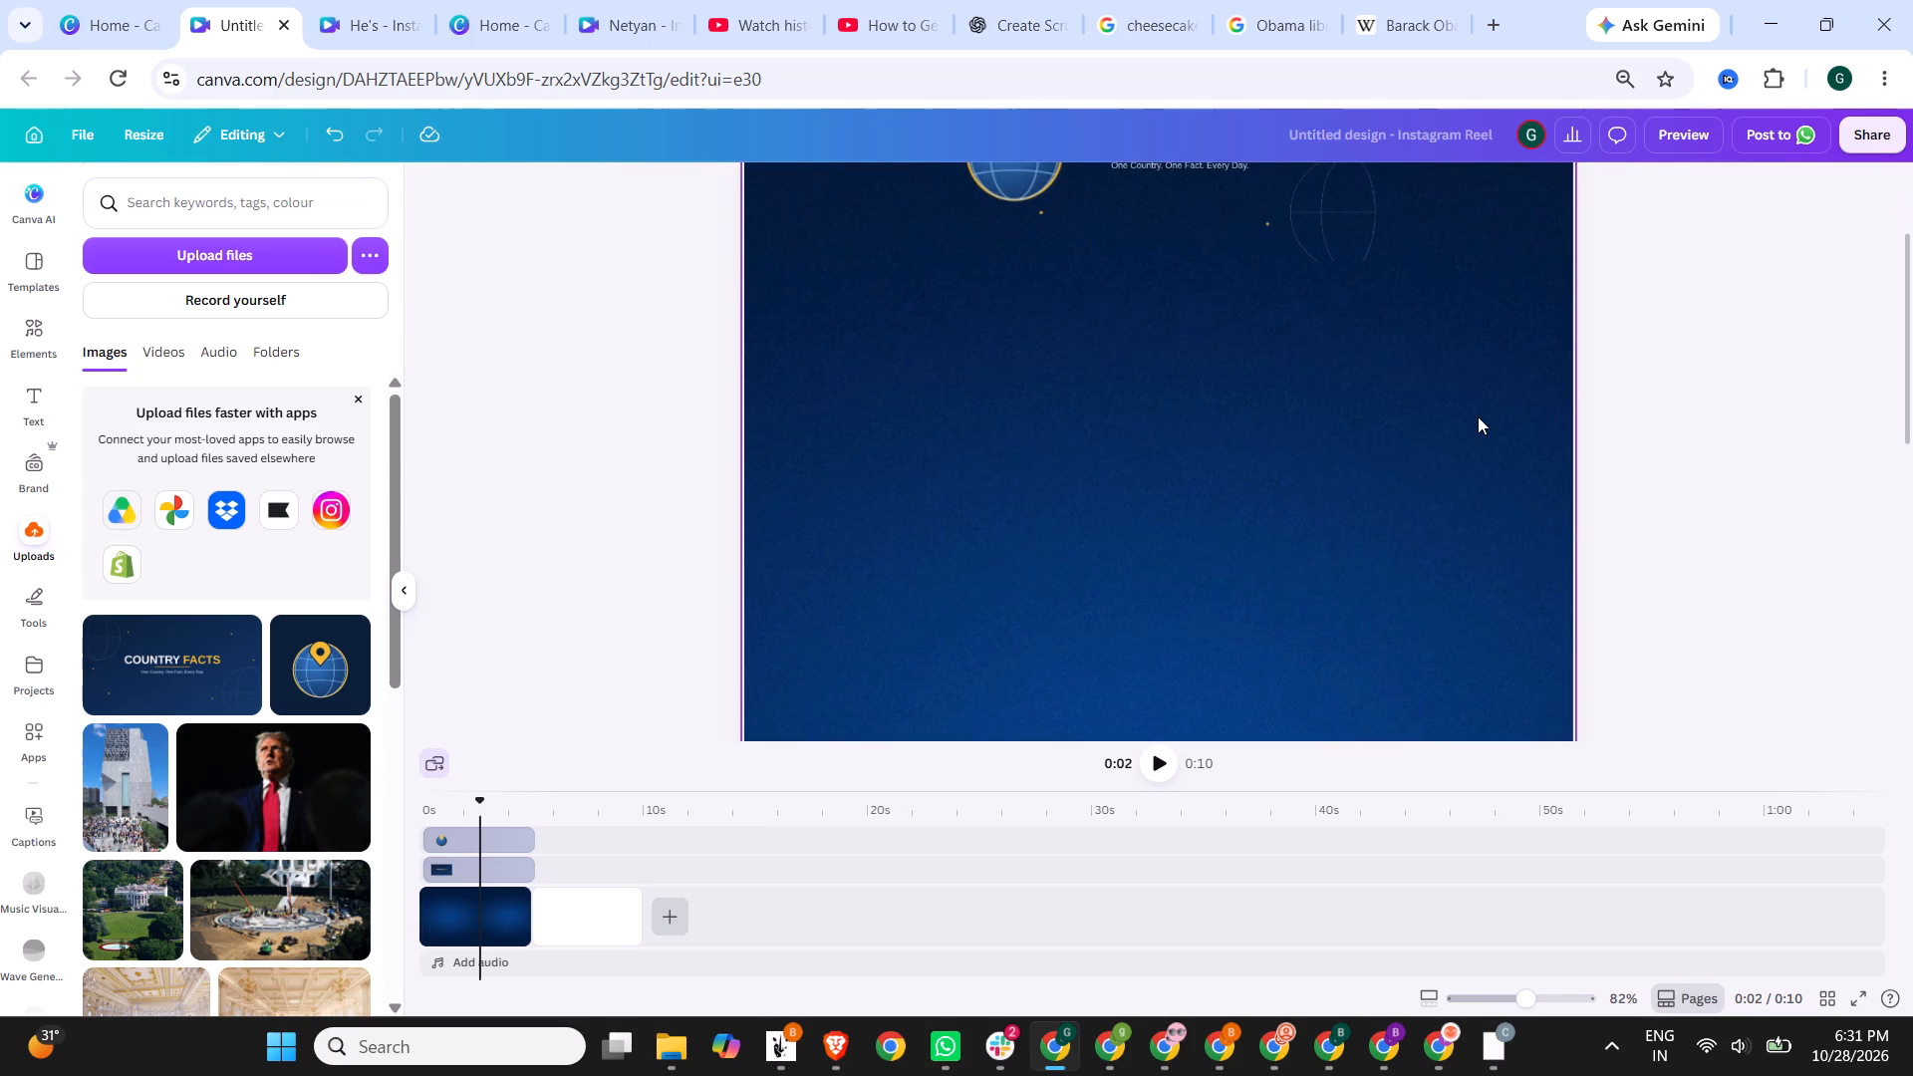
scroll(1639, 252, up, 1)
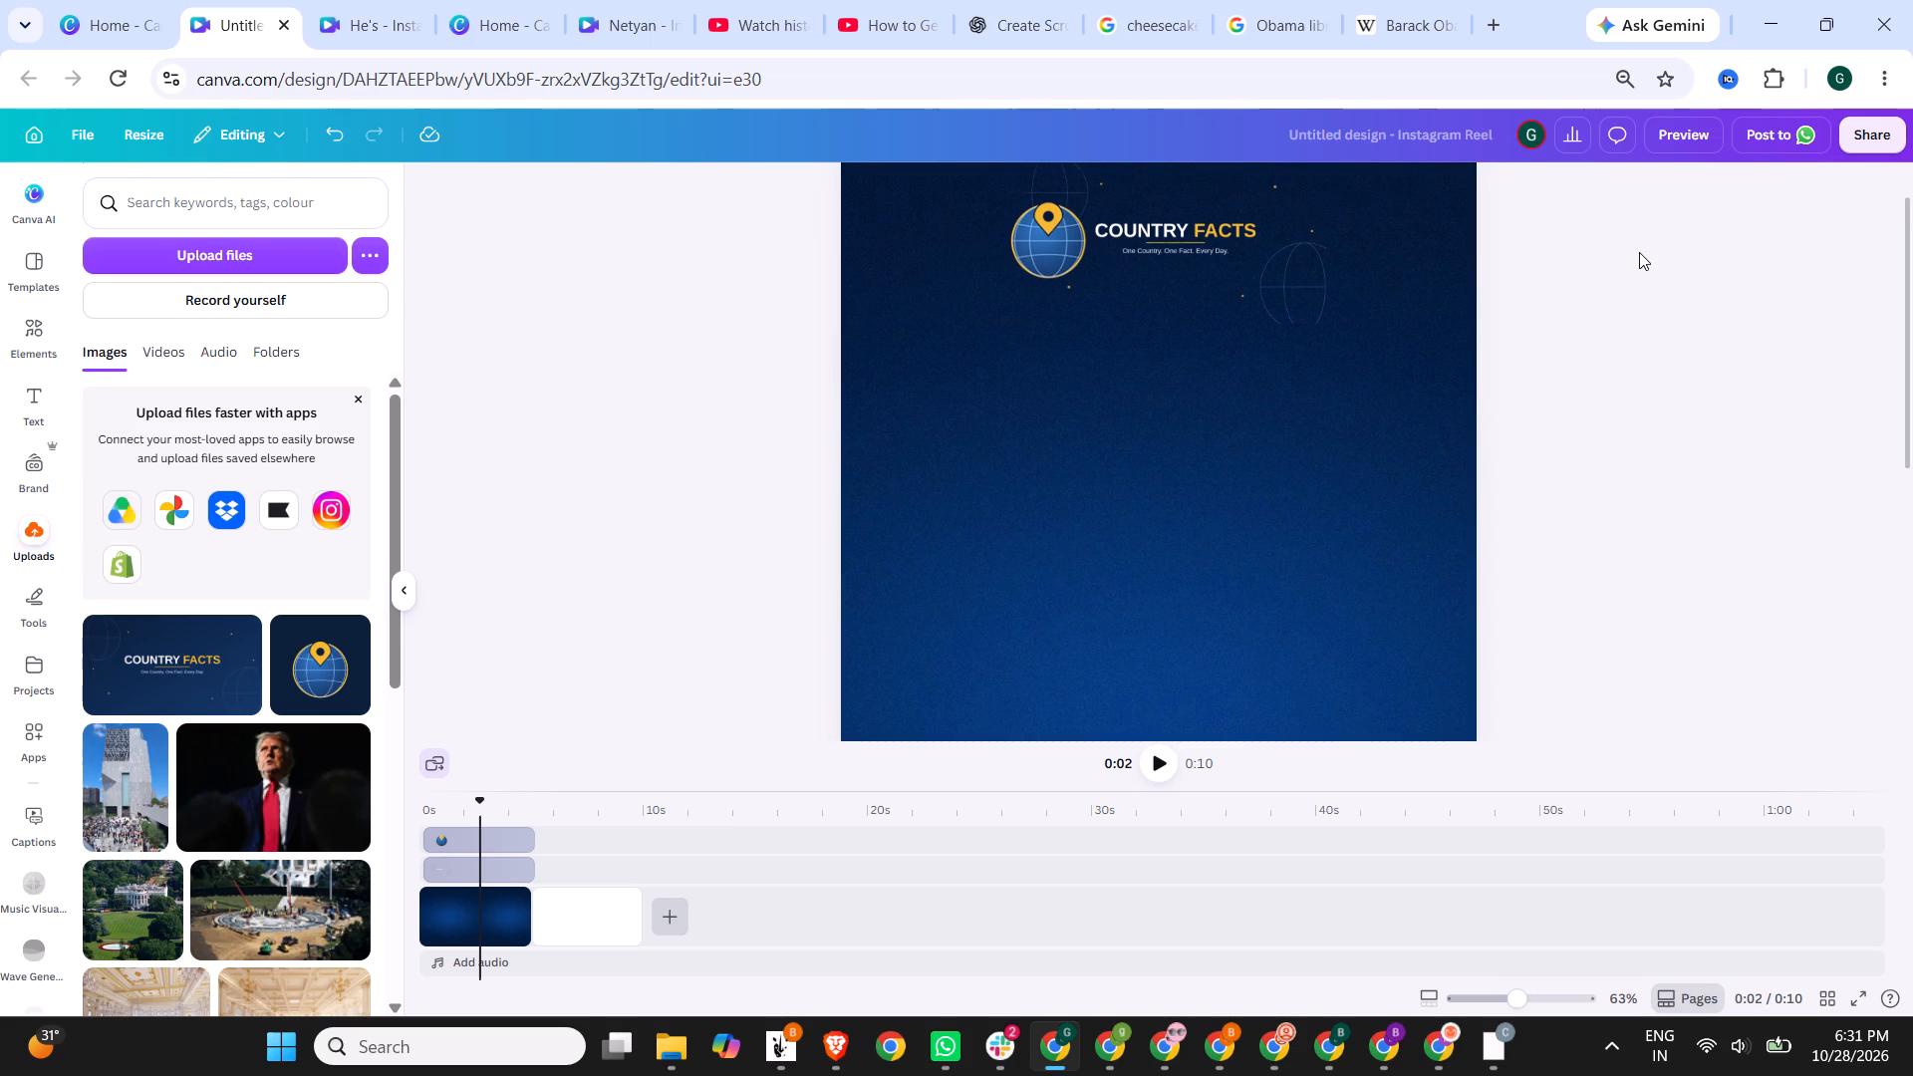
scroll(1639, 252, up, 1)
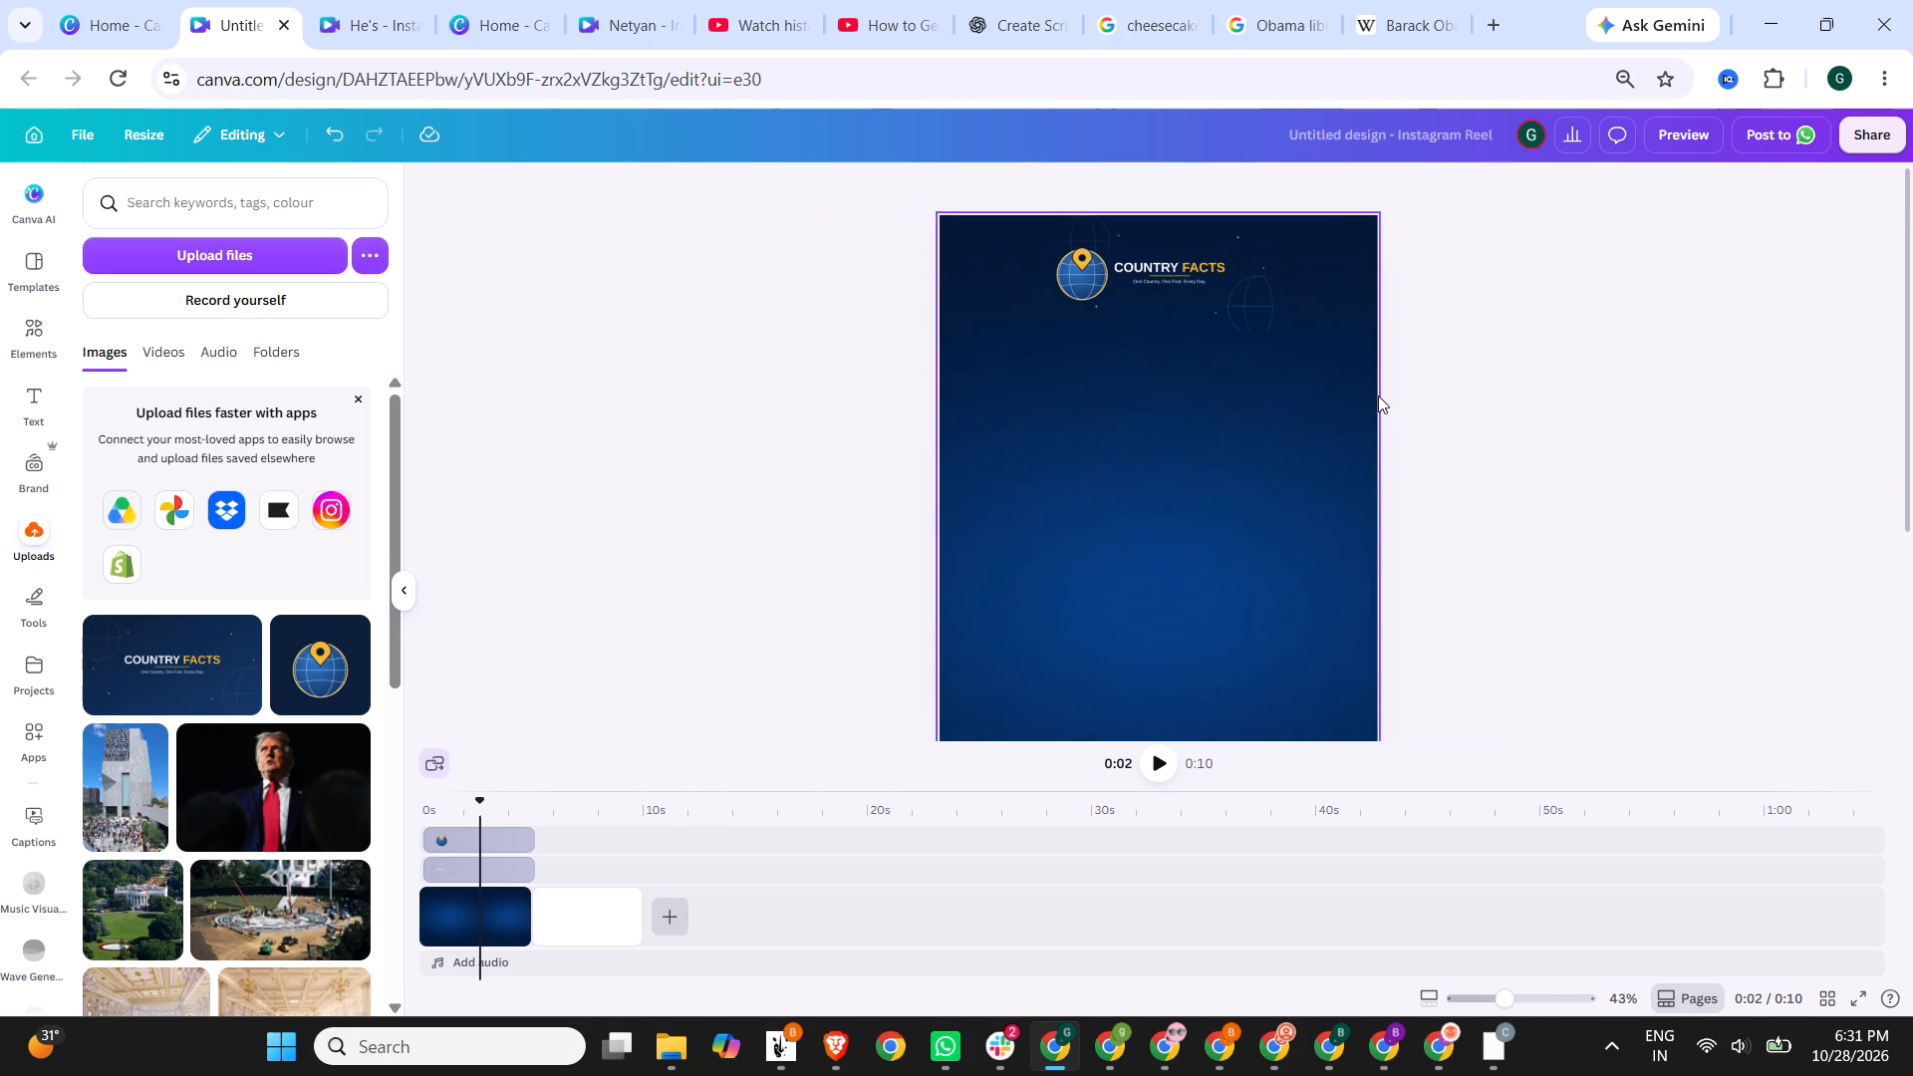
Nudge the Country Facts banner to the right, widening the gap between its title and the globe logo.
click(1080, 284)
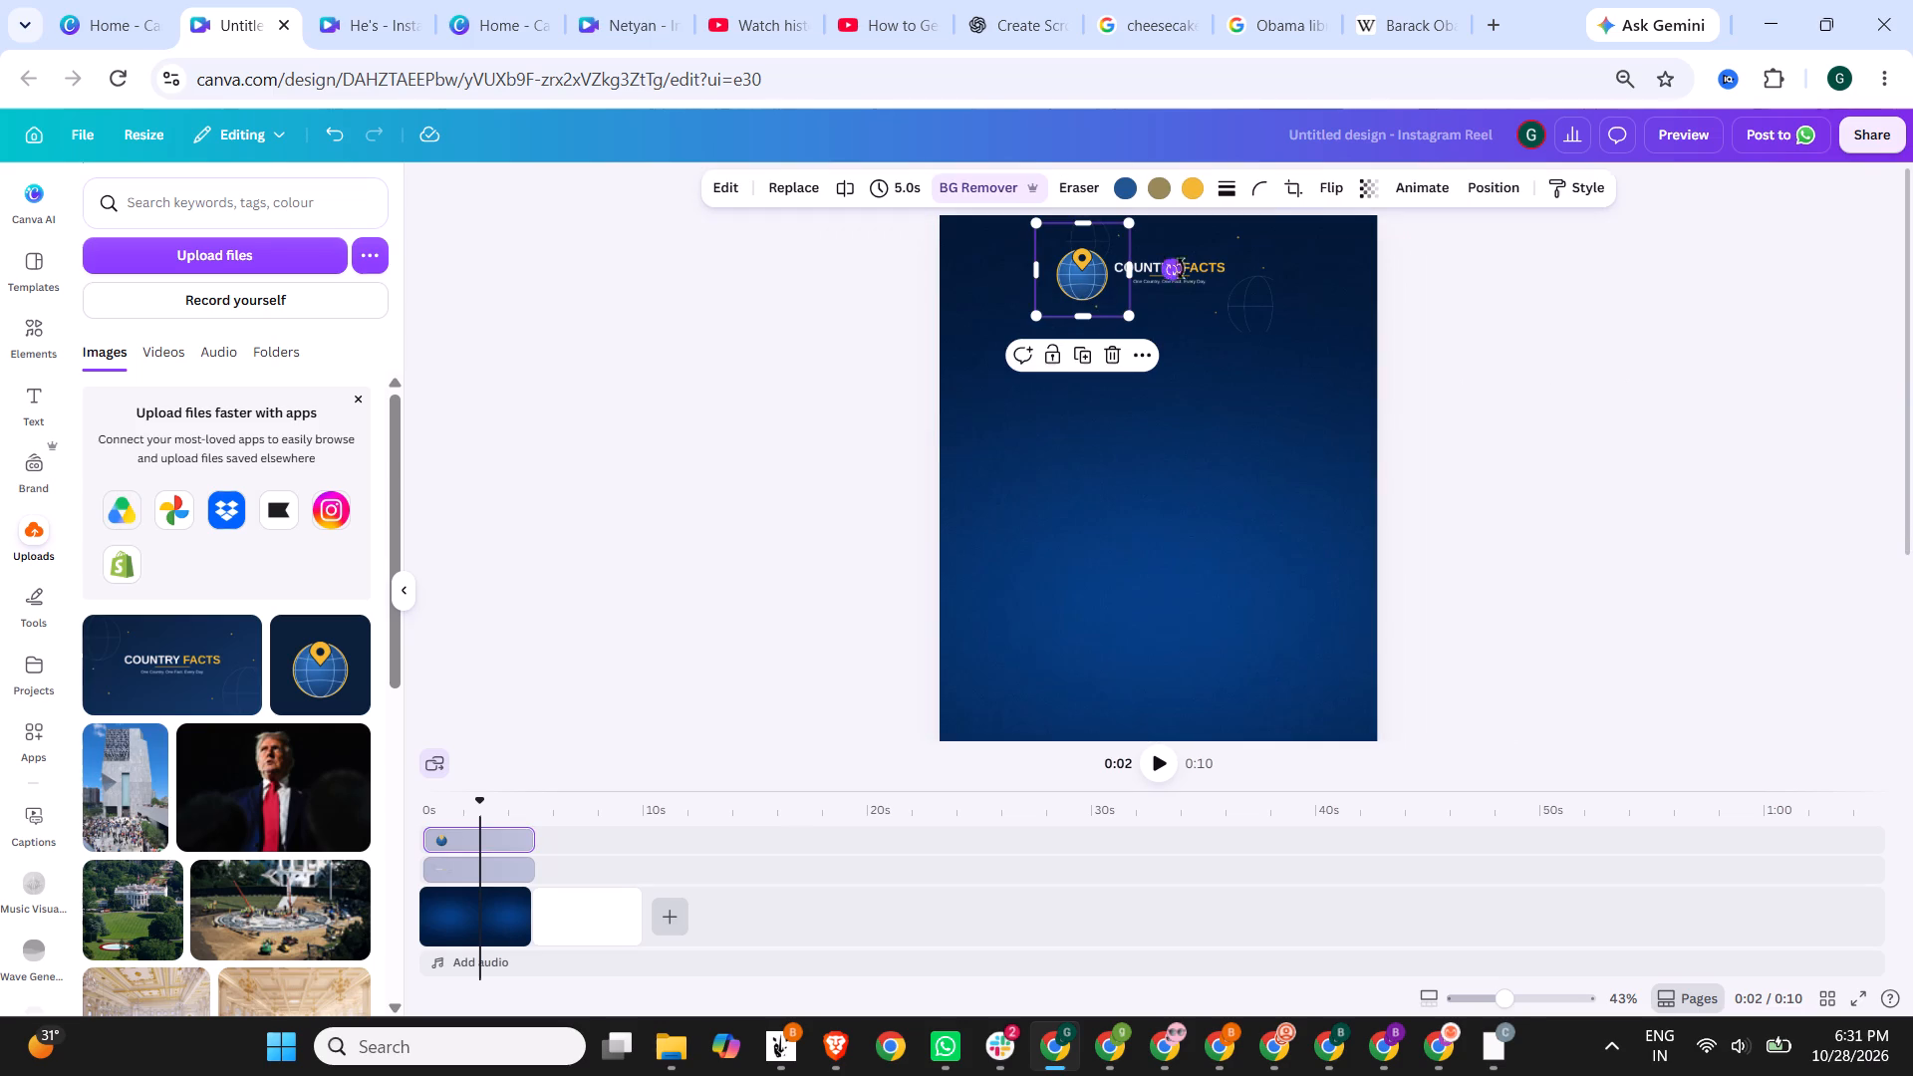
ctrl+click(1221, 273)
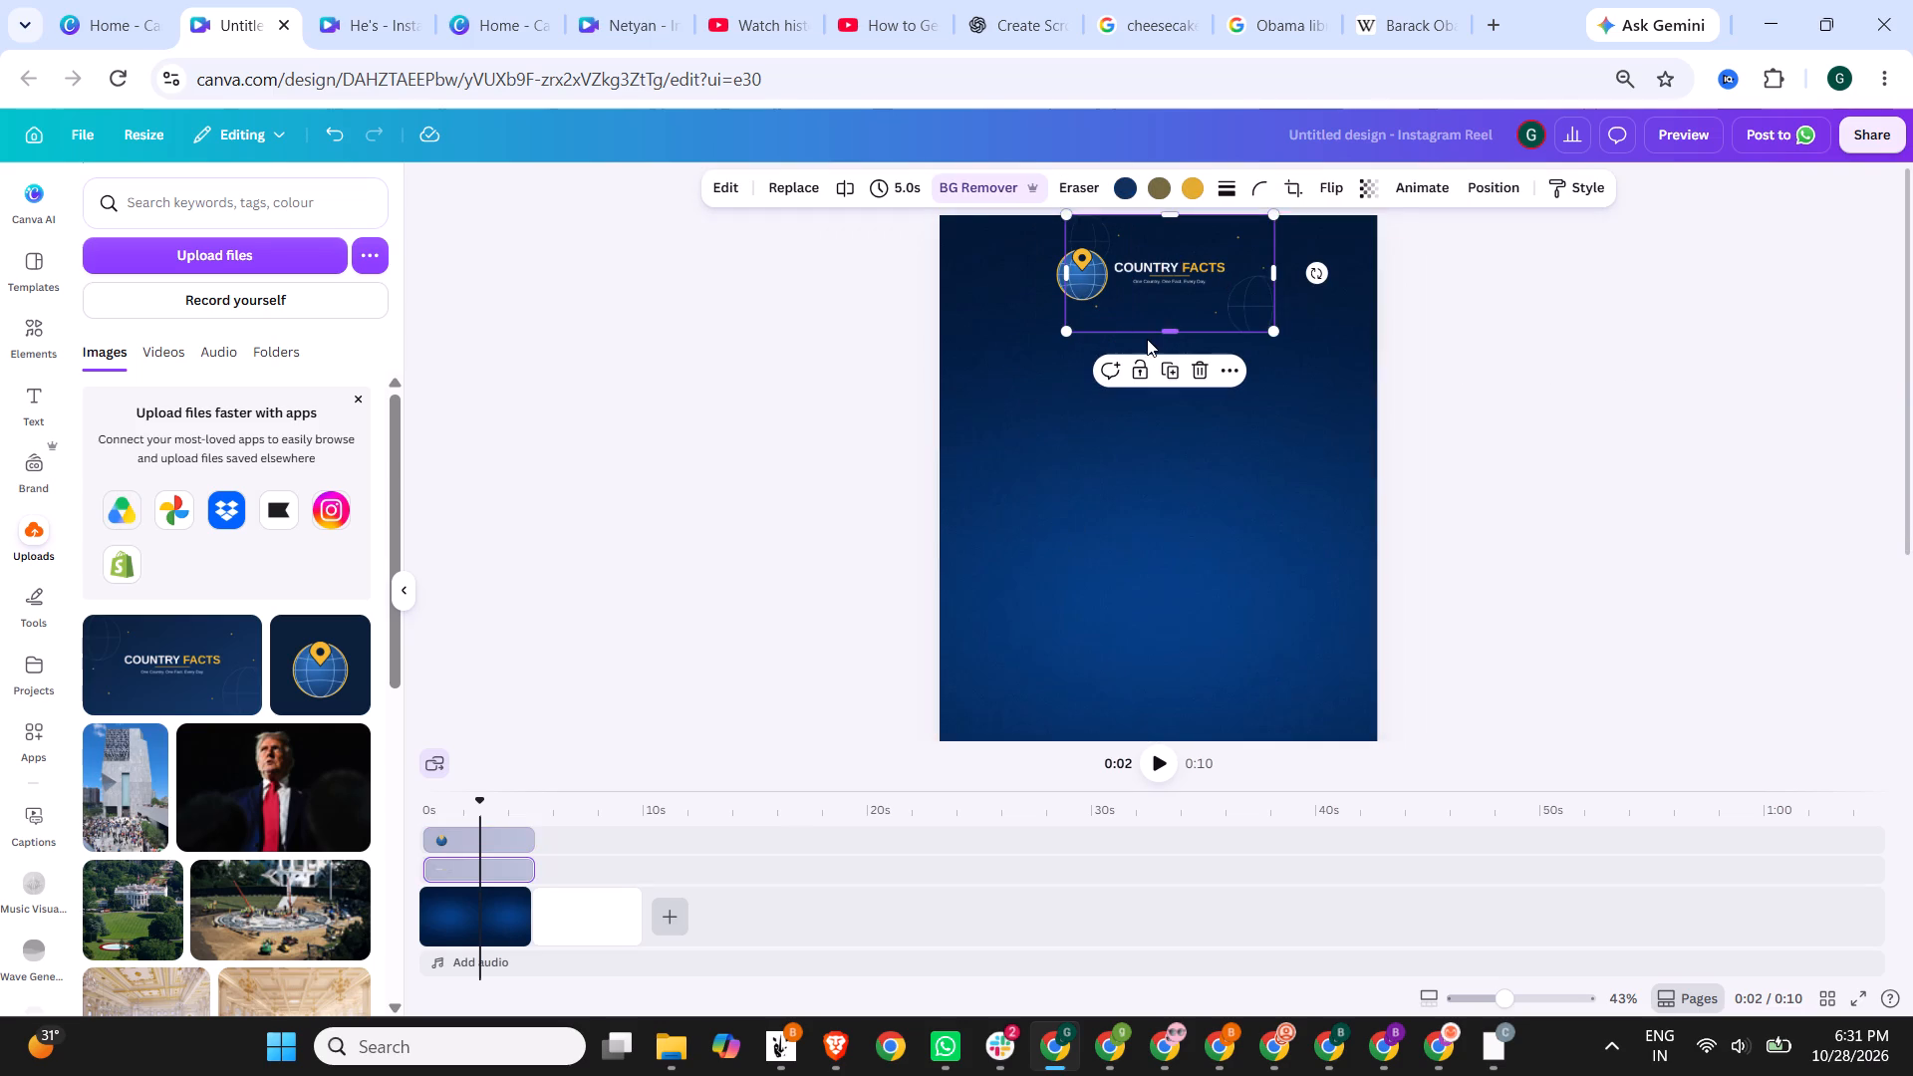
key(Right)
key(Right)
key(Right)
key(Right)
key(Right)
key(Right)
key(Right)
key(Right)
key(Right)
key(Right)
key(Right)
key(Right)
key(Right)
key(Right)
key(Right)
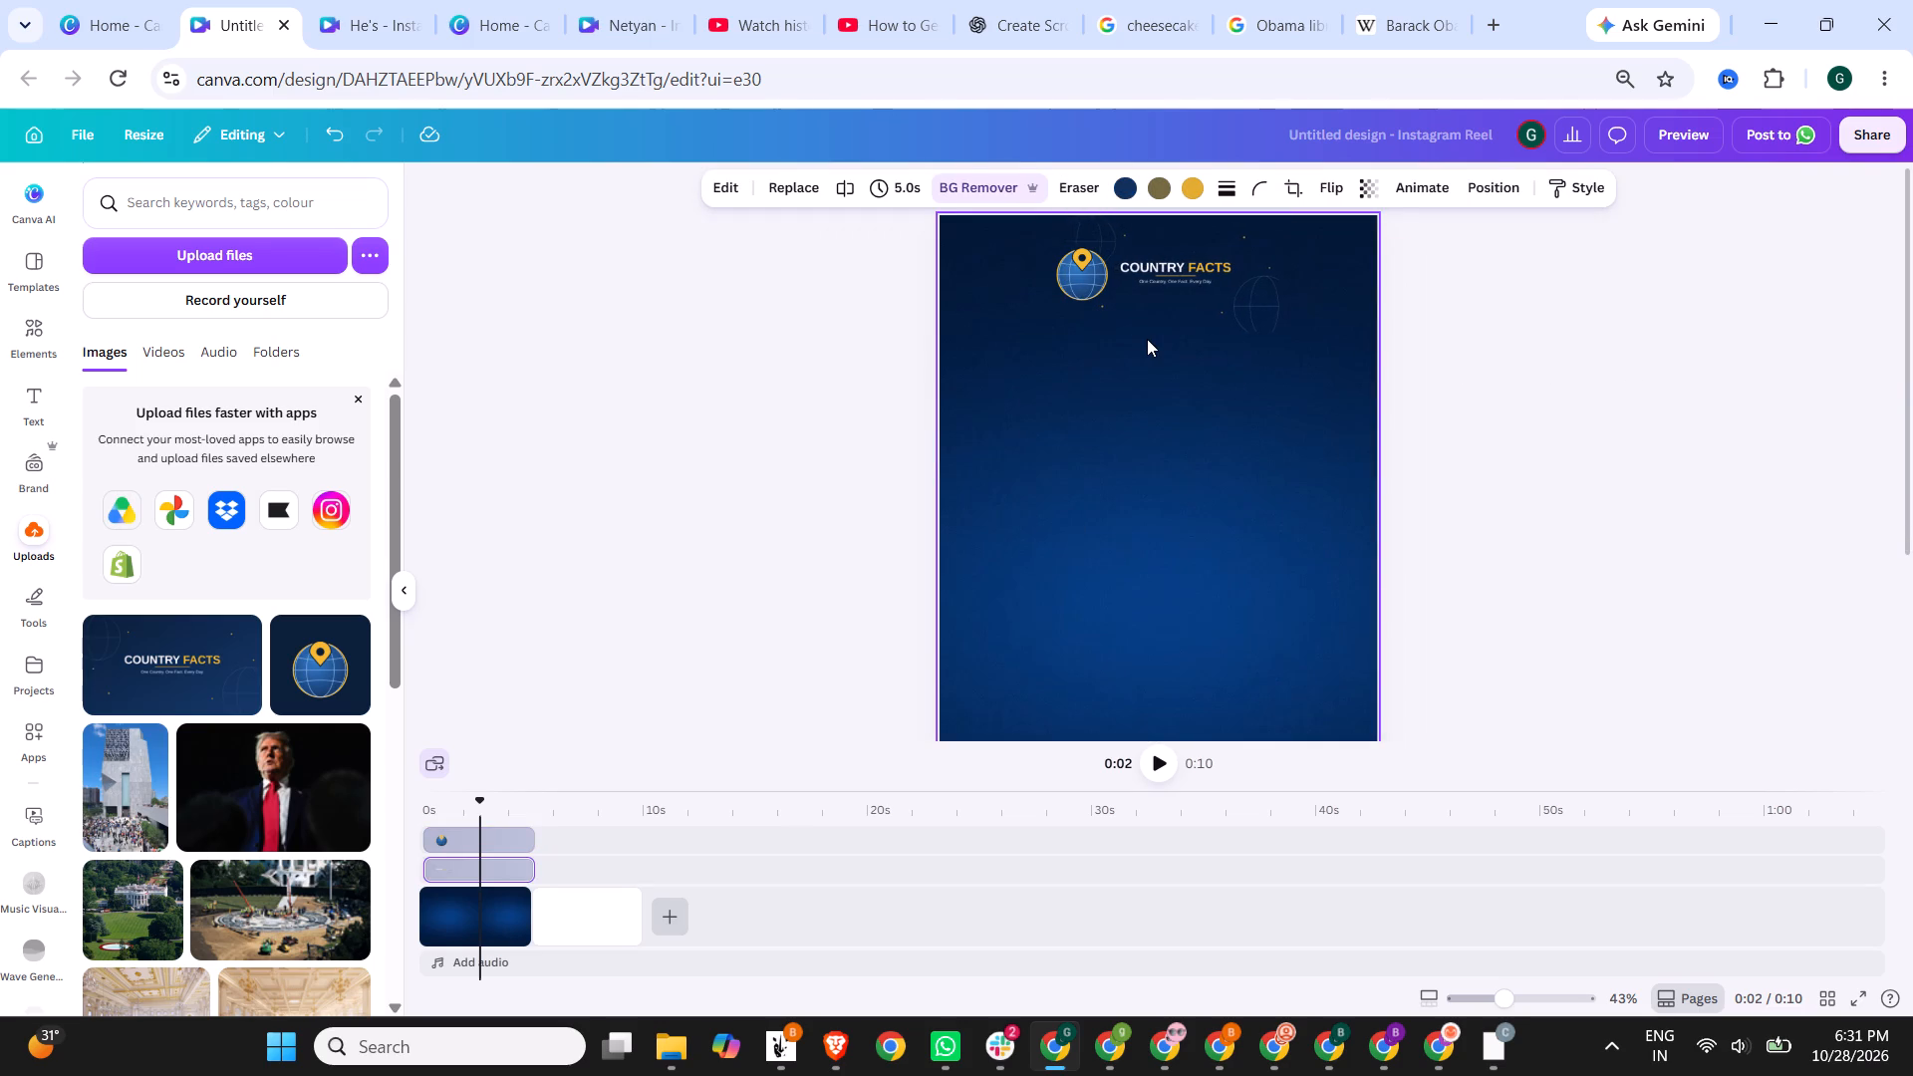
key(Right)
key(Right)
key(Right)
key(Right)
key(Right)
key(Right)
key(Right)
key(Right)
key(Right)
key(Right)
key(Right)
key(Right)
key(Right)
key(Right)
key(Right)
key(Right)
key(Right)
key(Right)
key(Right)
key(Right)
key(Right)
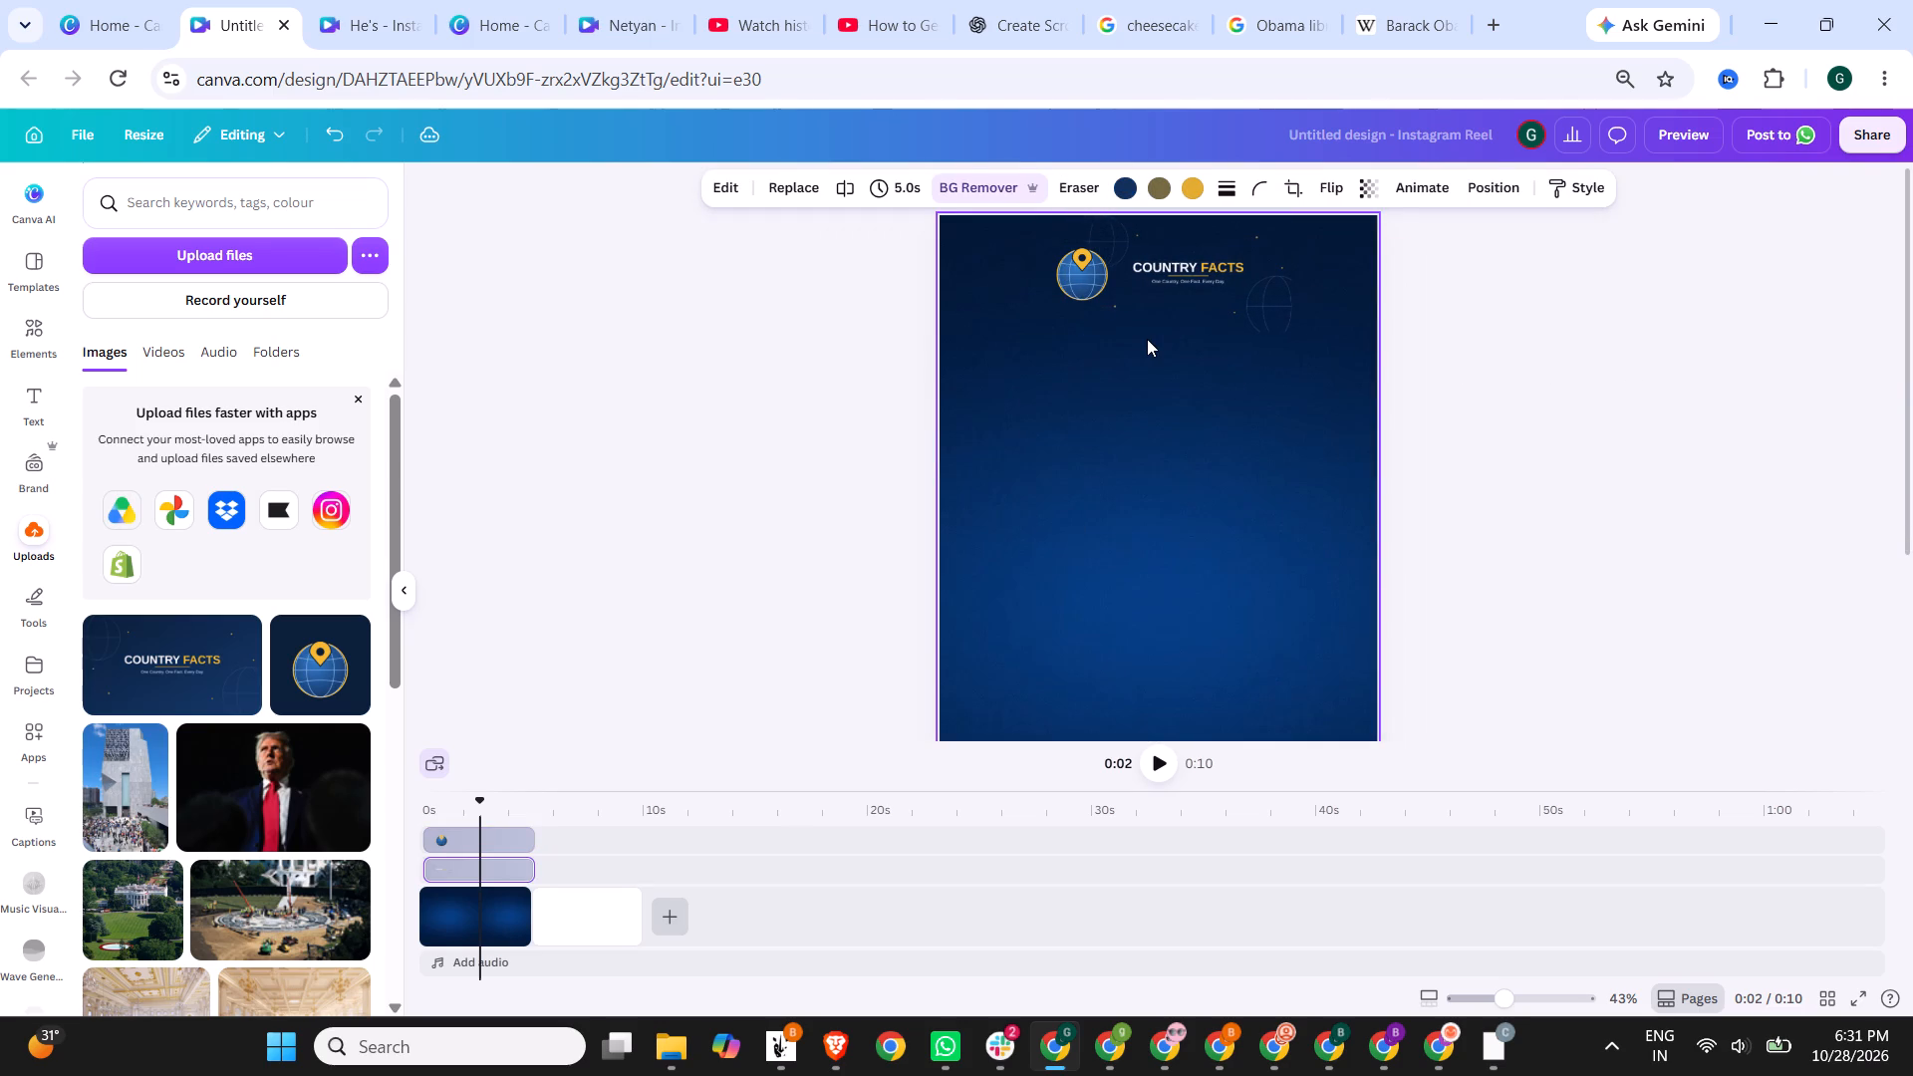
Move the globe logo slightly right and up so it sits closer to the Country Facts title.
click(1092, 285)
key(Right)
key(Right)
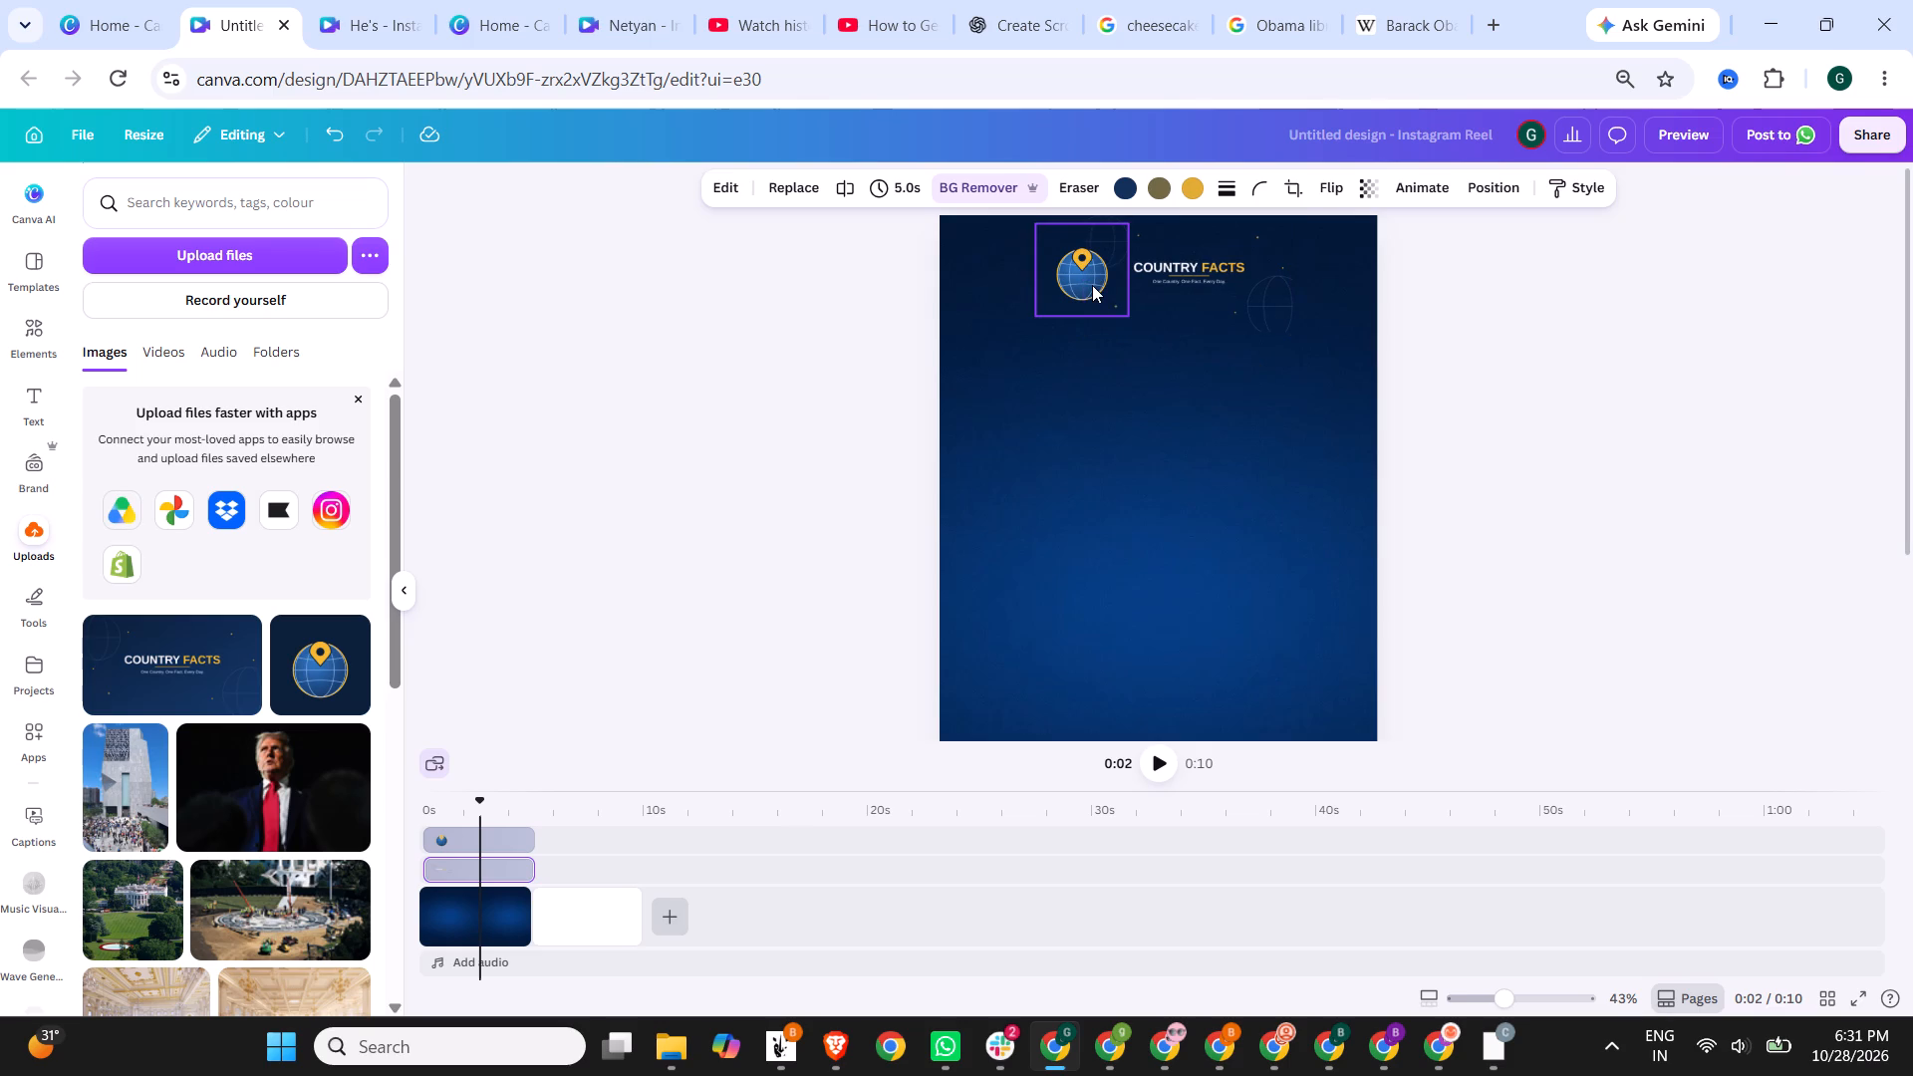
key(Right)
key(Right)
double_click(1092, 285)
key(Right)
key(Right)
key(Right)
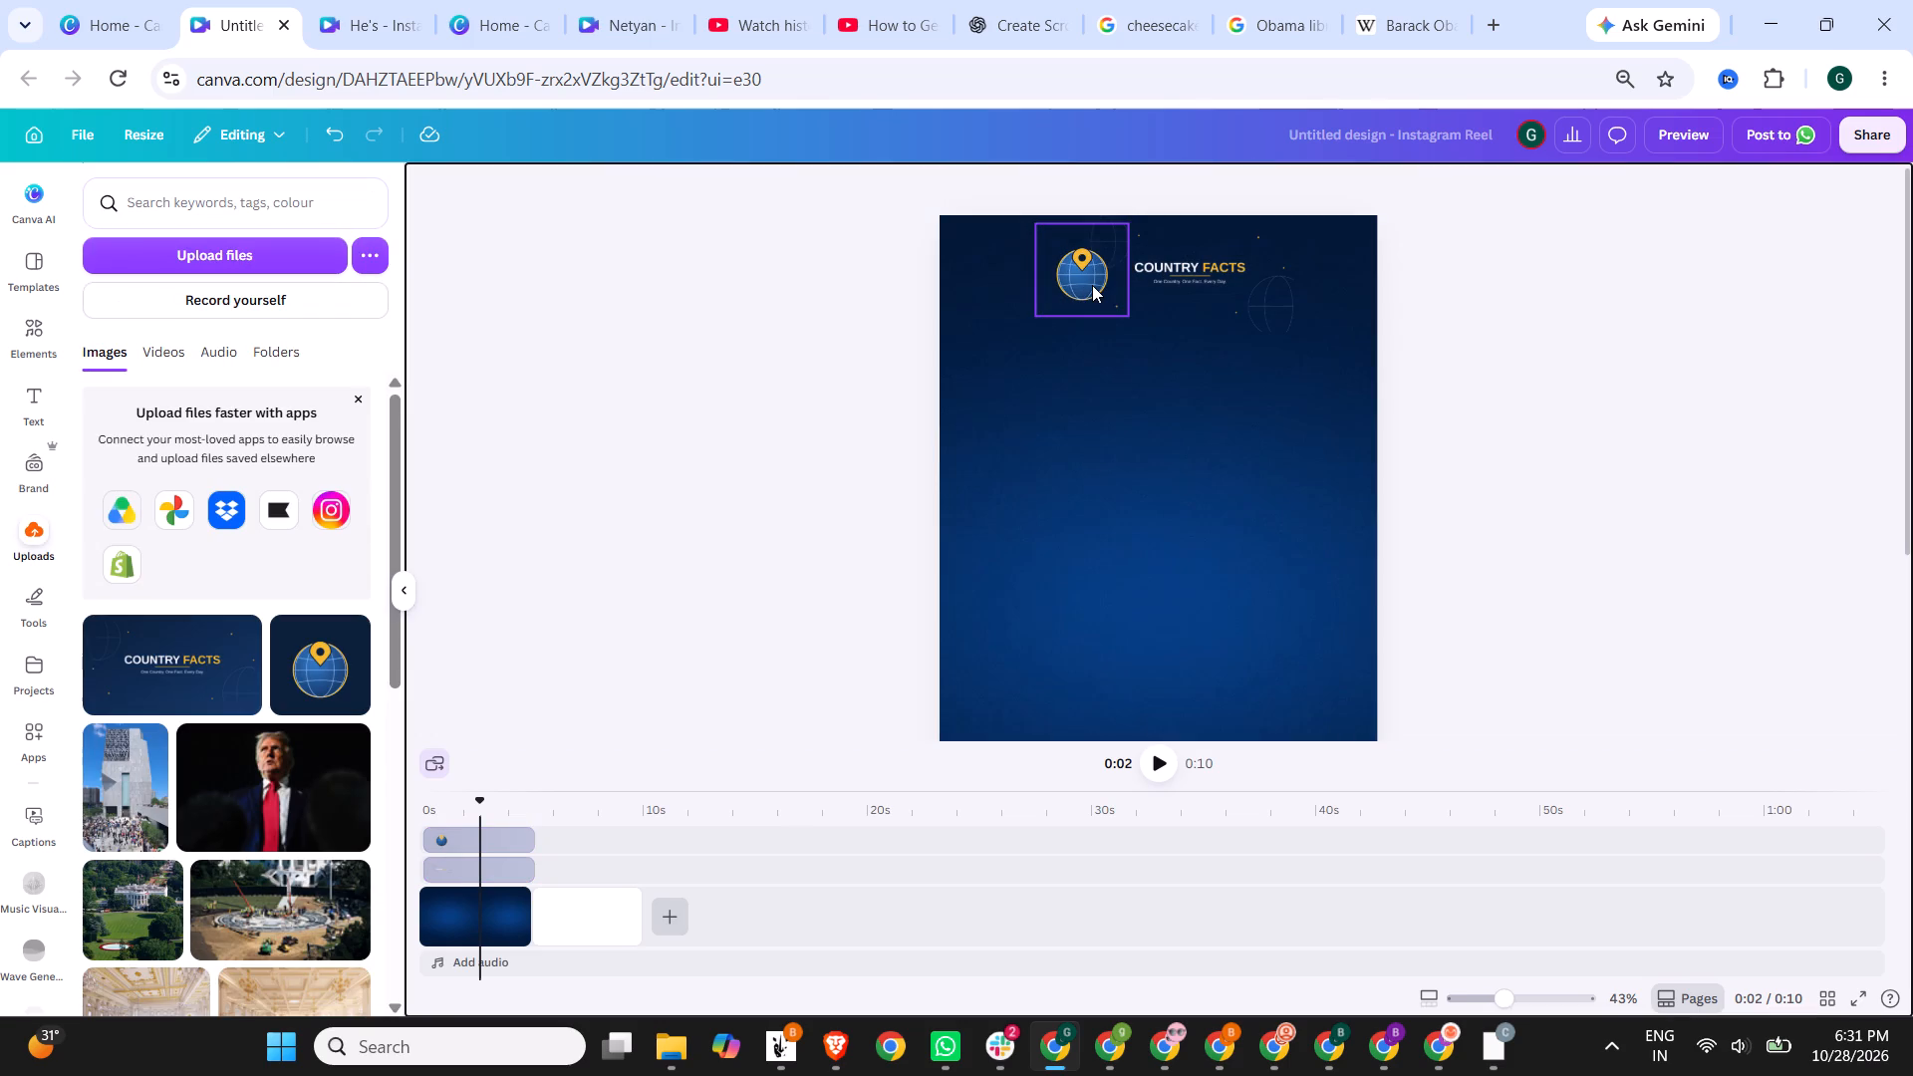
drag(1085, 274, 1096, 264)
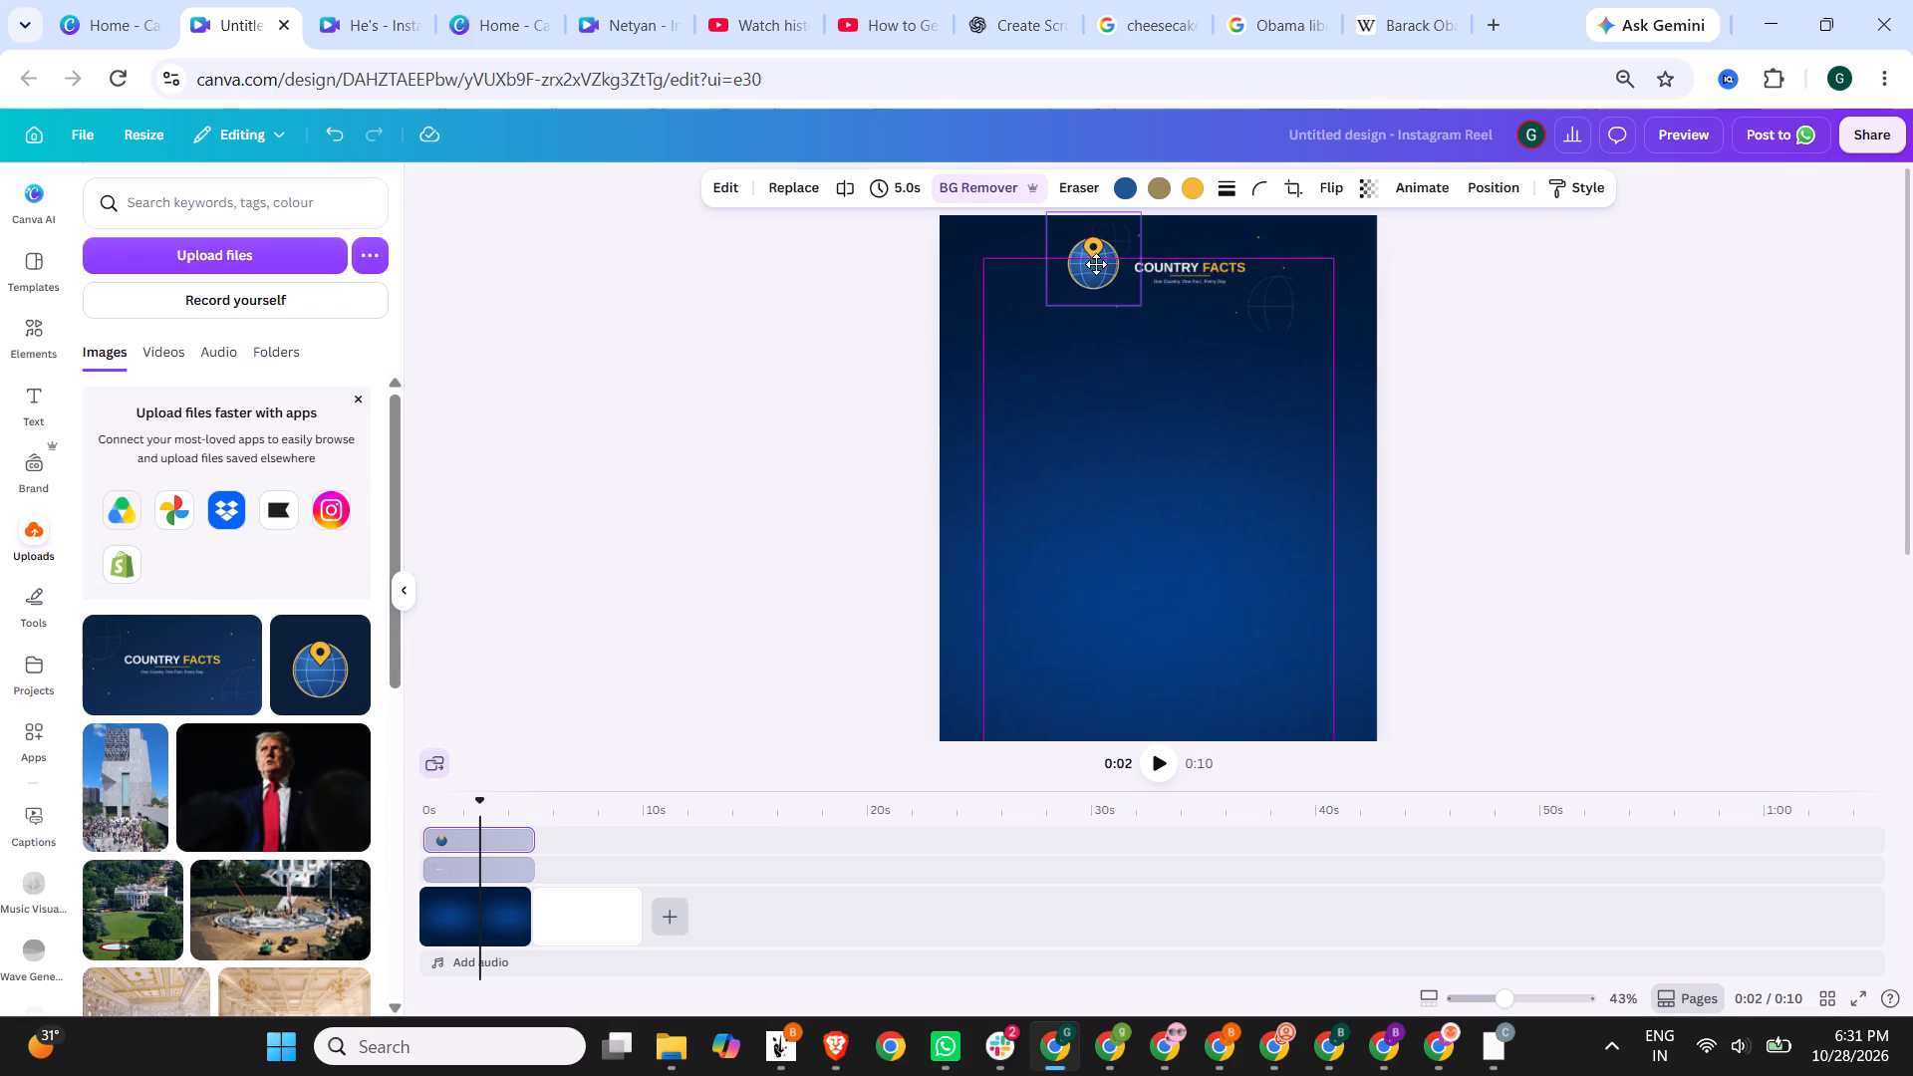
drag(1096, 264, 1100, 271)
click(831, 325)
Nudge the Country Facts banner up until its title and tagline line up vertically with the globe logo's centre.
click(1174, 280)
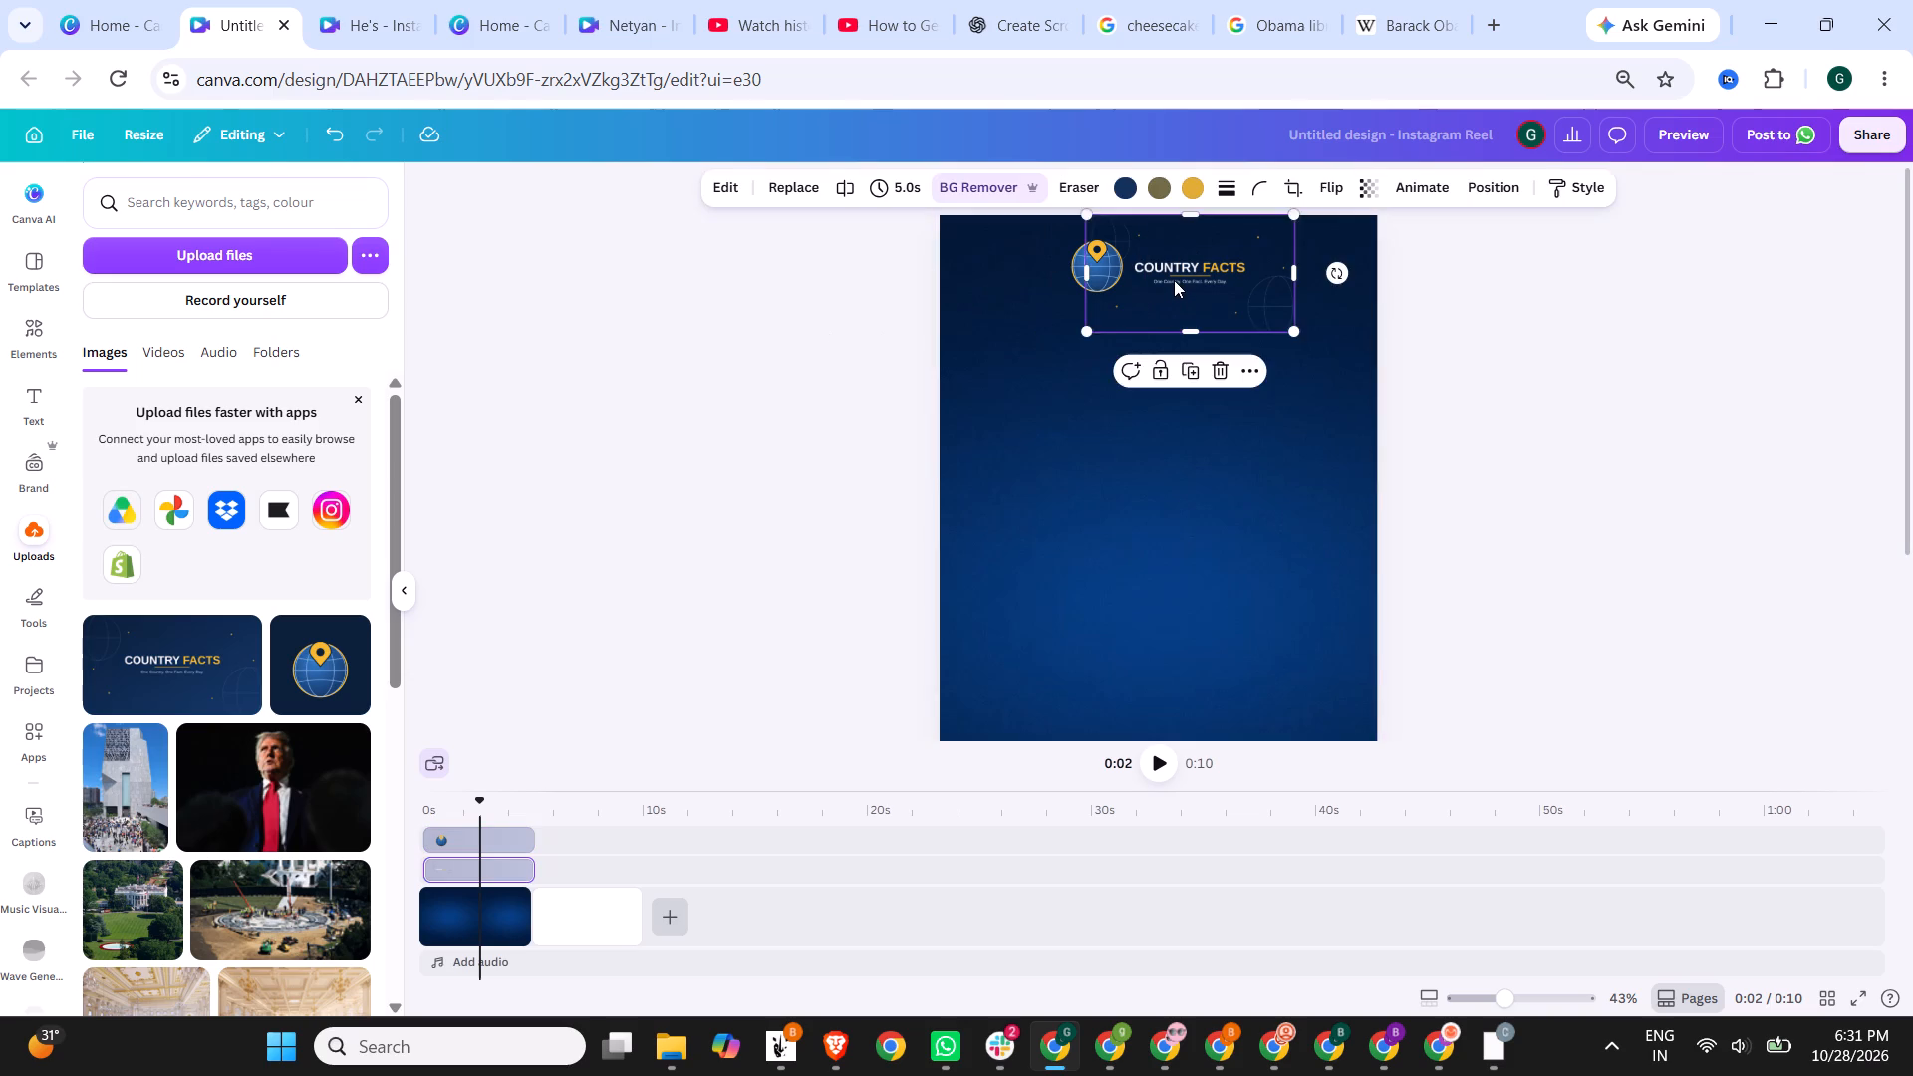
key(Up)
key(Up)
key(Up)
key(Up)
key(Up)
key(Up)
key(Up)
key(Up)
key(Up)
key(Up)
key(Up)
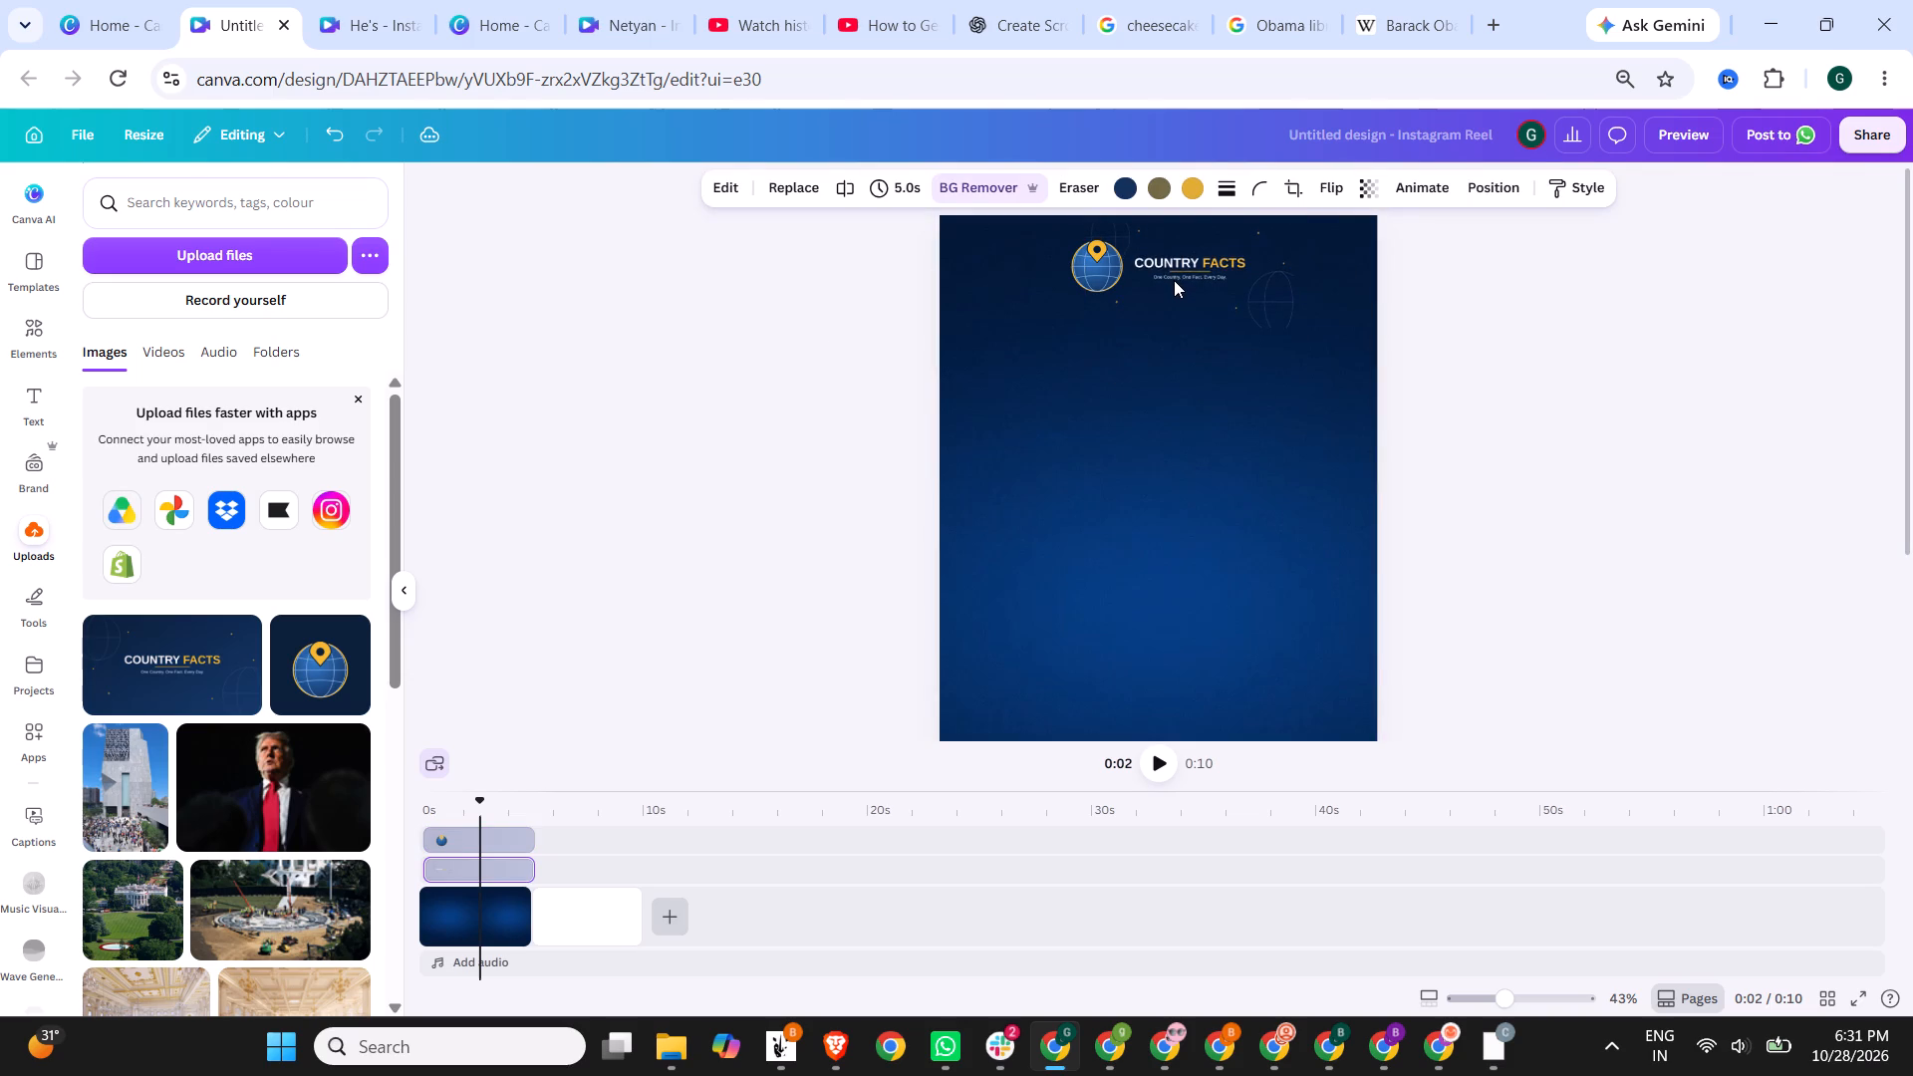
key(Up)
key(Up)
key(Up)
key(Up)
key(Up)
key(Up)
key(Up)
key(Up)
key(Up)
key(Up)
key(Up)
key(Up)
key(Up)
key(Up)
key(Up)
key(Up)
key(Up)
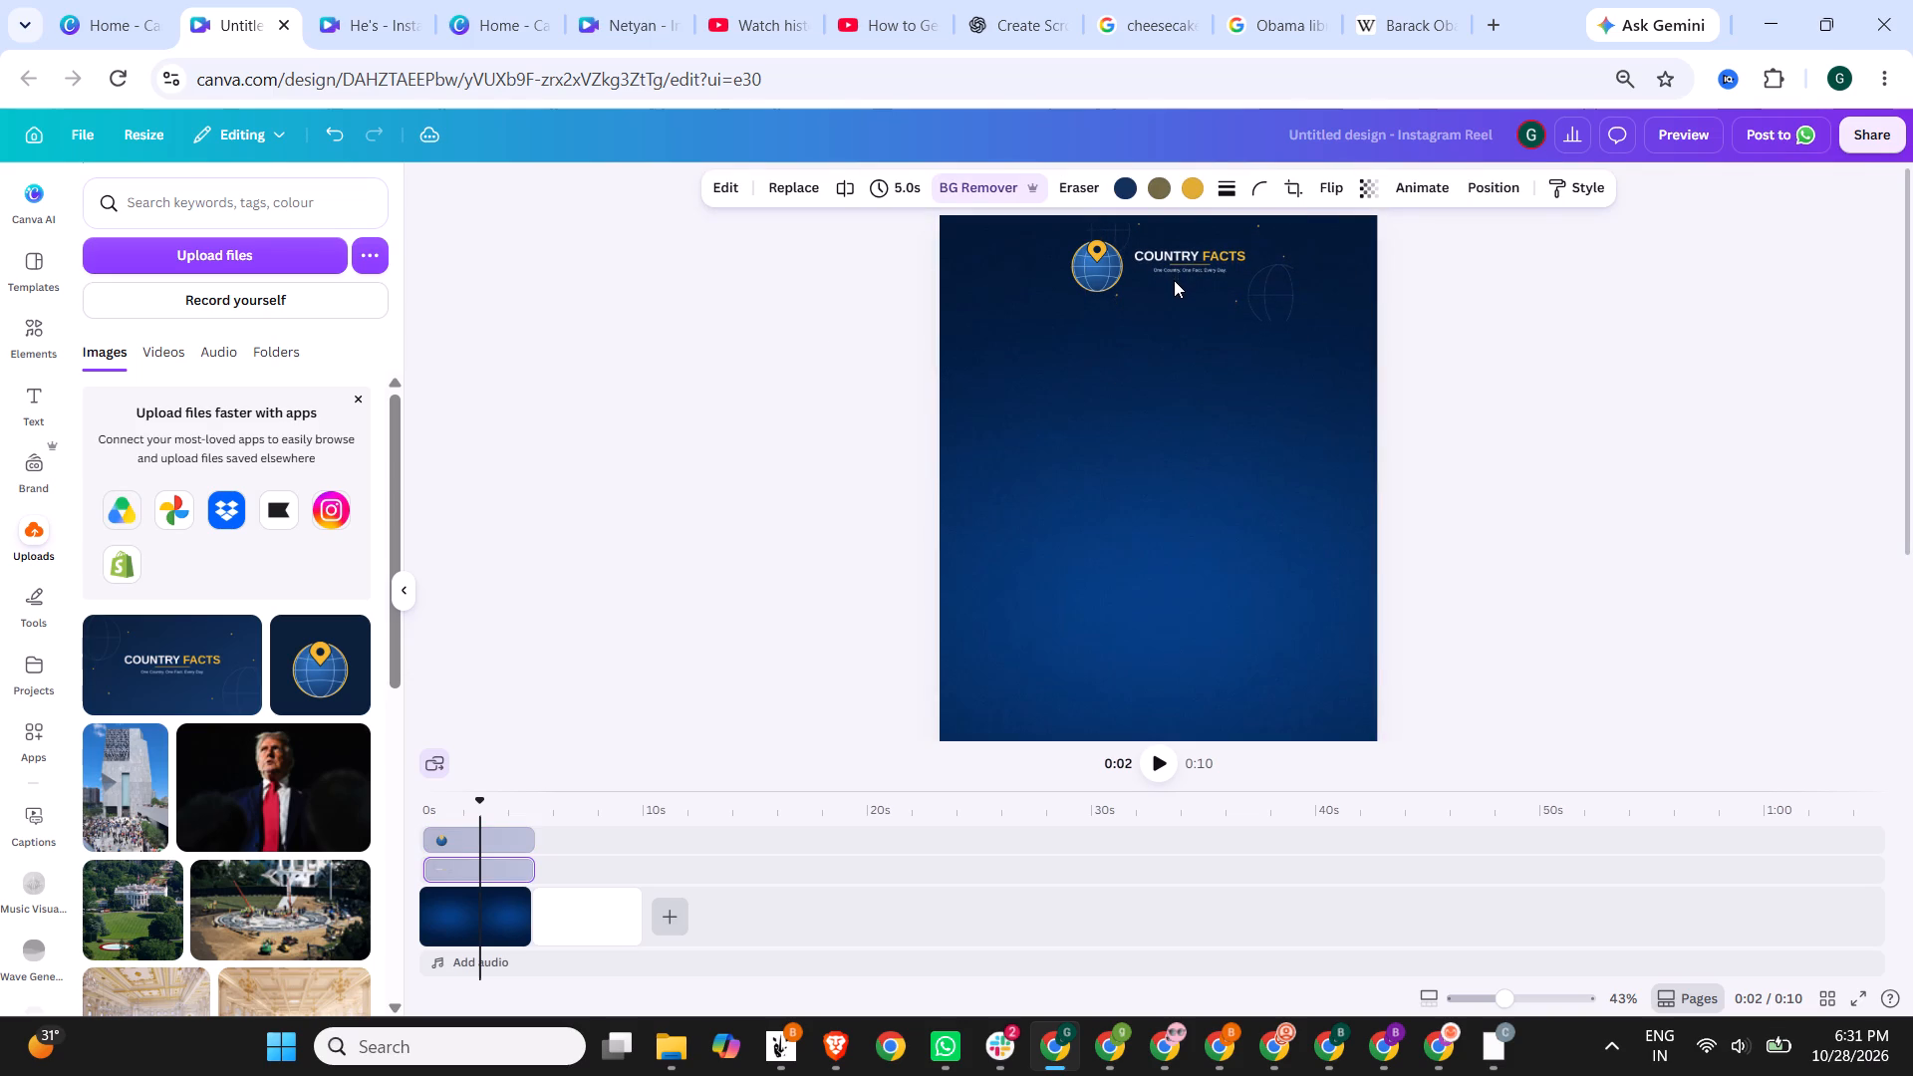
click(1577, 317)
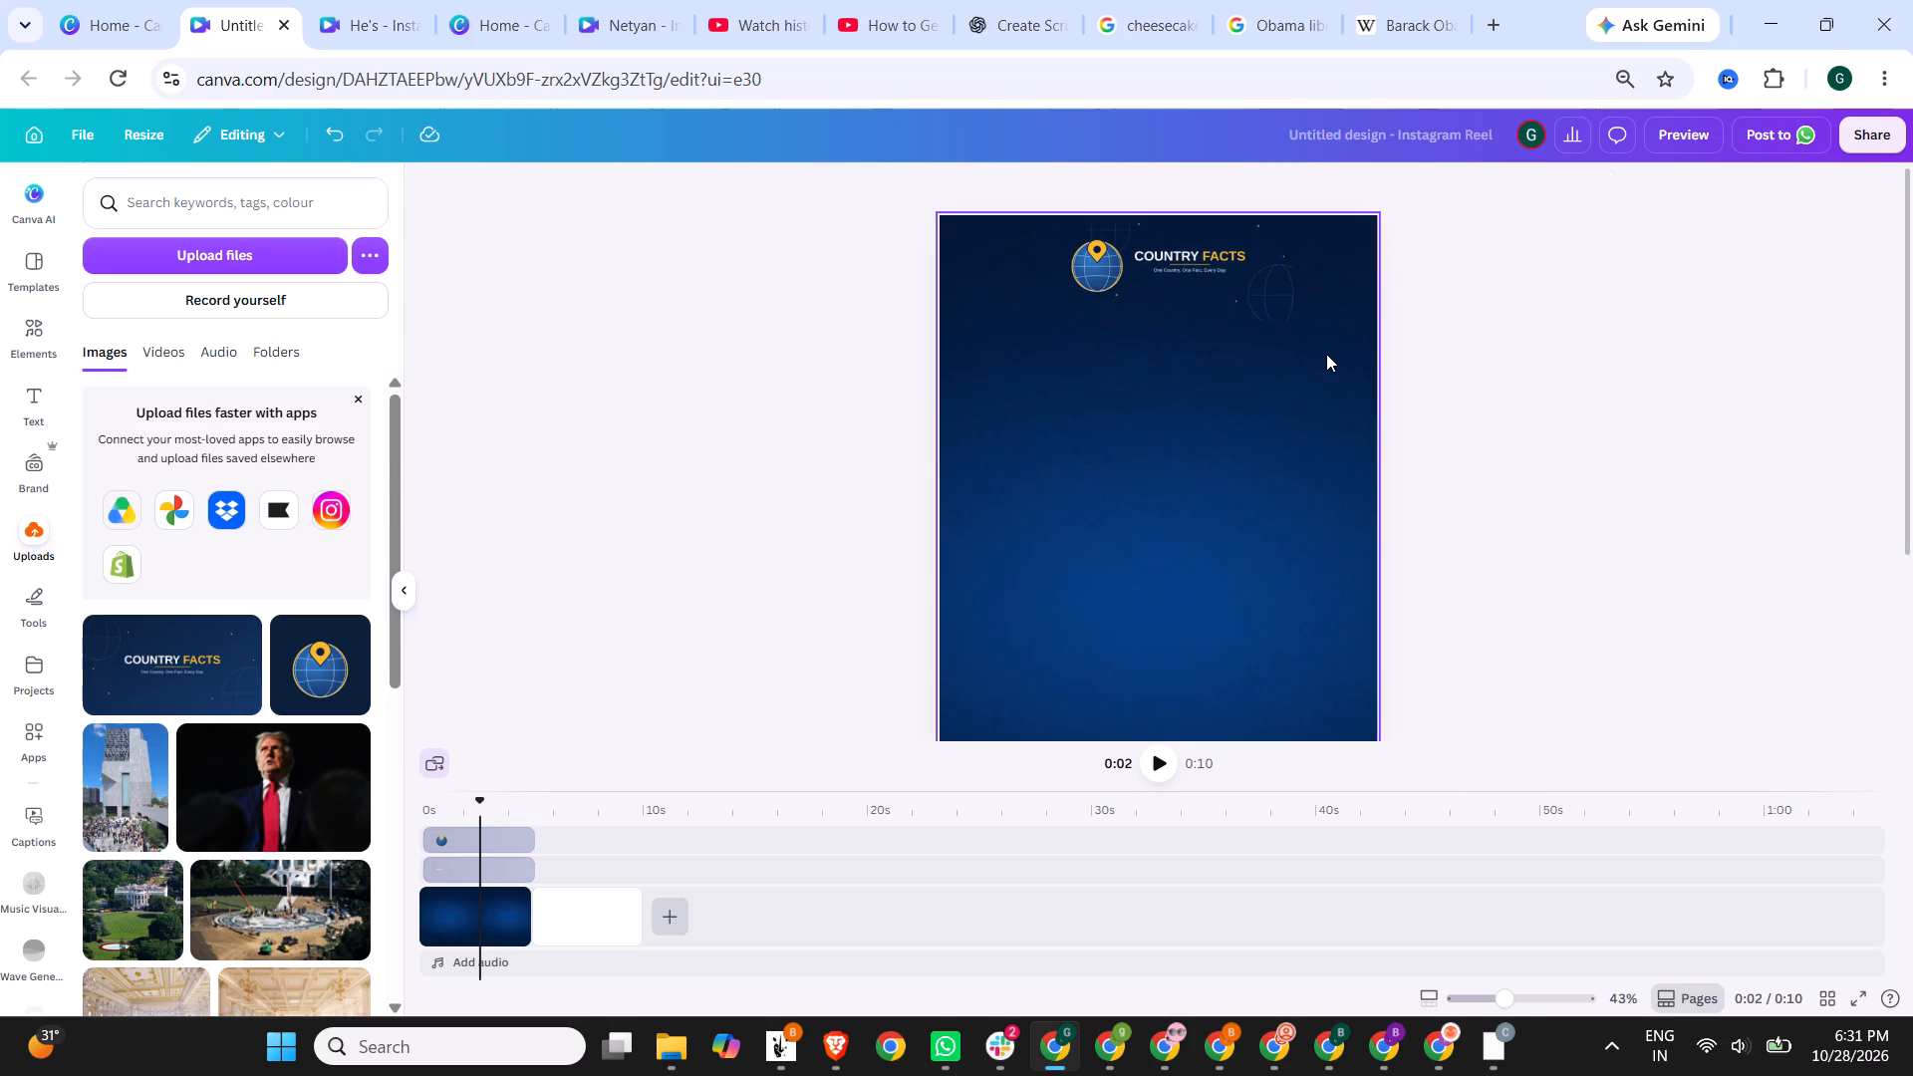
Add a body text box on the dark blue clip, below the Country Facts header.
scroll(1326, 354, up, 1)
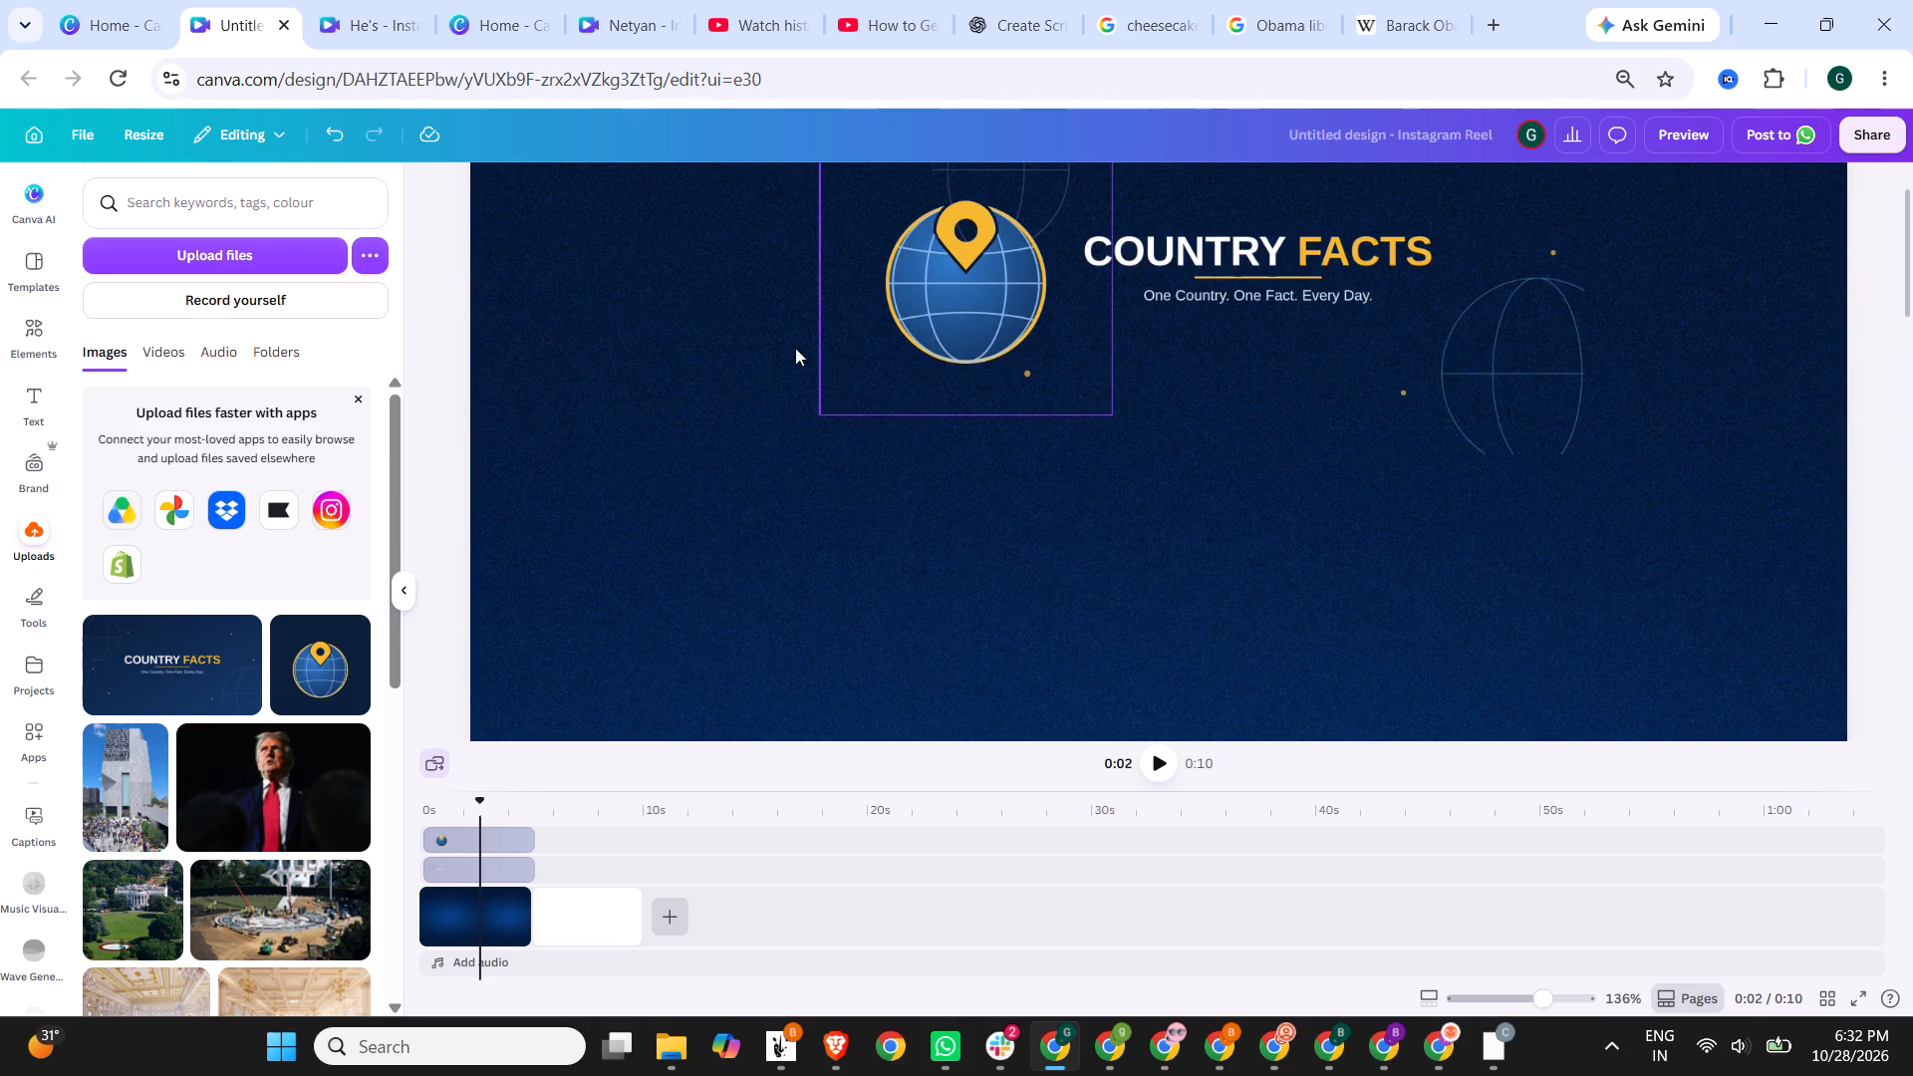
click(27, 399)
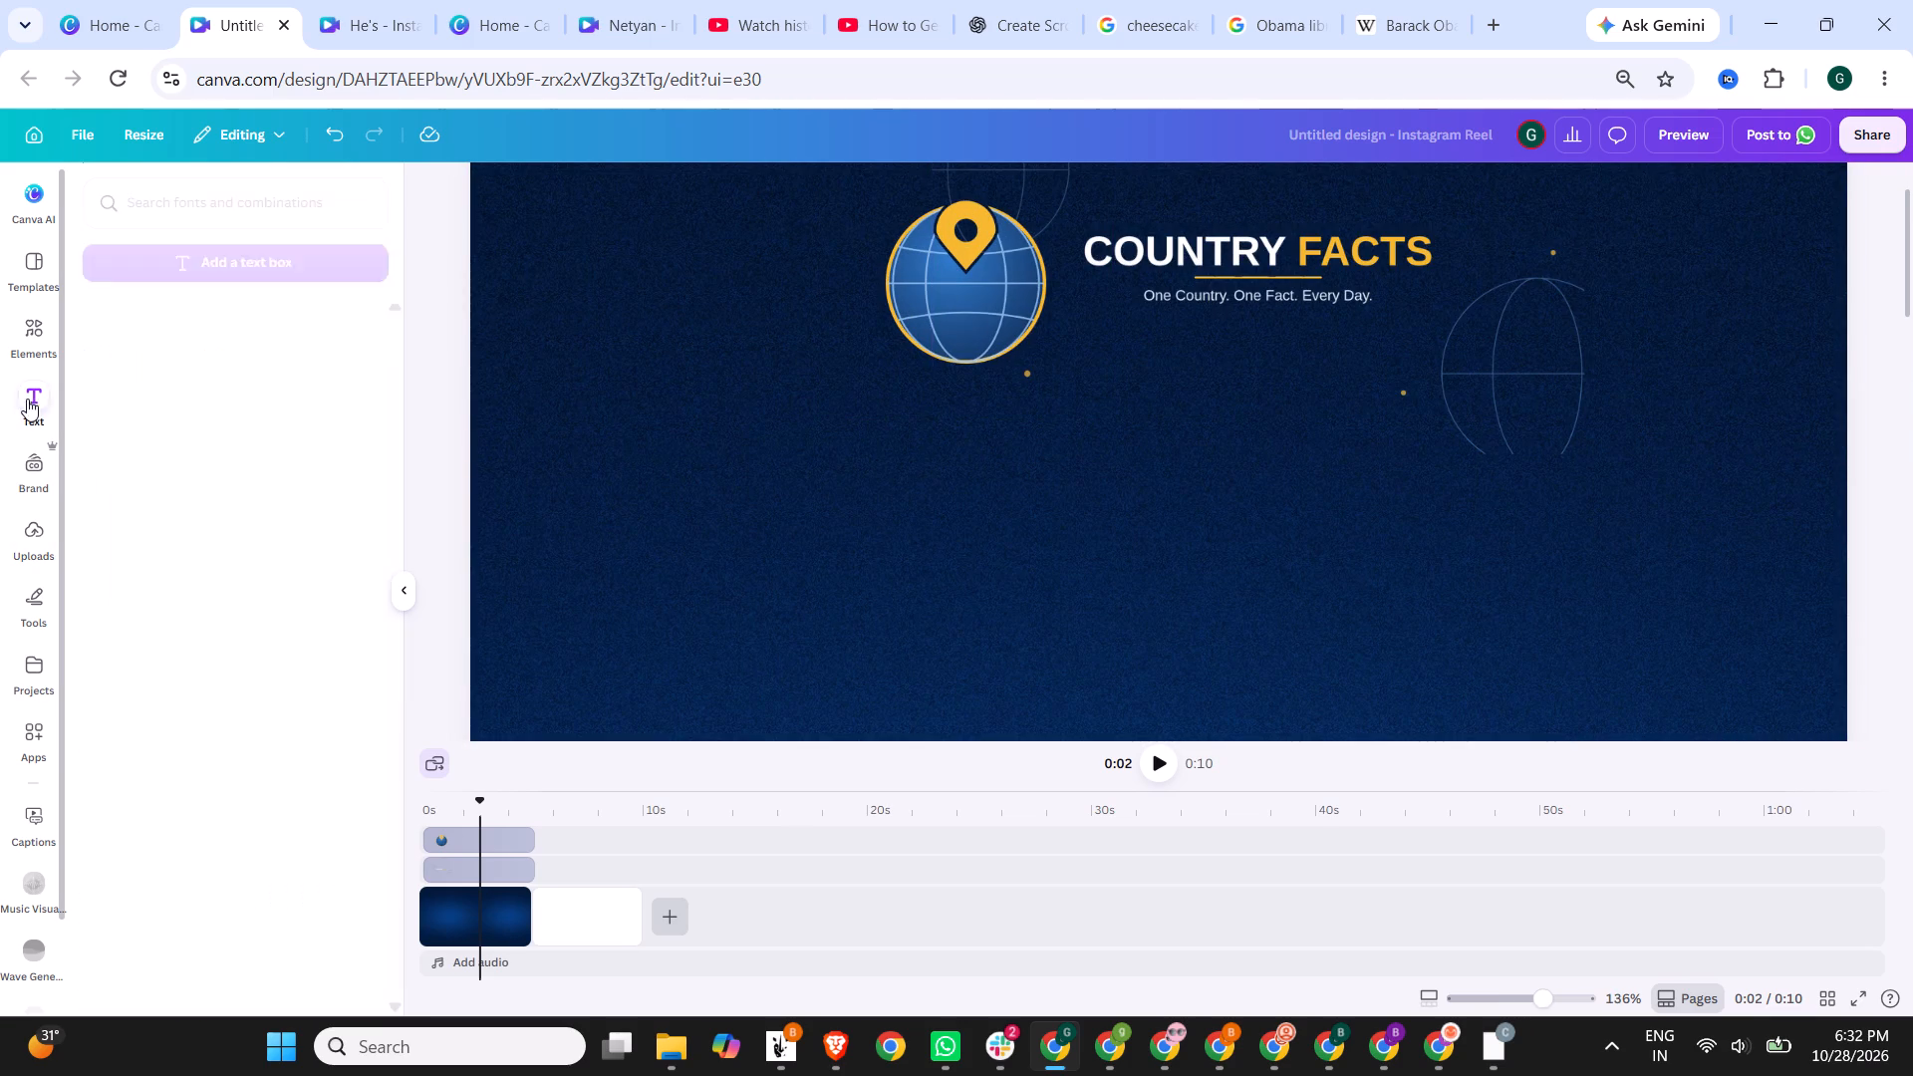
click(199, 603)
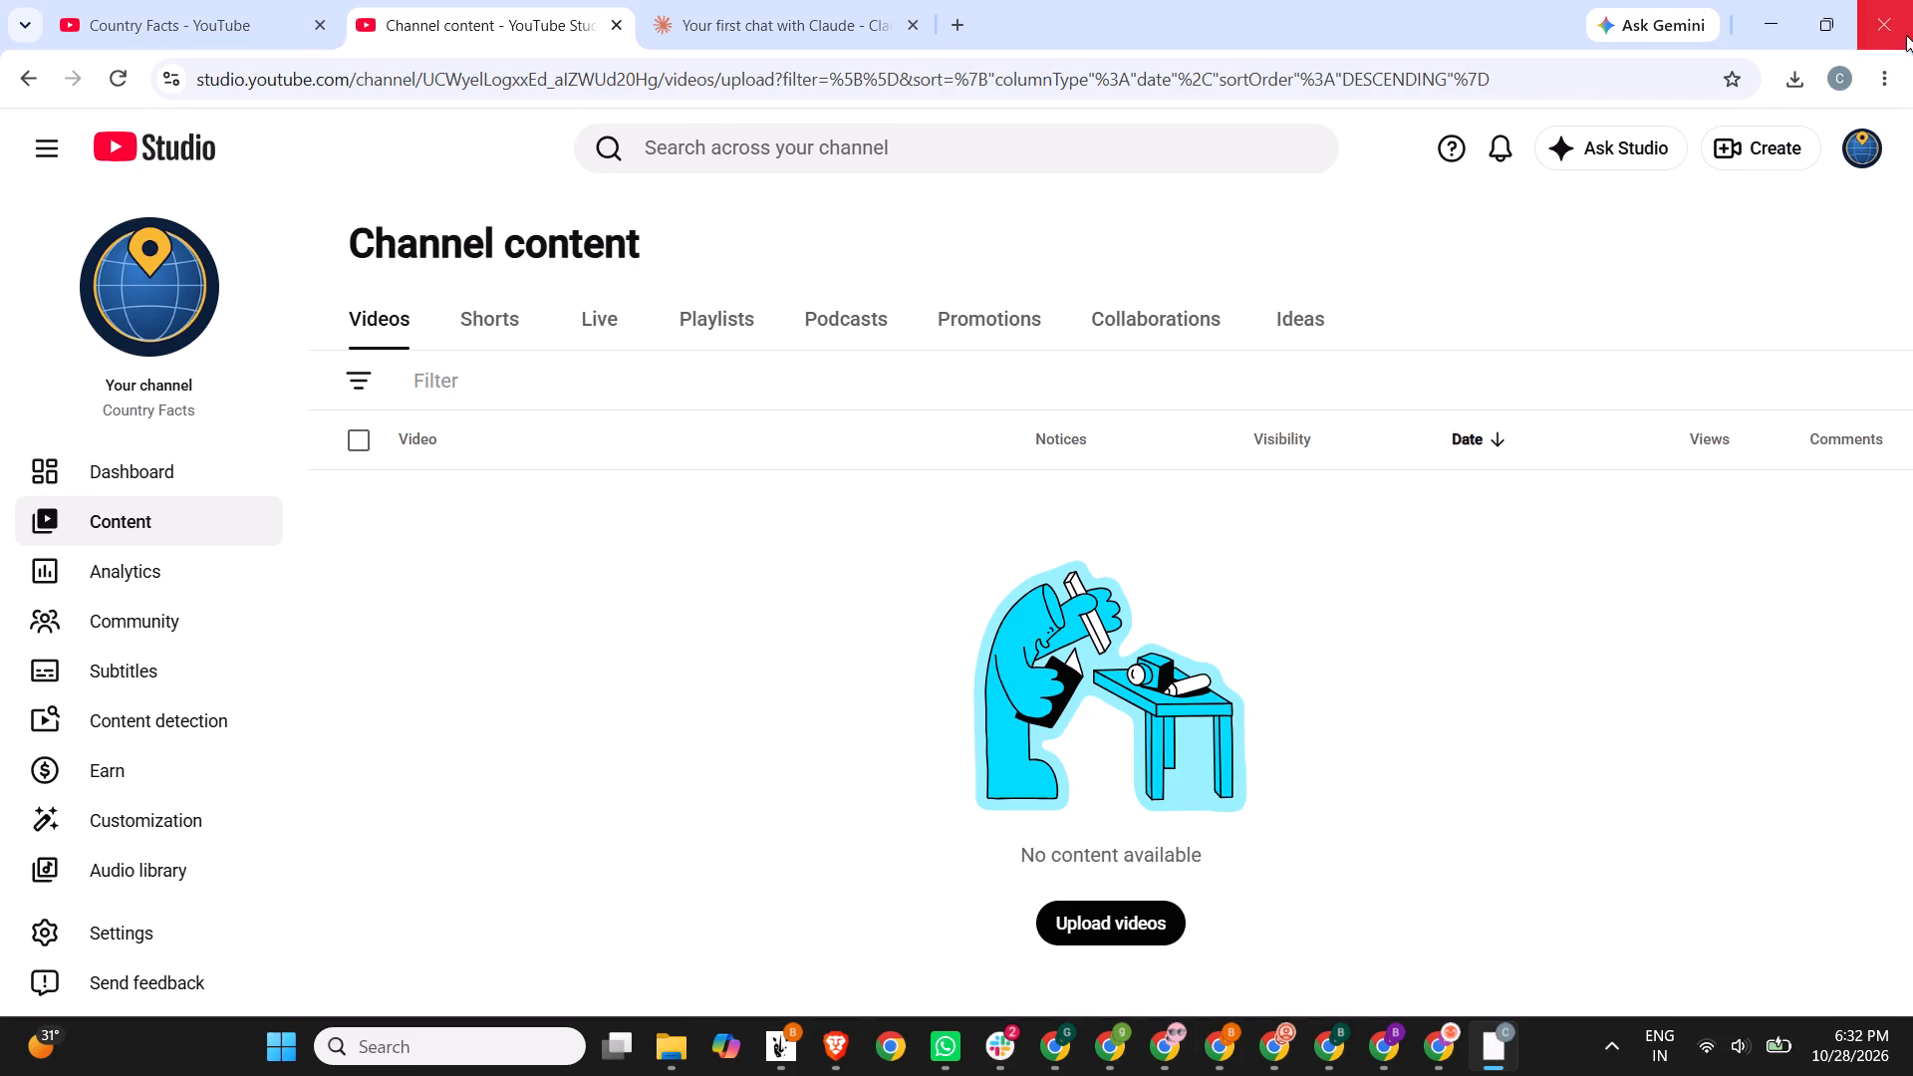
click(1850, 167)
click(1858, 154)
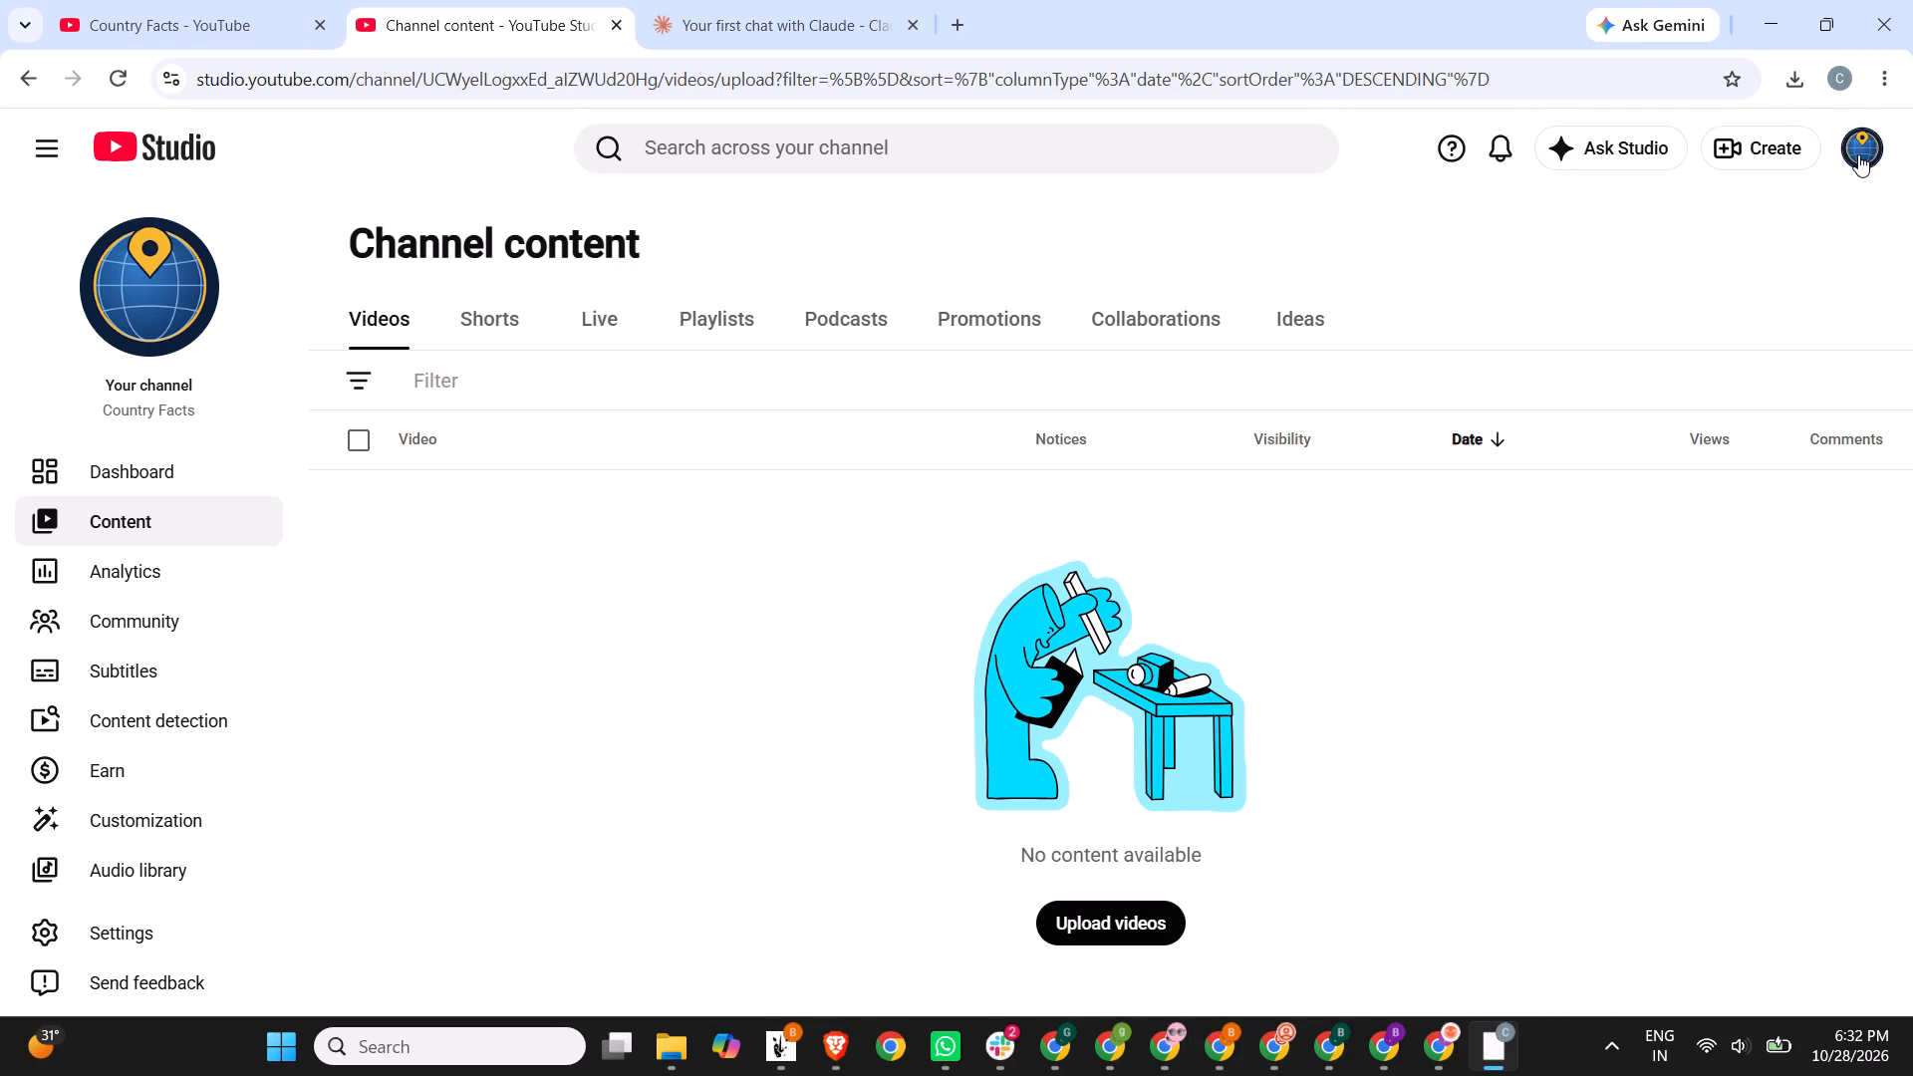
click(1870, 160)
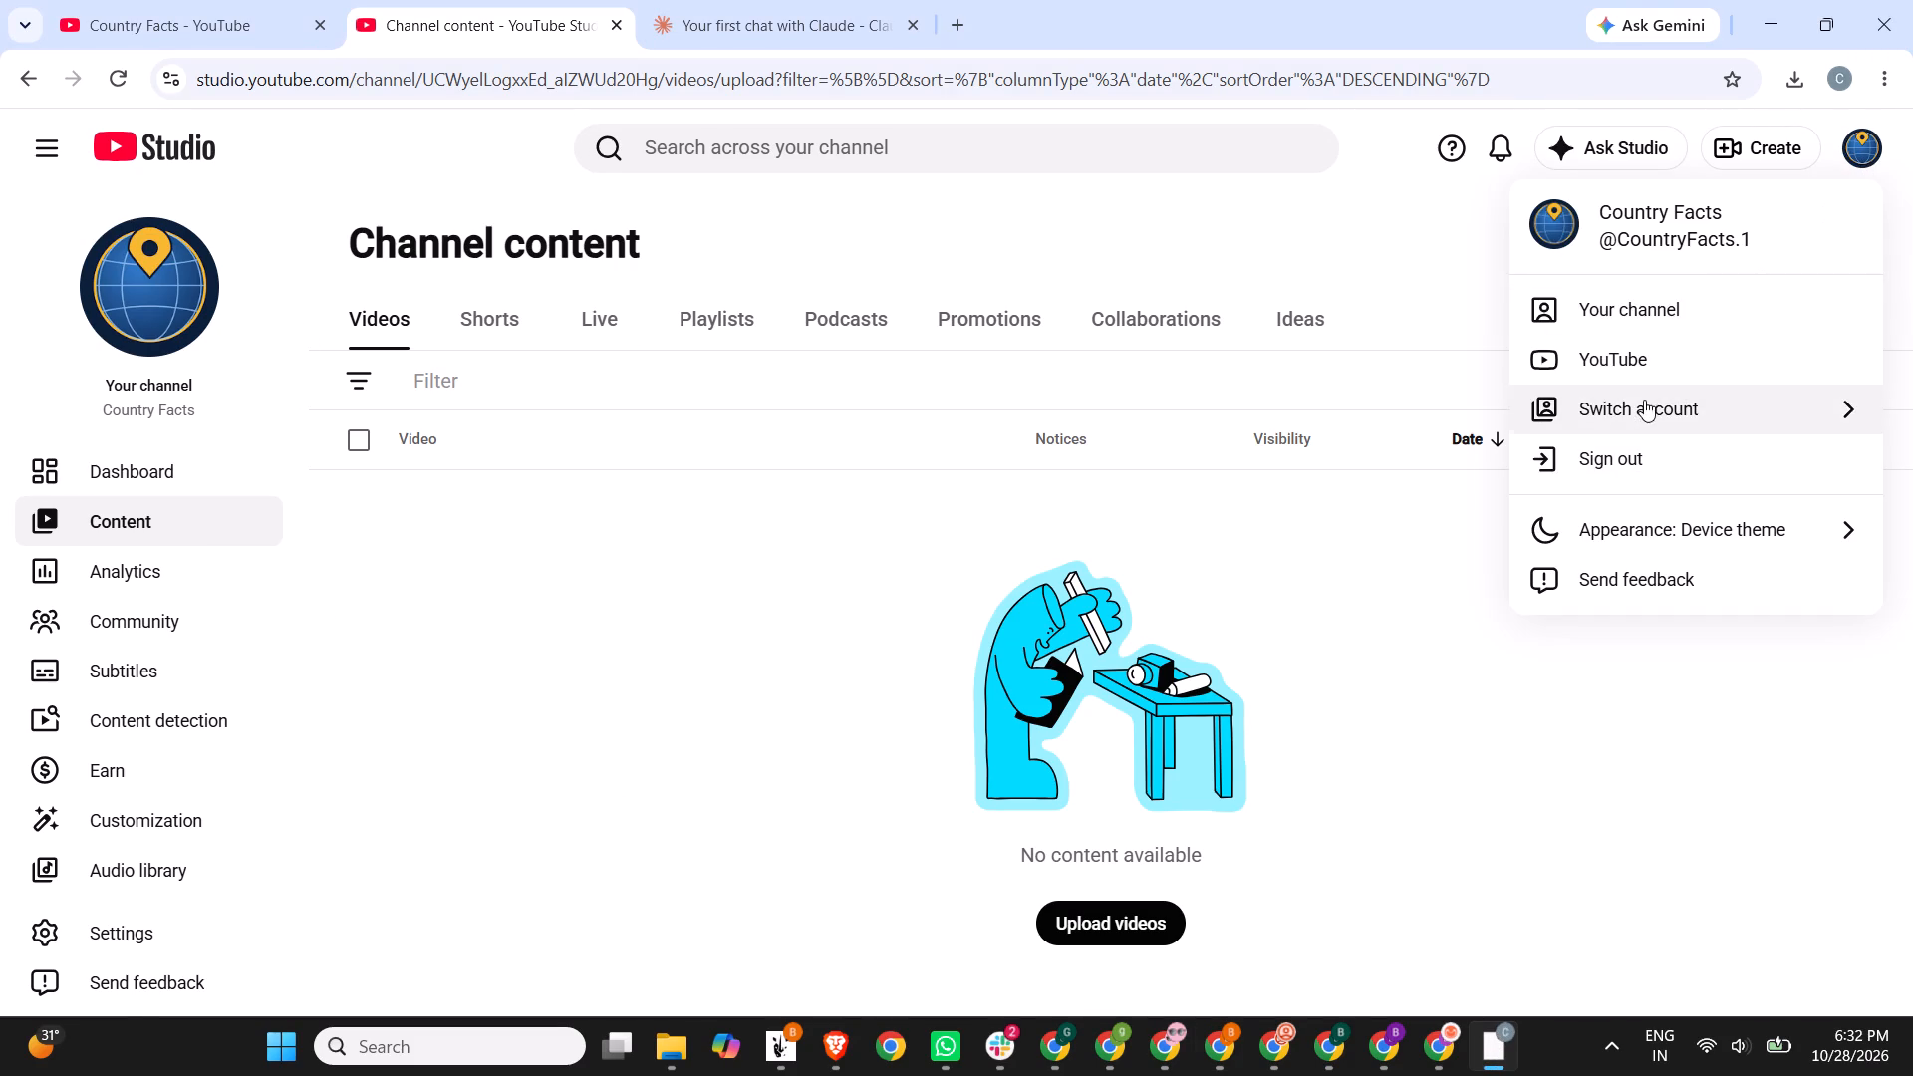
click(1631, 320)
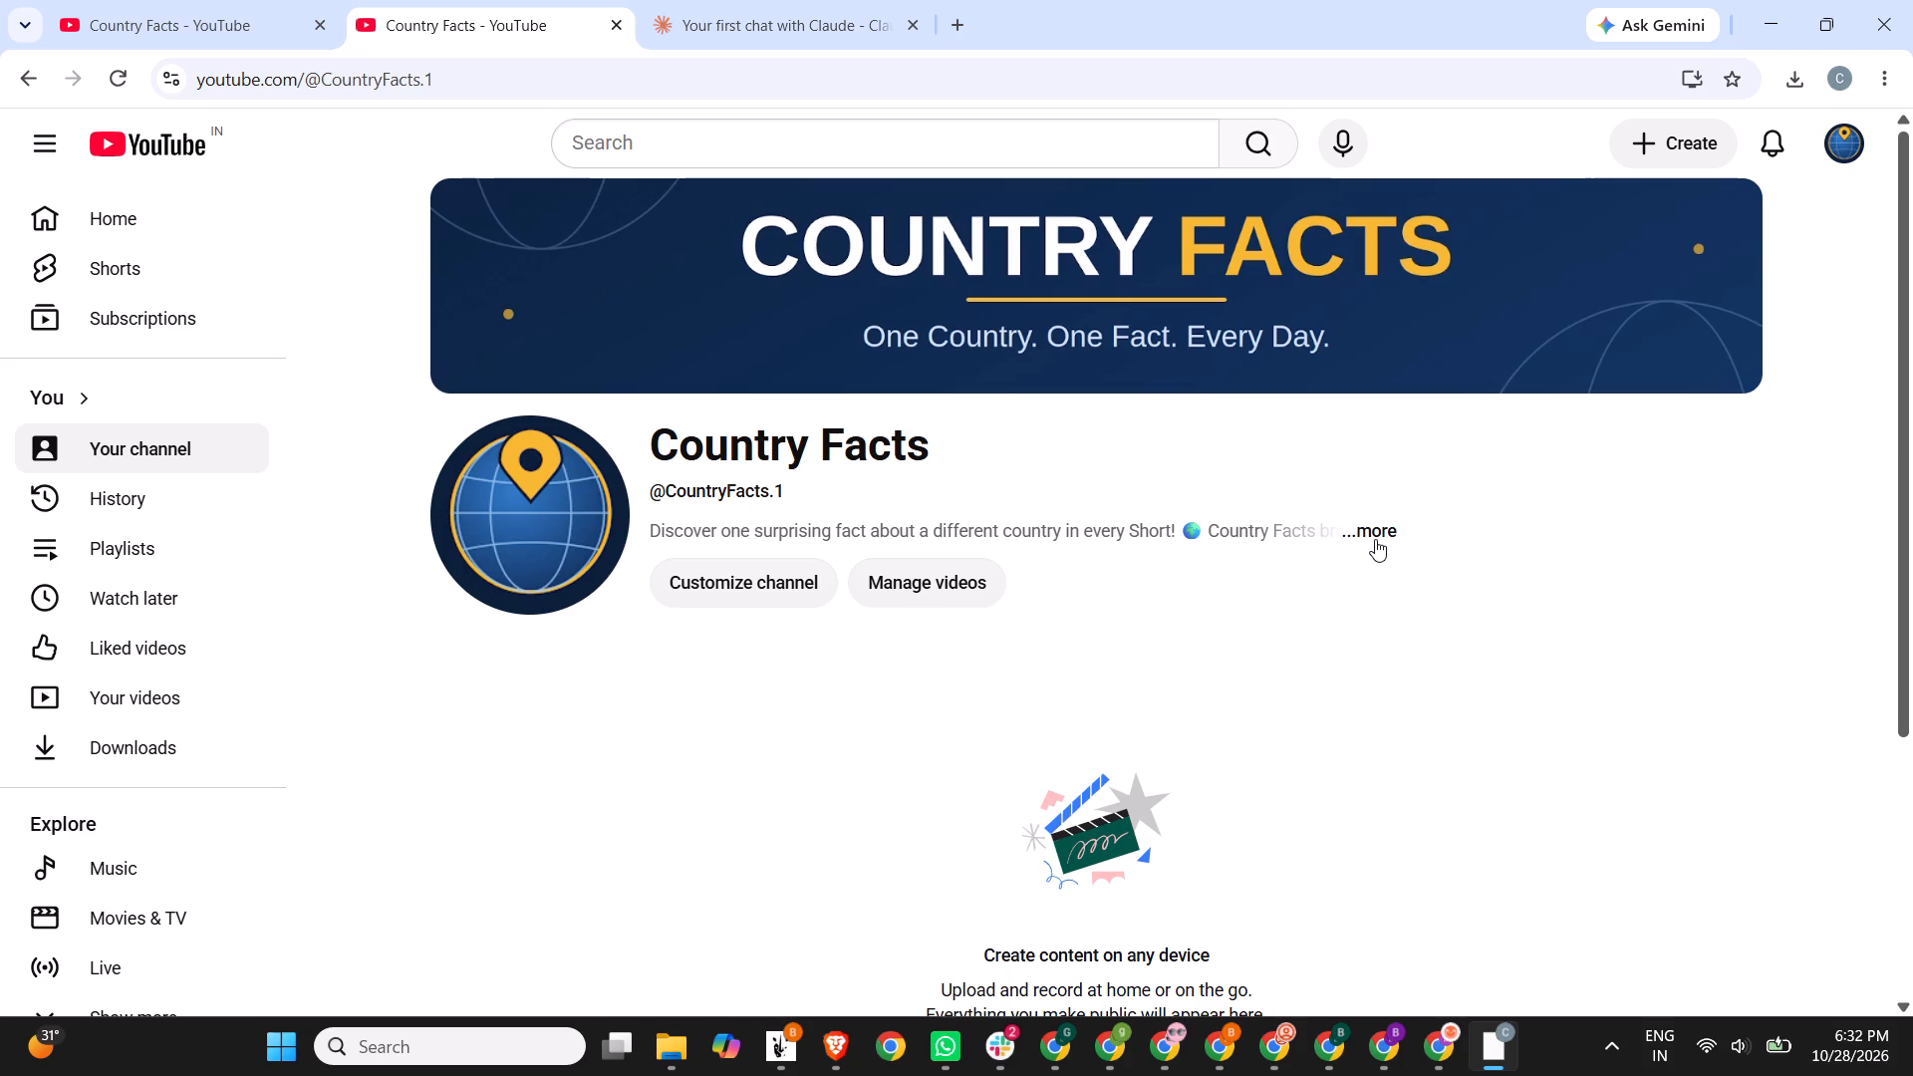
click(725, 595)
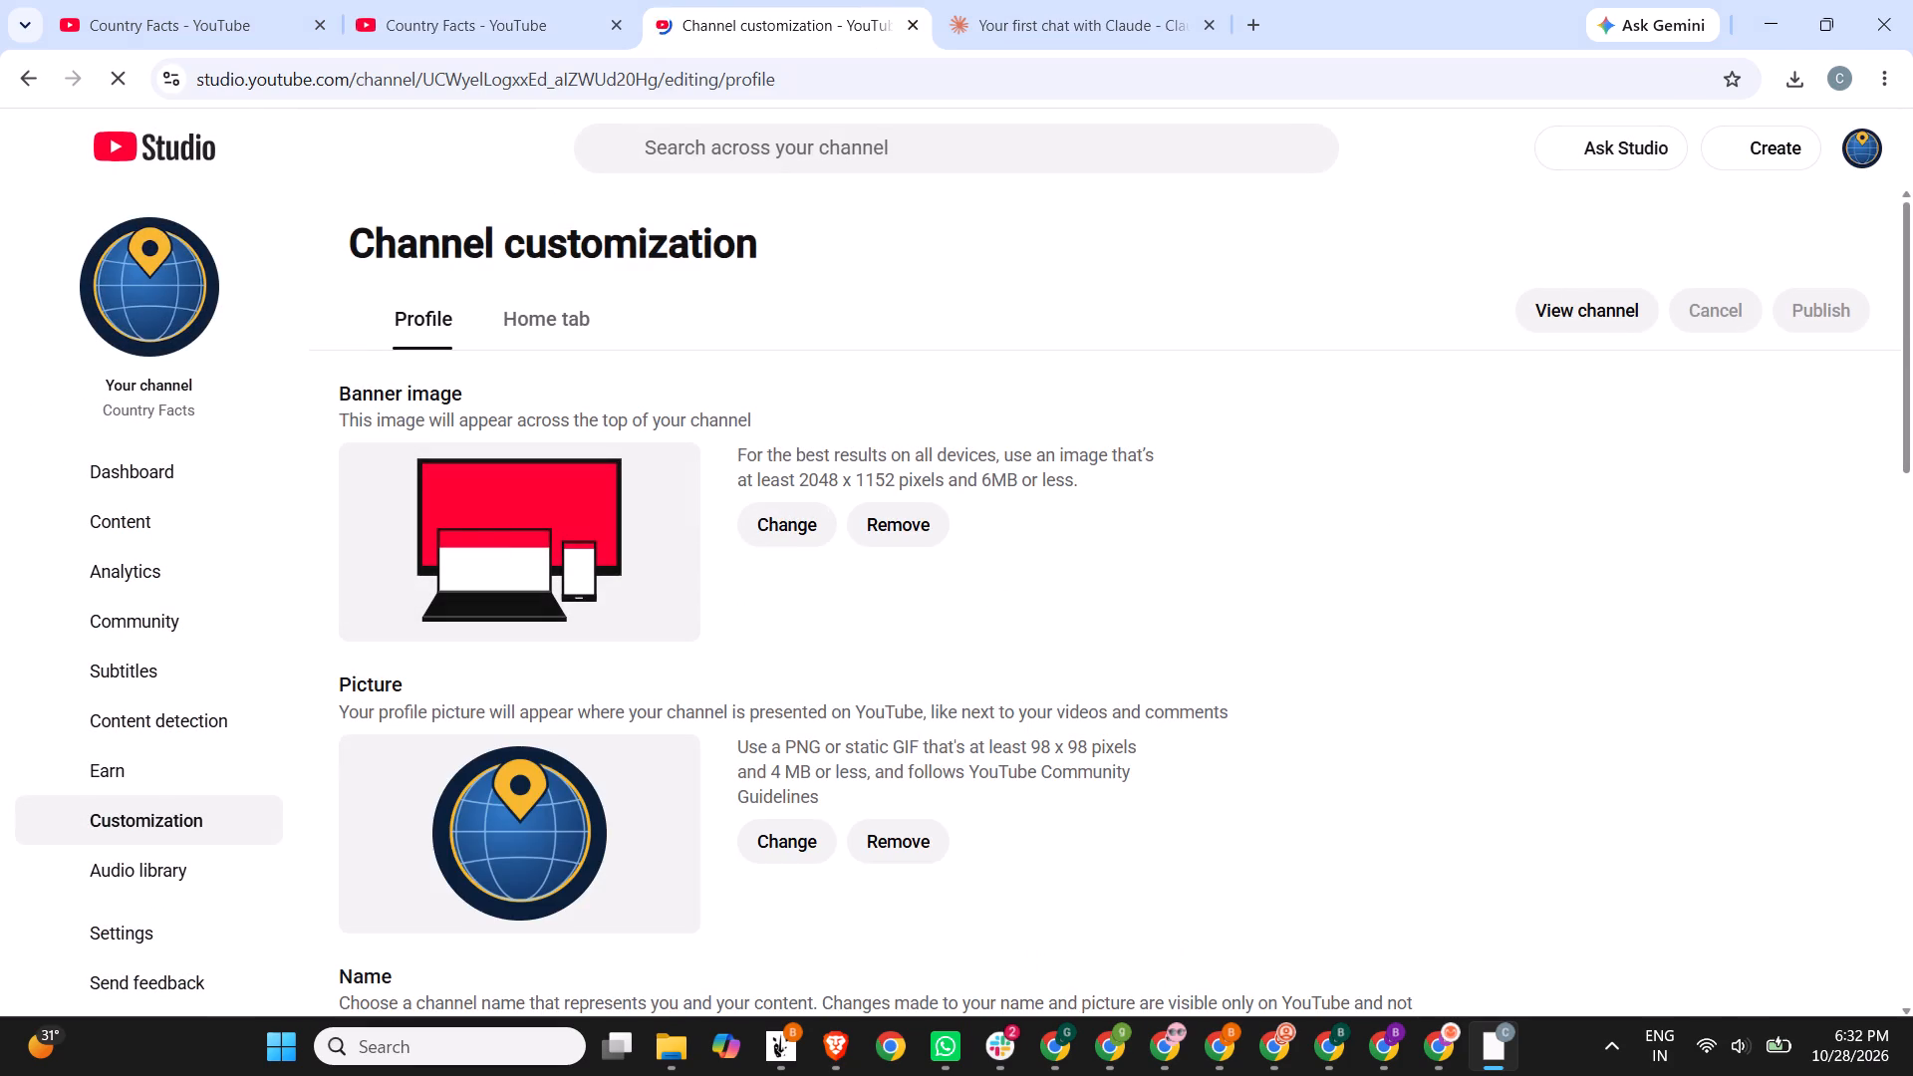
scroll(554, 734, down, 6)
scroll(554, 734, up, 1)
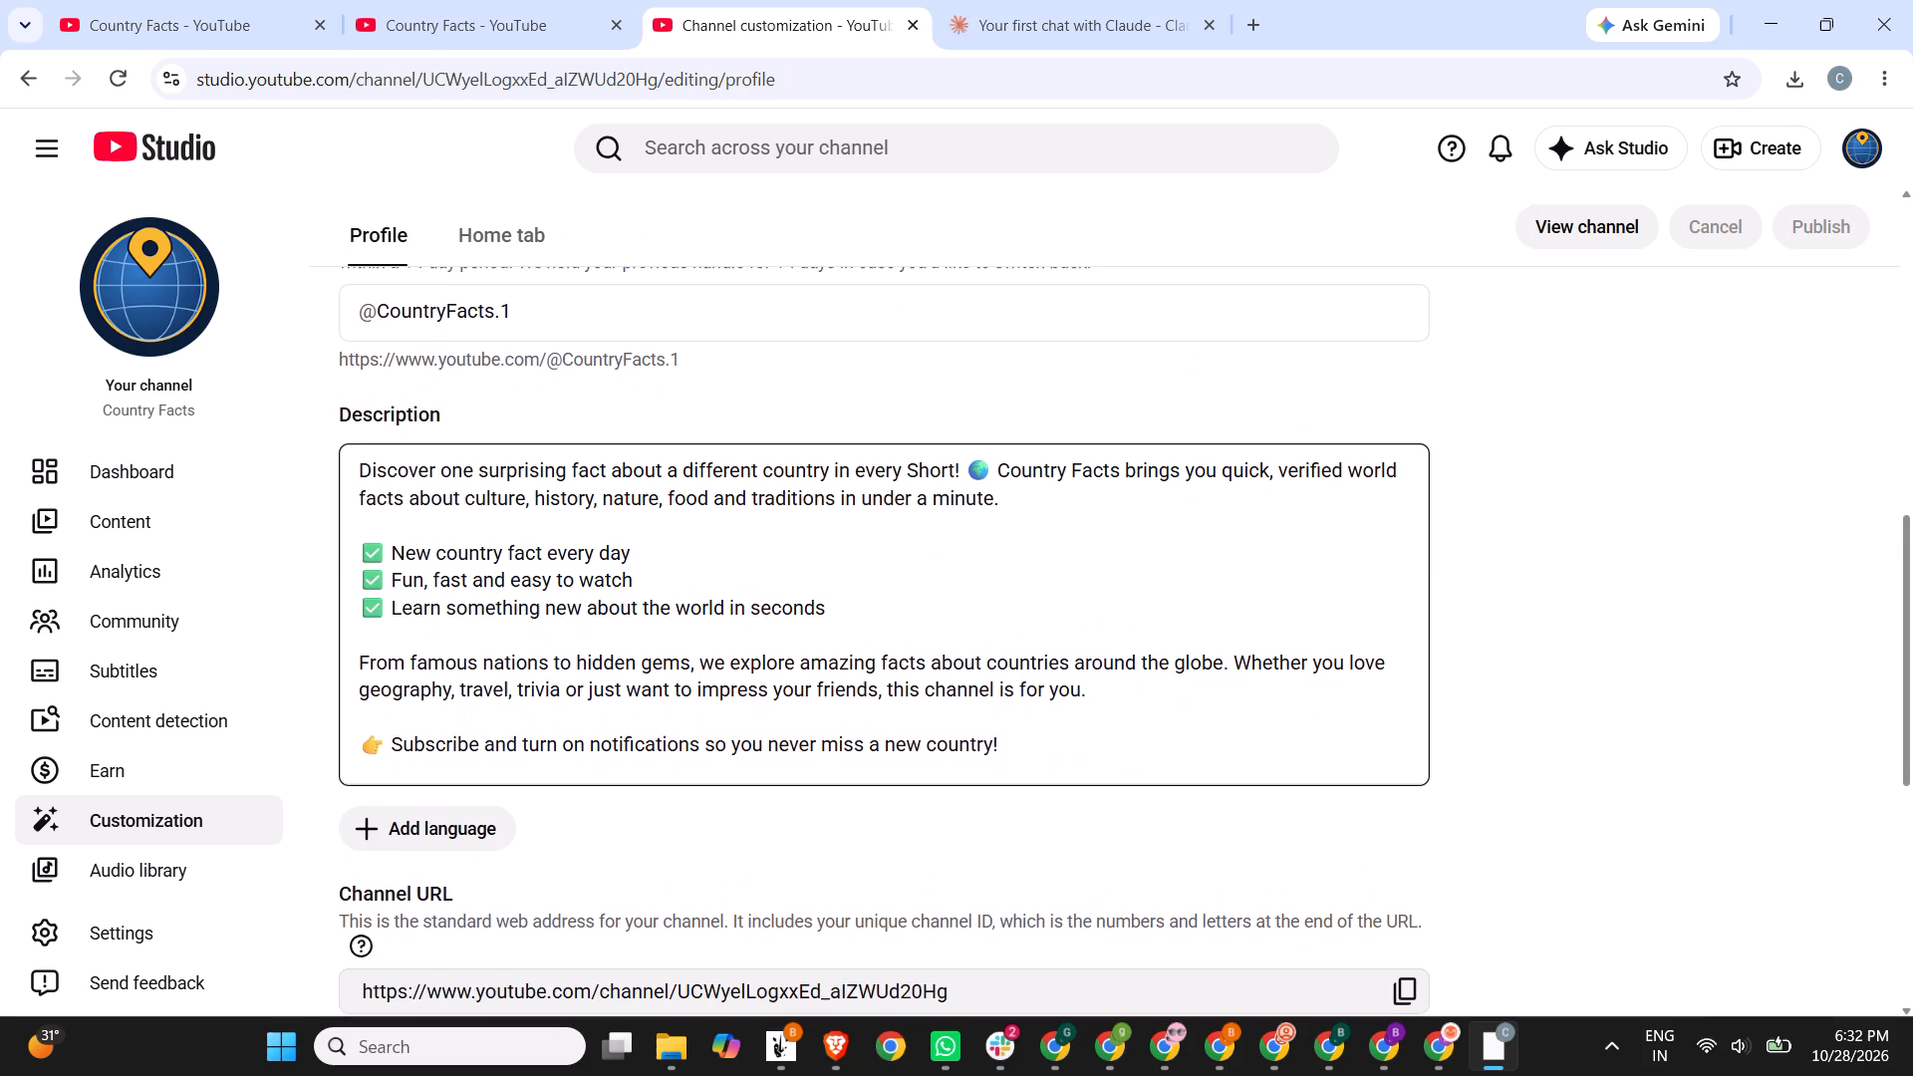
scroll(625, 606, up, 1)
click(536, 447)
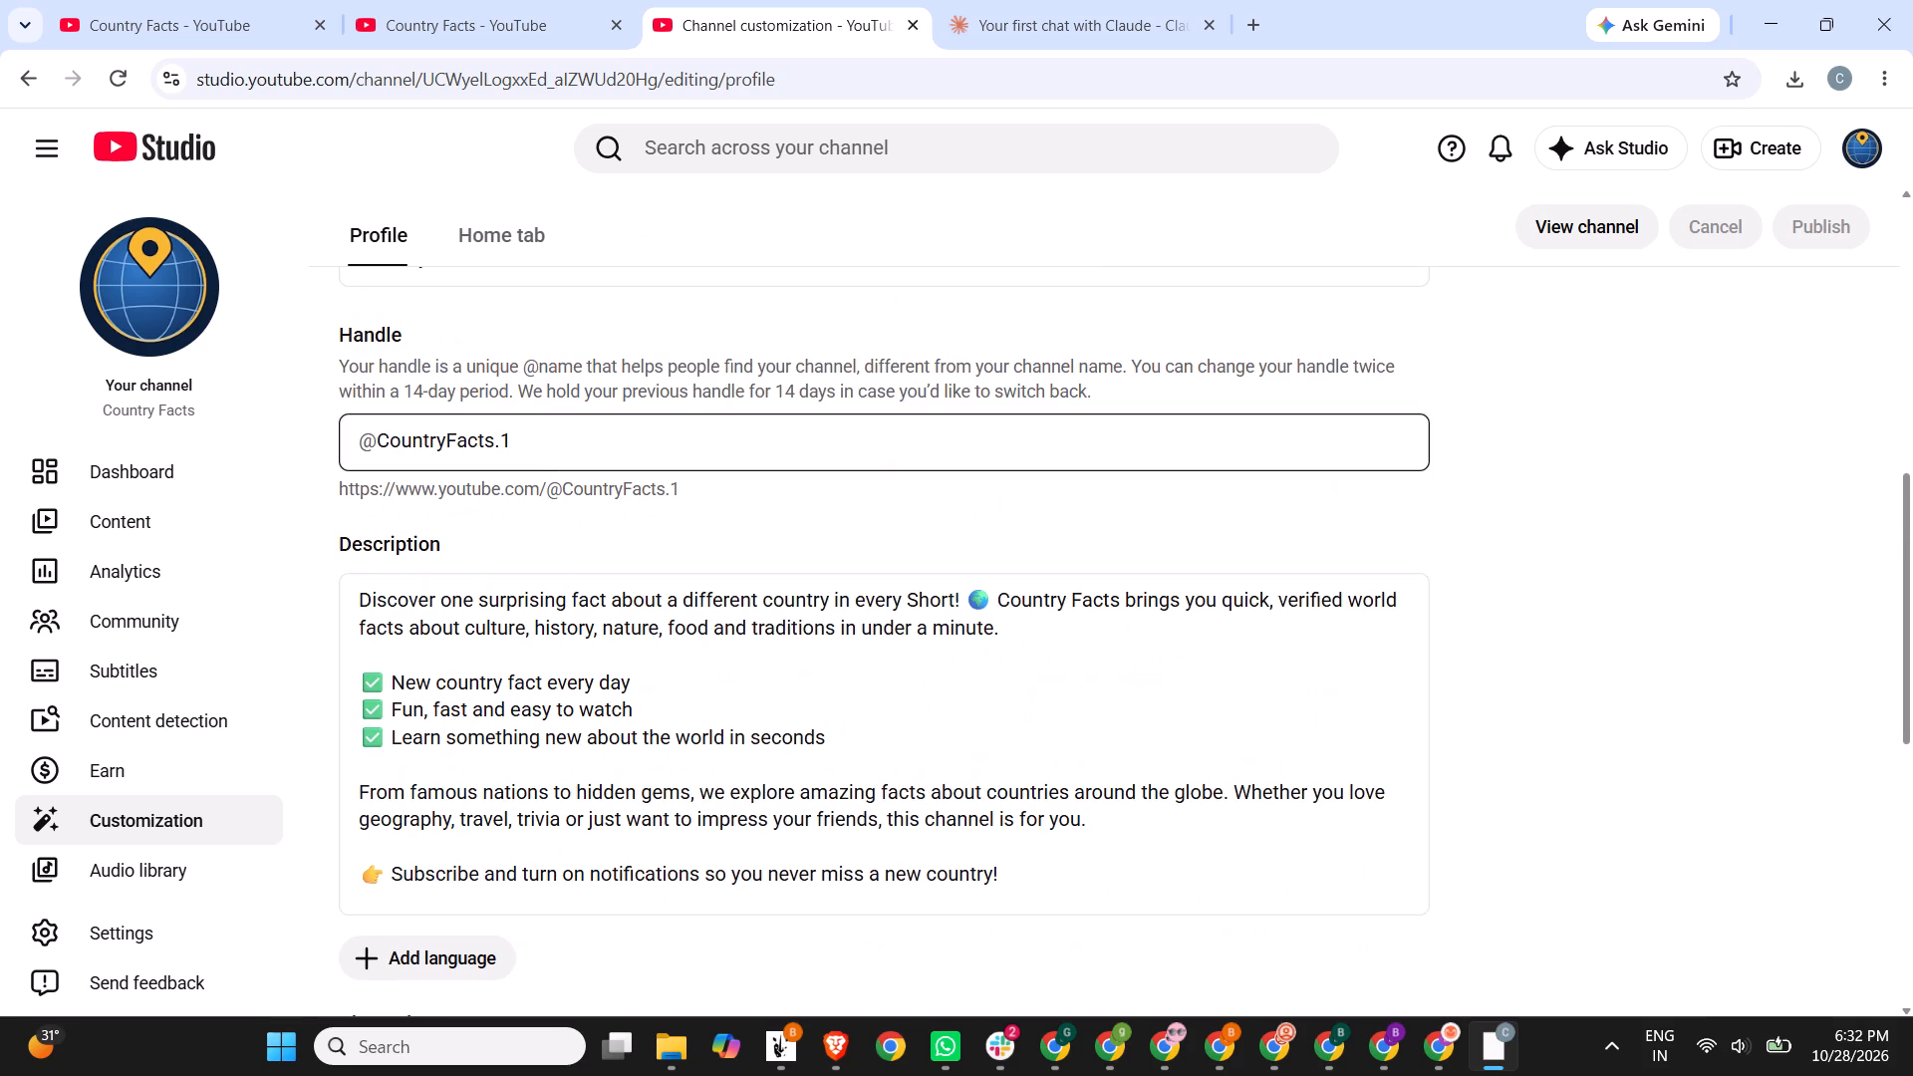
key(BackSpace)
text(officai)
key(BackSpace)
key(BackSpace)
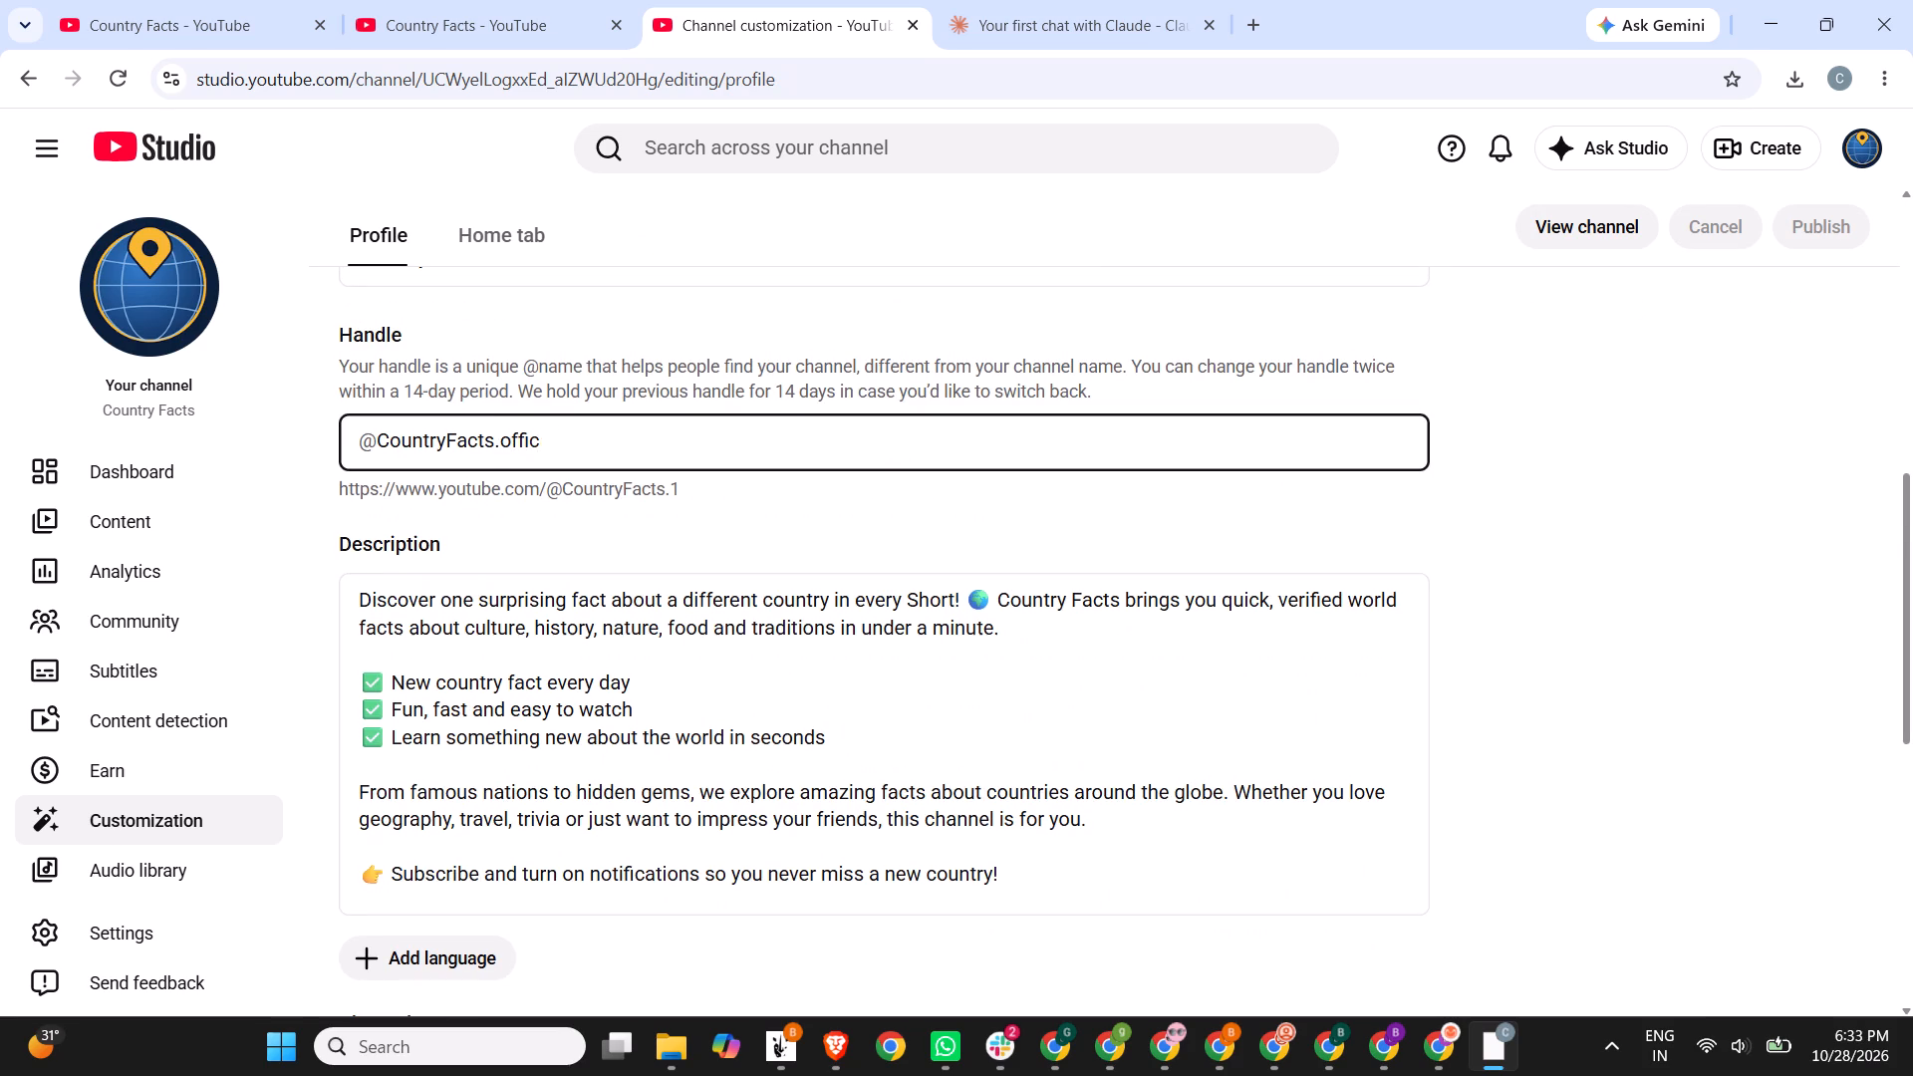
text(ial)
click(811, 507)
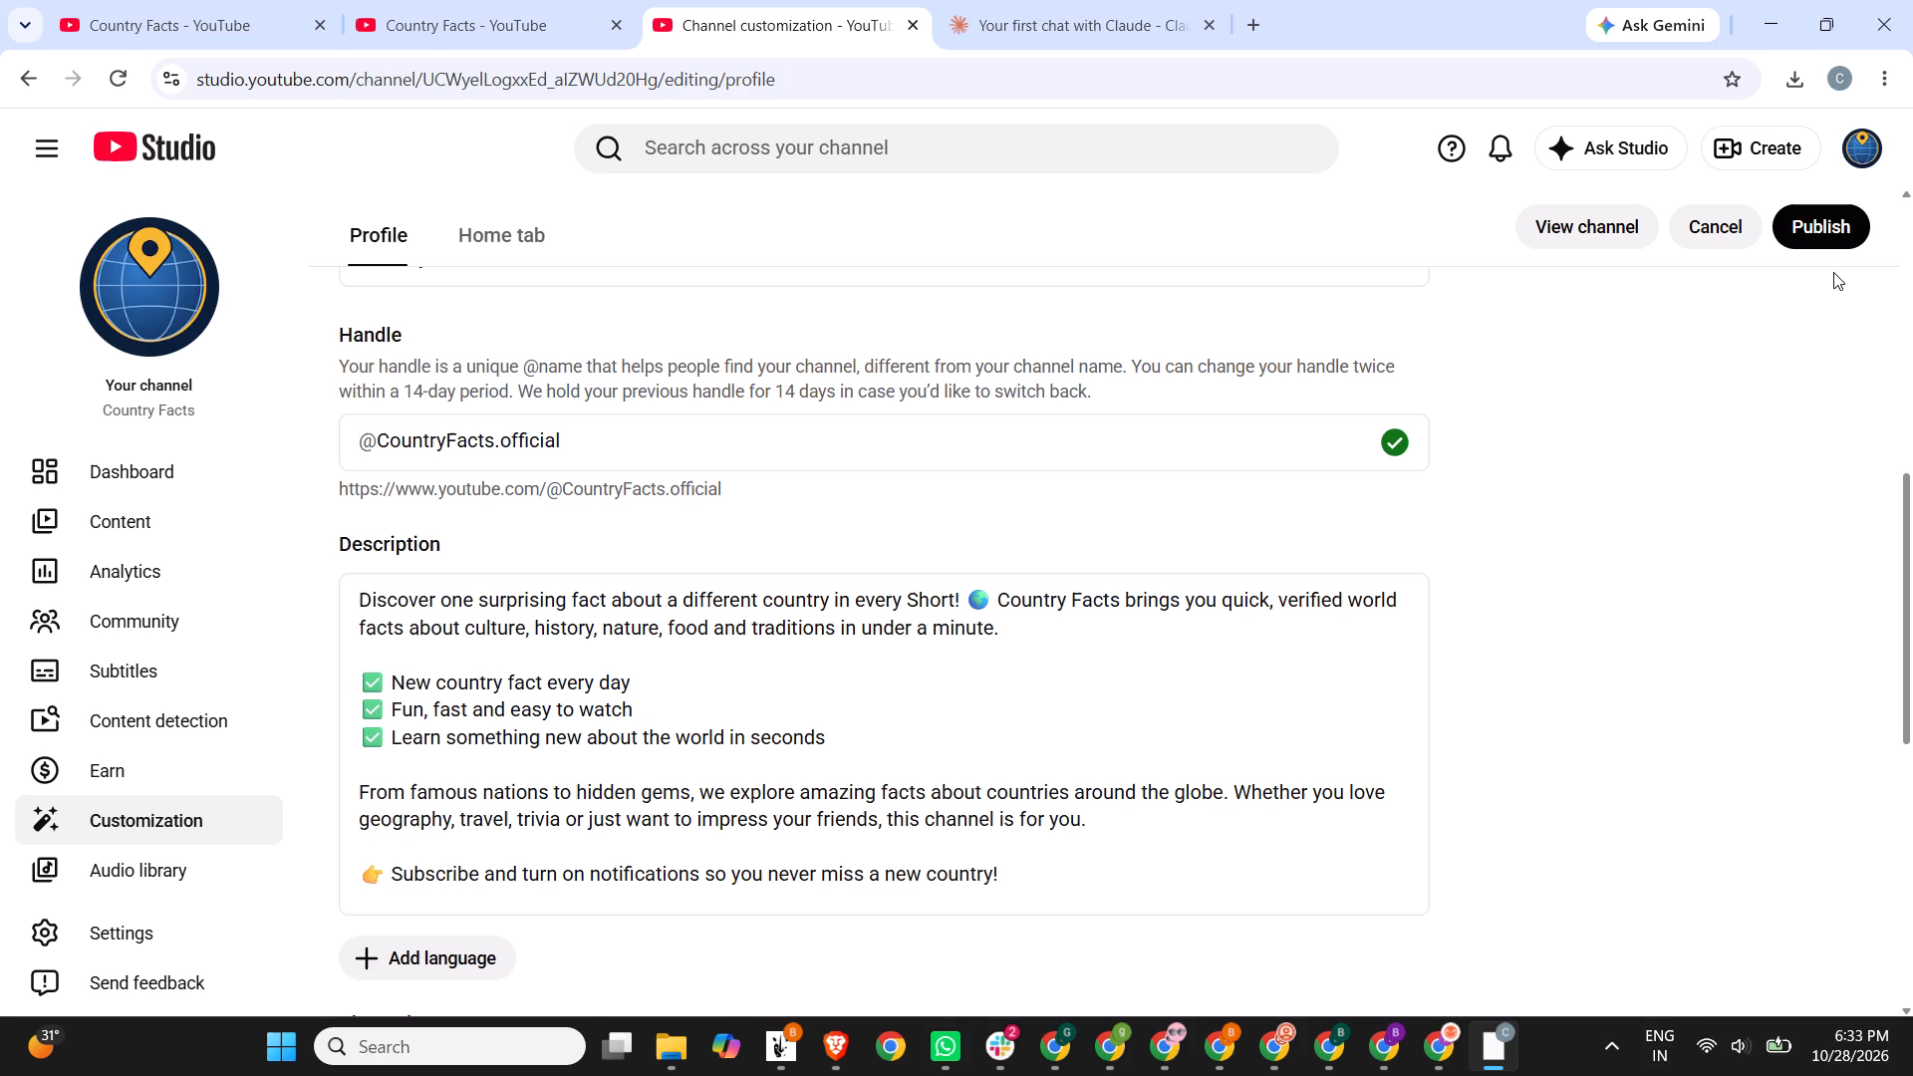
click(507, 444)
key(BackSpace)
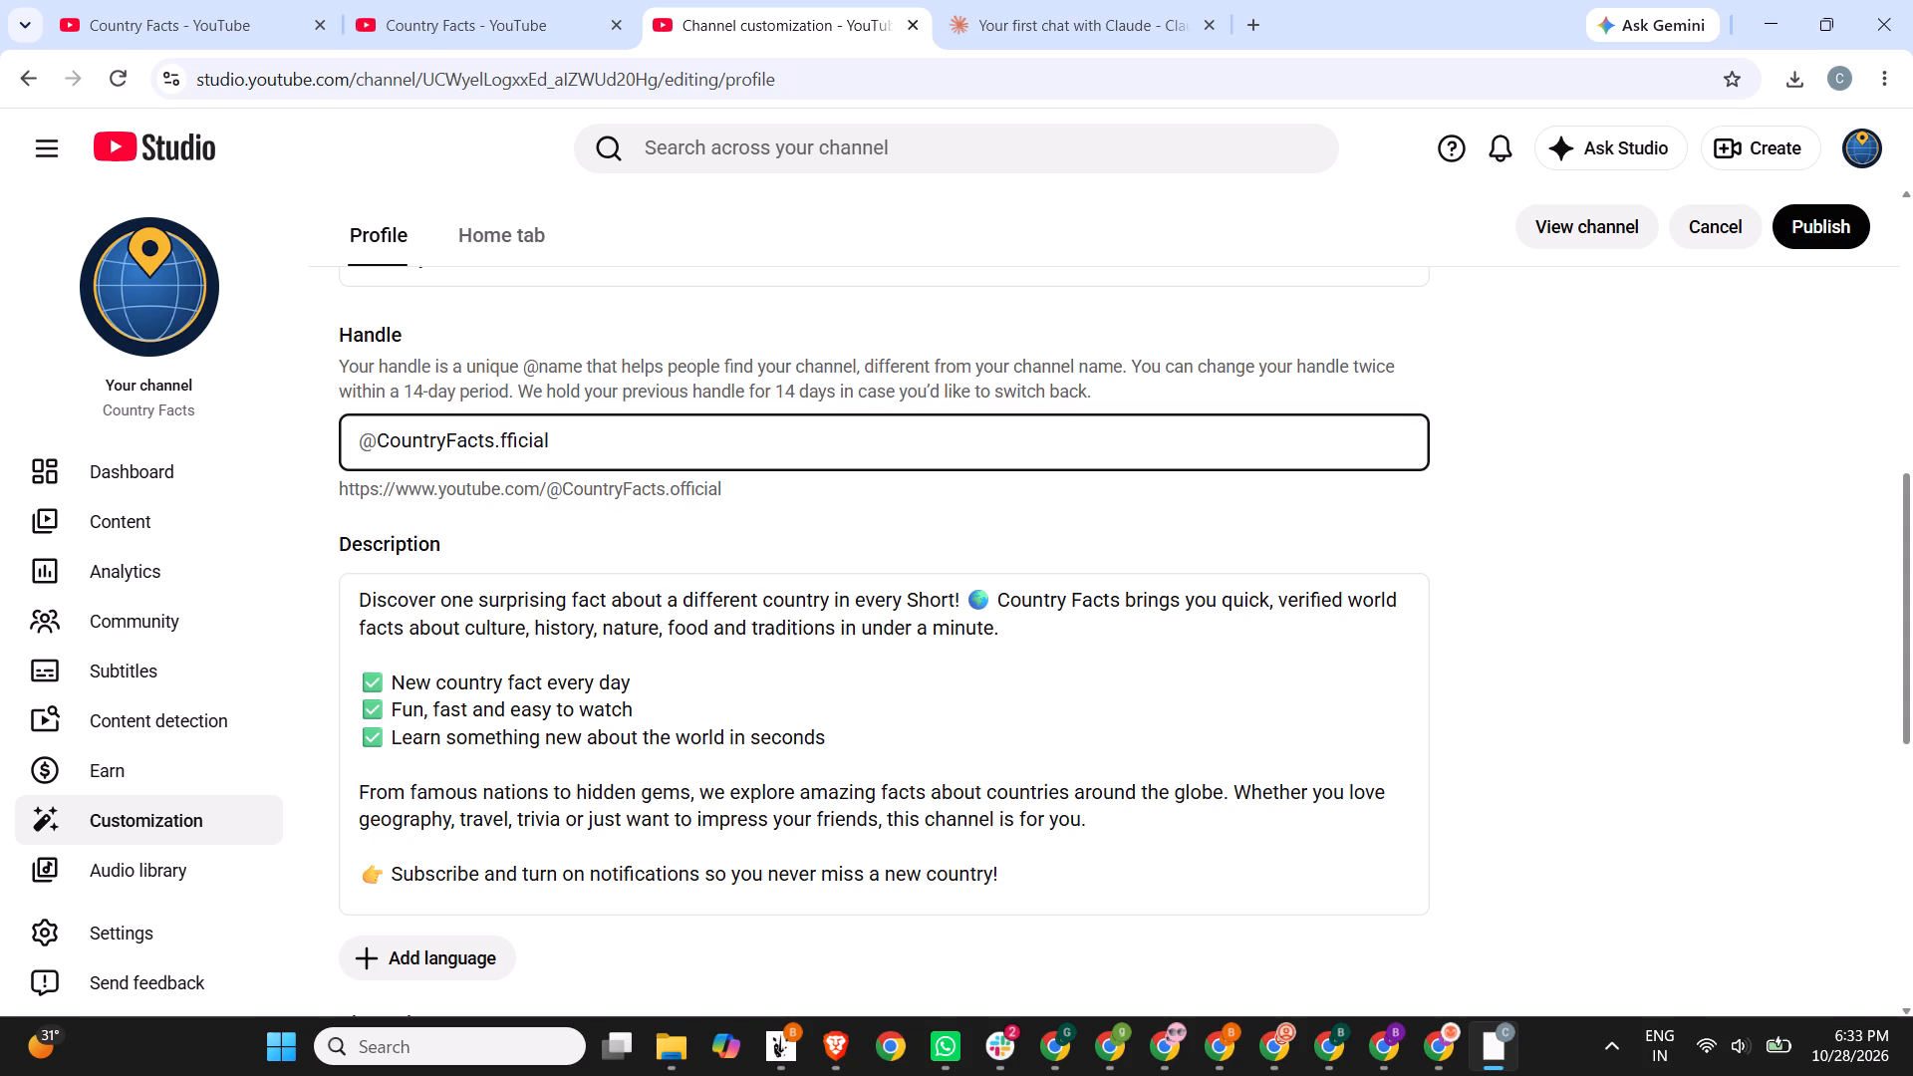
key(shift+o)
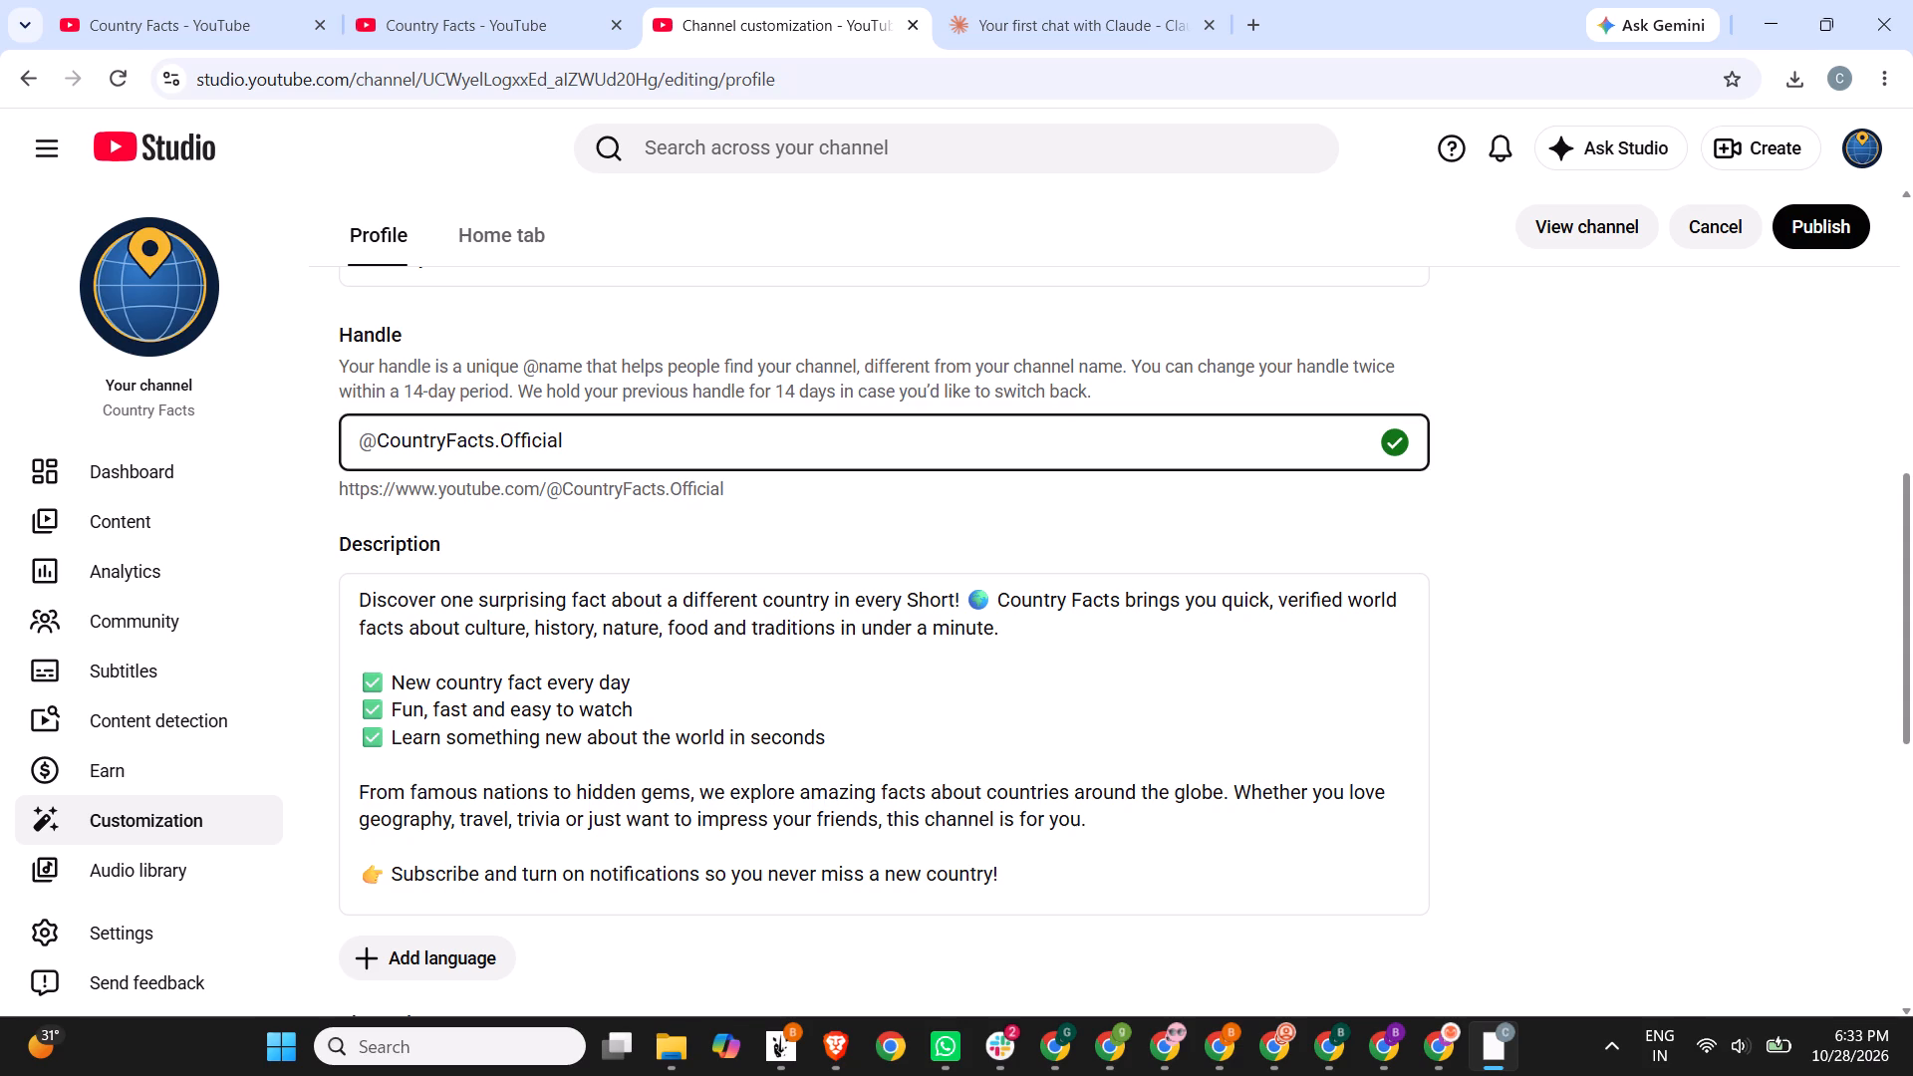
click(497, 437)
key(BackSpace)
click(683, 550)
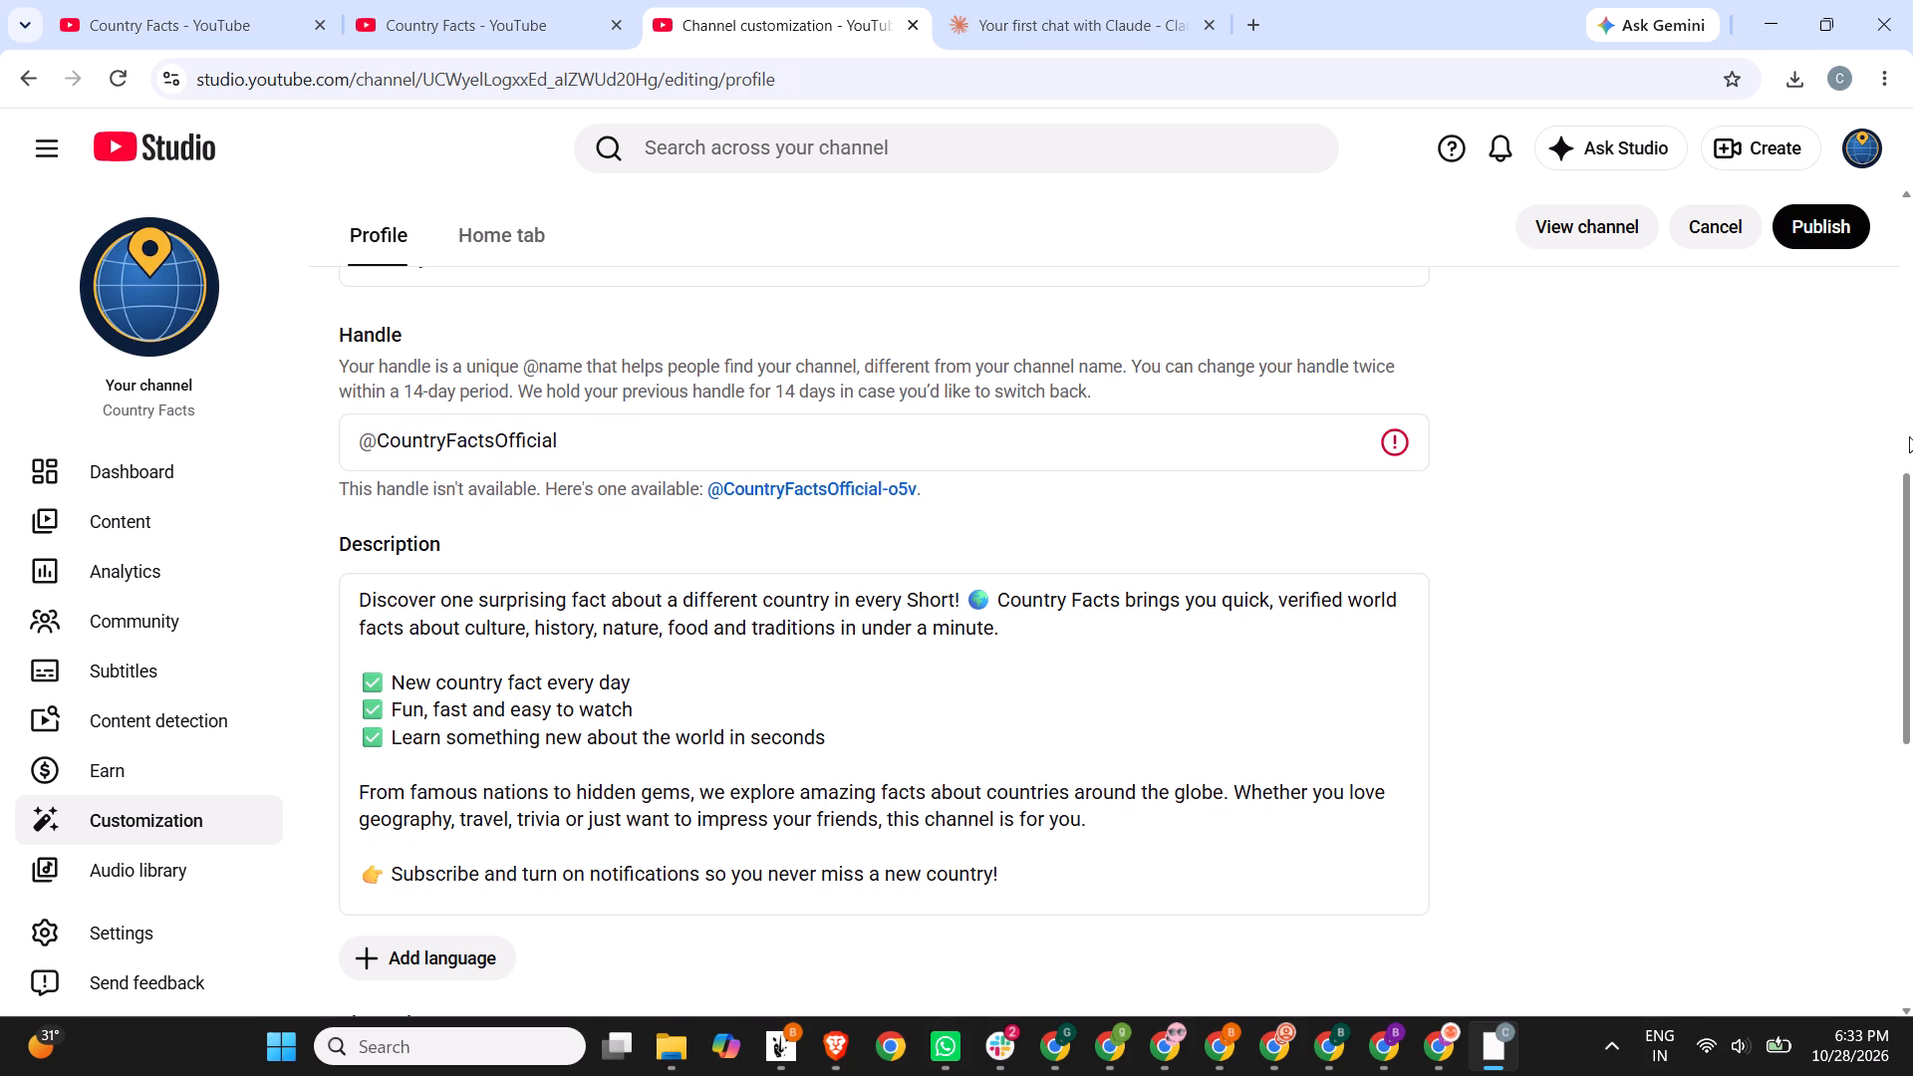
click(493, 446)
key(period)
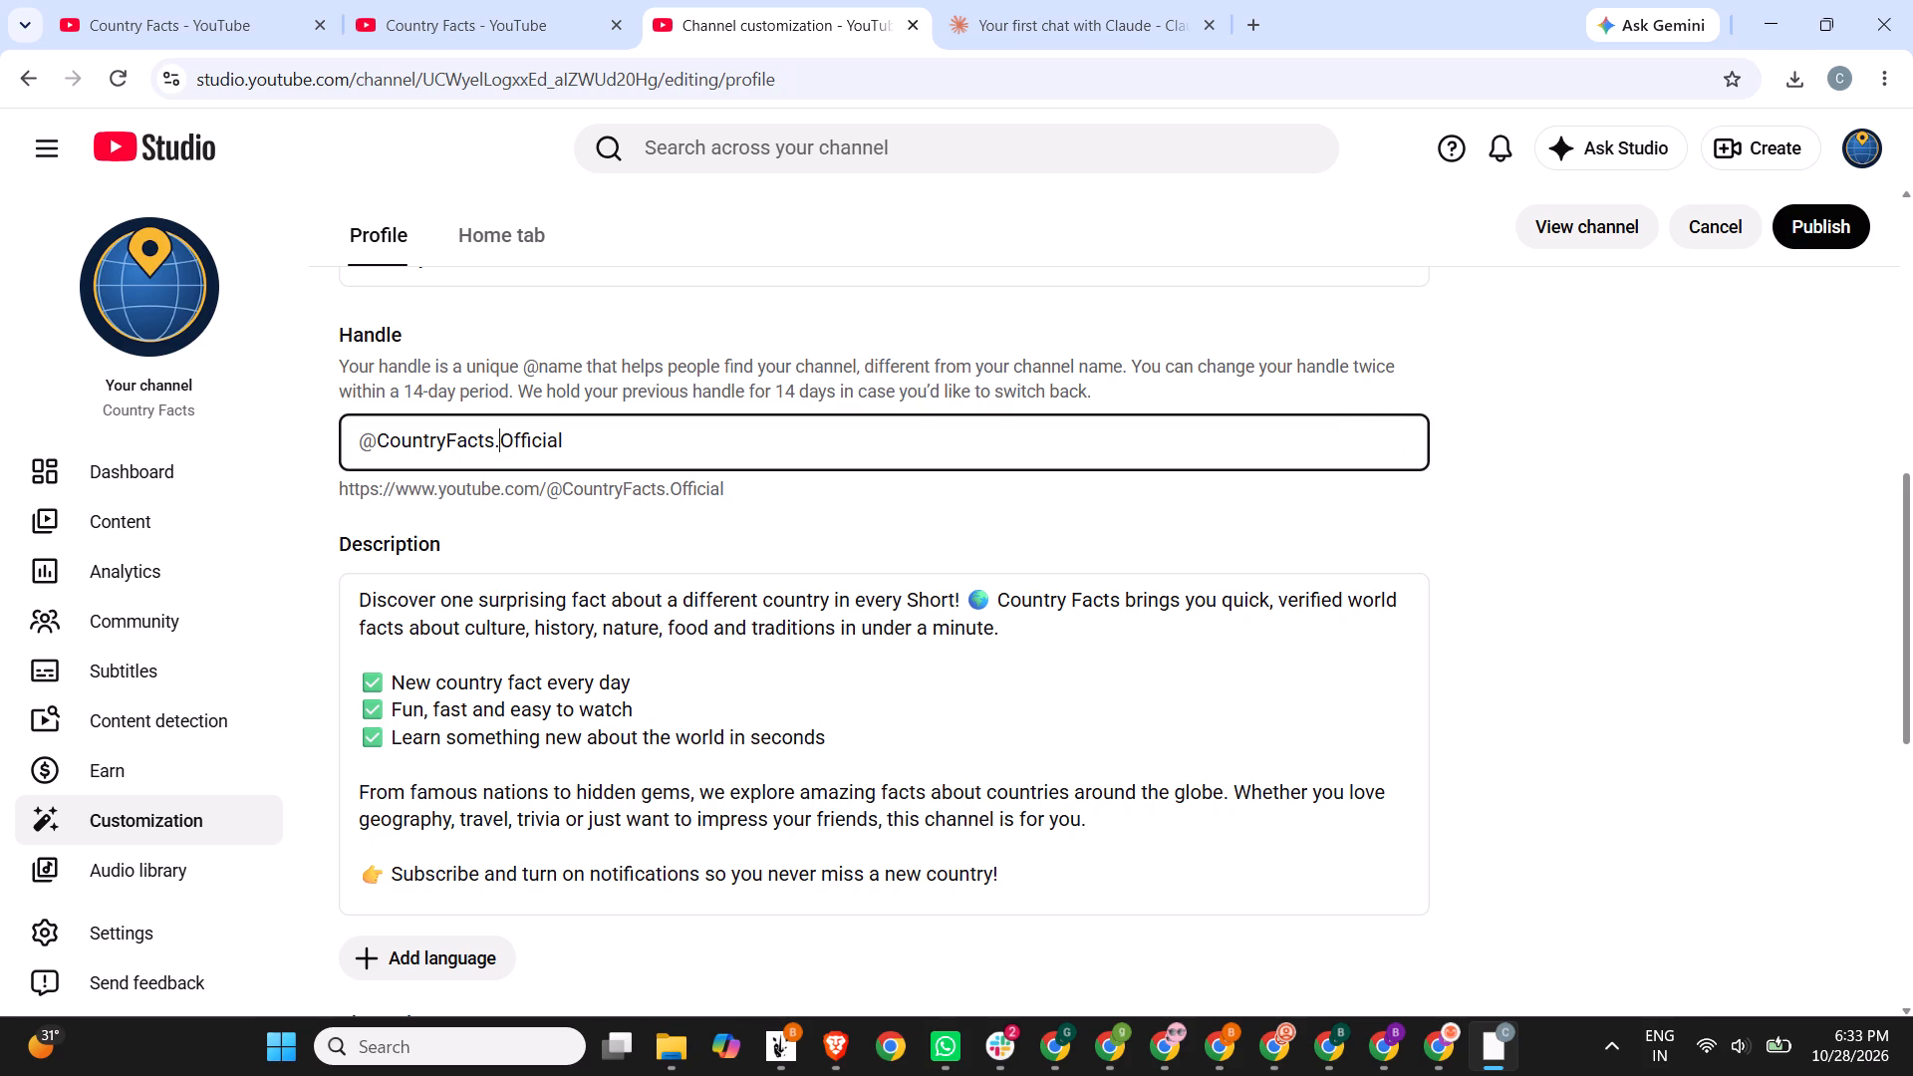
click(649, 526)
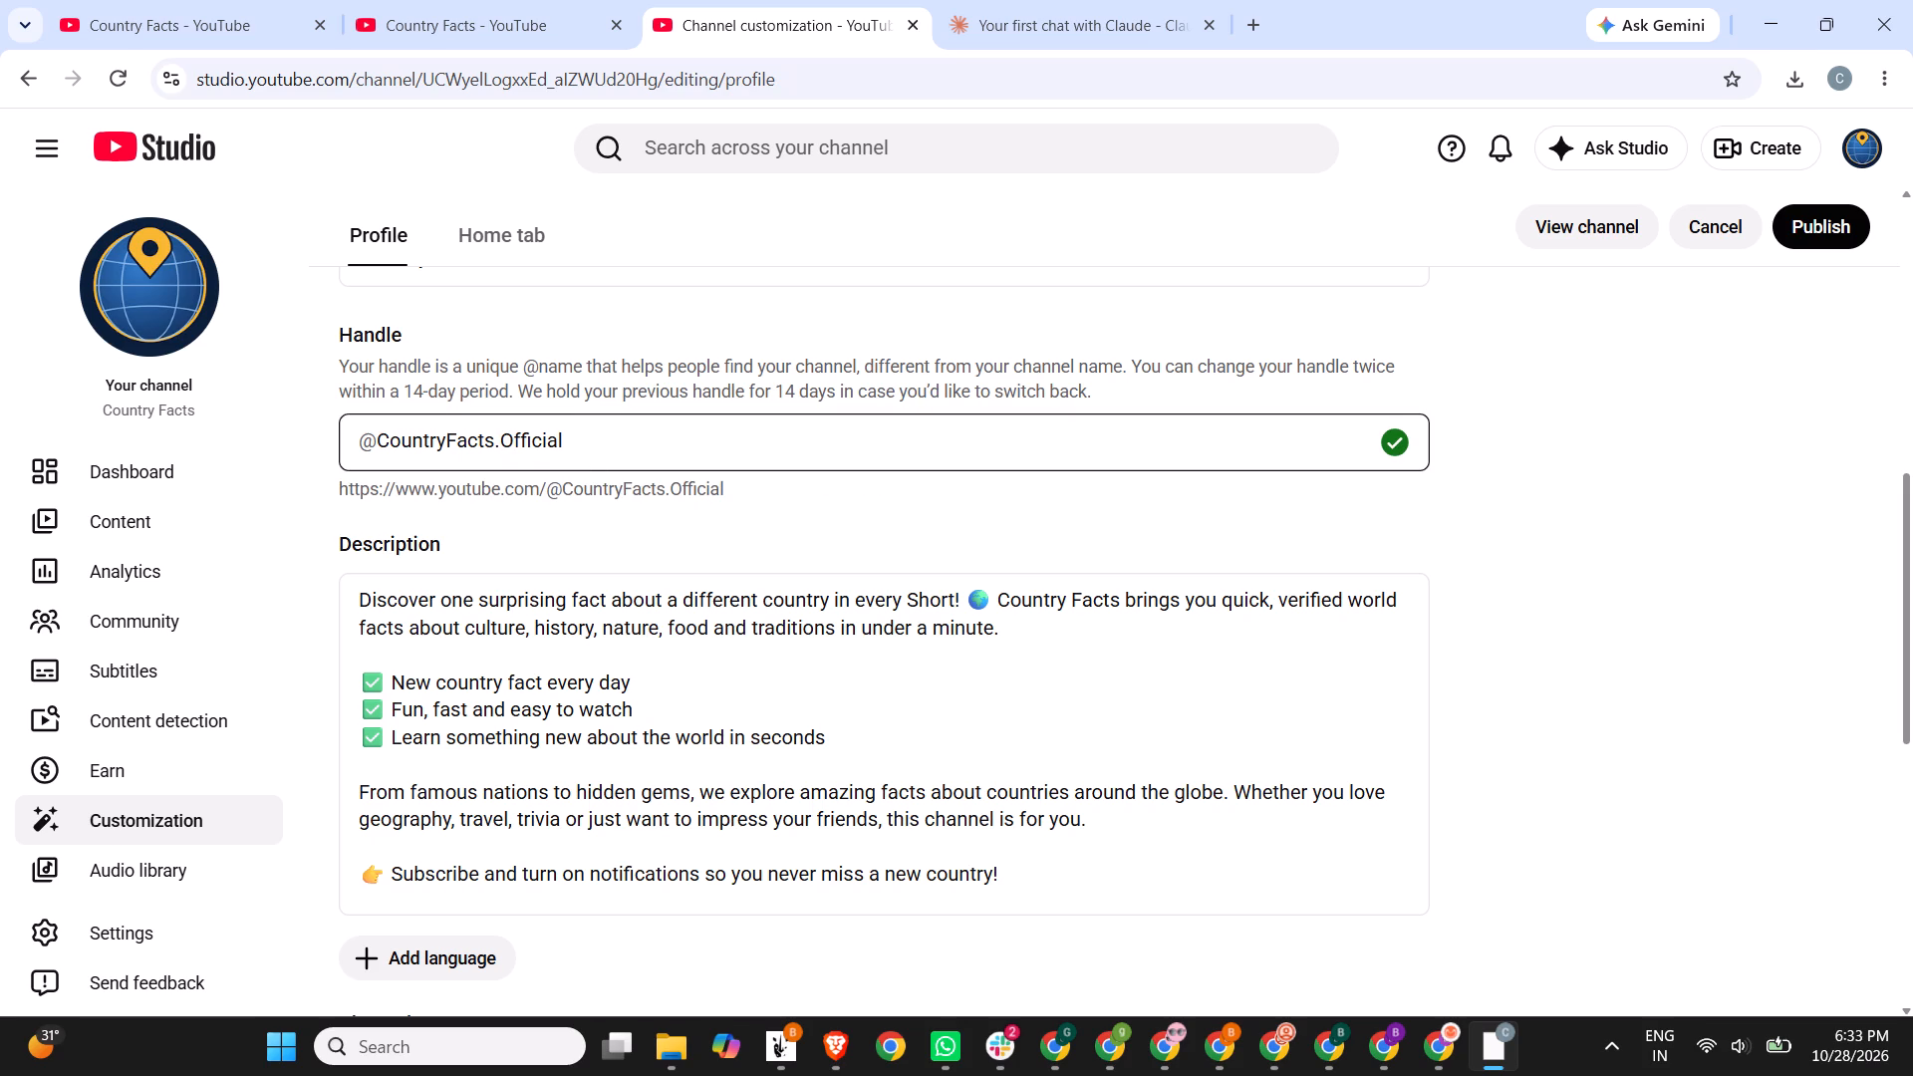
drag(579, 449, 505, 438)
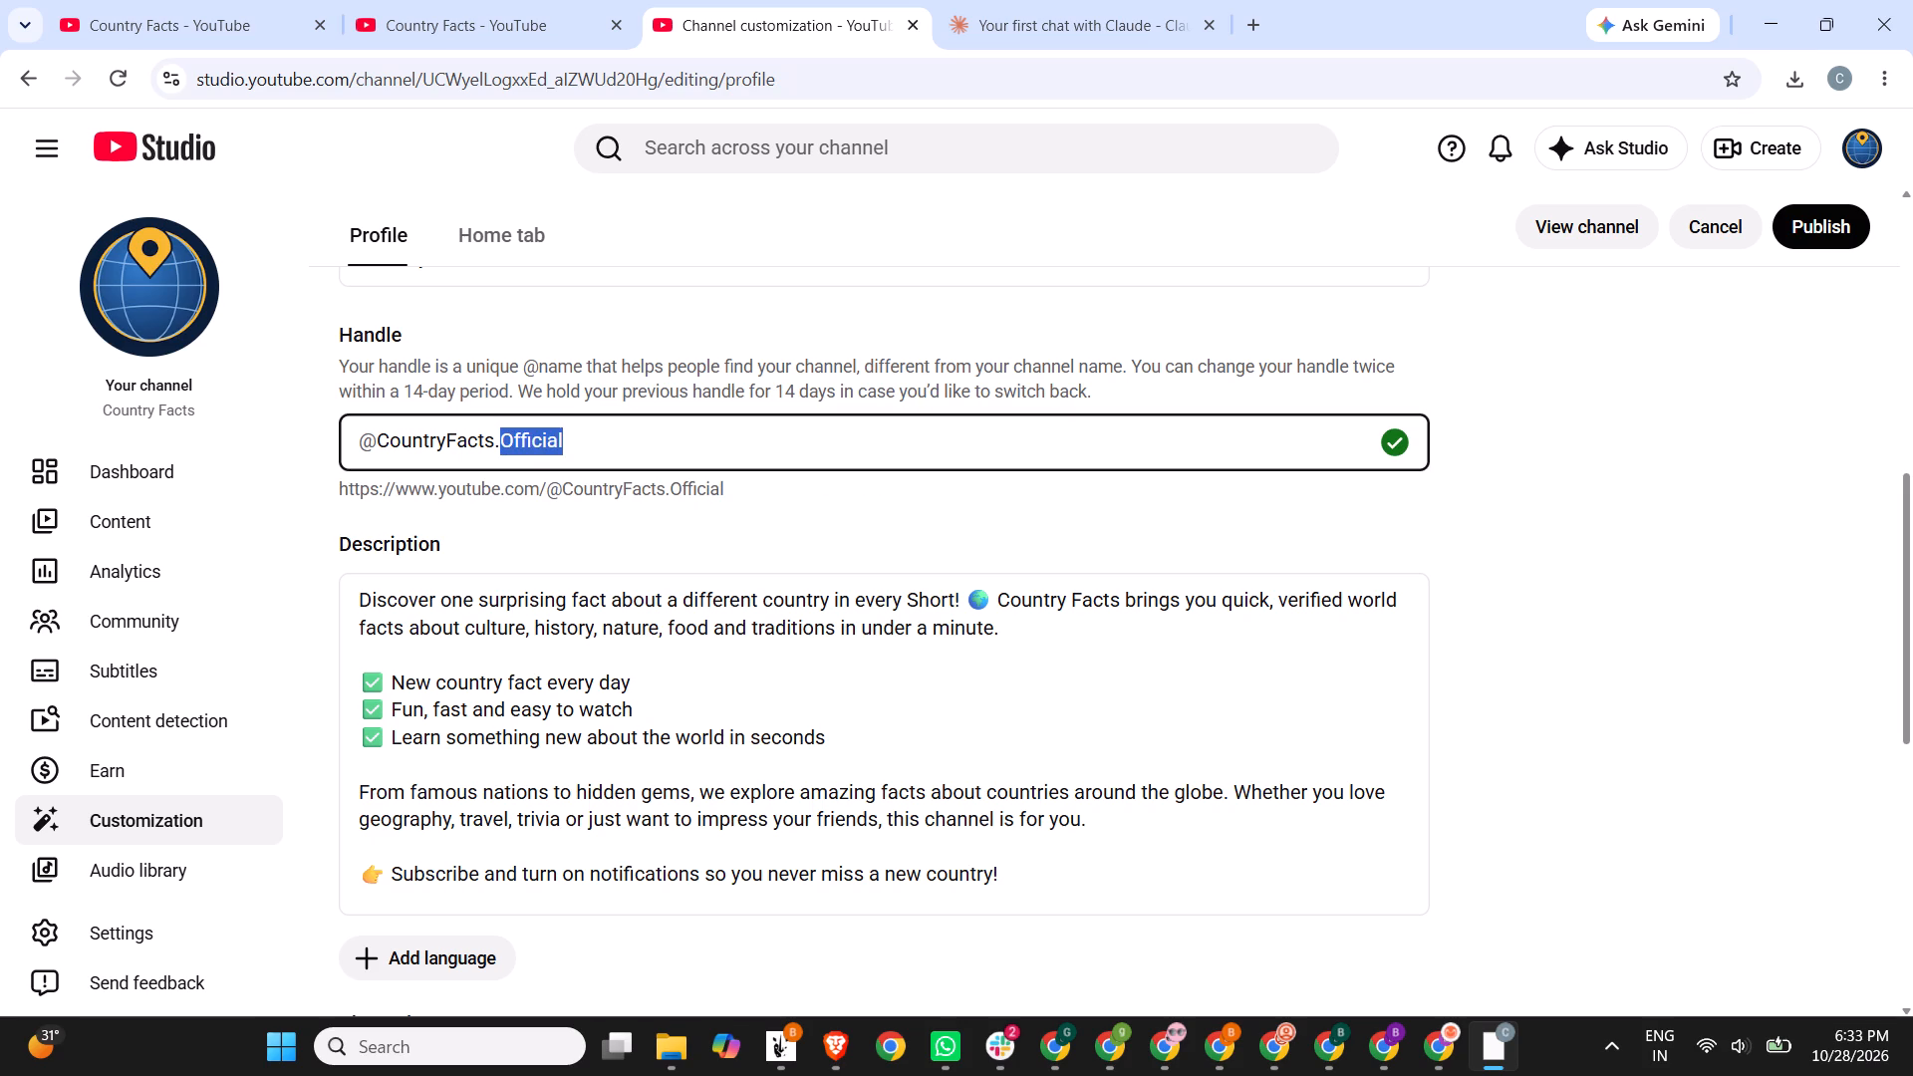
text(INT)
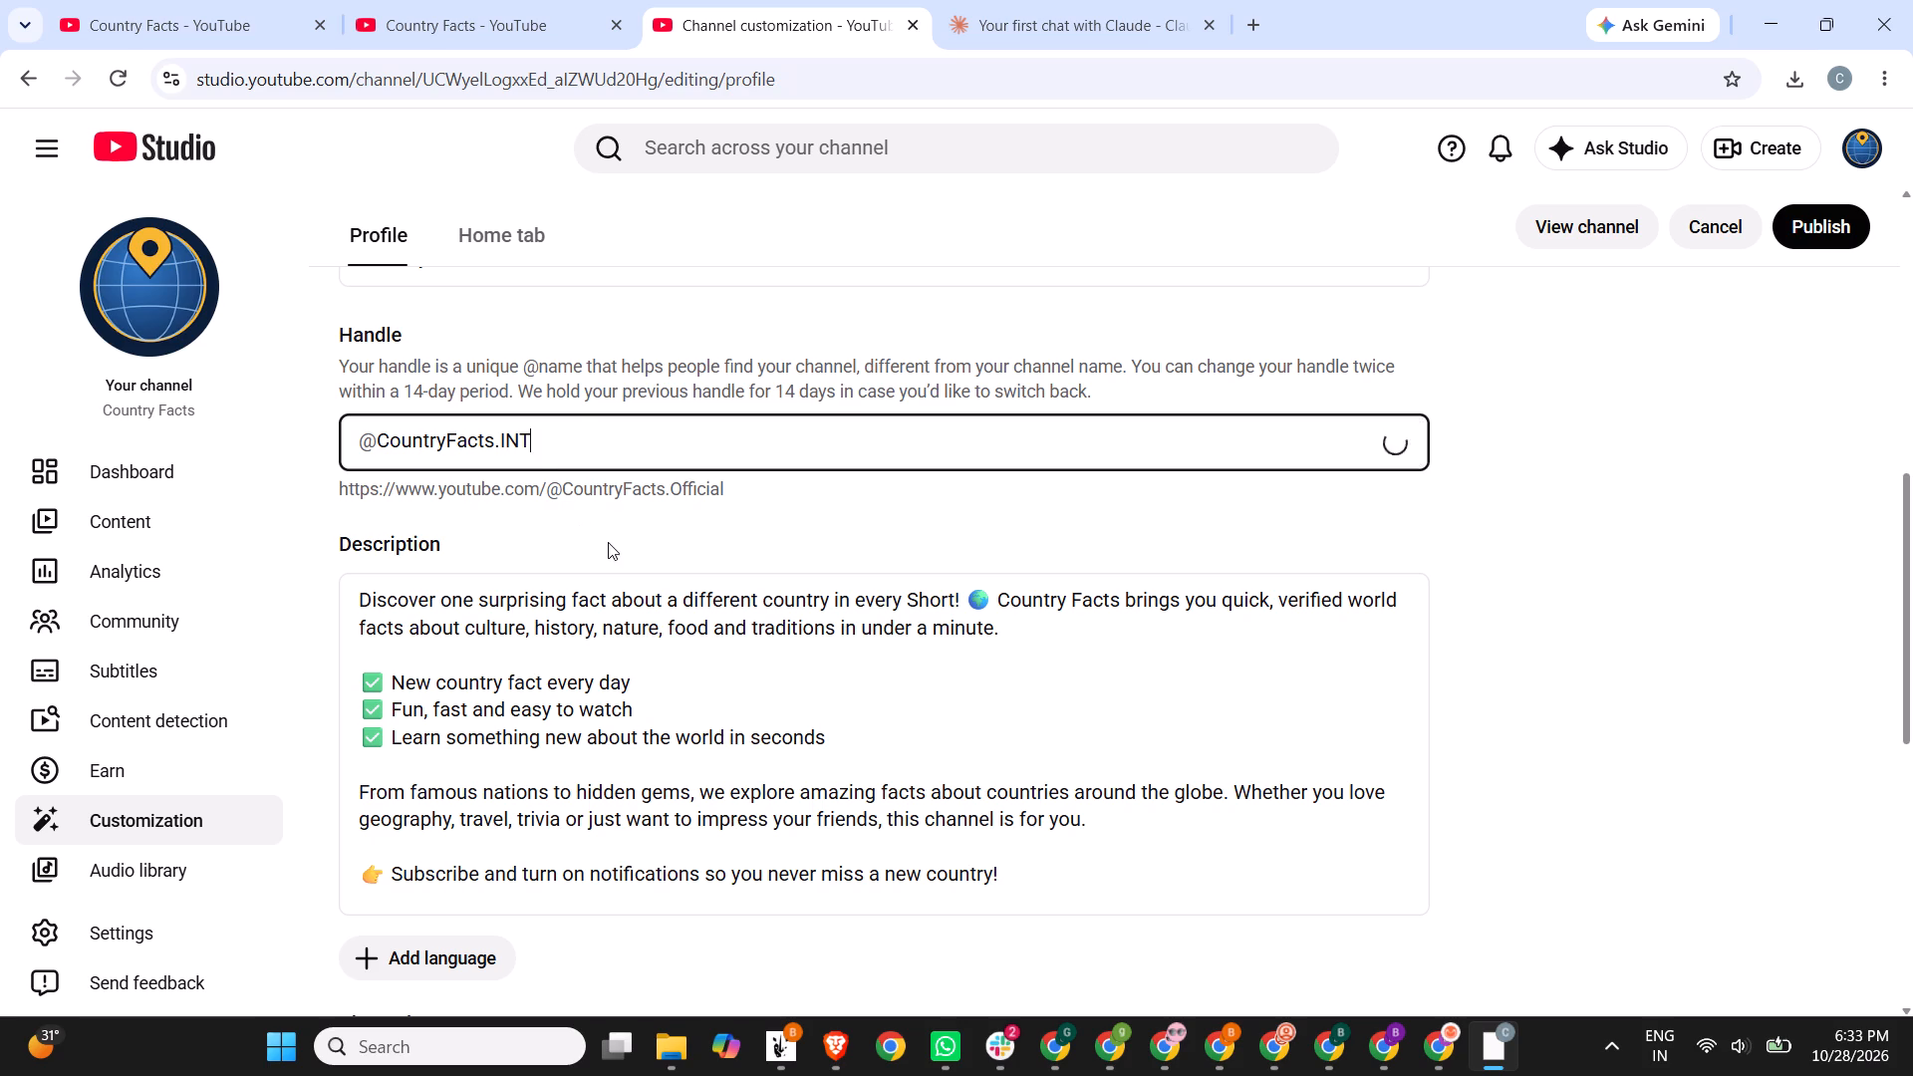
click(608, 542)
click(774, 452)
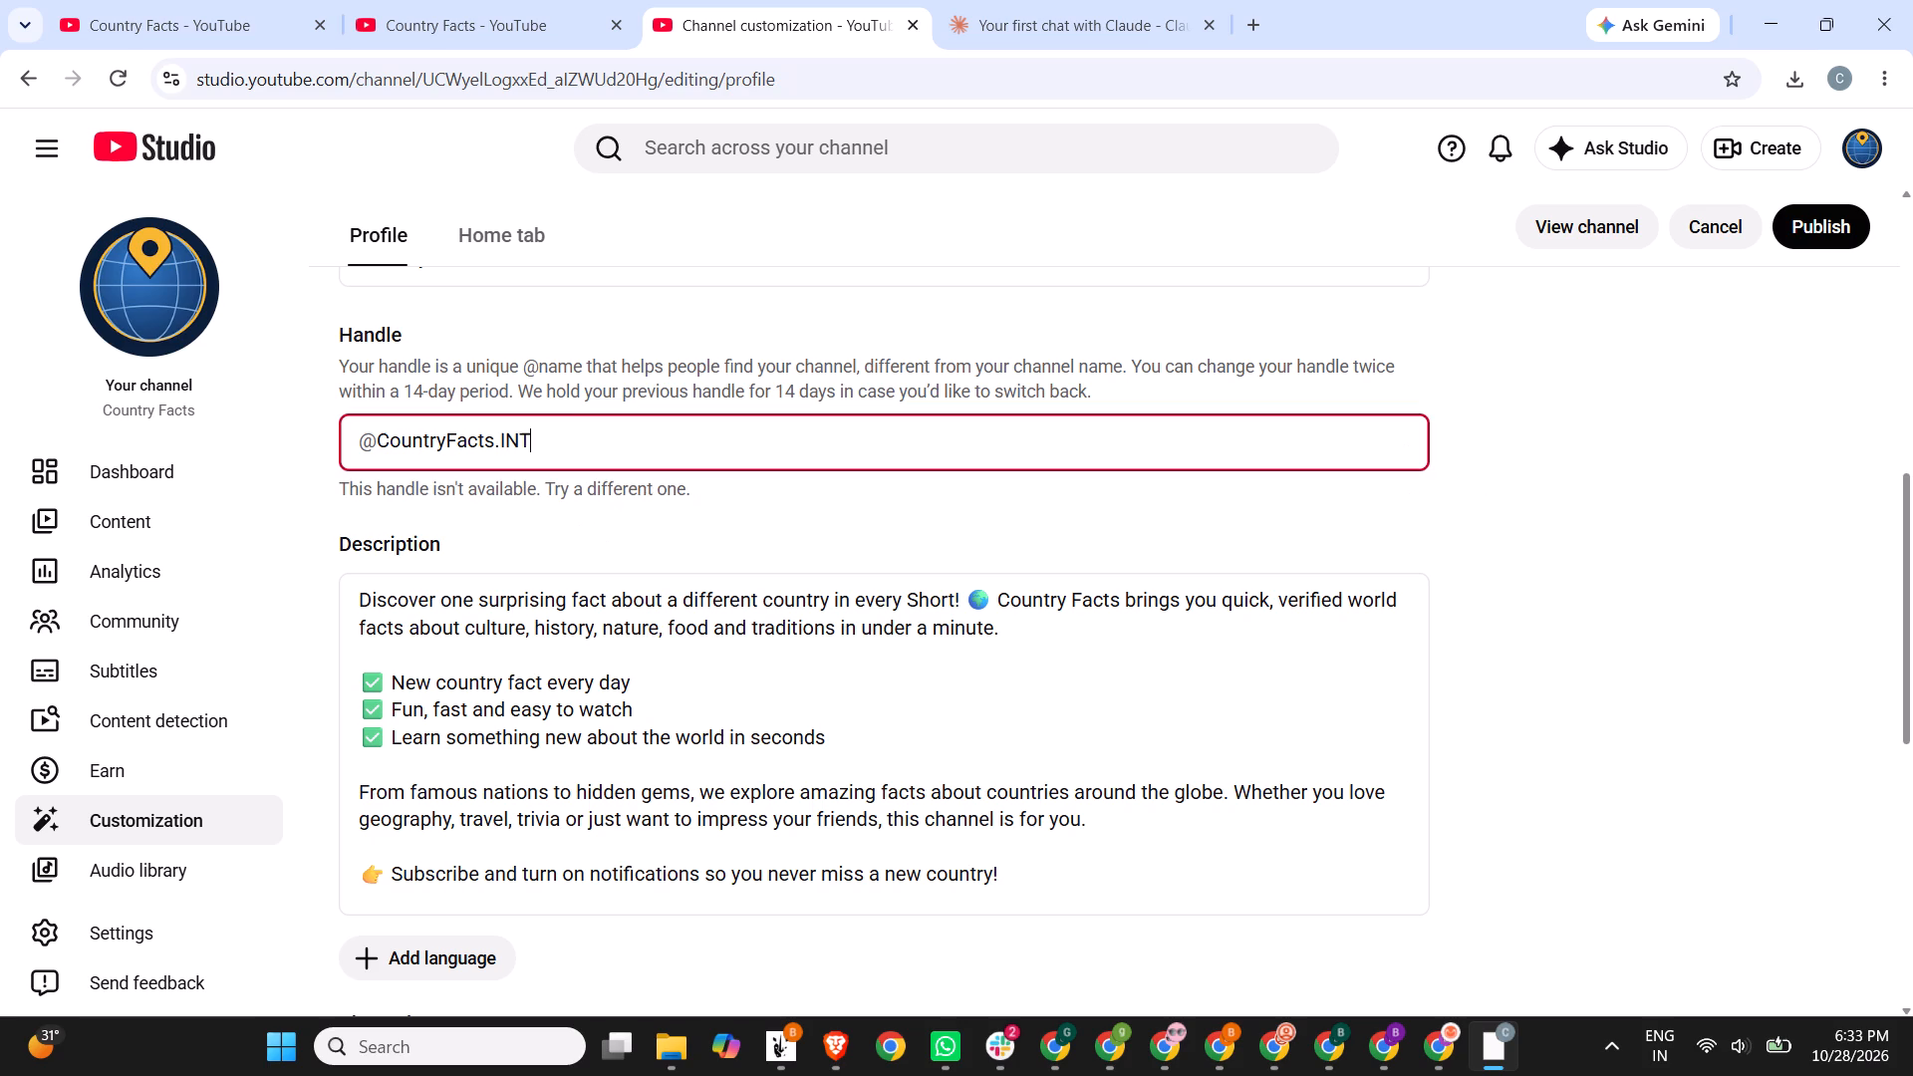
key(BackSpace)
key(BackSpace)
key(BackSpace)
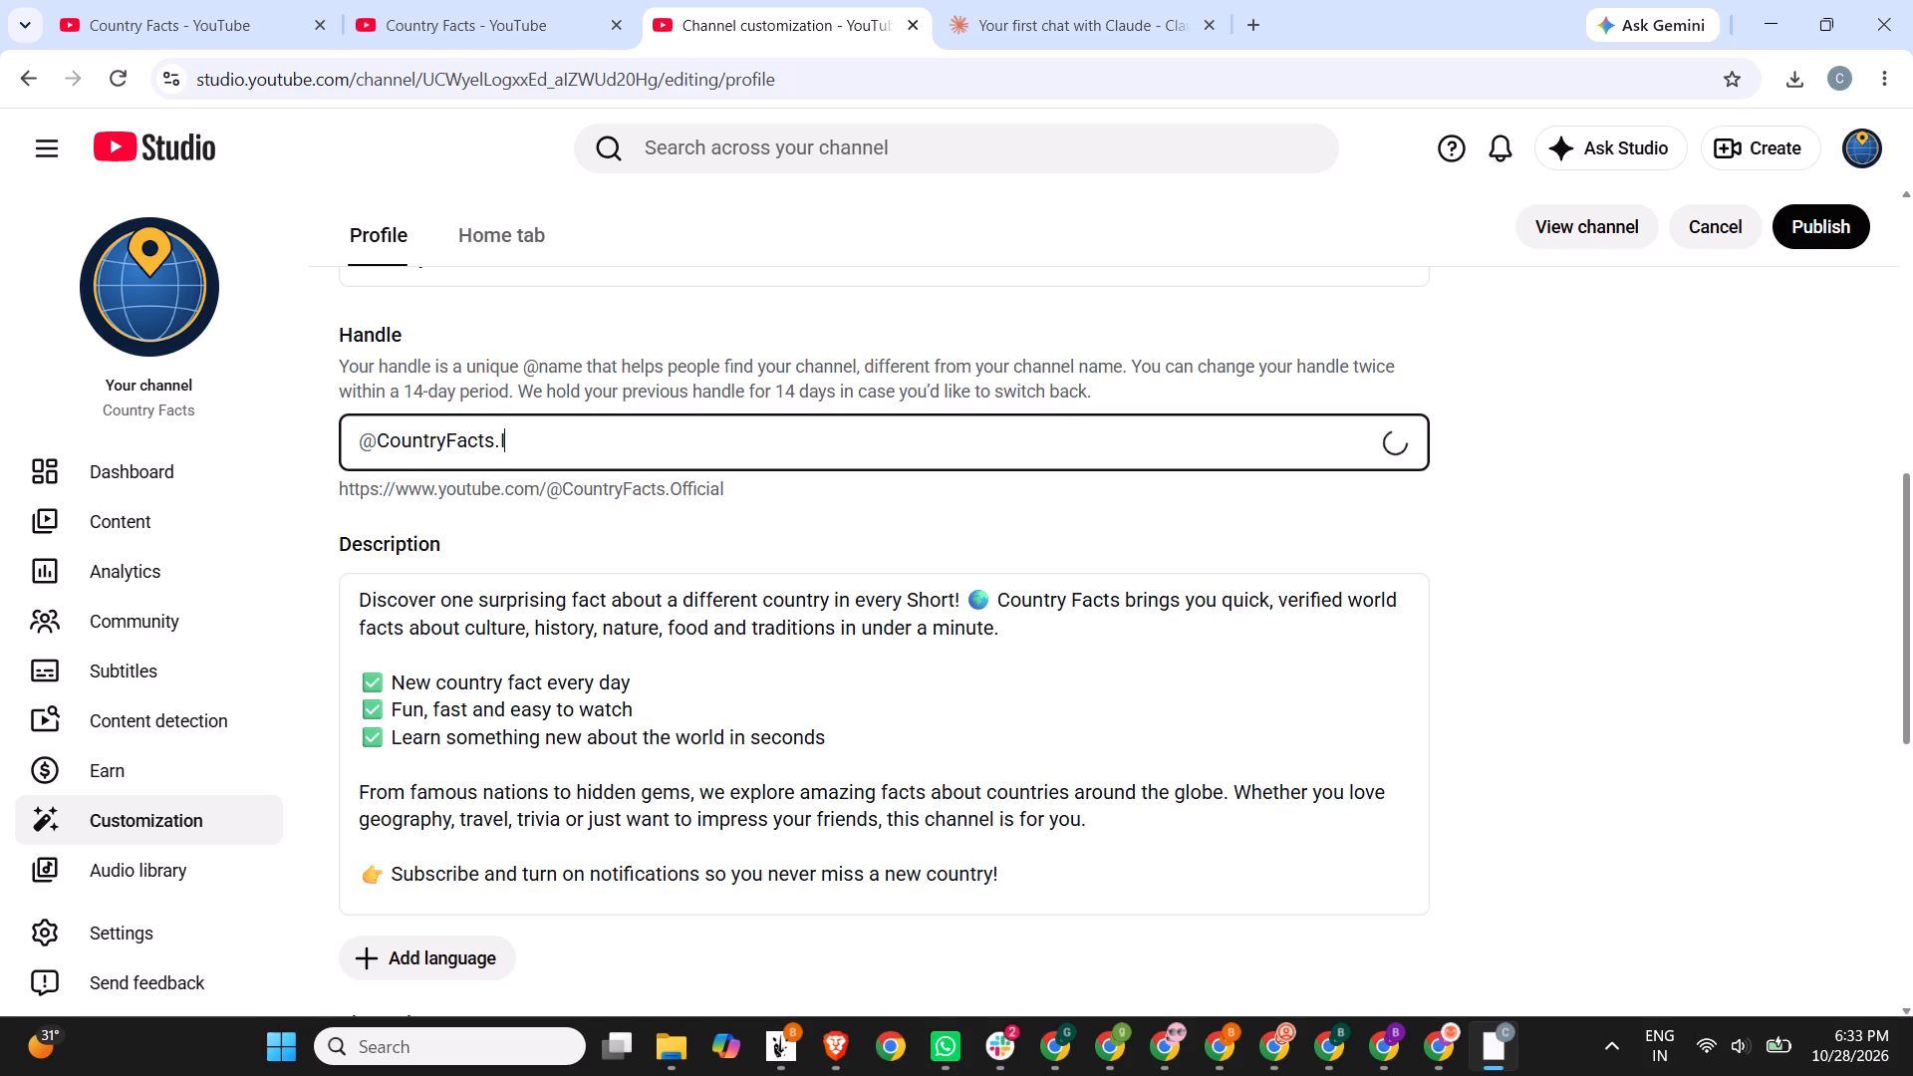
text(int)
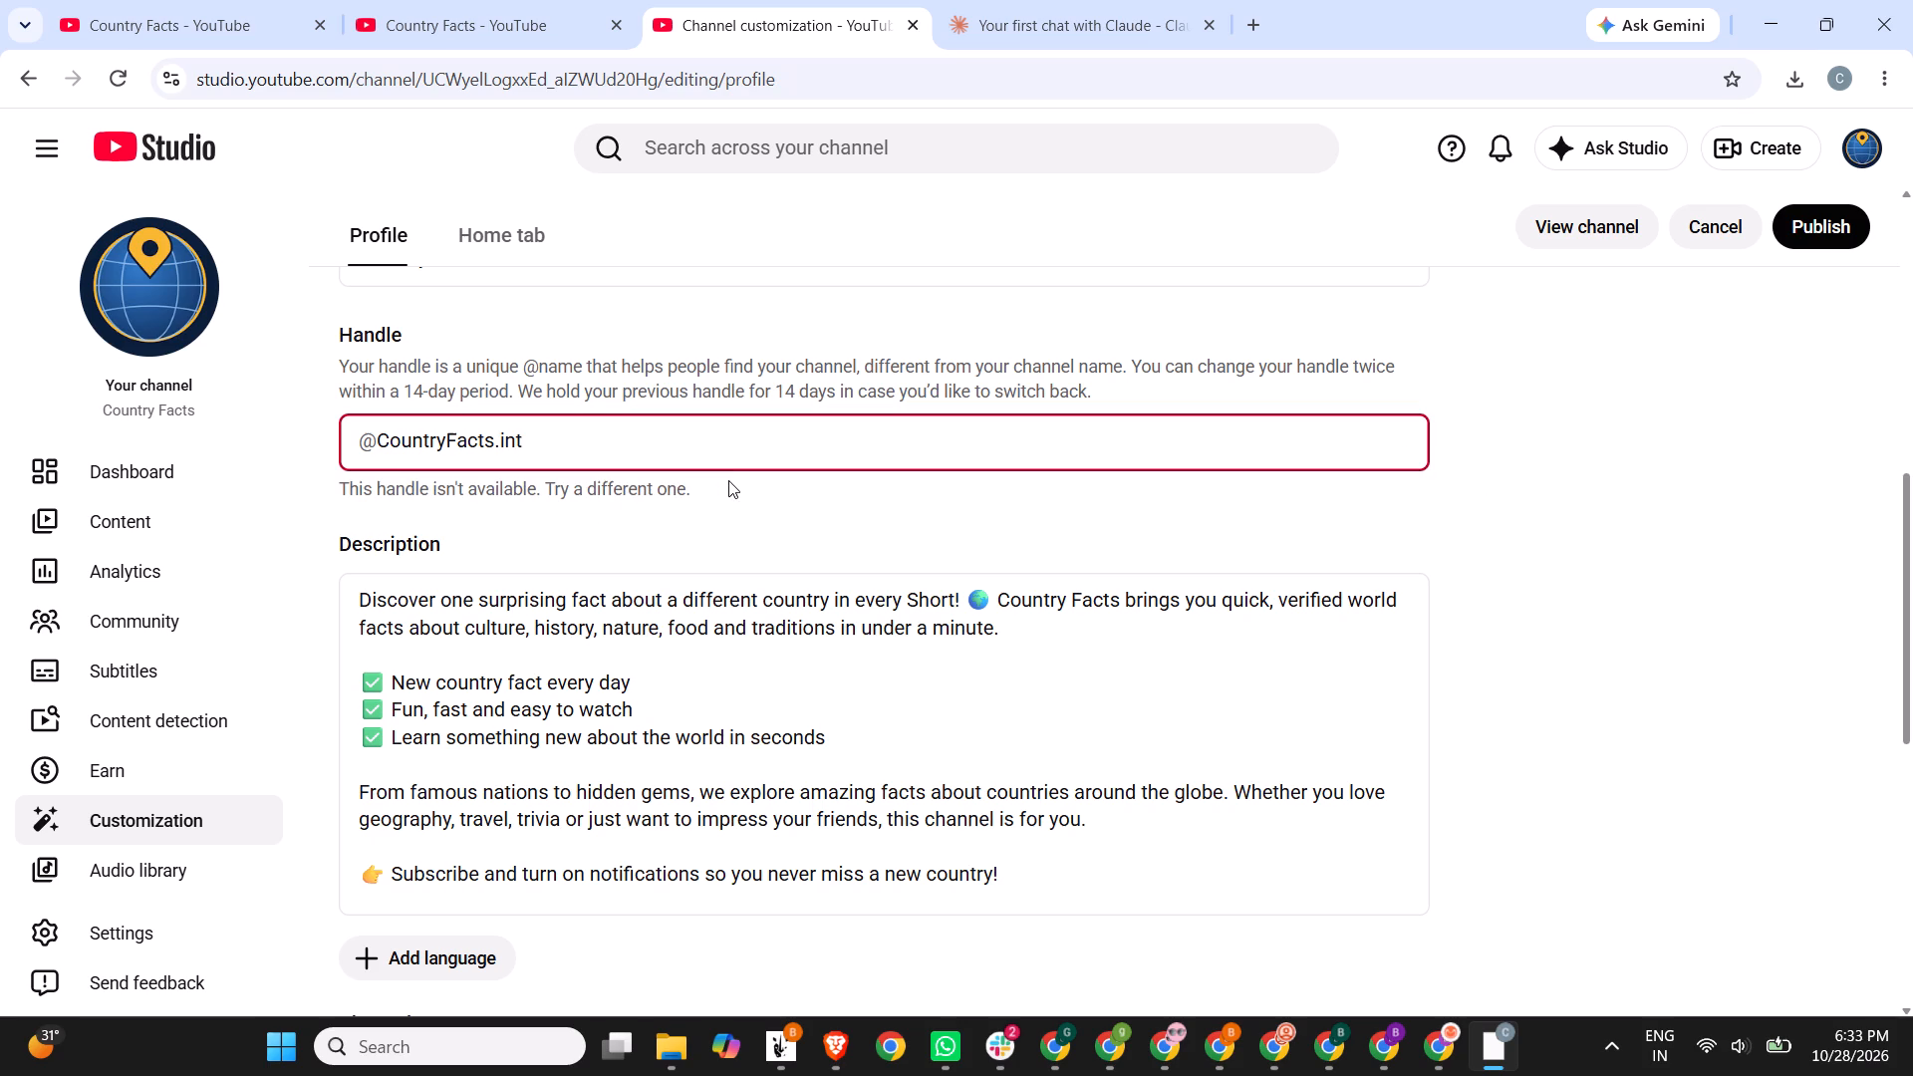
key(BackSpace)
key(BackSpace)
key(BackSpace)
text(globa)
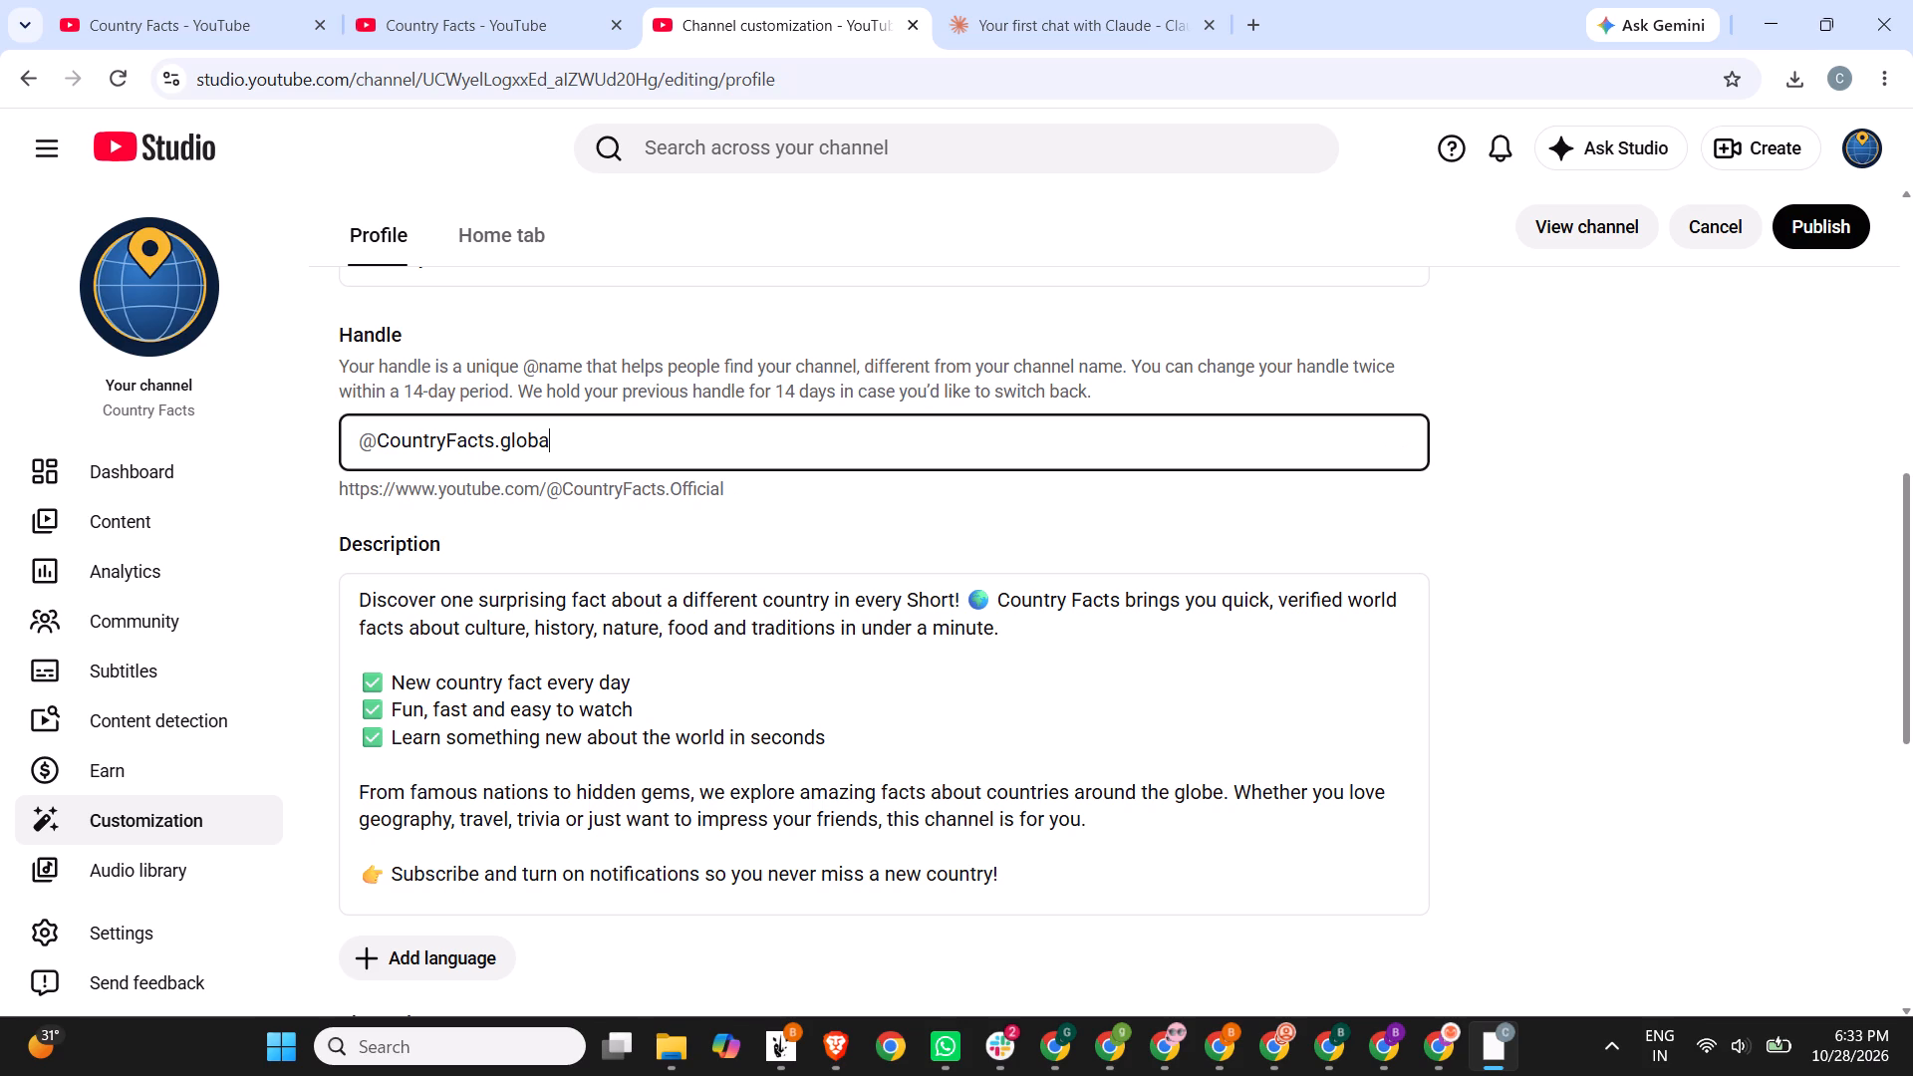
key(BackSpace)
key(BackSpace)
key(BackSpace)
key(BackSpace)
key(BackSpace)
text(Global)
click(770, 539)
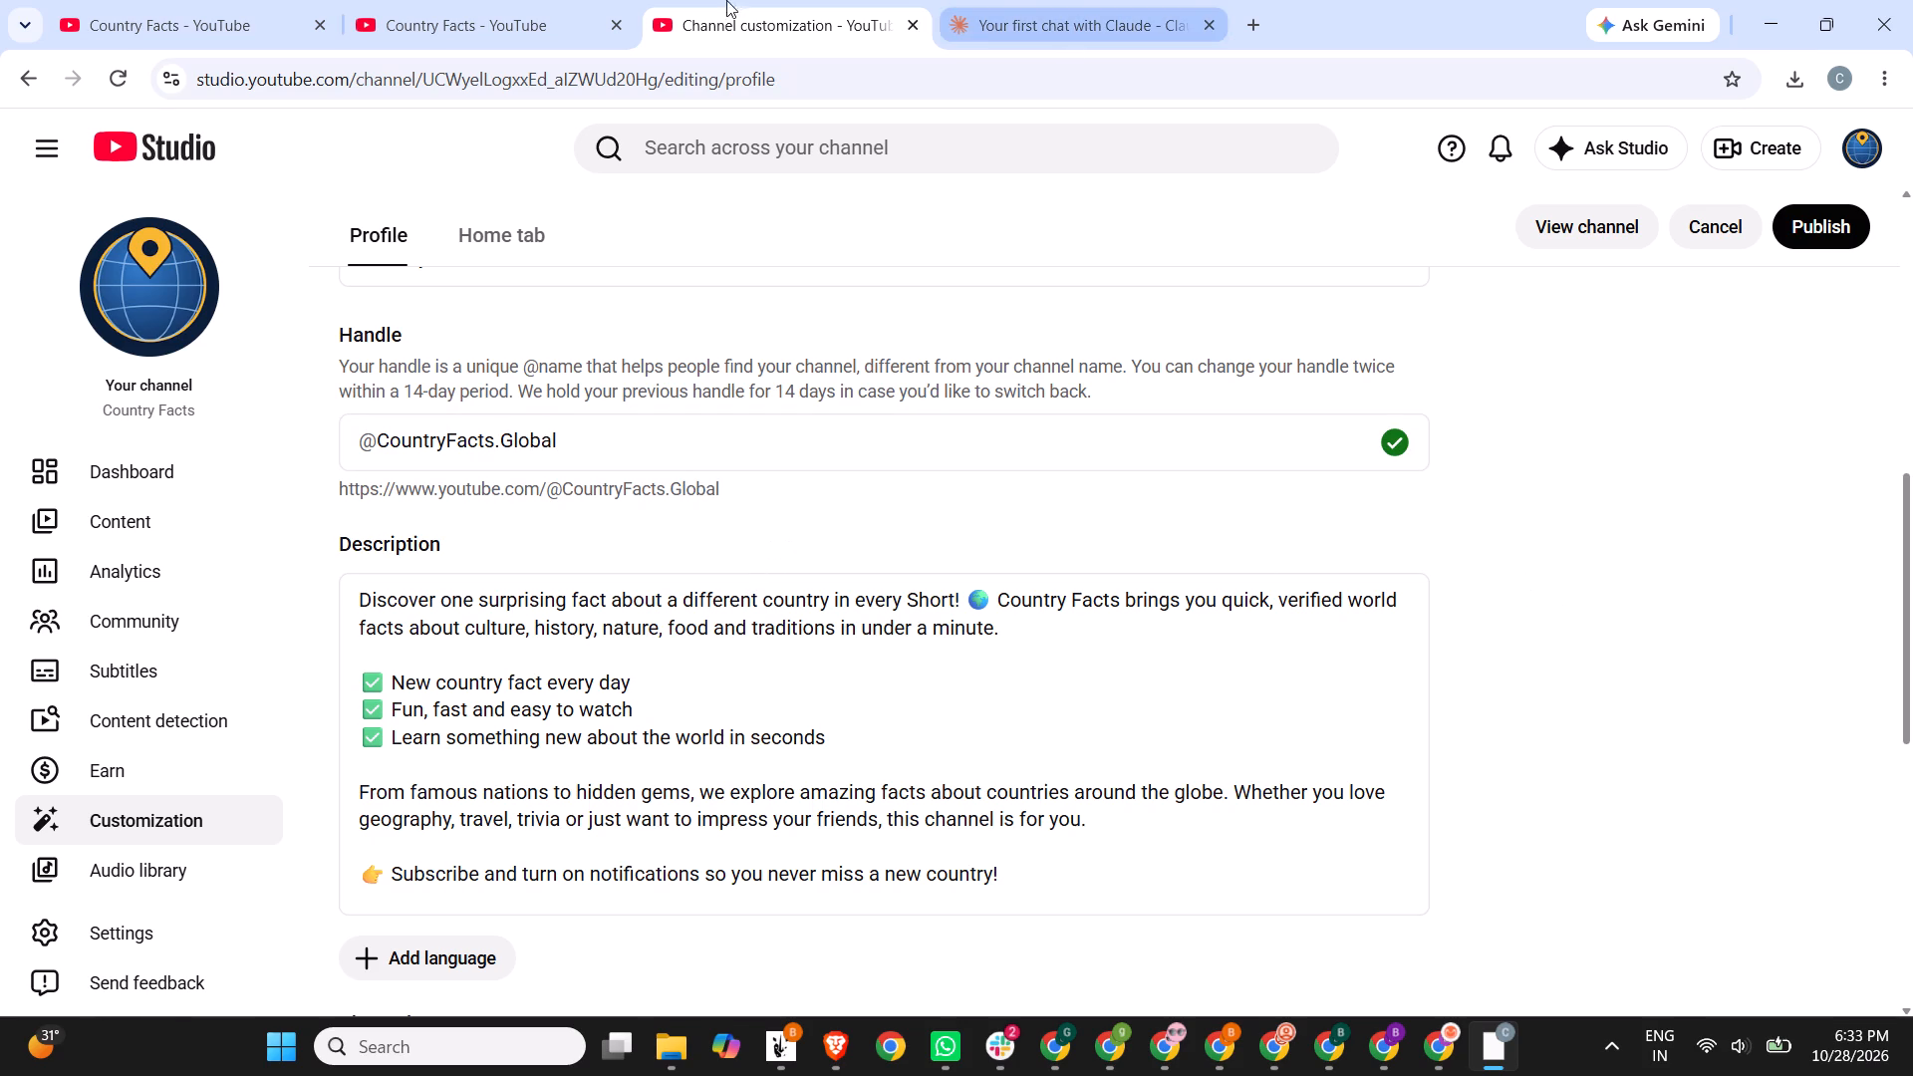
click(609, 0)
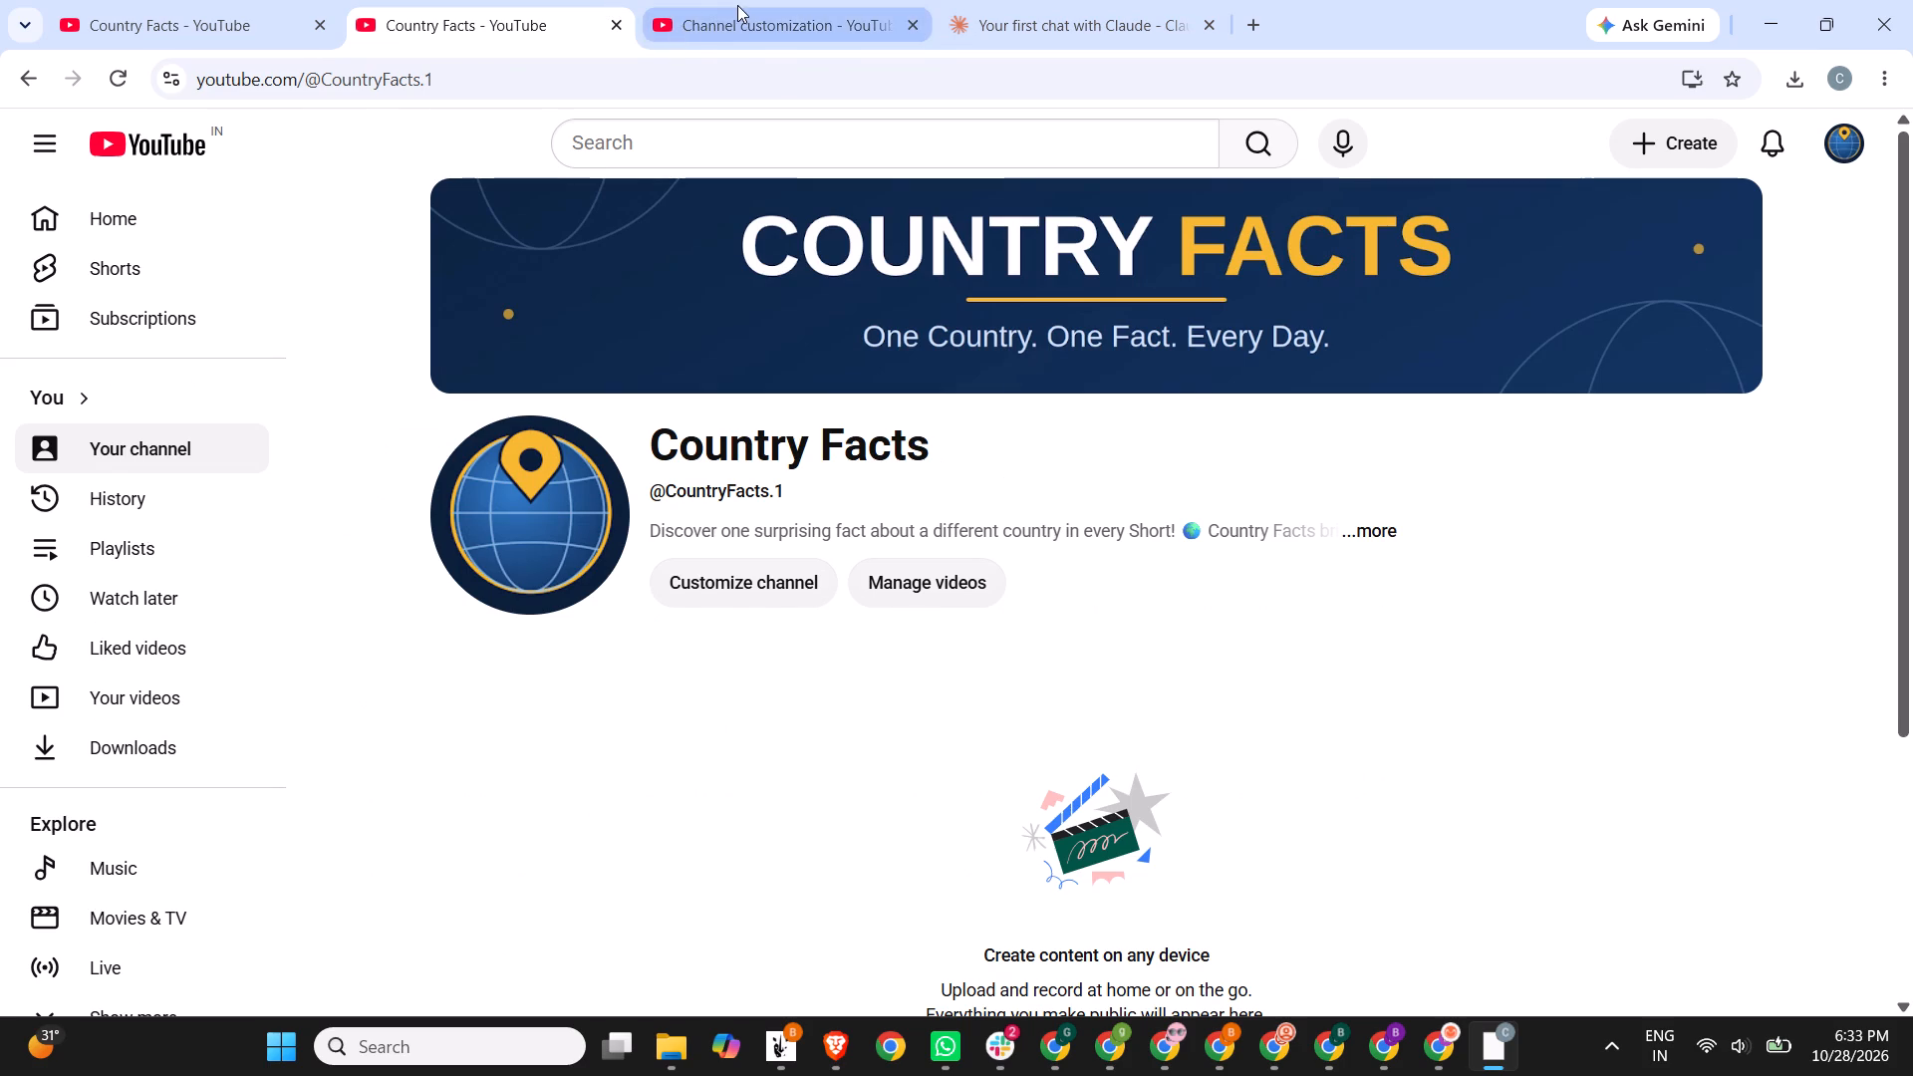
click(738, 5)
click(1819, 223)
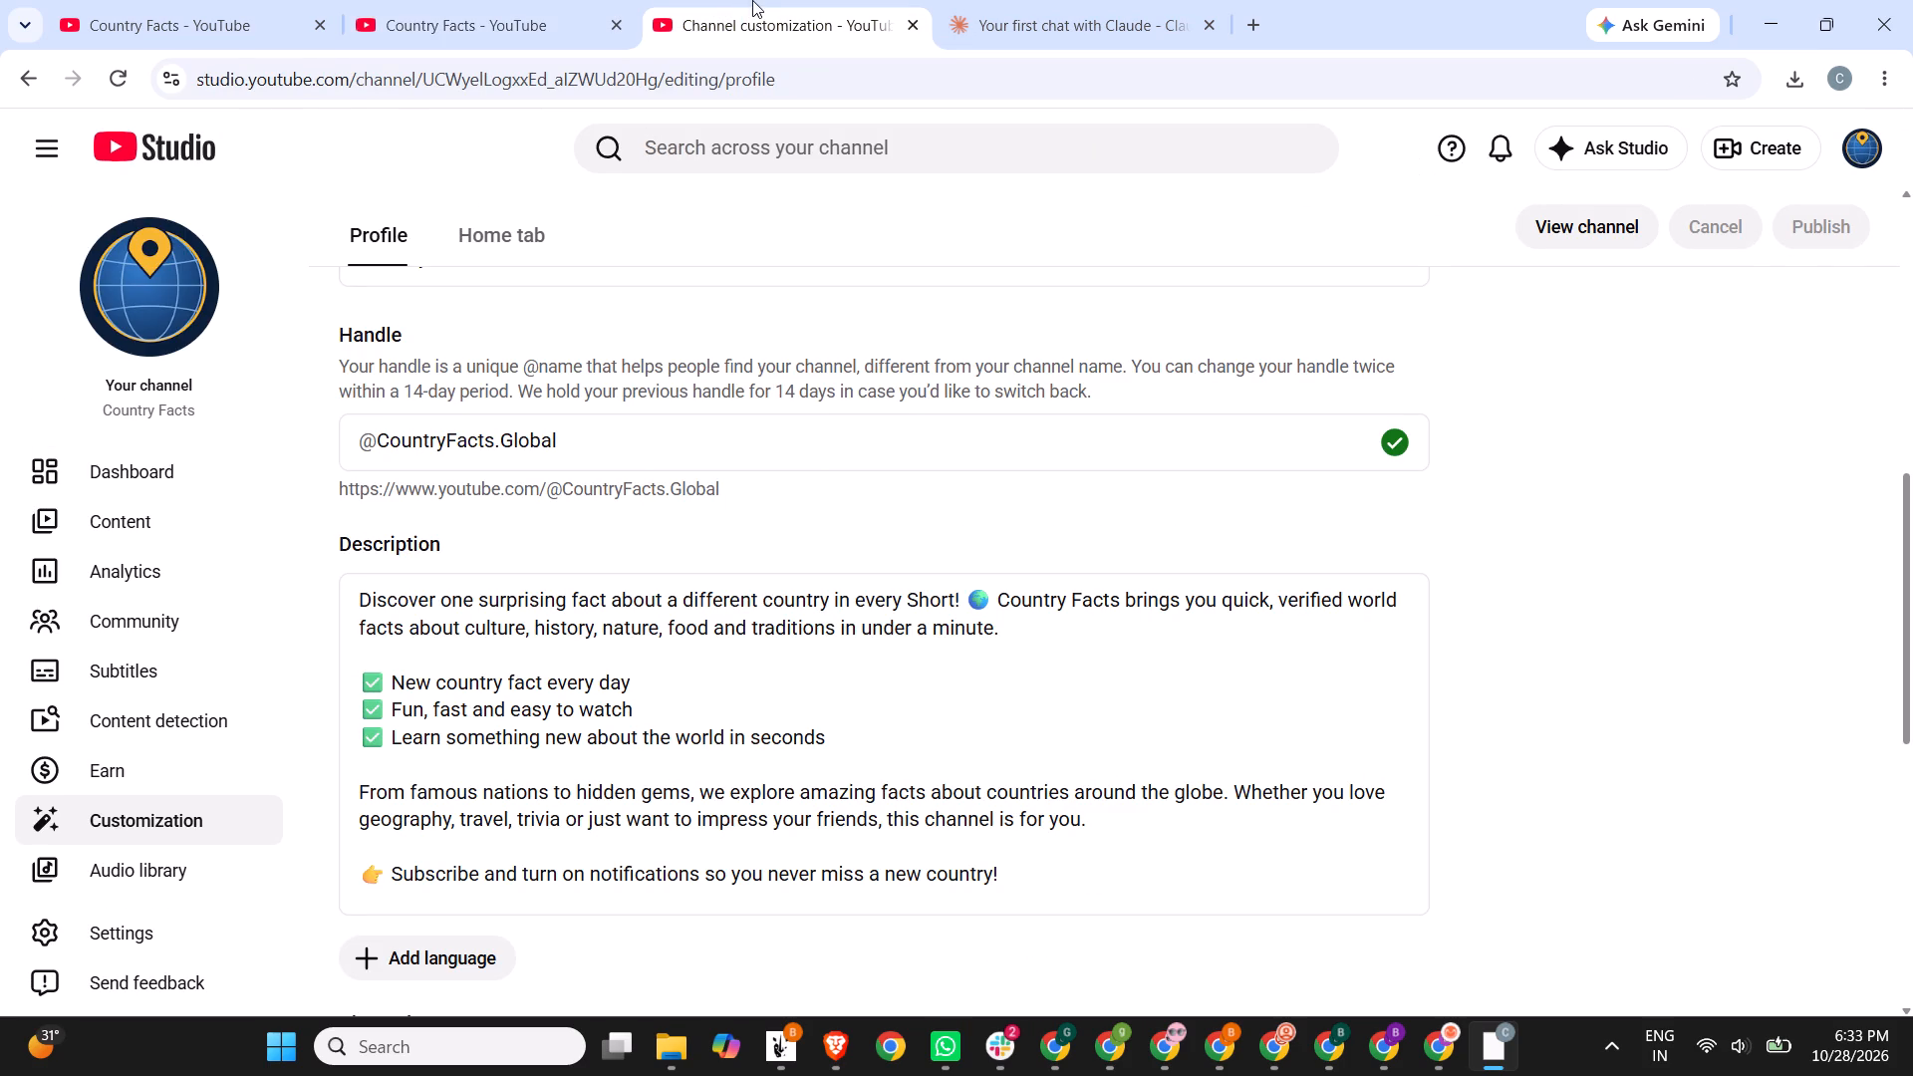
click(1056, 1046)
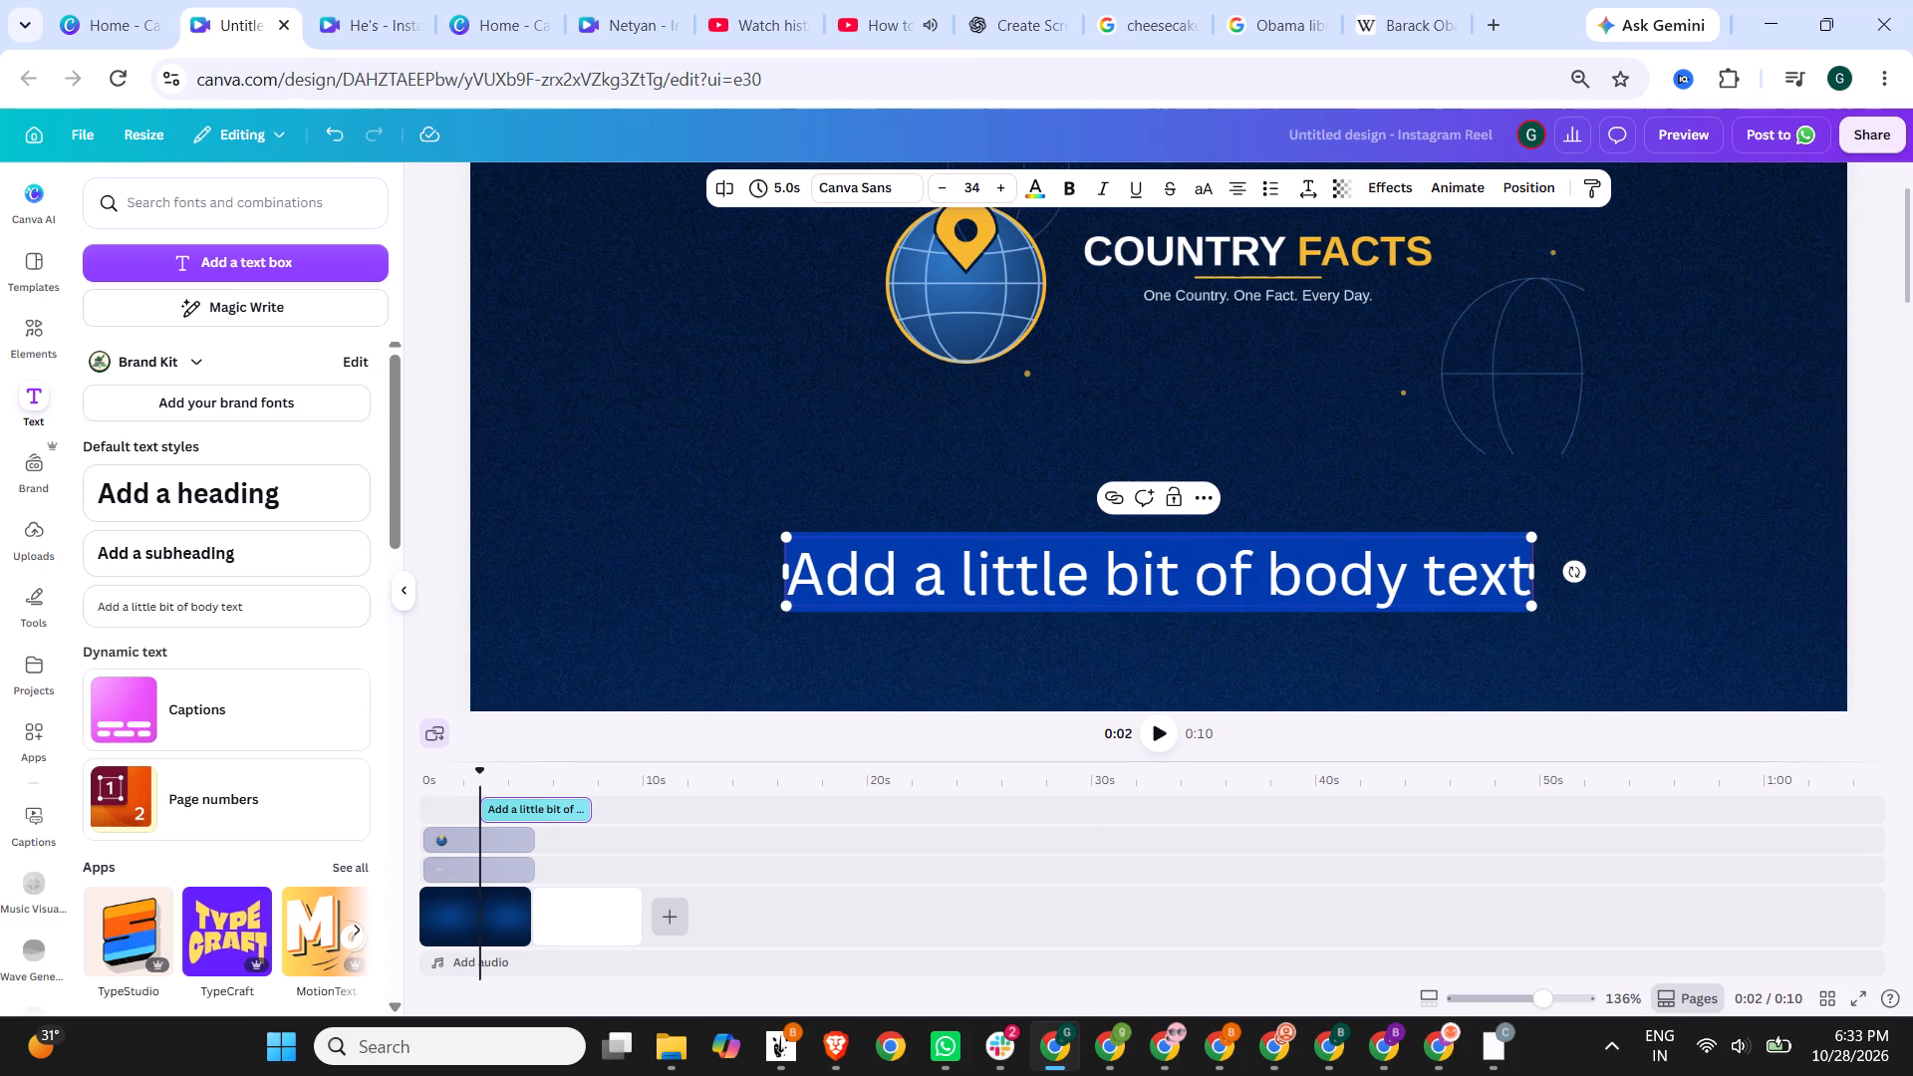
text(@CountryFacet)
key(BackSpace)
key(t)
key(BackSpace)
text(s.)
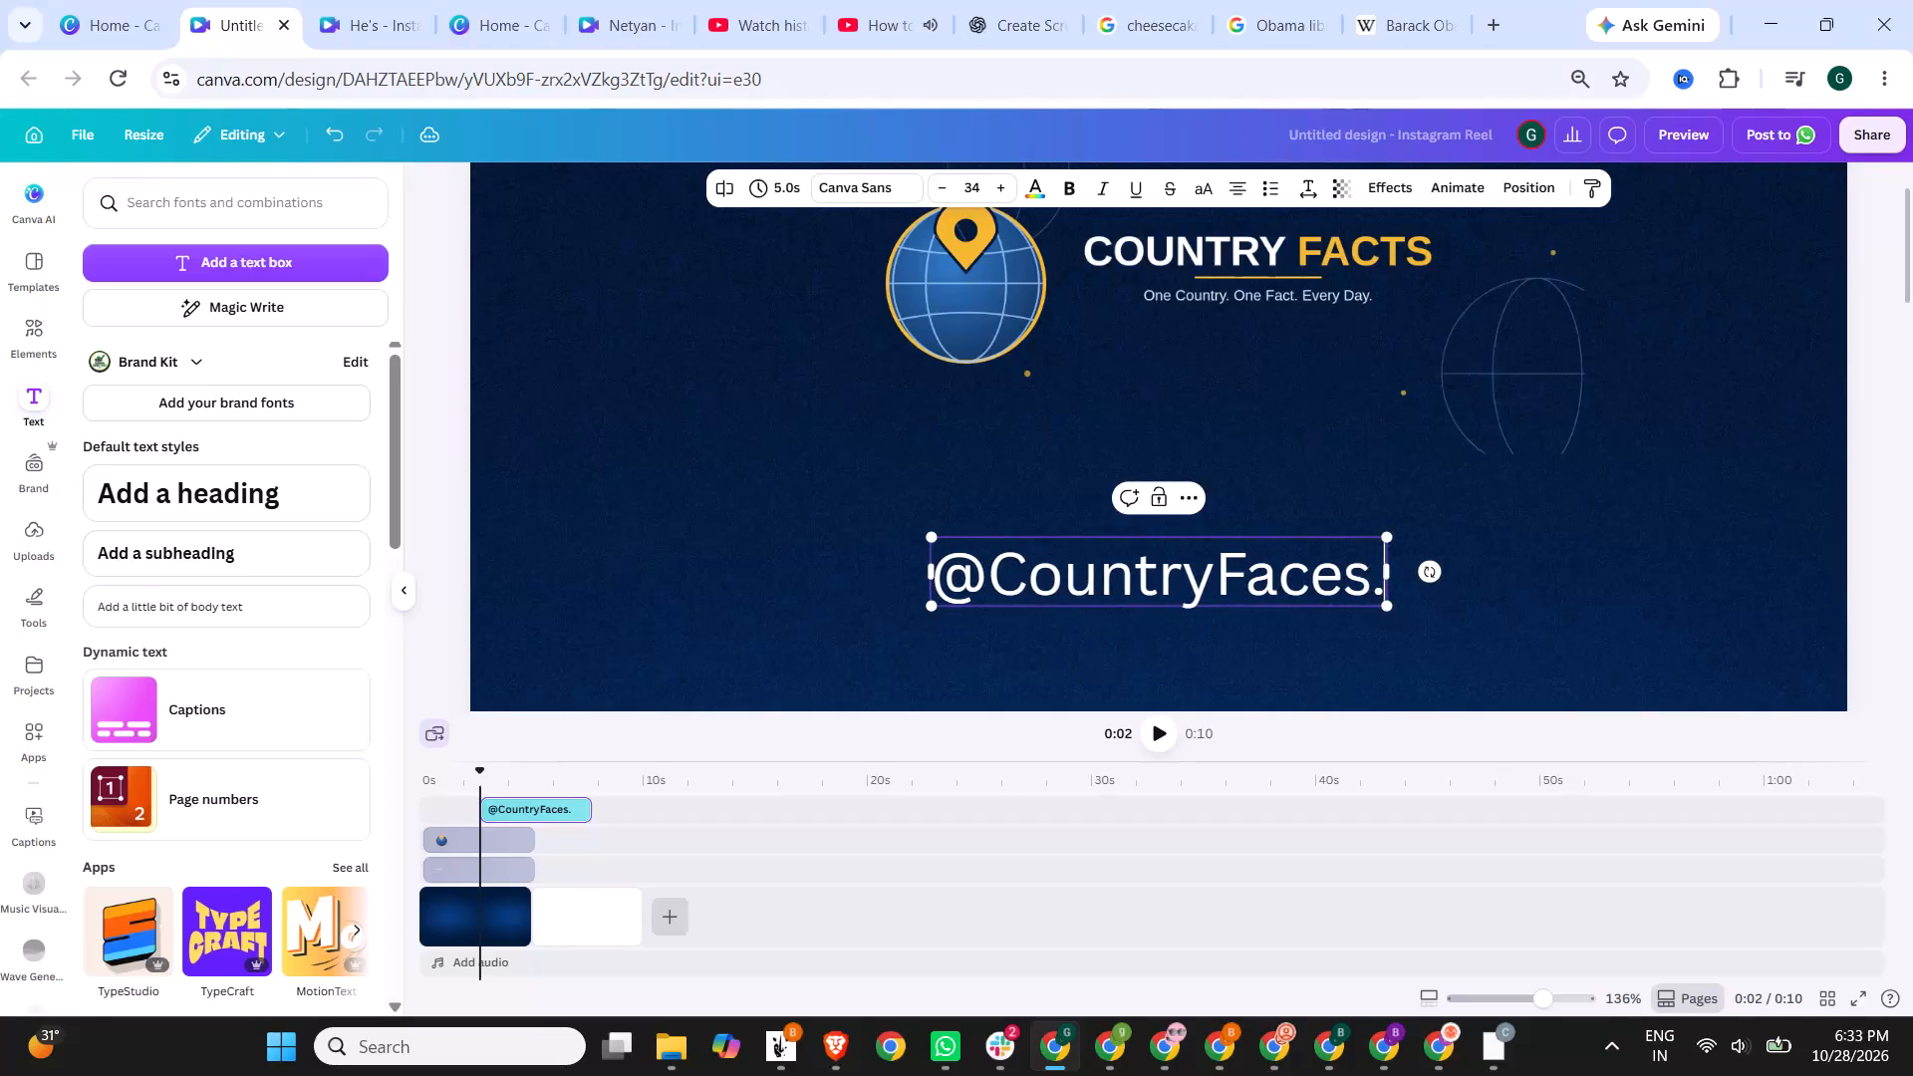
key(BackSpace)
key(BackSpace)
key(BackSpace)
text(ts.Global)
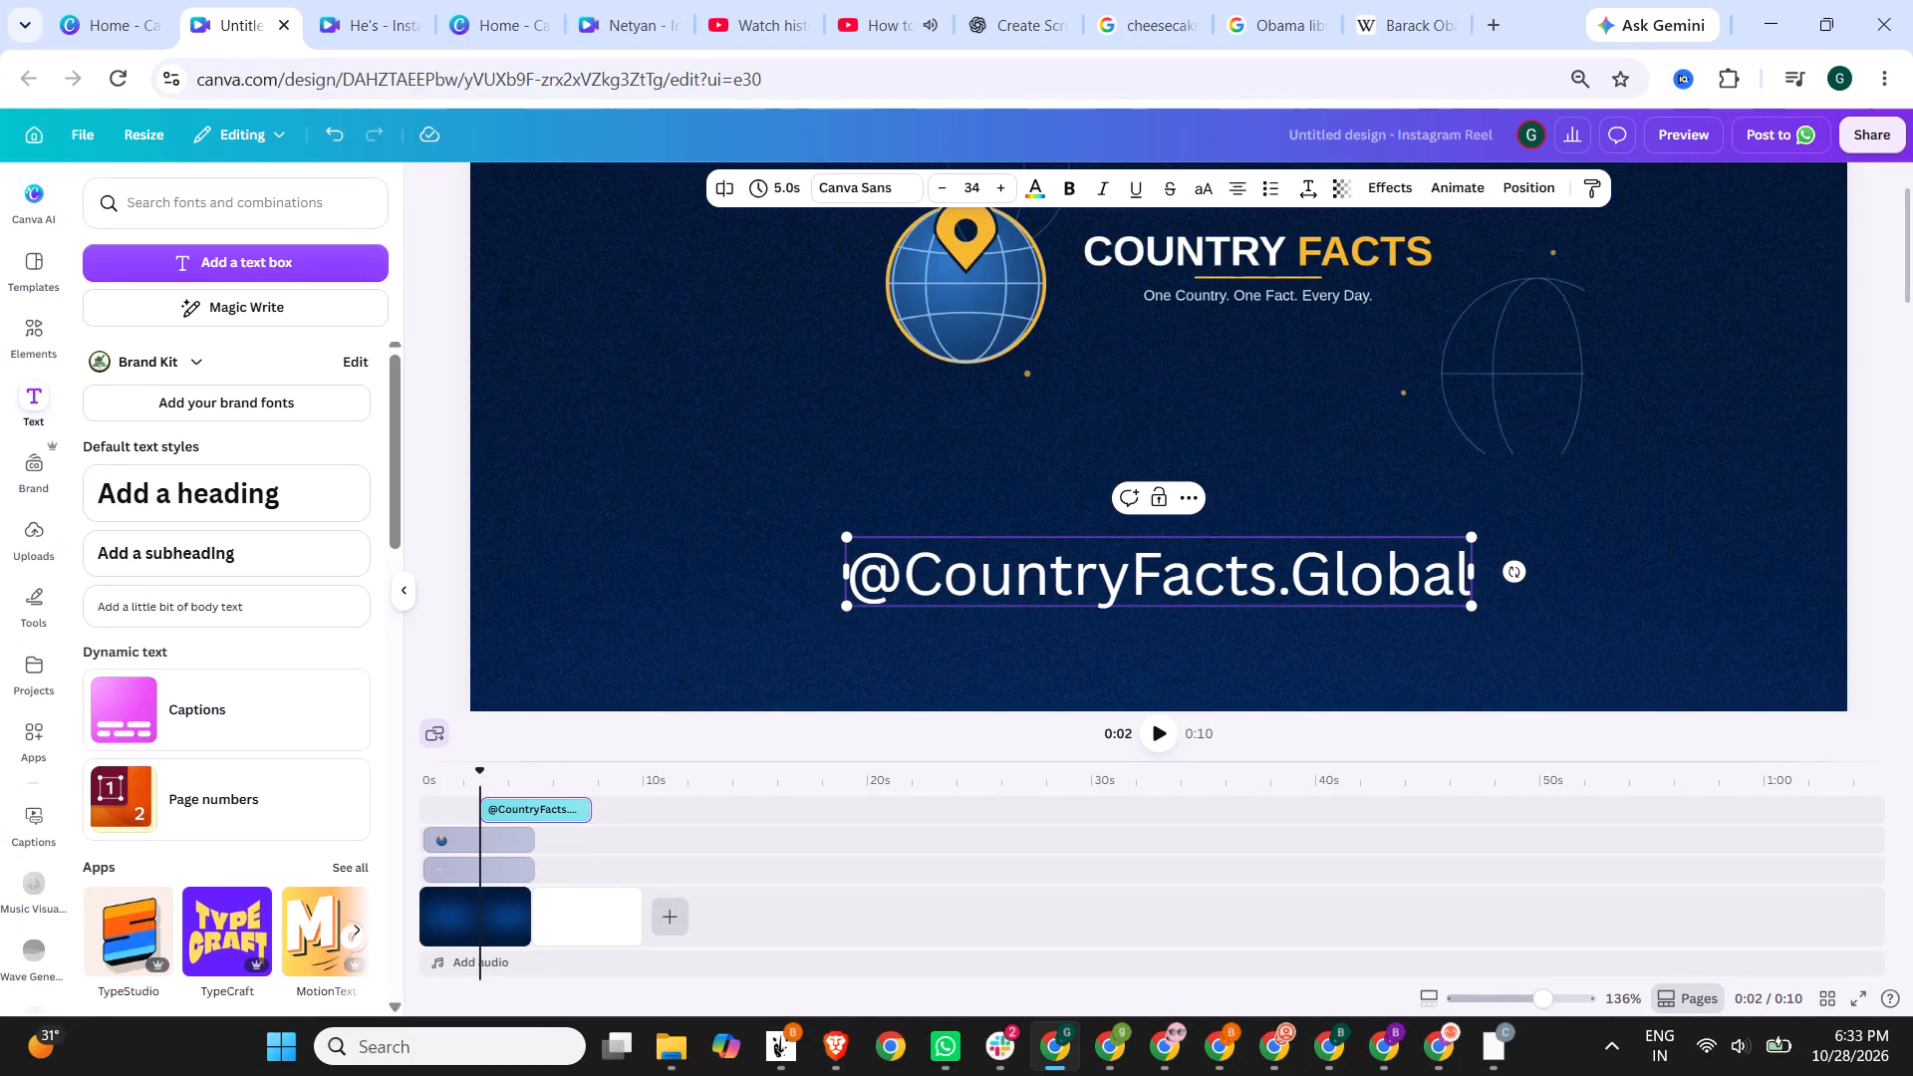
drag(1473, 532, 1380, 567)
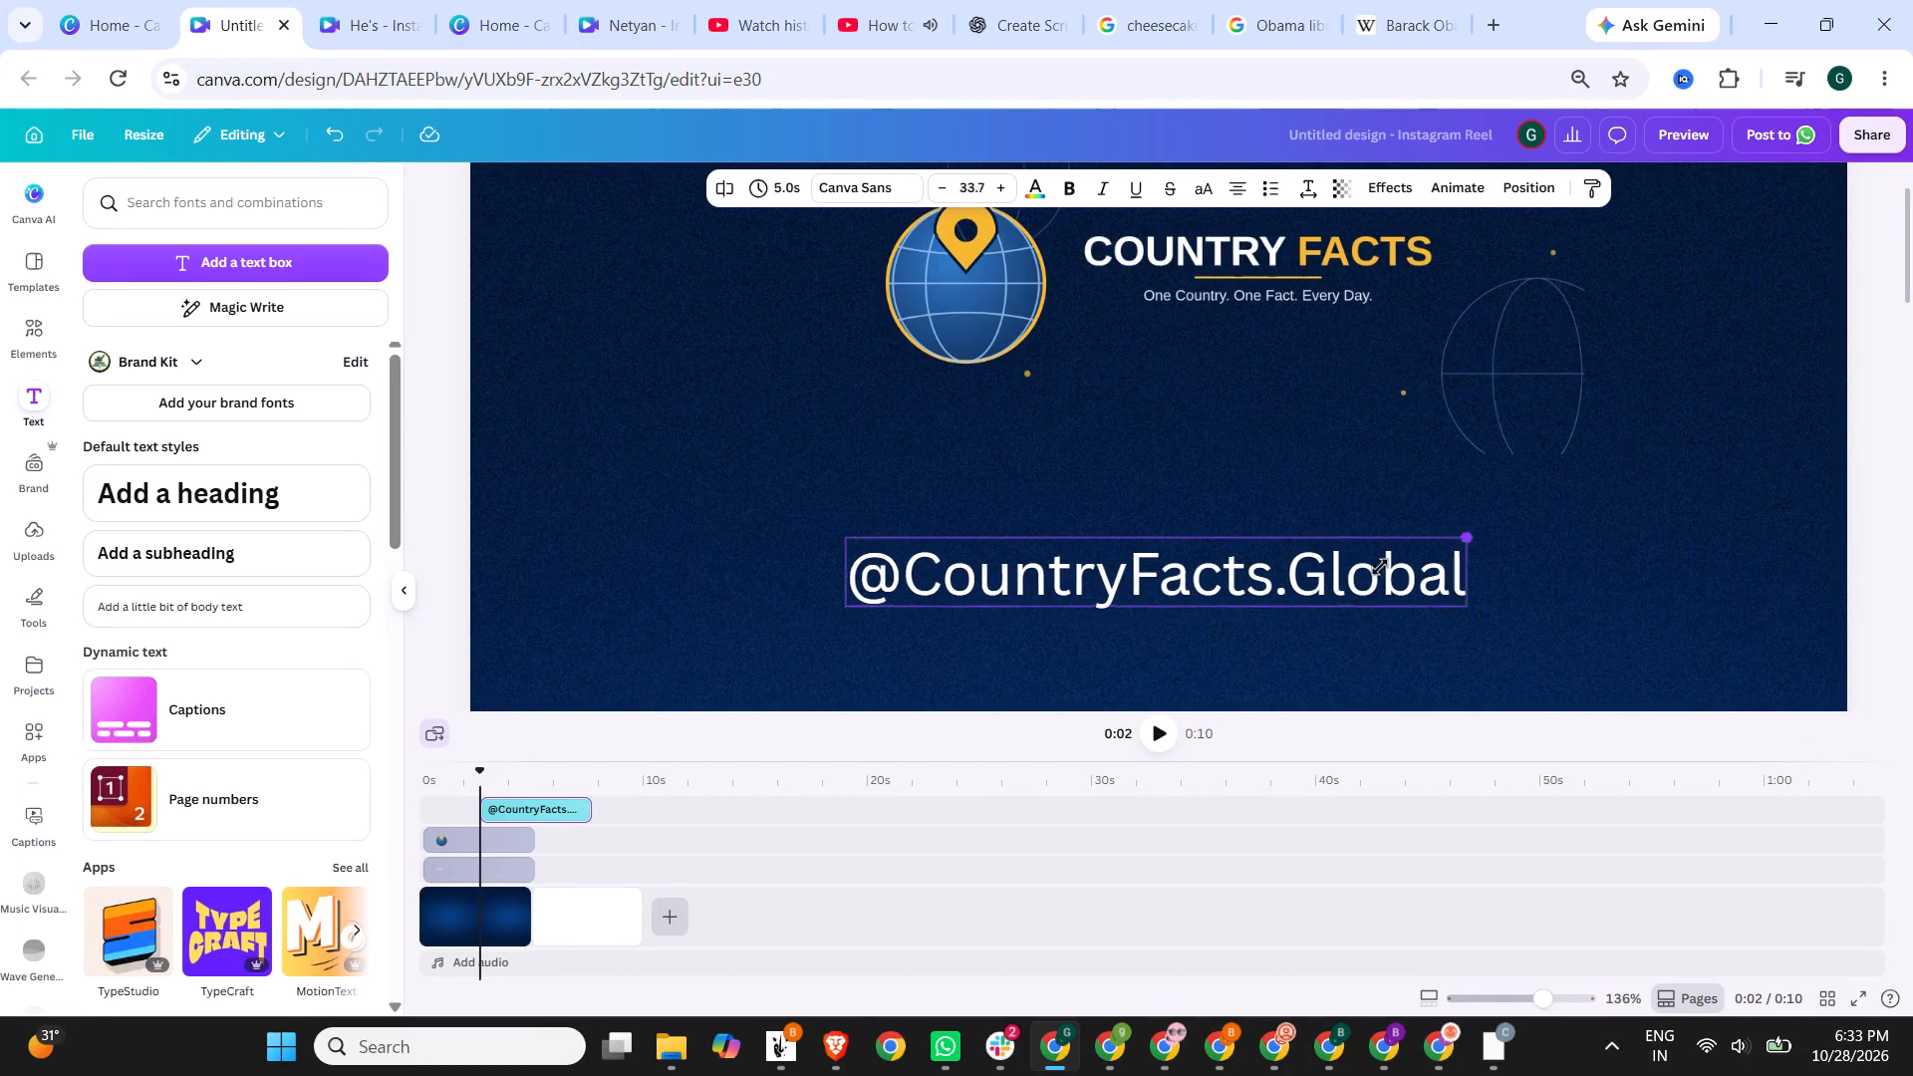
drag(1380, 567, 1132, 616)
click(1046, 599)
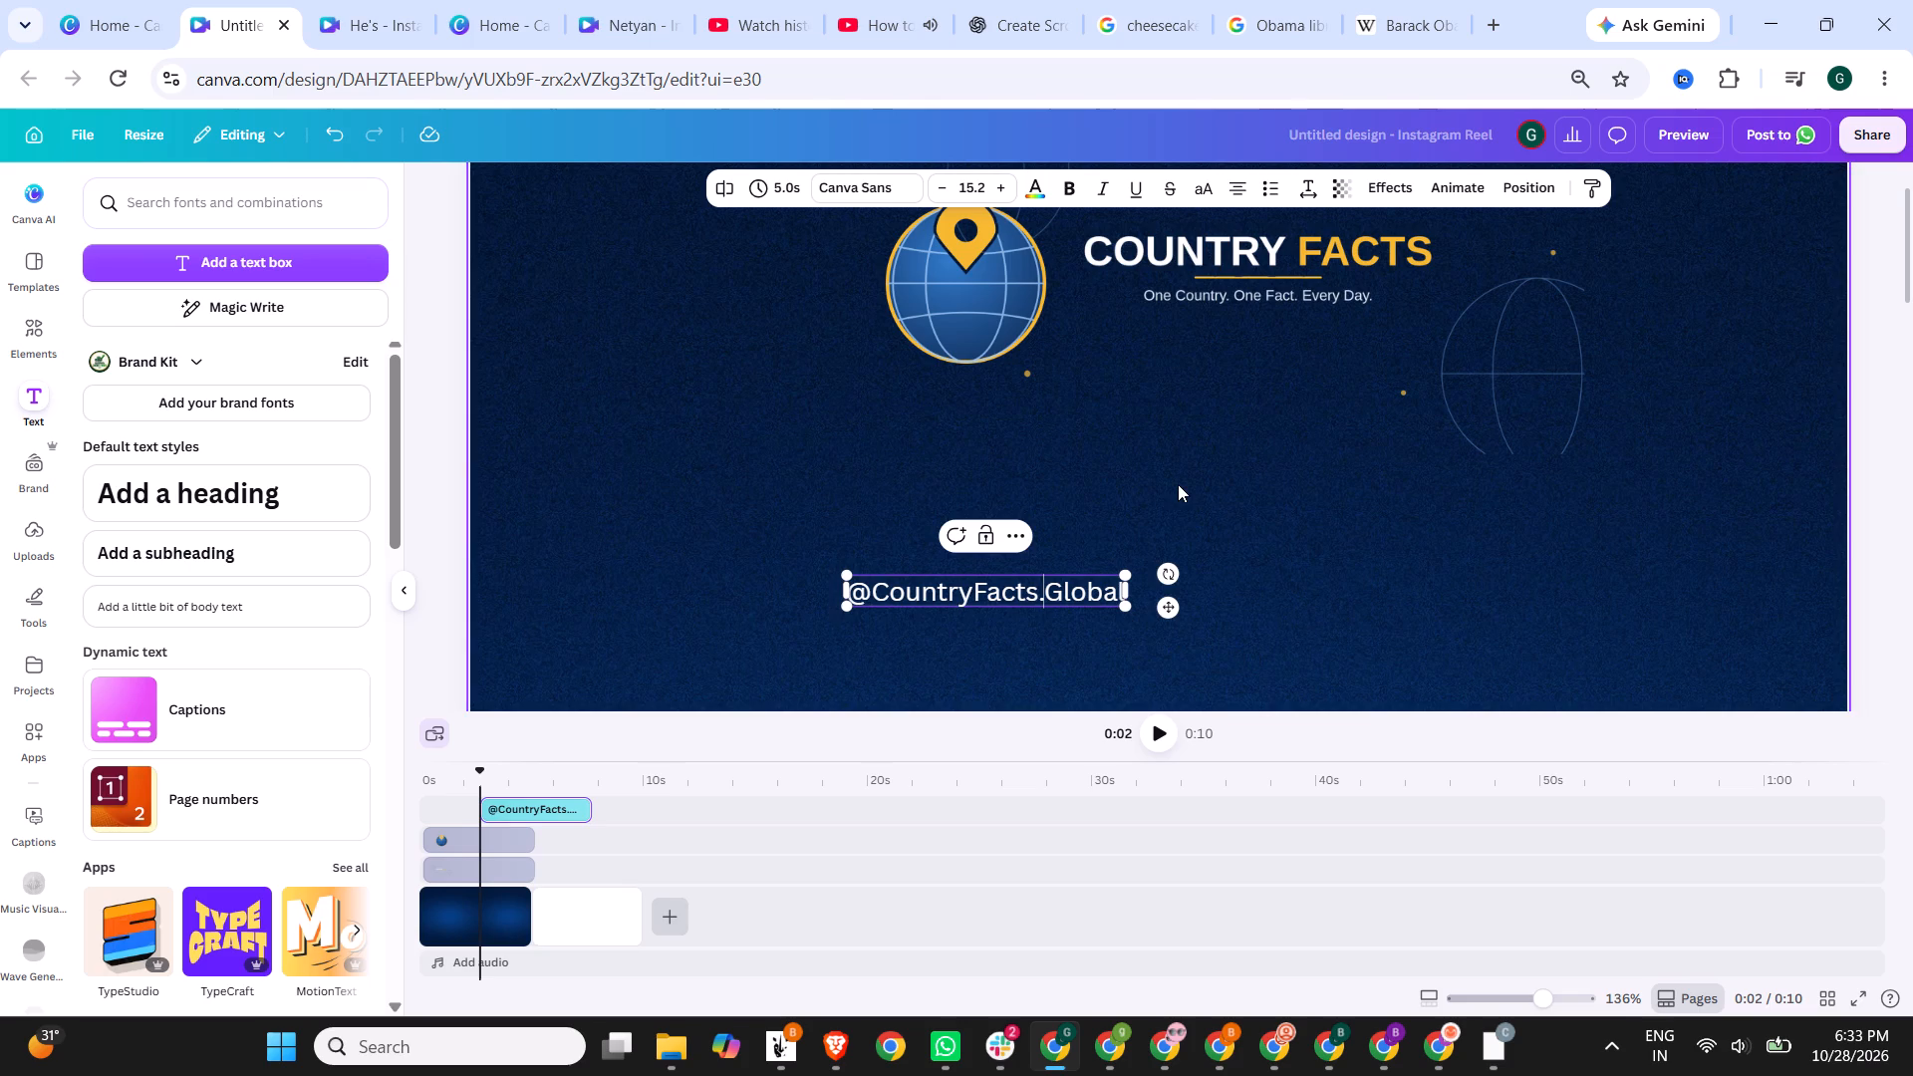
click(1178, 484)
drag(1041, 601, 1336, 270)
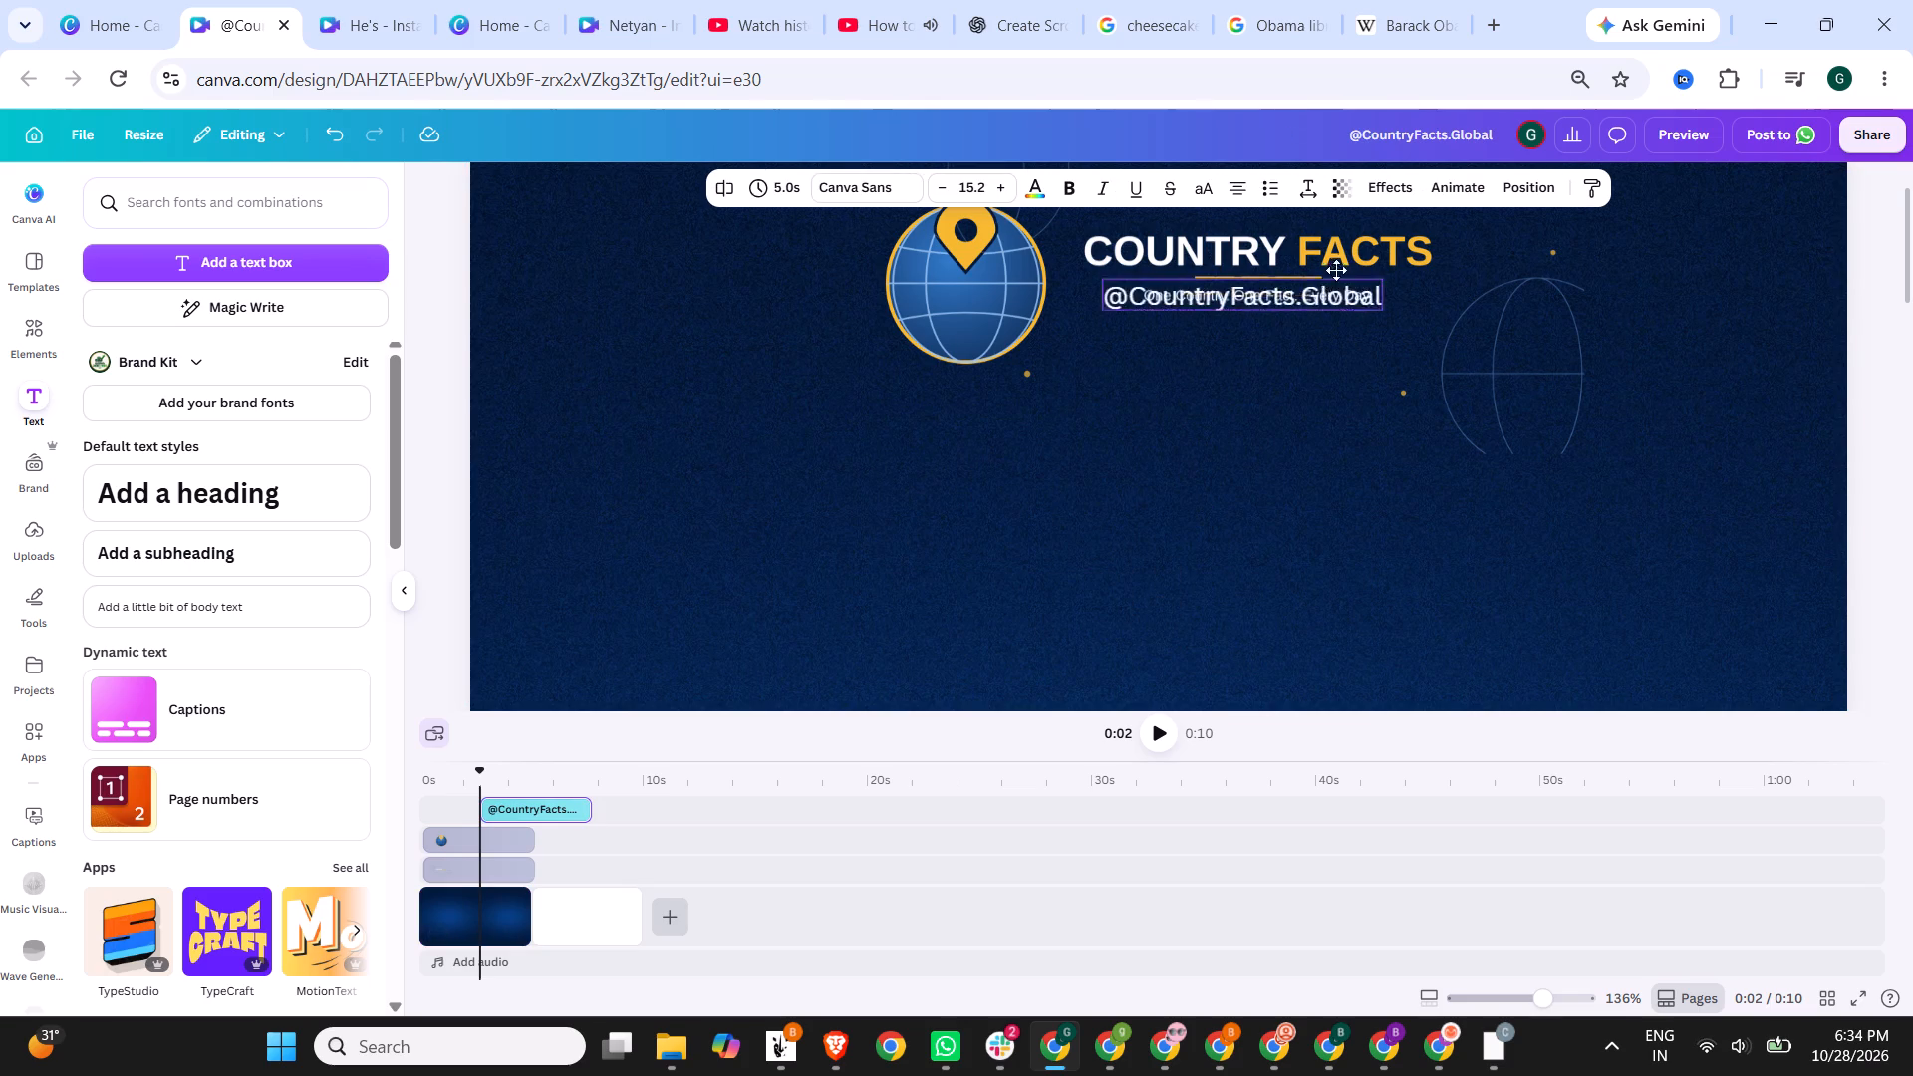
drag(1336, 270, 1313, 338)
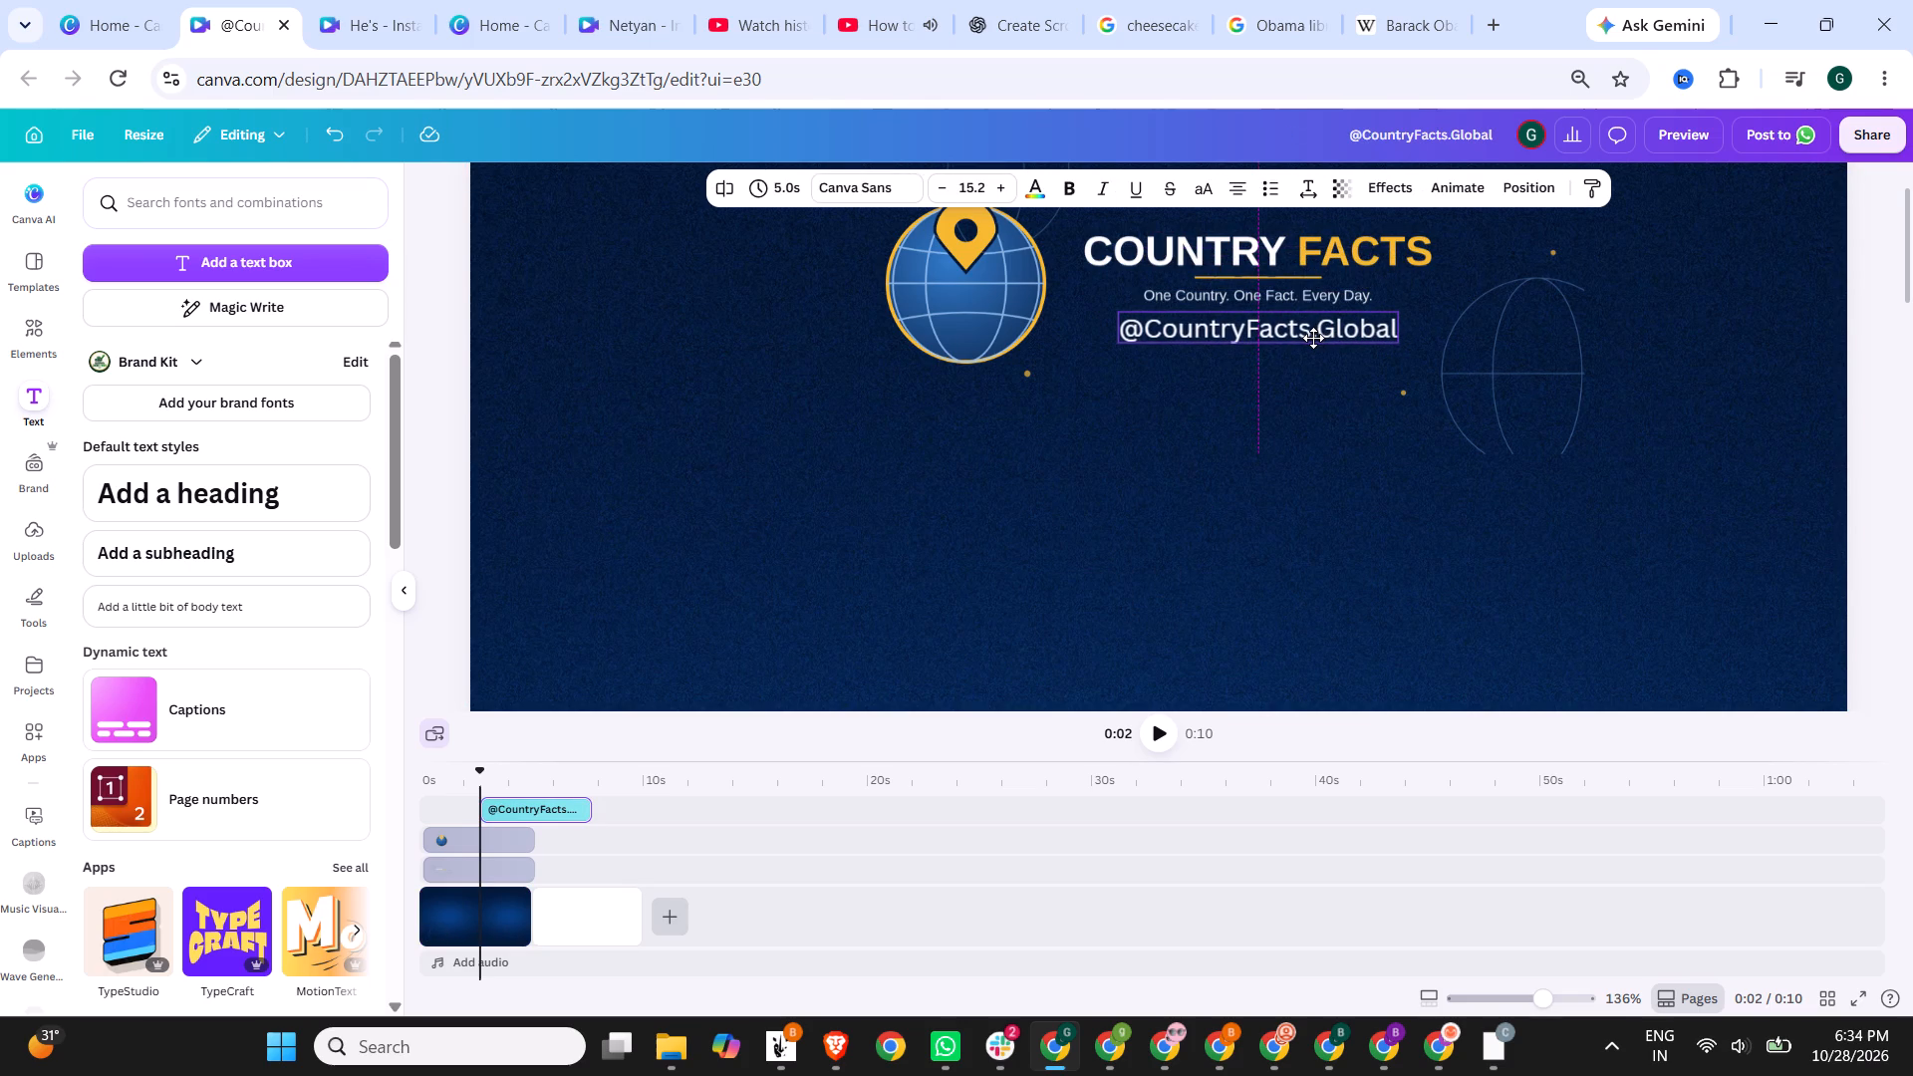
drag(1313, 338, 1306, 339)
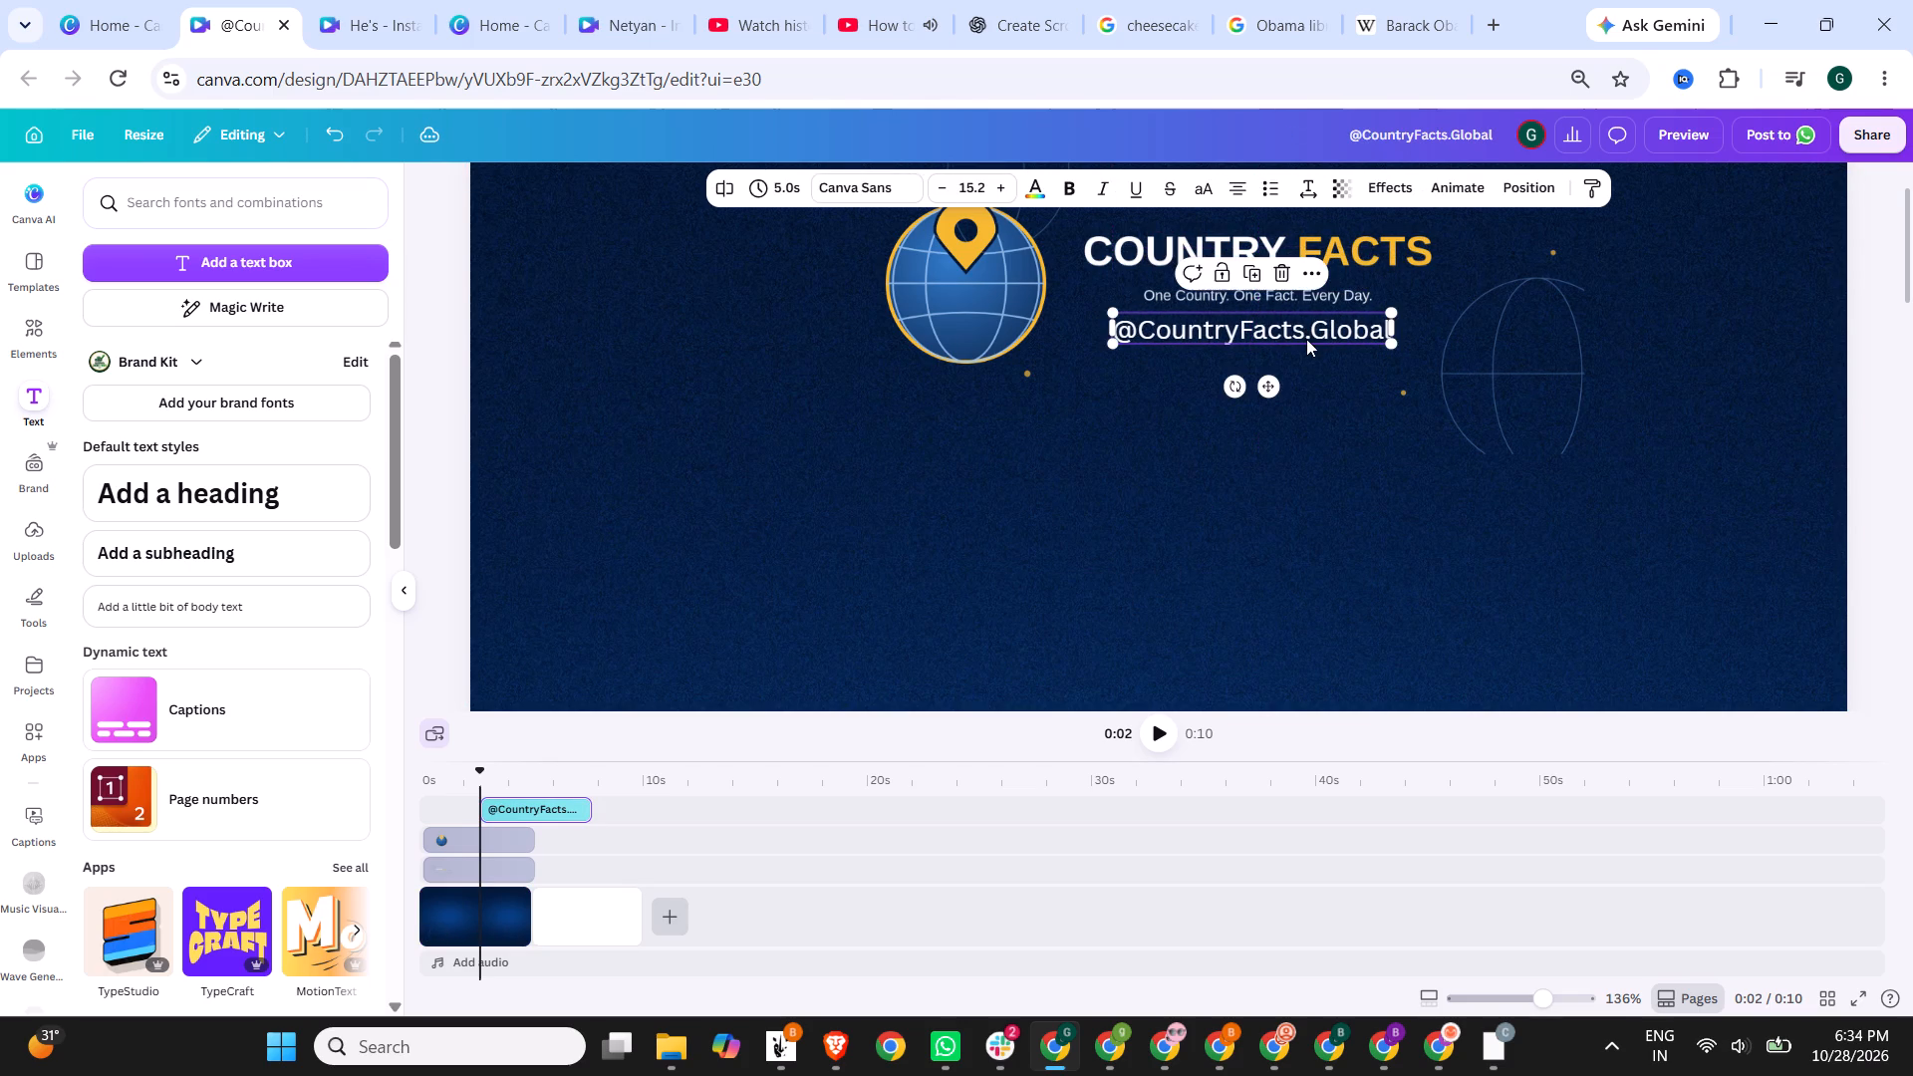
click(1593, 338)
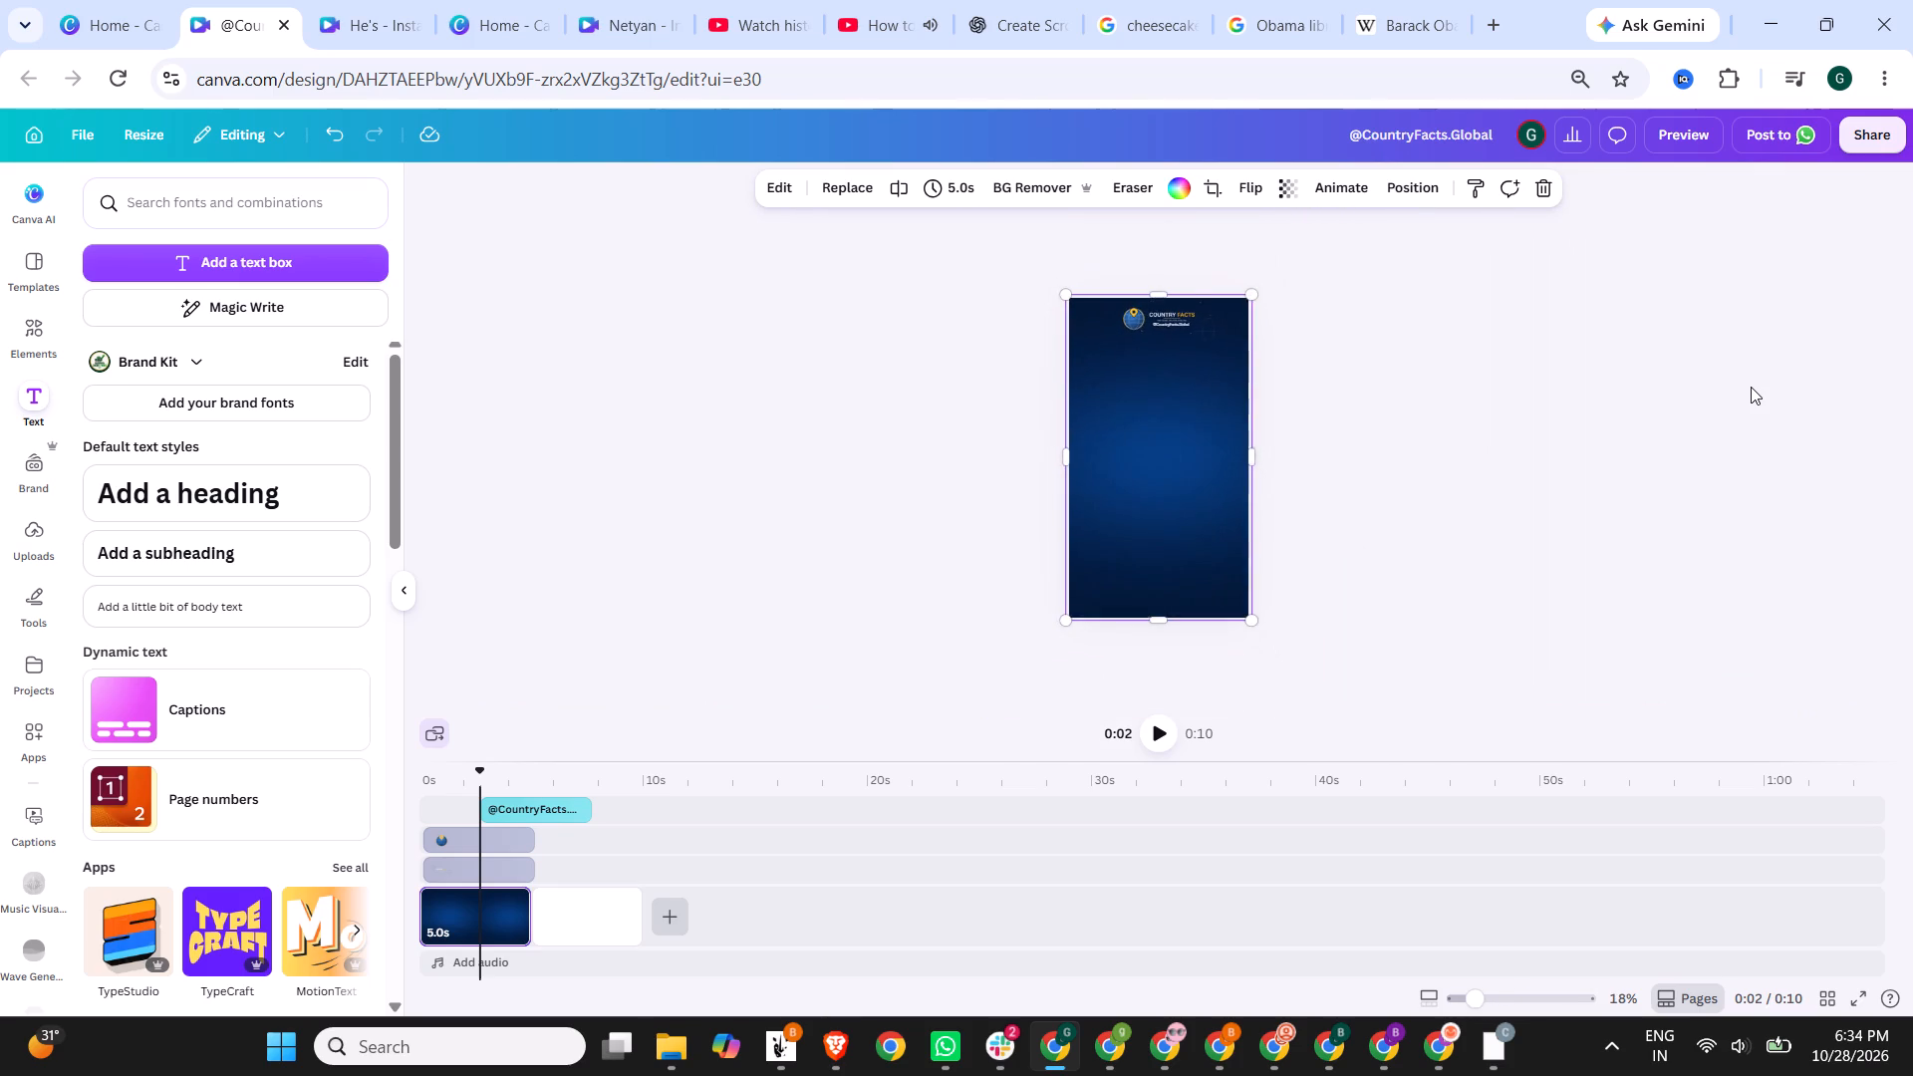
scroll(1574, 320, up, 3)
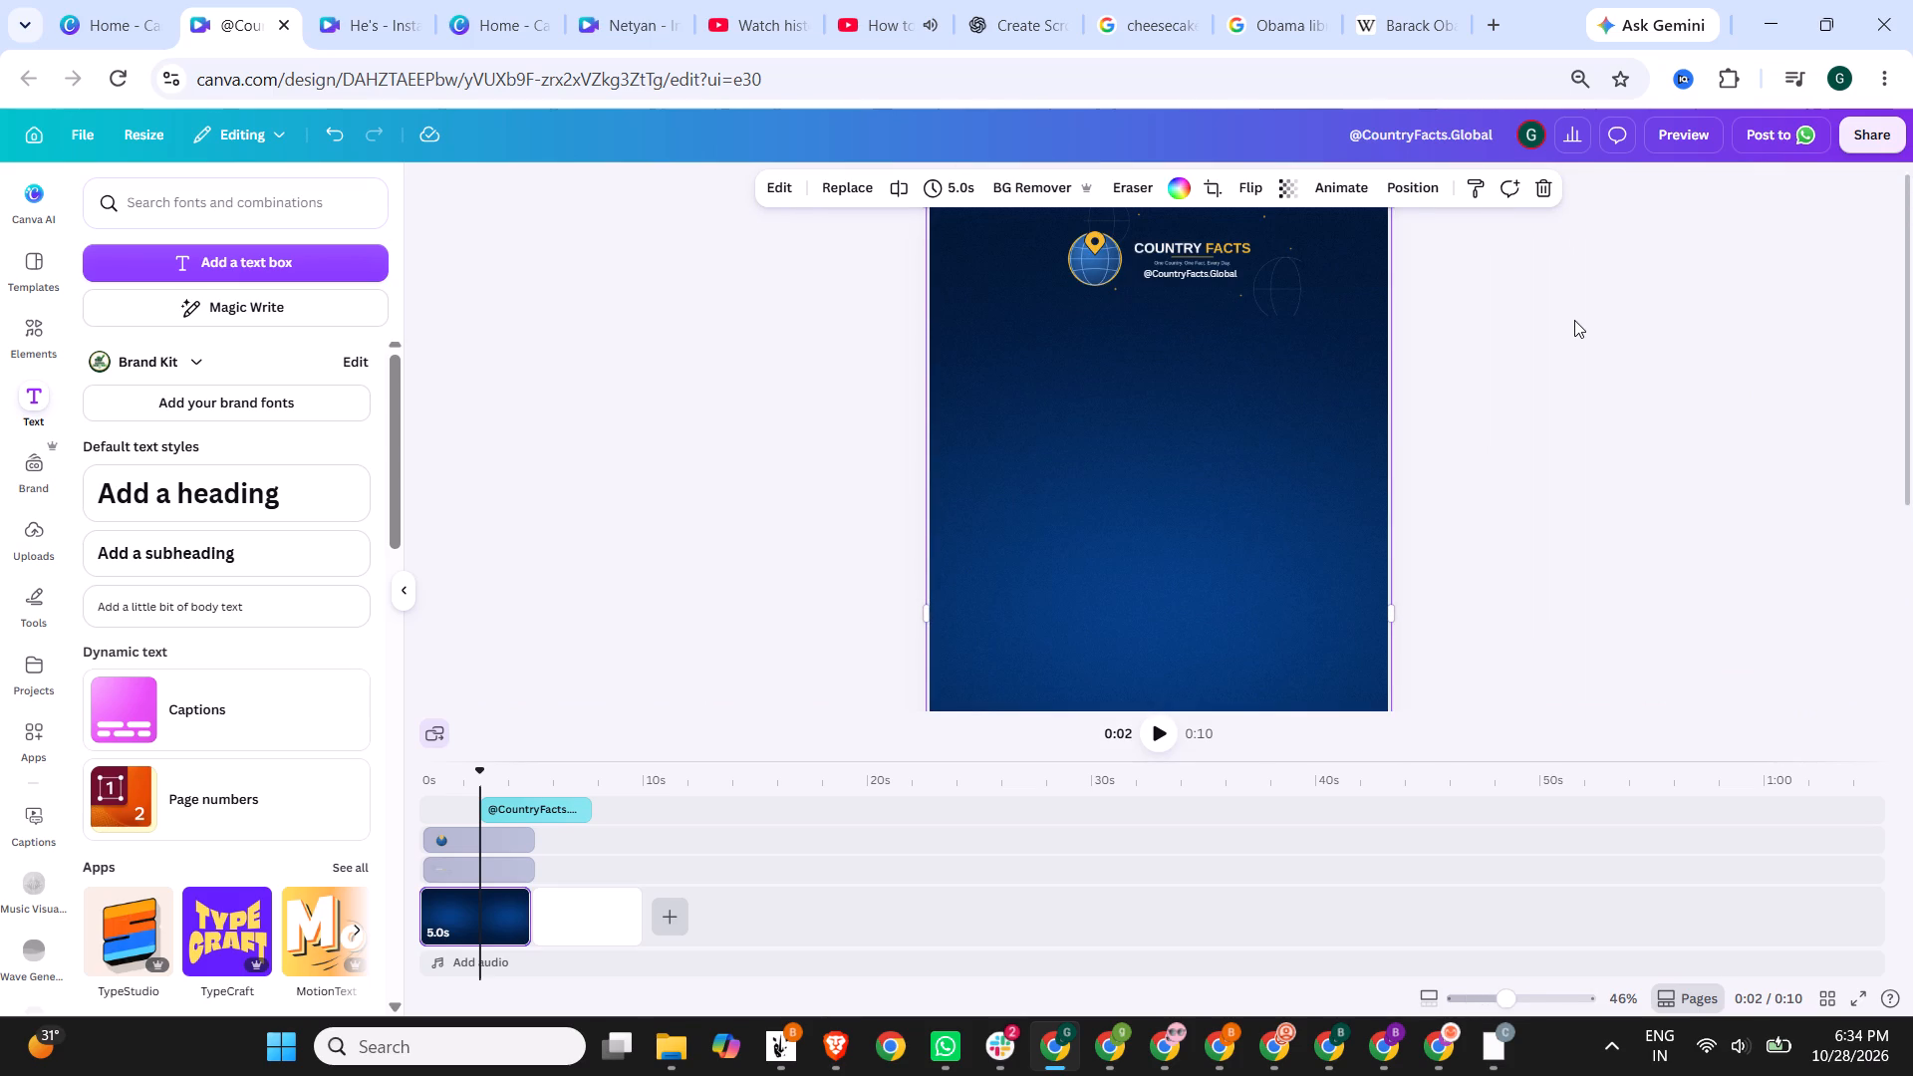
click(1499, 390)
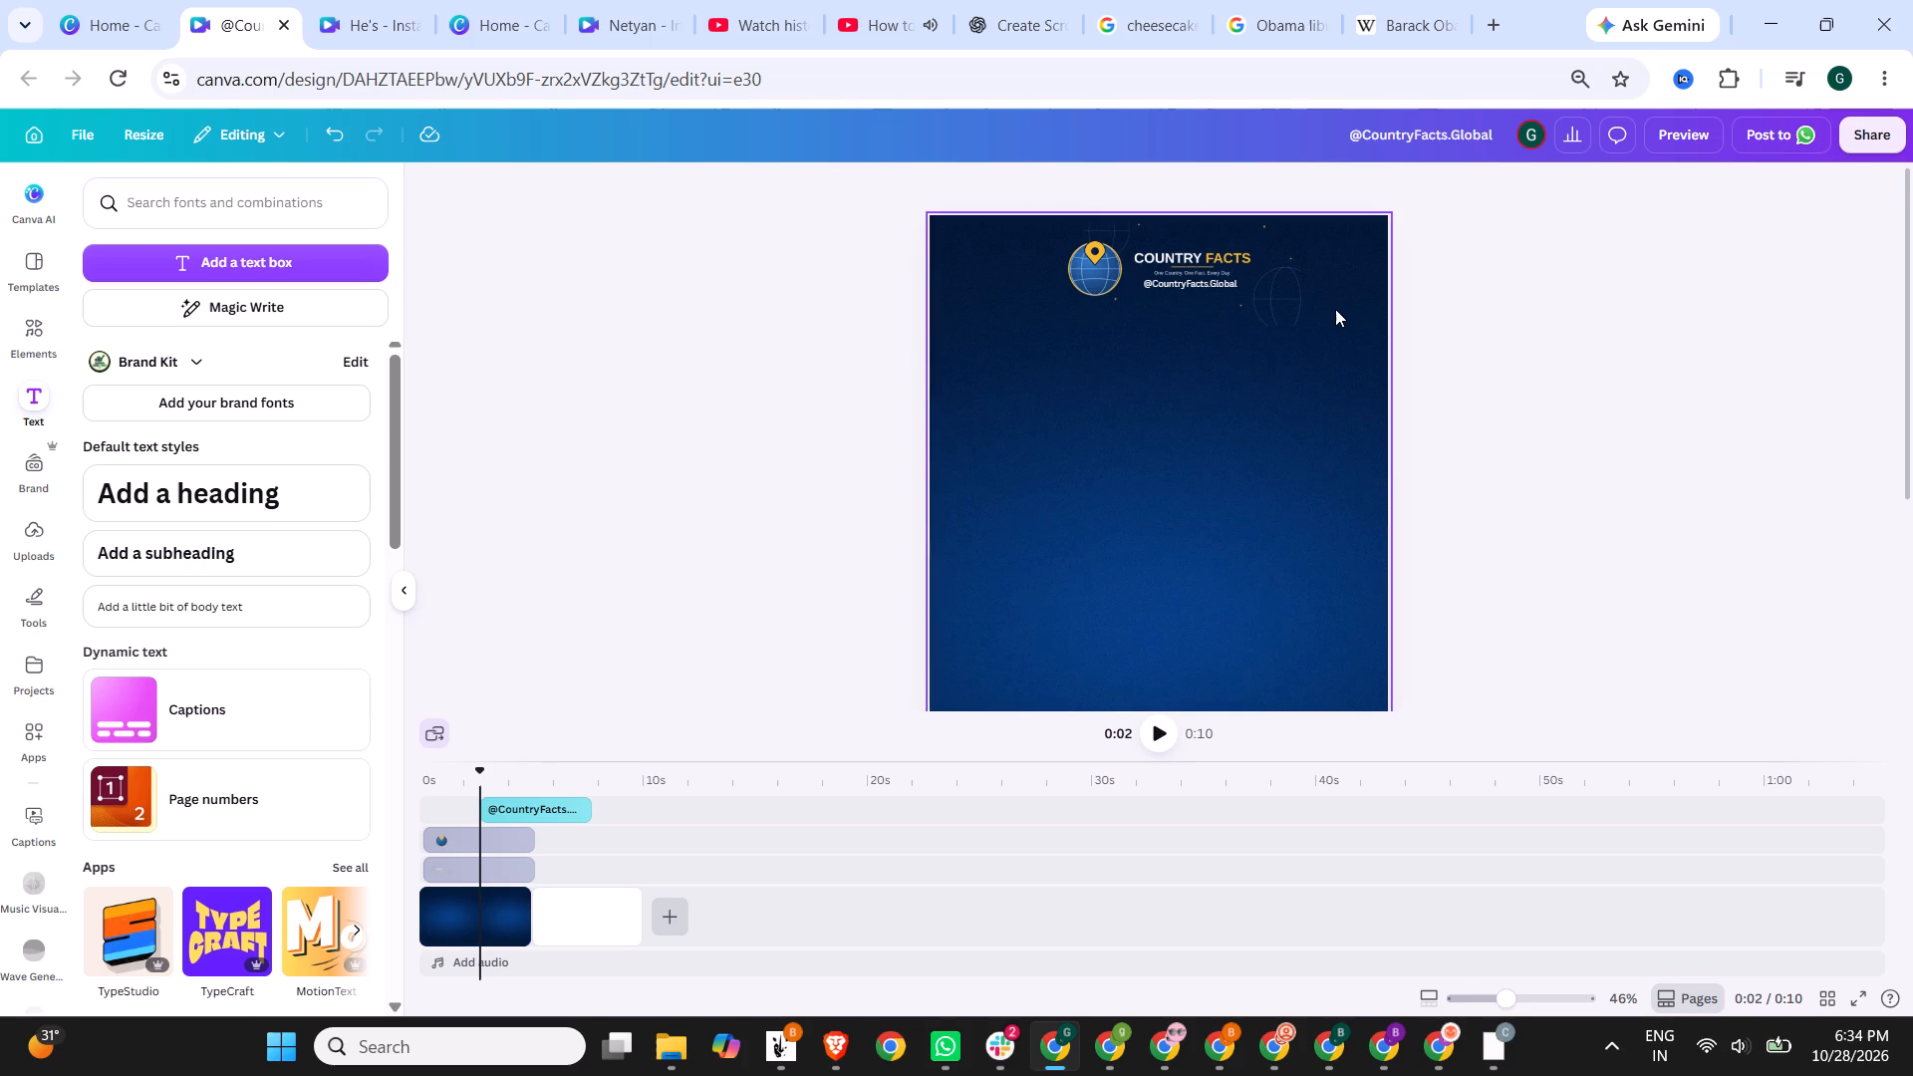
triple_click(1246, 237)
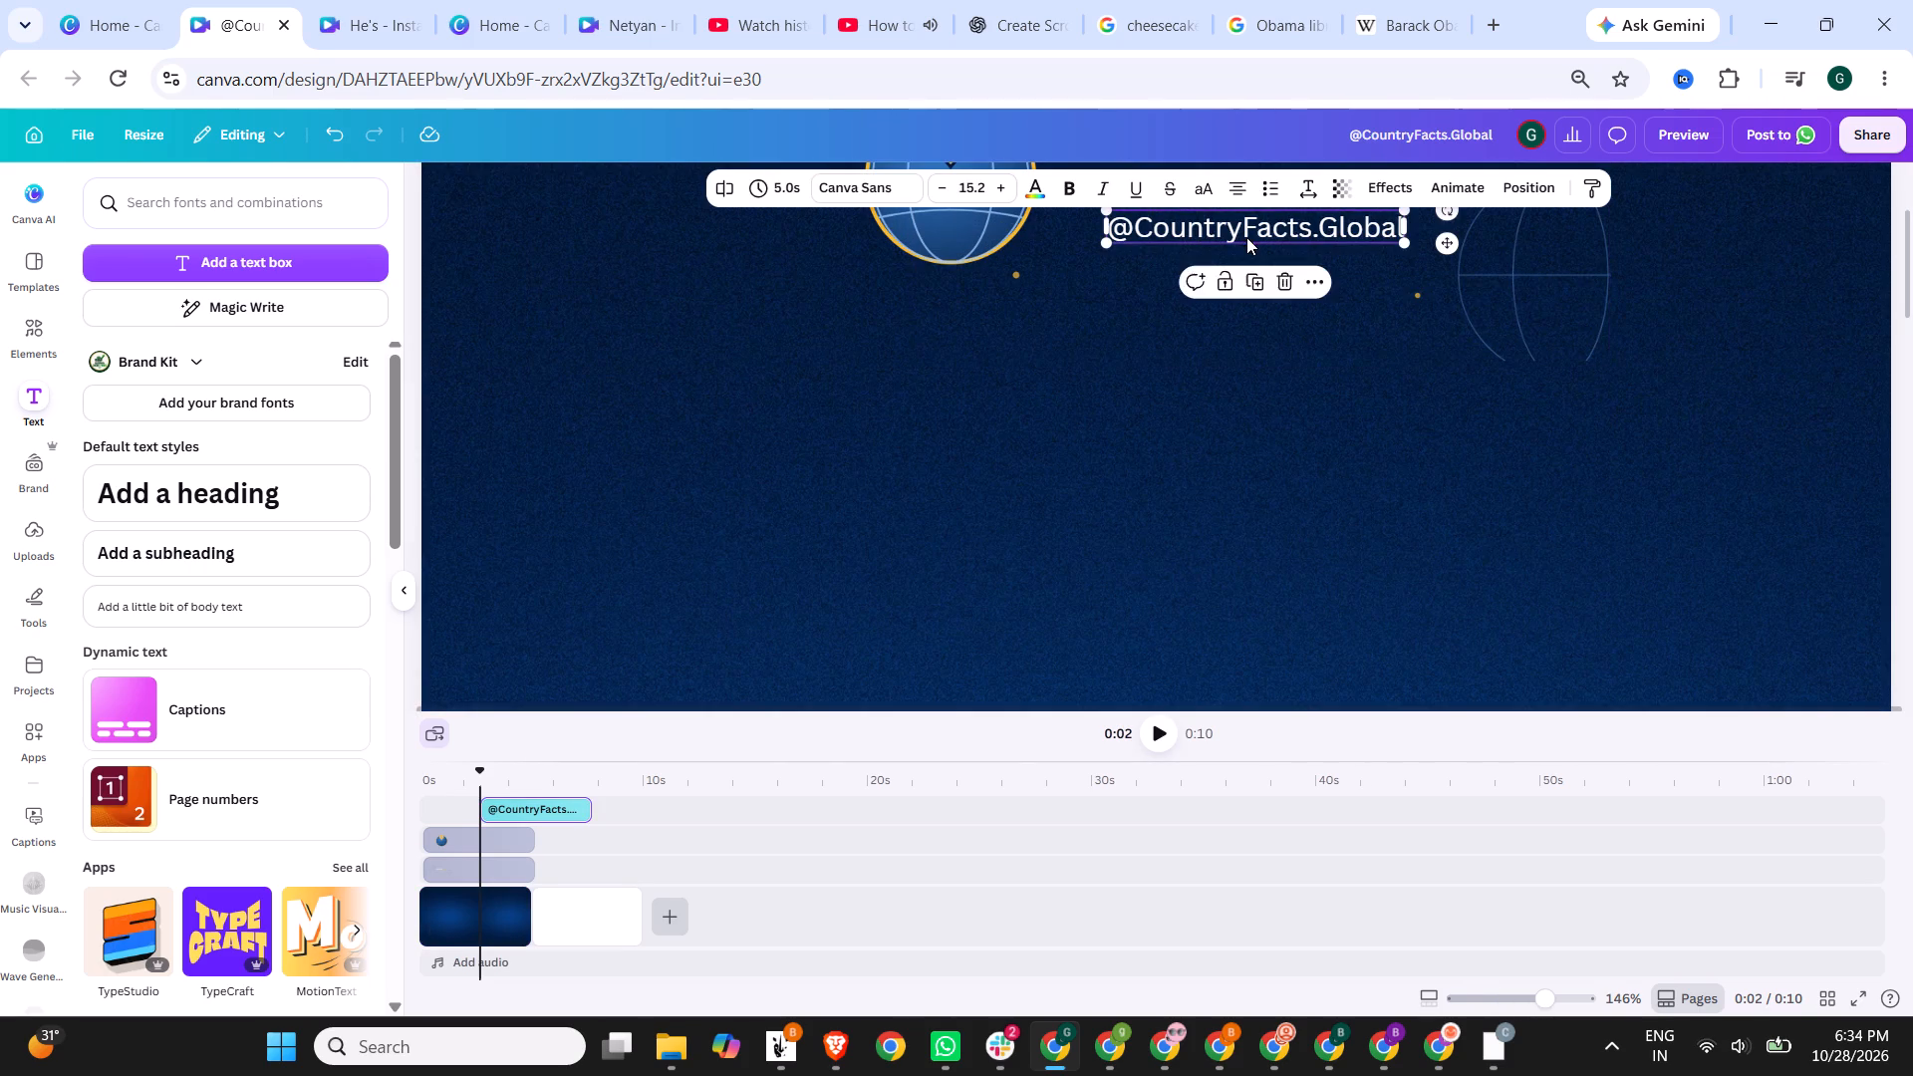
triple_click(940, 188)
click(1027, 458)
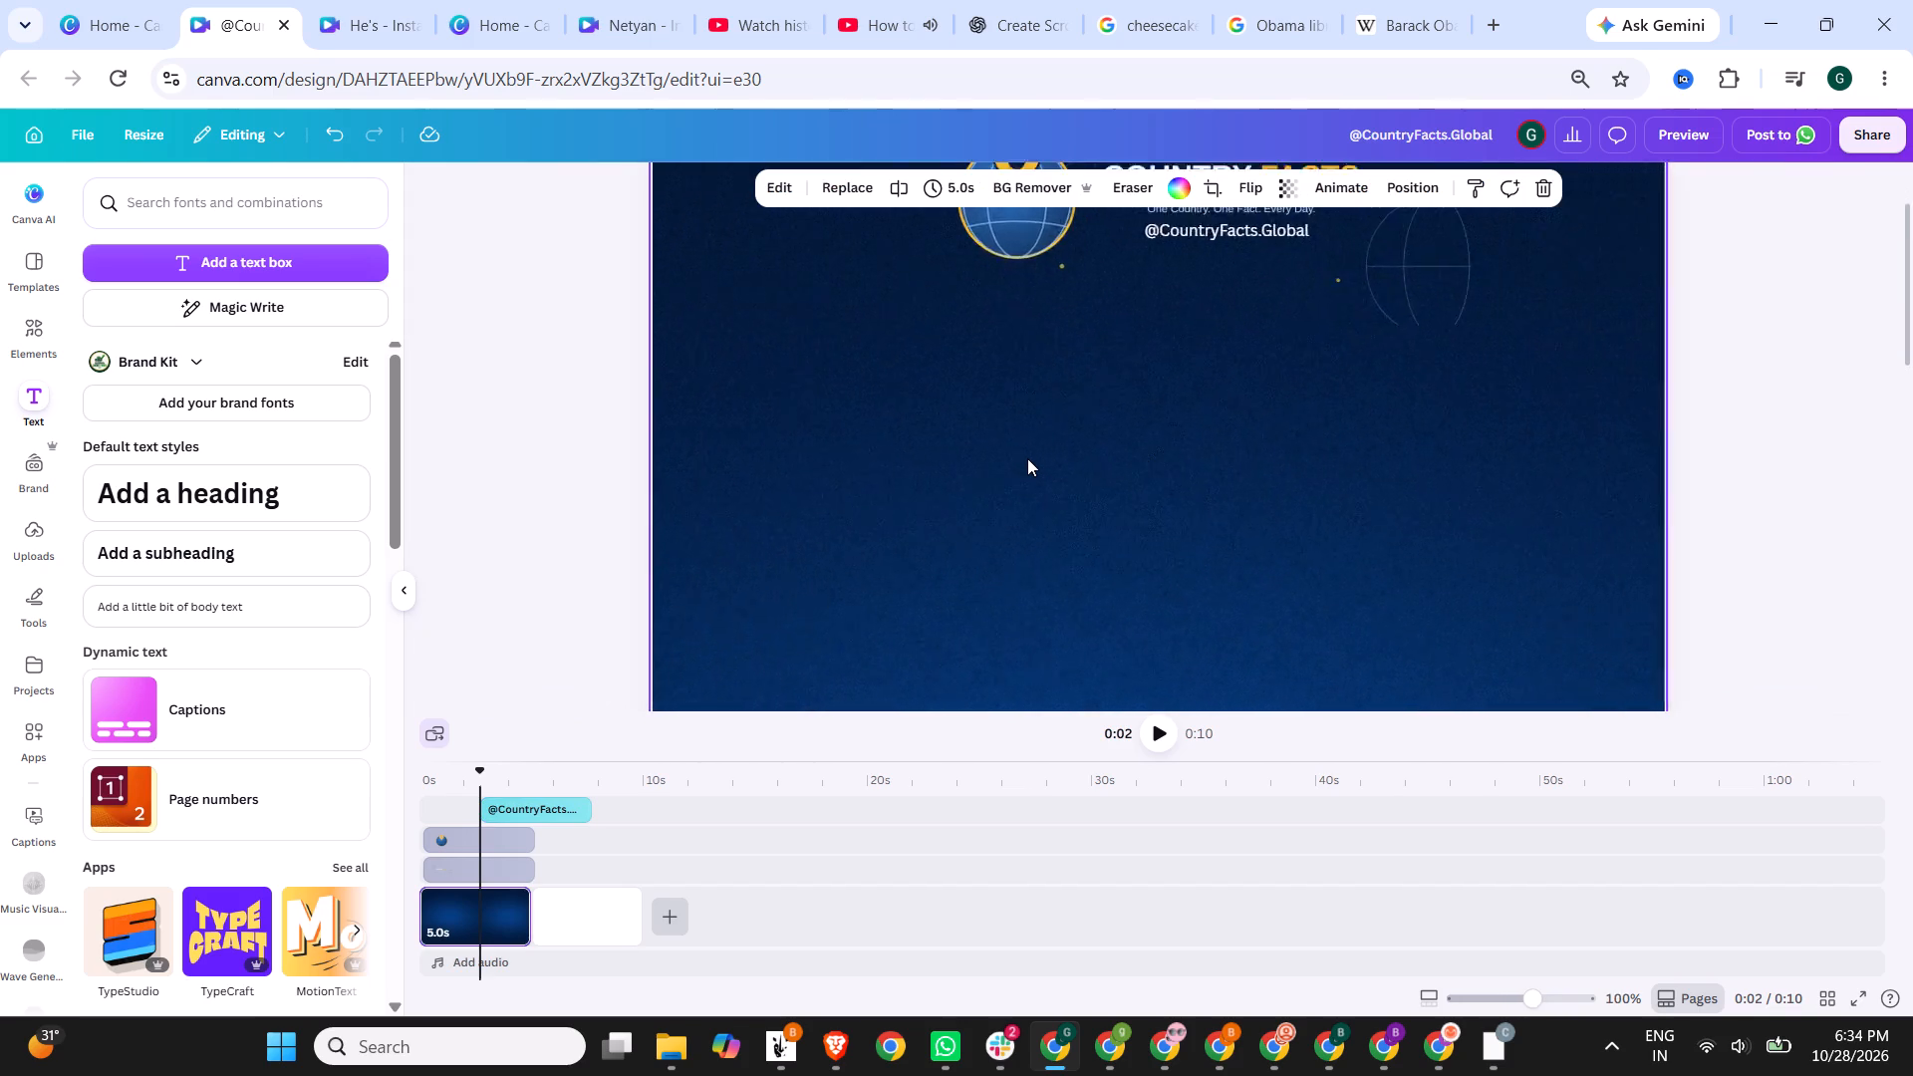
scroll(1247, 305, up, 1)
triple_click(1231, 369)
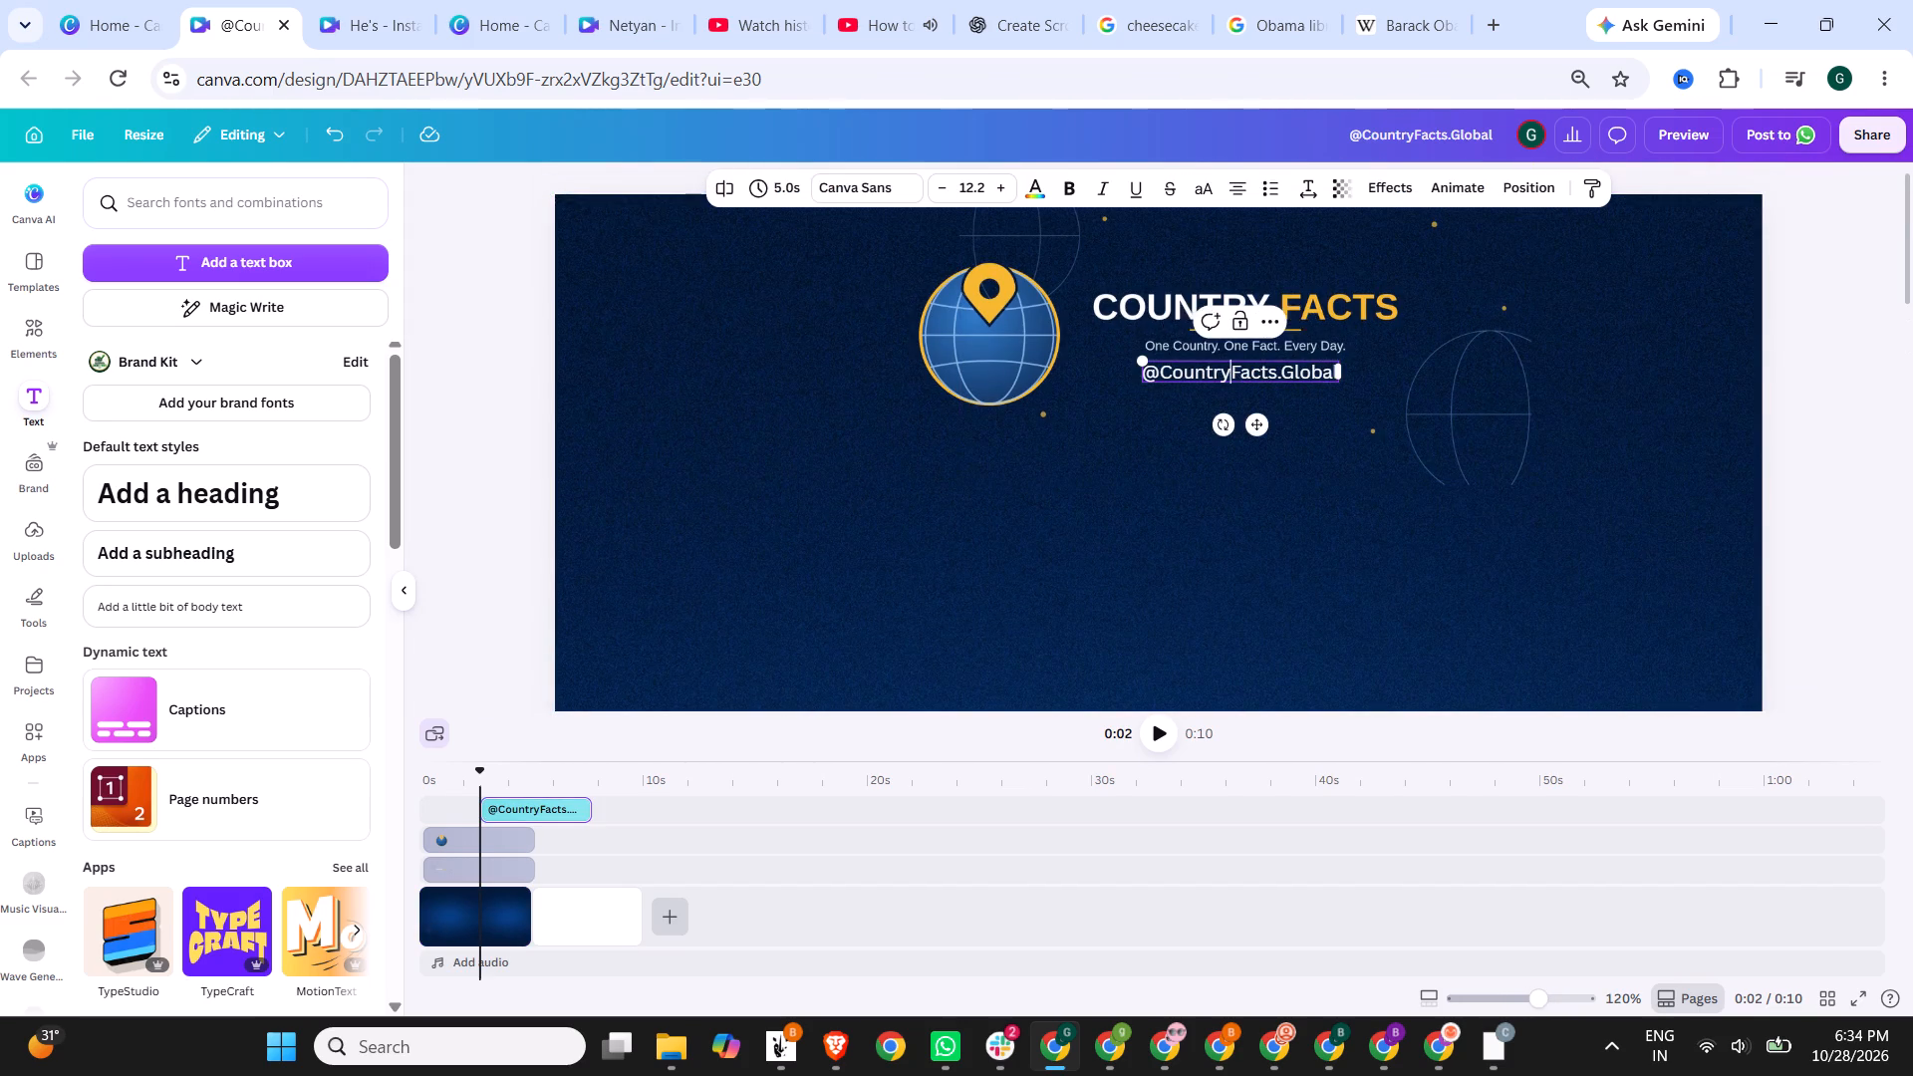
click(1032, 186)
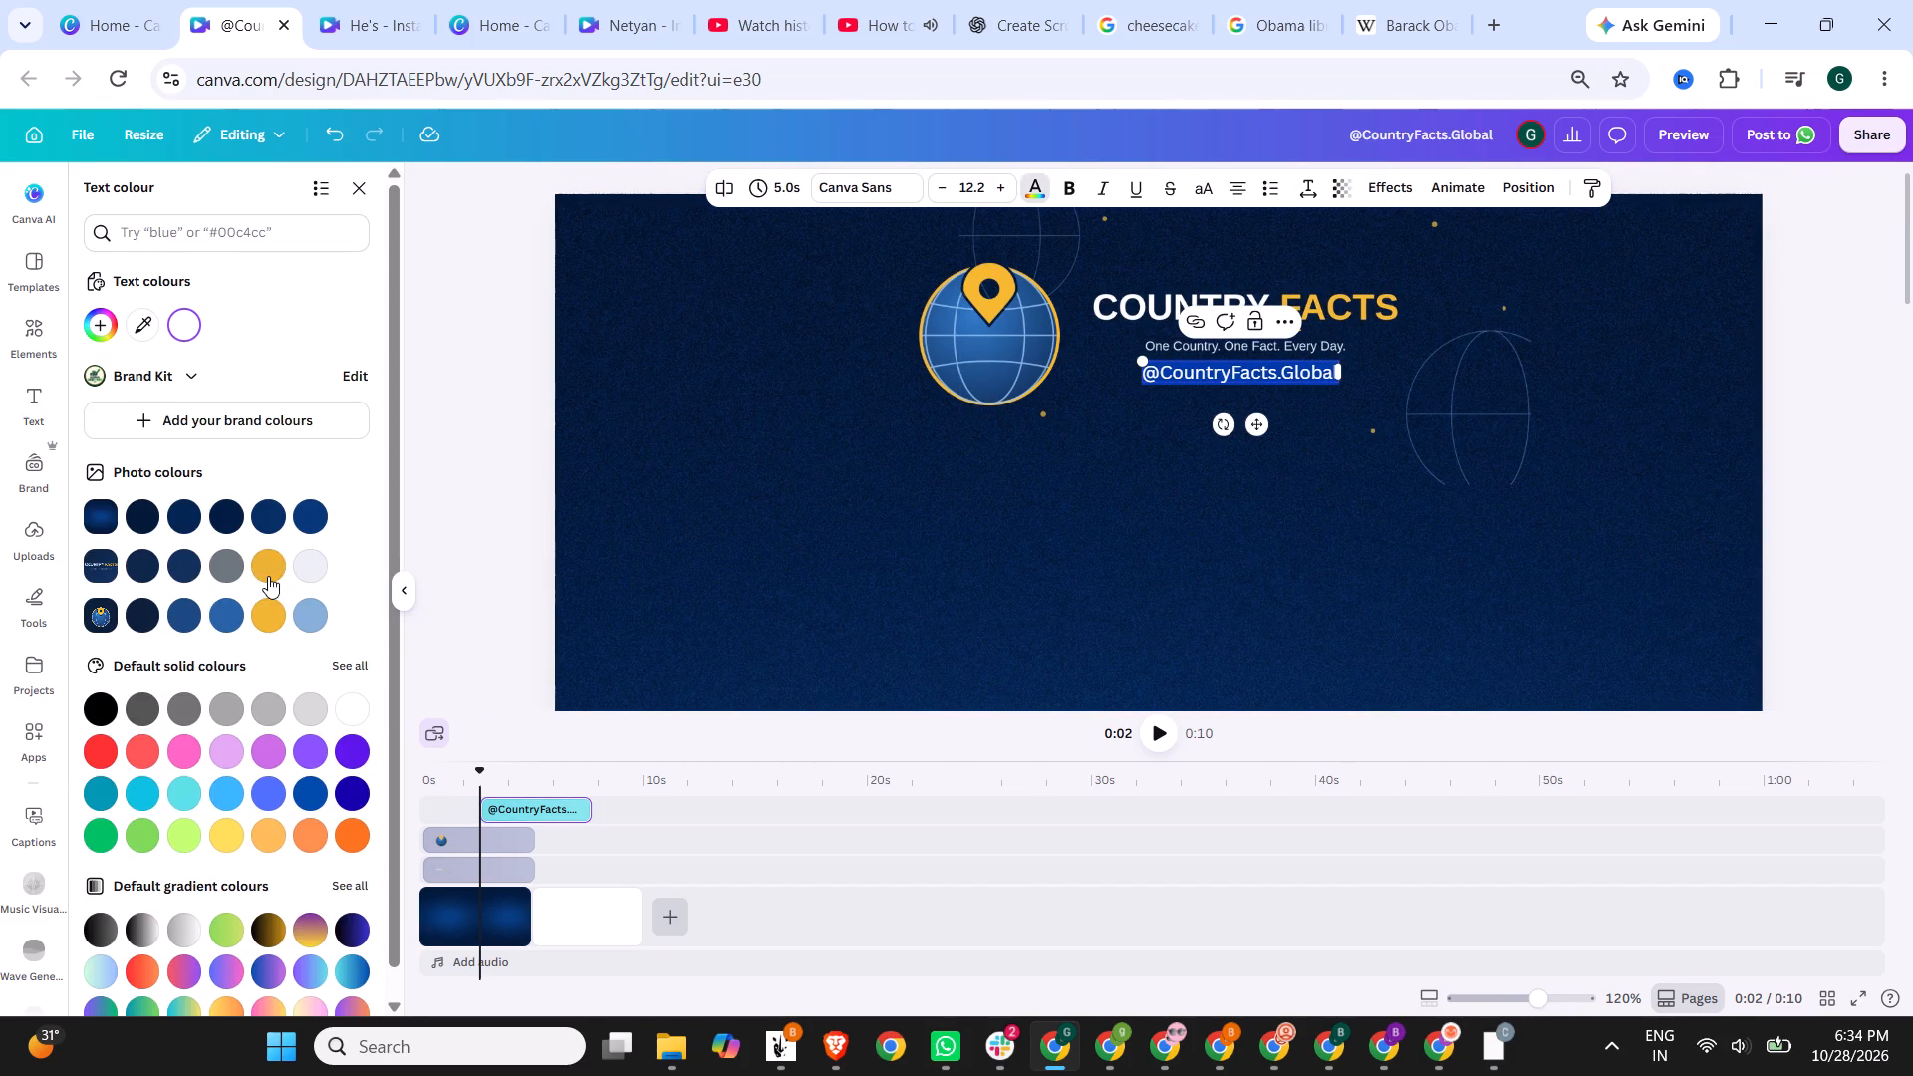
click(309, 700)
click(587, 551)
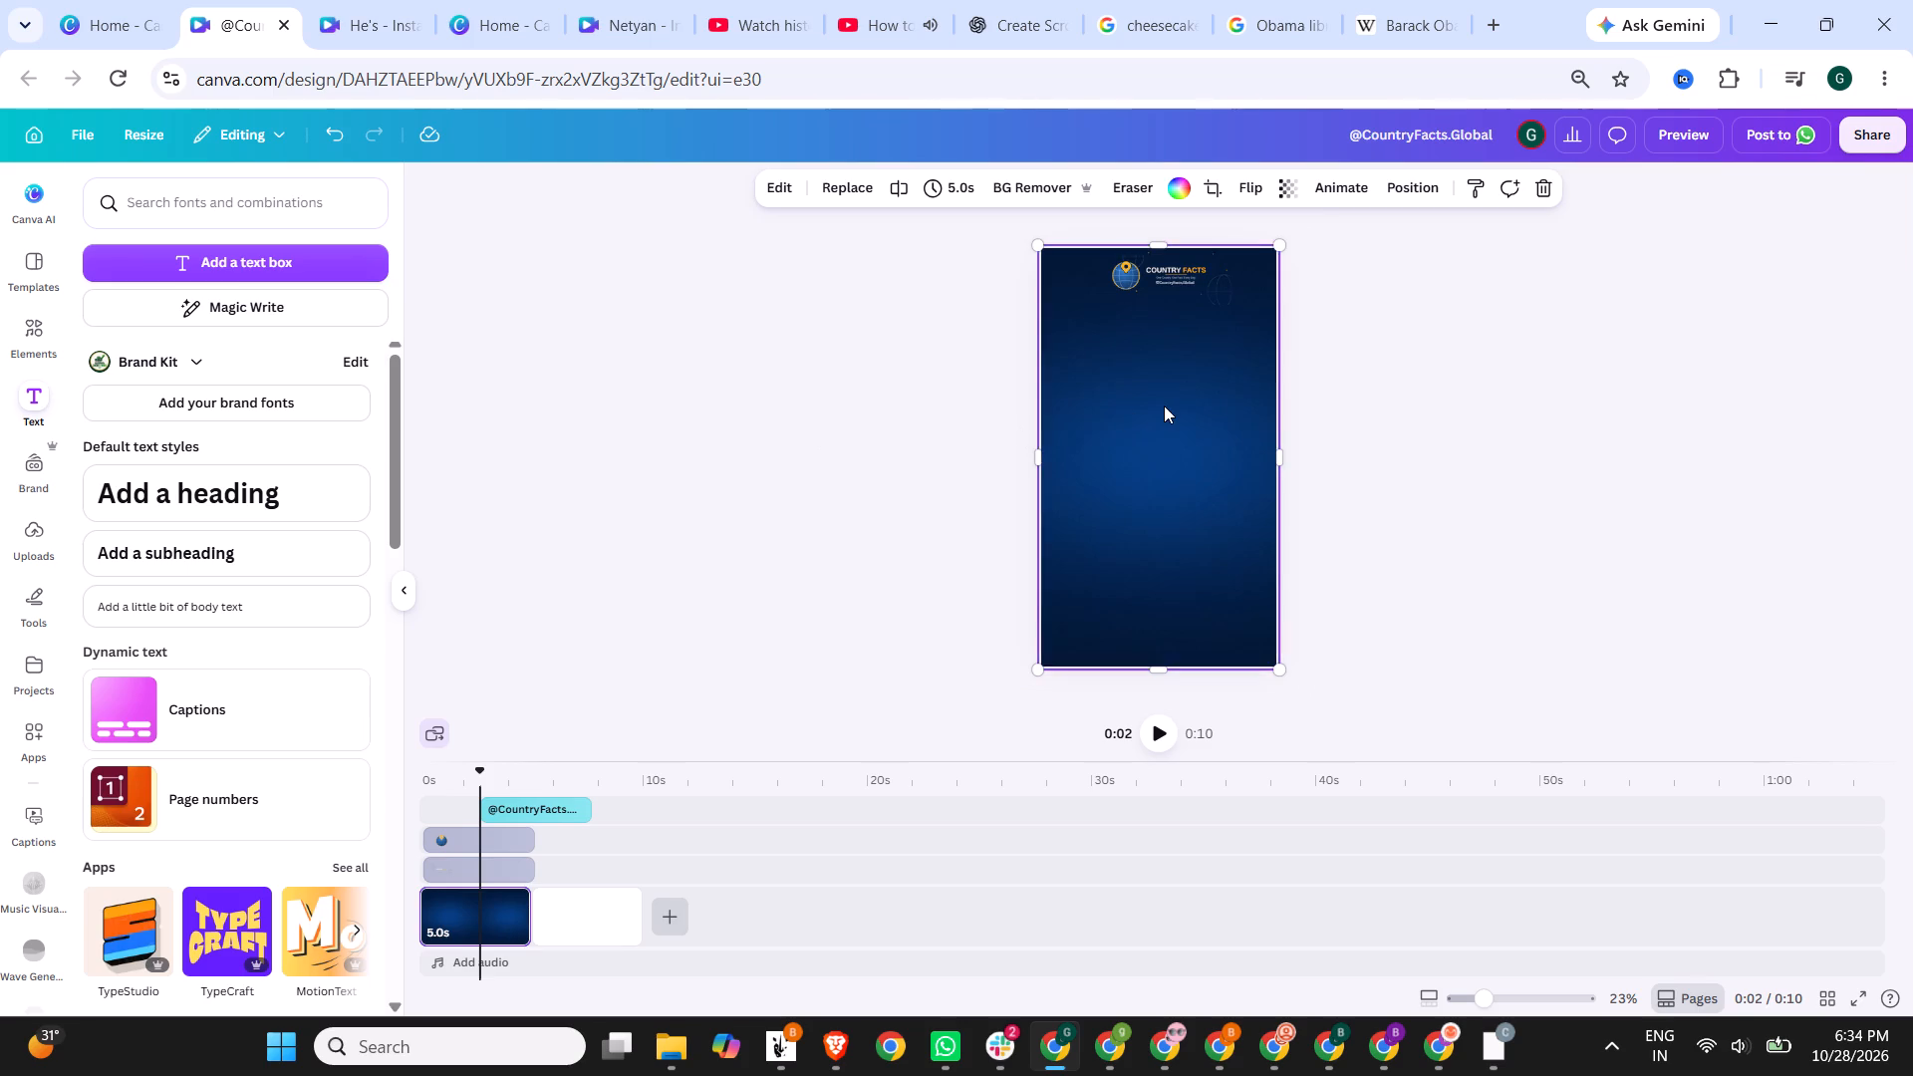
Enlarge the COUNTRY FACTS title graphic to about 580 px wide and shift it back beside the globe logo.
scroll(1164, 405, up, 1)
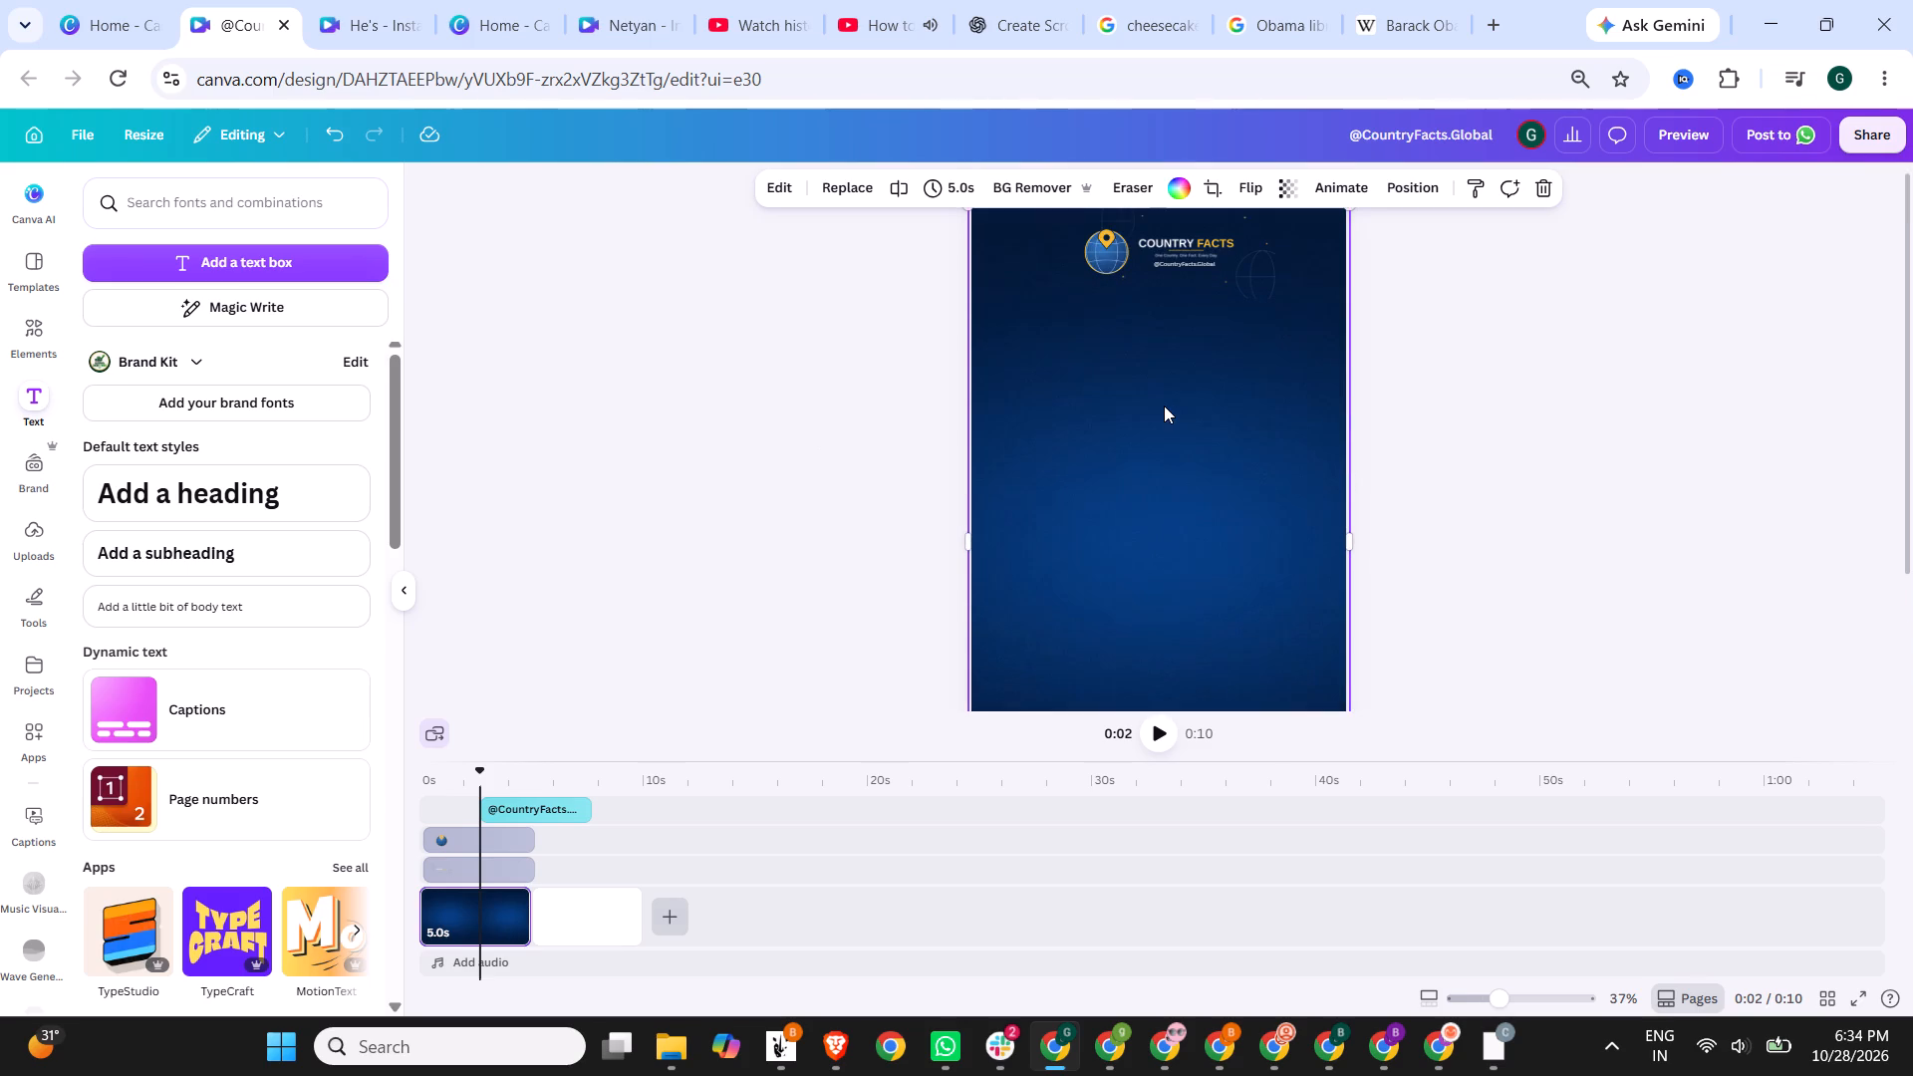
scroll(1164, 405, up, 1)
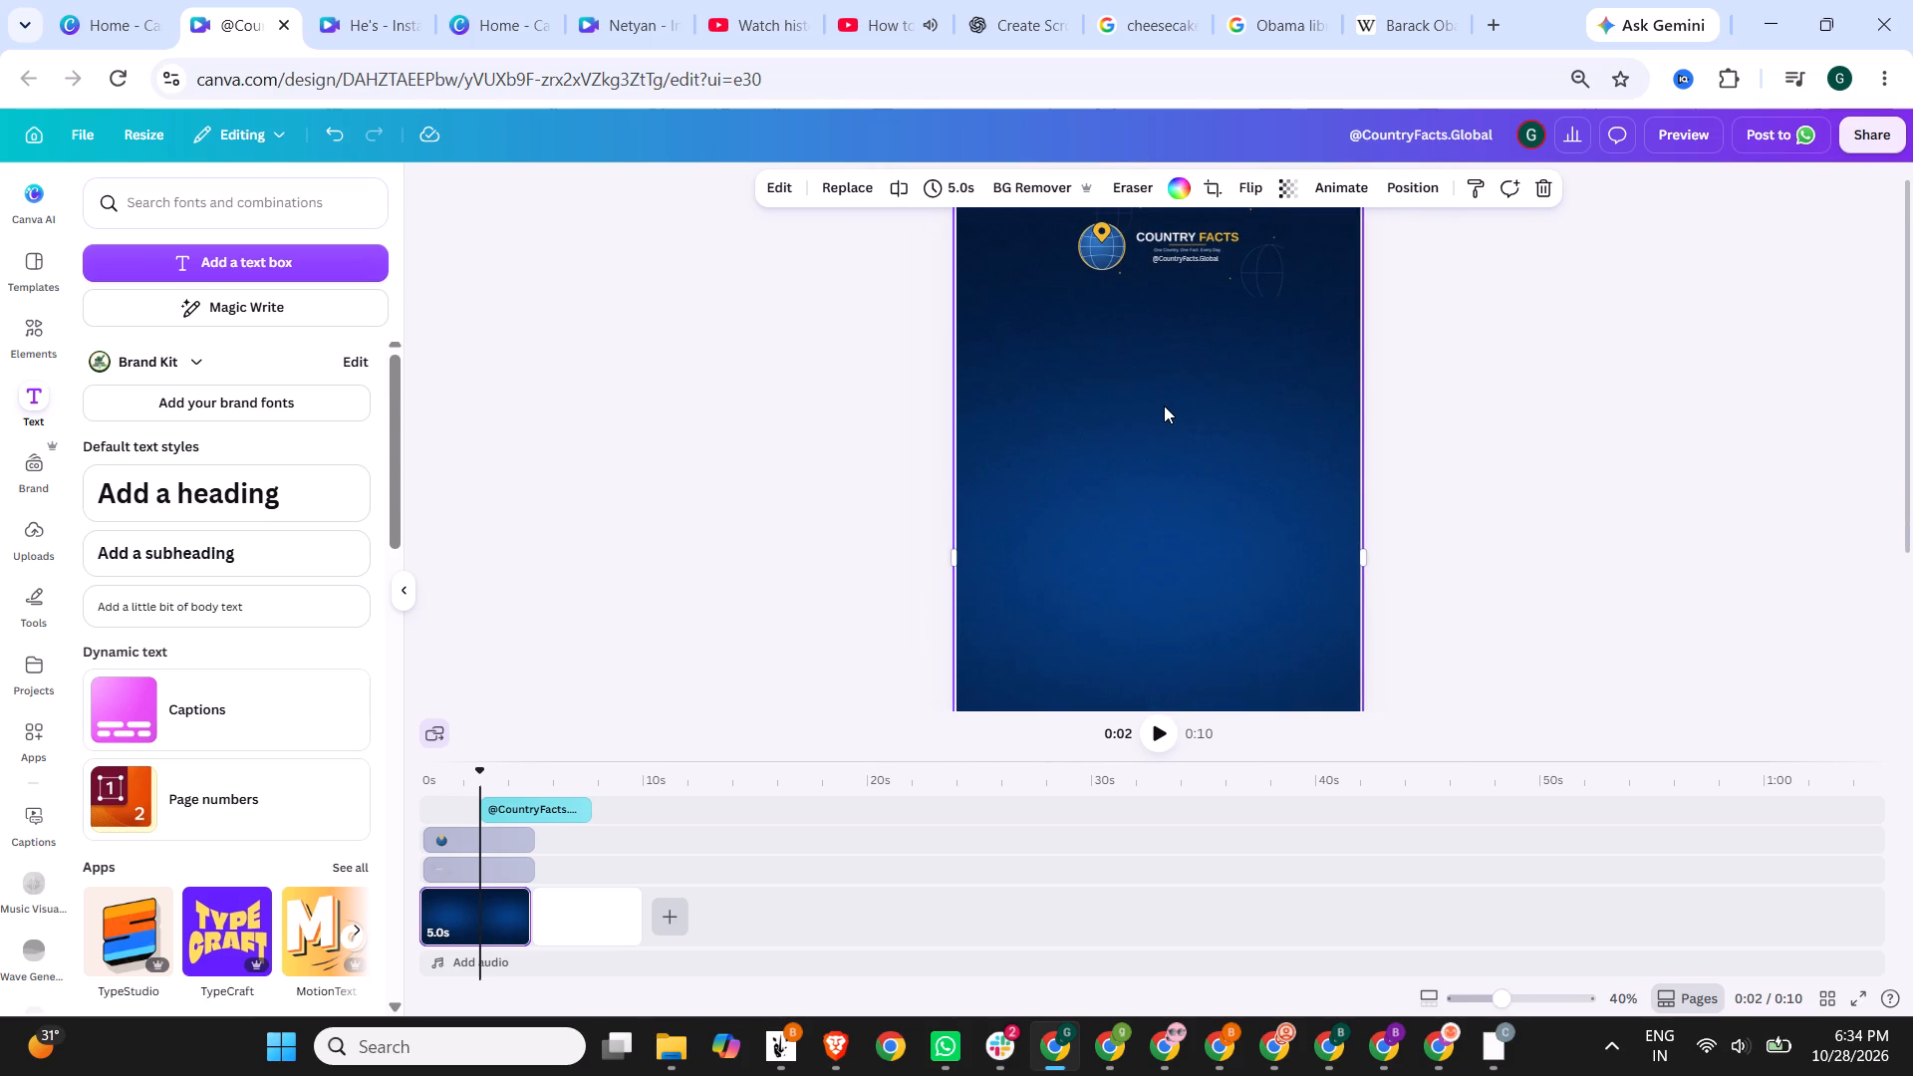
scroll(1271, 274, up, 2)
click(1211, 286)
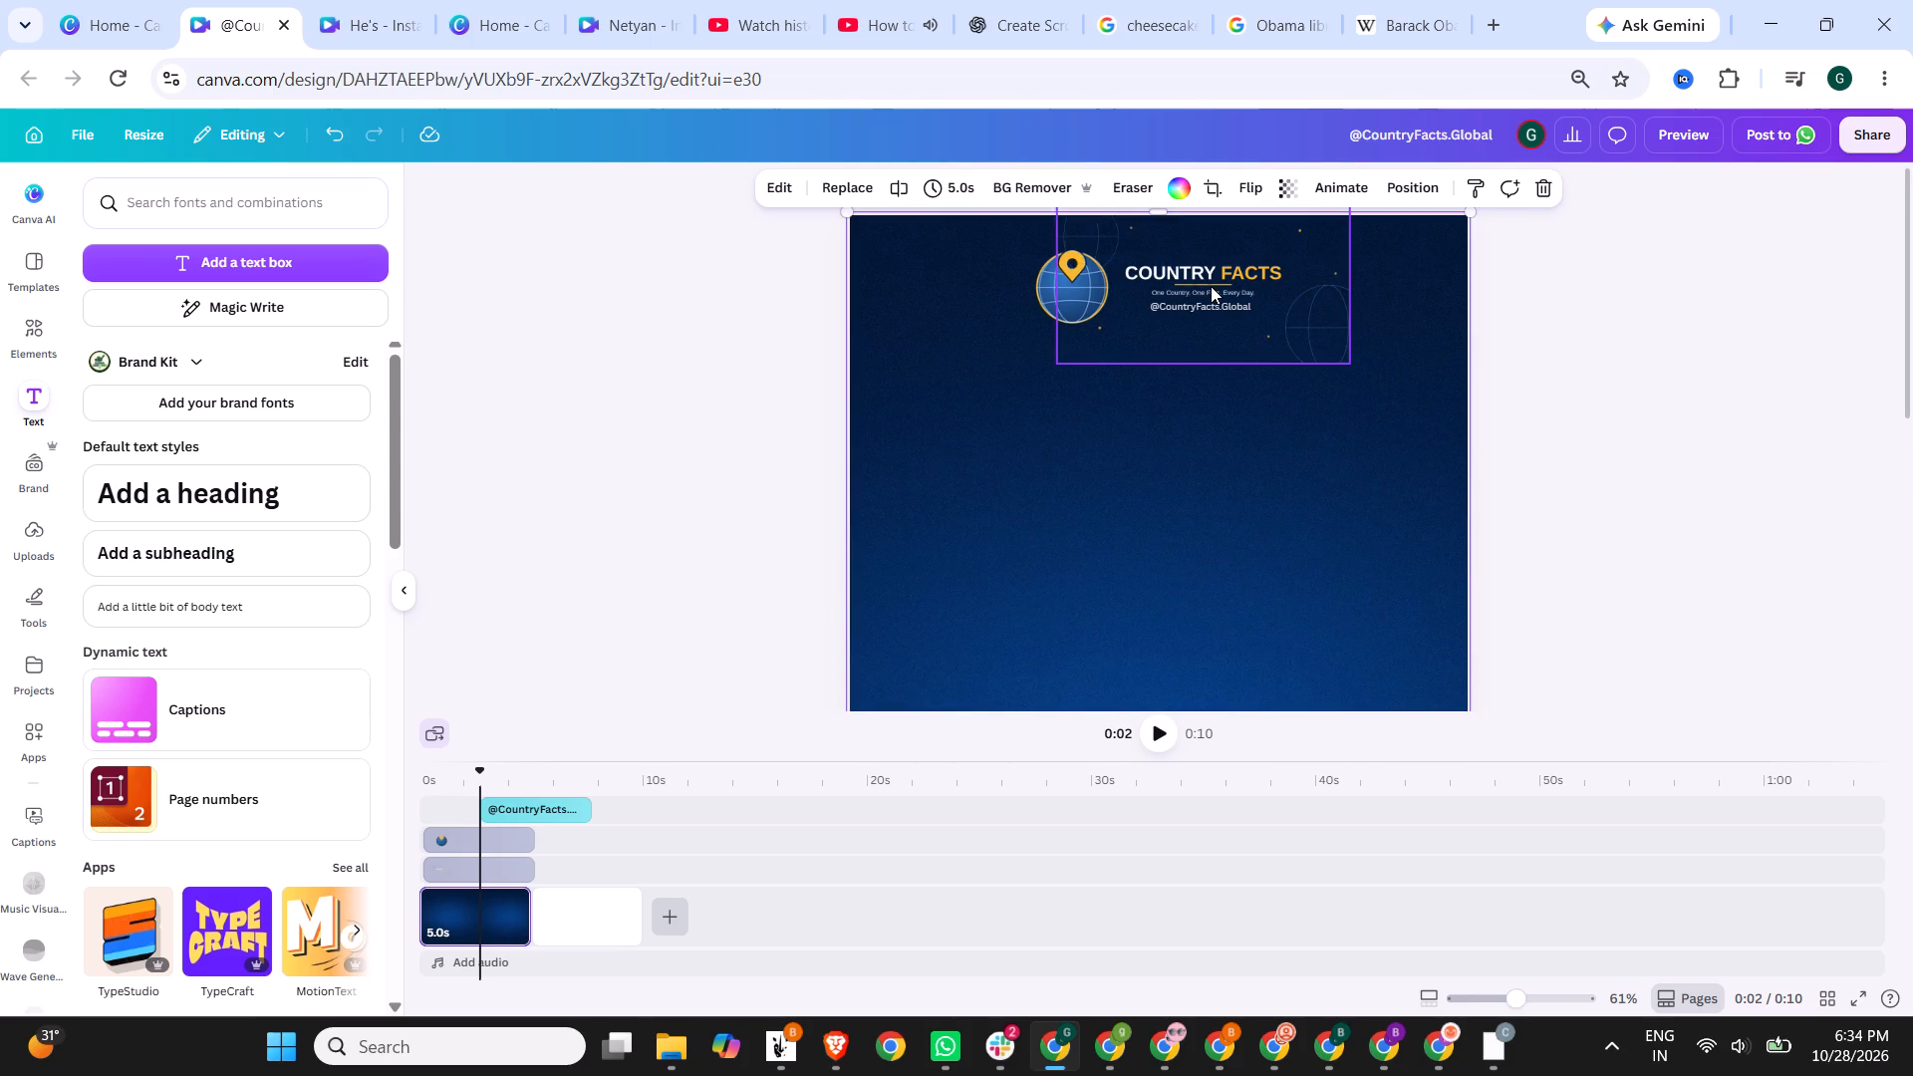
drag(1349, 363, 1390, 388)
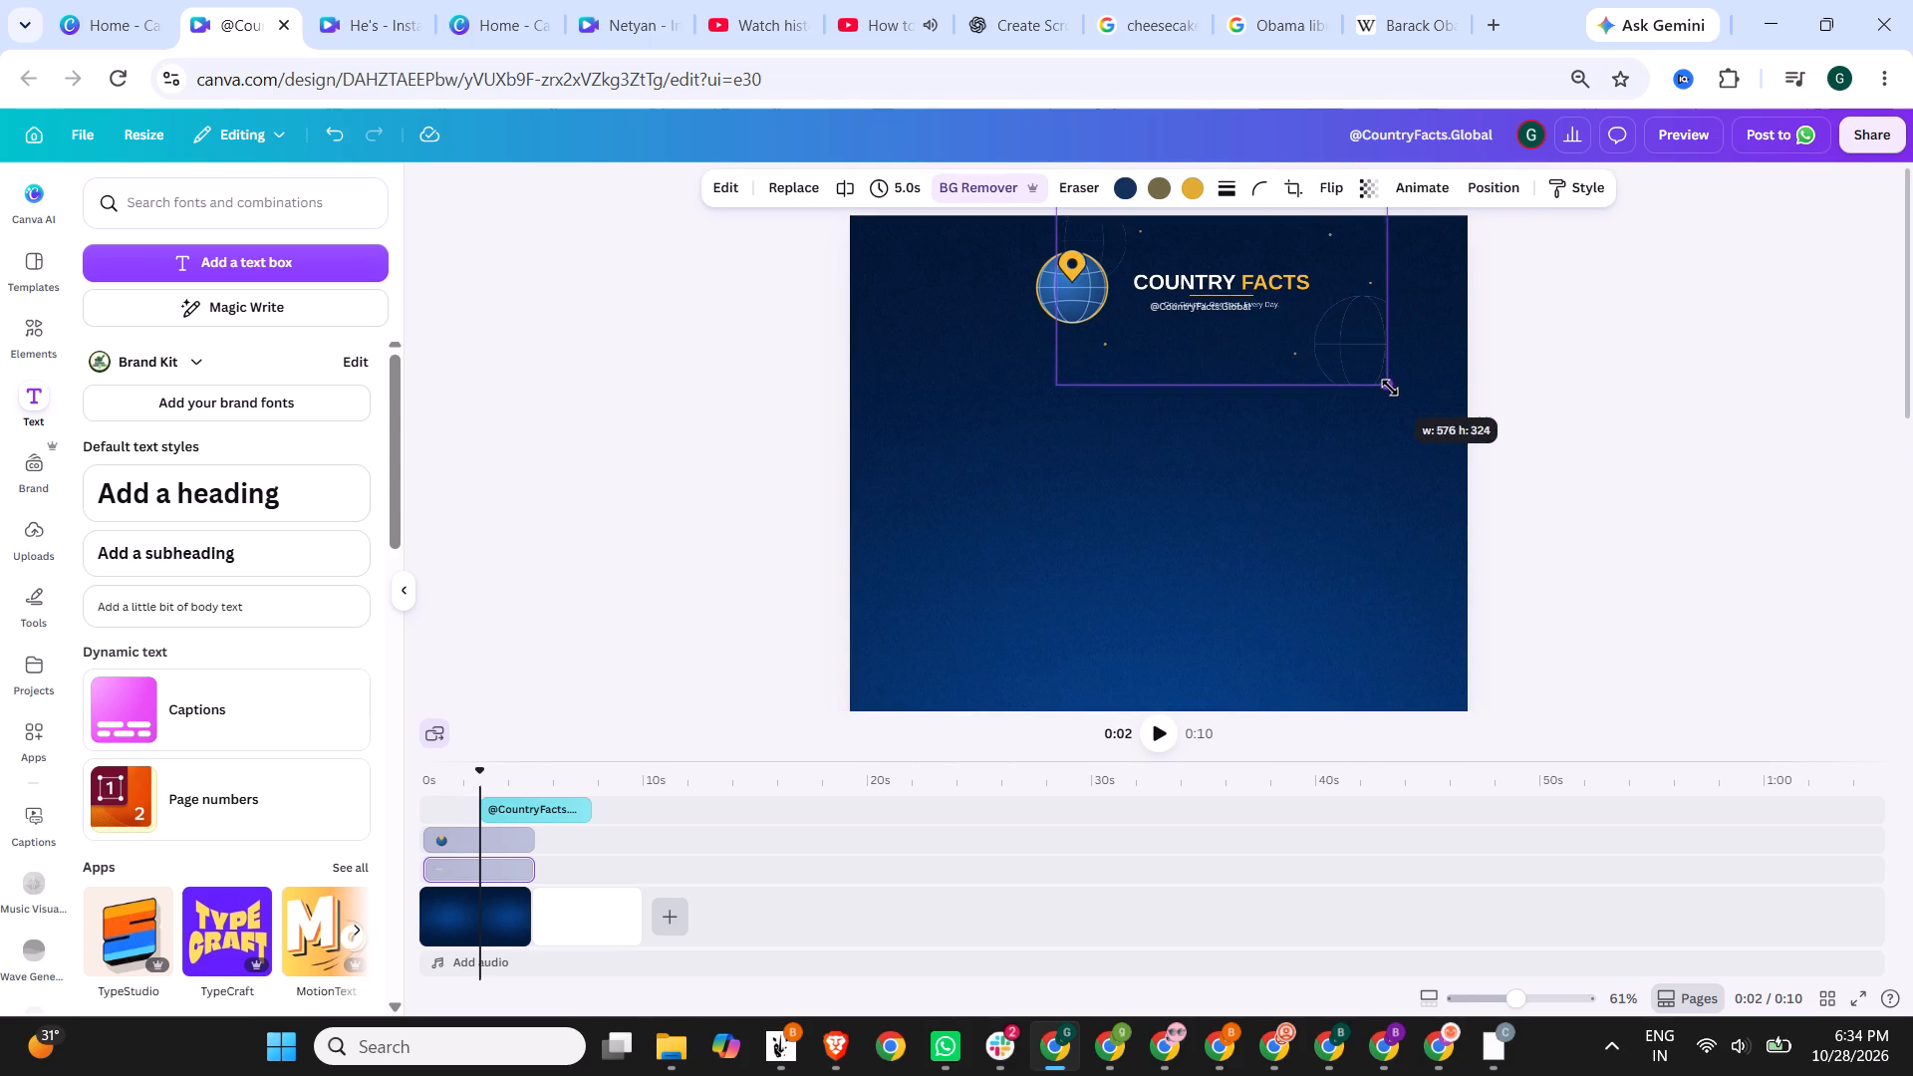
drag(1390, 388, 1394, 388)
drag(1265, 282, 1250, 271)
click(1271, 270)
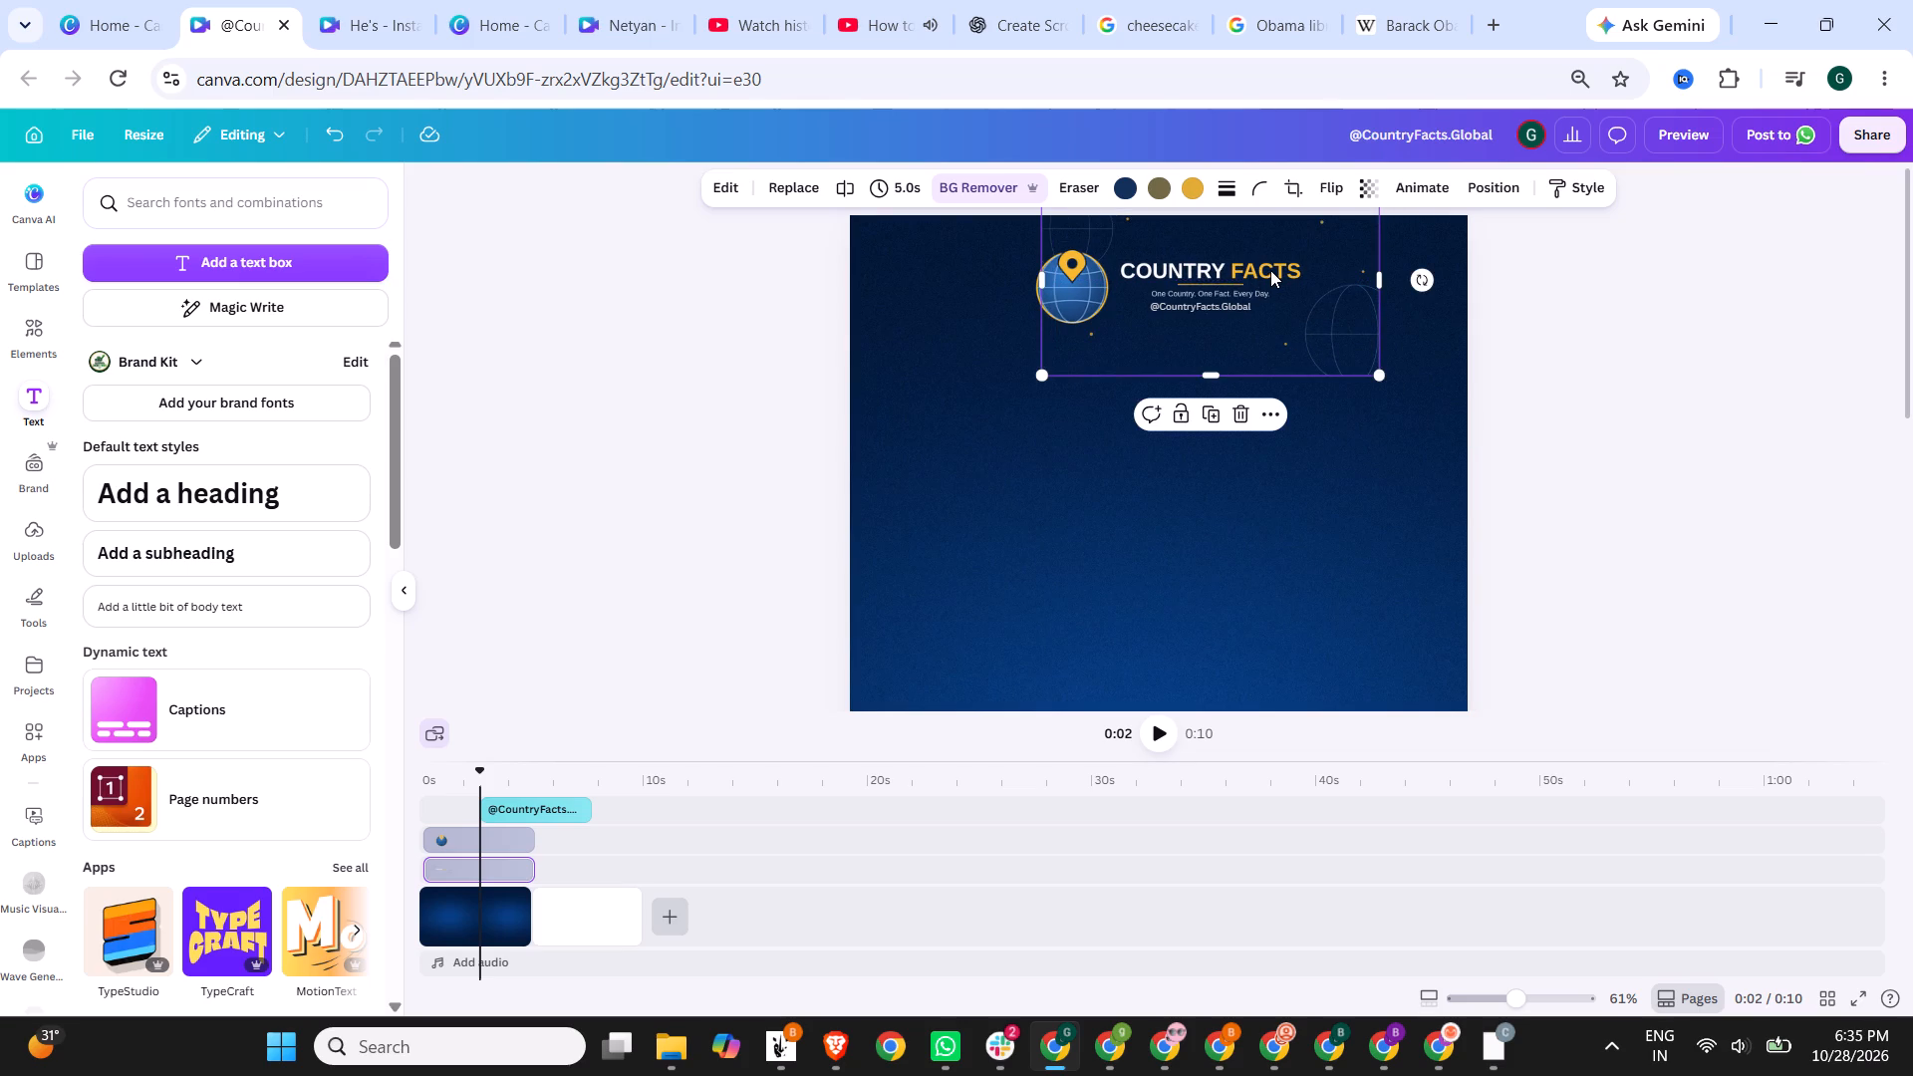
click(1291, 424)
click(1208, 307)
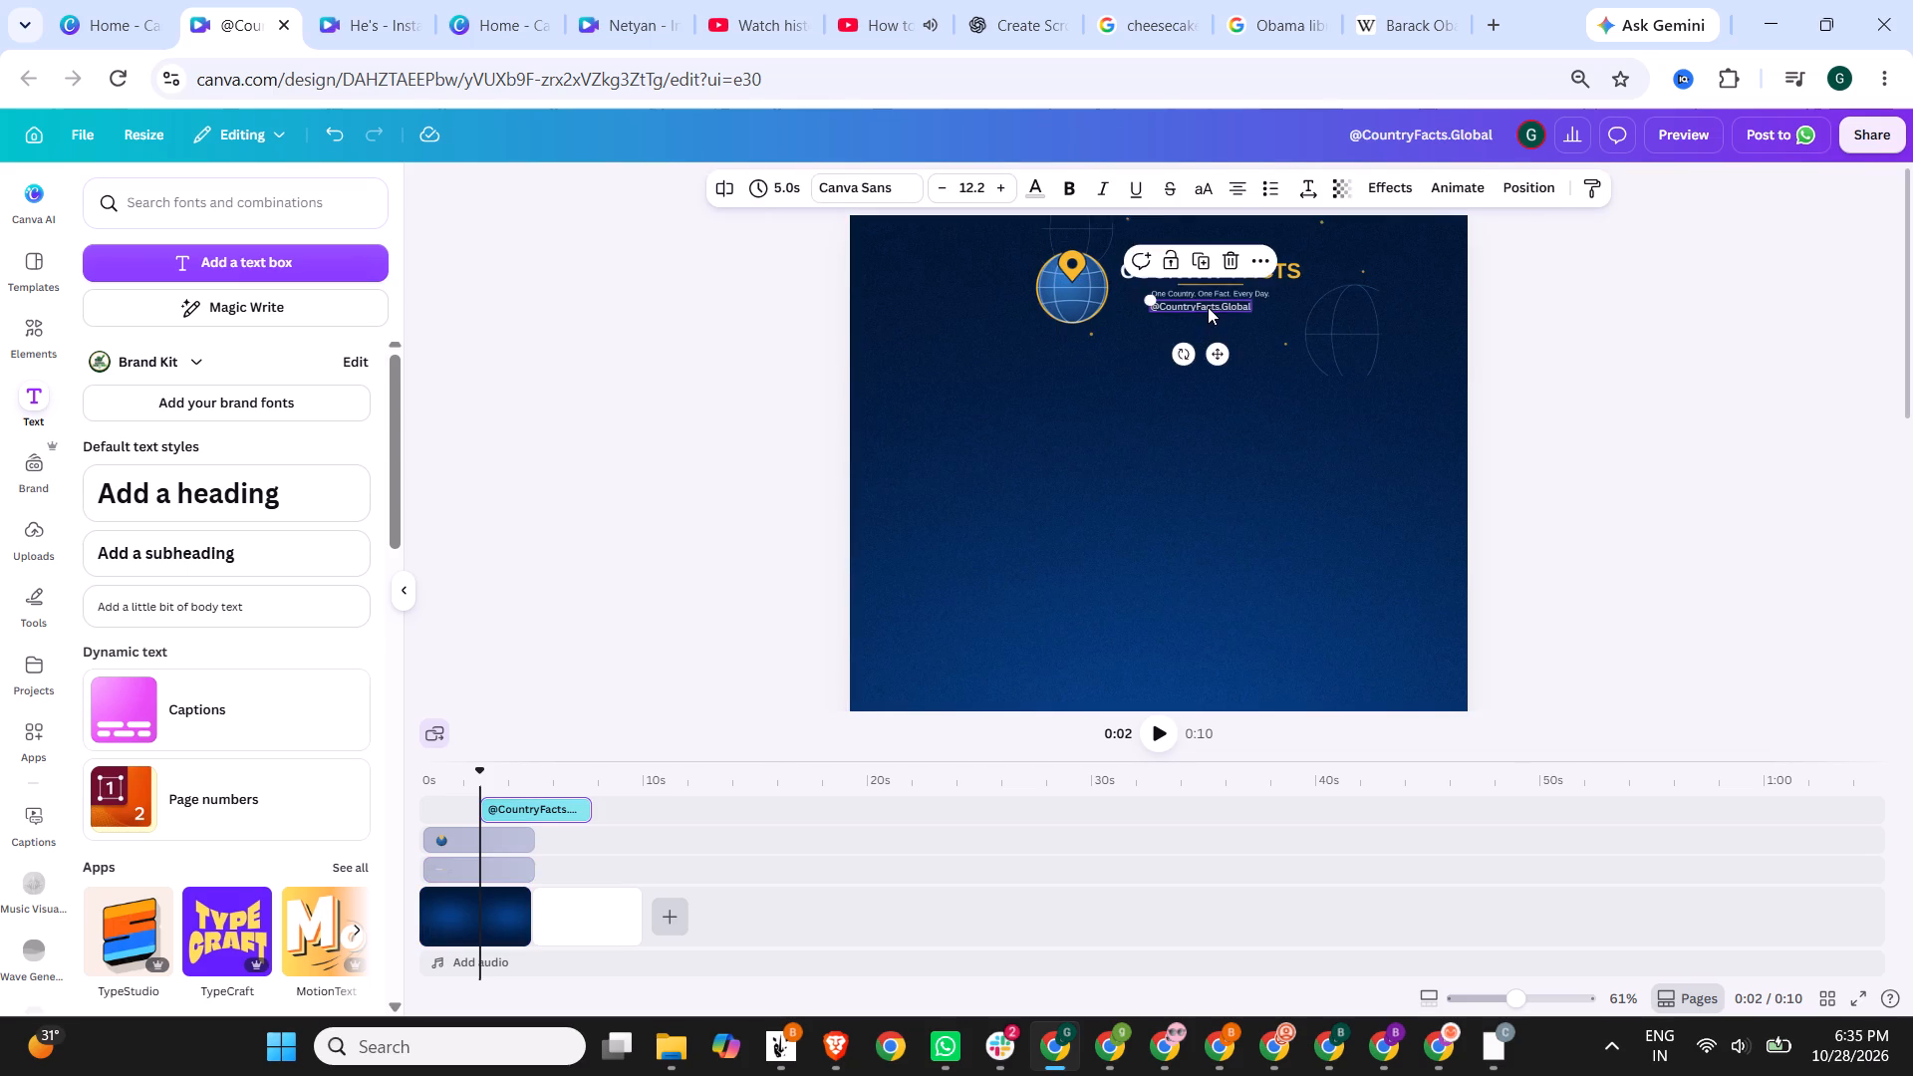
triple_click(1213, 312)
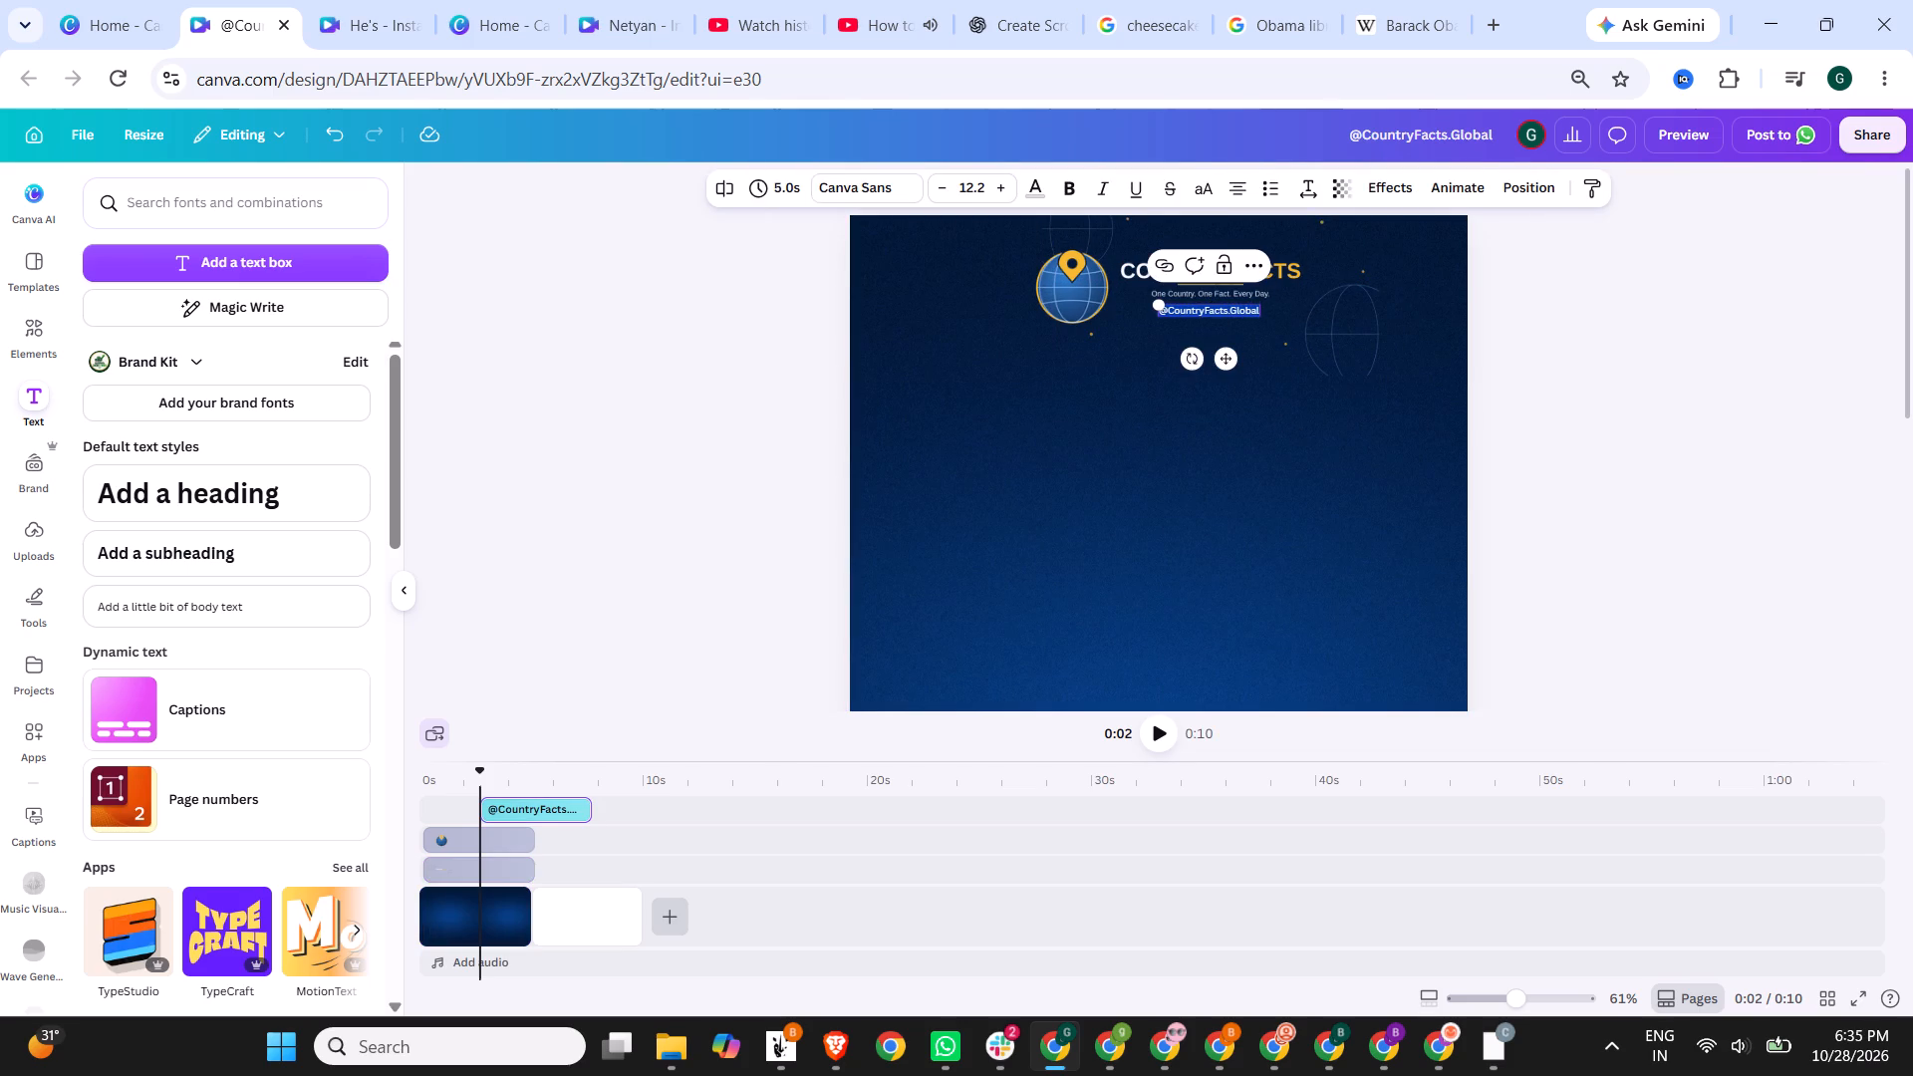
triple_click(998, 193)
click(998, 193)
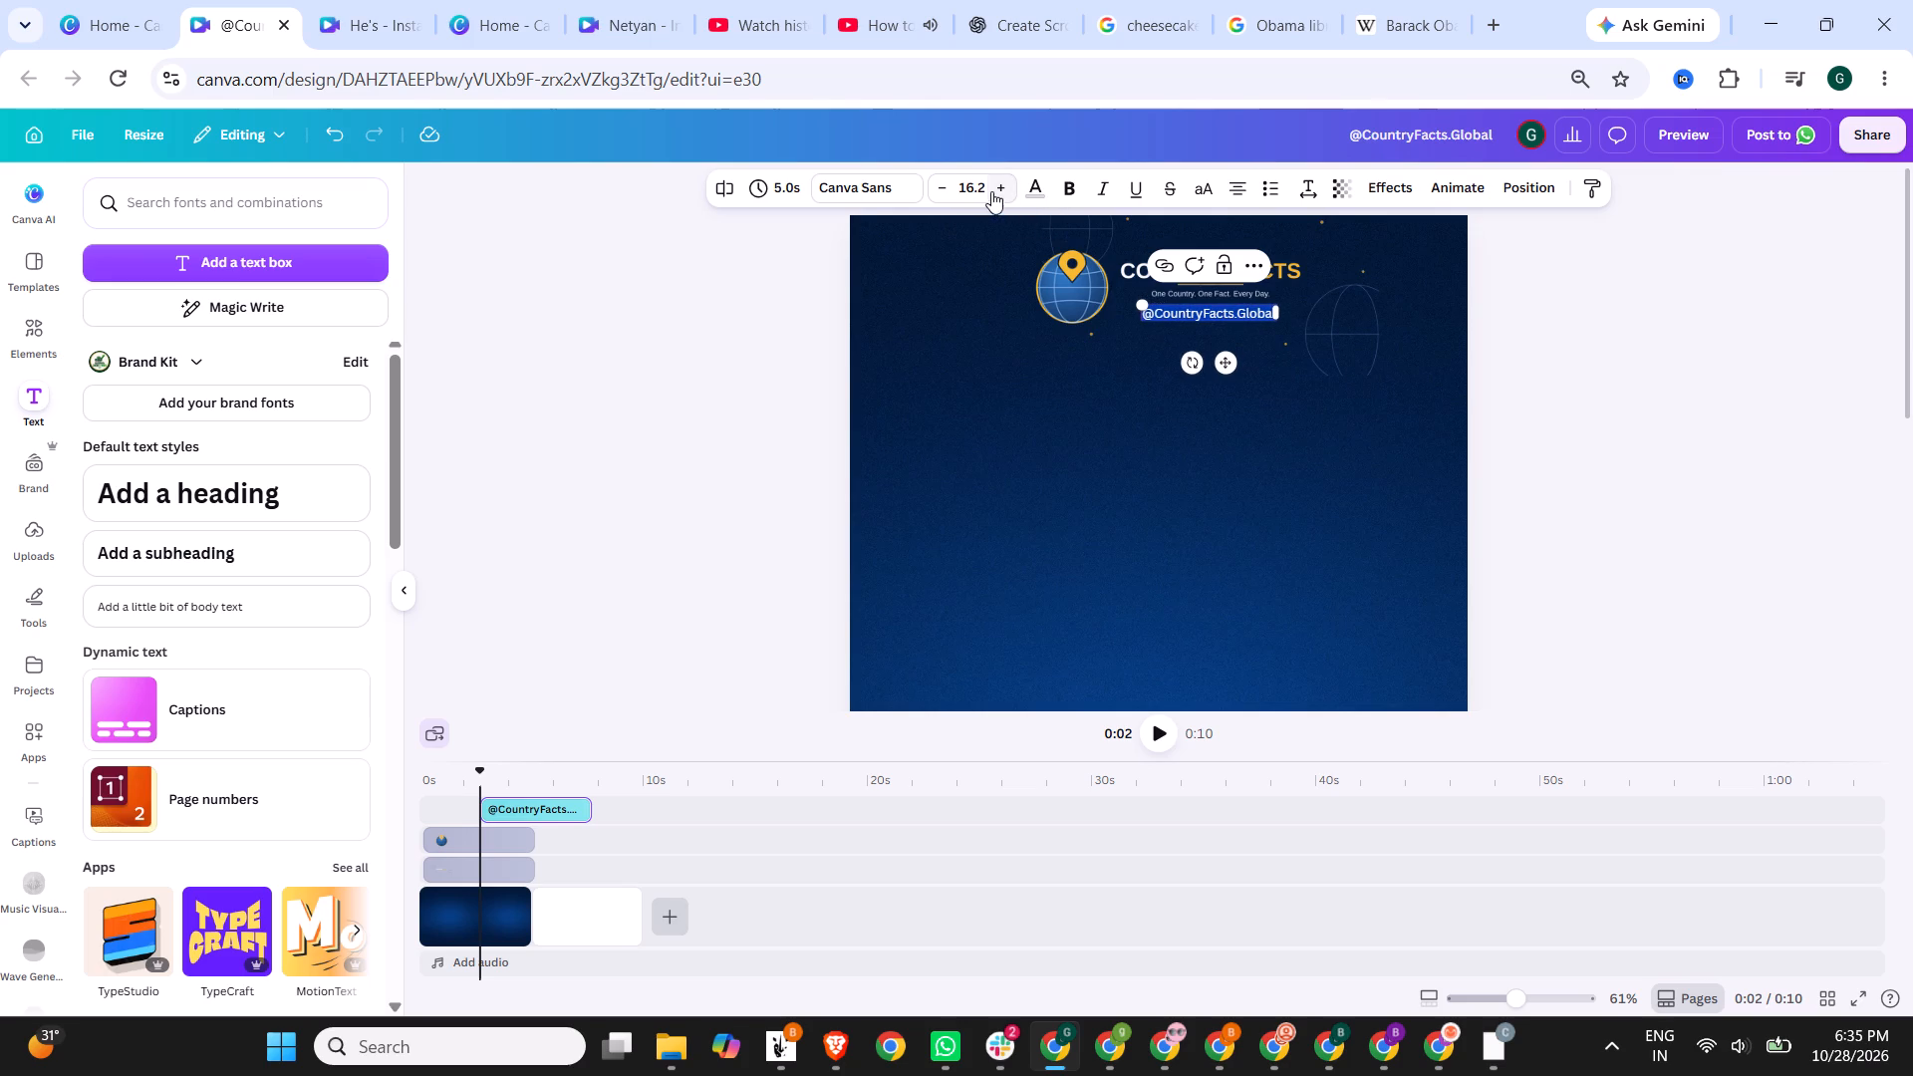
double_click(940, 181)
click(1060, 445)
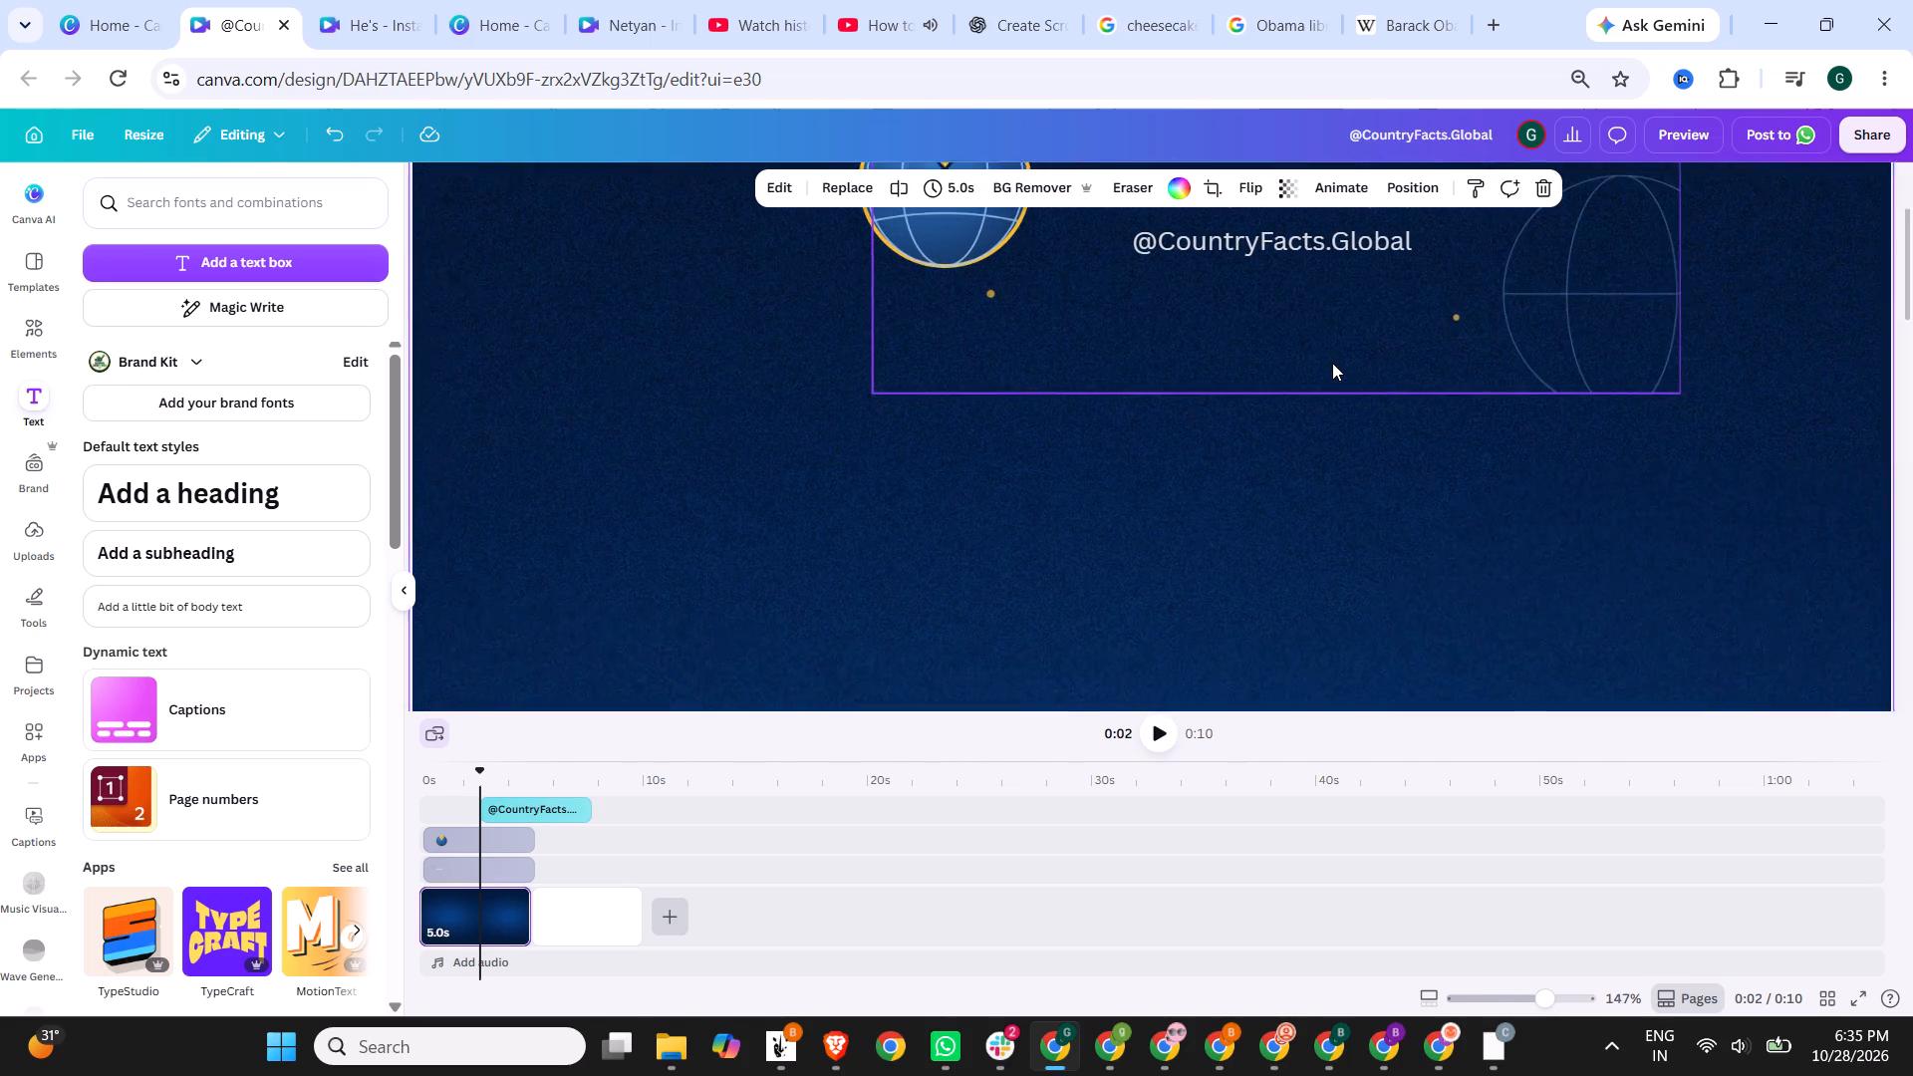
Remove the tagline "One Country. One Fact. Every Day." from the title graphic with Magic Eraser.
scroll(1540, 449, up, 1)
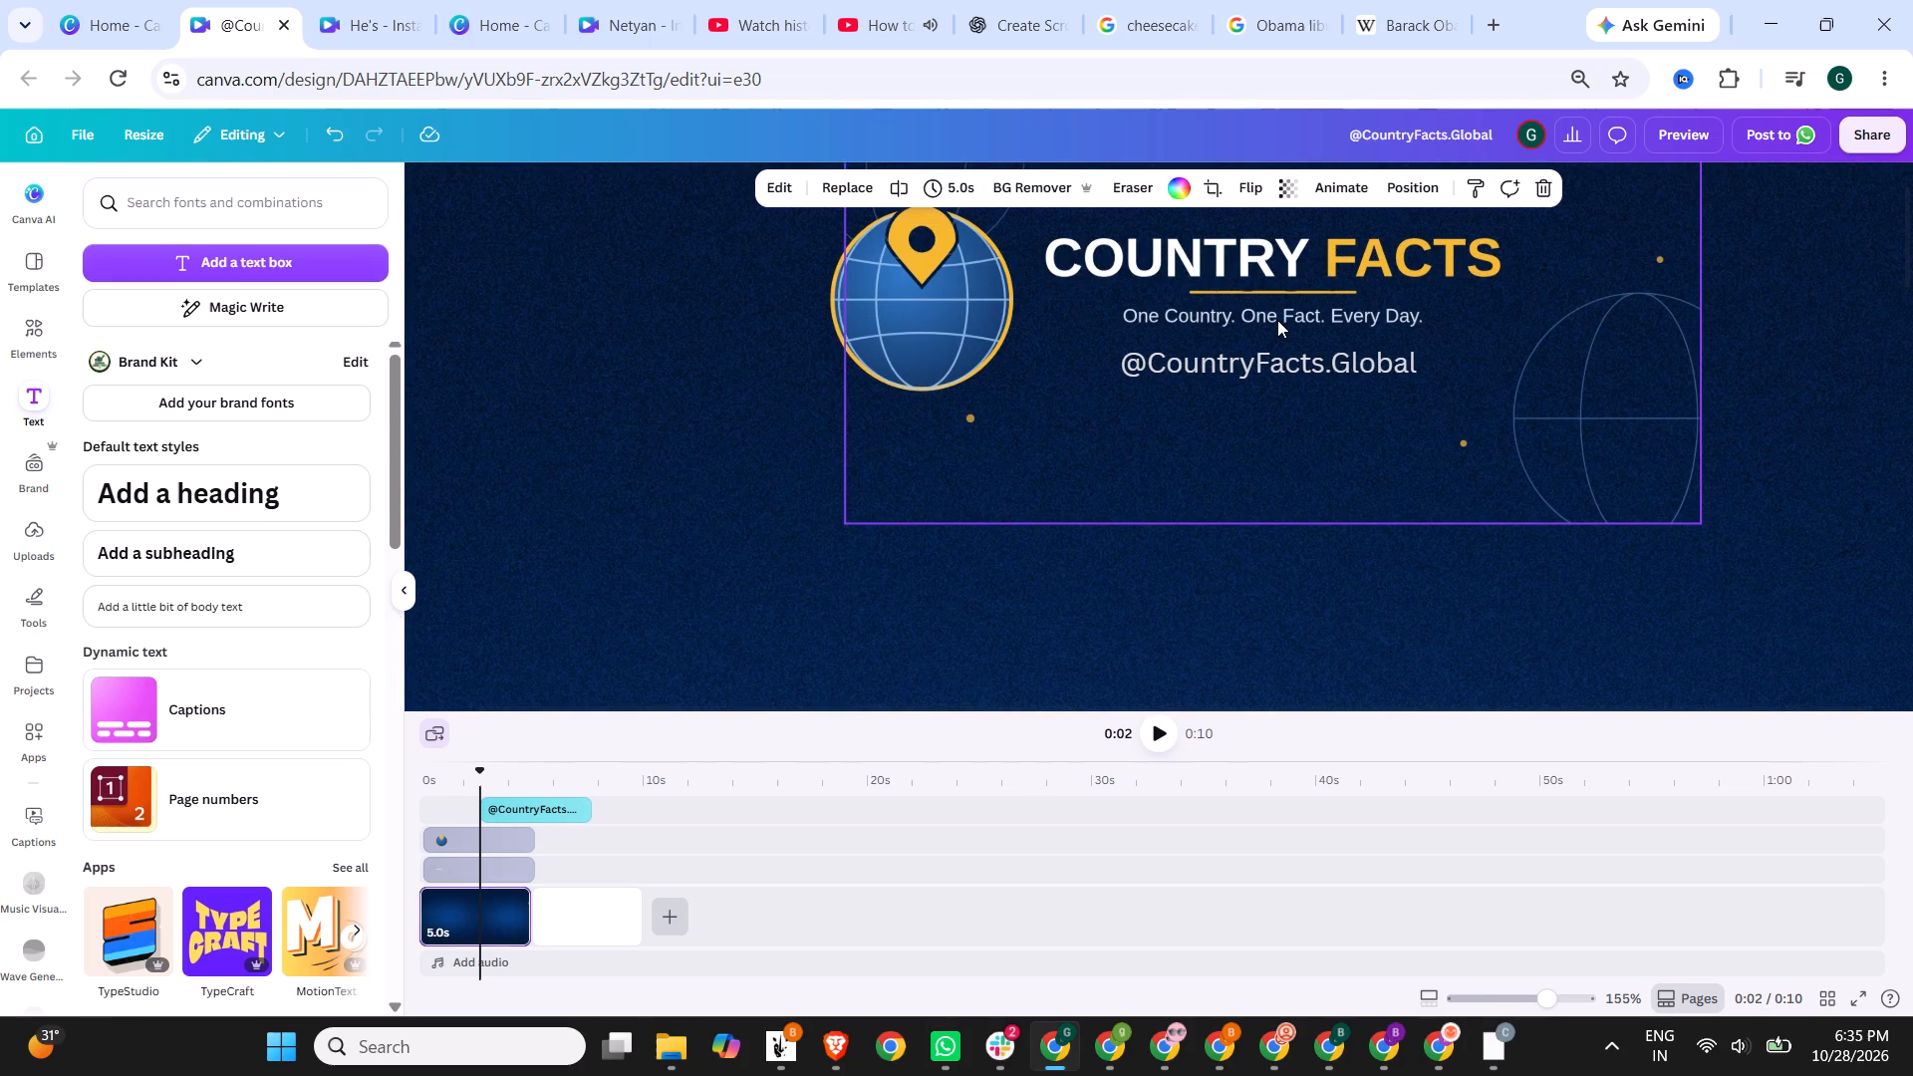
click(1516, 323)
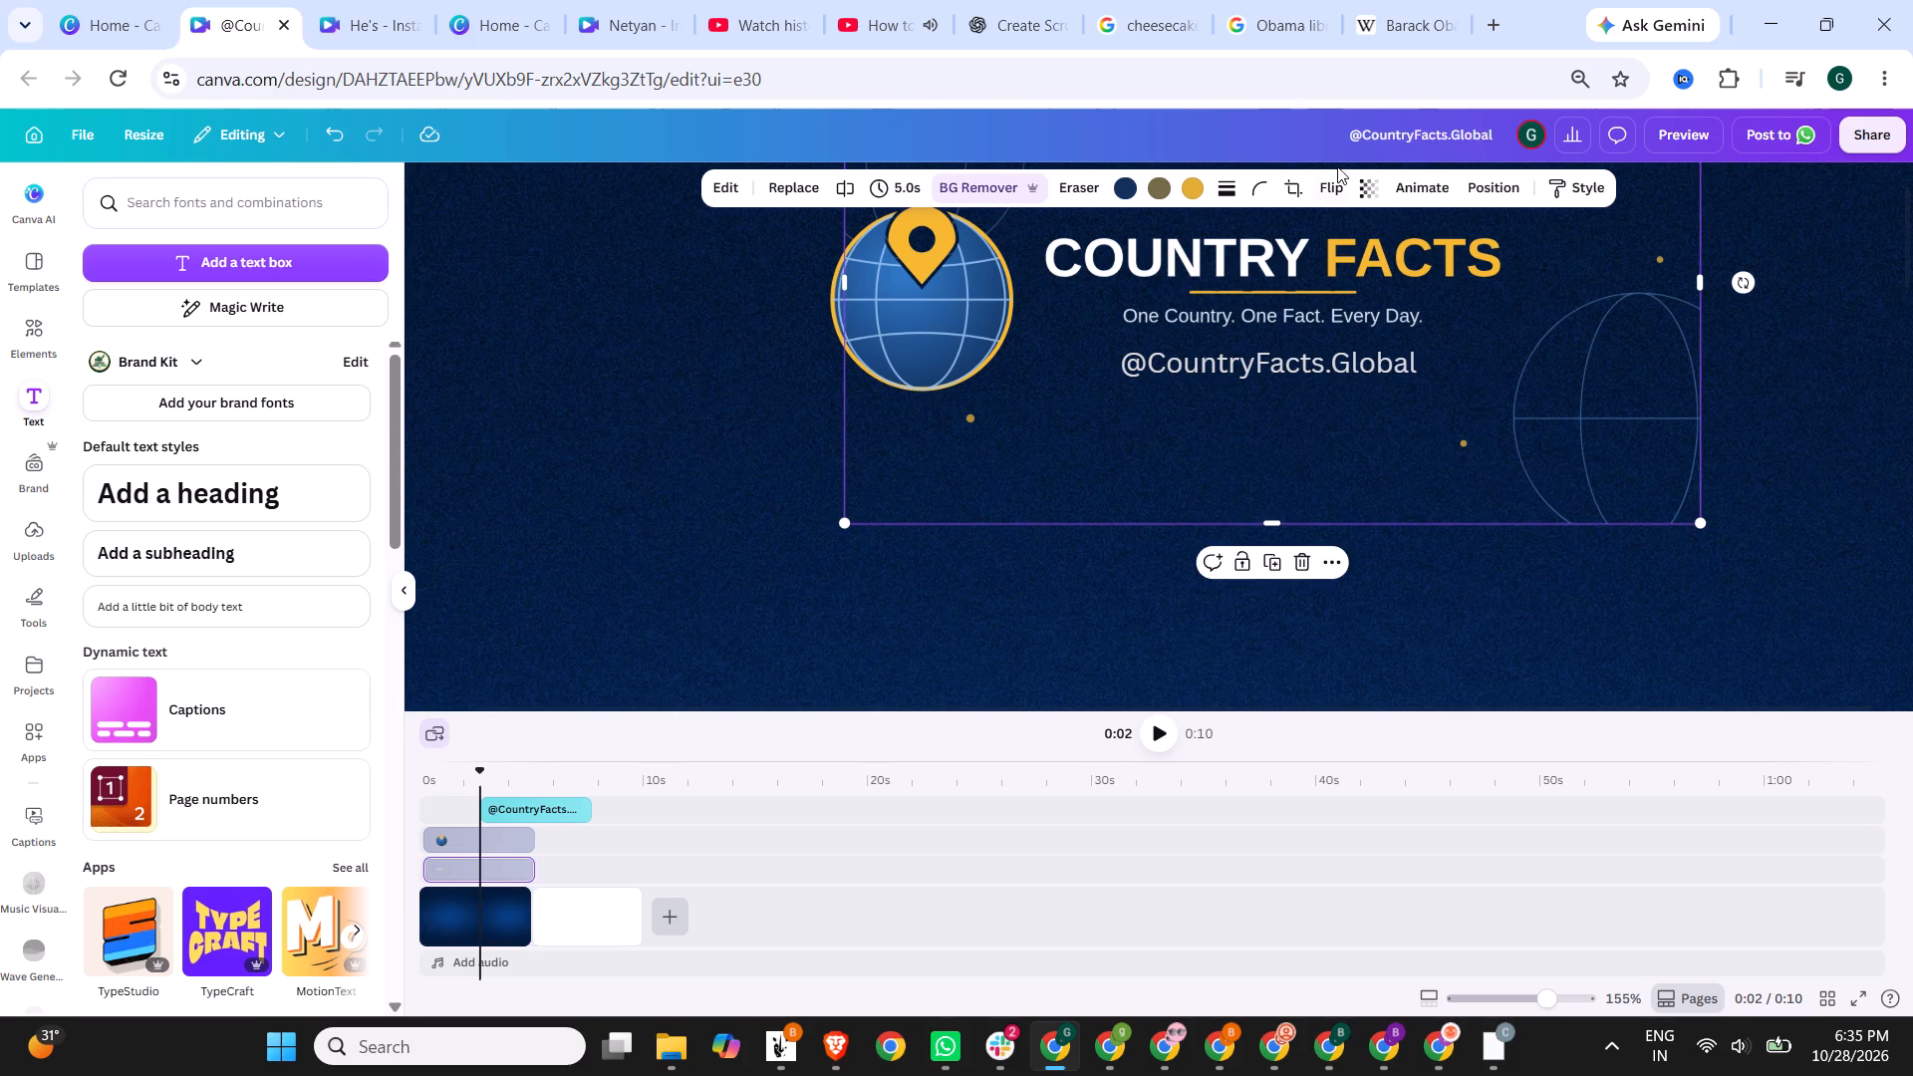
click(1065, 183)
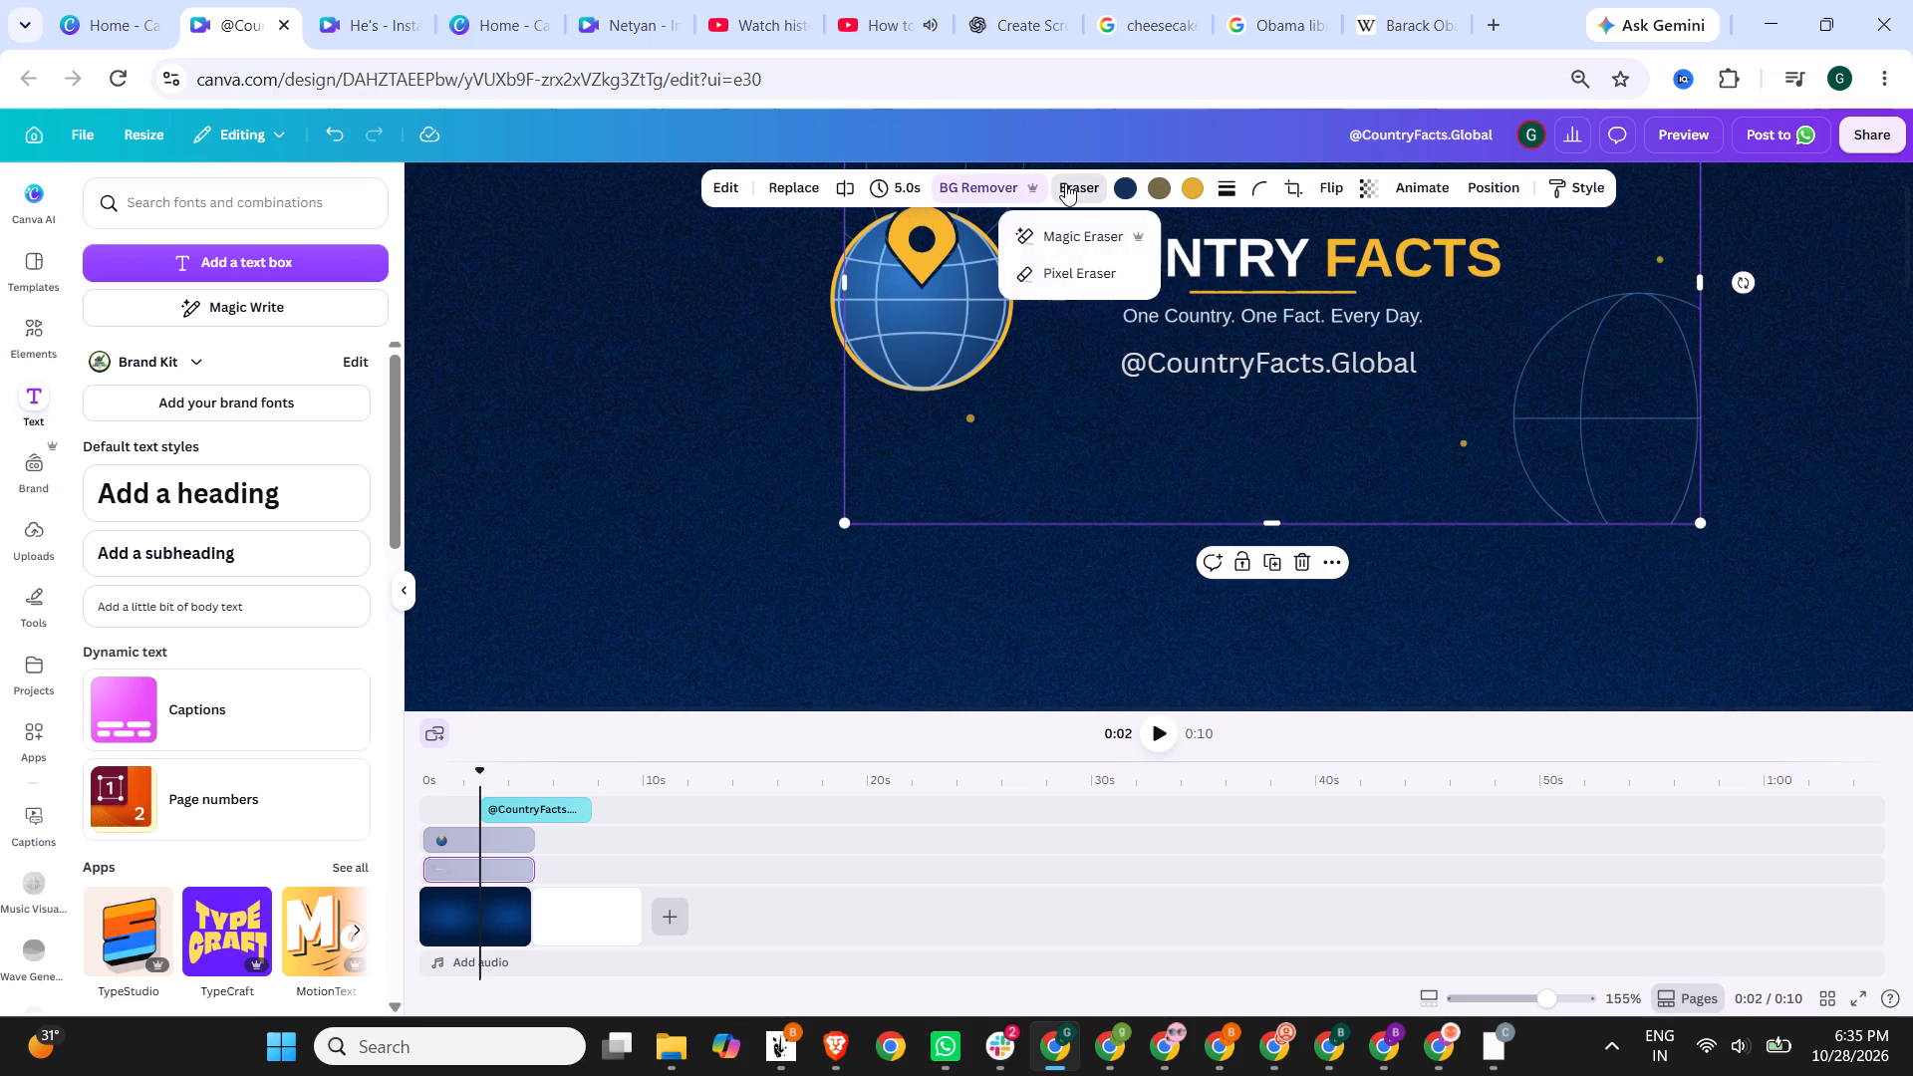
click(1105, 243)
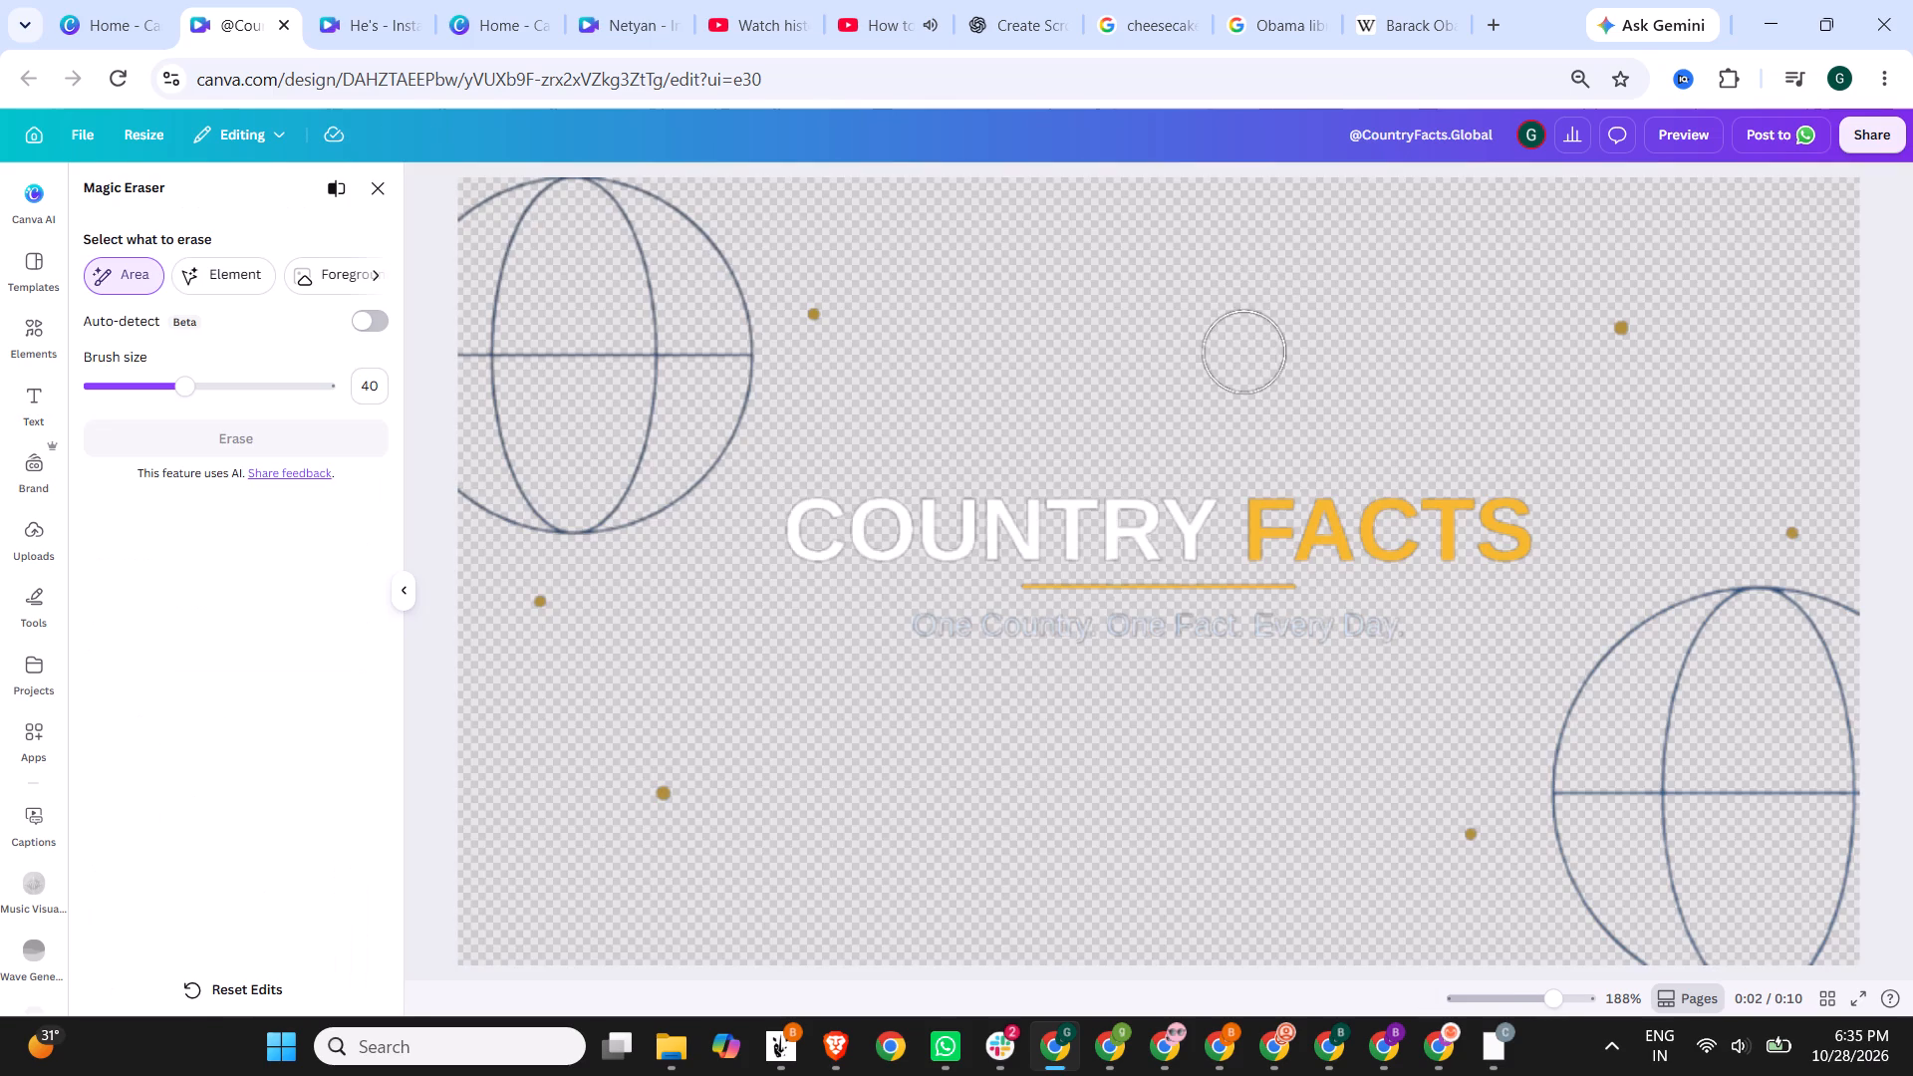
drag(909, 649, 1013, 641)
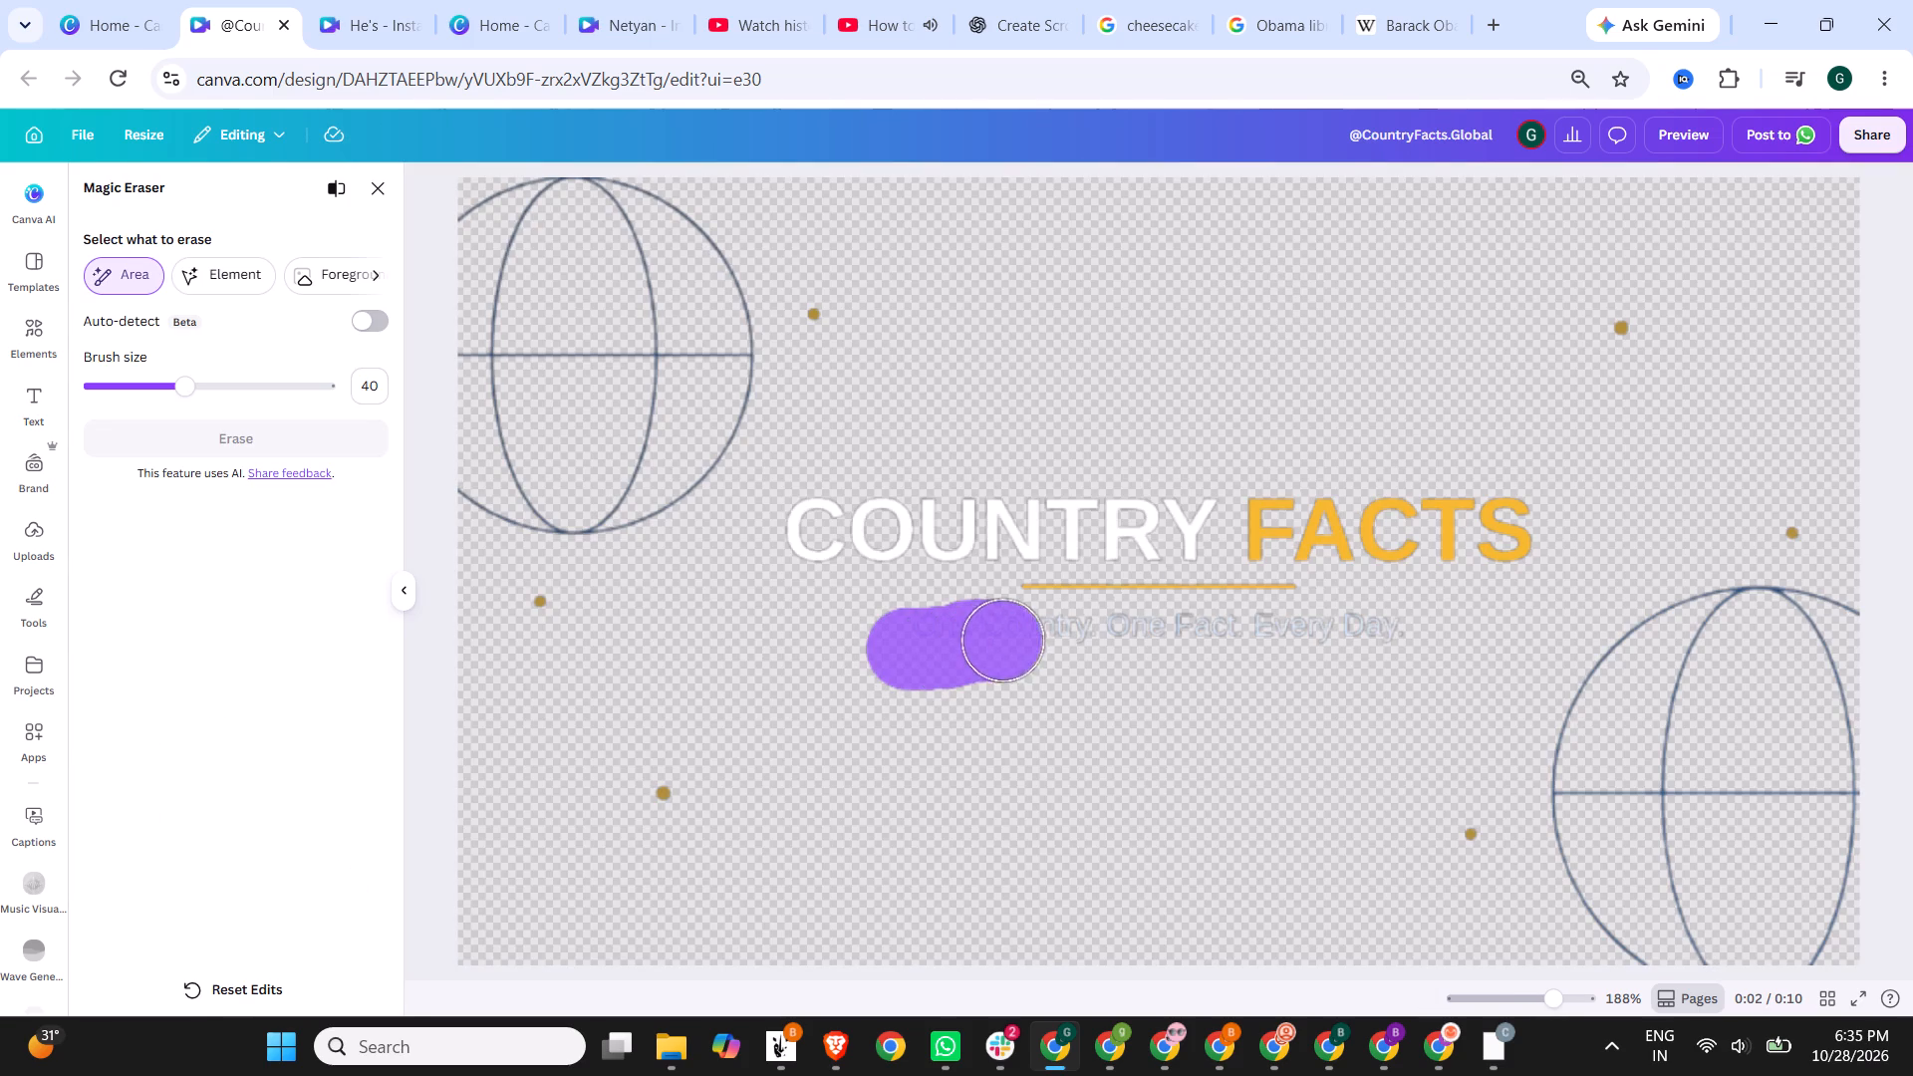
drag(1013, 641, 1267, 644)
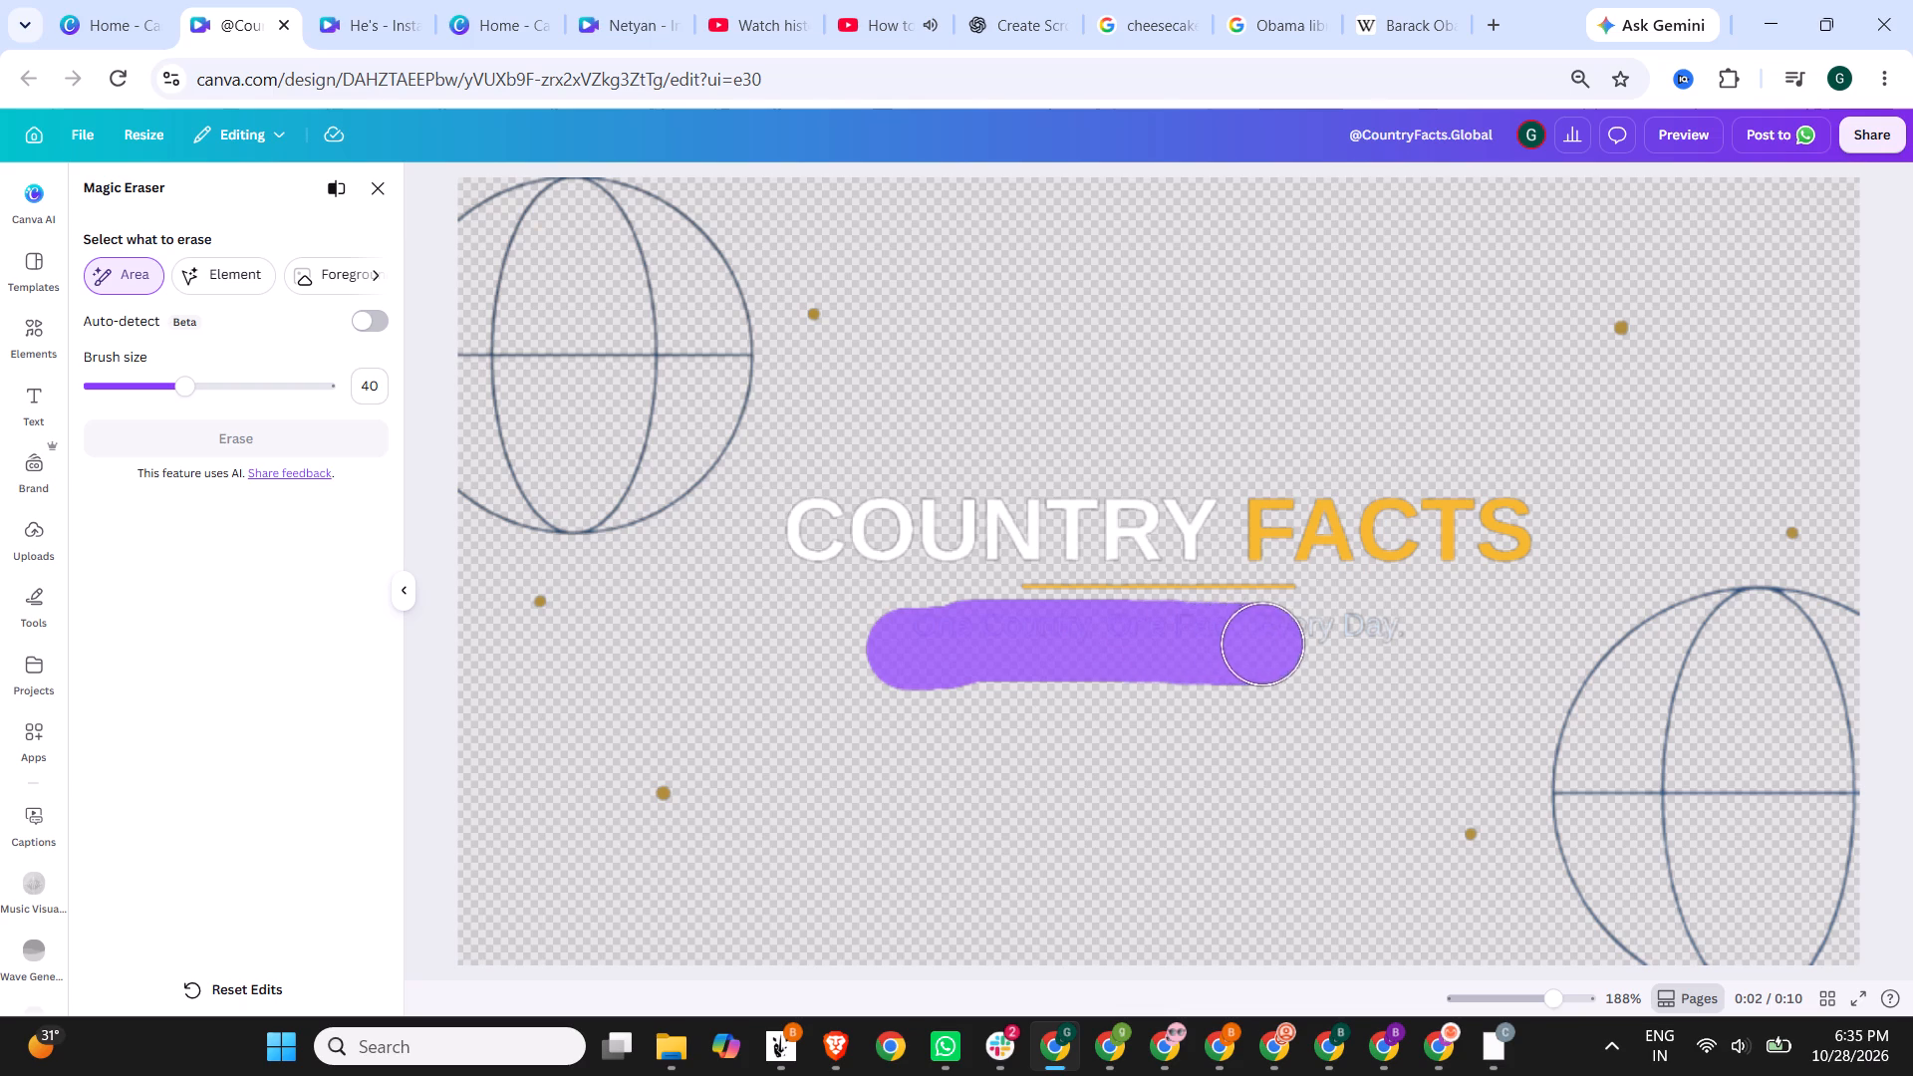
drag(1267, 644, 1387, 645)
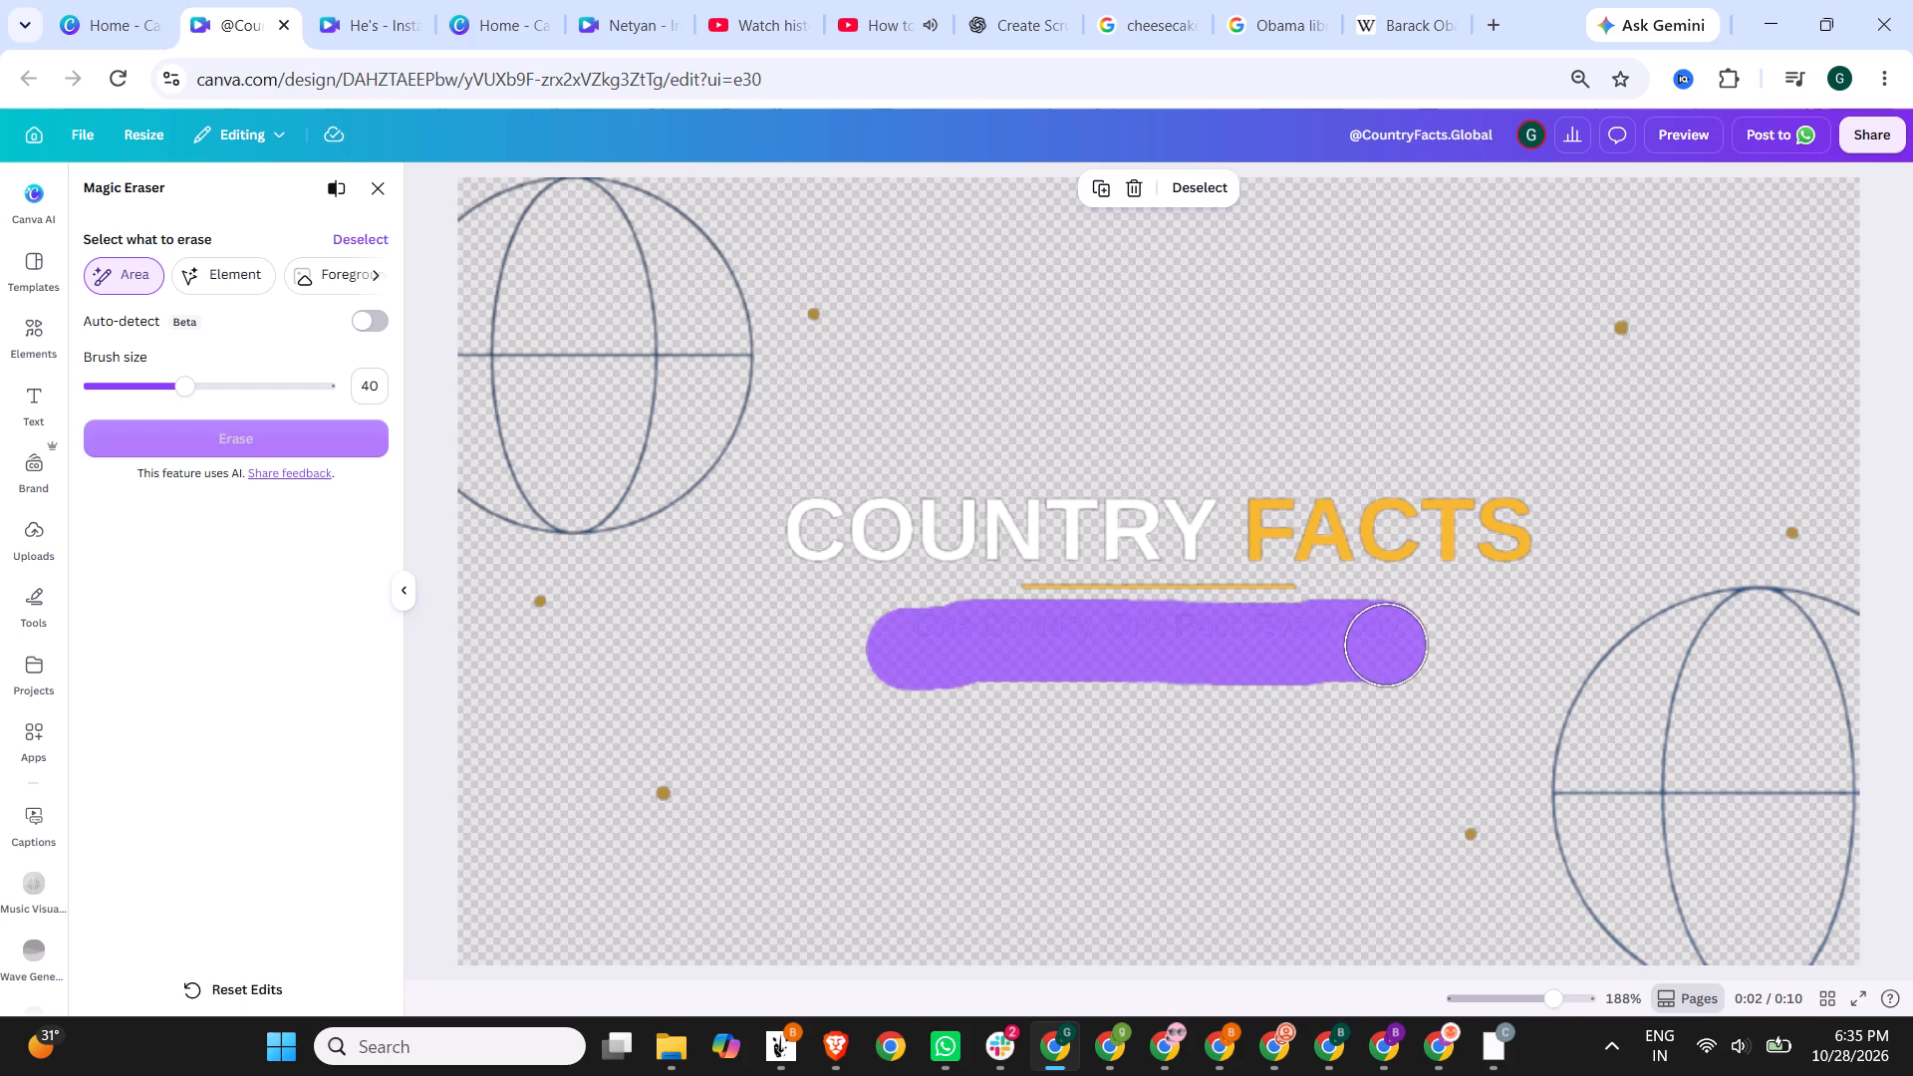
click(162, 445)
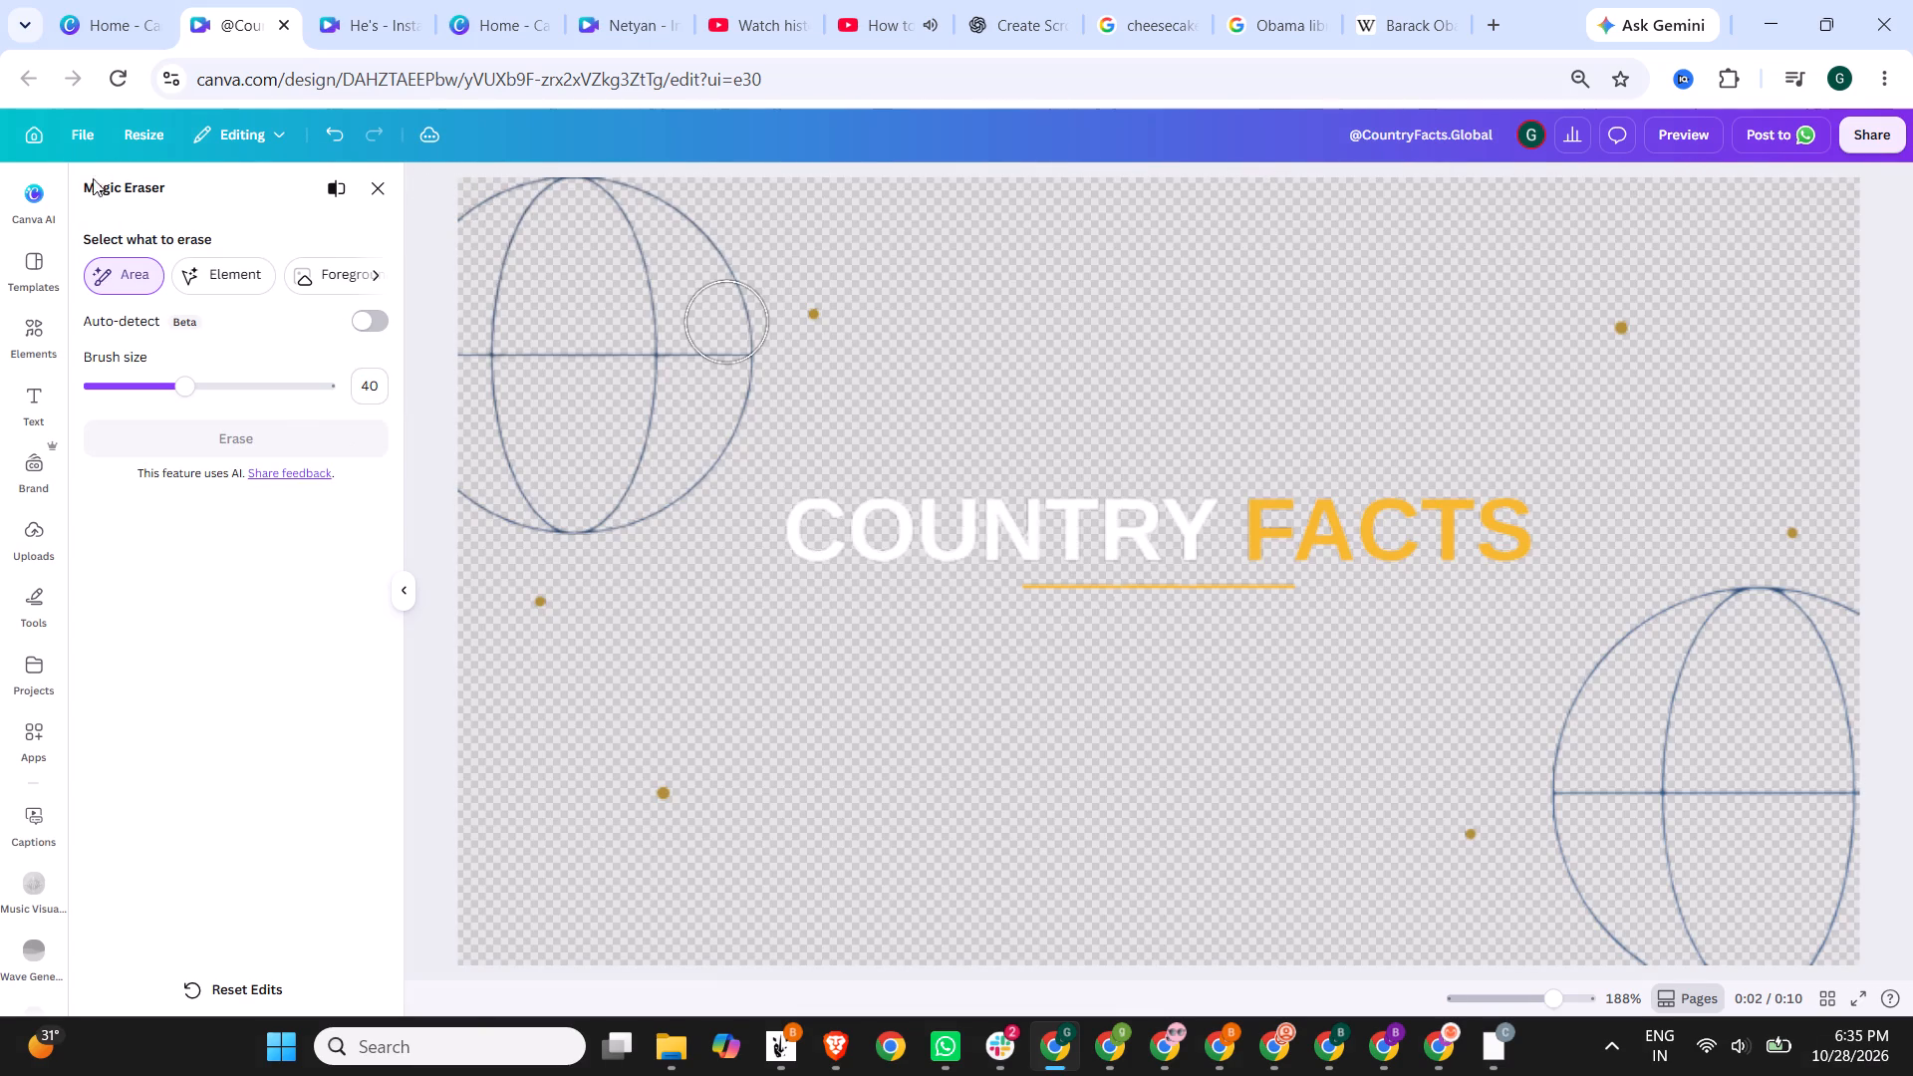
click(379, 199)
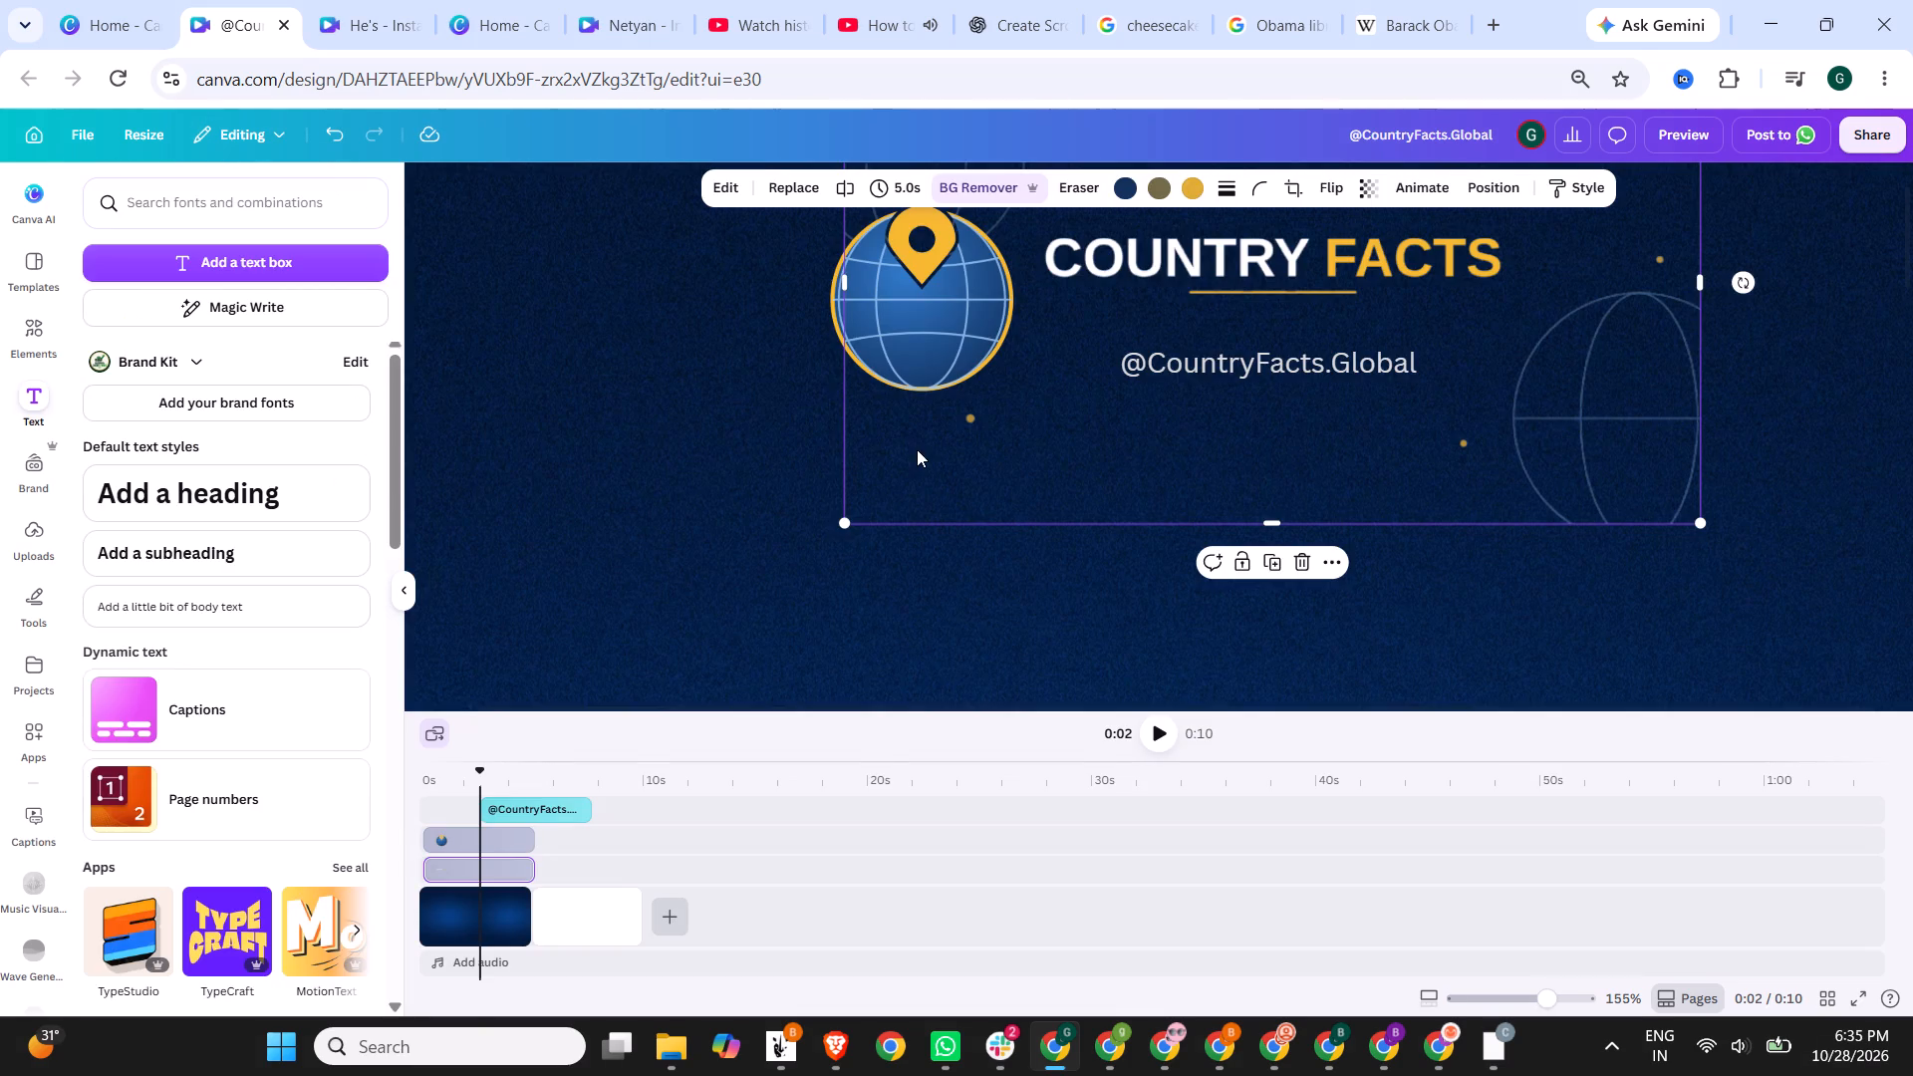
drag(1351, 372, 1350, 340)
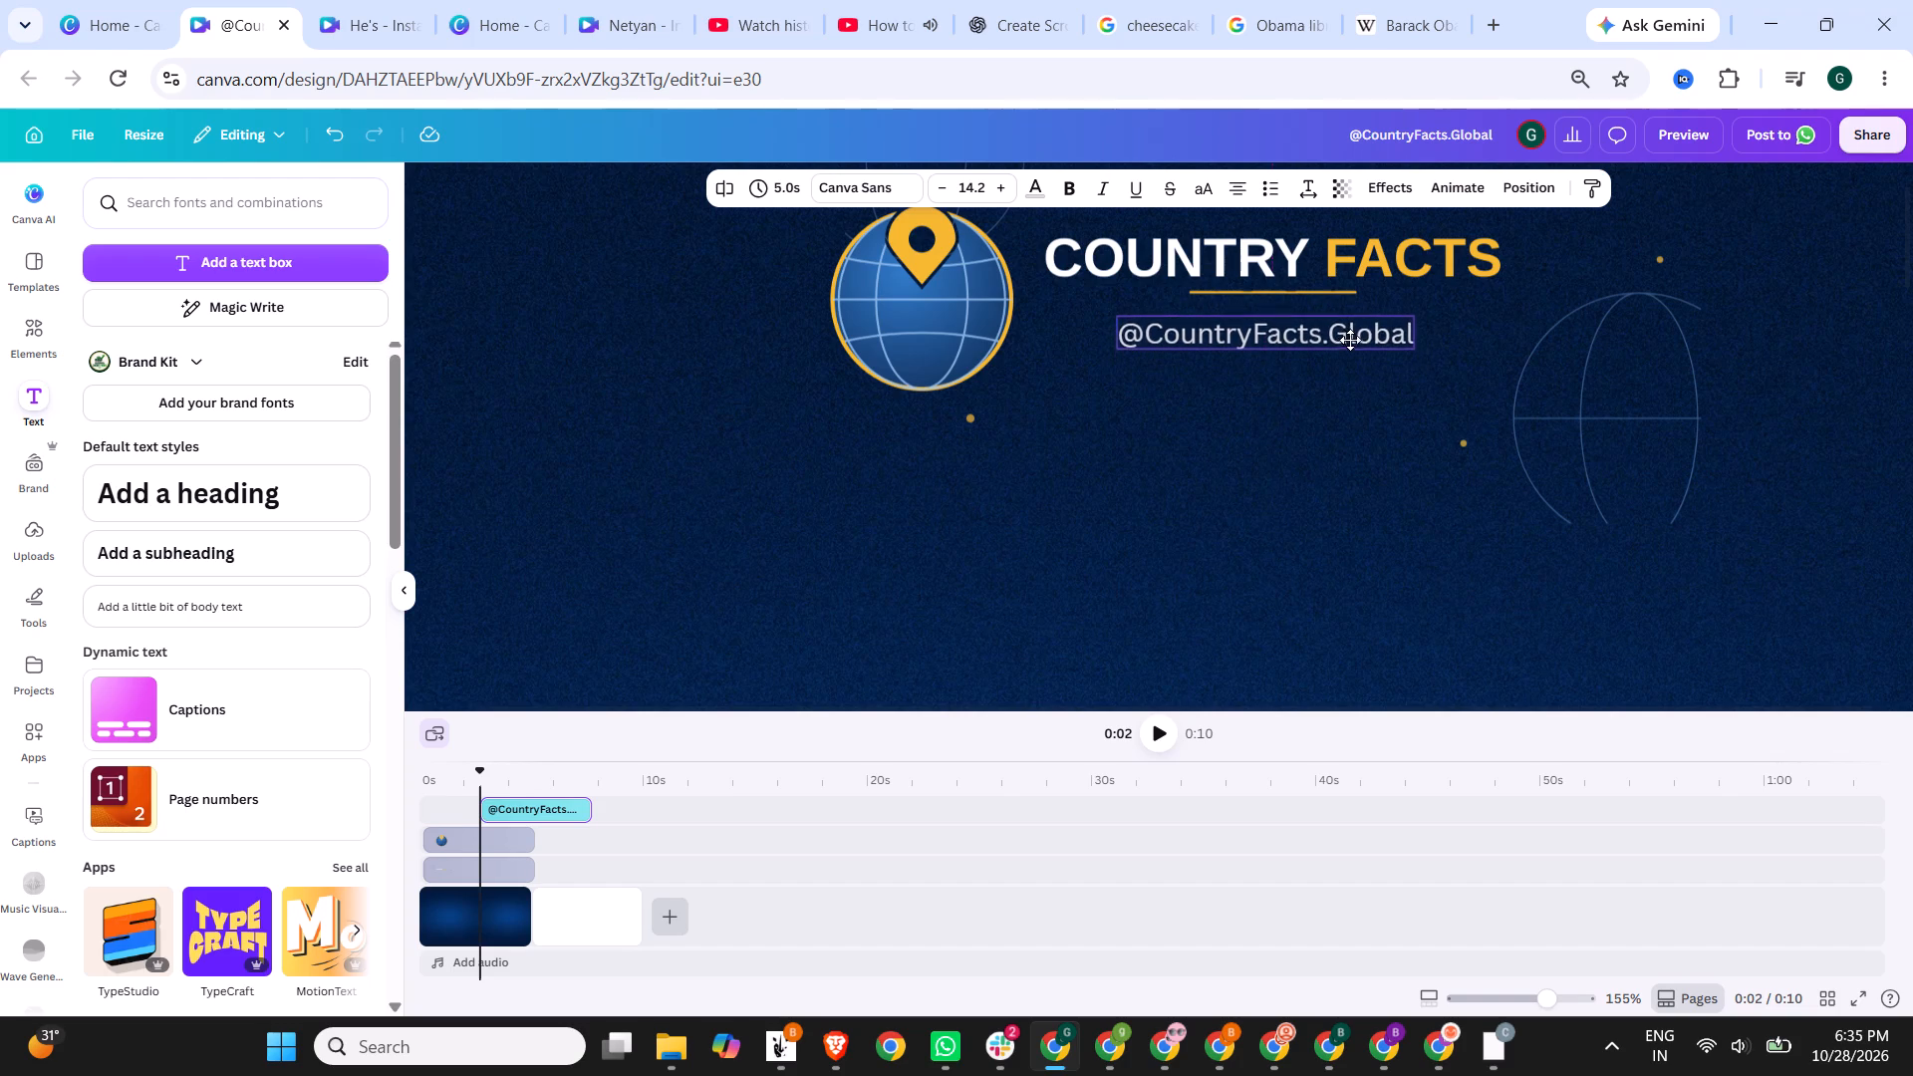
drag(1350, 340, 1355, 333)
click(977, 618)
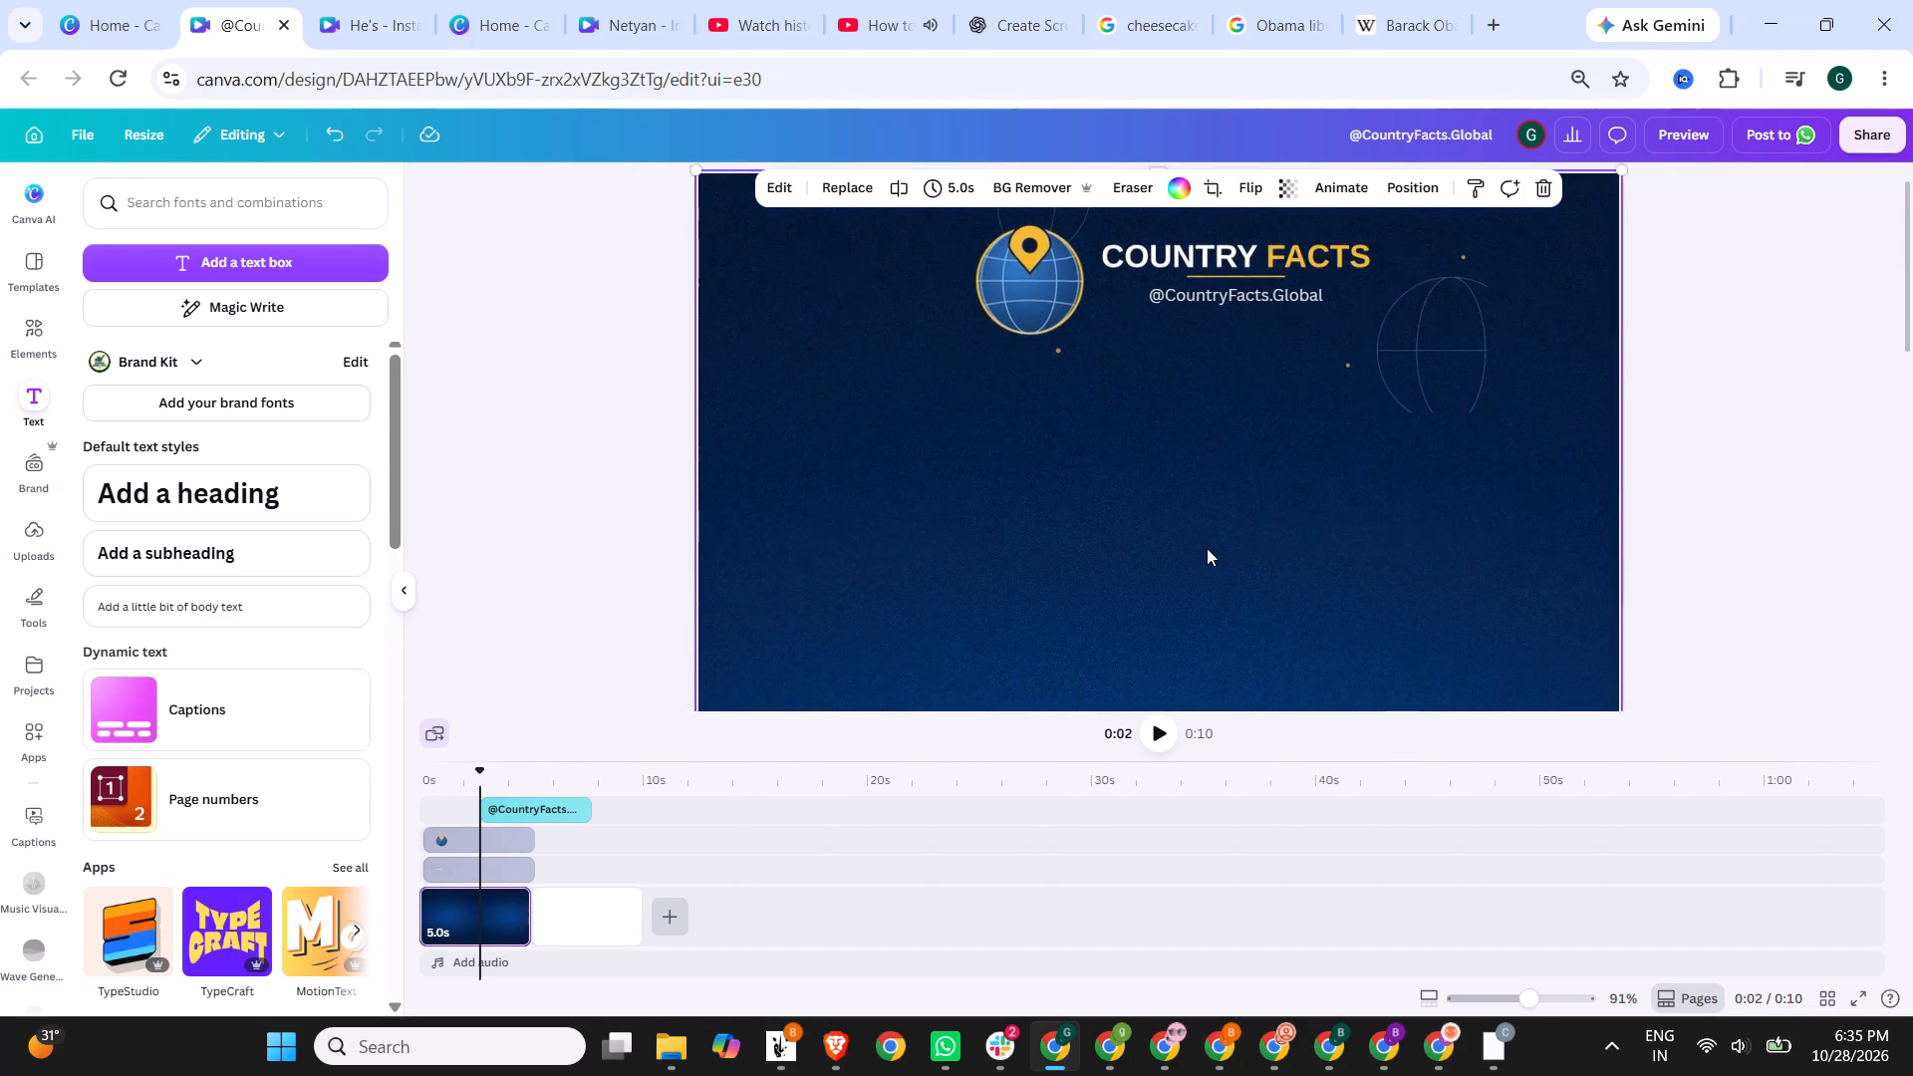
Remove the wireframe globe outline at the lower right of the COUNTRY FACTS title graphic with Magic Eraser, brush size 40.
scroll(1207, 548, up, 1)
click(1415, 280)
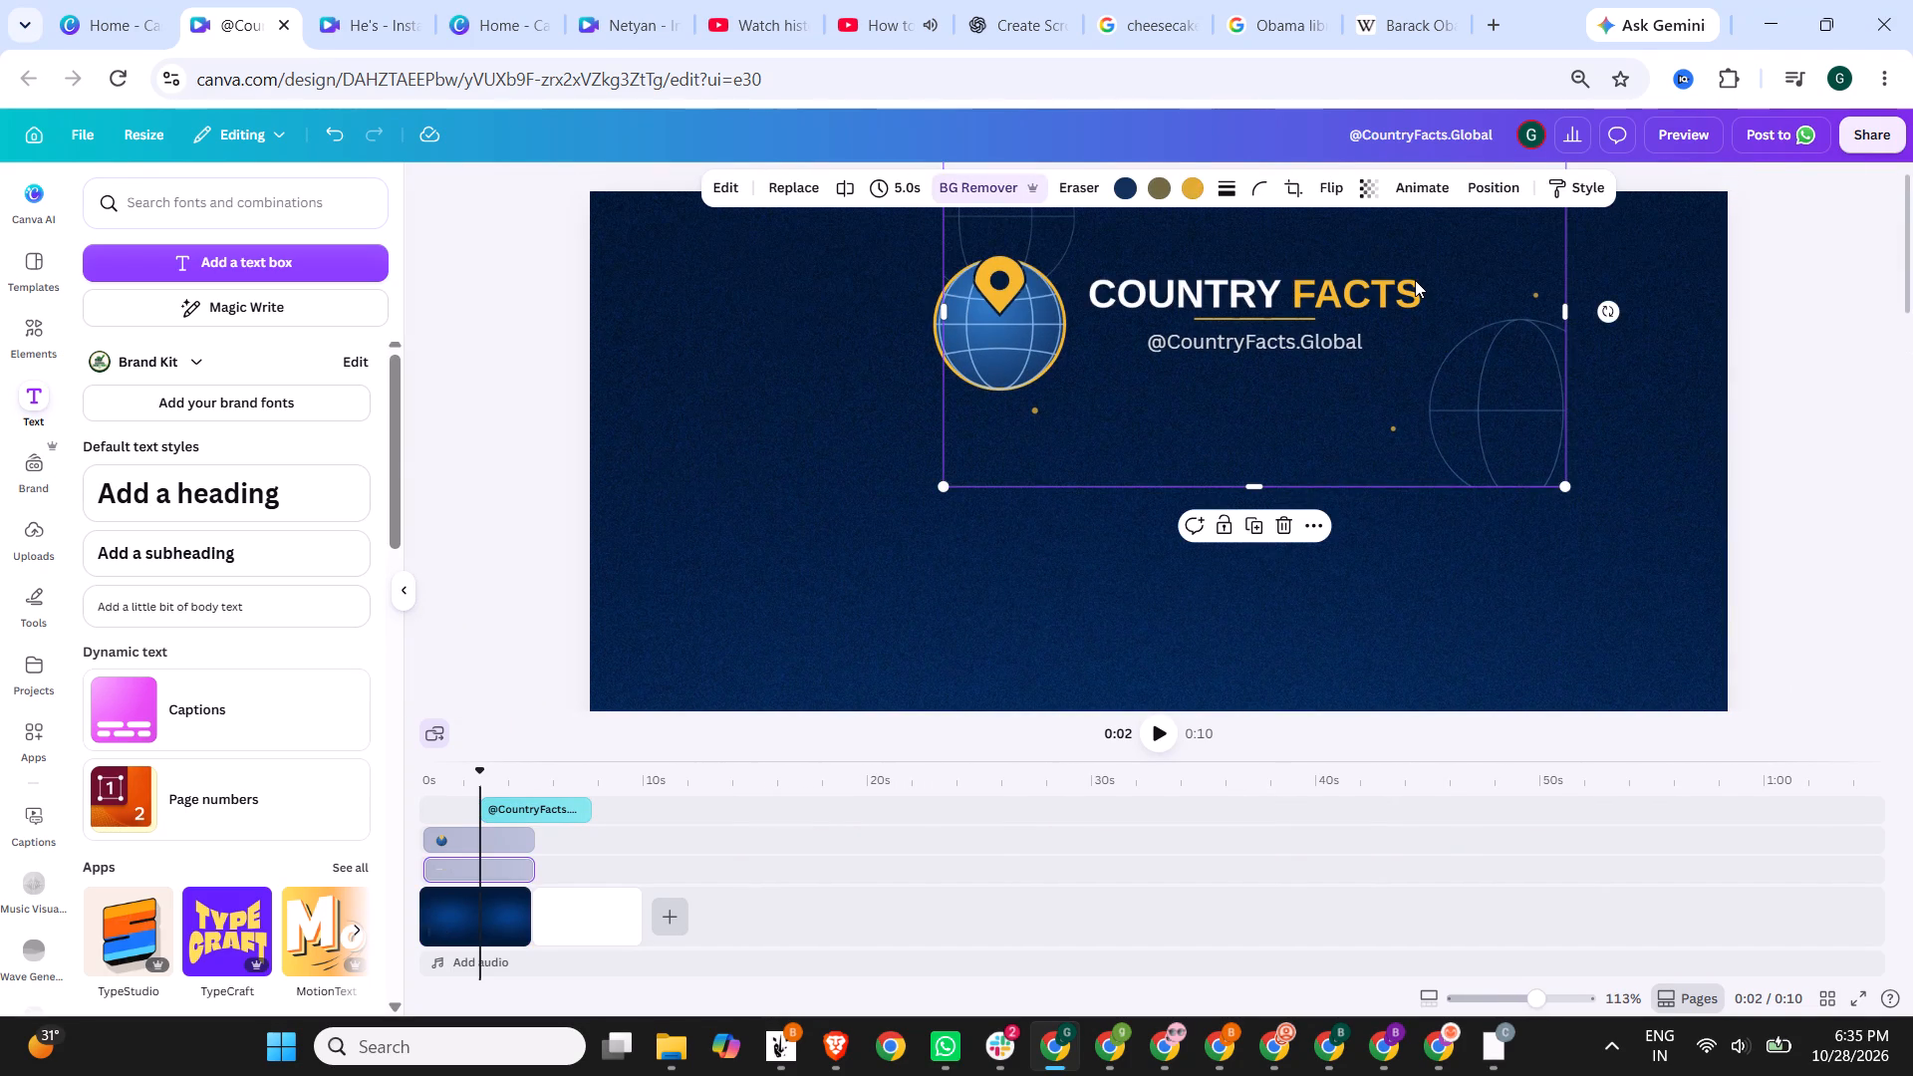
click(1081, 190)
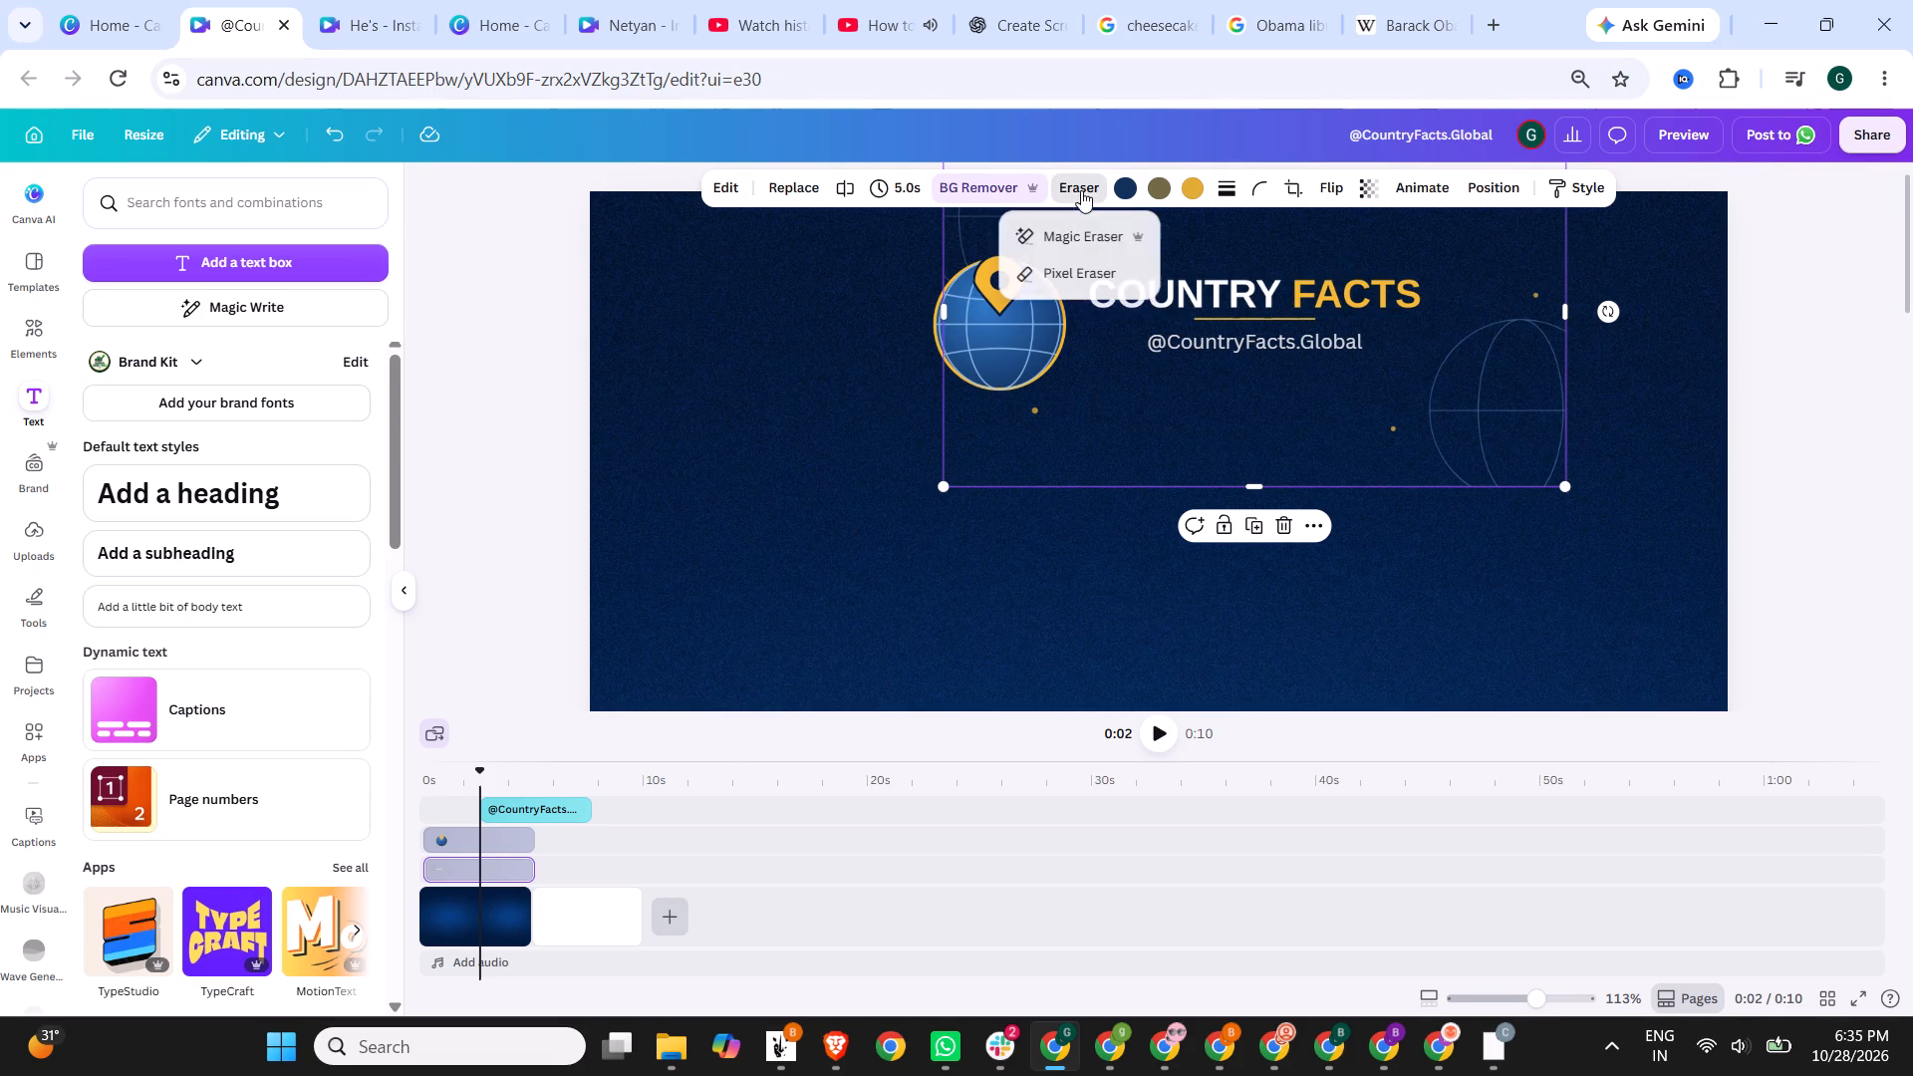
click(1089, 240)
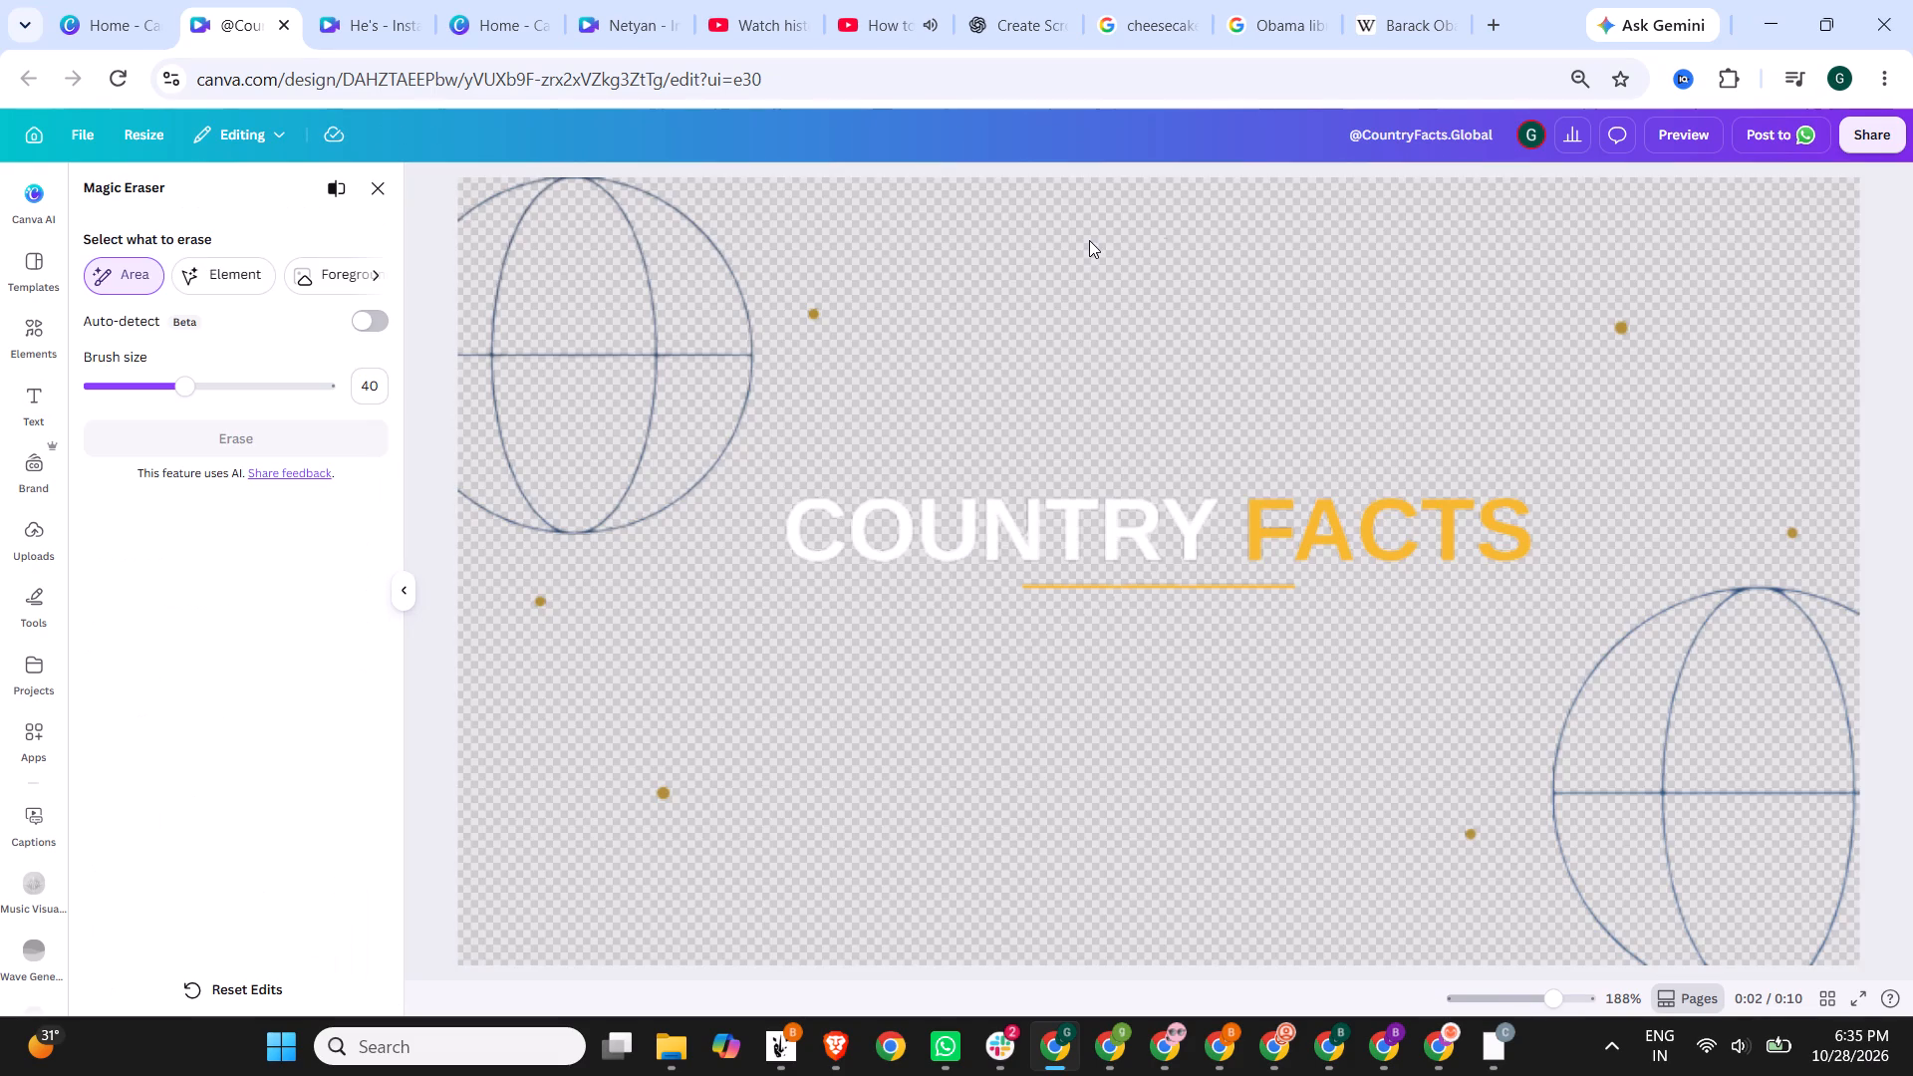
drag(1603, 687, 1644, 941)
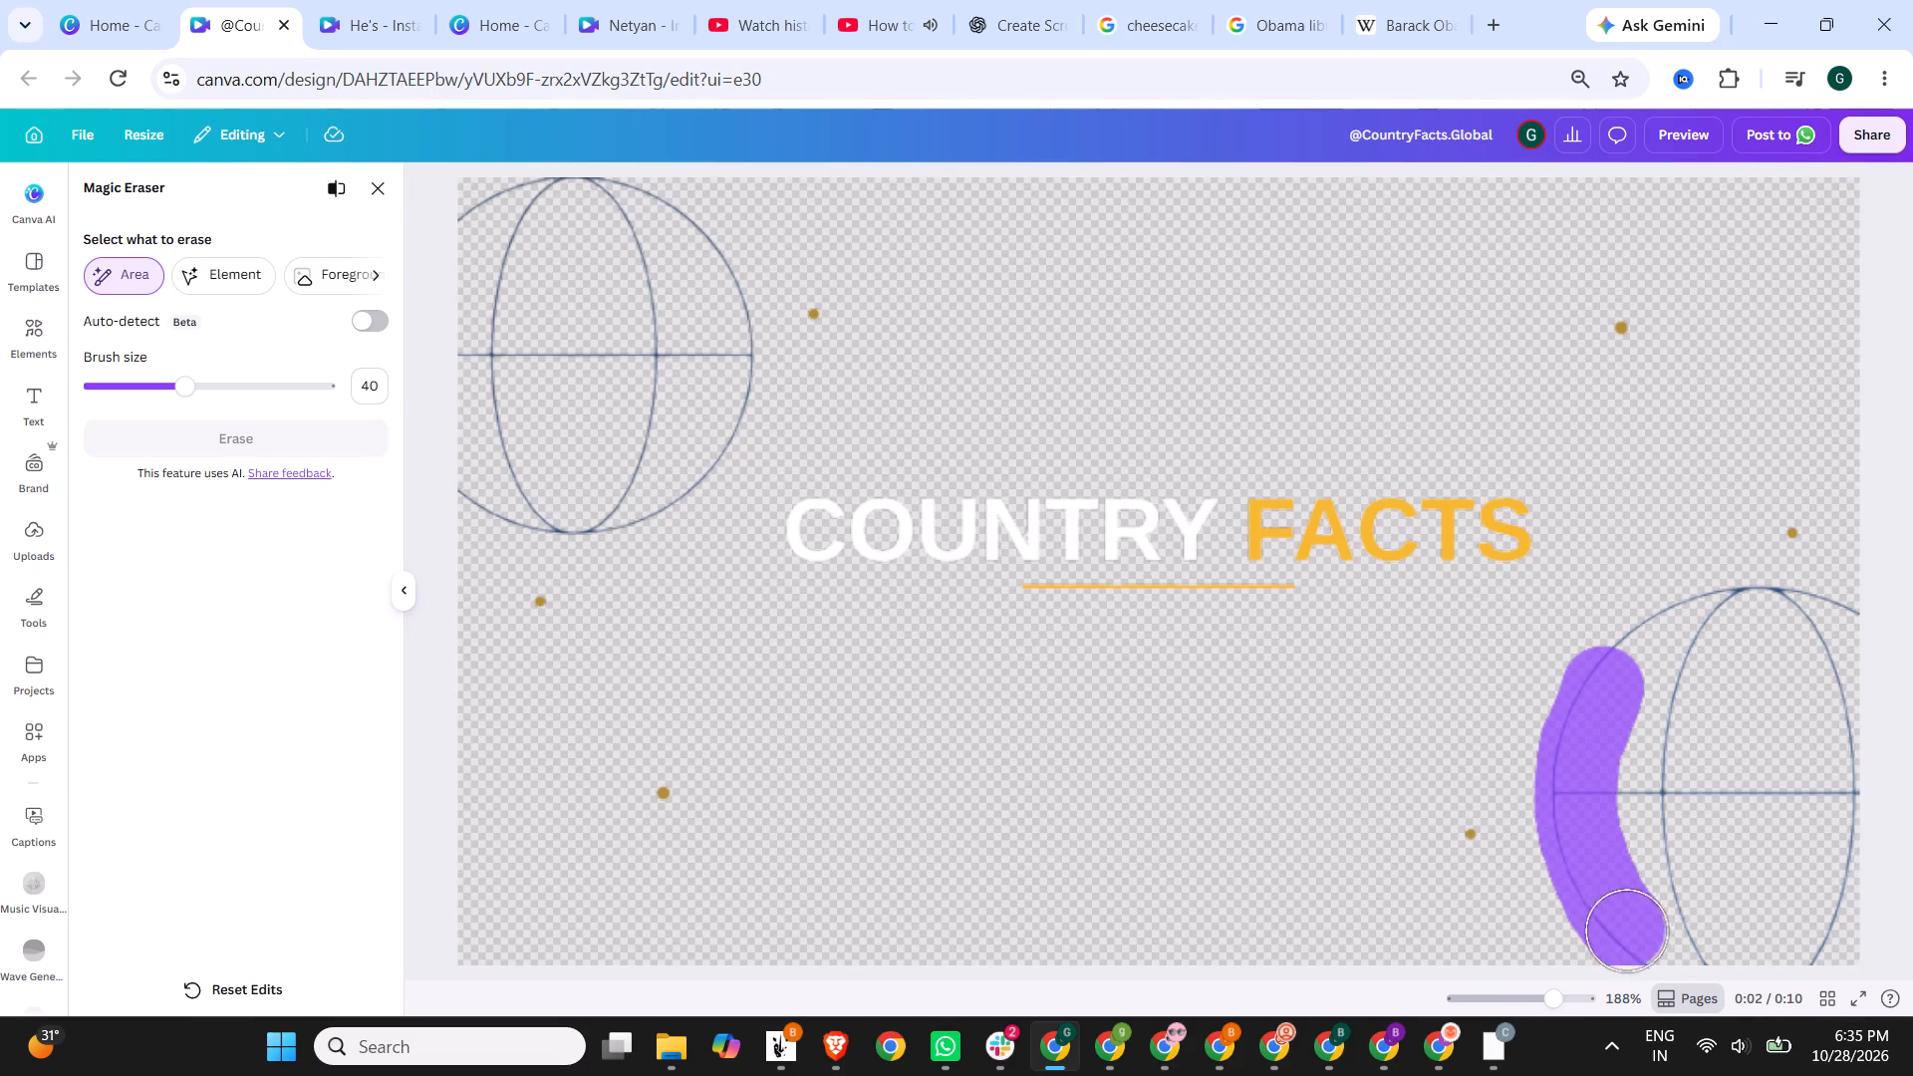
drag(1644, 941, 1823, 639)
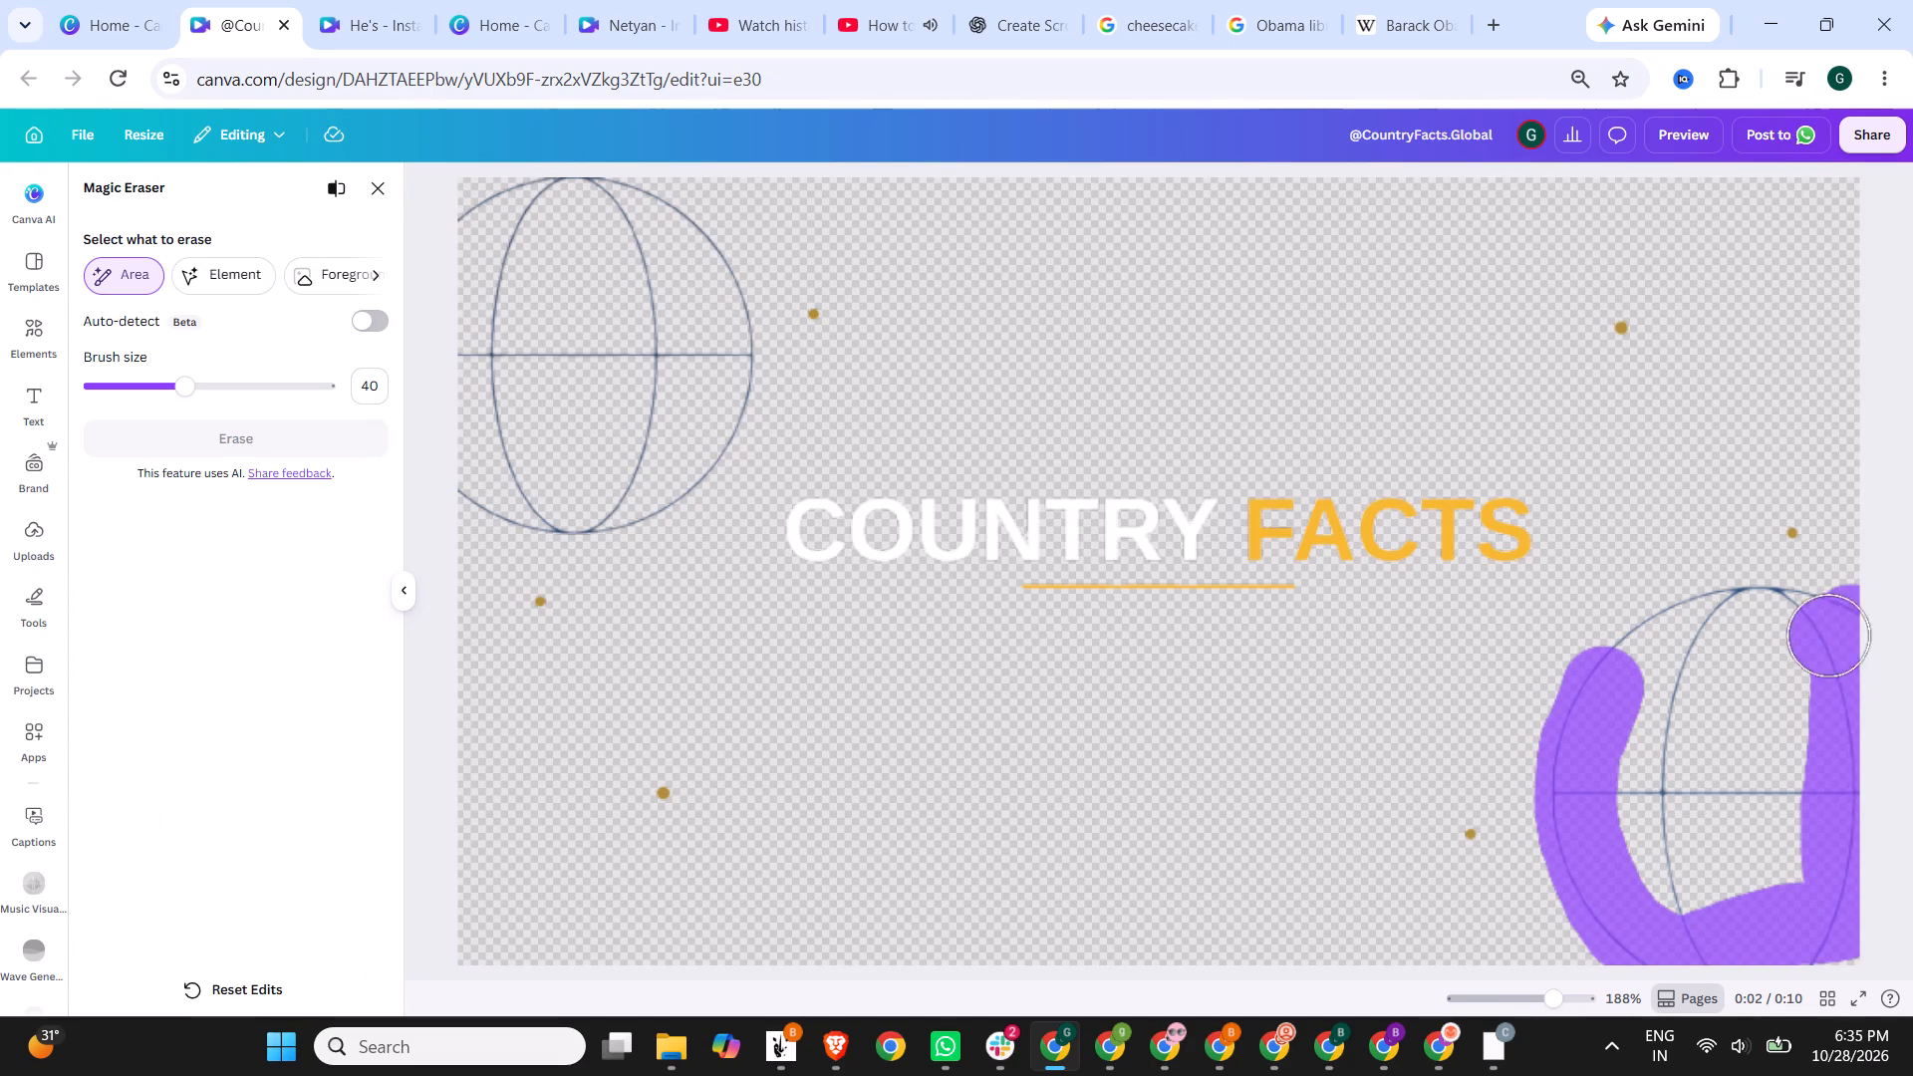
drag(1823, 639, 1621, 672)
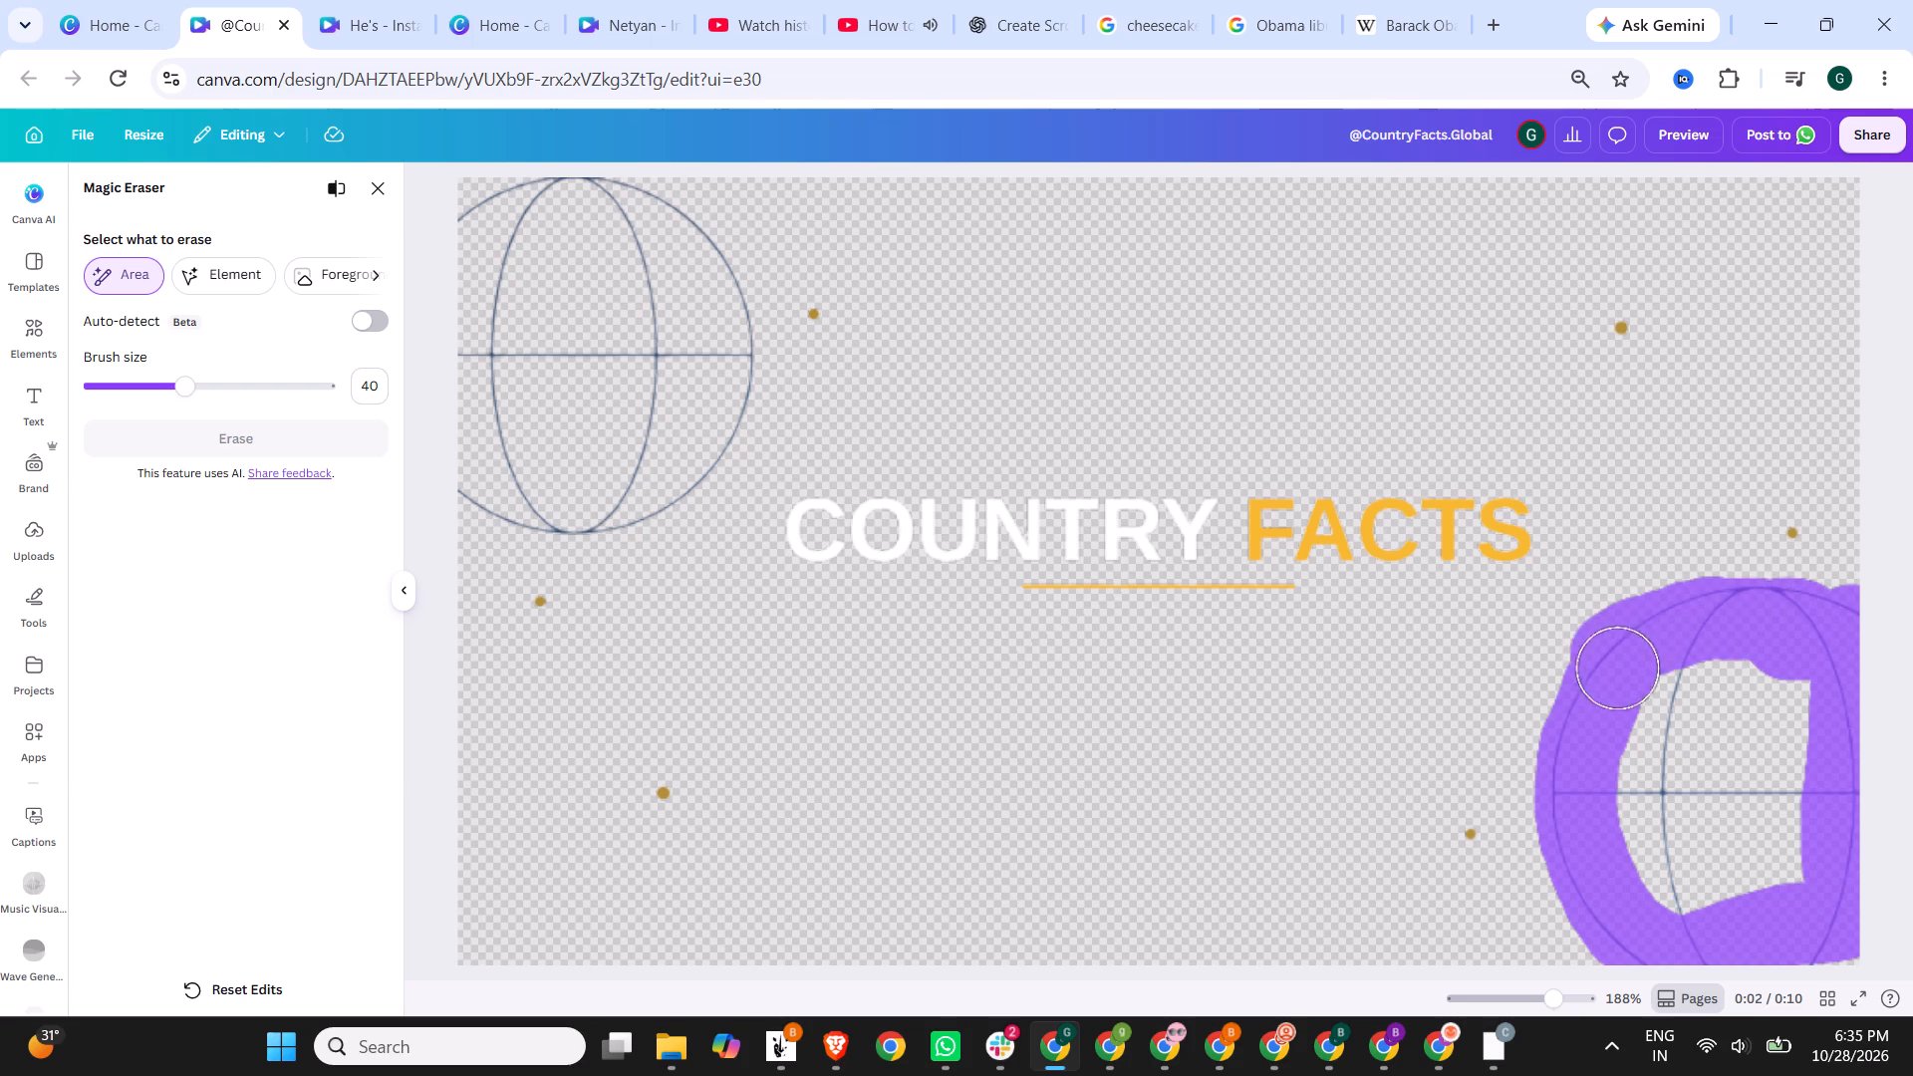
drag(1621, 672, 1692, 879)
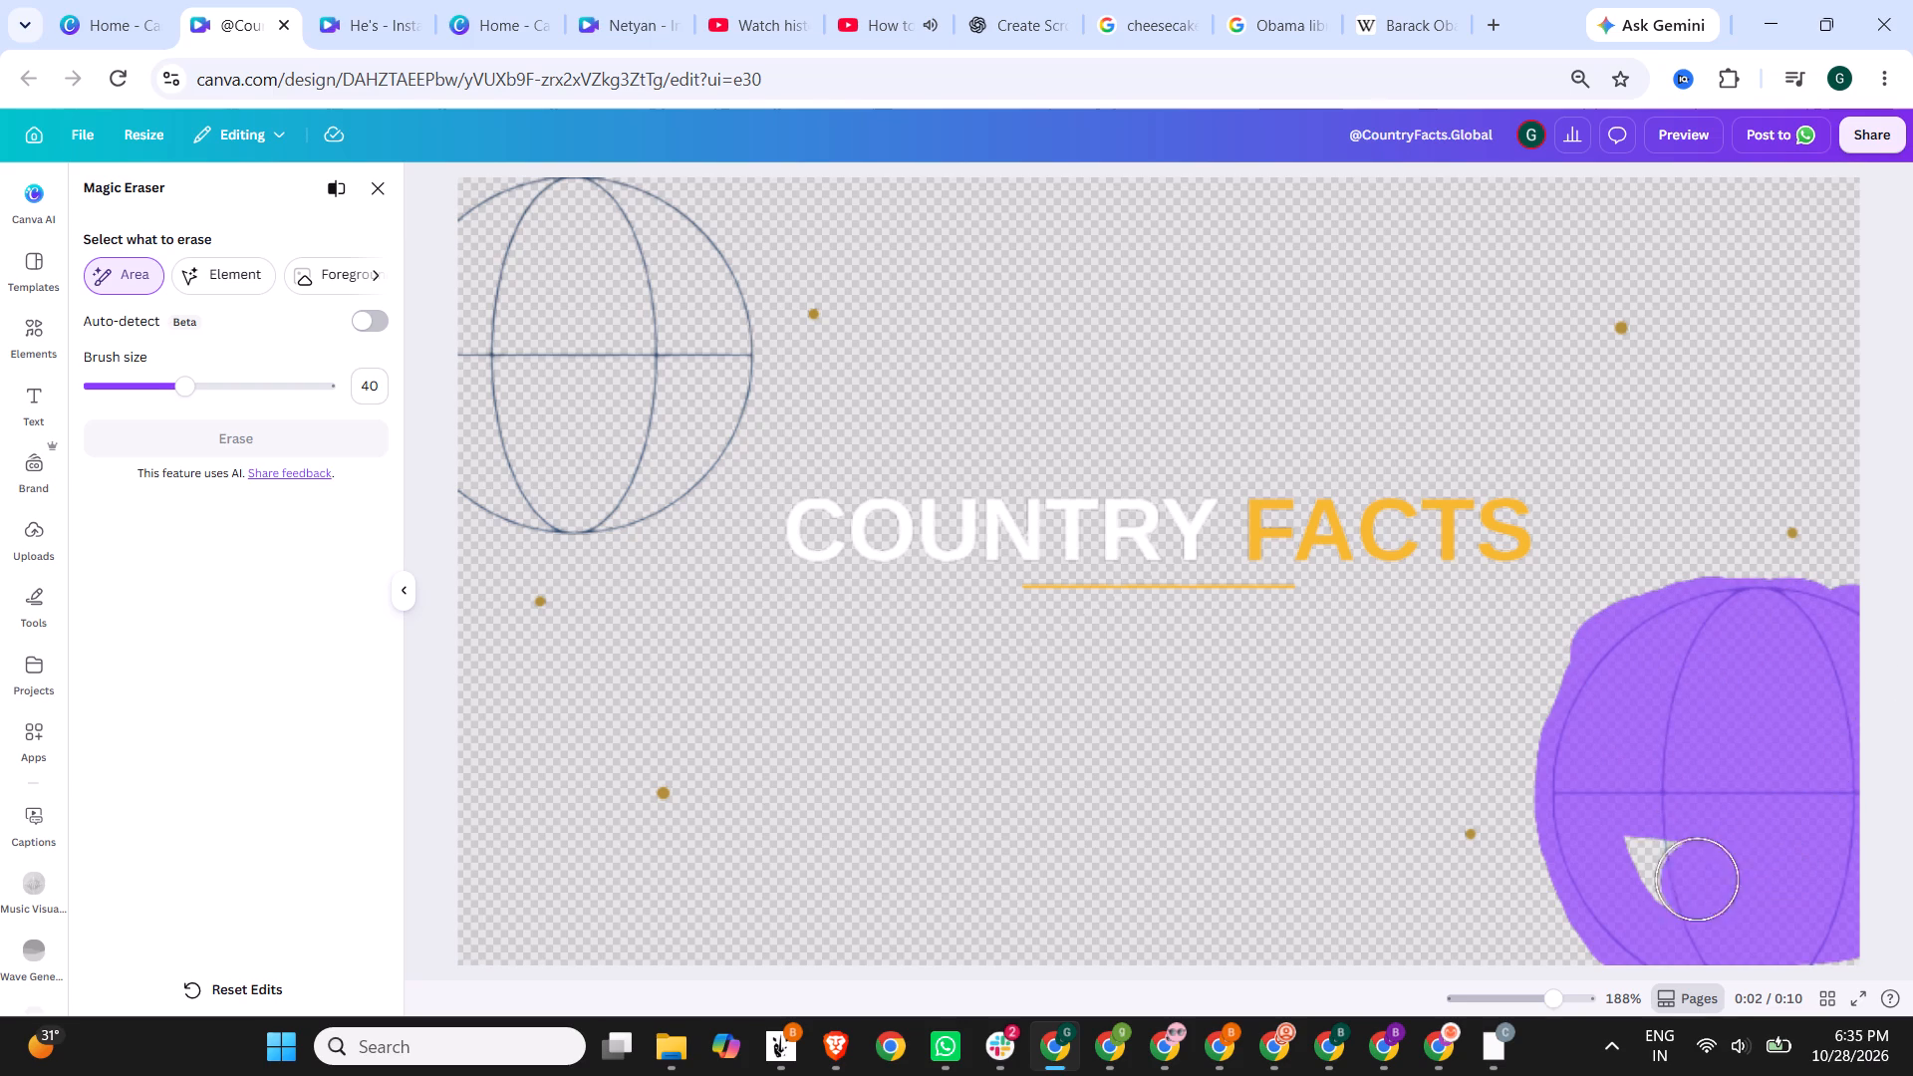
drag(1692, 879, 1632, 854)
scroll(1632, 854, down, 1)
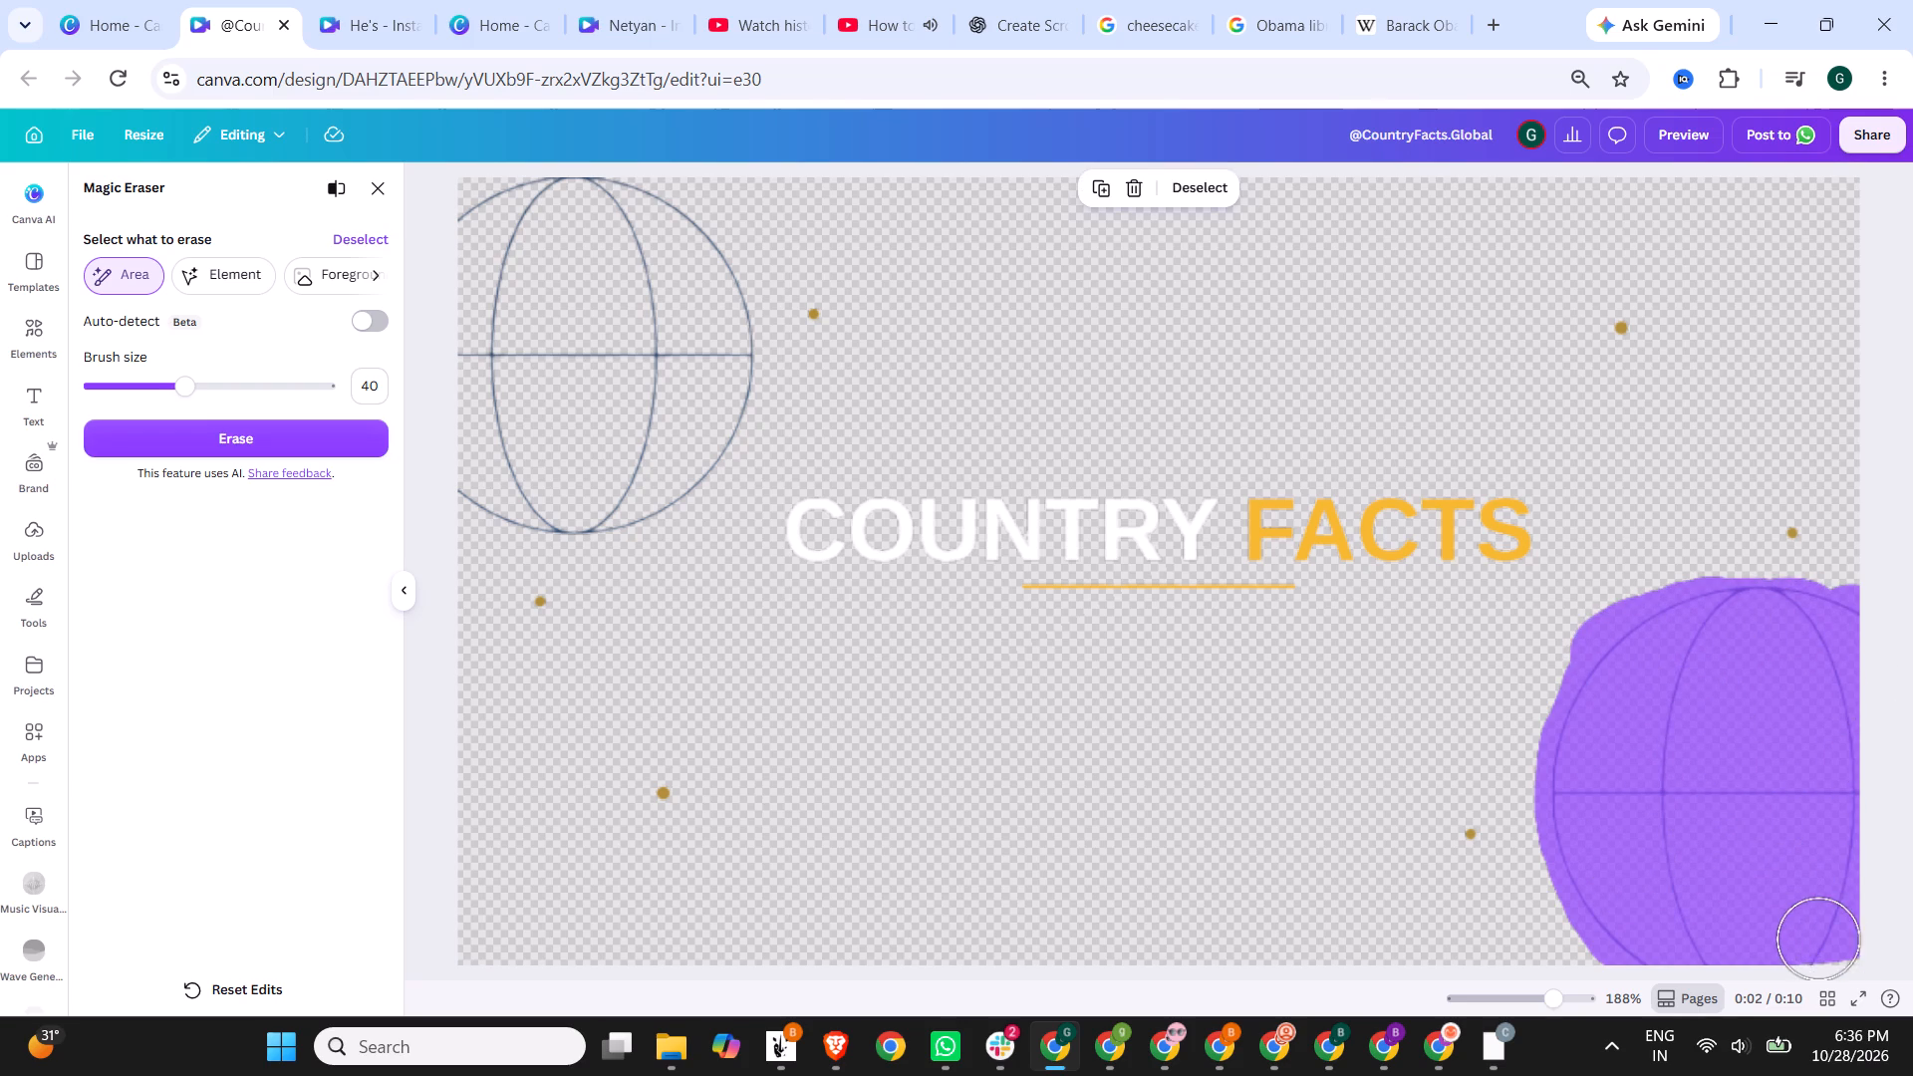
drag(1816, 939, 1879, 940)
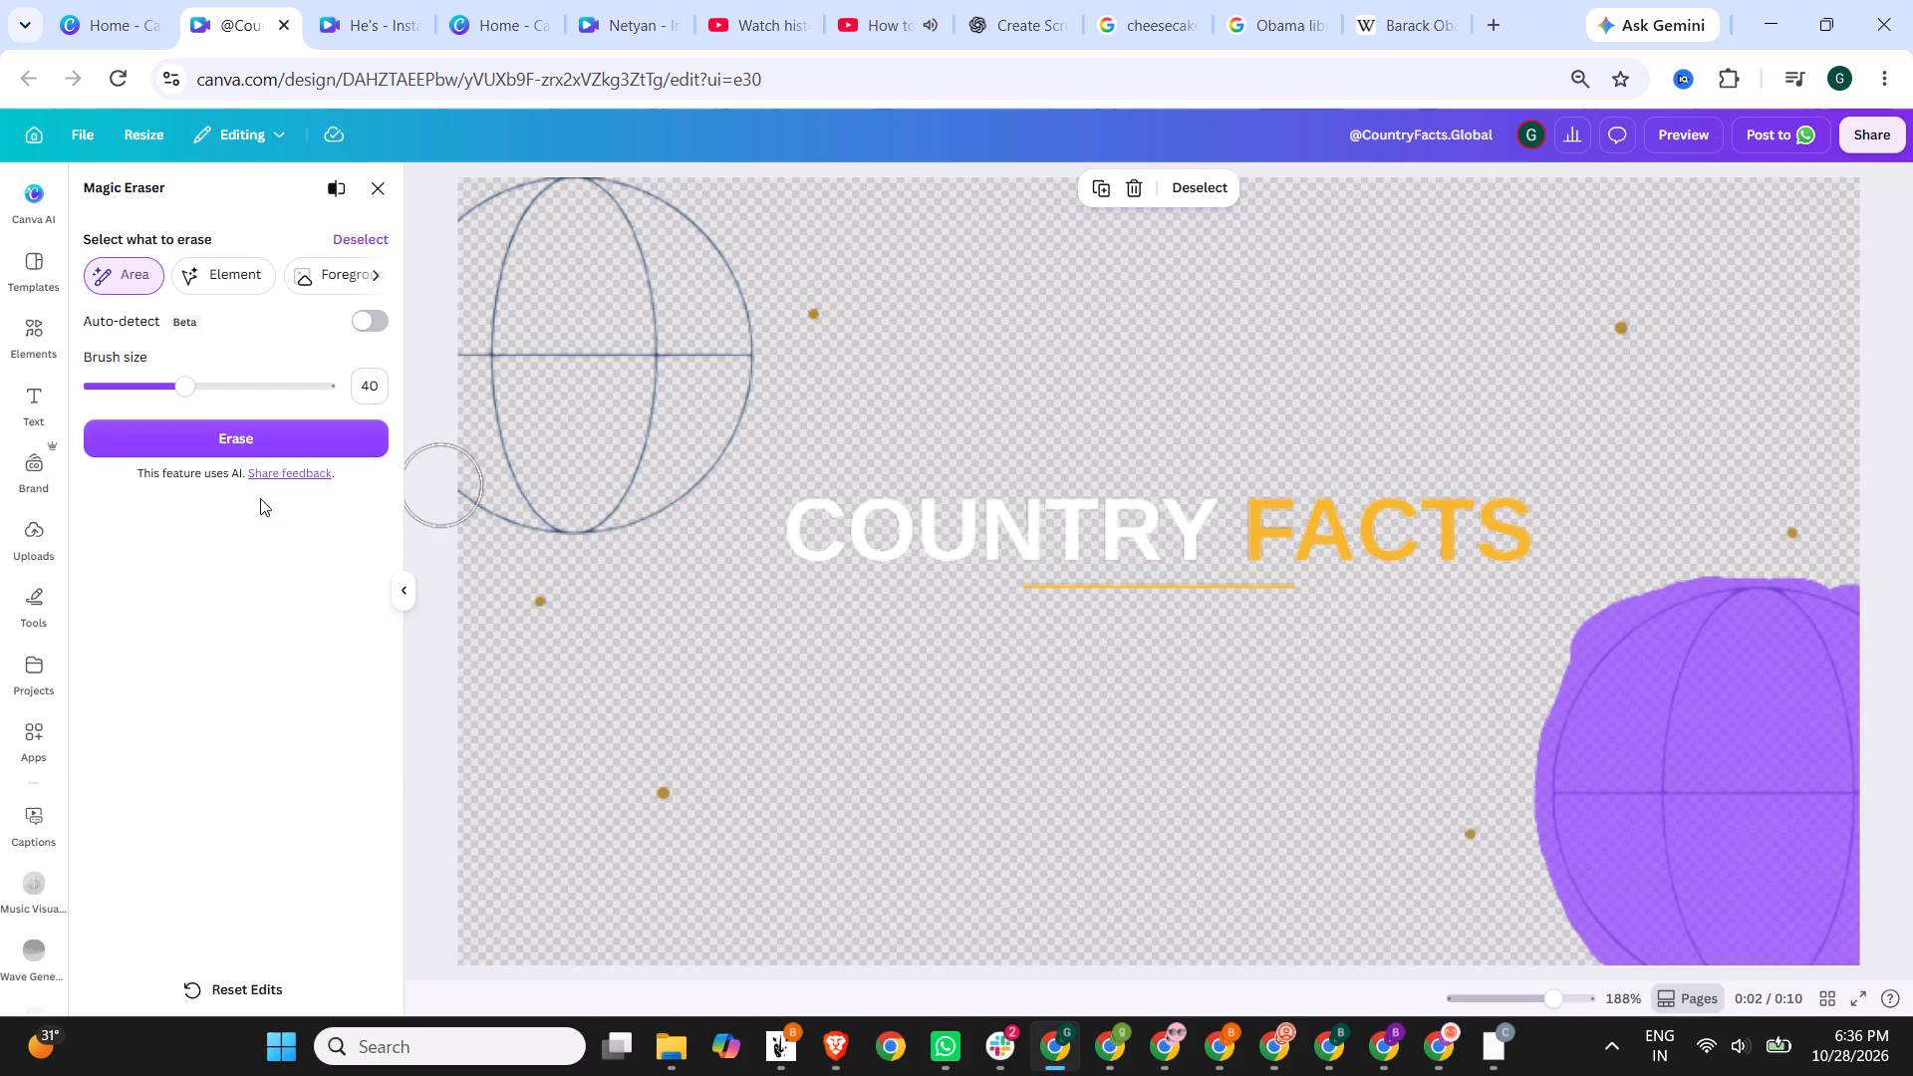
click(217, 434)
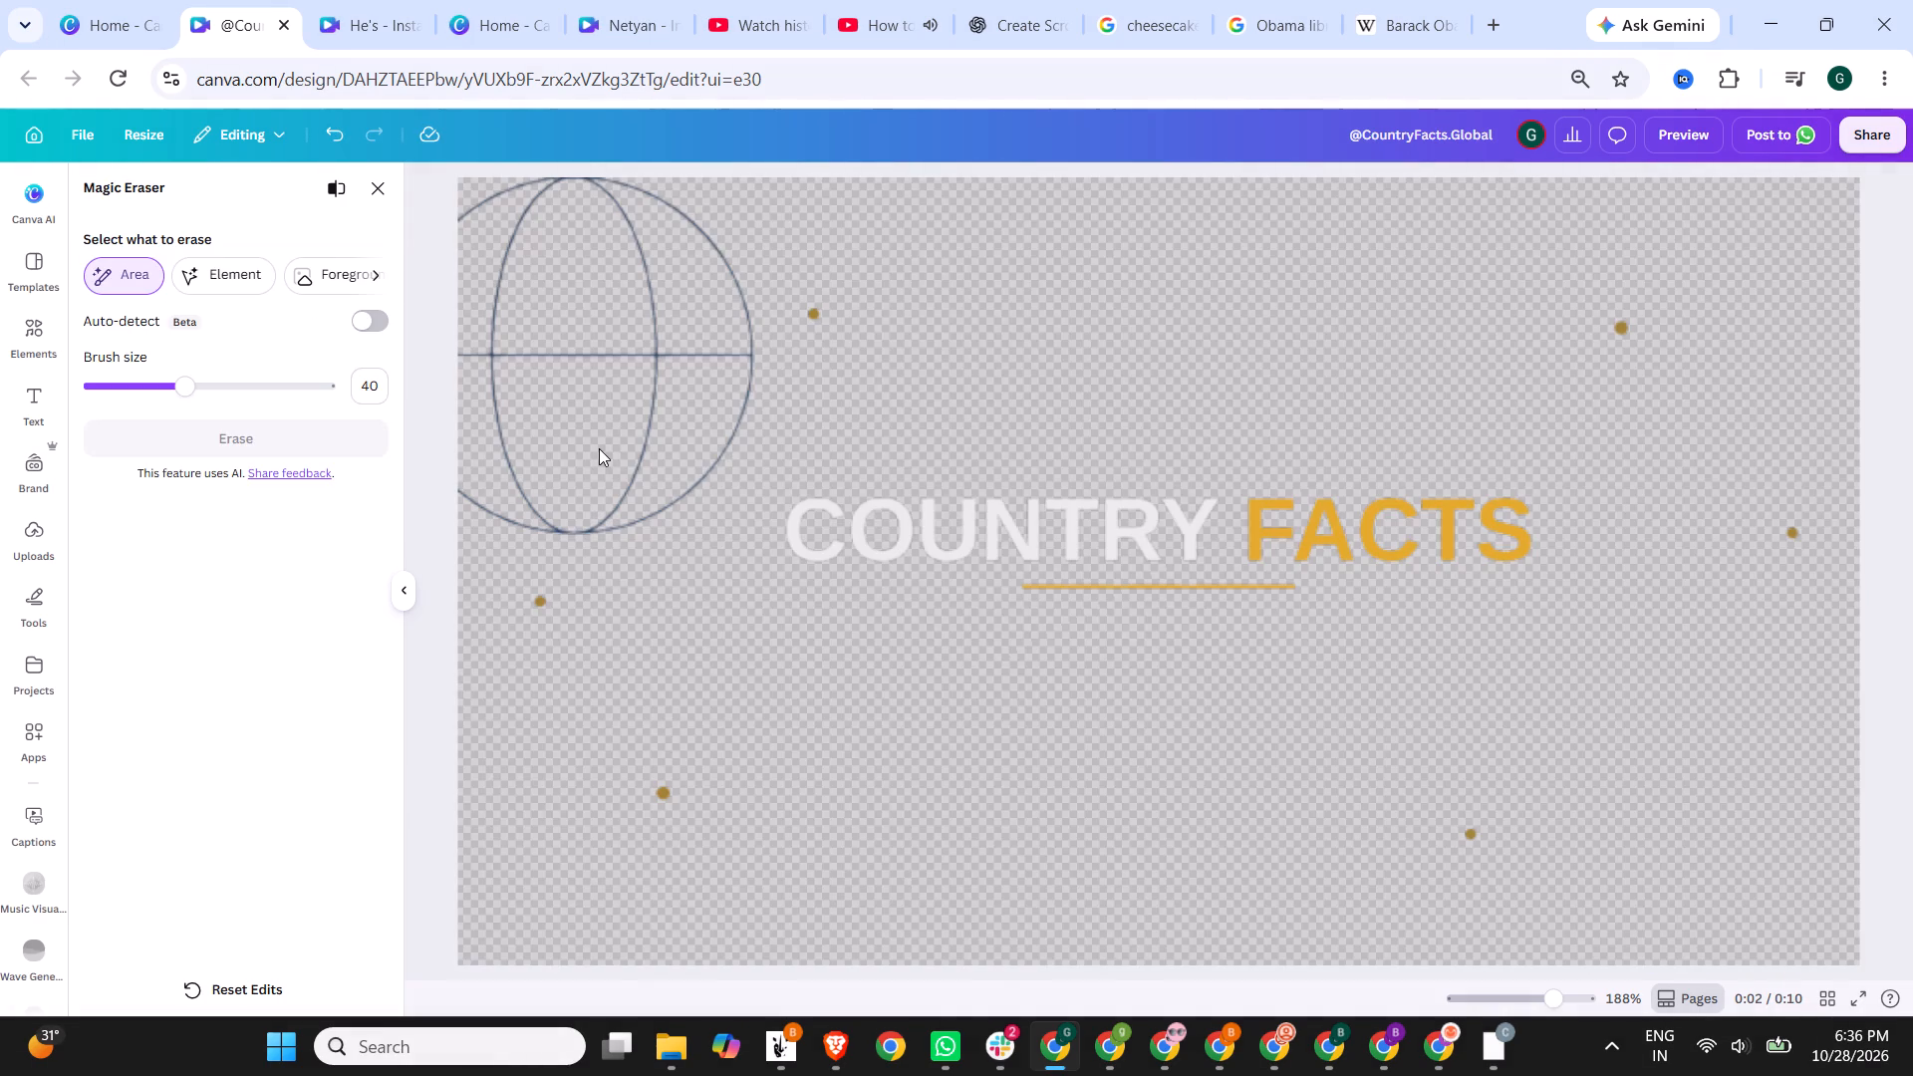
click(383, 187)
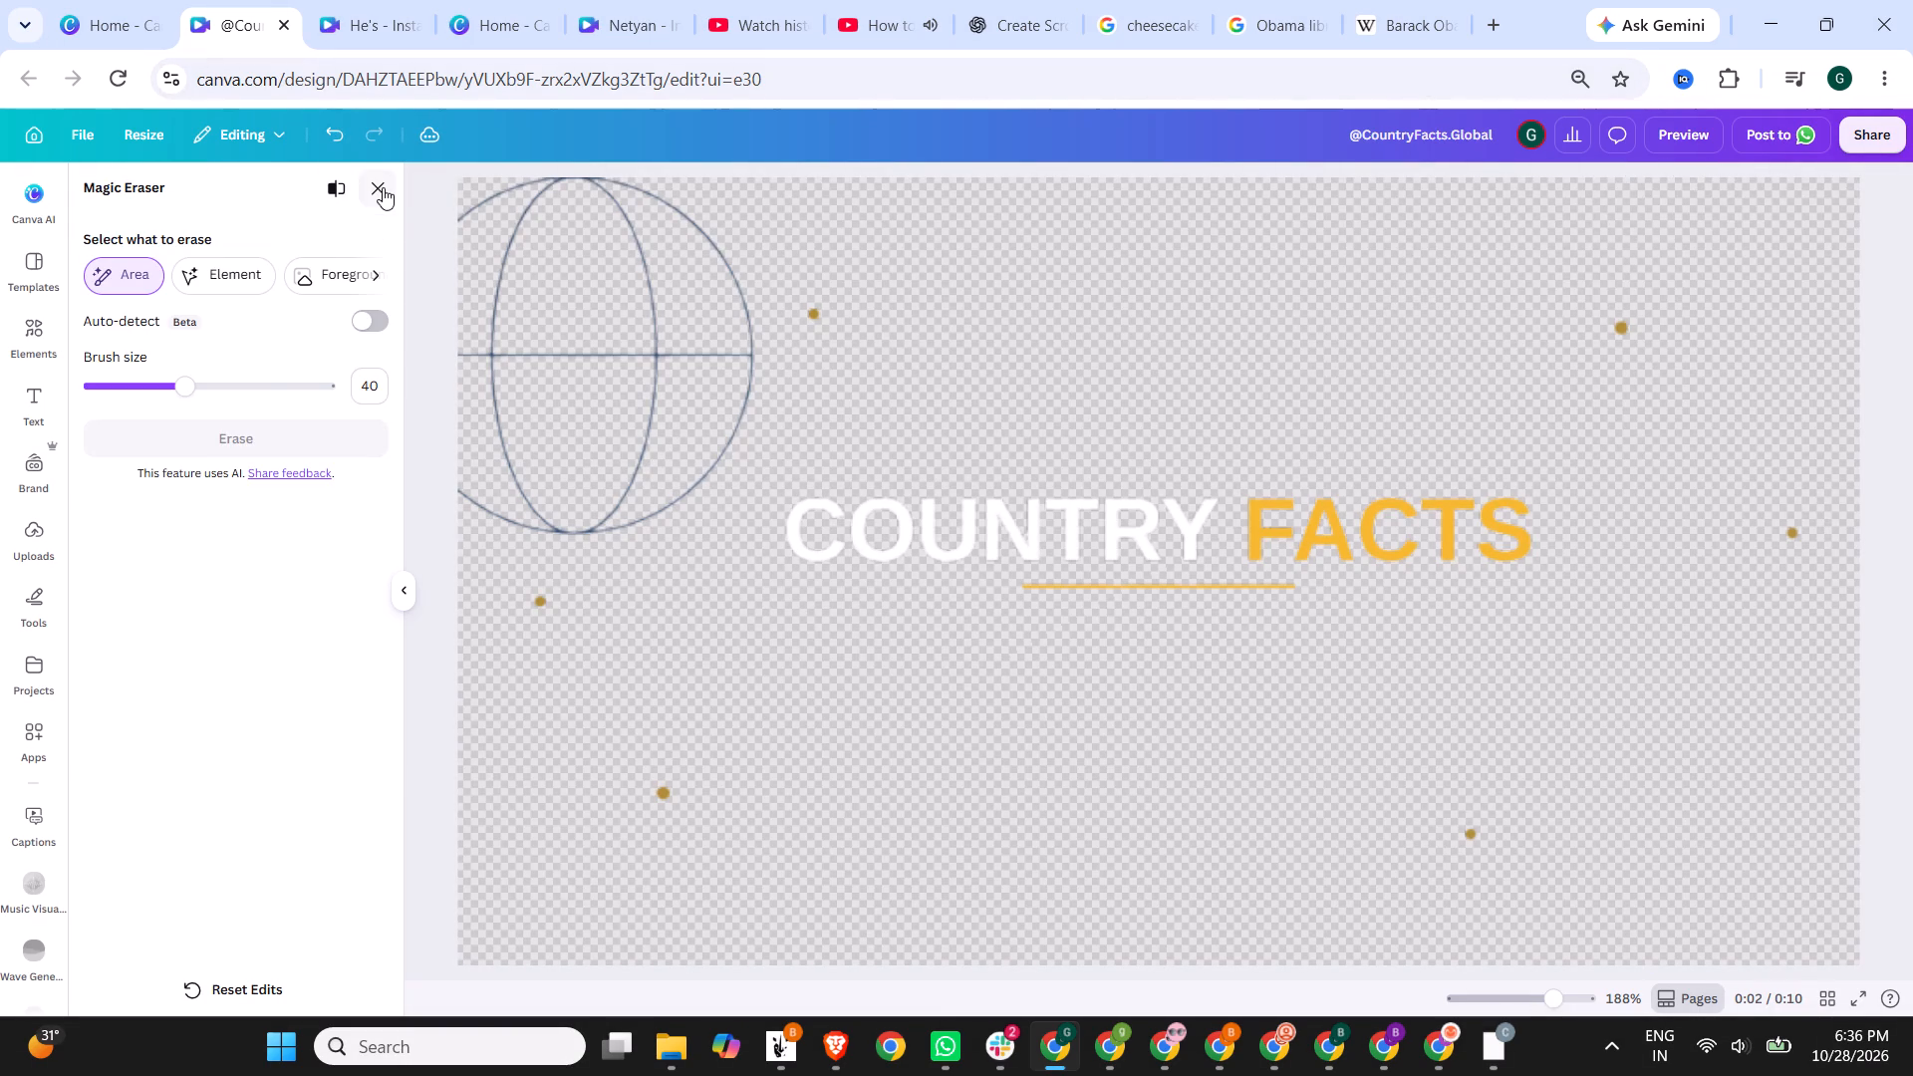
click(829, 476)
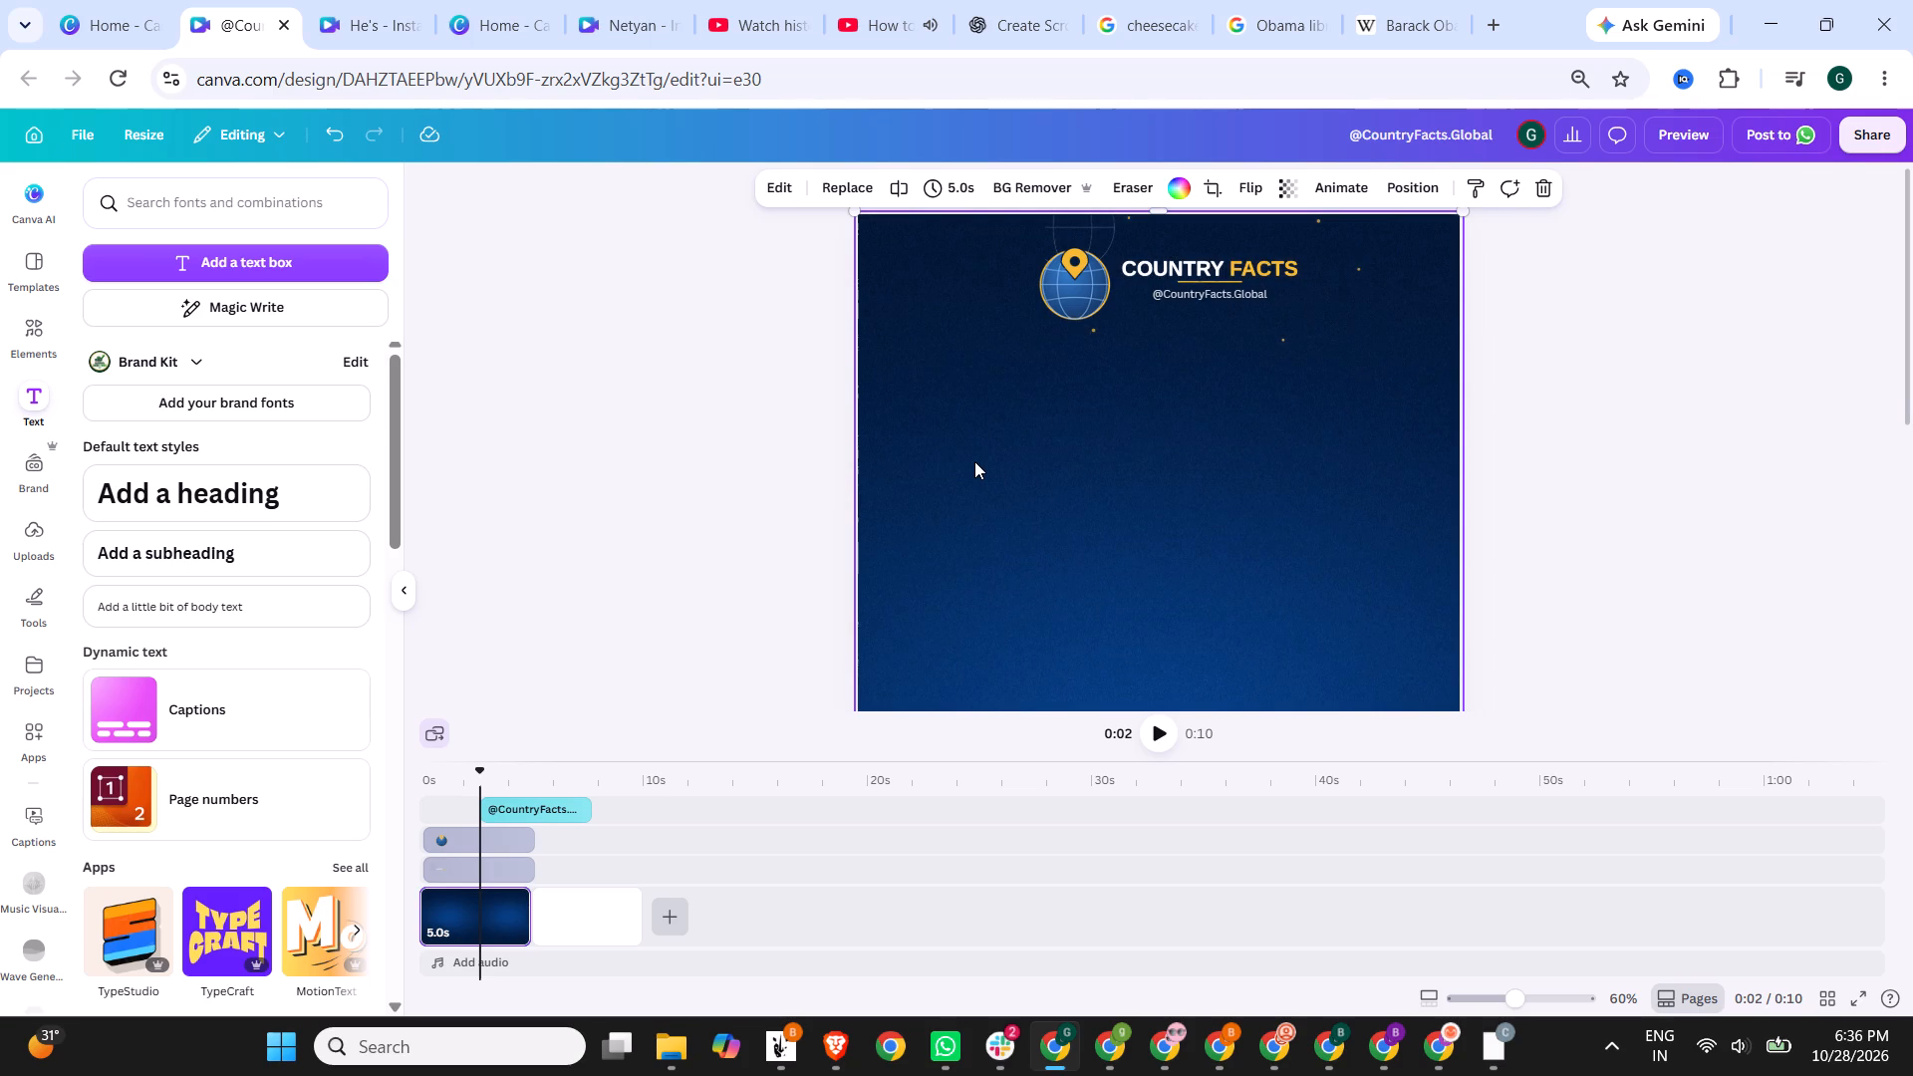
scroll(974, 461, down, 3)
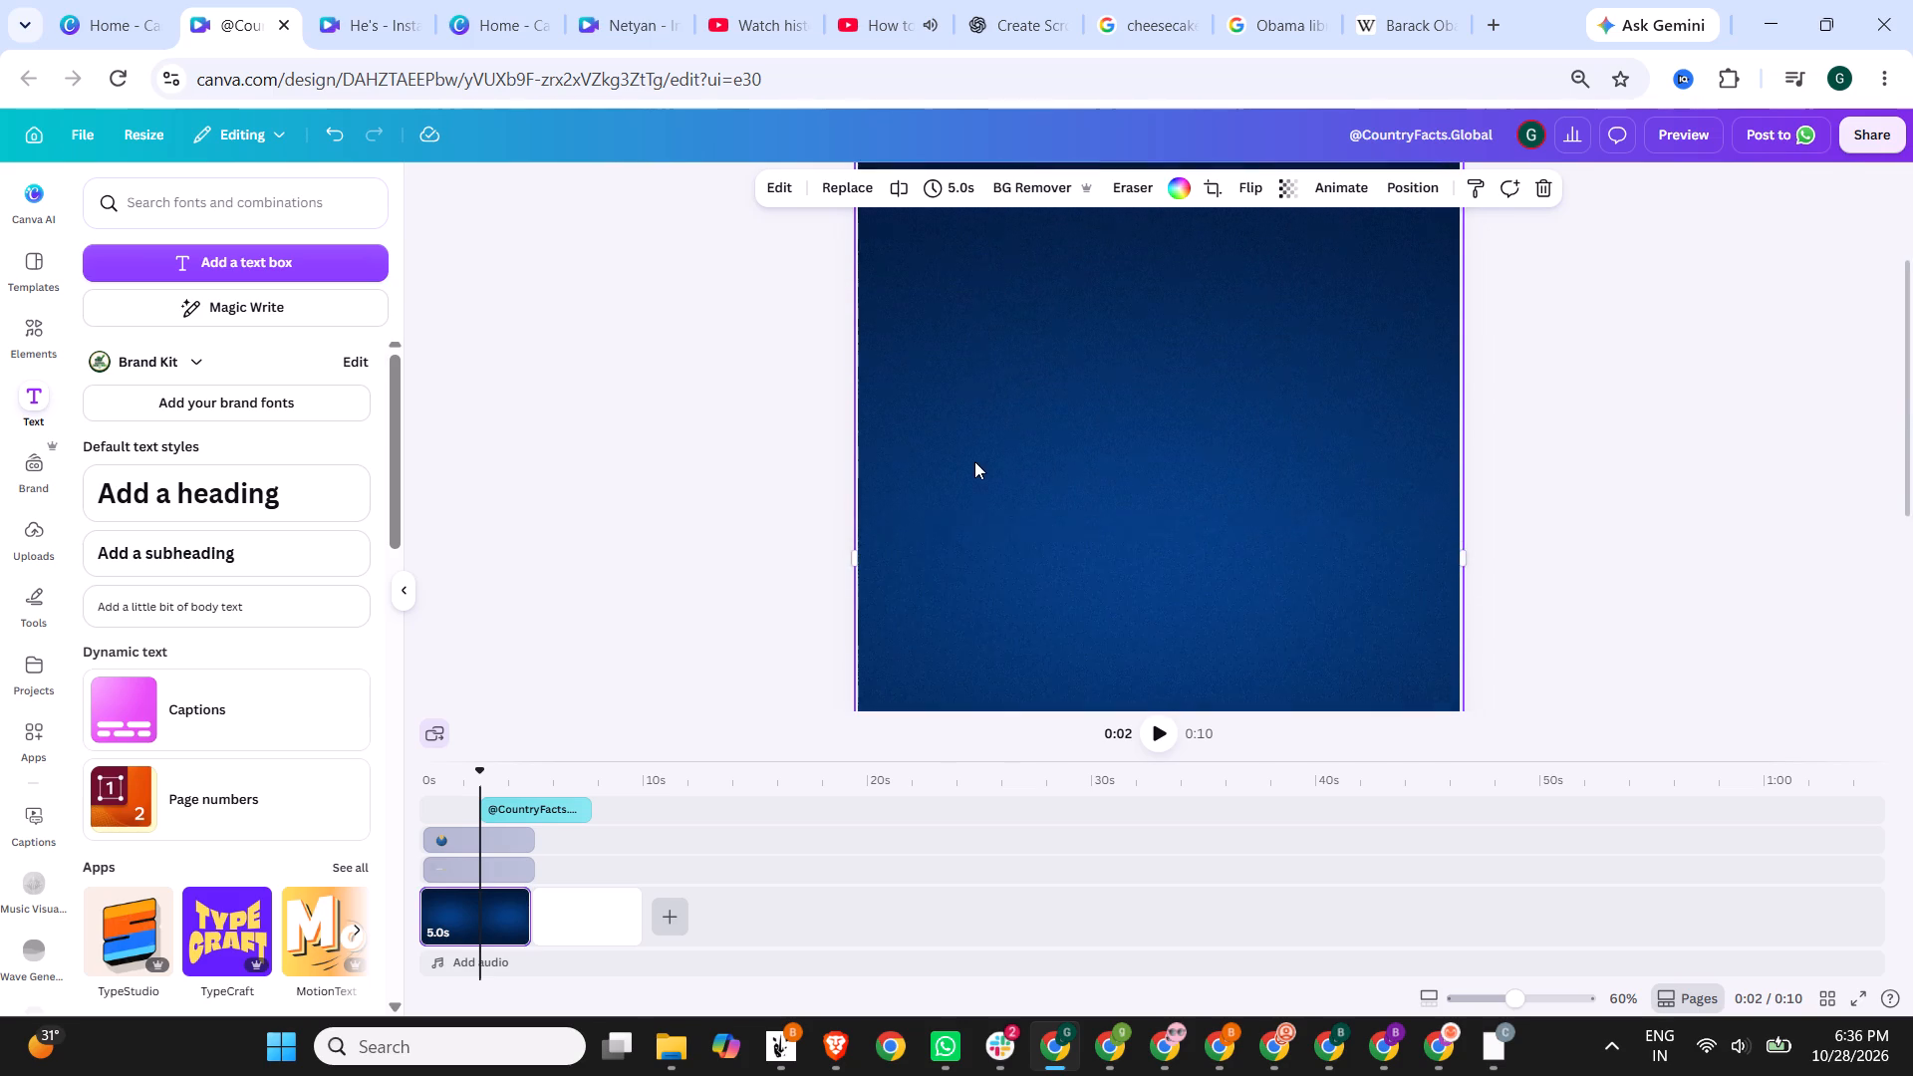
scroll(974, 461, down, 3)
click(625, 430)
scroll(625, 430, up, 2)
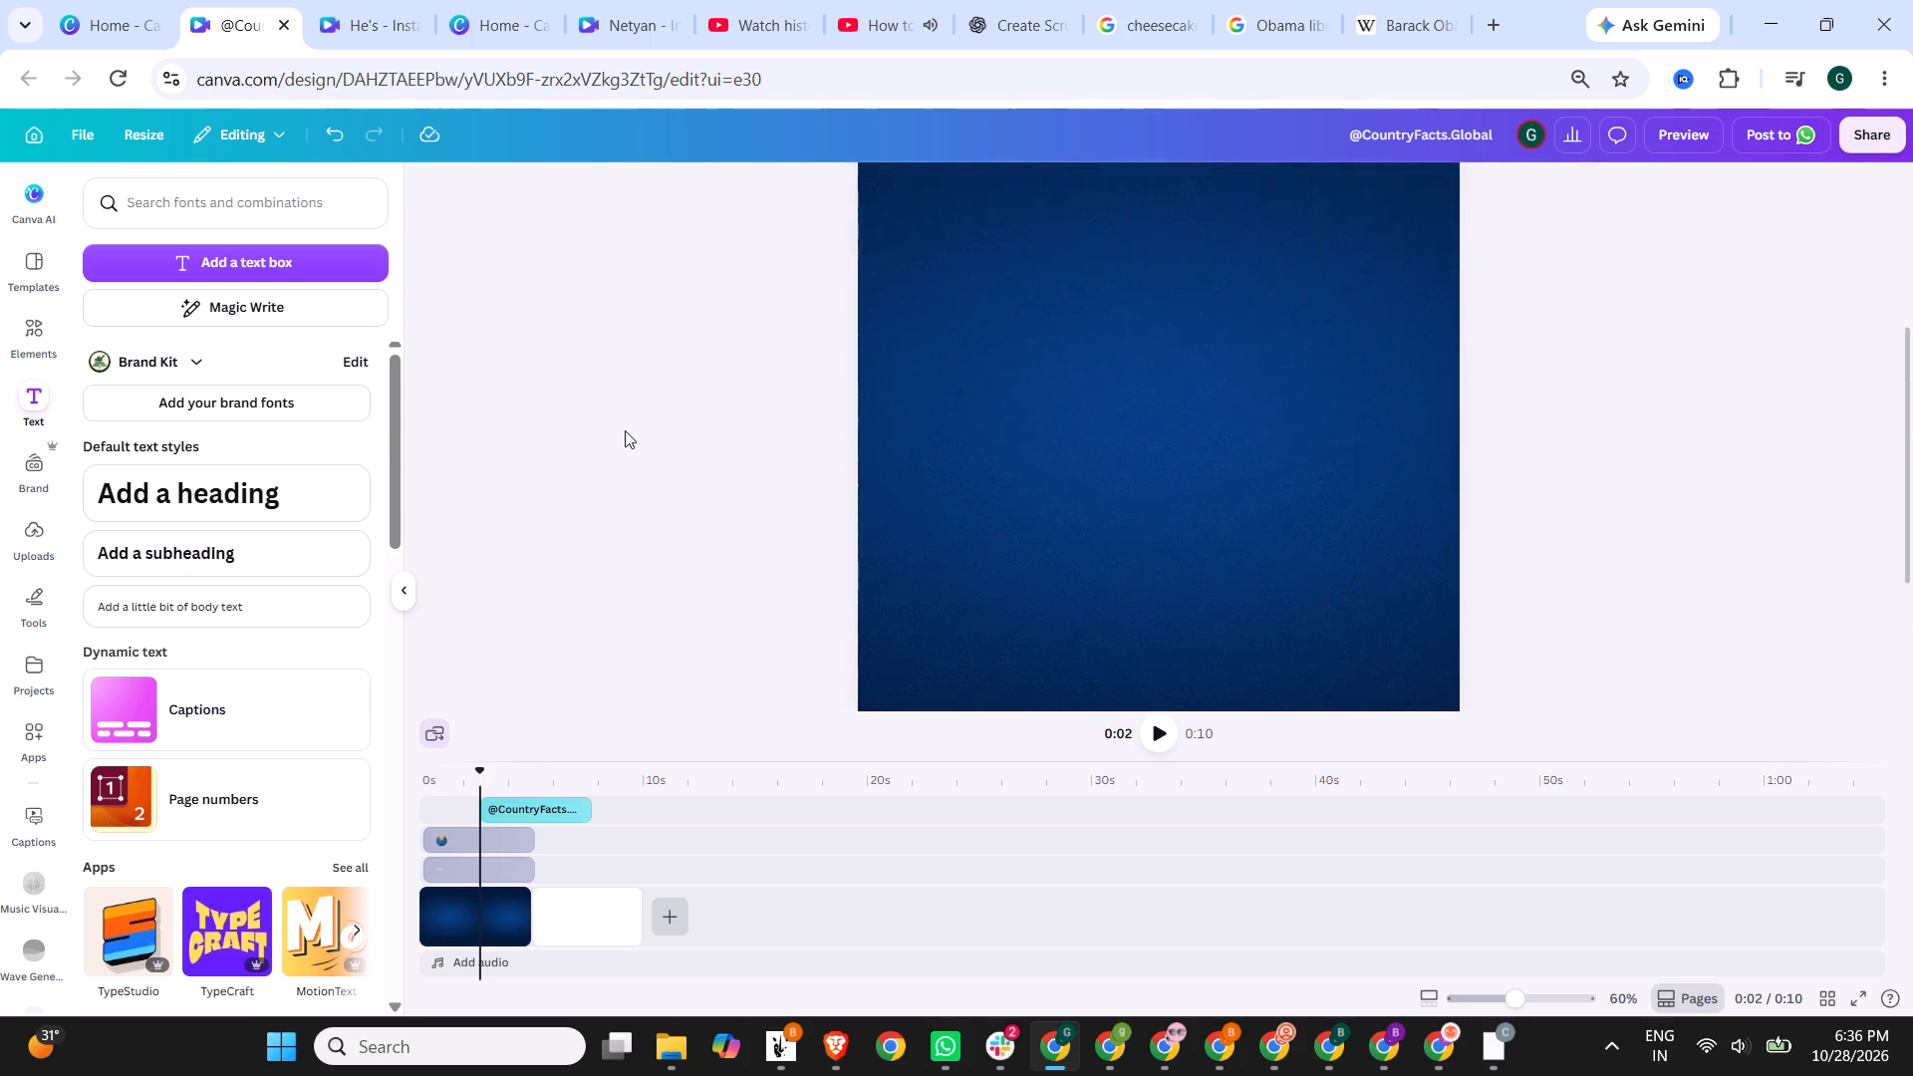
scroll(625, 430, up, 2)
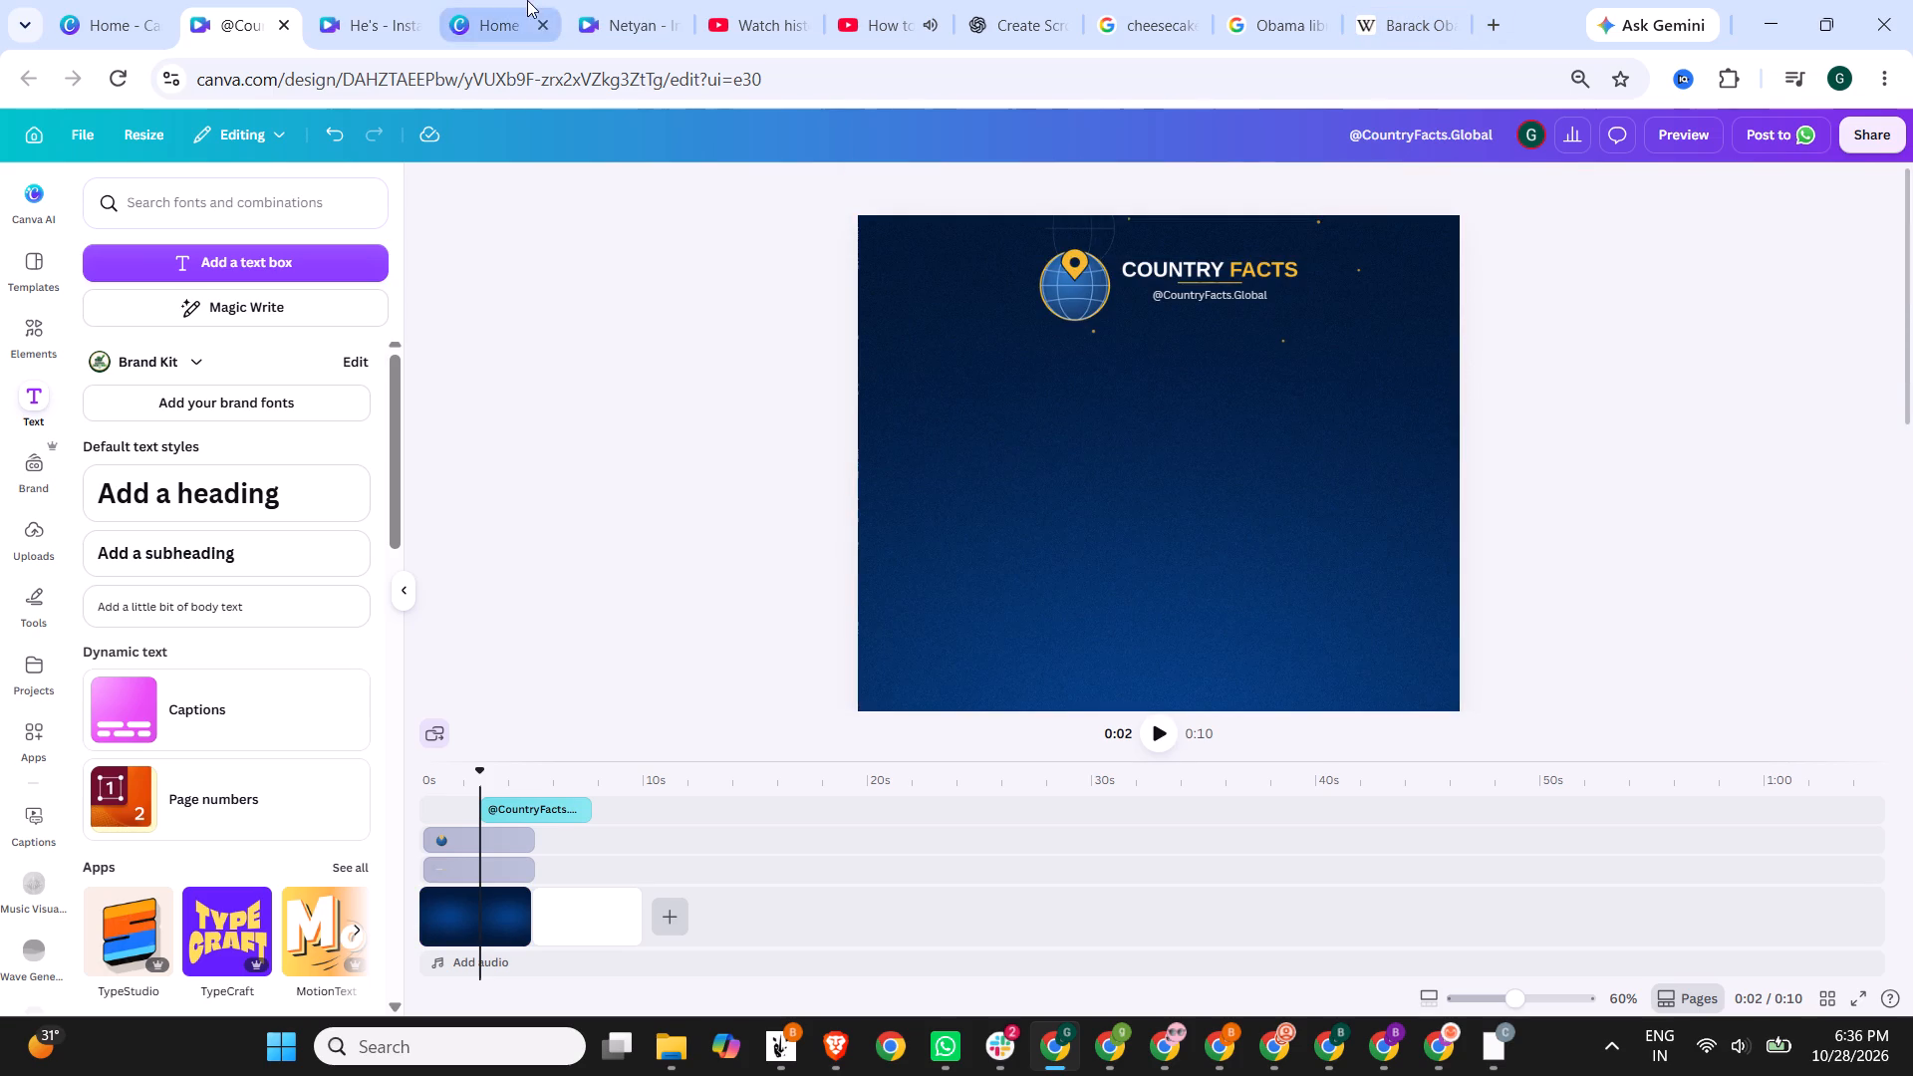
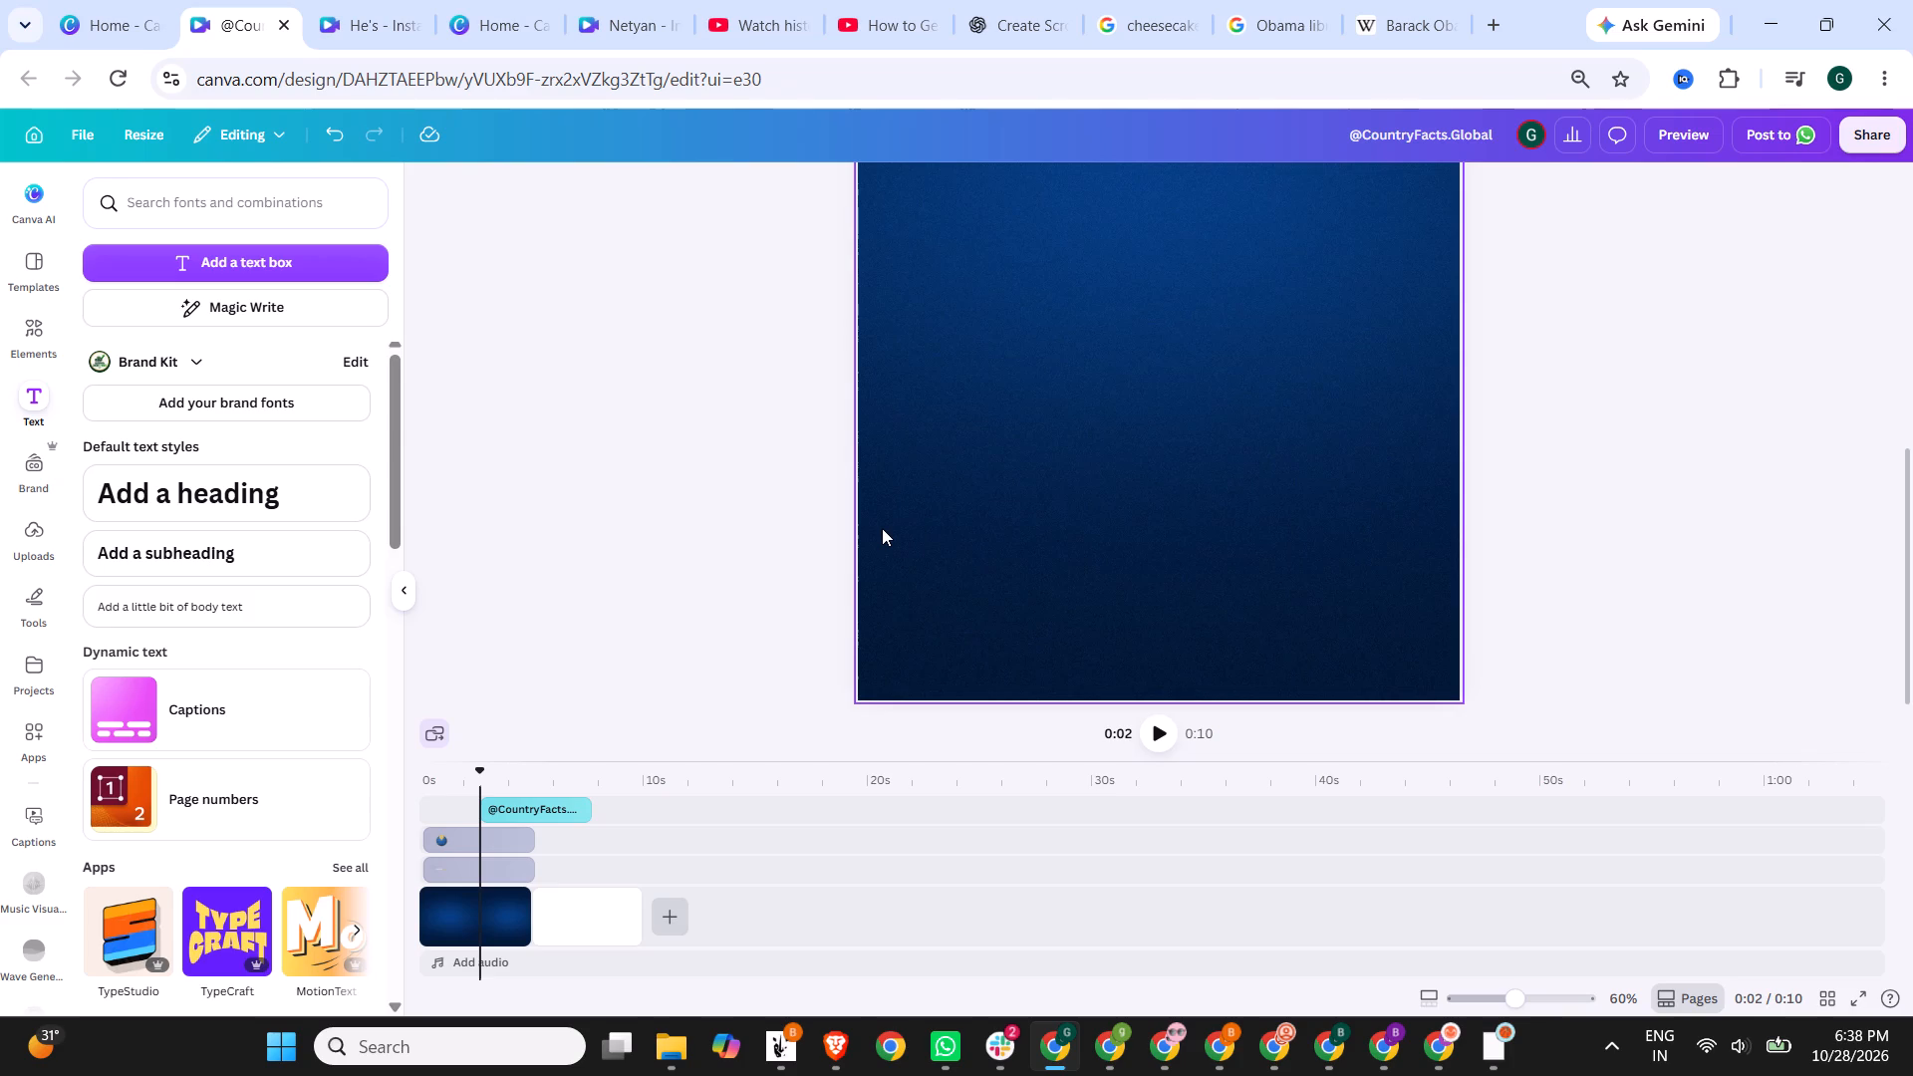
Open the Elements library to look for another graphic for the Reel page with the COUNTRY FACTS header.
scroll(882, 528, up, 5)
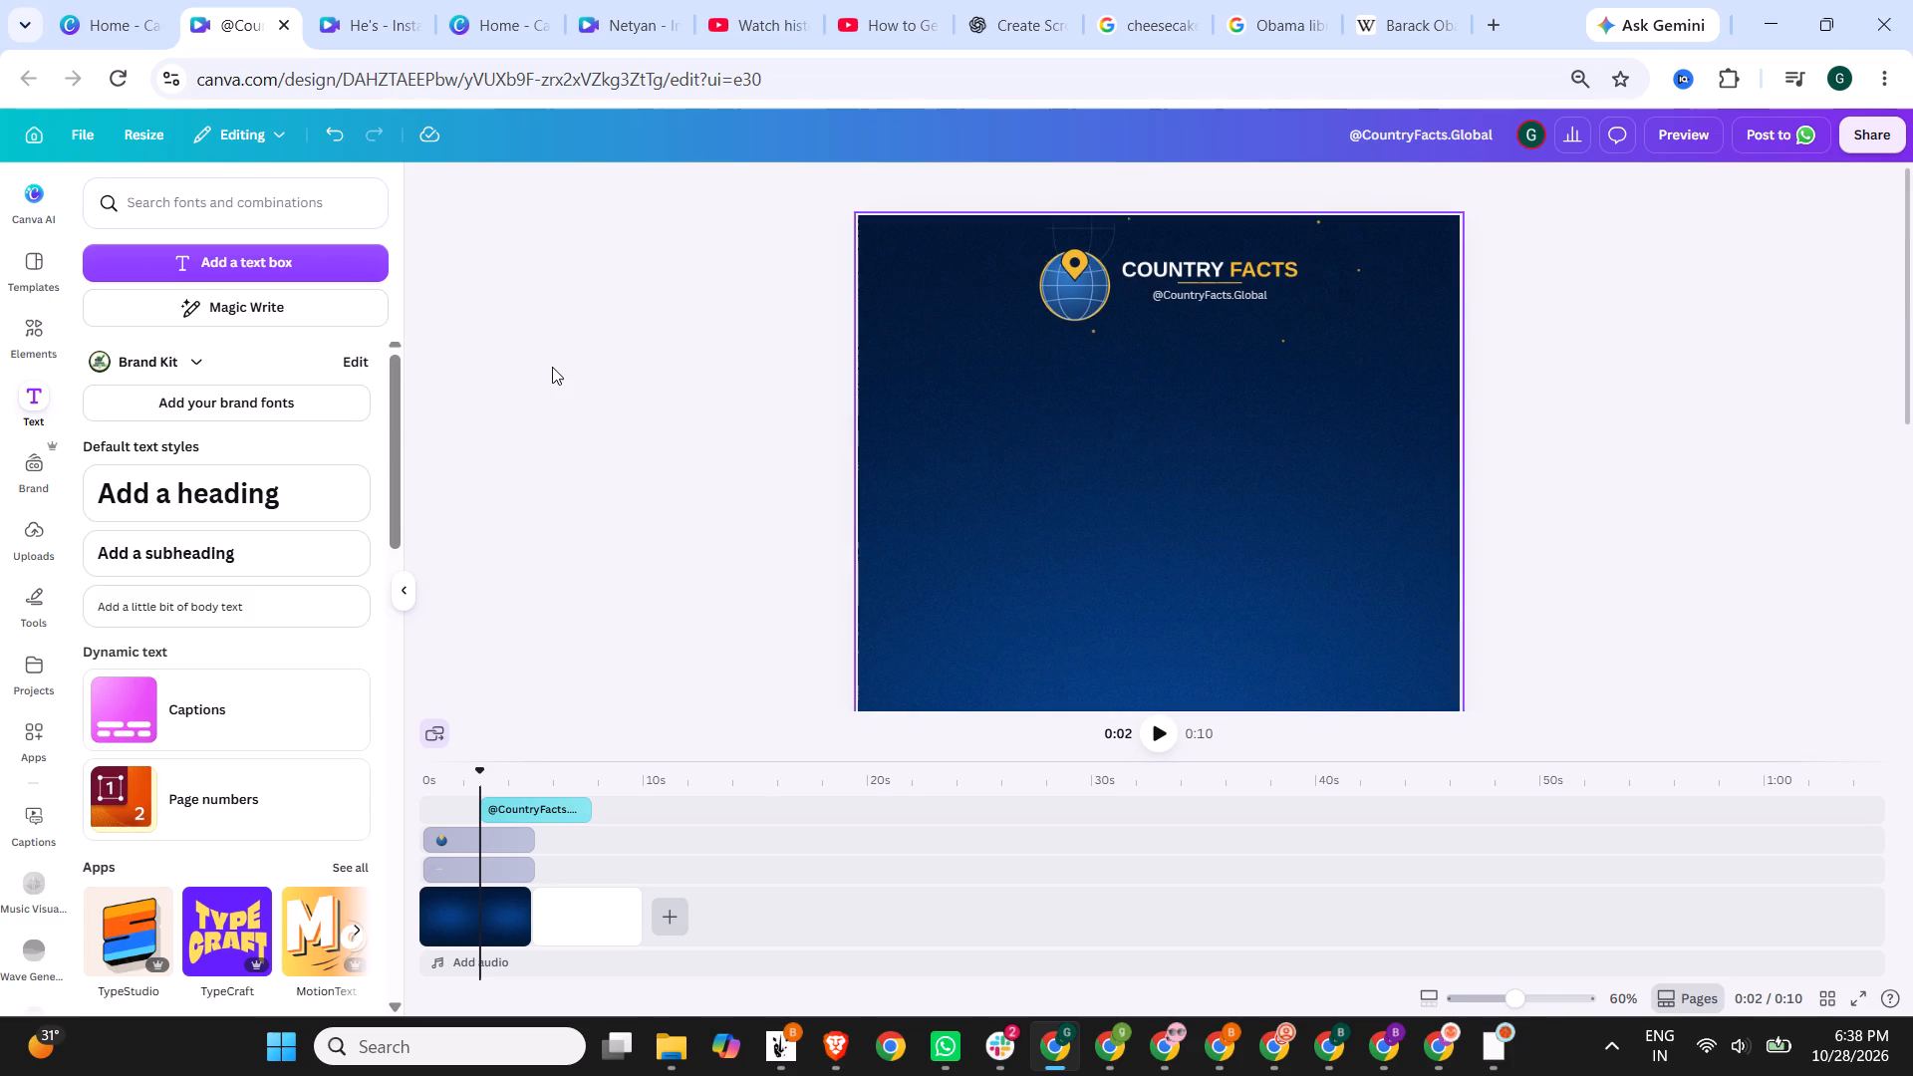
click(35, 336)
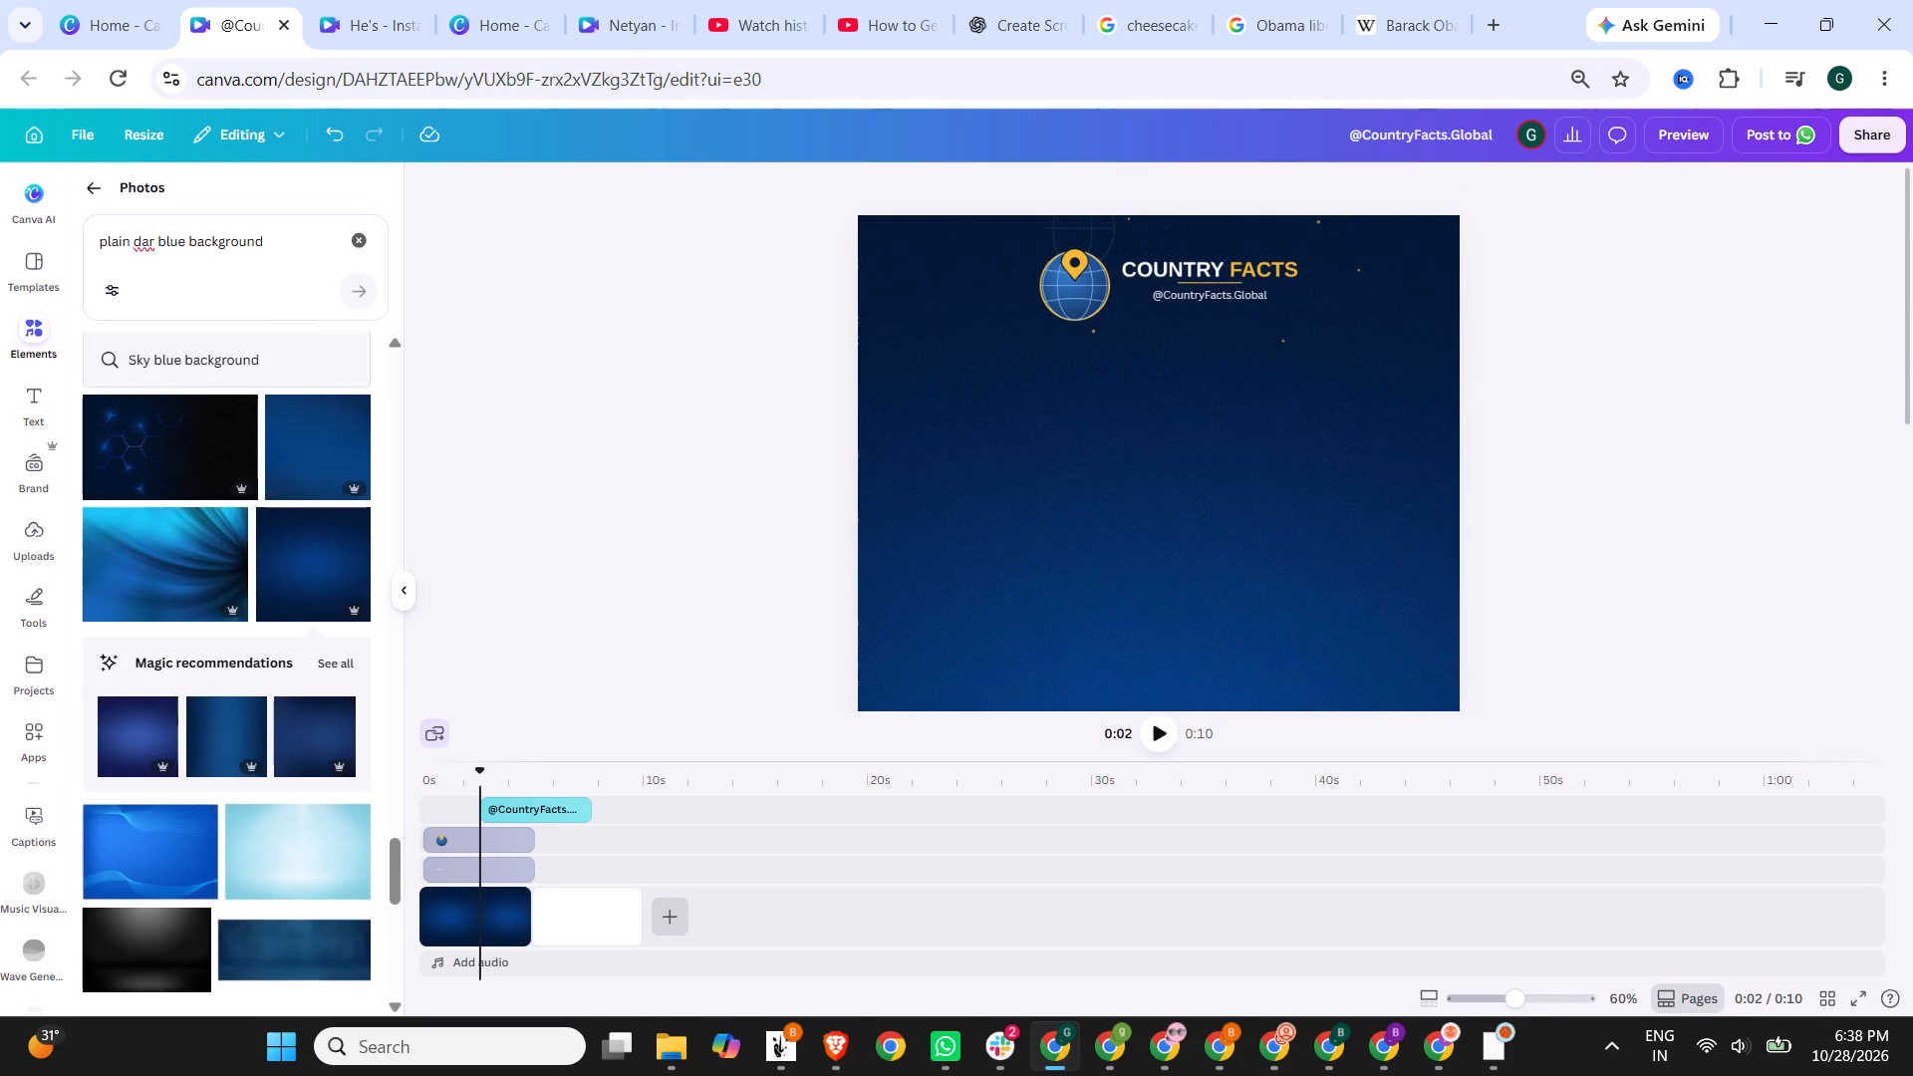
Search the photo elements for "blue tick" and "verified tick" and examine the results for a suitable verification badge.
drag(268, 244, 17, 215)
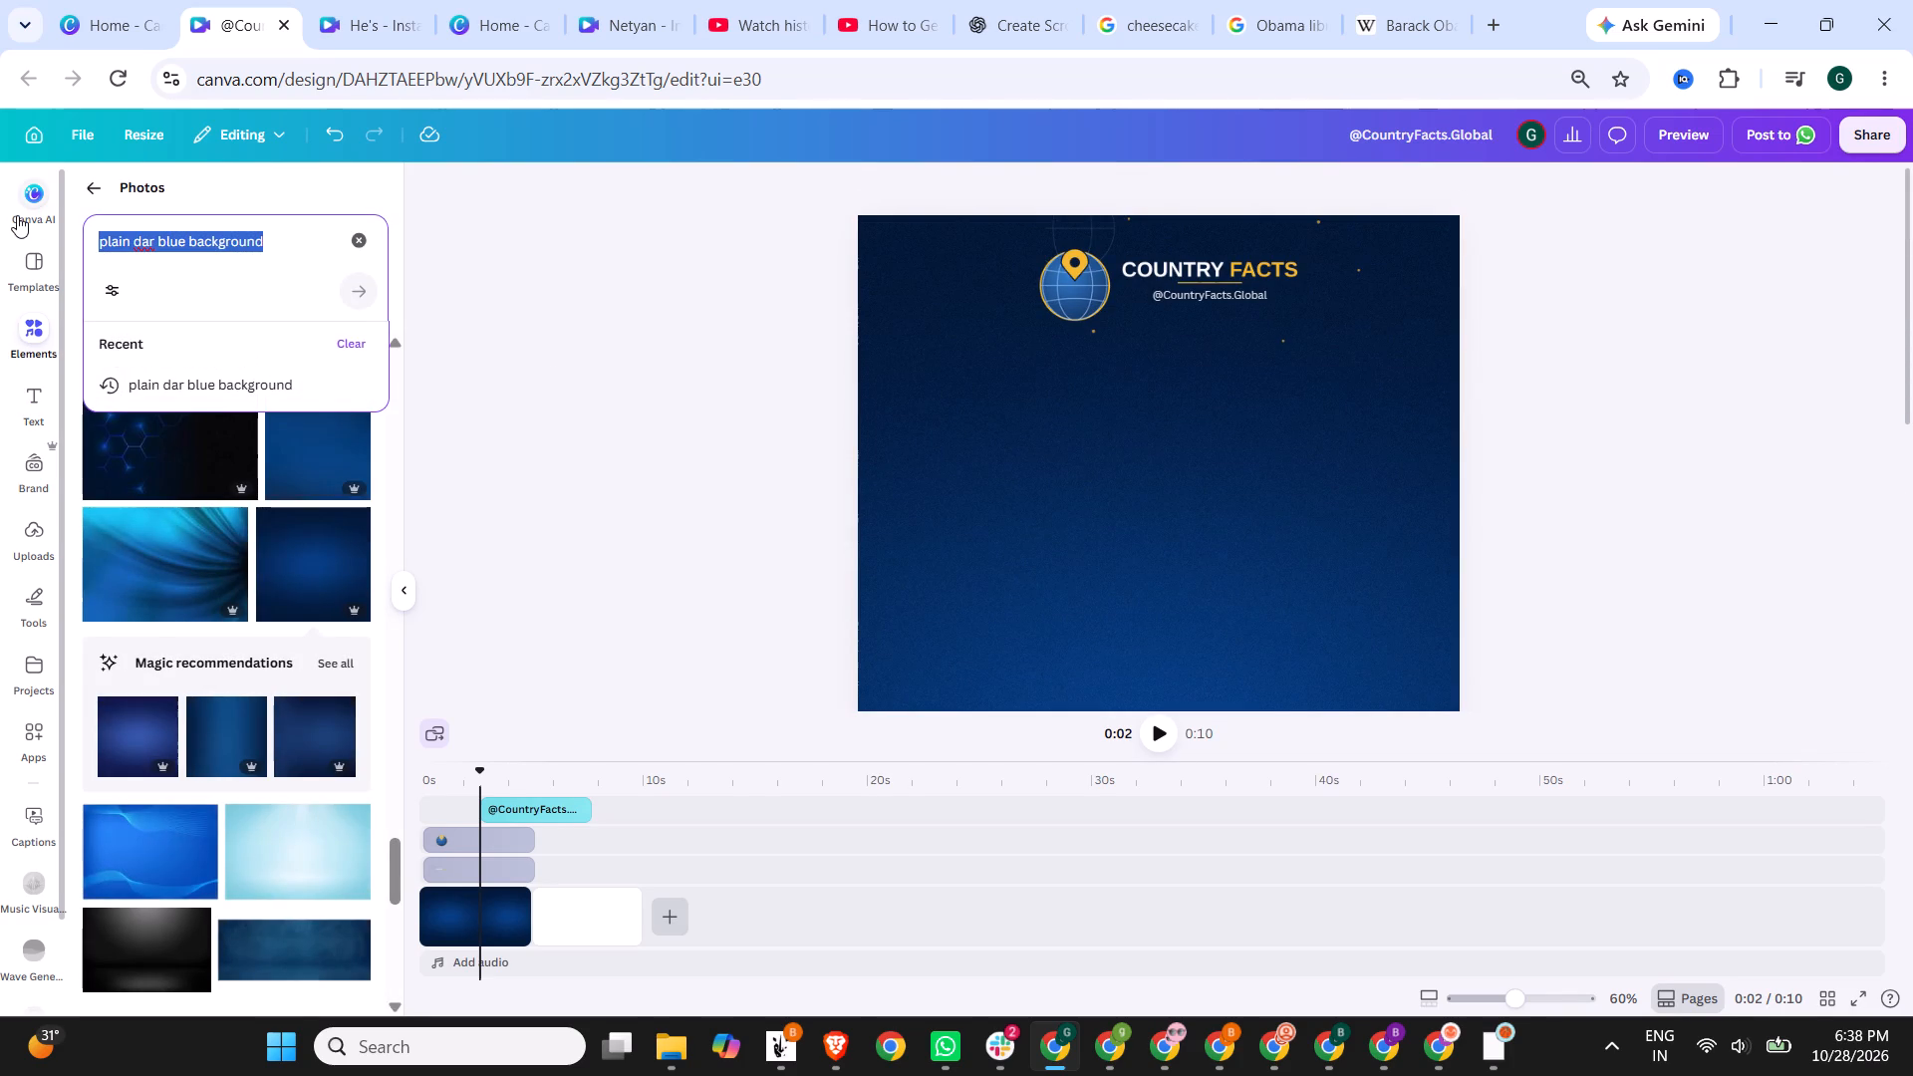
text(blue tick)
key(Return)
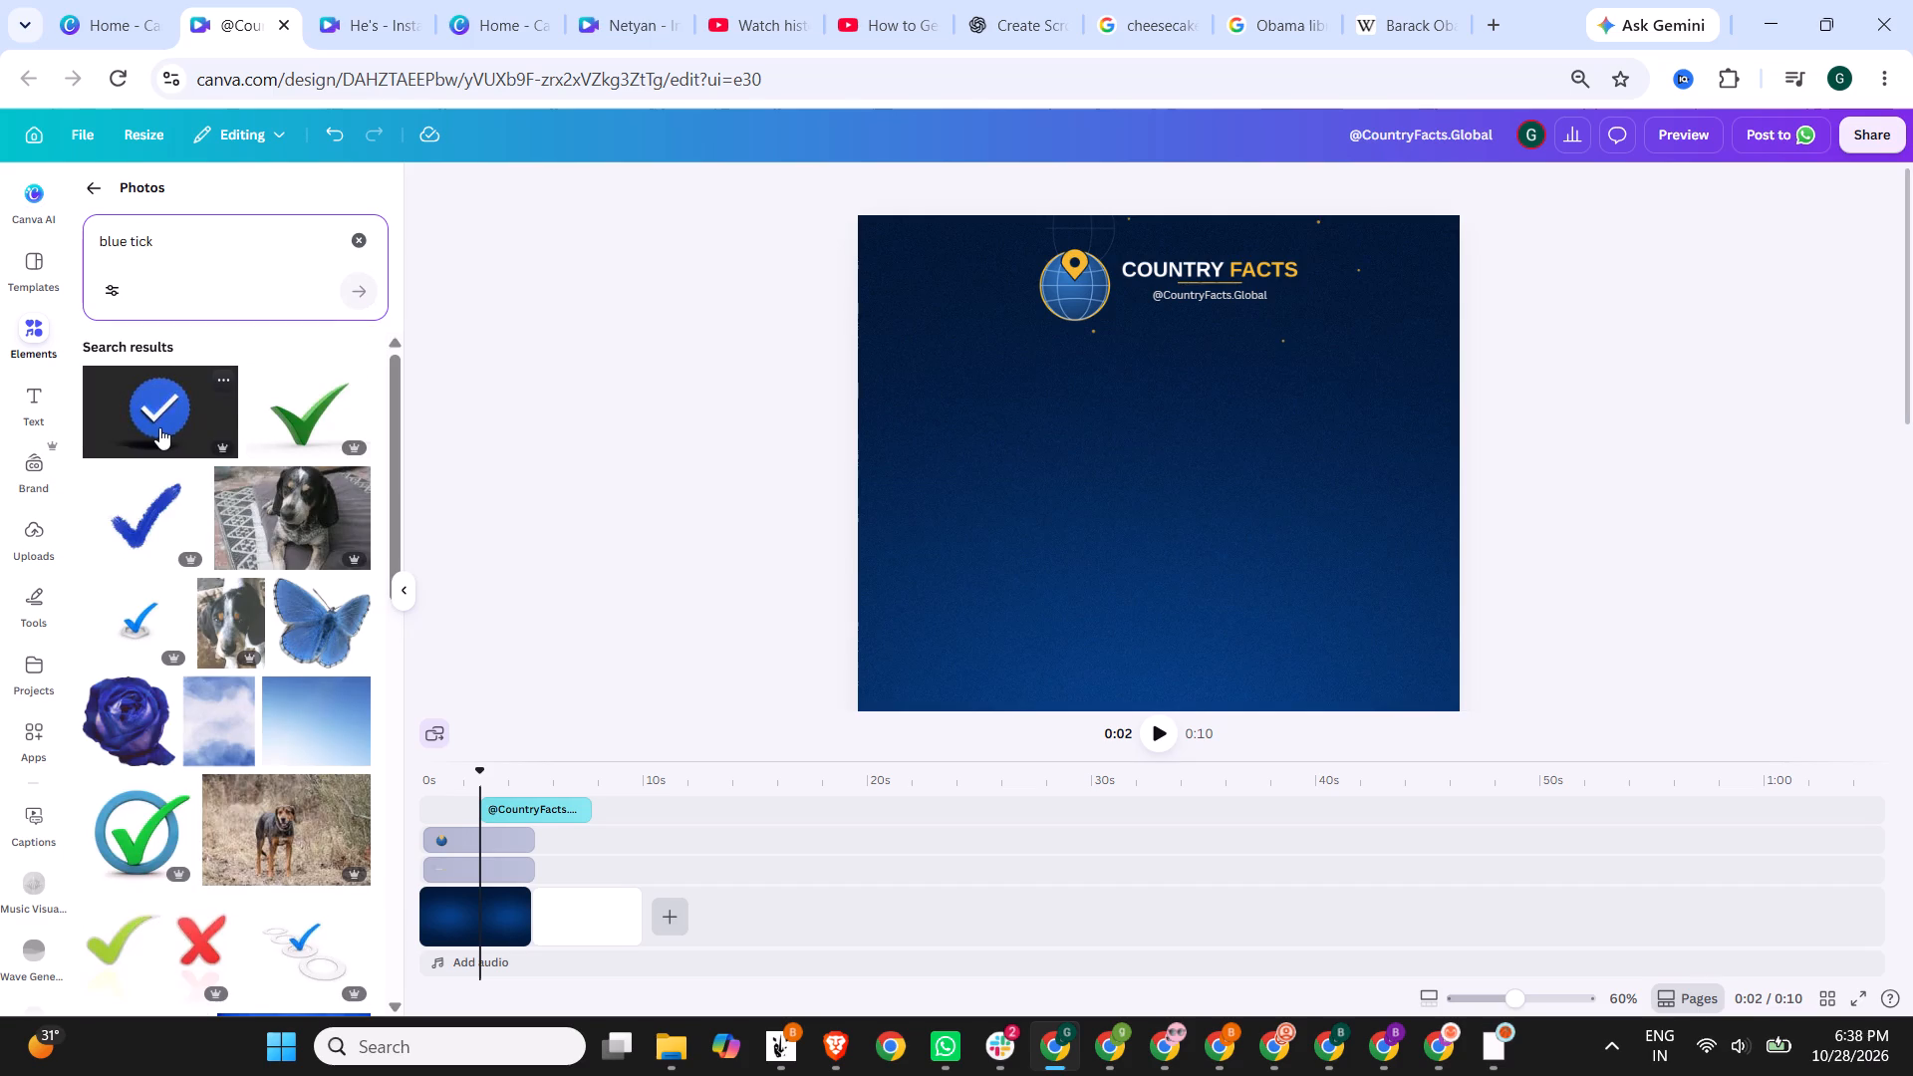
scroll(164, 428, down, 2)
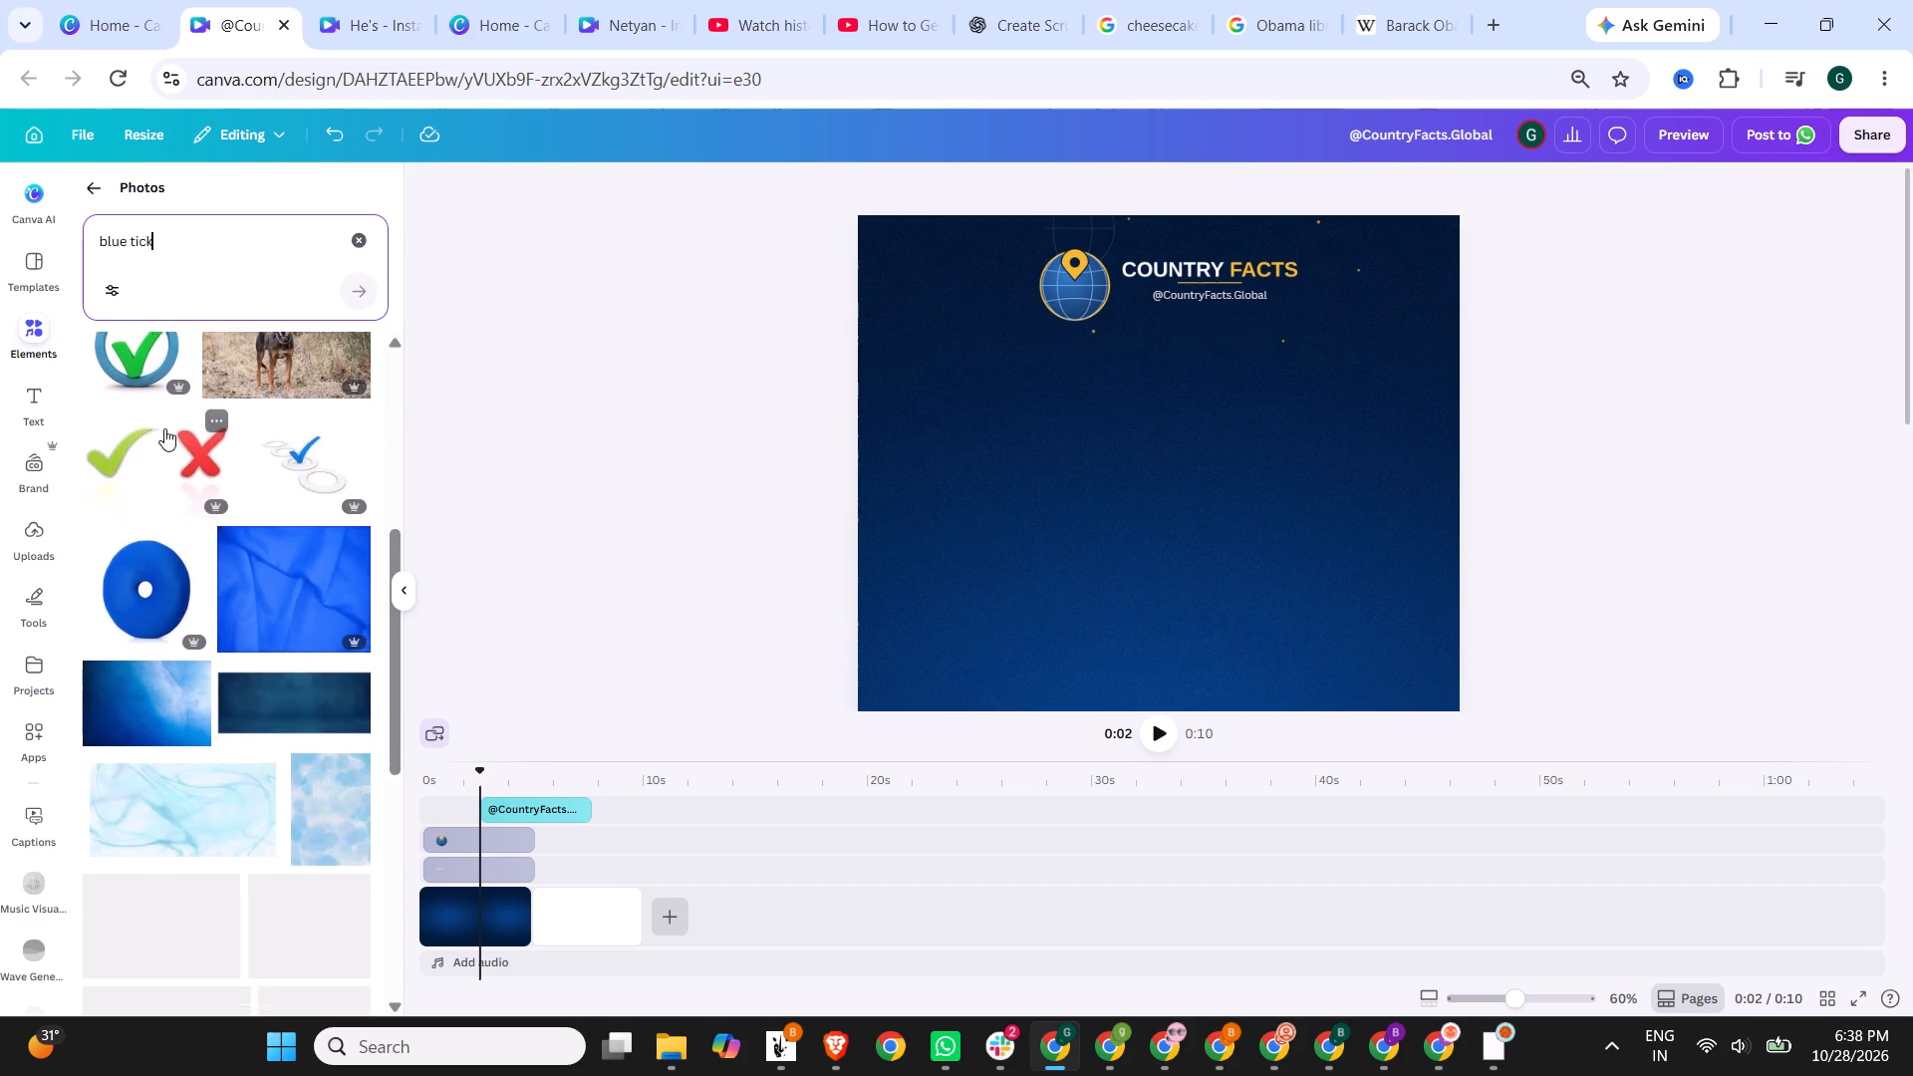
scroll(164, 428, down, 1)
drag(193, 245, 0, 294)
text(verific)
key(BackSpace)
text(ed tick)
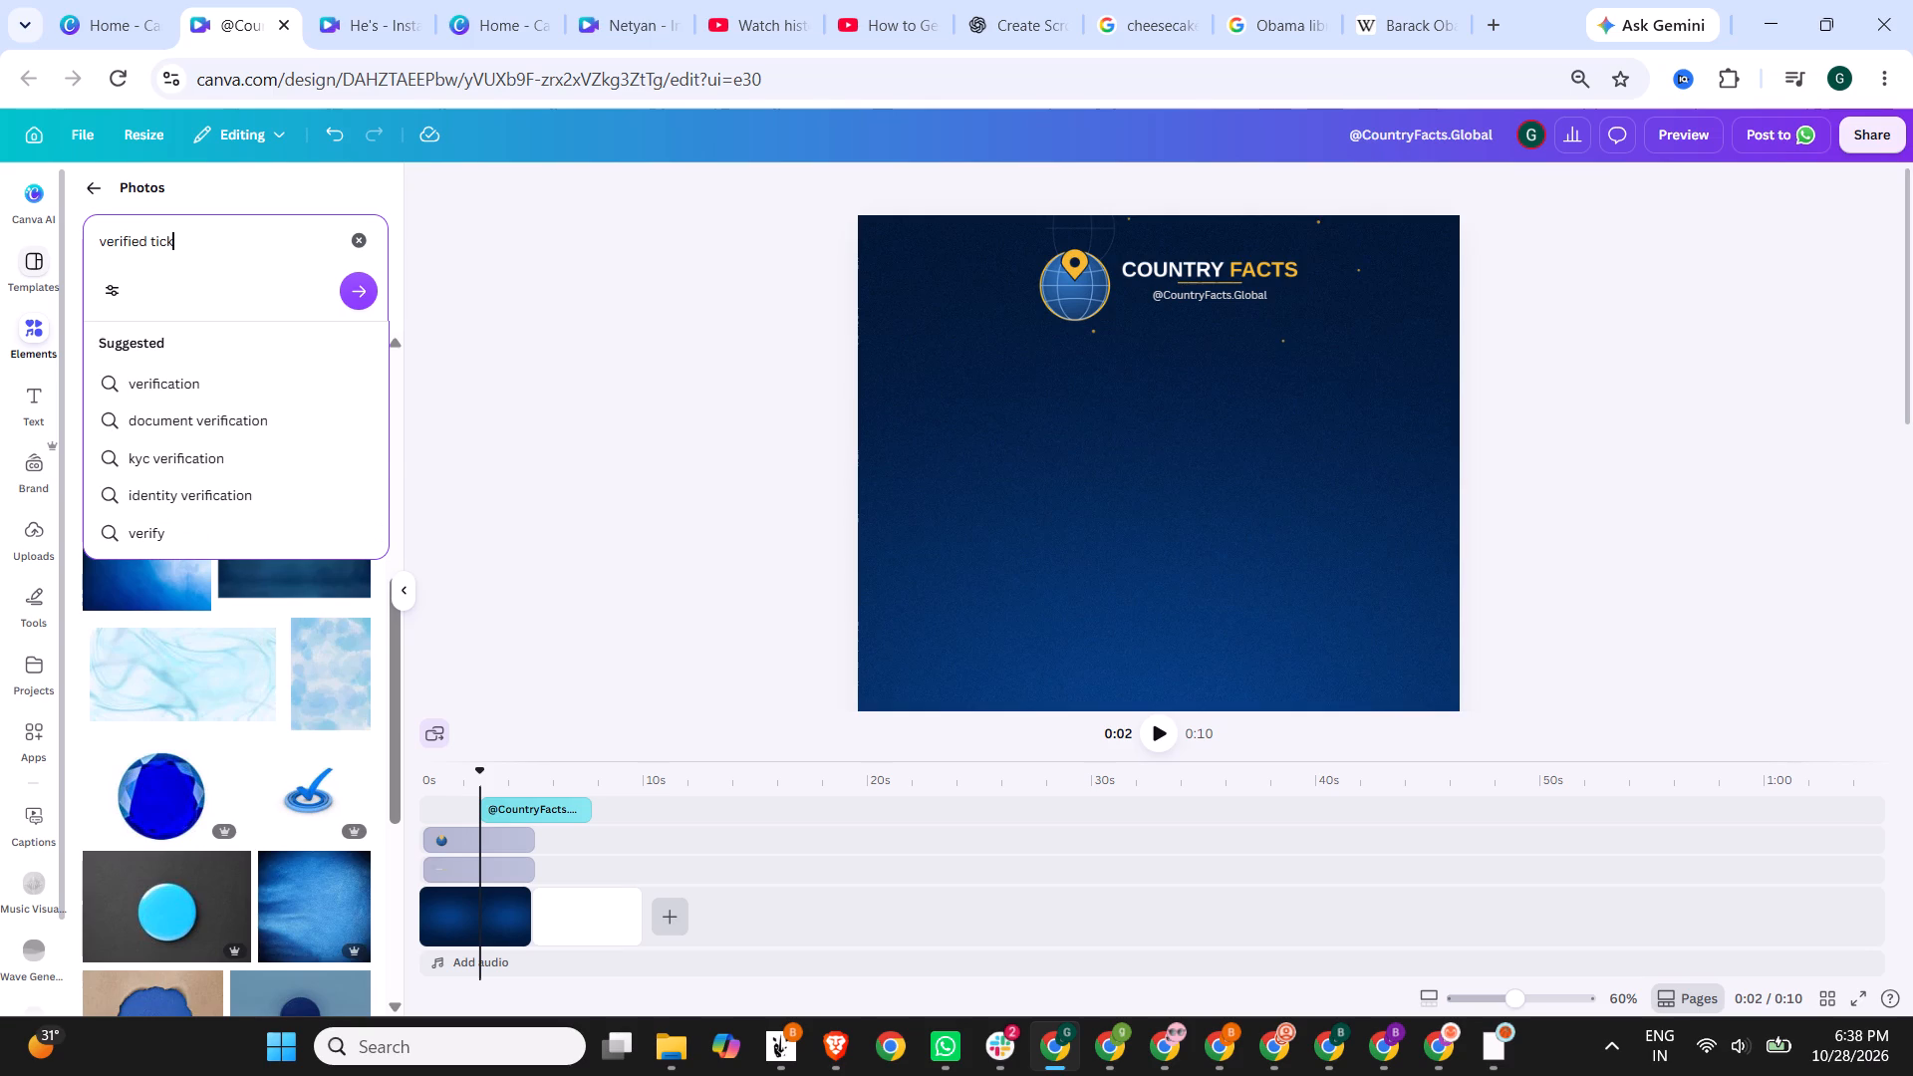
key(Return)
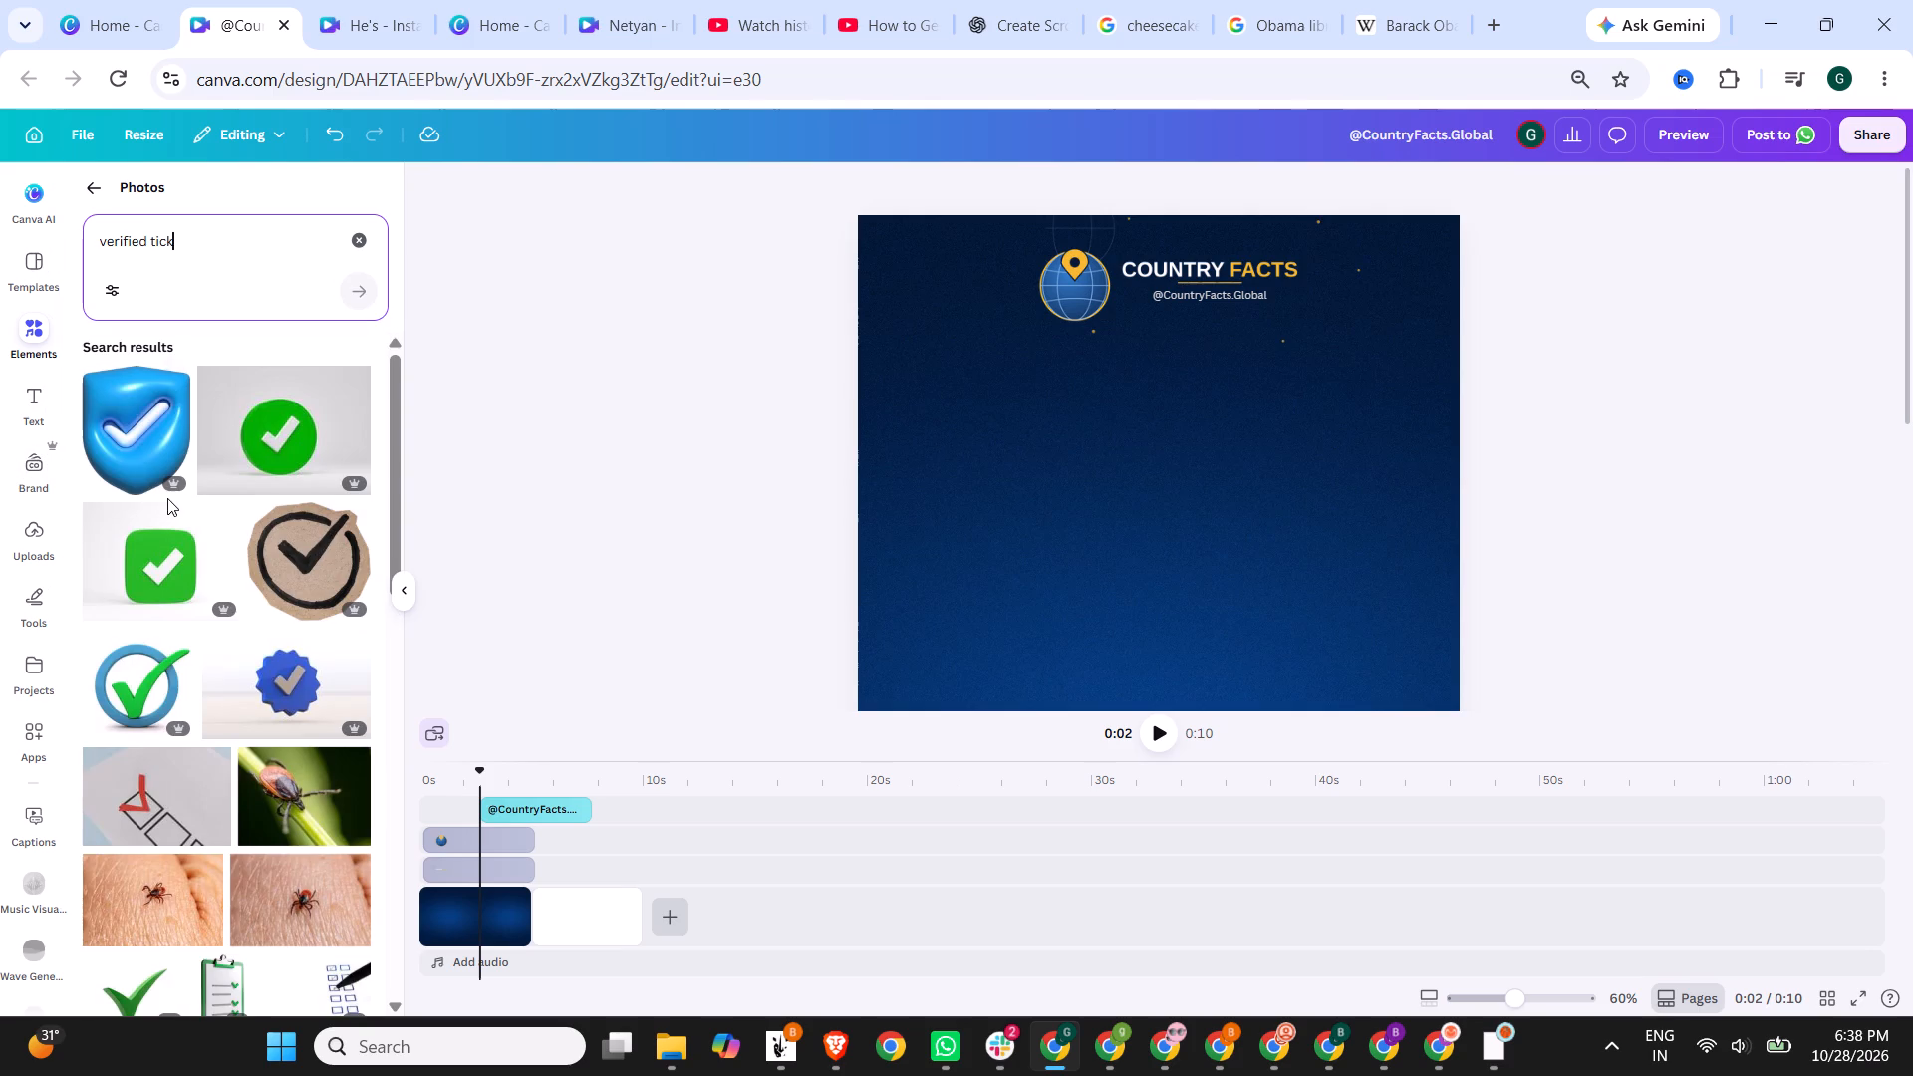
scroll(167, 498, down, 4)
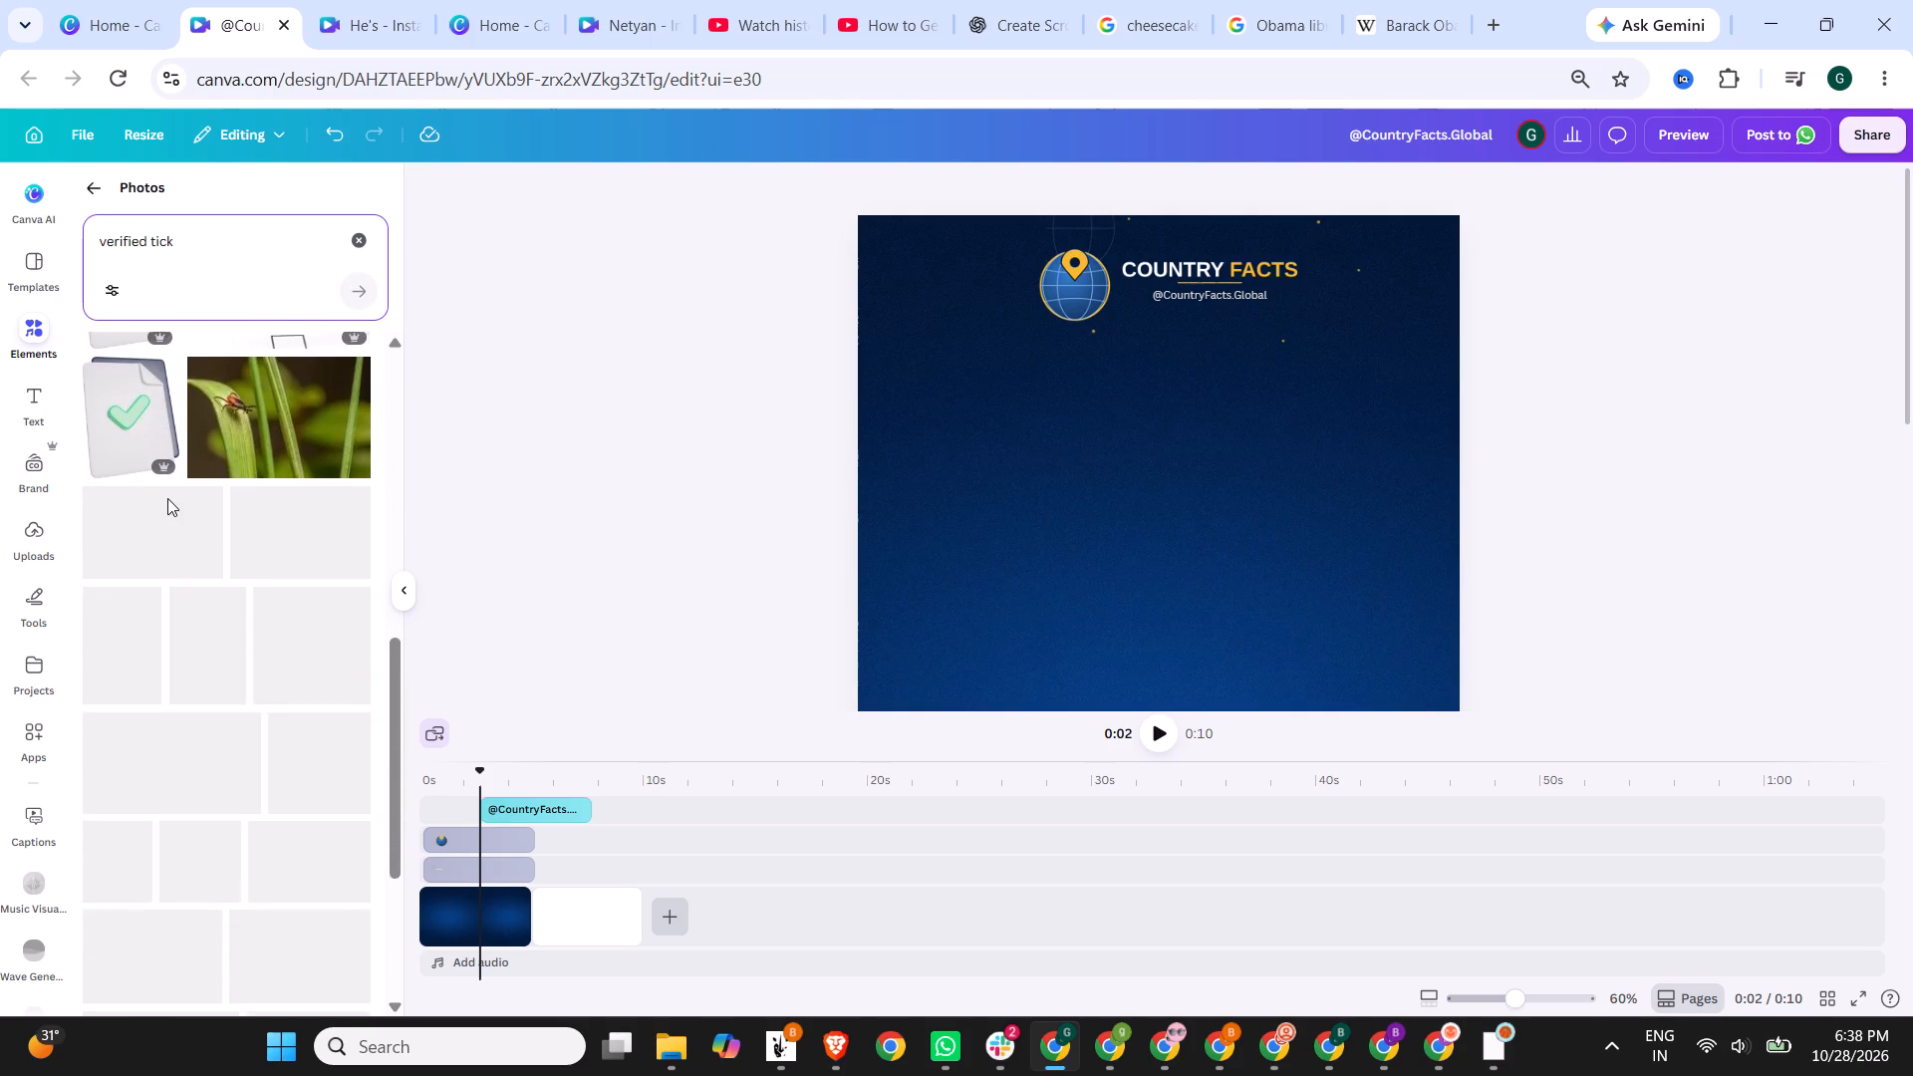
scroll(167, 498, down, 6)
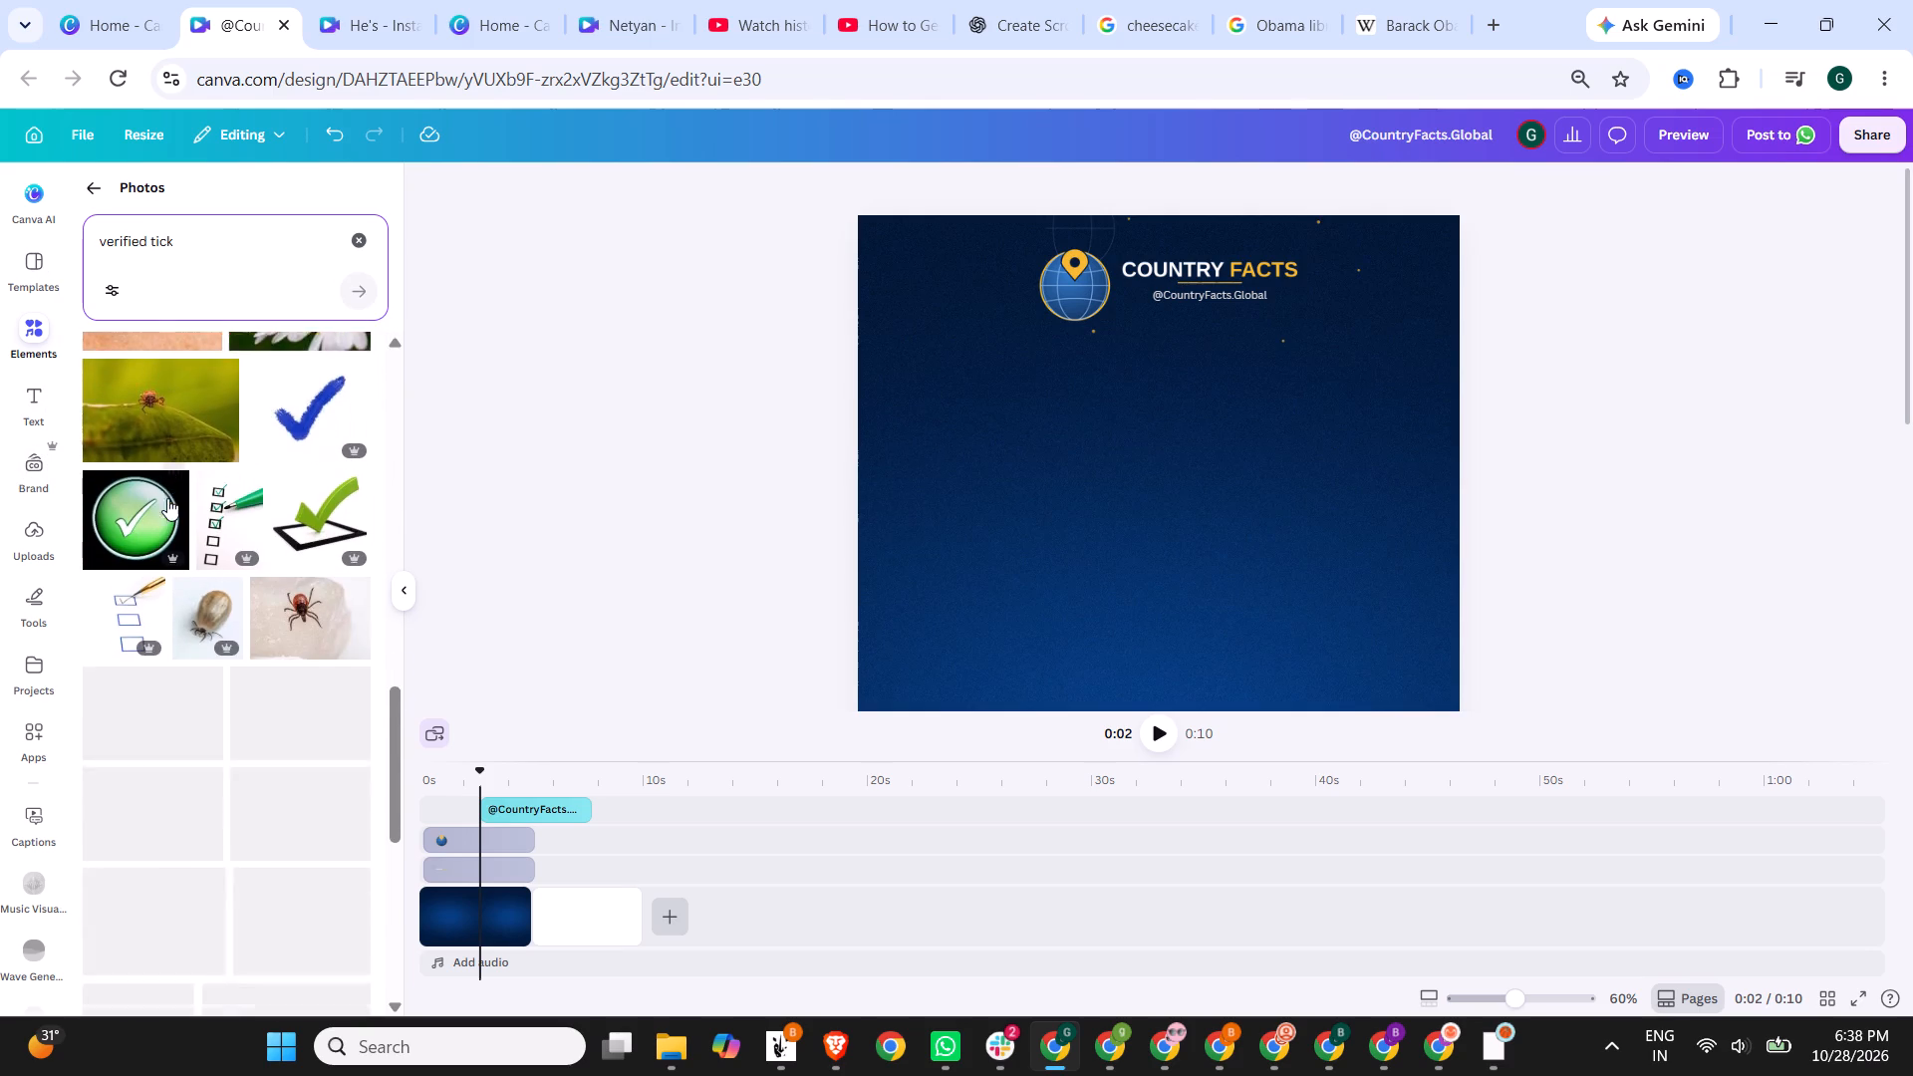
Search Google Images for "youtube verified tick" in a new browser tab and copy the blue FreePNGimg badge image.
click(1497, 20)
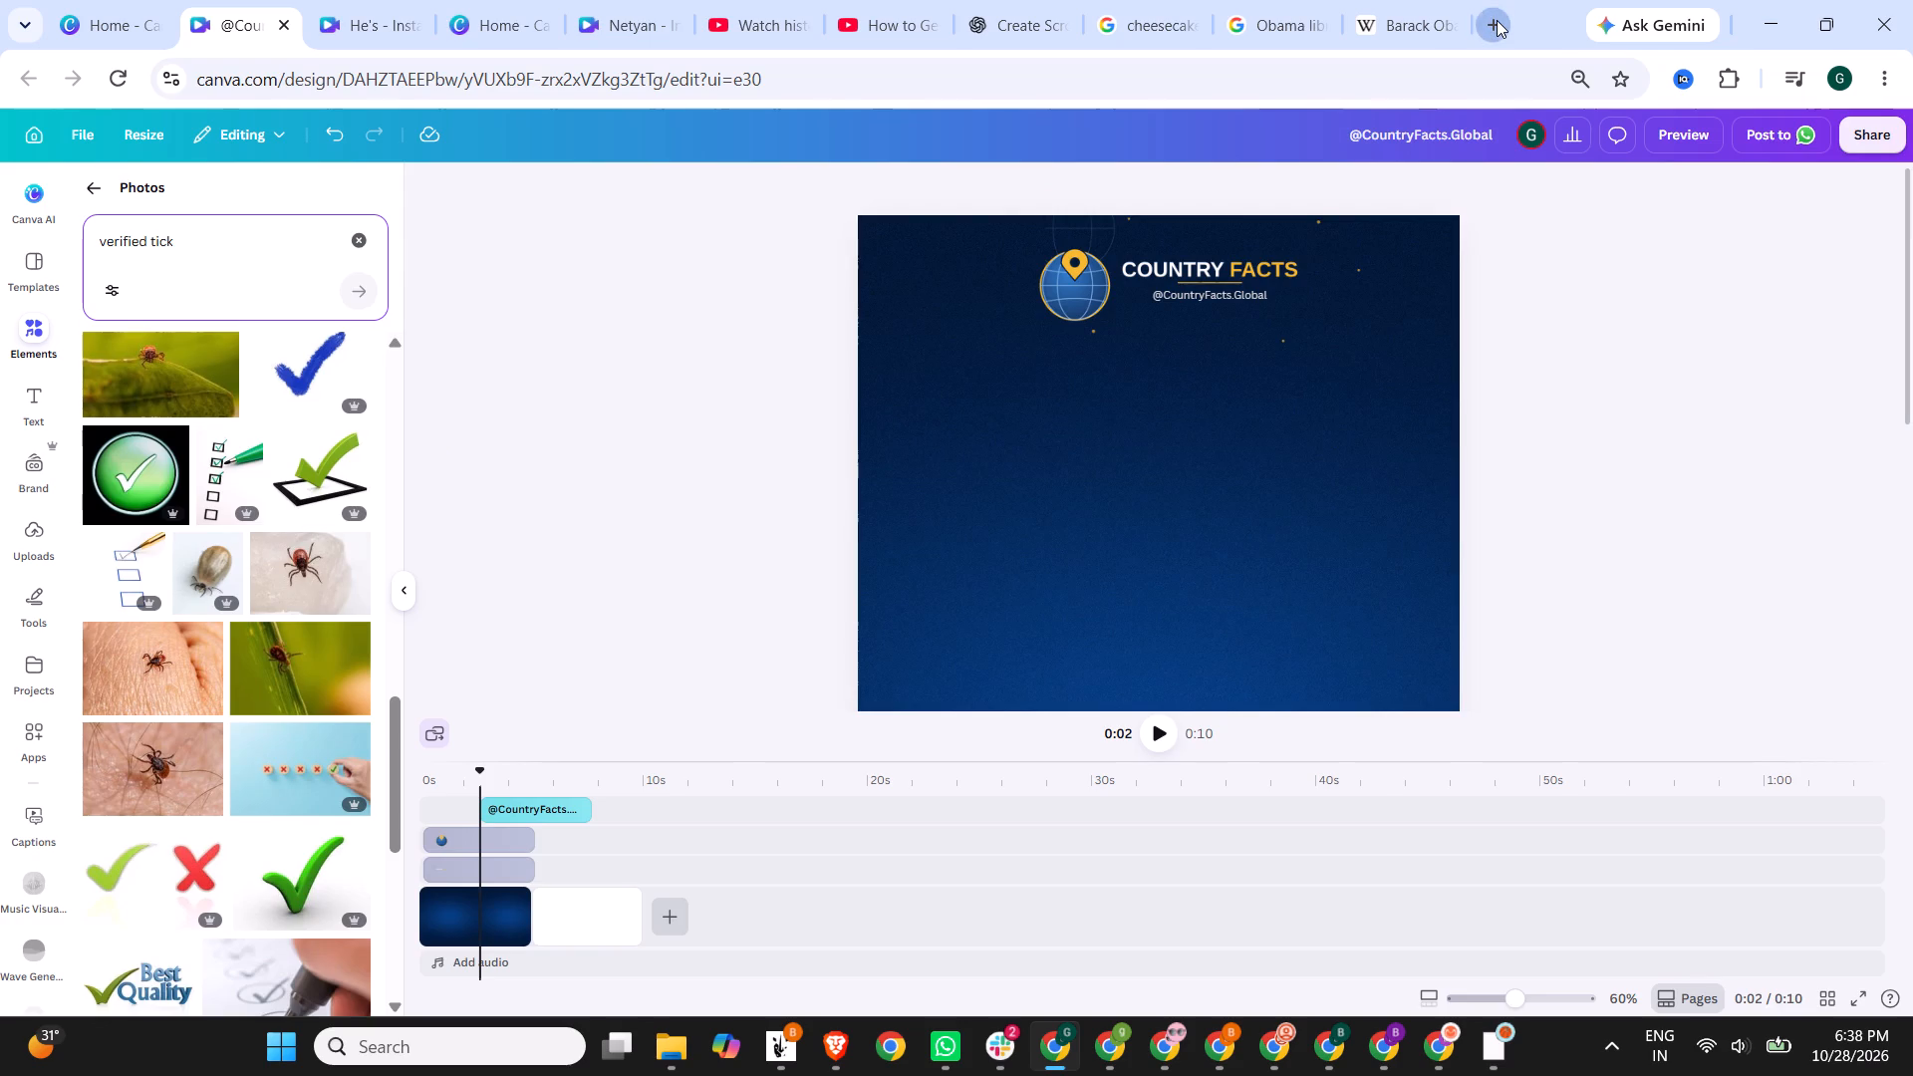
text(youtube verific)
key(BackSpace)
key(BackSpace)
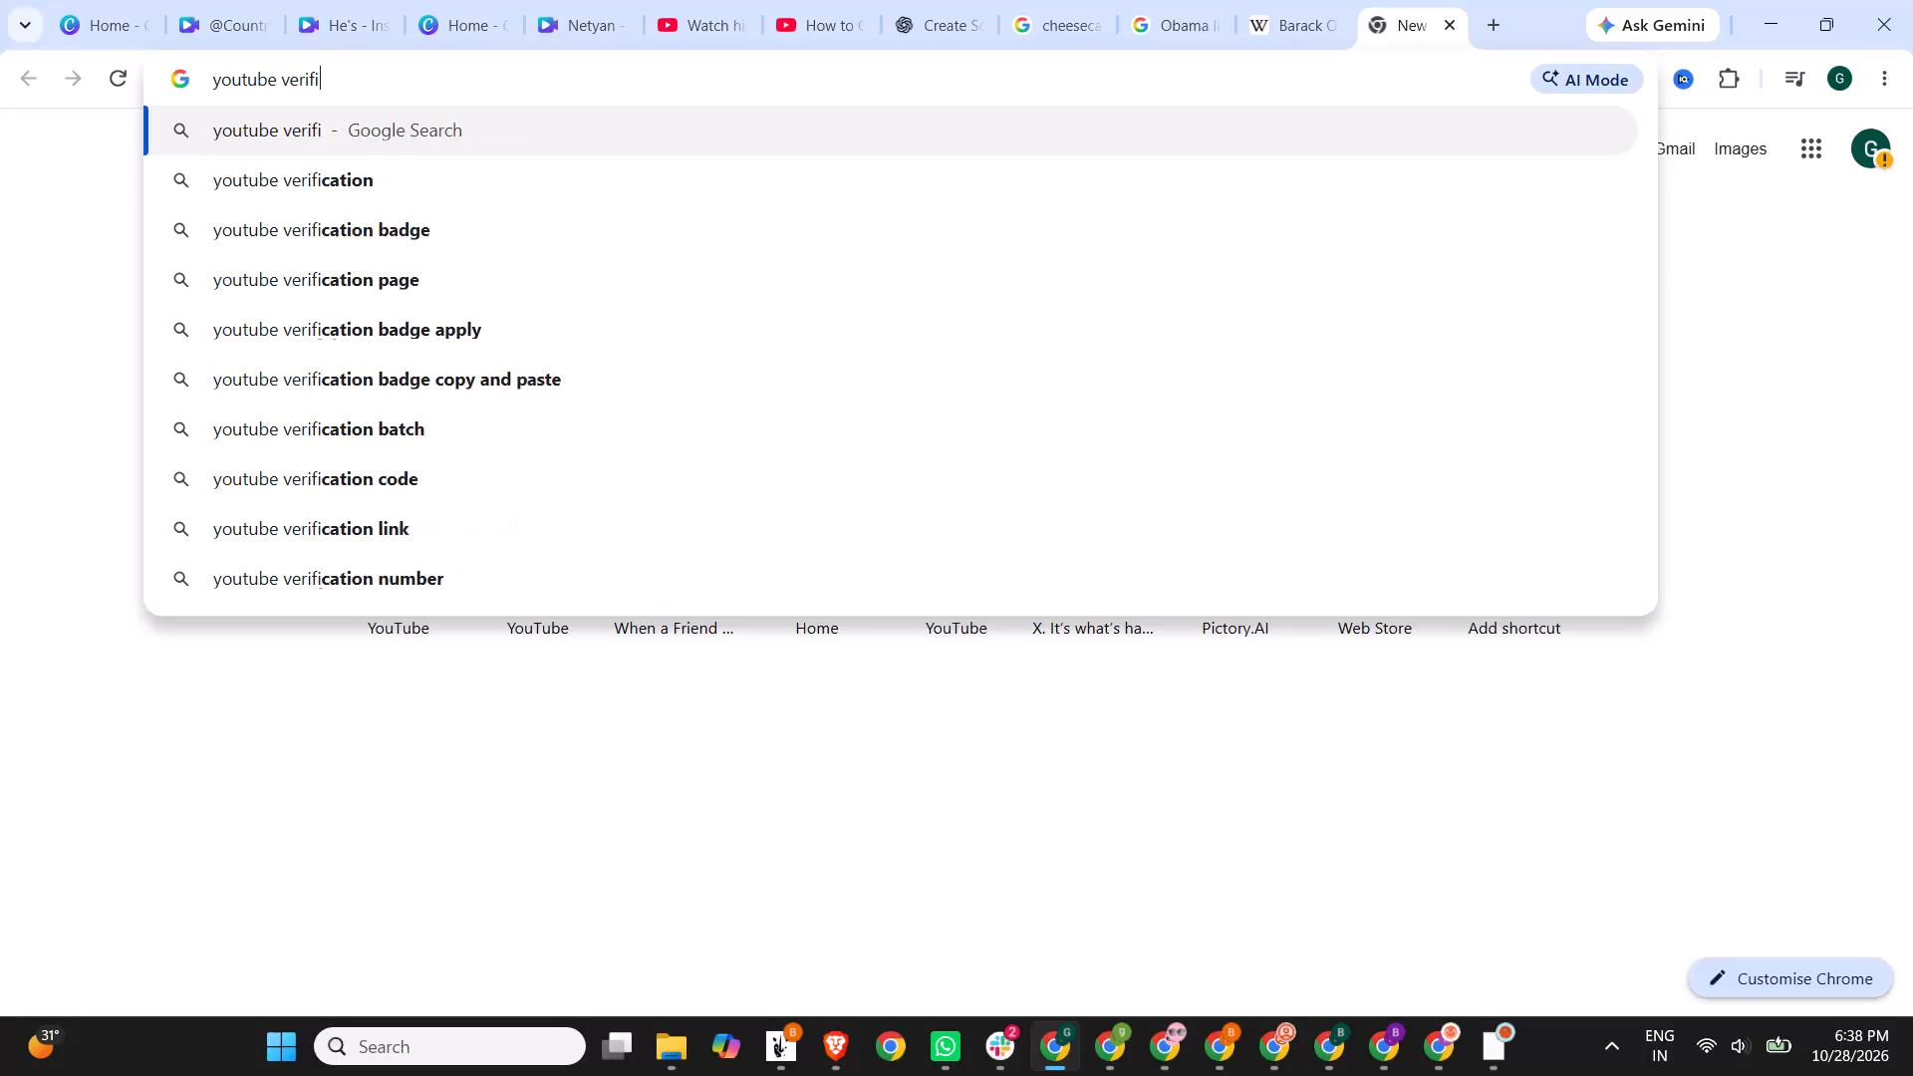
text(ed tick)
key(Return)
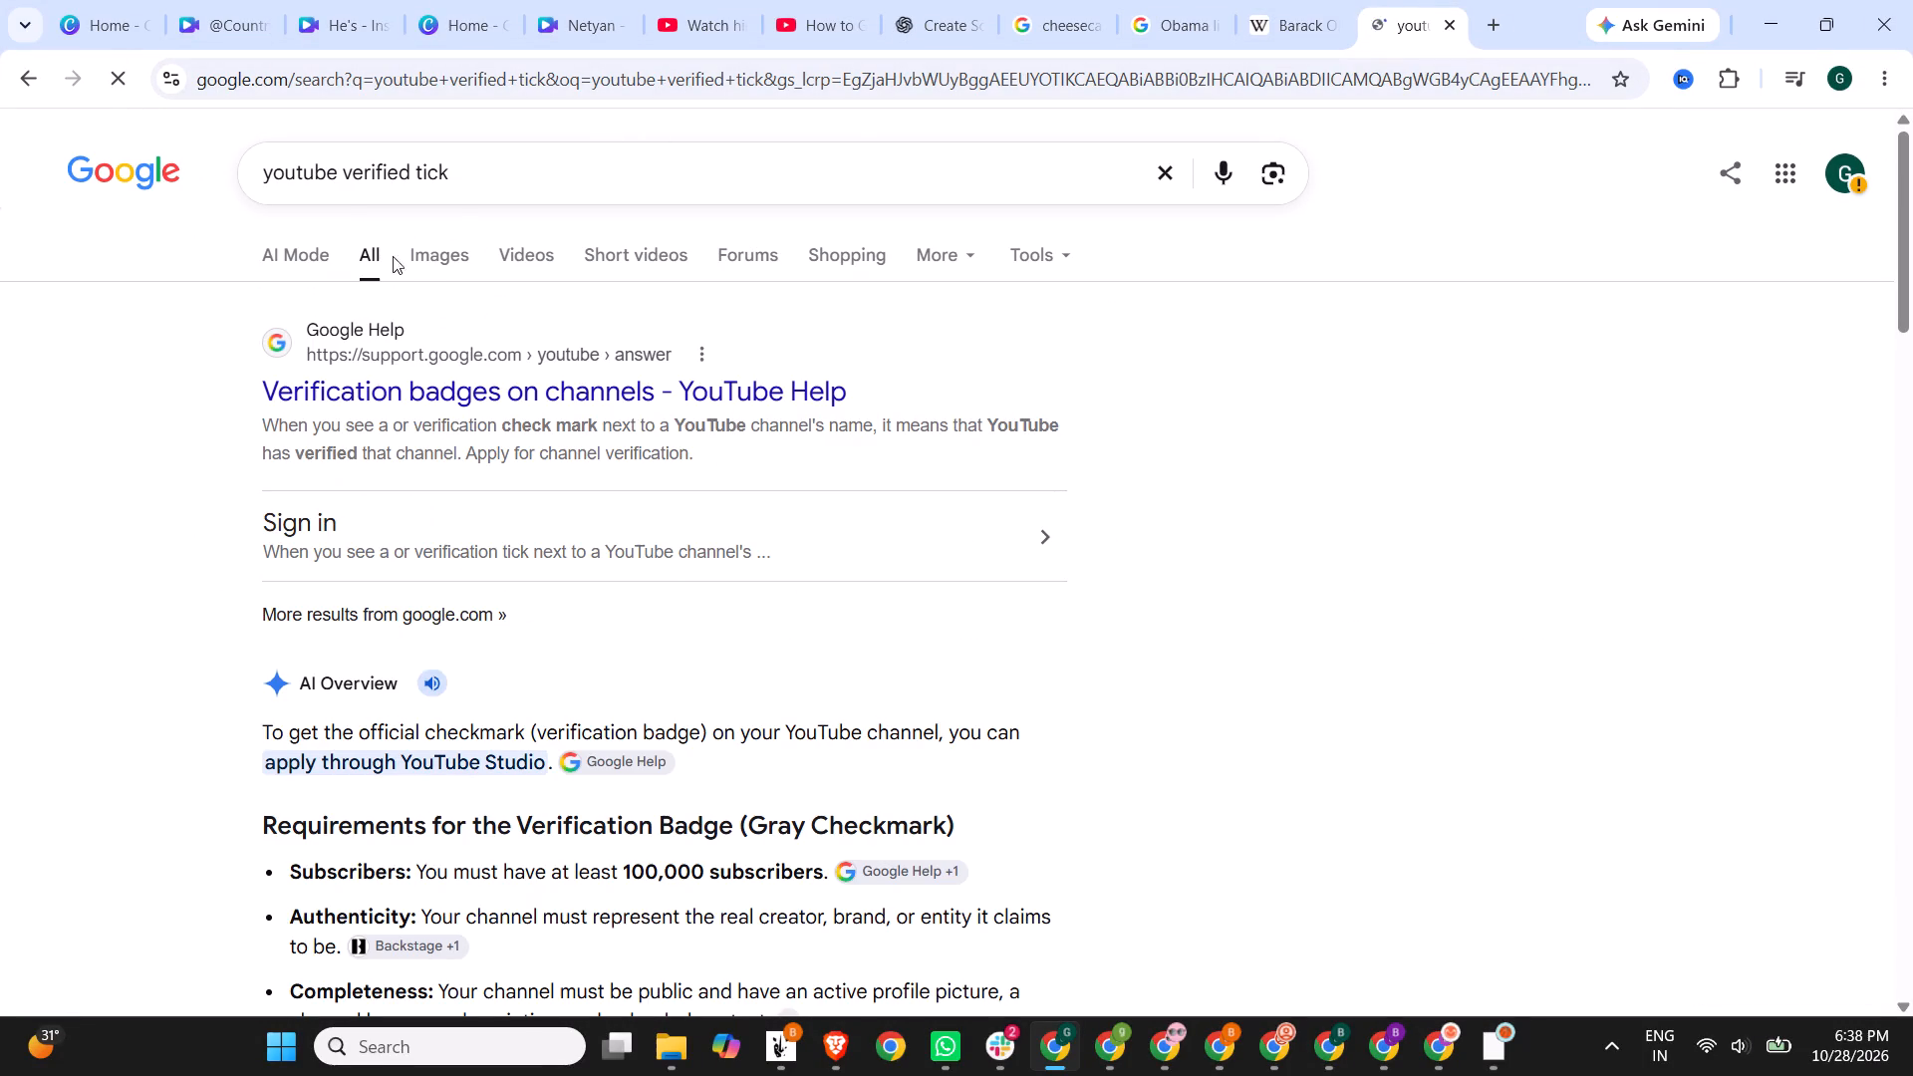
click(448, 244)
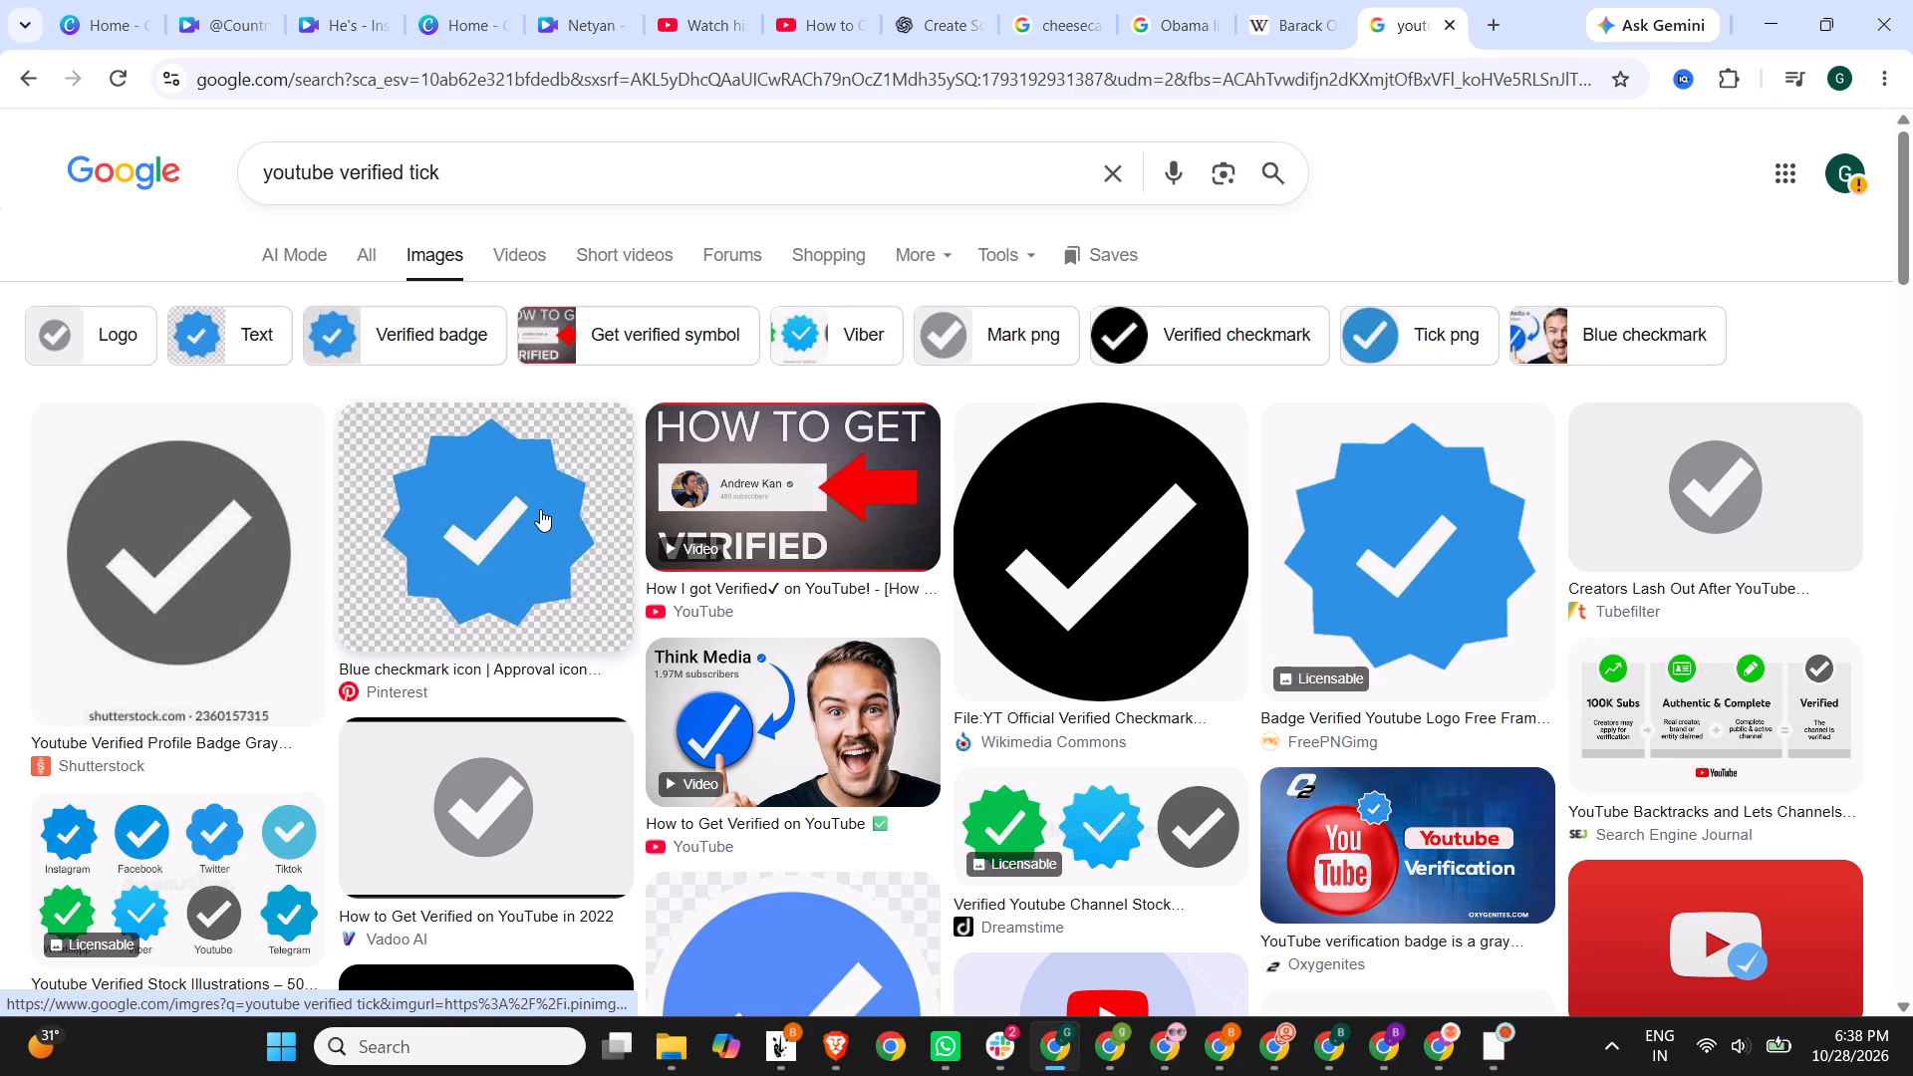
scroll(1414, 602, down, 1)
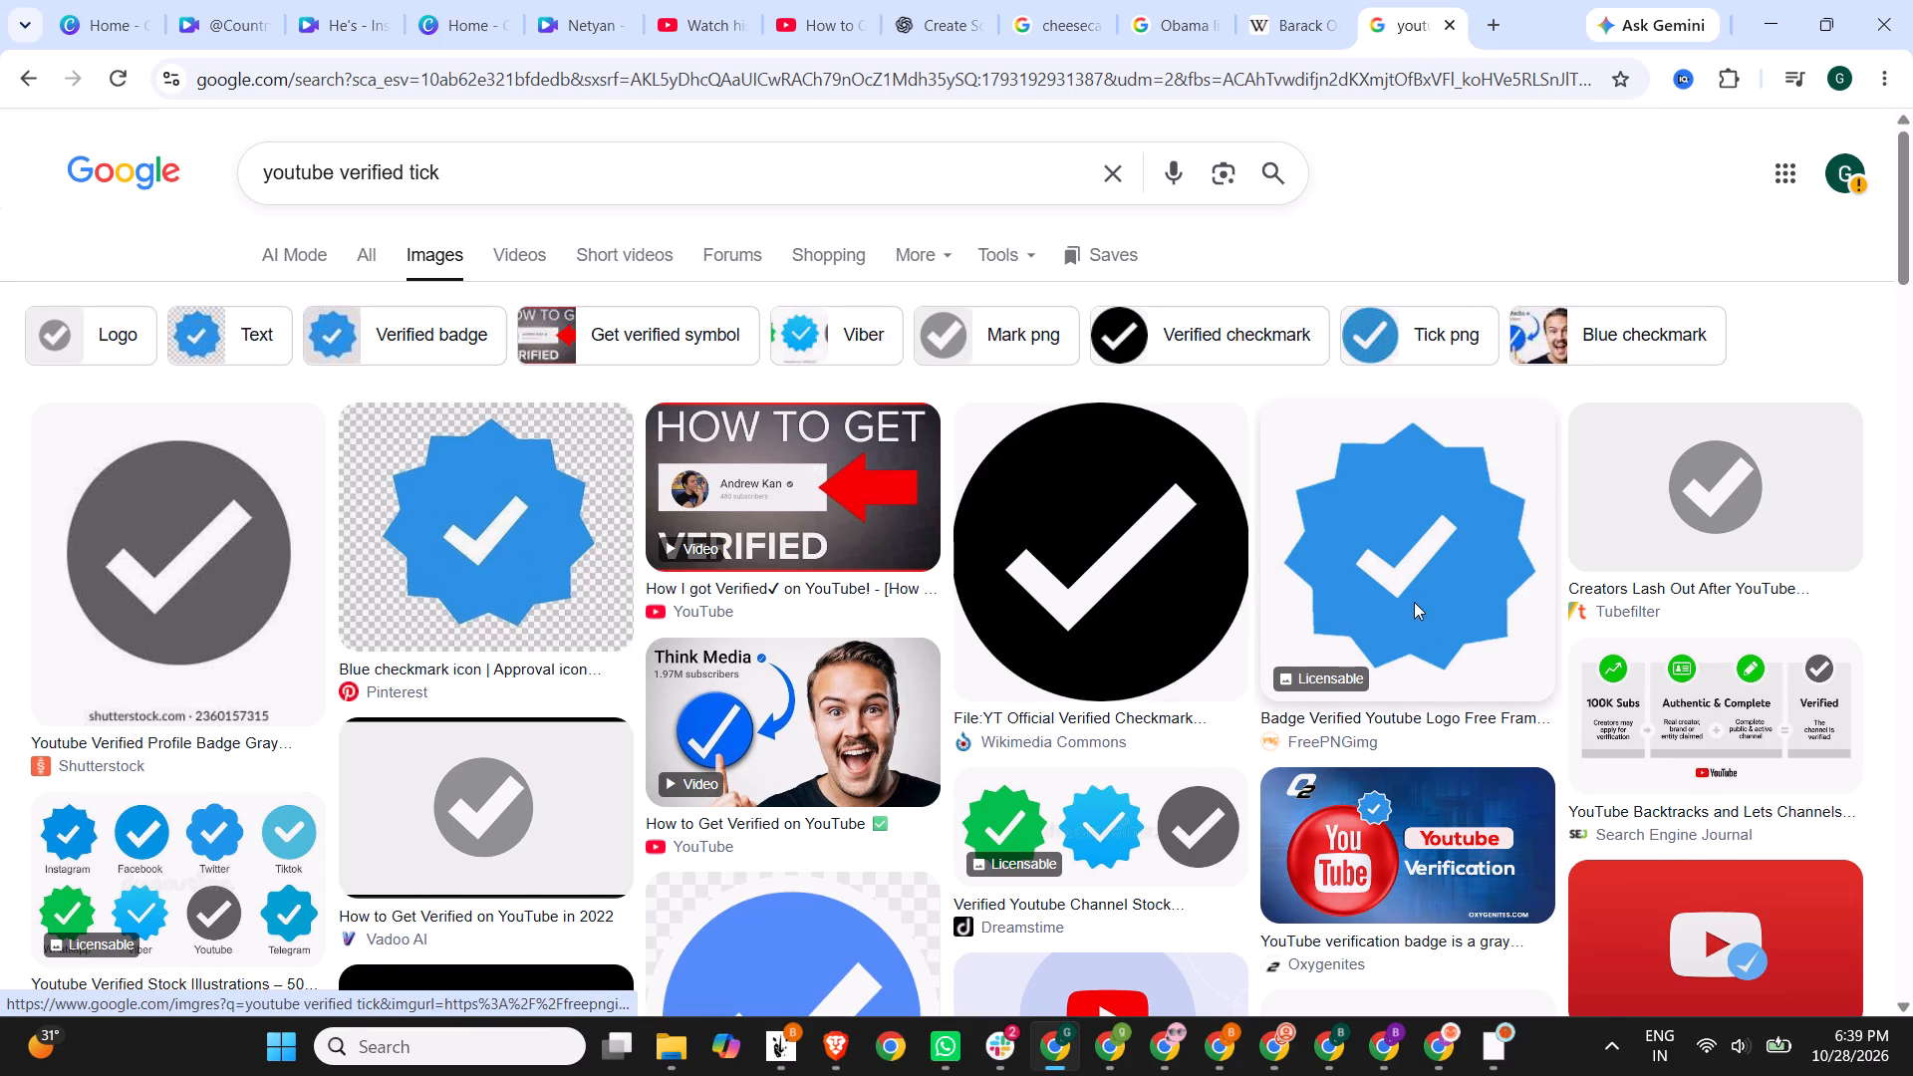
scroll(1414, 602, down, 1)
scroll(1414, 602, up, 1)
click(1422, 445)
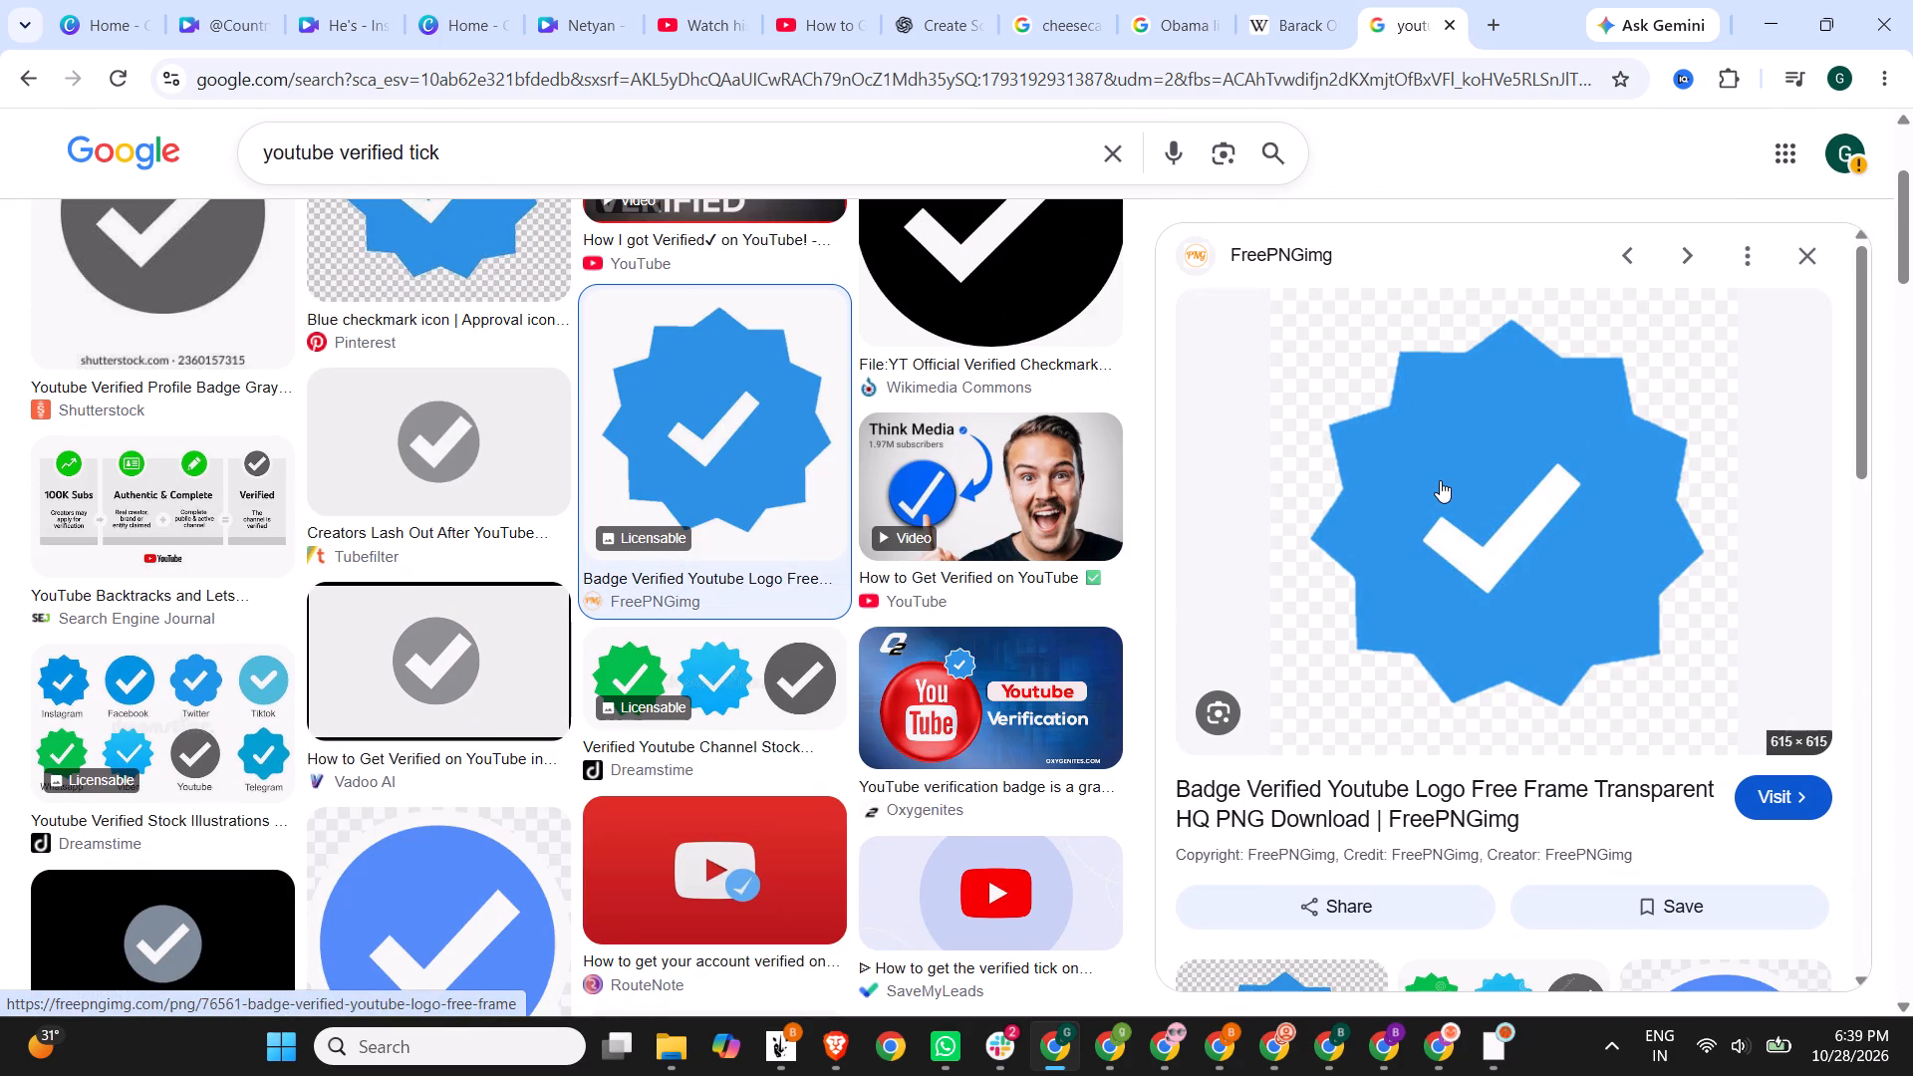
right_click(1440, 480)
click(1530, 858)
click(237, 1)
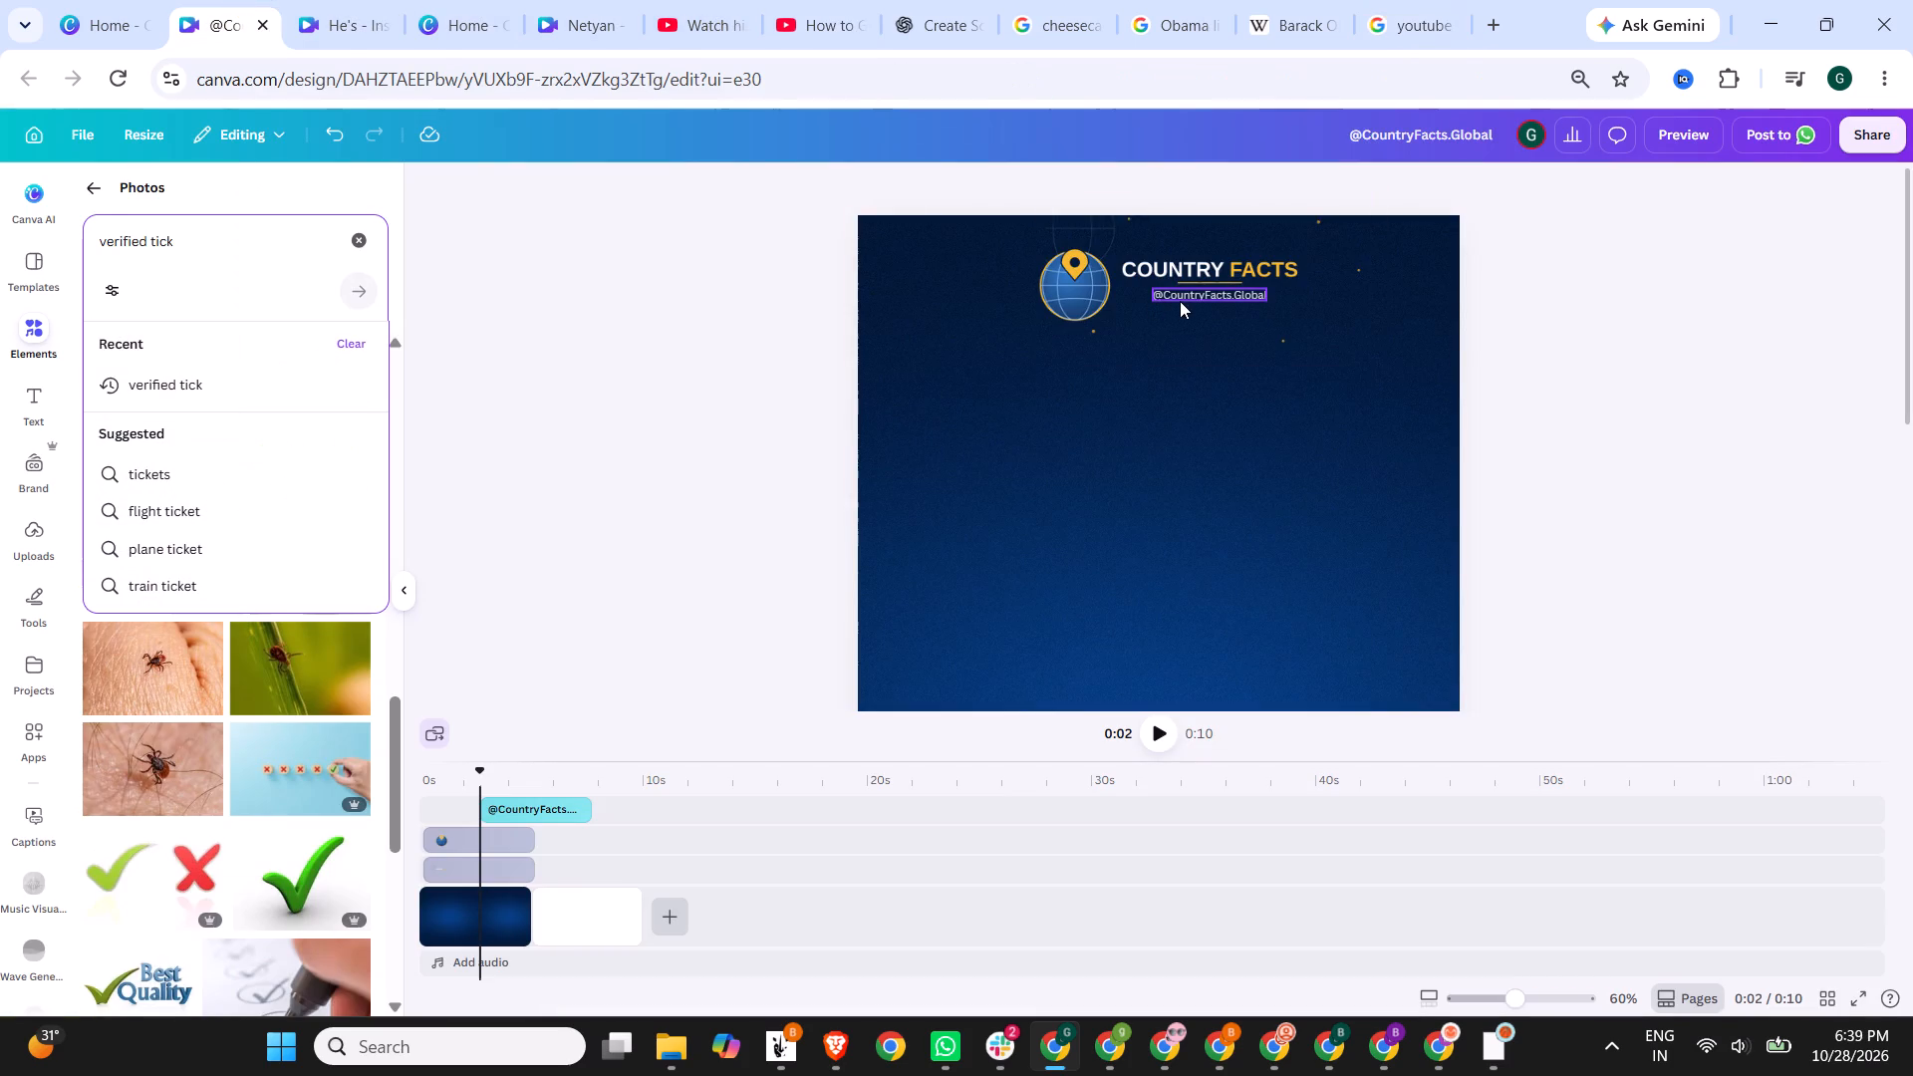
key(ctrl+v)
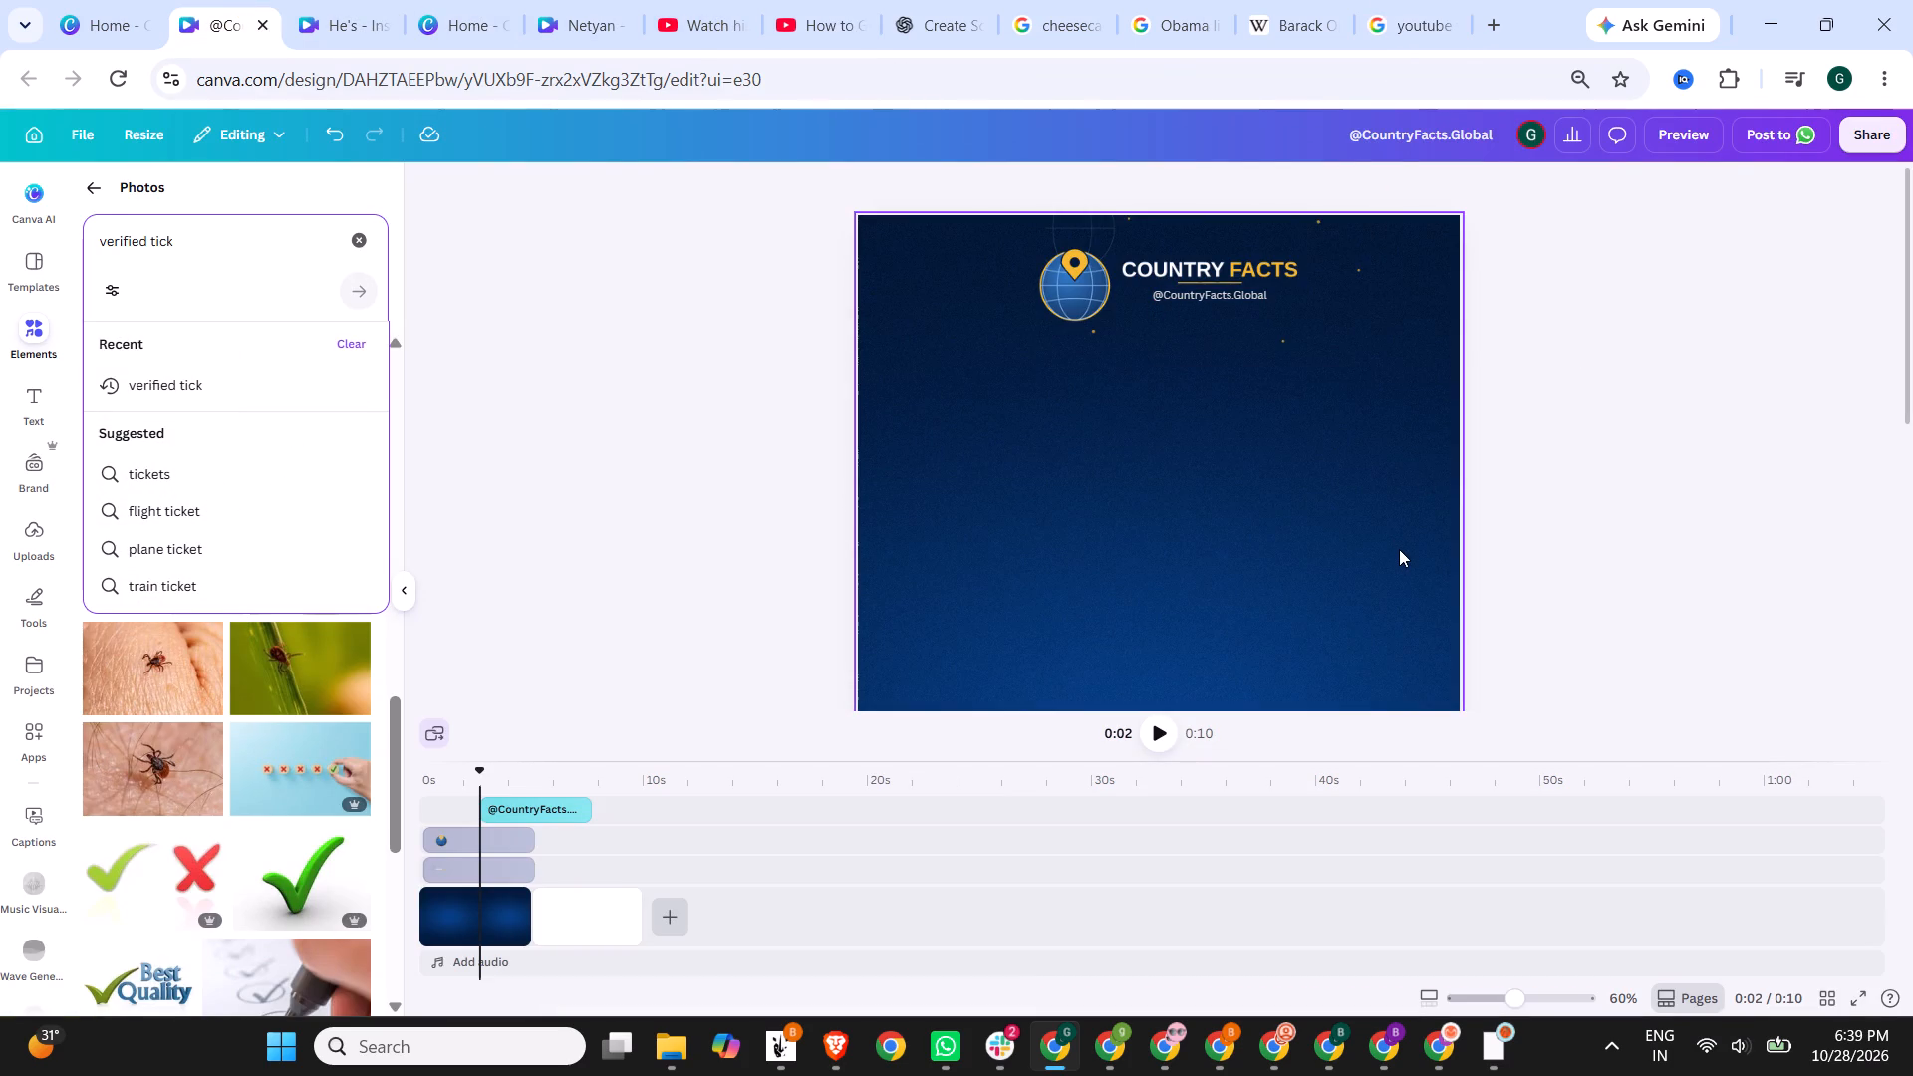
scroll(1281, 457, down, 2)
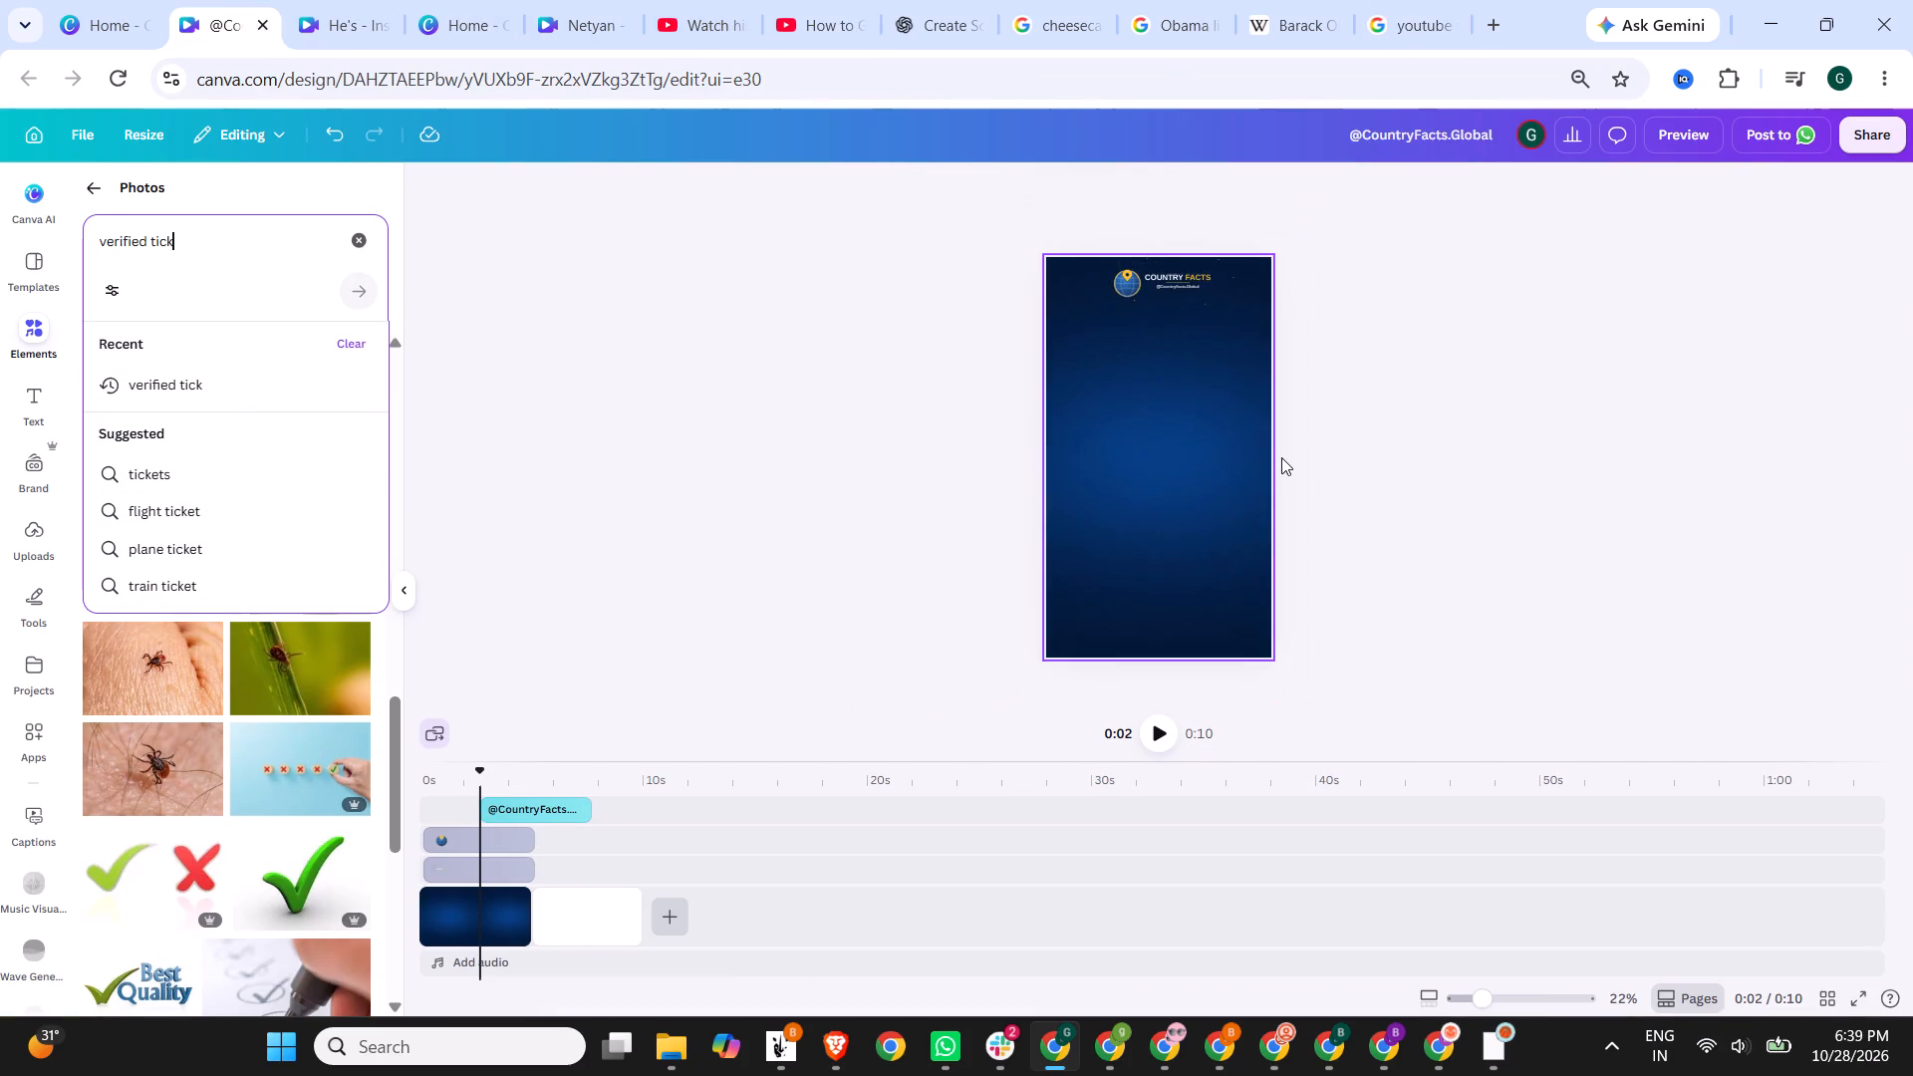
click(454, 871)
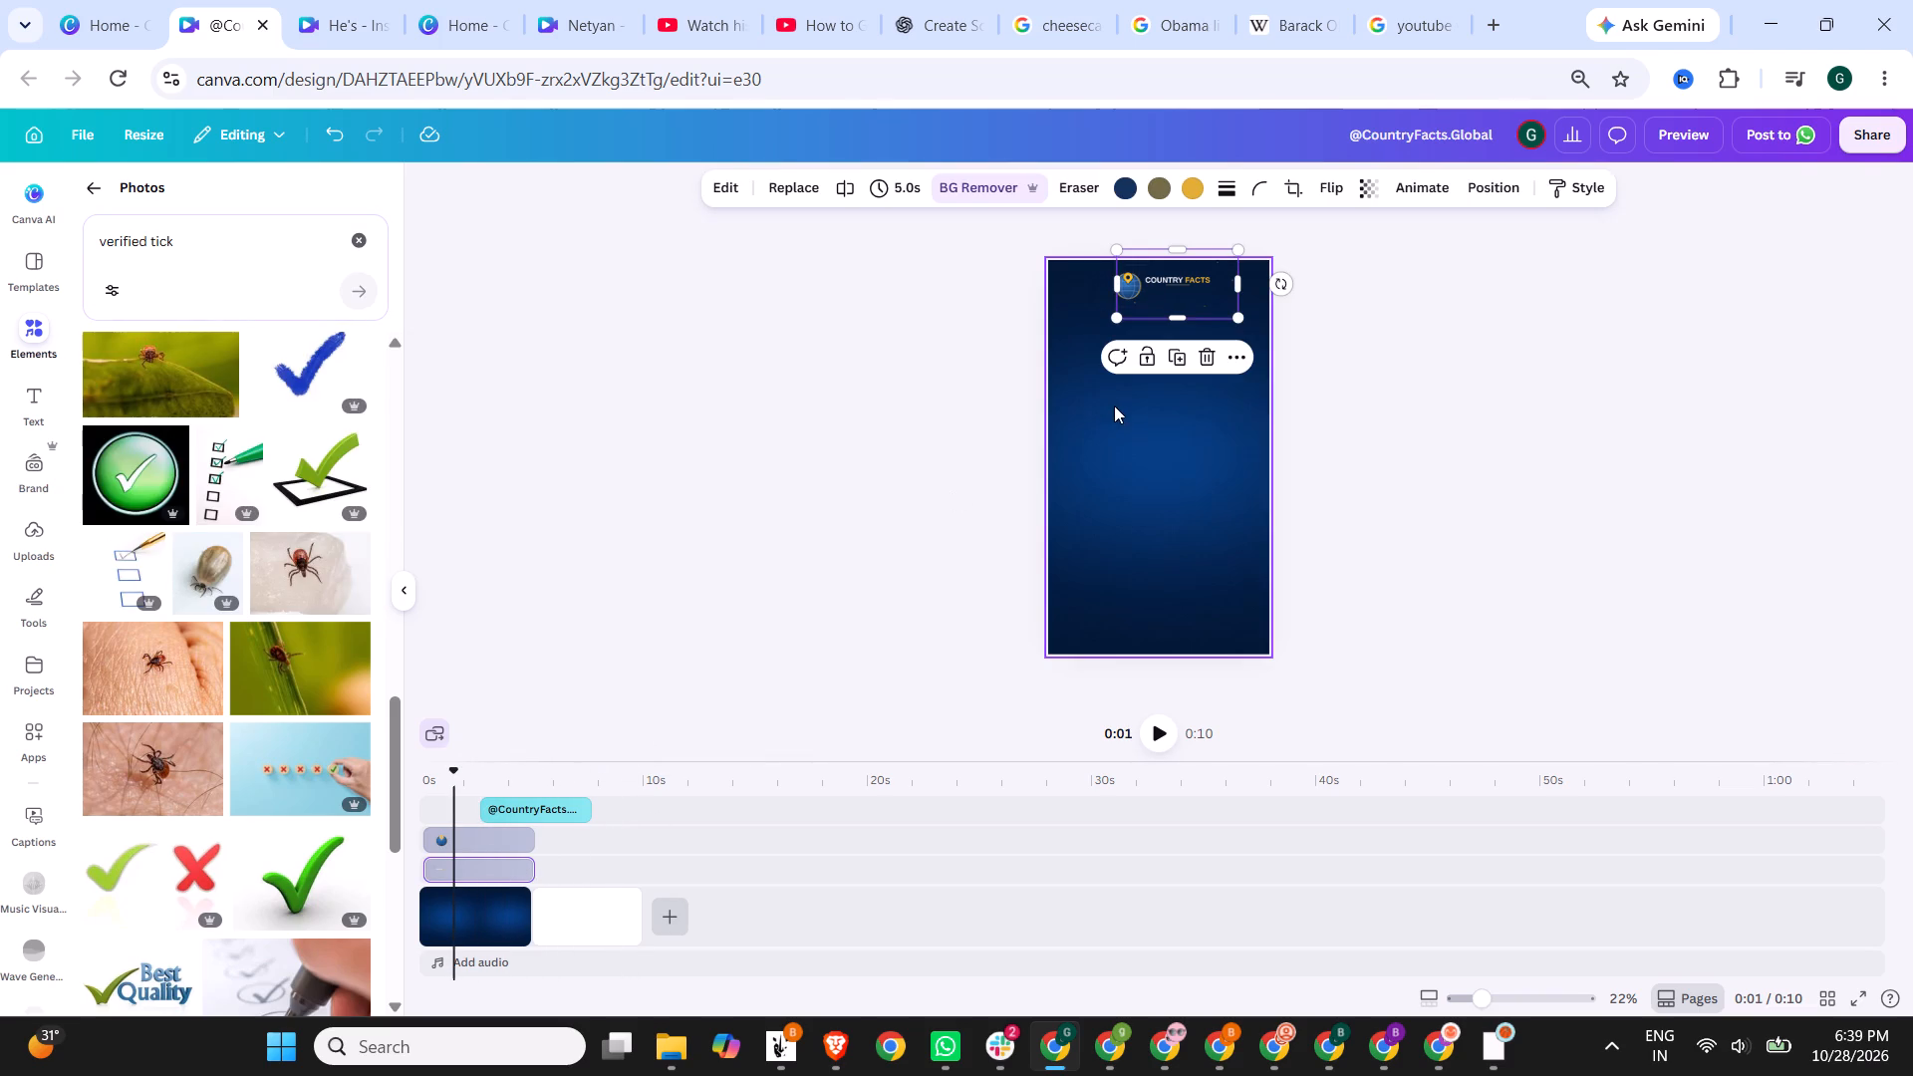
click(1422, 488)
key(ctrl+v)
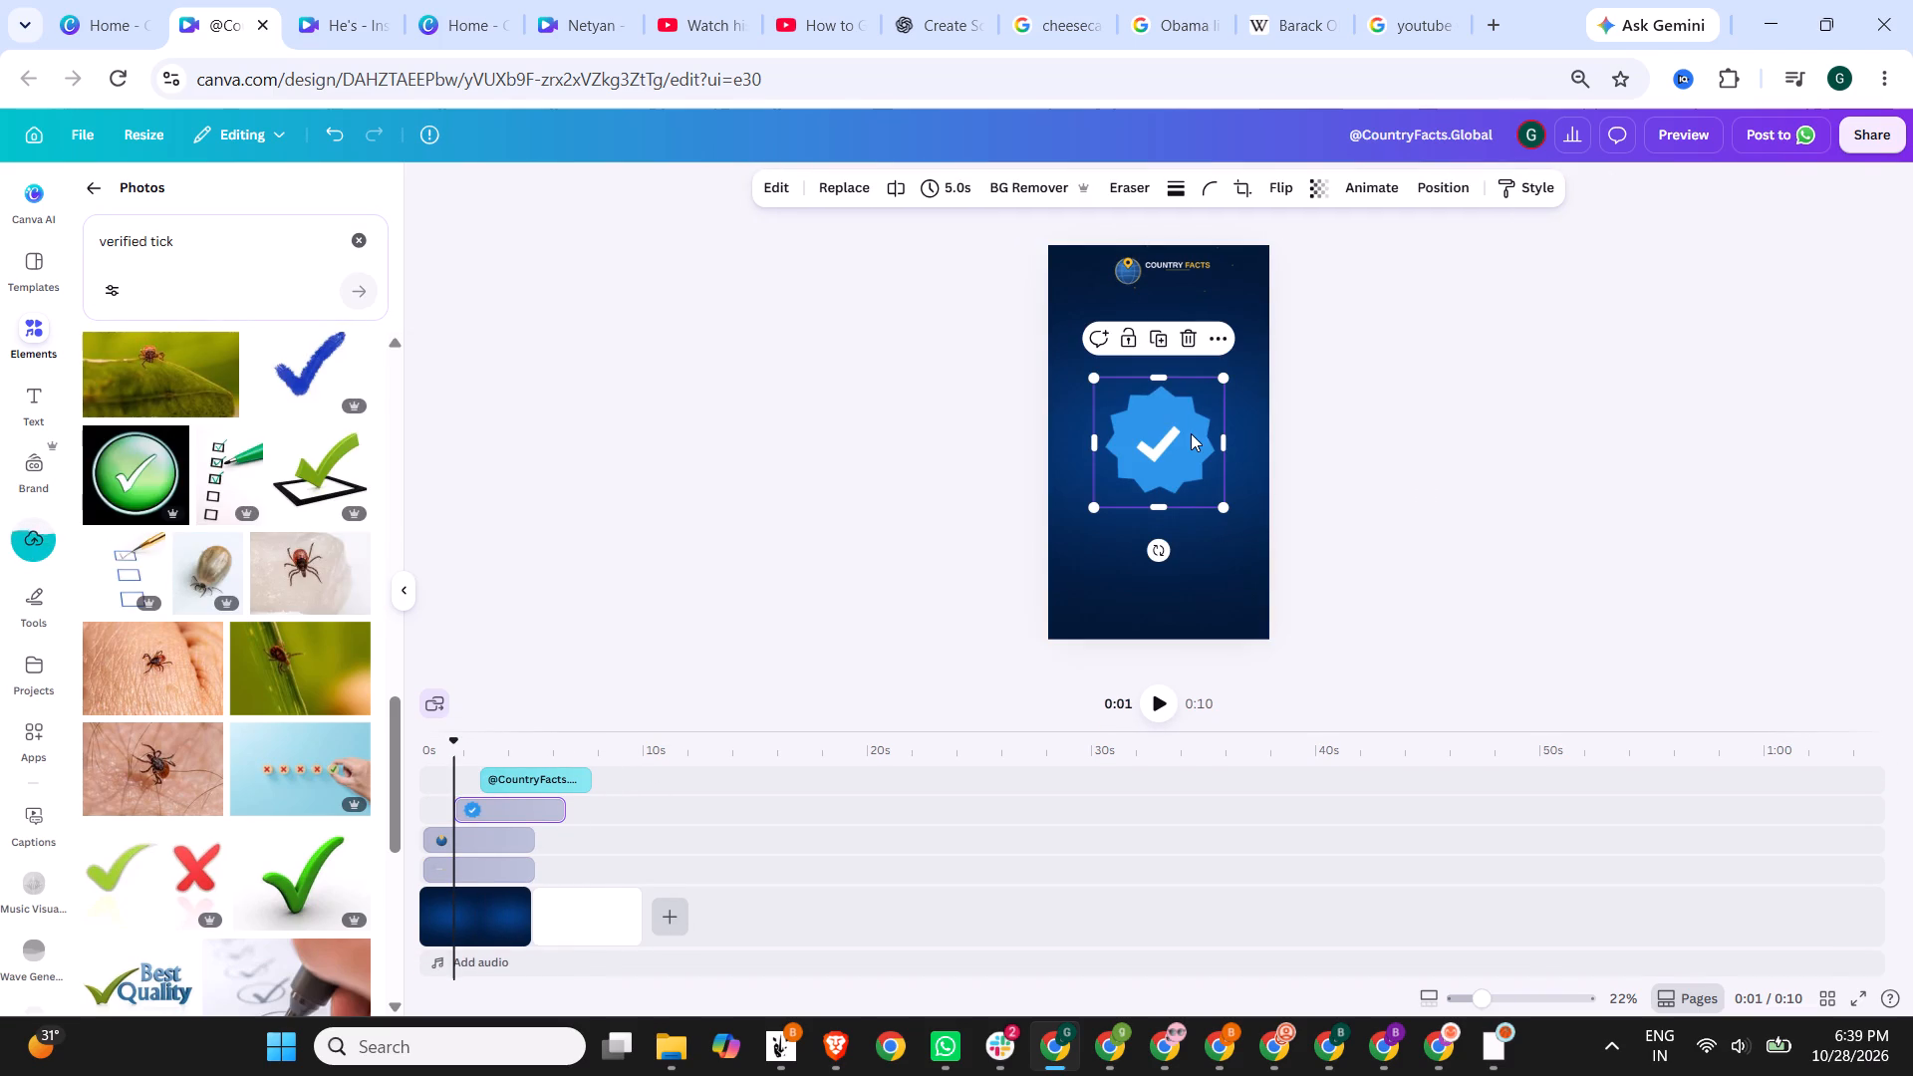
Move the verified badge up beside the COUNTRY FACTS title and shrink it to about a third of its pasted width.
drag(1185, 457, 1298, 295)
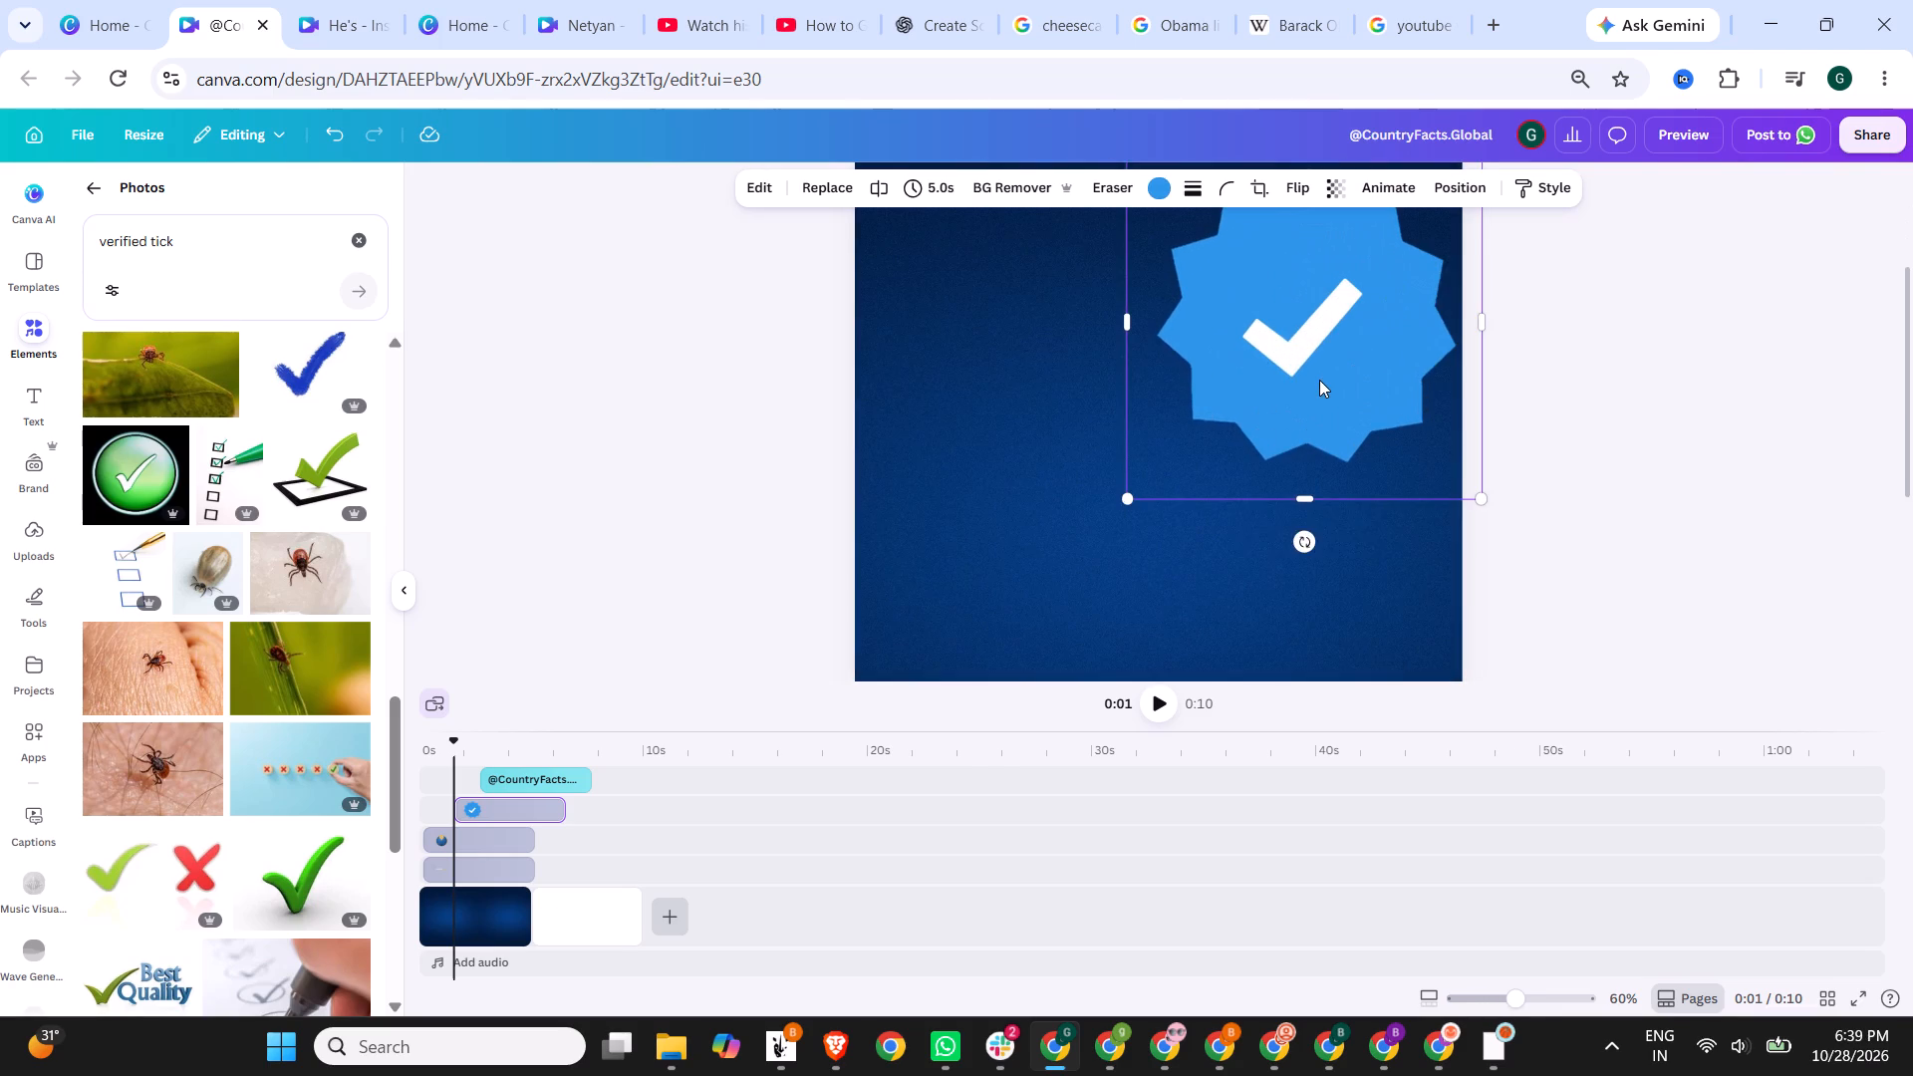
scroll(1667, 354, up, 2)
drag(1383, 462, 1437, 280)
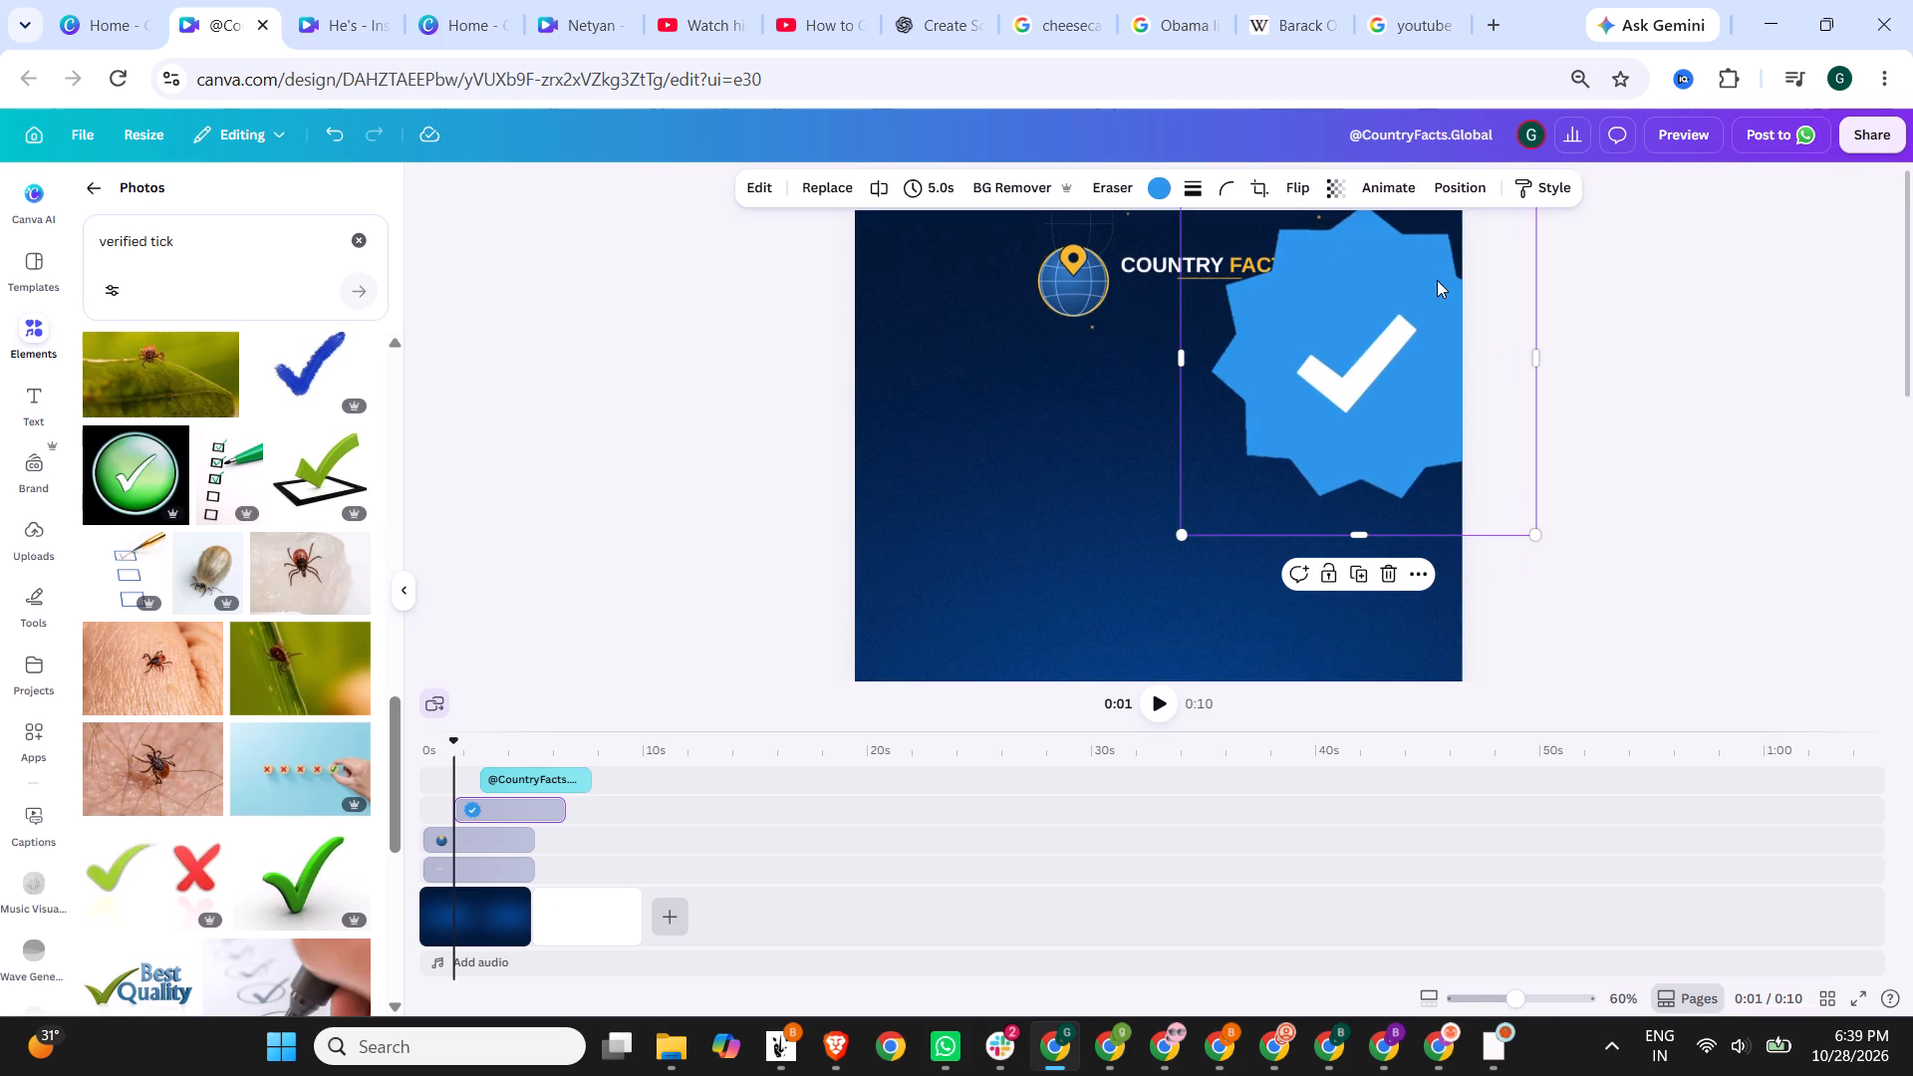
drag(1182, 532, 1307, 412)
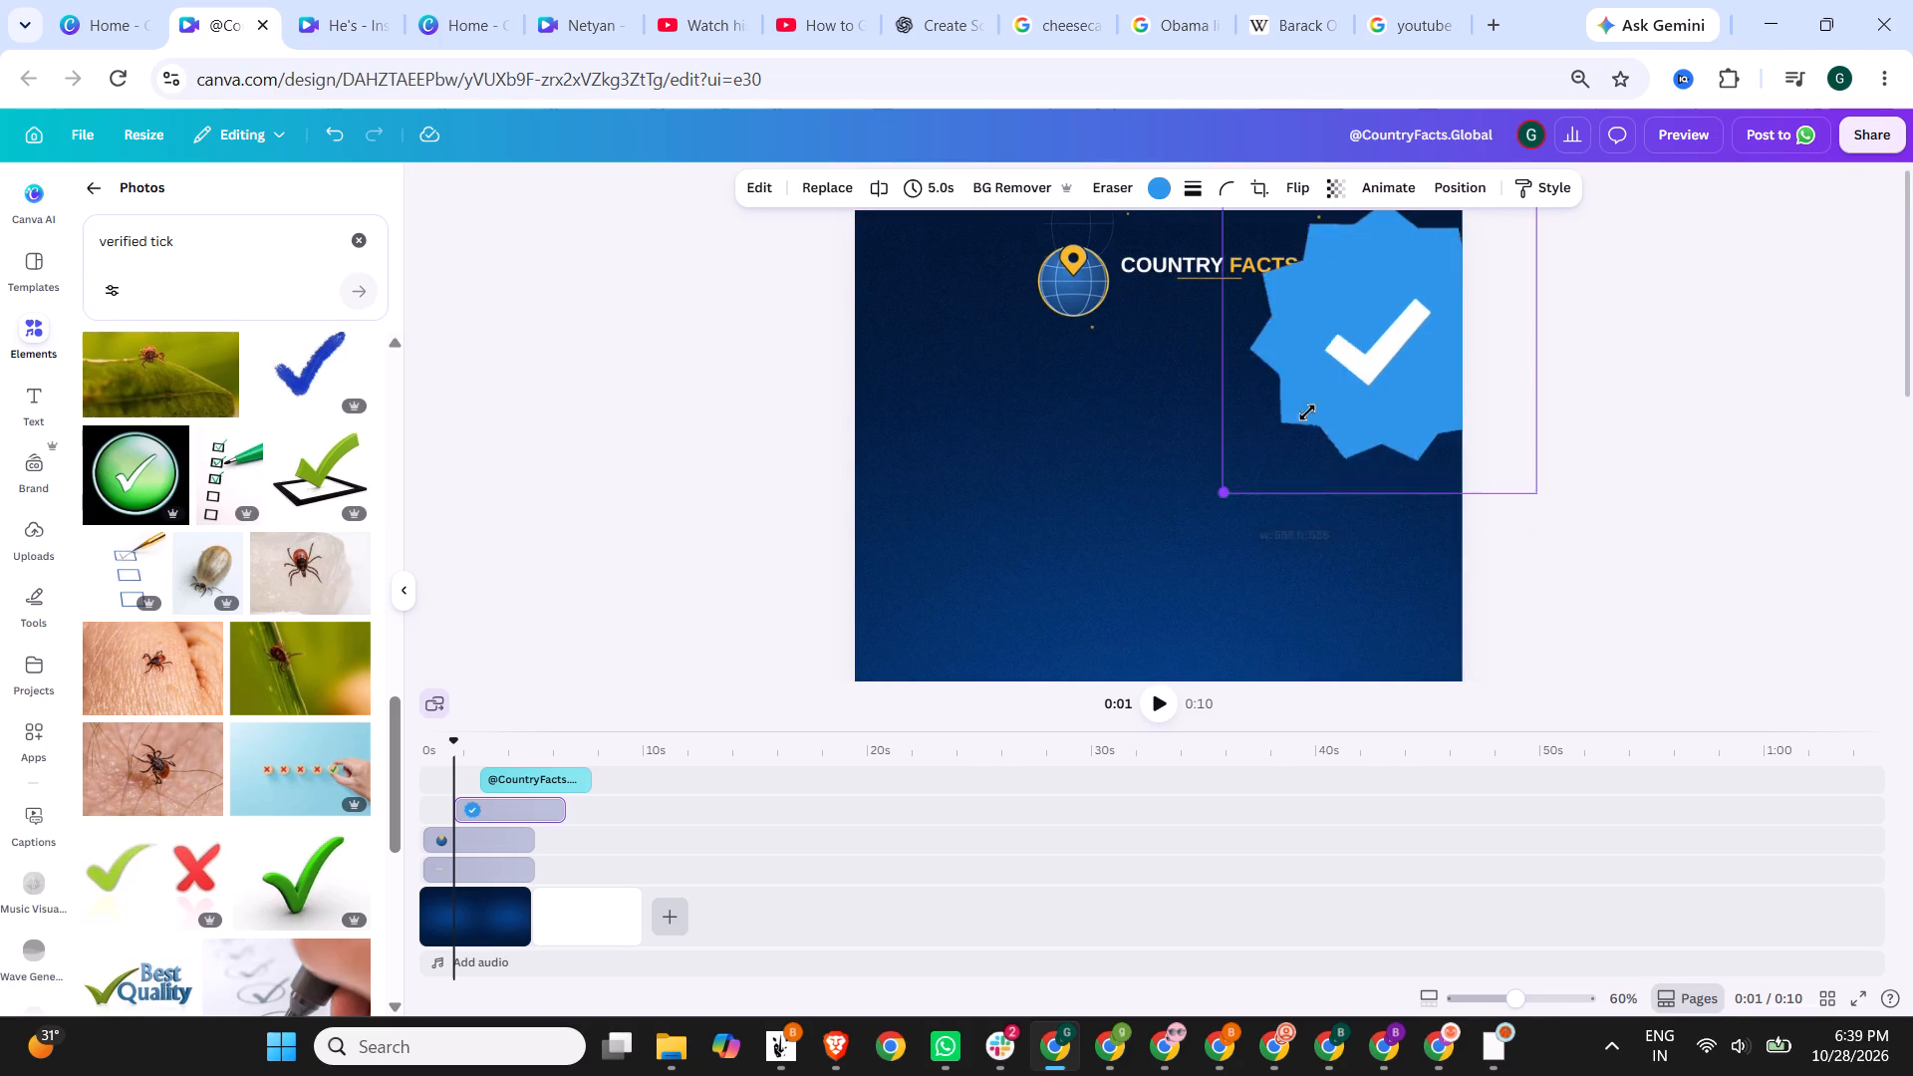
drag(1307, 412, 1432, 306)
drag(1452, 252, 1316, 299)
drag(1397, 330, 1338, 284)
key(ctrl+z)
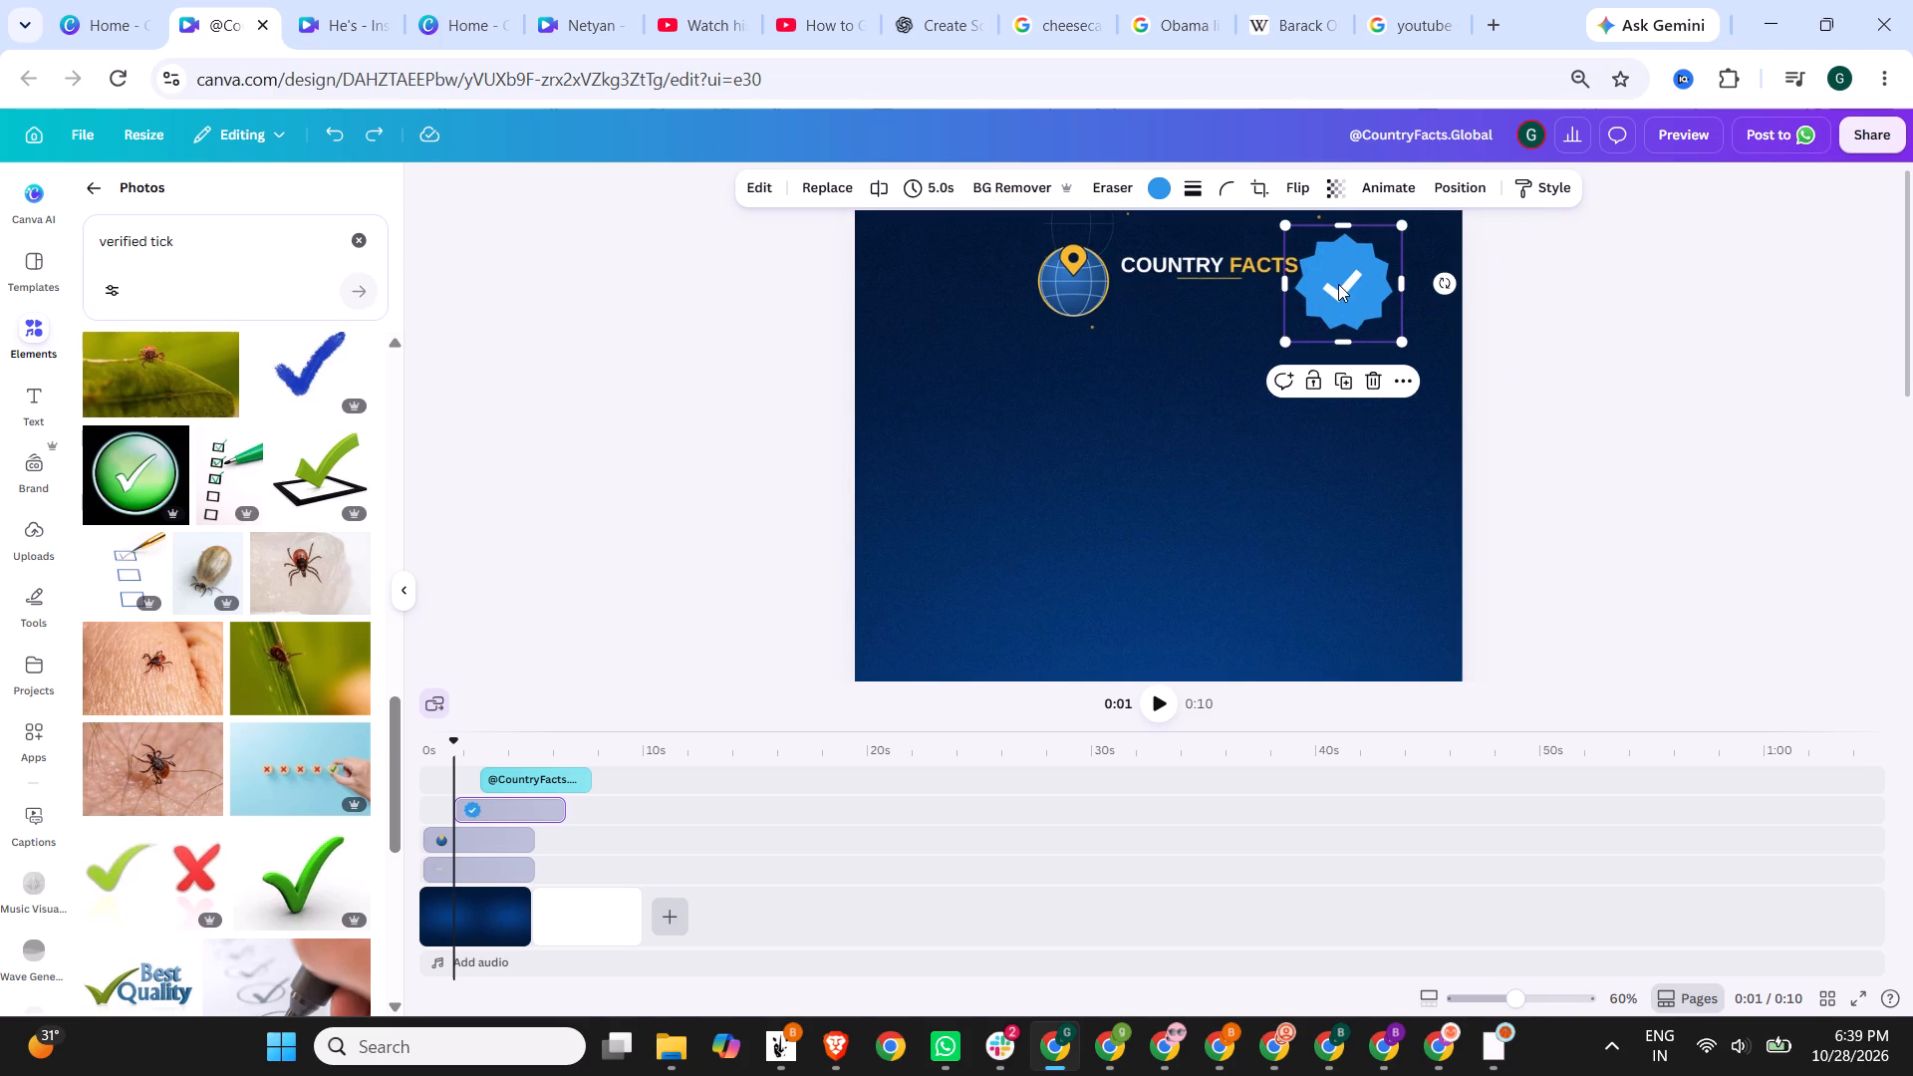
With the handle text showing as reference, shrink the verified badge to a small icon just after the word FACTS.
click(524, 778)
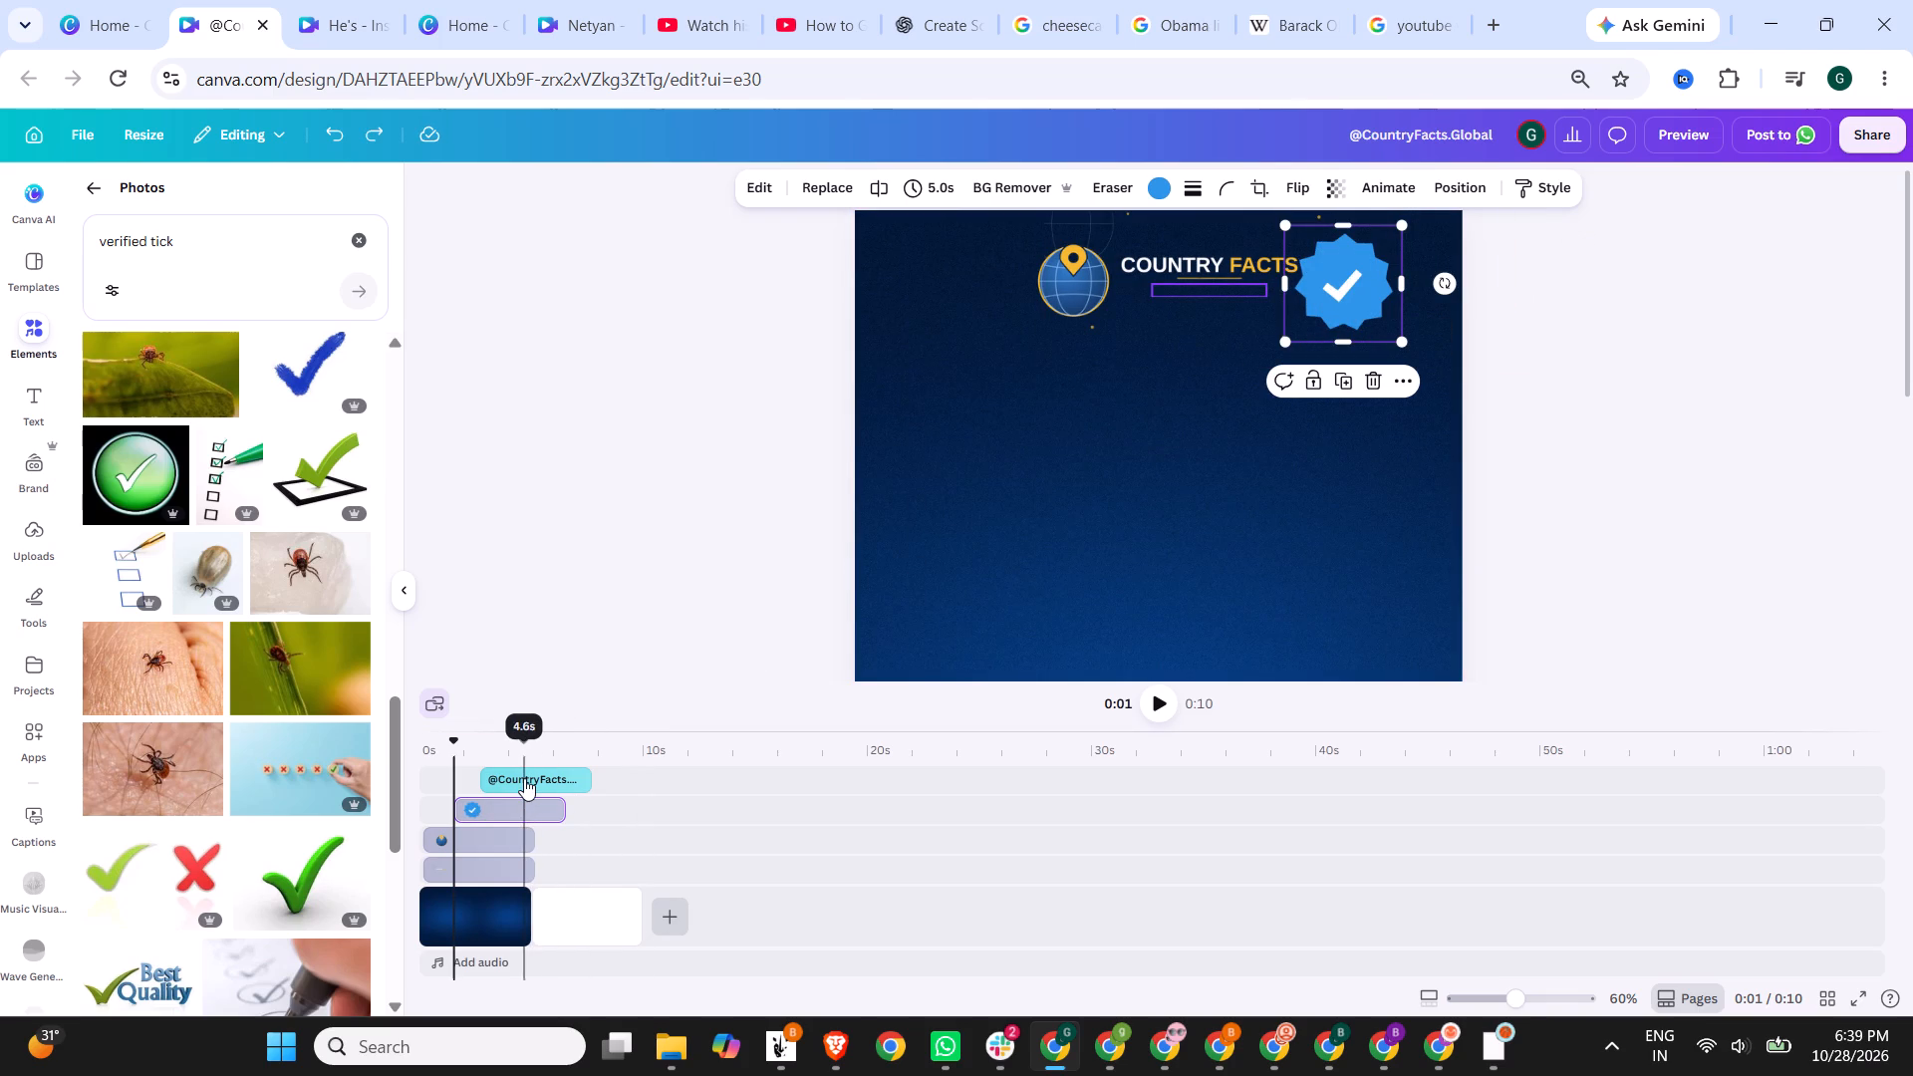
click(1217, 552)
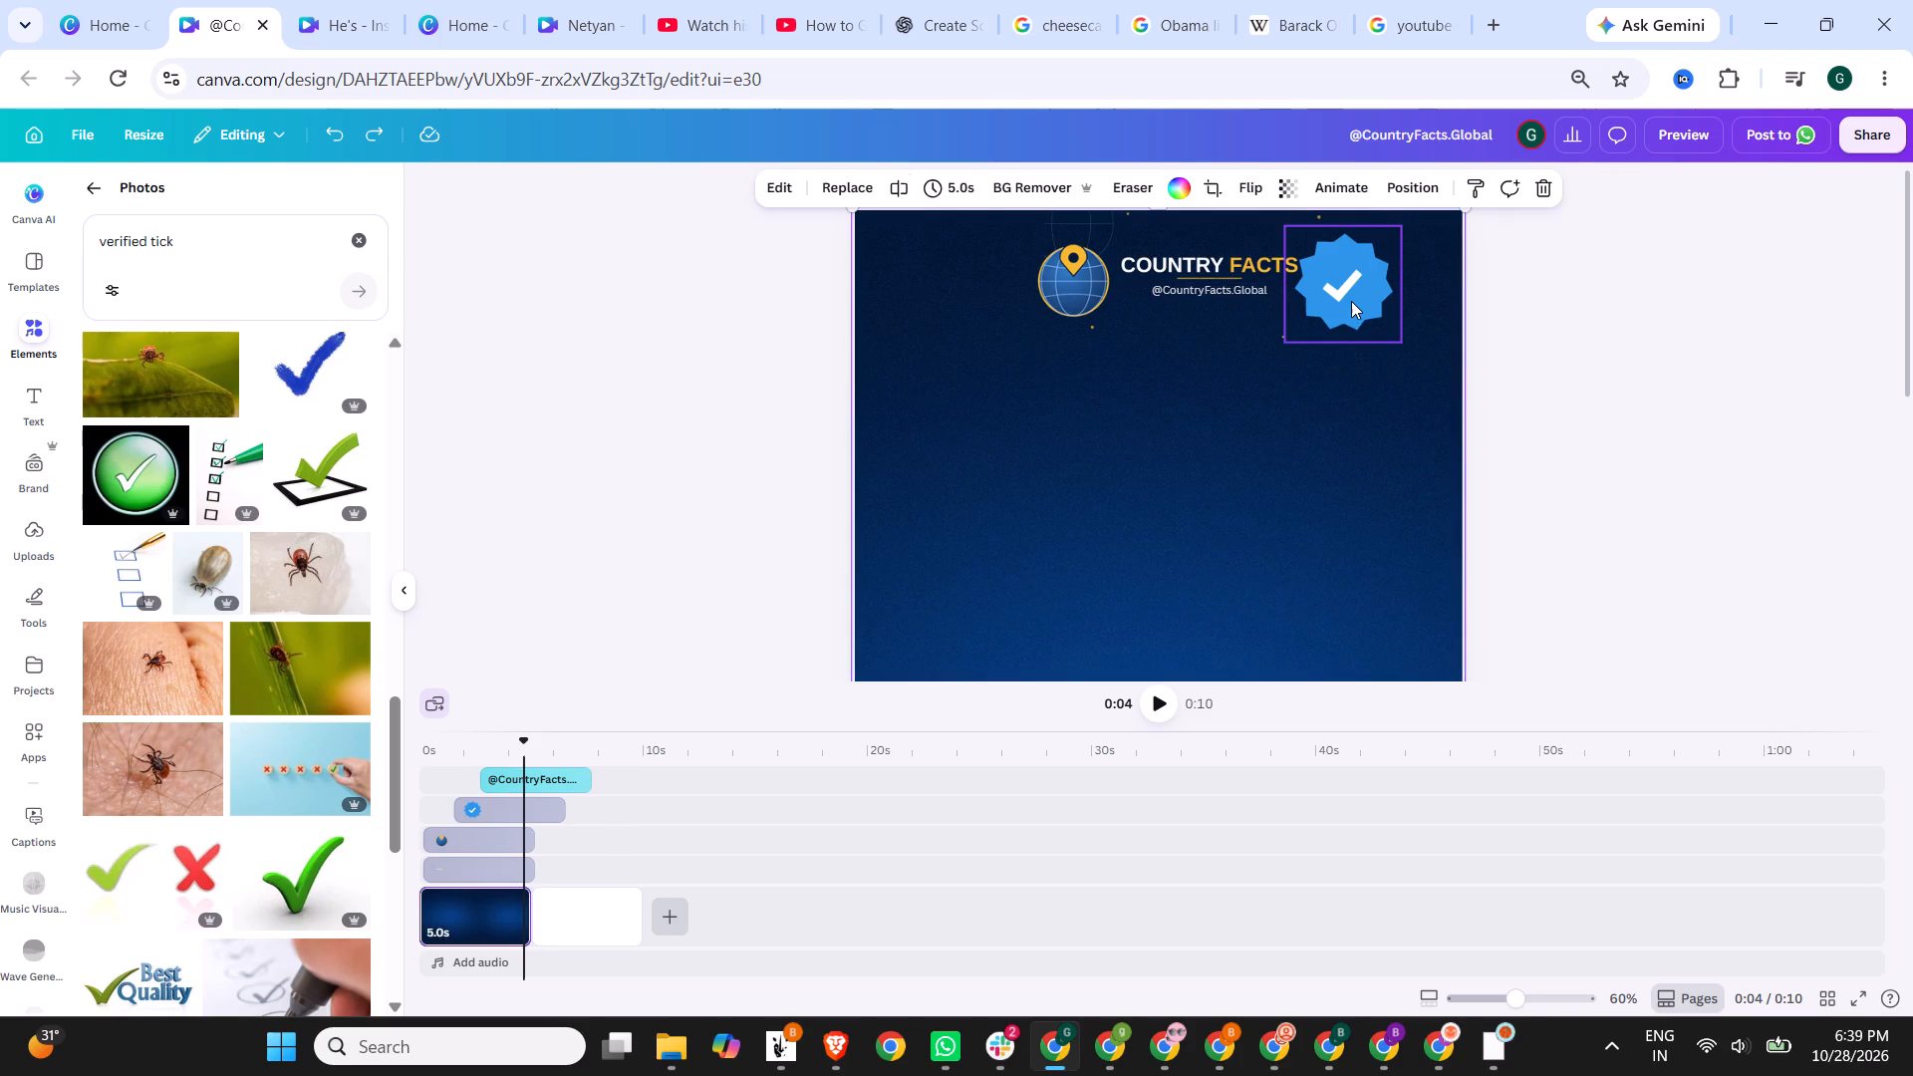
click(1351, 299)
click(1351, 299)
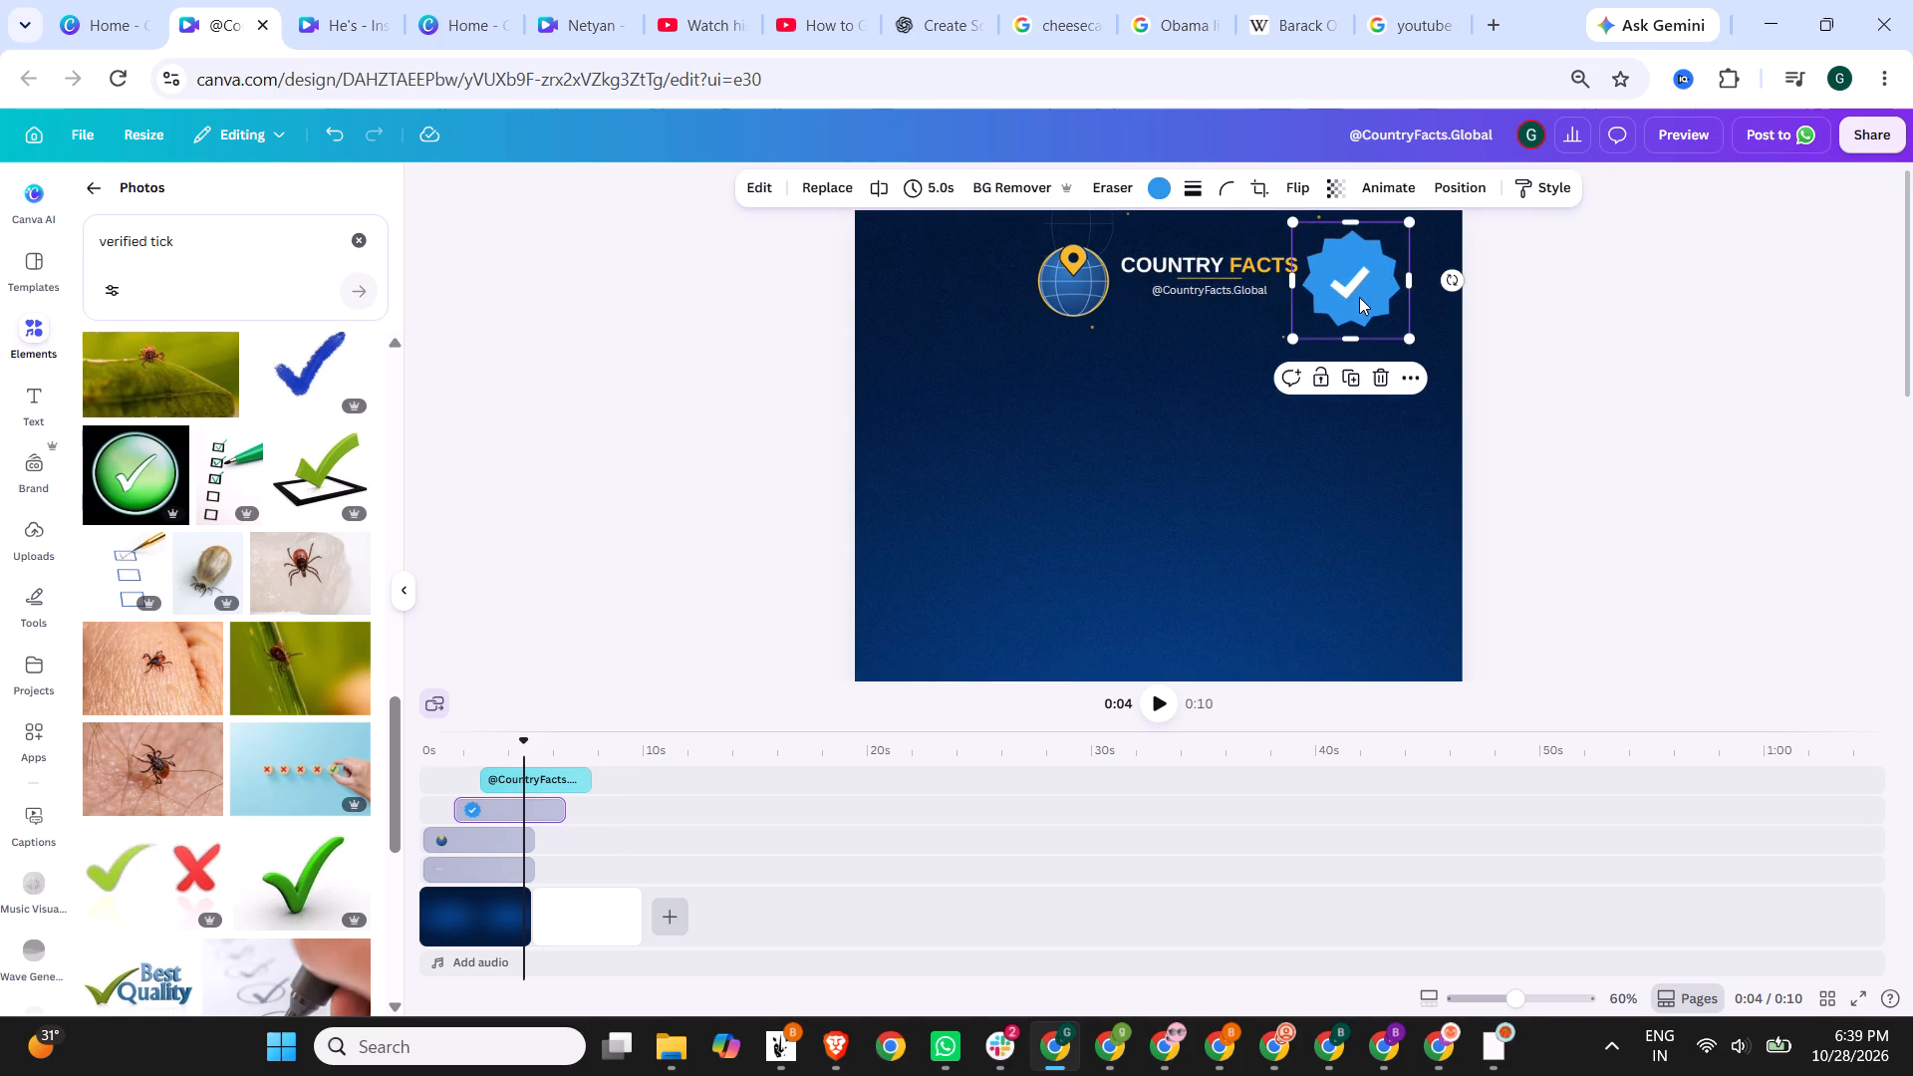
click(1415, 343)
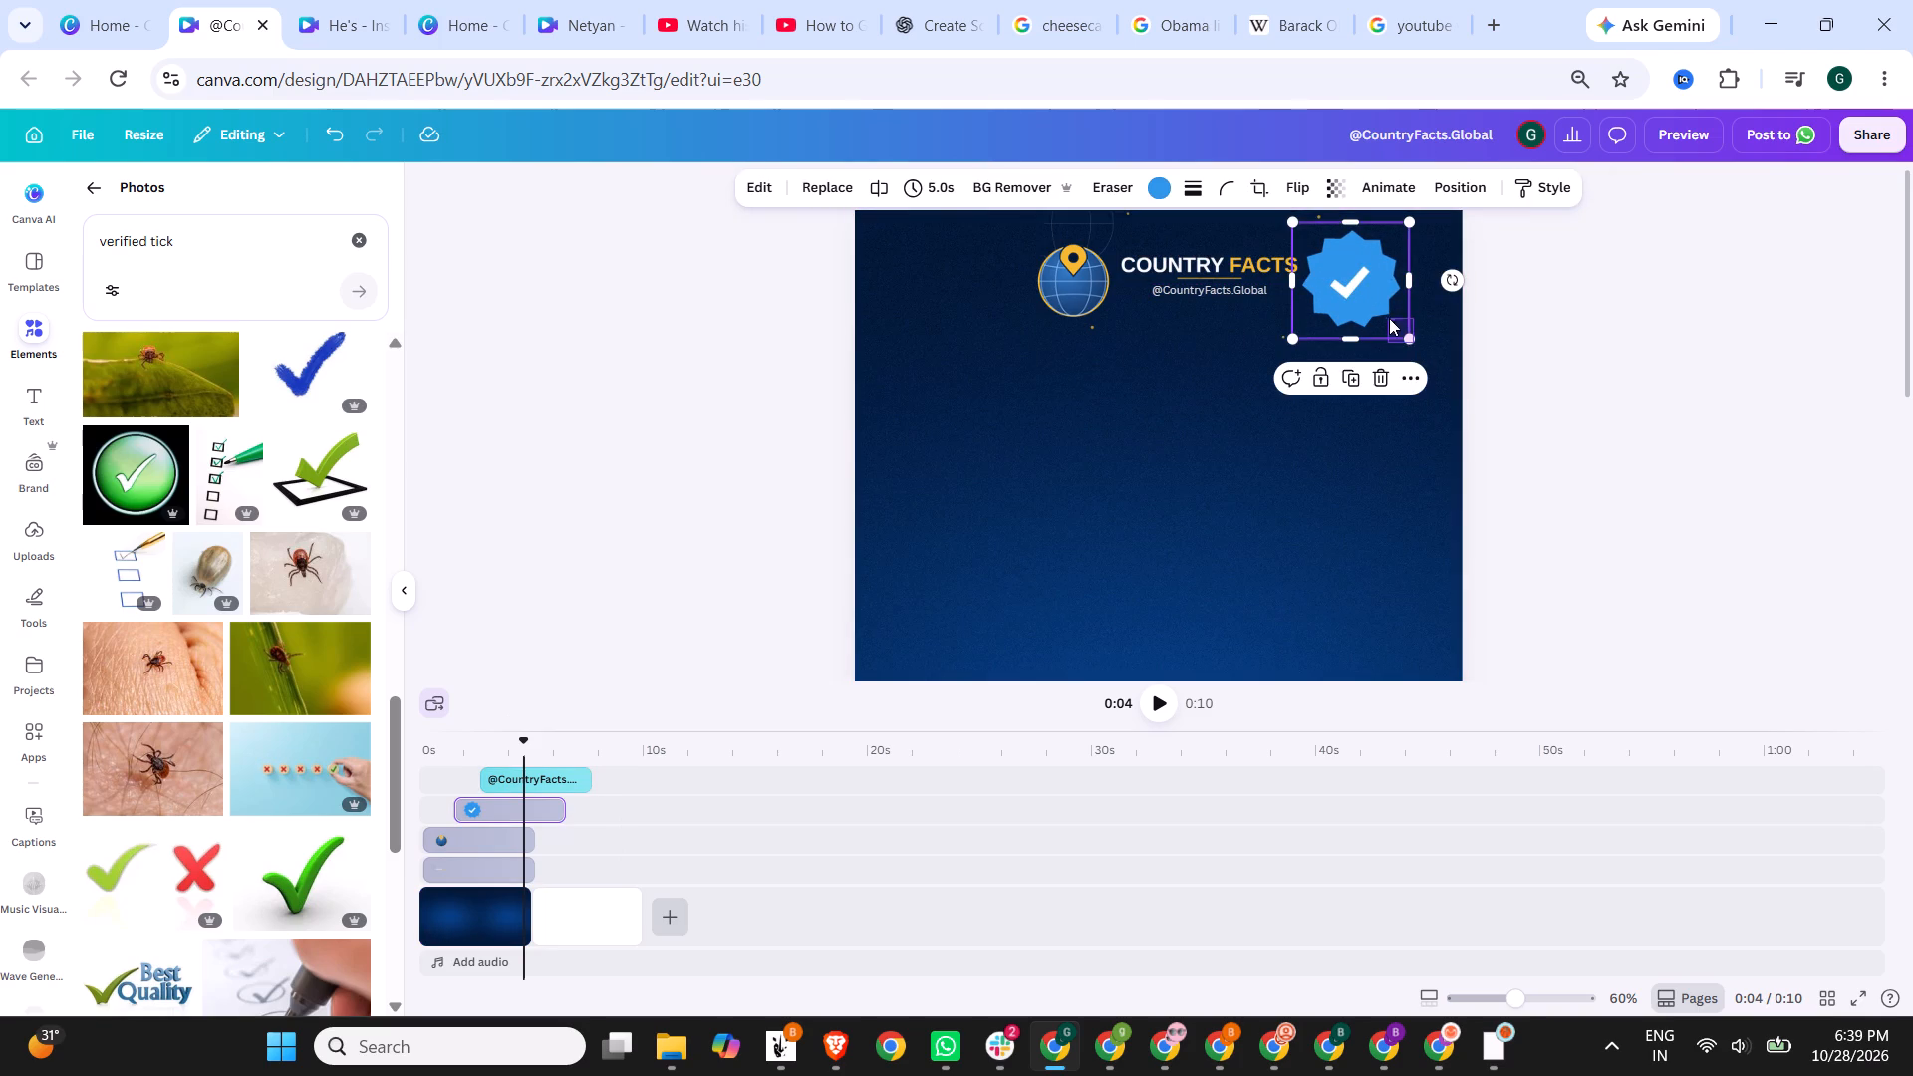
drag(1409, 340, 1390, 321)
click(1390, 321)
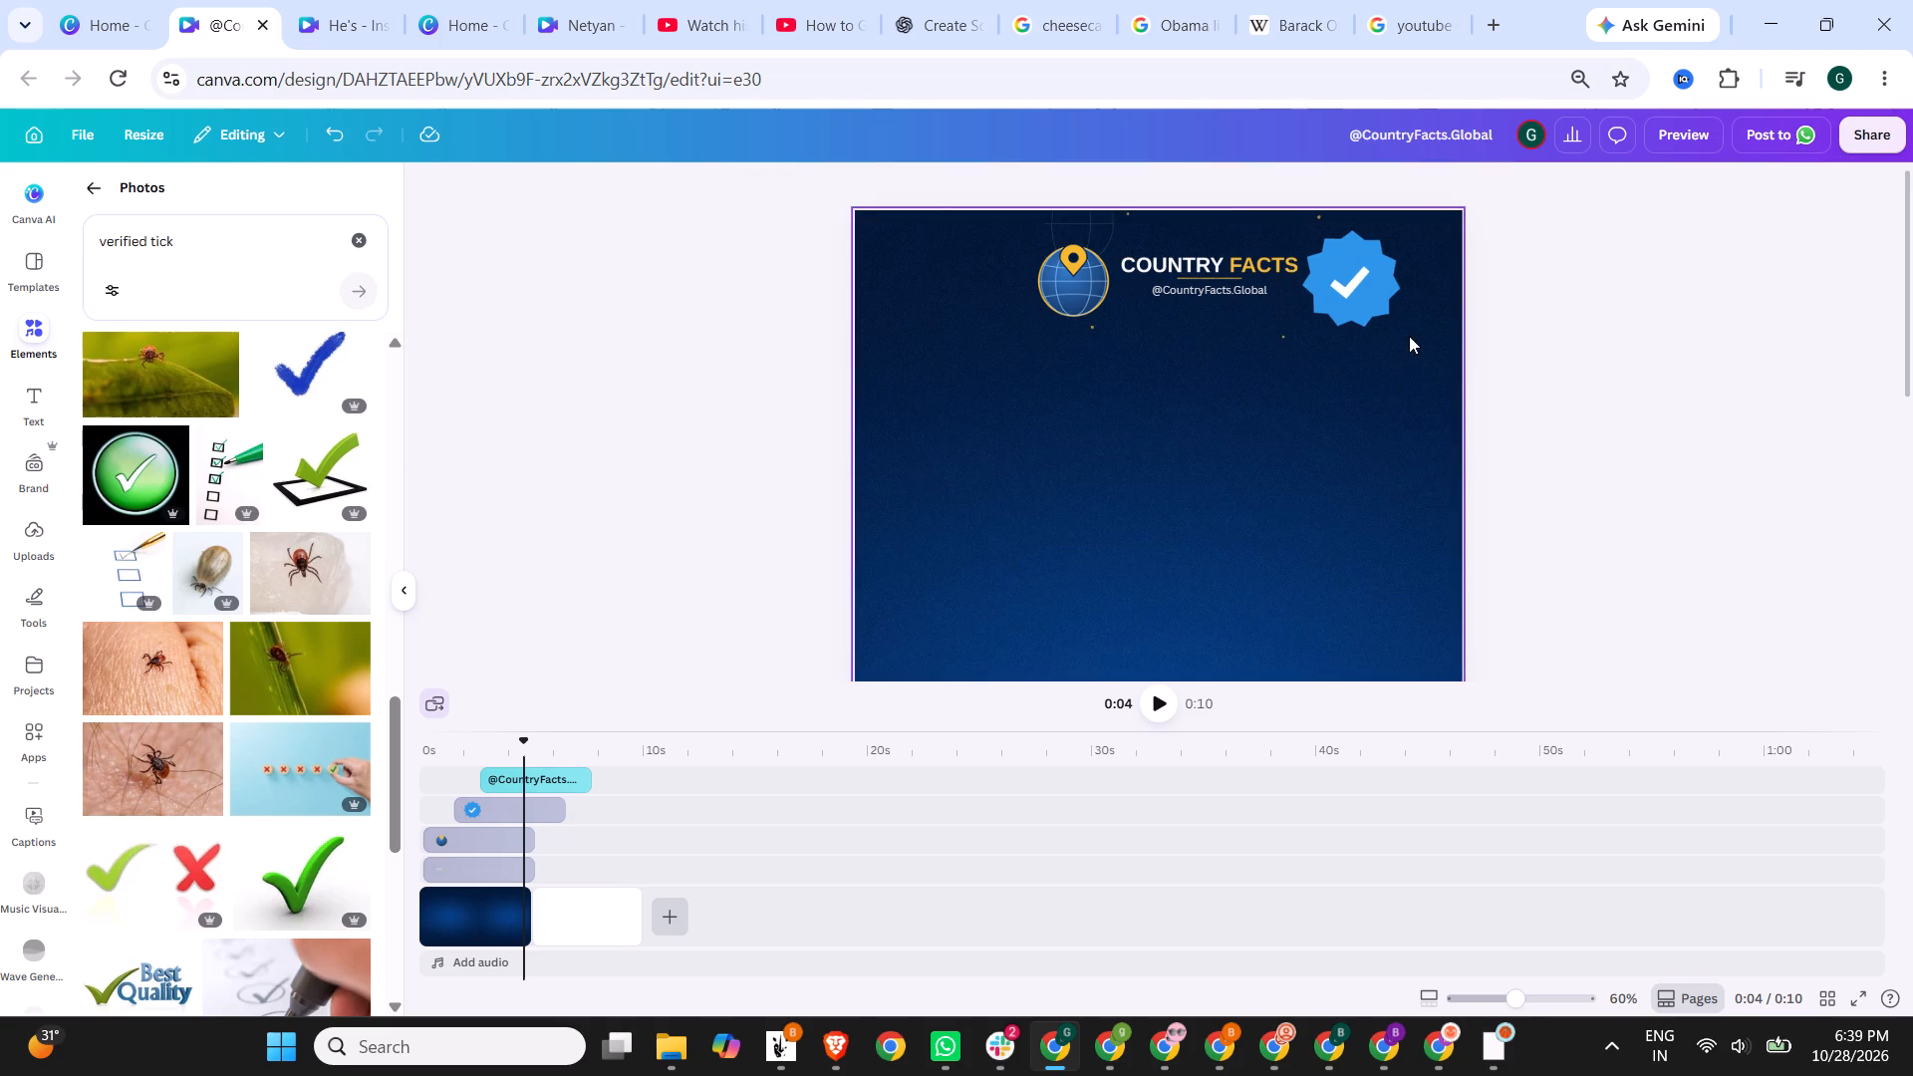
click(1360, 279)
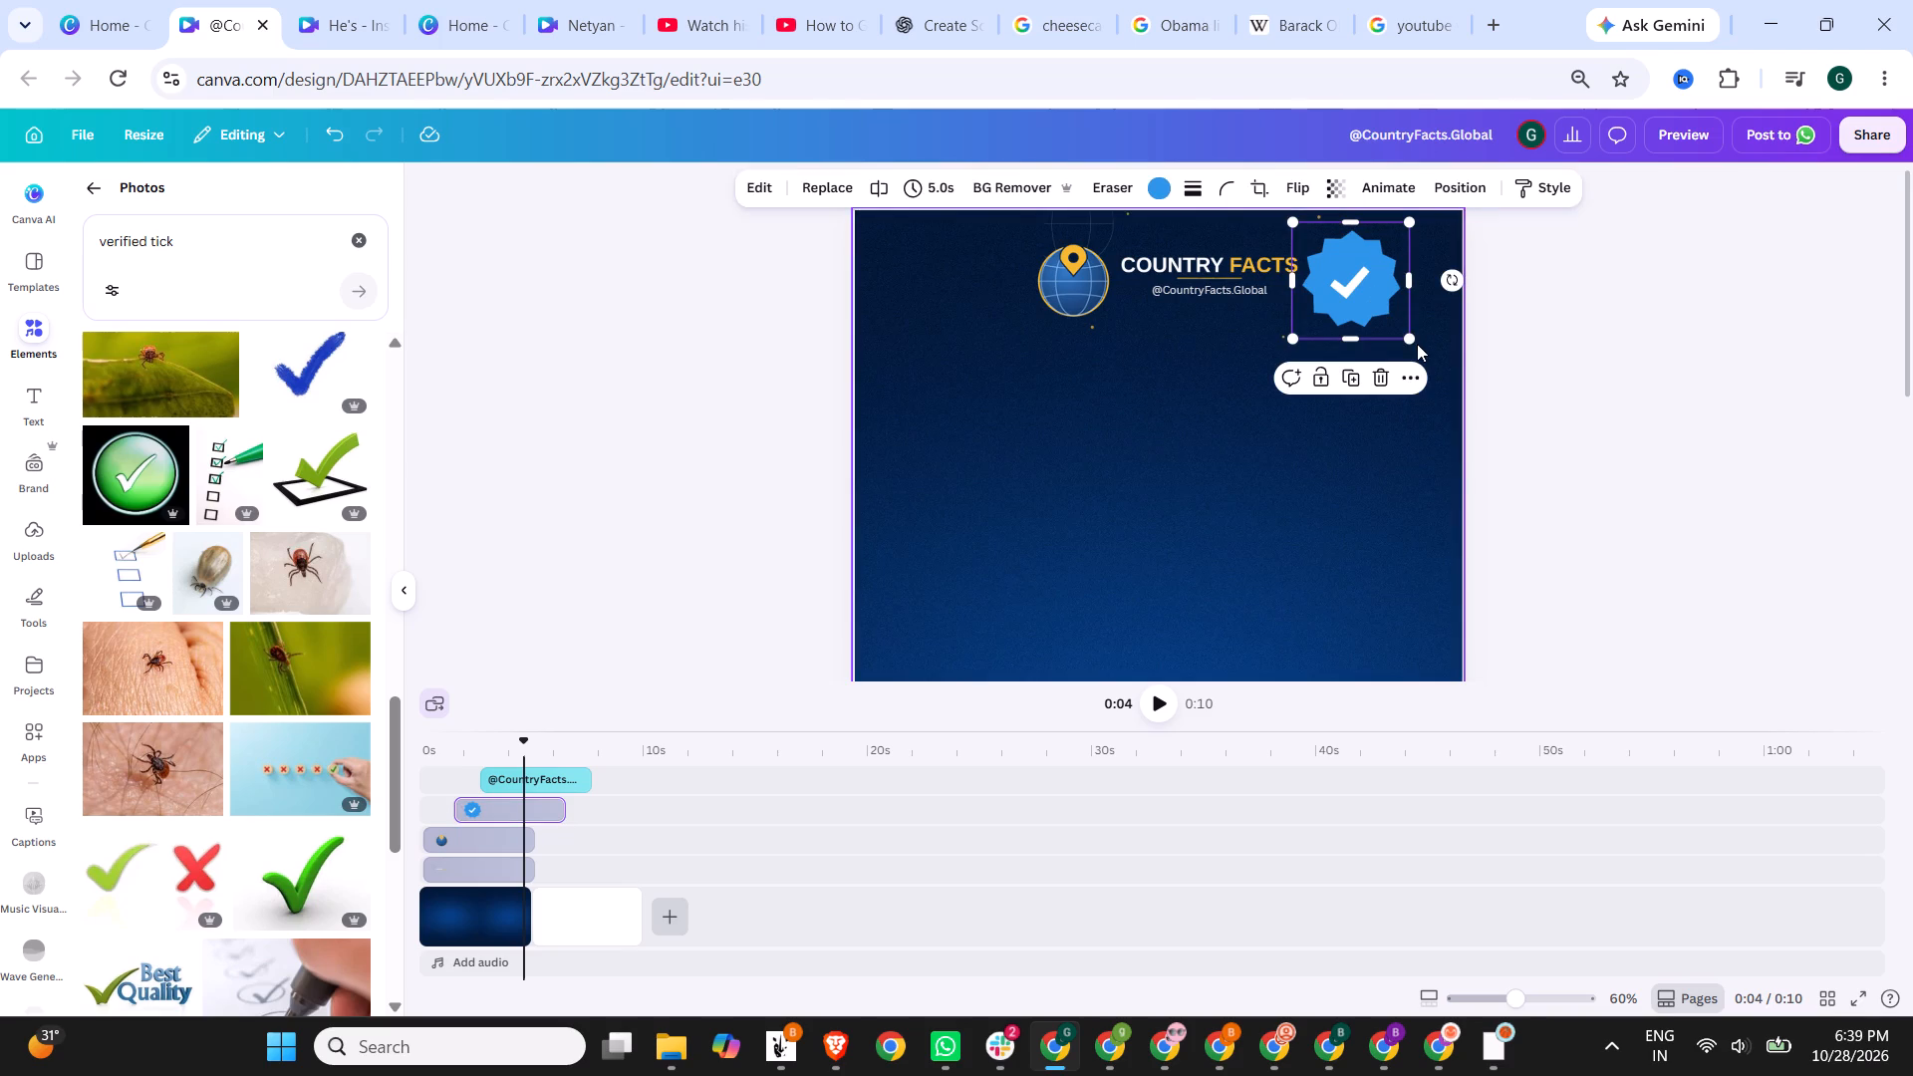
drag(1409, 340, 1335, 265)
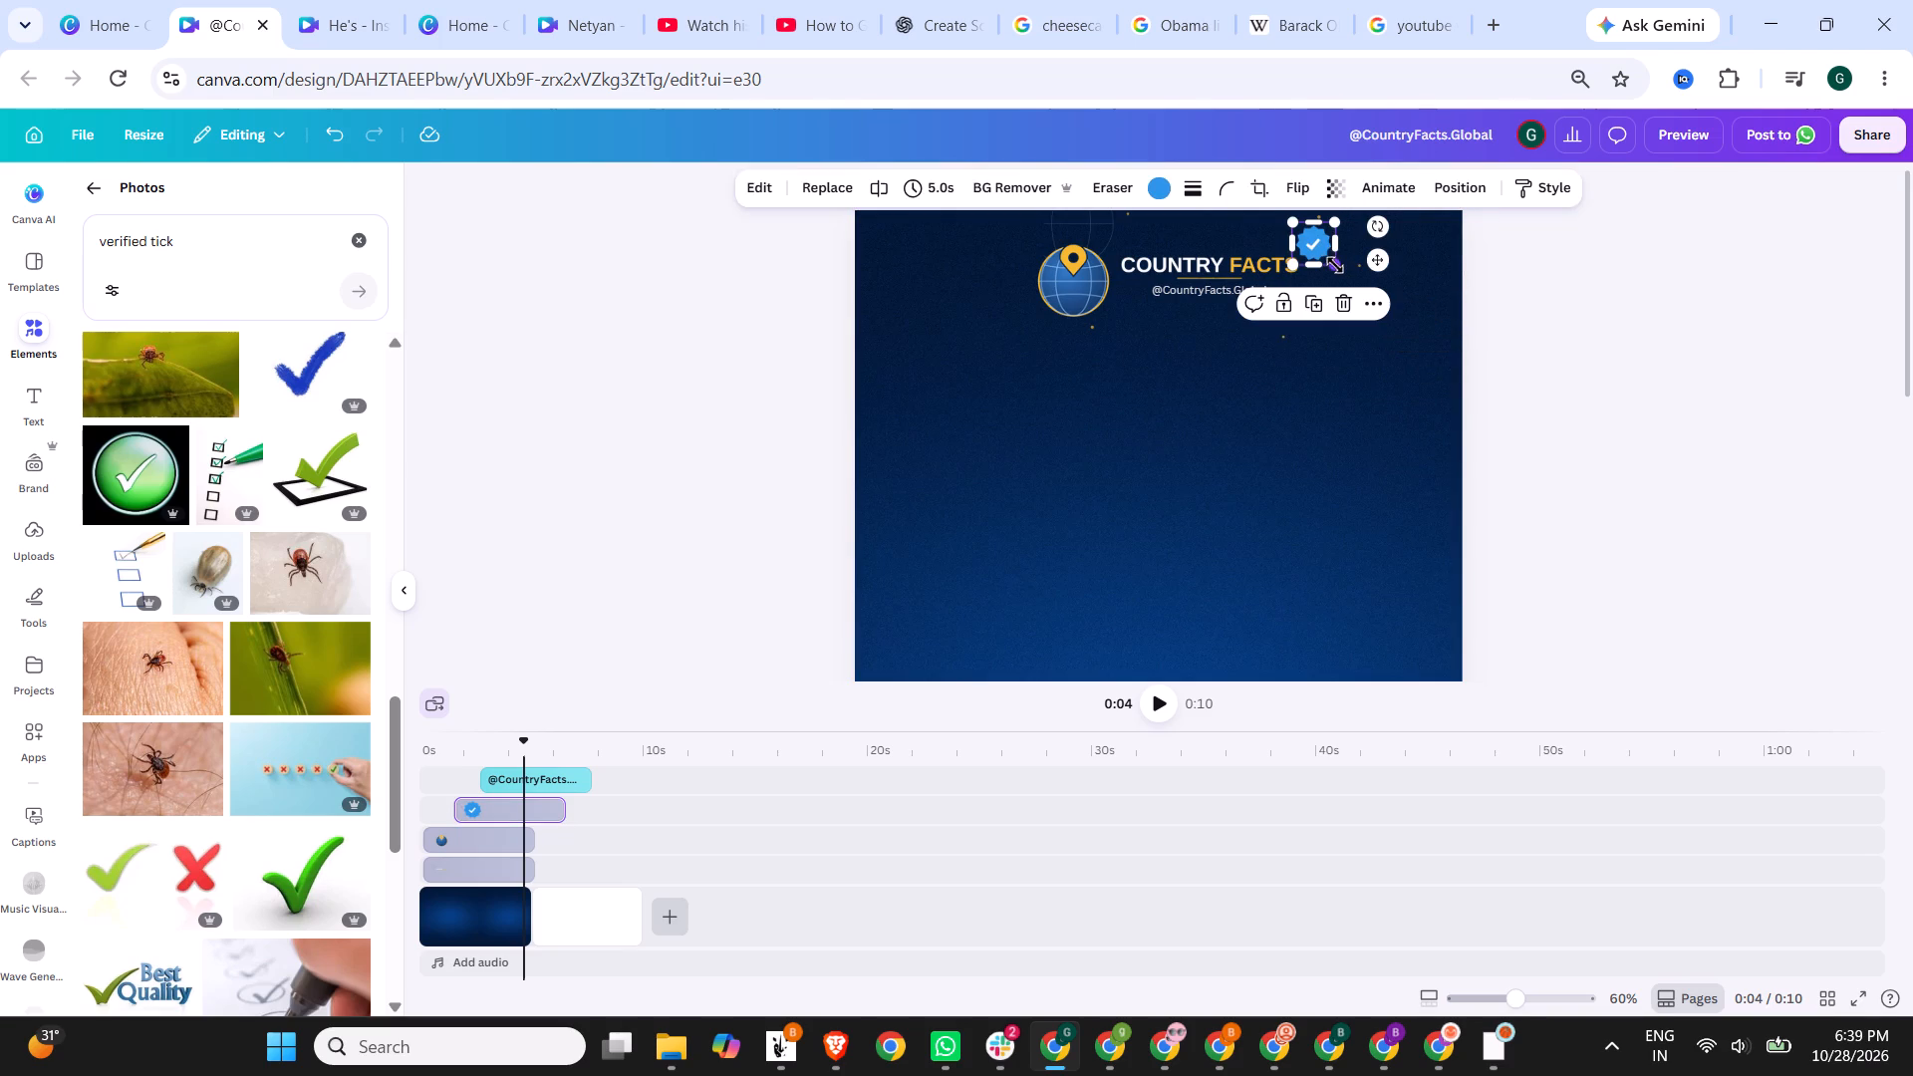
drag(1315, 241, 1322, 260)
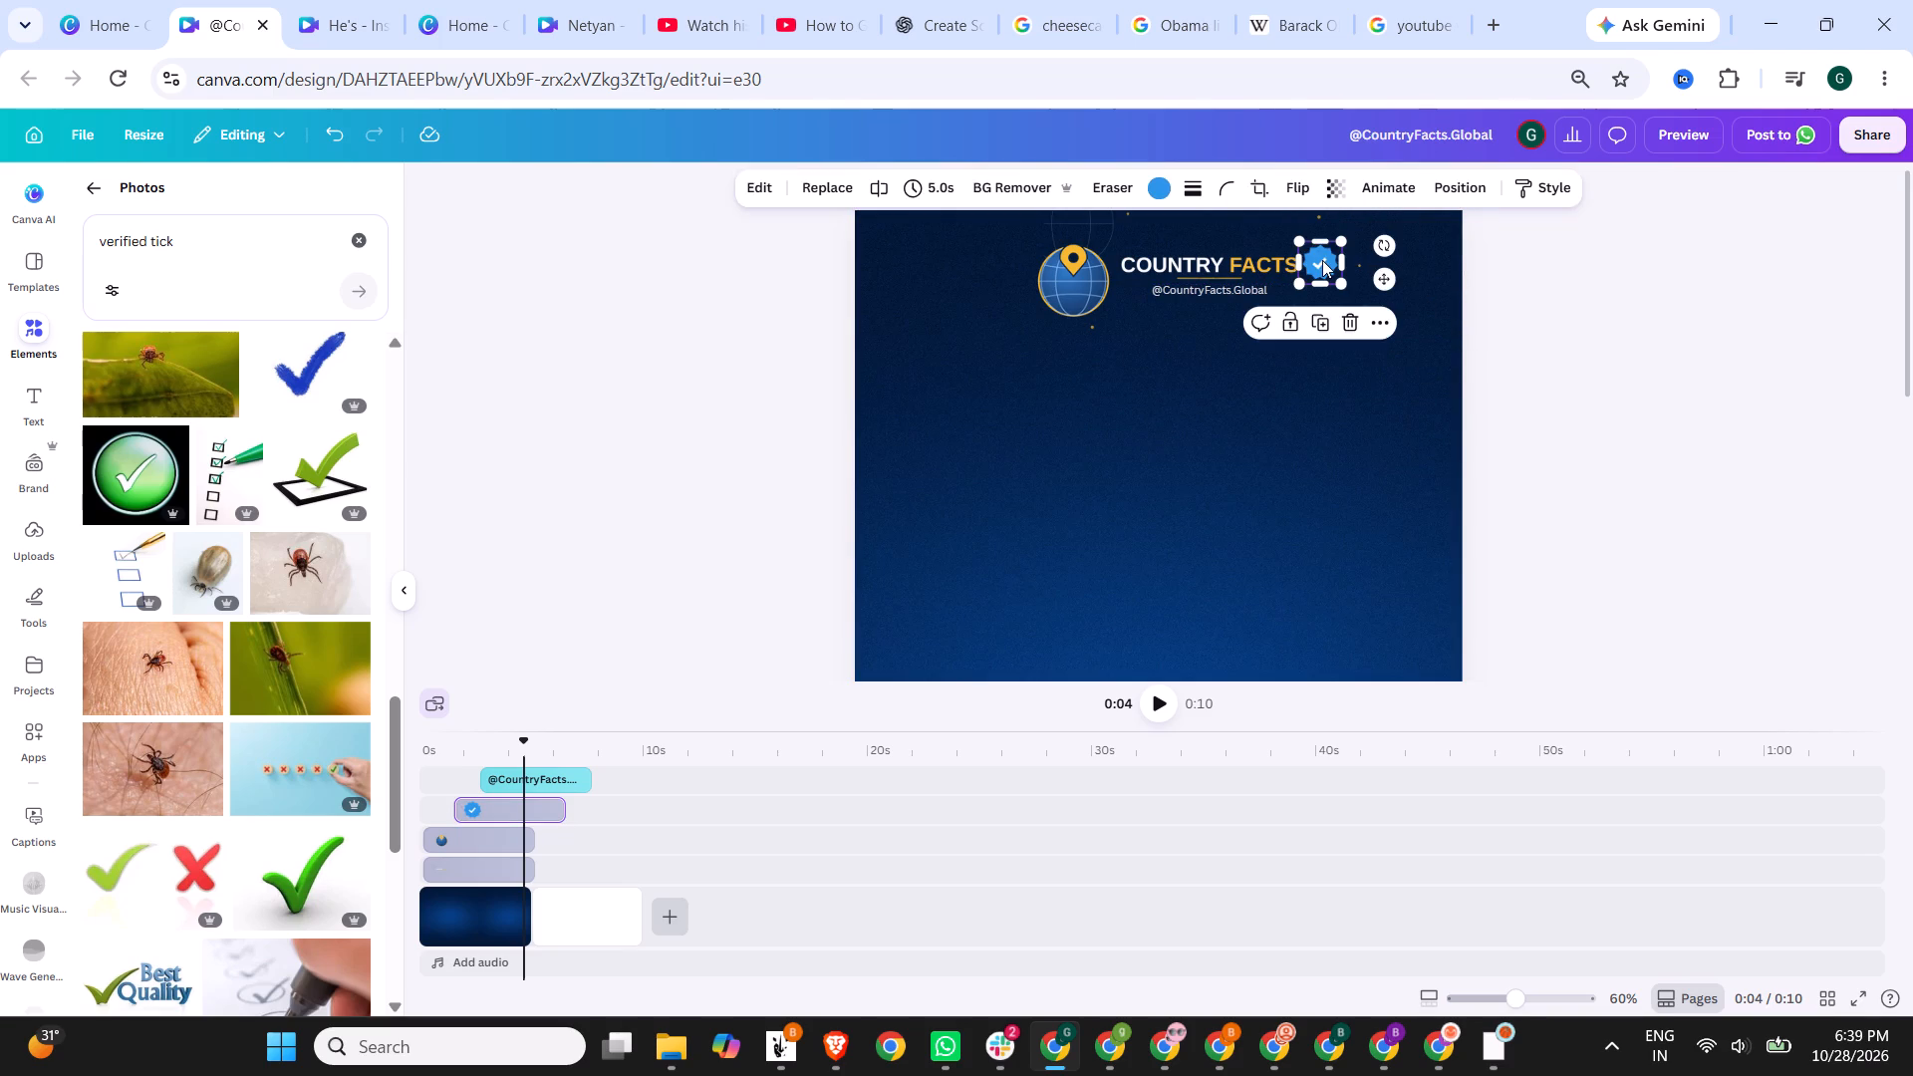
drag(1304, 244, 1322, 256)
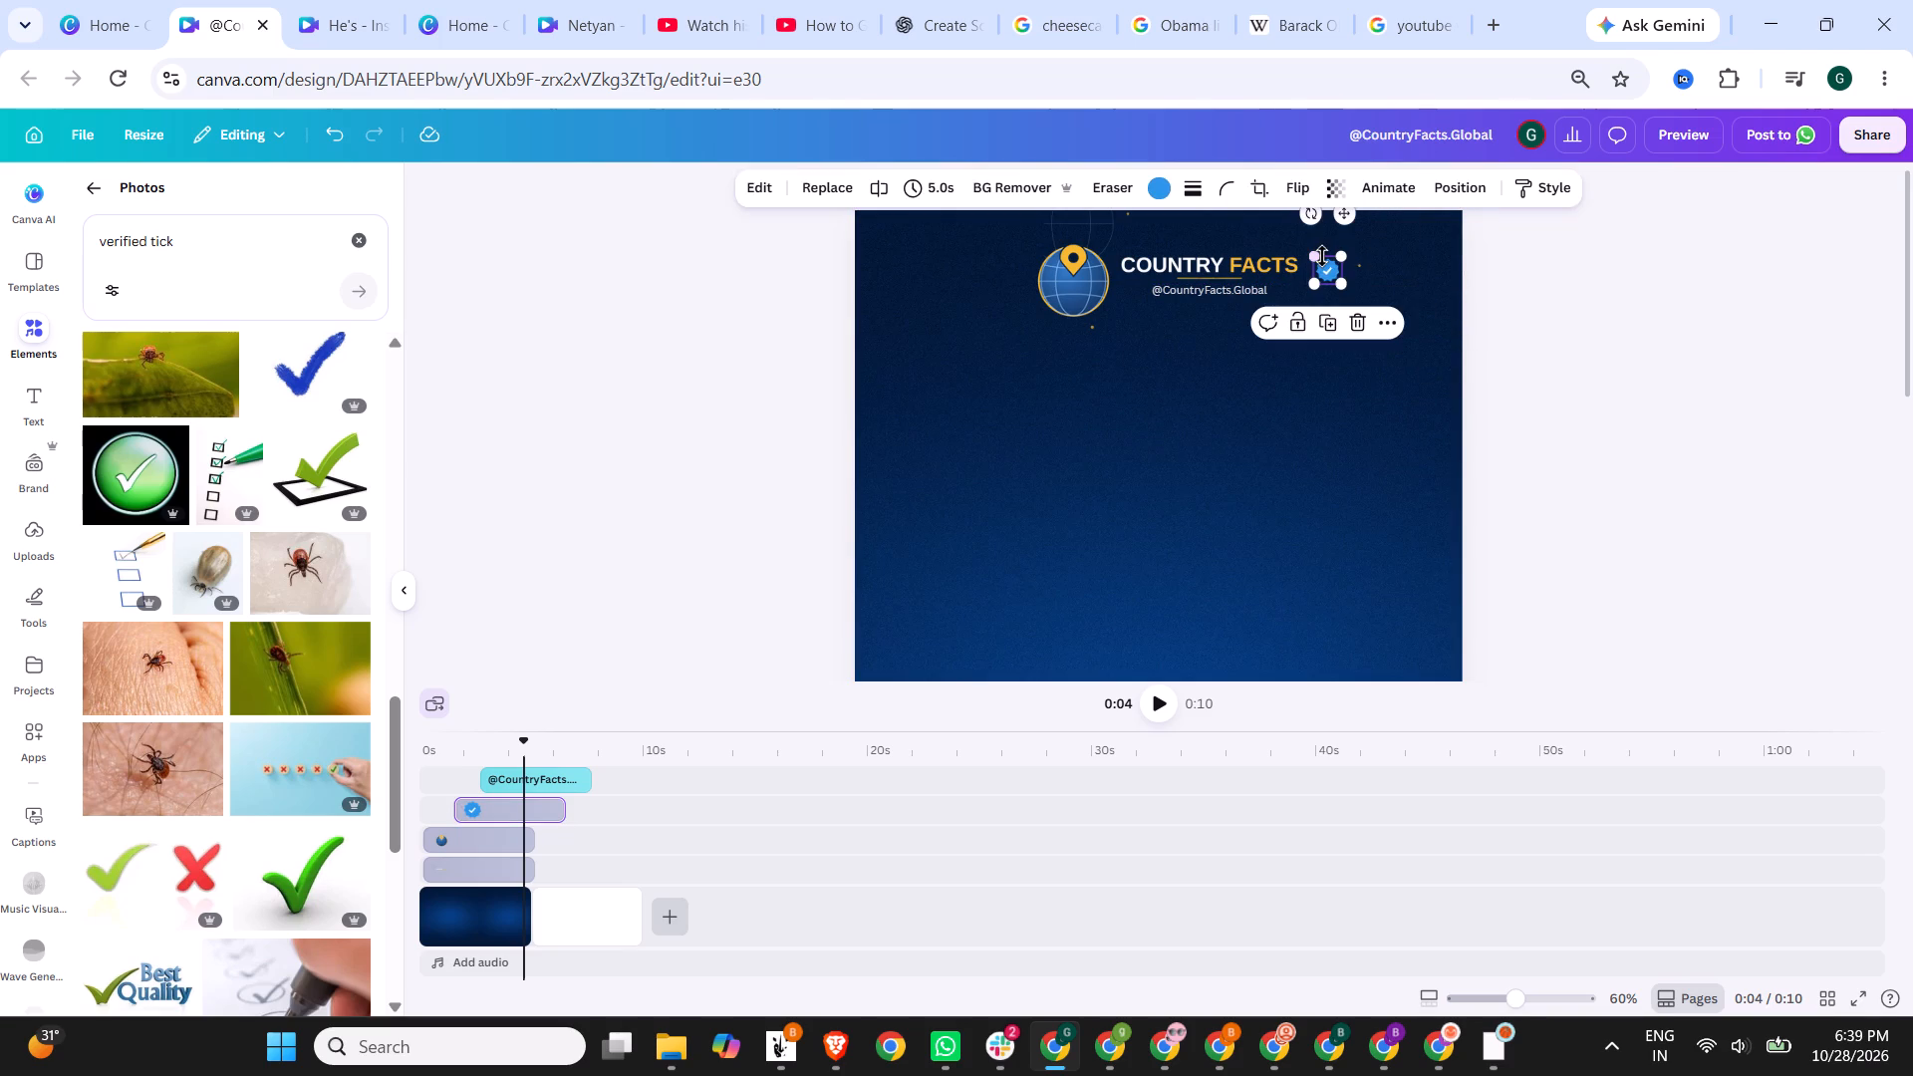
Align the small verified badge vertically with the COUNTRY FACTS lettering, close beside the final S.
click(1330, 270)
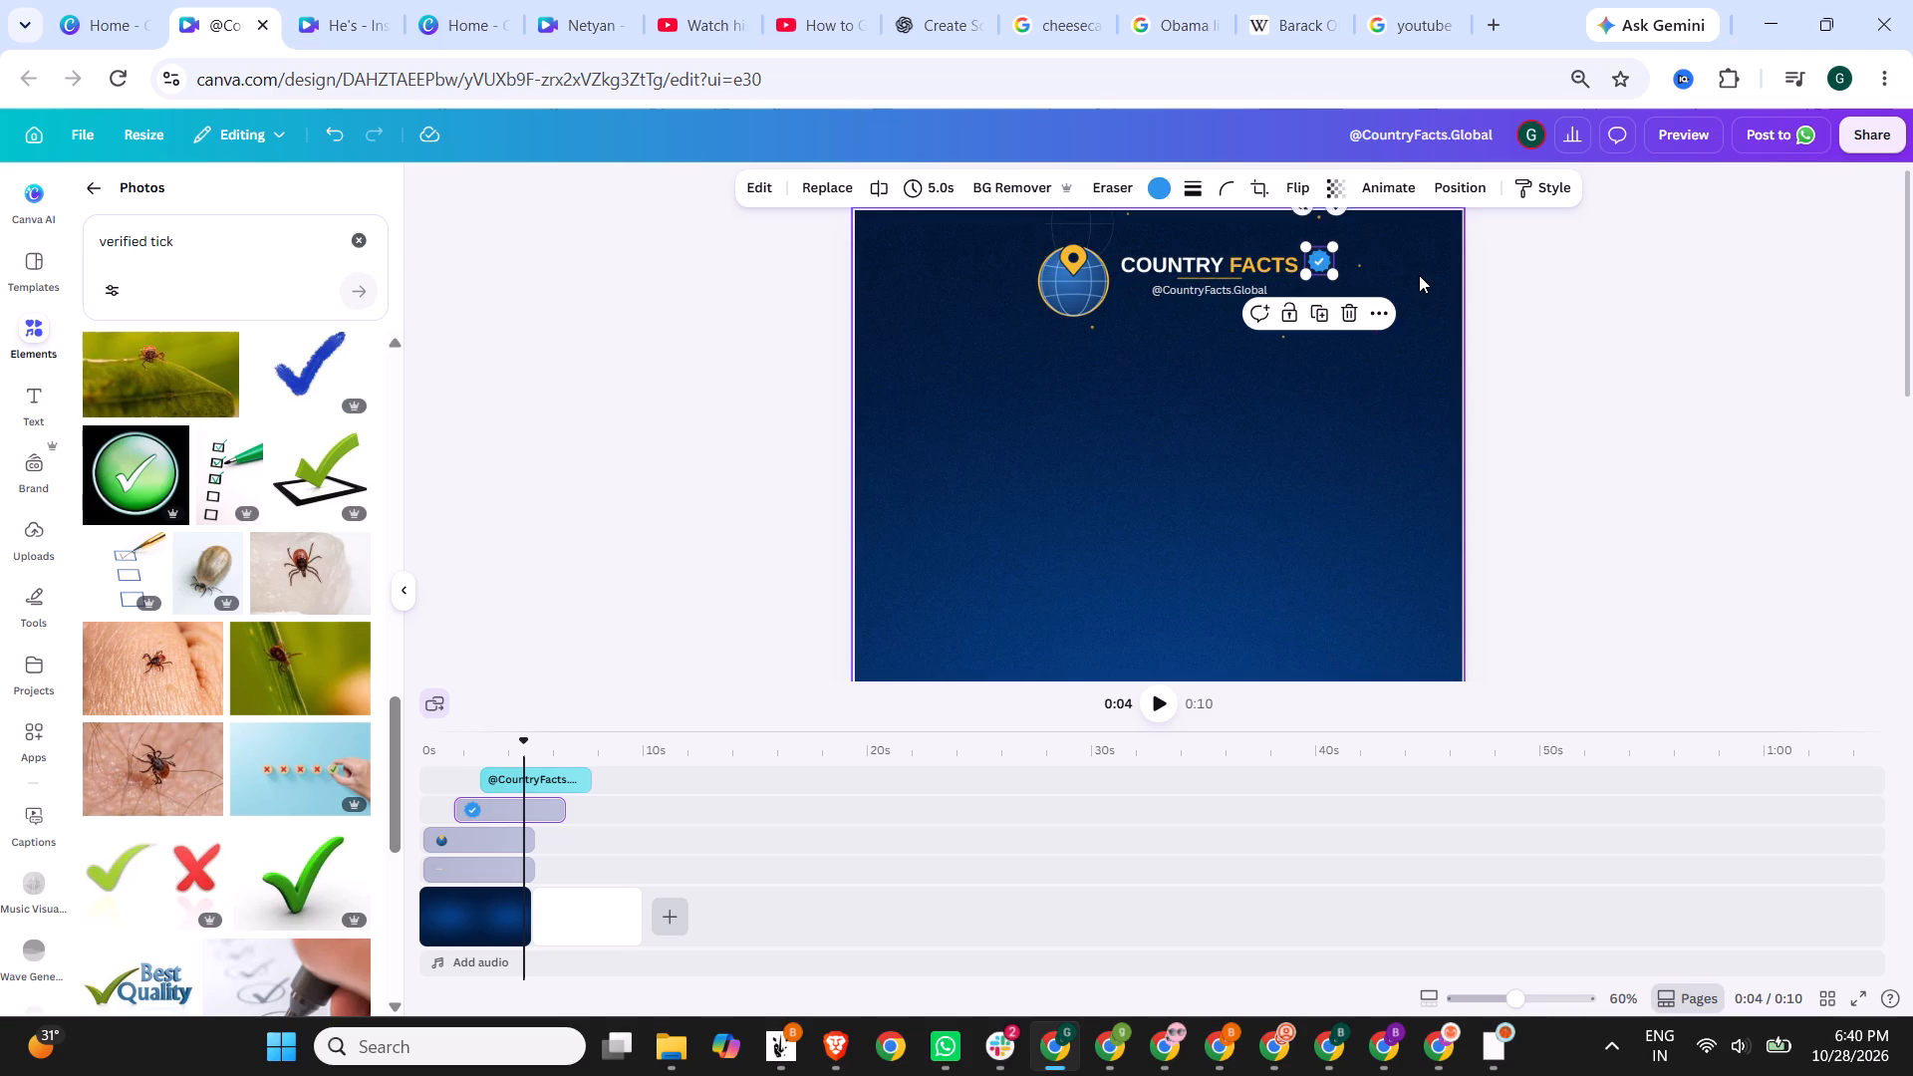
key(Down)
key(Down)
key(Down)
key(Down)
key(Down)
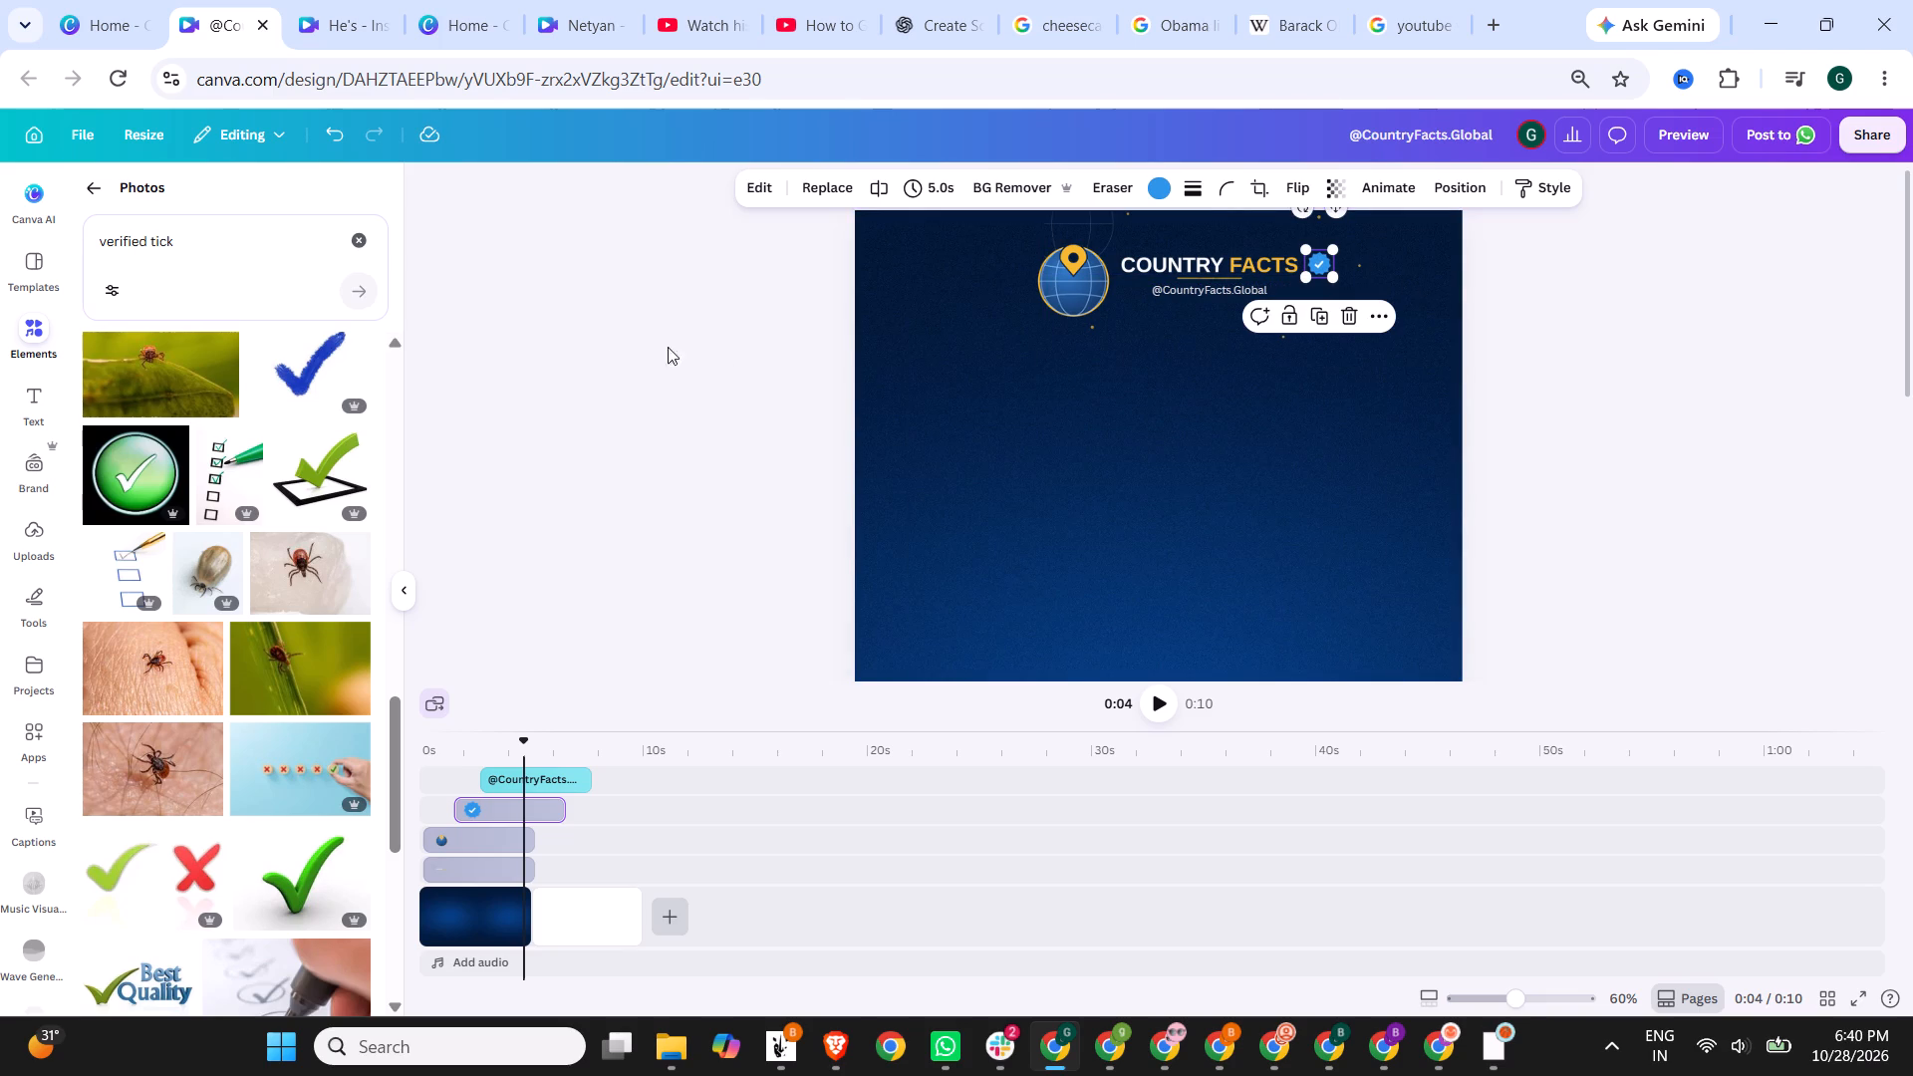
click(1234, 466)
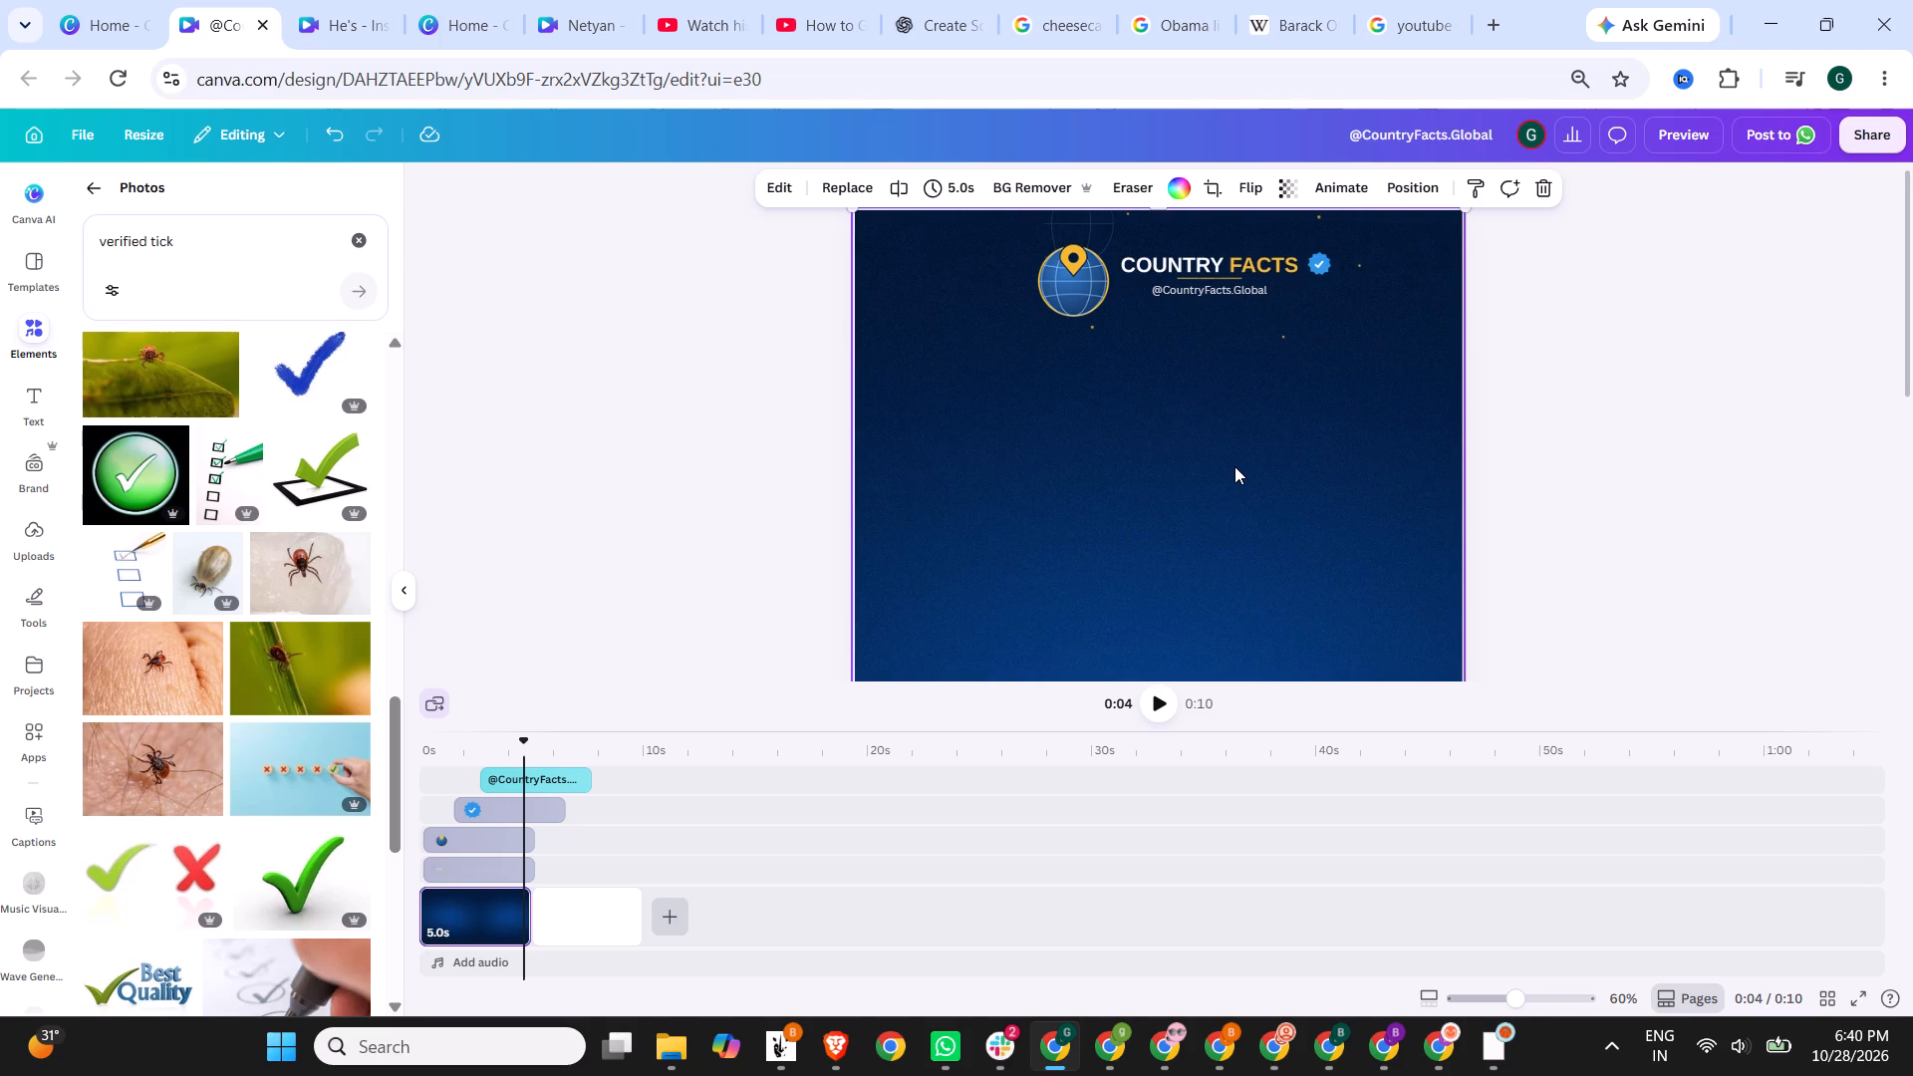
Select the logo, COUNTRY FACTS title, verified badge and handle text together and nudge them left until the header is centred across the page.
click(1045, 326)
ctrl+click(1256, 260)
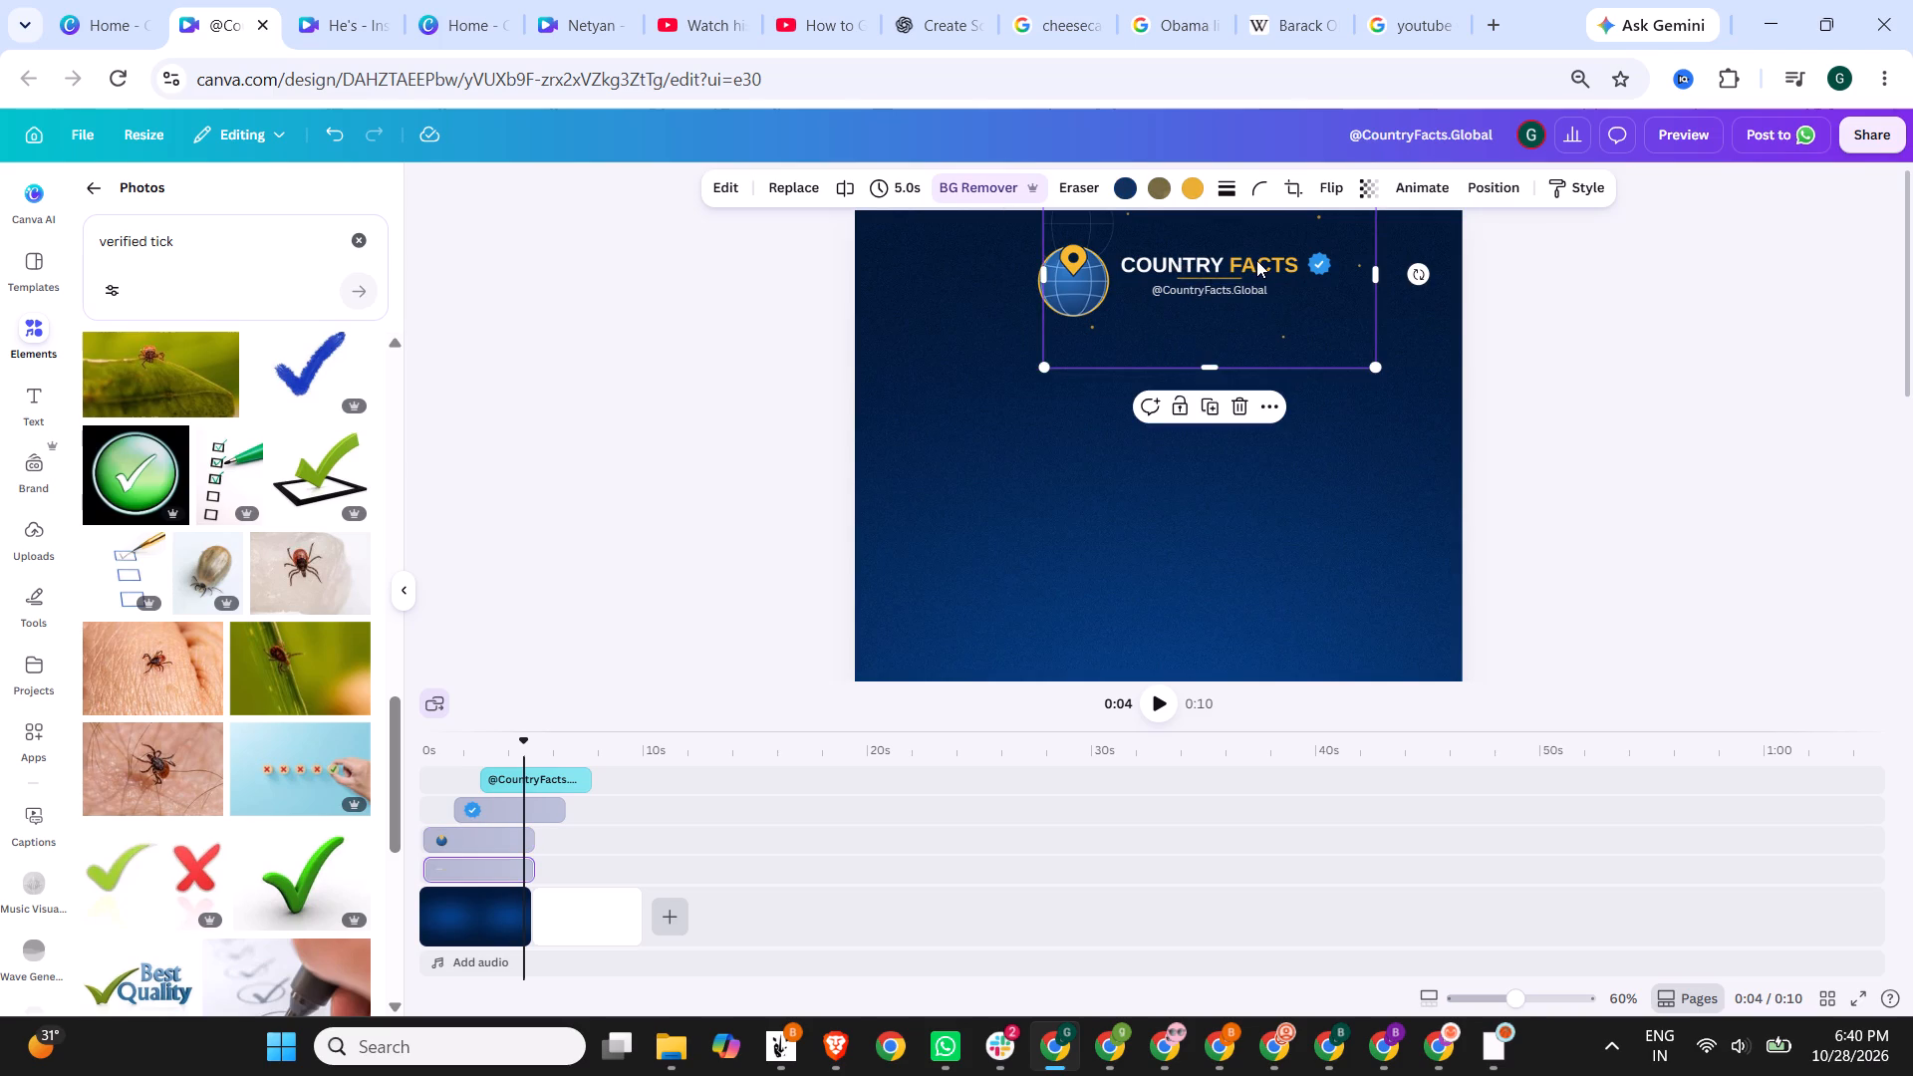
ctrl+click(1247, 290)
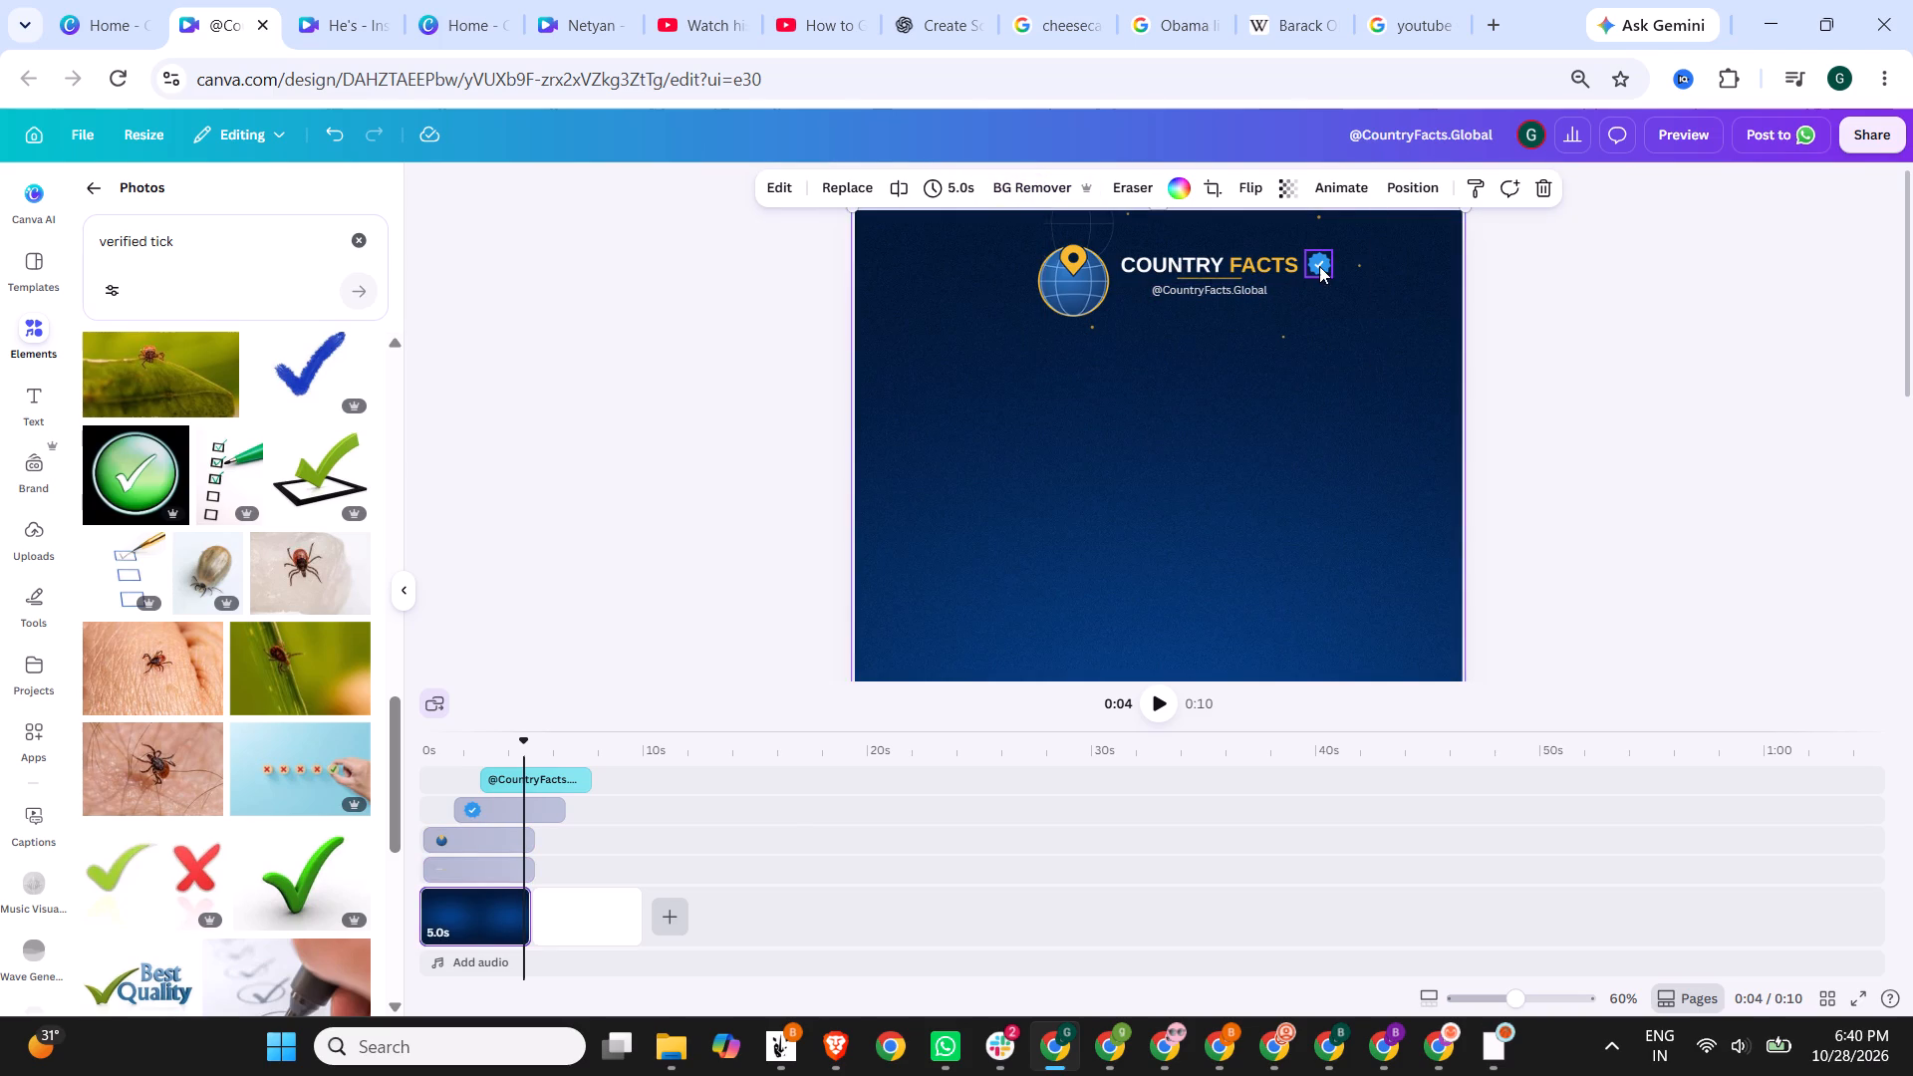
ctrl+click(1324, 265)
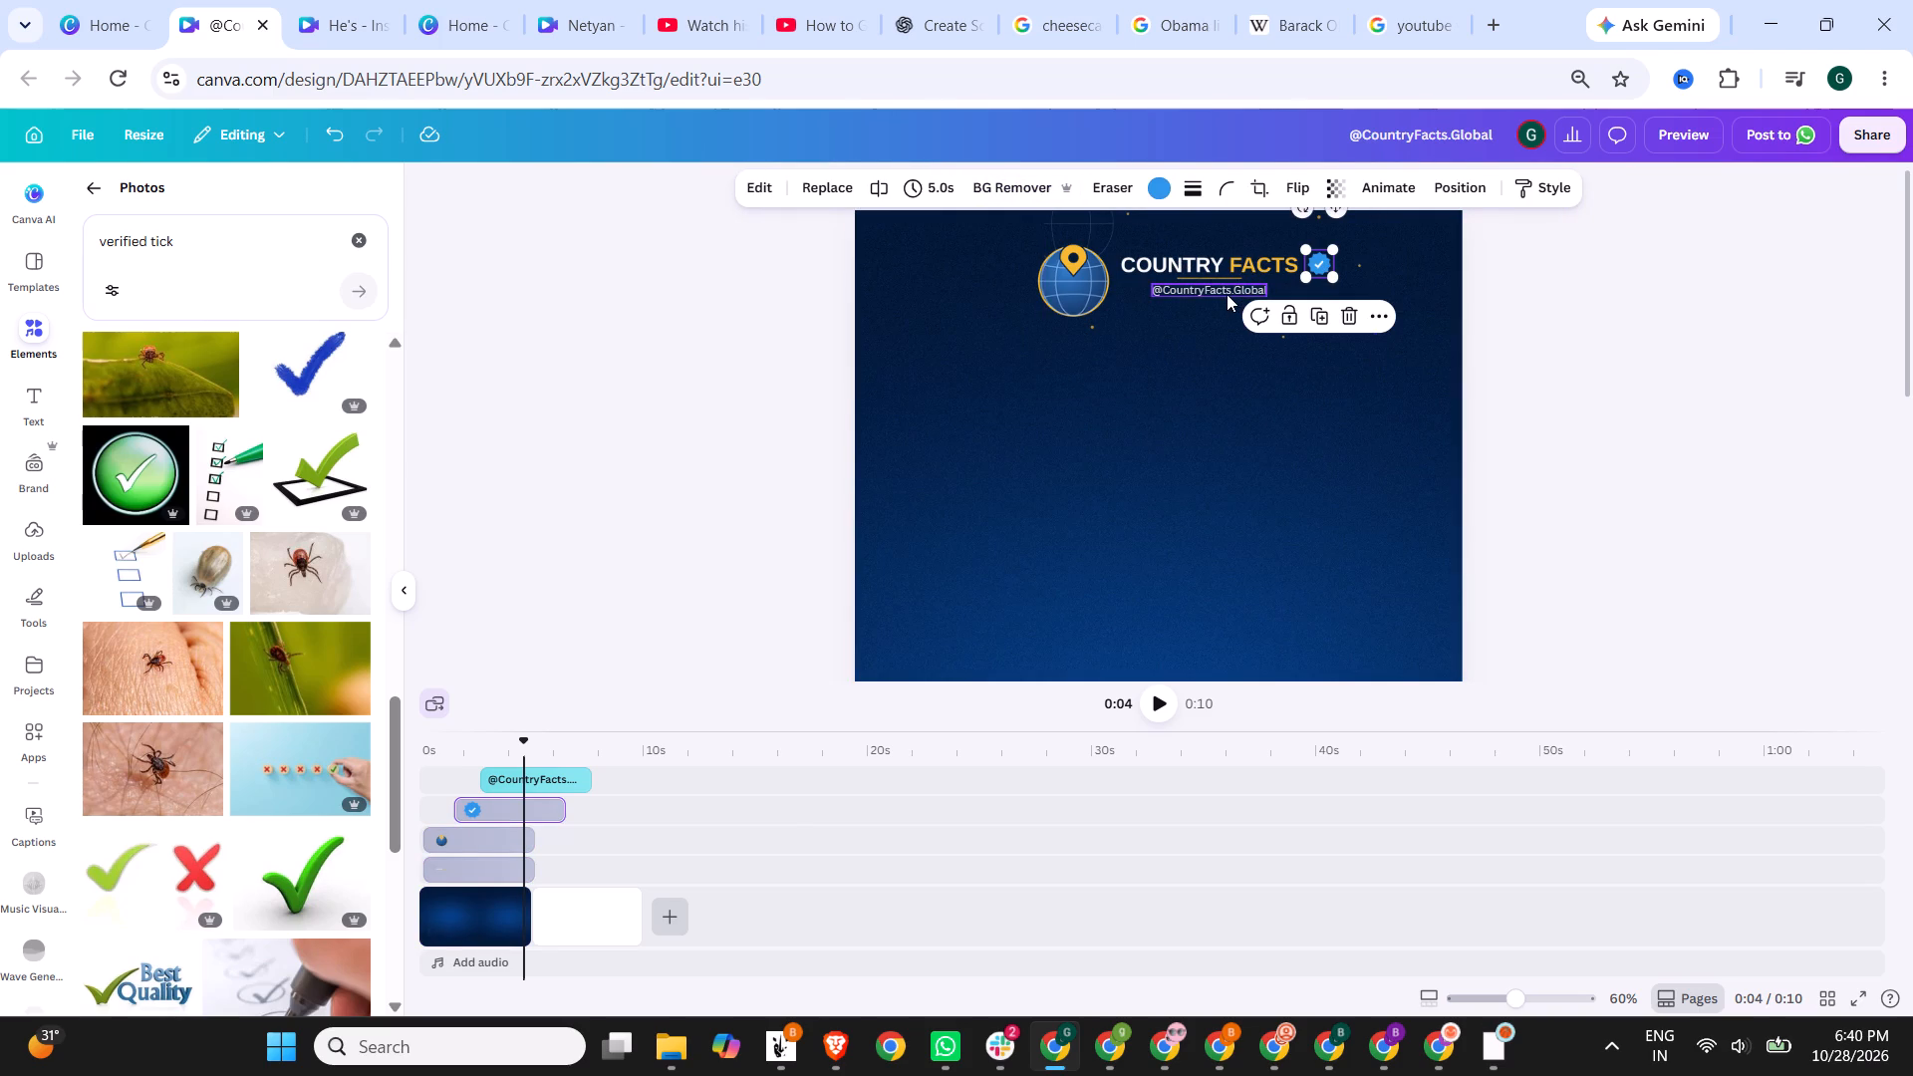
ctrl+click(1227, 294)
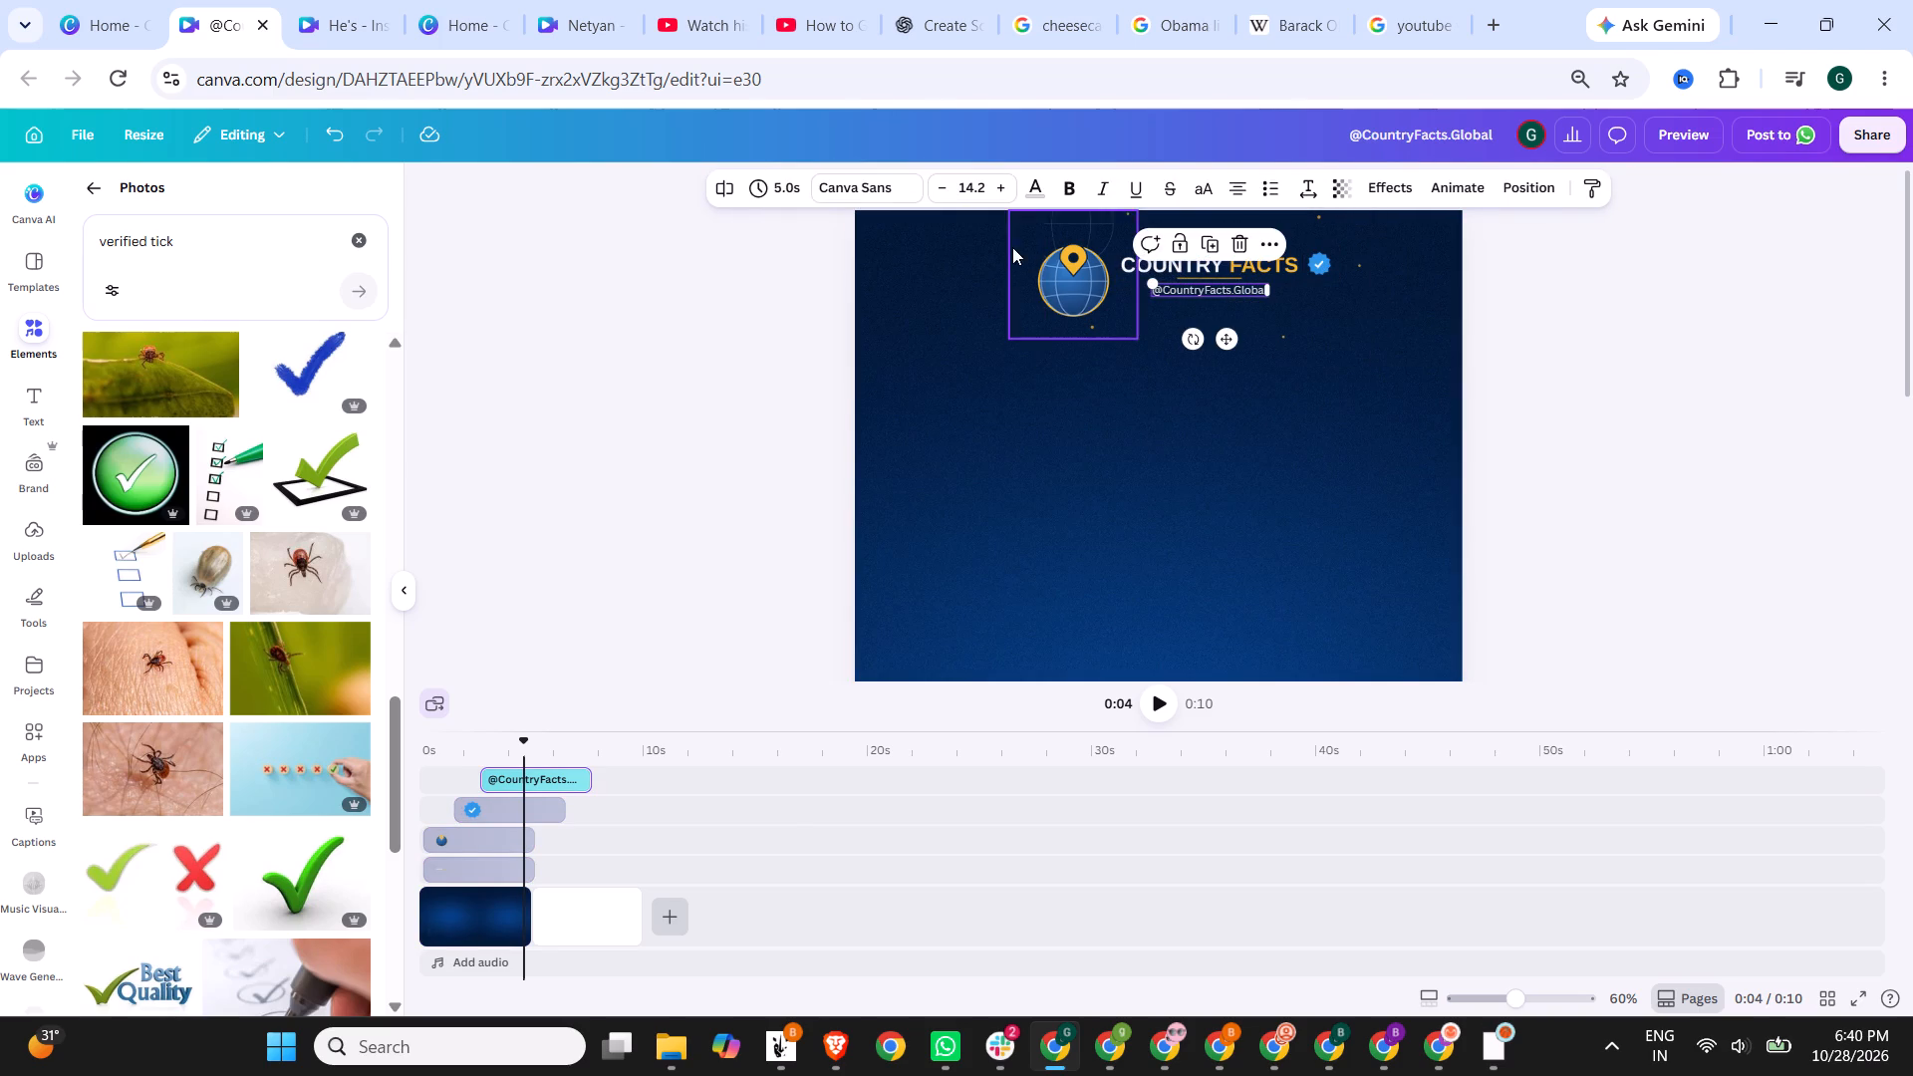
drag(987, 394, 1441, 228)
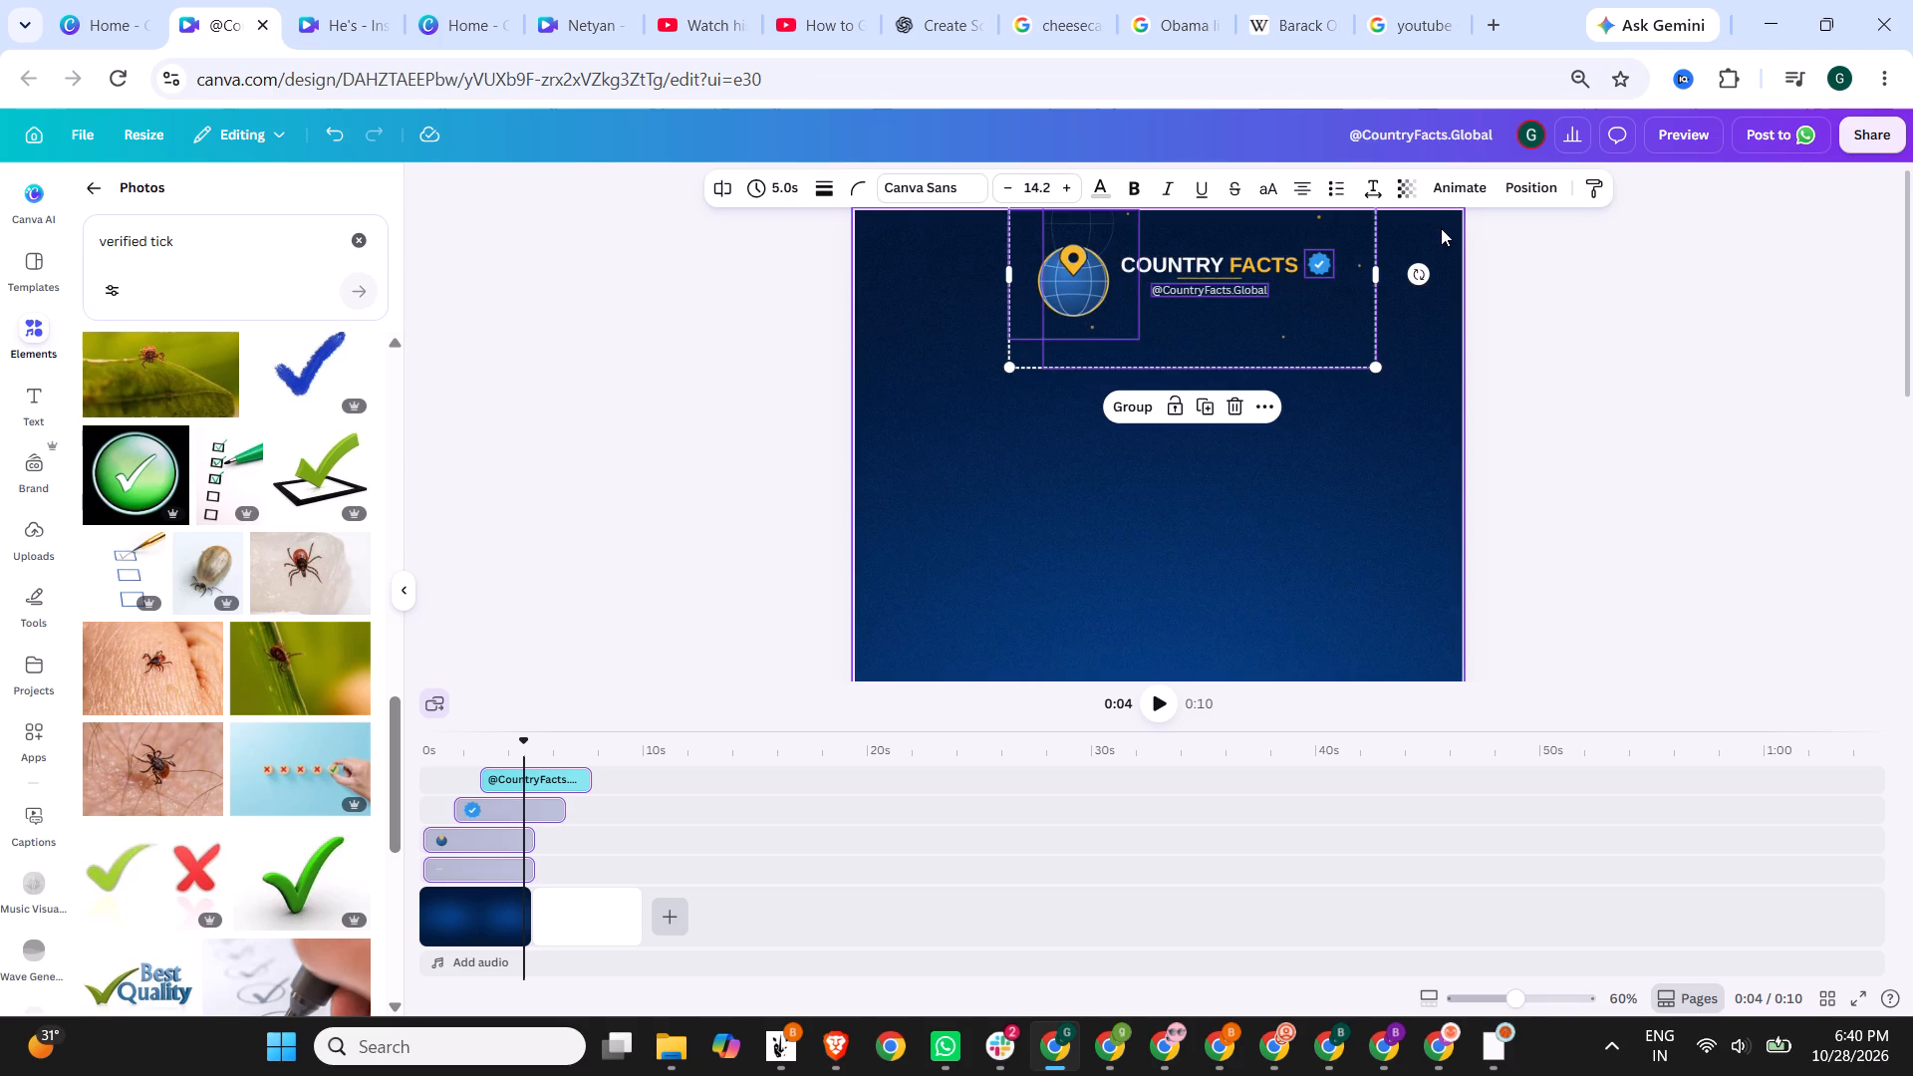
key(Left)
key(Left)
key(Left)
key(Left)
key(Left)
key(Left)
key(Left)
key(Left)
key(Left)
key(Left)
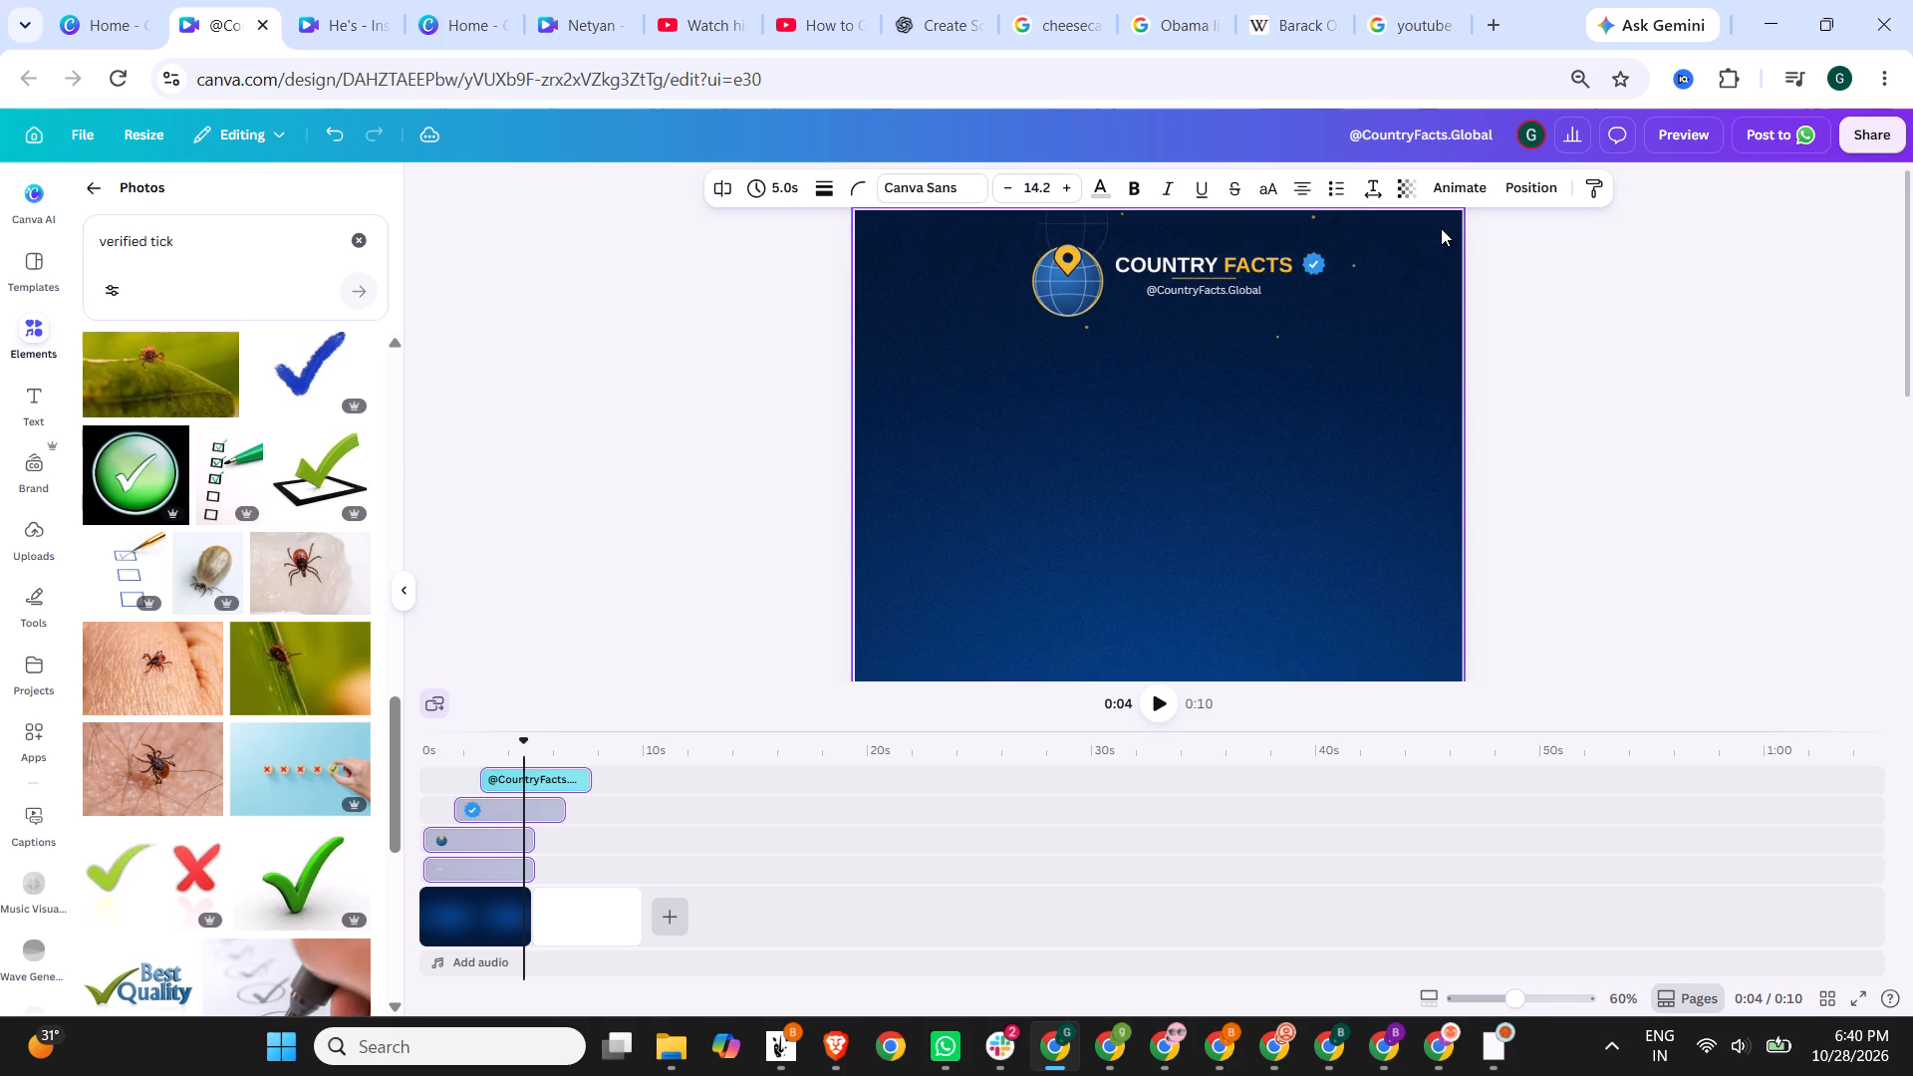
key(Left)
key(Left)
key(Left)
key(Left)
key(Left)
key(Left)
key(Left)
key(Left)
key(Left)
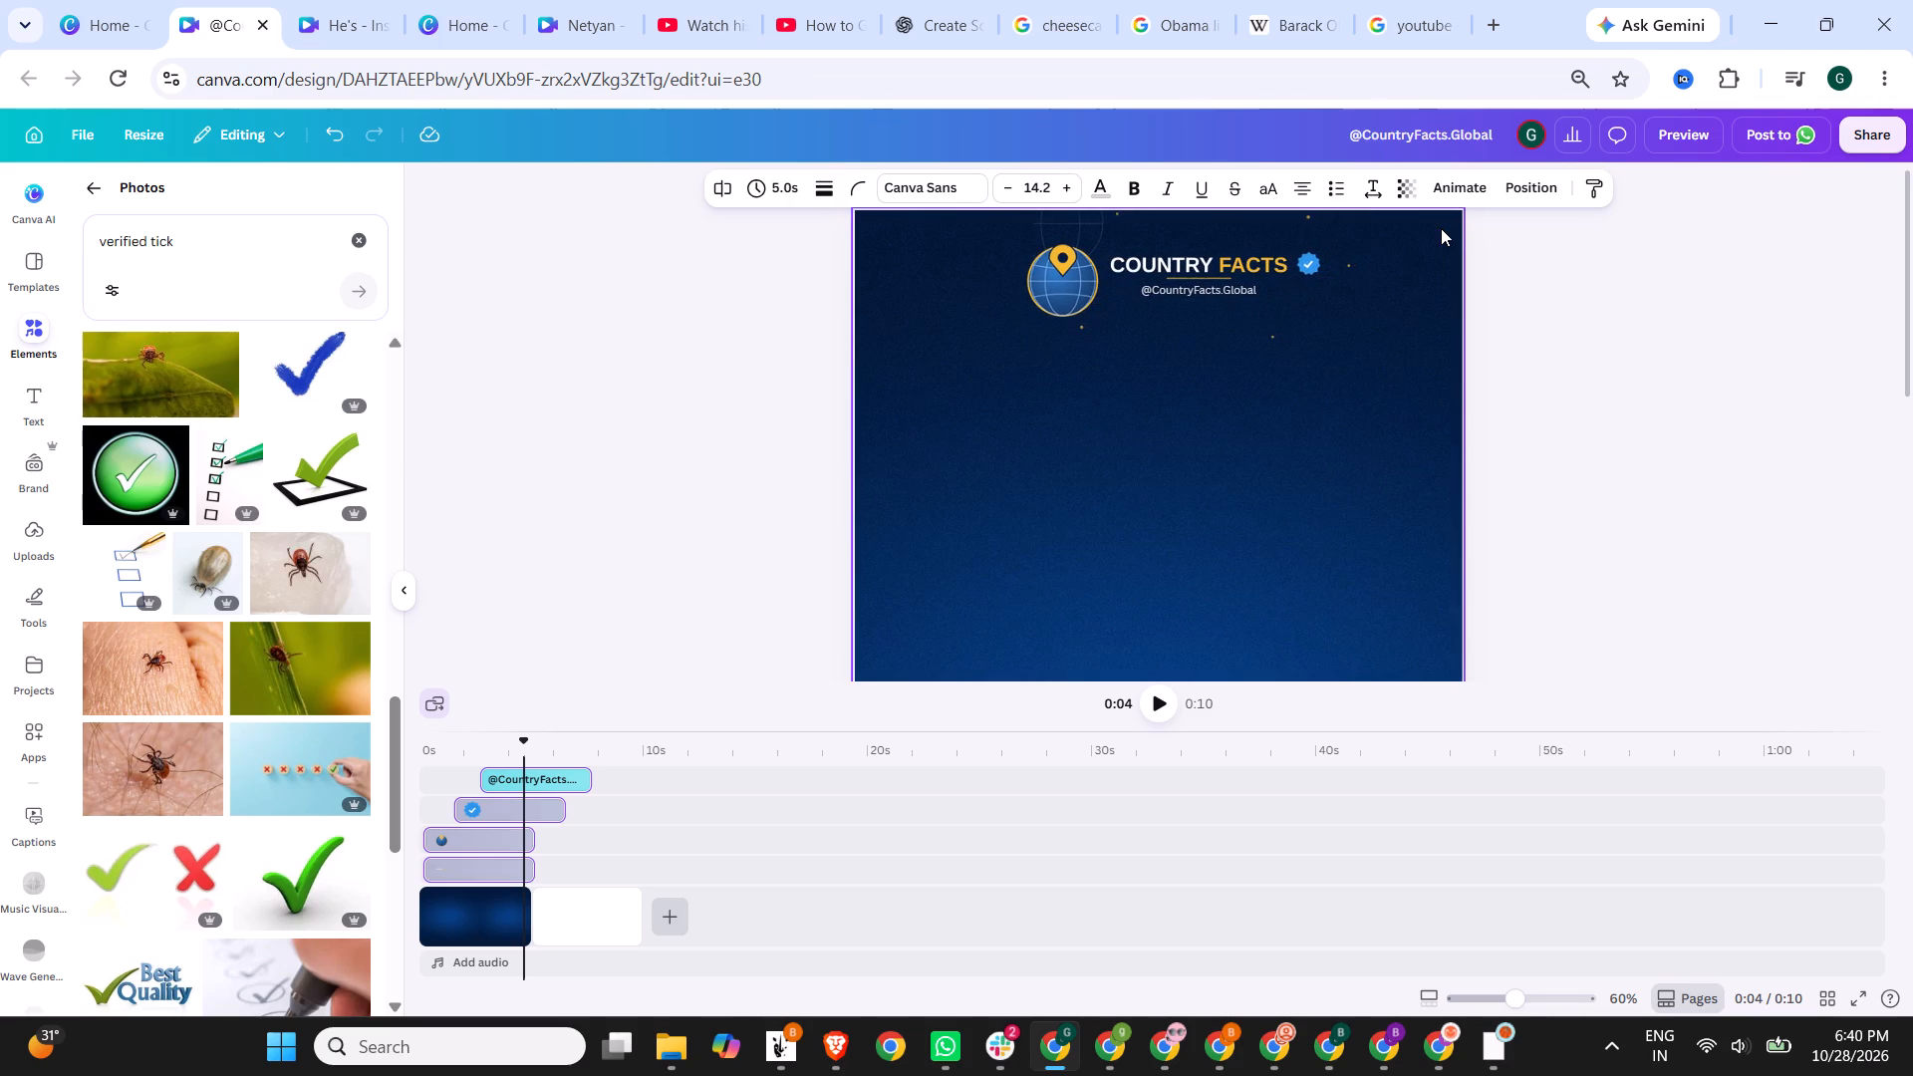
key(Left)
key(Left)
key(Left)
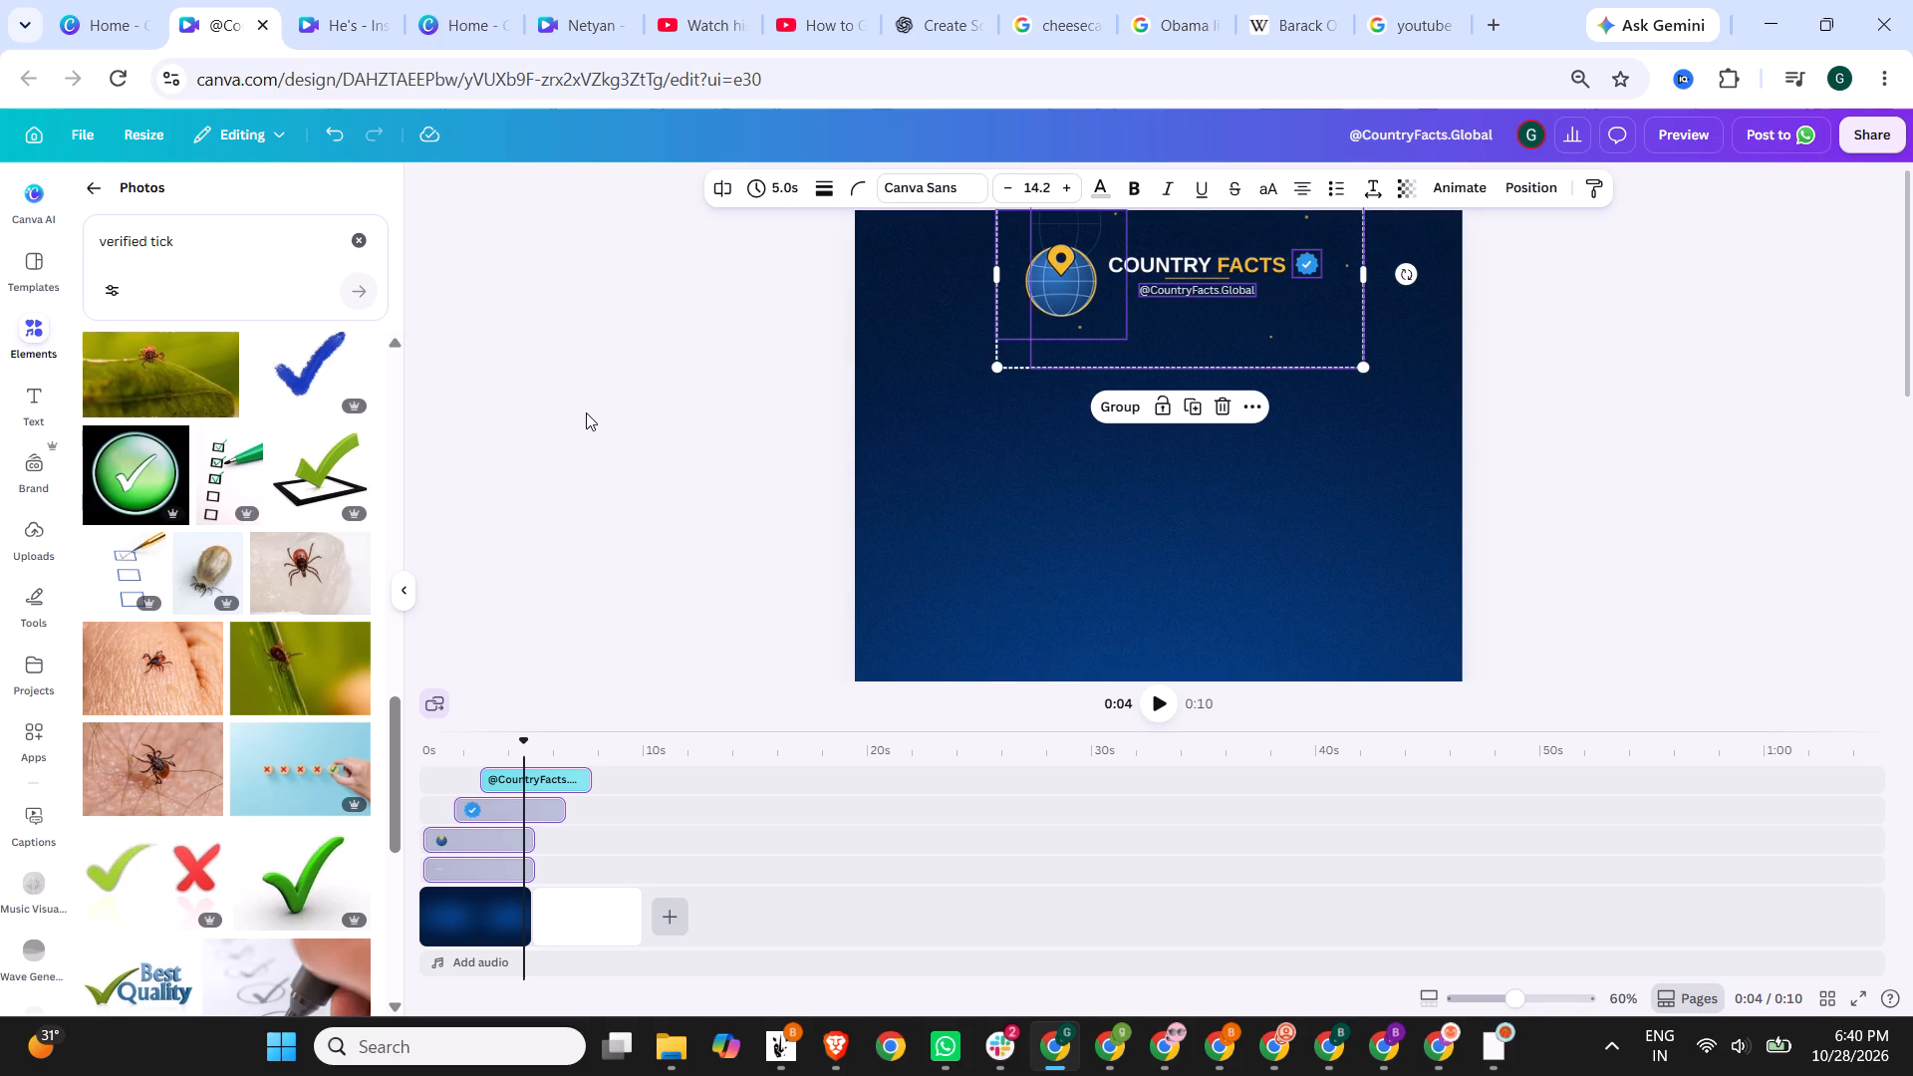
key(Left)
key(Left)
key(Left)
key(Left)
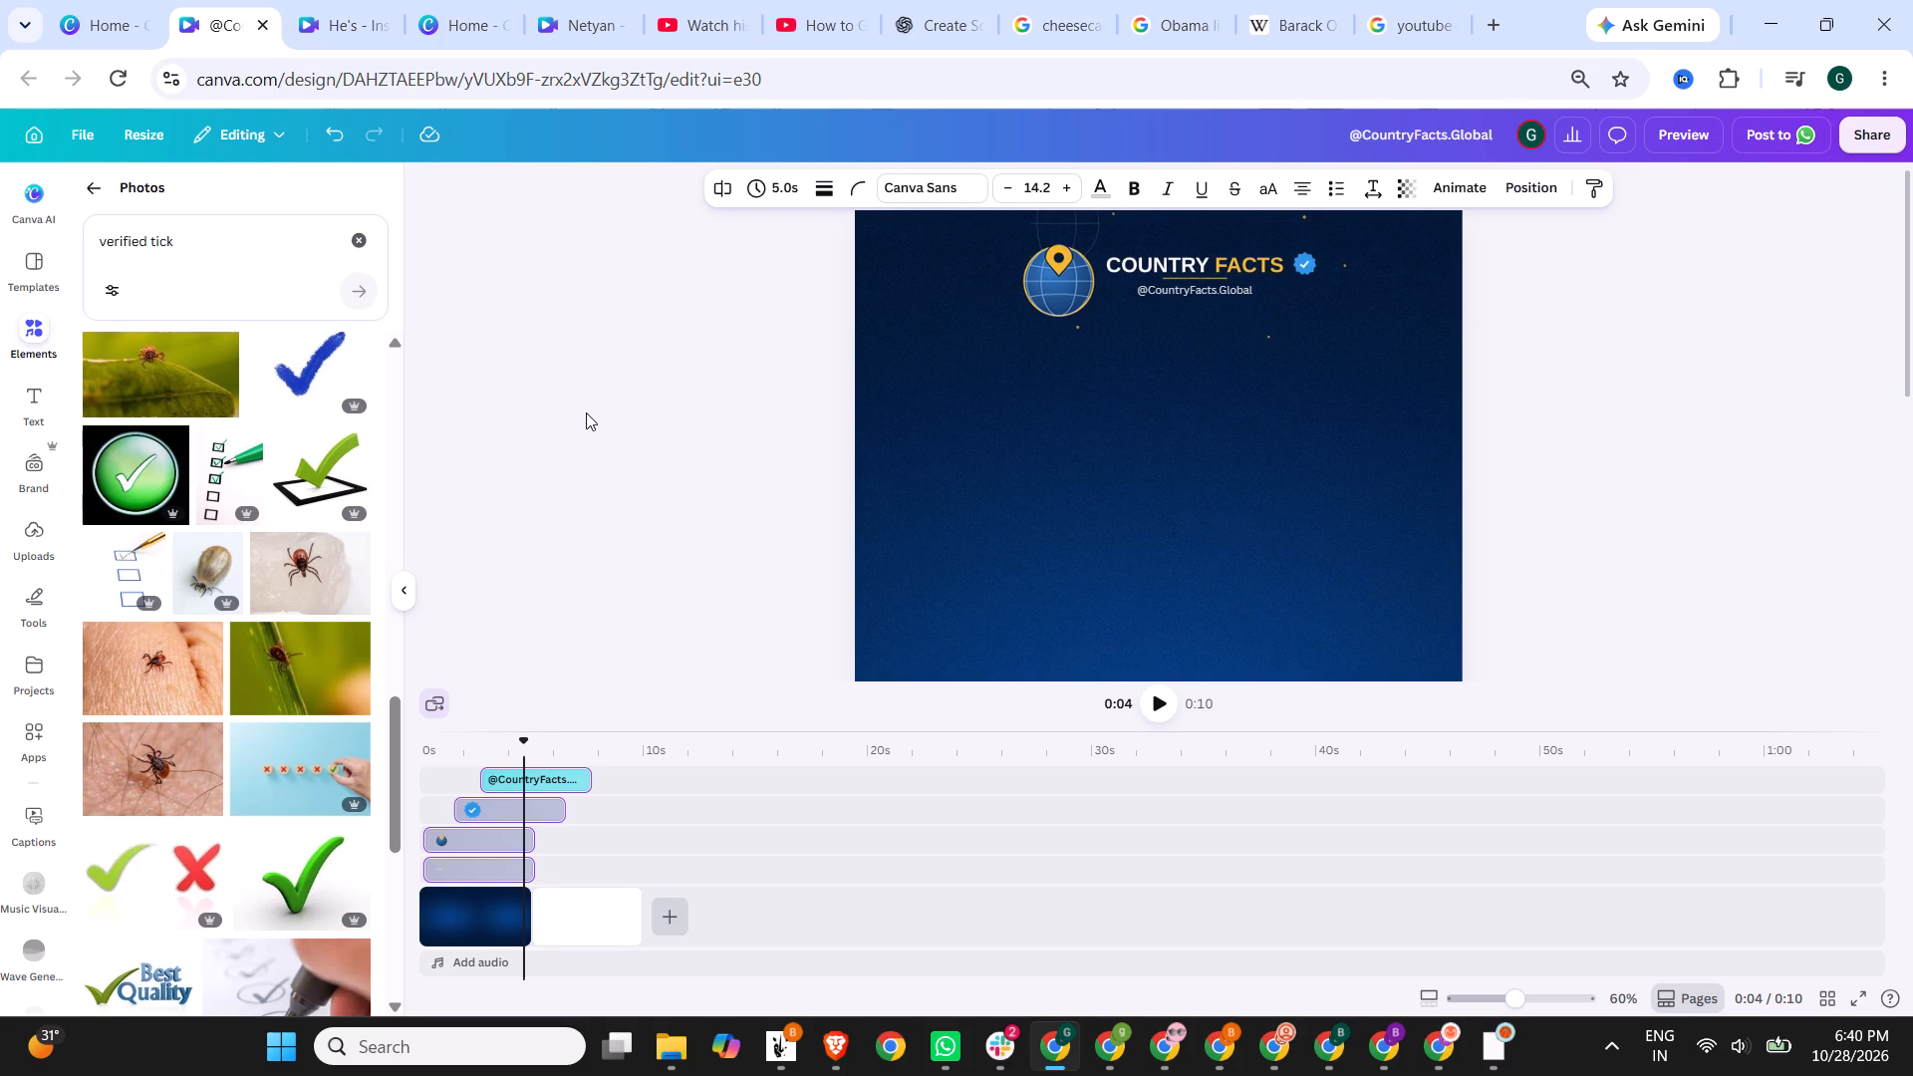
key(Left)
key(Left)
key(Left)
key(Left)
key(Left)
key(Left)
key(Left)
key(Left)
key(Left)
key(Left)
key(Left)
key(Left)
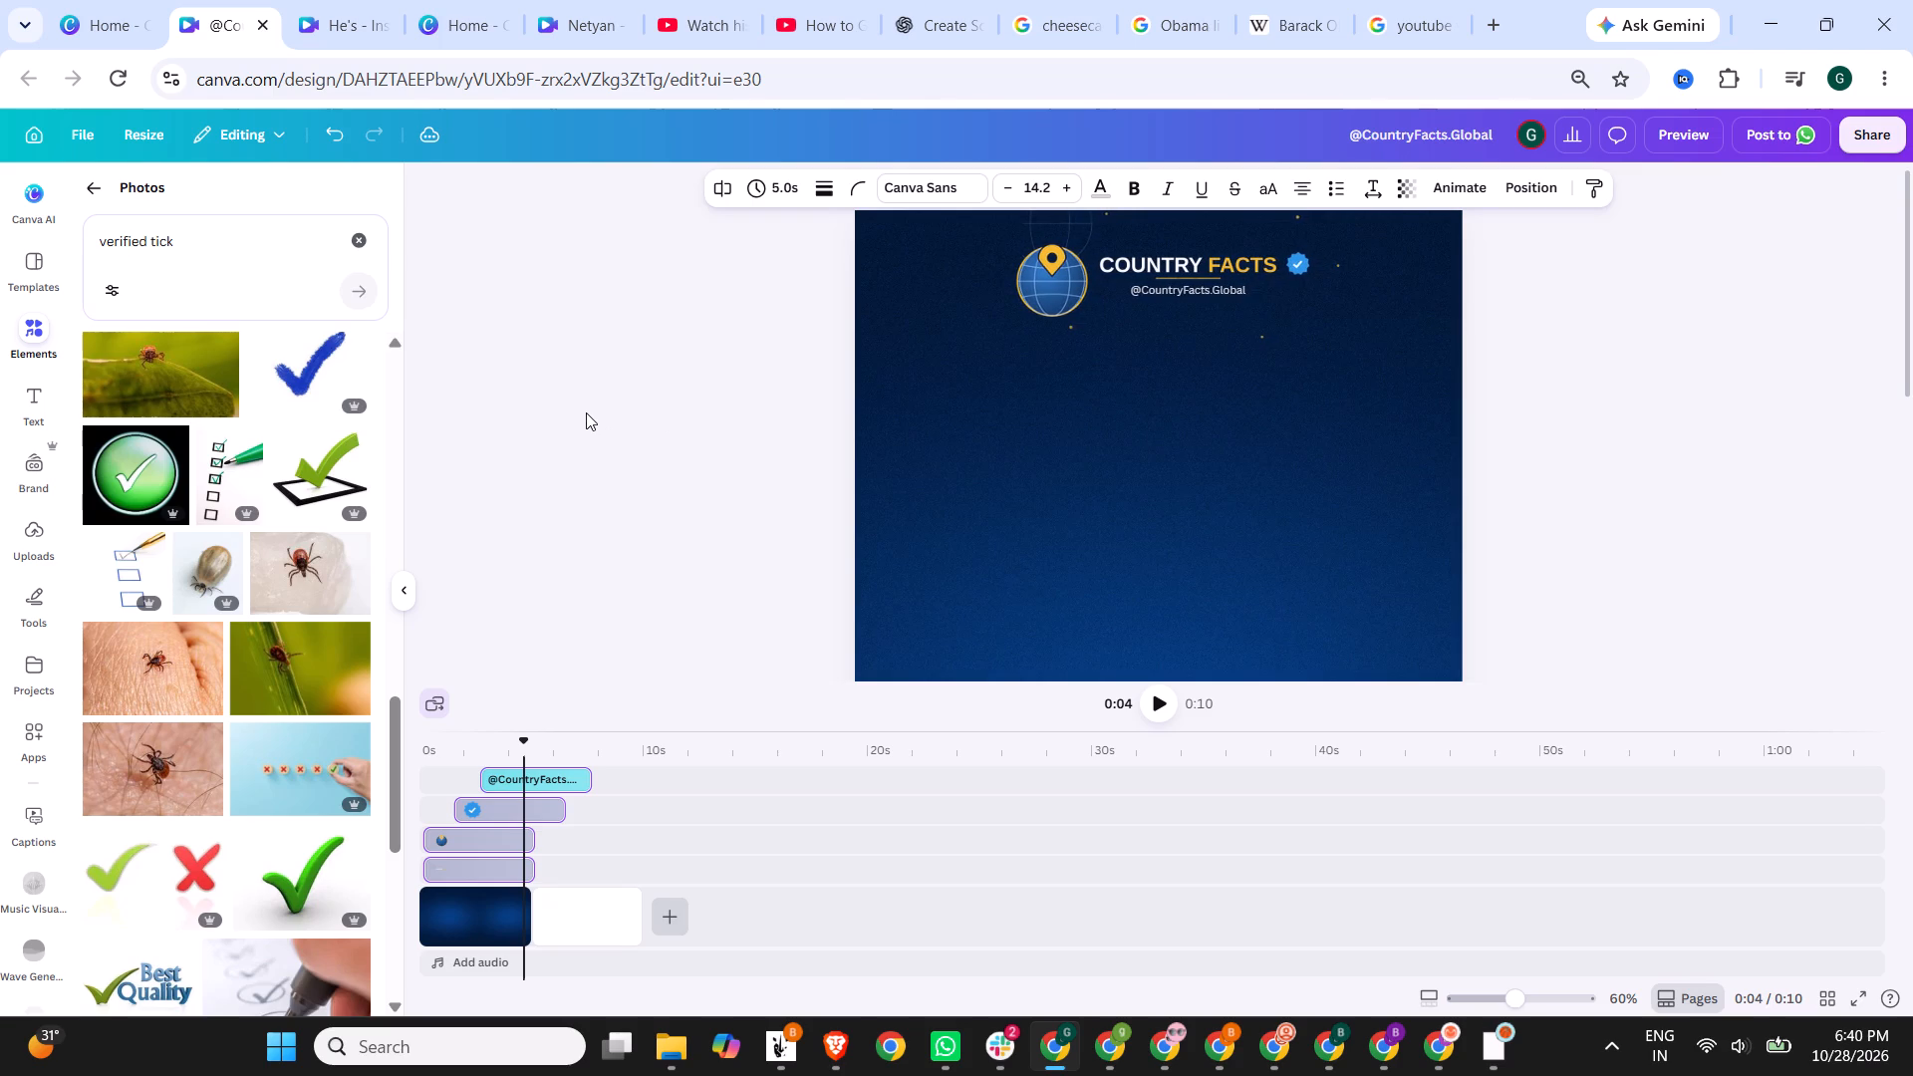
key(Left)
key(Left)
key(Left)
key(Left)
key(Left)
key(Left)
key(Left)
key(Left)
key(Left)
key(Left)
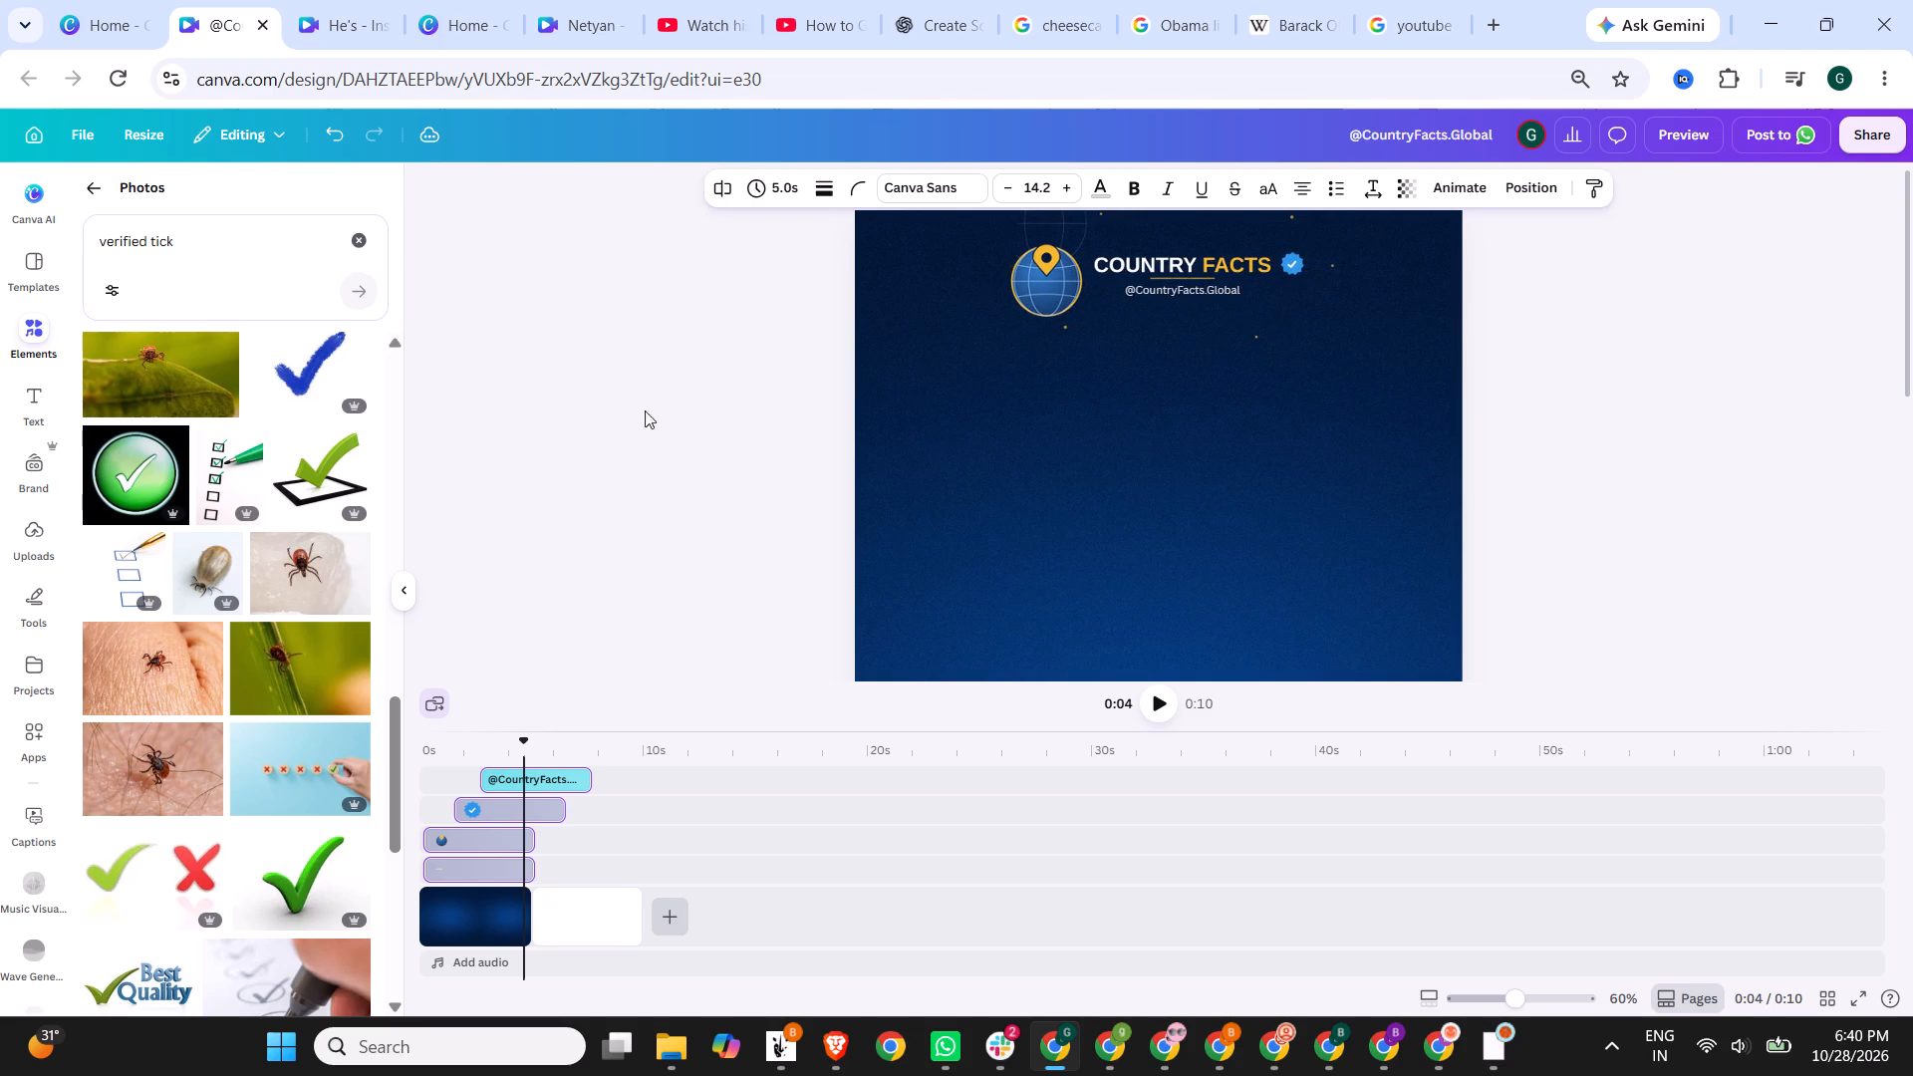
click(697, 408)
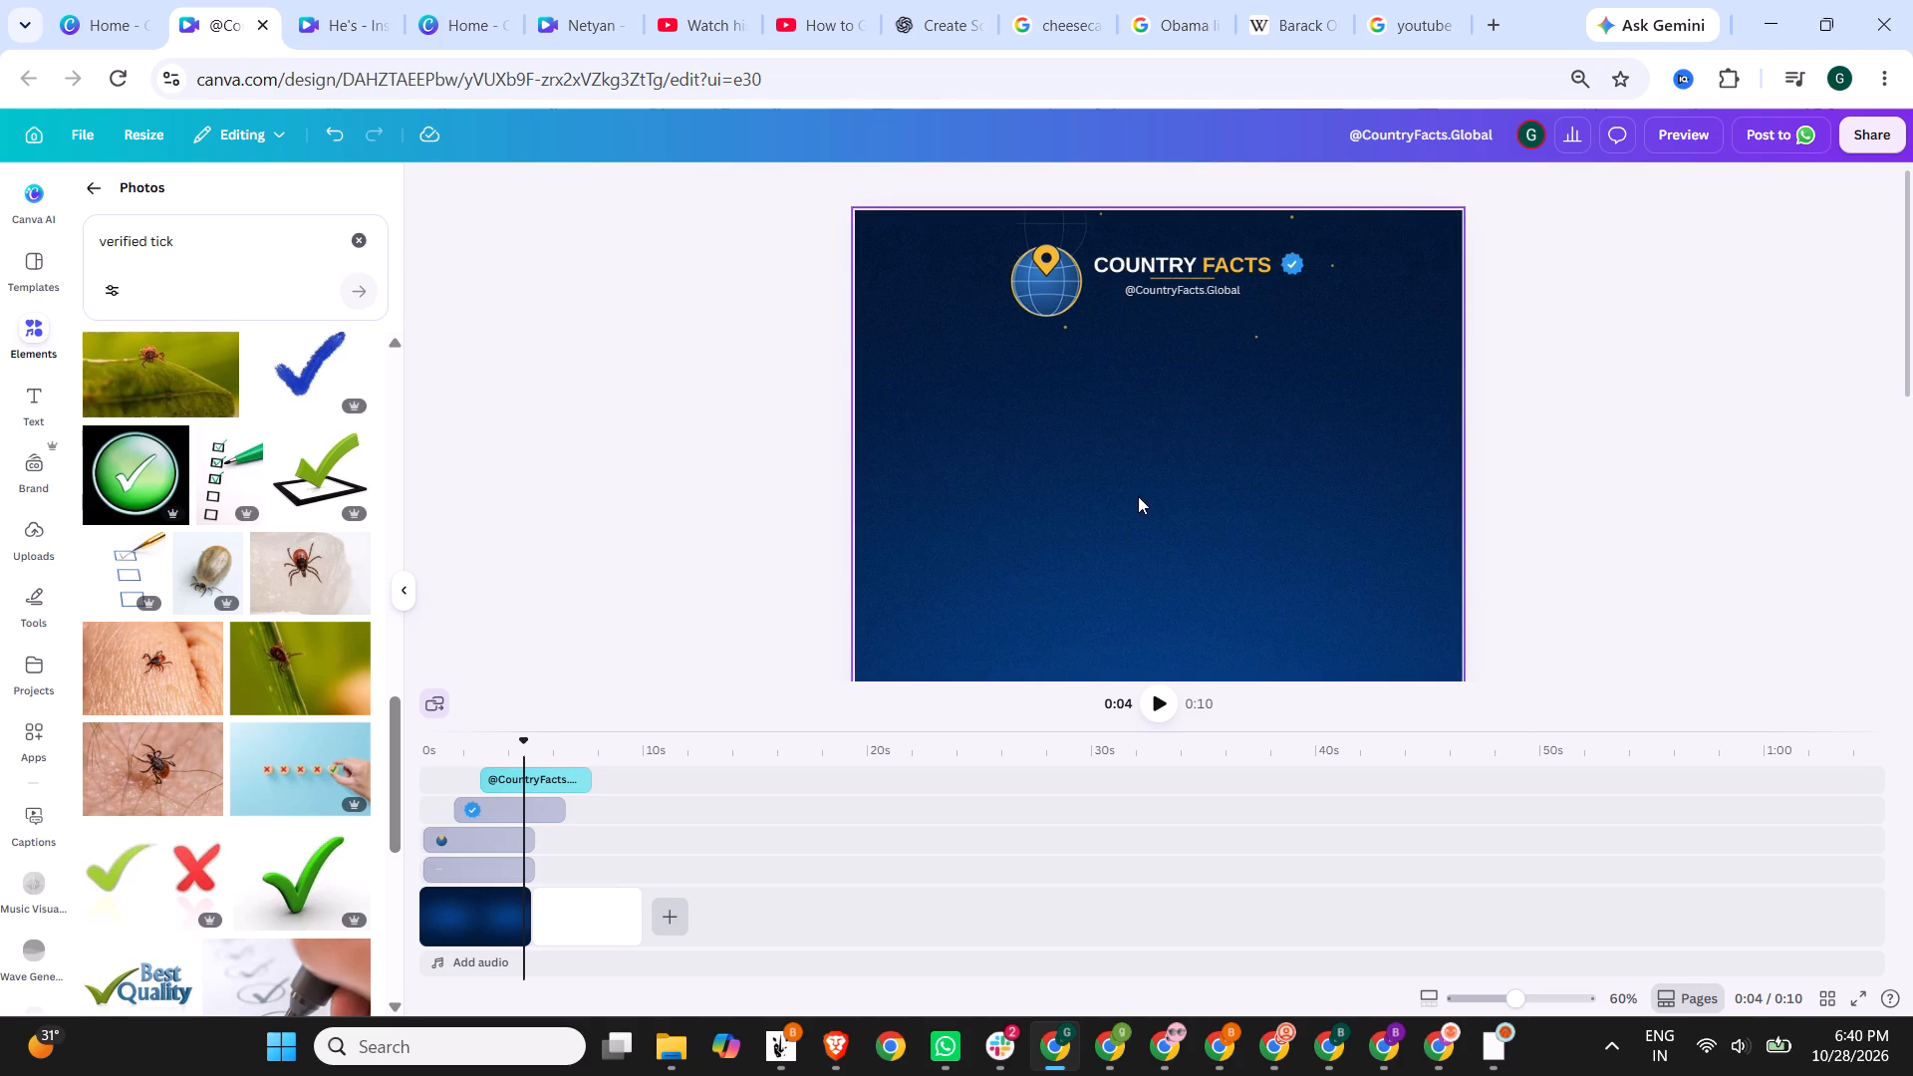
scroll(1138, 496, down, 2)
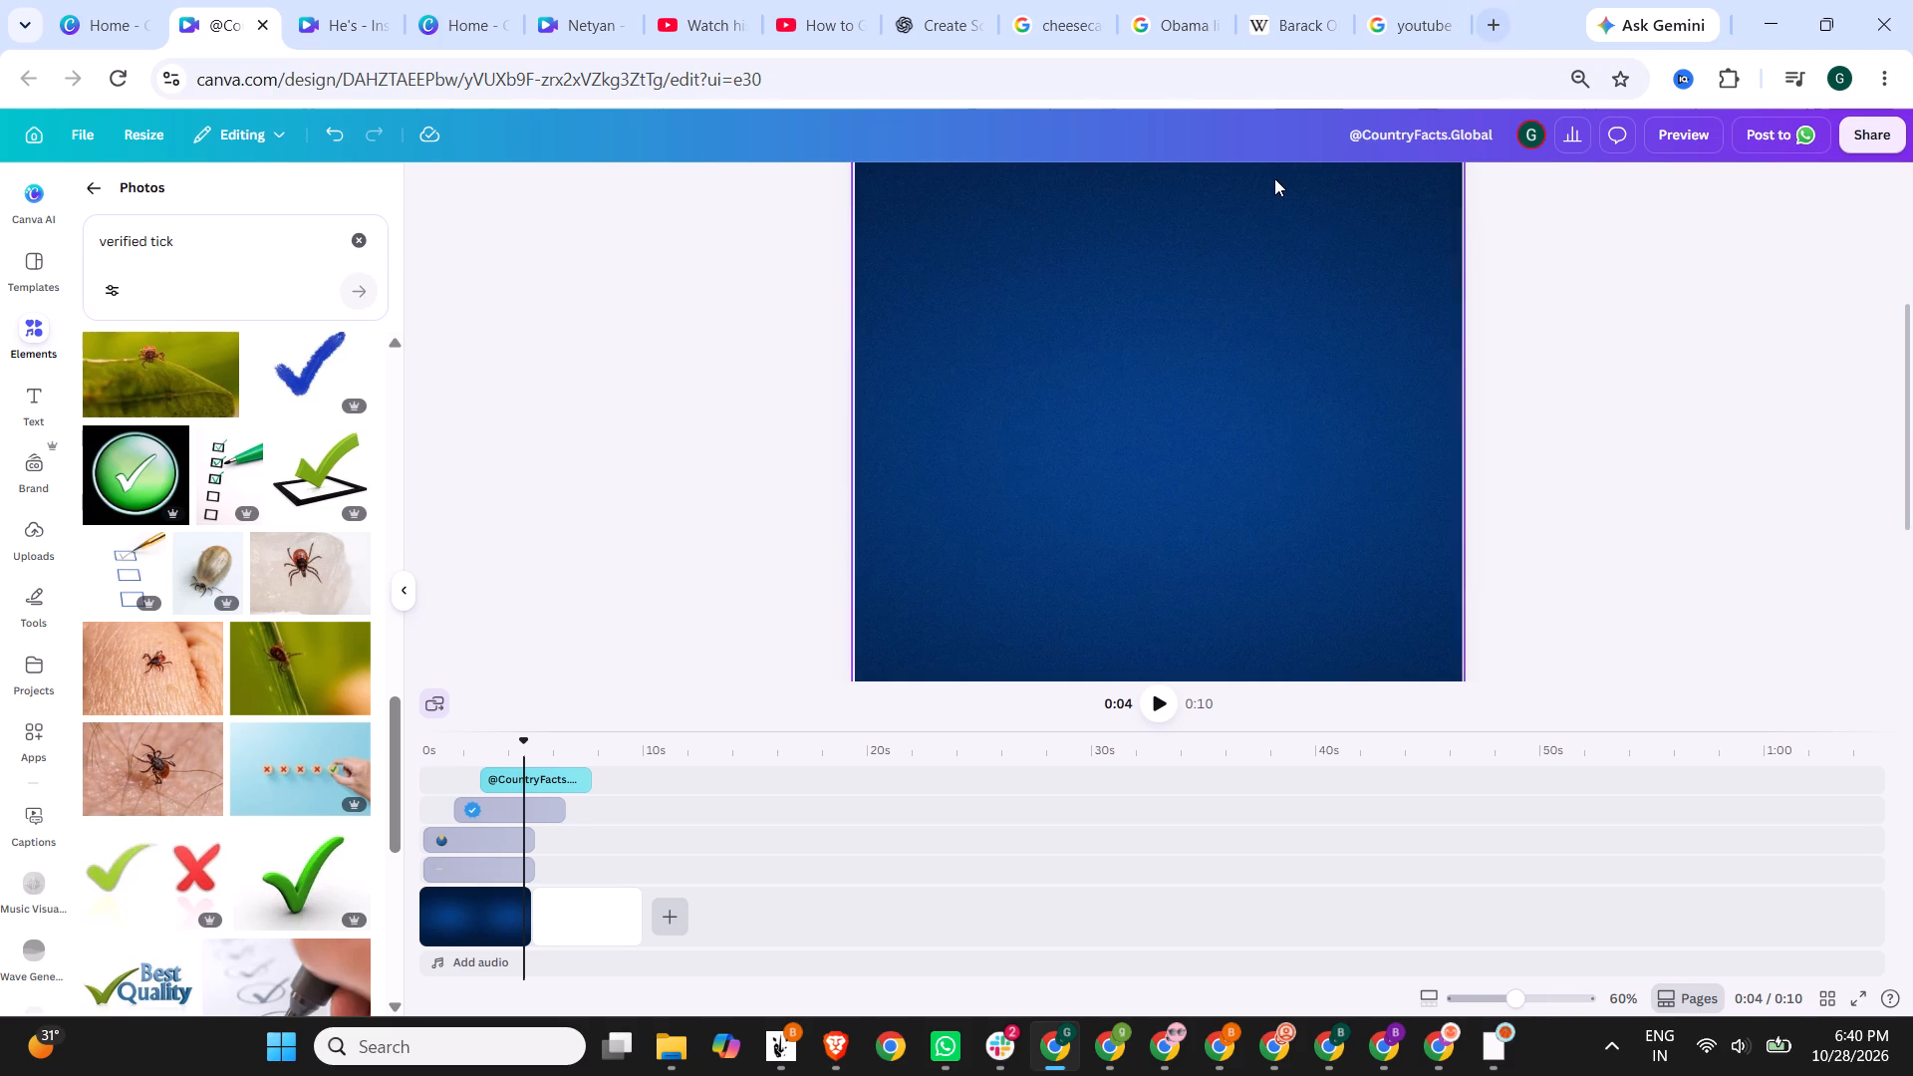
scroll(1147, 672, up, 1)
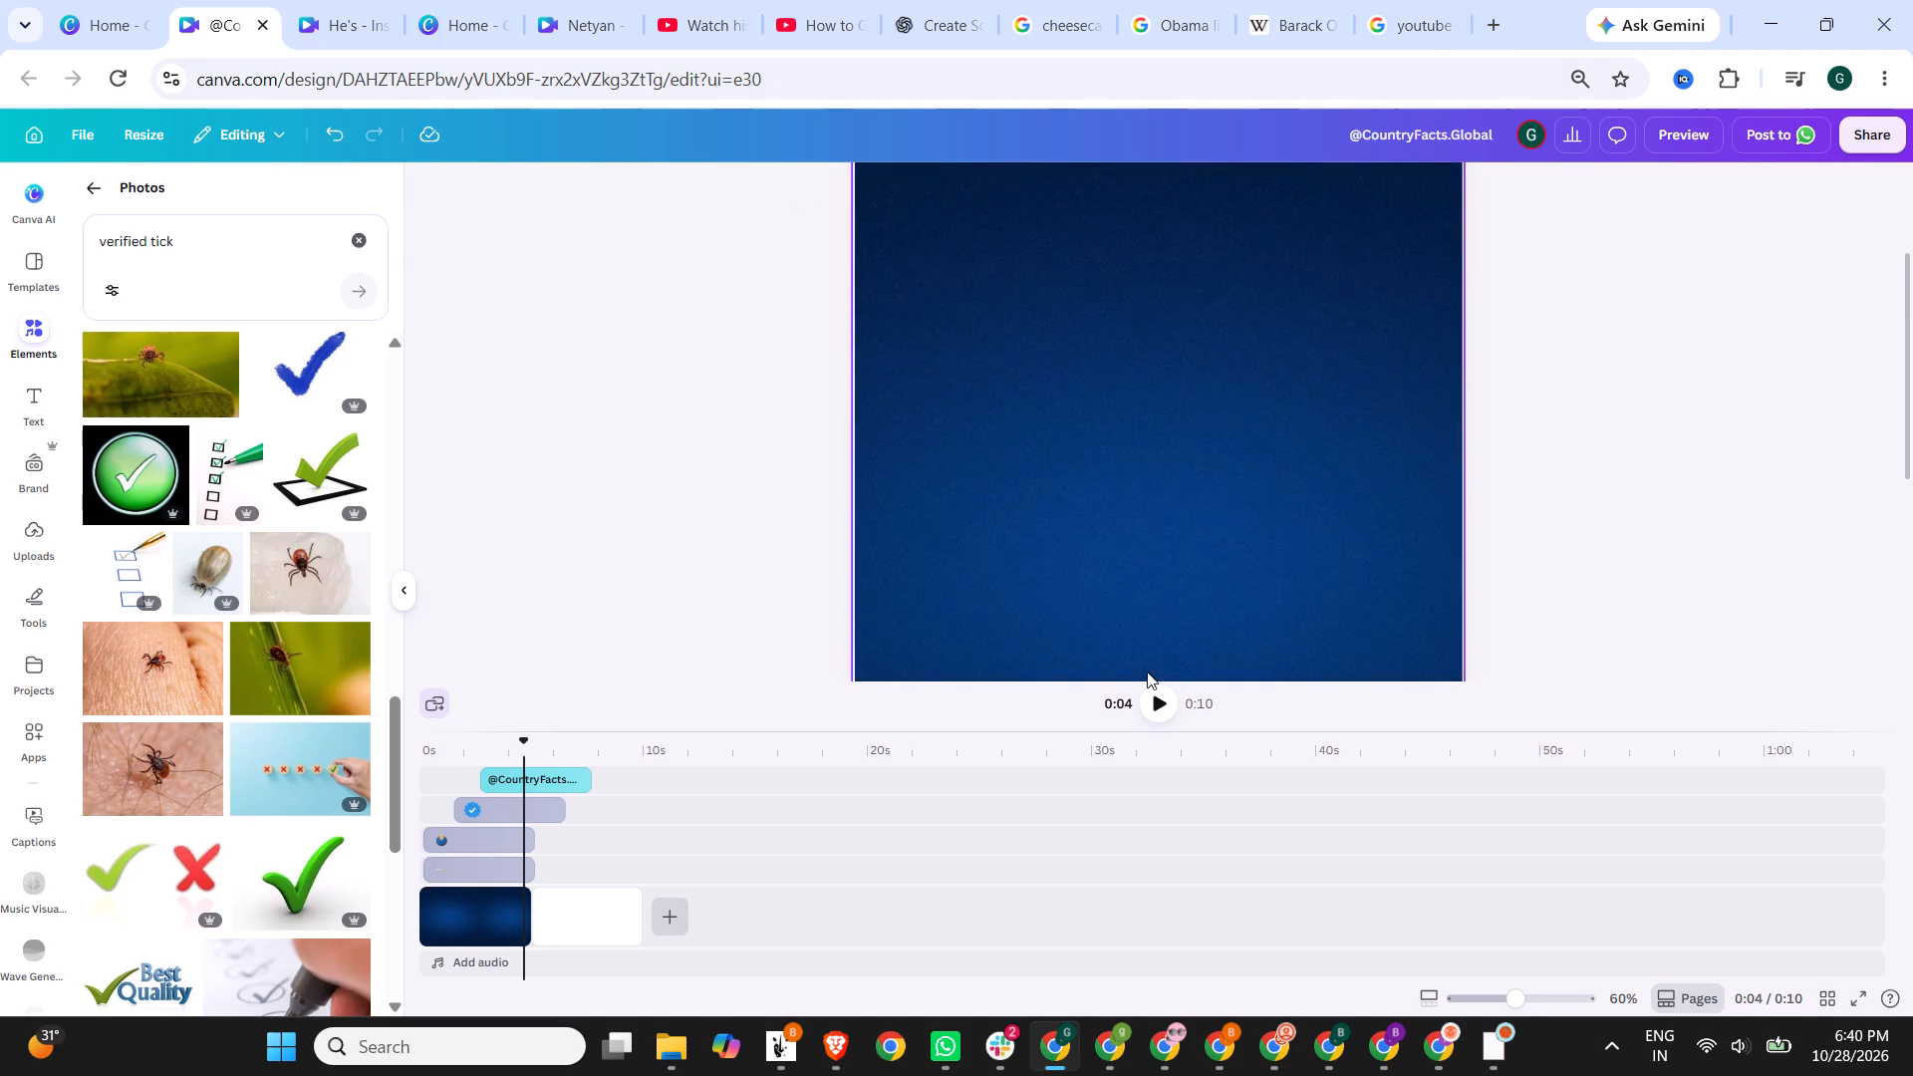
scroll(1147, 672, up, 1)
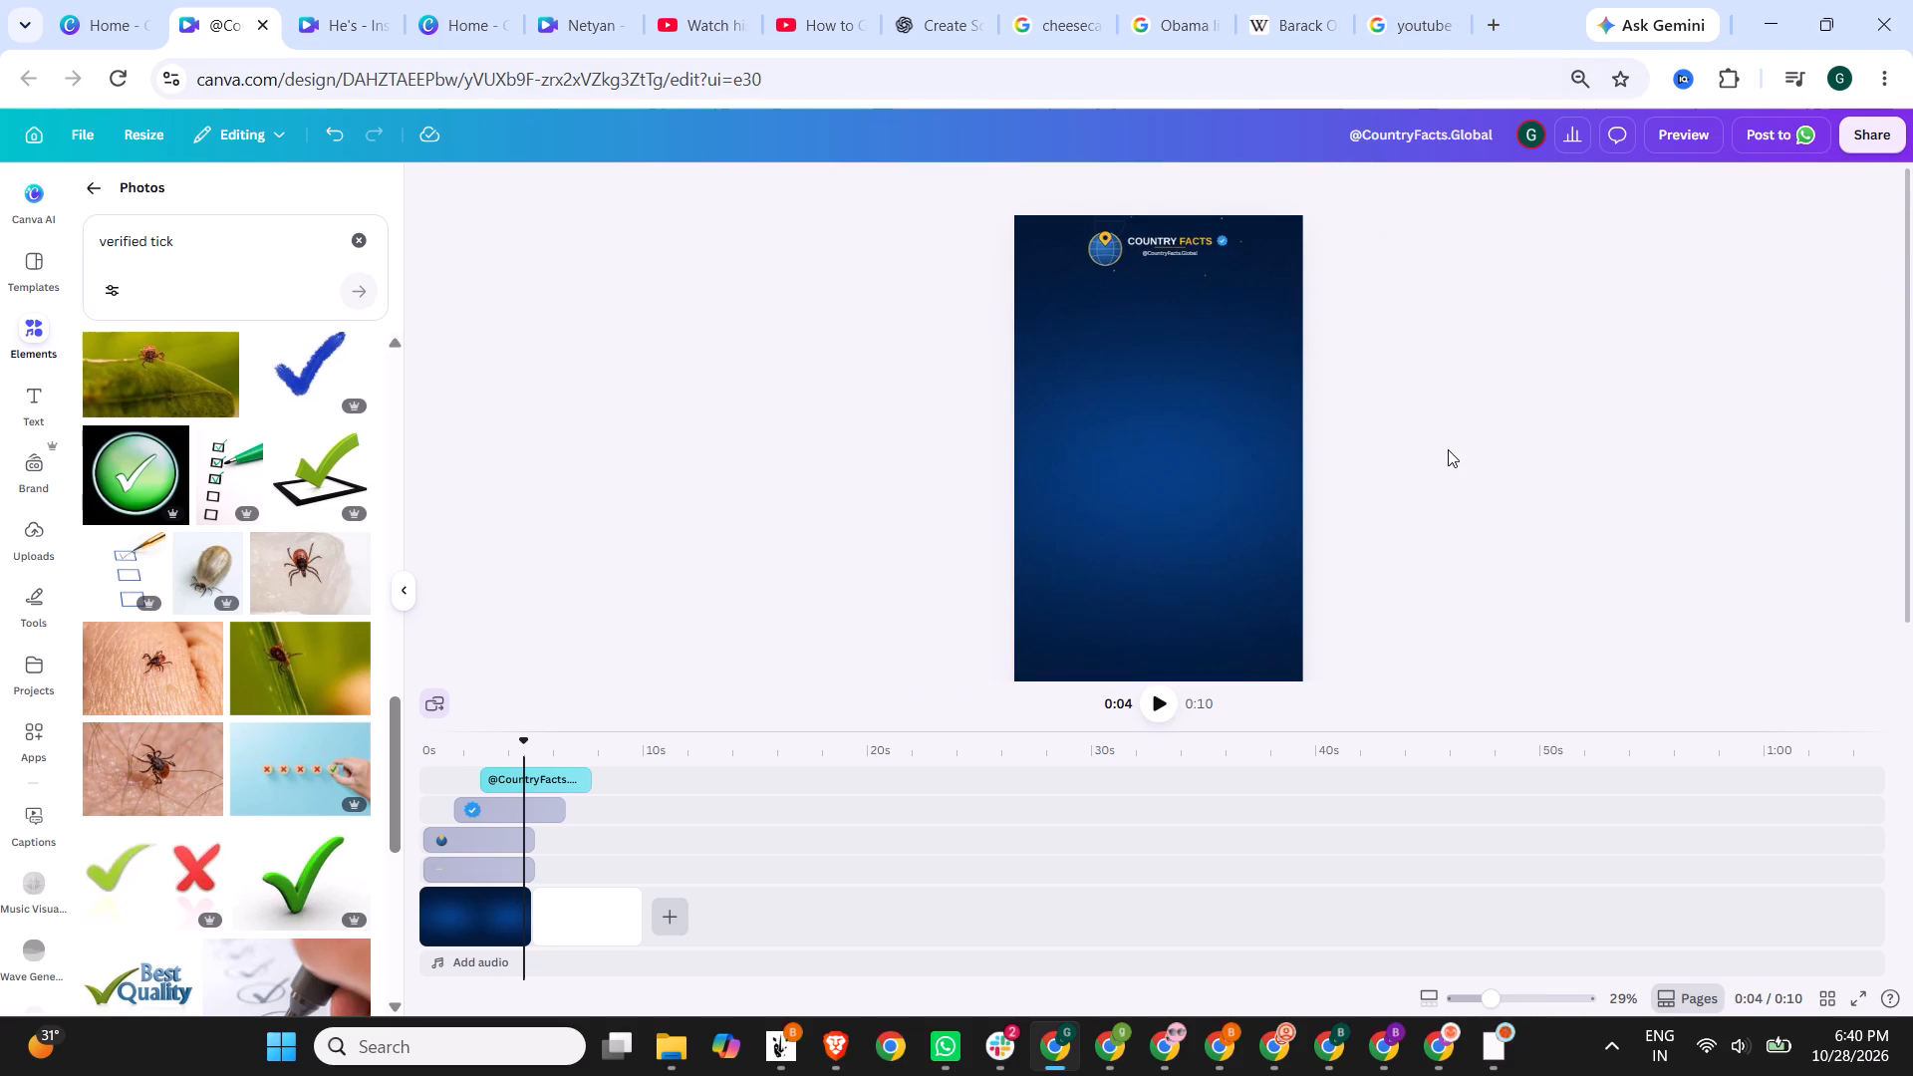
scroll(1448, 449, down, 1)
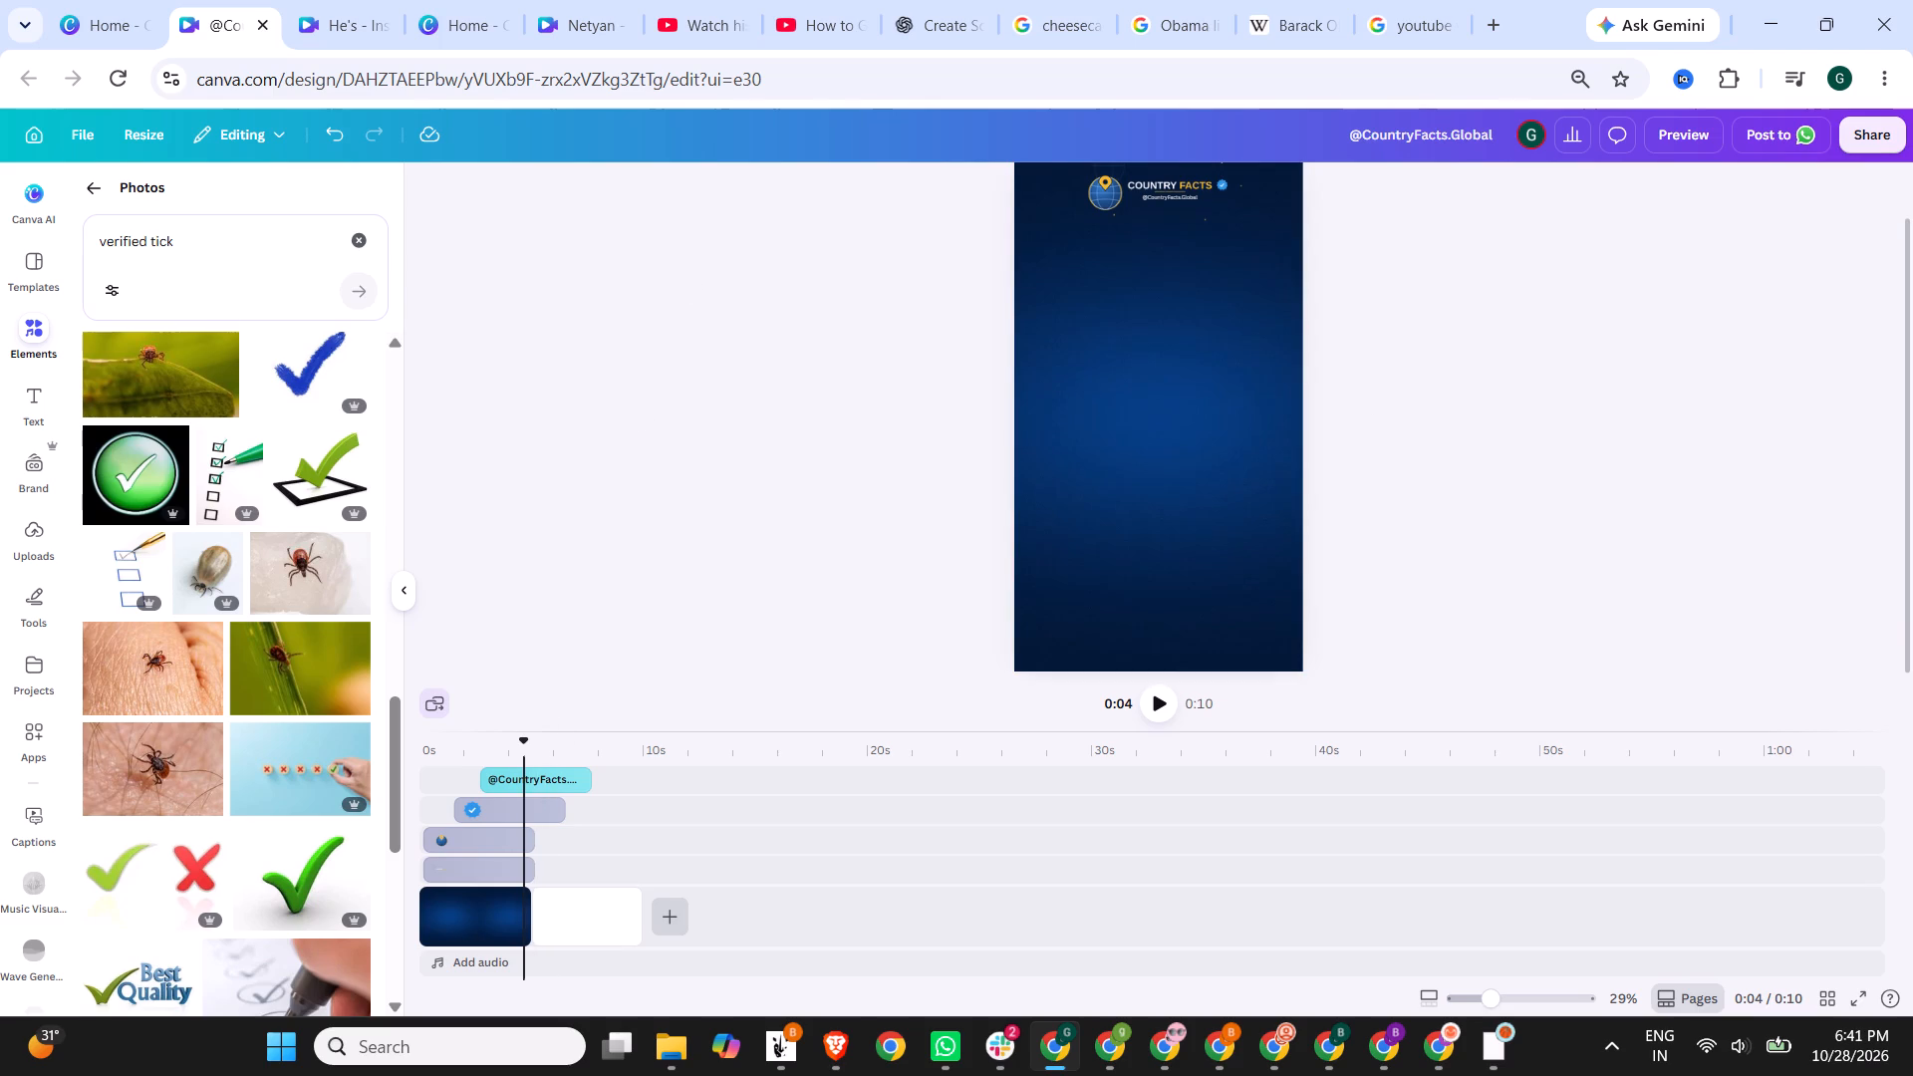
drag(534, 784, 483, 782)
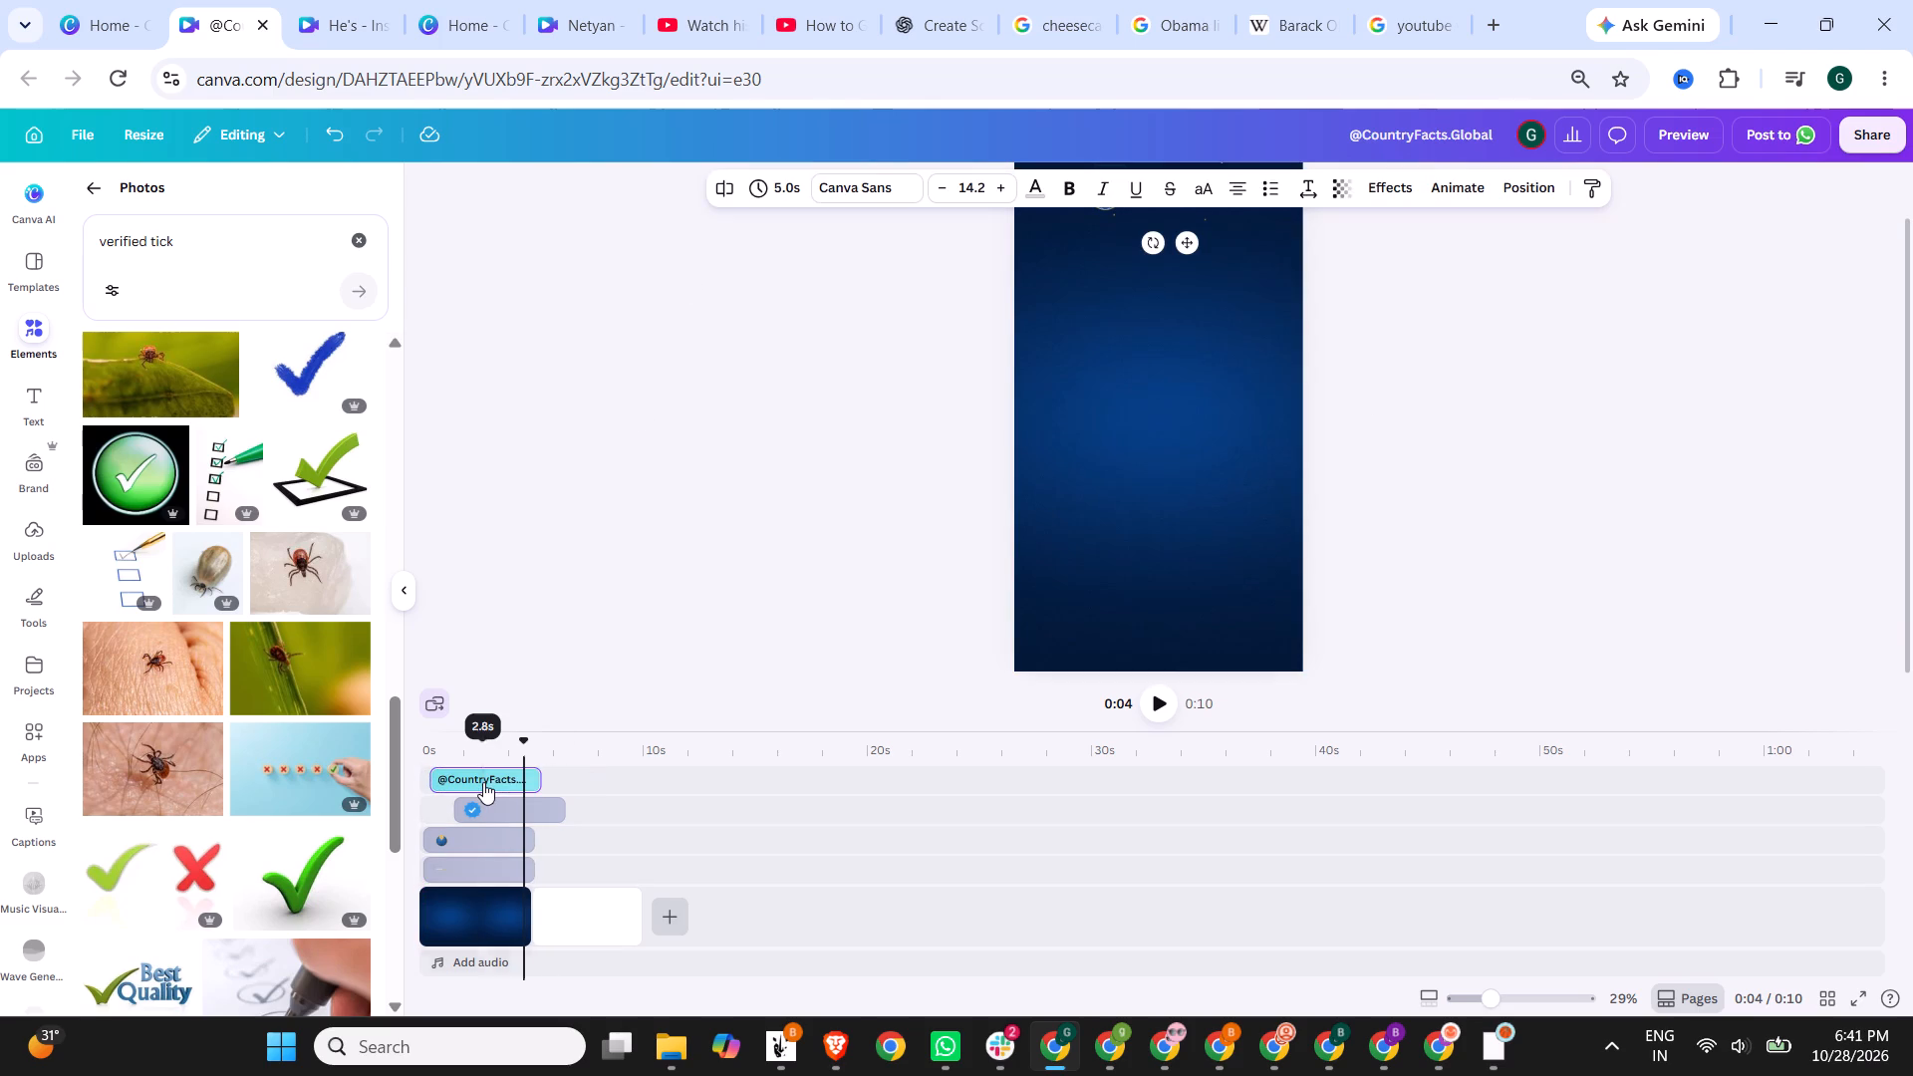
click(494, 781)
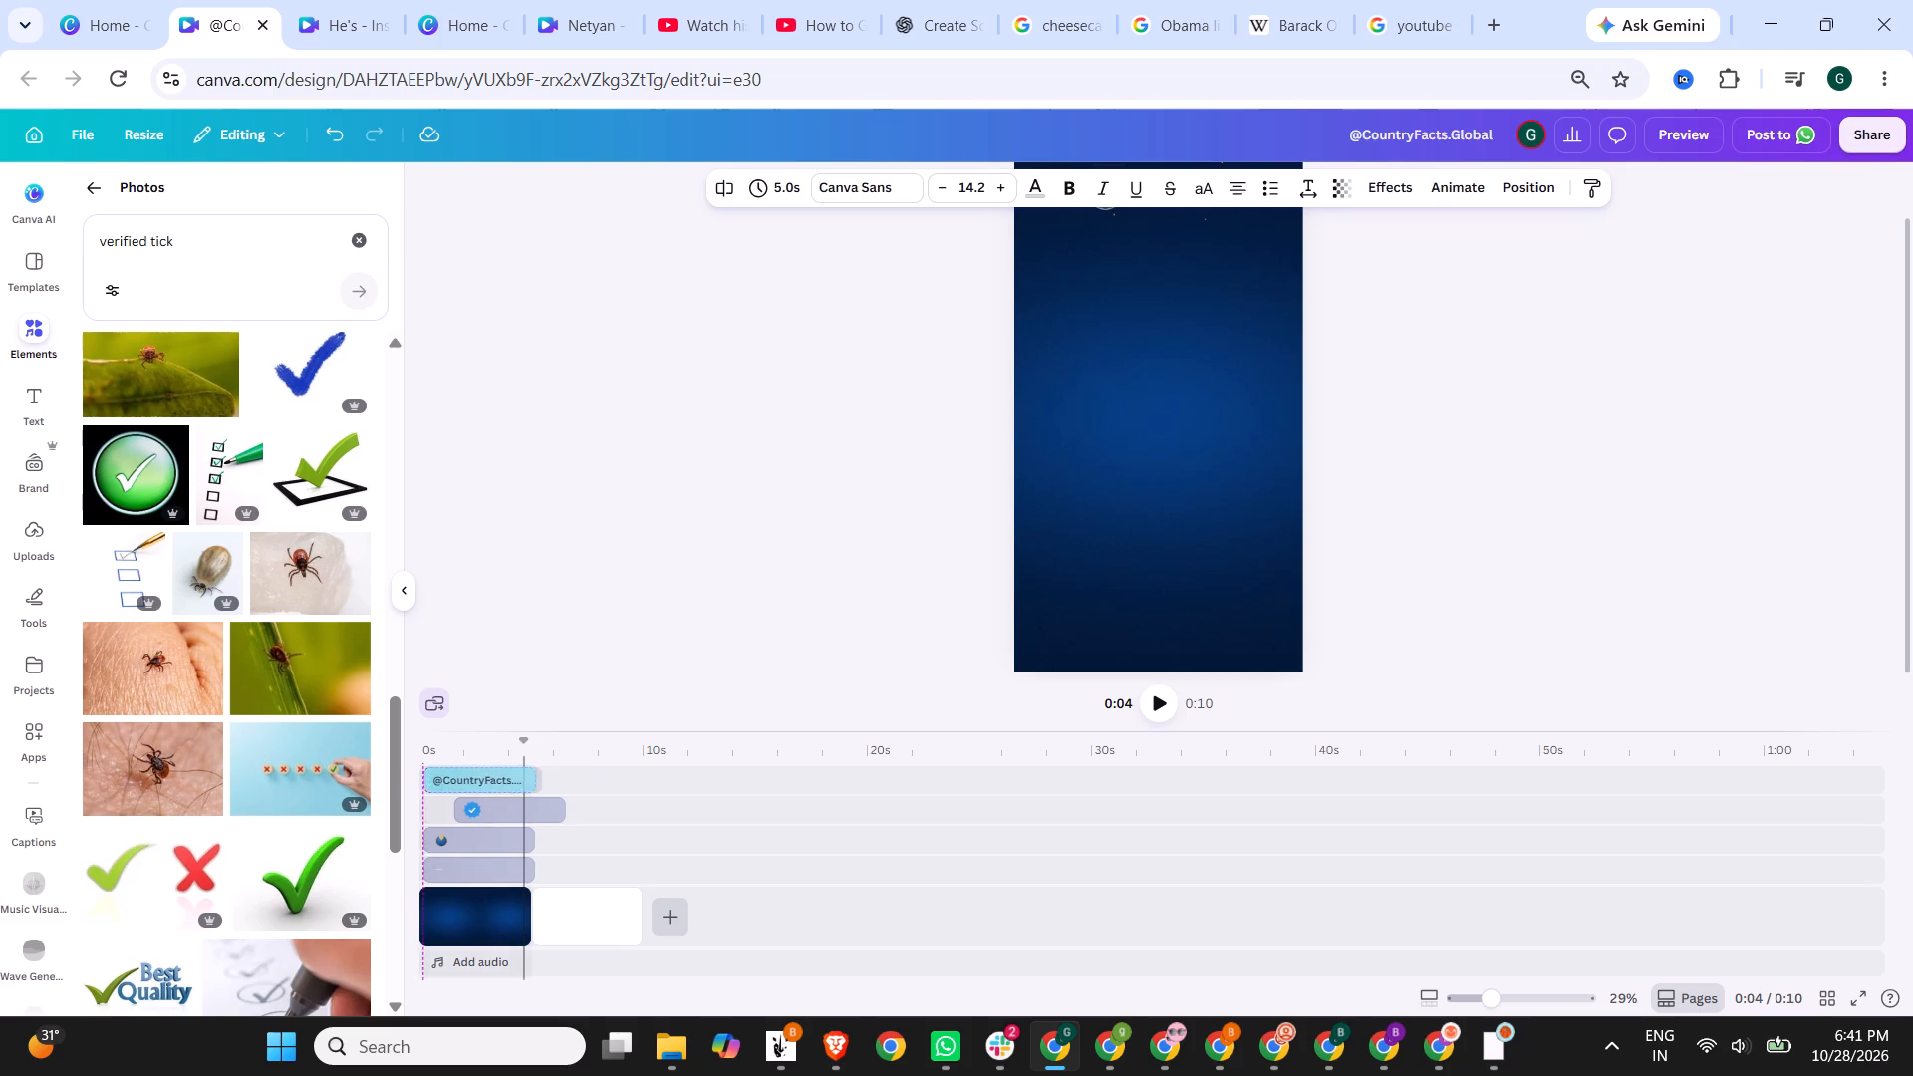
drag(513, 804, 490, 804)
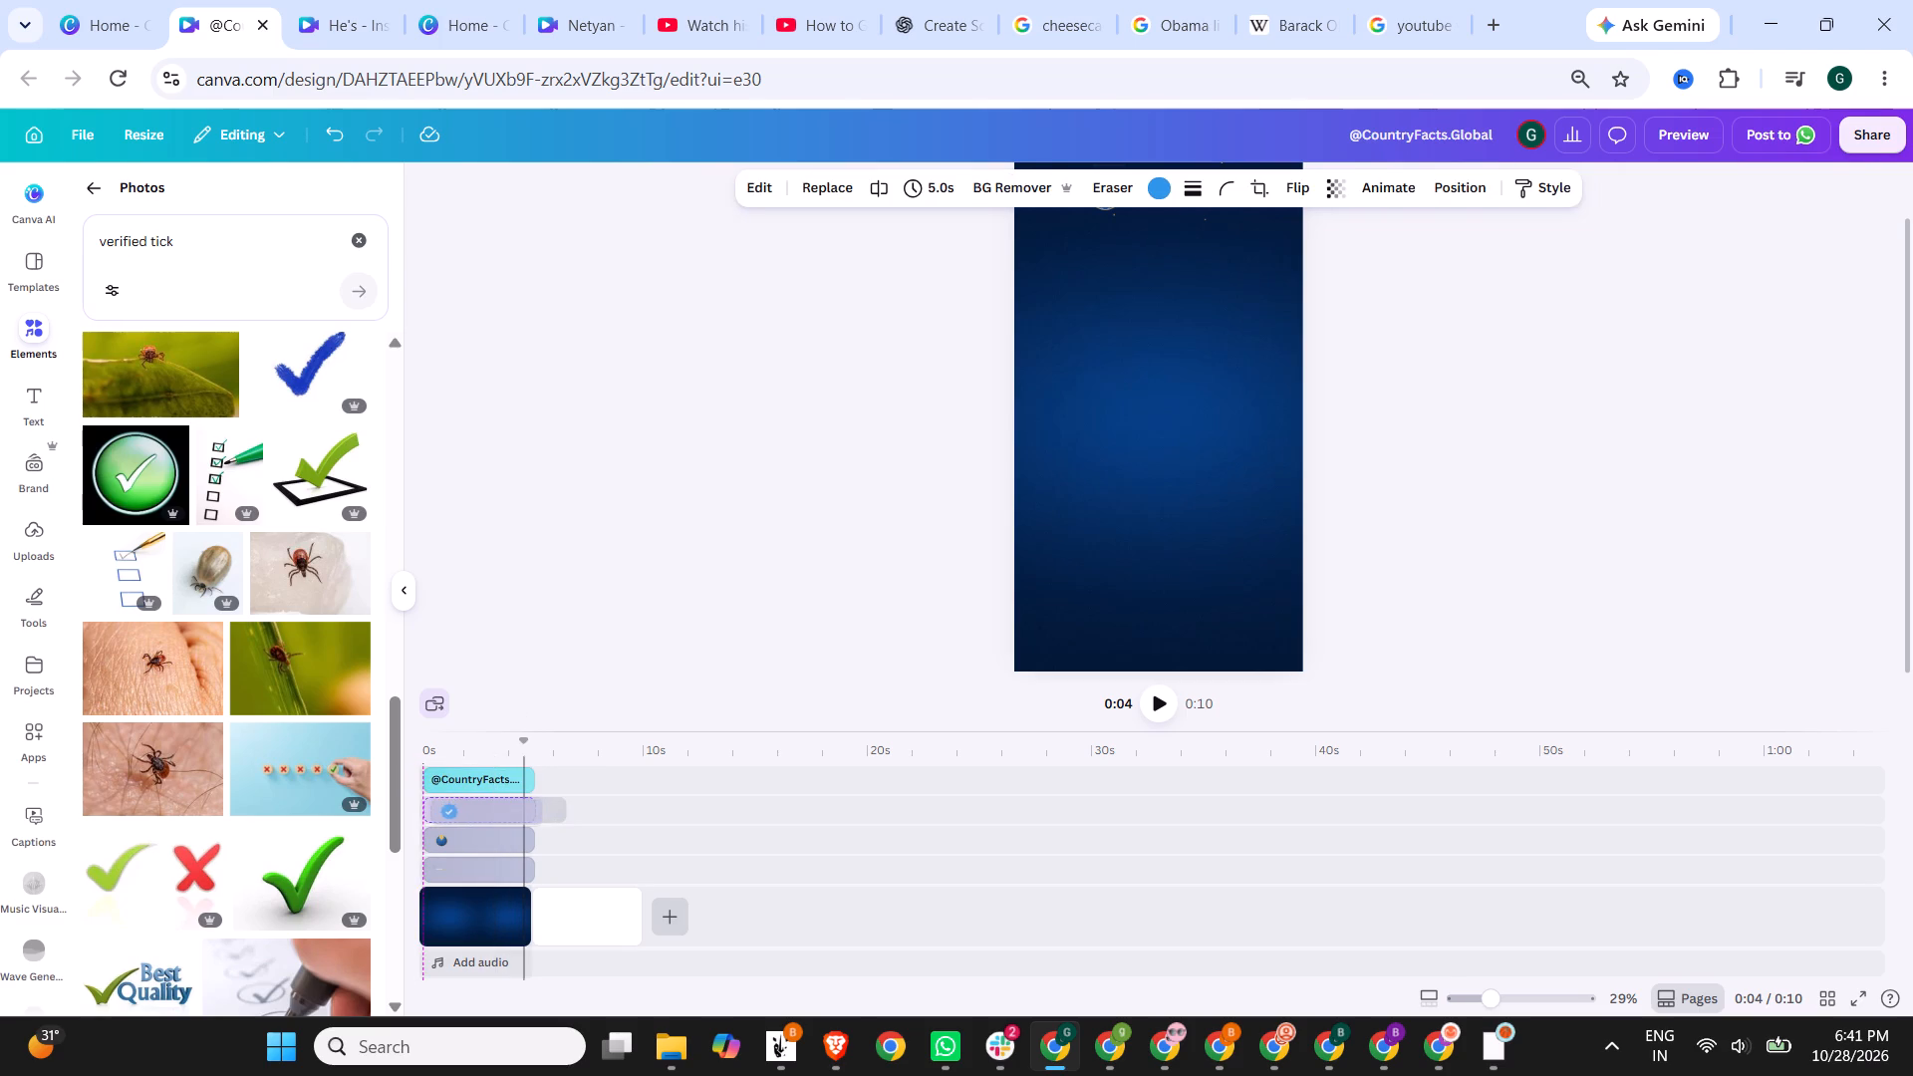
drag(490, 804, 489, 802)
click(475, 811)
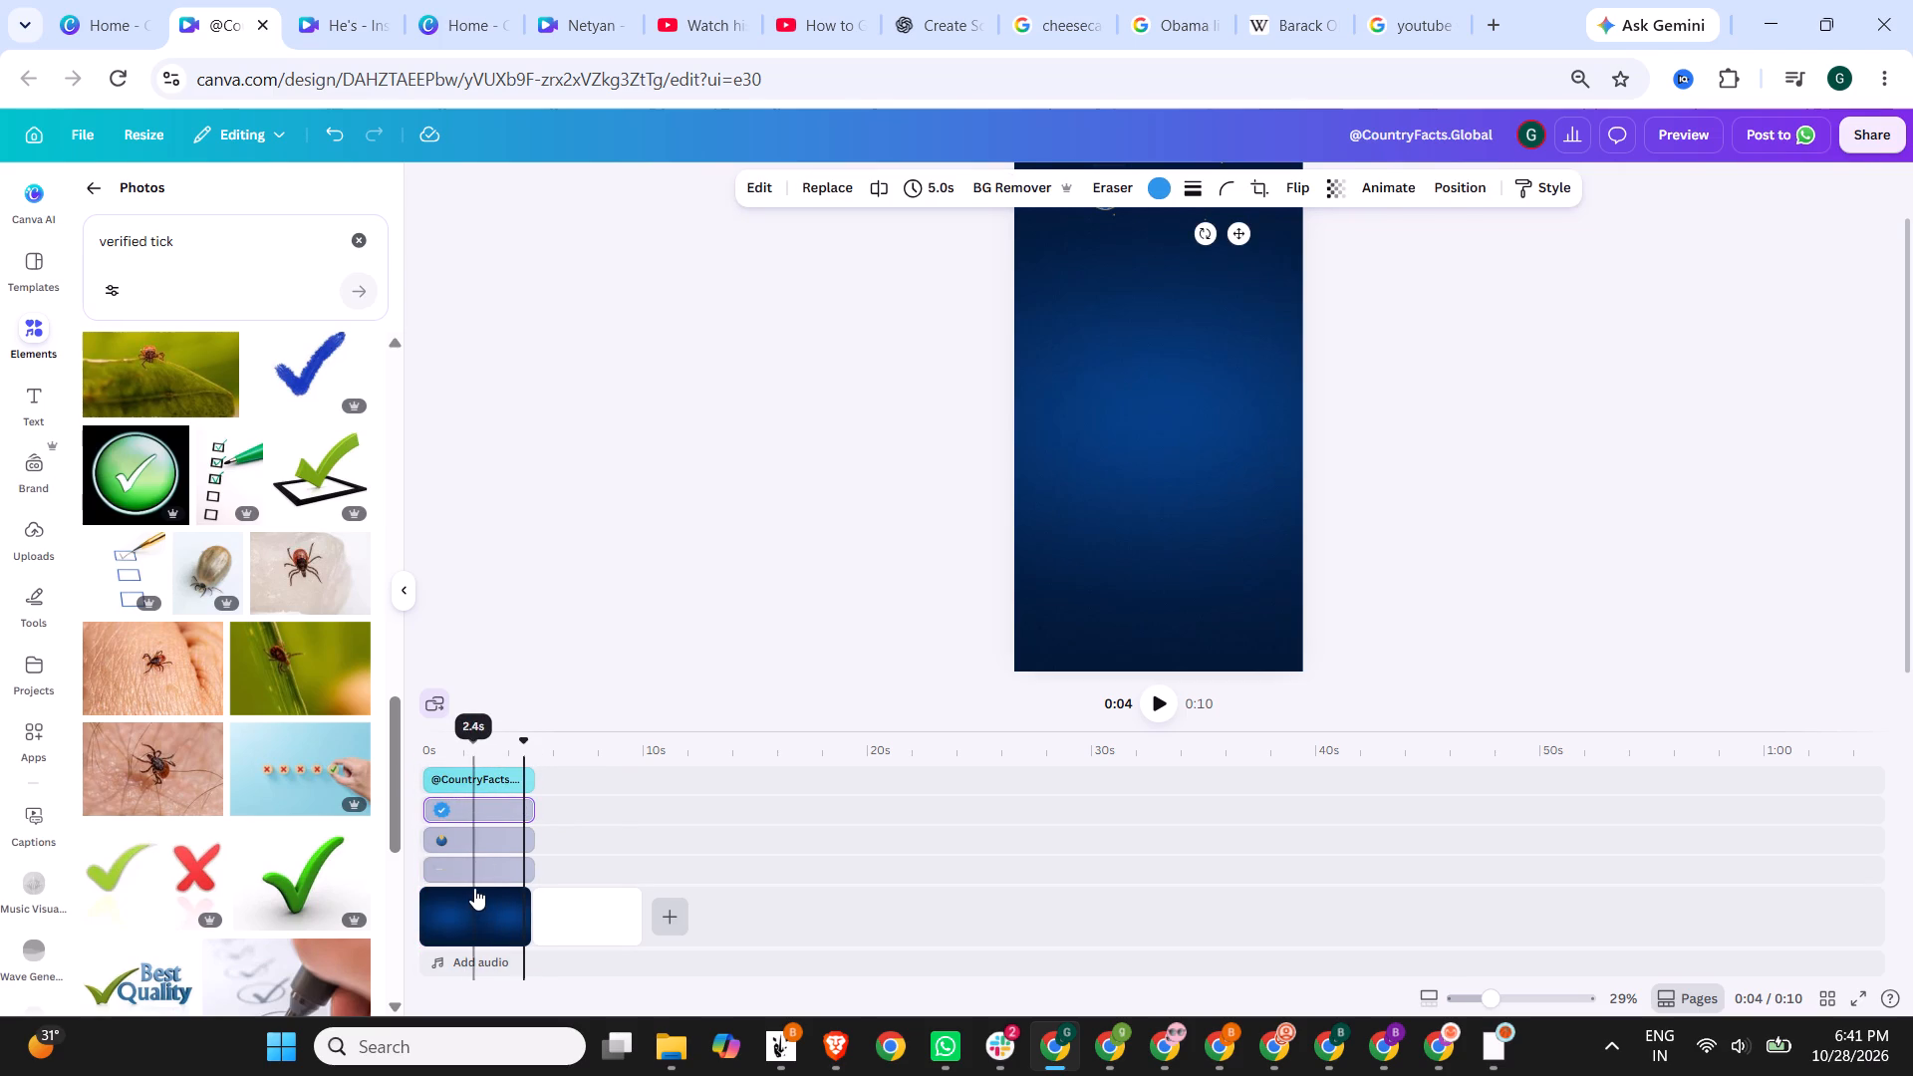
click(919, 638)
scroll(919, 638, up, 1)
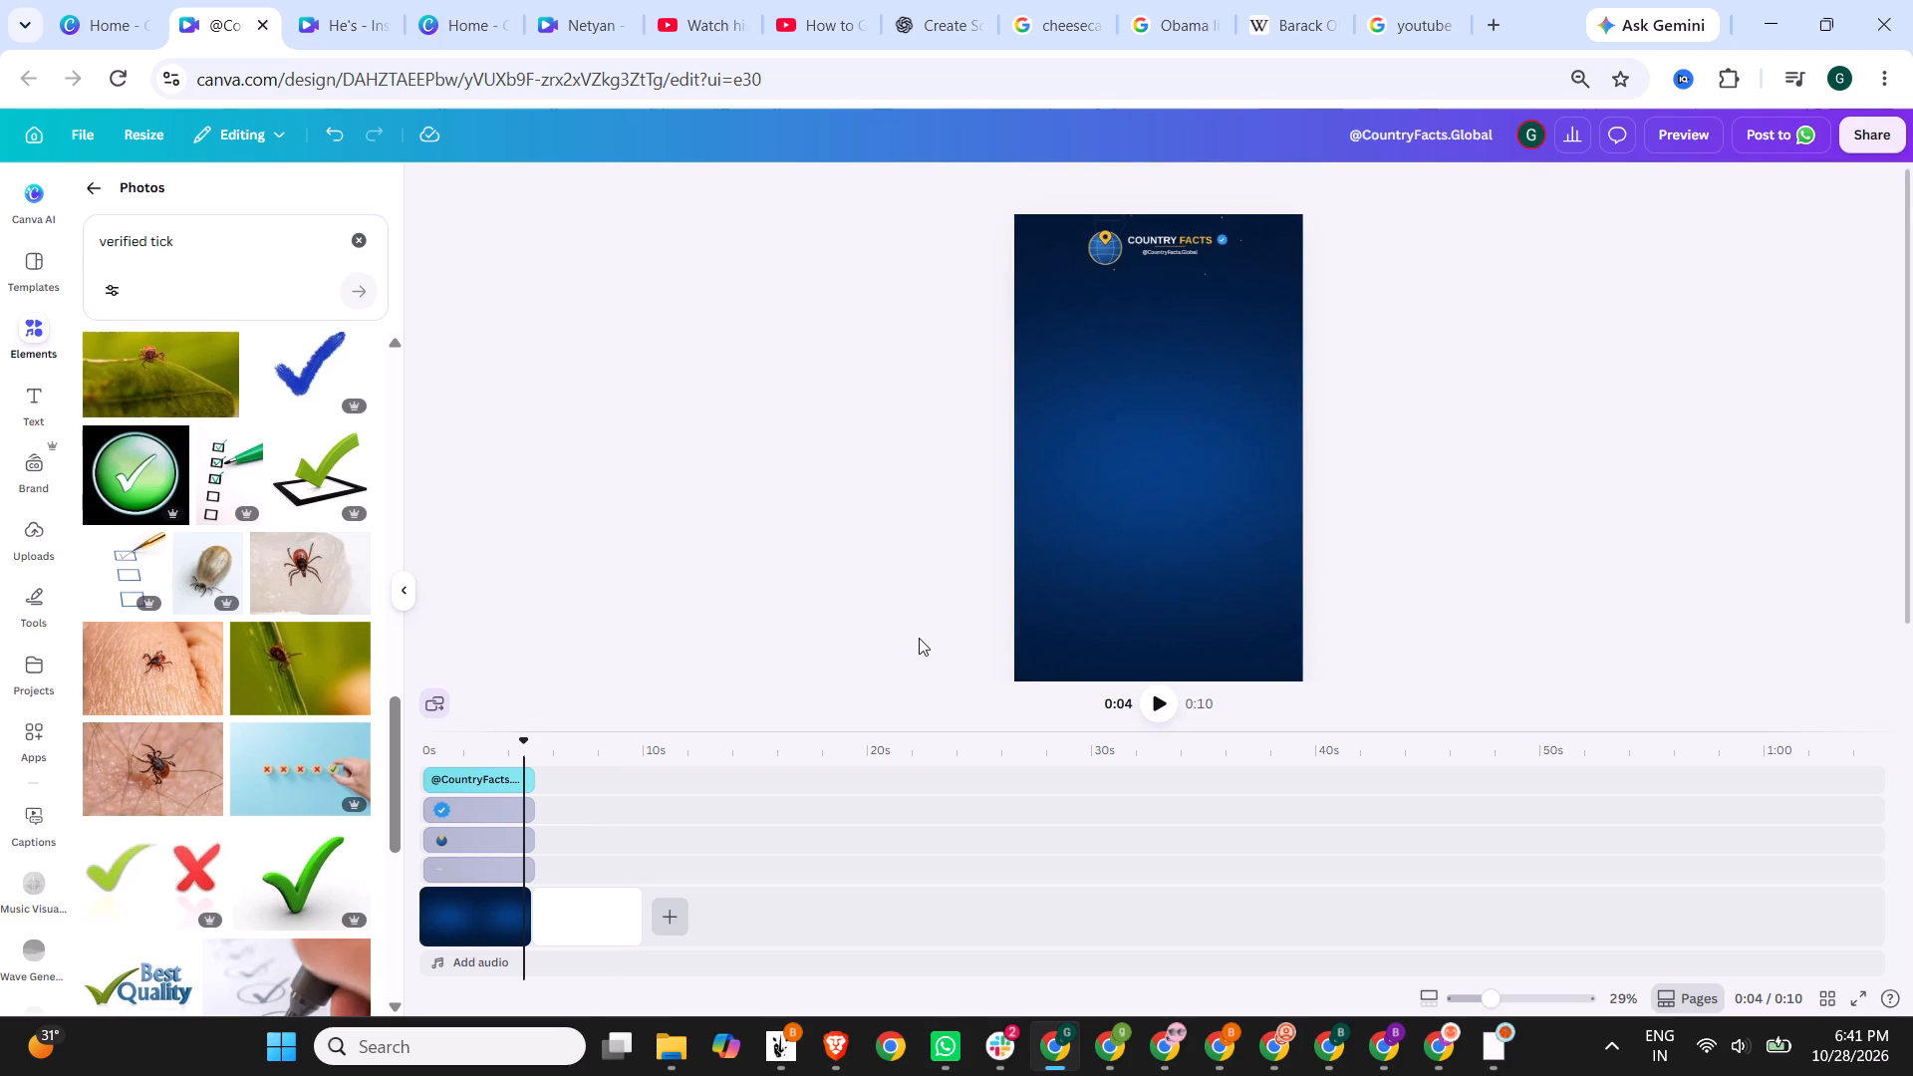
scroll(919, 638, down, 1)
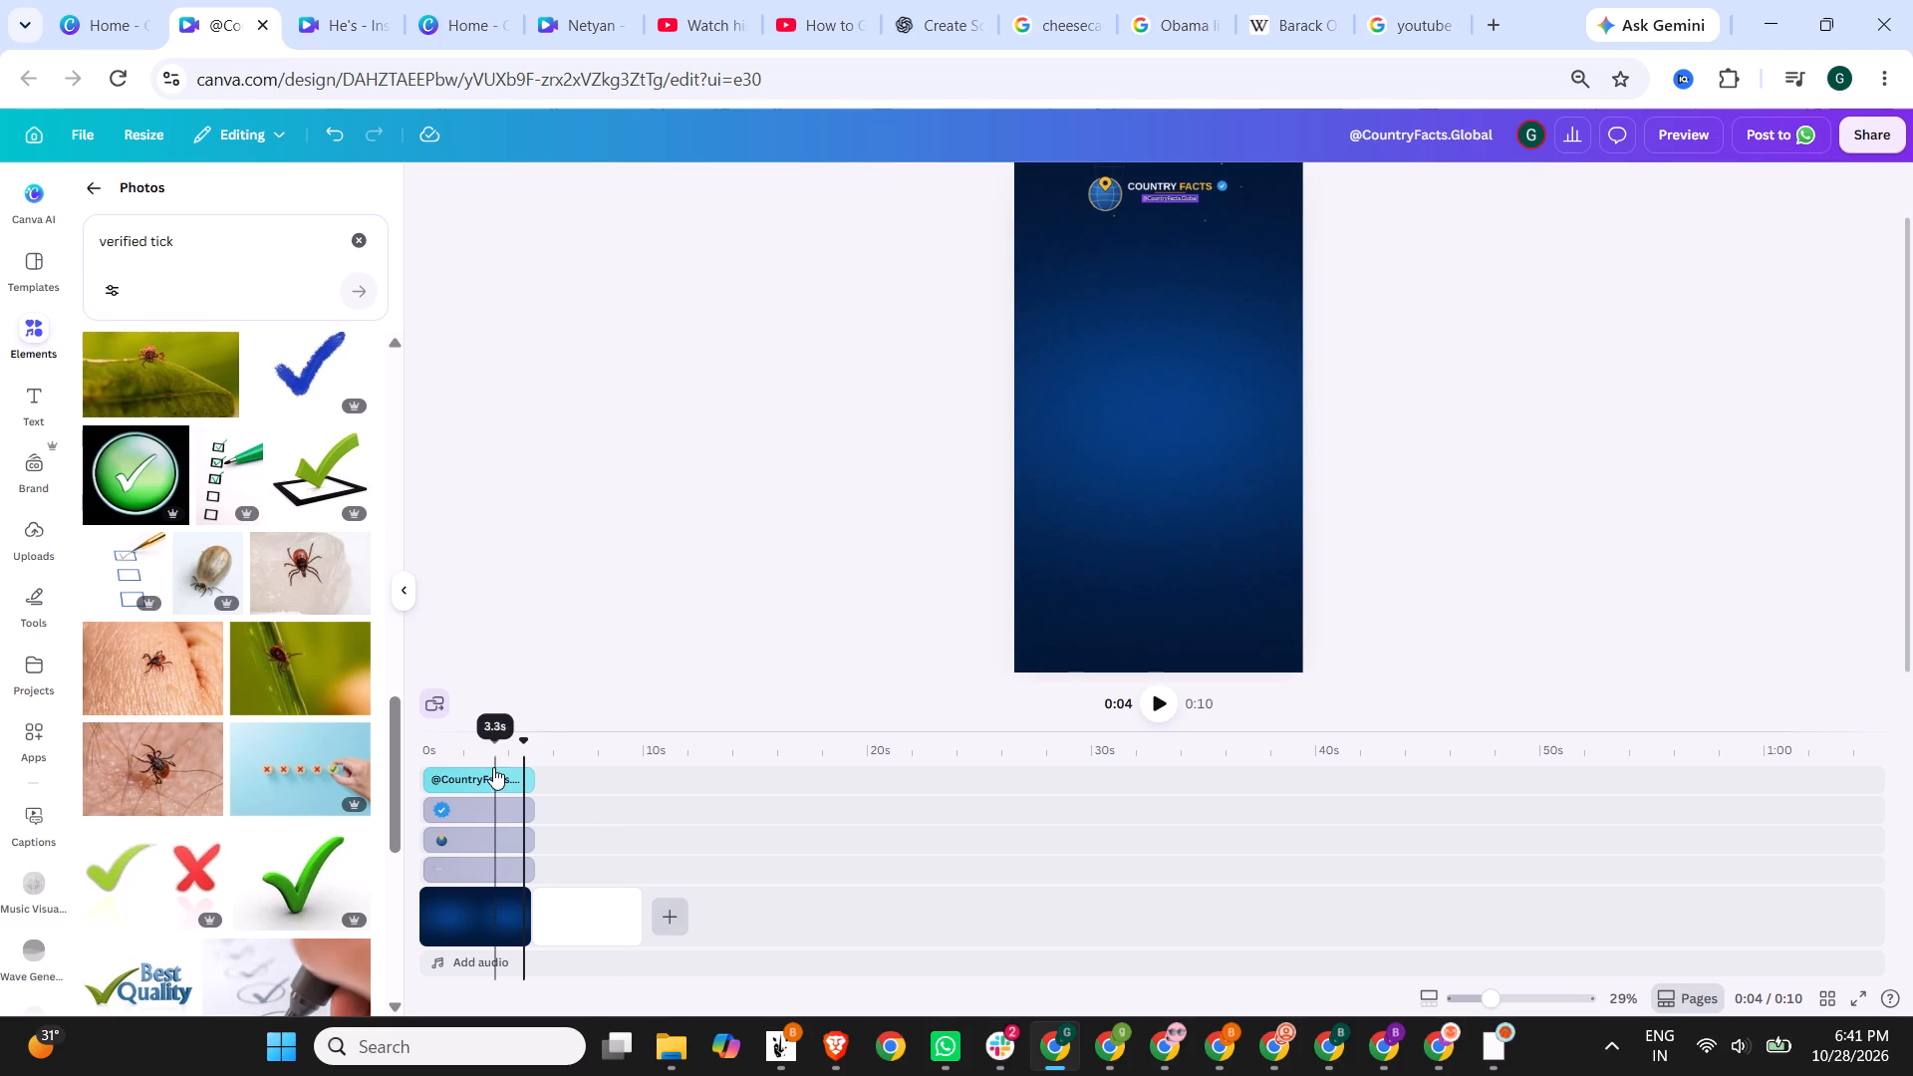
click(475, 775)
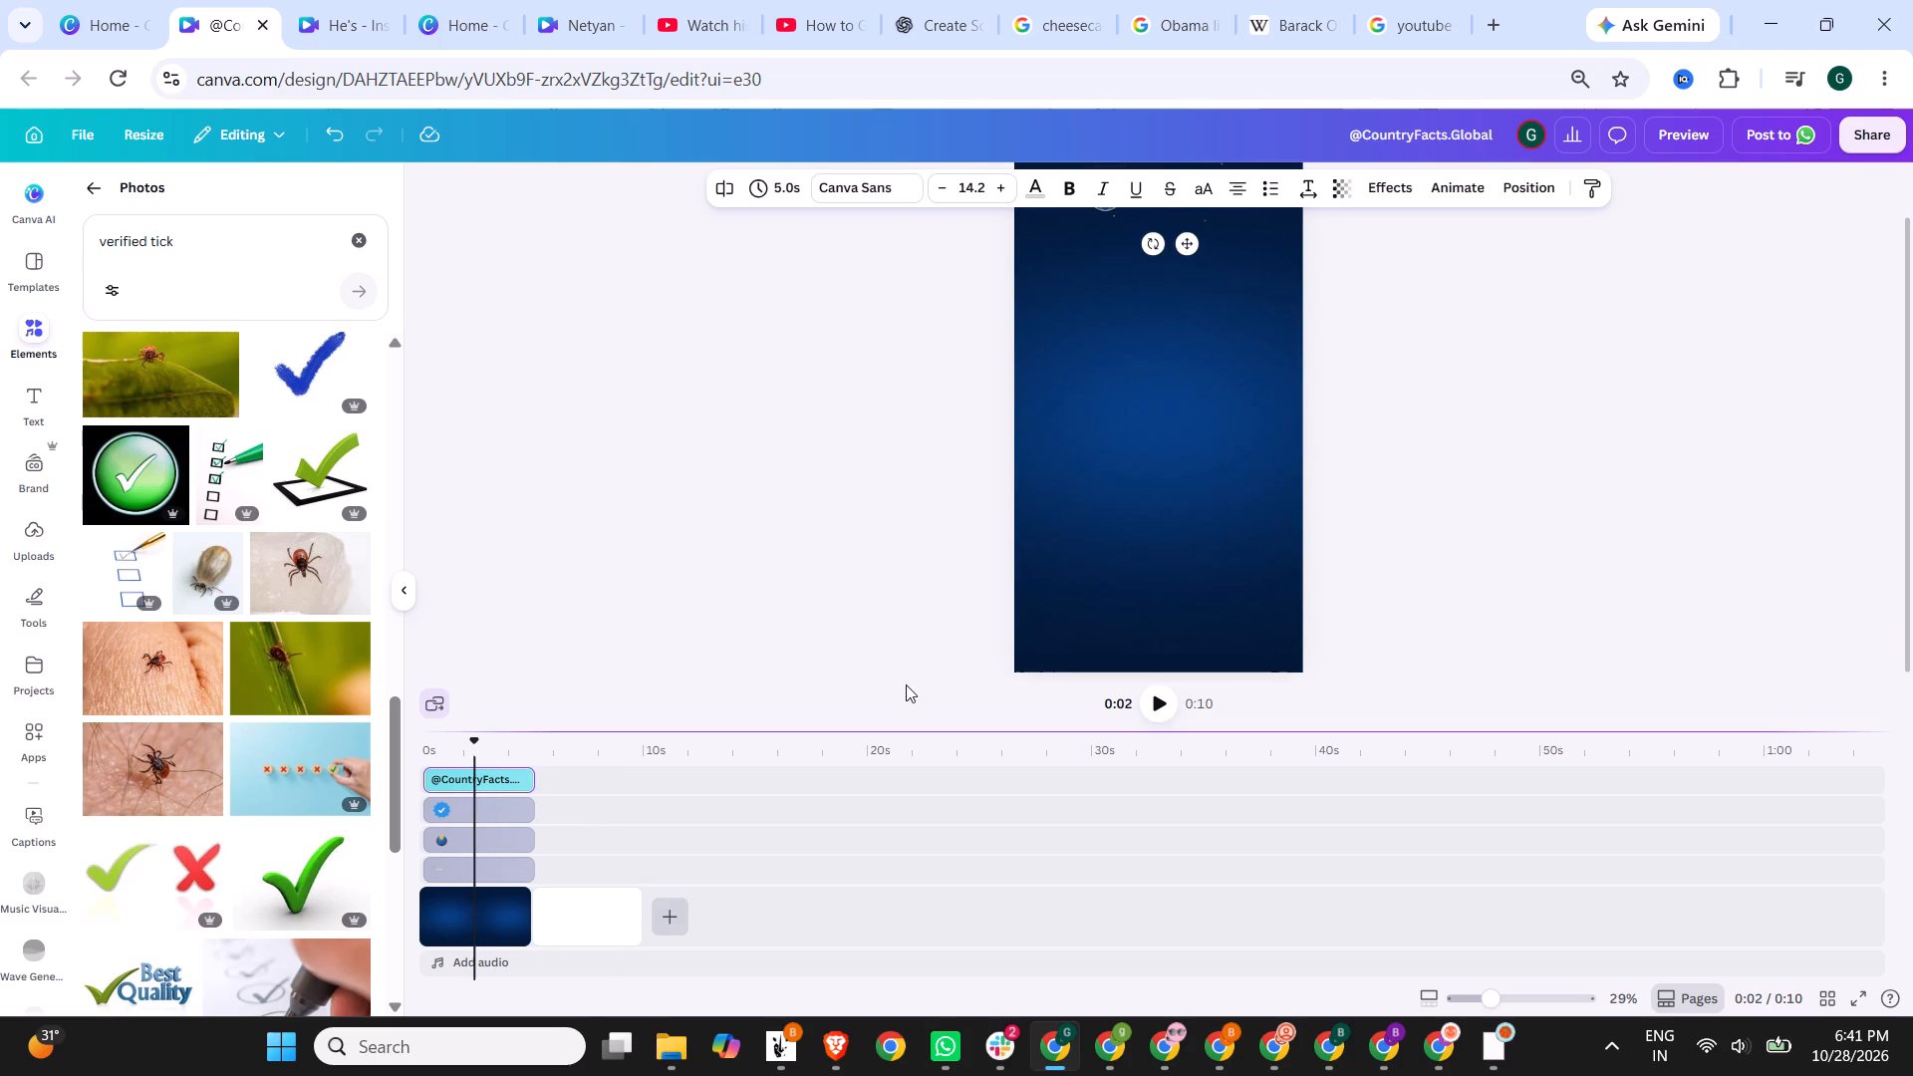
click(906, 684)
scroll(965, 518, up, 1)
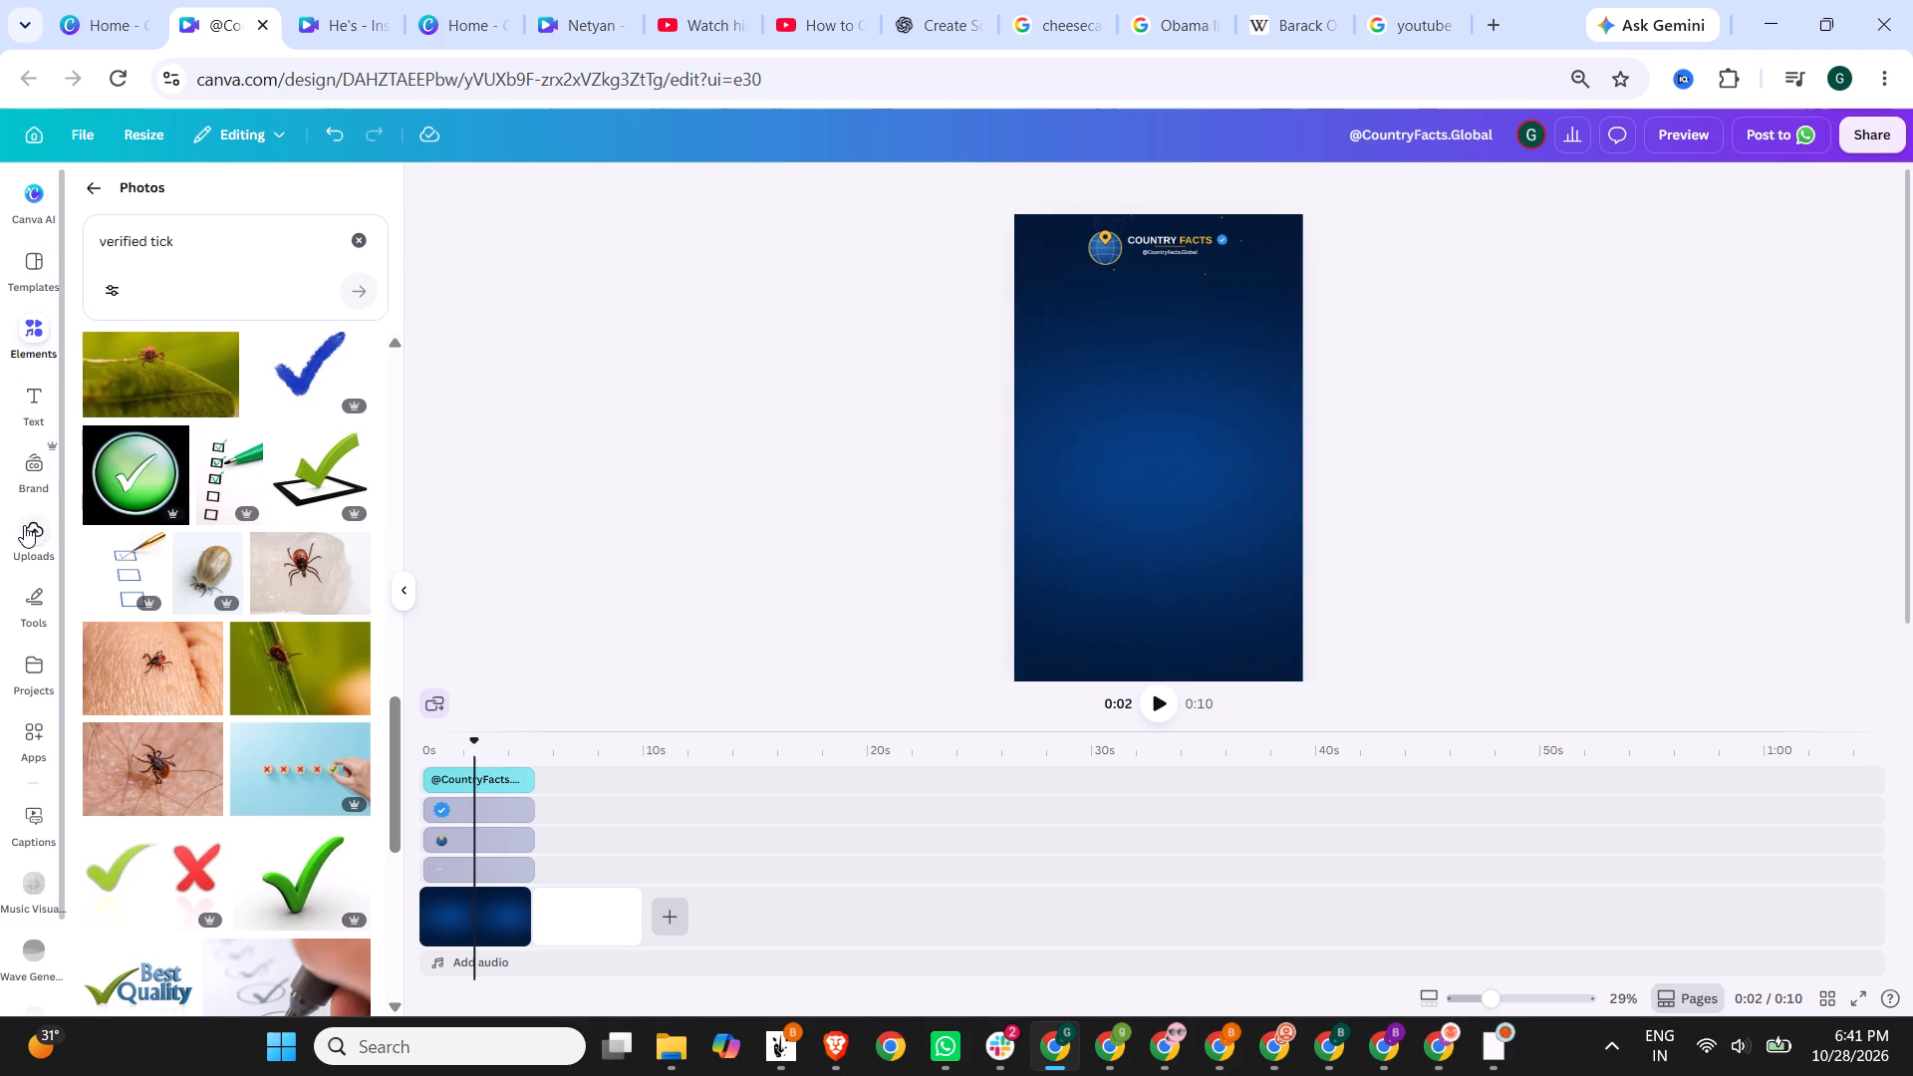
Add a rounded square from the basic shapes to the first page.
click(25, 316)
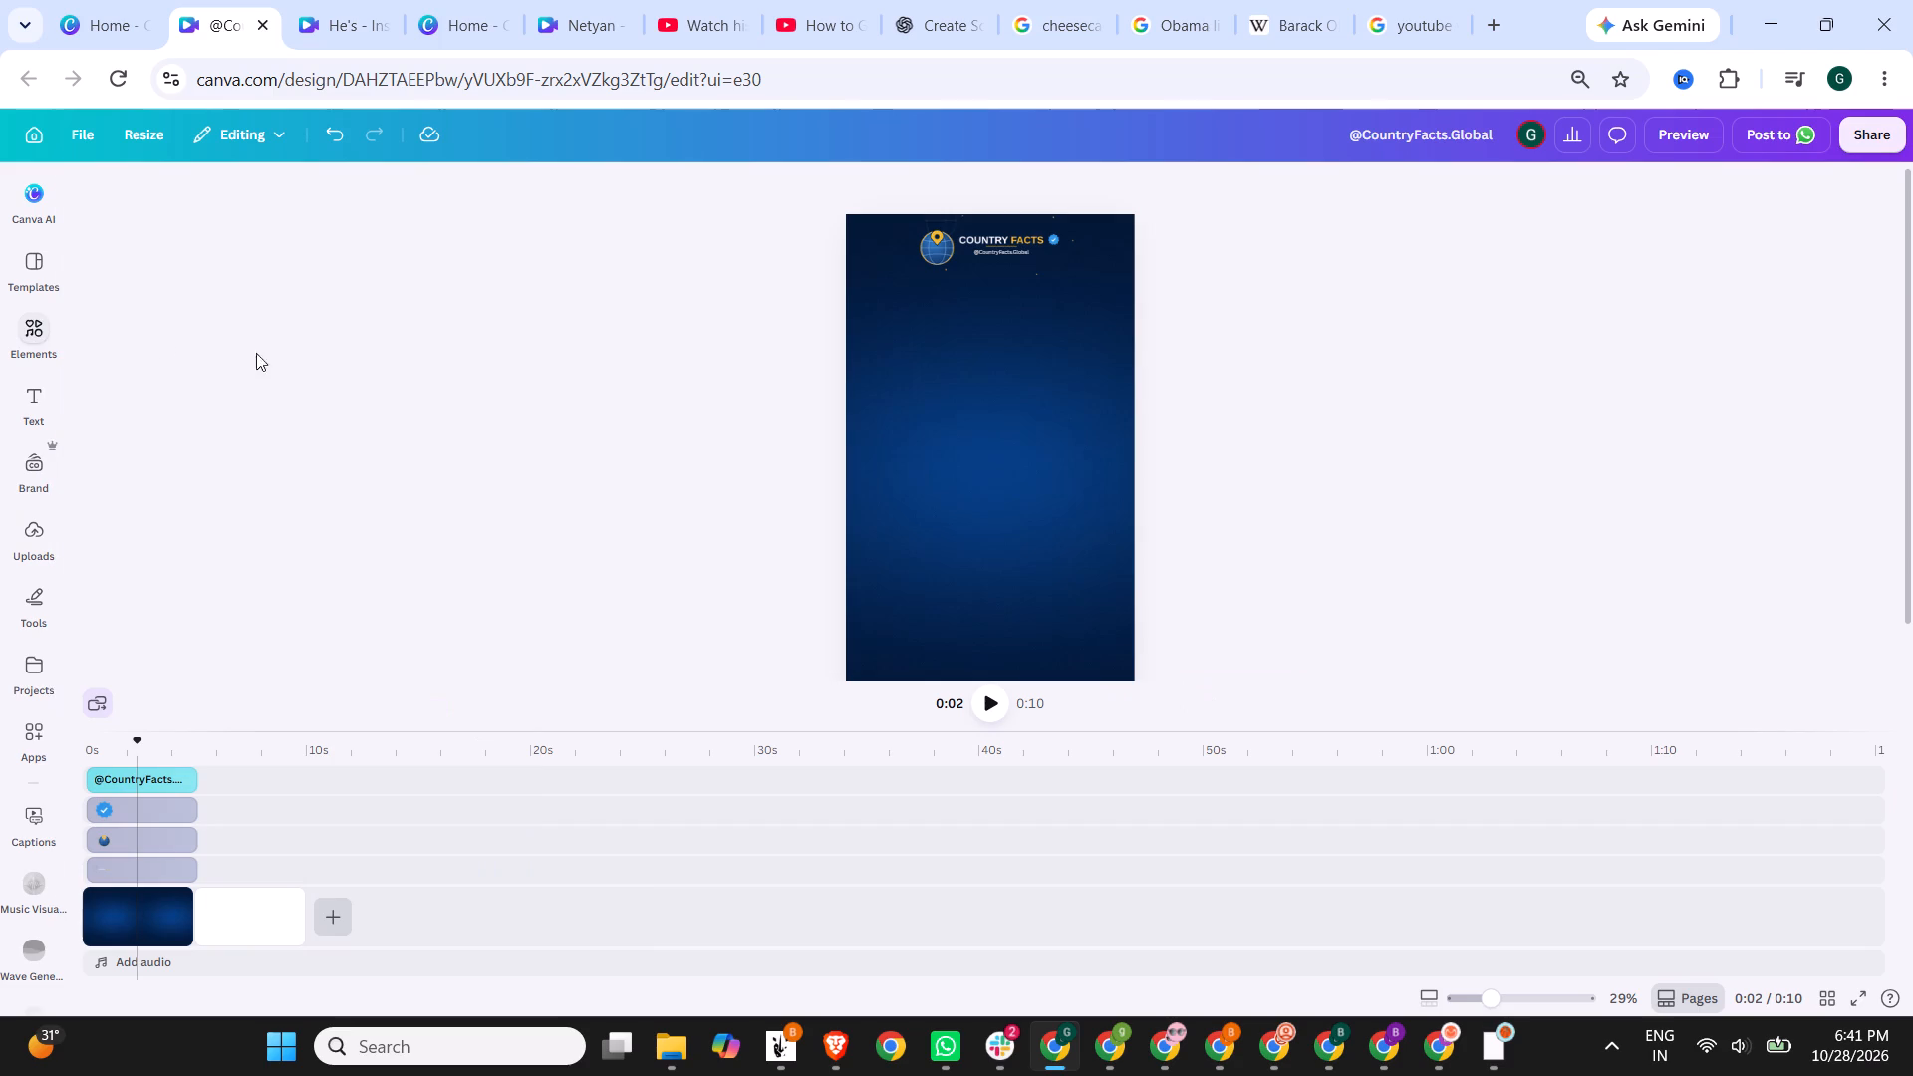
click(23, 340)
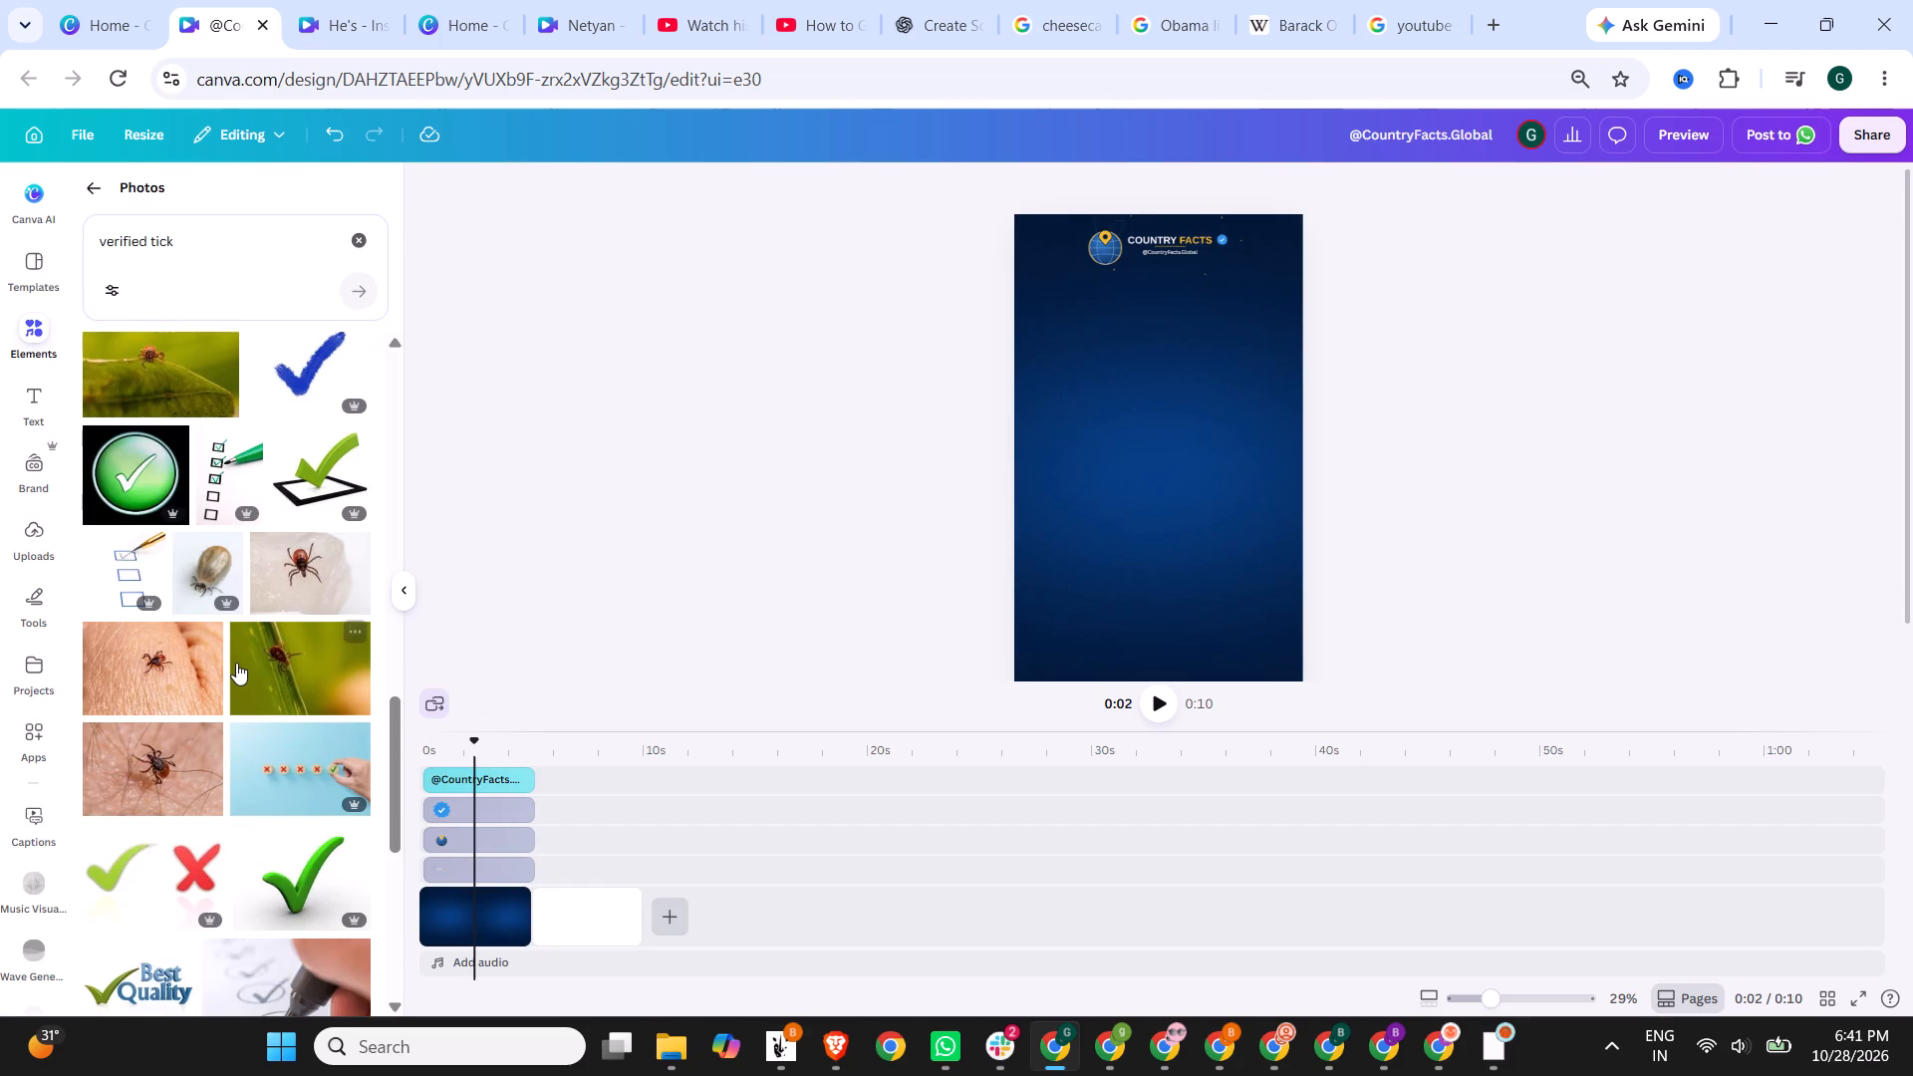
click(97, 179)
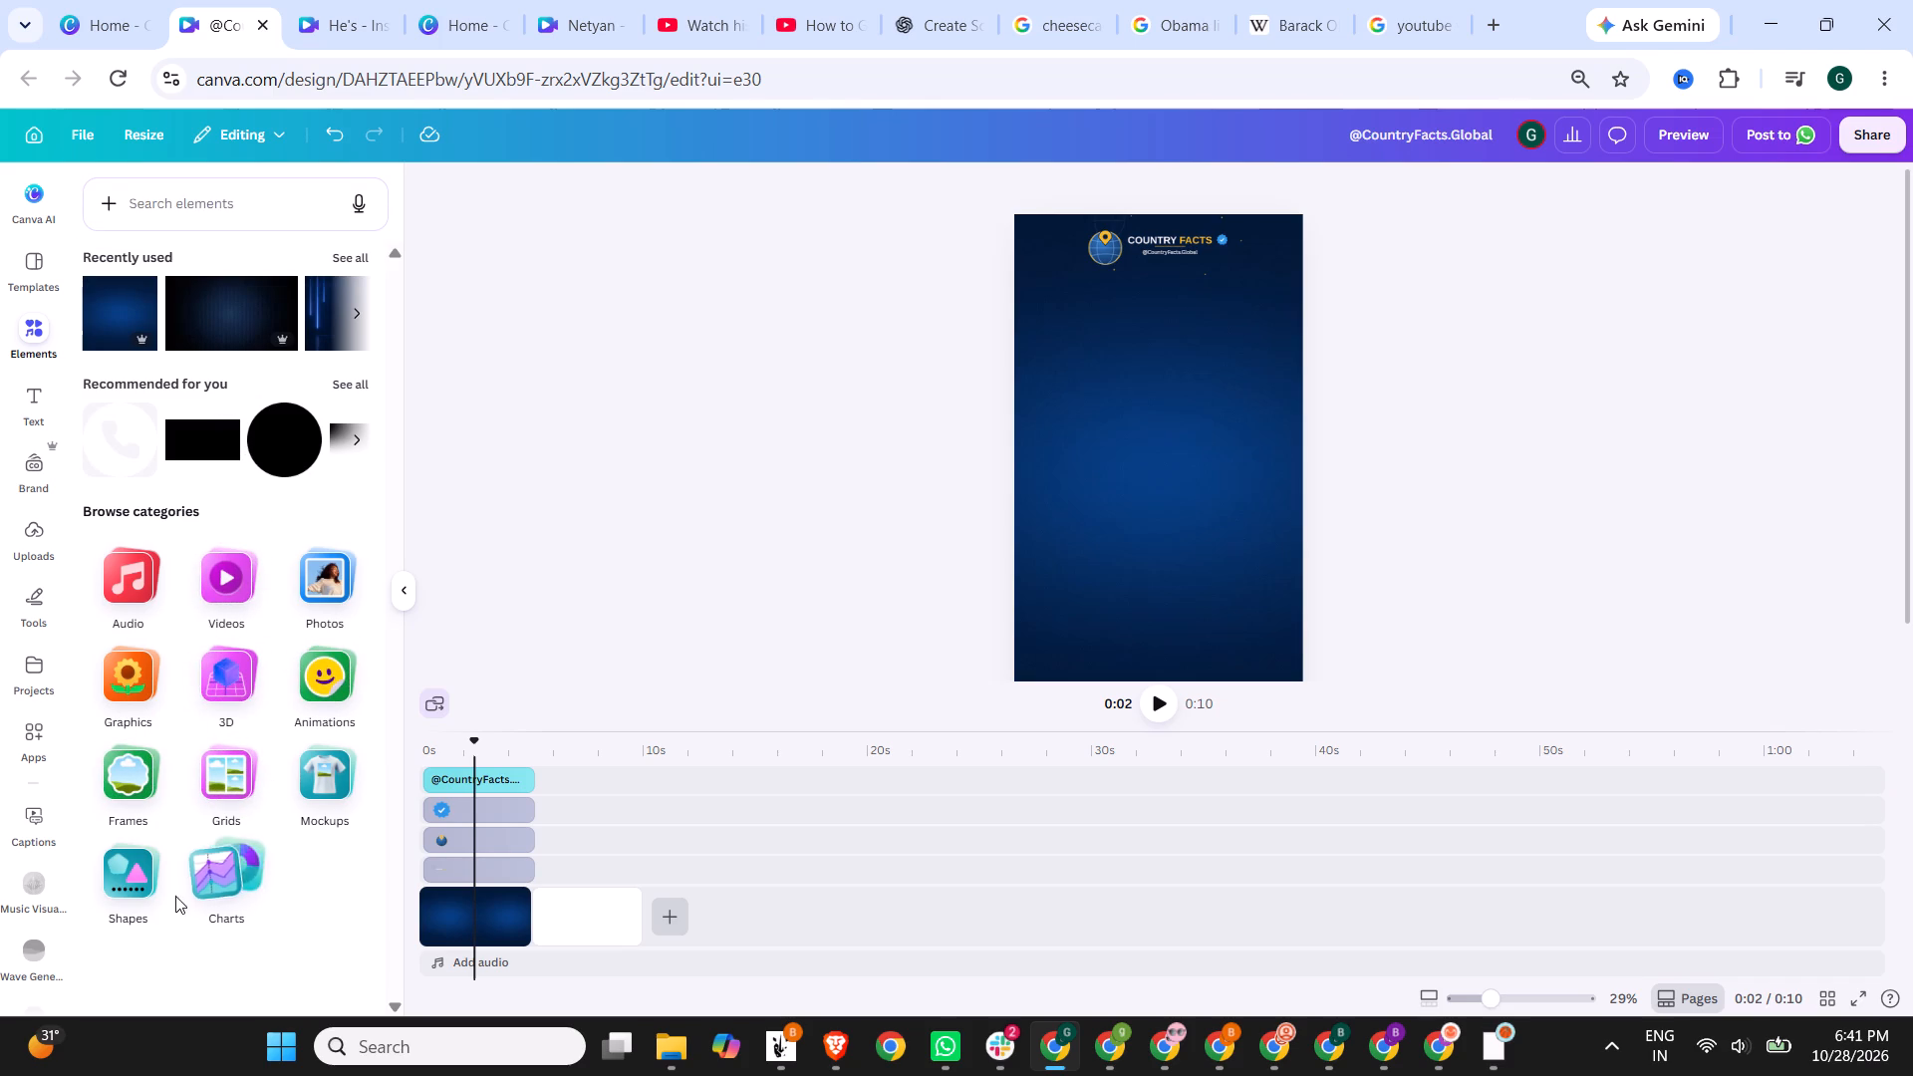
click(137, 884)
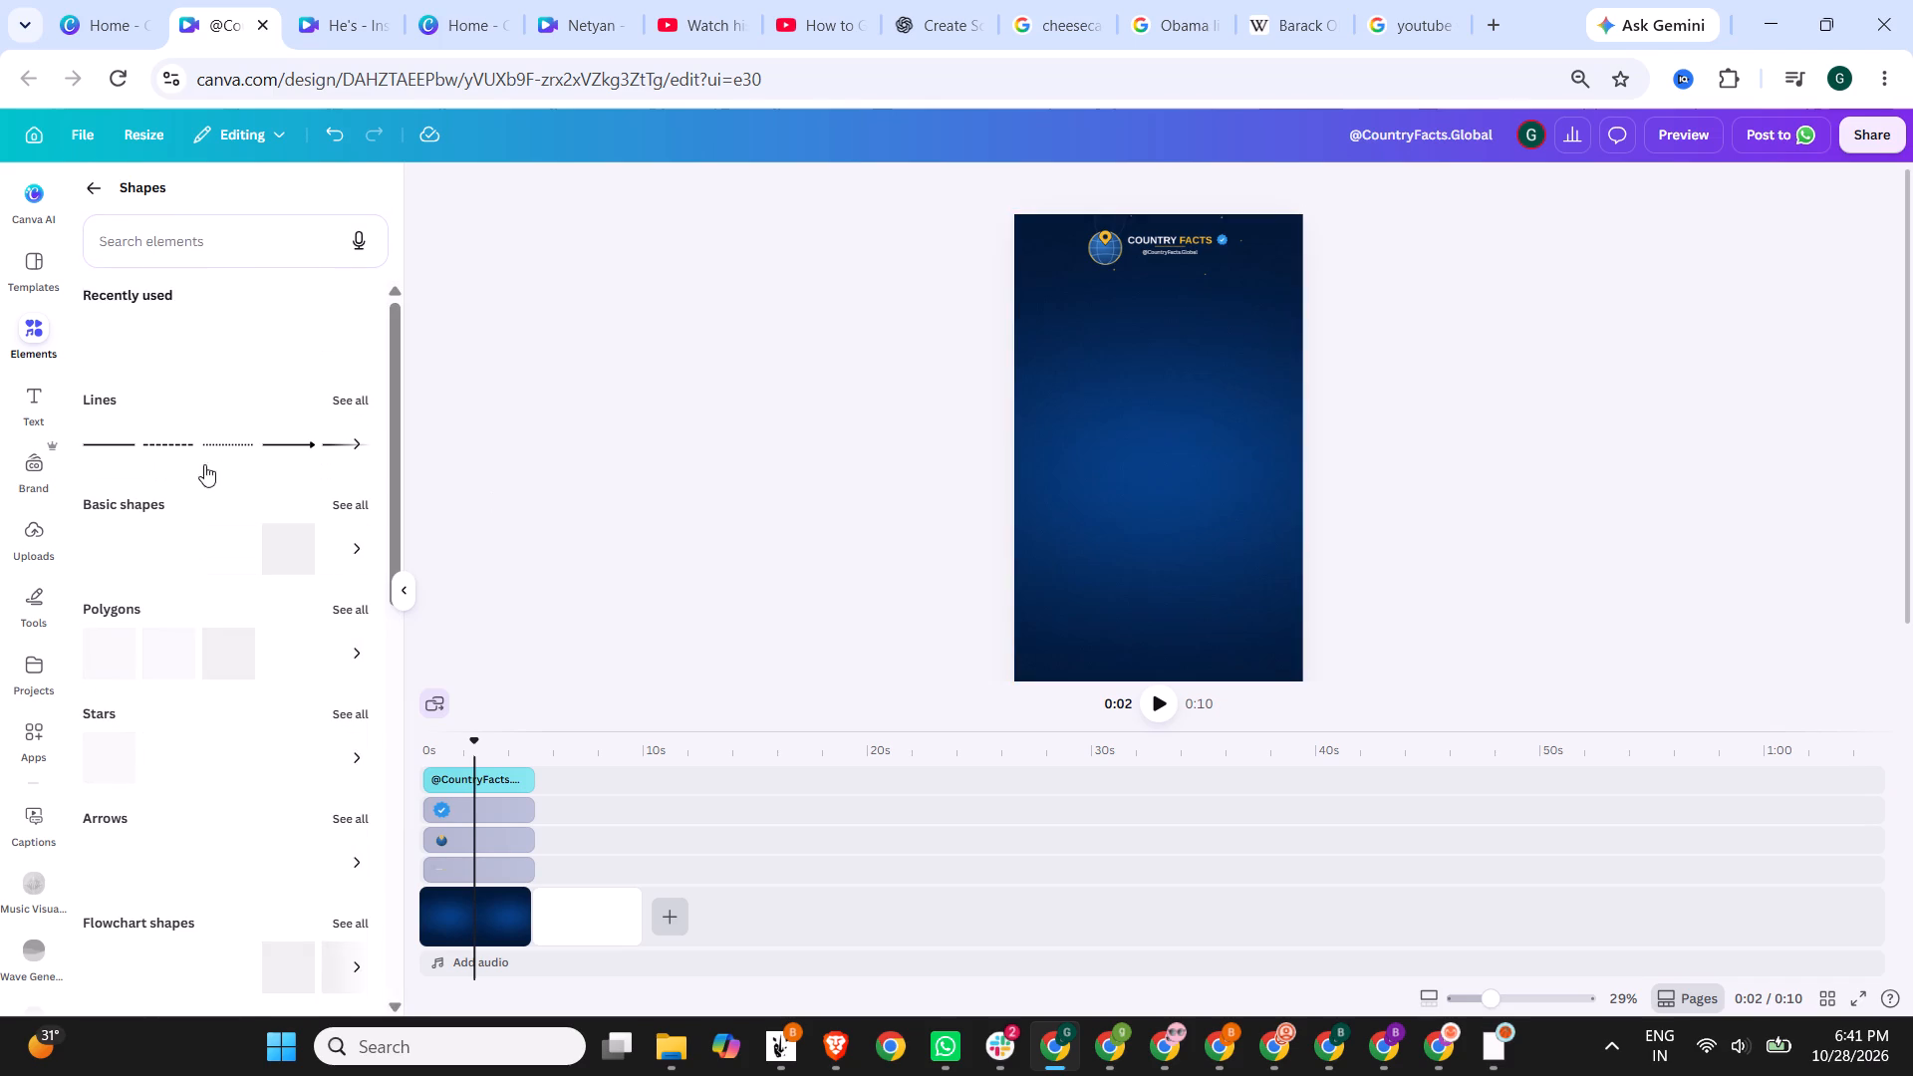
click(170, 553)
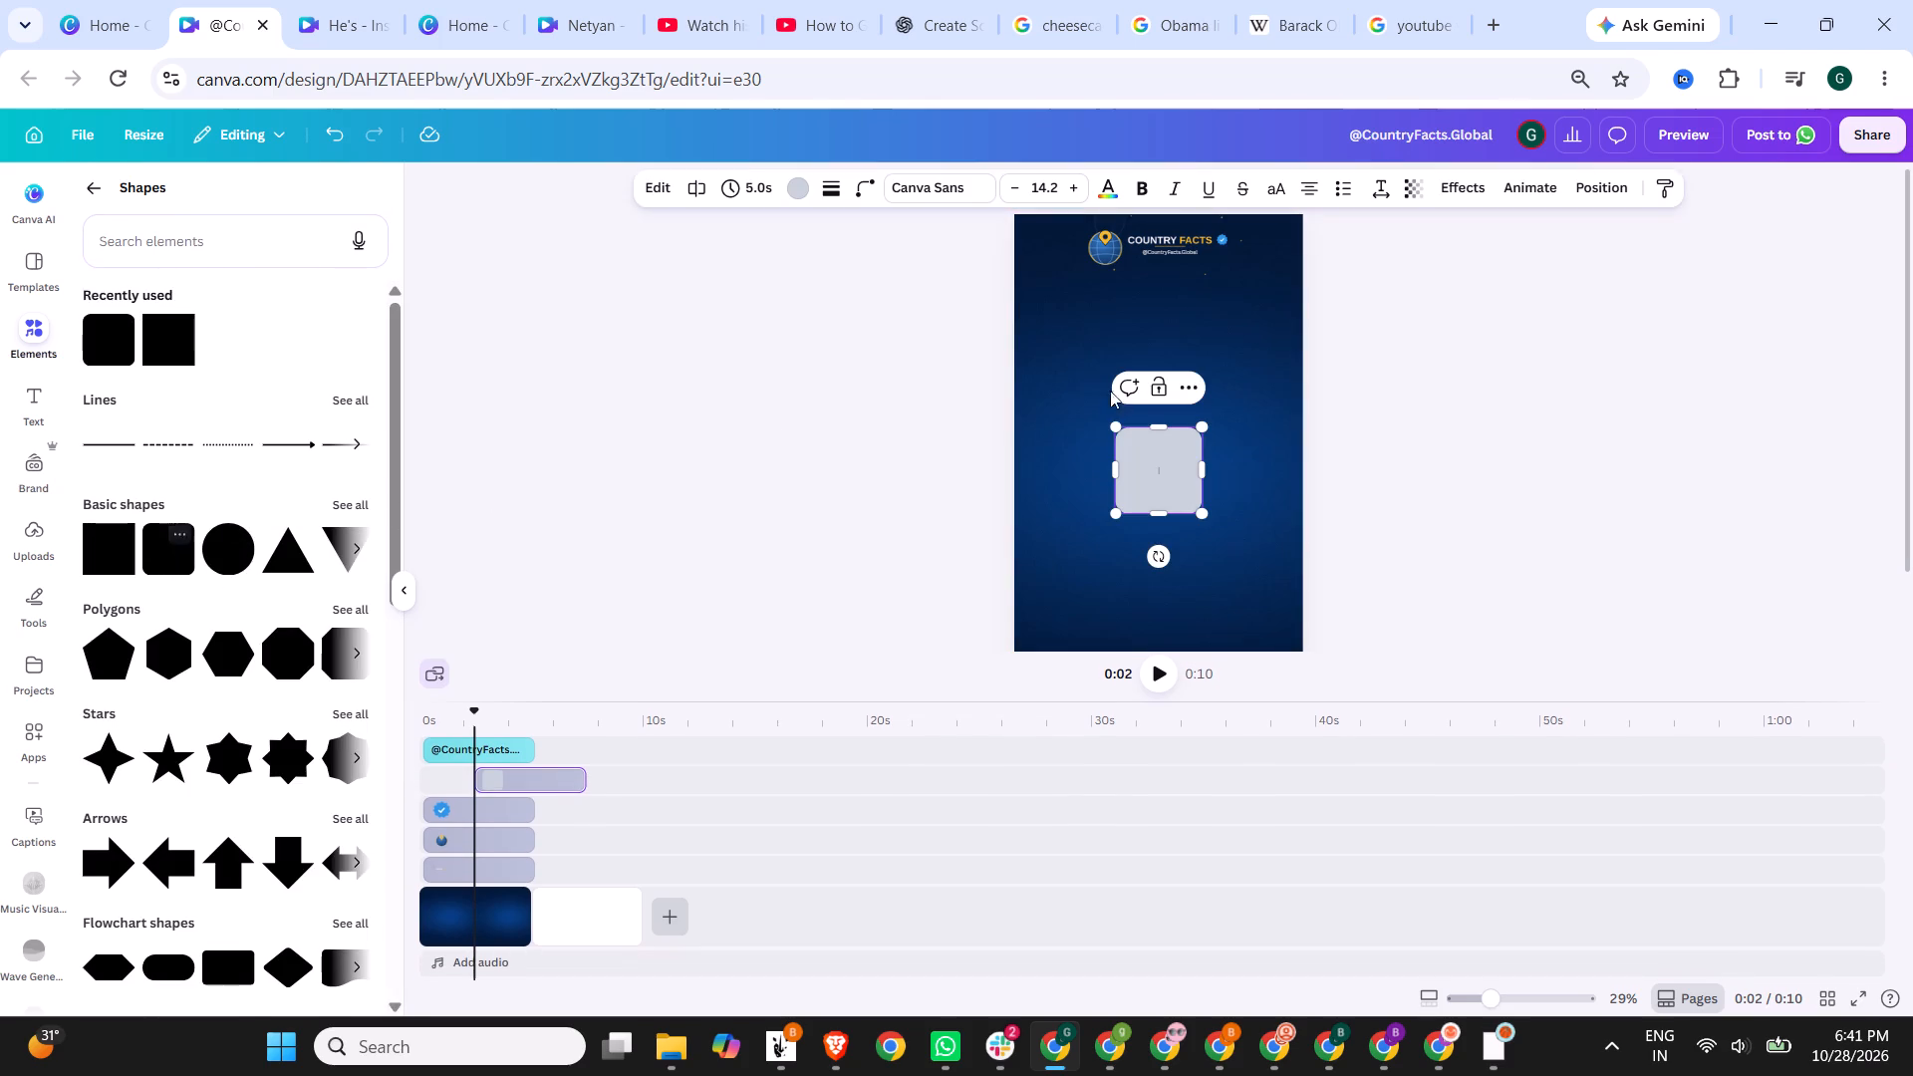
click(1277, 435)
Place the rounded square just below the header, reshape it into a wide, shallow bar about 908 wide, and centre it horizontally on the page.
drag(1166, 474, 1082, 318)
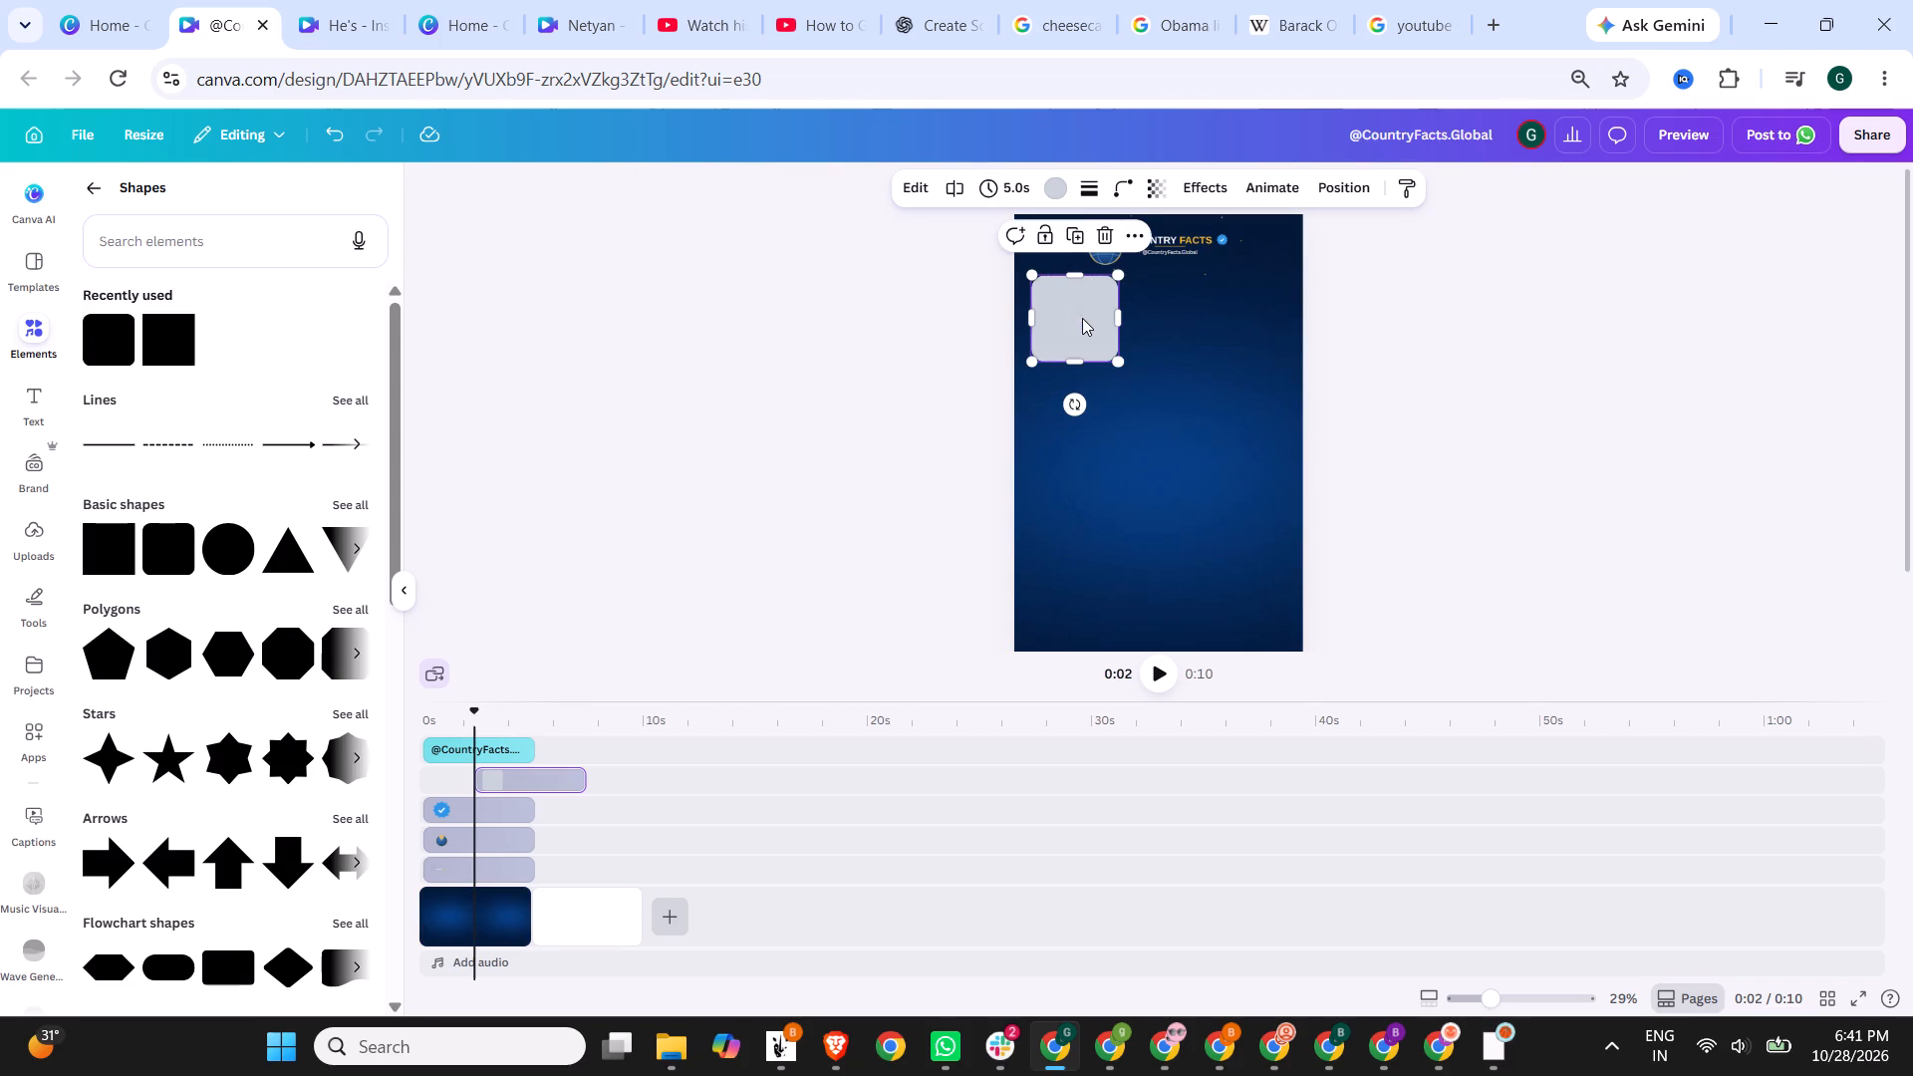
drag(1123, 319, 1284, 307)
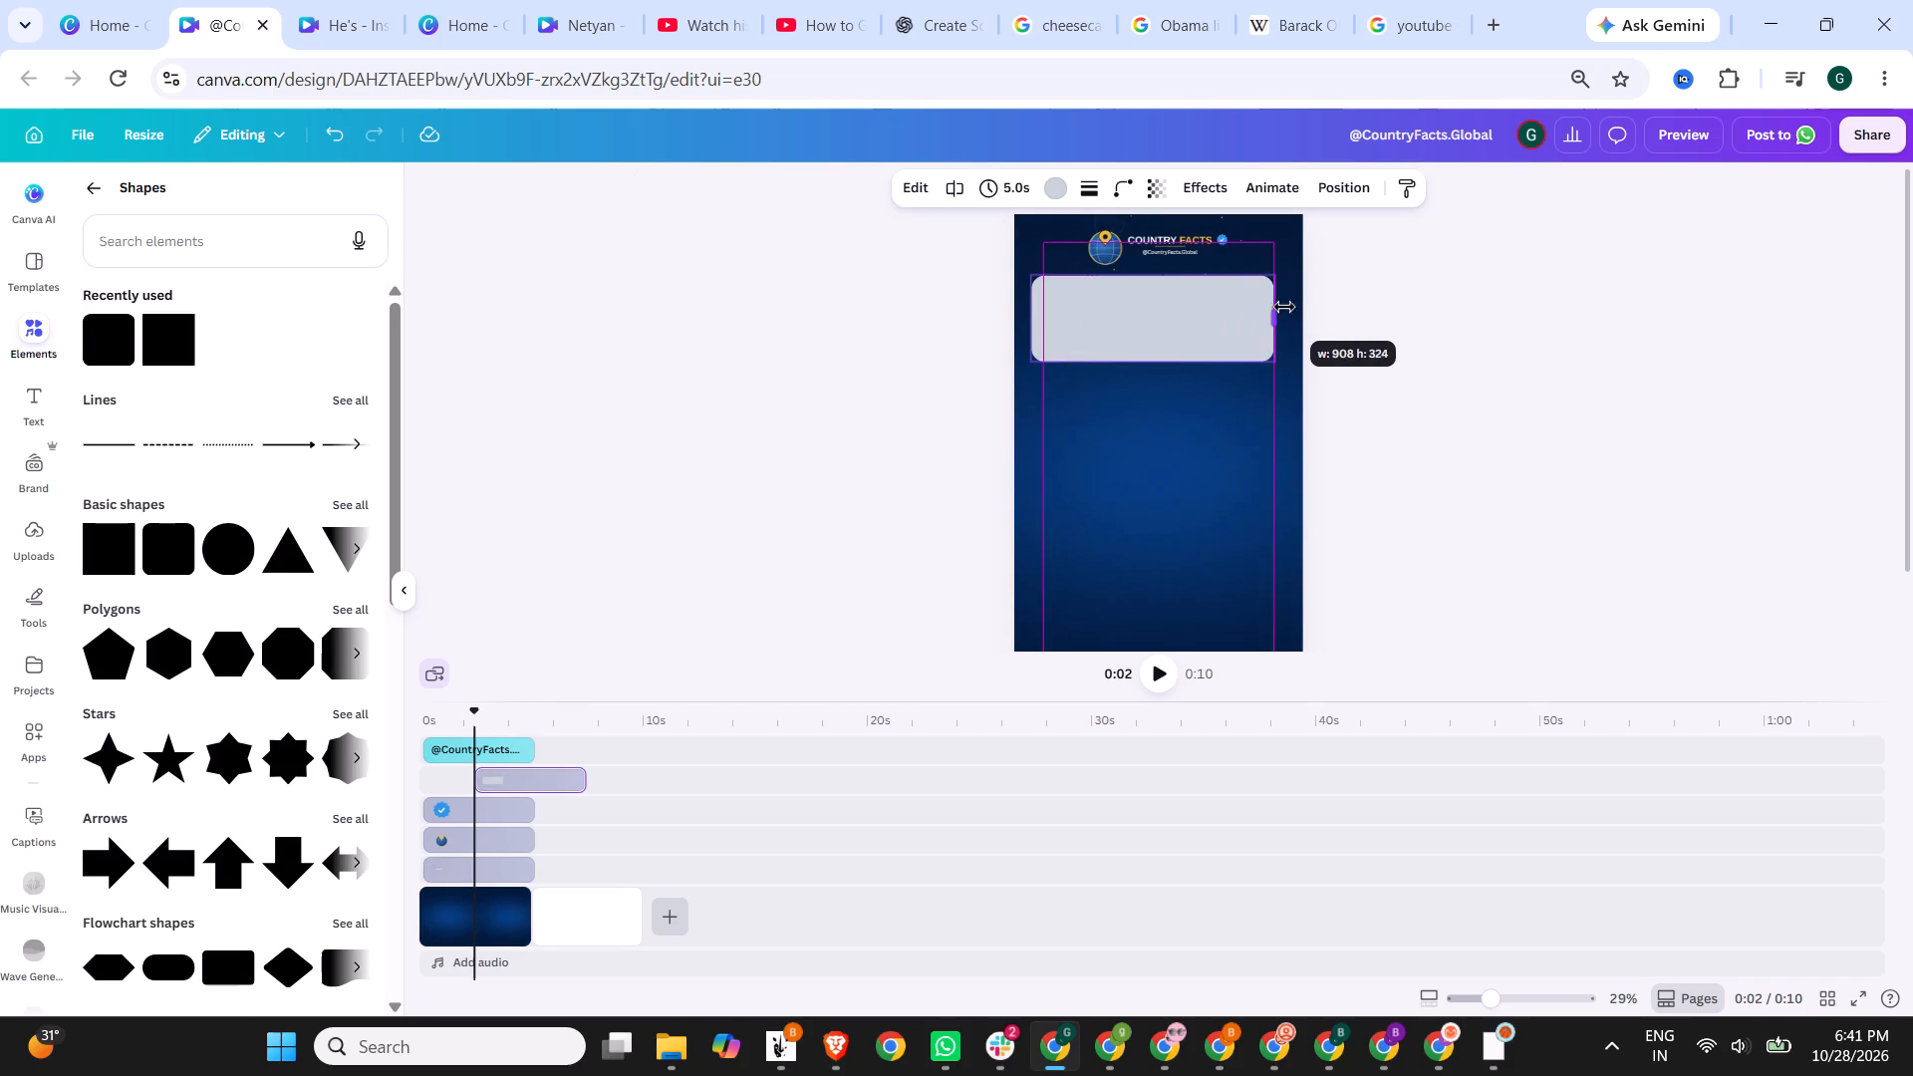
drag(1284, 307, 1282, 308)
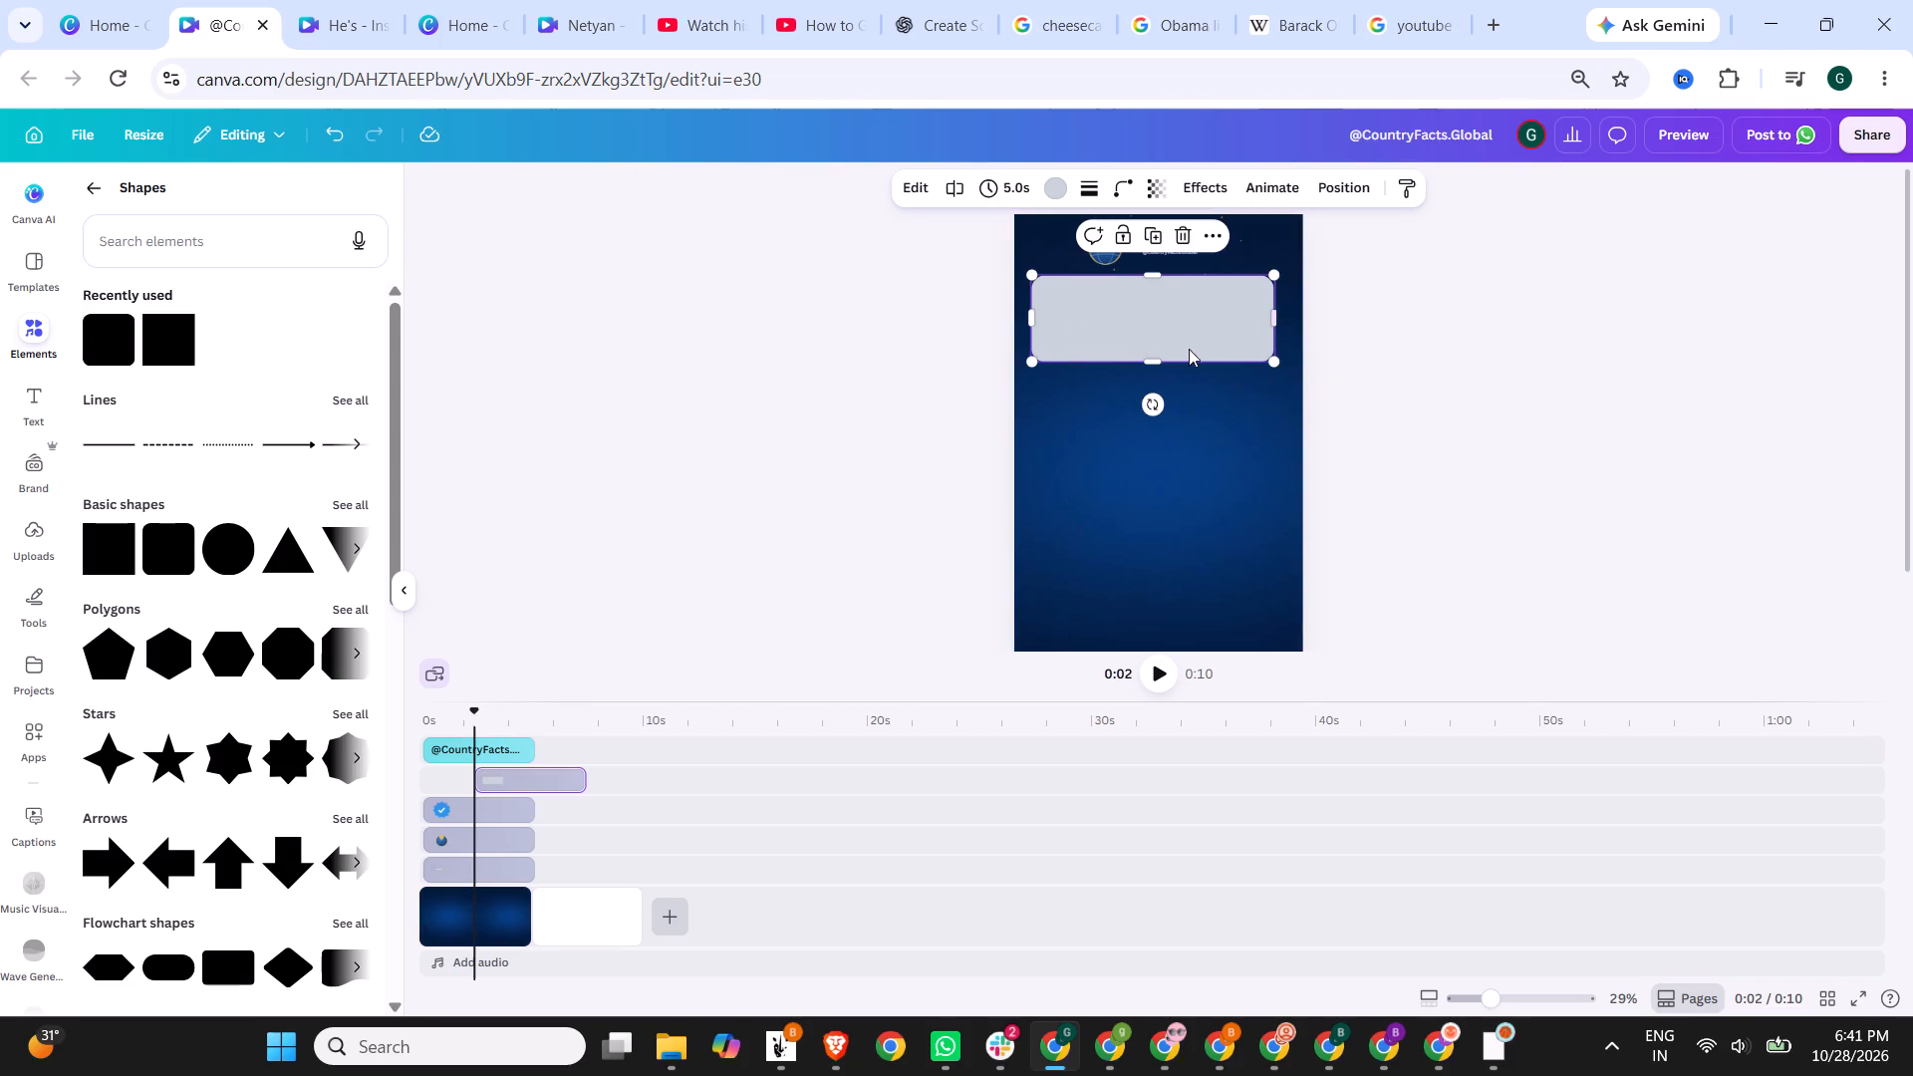
drag(1160, 365, 1160, 310)
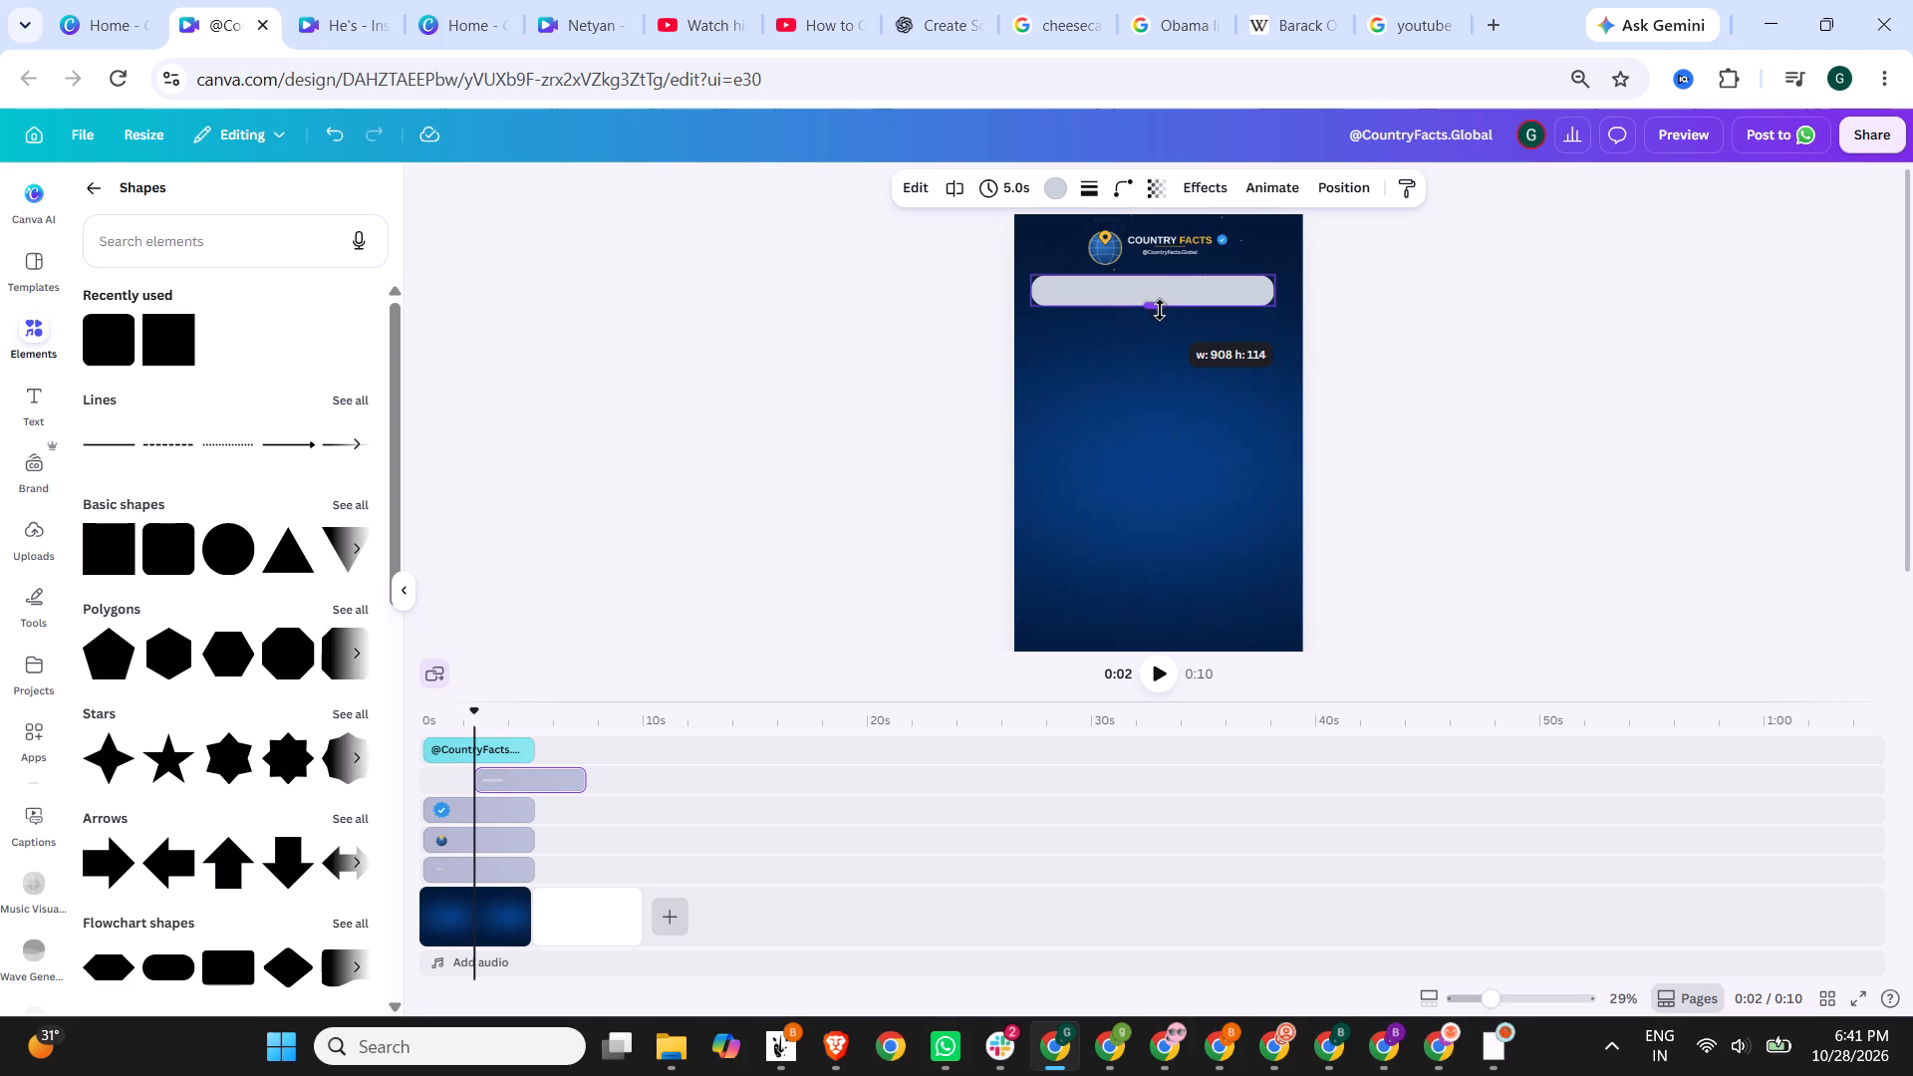
drag(1160, 310, 1160, 323)
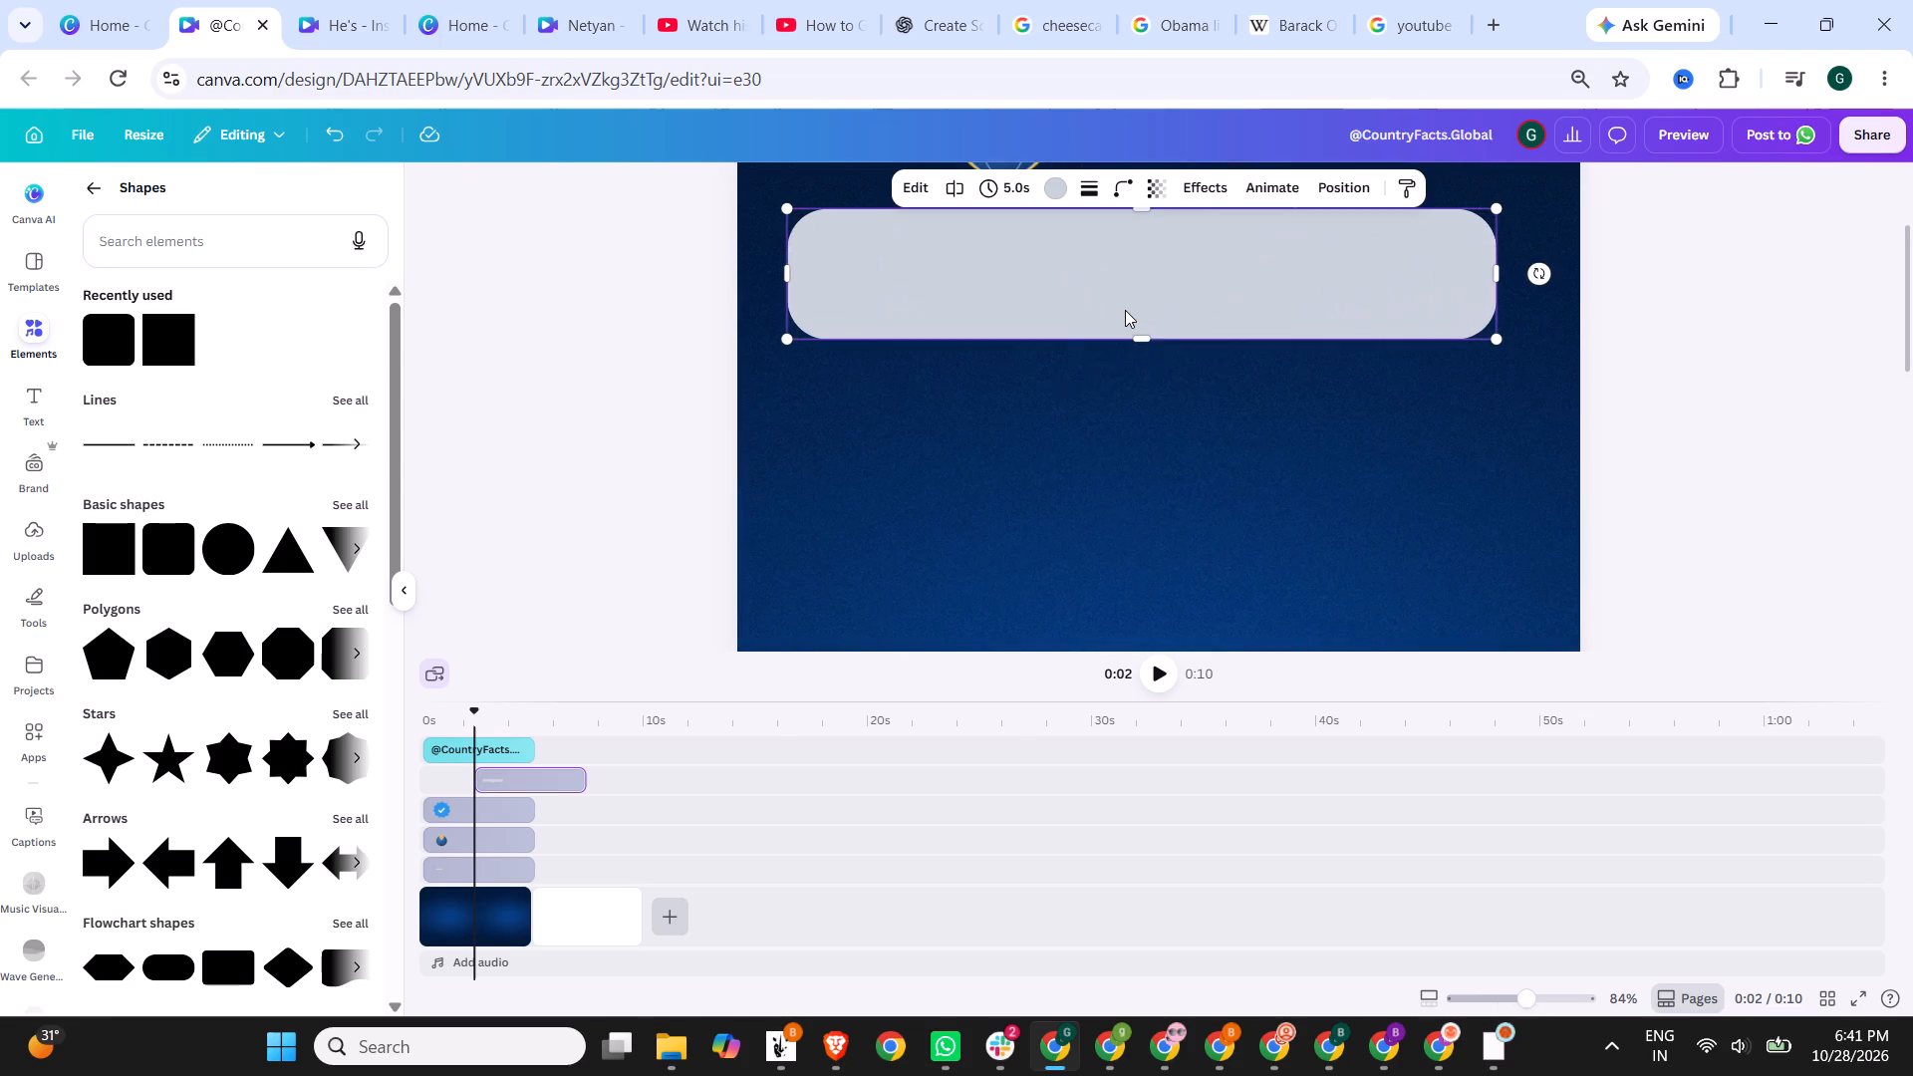
drag(1119, 290, 1129, 290)
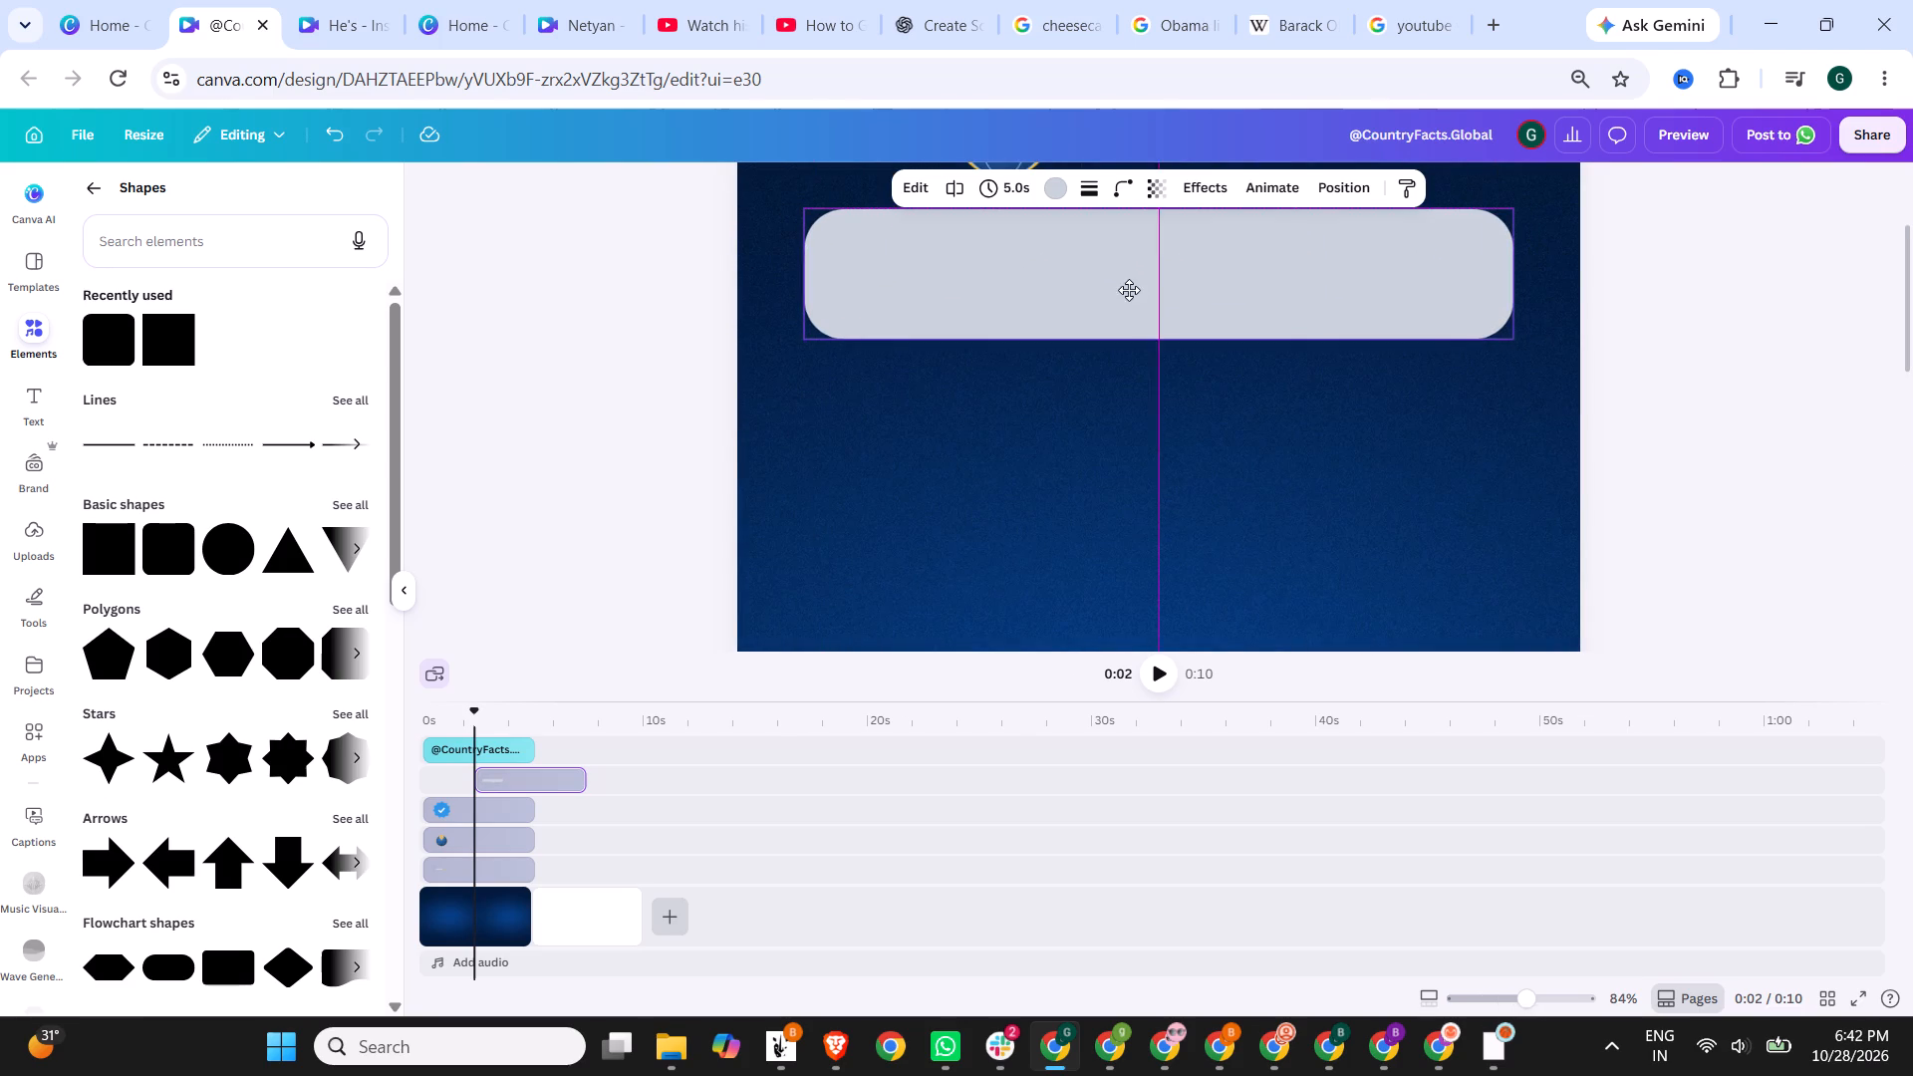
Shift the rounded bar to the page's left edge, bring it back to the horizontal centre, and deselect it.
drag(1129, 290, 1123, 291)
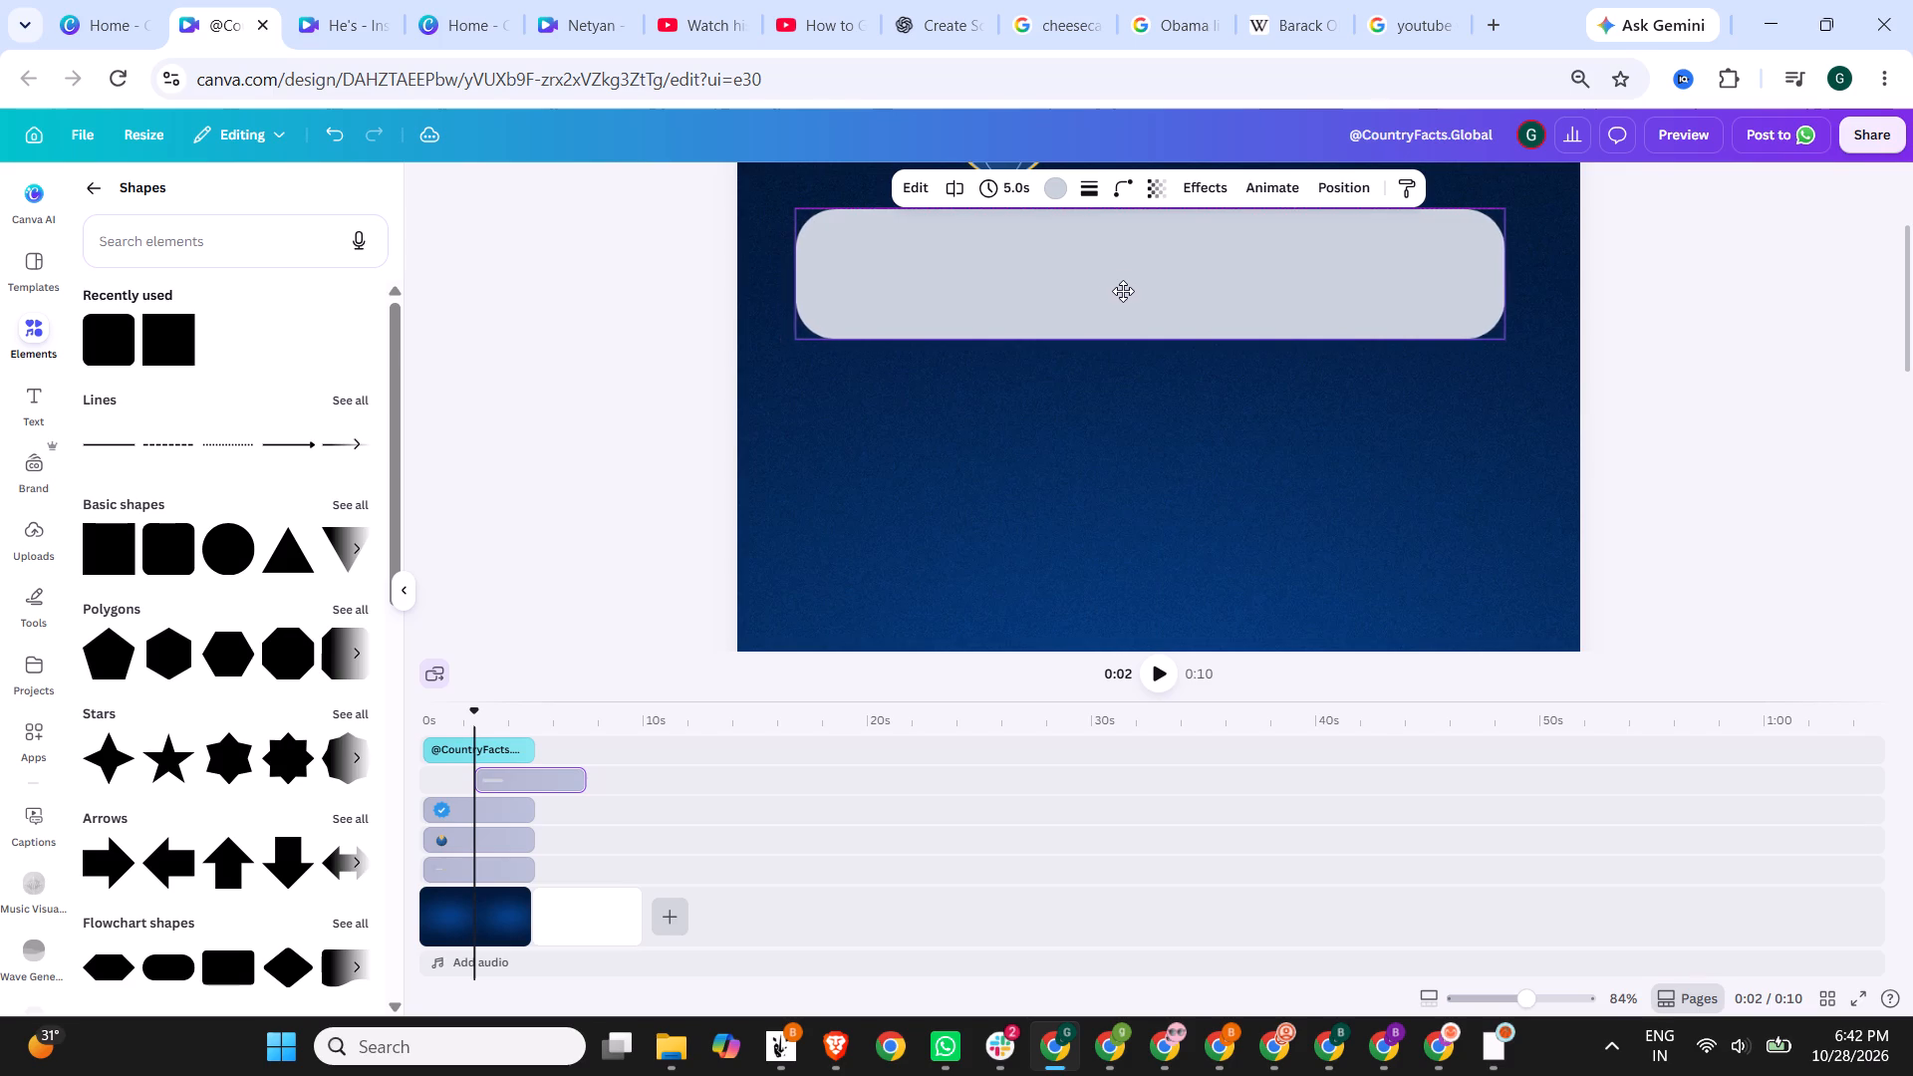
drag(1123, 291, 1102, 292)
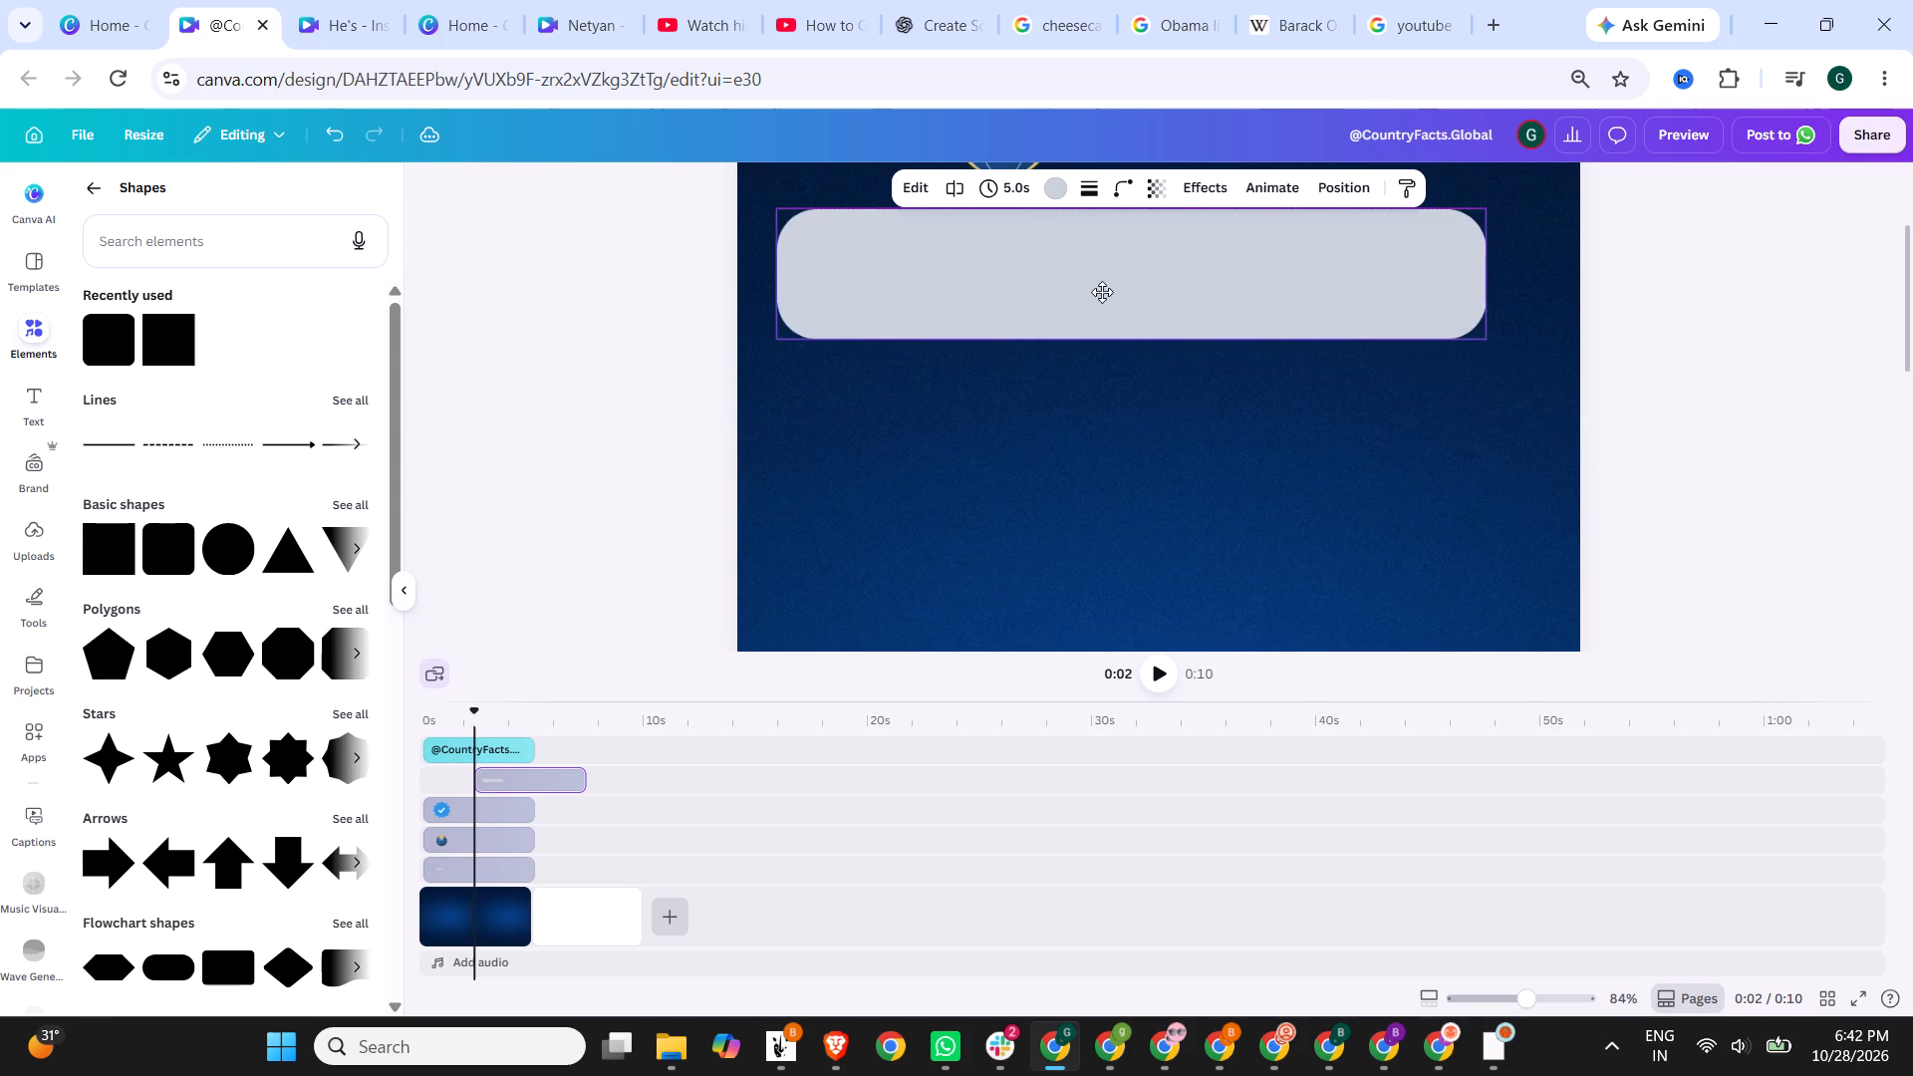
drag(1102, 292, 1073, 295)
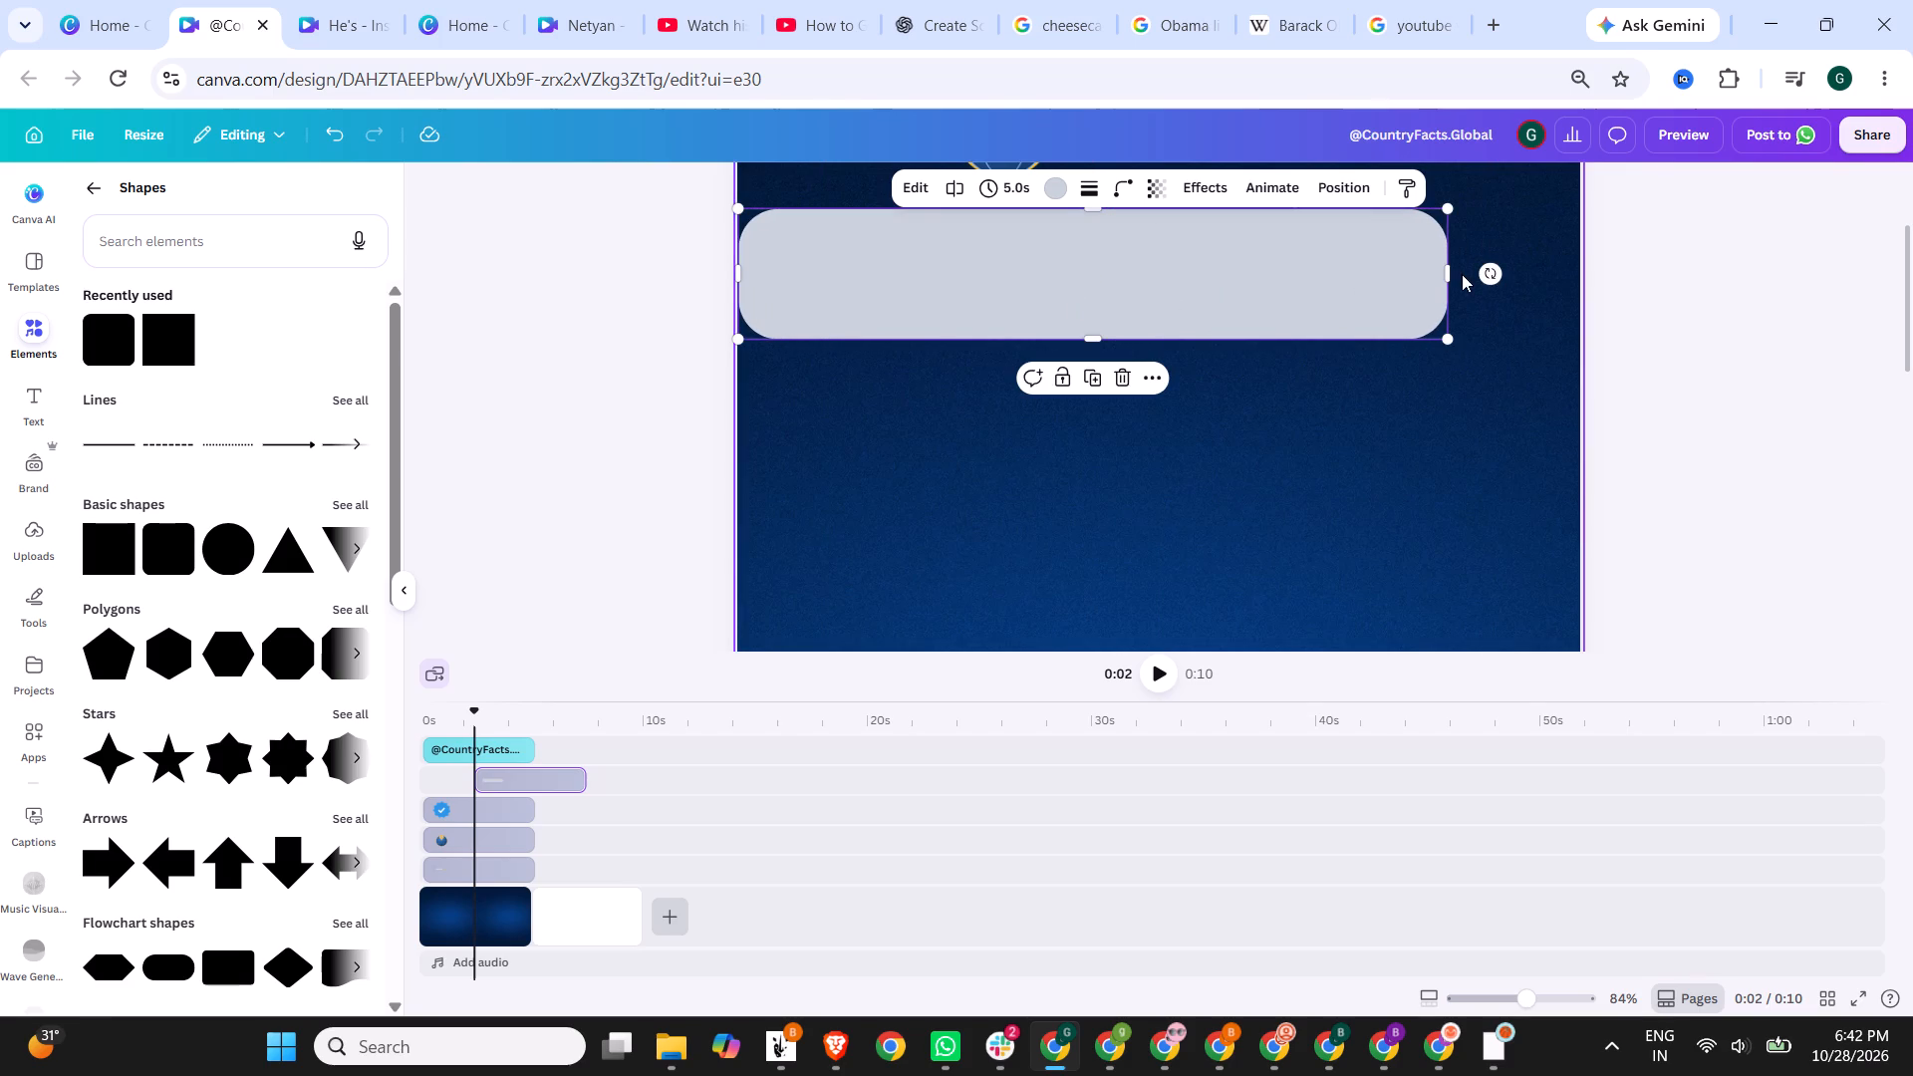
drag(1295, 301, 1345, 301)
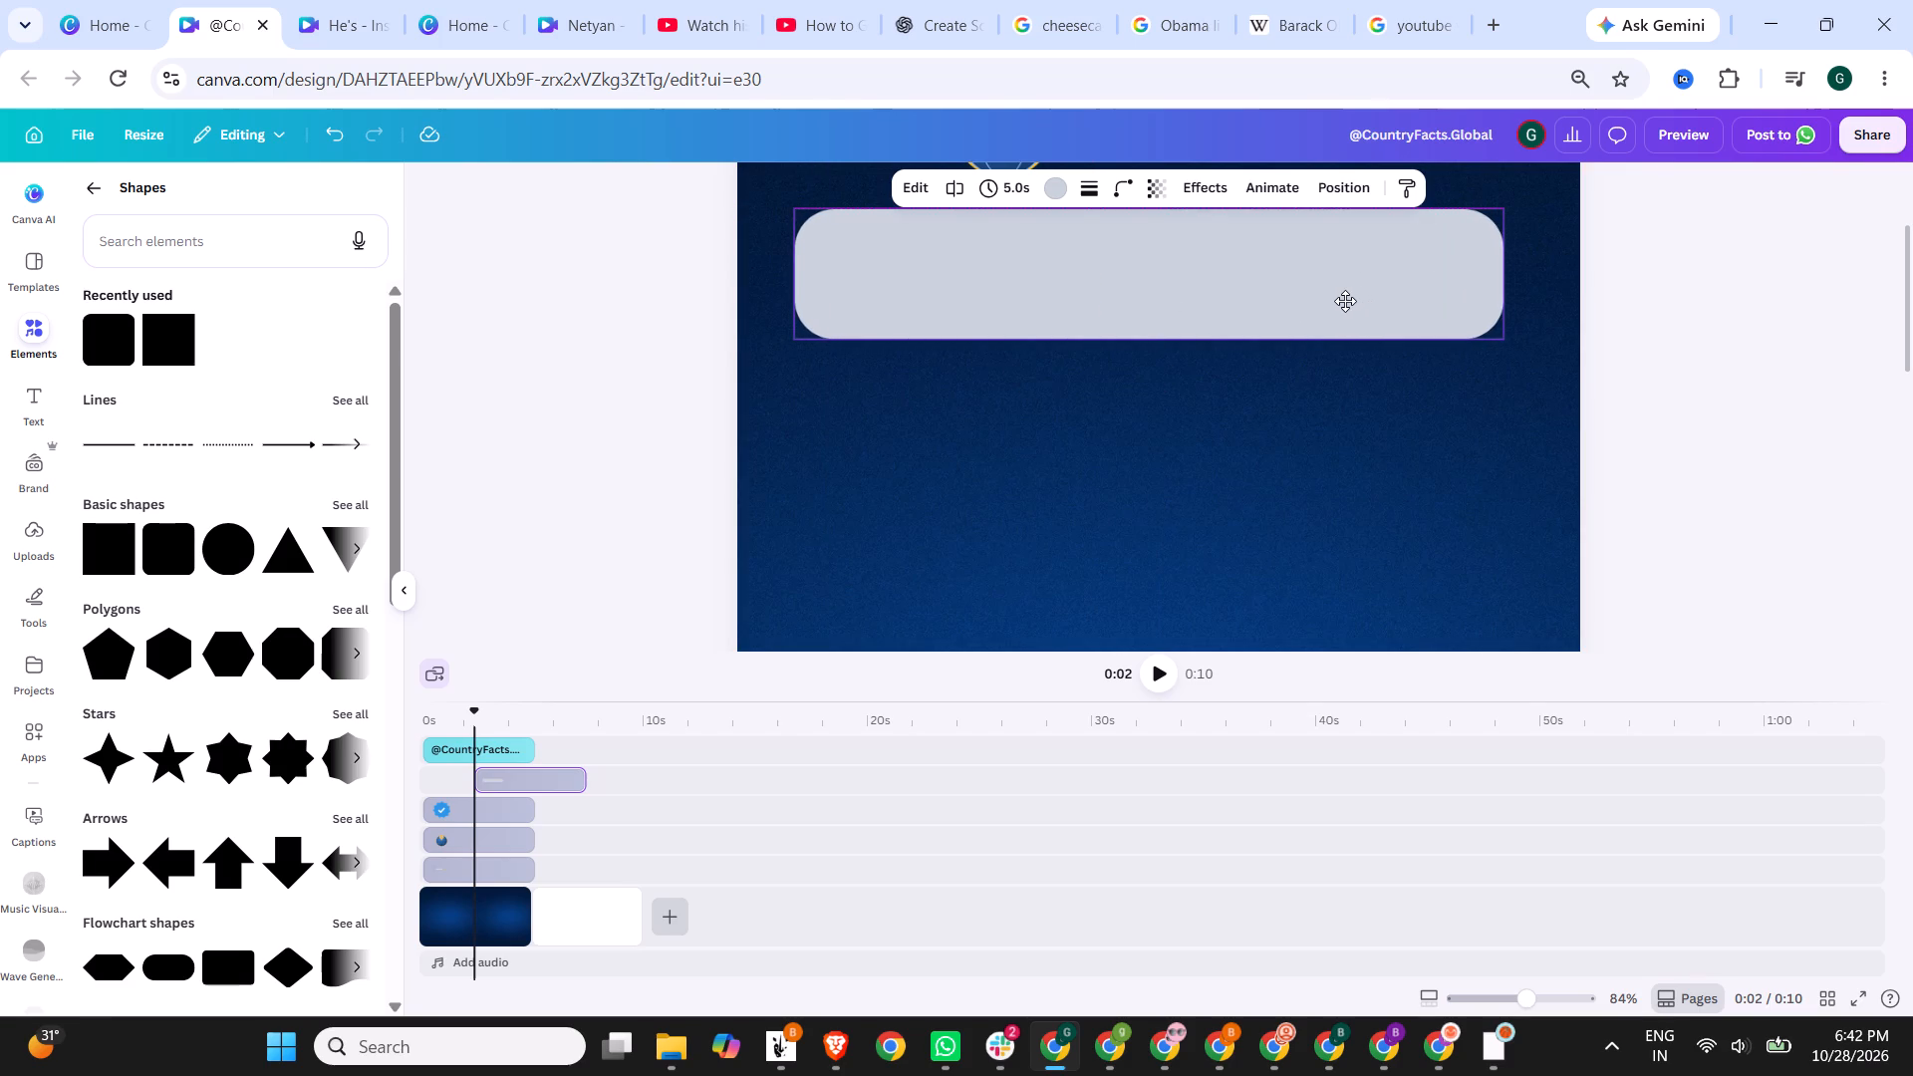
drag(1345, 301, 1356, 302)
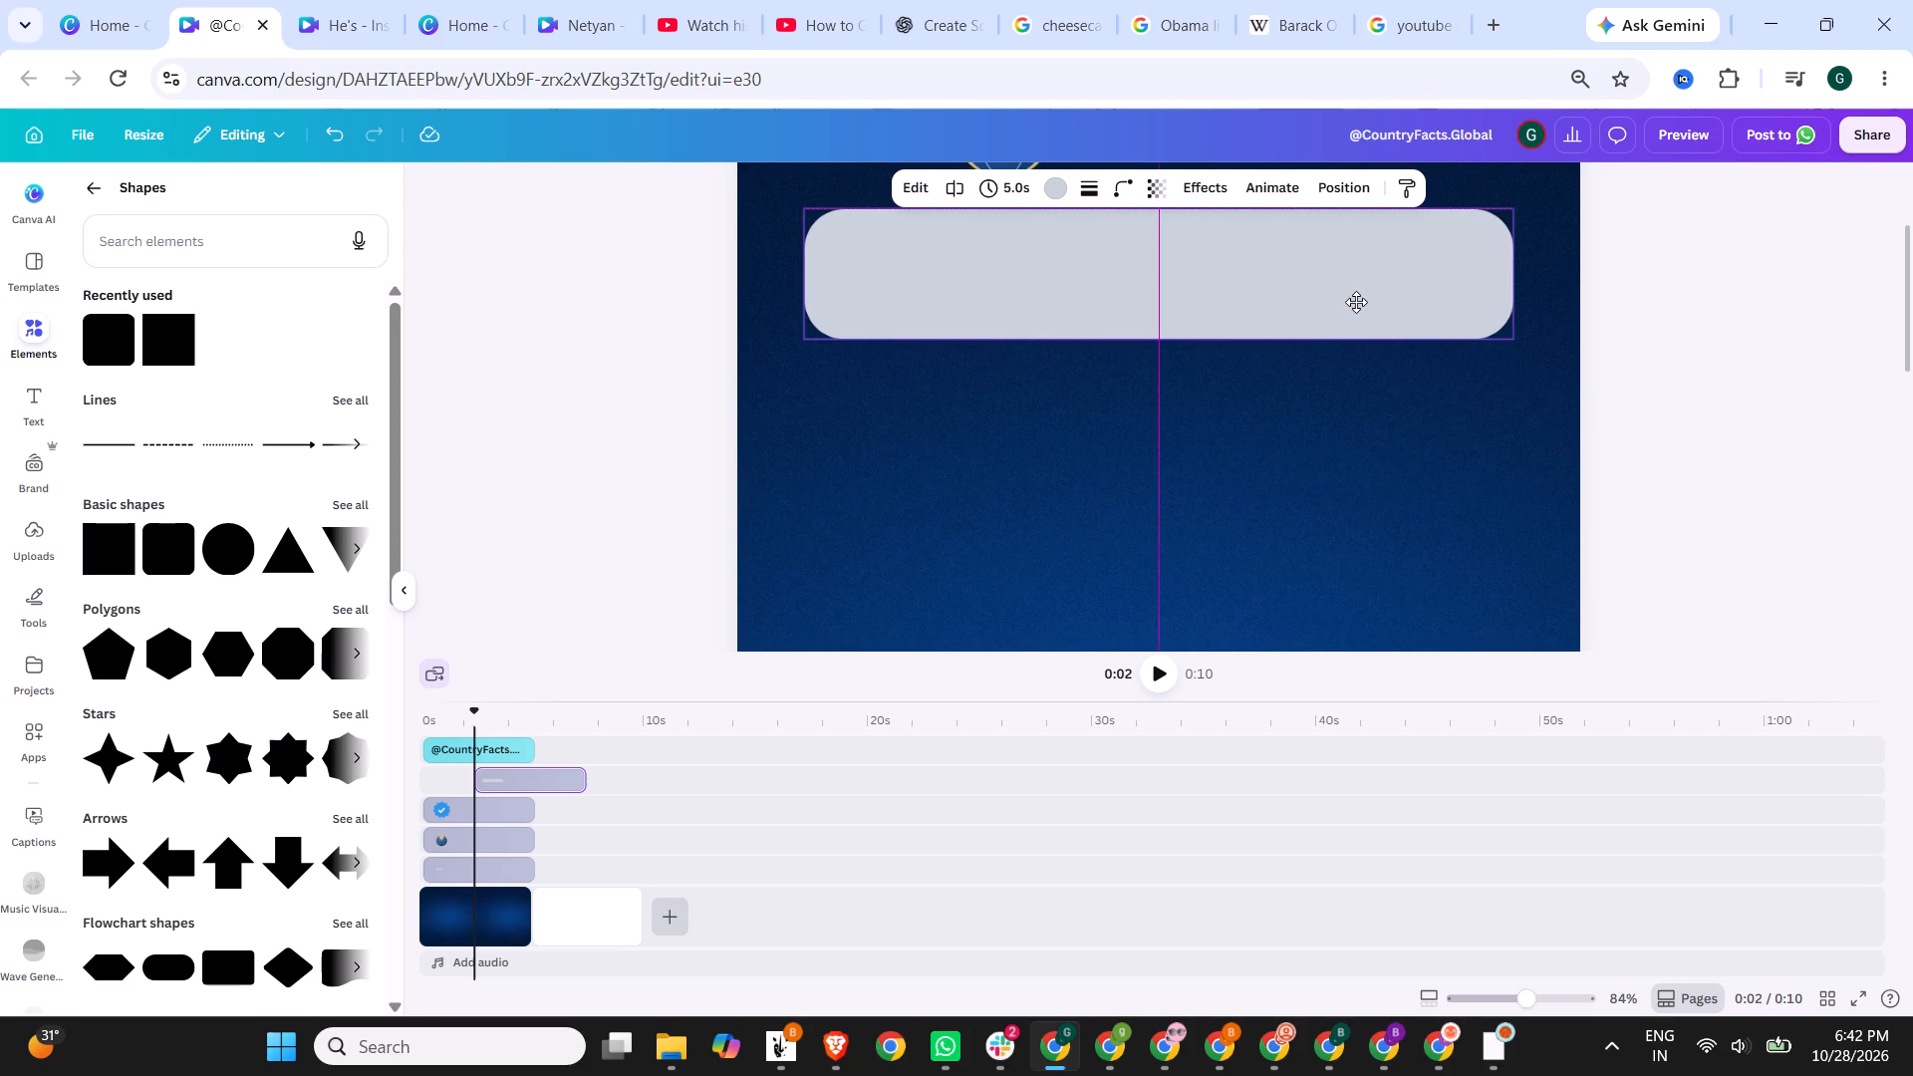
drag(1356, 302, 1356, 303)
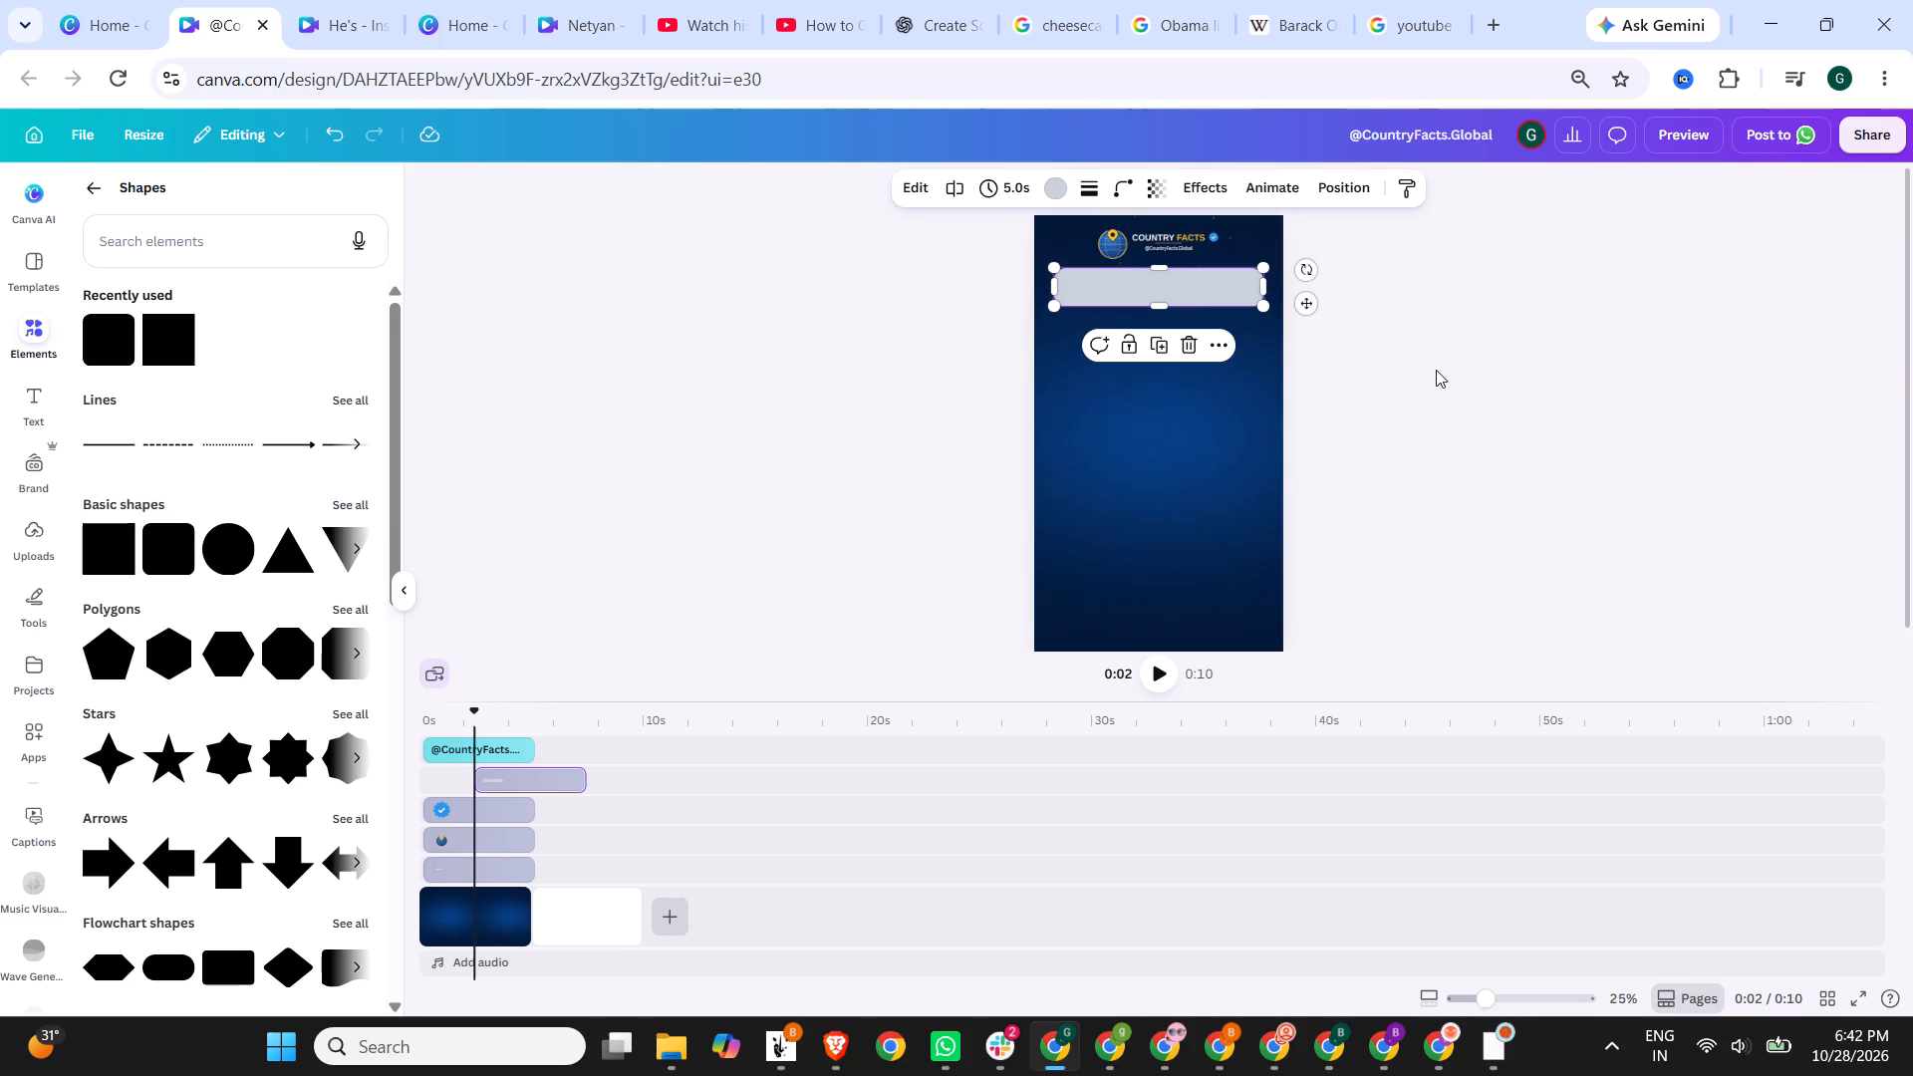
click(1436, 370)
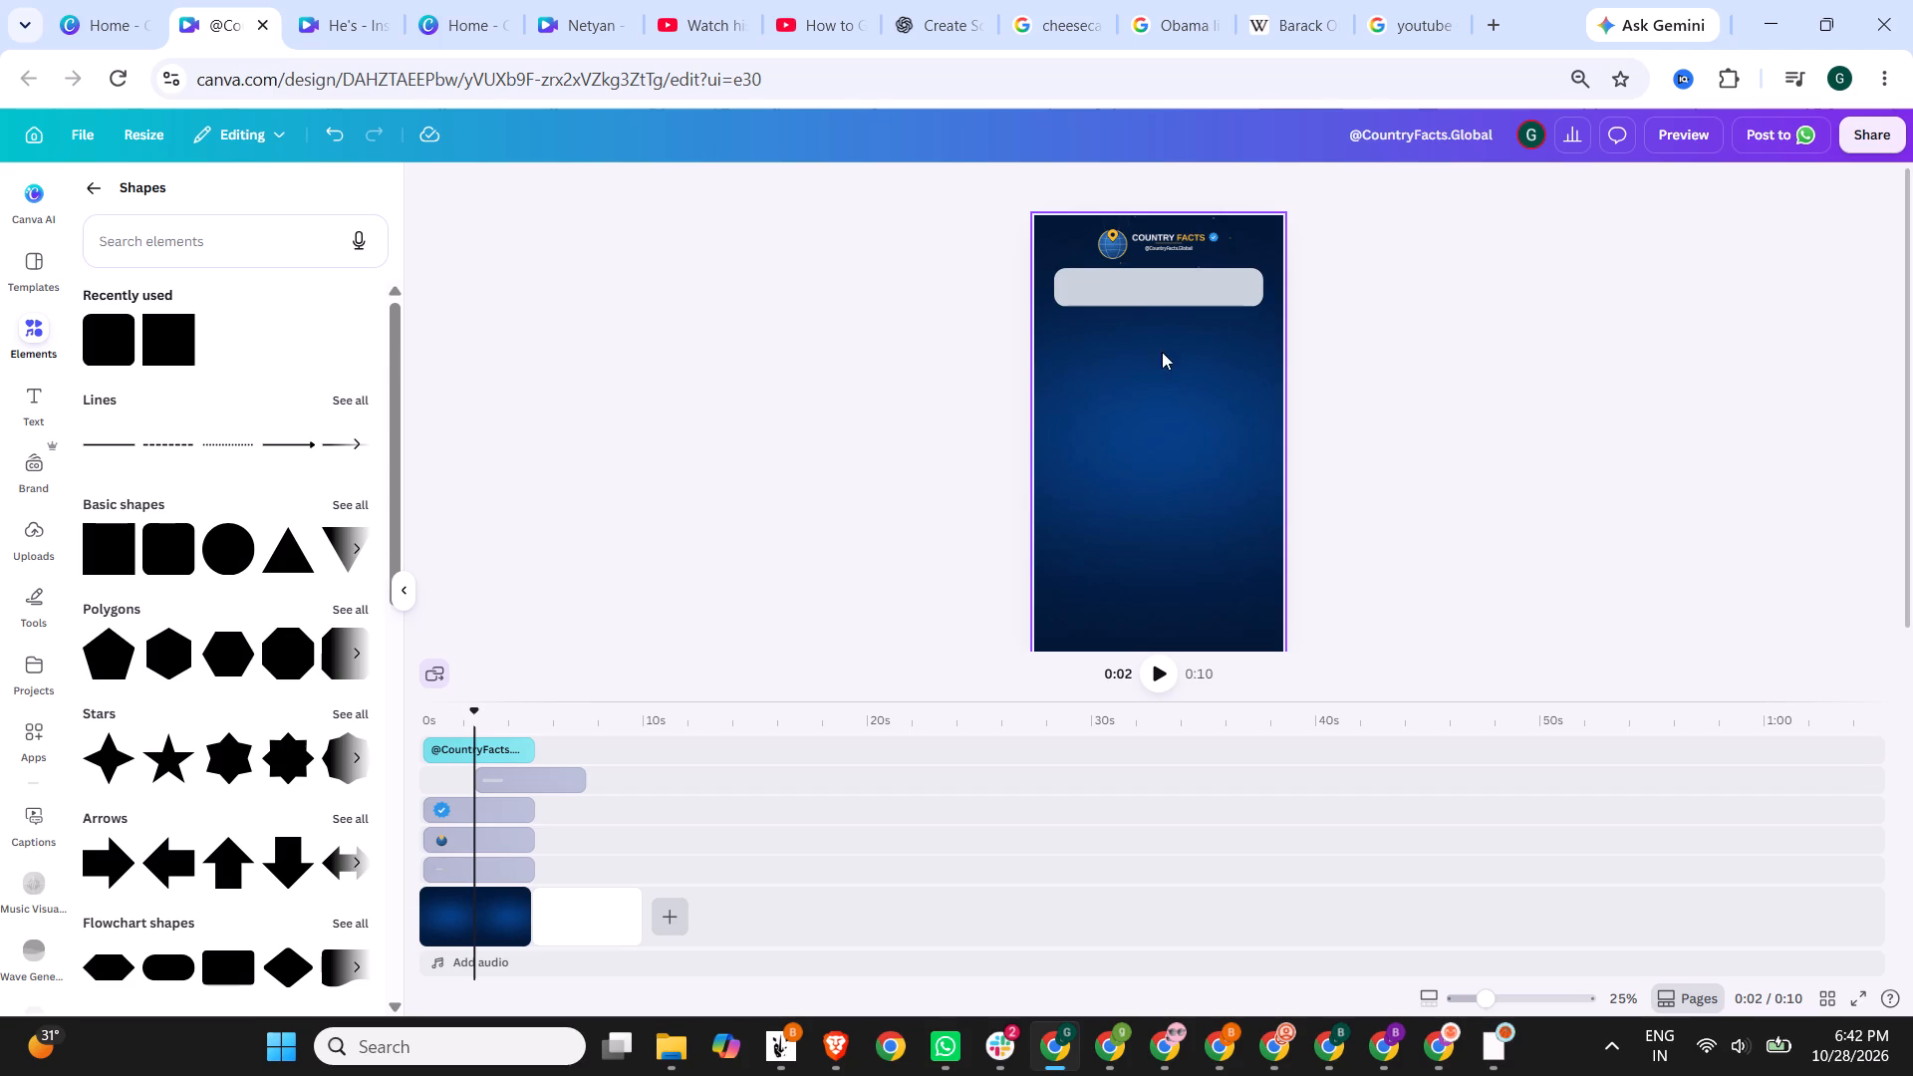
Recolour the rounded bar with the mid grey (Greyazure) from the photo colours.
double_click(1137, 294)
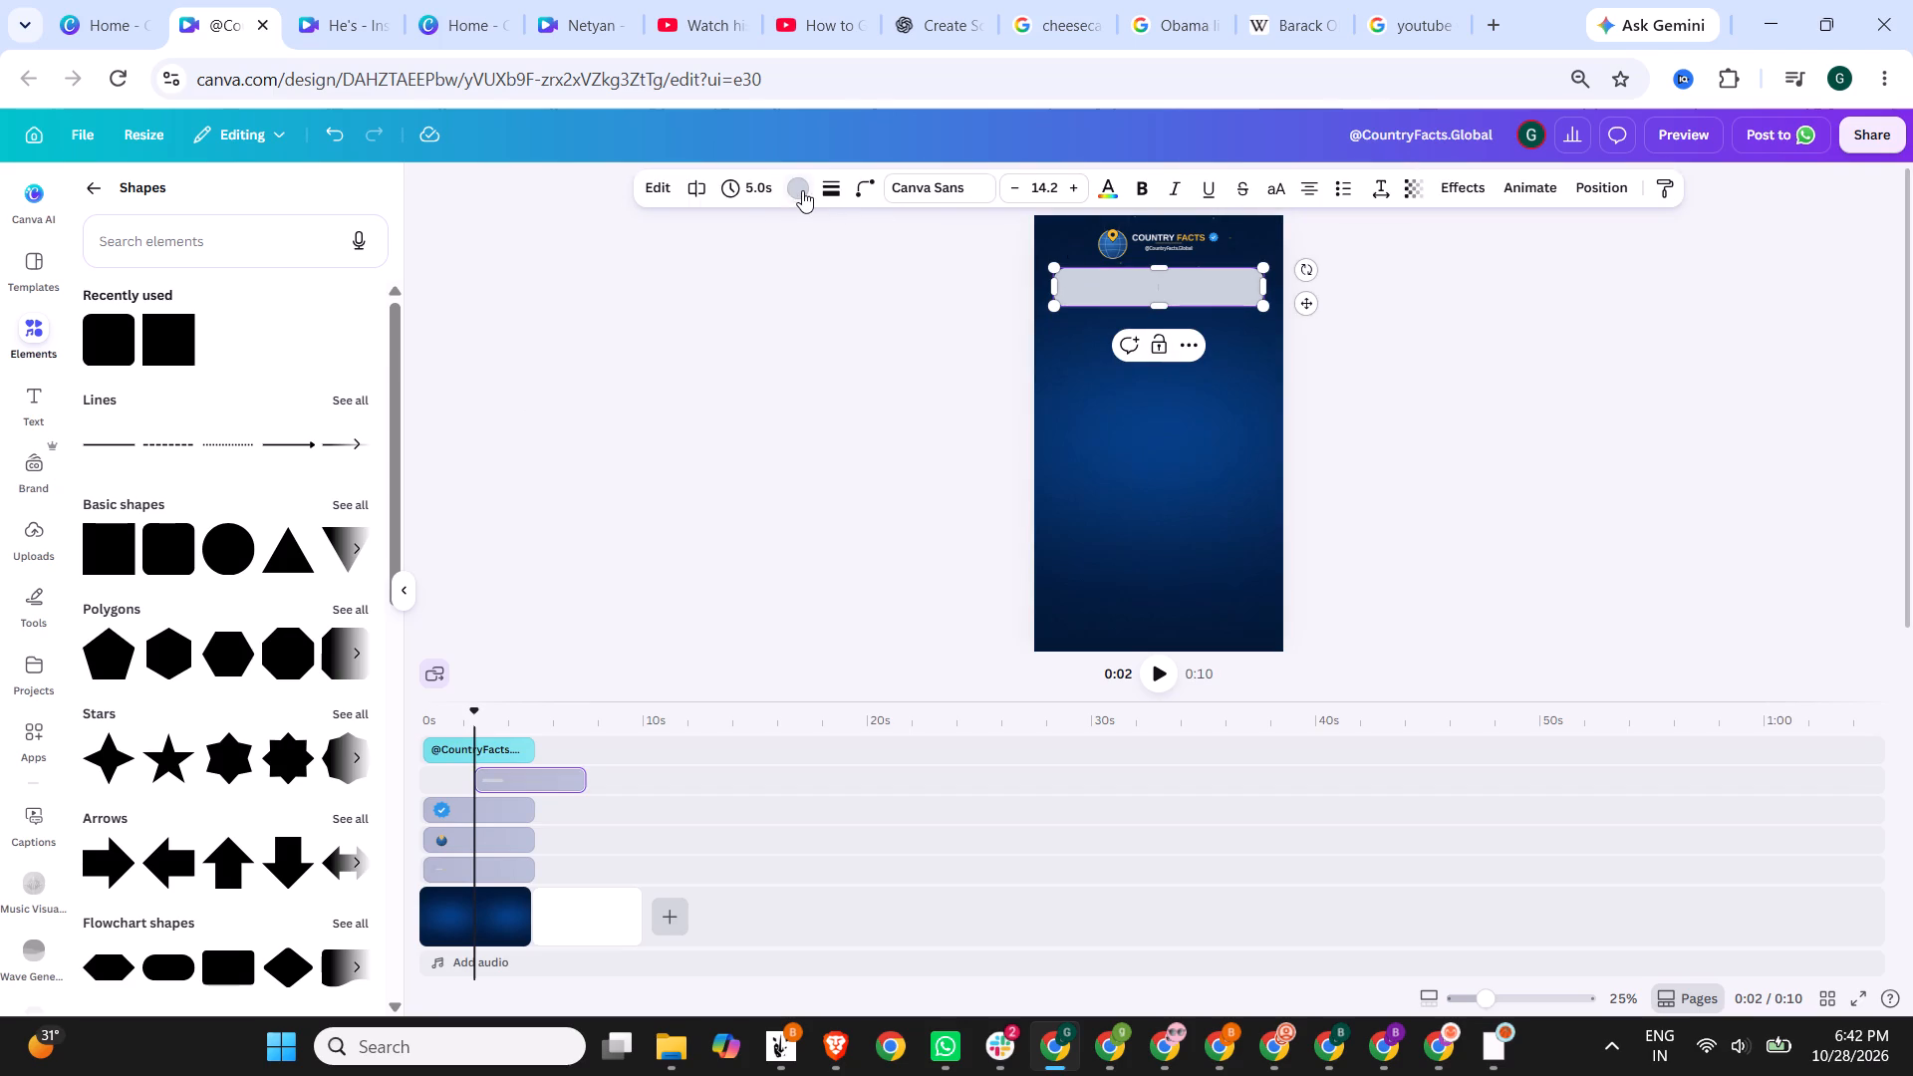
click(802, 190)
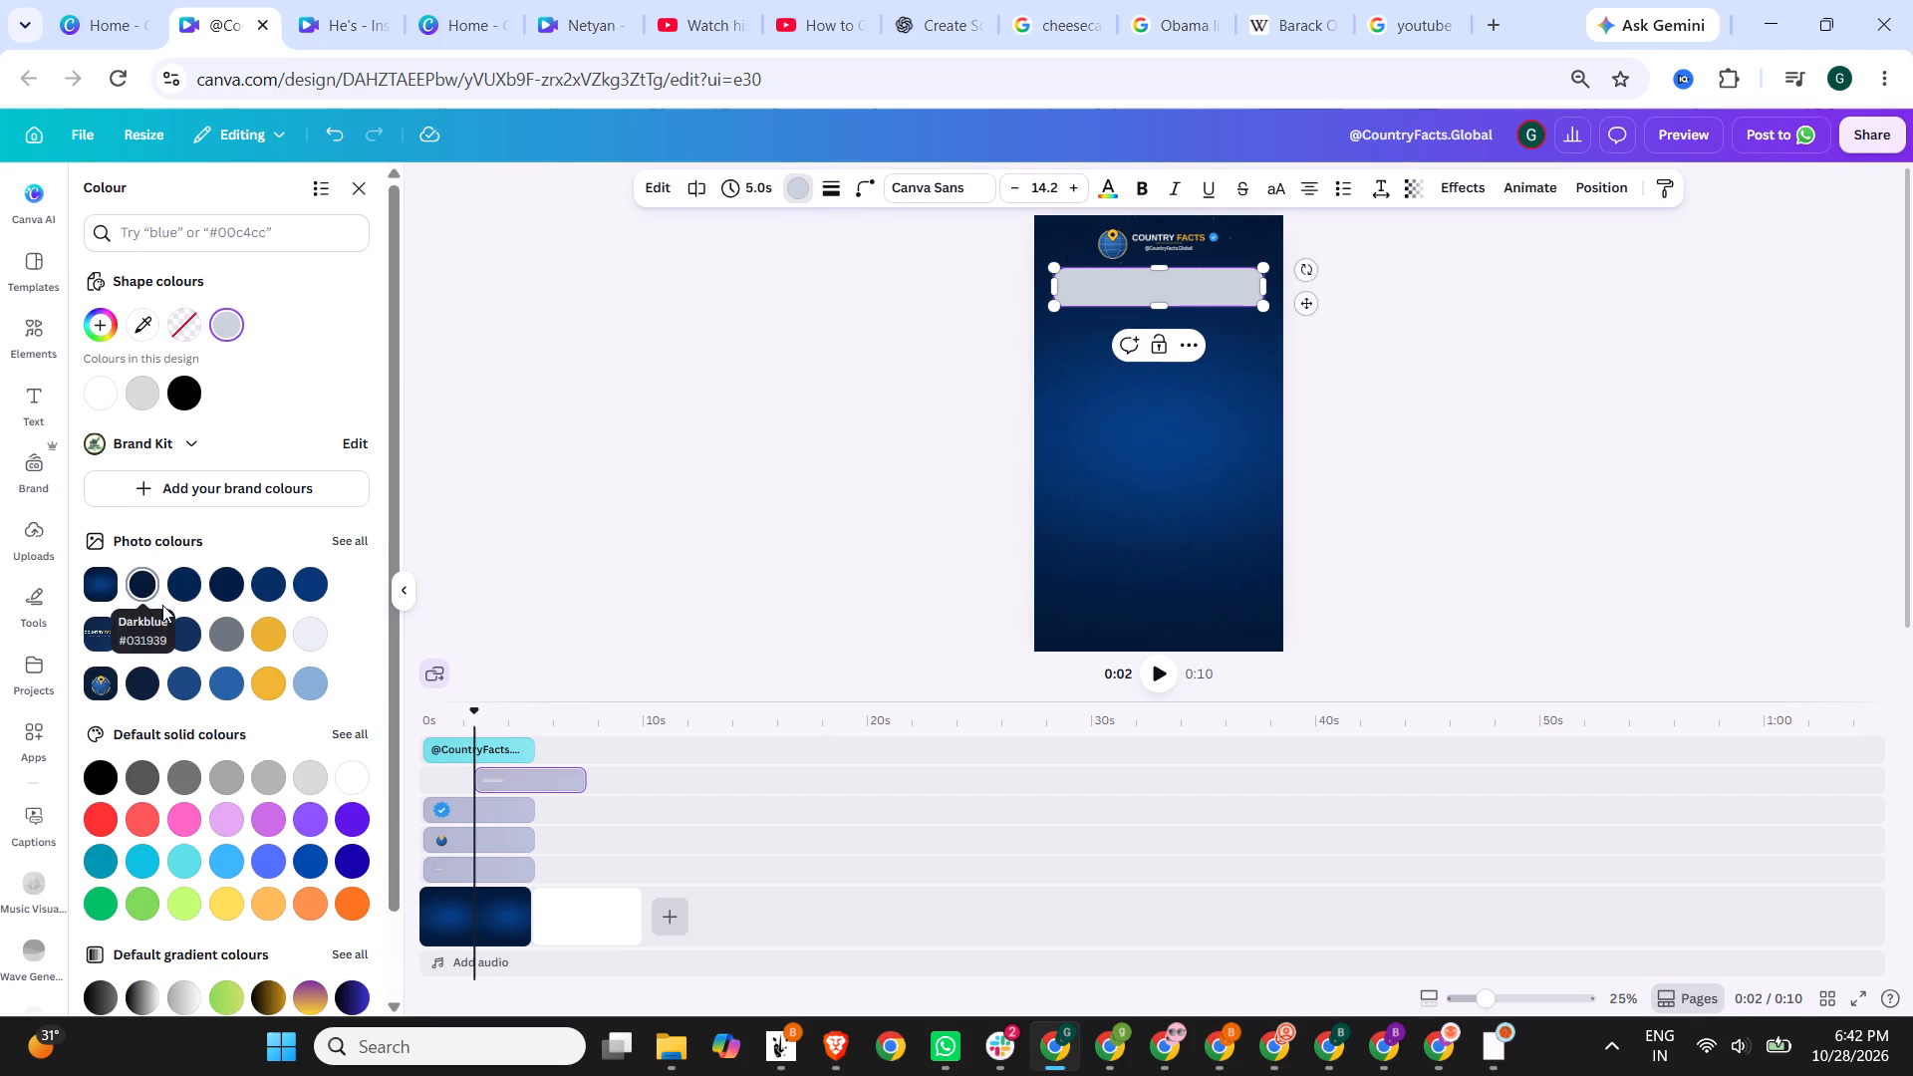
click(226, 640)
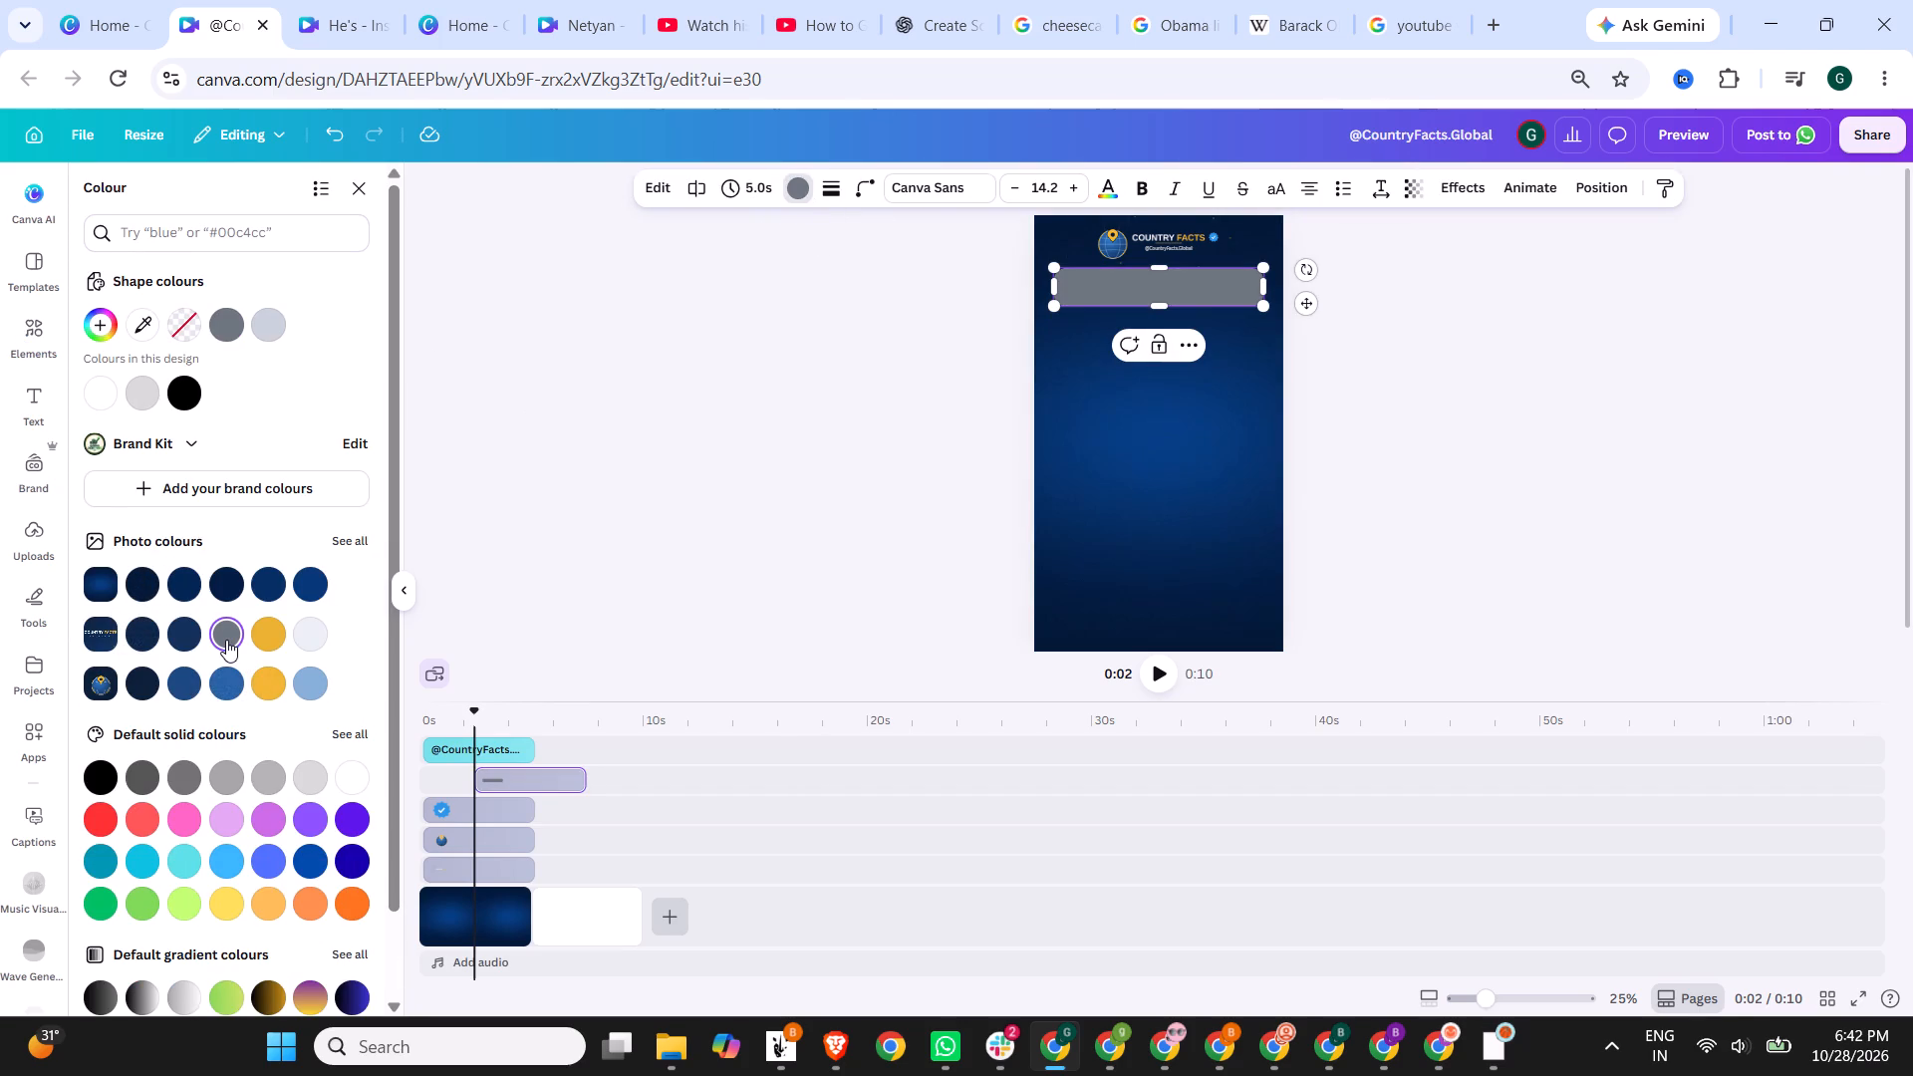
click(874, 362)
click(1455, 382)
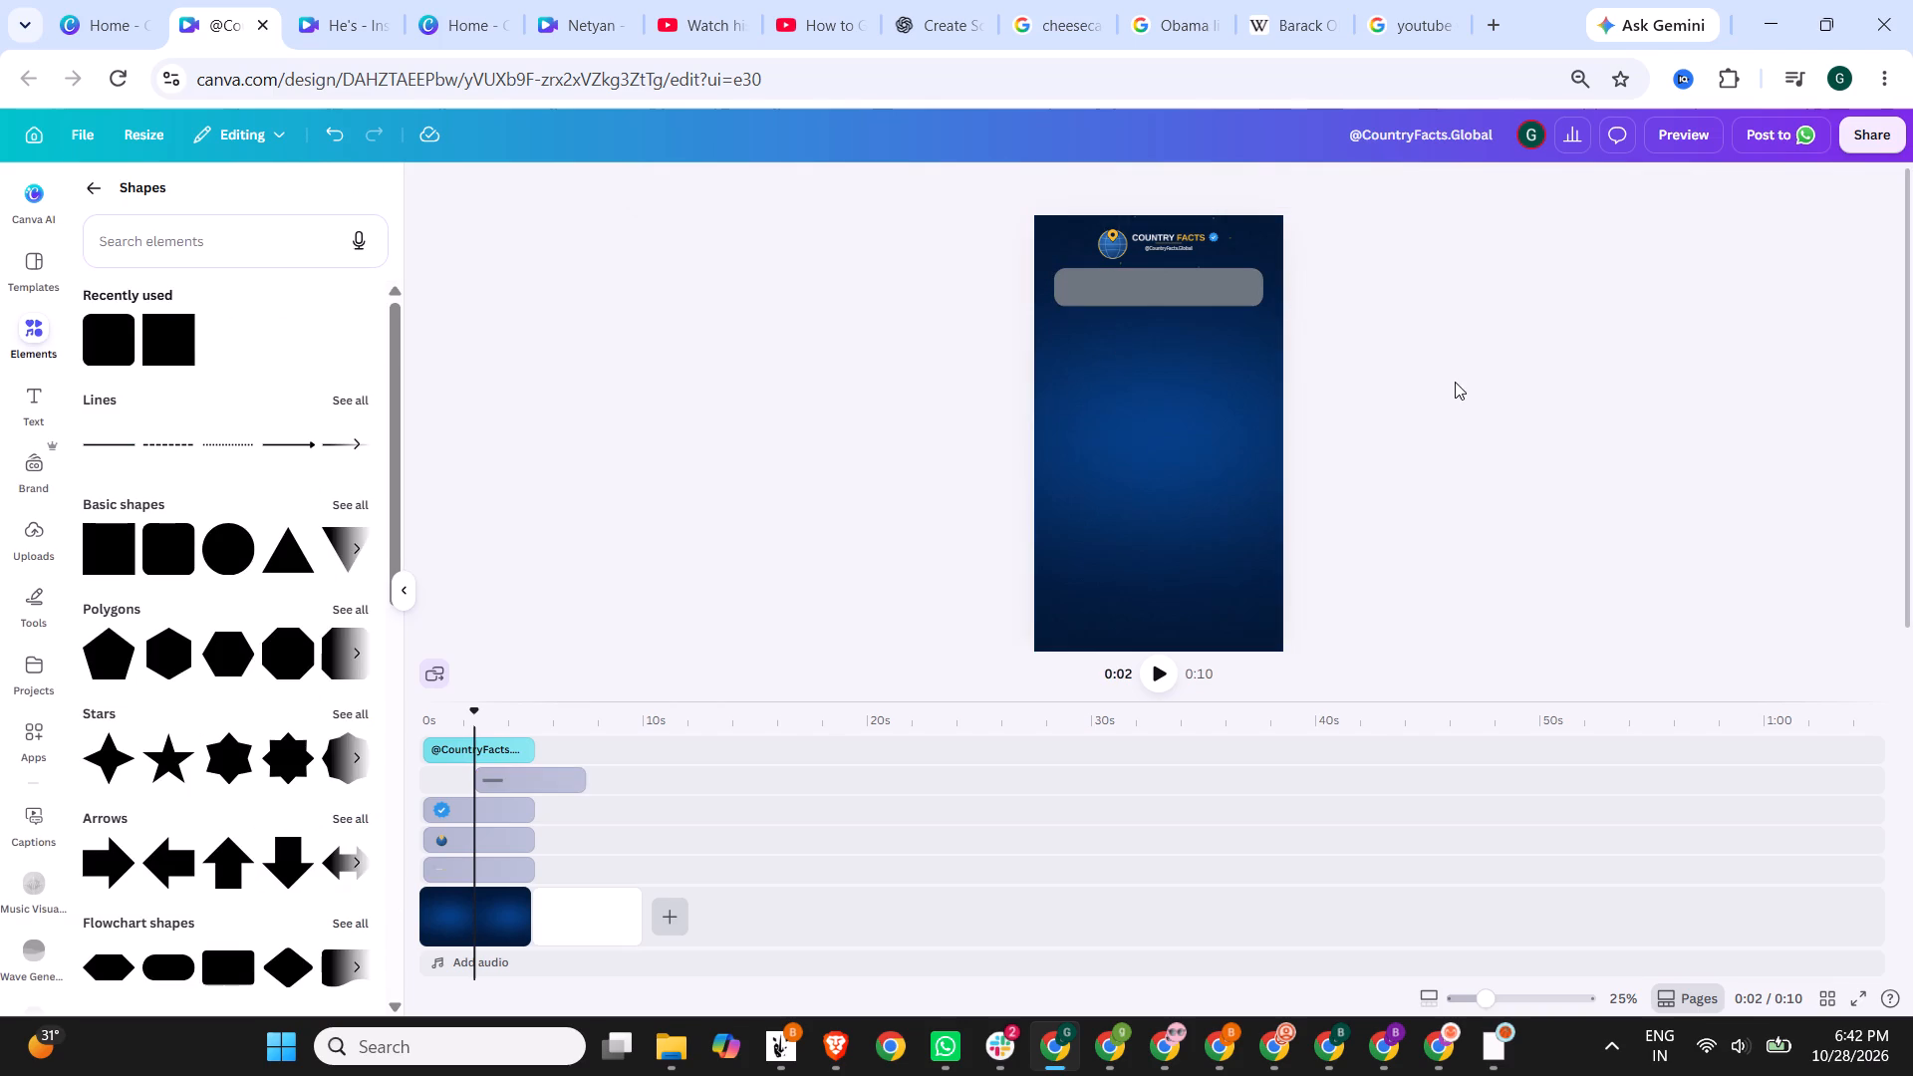
Recolour the rounded bar below the header, trying black before choosing the dark grey from the default solid colours.
click(1154, 304)
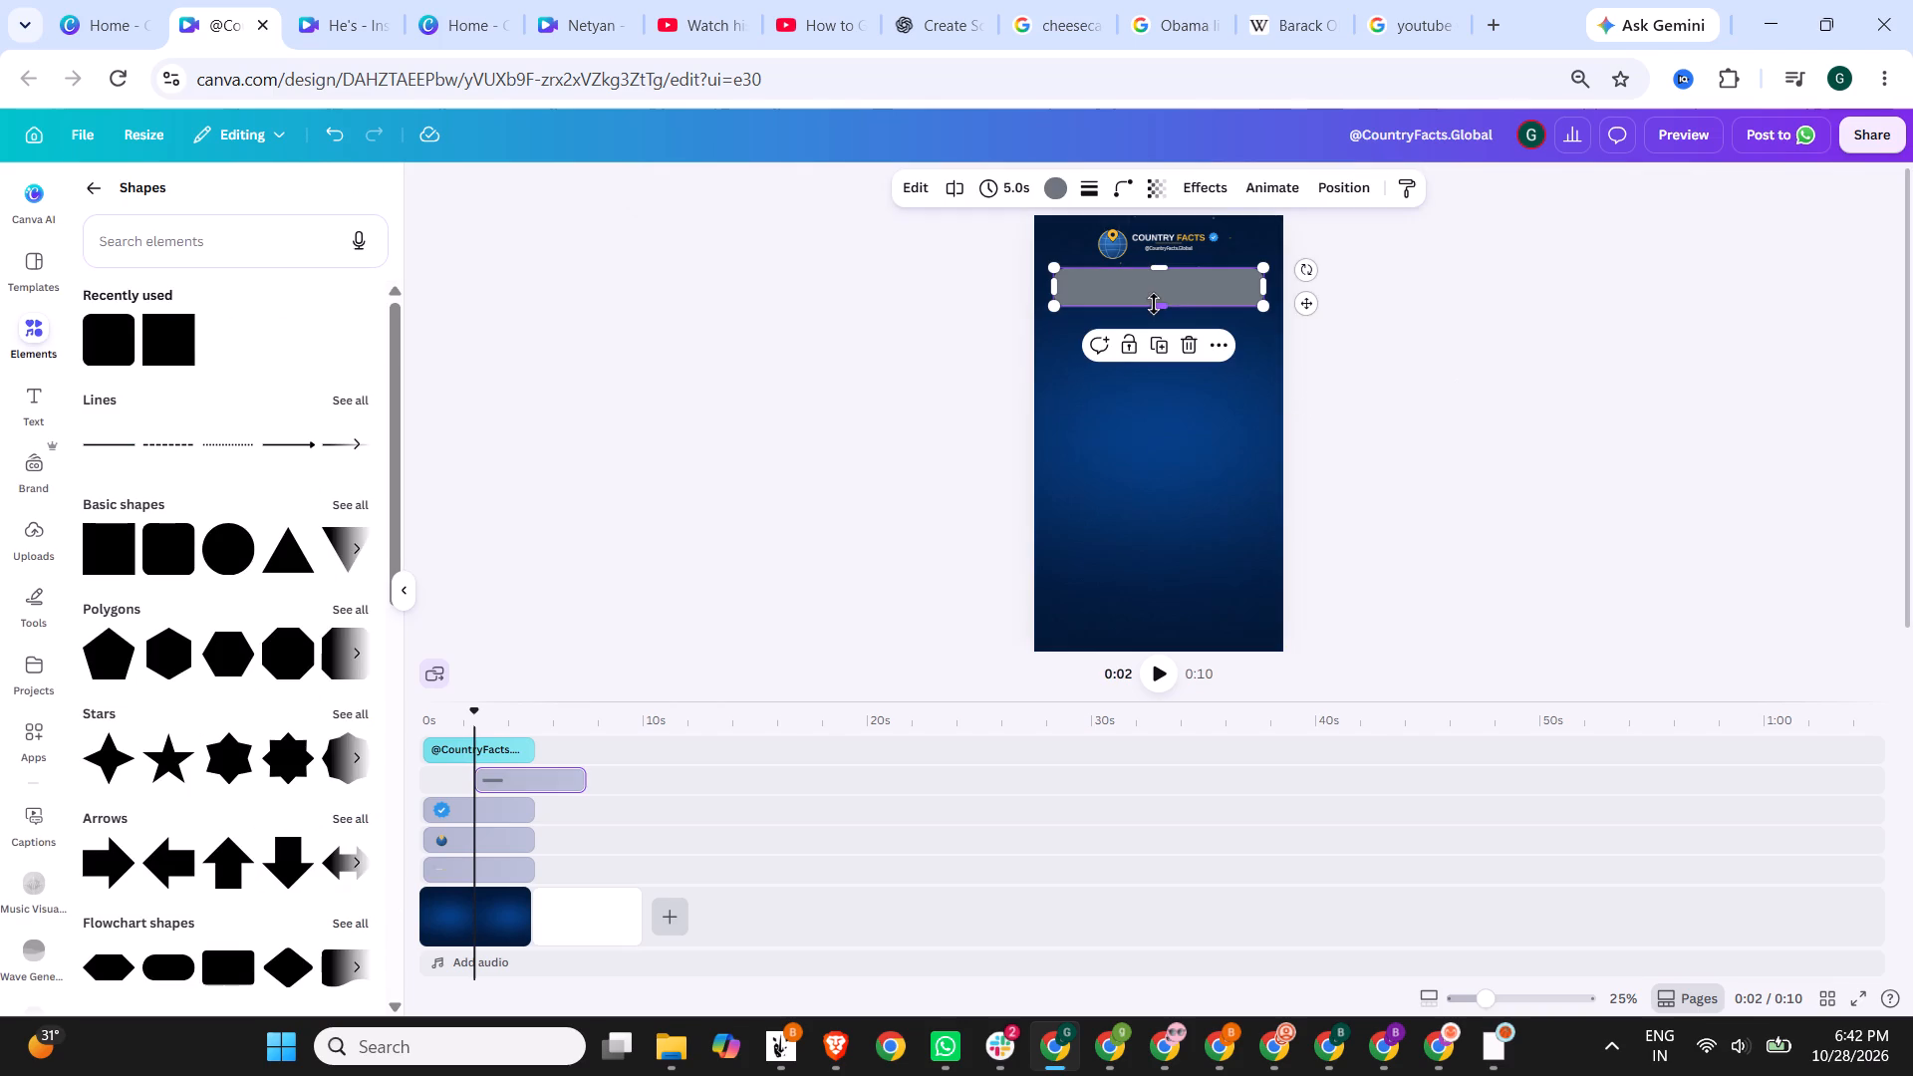
click(1125, 271)
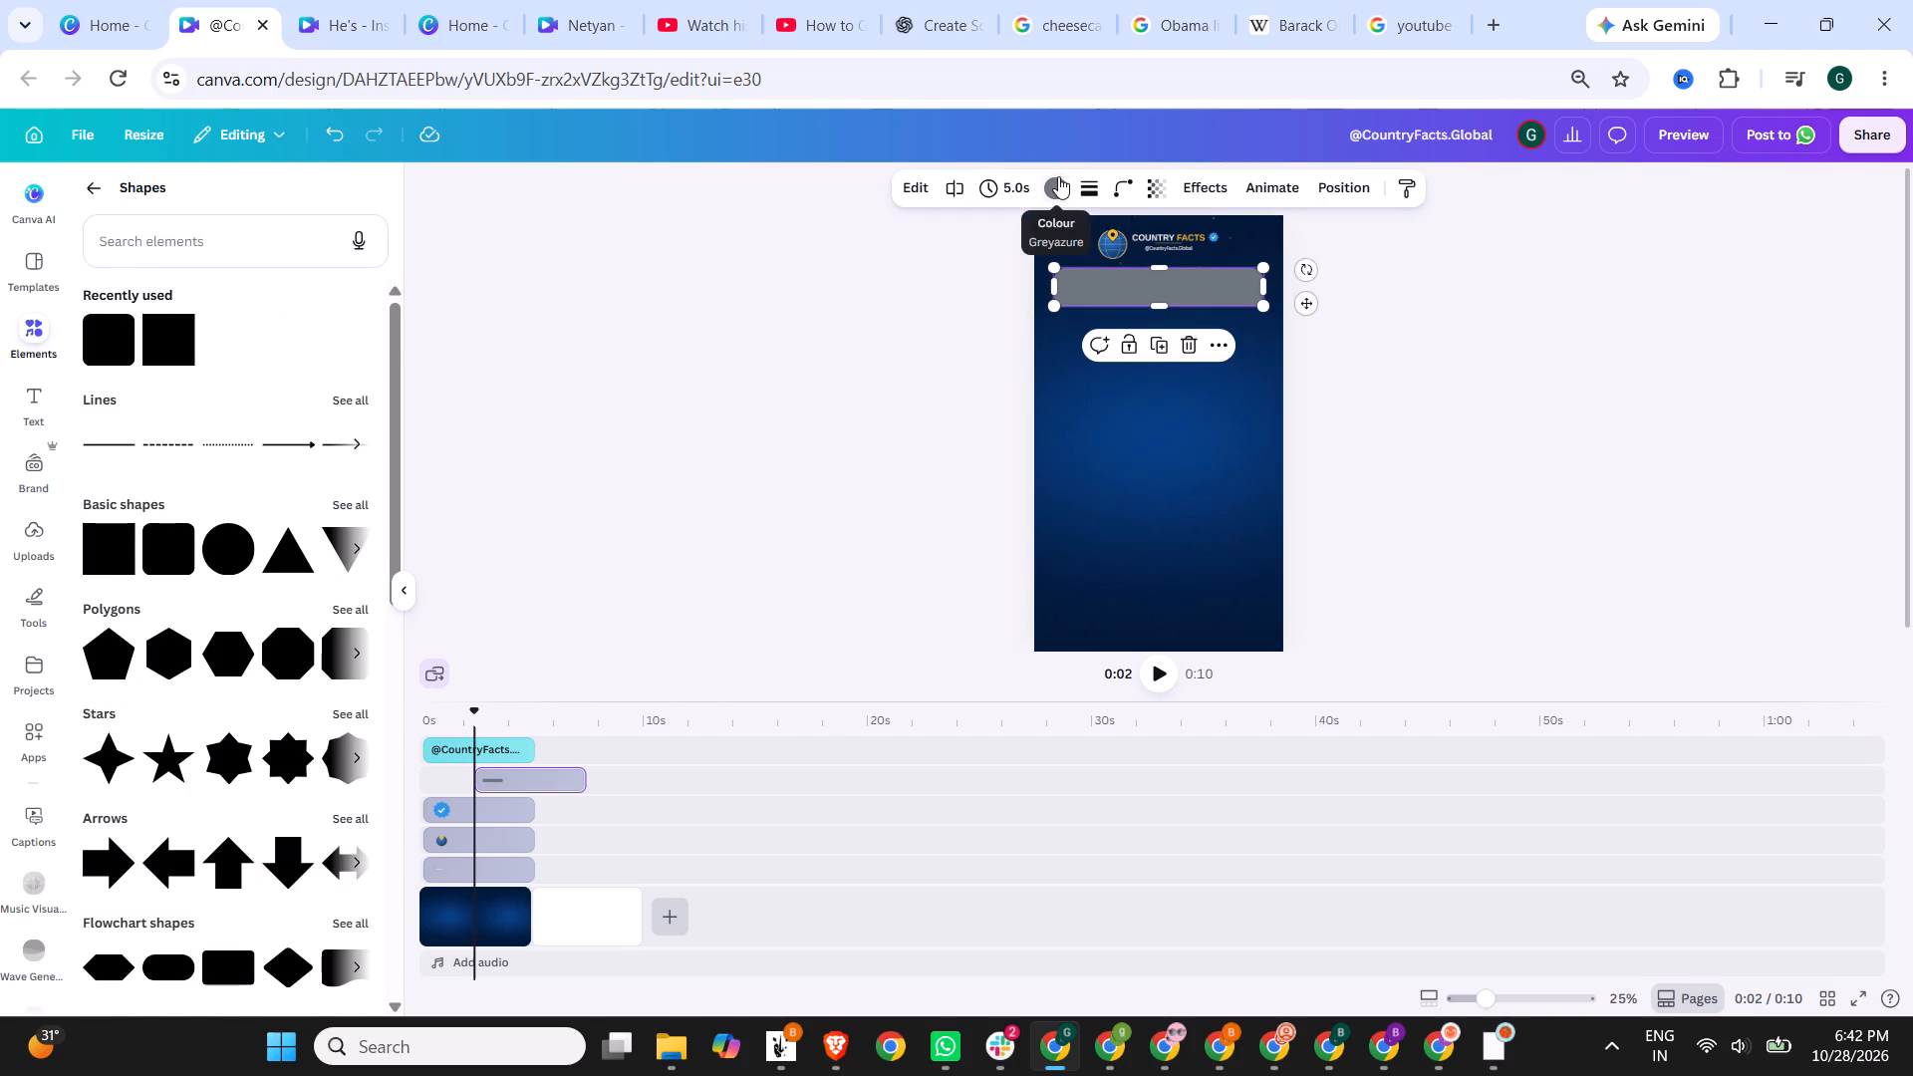
click(1058, 176)
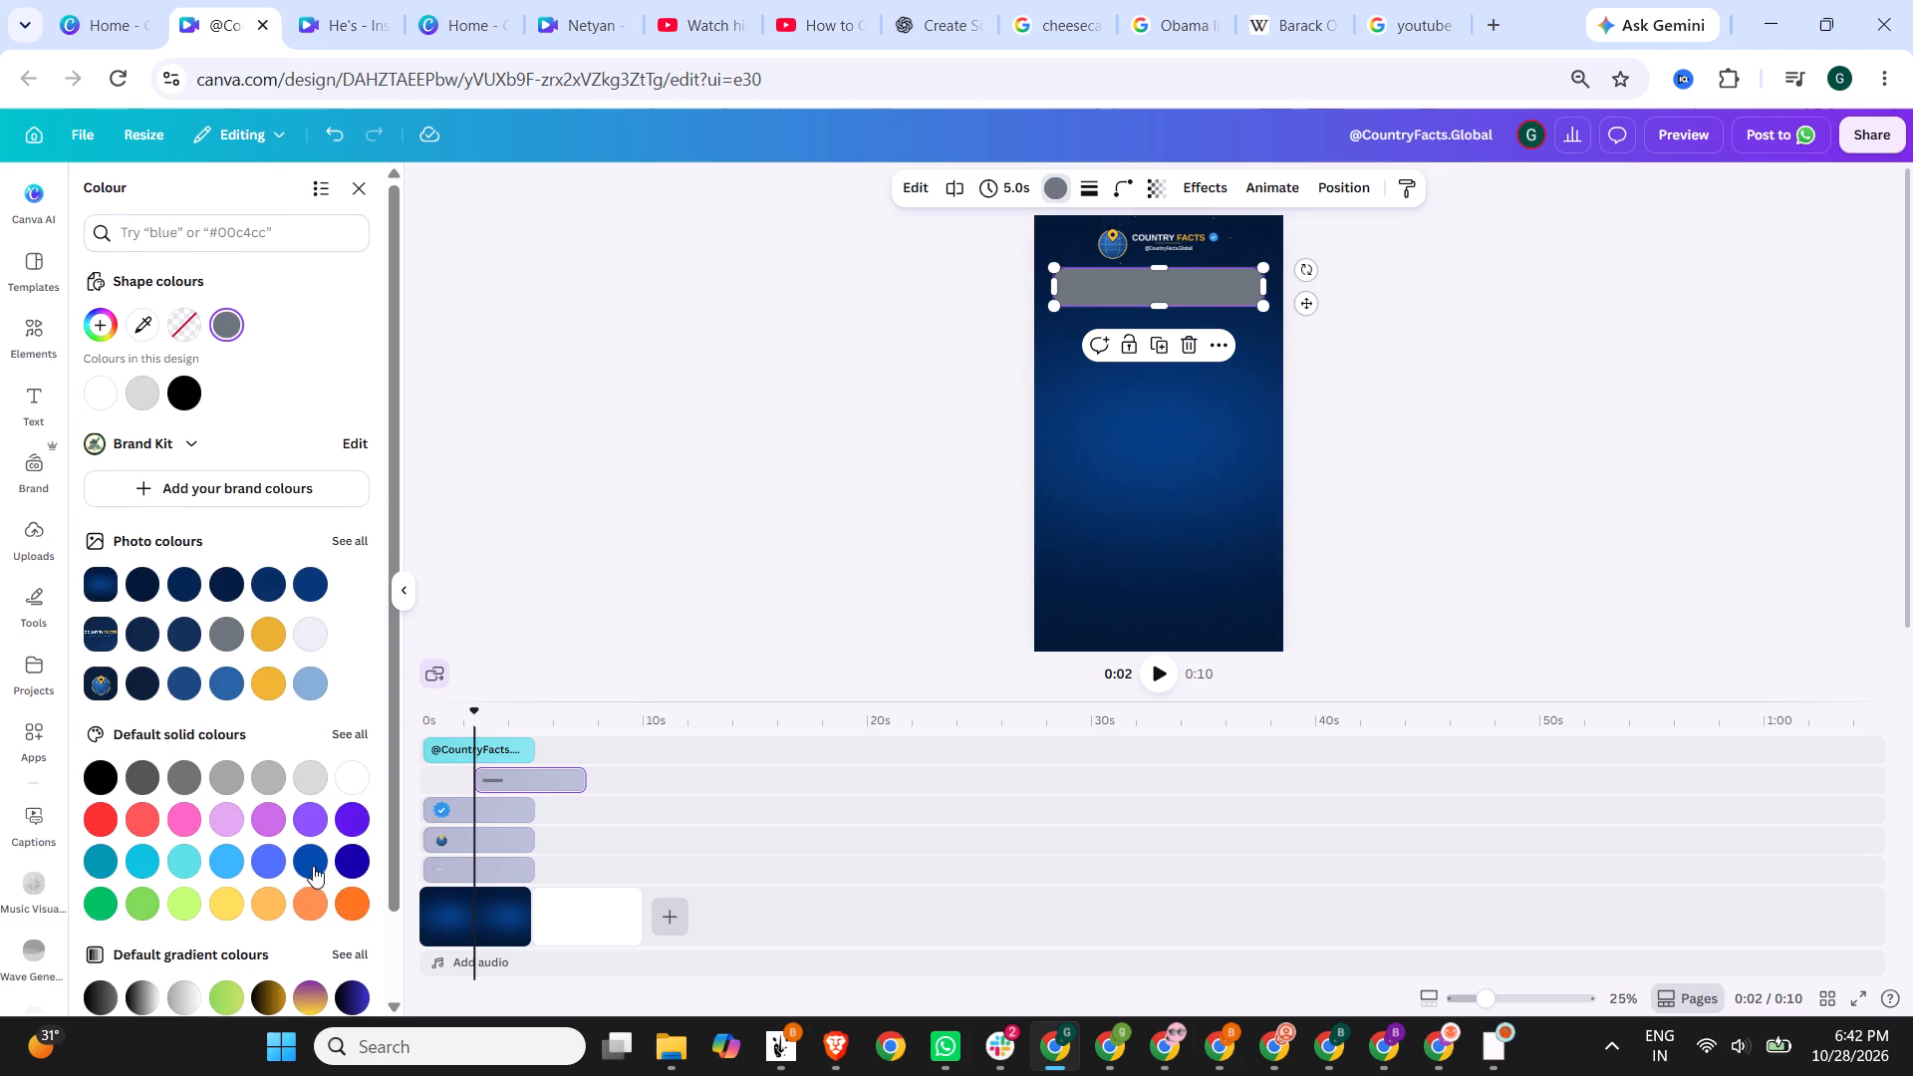
scroll(311, 867, down, 2)
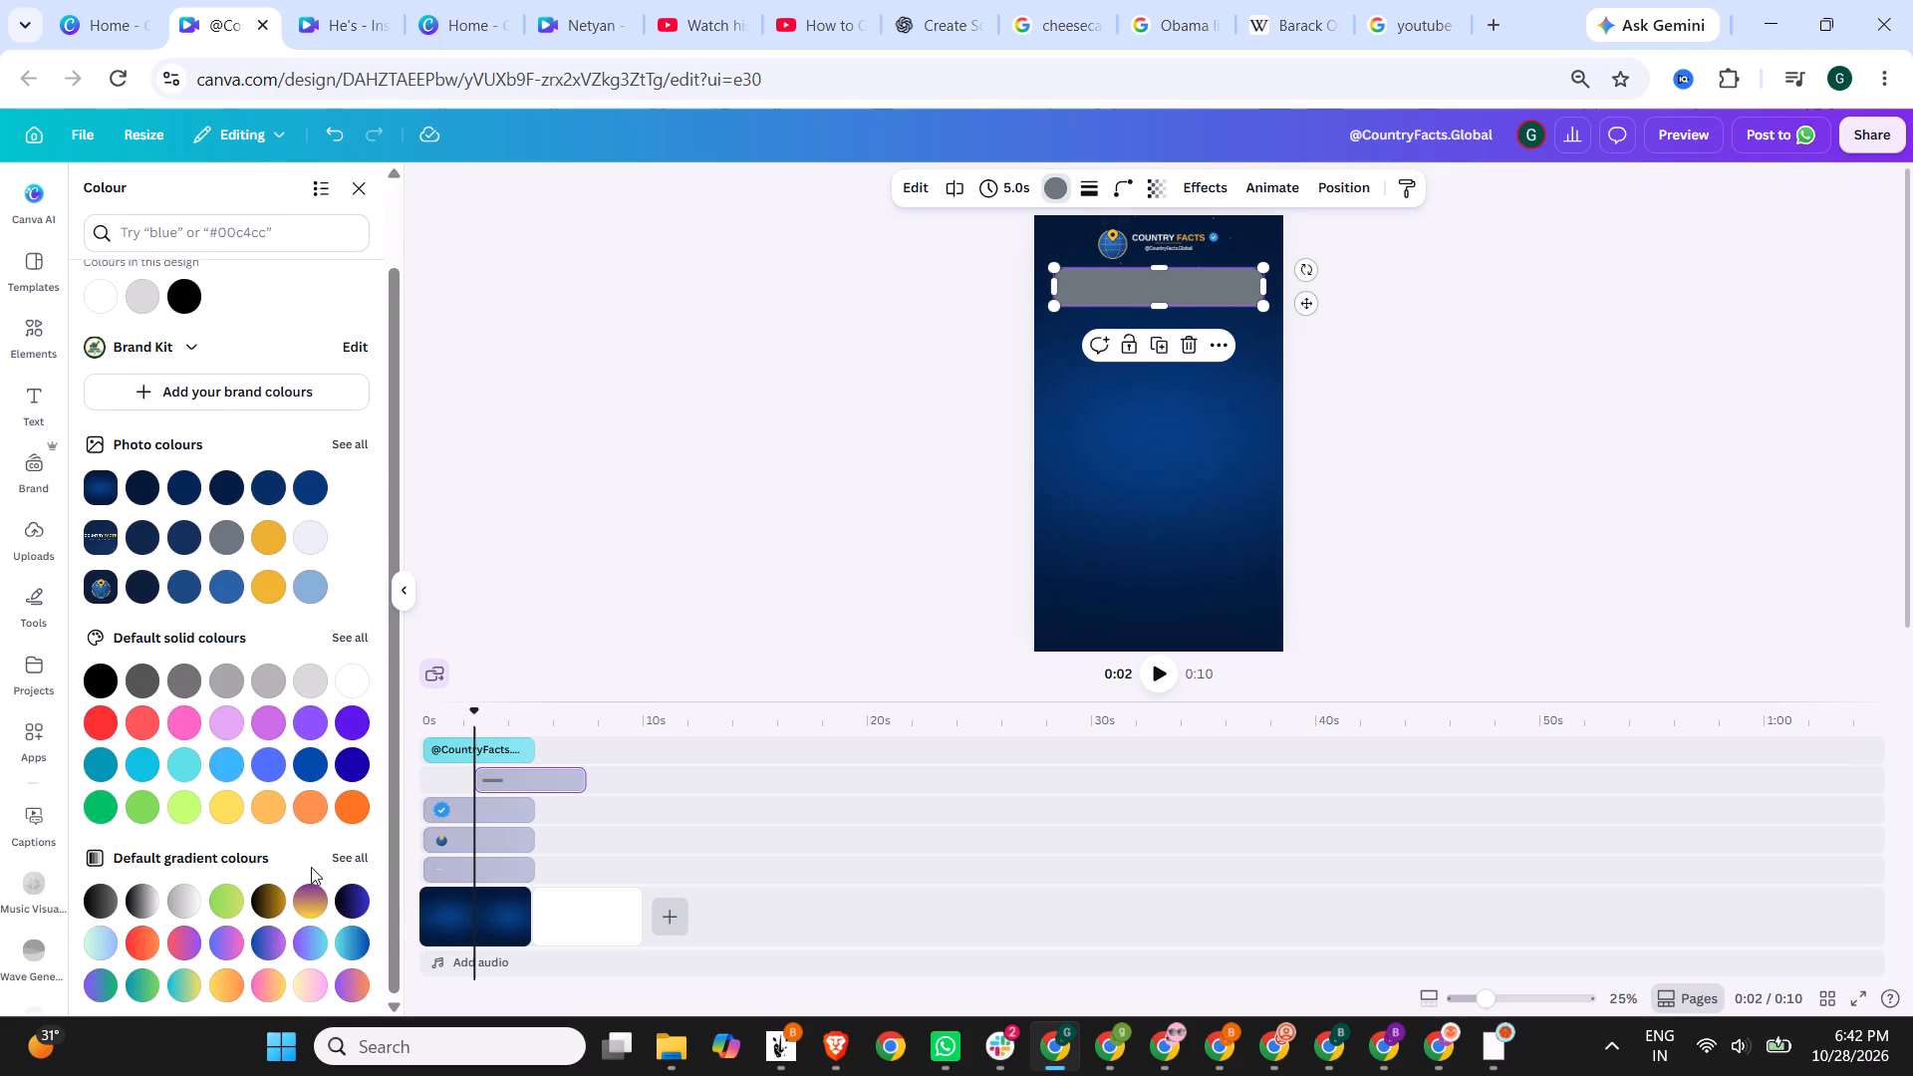
scroll(311, 867, down, 1)
click(100, 675)
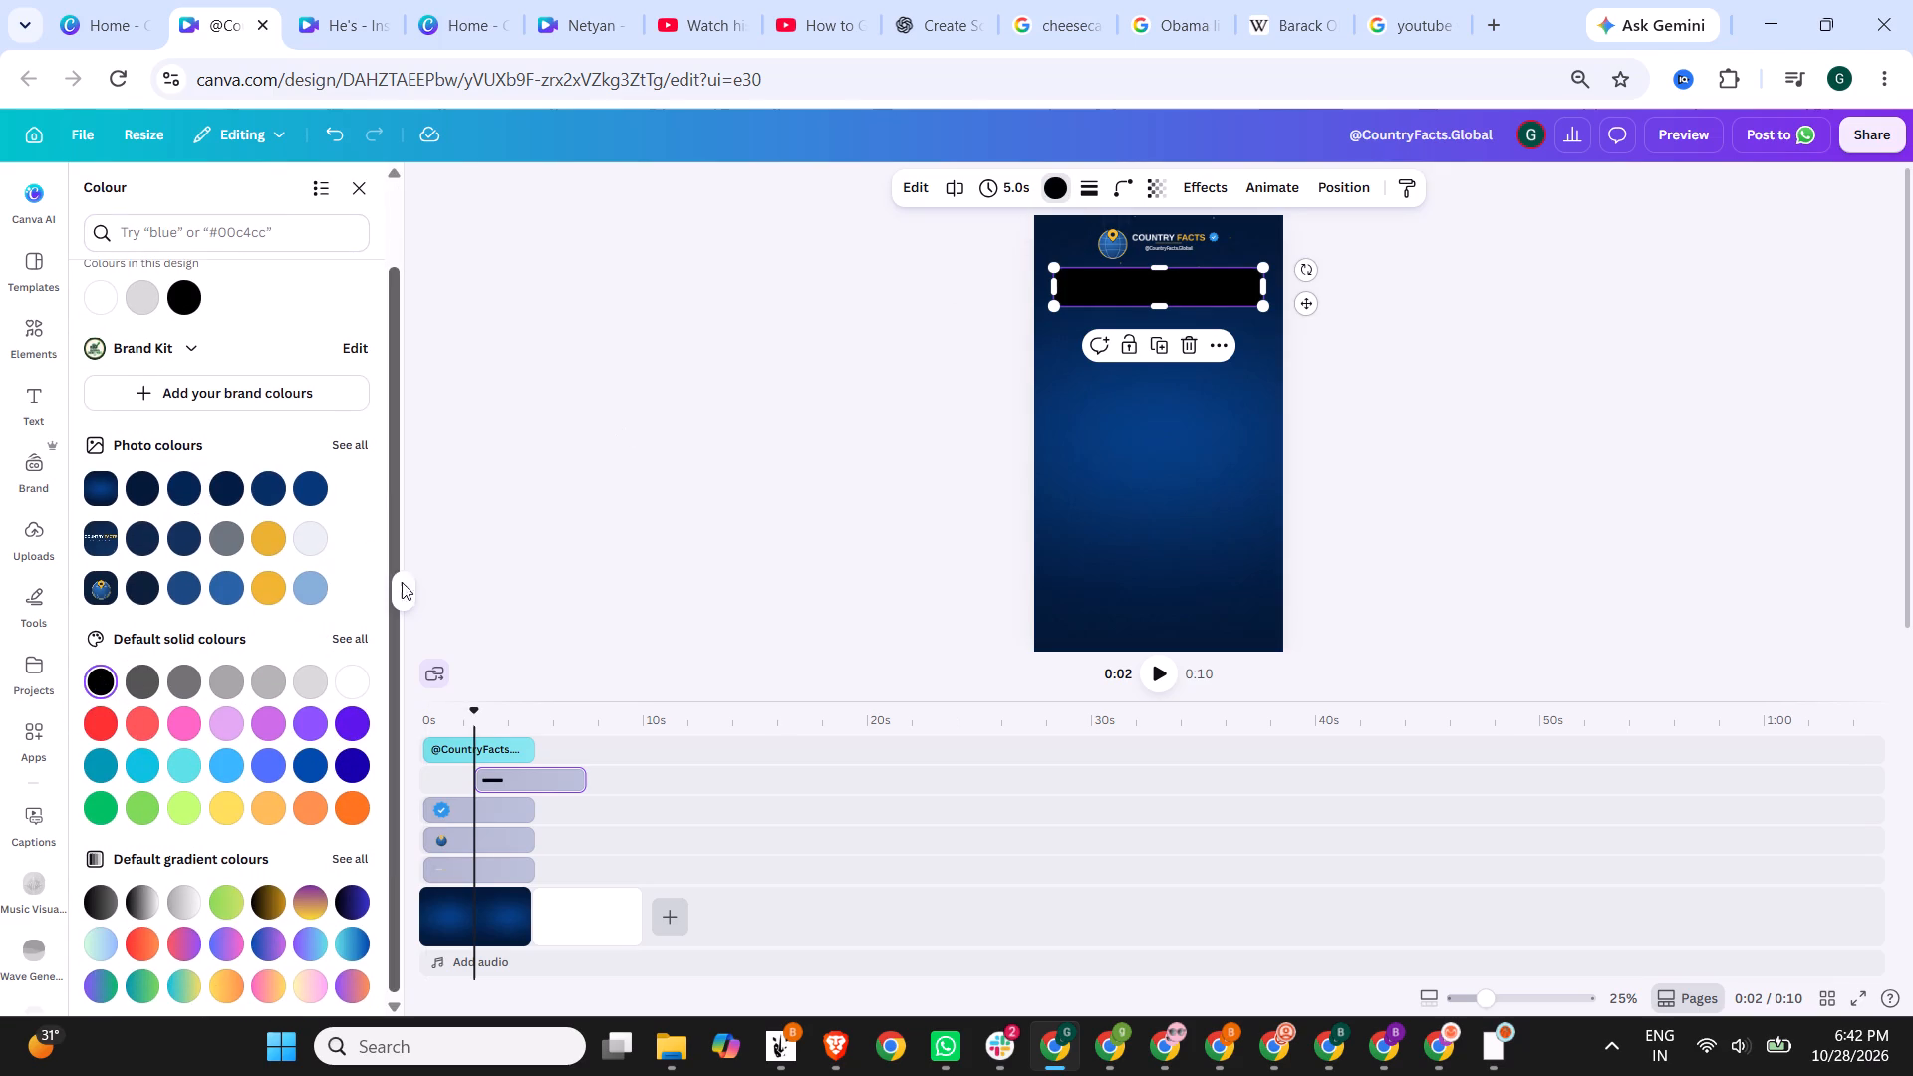
click(141, 682)
click(723, 418)
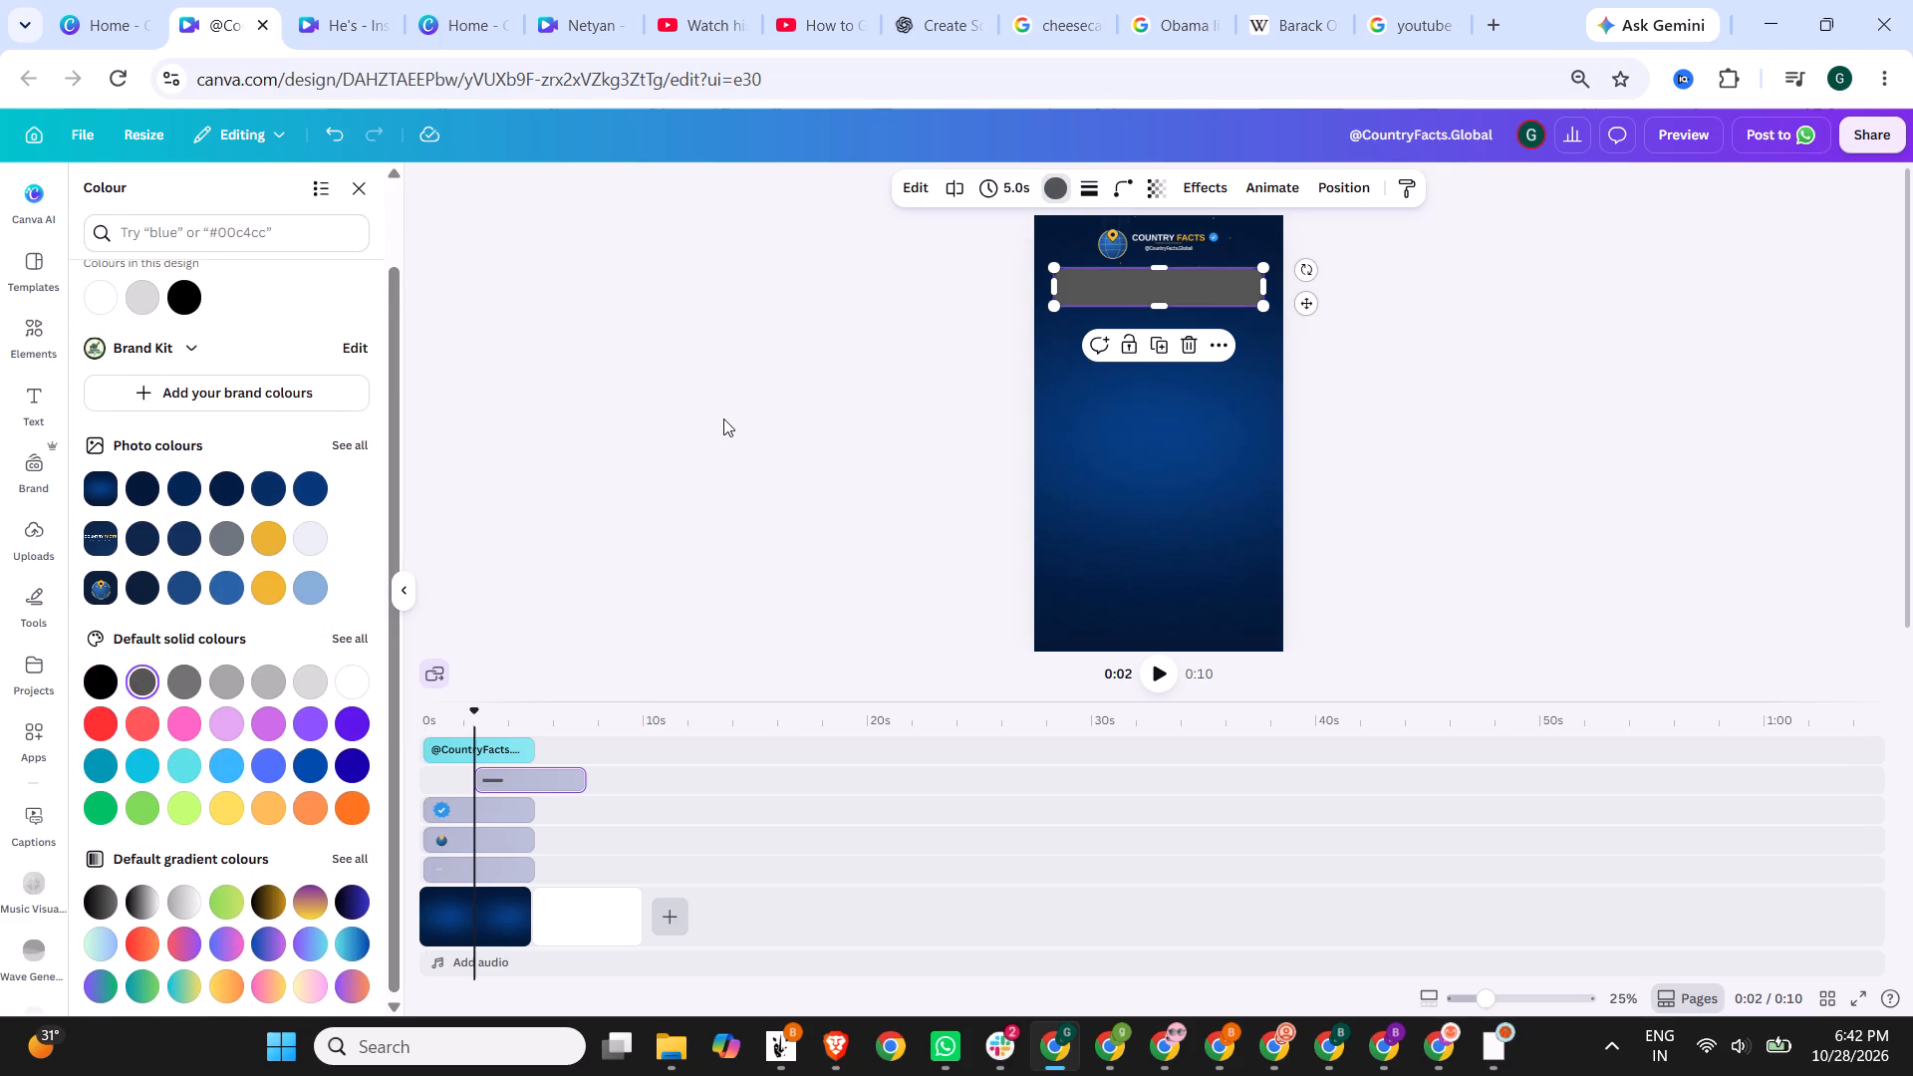
click(1305, 444)
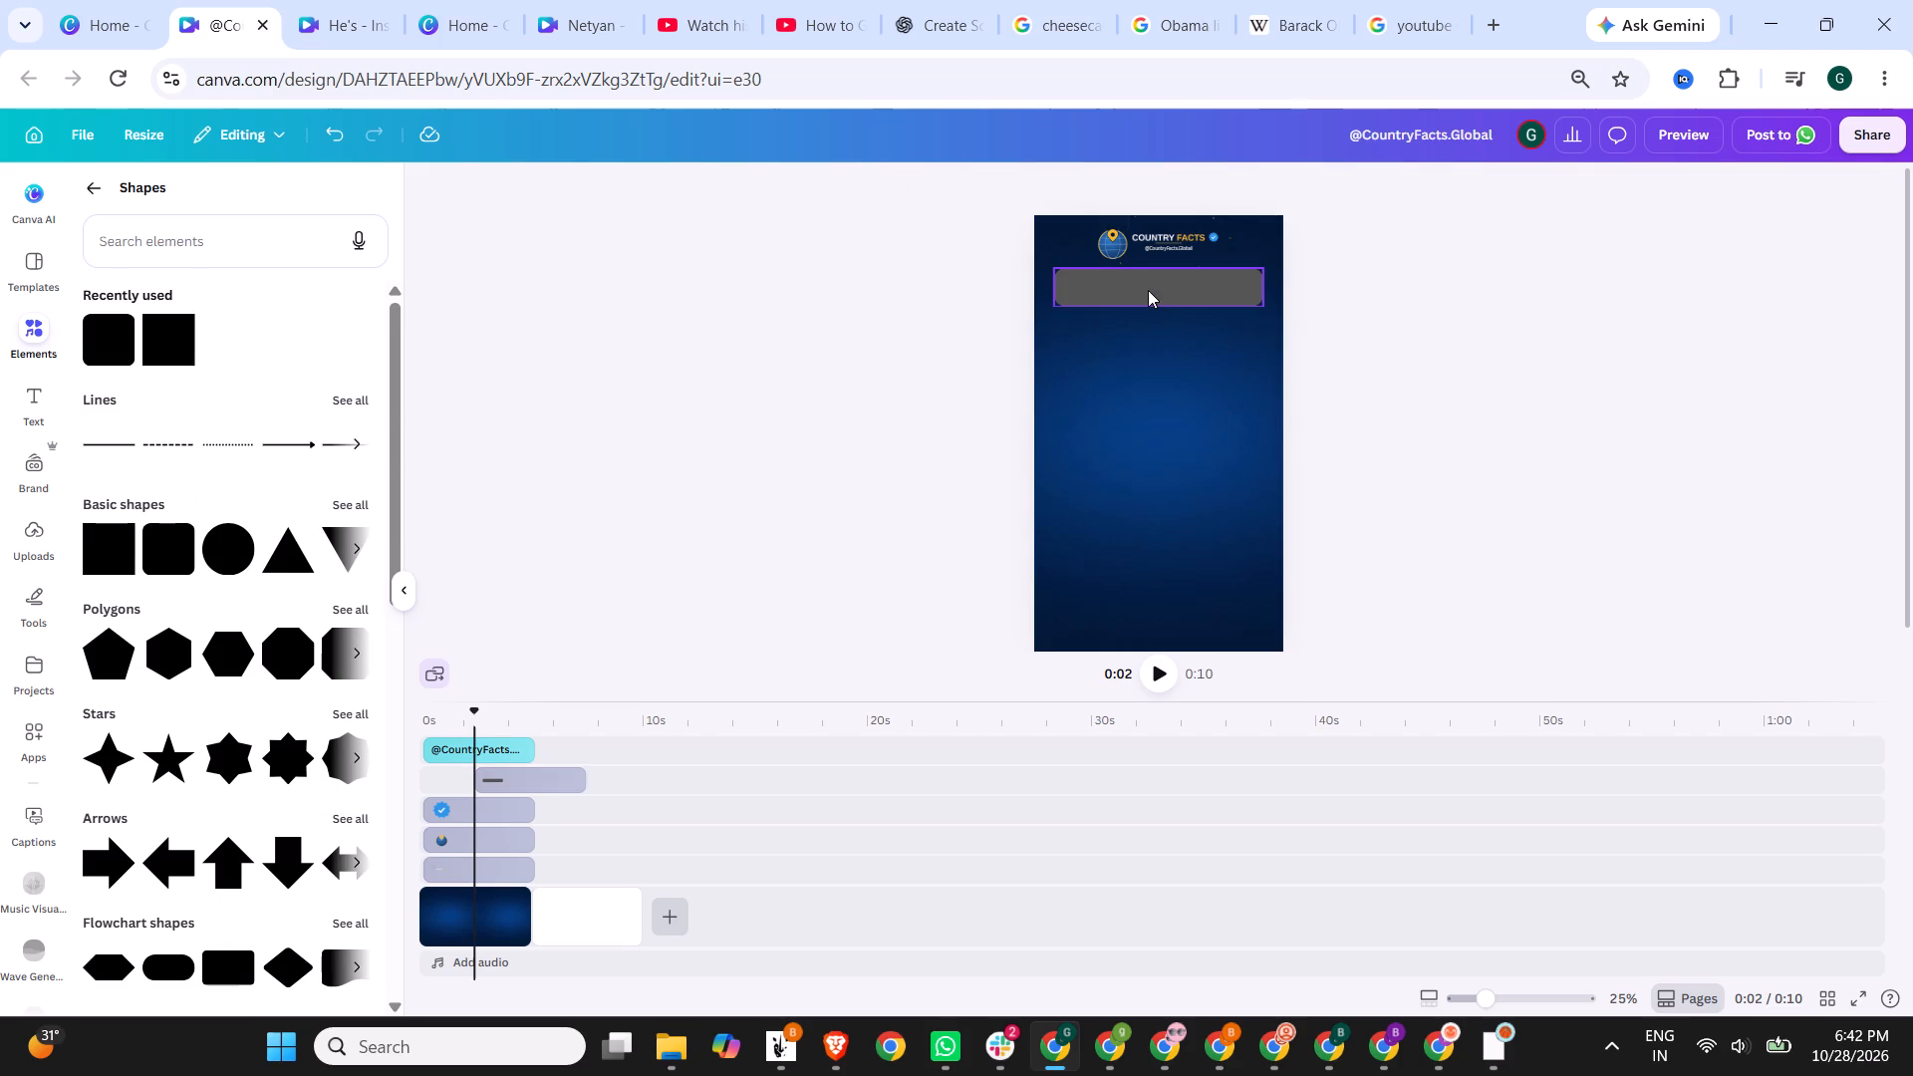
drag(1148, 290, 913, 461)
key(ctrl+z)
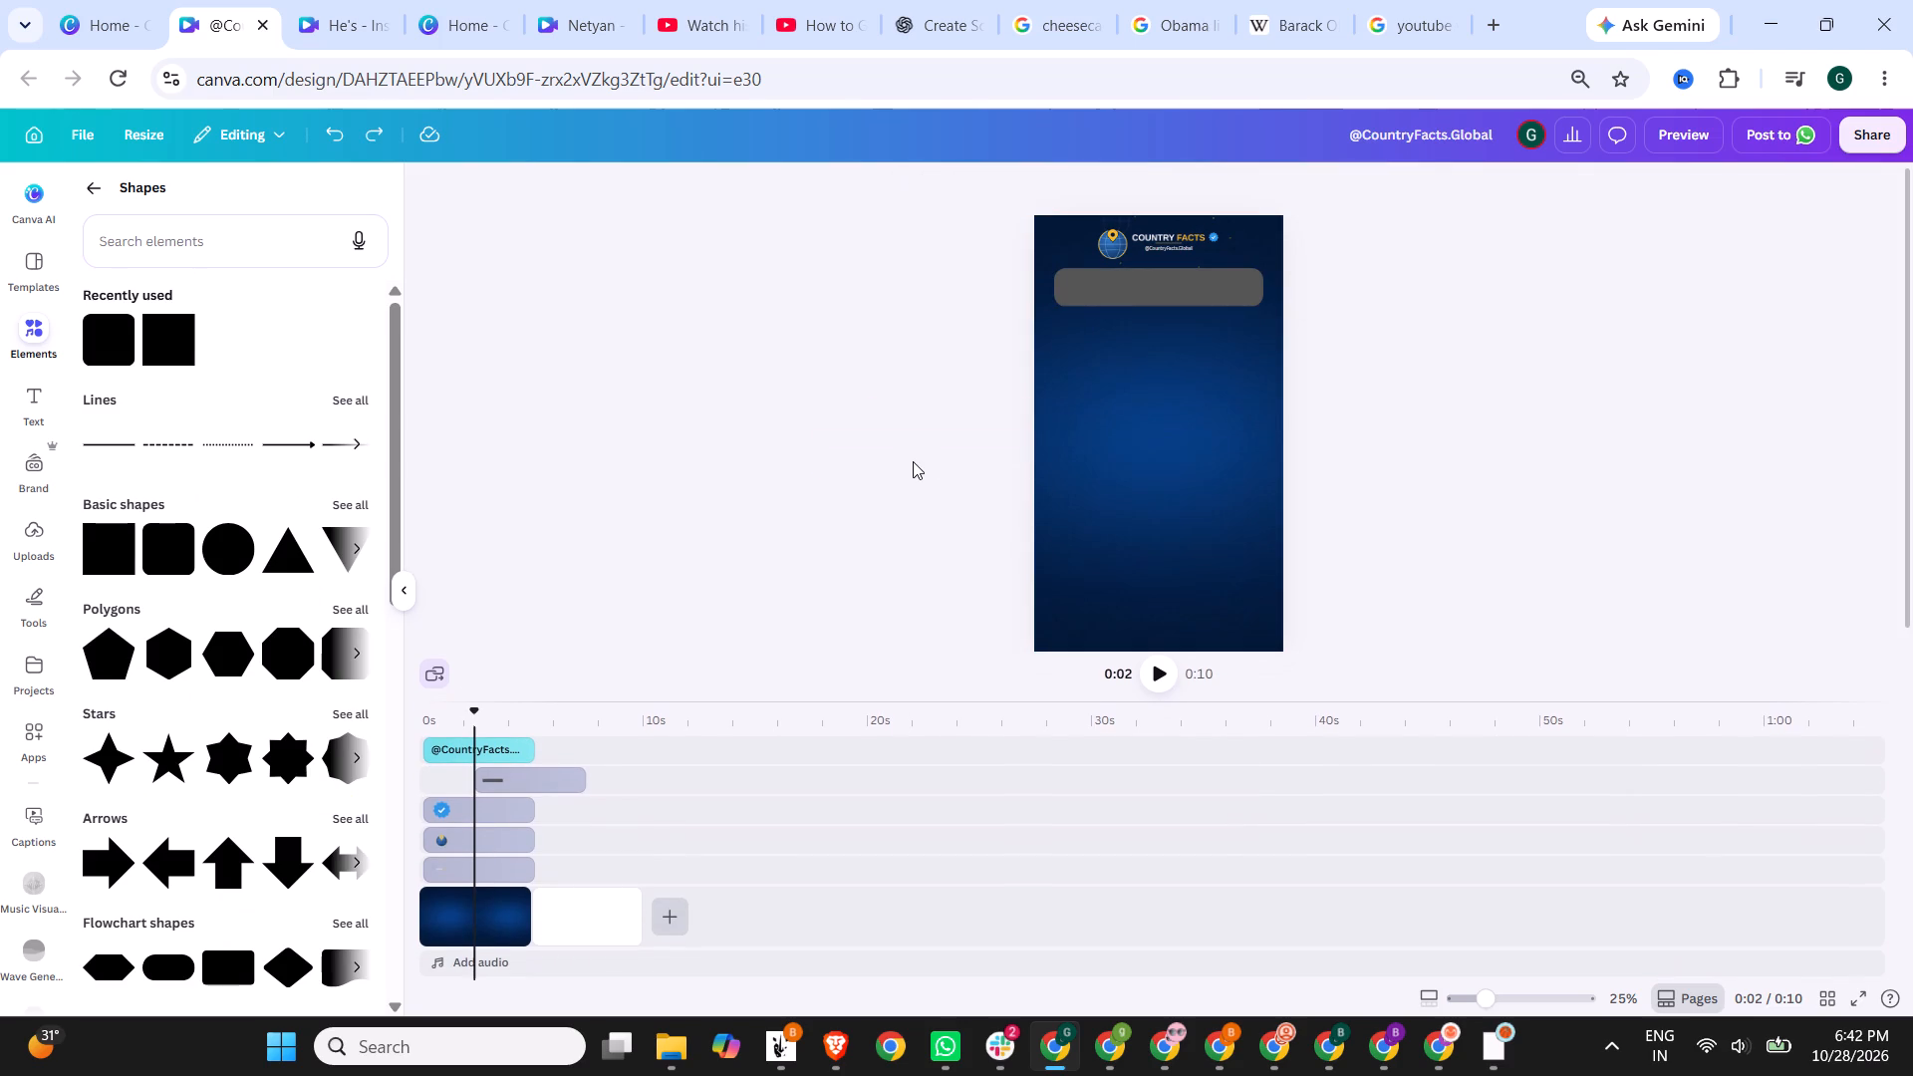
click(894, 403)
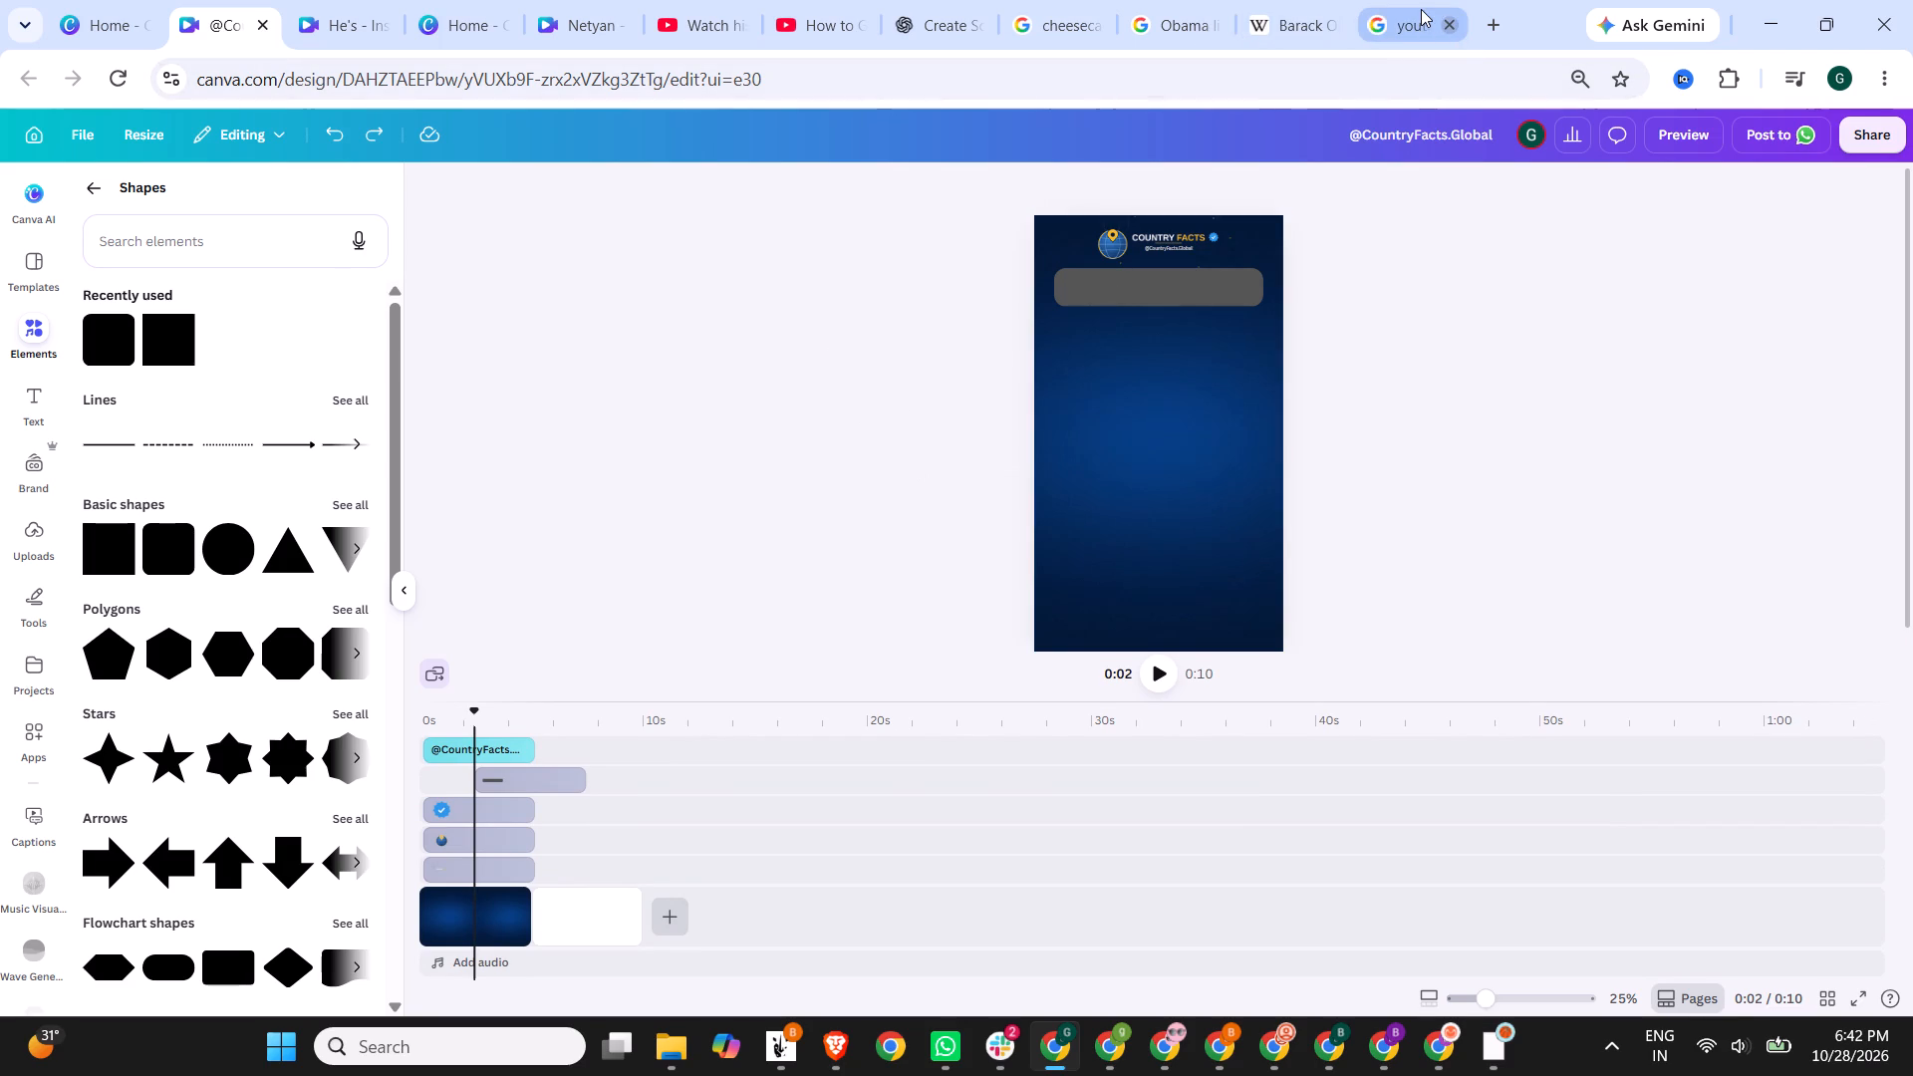
Switch to the Google Images page for the YouTube verified tick and search for switzerland instead.
click(1445, 0)
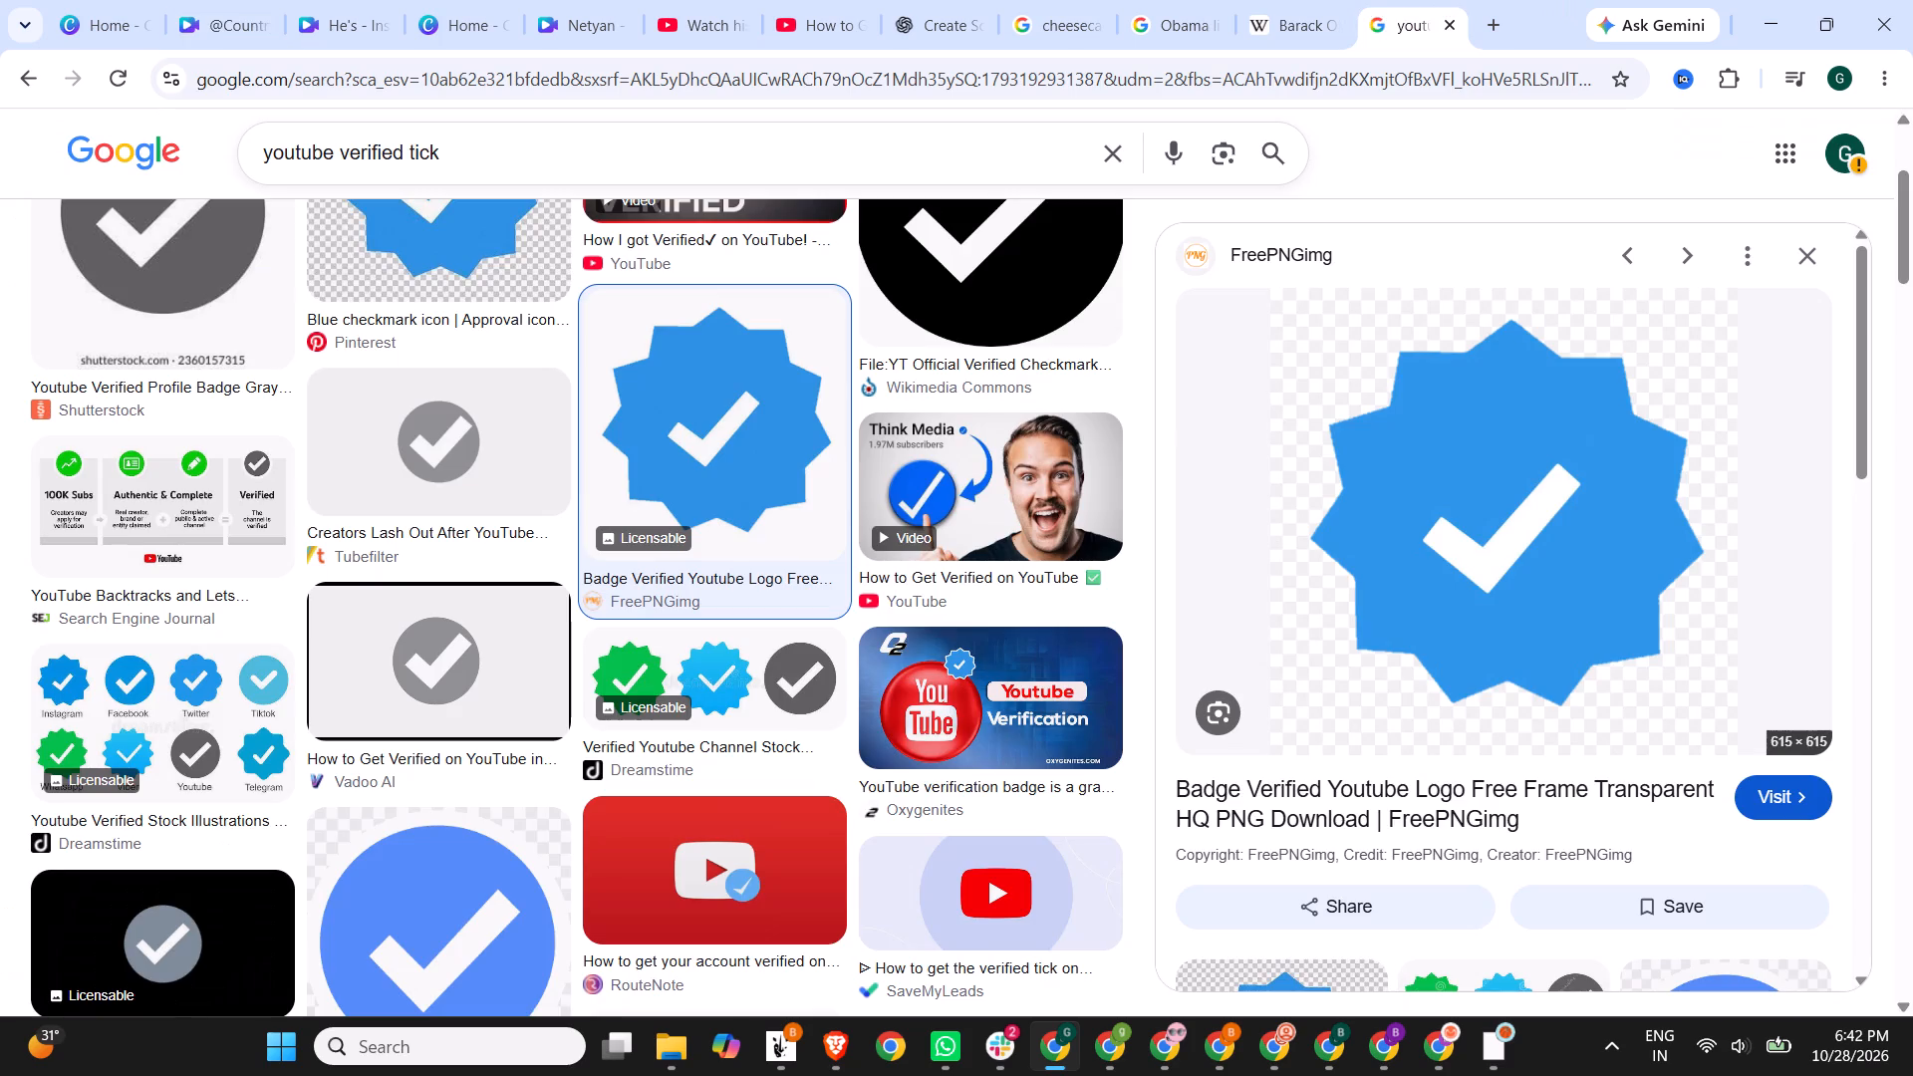
drag(472, 158, 0, 154)
text(swtiz)
key(BackSpace)
key(BackSpace)
key(BackSpace)
text(itzerland)
key(Return)
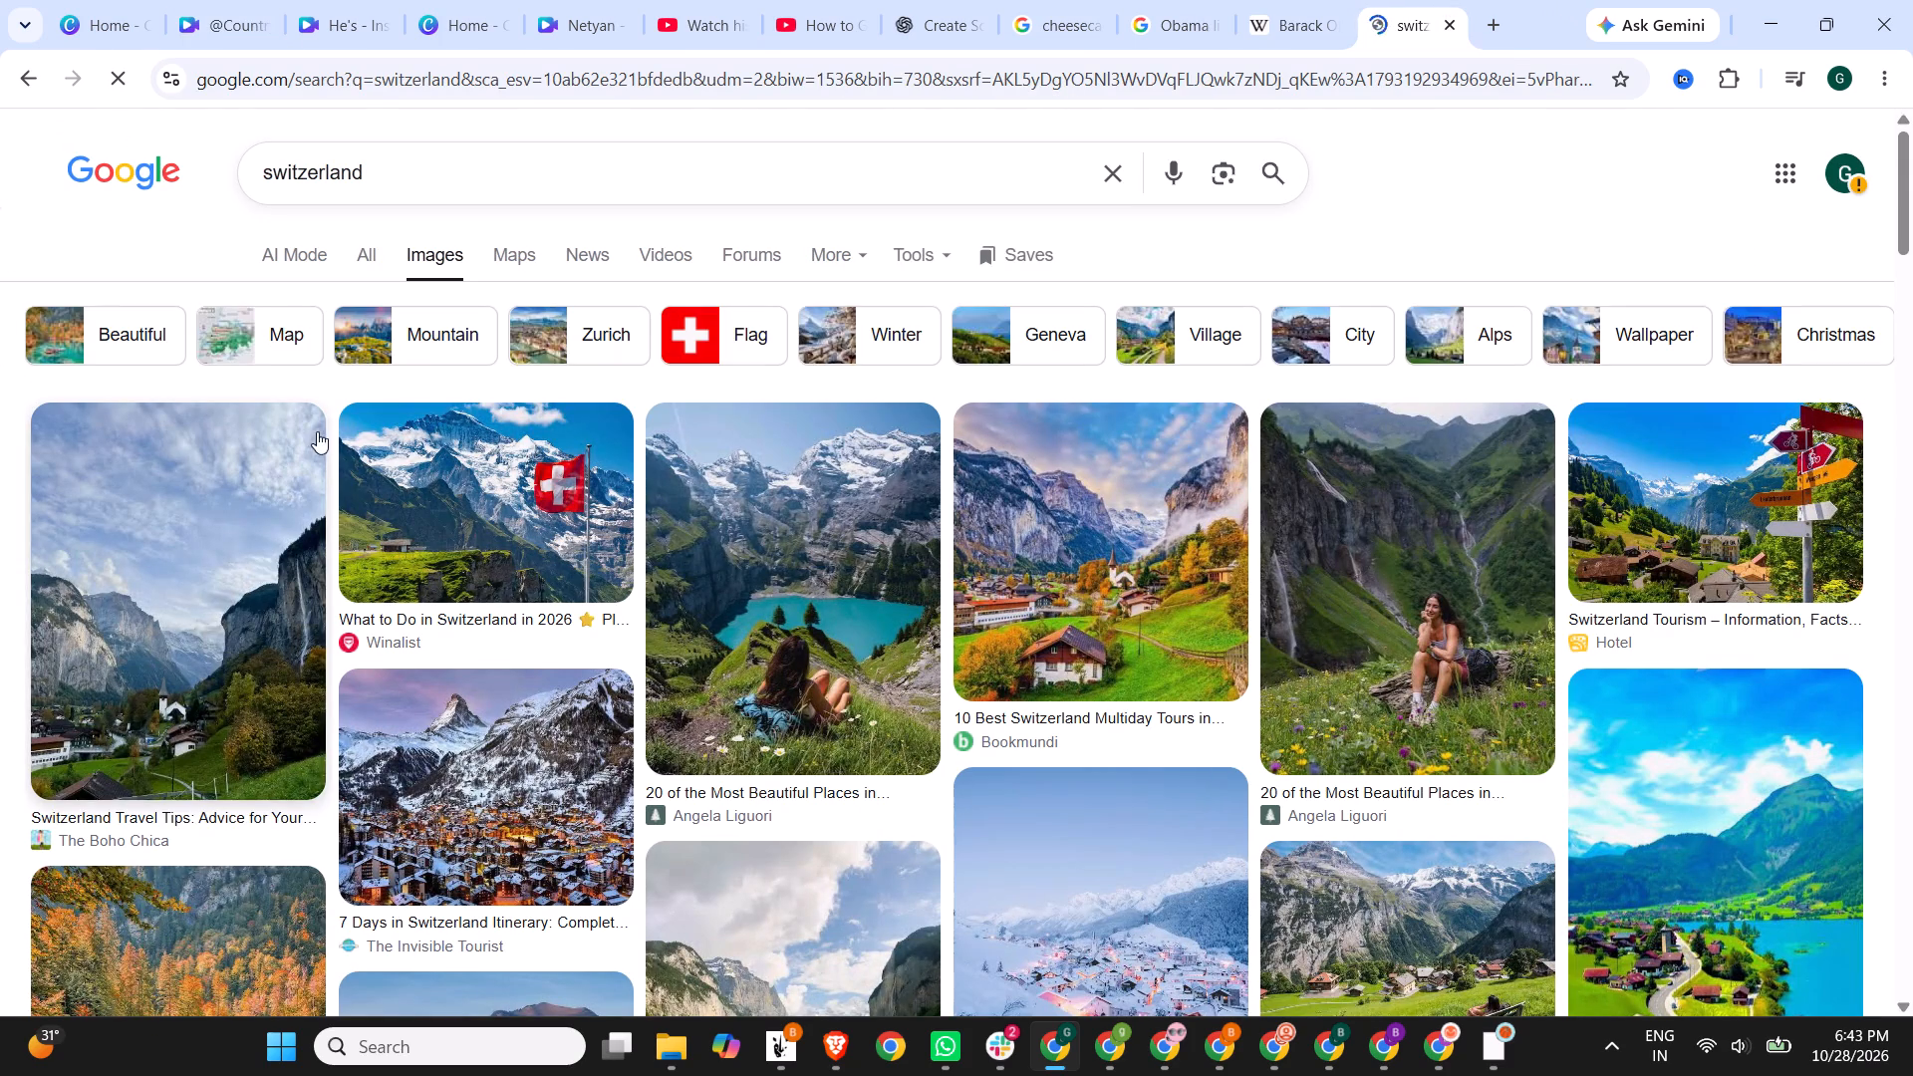
Refine the image search to switzerland flag.
click(419, 156)
key(space)
text(gl)
key(BackSpace)
key(BackSpace)
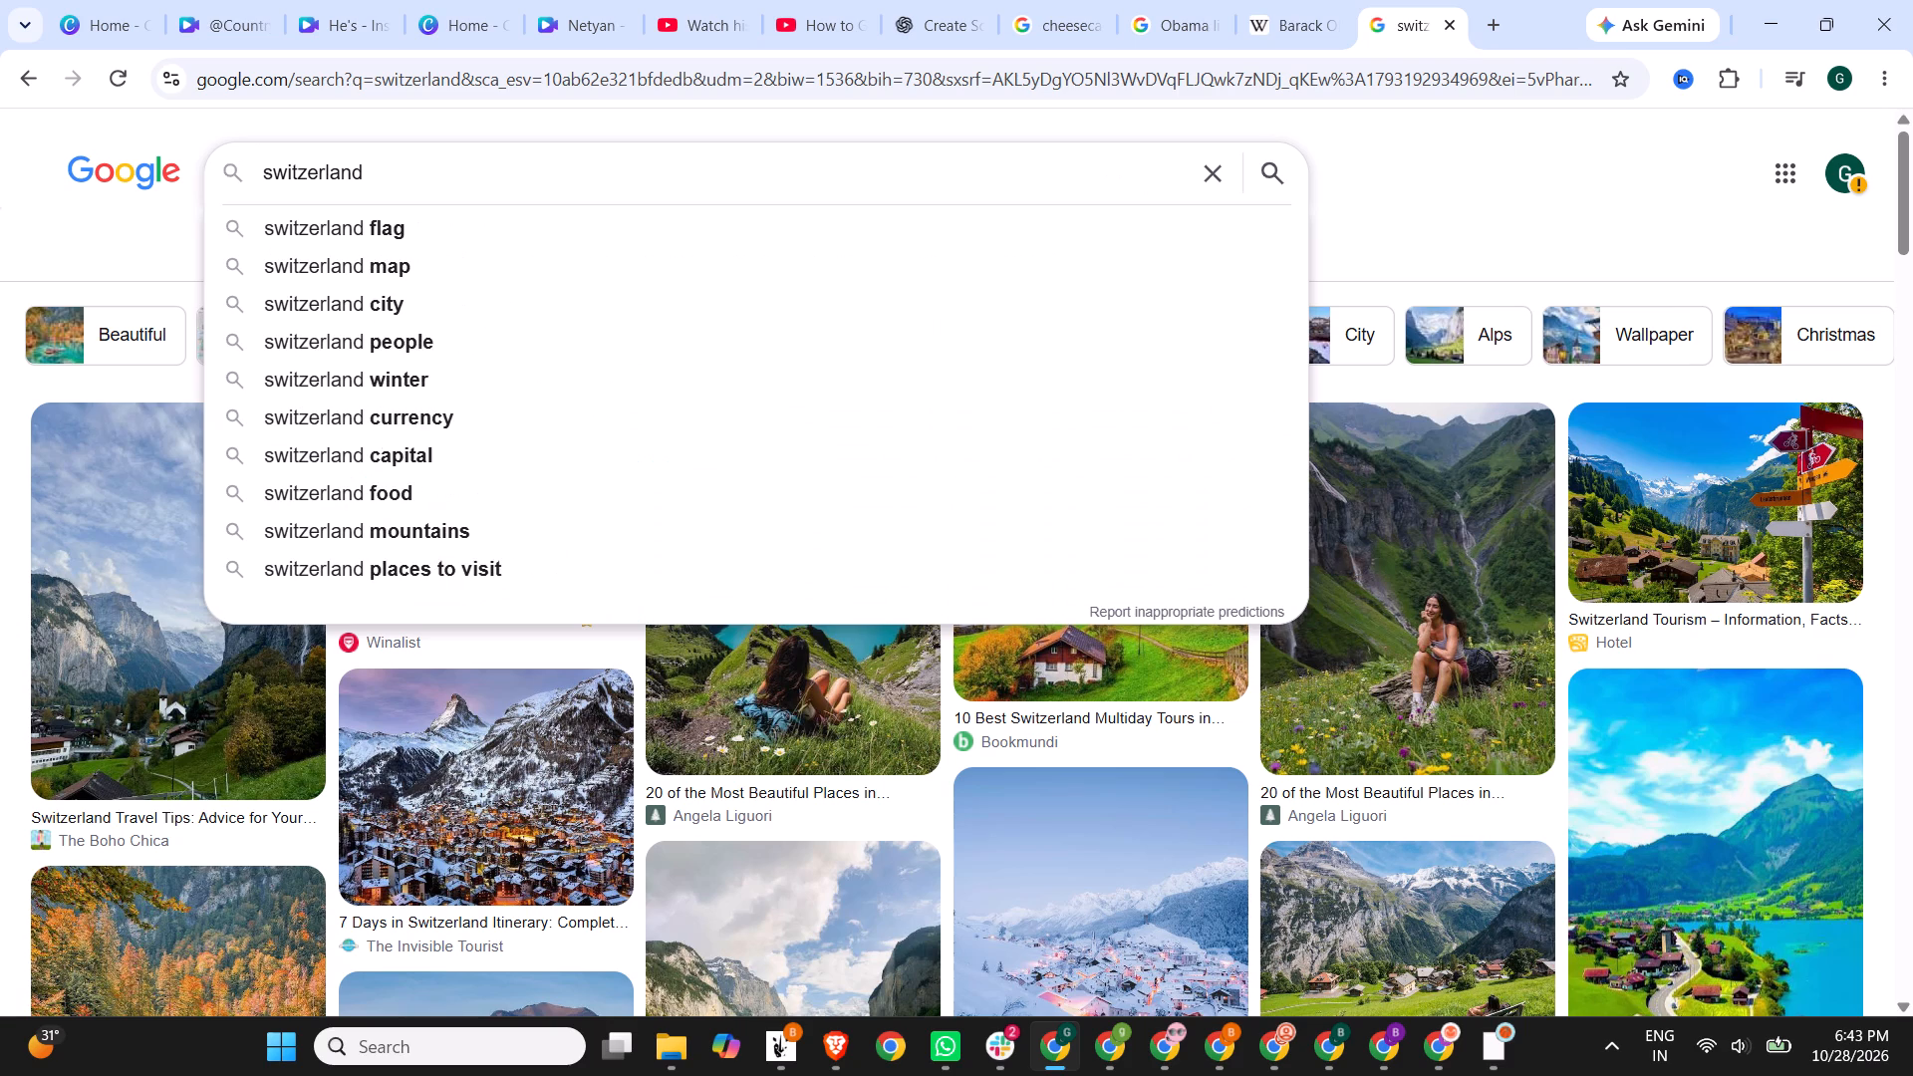
text(flg)
key(BackSpace)
text(ag)
key(Return)
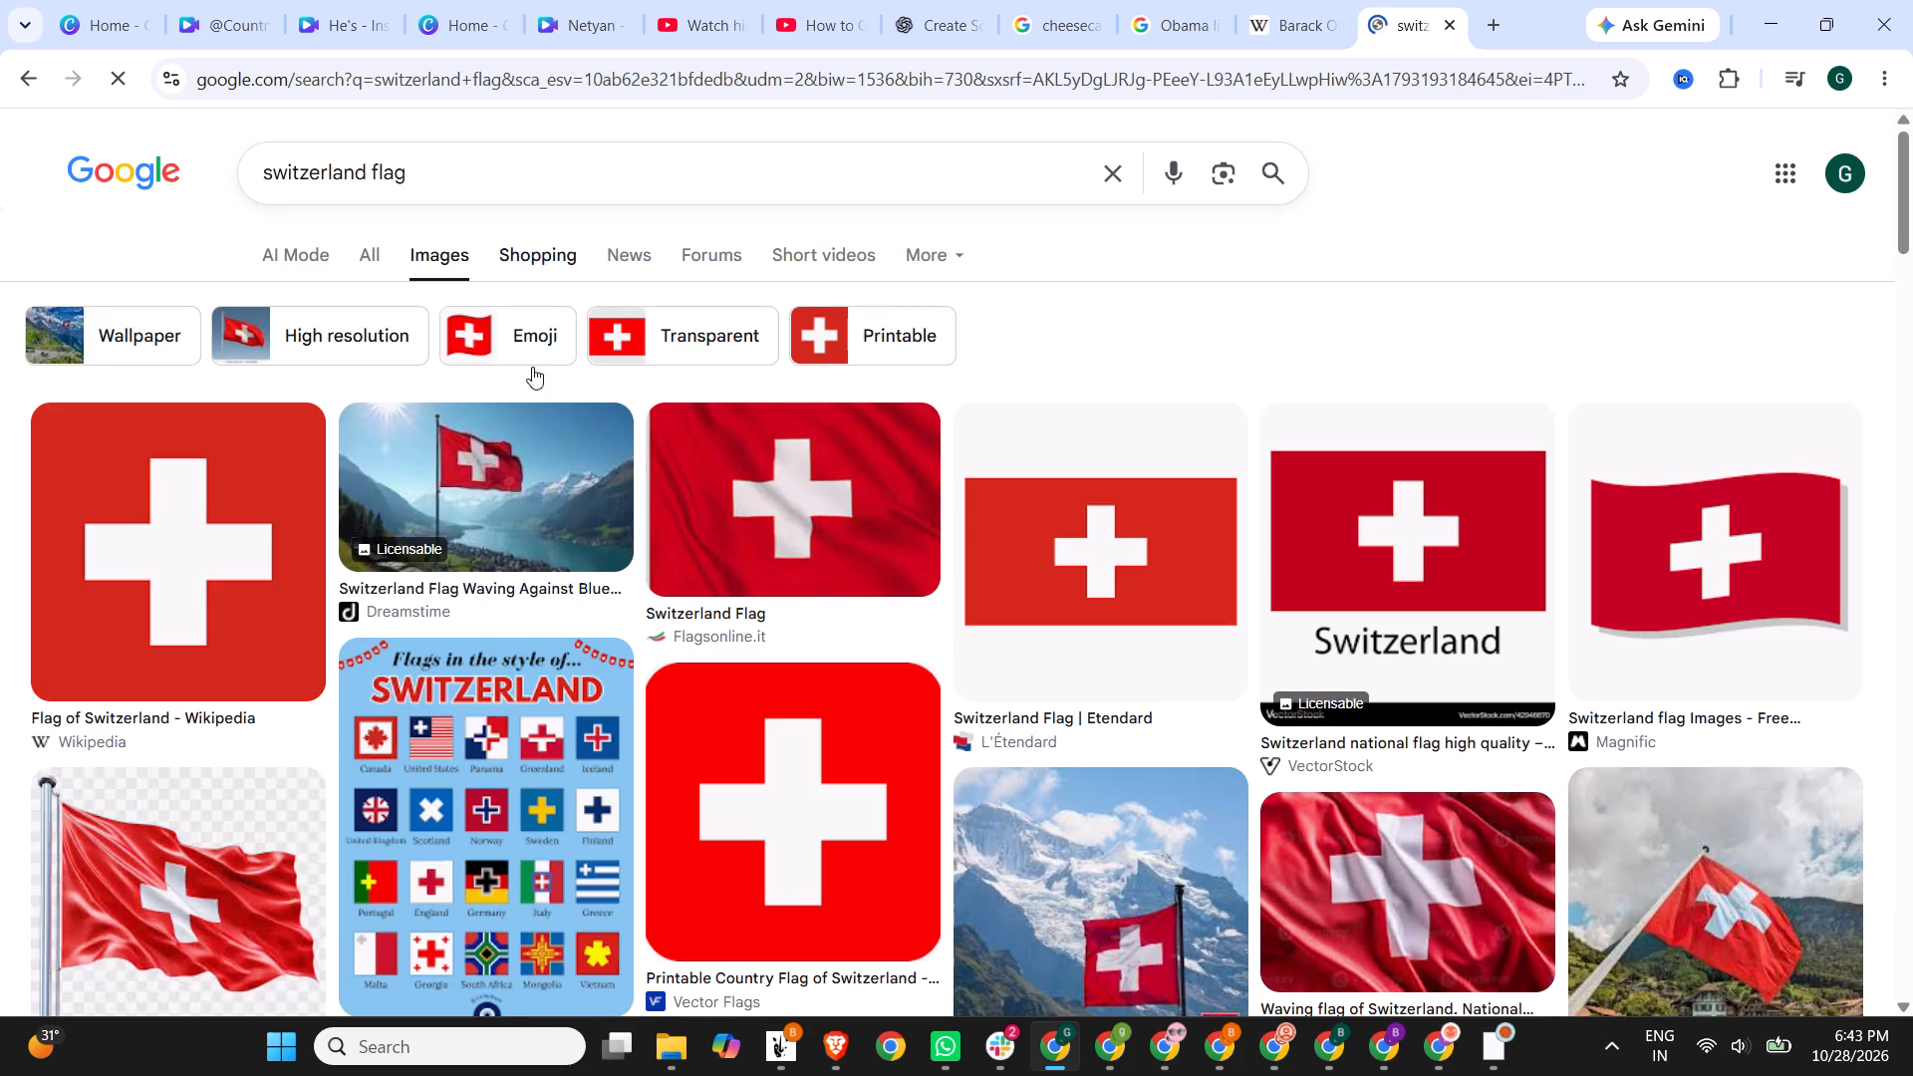
Copy the square Wikipedia Flag of Switzerland image and paste it onto the first page of the Canva design.
click(275, 492)
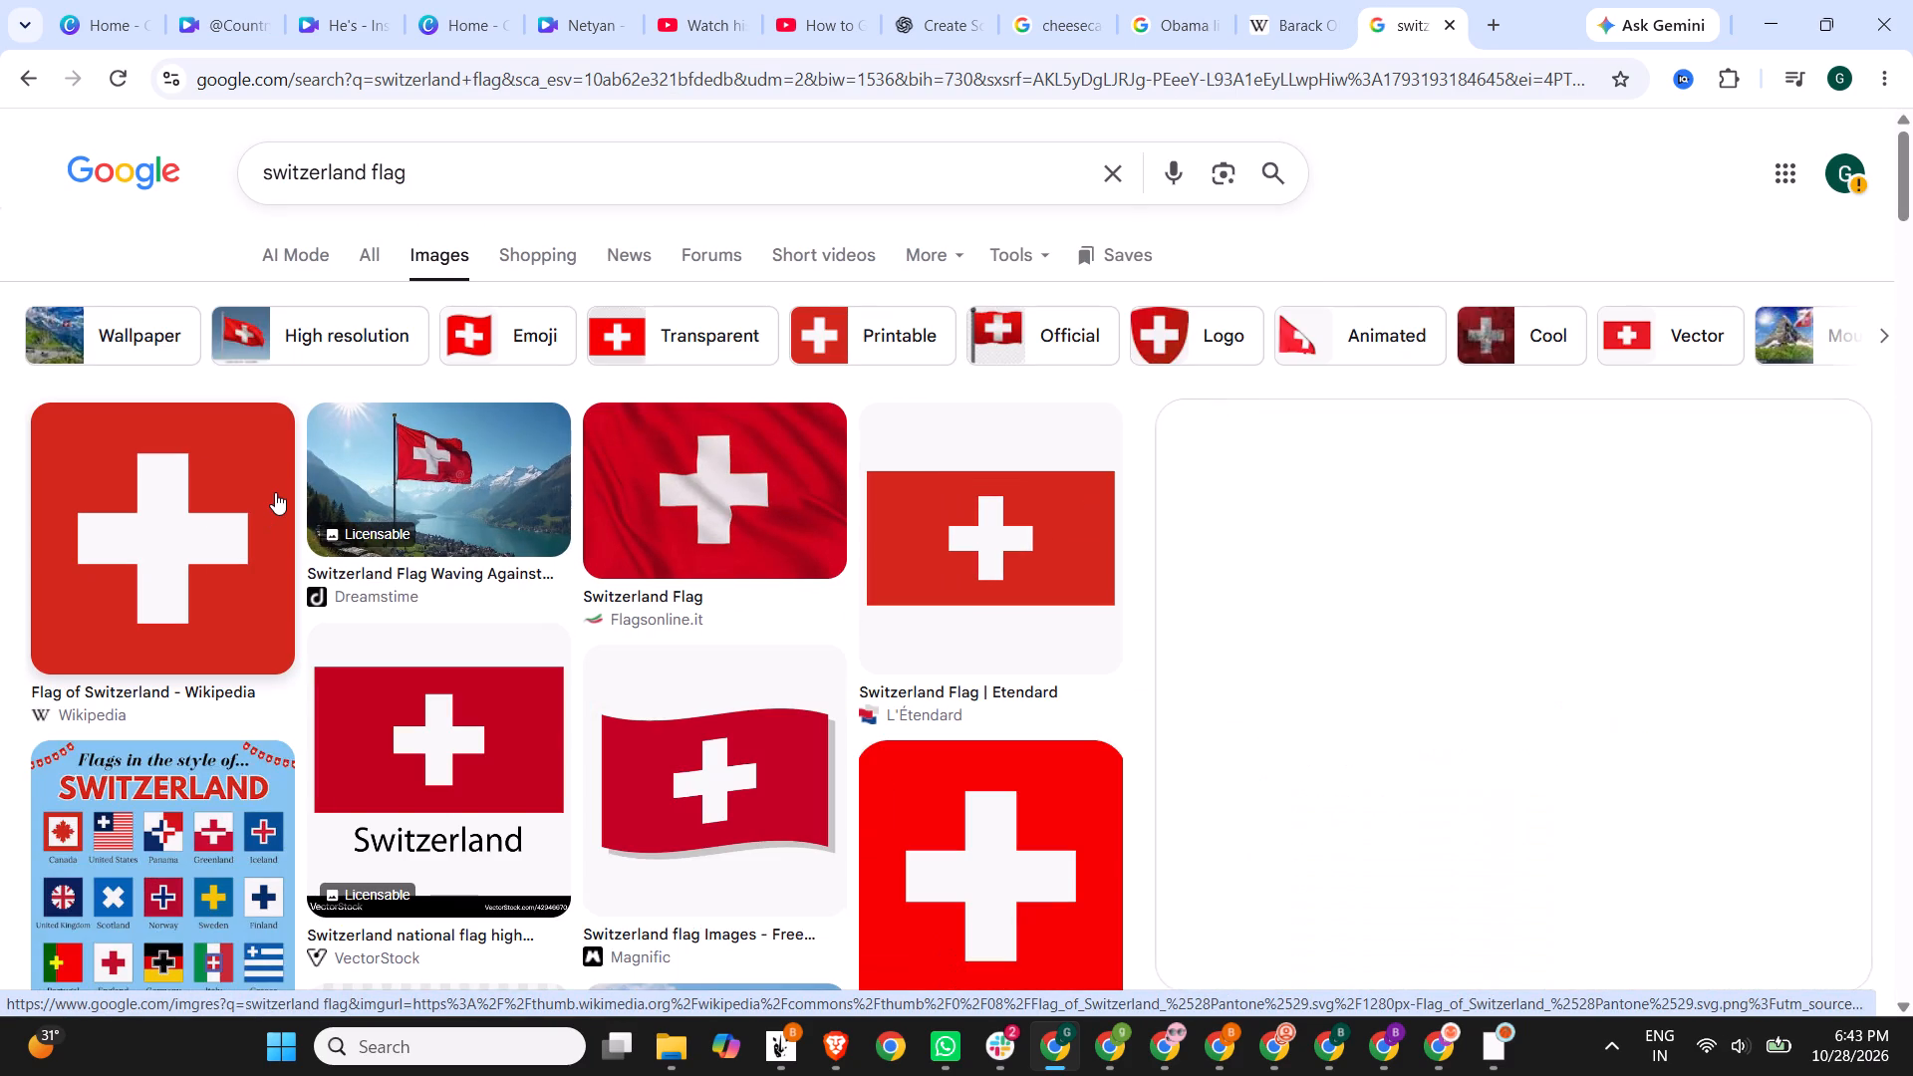
right_click(1446, 549)
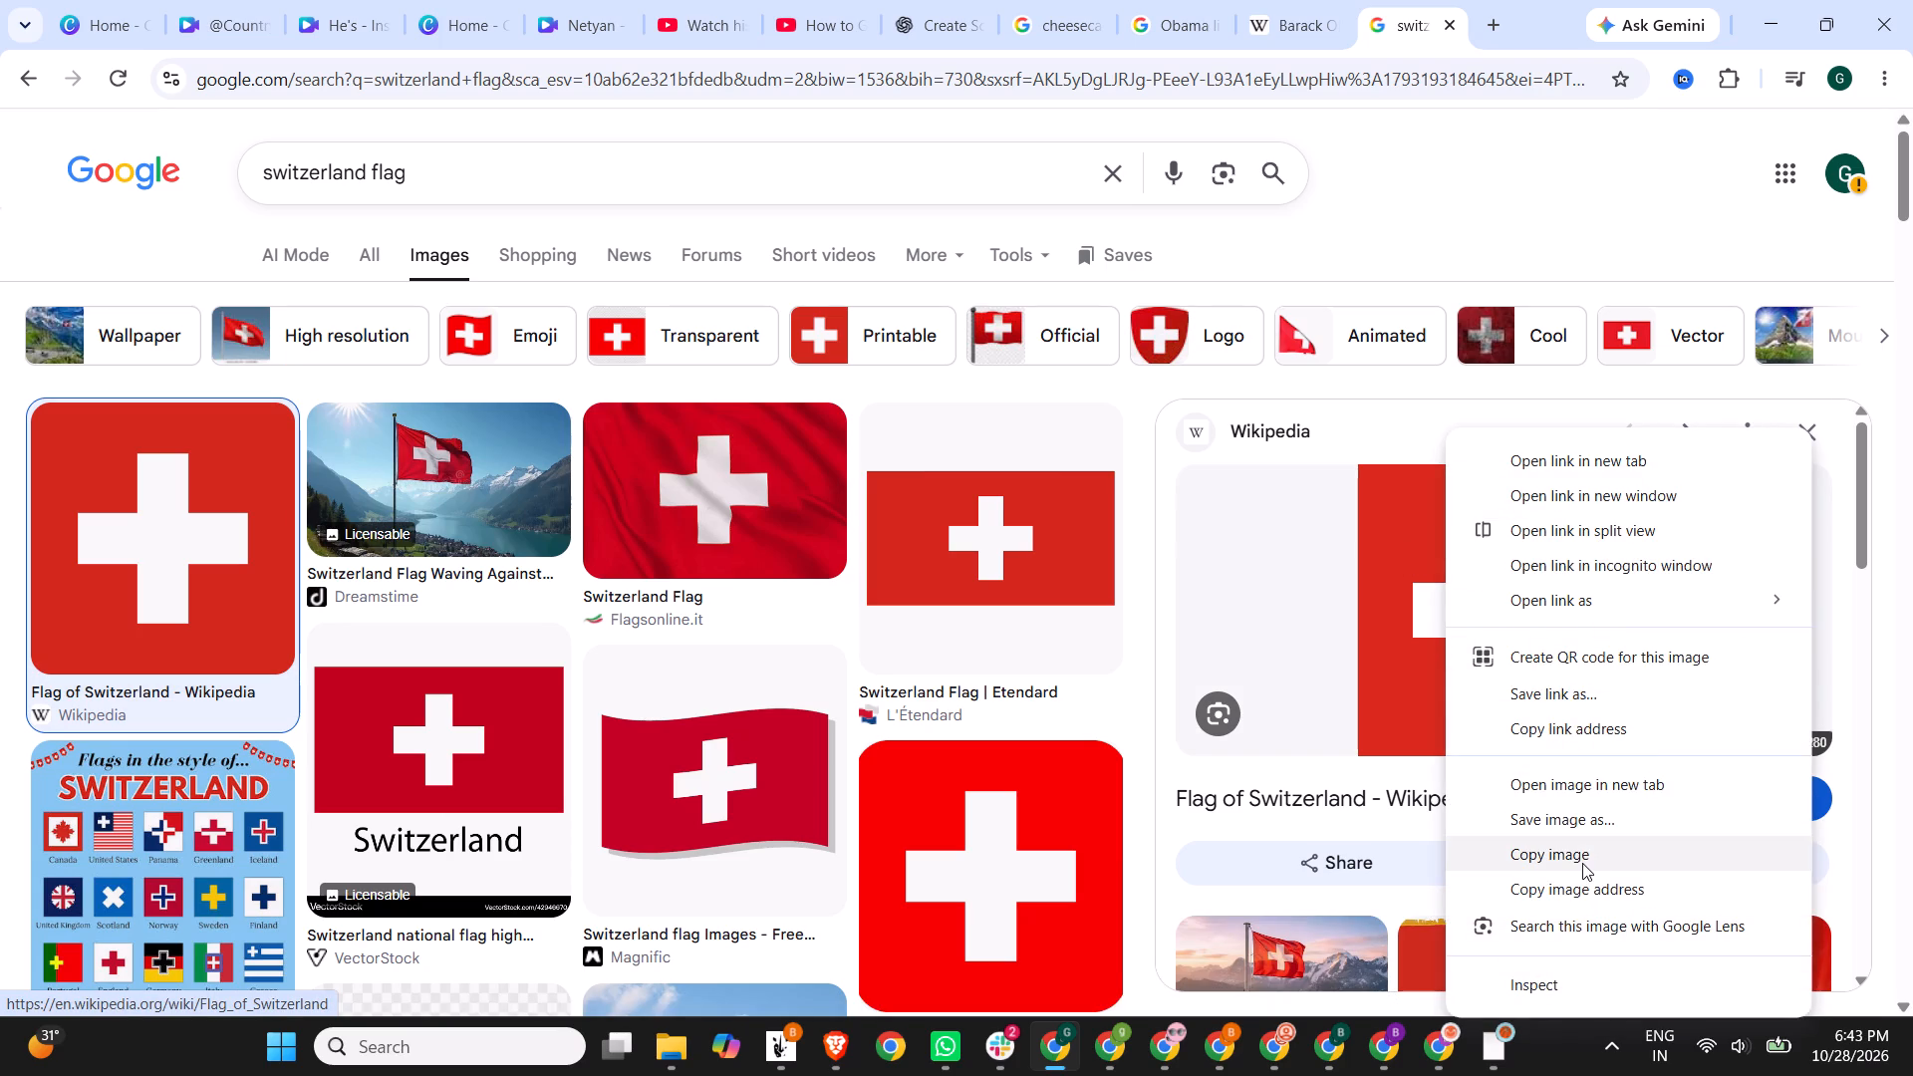
click(1582, 863)
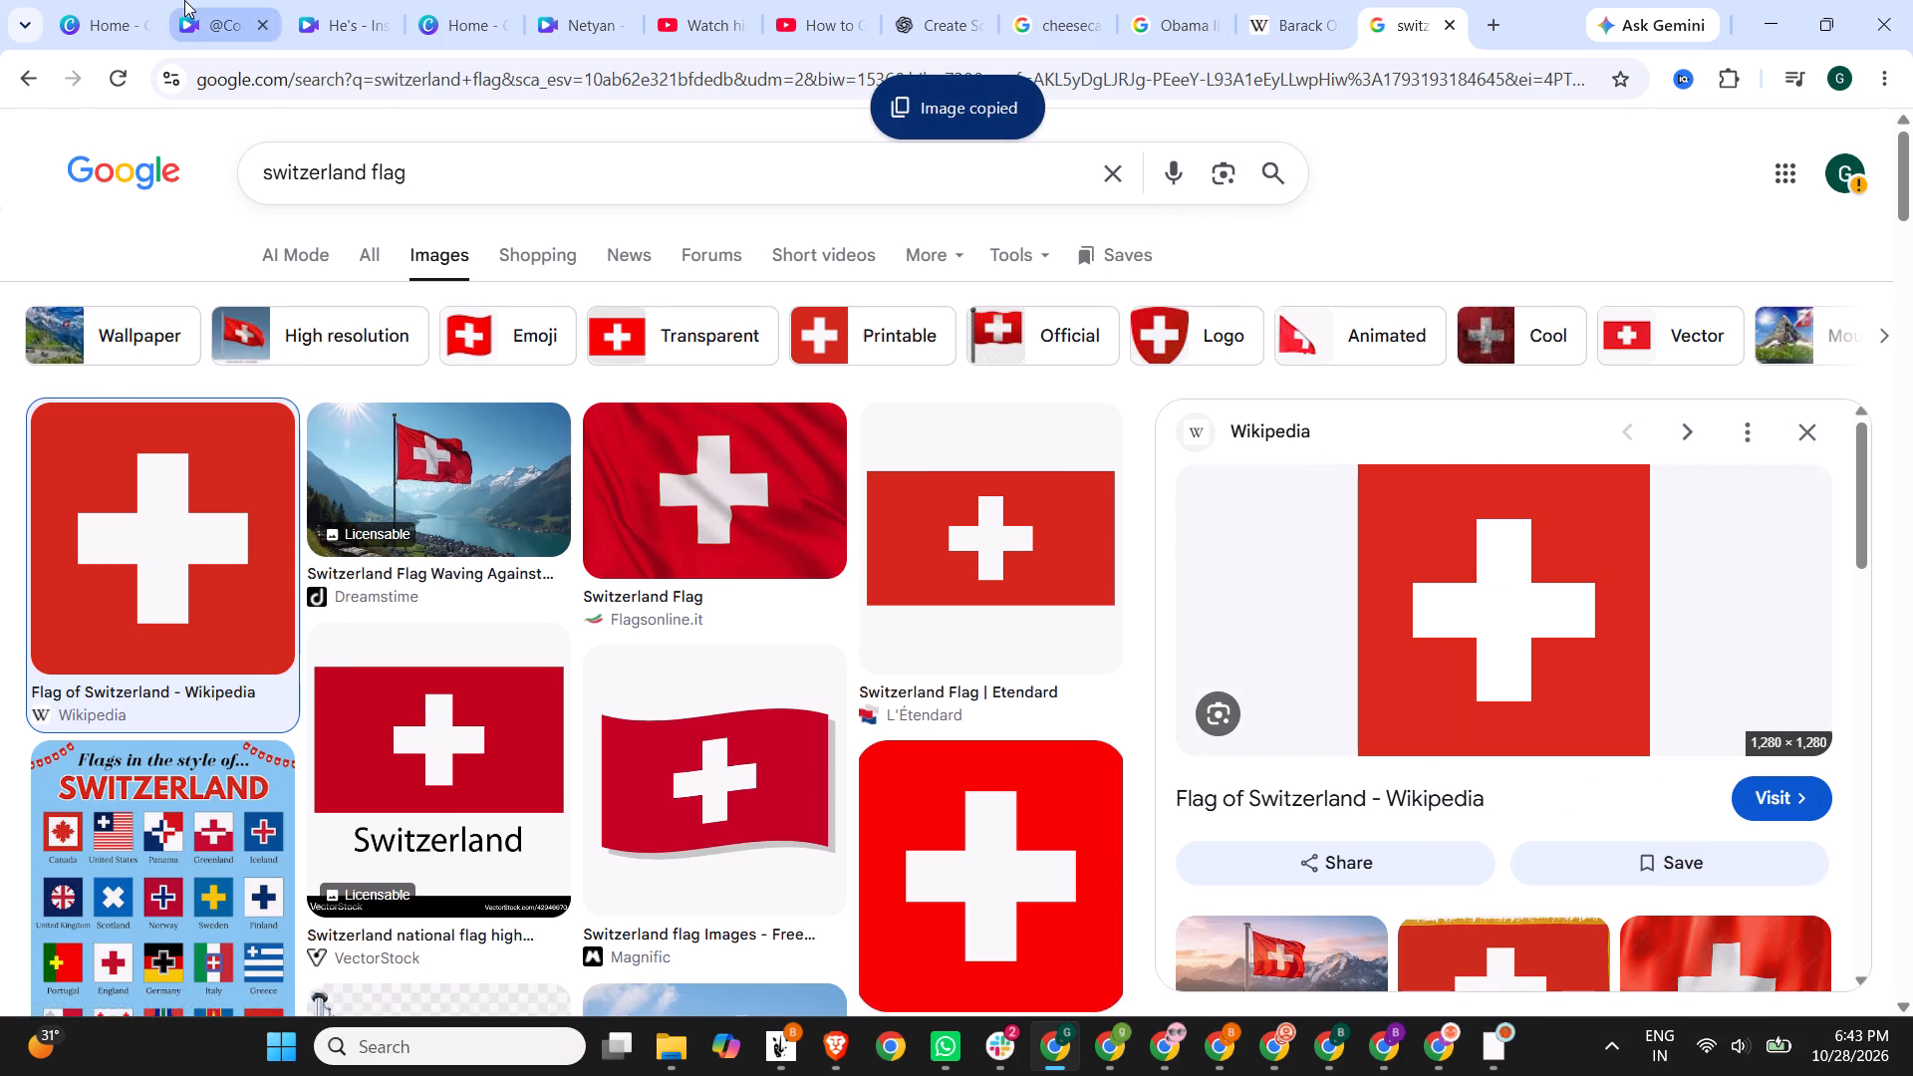
click(184, 0)
key(ctrl+v)
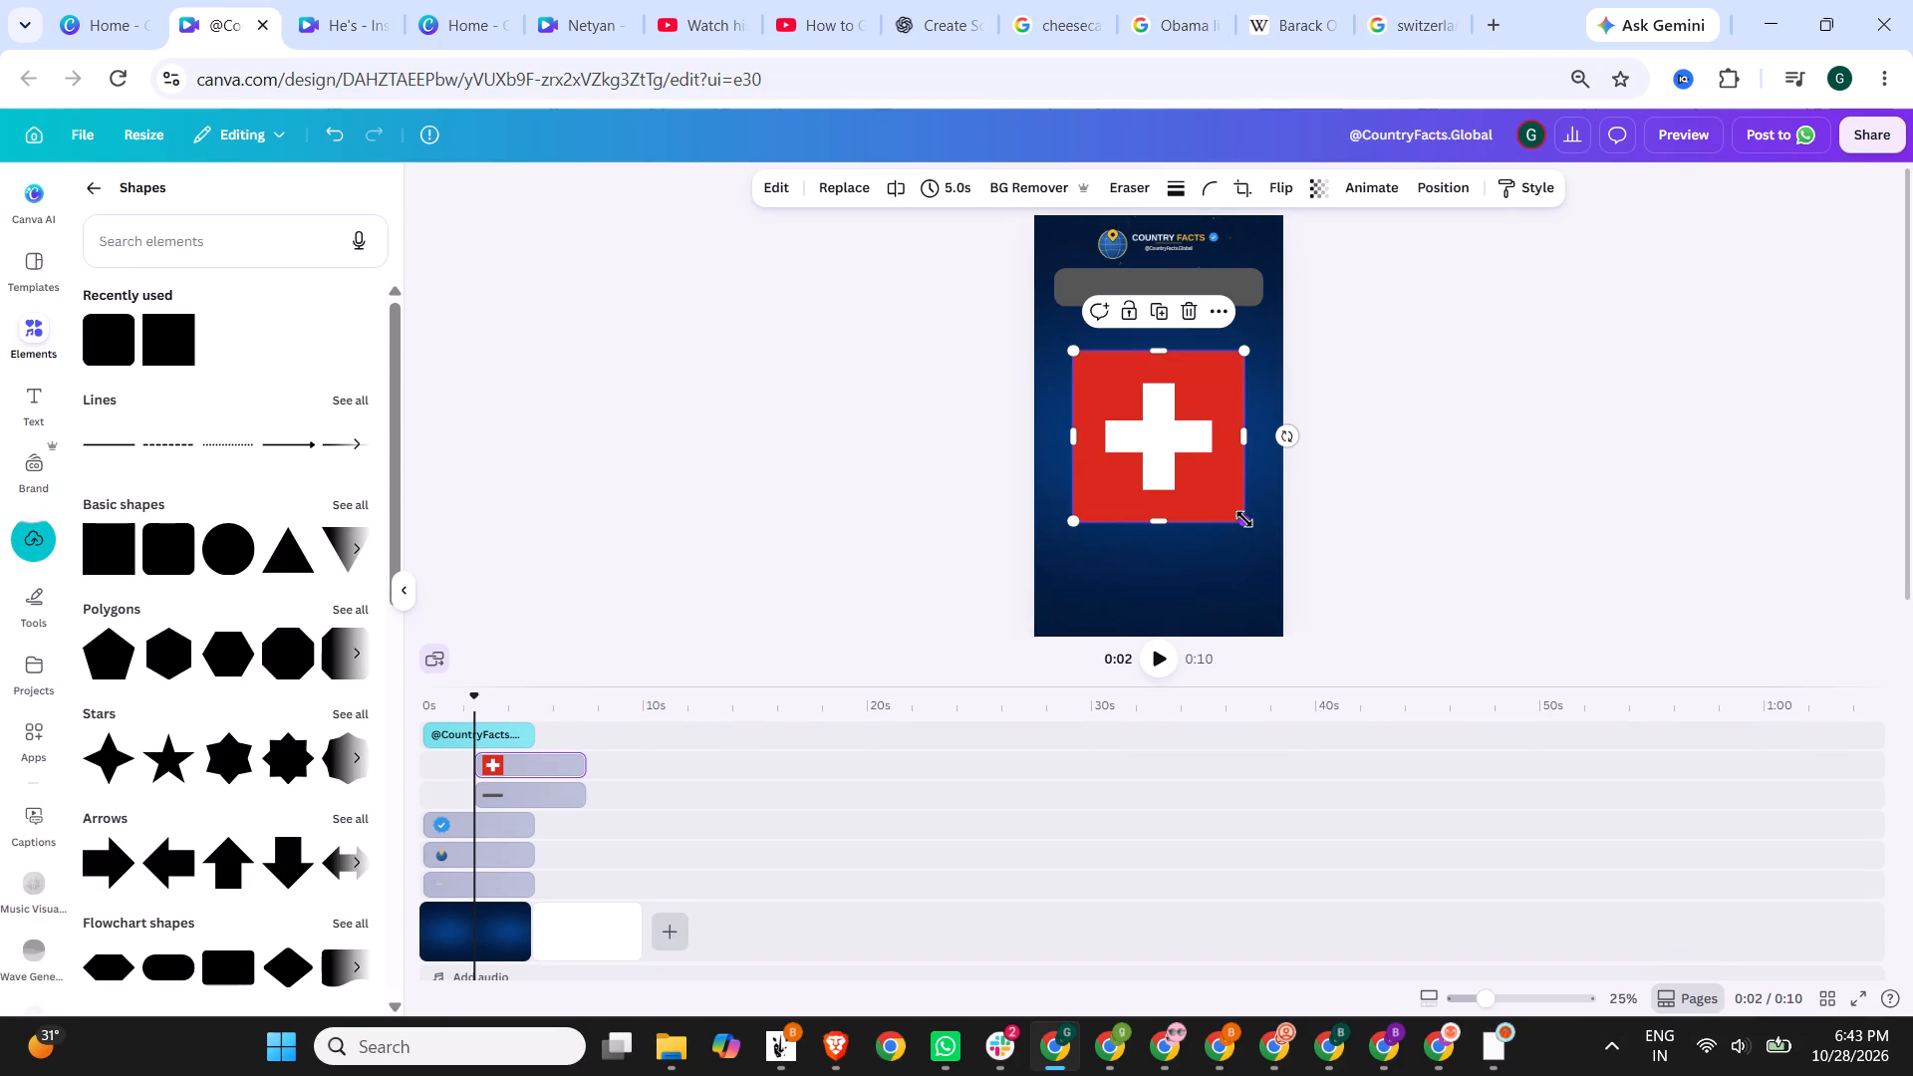
Shrink the Swiss flag to fit within the grey bar's height and place it inside the bar near its left end.
drag(1244, 519, 1128, 382)
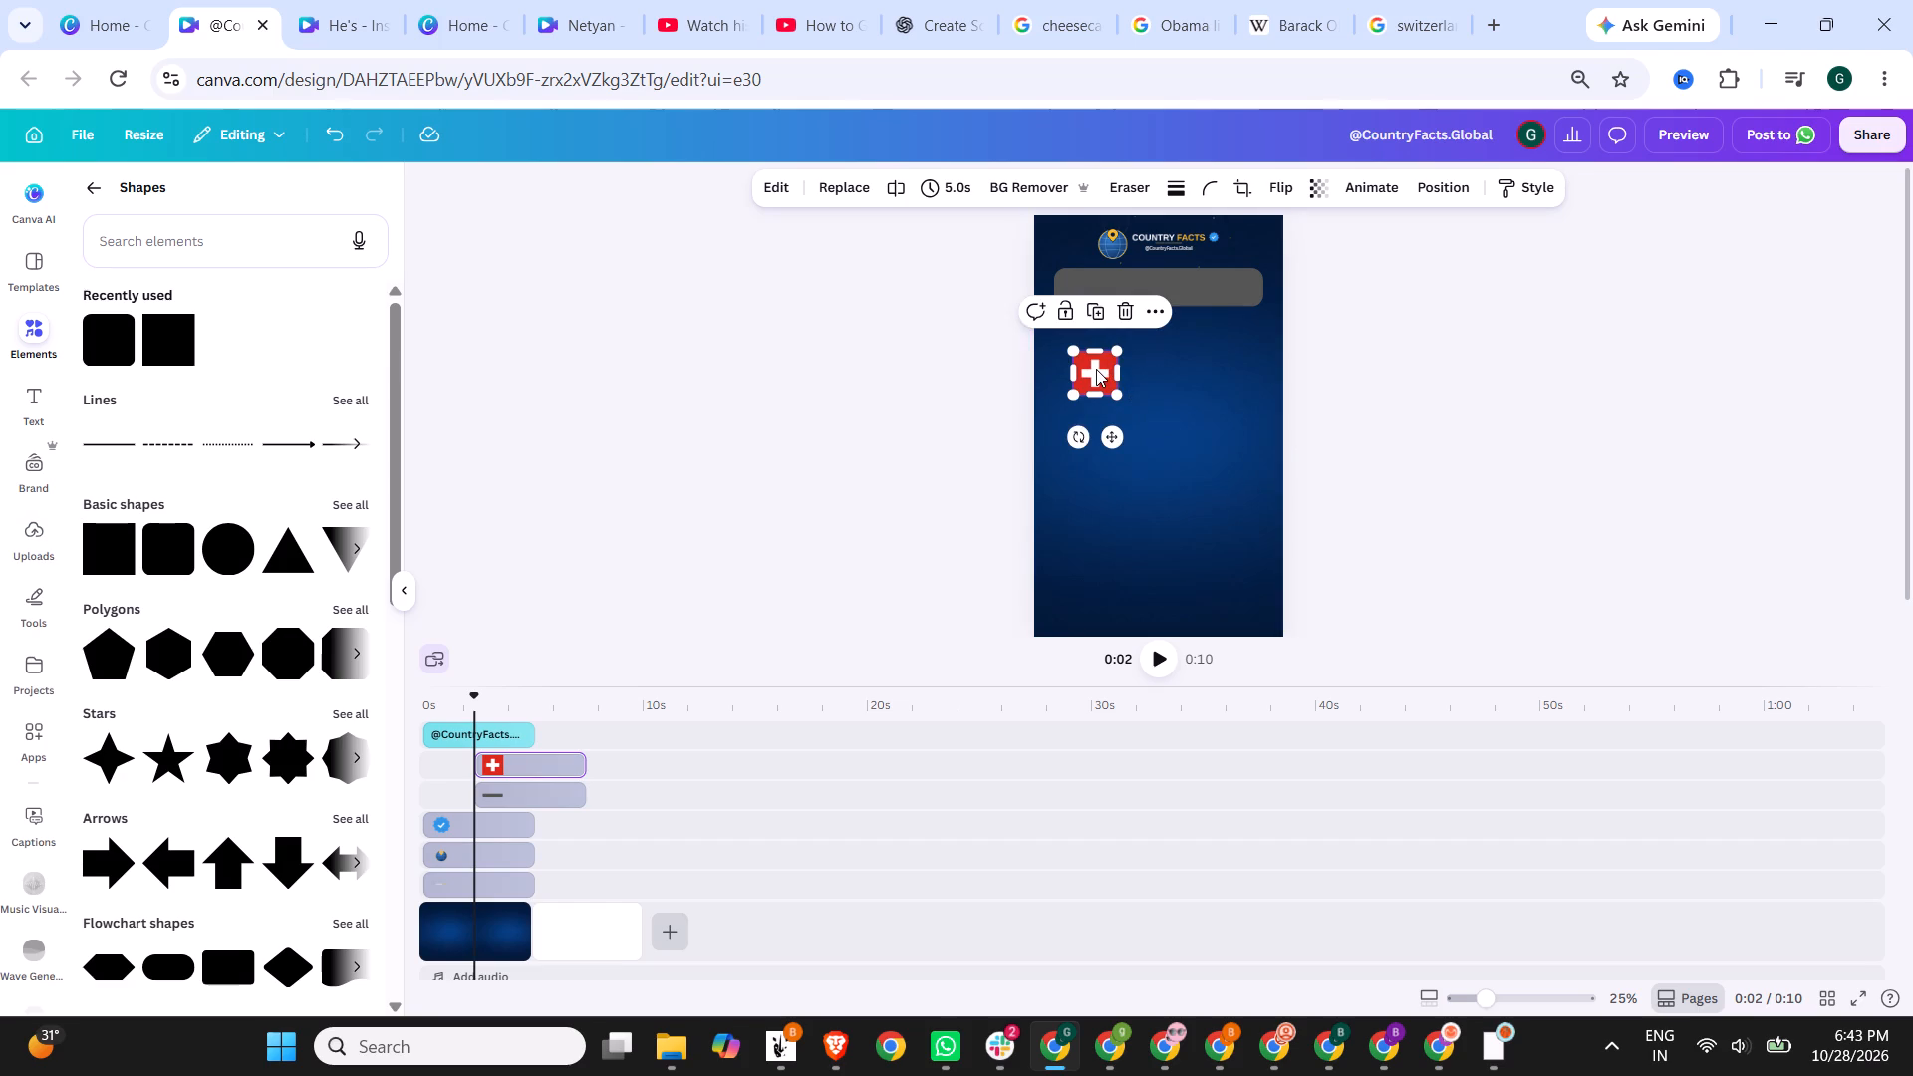
drag(1096, 369, 1092, 278)
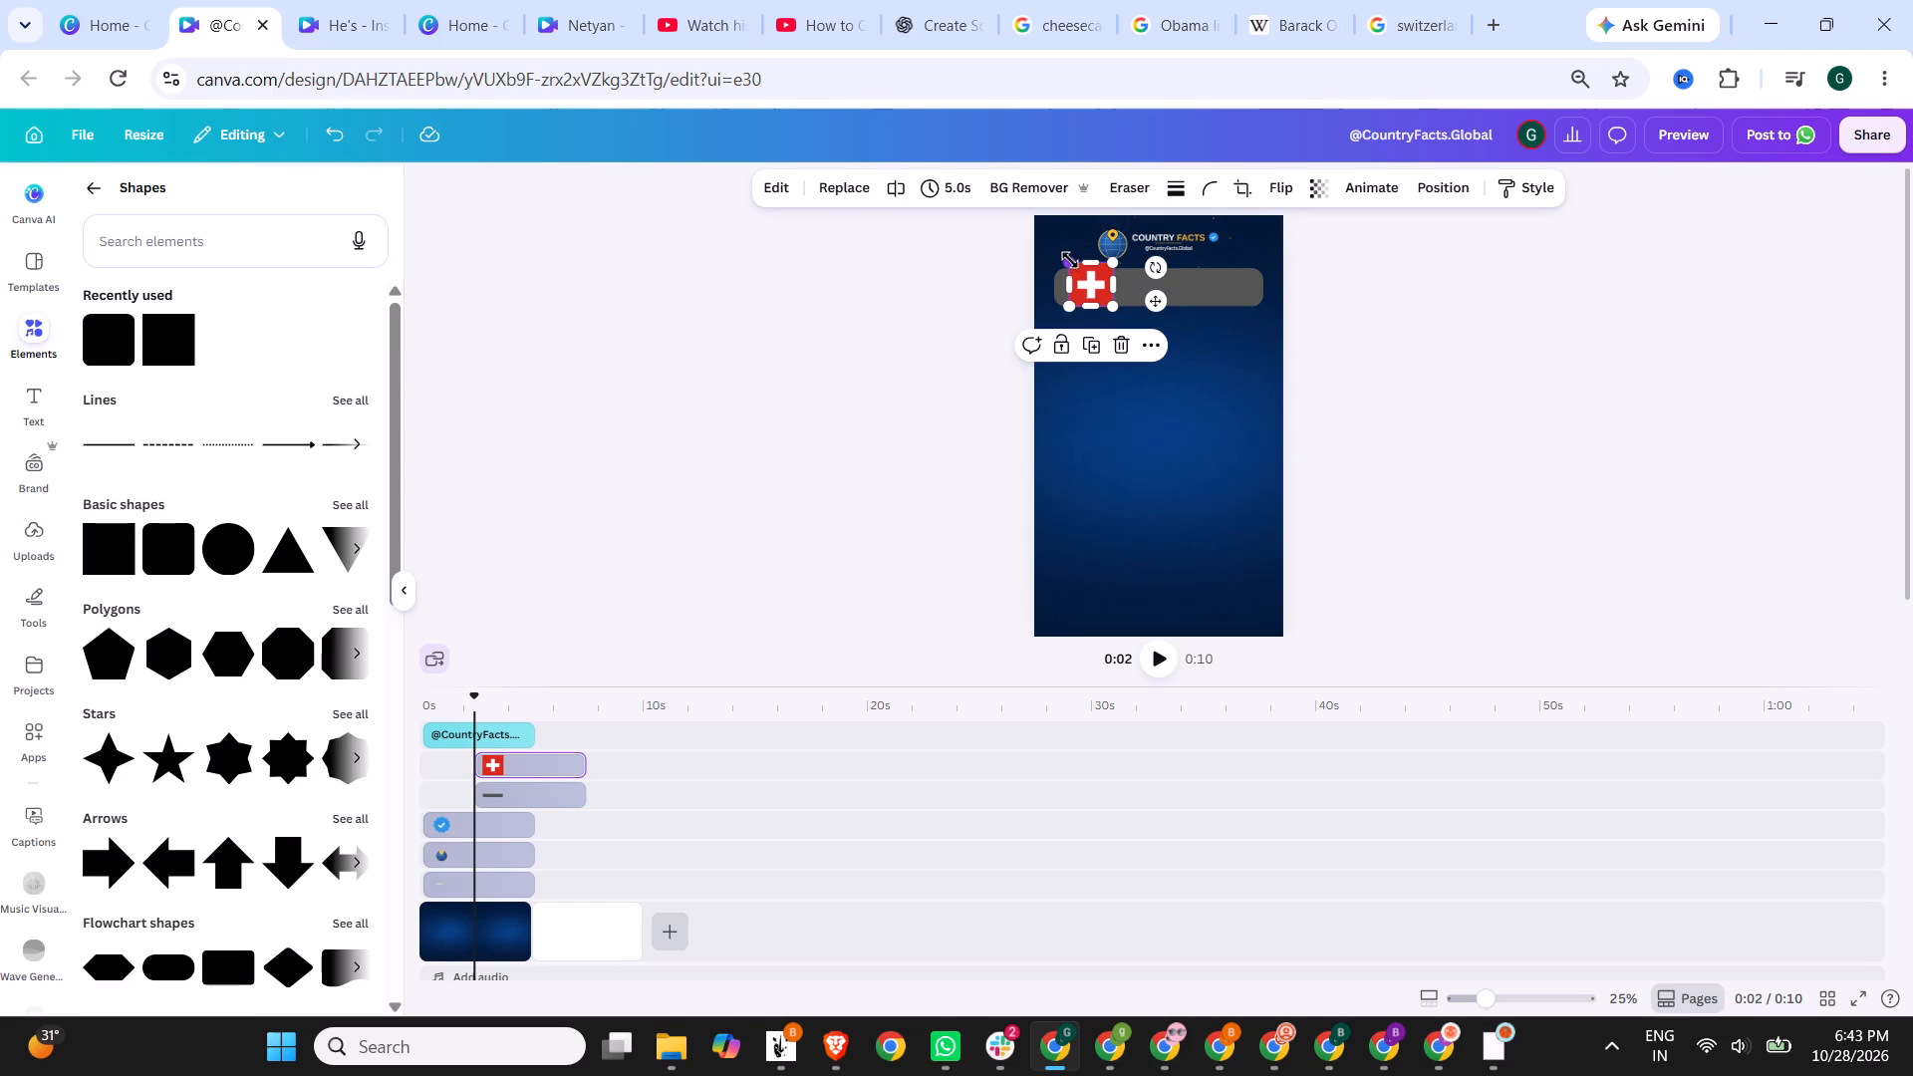
drag(1070, 260, 1089, 280)
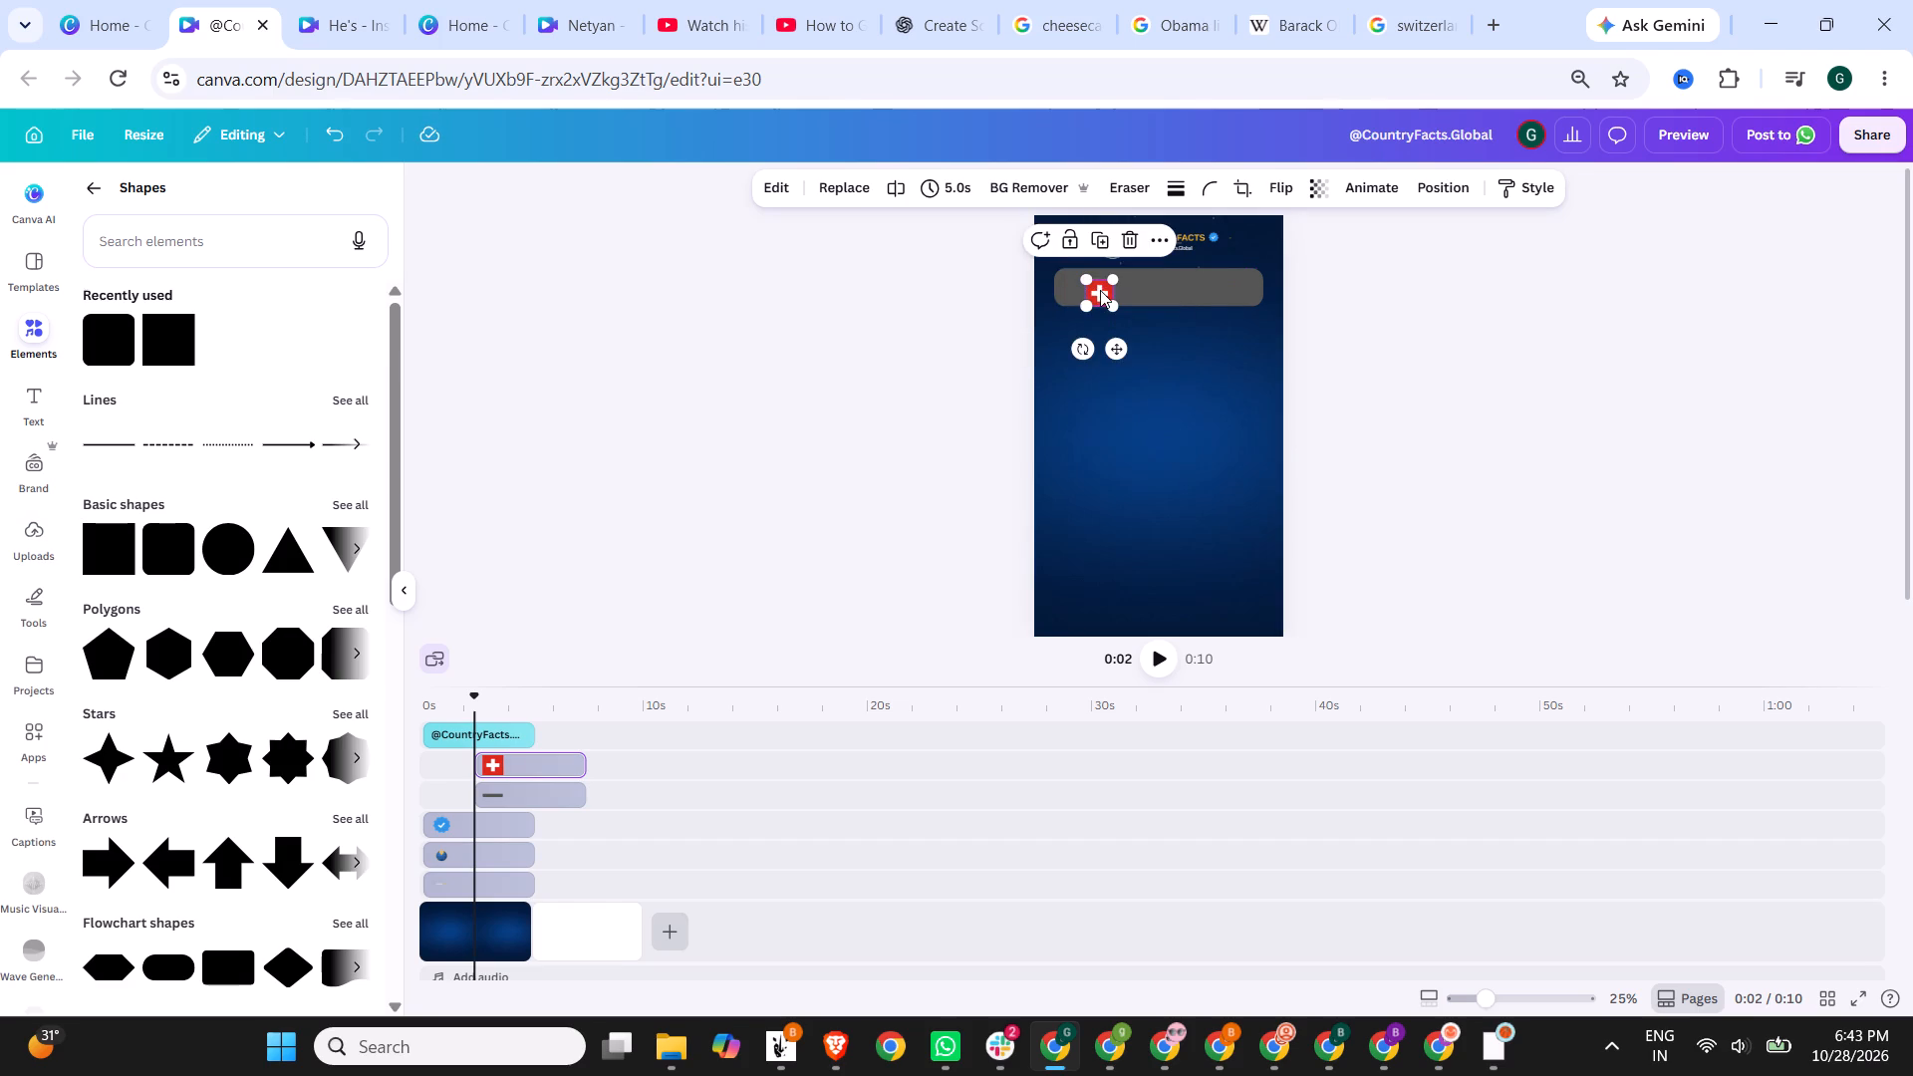
drag(1100, 290, 1081, 285)
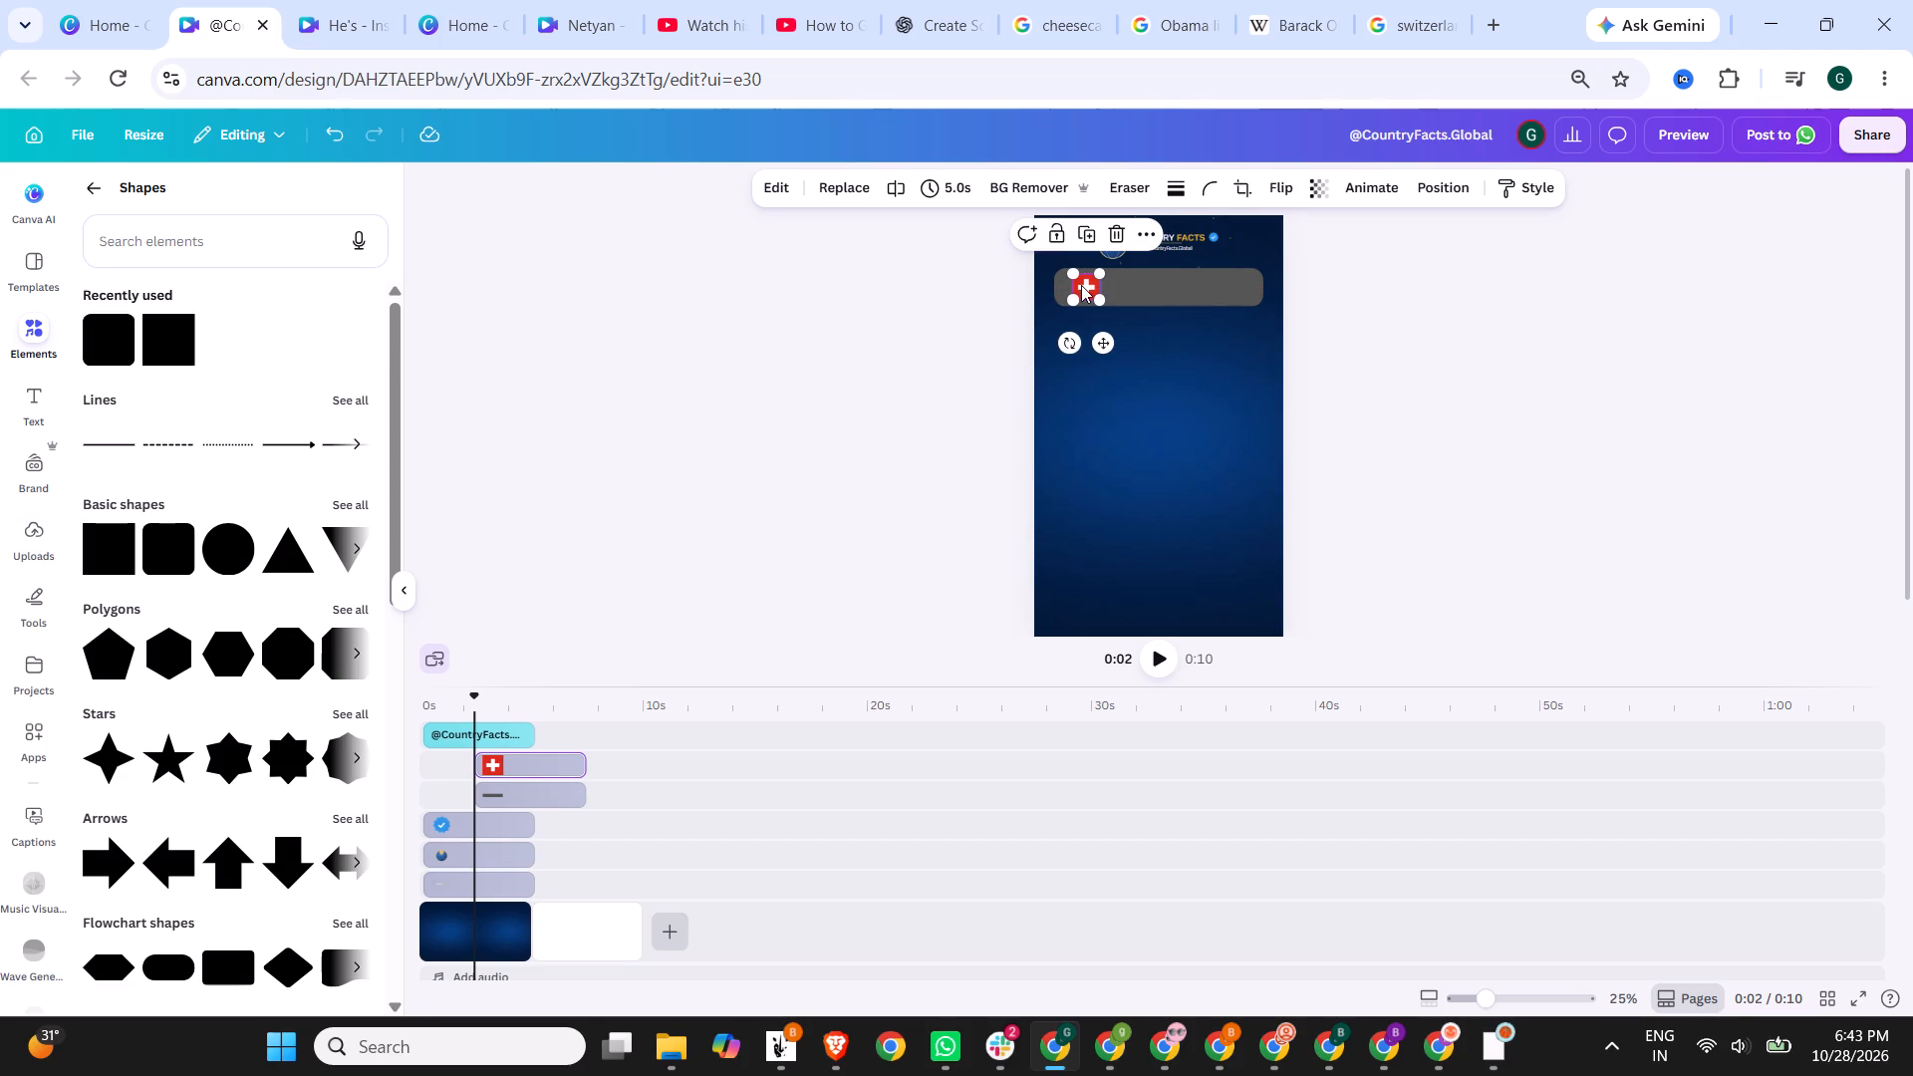
click(1032, 287)
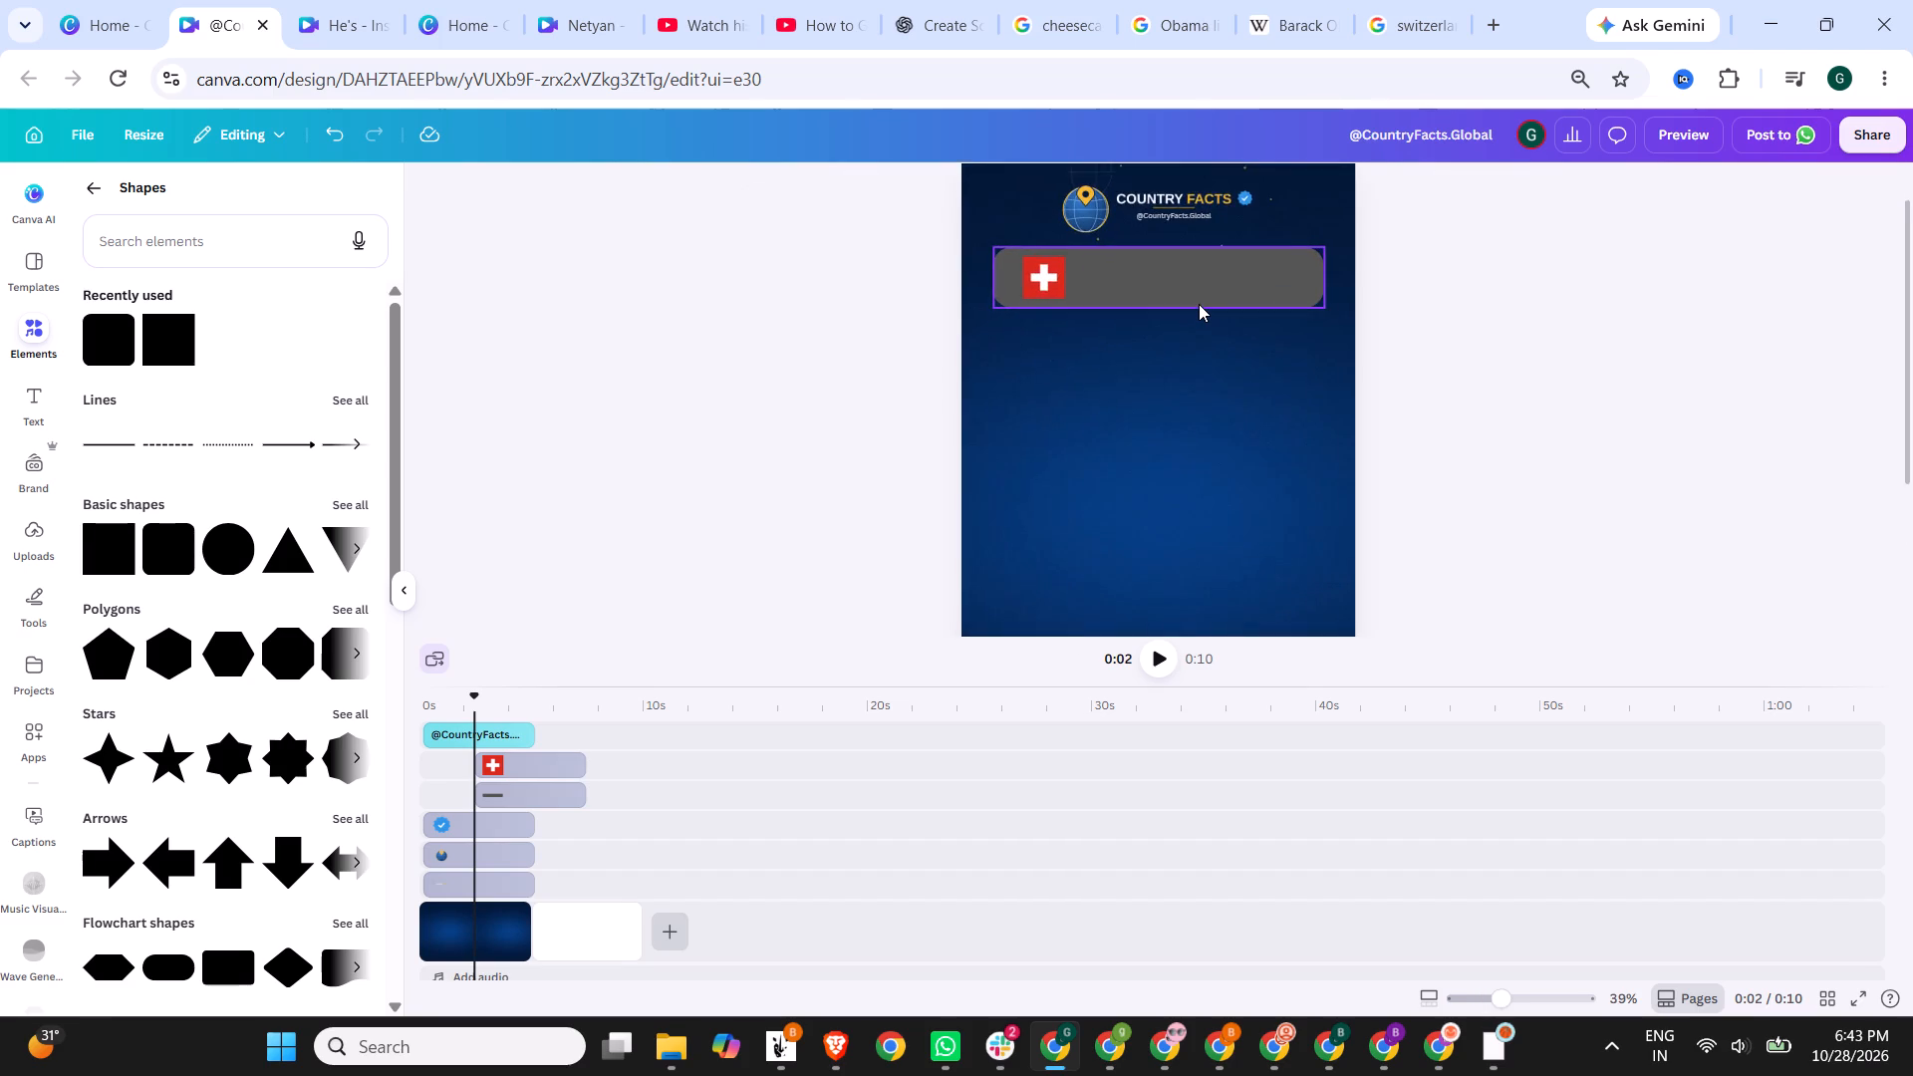
Browse the ready-made text styles for one suited to the country name.
click(31, 384)
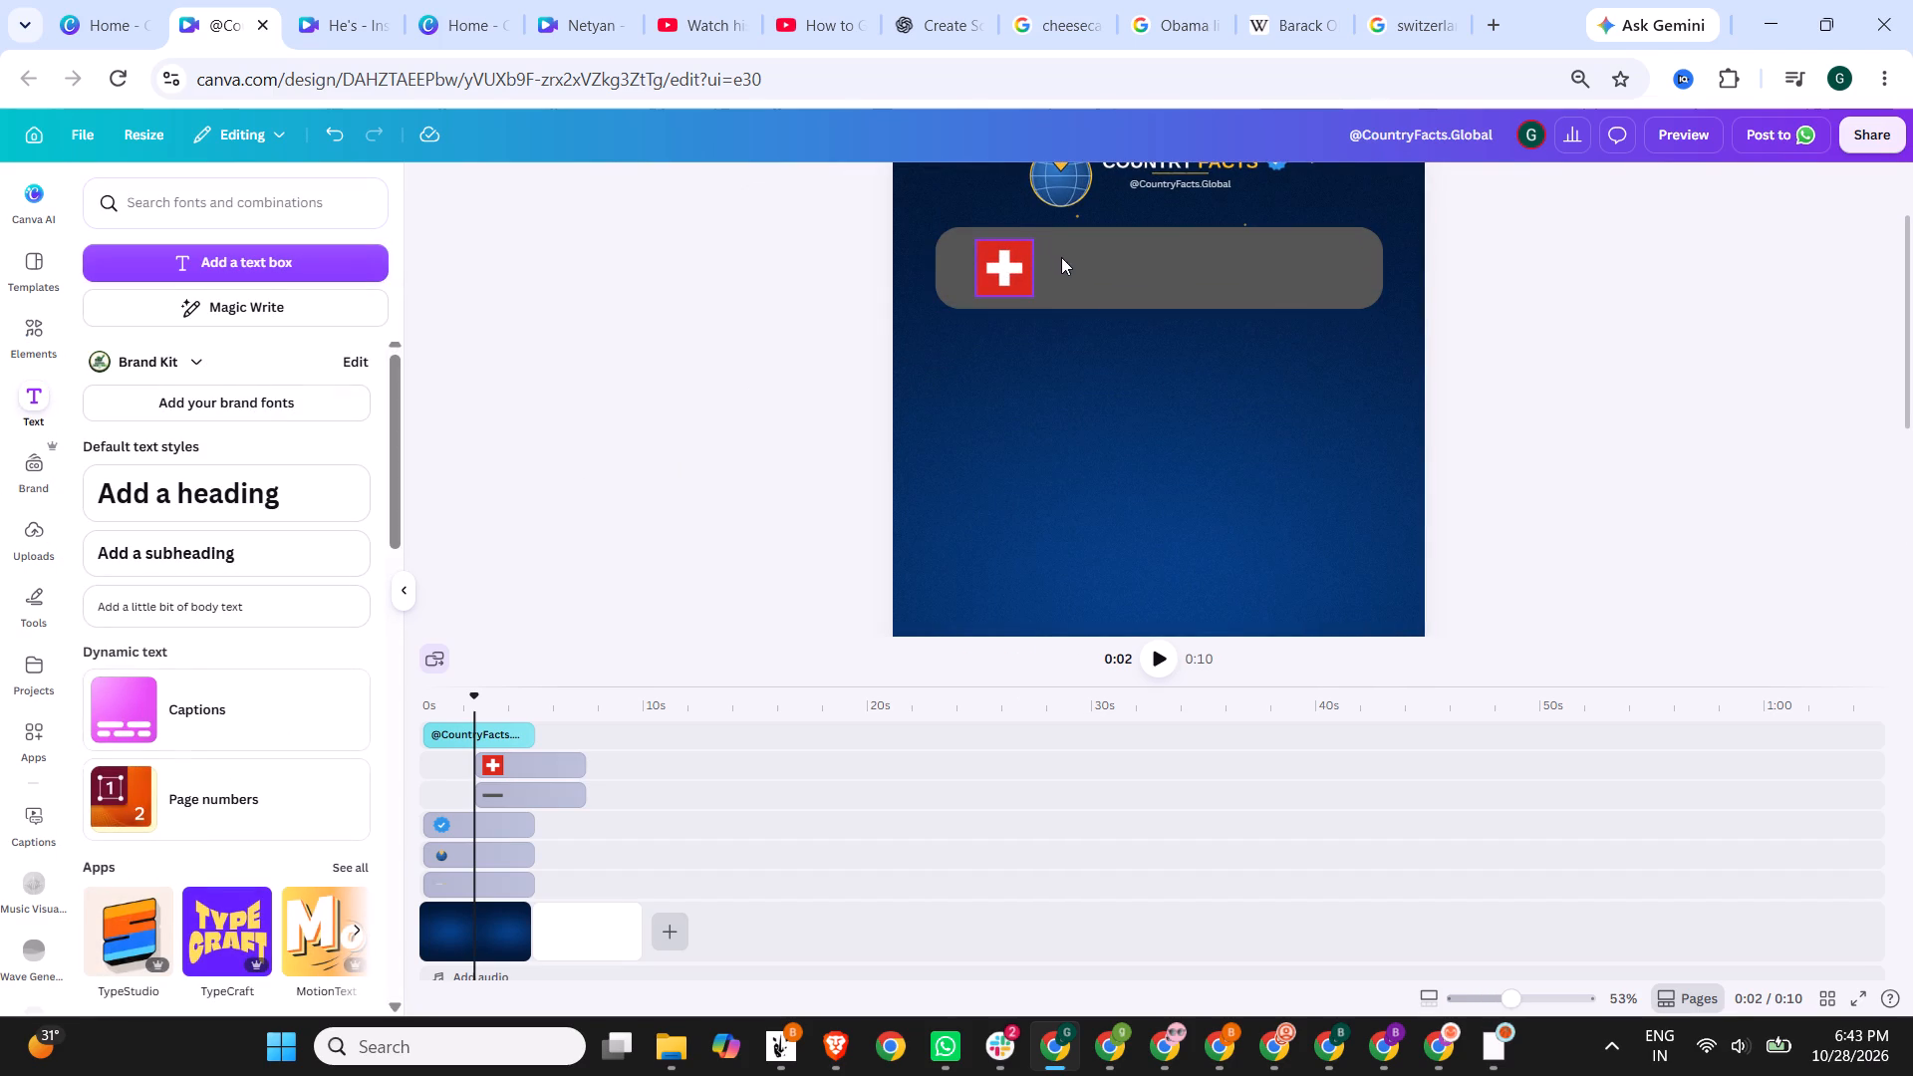
drag(1380, 326, 1075, 227)
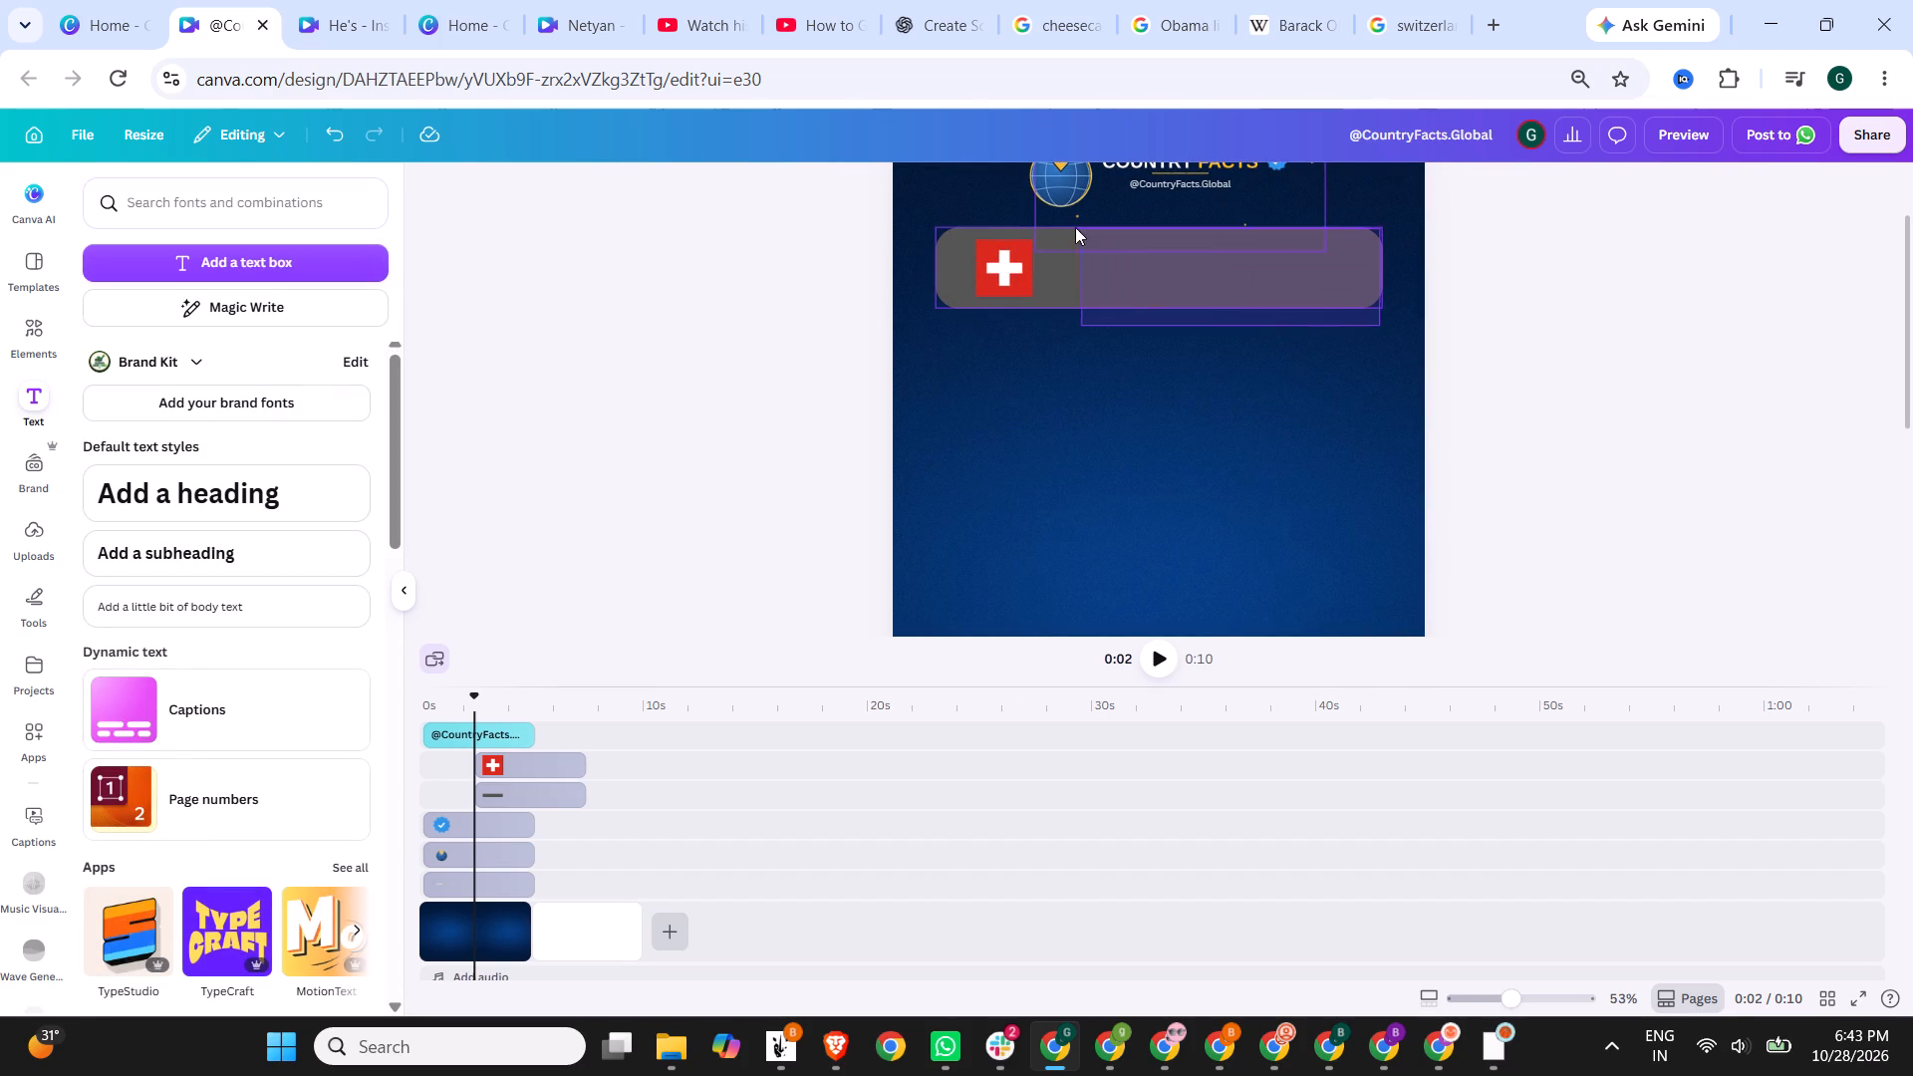
drag(1075, 227, 1043, 235)
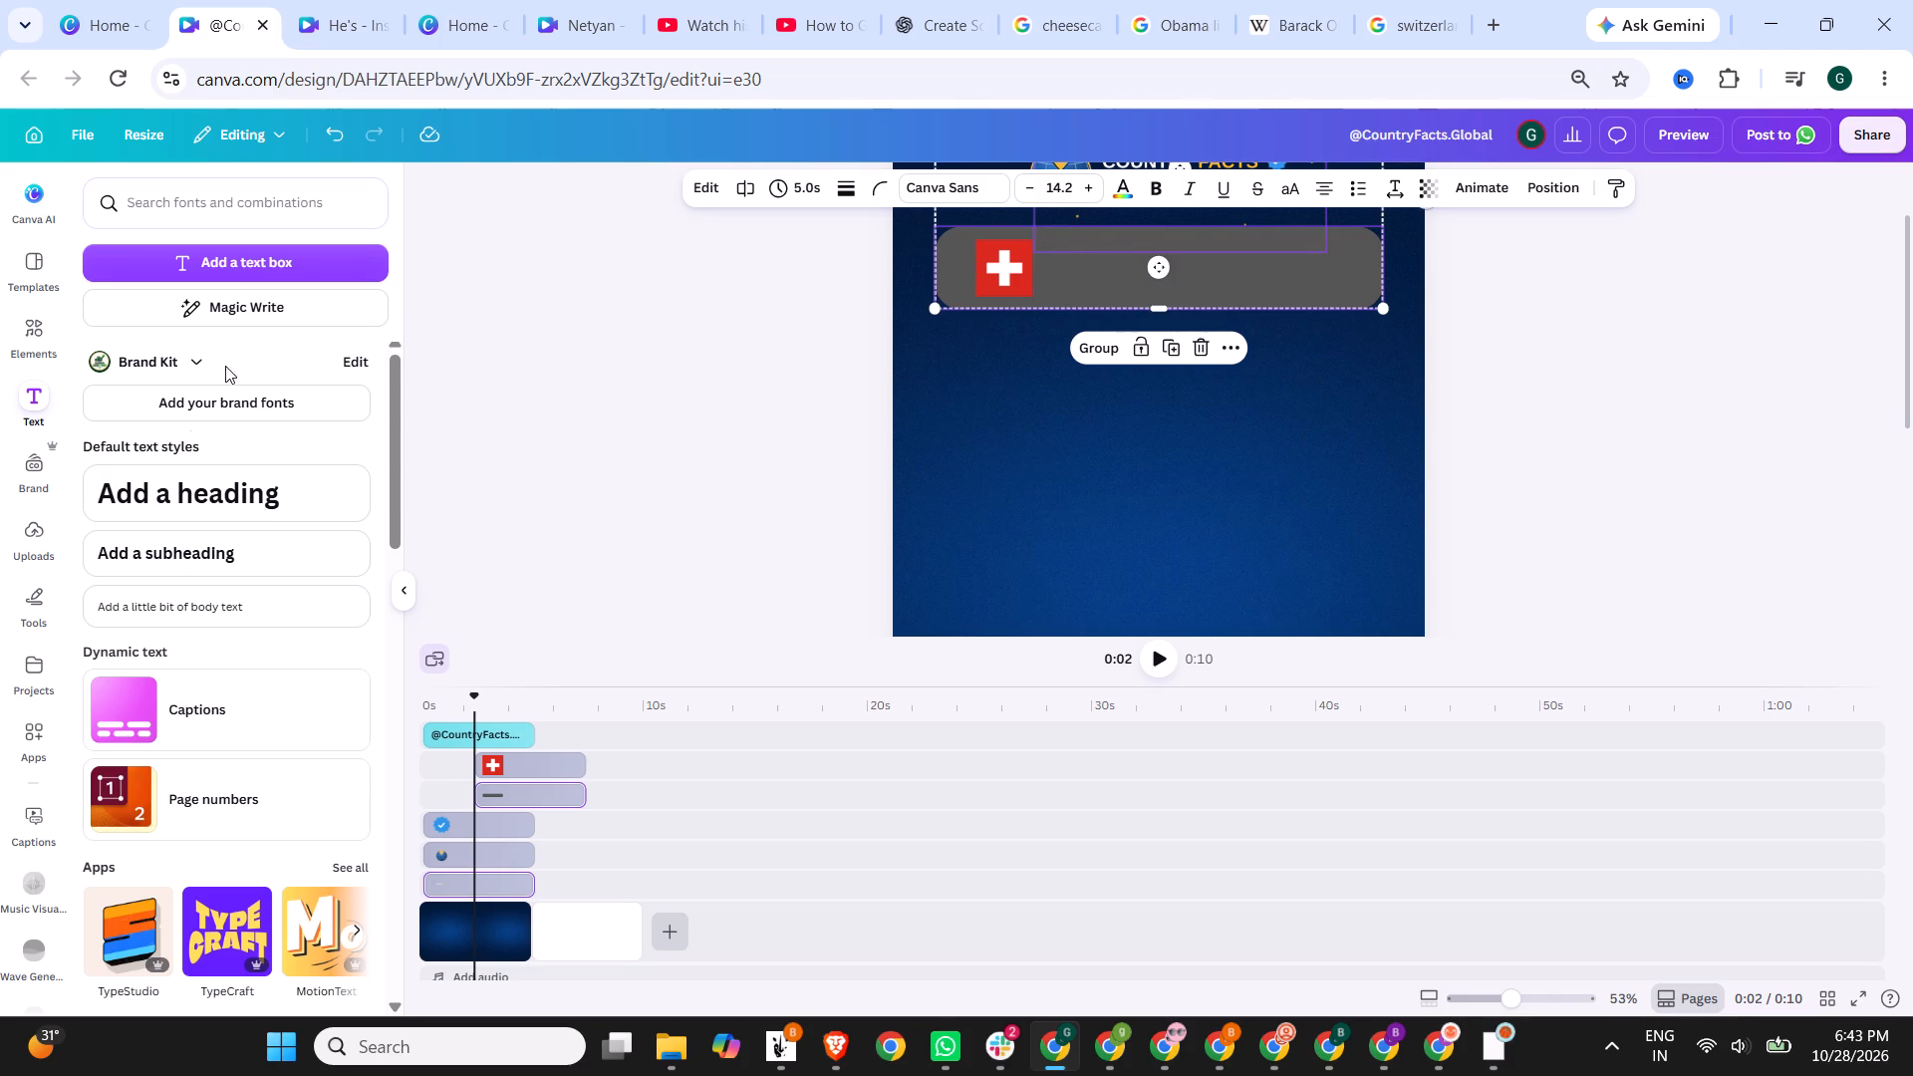
scroll(211, 491, down, 1)
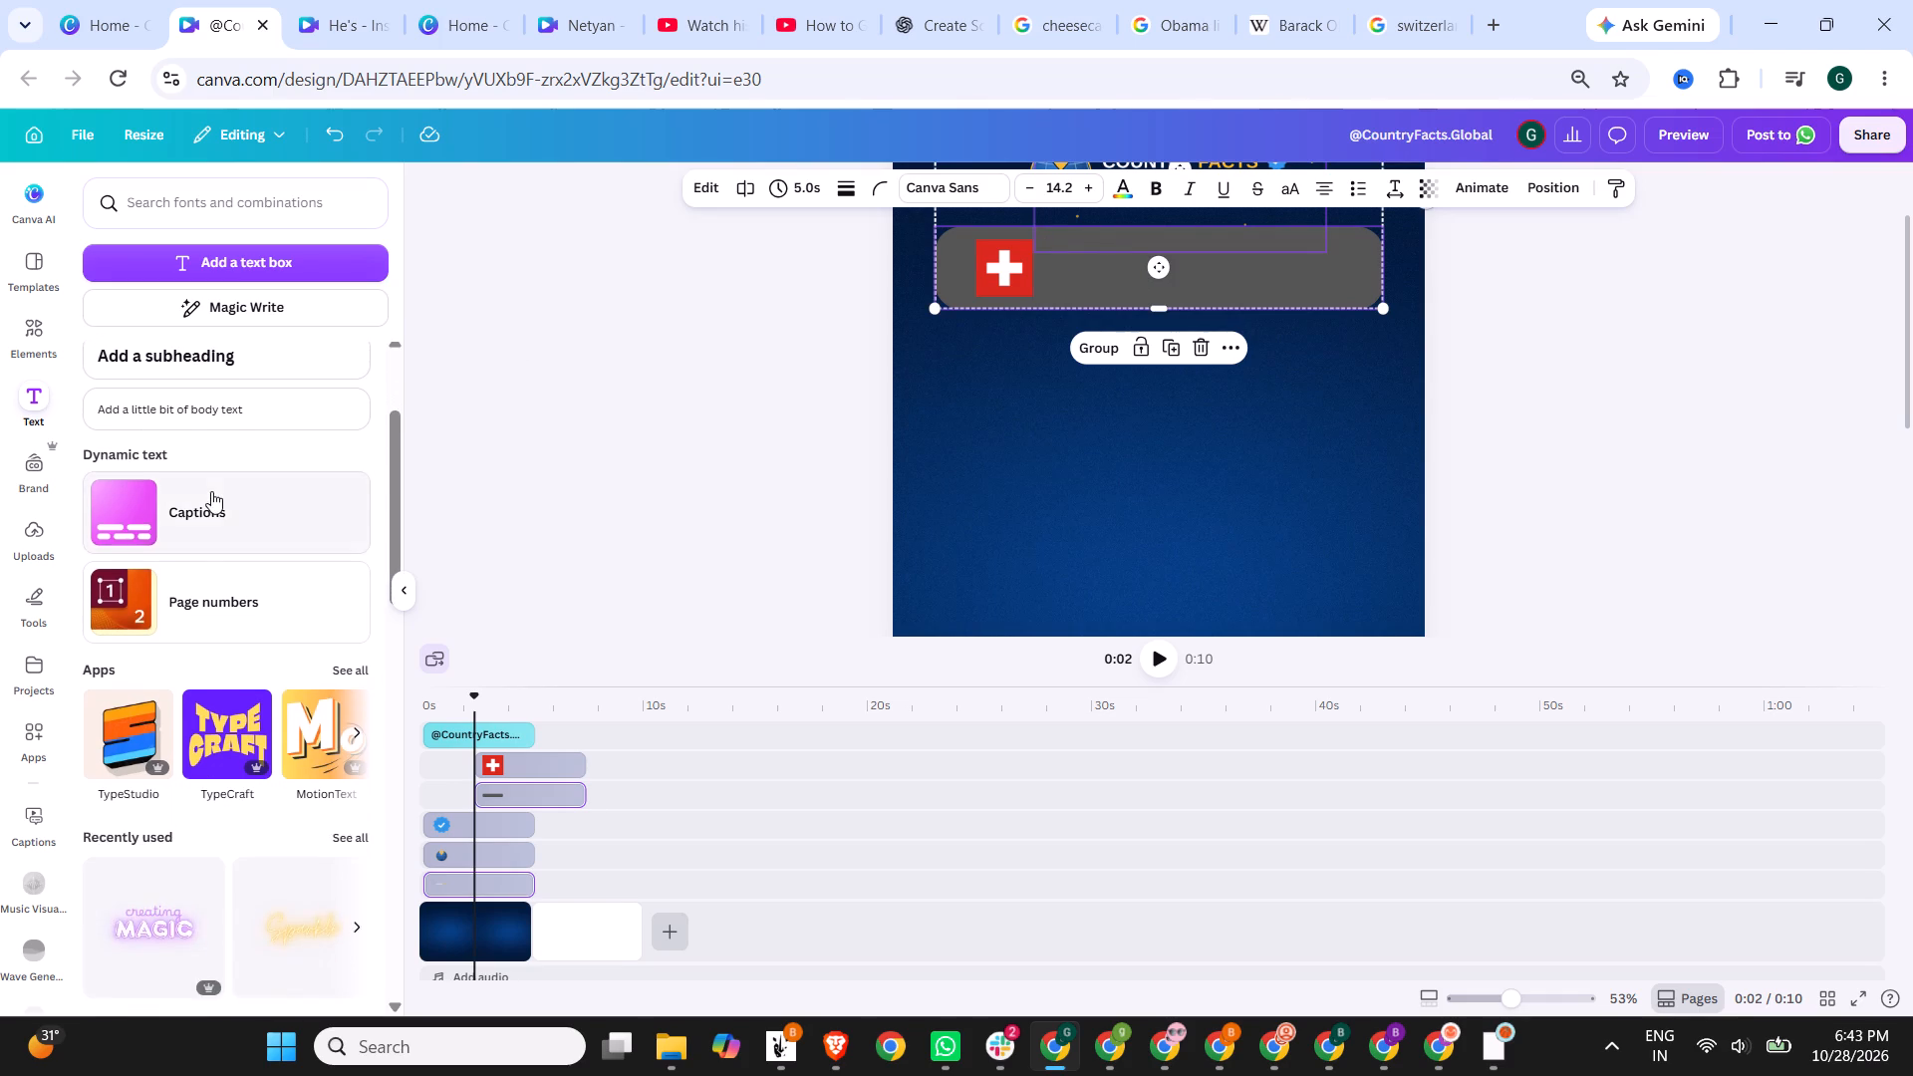
scroll(211, 491, down, 5)
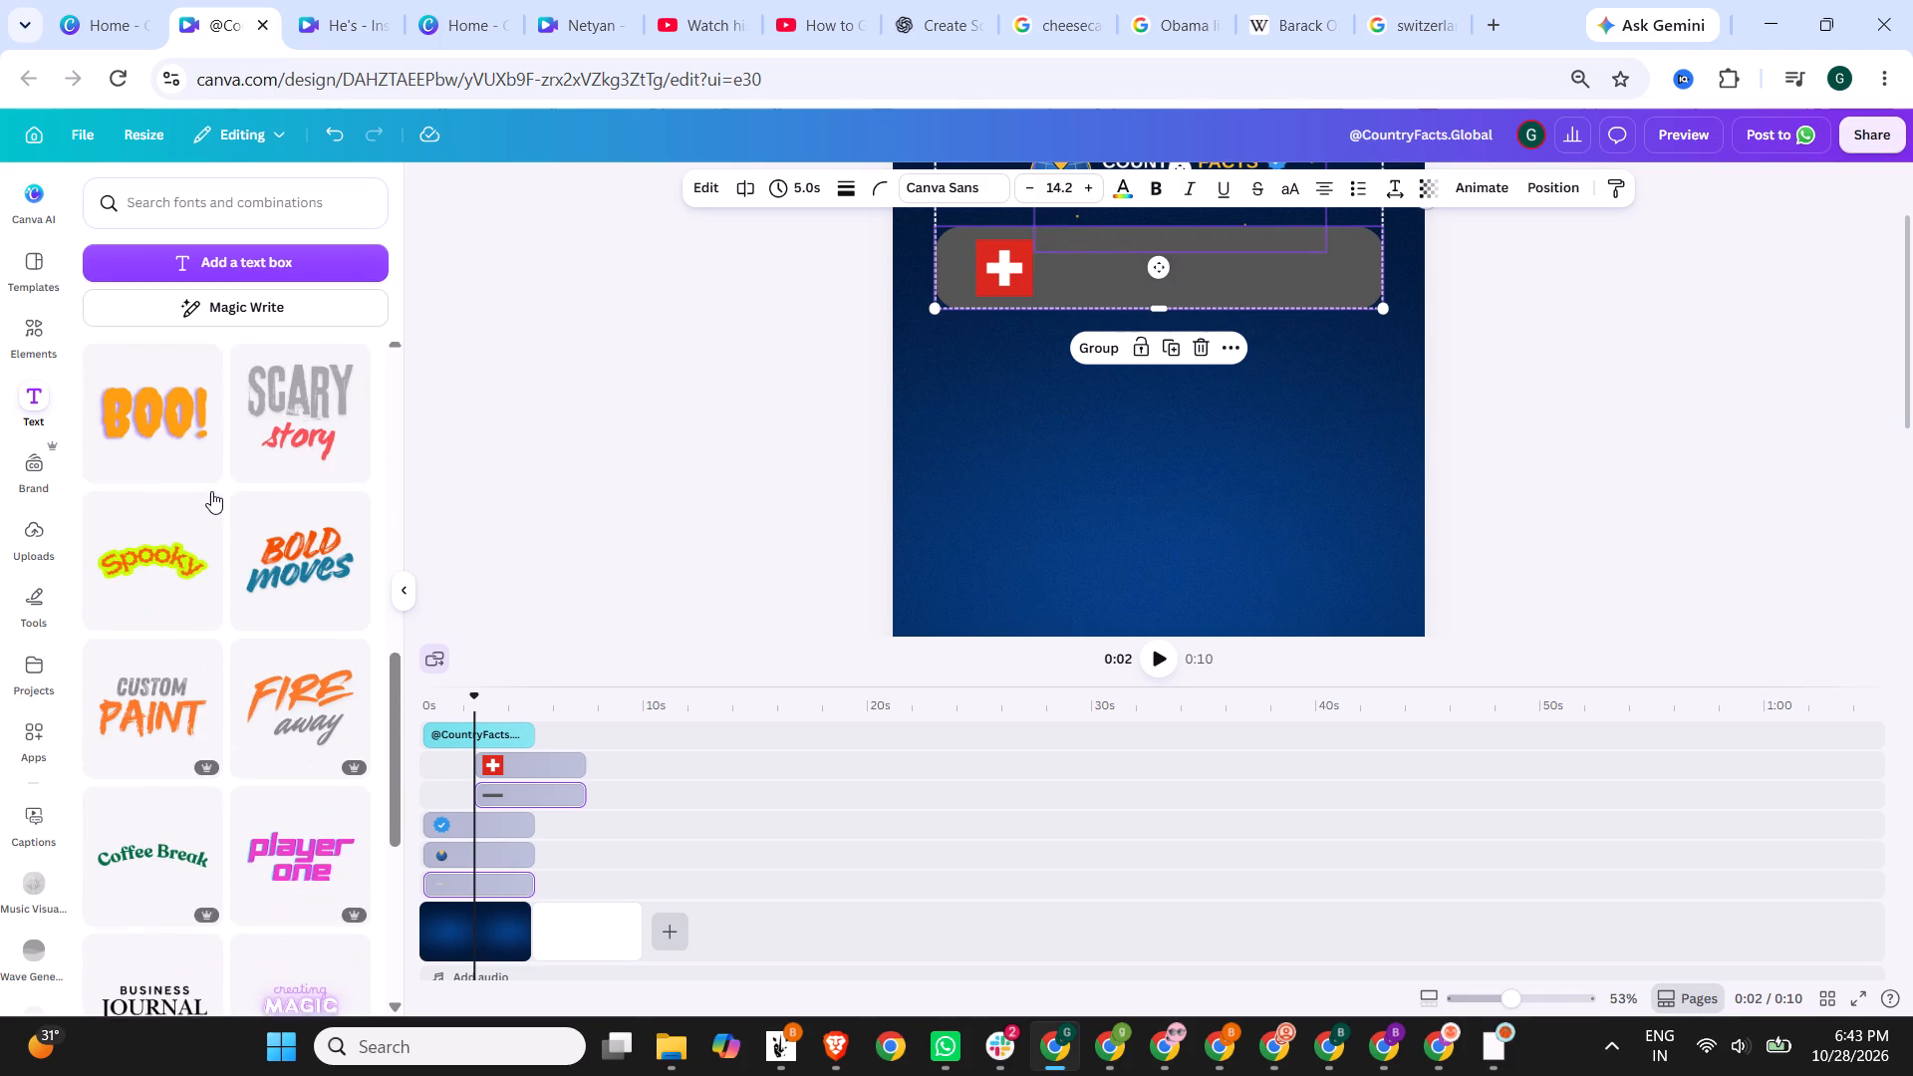
scroll(211, 491, down, 6)
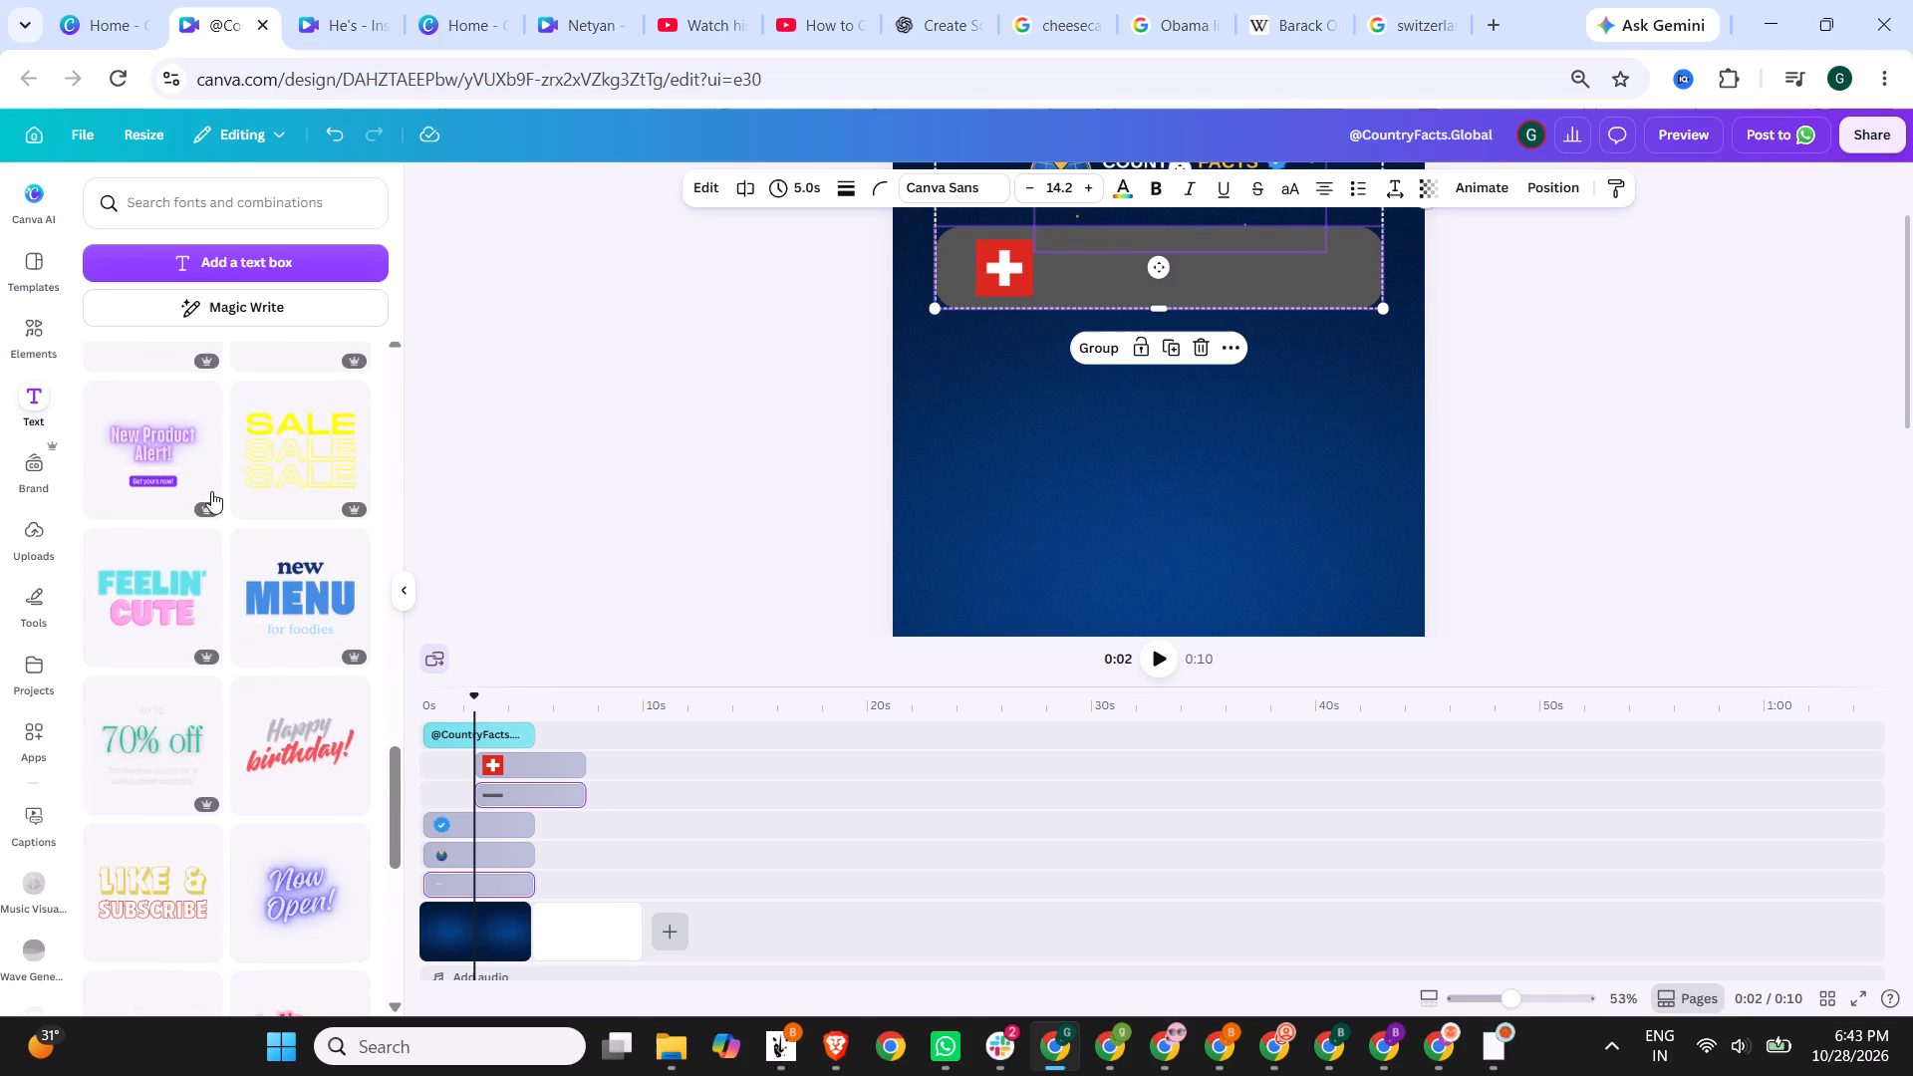
scroll(211, 491, down, 6)
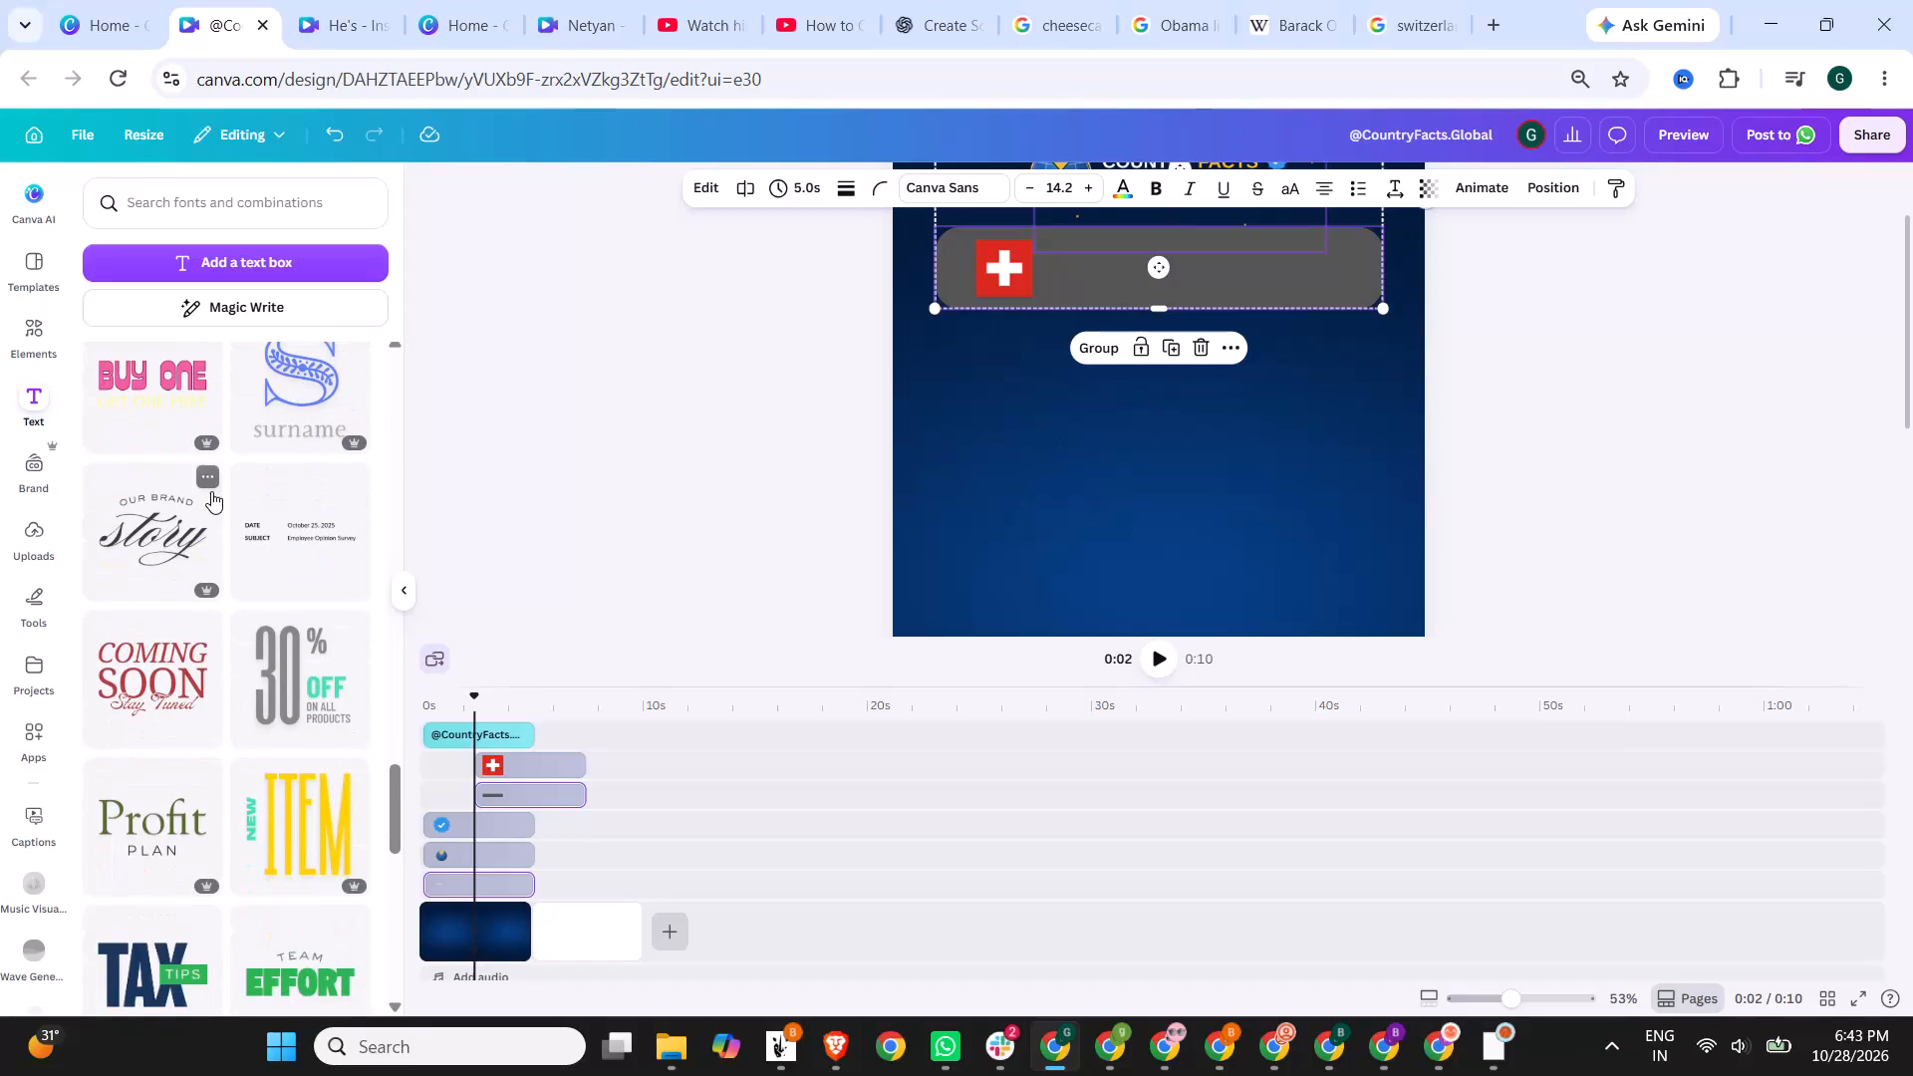
scroll(211, 491, down, 2)
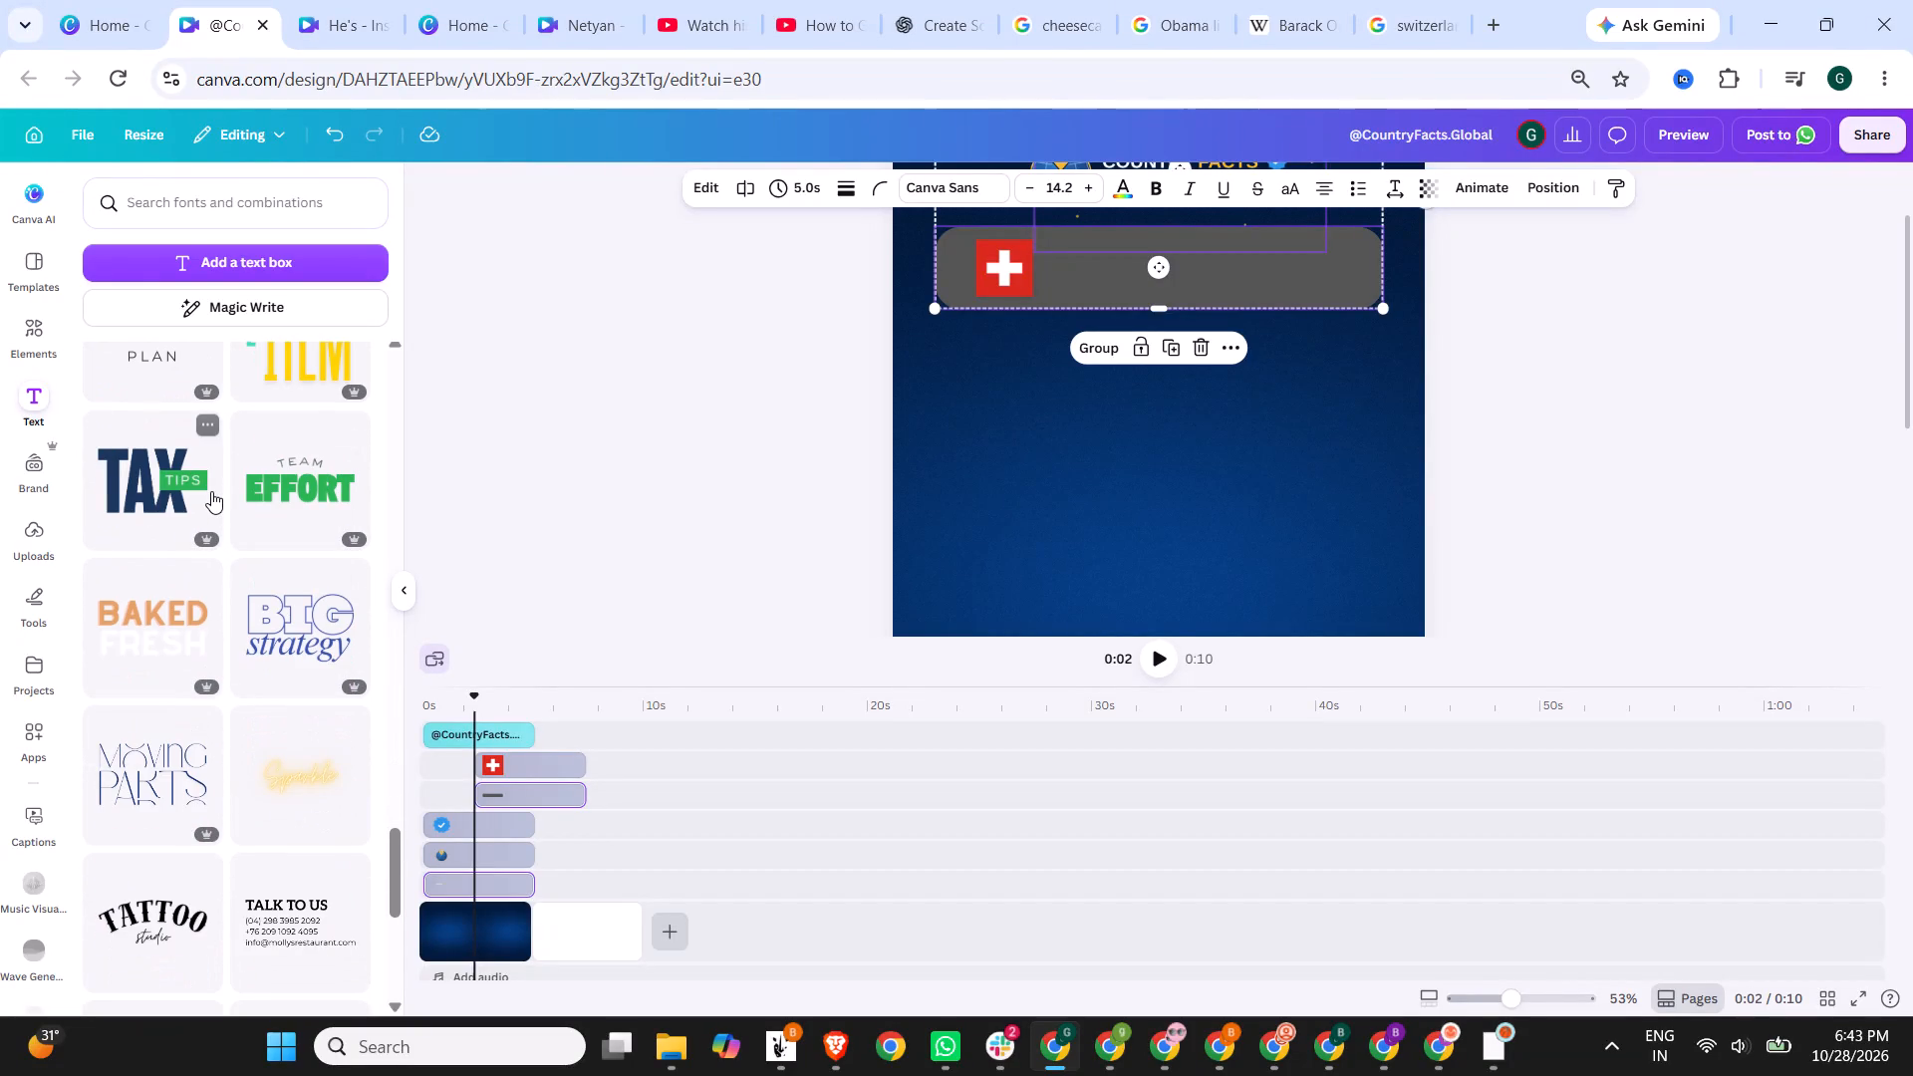
scroll(211, 491, down, 3)
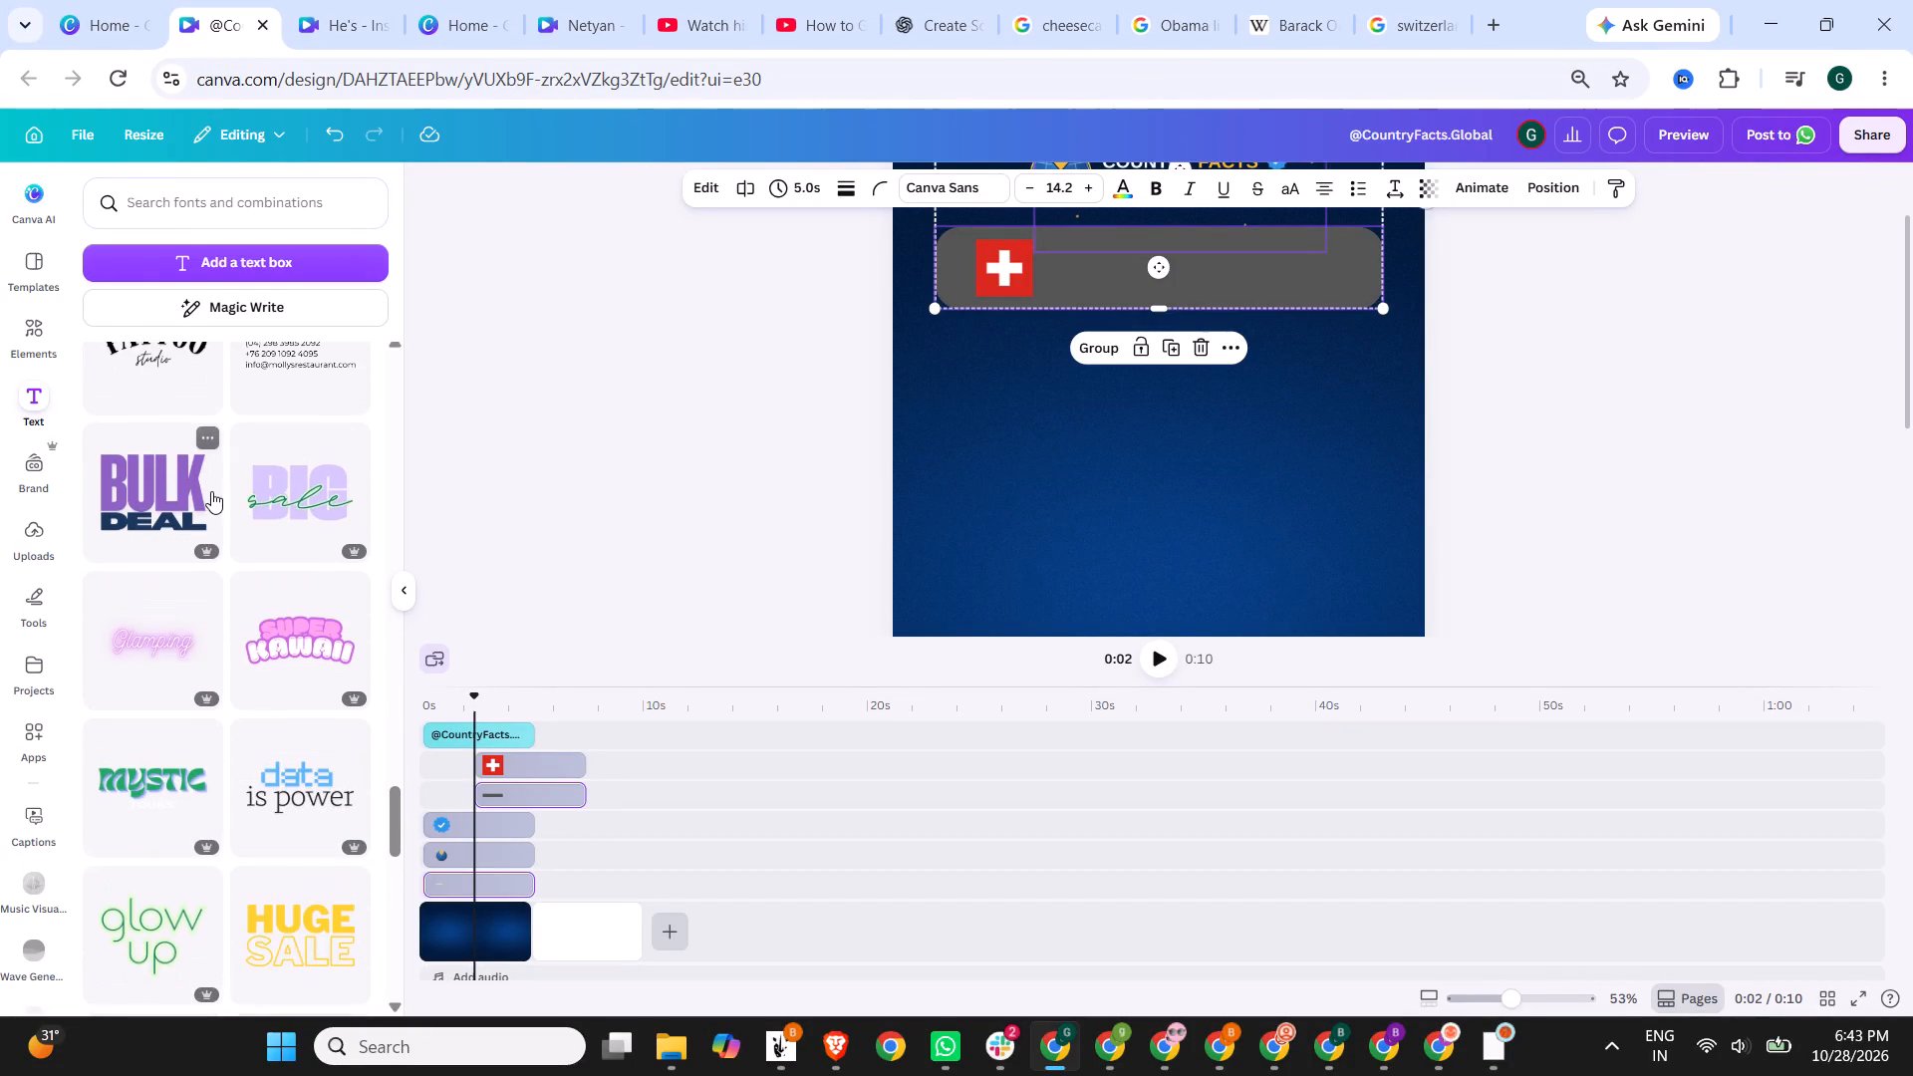
scroll(211, 491, down, 3)
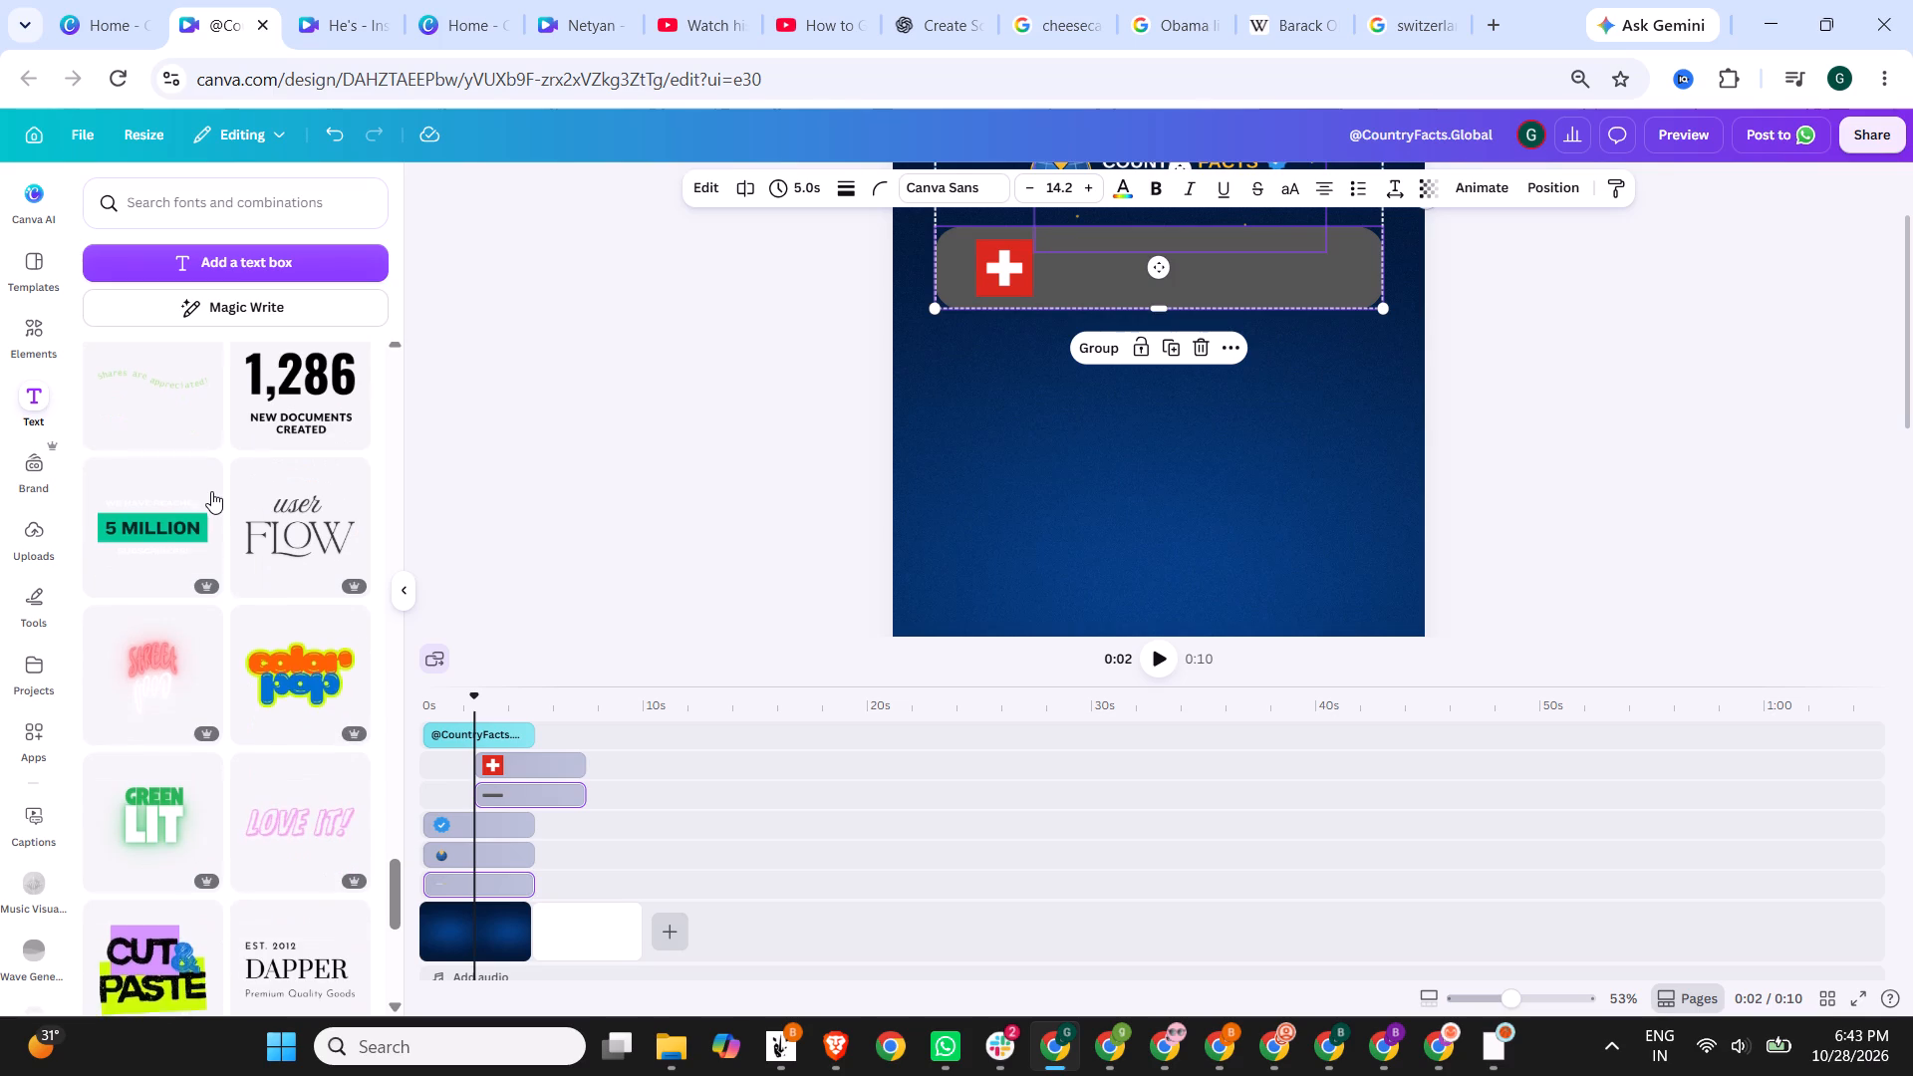
scroll(211, 491, down, 3)
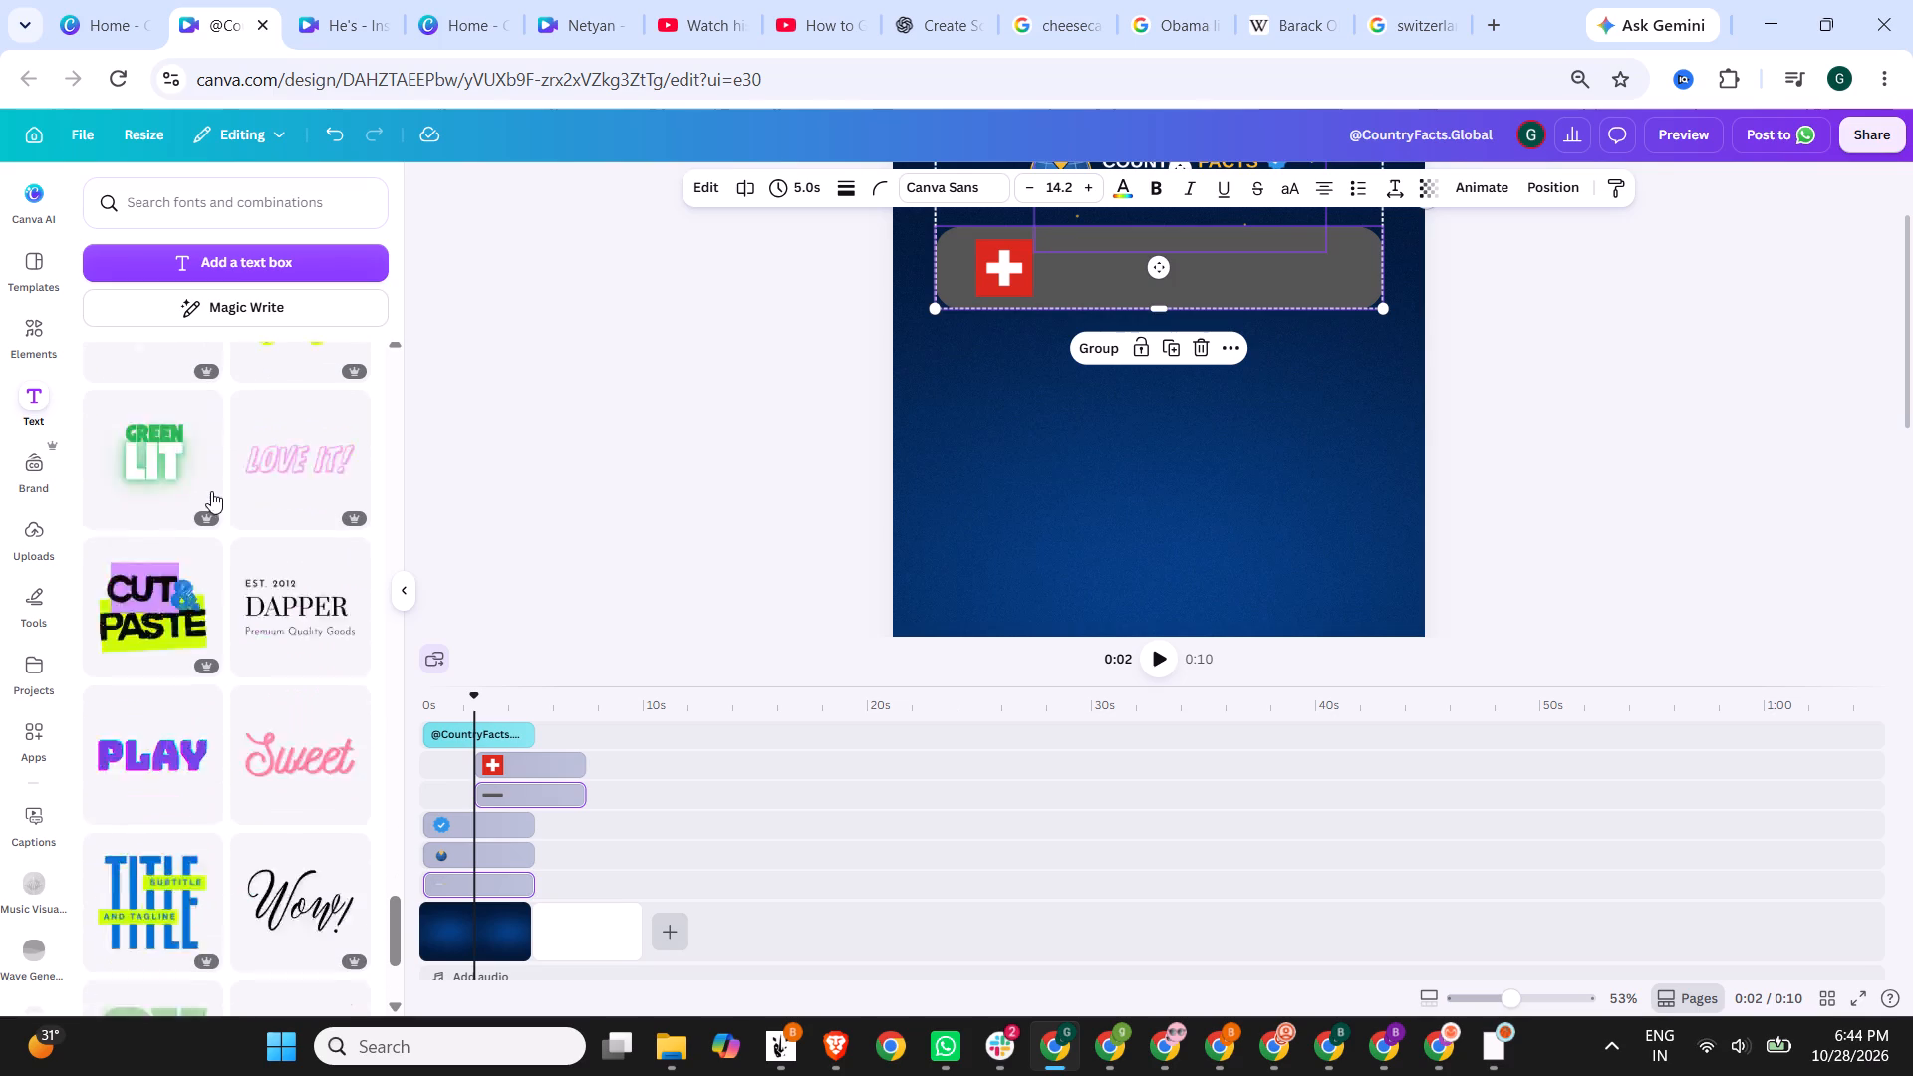
scroll(211, 491, down, 3)
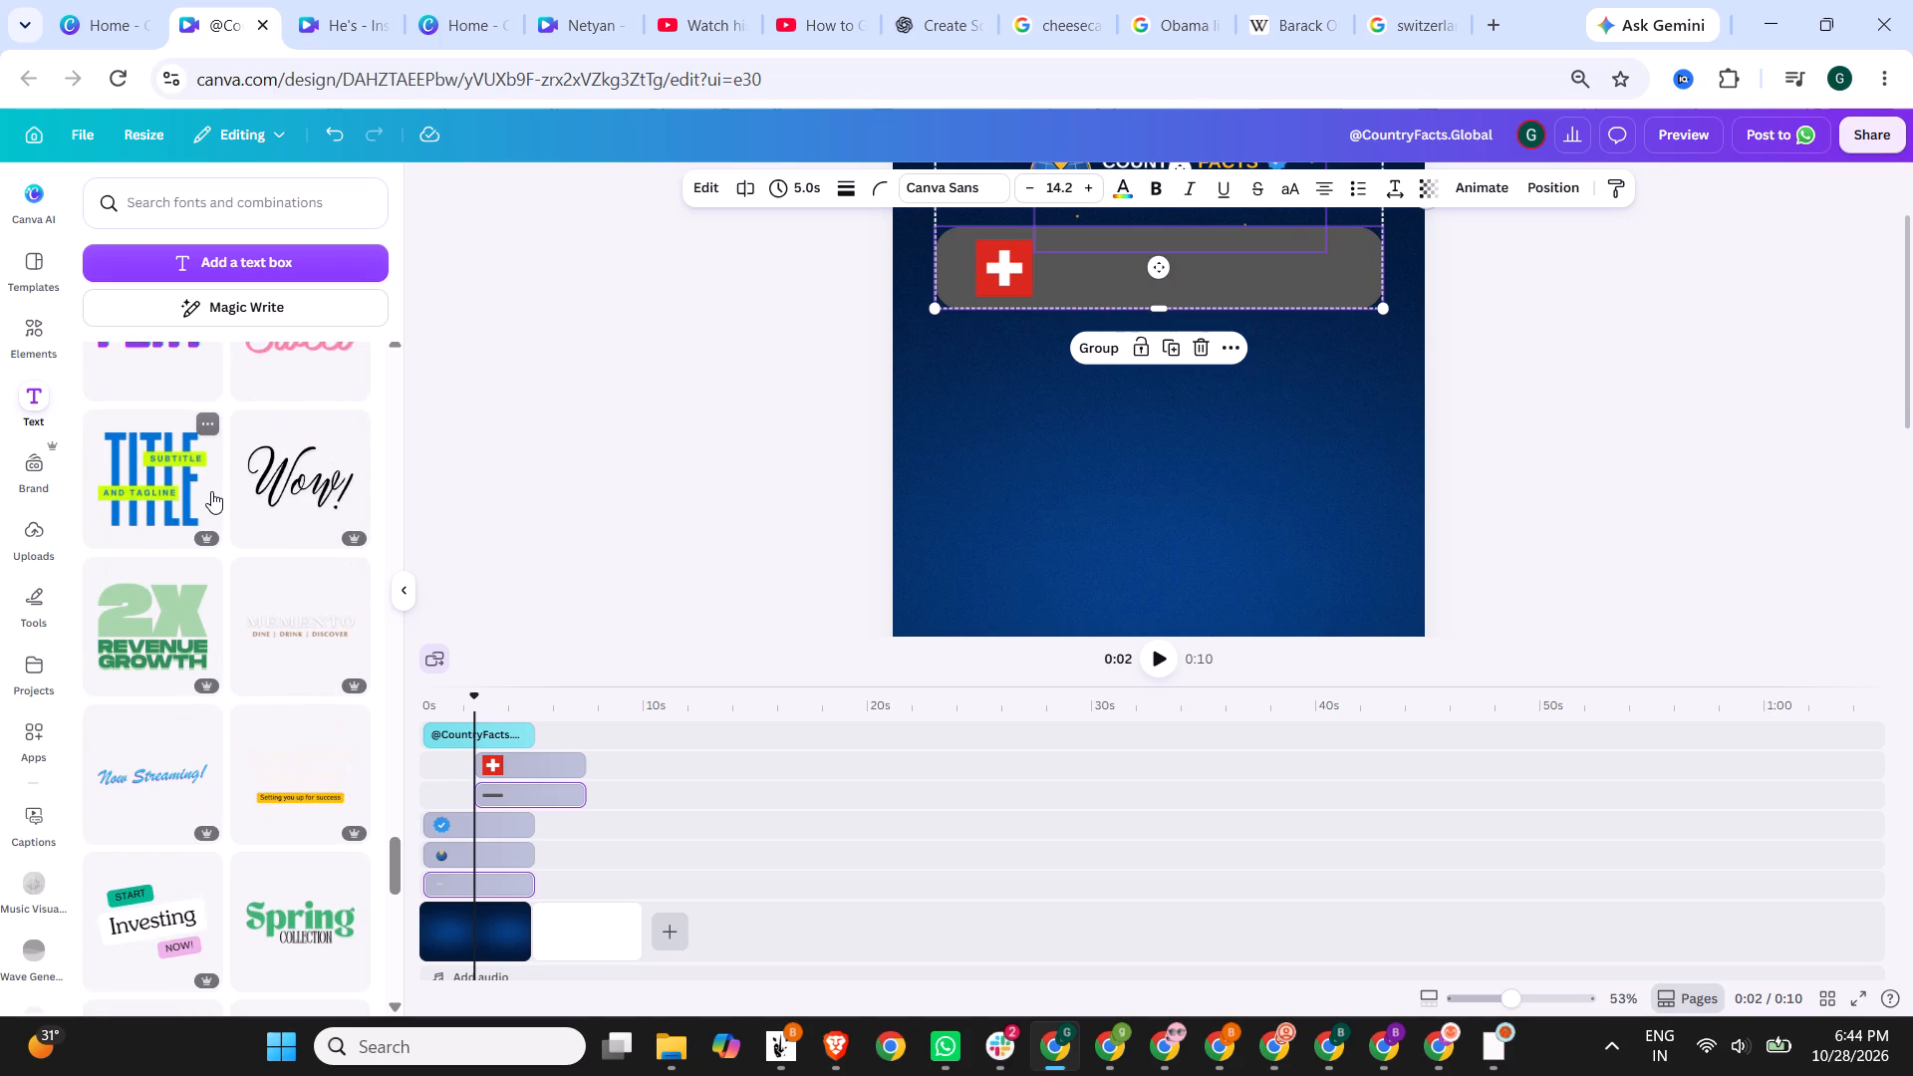
scroll(237, 623, down, 3)
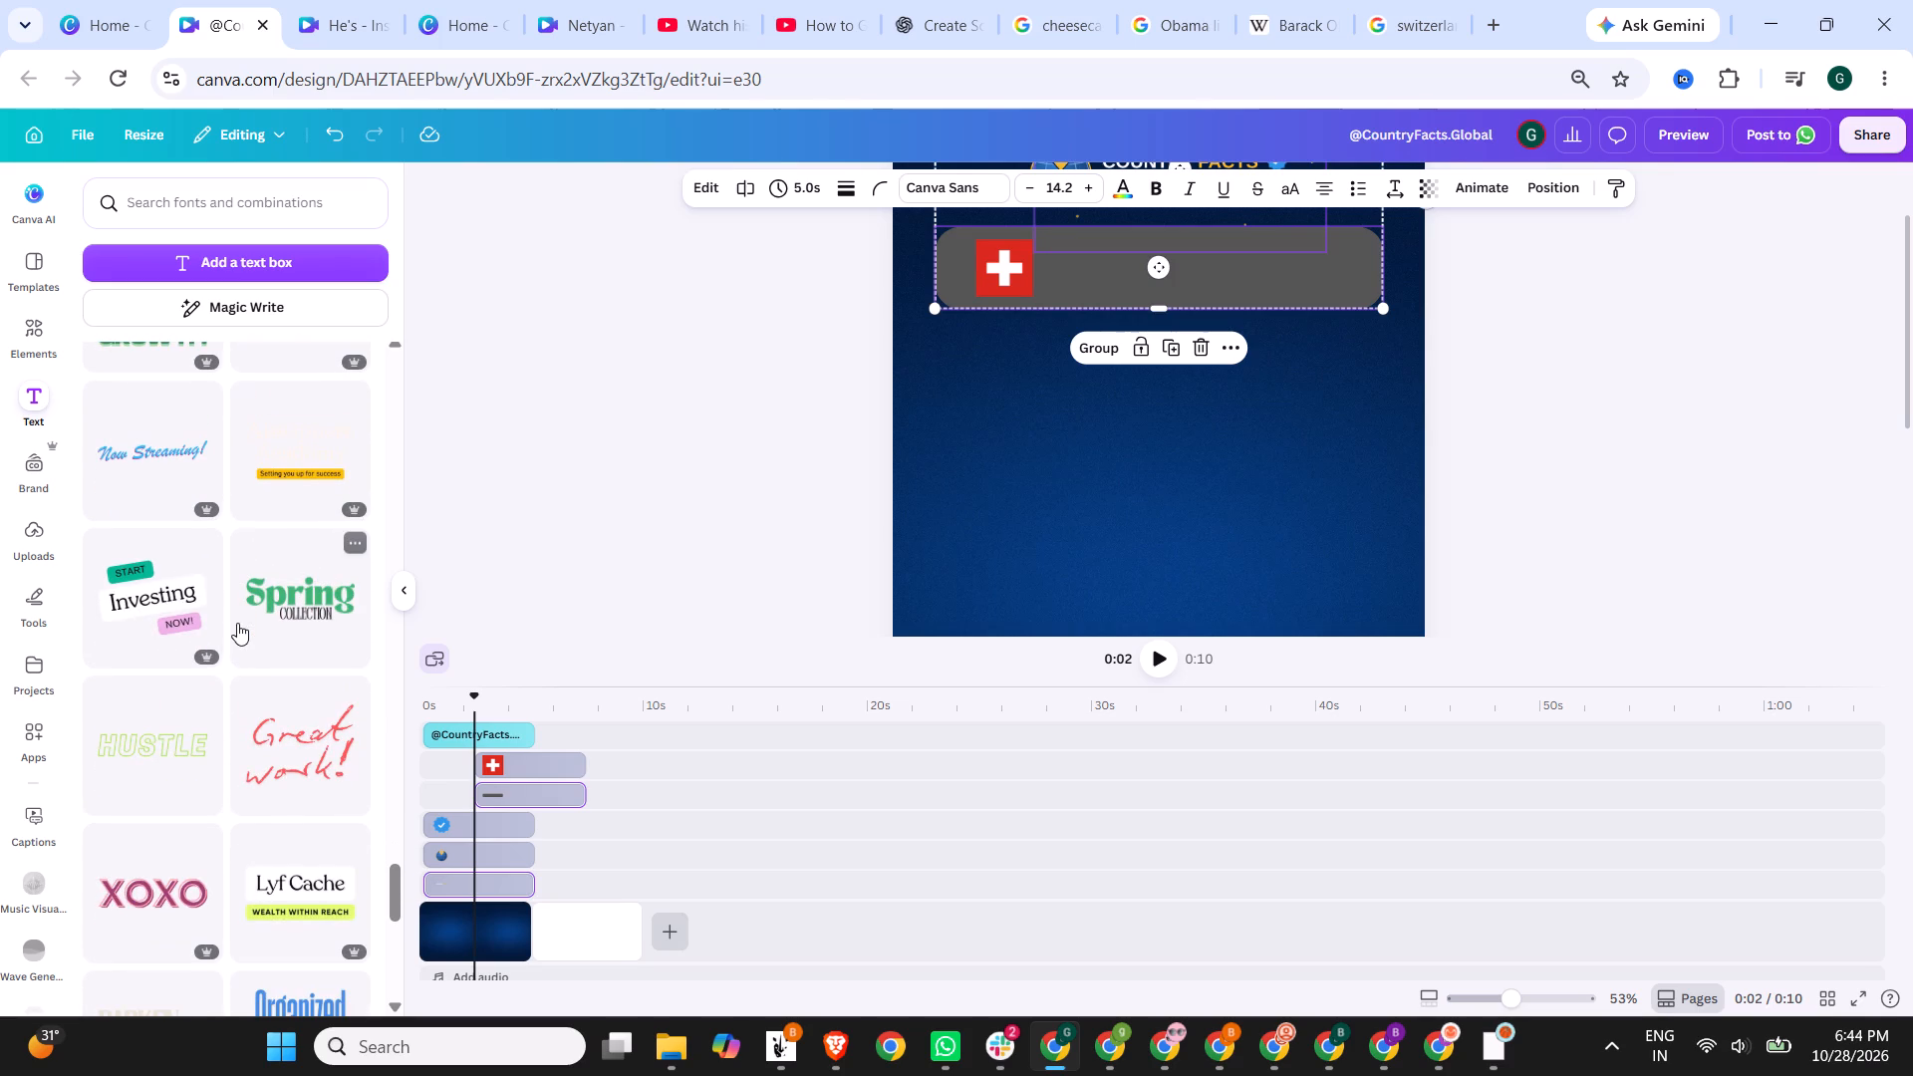
scroll(237, 623, down, 4)
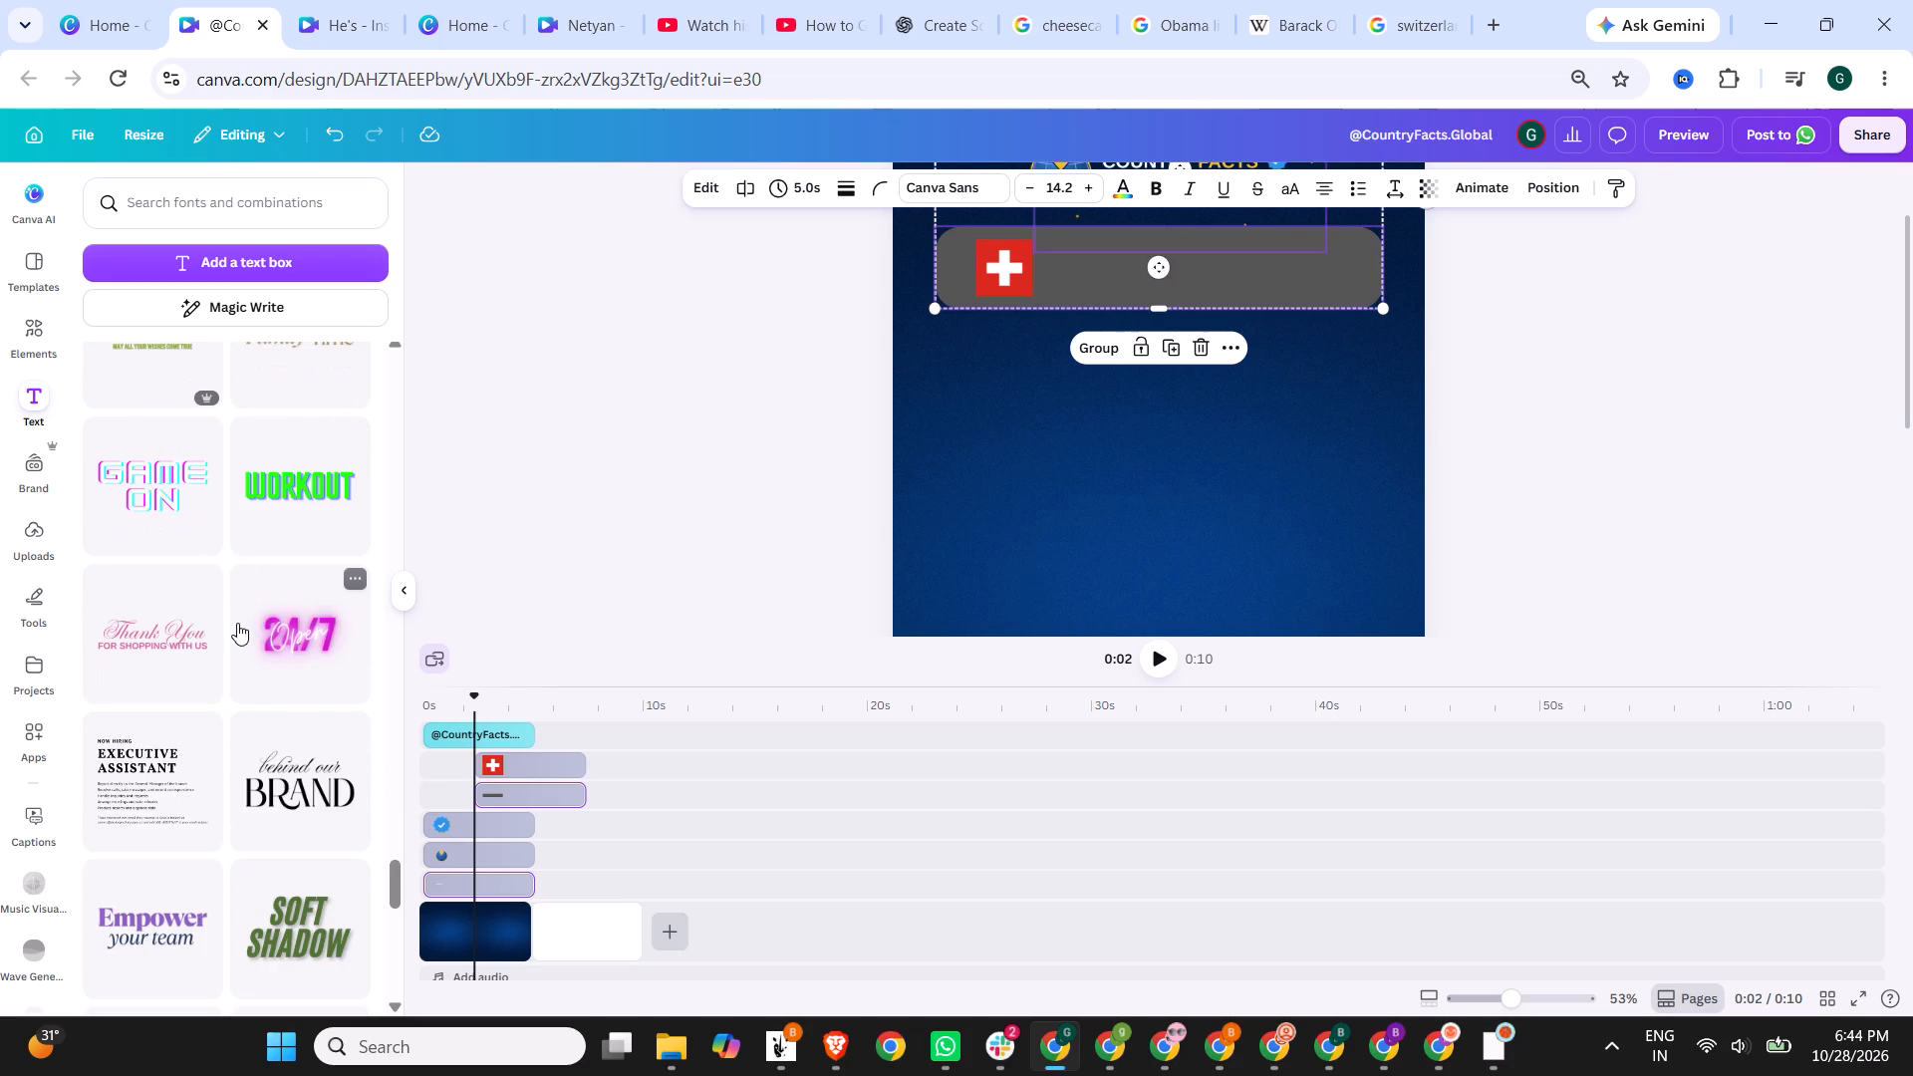
scroll(237, 623, down, 3)
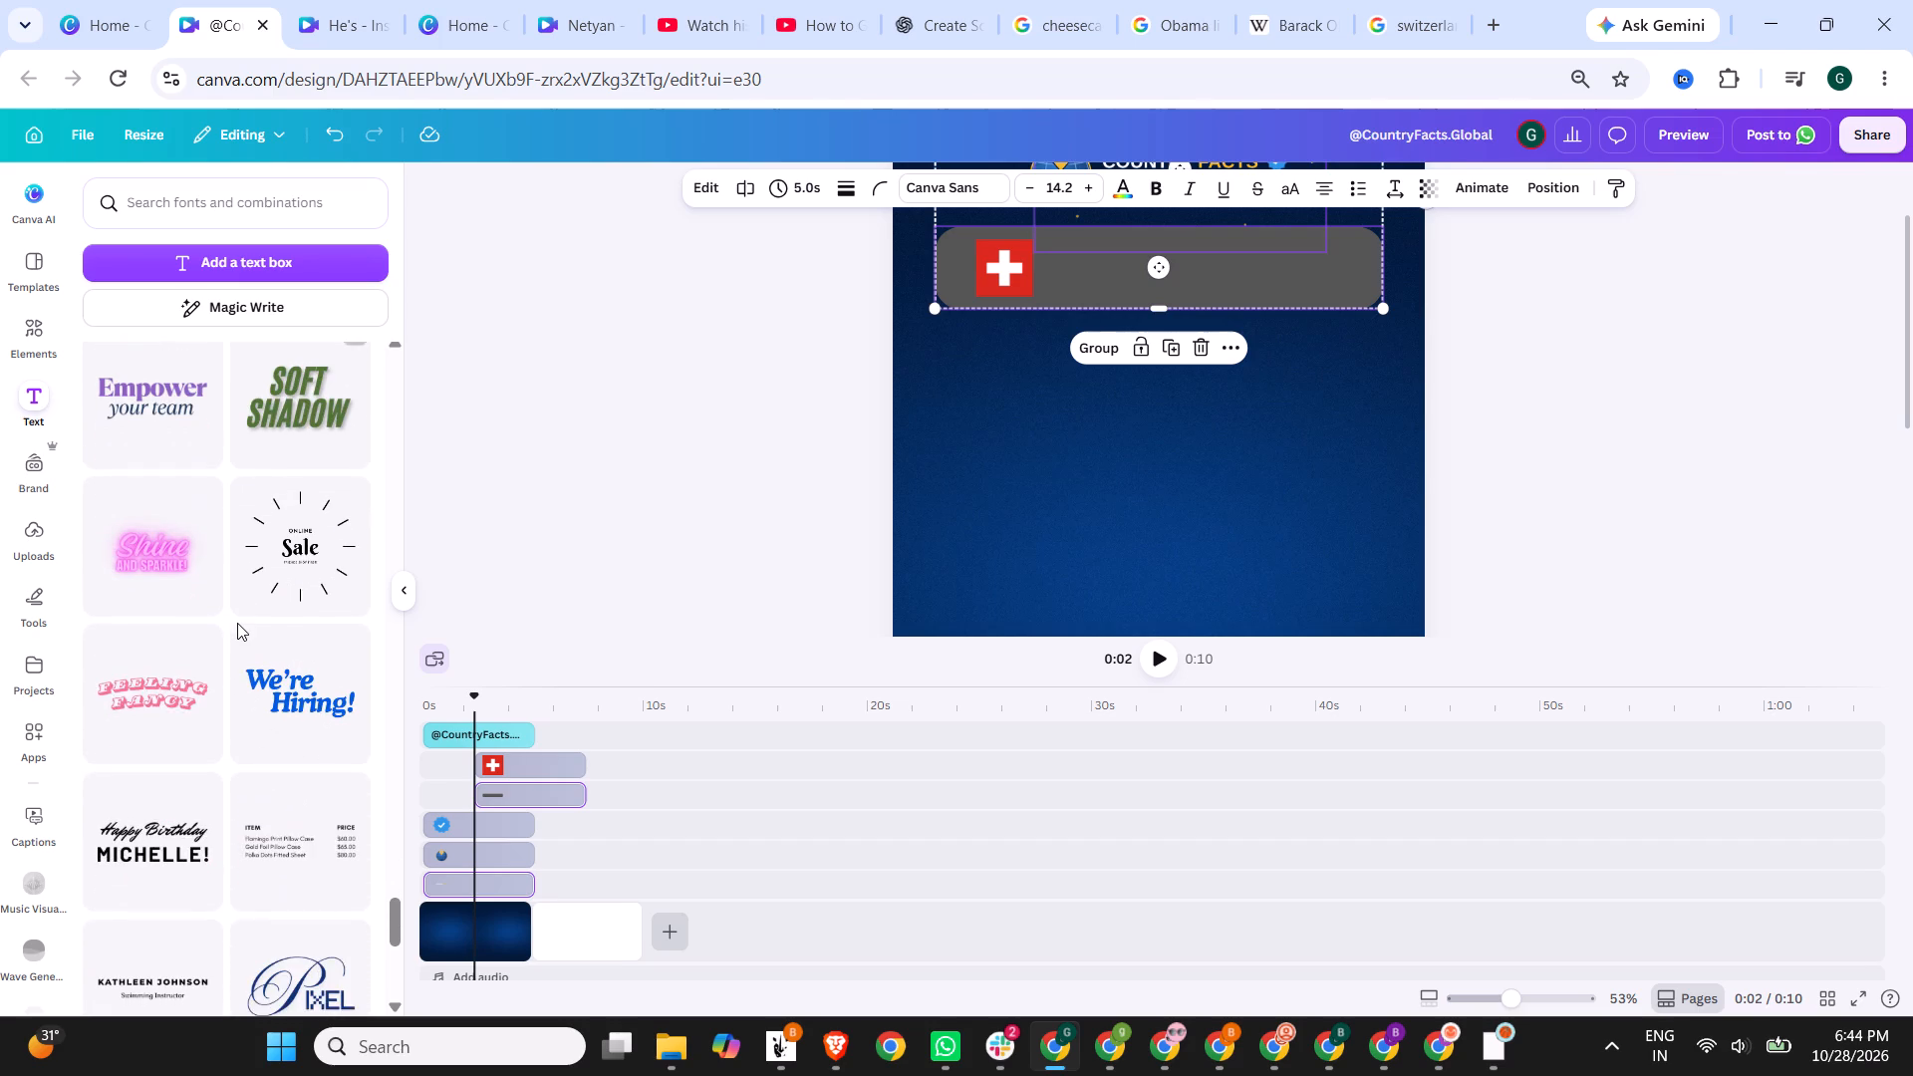
scroll(237, 623, down, 3)
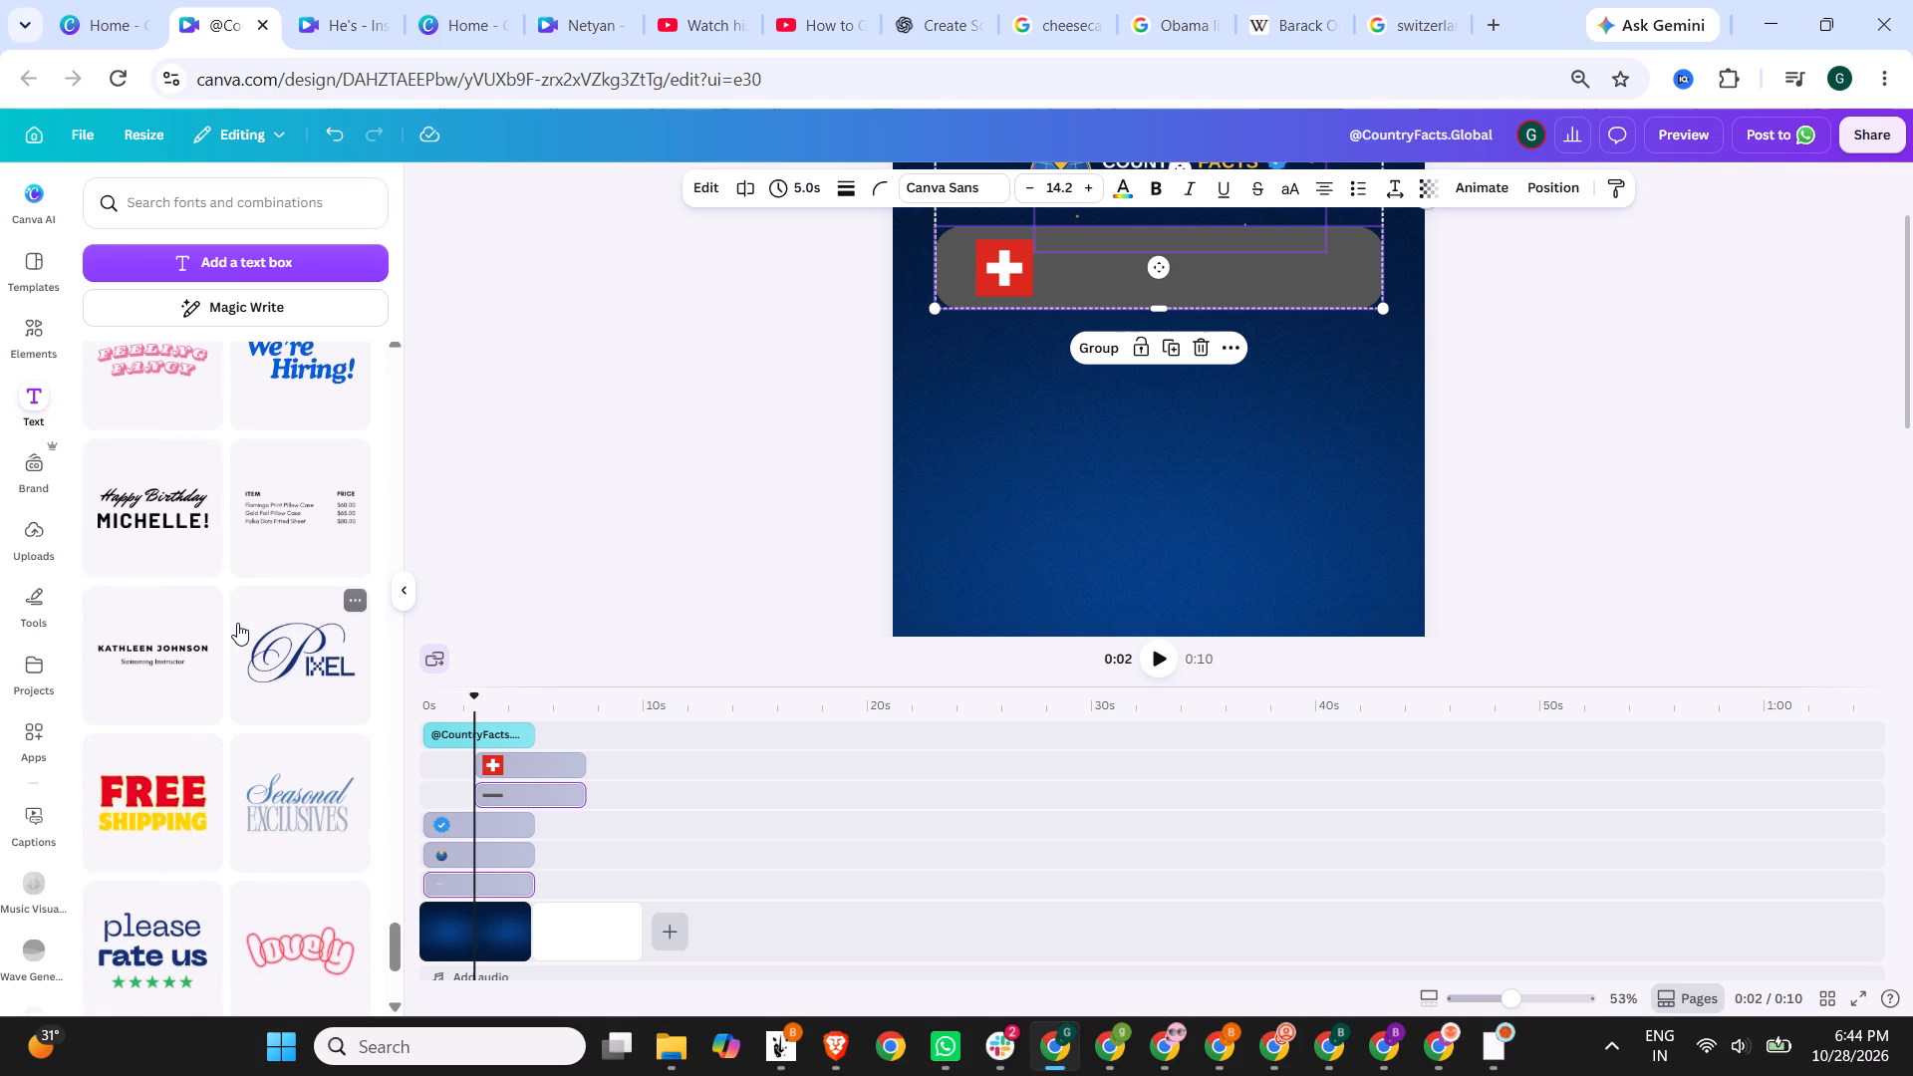
scroll(237, 623, down, 2)
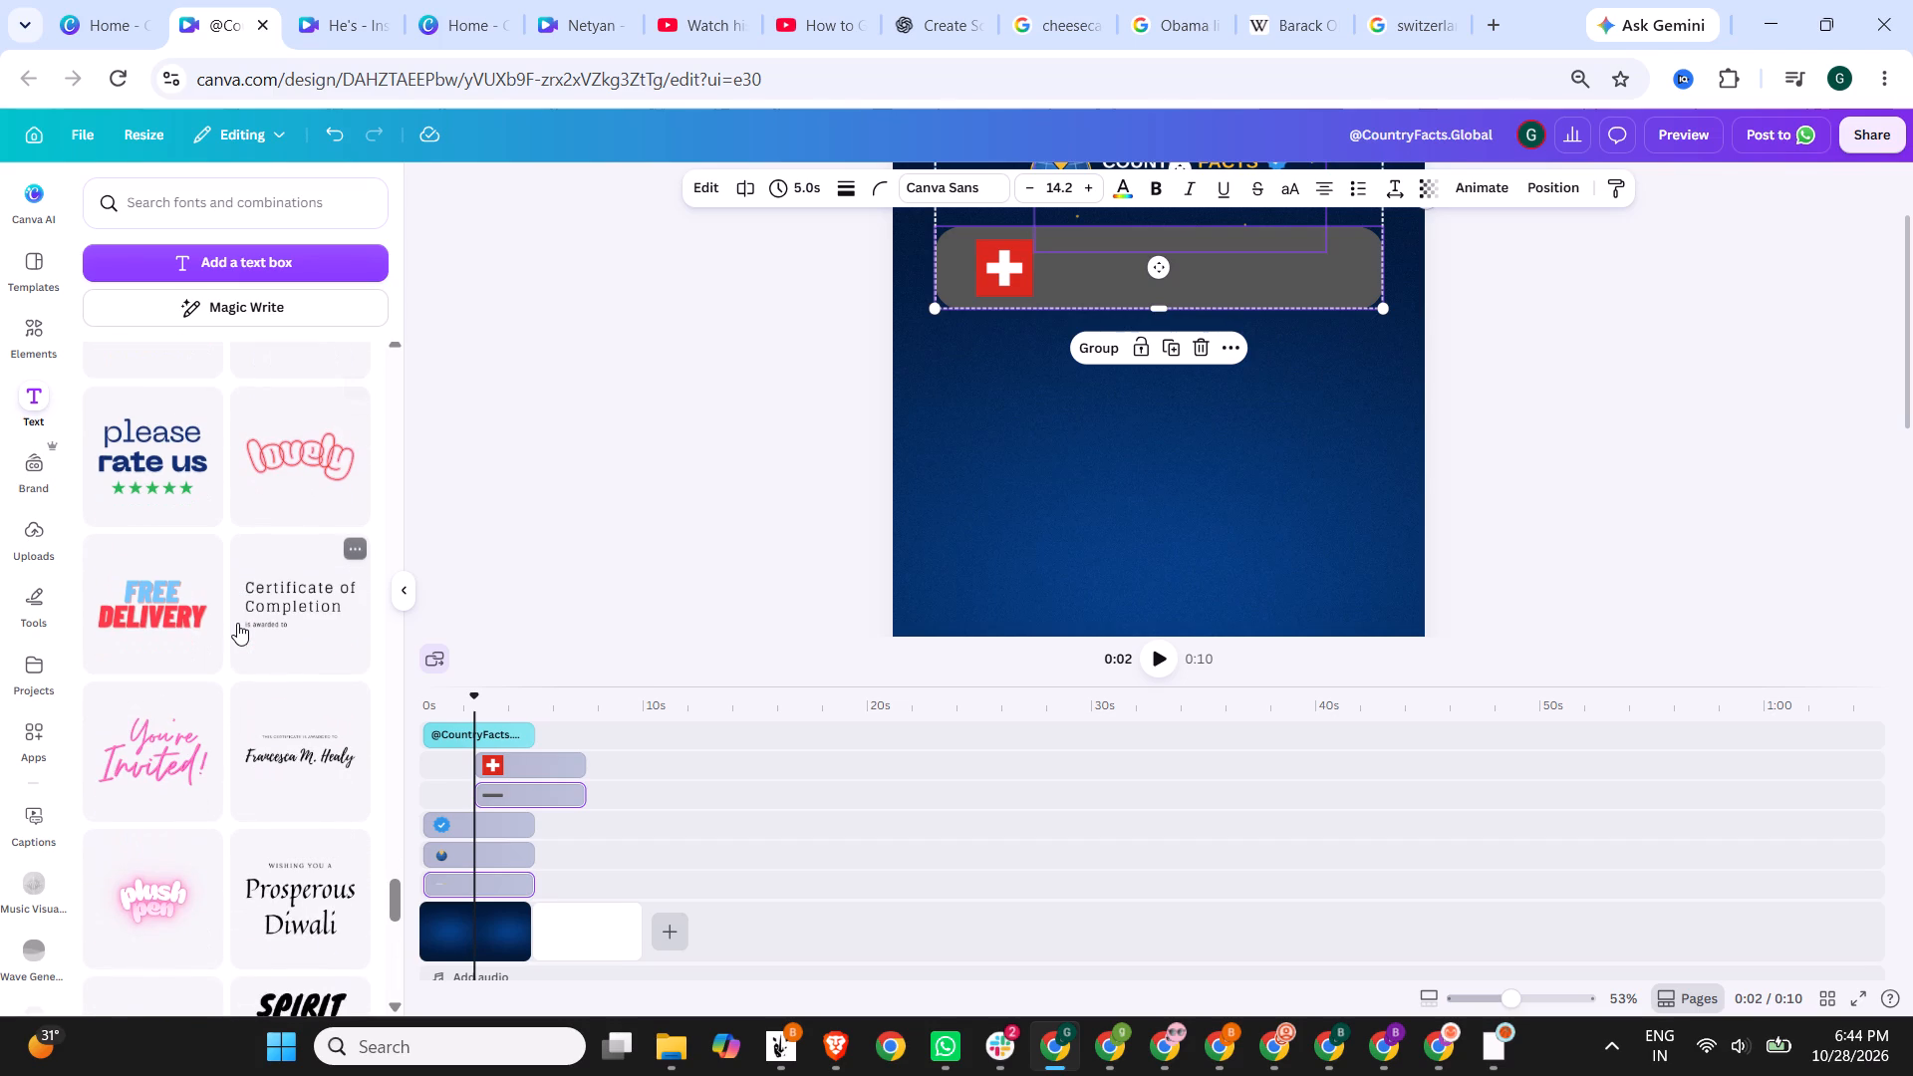
scroll(237, 623, down, 4)
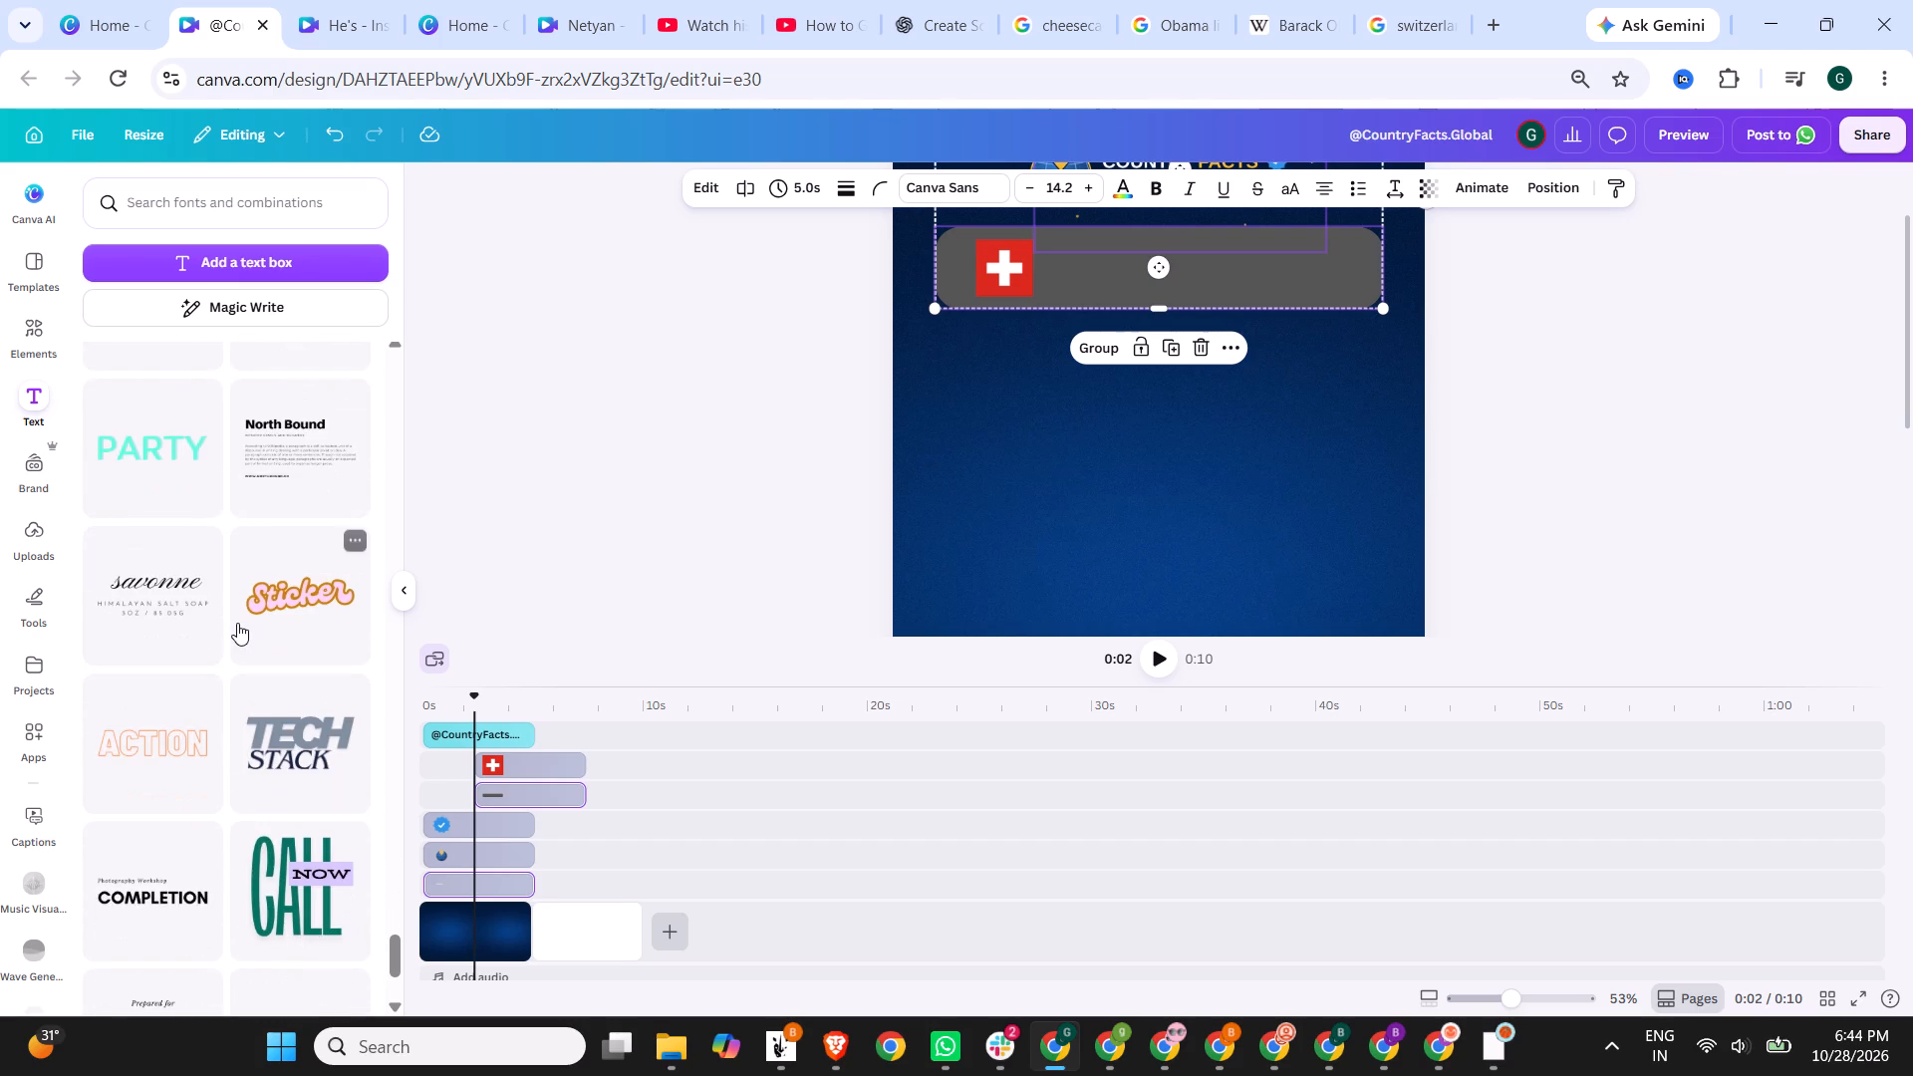
scroll(237, 623, down, 1)
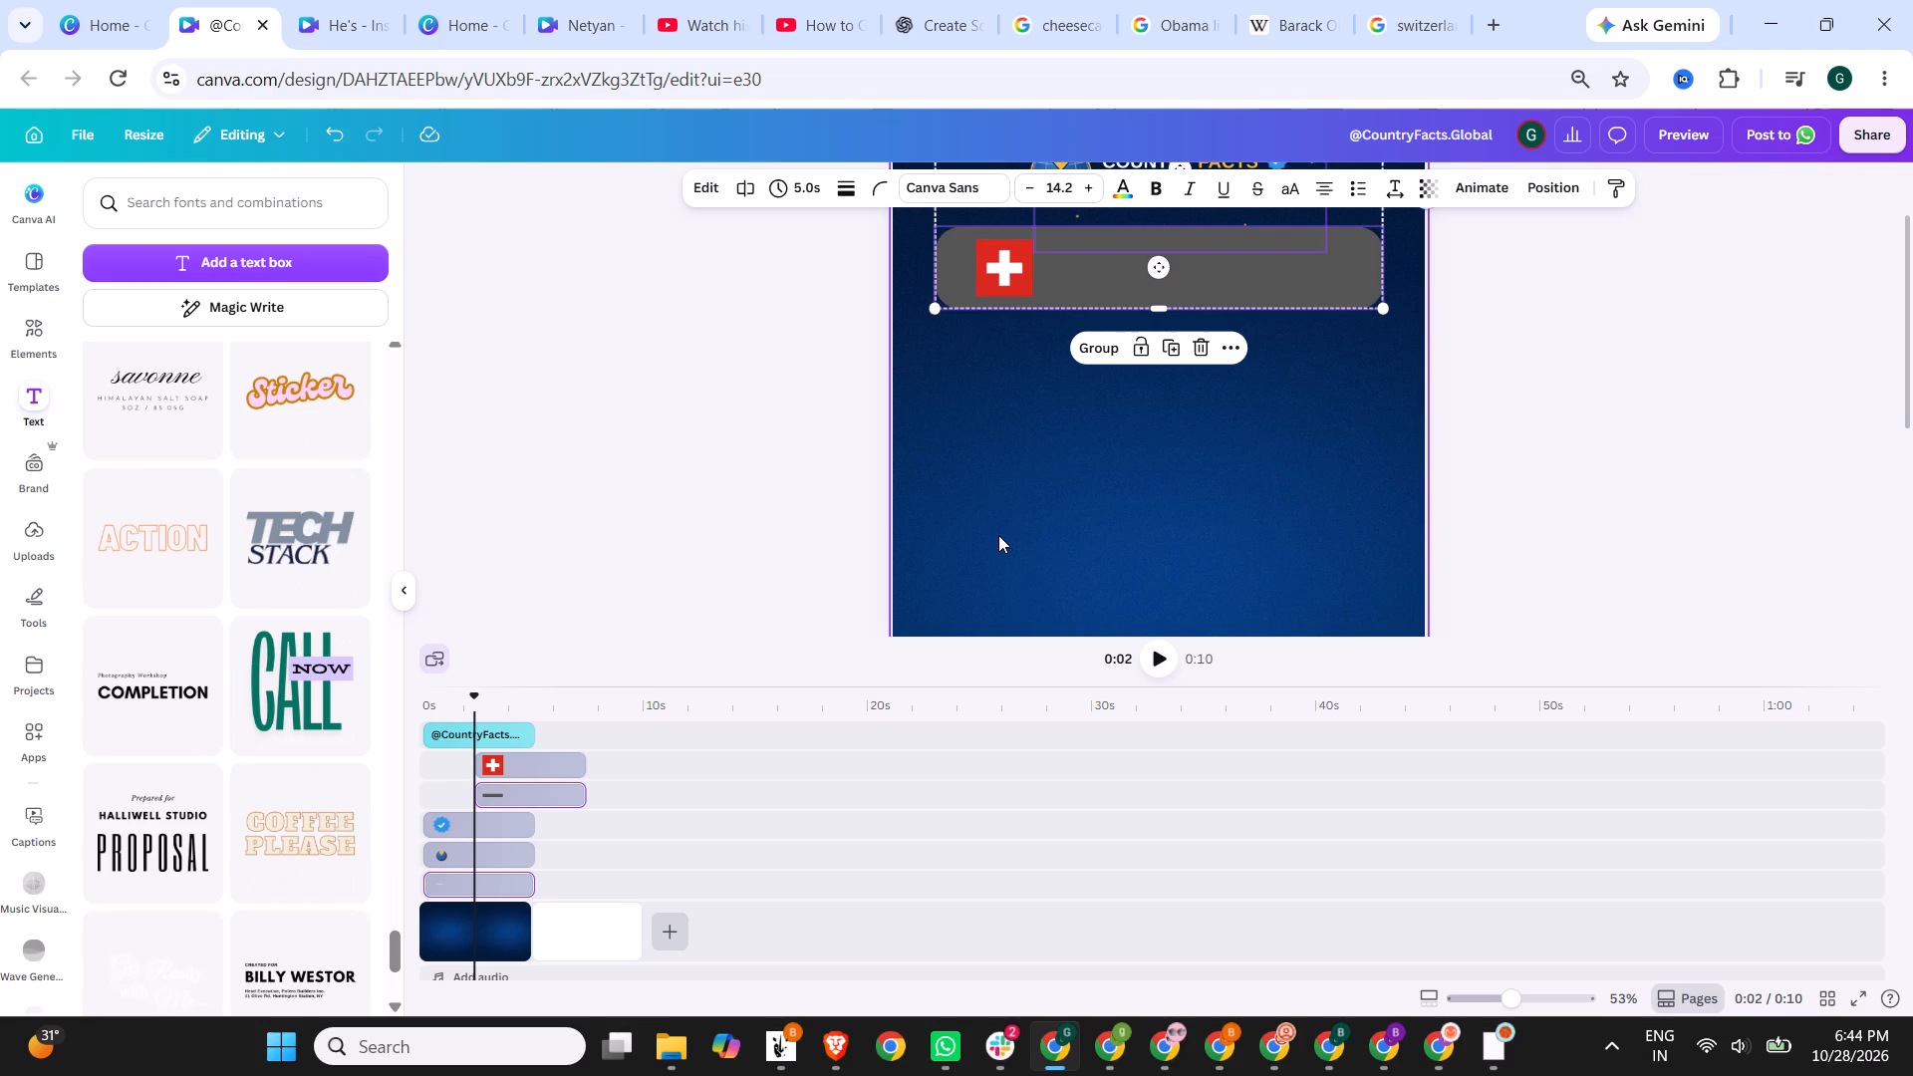
scroll(998, 535, up, 2)
scroll(329, 396, up, 2)
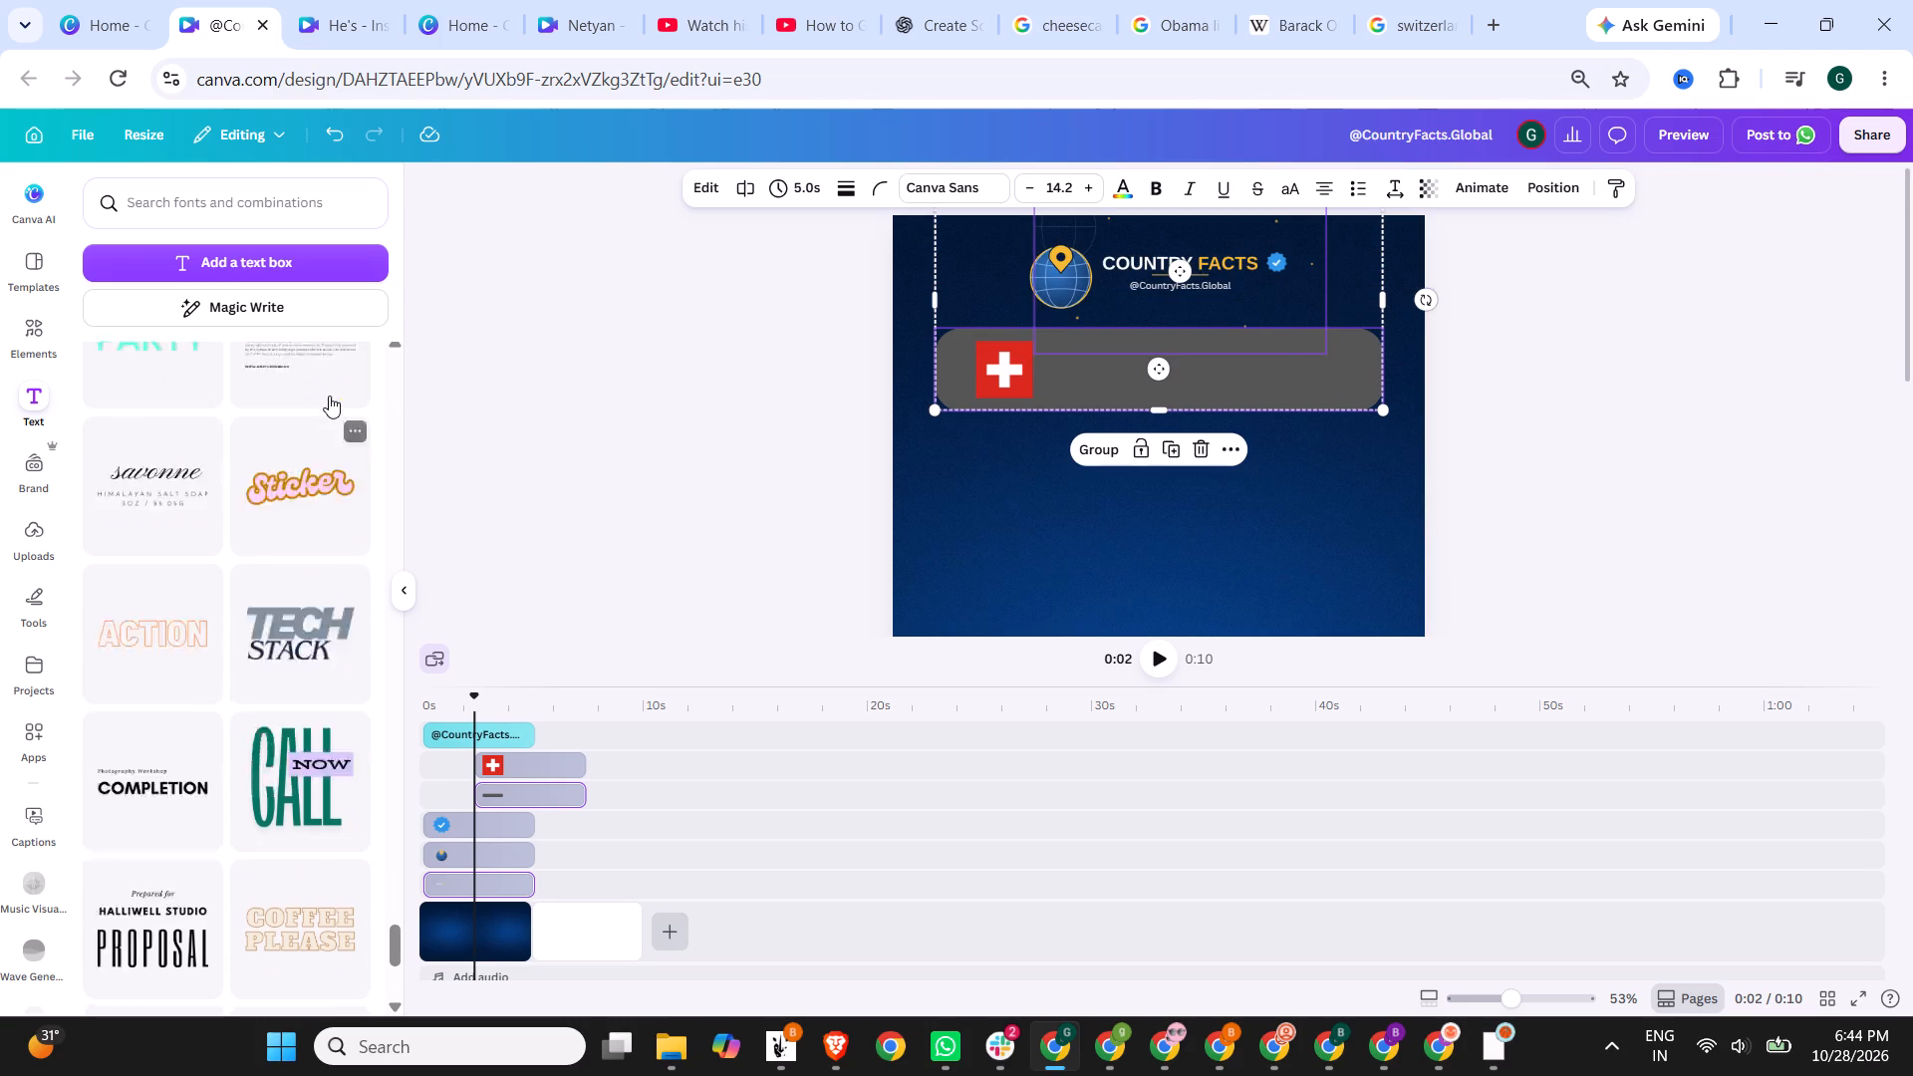
scroll(329, 396, up, 18)
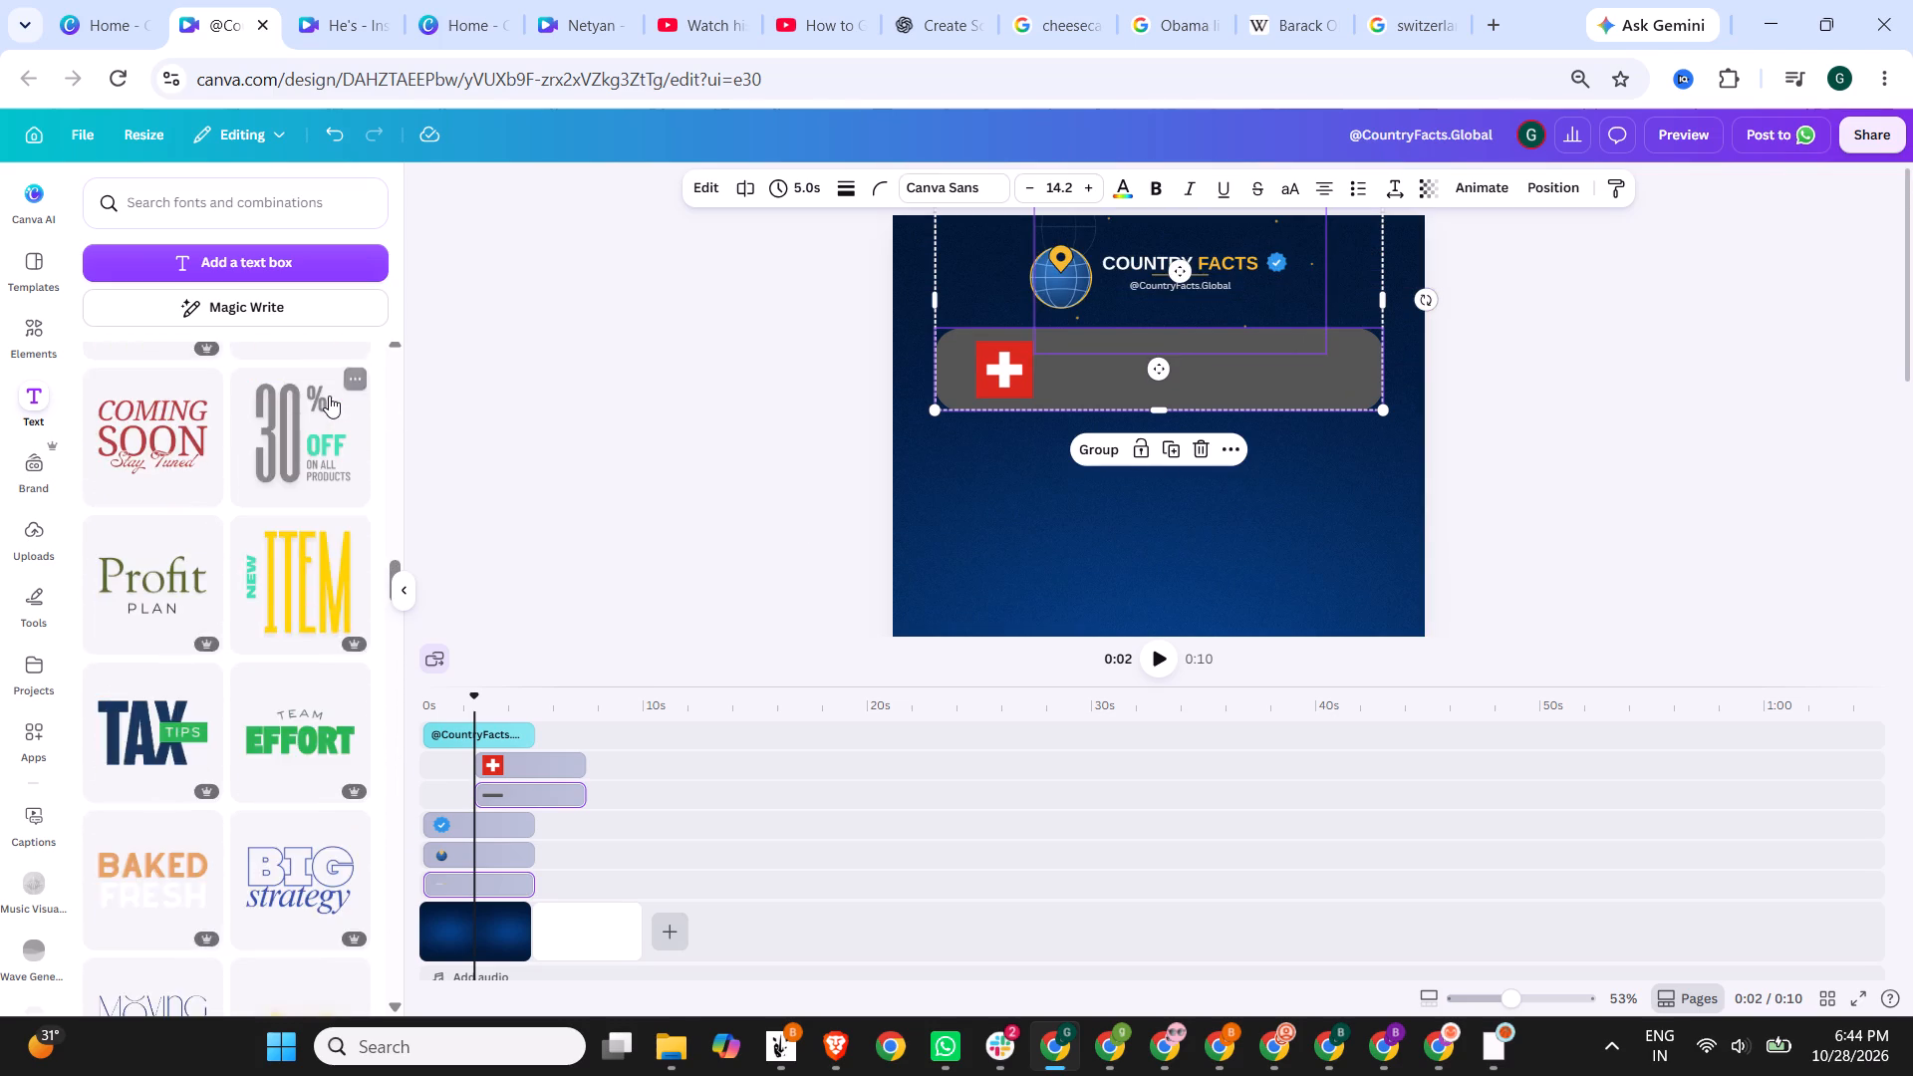
scroll(329, 396, up, 9)
scroll(426, 911, up, 8)
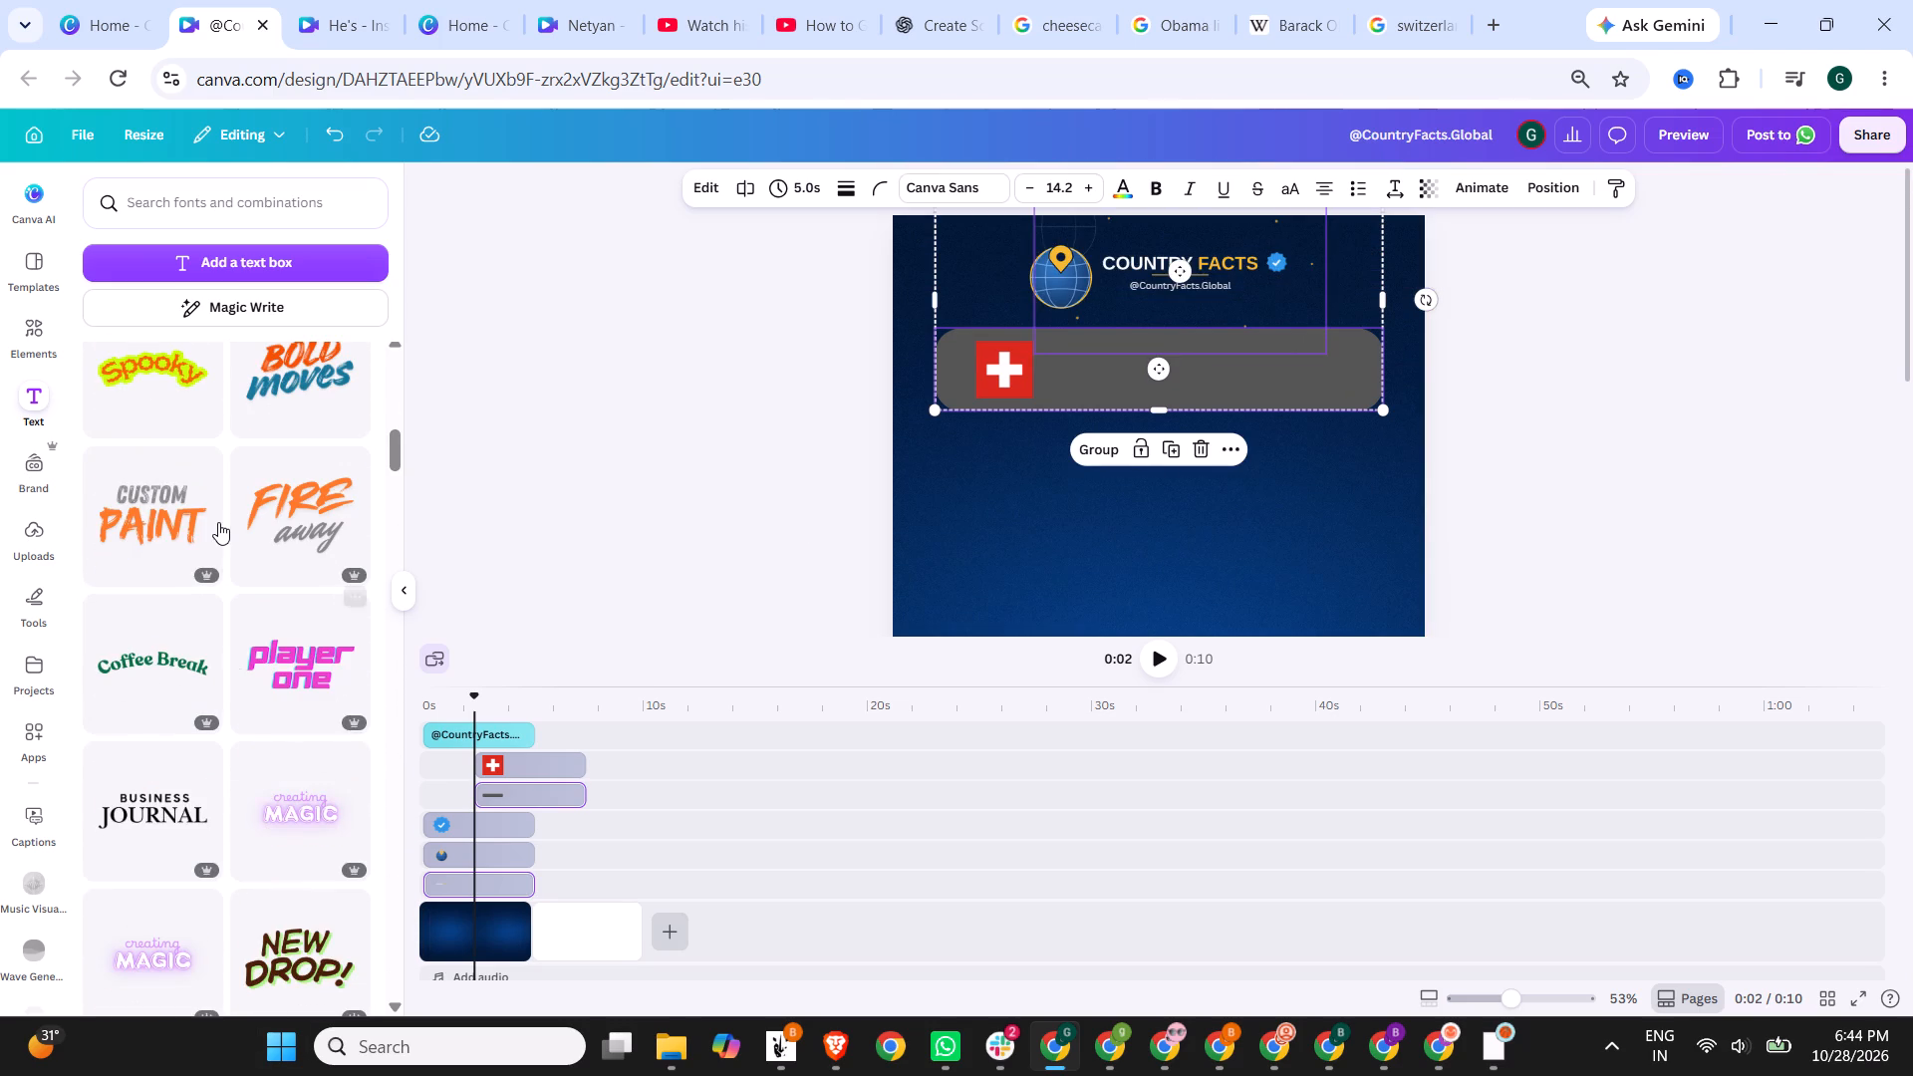
scroll(218, 522, up, 10)
Add a subheading reading SWITZERLAND to the first page.
click(215, 554)
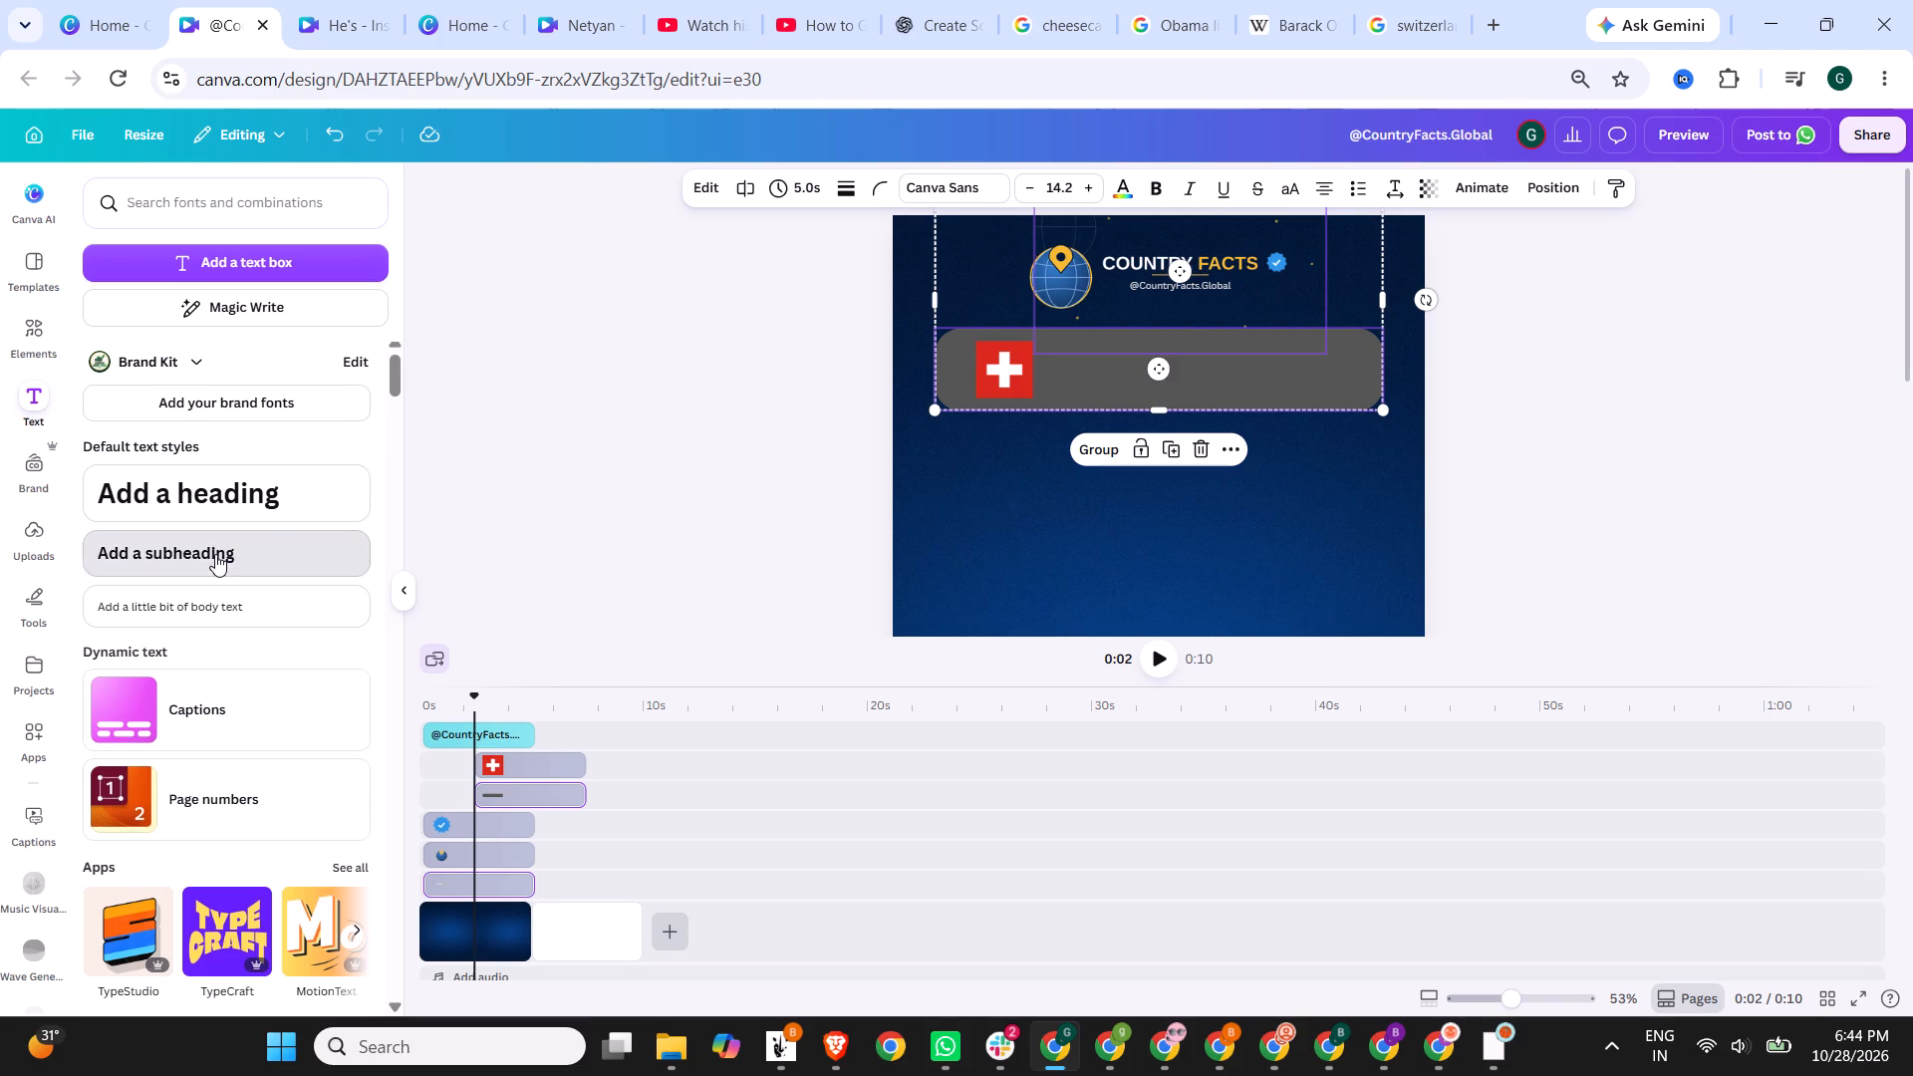
text(SWI)
text(TZERLAND)
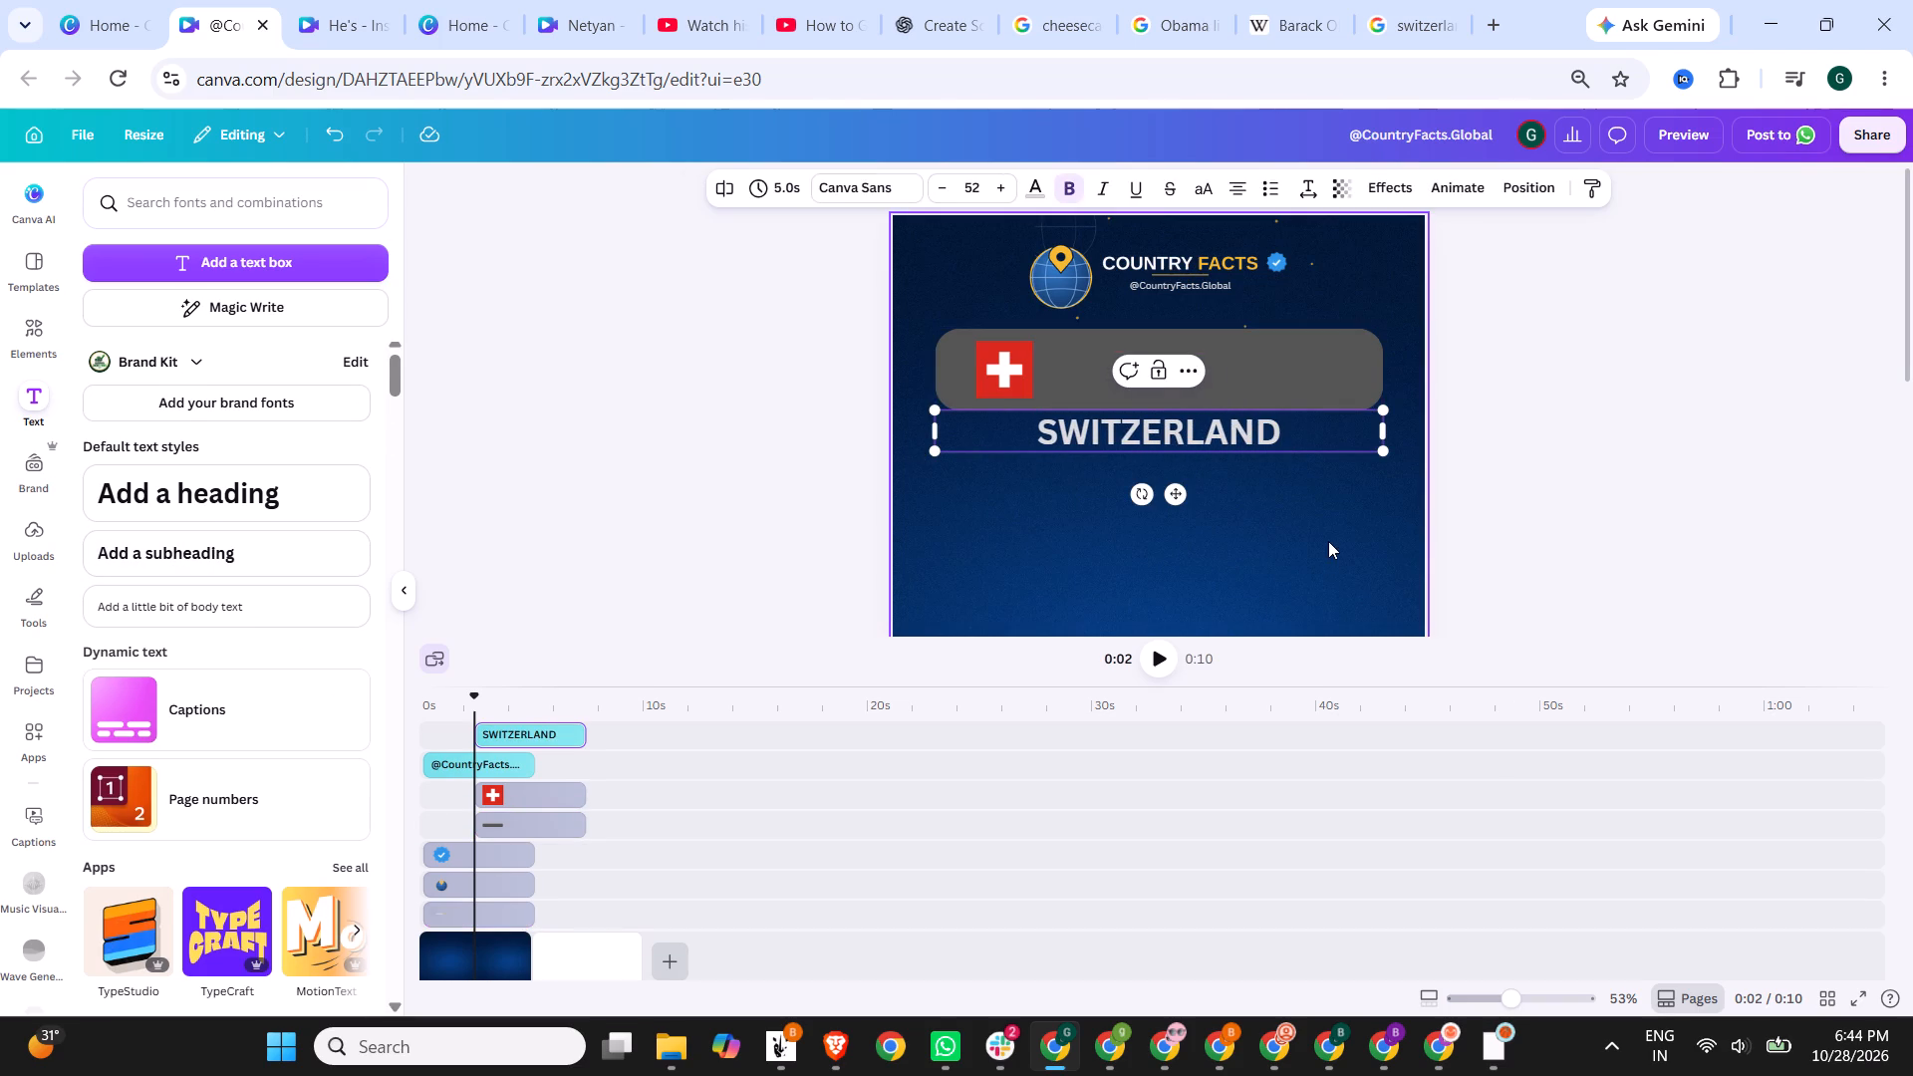
click(1327, 540)
Move the SWITZERLAND text into the grey bar beside the flag and narrow its text box from the flag side.
drag(1227, 435, 1245, 377)
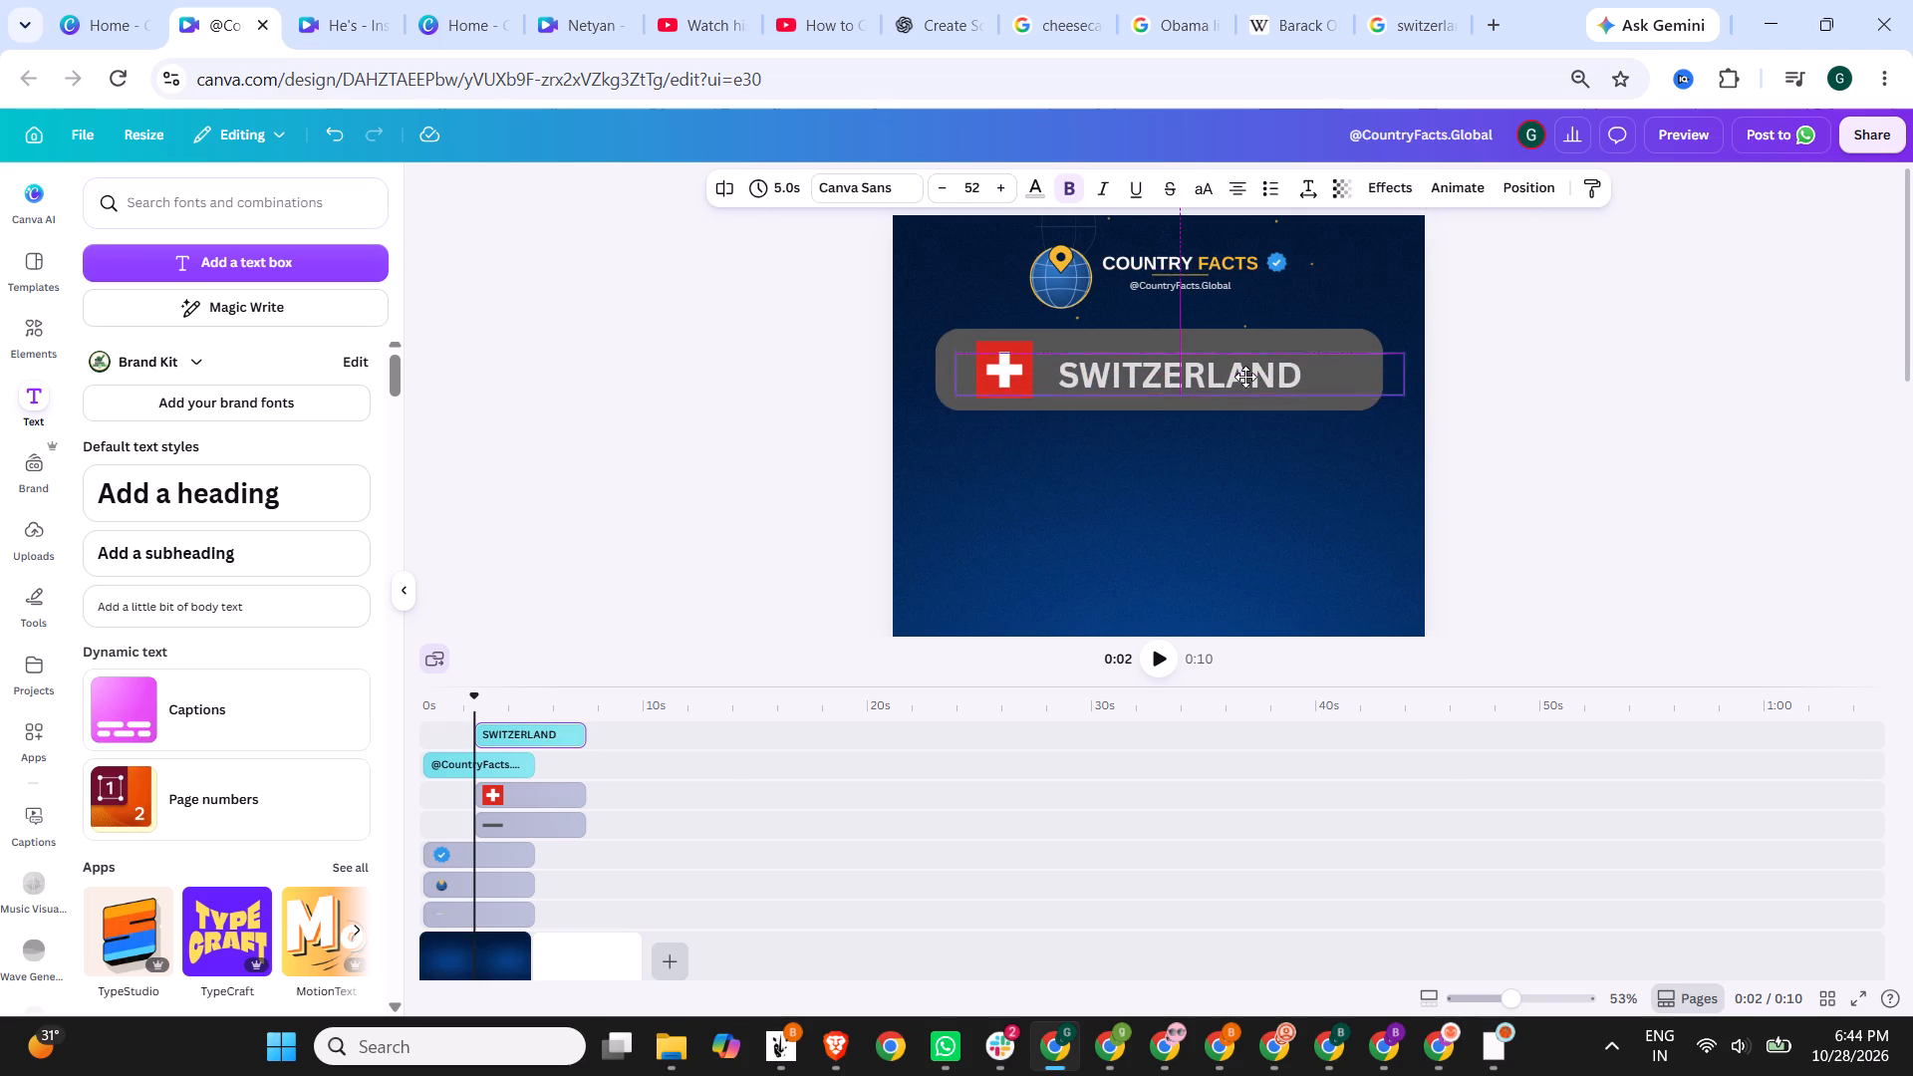
drag(1245, 377, 1247, 372)
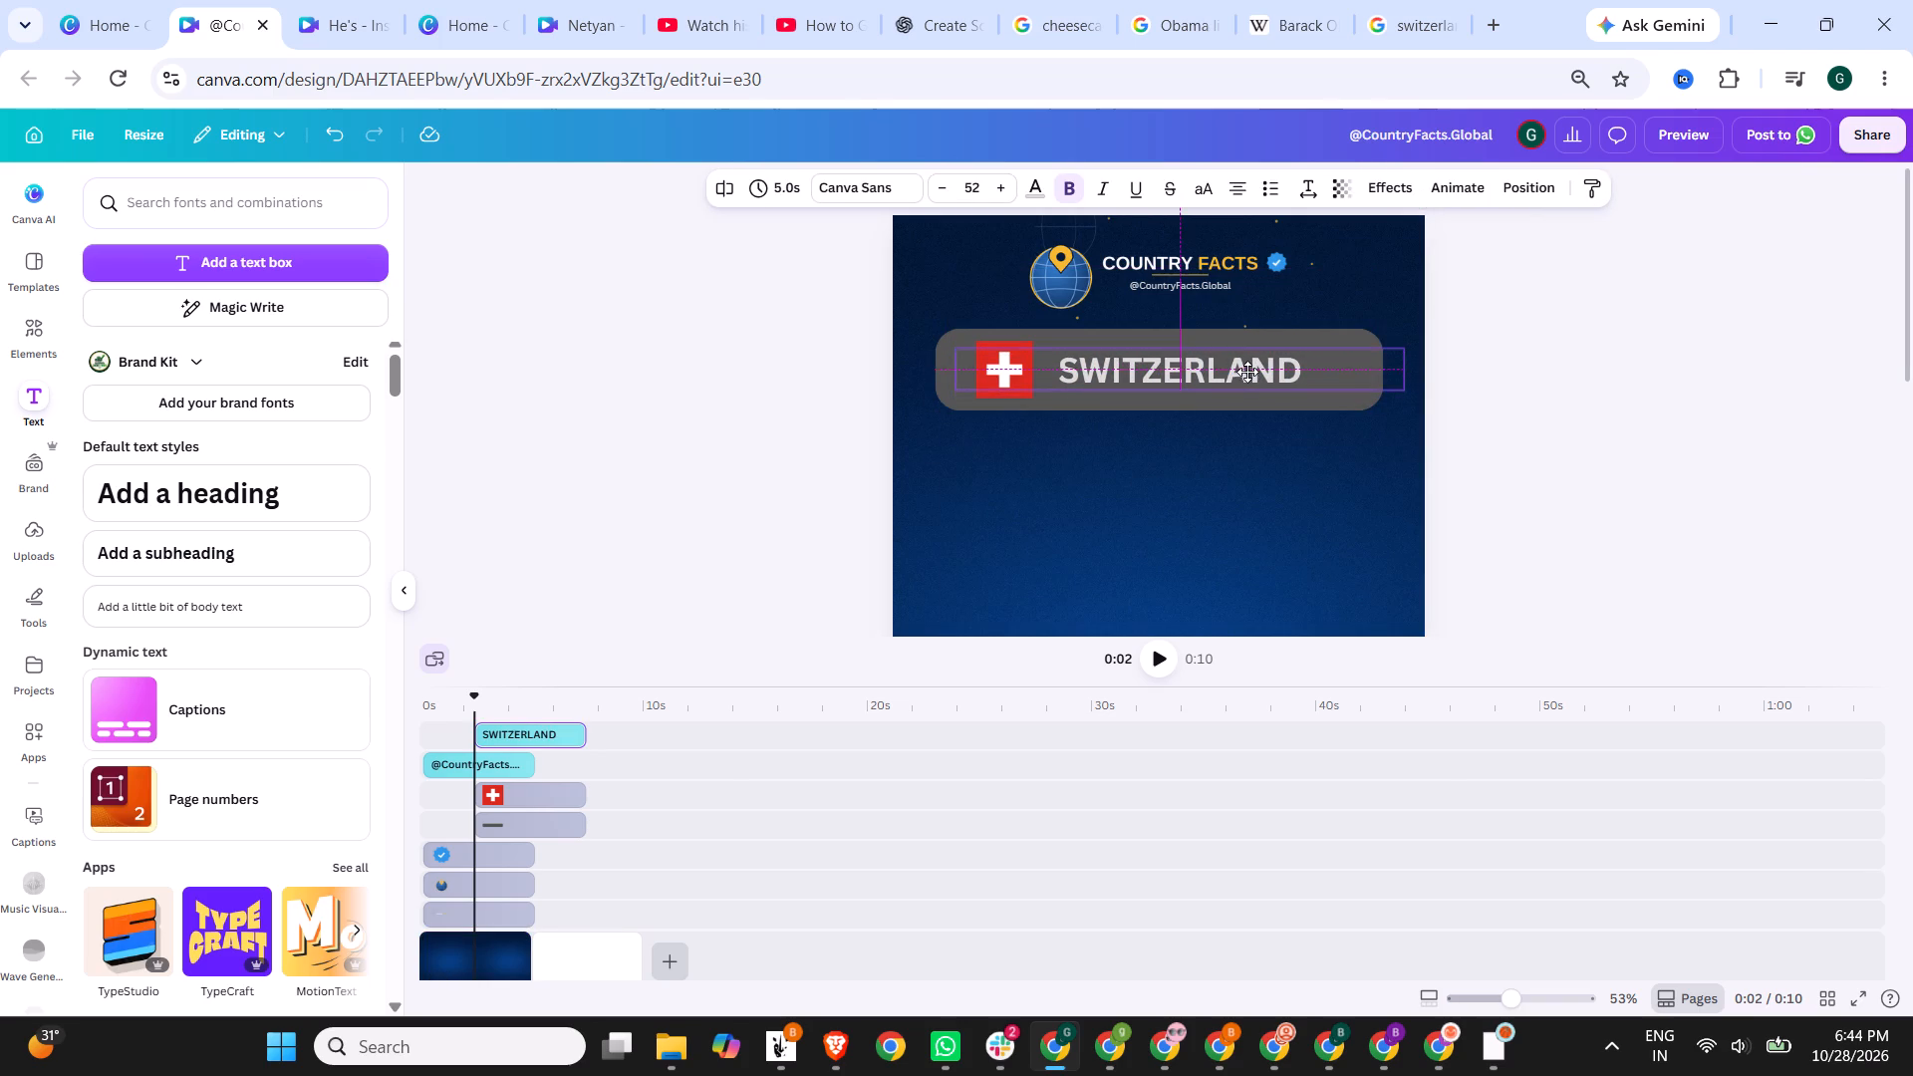
drag(1247, 372, 1229, 374)
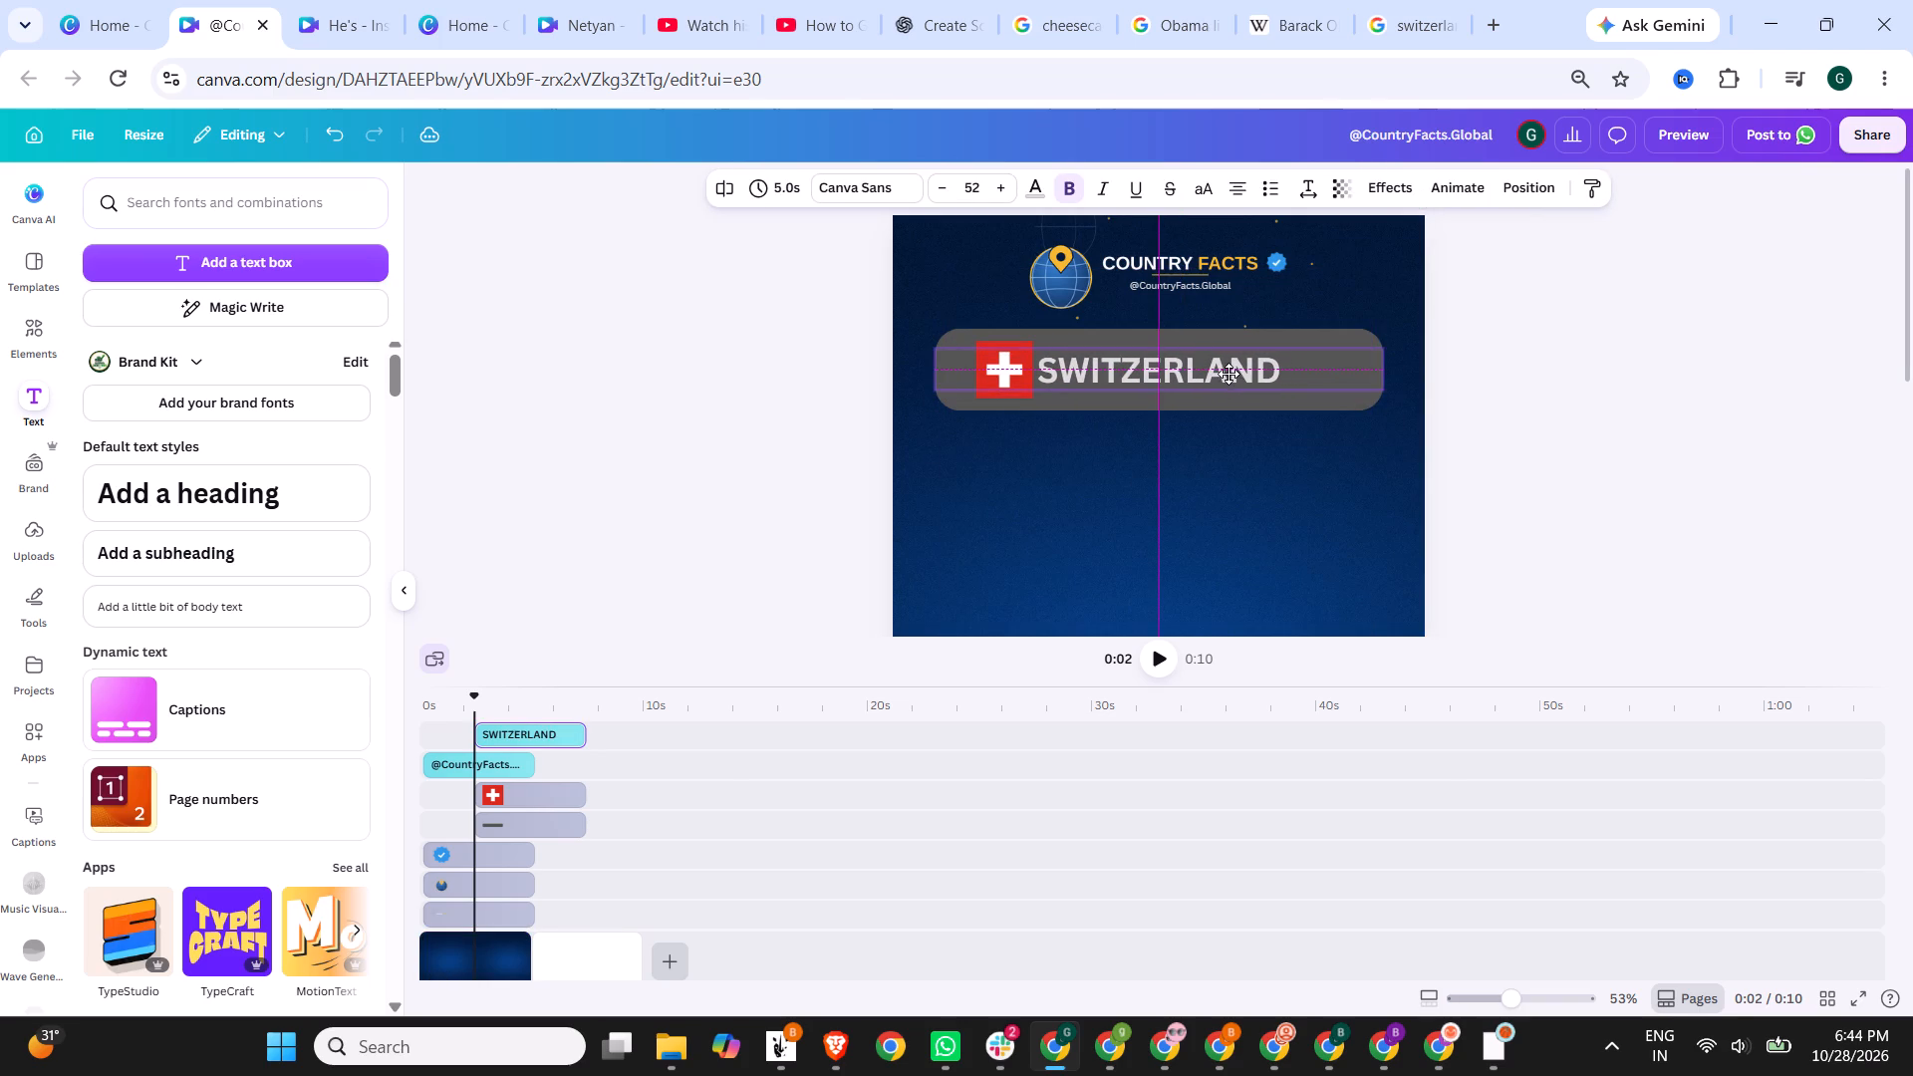
drag(1229, 374, 1230, 374)
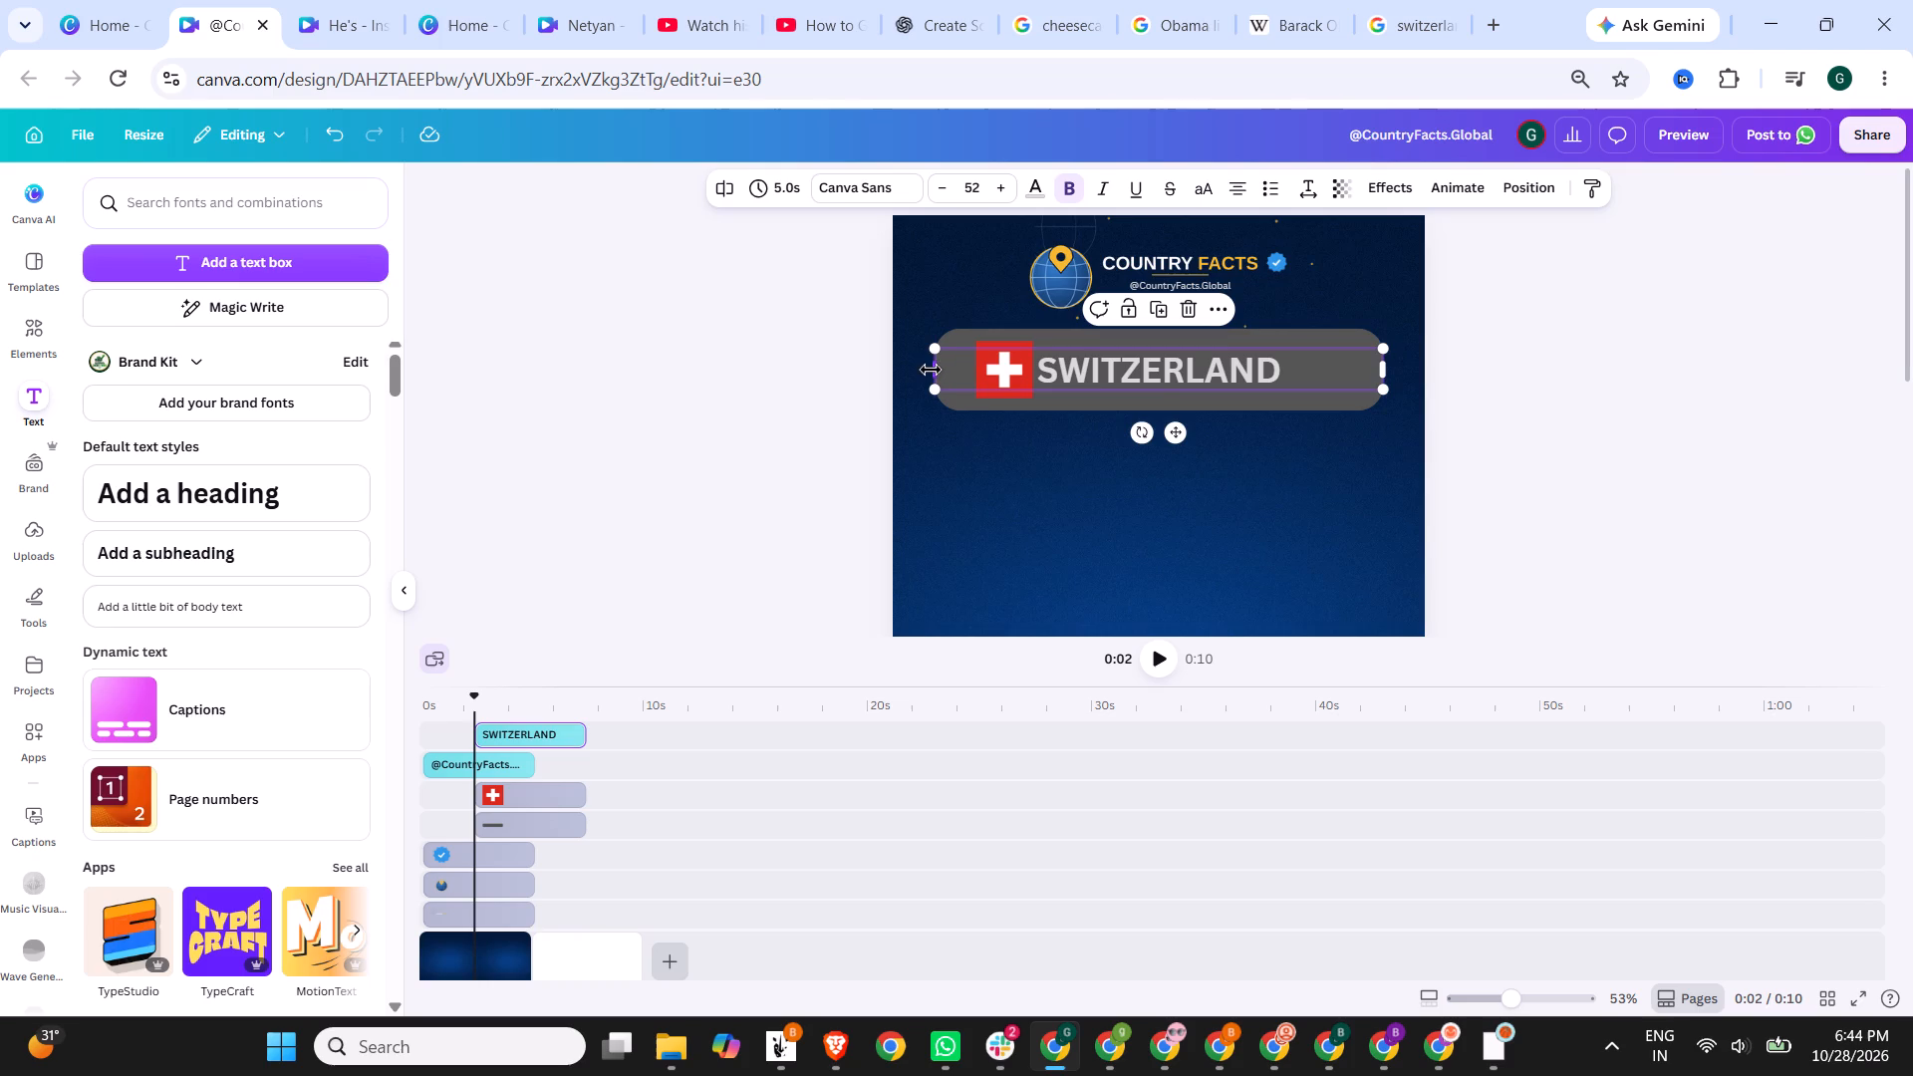
drag(931, 370, 968, 370)
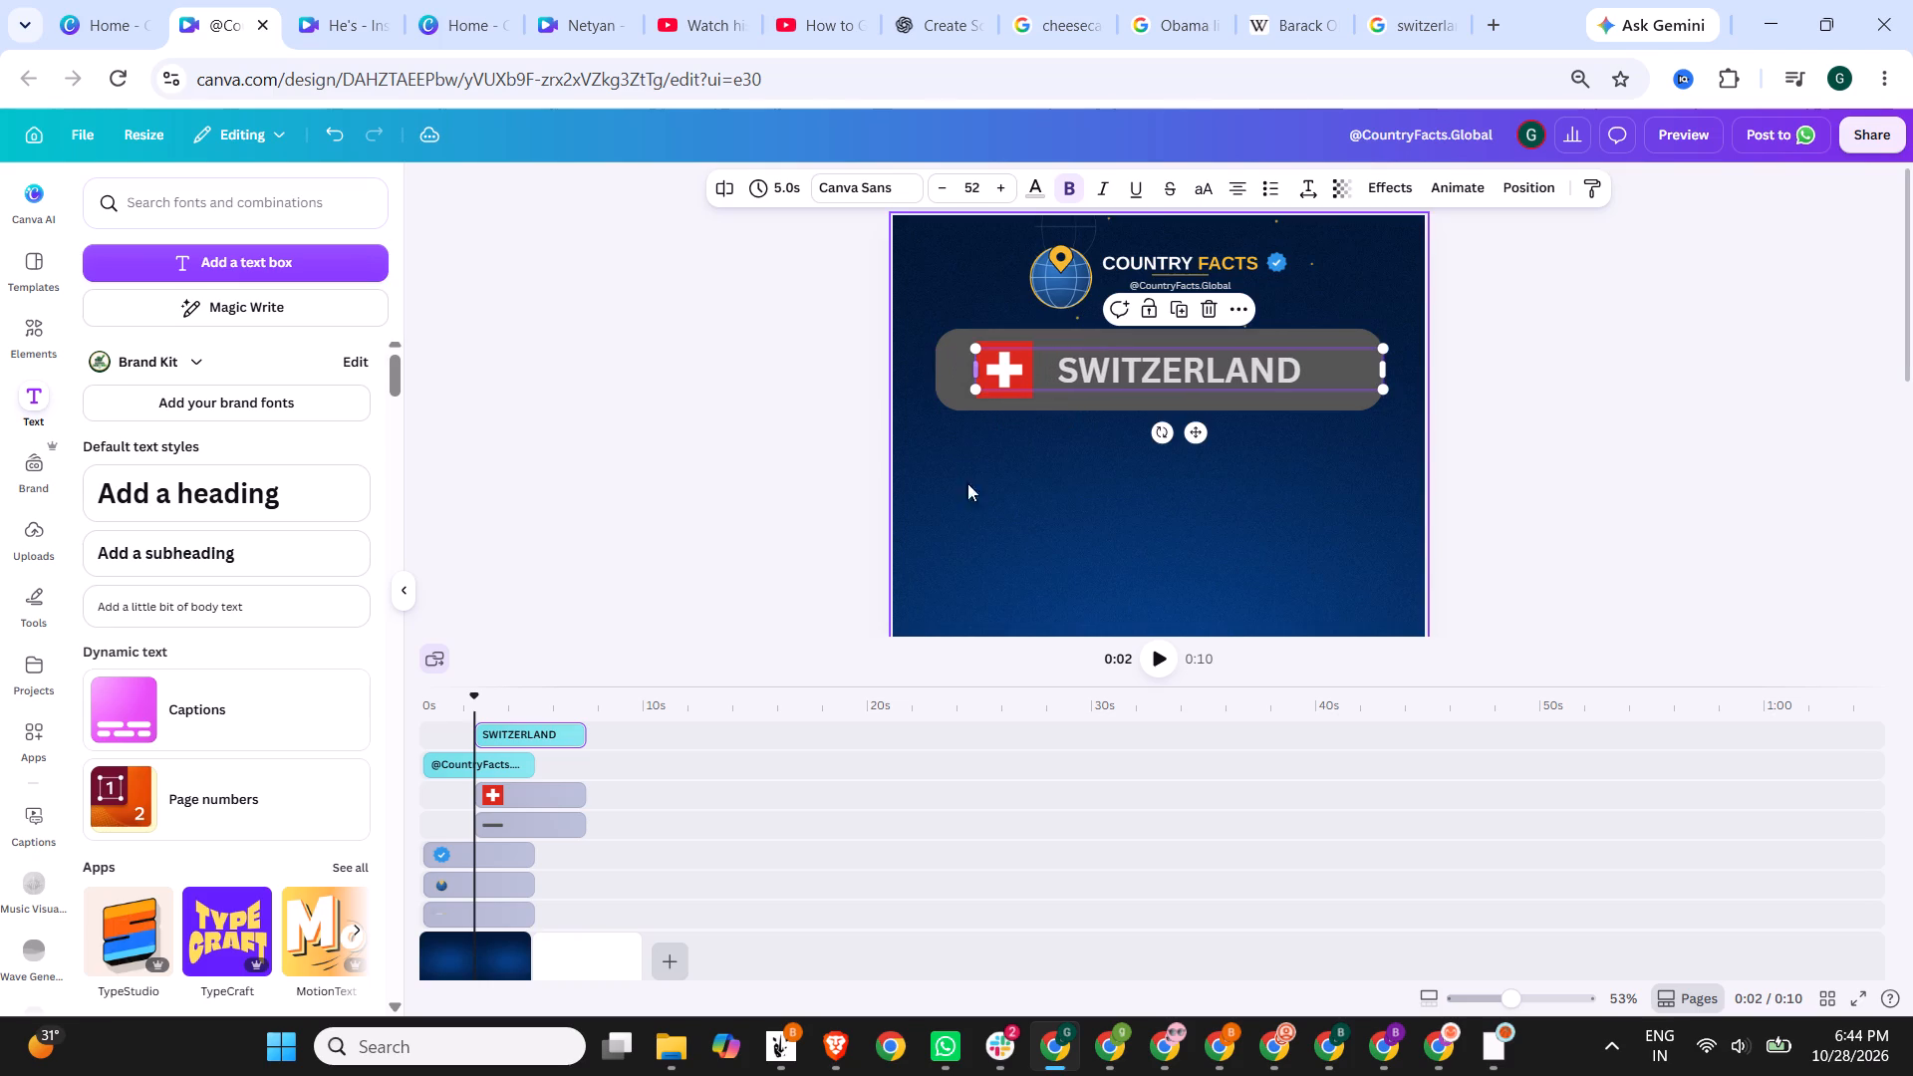
click(966, 506)
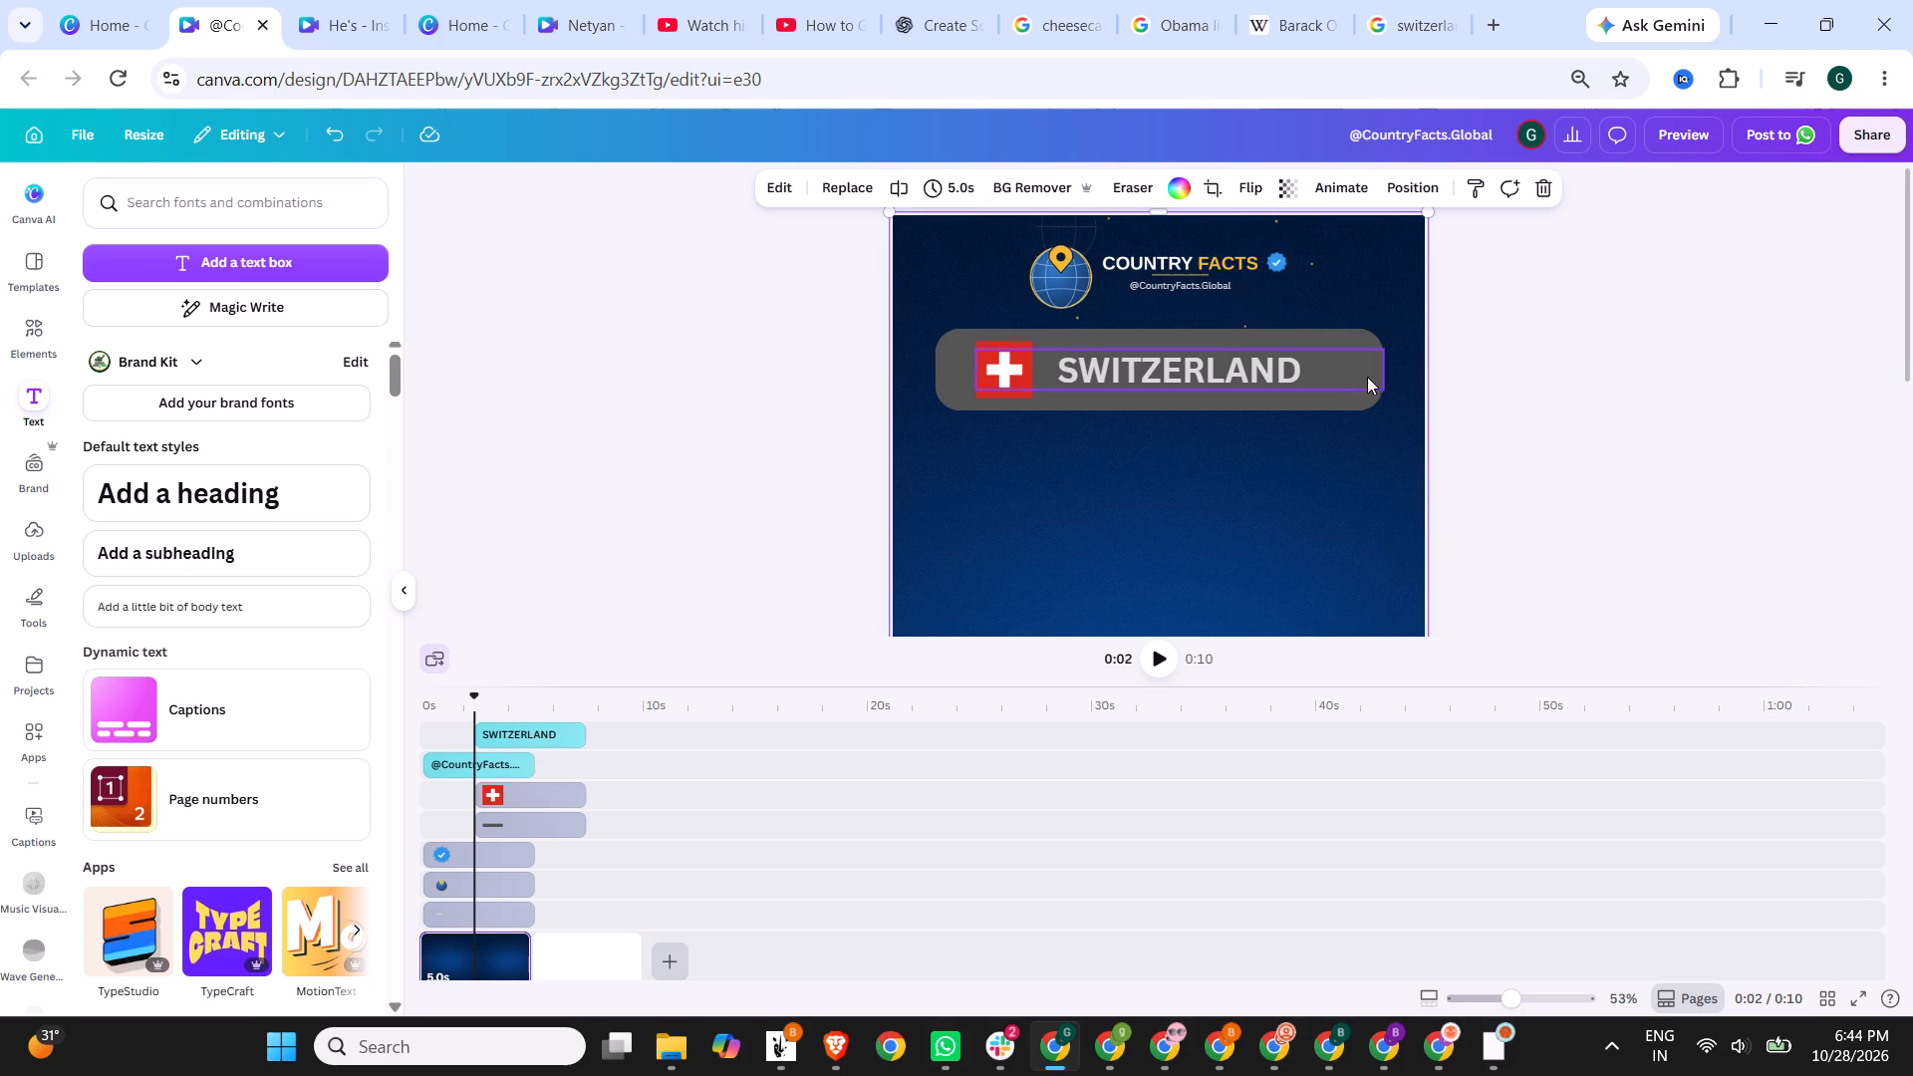
Reduce the grey bar's height slightly by lowering its top edge.
click(1351, 343)
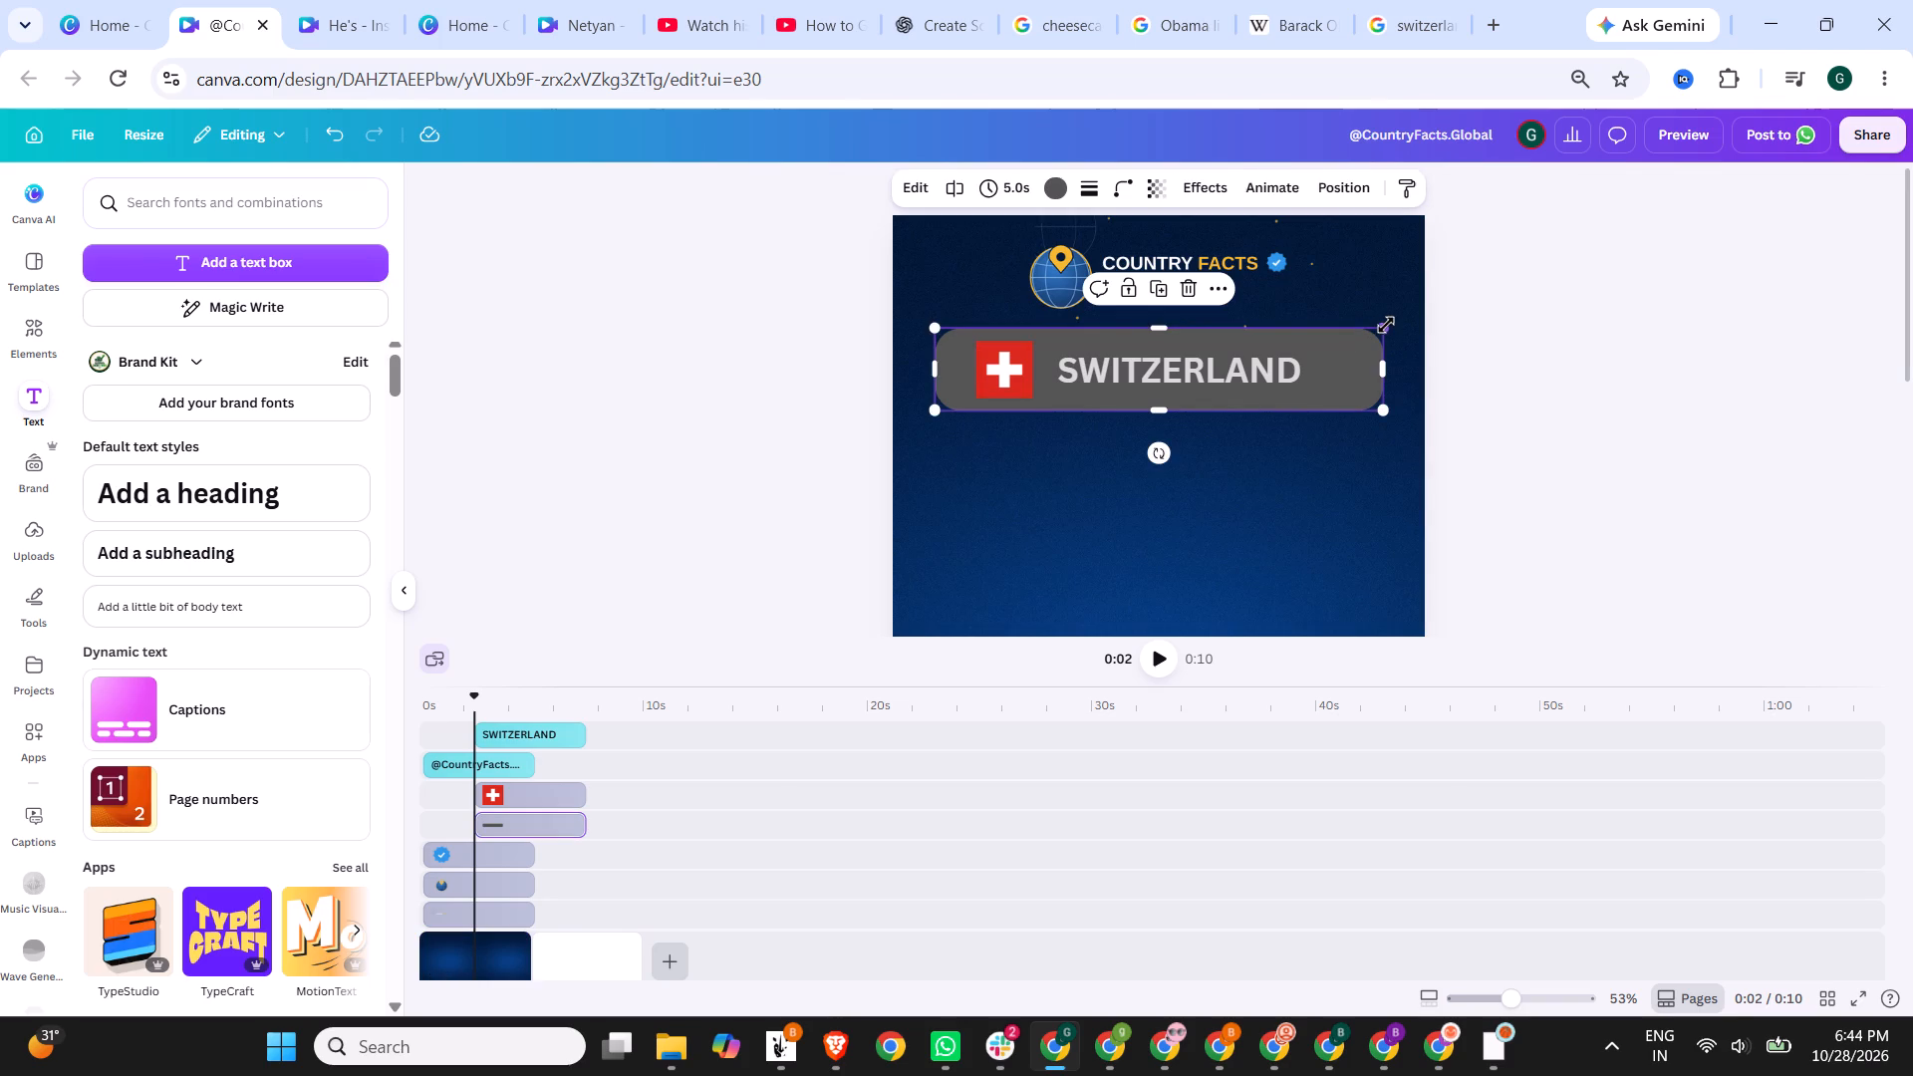
click(1386, 325)
click(1165, 329)
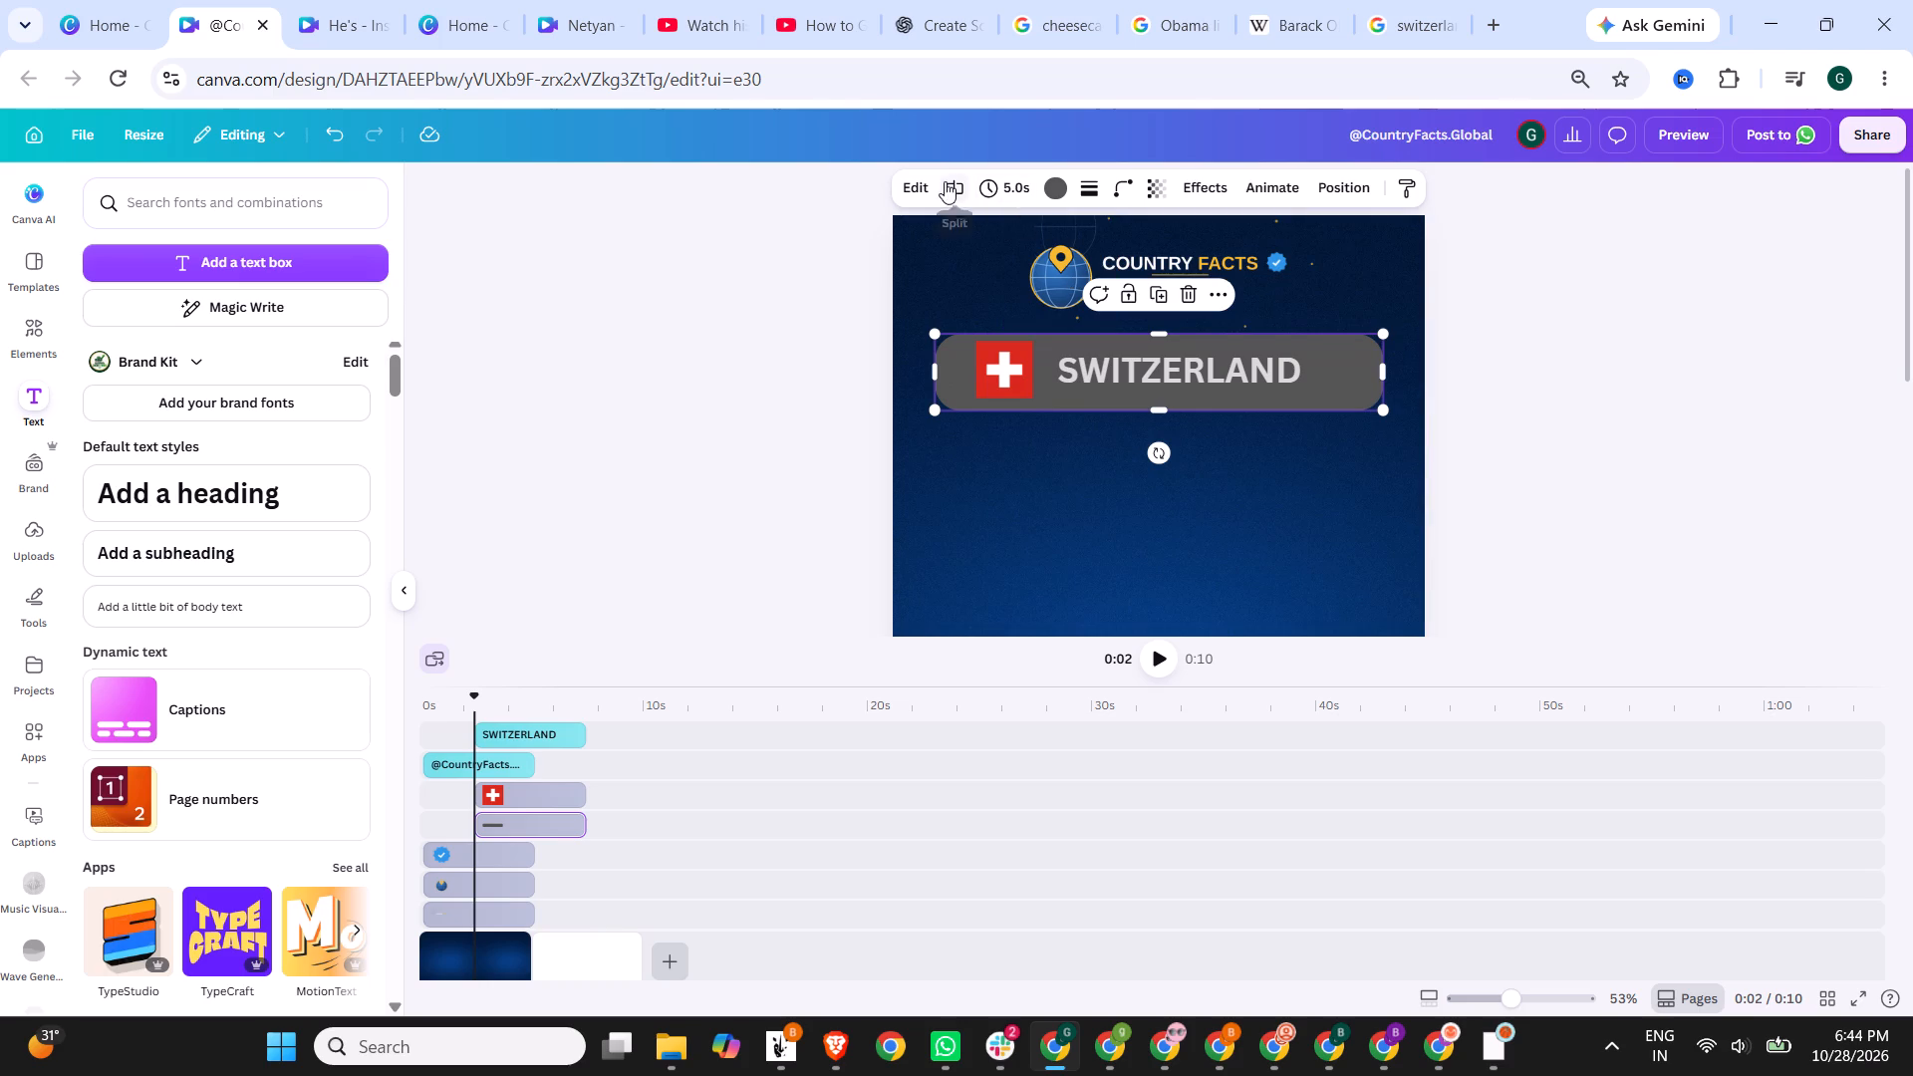
Set the grey bar's corner rounding to 23.
click(1124, 182)
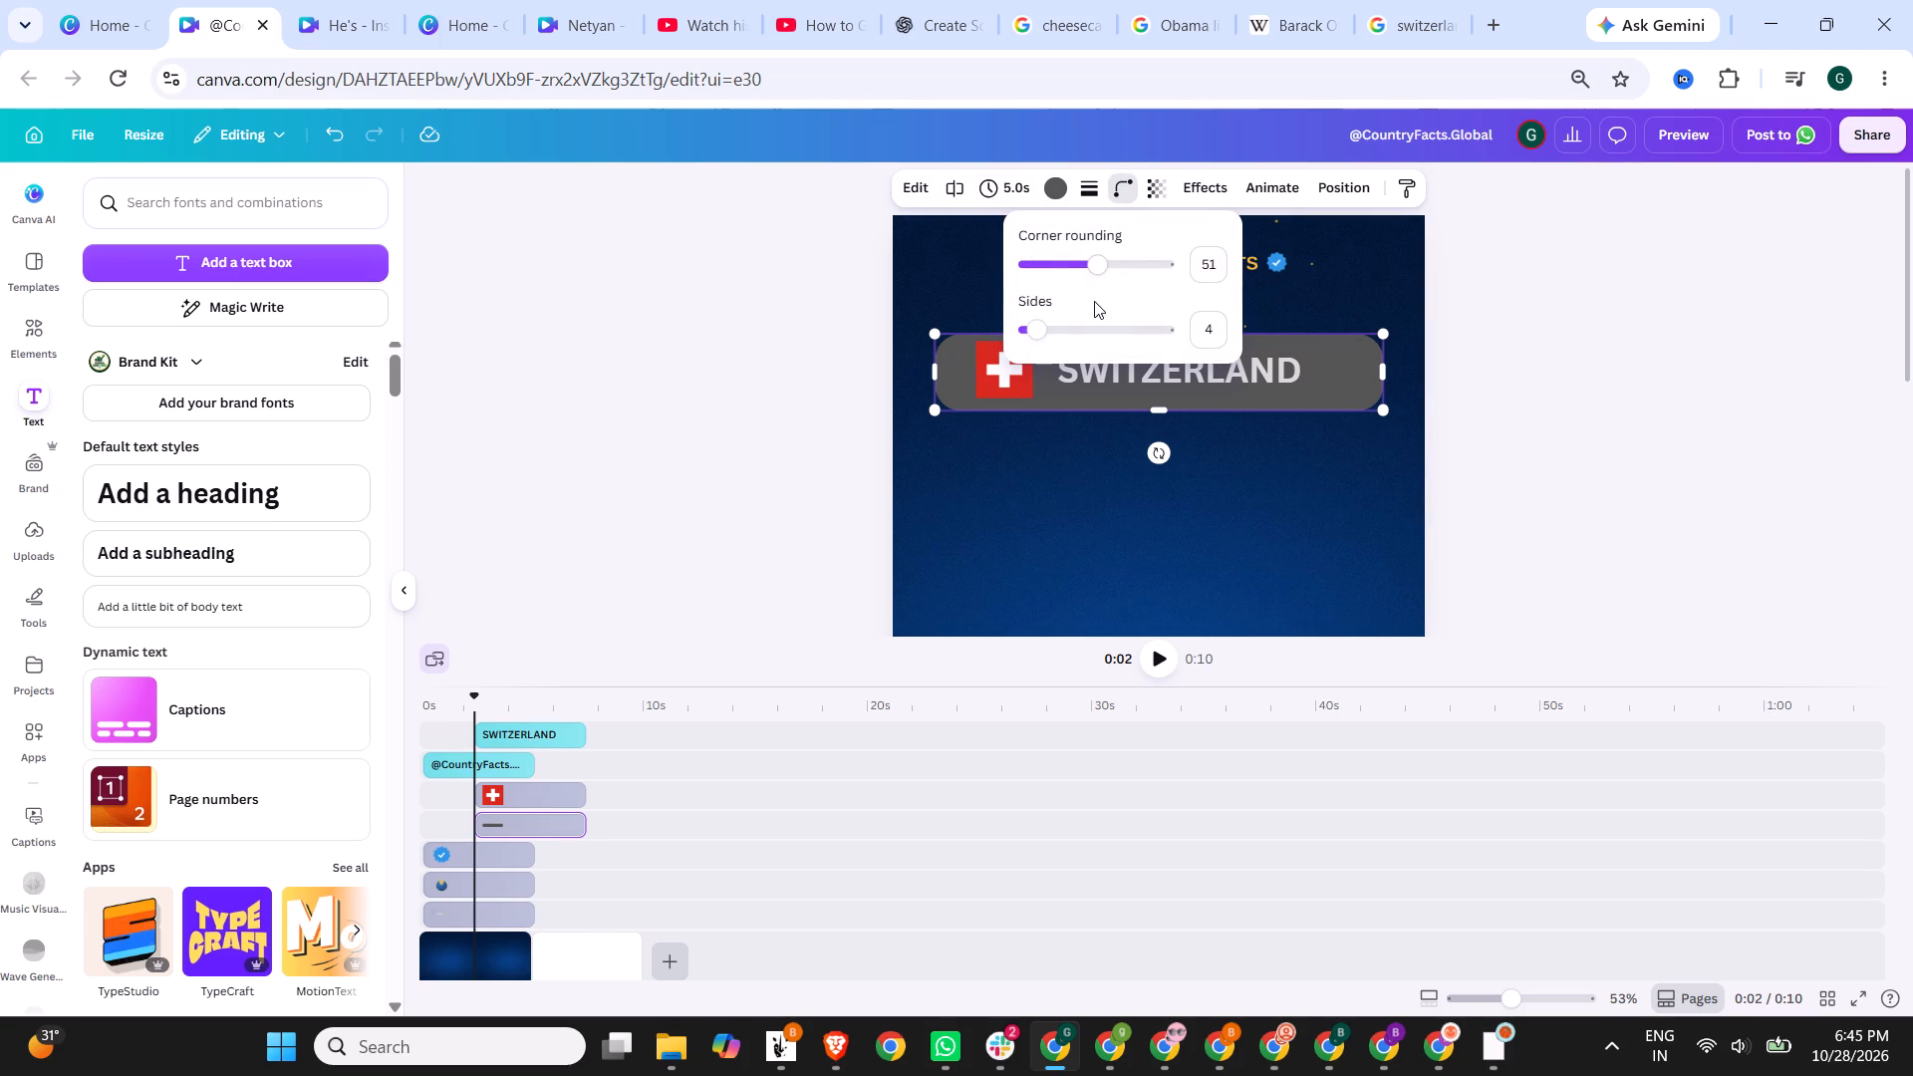
drag(1093, 270, 1057, 271)
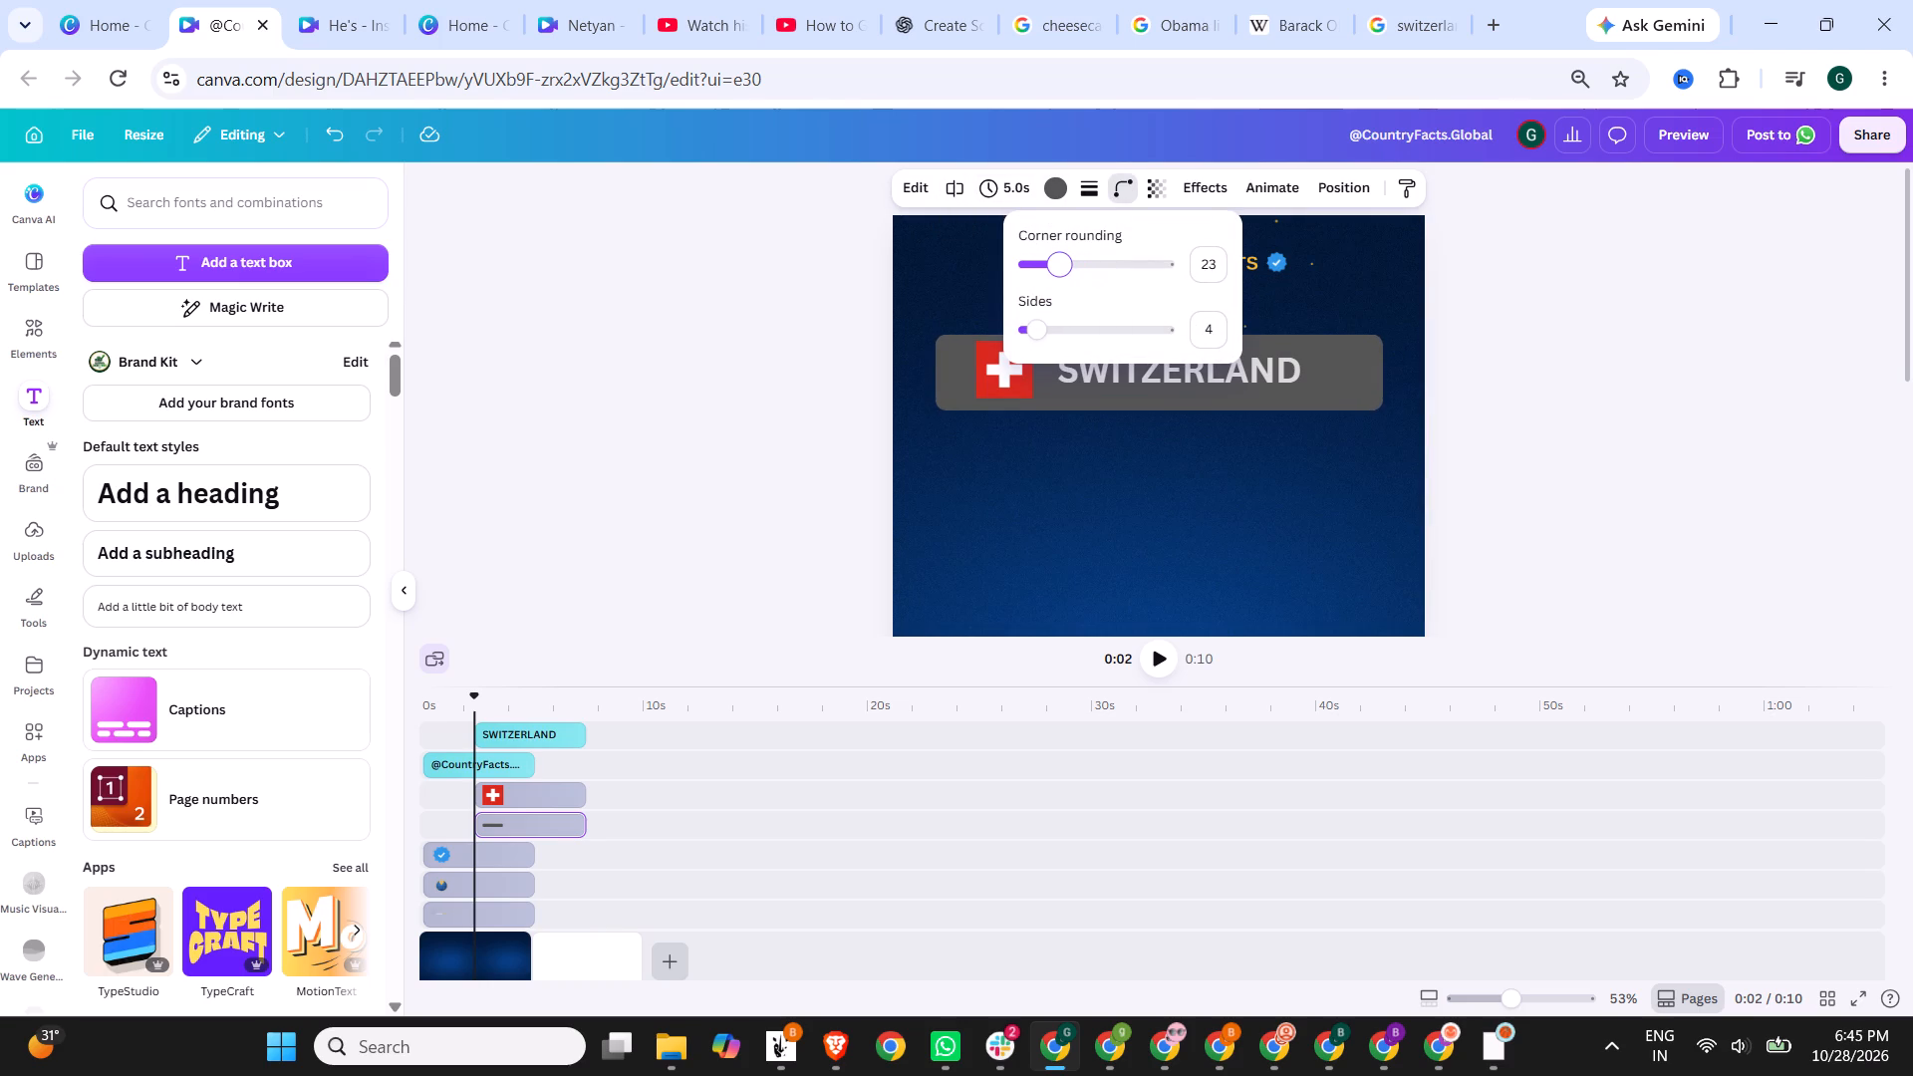
drag(1057, 271, 1057, 272)
click(1084, 518)
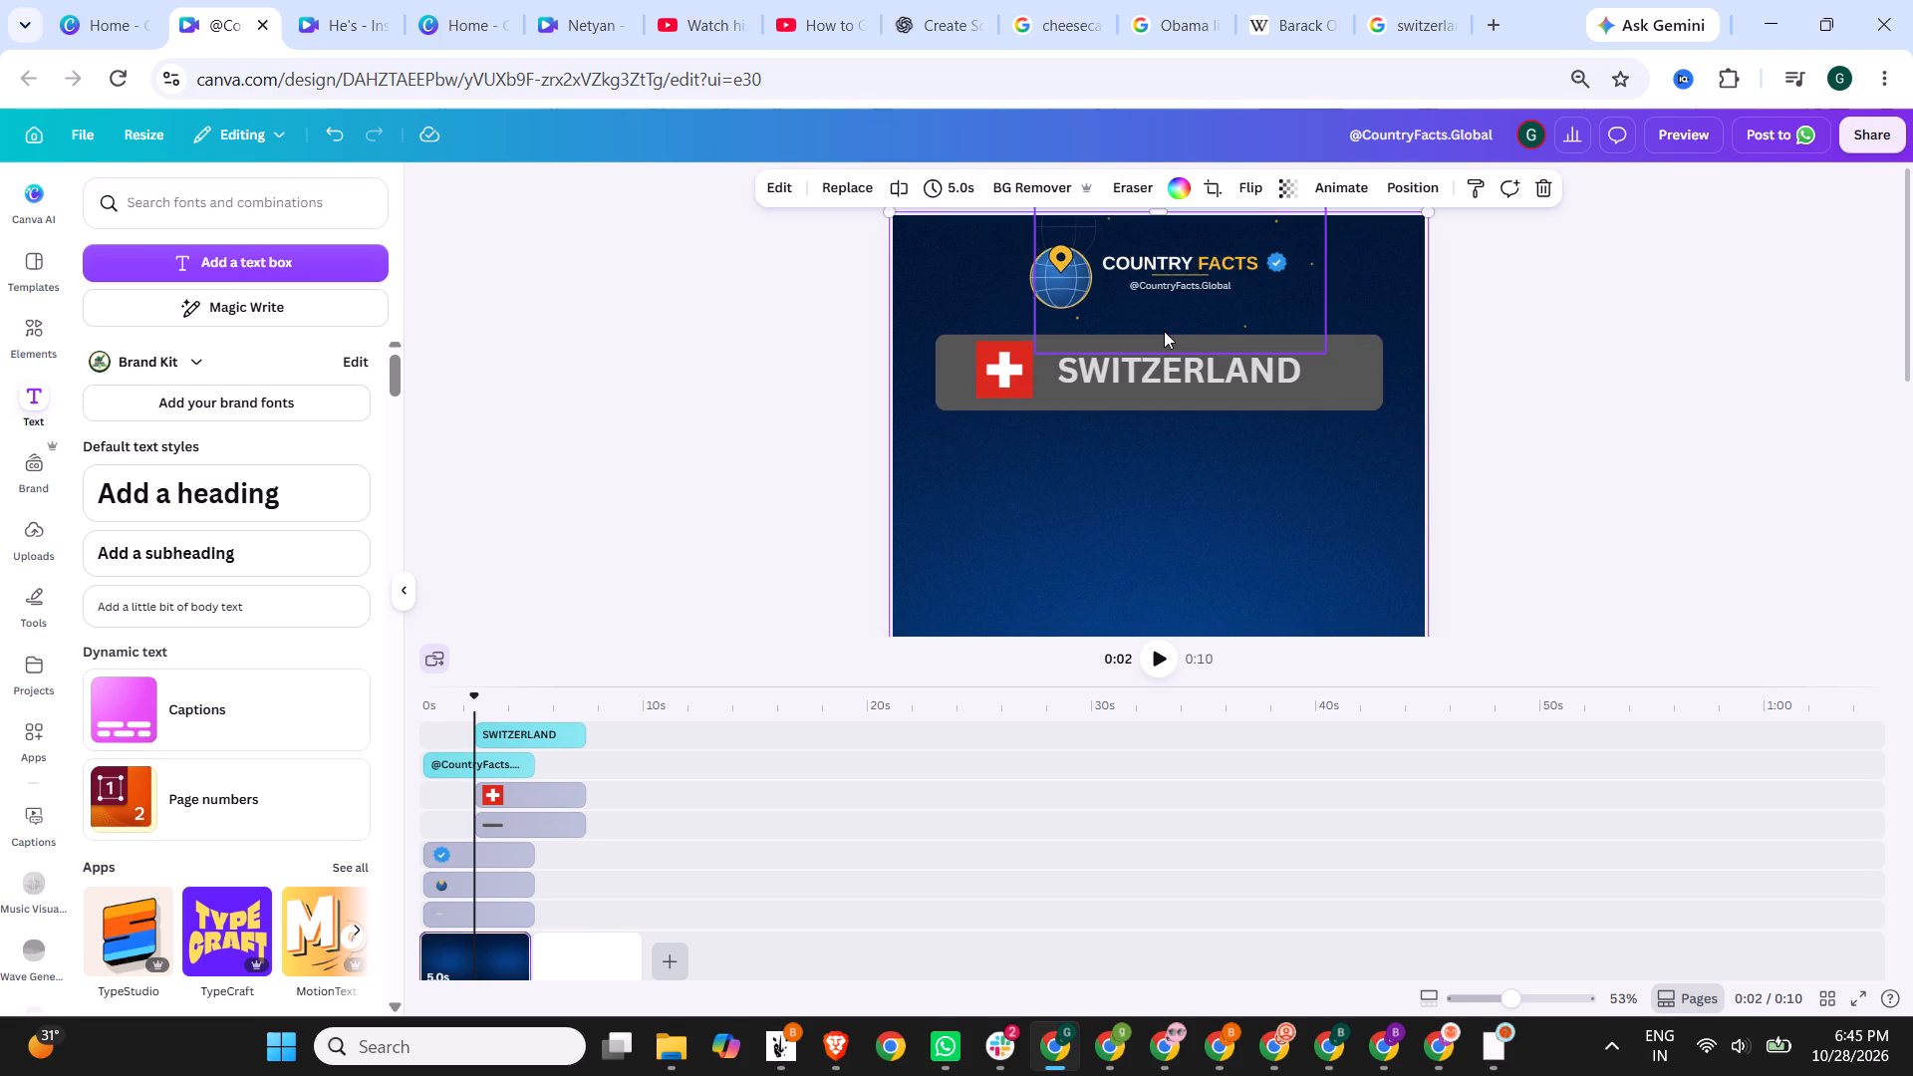
Reduce the grey bar's height slightly by raising its bottom edge, to about 151 high.
click(1164, 331)
click(951, 345)
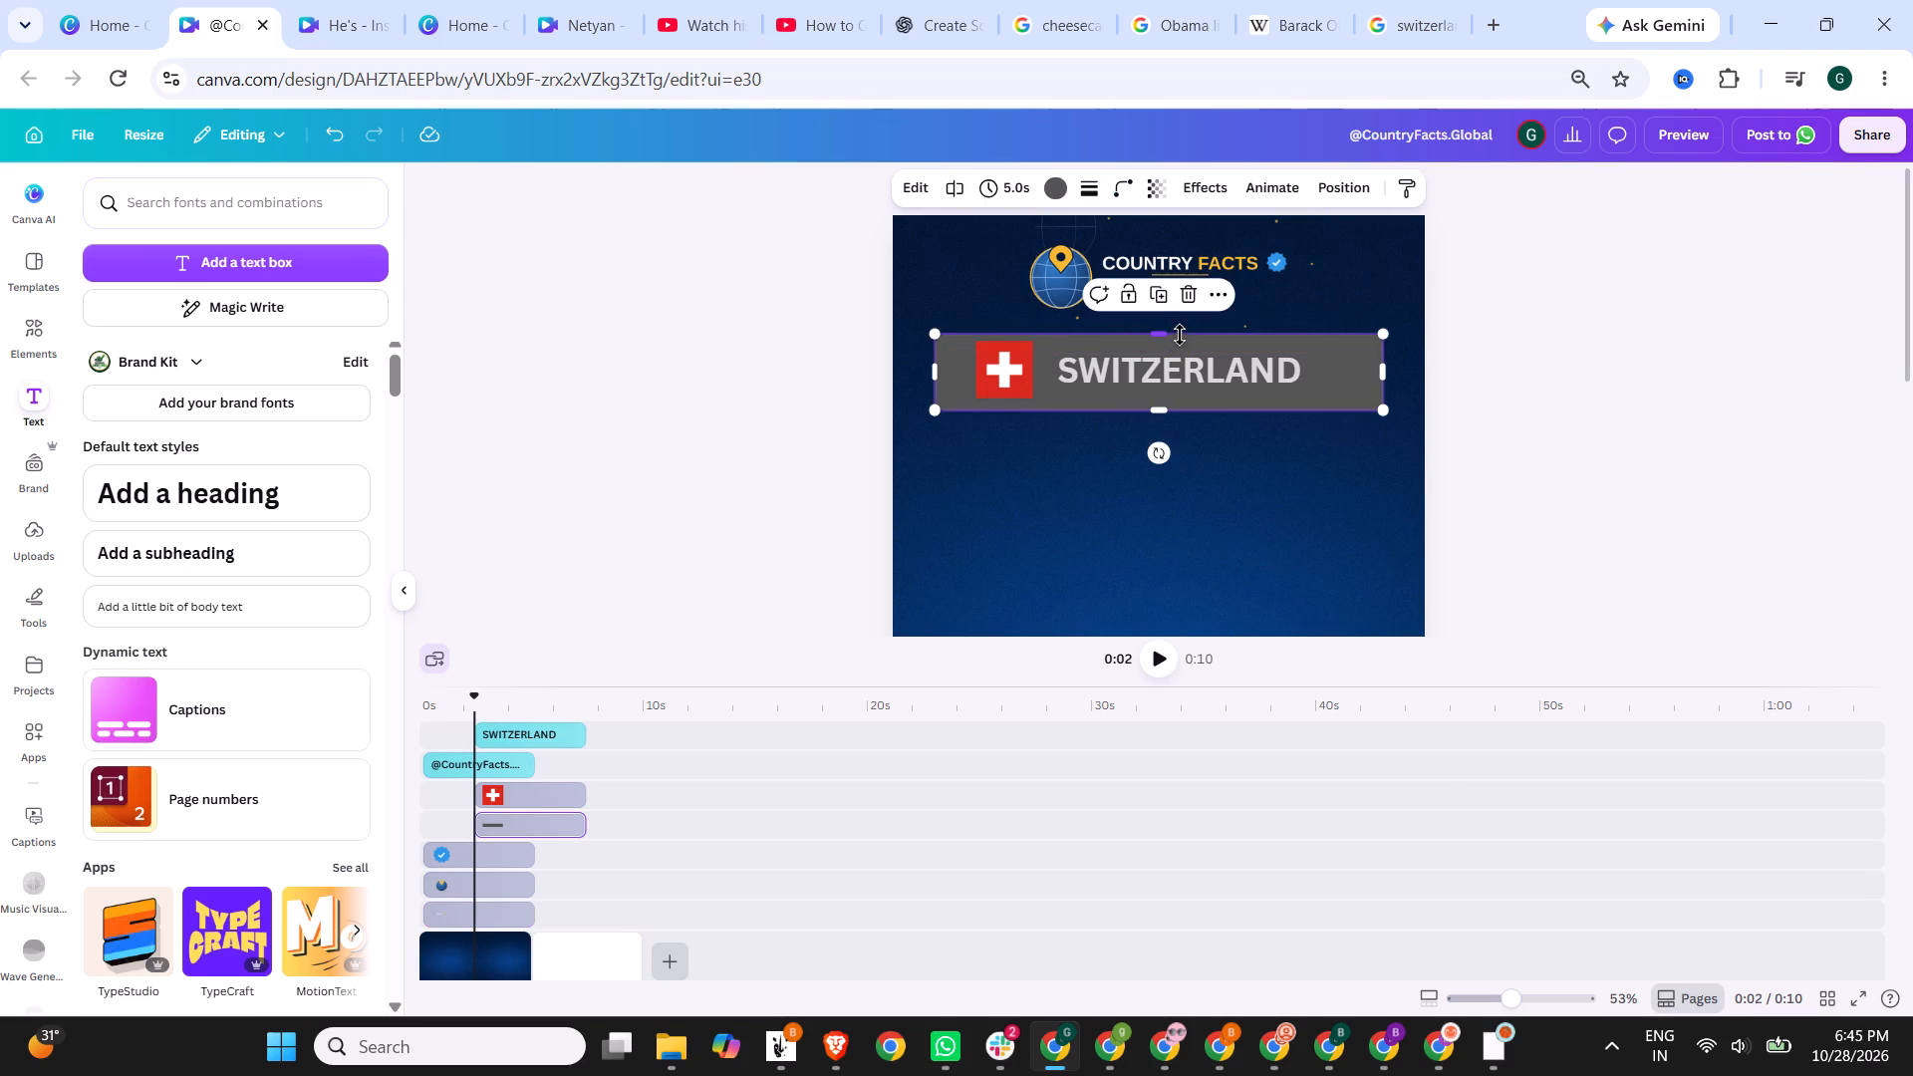
click(1173, 336)
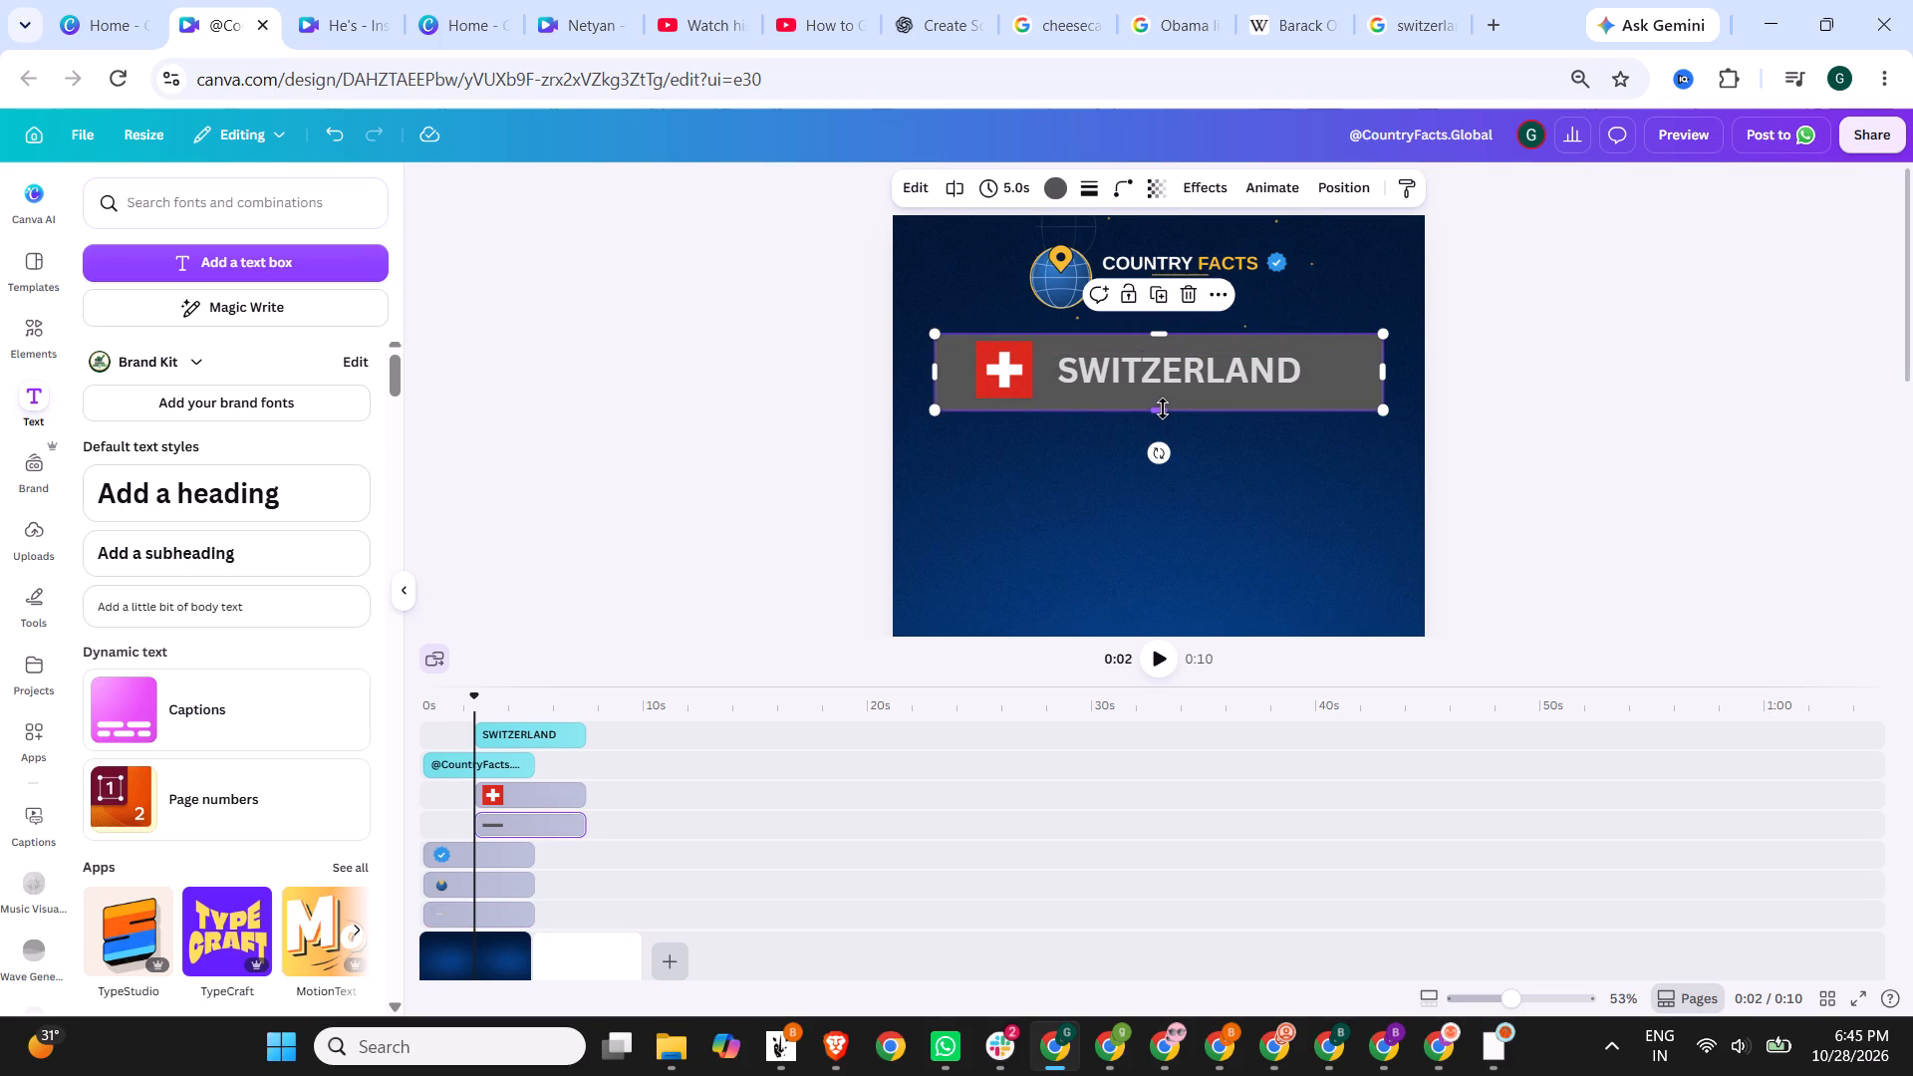
click(1163, 408)
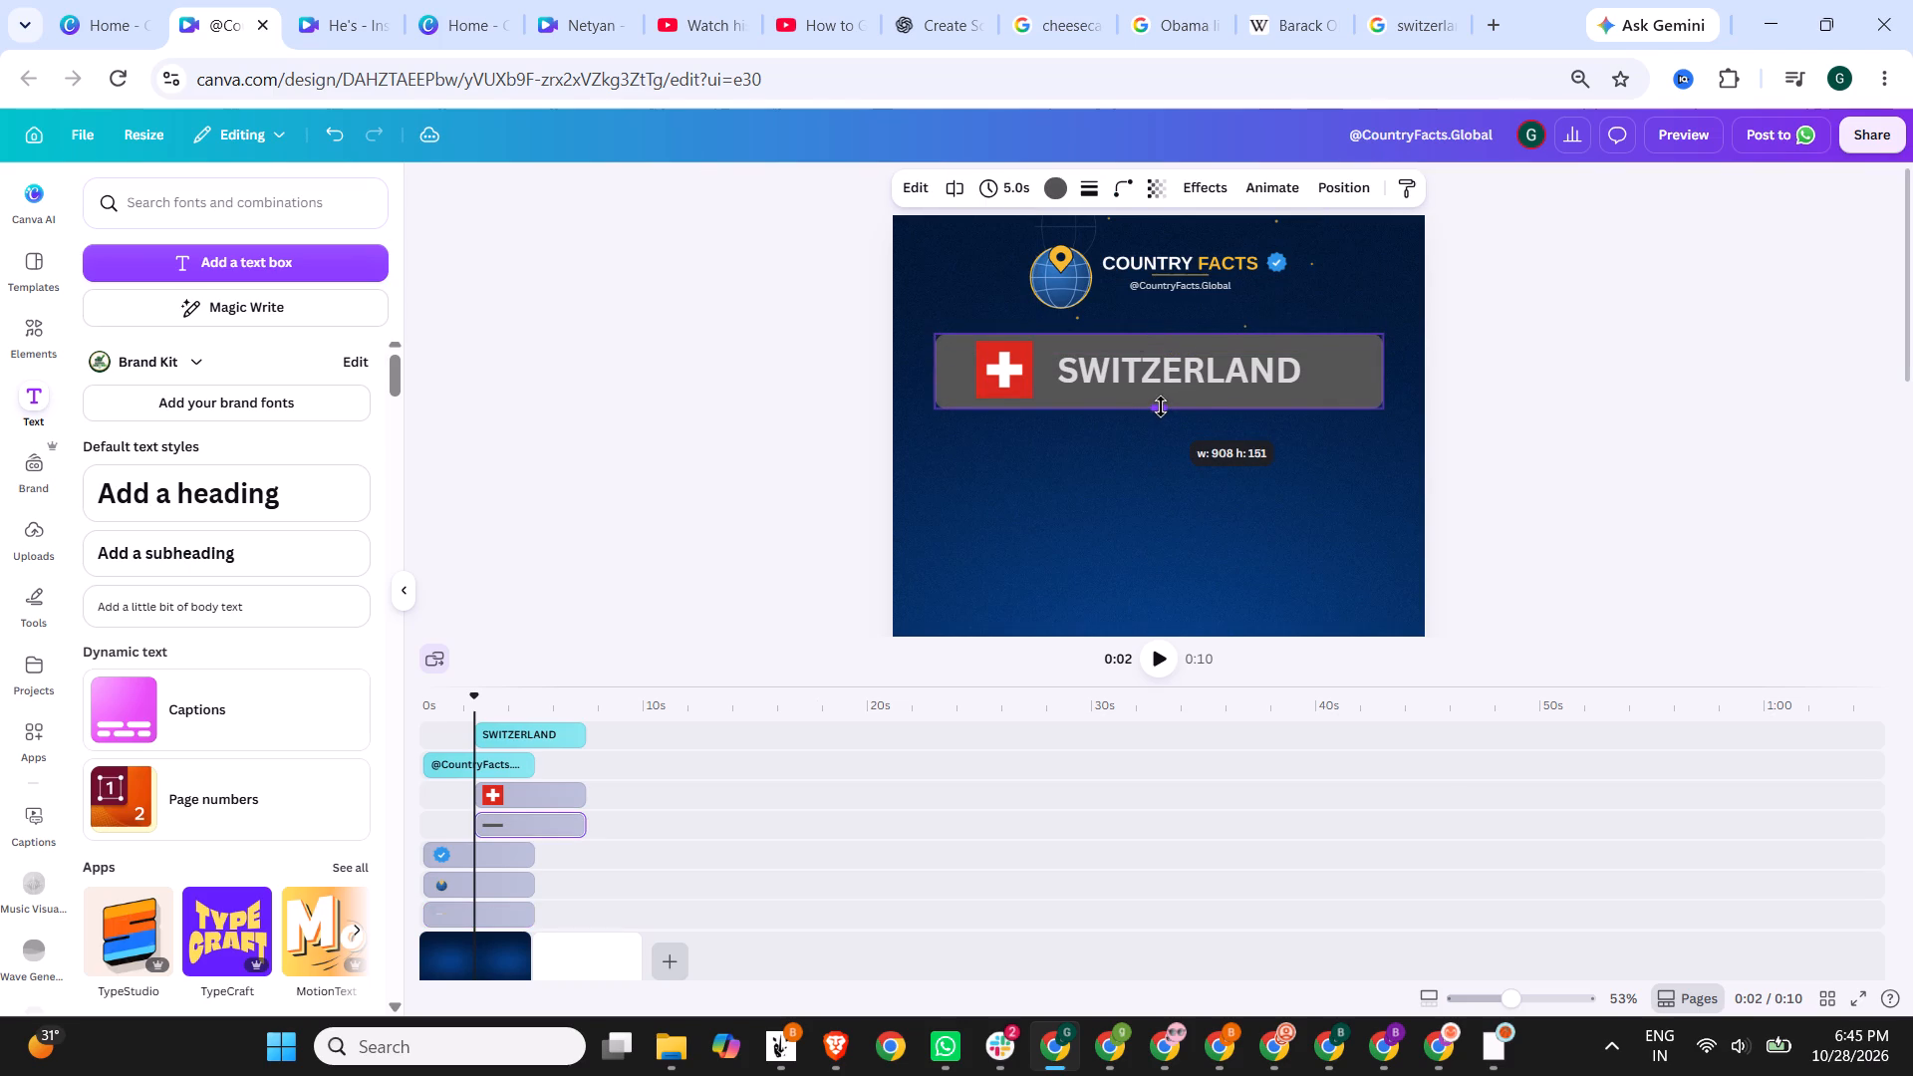
click(1086, 448)
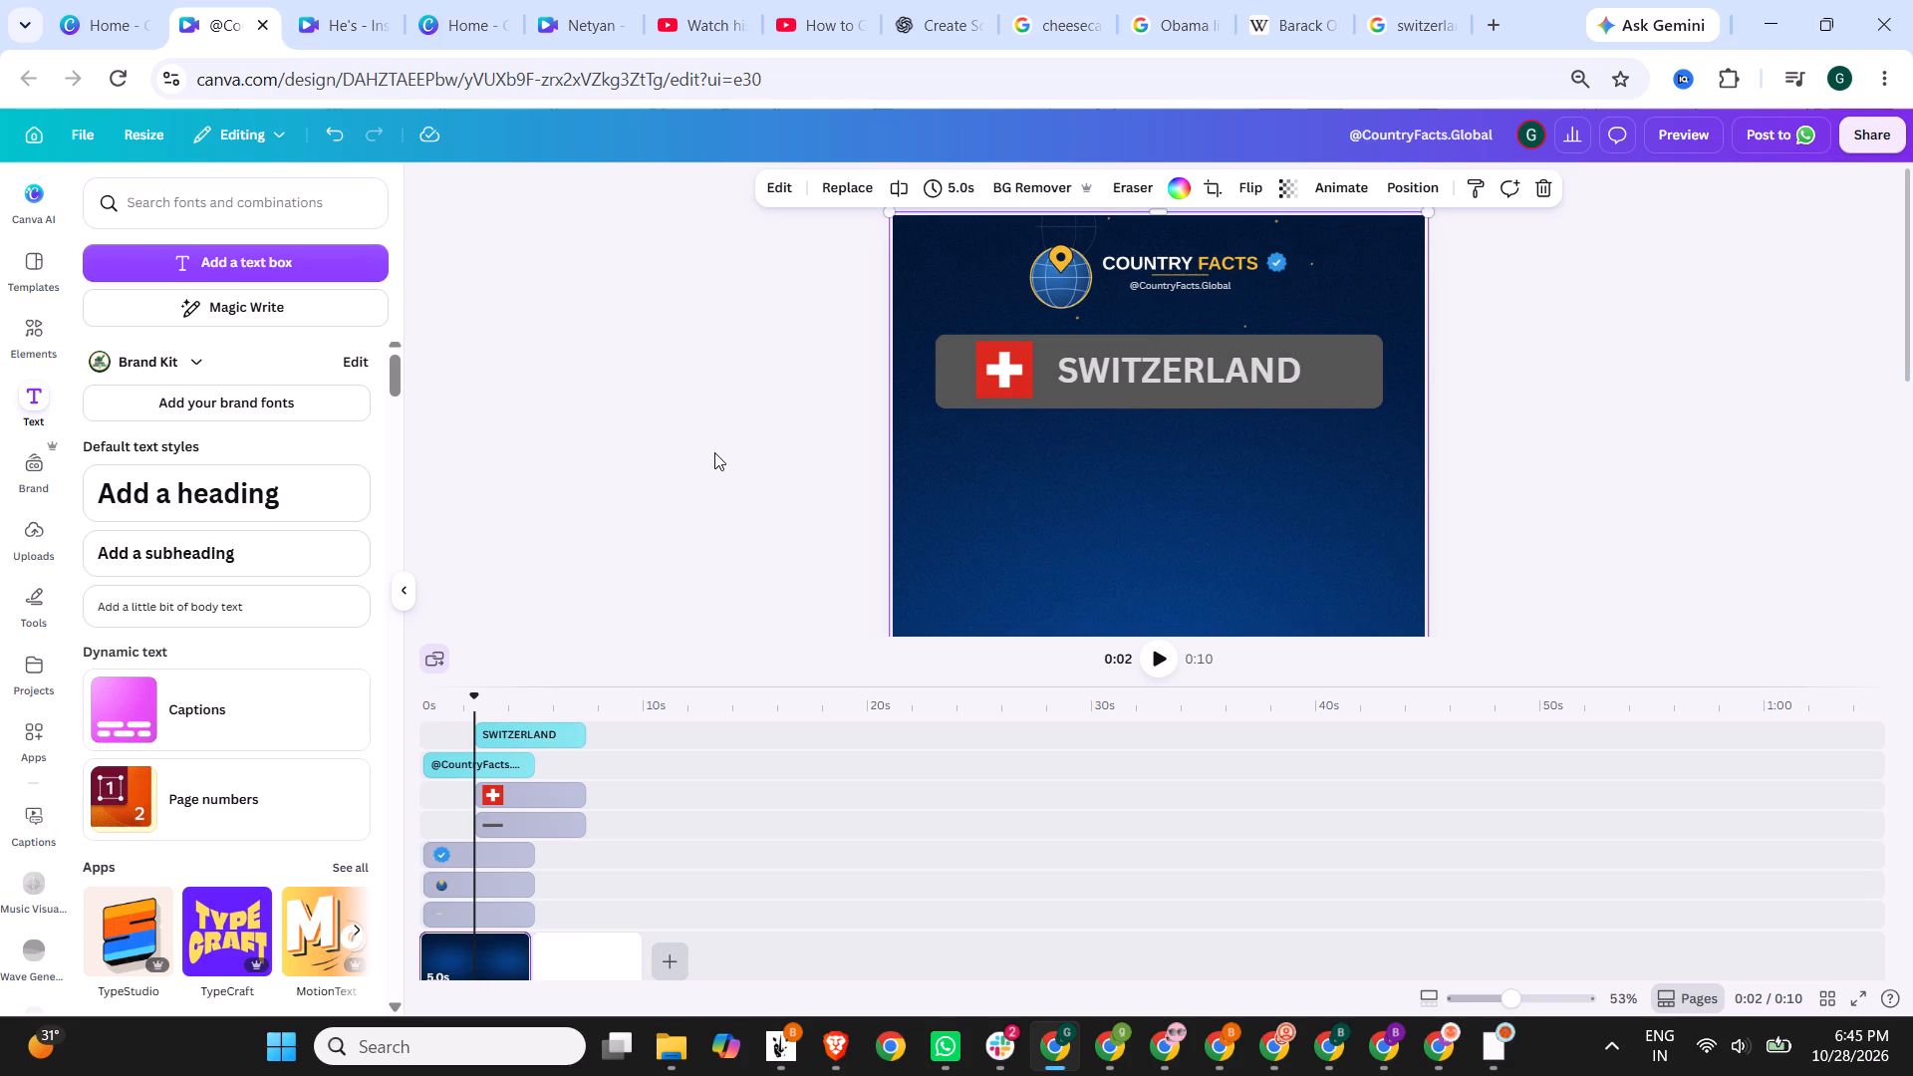
click(1364, 0)
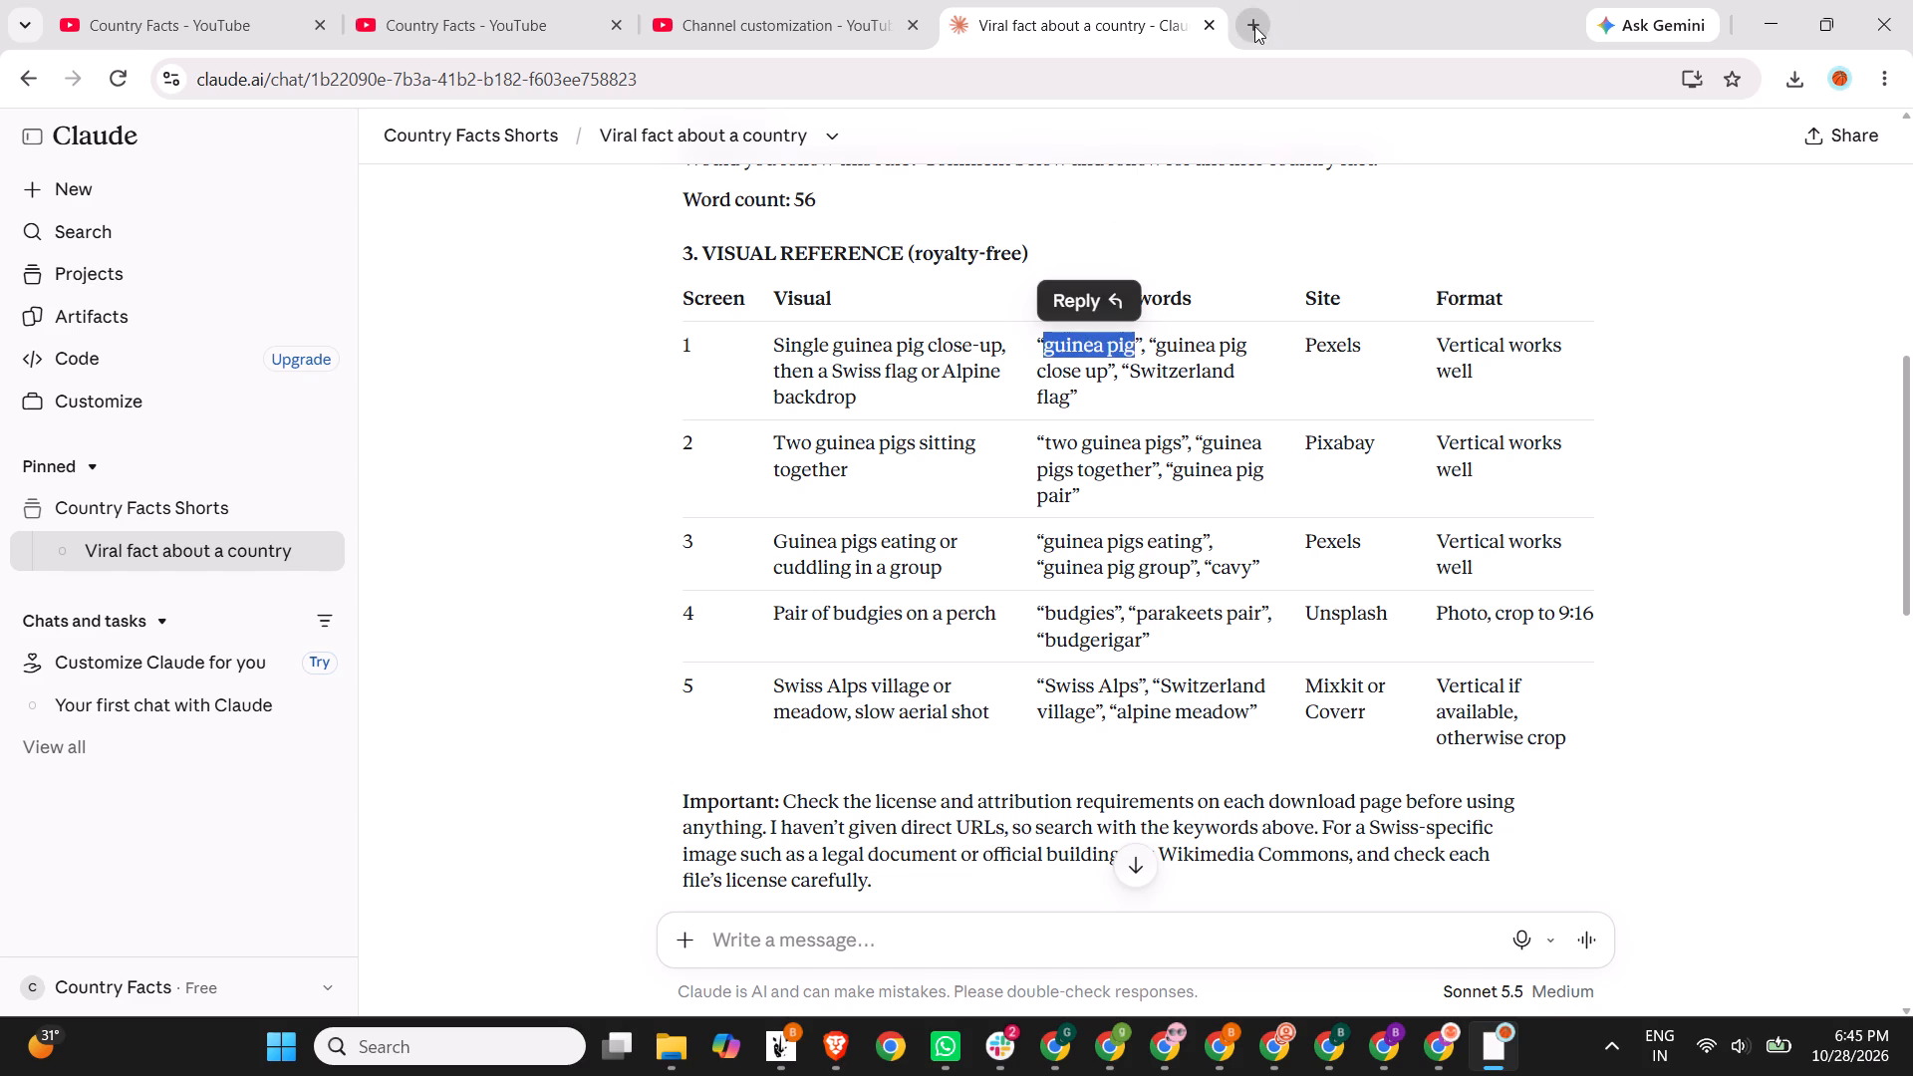
Search Google for the copied keyword, refine the search to "guinea pigs pexels", and open Pexels' Free Guinea Pig Videos page.
click(1254, 26)
key(ctrl+v)
key(Return)
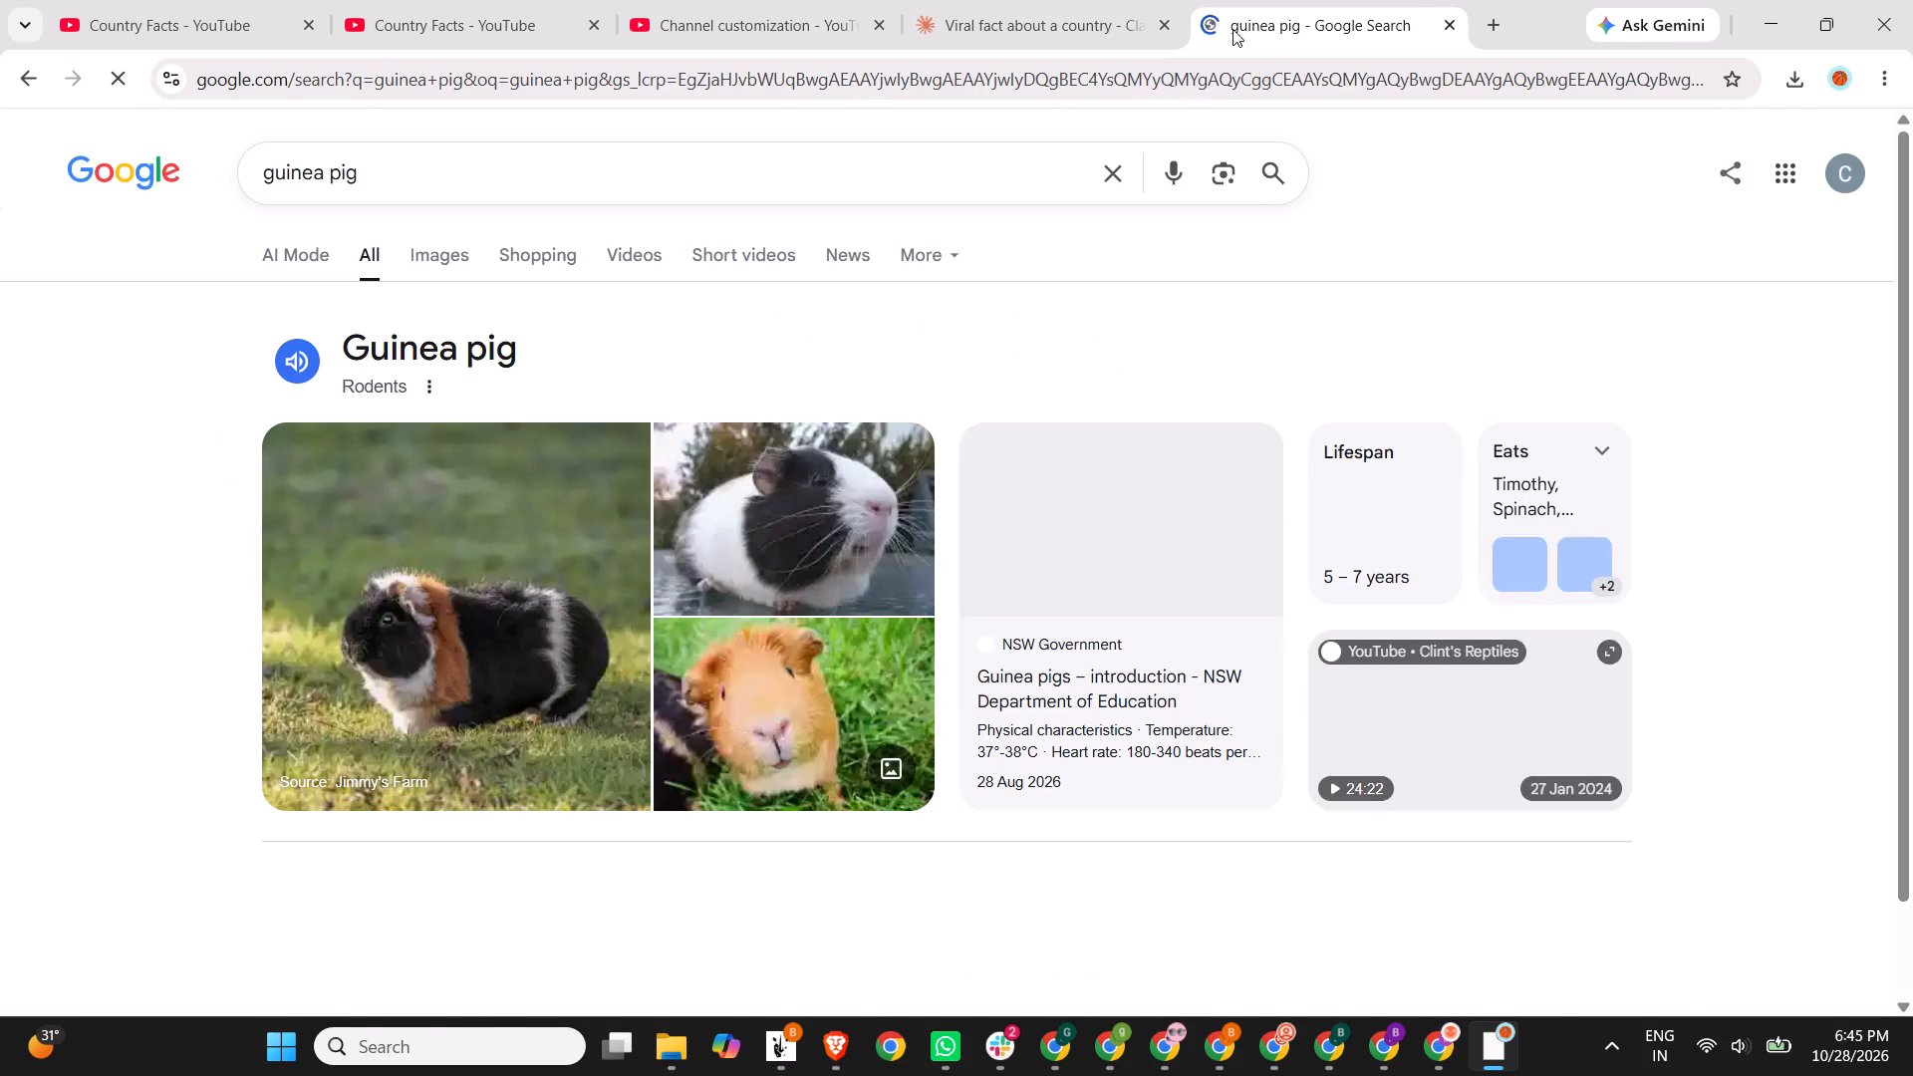
click(545, 192)
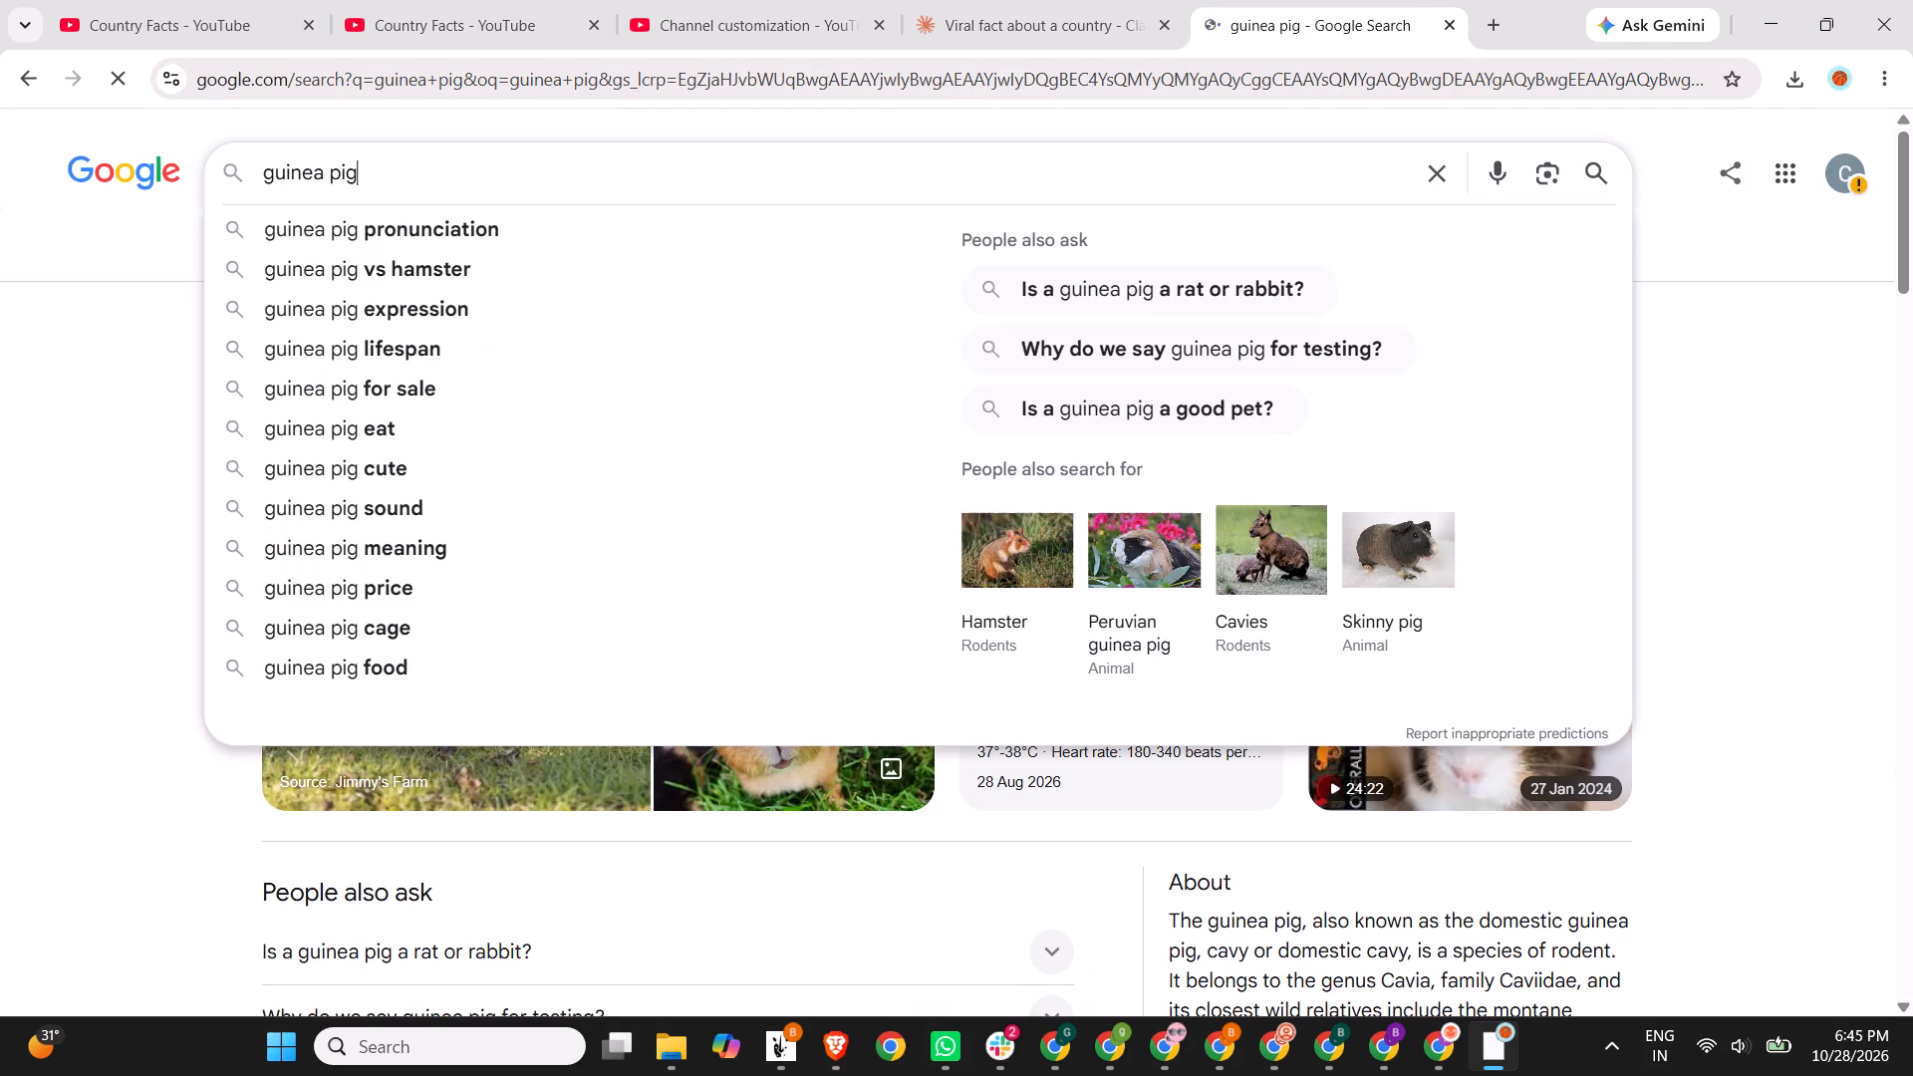
text(s pexecel)
key(BackSpace)
key(BackSpace)
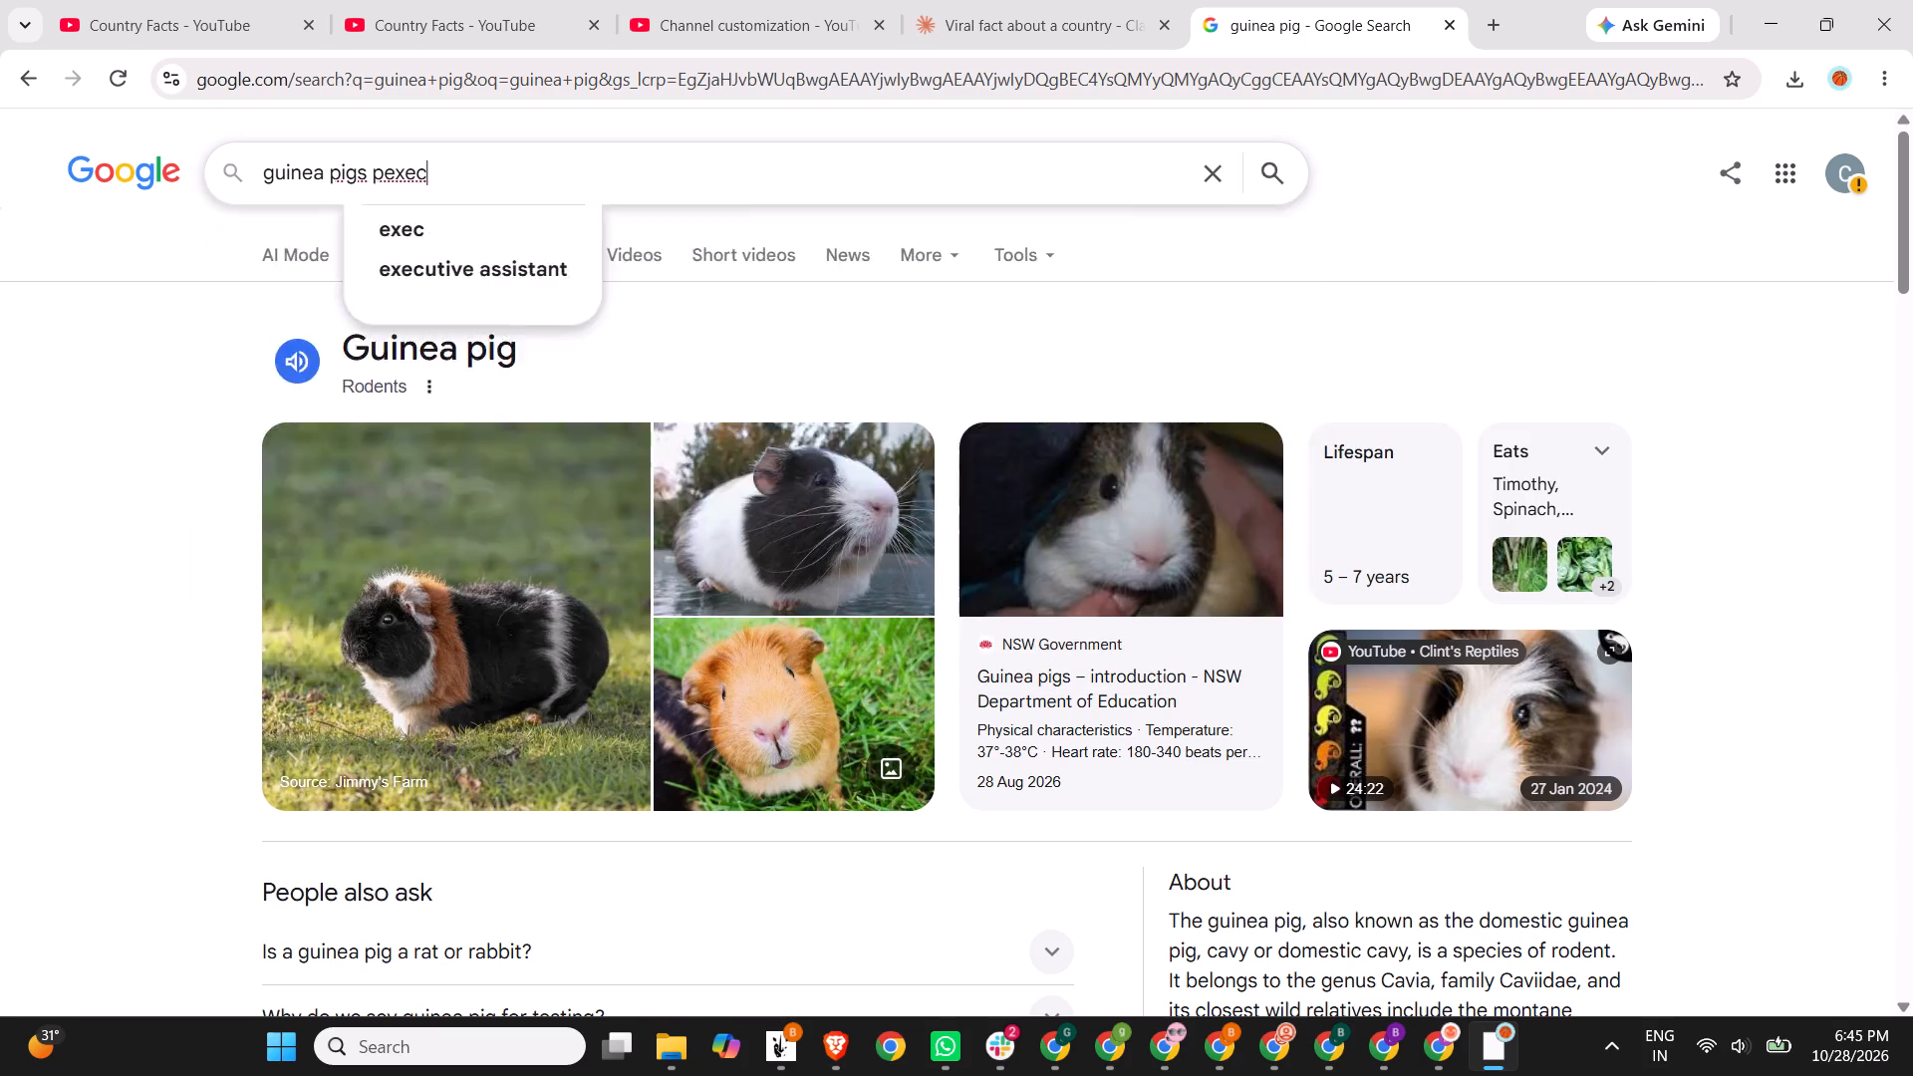
key(BackSpace)
text(ls)
key(Return)
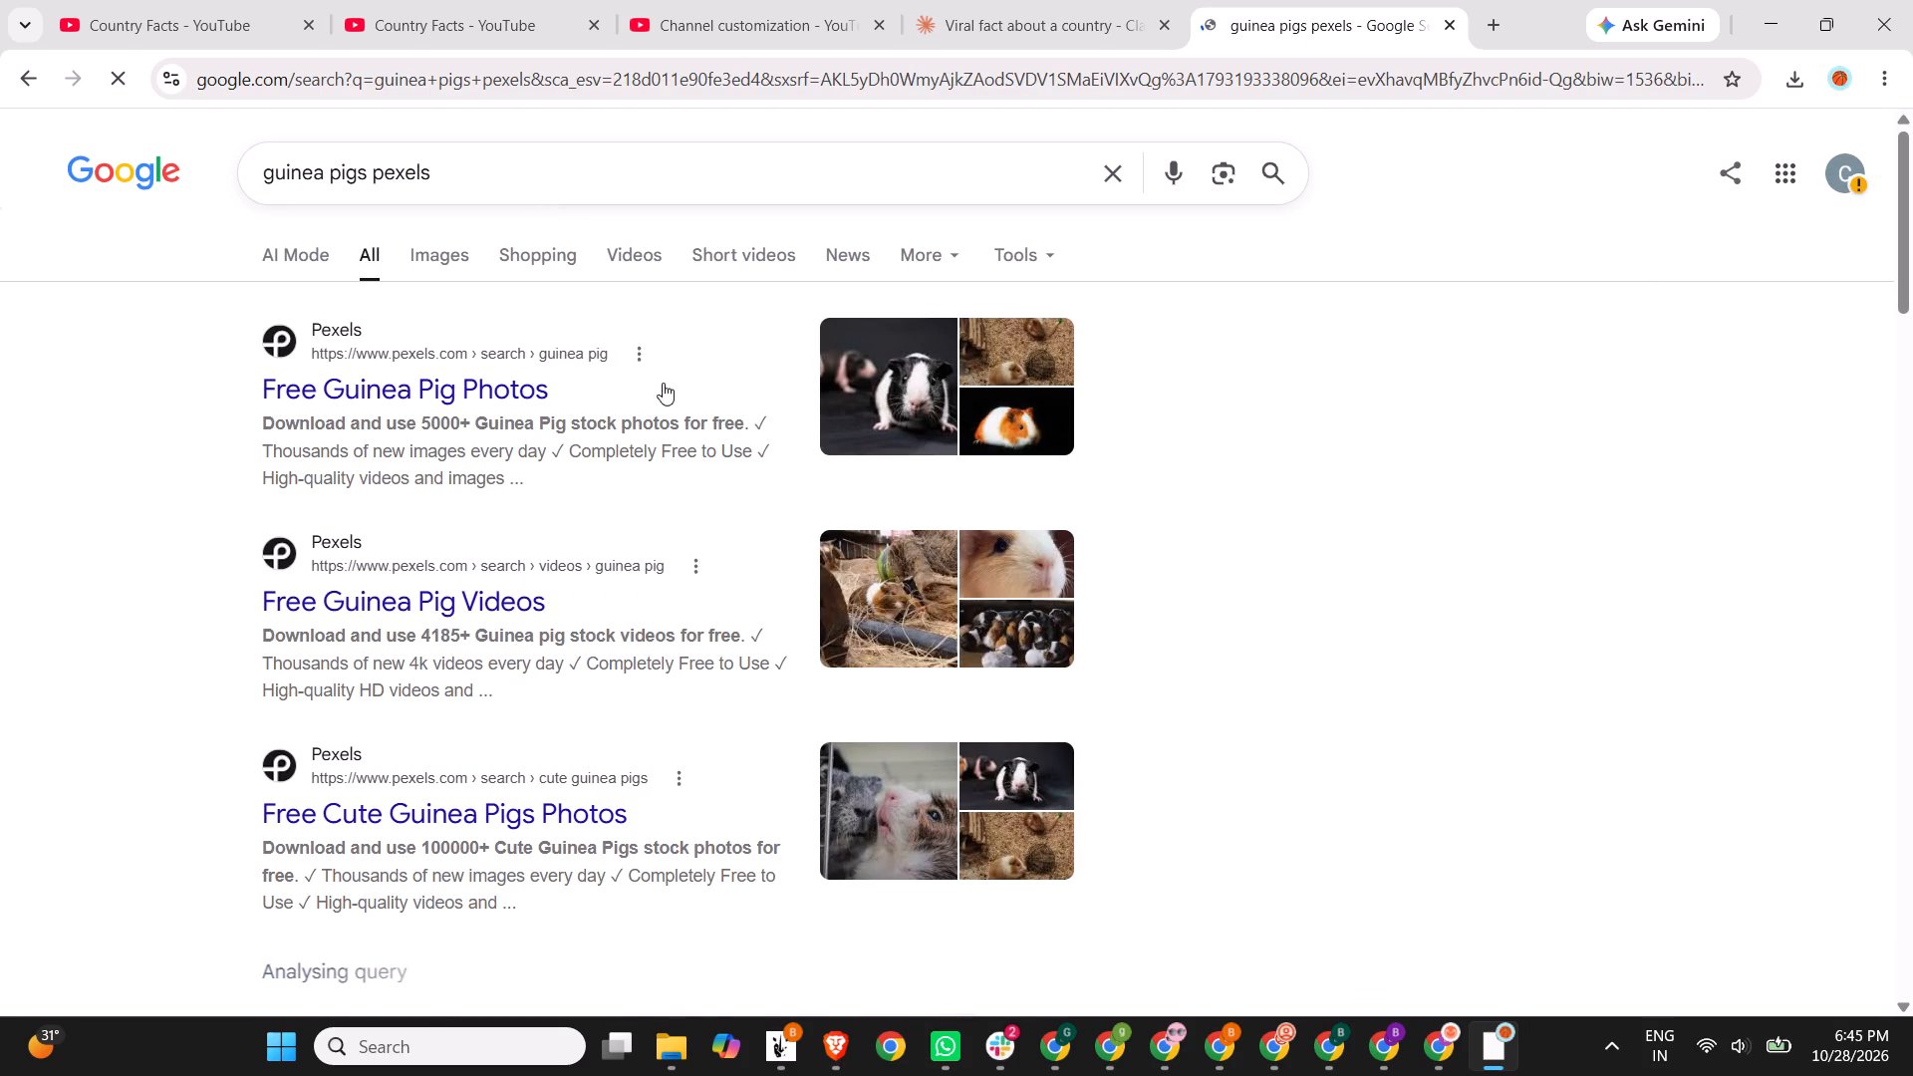
click(456, 605)
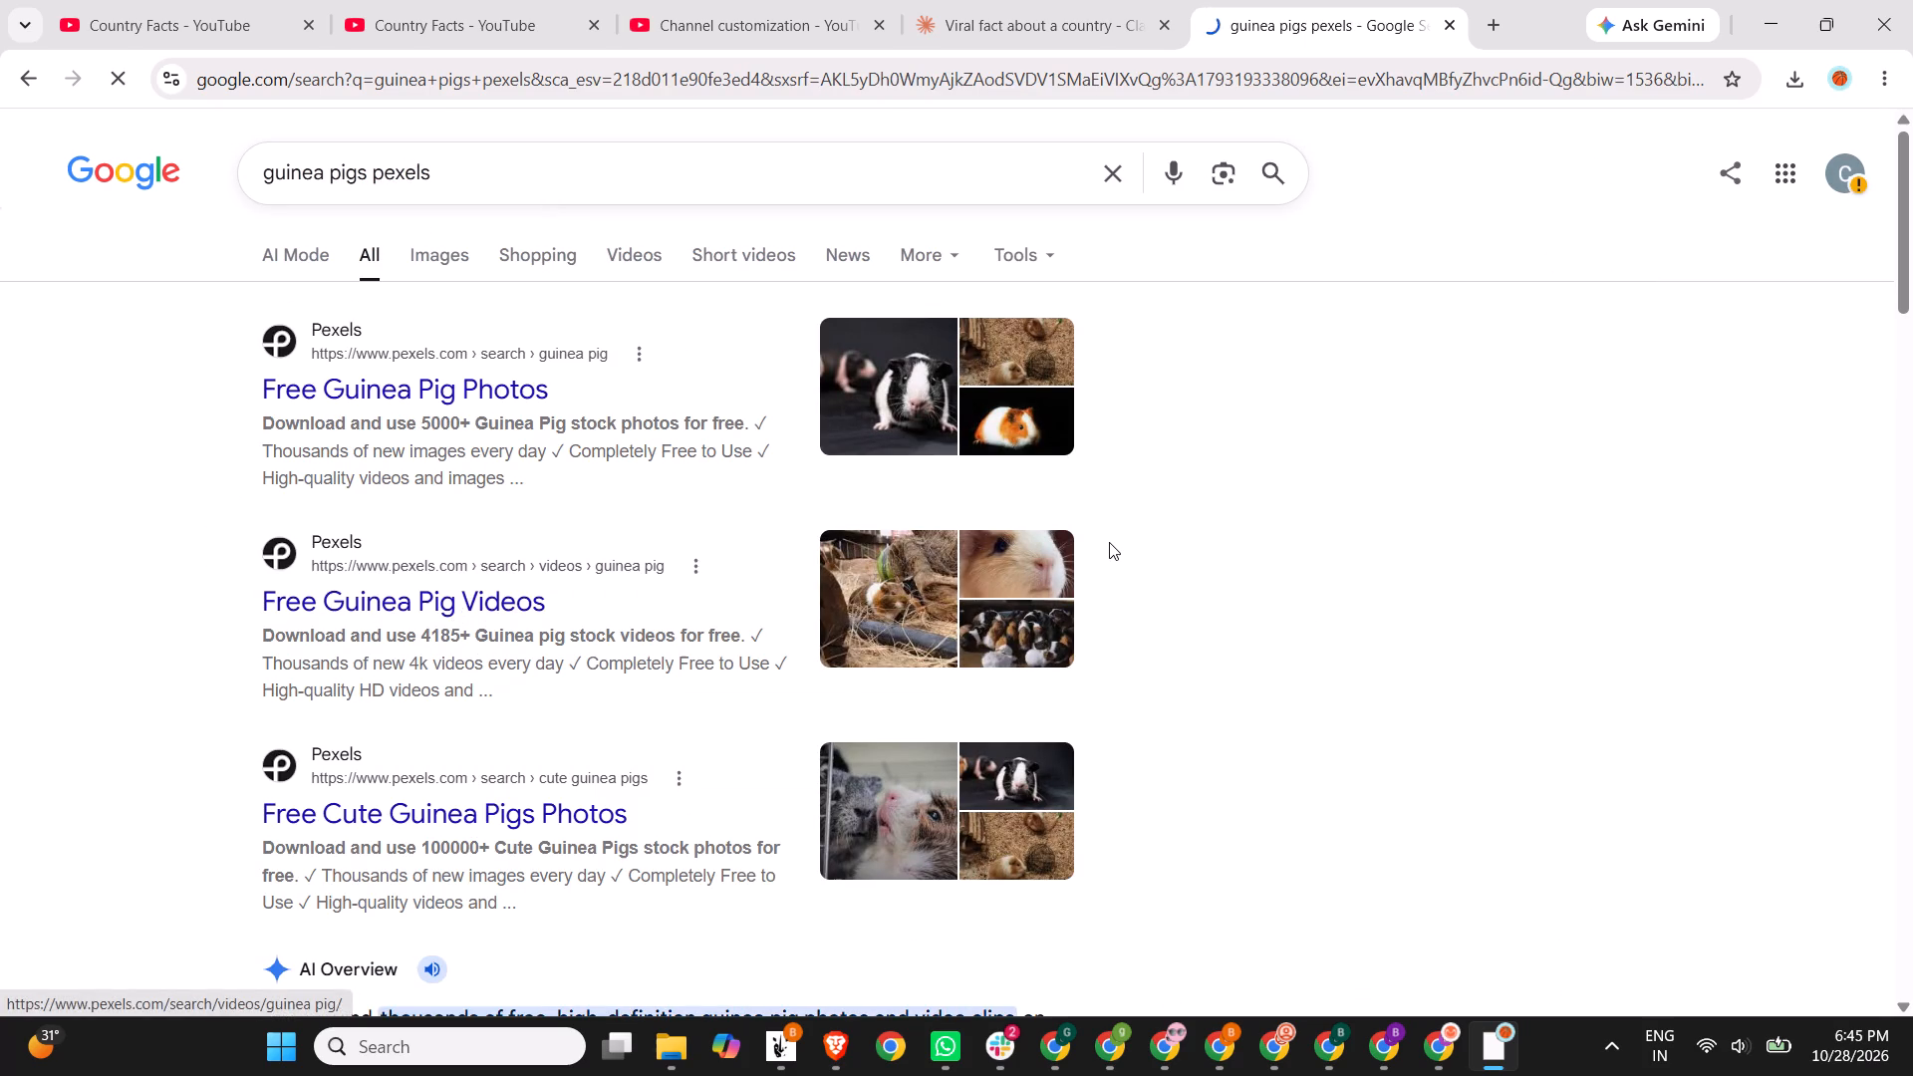
Browse the Pexels guinea pig videos for a clip suited to the first screen, dismissing the sign-in prompt.
scroll(1109, 542, down, 1)
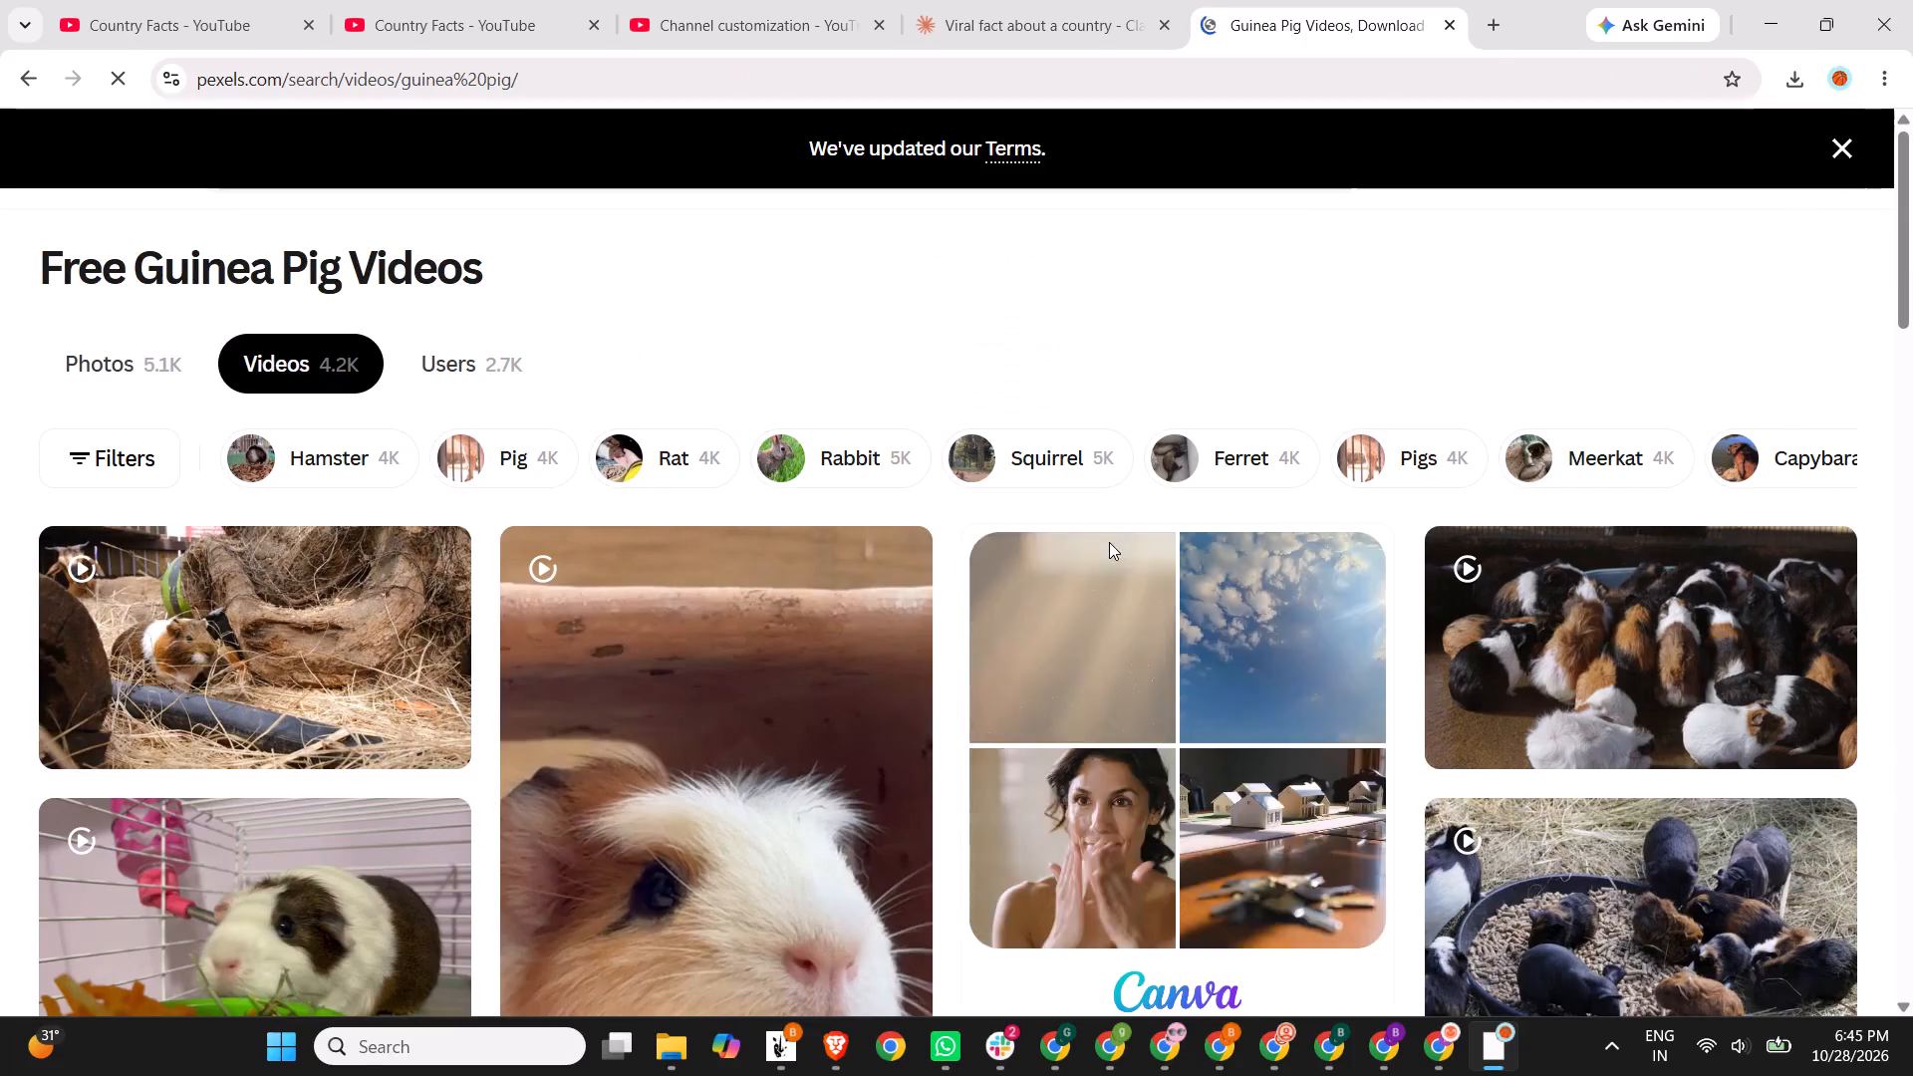
scroll(1109, 542, down, 1)
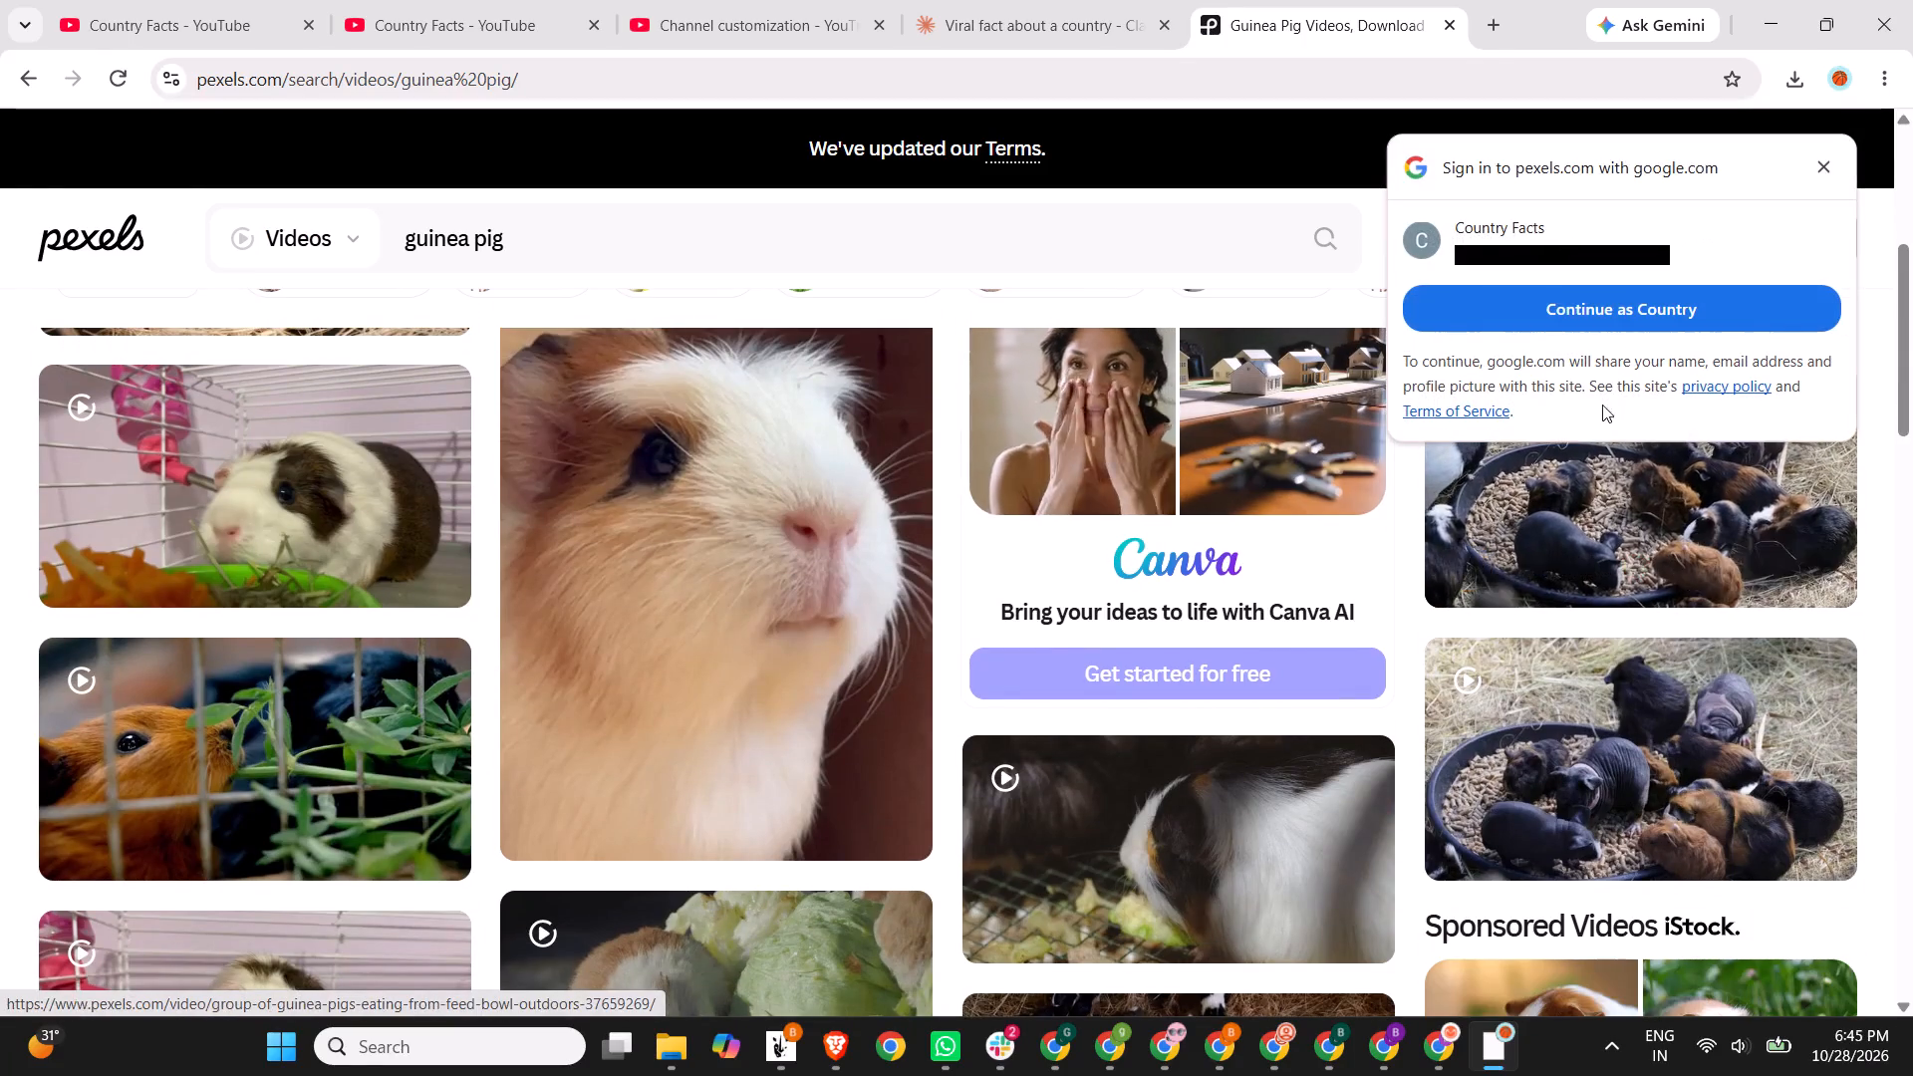
click(1823, 169)
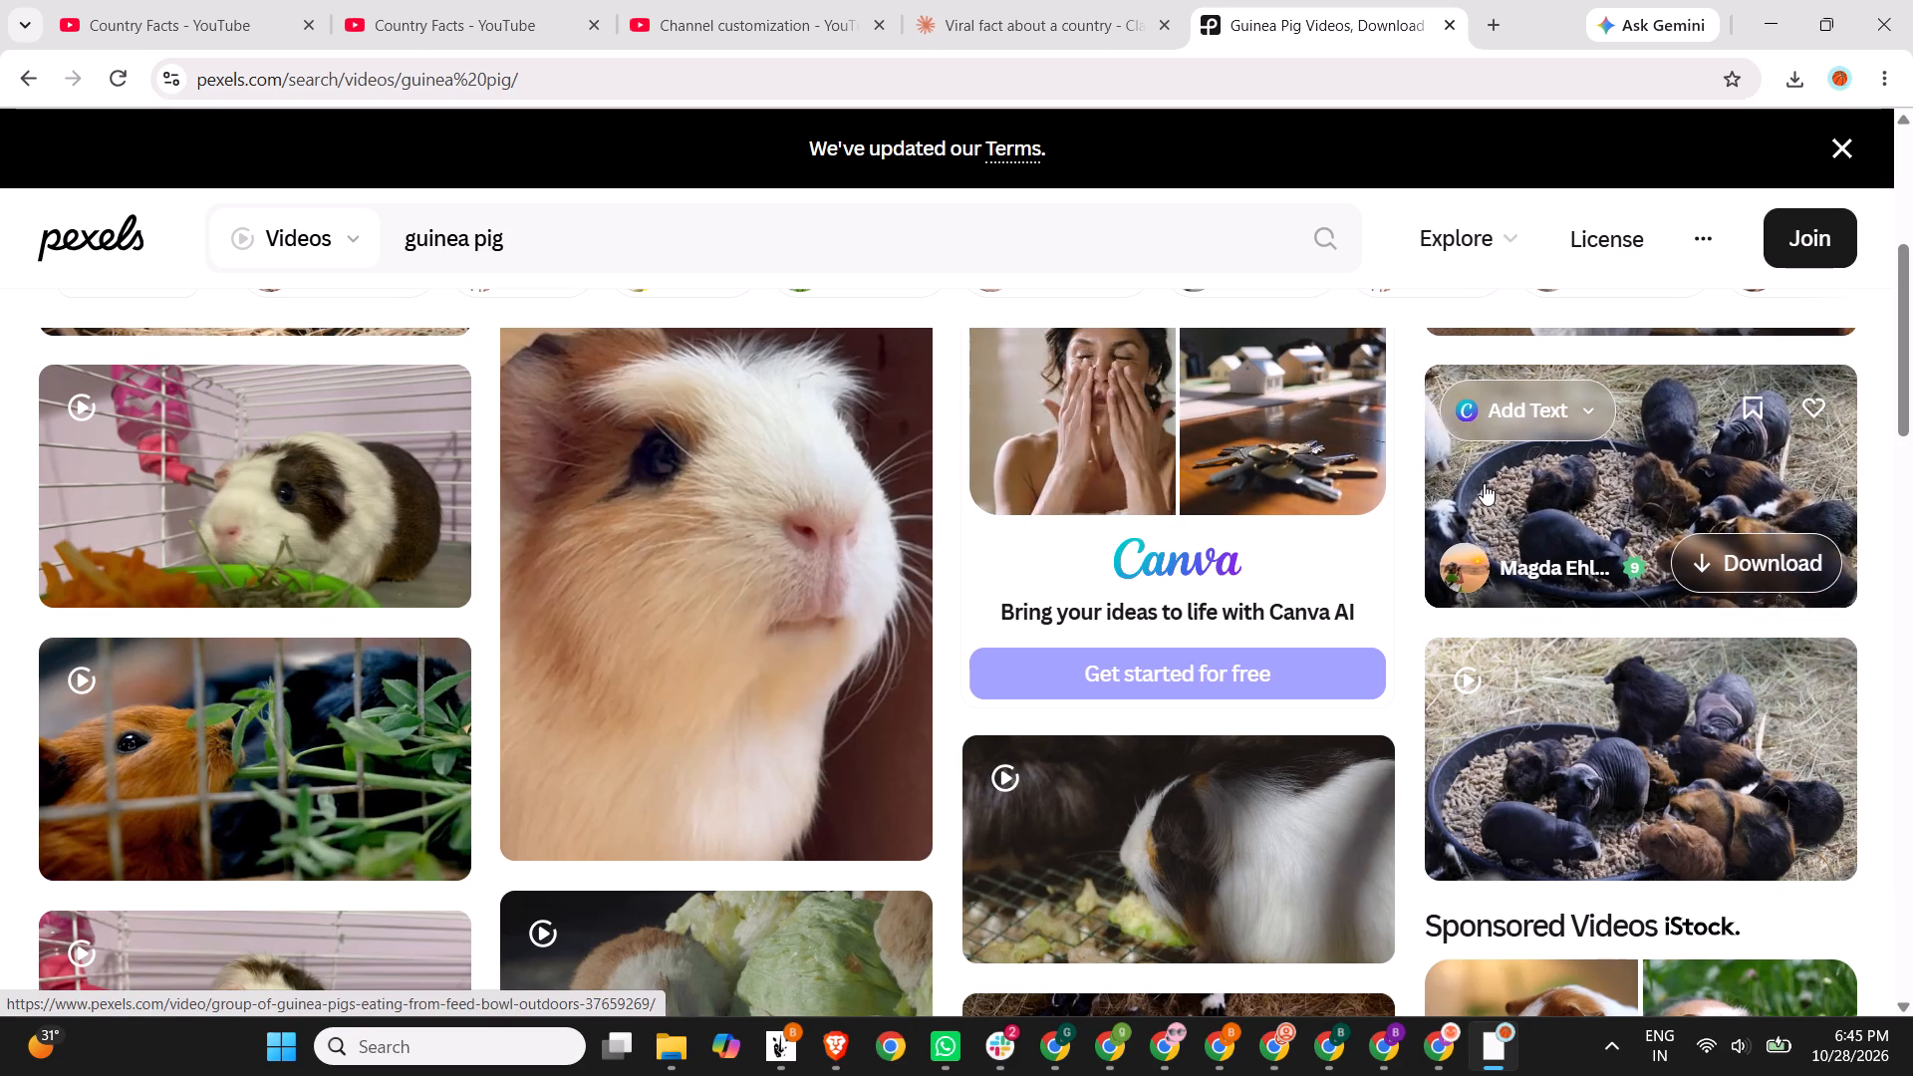
scroll(1484, 483, down, 1)
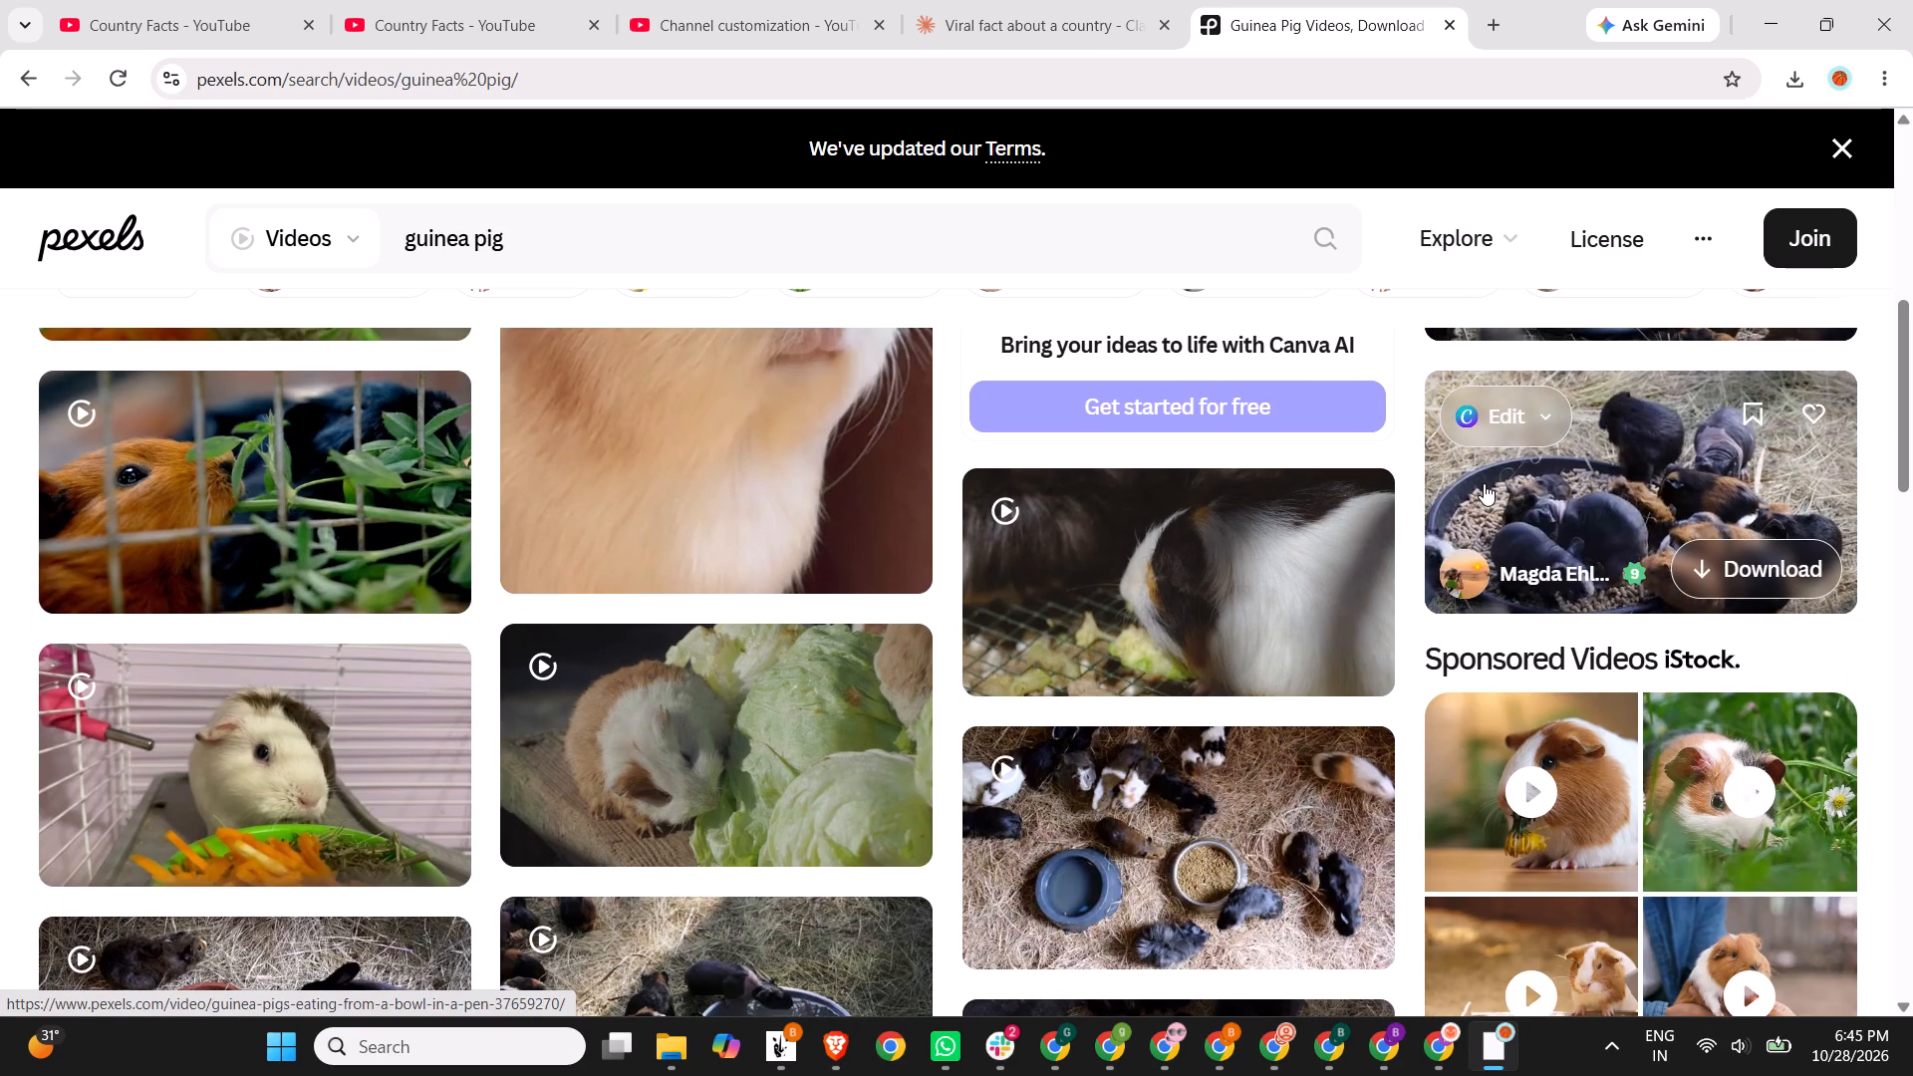
scroll(1540, 421, up, 1)
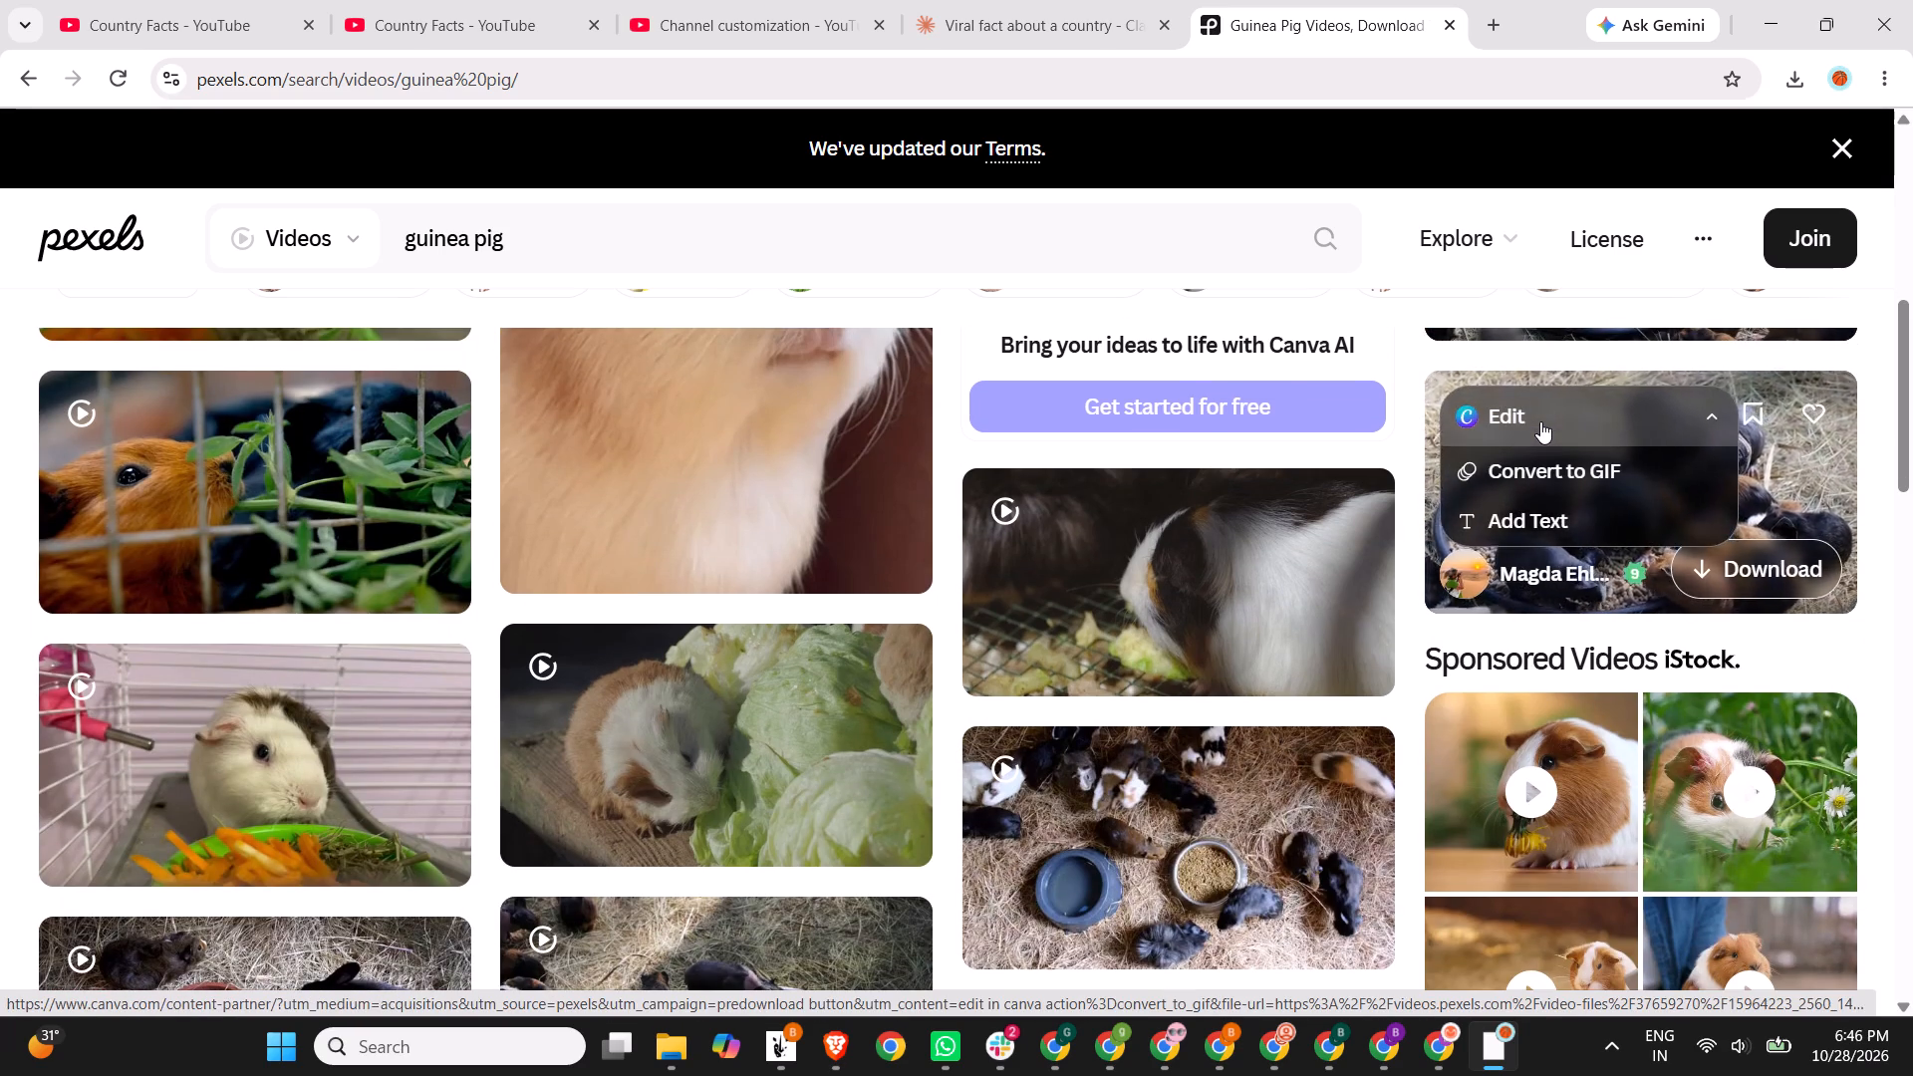
scroll(1540, 421, up, 2)
scroll(1577, 535, up, 2)
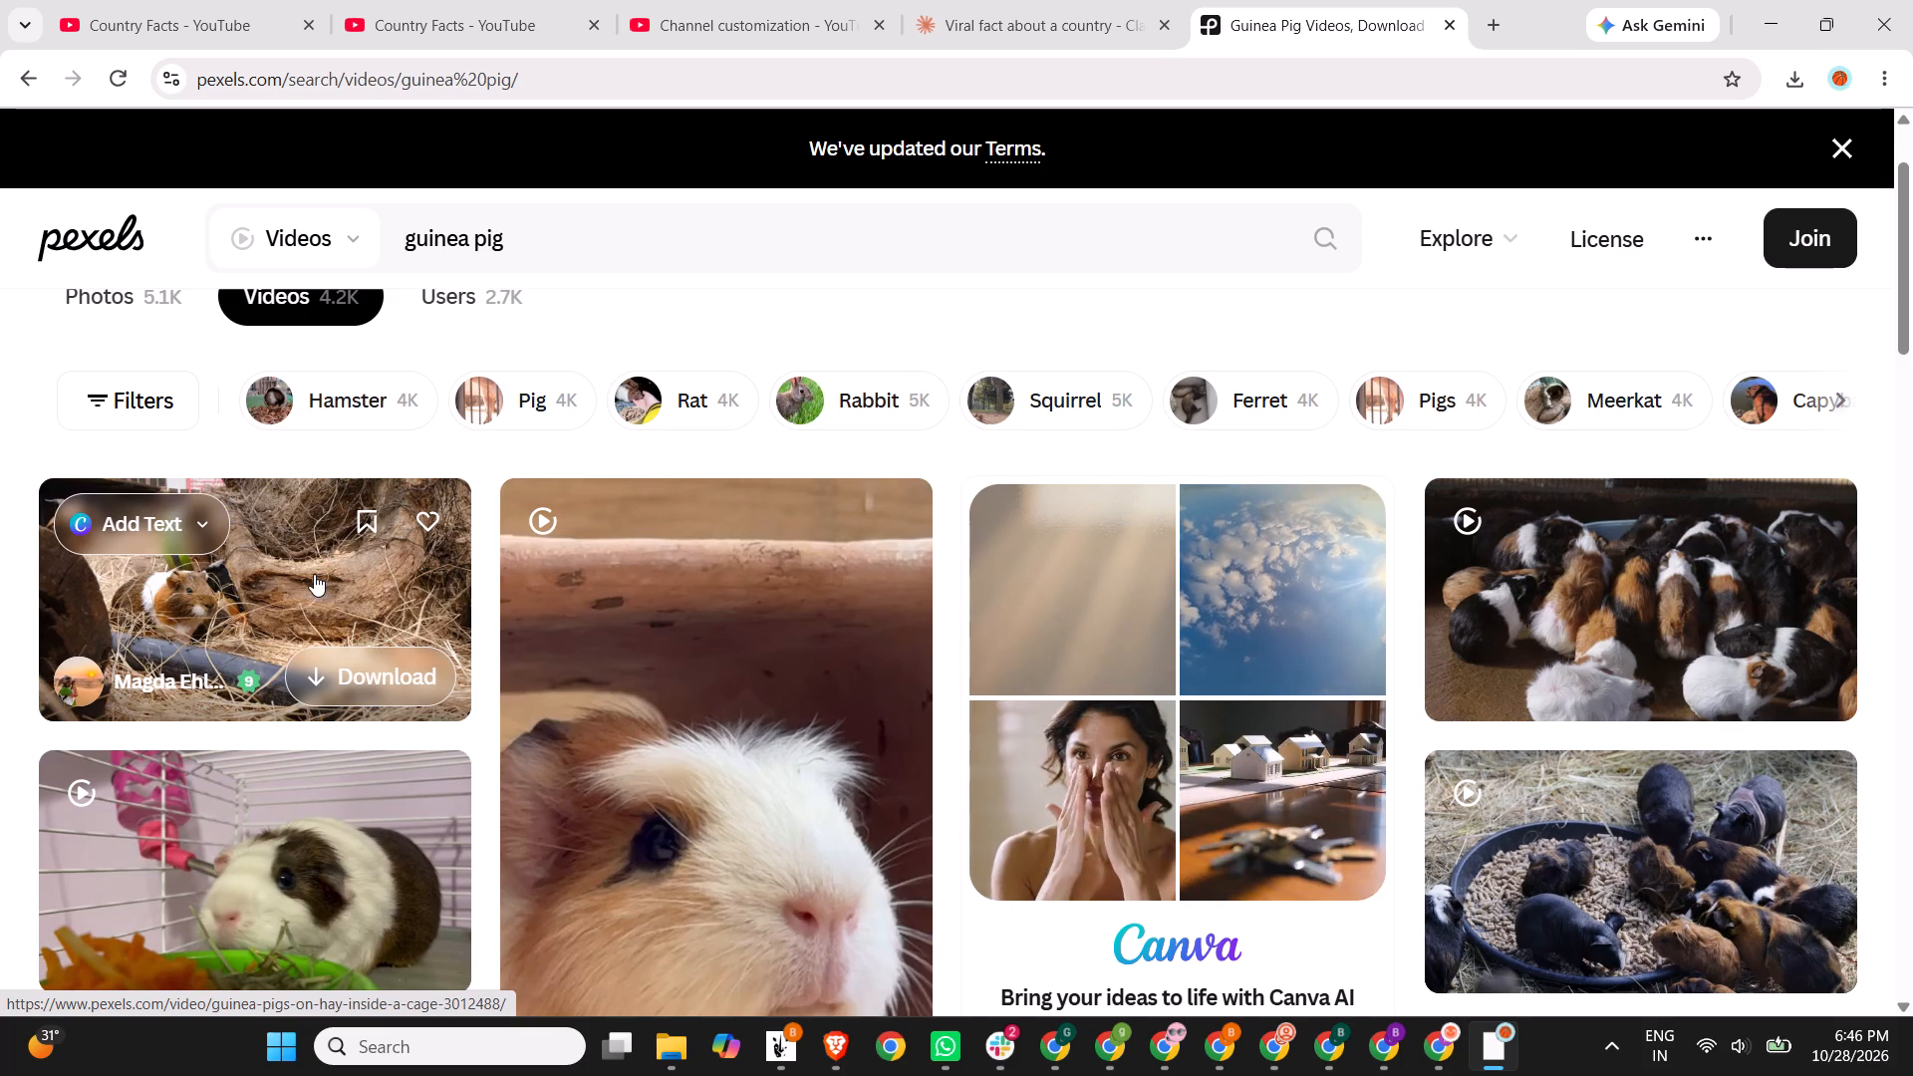
scroll(314, 574, down, 7)
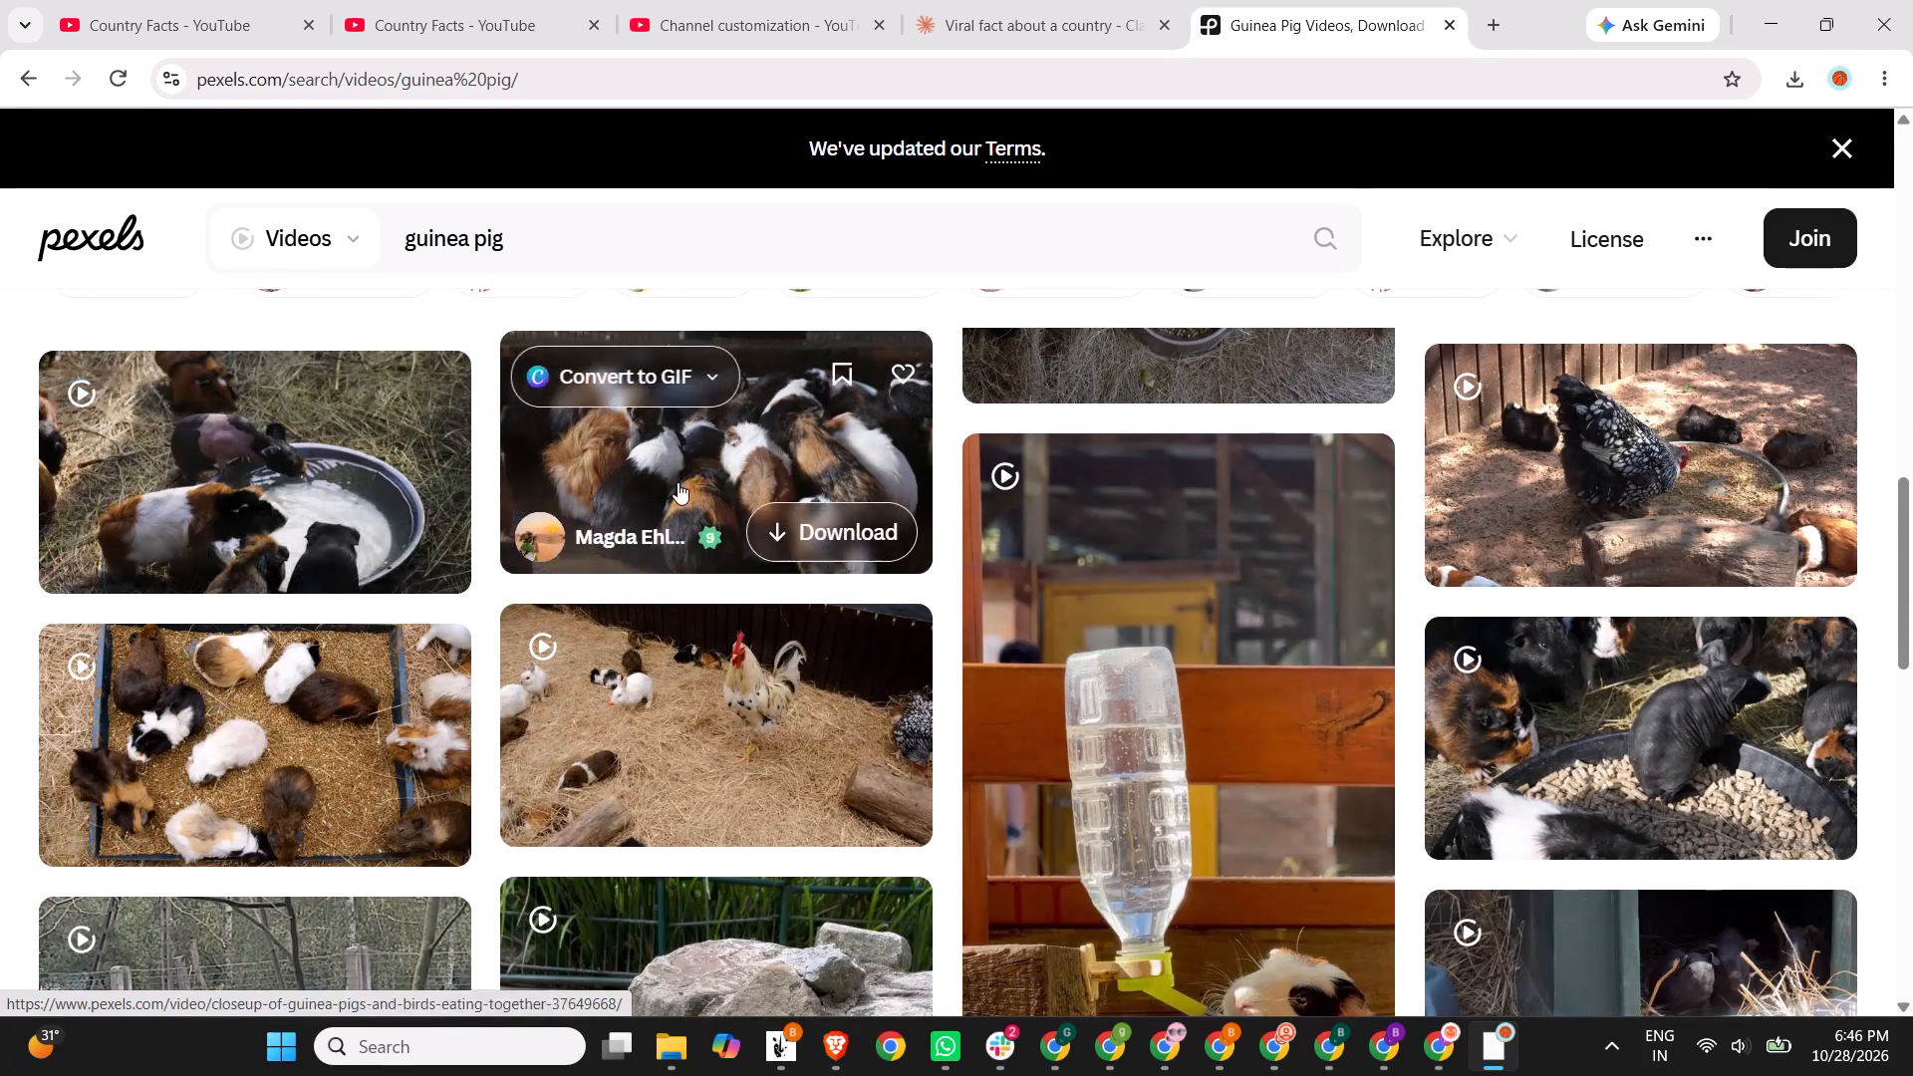
scroll(263, 811, down, 2)
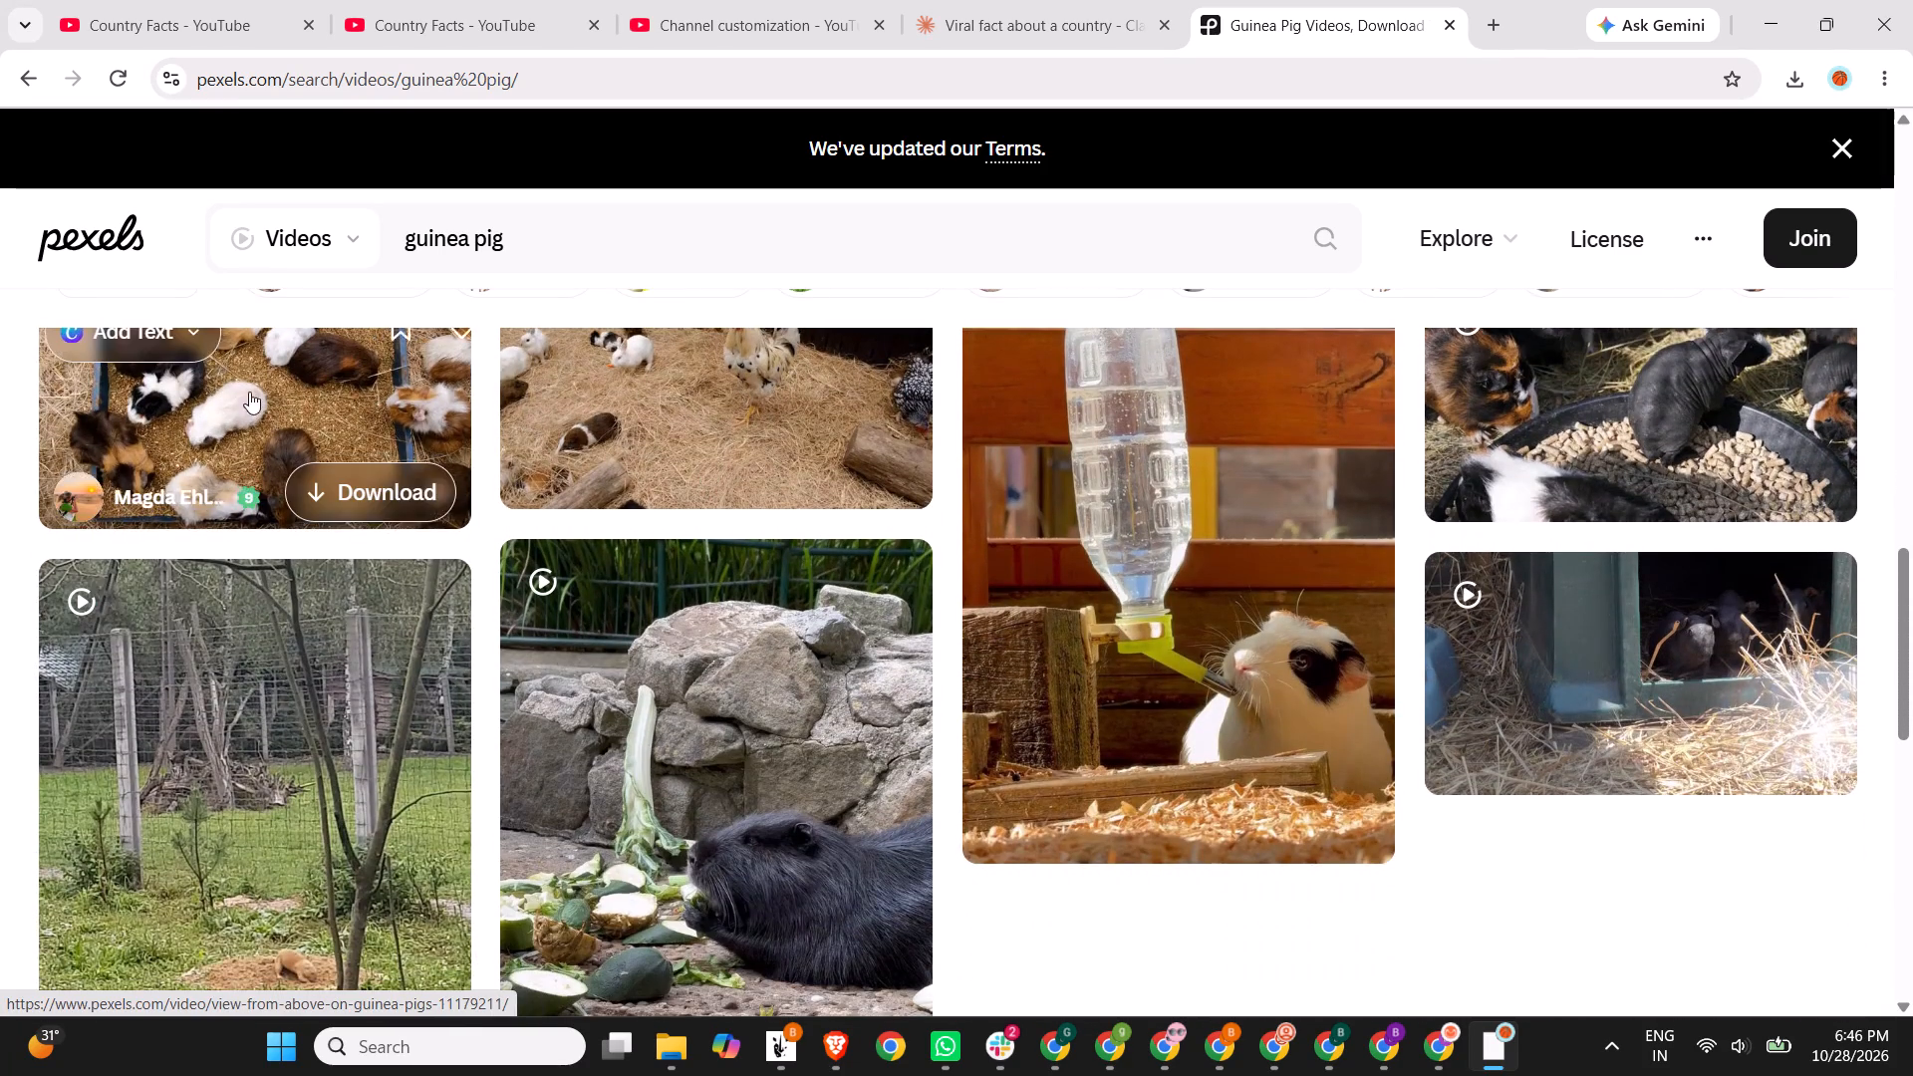
scroll(576, 675, down, 1)
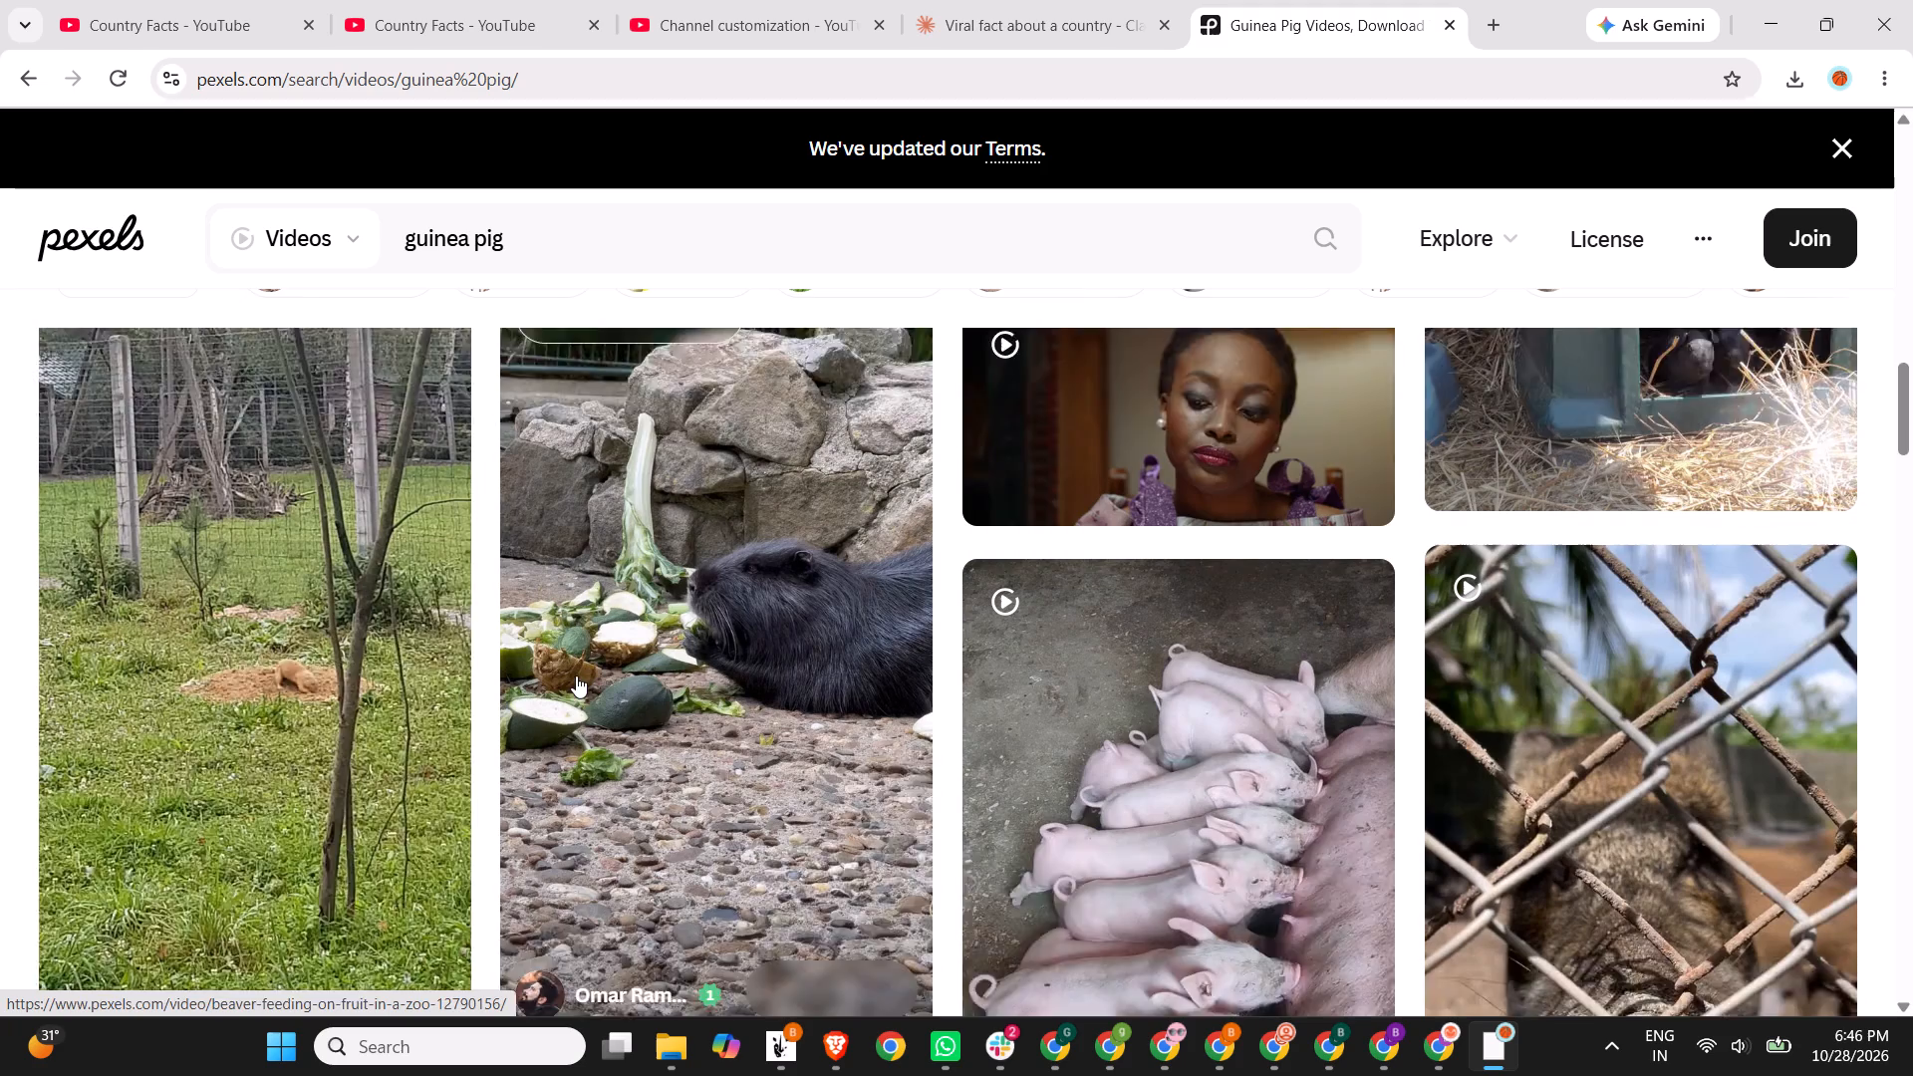
scroll(576, 675, down, 1)
scroll(1103, 777, down, 2)
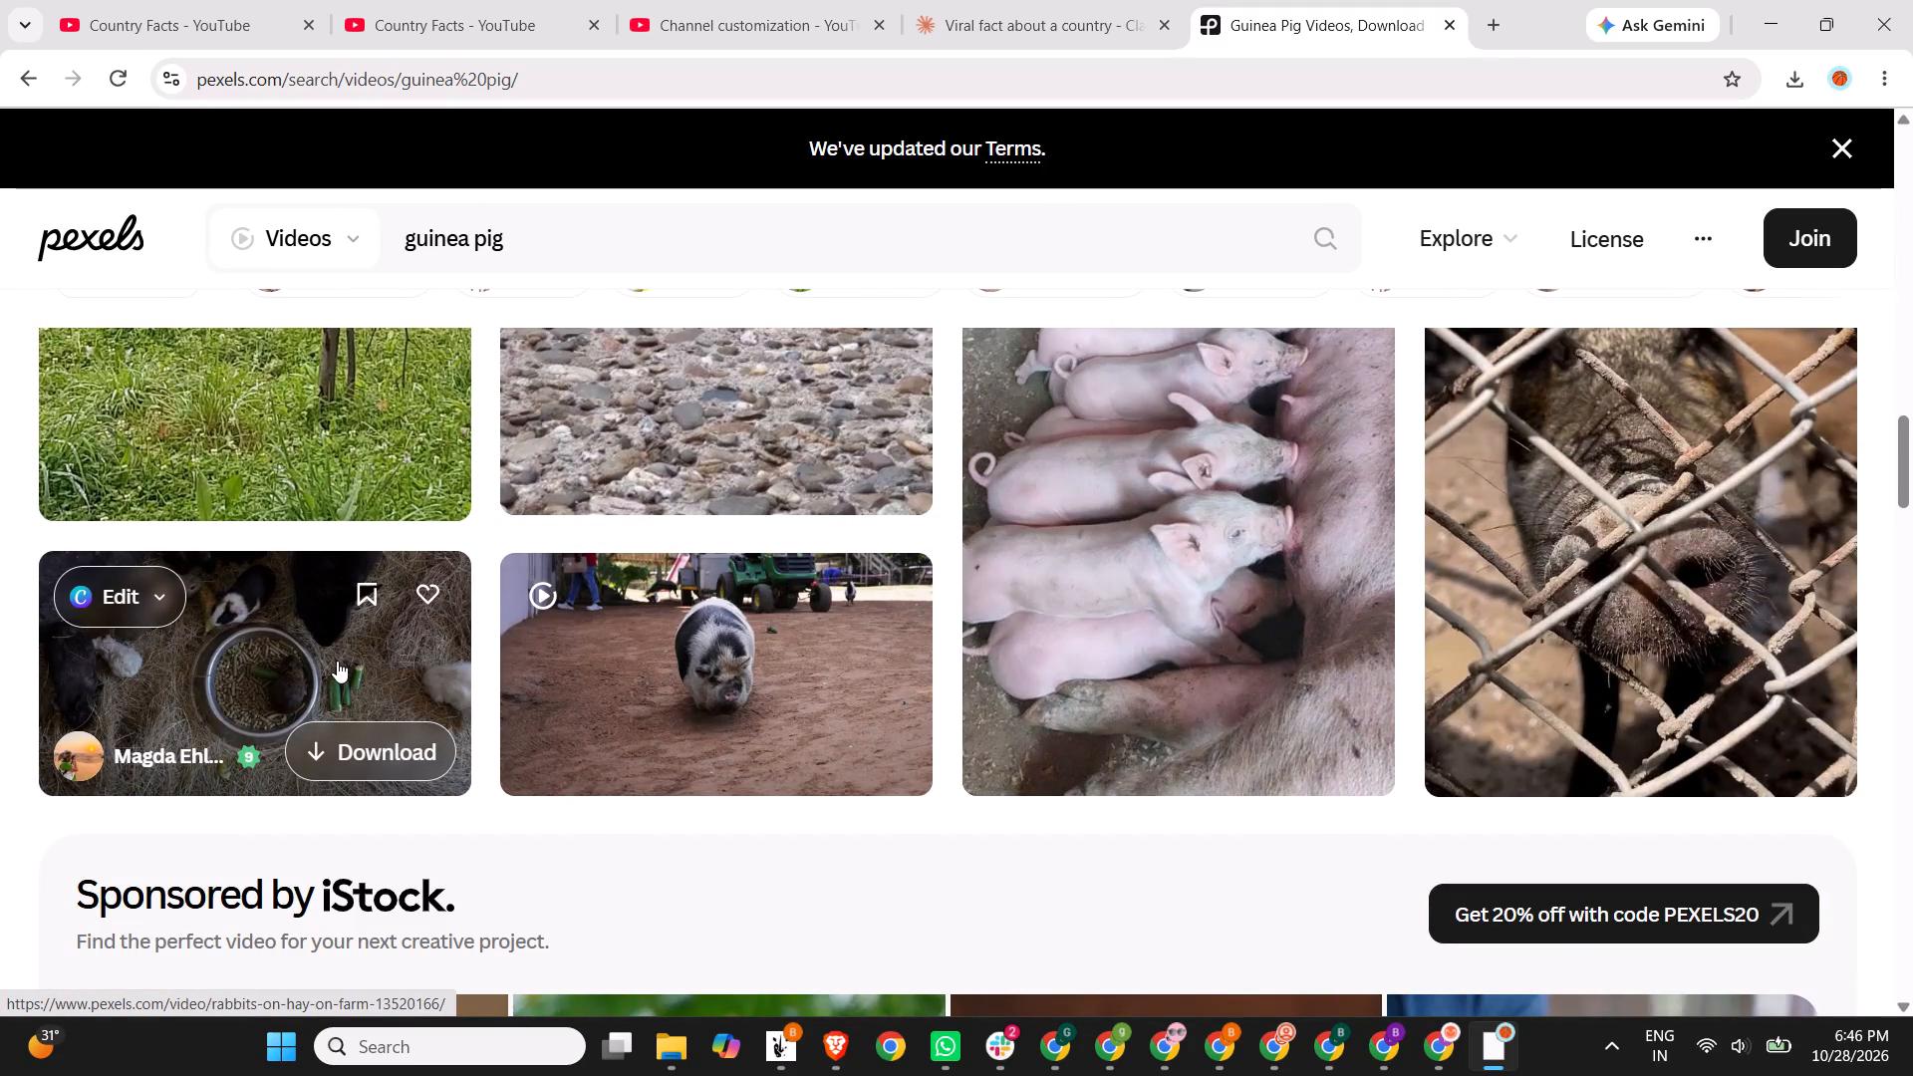
scroll(337, 661, up, 10)
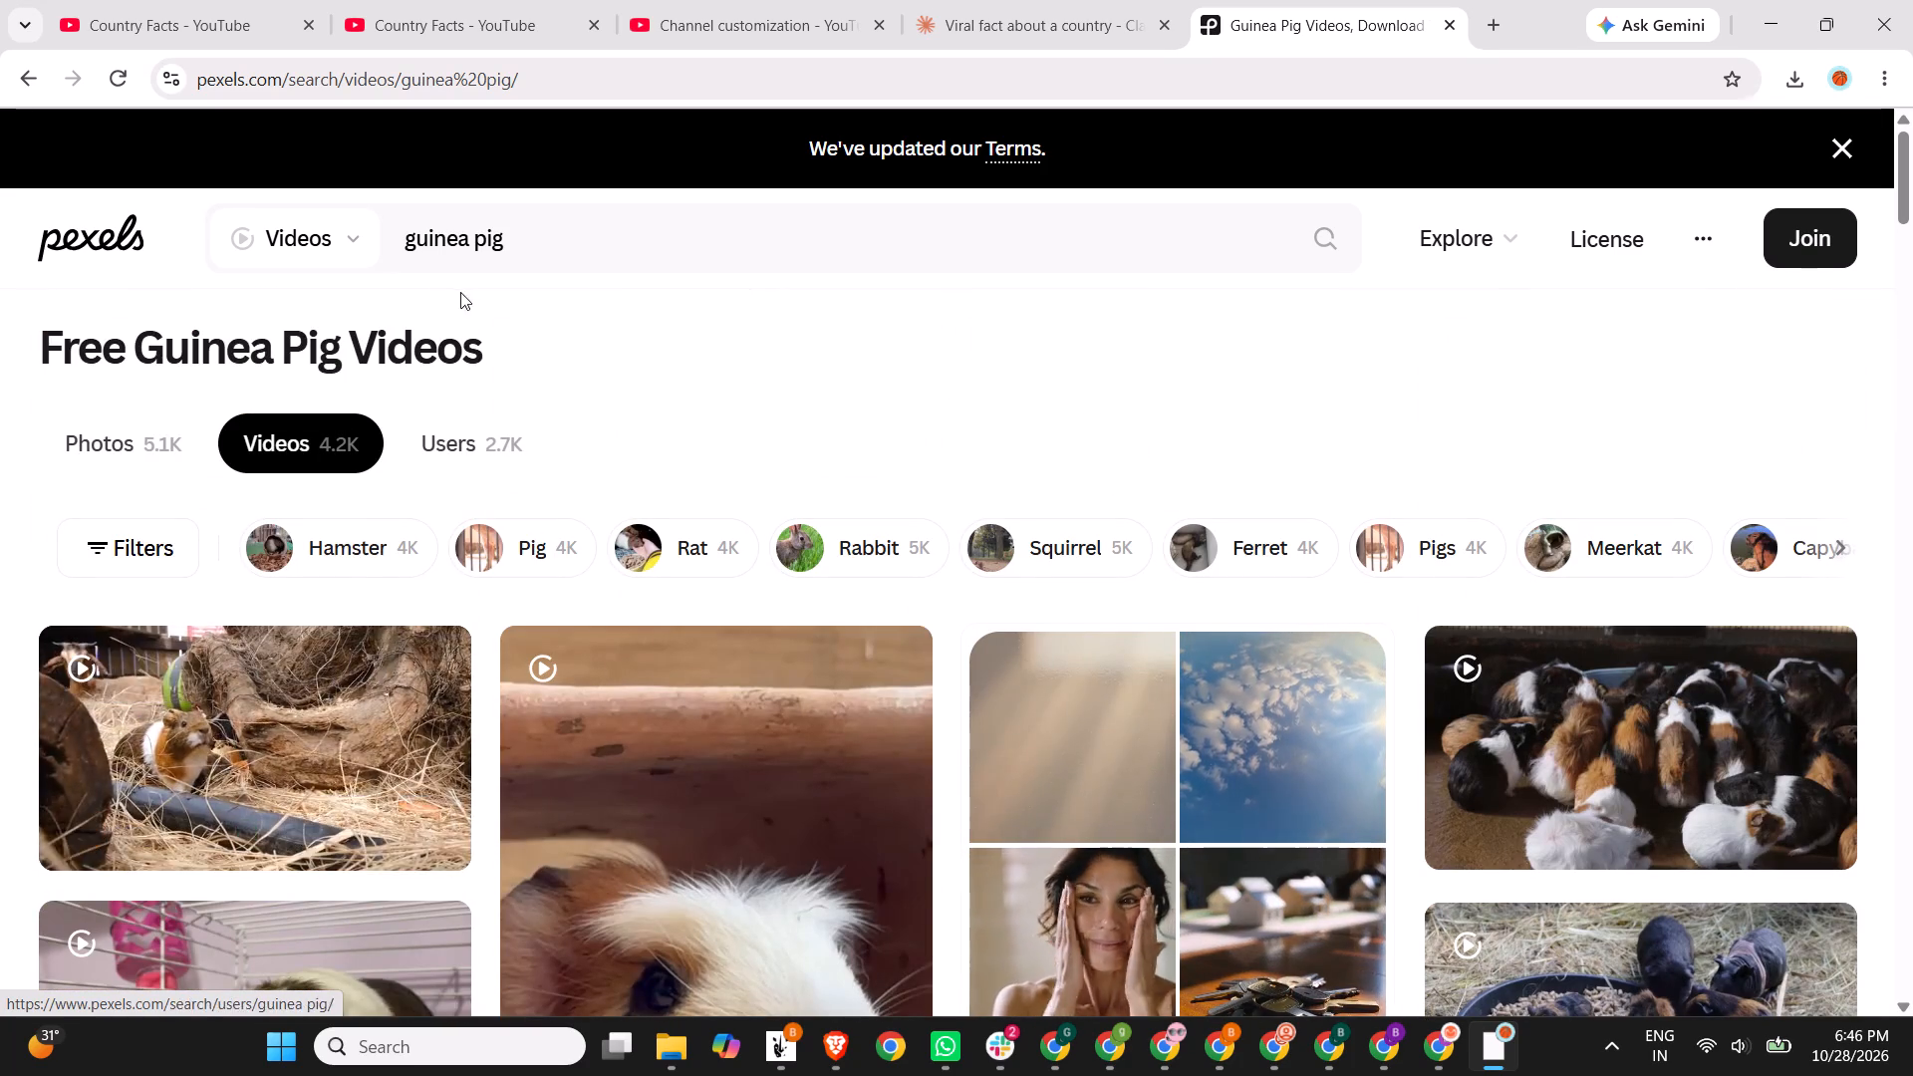
scroll(955, 614, down, 1)
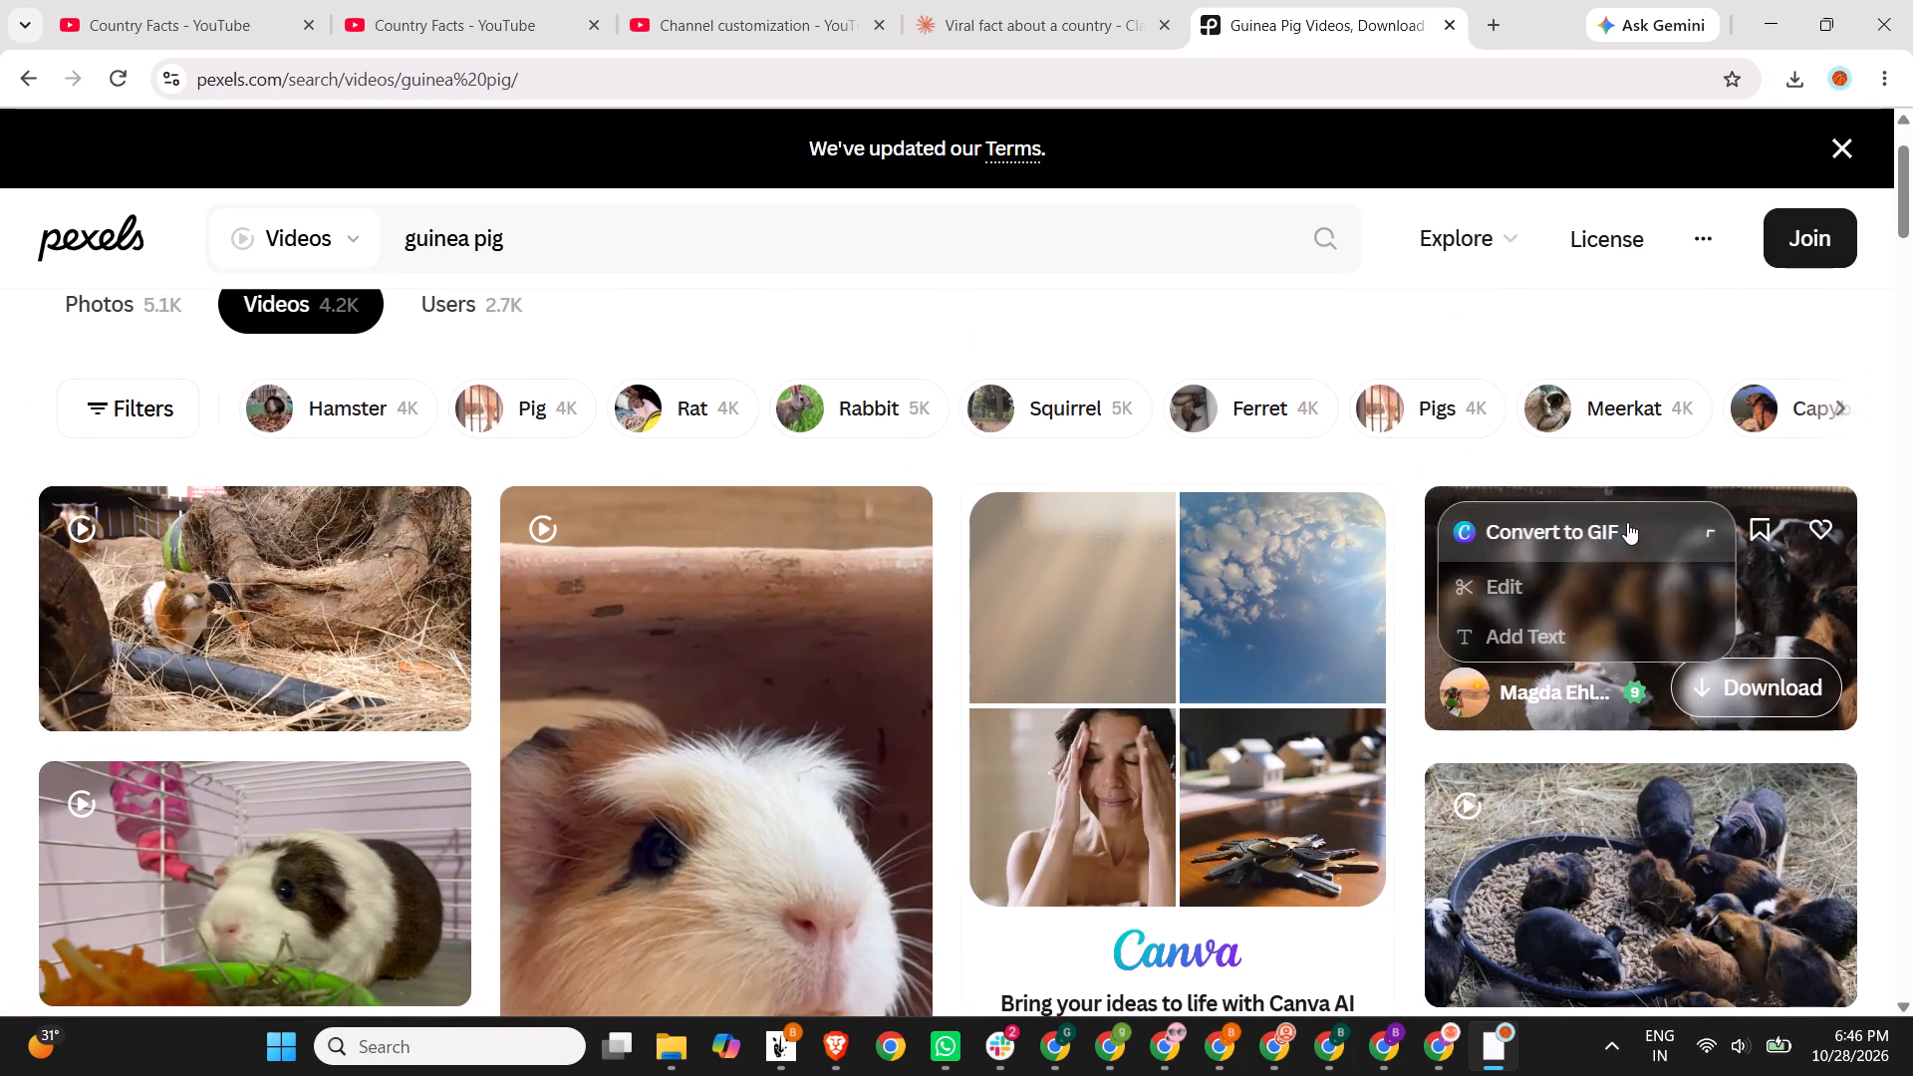
scroll(1779, 604, down, 1)
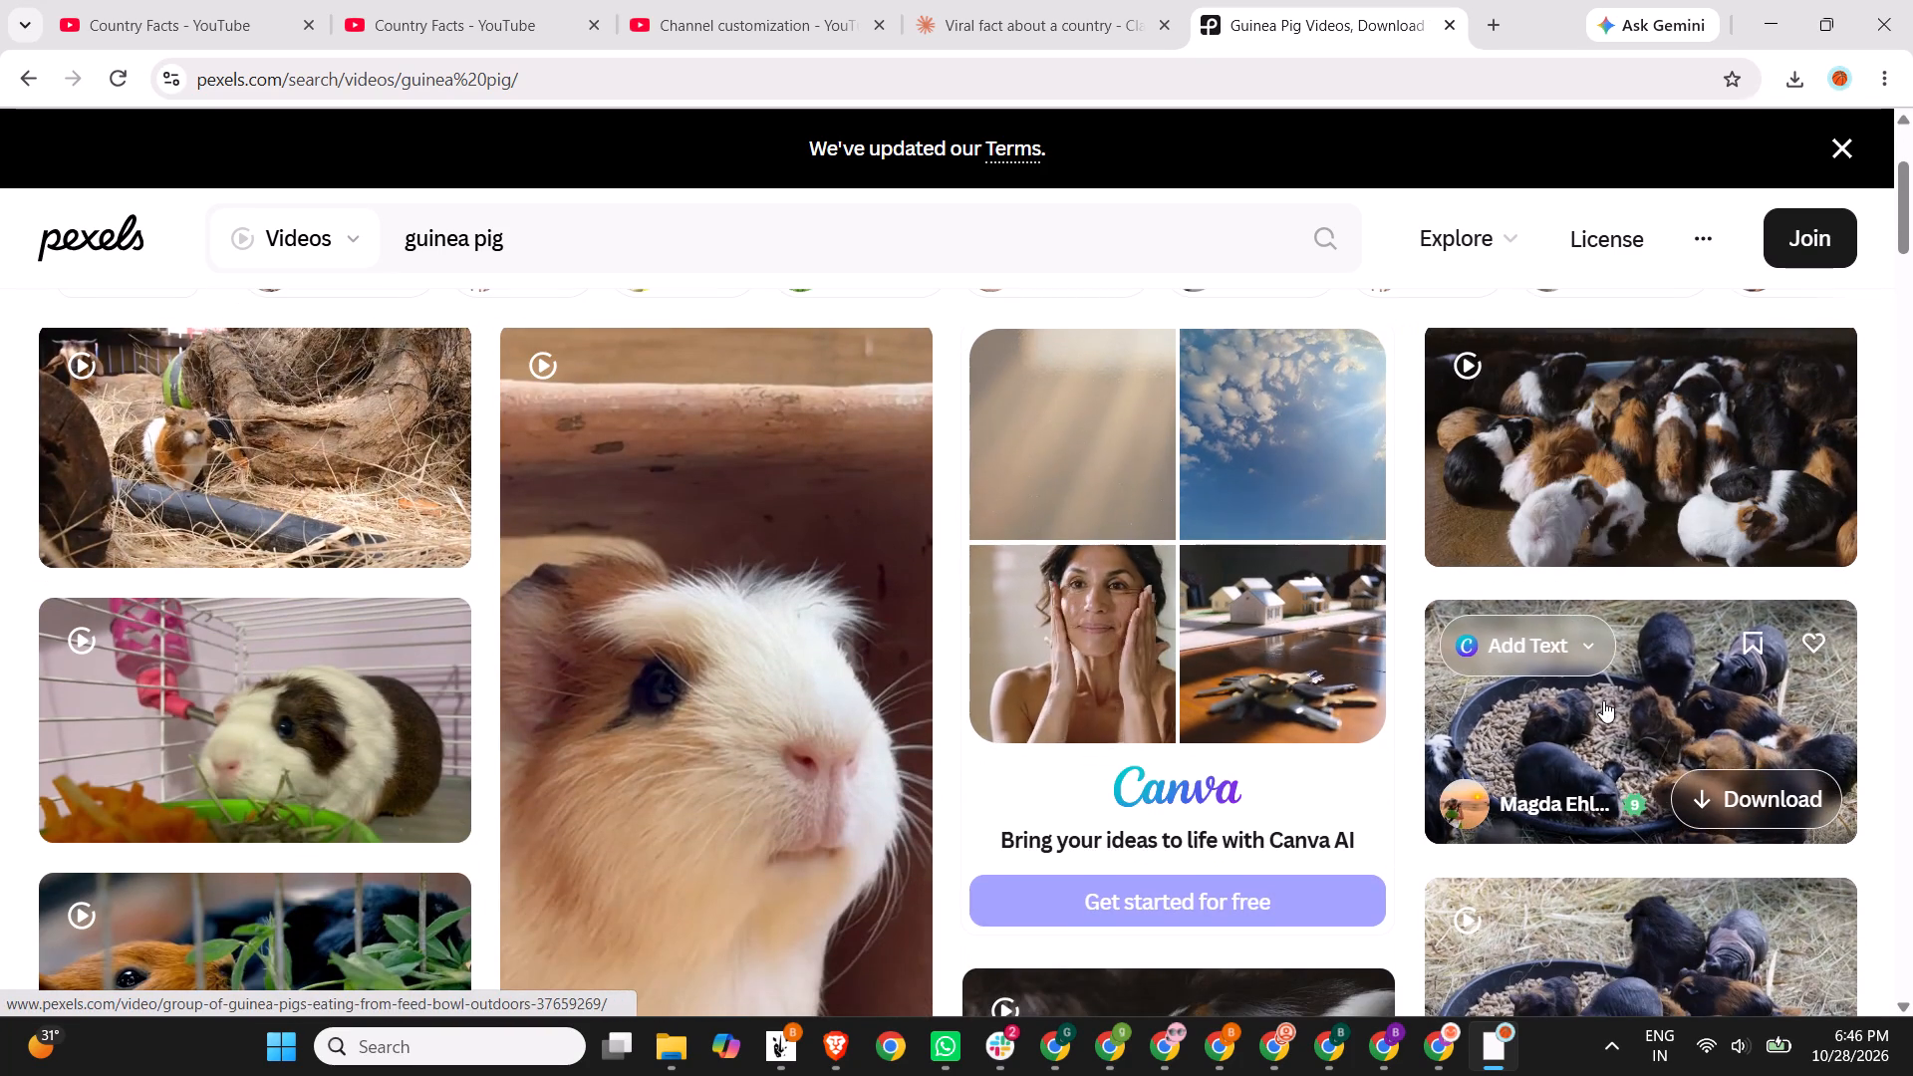
click(1753, 798)
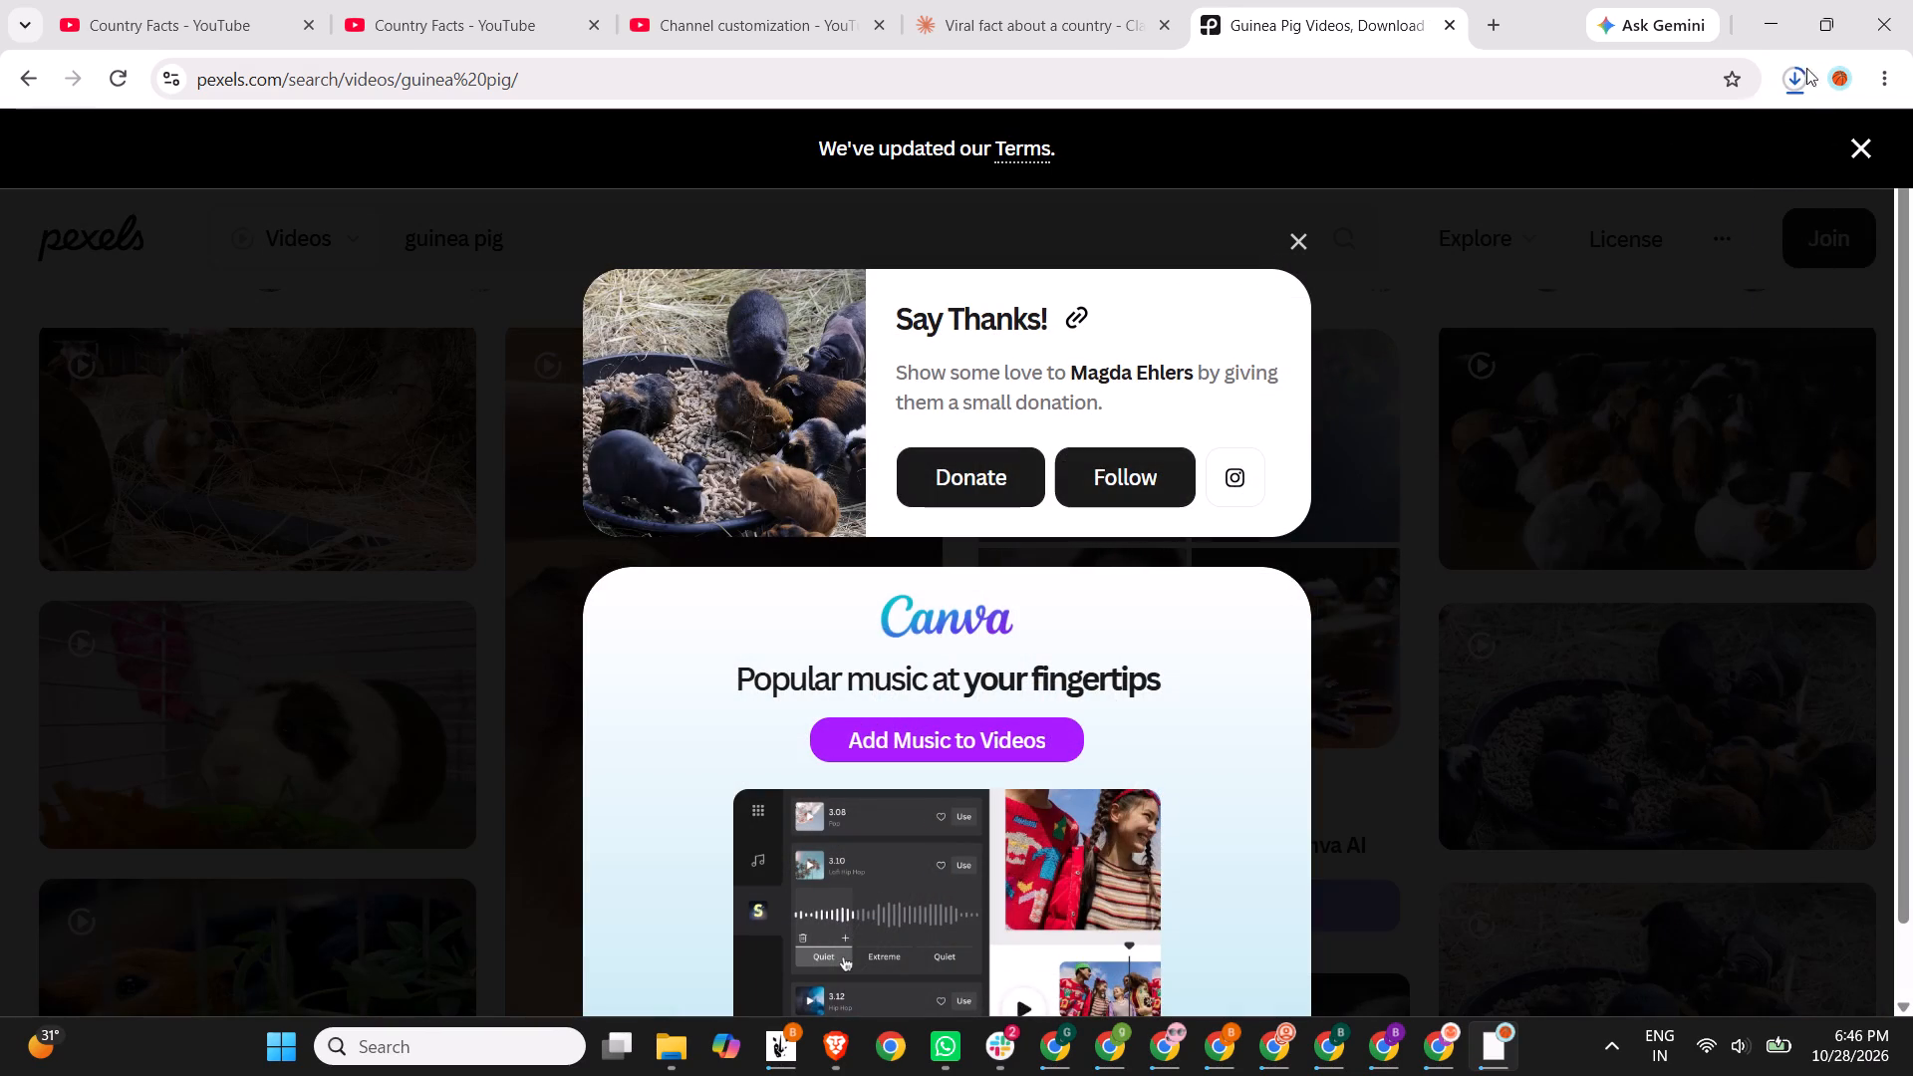
click(1793, 70)
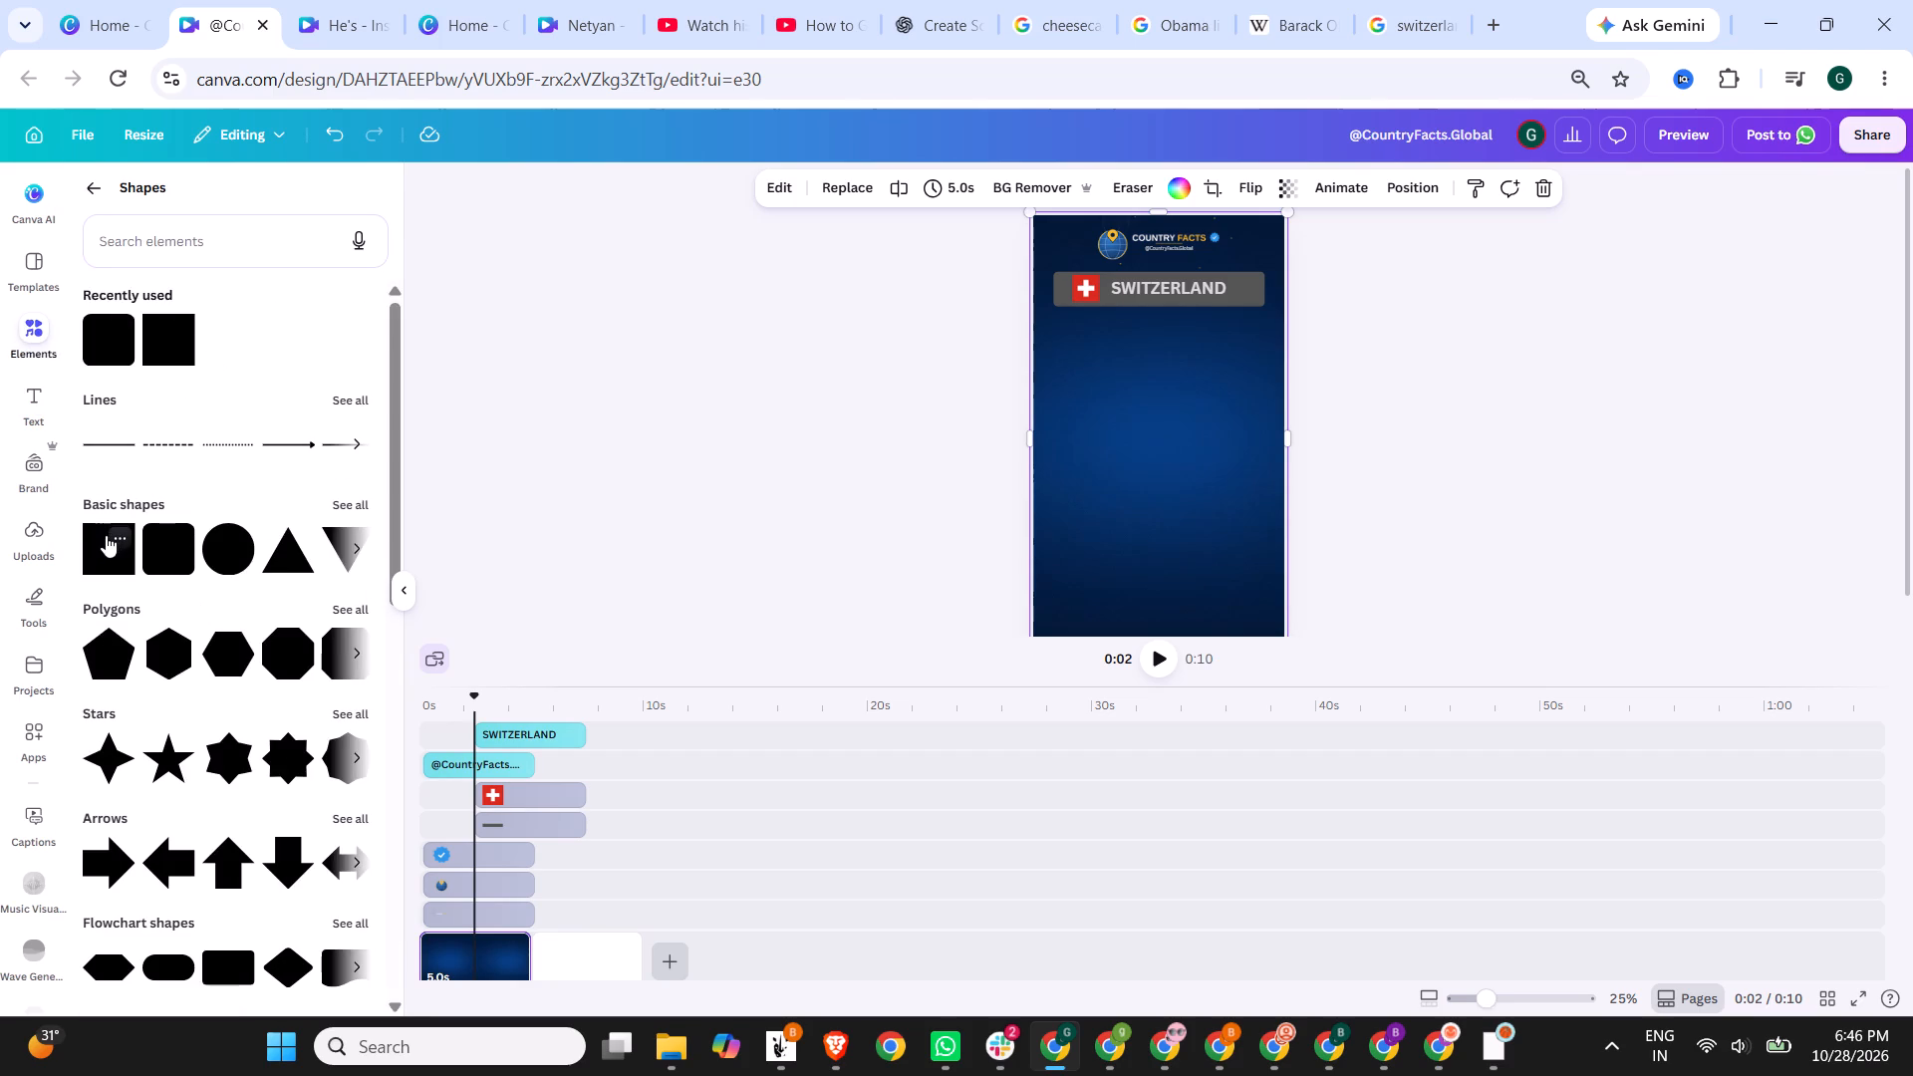
click(159, 542)
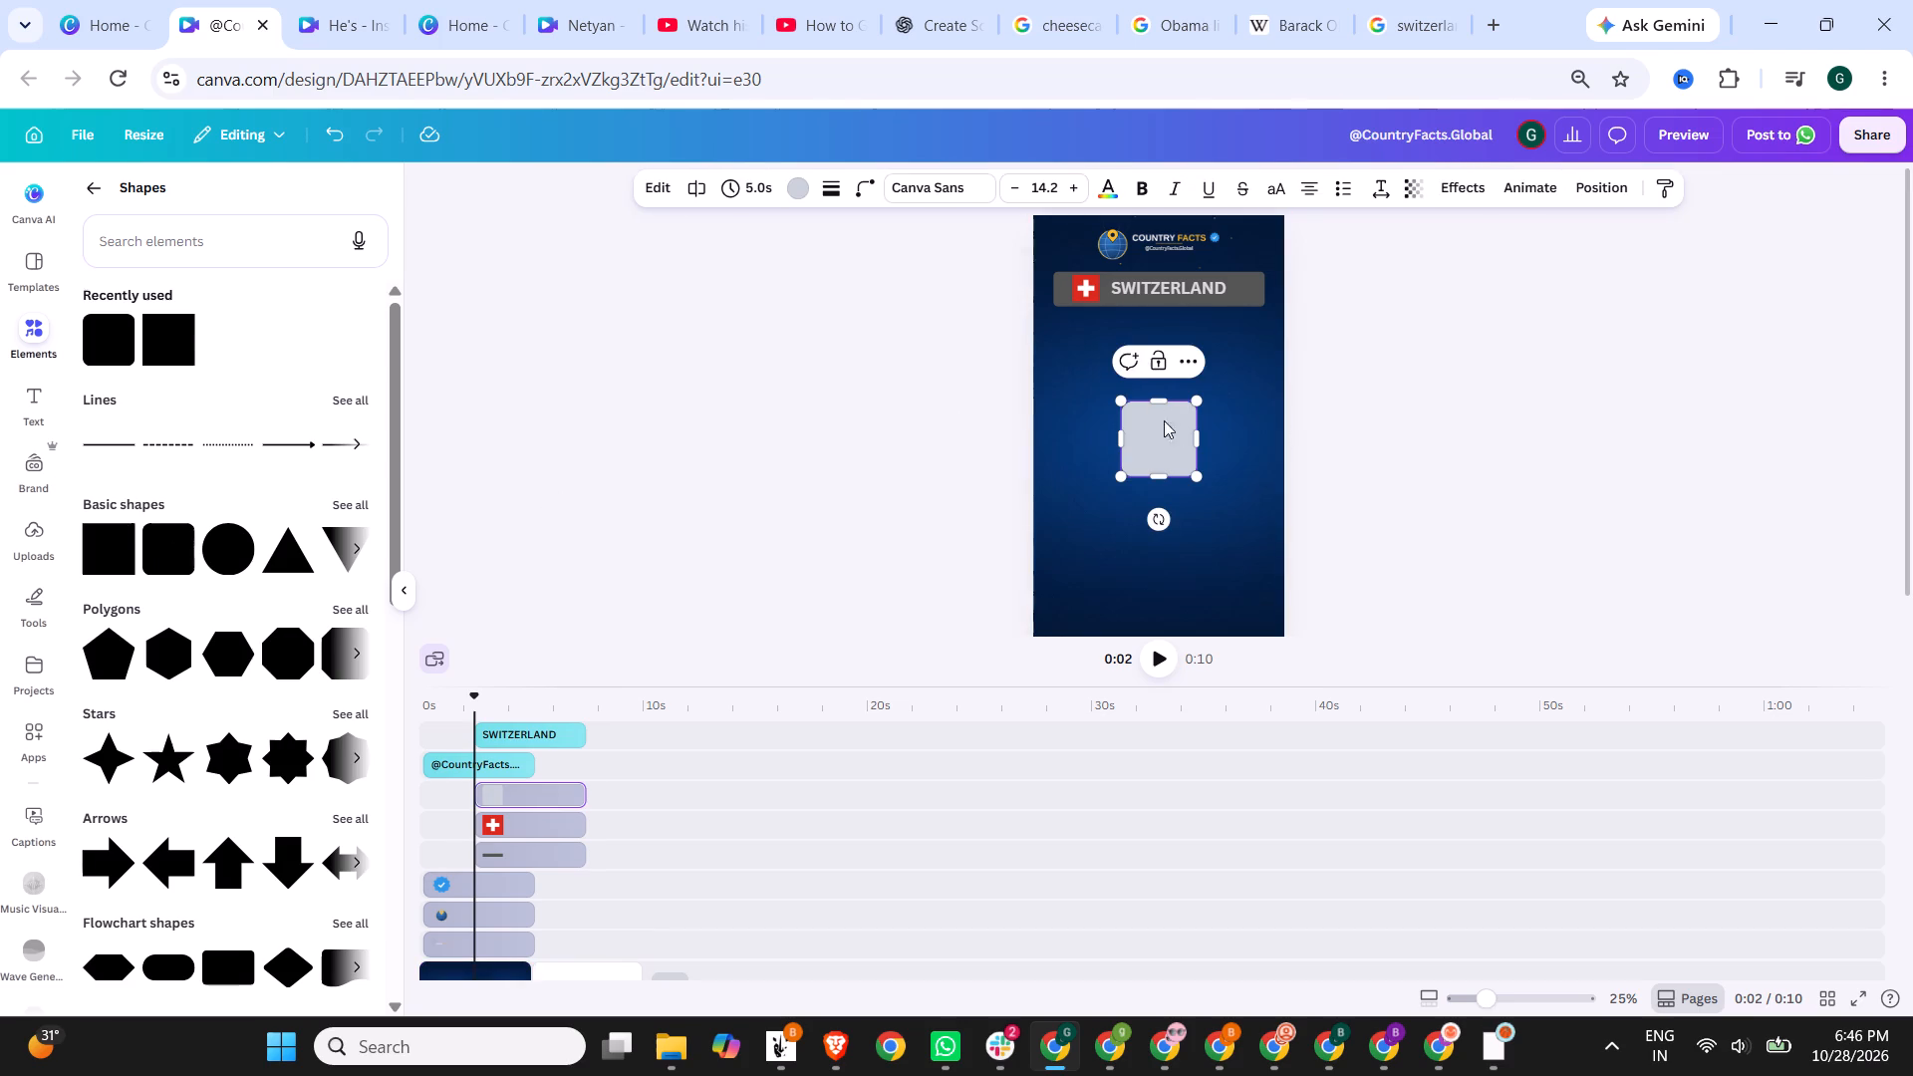
drag(1116, 401, 1036, 330)
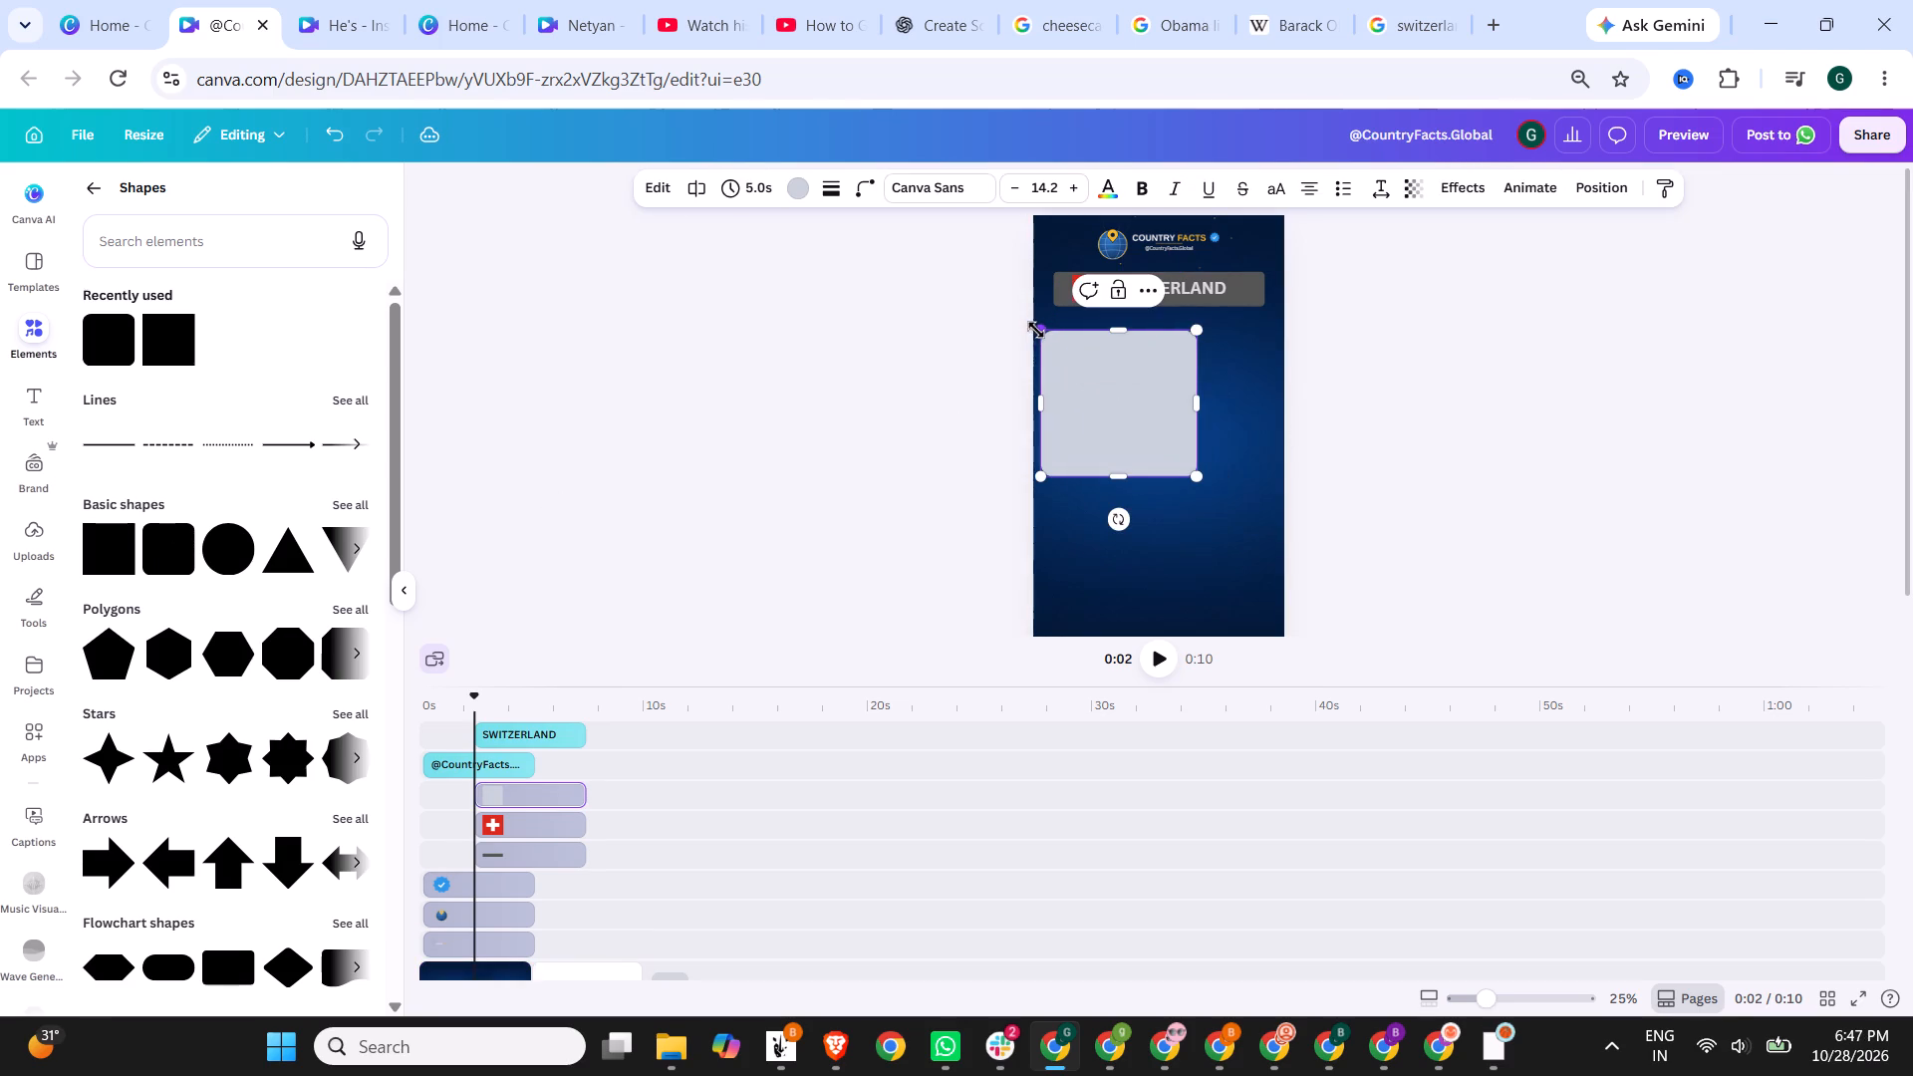
drag(1190, 471, 1262, 482)
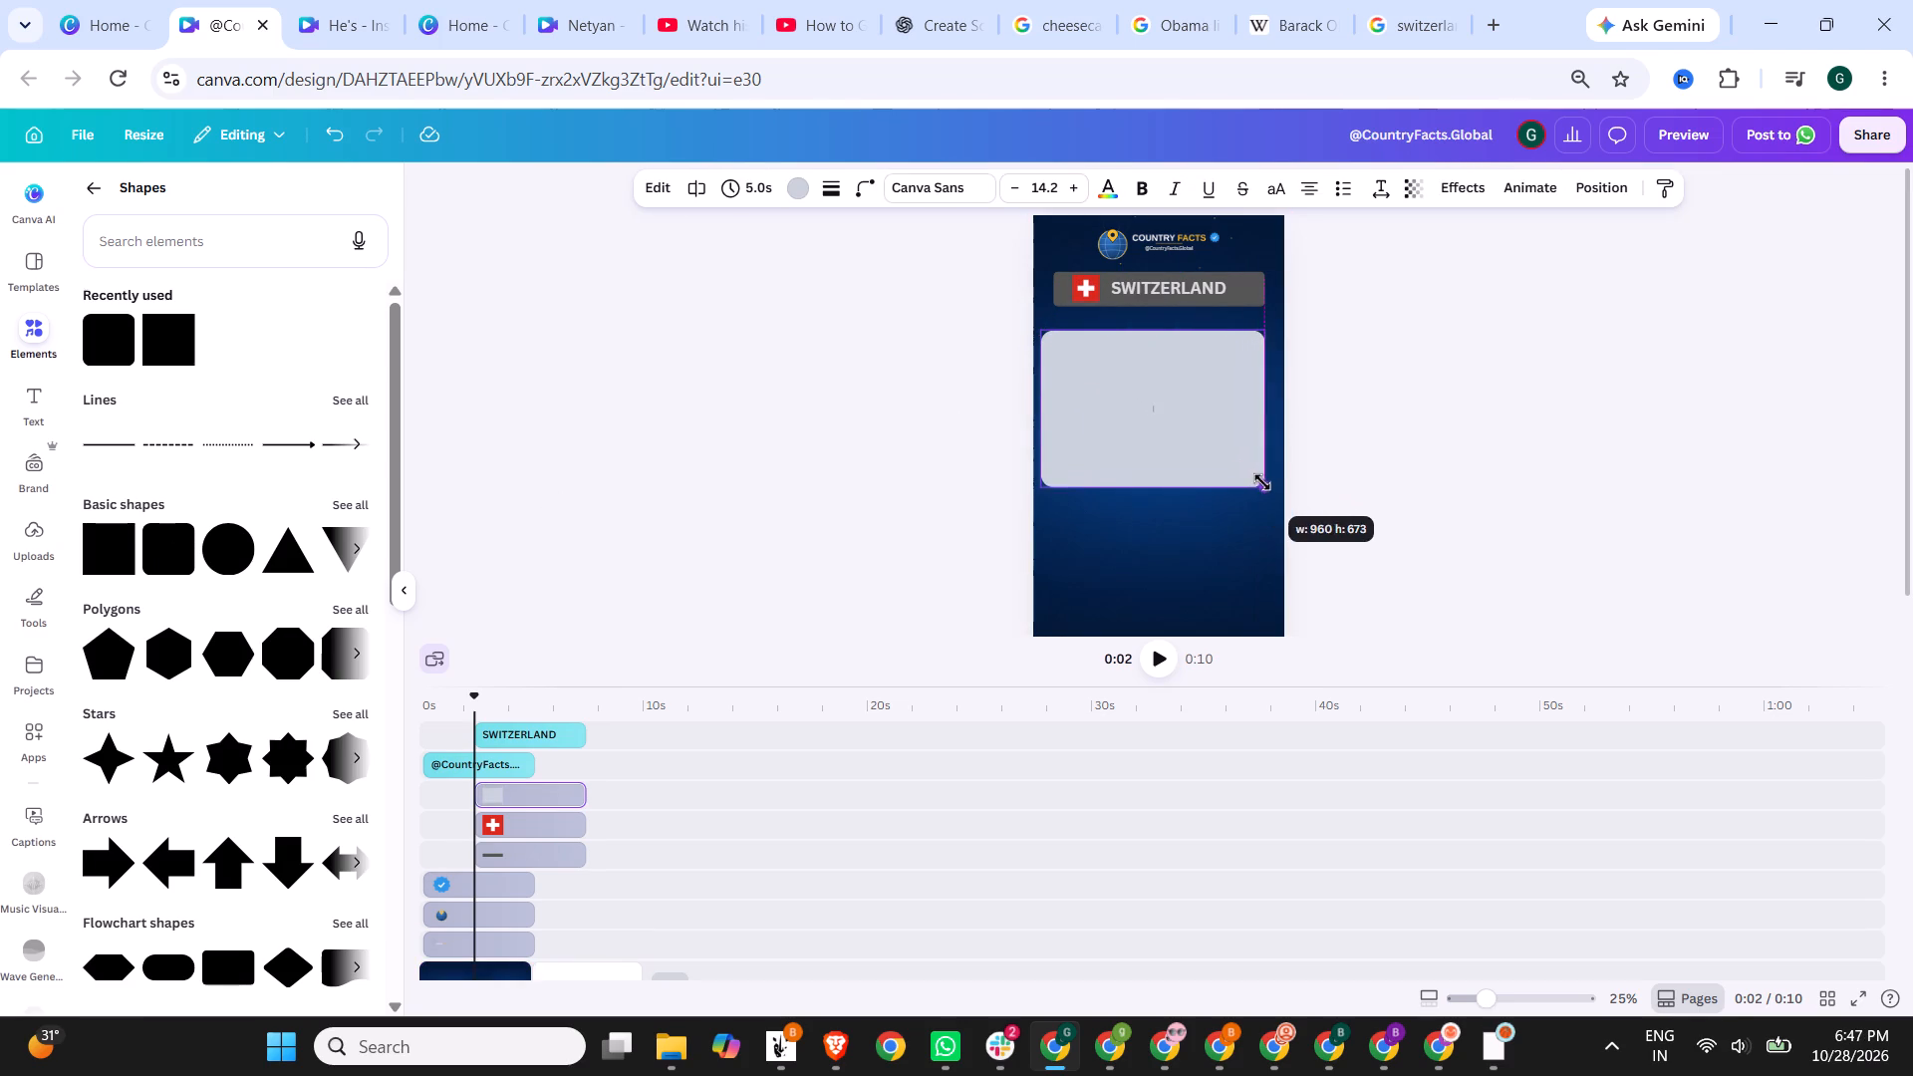
drag(1262, 482, 1268, 482)
click(1372, 439)
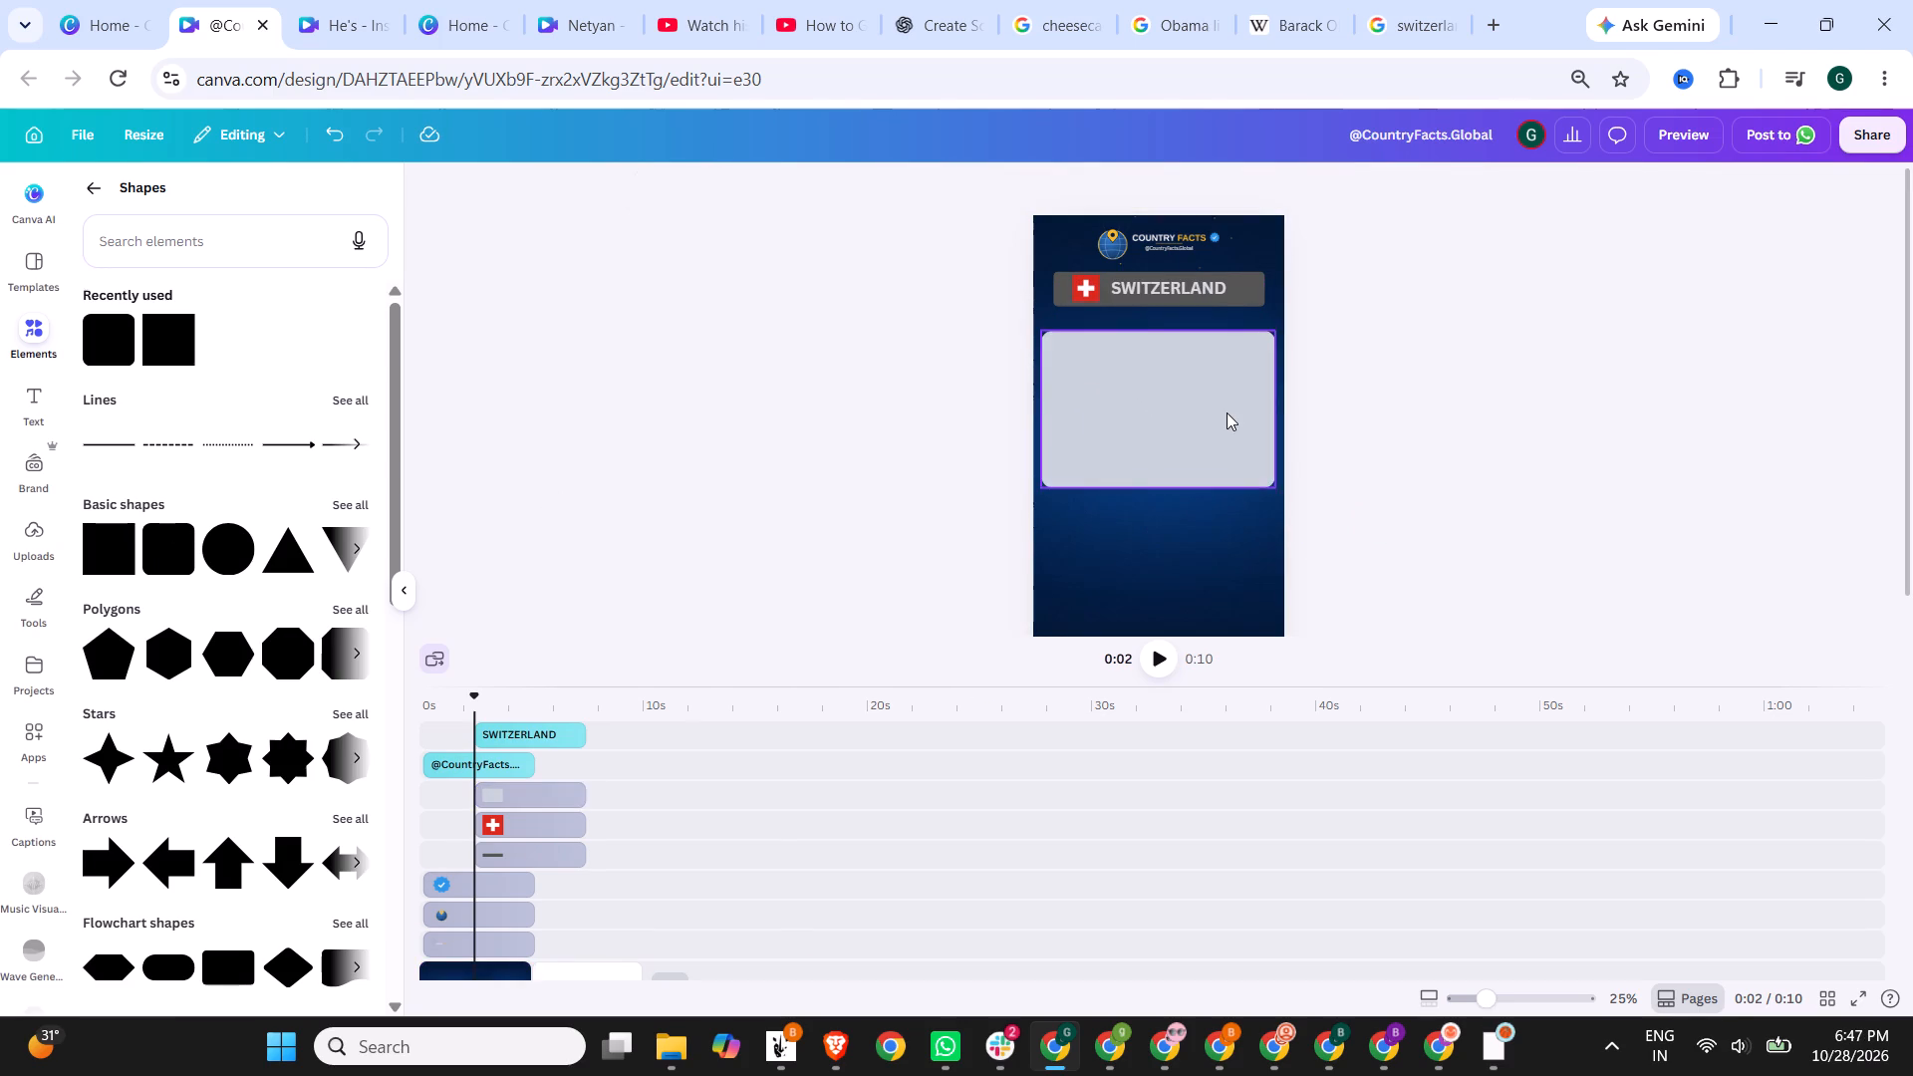
Move the rounded rectangle down into the lower part of the page.
drag(1227, 411, 1226, 537)
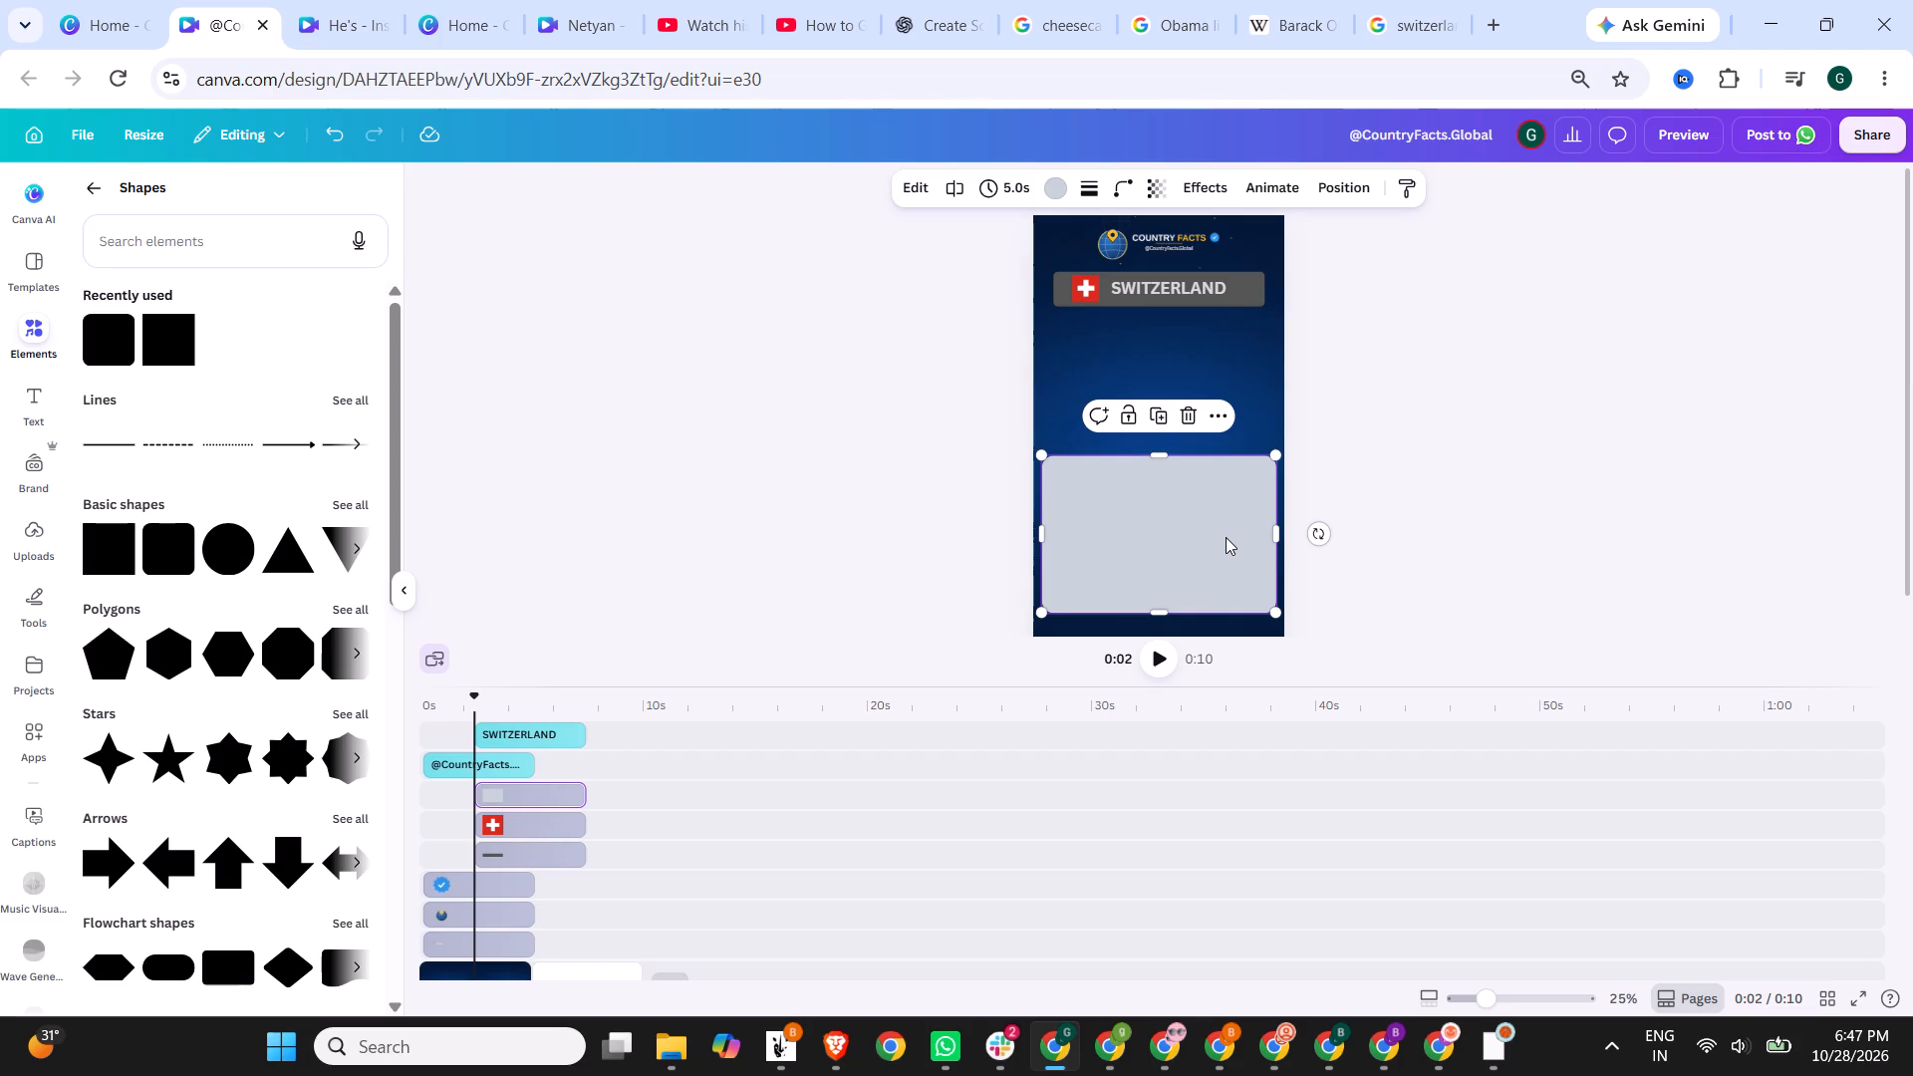
right_click(1226, 537)
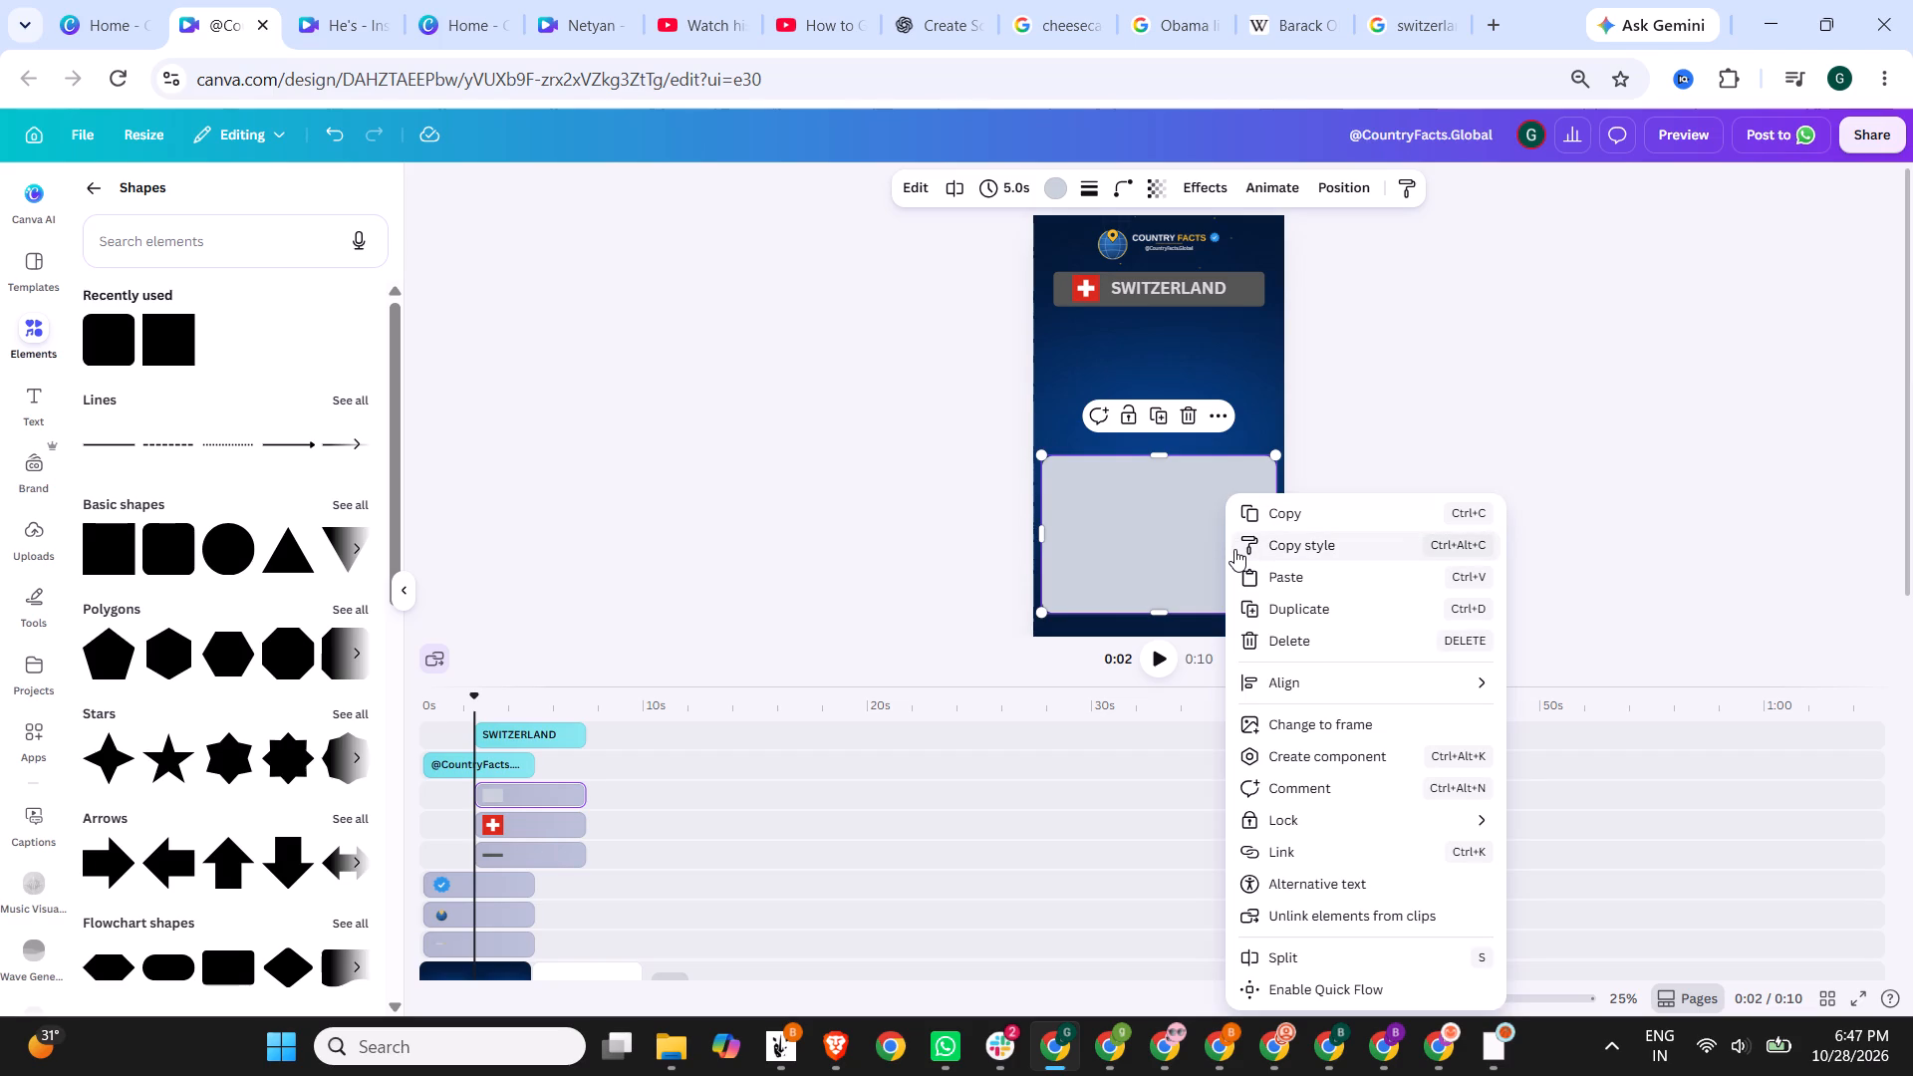
click(1065, 549)
click(951, 490)
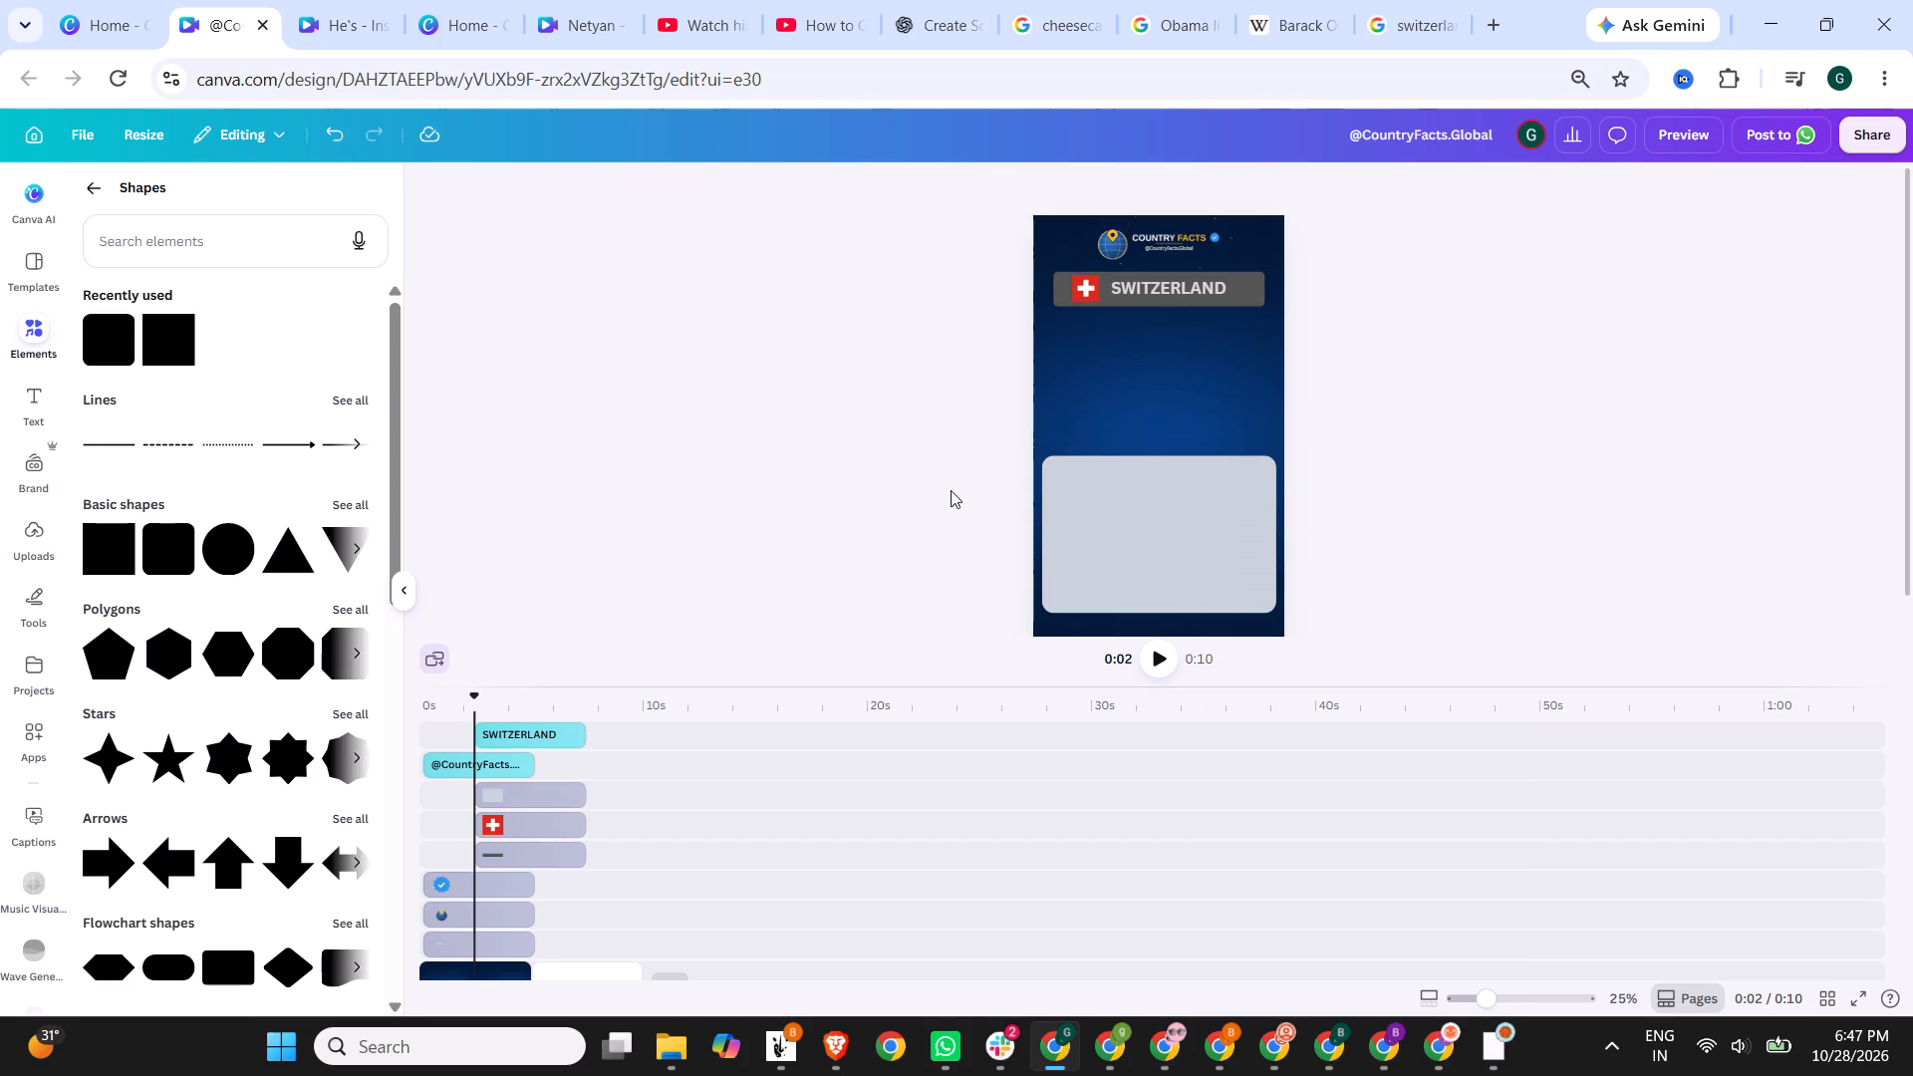
Fill the rounded rectangle with the dark grey default solid colour.
click(1130, 524)
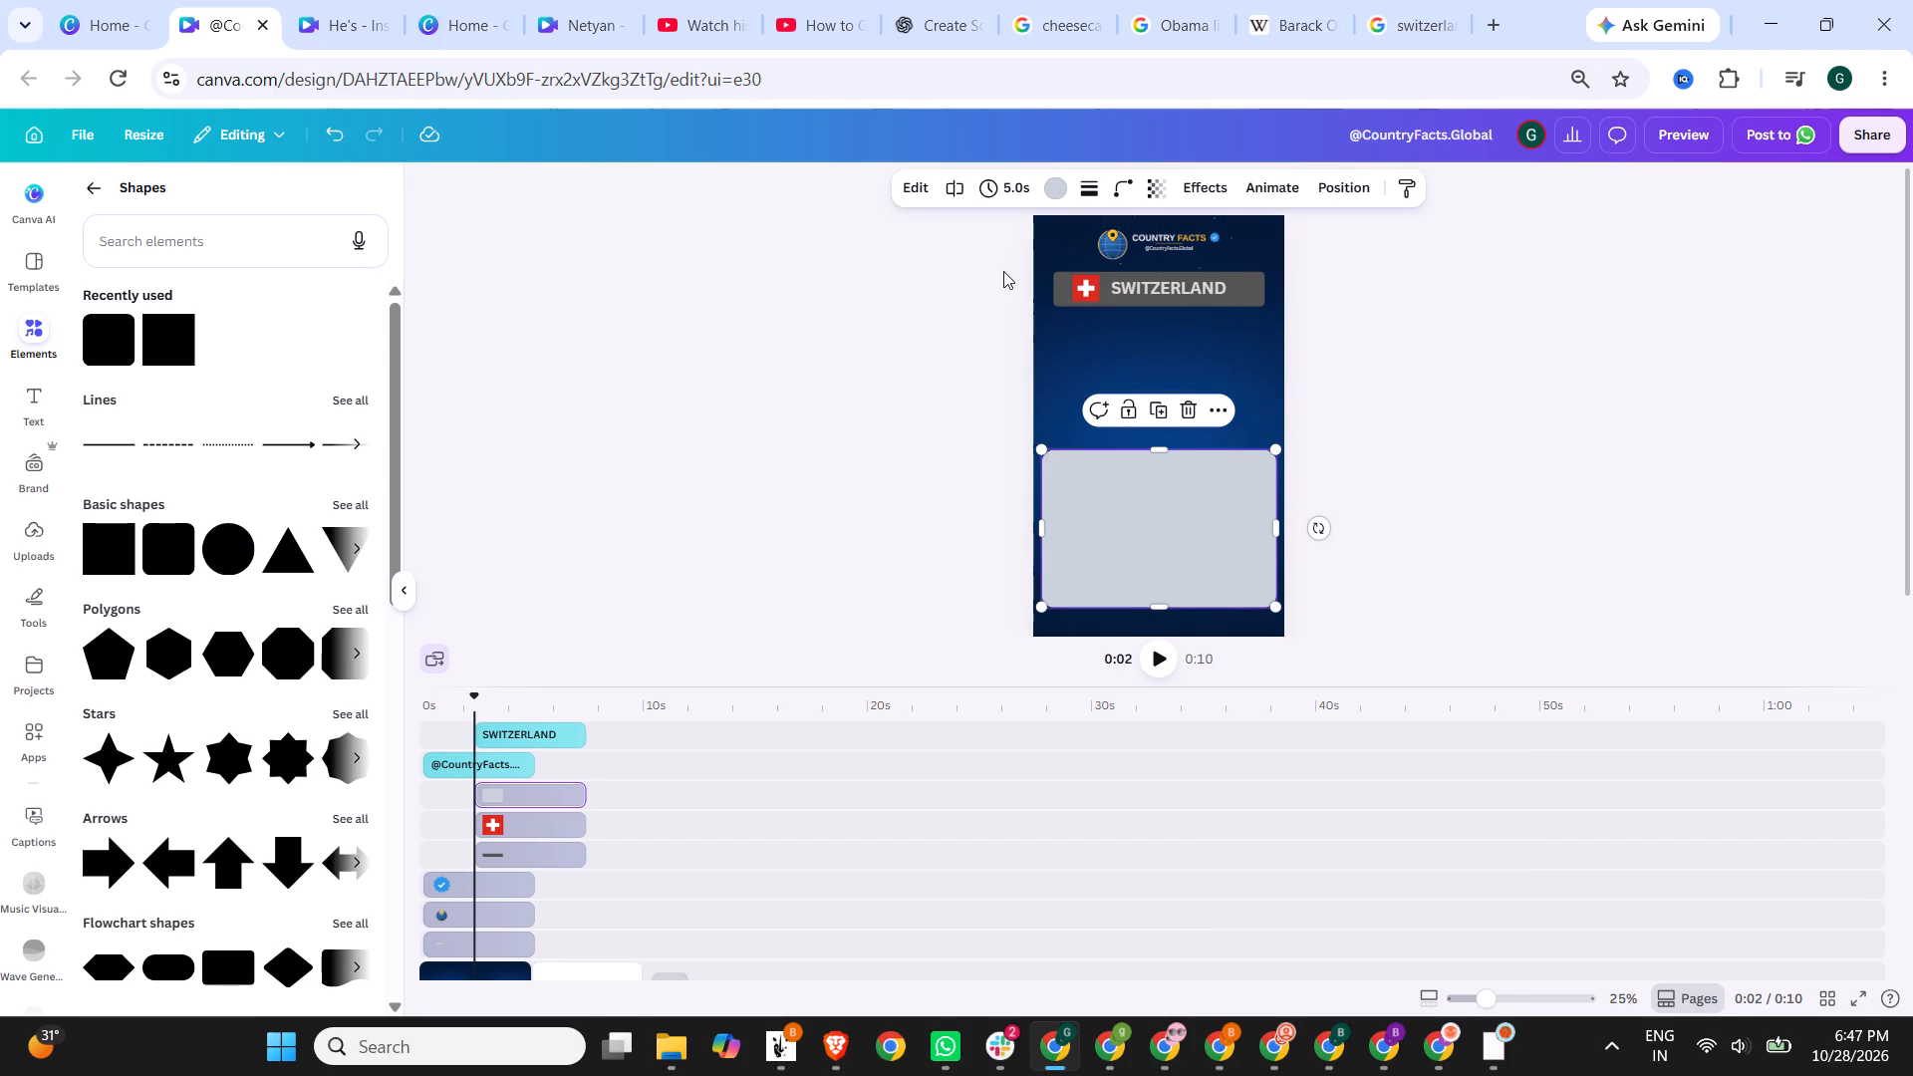
click(1046, 194)
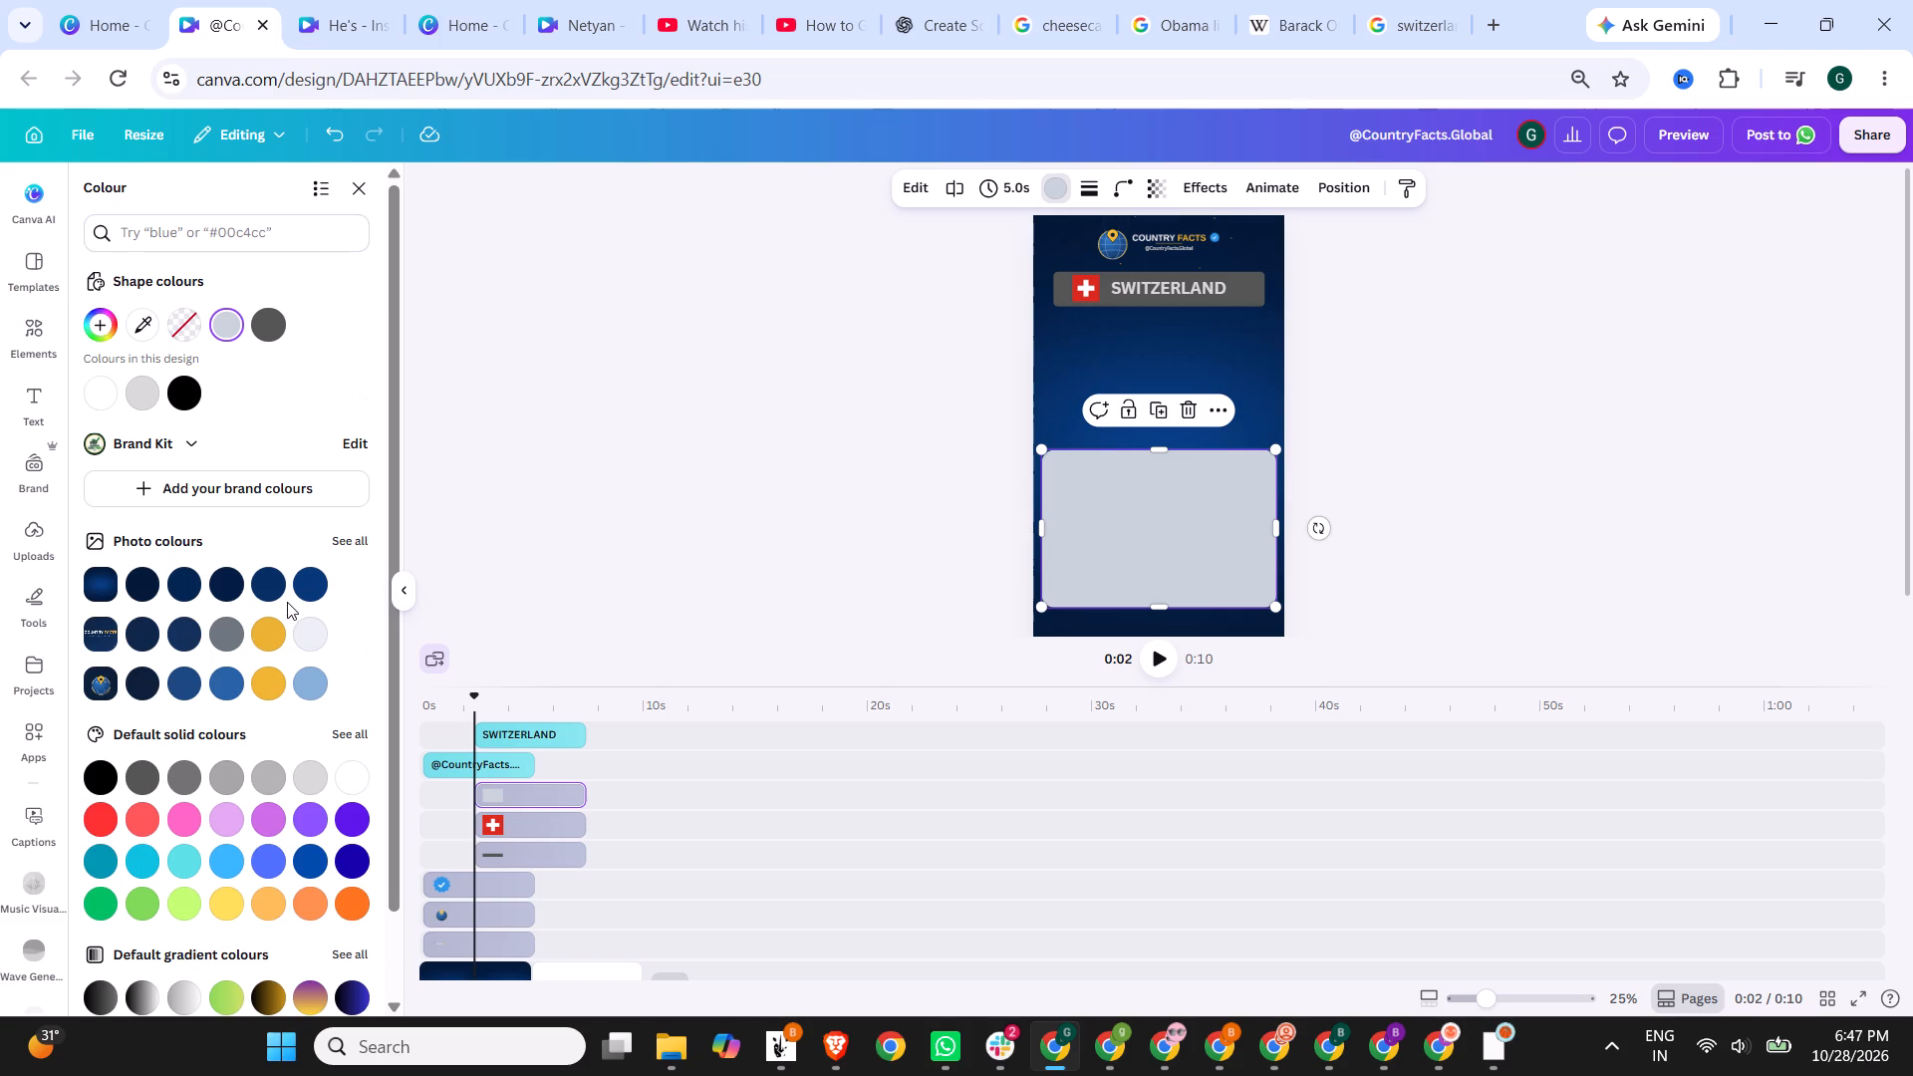
click(138, 785)
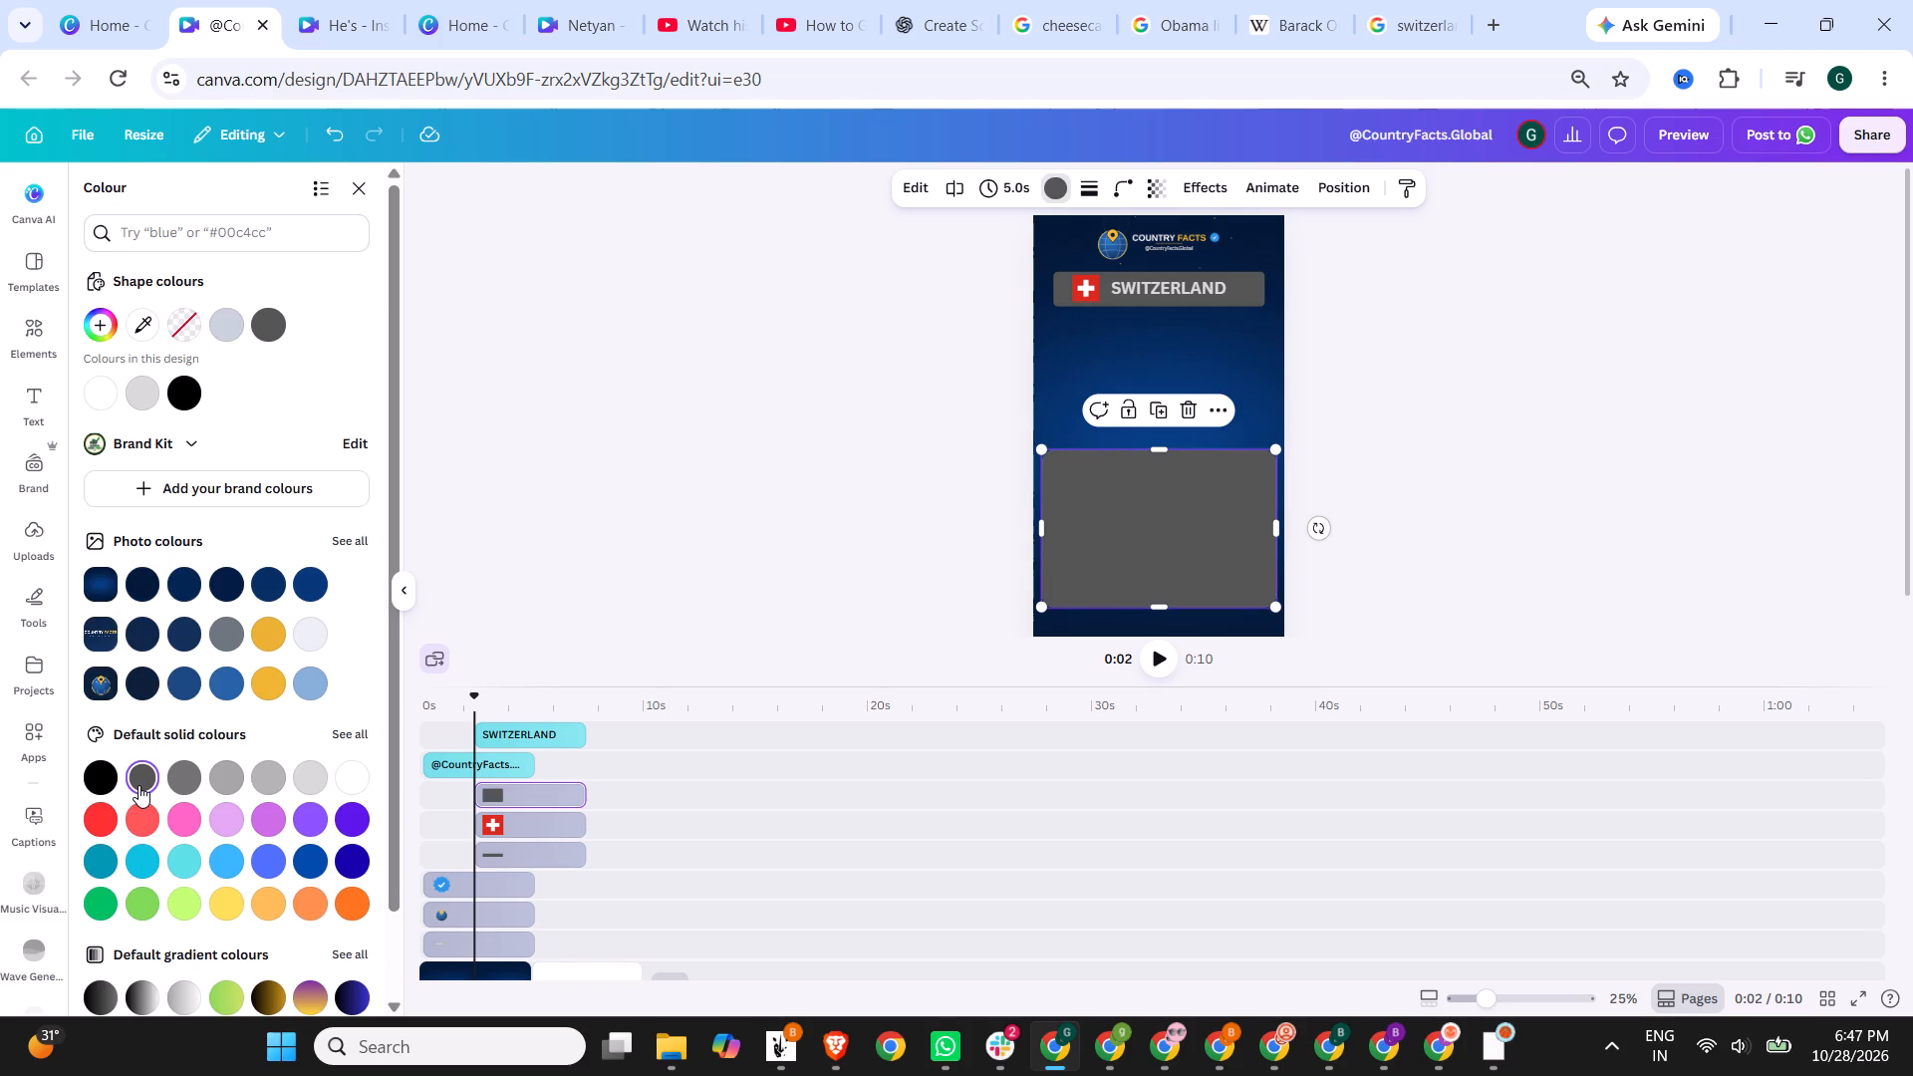
click(733, 473)
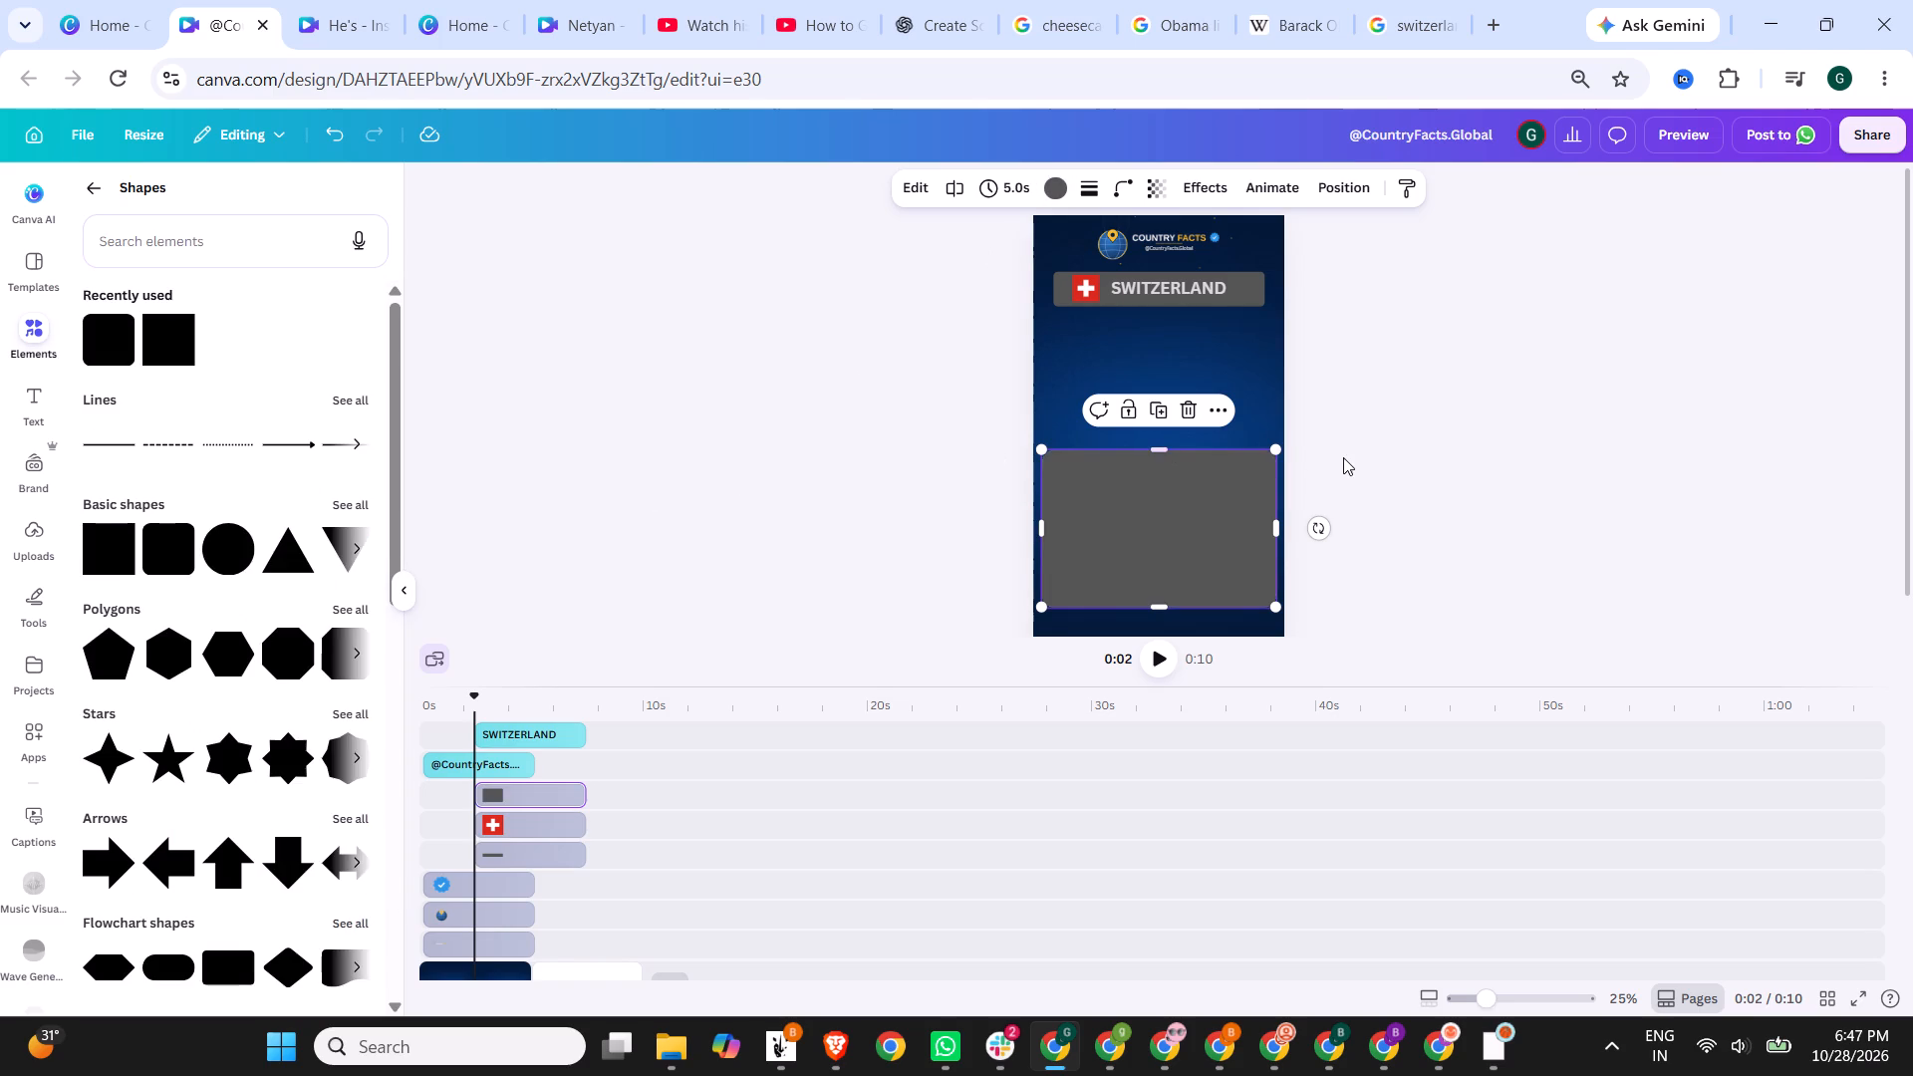
Shift the grey rounded rectangle slightly upward and centre it horizontally on the page.
click(1343, 457)
drag(1213, 547, 1212, 535)
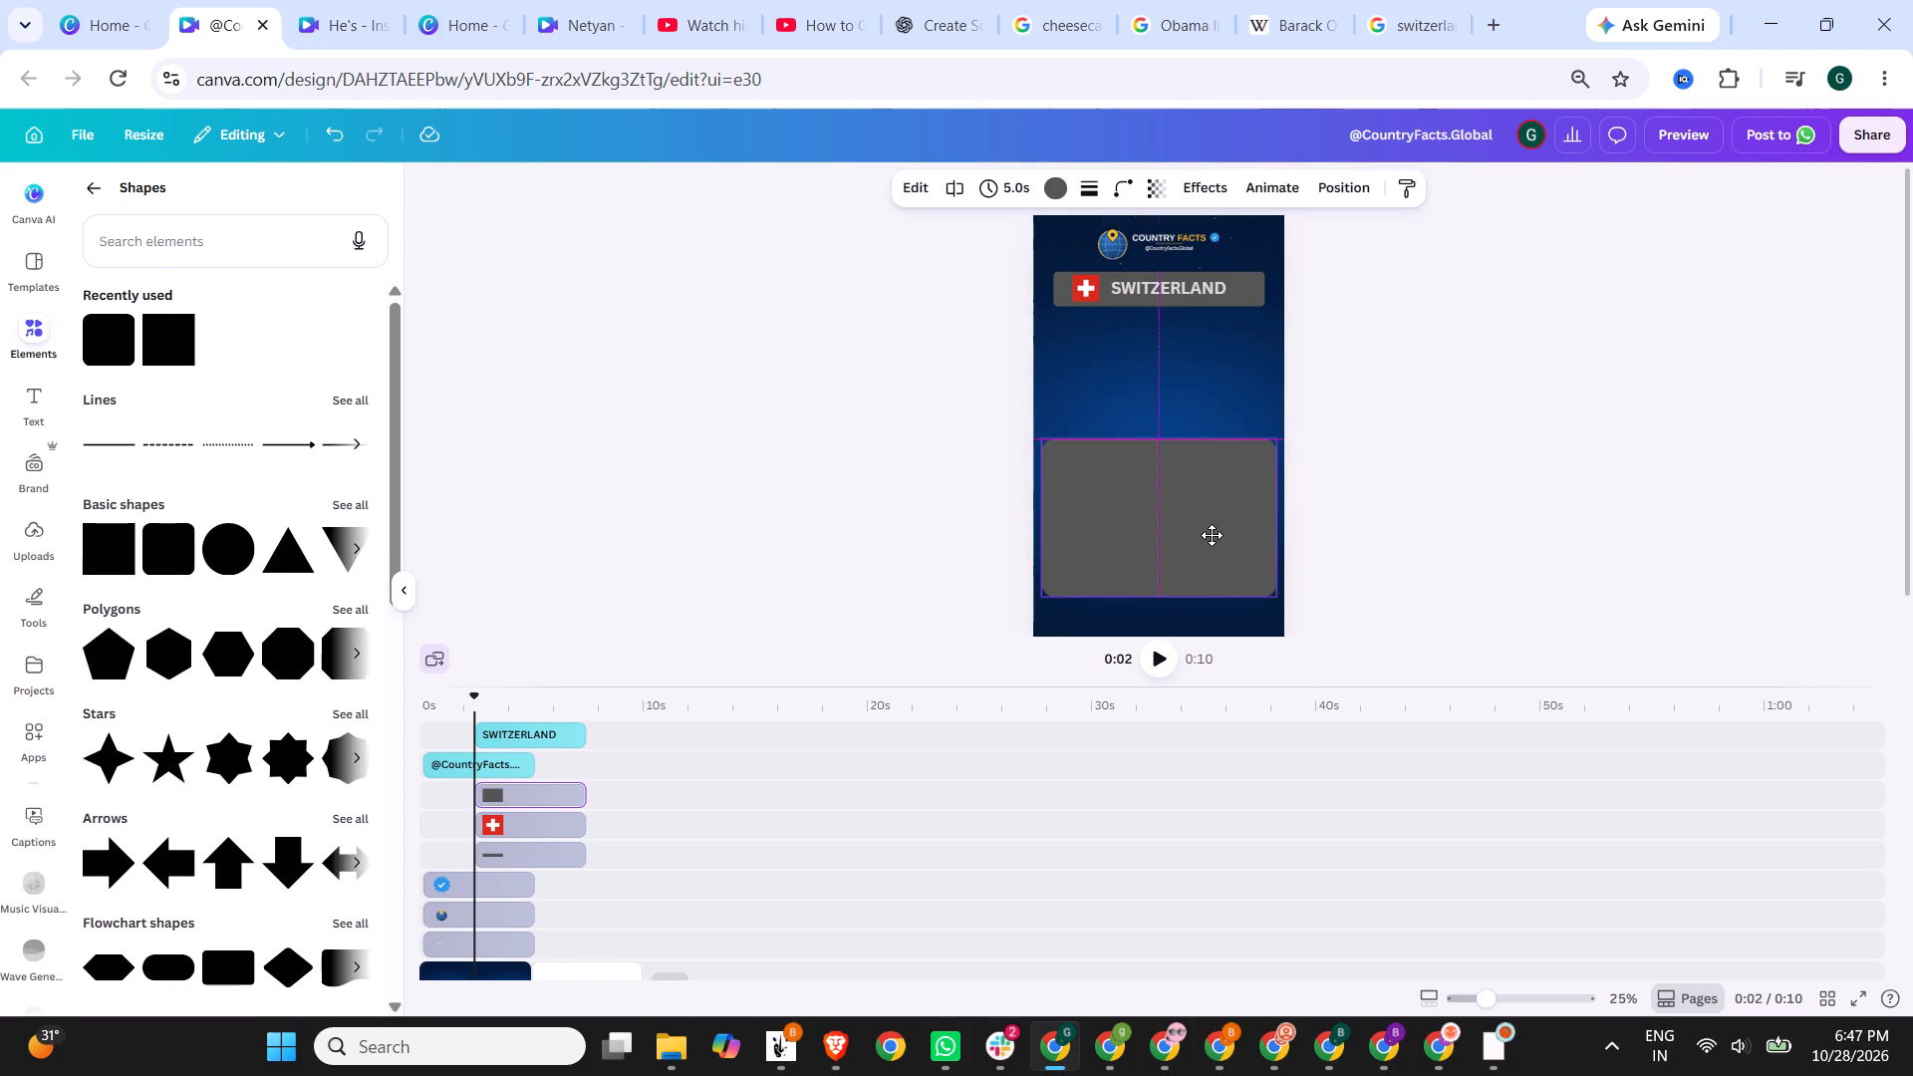
drag(1212, 535, 1211, 536)
click(1211, 536)
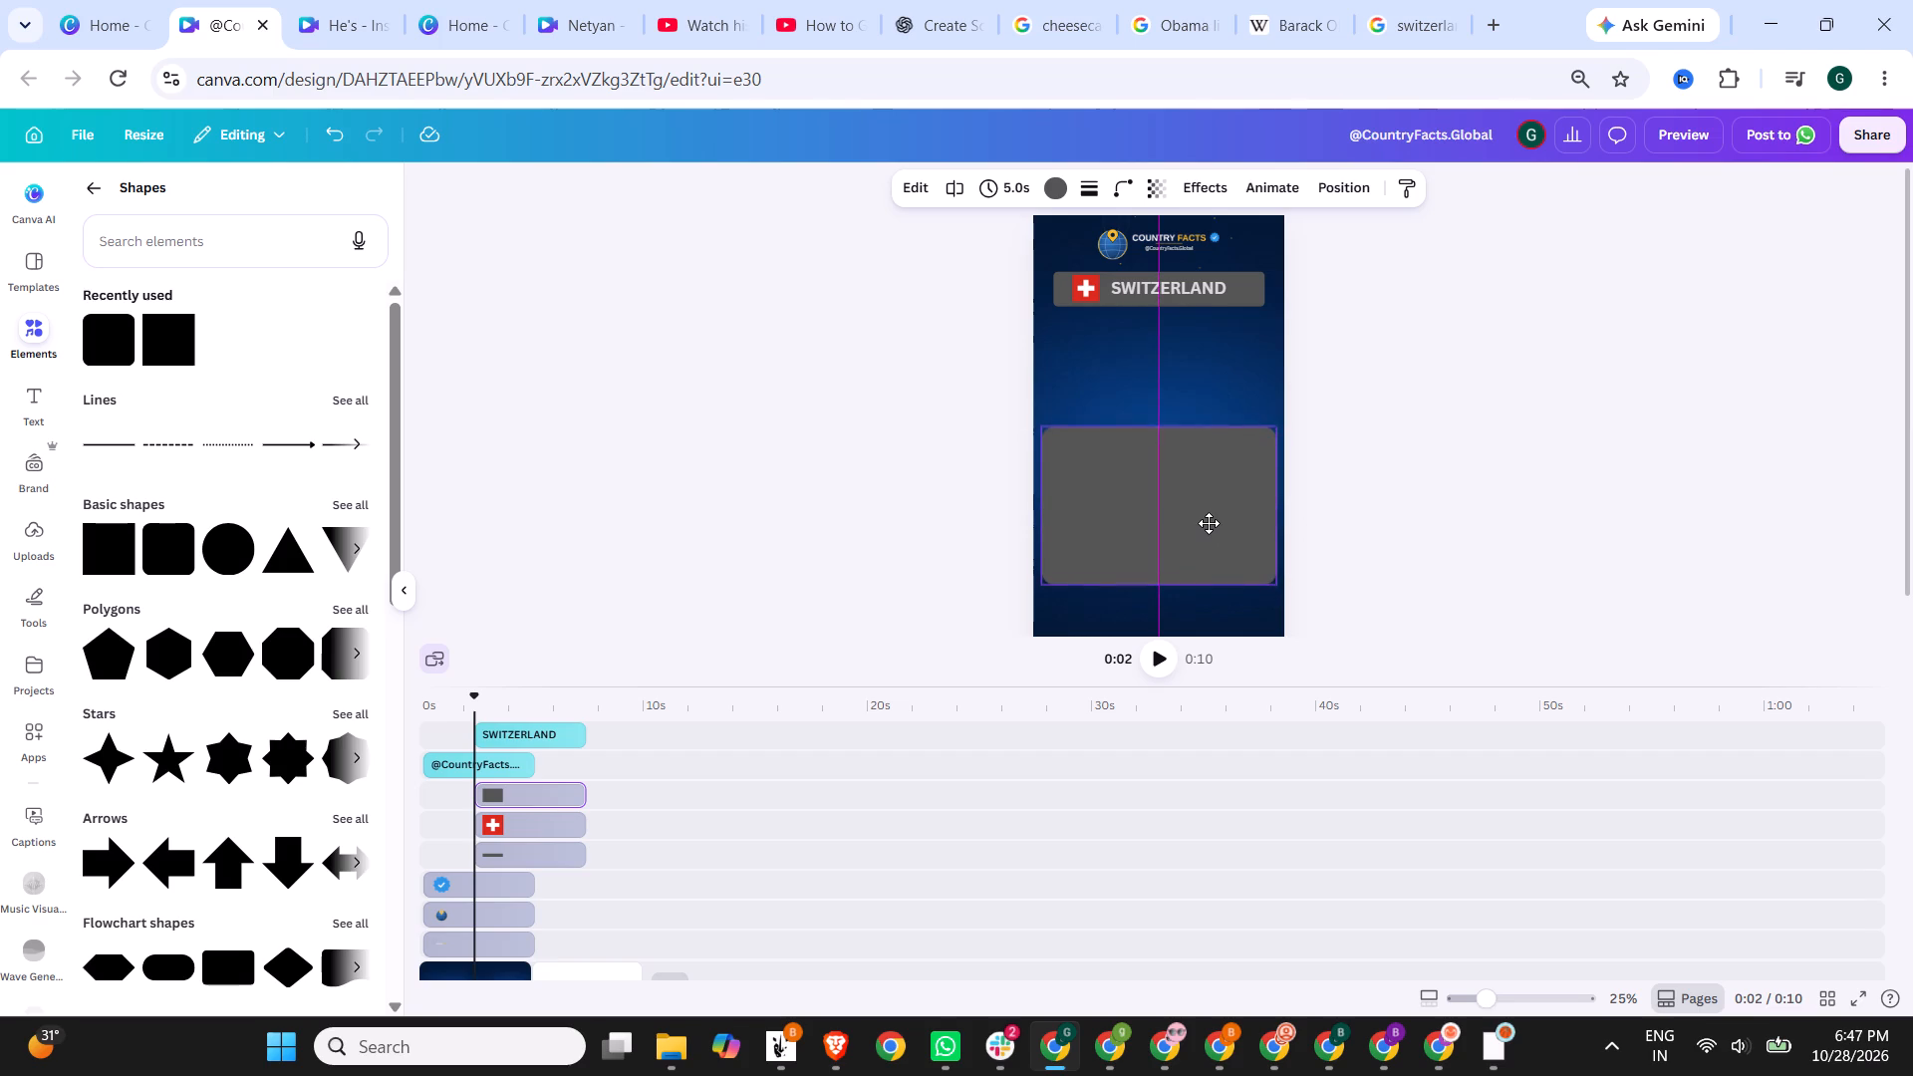
click(1474, 476)
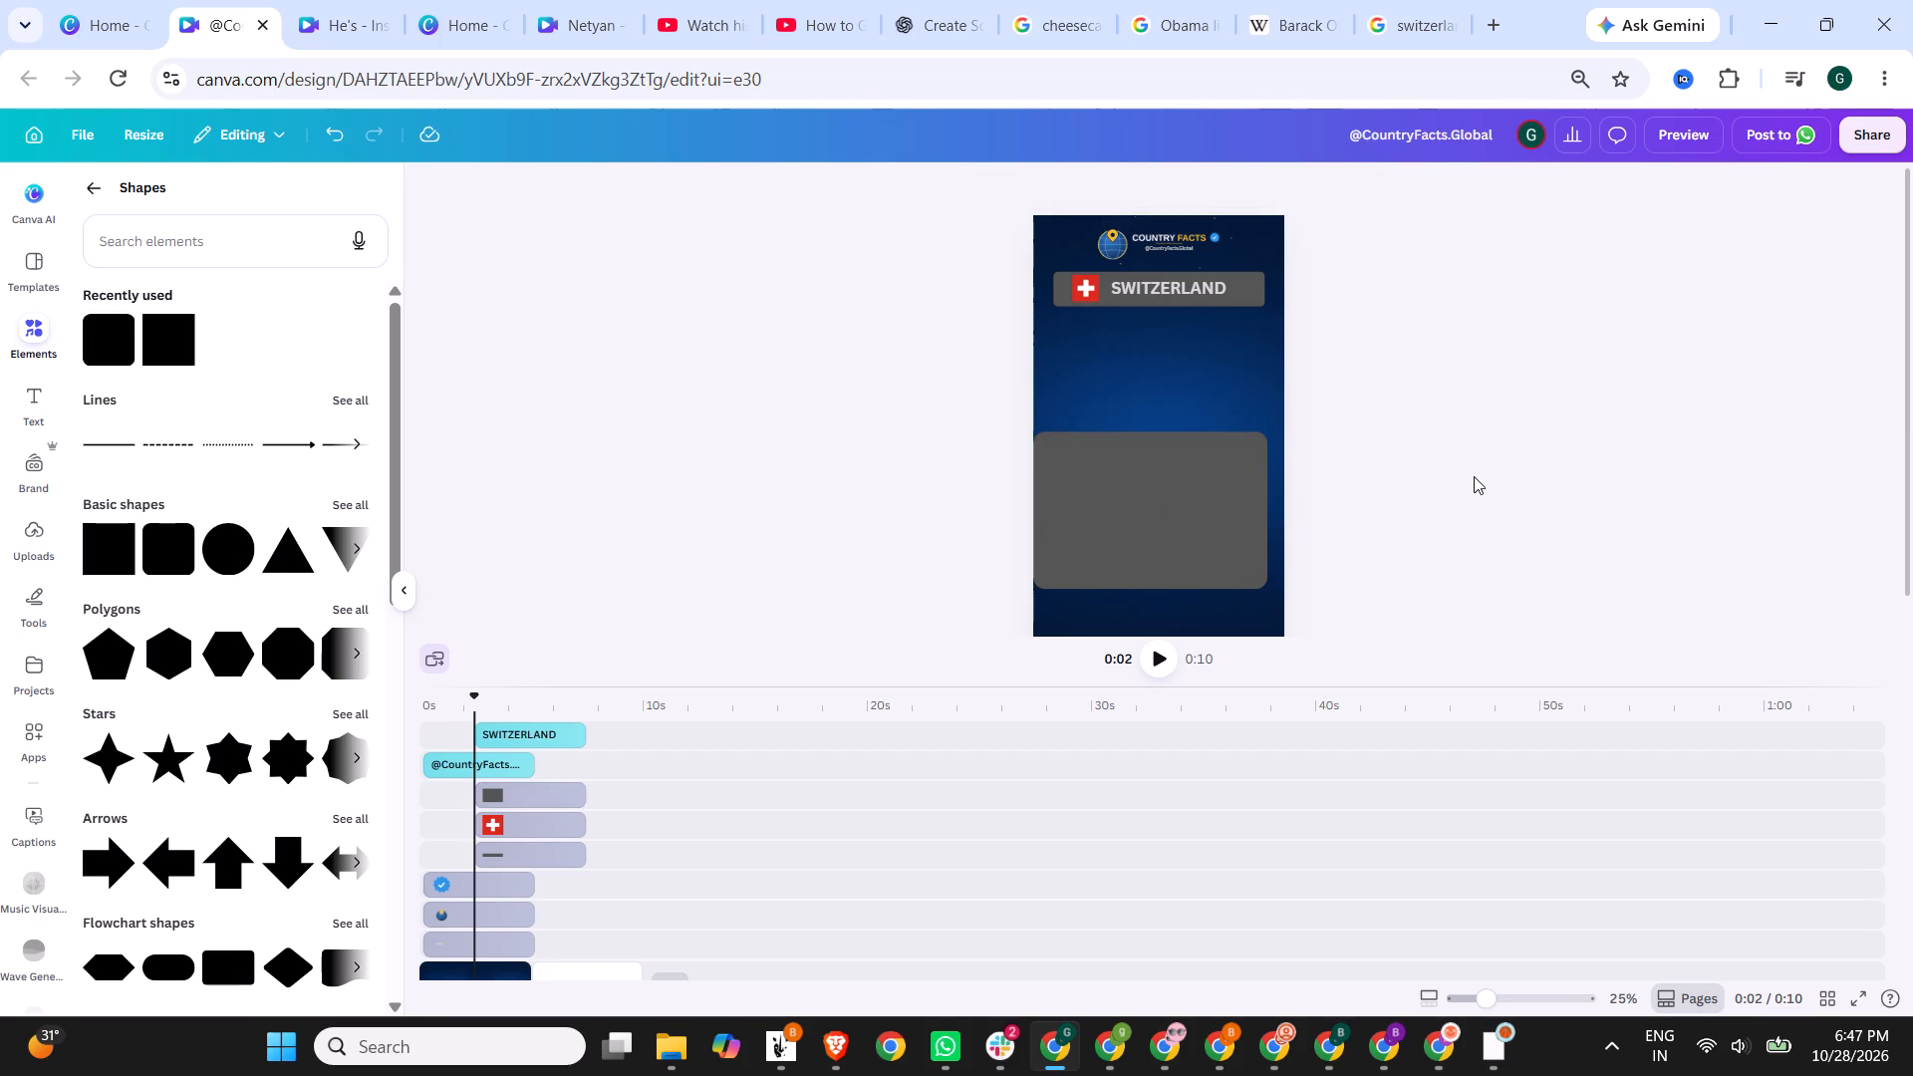
click(1230, 518)
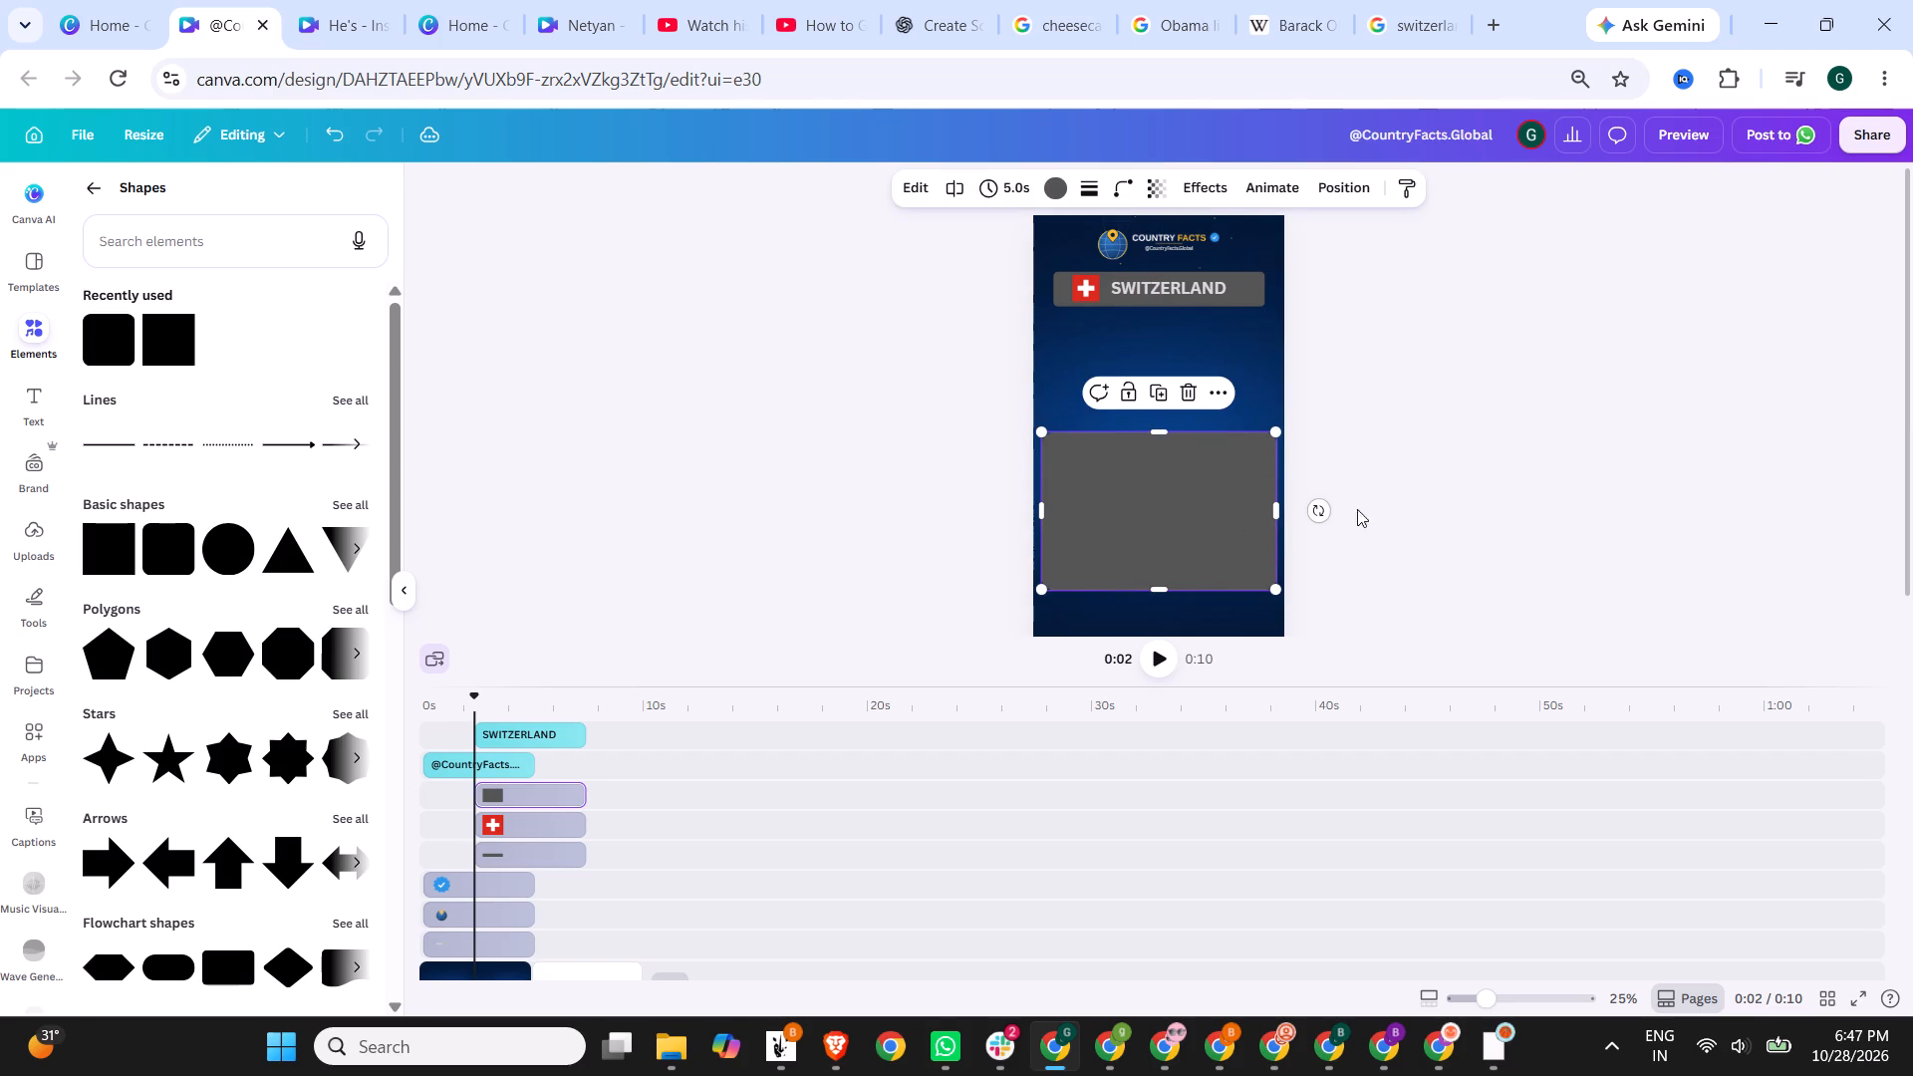
click(1412, 502)
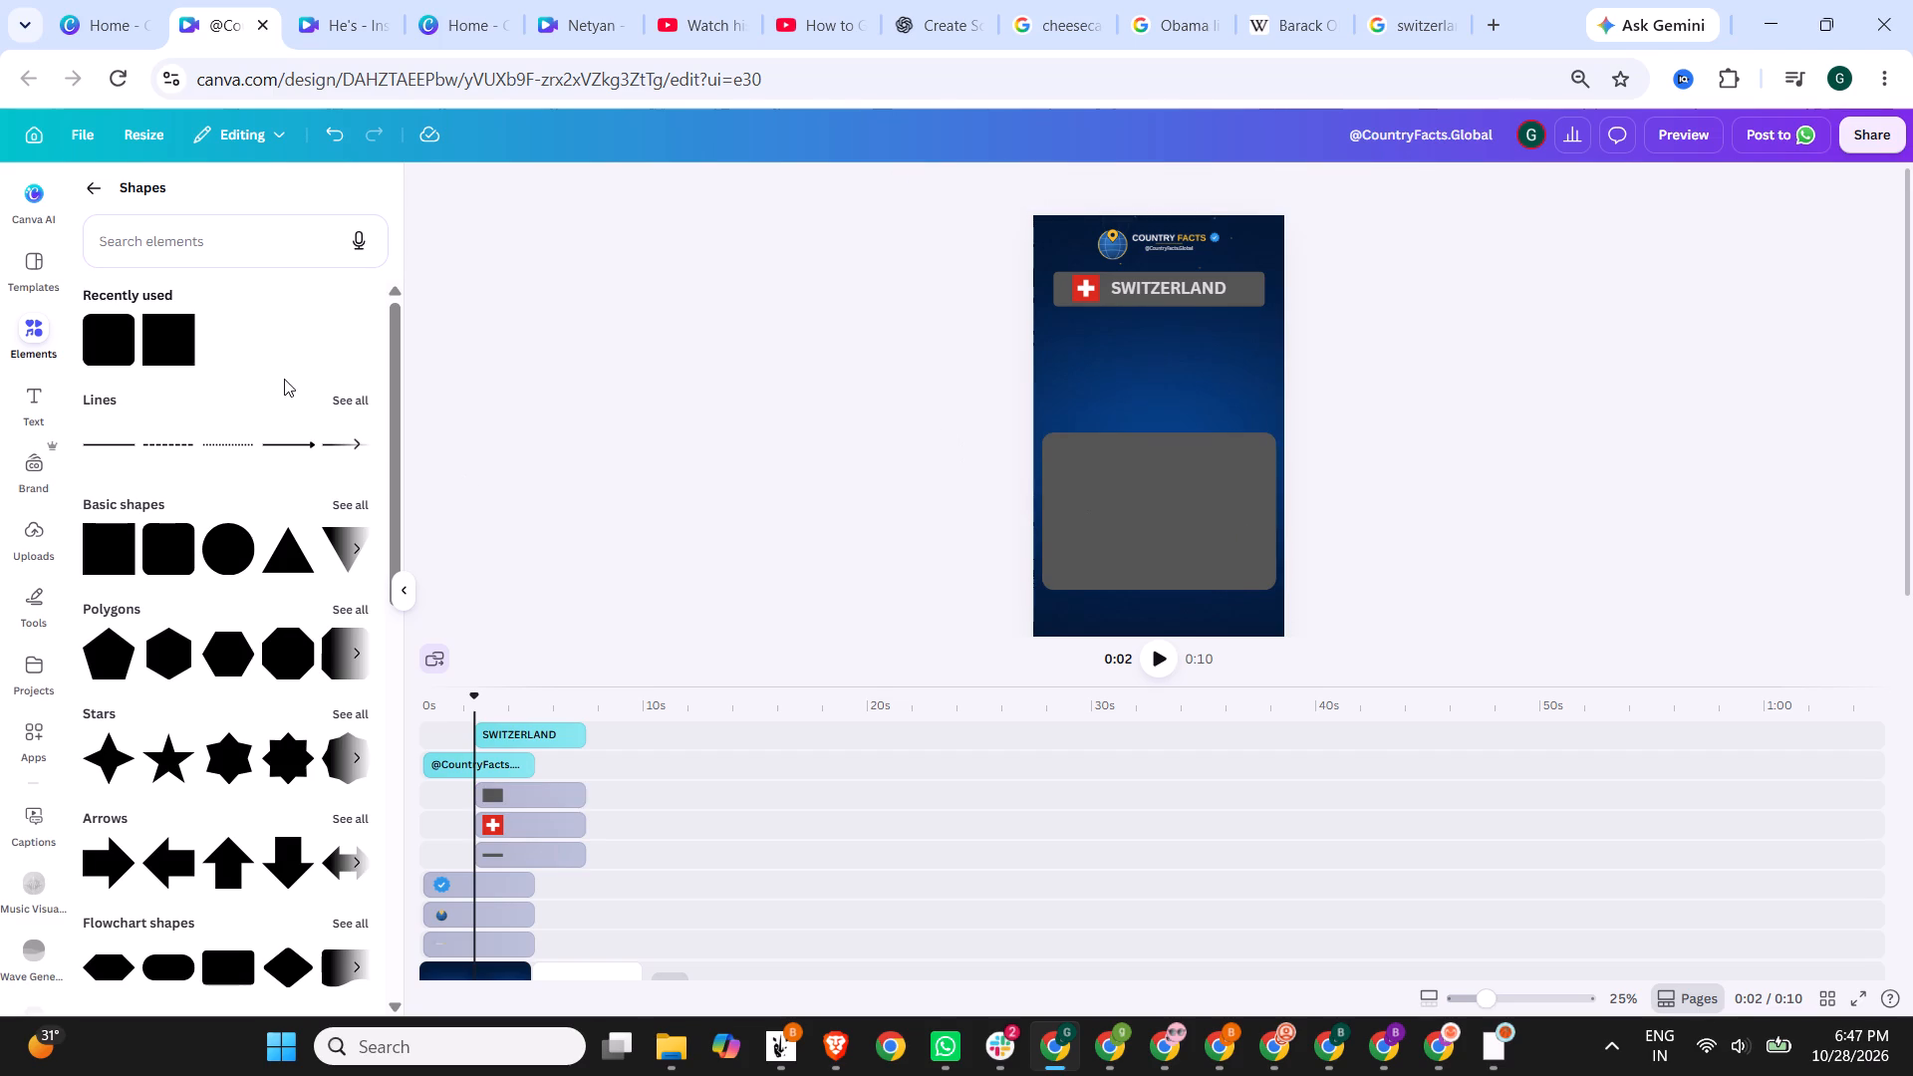
Add a subheading text box, place it just below the SWITZERLAND title bar and scale its font size to 54.7.
click(34, 385)
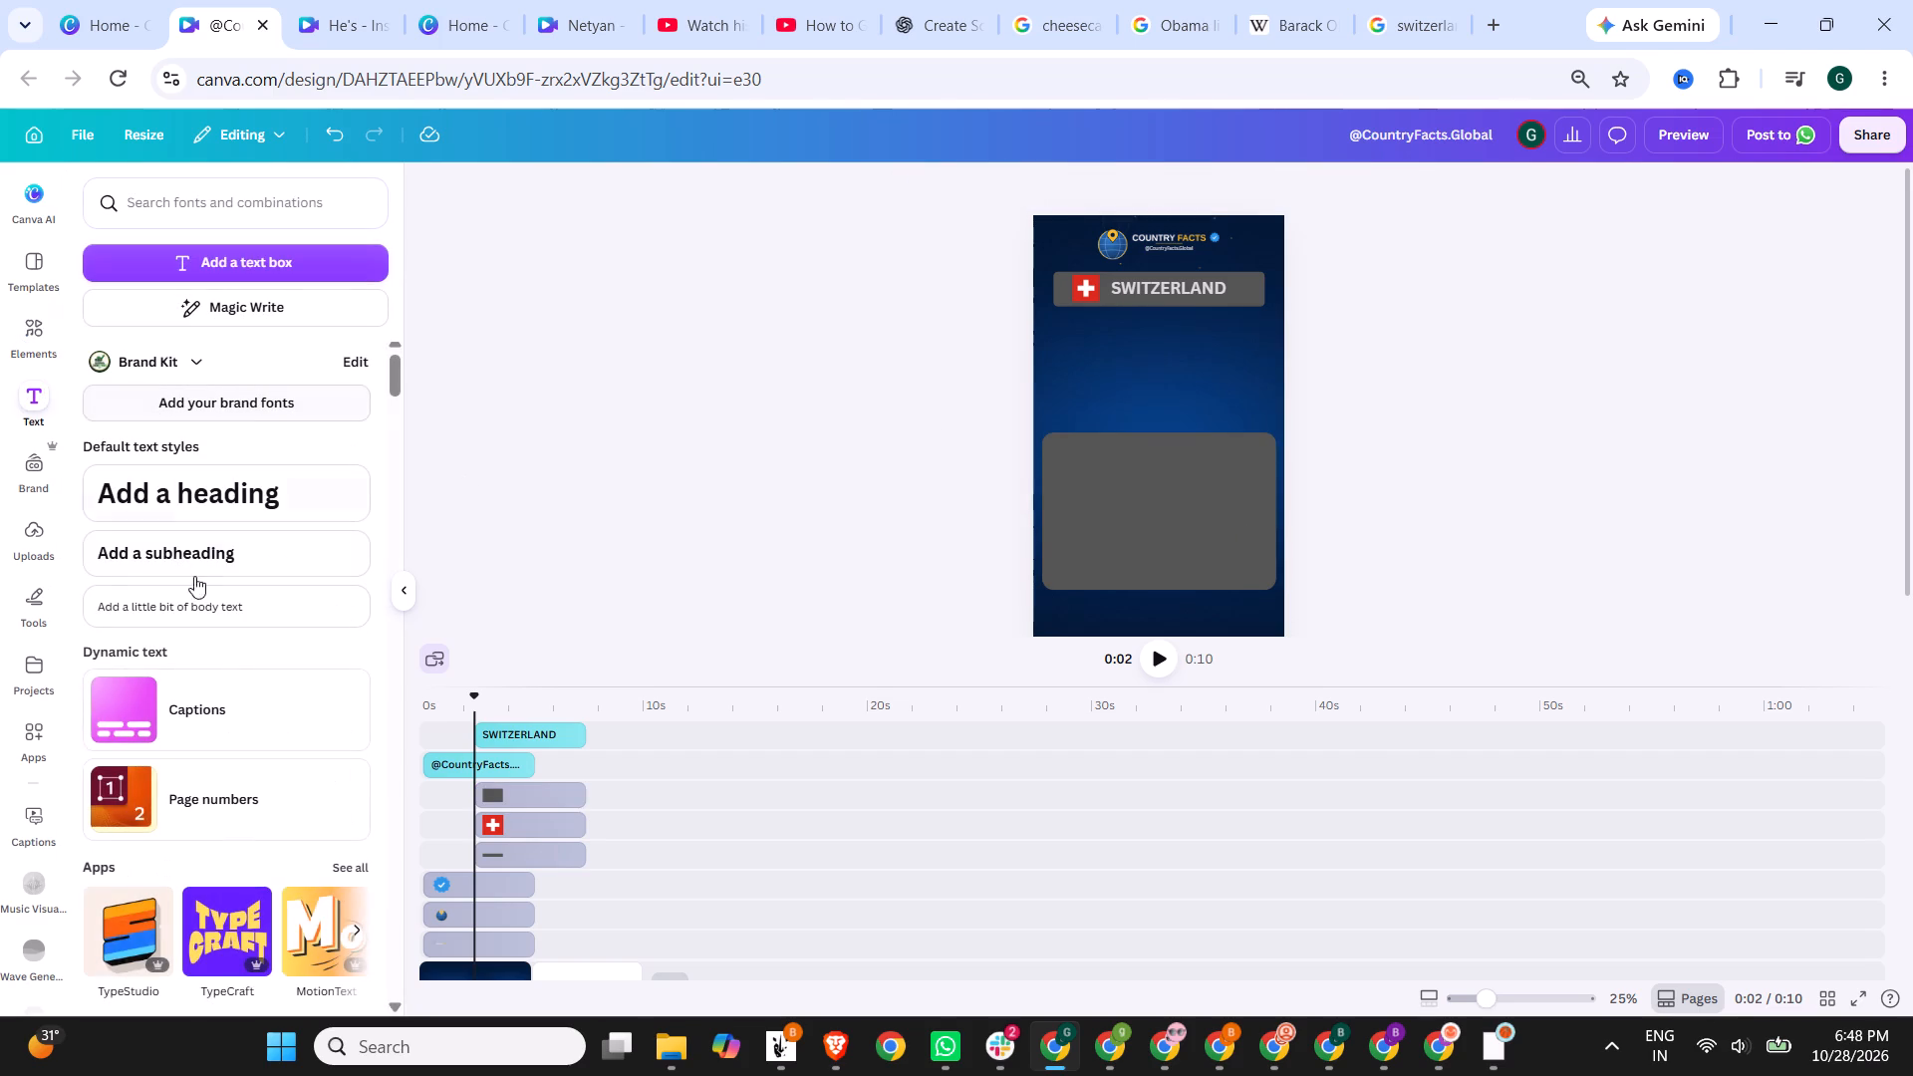
click(185, 540)
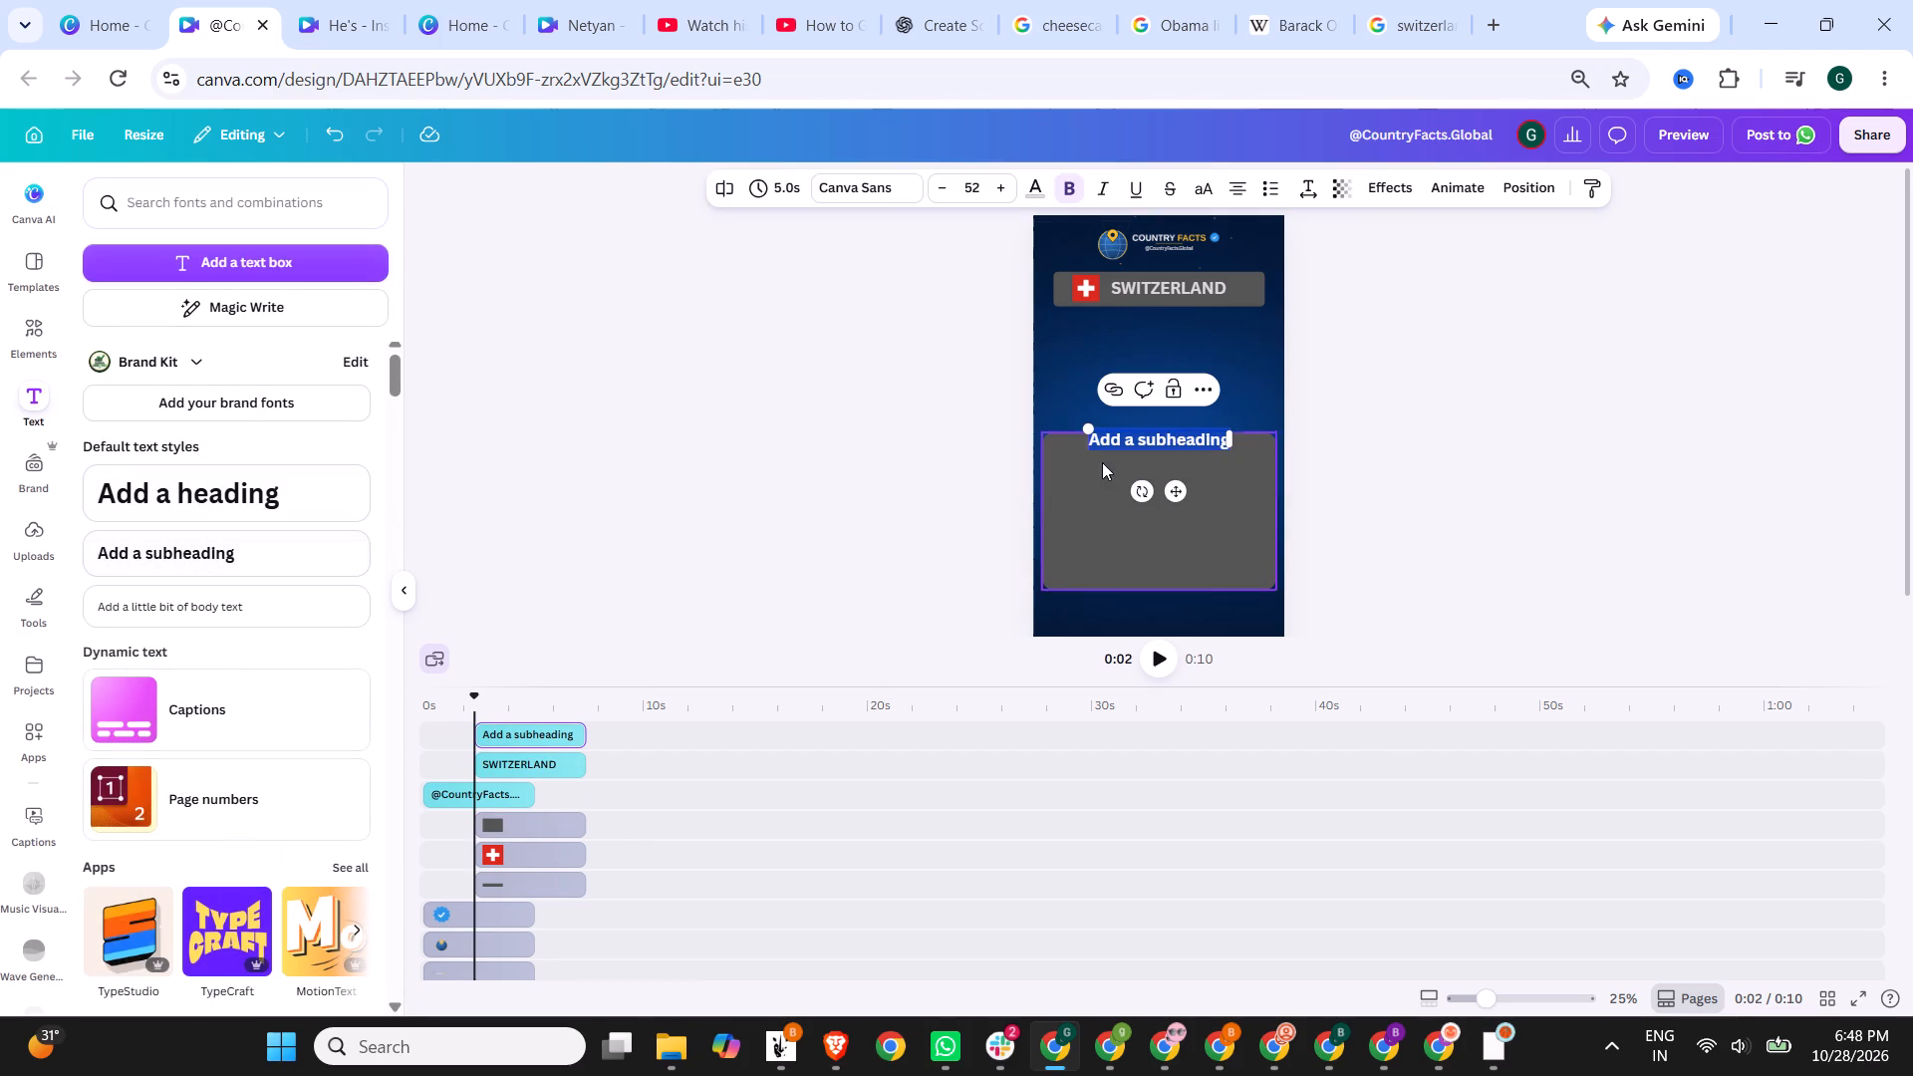
click(1068, 402)
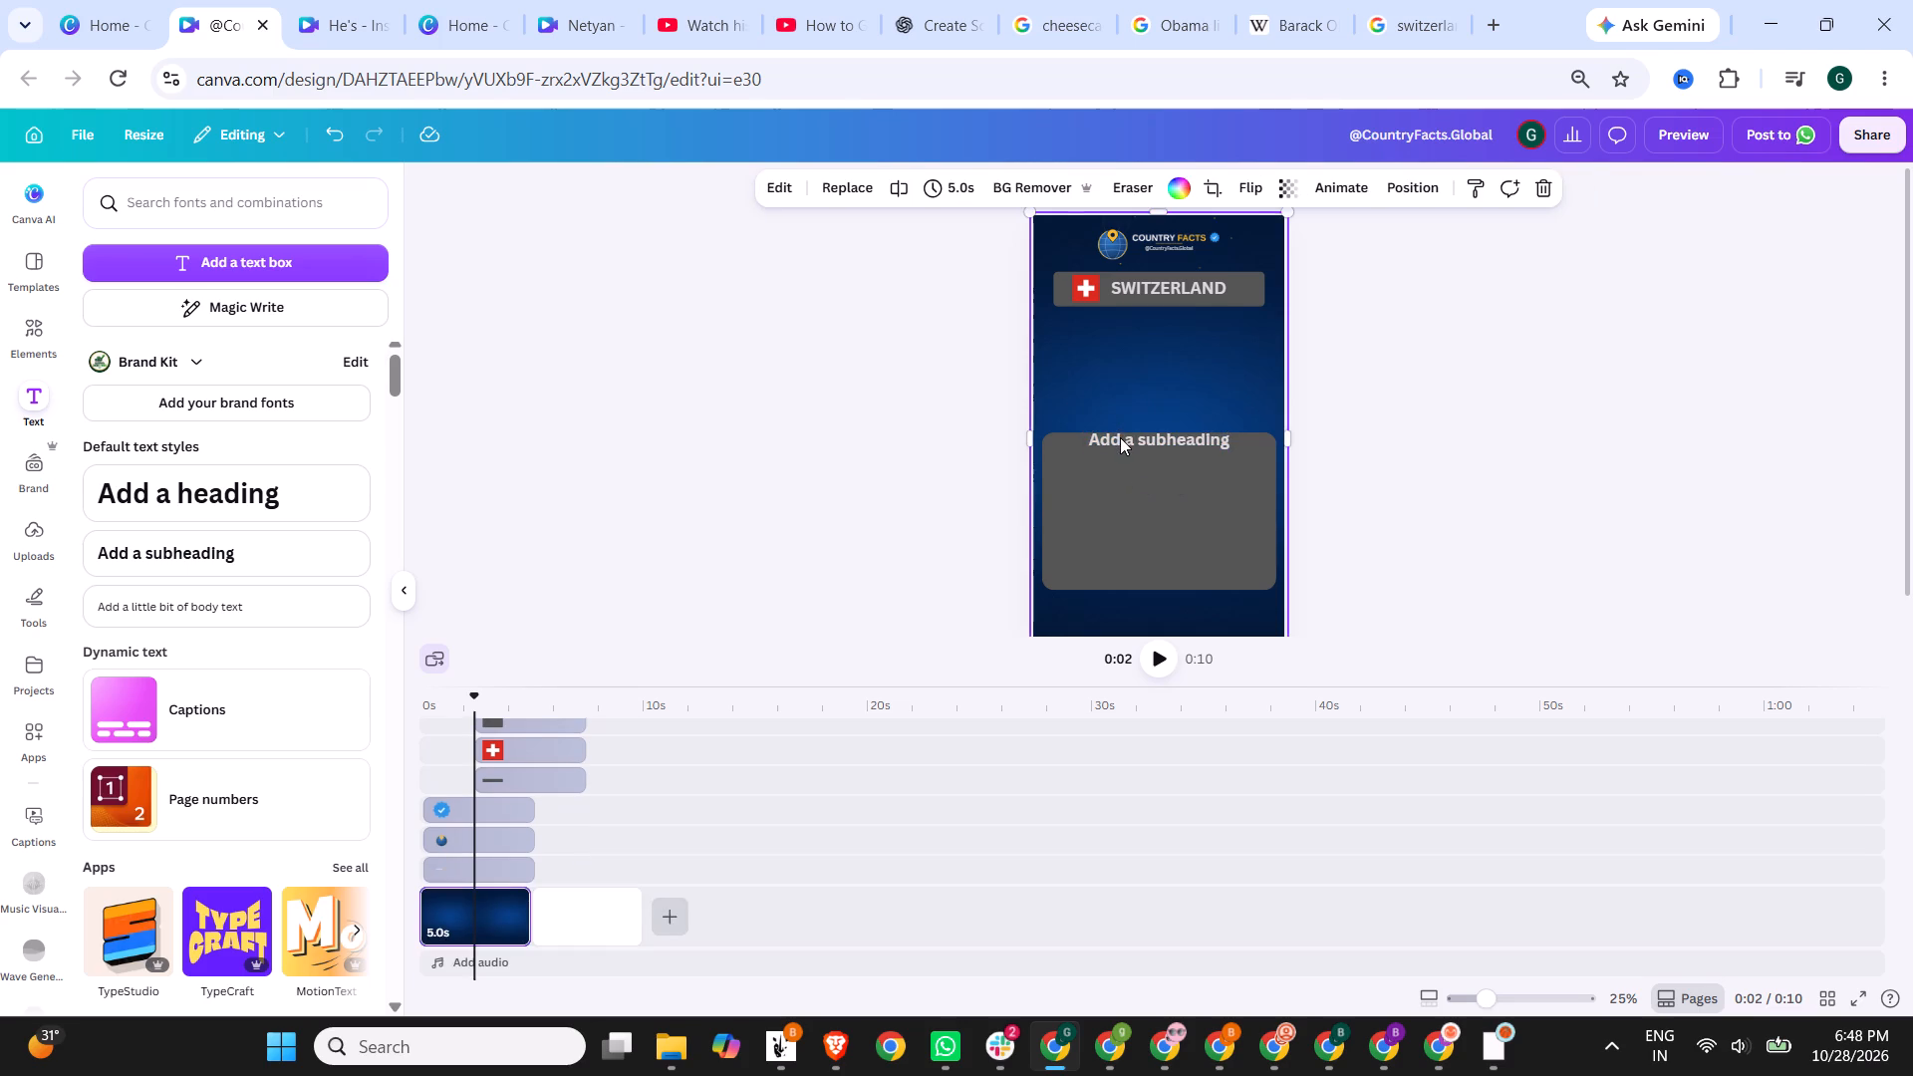
drag(1120, 437, 1079, 327)
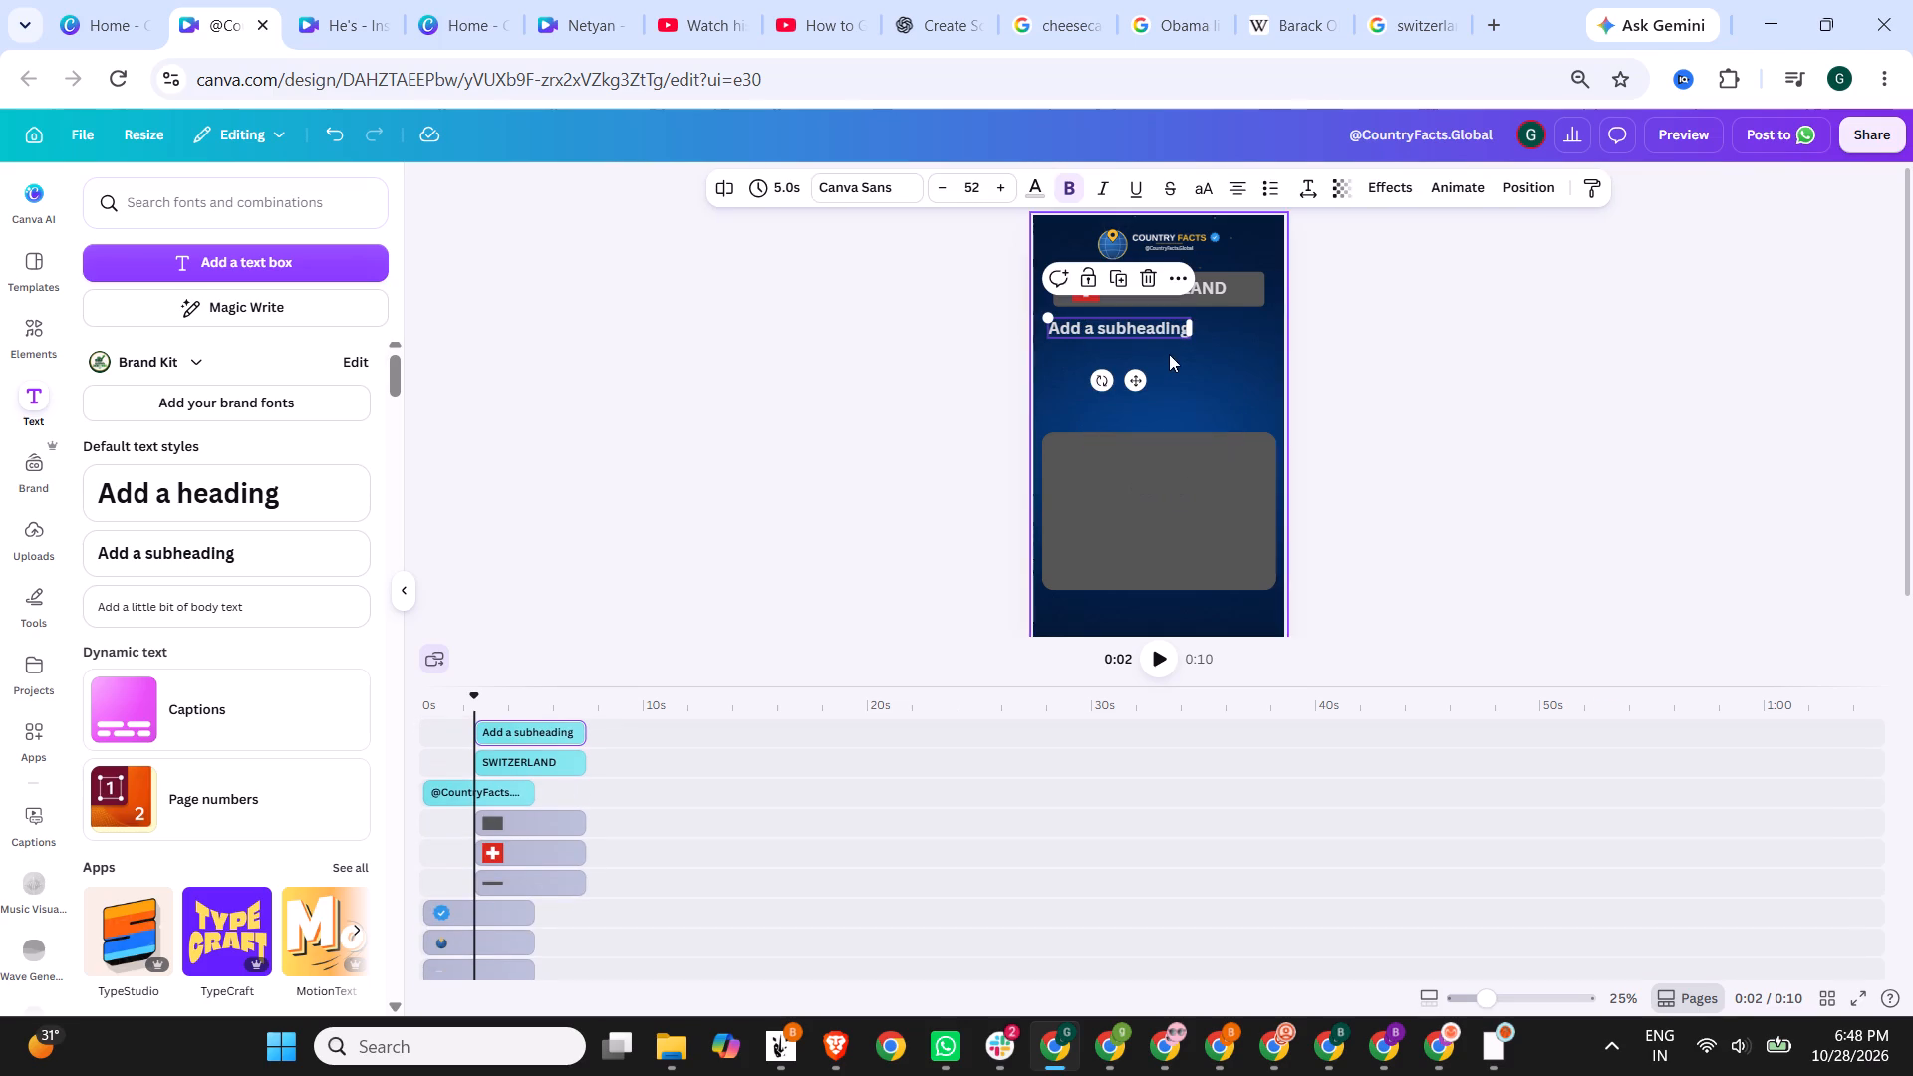
drag(1192, 339, 1219, 395)
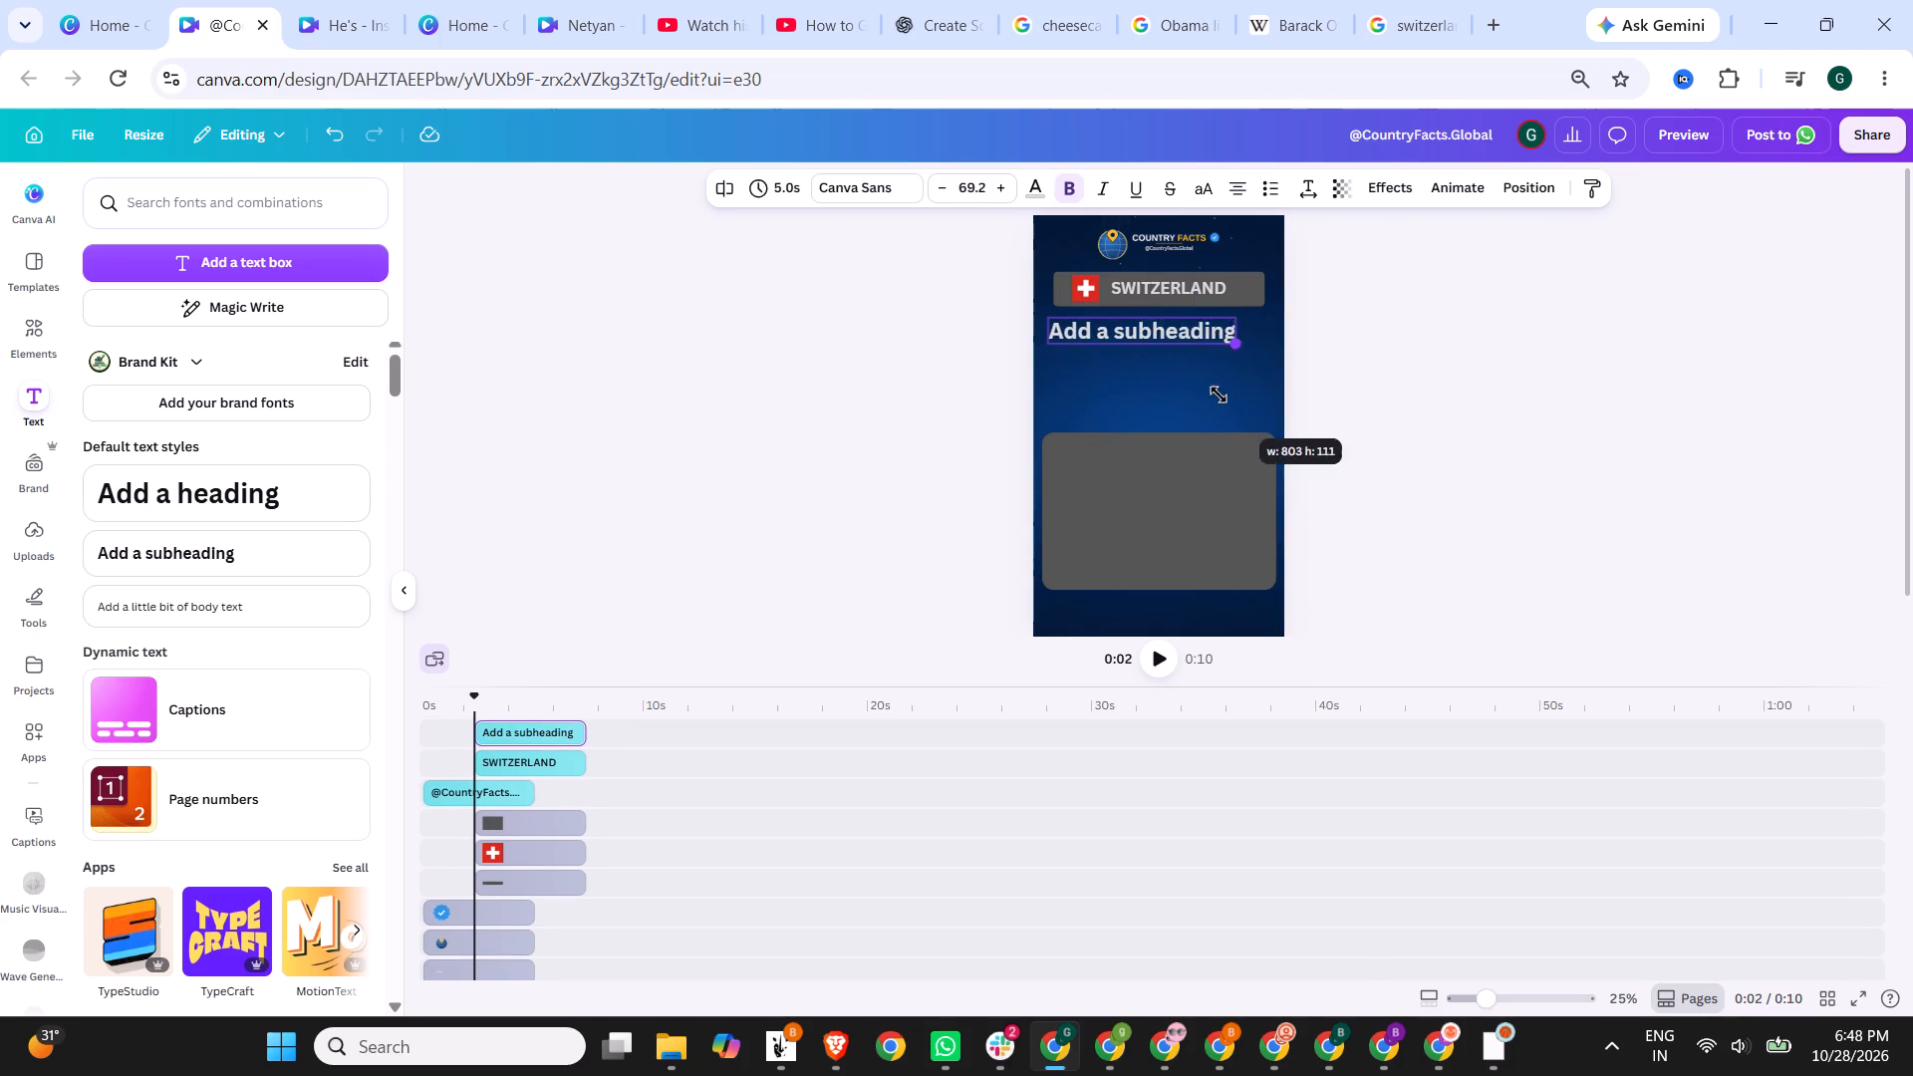
drag(1219, 395, 1194, 379)
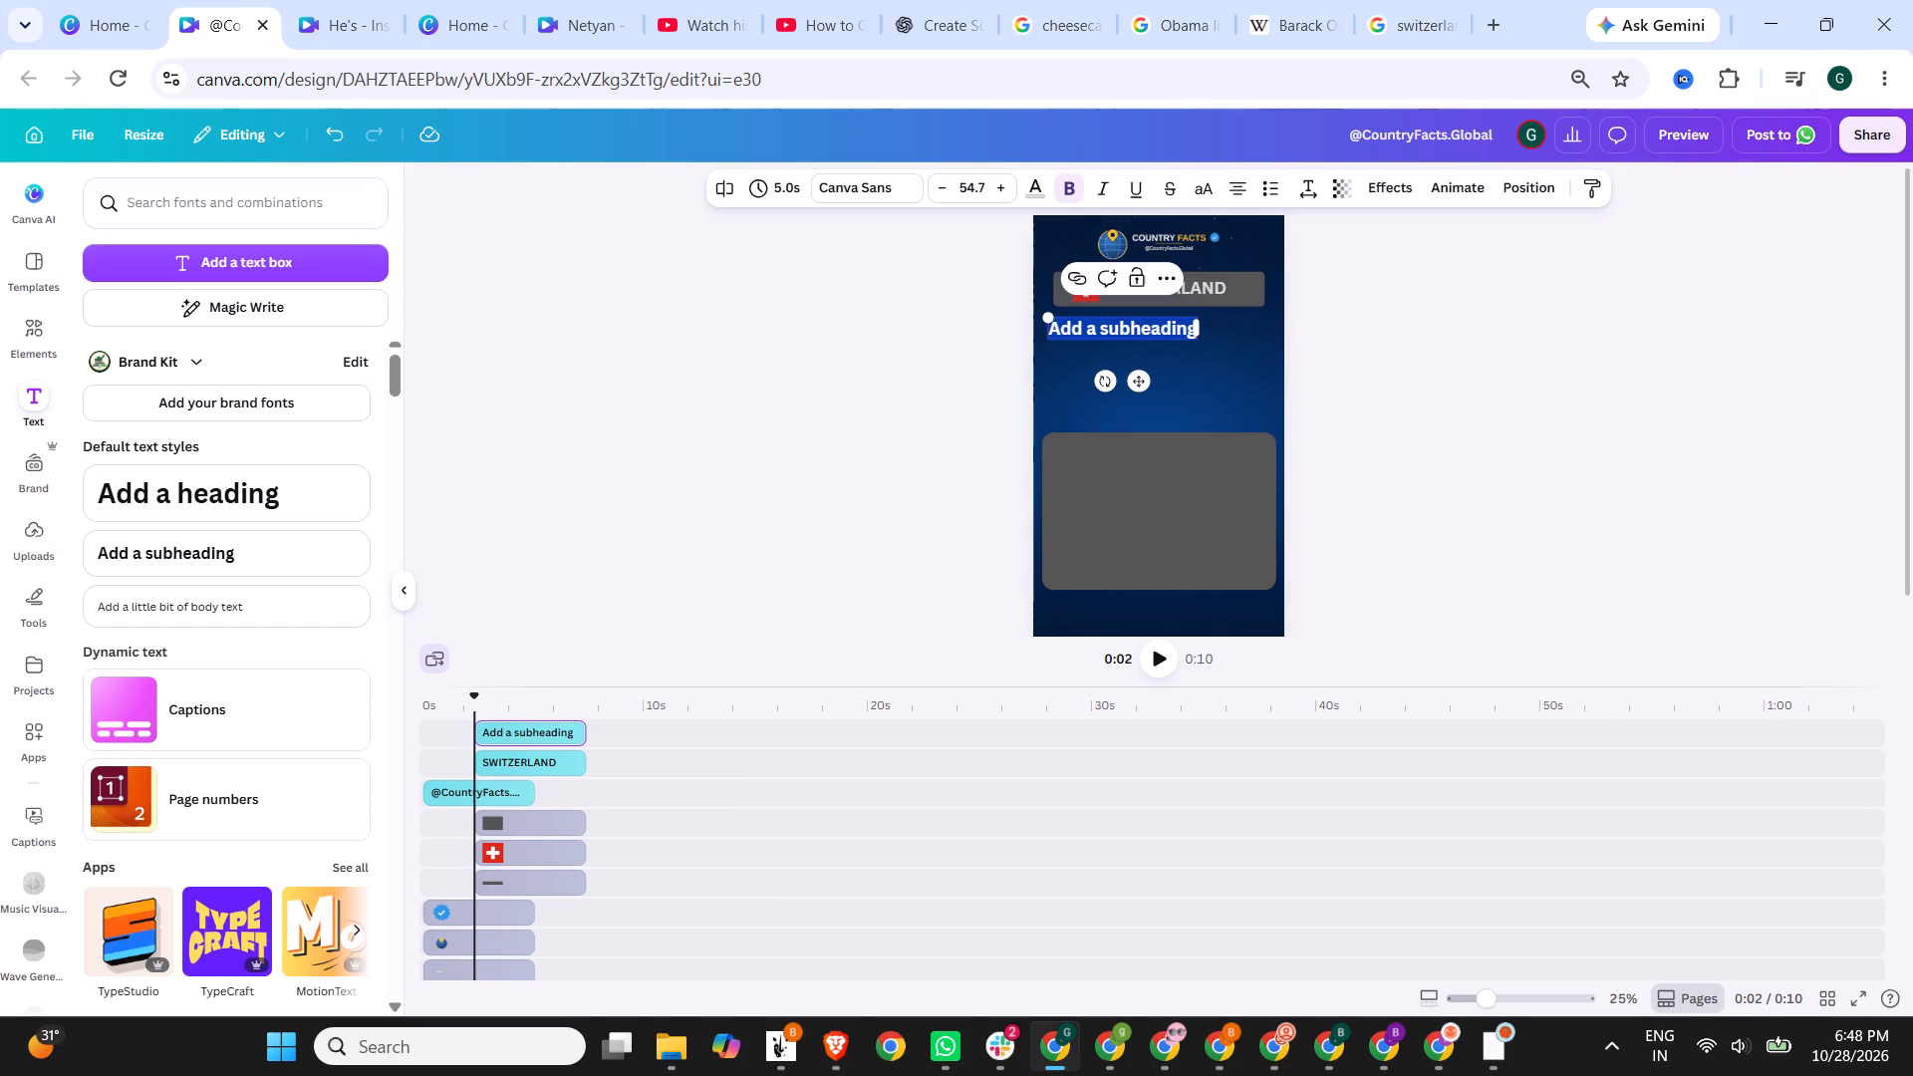
key(ctrl+v)
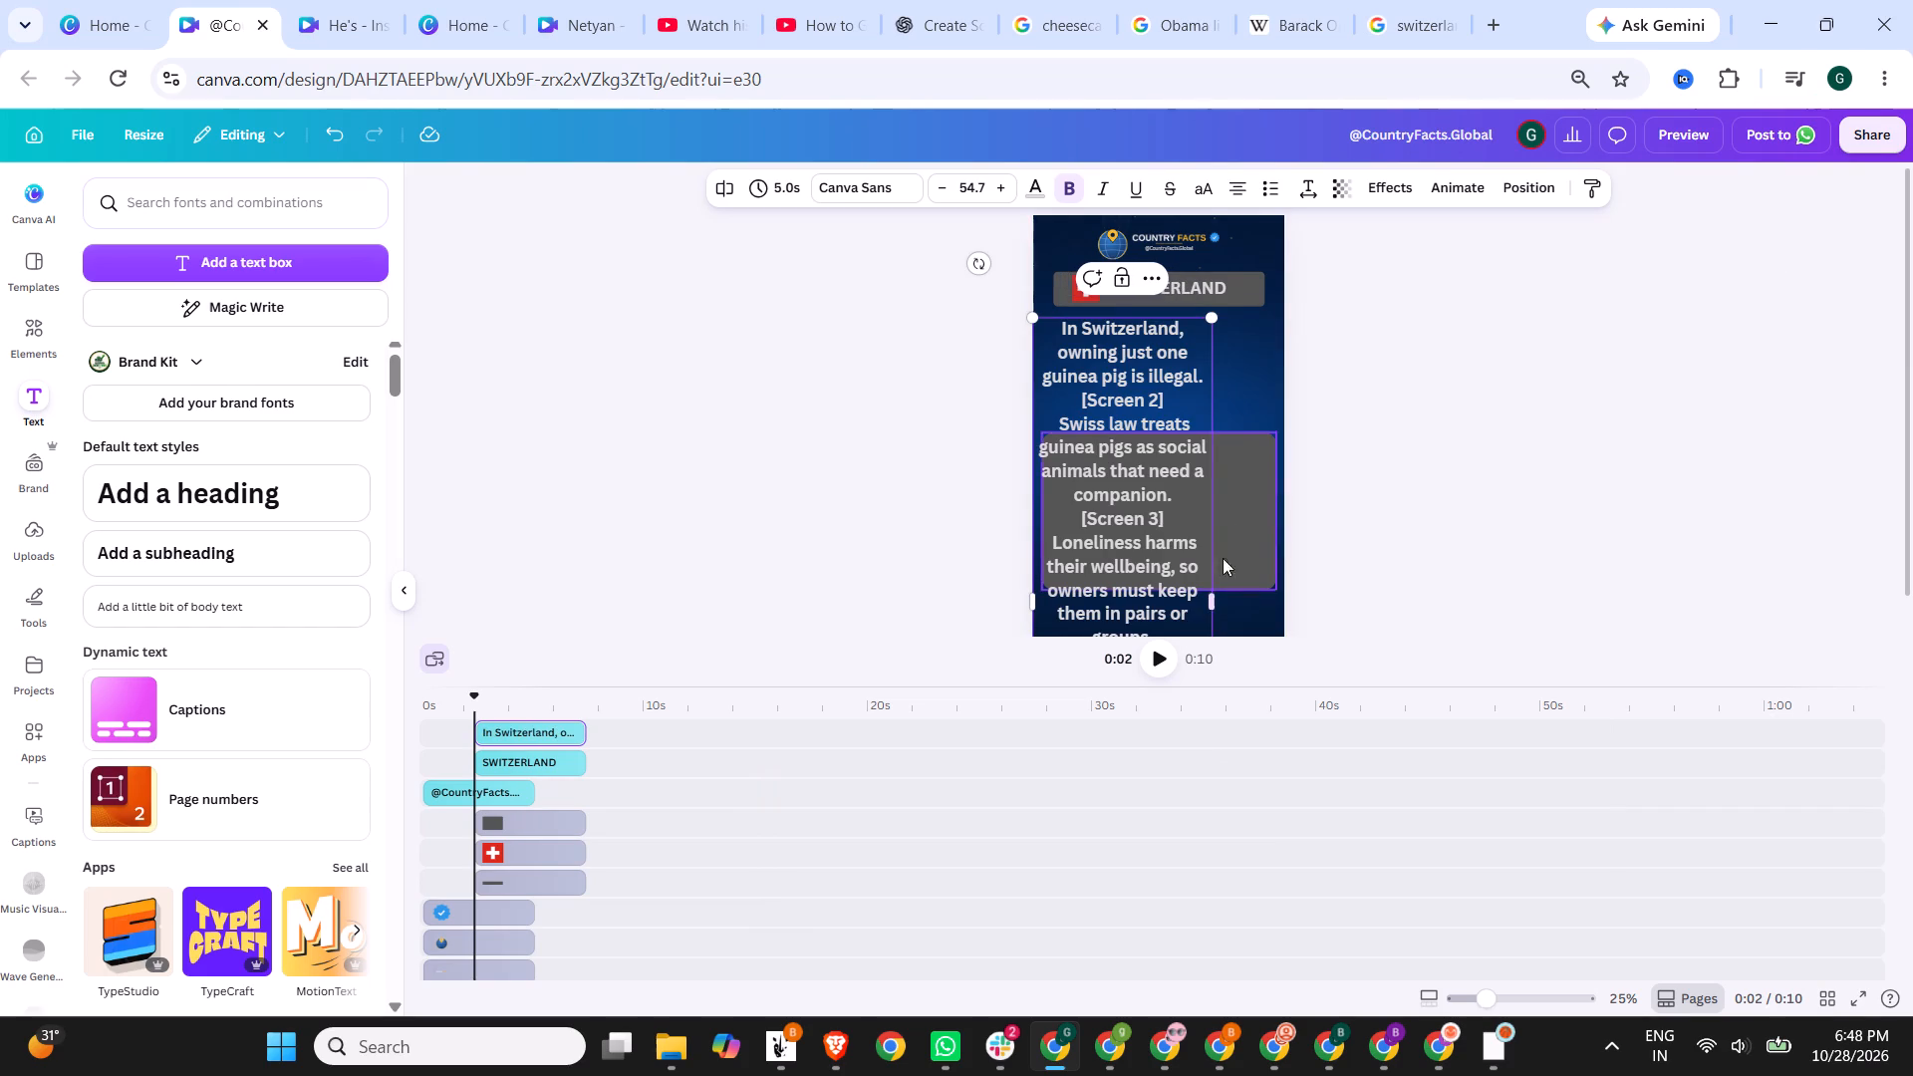
drag(1218, 606, 1284, 589)
Delete the [Screen 2], [Screen 3], [Screen 4] and [Screen 5] labels from the pasted script text.
drag(1210, 386, 1141, 382)
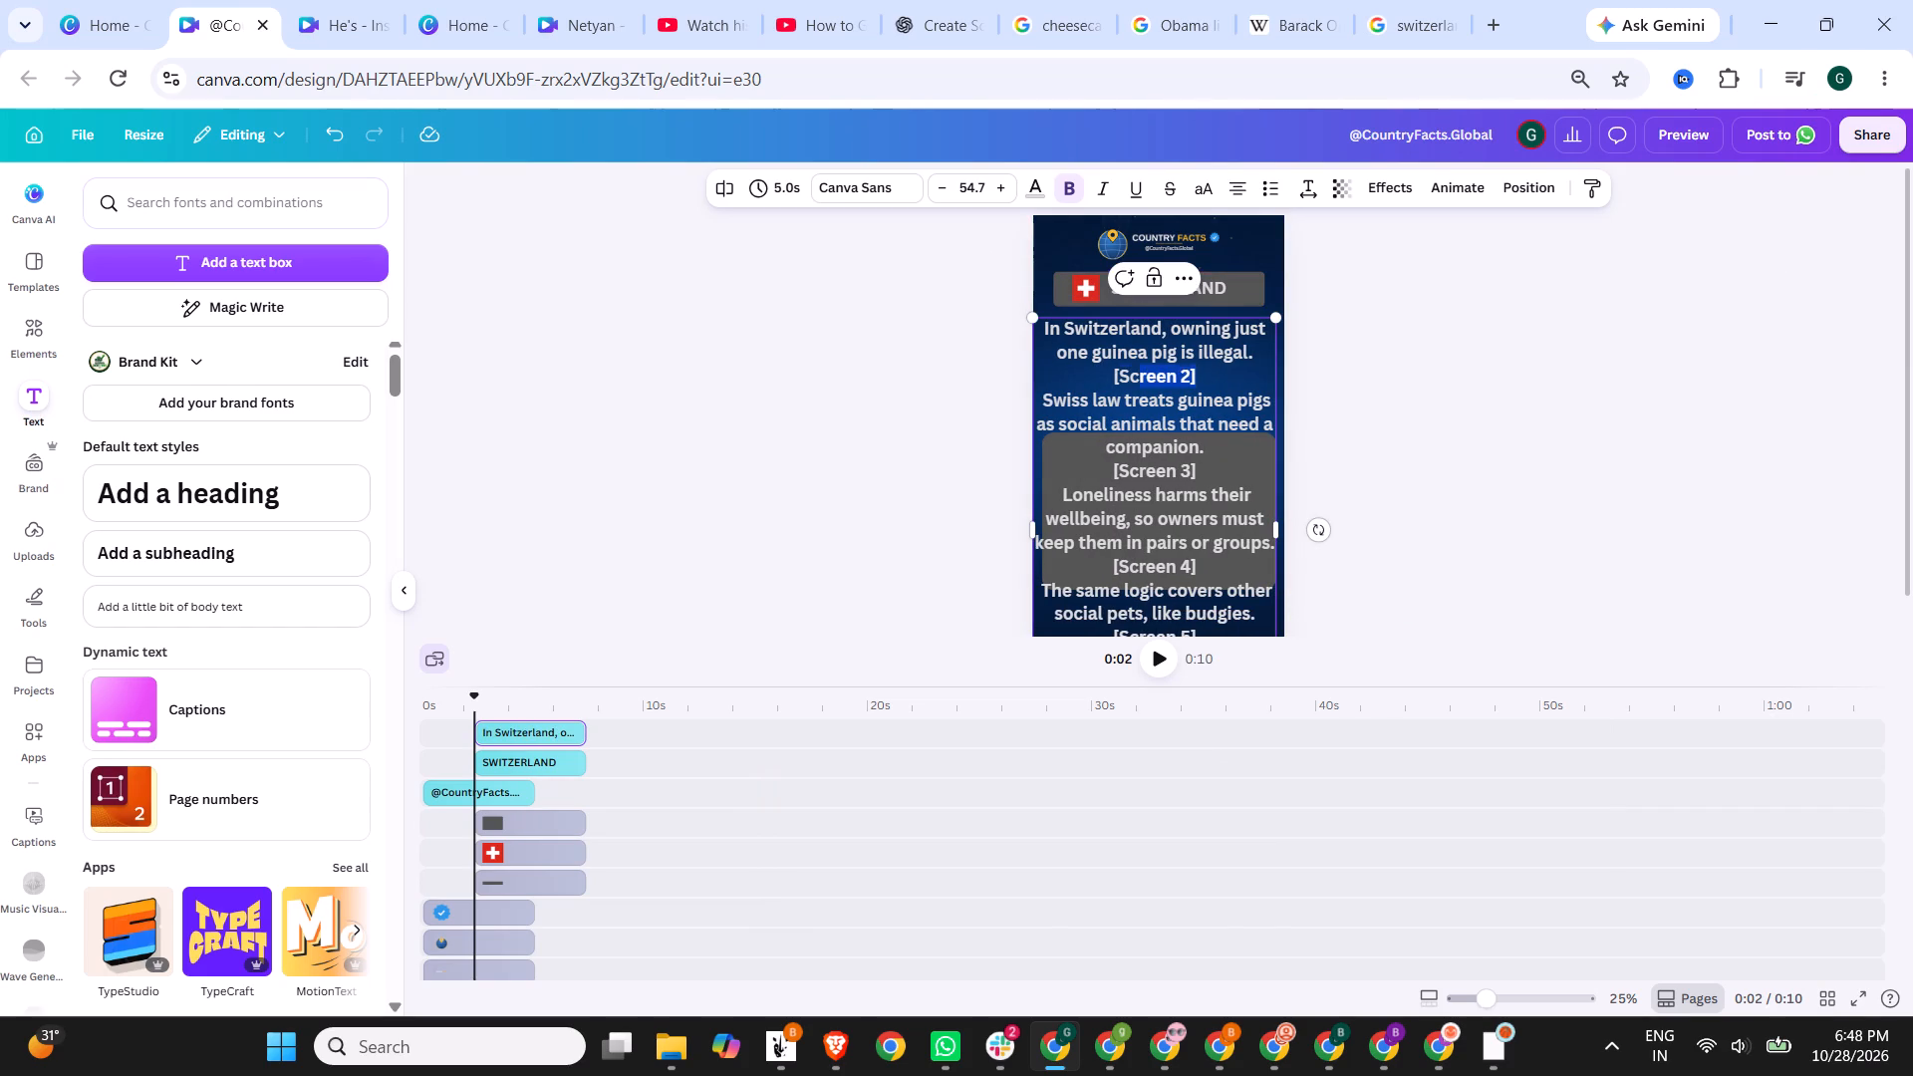
drag(1141, 382, 1093, 381)
key(BackSpace)
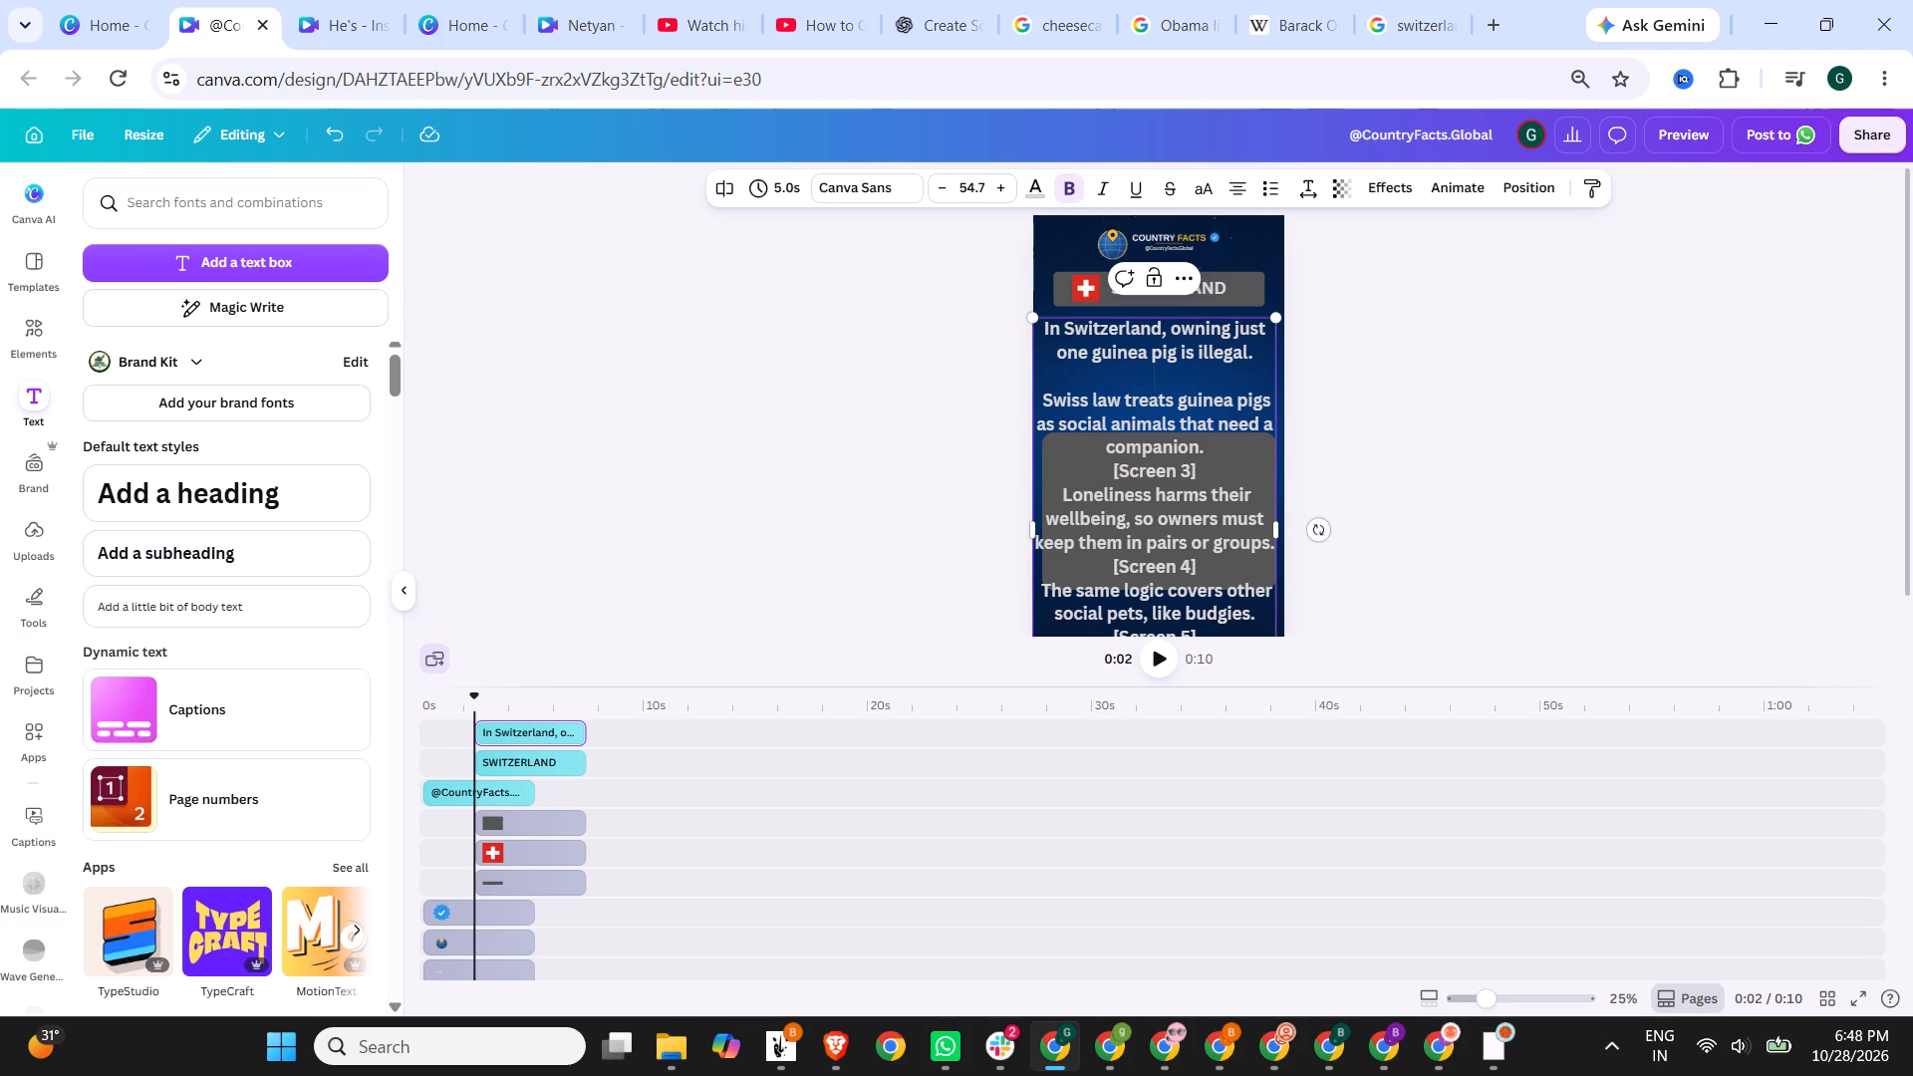
key(BackSpace)
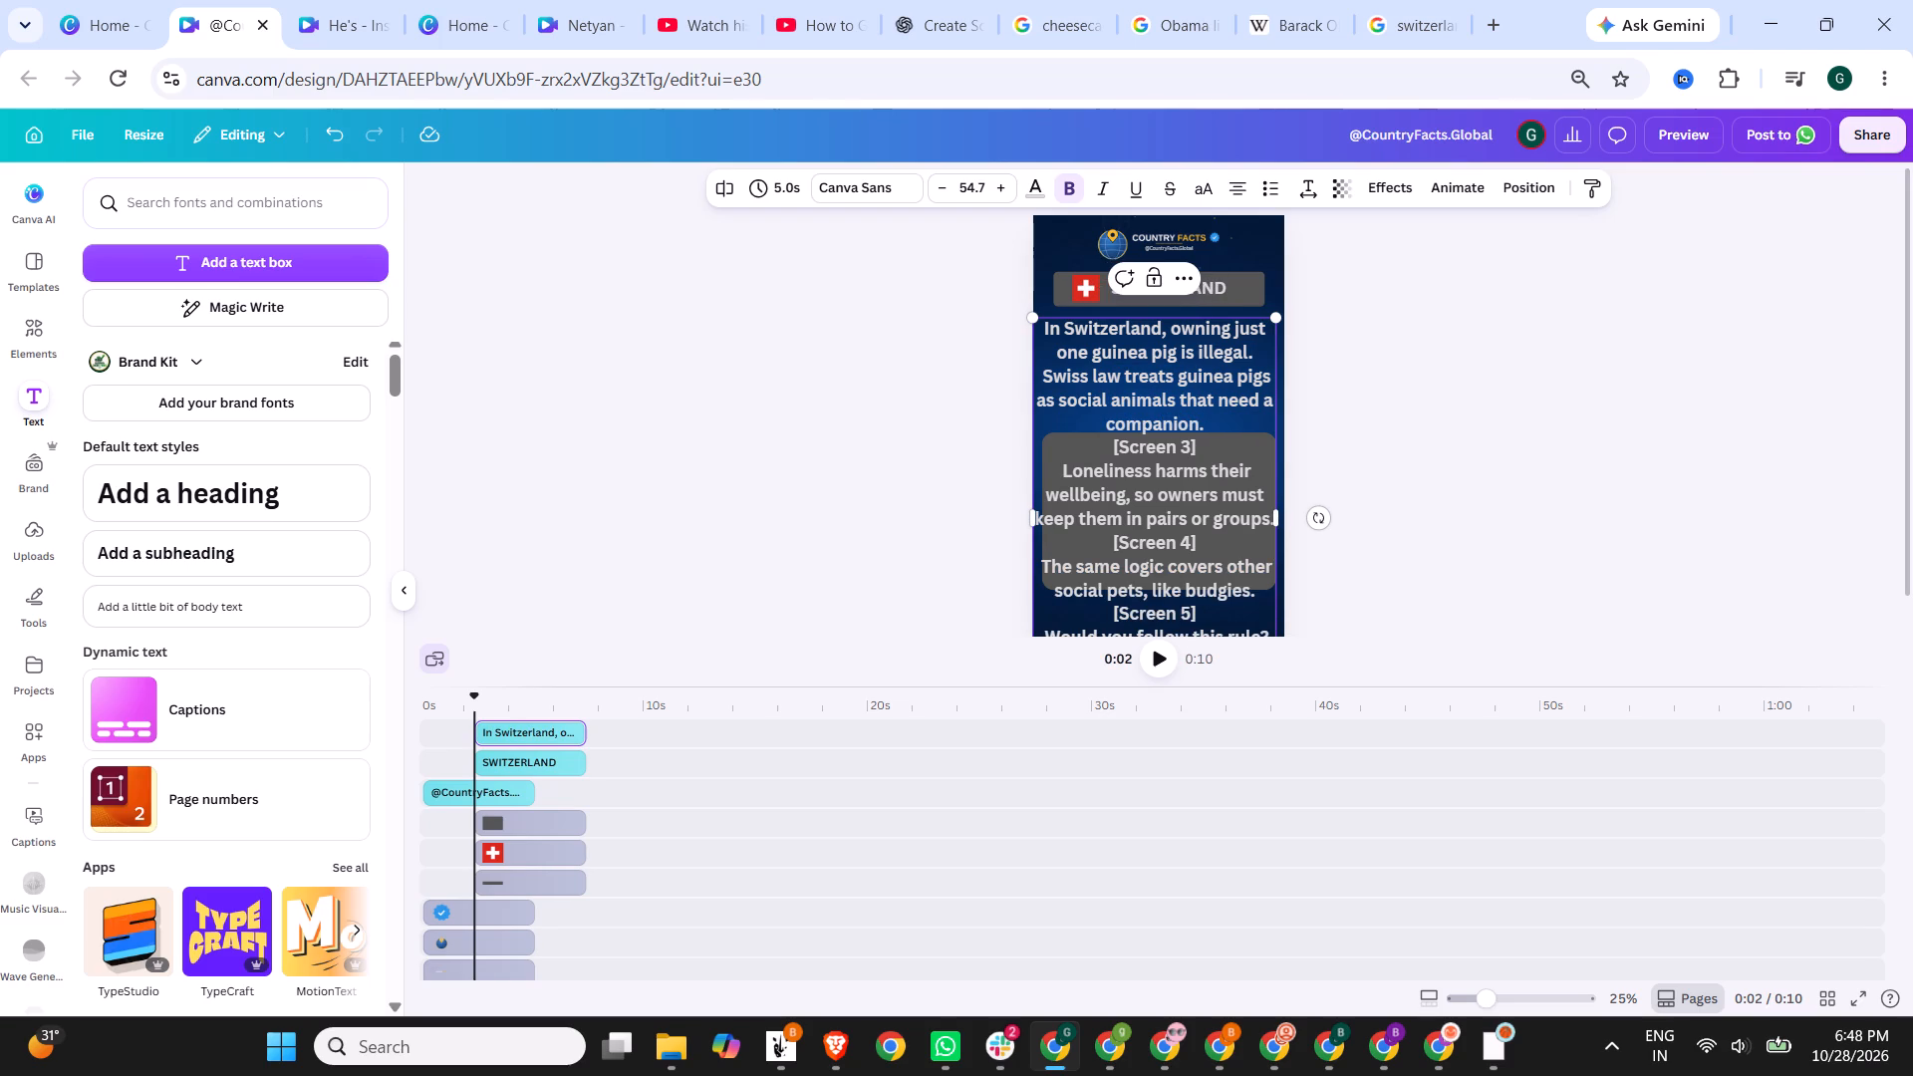
drag(1220, 445, 1107, 444)
key(BackSpace)
key(BackSpace)
key(Delete)
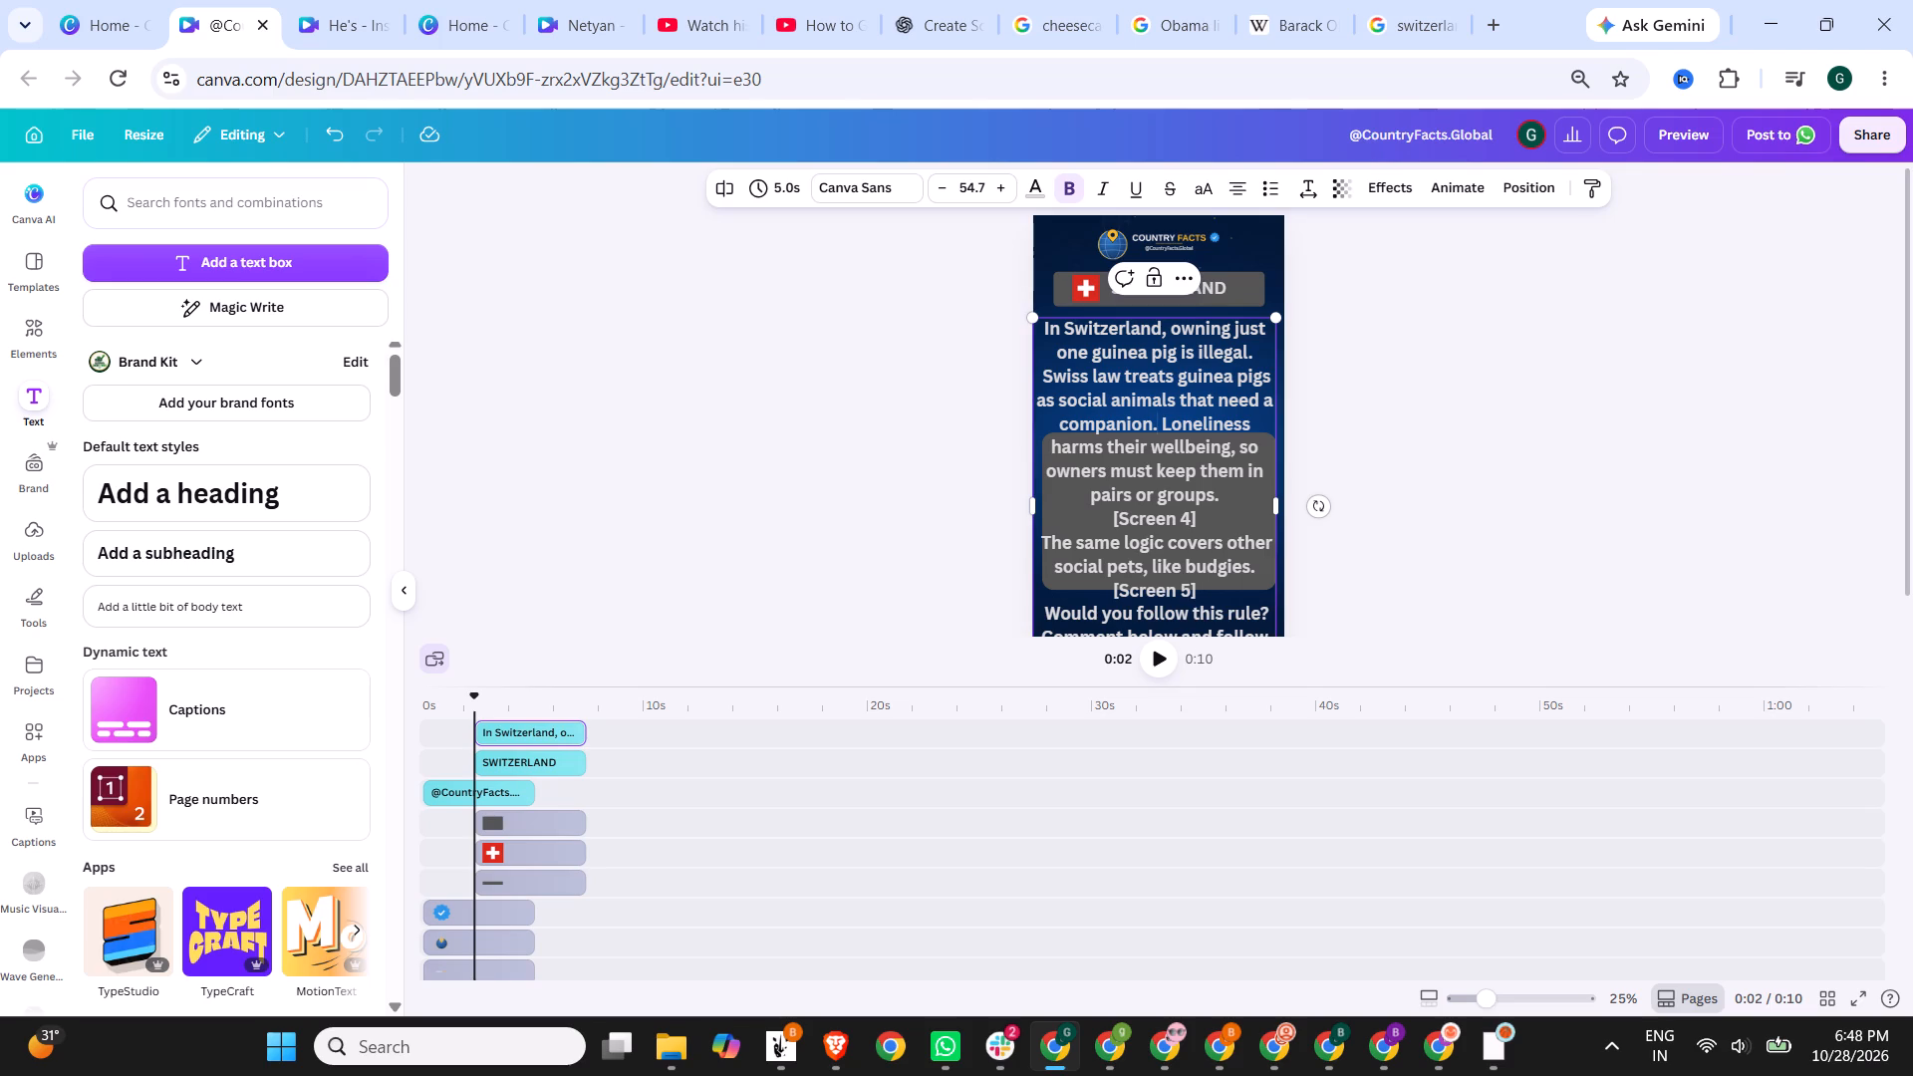
drag(1233, 517, 1109, 517)
key(BackSpace)
key(BackSpace)
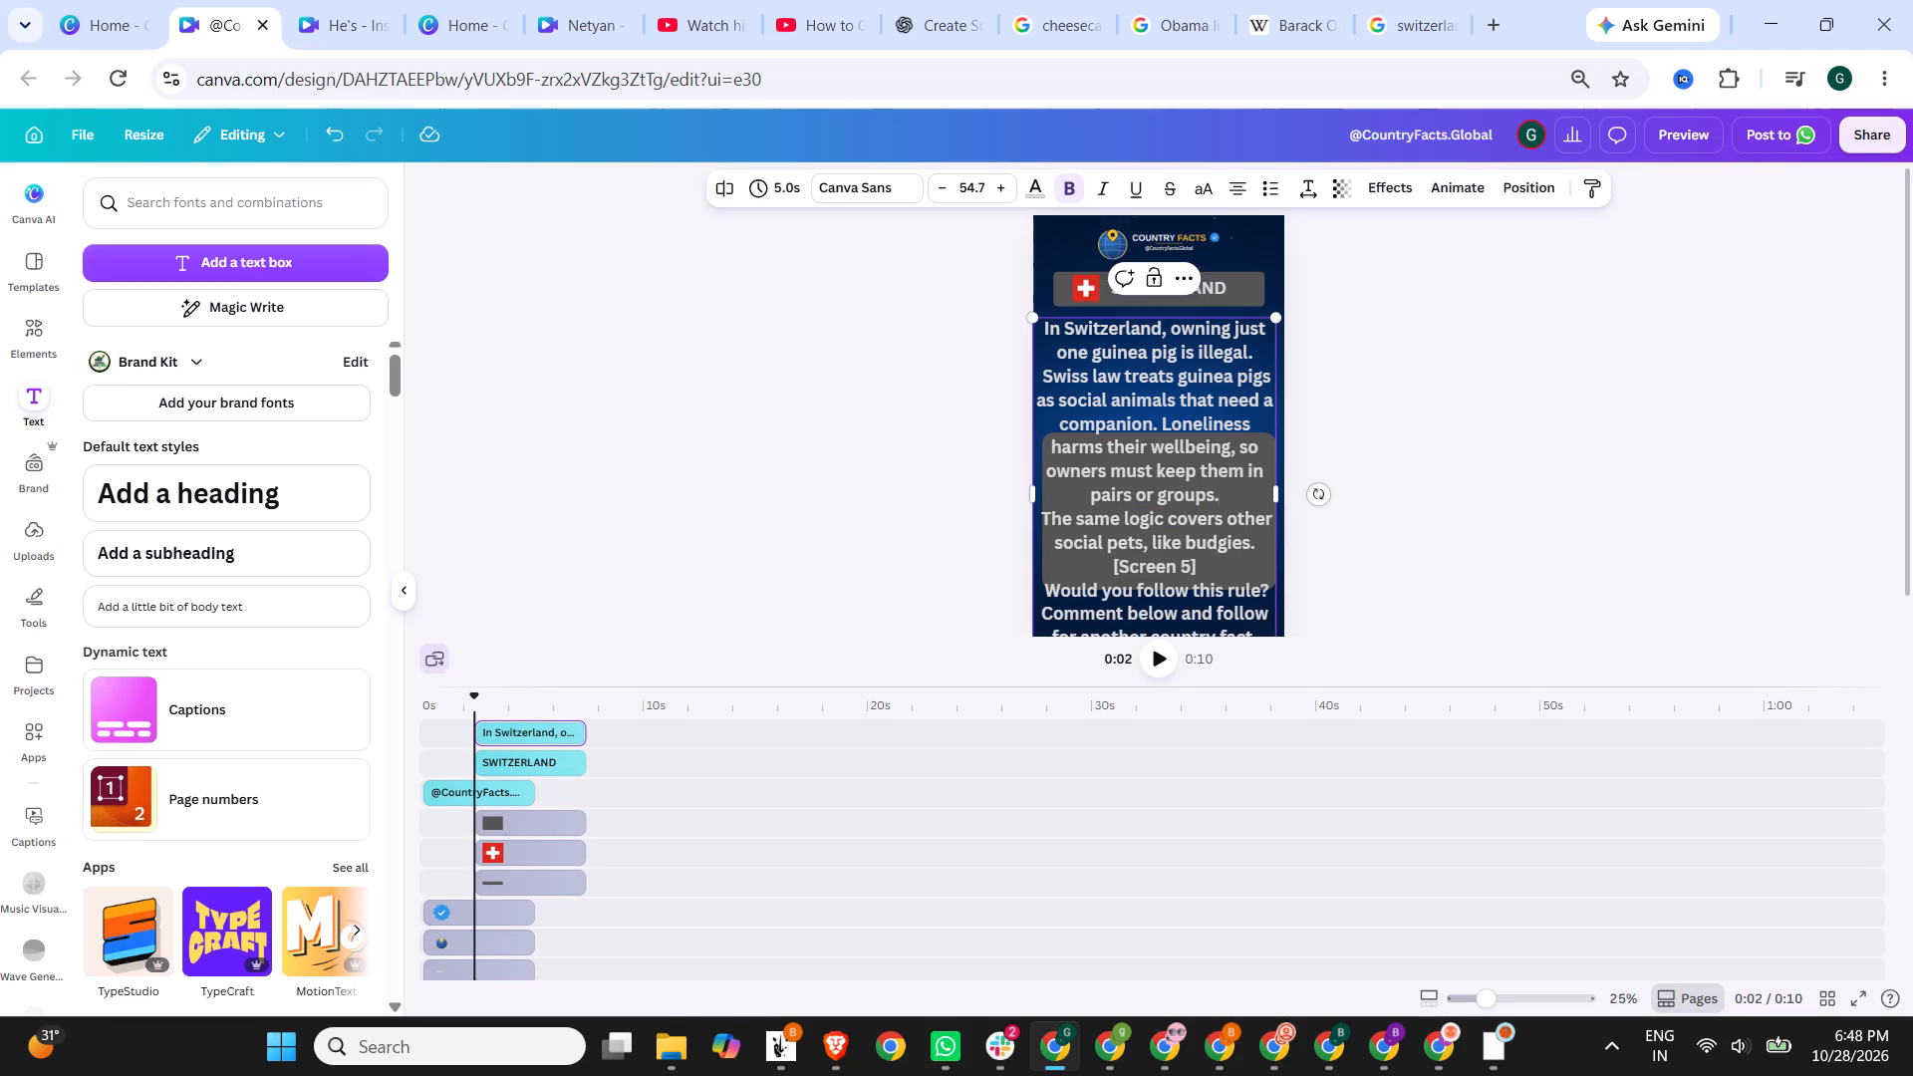
drag(1202, 566, 1094, 566)
key(BackSpace)
Reduce the font size of the script text from "In Switzerland" through "like budgies." to 33.7.
drag(1262, 541, 1015, 240)
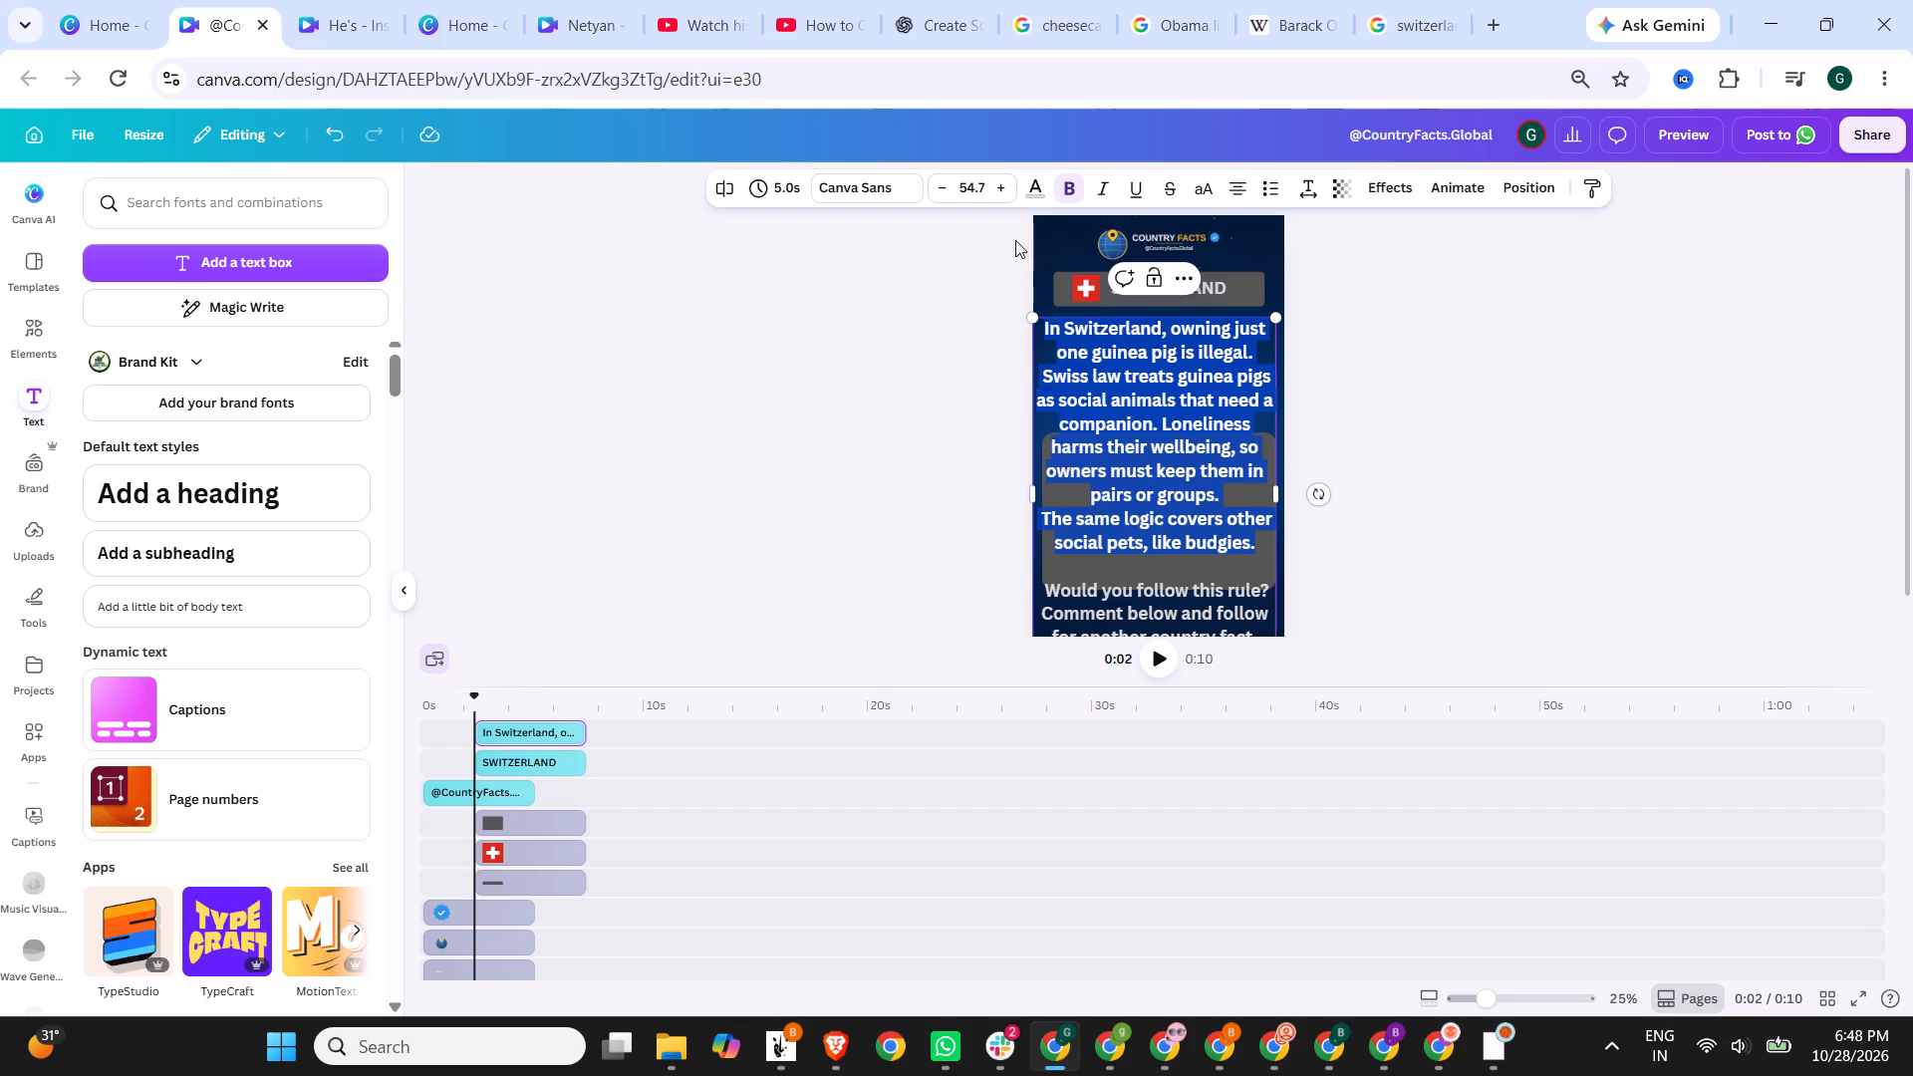
drag(1015, 240, 1018, 196)
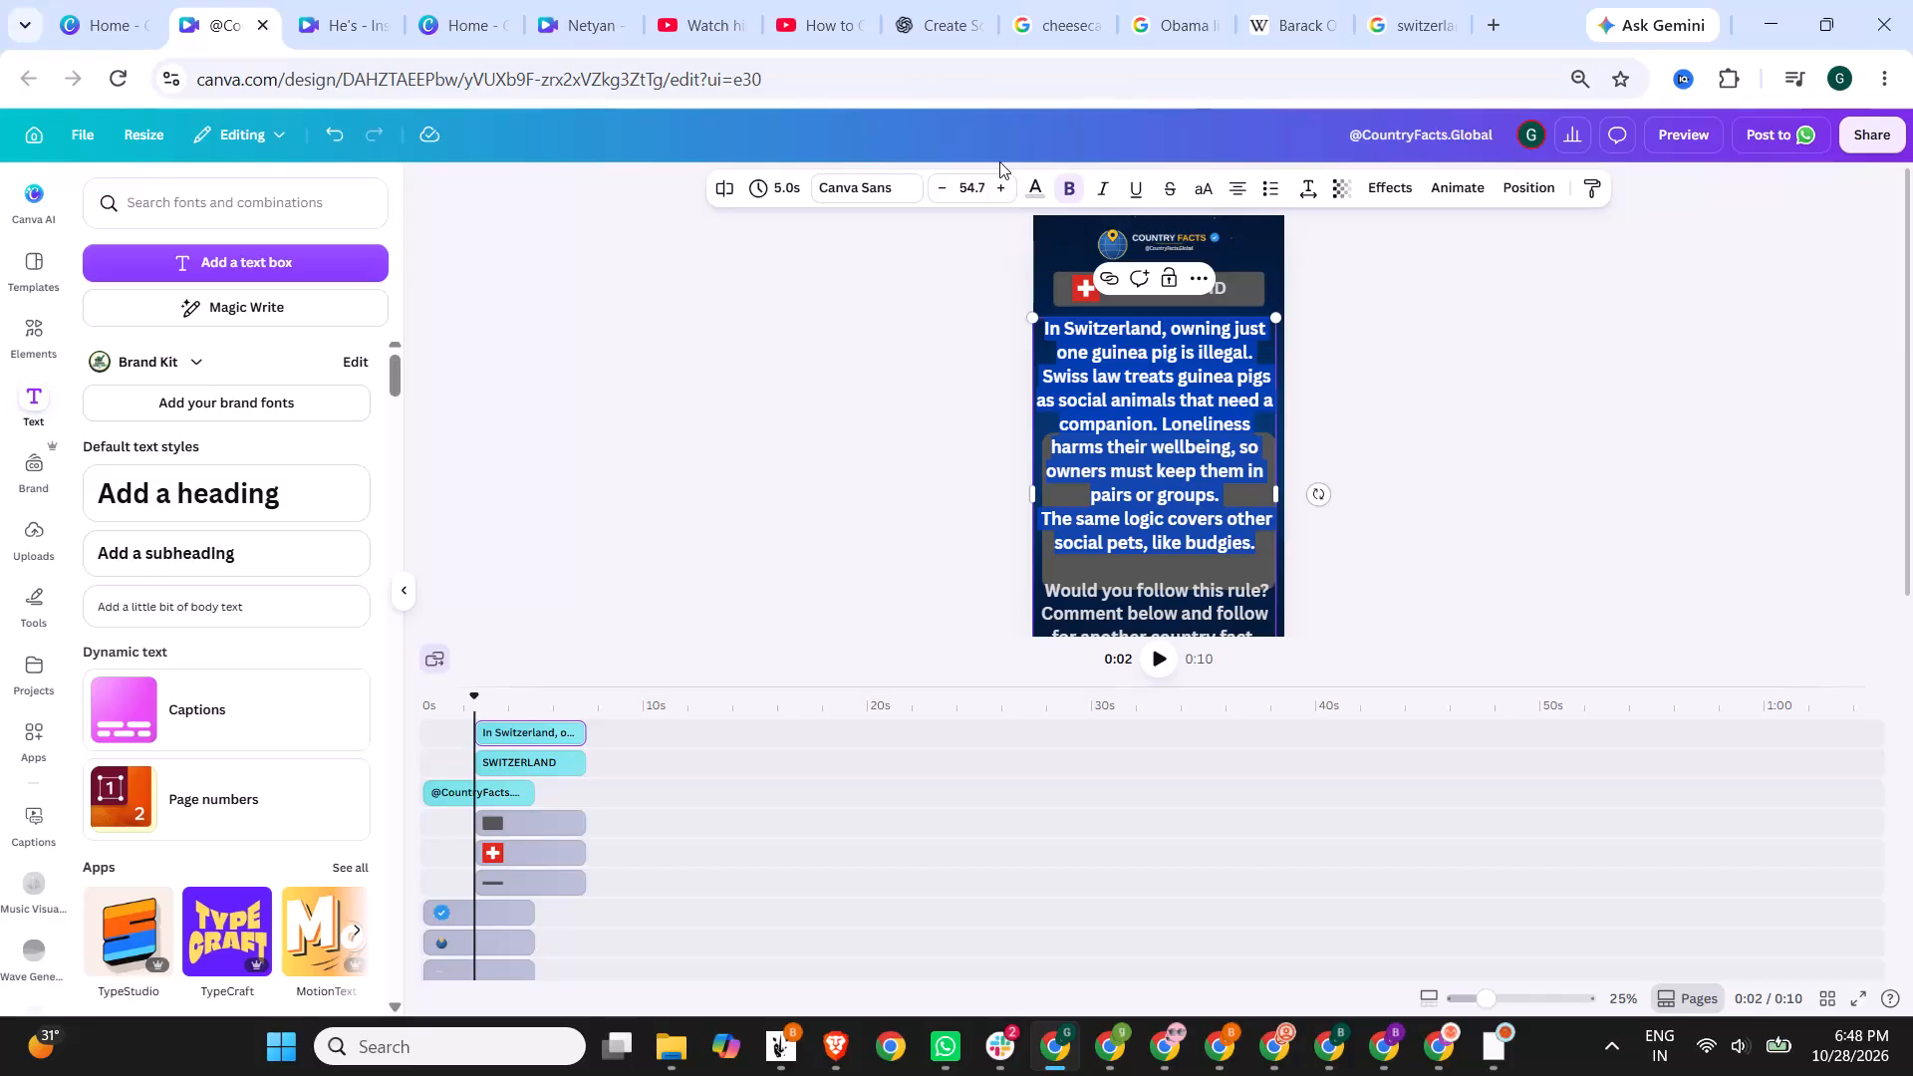
click(1136, 434)
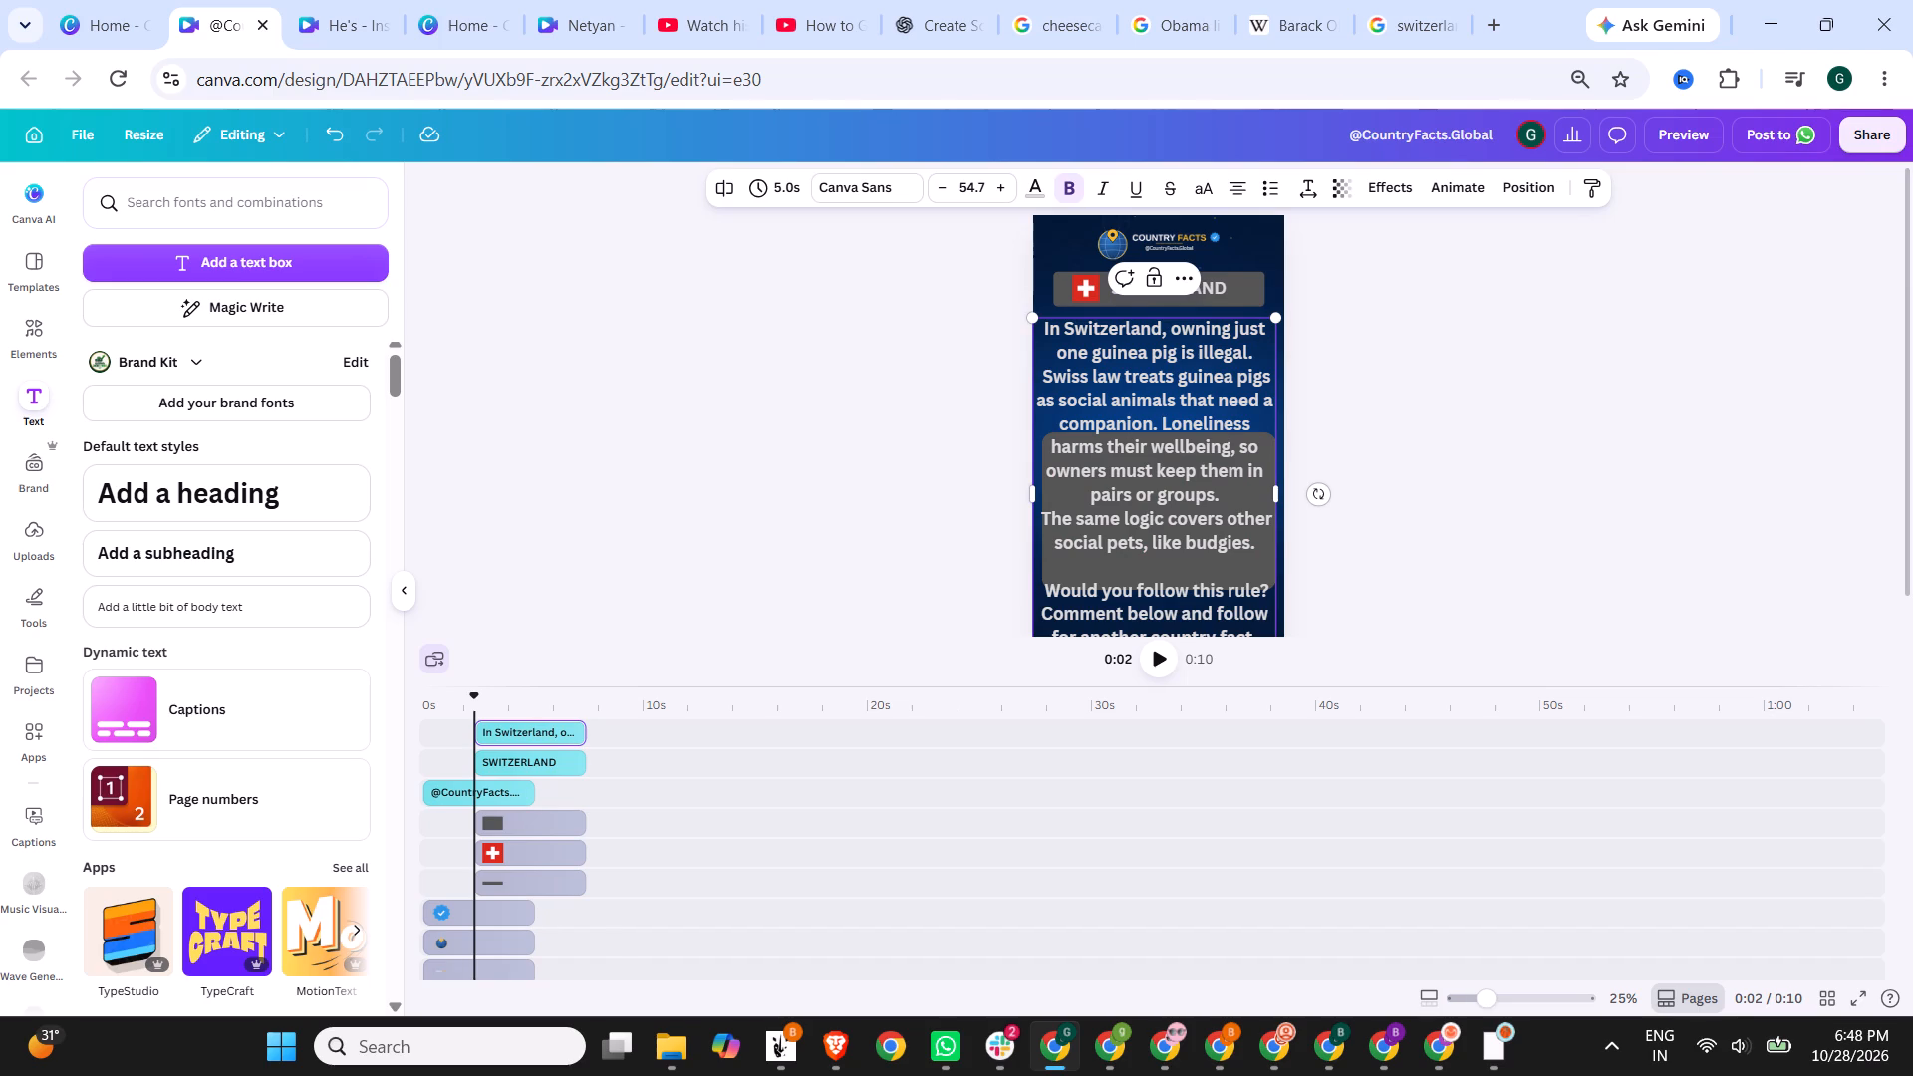
click(1256, 543)
click(1256, 543)
drag(1256, 543, 1187, 516)
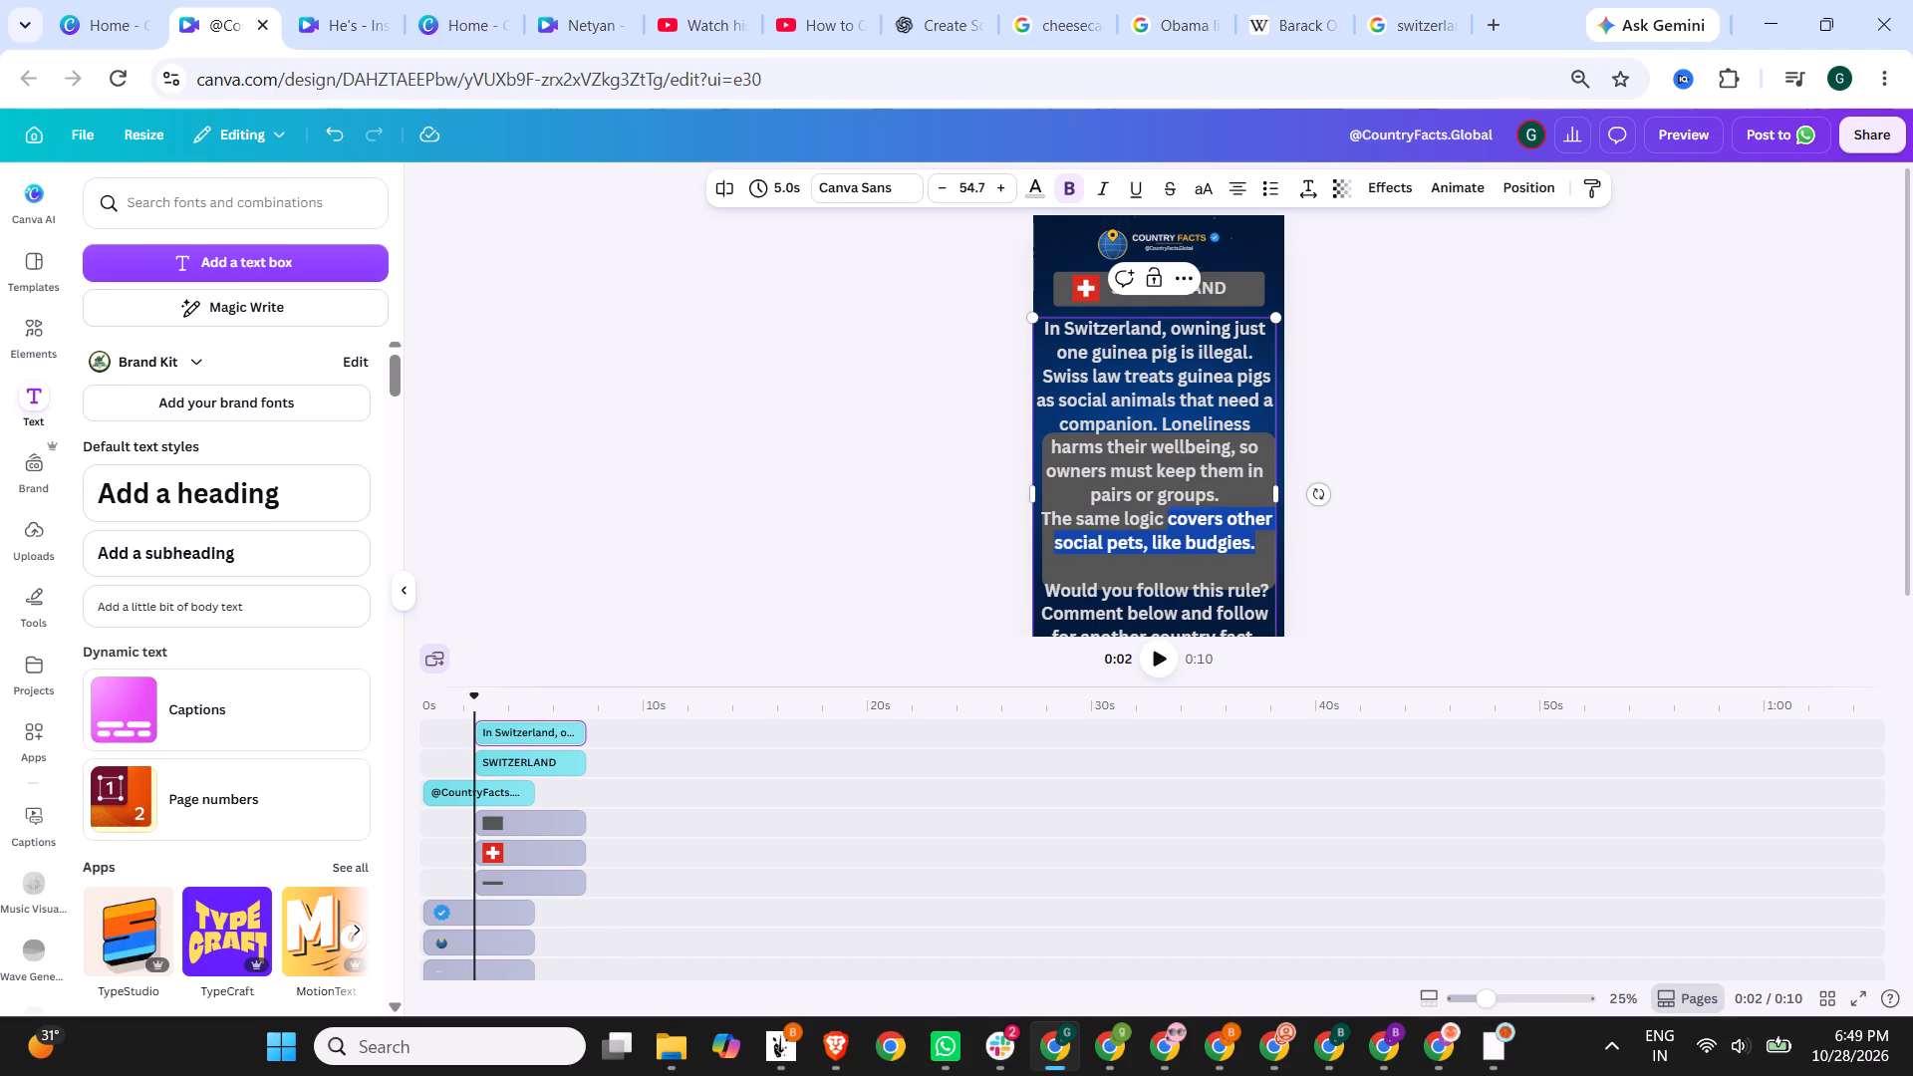
drag(1187, 516, 1025, 342)
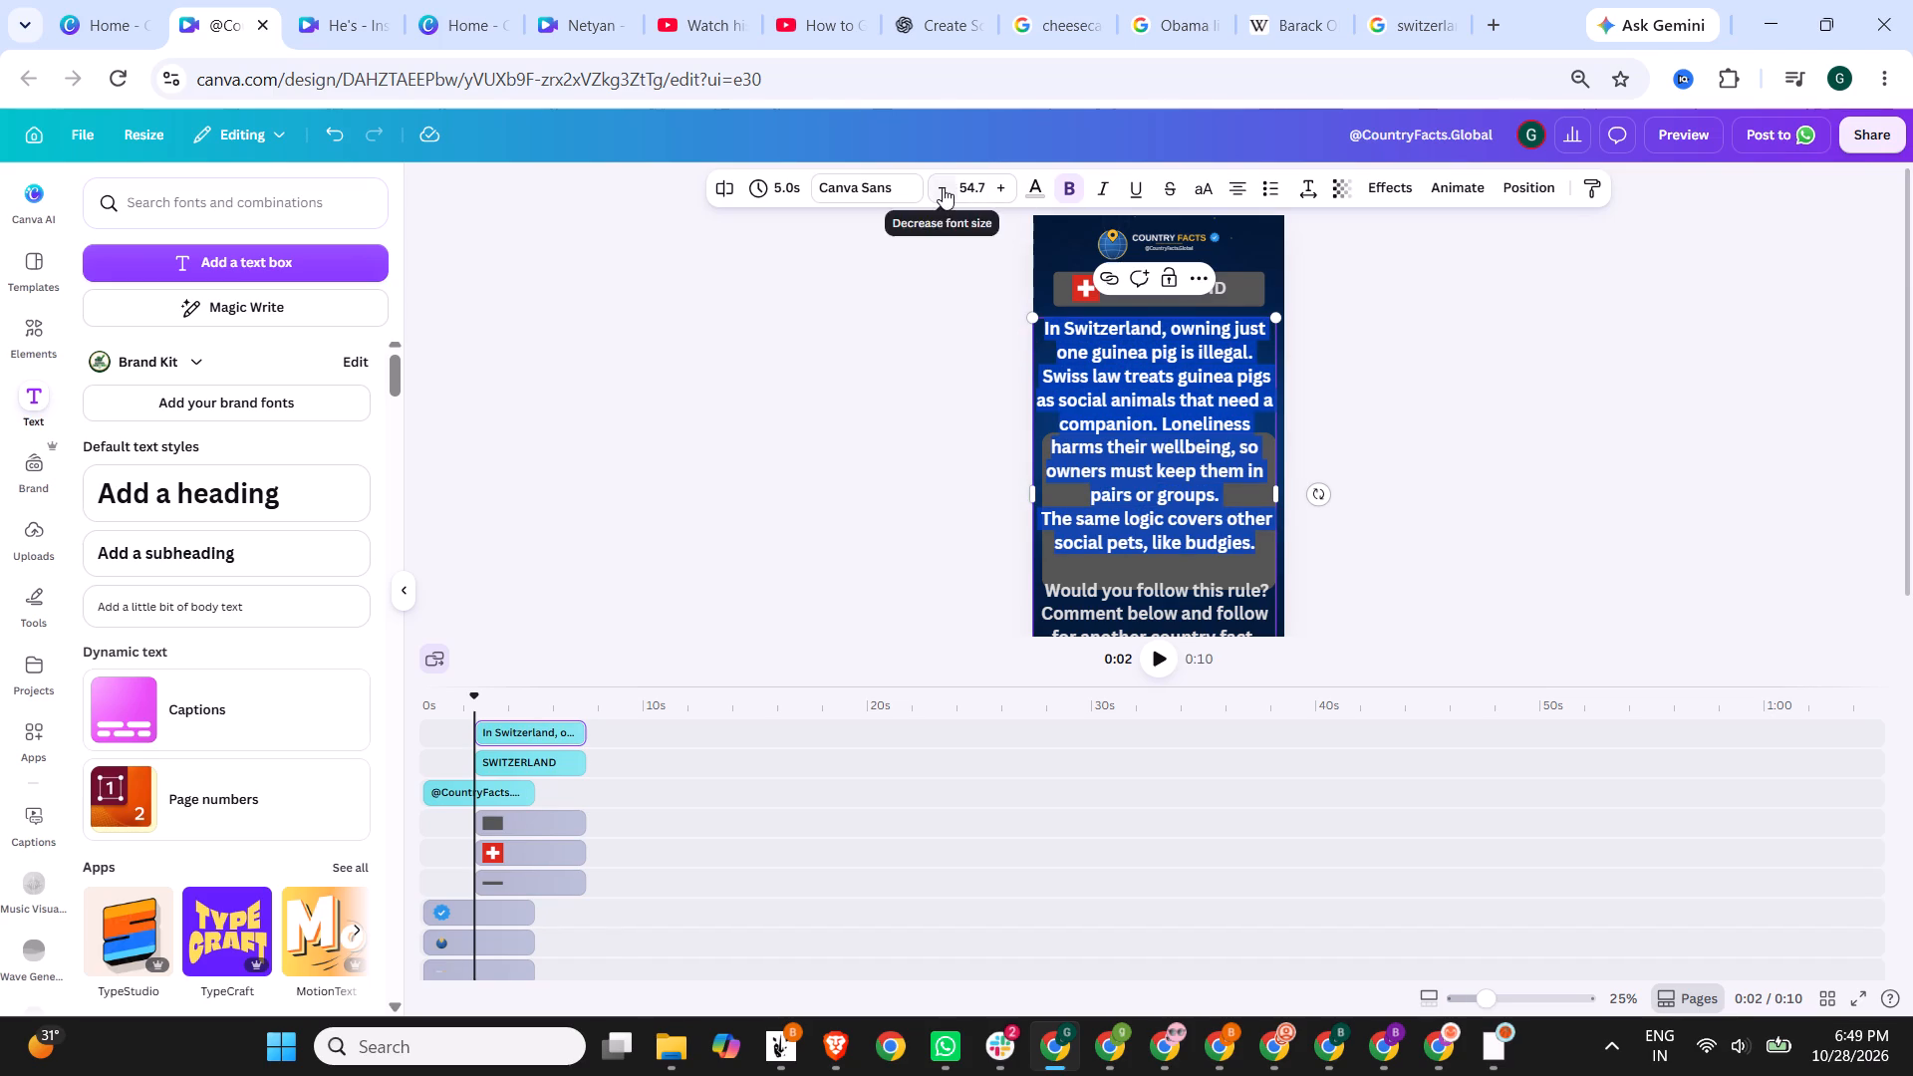
triple_click(943, 187)
triple_click(943, 187)
triple_click(943, 187)
triple_click(943, 187)
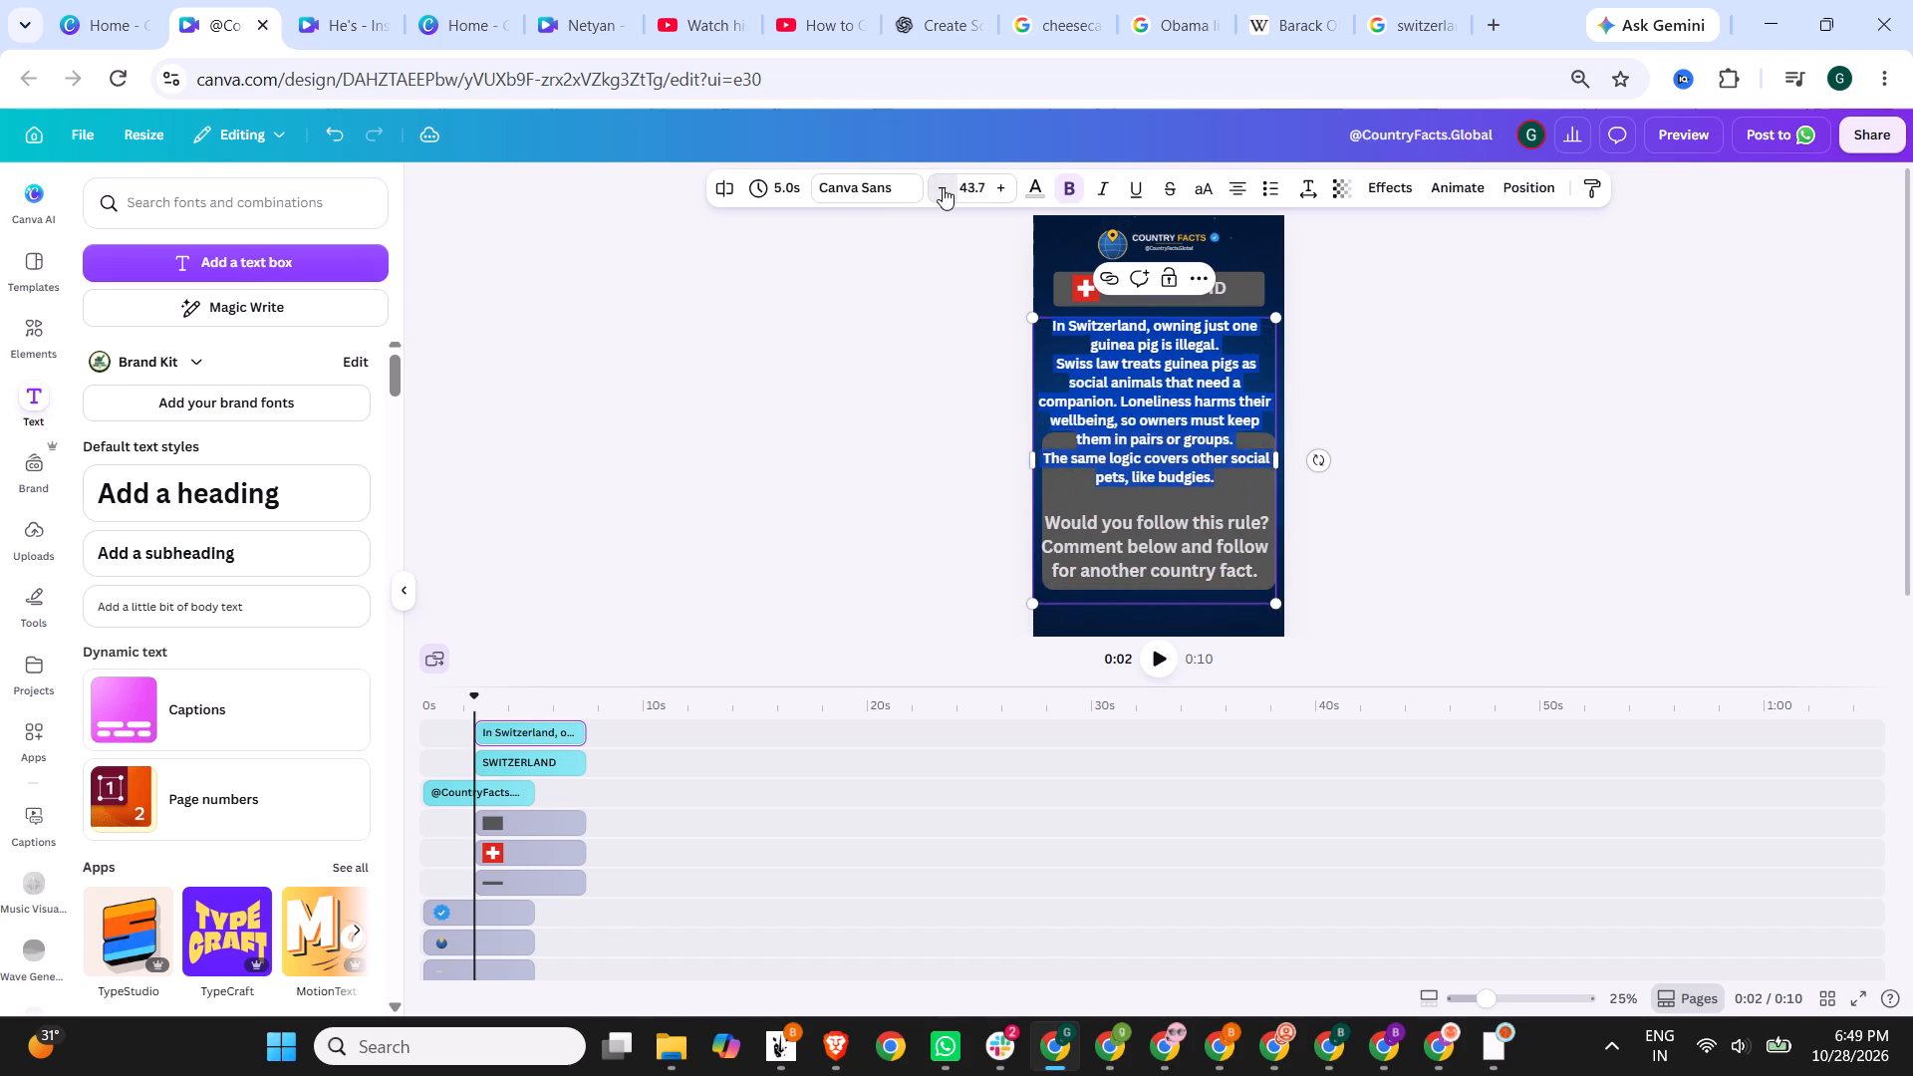
triple_click(943, 187)
triple_click(943, 187)
double_click(943, 187)
click(943, 187)
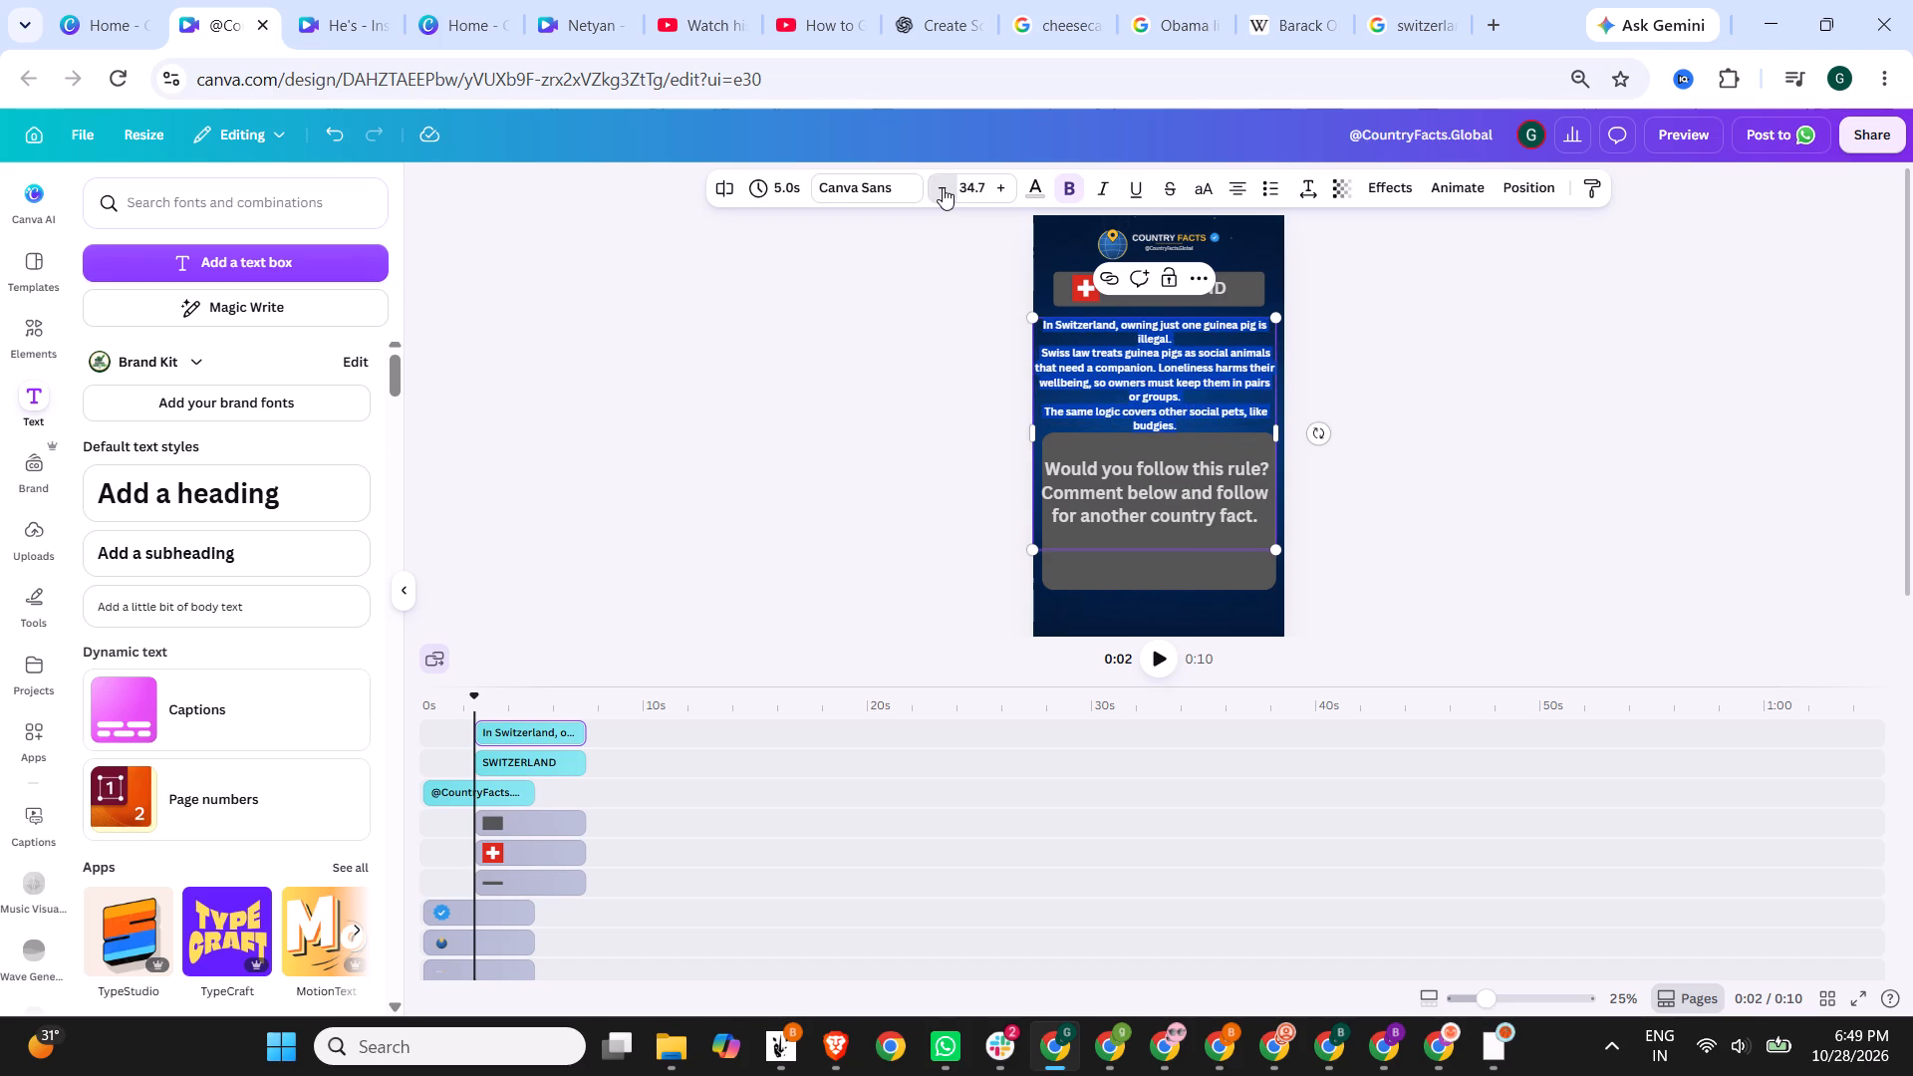
Justify the smaller script text below the title bar.
click(1232, 177)
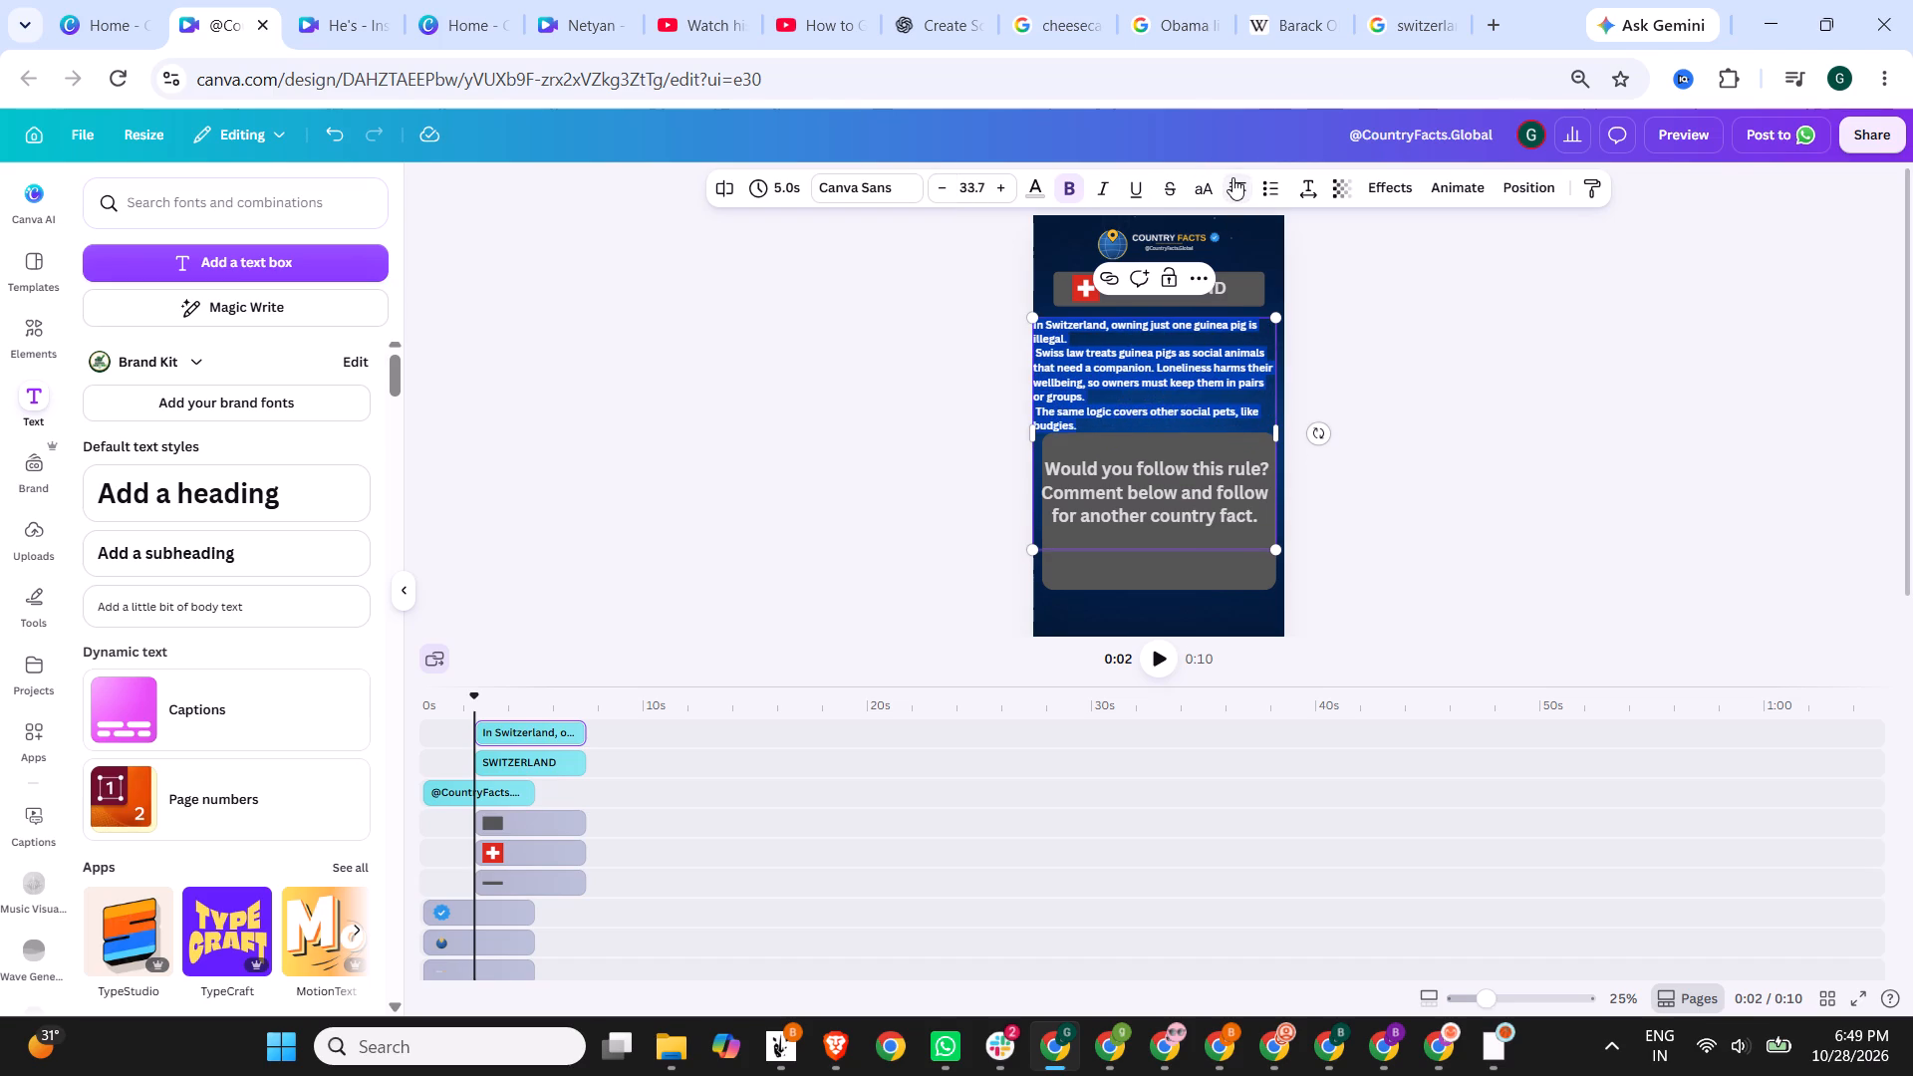
click(1239, 189)
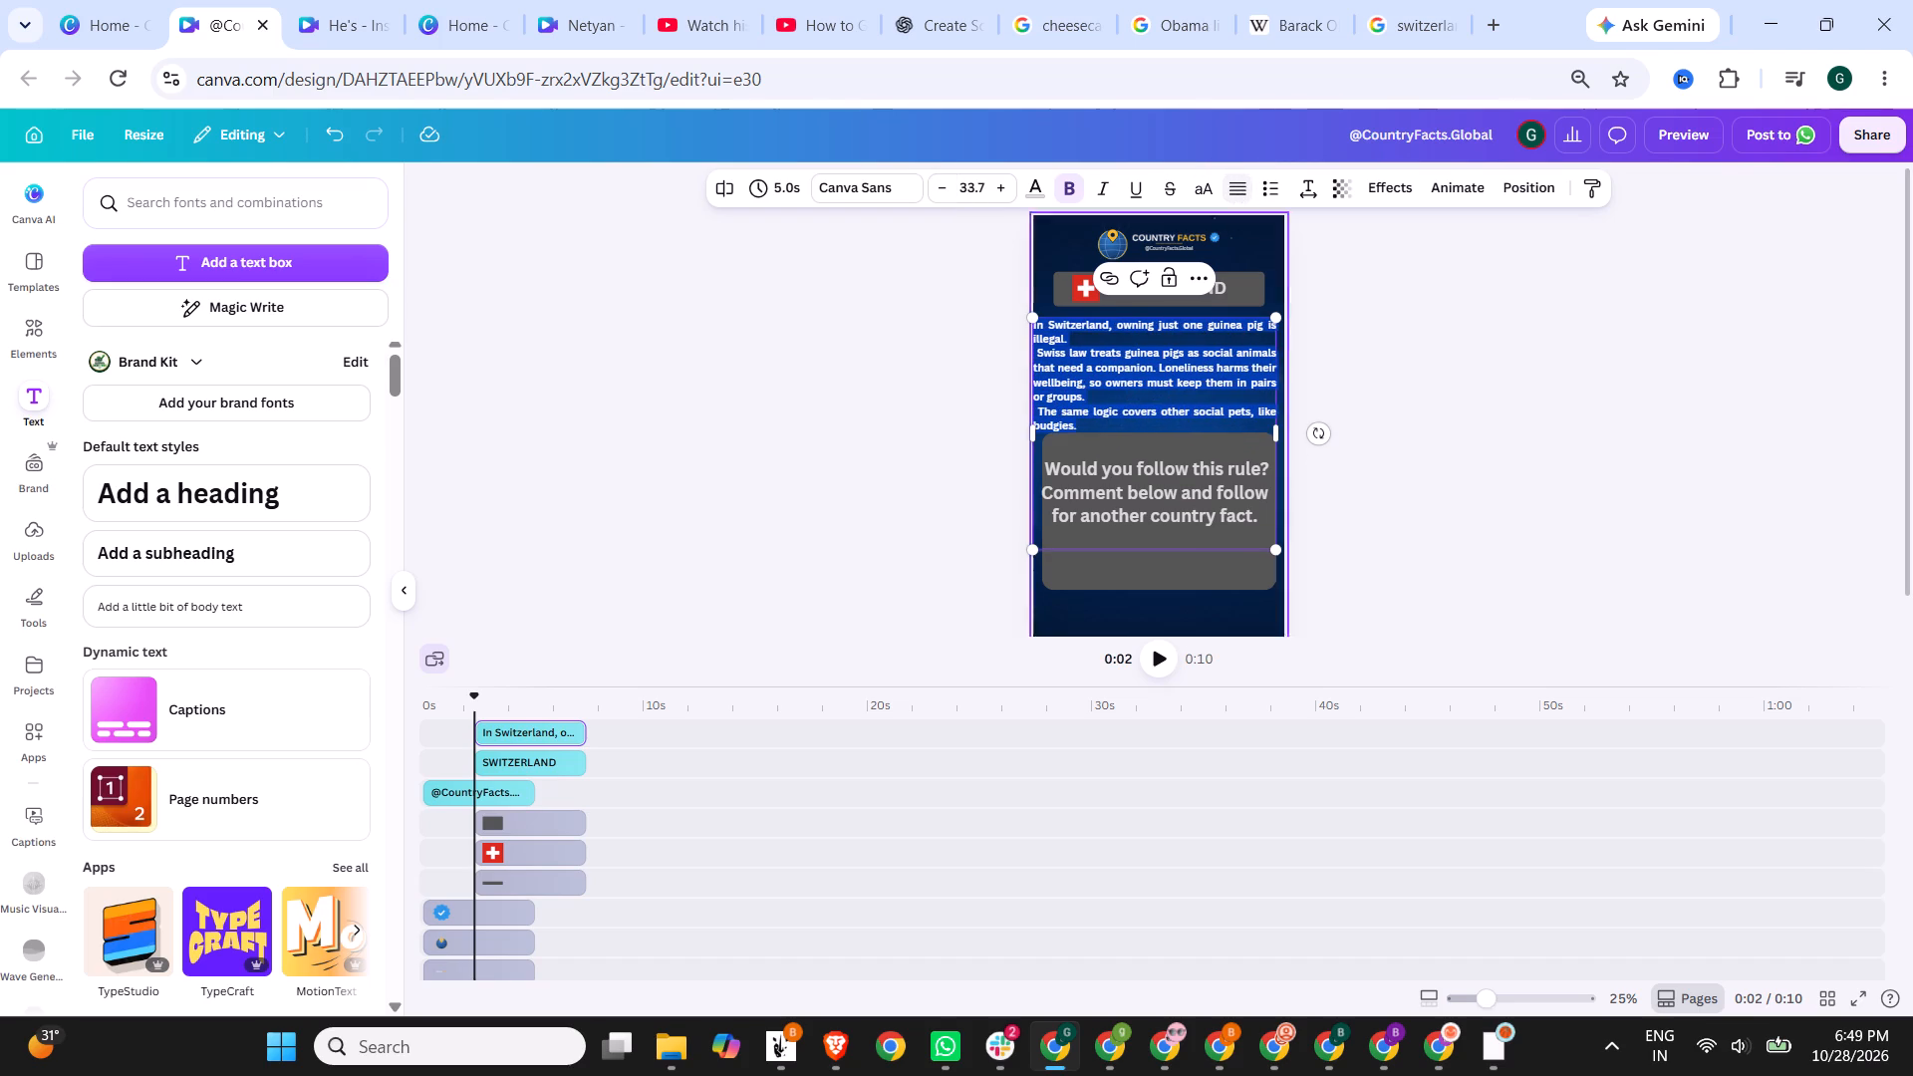
Join the script sentences up to "like budgies." into one continuous paragraph and pull the text box's left edge slightly inward.
click(1113, 342)
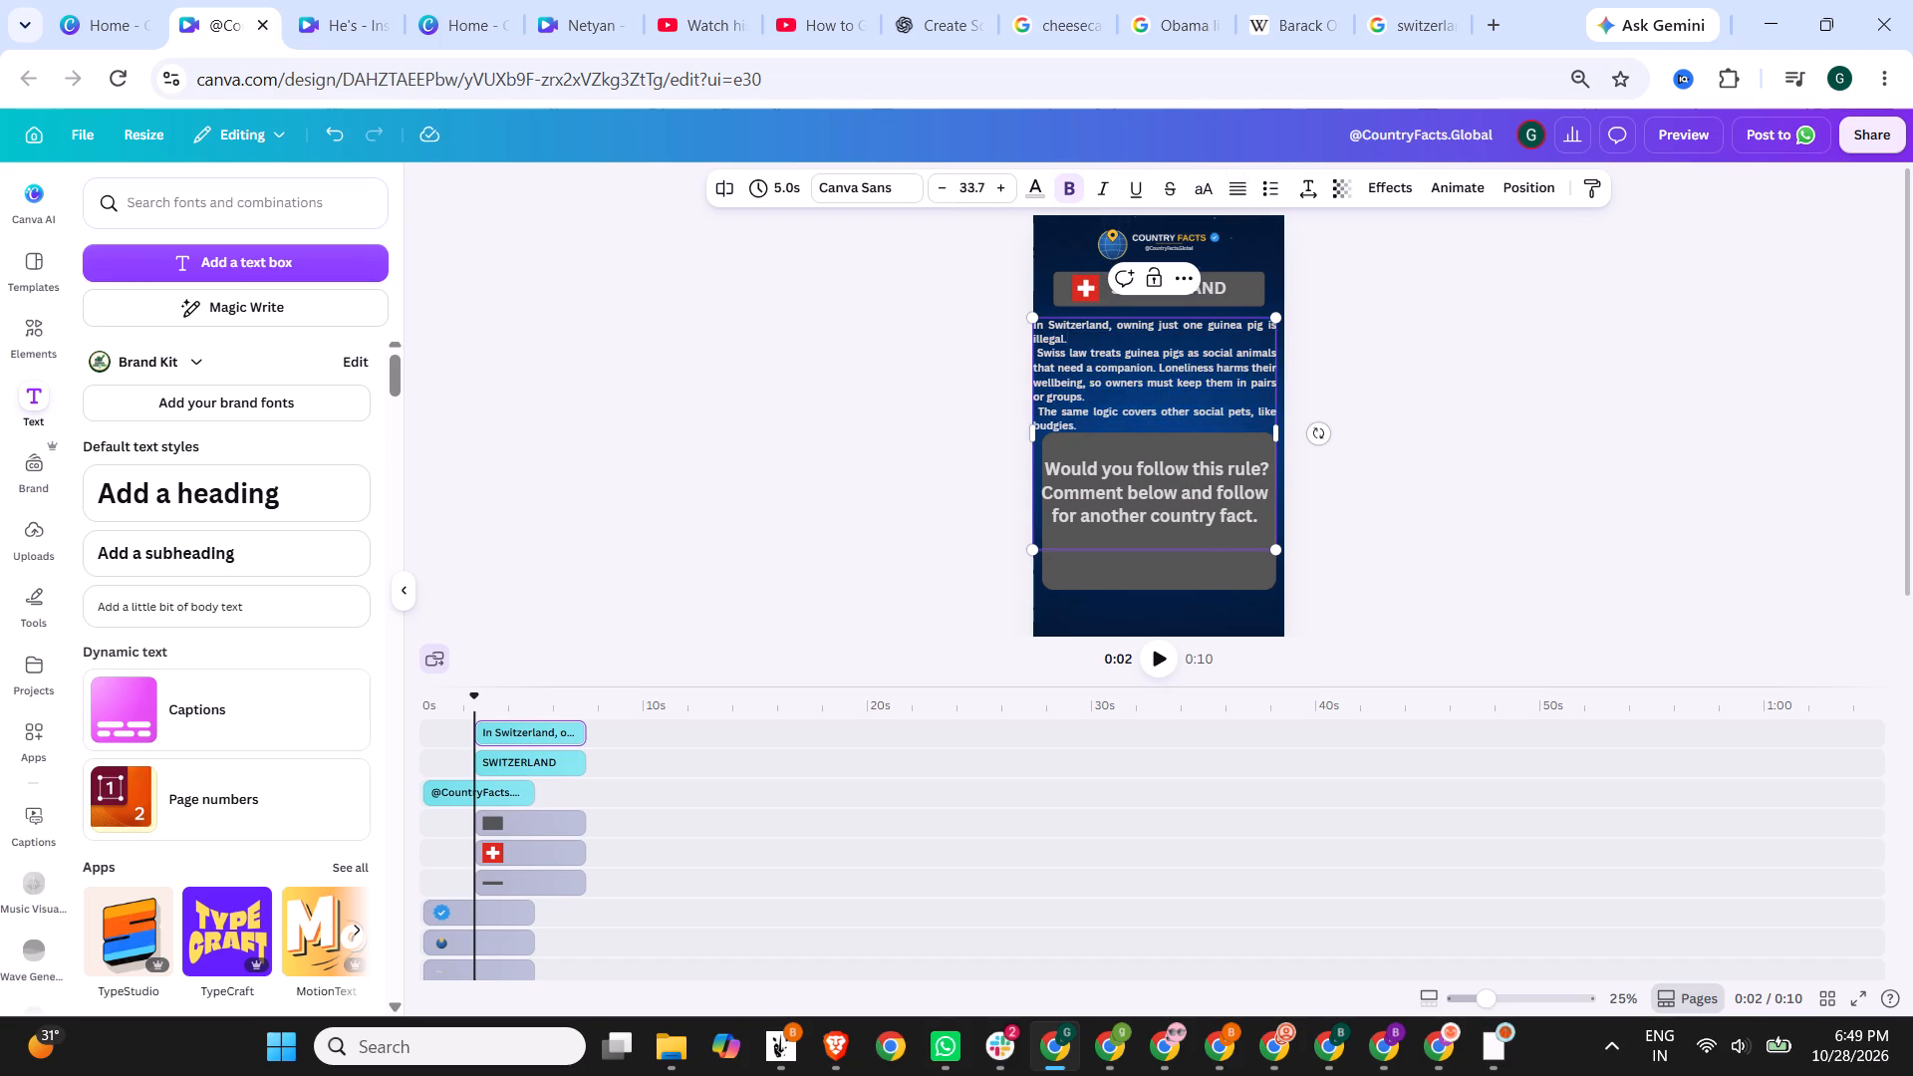
key(Delete)
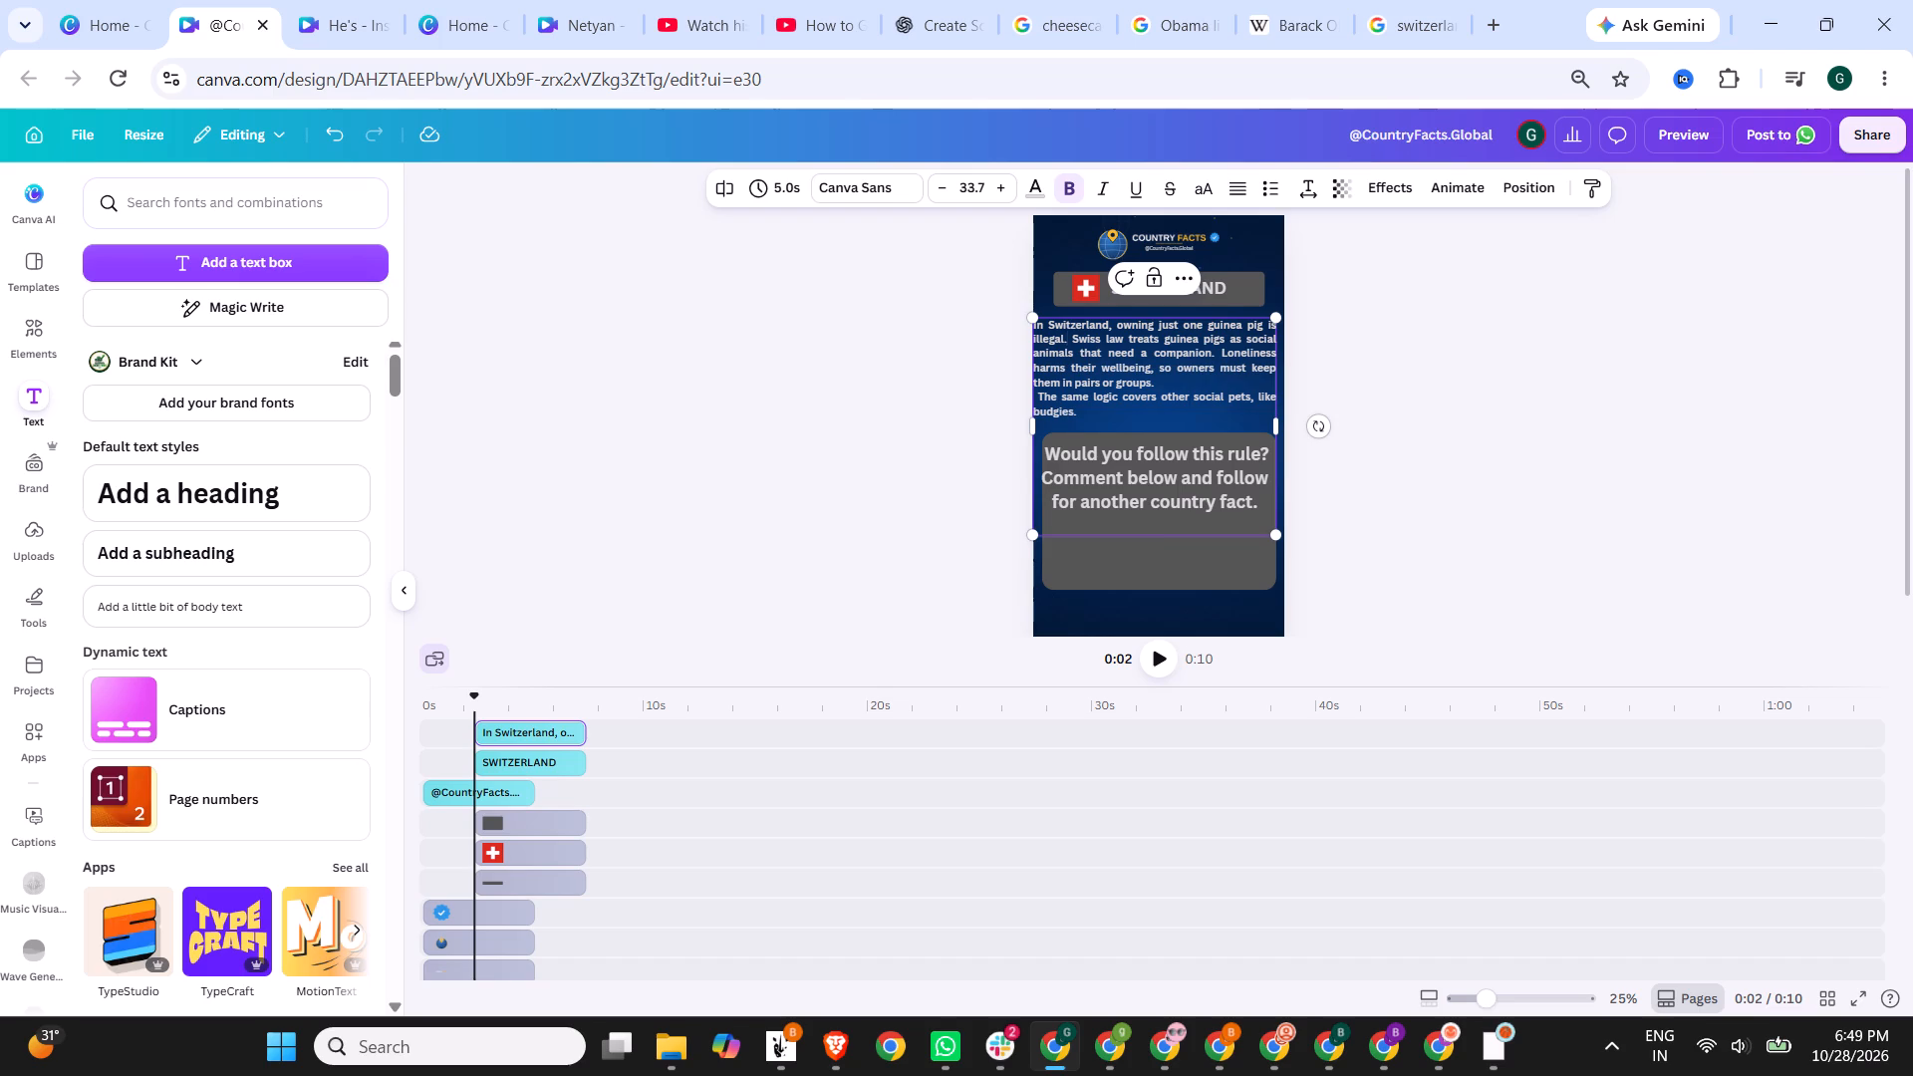
drag(1031, 433, 1033, 432)
drag(1033, 432, 1043, 432)
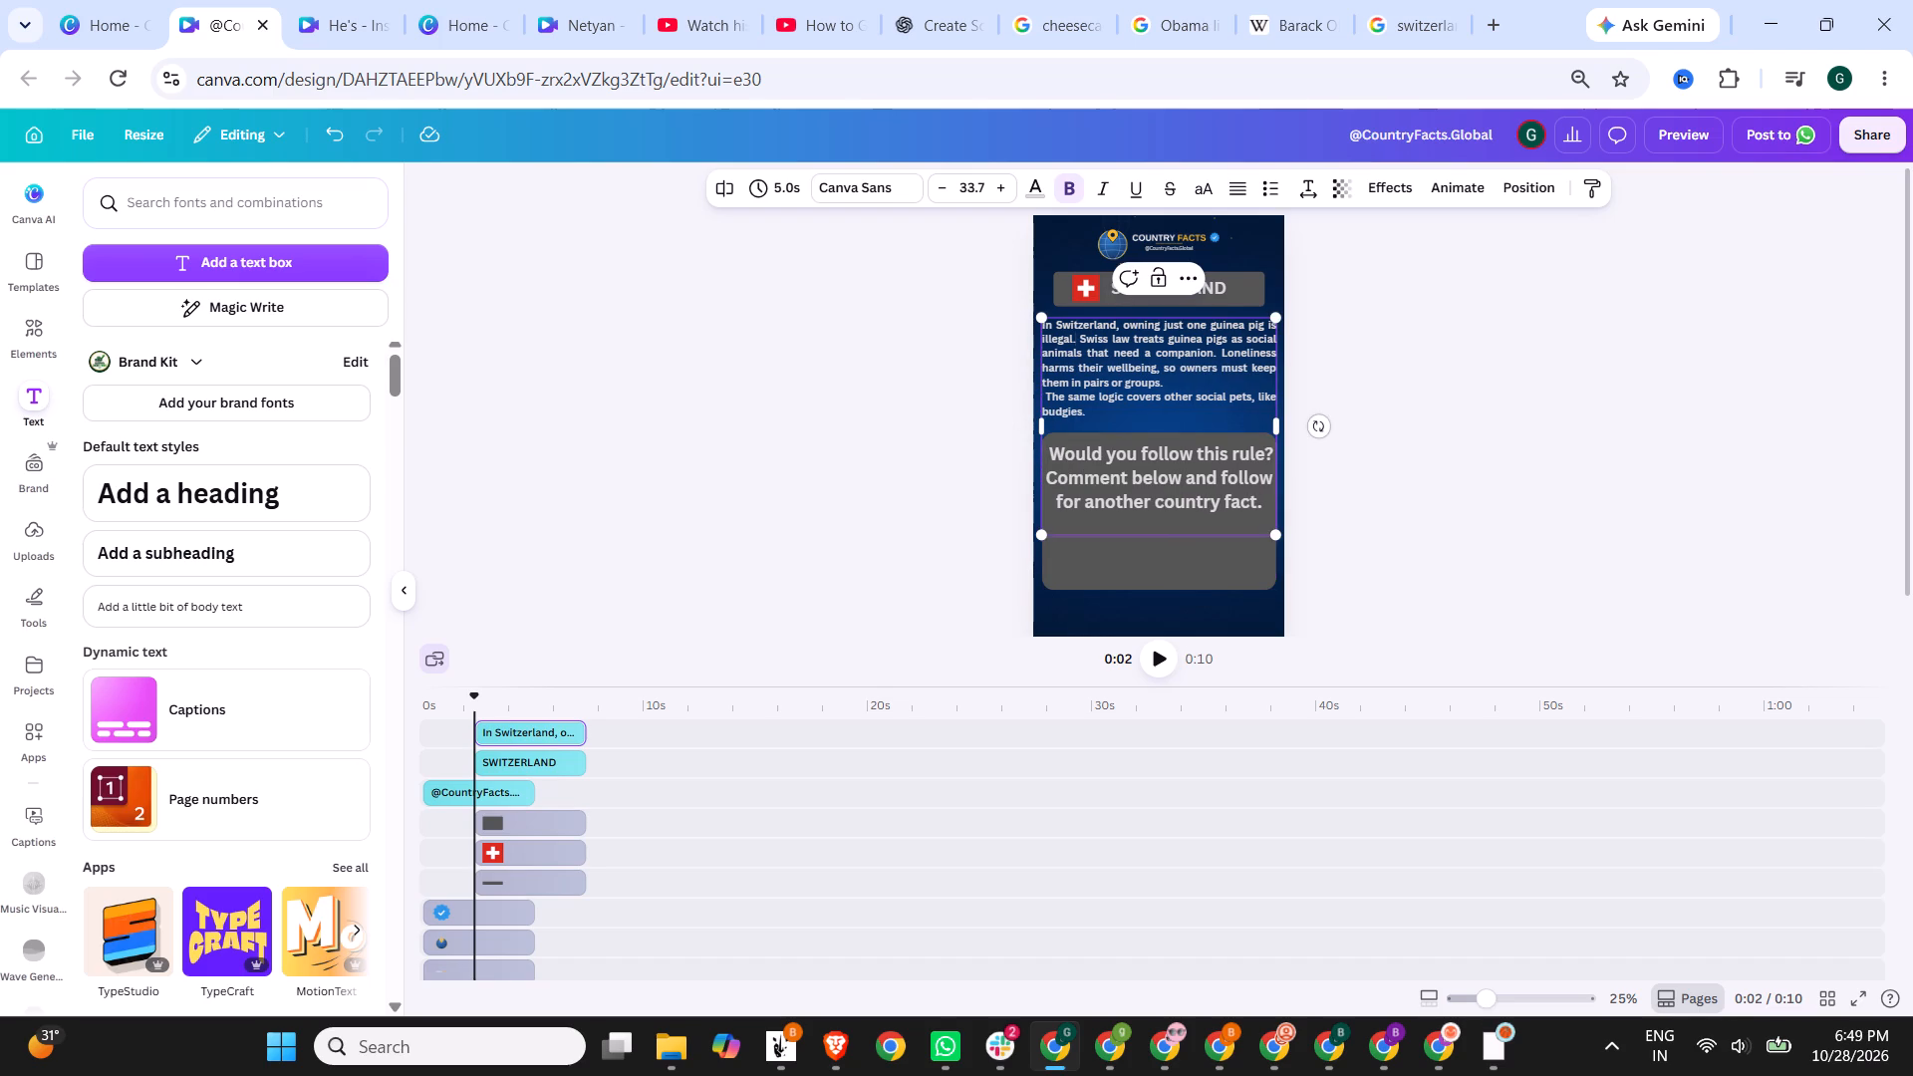
click(1180, 383)
key(space)
key(Delete)
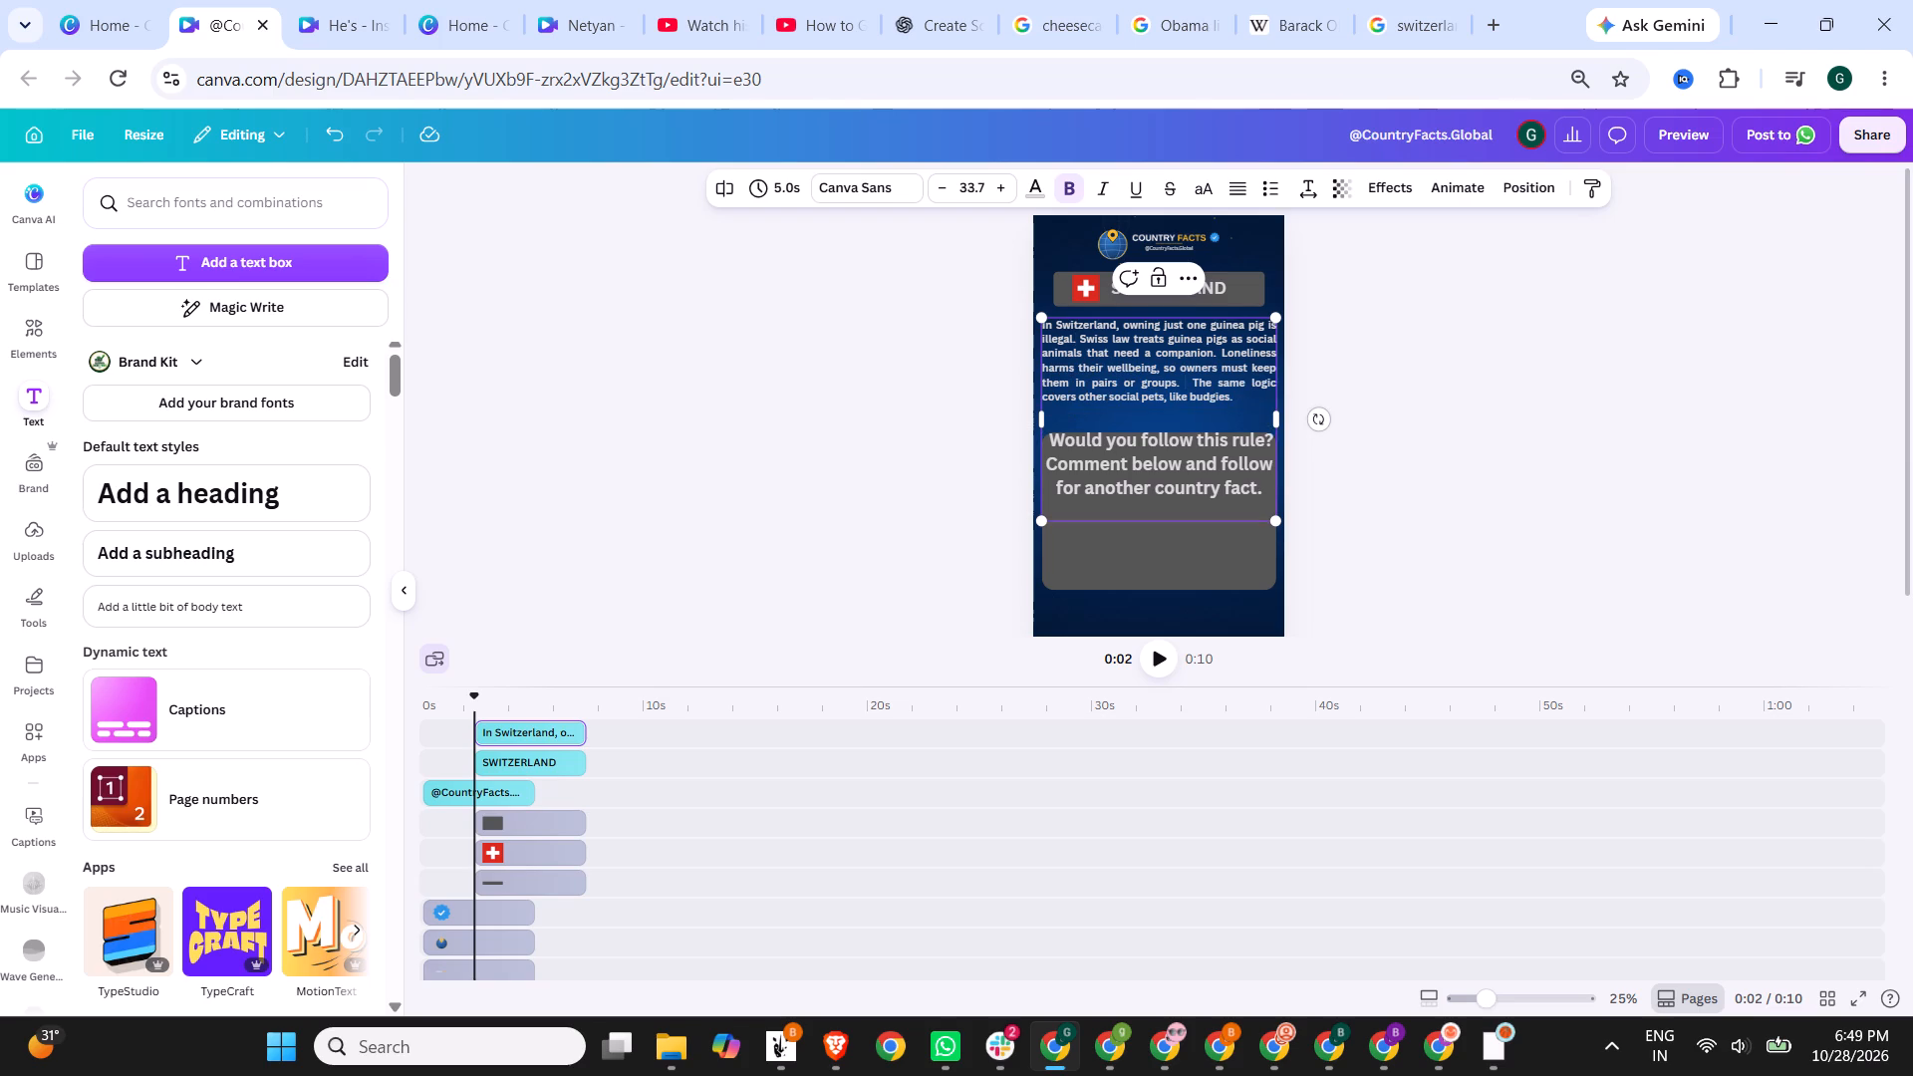
key(Delete)
Colour the words "one guinea pig" in the script paragraph orange (#efb530) from the photo colours.
drag(1187, 323, 1248, 325)
drag(1248, 325, 1262, 325)
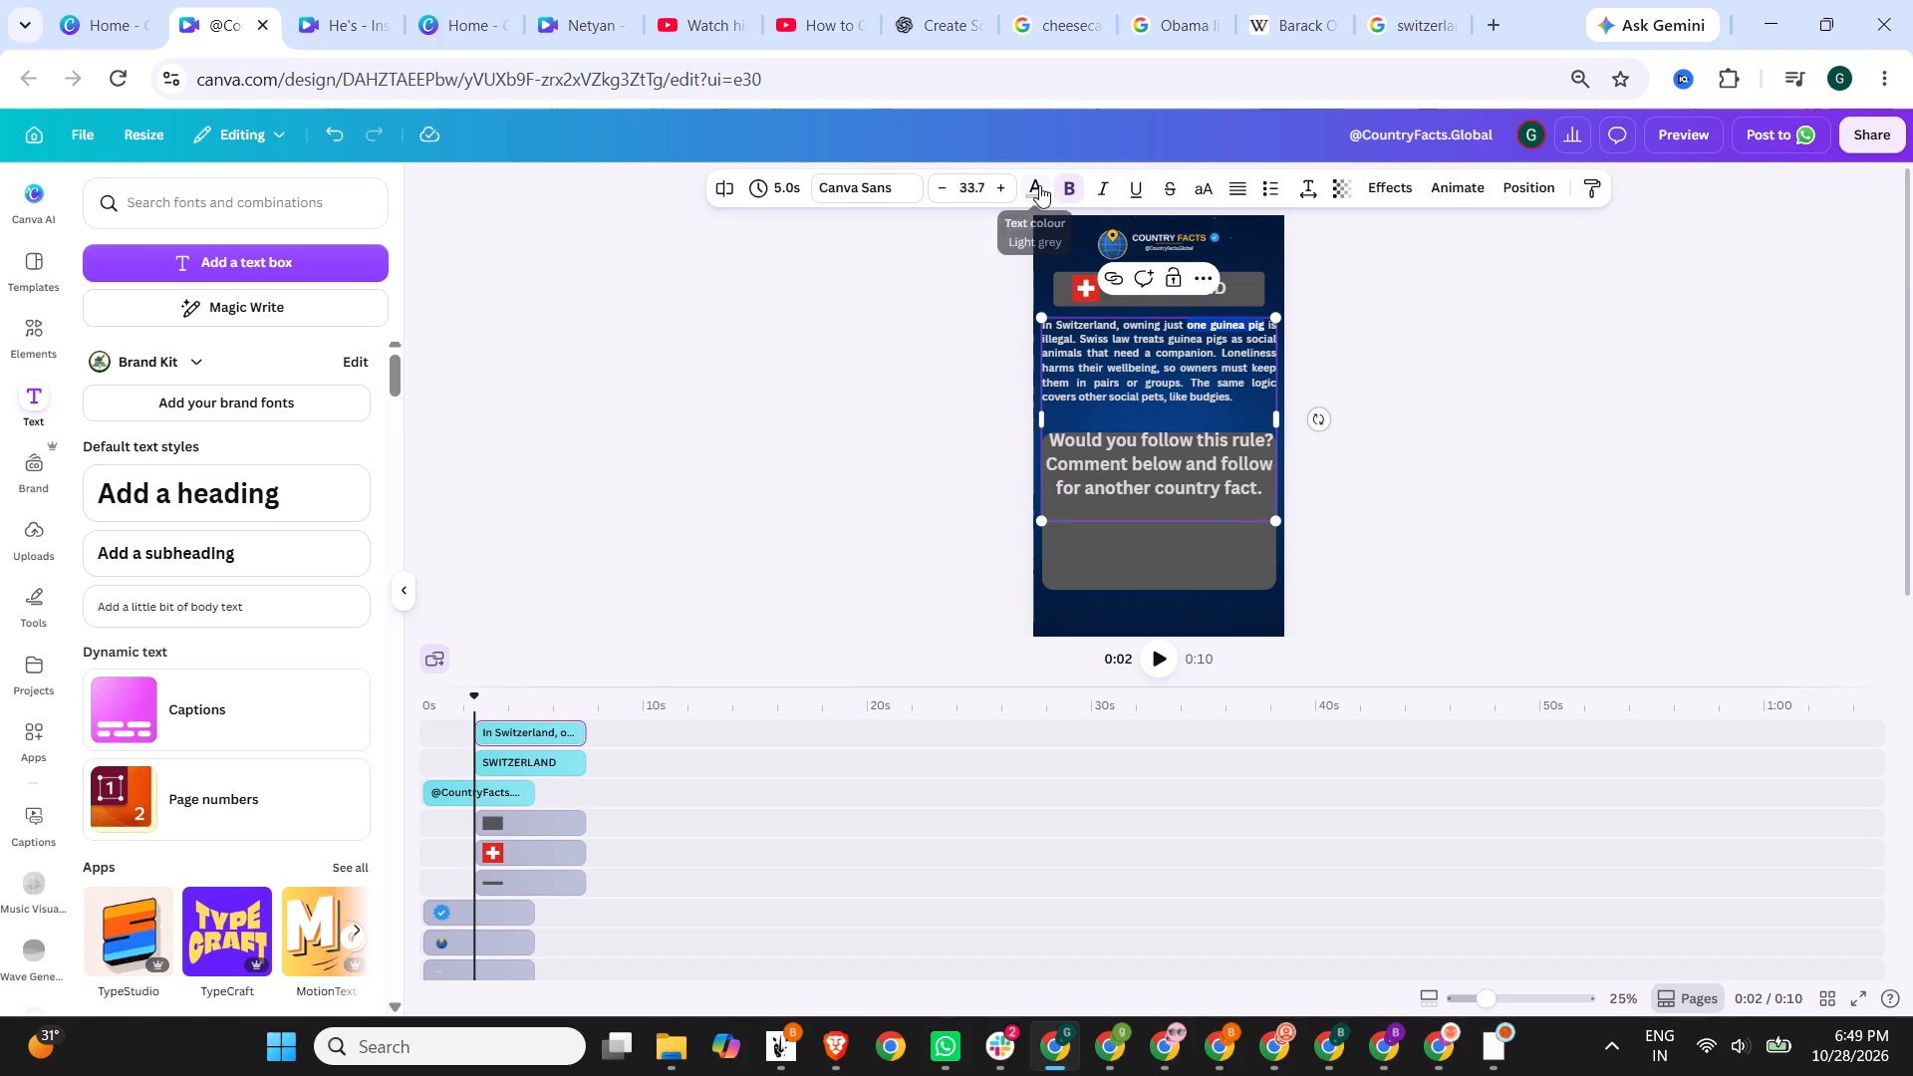
click(1039, 185)
click(269, 677)
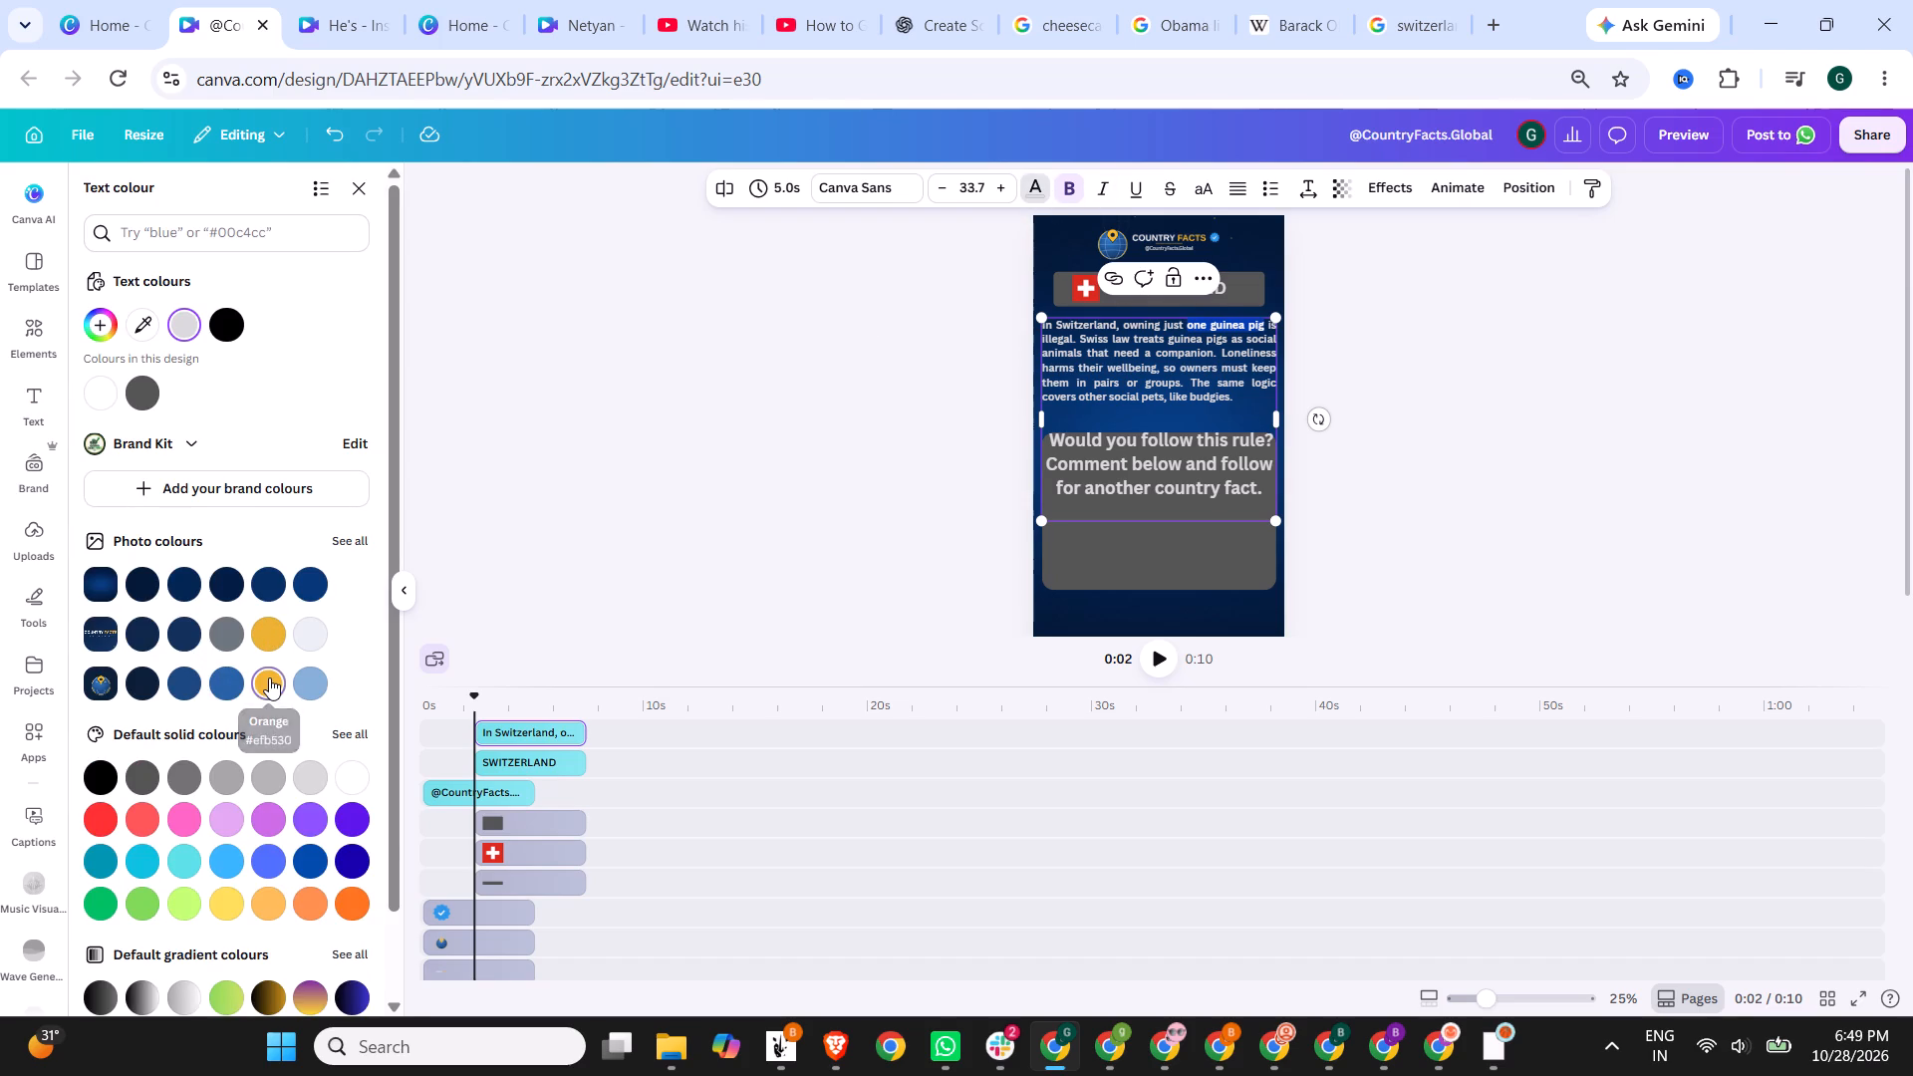
click(708, 436)
Narrow the SWITZERLAND text box from its left edge so the title shifts slightly right in the grey bar.
click(1133, 387)
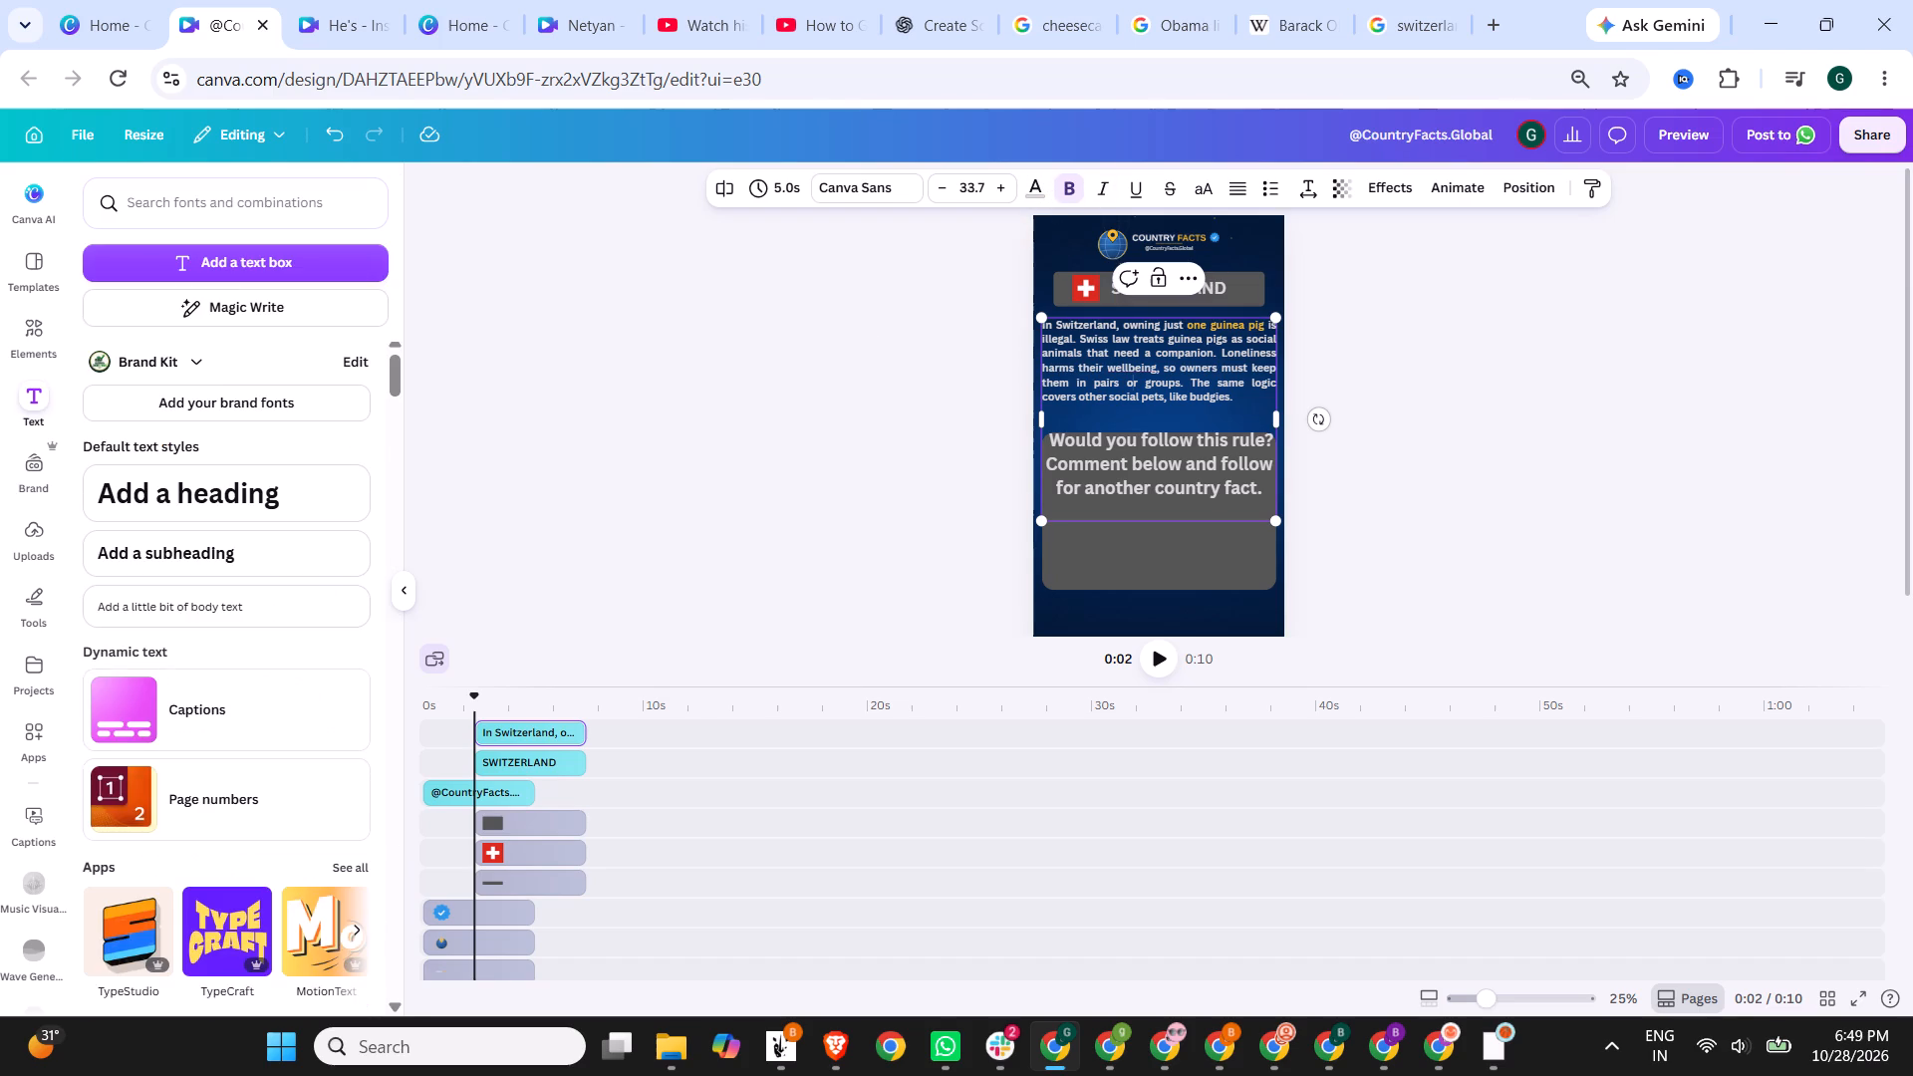
scroll(1280, 335, up, 1)
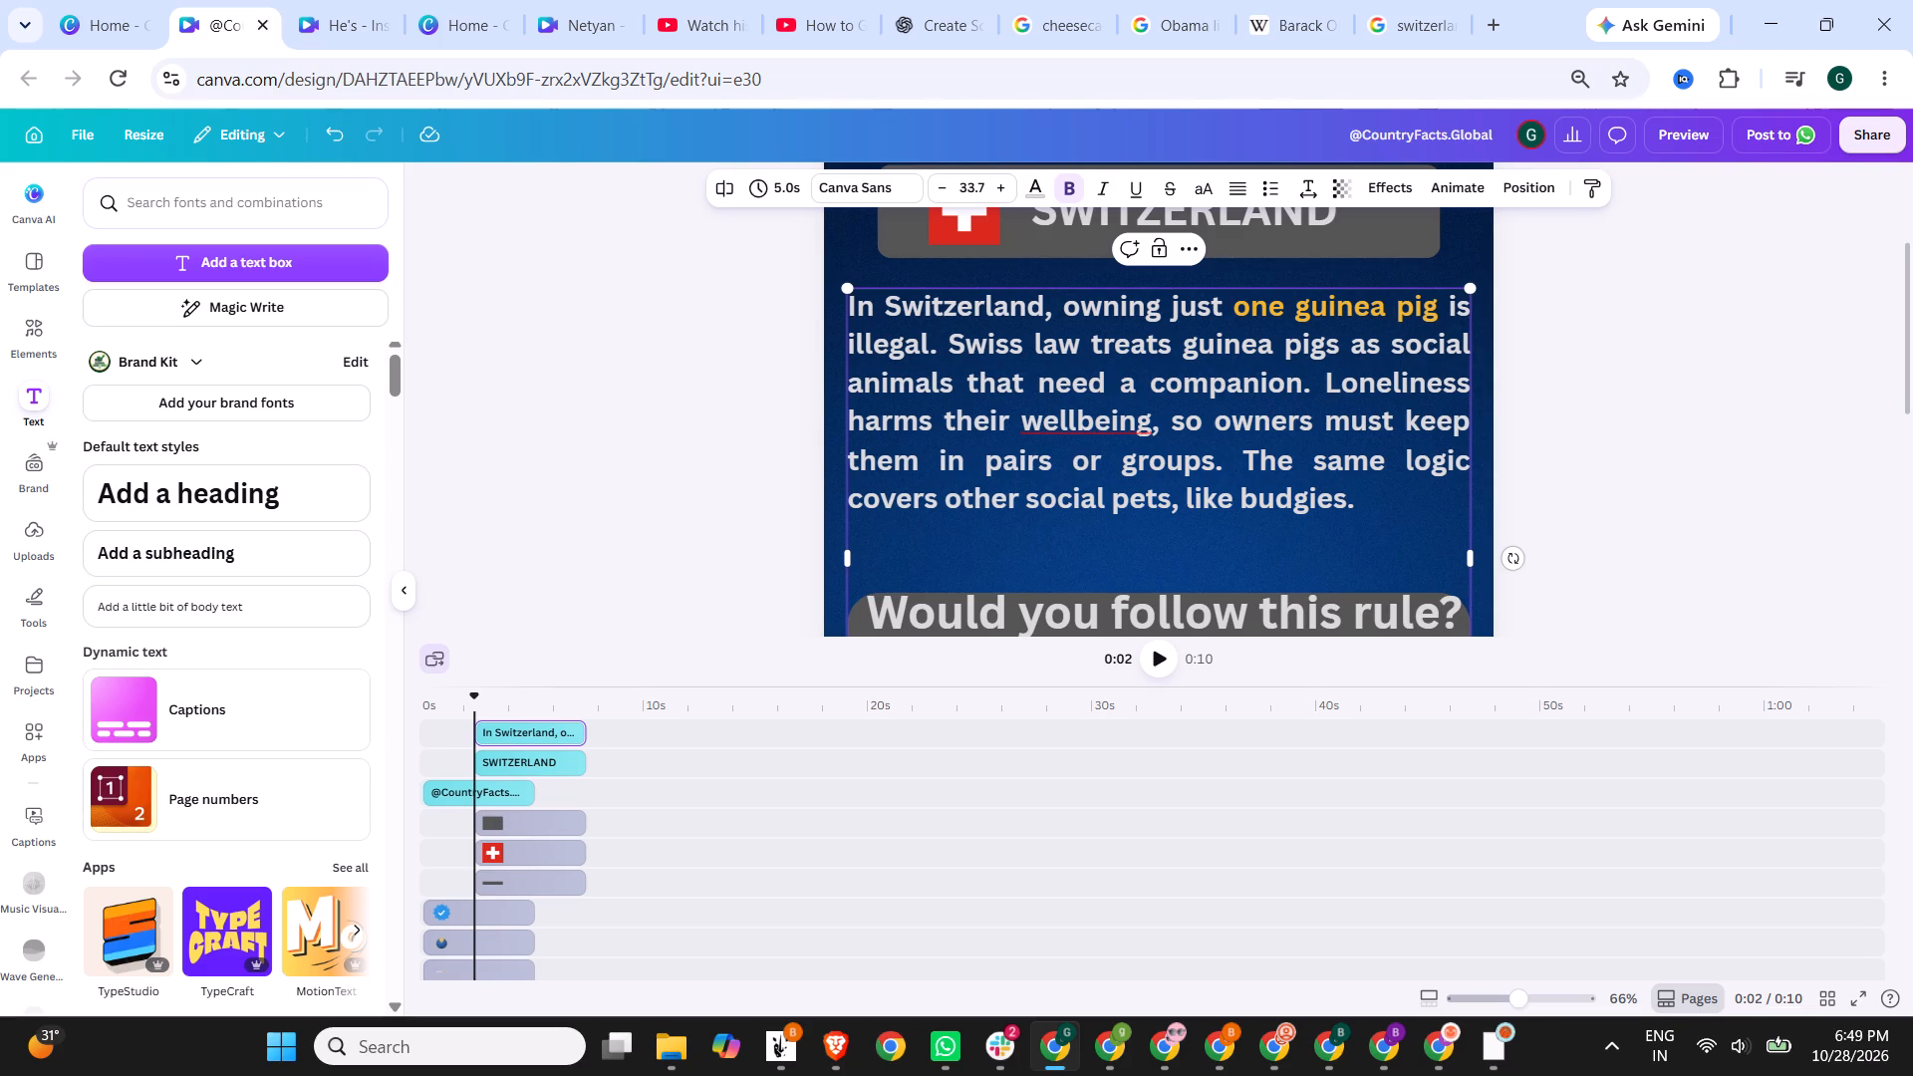
scroll(1069, 312, up, 1)
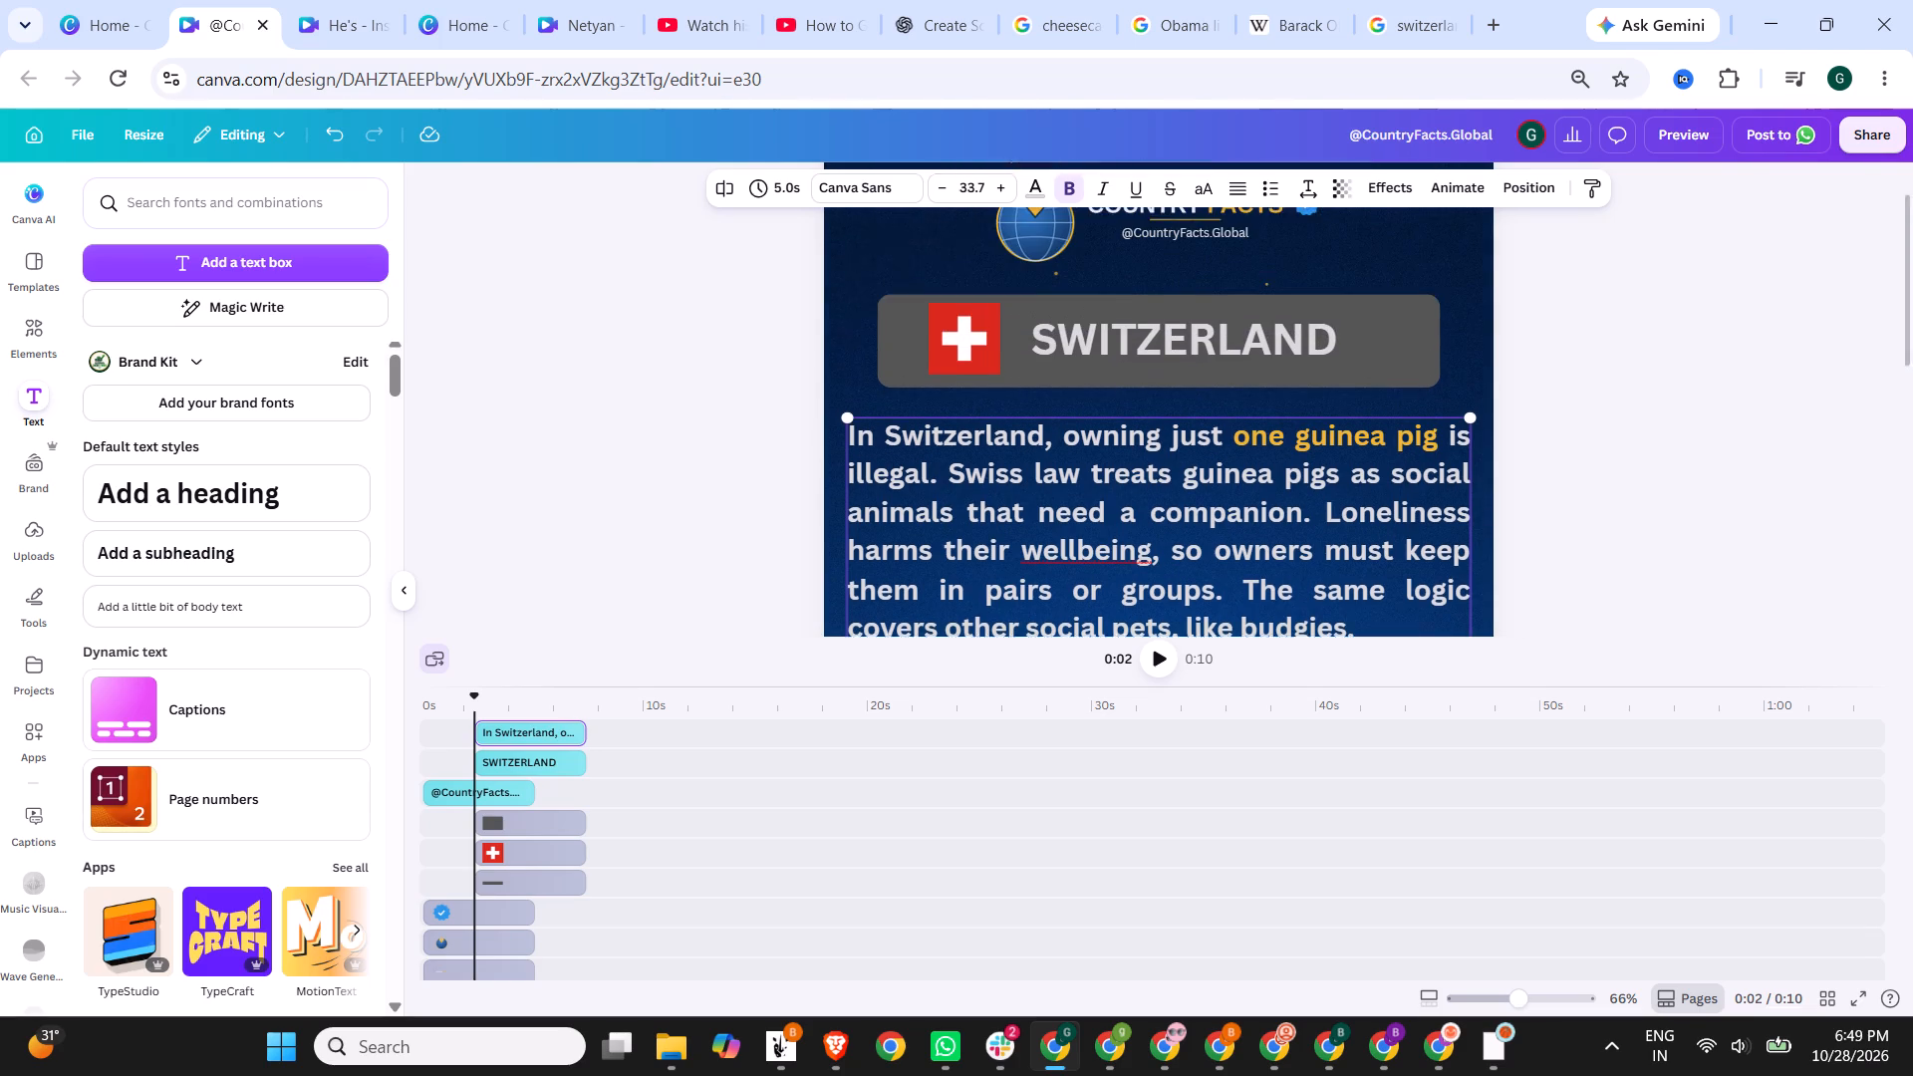
scroll(1069, 312, up, 1)
click(936, 379)
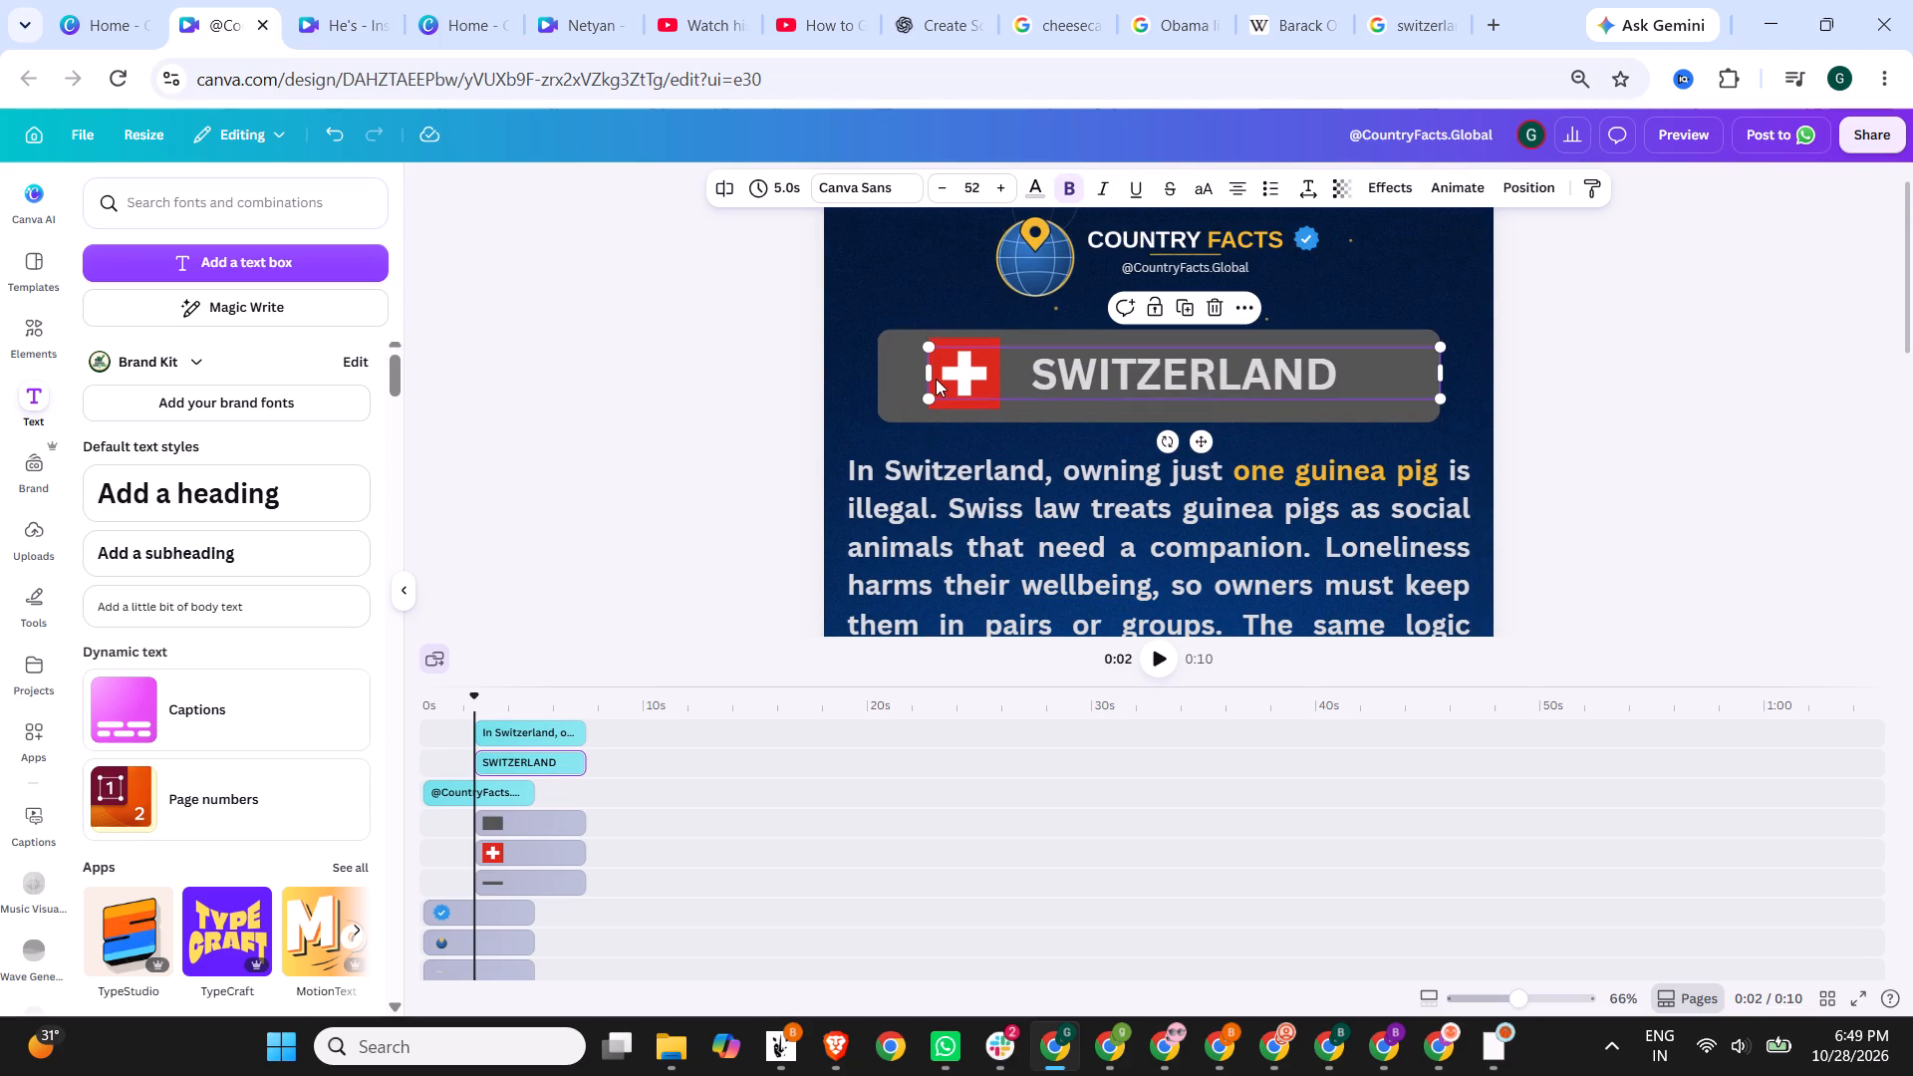
click(930, 374)
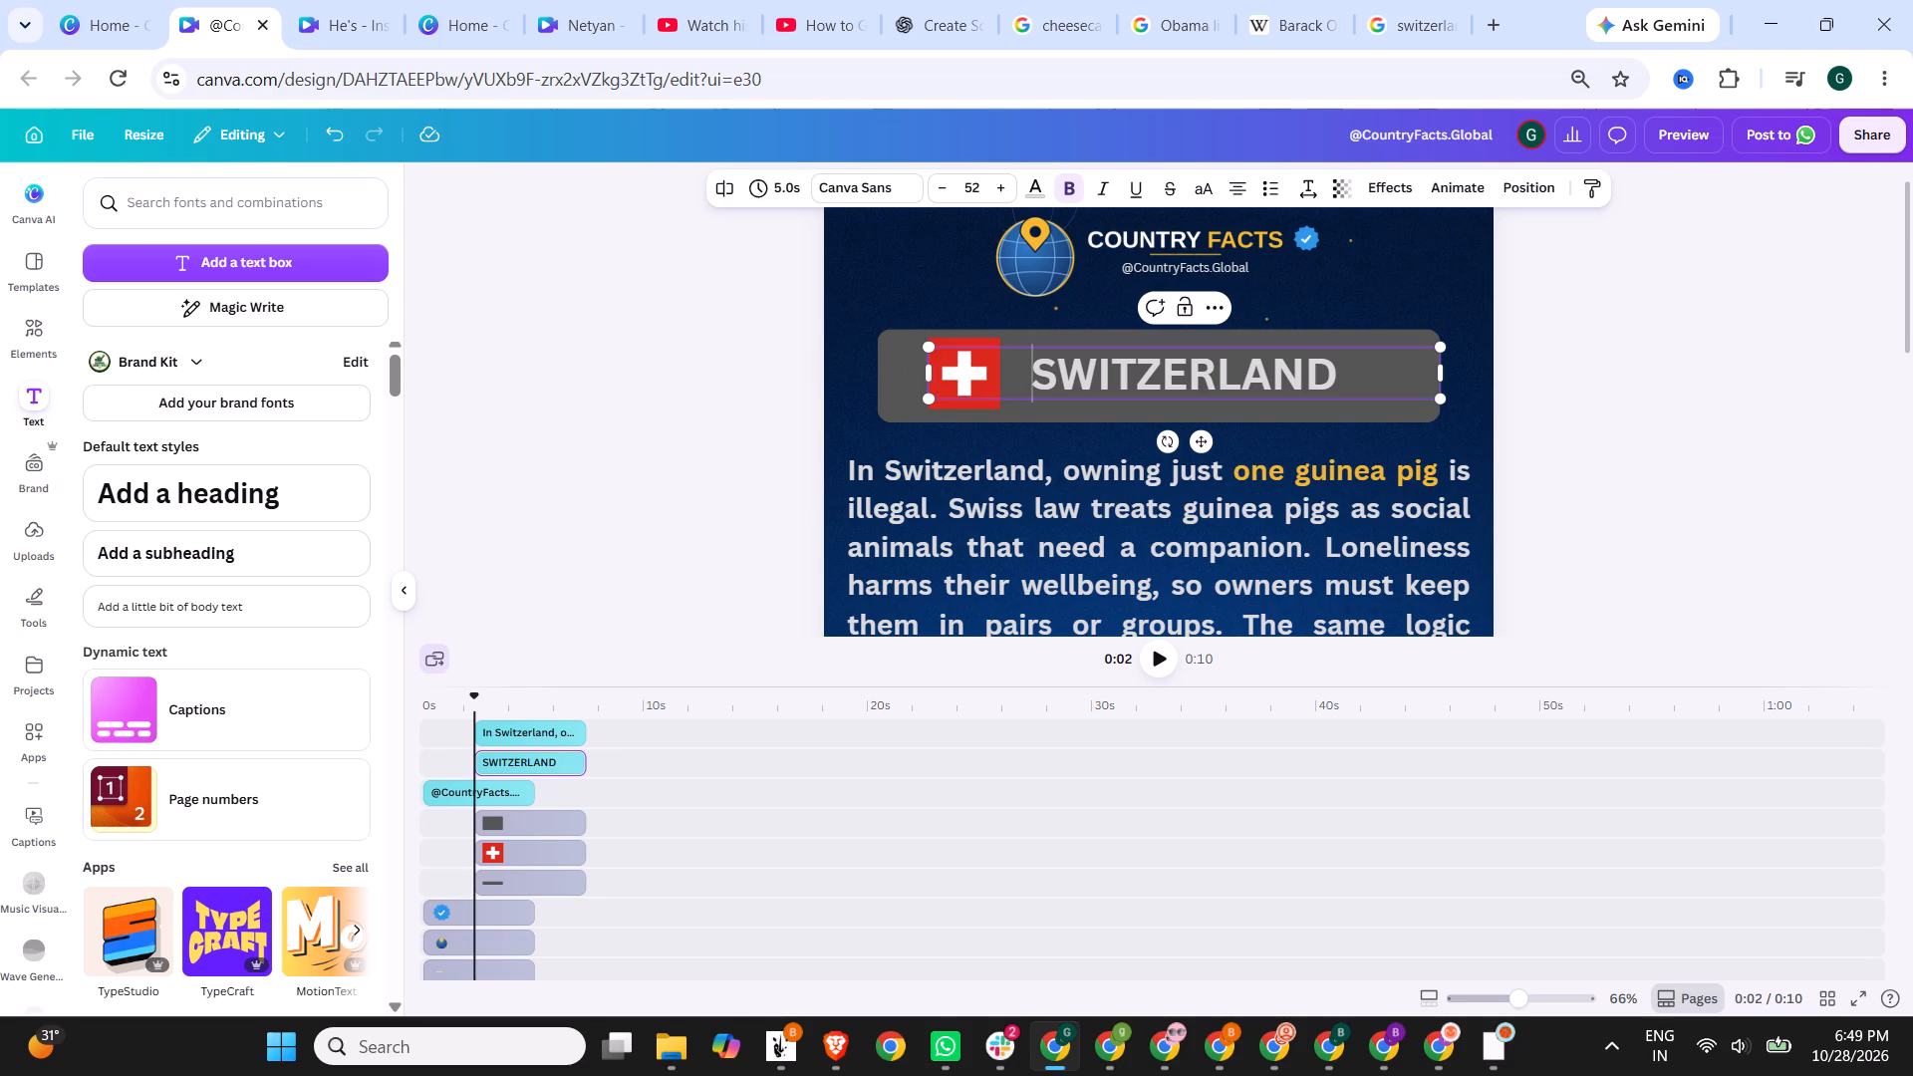
drag(929, 375, 936, 375)
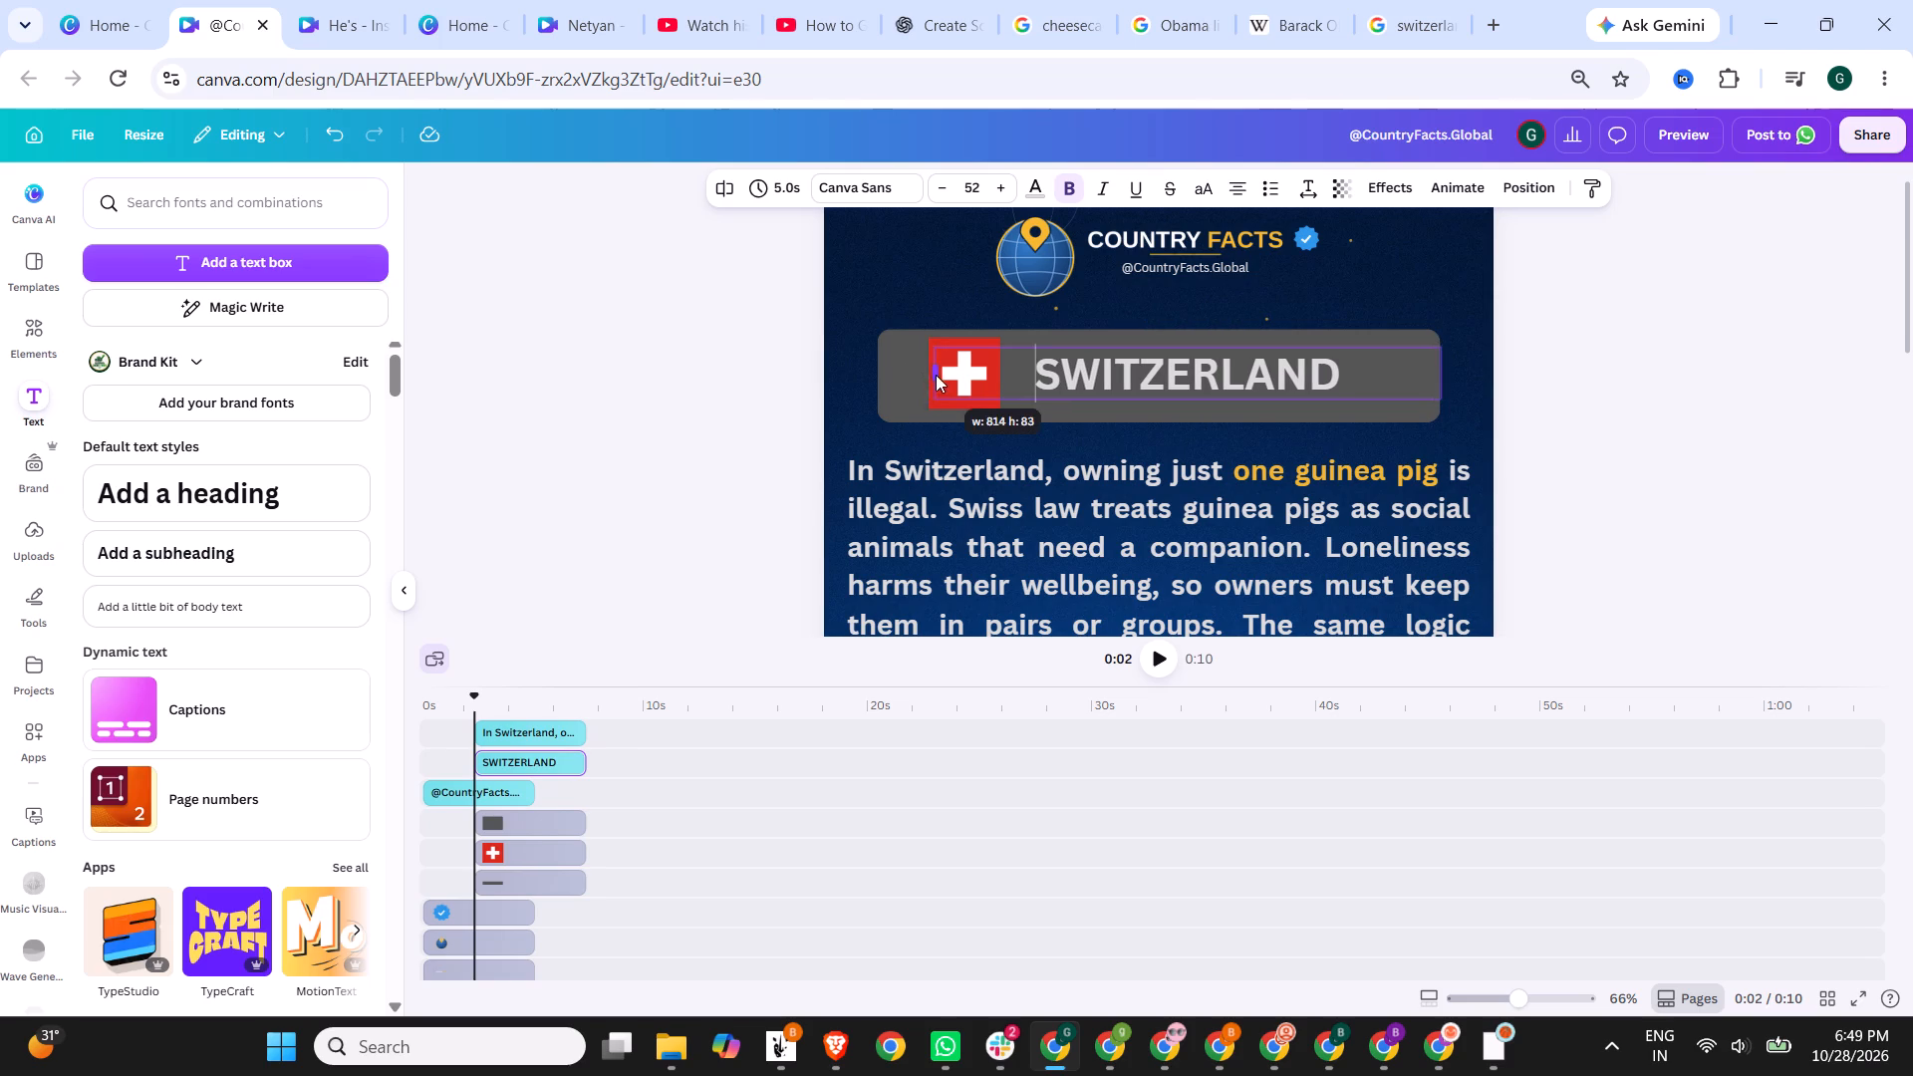
drag(936, 375, 962, 375)
Nudge the Swiss flag to the right in the grey bar, closer to the SWITZERLAND title.
click(947, 371)
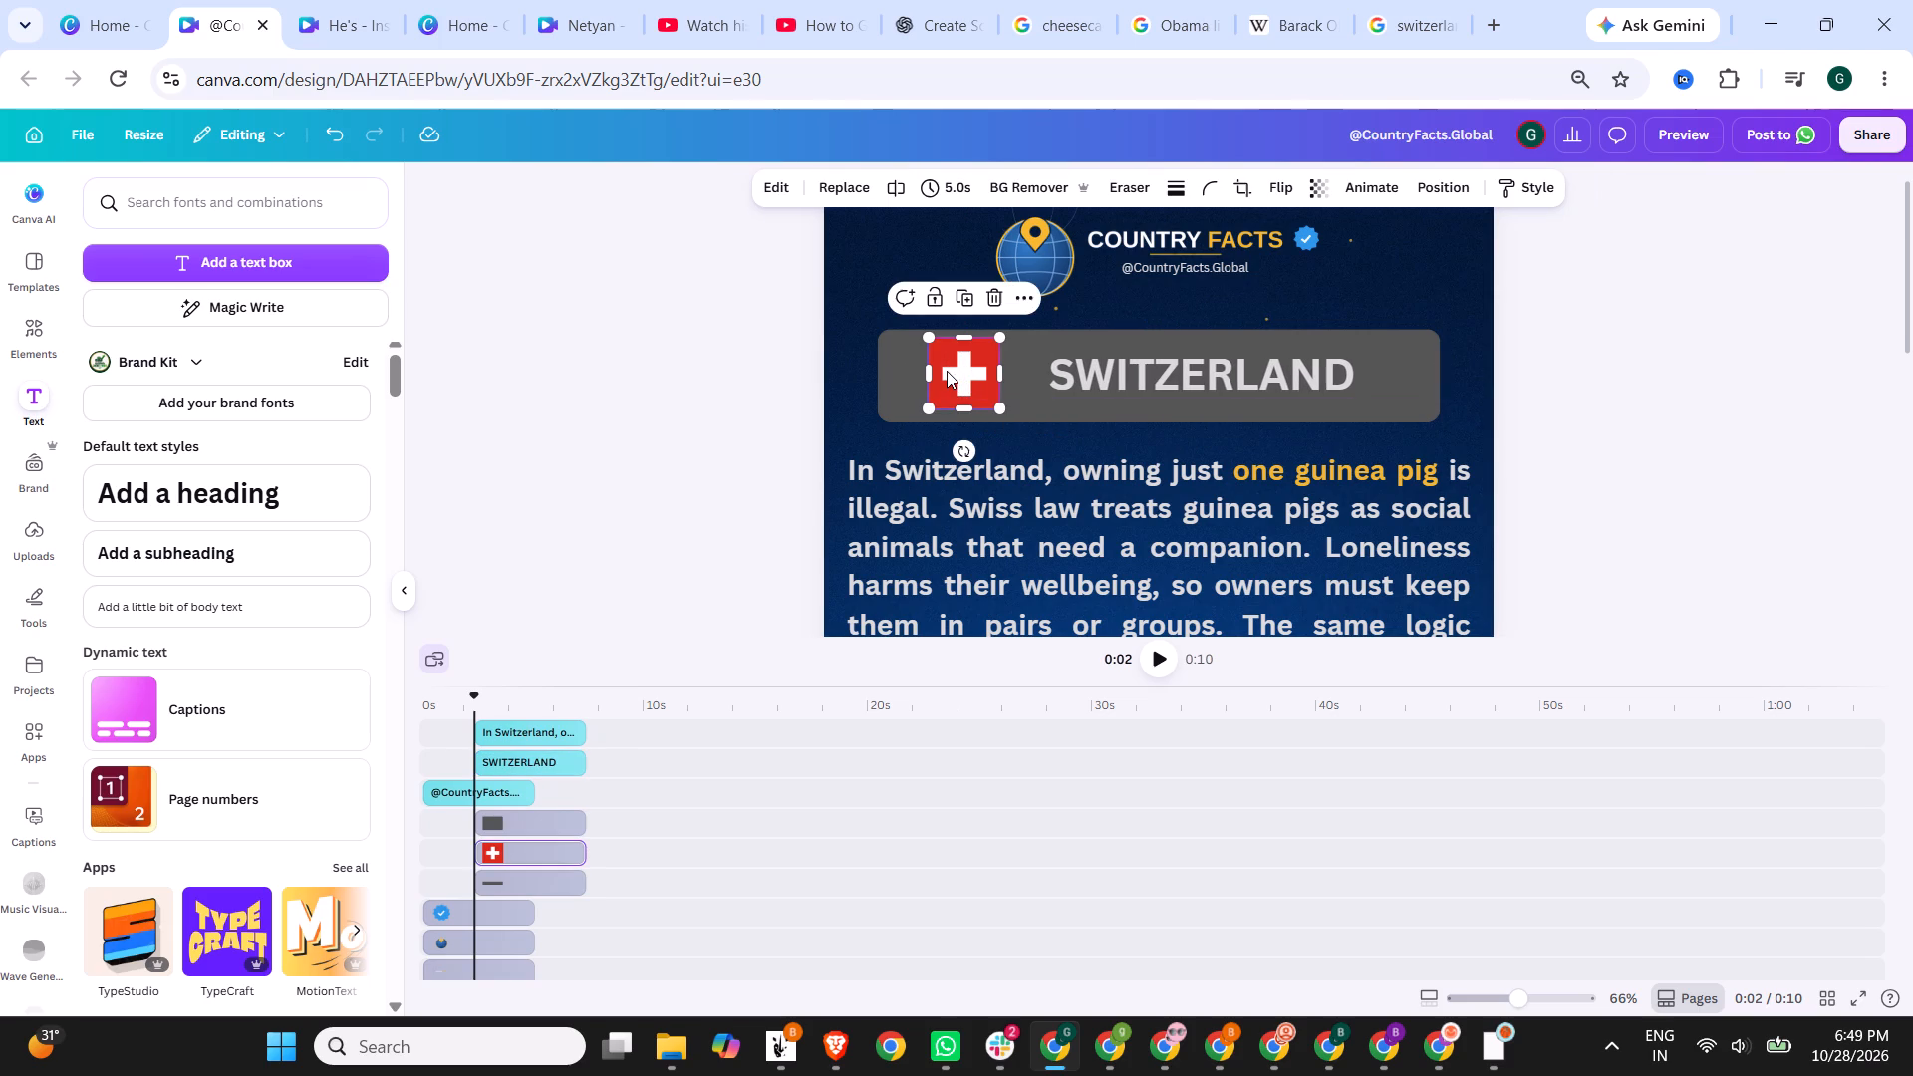
key(Right)
key(Right)
key(Right)
key(Right)
key(Right)
key(Right)
key(Right)
key(Right)
key(Right)
key(Right)
key(Right)
key(Right)
key(Right)
key(Right)
key(Right)
key(Right)
key(Right)
key(Right)
key(Right)
key(Right)
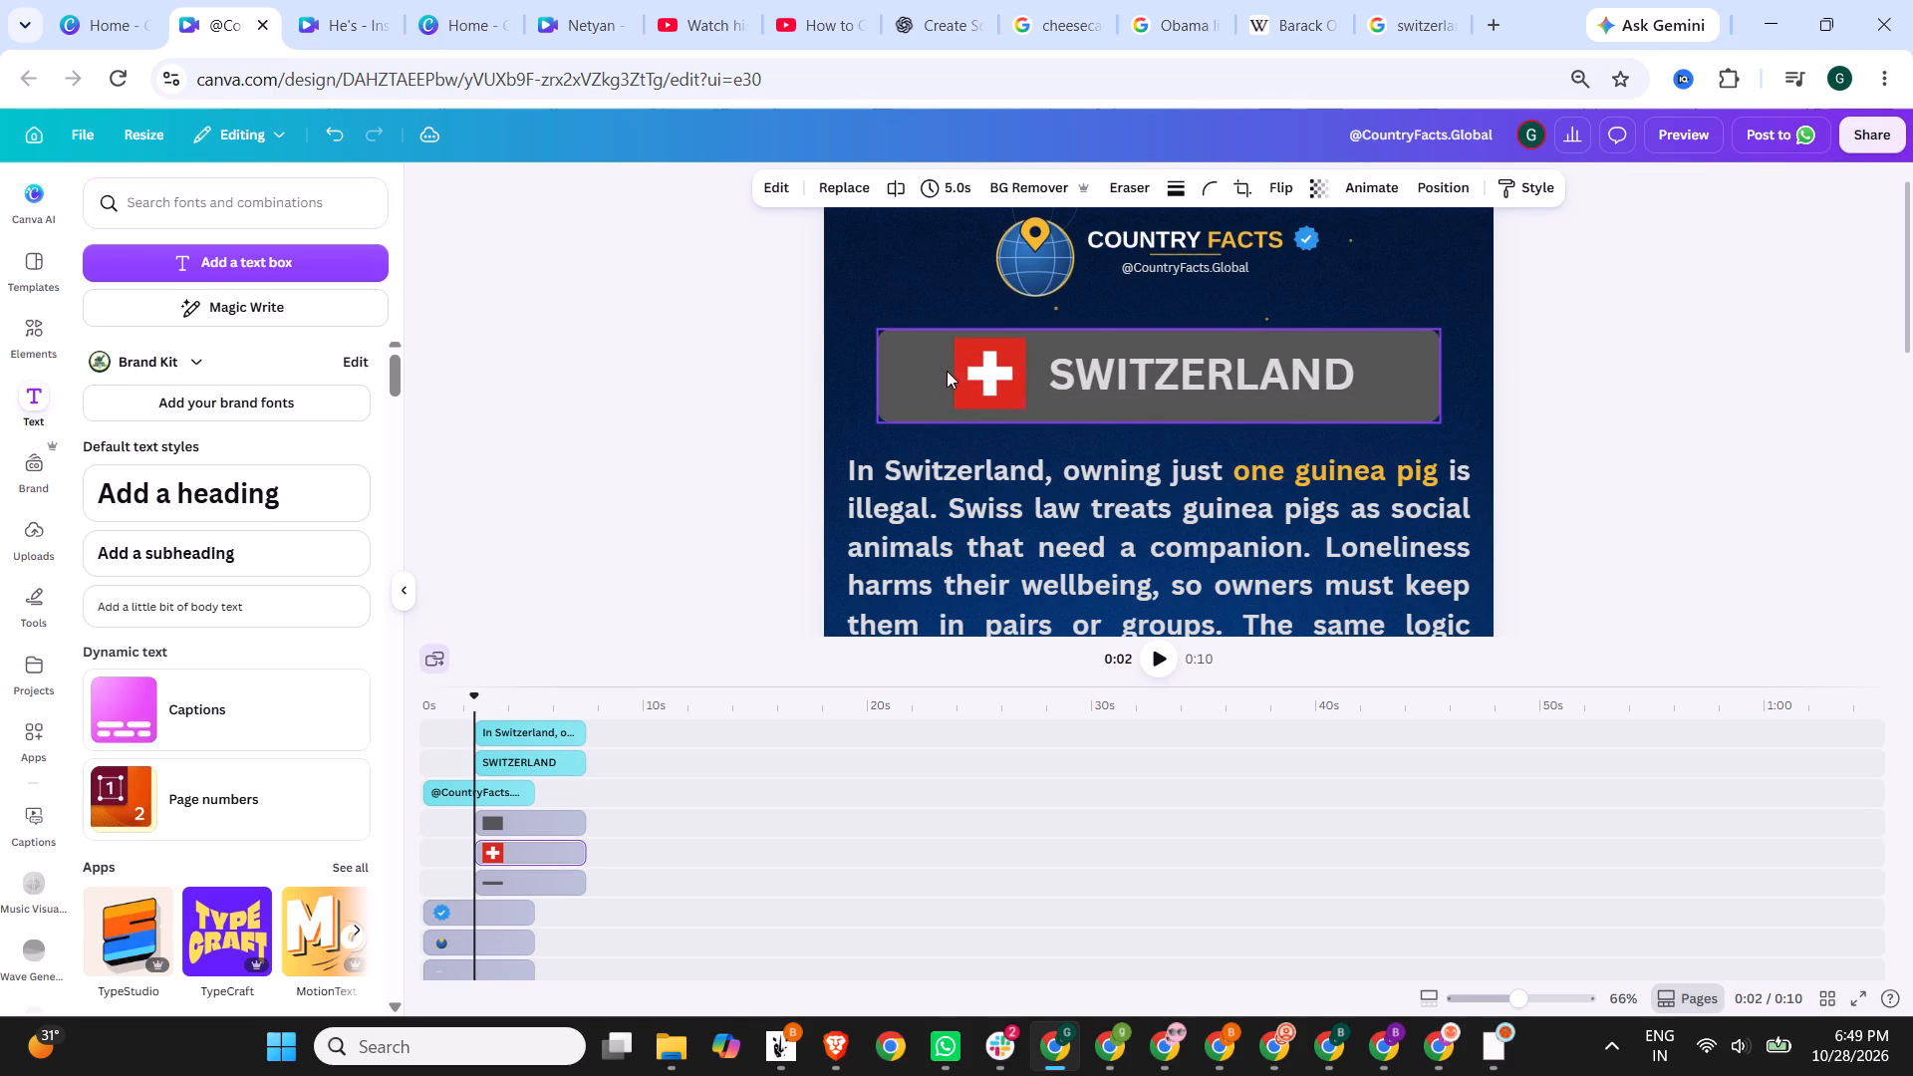
Nudge the Swiss flag slightly to the left in the grey bar to fine-tune its gap before the SWITZERLAND title.
key(Left)
key(Left)
key(Left)
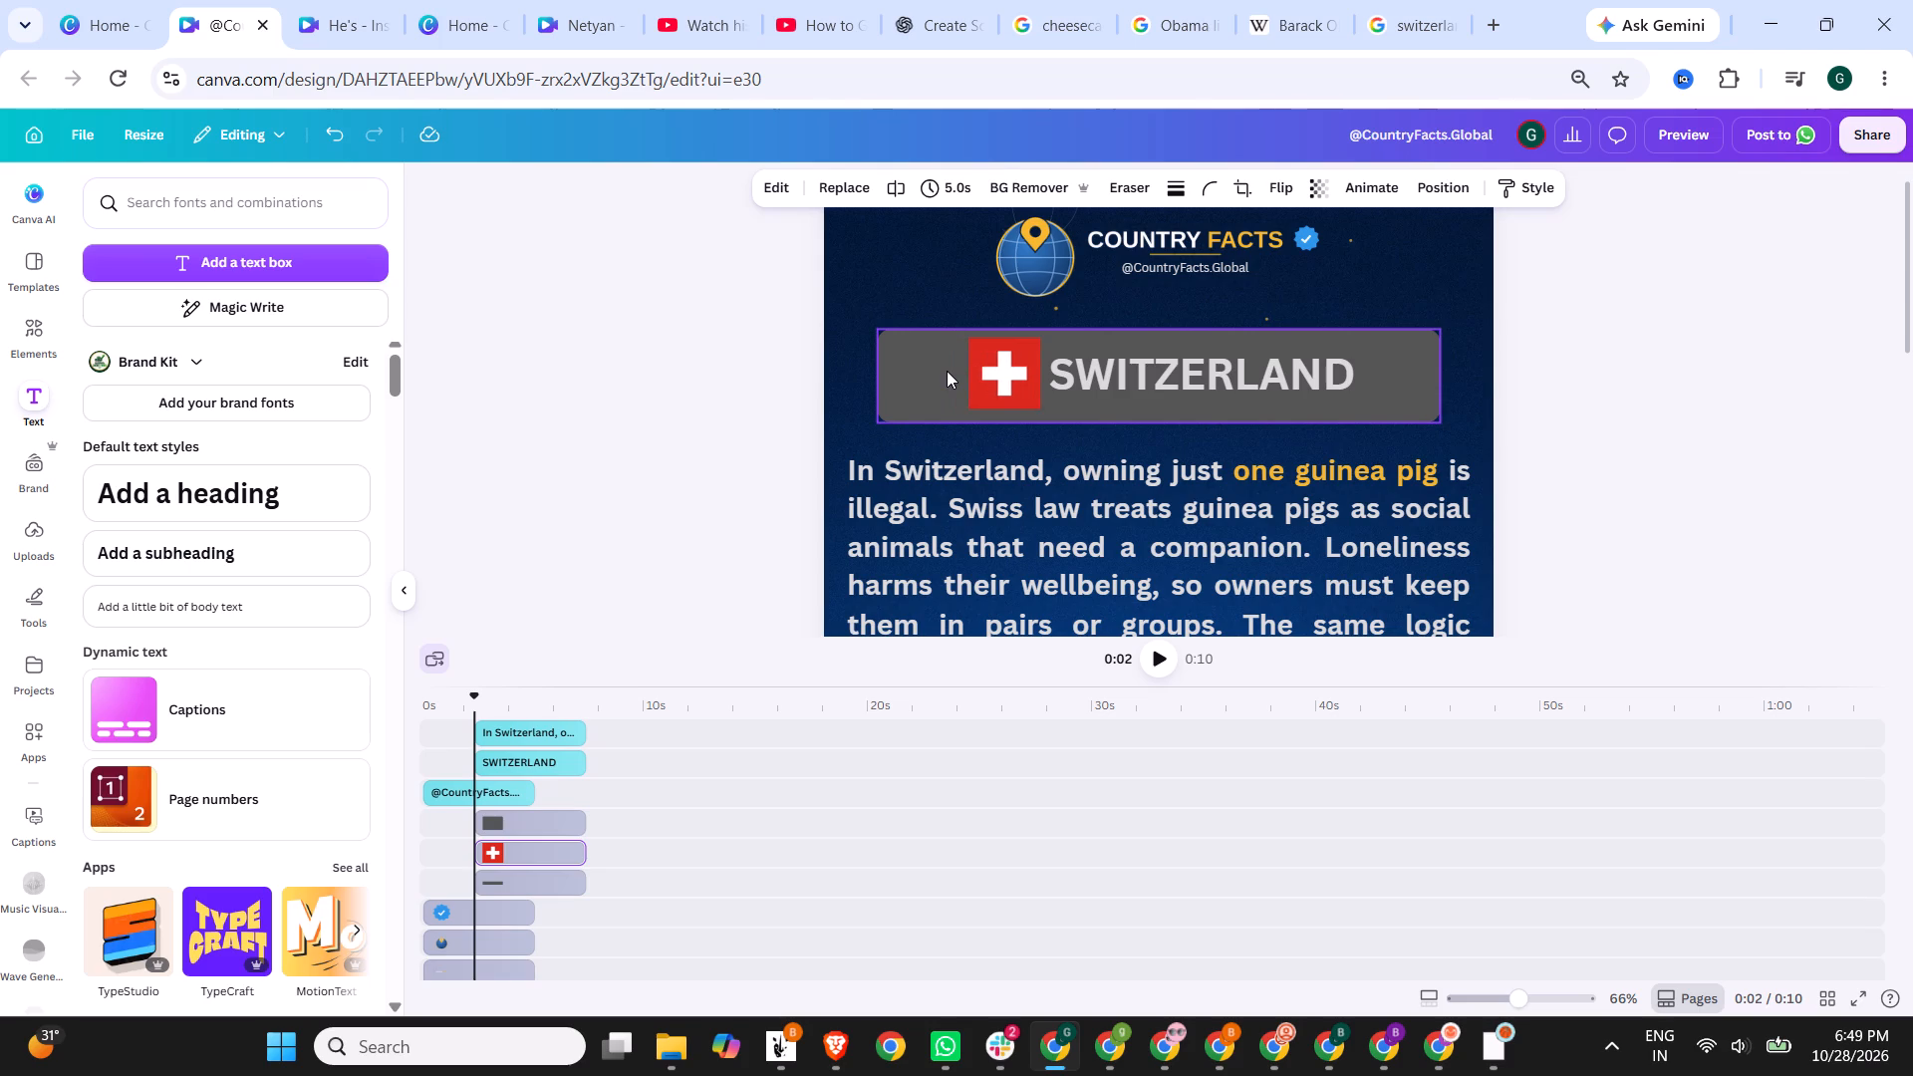
key(Left)
key(Left)
key(Left)
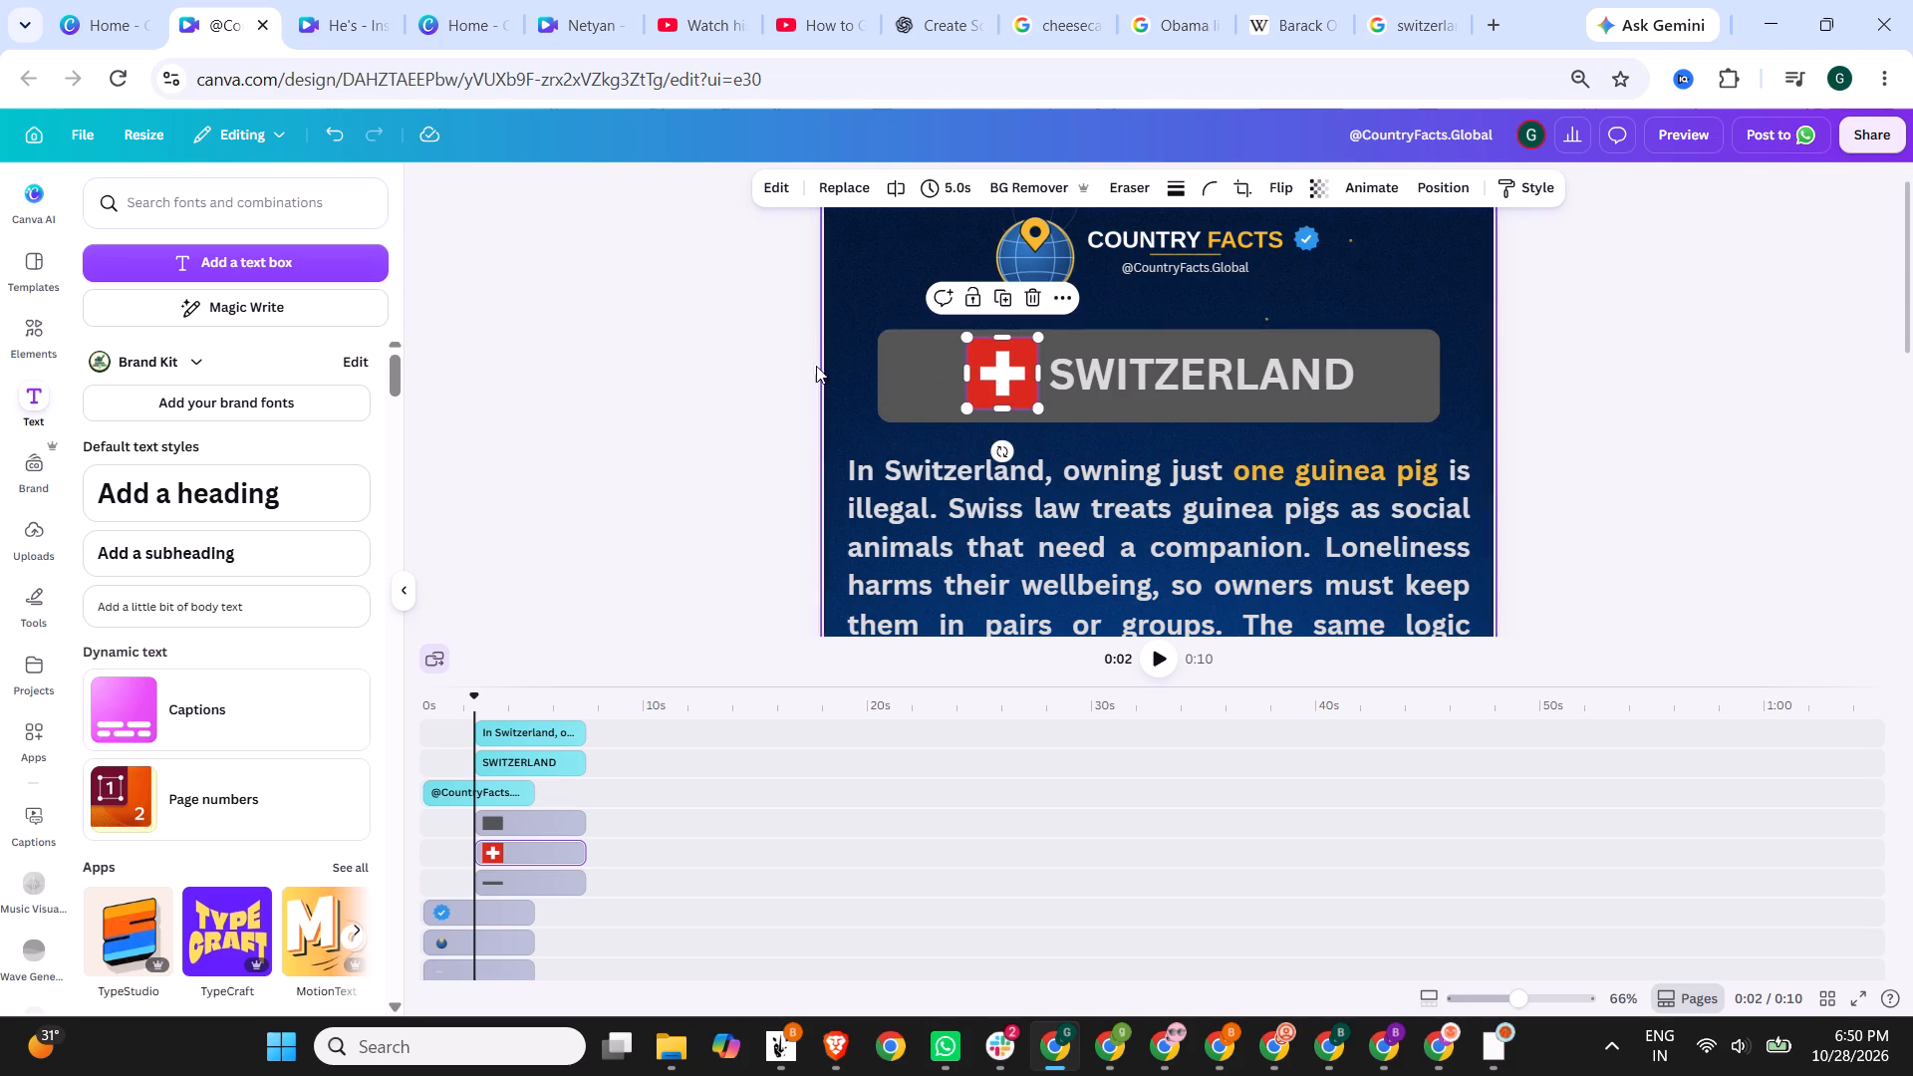
Add a subheading text box reading "IN", fitted into the grey bar just left of the Swiss flag and level with the title.
click(1178, 385)
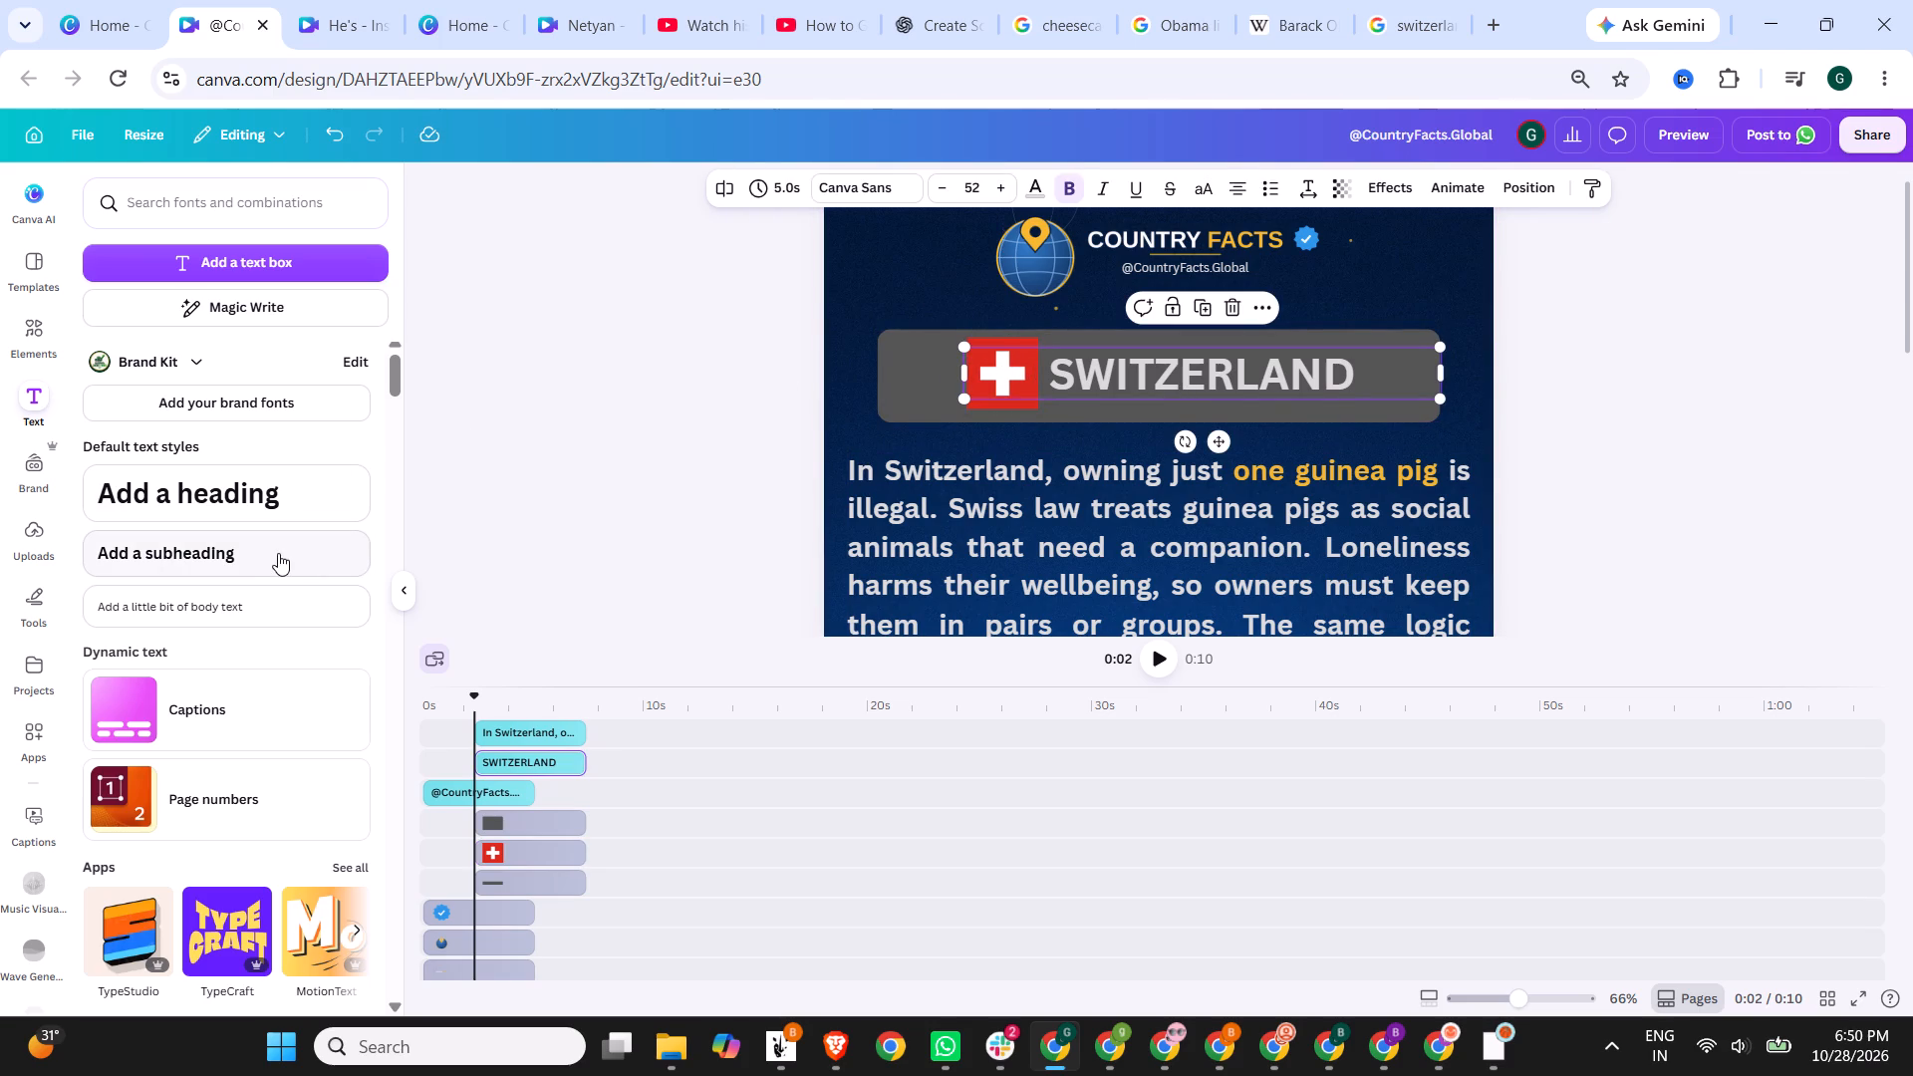
click(278, 553)
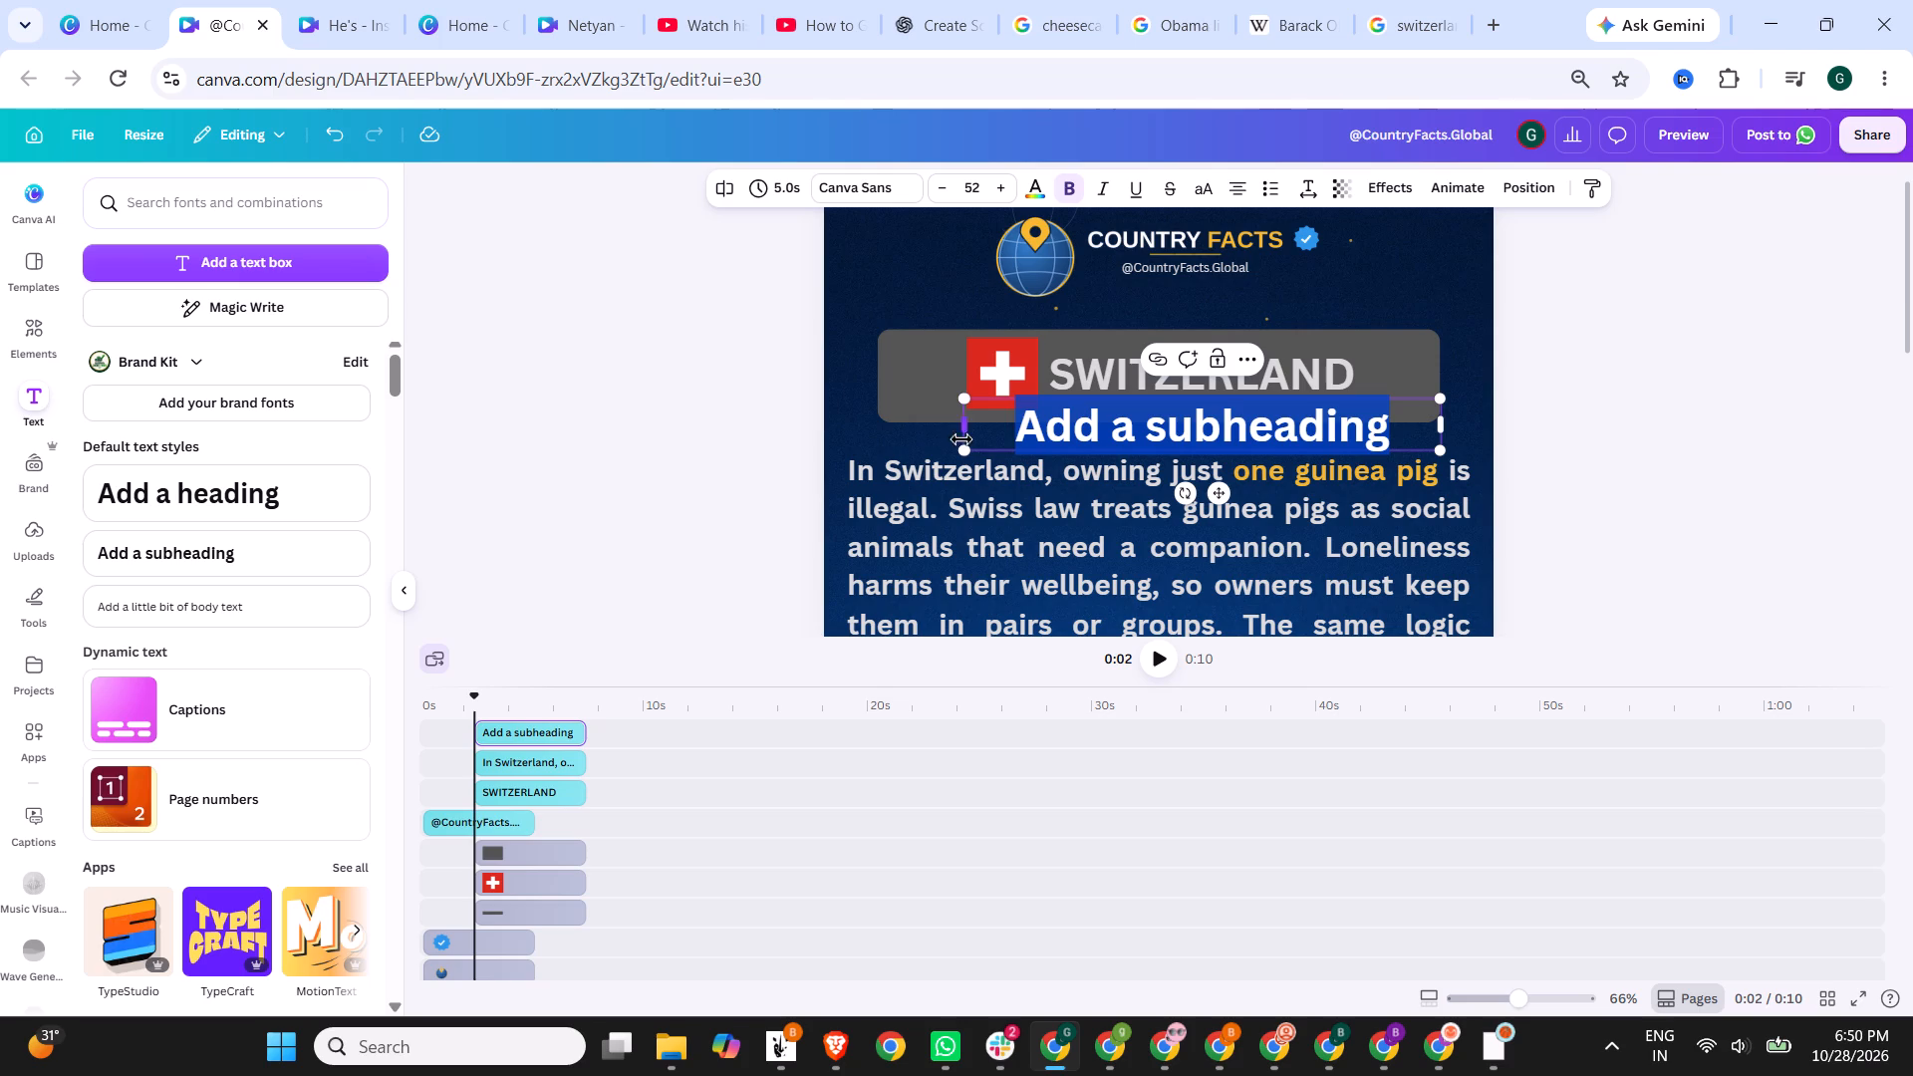
drag(978, 448, 905, 387)
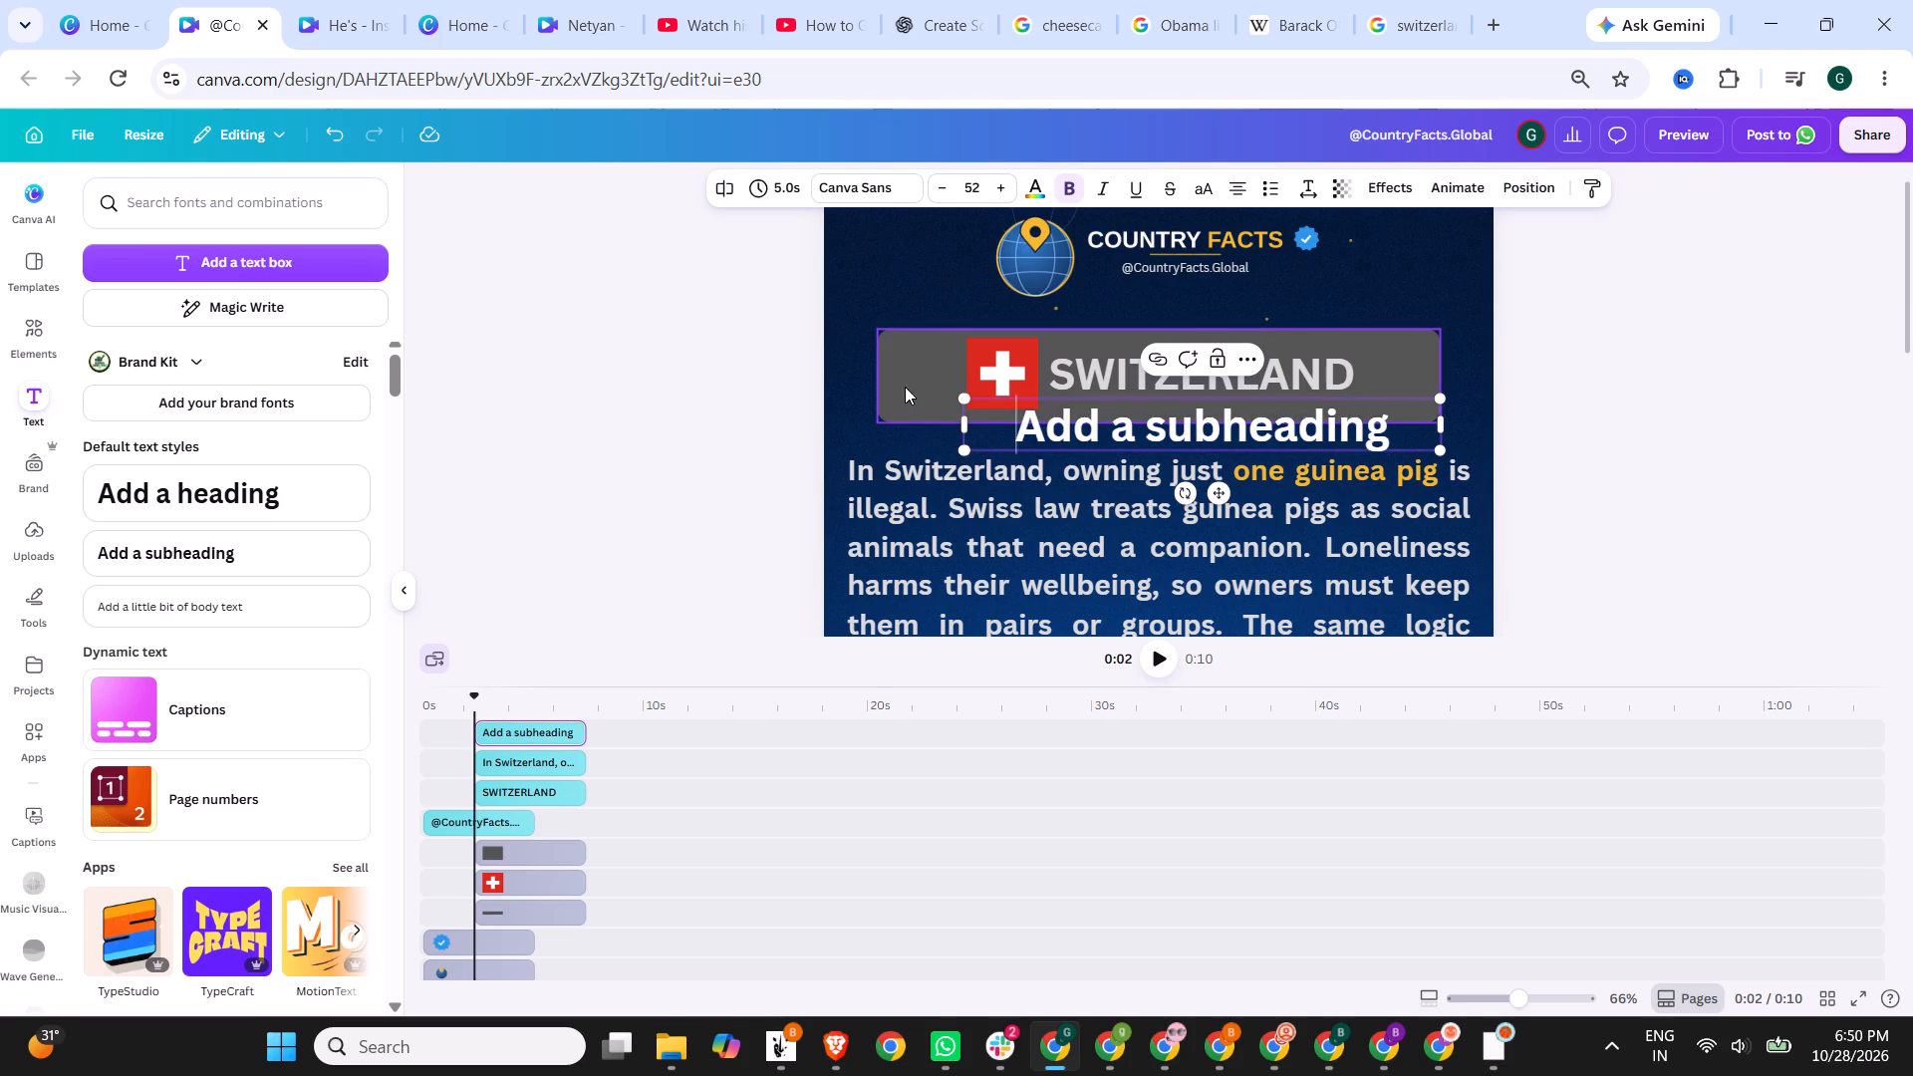
drag(905, 387, 905, 372)
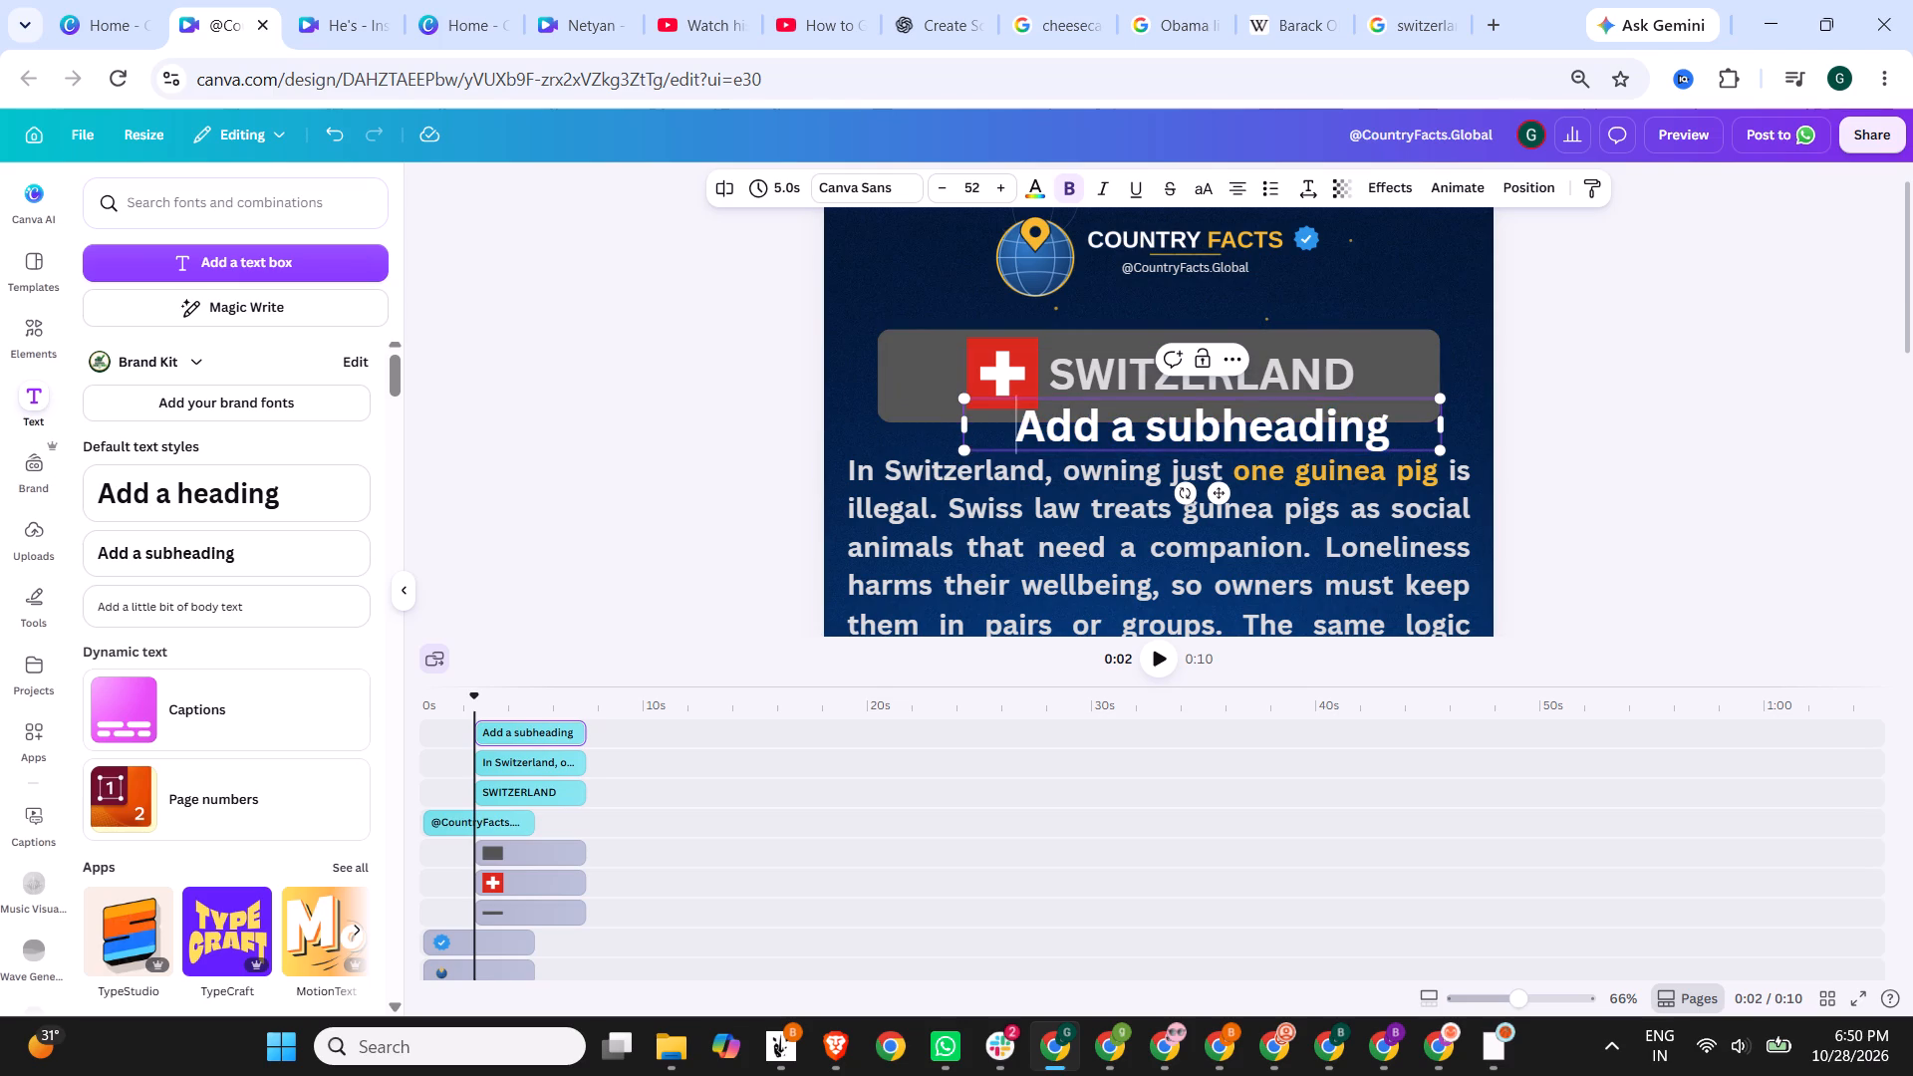
drag(1359, 397, 1269, 350)
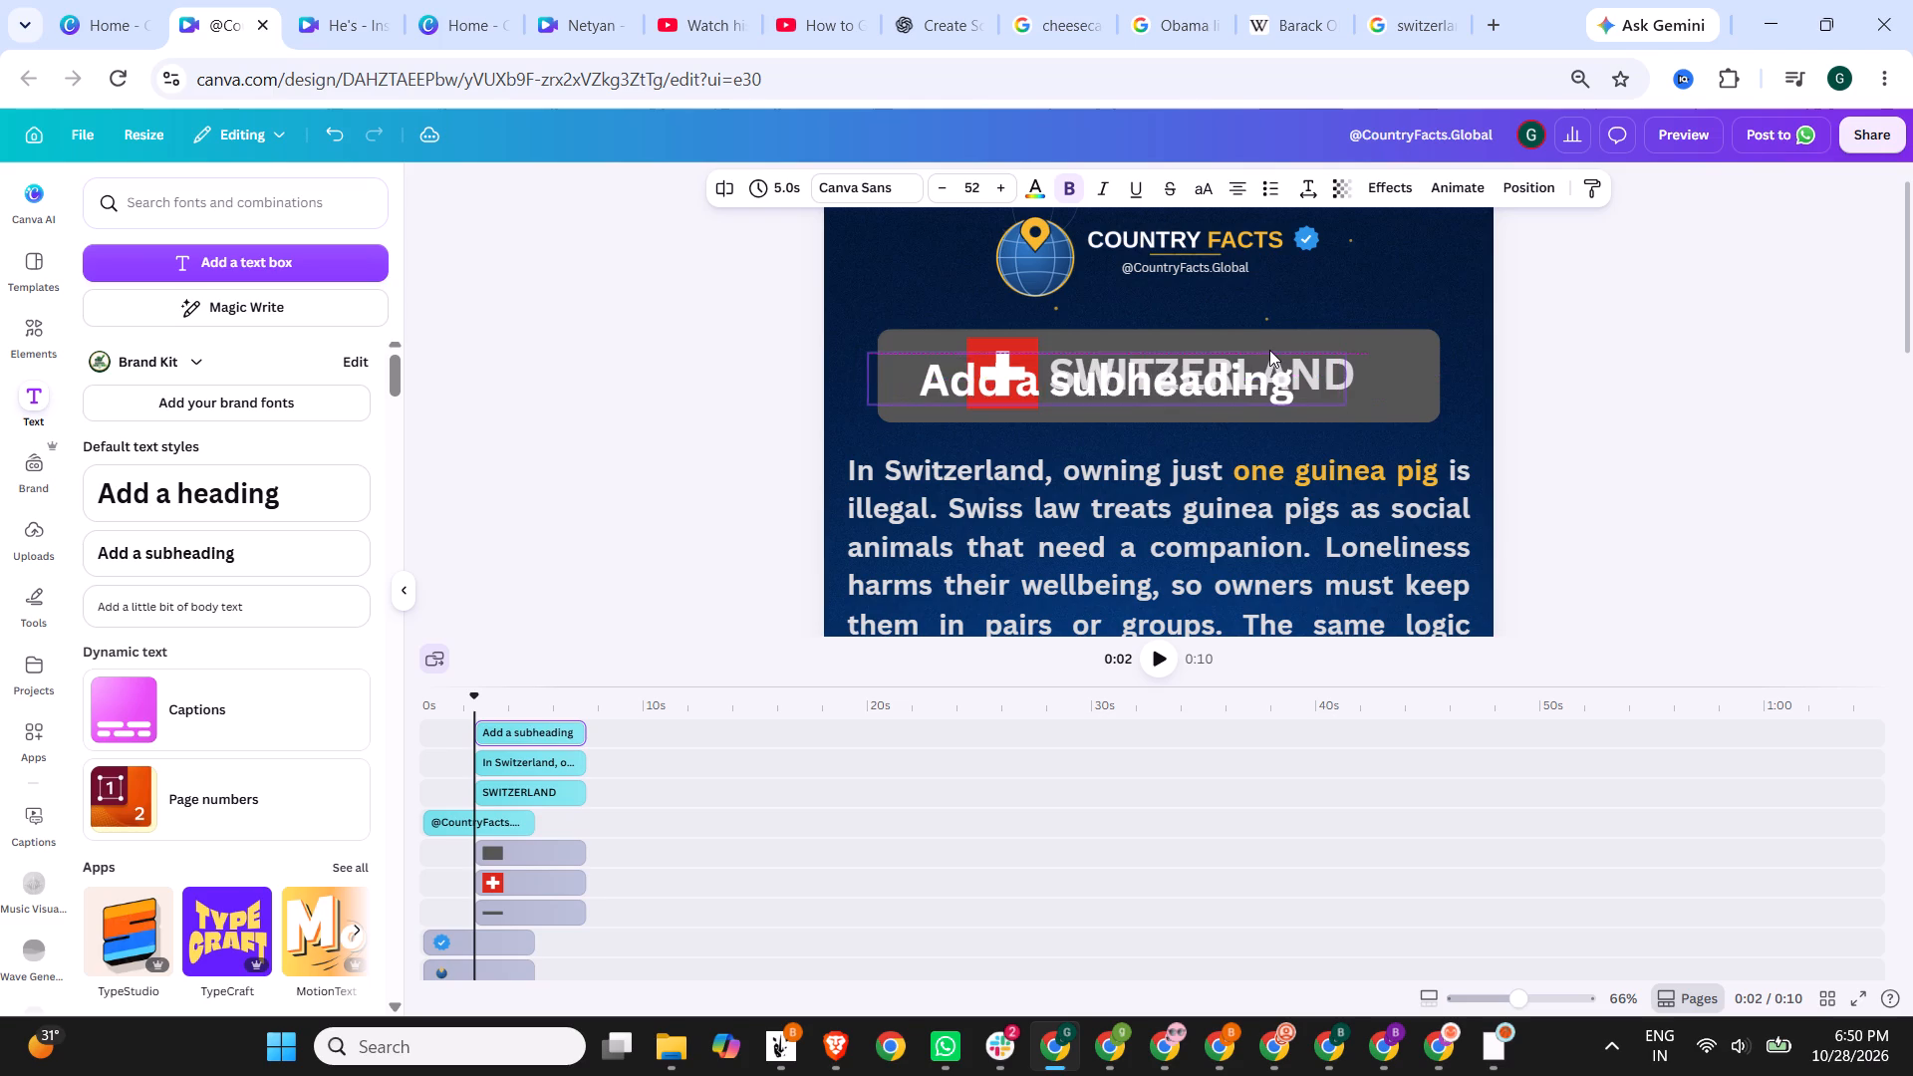
drag(1269, 350, 1275, 350)
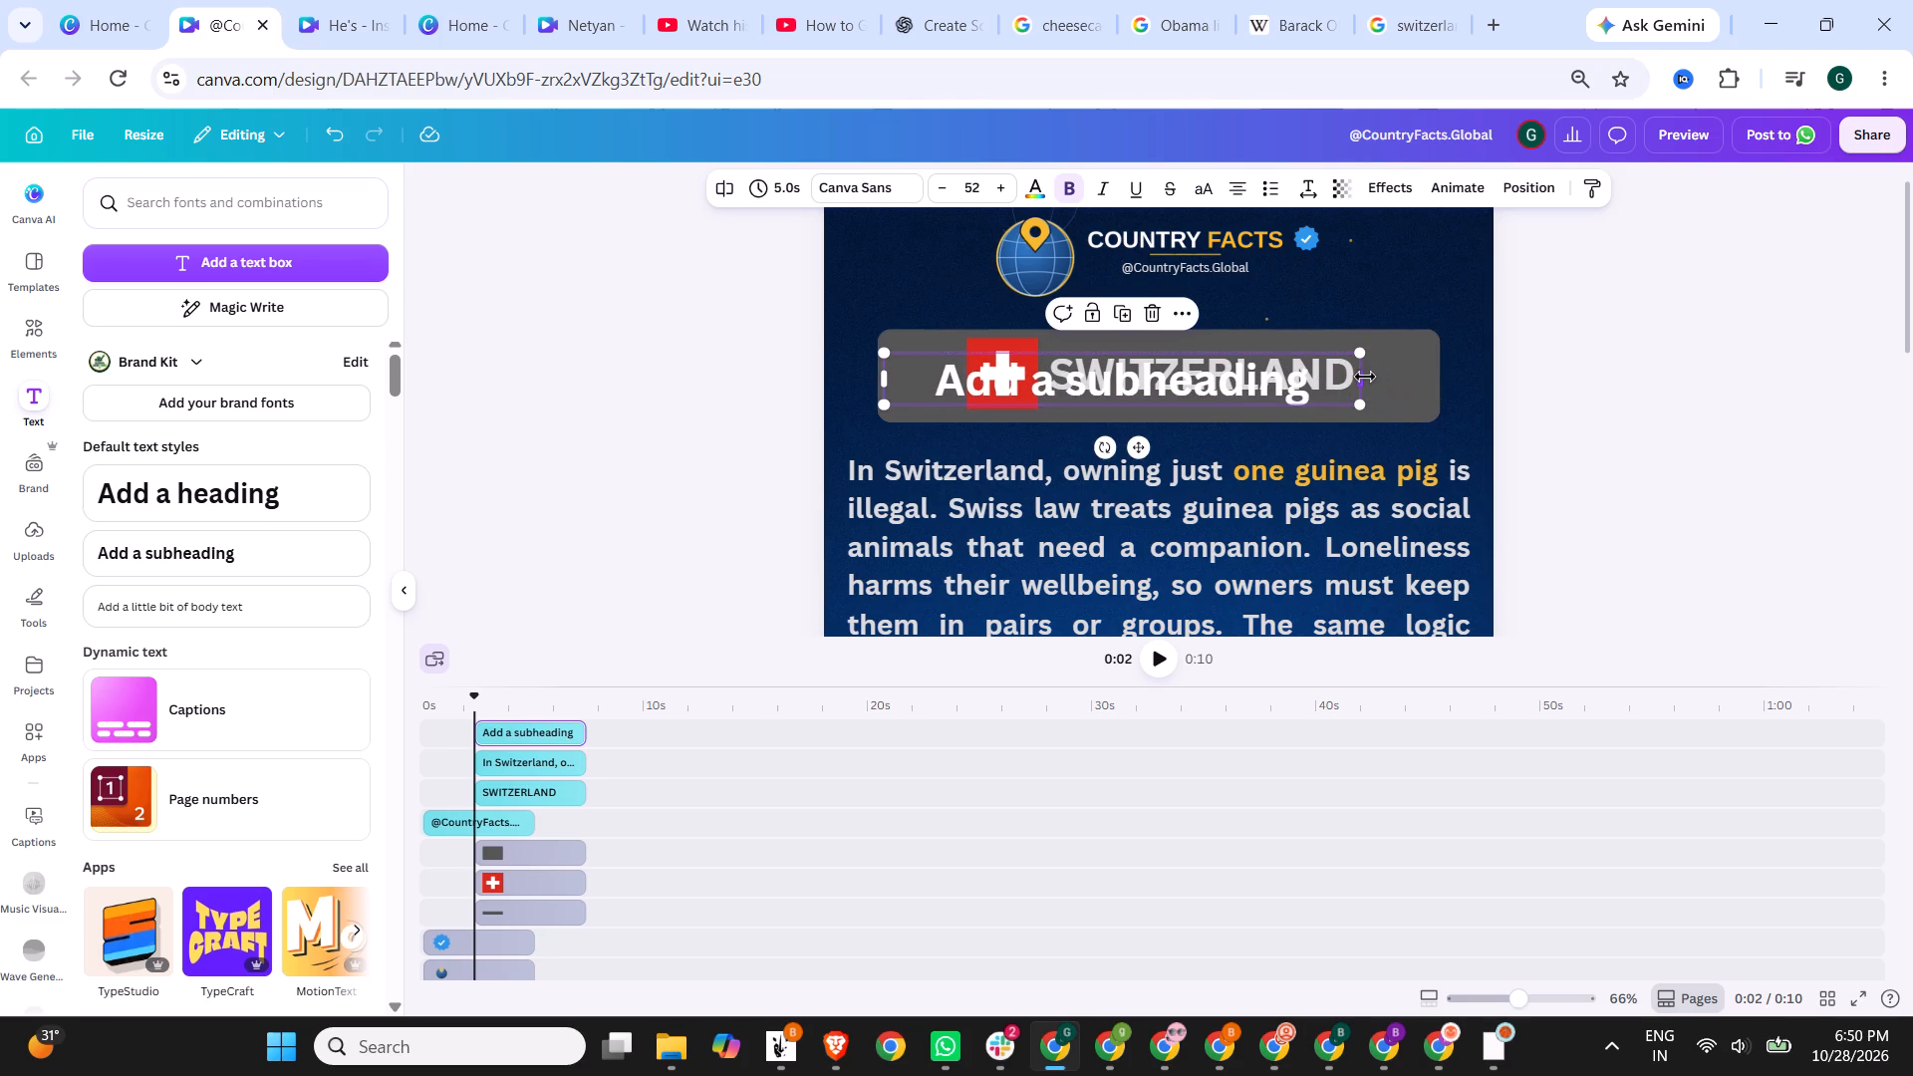
drag(1365, 377, 1000, 368)
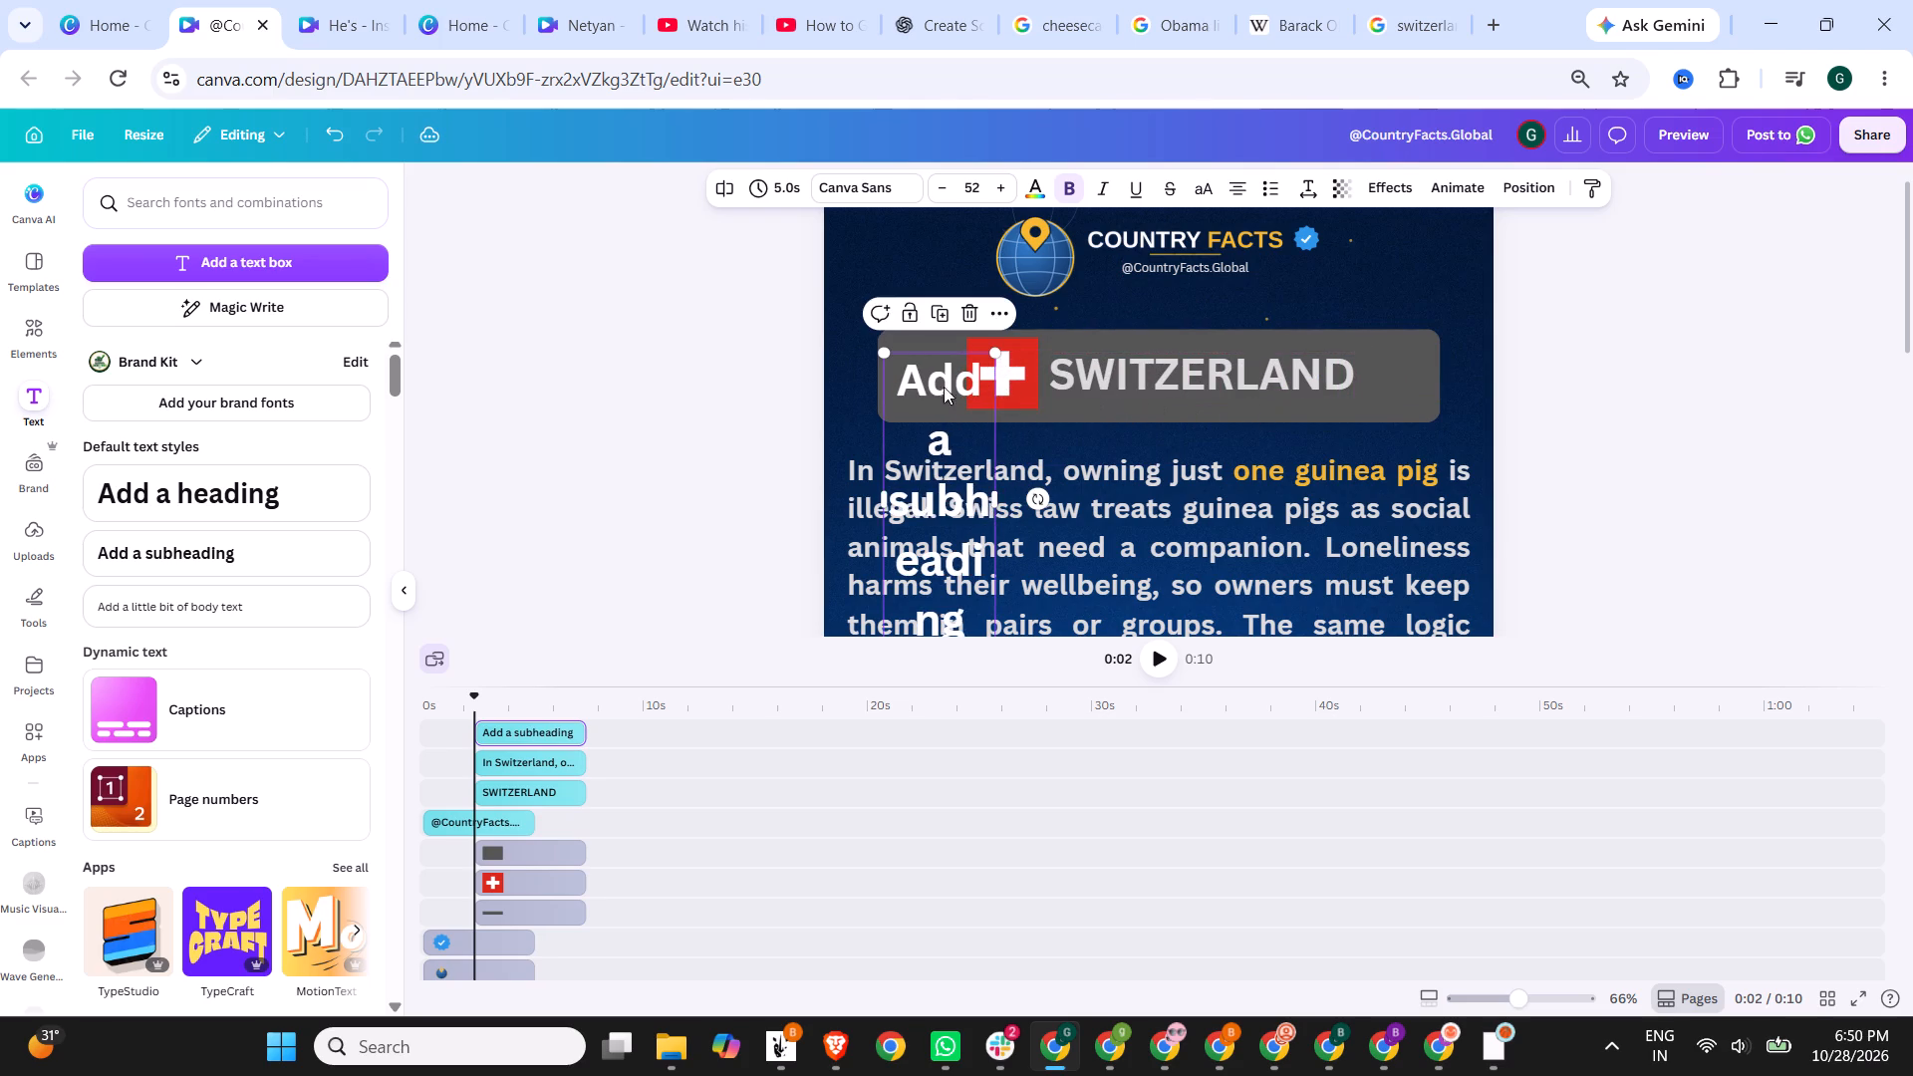
click(937, 386)
text(IN)
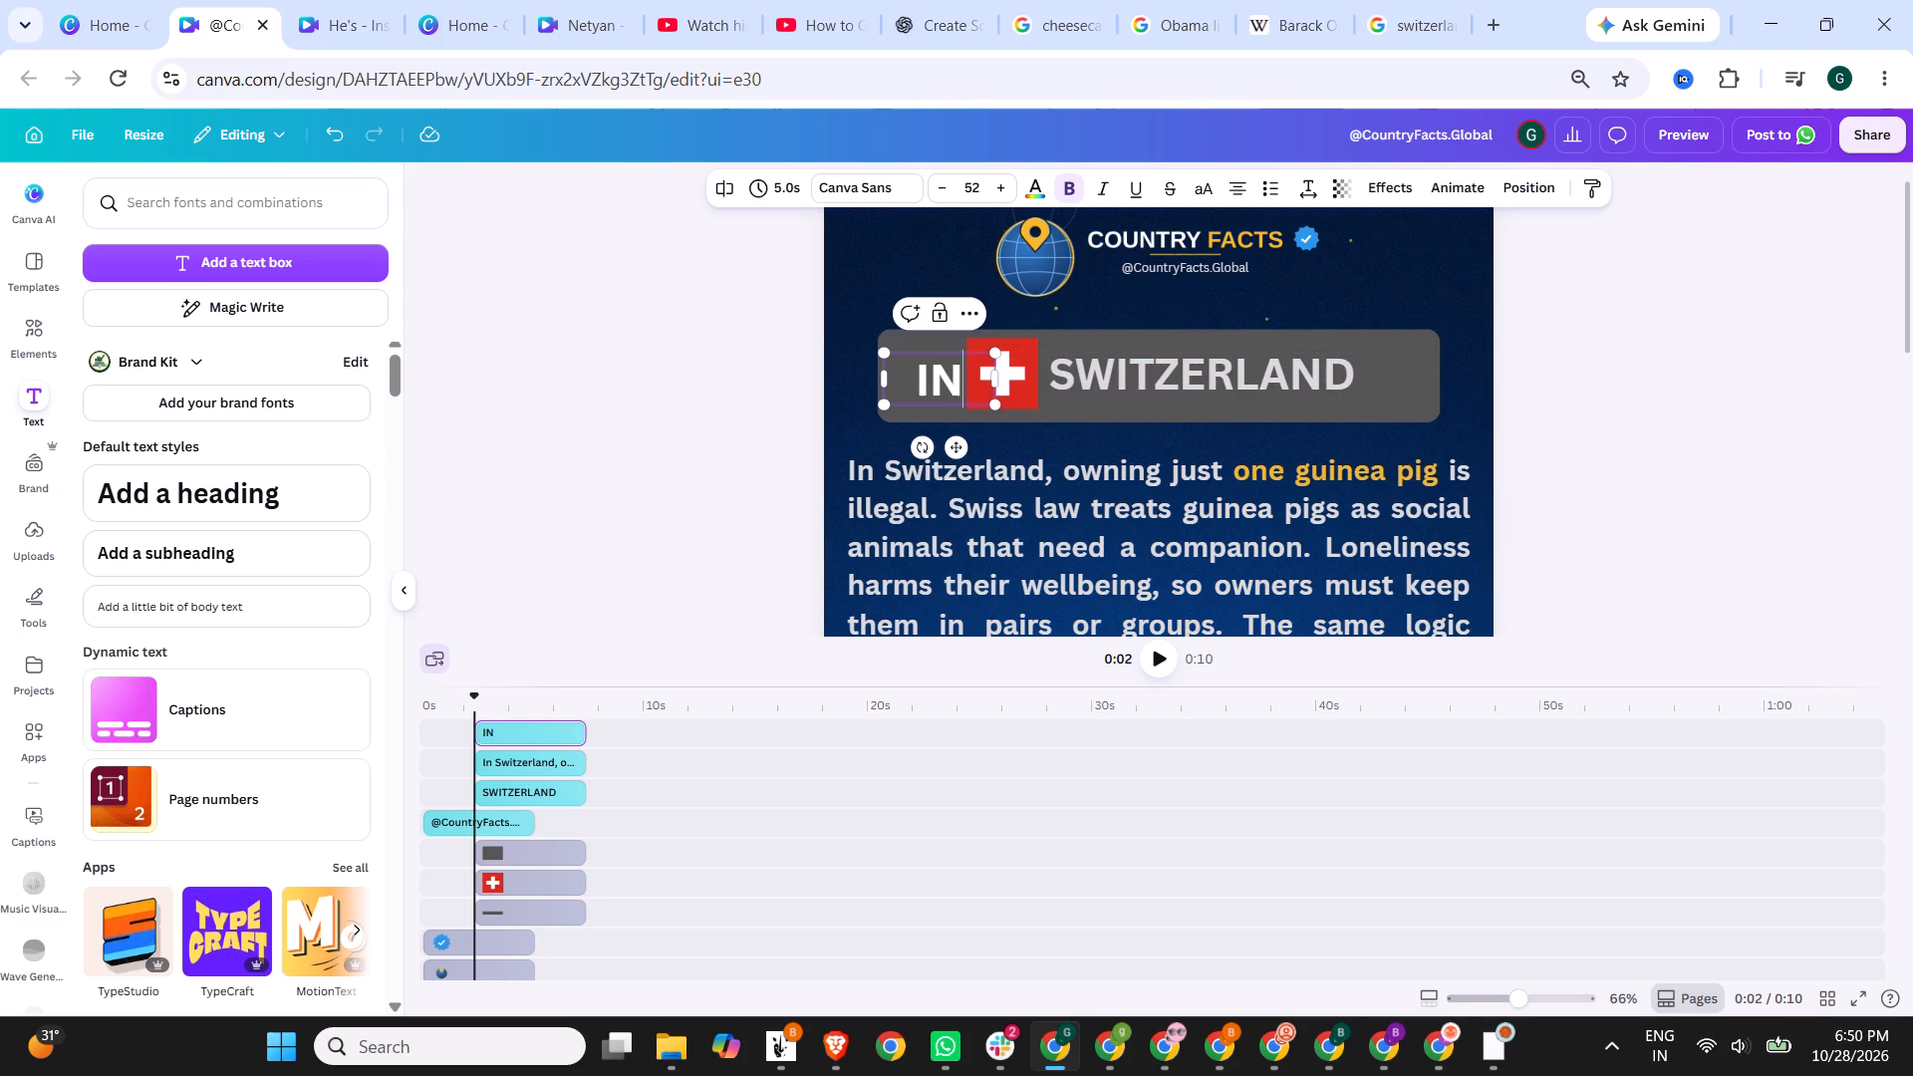
drag(995, 377, 963, 376)
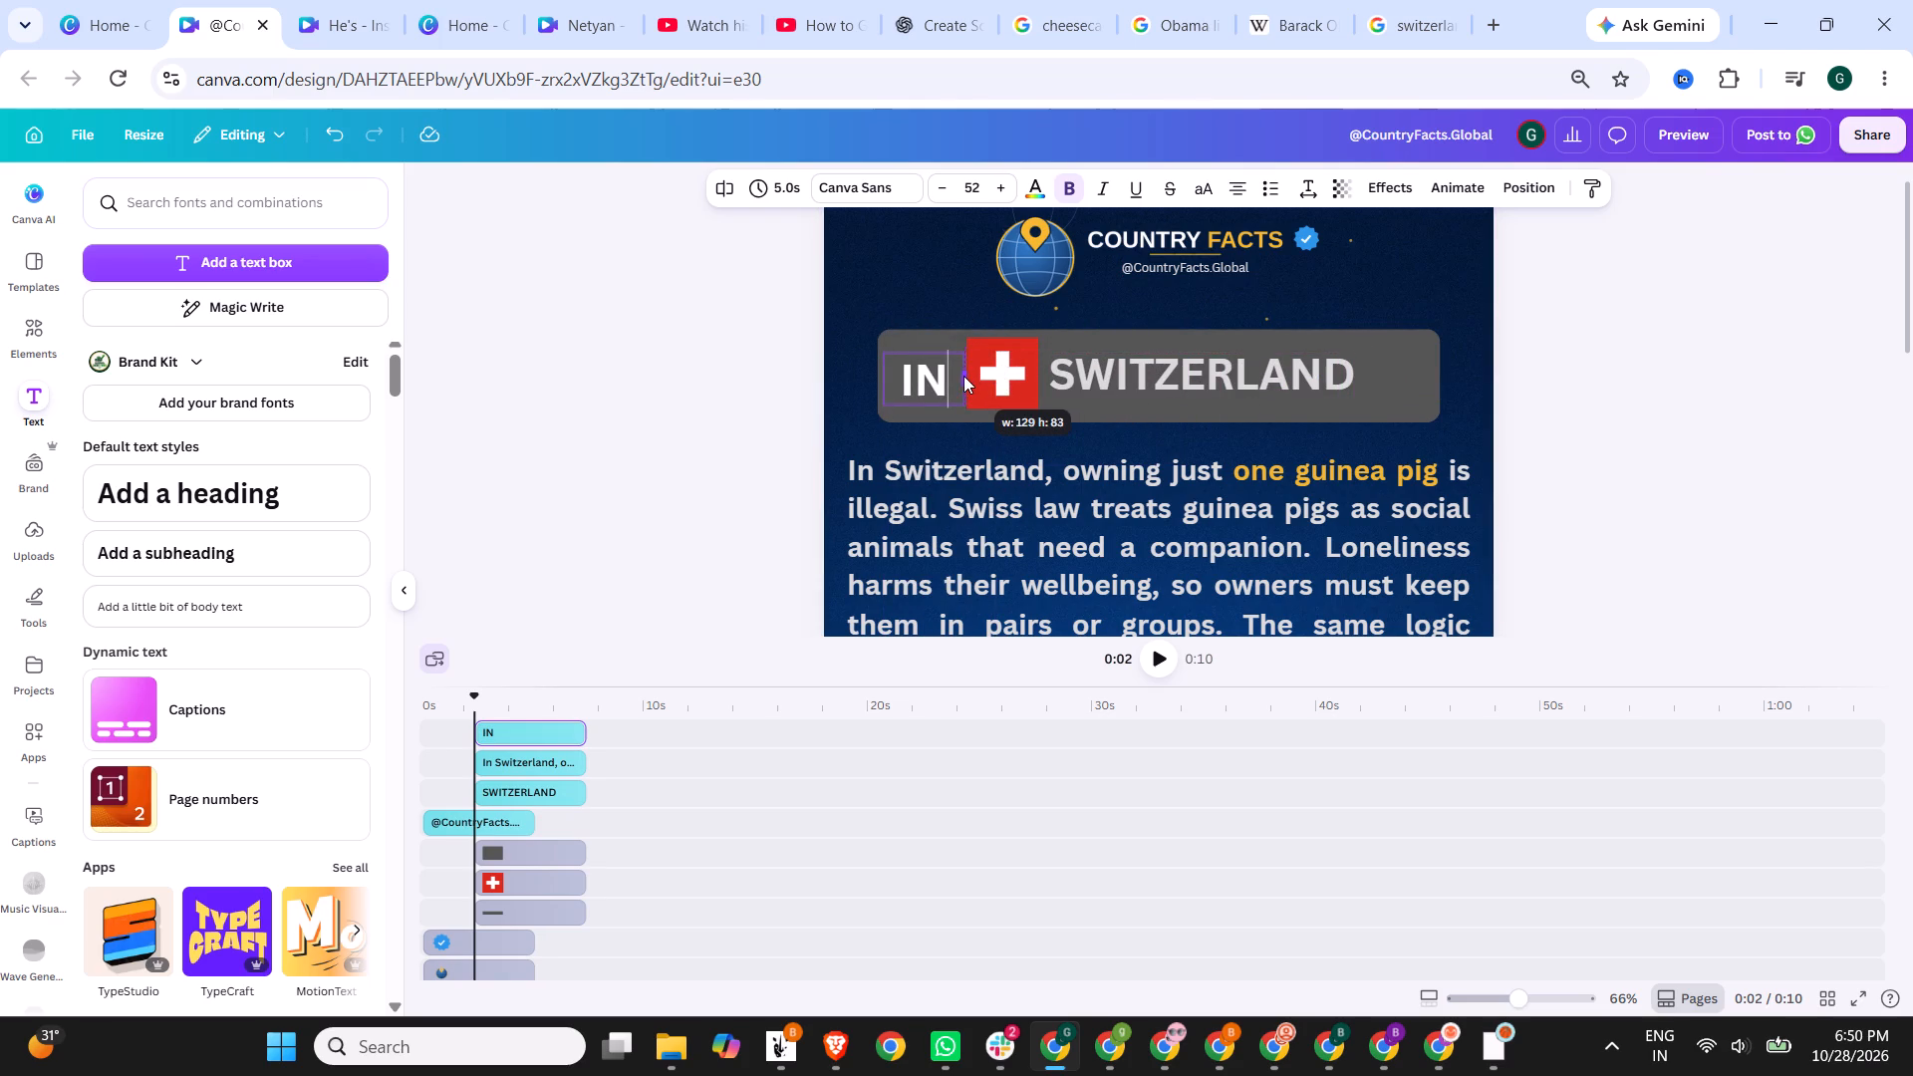
drag(963, 376, 968, 376)
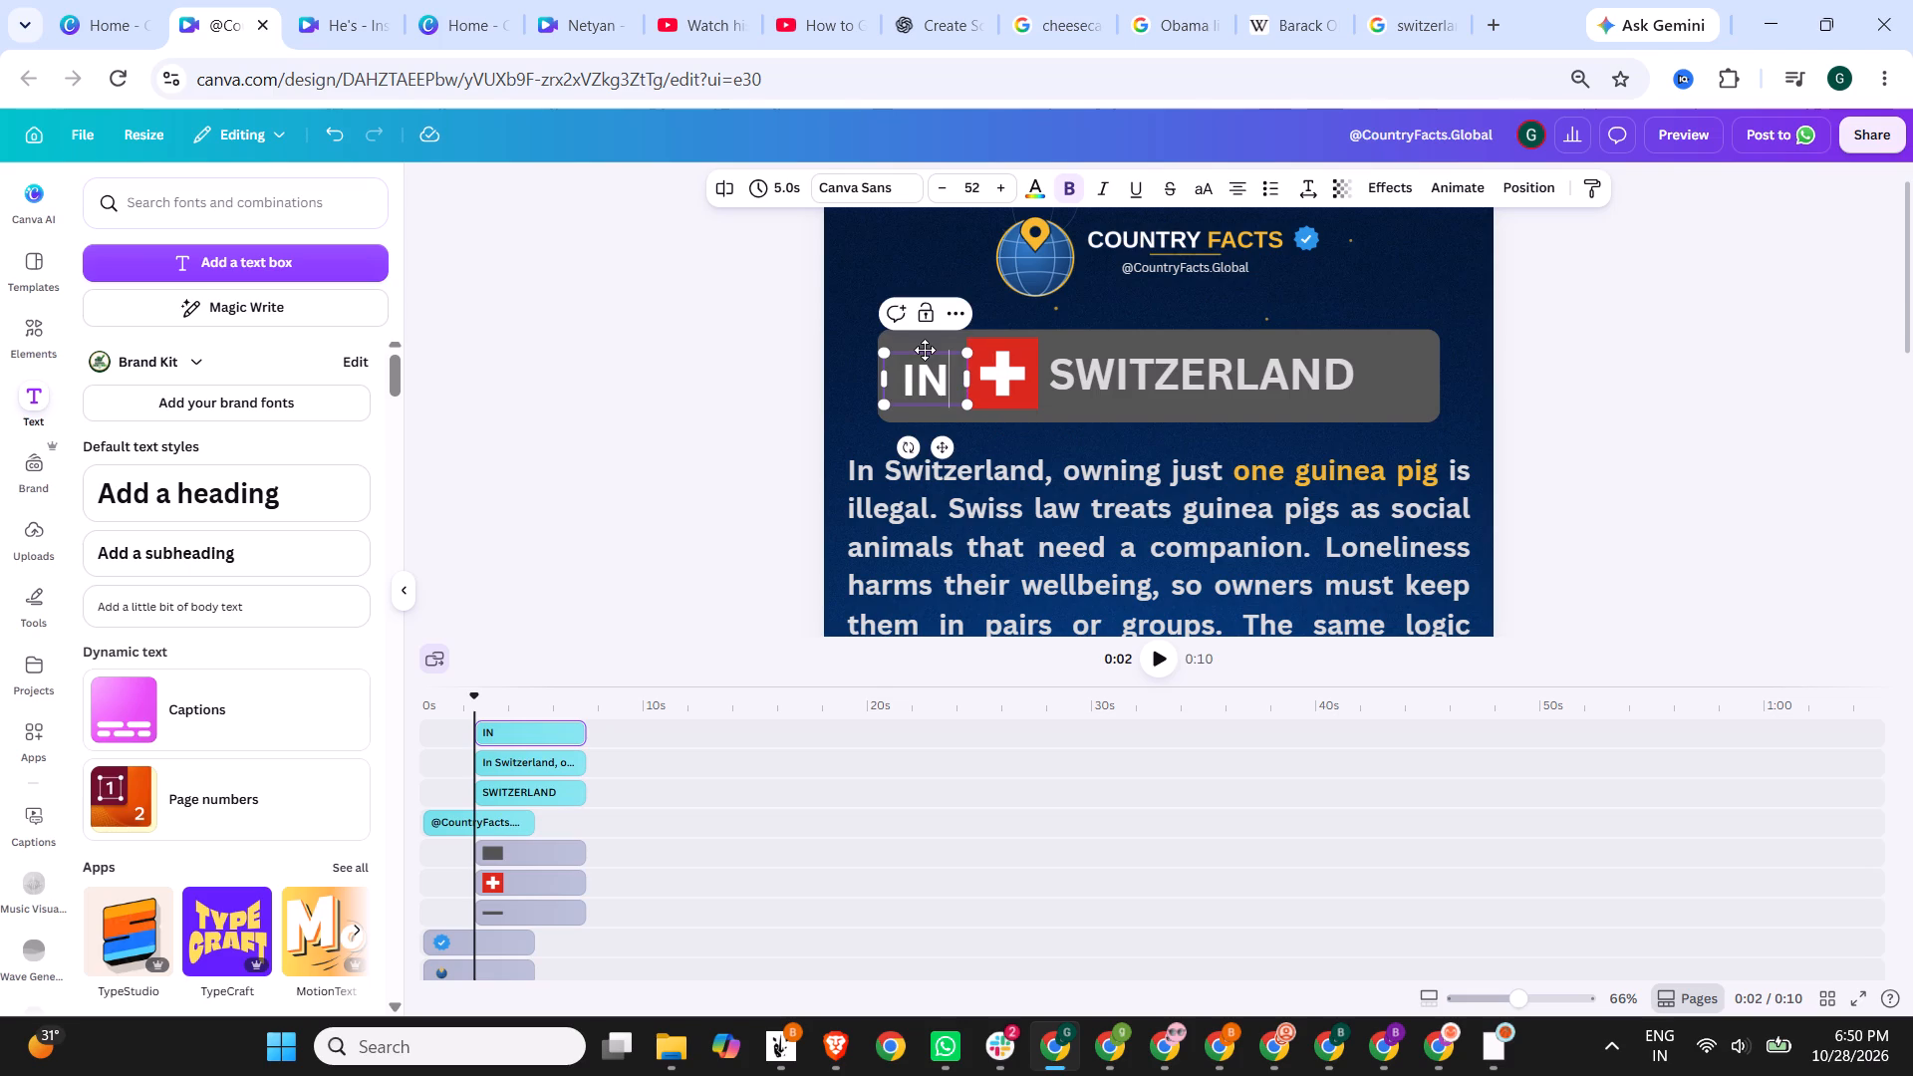
drag(925, 350, 925, 341)
click(793, 346)
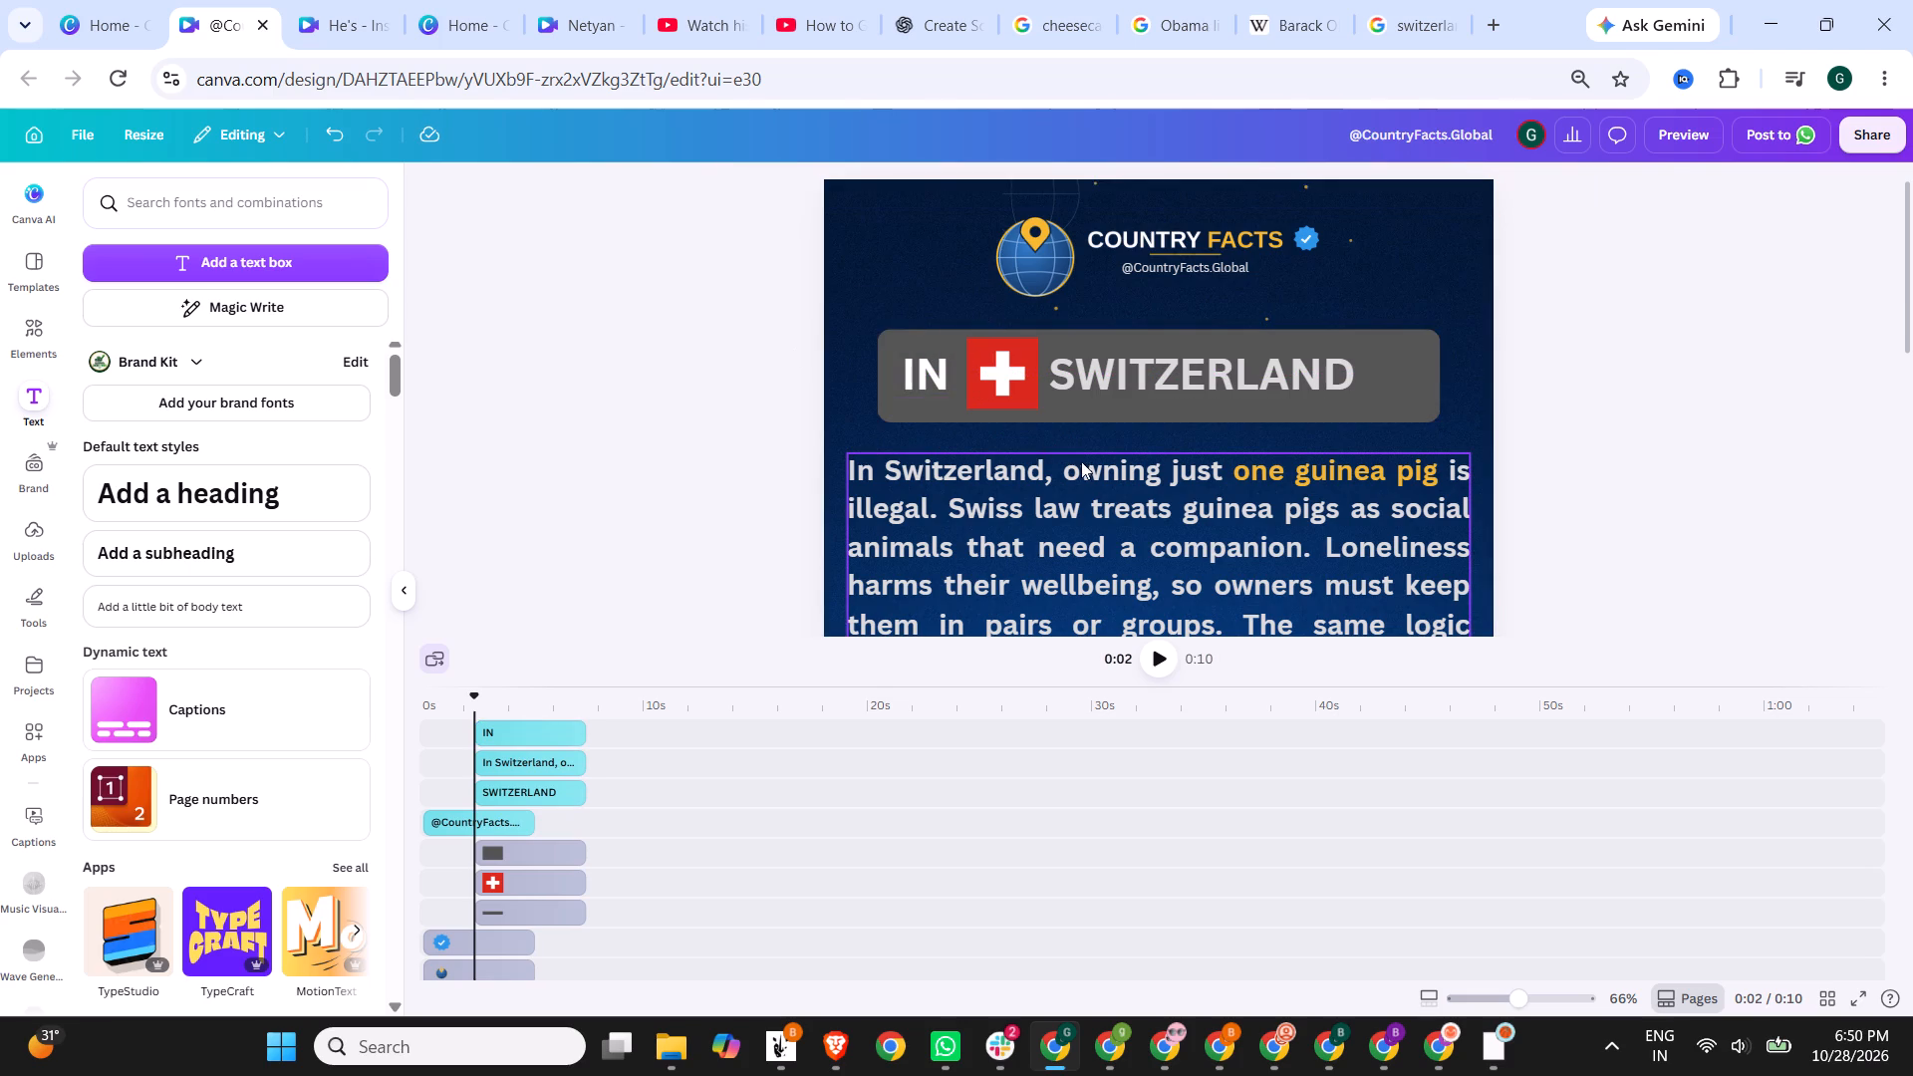
Remove "In Switzerland," from the start of the script paragraph so it opens with "Owning just one guinea pig".
click(1080, 469)
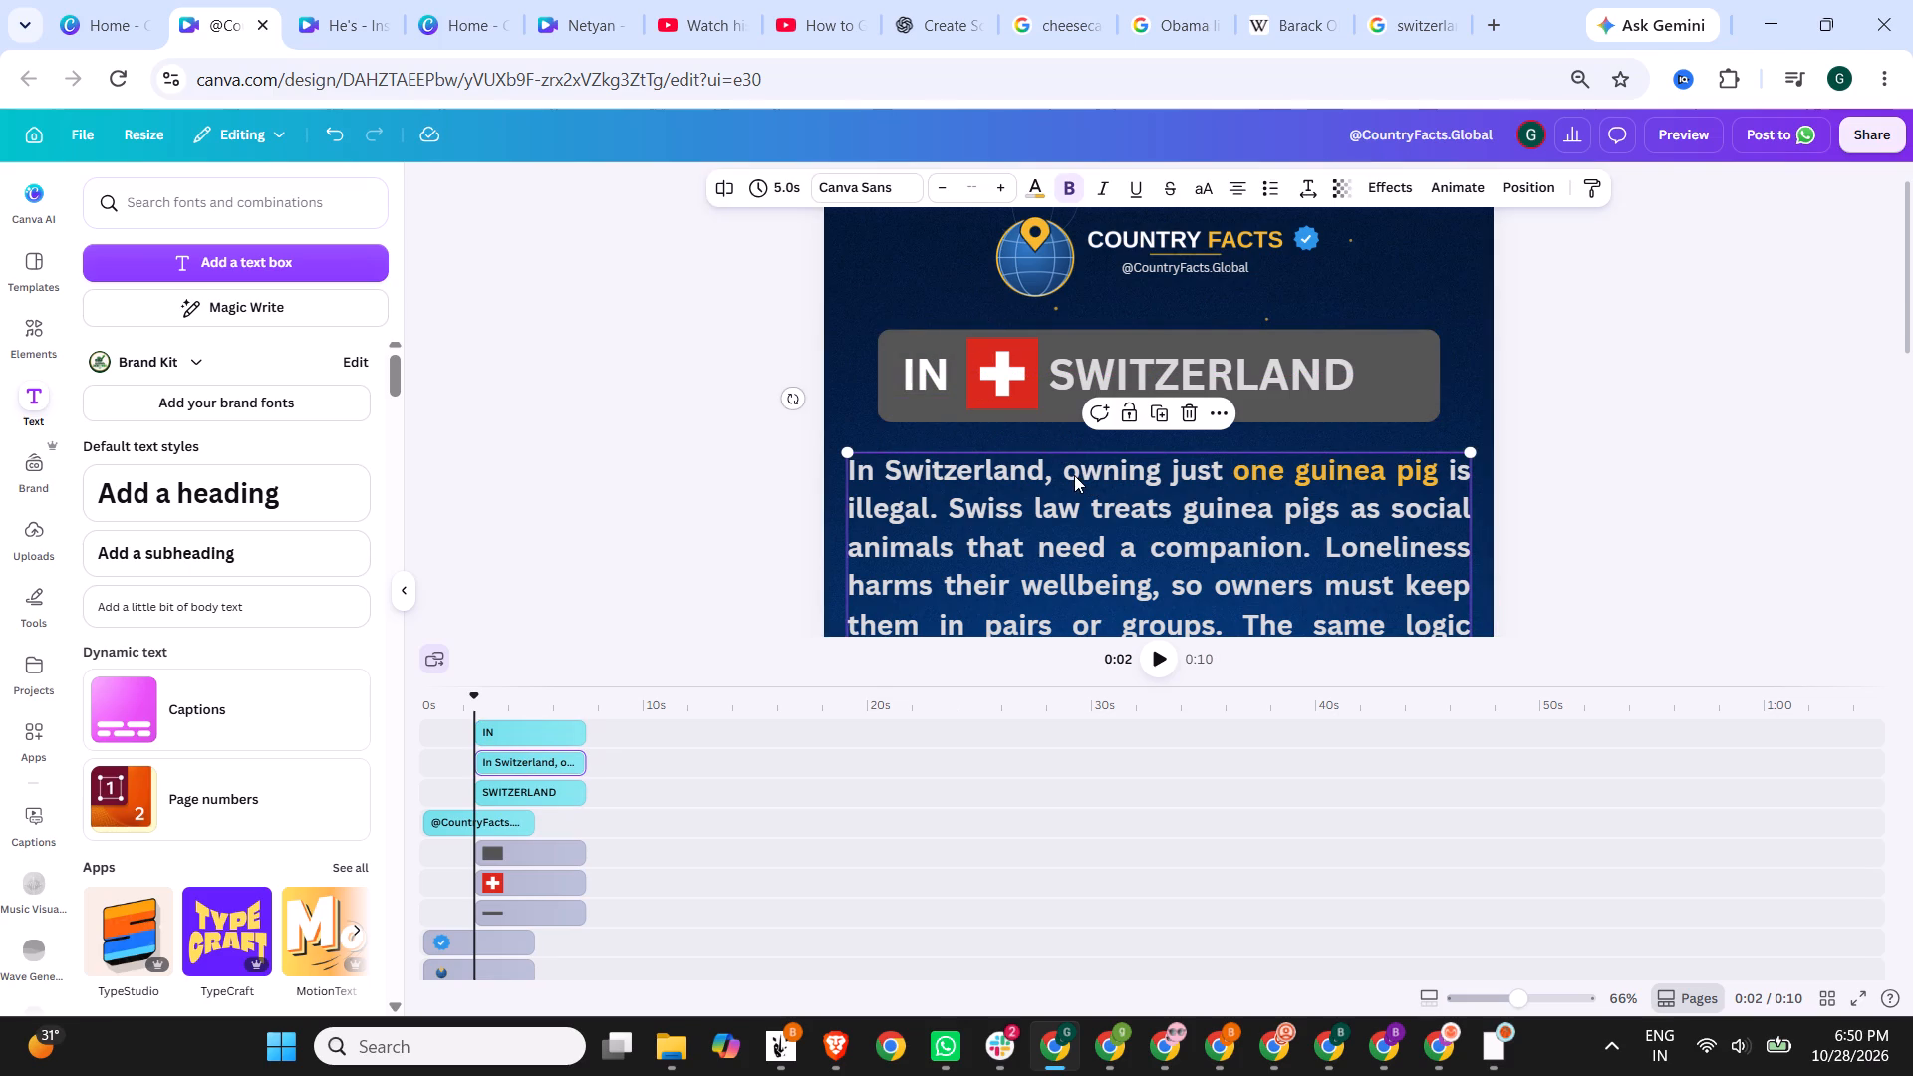
double_click(1074, 475)
click(1074, 472)
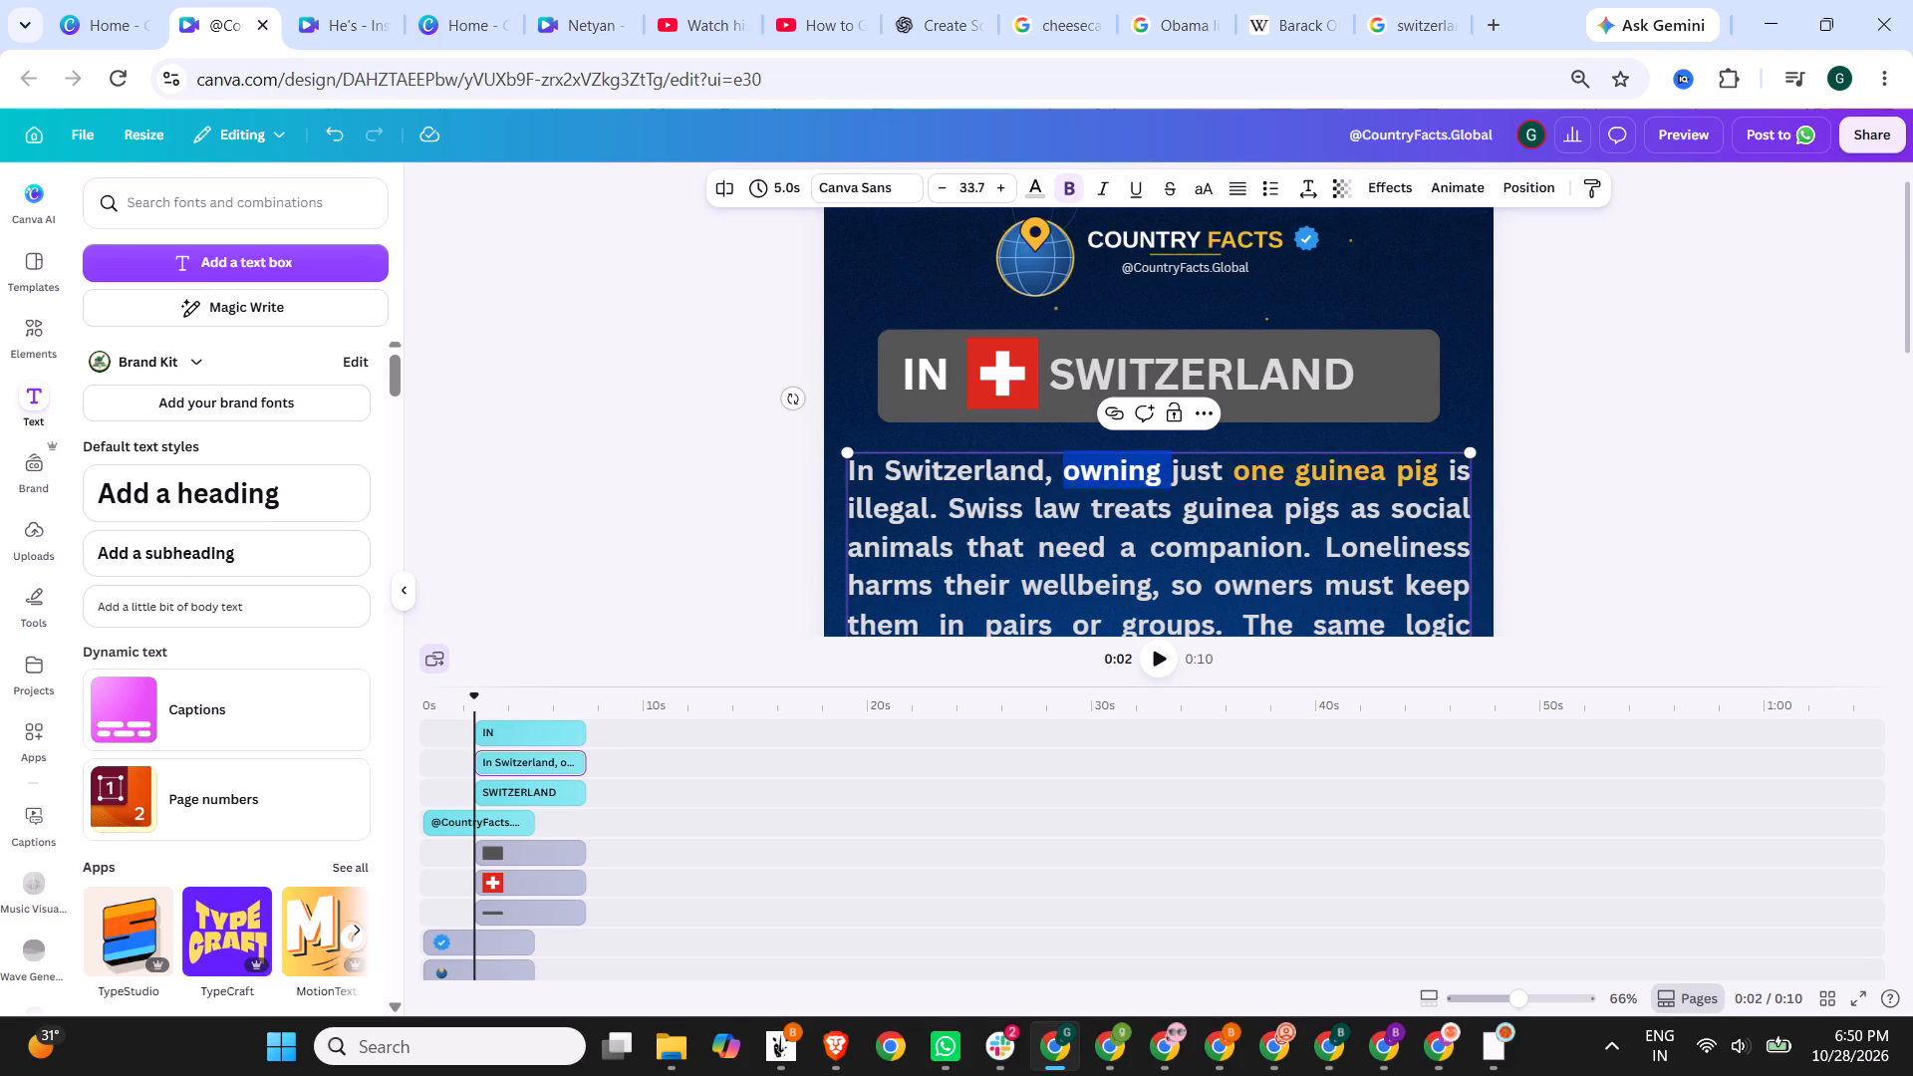
key(BackSpace)
key(BackSpace)
key(BackSpace)
key(BackSpace)
key(BackSpace)
key(BackSpace)
key(BackSpace)
key(BackSpace)
key(BackSpace)
key(BackSpace)
key(BackSpace)
key(BackSpace)
key(BackSpace)
key(BackSpace)
key(BackSpace)
key(BackSpace)
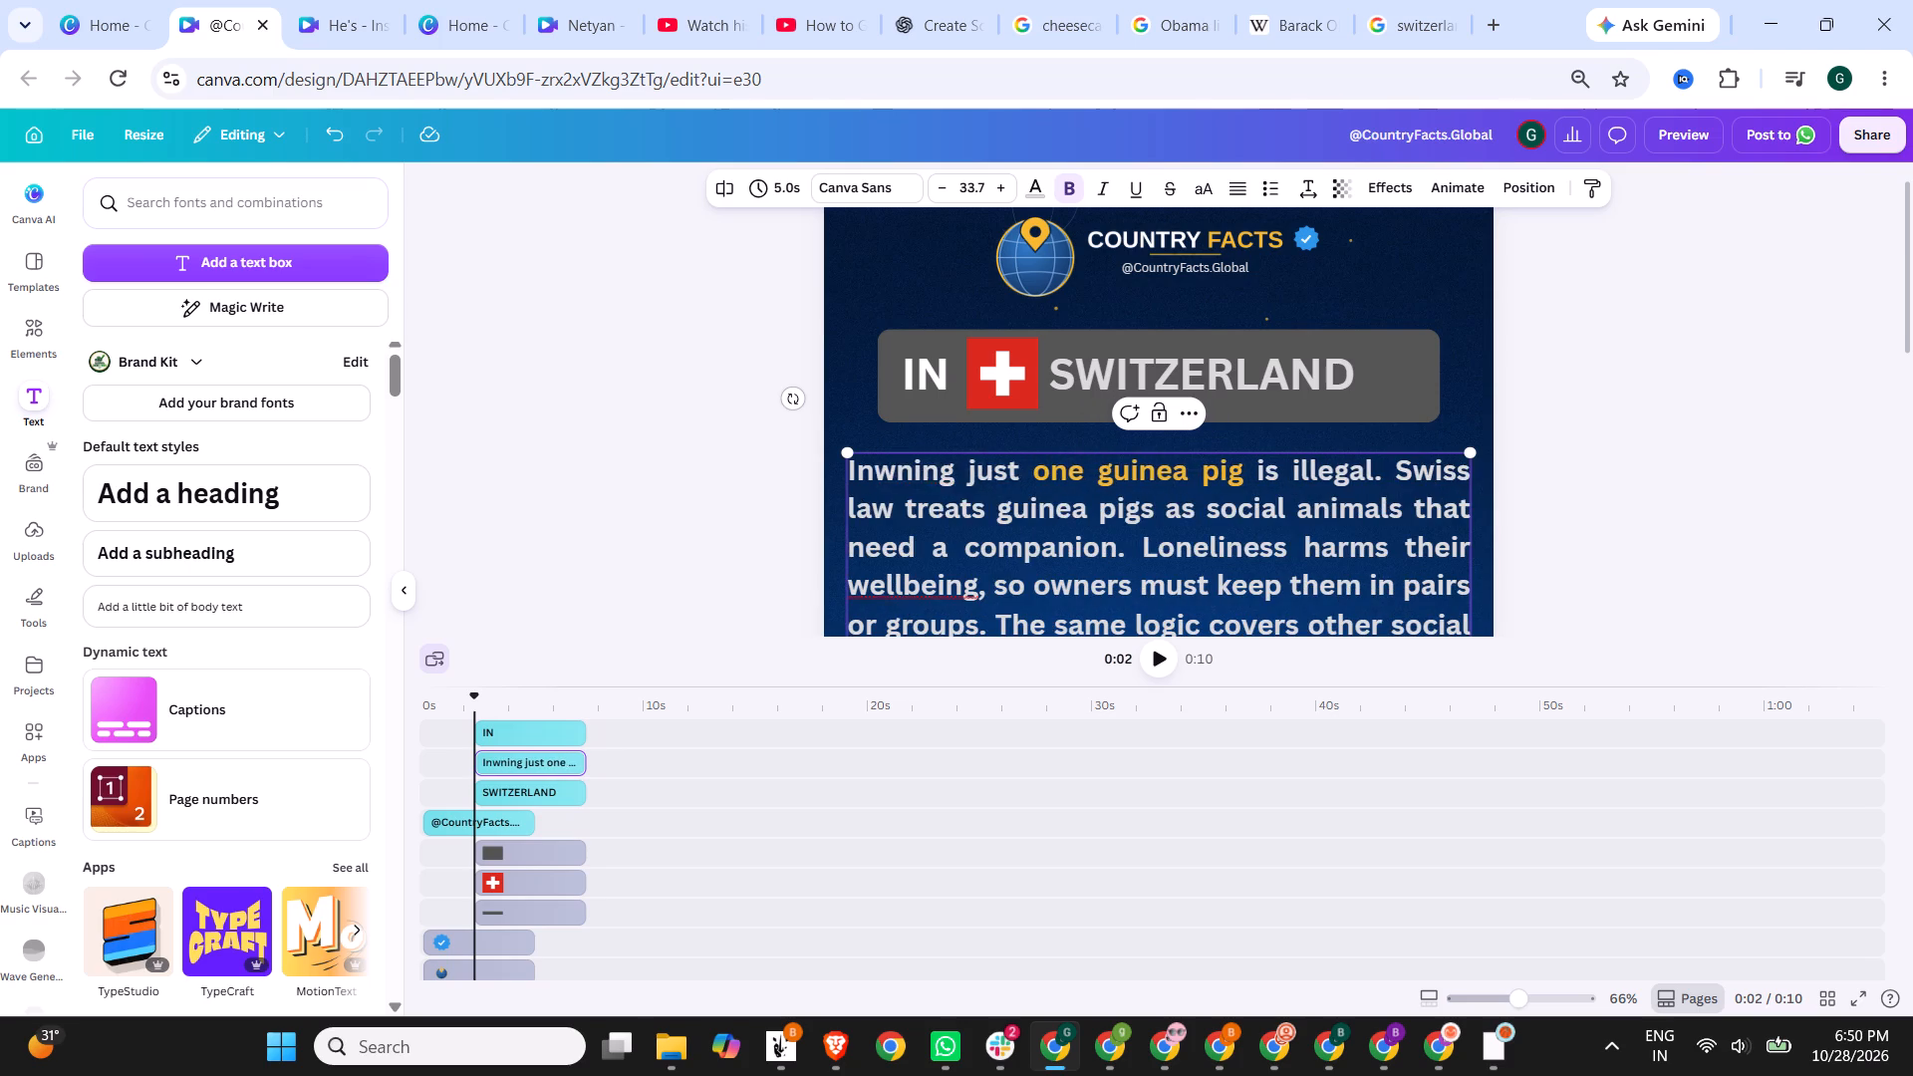
key(BackSpace)
key(shift+o)
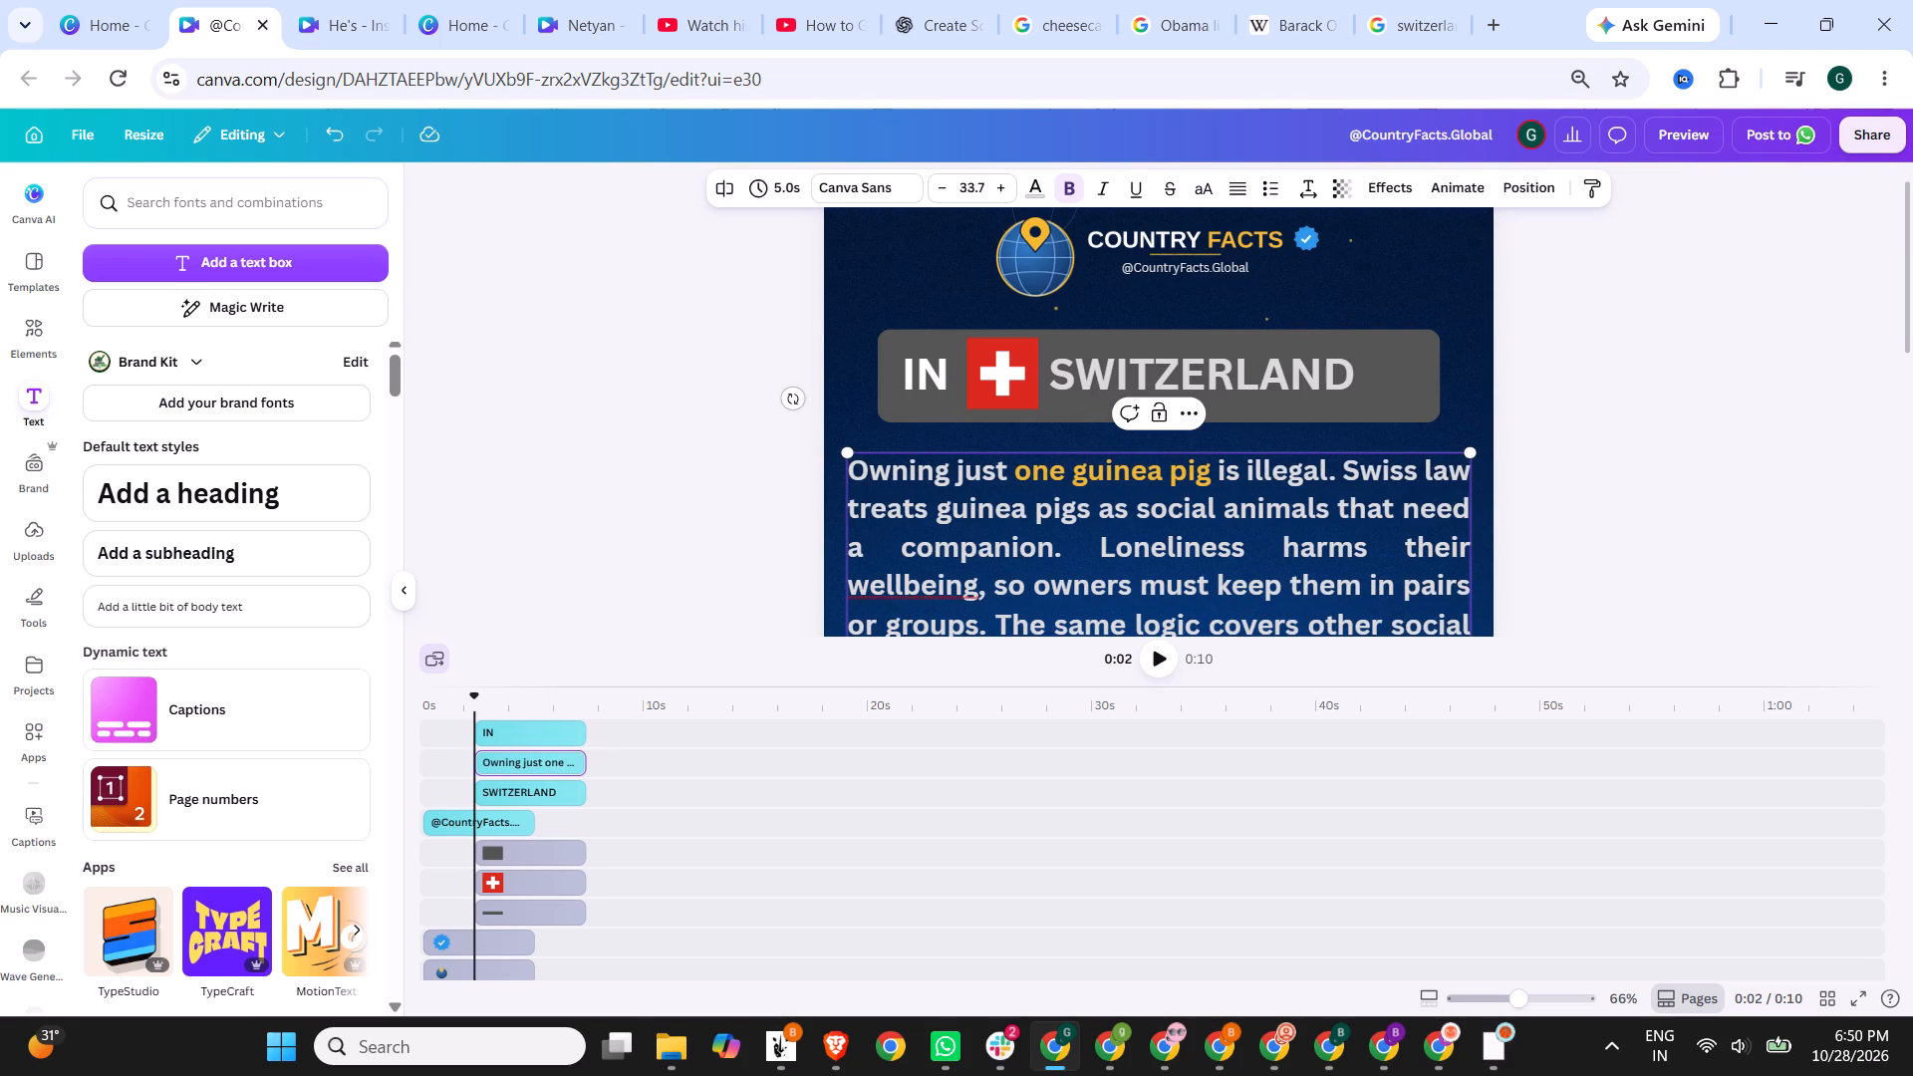
Narrow the SWITZERLAND text box very slightly from its left edge.
click(1324, 360)
click(961, 369)
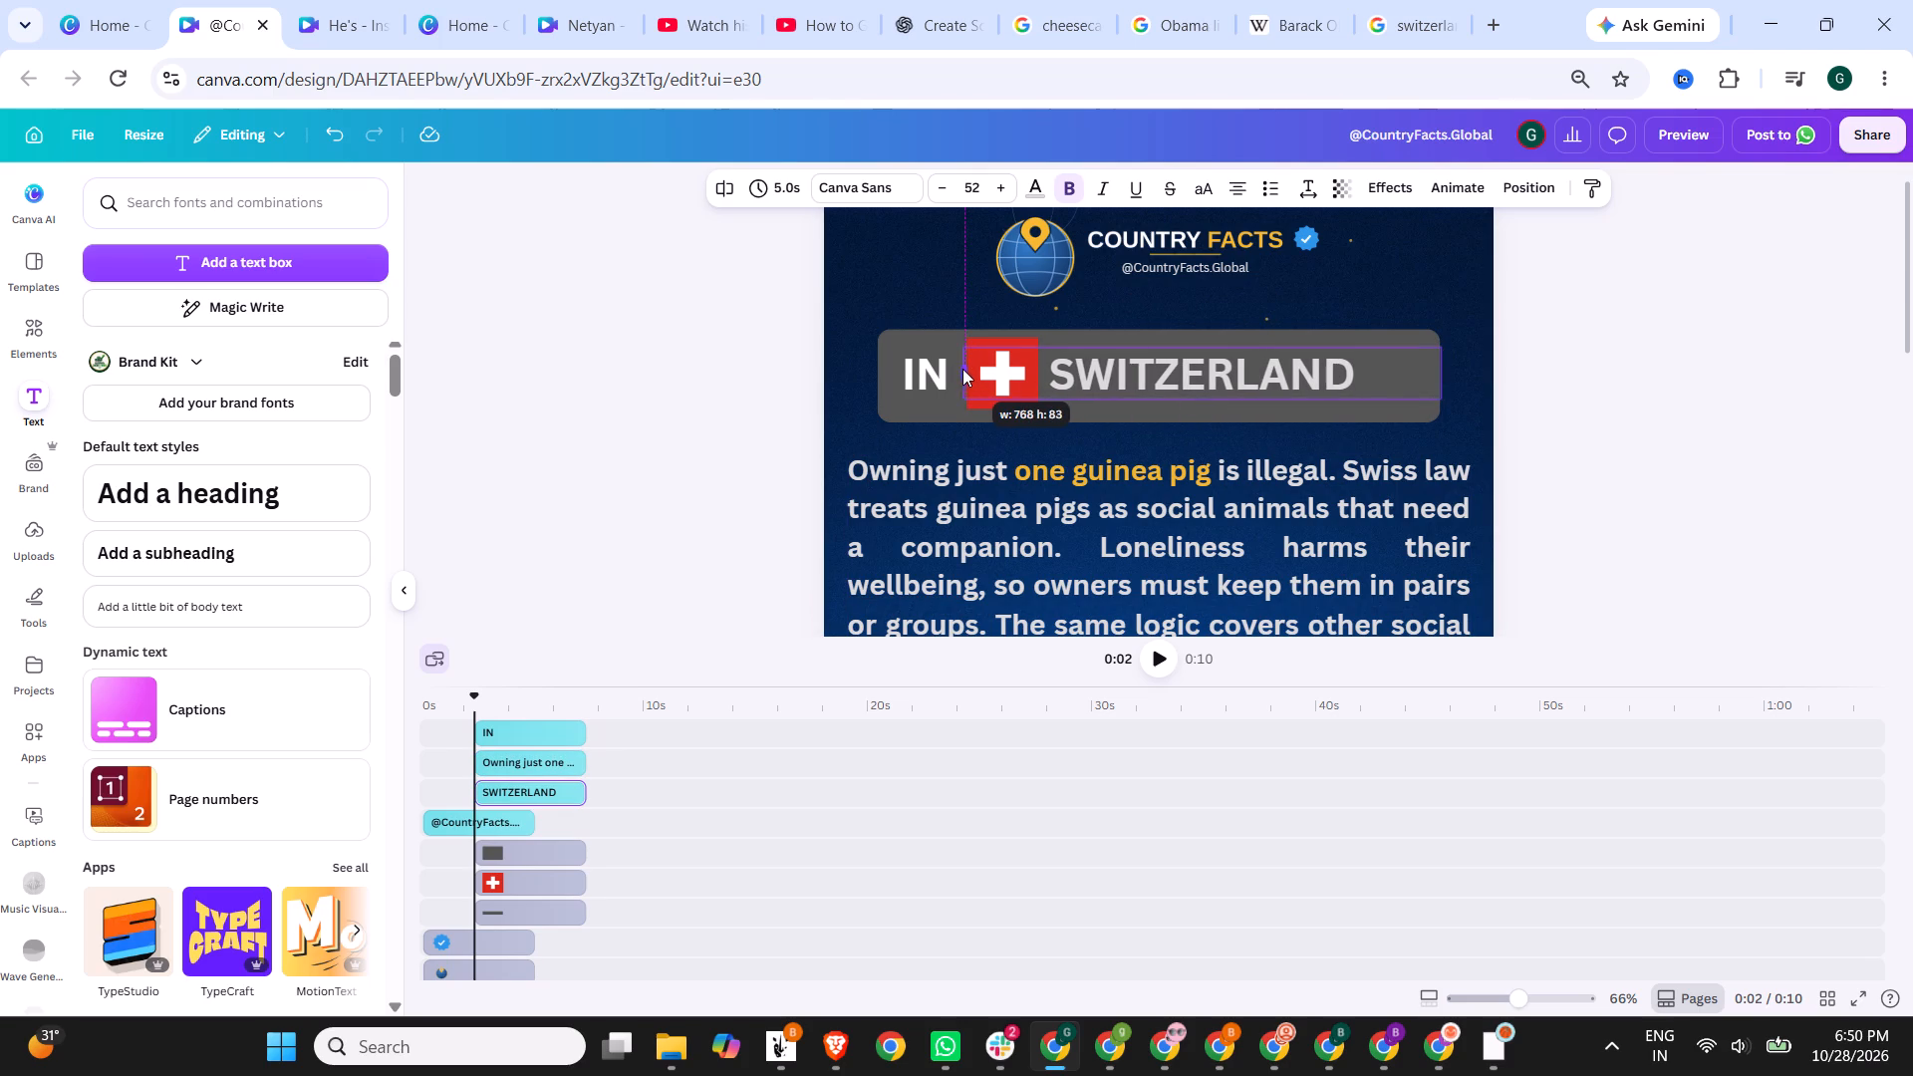
click(1472, 294)
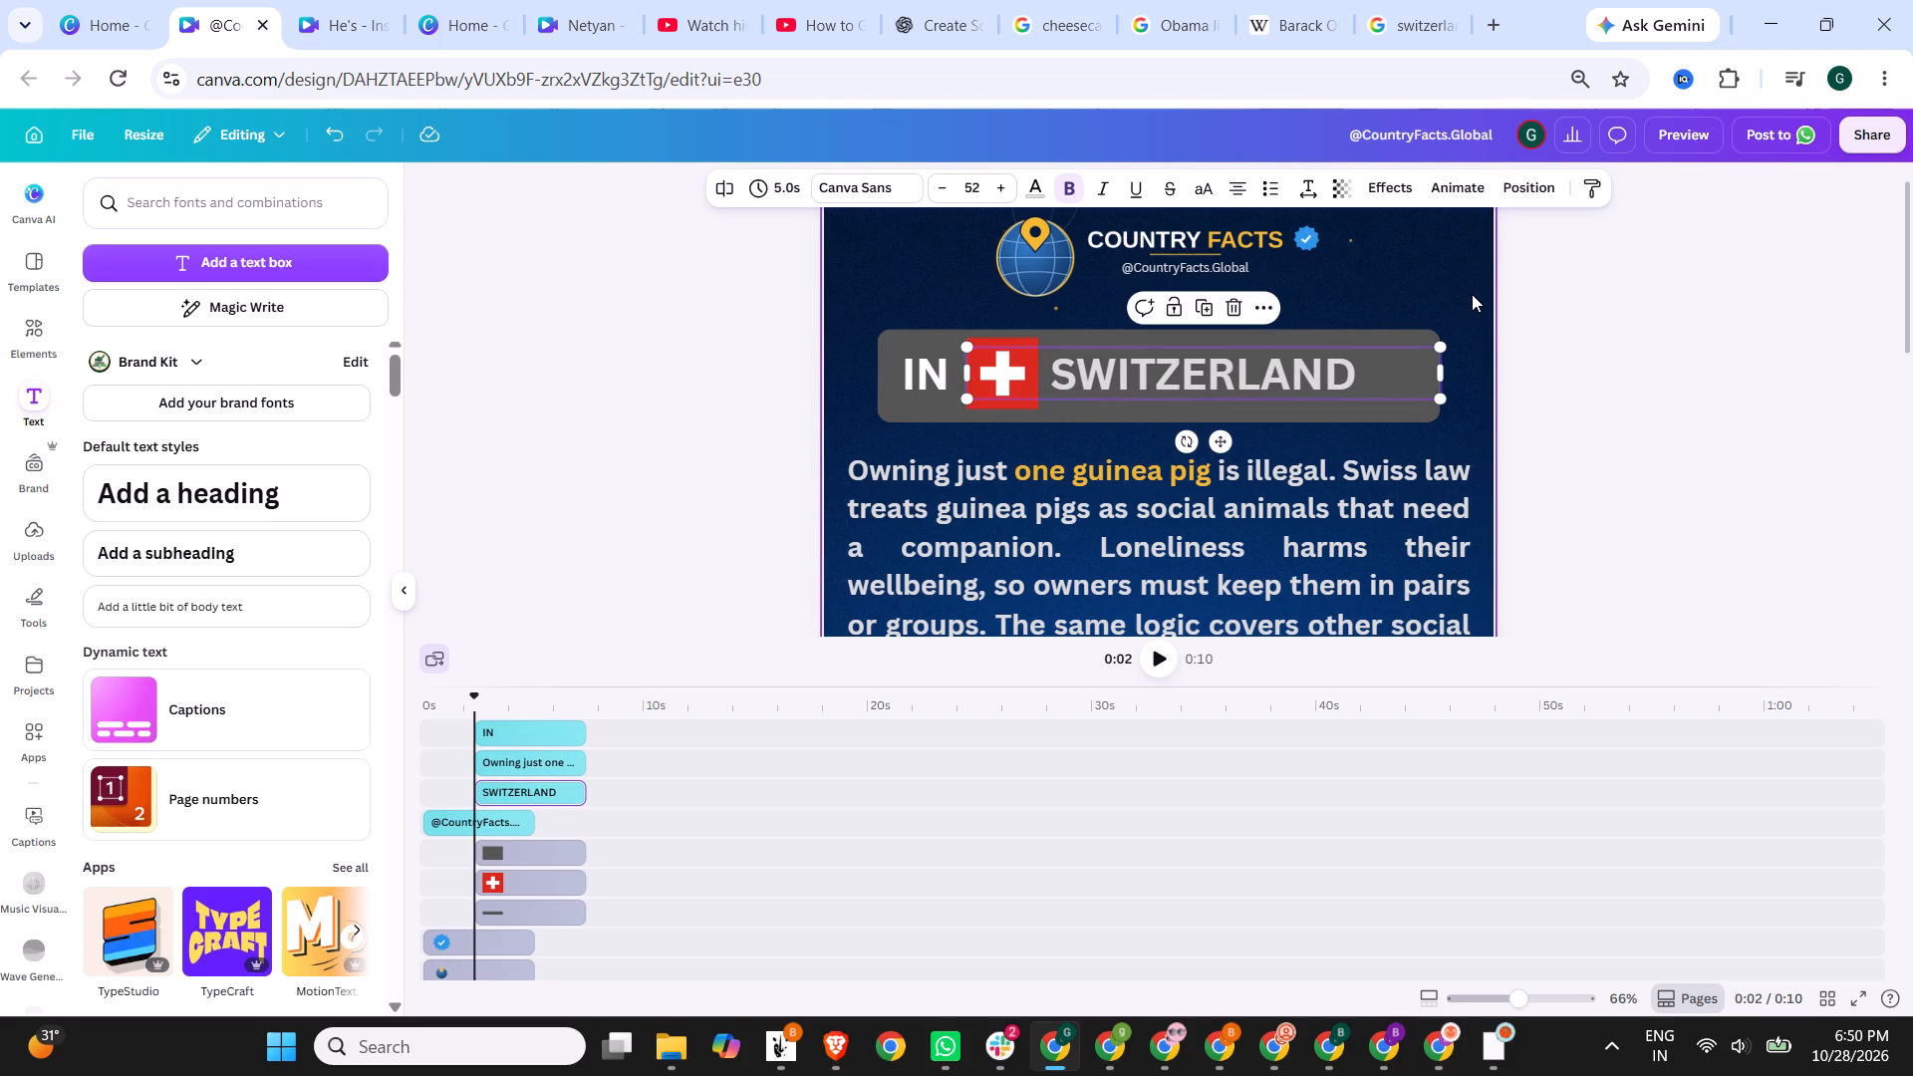
Colour the word "IN" in the grey bar light grey from the default solid colours, matching the SWITZERLAND title.
triple_click(925, 368)
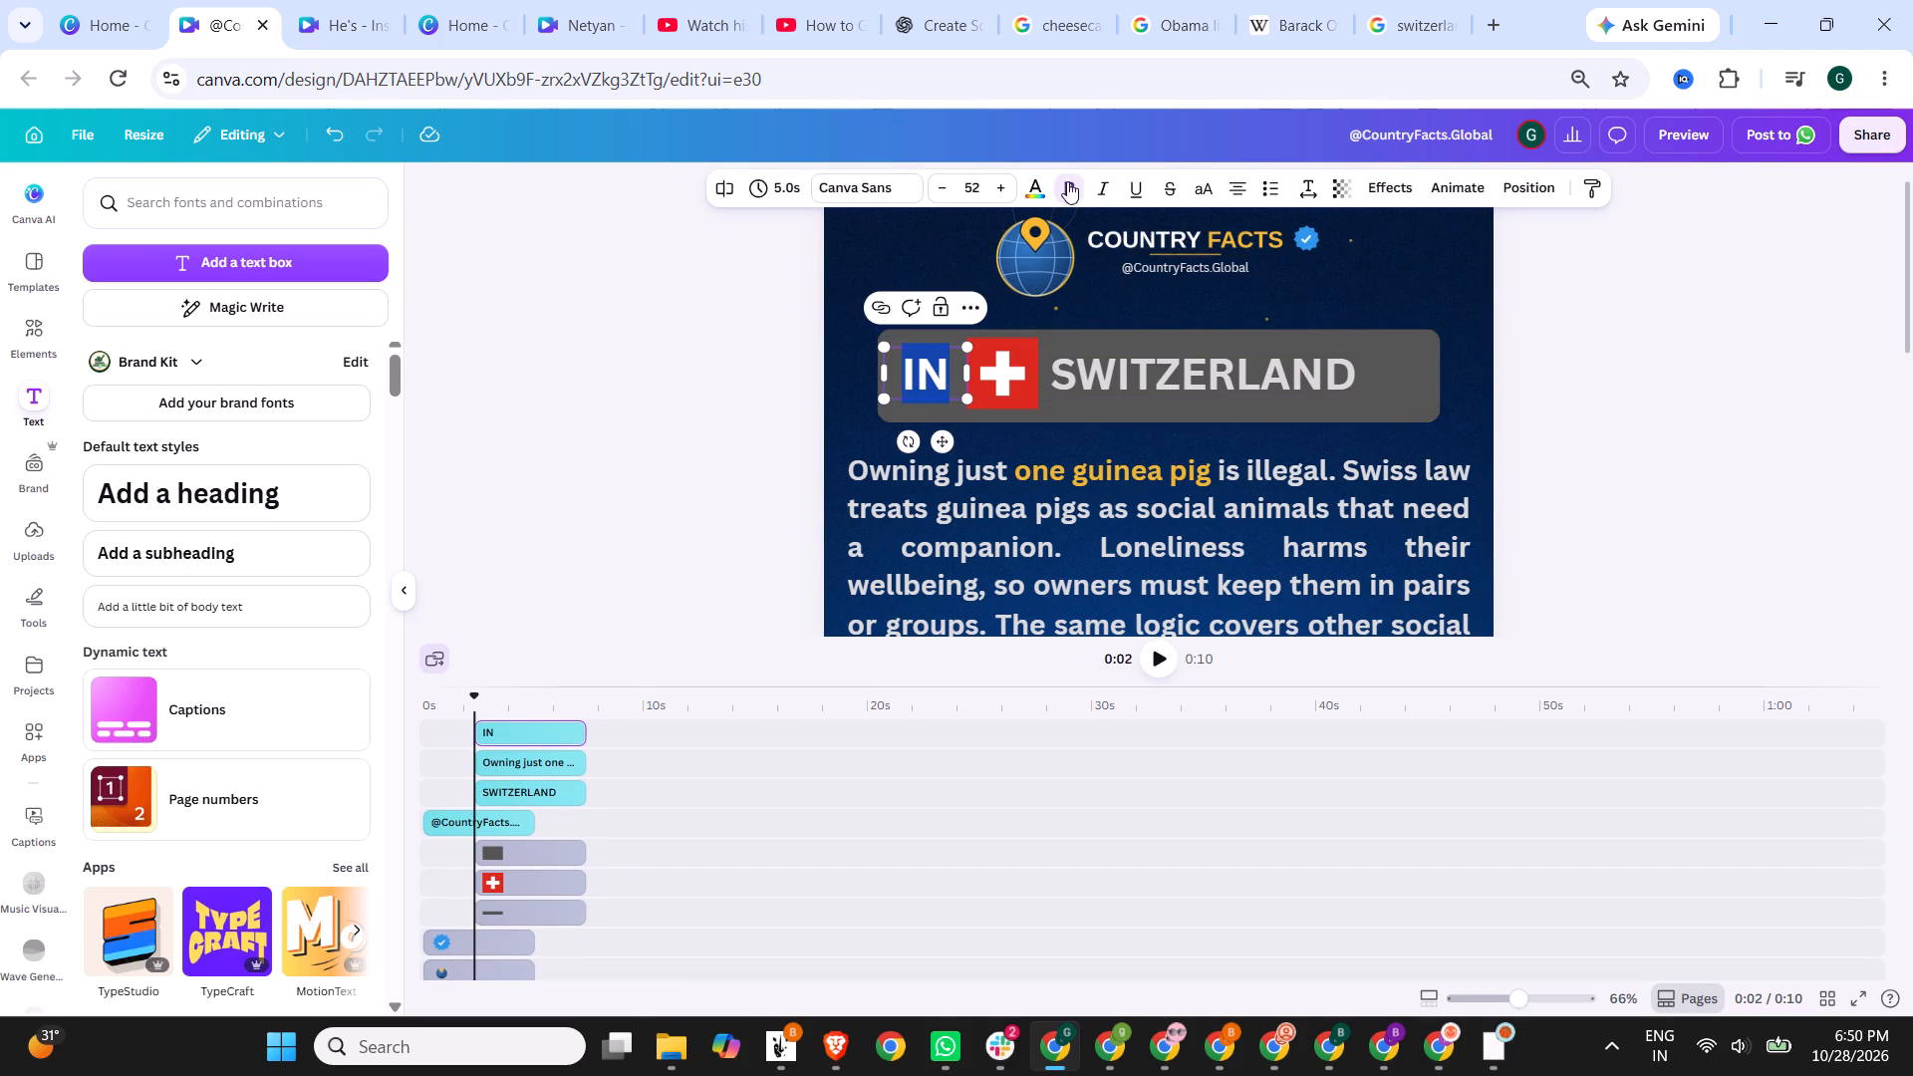
click(1038, 182)
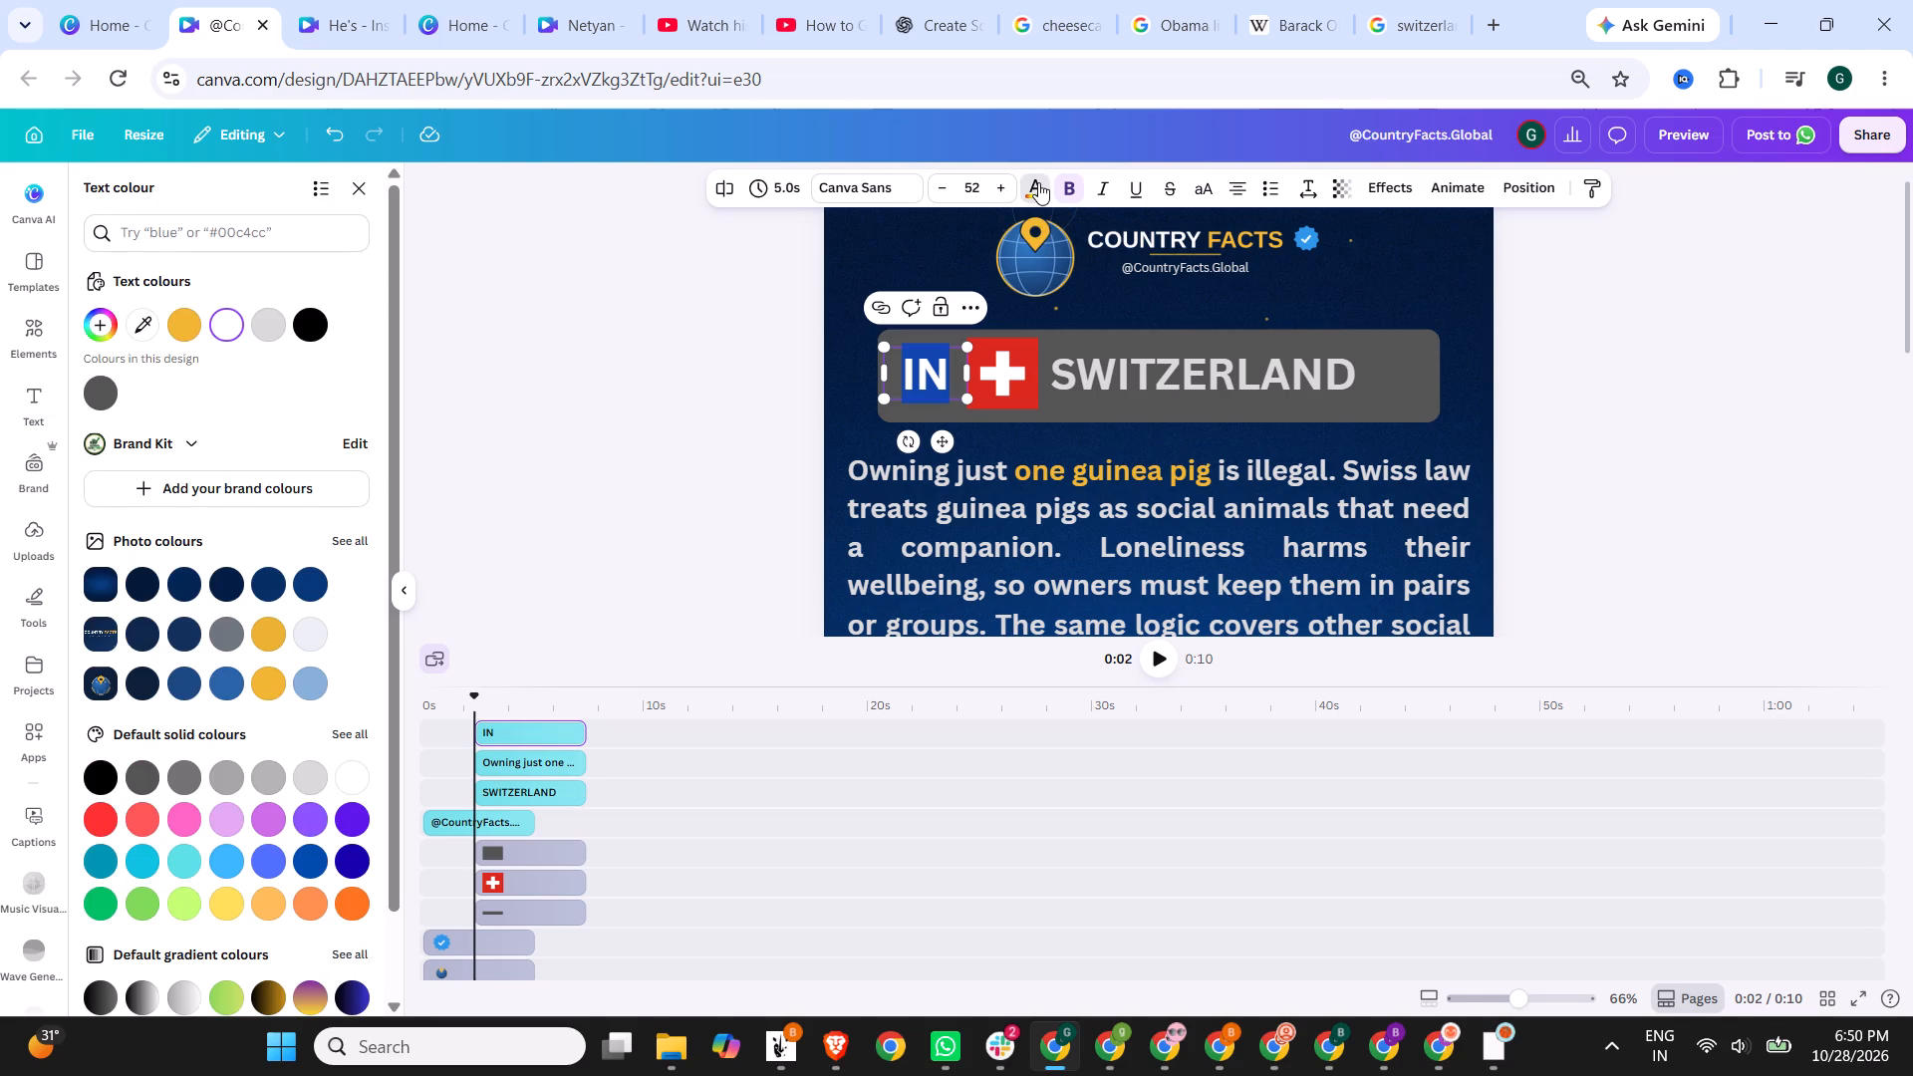
click(306, 780)
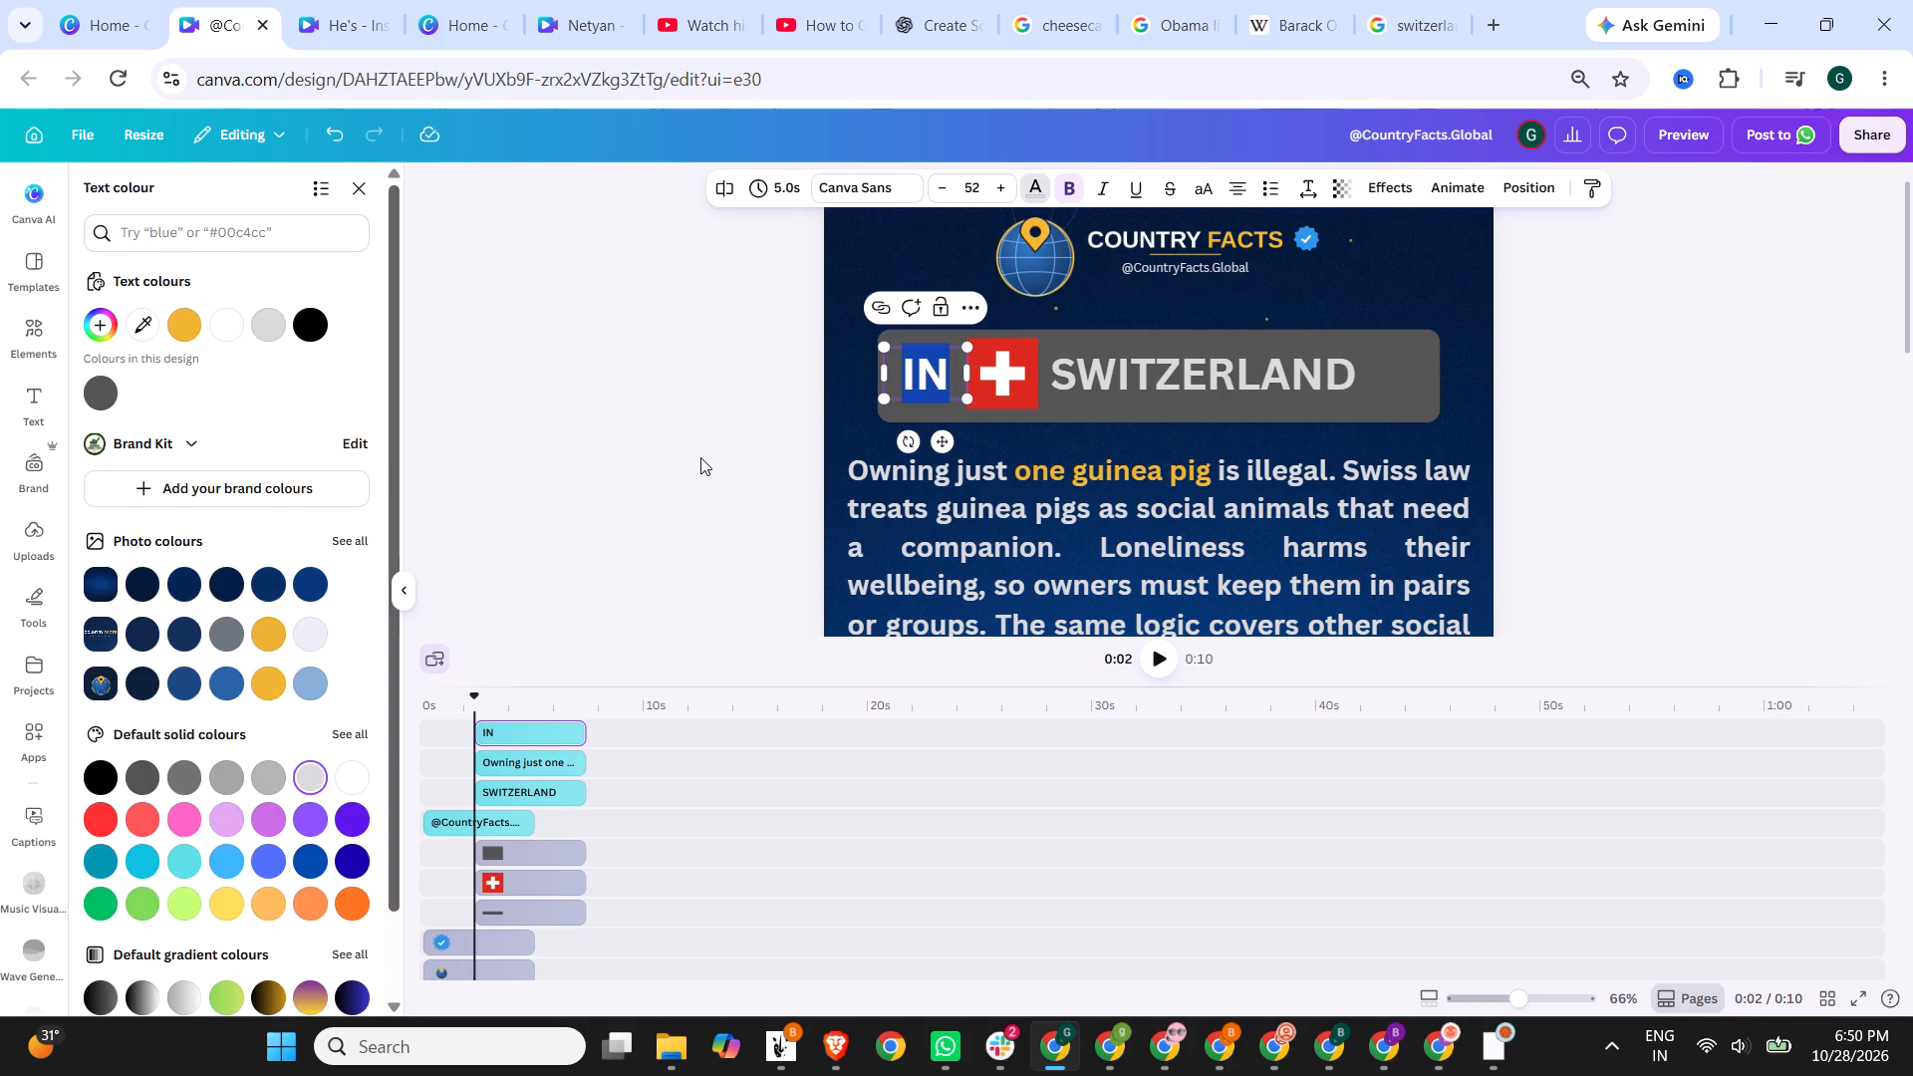
click(890, 370)
click(715, 388)
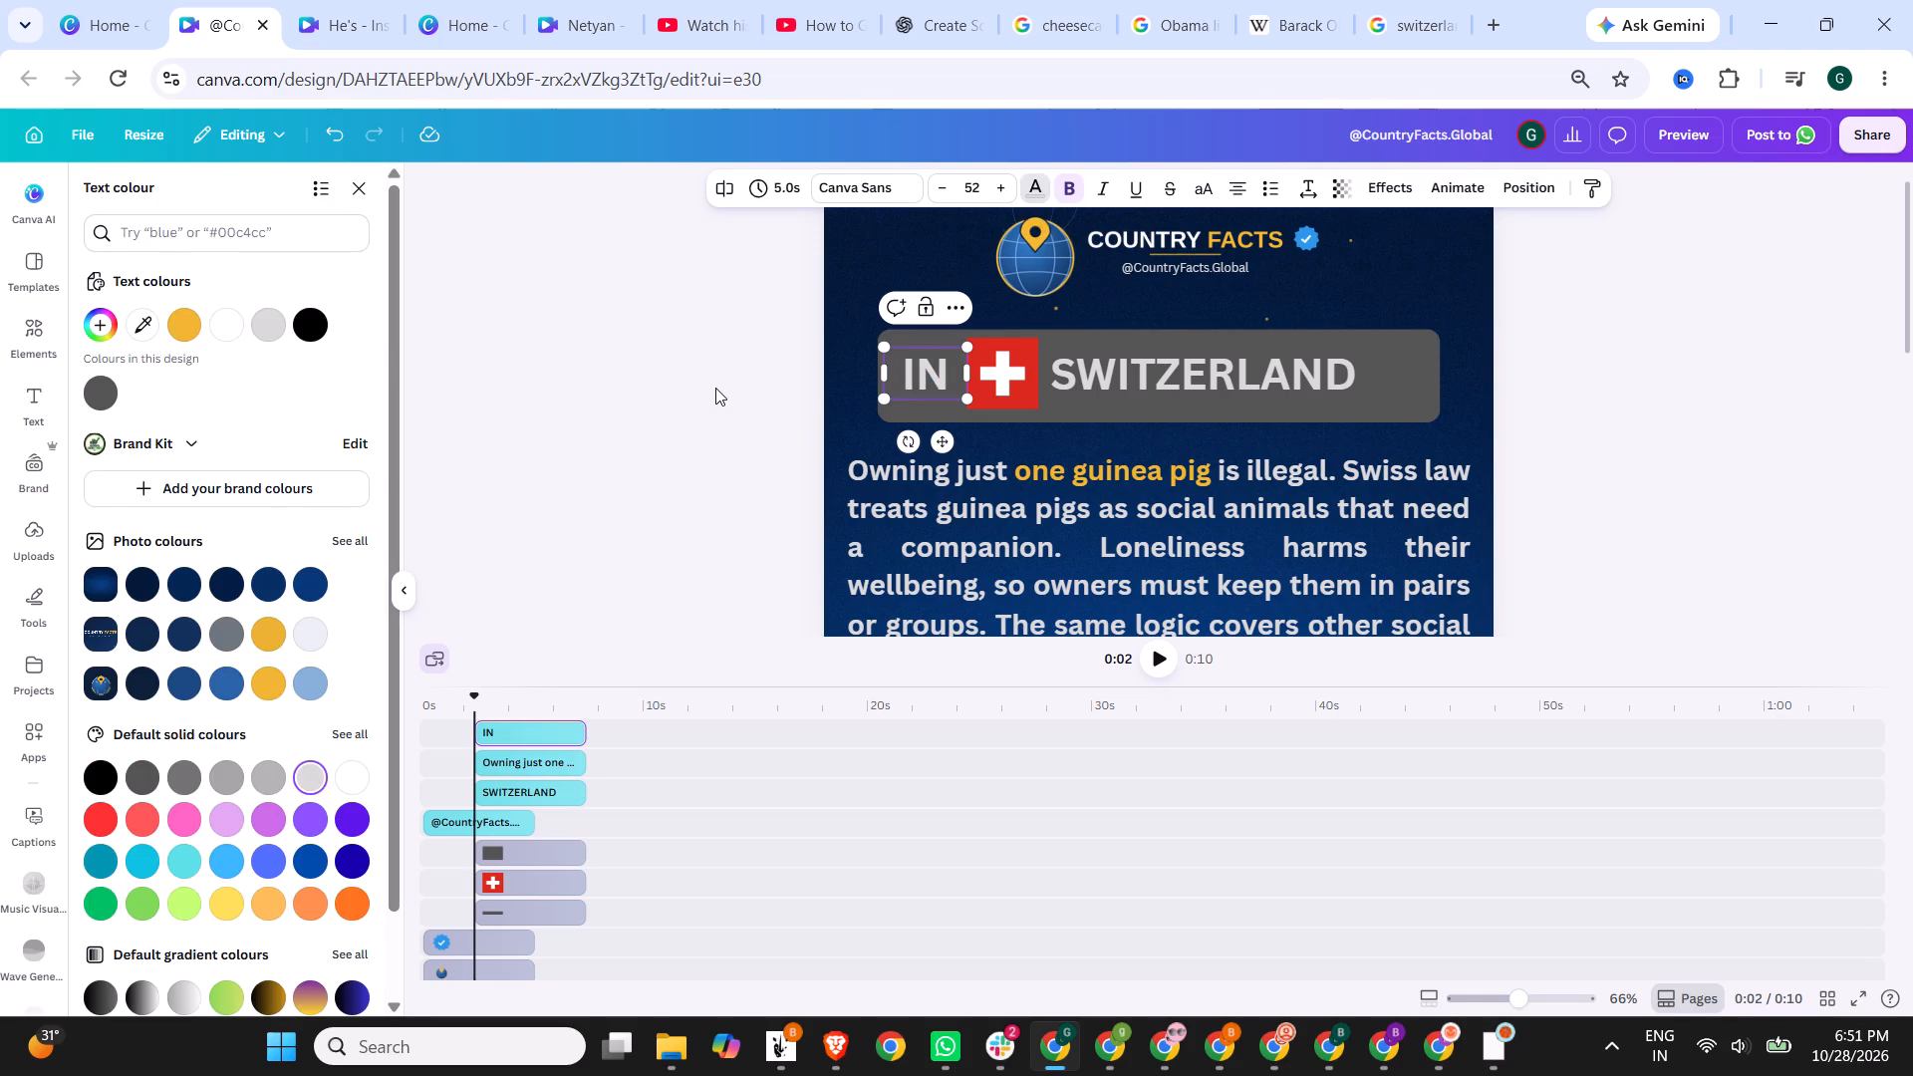
click(715, 388)
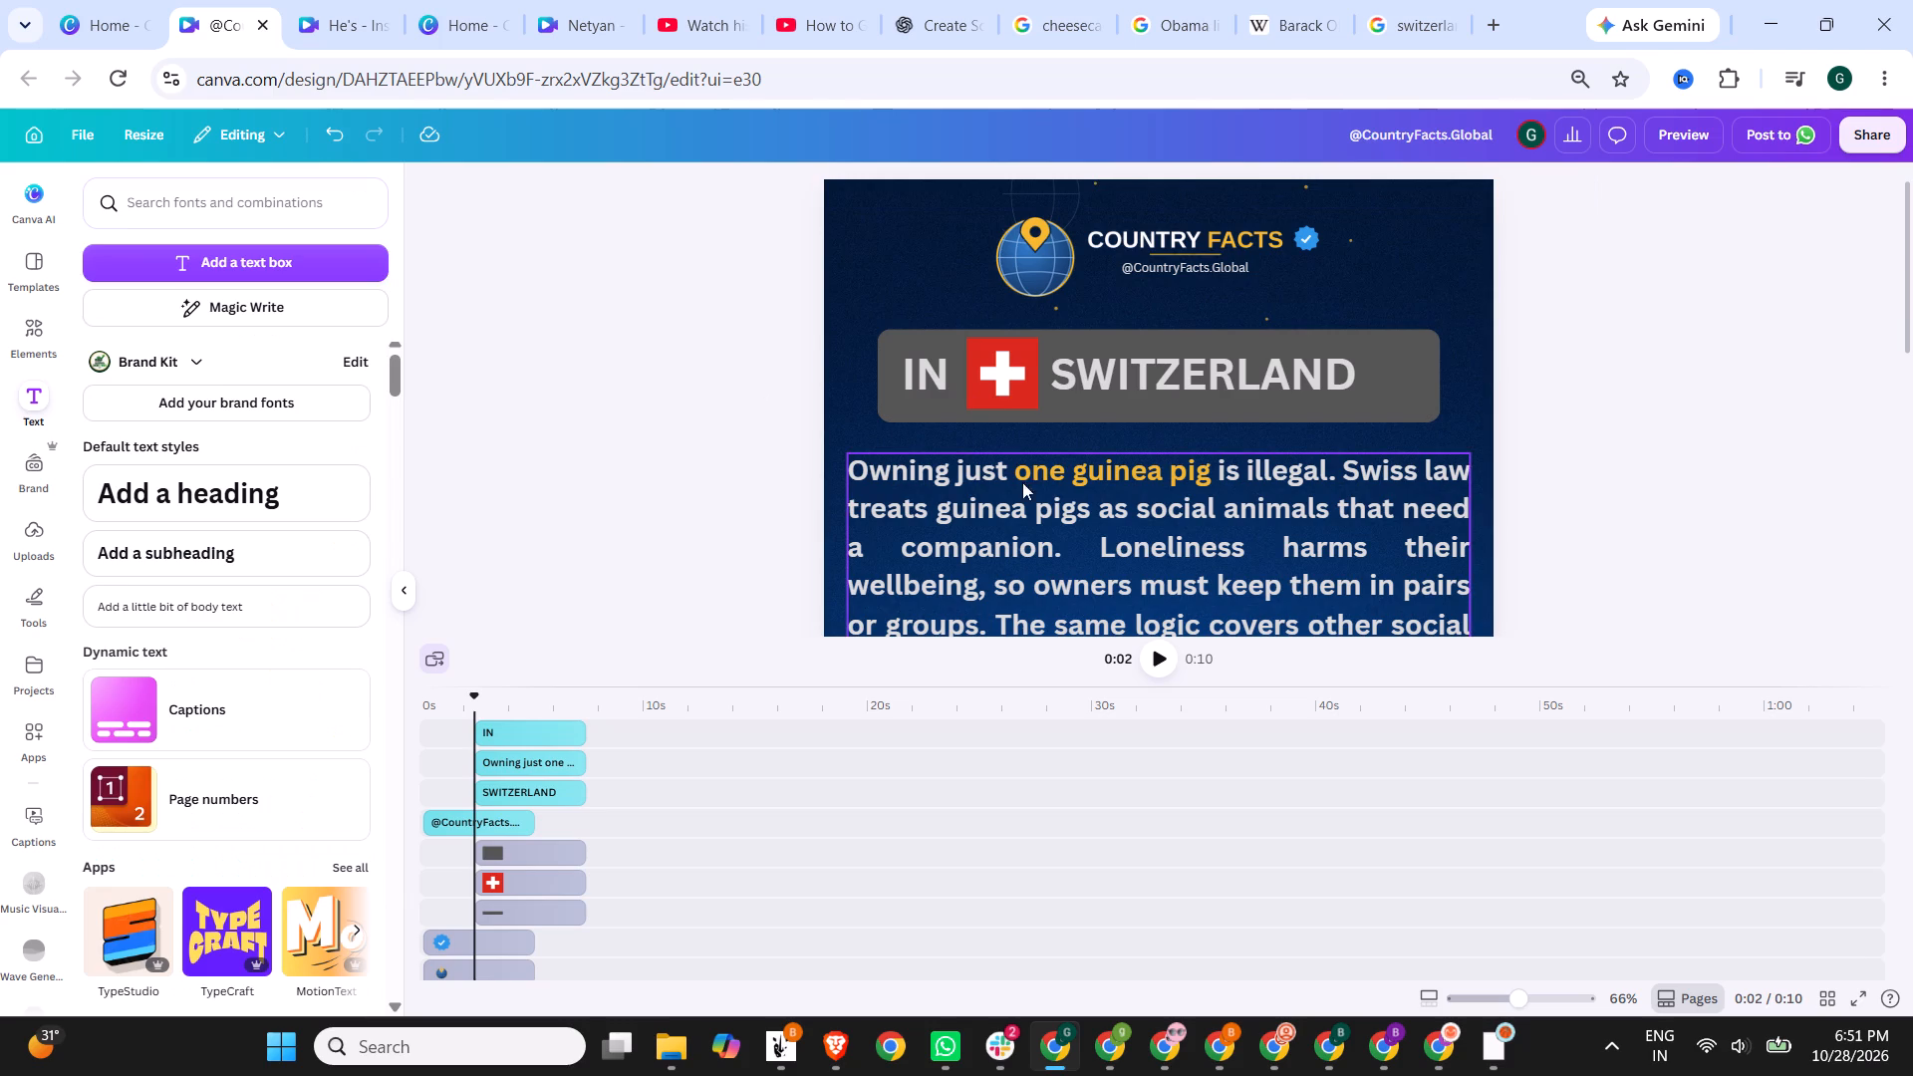
Insert a line break after "is illegal." so that "Swiss law treats" starts a new line in the script text.
scroll(1084, 512, down, 1)
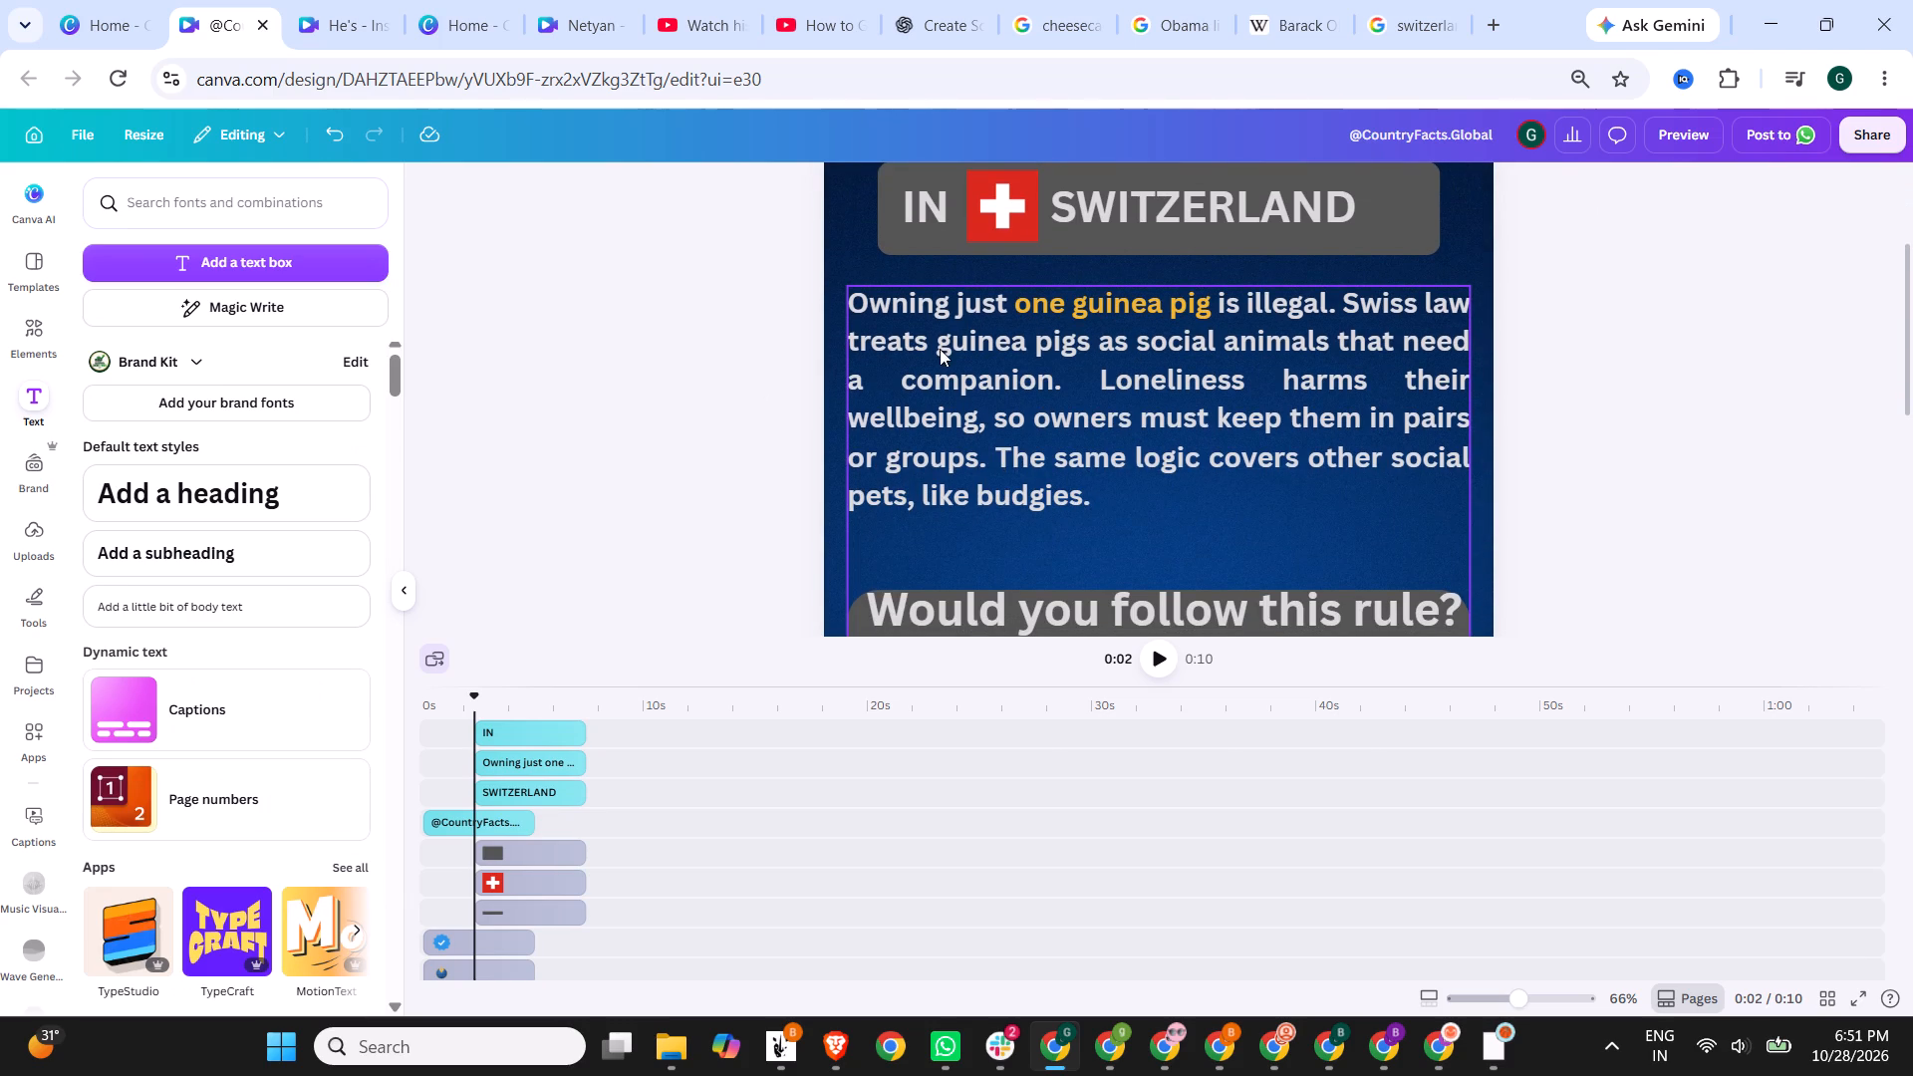
double_click(1094, 384)
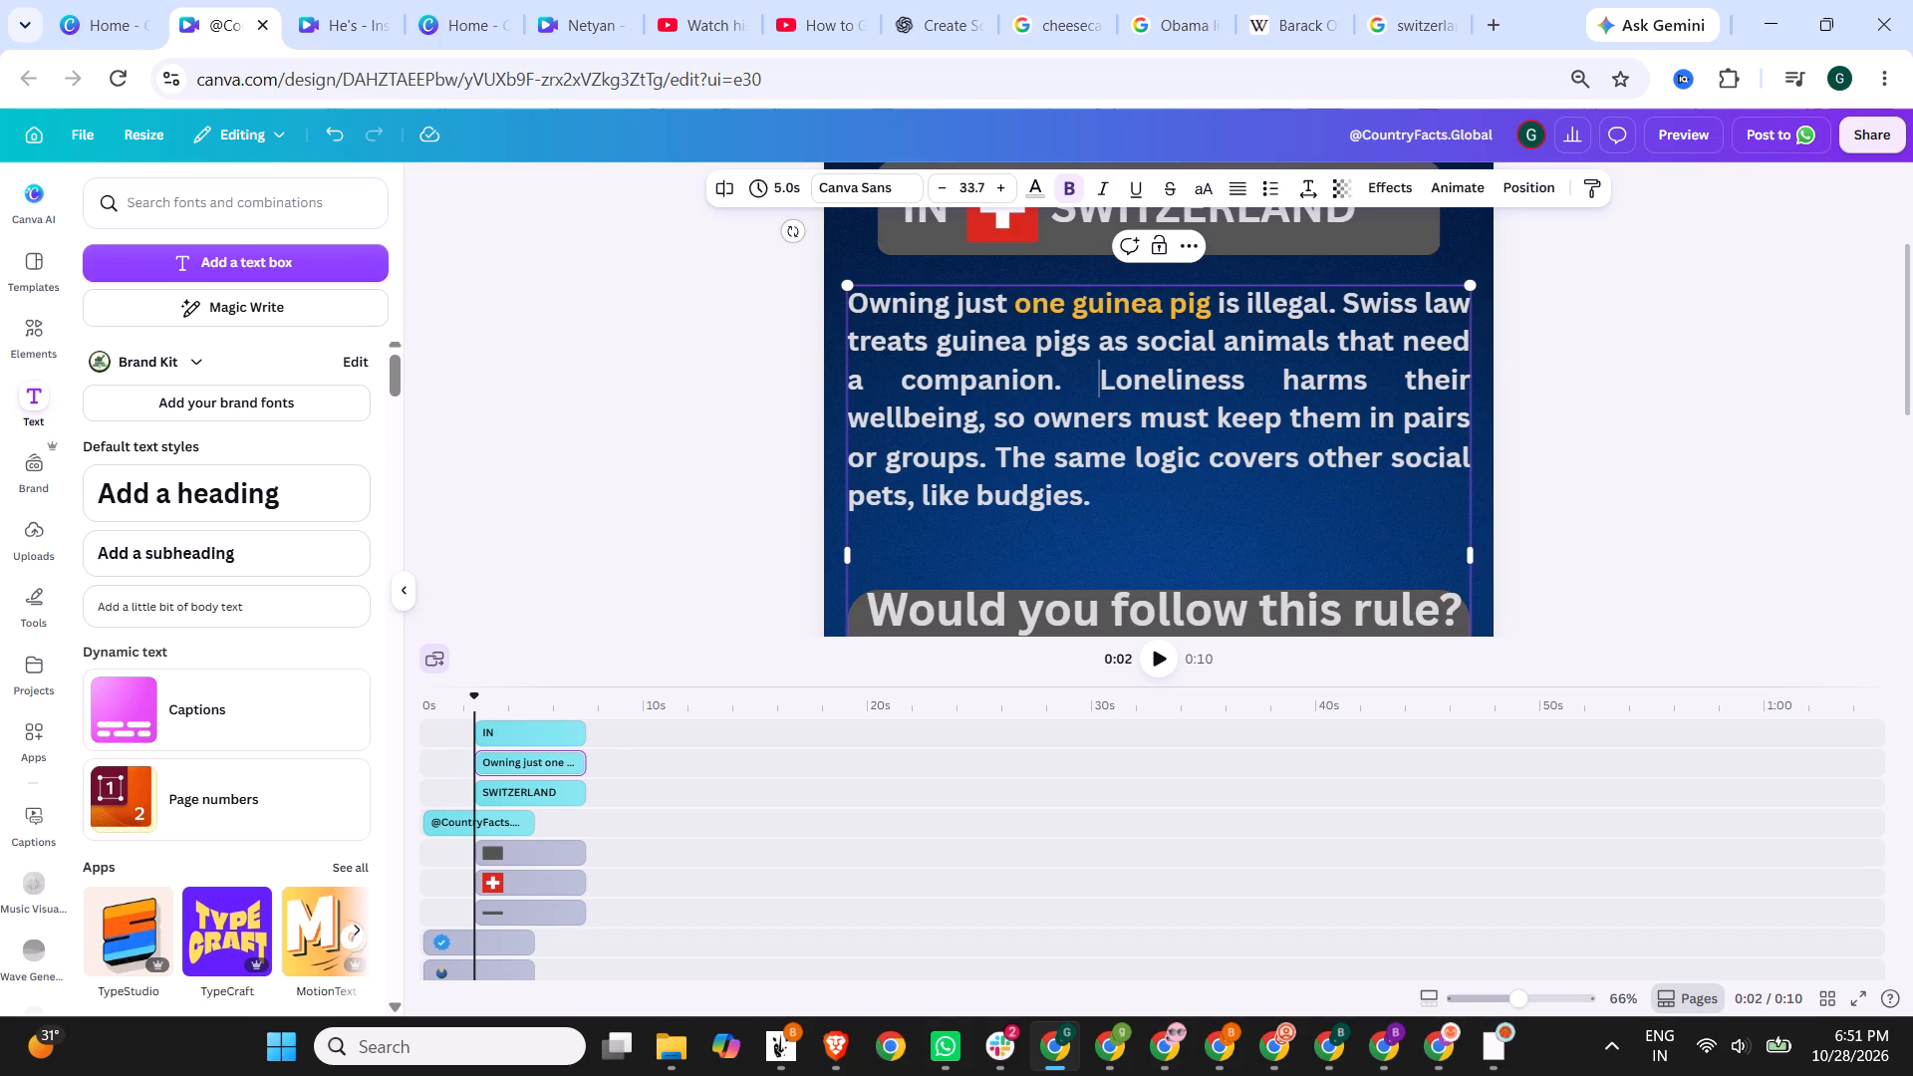
click(1402, 342)
click(1341, 300)
key(Return)
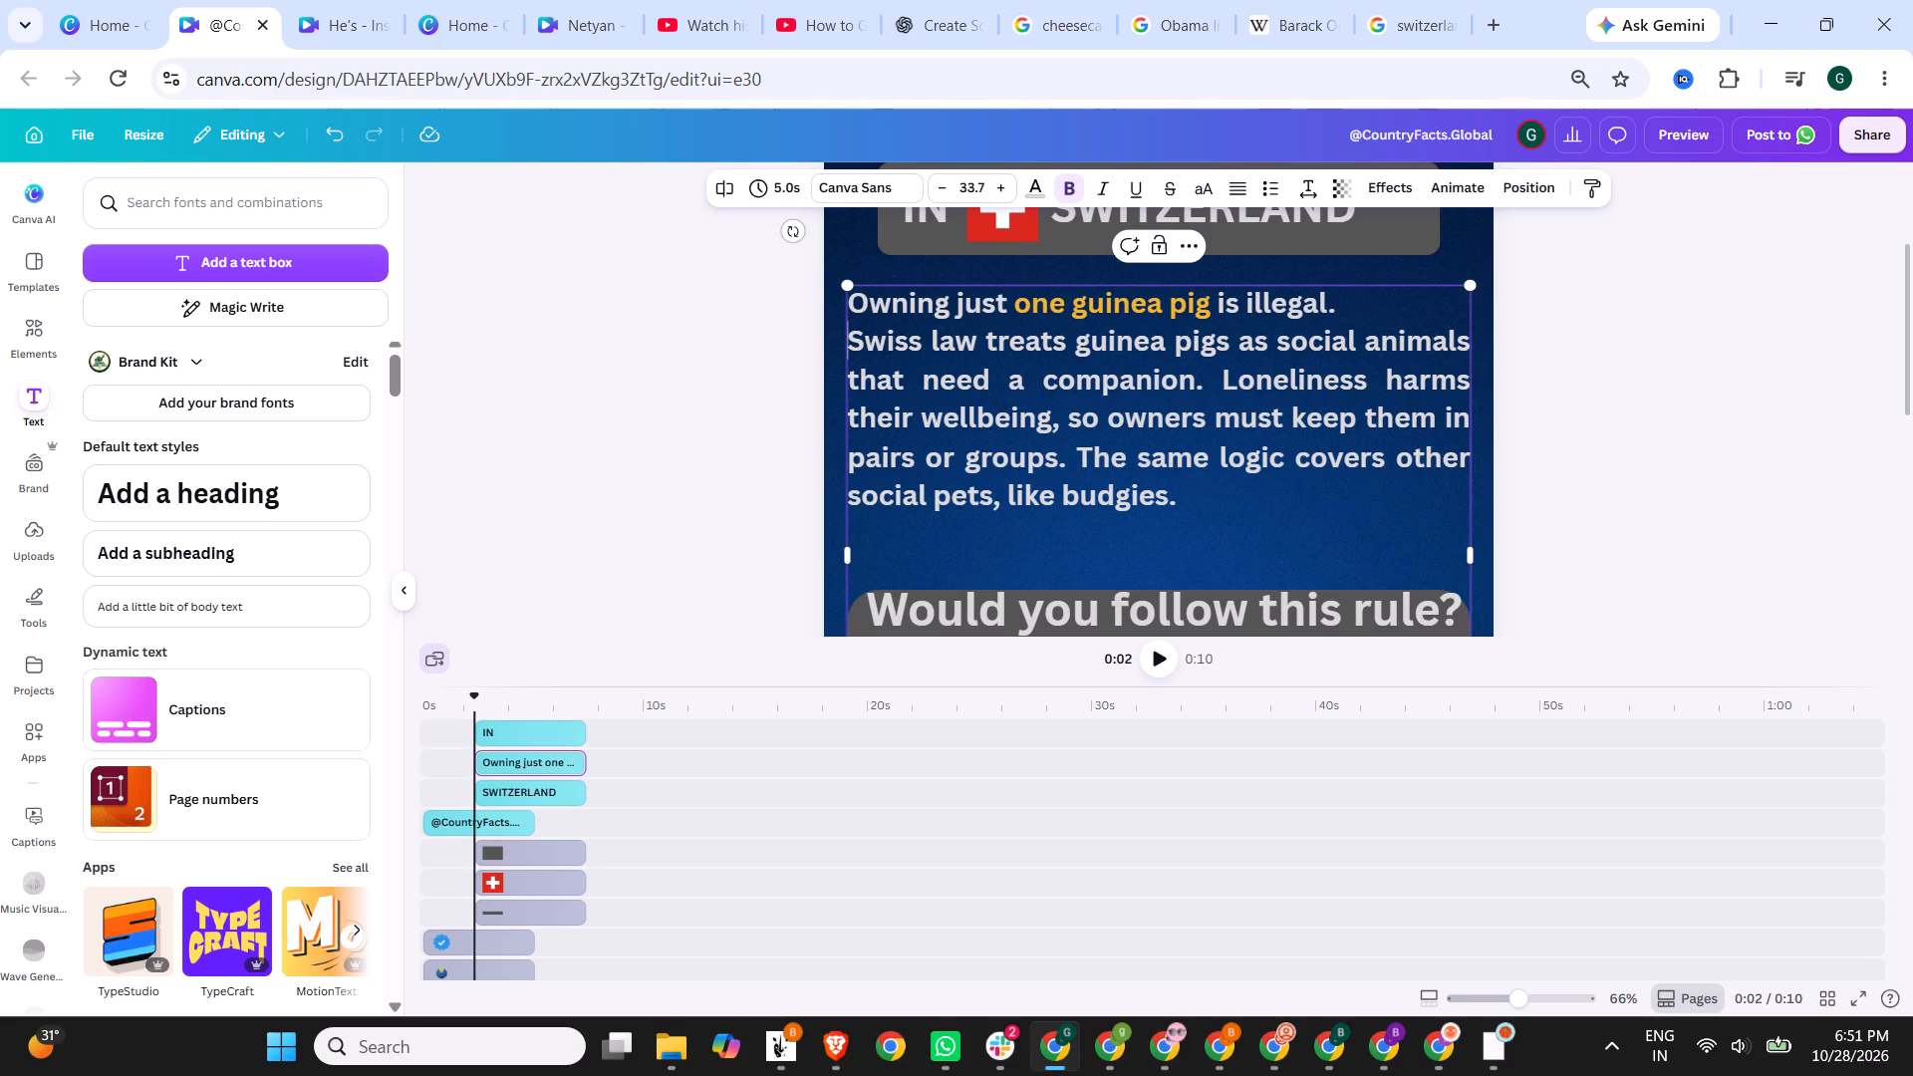
Centre-align all the text in the script text box.
key(ctrl+a)
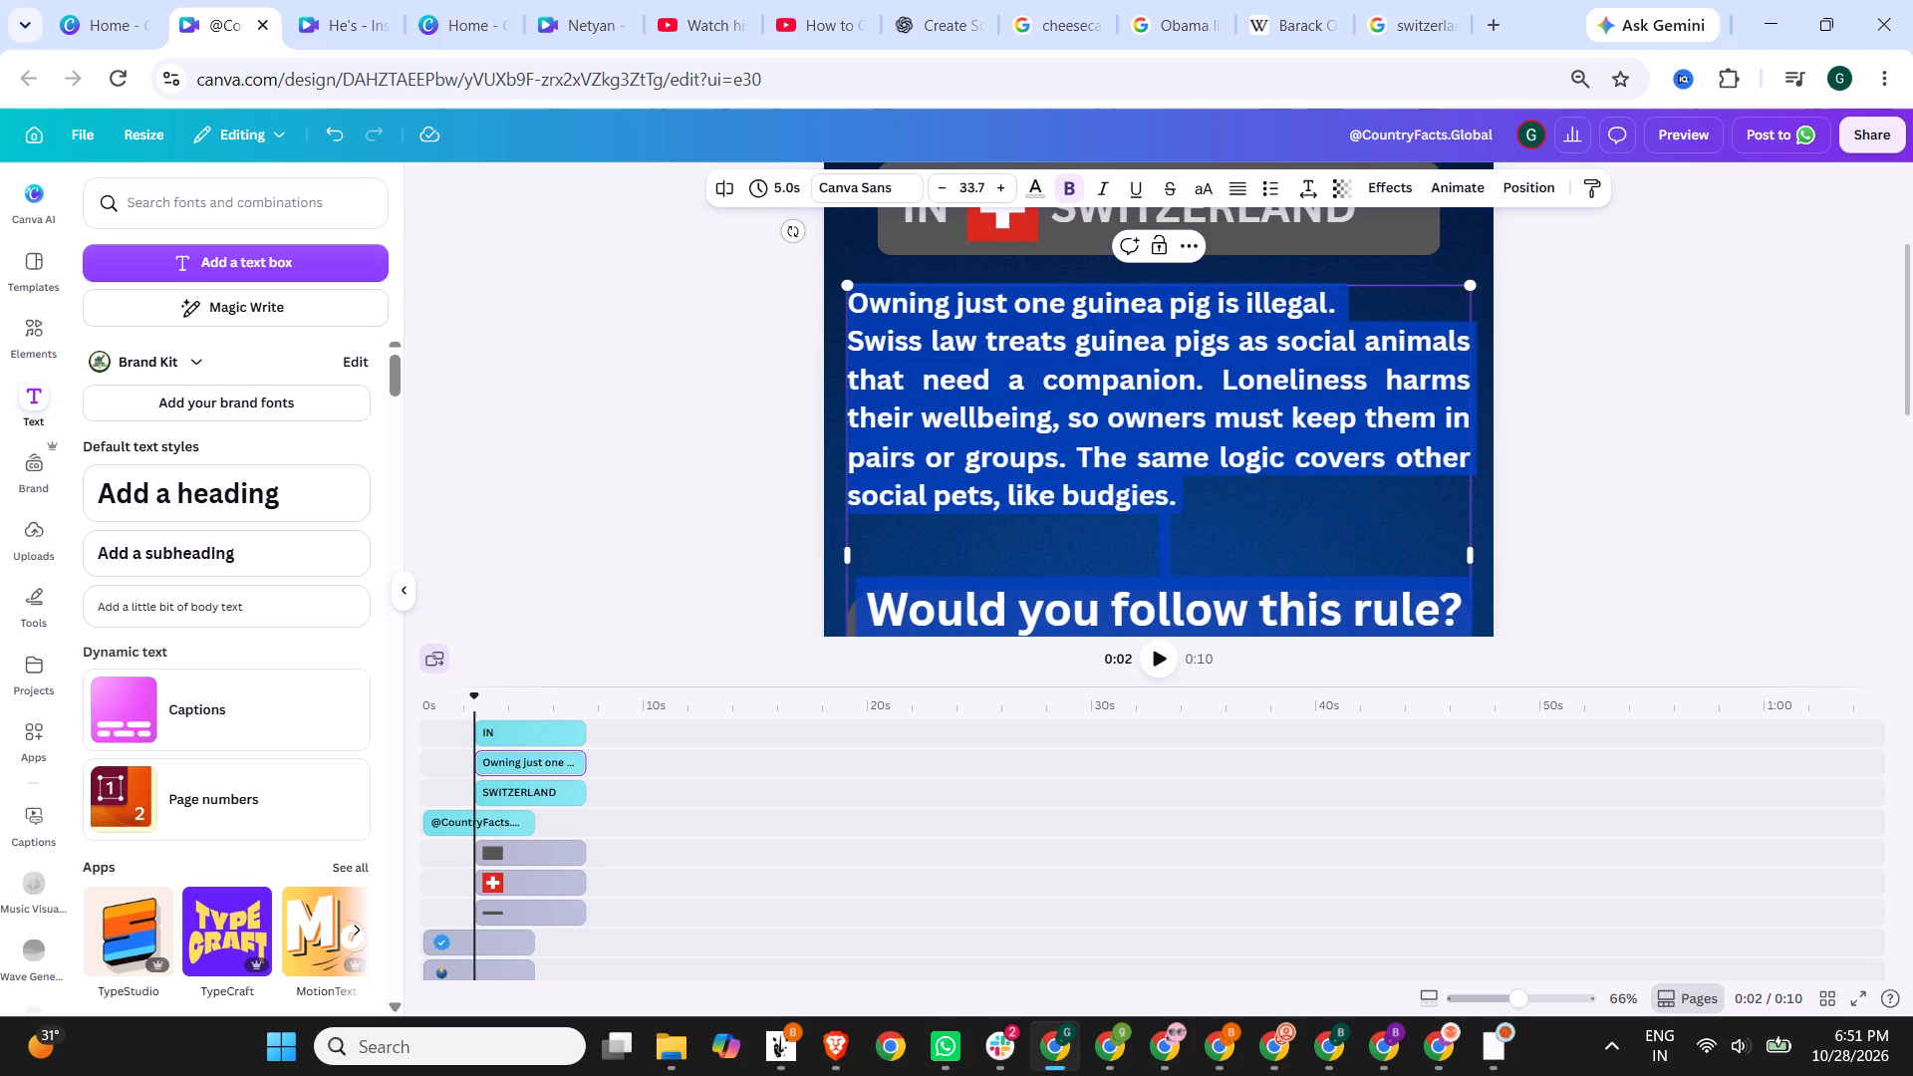
click(1237, 188)
click(1237, 188)
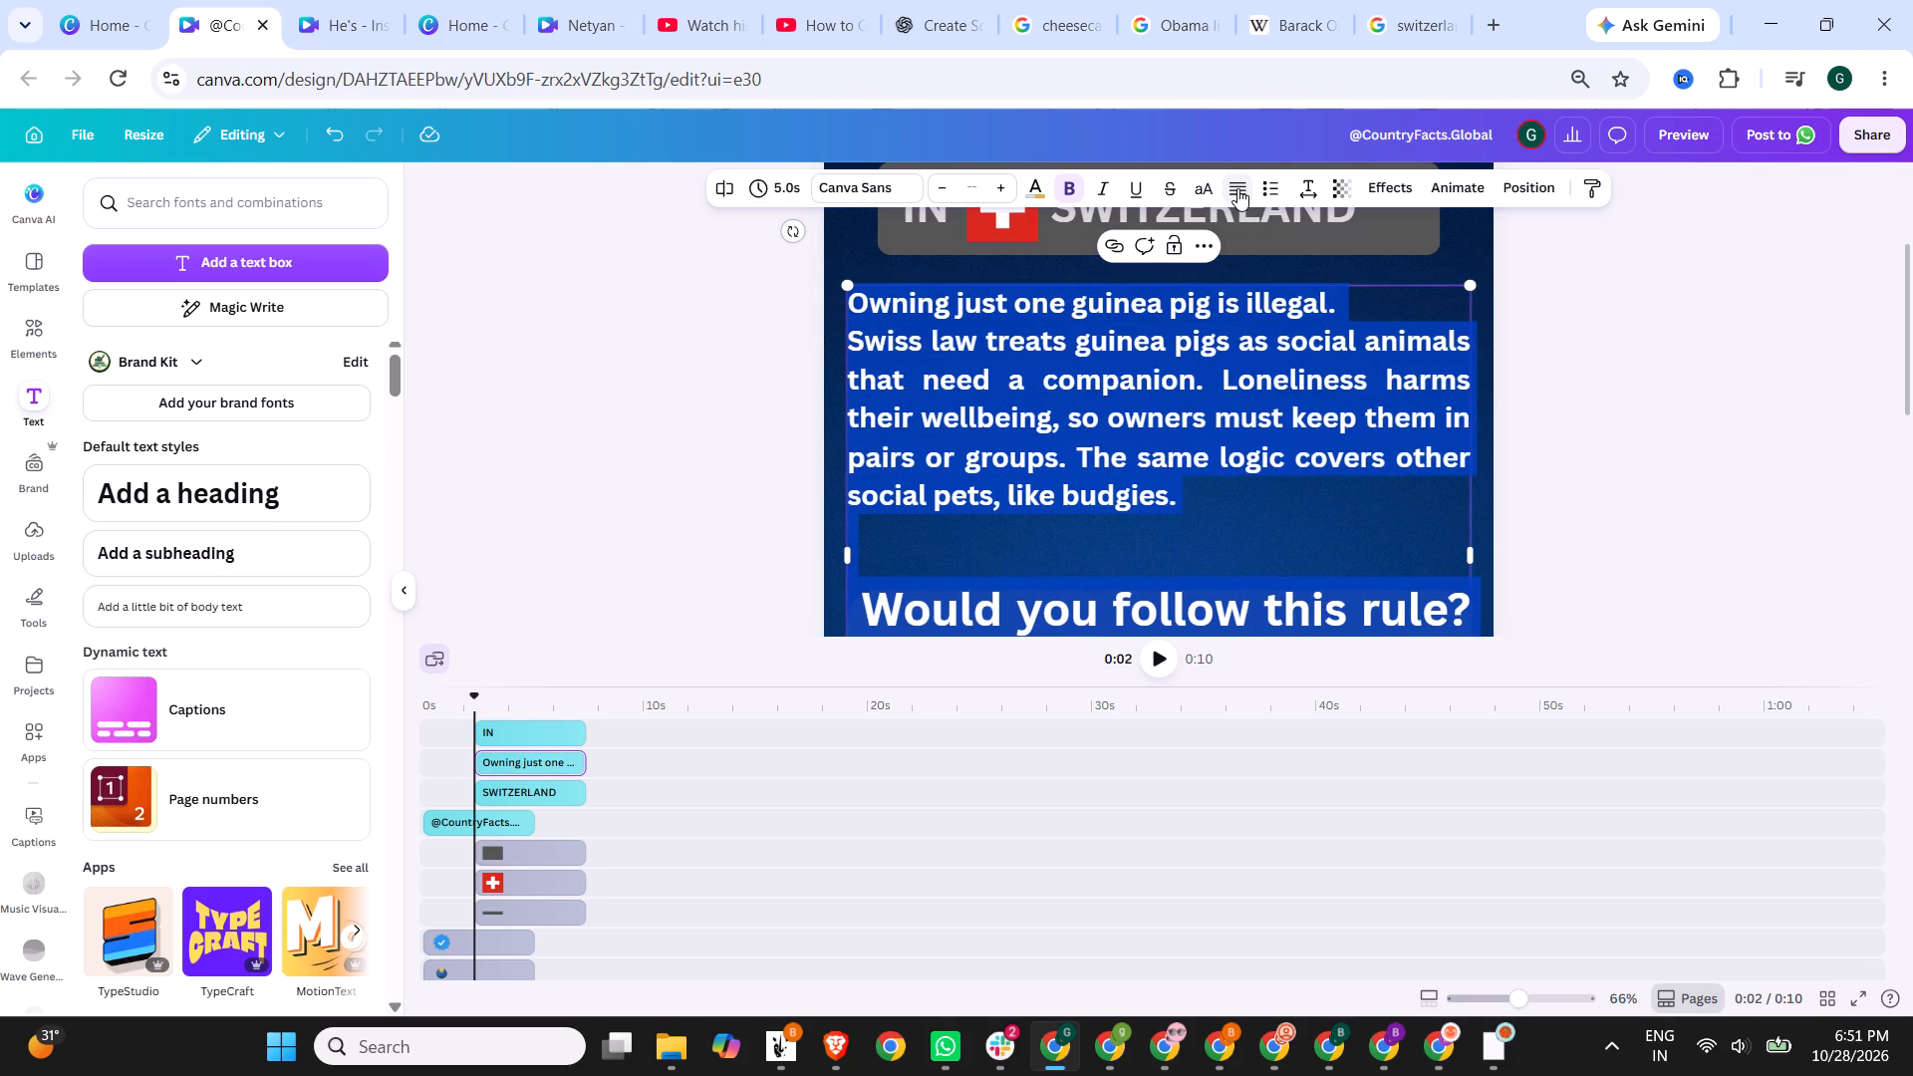
click(1237, 188)
click(1237, 188)
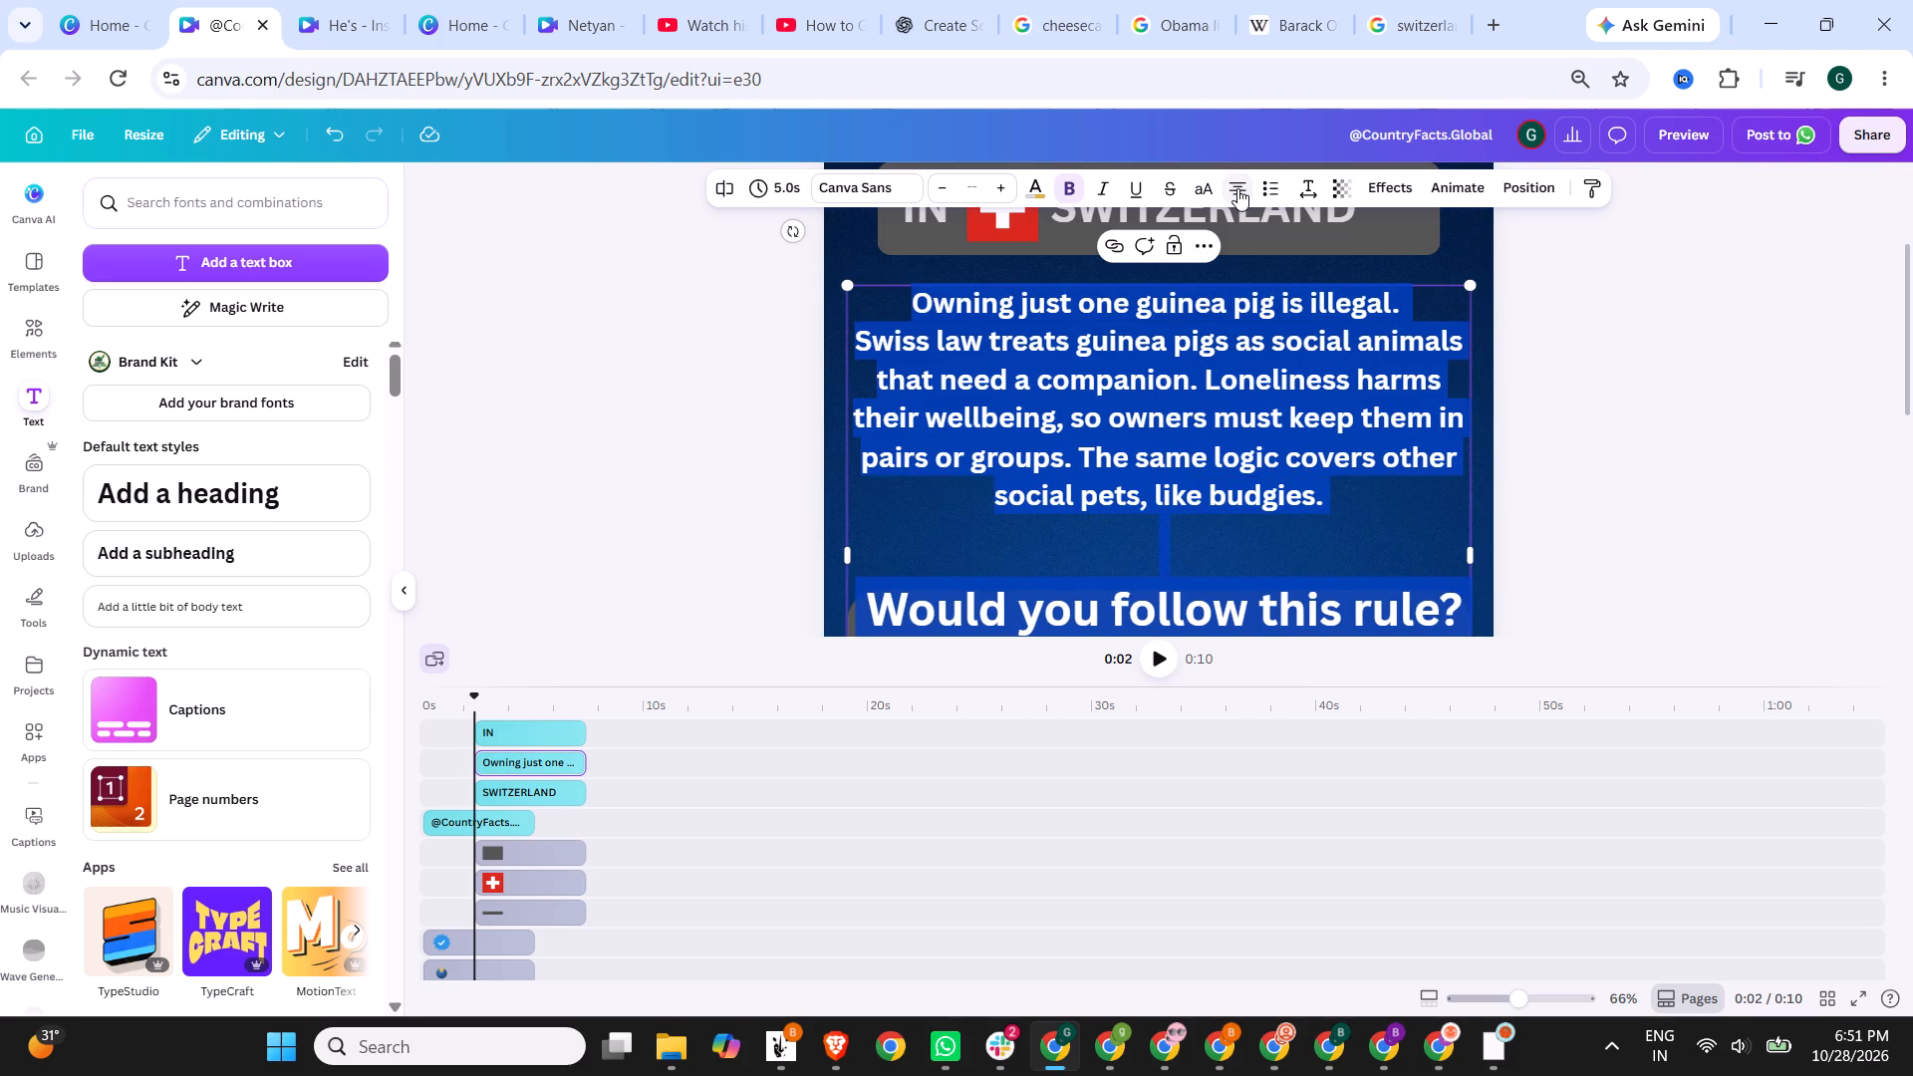
click(1236, 487)
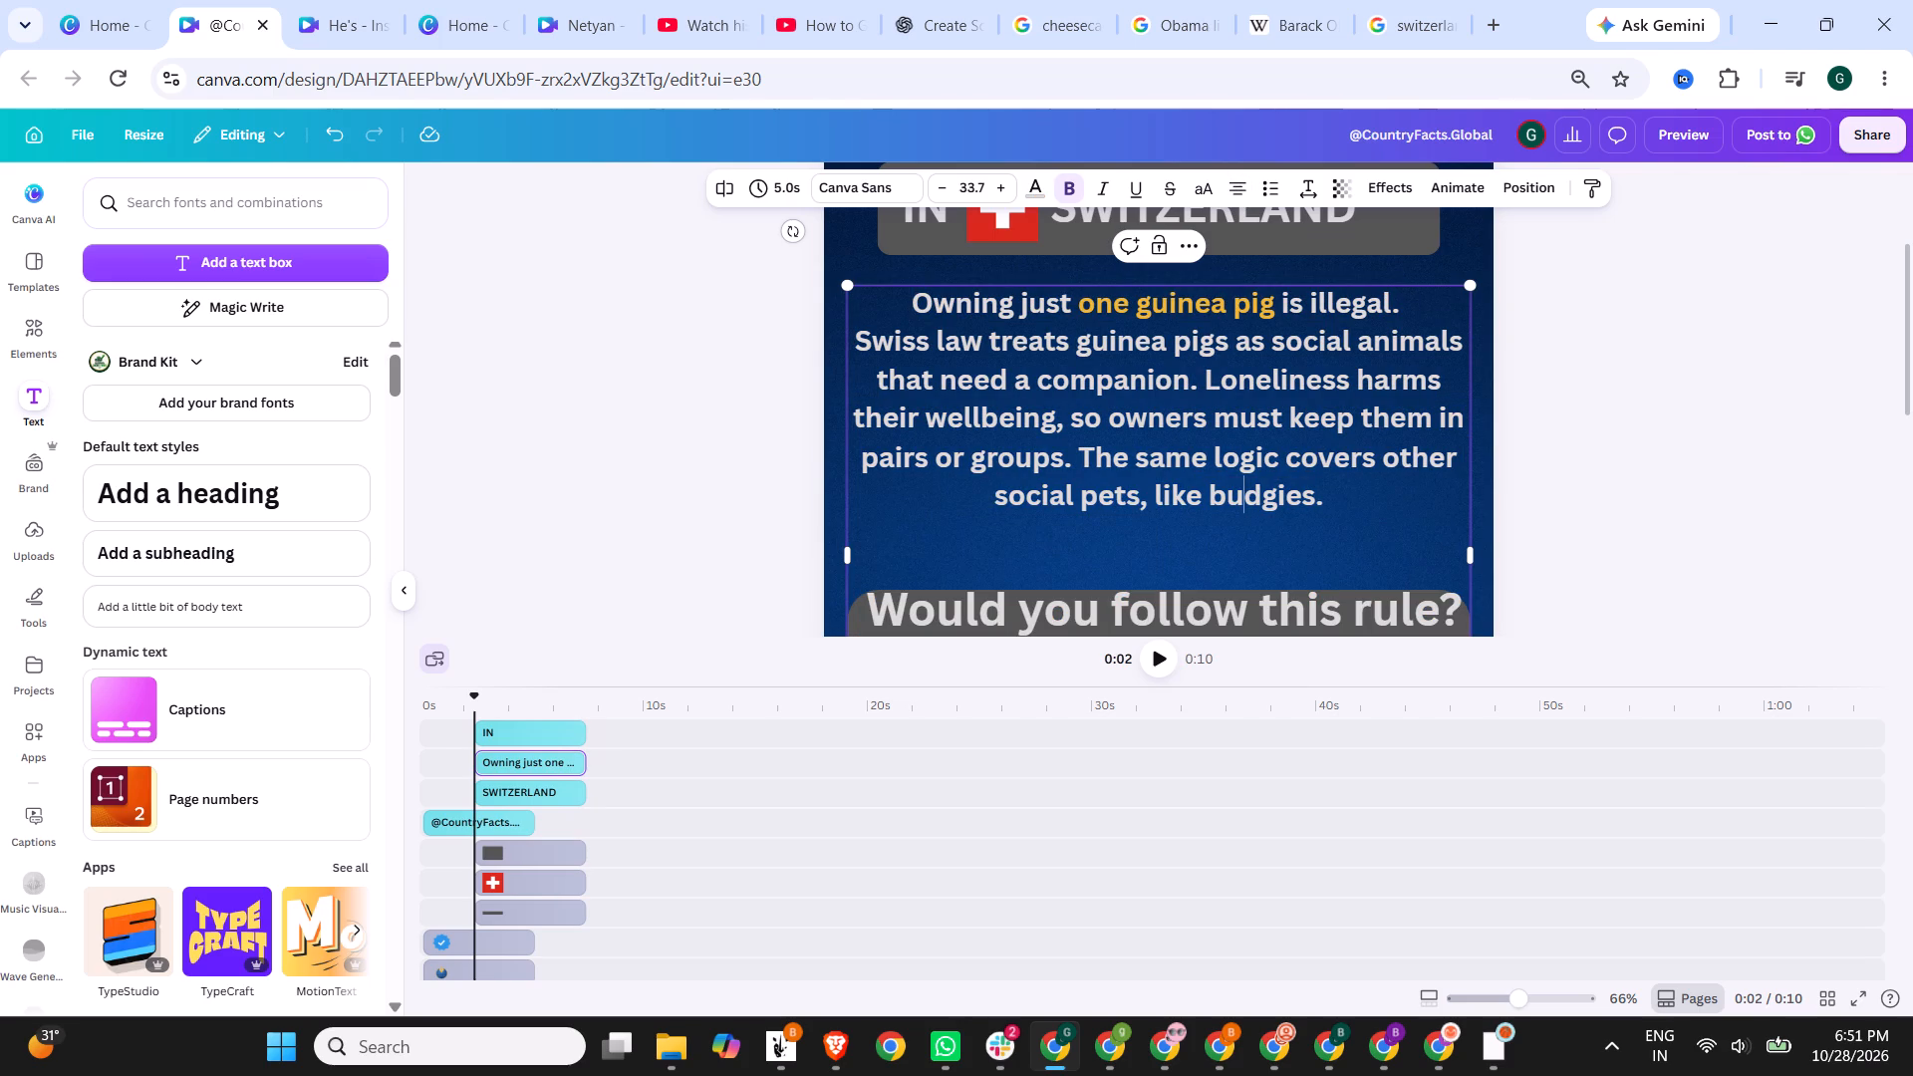
Colour the words "Swiss law" in the script text yellow (#ffde59) from the default solid colours.
drag(984, 340, 867, 345)
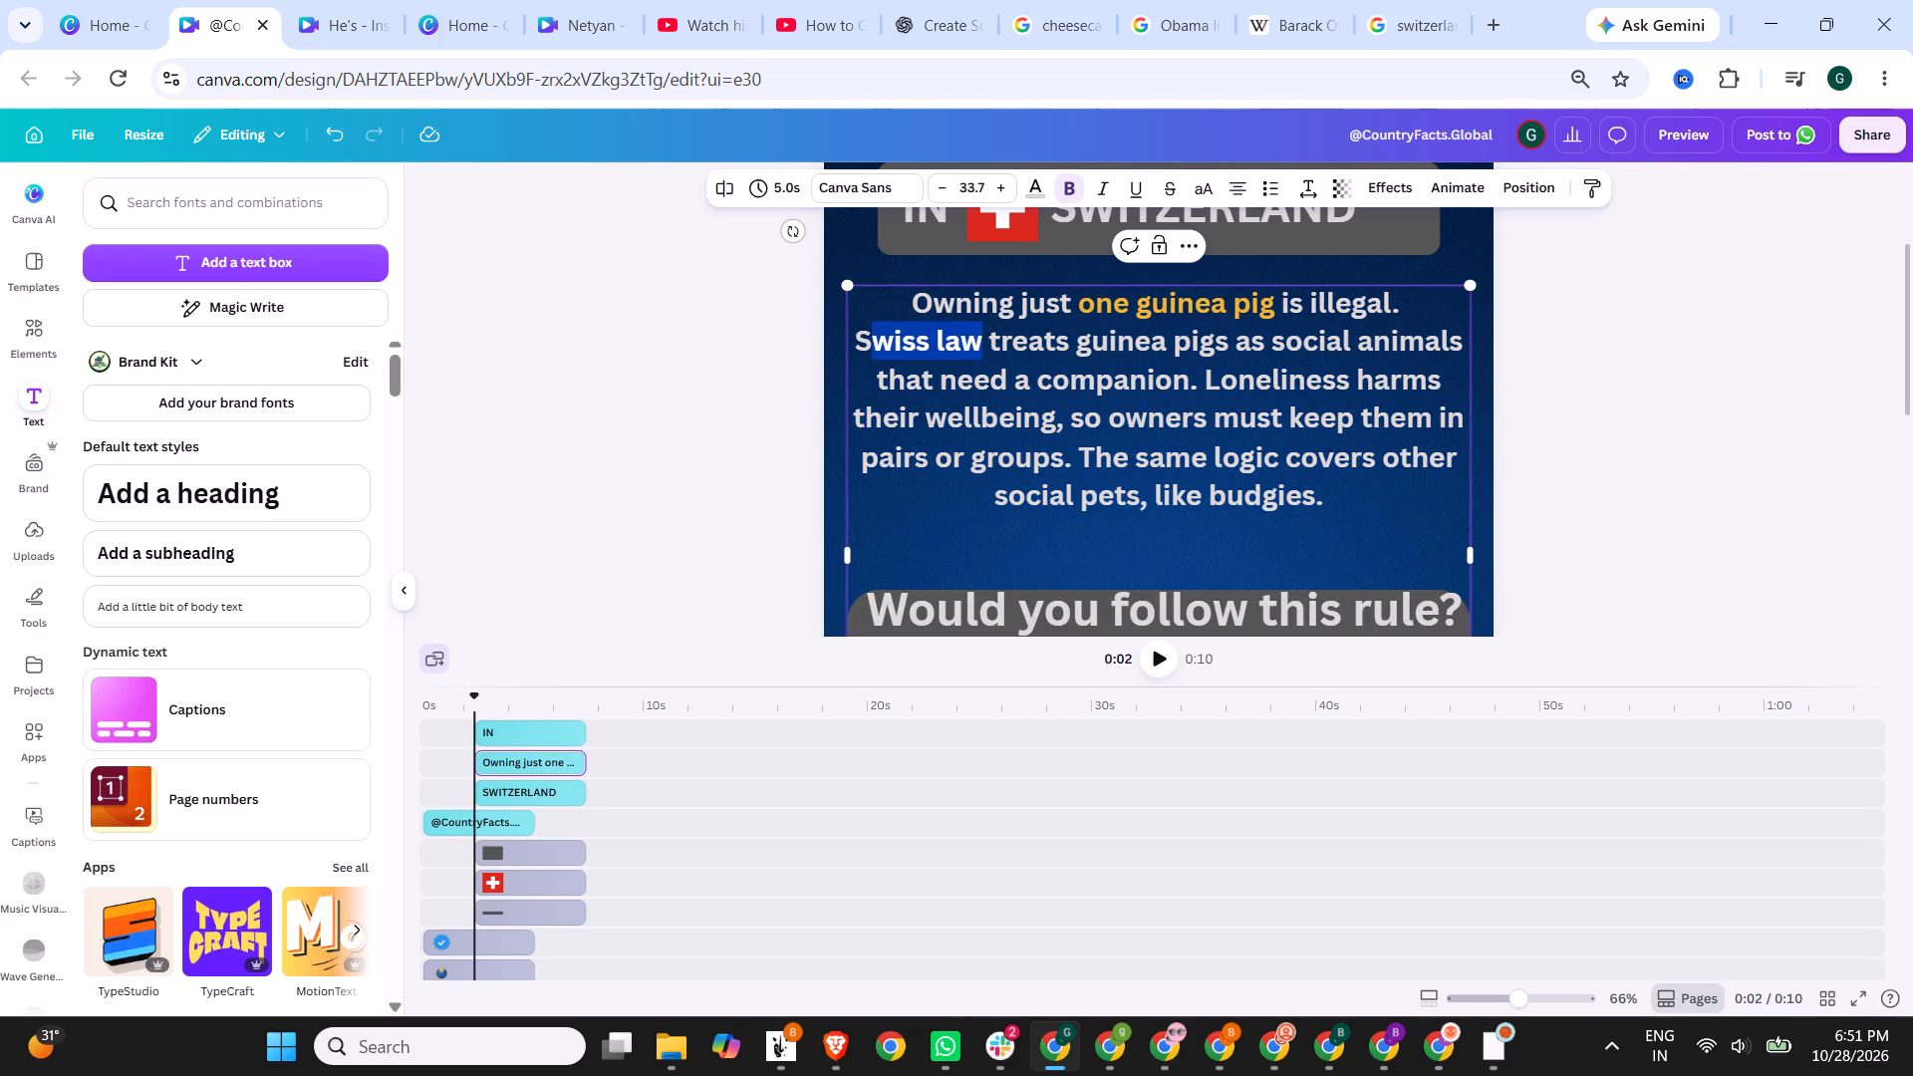
drag(867, 345, 858, 345)
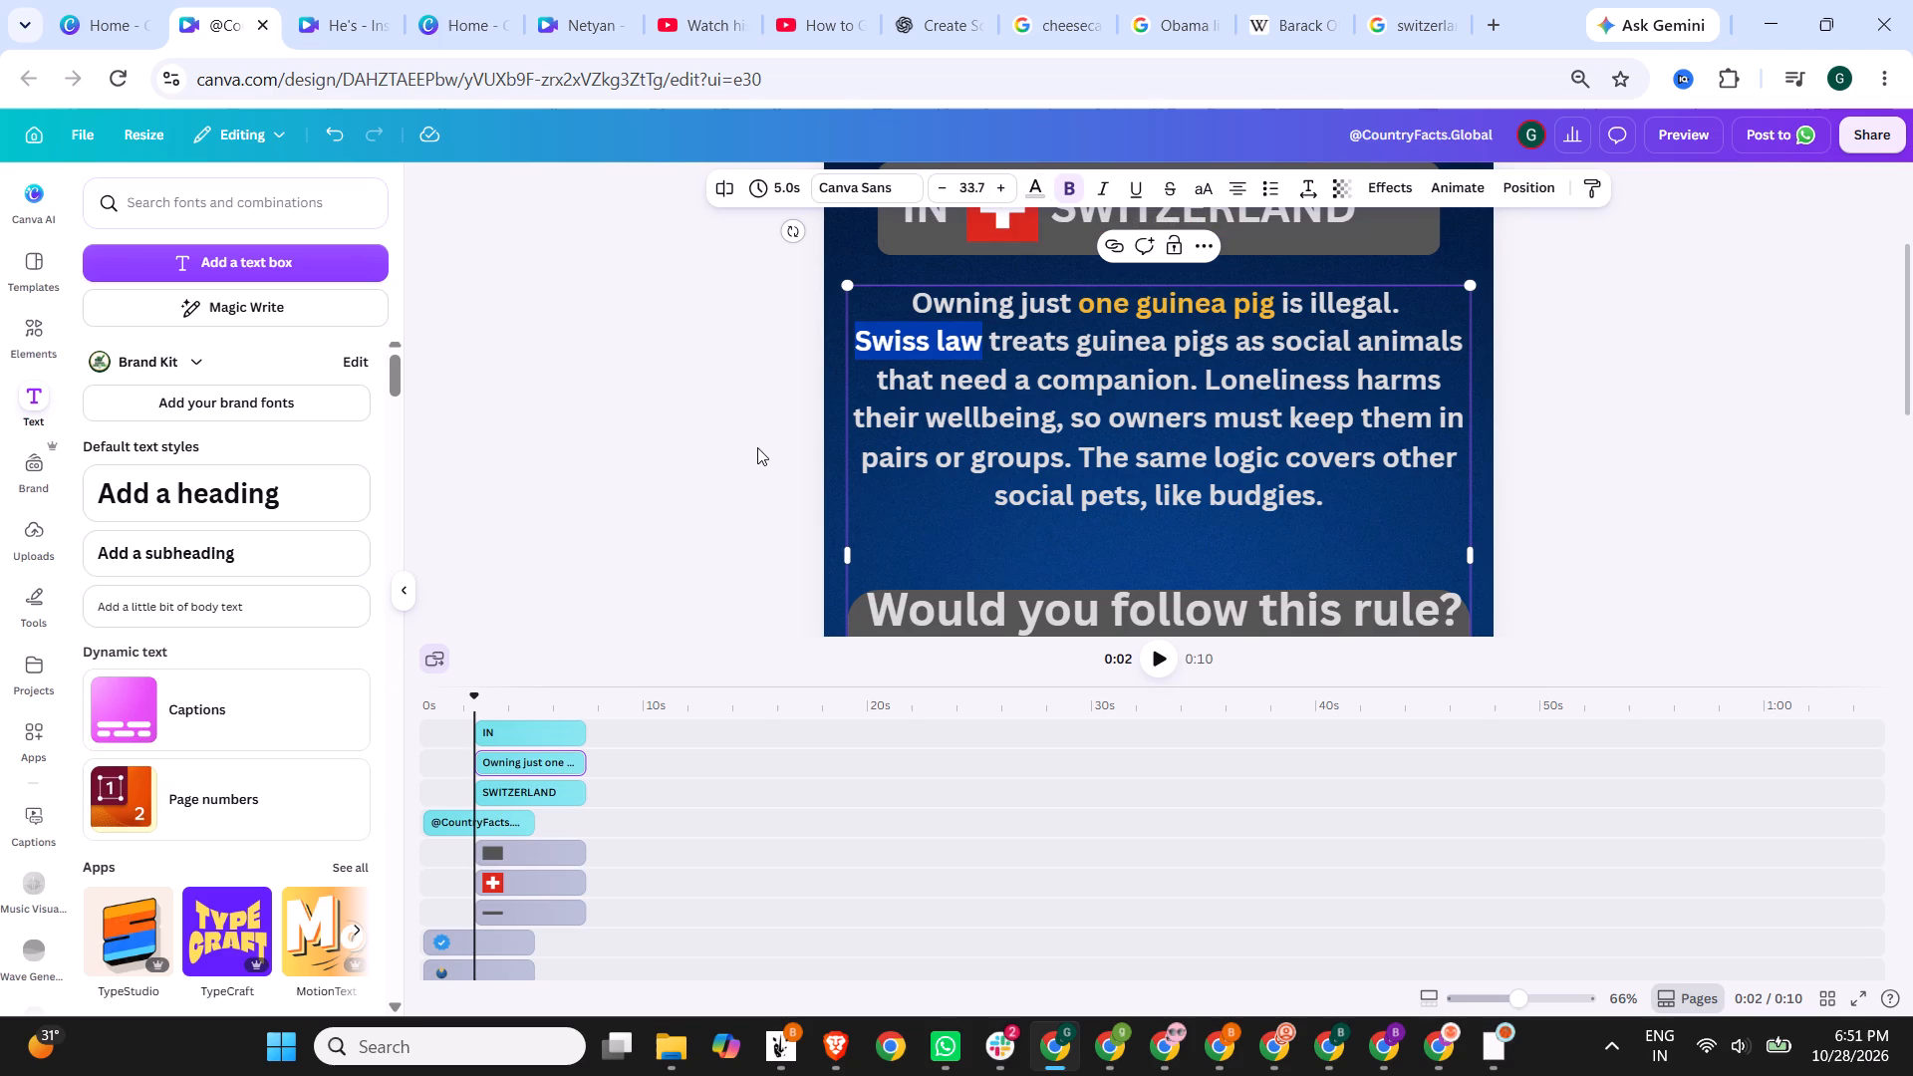
click(1045, 181)
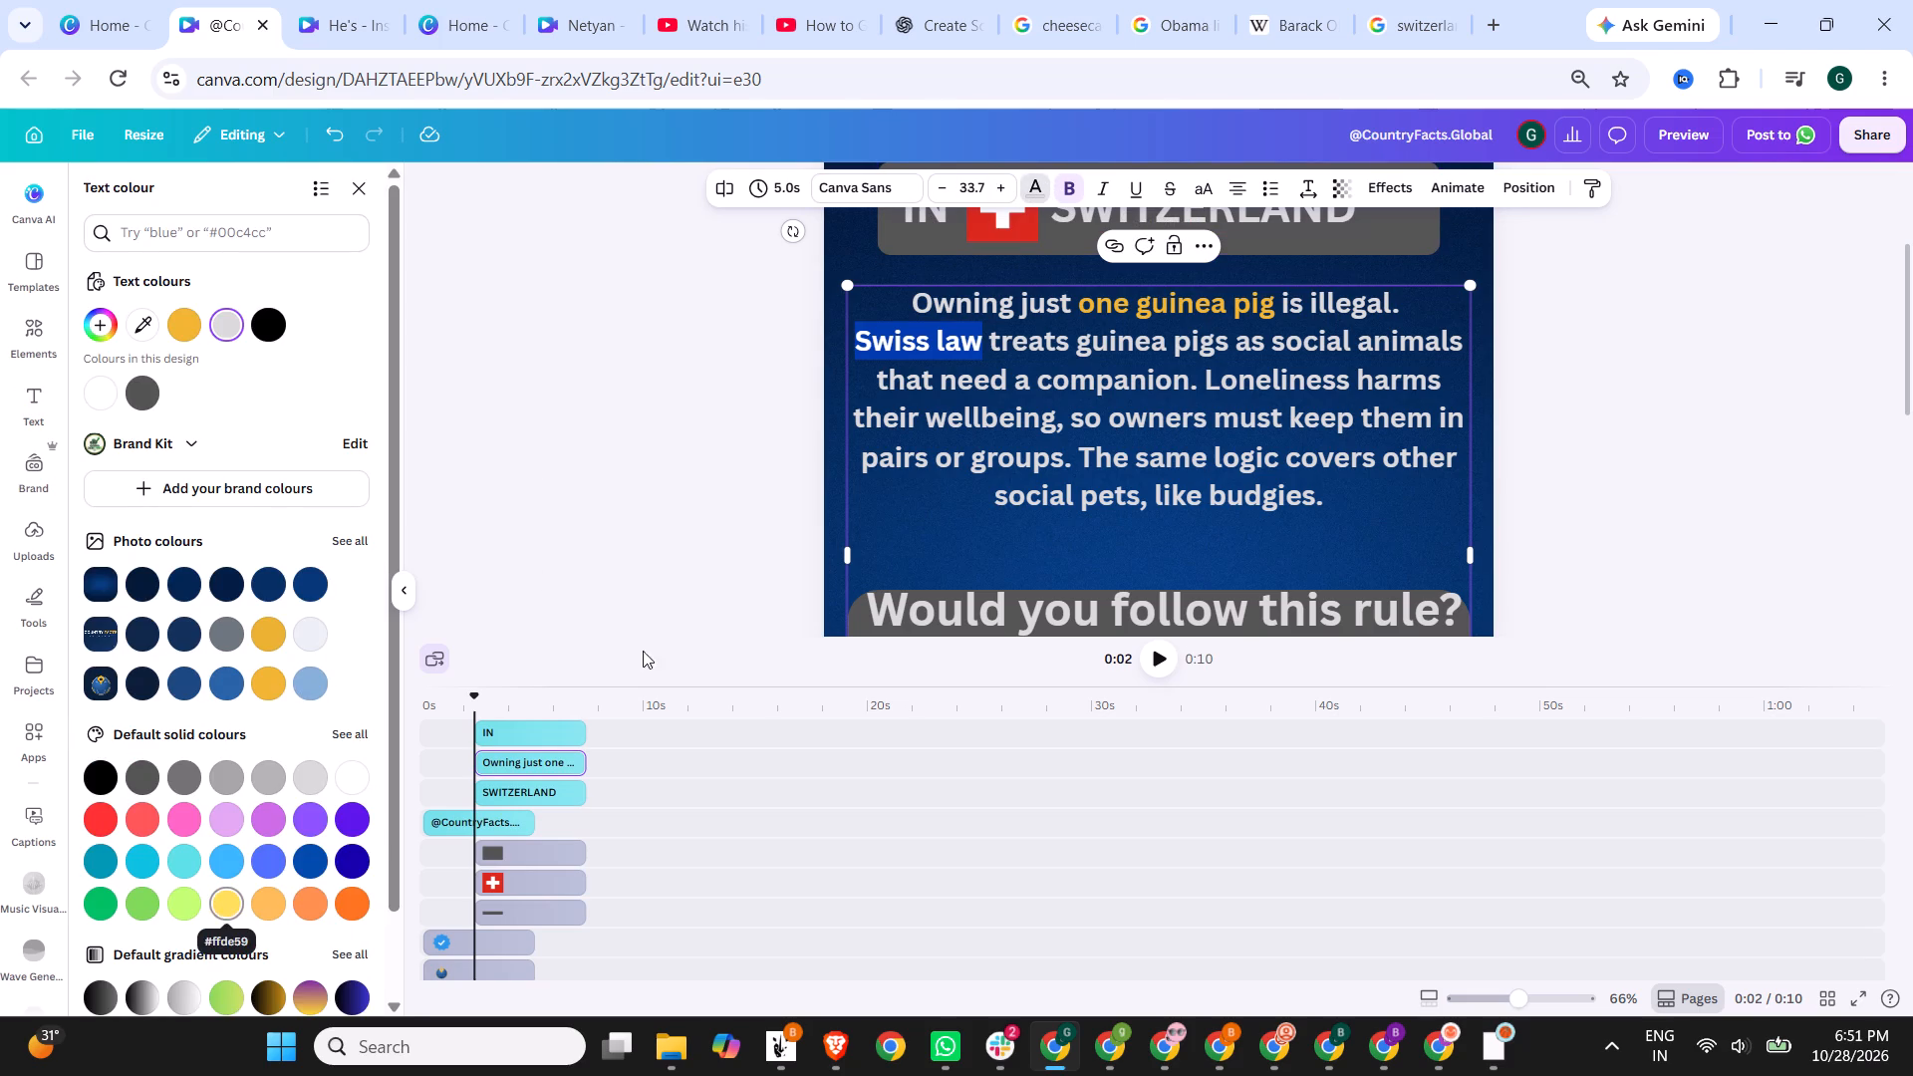
click(998, 484)
drag(977, 342, 860, 345)
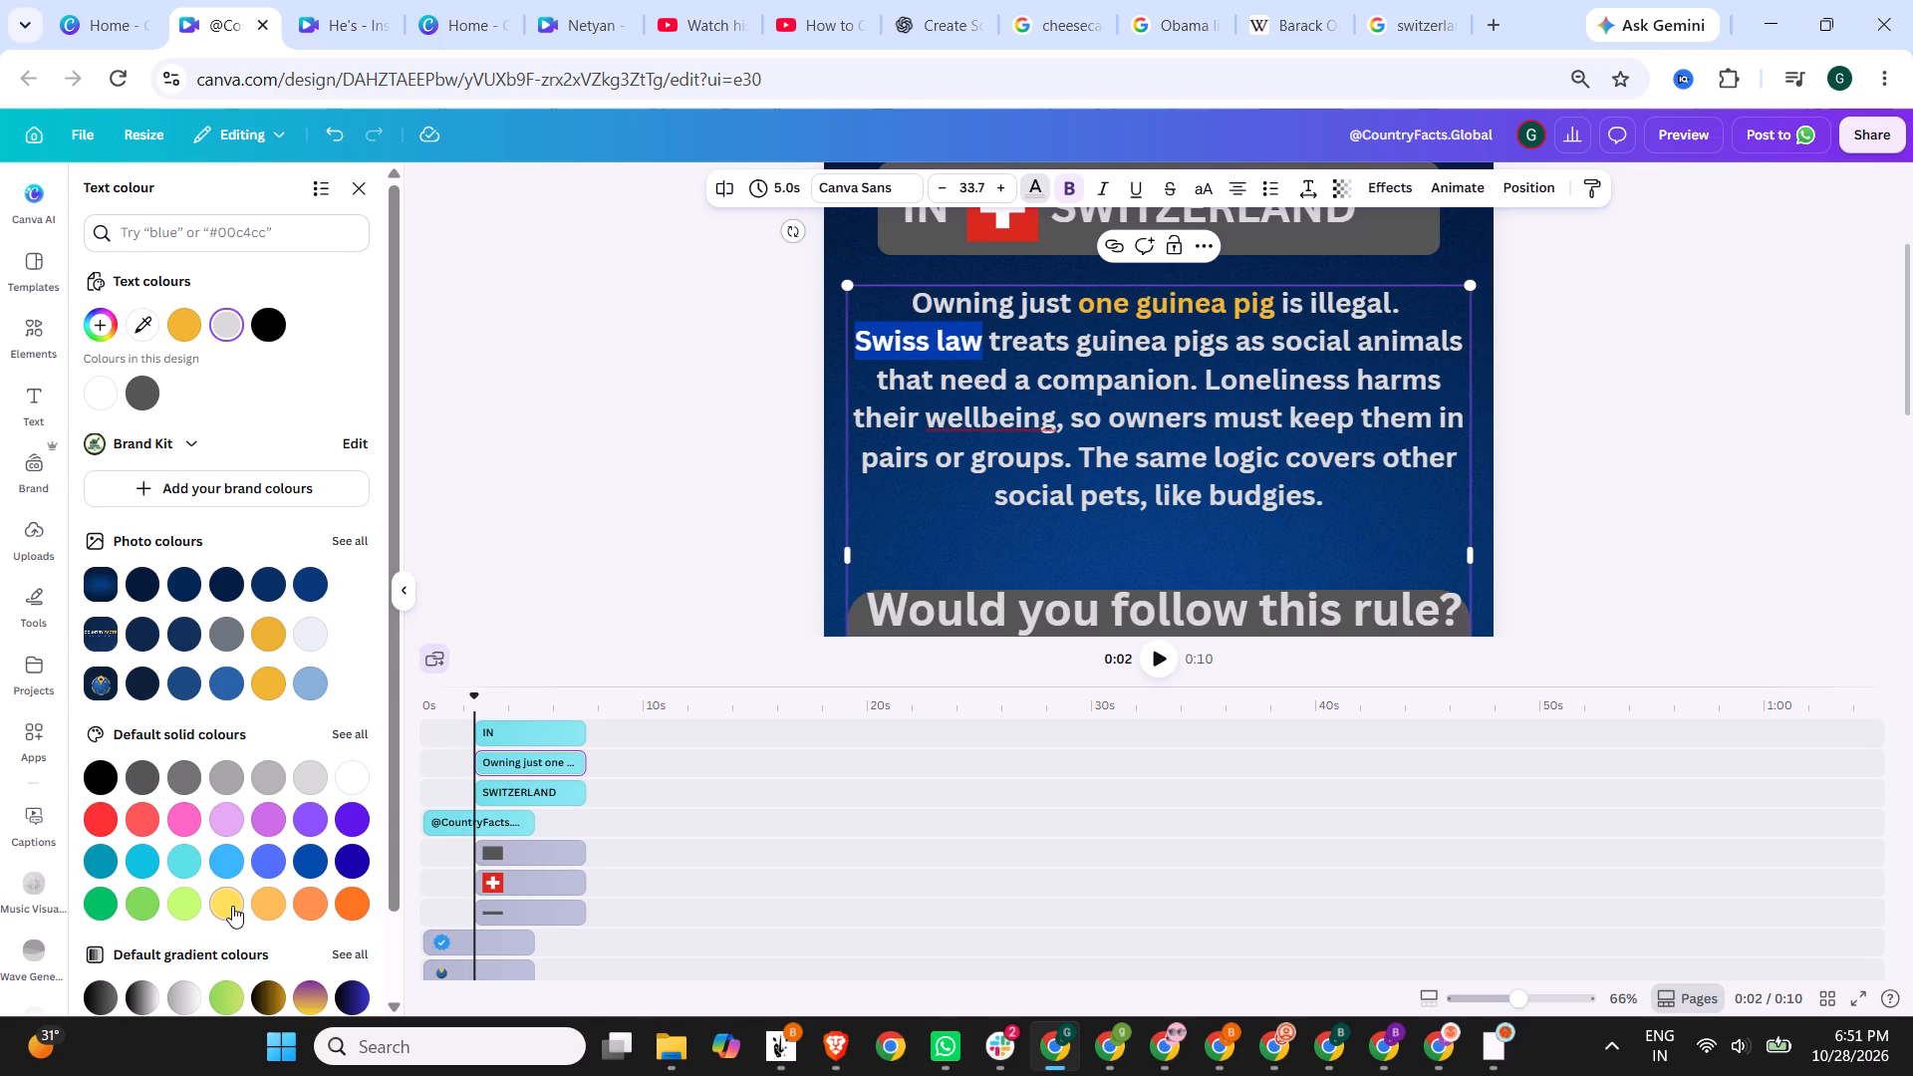
click(232, 905)
click(1049, 313)
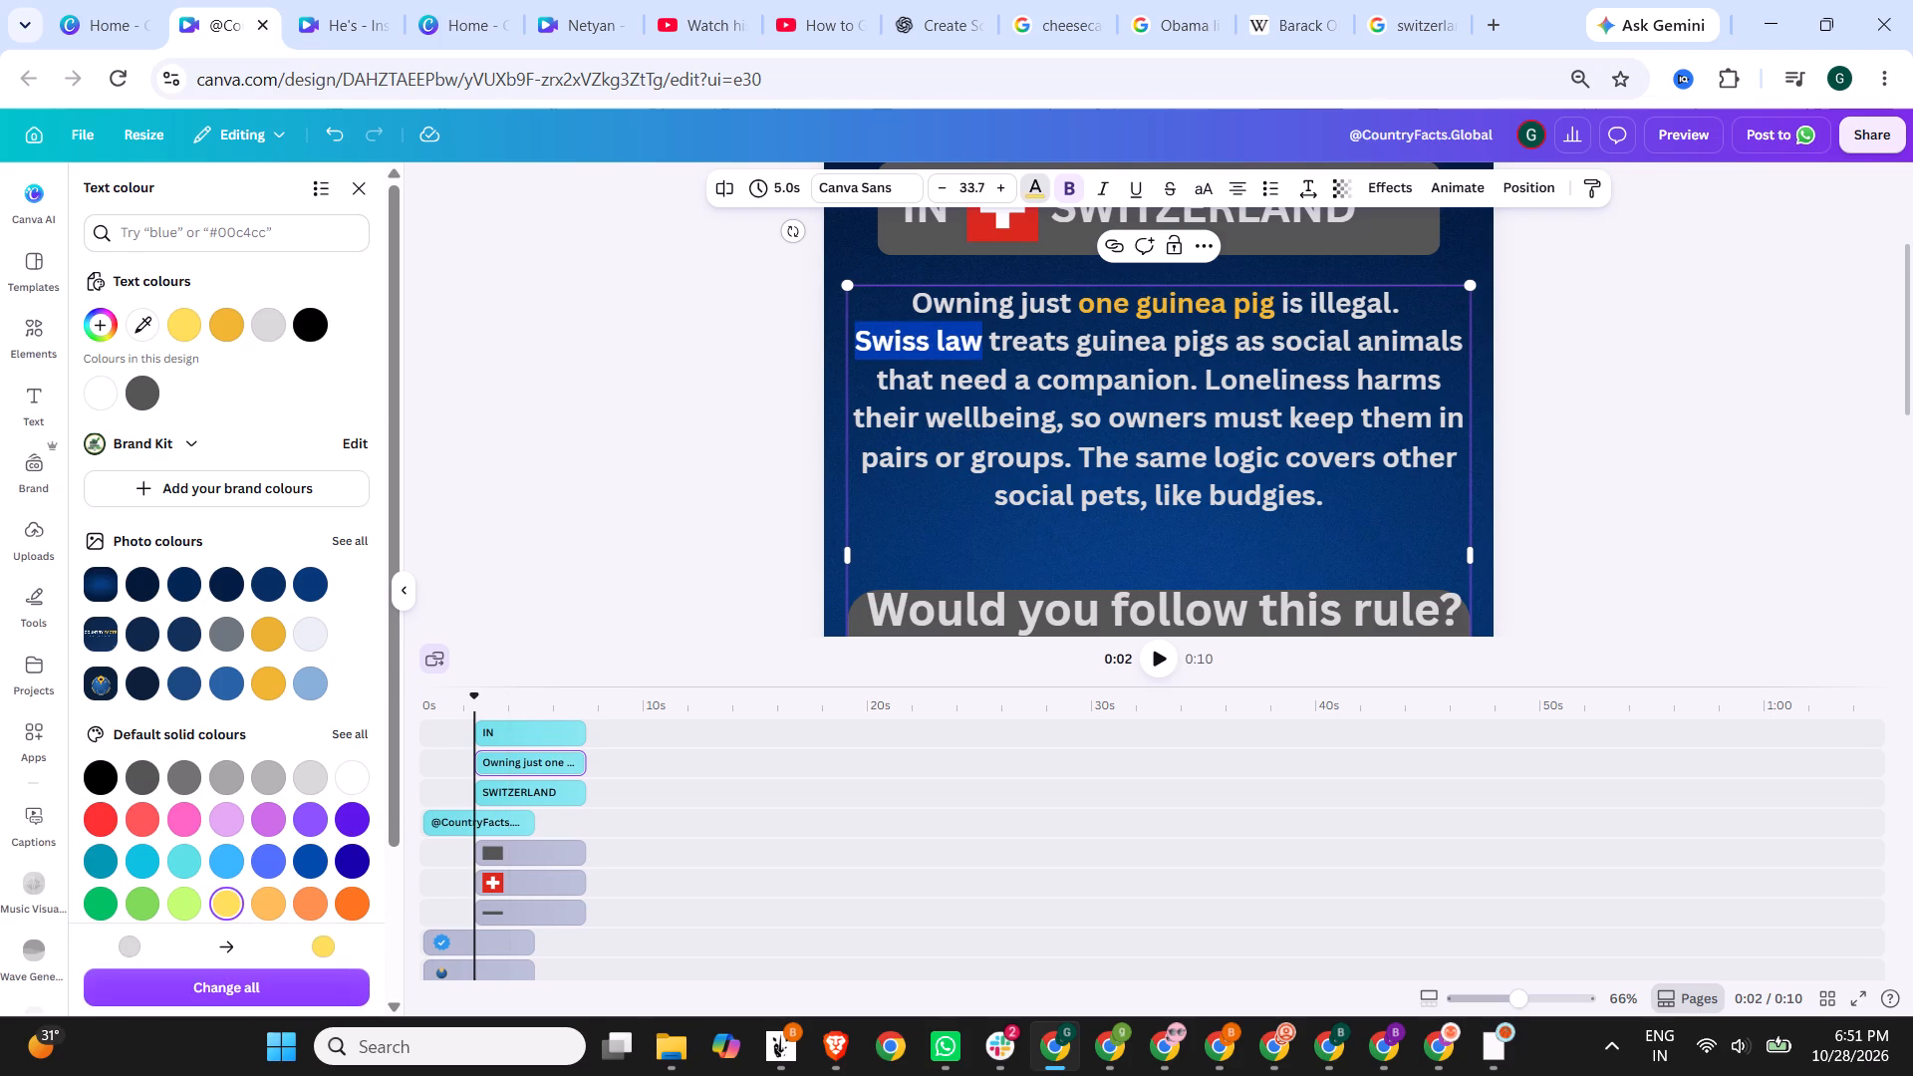
Recolour the phrase "one guinea pig" in the script's first line with the same yellow as "Swiss law".
drag(1080, 301, 1214, 291)
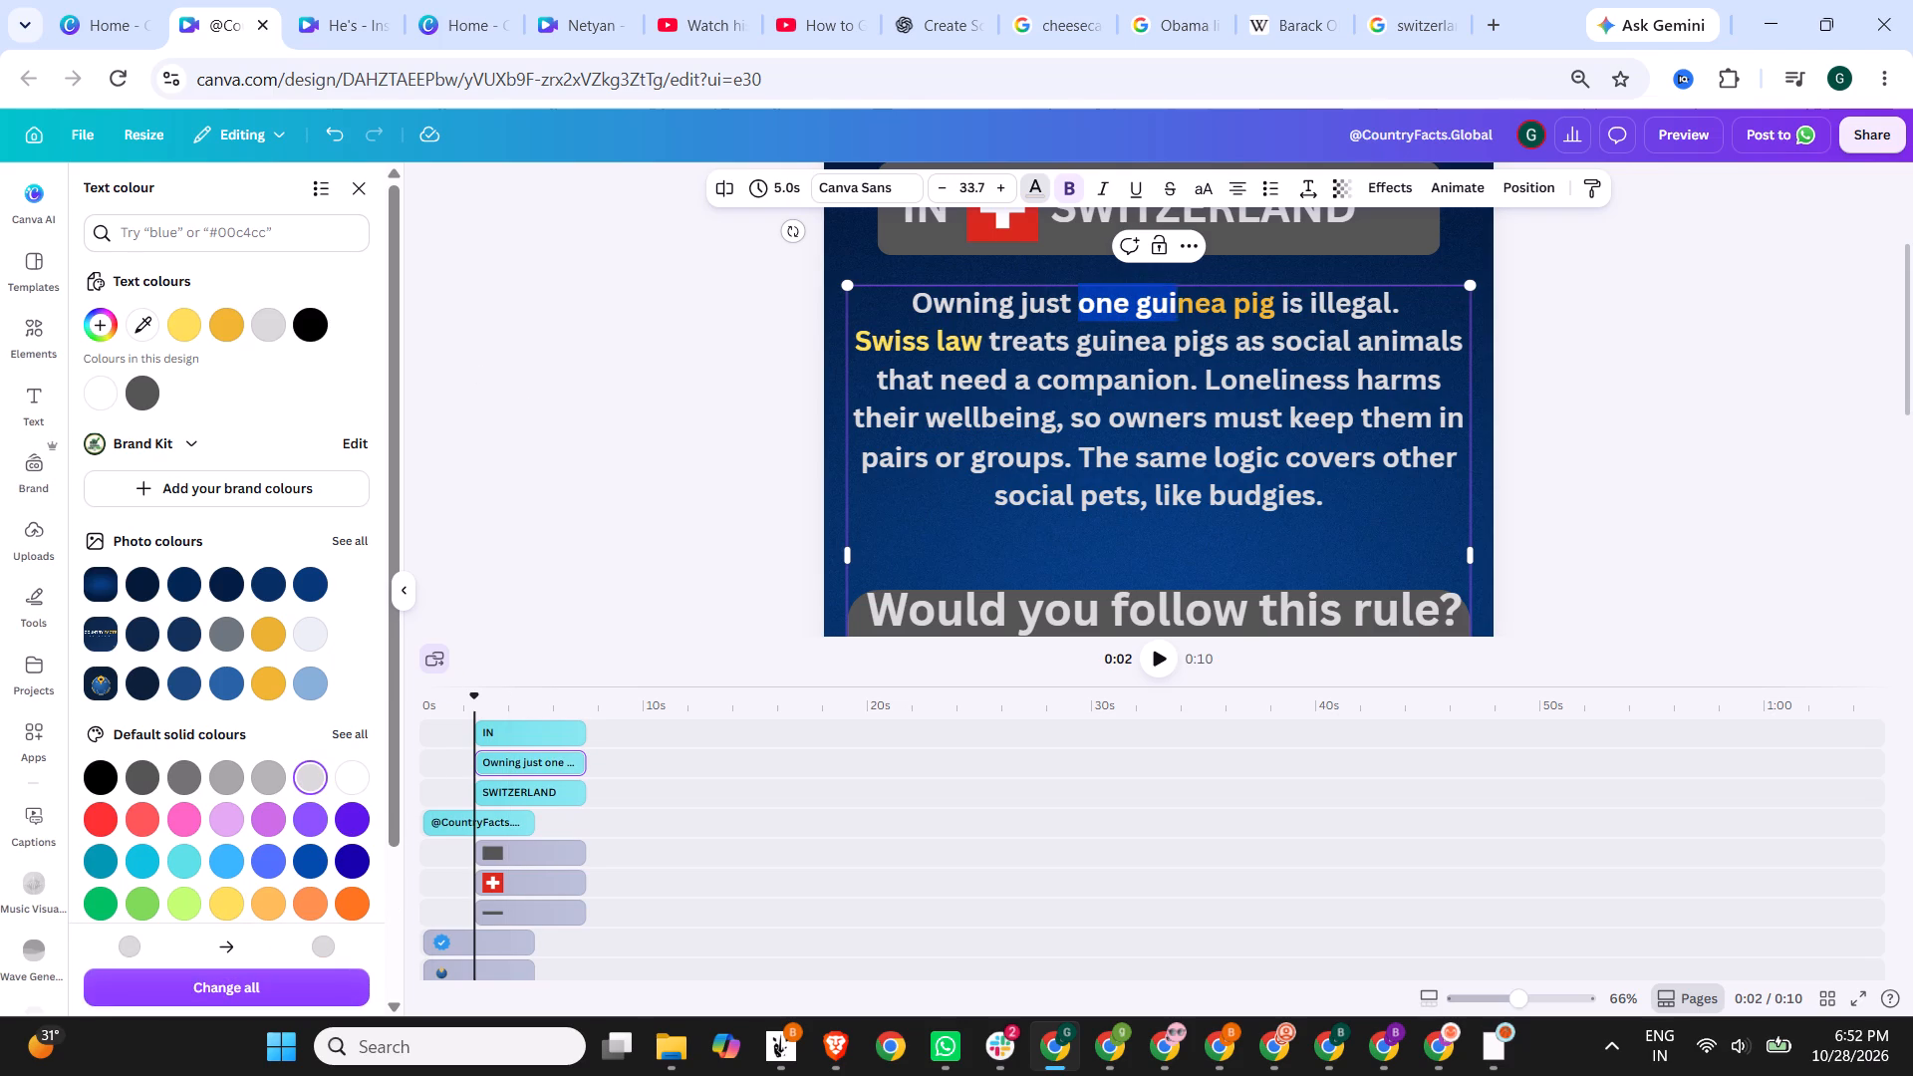
drag(1214, 291, 1269, 296)
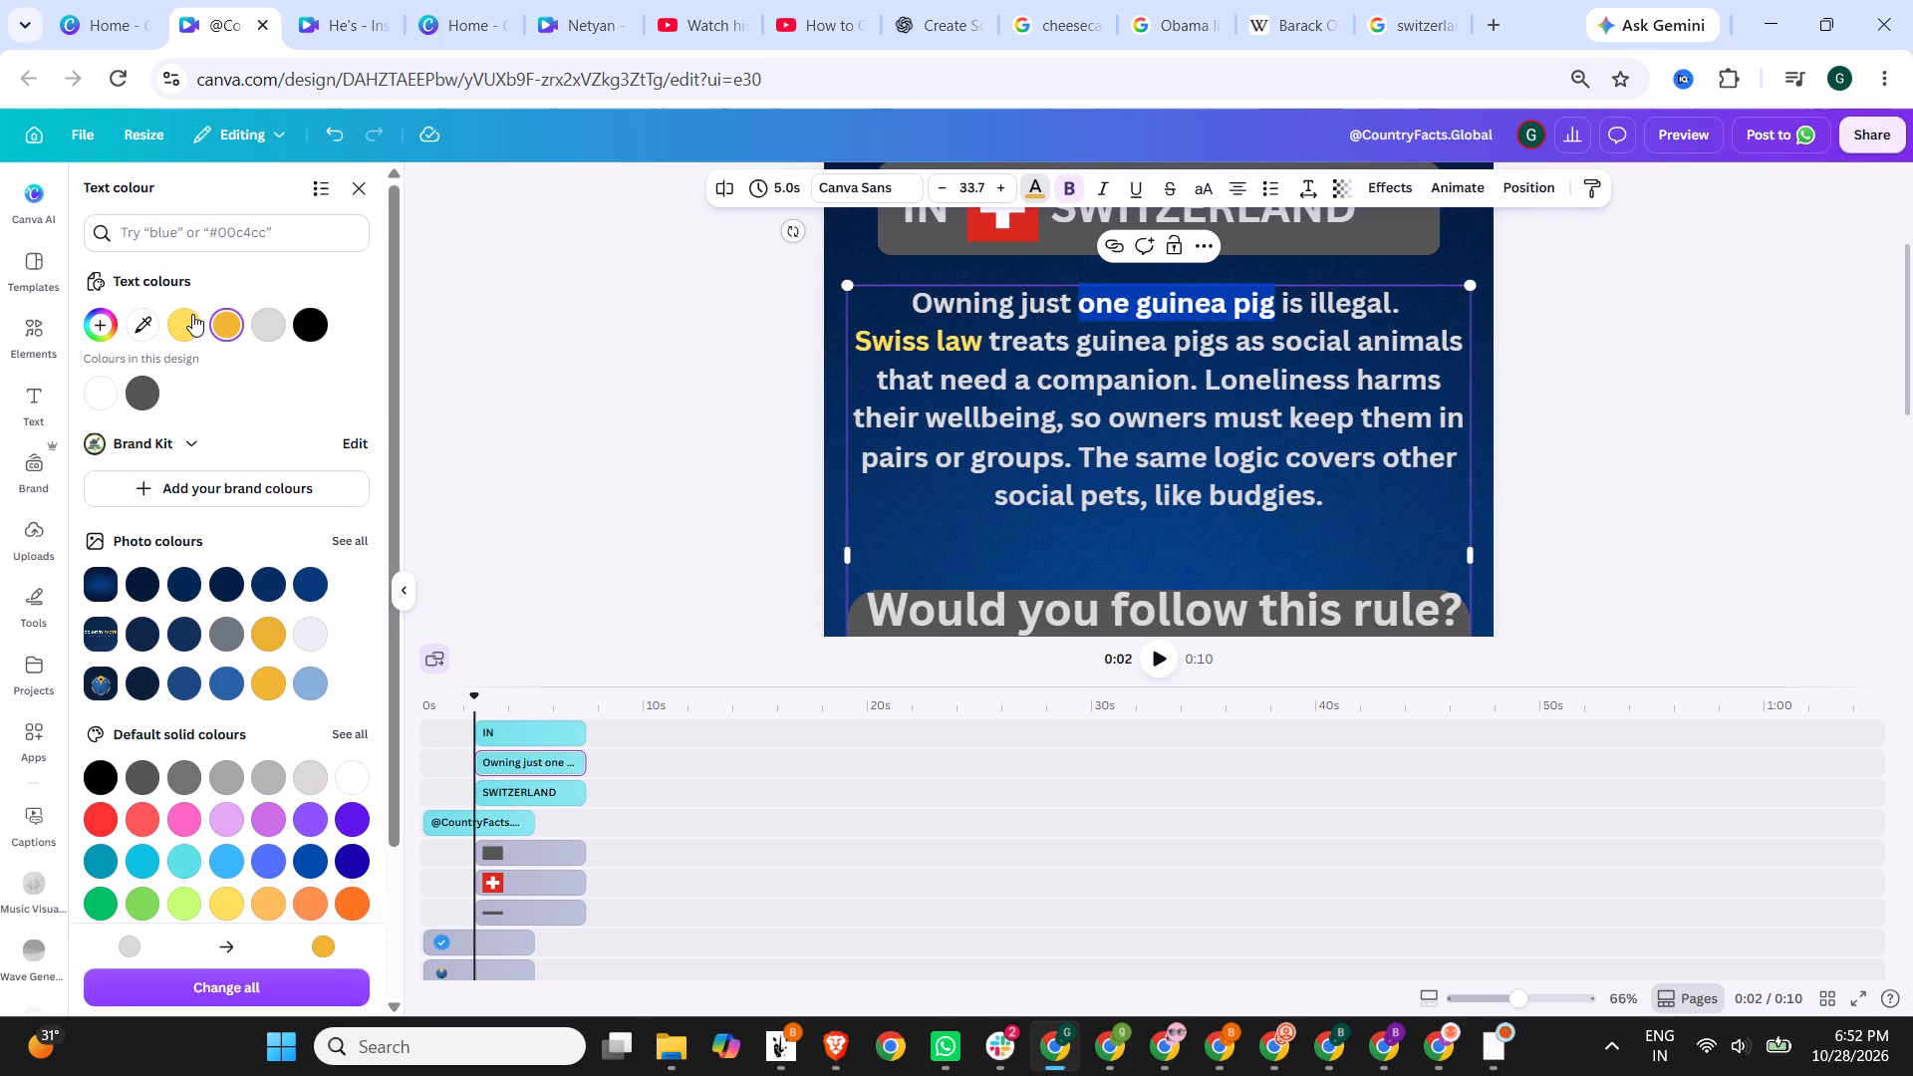
click(192, 317)
click(1173, 432)
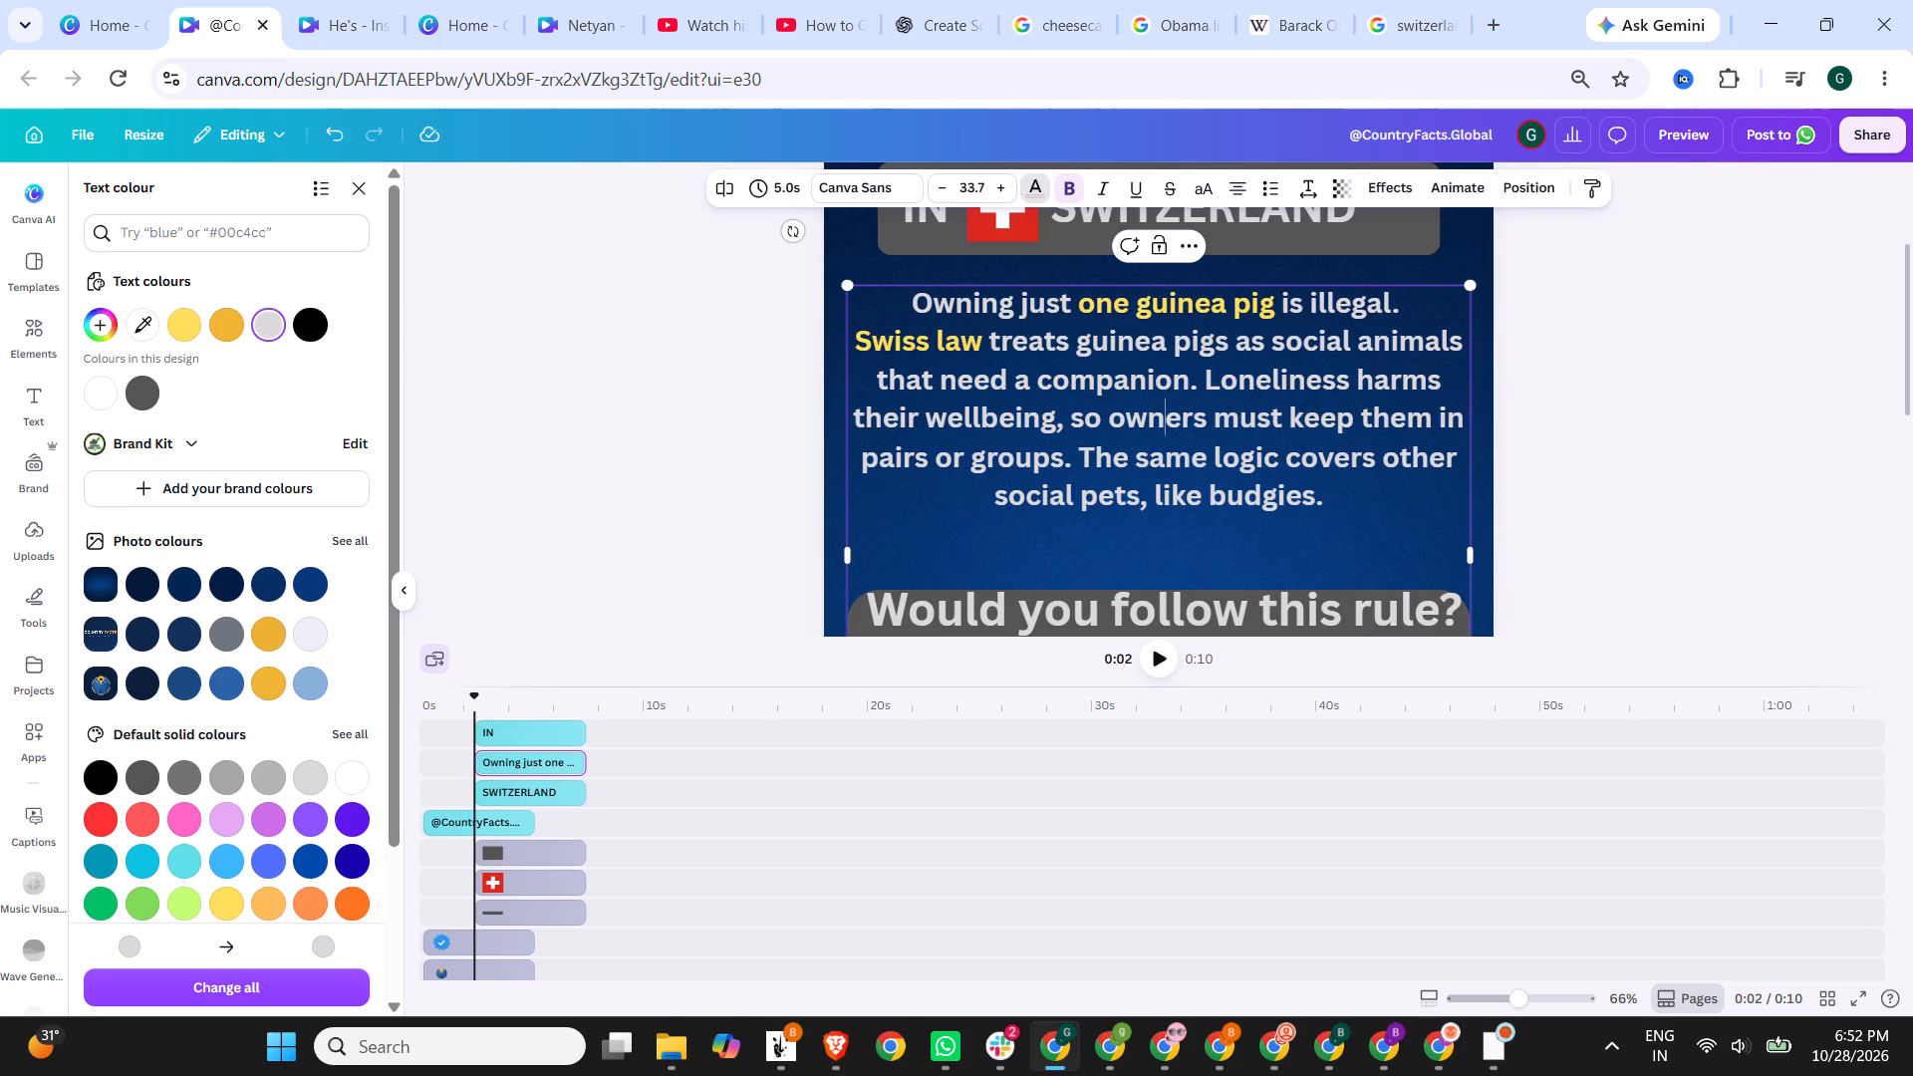
Colour the words "social pets" in the script text with the same yellow as the other highlighted phrases.
drag(1140, 492, 1086, 491)
drag(1086, 491, 994, 494)
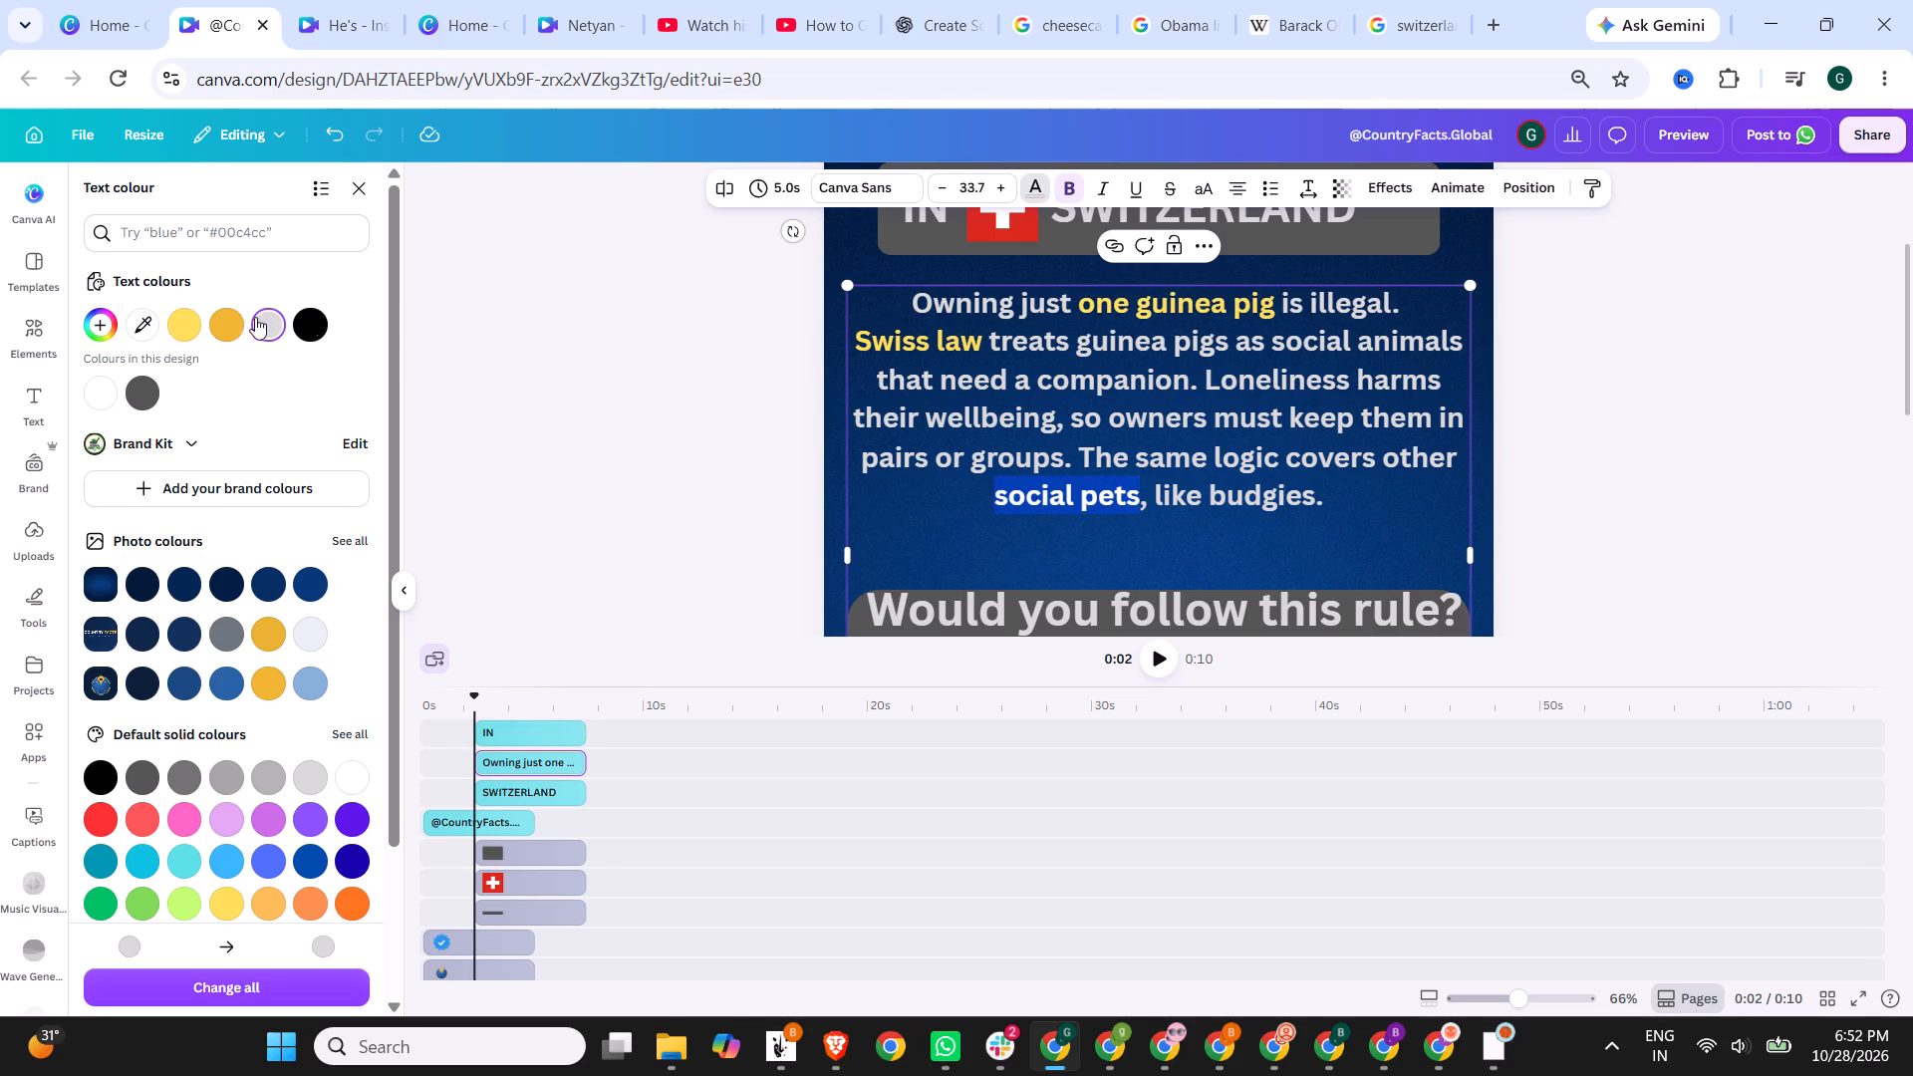
click(186, 325)
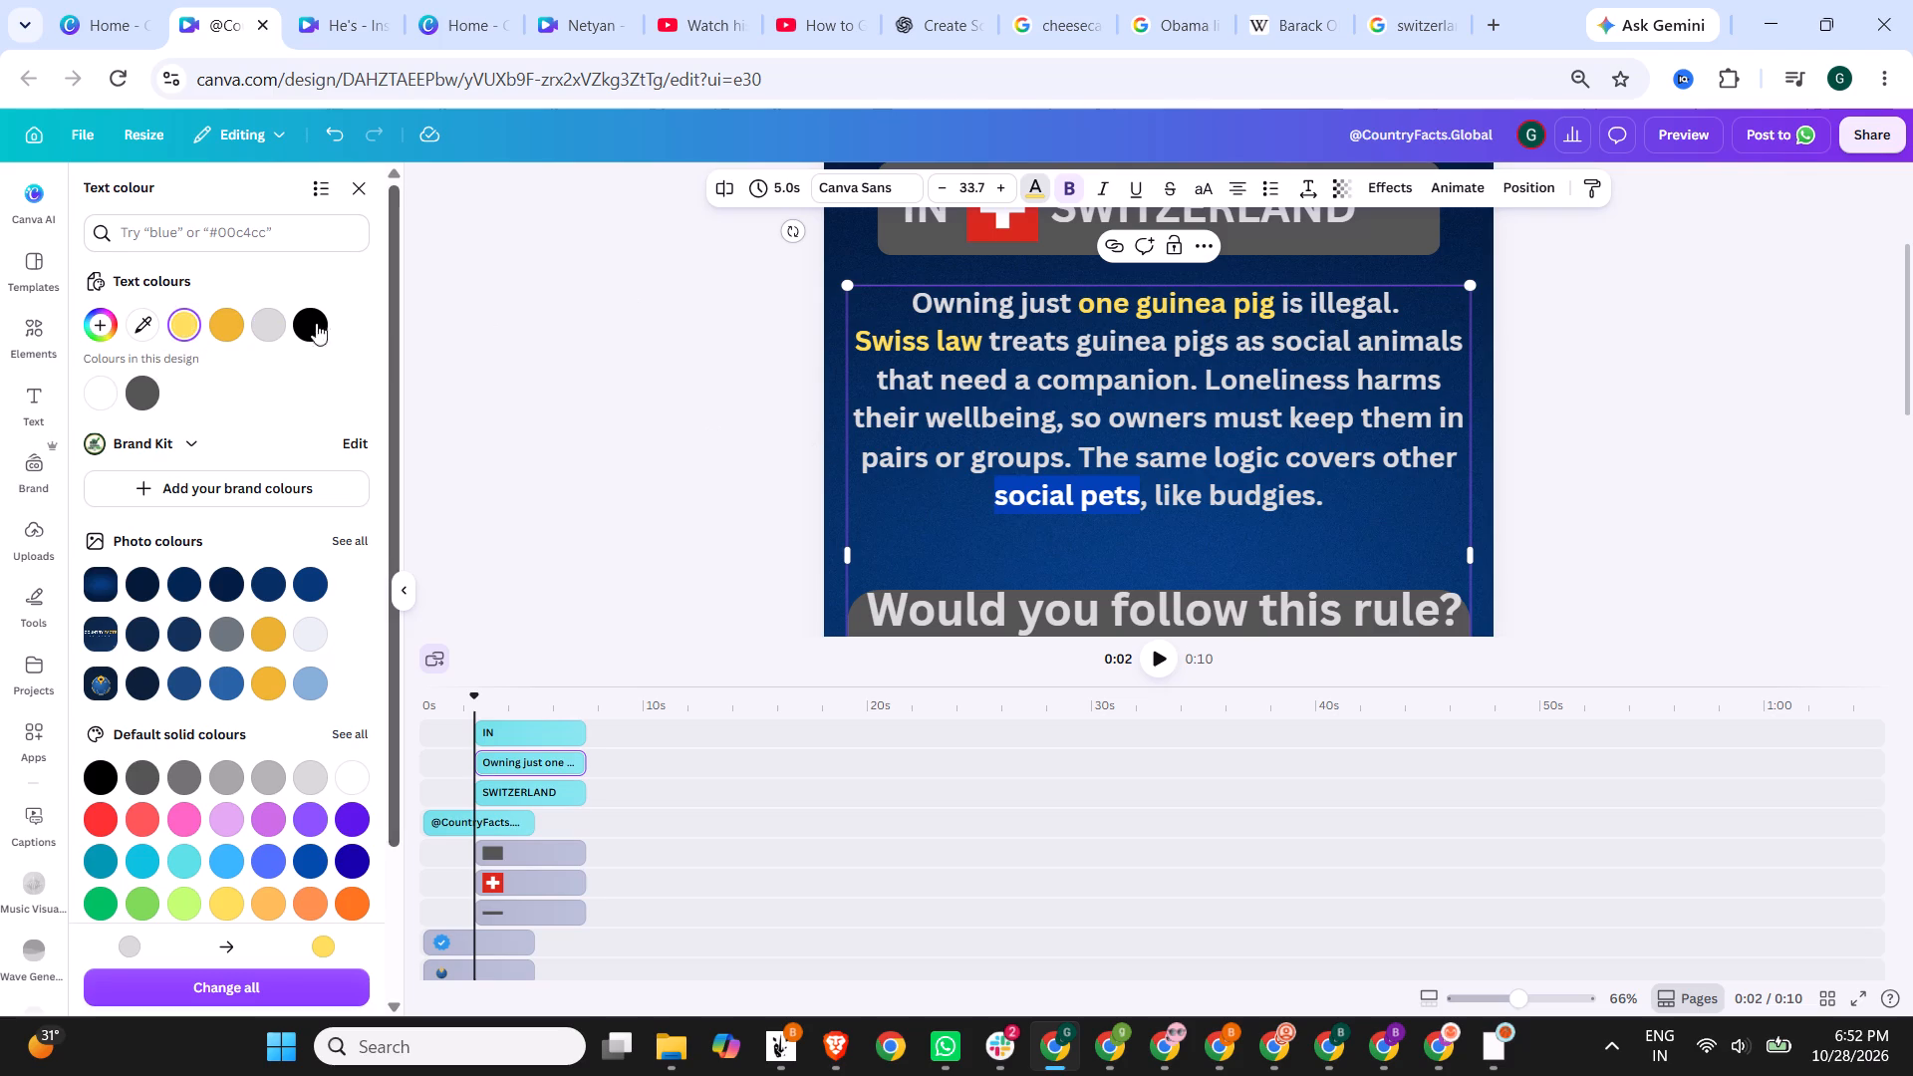
click(182, 317)
click(1325, 451)
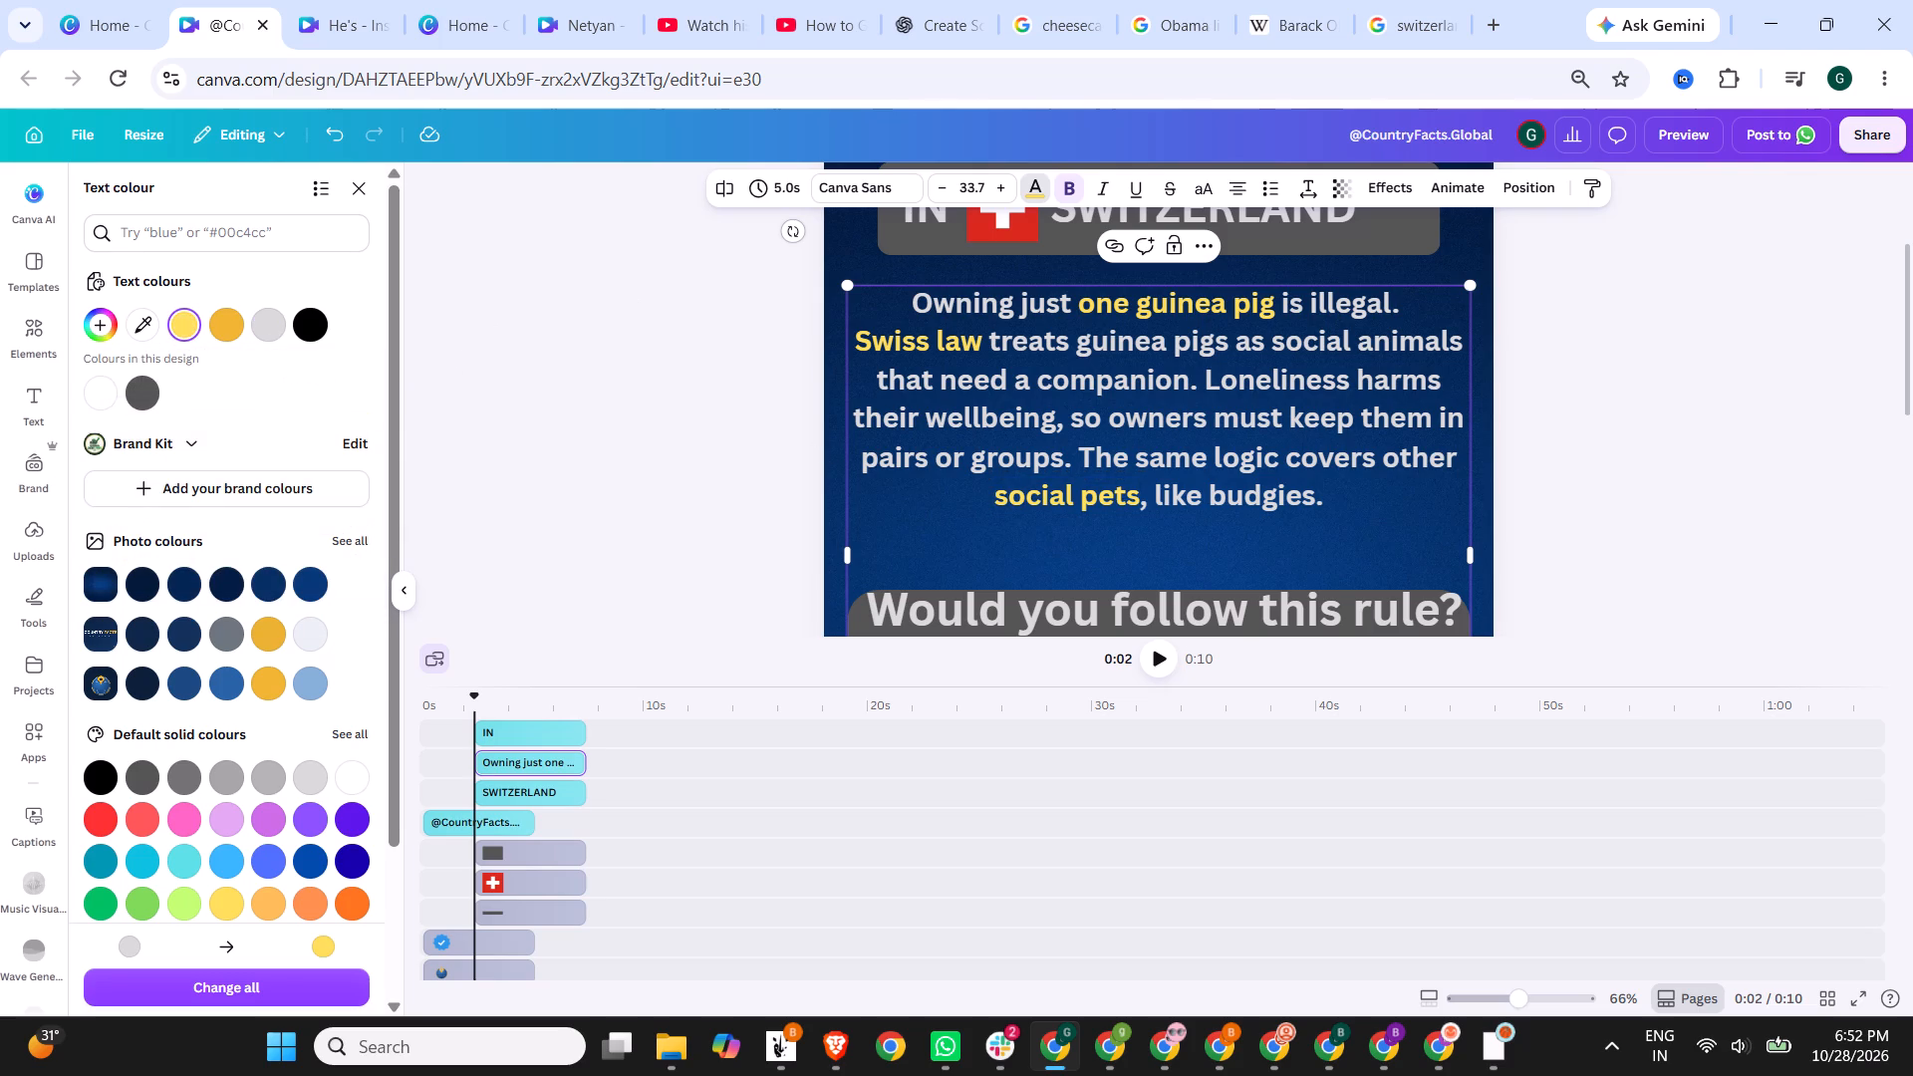
Delete the empty line between "like budgies." and "Would you follow this rule?" in the script text.
double_click(1287, 634)
key(ctrl+a)
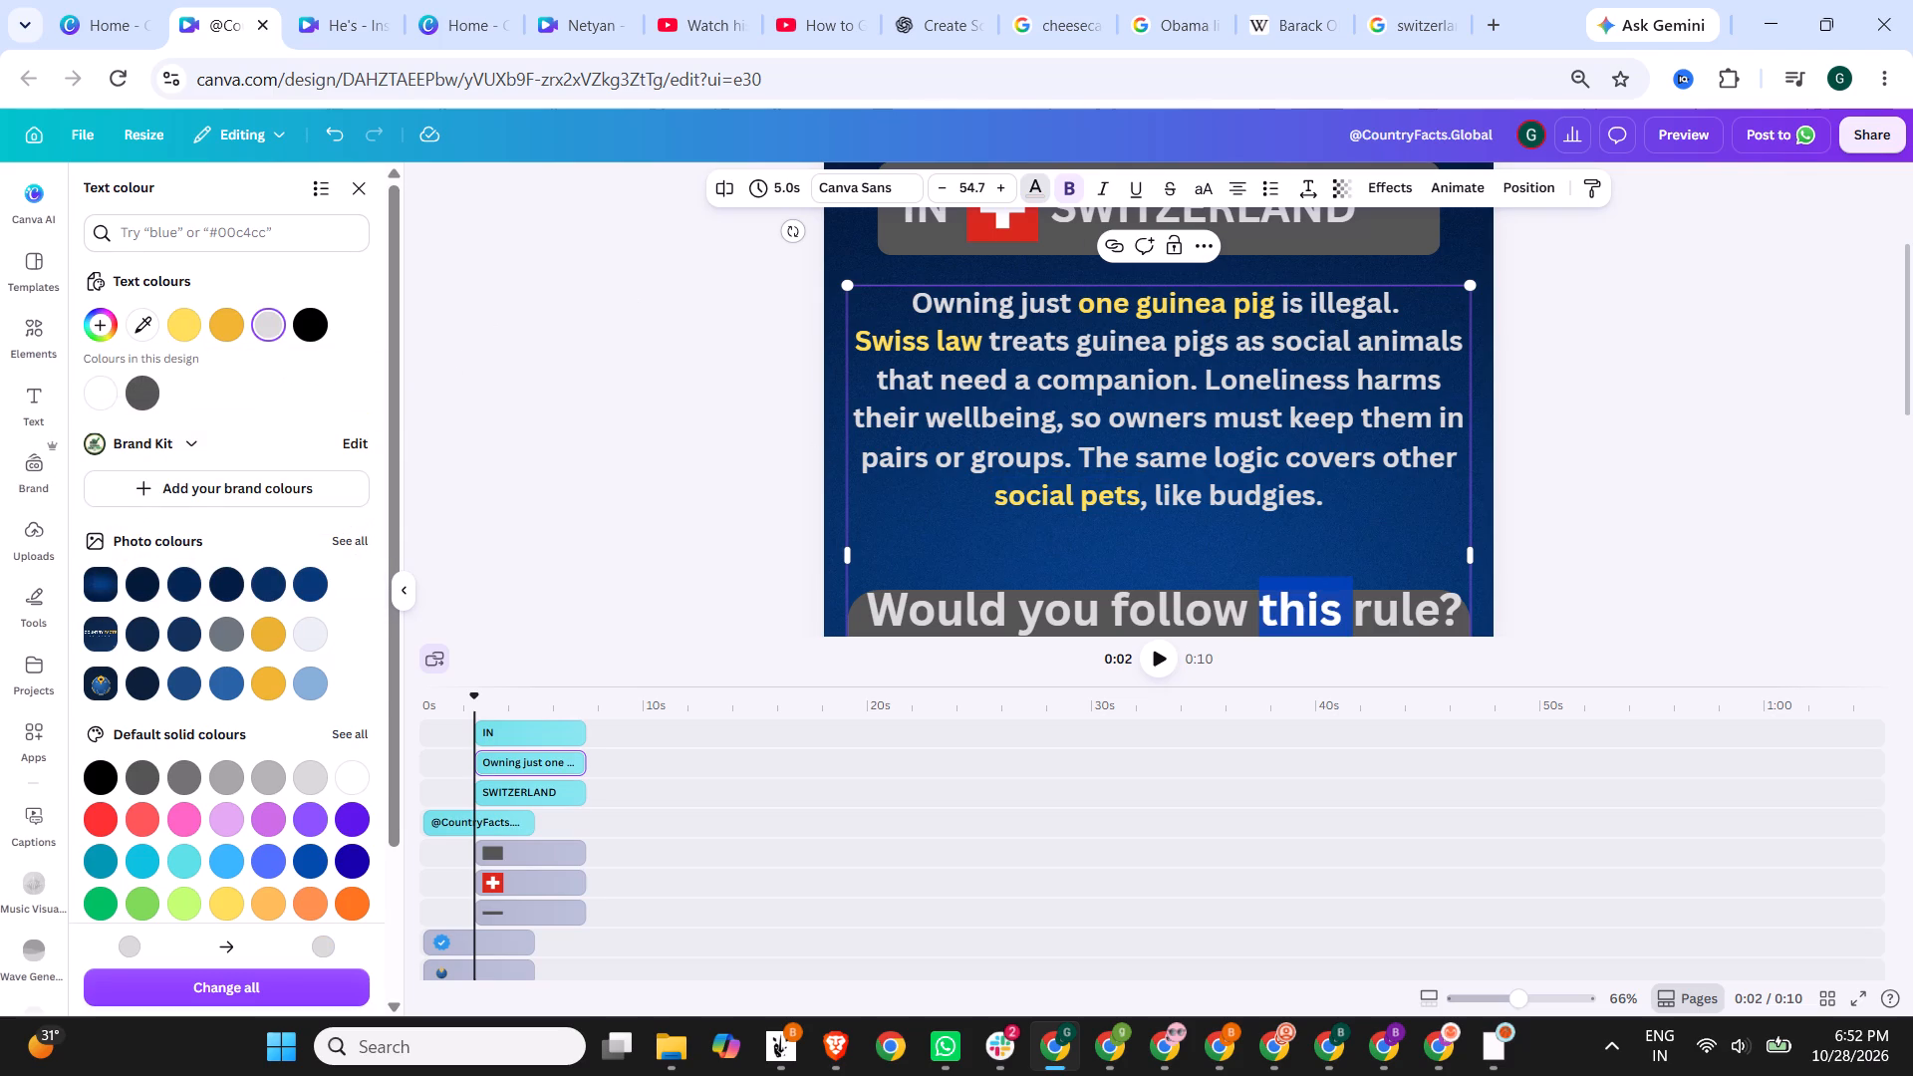
click(1250, 551)
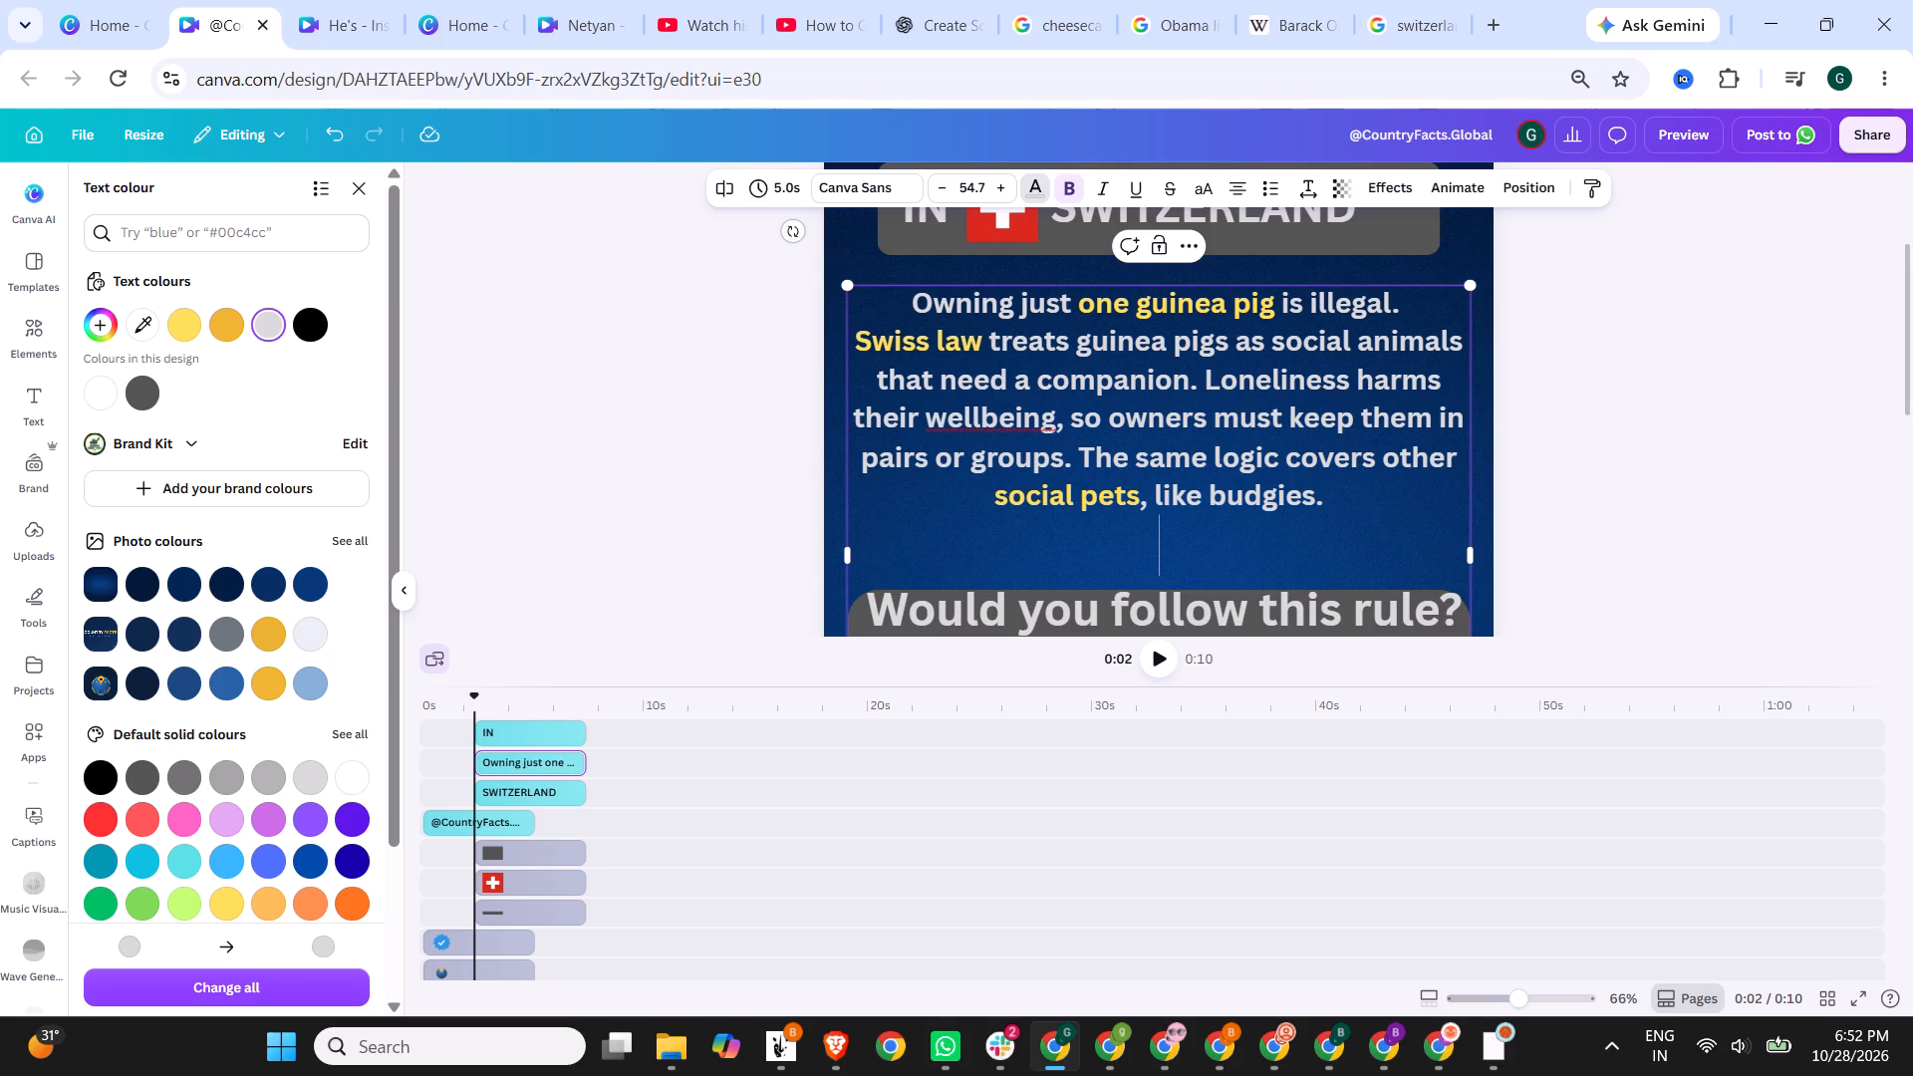
key(Delete)
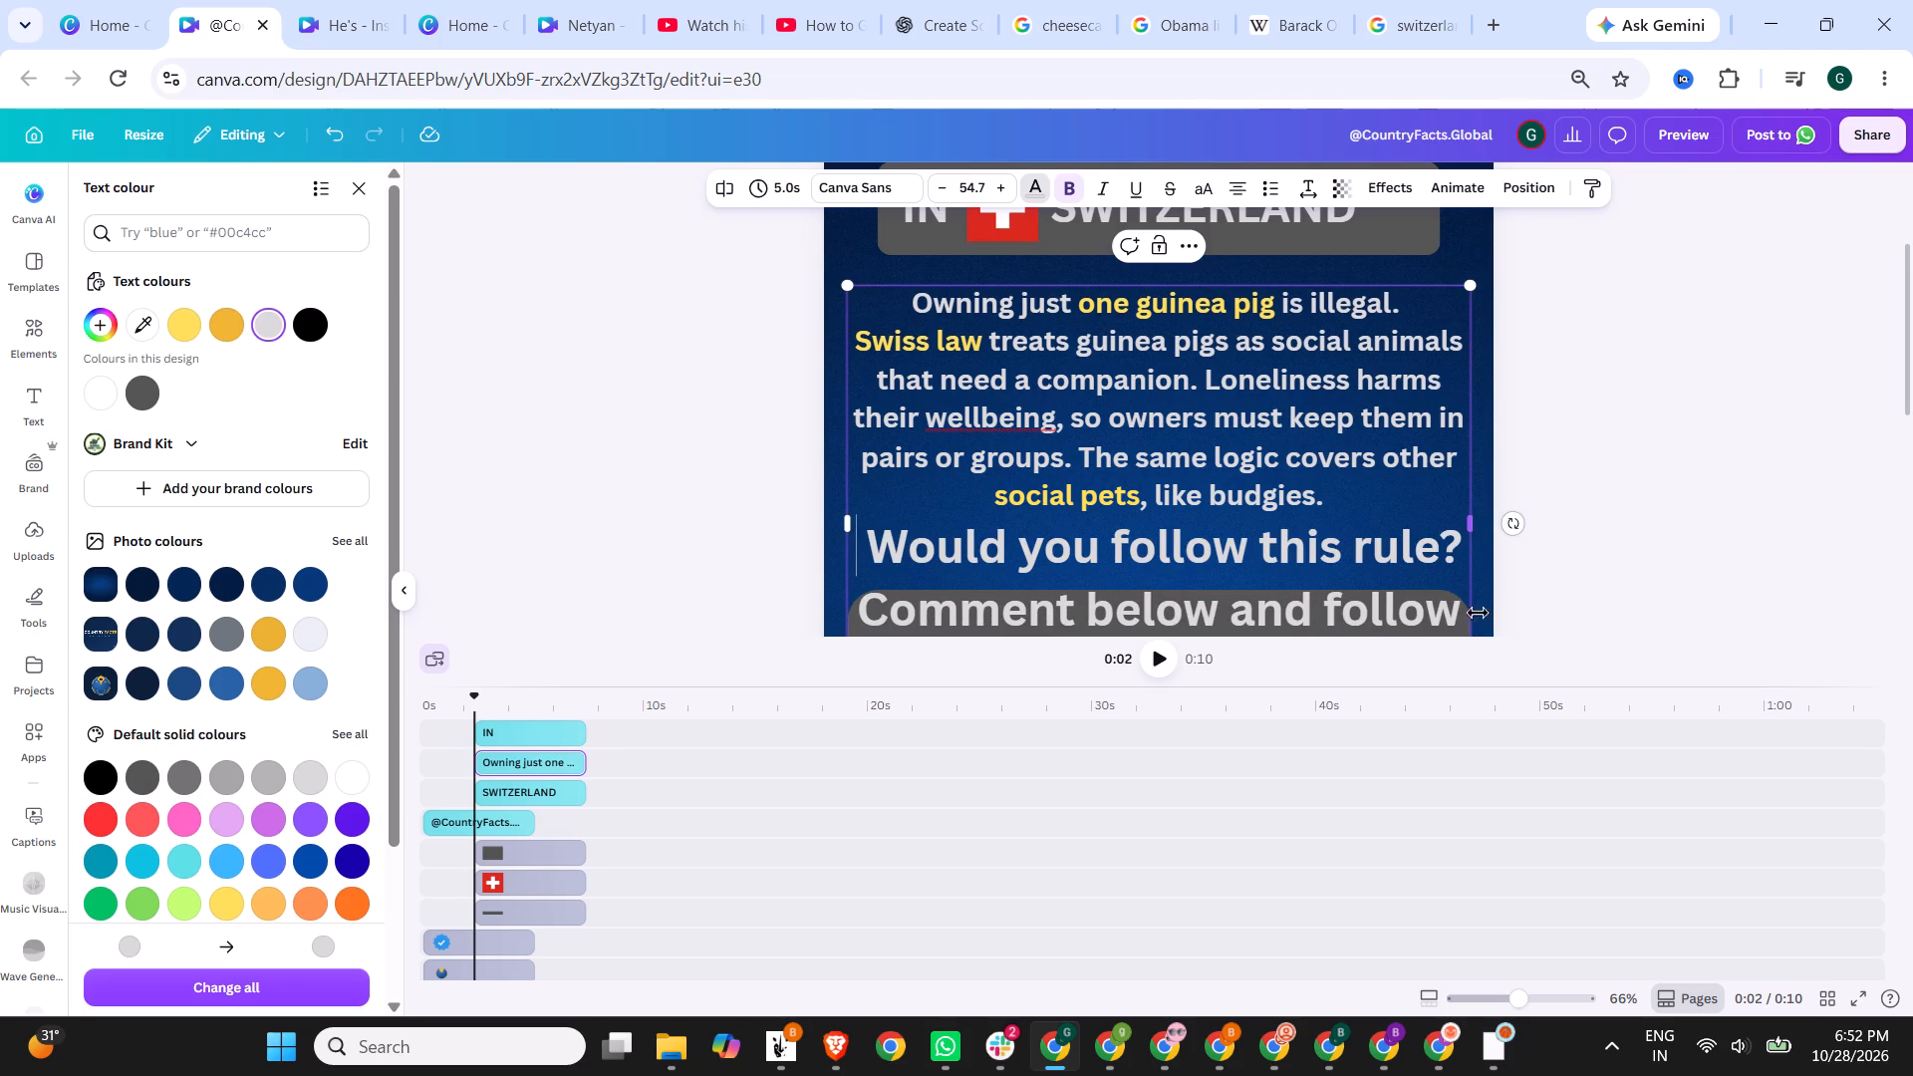
Reduce the font size of the closing text from "Would you follow this rule?" onwards to 29.7.
drag(1462, 606, 867, 539)
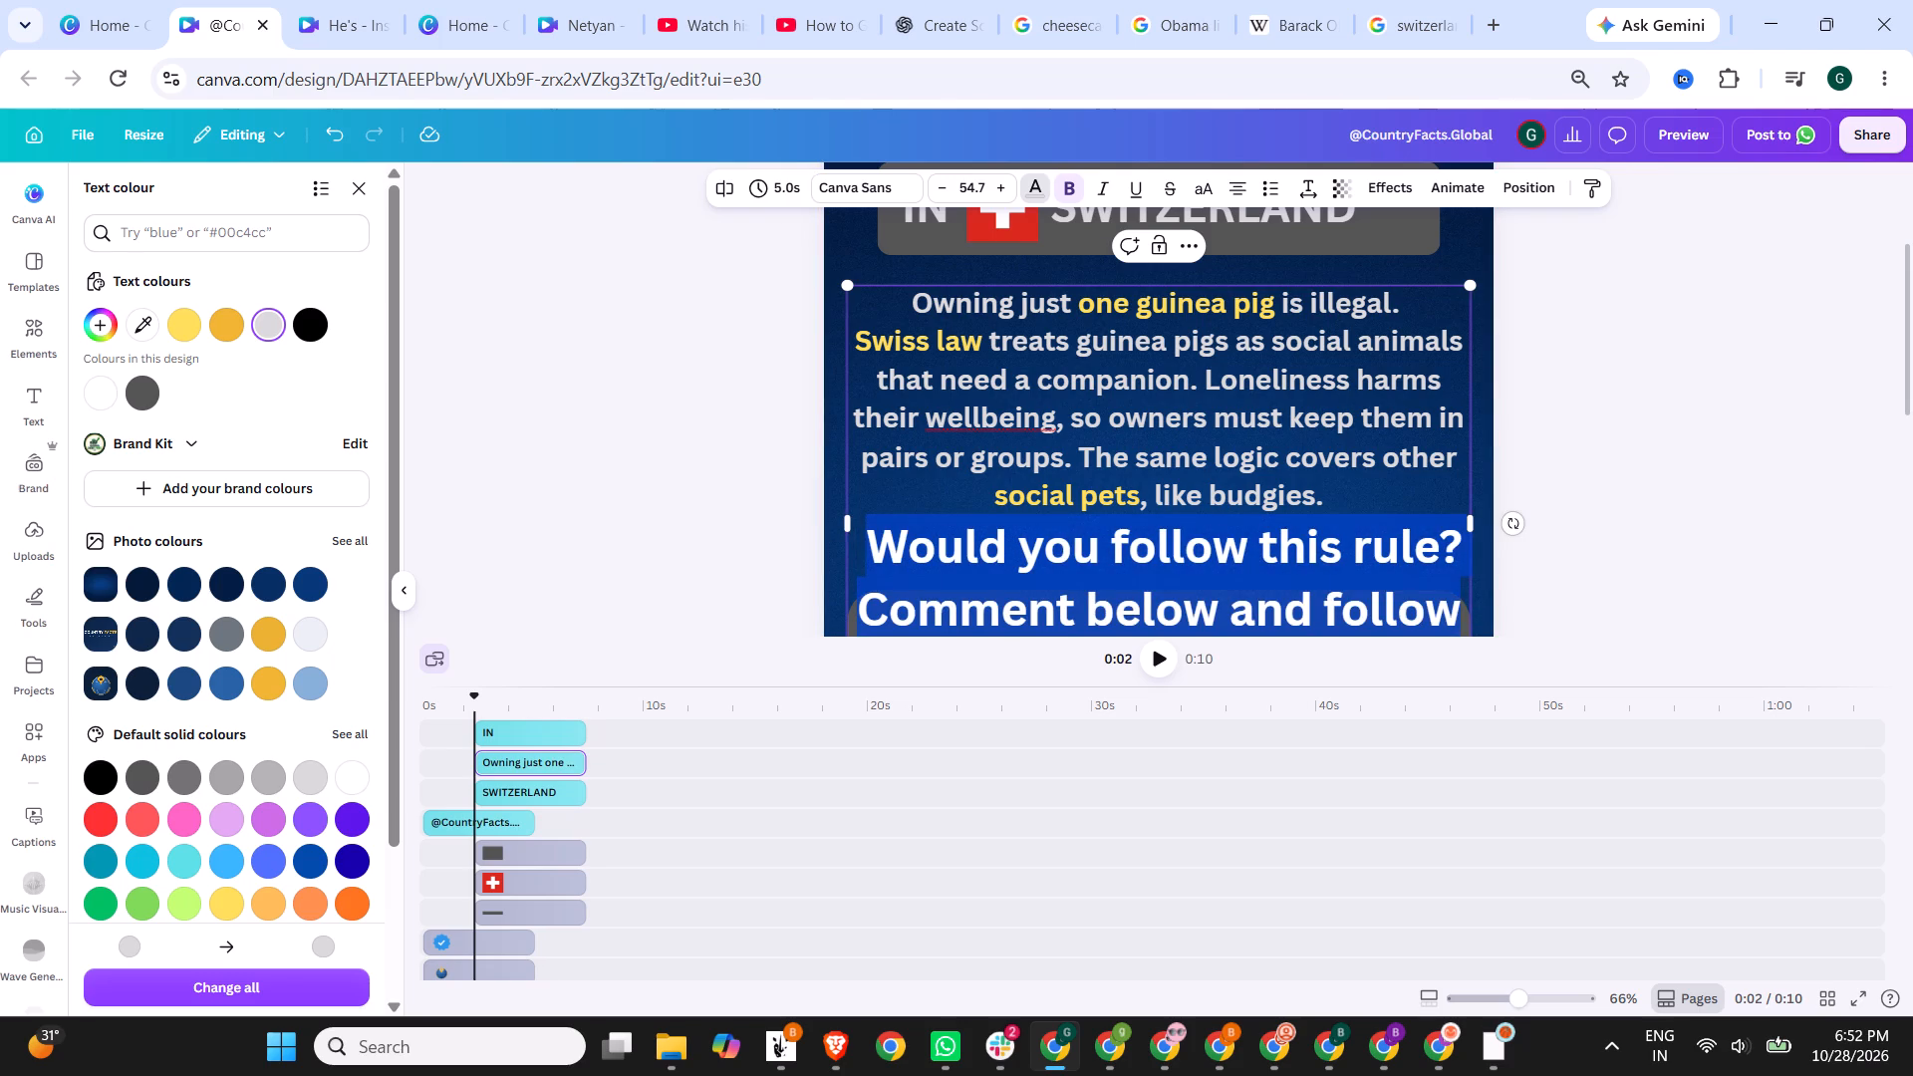
drag(867, 539, 867, 540)
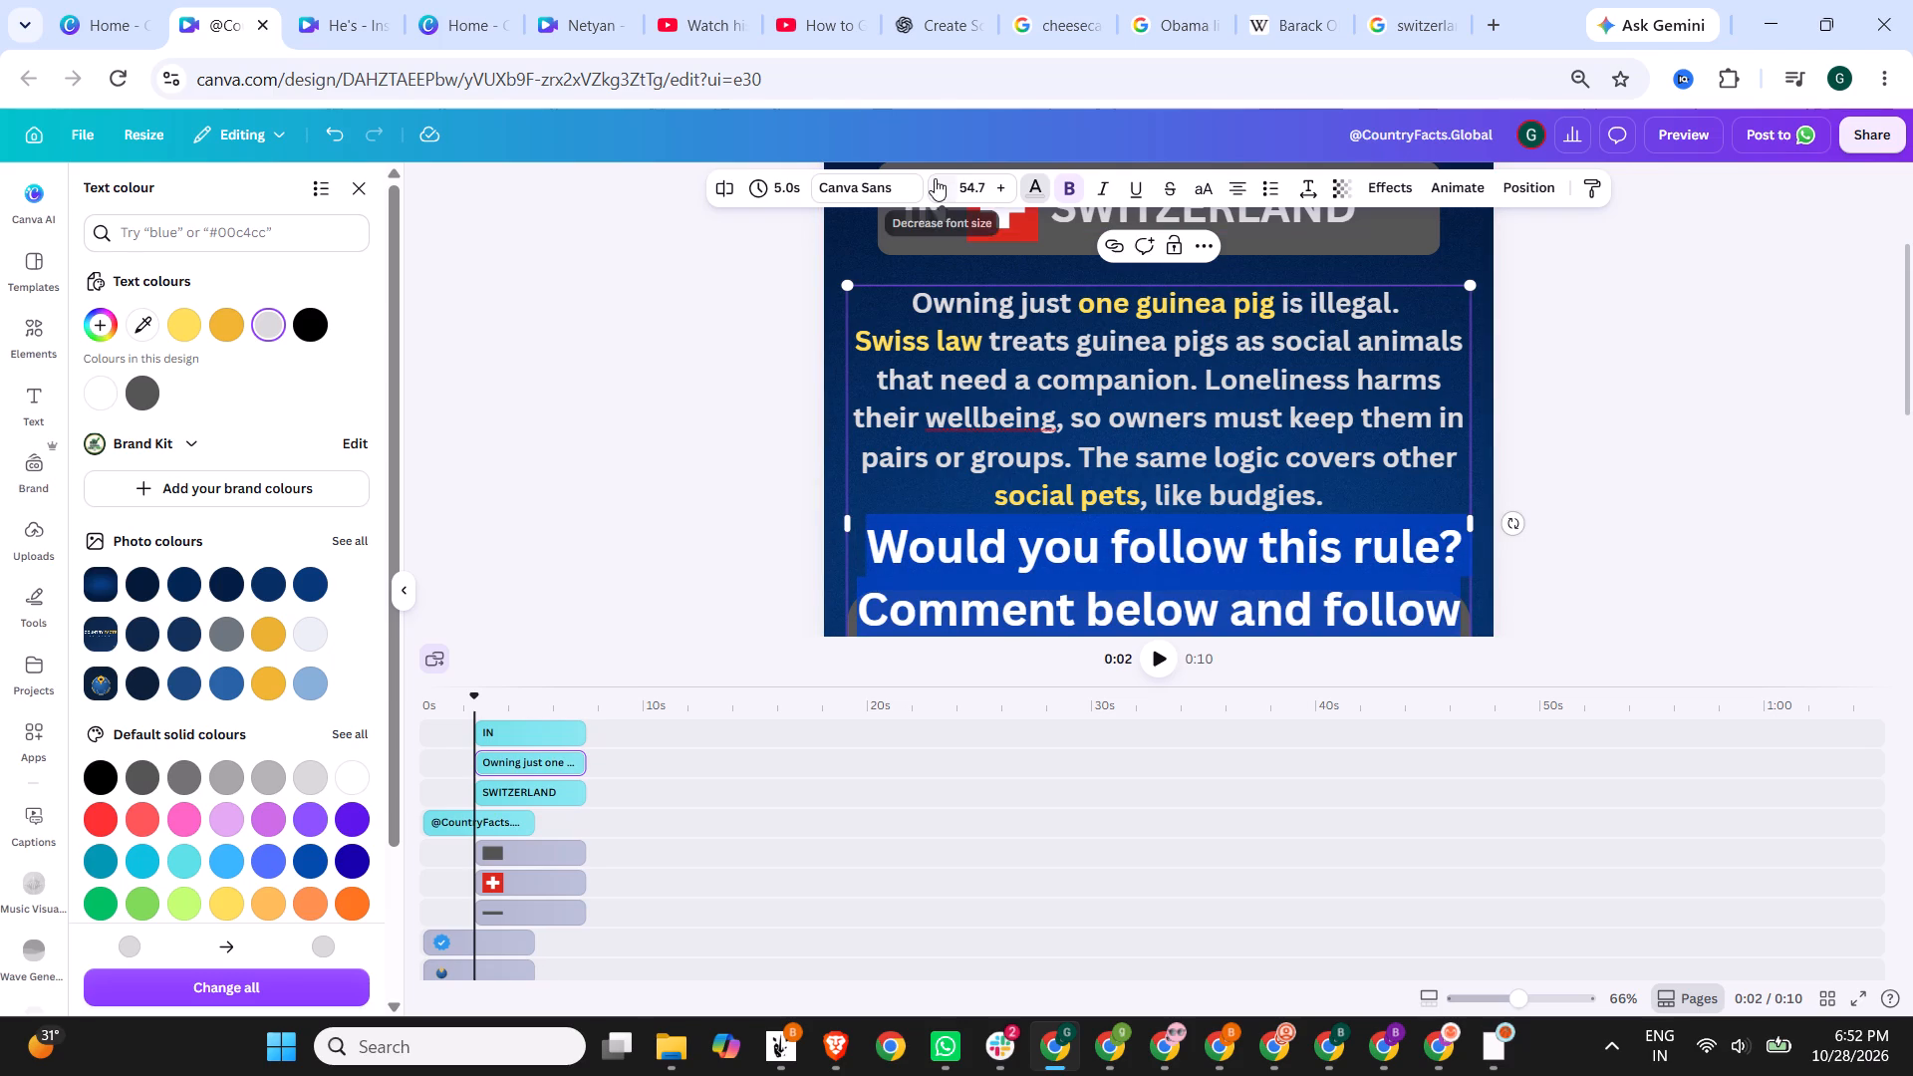
triple_click(935, 178)
triple_click(935, 178)
triple_click(935, 178)
triple_click(935, 178)
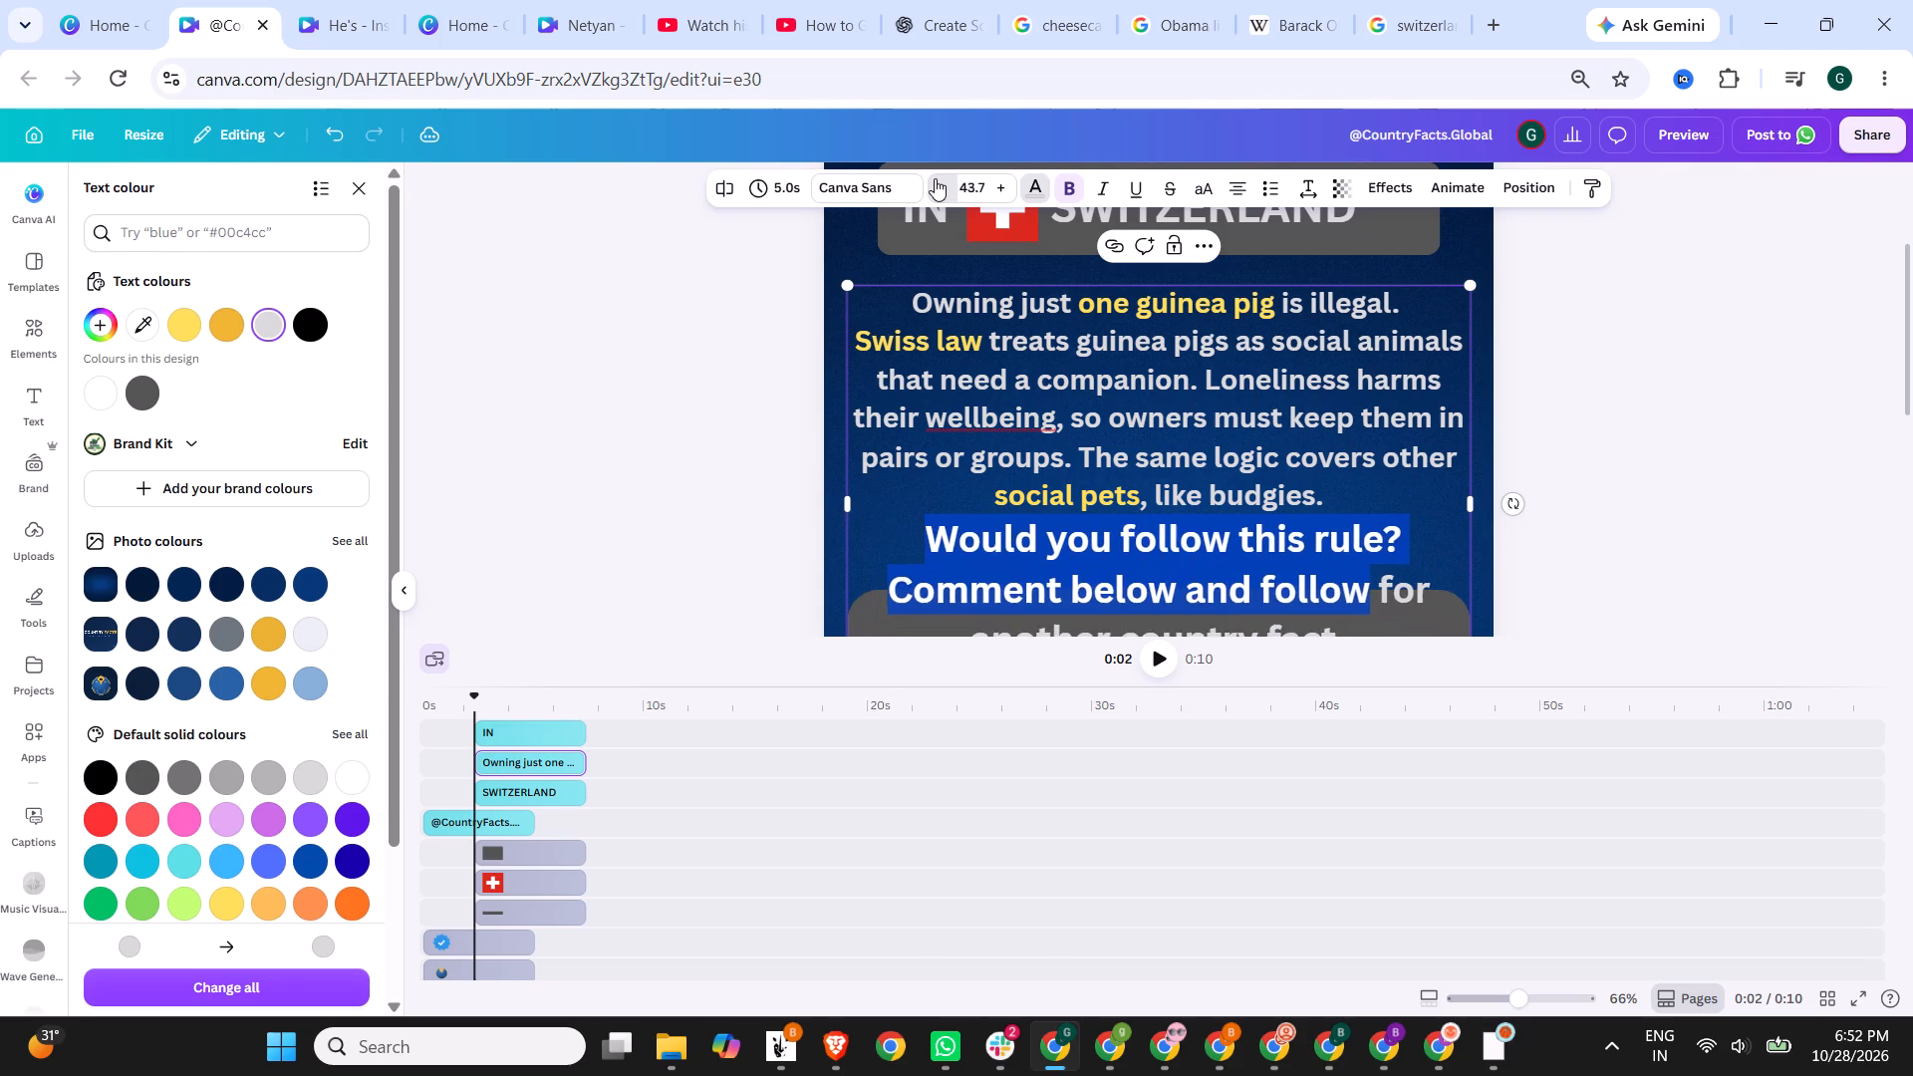
triple_click(935, 178)
triple_click(935, 178)
triple_click(935, 178)
triple_click(935, 178)
click(935, 178)
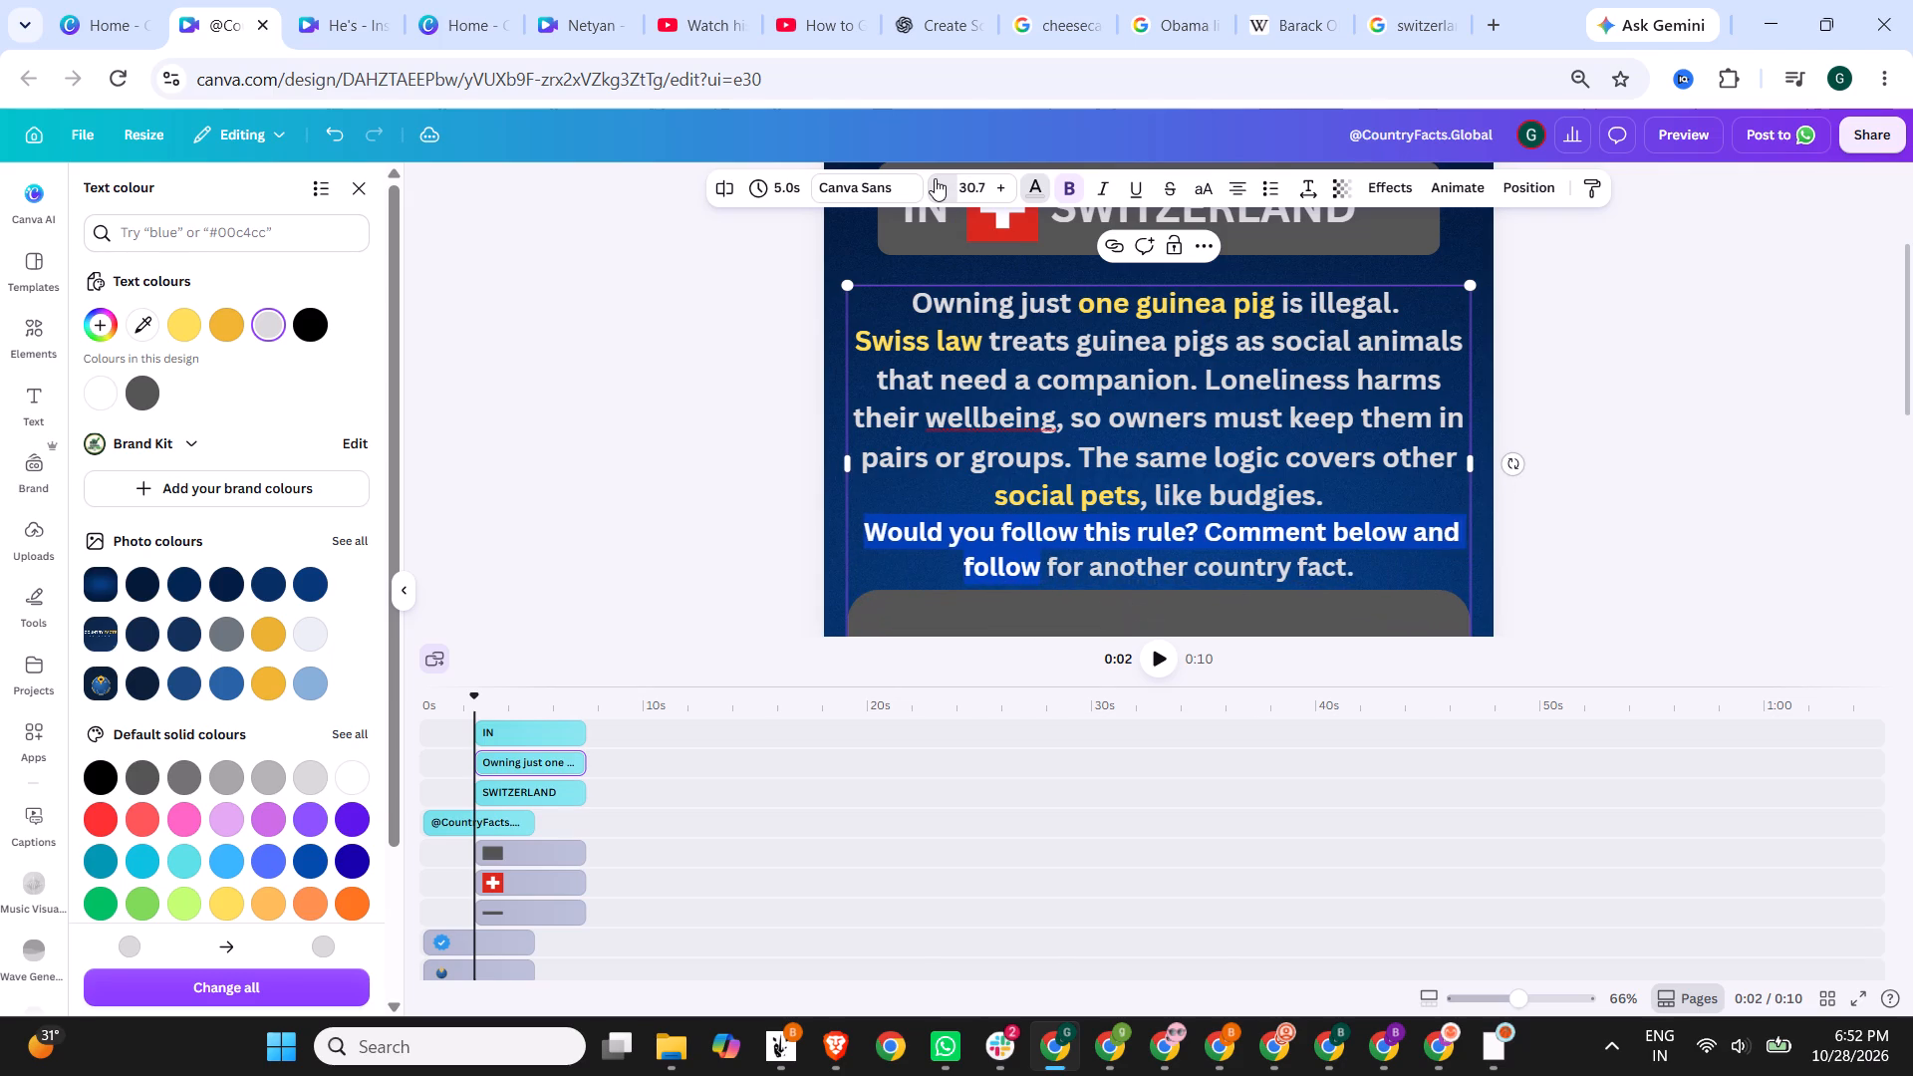
Remove the bold formatting from the closing text, "Would you follow this rule? Comment below and follow for another country fact.".
drag(1358, 565, 957, 546)
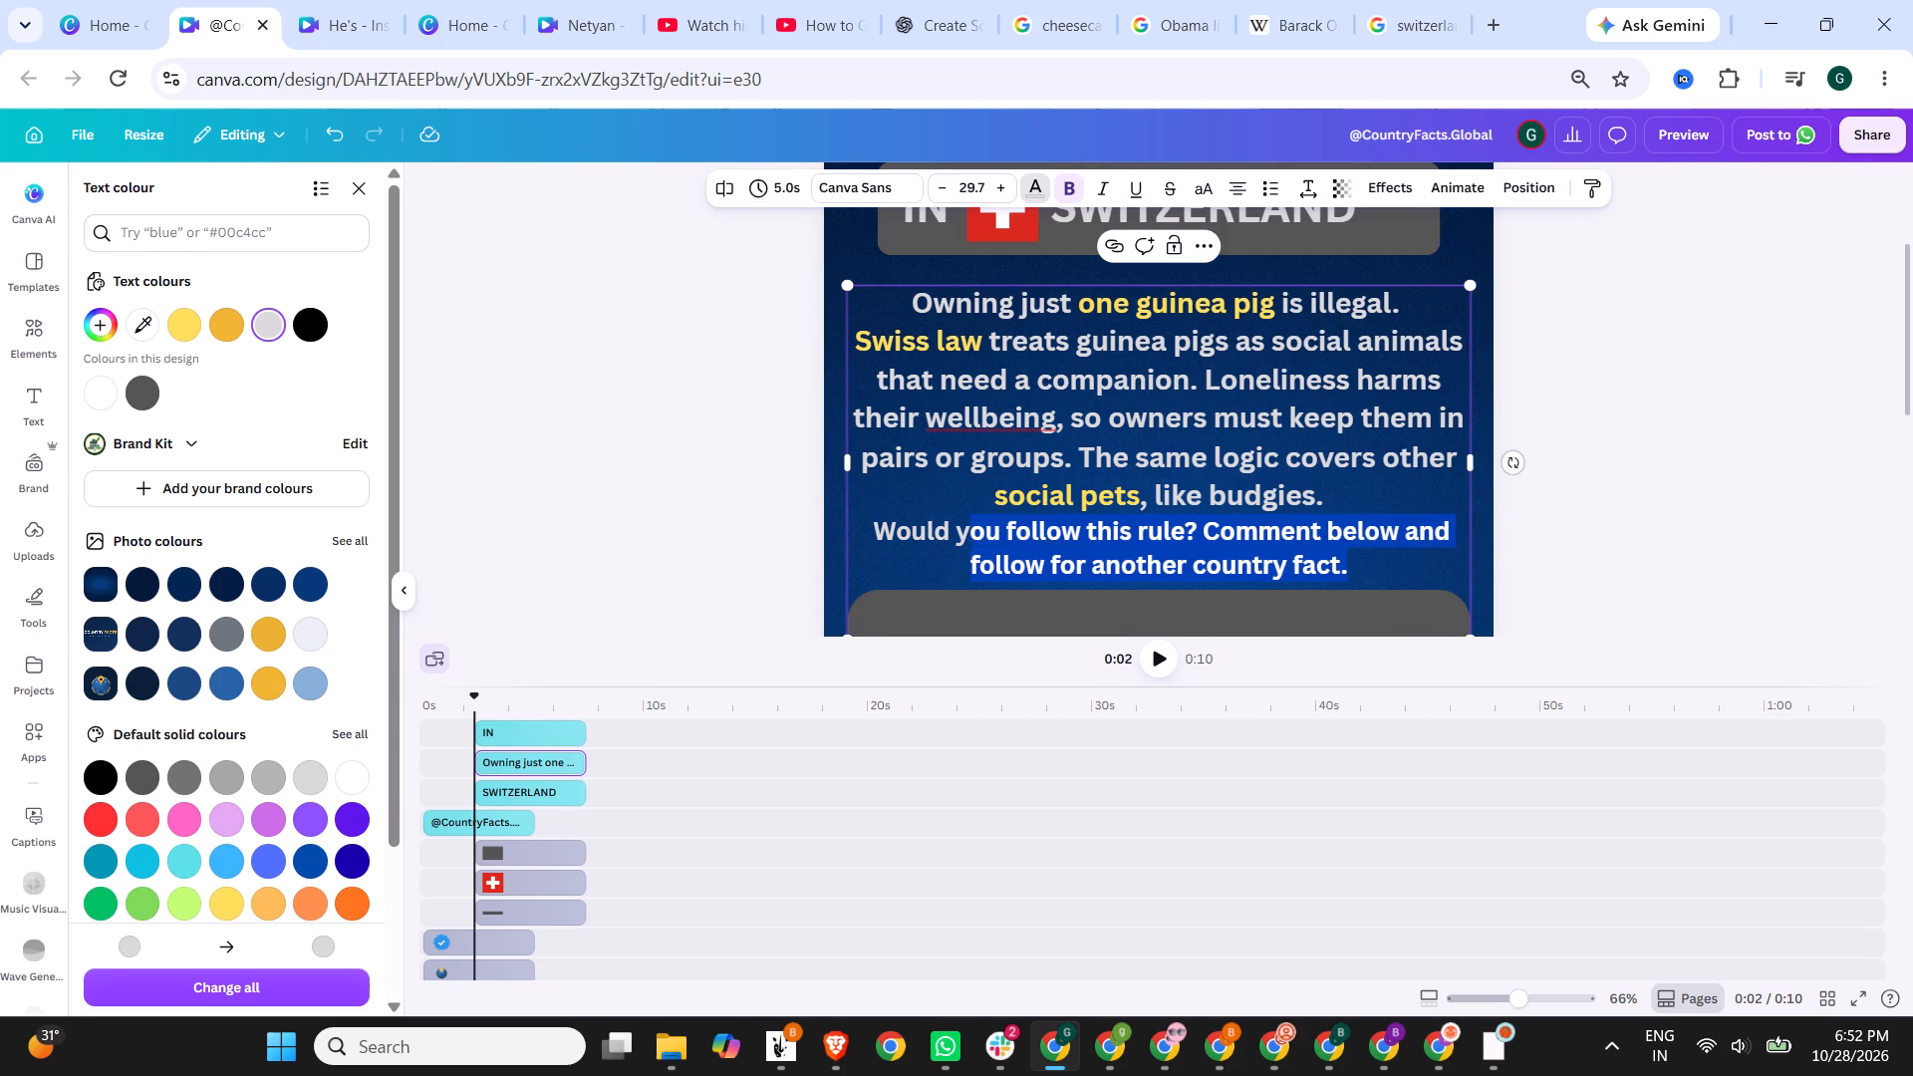
drag(957, 546, 877, 537)
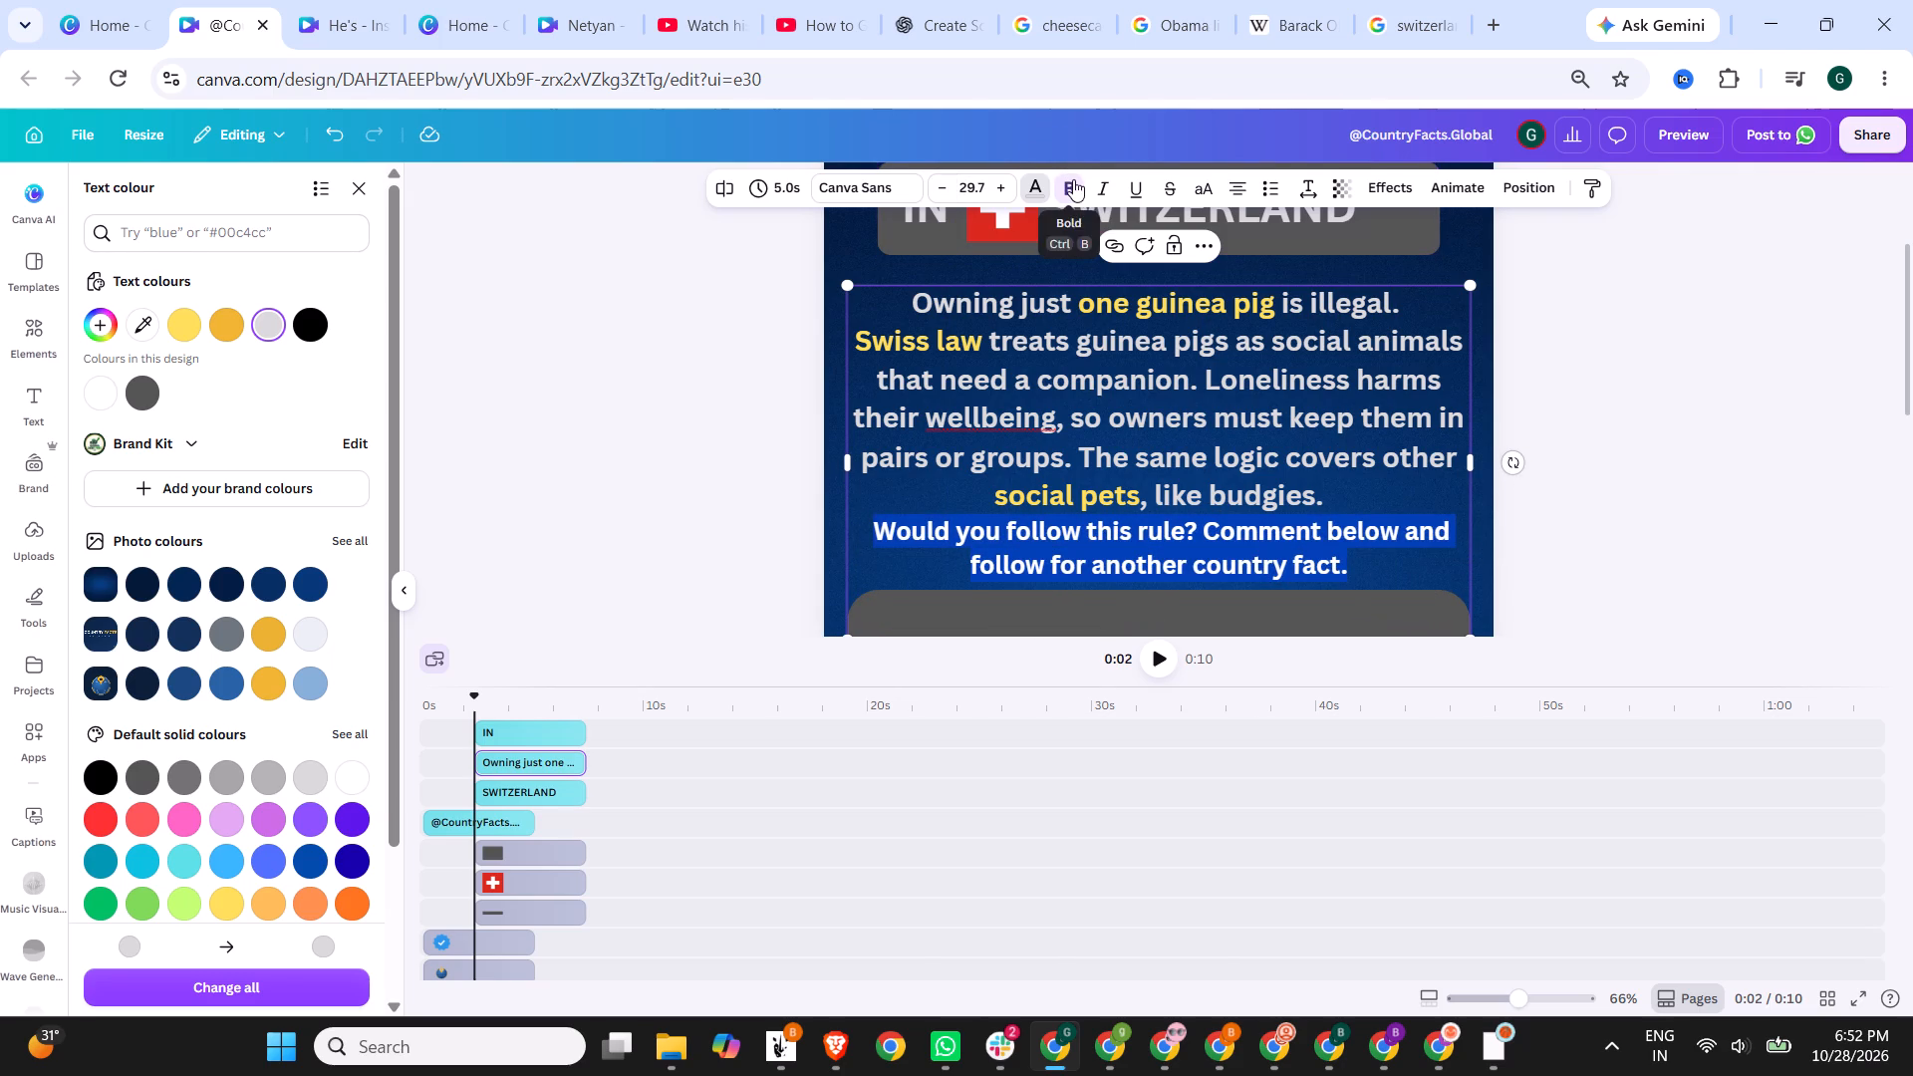
click(1073, 179)
click(1334, 559)
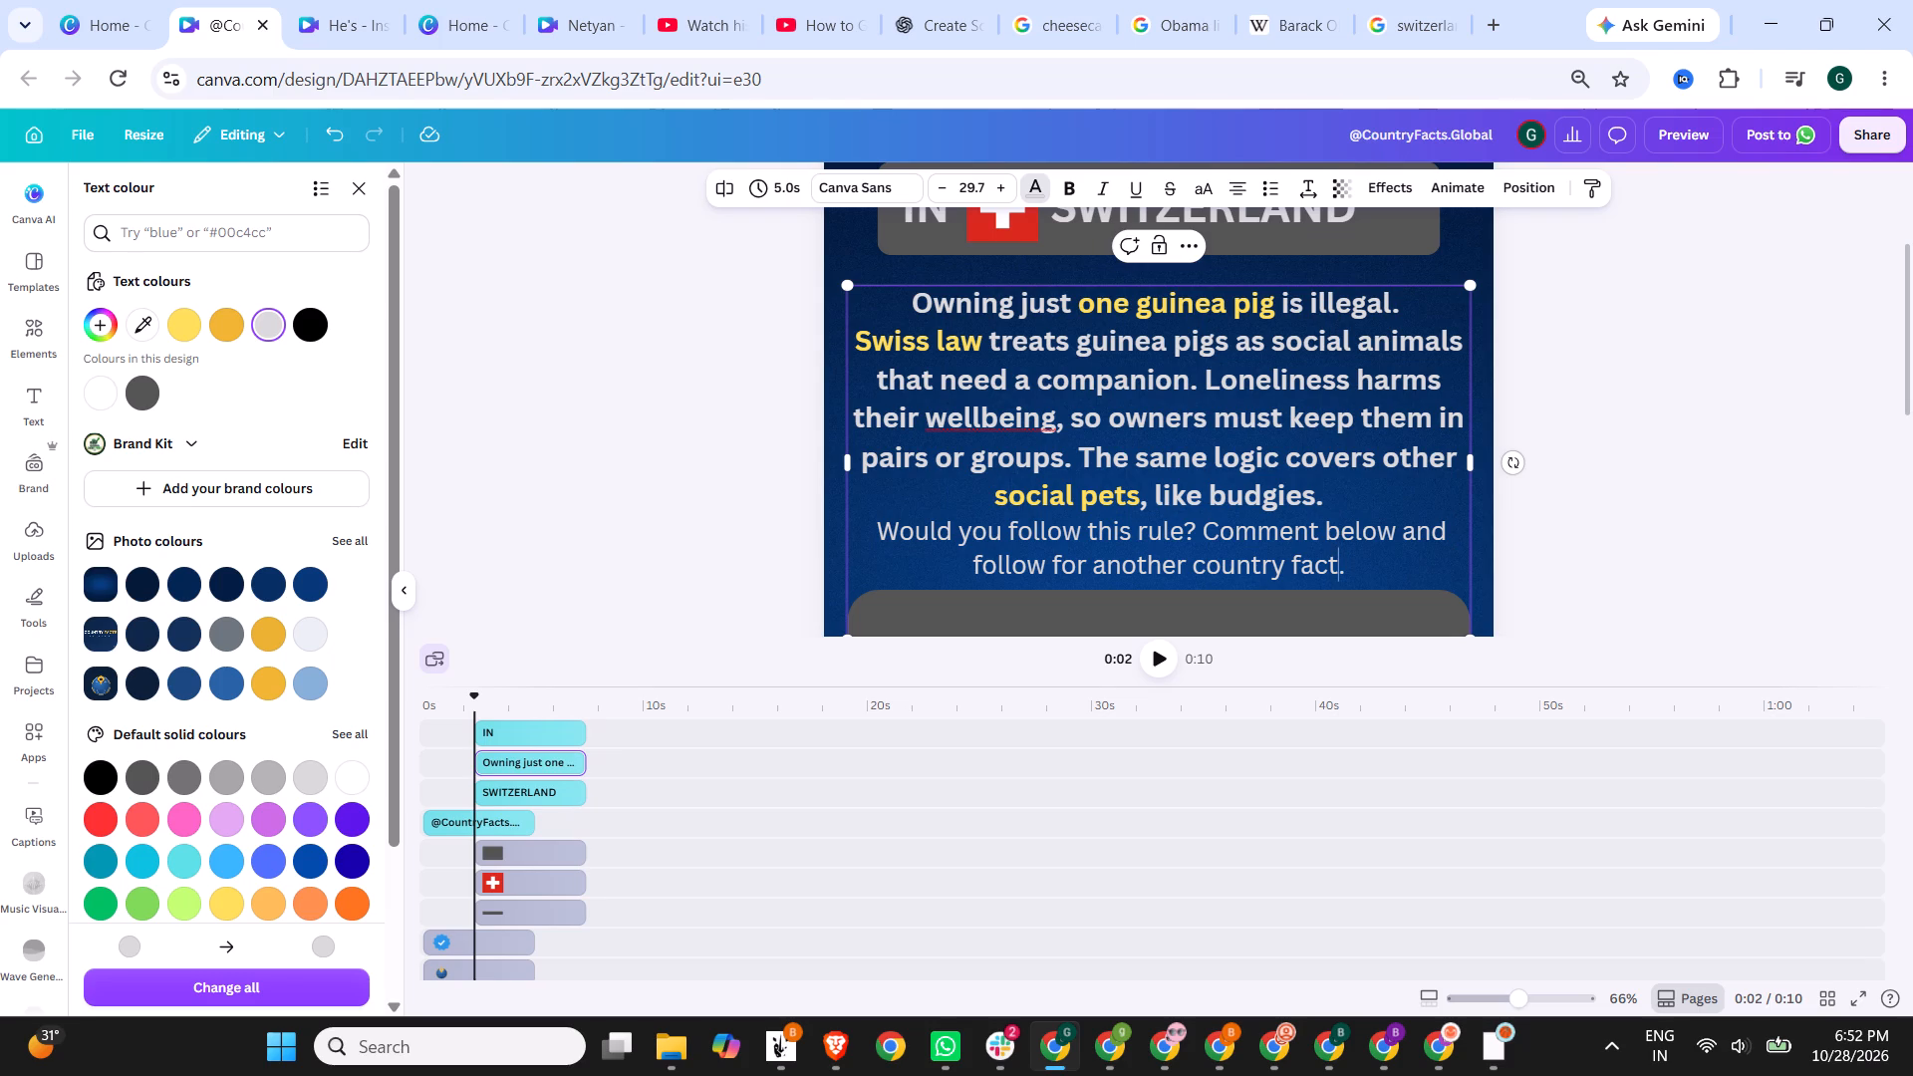
Insert a line break before "Comment below" so that it starts a new line in the script text.
click(1203, 536)
key(Return)
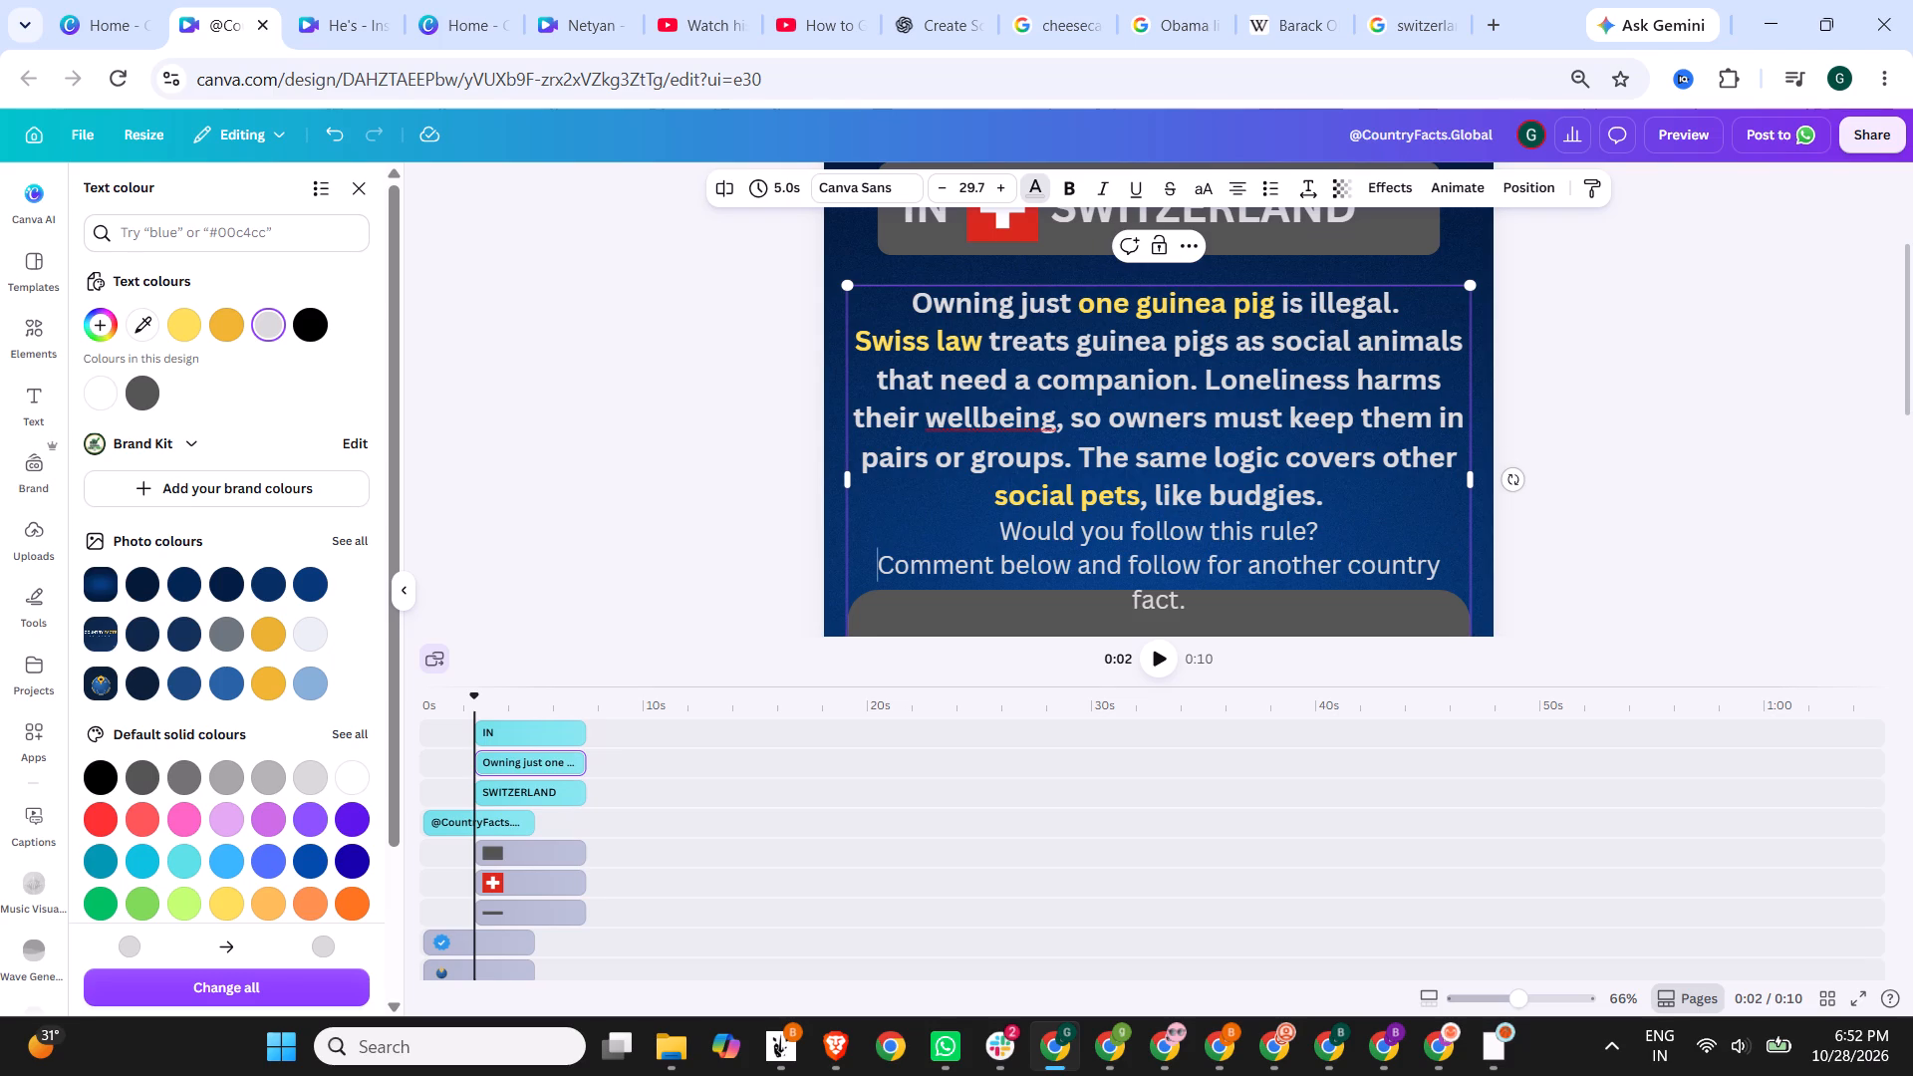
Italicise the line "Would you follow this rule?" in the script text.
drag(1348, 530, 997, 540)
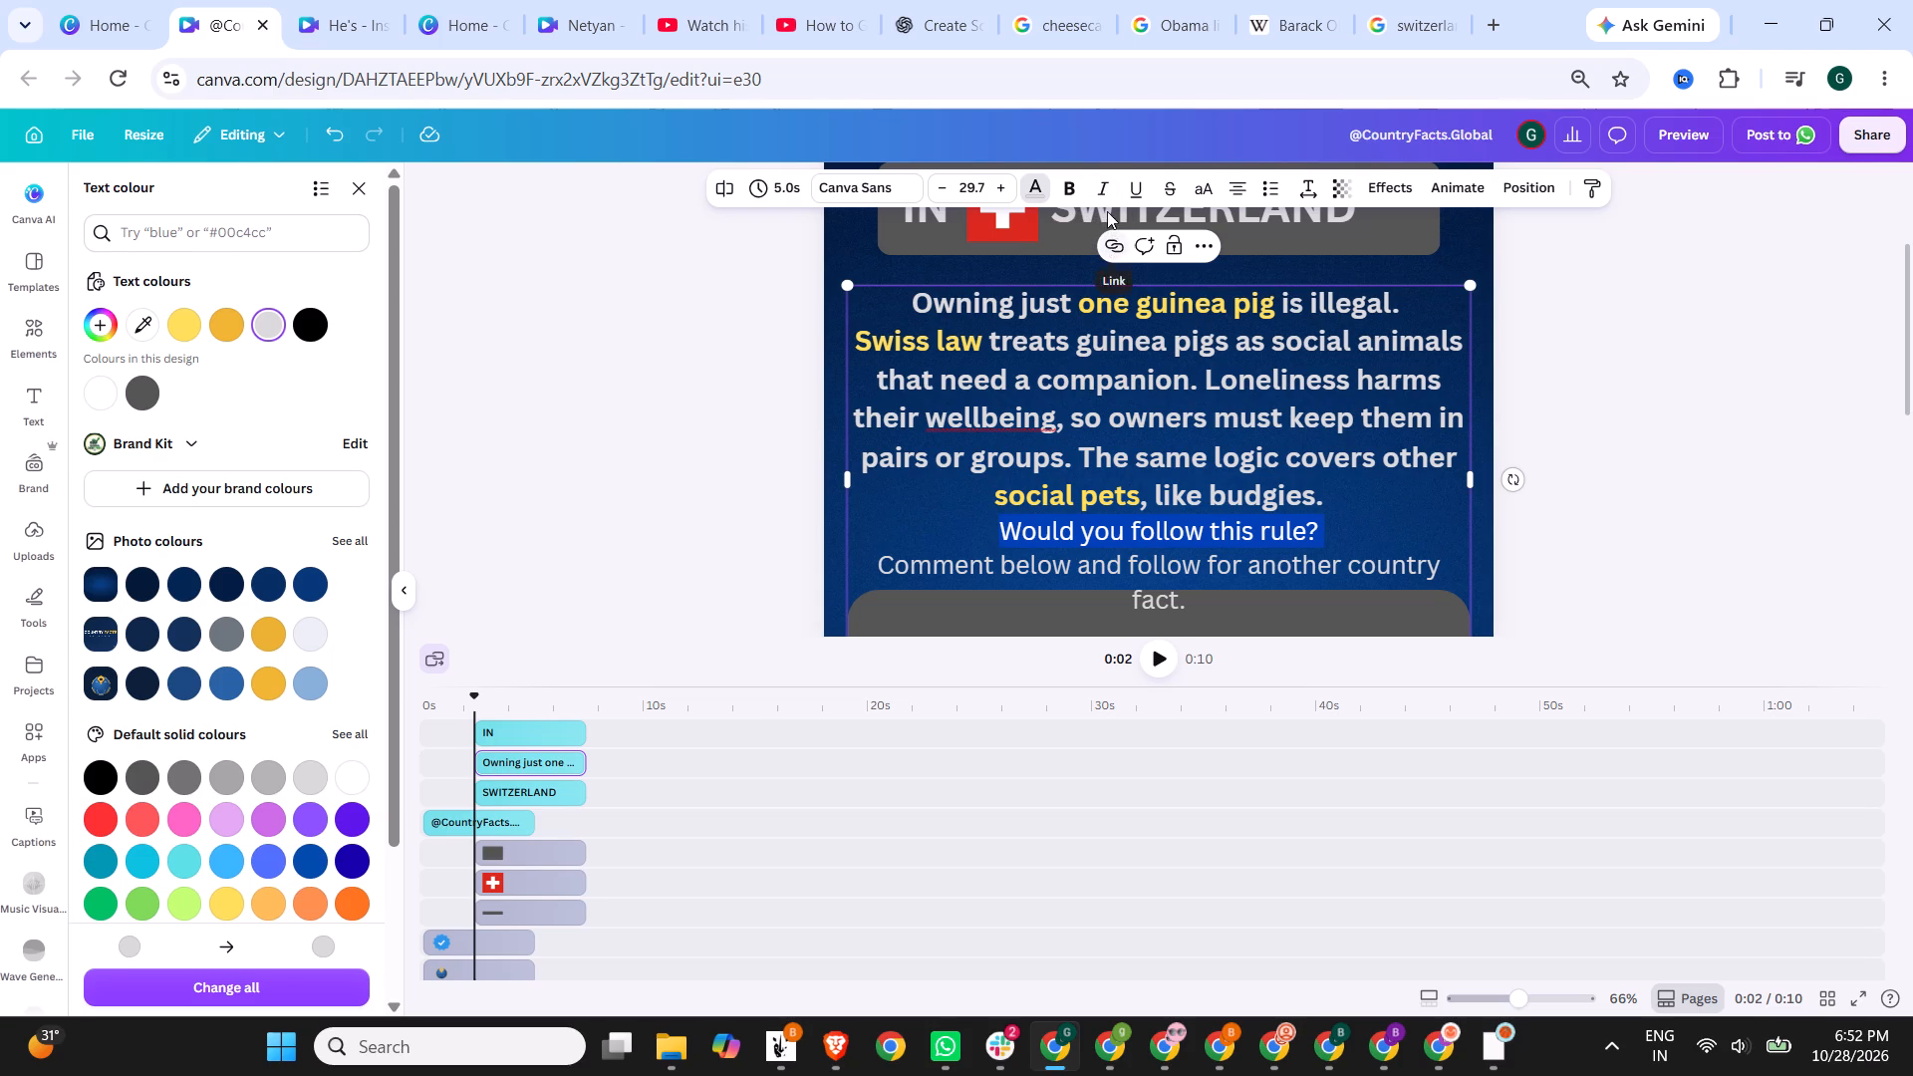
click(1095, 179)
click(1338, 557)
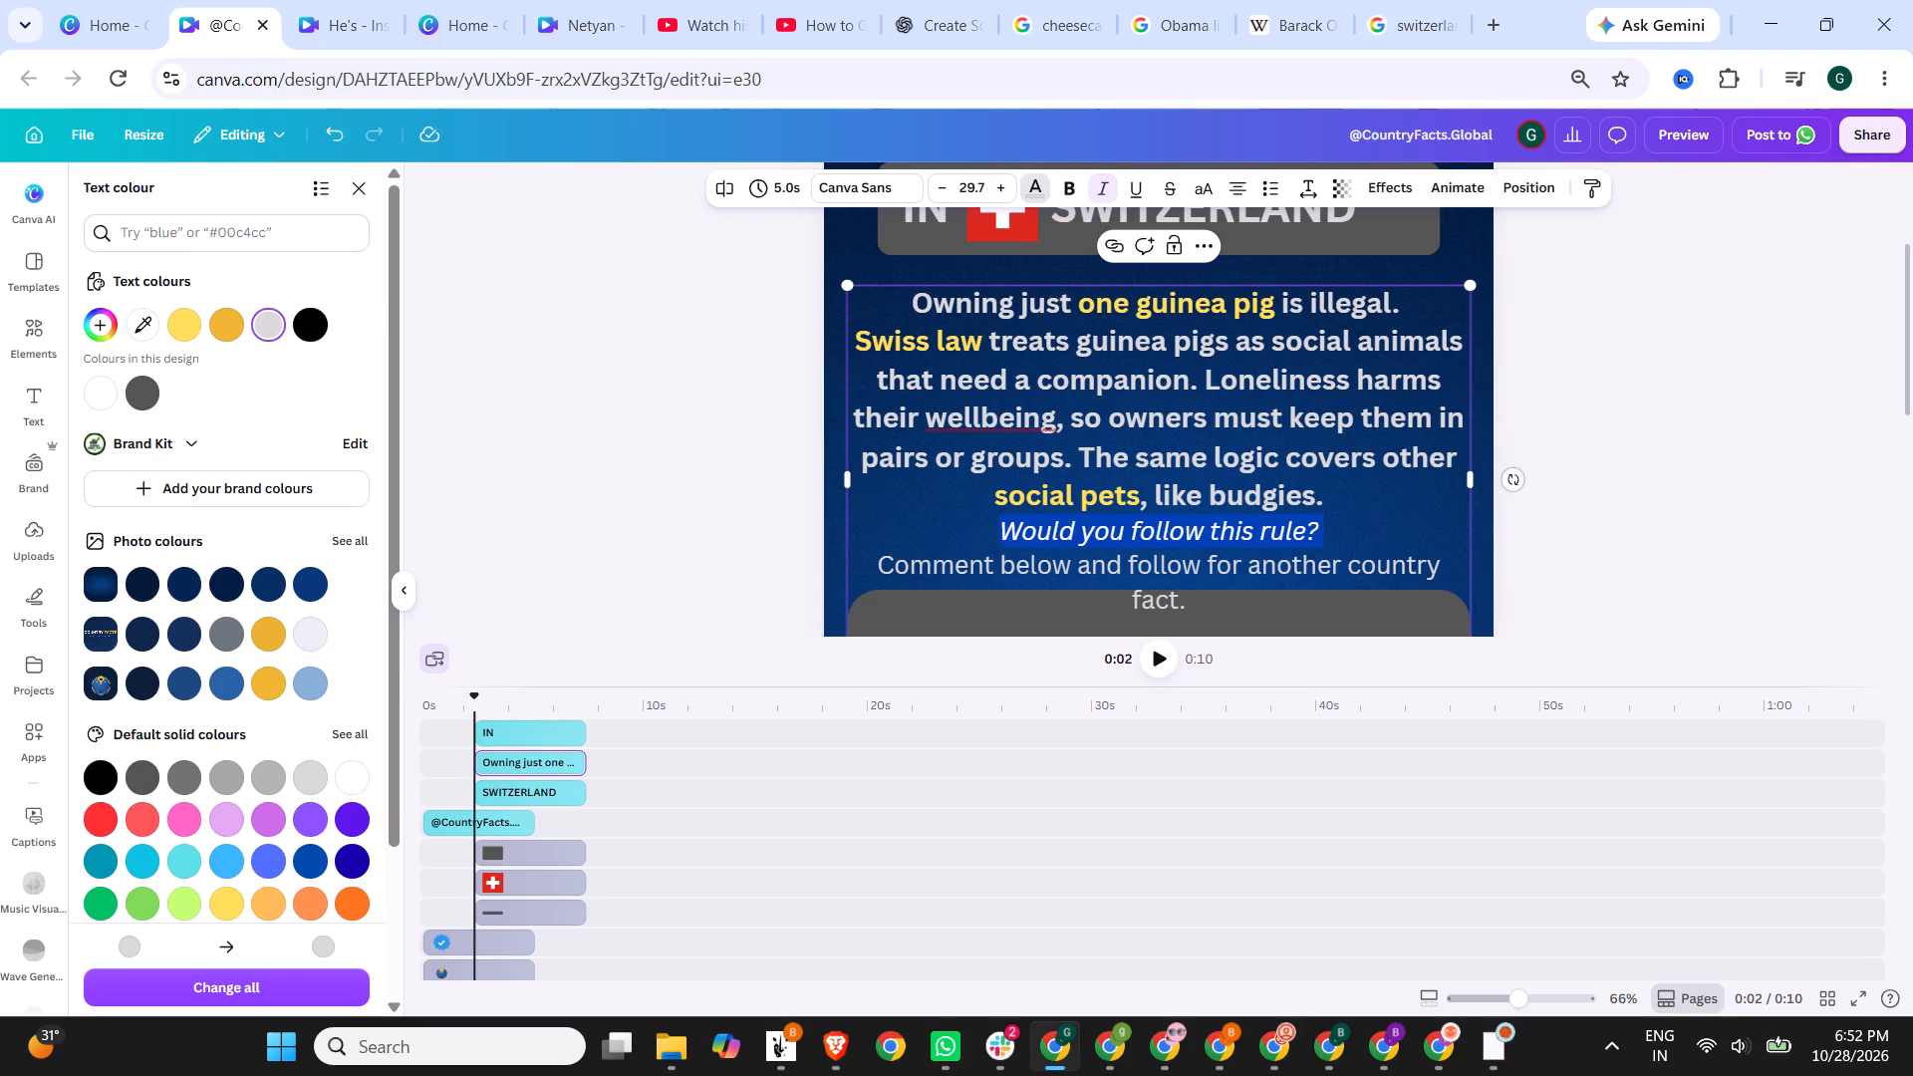
Delete the question "Would you follow this rule?" from the script text, keeping an empty line in its place.
drag(1364, 530, 1006, 538)
key(BackSpace)
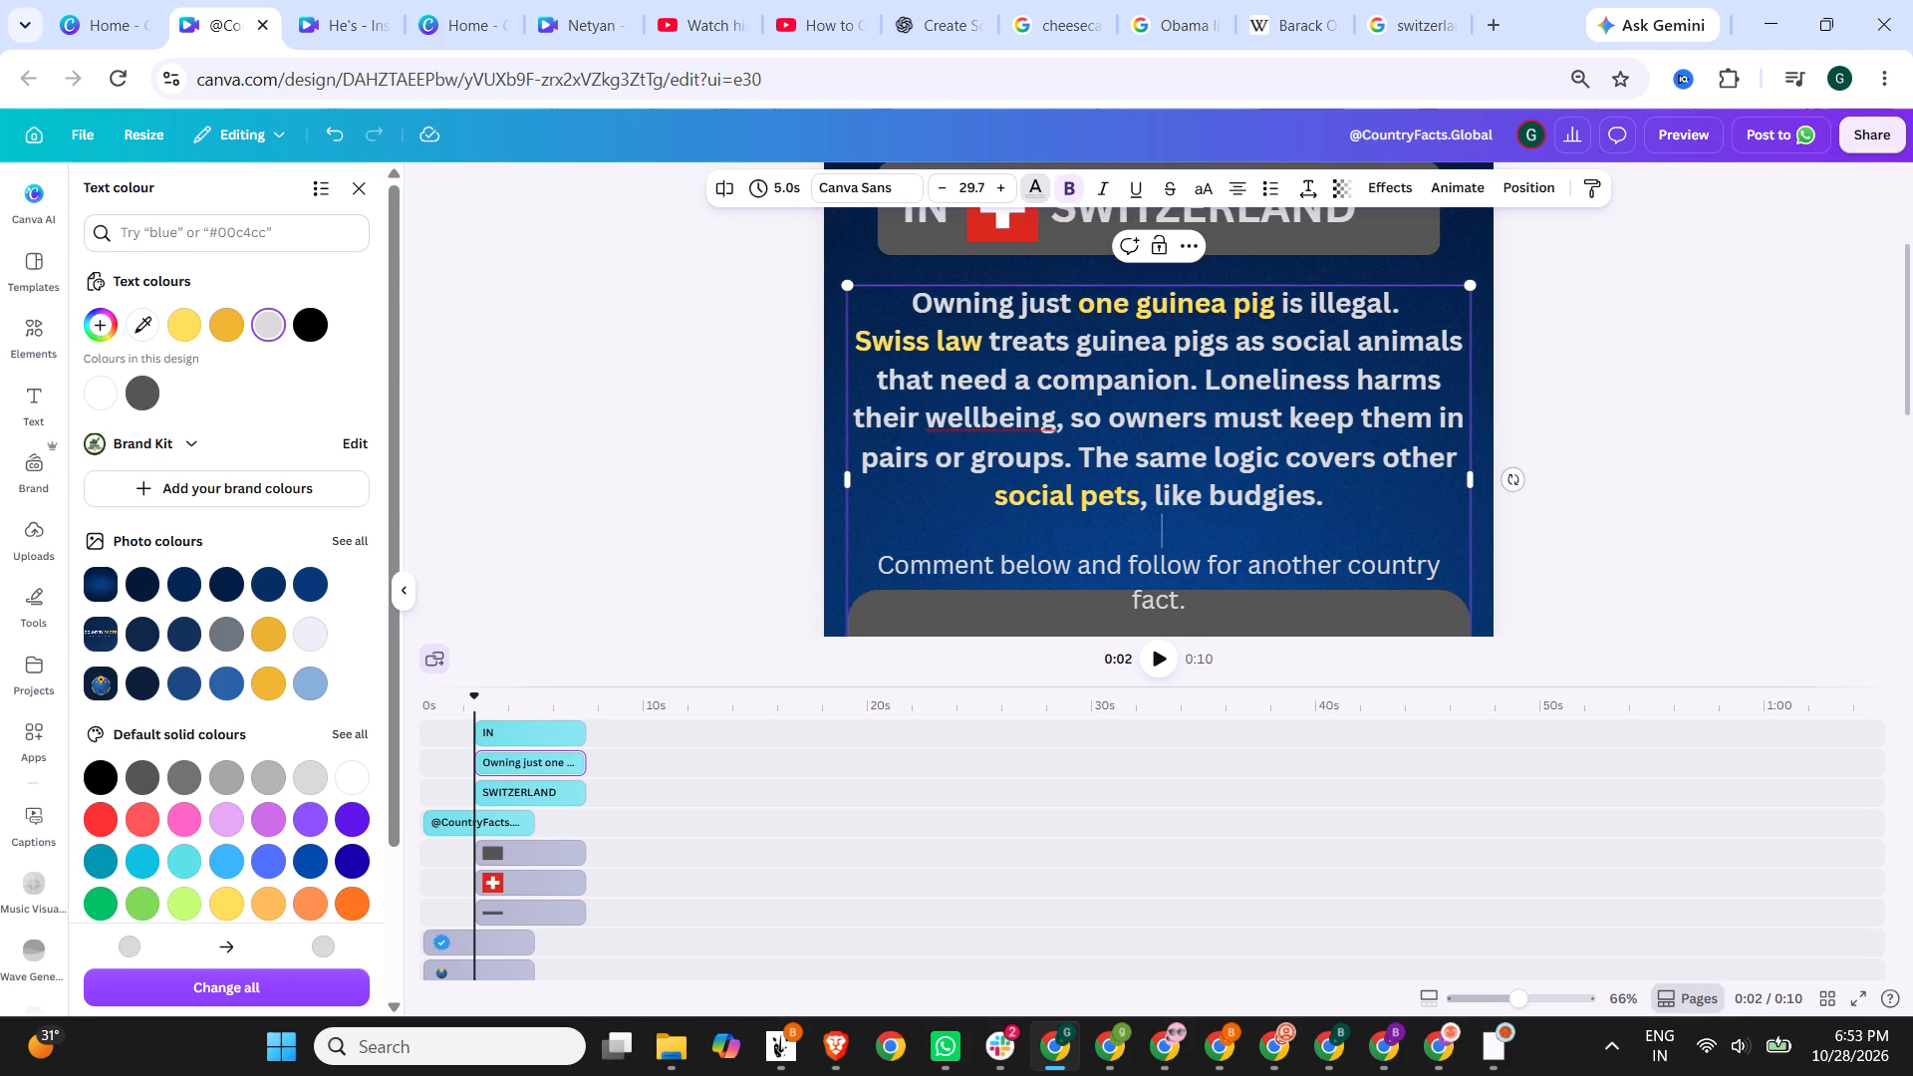
Replace the word "follow" with "Subscribe" in the closing "Comment below" line.
drag(1198, 568, 1124, 567)
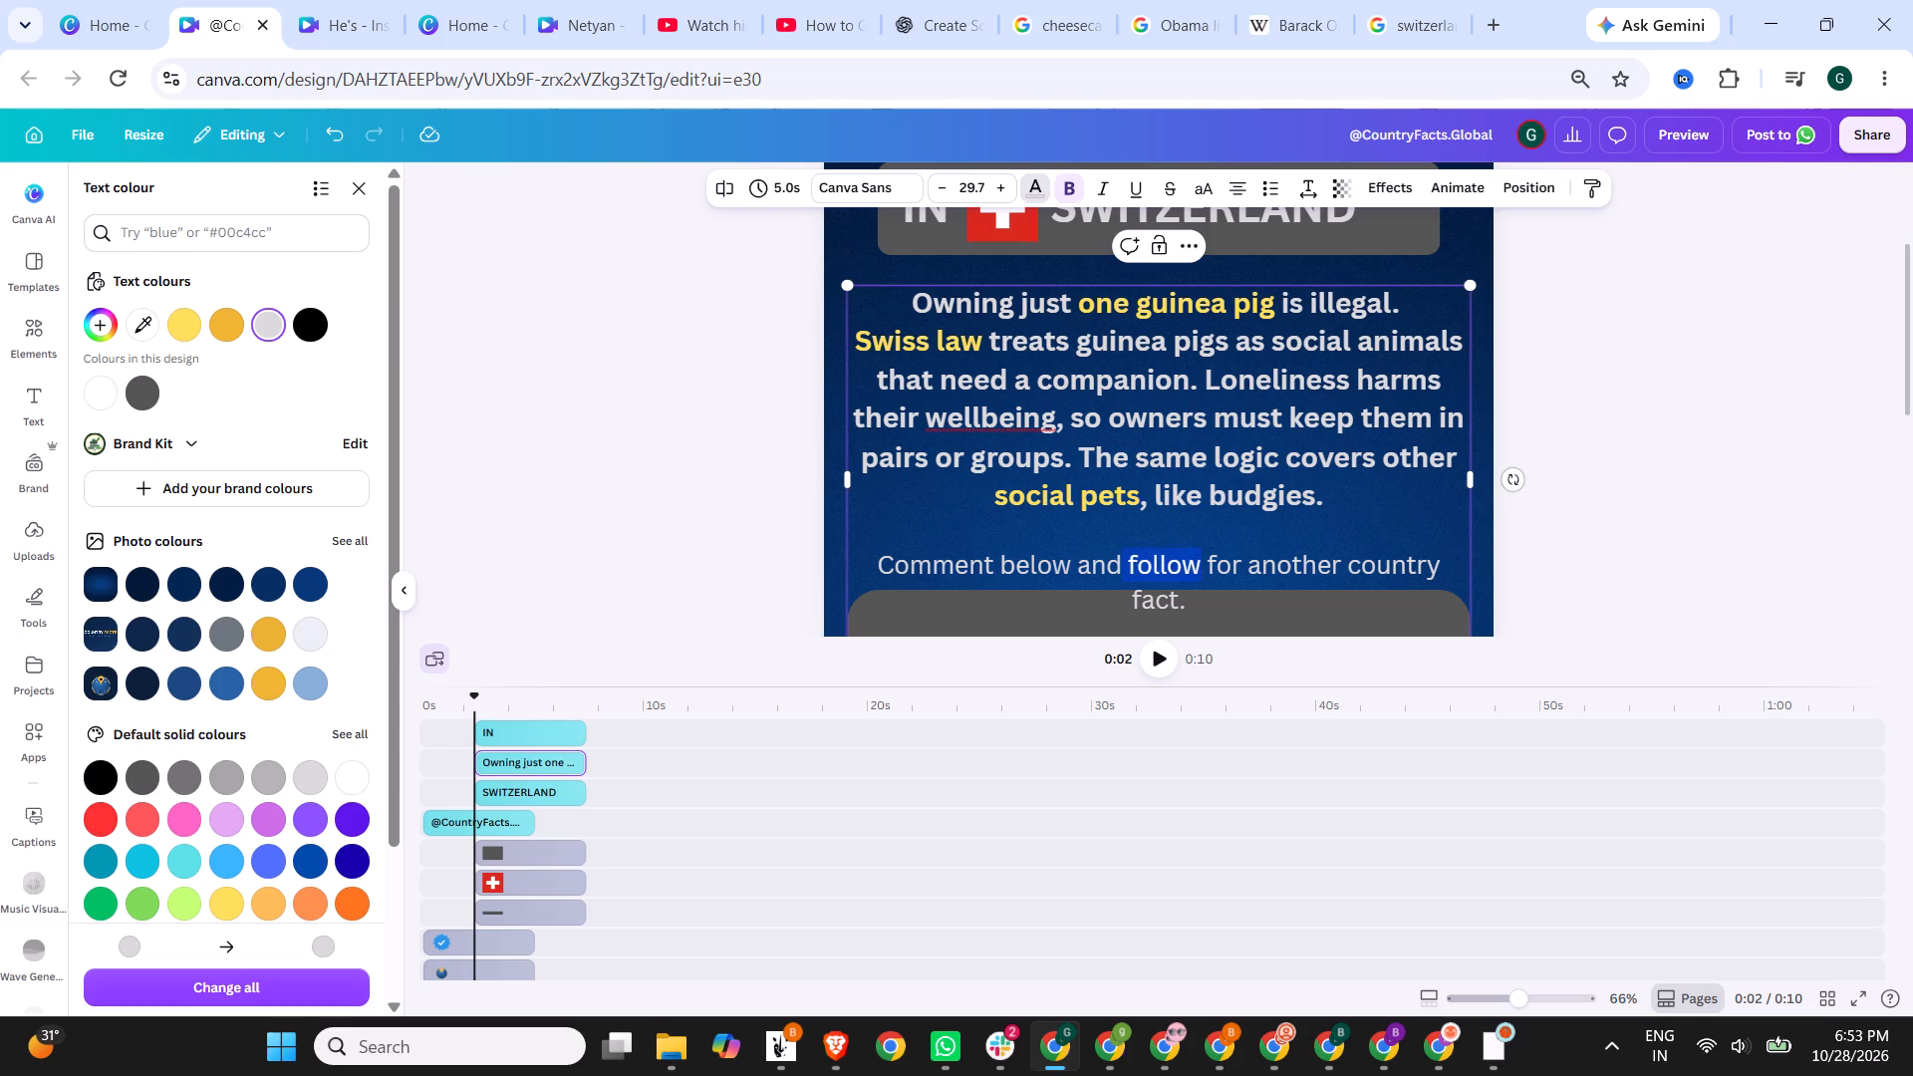
drag(1124, 567, 1129, 567)
text(Subscribe)
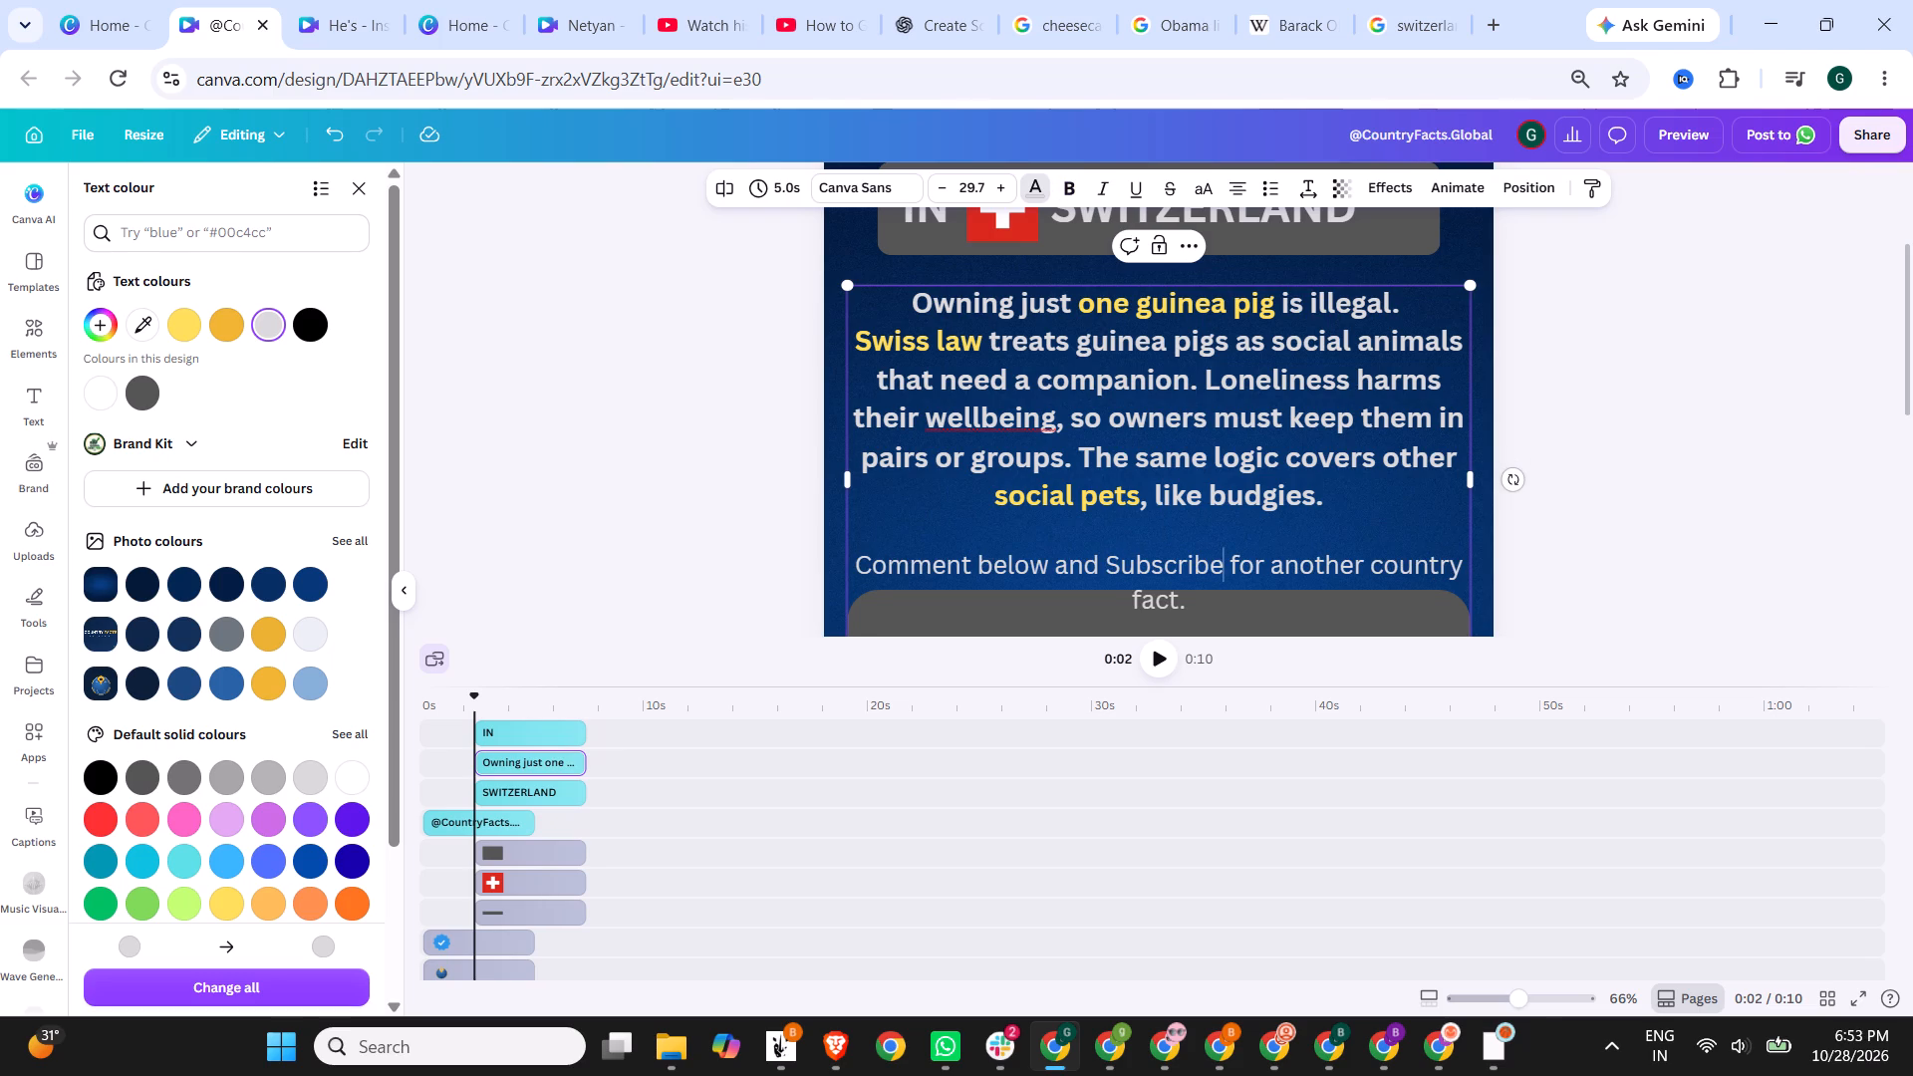
Reduce the font size of the closing "Comment below and Subscribe for another country fact." line to 24.7.
drag(1212, 605, 859, 557)
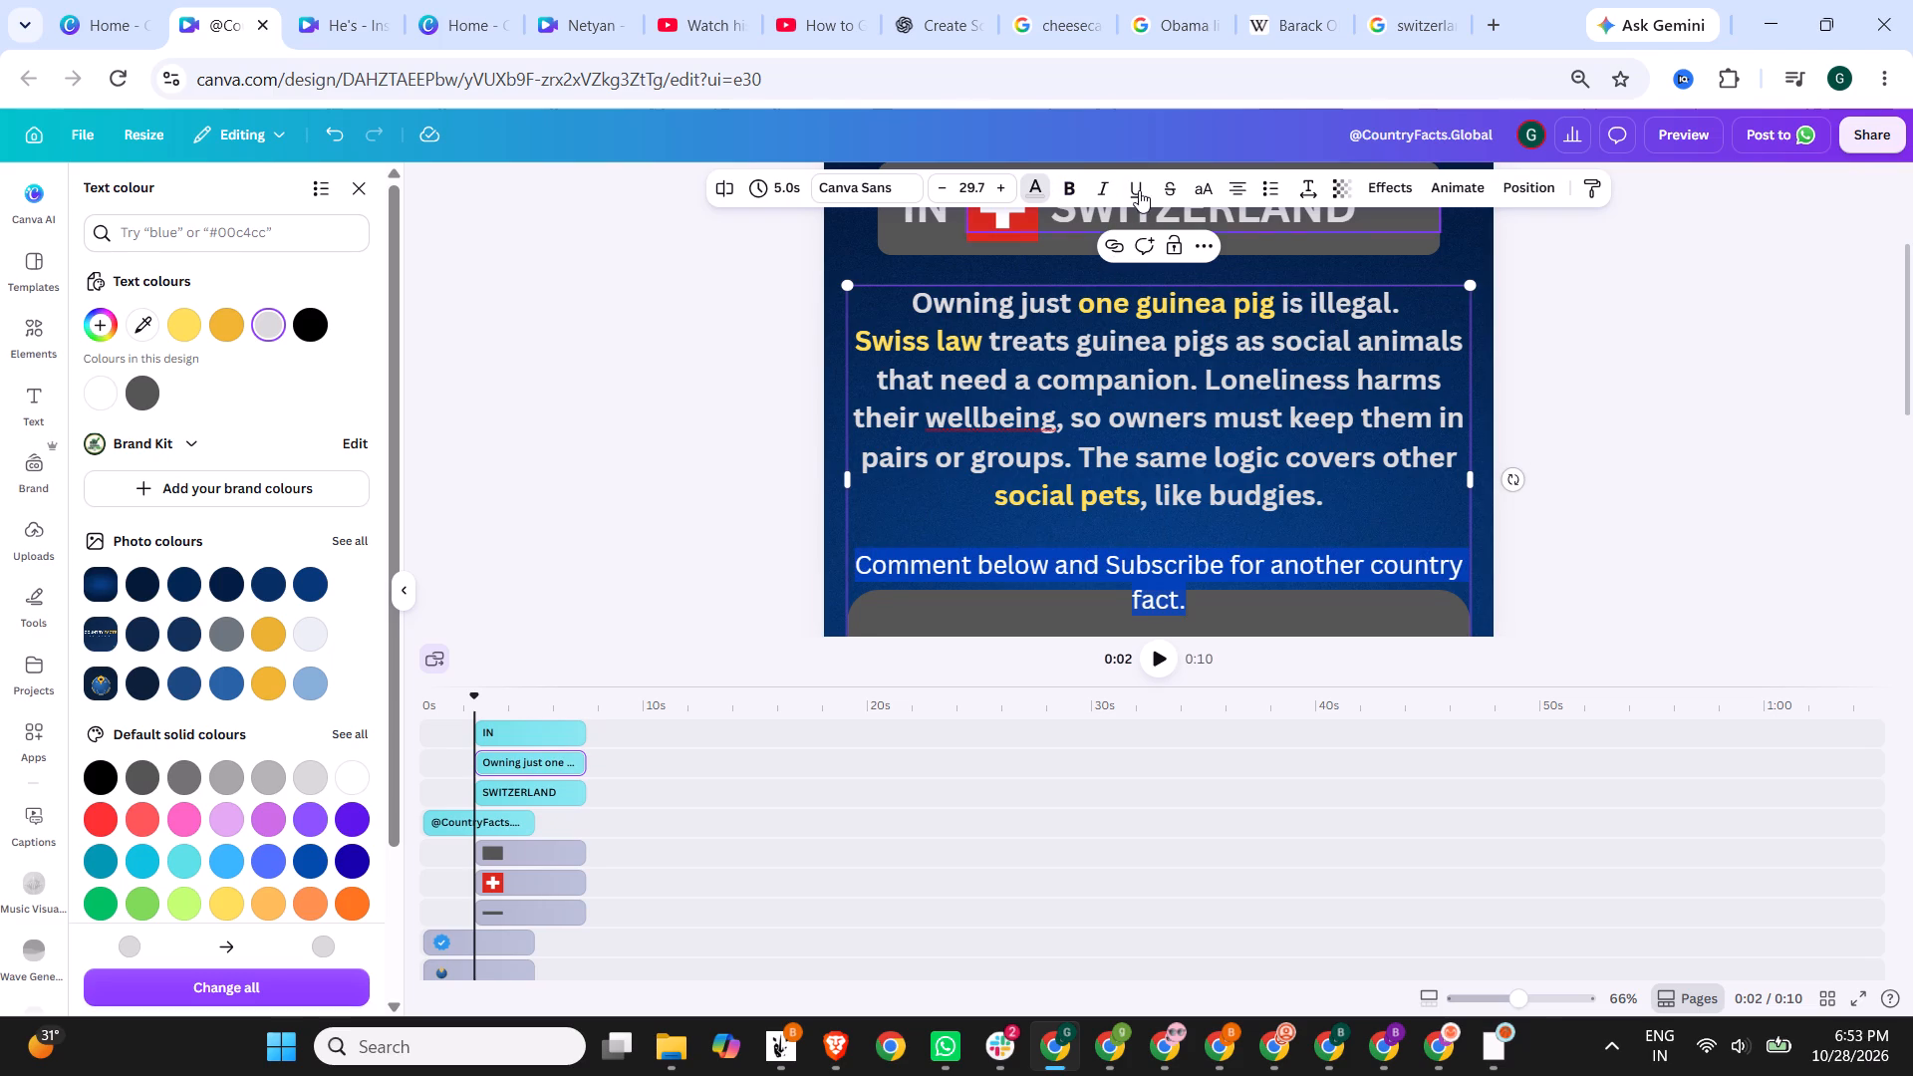
triple_click(943, 186)
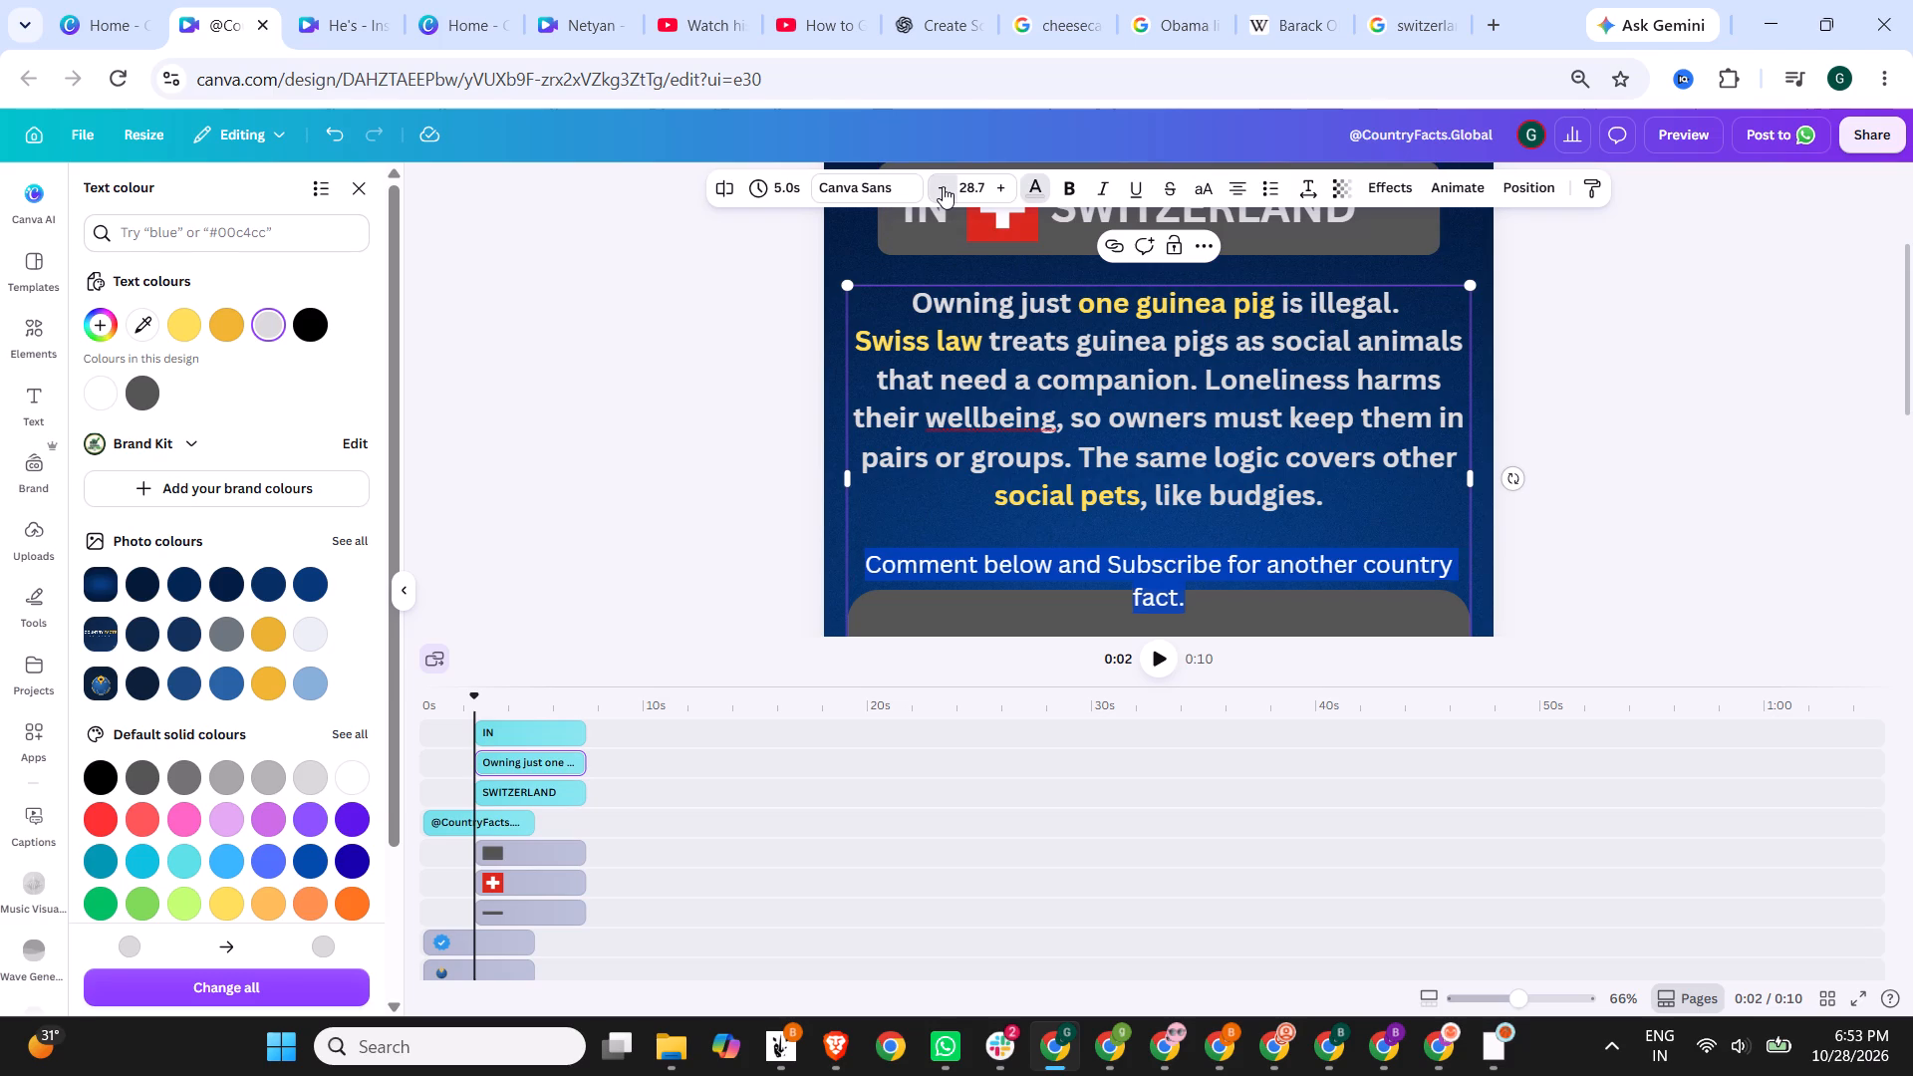
double_click(943, 186)
click(794, 468)
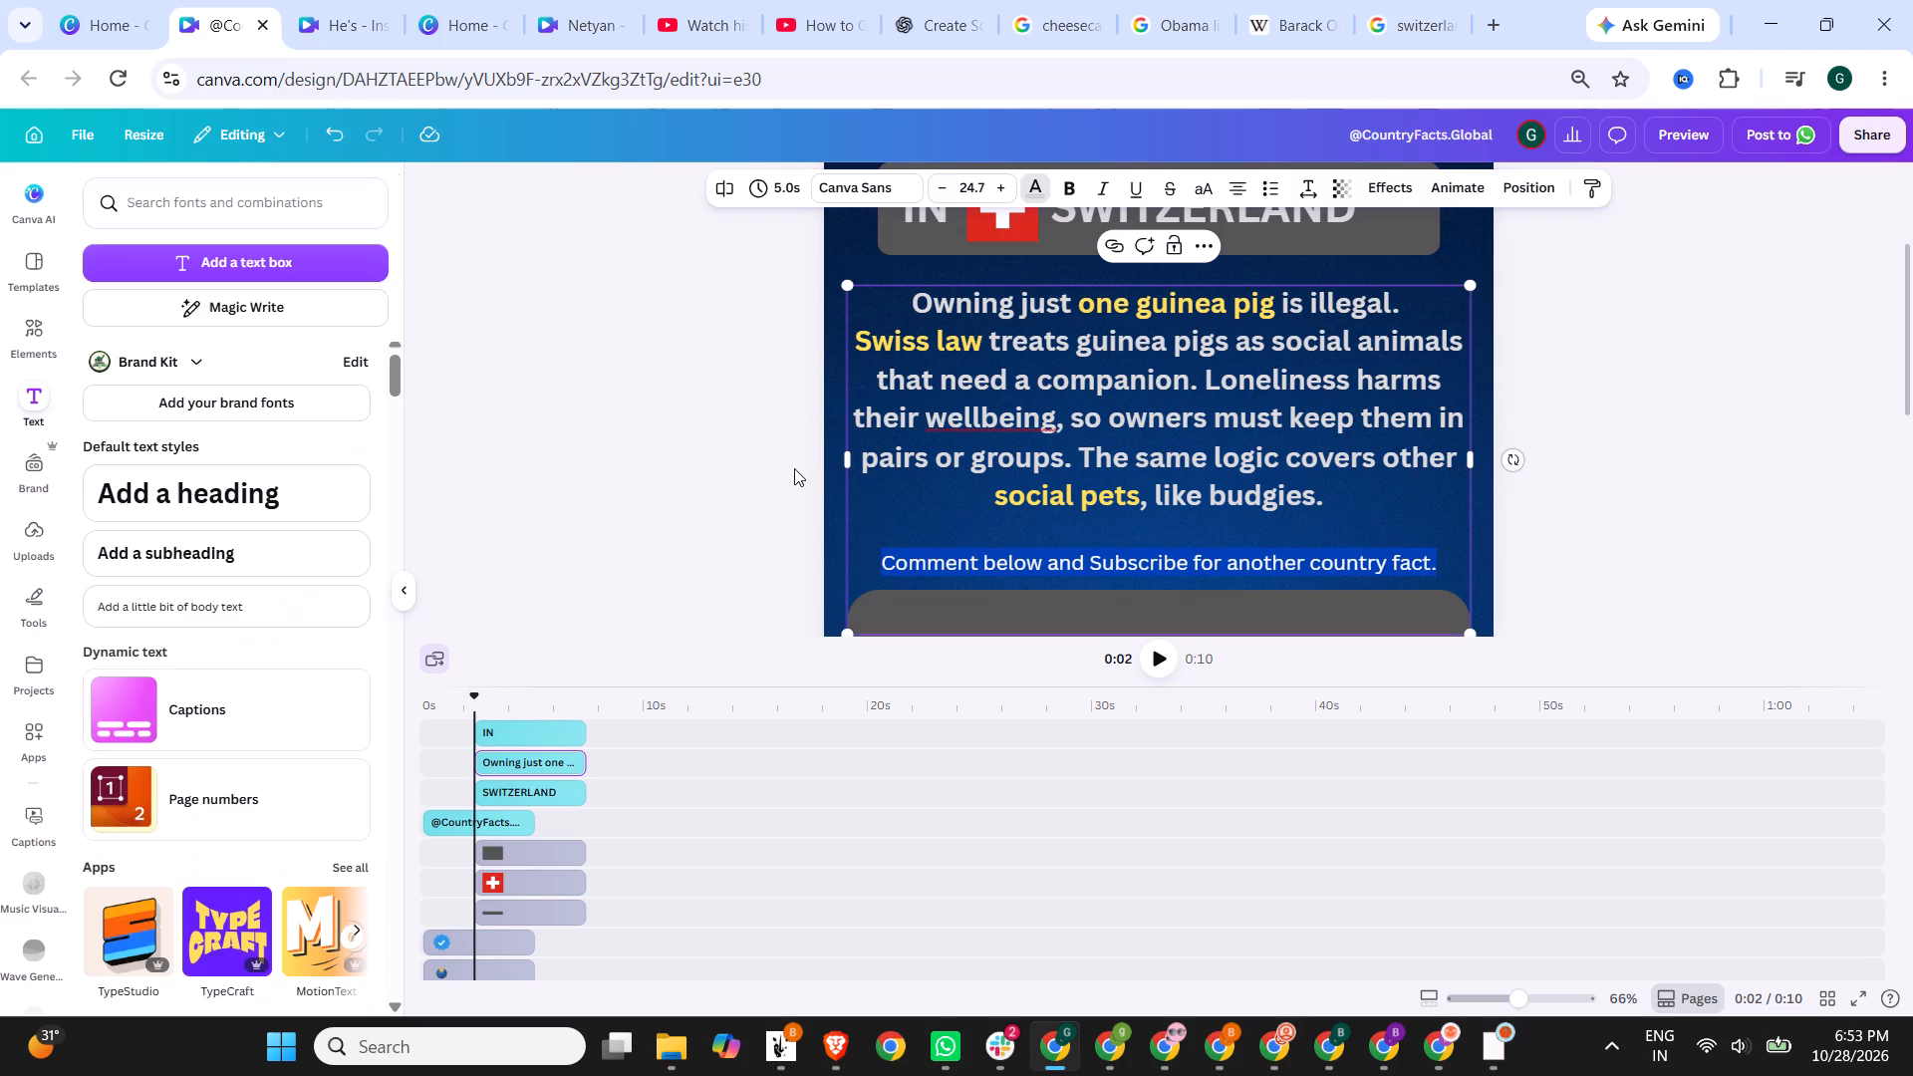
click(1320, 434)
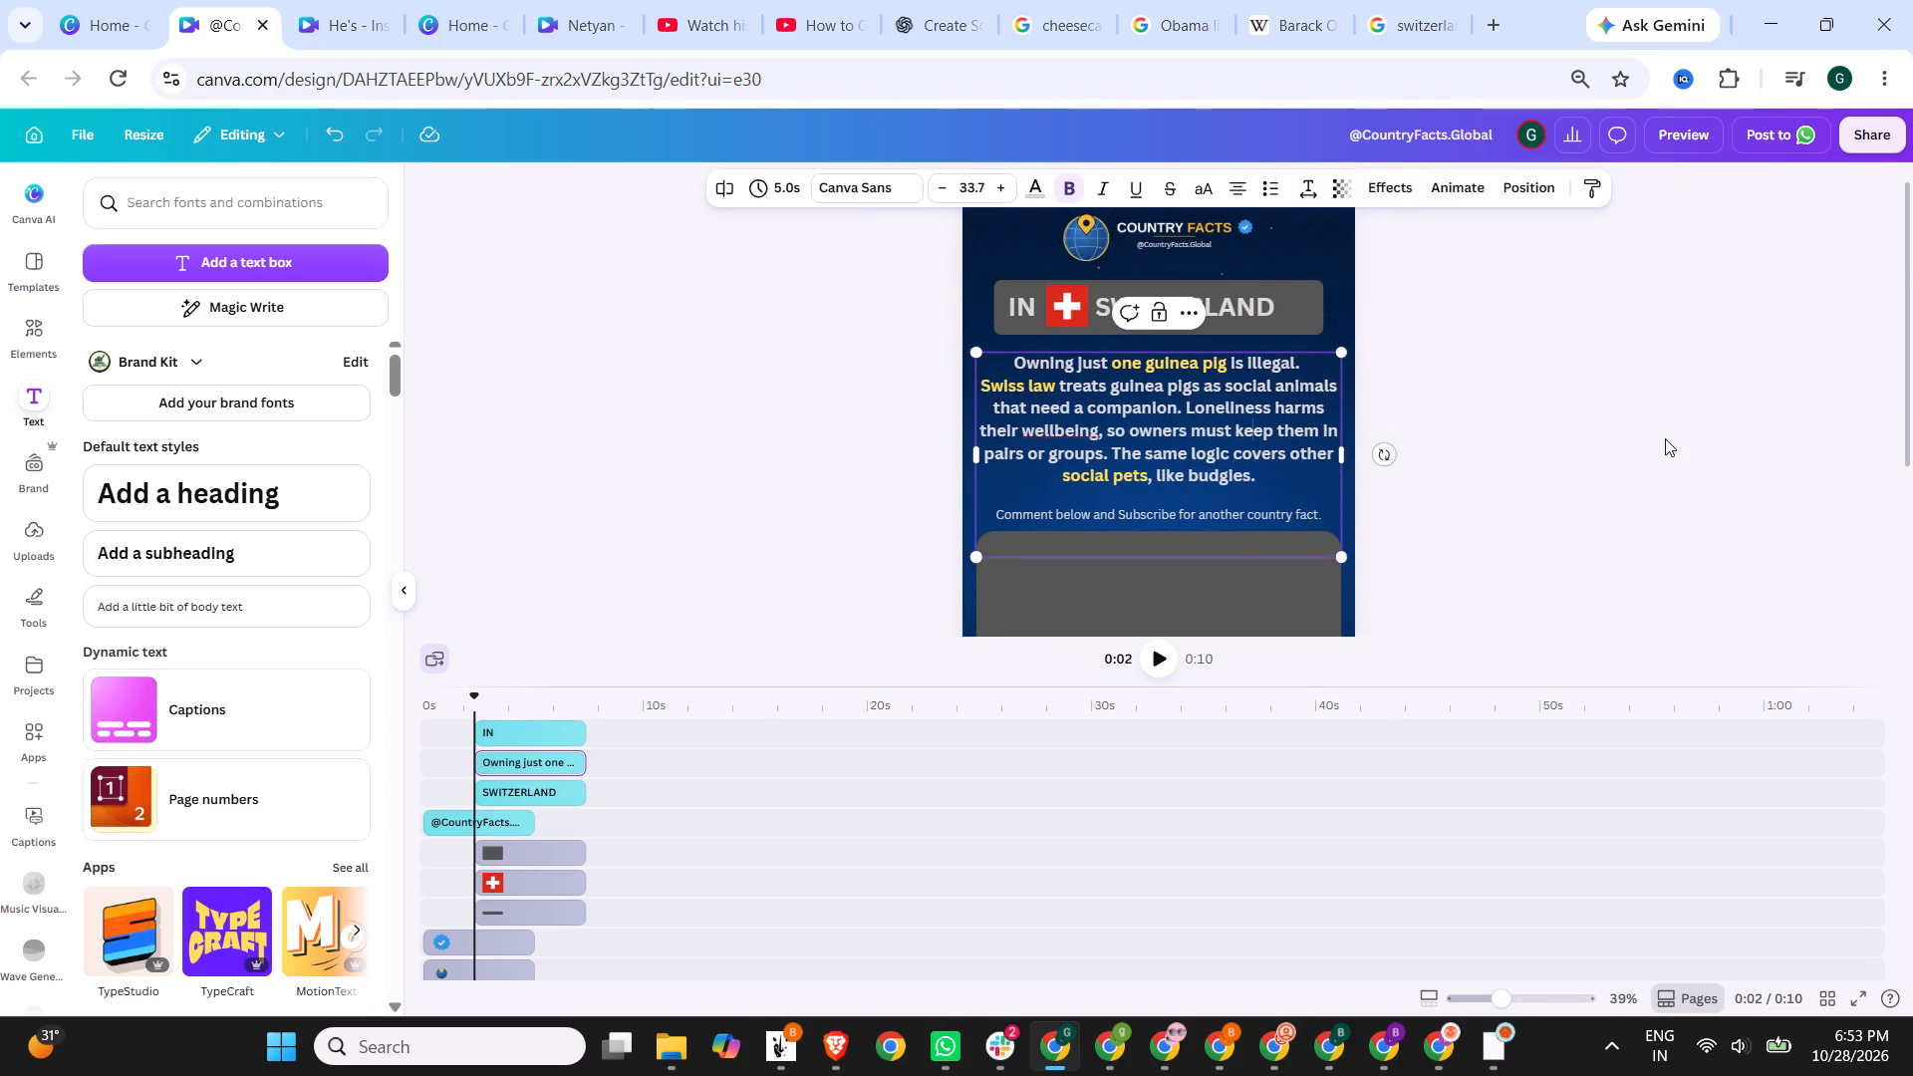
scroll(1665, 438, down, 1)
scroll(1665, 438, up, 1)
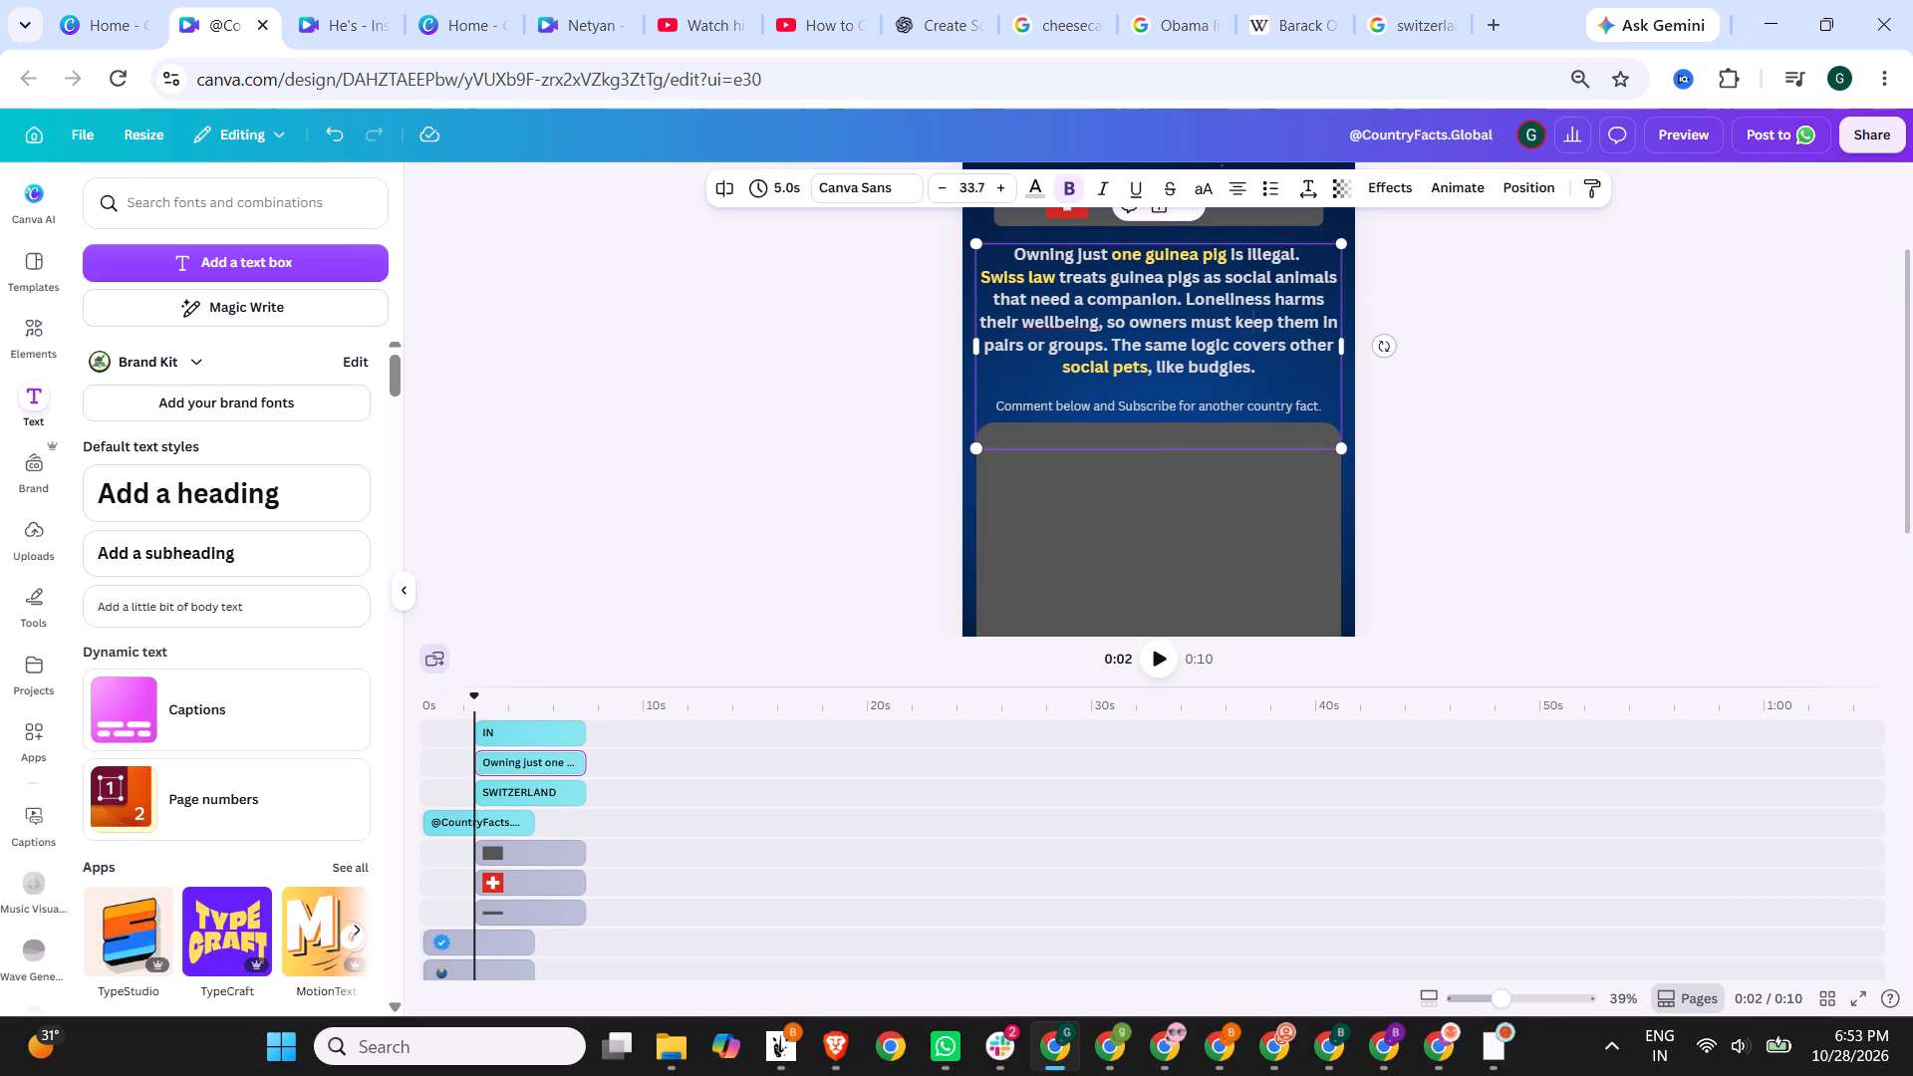
Replace "Comment below" with "Tell you comments" in the closing line of the script text.
double_click(1176, 412)
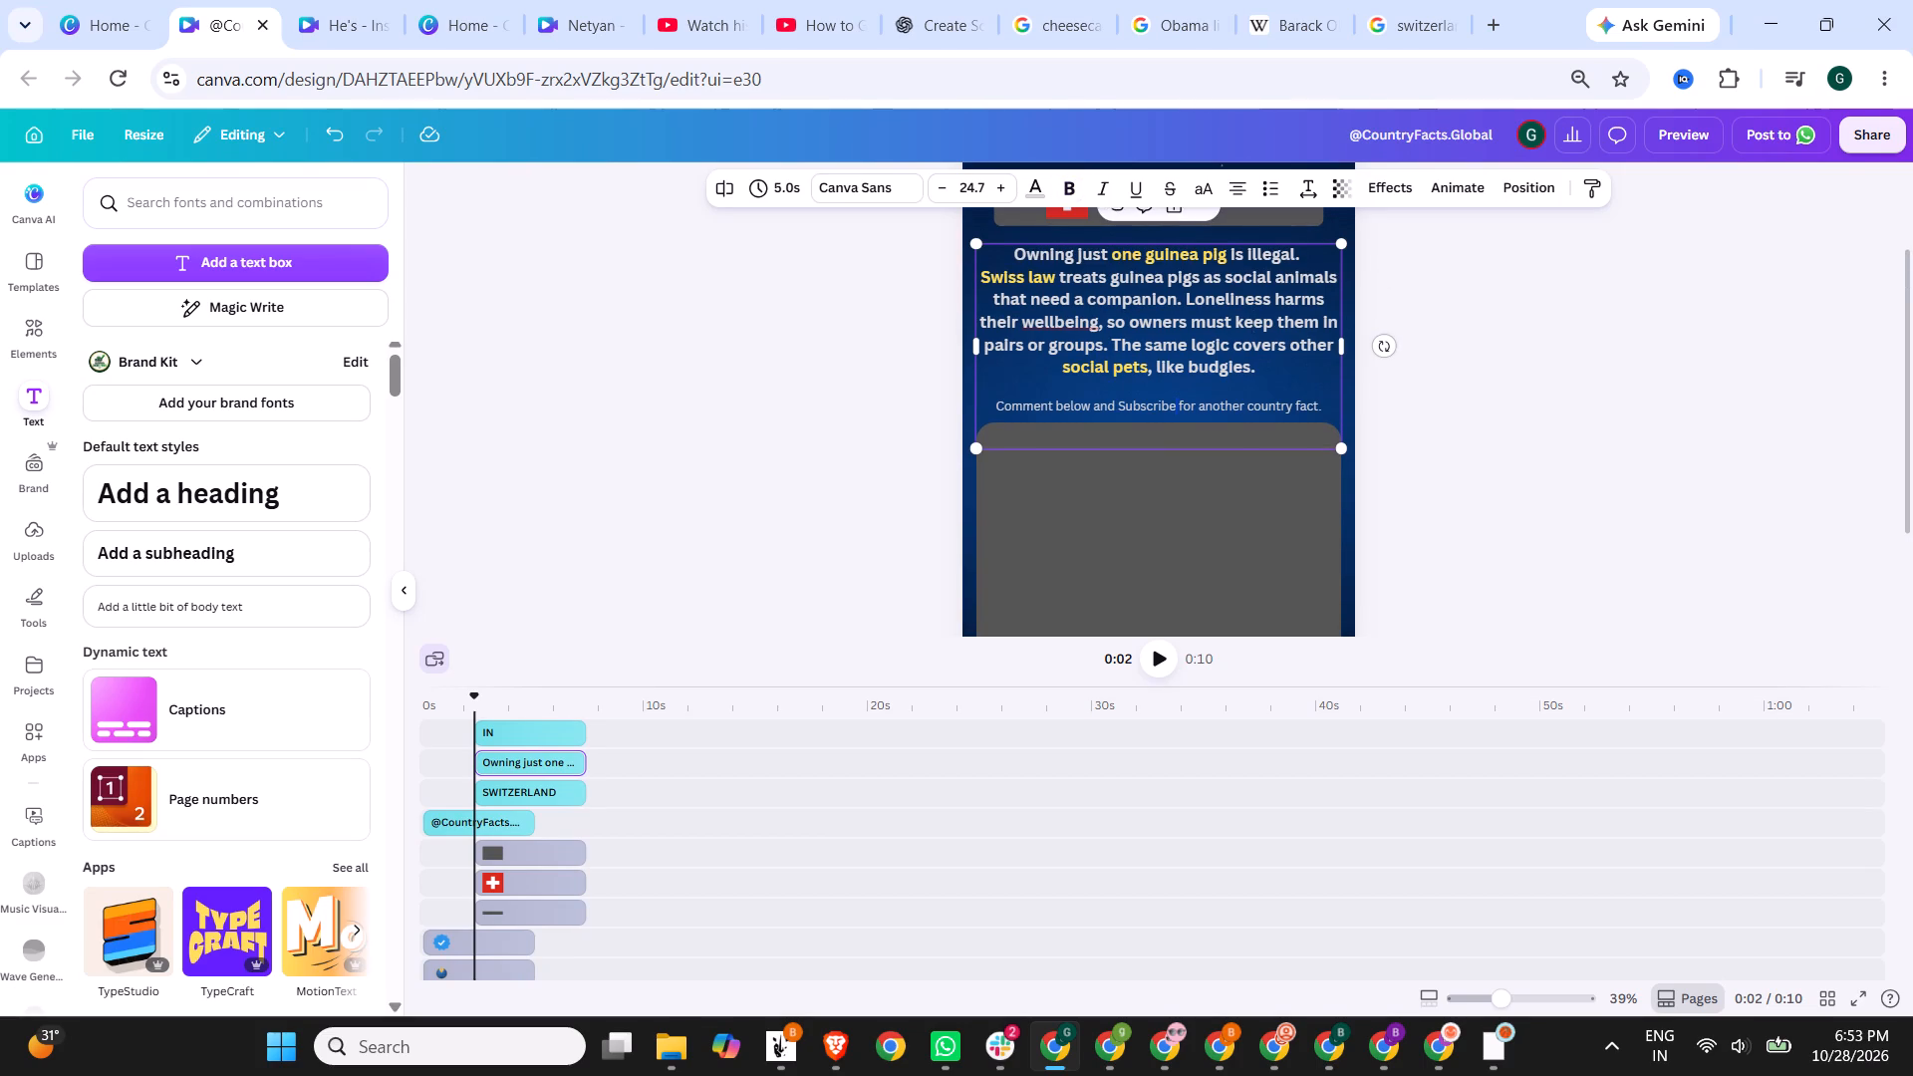
click(1008, 403)
drag(999, 403, 1096, 400)
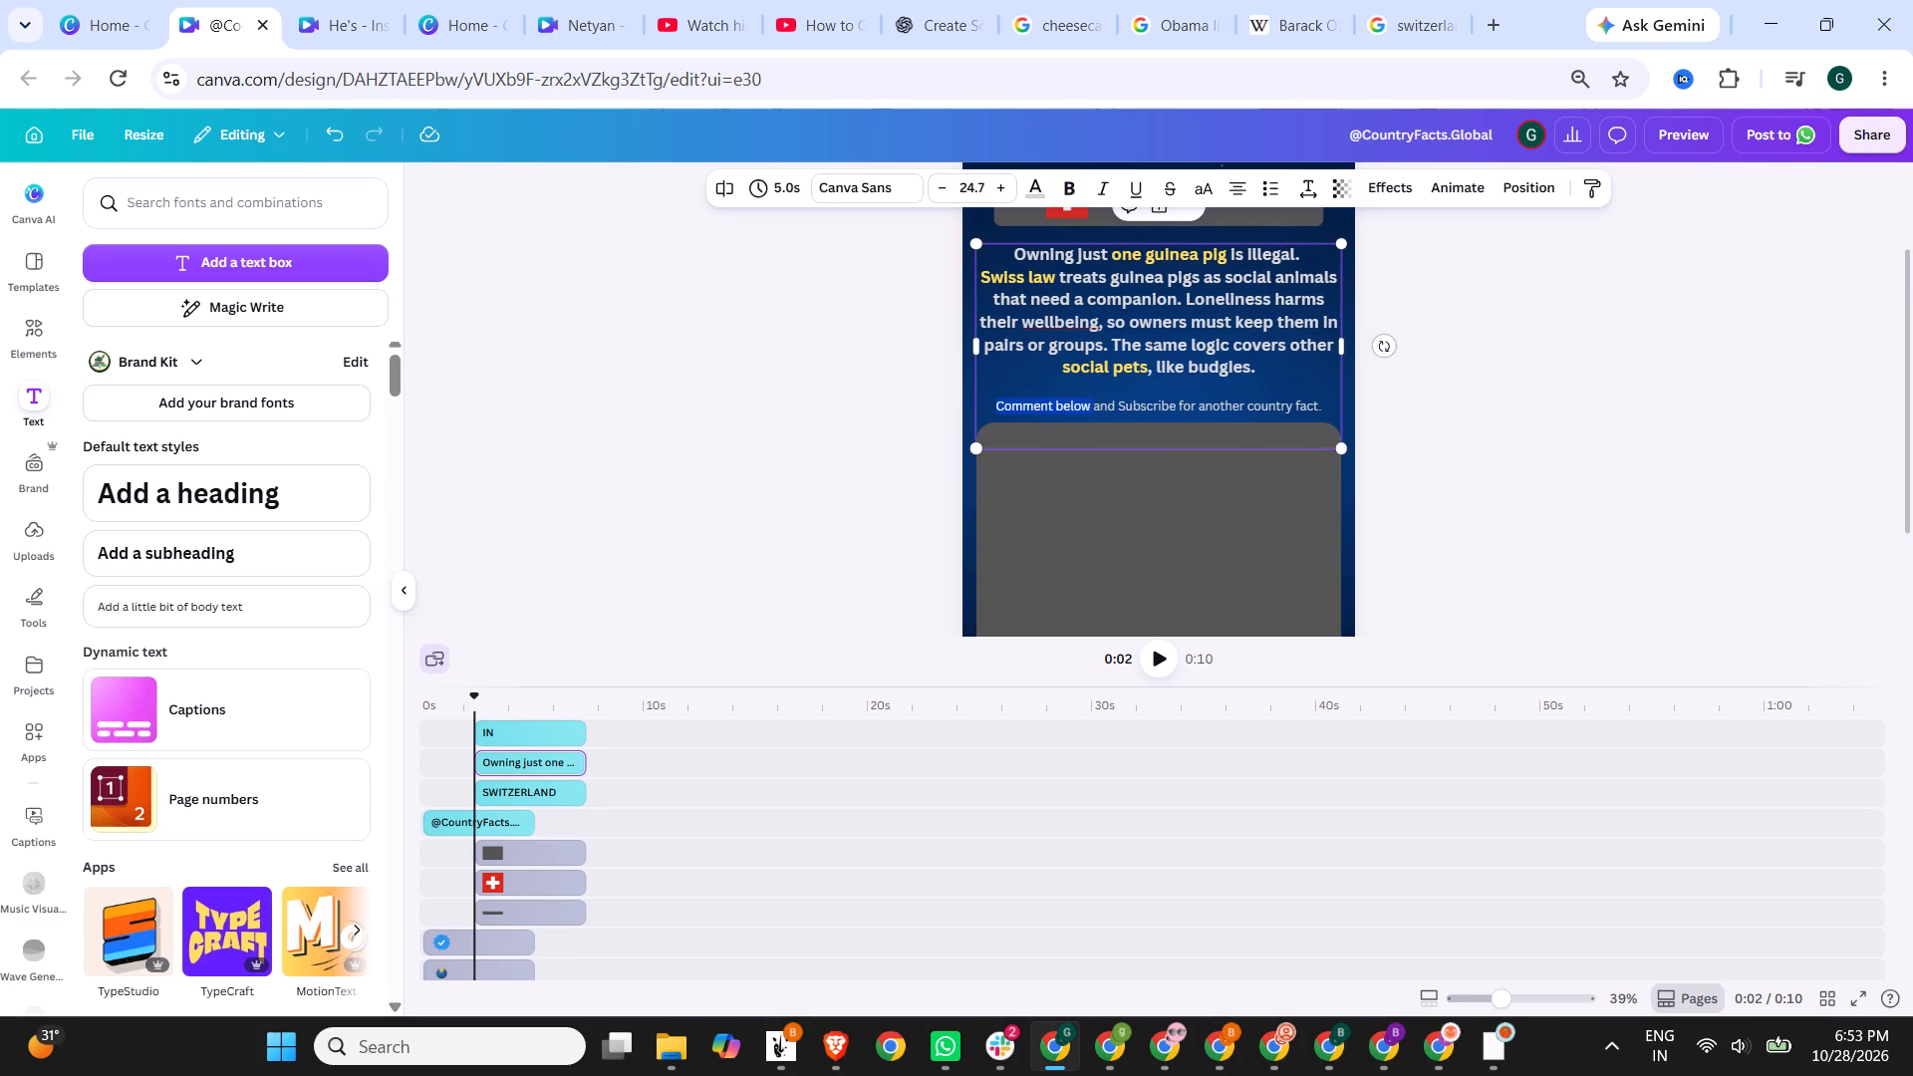
drag(1096, 400, 1092, 403)
text(Tell you comments)
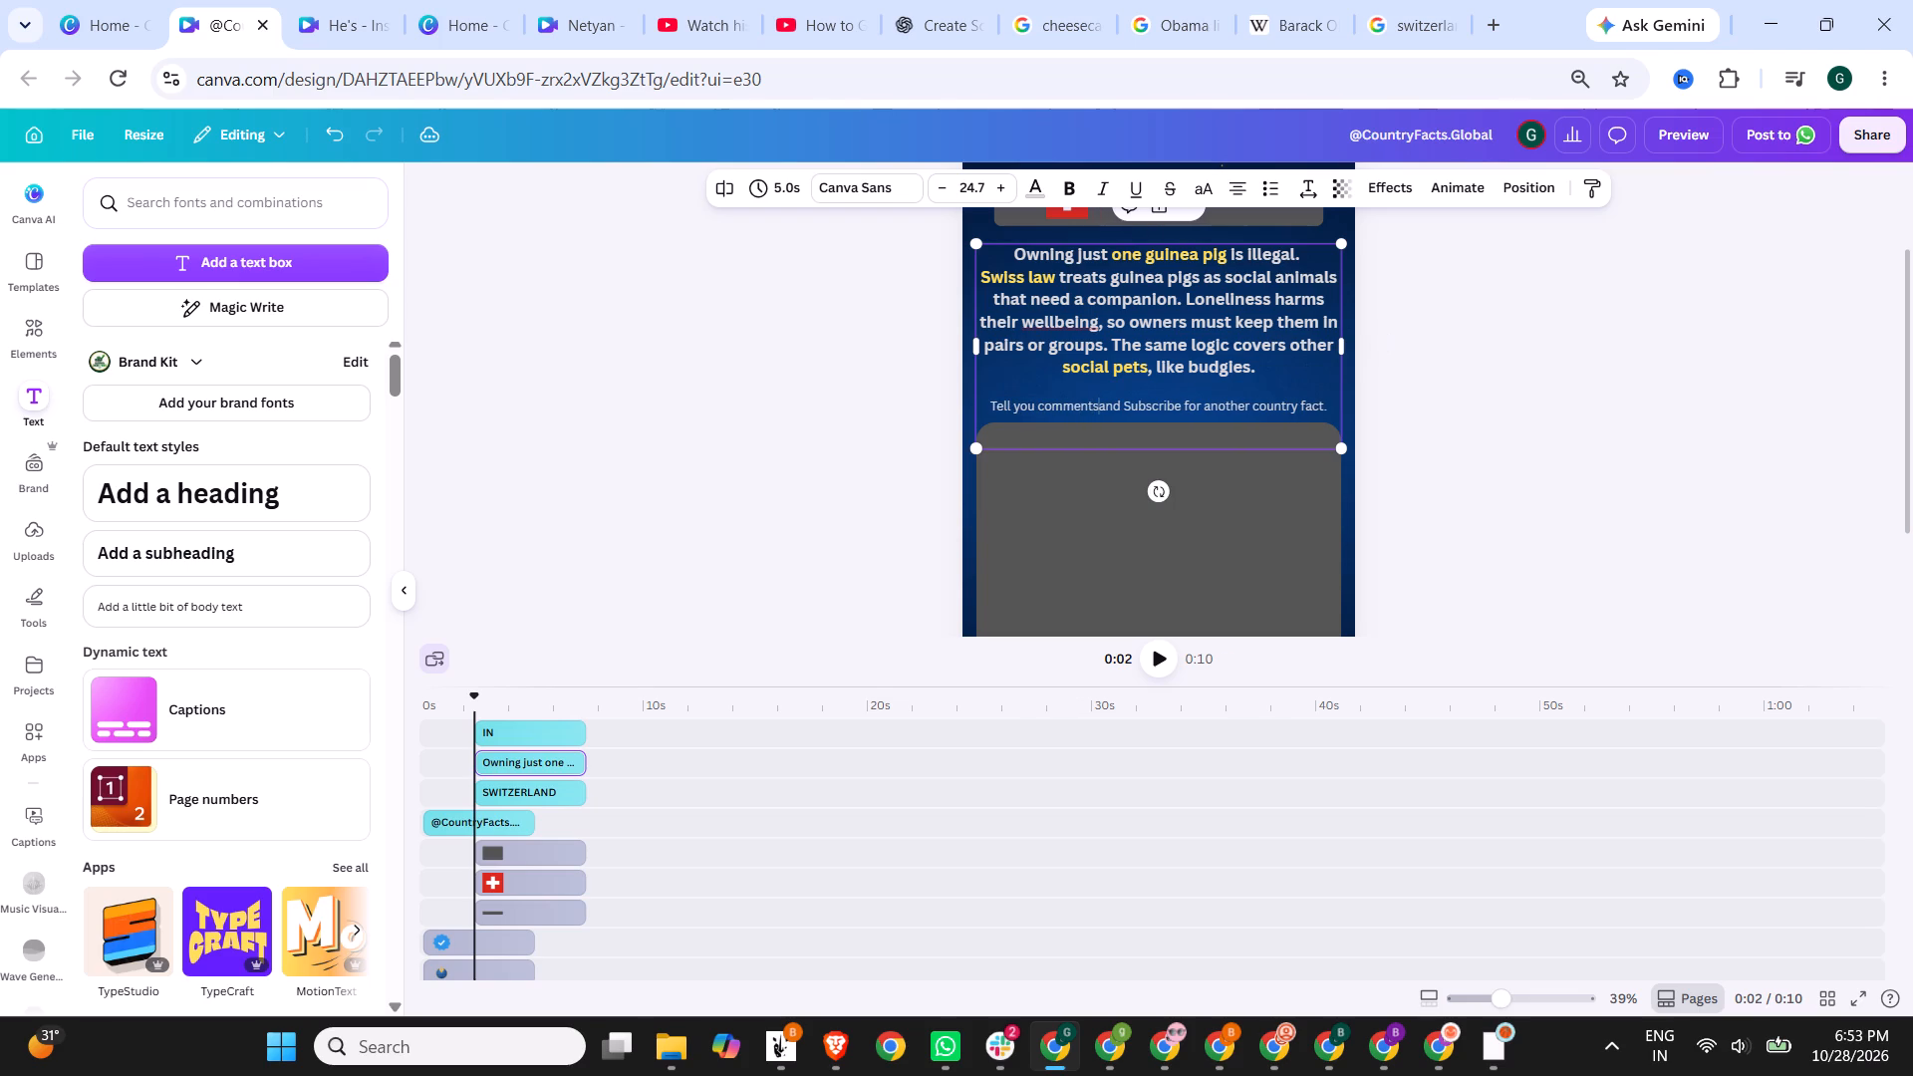
key(space)
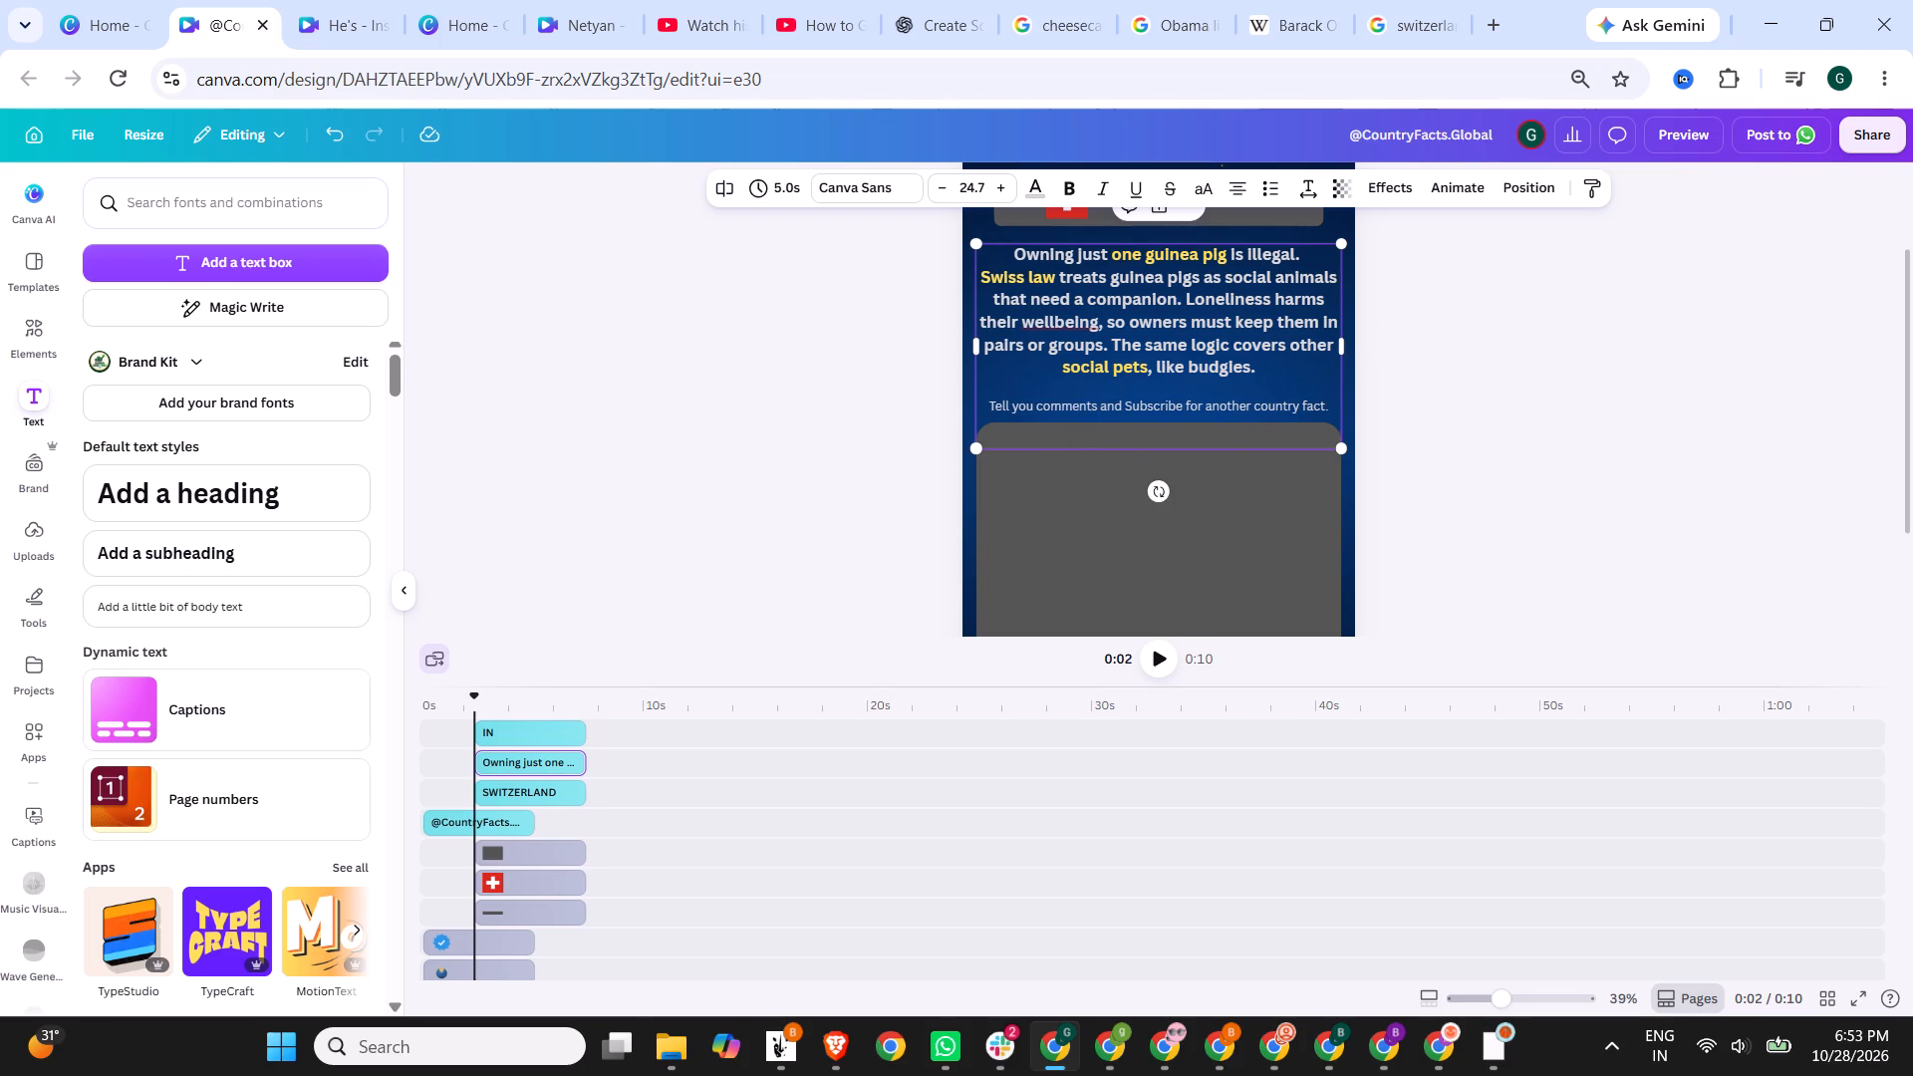
click(1442, 409)
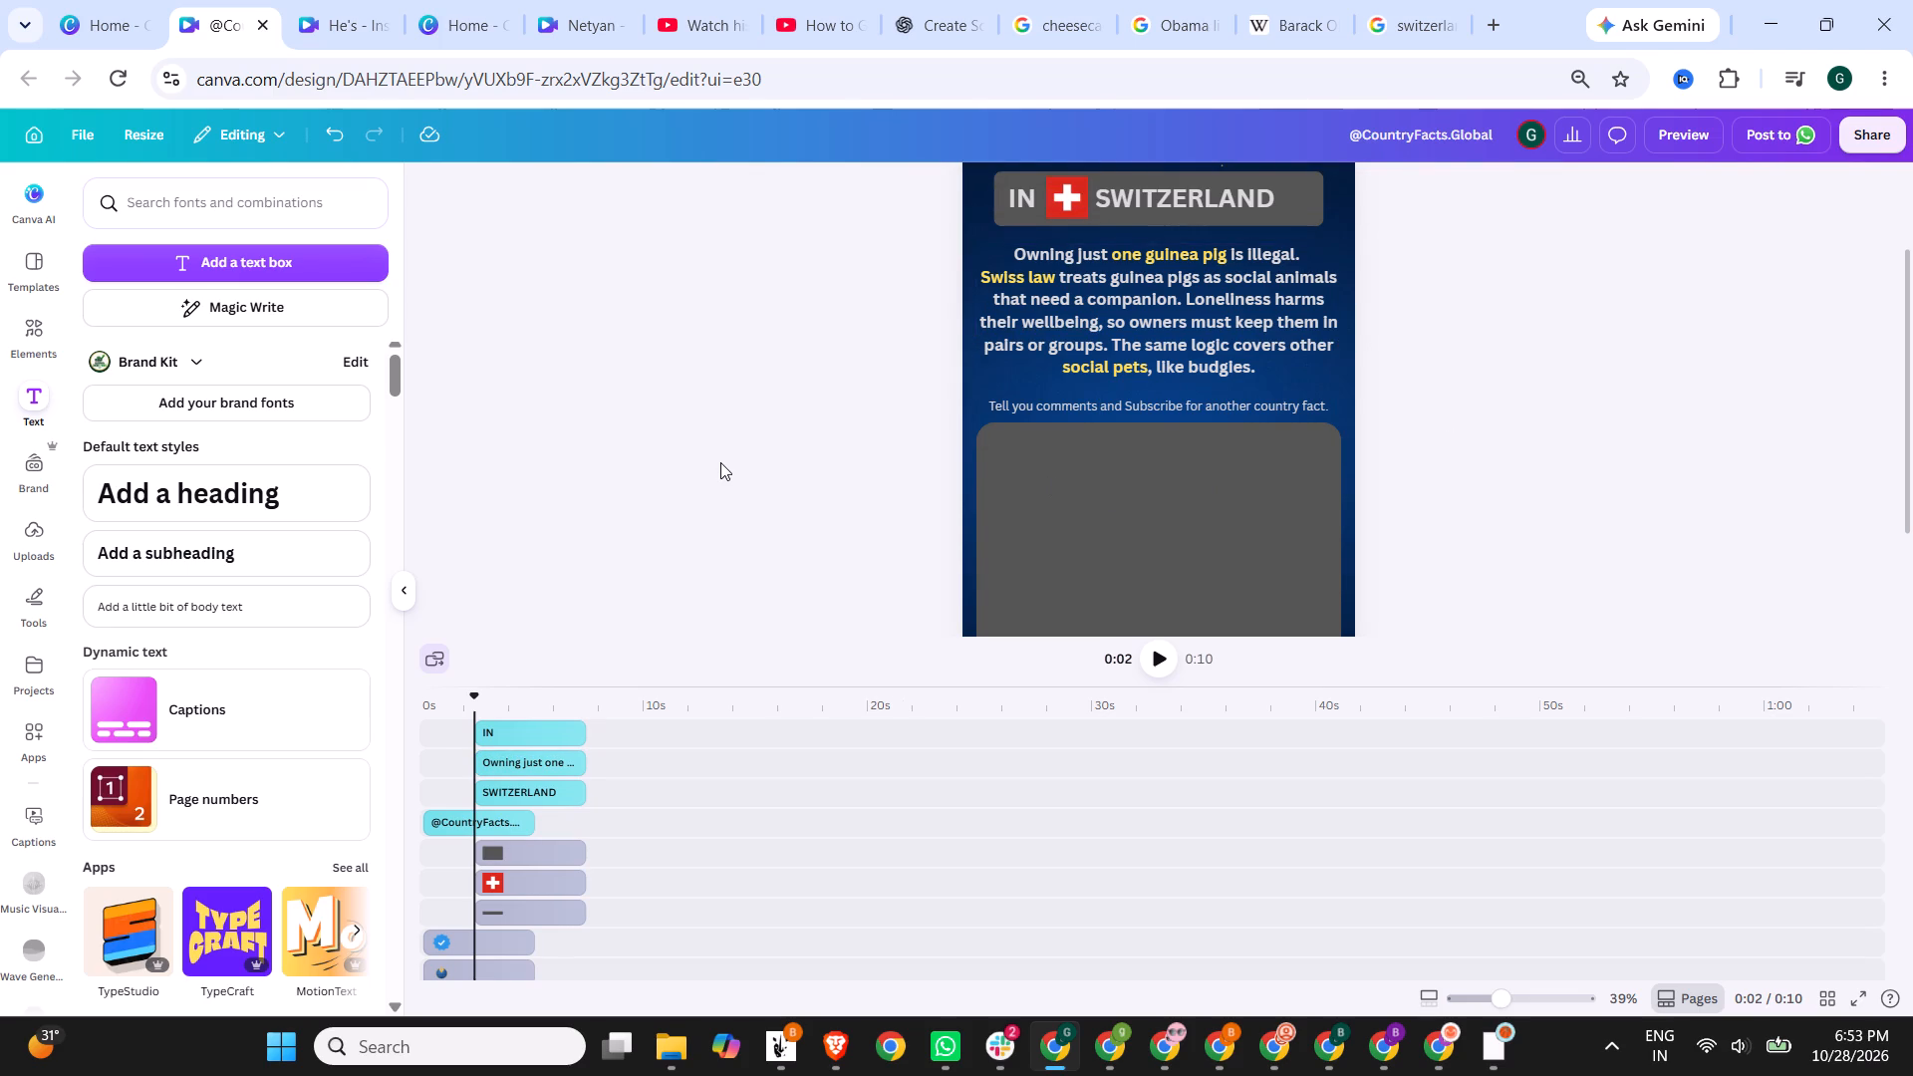
Colour the word "owners" in the script text with the yellow highlight colour.
double_click(1151, 332)
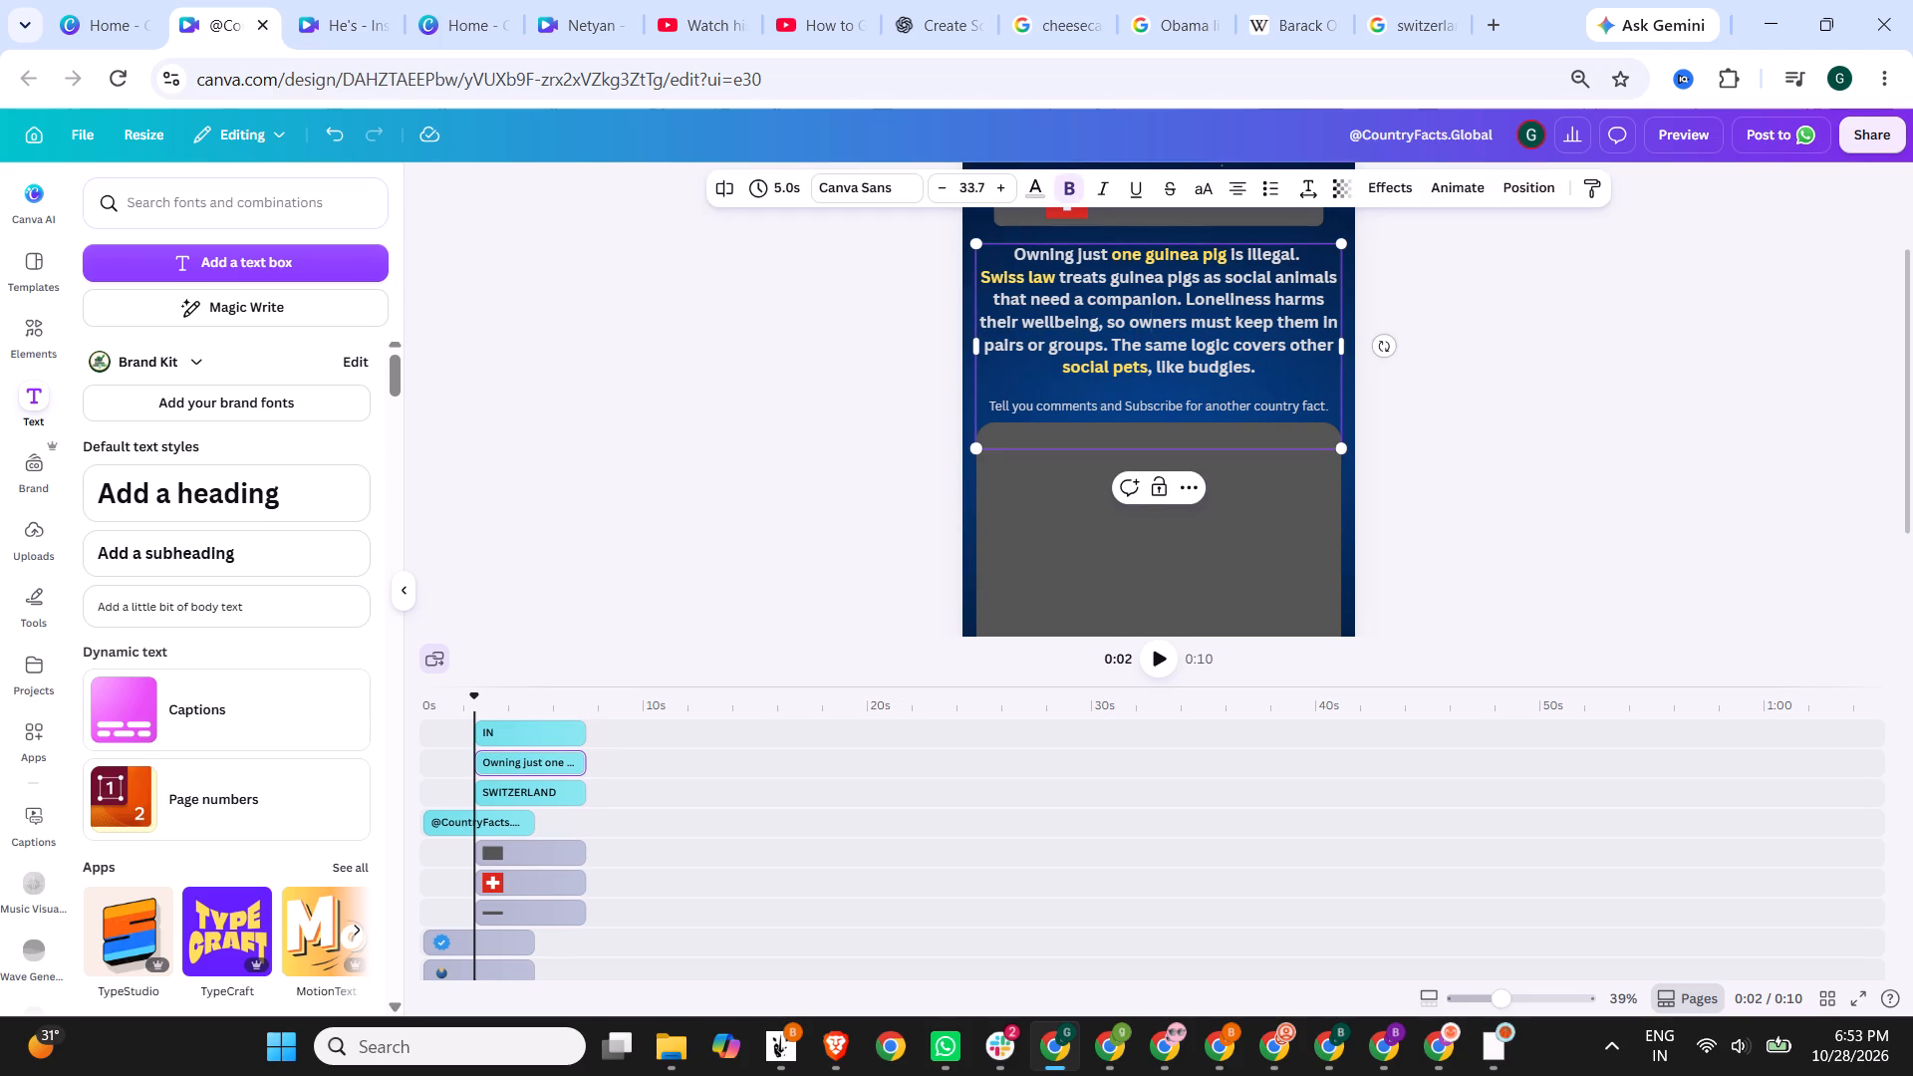
drag(1132, 324, 1180, 321)
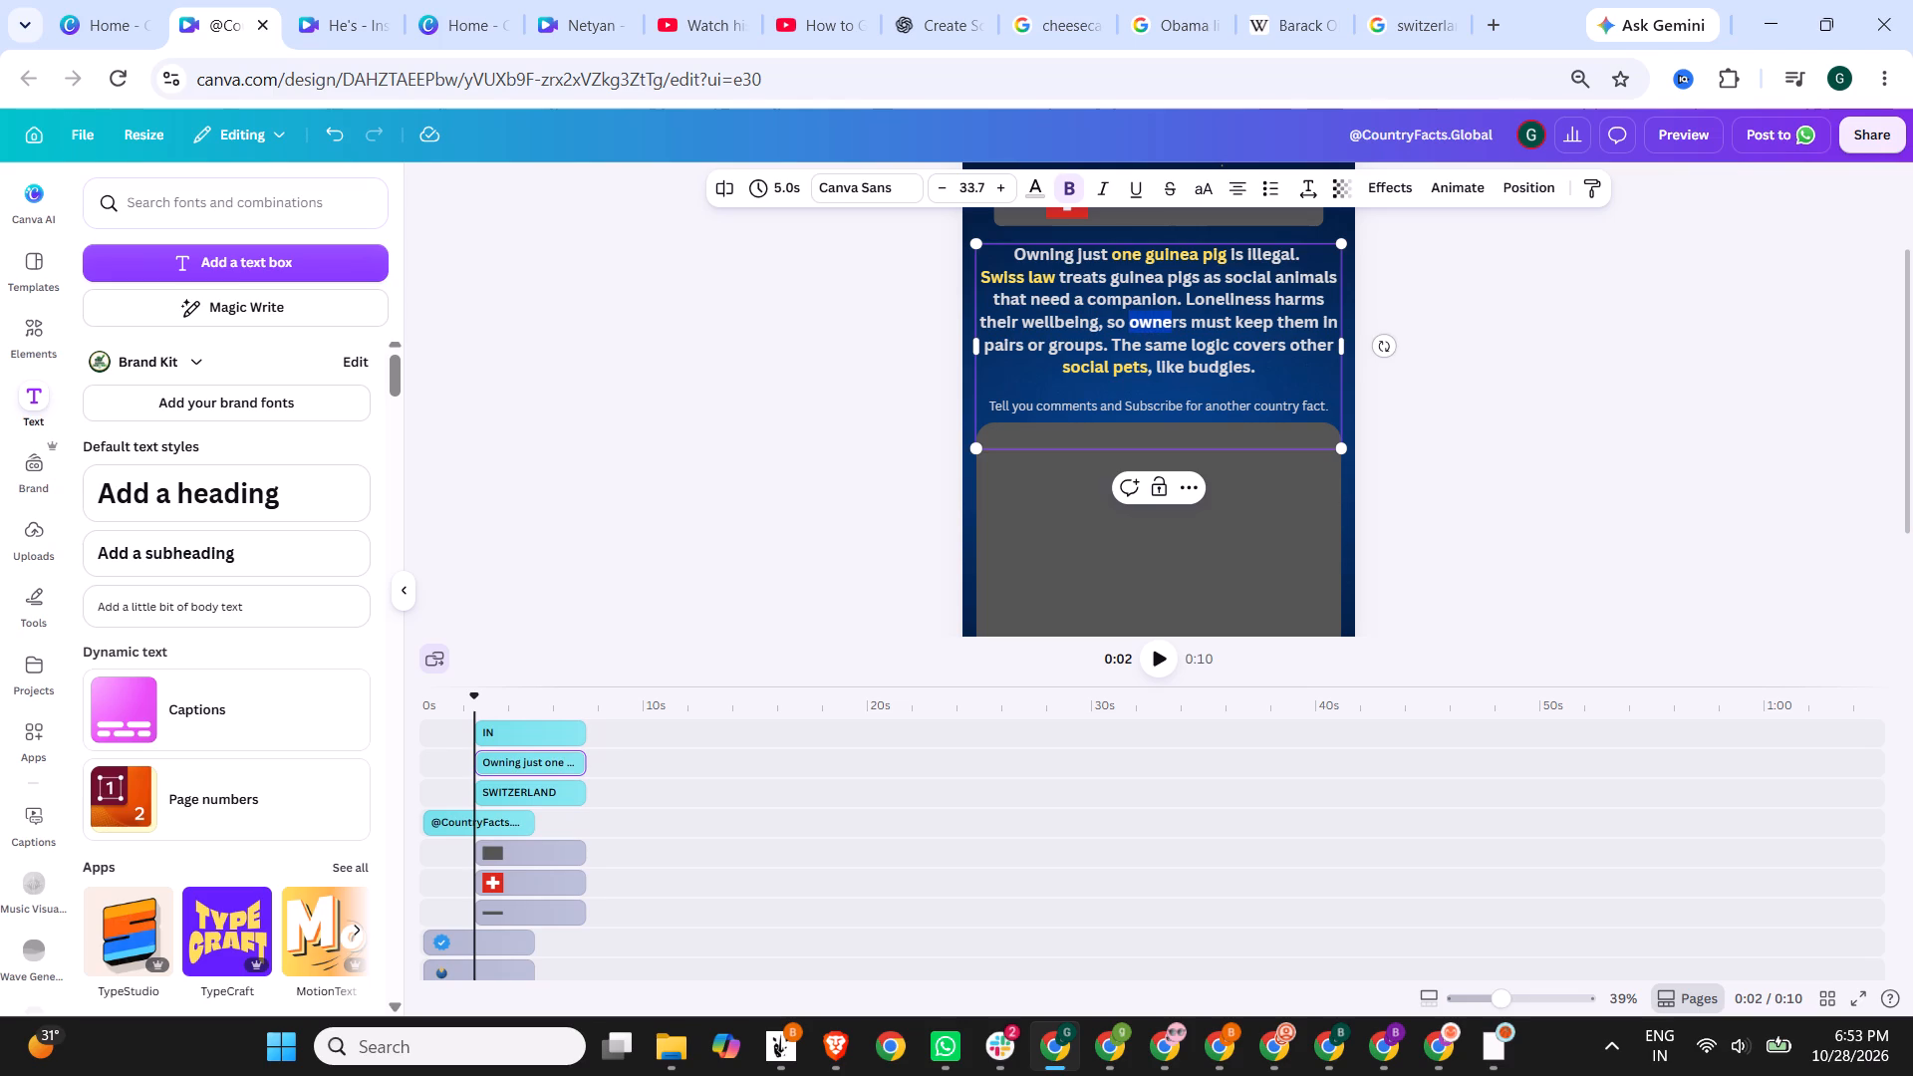
drag(1180, 321, 1184, 321)
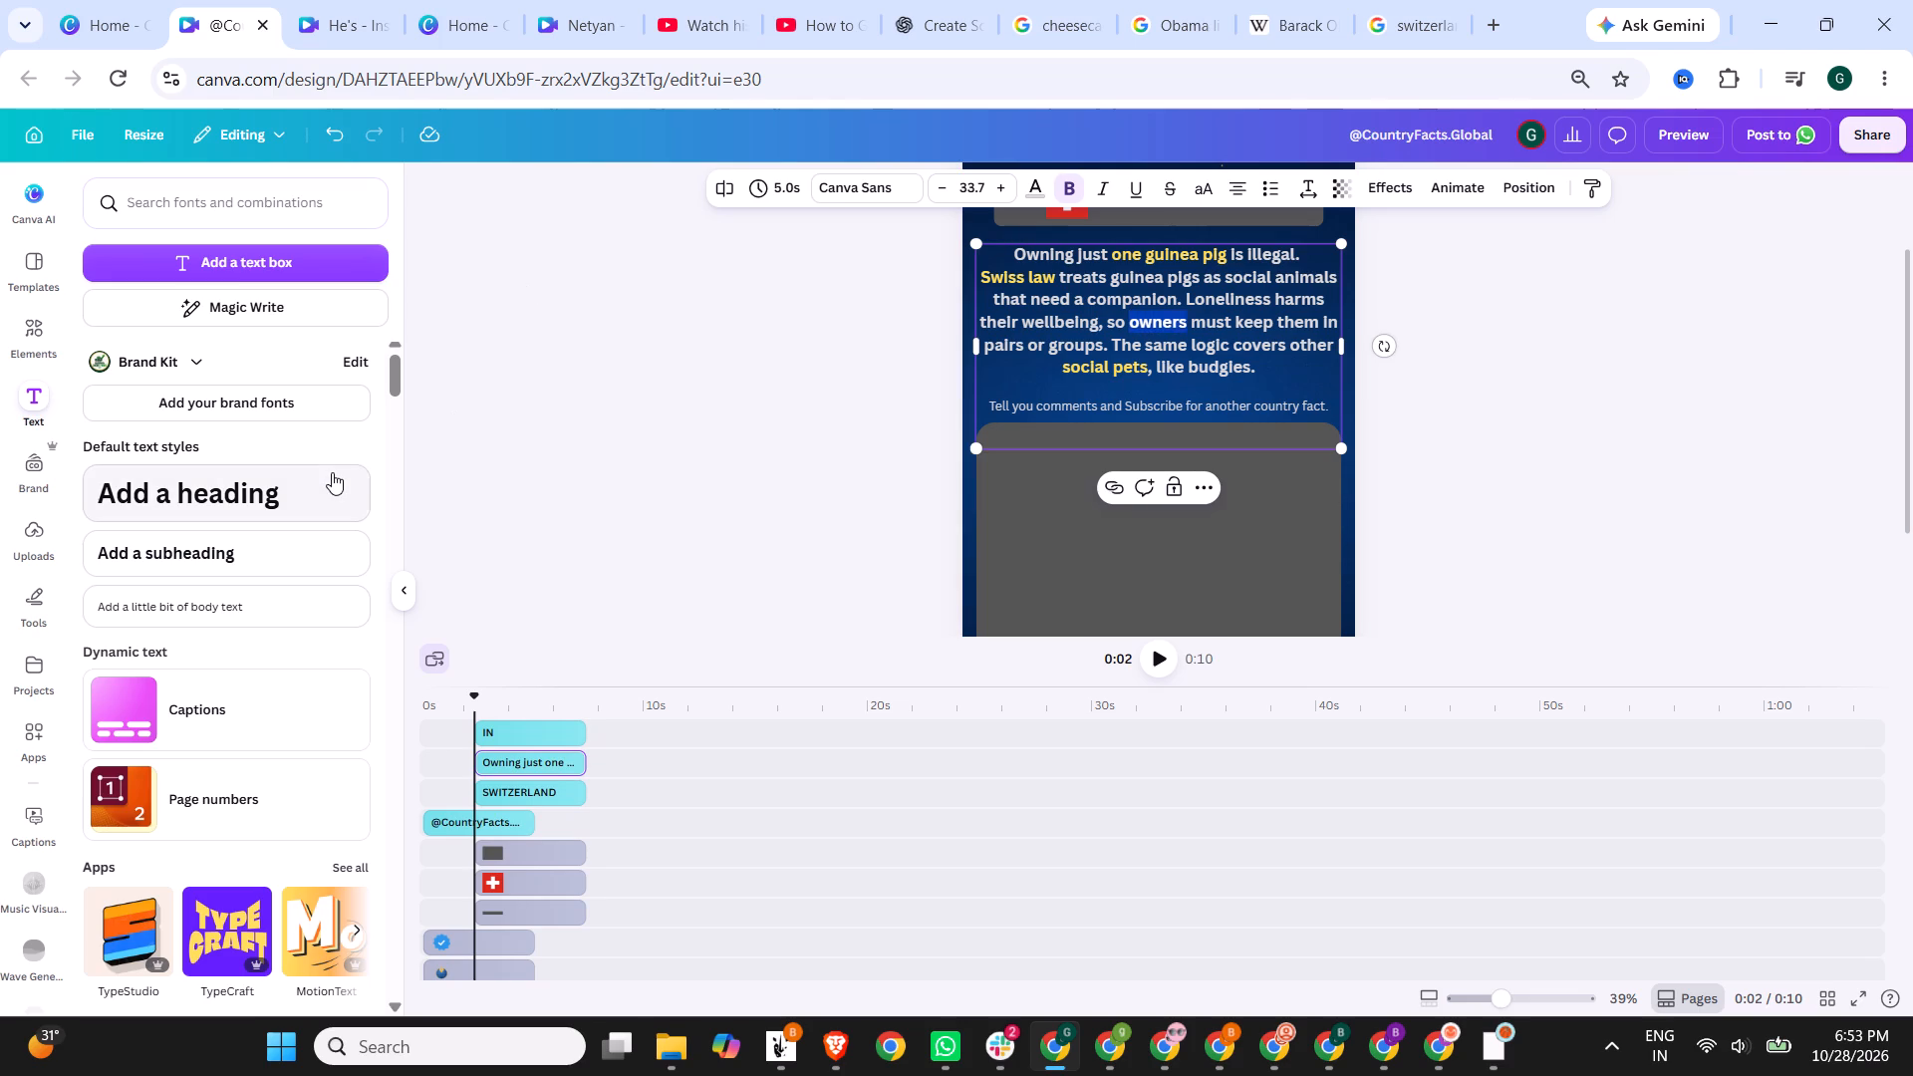
scroll(332, 472, up, 4)
click(1039, 181)
click(185, 330)
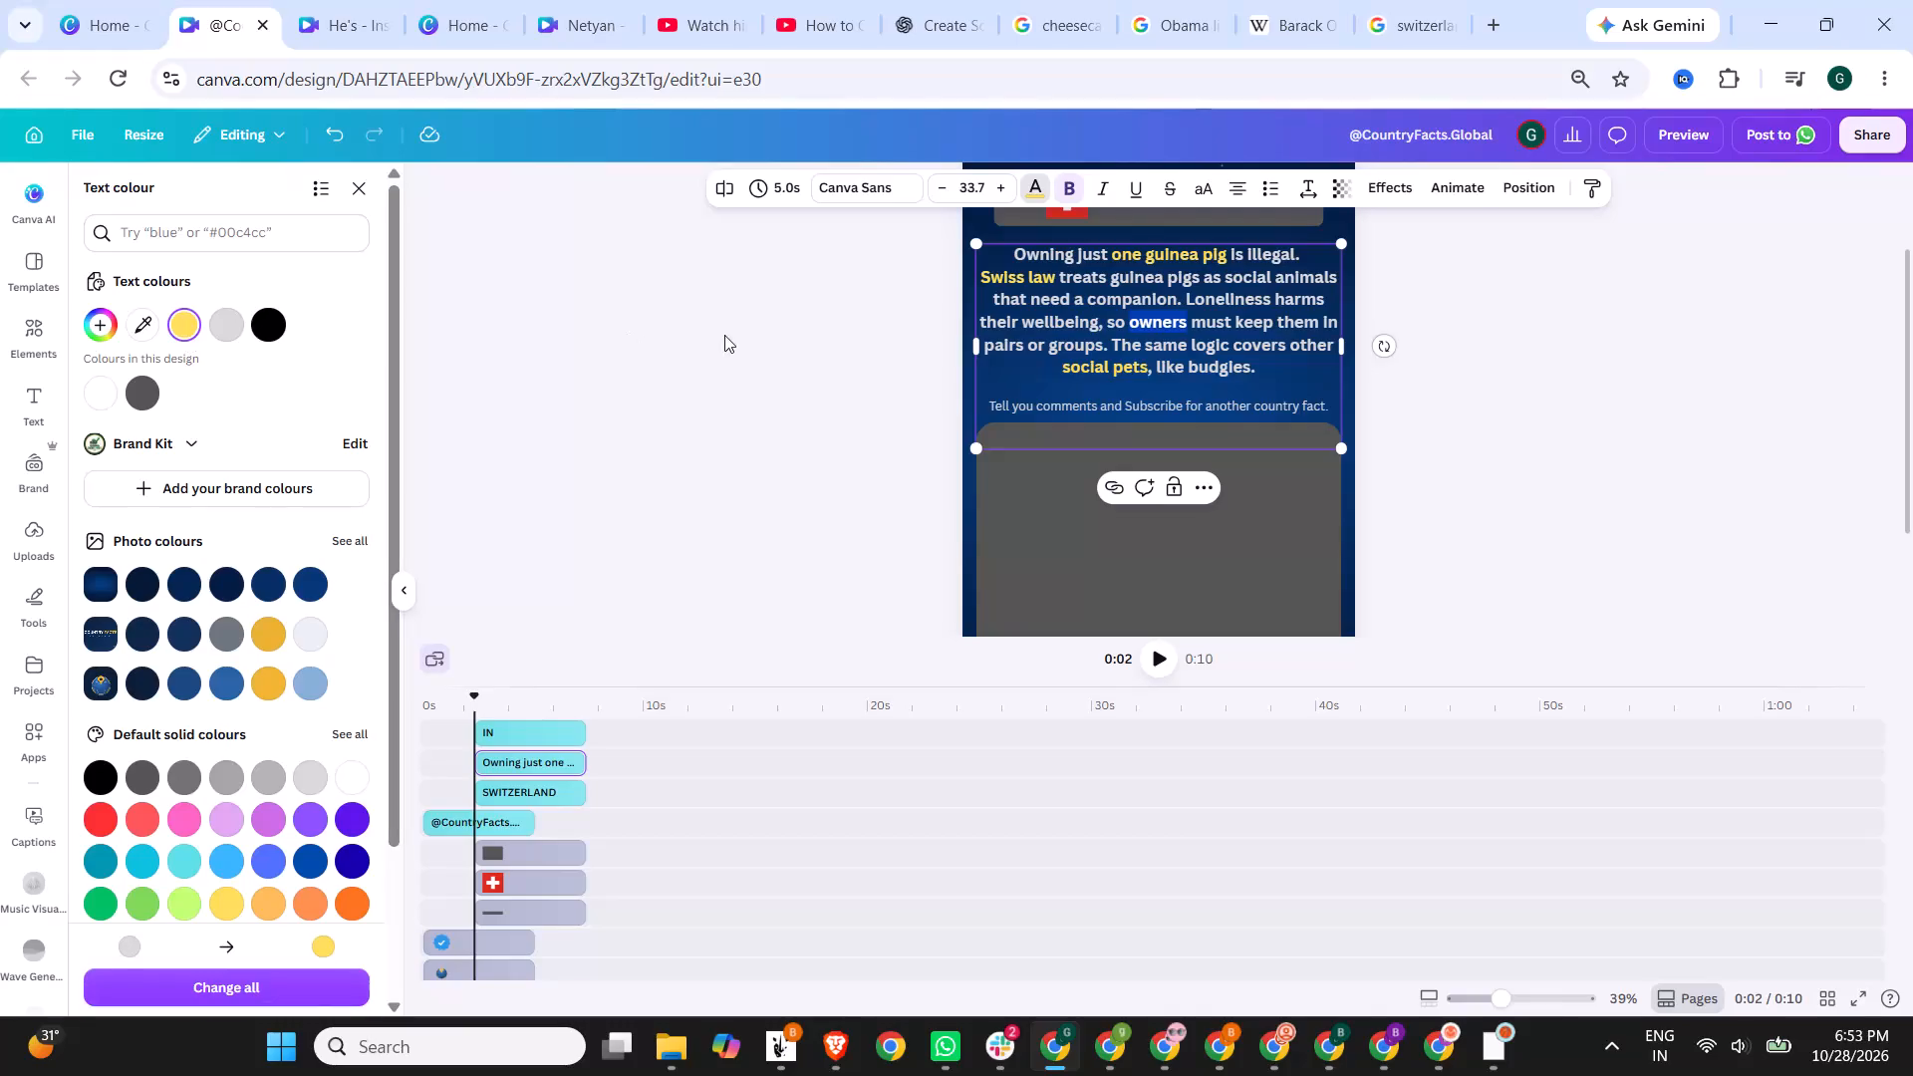
Colour the phrase "pairs or groups" in the script text with the yellow highlight colour.
drag(1102, 352, 1038, 352)
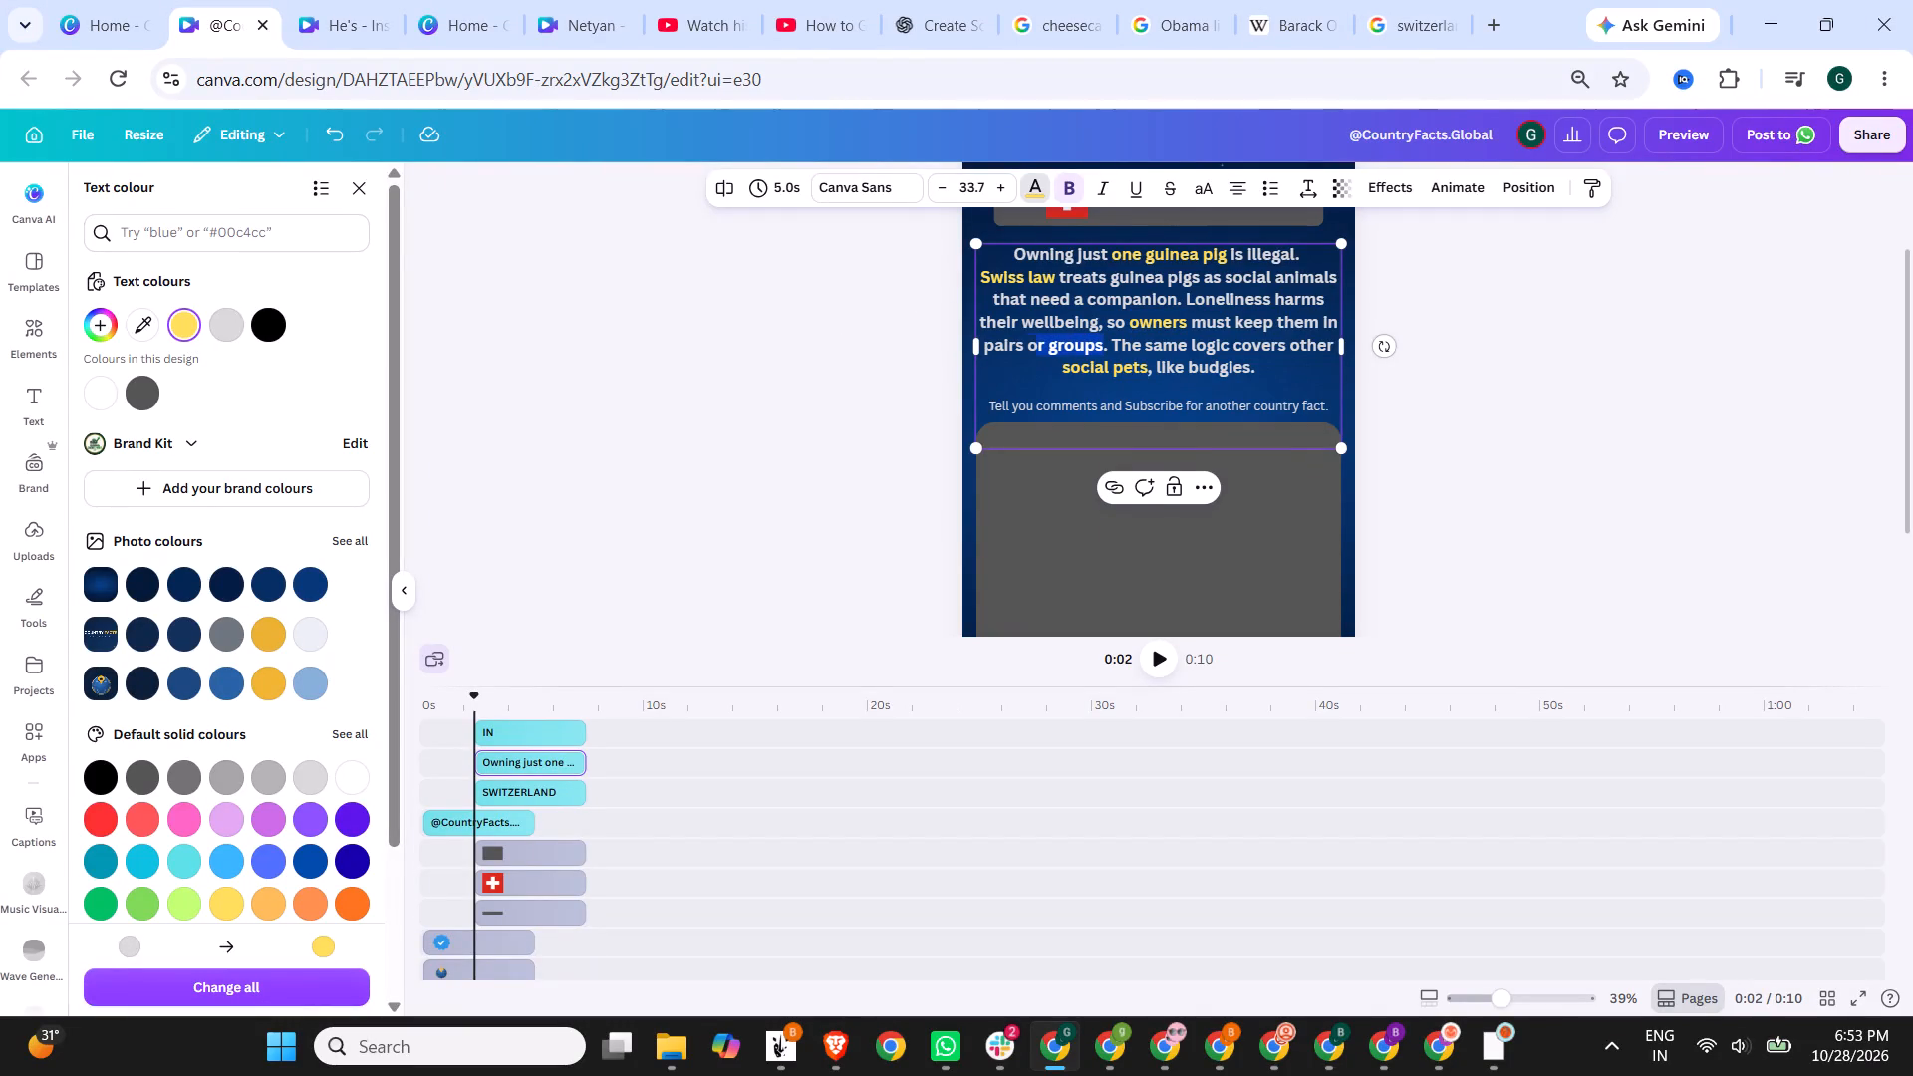
drag(1038, 352, 980, 356)
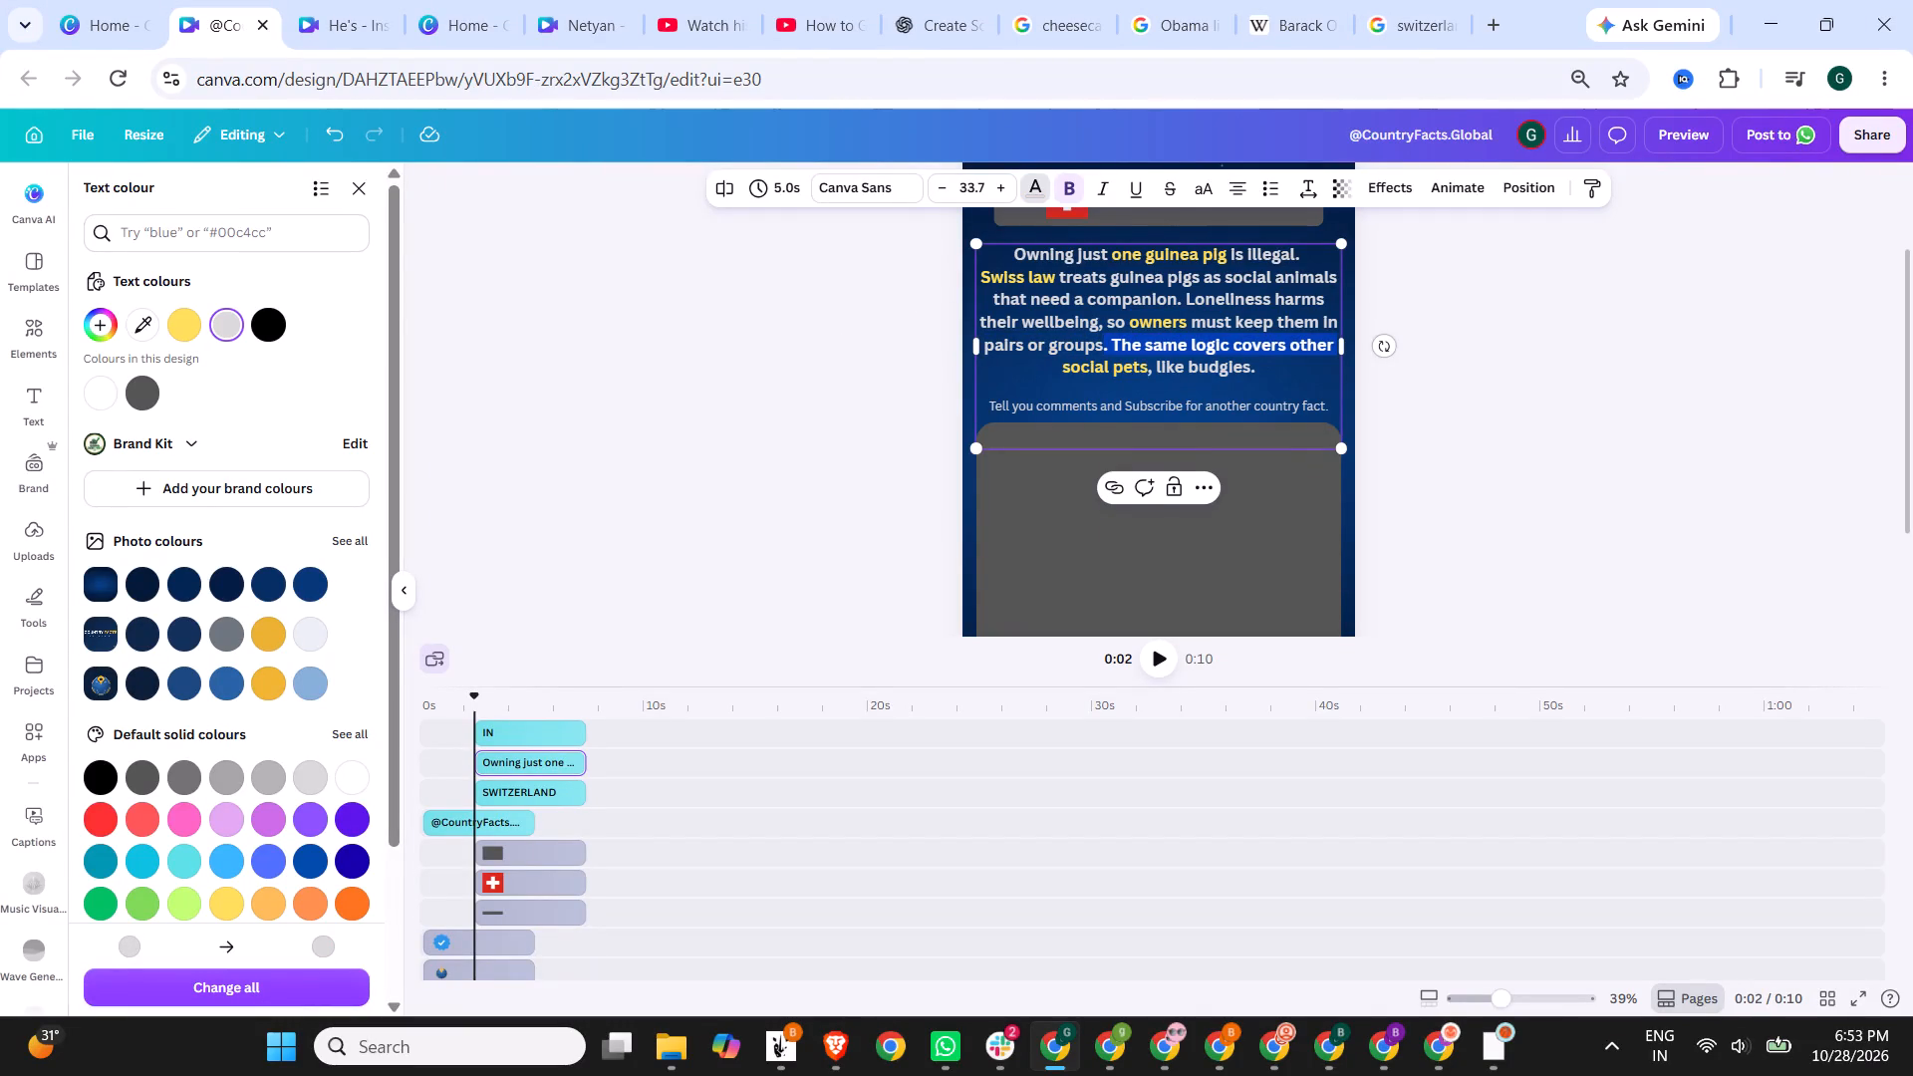
click(1106, 344)
drag(1104, 344, 997, 345)
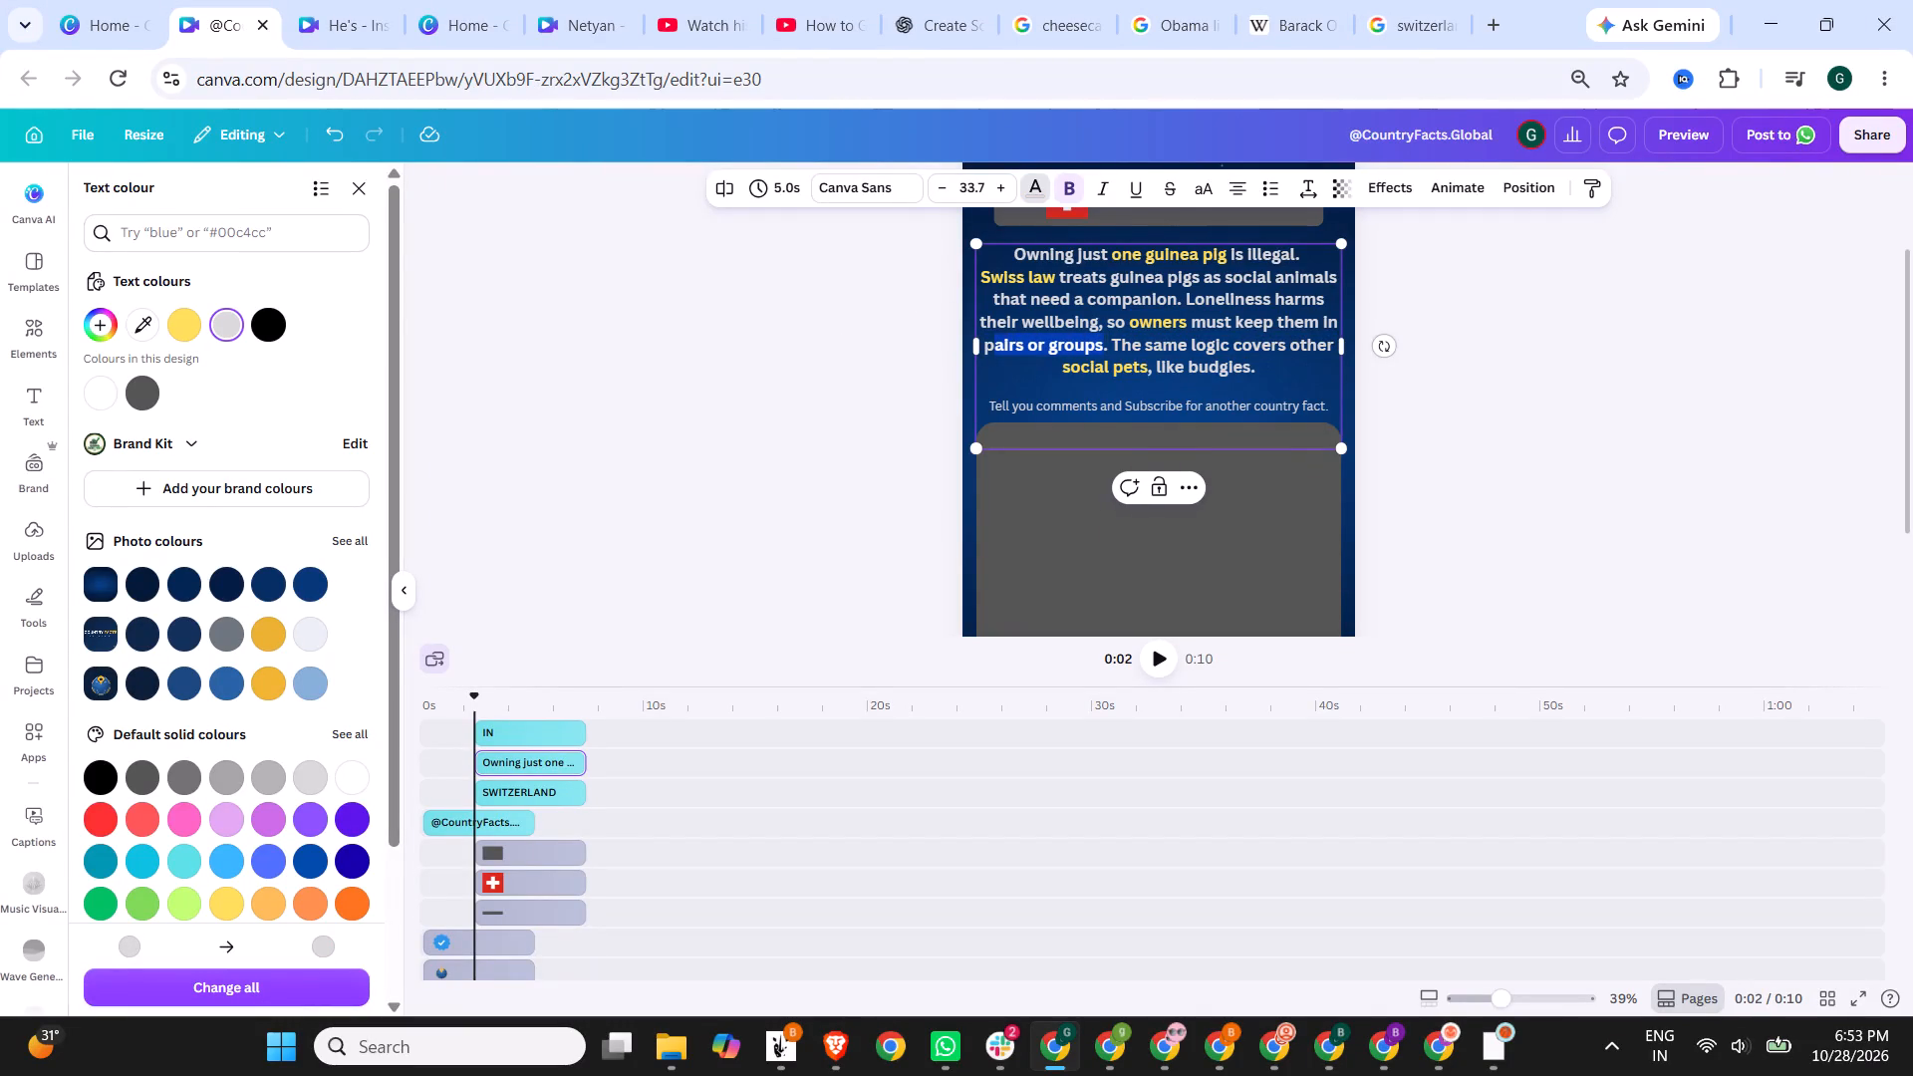
drag(997, 345, 986, 345)
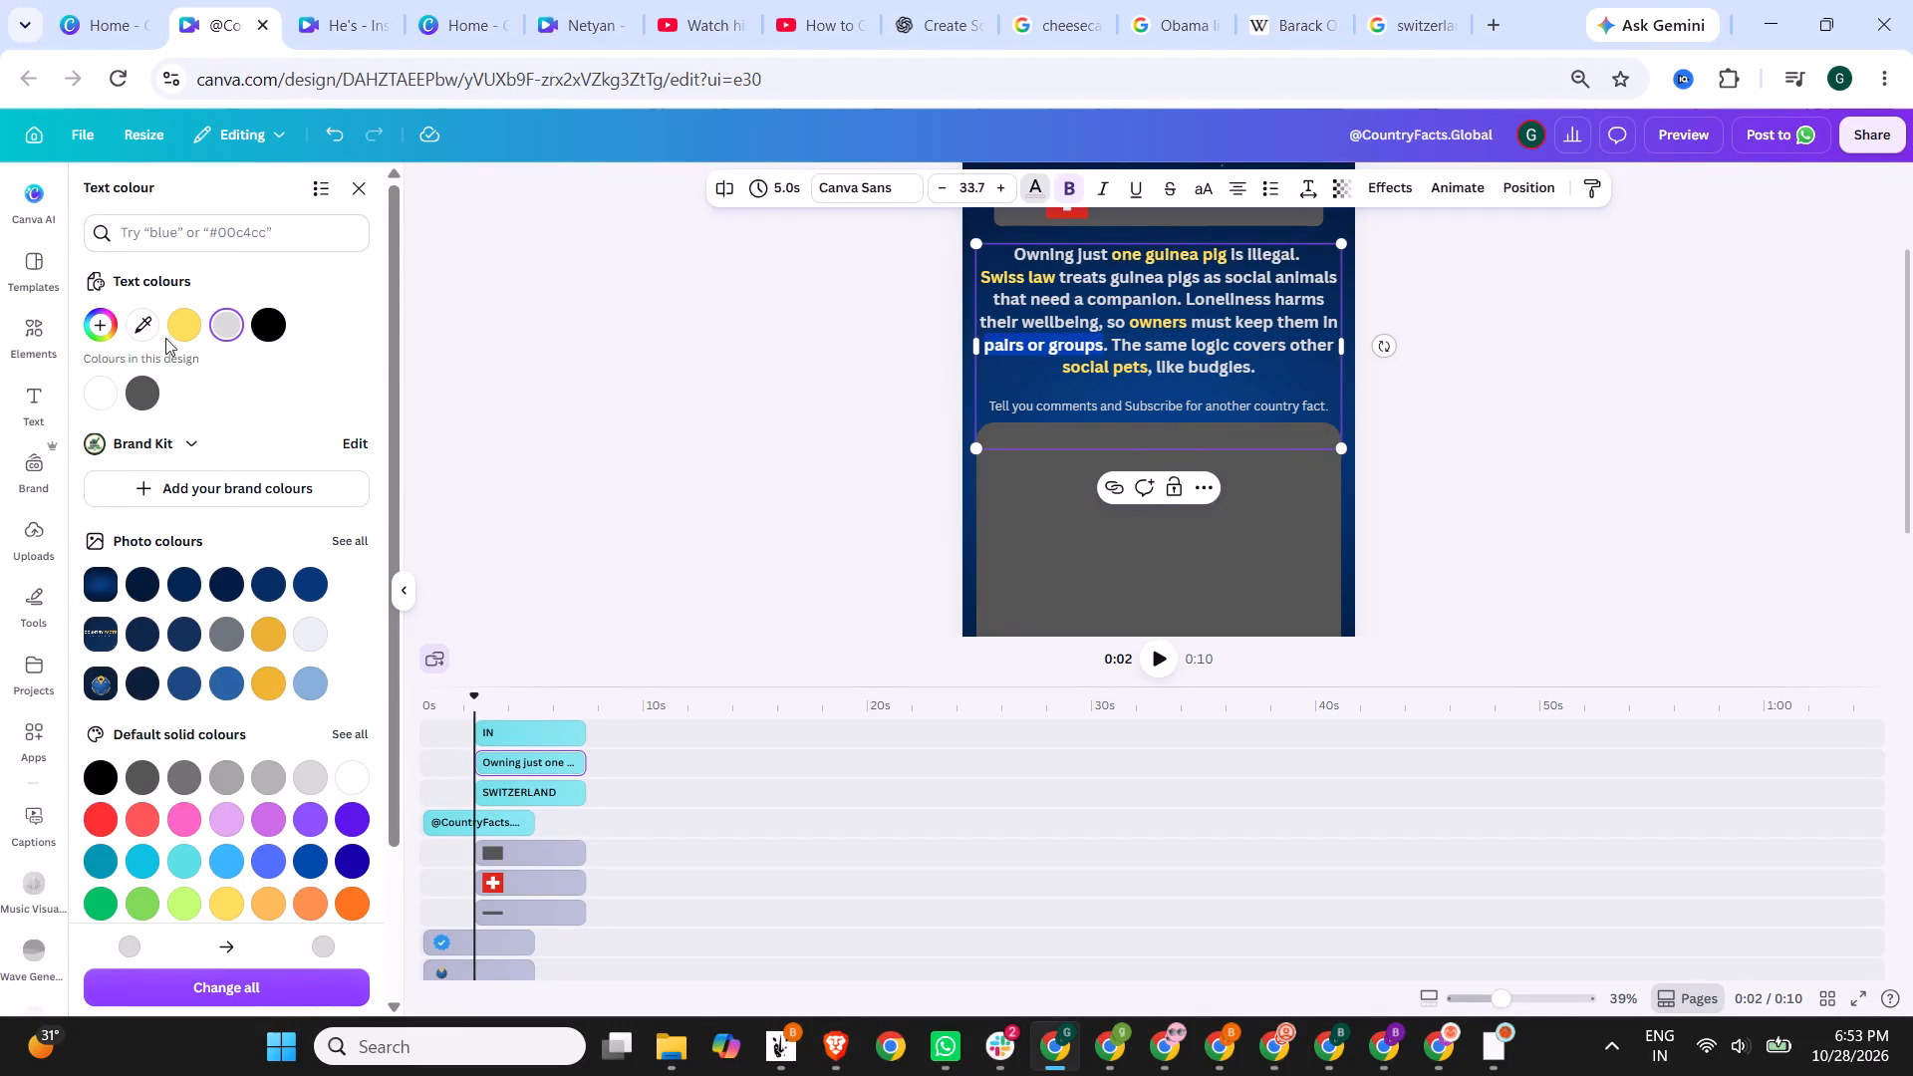
click(1029, 367)
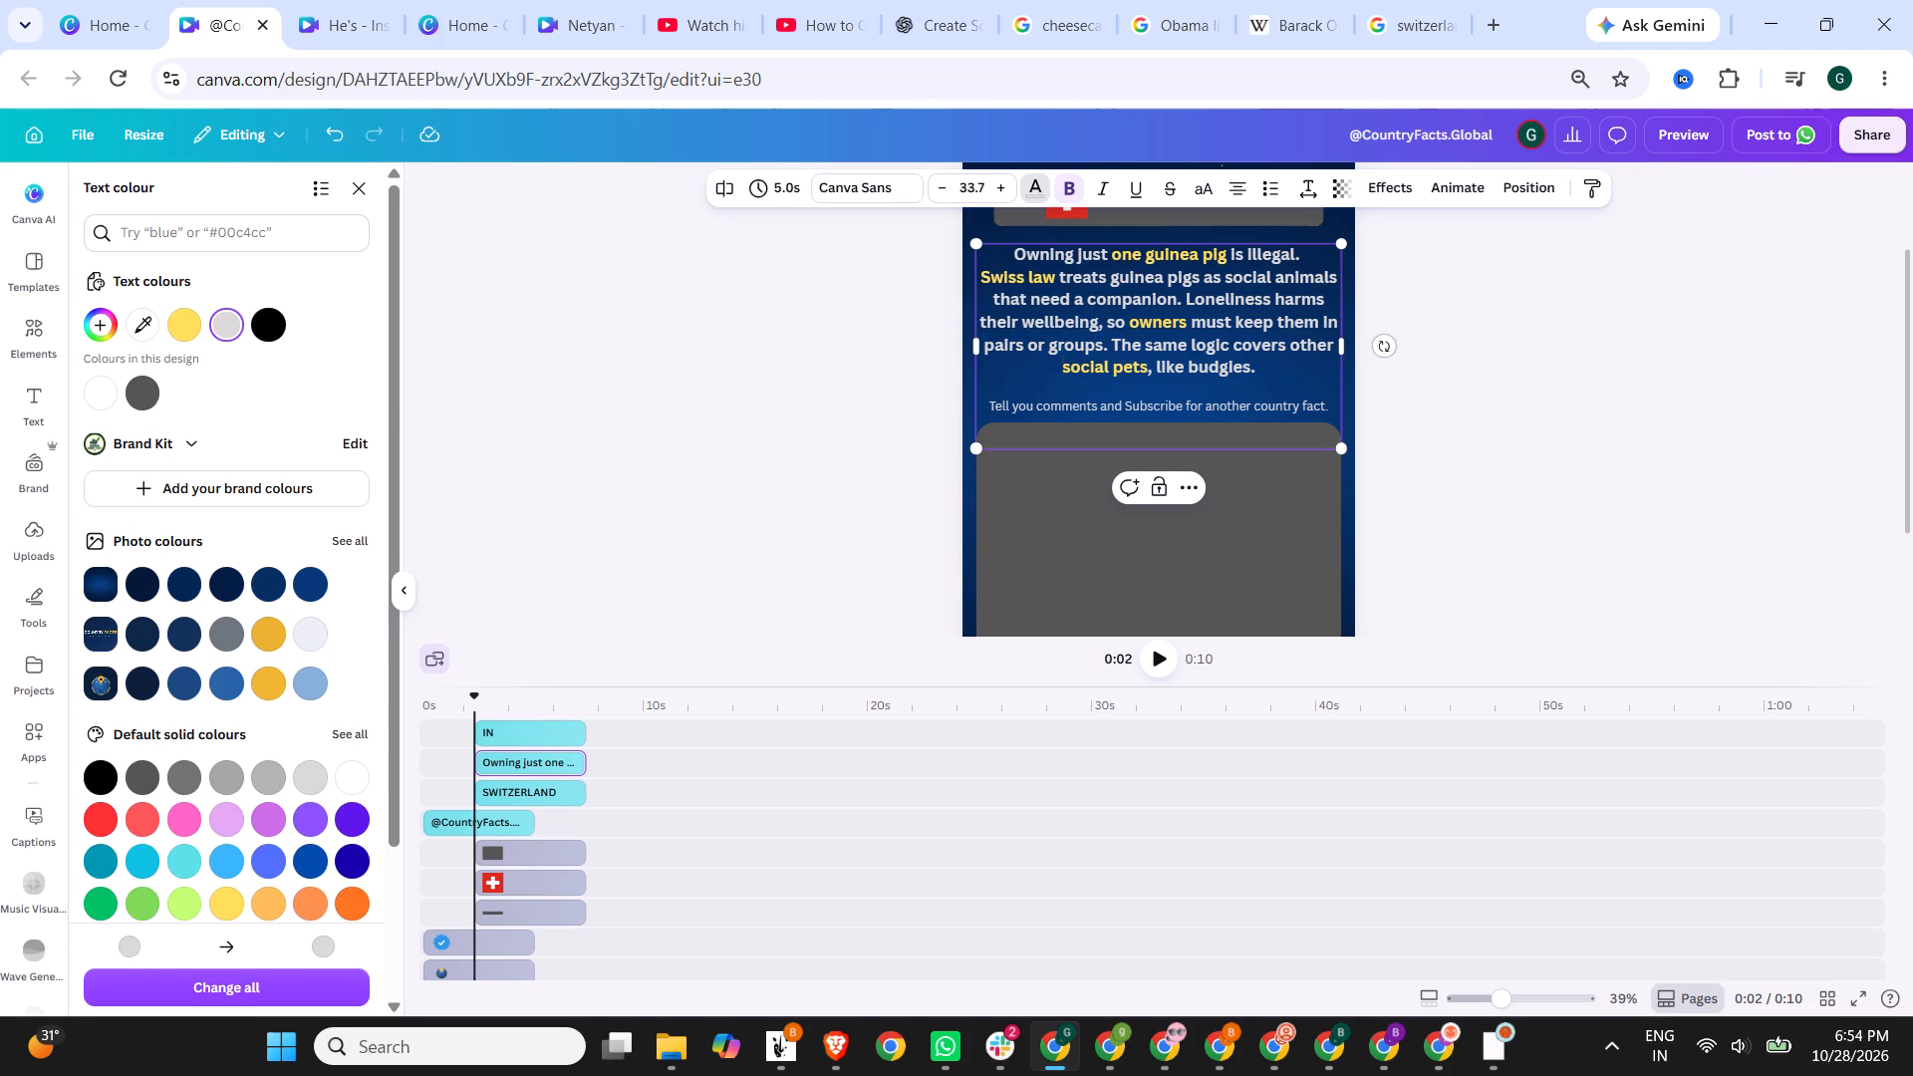
drag(1102, 344, 979, 348)
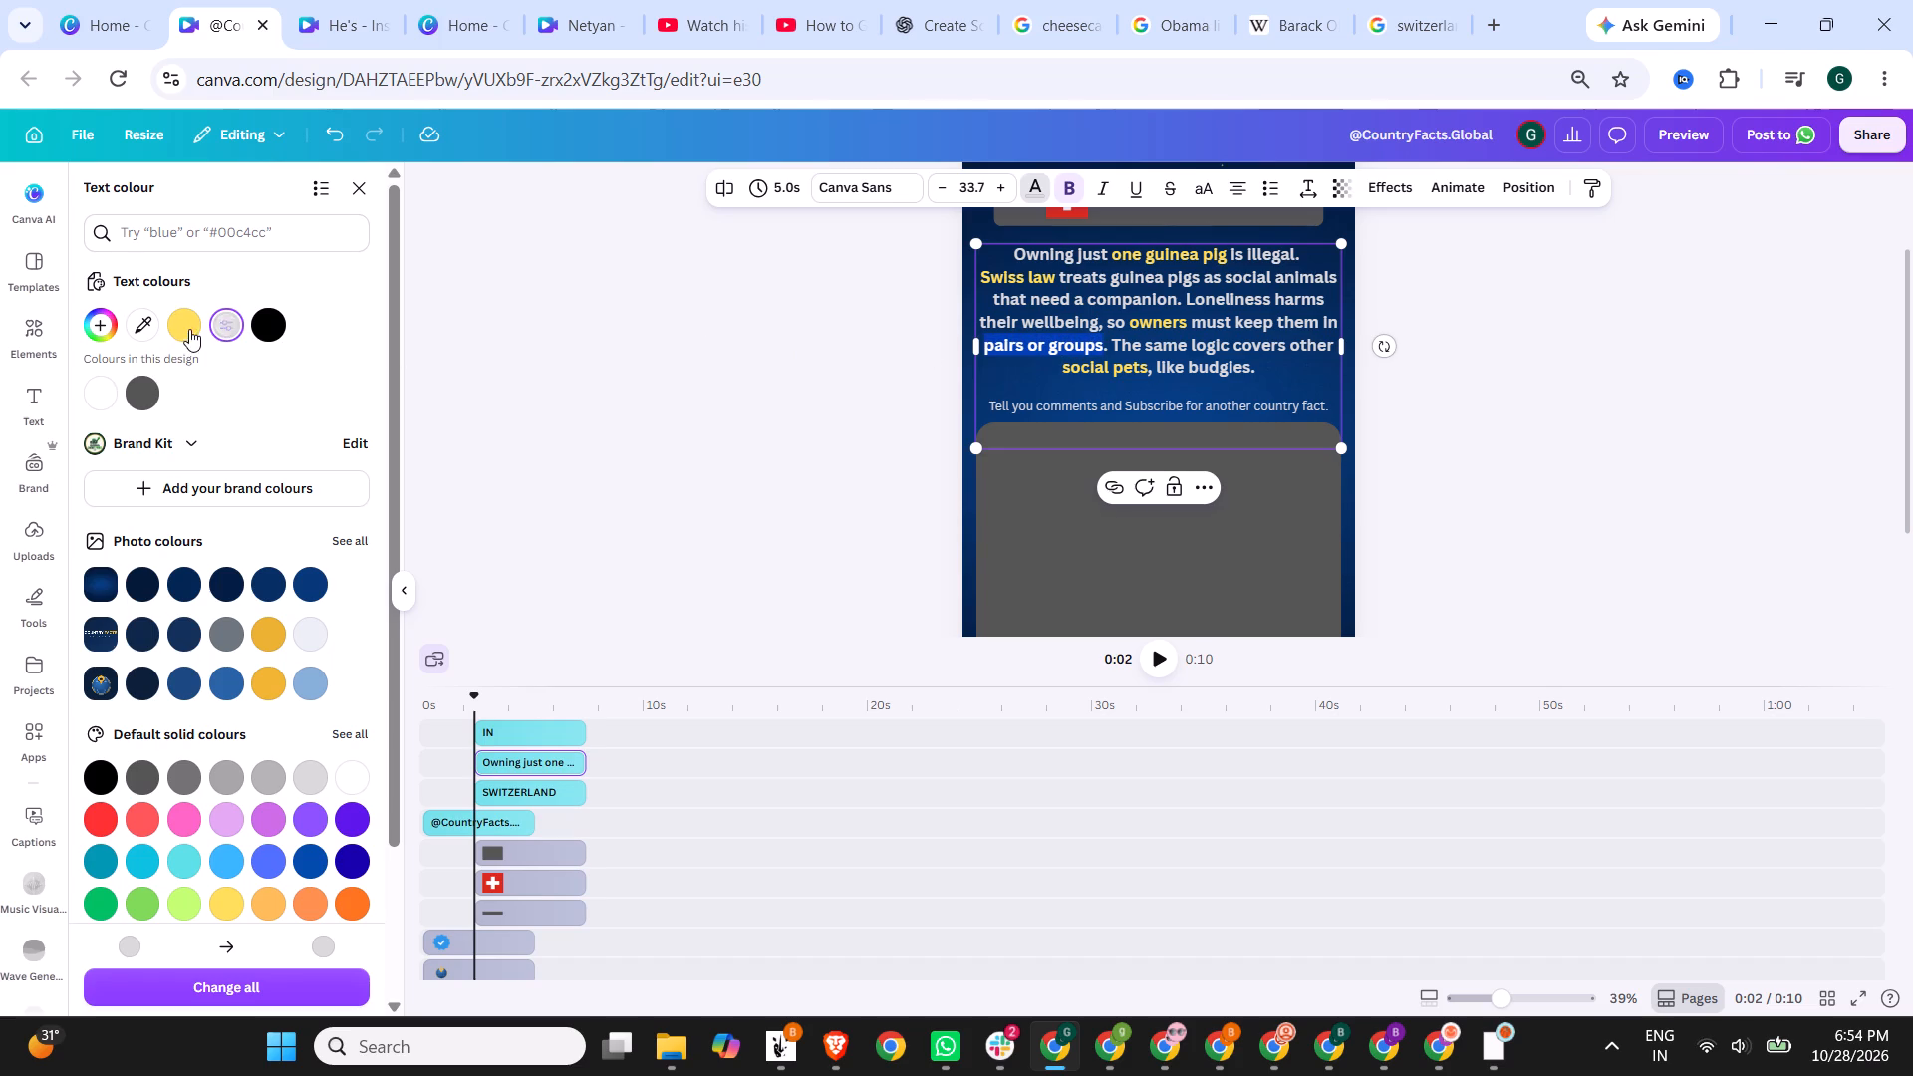
click(189, 329)
click(1151, 339)
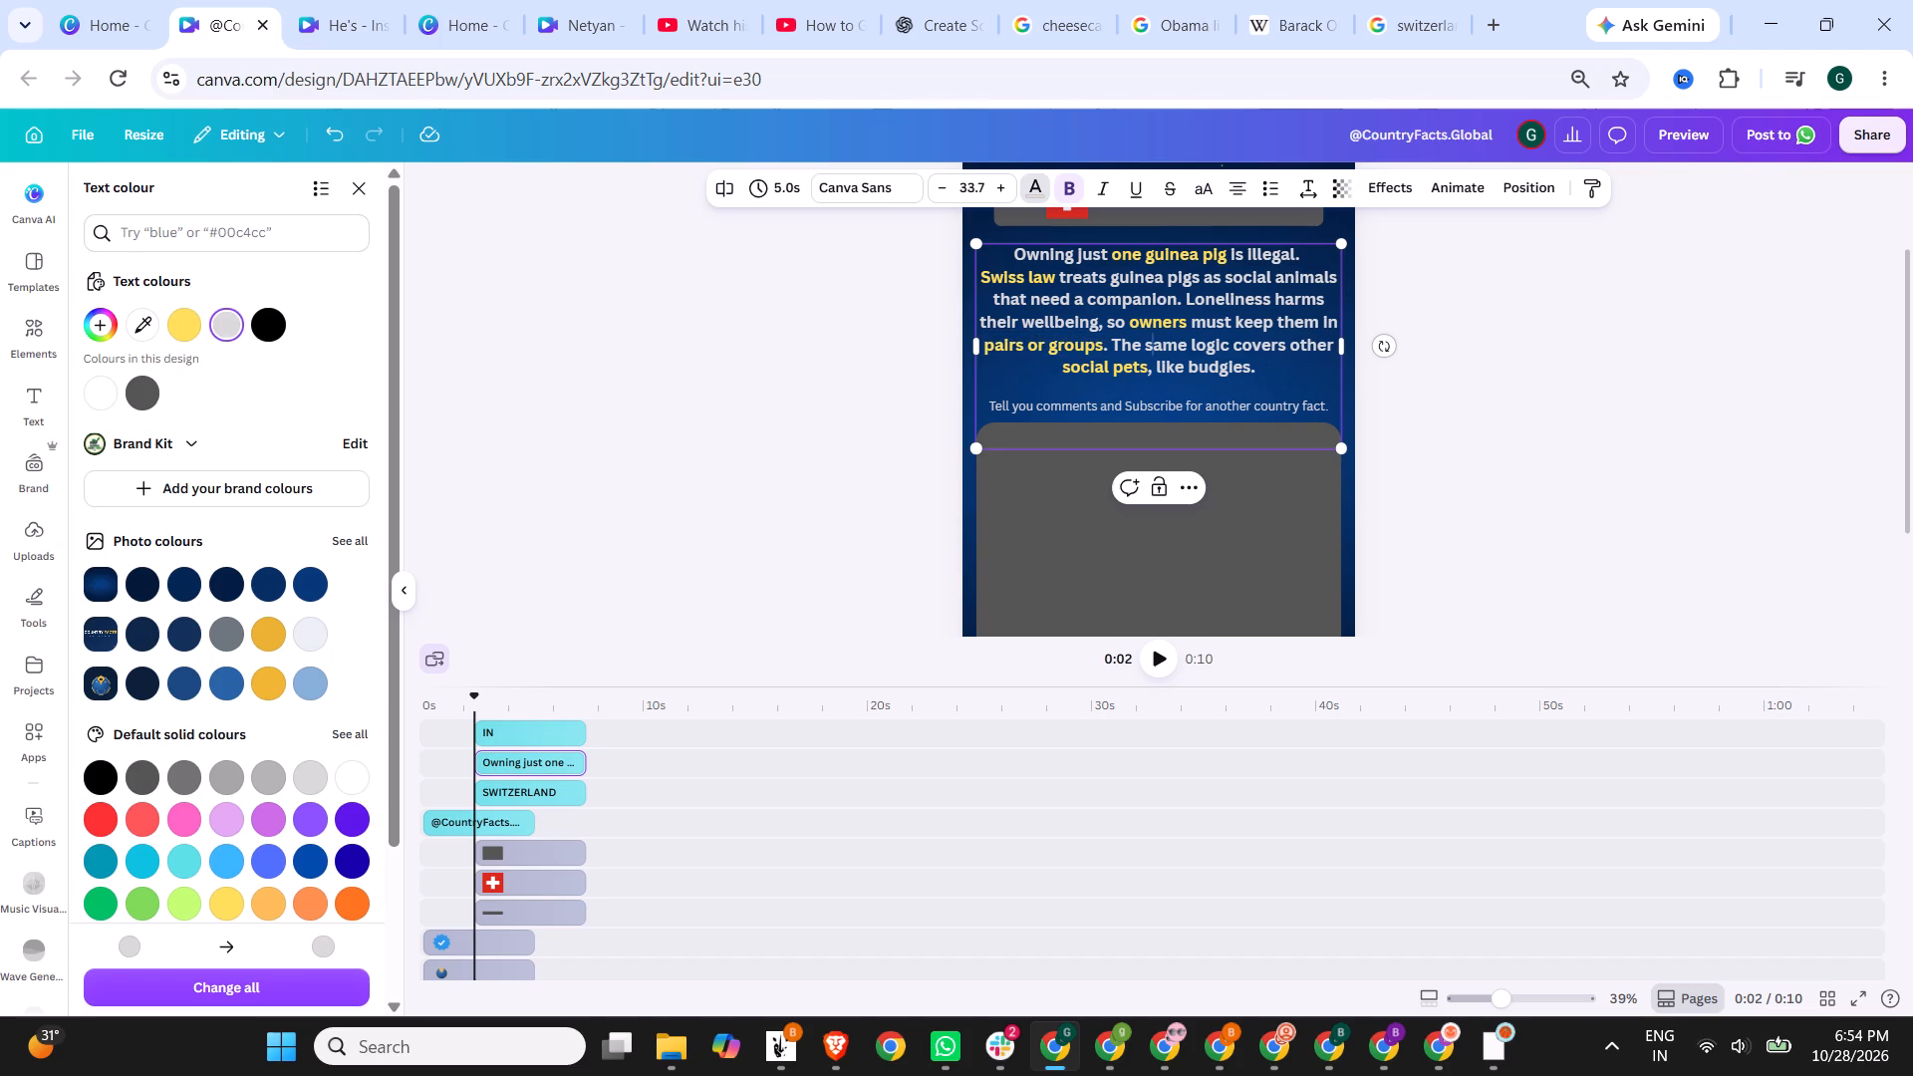
click(1535, 366)
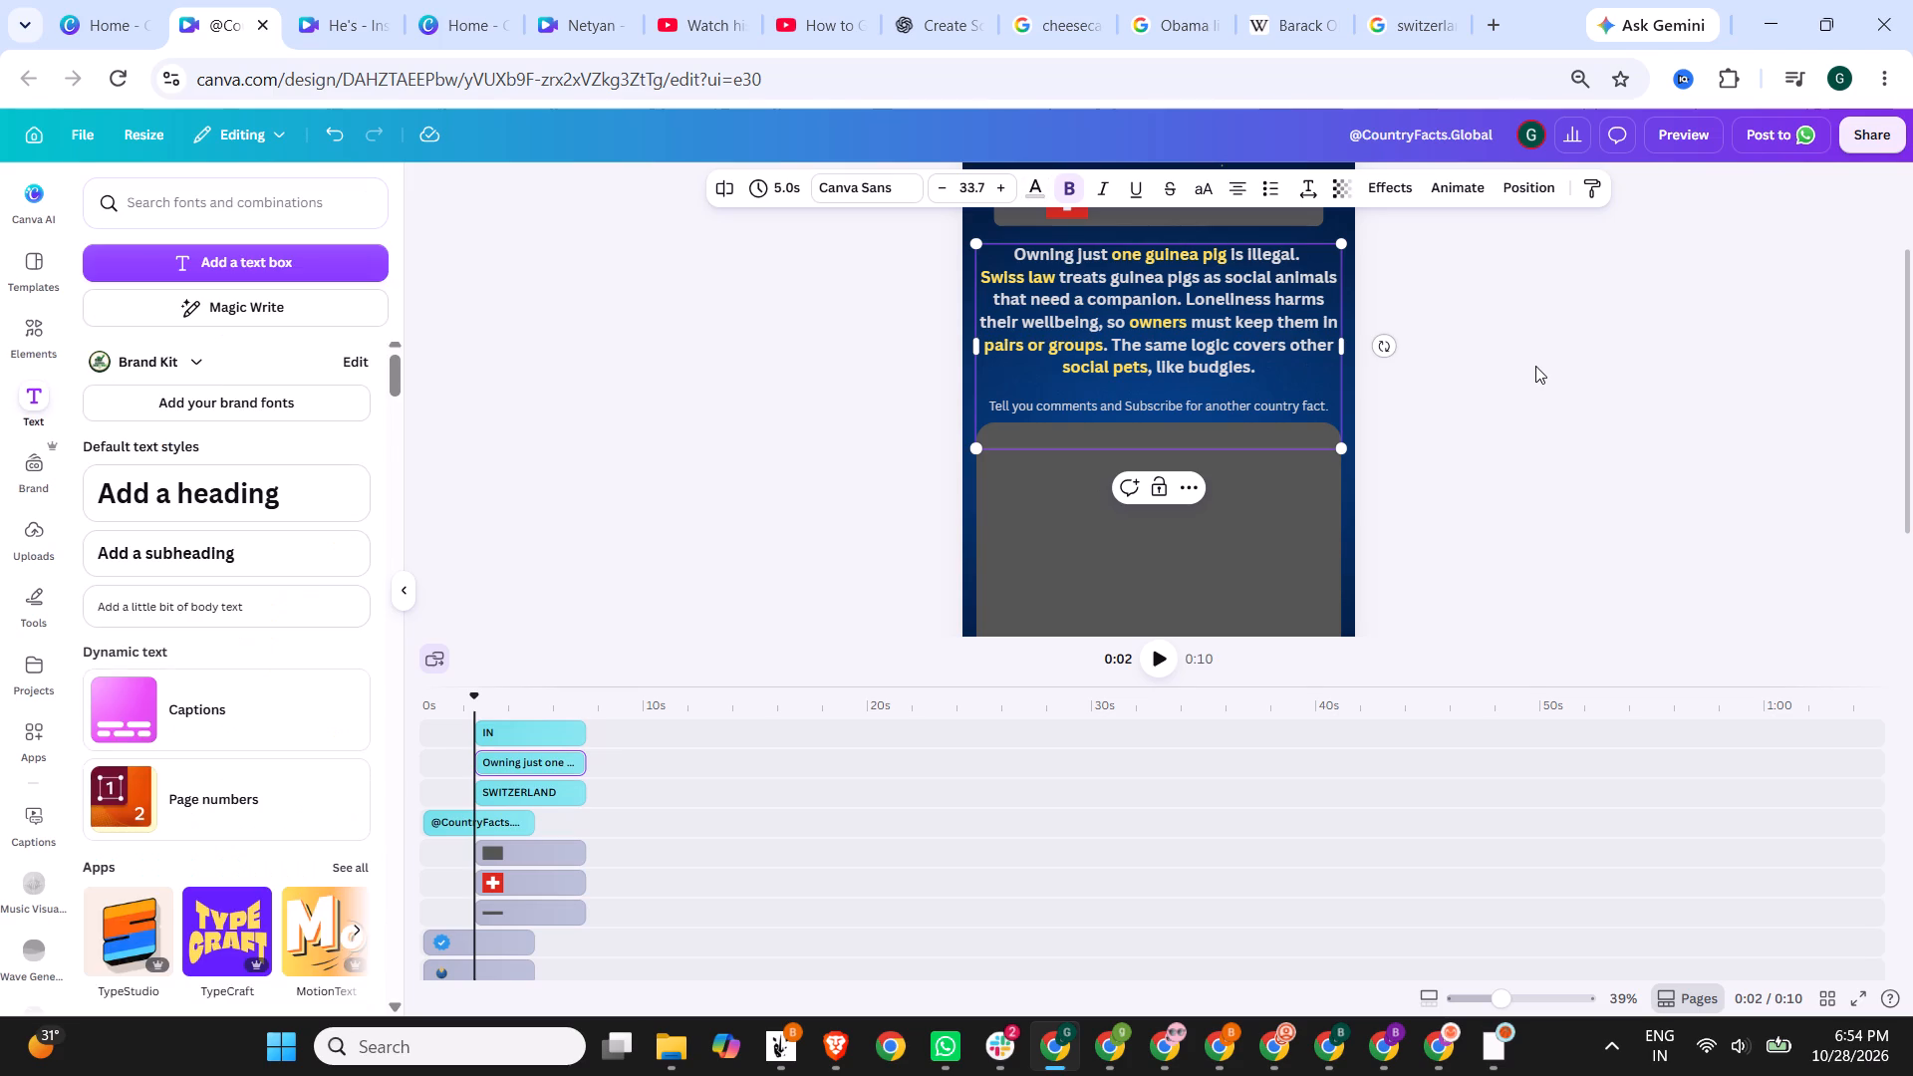
click(1535, 366)
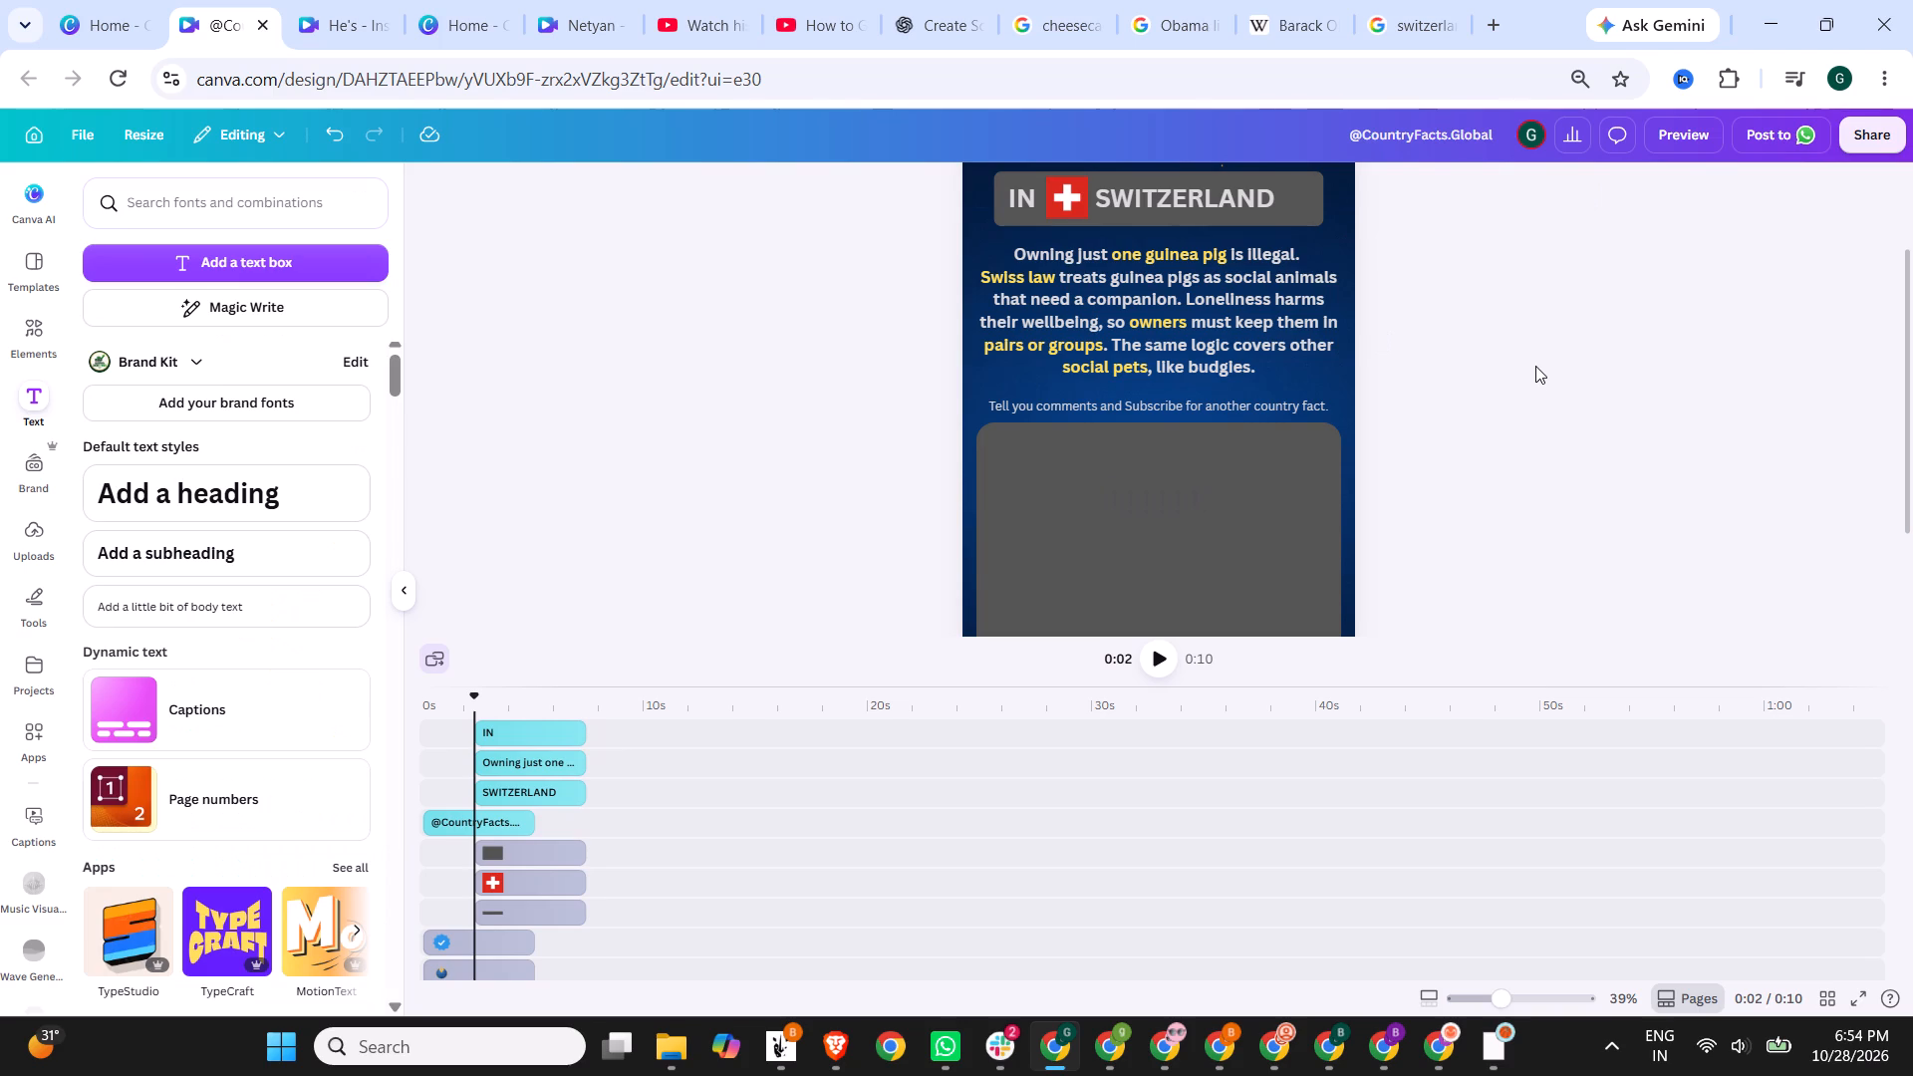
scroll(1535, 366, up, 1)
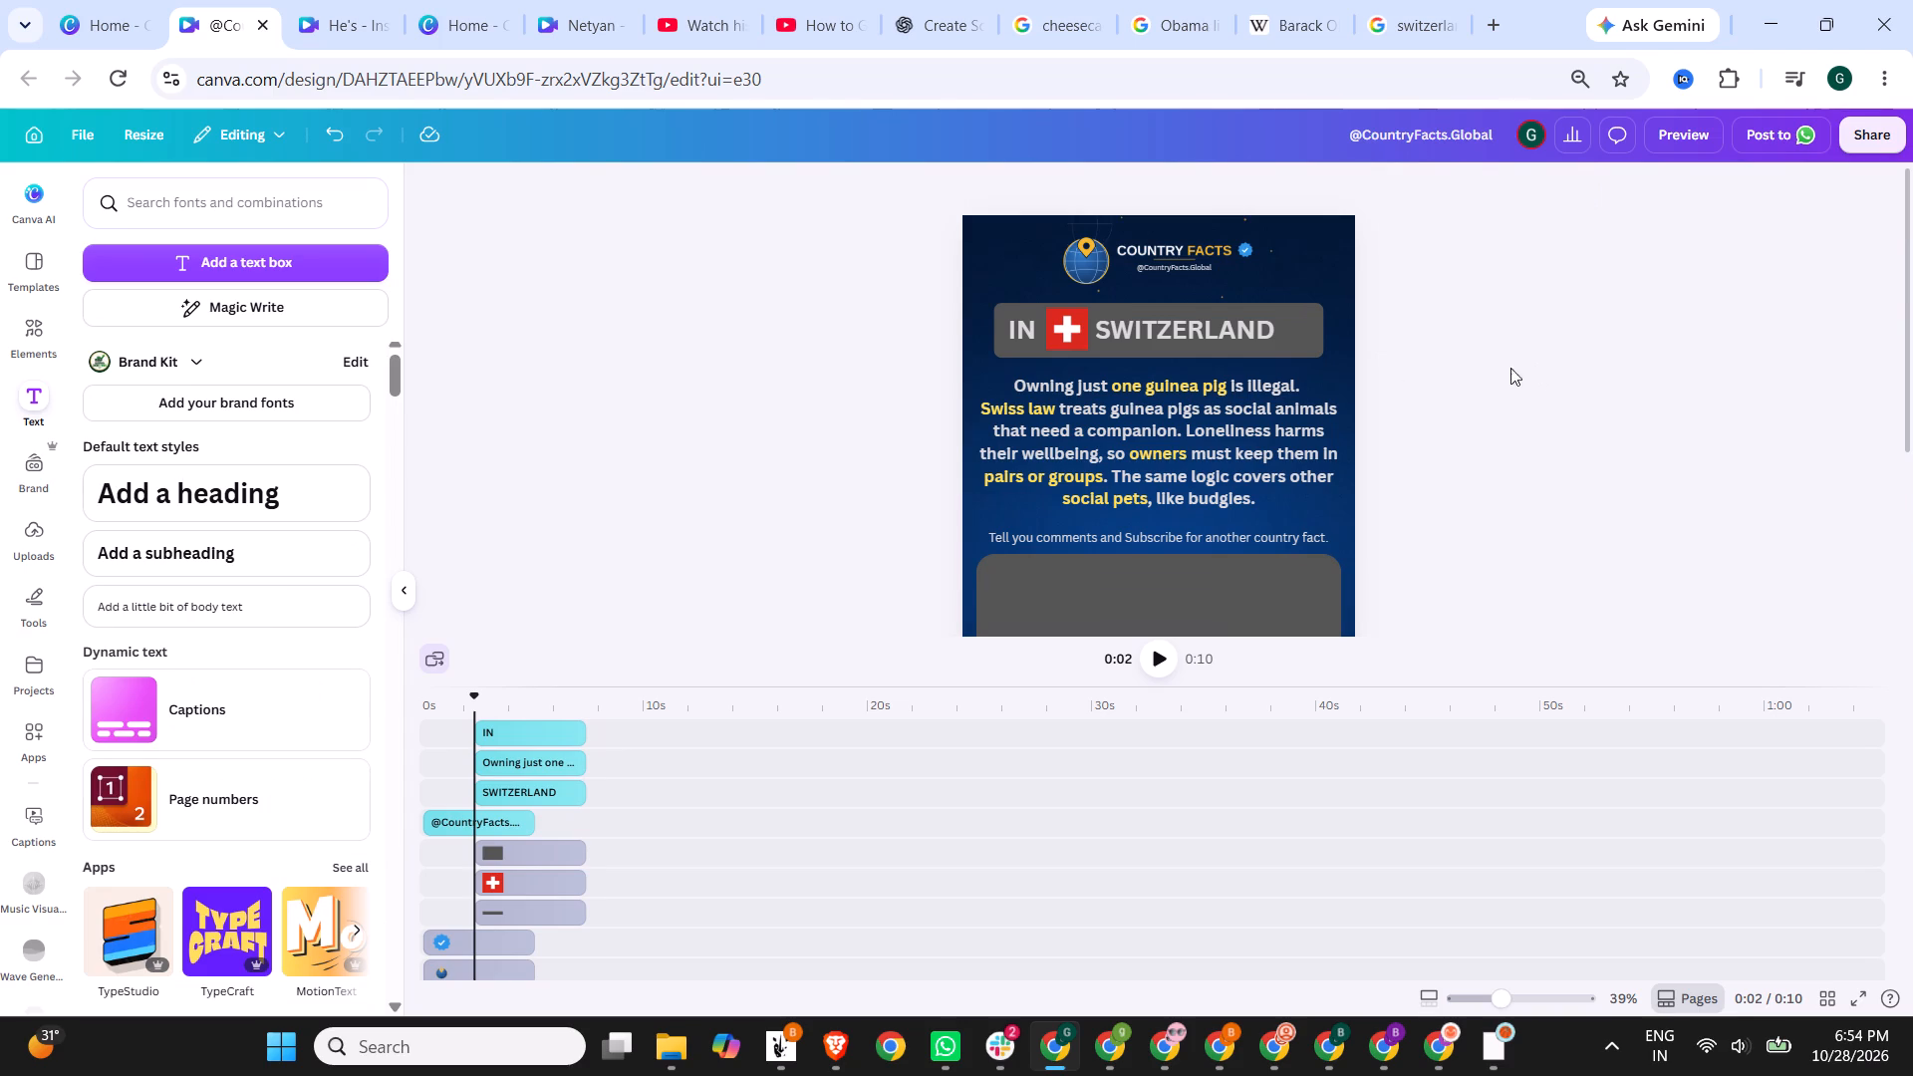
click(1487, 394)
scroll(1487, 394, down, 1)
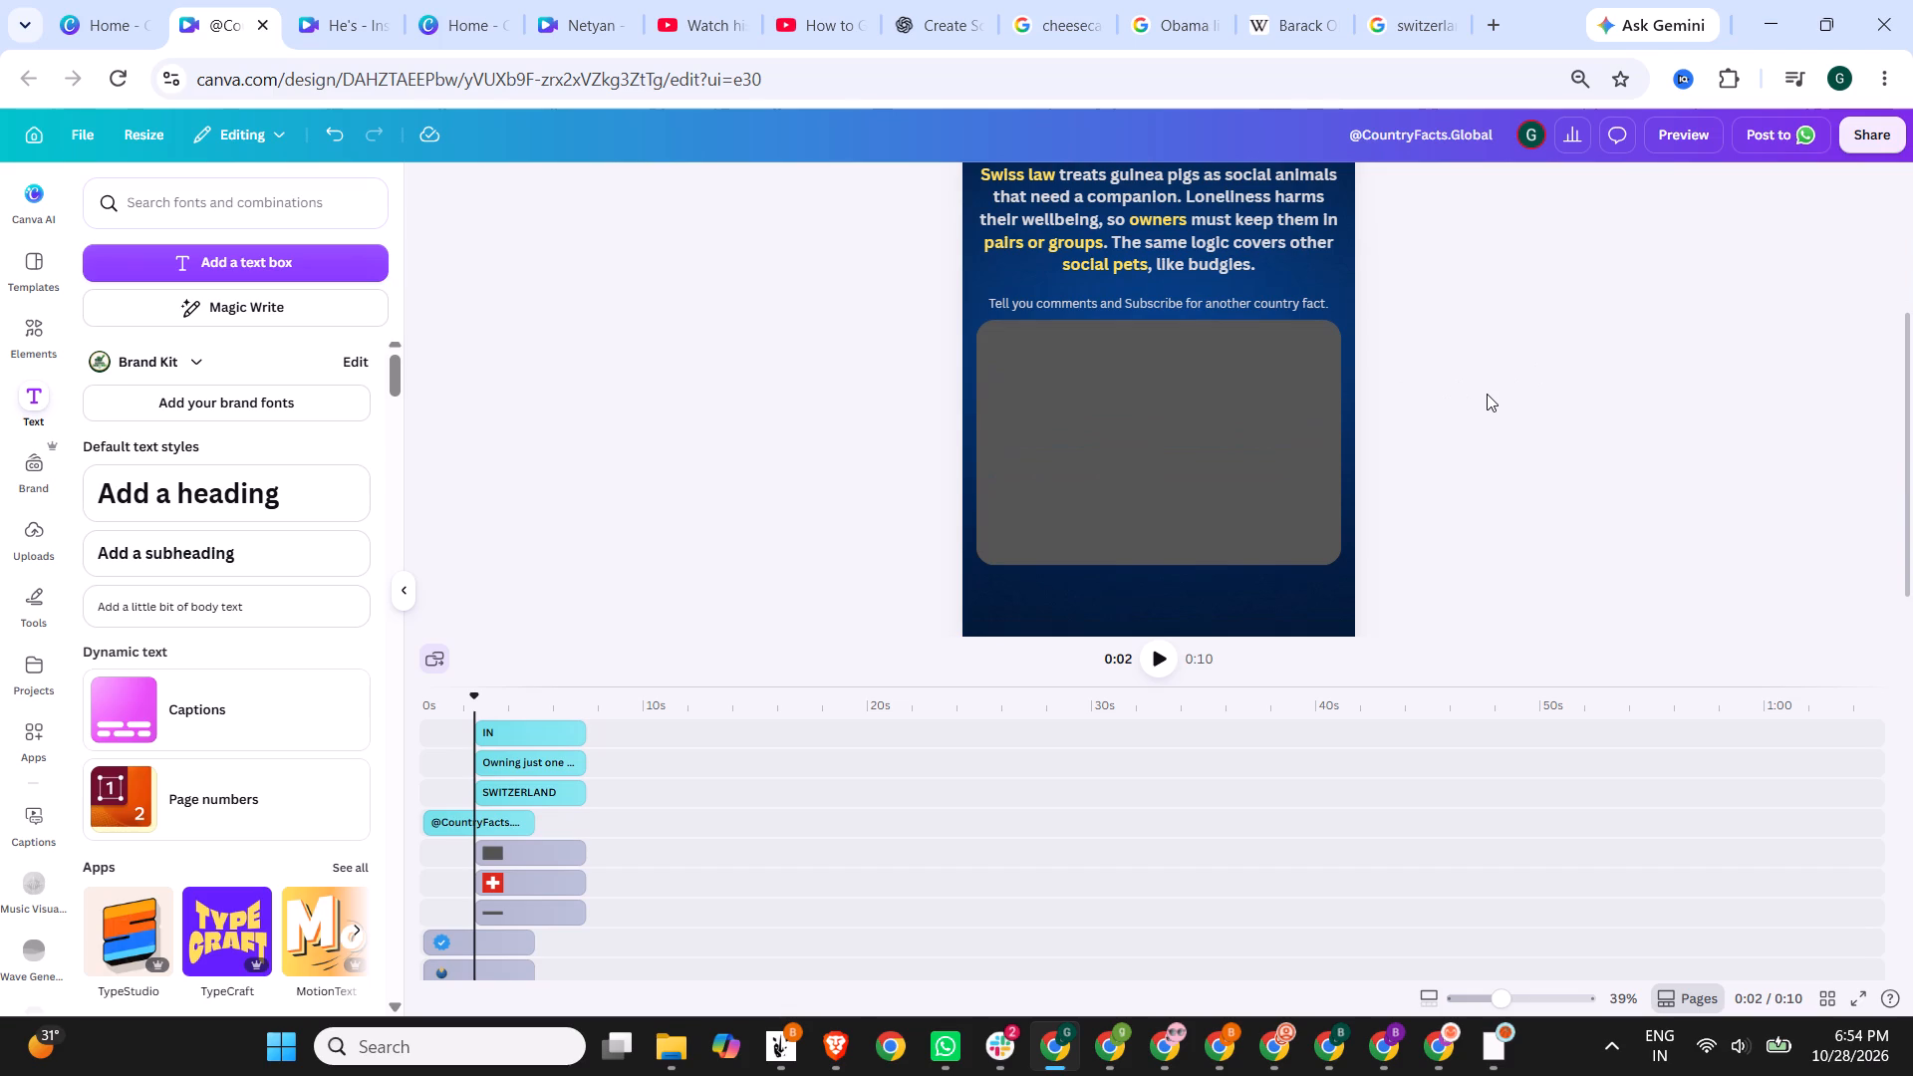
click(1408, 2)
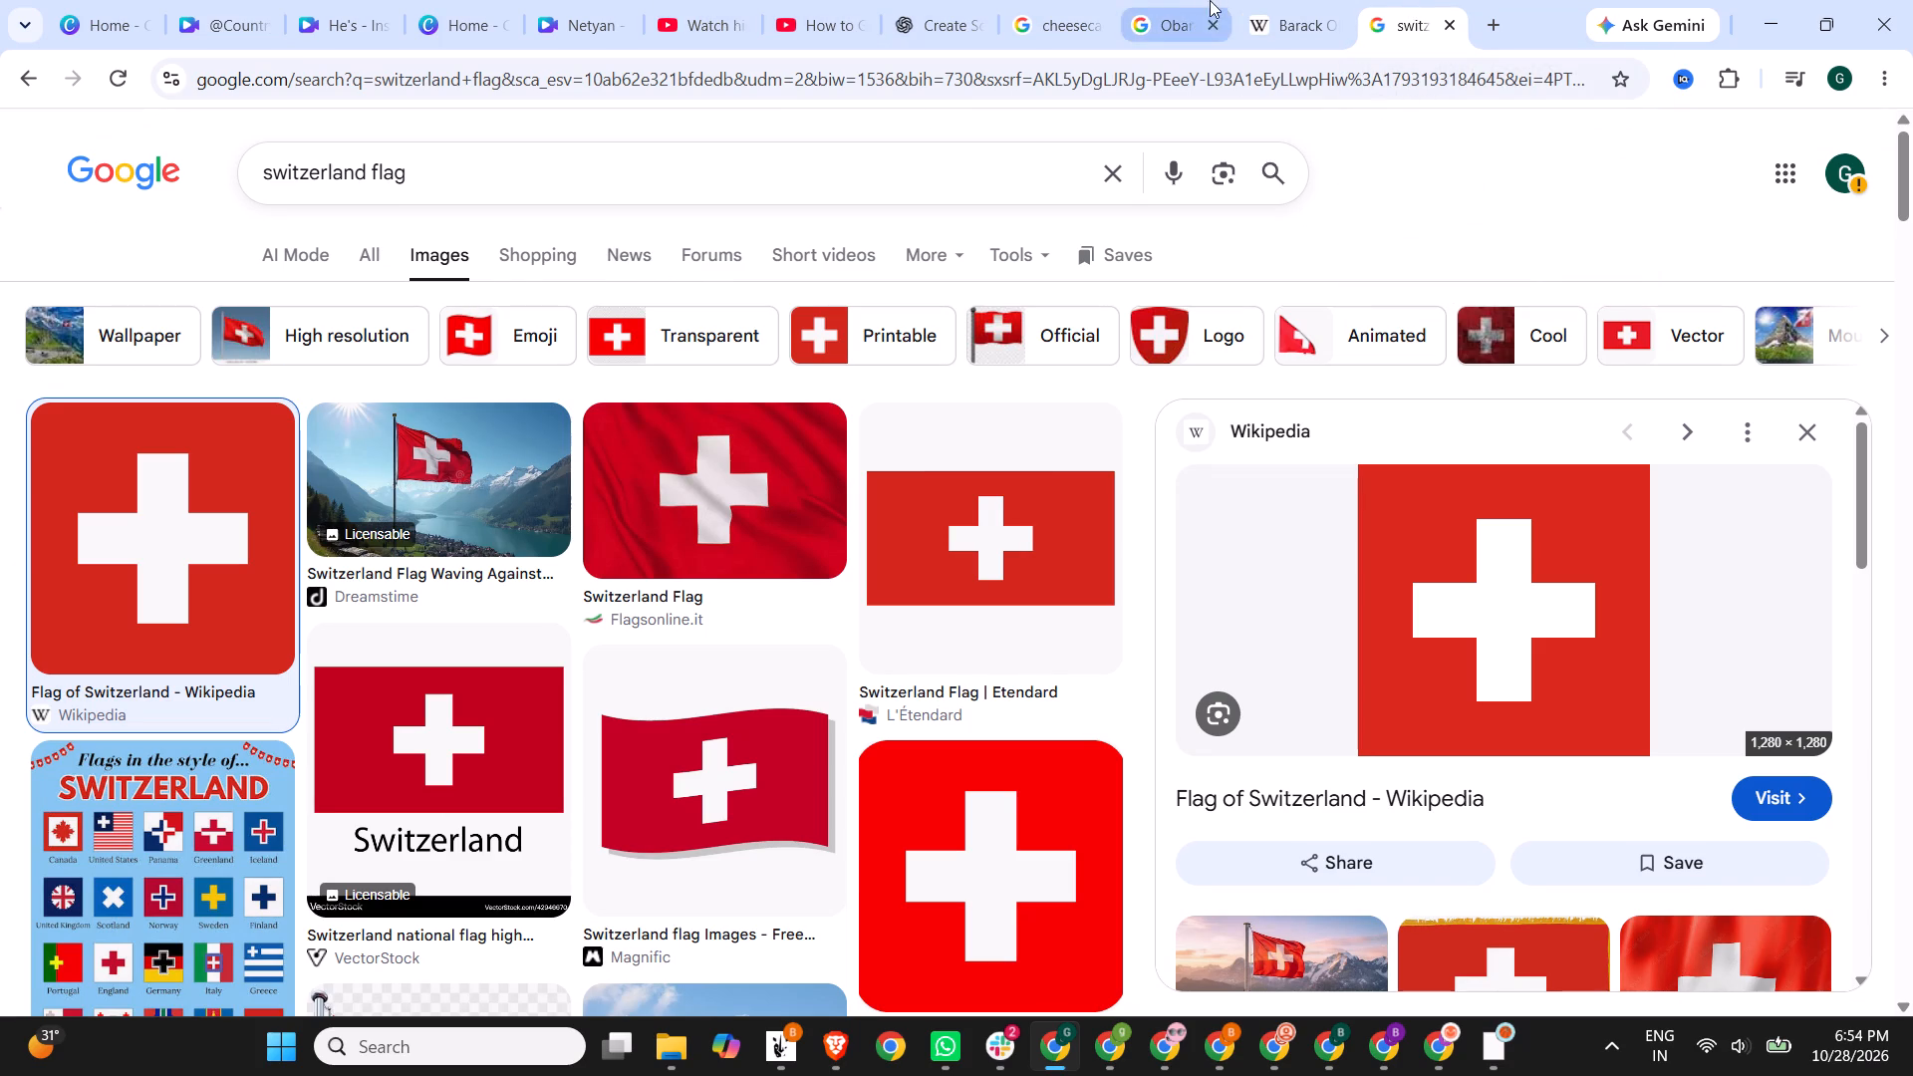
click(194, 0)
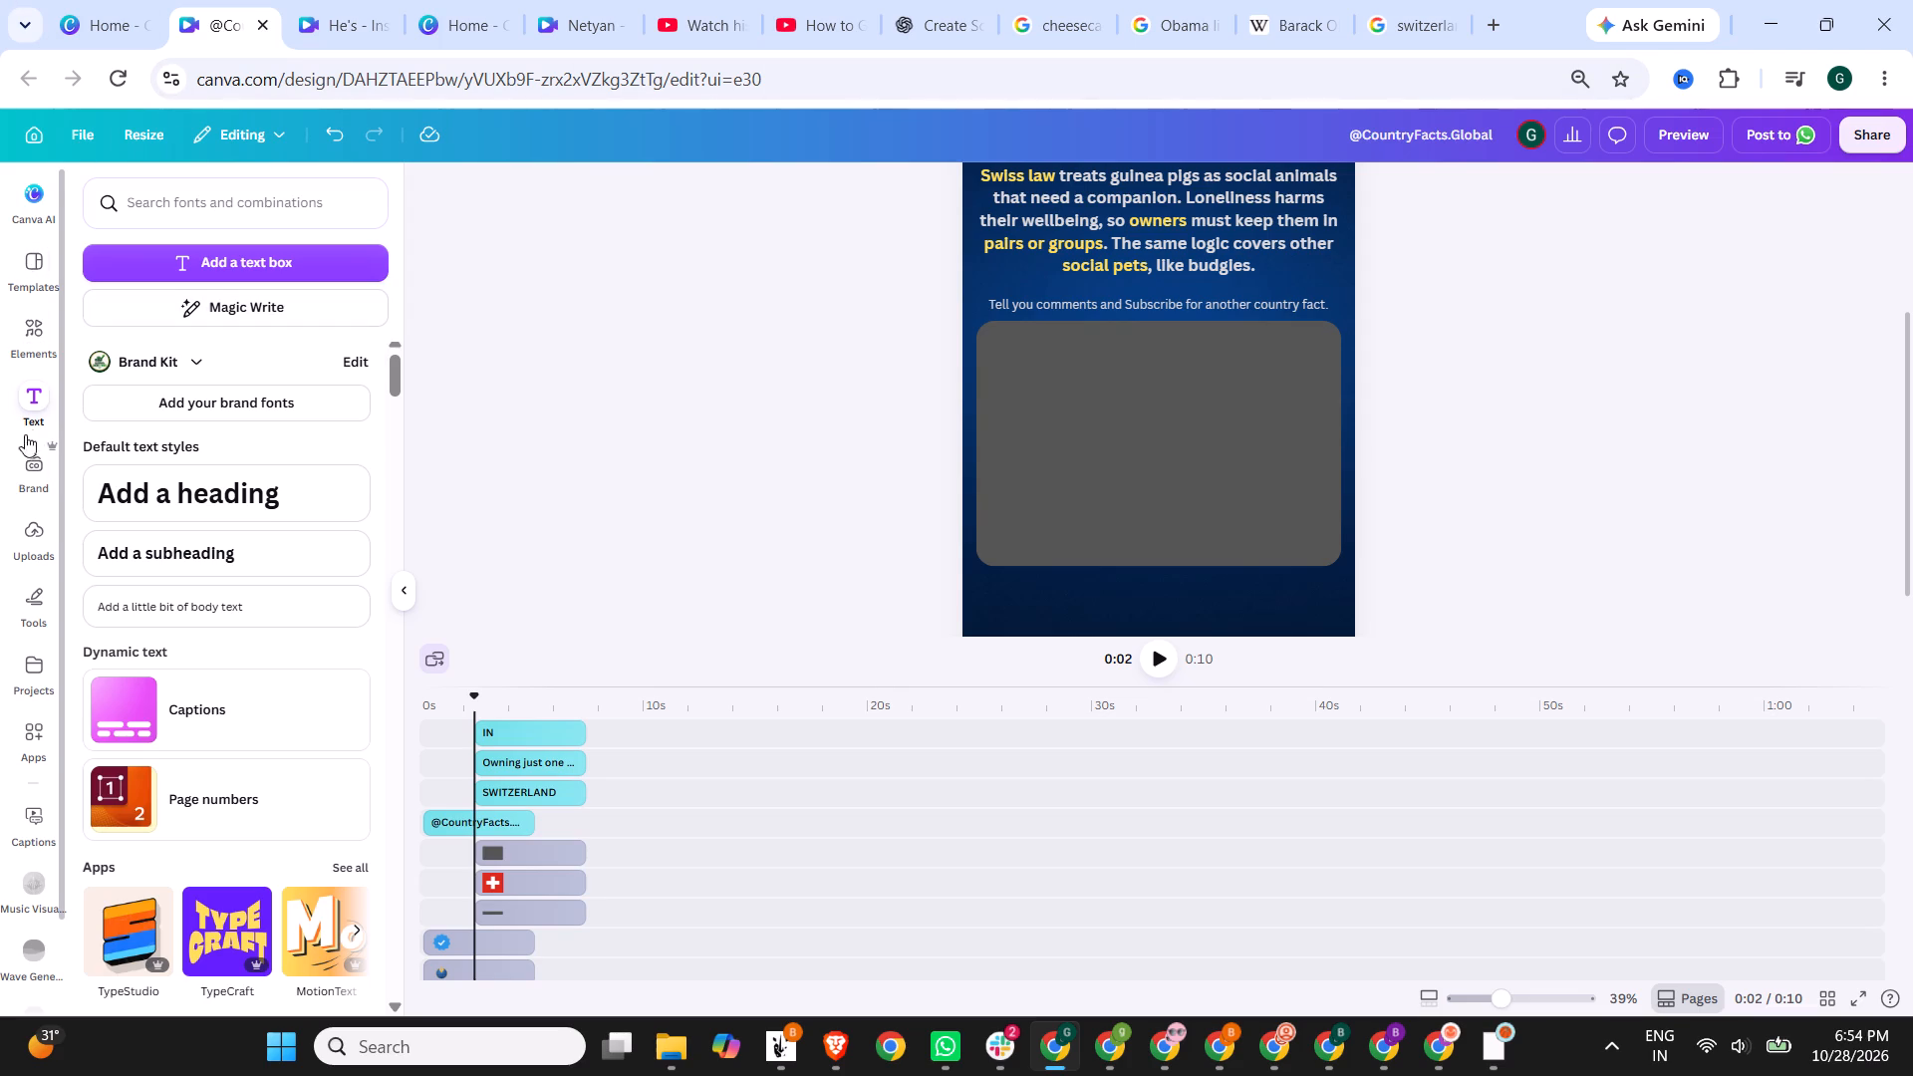
Upload the video file 15964230_3840_2160_25fps from the Downloads folder to the design's uploads.
click(22, 533)
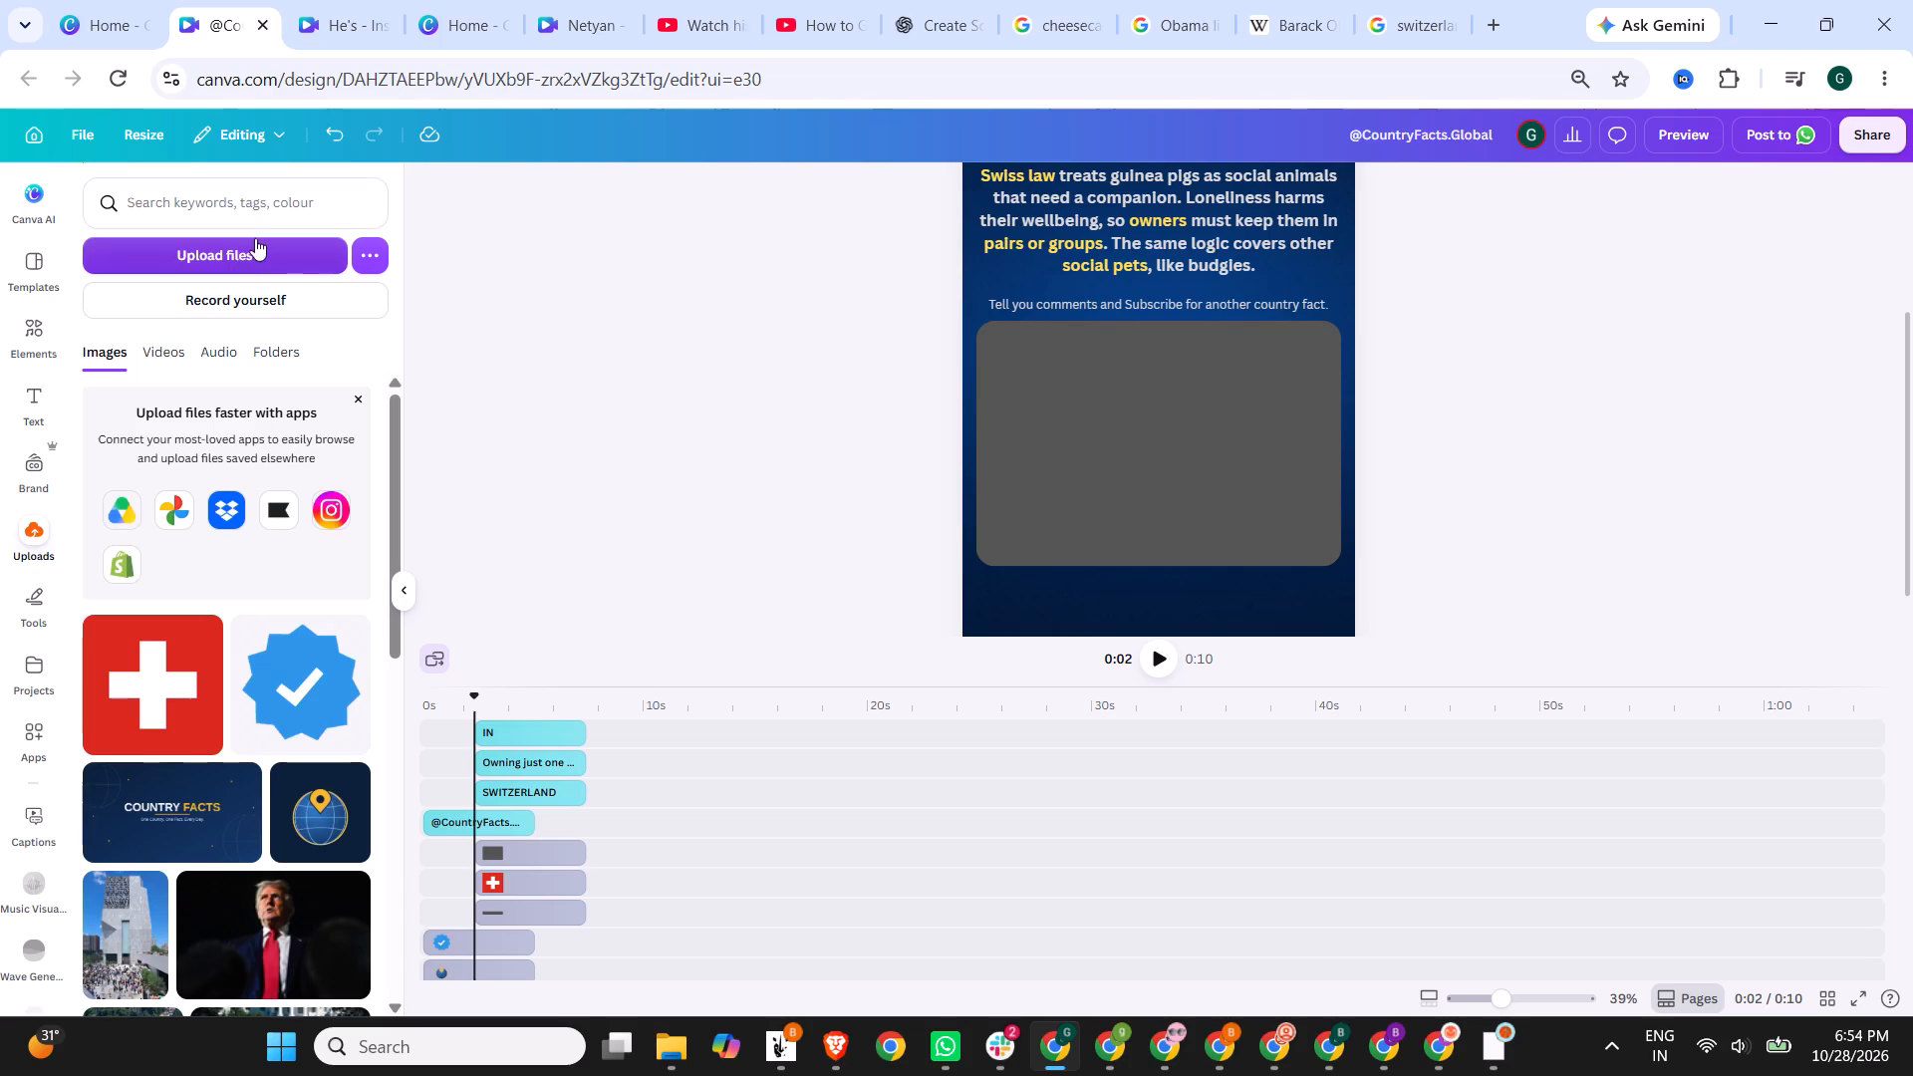
click(255, 237)
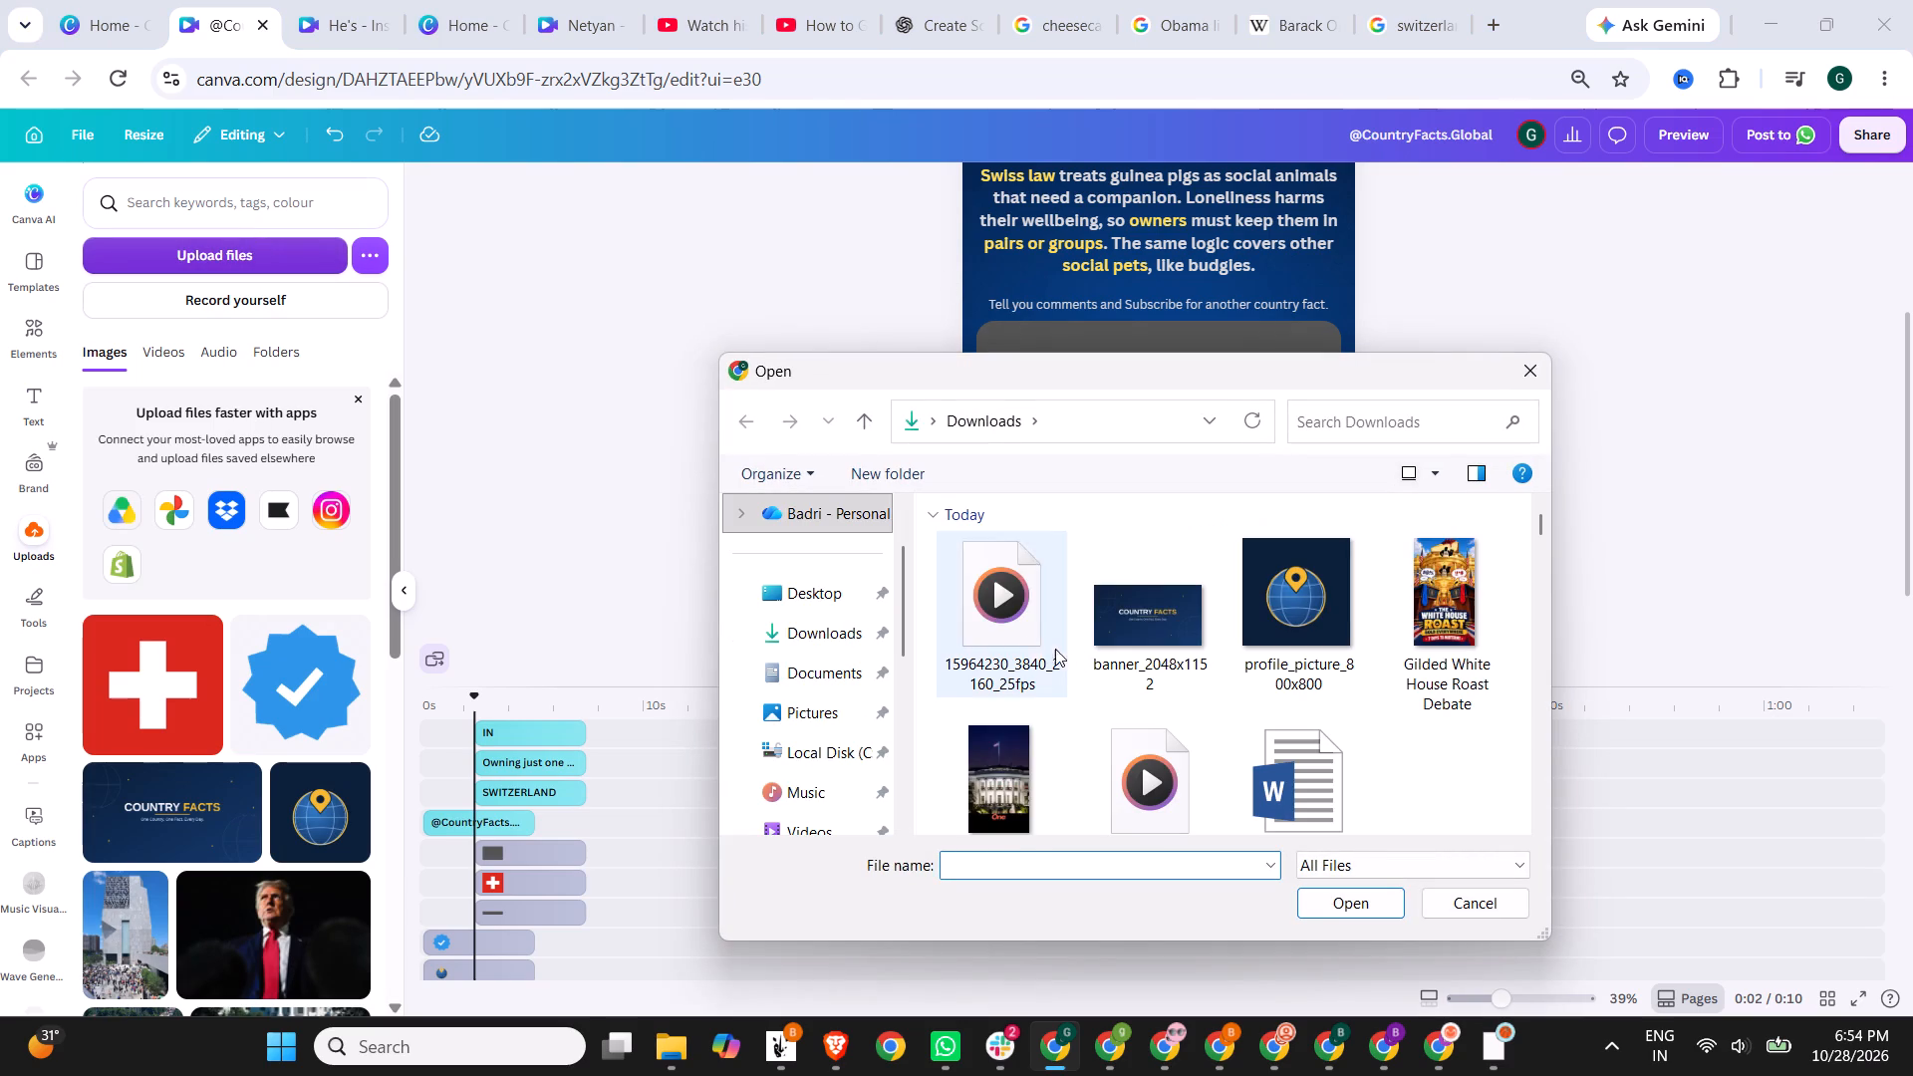
click(1026, 636)
double_click(1026, 636)
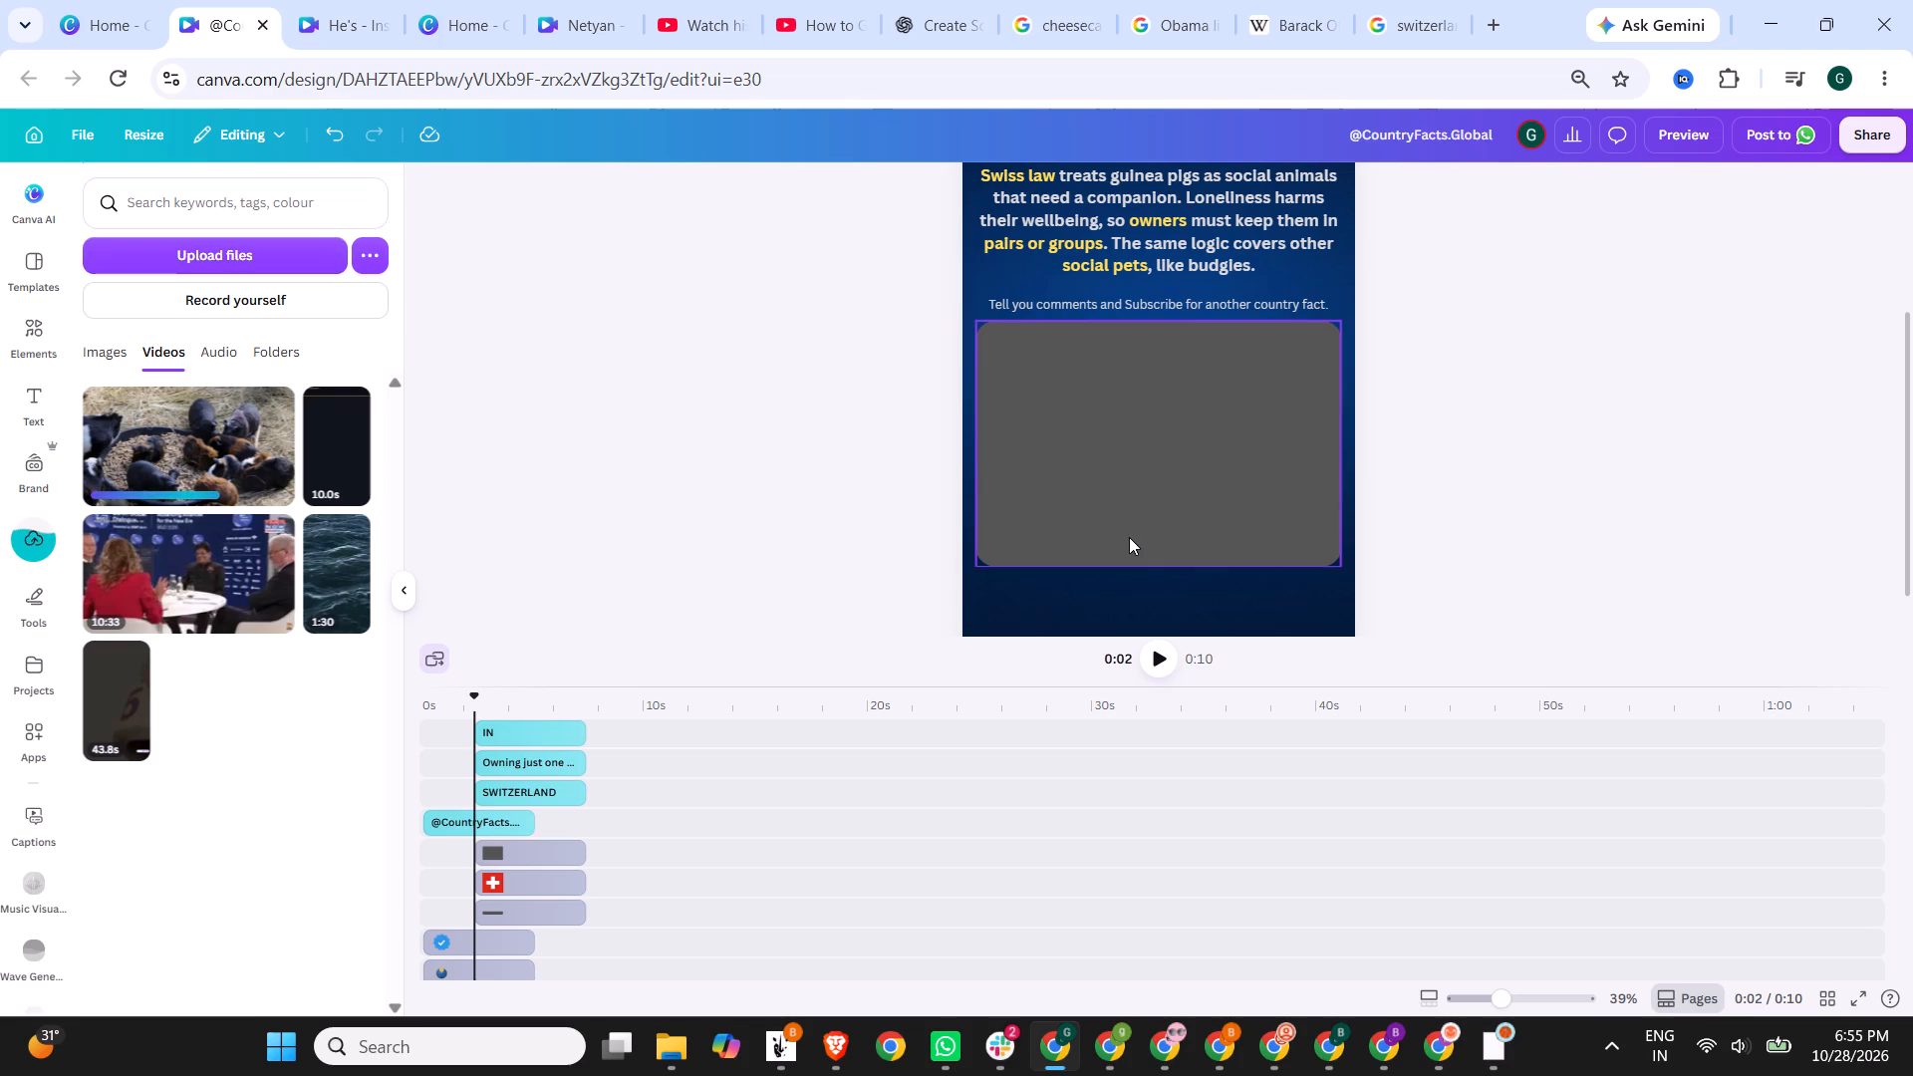
Shift the "IN", script and "SWITZERLAND" text clips back to the beginning of the timeline, in line with the header handle clip.
scroll(1129, 537, up, 1)
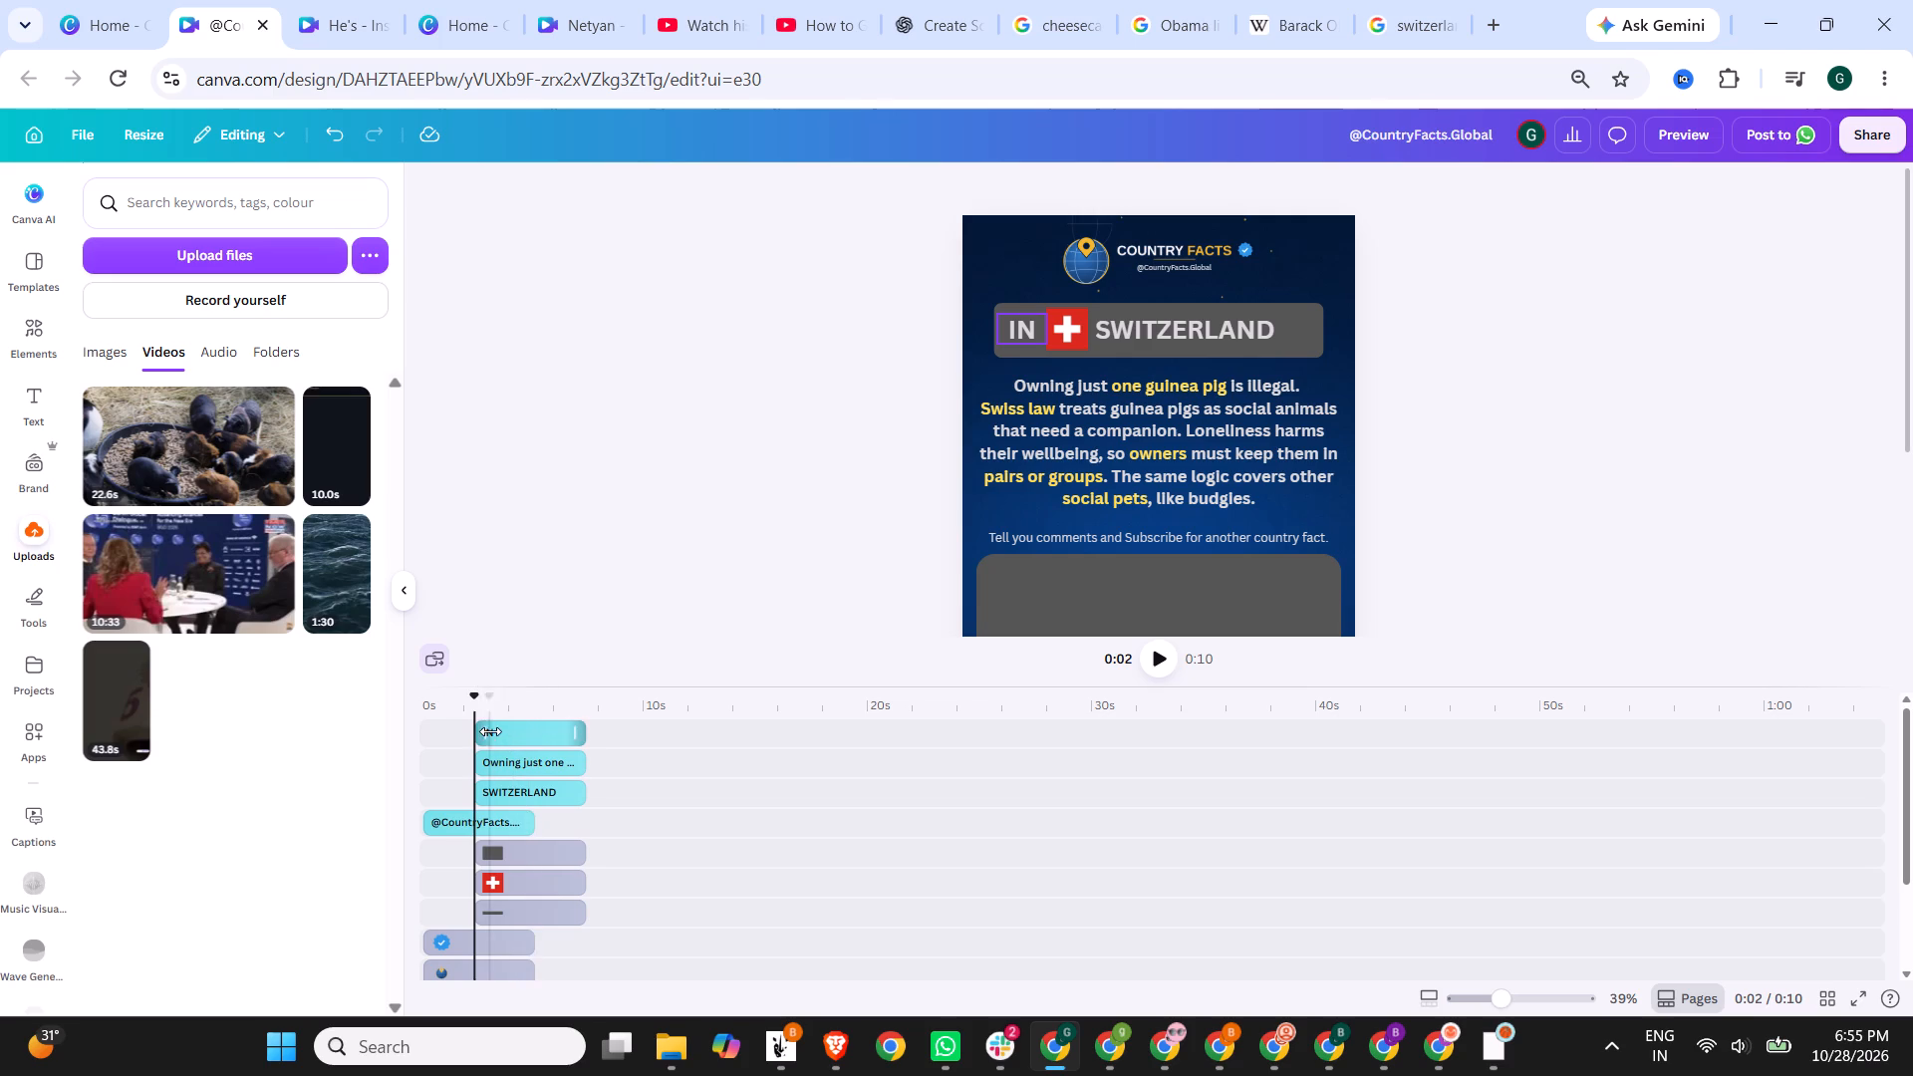
drag(498, 732, 447, 730)
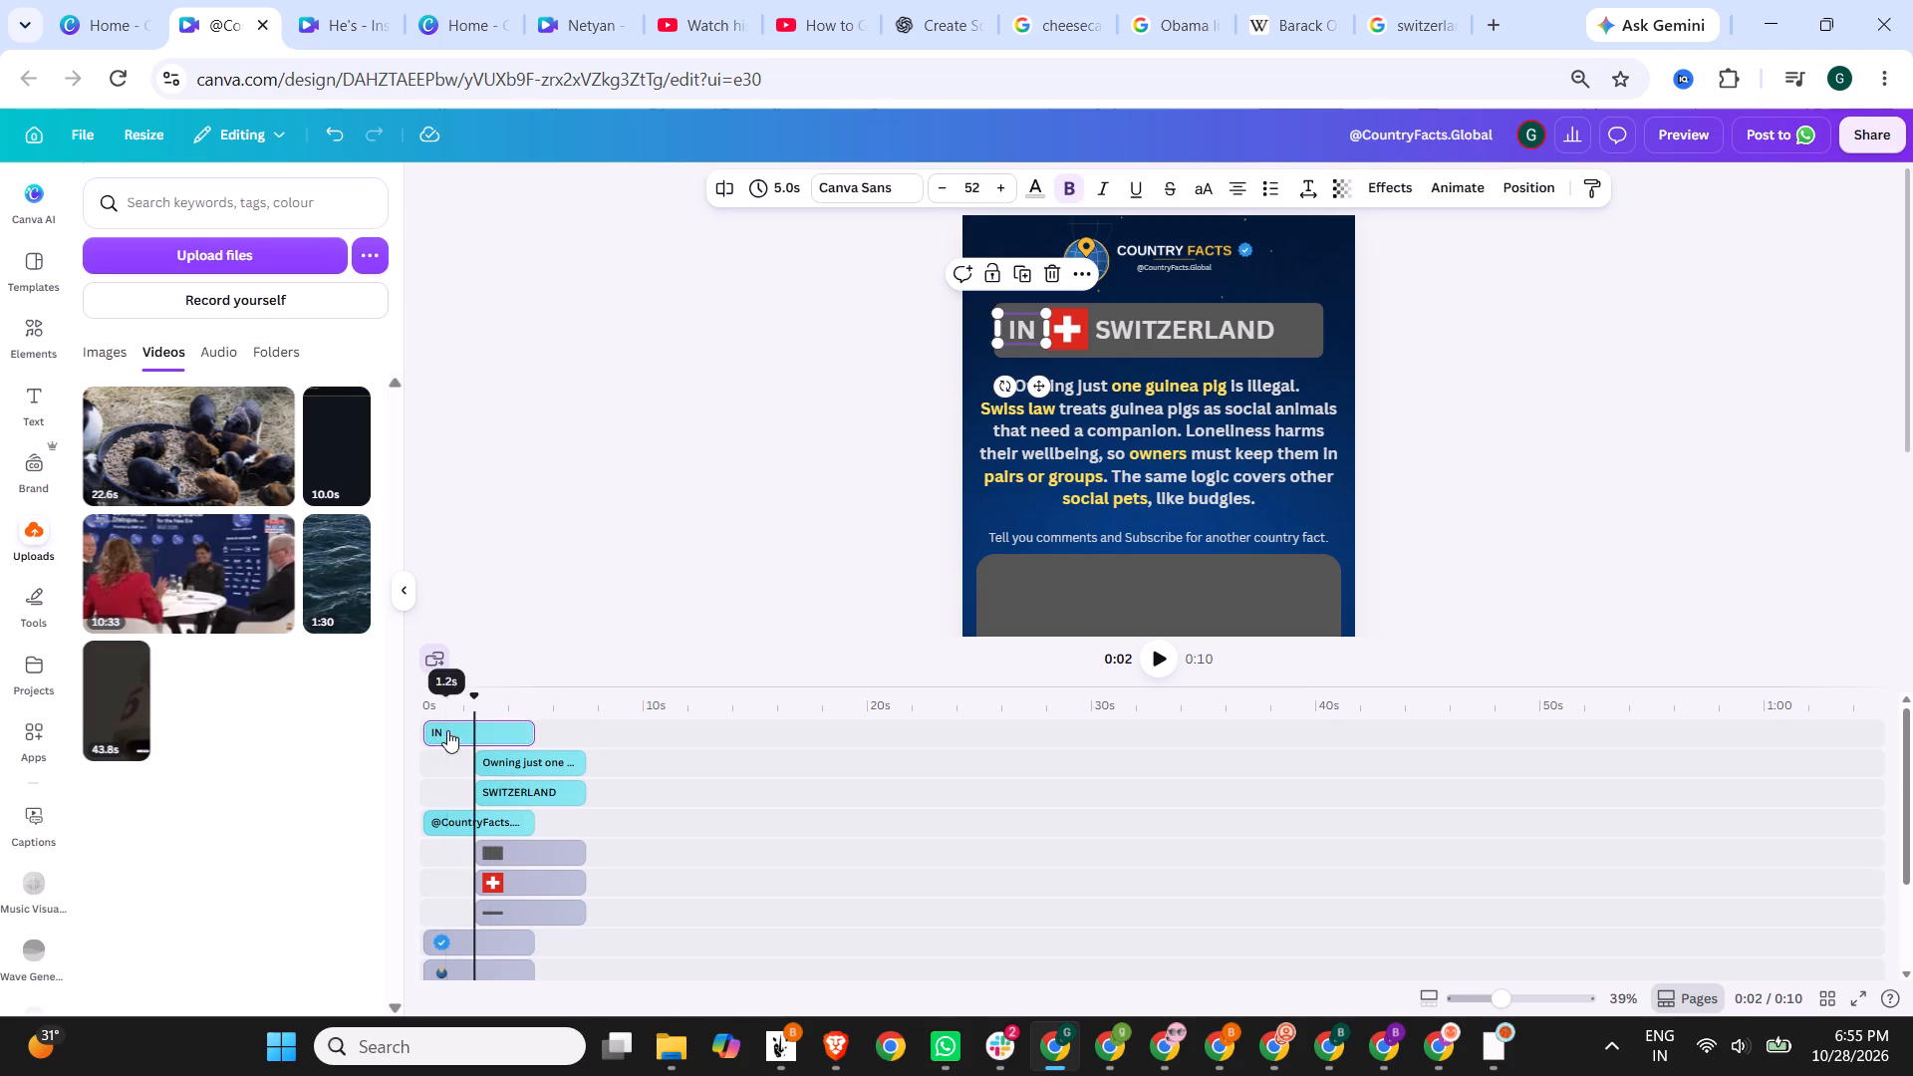
drag(536, 758, 483, 758)
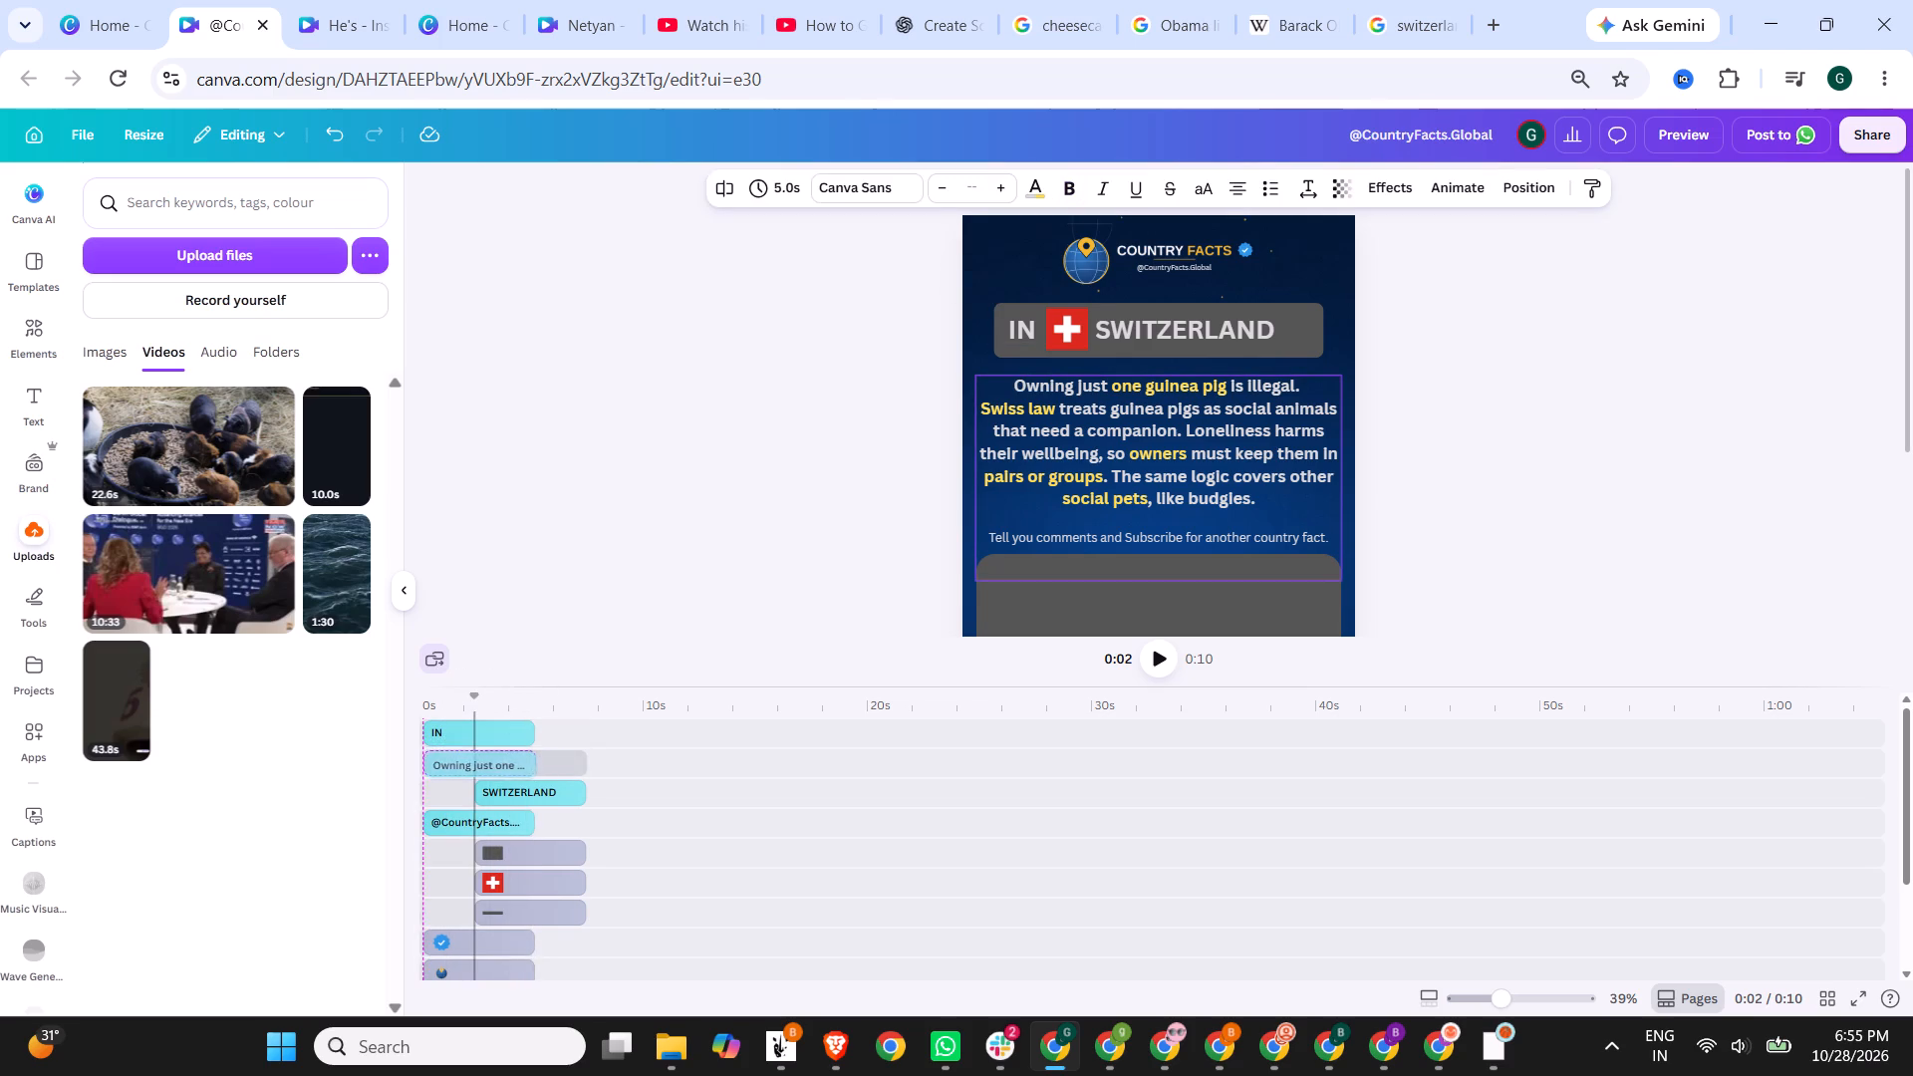
drag(483, 758, 483, 757)
drag(522, 788, 472, 787)
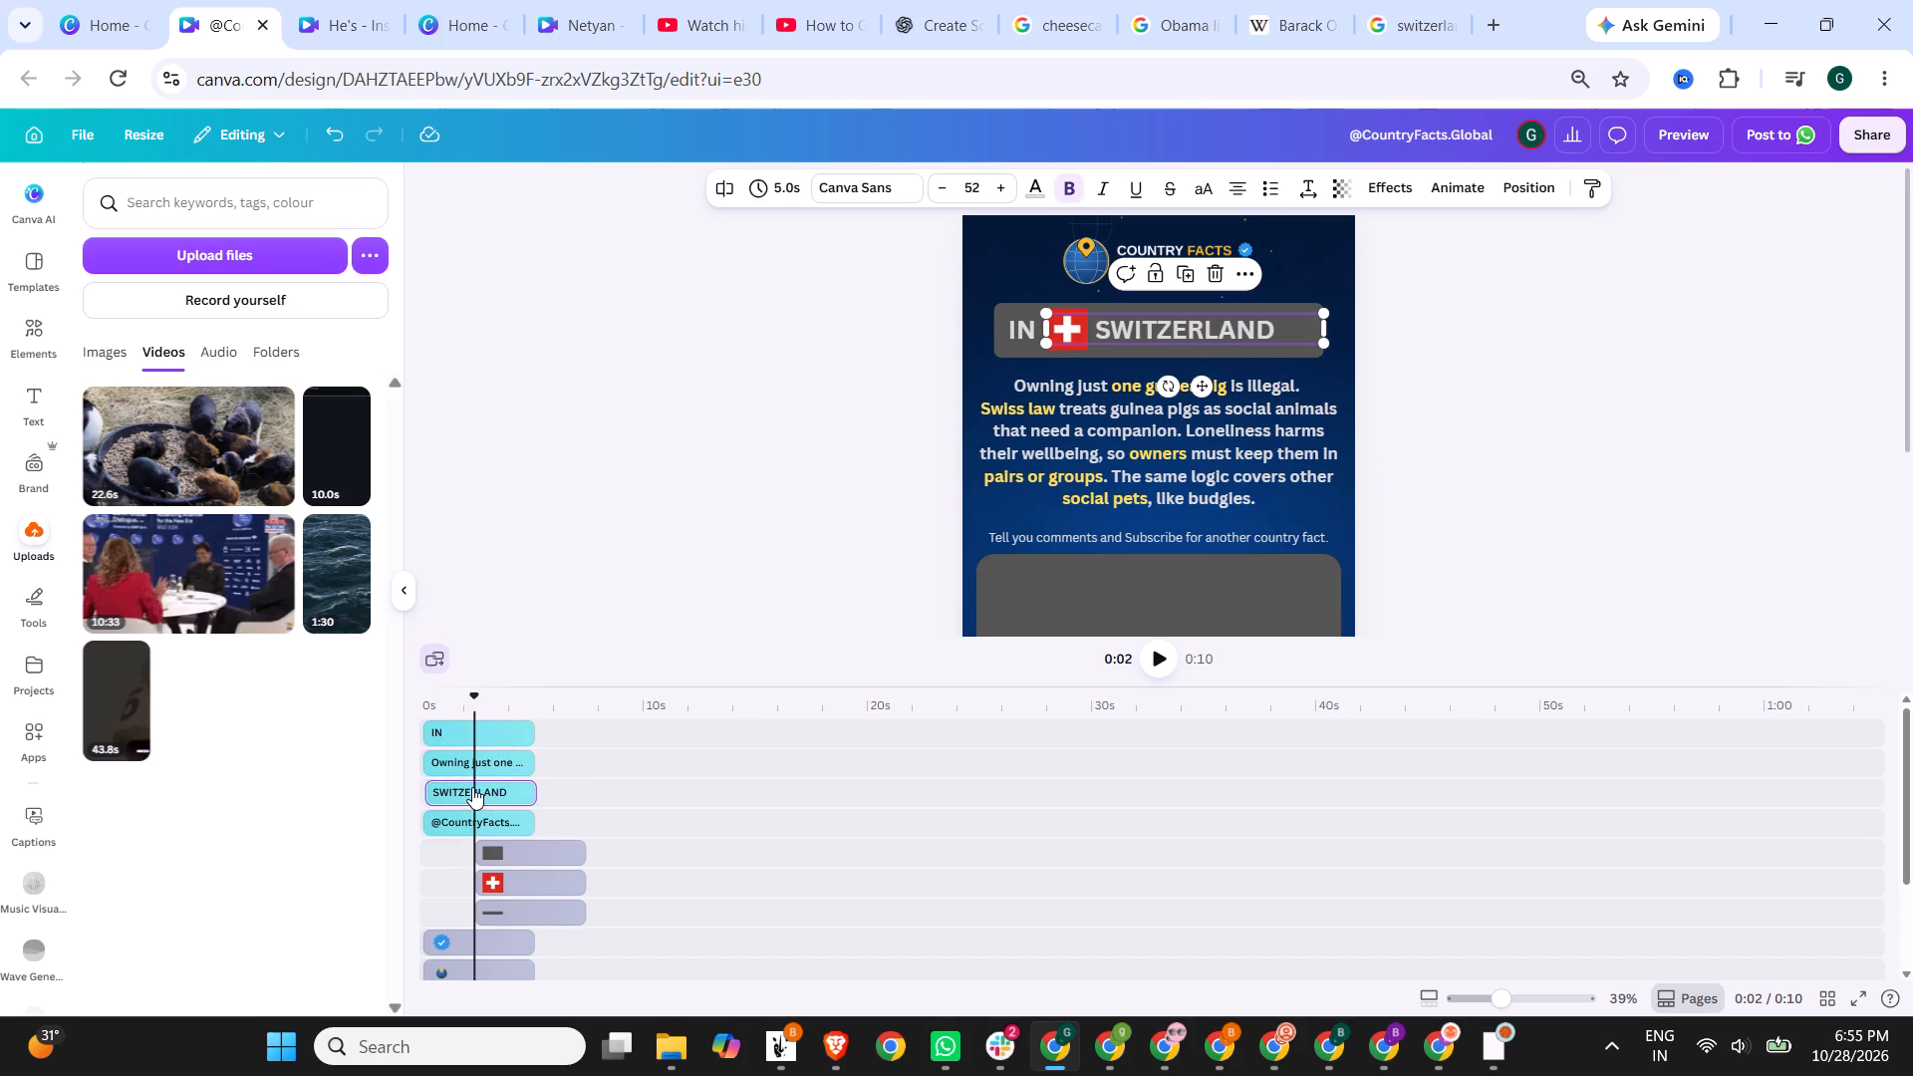
Move the large grey video placeholder and the Swiss flag clips to the 0-second start of the timeline.
drag(537, 845, 497, 844)
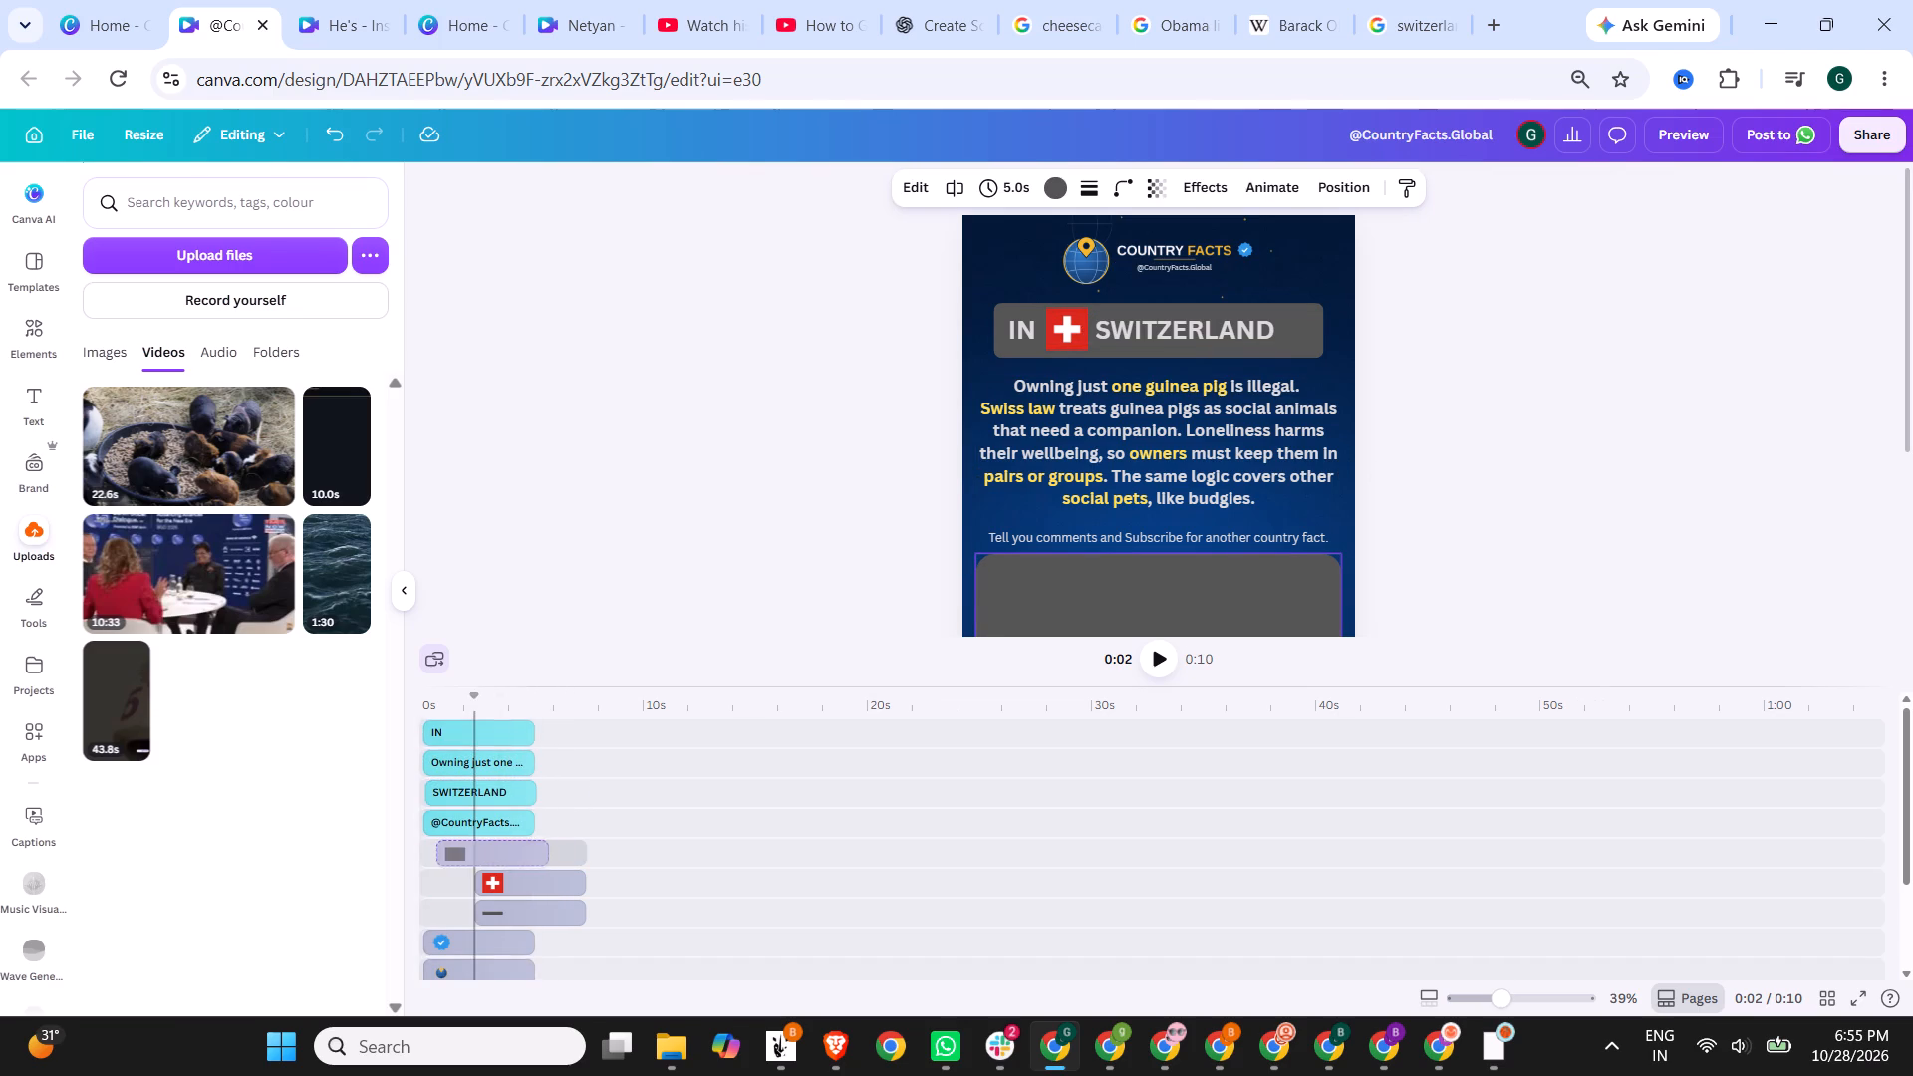
drag(497, 844, 482, 844)
drag(518, 880, 463, 880)
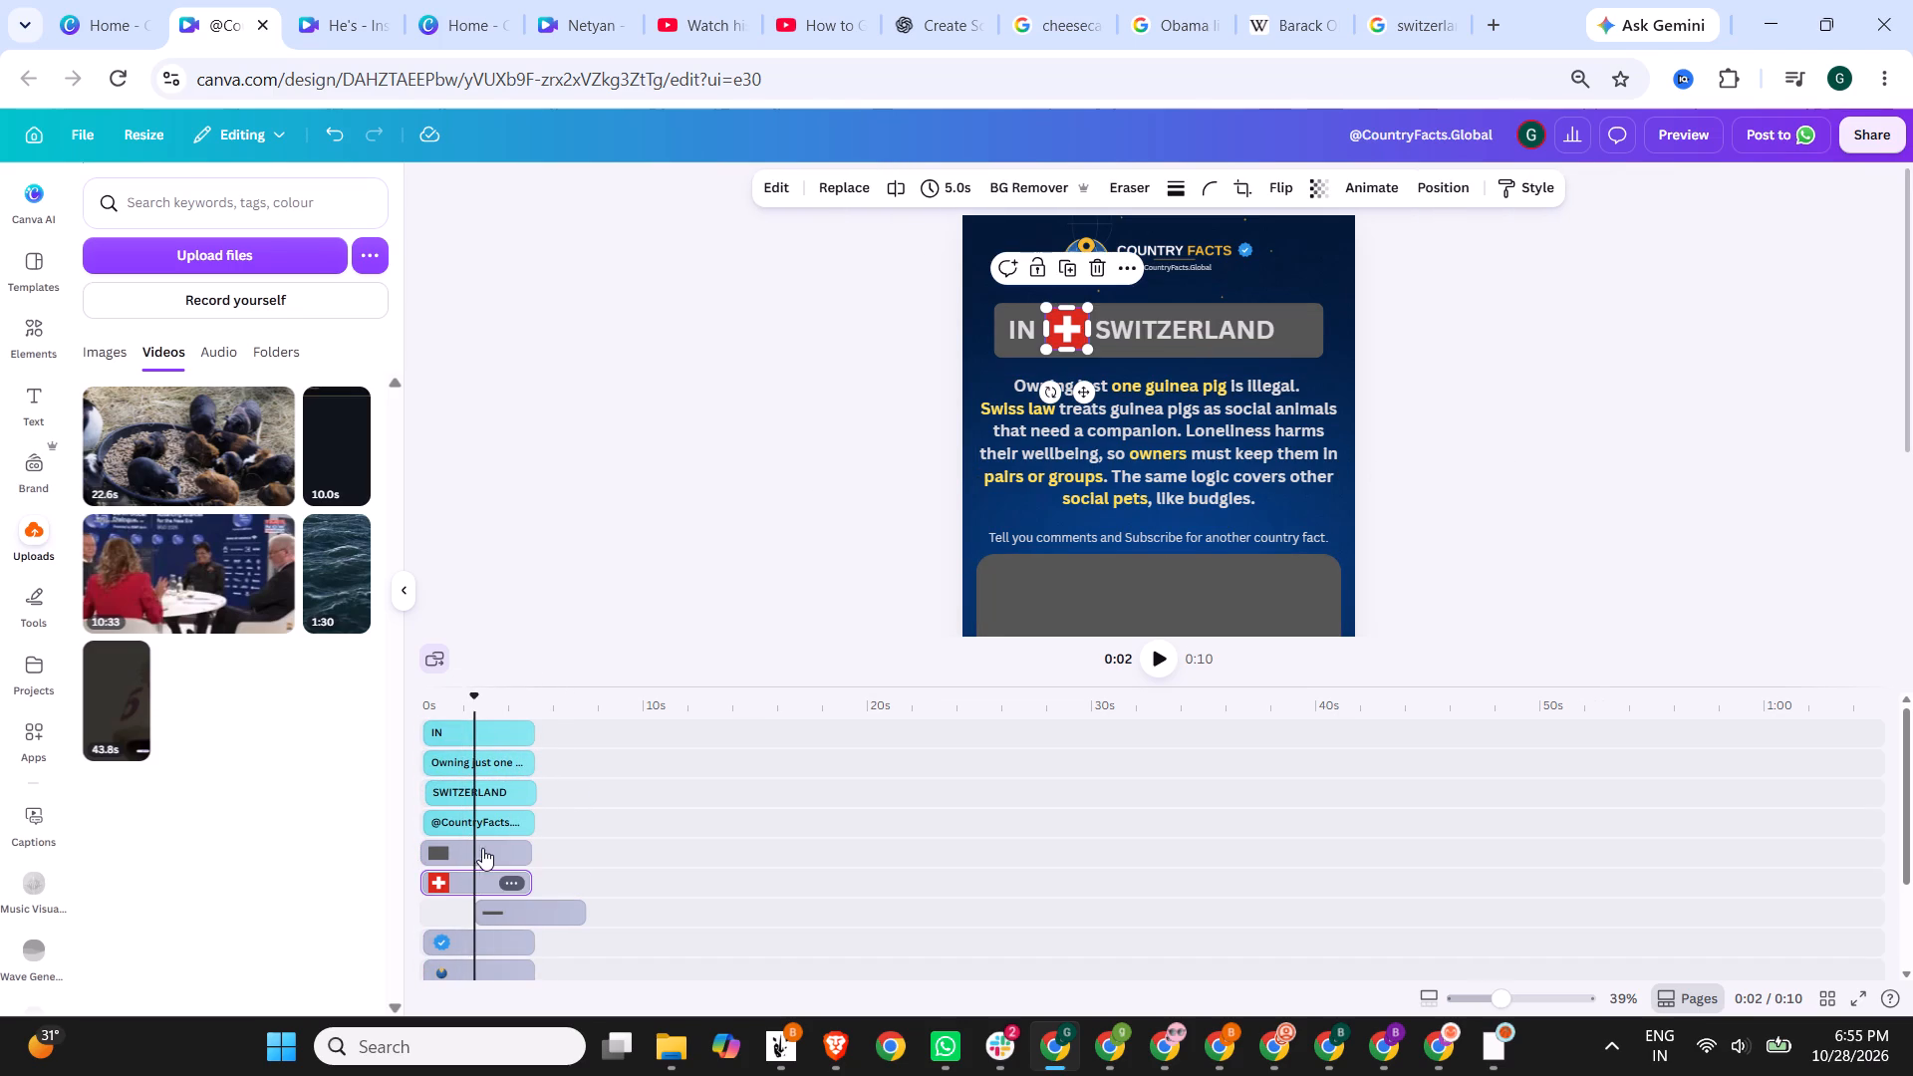
click(490, 848)
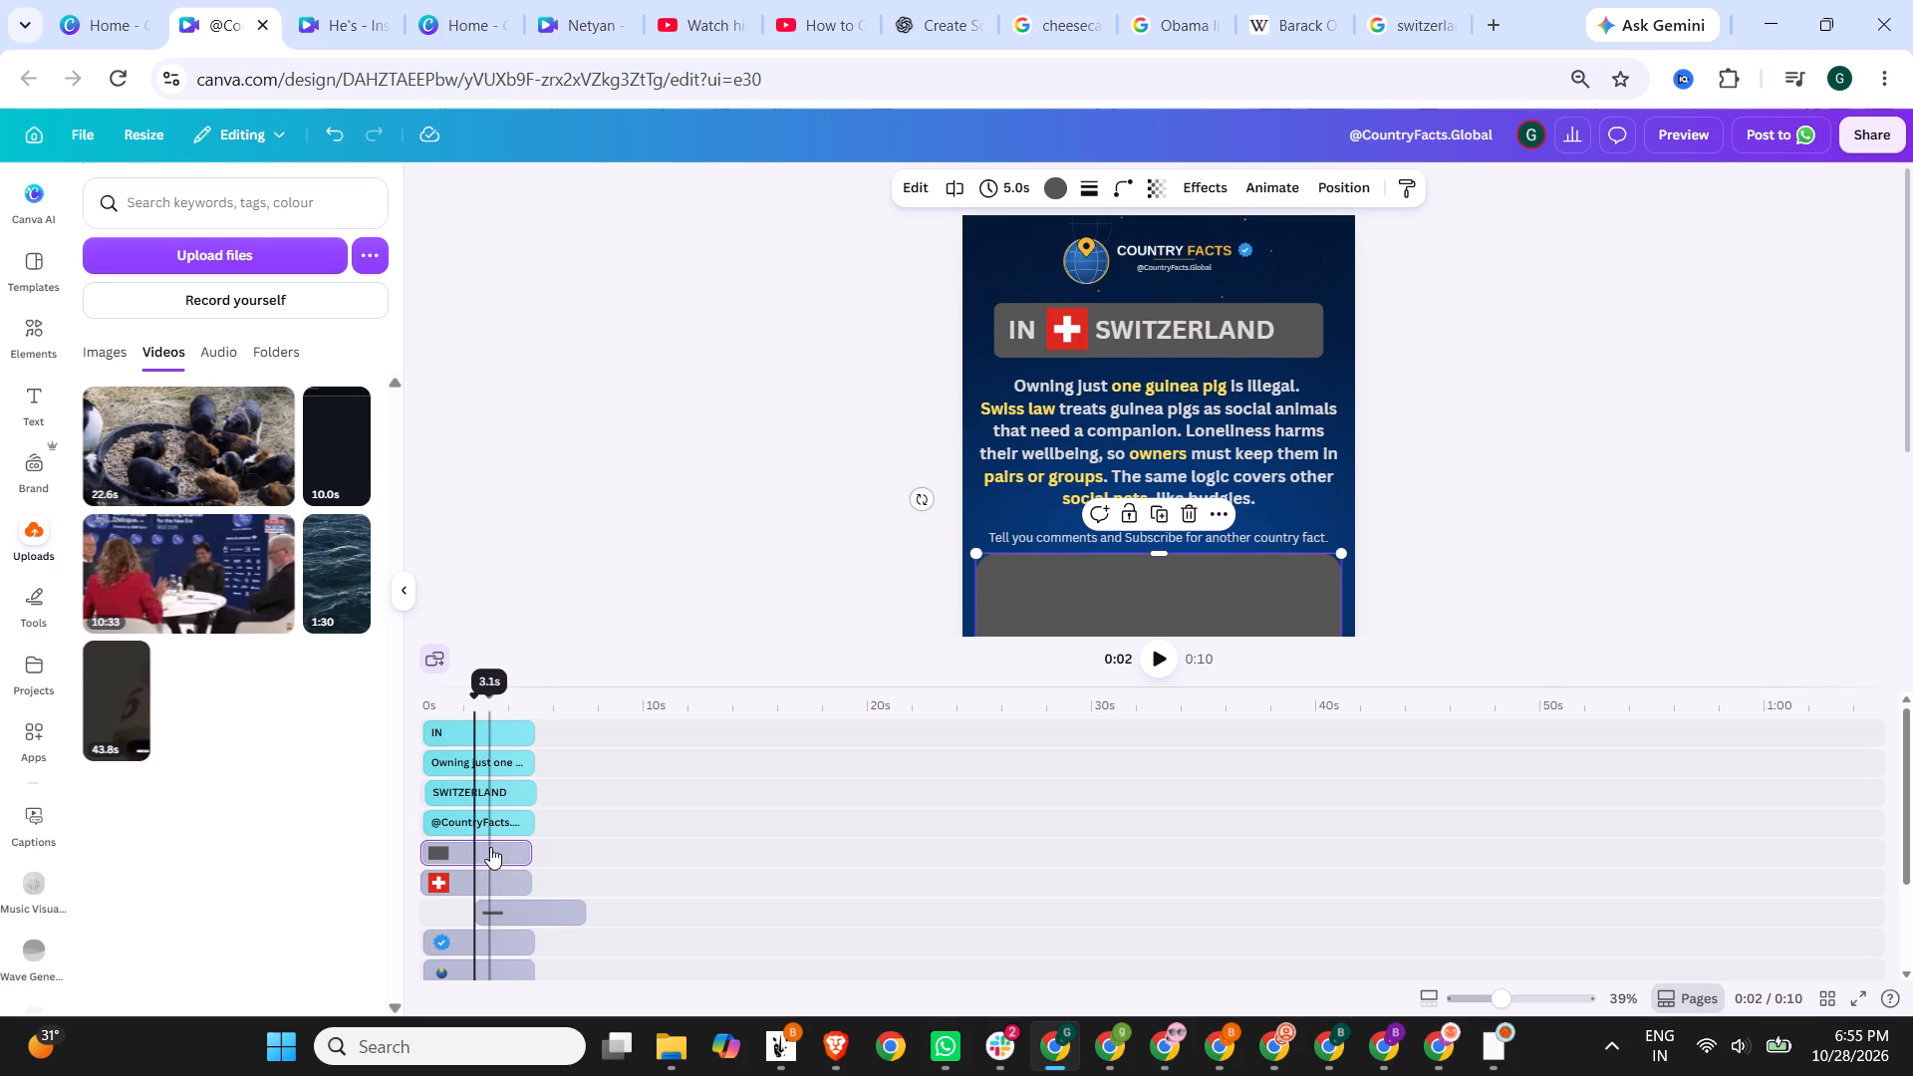
click(506, 813)
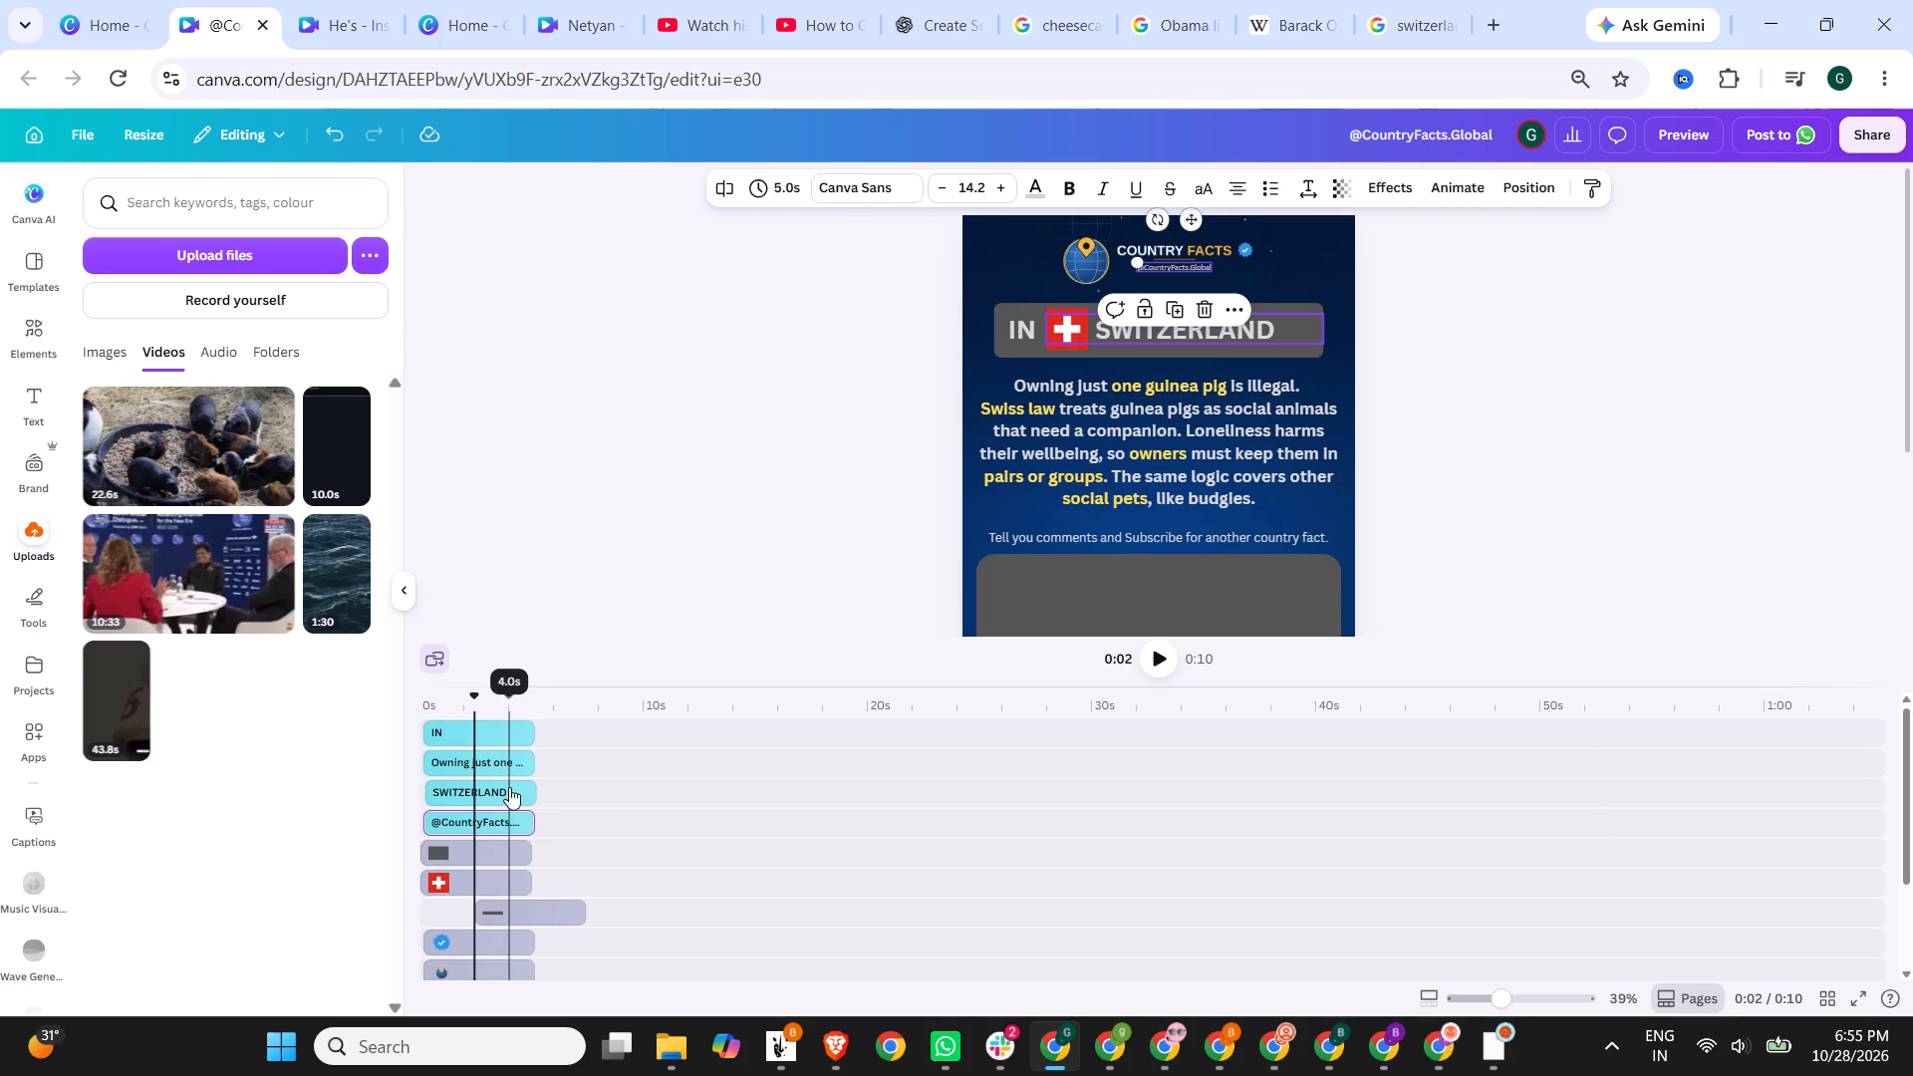
click(509, 790)
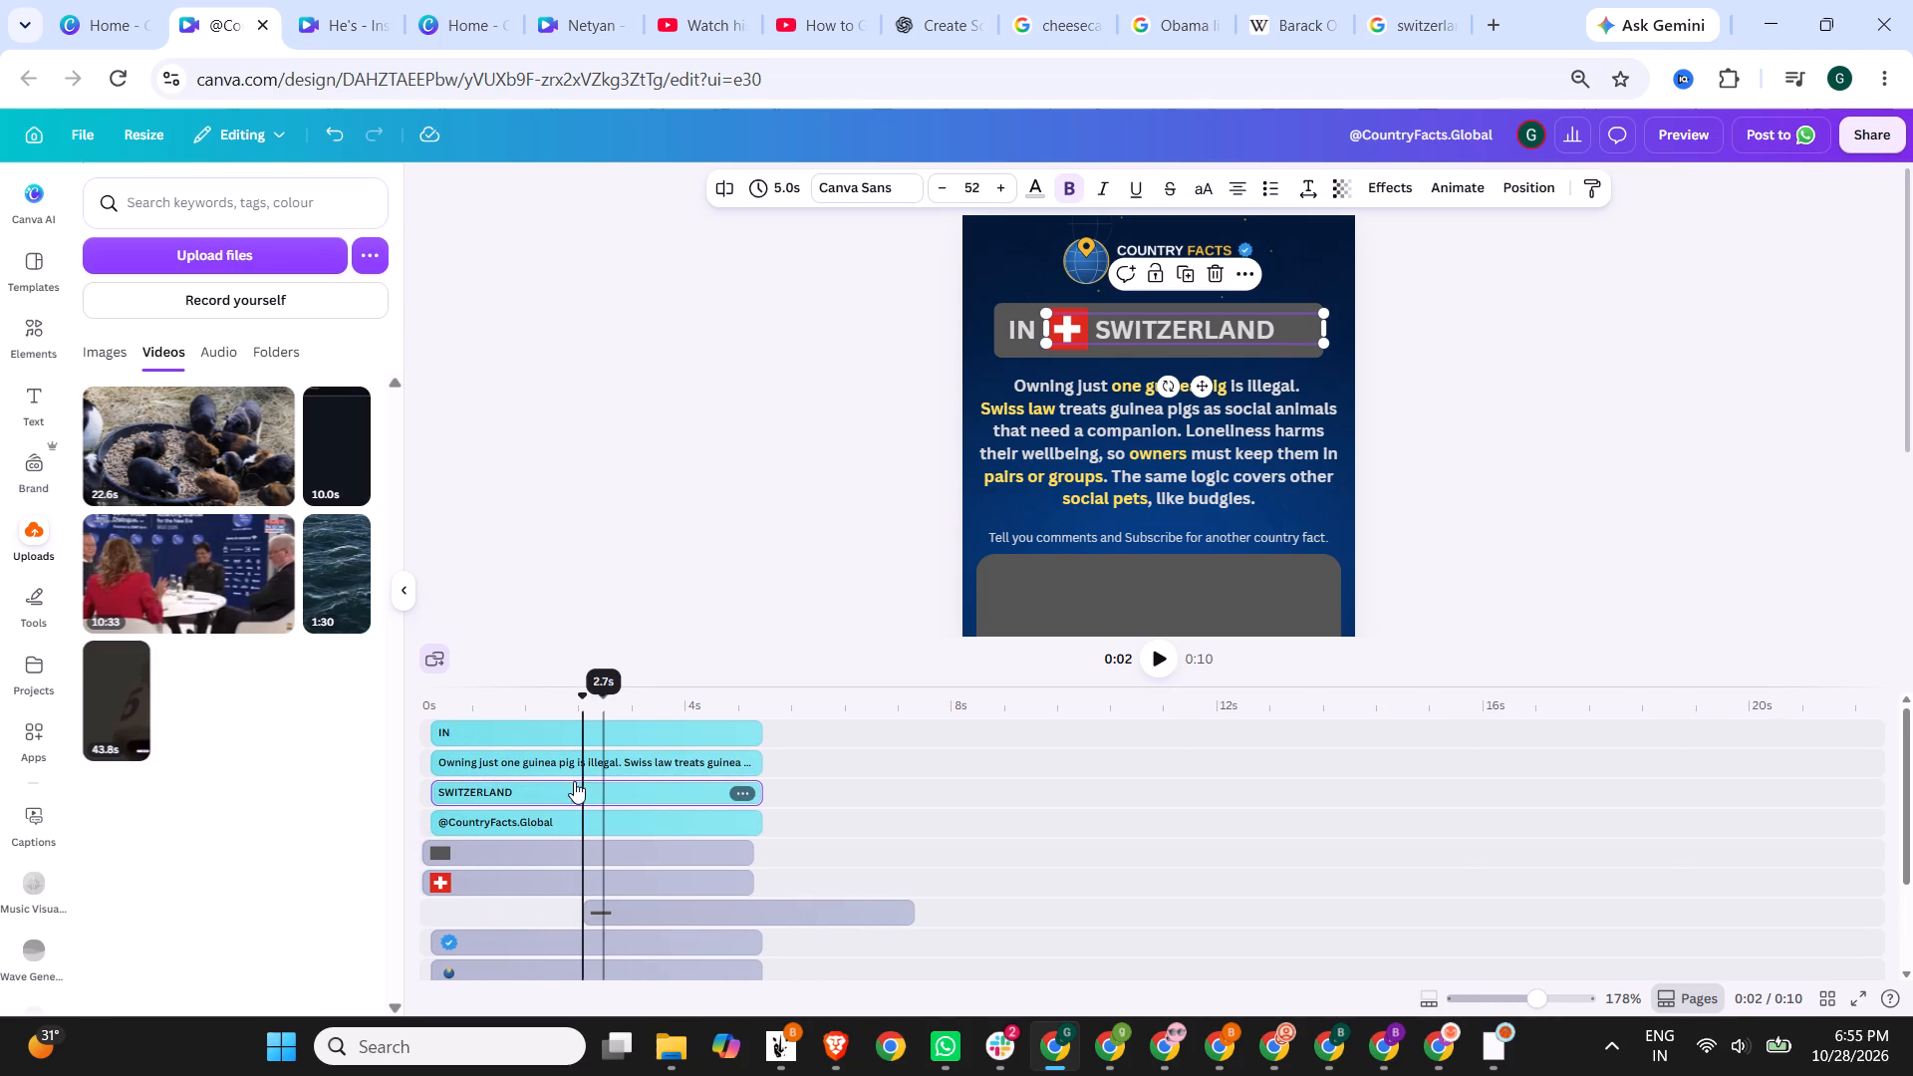
drag(540, 818, 535, 818)
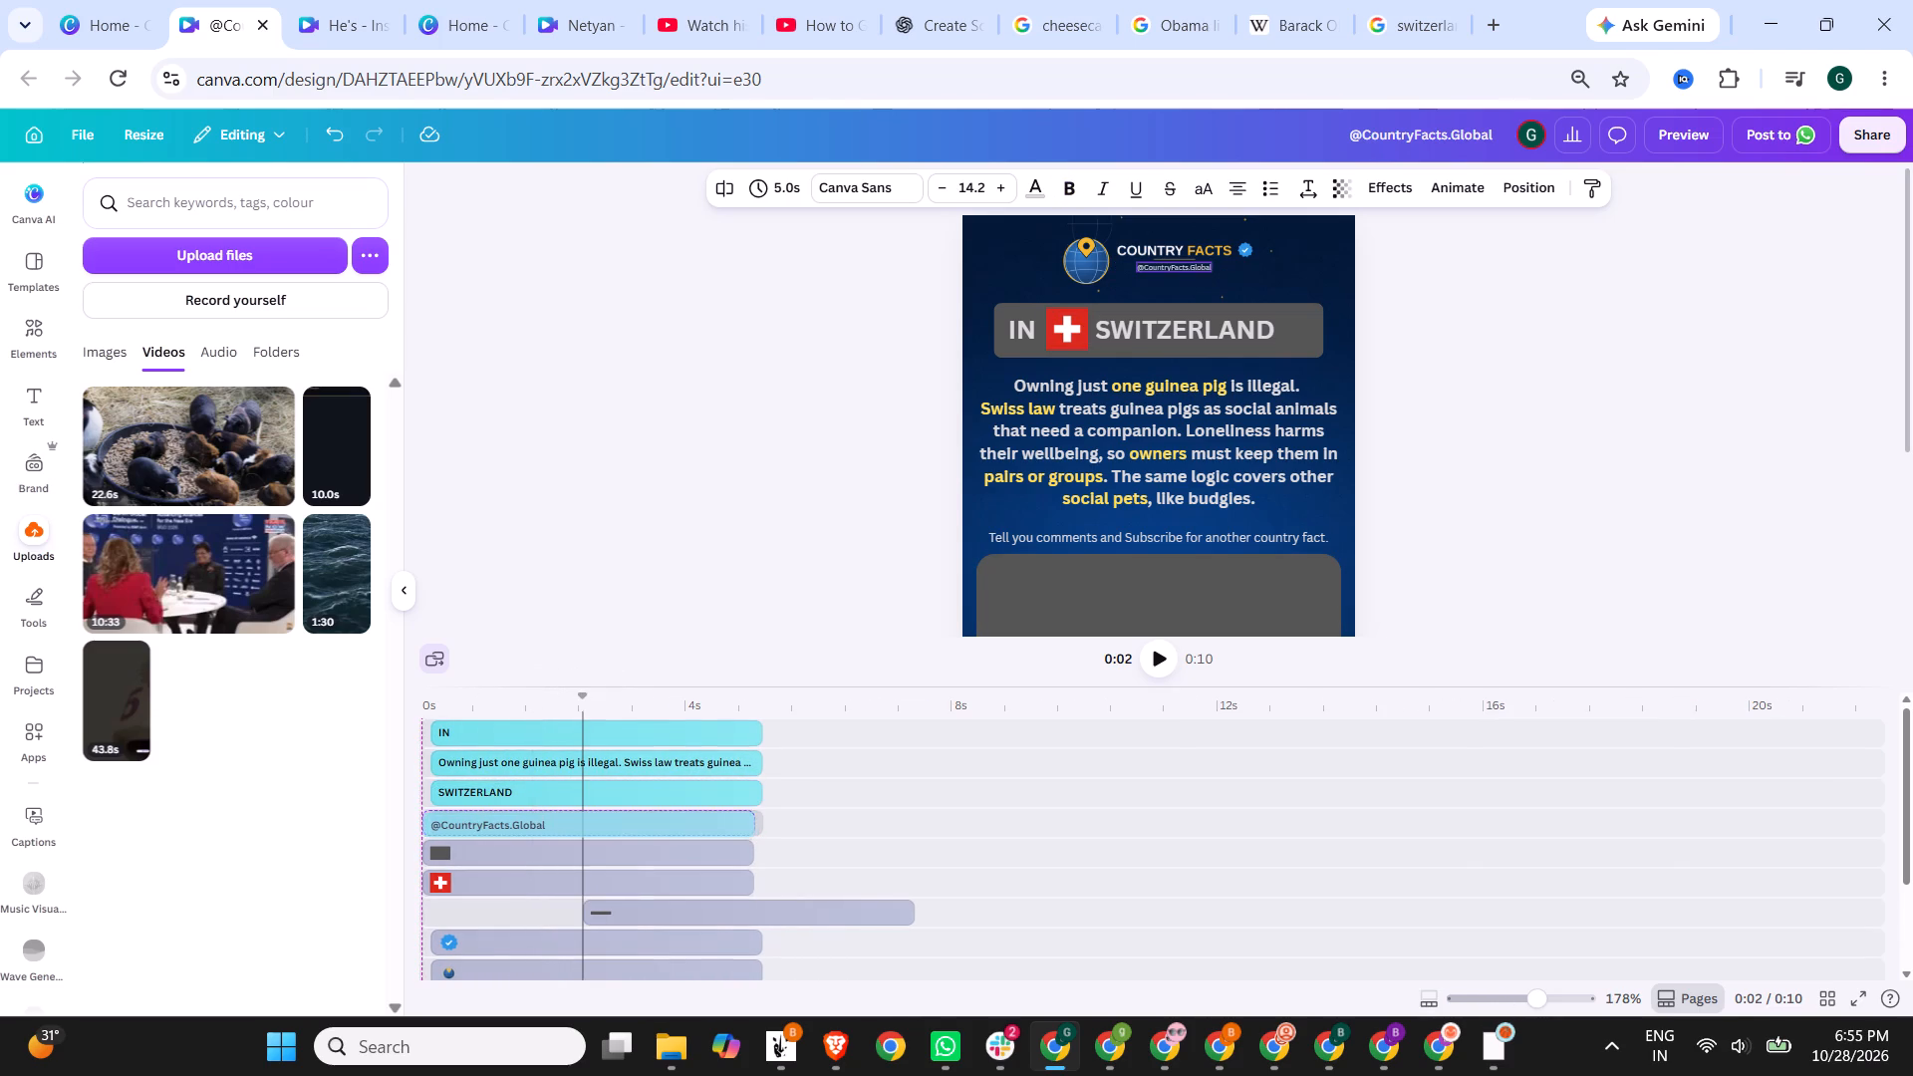
drag(535, 818, 530, 816)
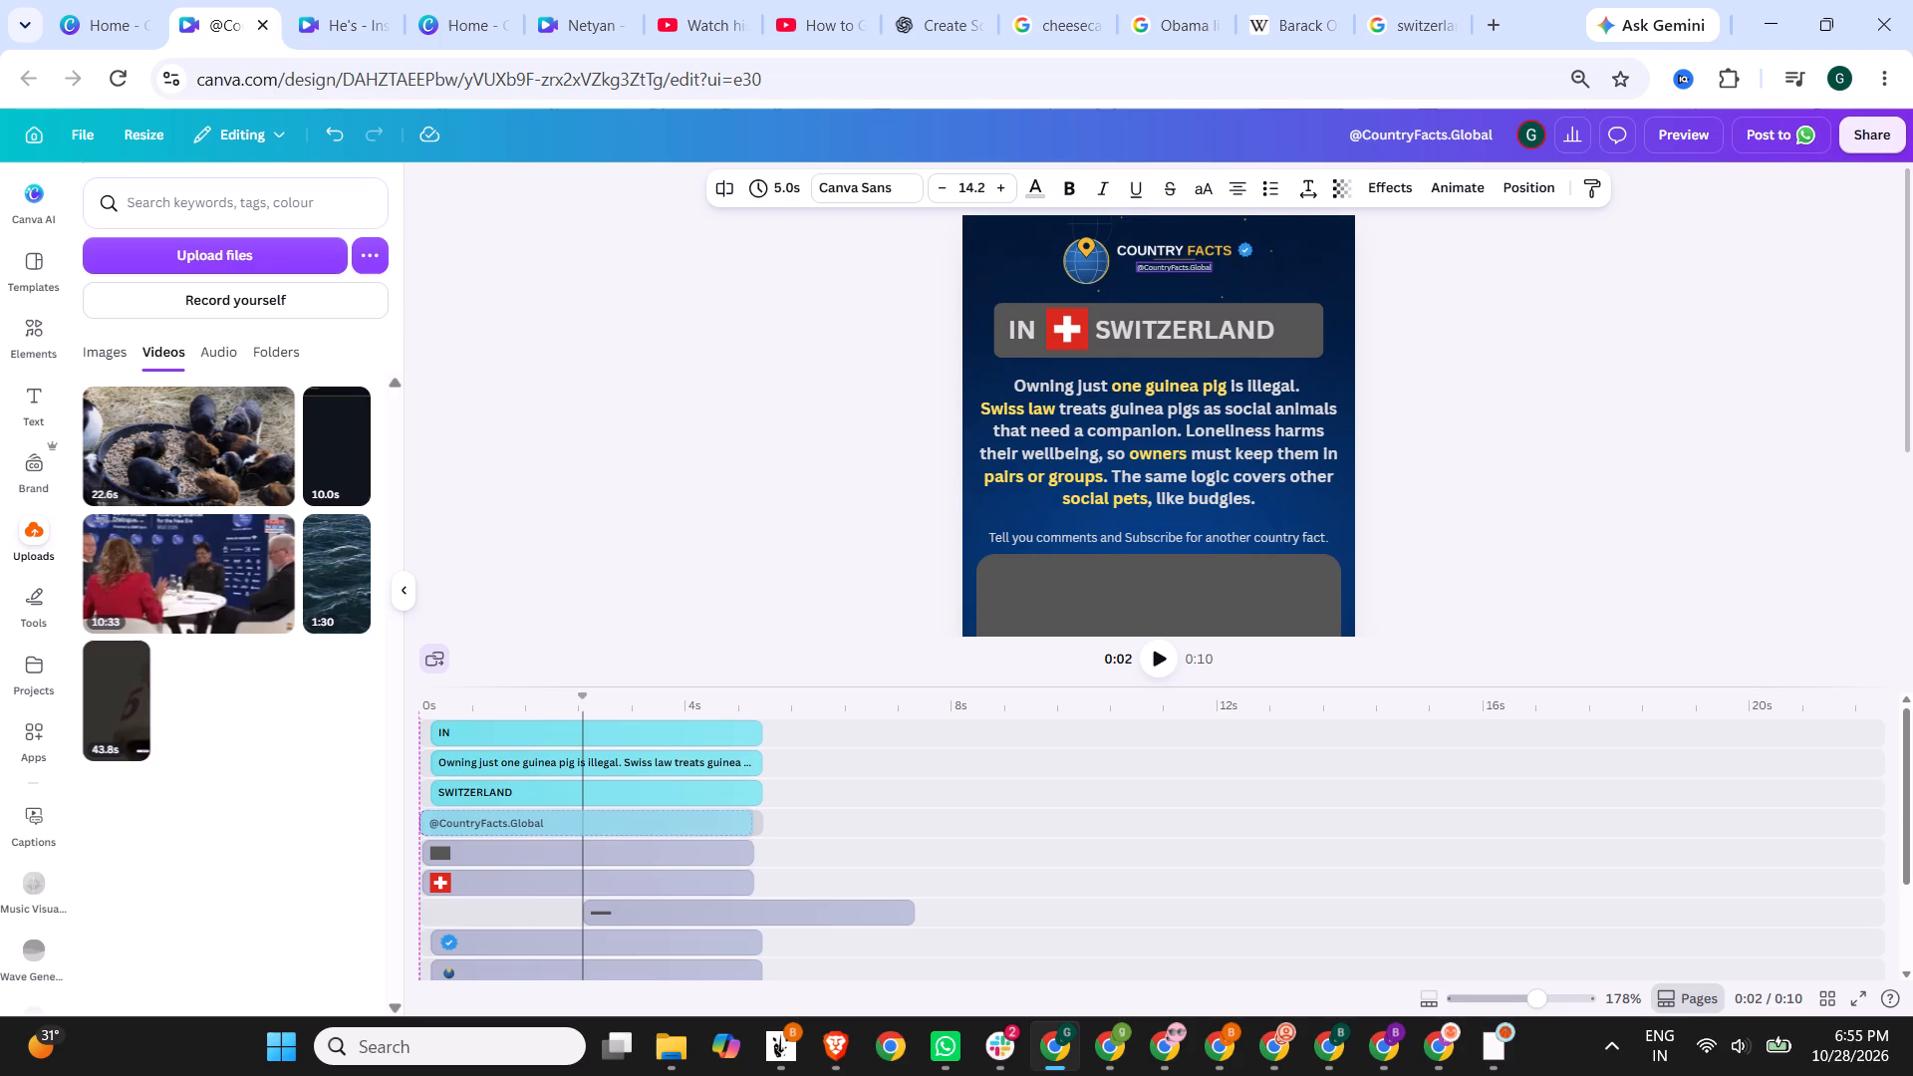
drag(530, 816, 531, 816)
click(548, 819)
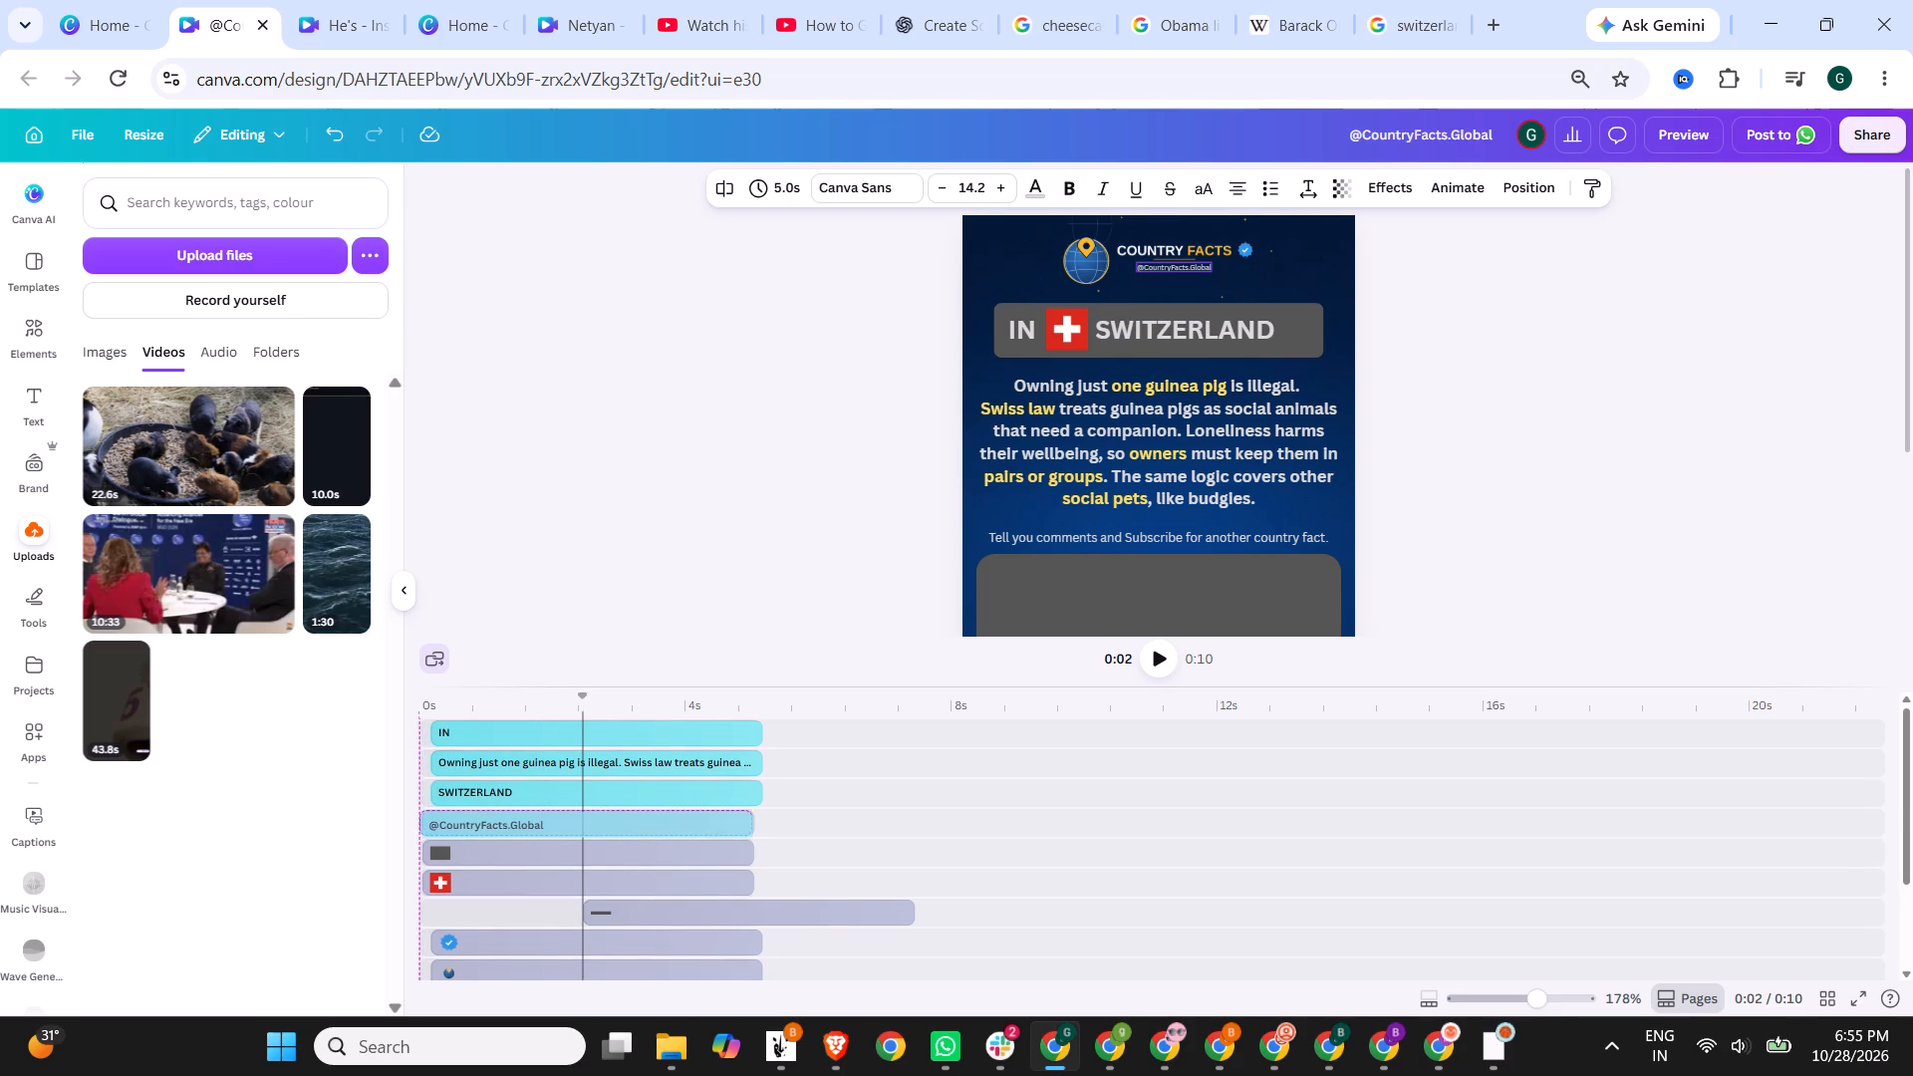
click(603, 793)
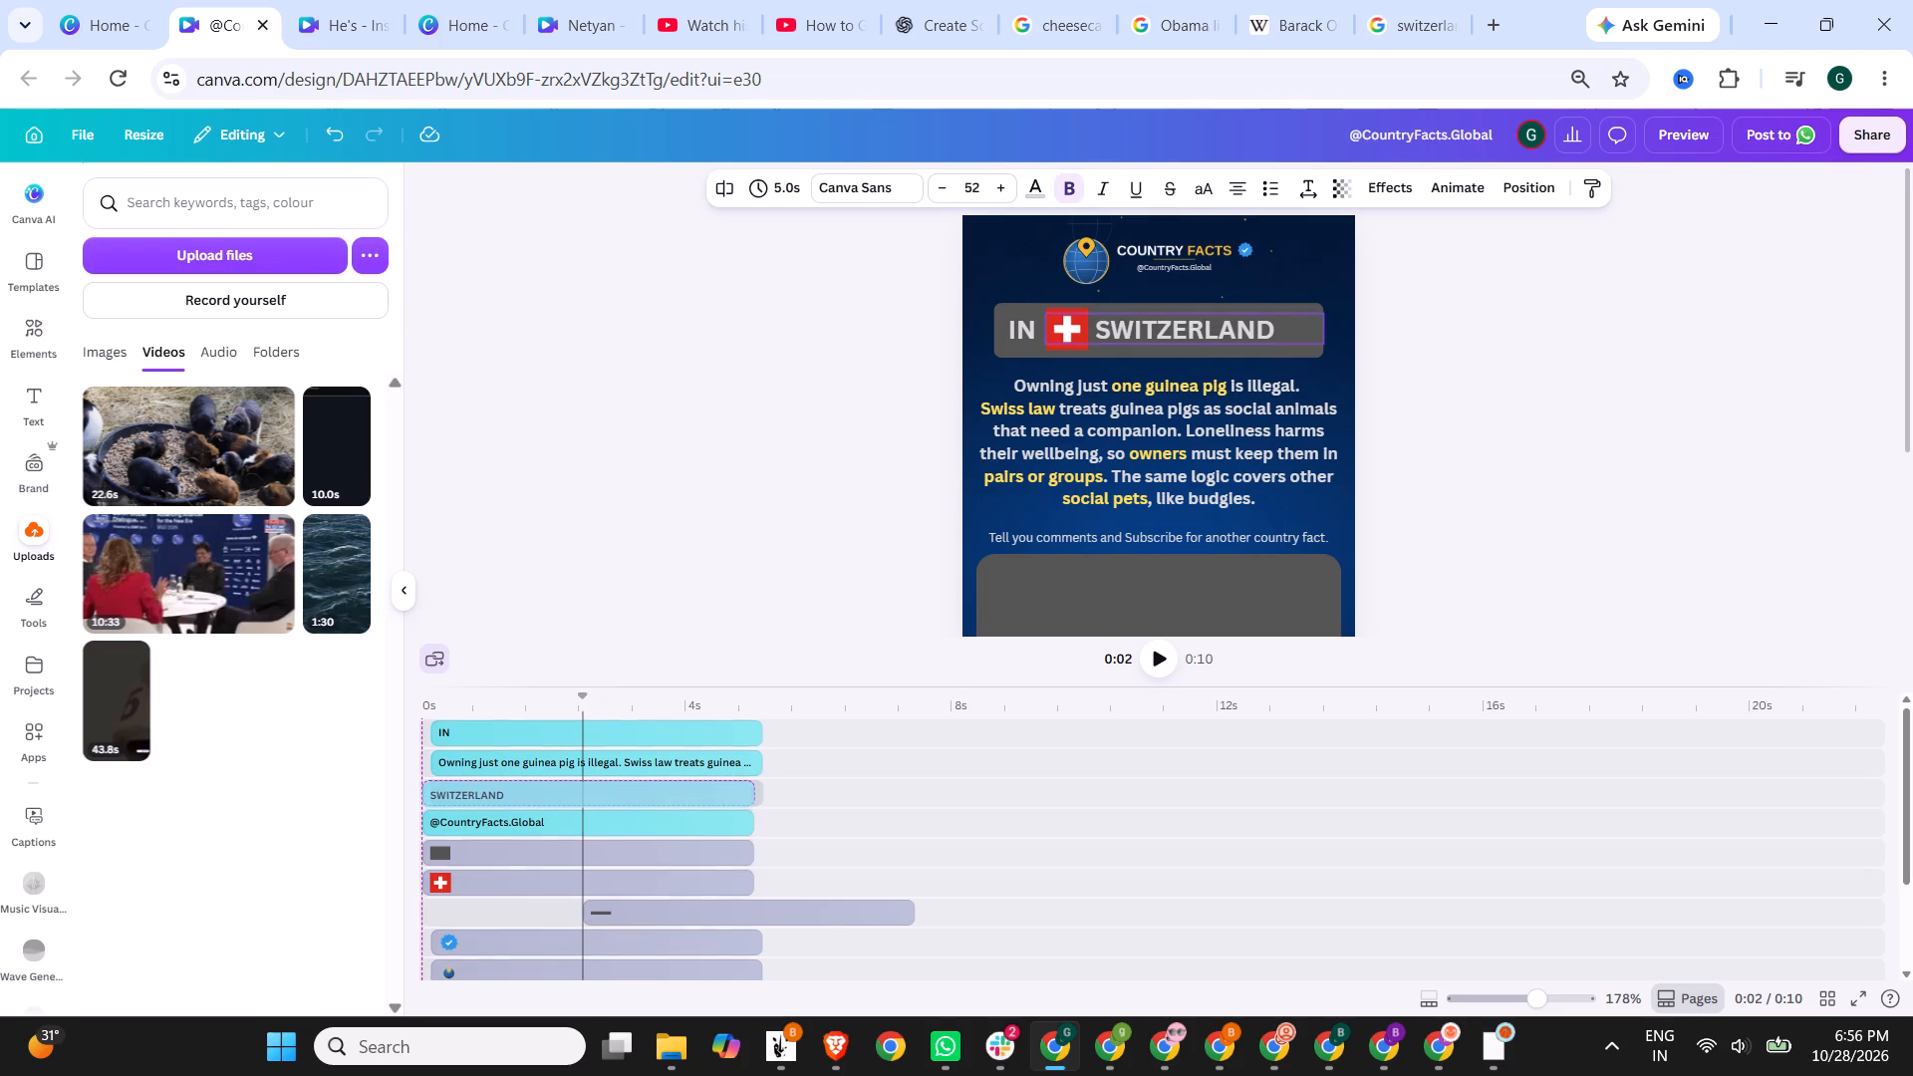
drag(624, 762, 611, 762)
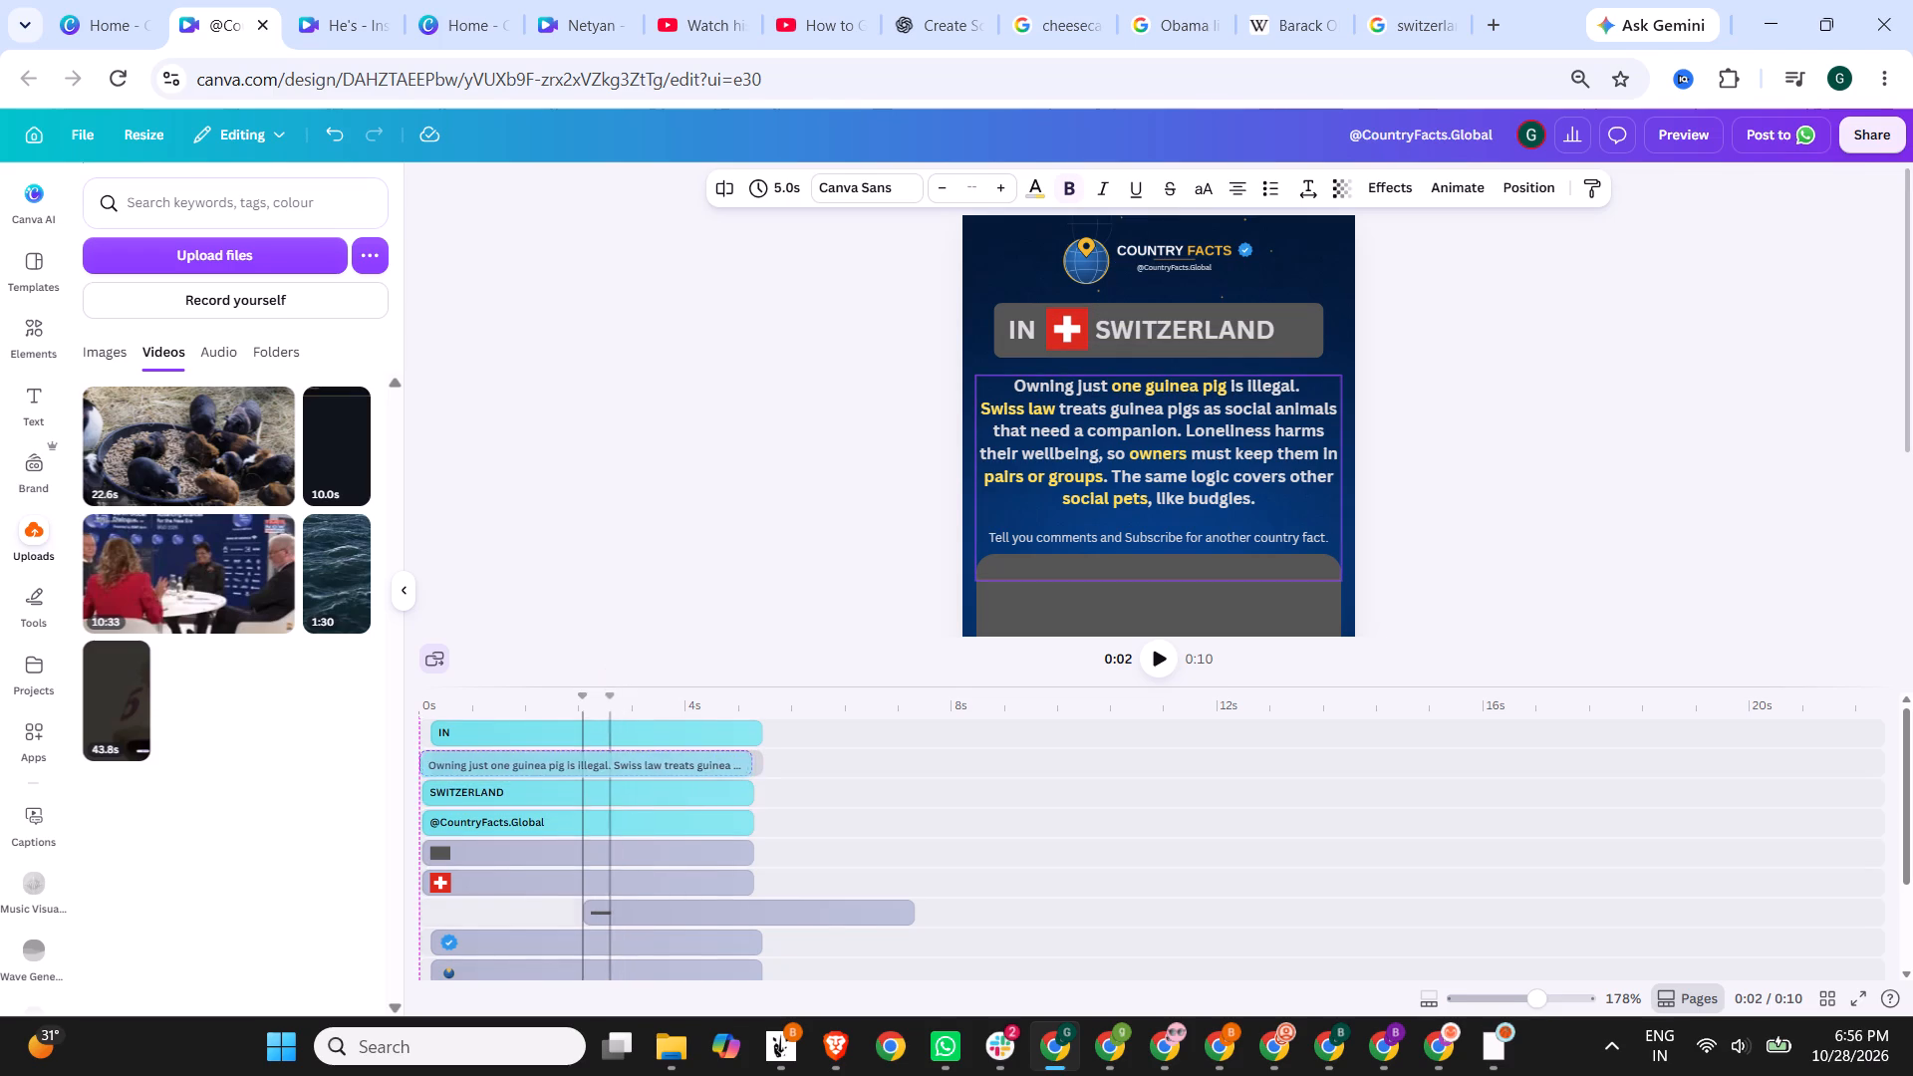
drag(611, 762, 615, 761)
click(615, 761)
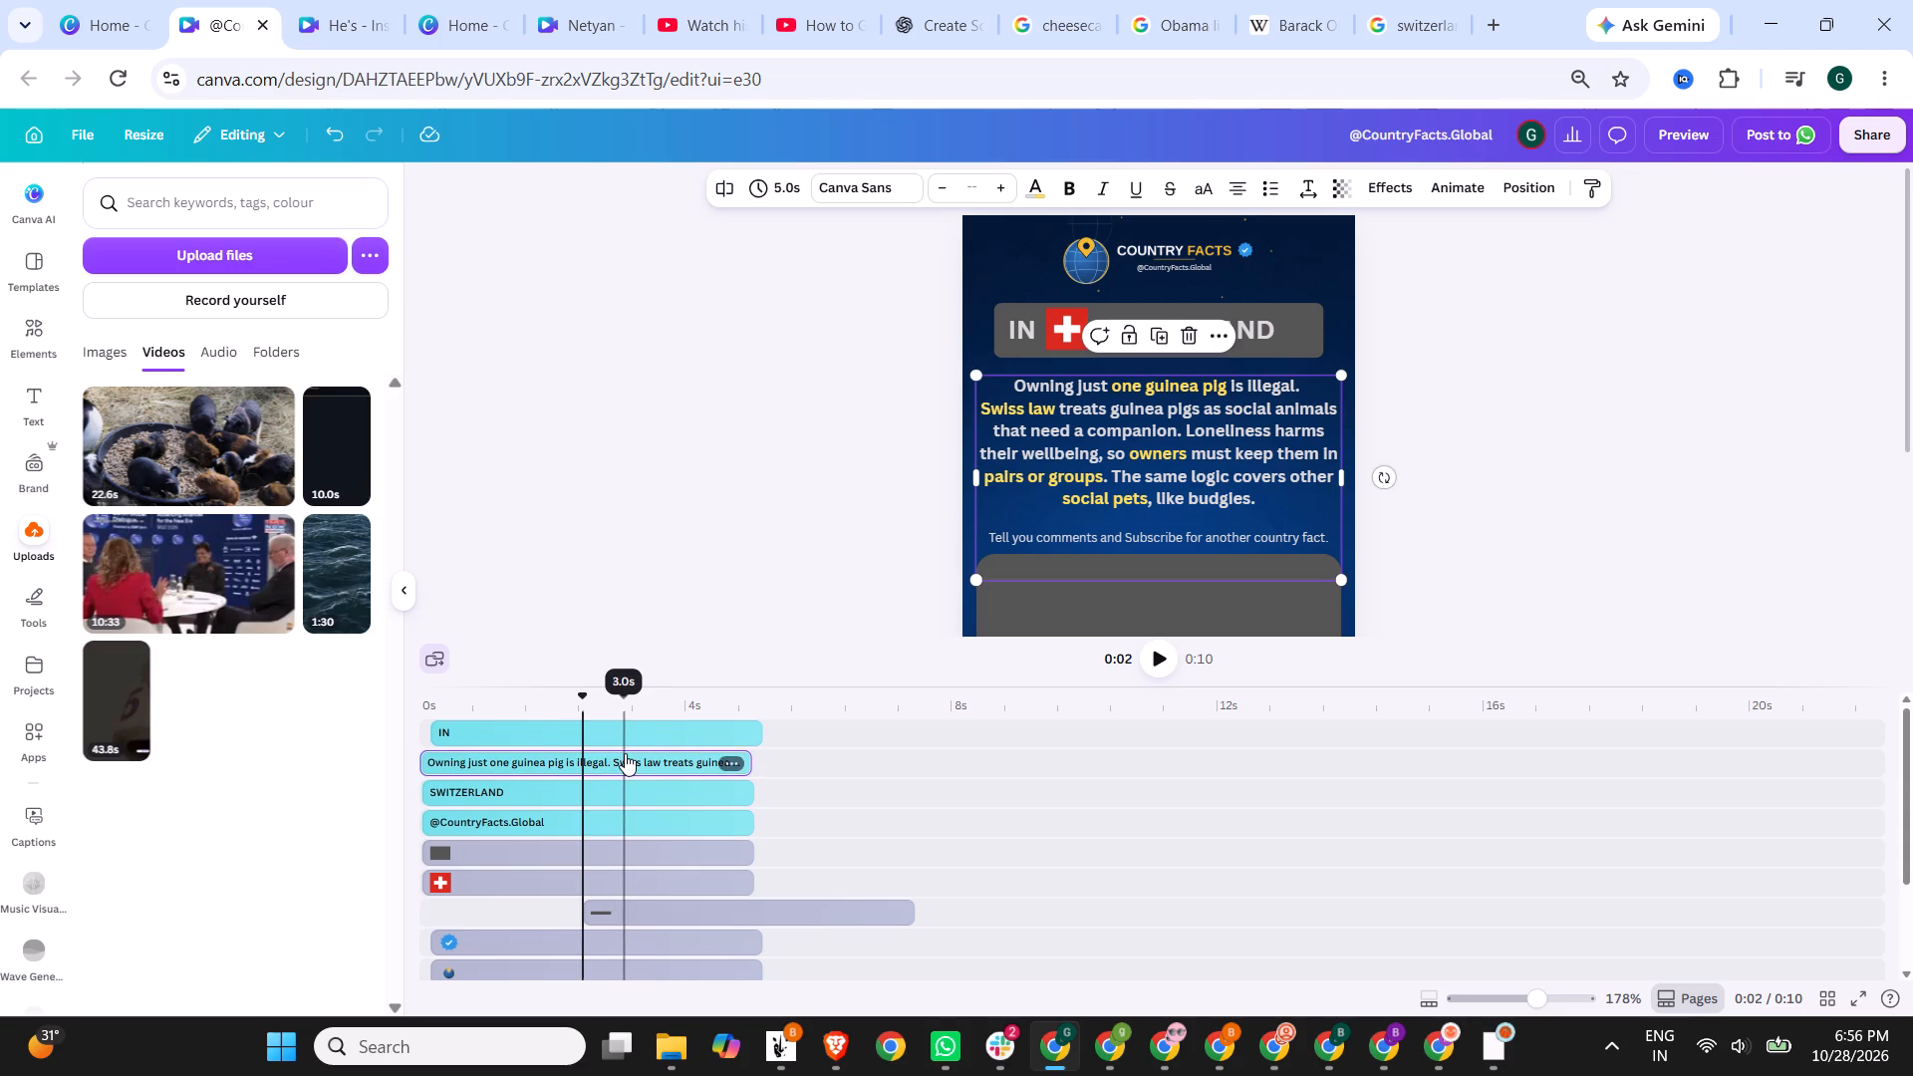
click(625, 753)
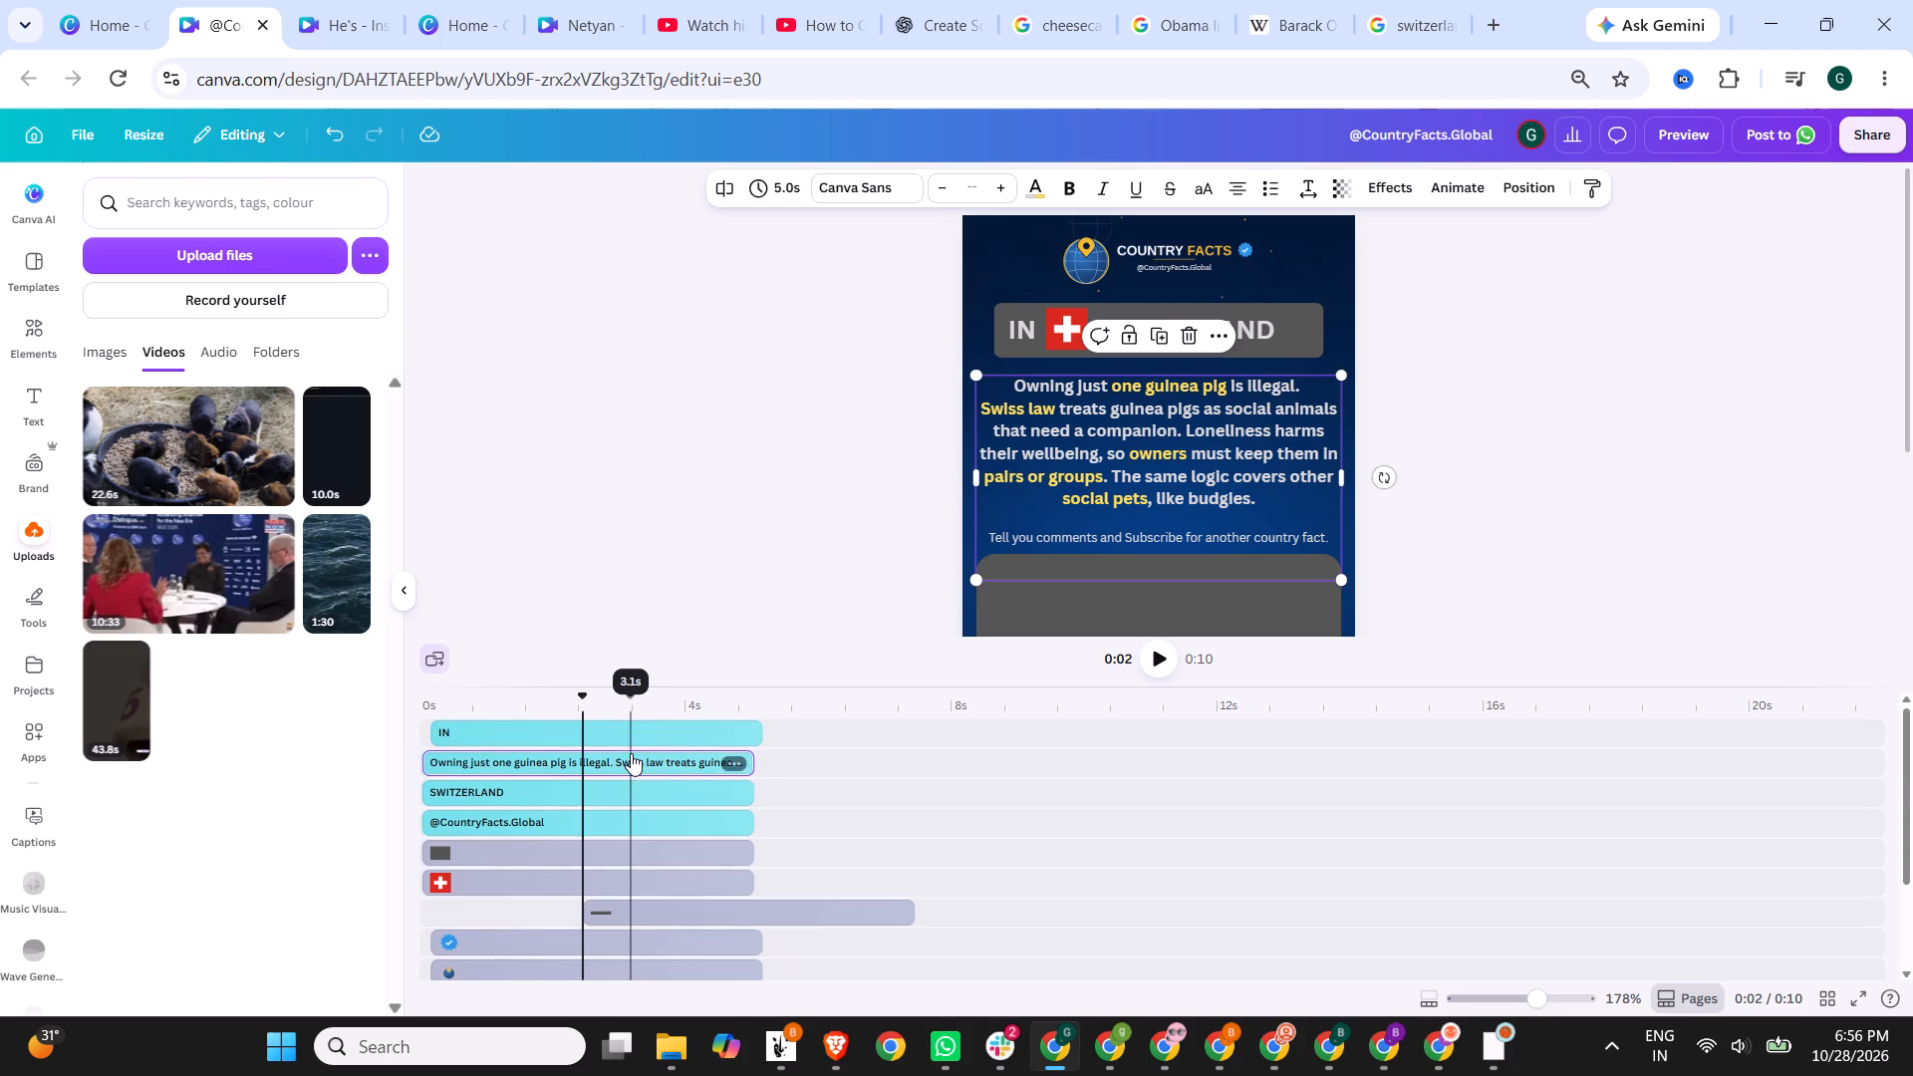
drag(663, 730, 653, 730)
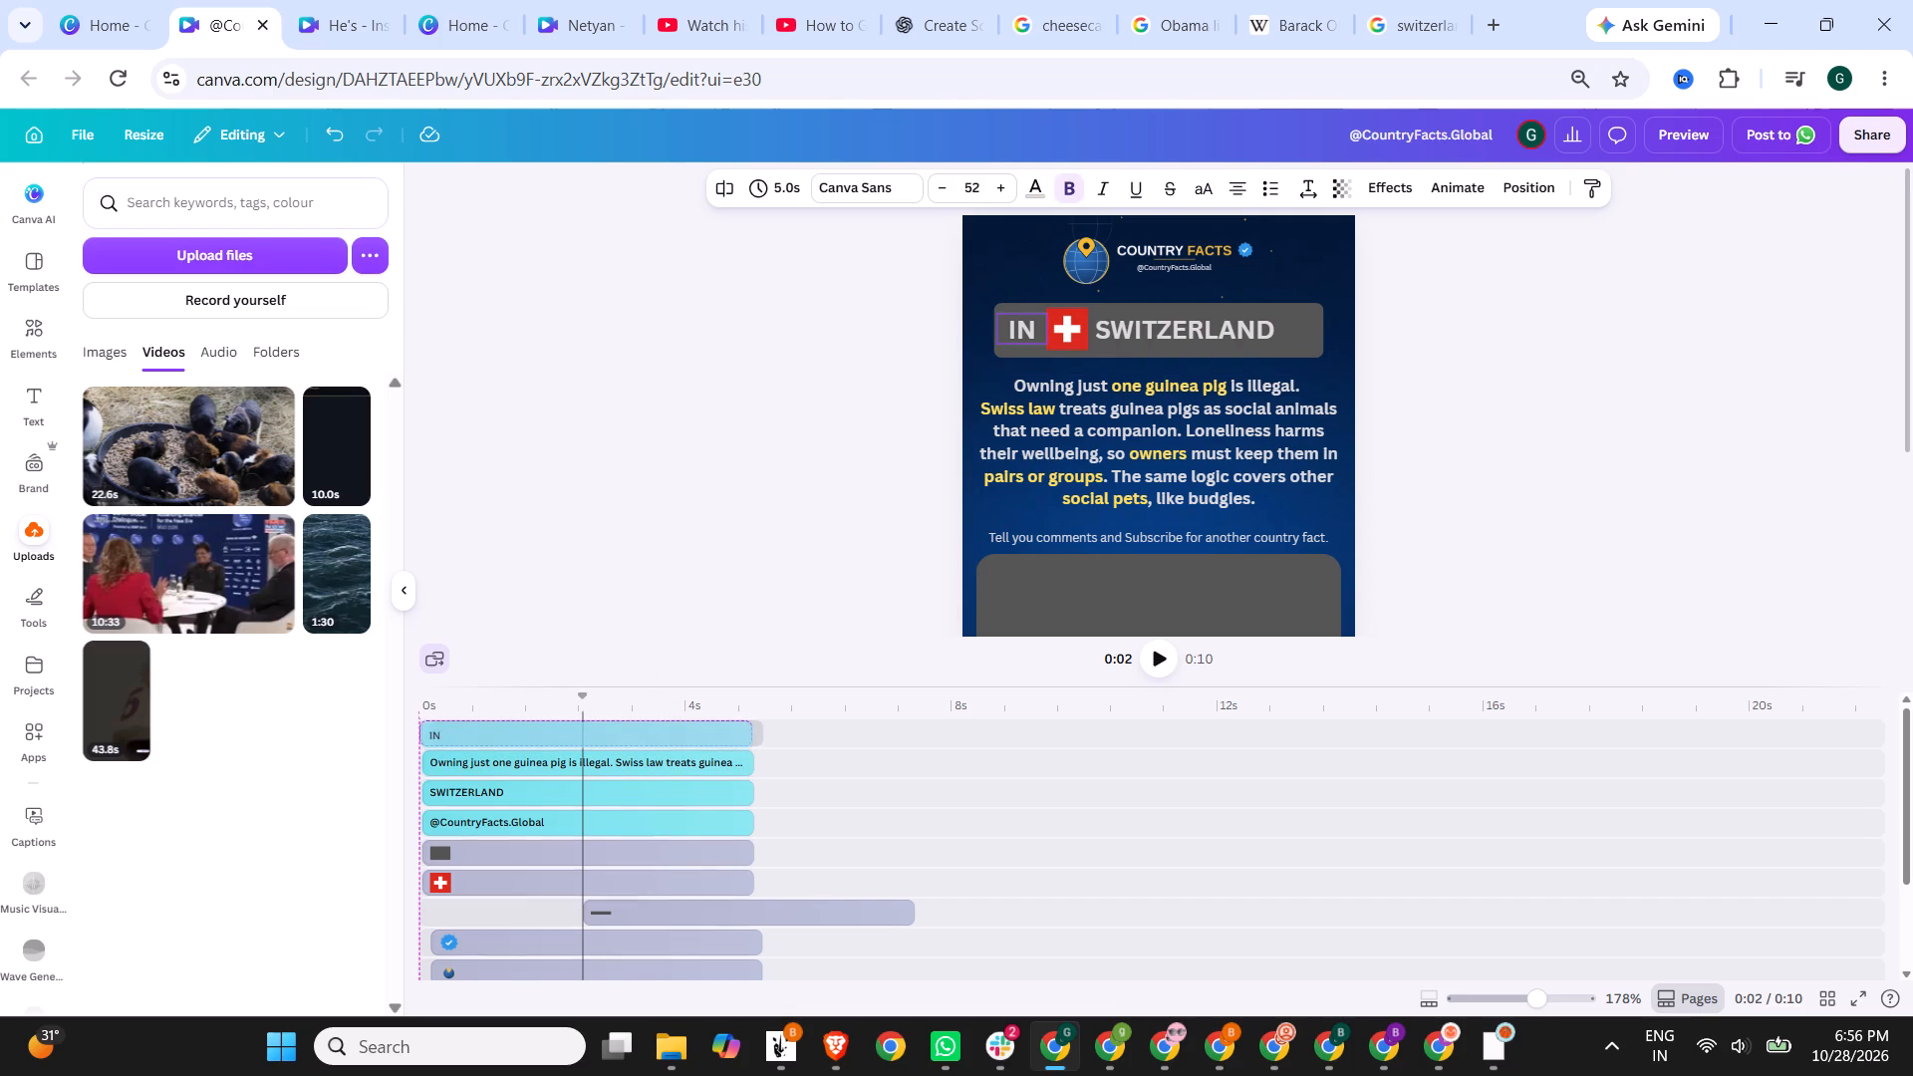
drag(653, 730, 654, 730)
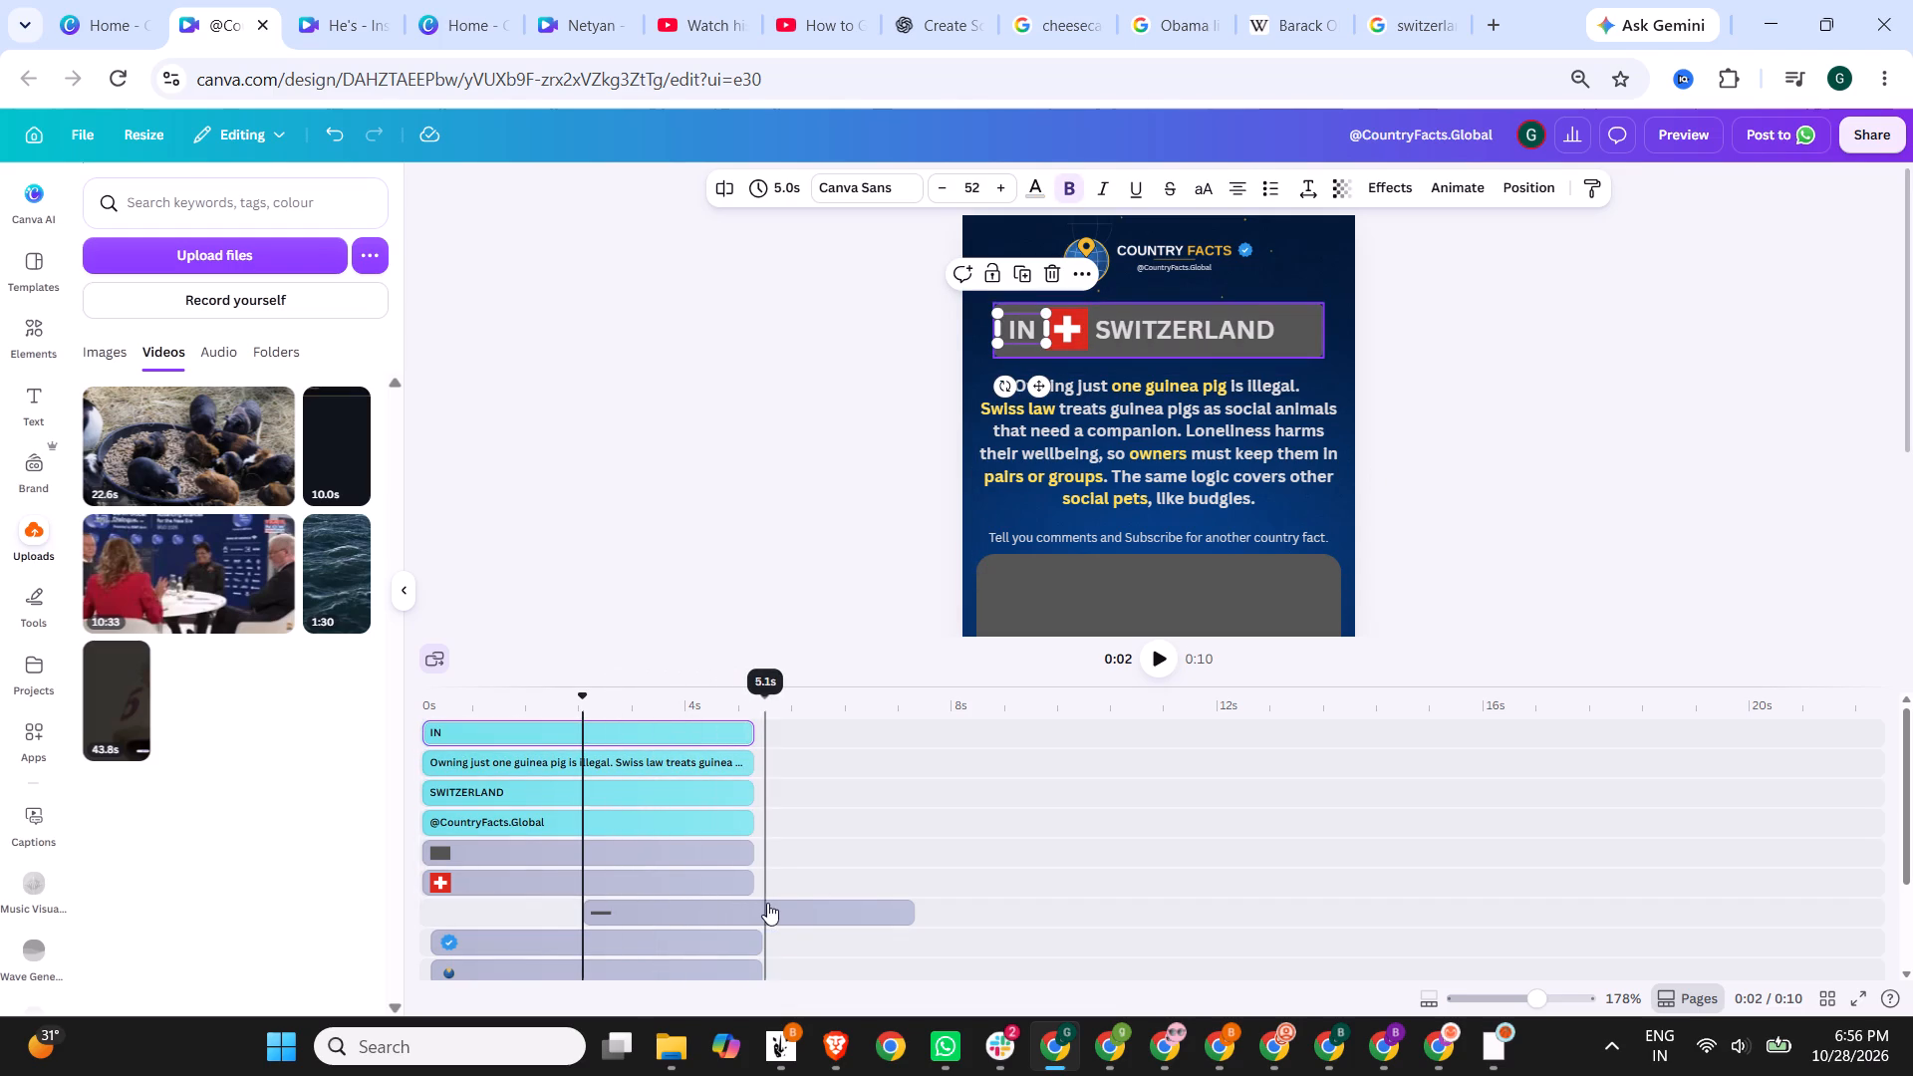
Move the grey country bar and the blue verified badge clips to the 0-second start of the timeline.
click(767, 903)
drag(830, 909, 715, 905)
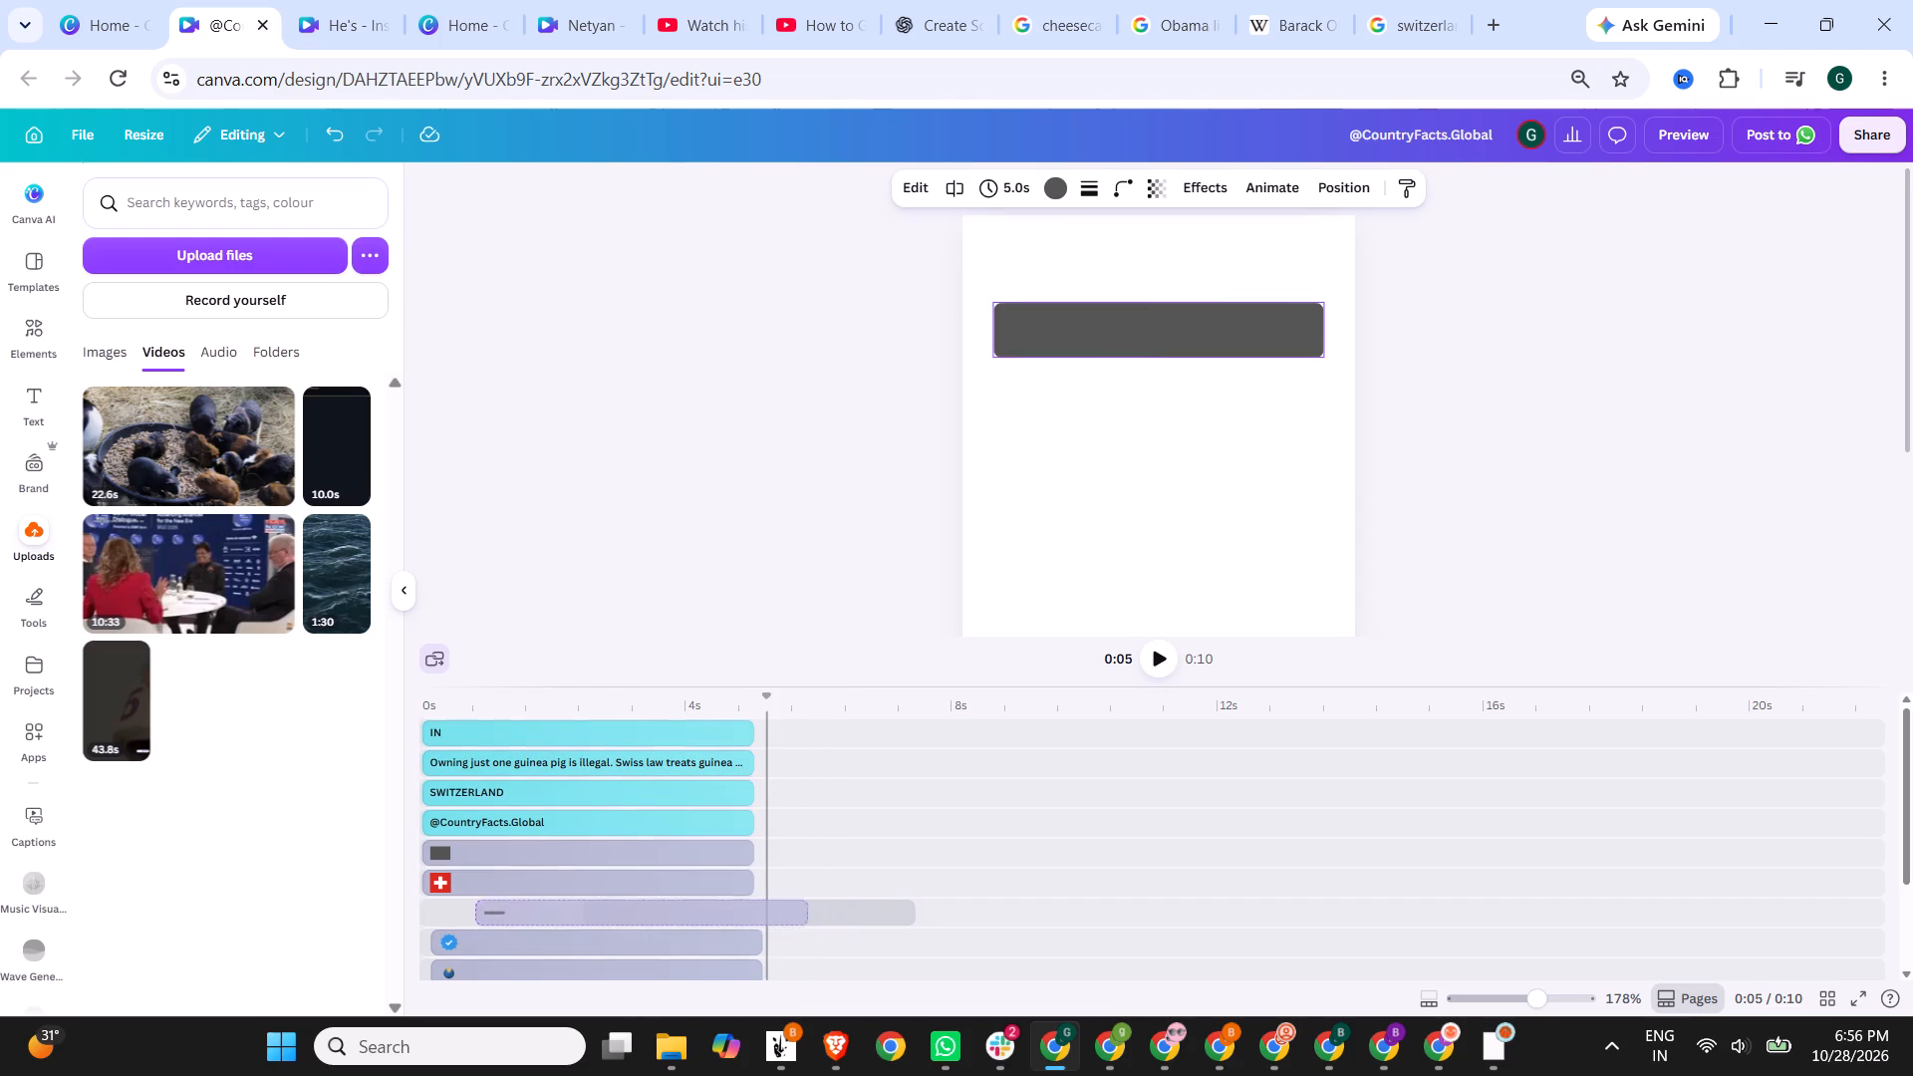
drag(715, 905, 673, 902)
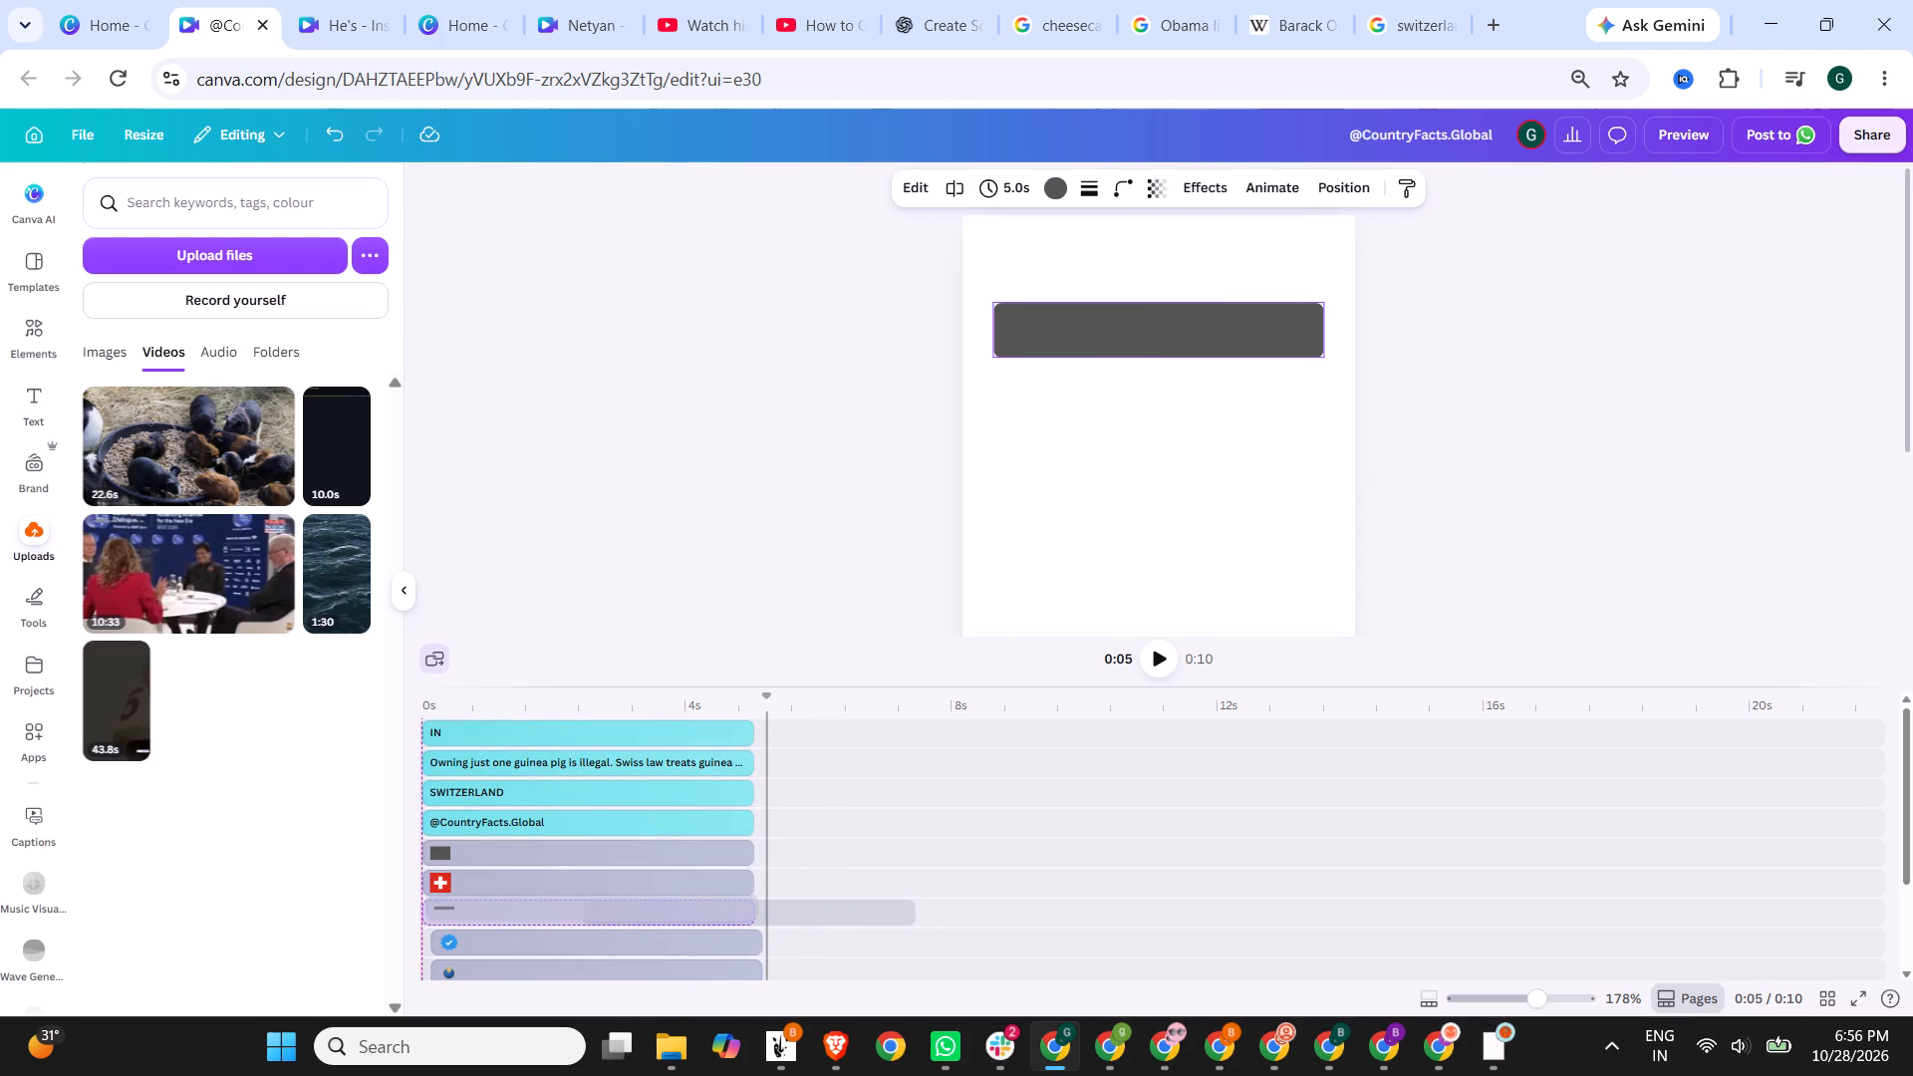
drag(673, 902, 670, 908)
click(689, 937)
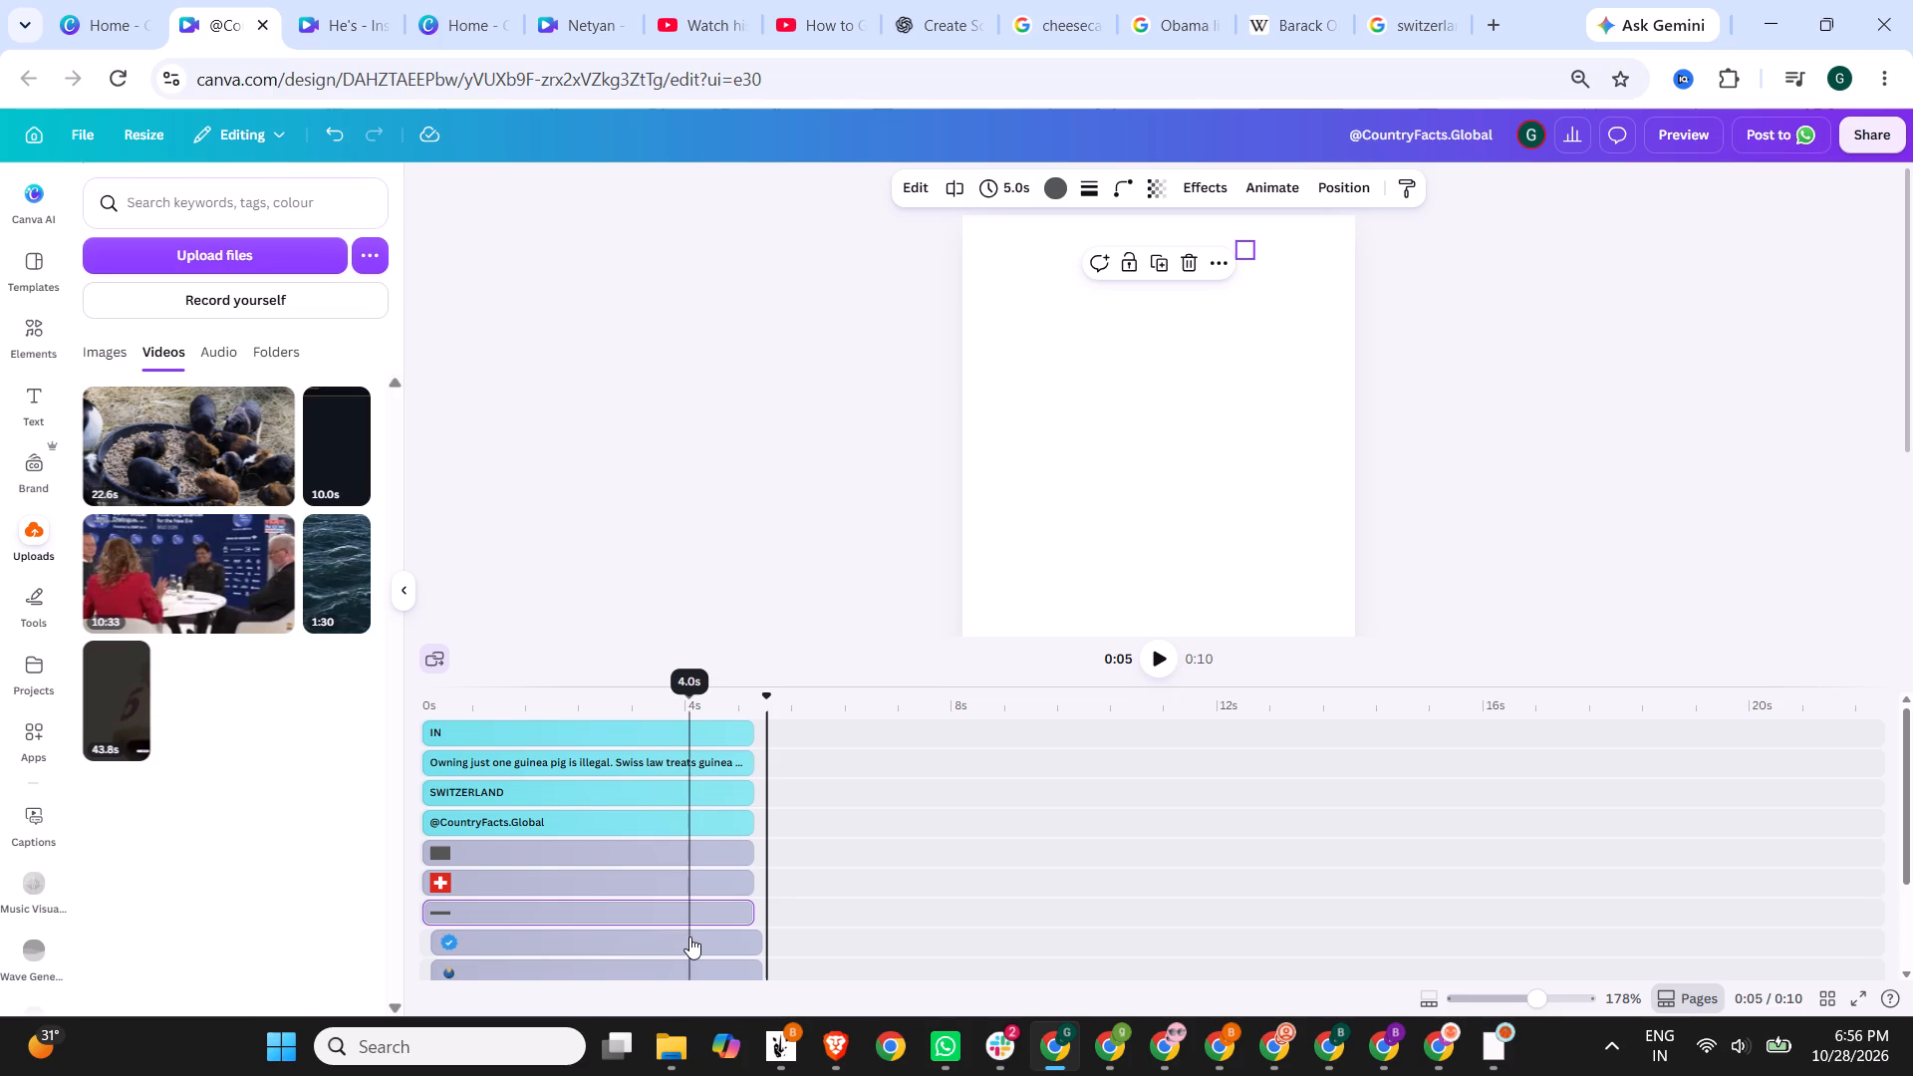
drag(717, 938, 710, 941)
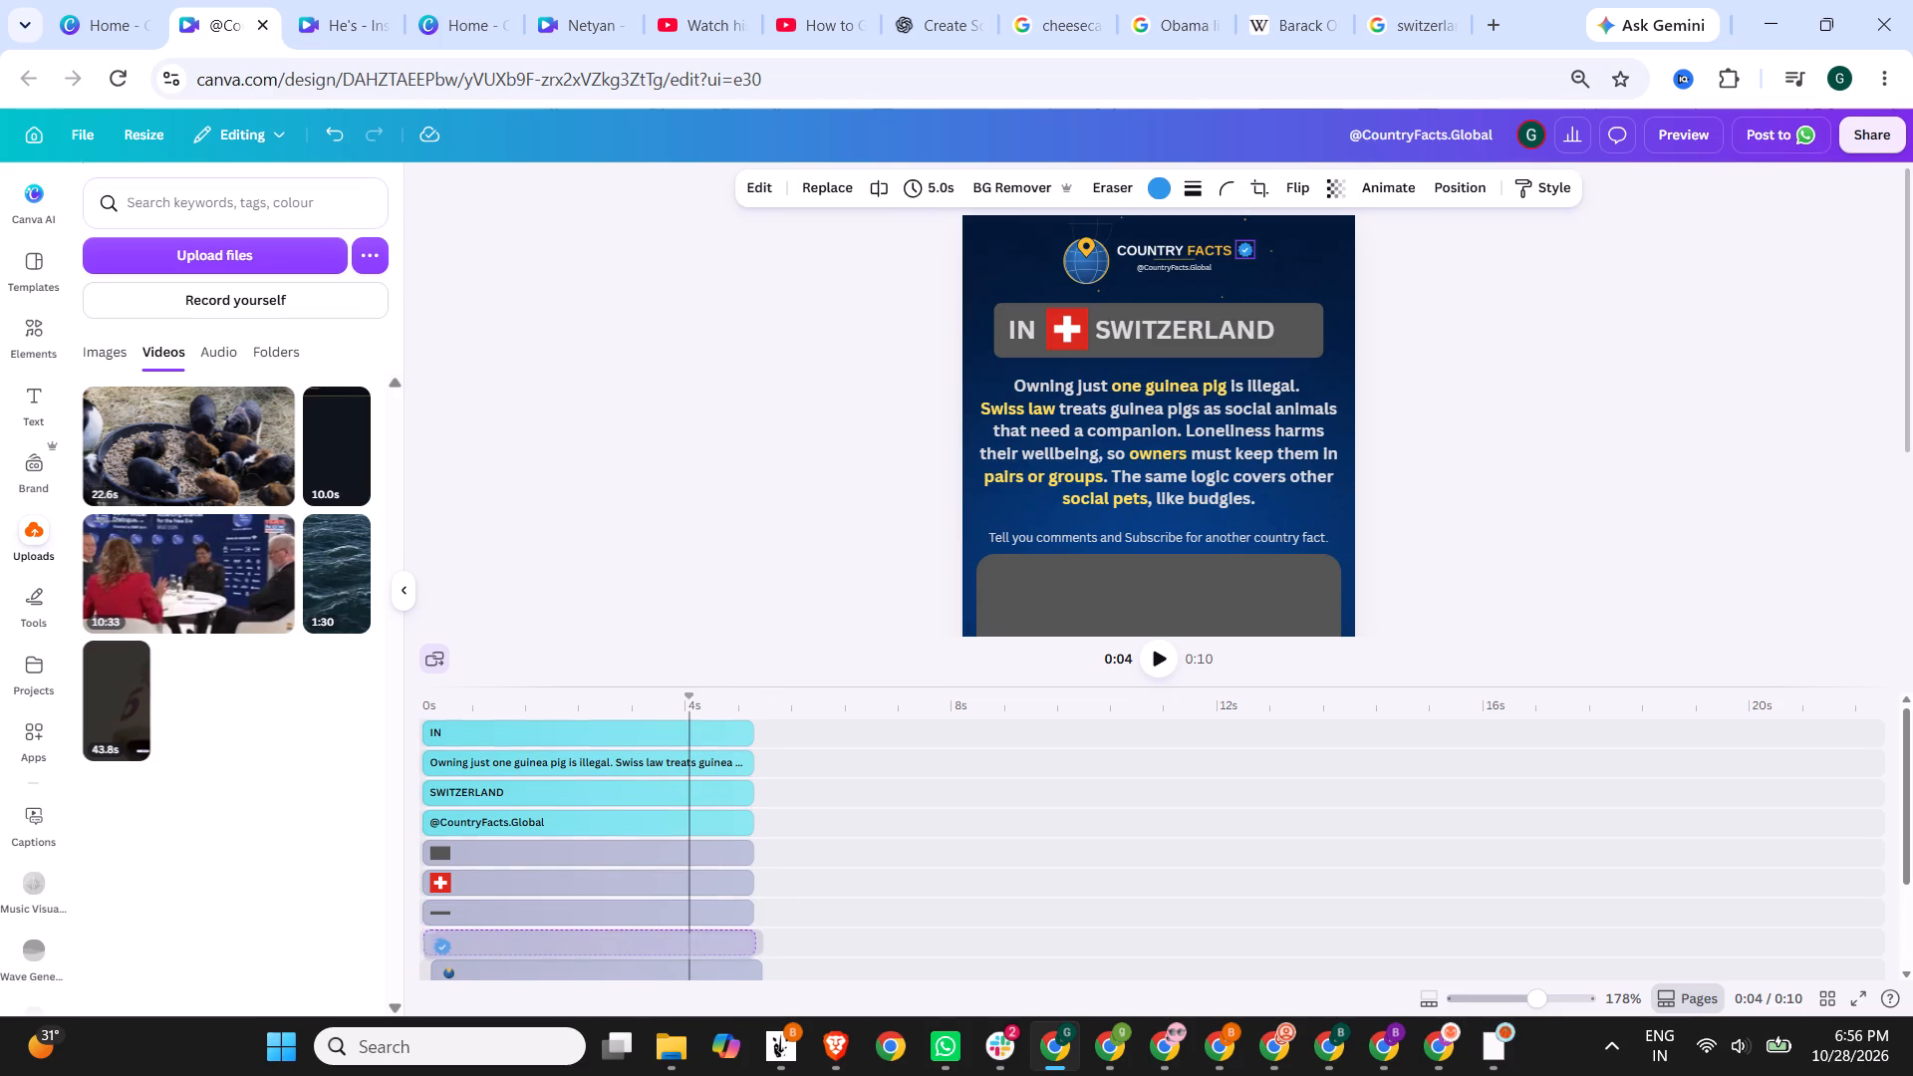
drag(710, 941, 707, 941)
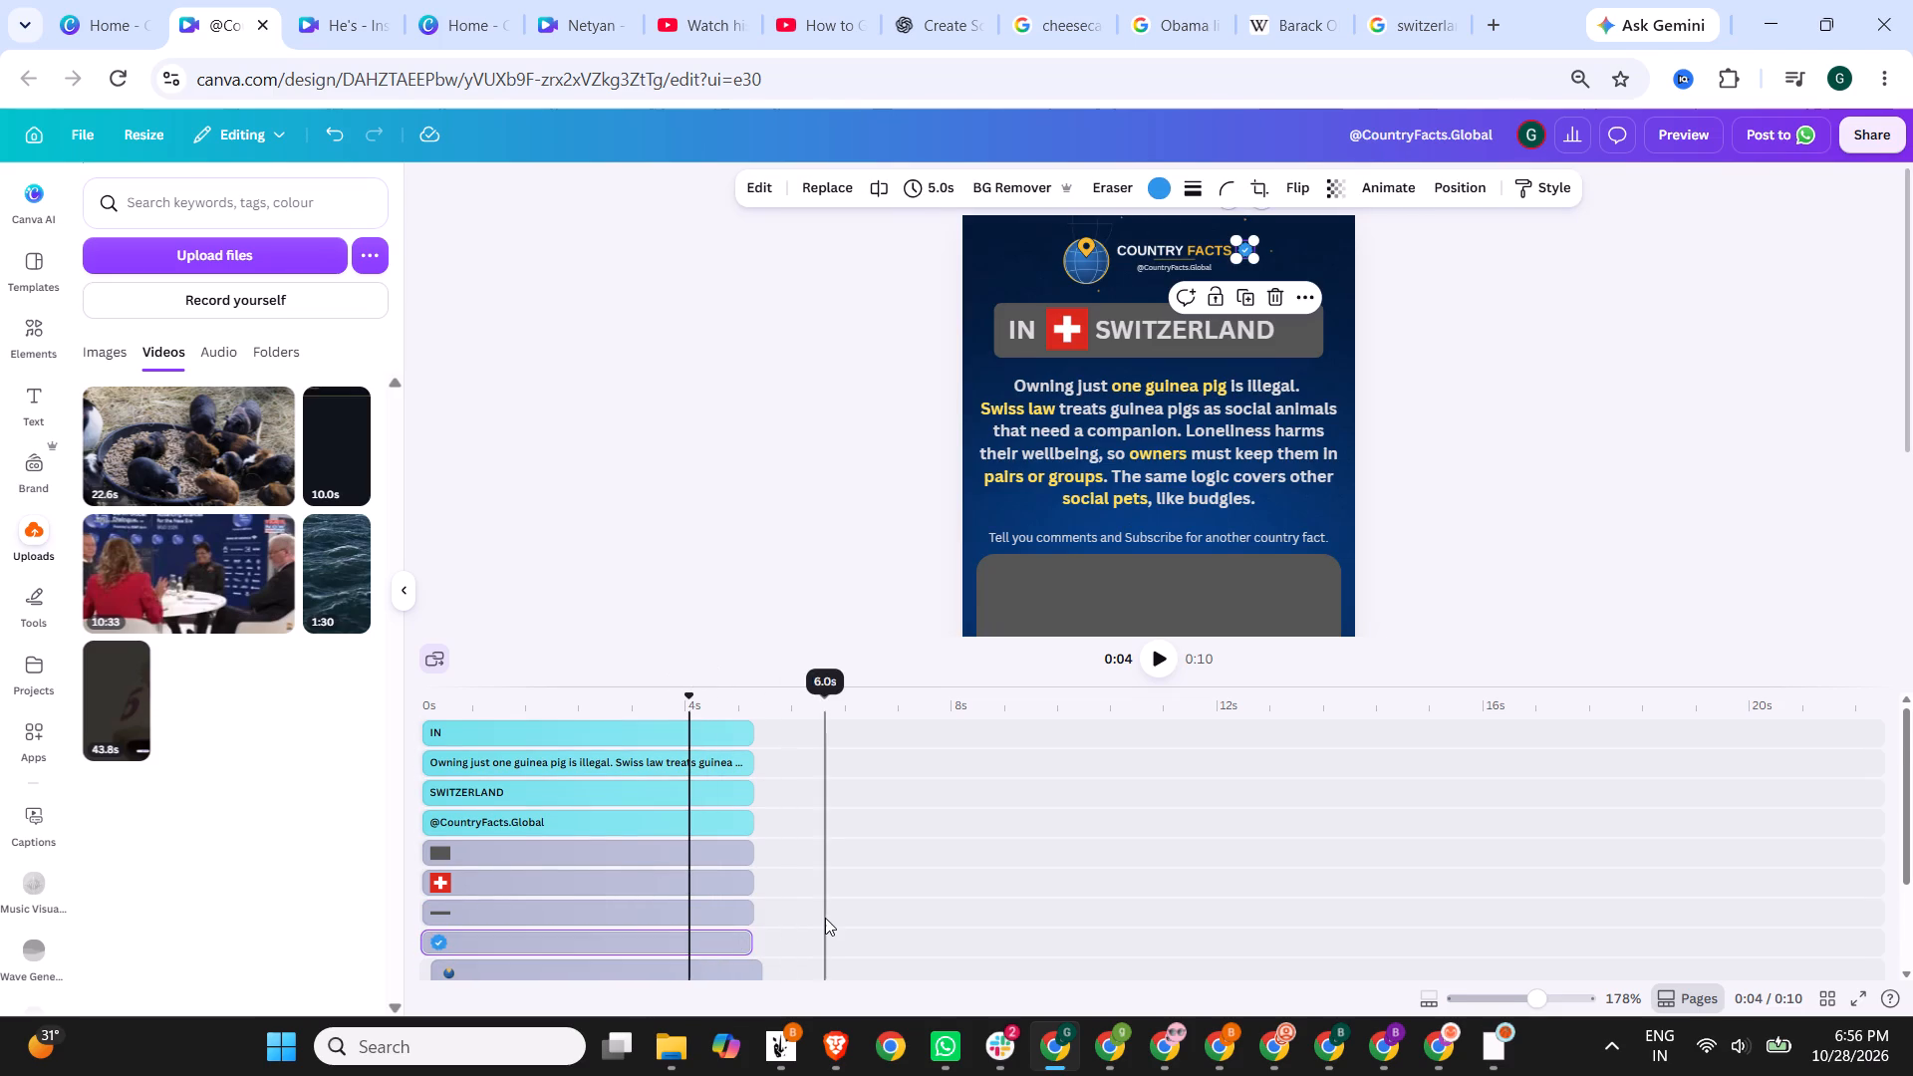
Move the globe logo and the "COUNTRY FACTS" header image clips to the 0-second start of the timeline.
scroll(825, 918, down, 1)
drag(602, 881, 590, 880)
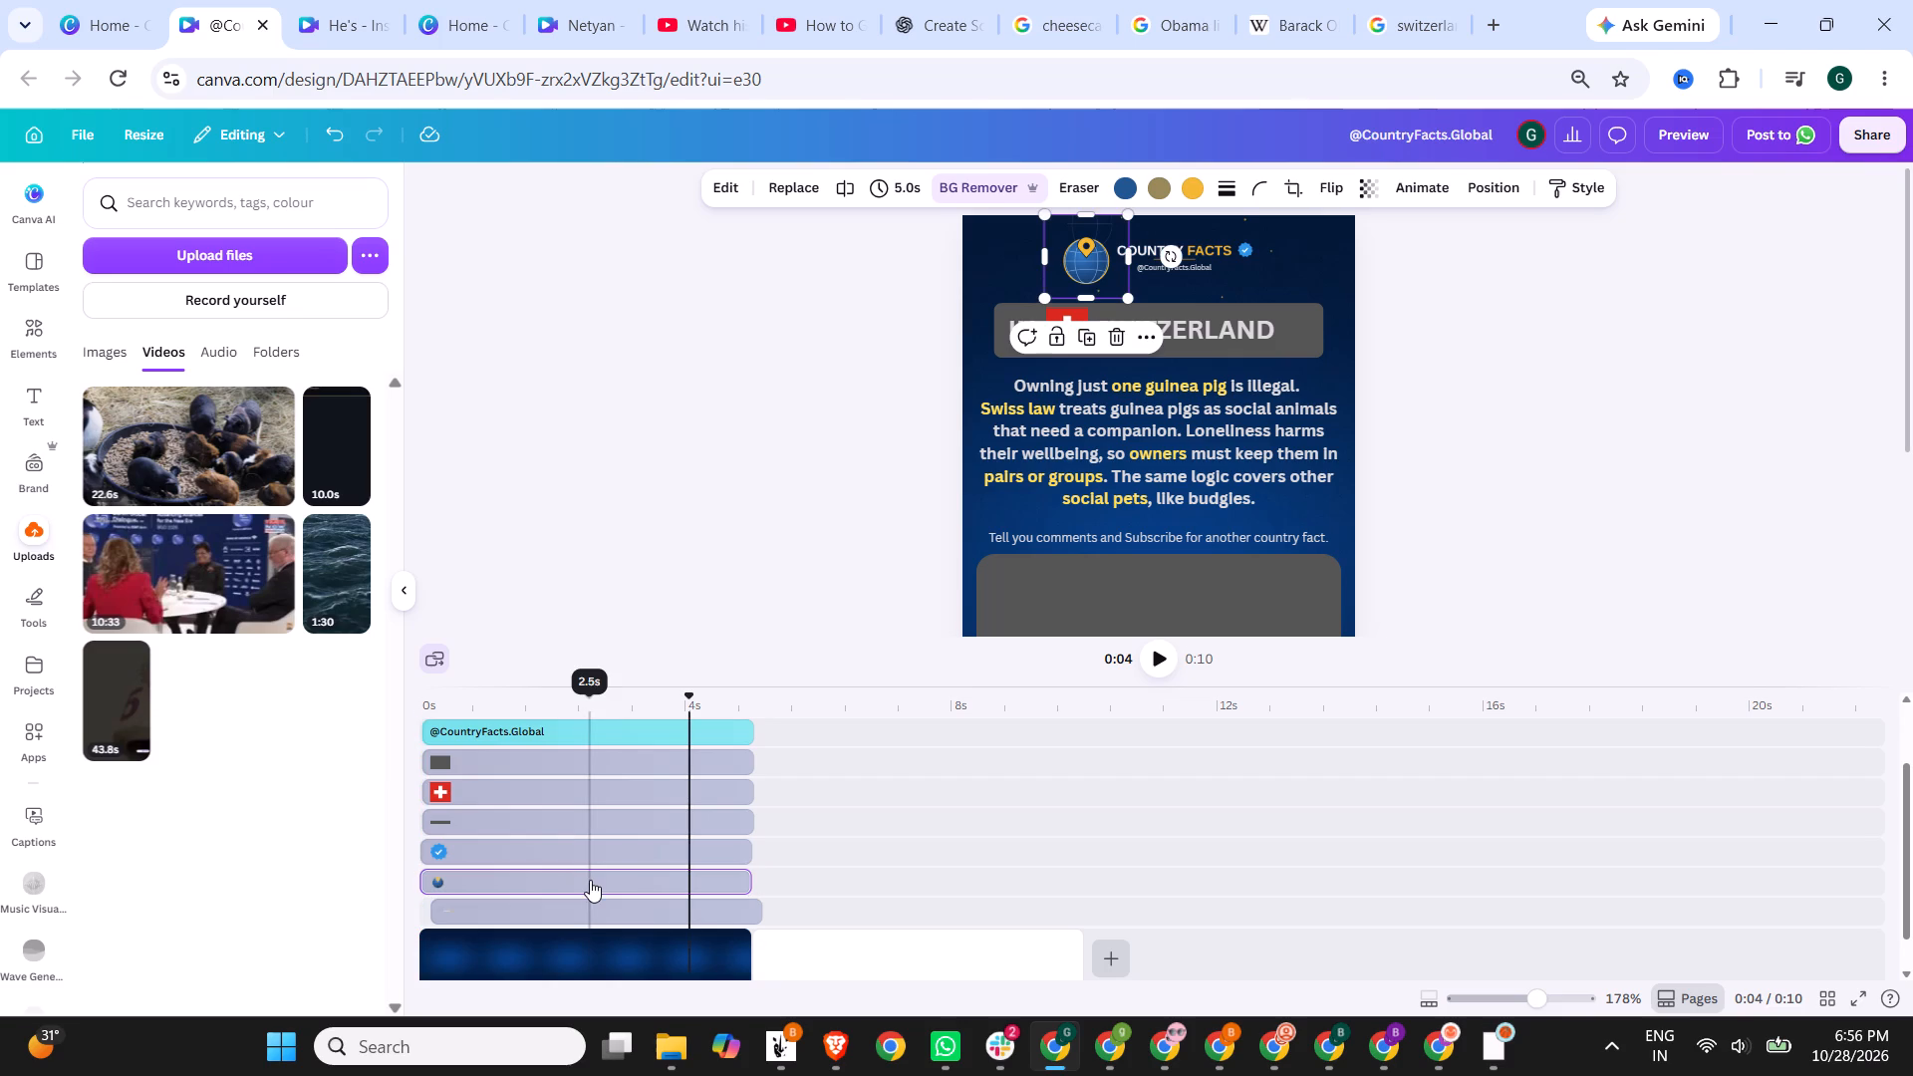
drag(610, 910, 591, 911)
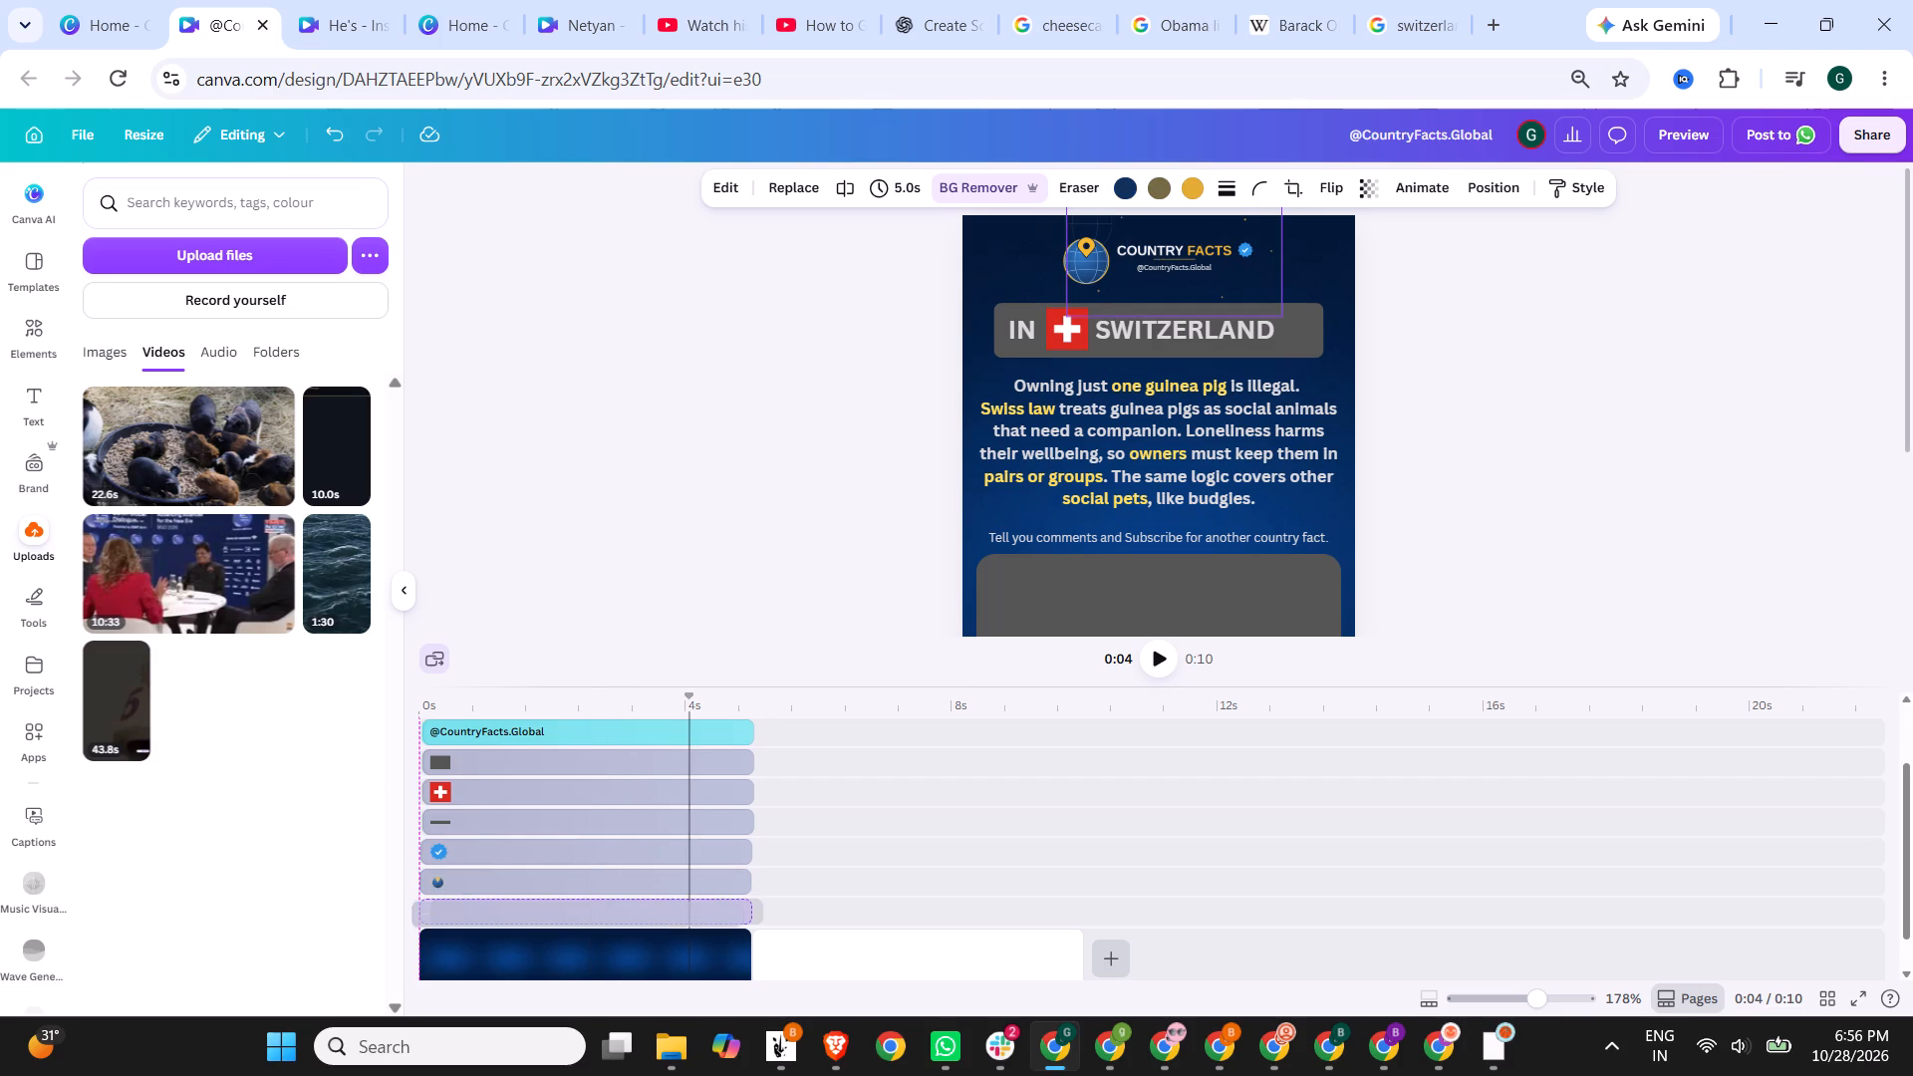
drag(591, 911, 597, 910)
scroll(862, 880, down, 1)
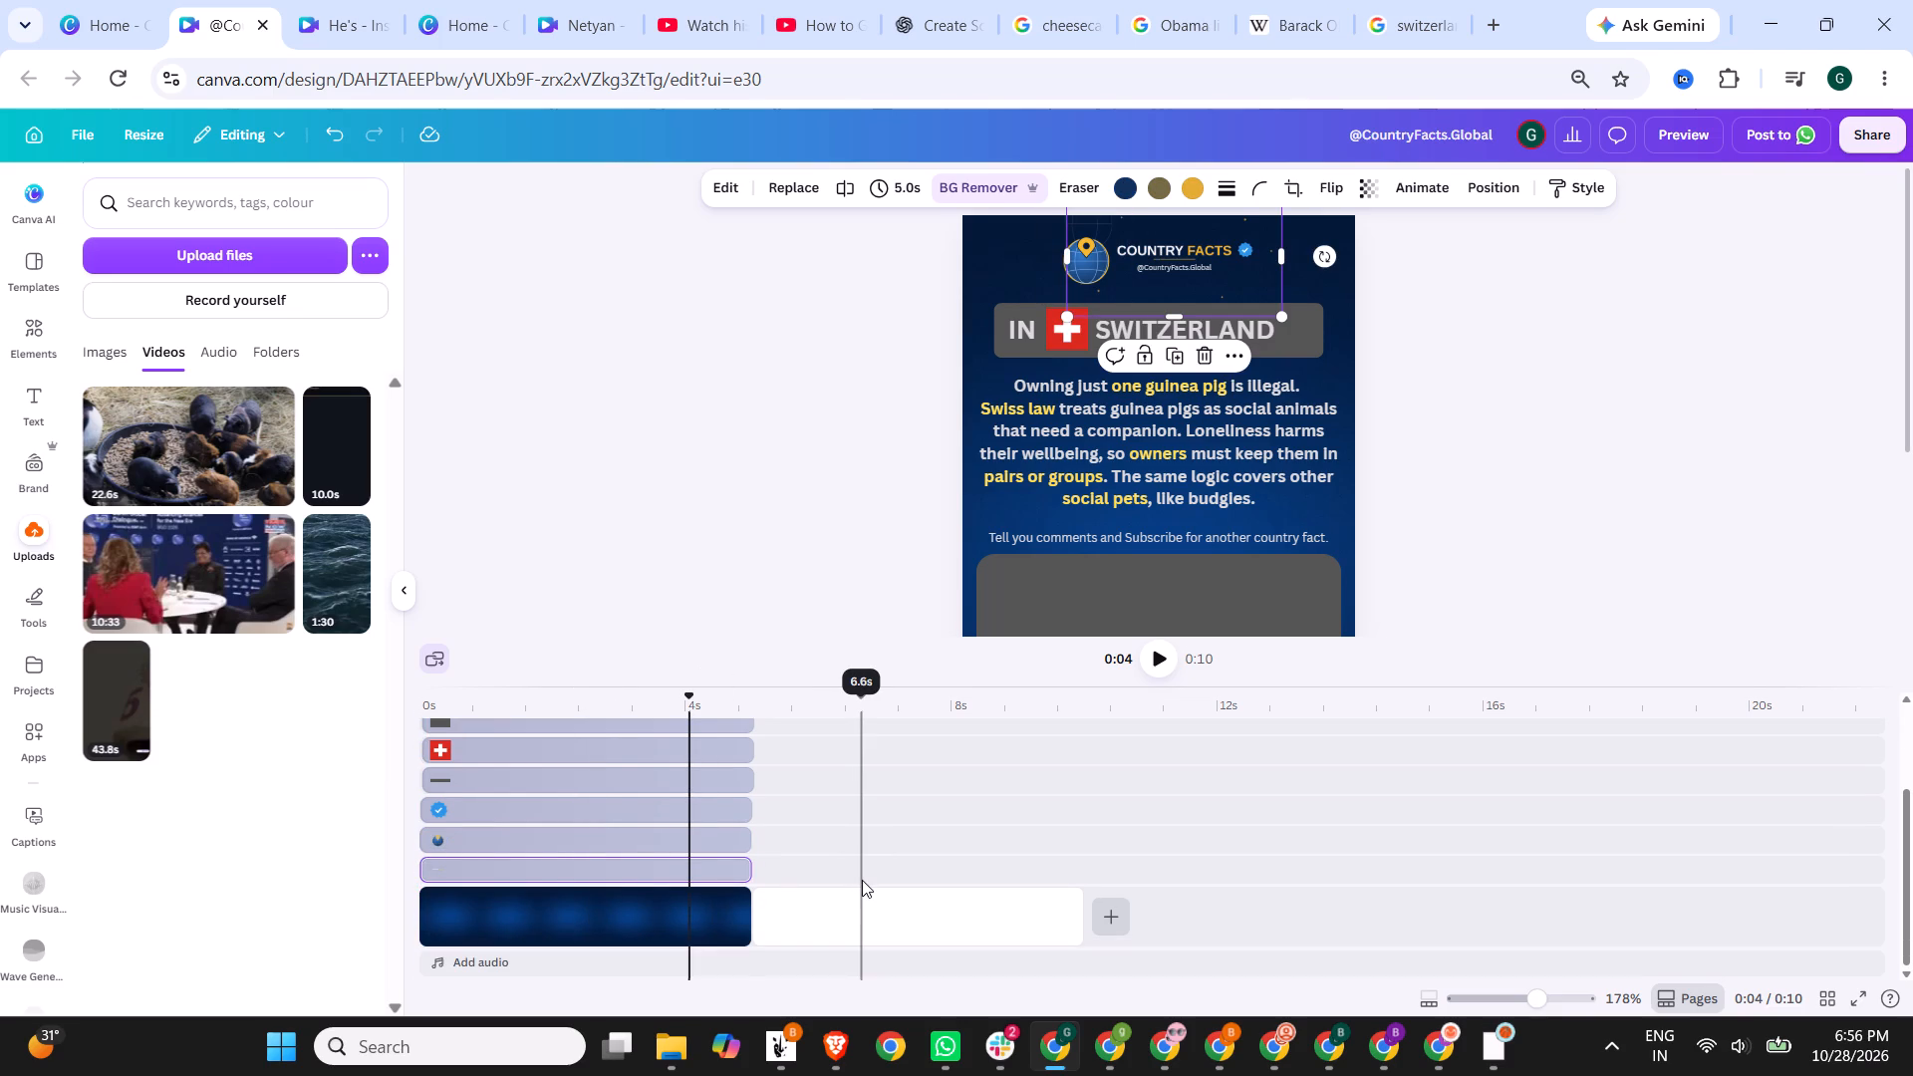
scroll(862, 880, up, 1)
click(1546, 489)
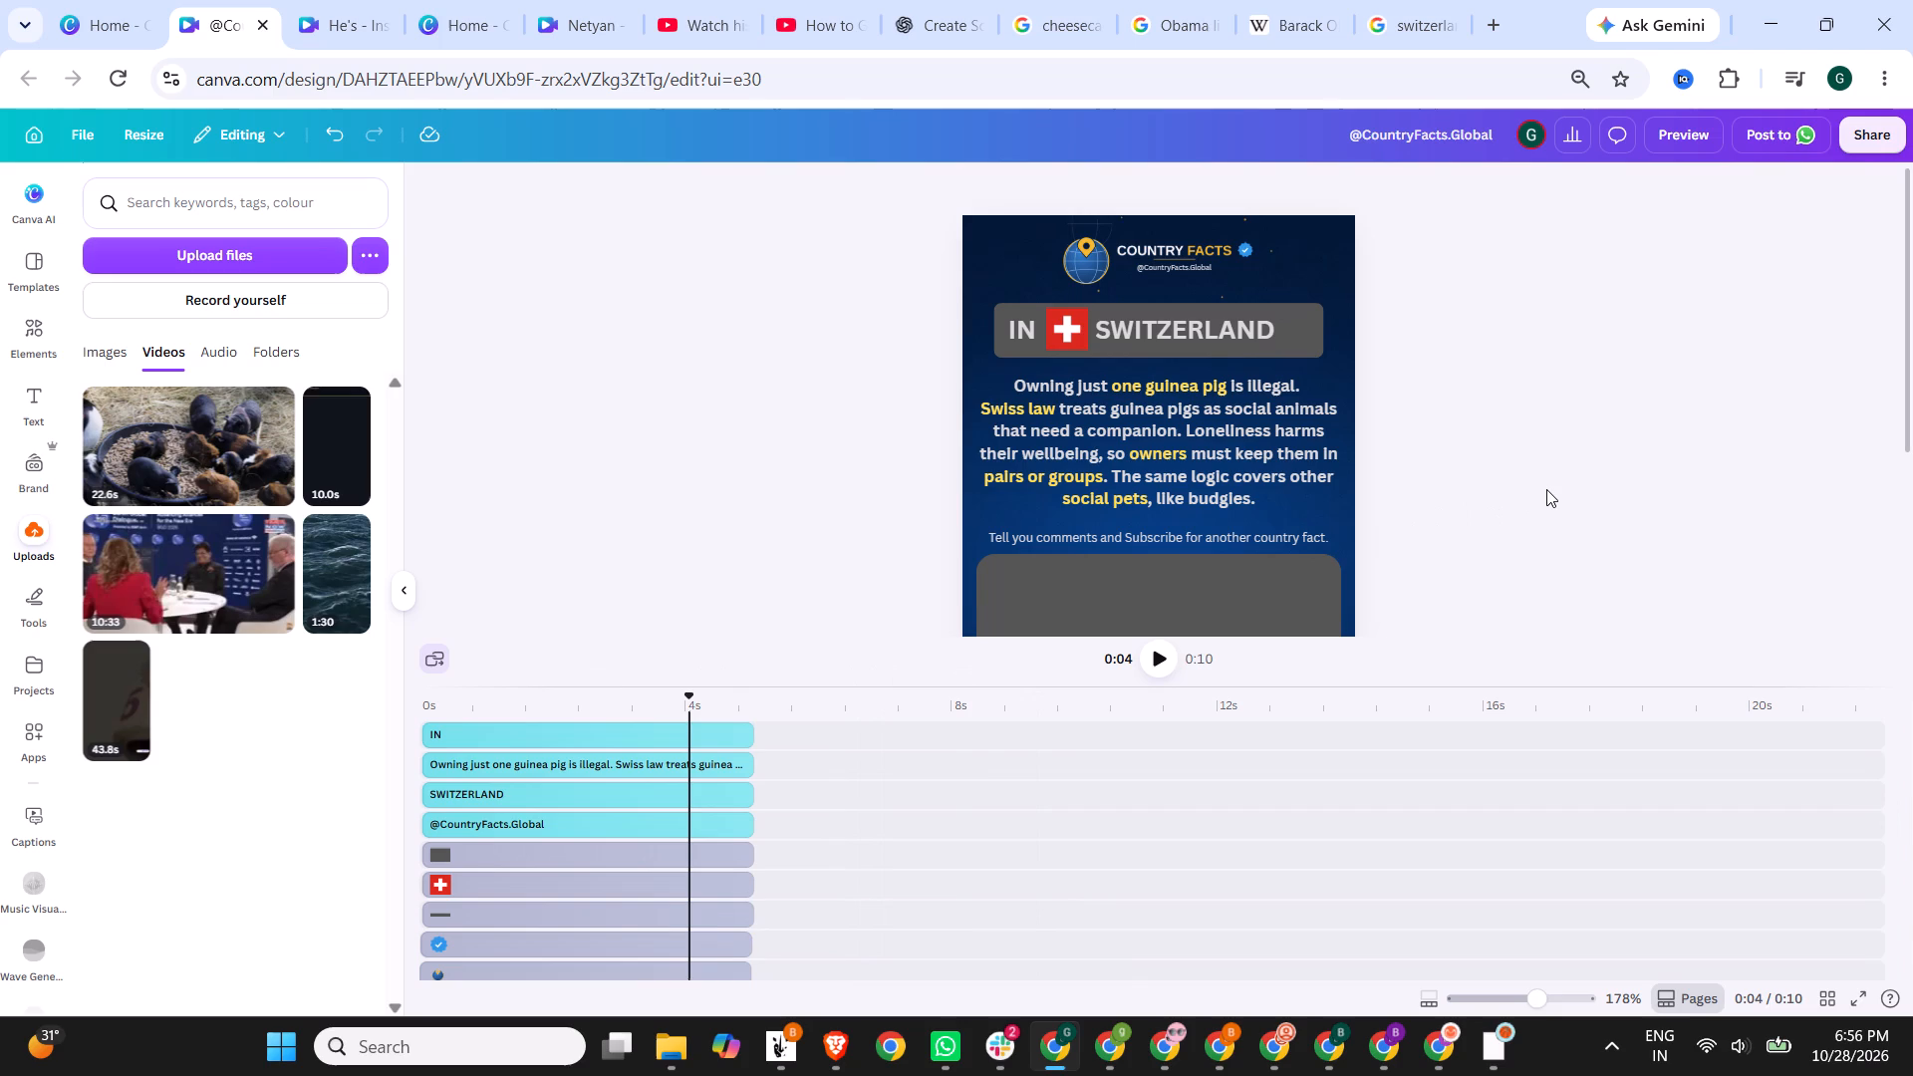
Add the uploaded guinea pig video to the design and detach it from the background as its own layer.
scroll(1280, 498, down, 1)
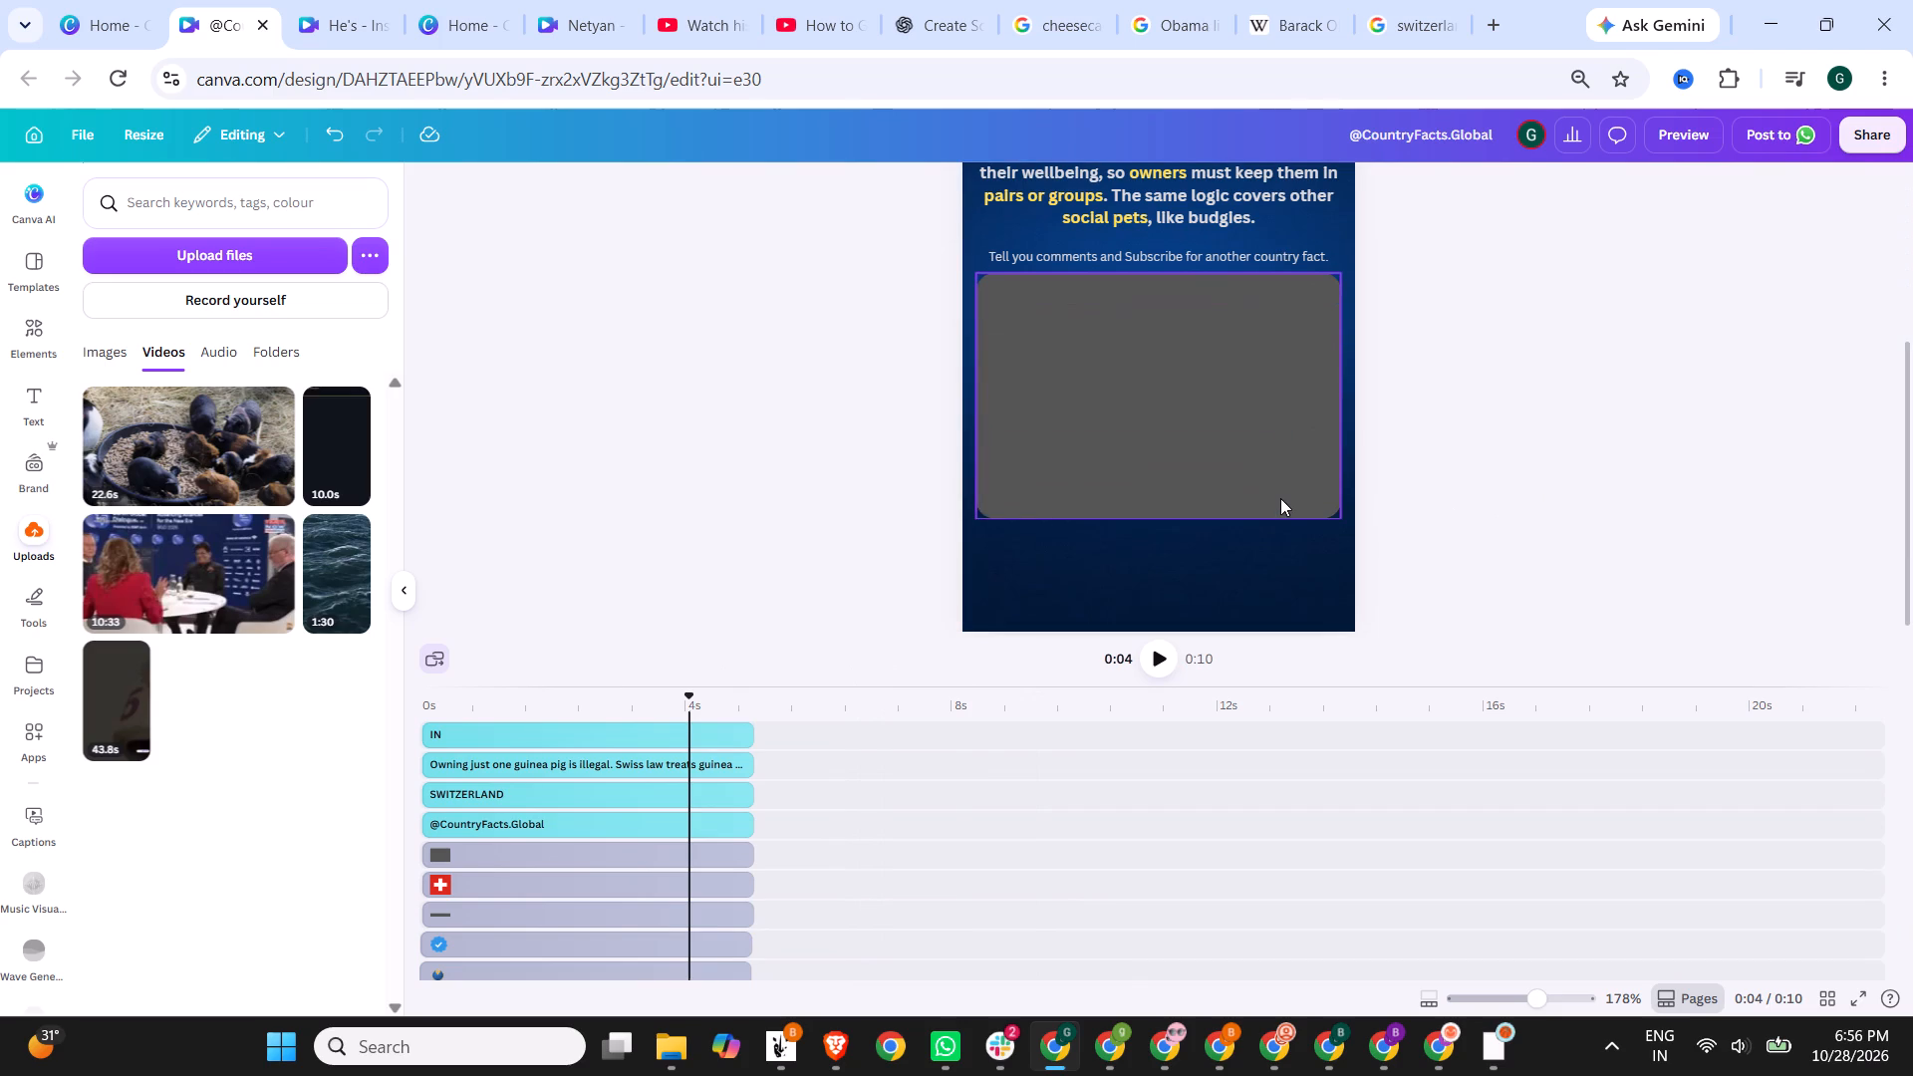
click(222, 437)
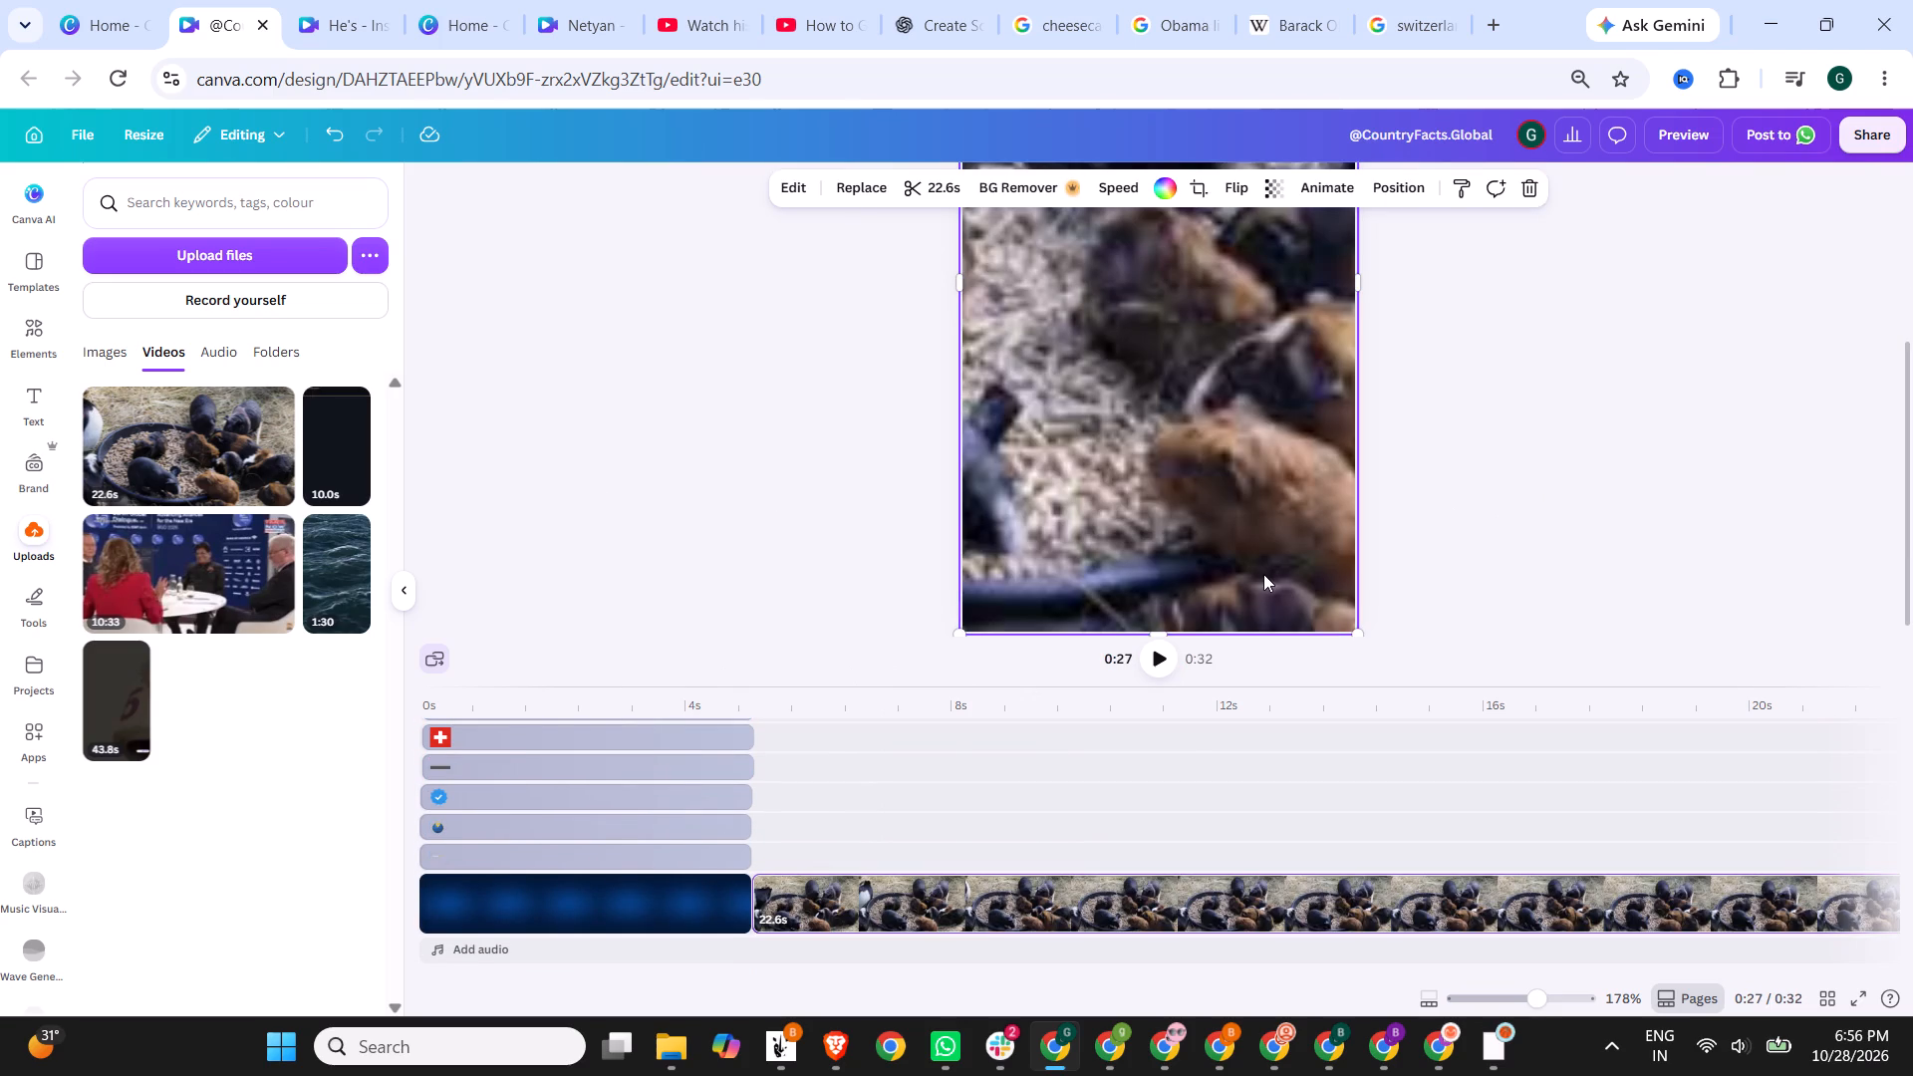
click(939, 905)
right_click(939, 905)
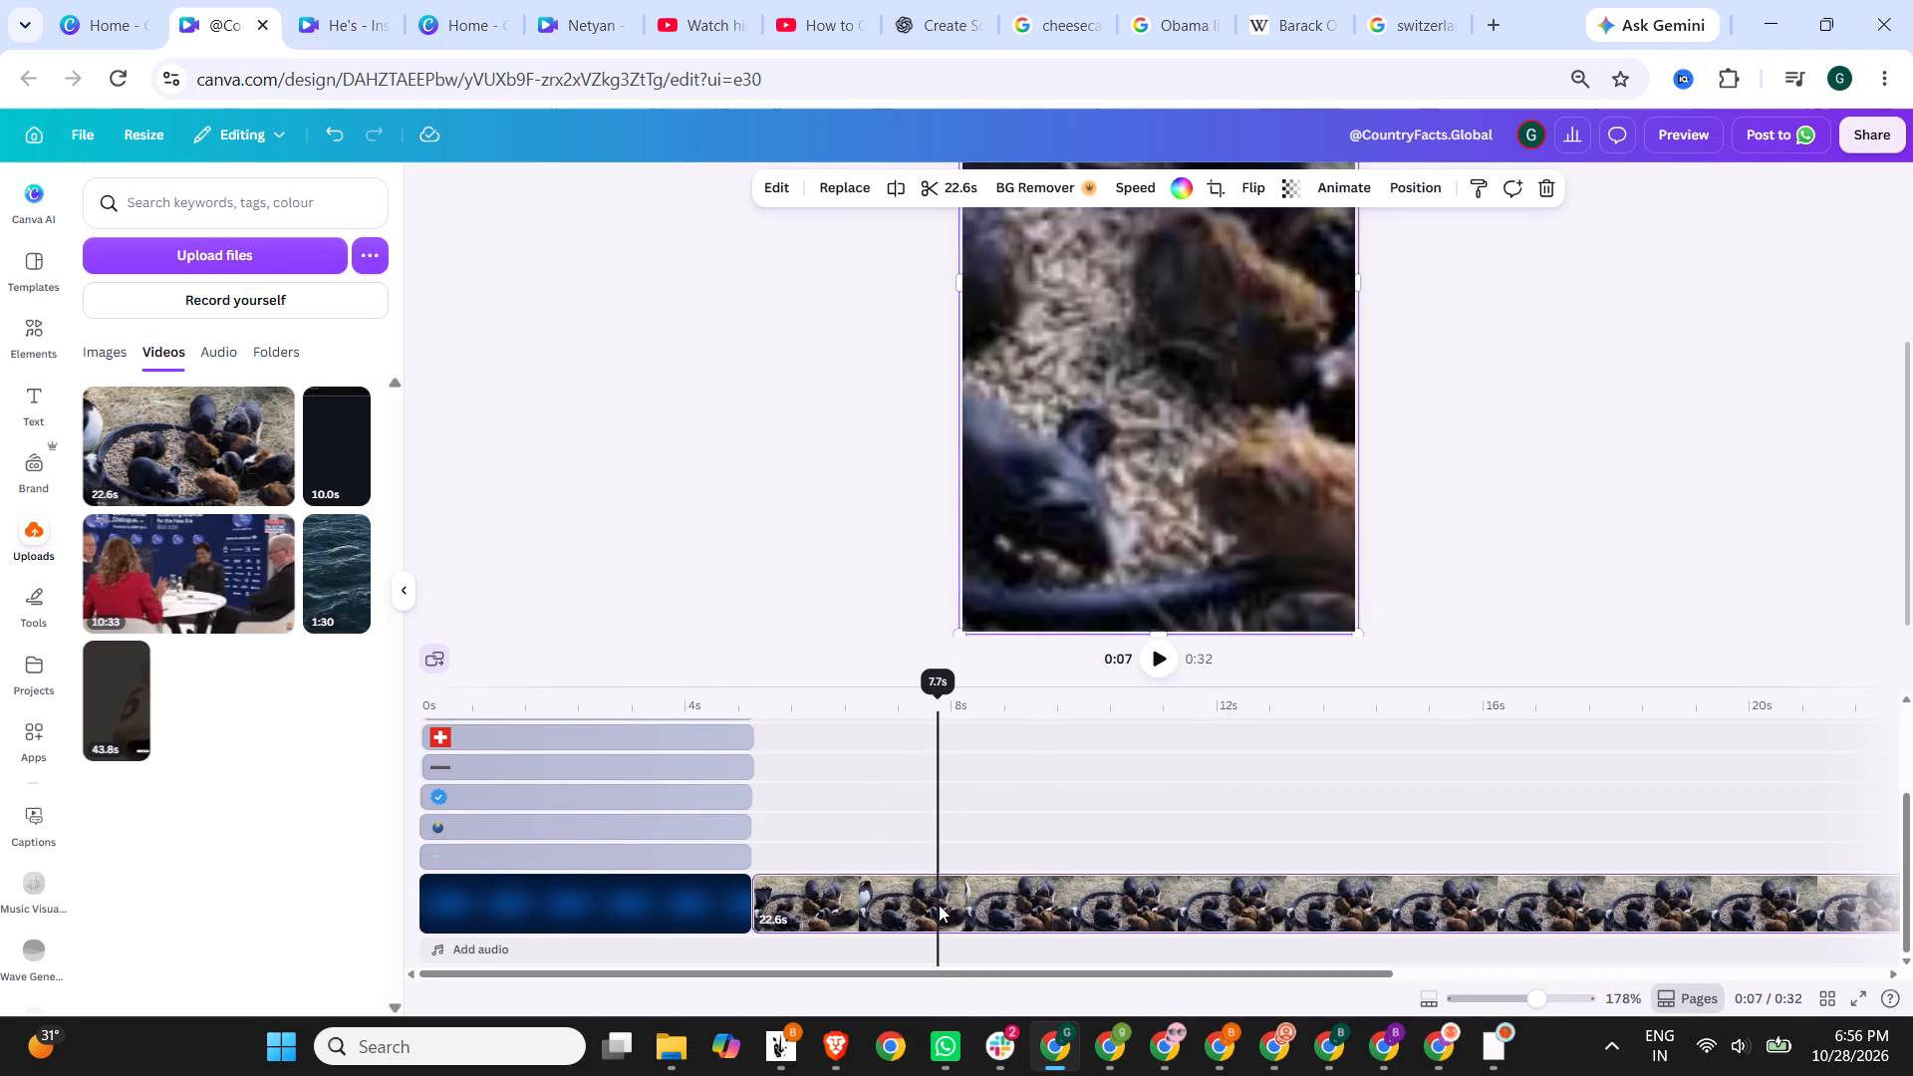
click(1044, 815)
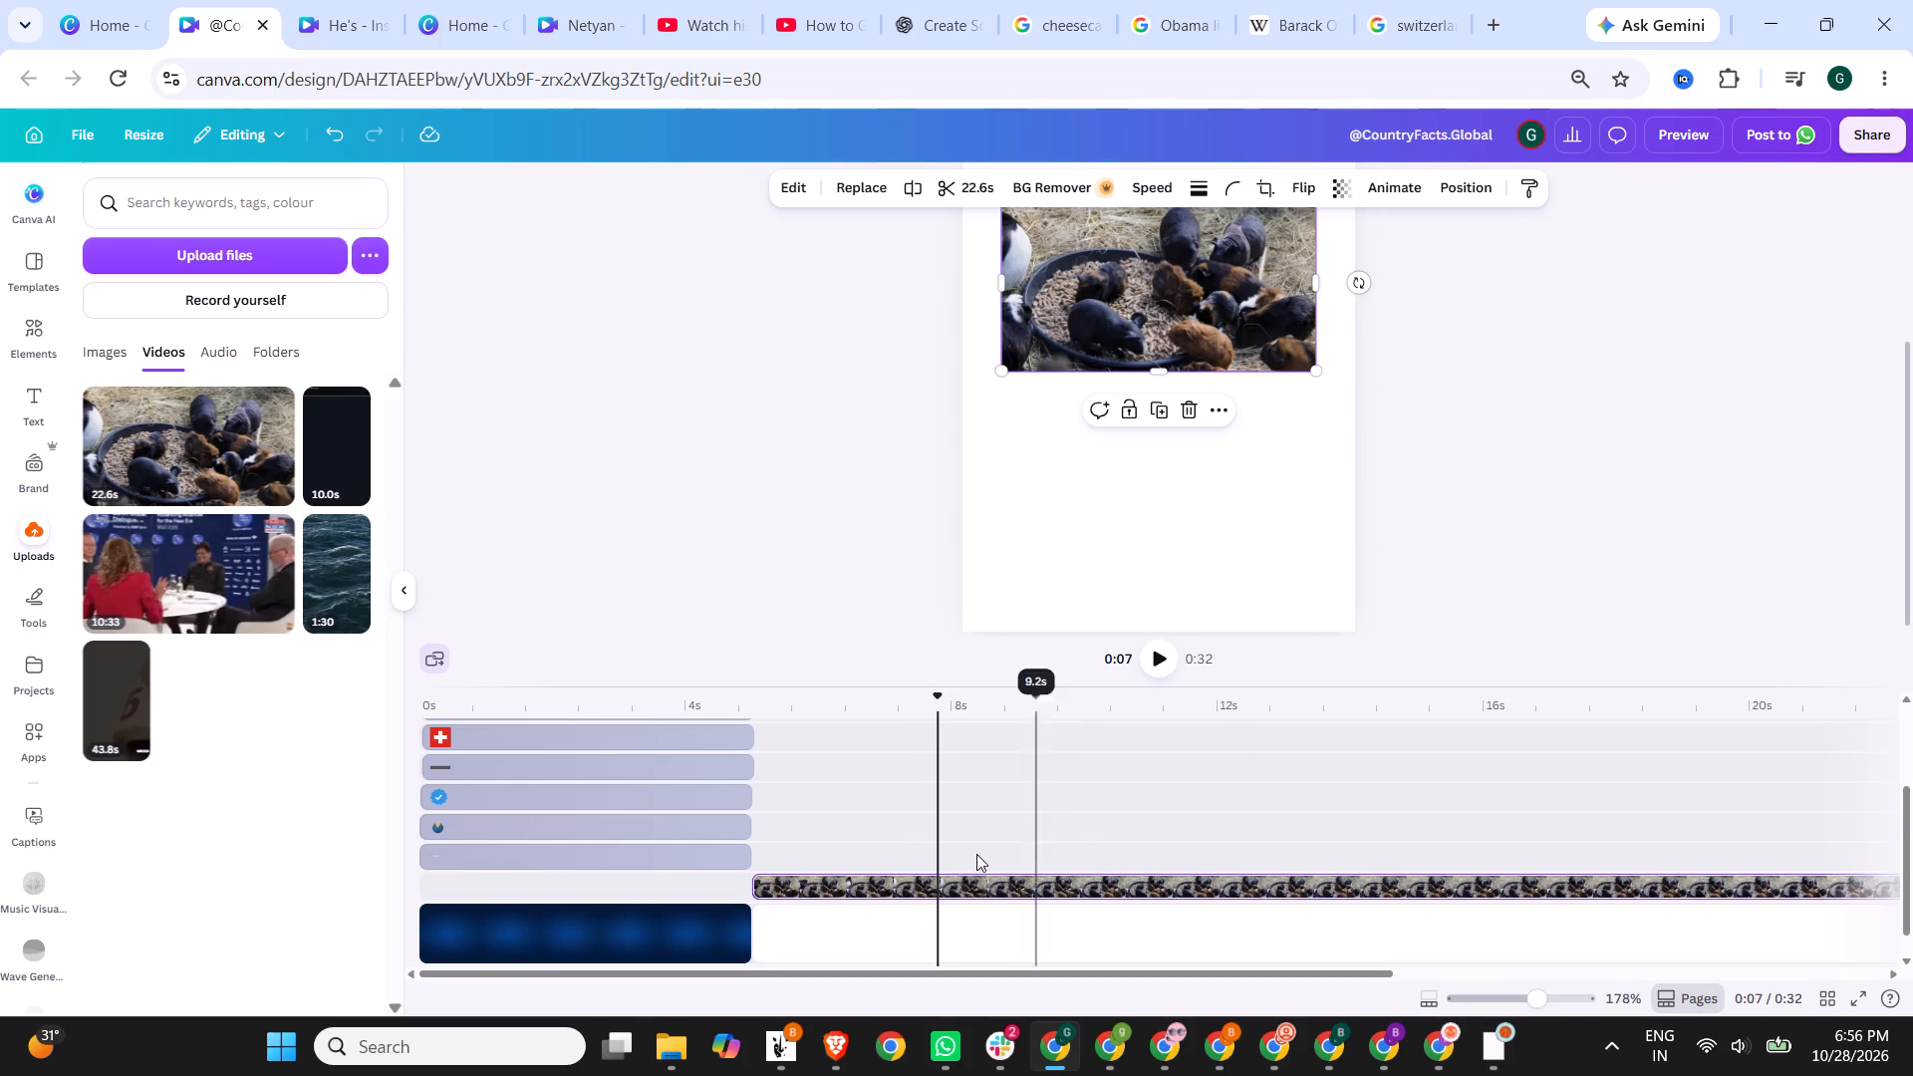
Move the guinea pig video clip to the 0-second start of the timeline, alongside the other layers.
drag(976, 885, 638, 901)
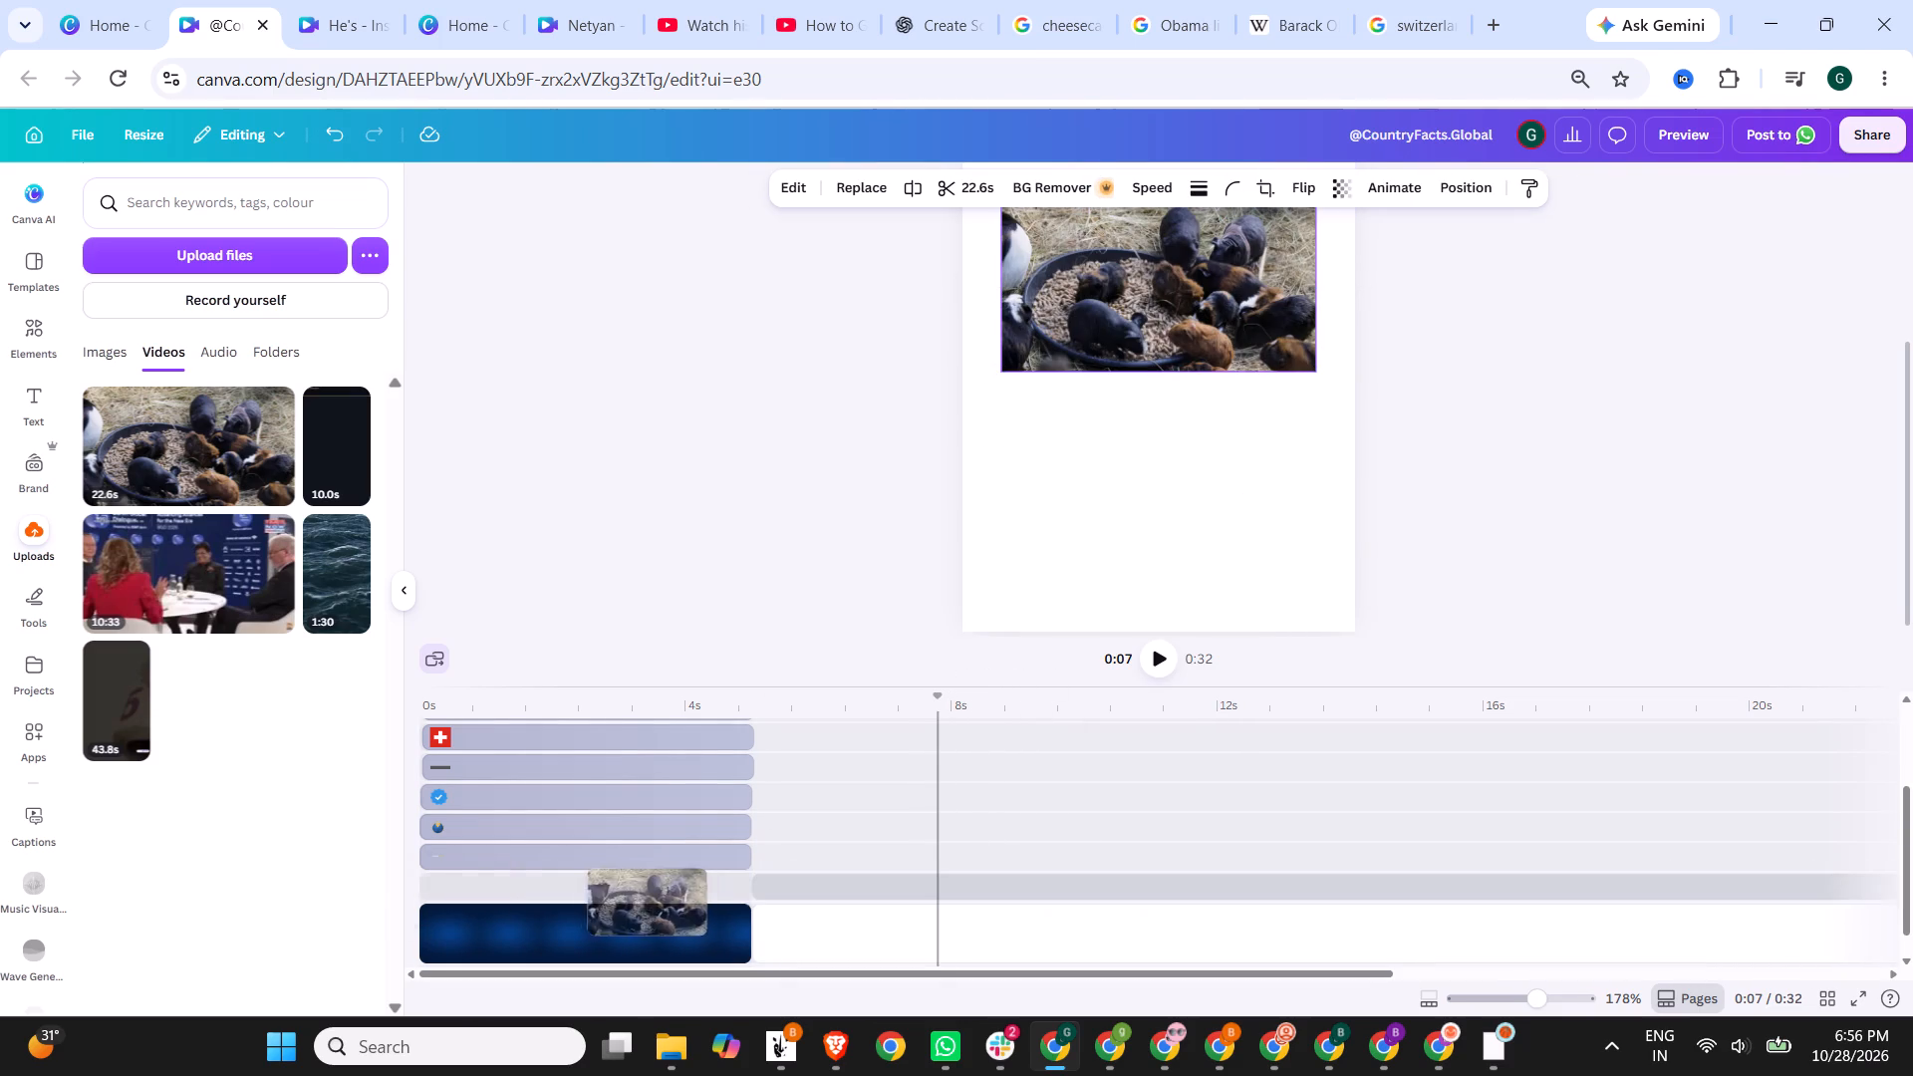
drag(638, 901, 649, 889)
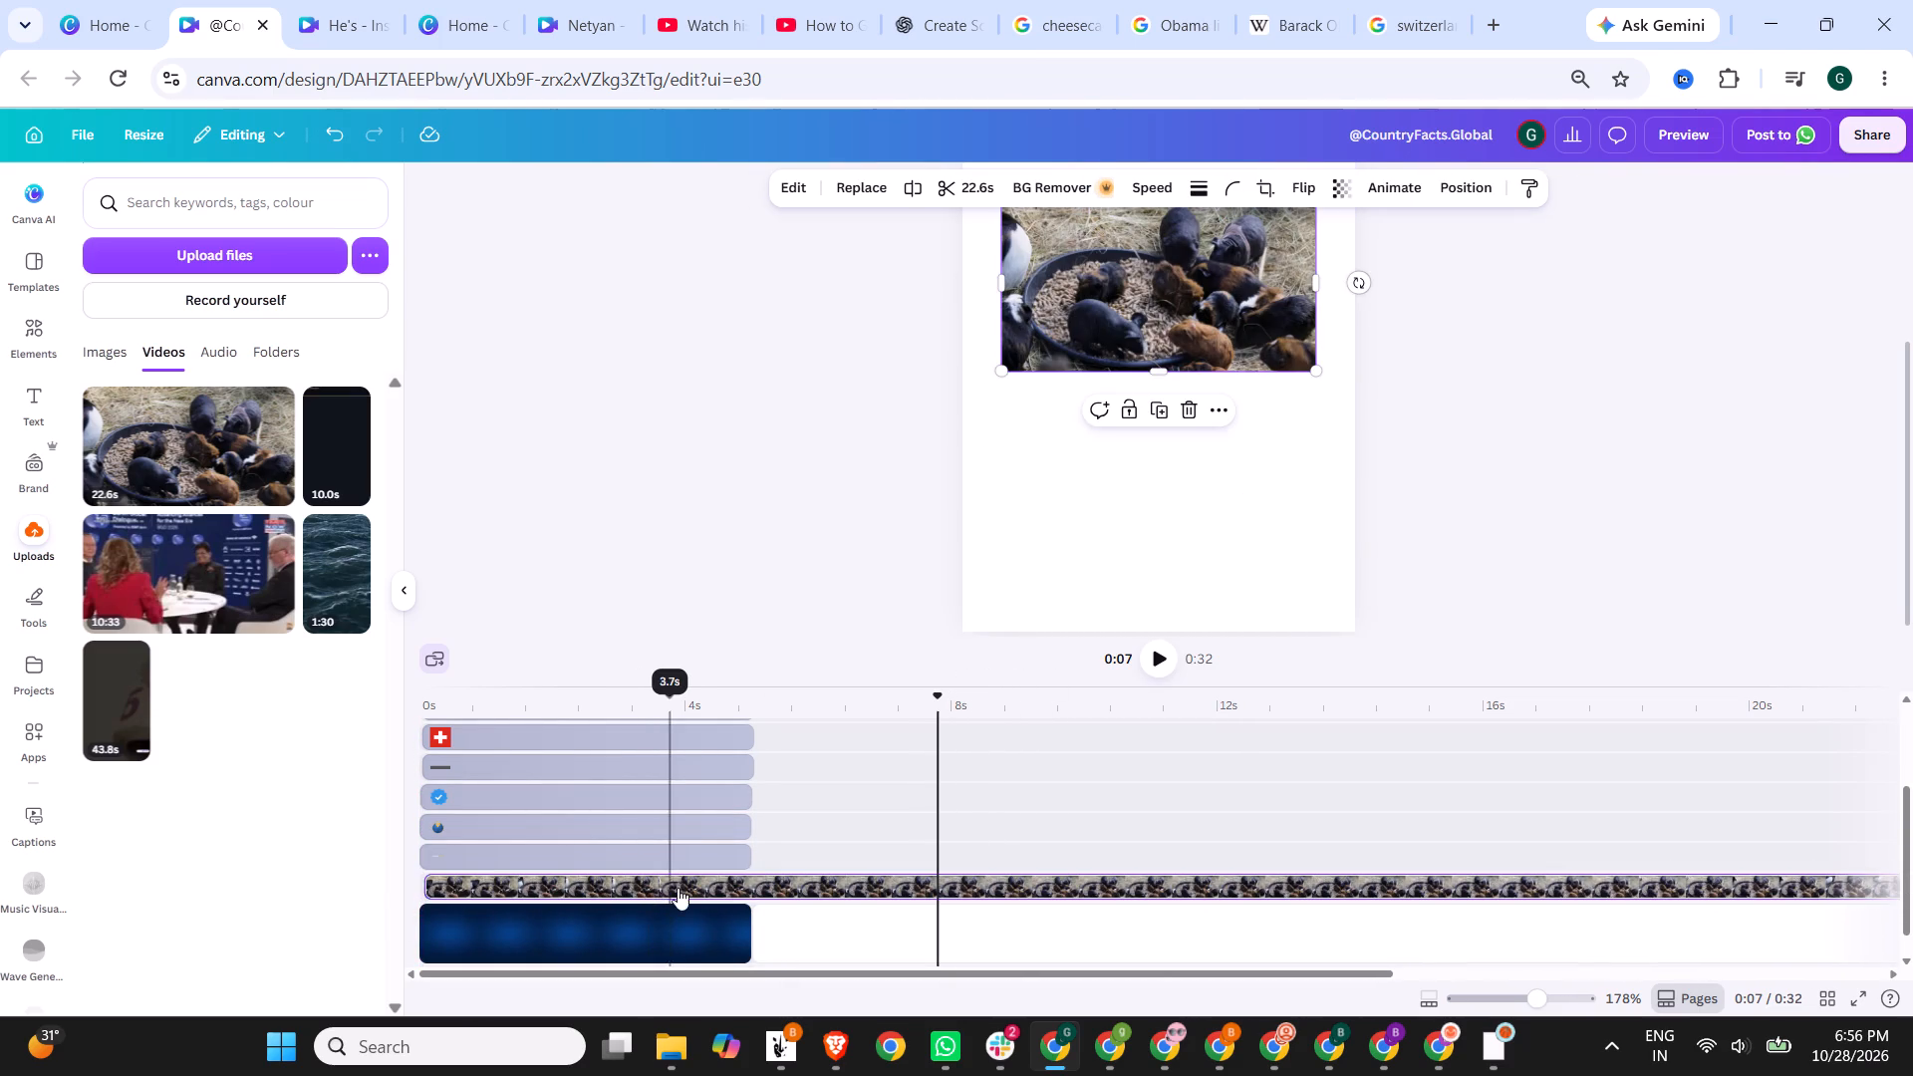
click(684, 889)
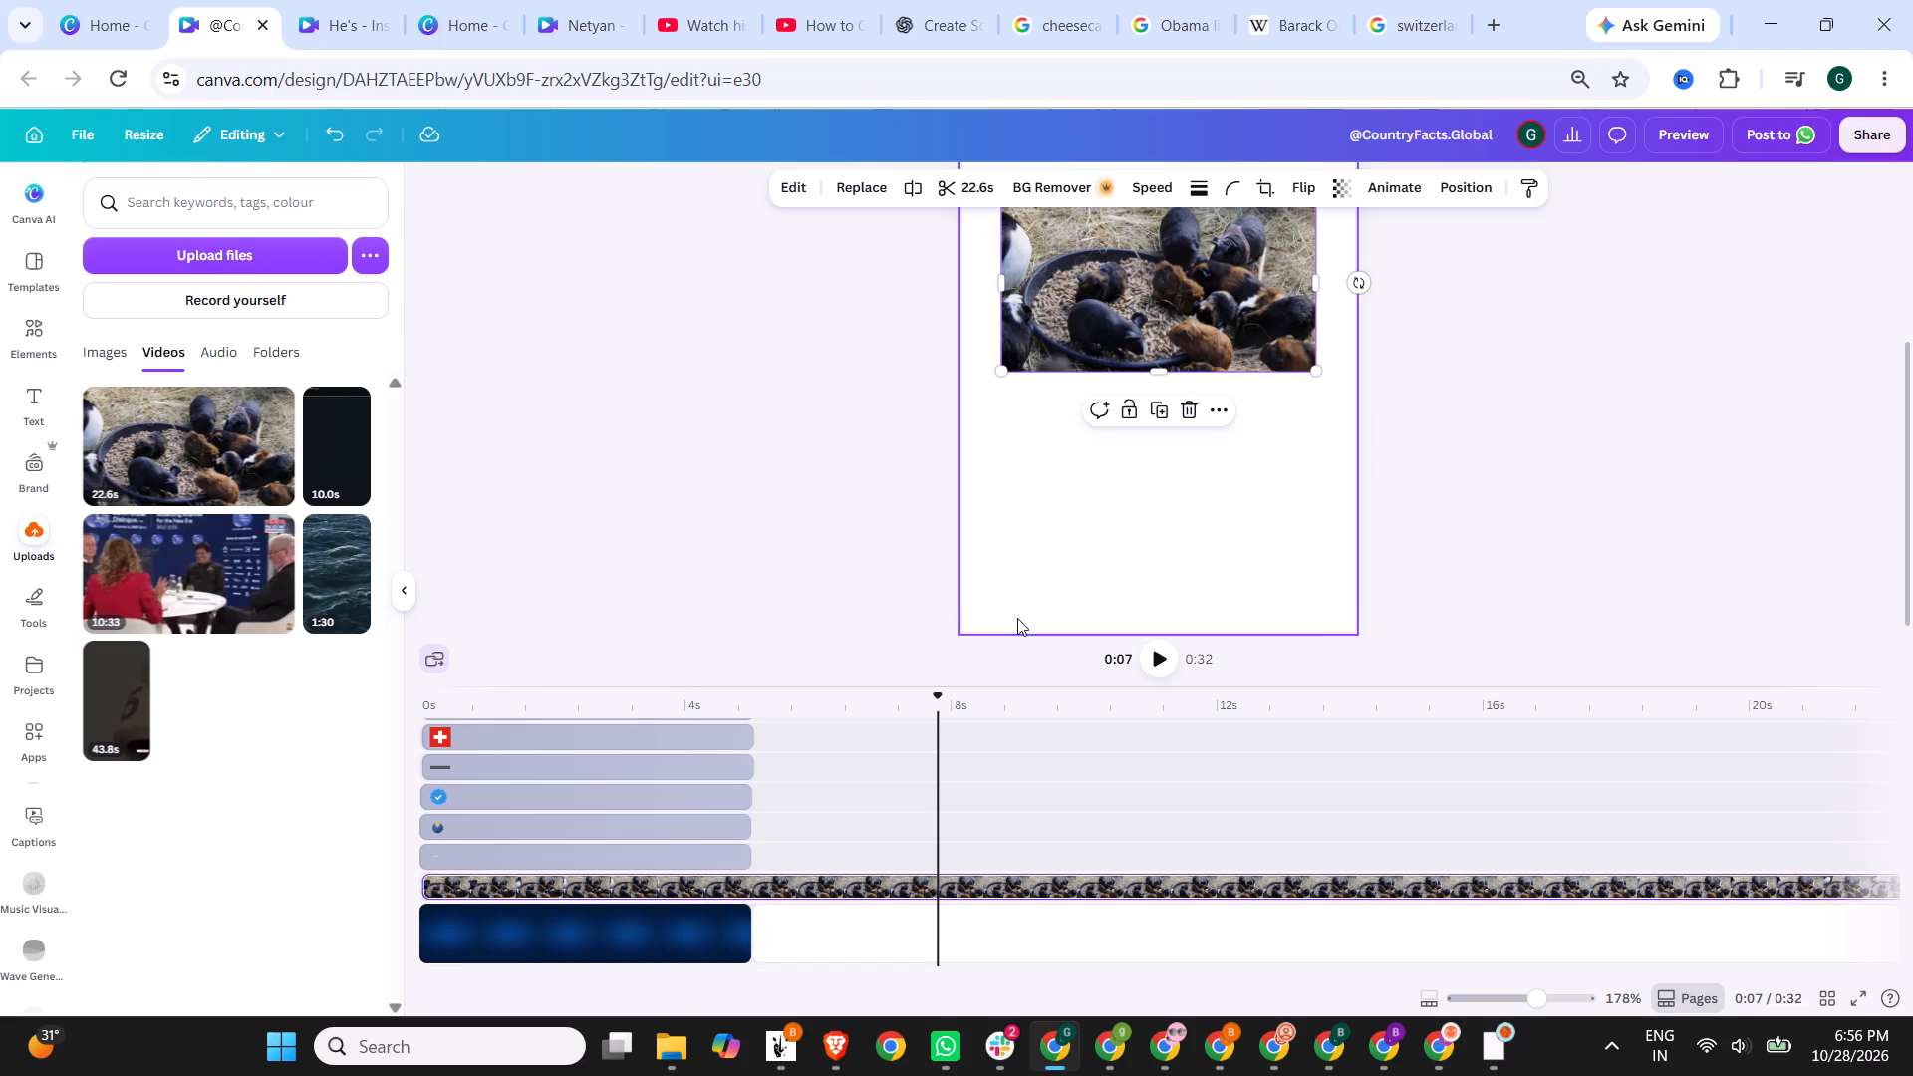
Trim the end of the guinea pig video clip to 4.9 s, in line with the other layers.
click(582, 703)
scroll(1583, 908, left, 5)
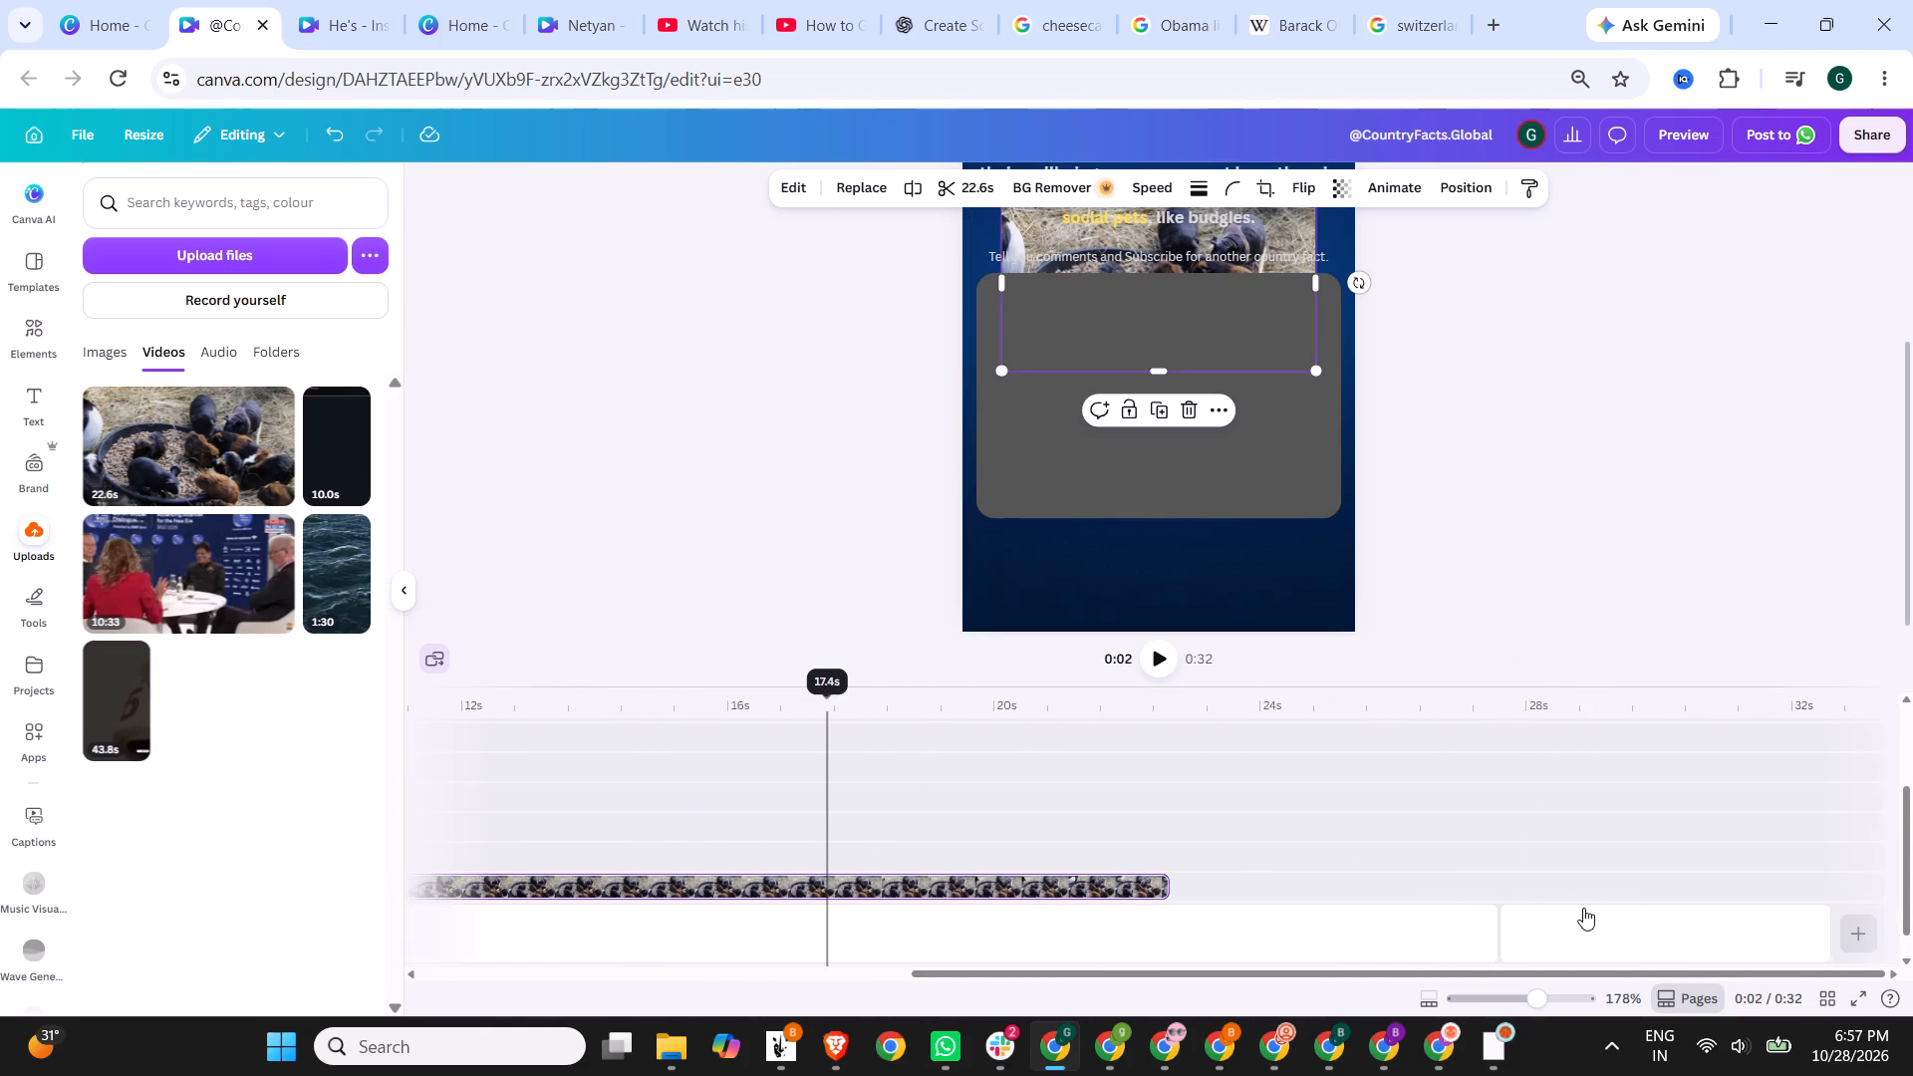
drag(1164, 884, 658, 873)
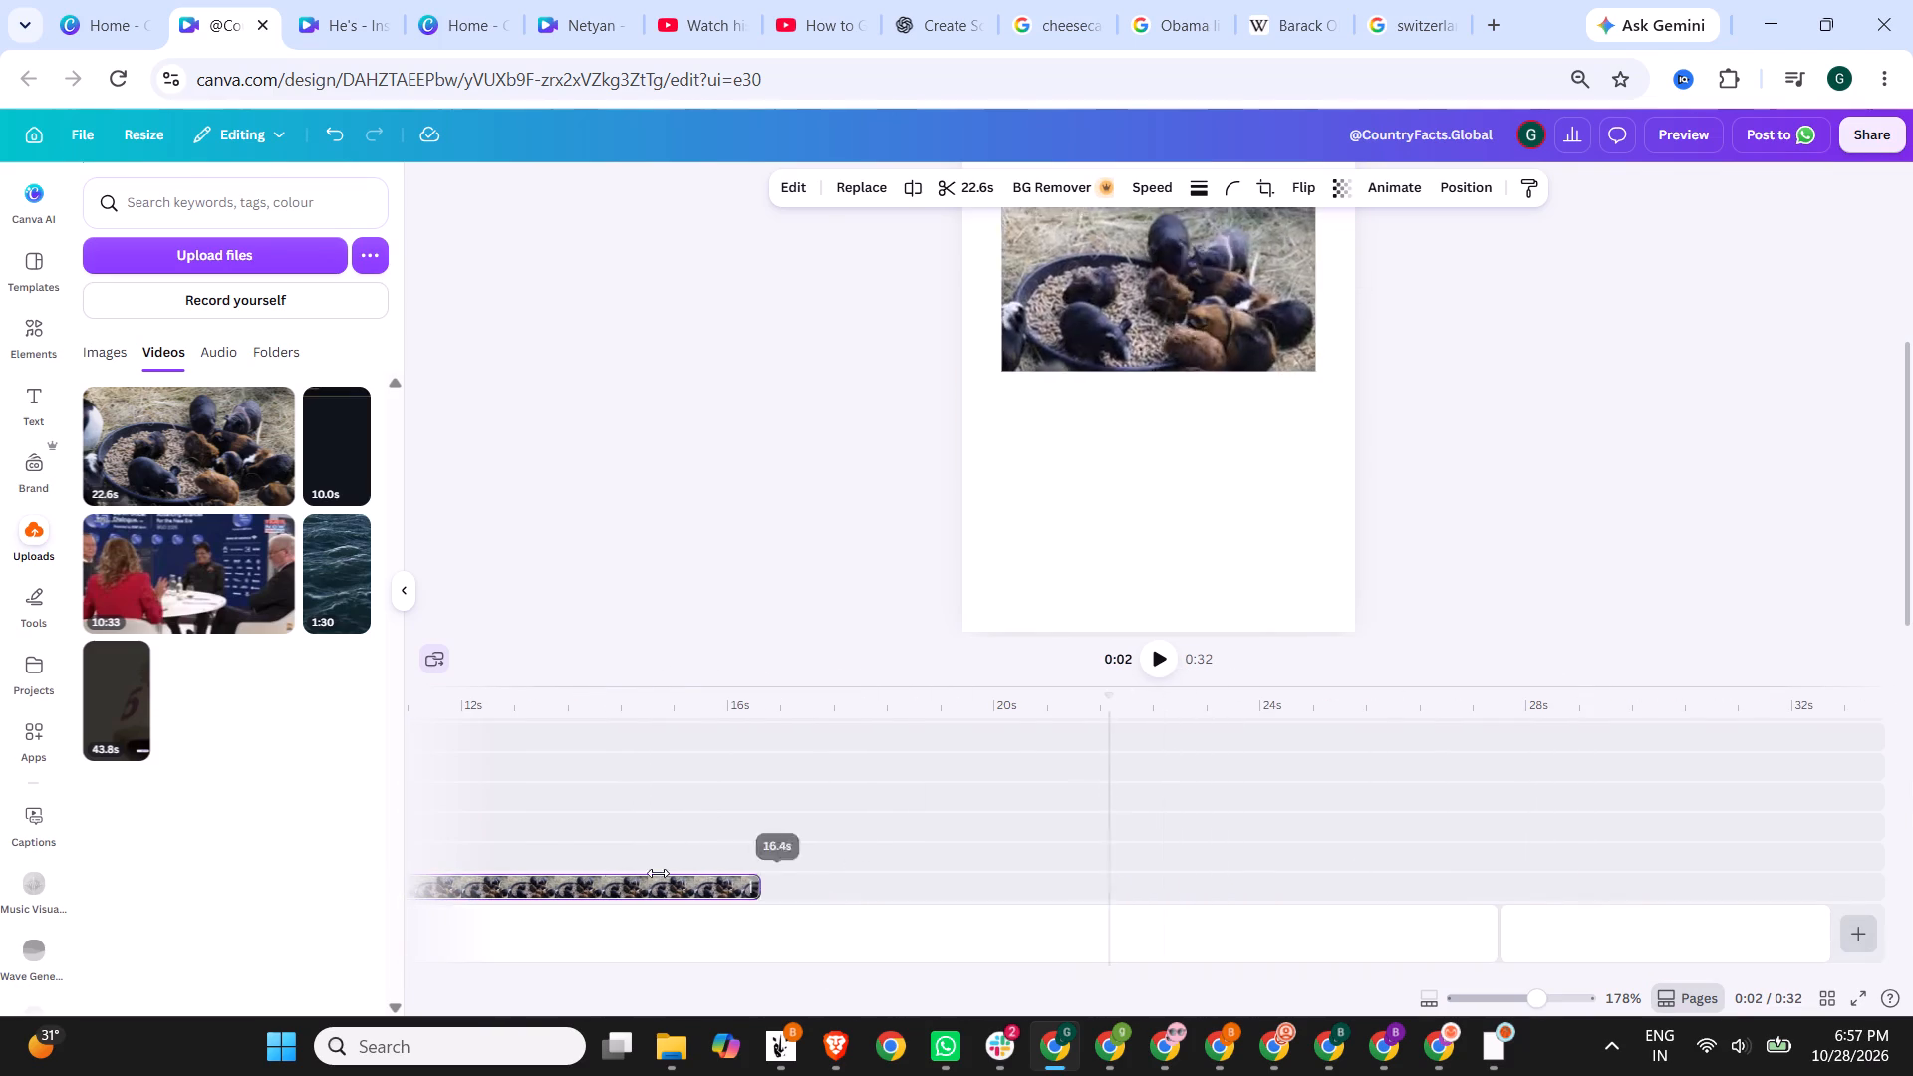
drag(658, 873, 743, 889)
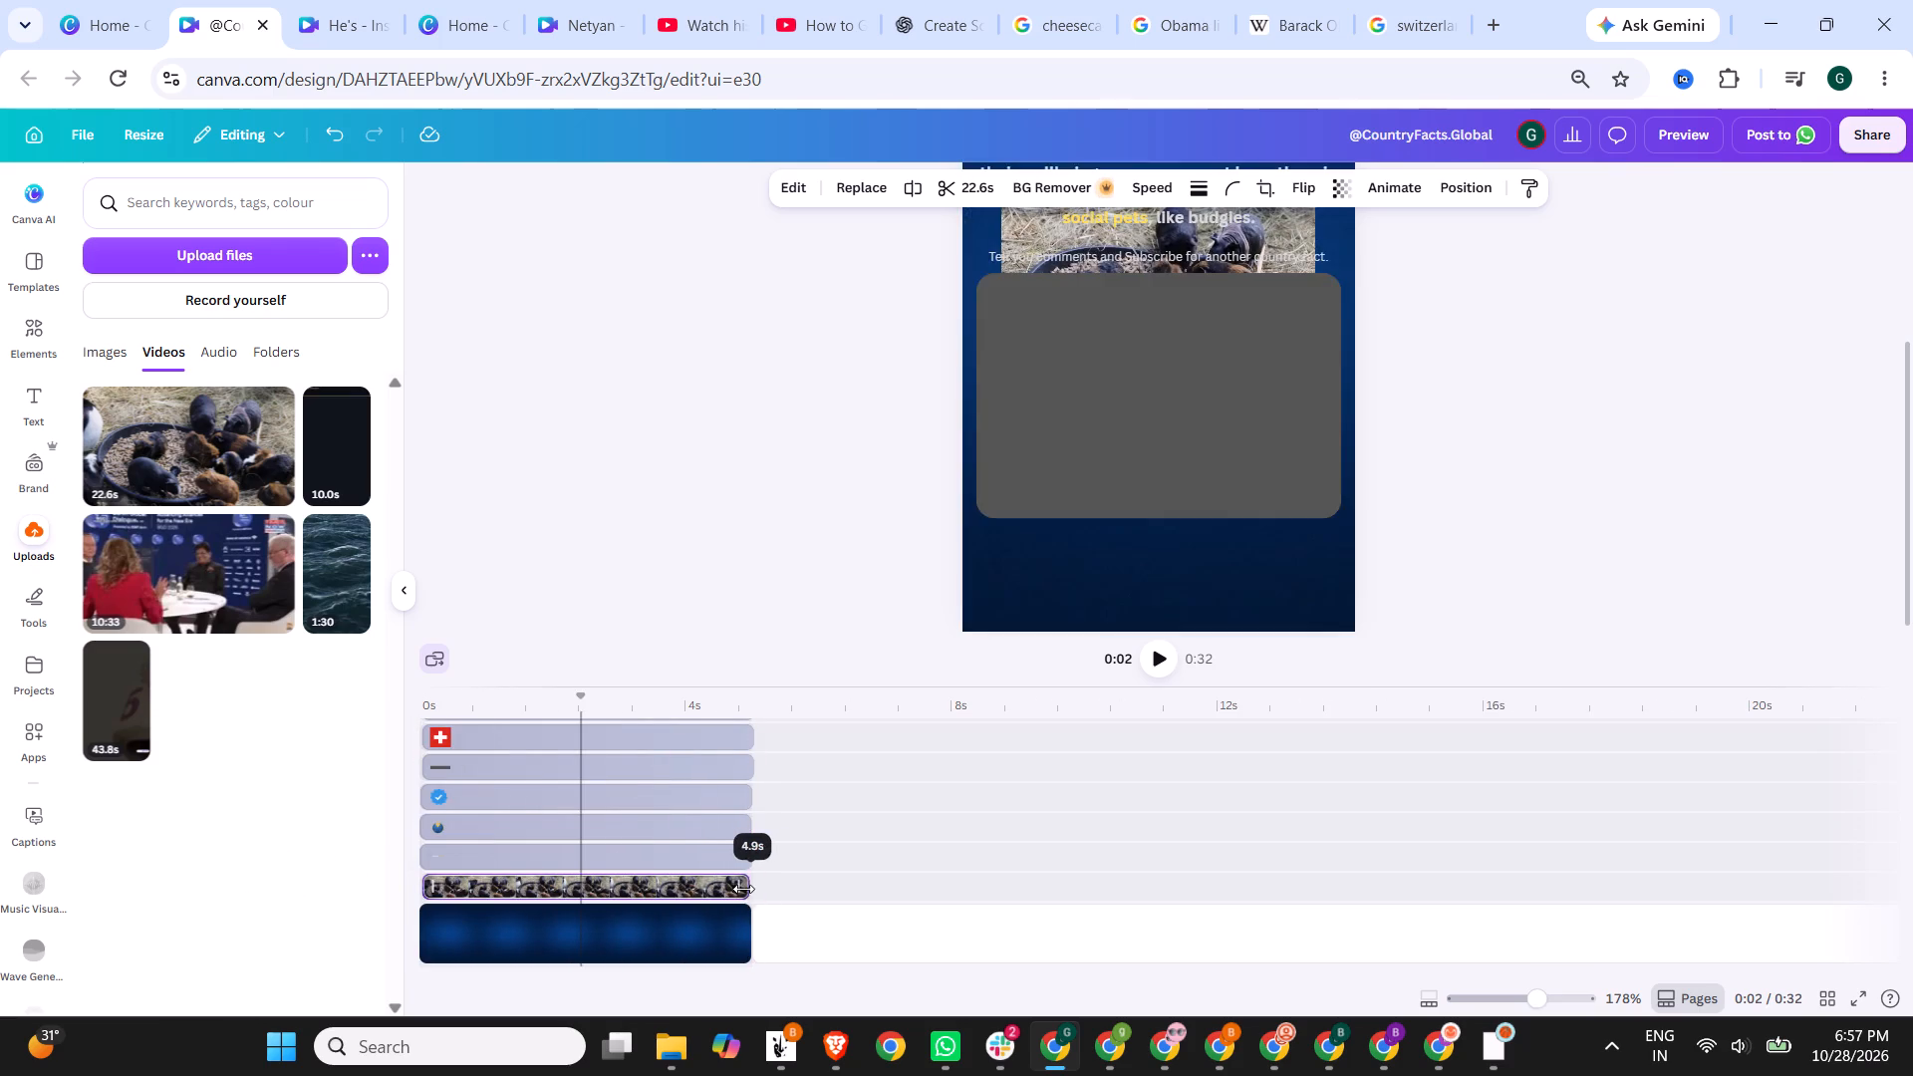
drag(743, 889, 750, 892)
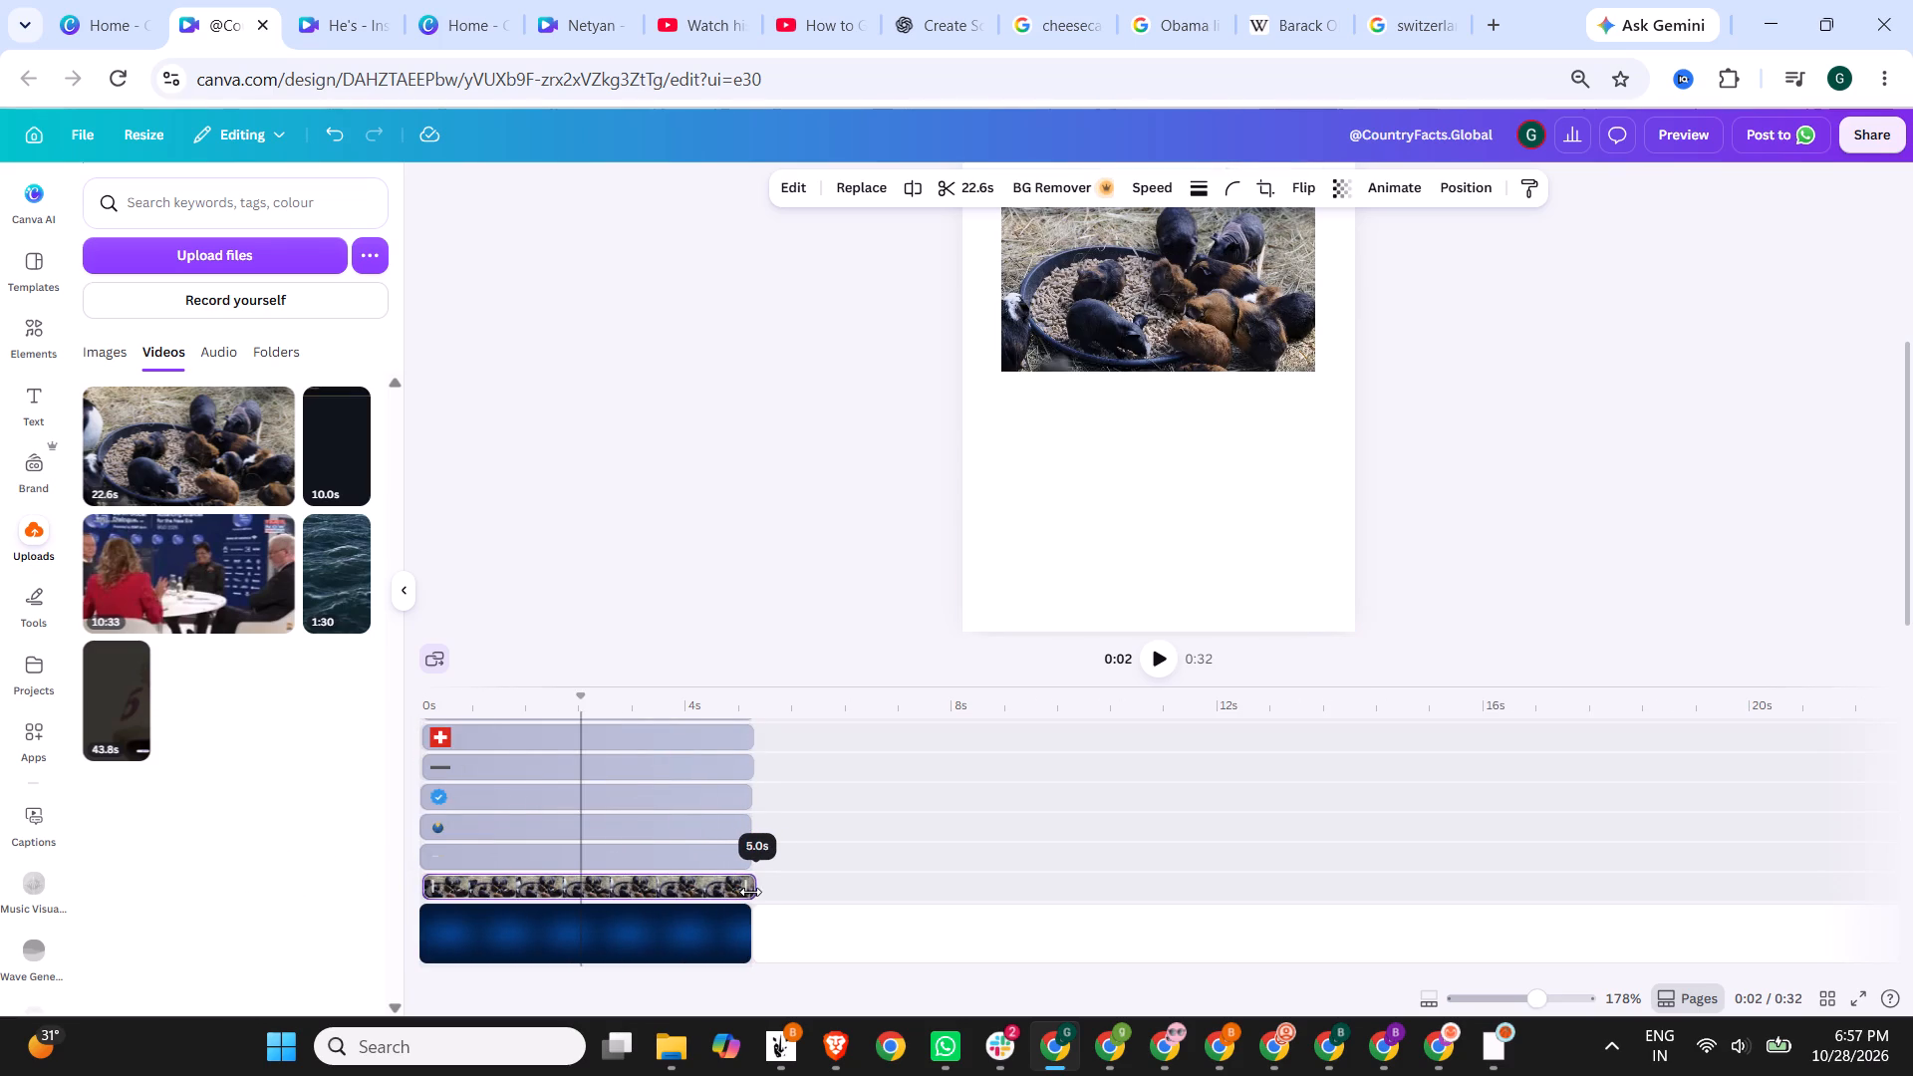
drag(750, 892, 745, 892)
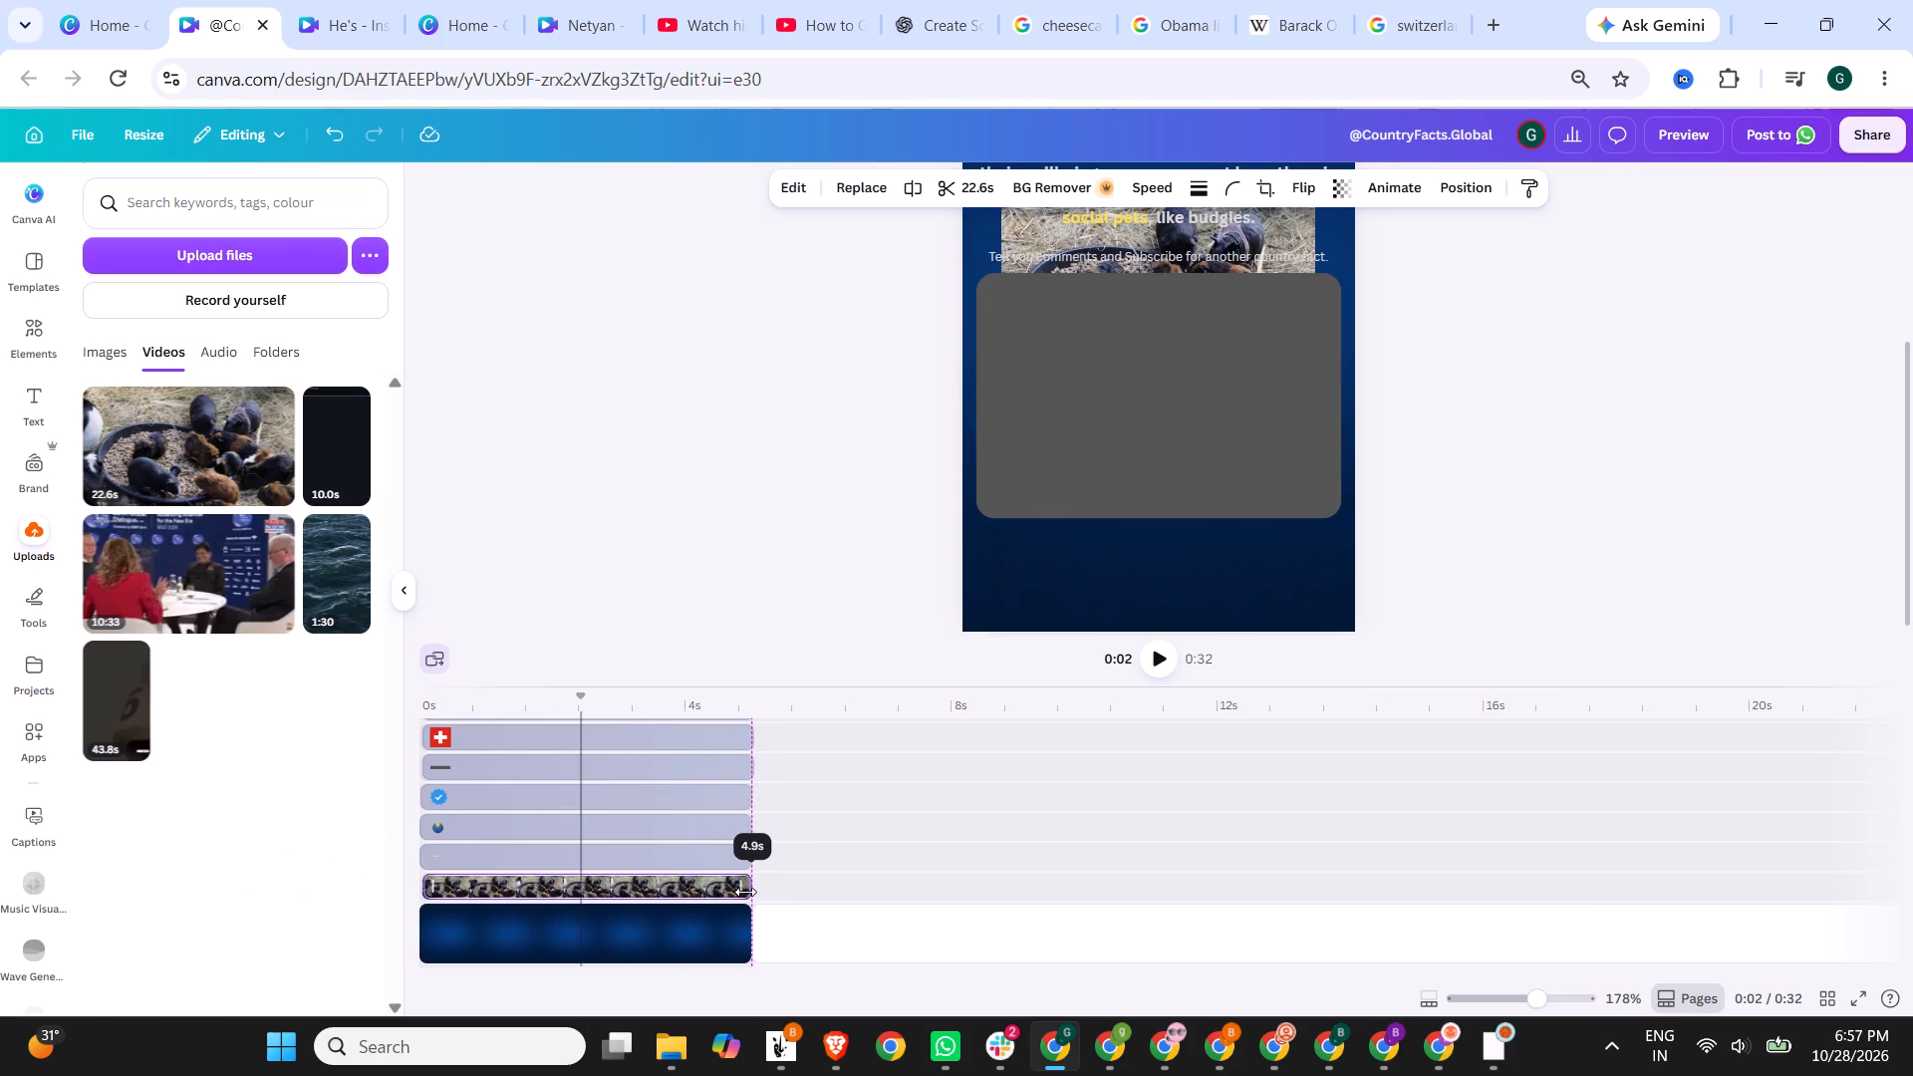
drag(745, 892, 746, 892)
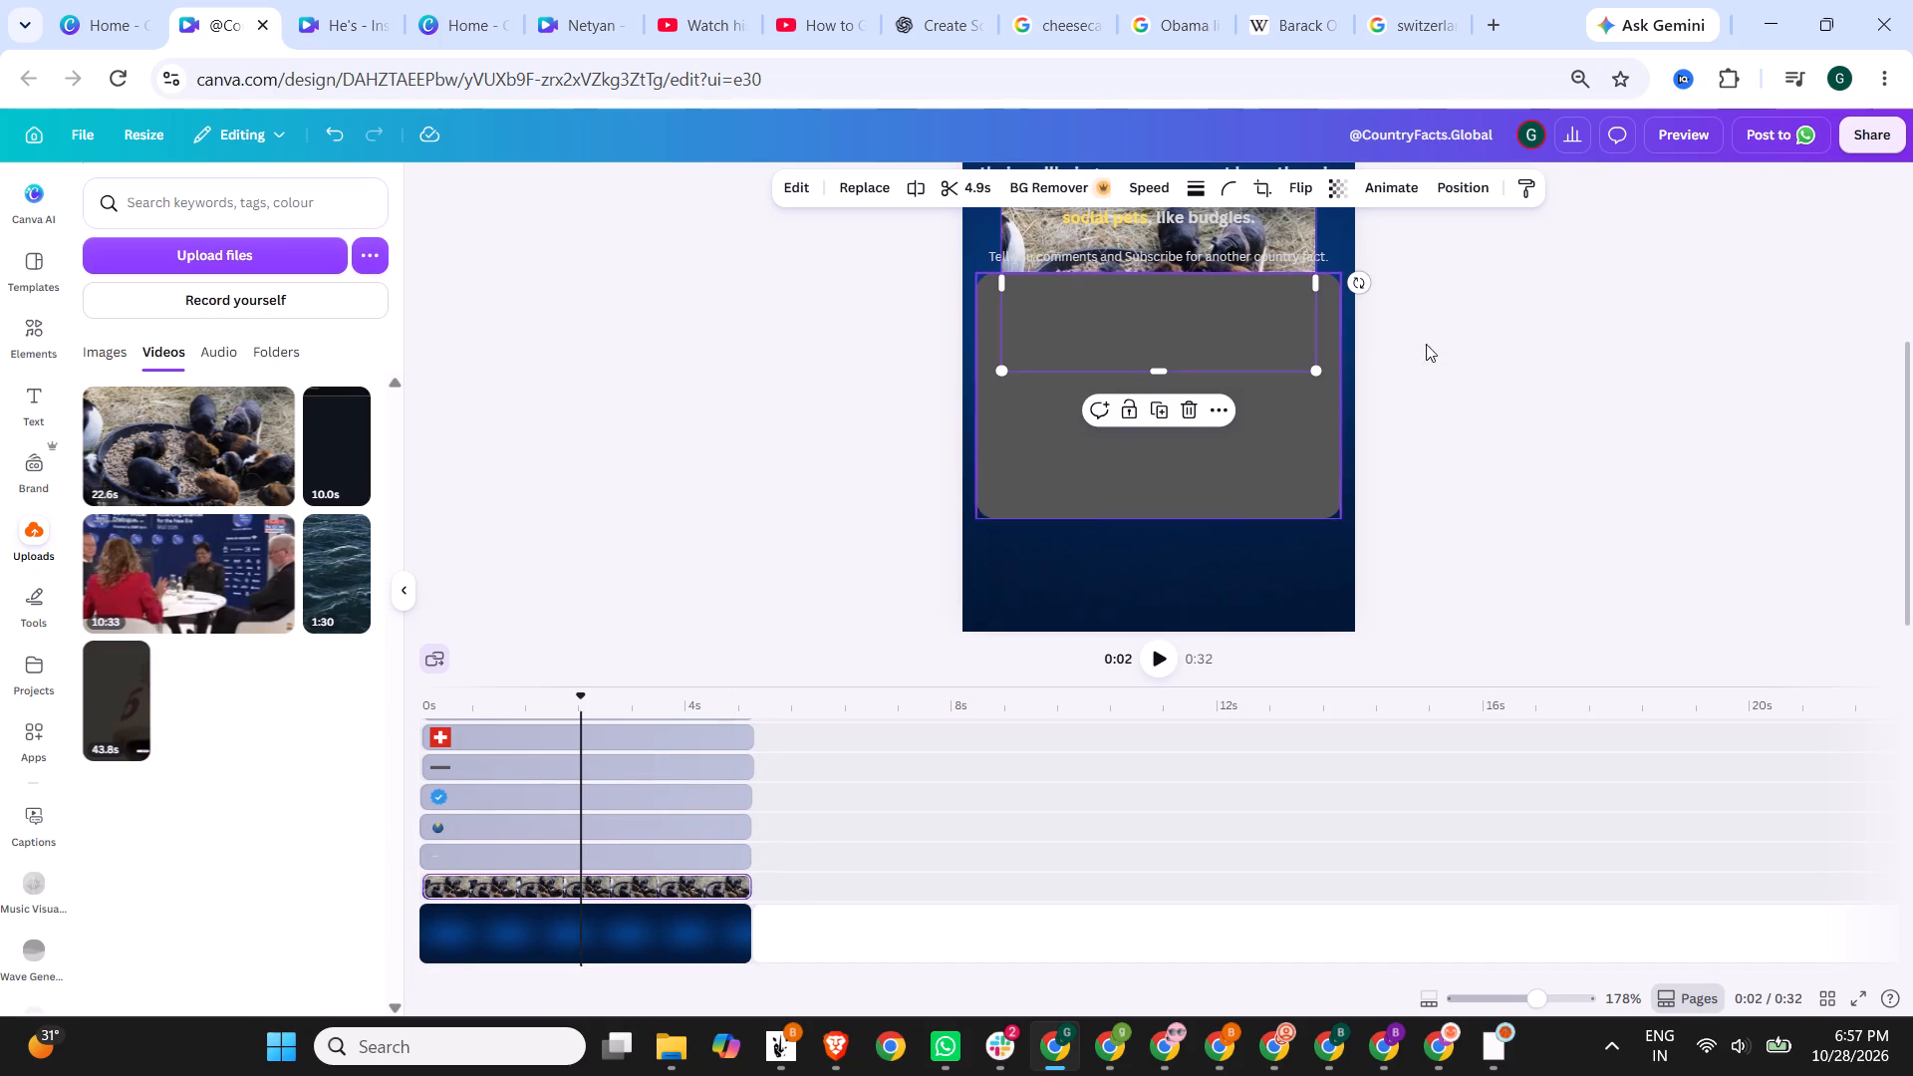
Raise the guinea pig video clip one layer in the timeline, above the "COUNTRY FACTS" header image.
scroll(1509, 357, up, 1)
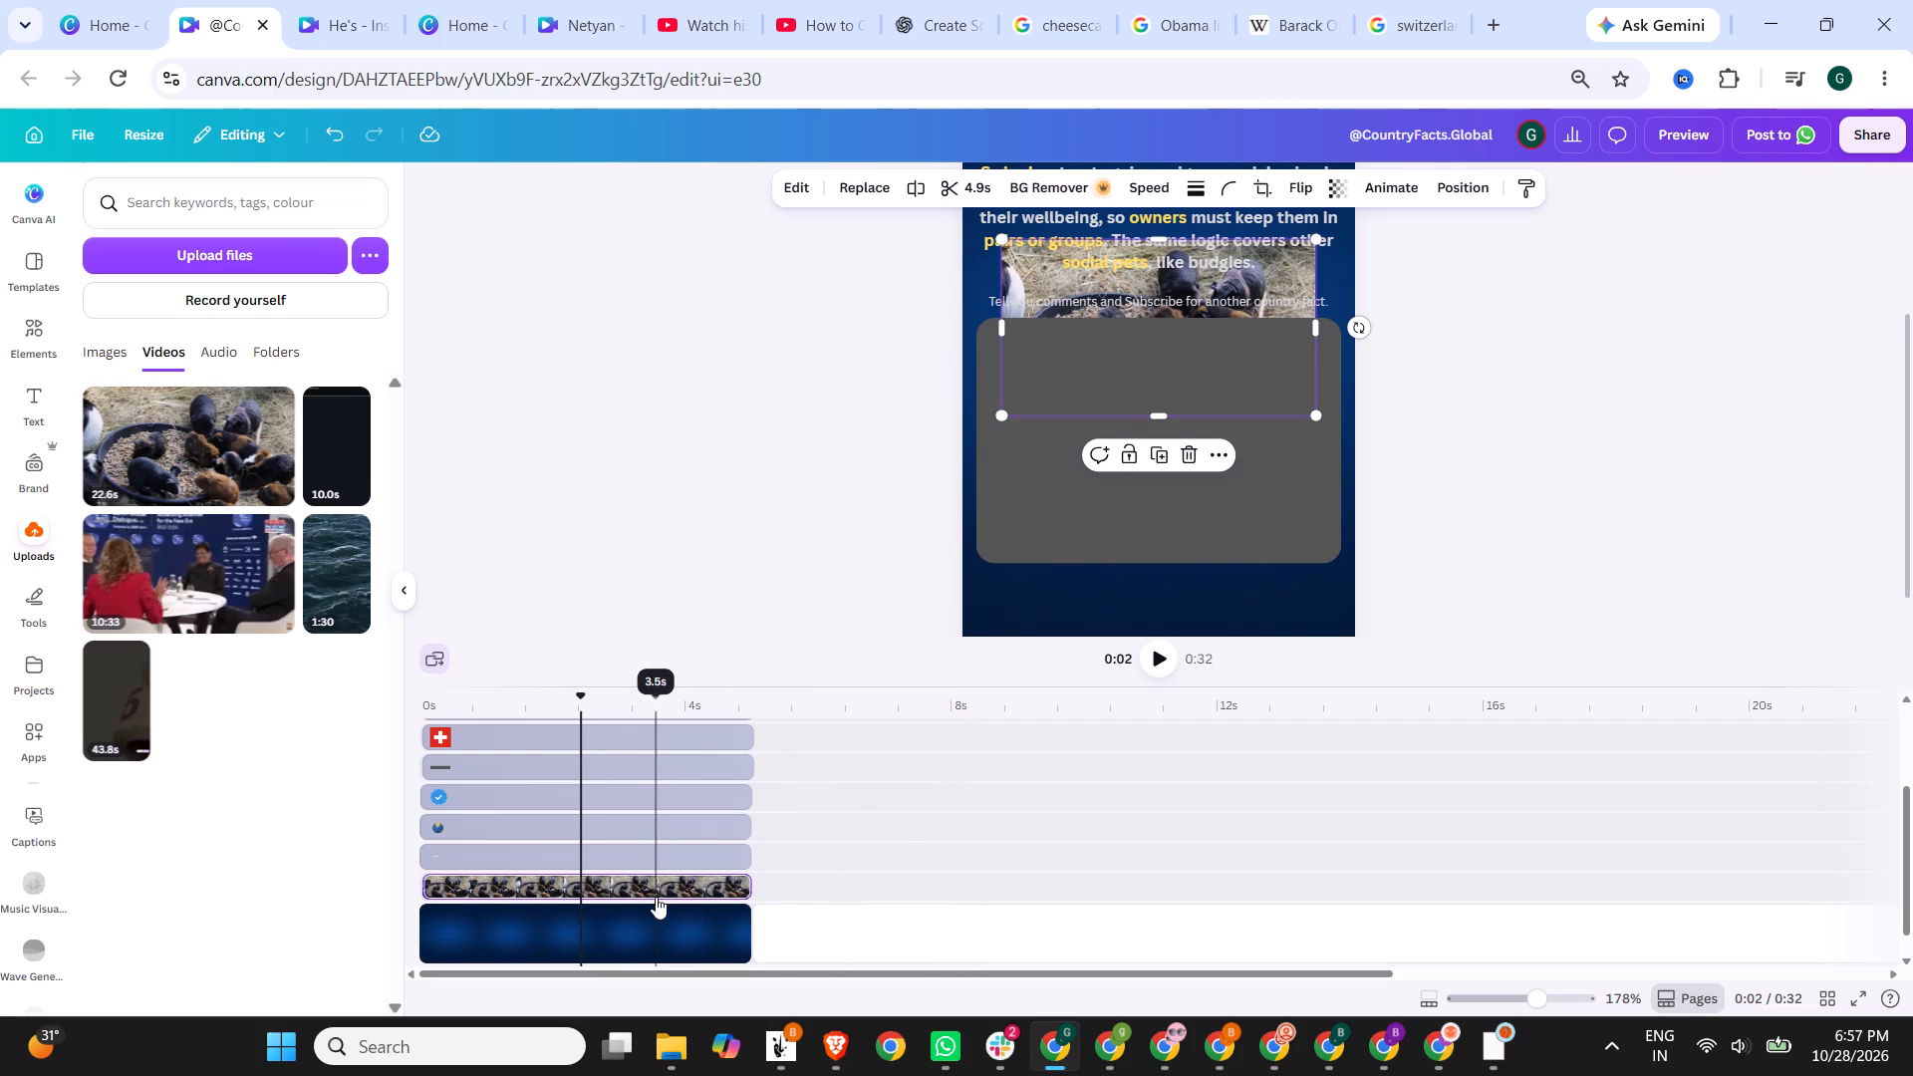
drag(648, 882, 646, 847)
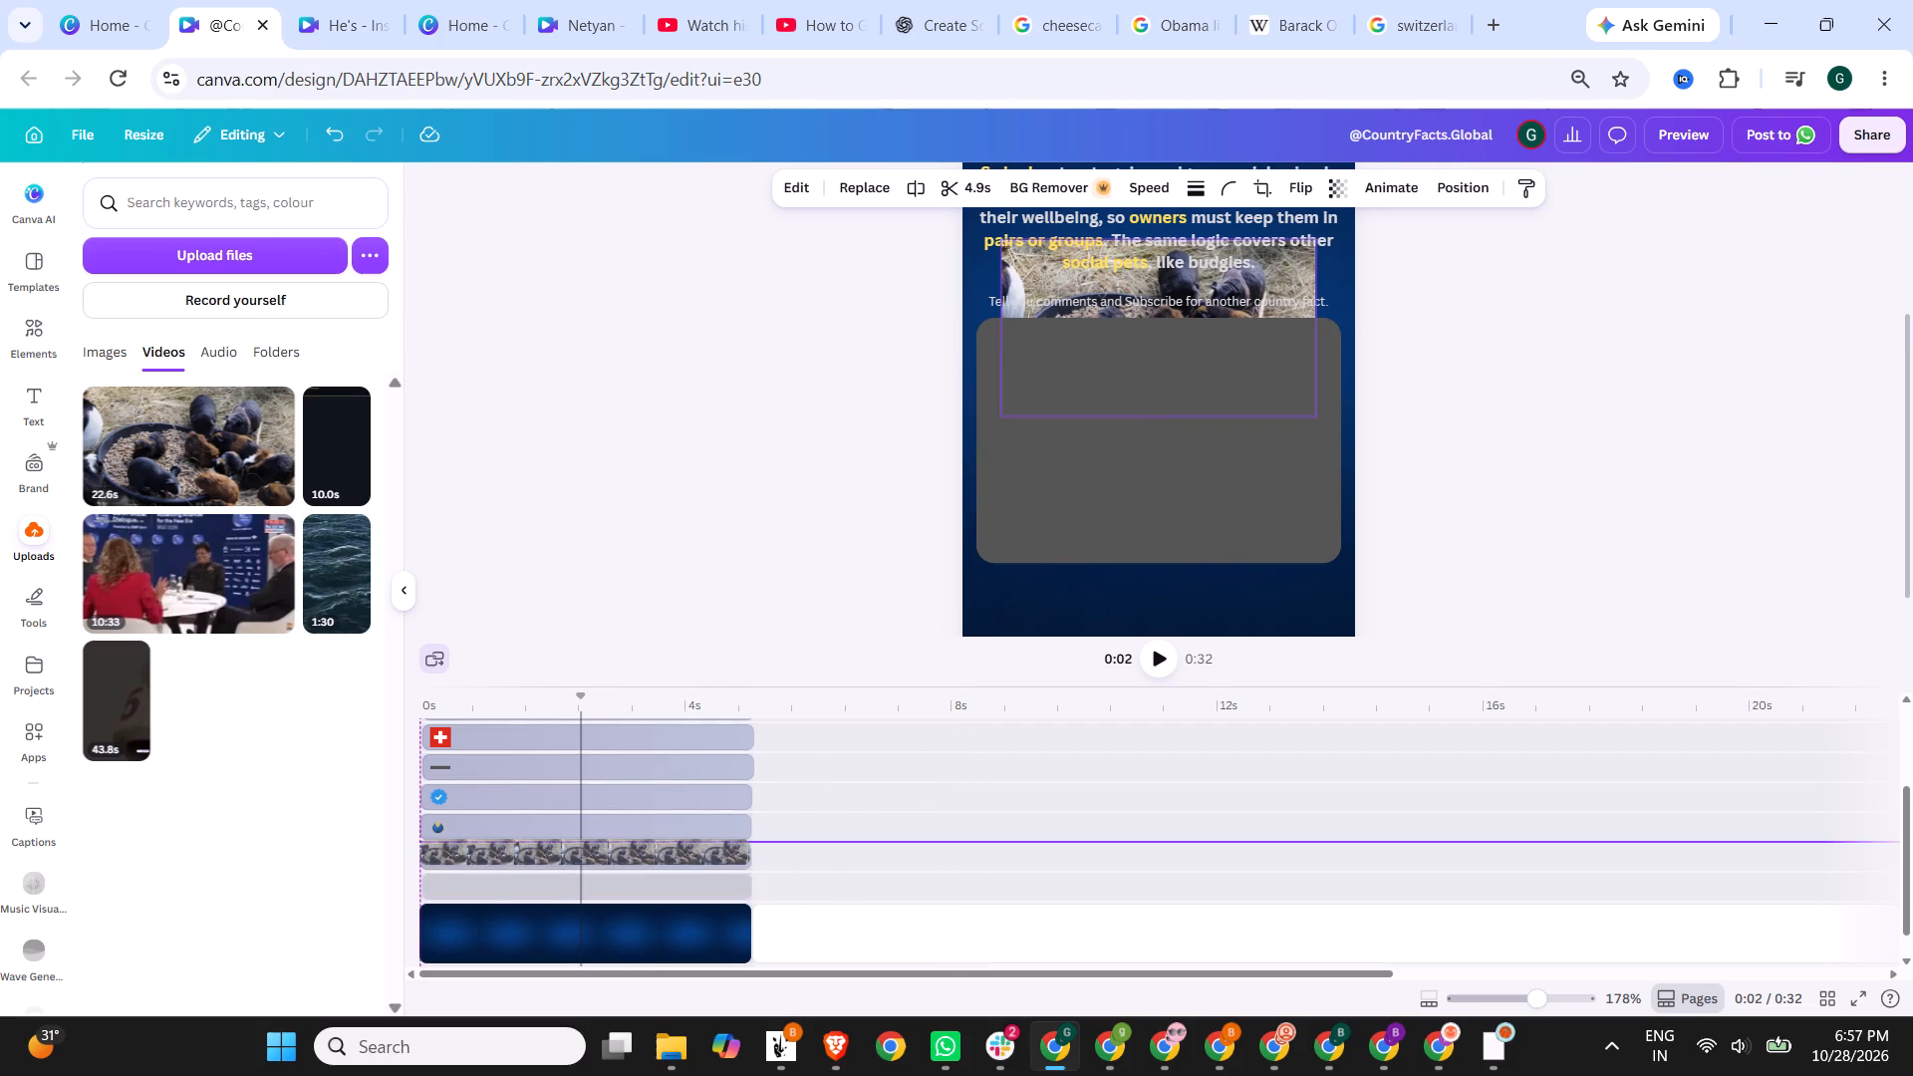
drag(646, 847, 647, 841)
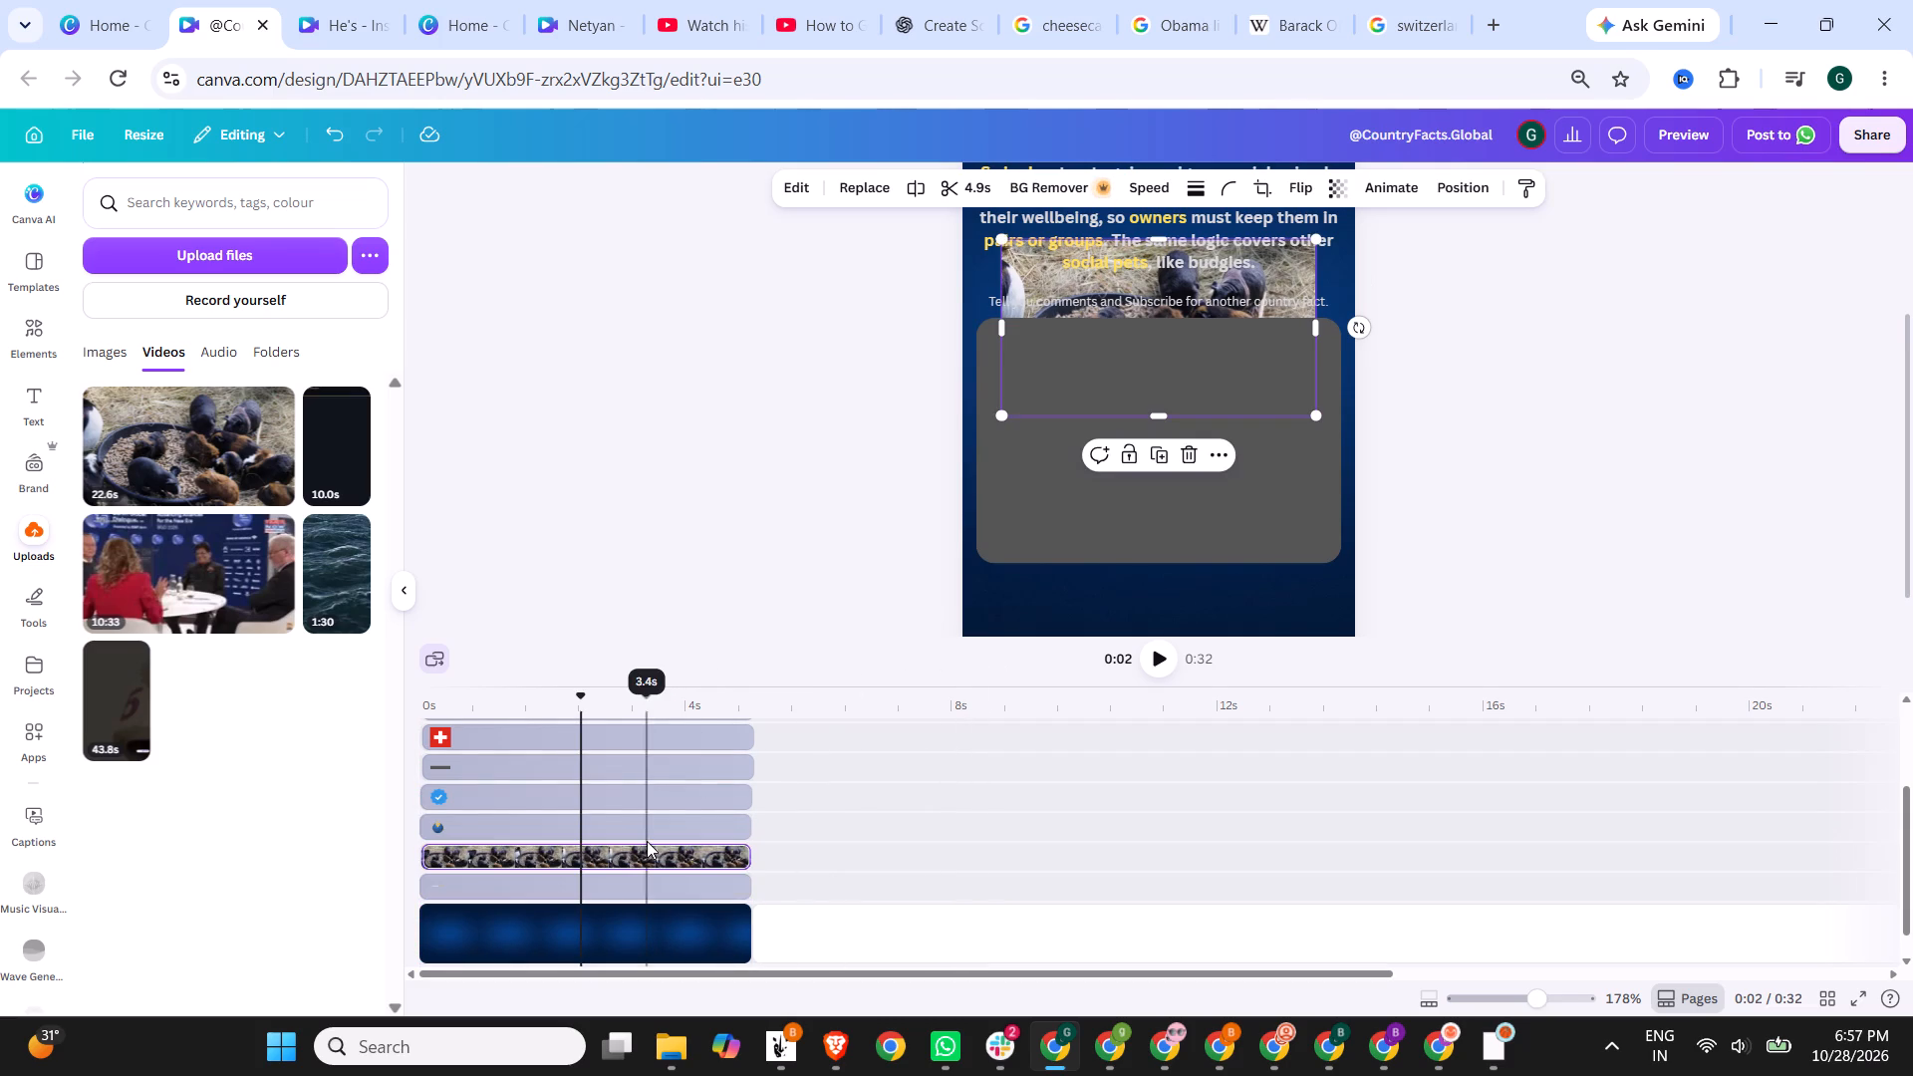
Move the guinea pig video down the page onto the upper-left part of the grey rounded panel.
scroll(1202, 518, up, 1)
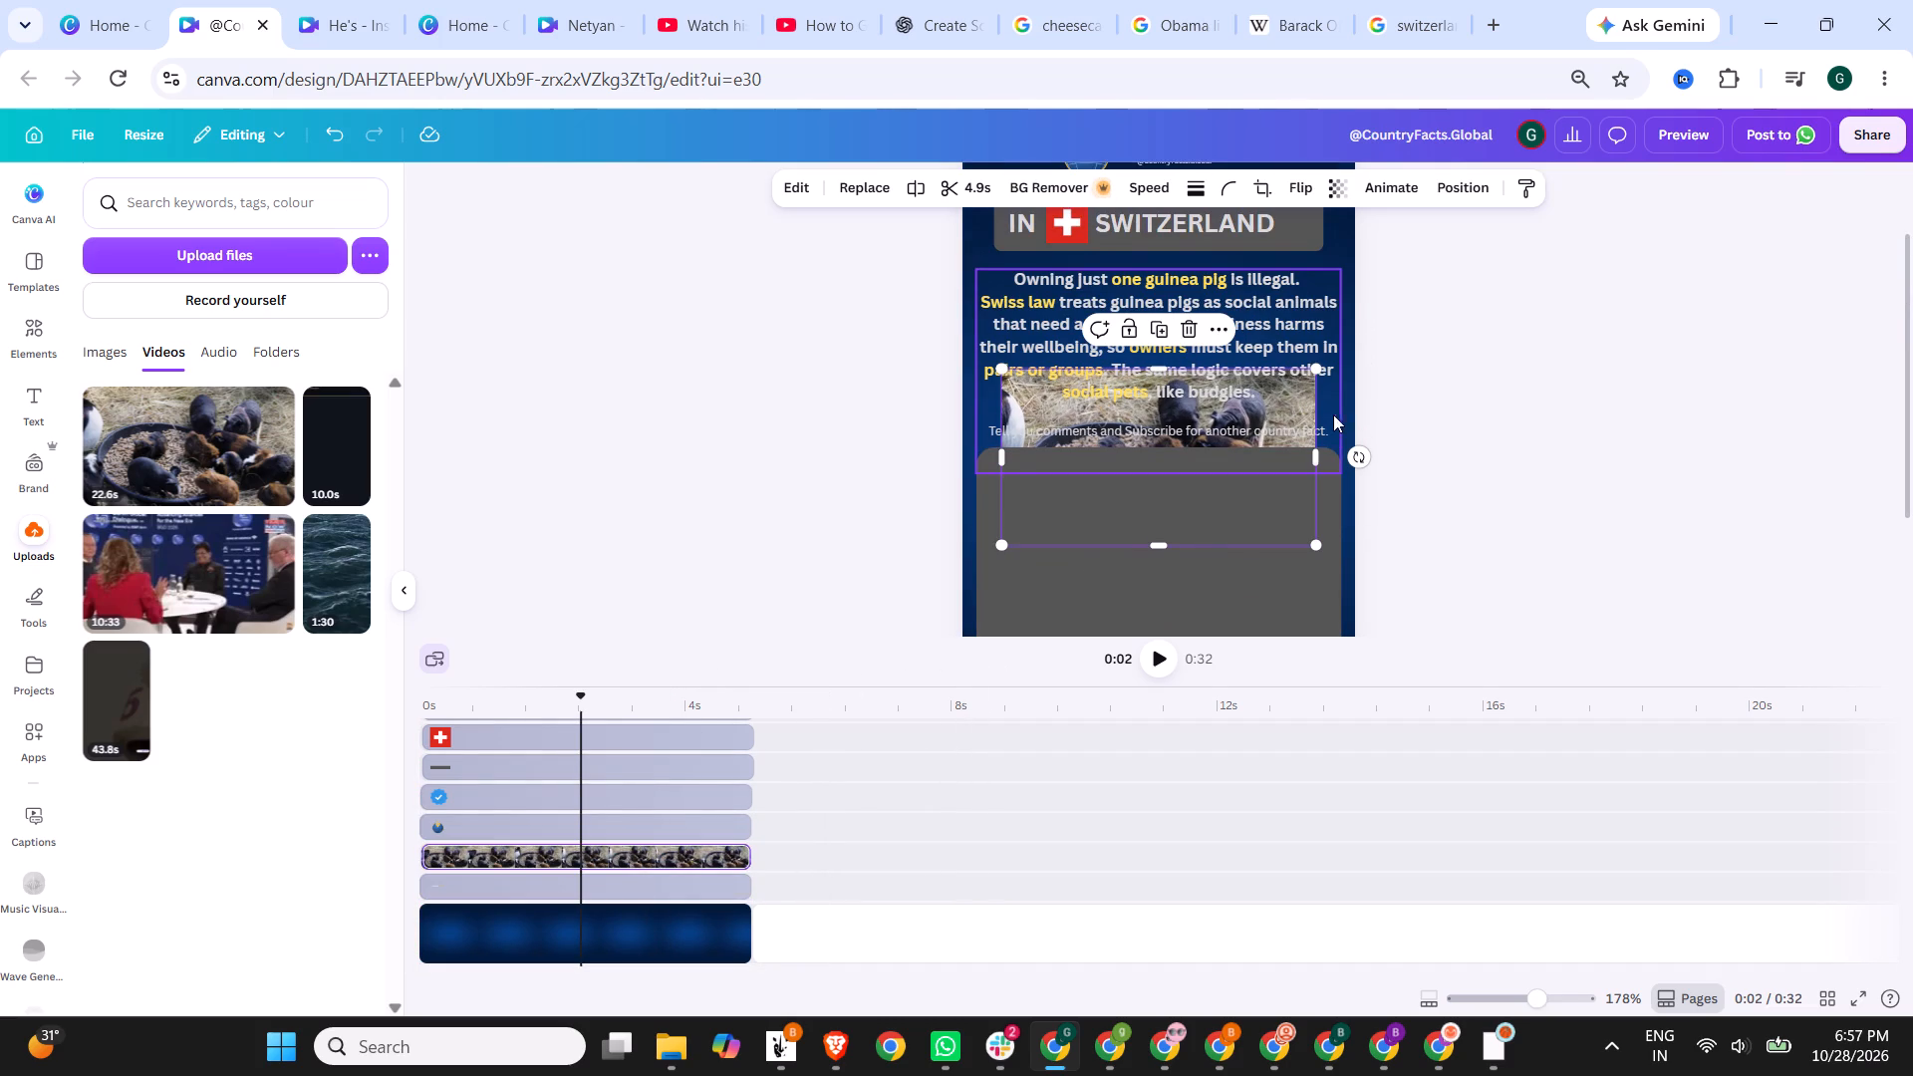
drag(1274, 525, 1265, 617)
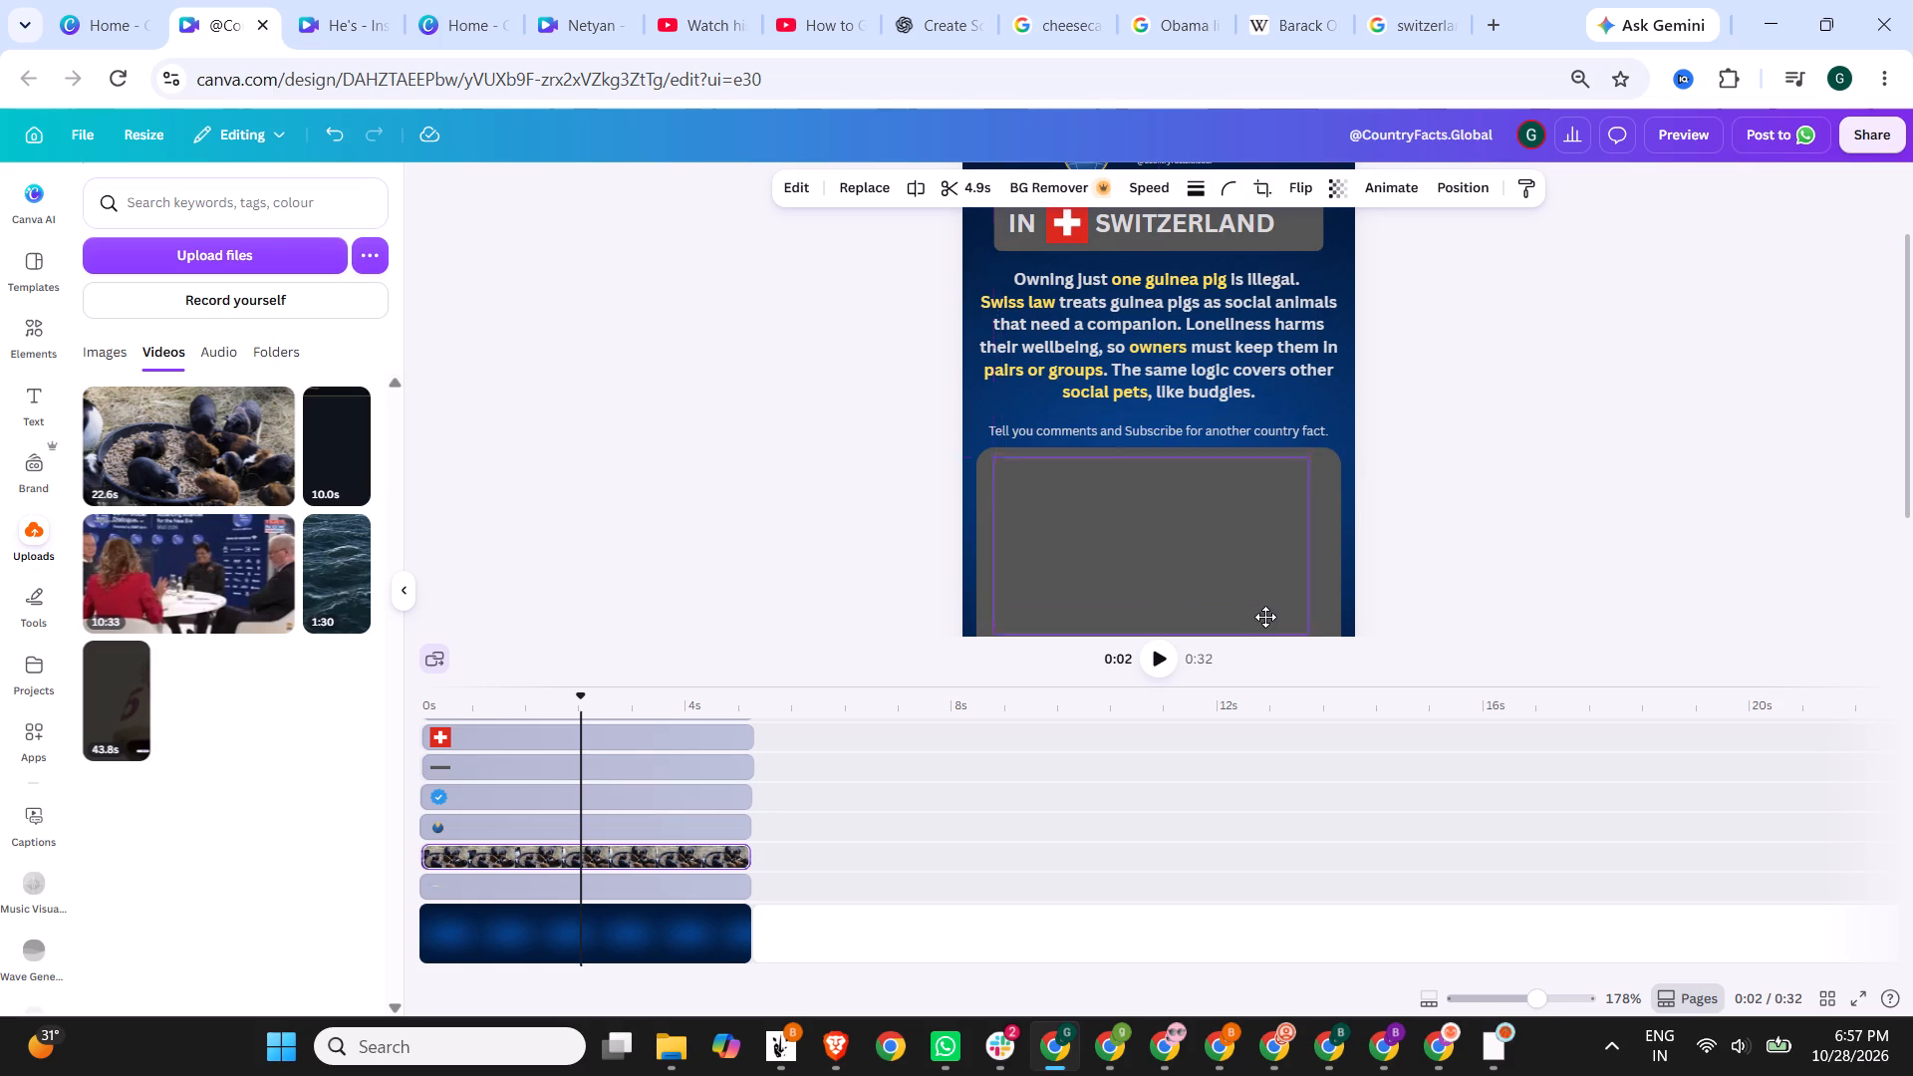
drag(1265, 617, 1254, 615)
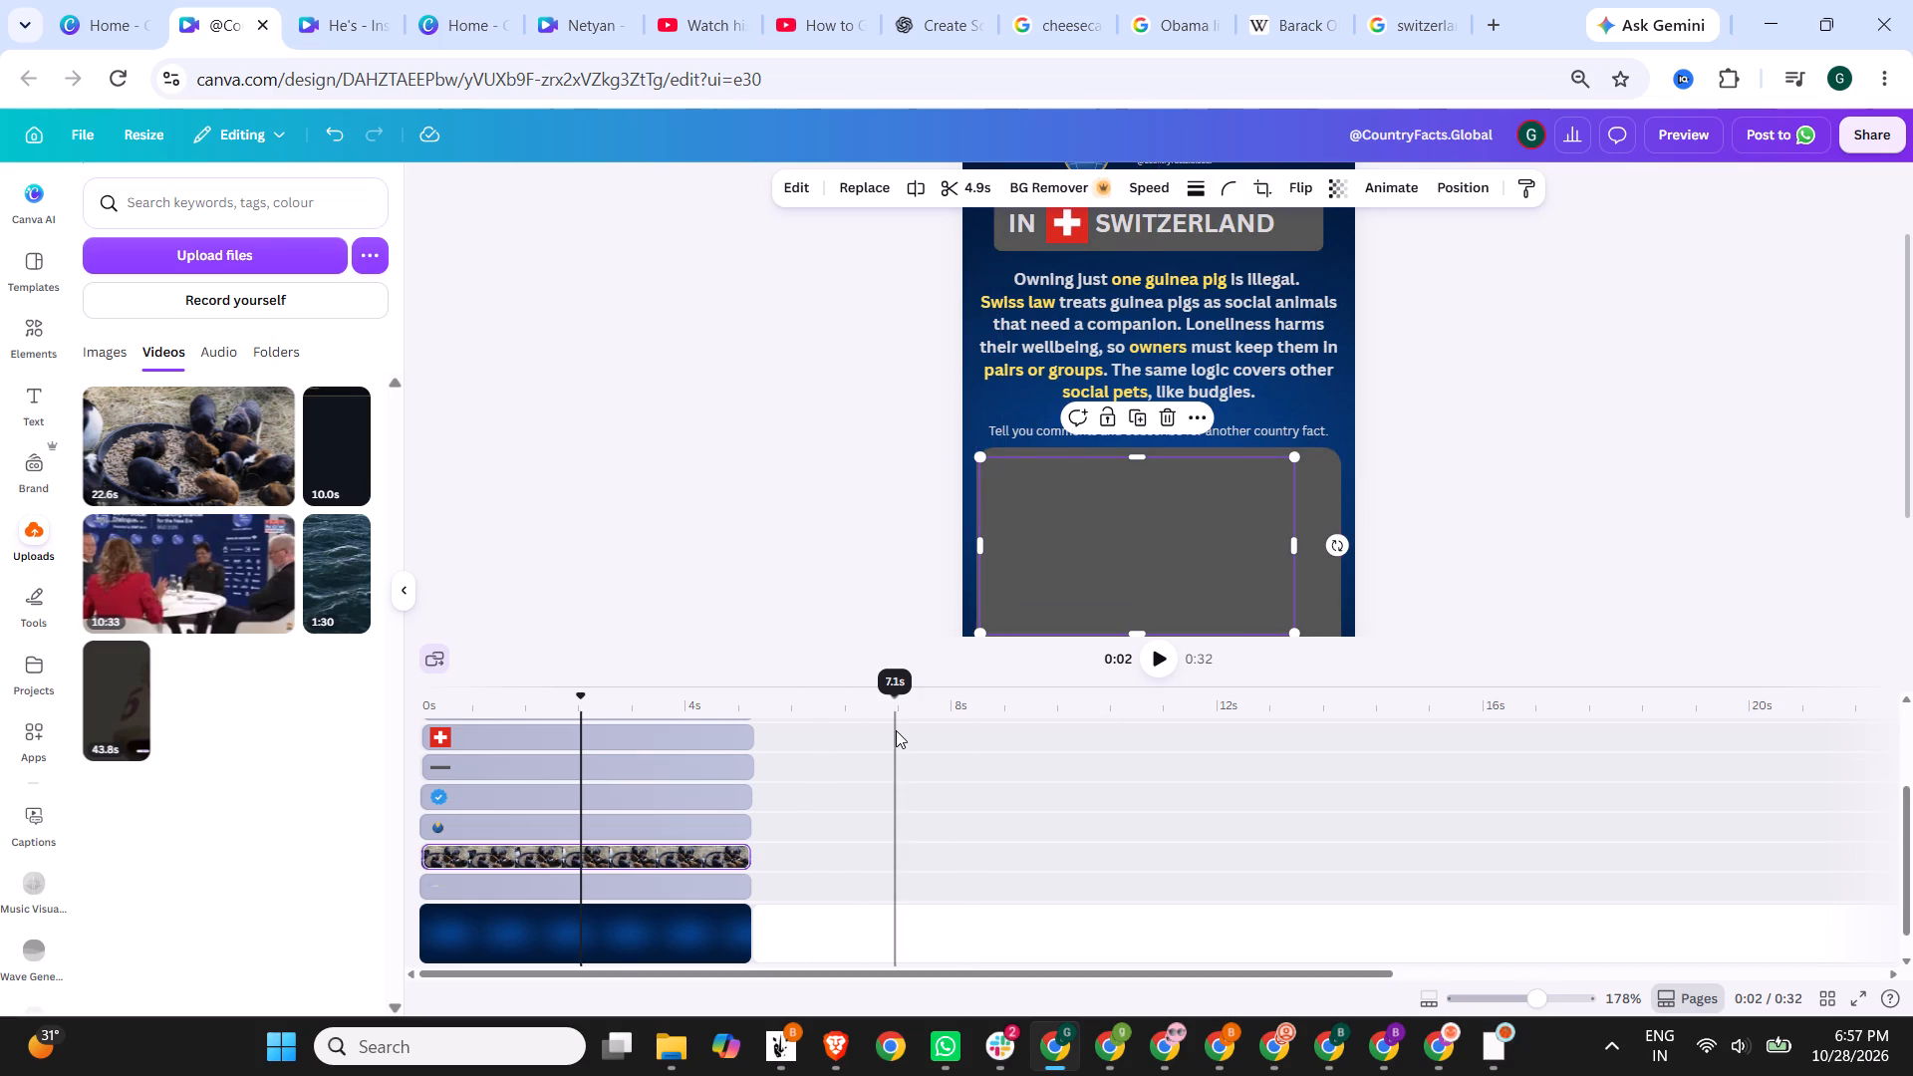
click(649, 892)
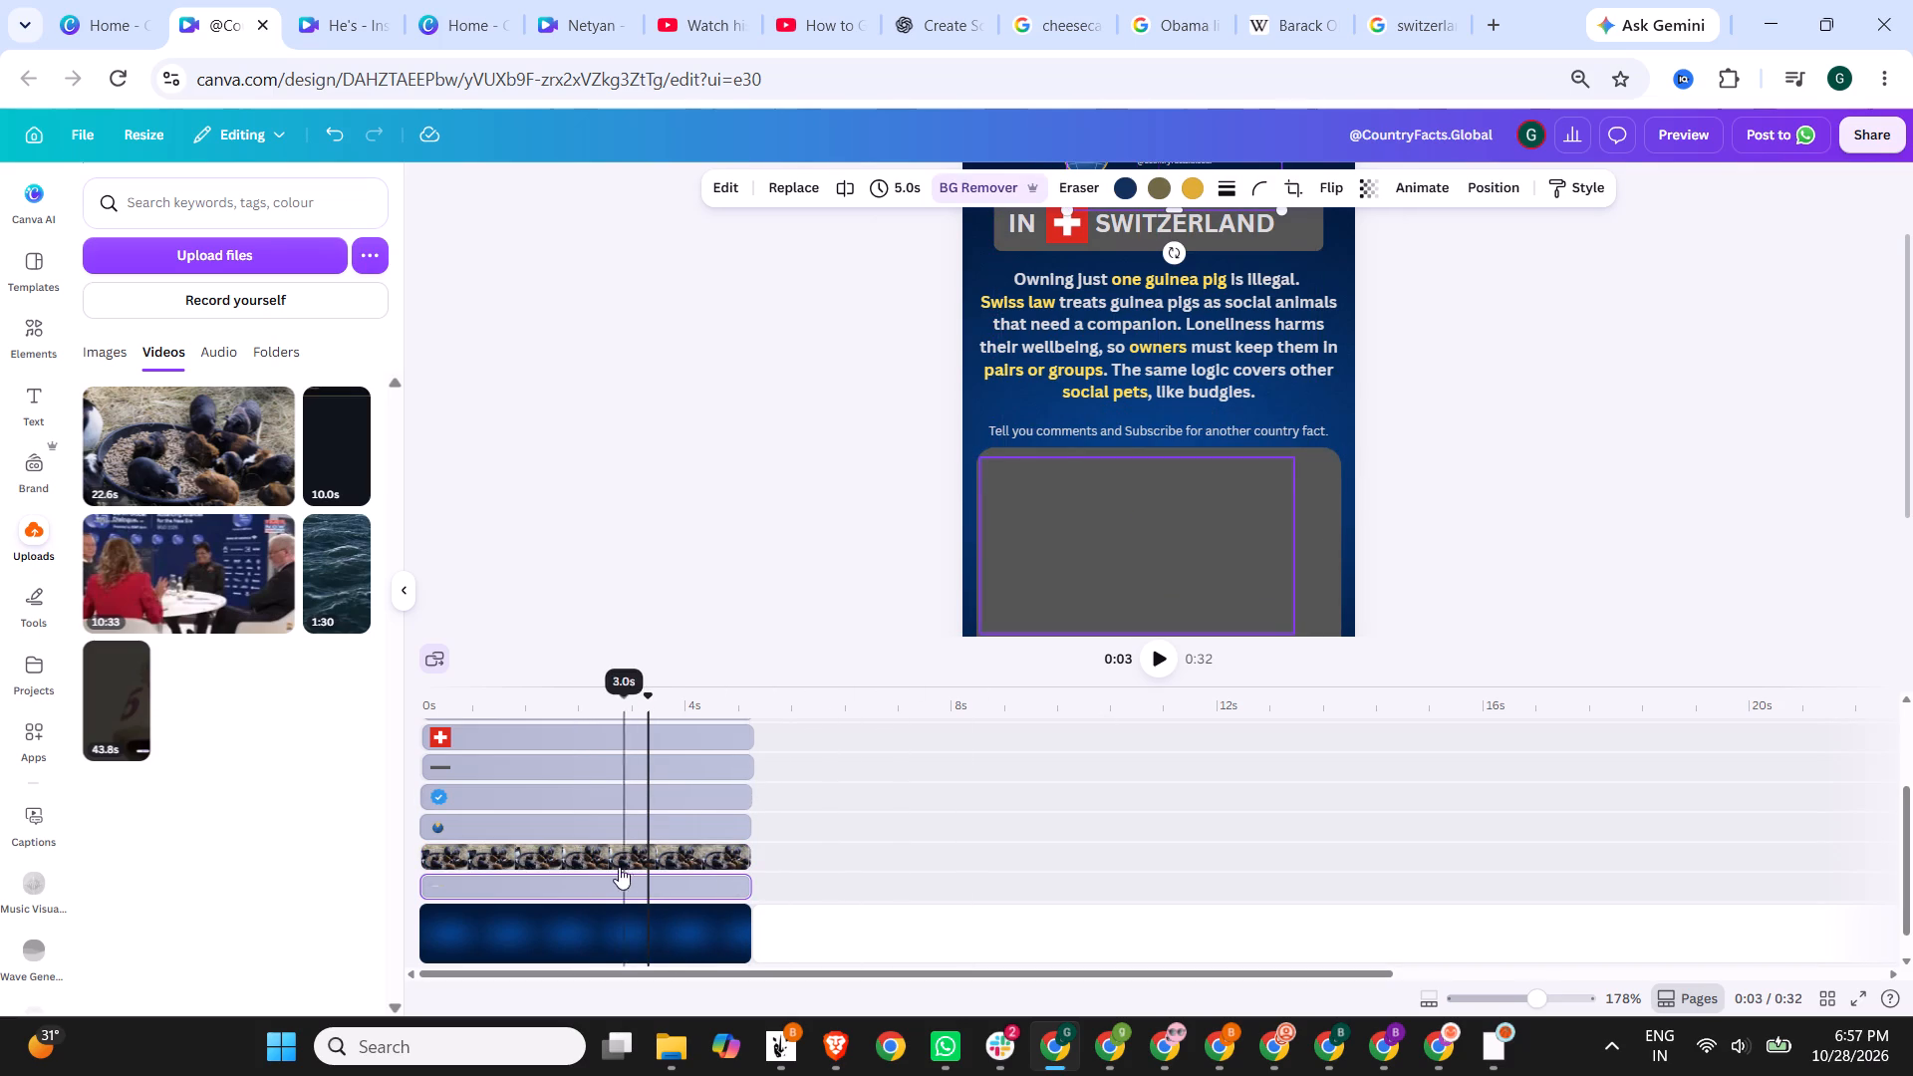
scroll(602, 855, up, 1)
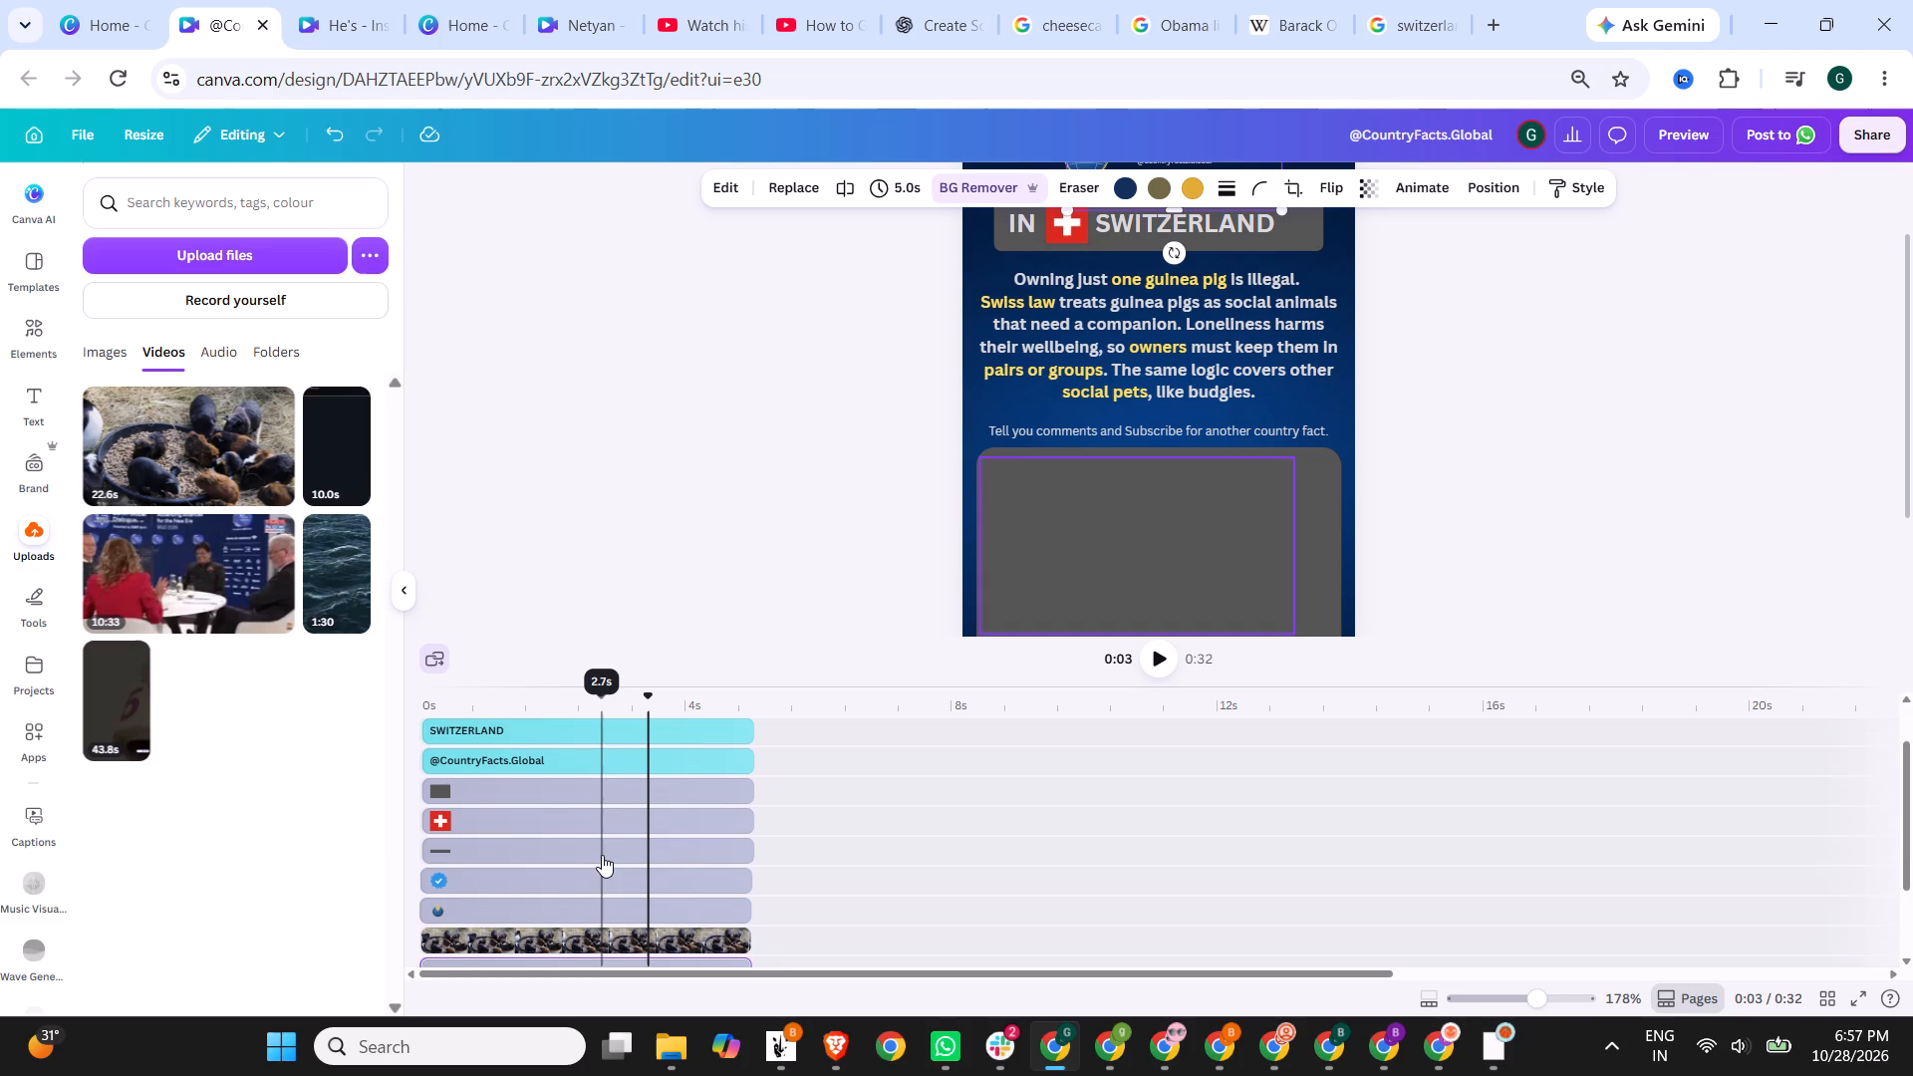
scroll(602, 855, up, 1)
drag(524, 938, 534, 825)
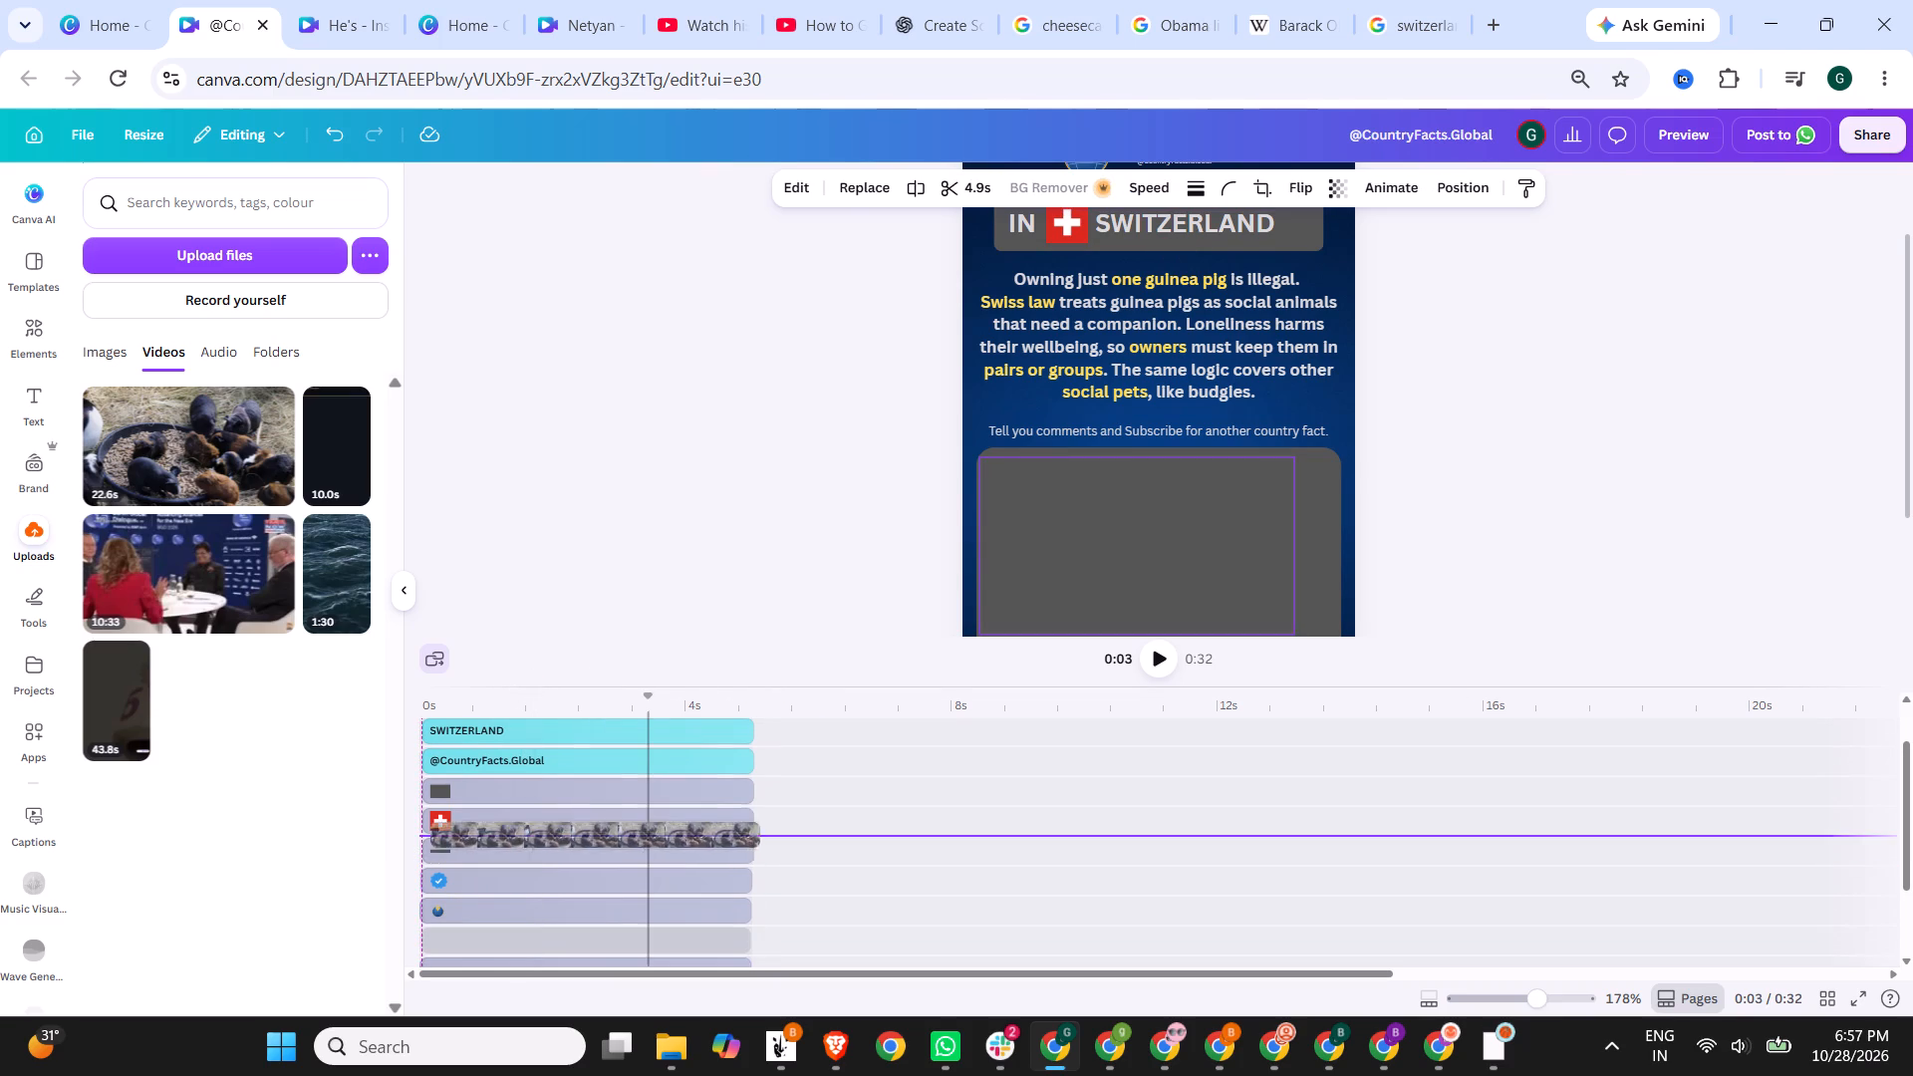
drag(534, 825, 522, 772)
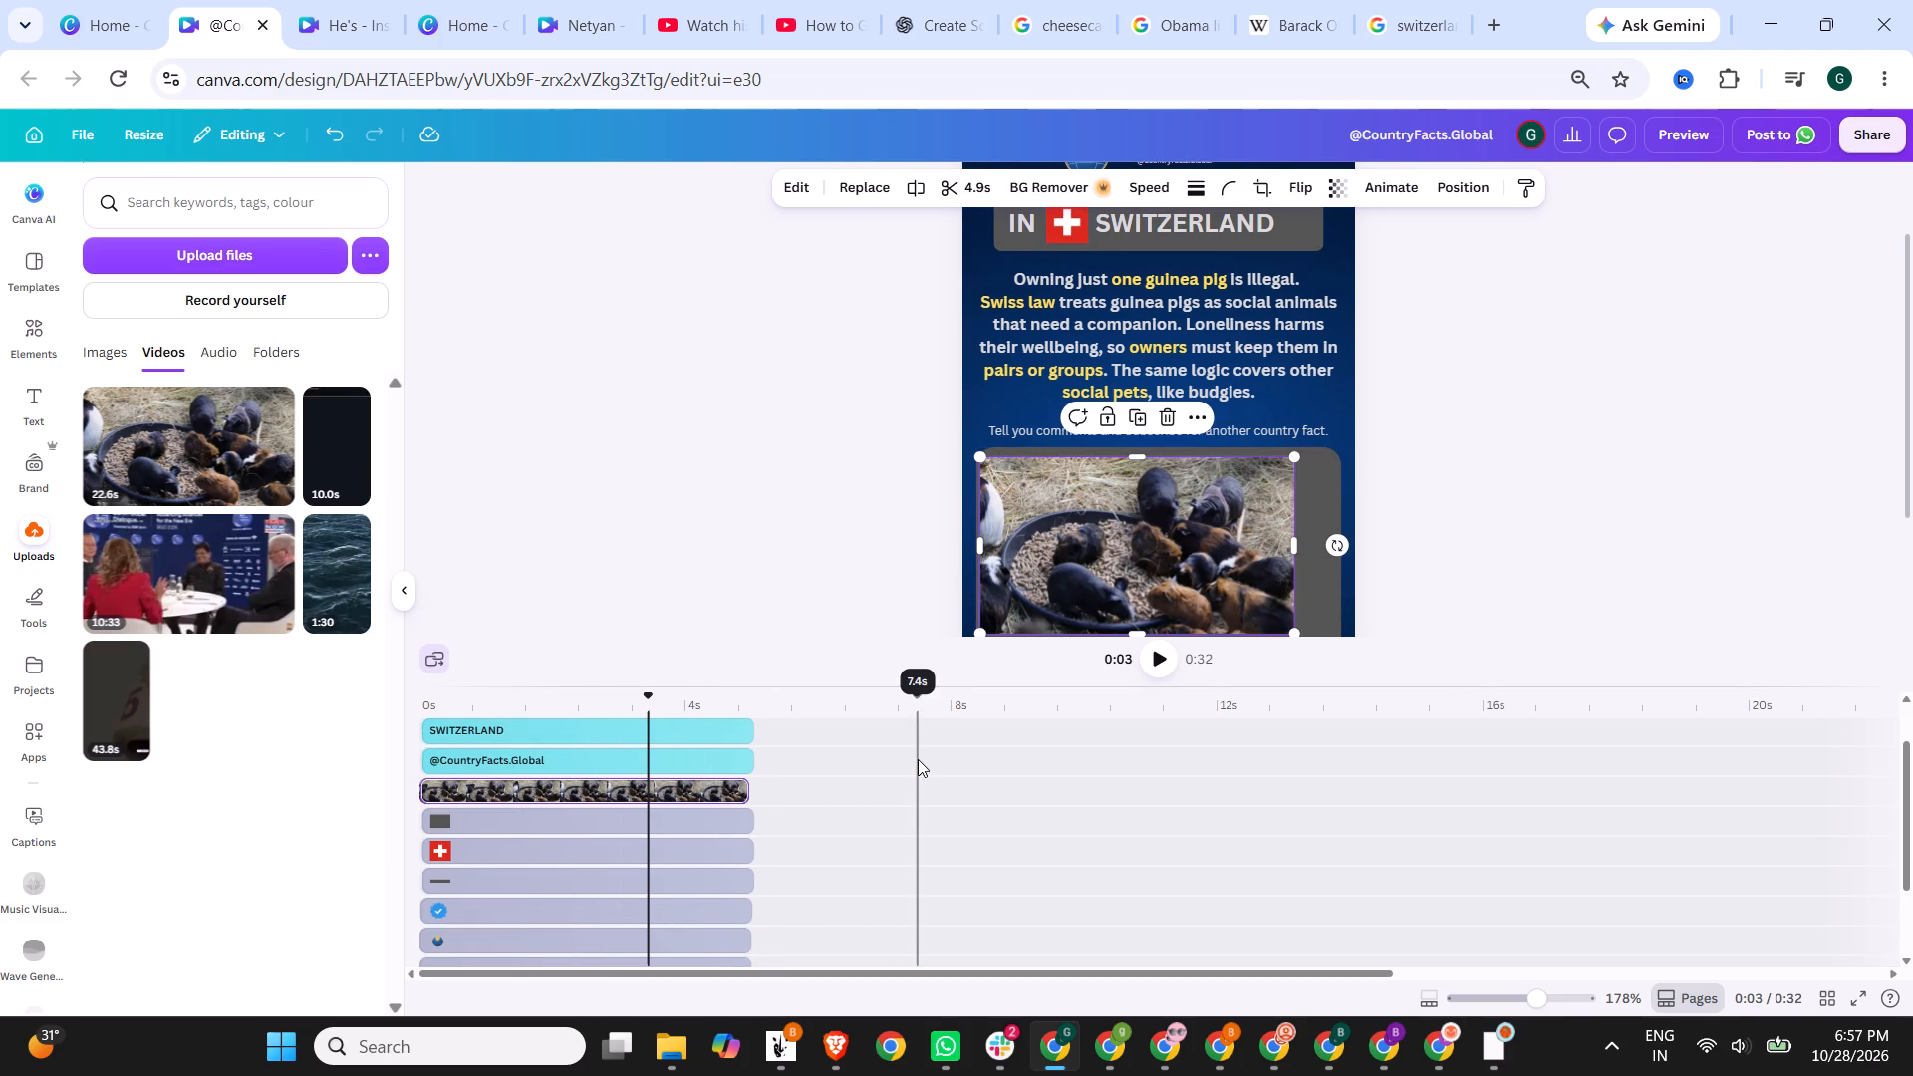
Shift the guinea pig video up slightly so its top edge lines up with the grey panel's top edge.
scroll(918, 759, up, 1)
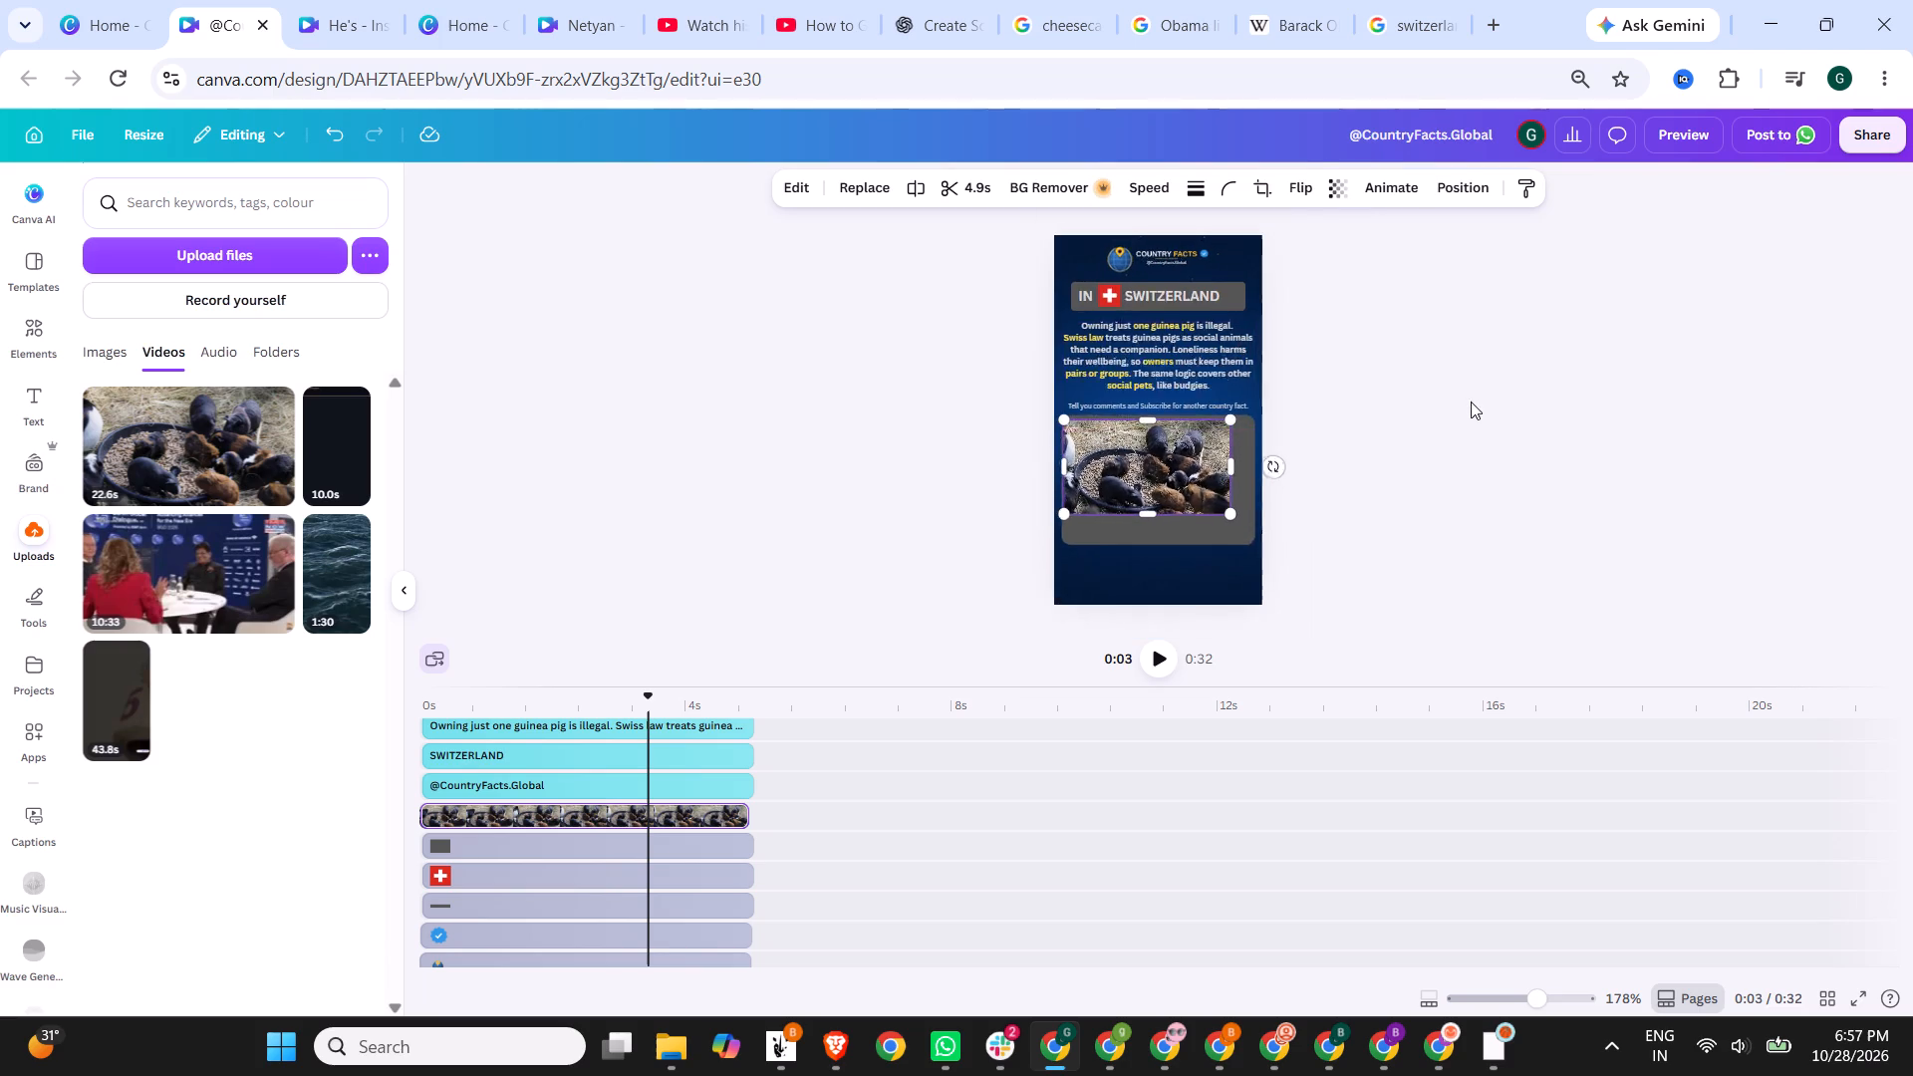
scroll(1620, 459, down, 1)
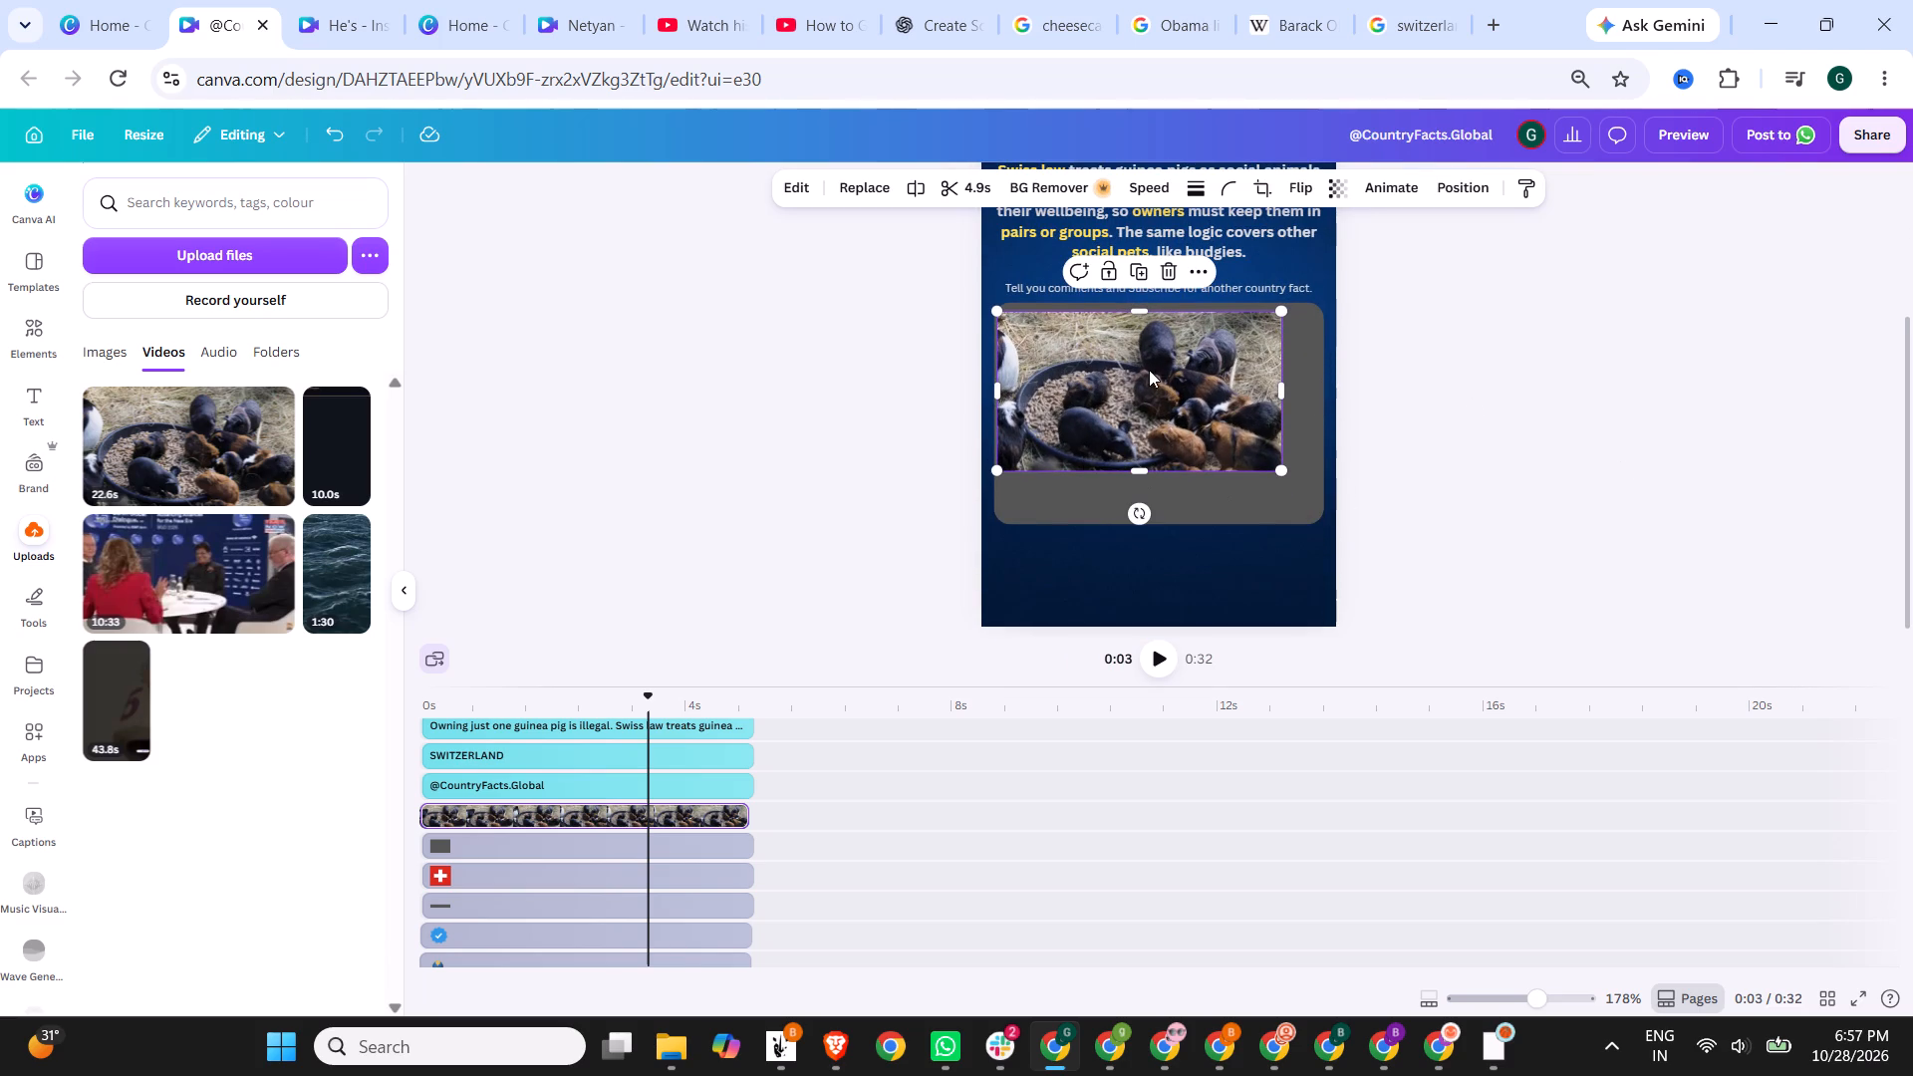
drag(1173, 382, 1177, 372)
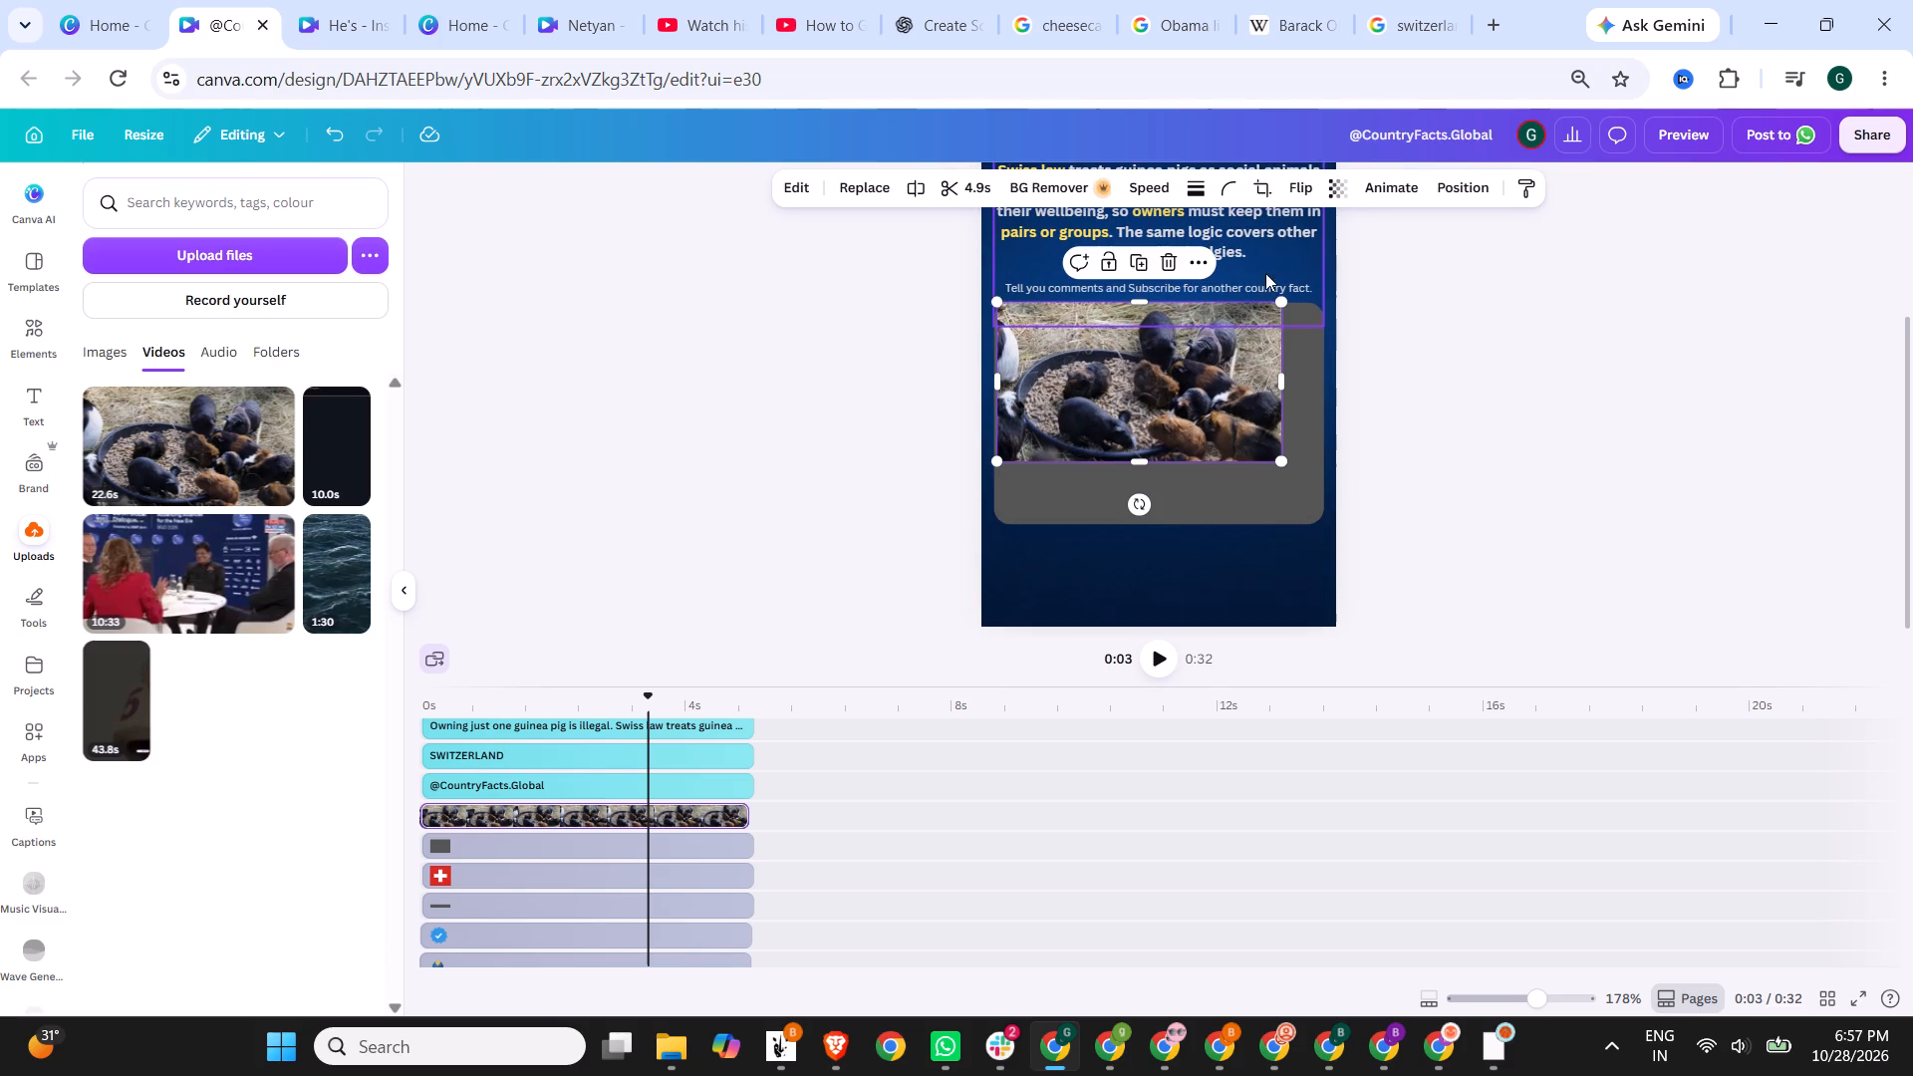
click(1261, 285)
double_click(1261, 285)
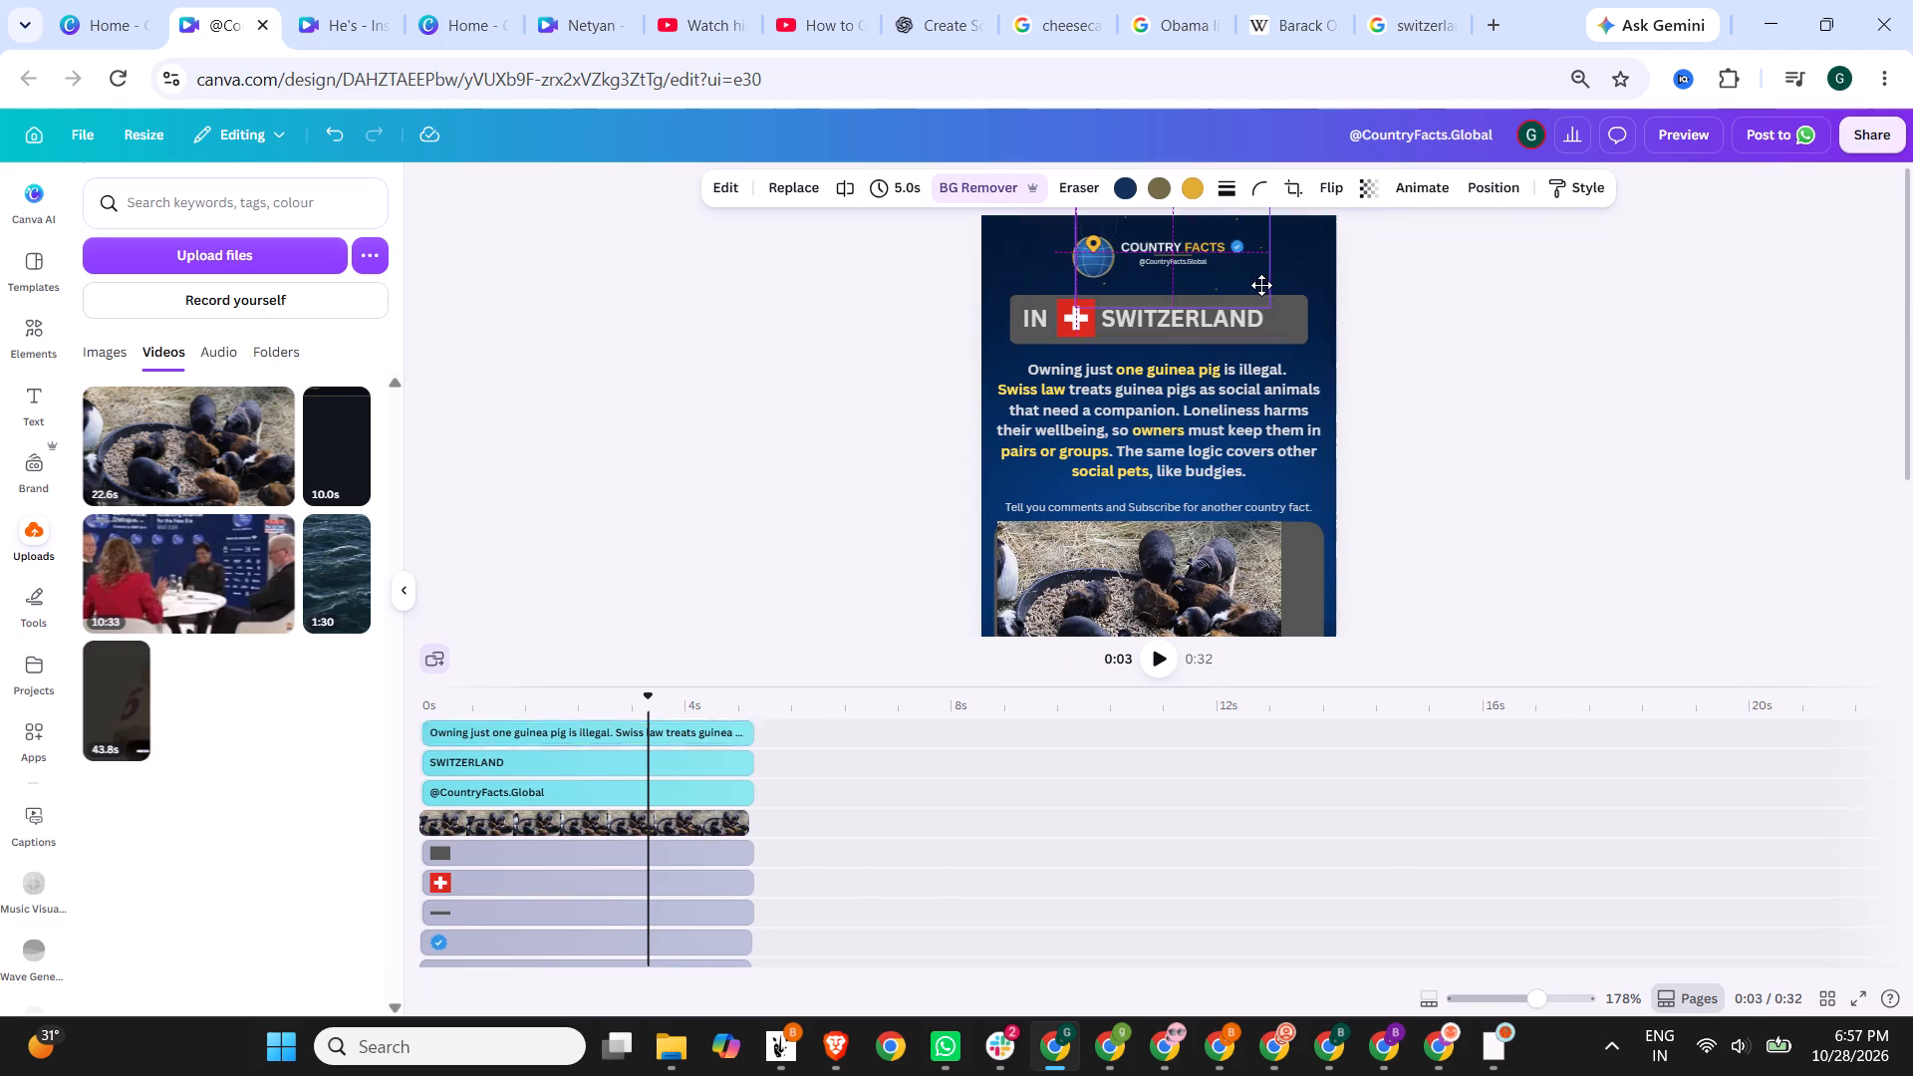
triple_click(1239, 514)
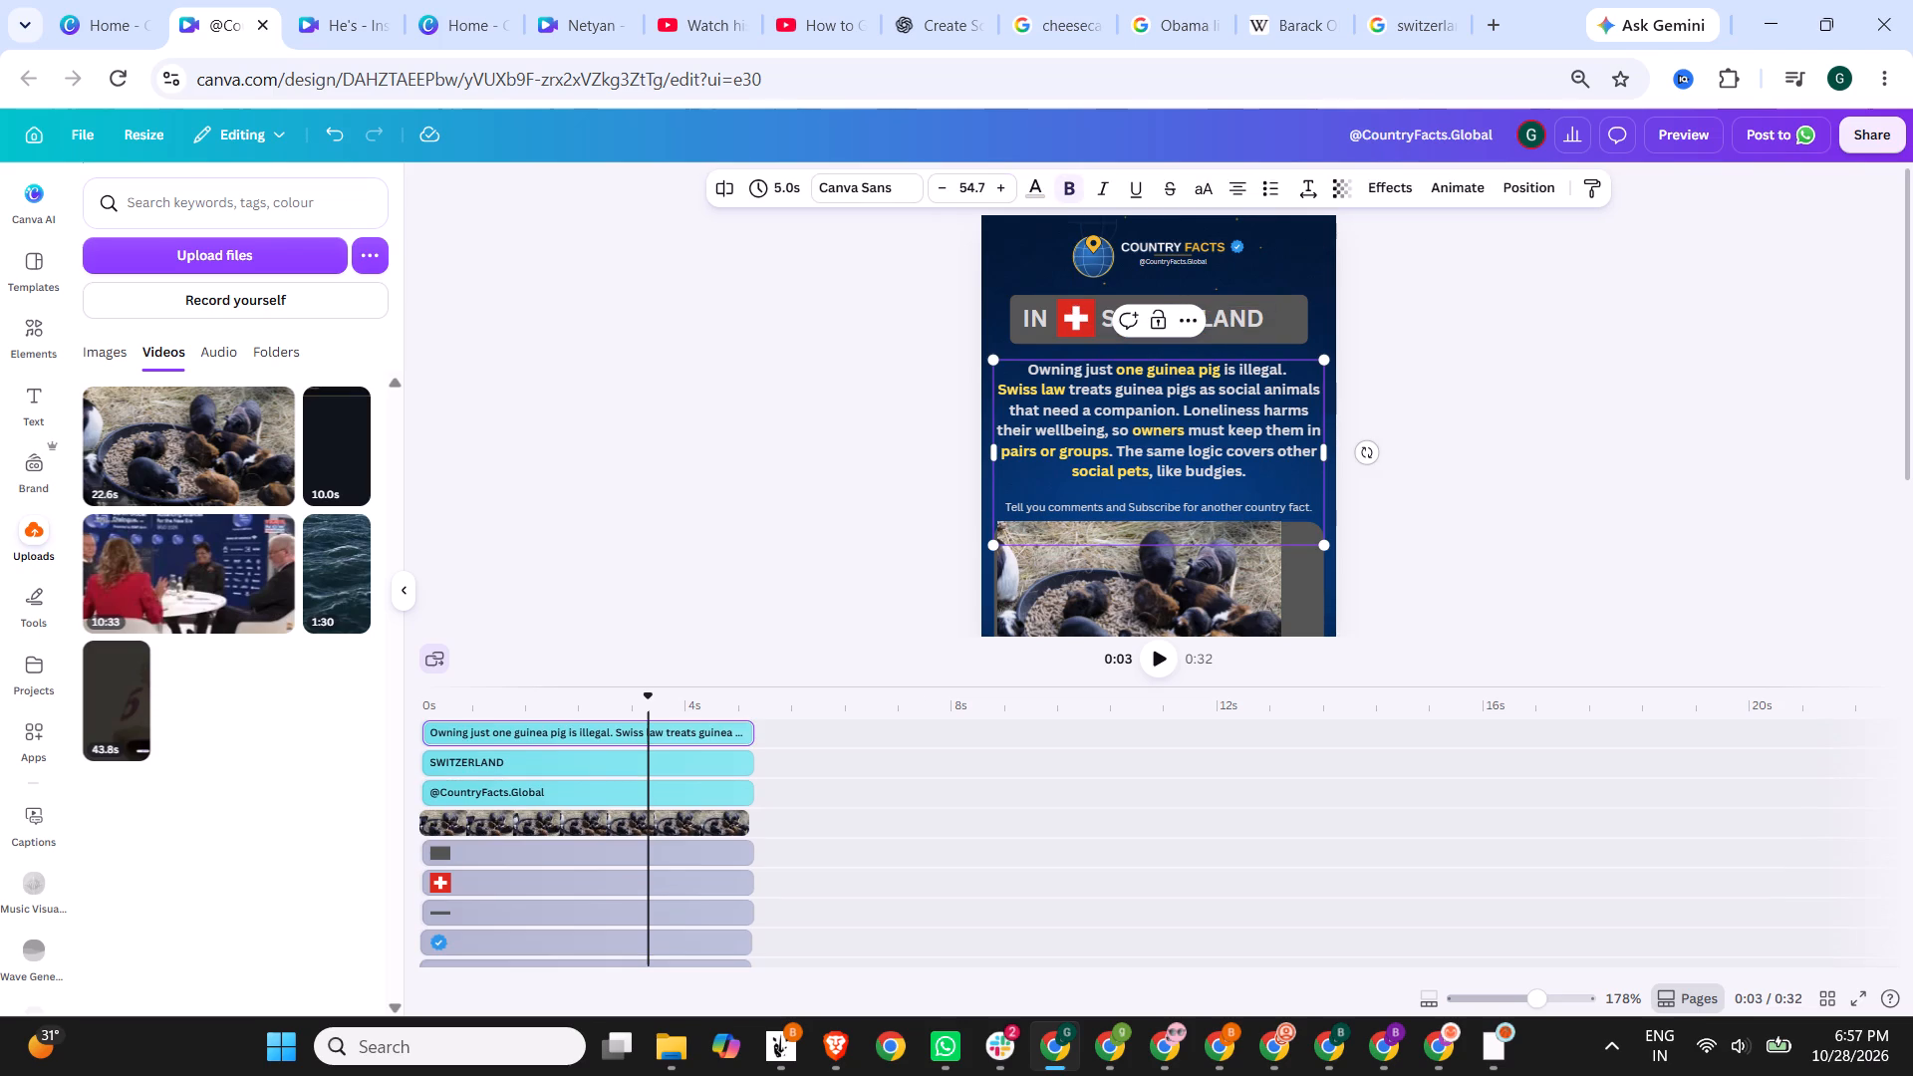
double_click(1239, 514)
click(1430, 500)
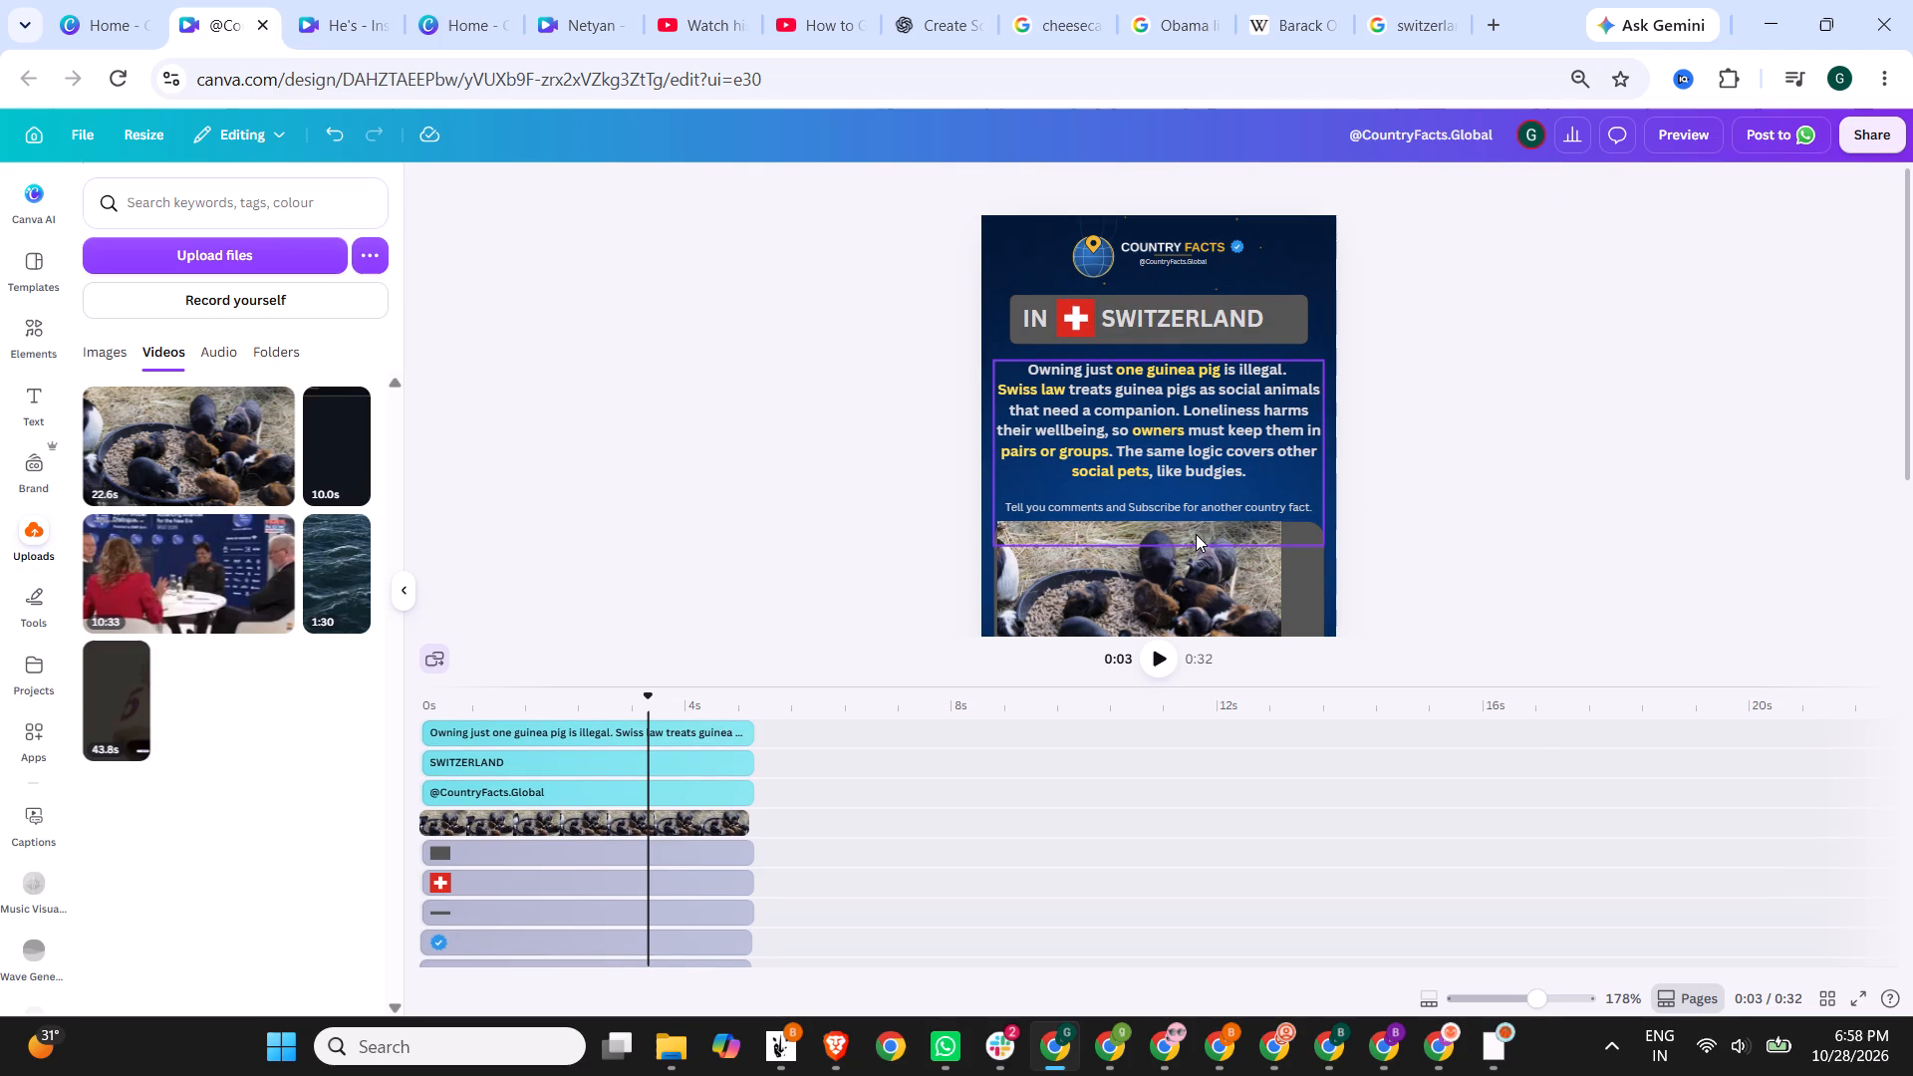
click(1181, 240)
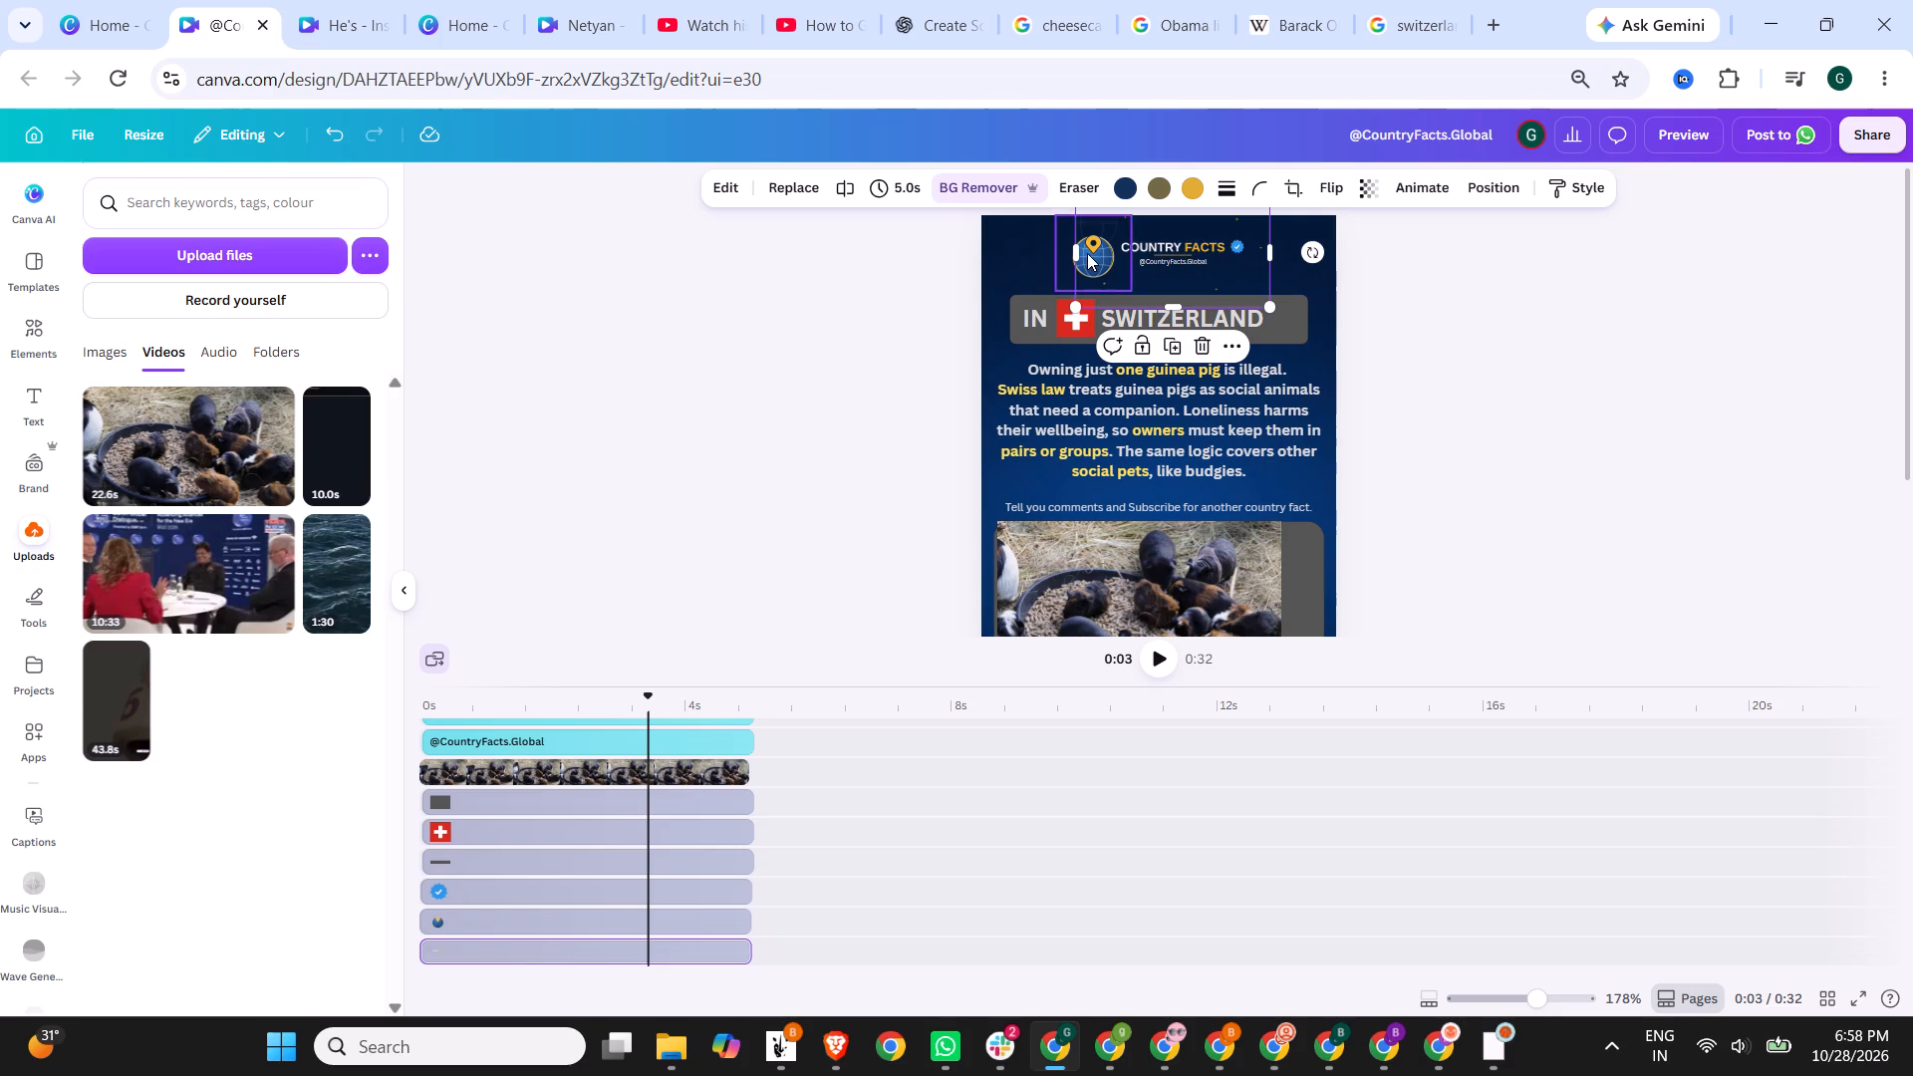
ctrl+click(1087, 253)
drag(1021, 237, 1309, 274)
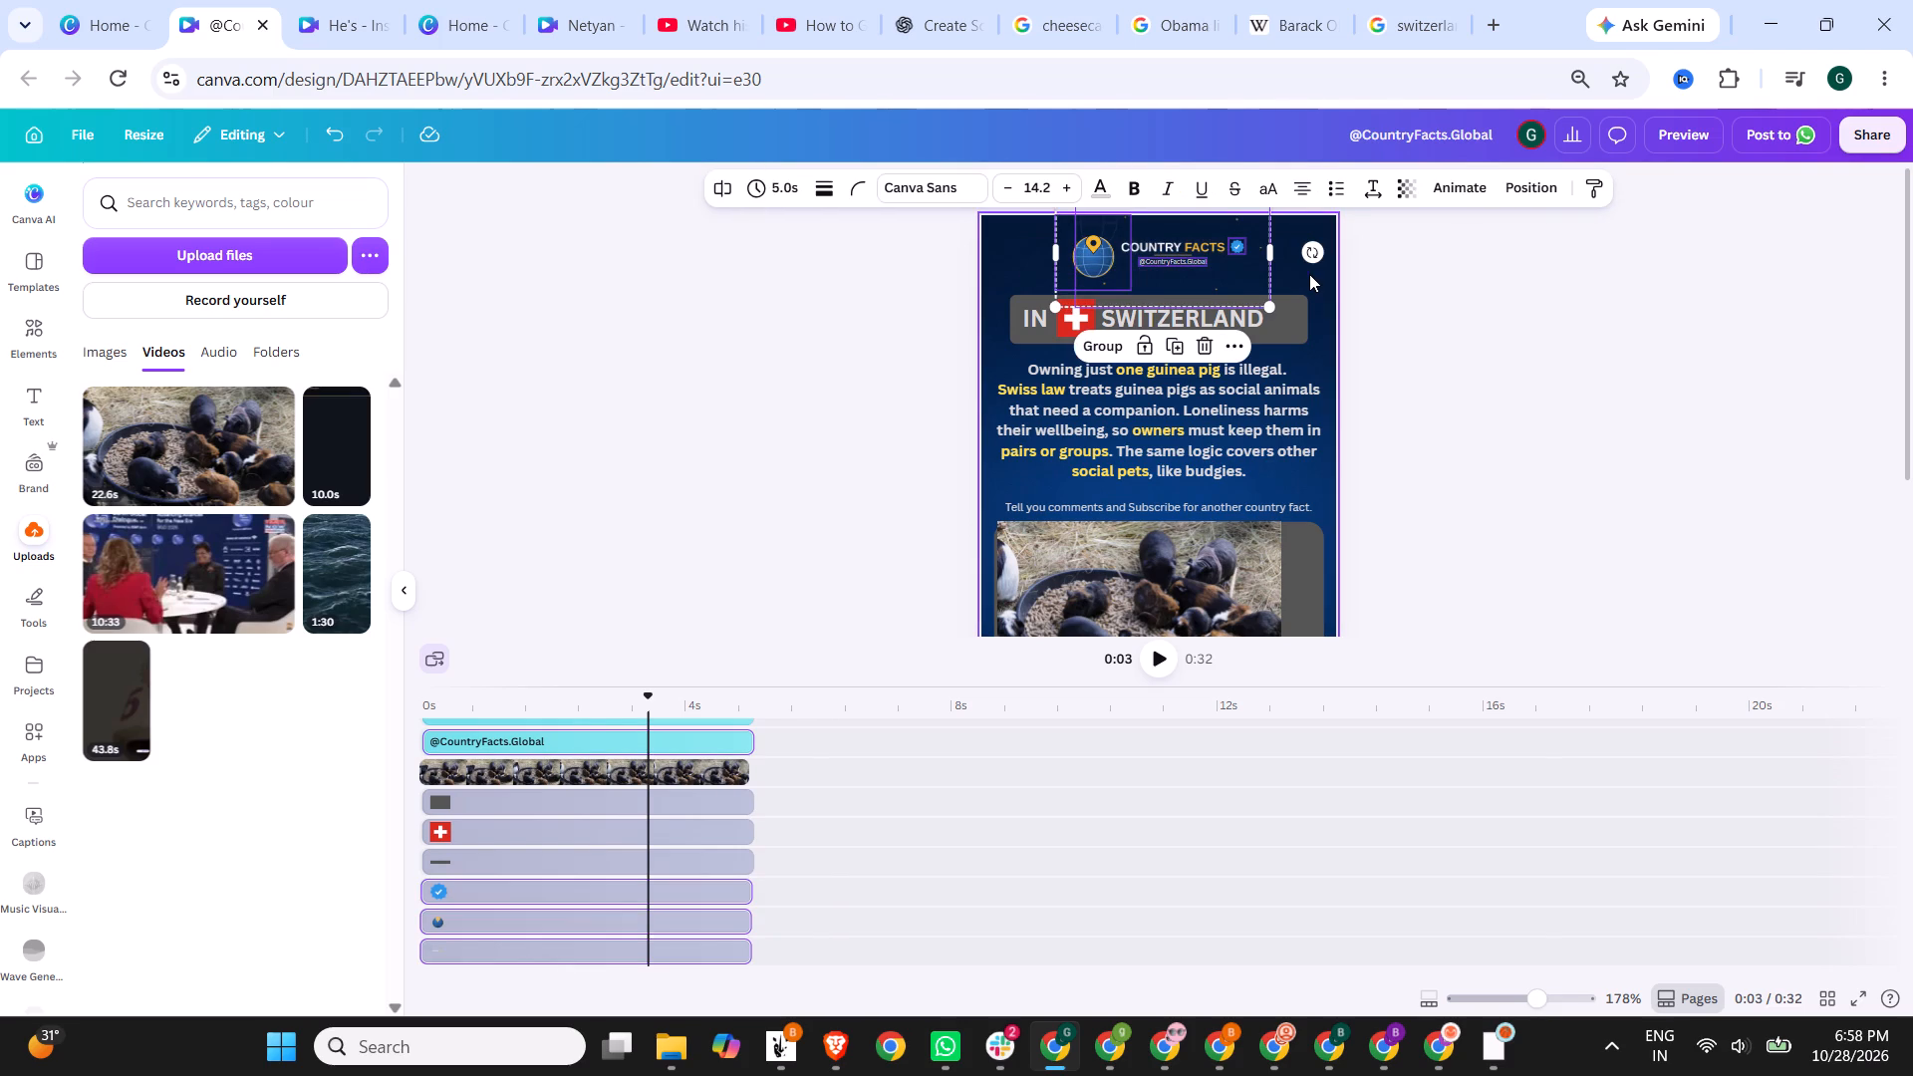
key(Down)
key(Down)
key(Down)
key(Down)
key(Down)
key(Down)
key(Down)
key(Down)
key(Down)
key(Down)
key(Down)
key(Down)
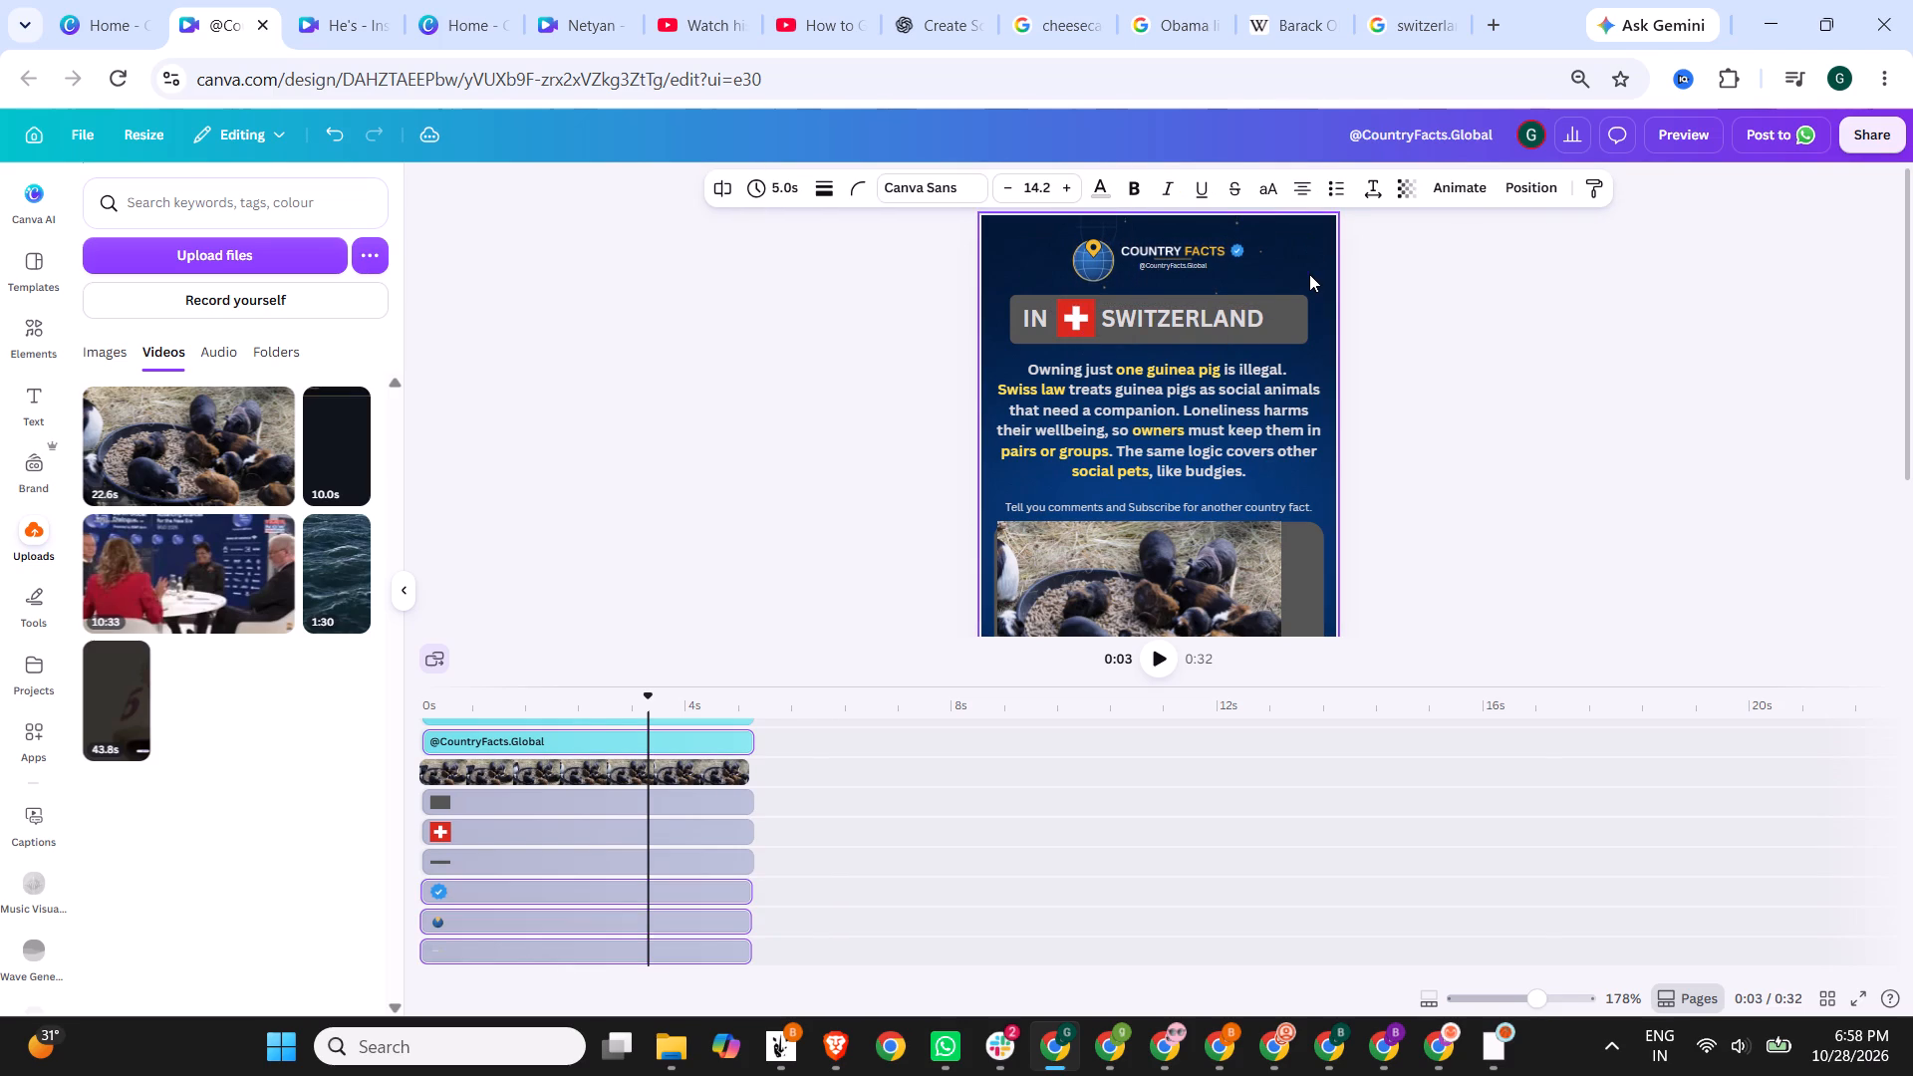
key(Down)
key(Down)
key(Down)
click(1449, 301)
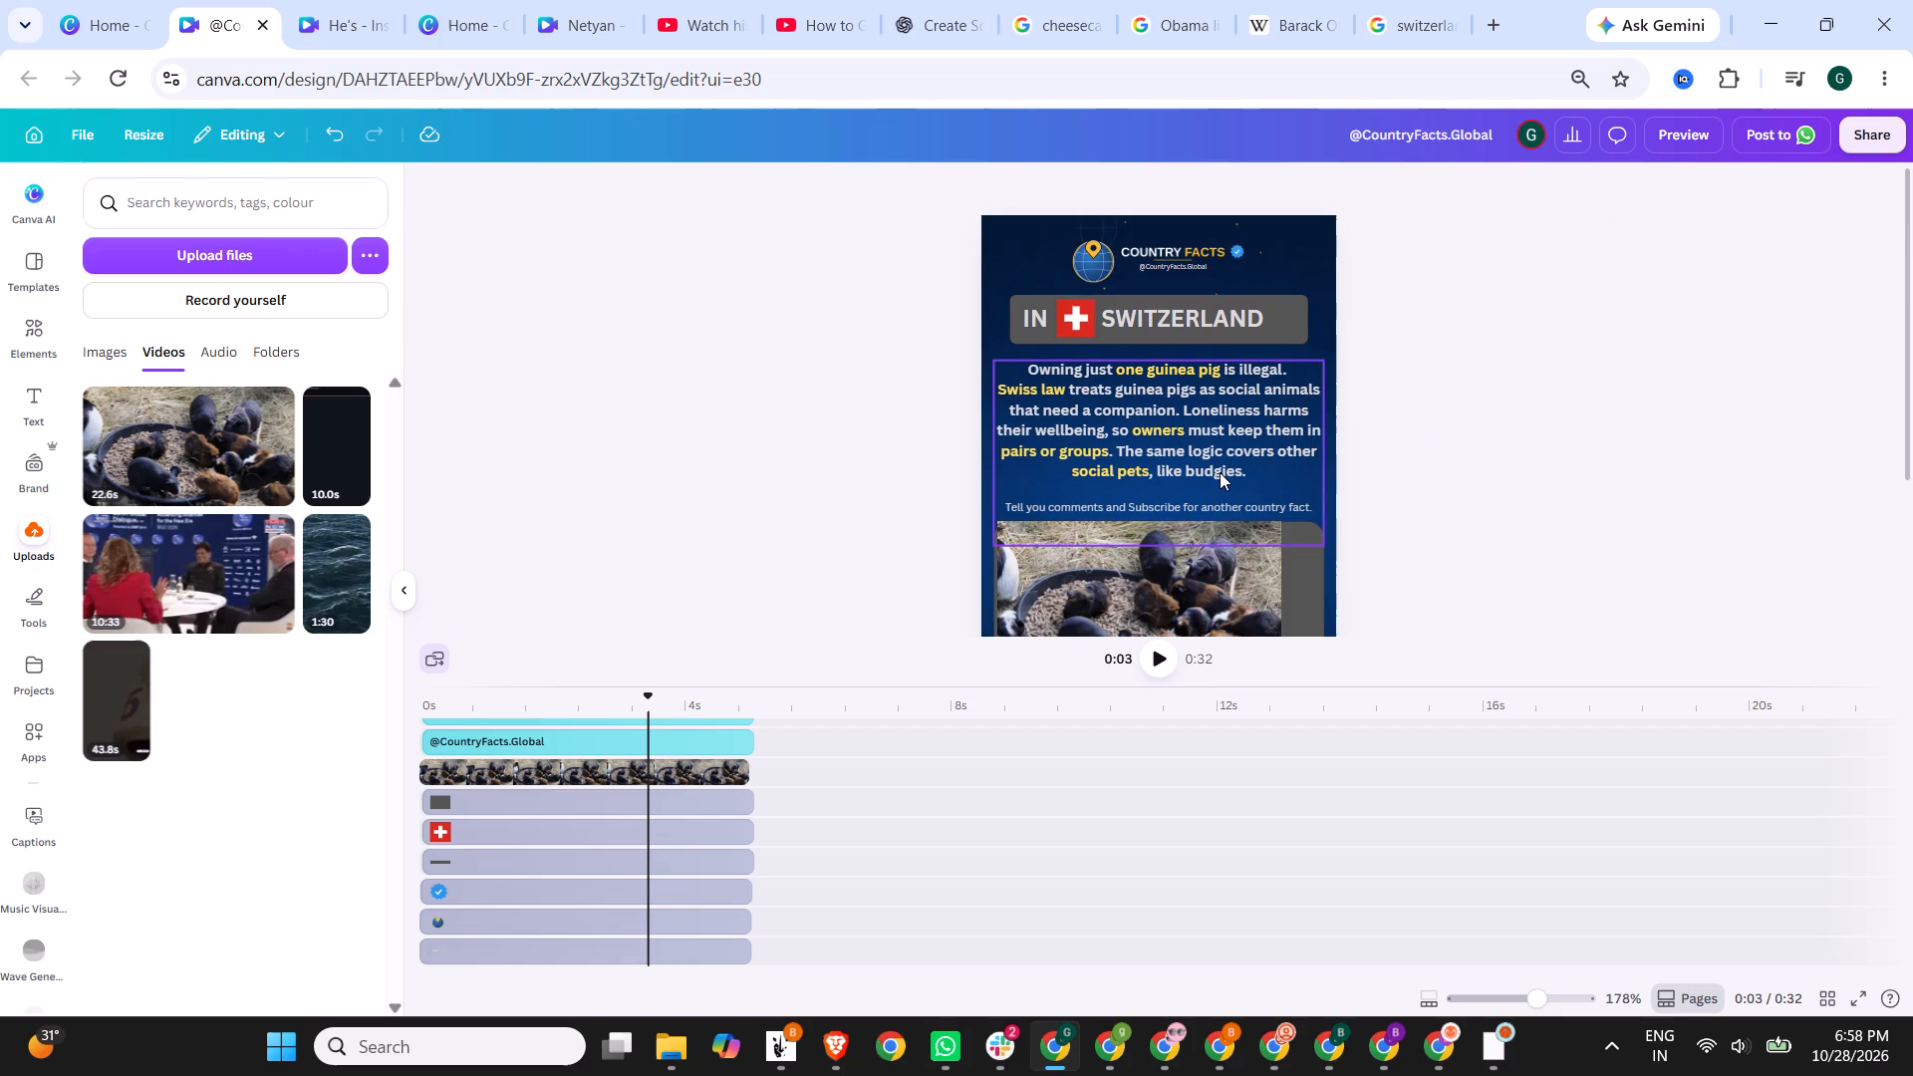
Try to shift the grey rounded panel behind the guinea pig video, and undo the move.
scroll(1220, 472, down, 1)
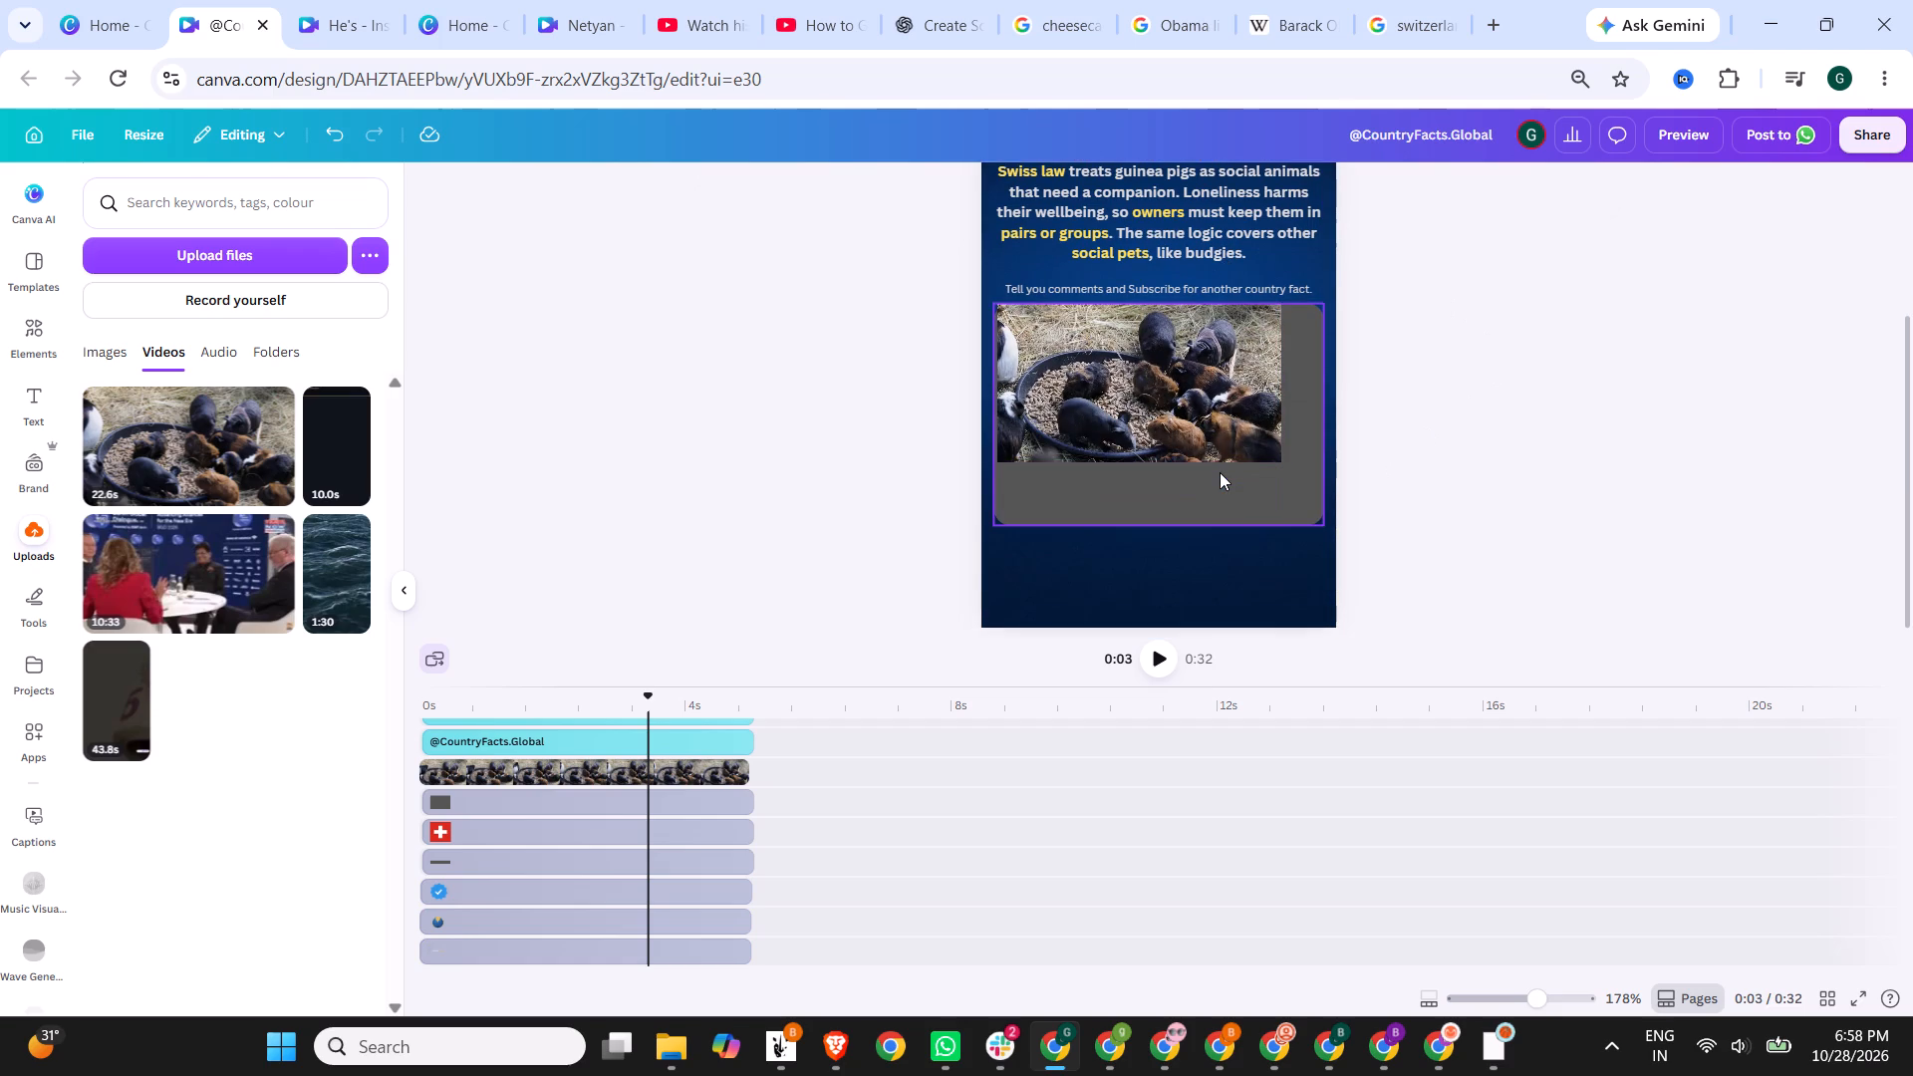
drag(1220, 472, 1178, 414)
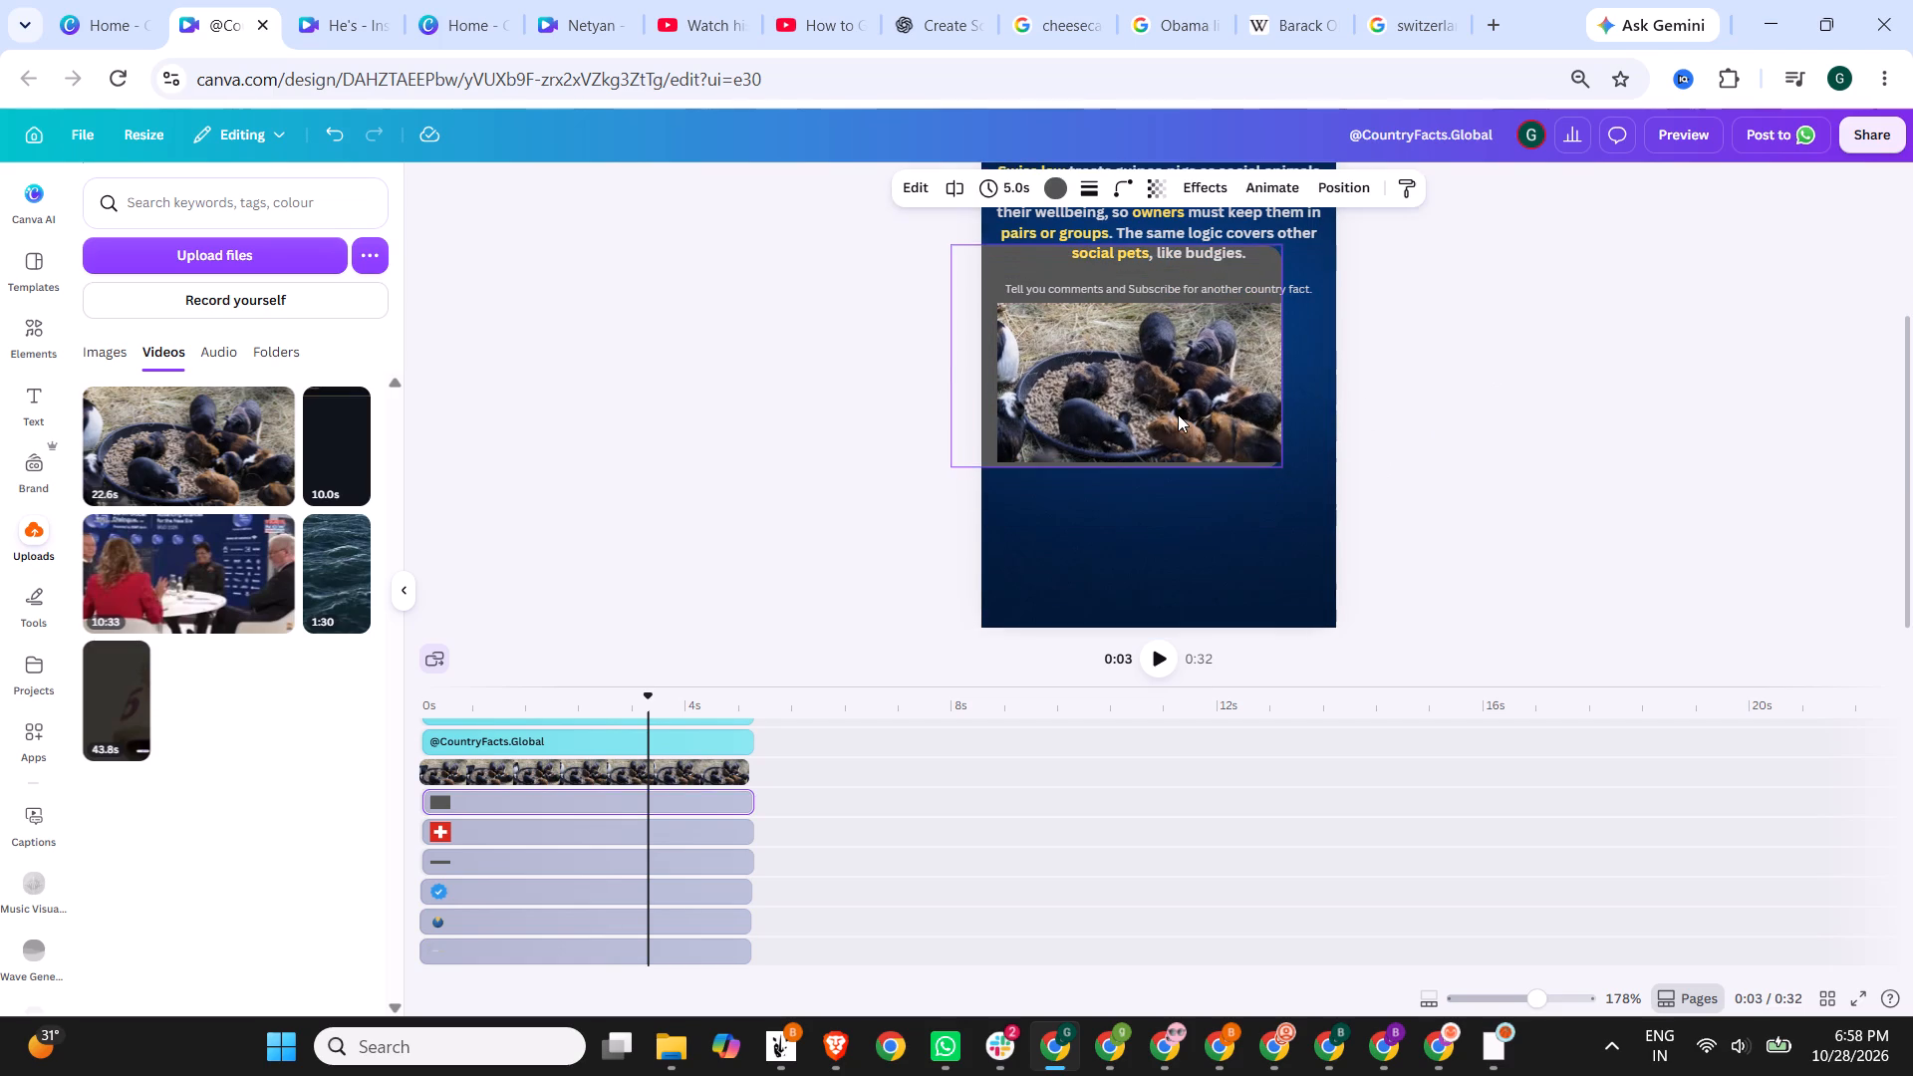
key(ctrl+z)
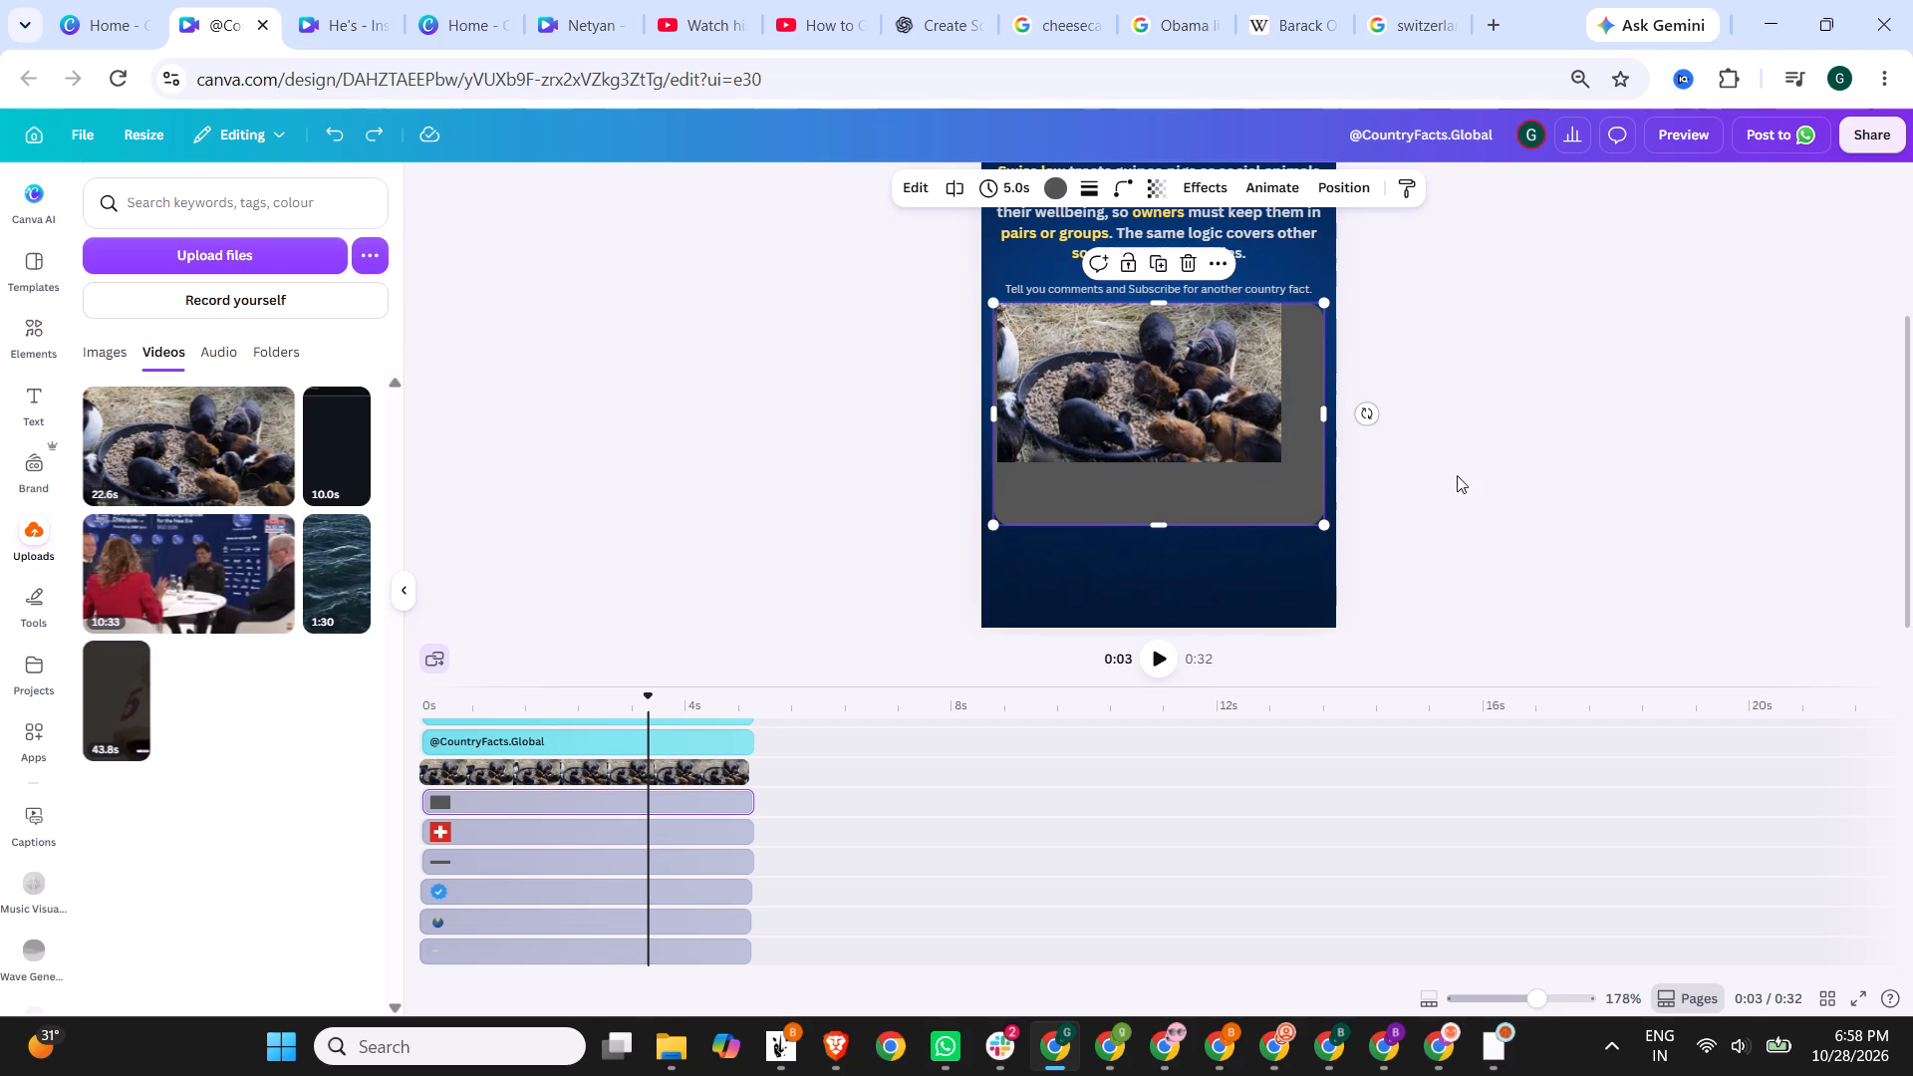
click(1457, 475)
Insert the laptop frame from the Devices group of the Frames elements onto the page.
click(25, 330)
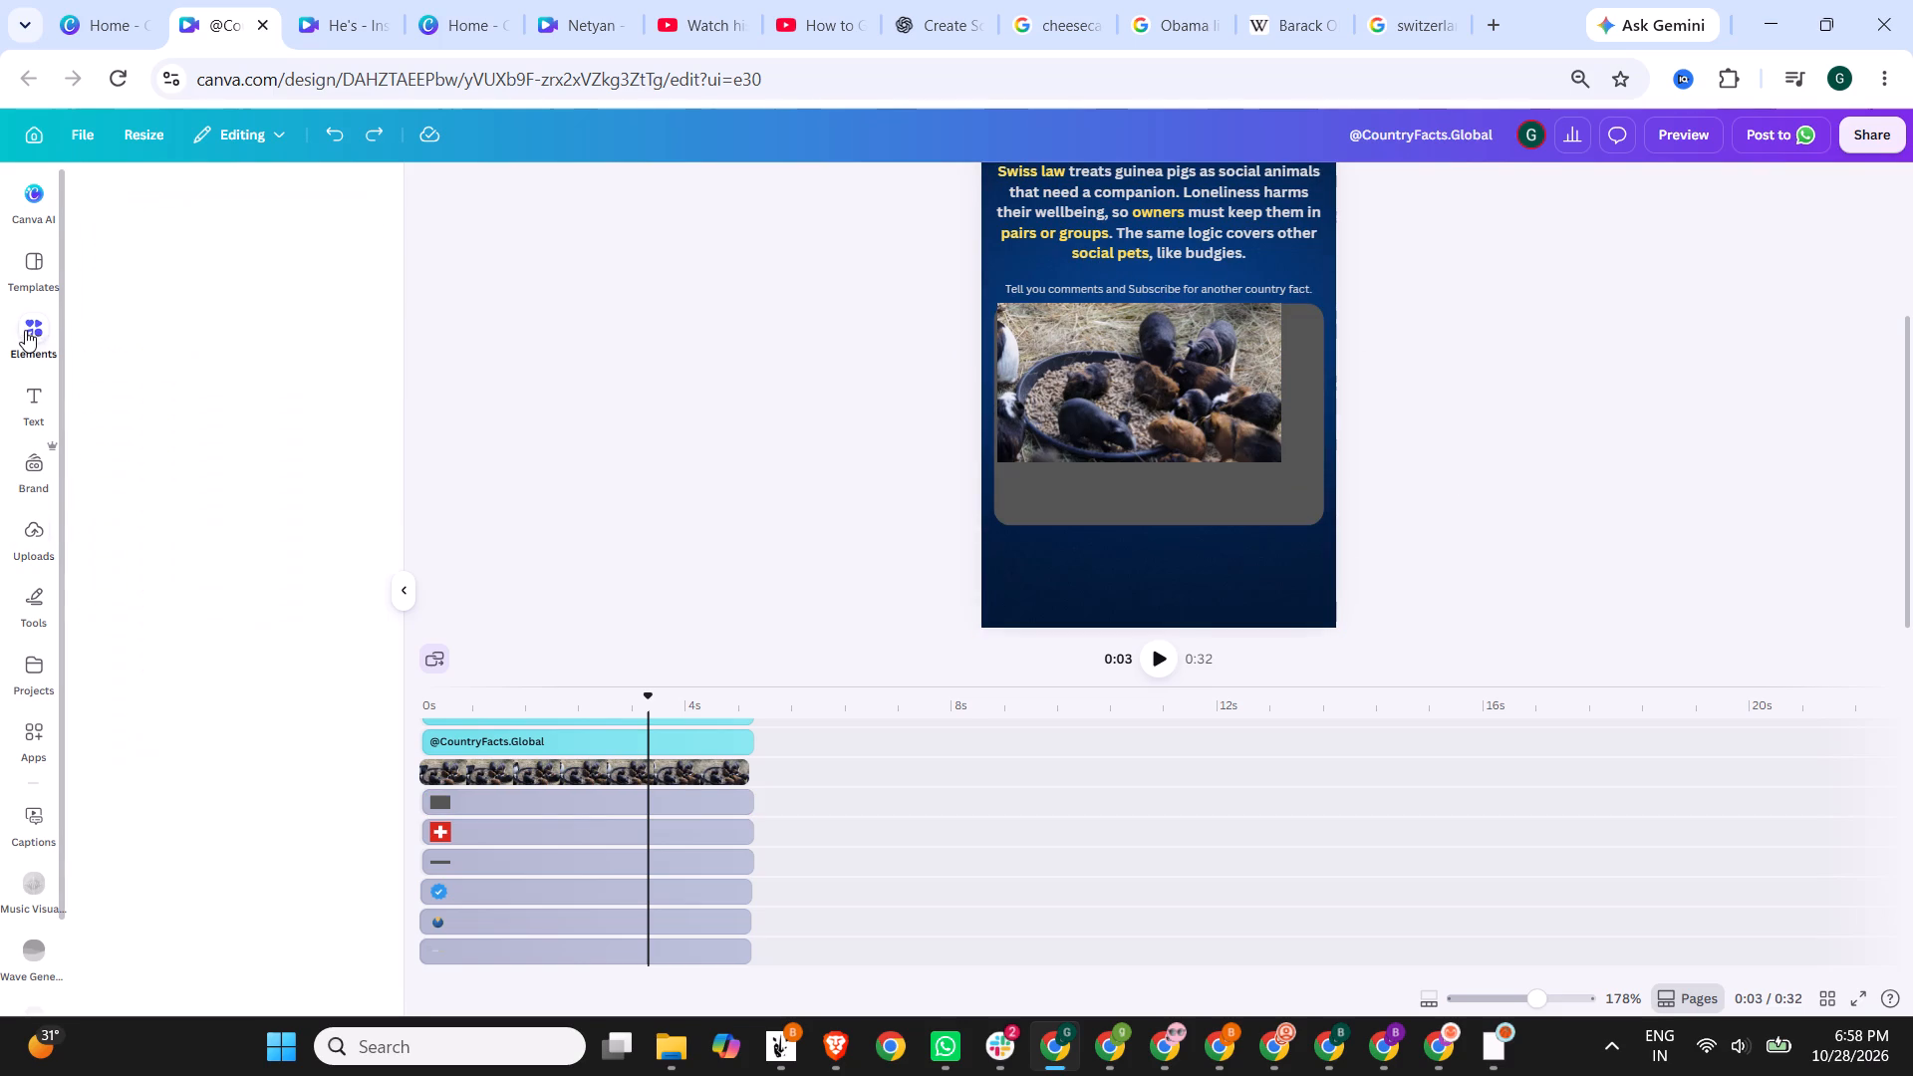
scroll(209, 741, down, 1)
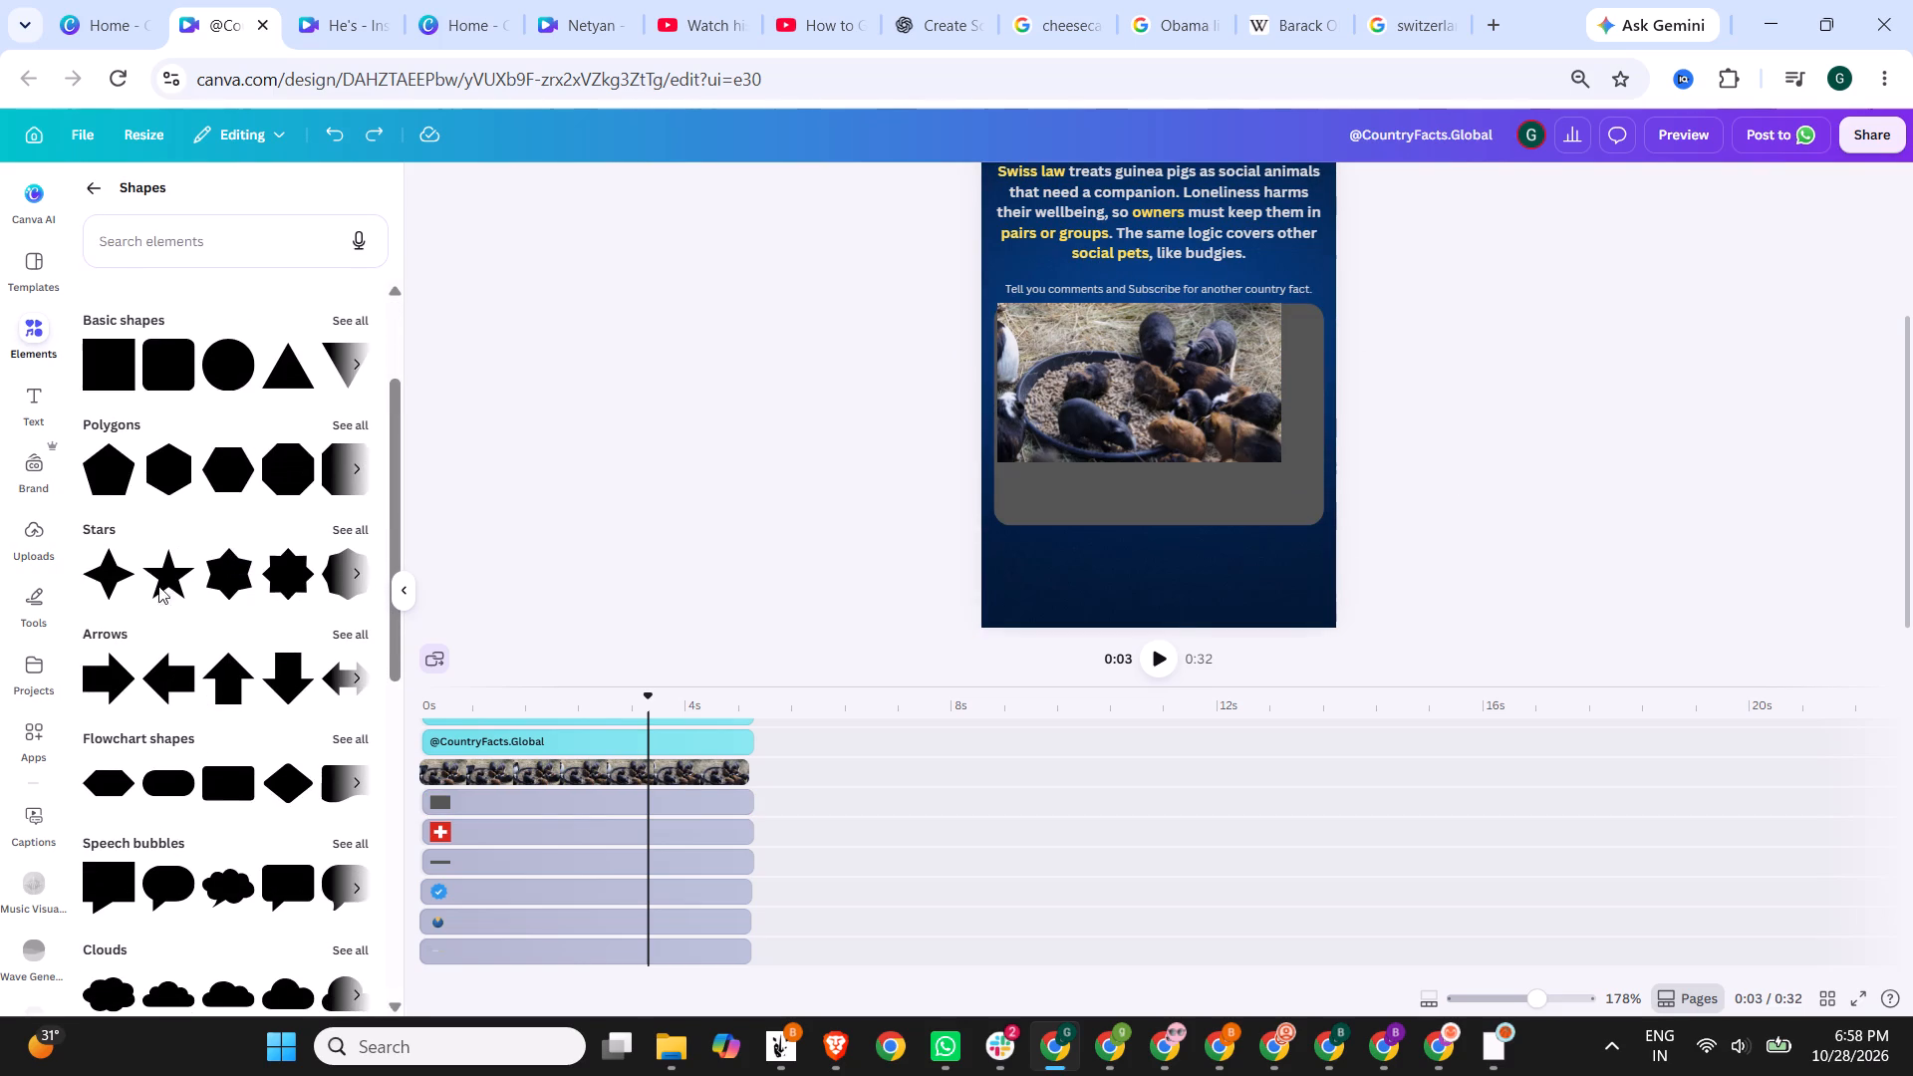
click(92, 184)
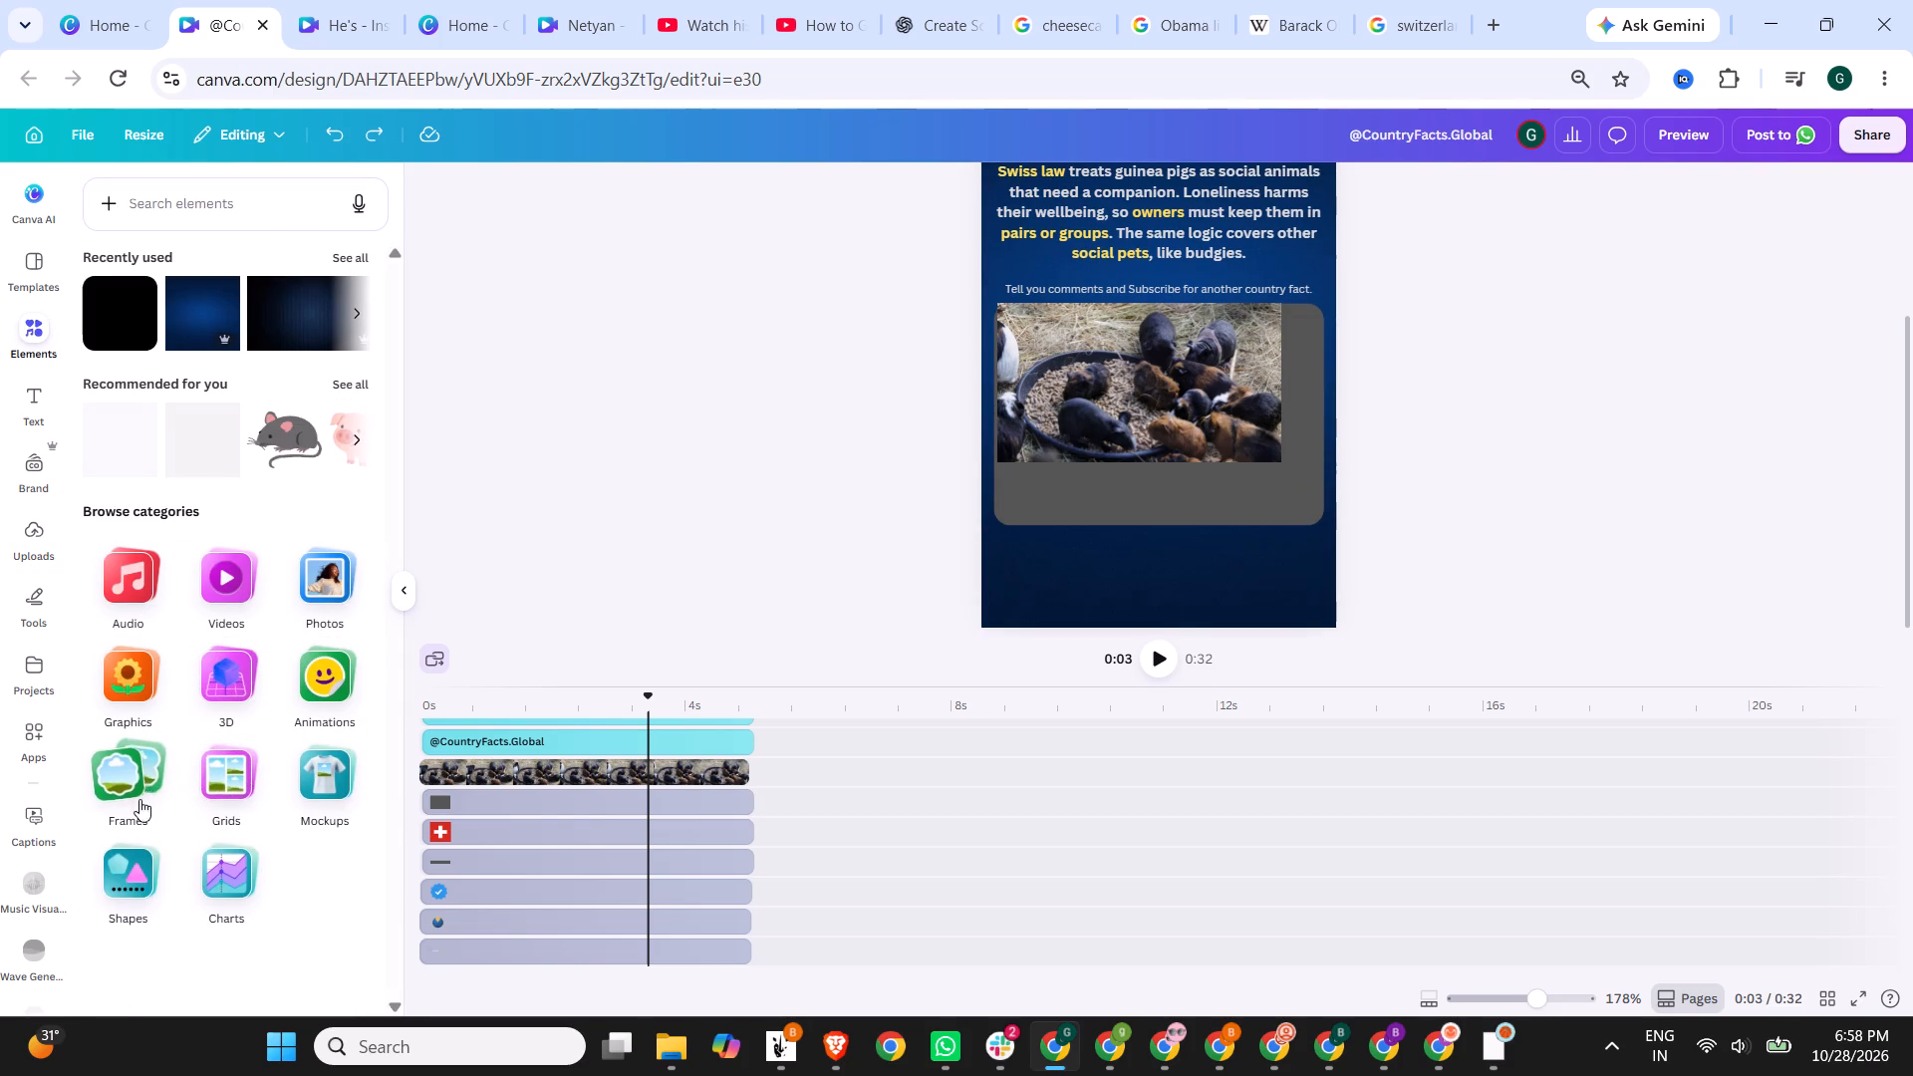
click(140, 771)
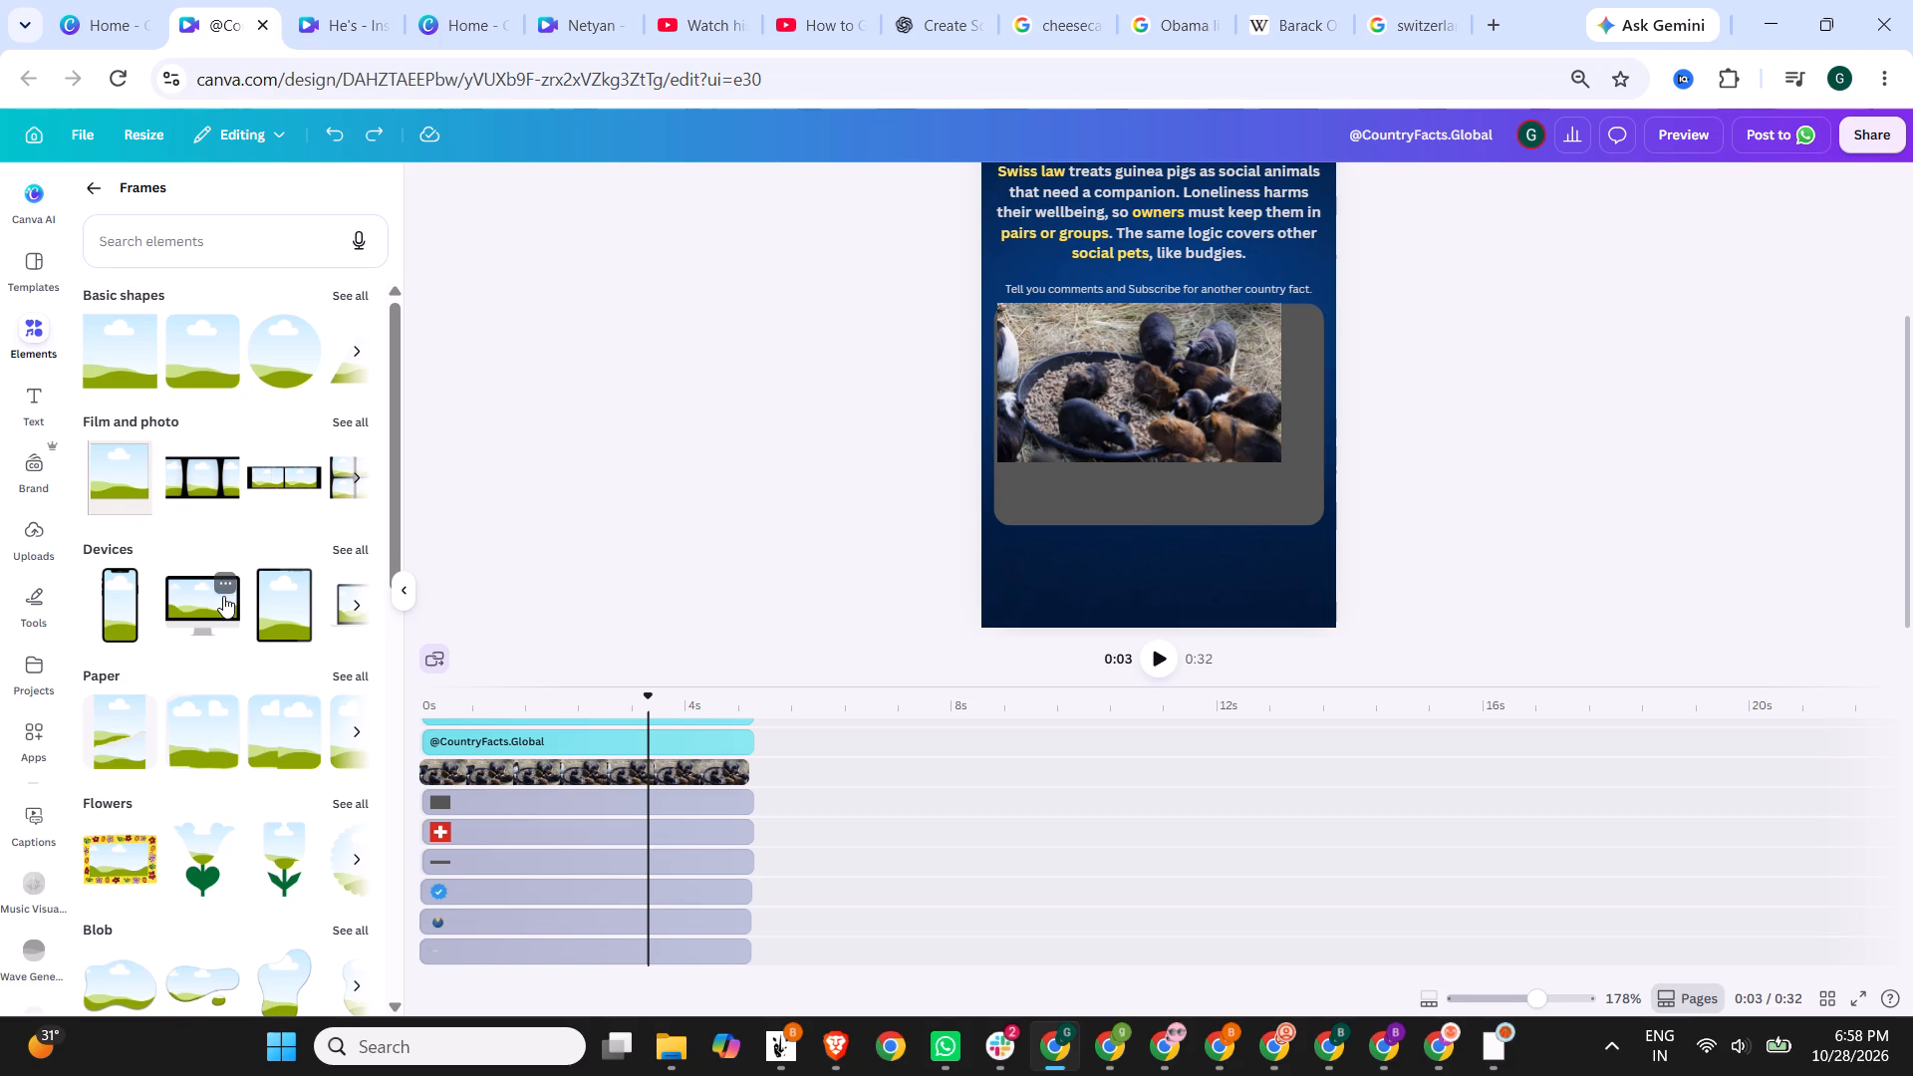
scroll(260, 624, left, 1)
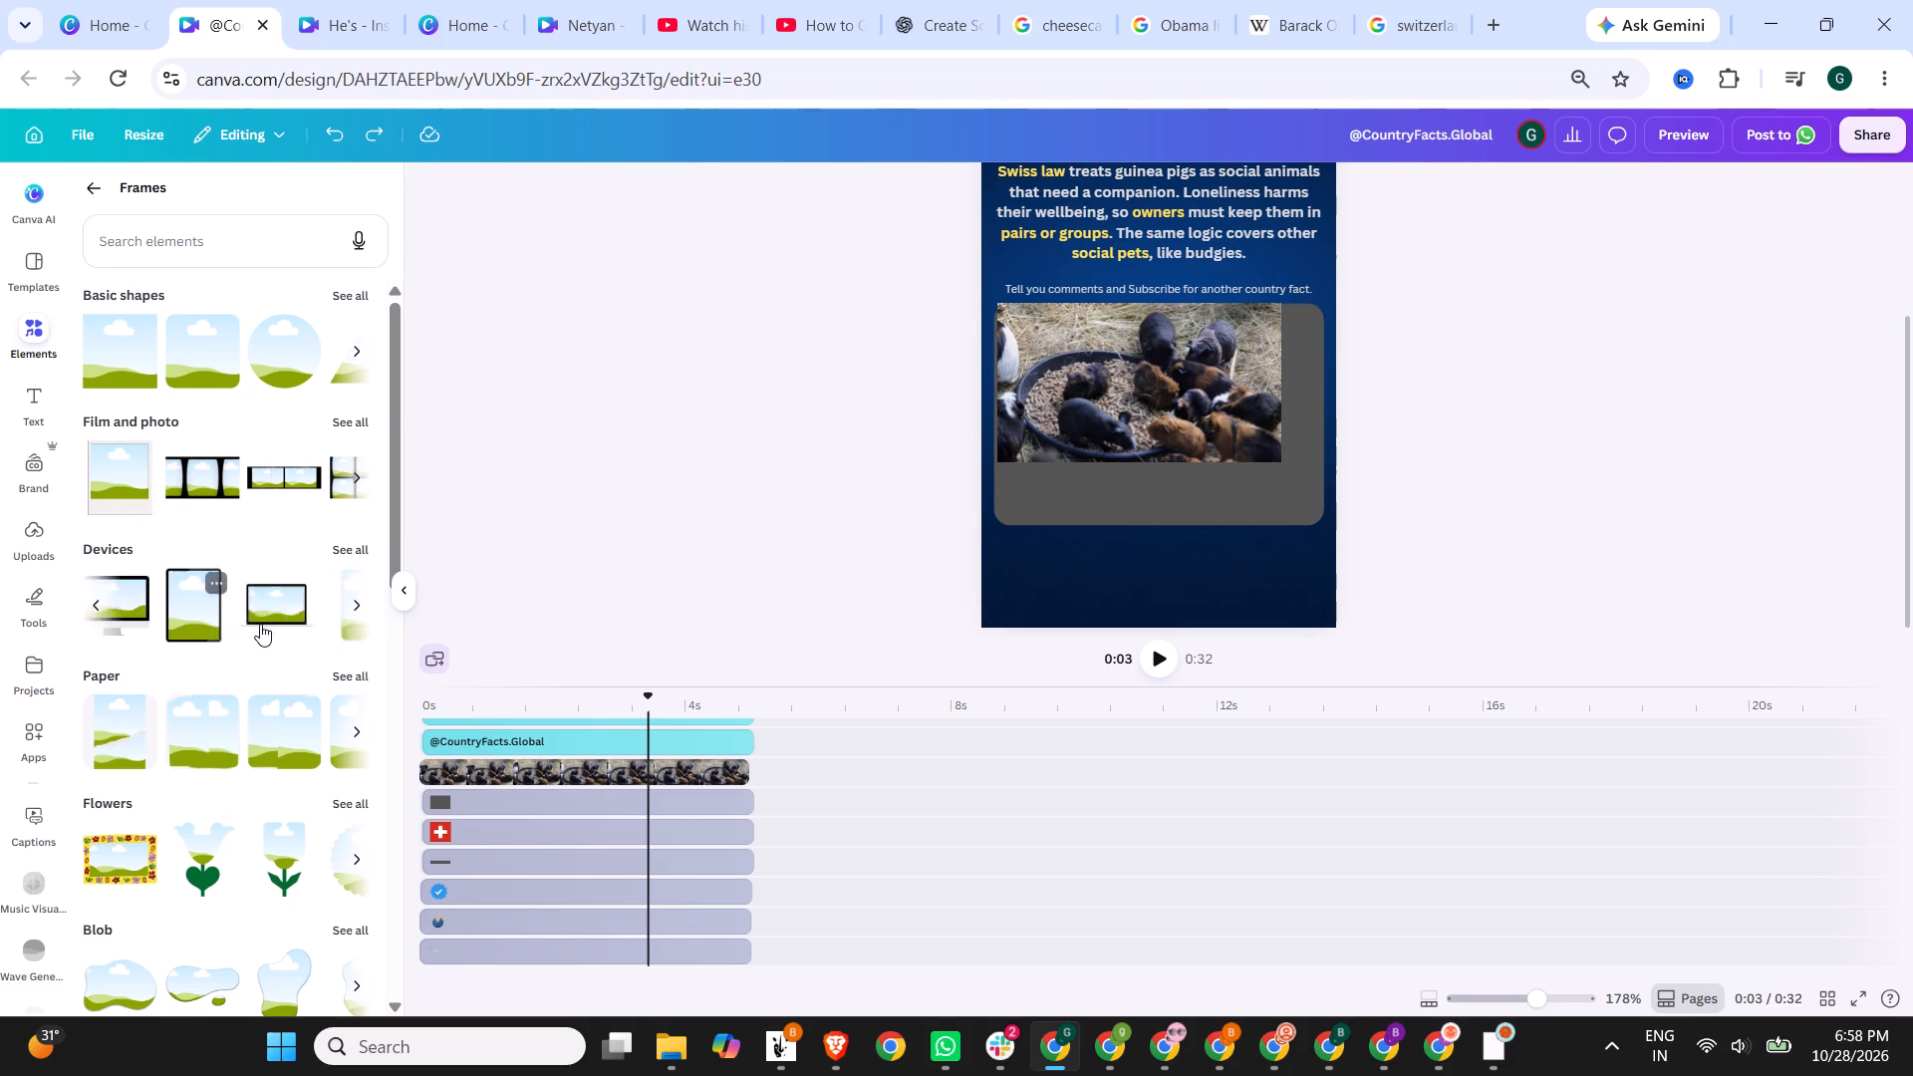
scroll(260, 624, left, 1)
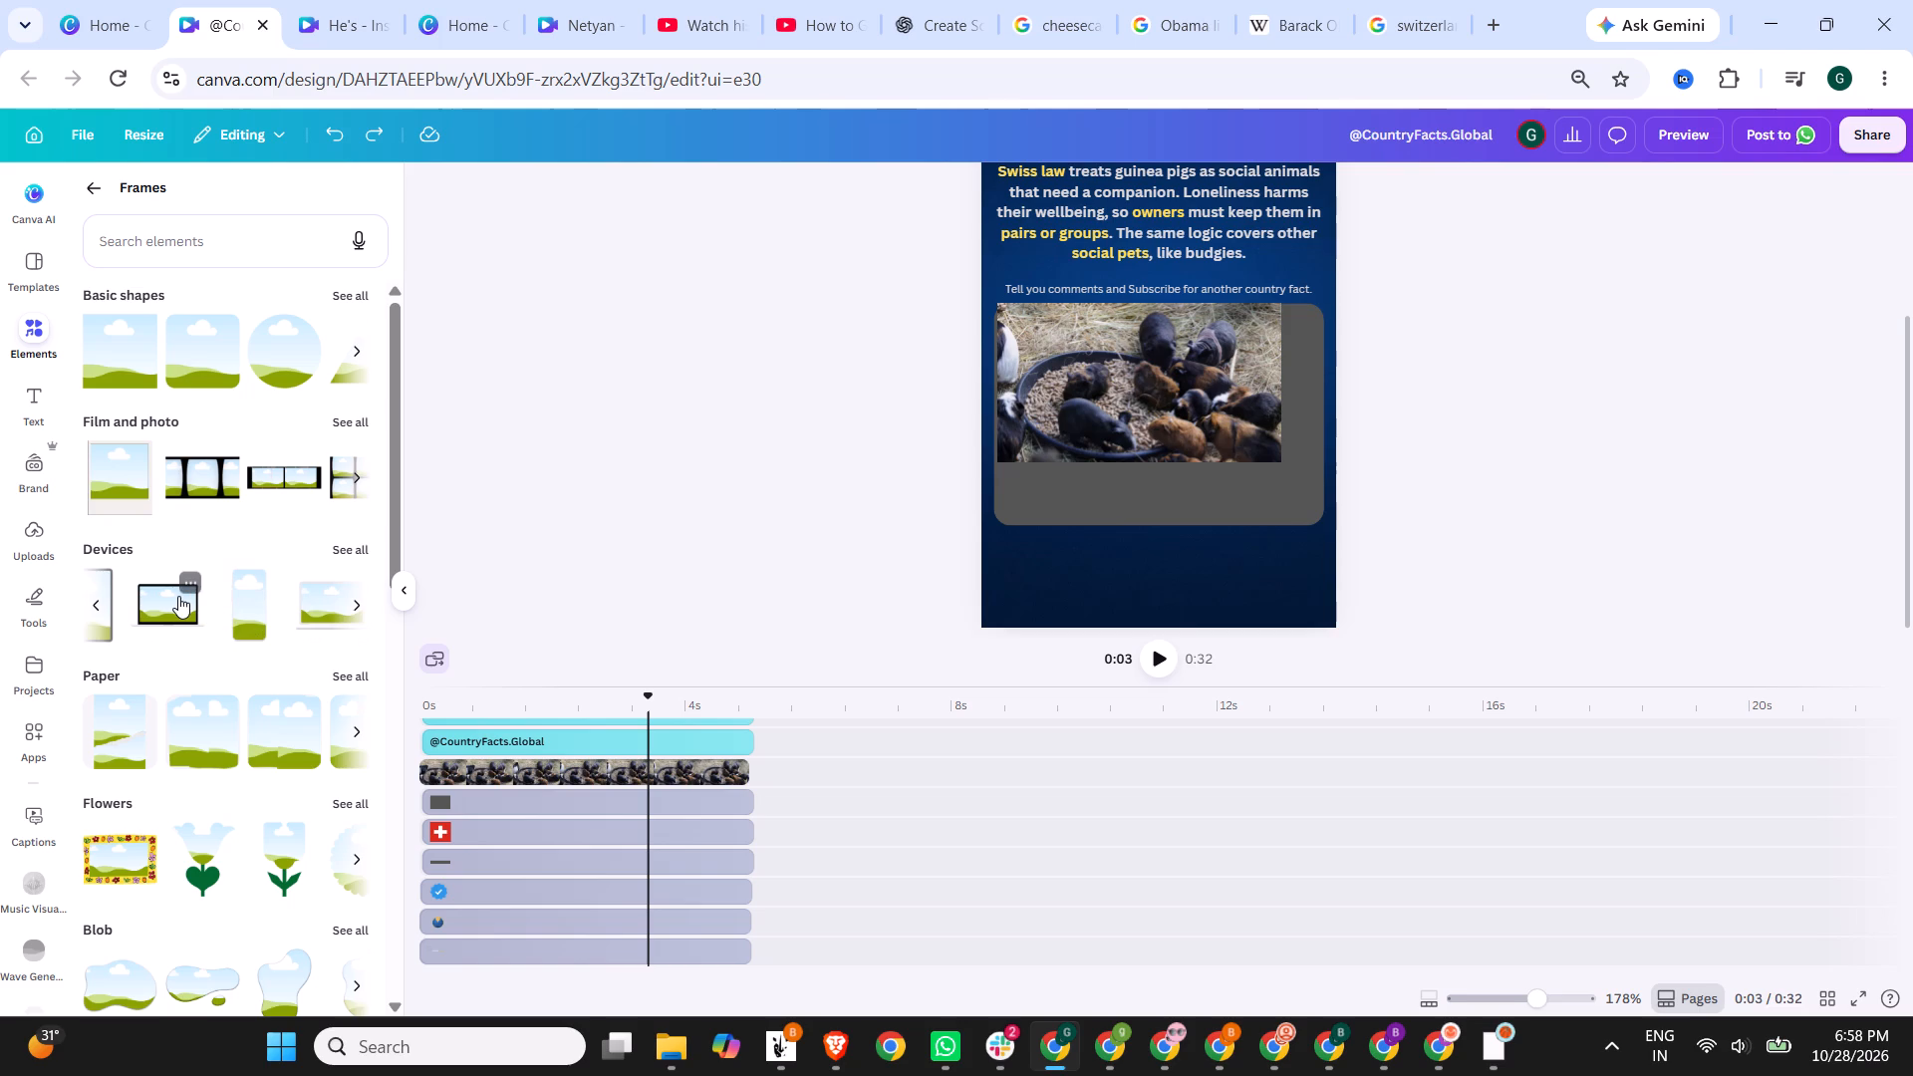
click(178, 596)
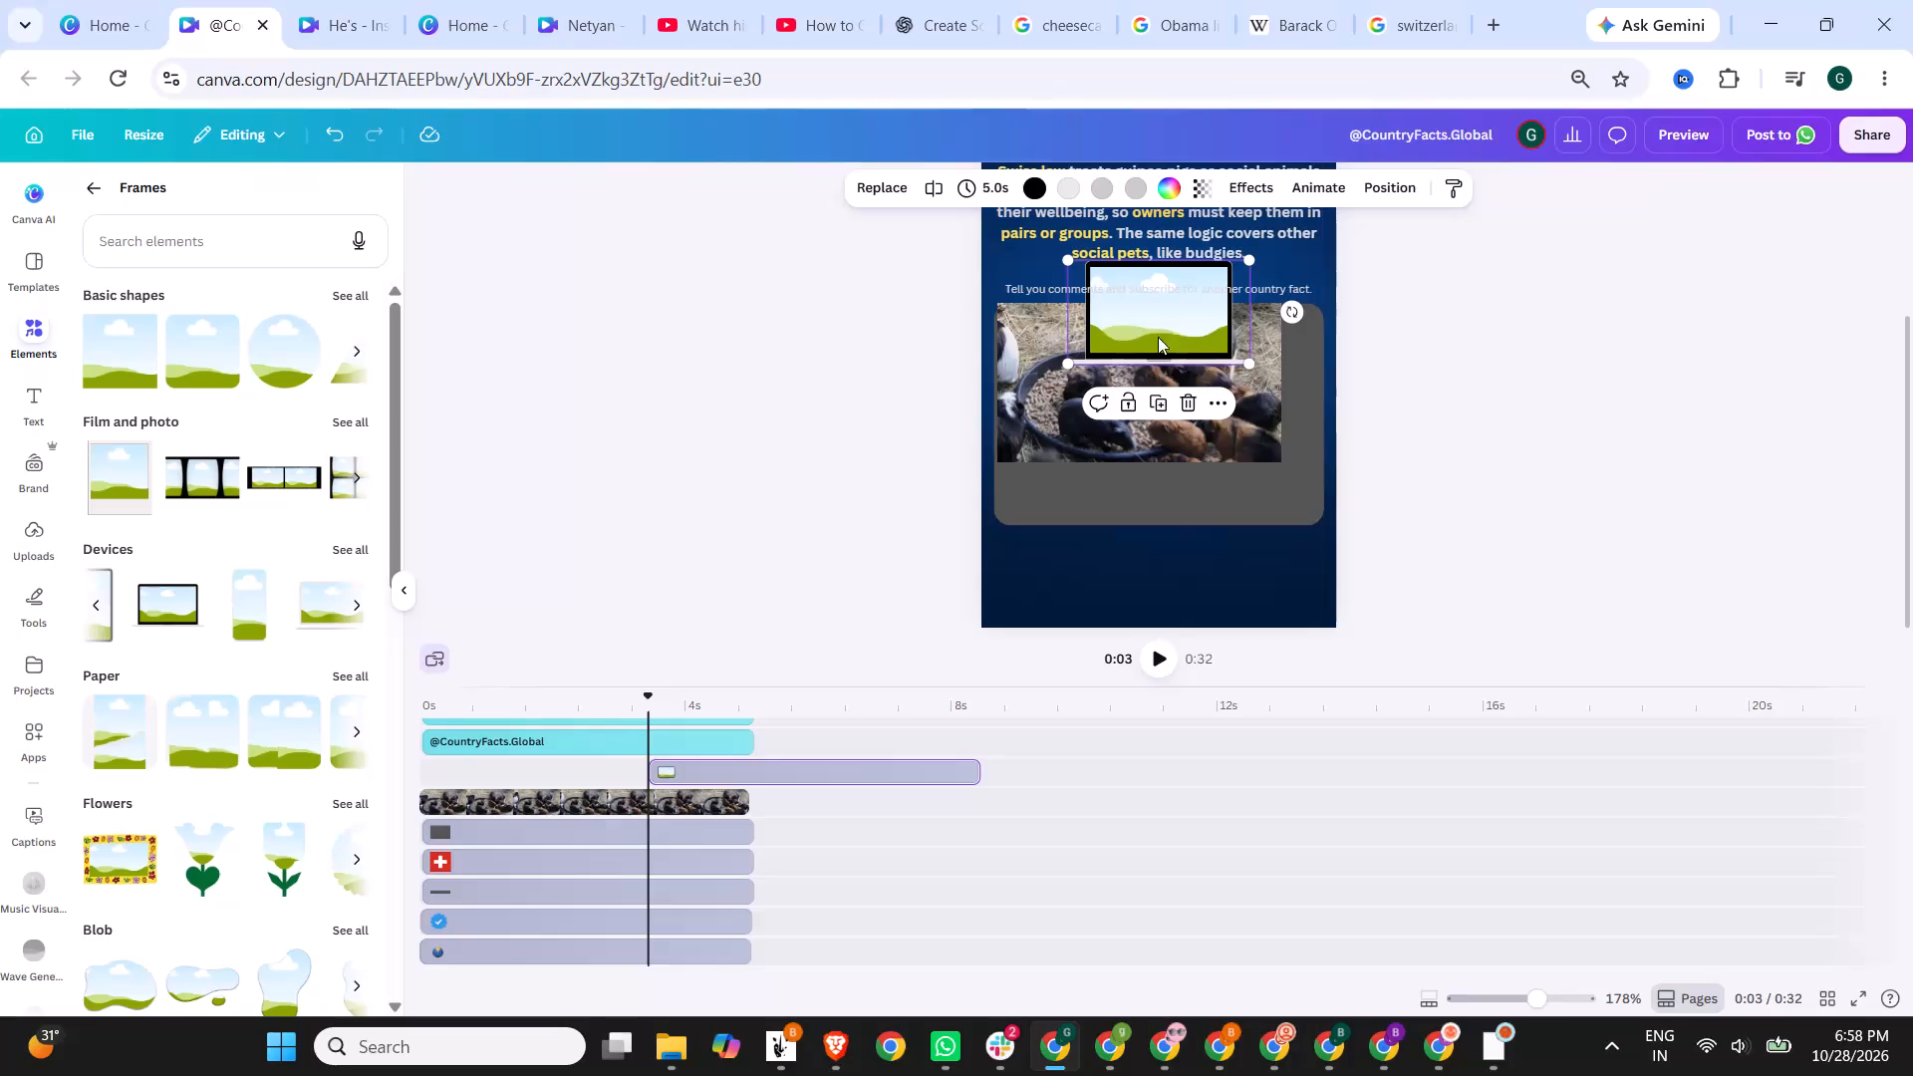
Enlarge the laptop frame and centre it over the grey rounded panel so its screen spans nearly the page width.
drag(1168, 323, 1071, 357)
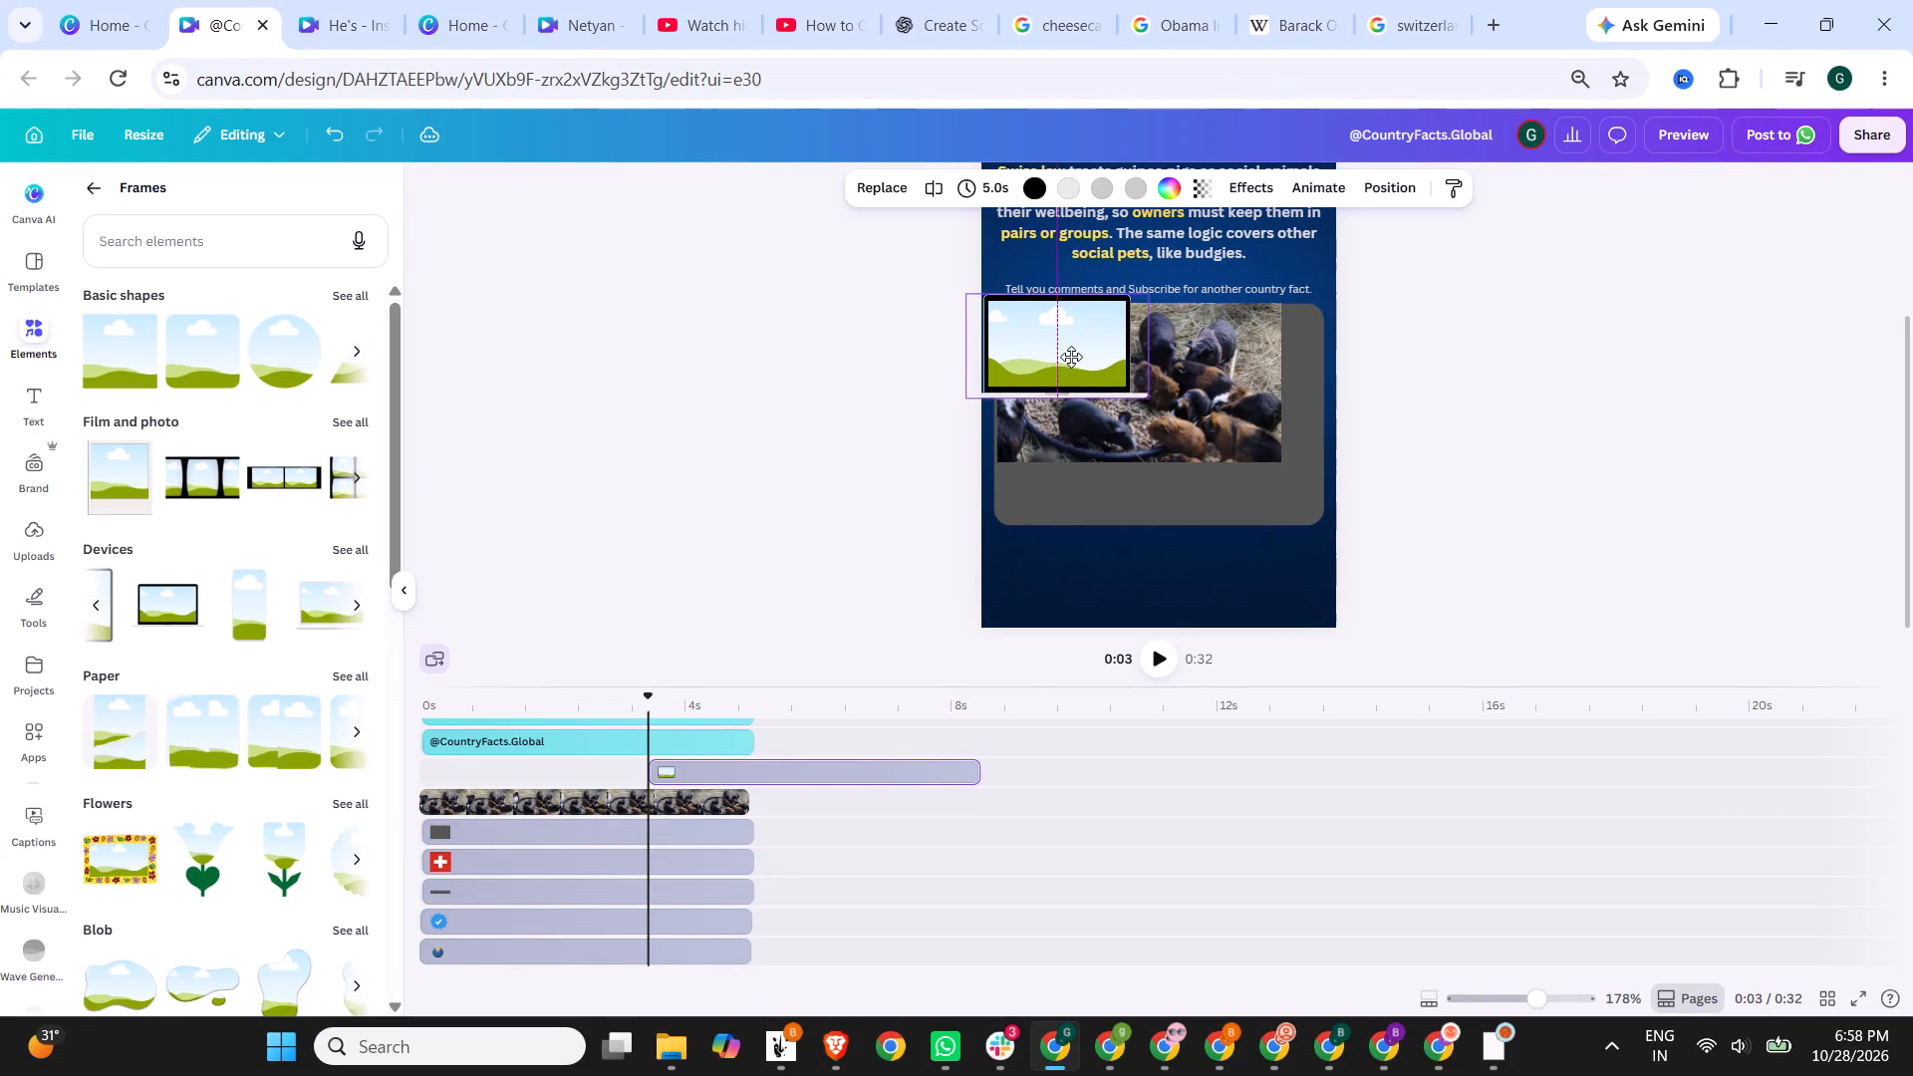
drag(1071, 357, 1074, 361)
drag(1157, 406, 1354, 618)
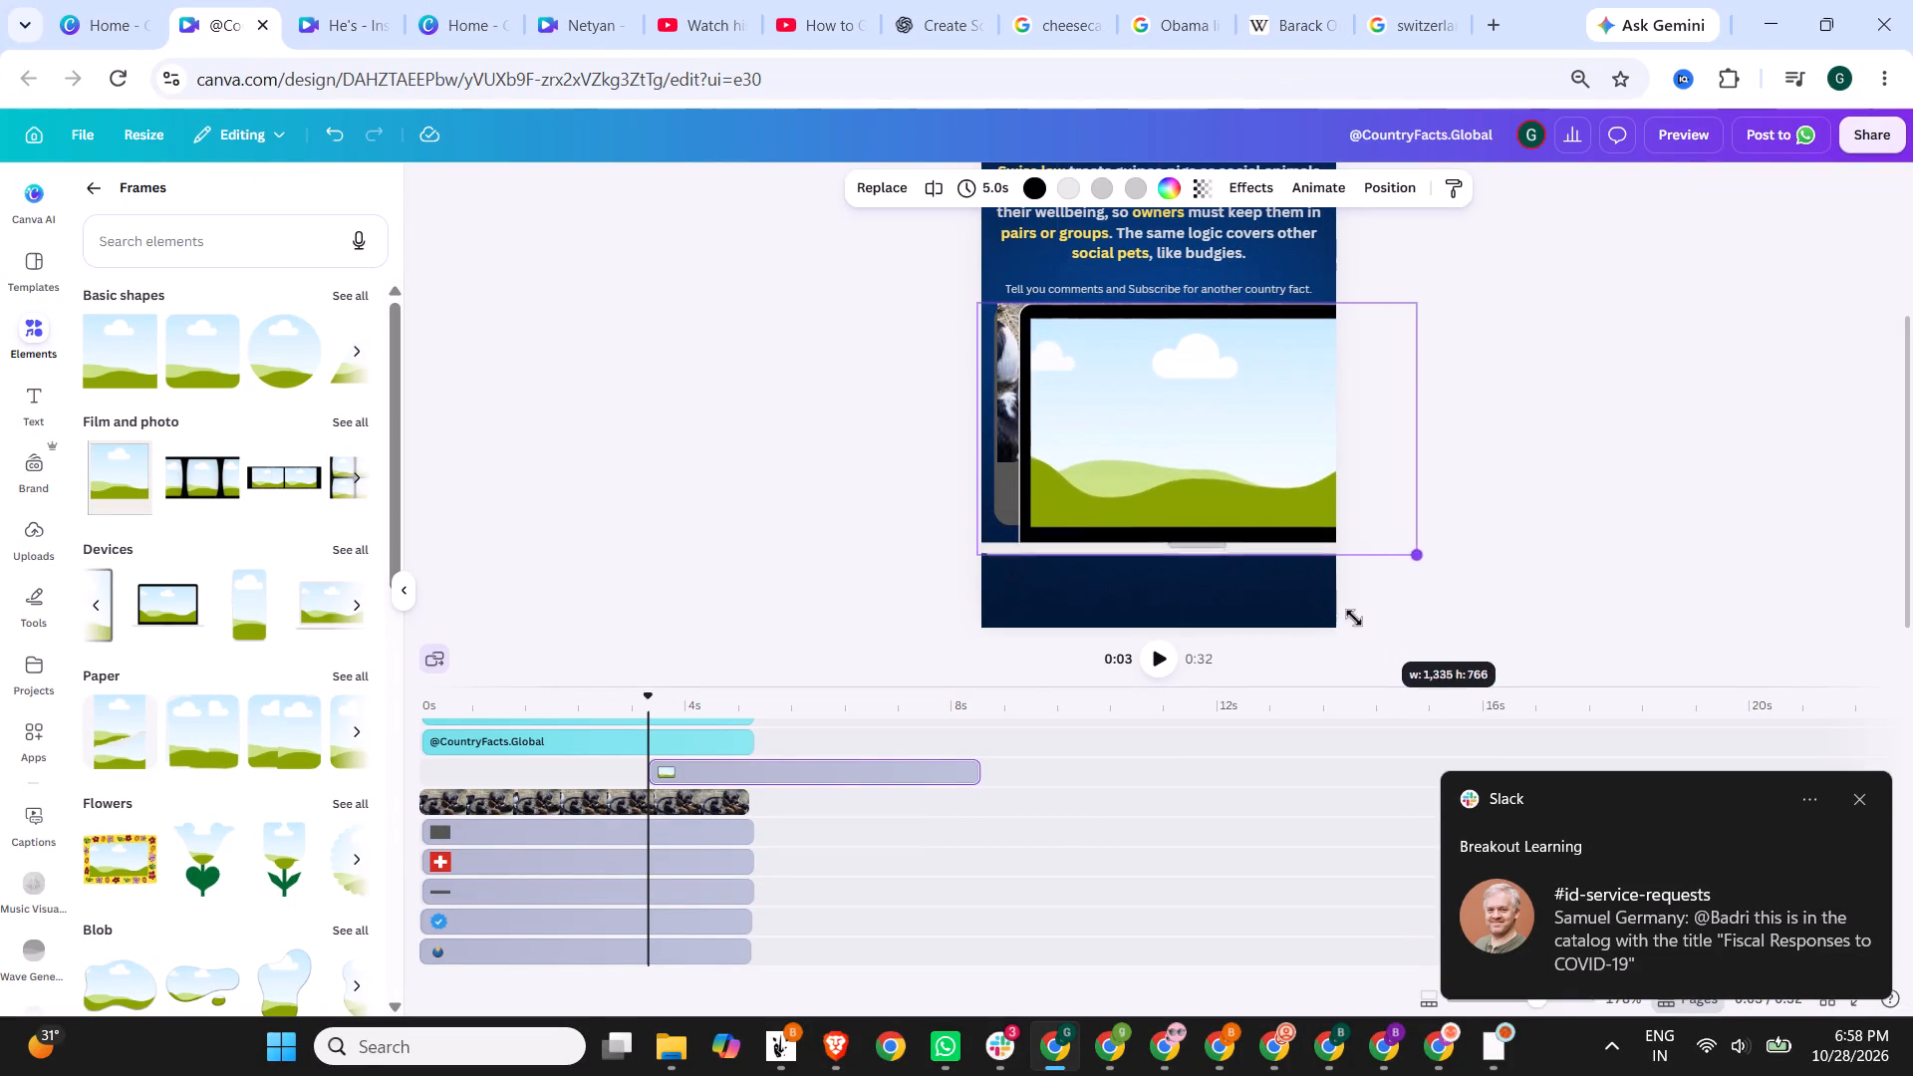
drag(1354, 618, 1352, 615)
drag(1241, 470, 1184, 471)
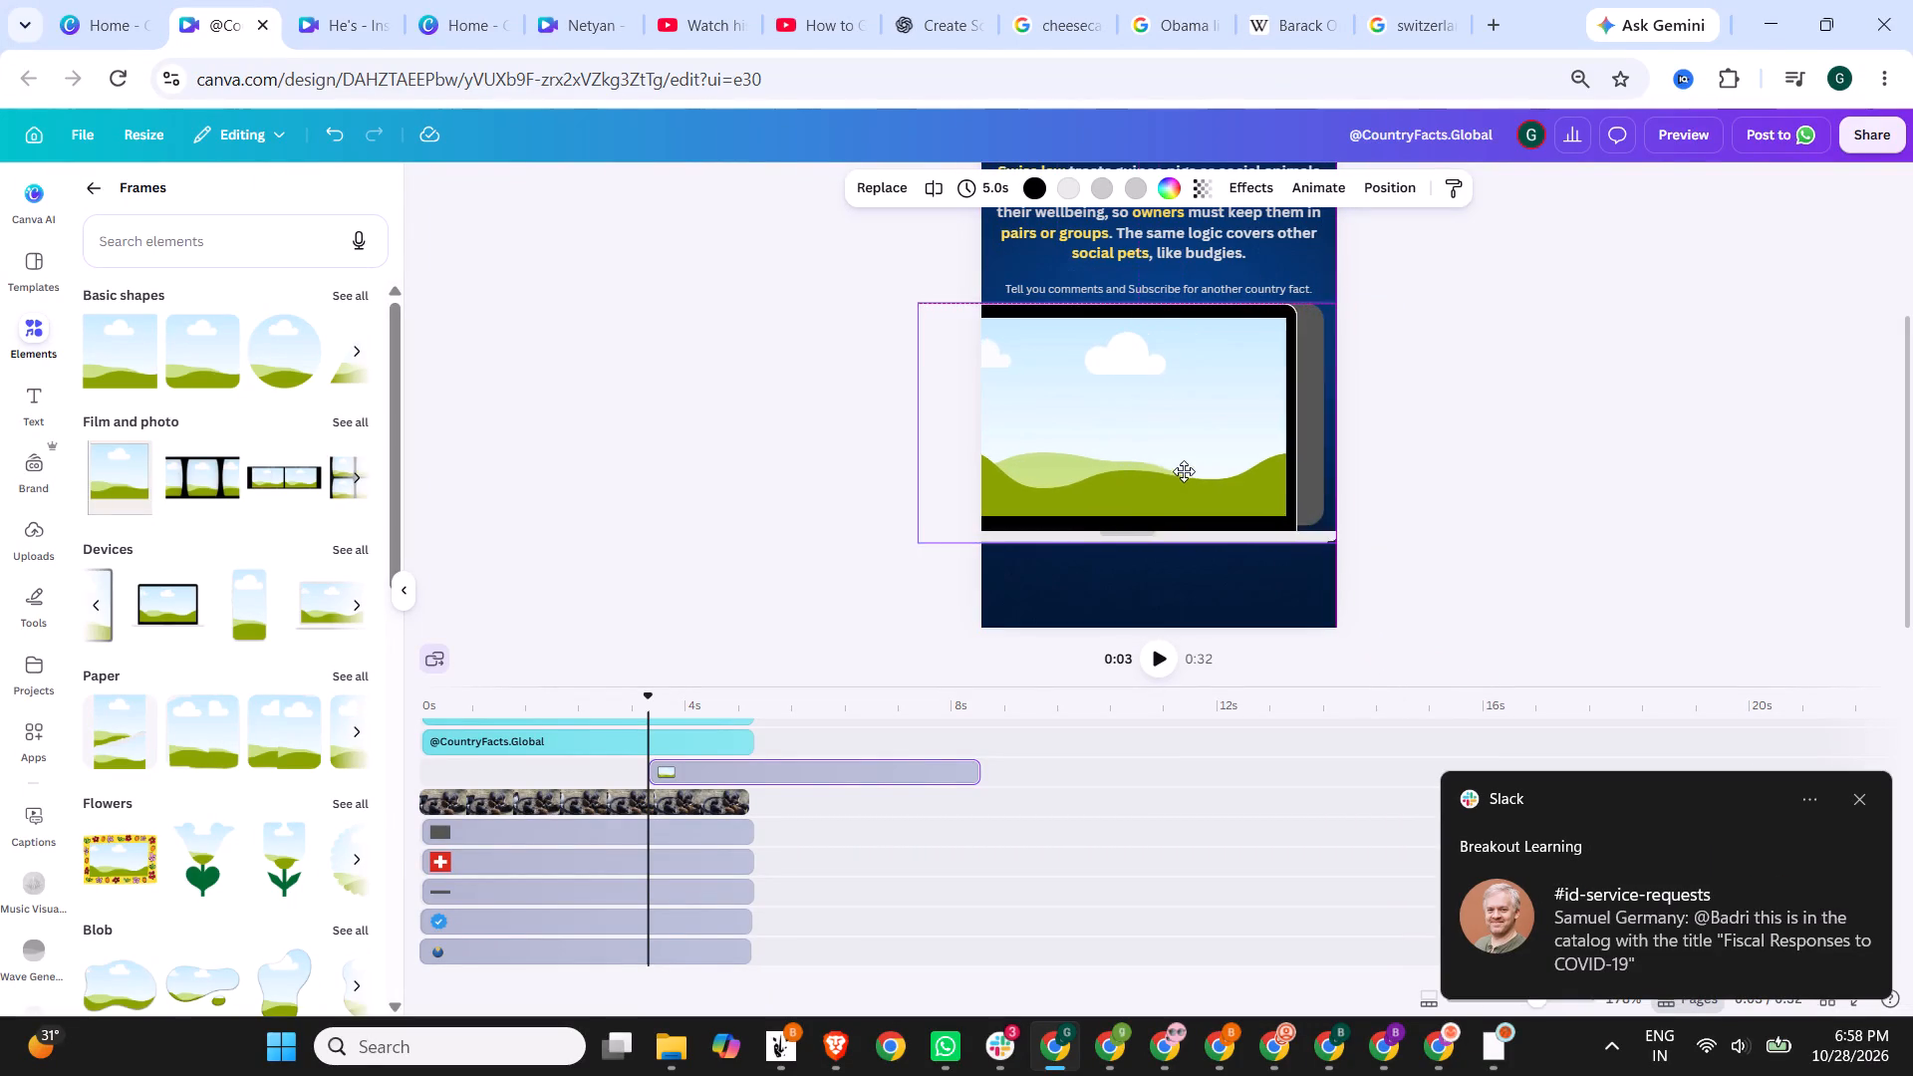
drag(1184, 471, 1210, 471)
click(1457, 433)
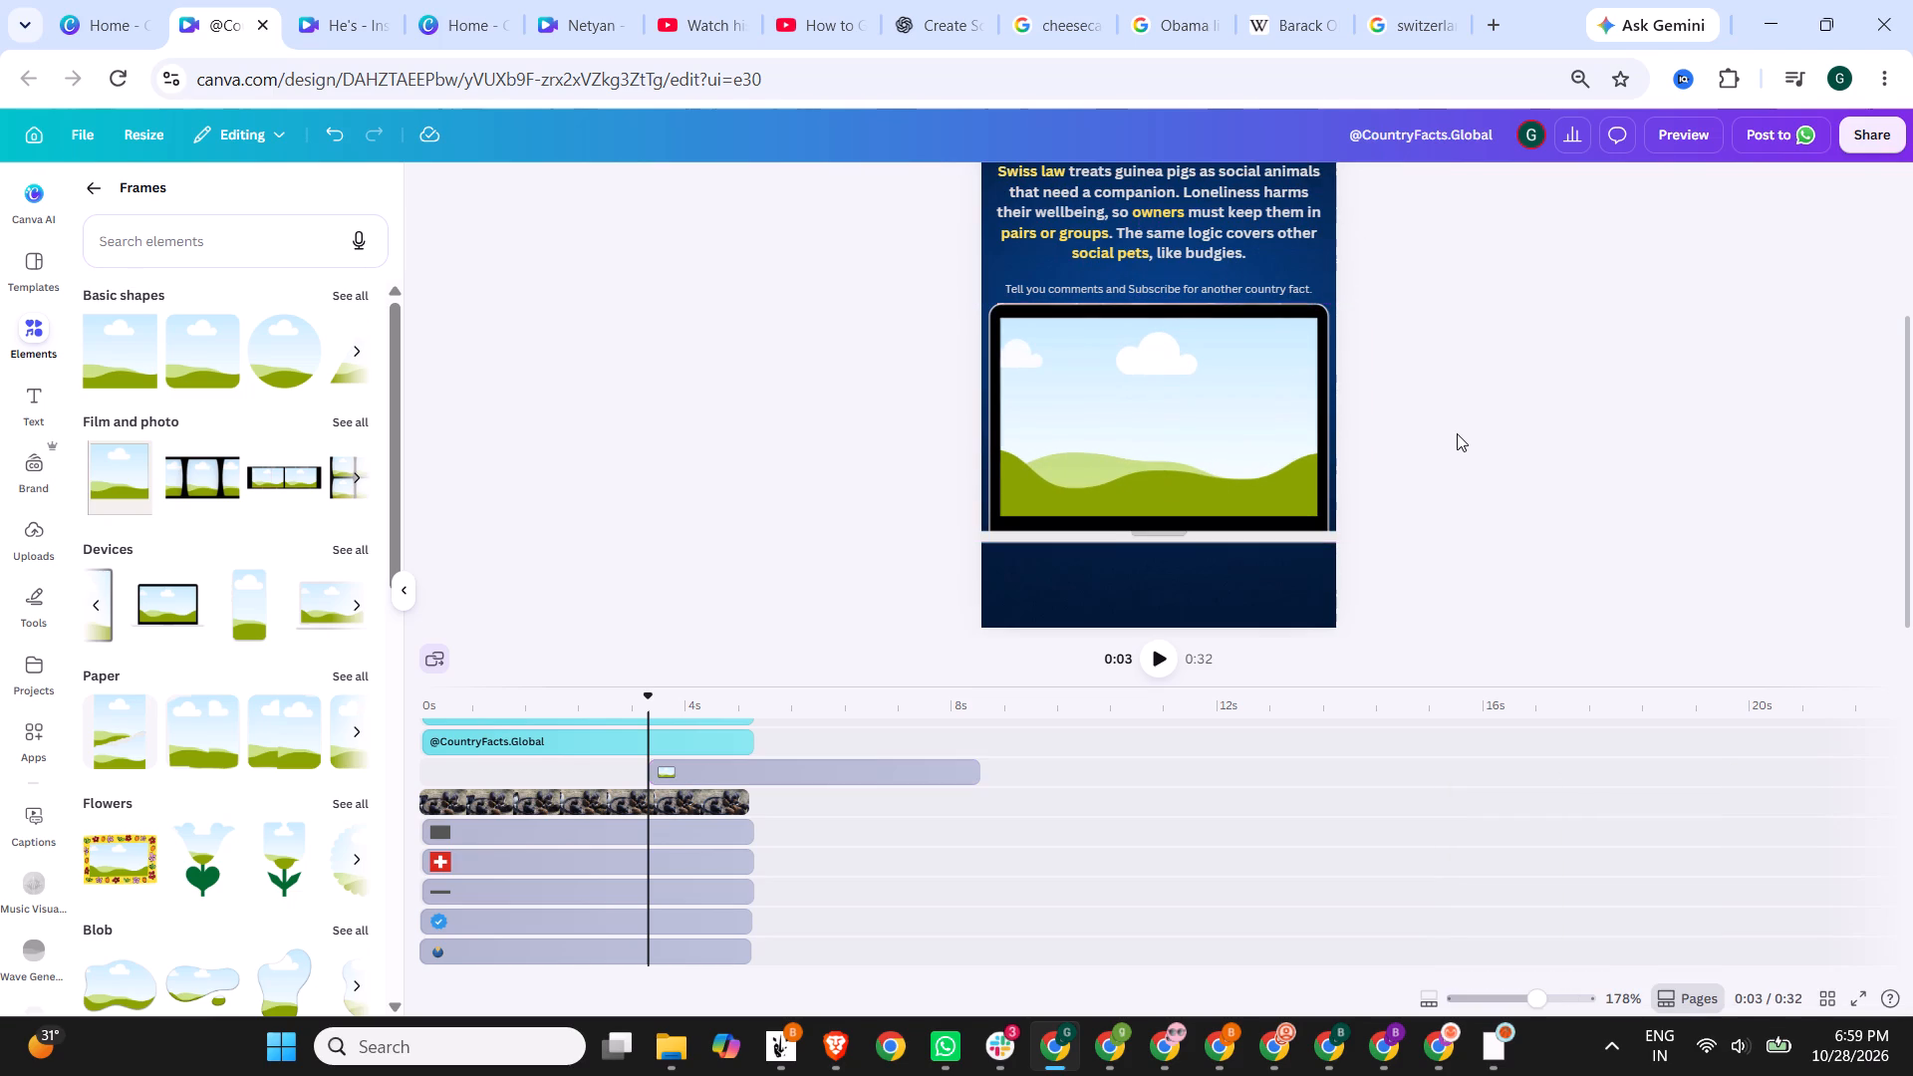
Raise the guinea pig clip above the laptop frame in the timeline and drop the video into the frame's screen.
drag(517, 799, 519, 759)
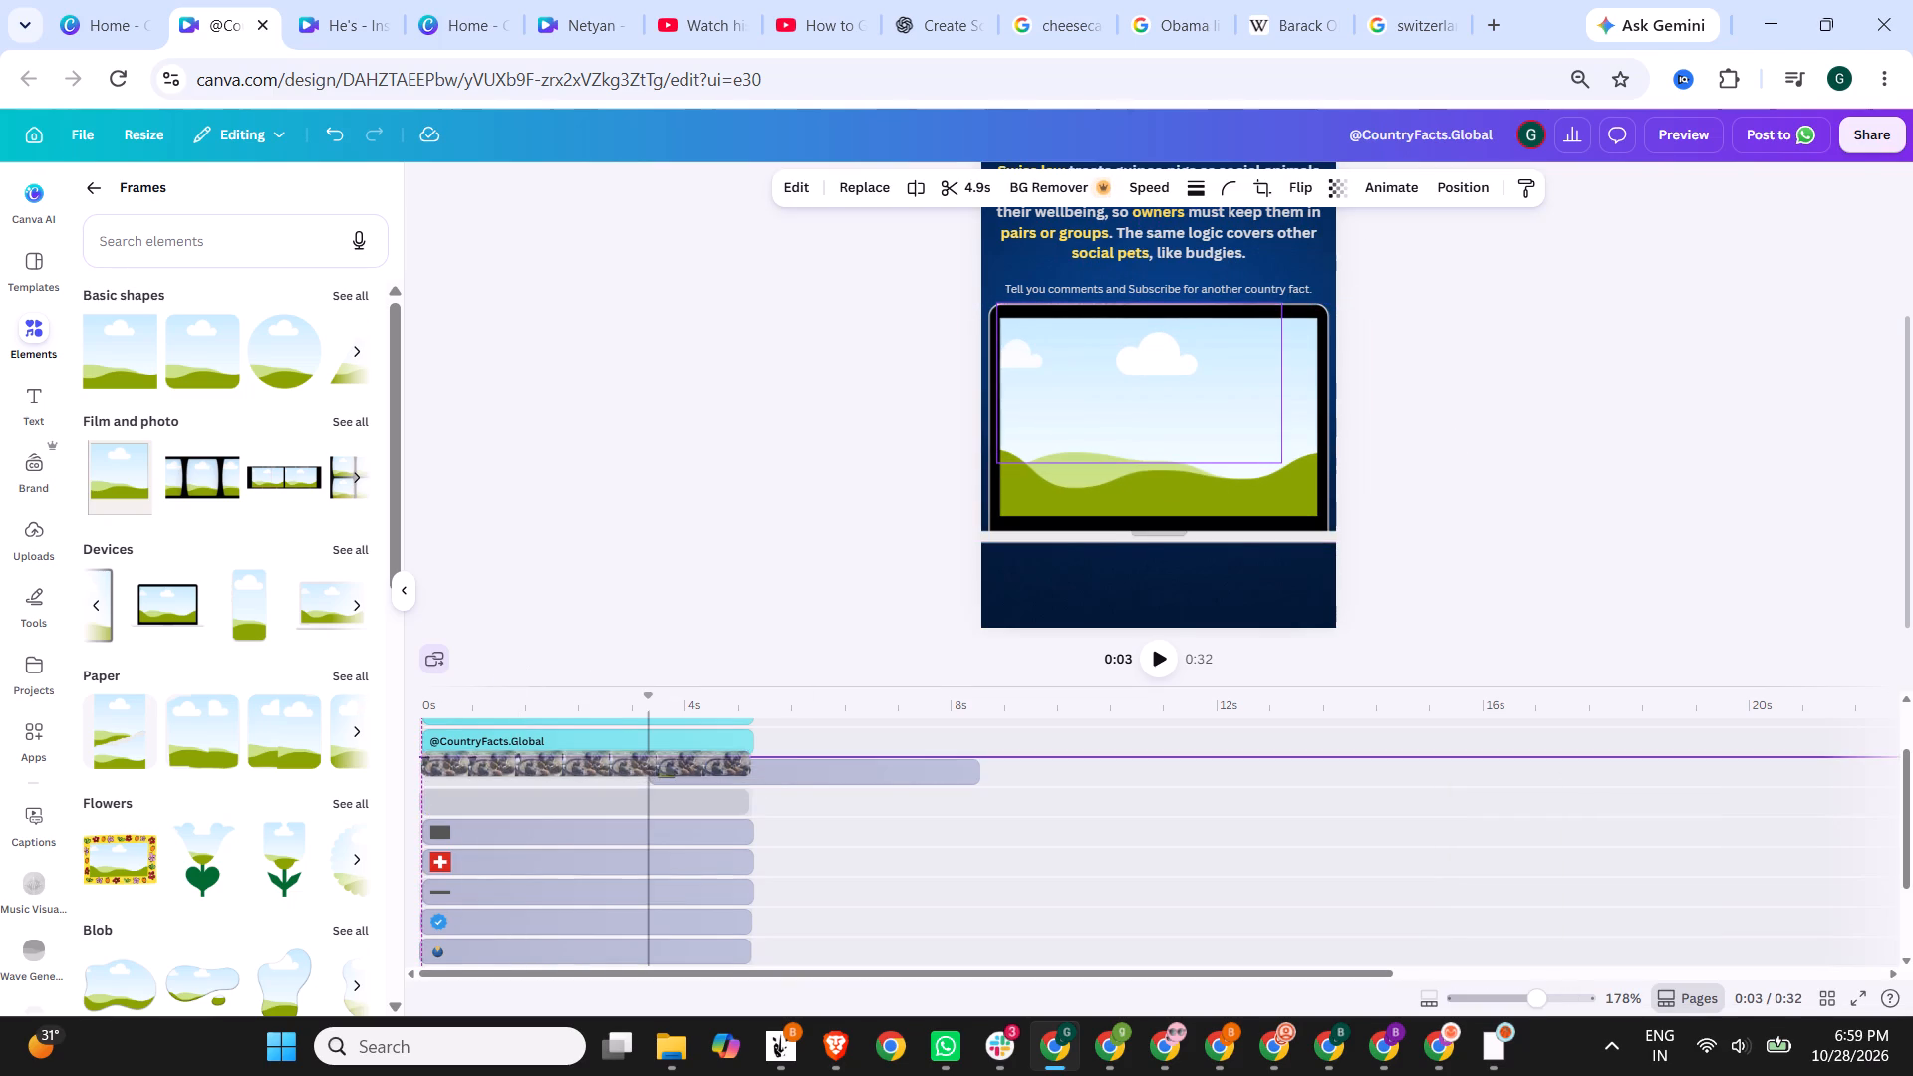
drag(519, 759, 521, 764)
drag(1224, 382, 1241, 399)
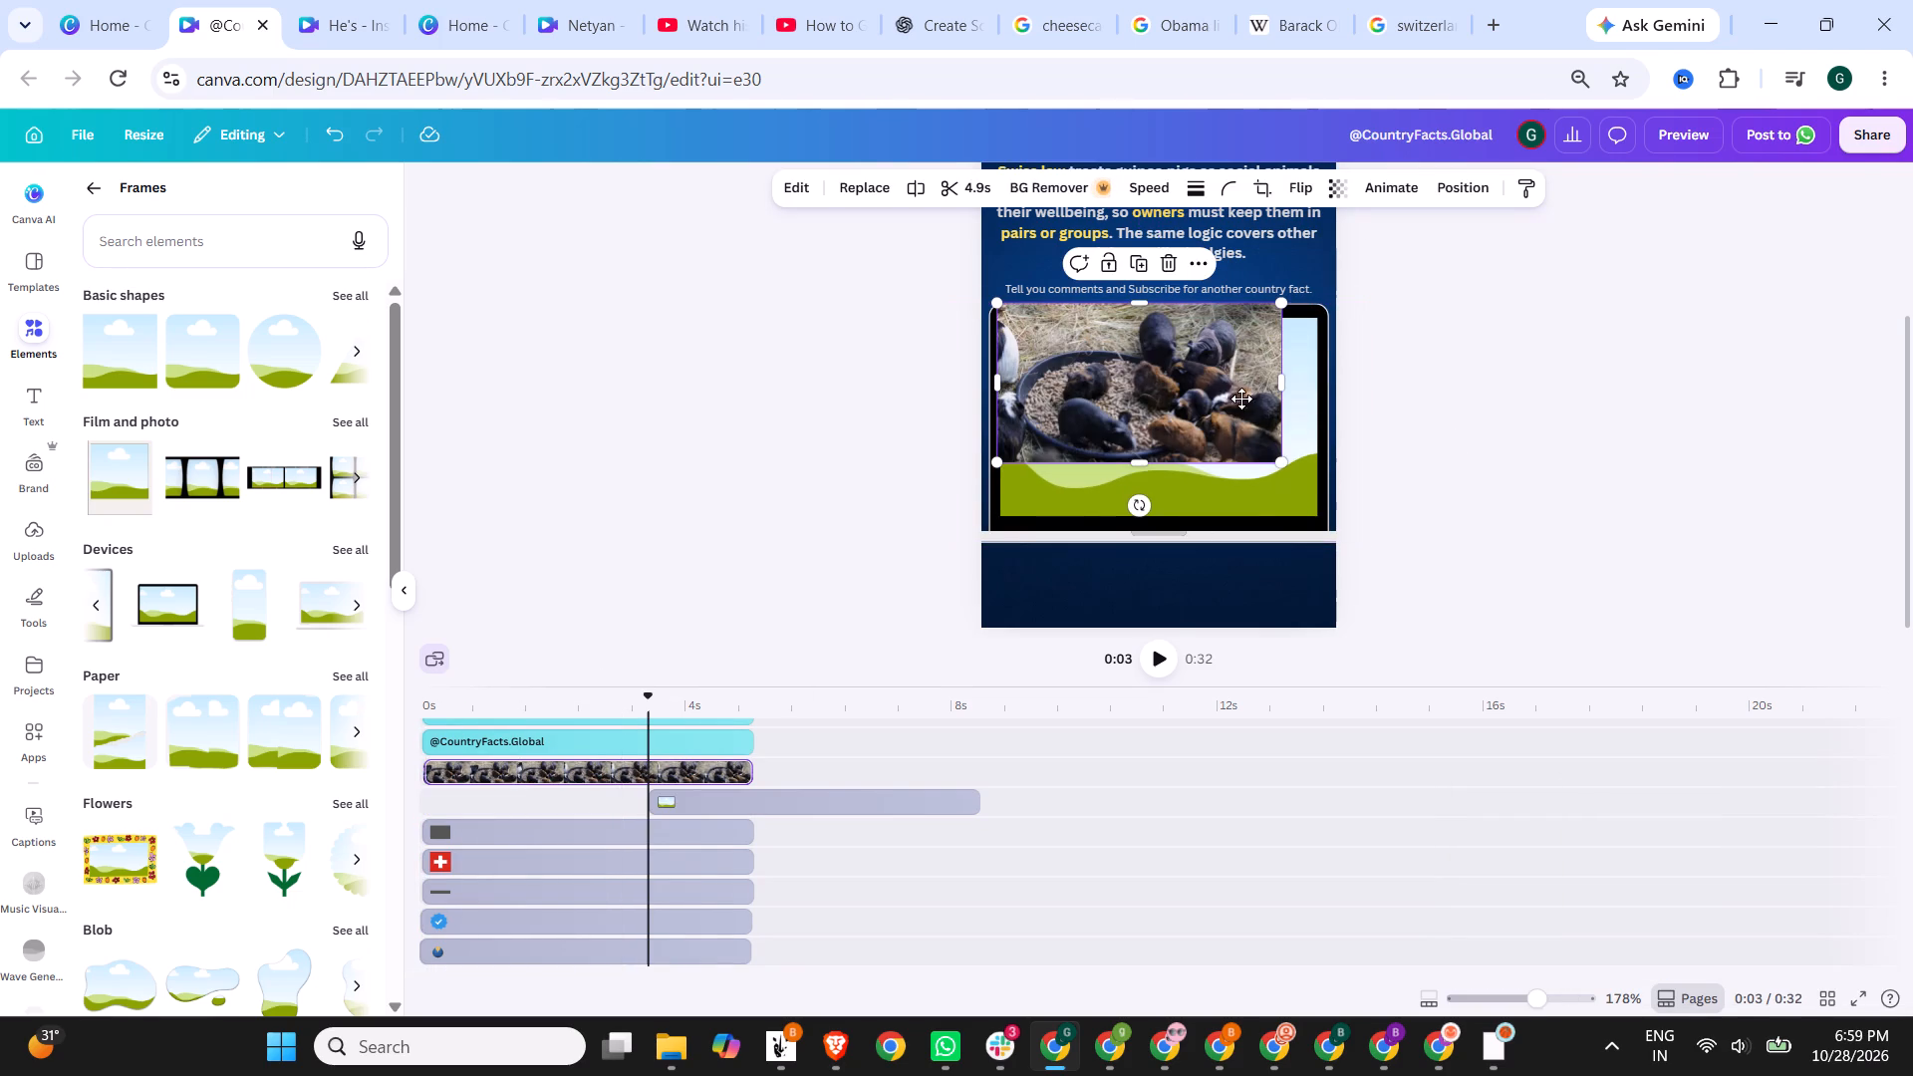
drag(1241, 399, 1254, 413)
click(1490, 420)
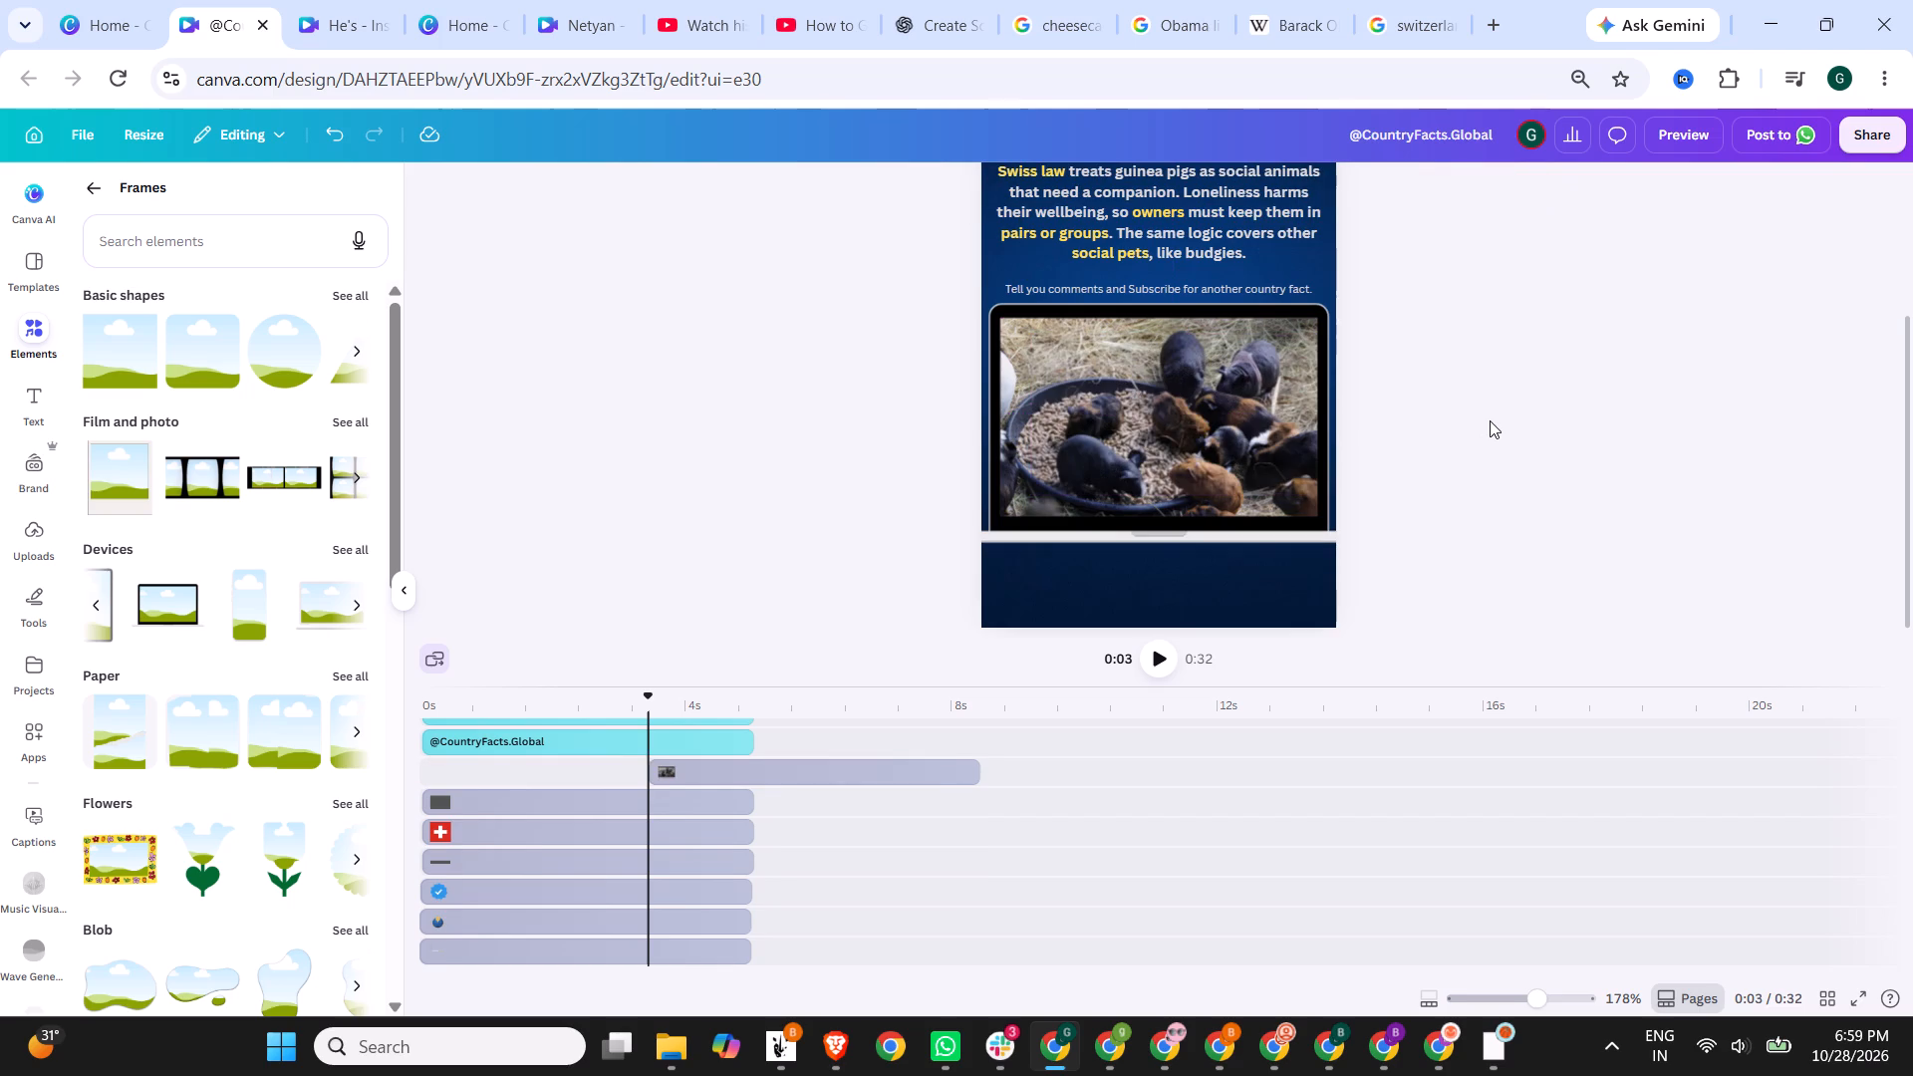
Check the crop of the guinea pig video inside the laptop frame and move the playhead to about 4 s.
double_click(1292, 397)
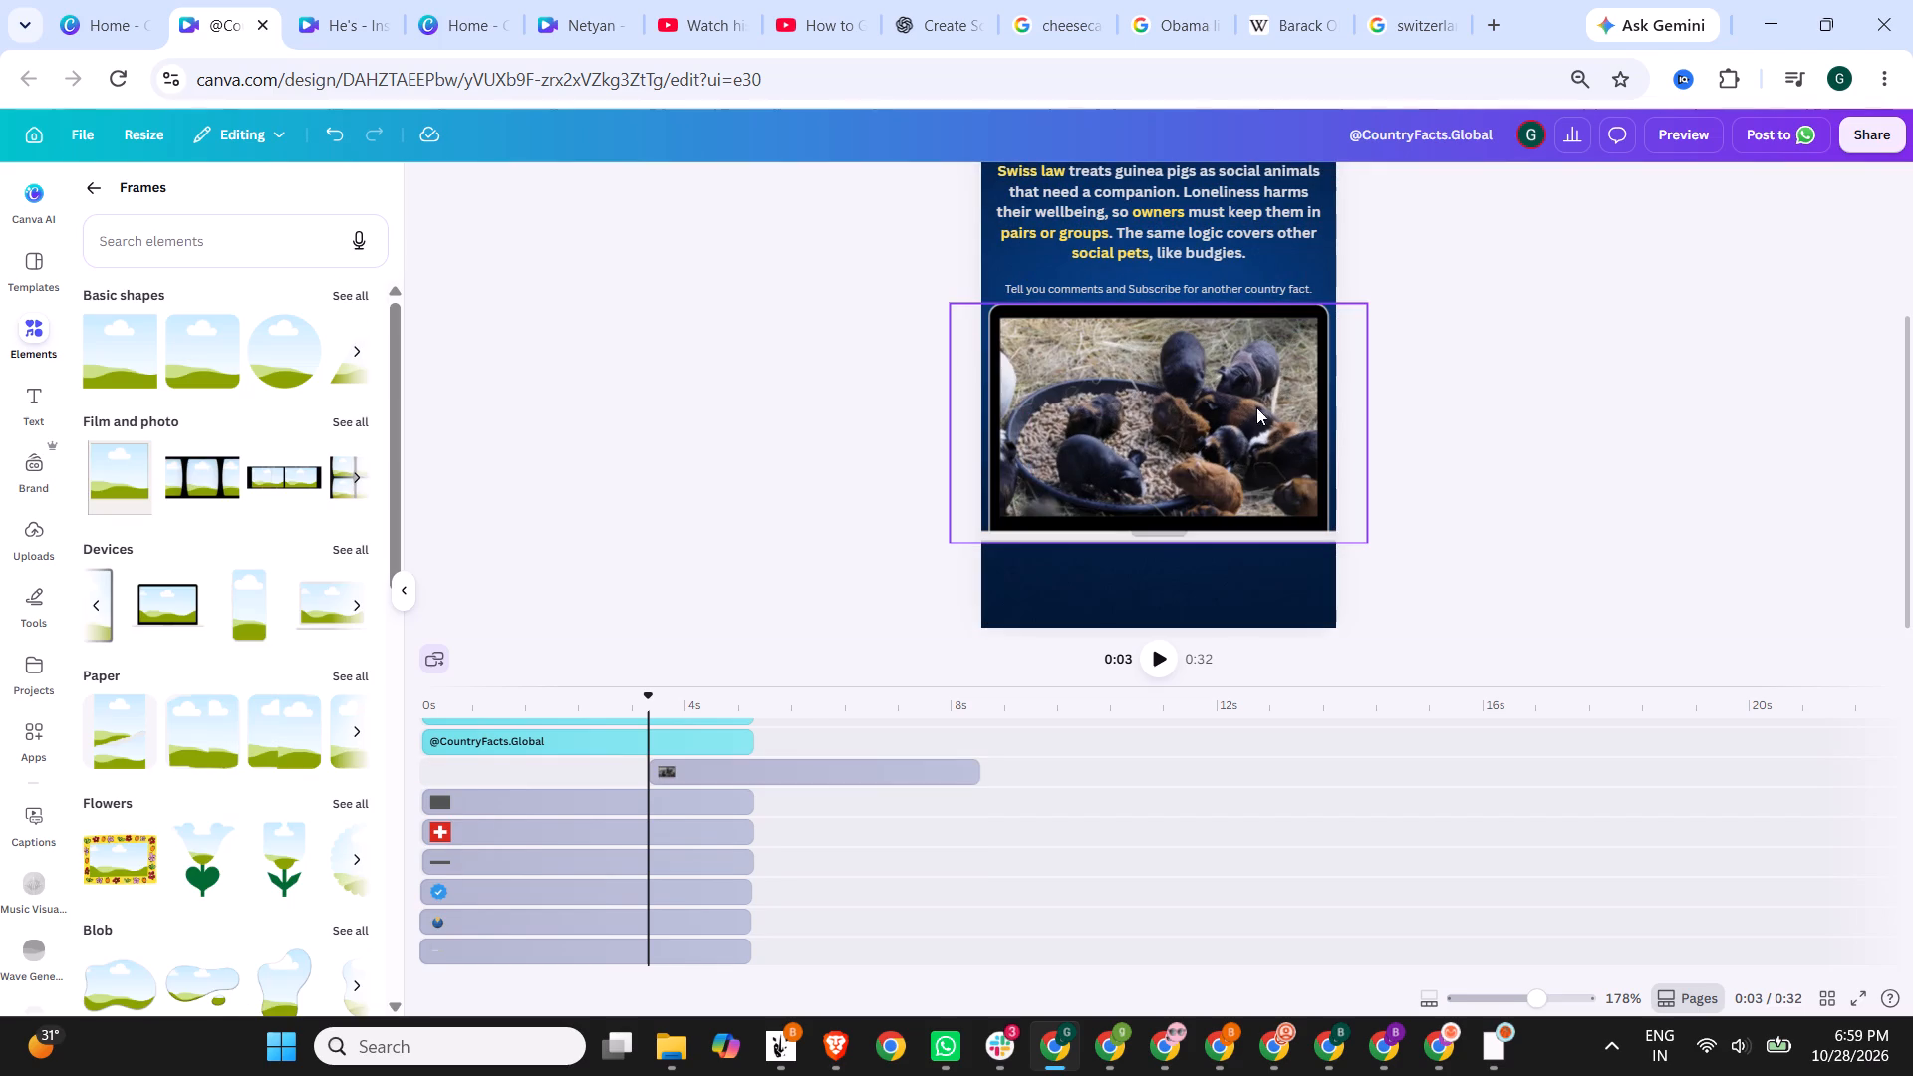
triple_click(1229, 398)
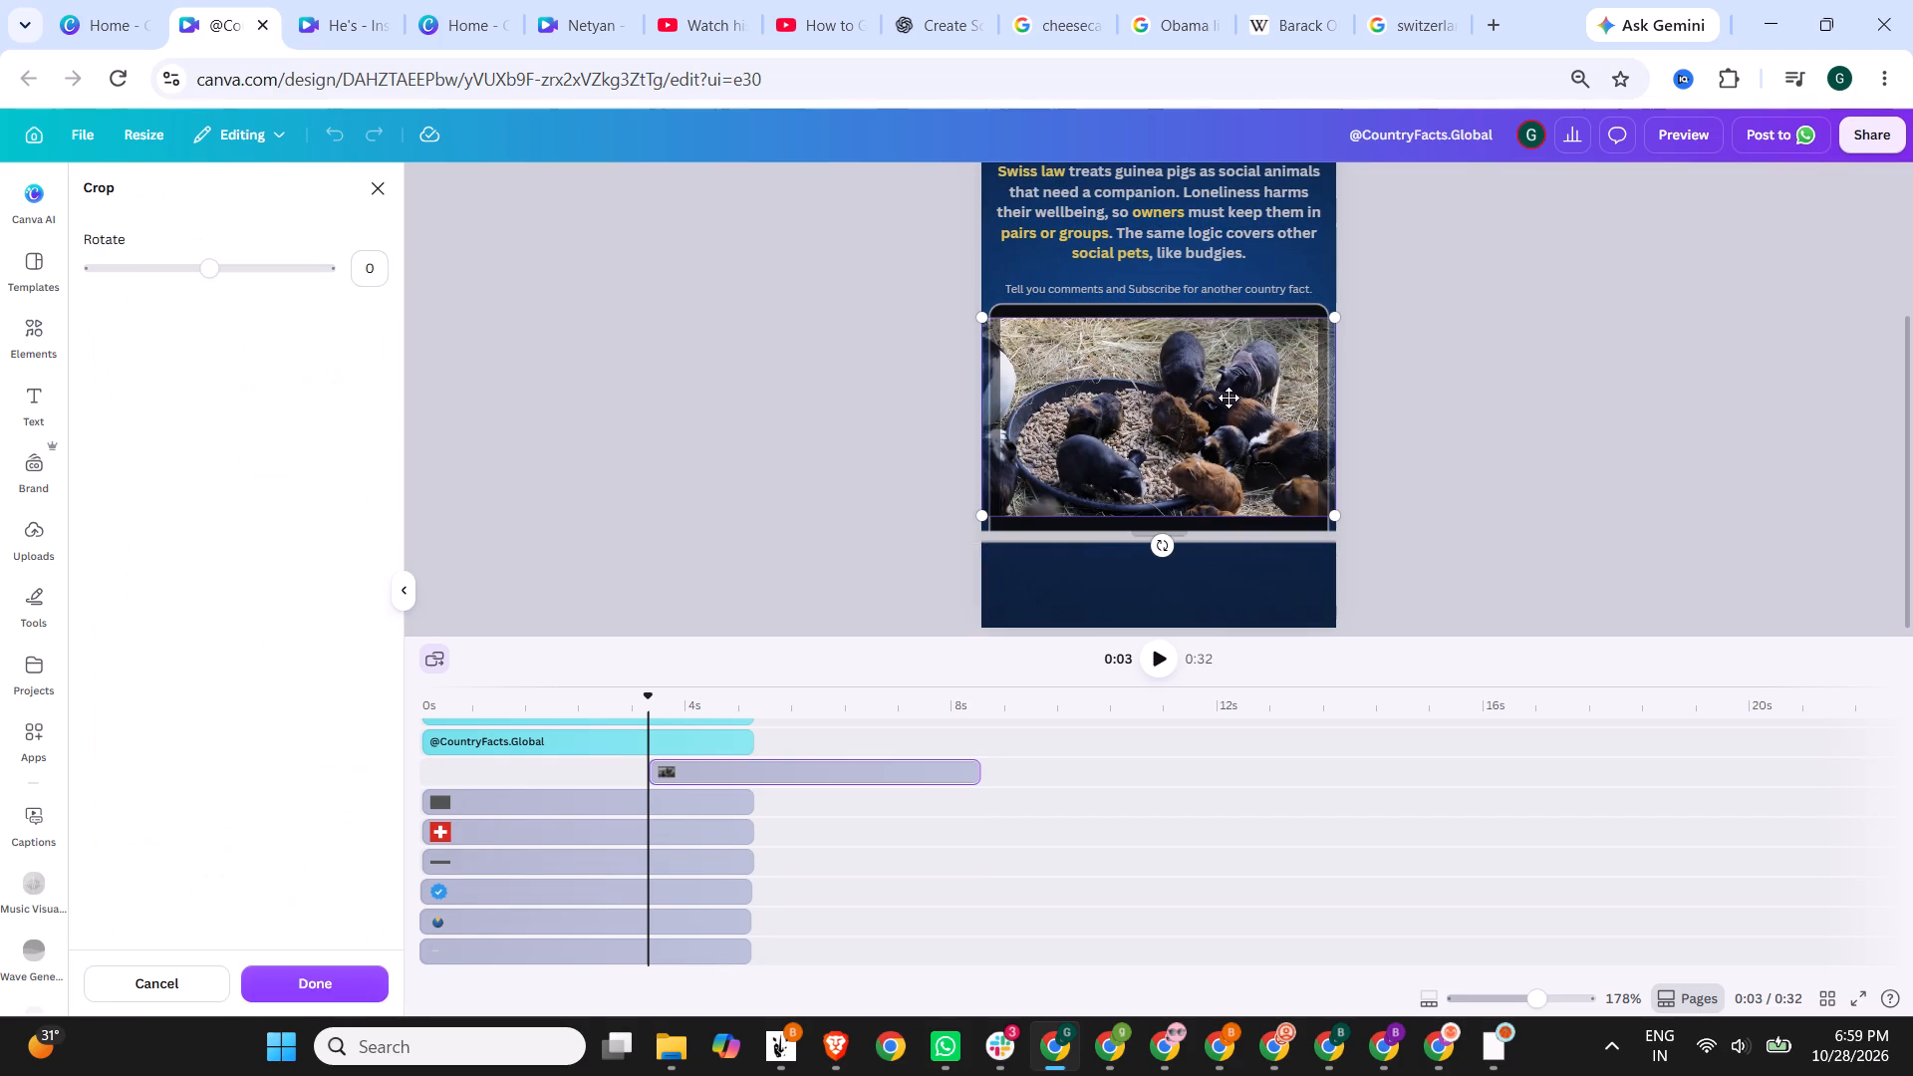
click(693, 702)
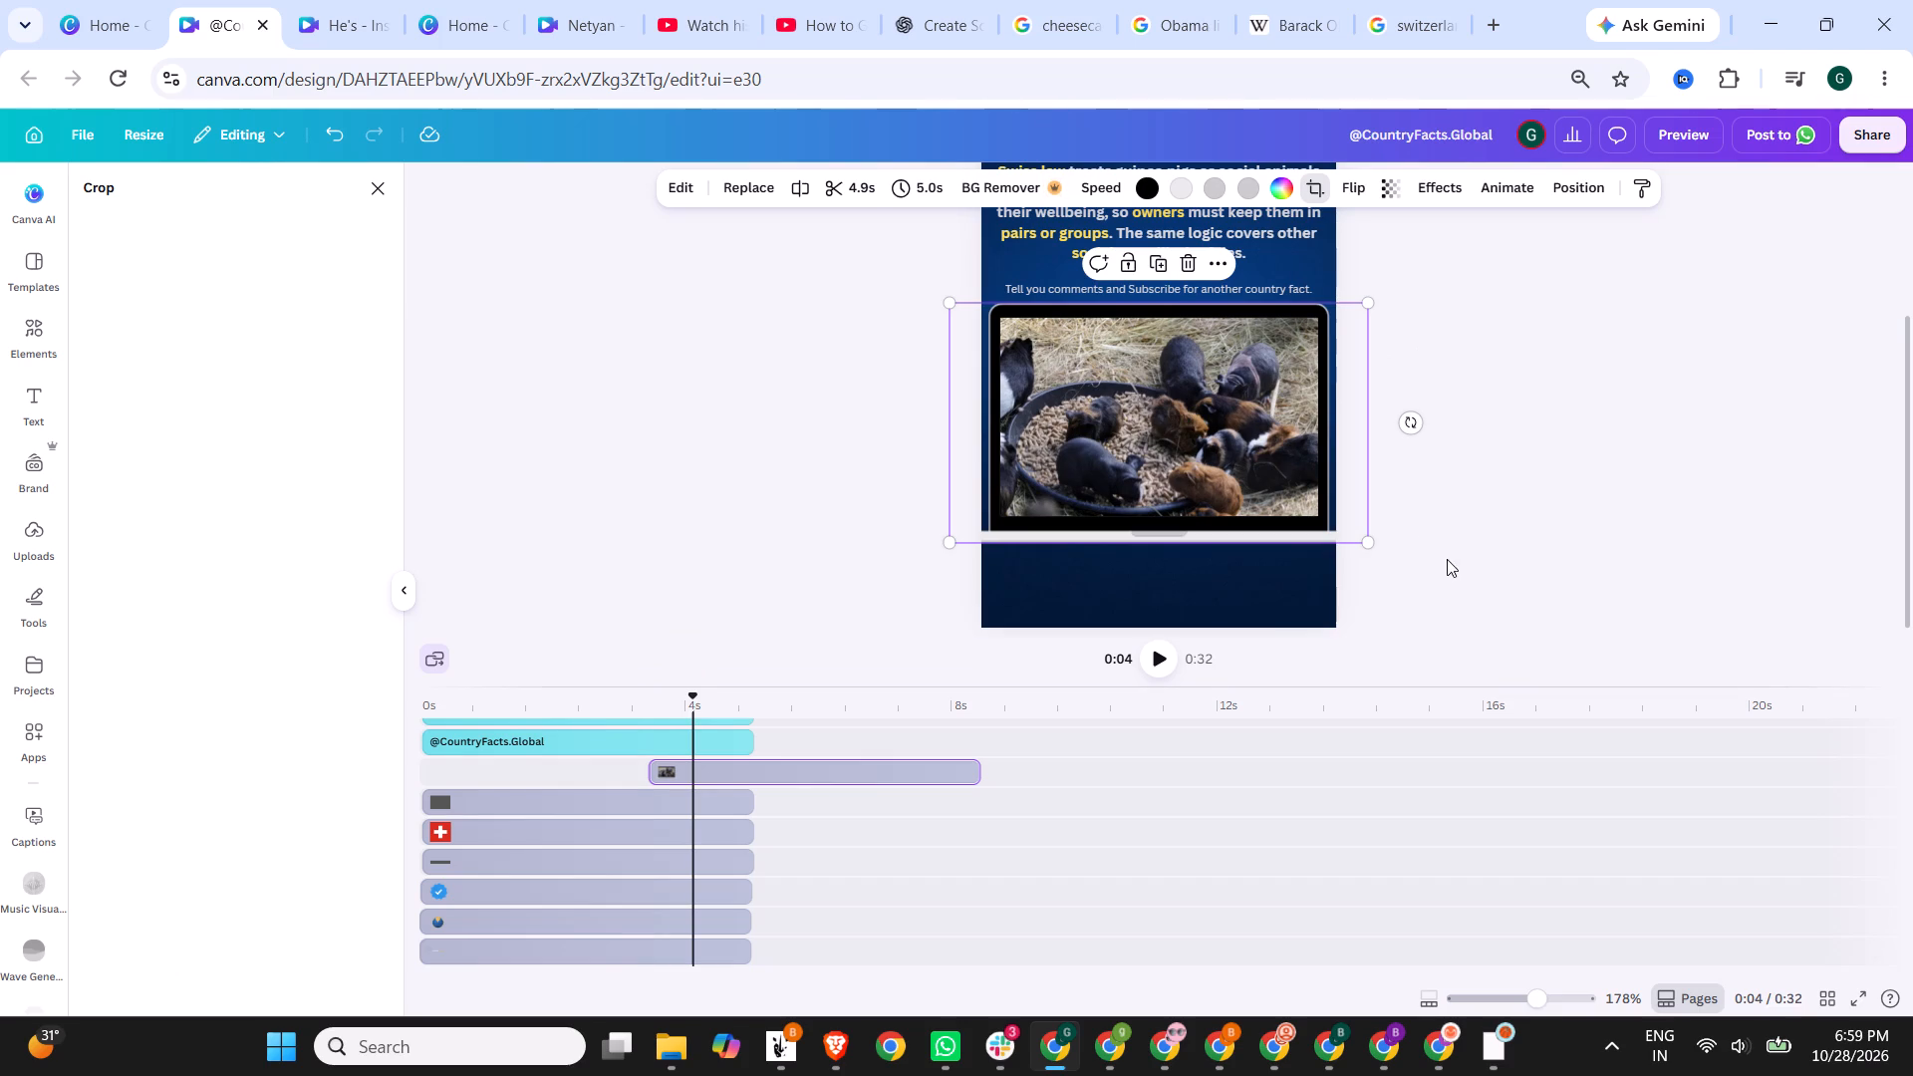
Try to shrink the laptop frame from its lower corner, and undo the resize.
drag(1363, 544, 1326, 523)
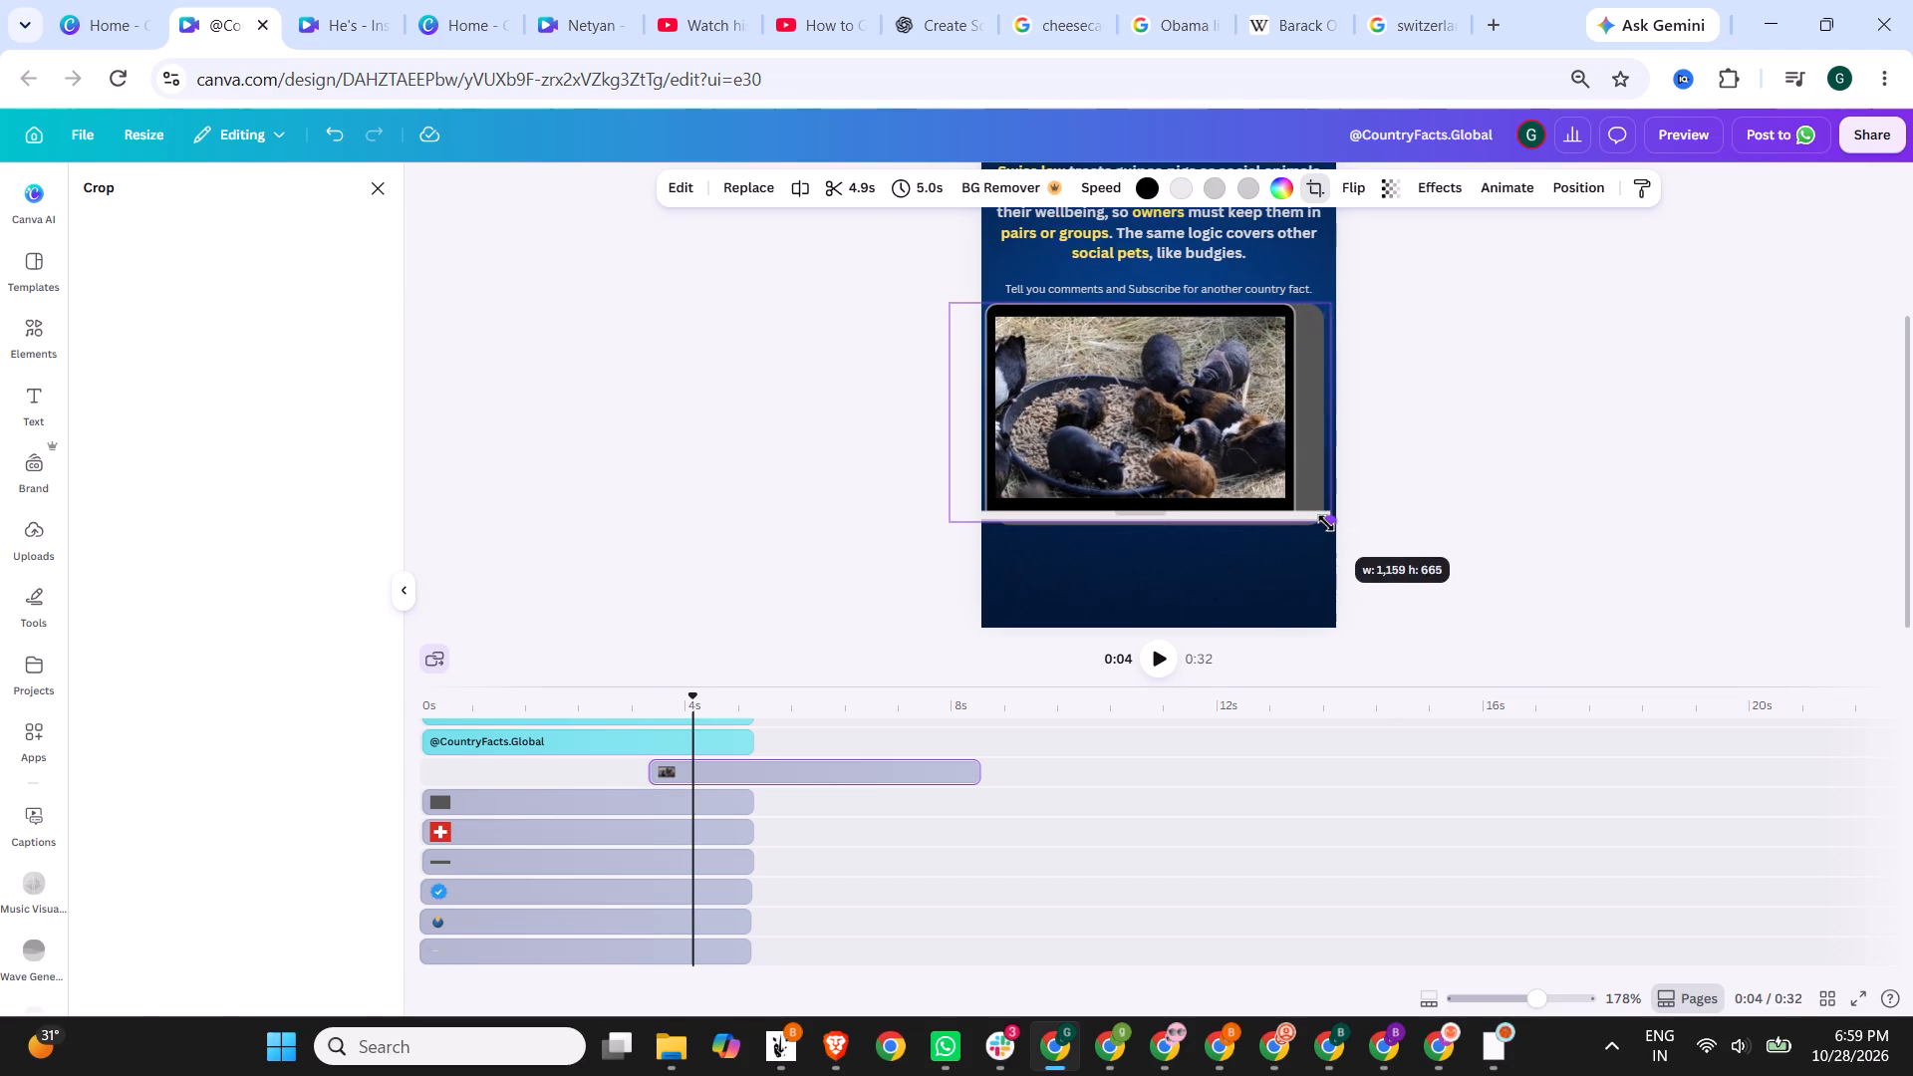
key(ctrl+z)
Adjust the guinea pig video's crop inside the laptop frame so the footage fills the screen and sits centred.
double_click(1199, 432)
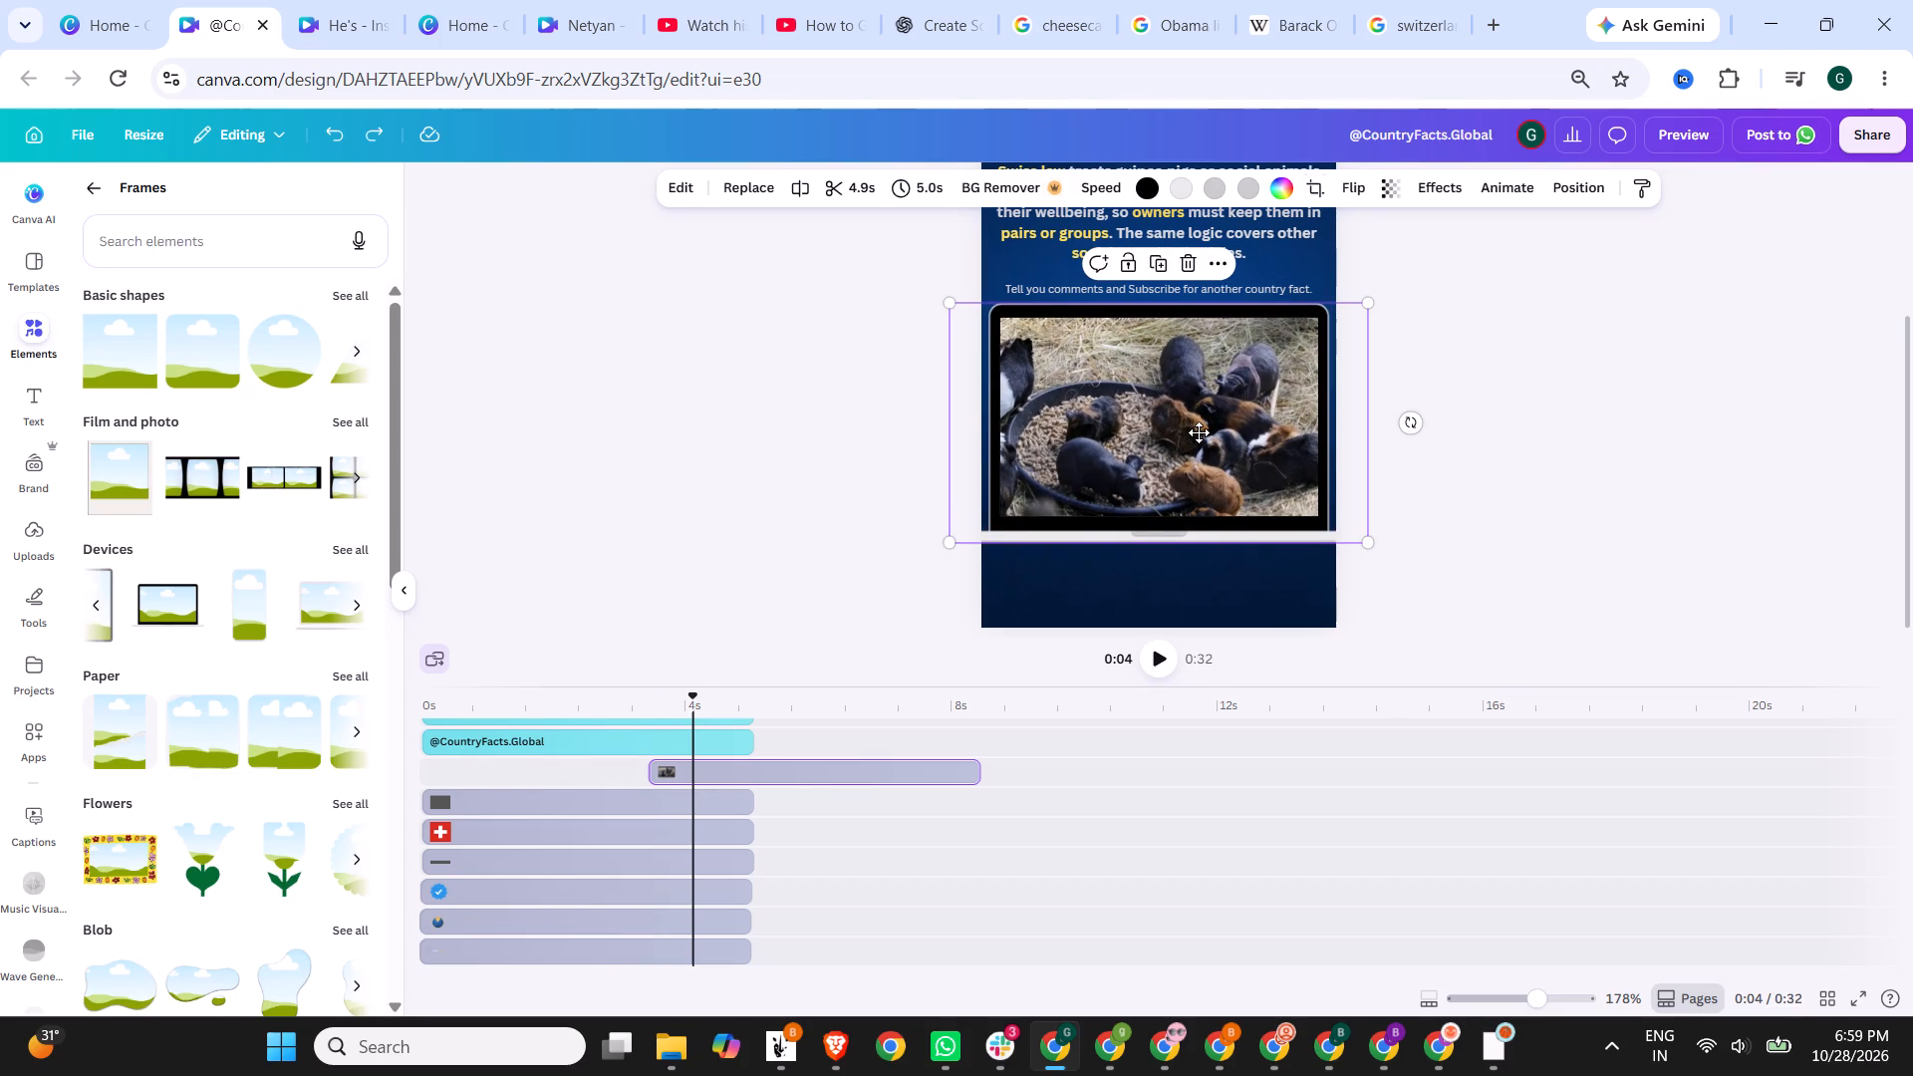
drag(1135, 430, 1190, 405)
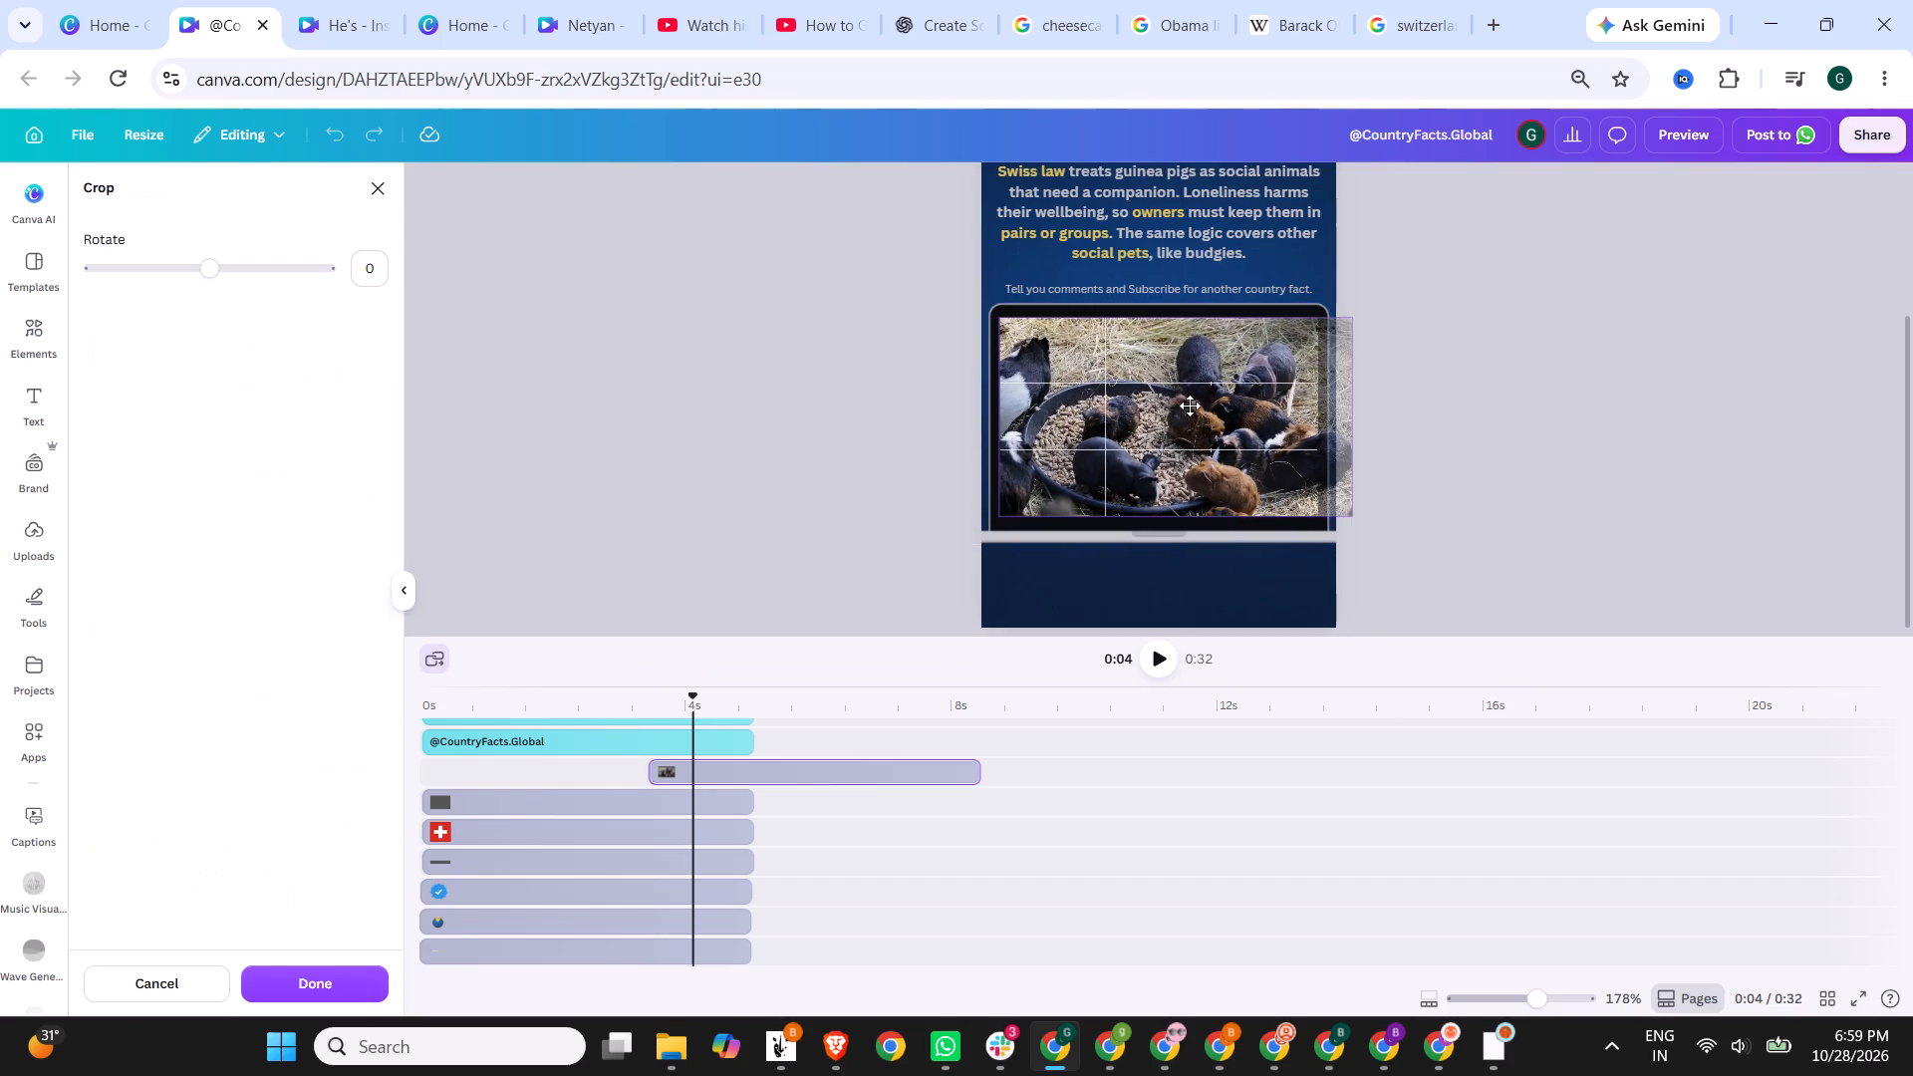
drag(1190, 405, 1199, 403)
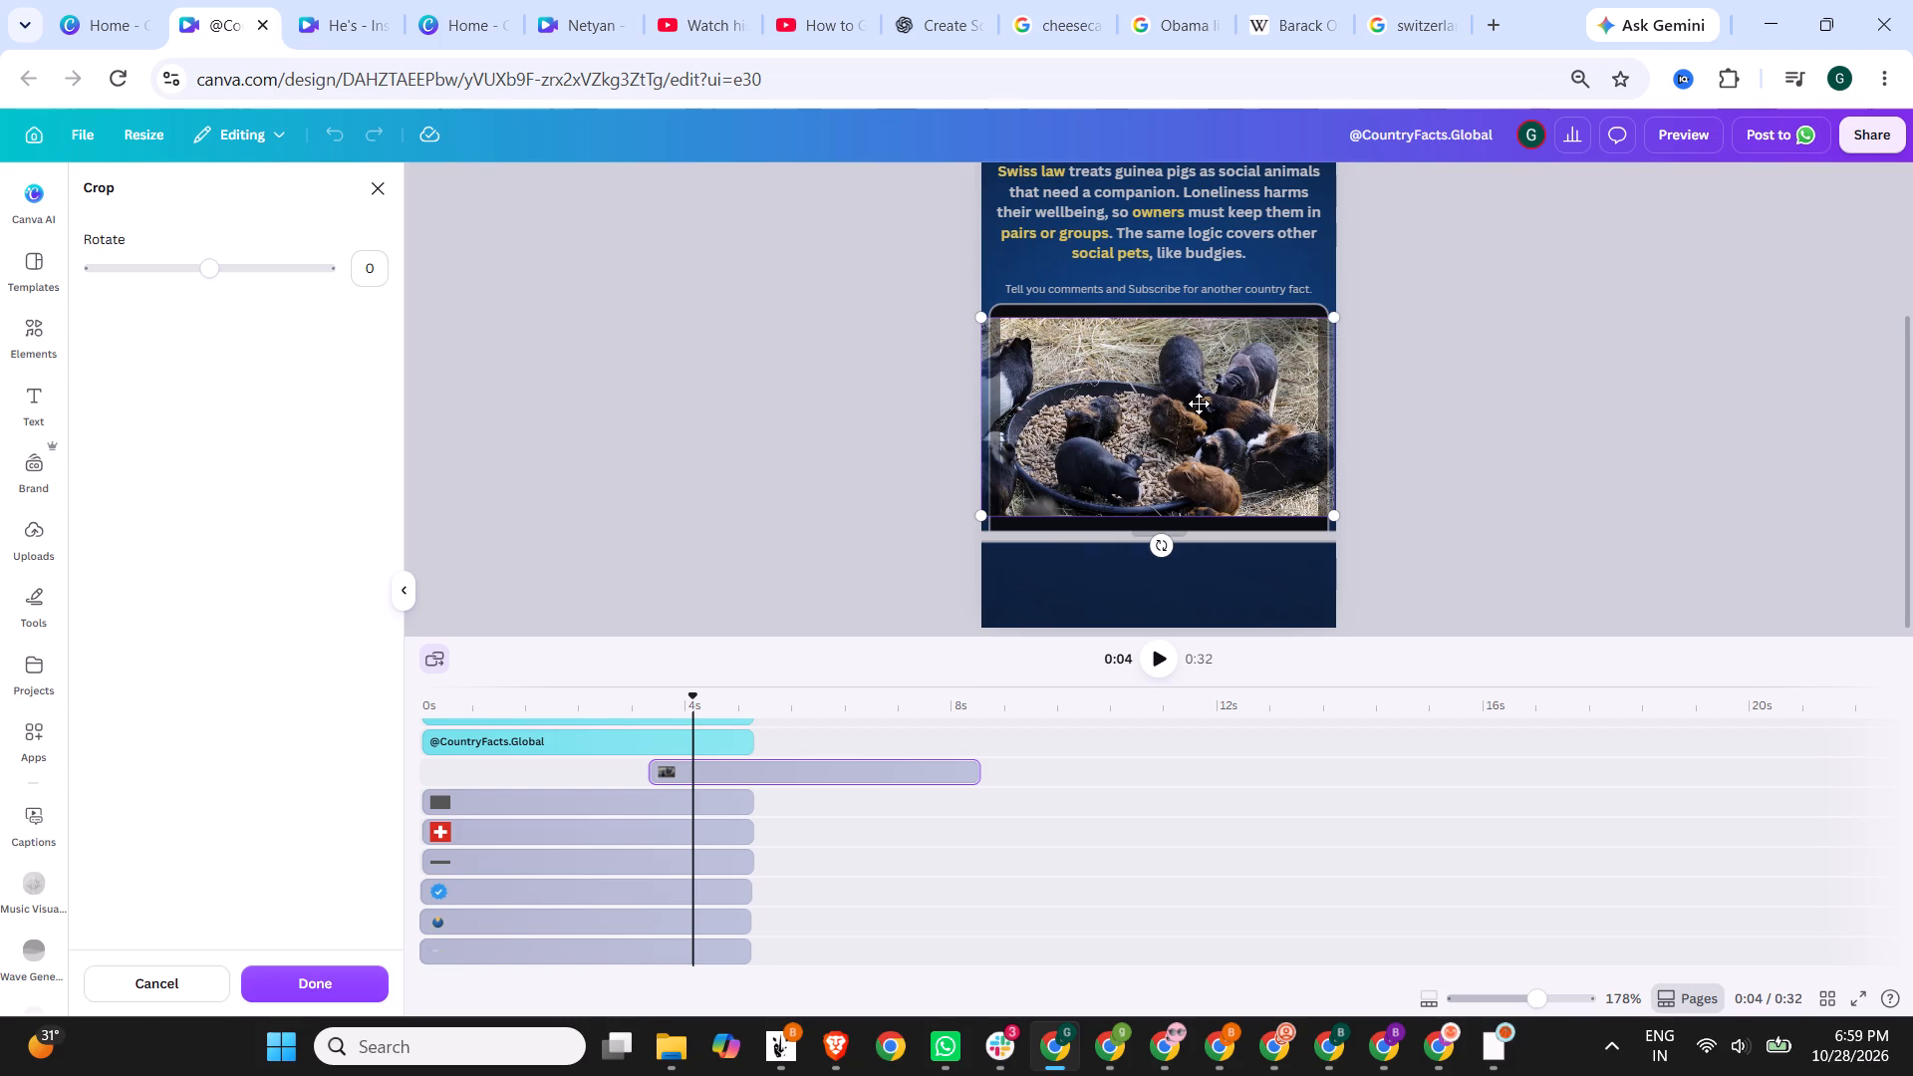
click(1468, 425)
Cut the closing line "Tell you comments and Subscribe for another country fact." out of the script text.
click(738, 477)
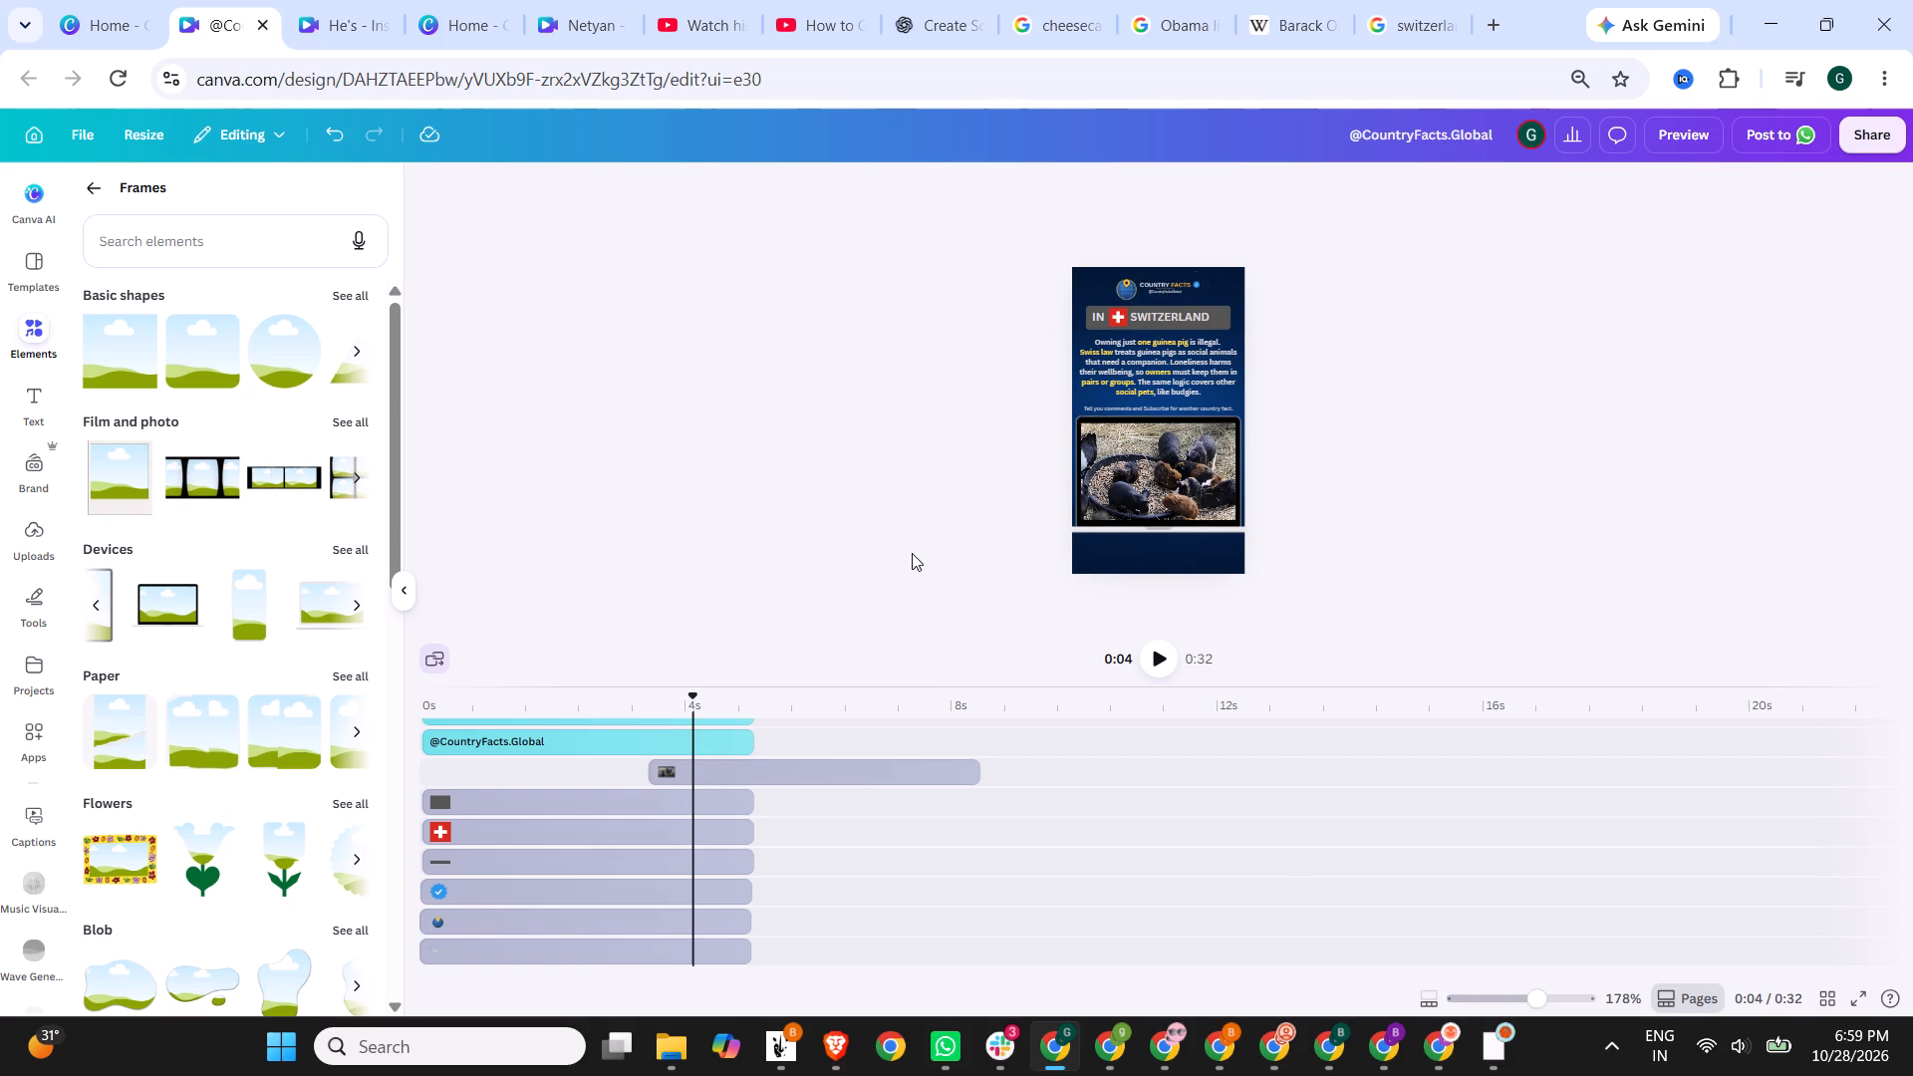
double_click(1211, 403)
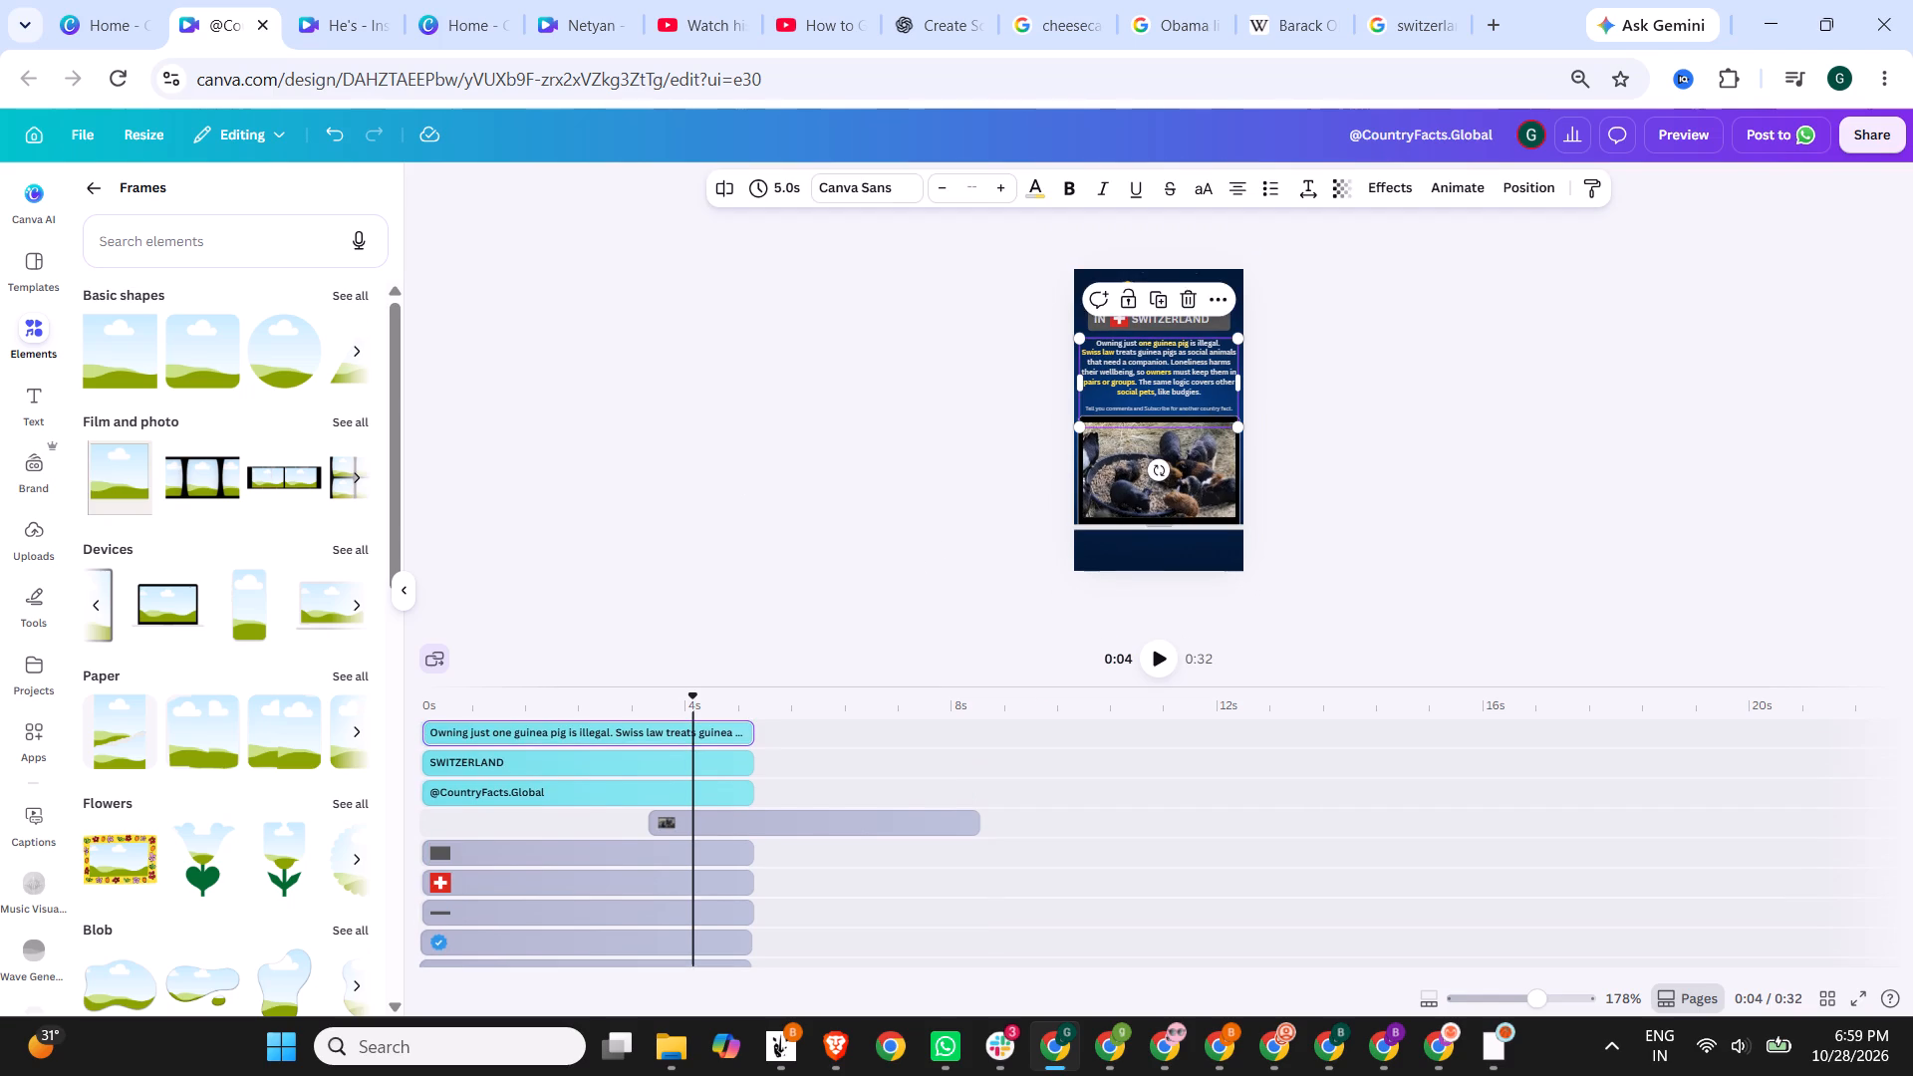
drag(1233, 406, 1085, 413)
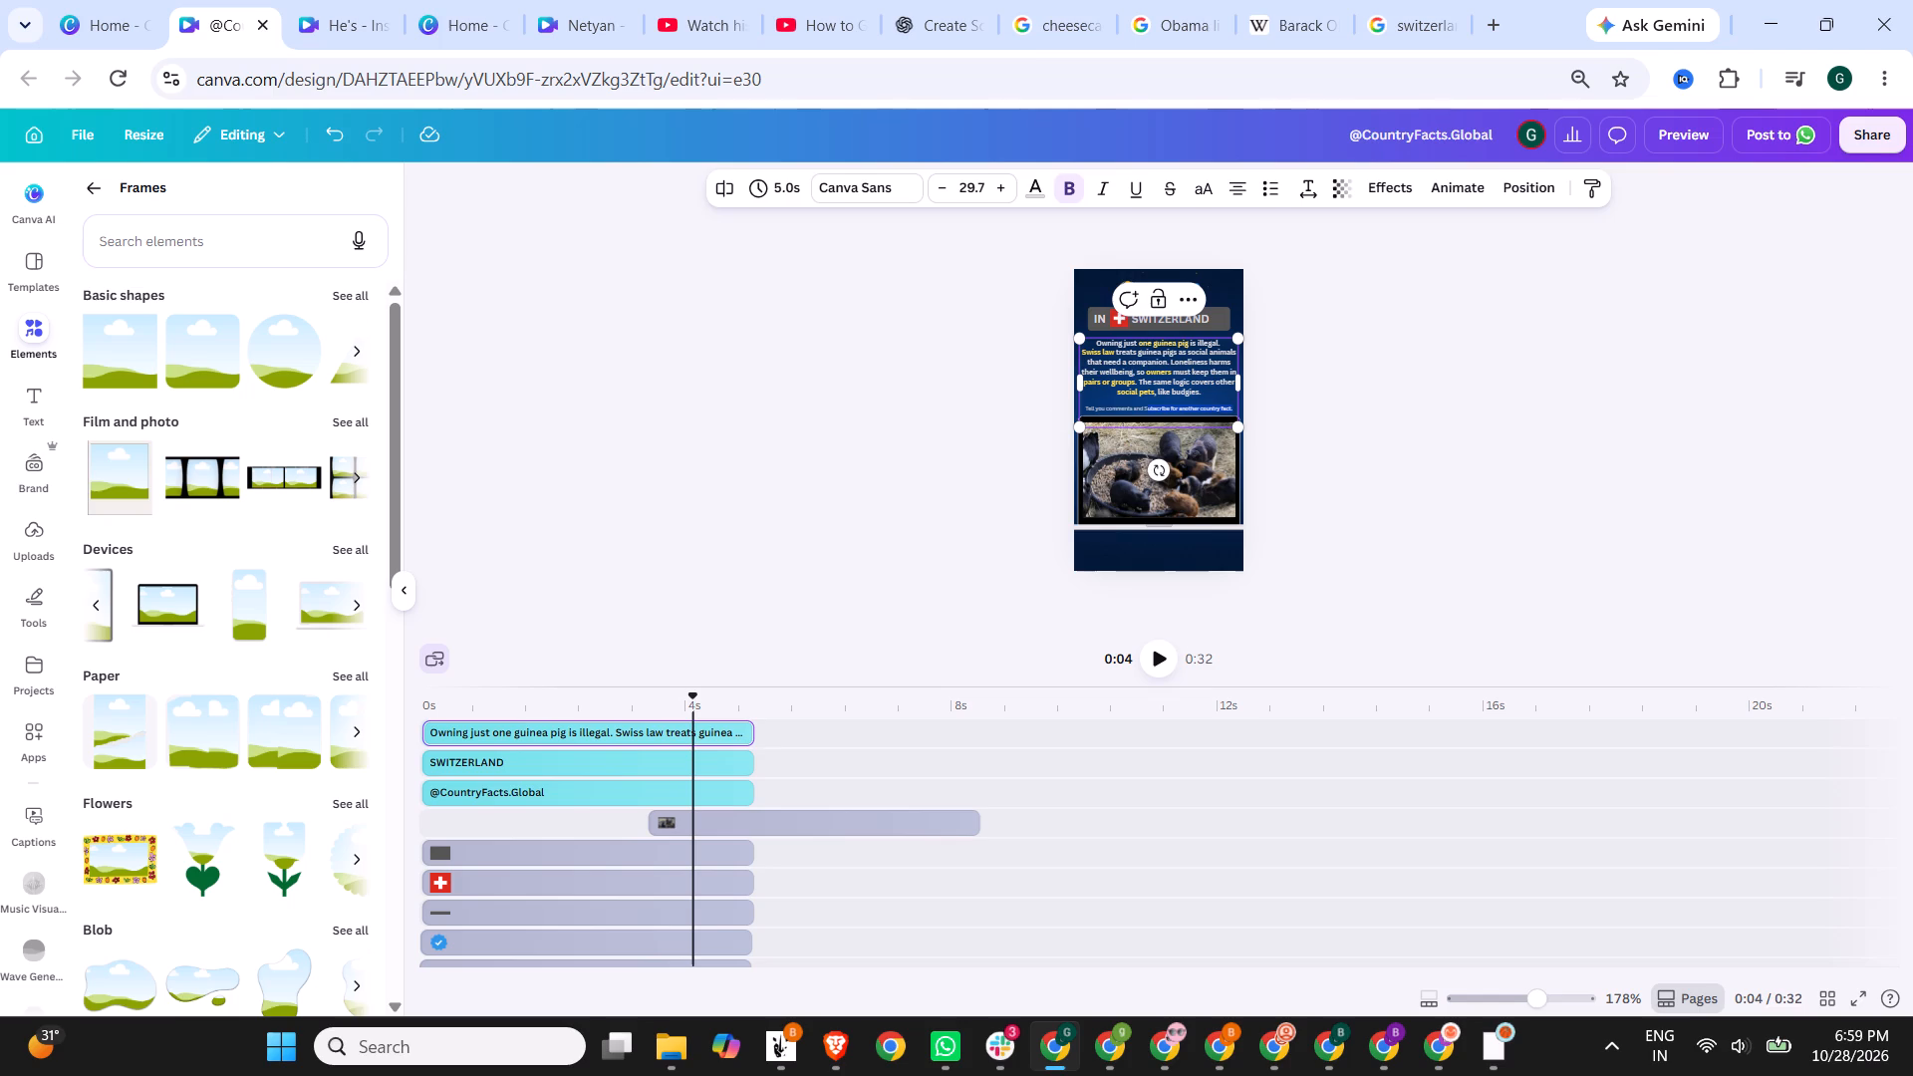
drag(1085, 413, 1089, 408)
drag(1089, 408, 1086, 408)
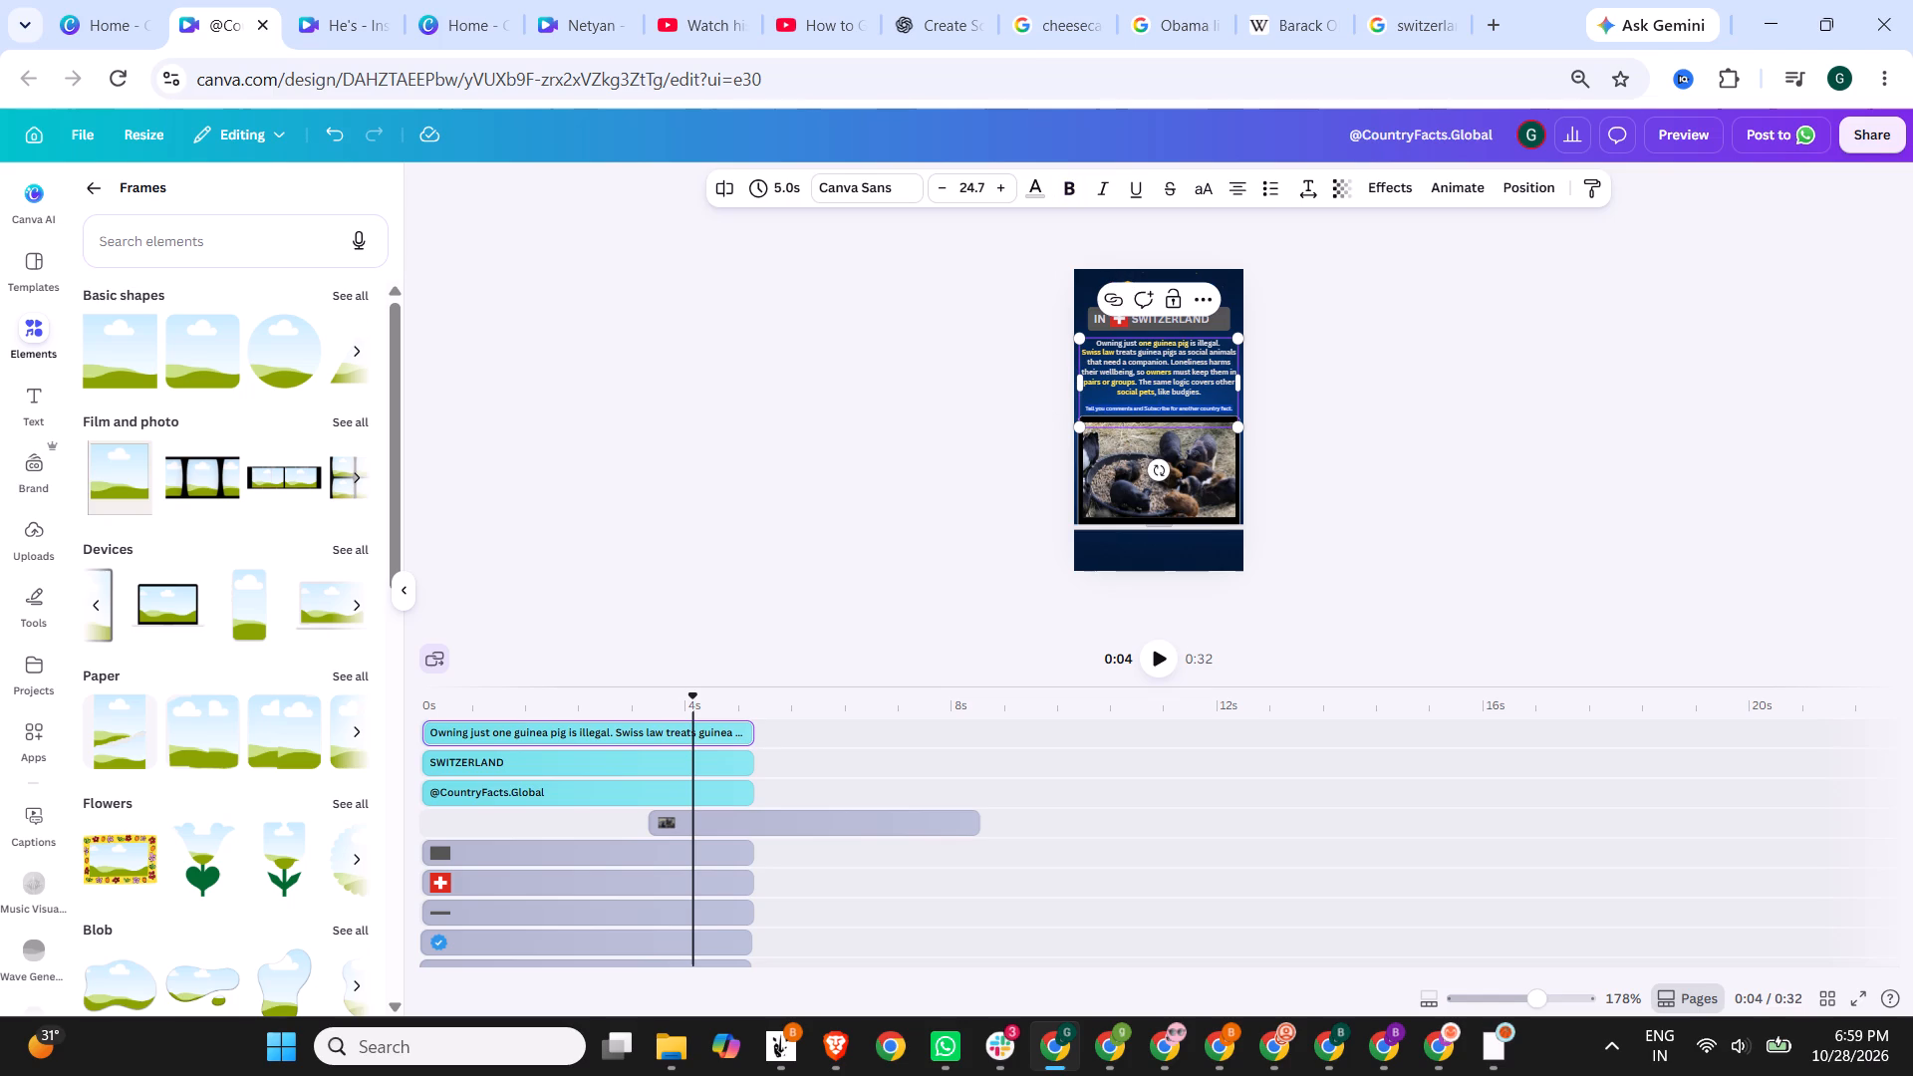
key(ctrl+x)
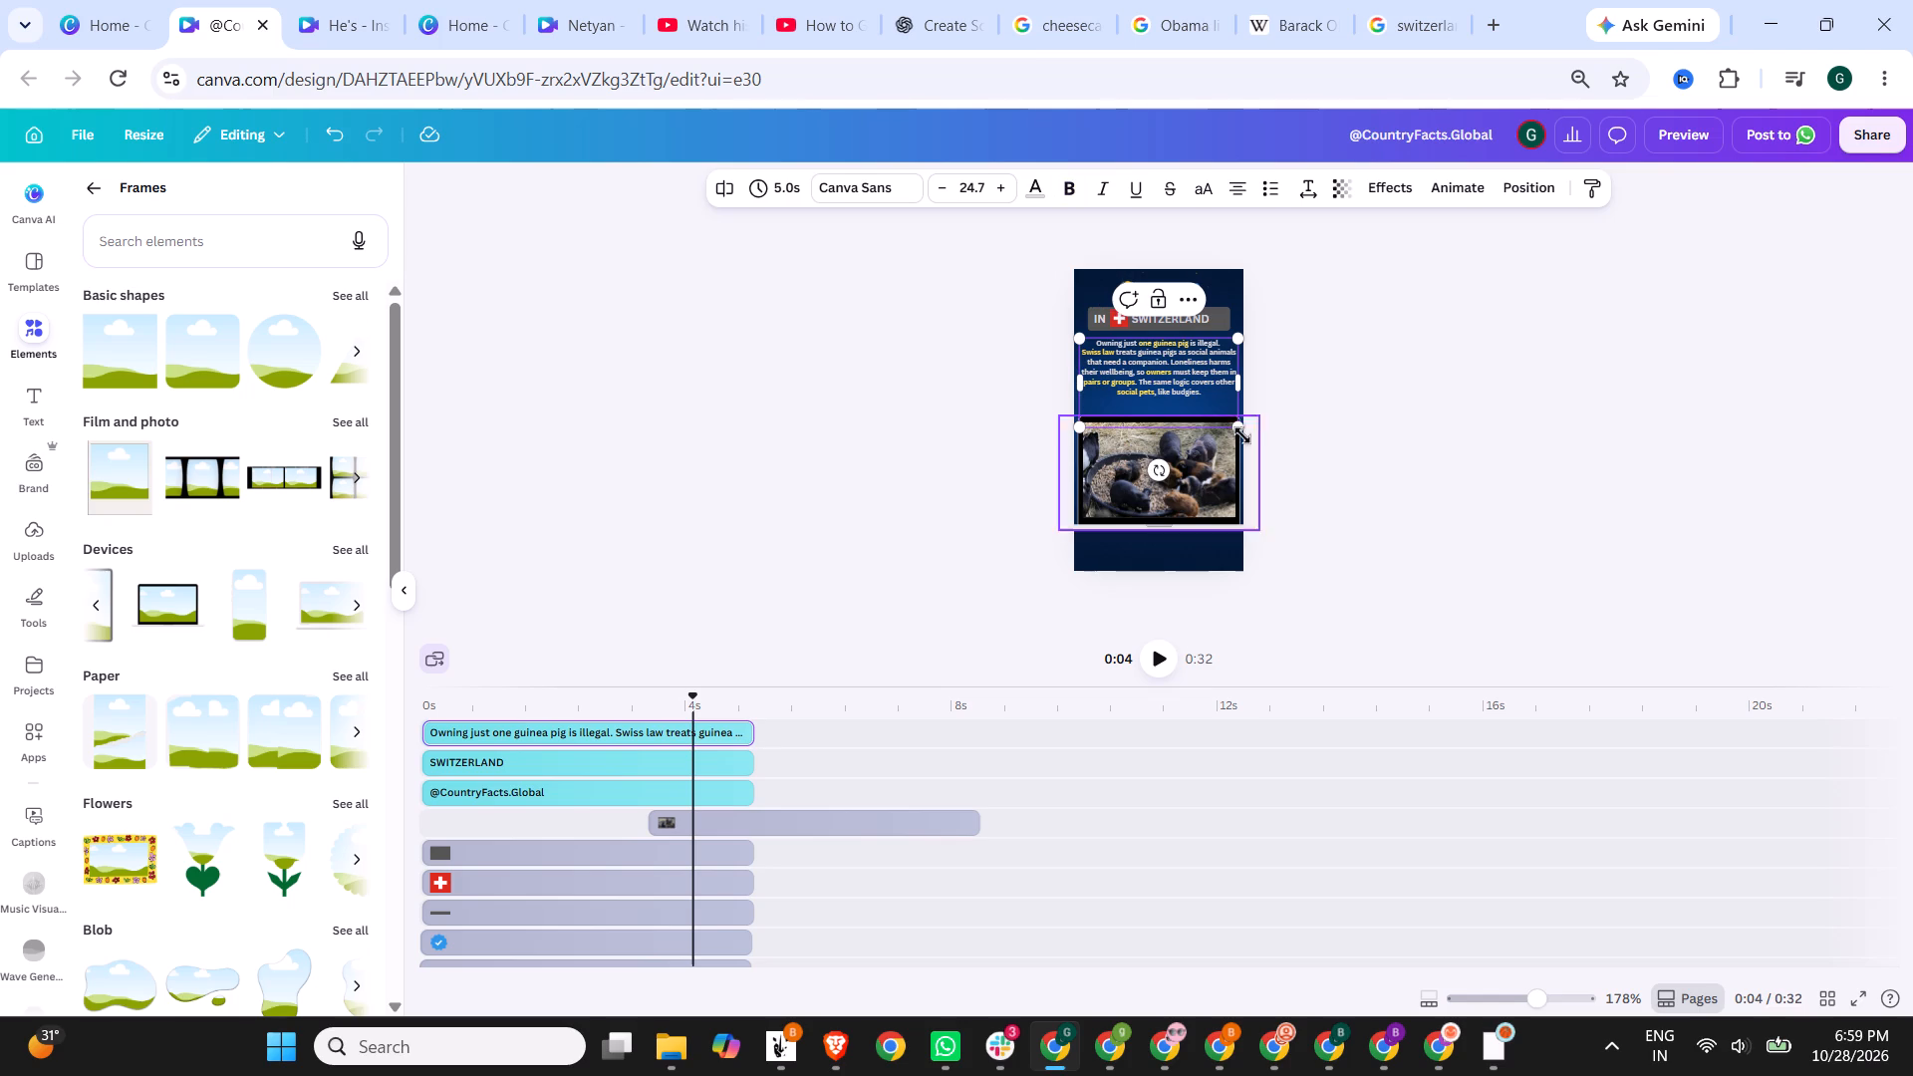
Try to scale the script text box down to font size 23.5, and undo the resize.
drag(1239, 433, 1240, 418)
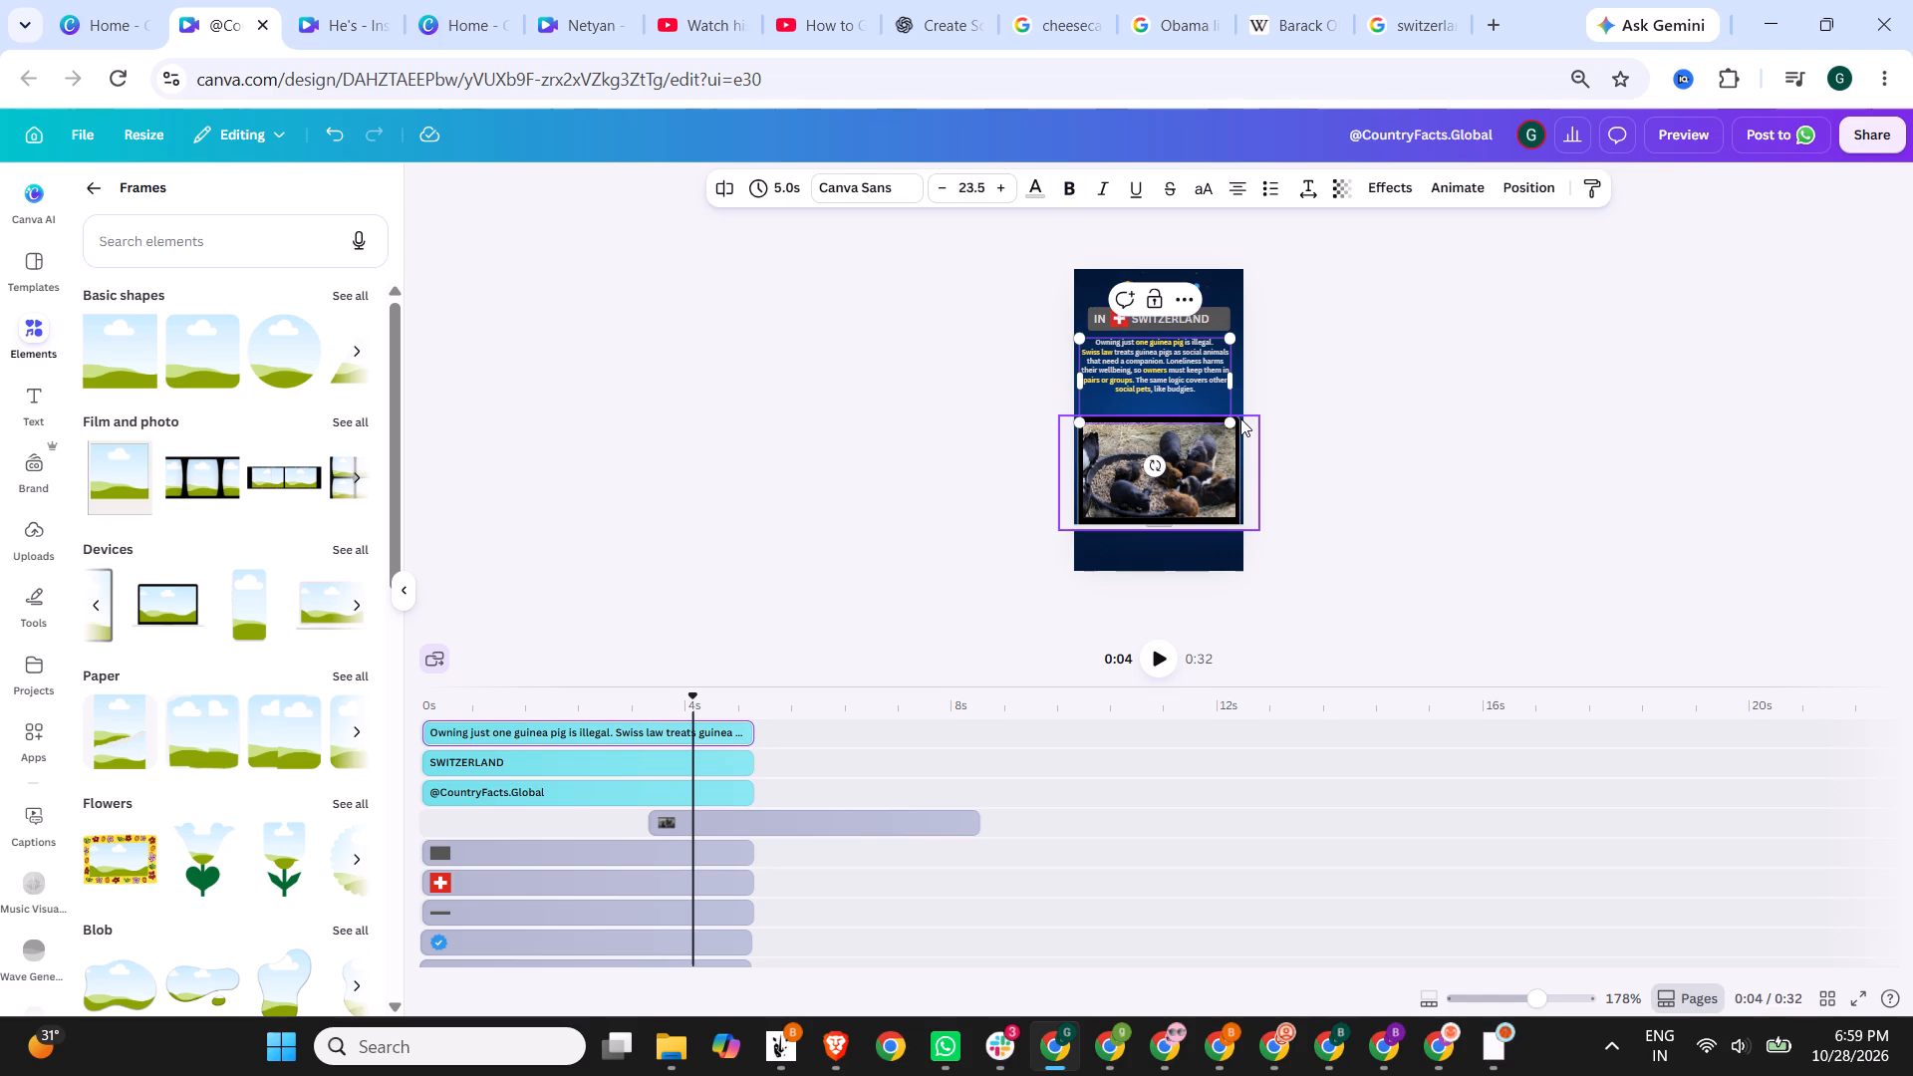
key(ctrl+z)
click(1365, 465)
Add a body text box and paste in the line "Tell you comments and Subscribe for another country fact.".
scroll(1365, 465, down, 1)
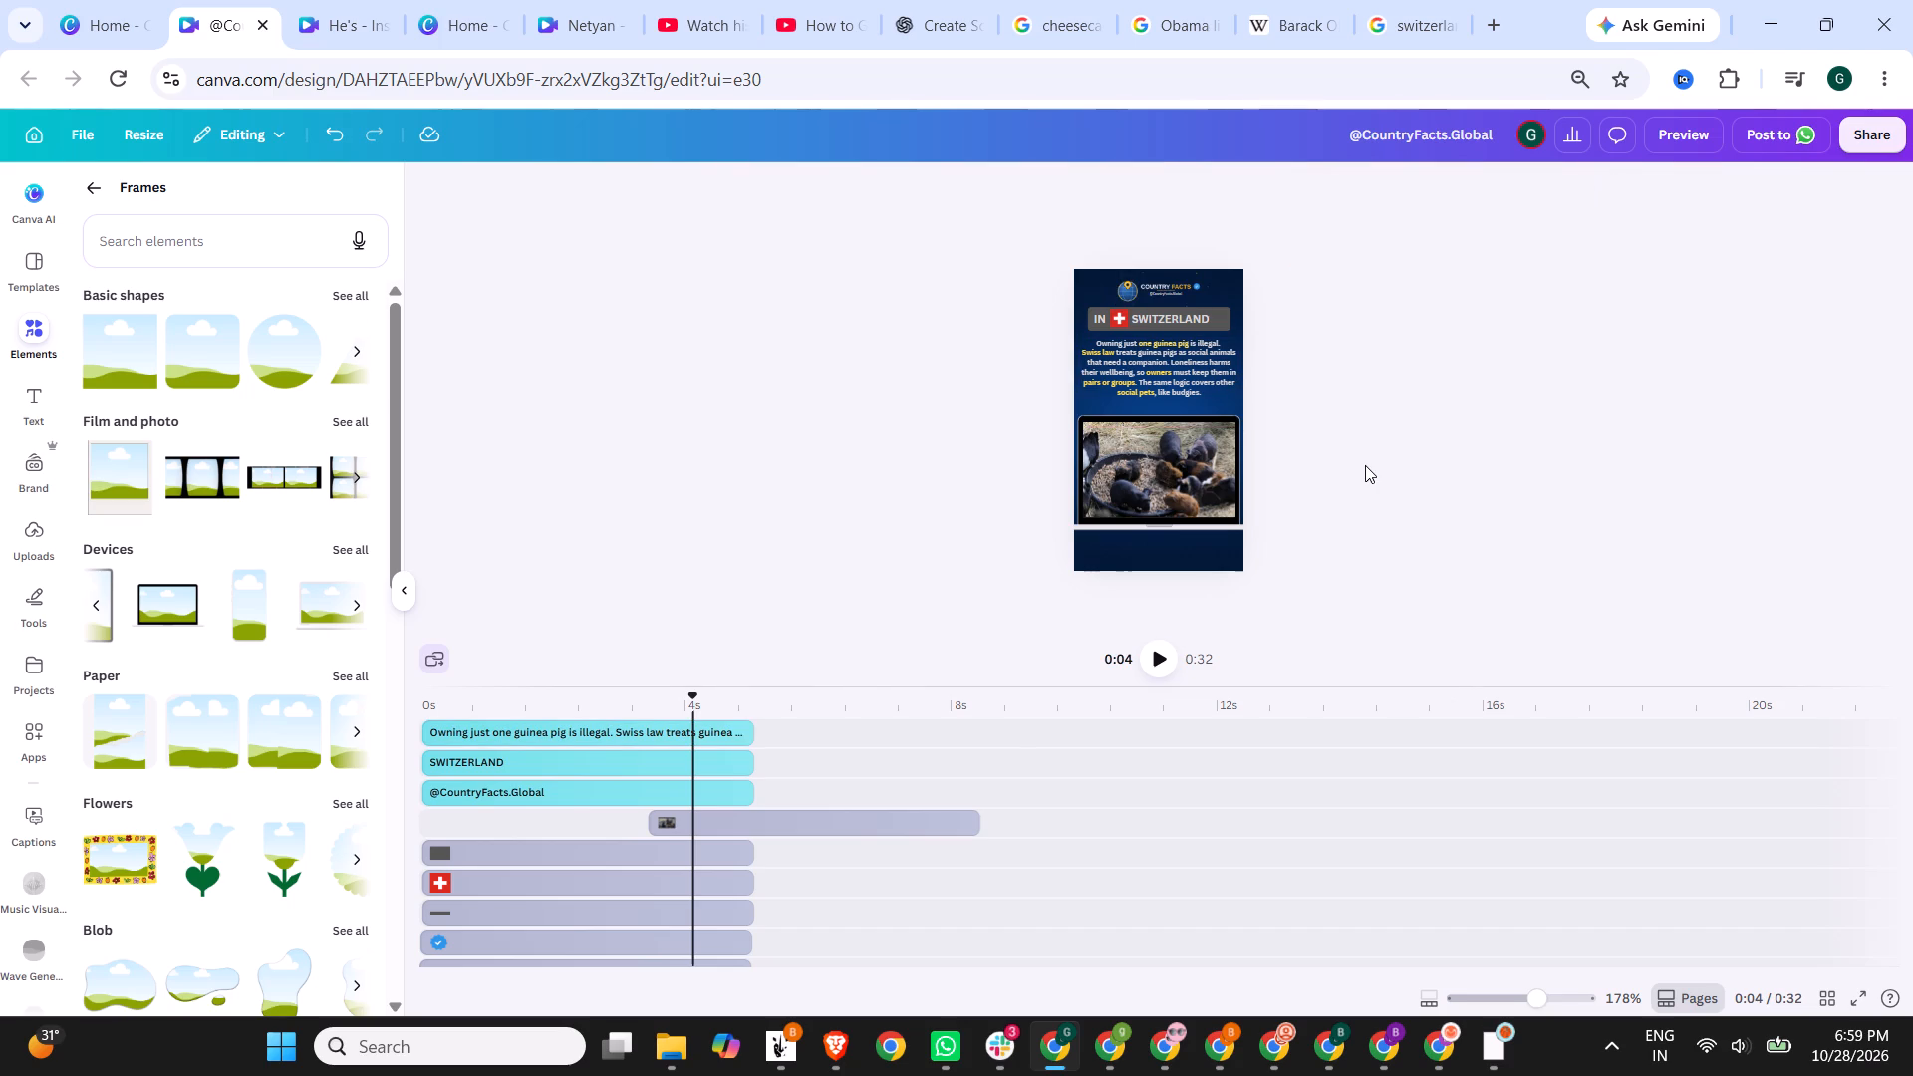
scroll(1559, 504, down, 1)
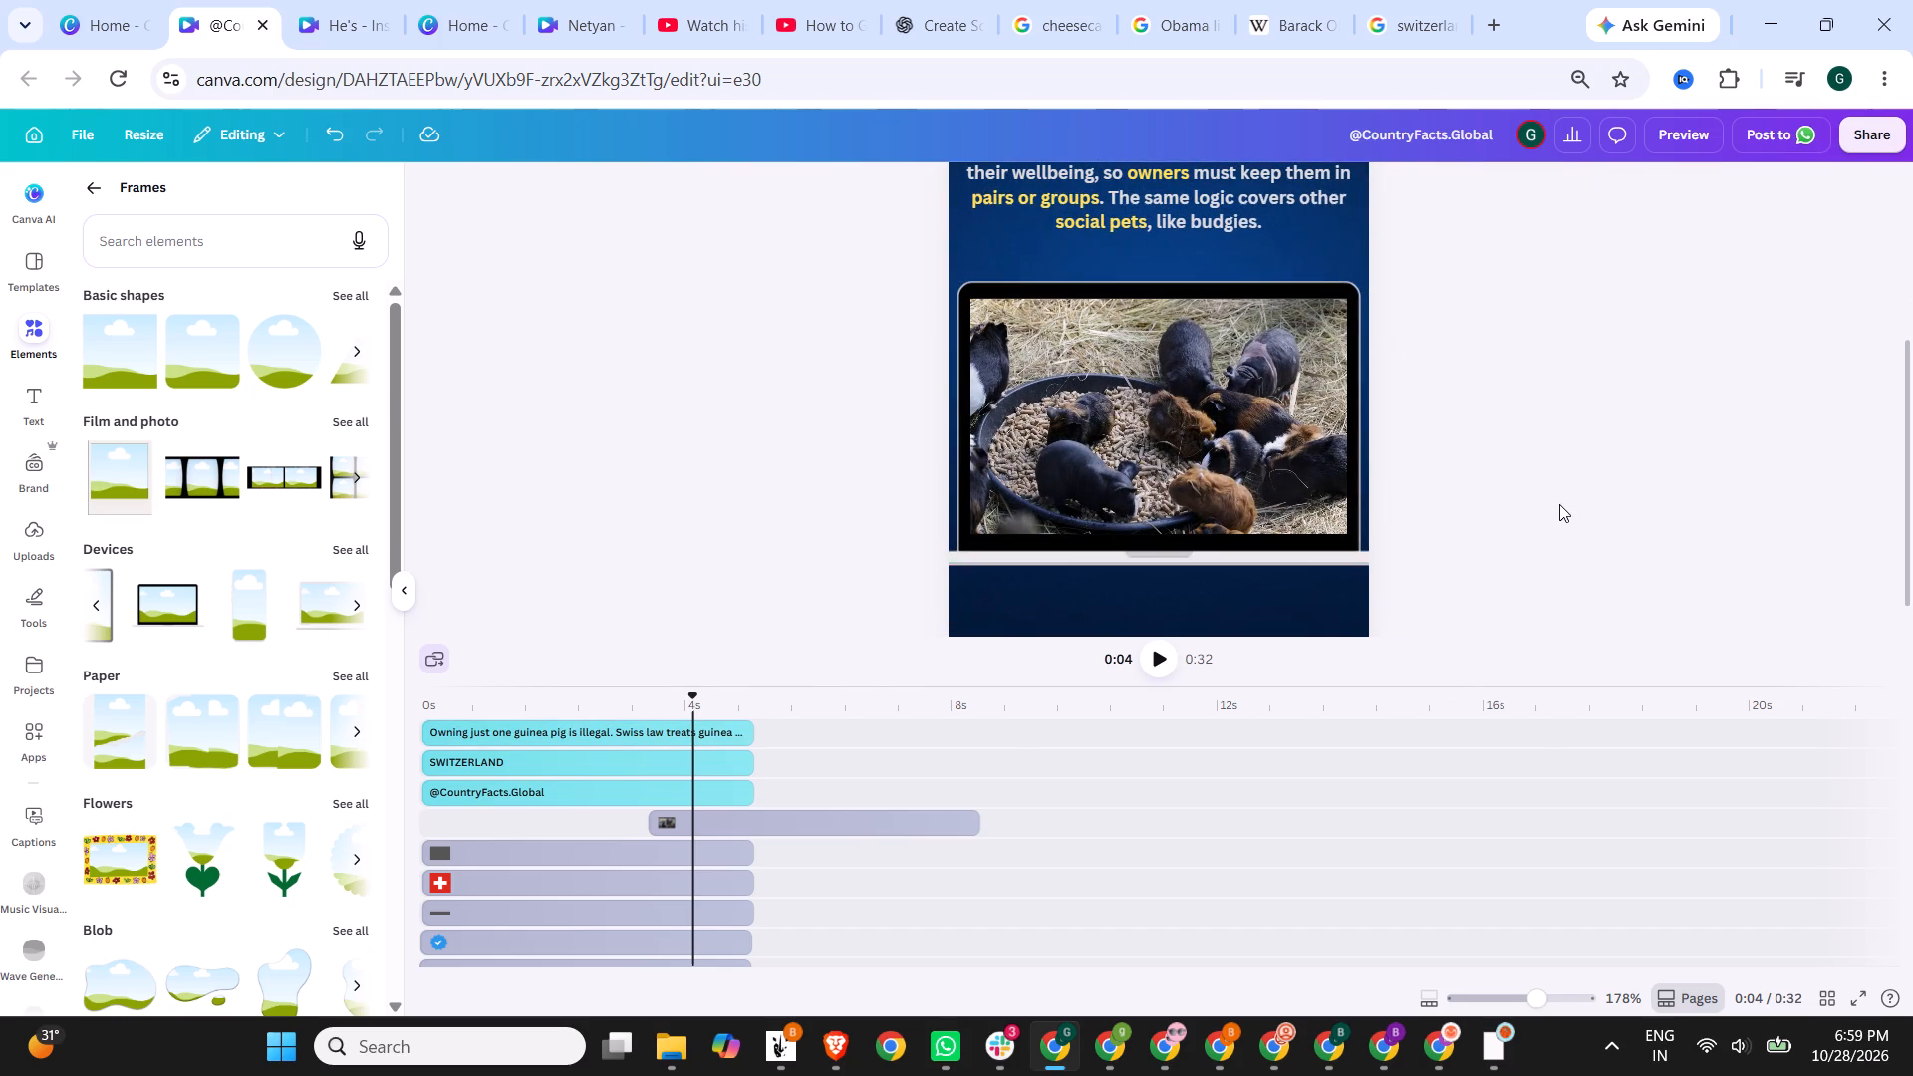
scroll(1559, 504, down, 1)
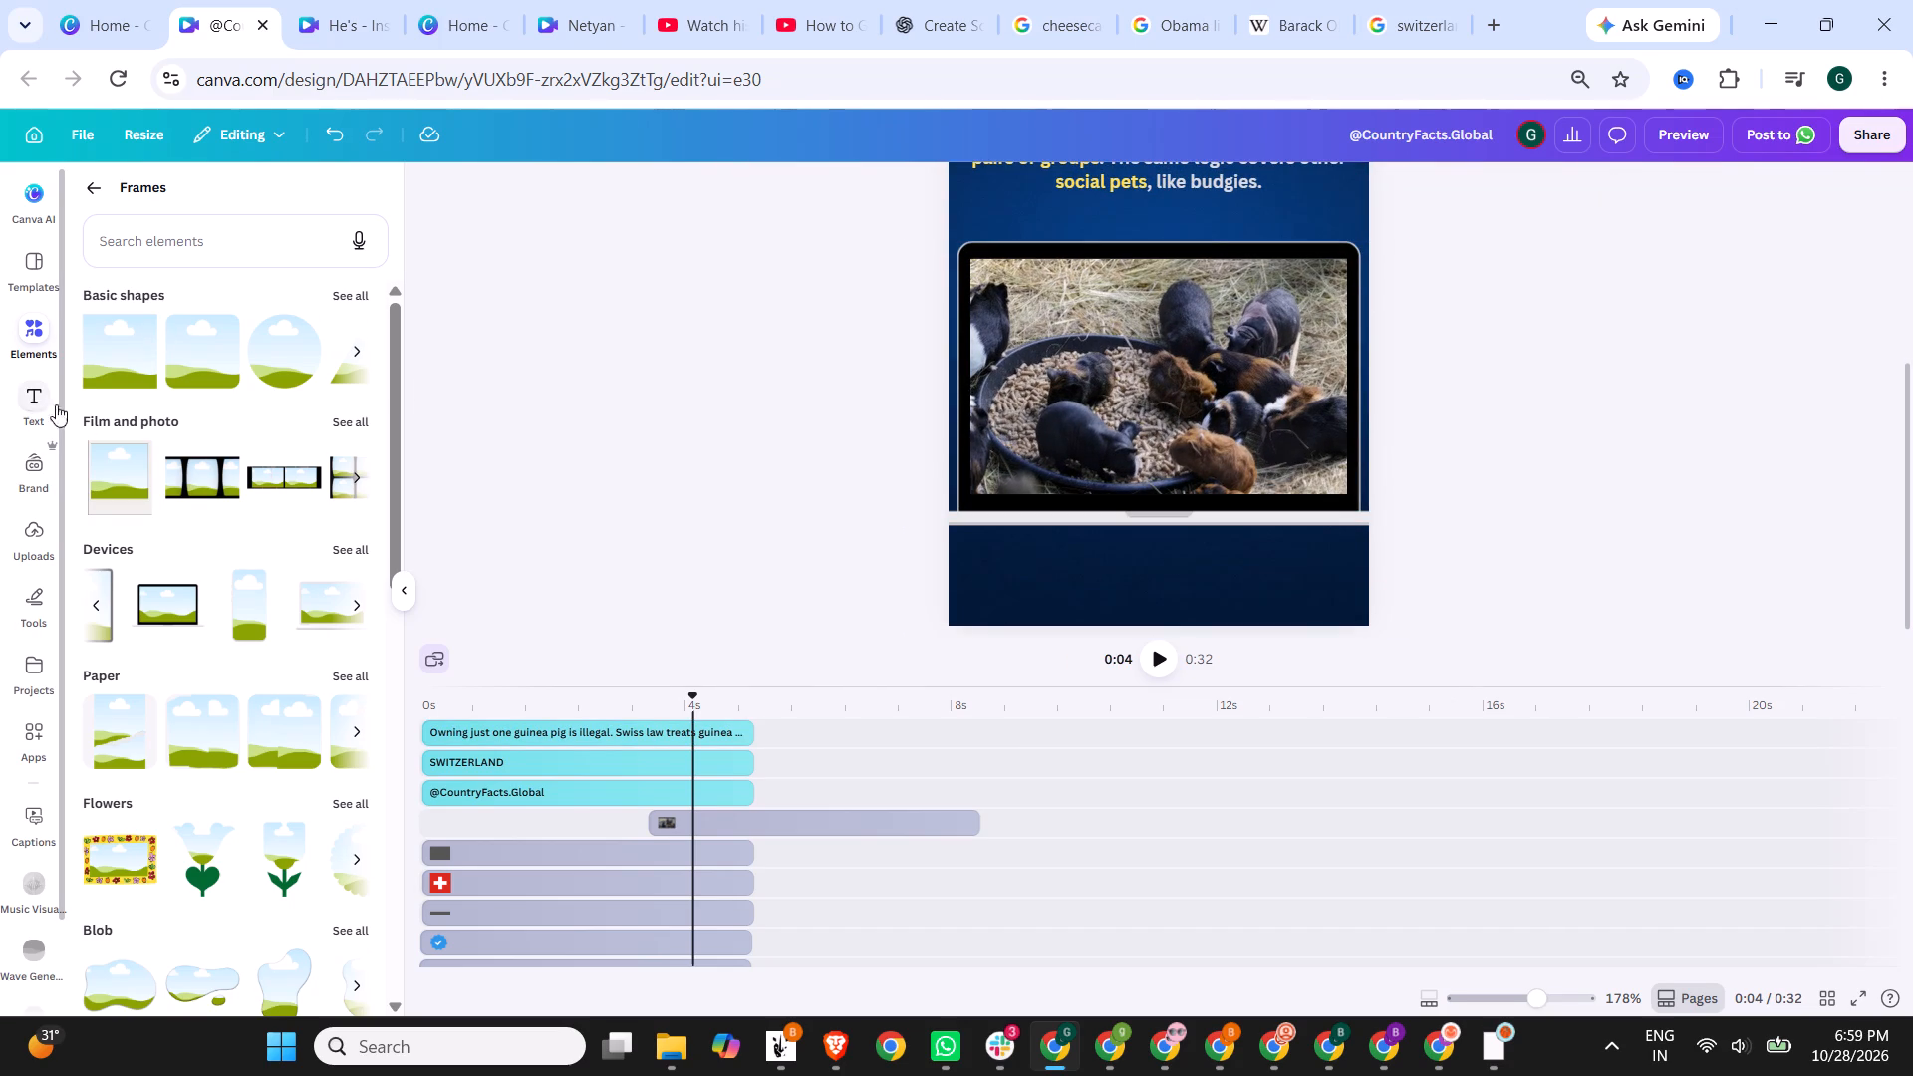
click(26, 403)
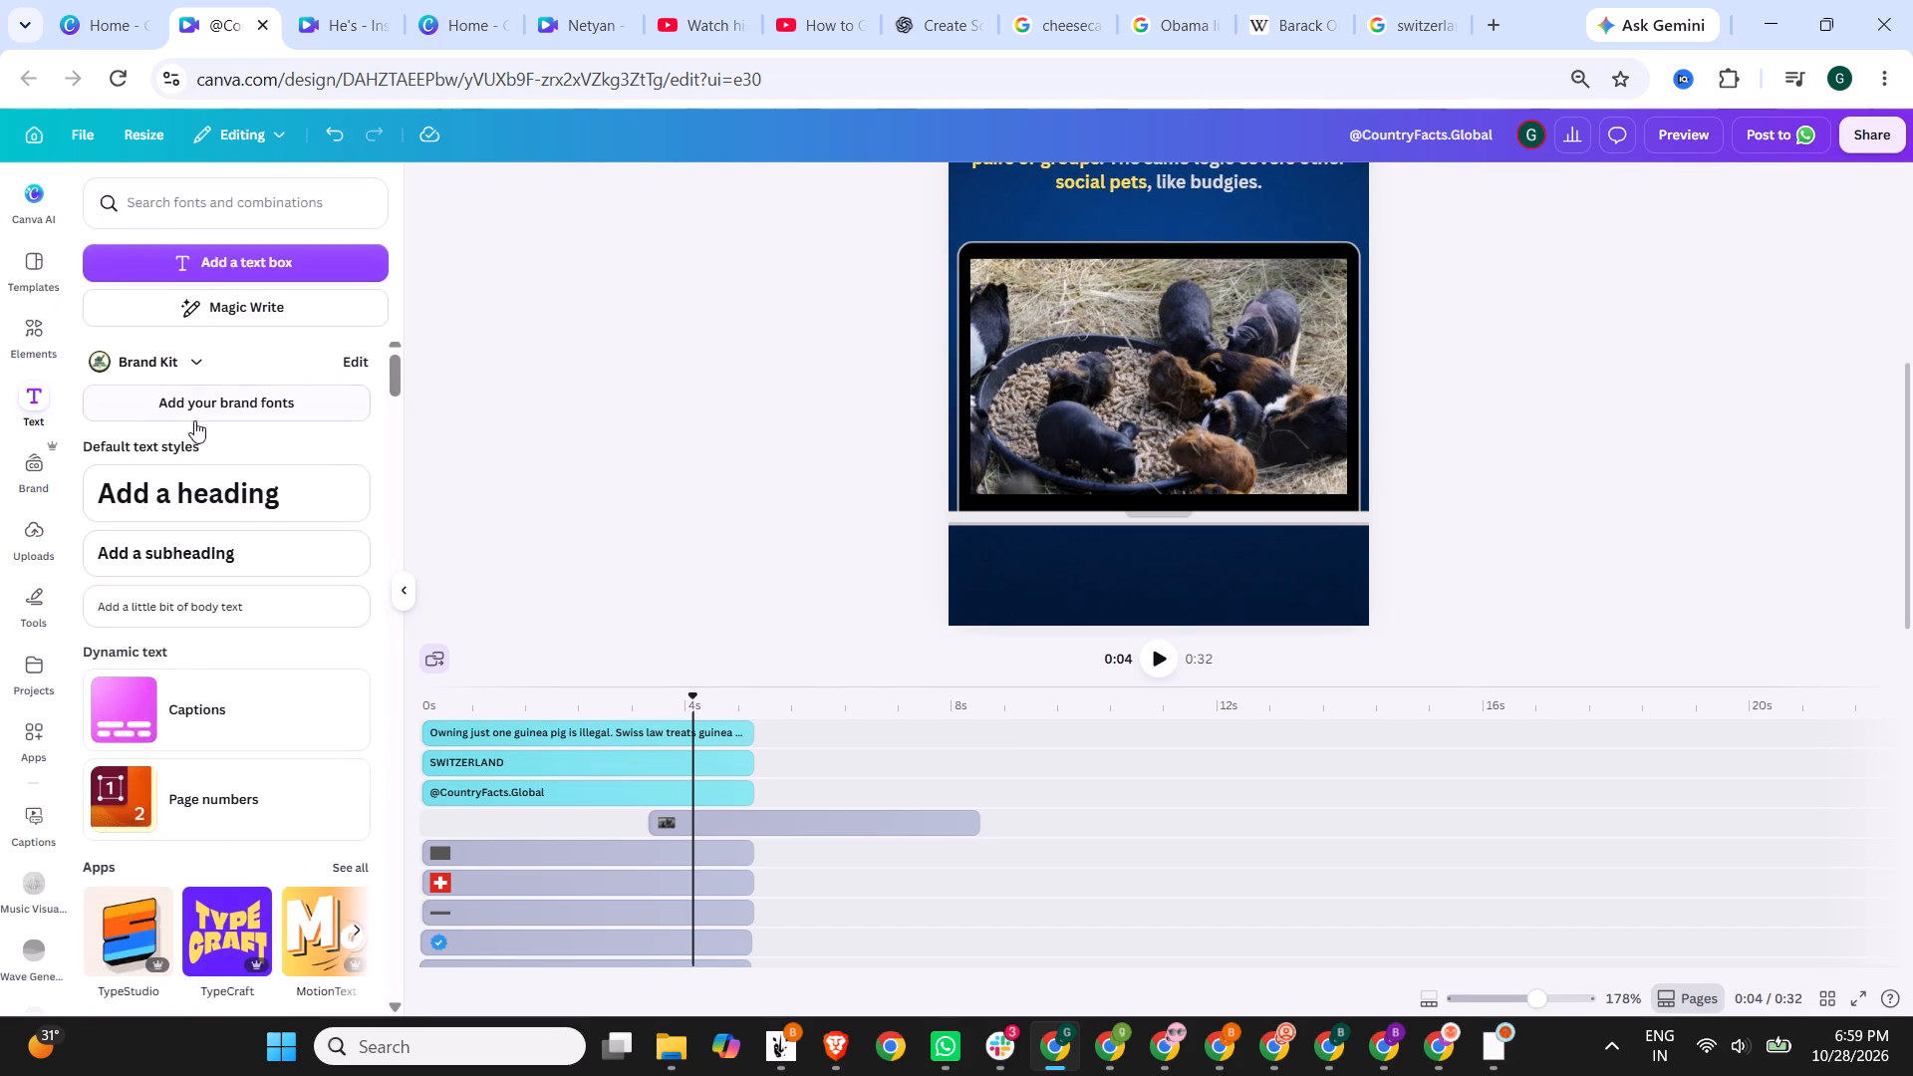
click(184, 614)
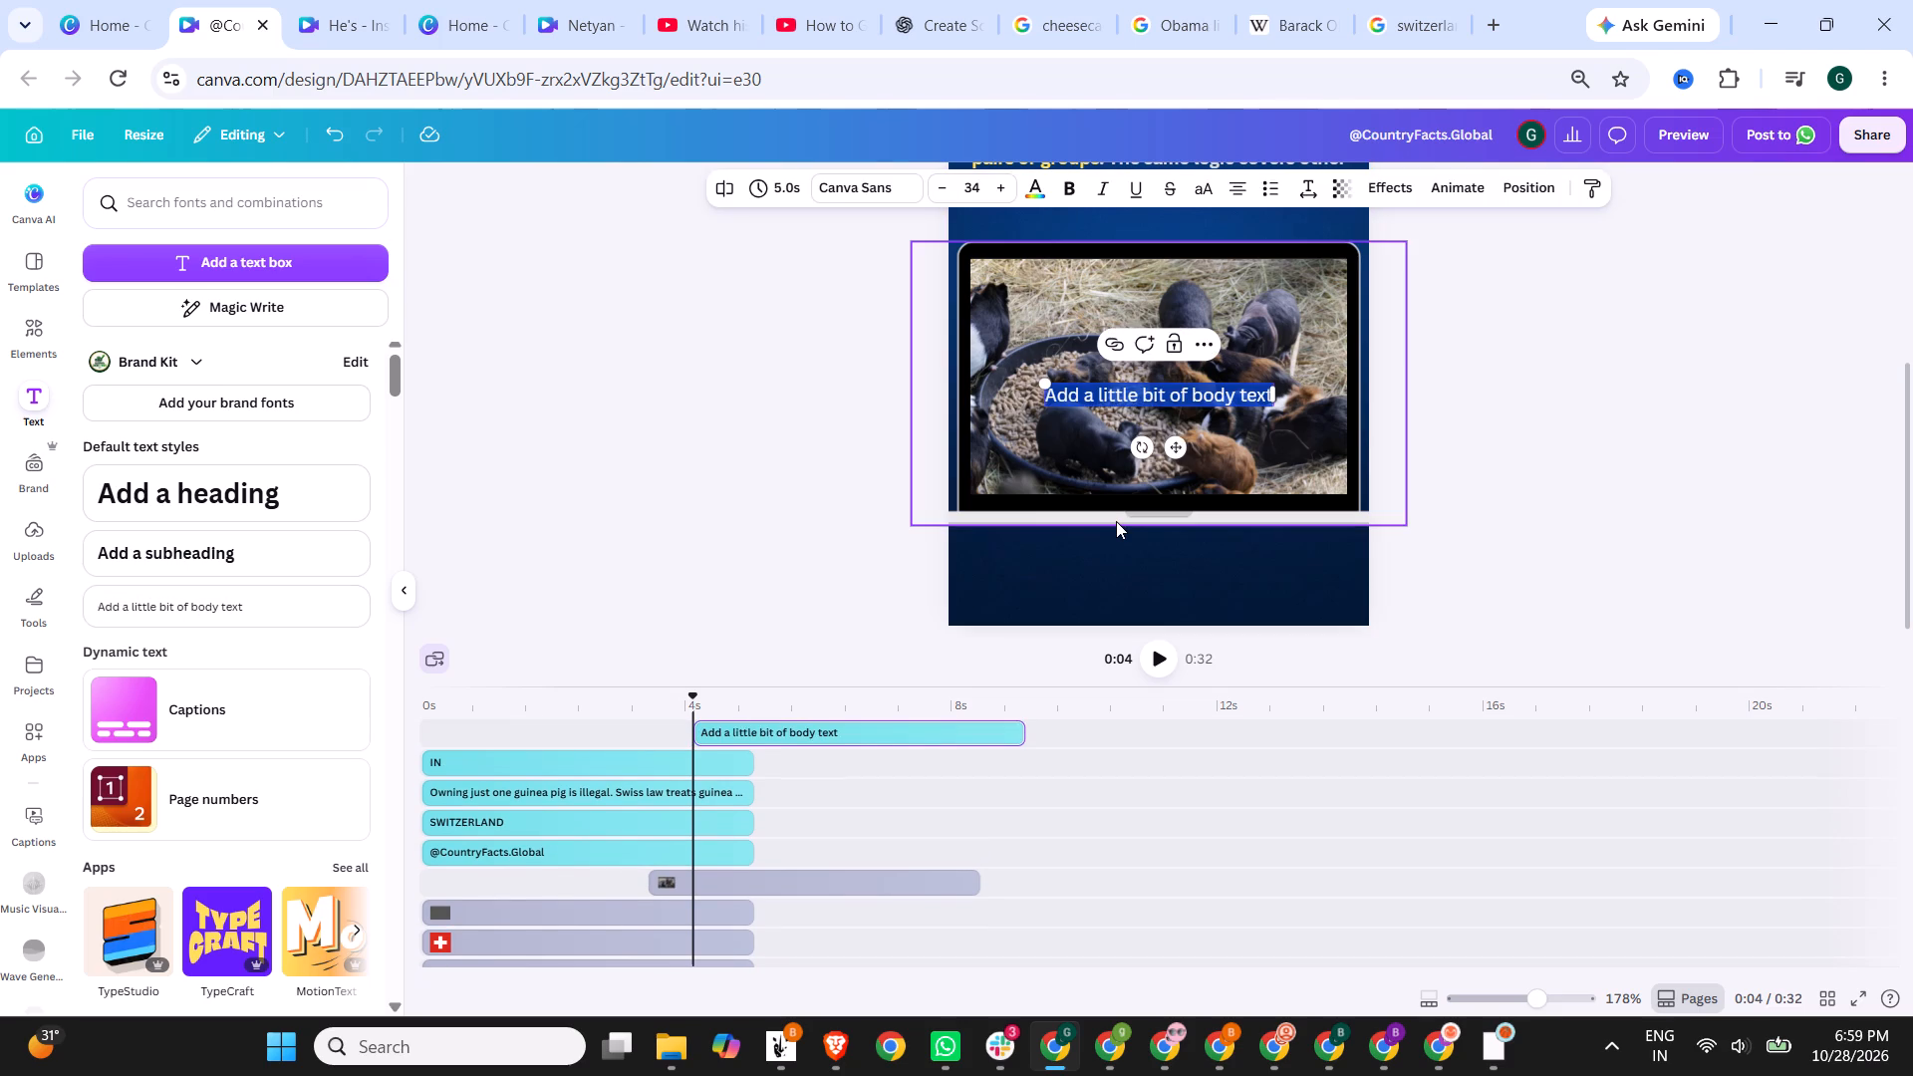
key(ctrl+v)
Reduce the subscribe line's font size to 27 so it fits on a single line.
key(ctrl+a)
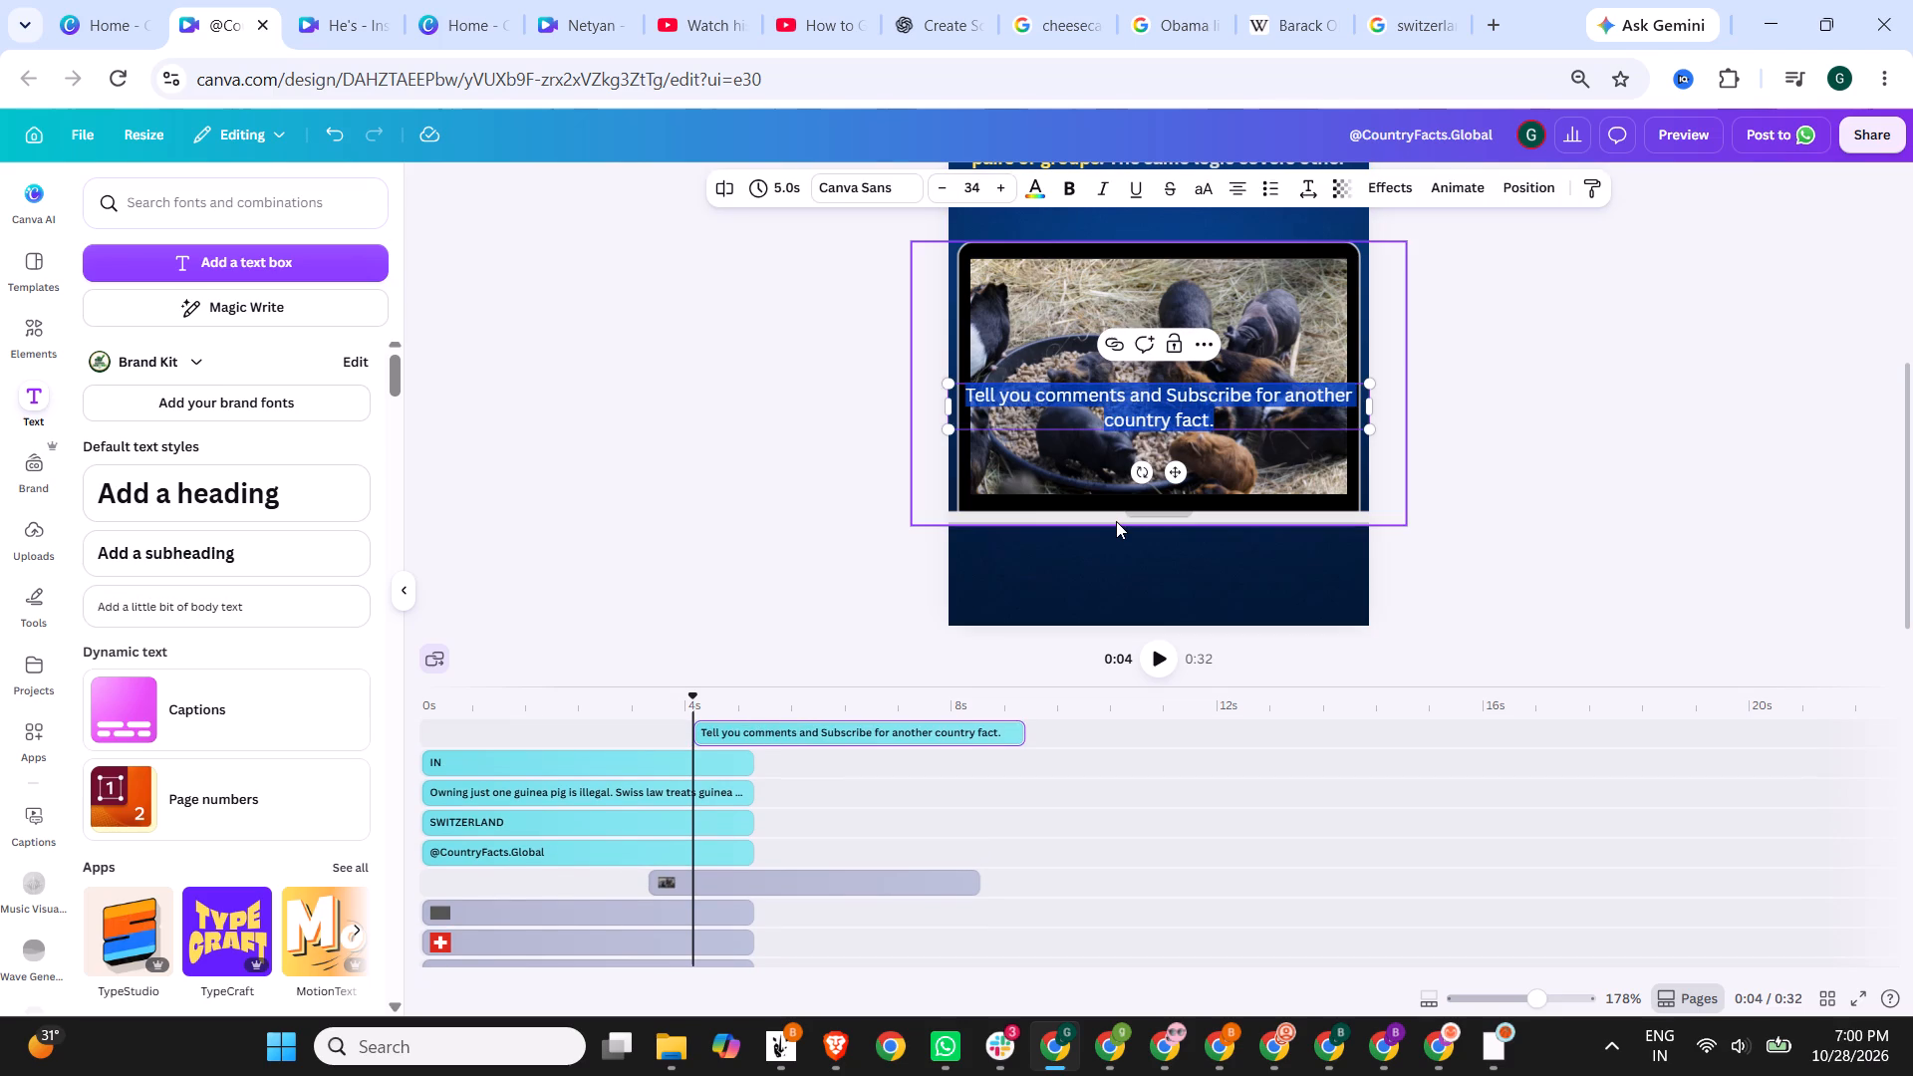
triple_click(946, 190)
triple_click(946, 190)
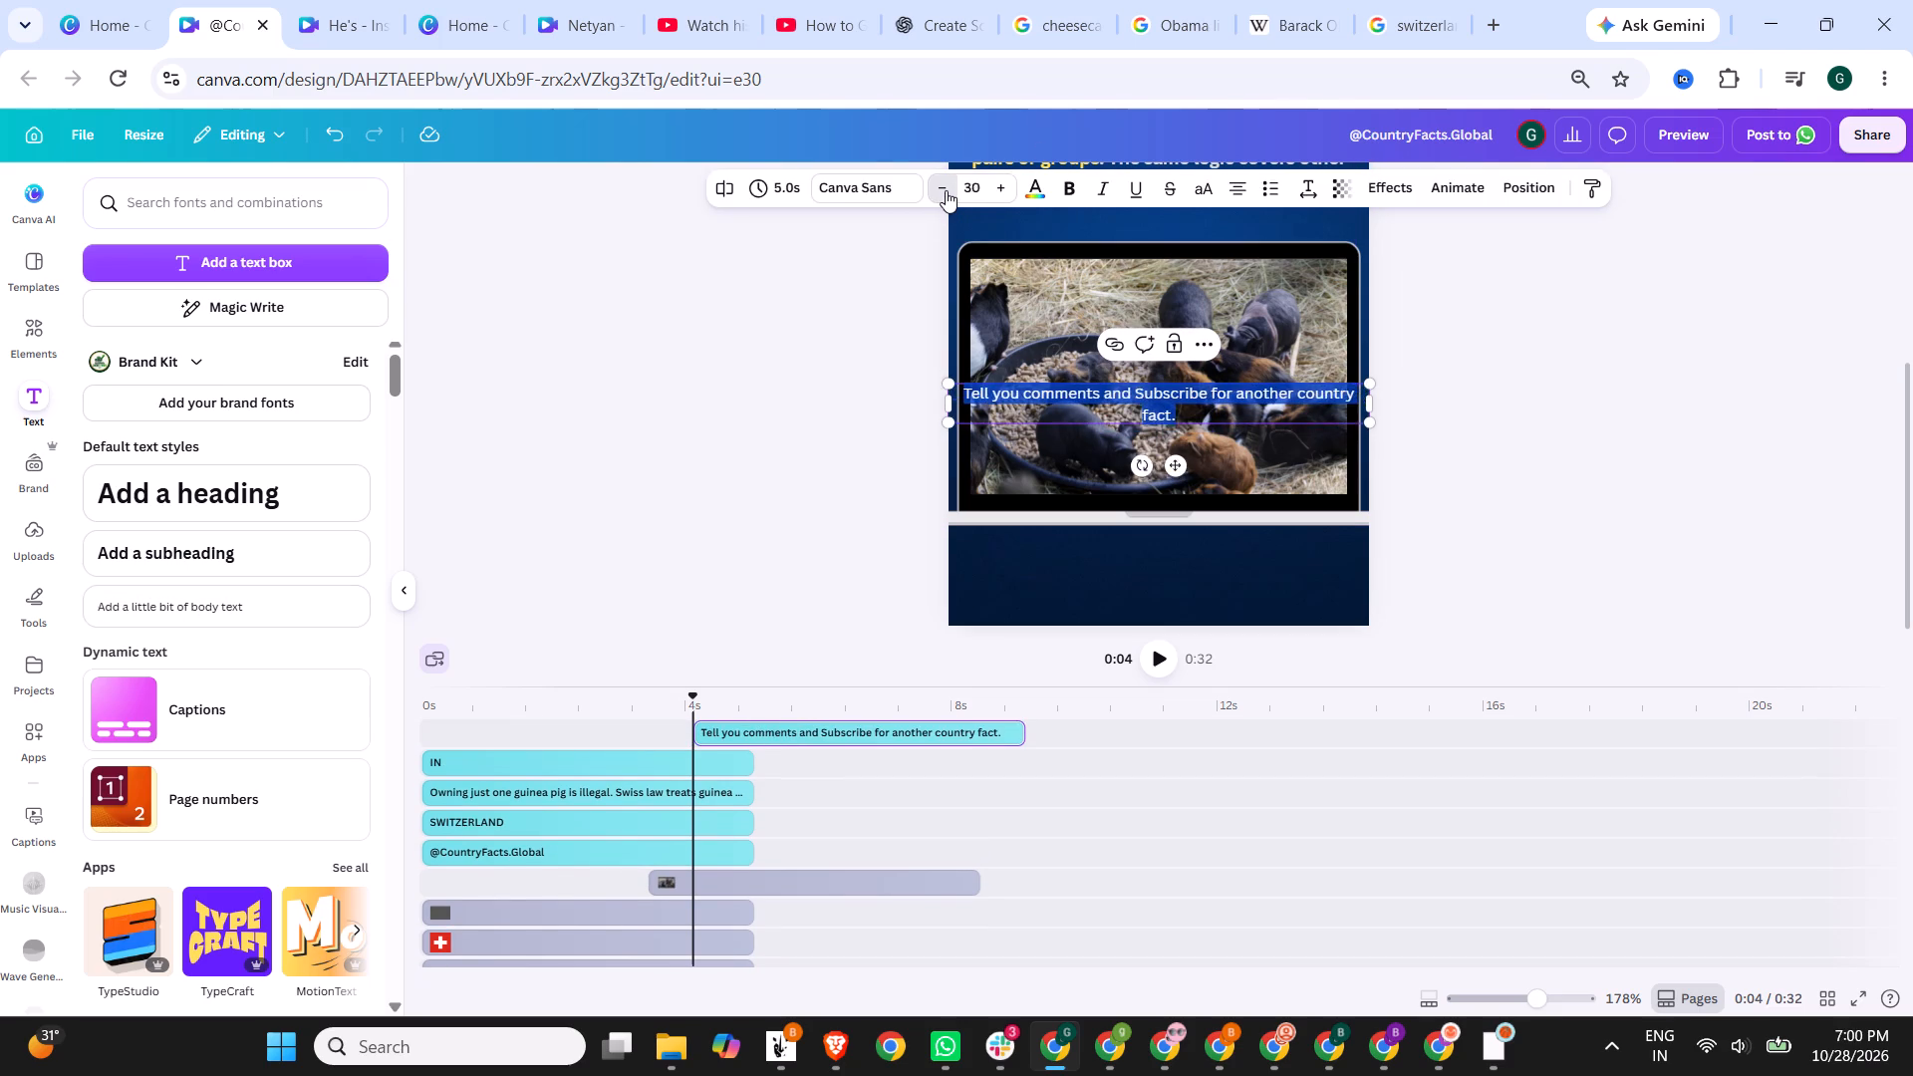
click(946, 190)
click(1668, 498)
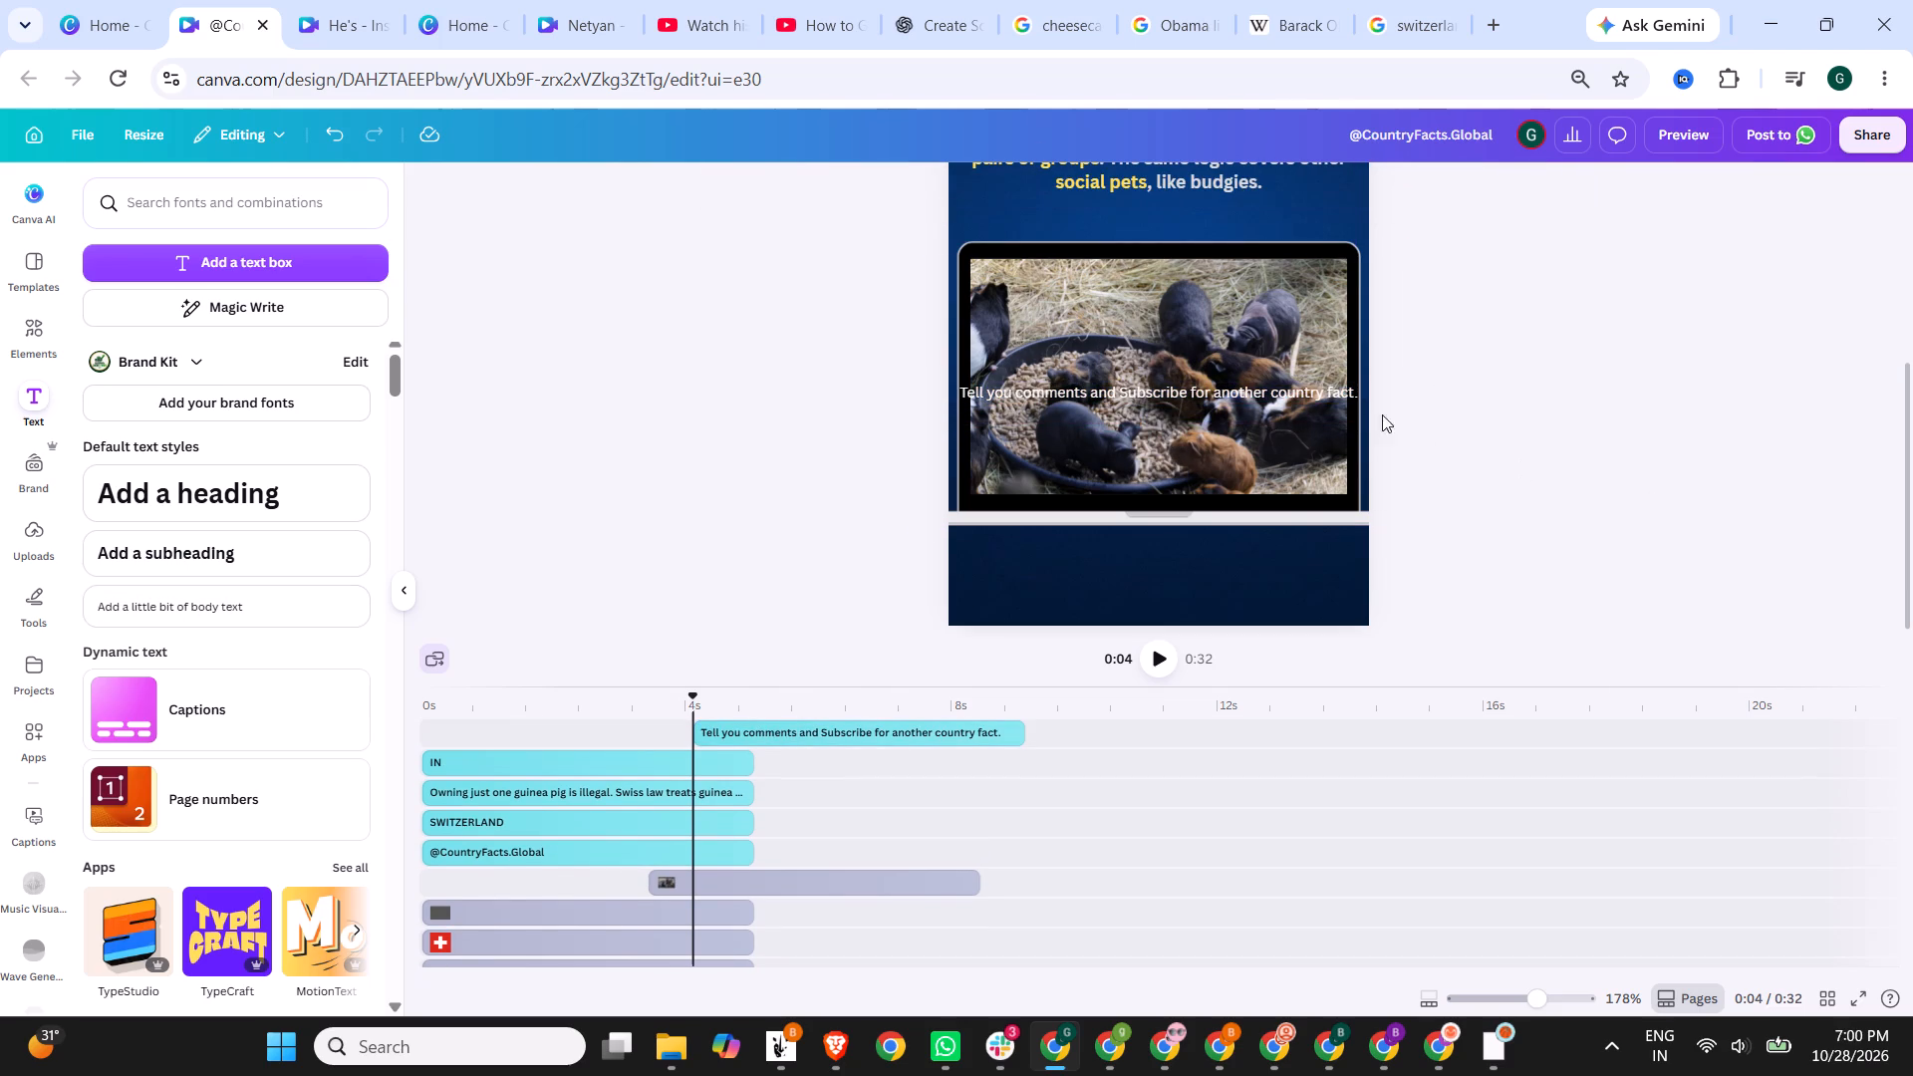
Move the subscribe line off the footage to the dark area just below the laptop frame.
drag(1328, 393, 1325, 551)
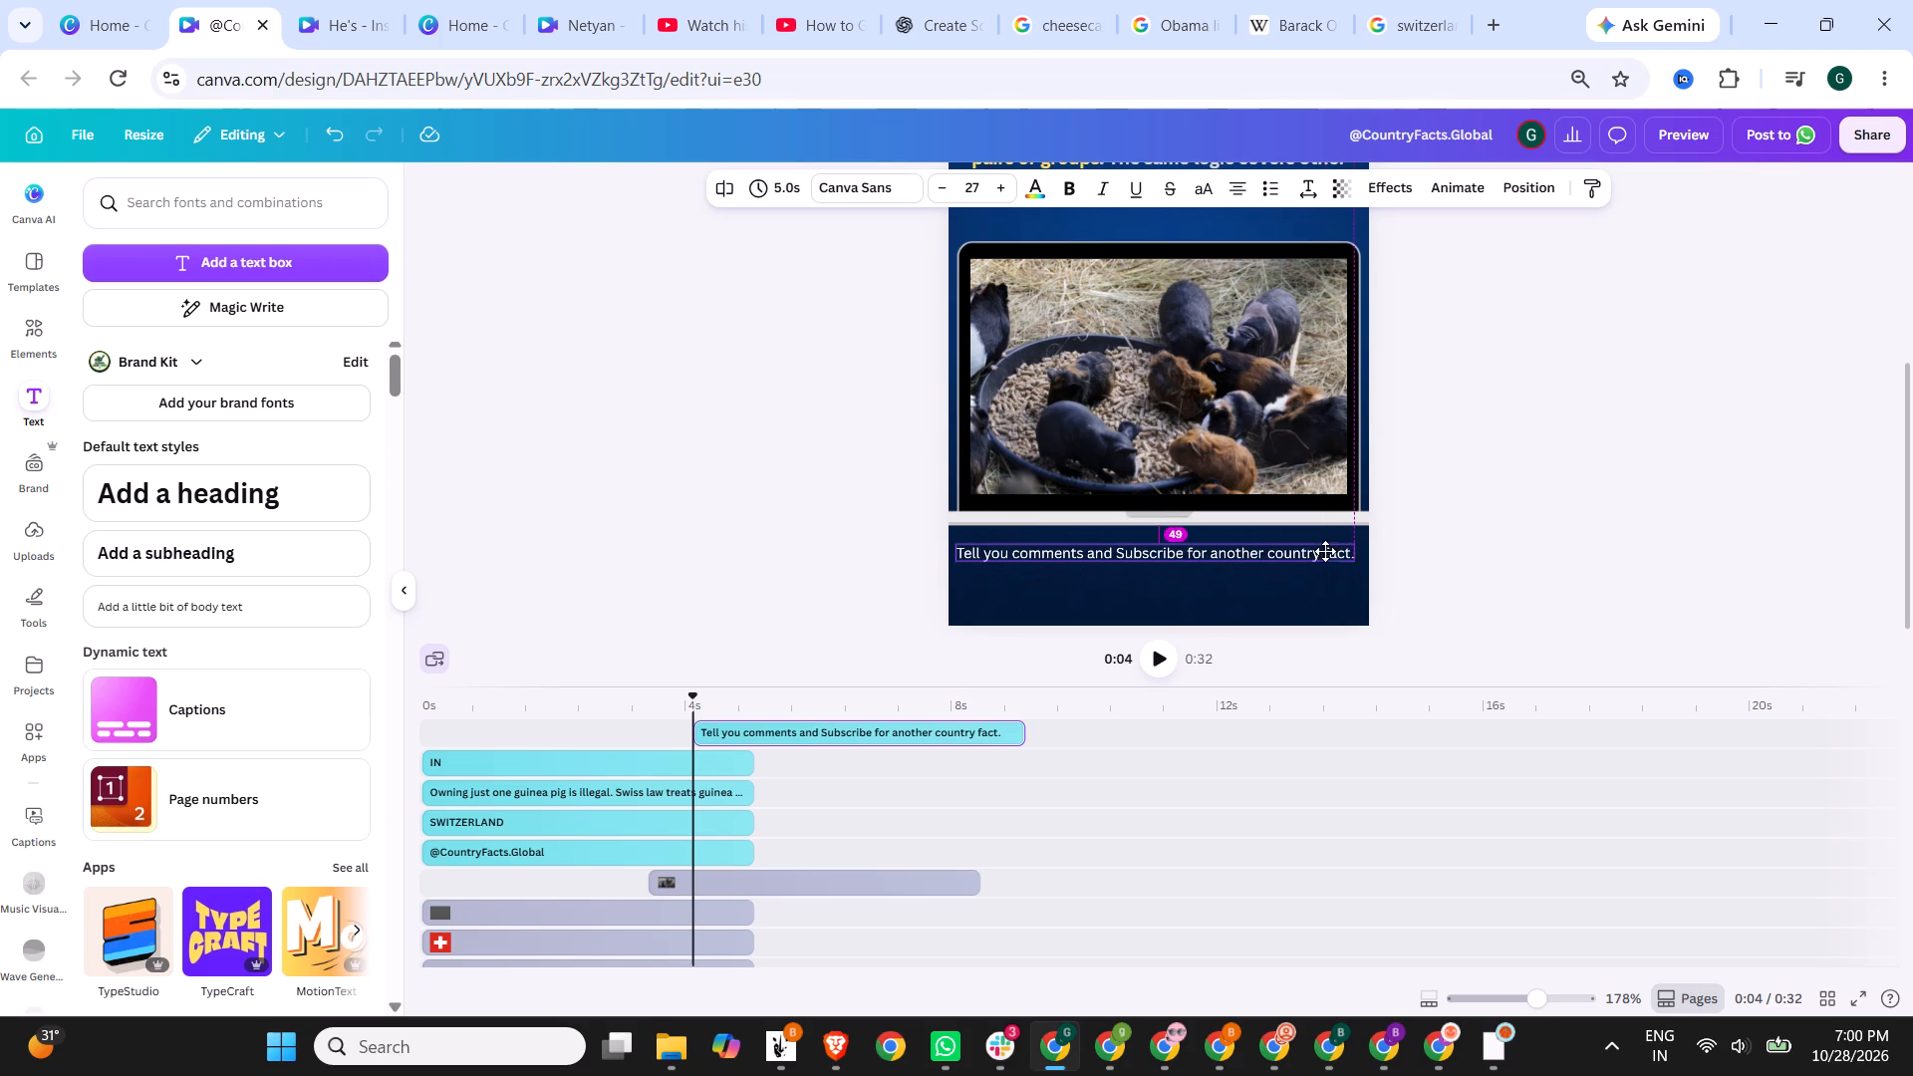
drag(1325, 551, 1321, 543)
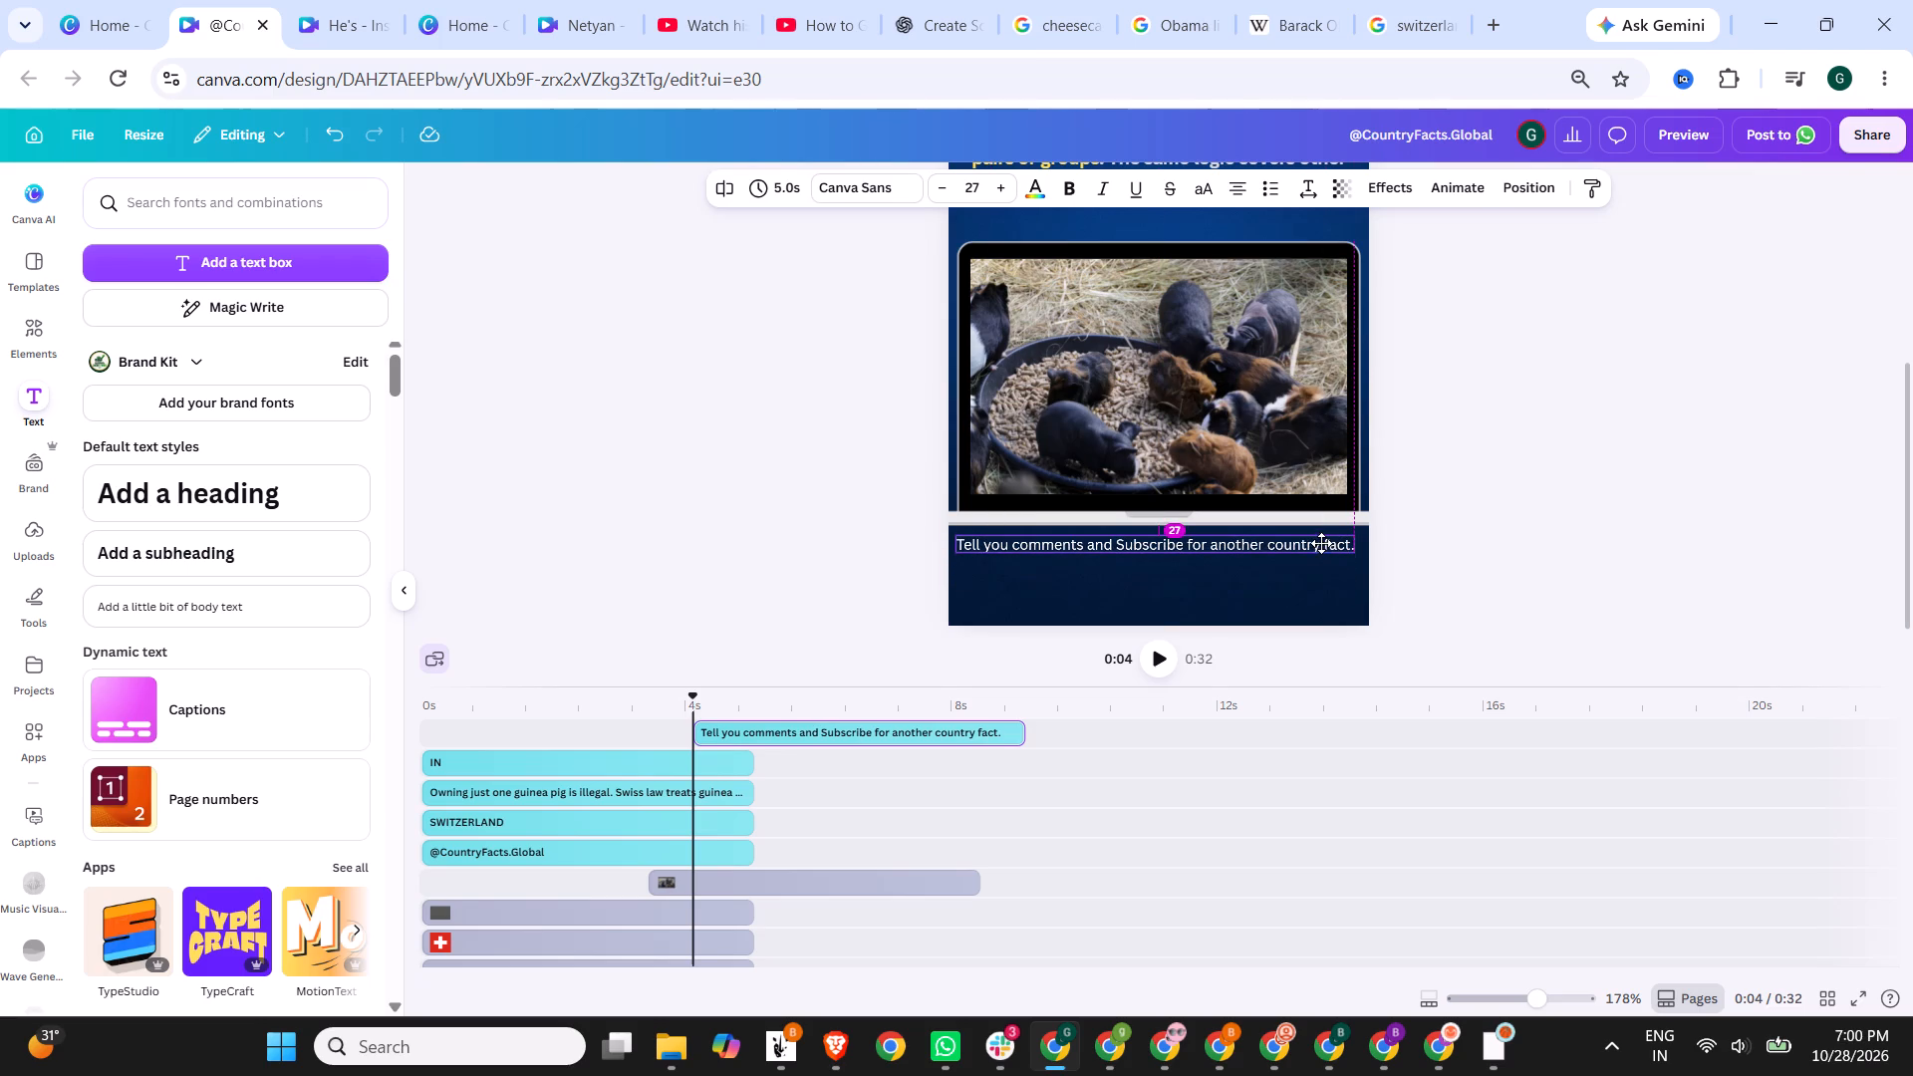
drag(1321, 543, 1322, 544)
Replace the word "Subscribe" in the closing line with a wide blank gap between "and" and "for".
double_click(1184, 543)
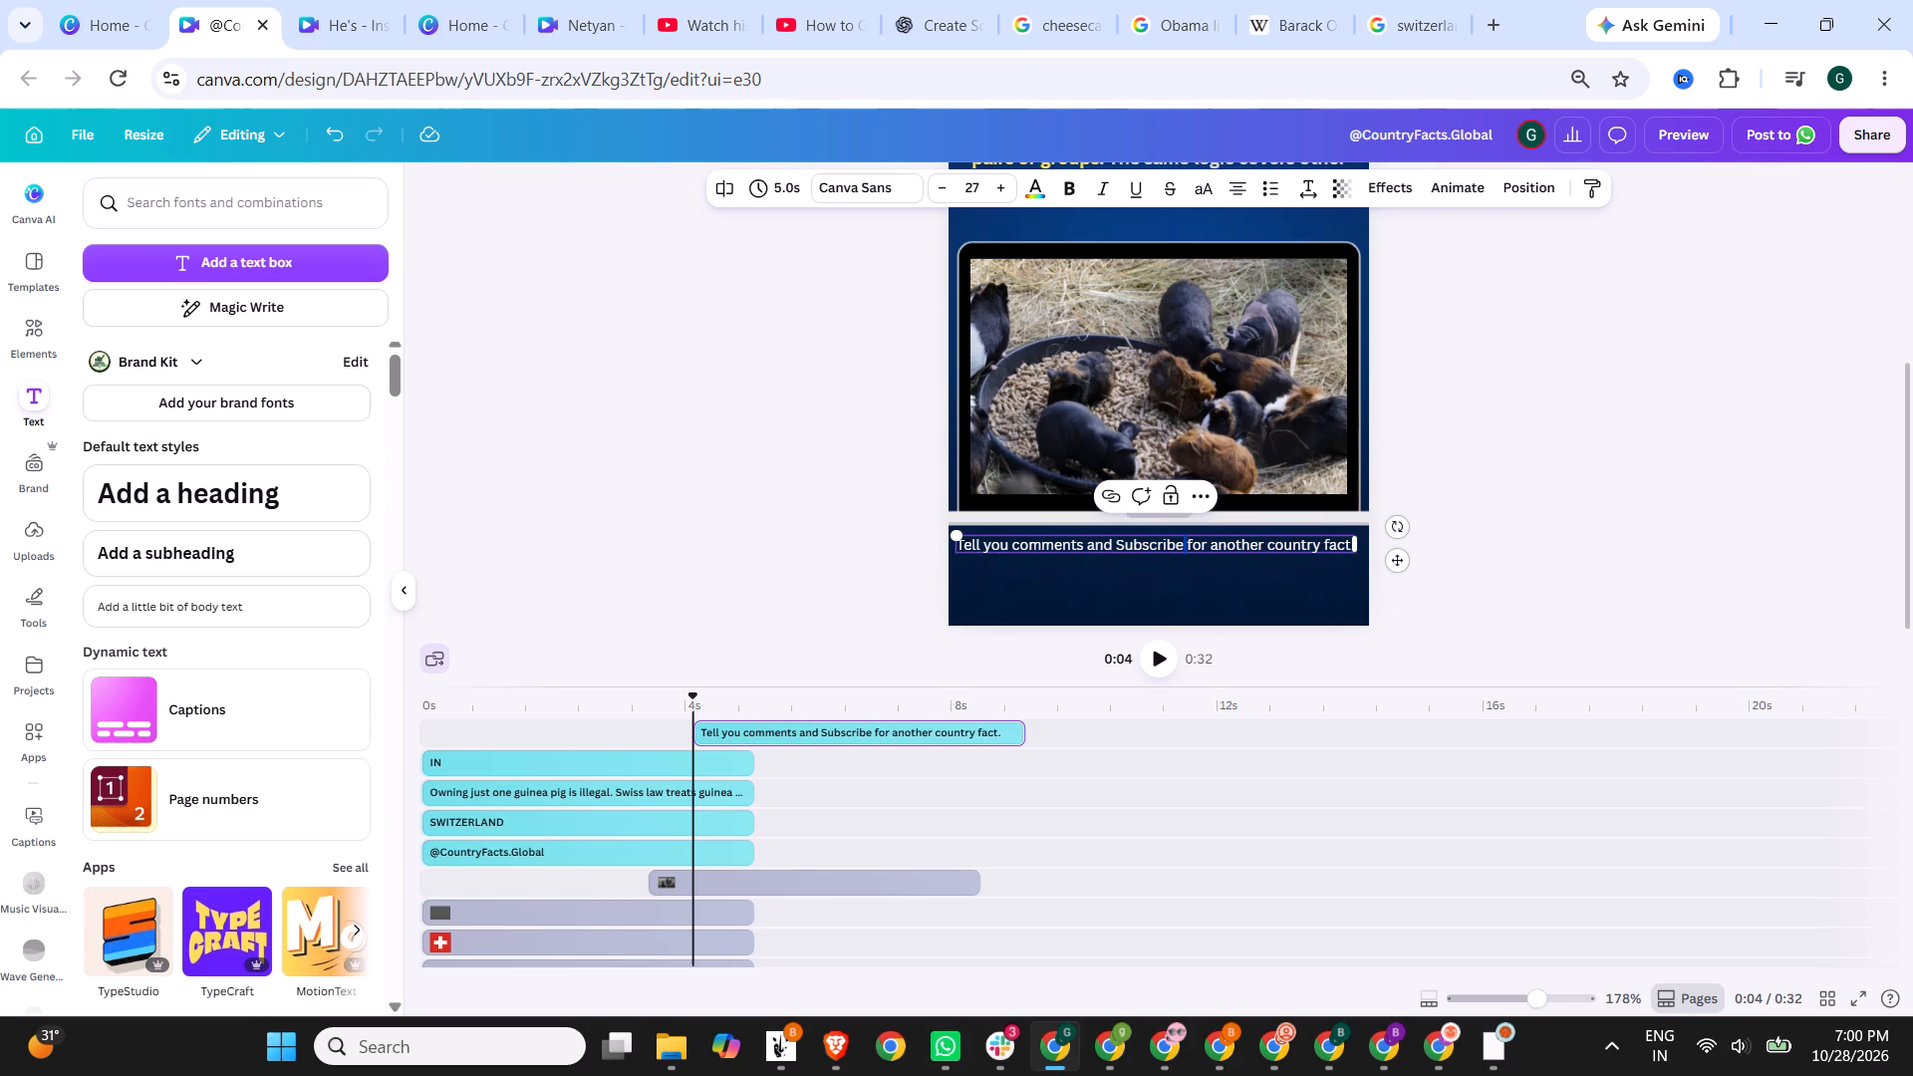
click(1184, 543)
click(1184, 543)
key(BackSpace)
key(BackSpace)
key(BackSpace)
key(BackSpace)
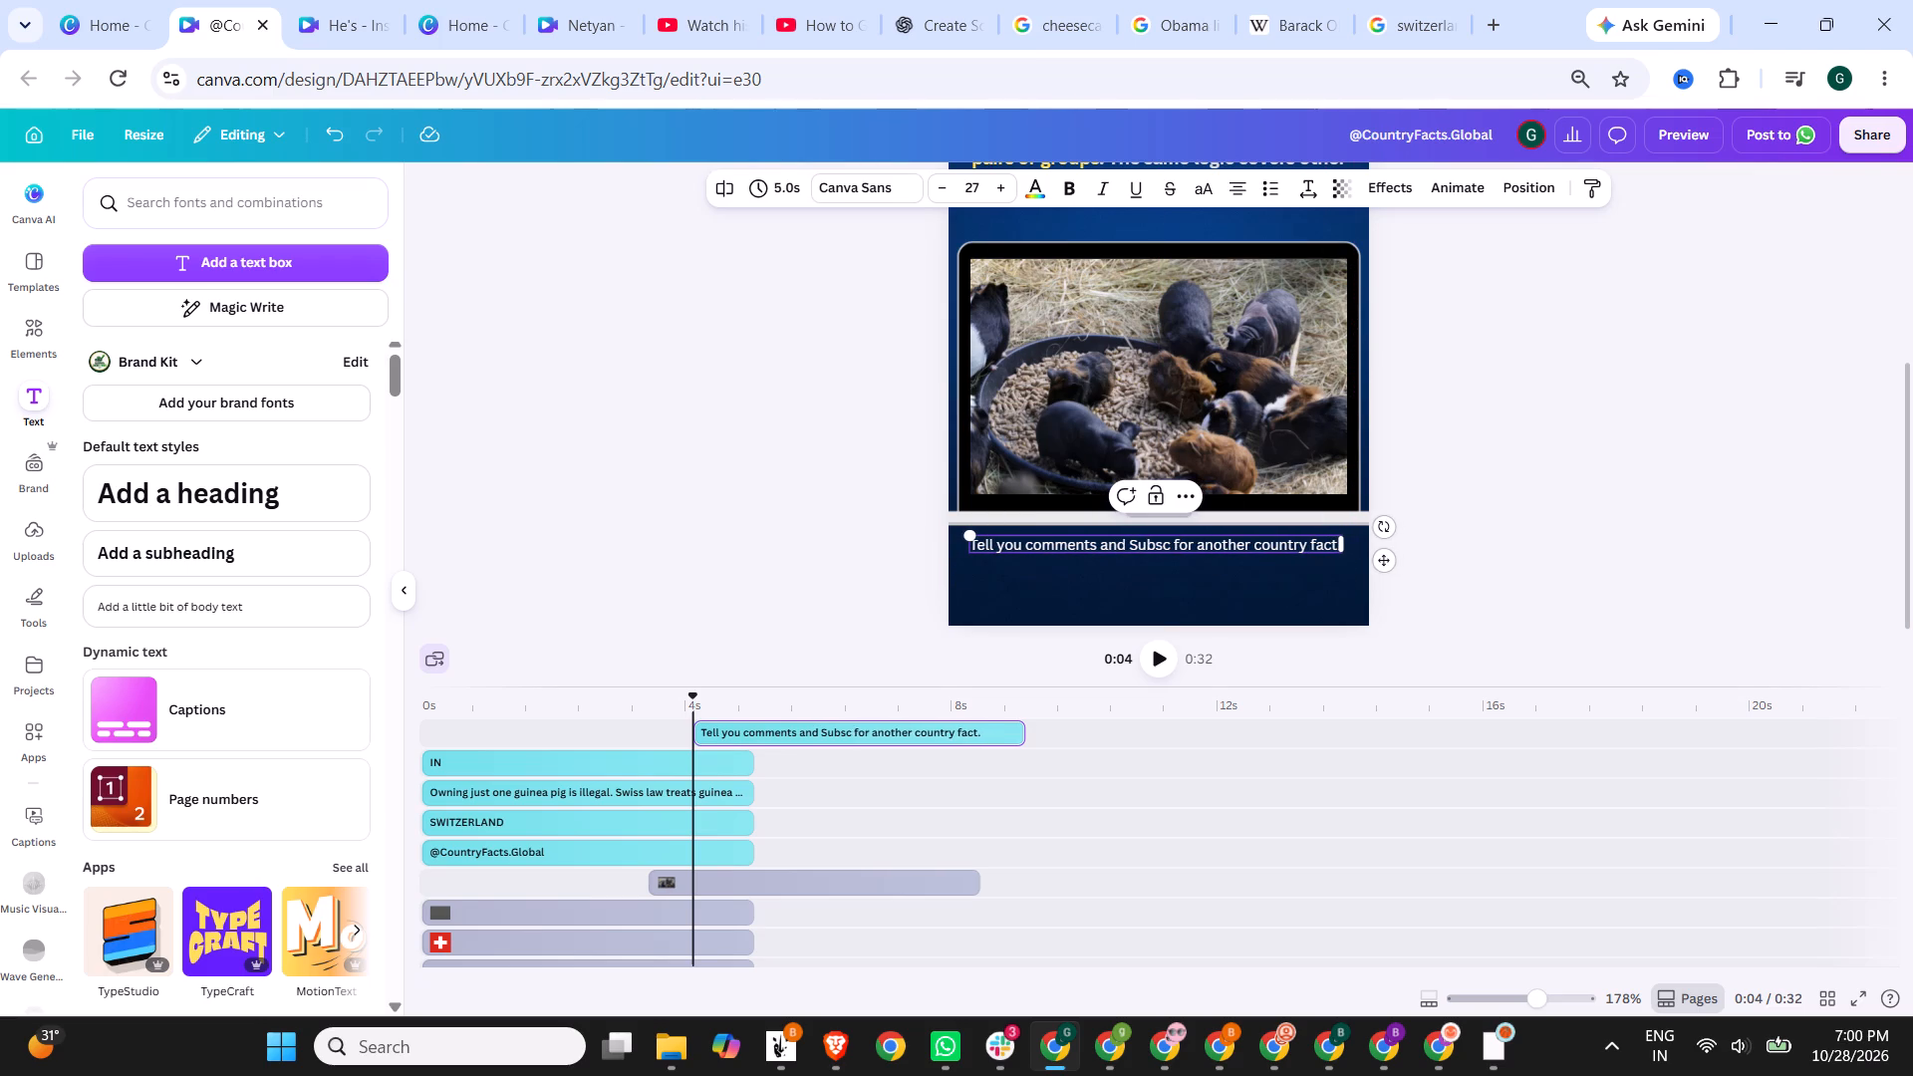
key(BackSpace)
key(BackSpace)
key(BackSpace)
key(BackSpace)
key(BackSpace)
key(space)
key(space)
key(space)
key(space)
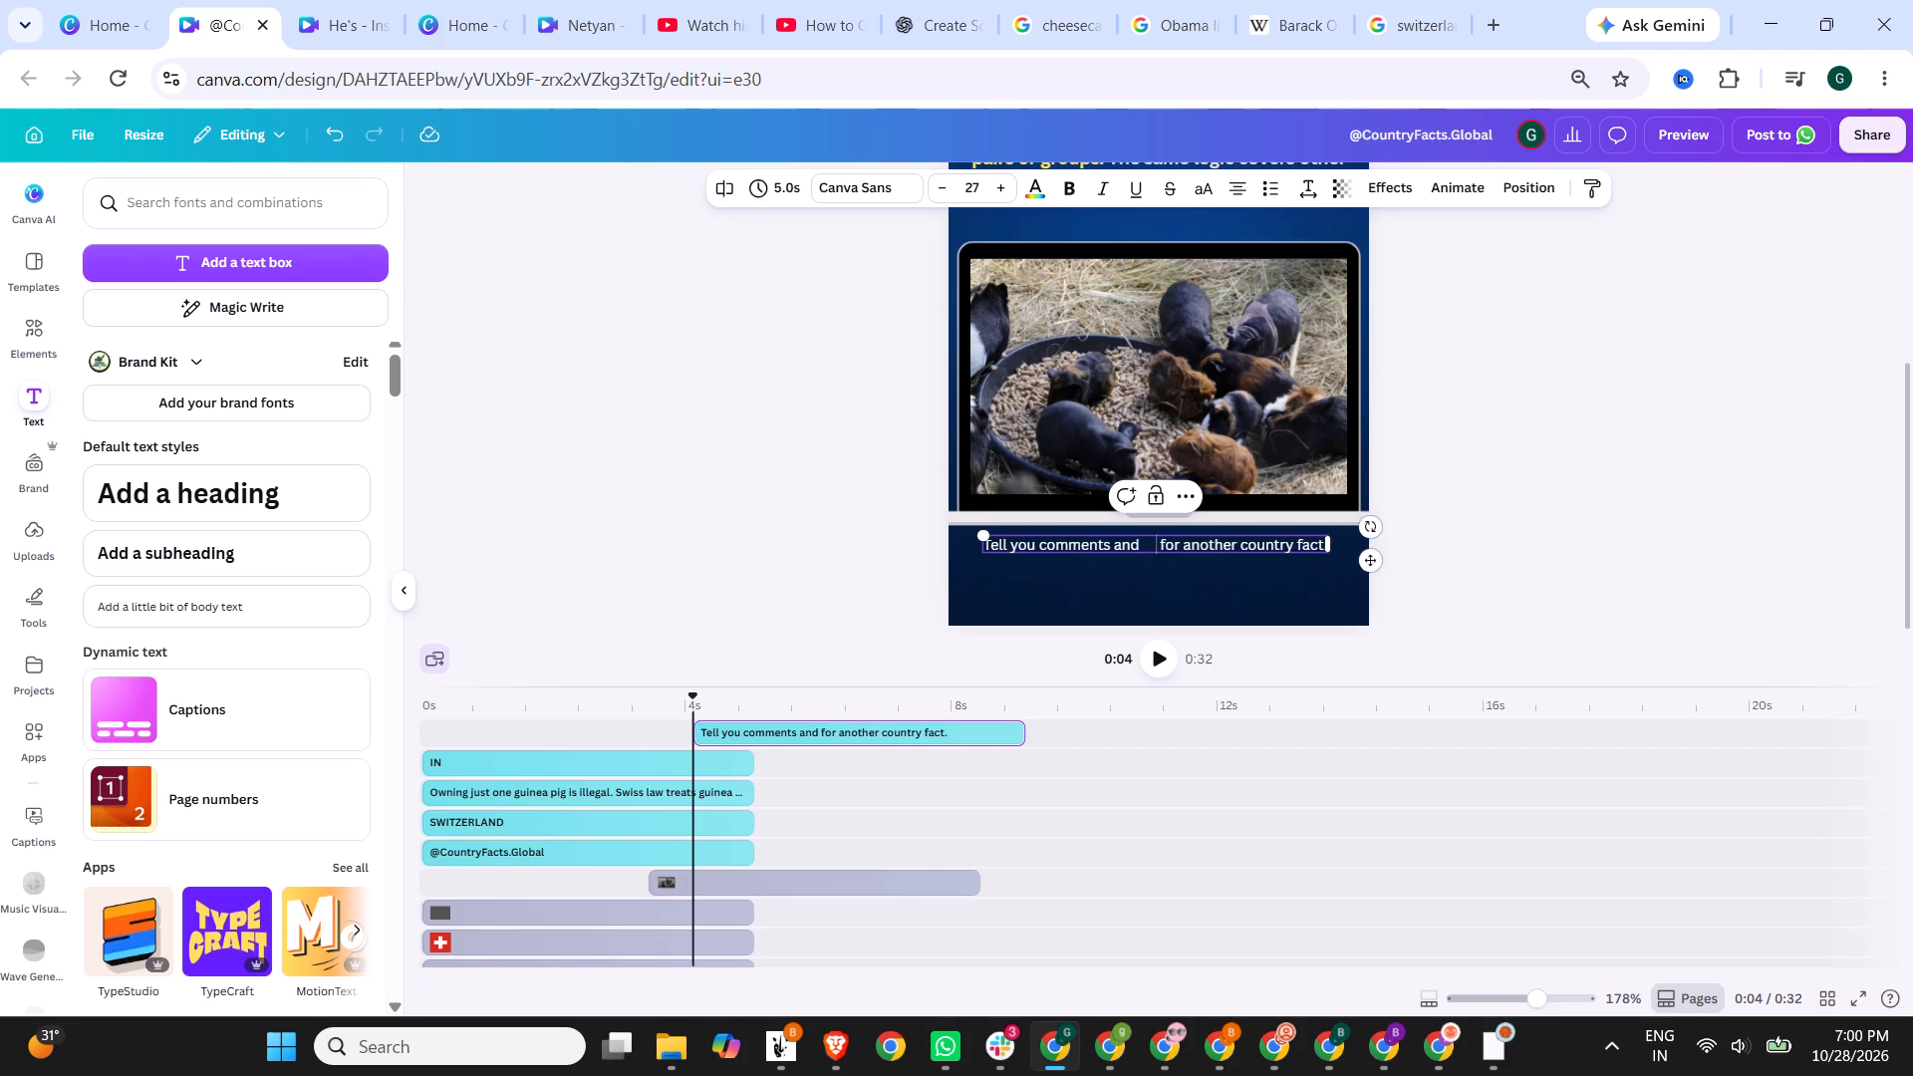
key(space)
key(space)
key(space)
key(space)
key(space)
key(space)
key(space)
key(space)
key(space)
key(space)
key(space)
key(space)
key(space)
key(space)
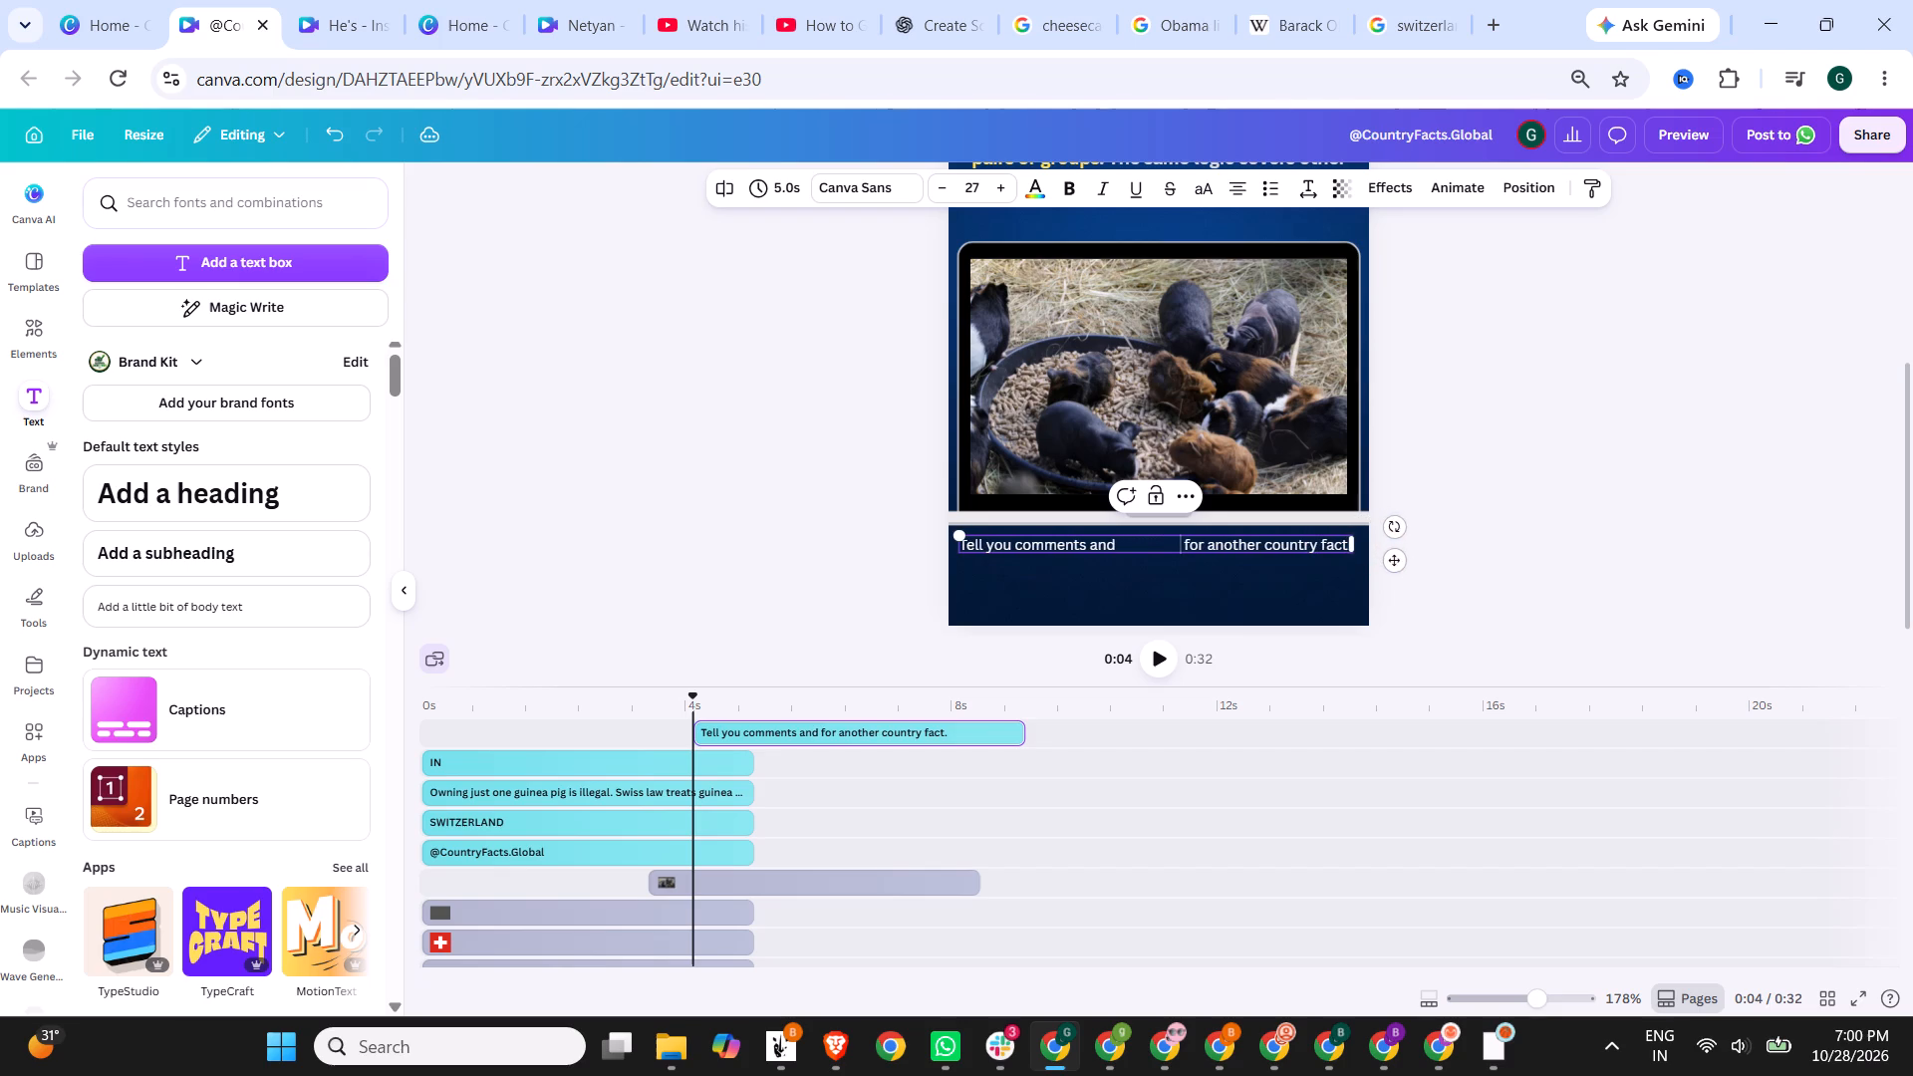
key(space)
key(space)
key(space)
key(space)
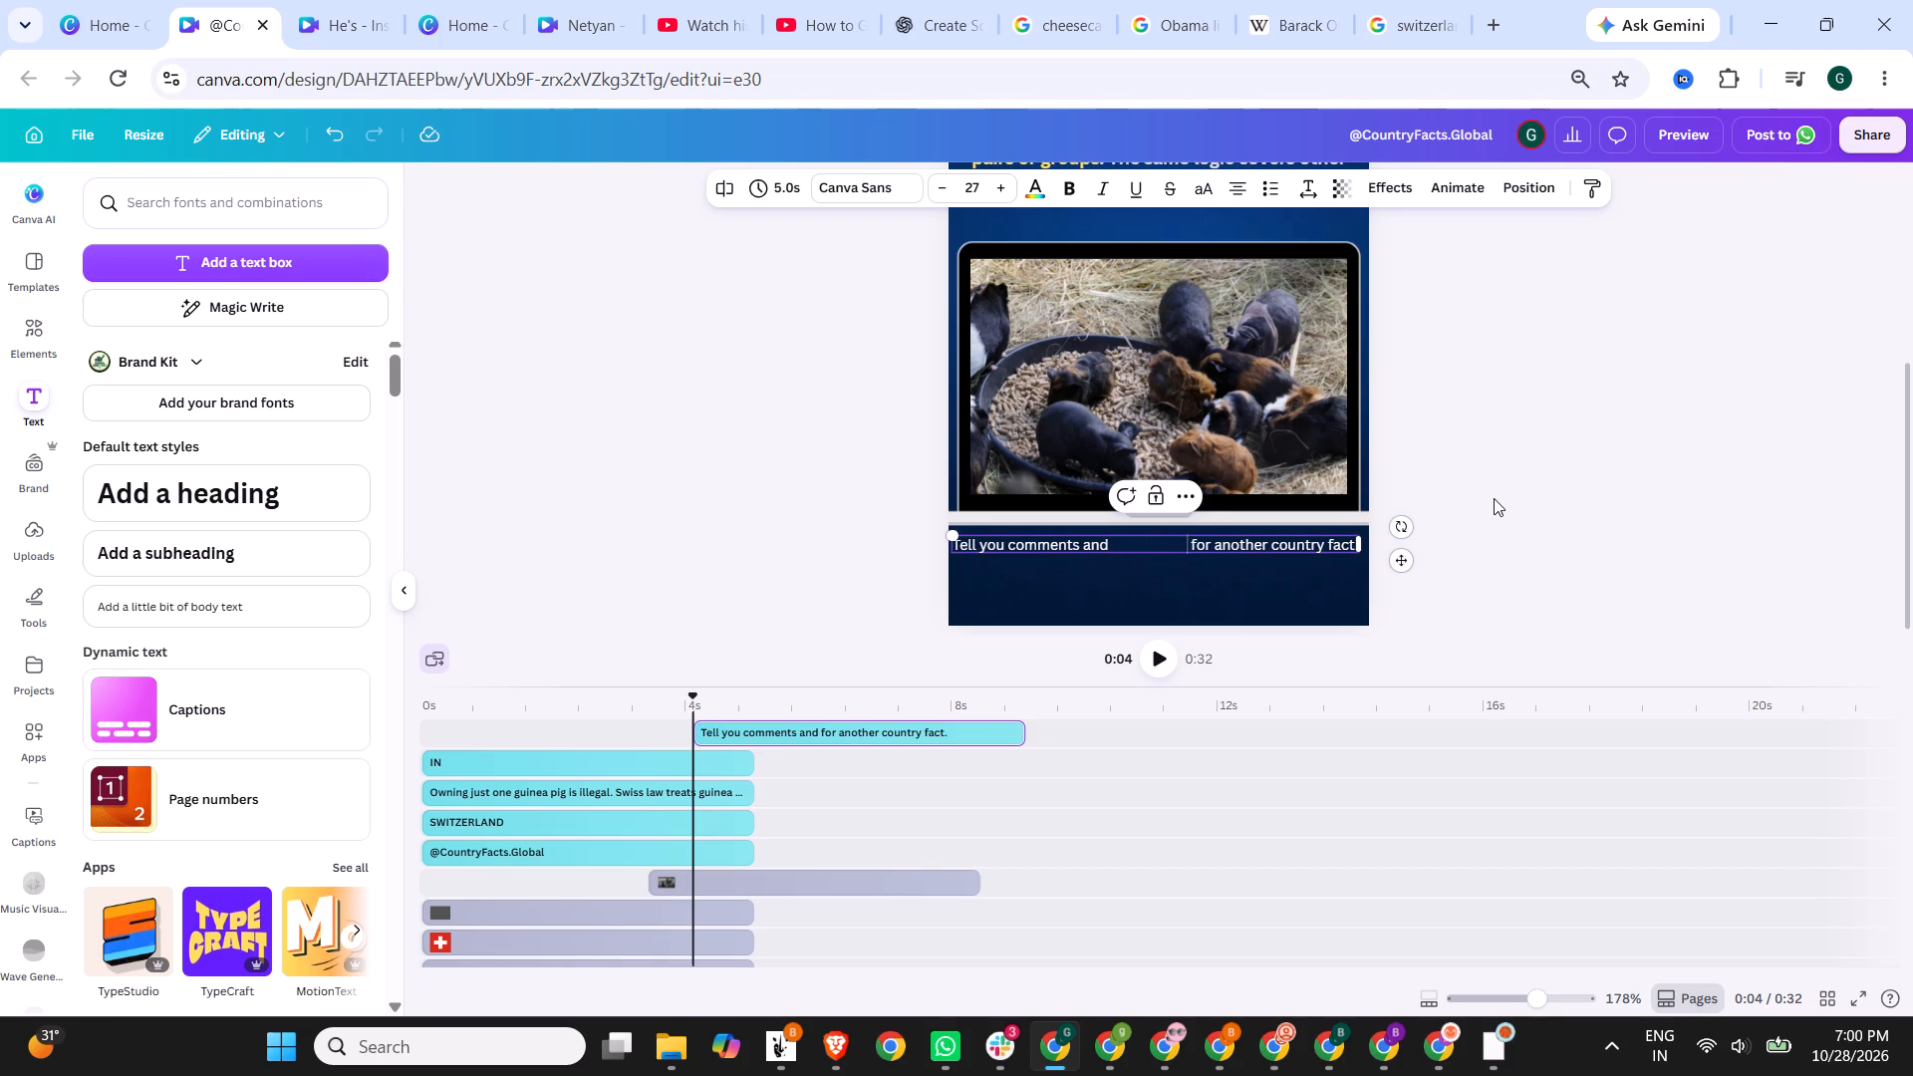
click(1494, 498)
click(1400, 0)
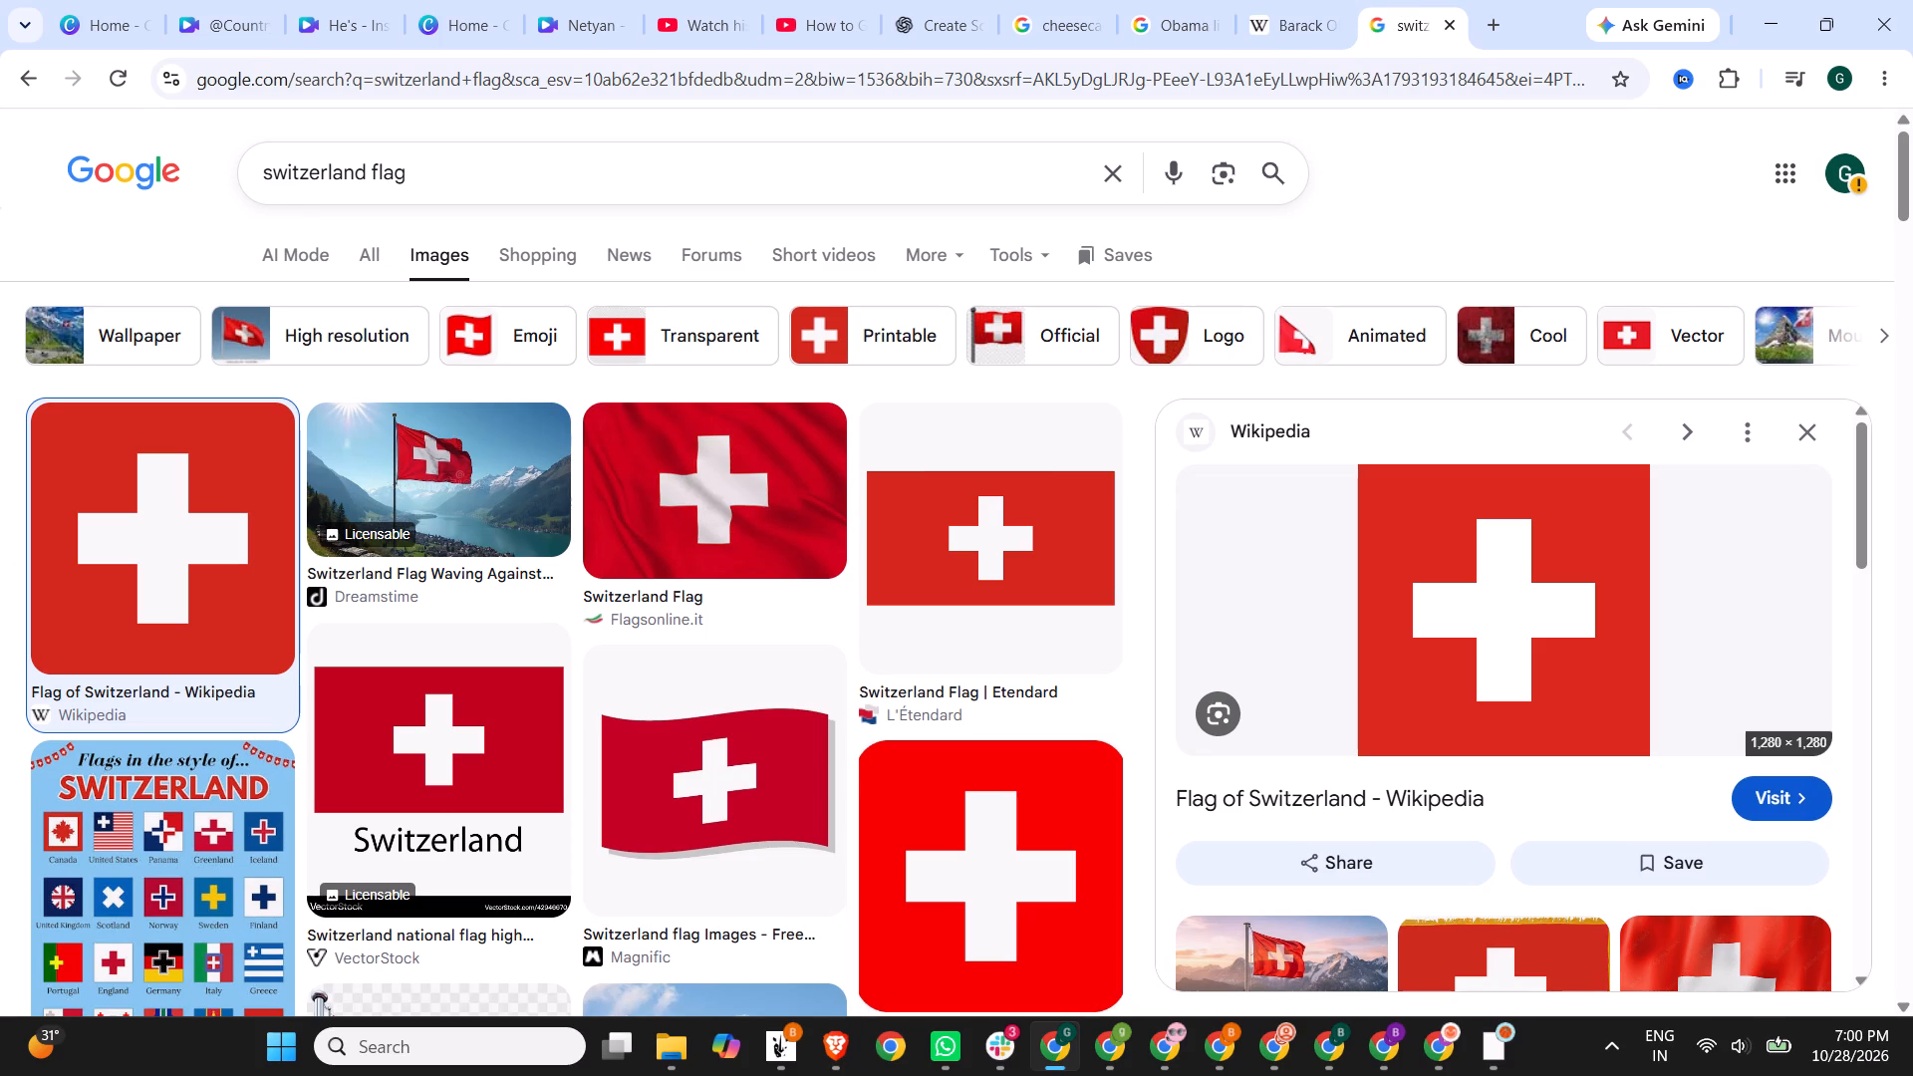
drag(434, 179, 220, 179)
text(Sc)
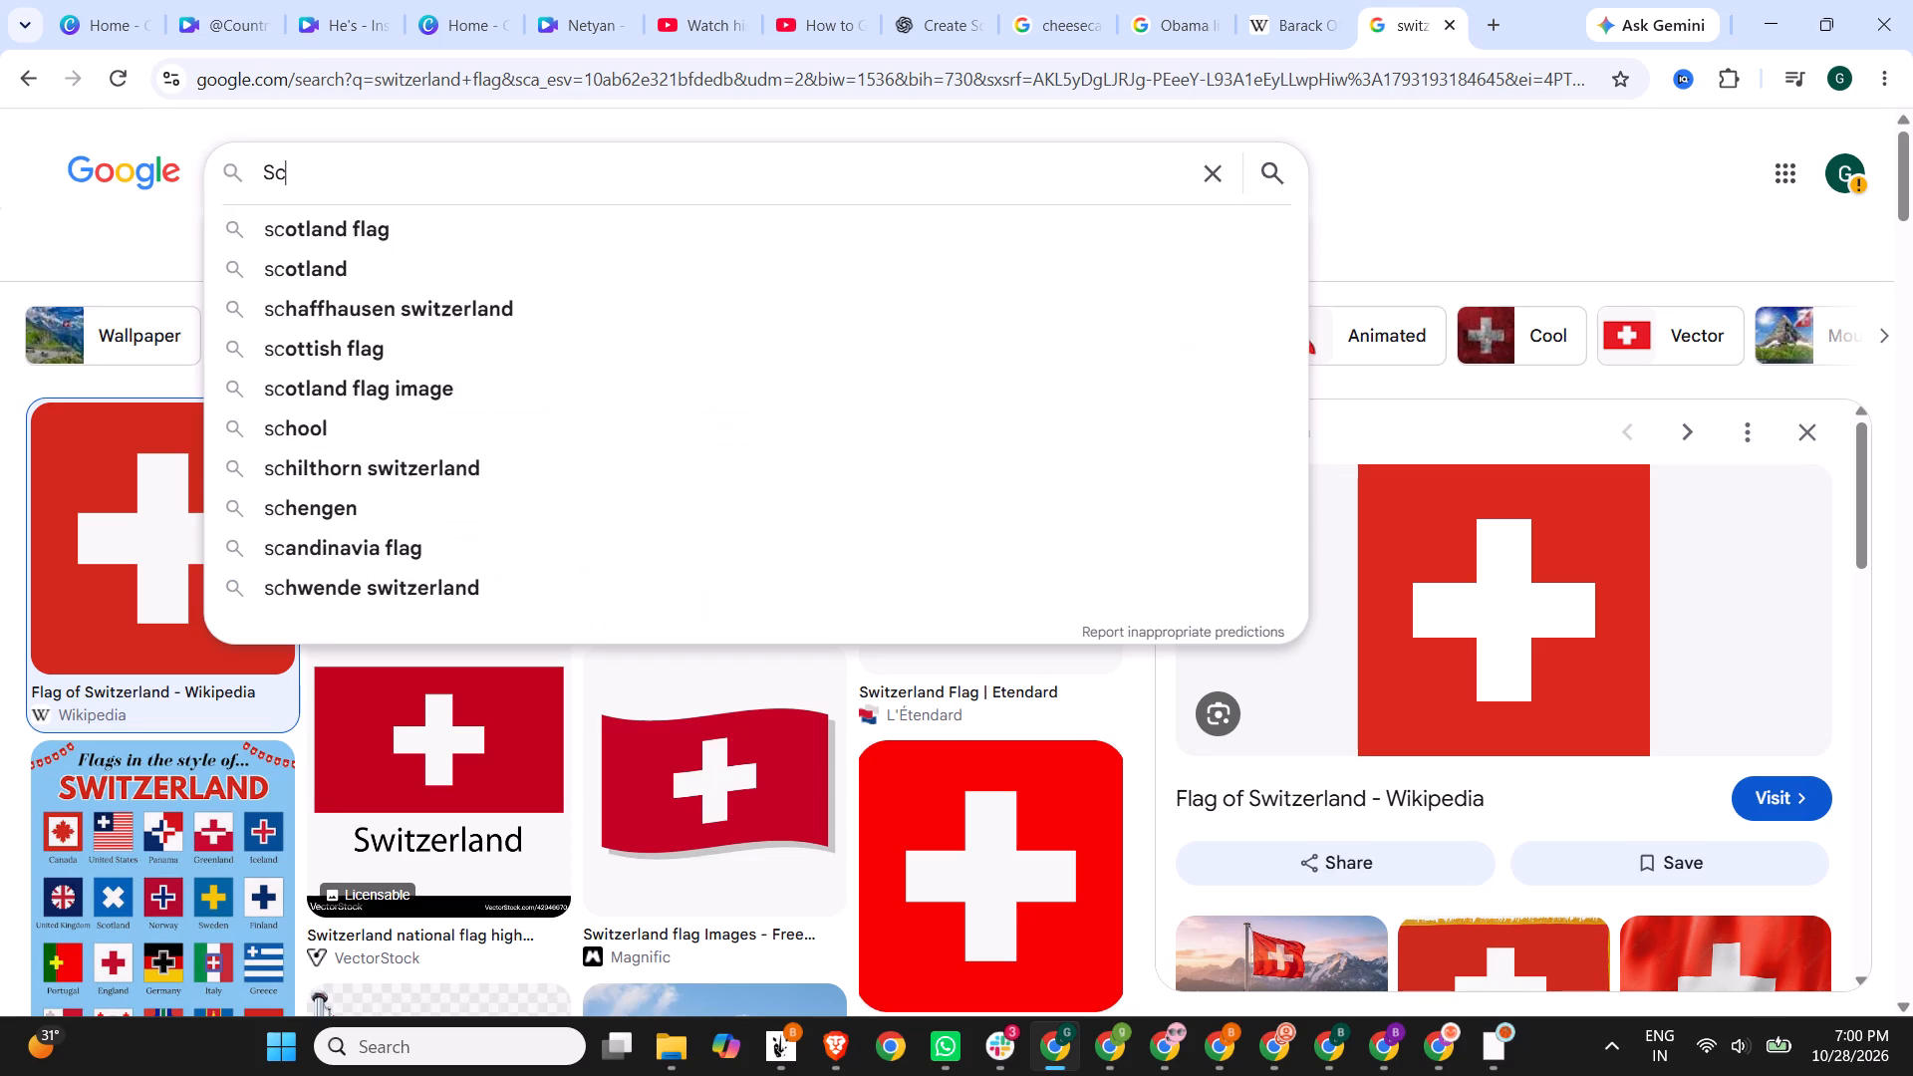
key(BackSpace)
text(ubscribe)
key(Return)
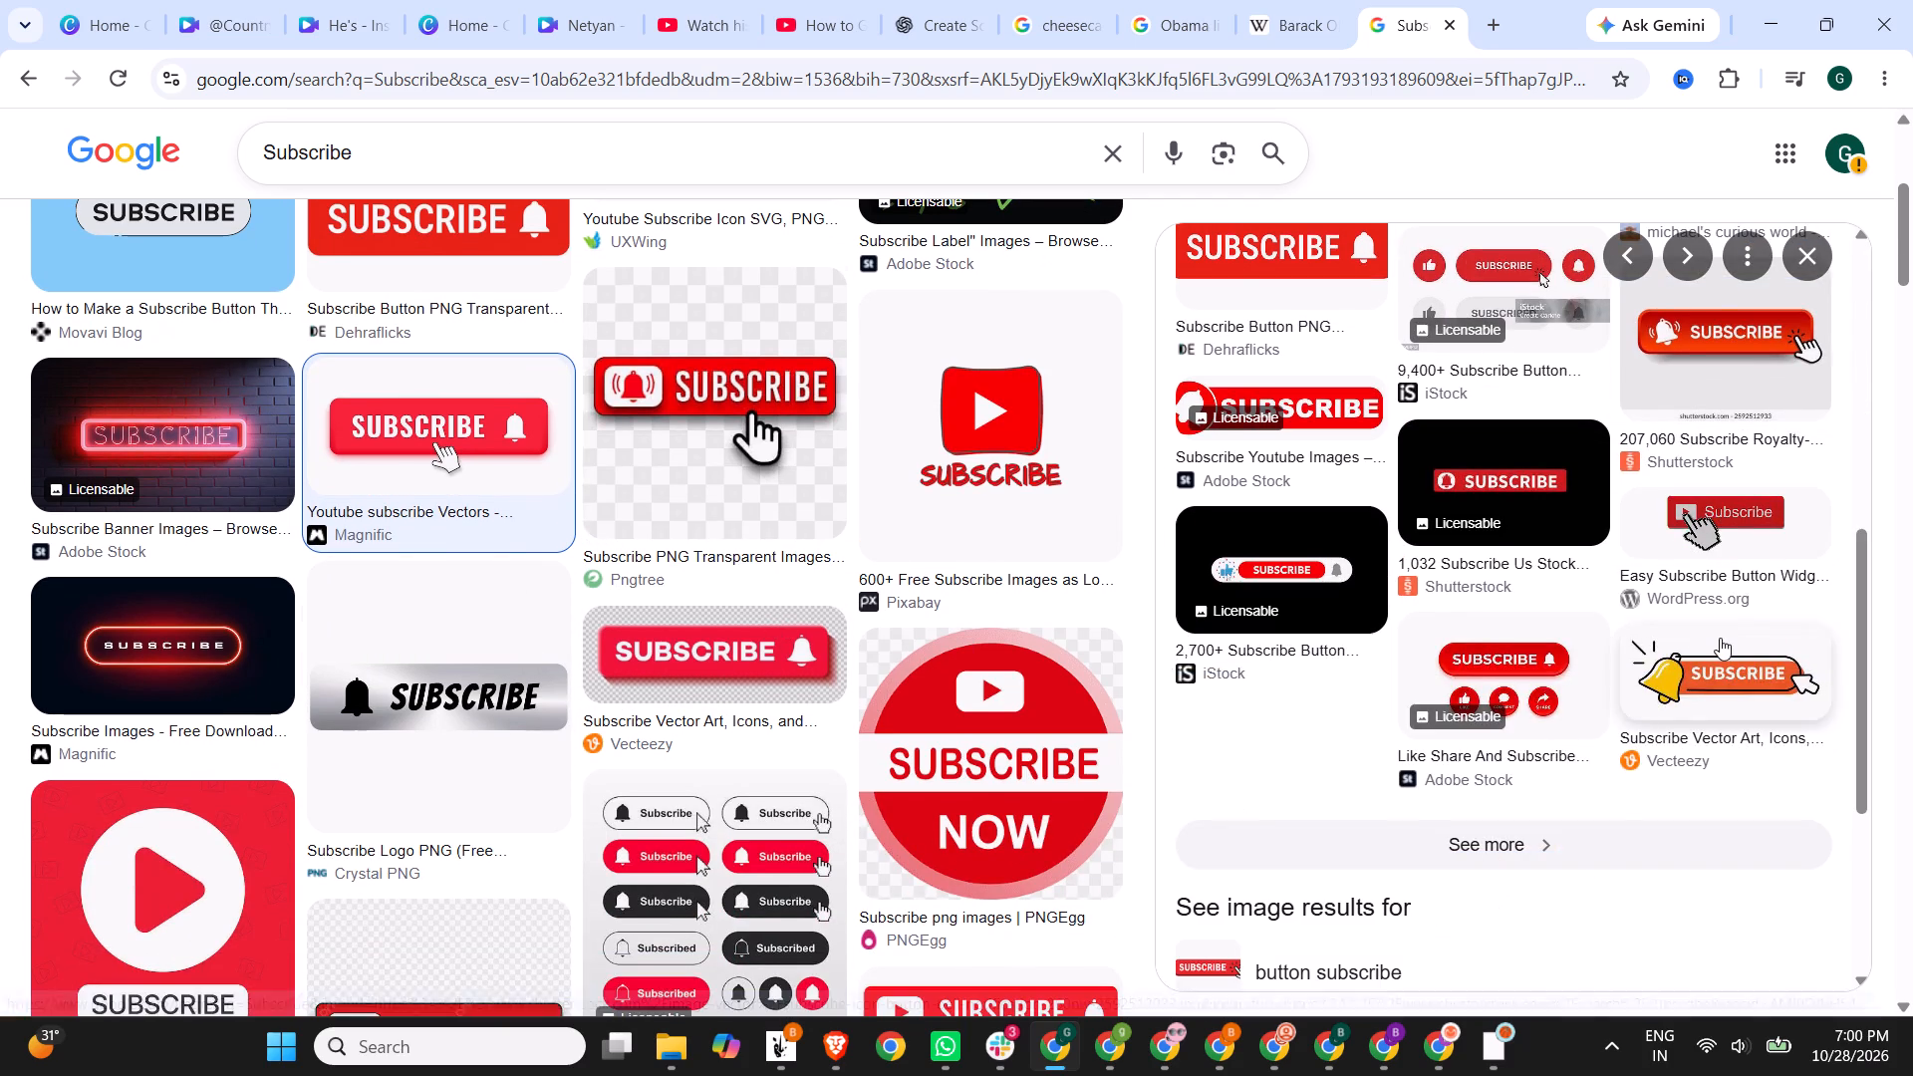
scroll(1720, 638, up, 1)
scroll(1720, 638, down, 1)
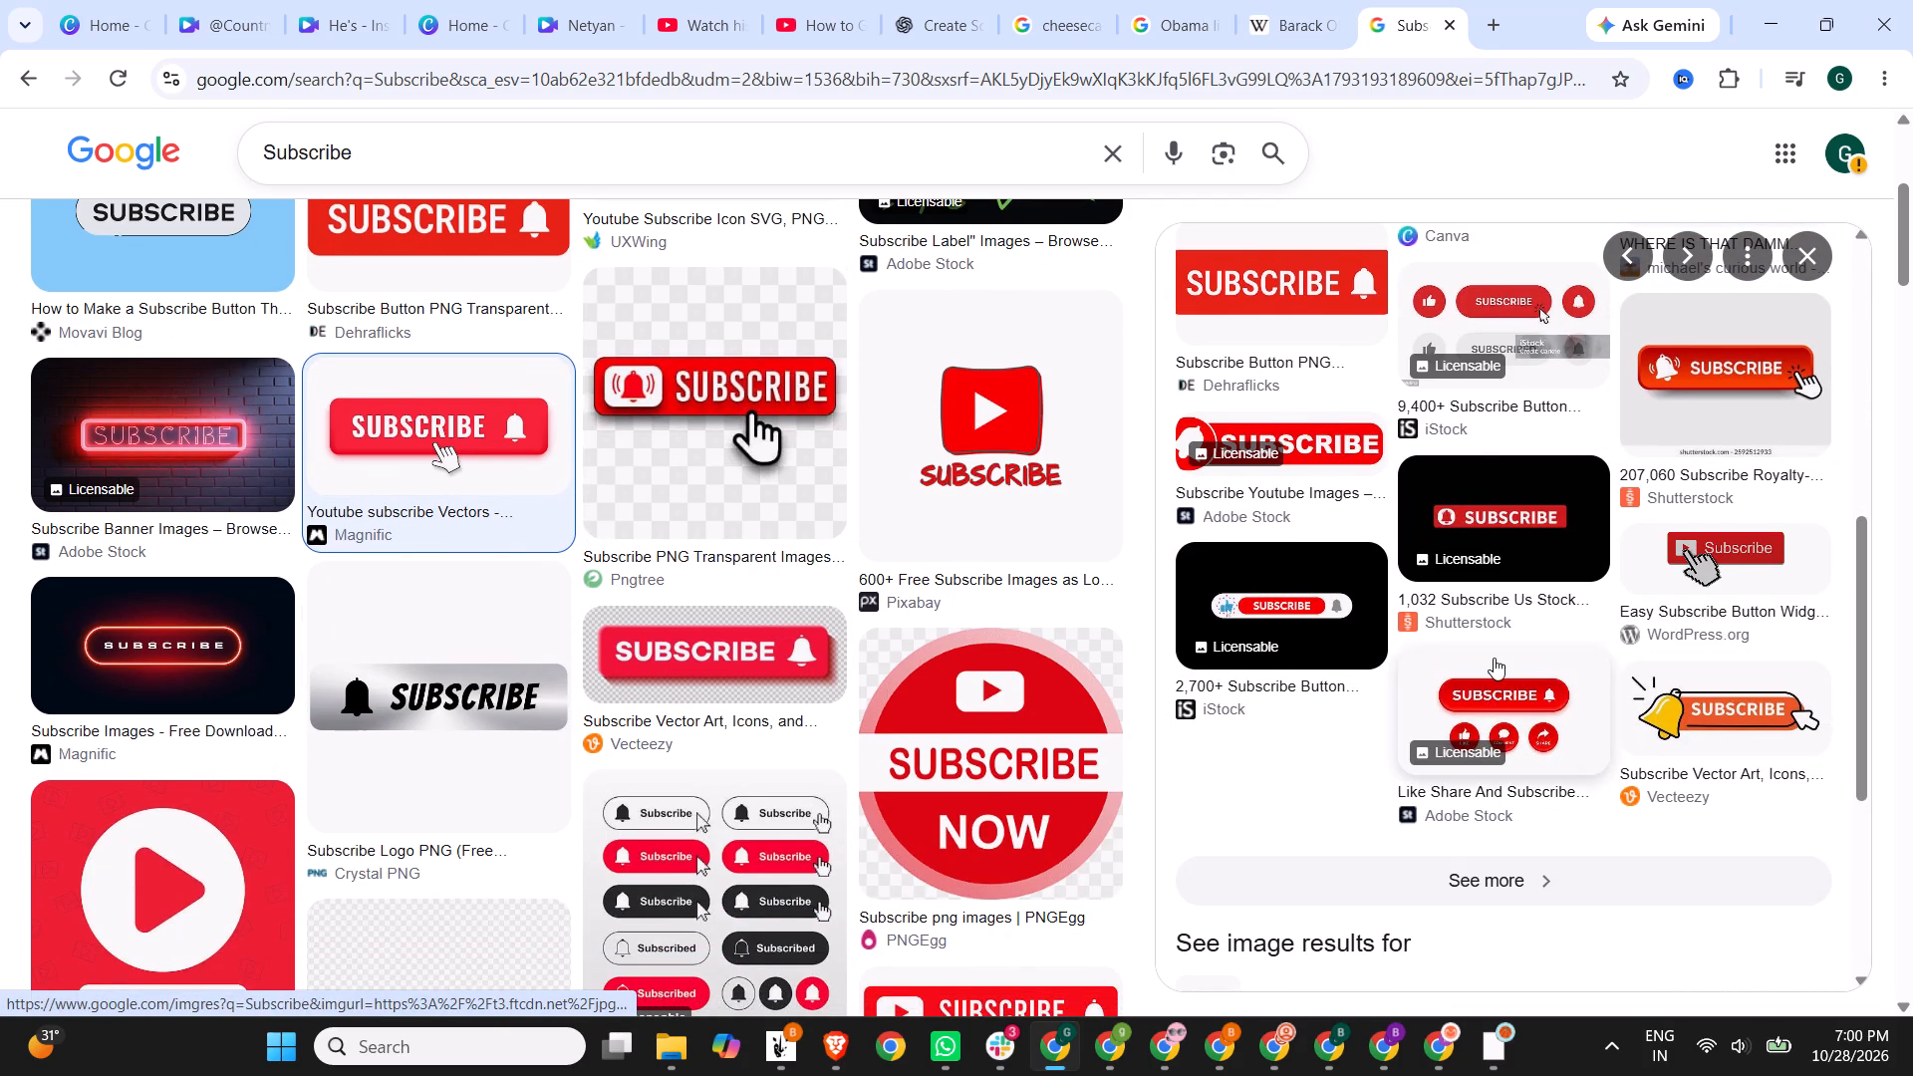
scroll(1494, 658, down, 1)
scroll(1043, 849, down, 2)
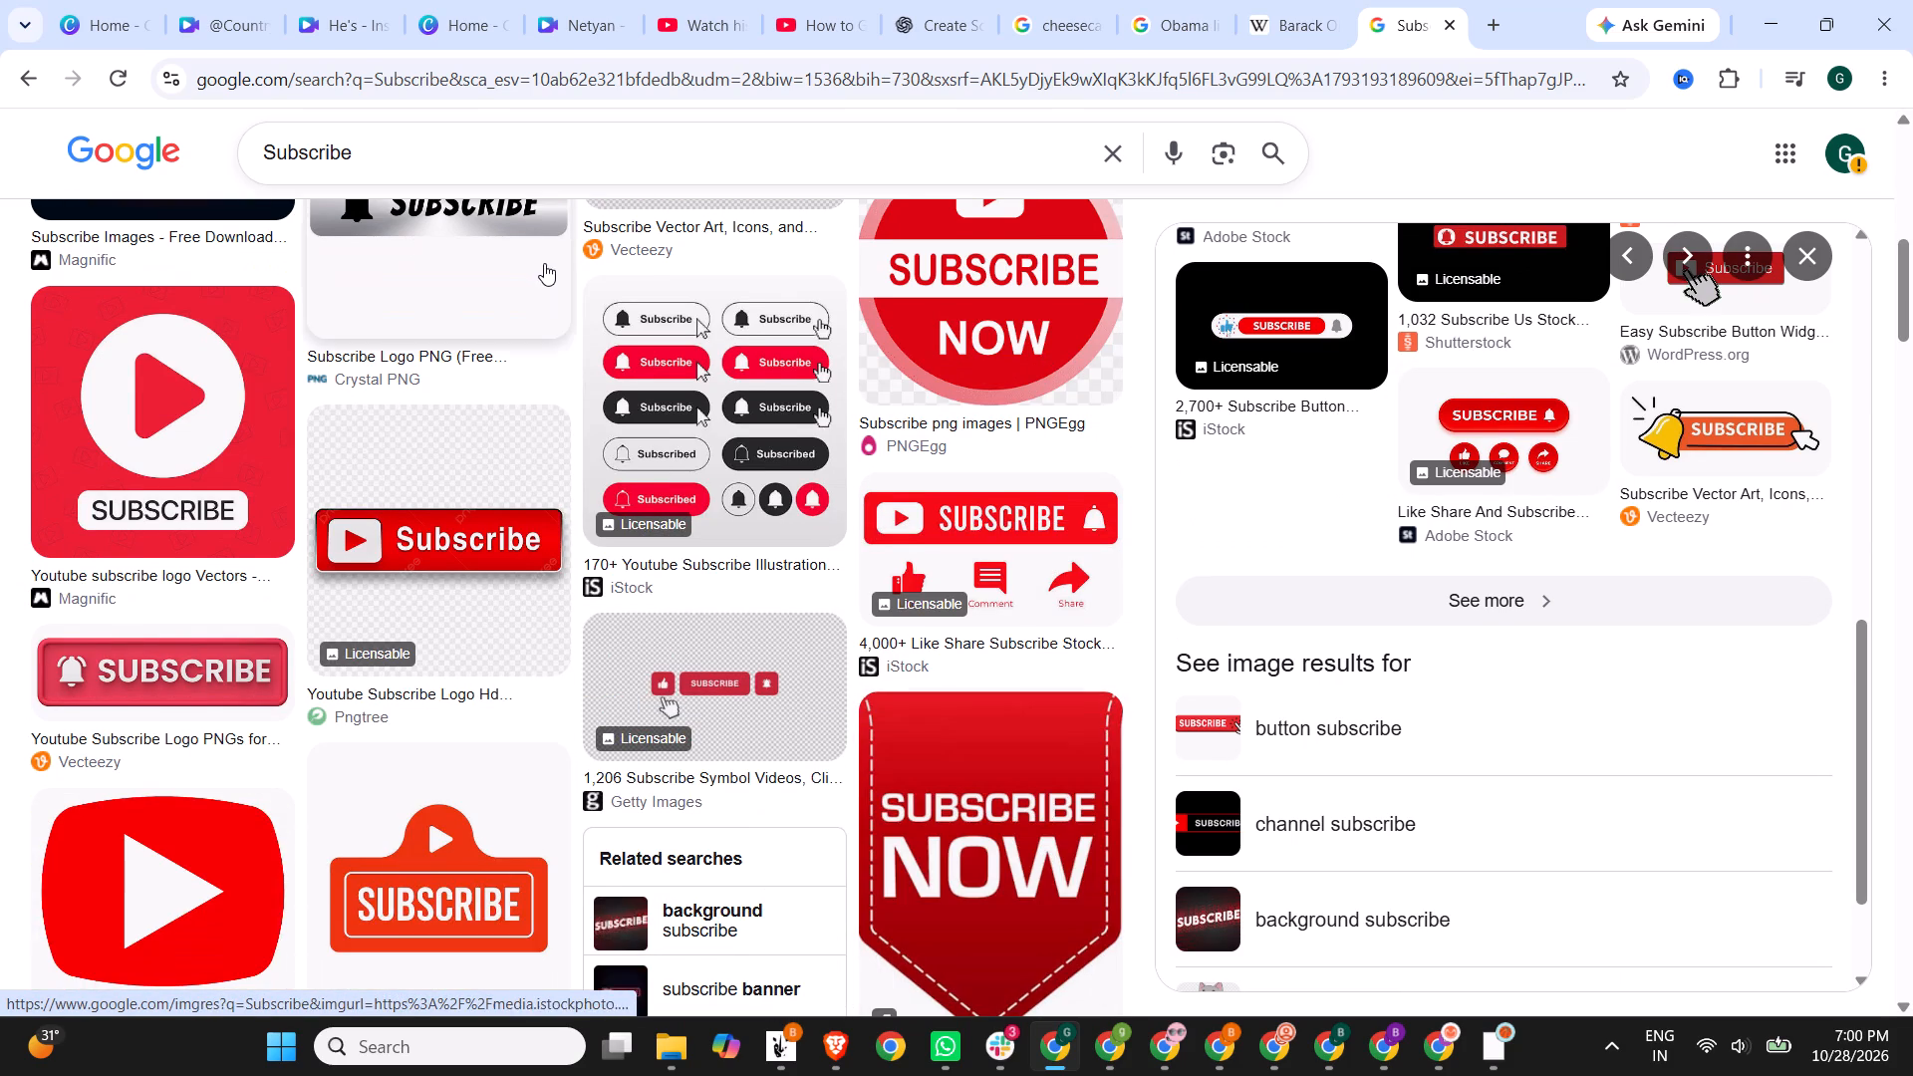
Refine the image search to "Subscribe png" and look through the button graphics.
click(555, 173)
key(space)
text(png)
key(Return)
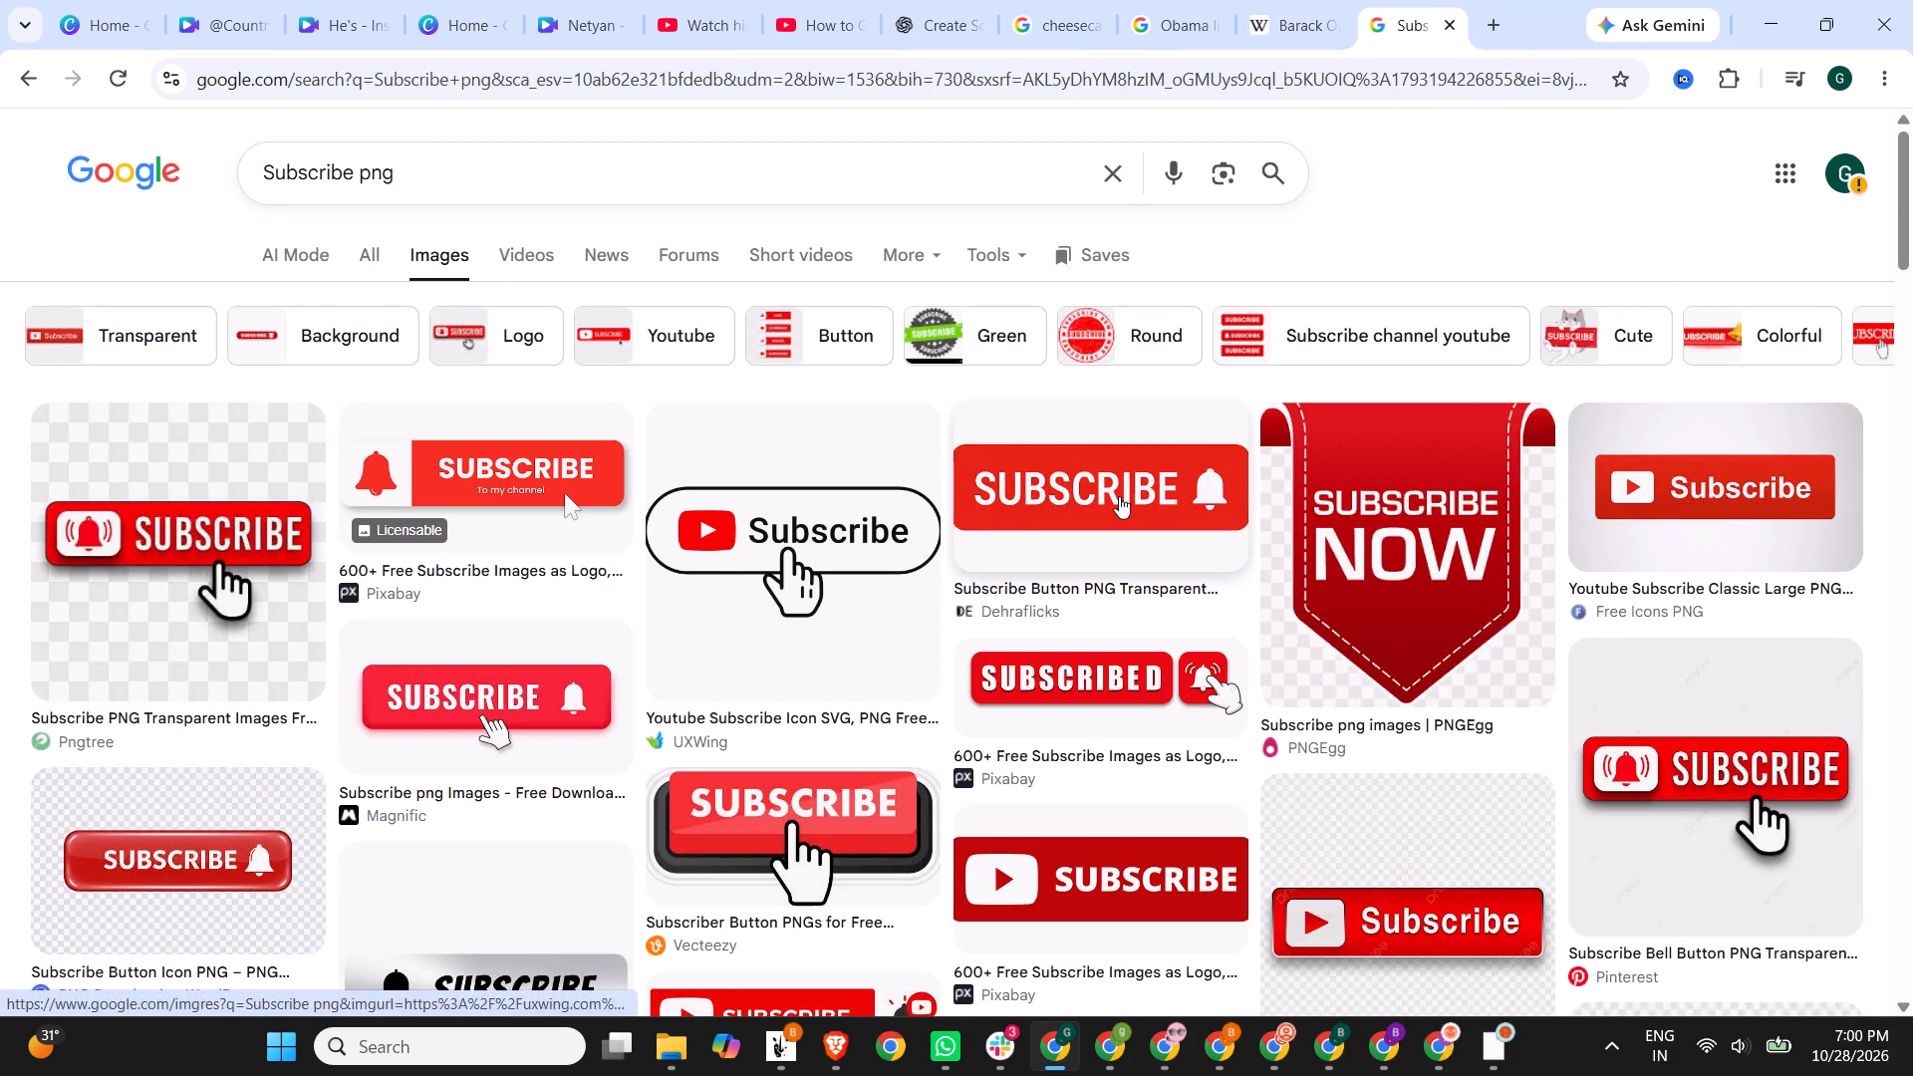
scroll(1713, 497, down, 1)
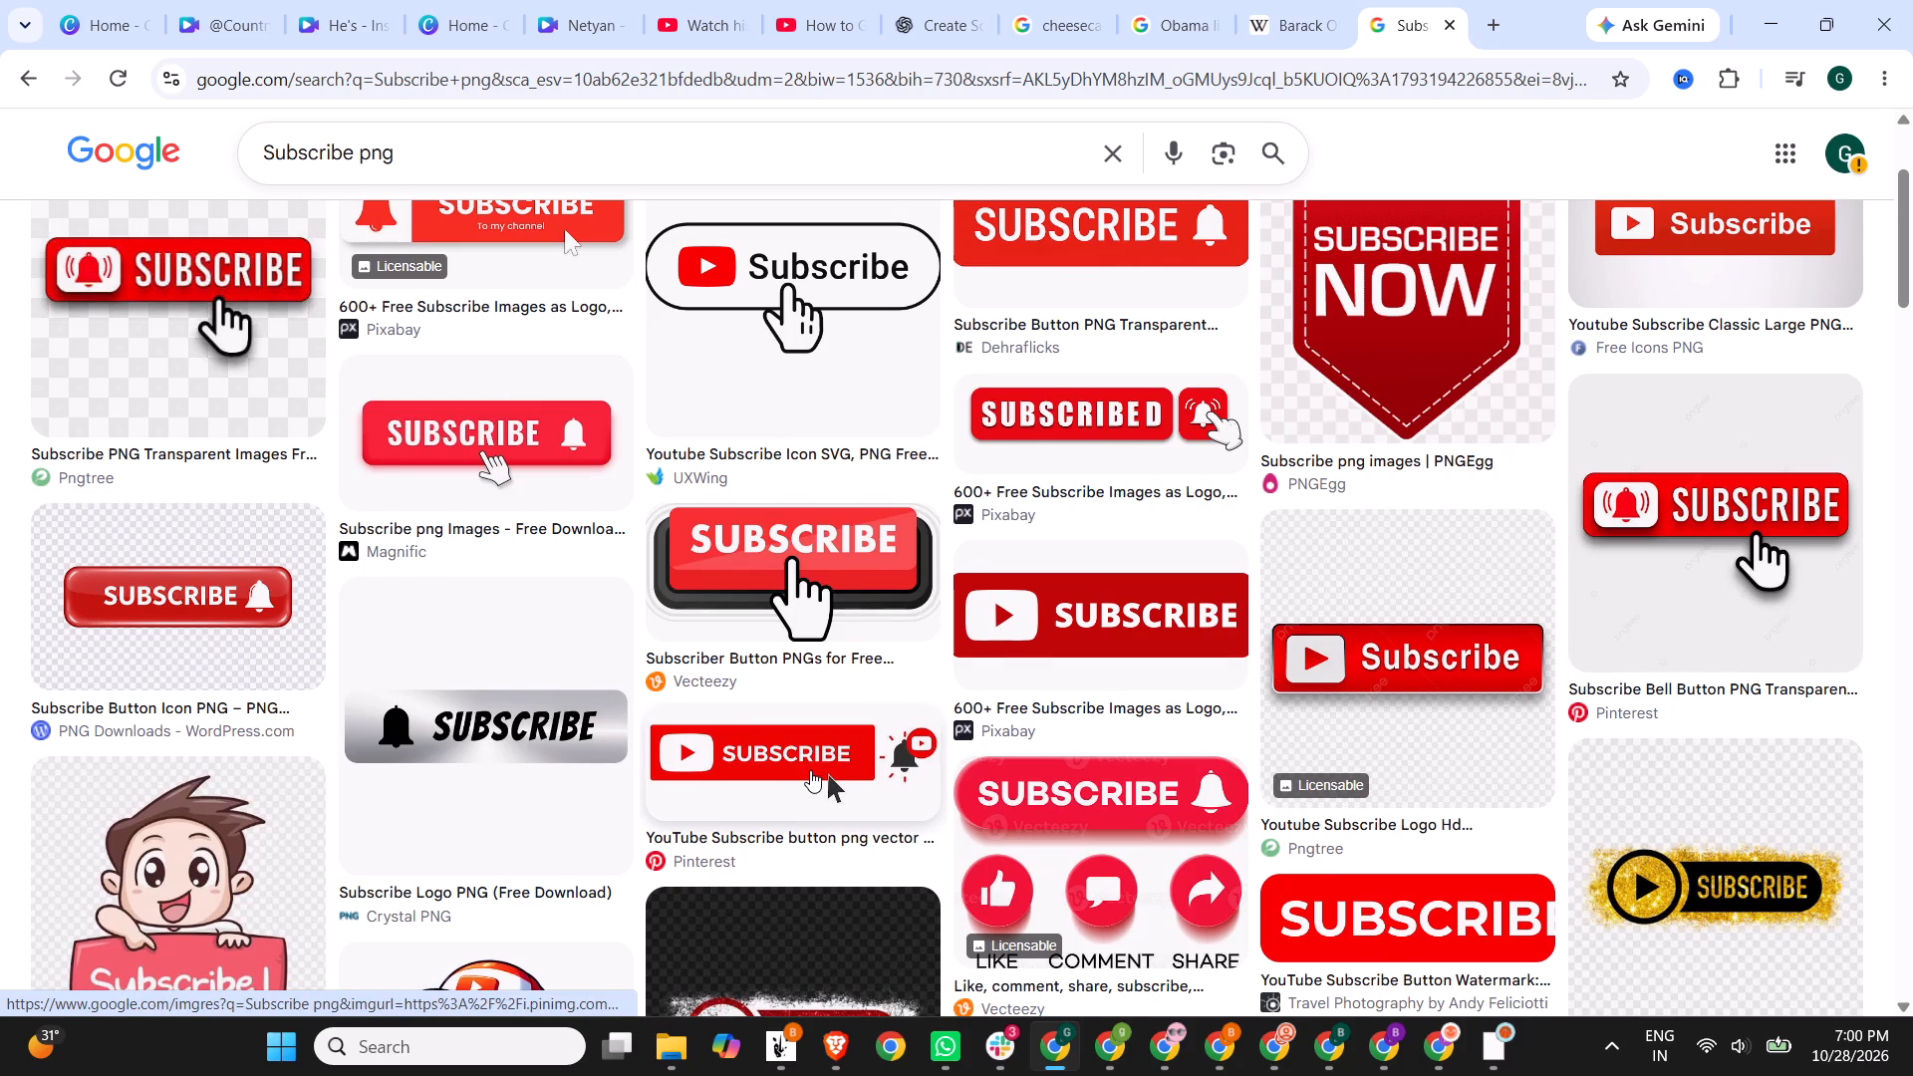
scroll(810, 770, down, 2)
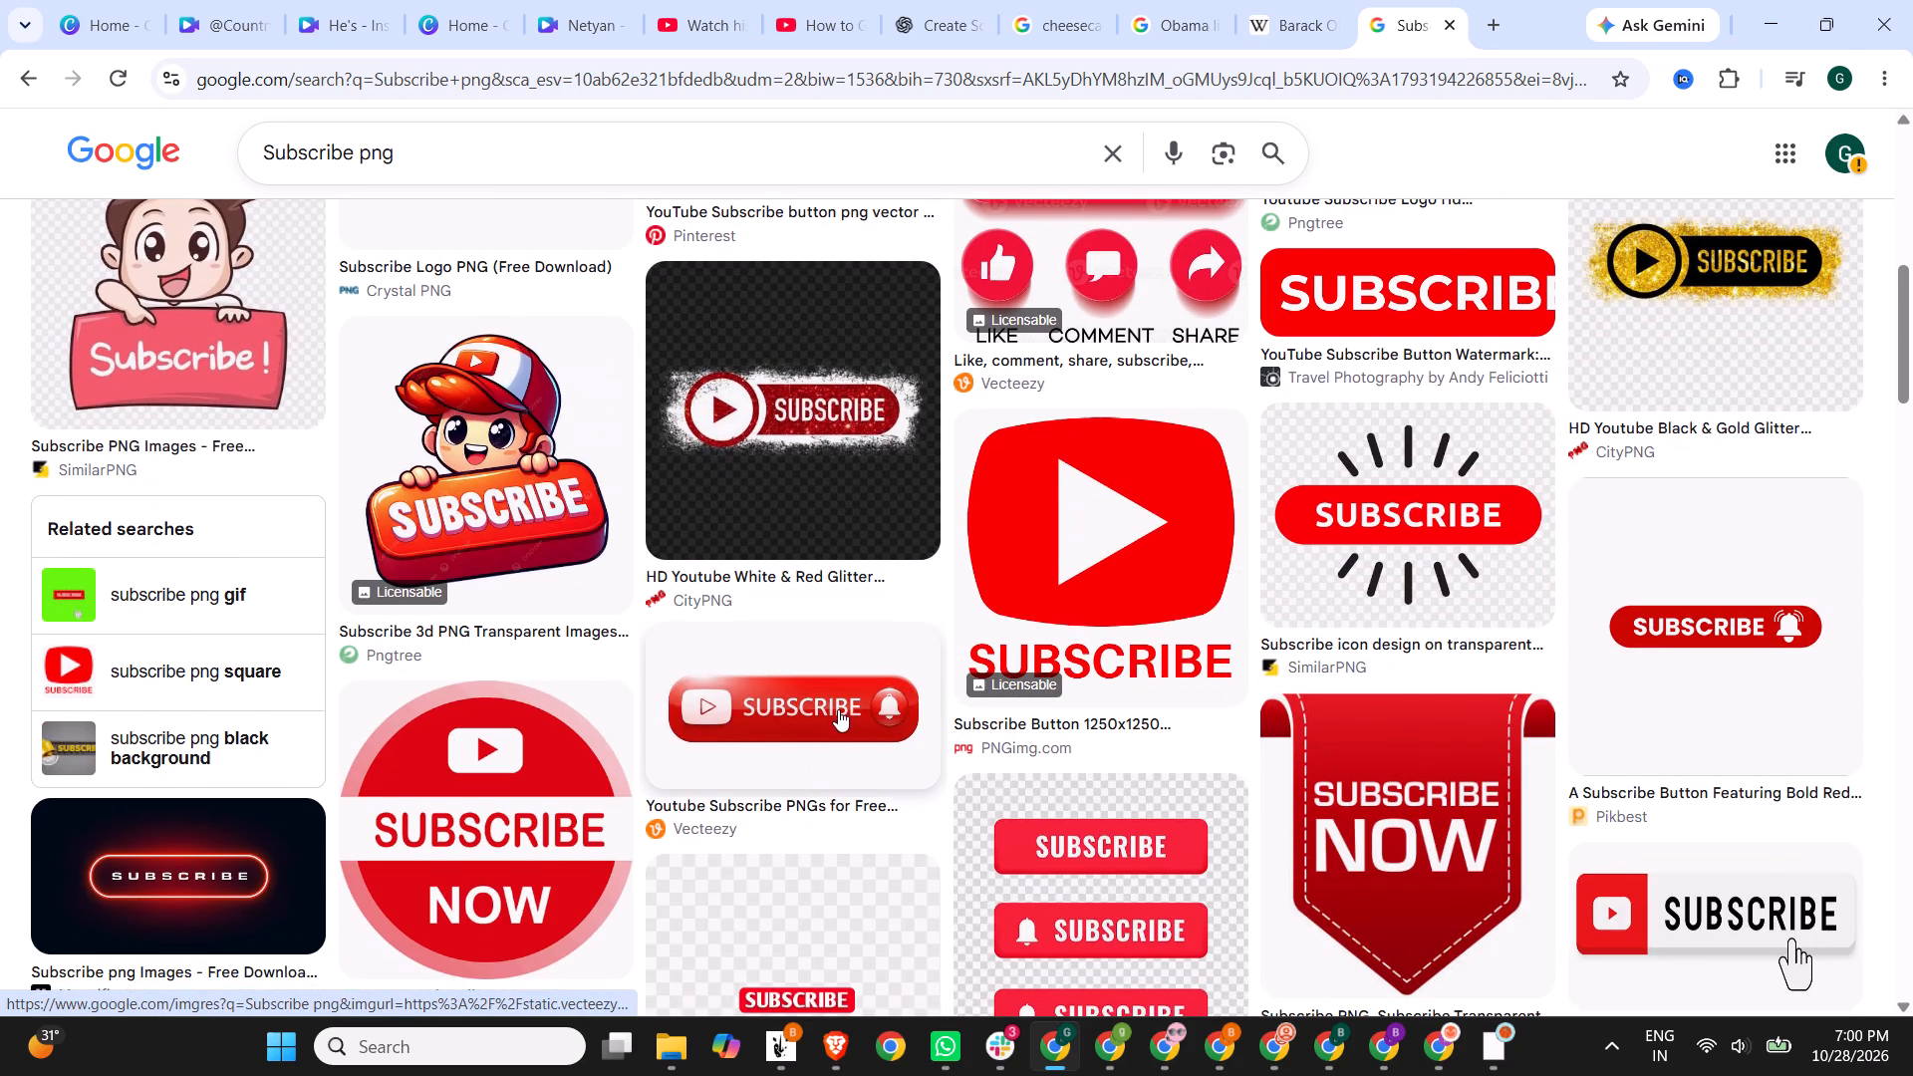
scroll(930, 442, up, 13)
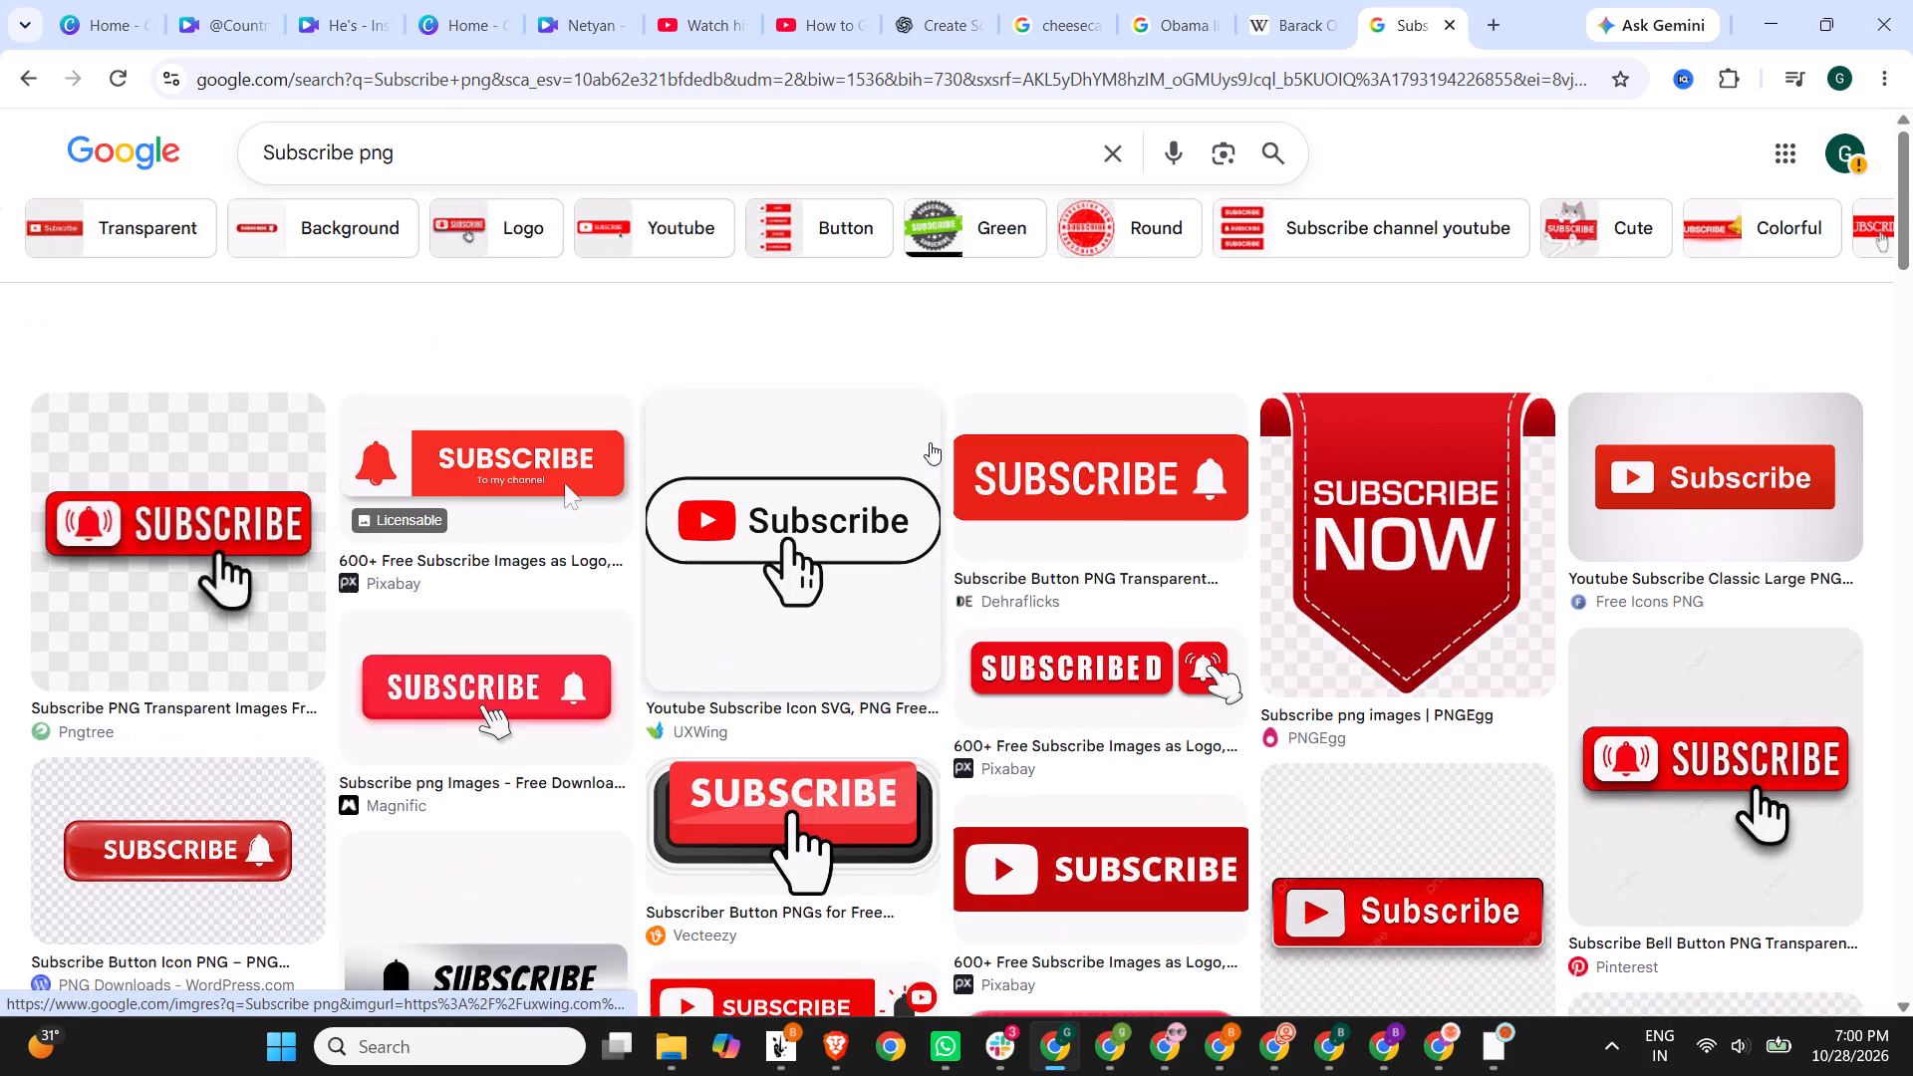
Filter the images to transparent ones and copy the Magnific red SUBSCRIBE button with the round bell.
click(124, 319)
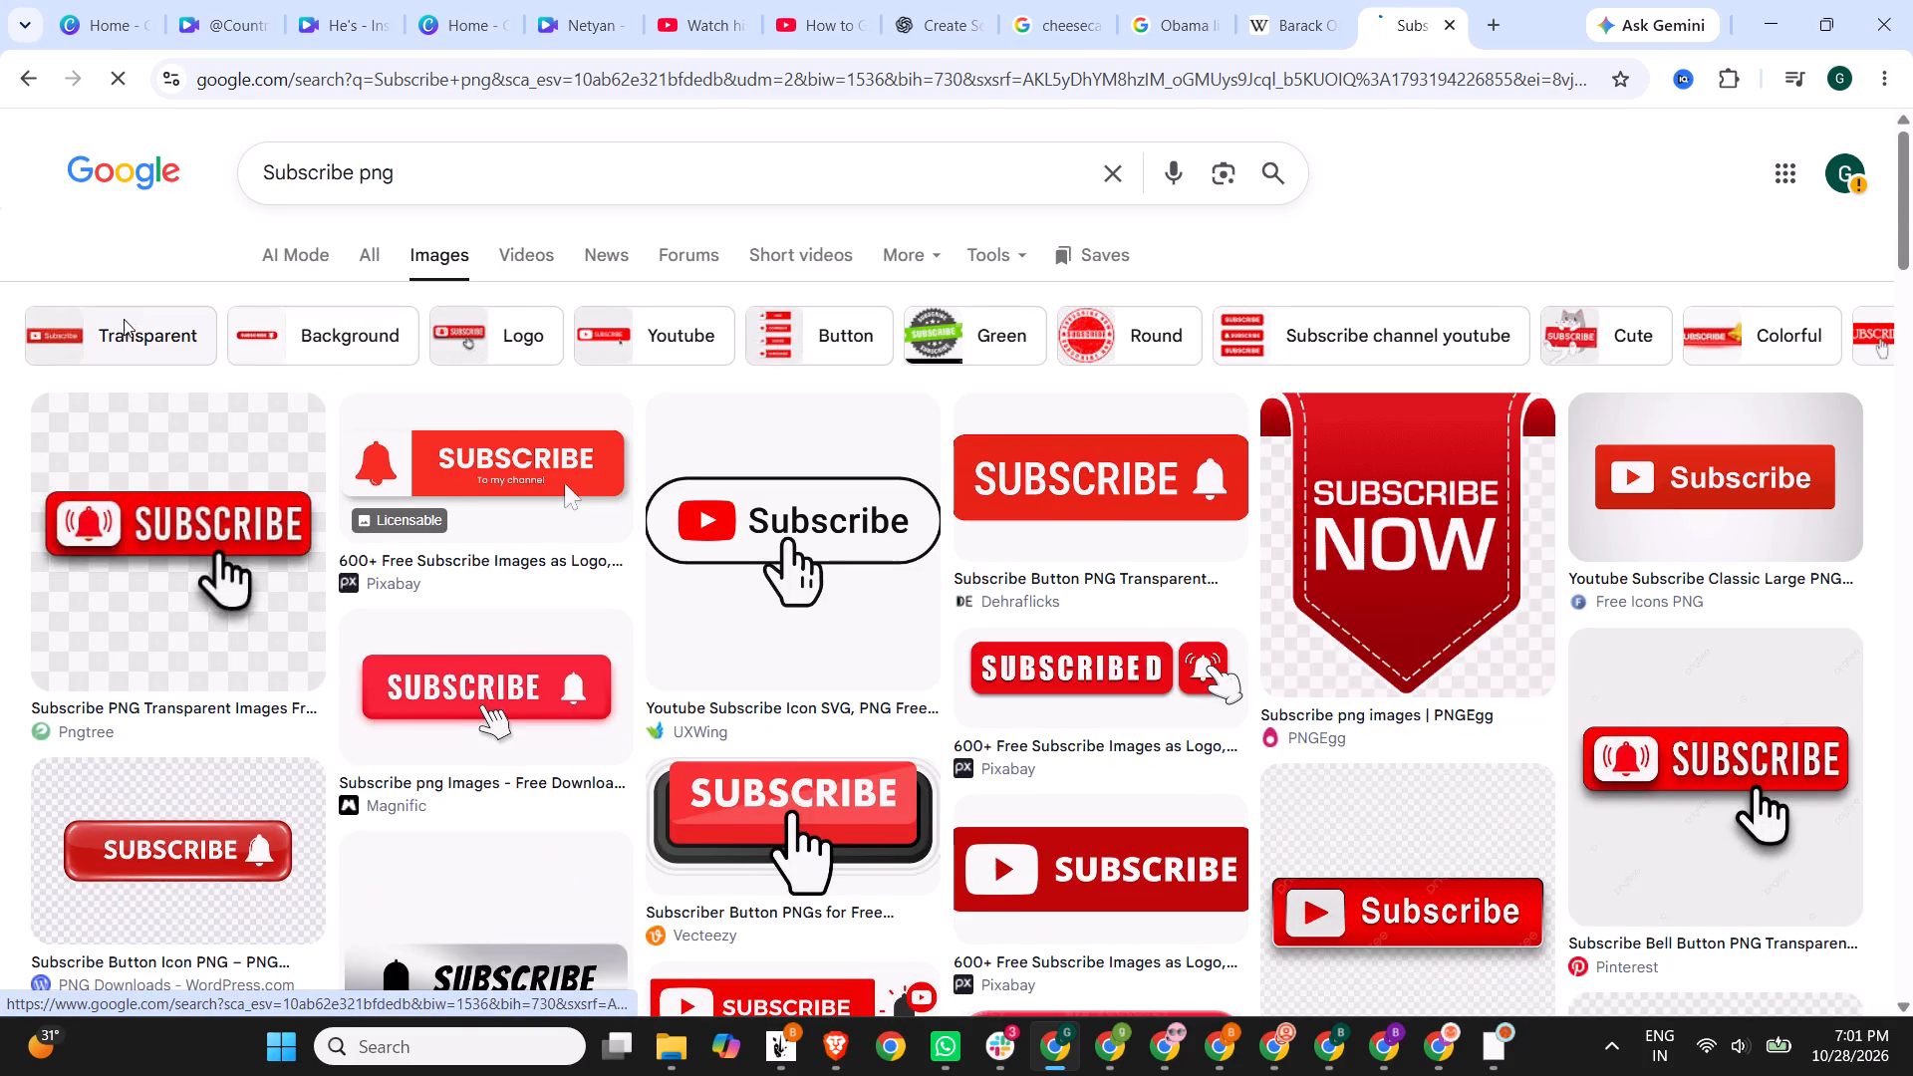
click(500, 504)
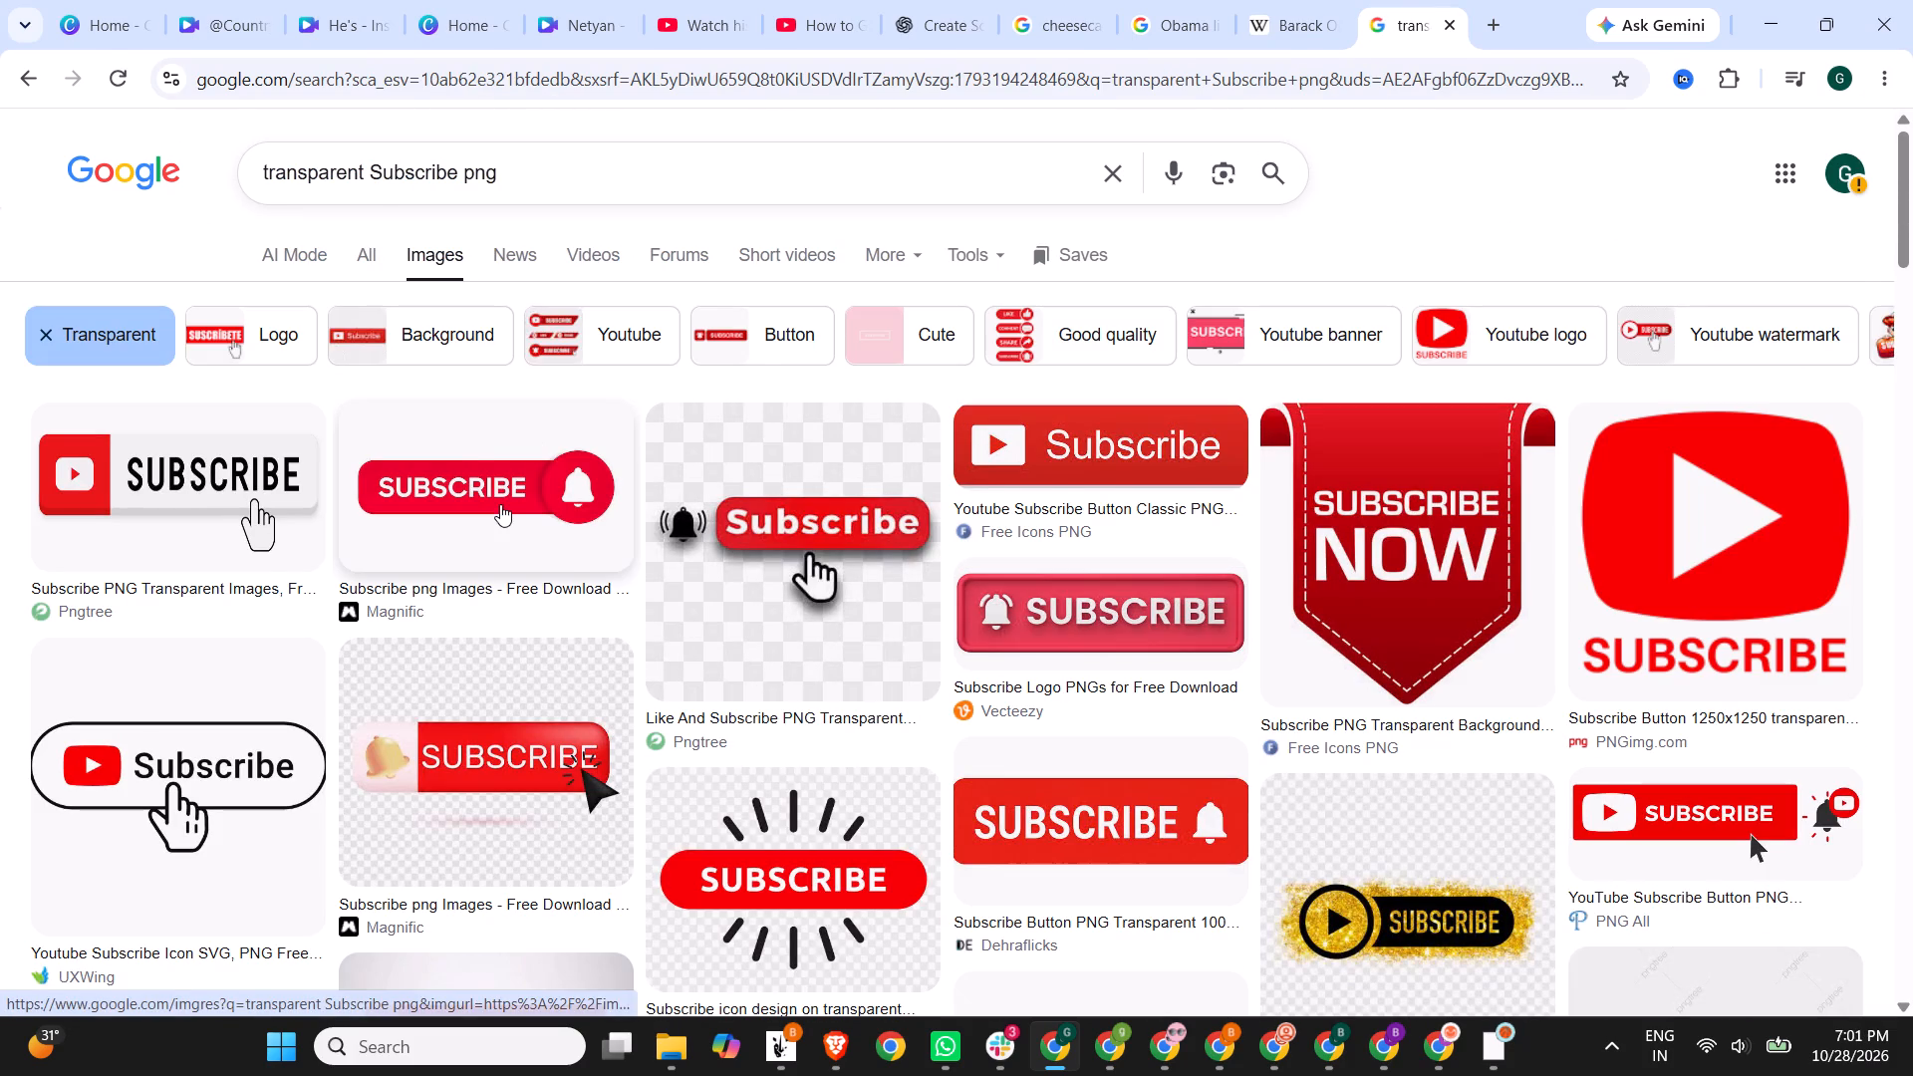
right_click(1514, 614)
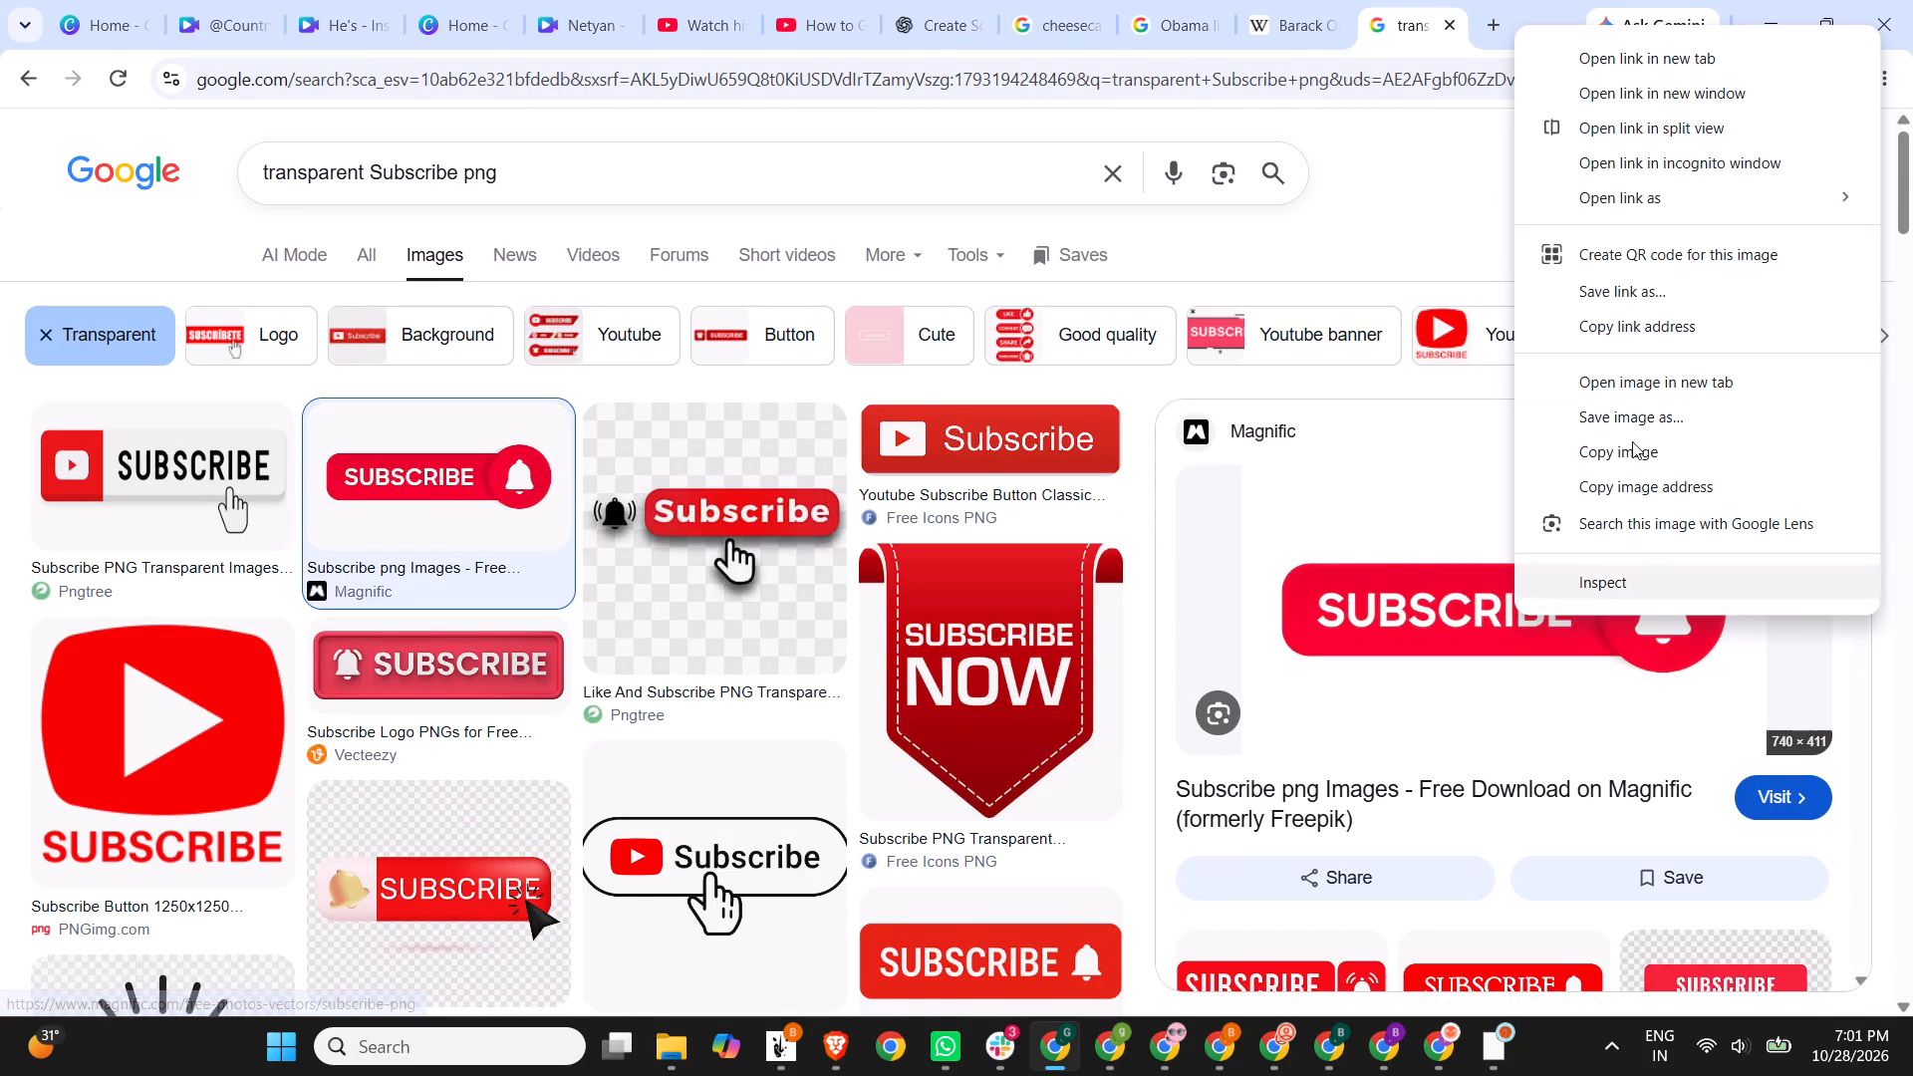
click(1633, 453)
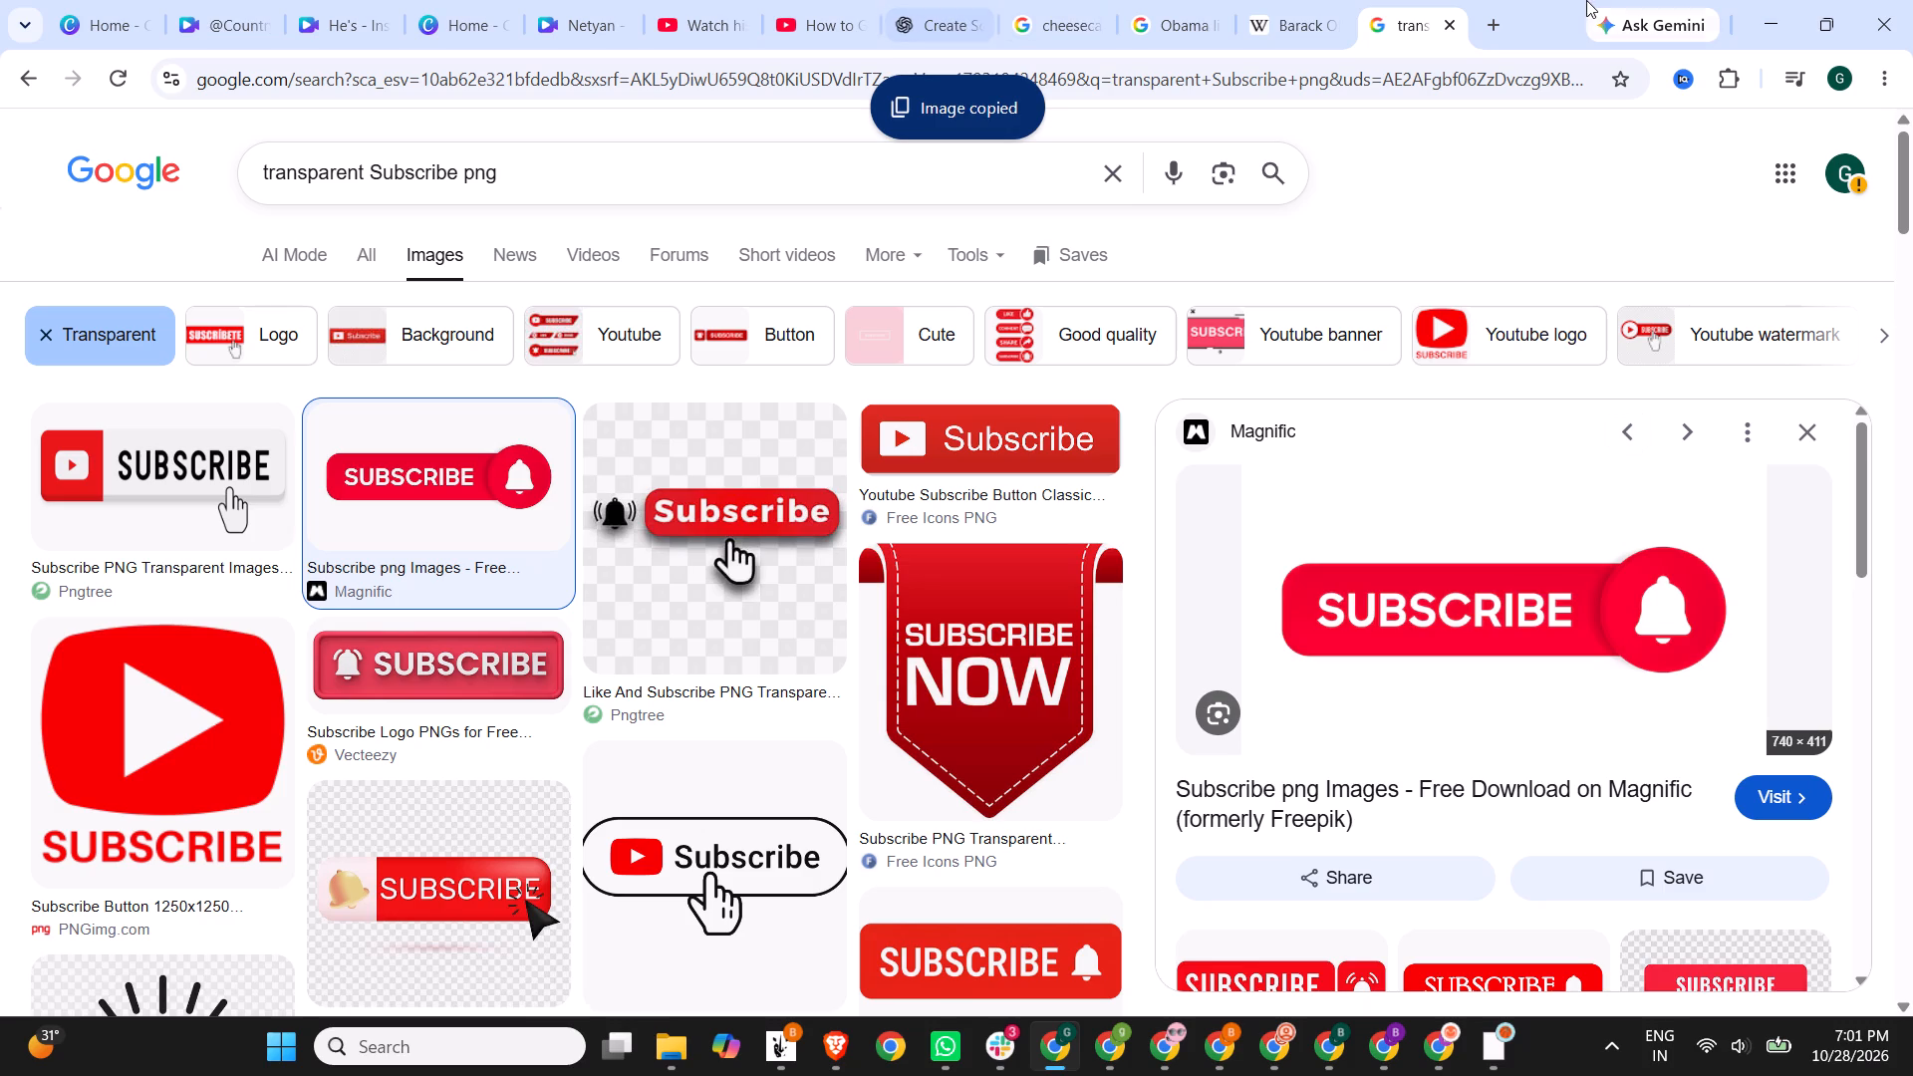
Switch back to the Canva video design, paste in the SUBSCRIBE button image and remove its background.
click(212, 3)
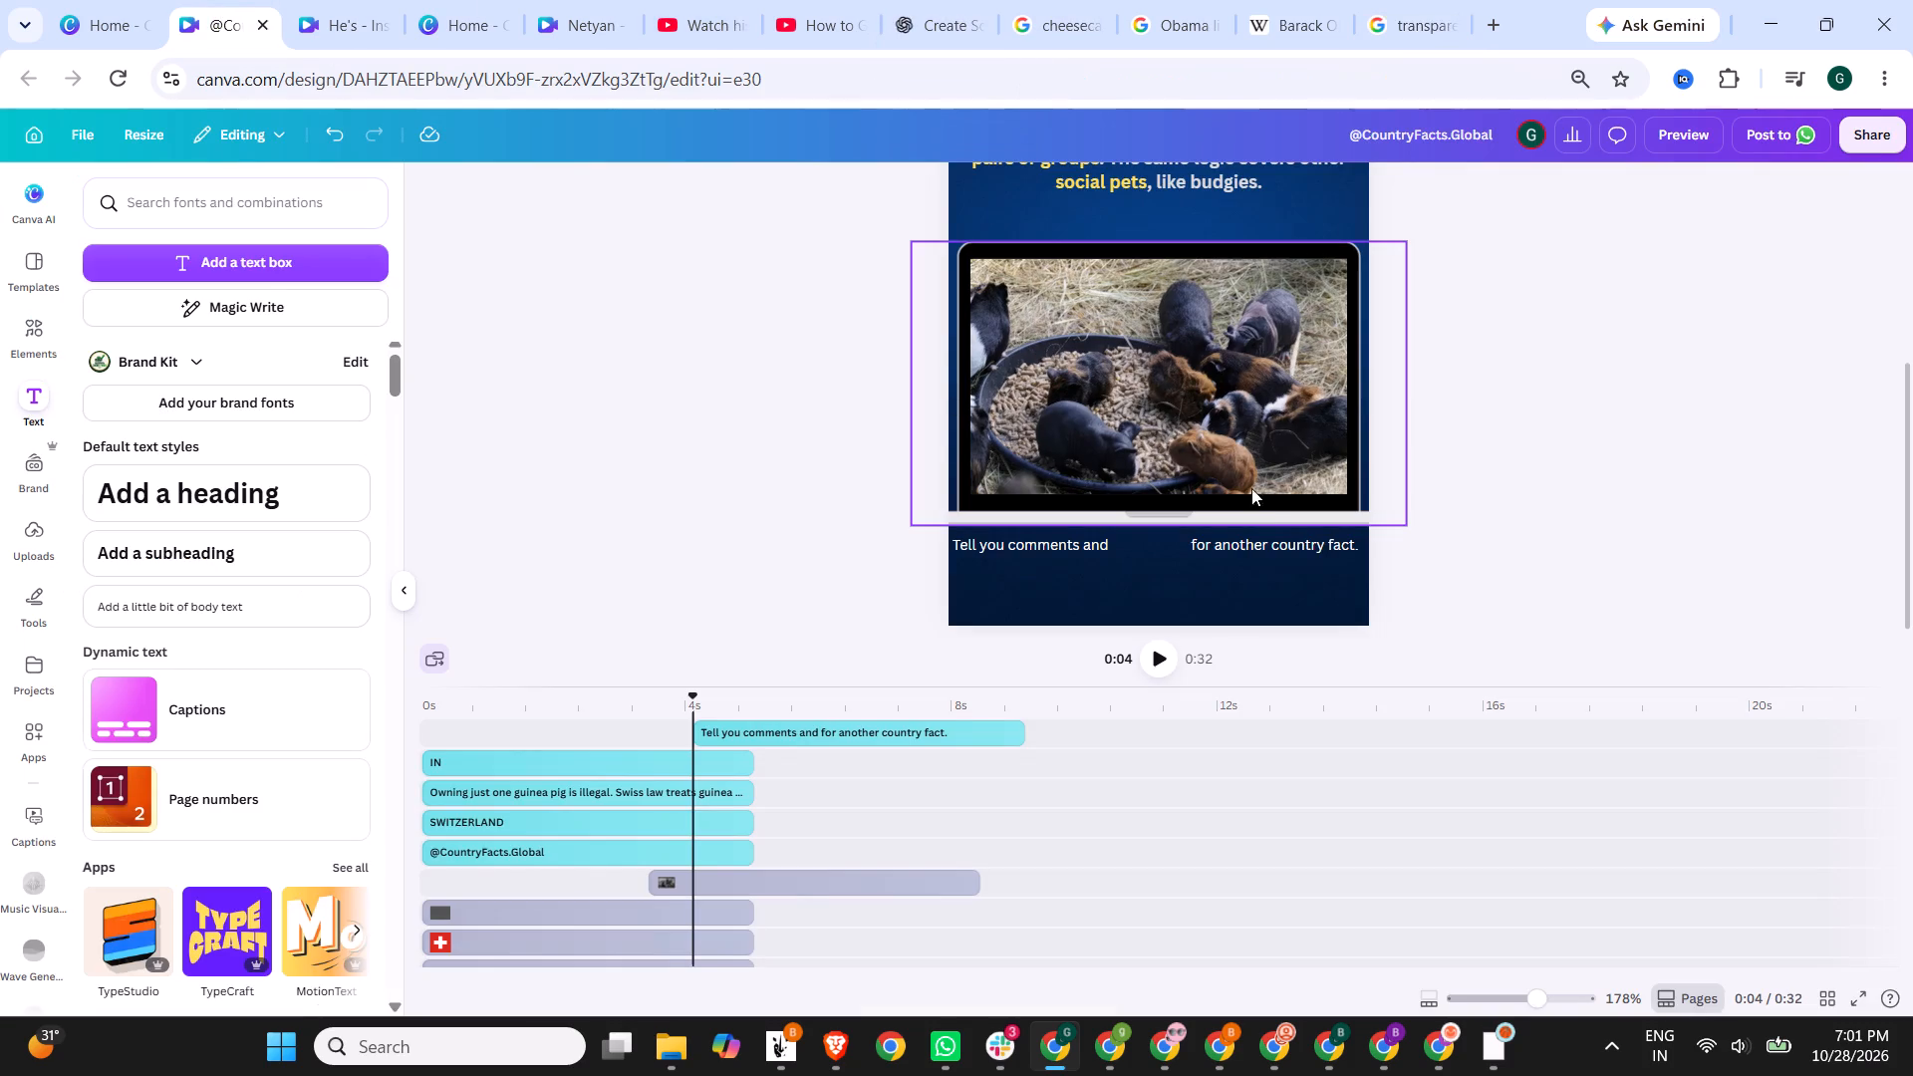
key(ctrl+v)
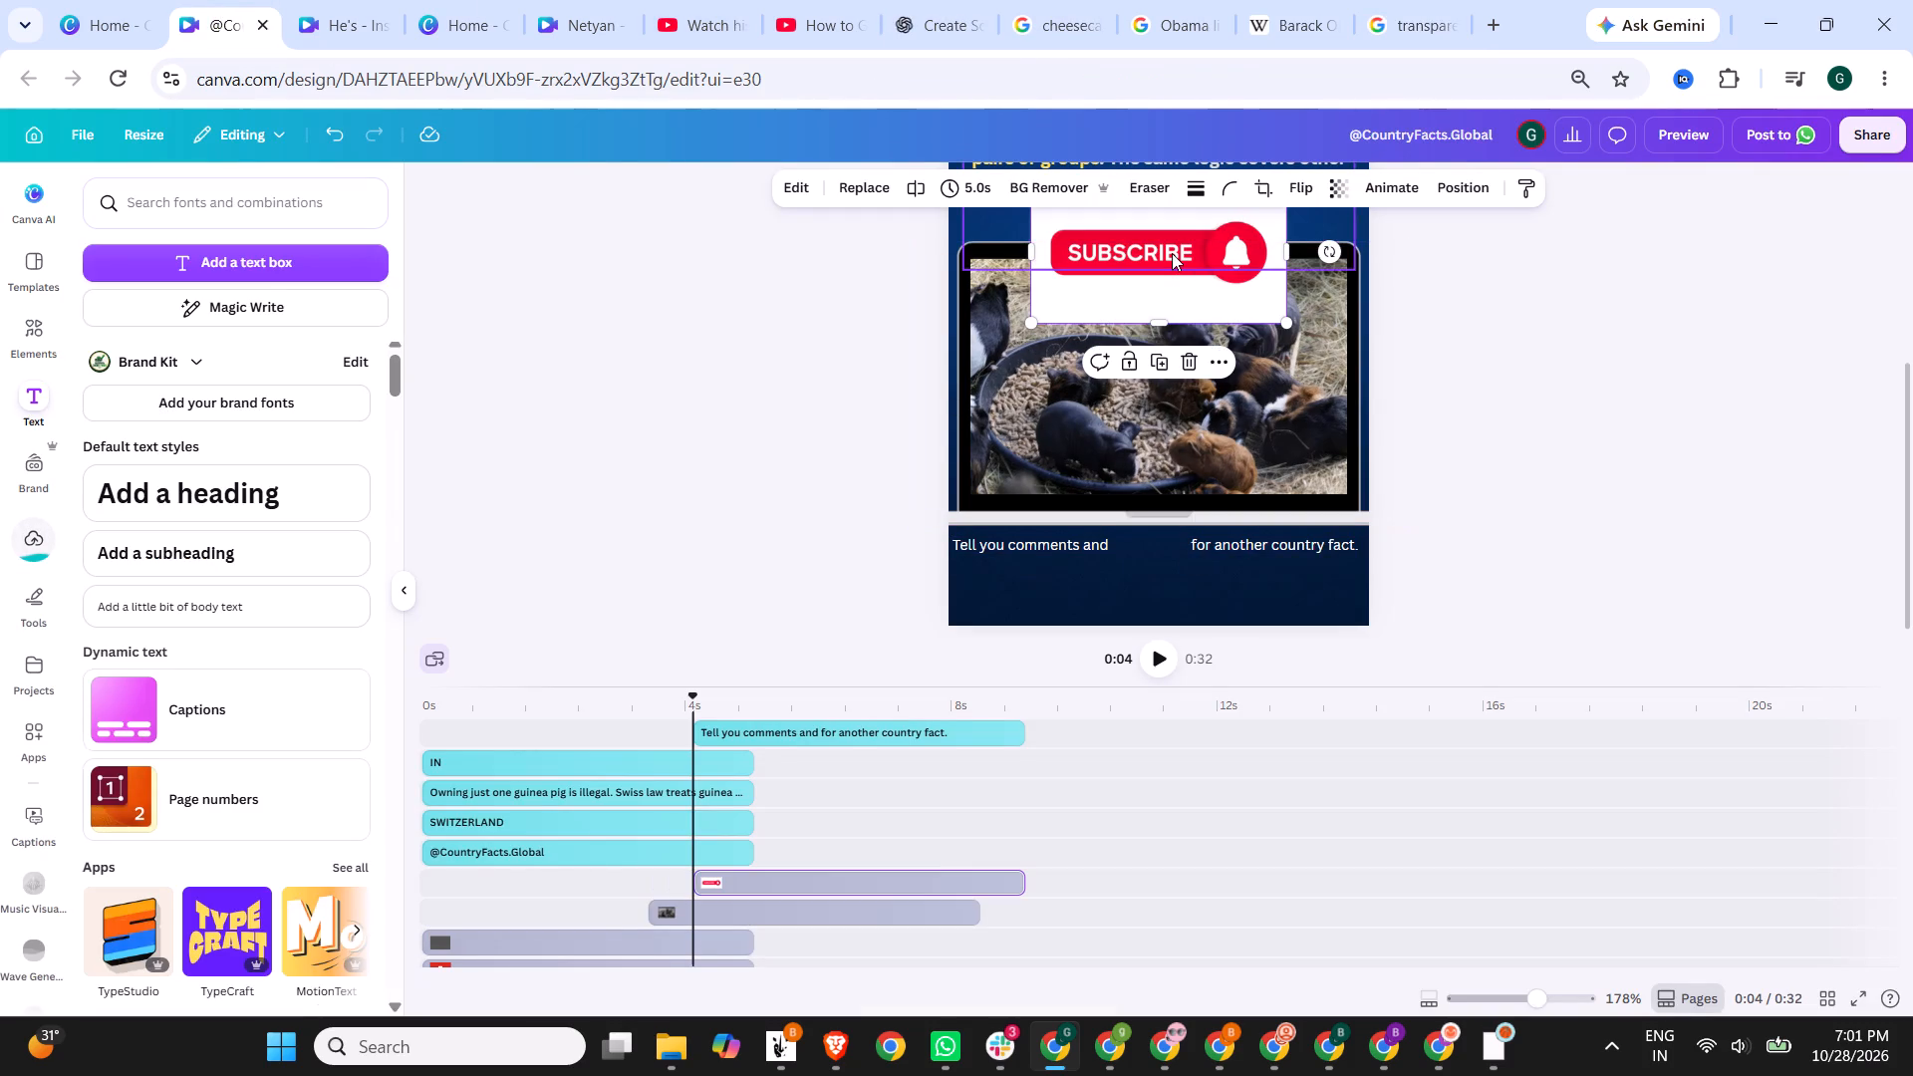
click(1036, 183)
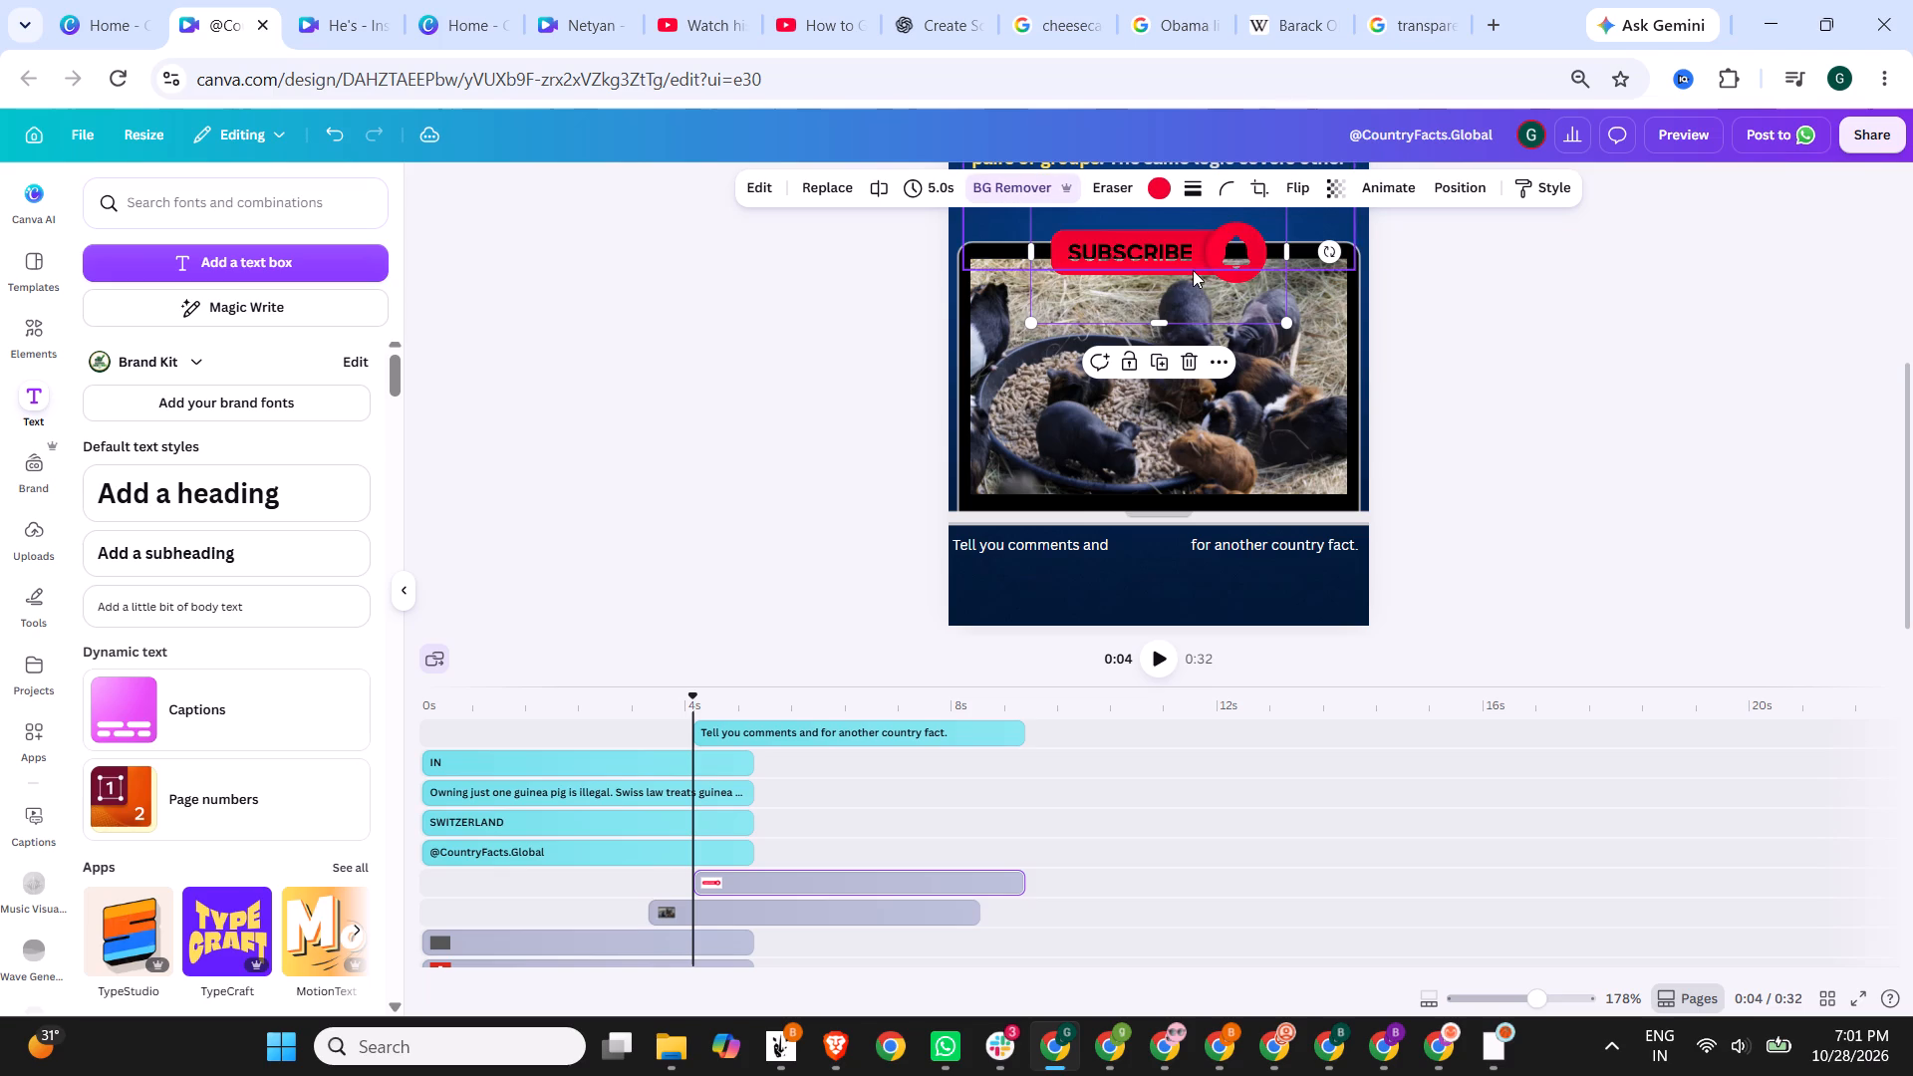
Move the SUBSCRIBE button into the gap of the closing line and shrink it to about 250 by 139.
drag(1210, 237, 1210, 534)
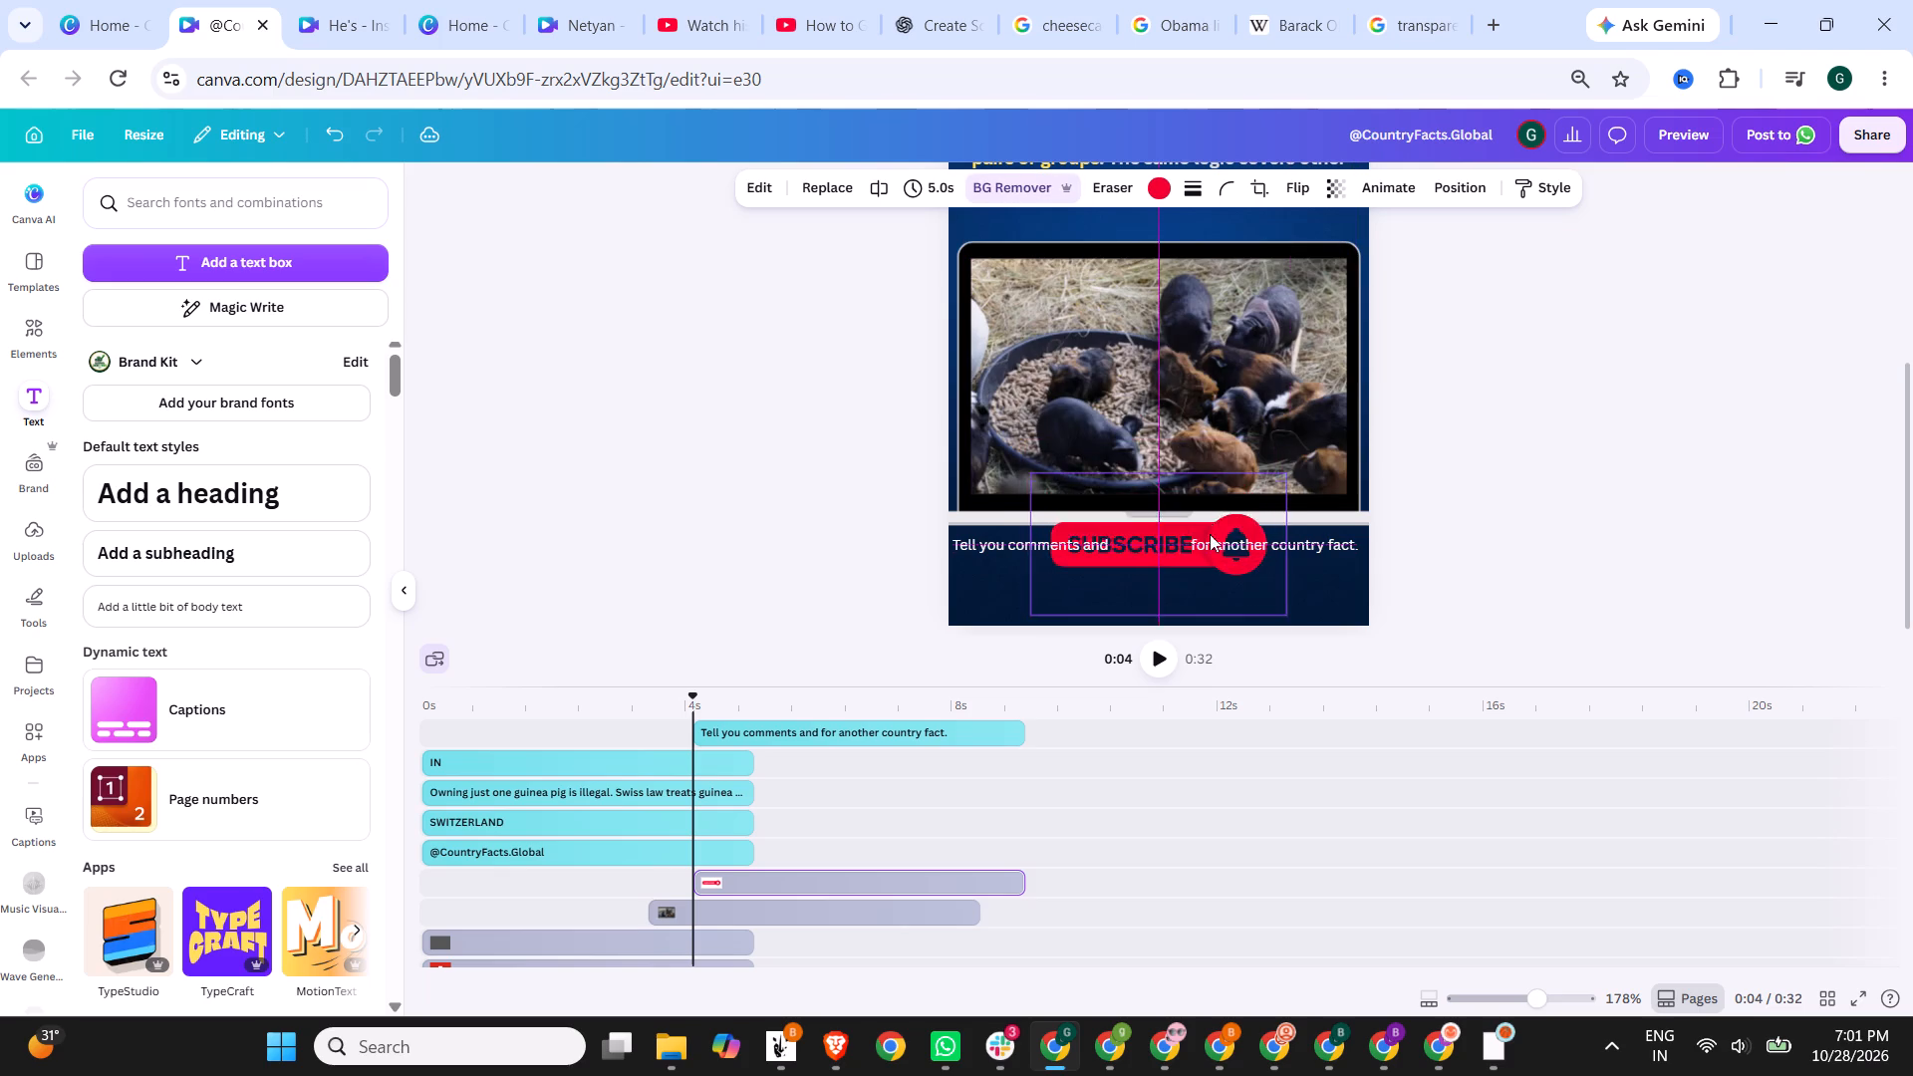
drag(1210, 534, 1220, 542)
drag(1291, 621, 1191, 579)
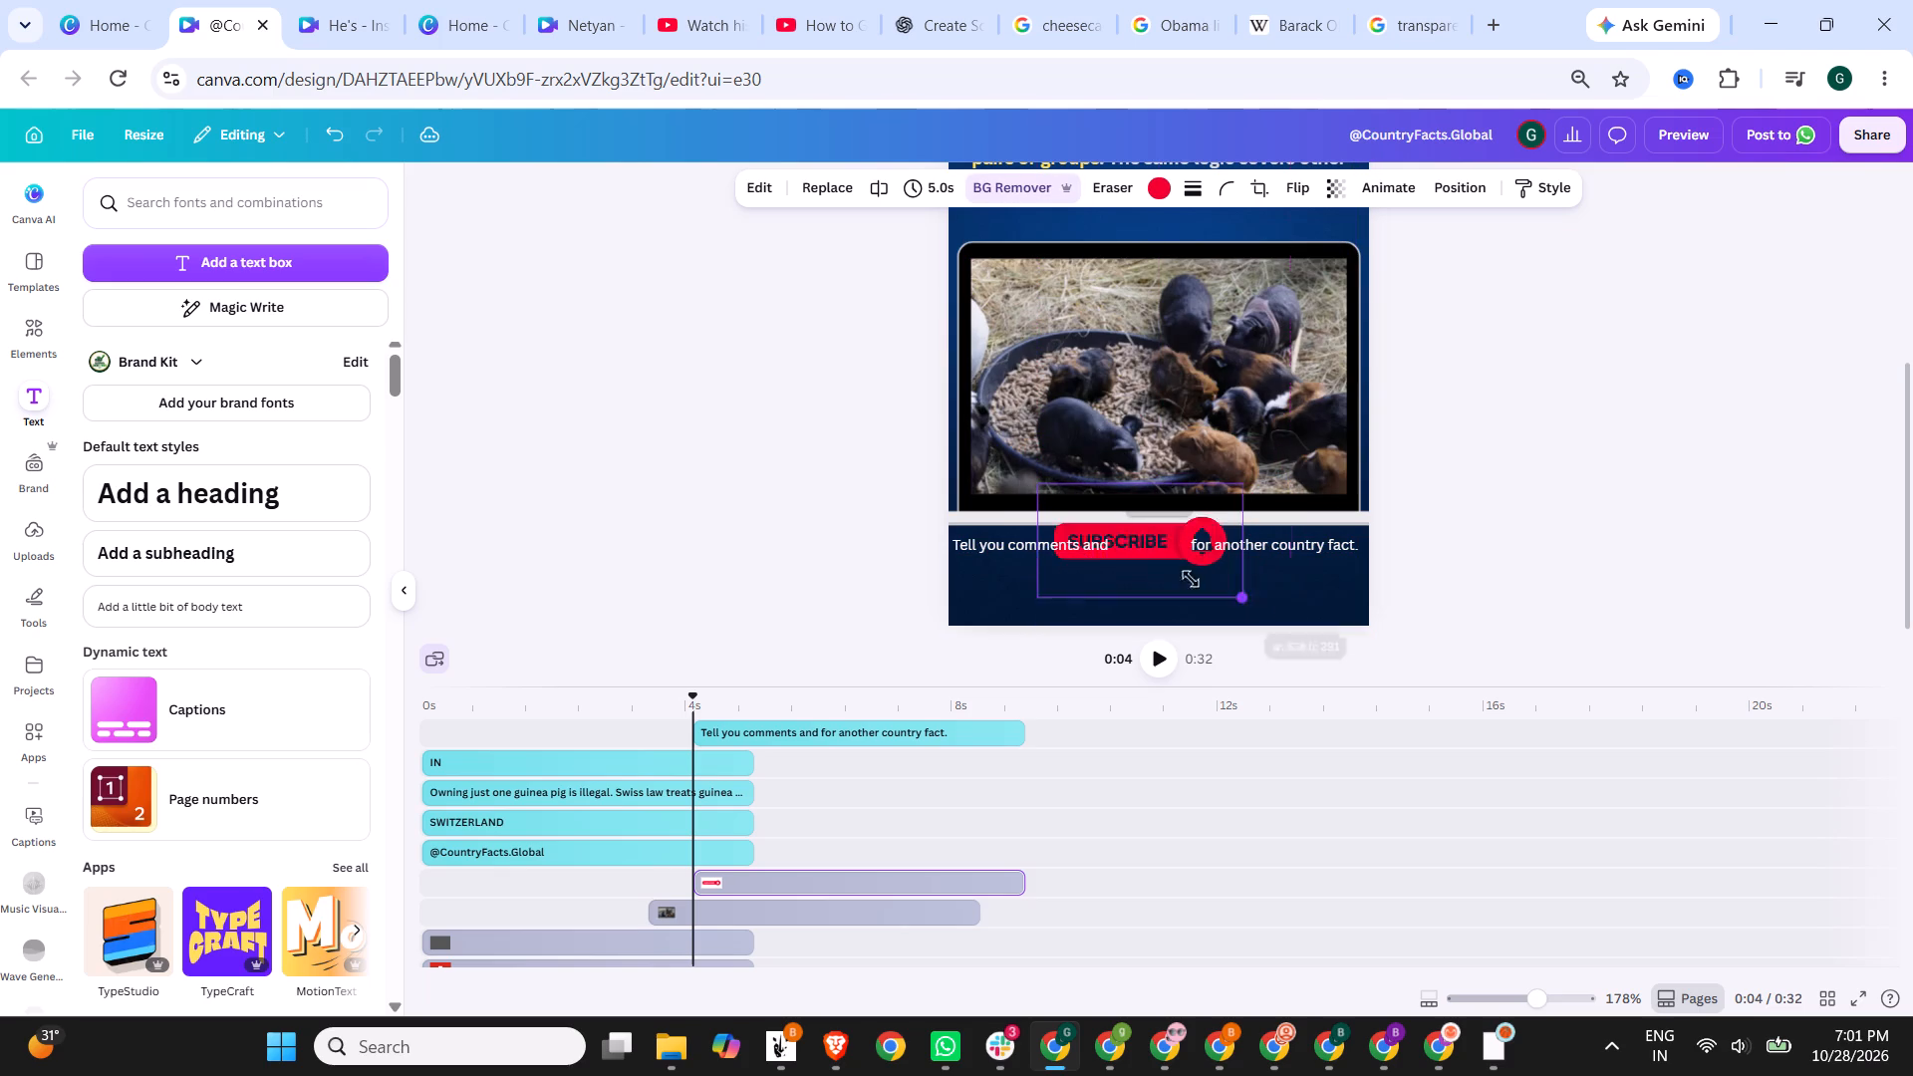
drag(1191, 579, 1130, 554)
drag(1108, 512, 1144, 530)
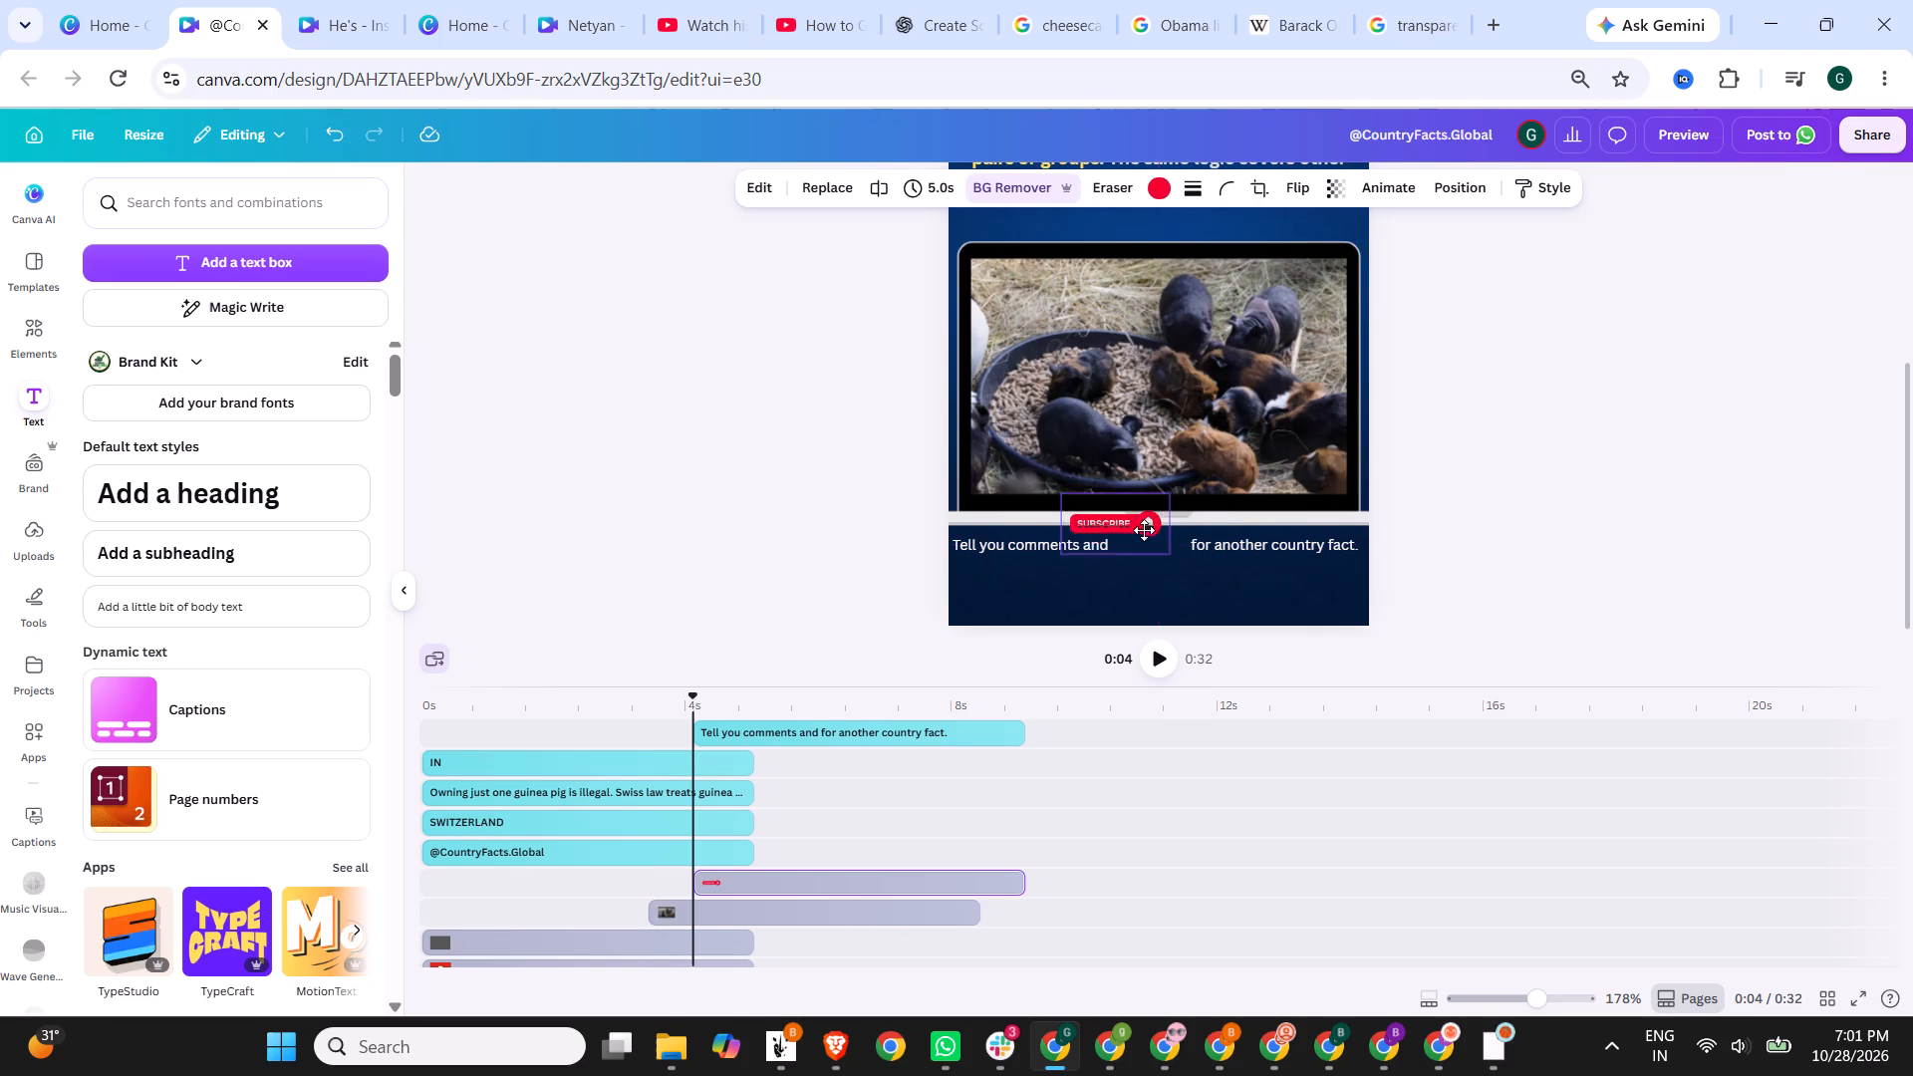
drag(1144, 530, 1171, 544)
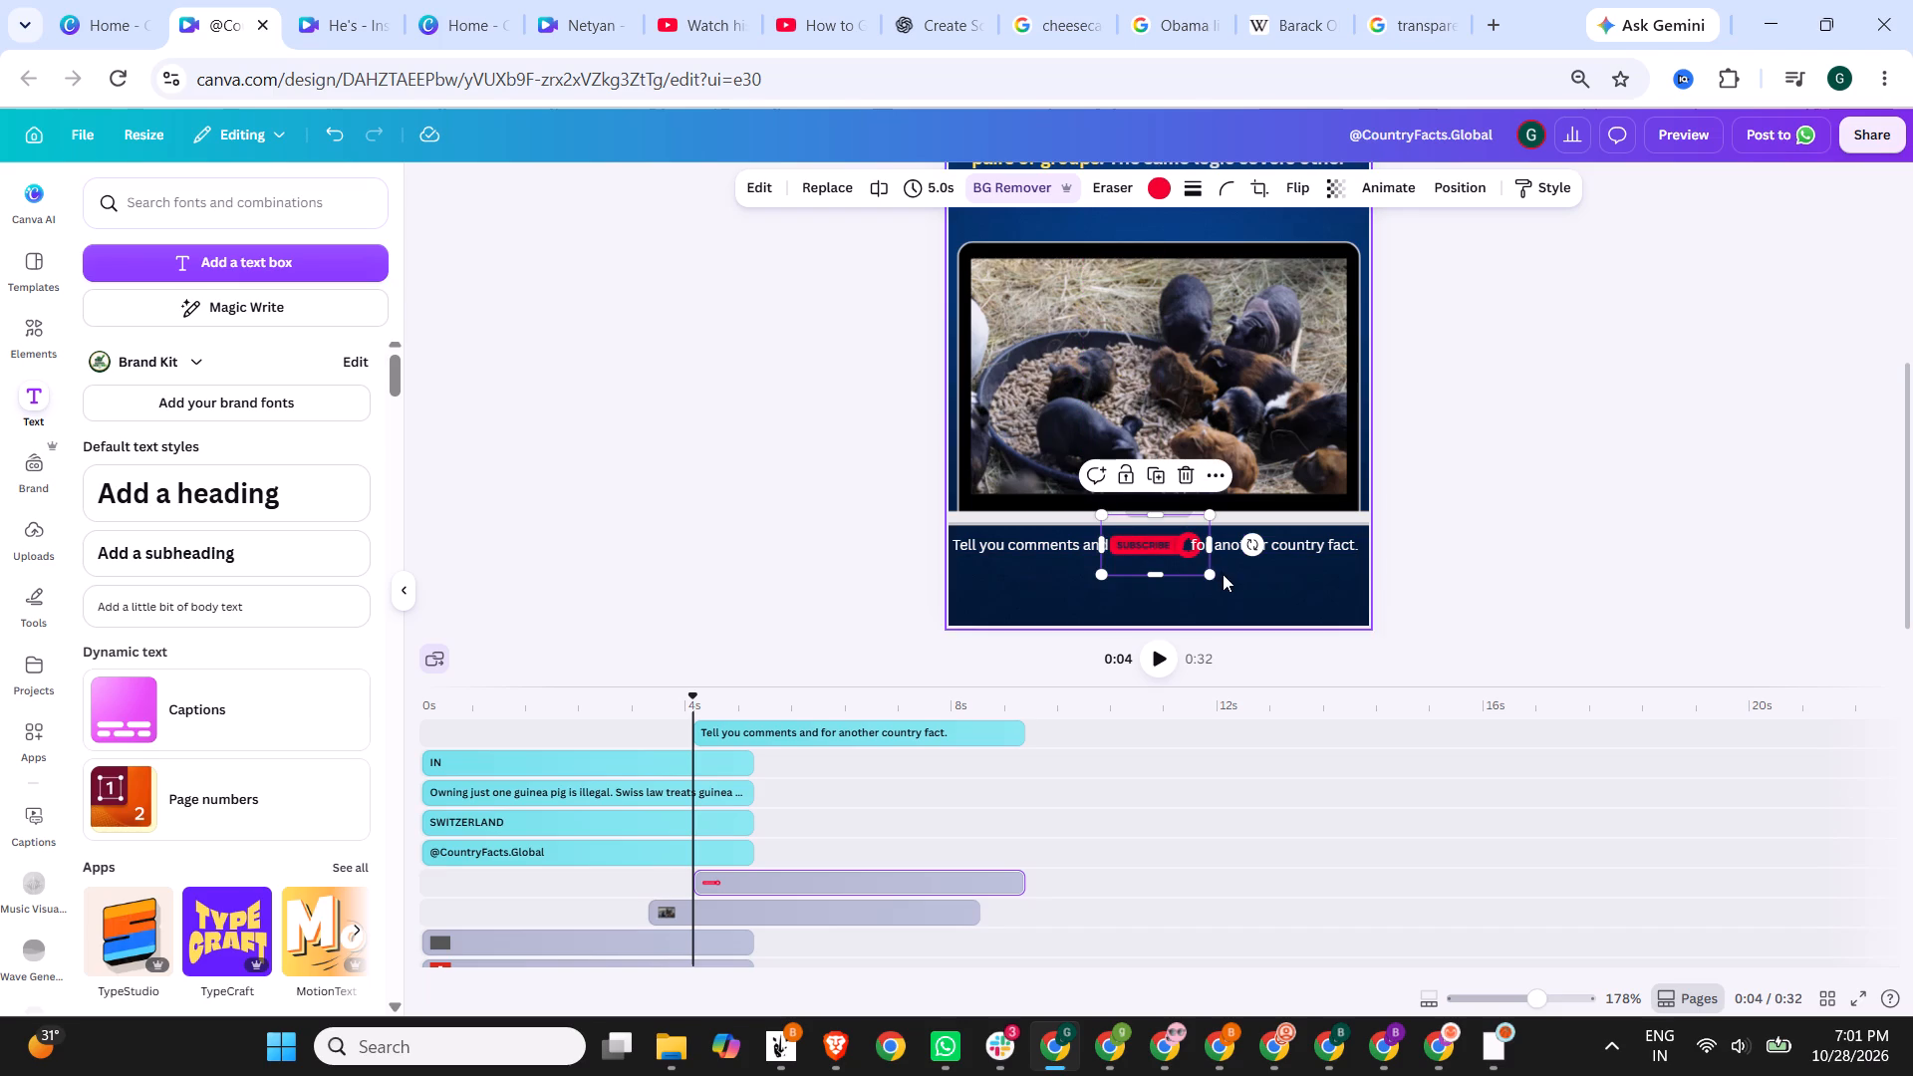
drag(1211, 571, 1199, 568)
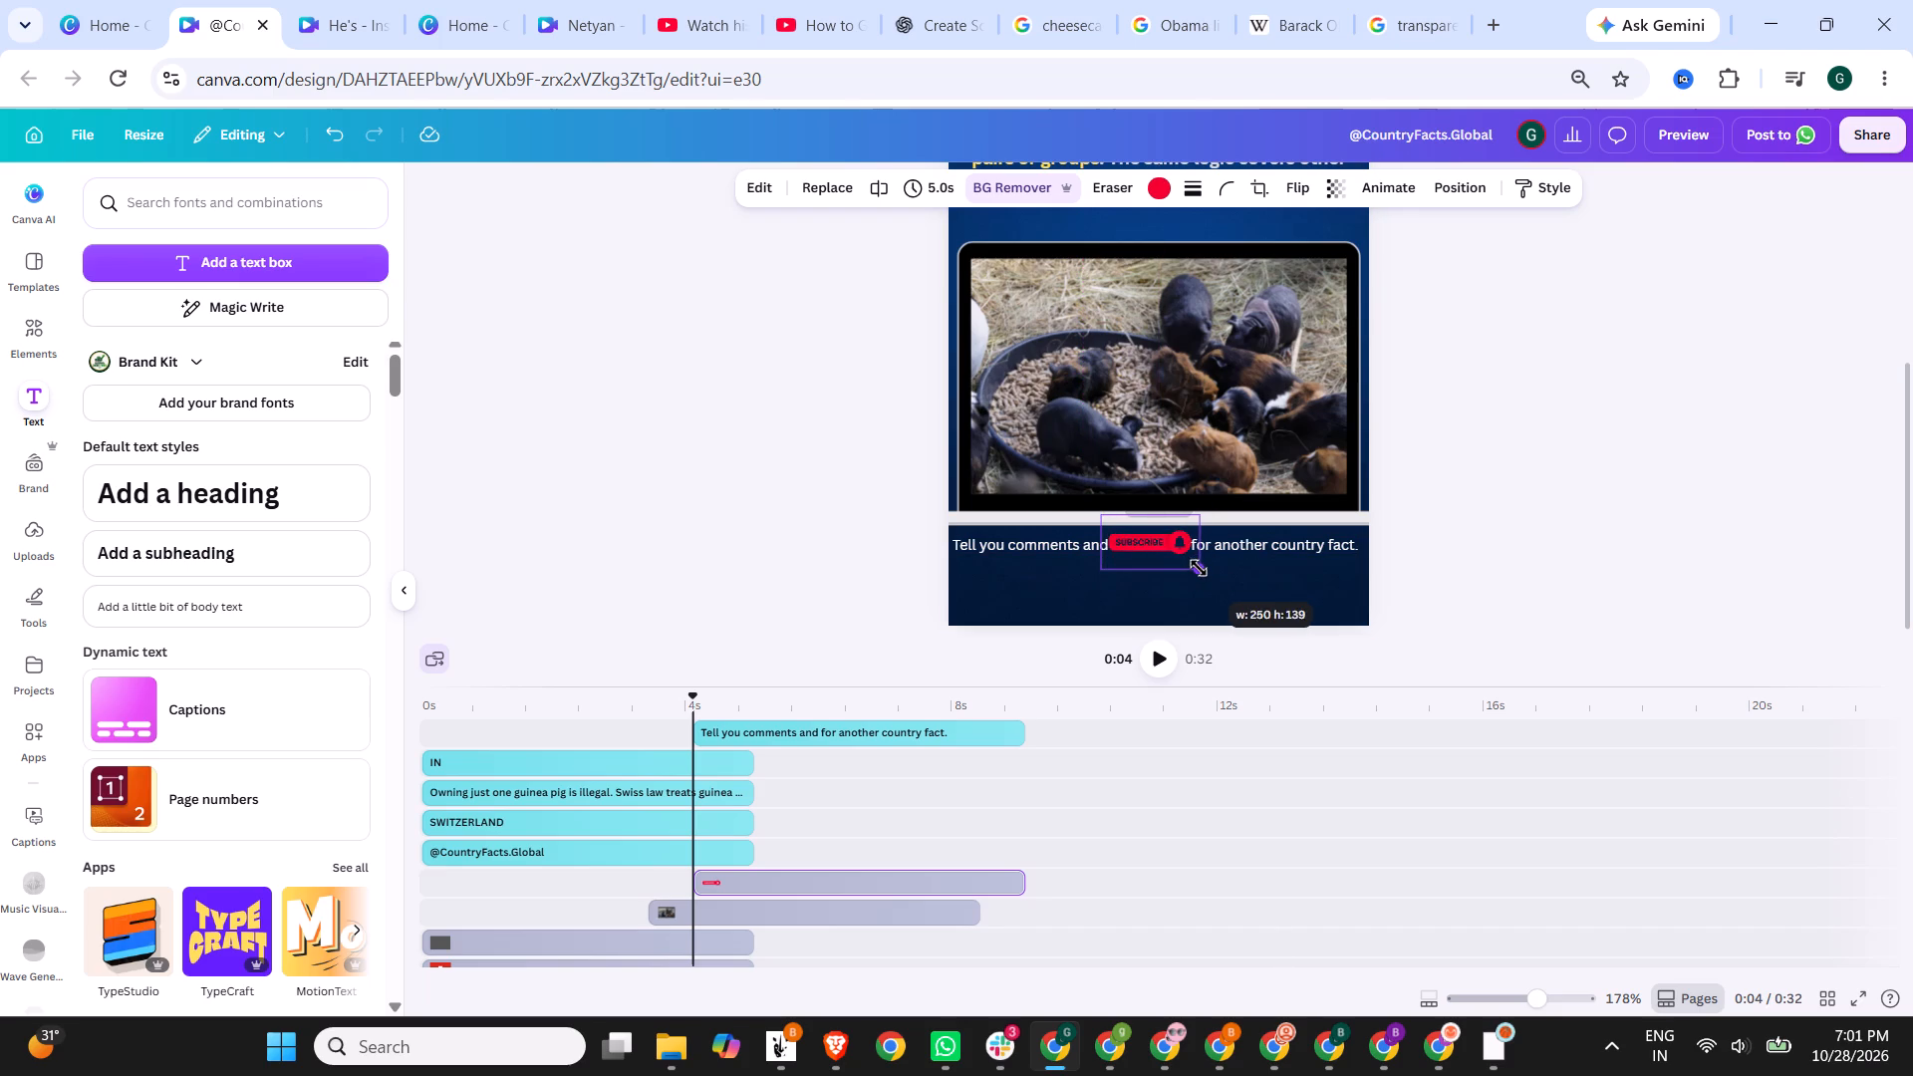
drag(1199, 568, 1200, 568)
Reduce the closing line's font size to 25.
triple_click(1309, 548)
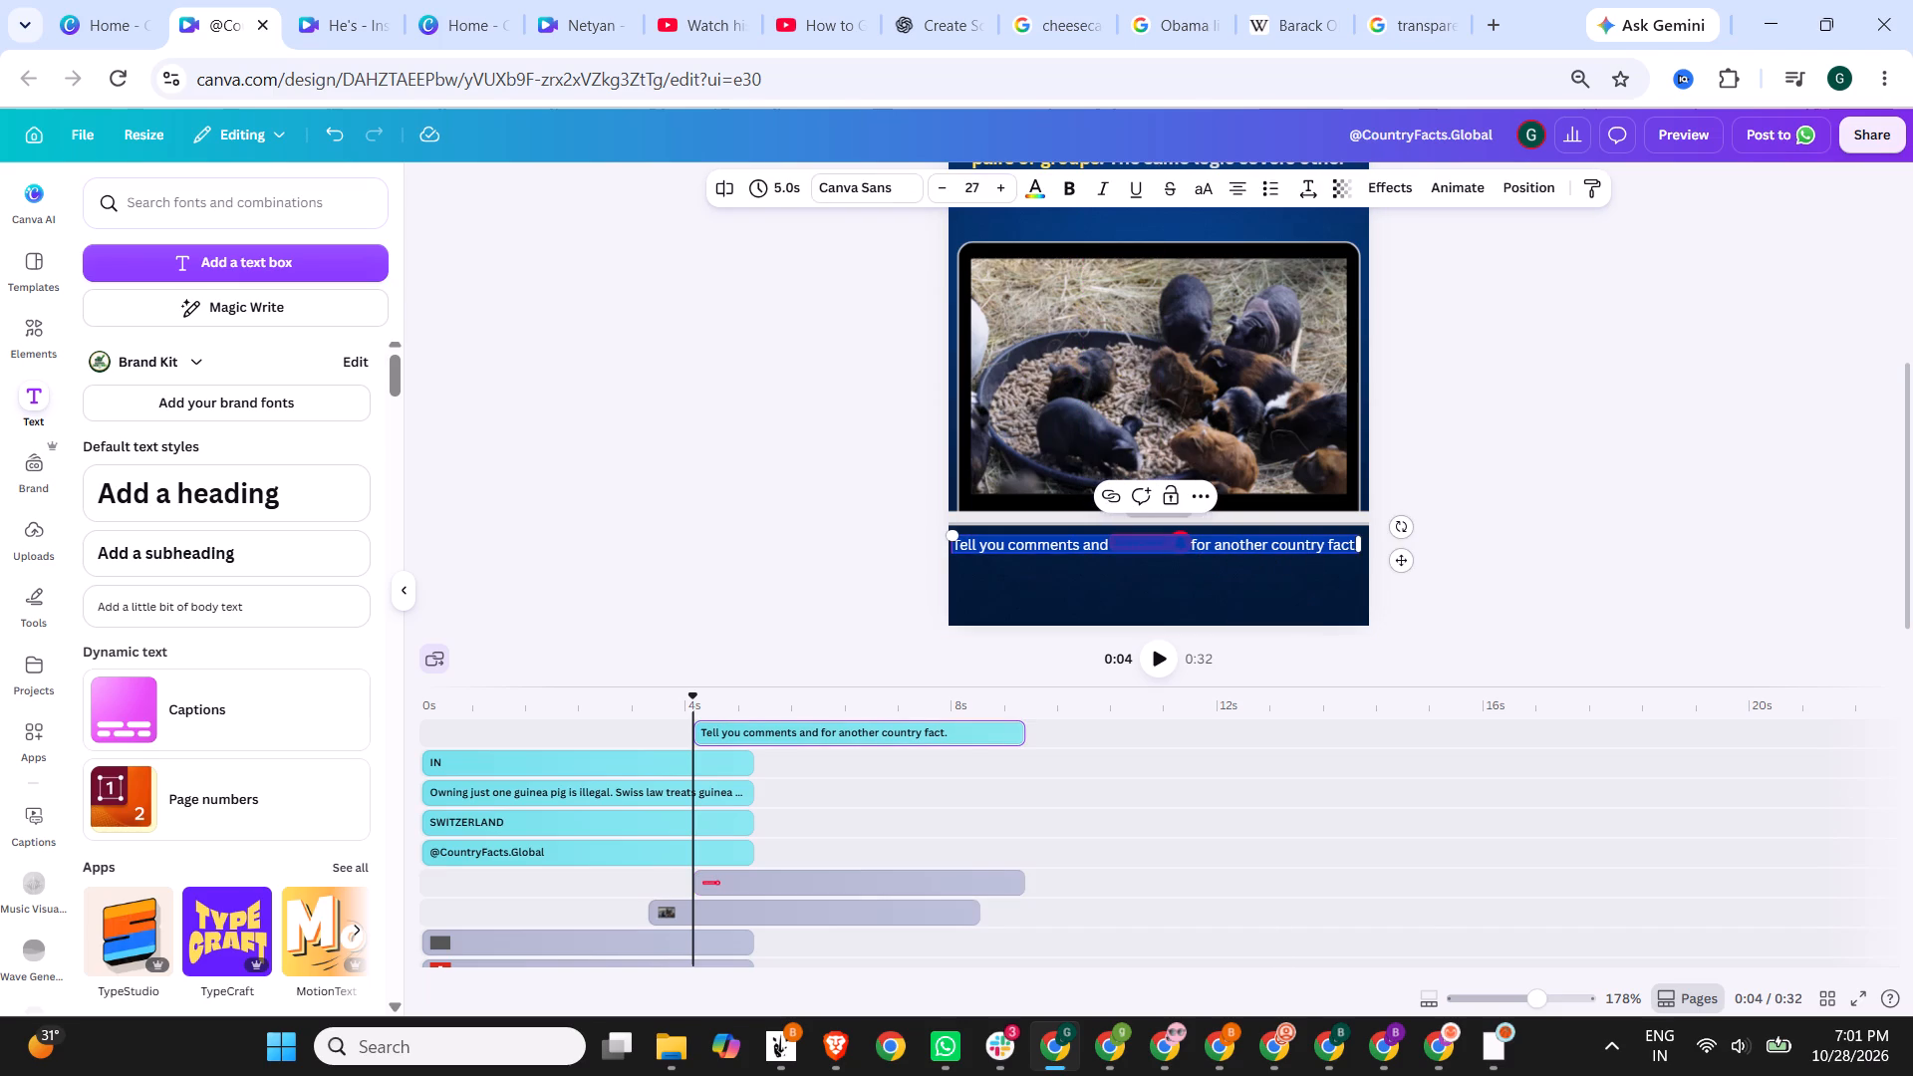
double_click(937, 186)
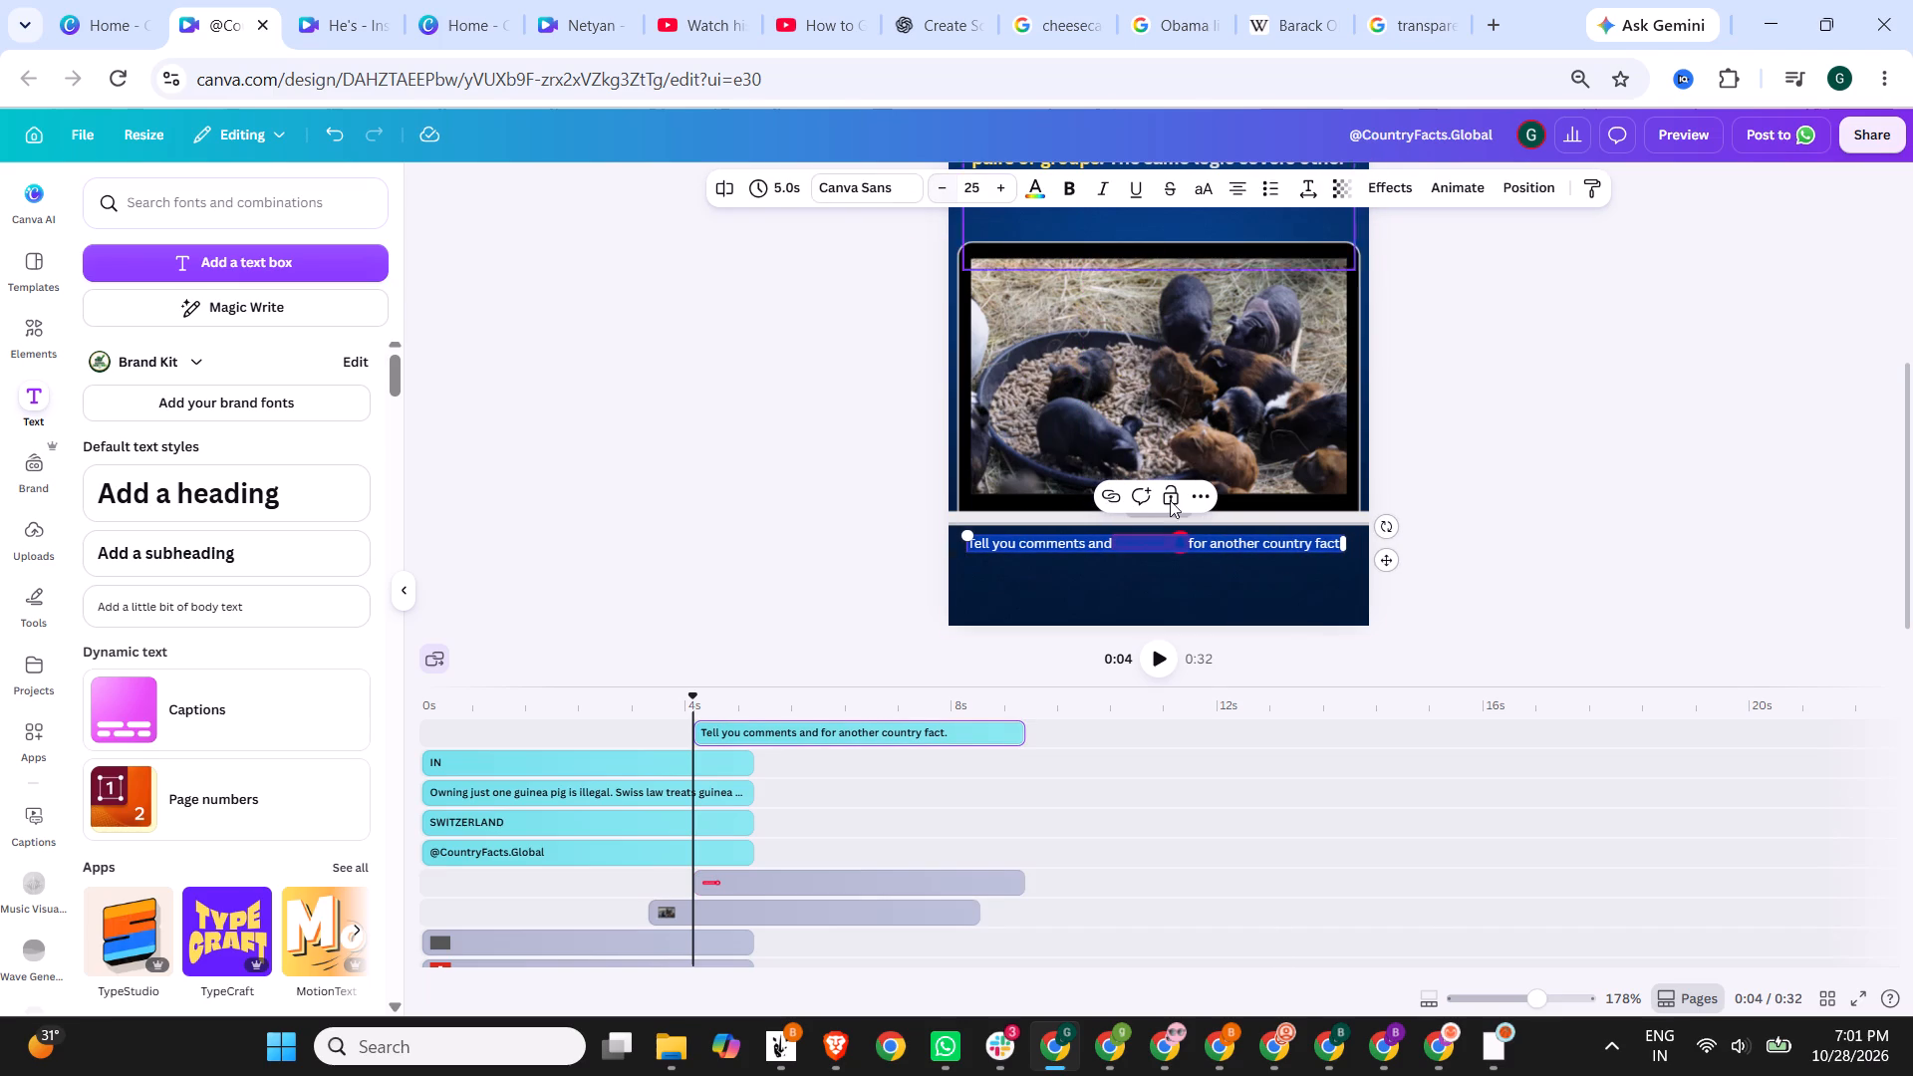
Widen the gap around the SUBSCRIBE button by adding spaces after "Tell you comments and" in the closing line.
click(1184, 550)
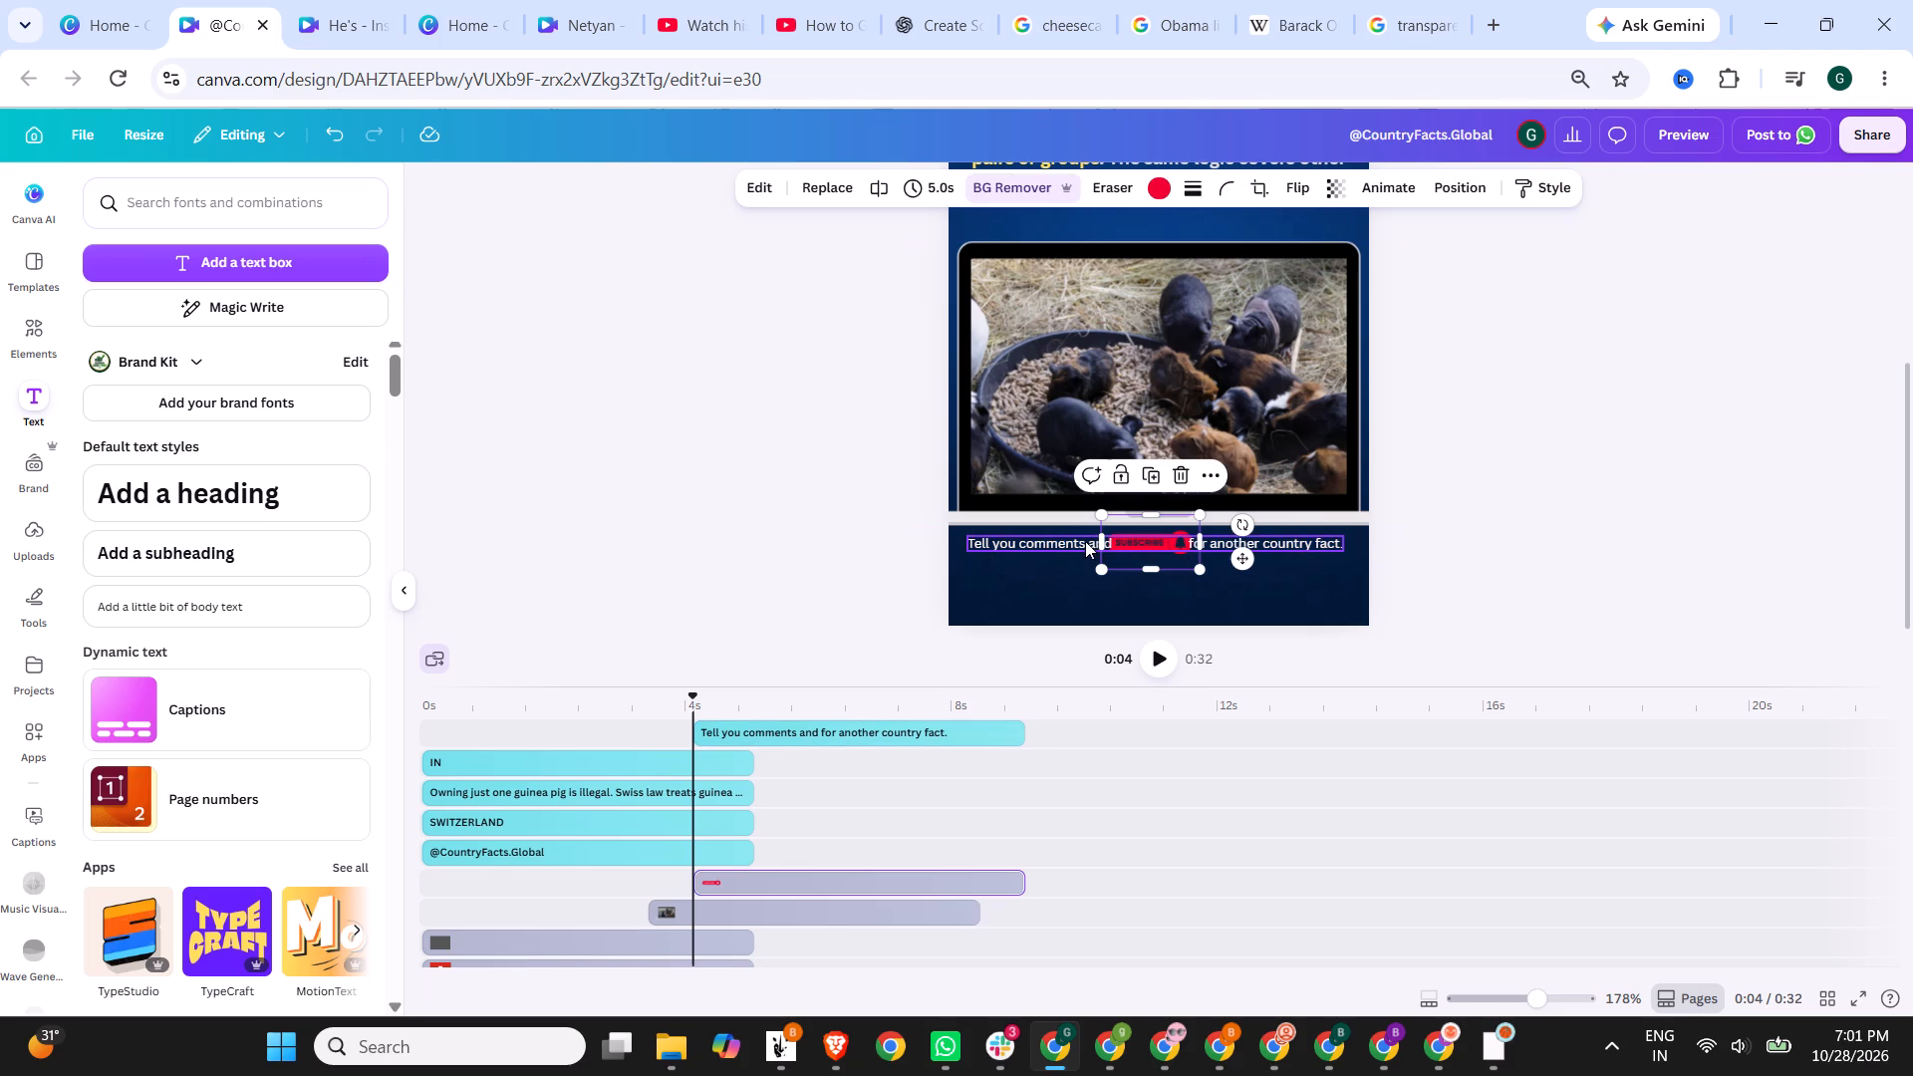
double_click(1082, 542)
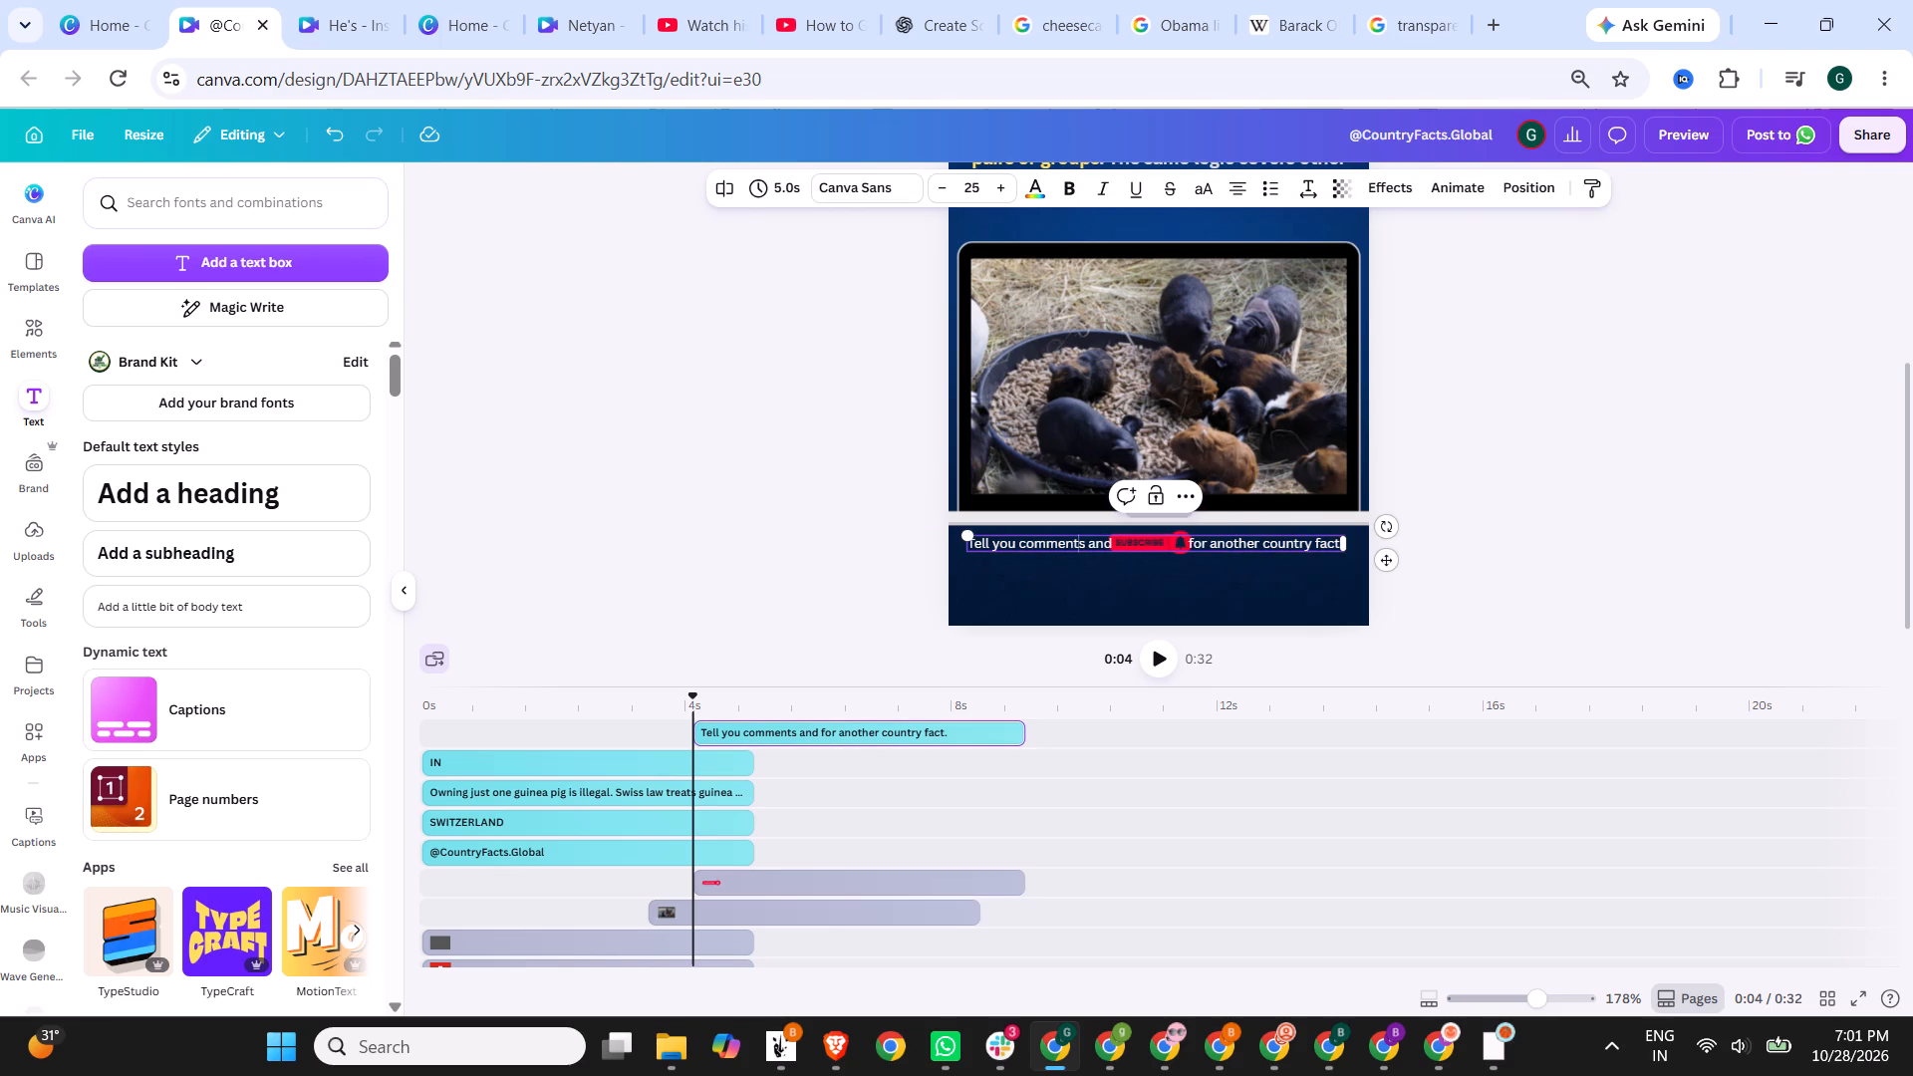
key(Right)
key(Right)
key(Right)
key(Right)
key(Right)
key(space)
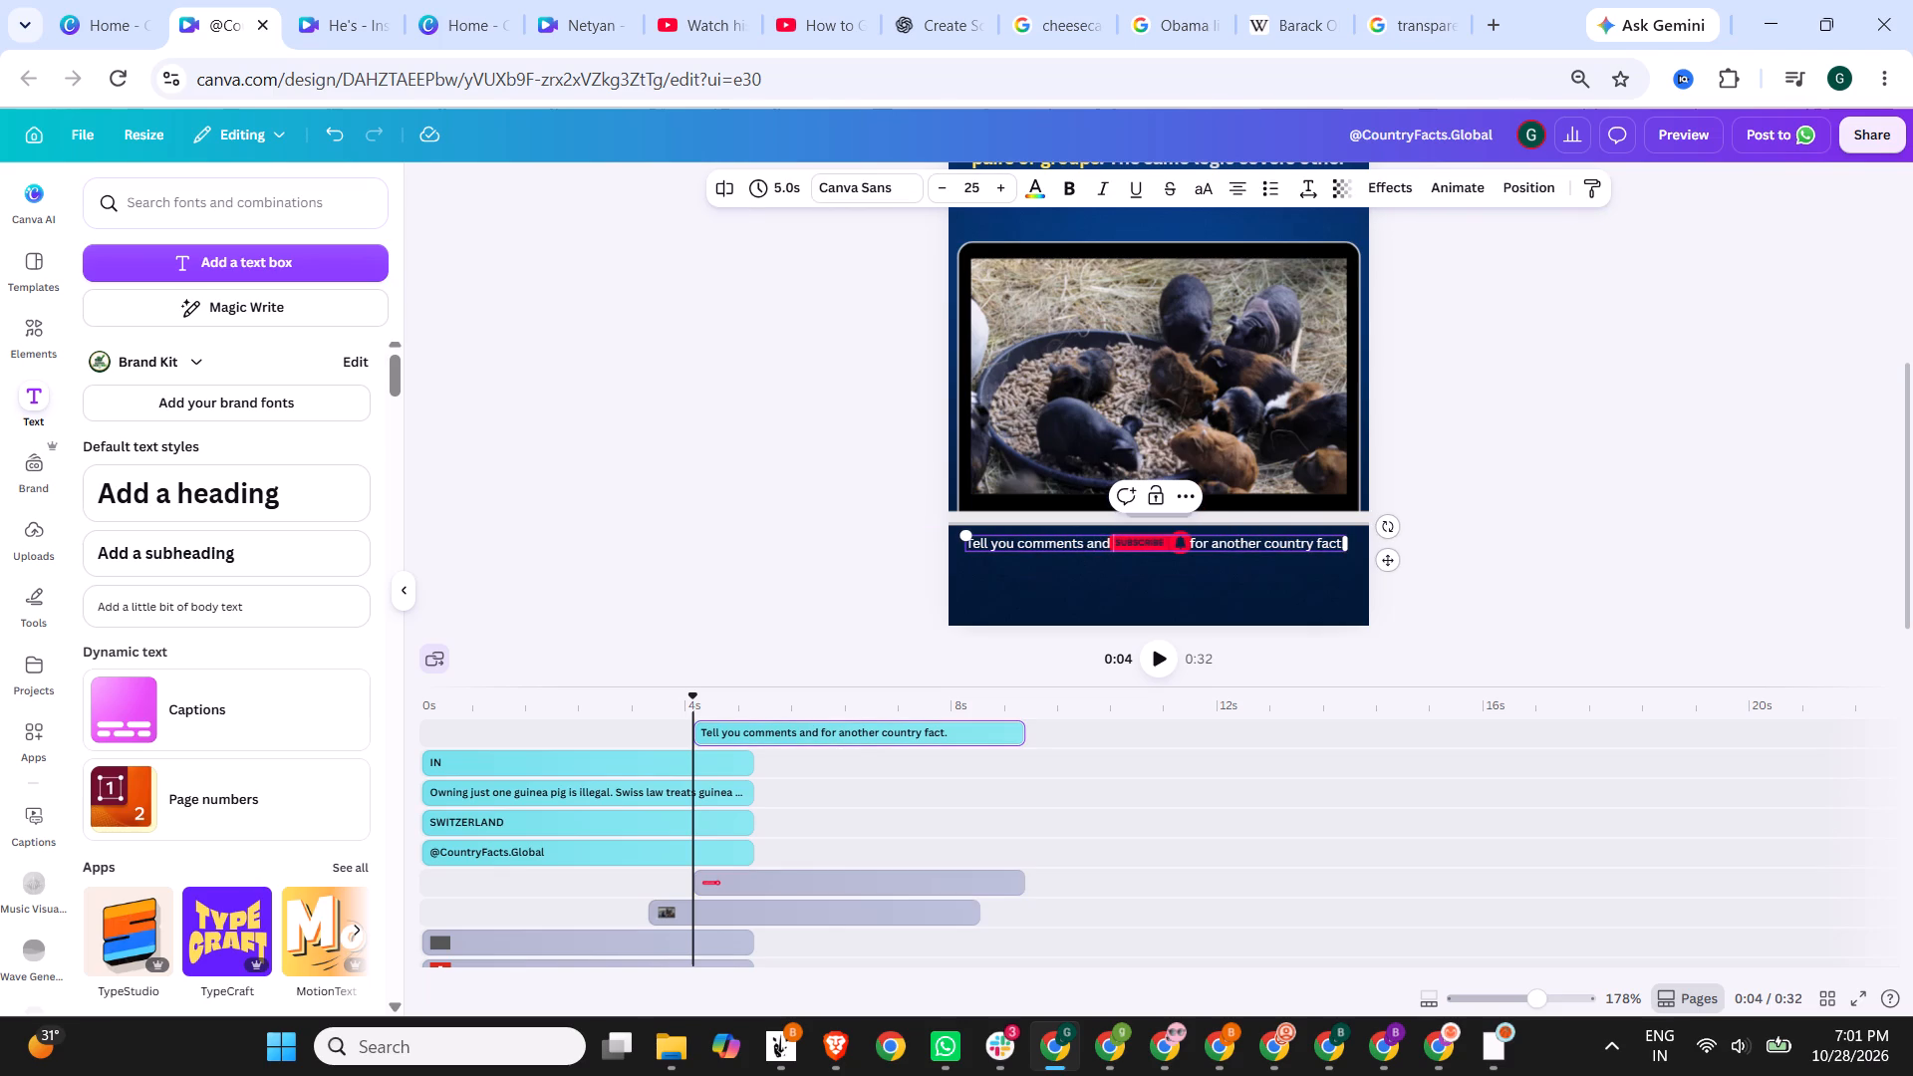
key(space)
key(space)
key(space)
key(space)
key(space)
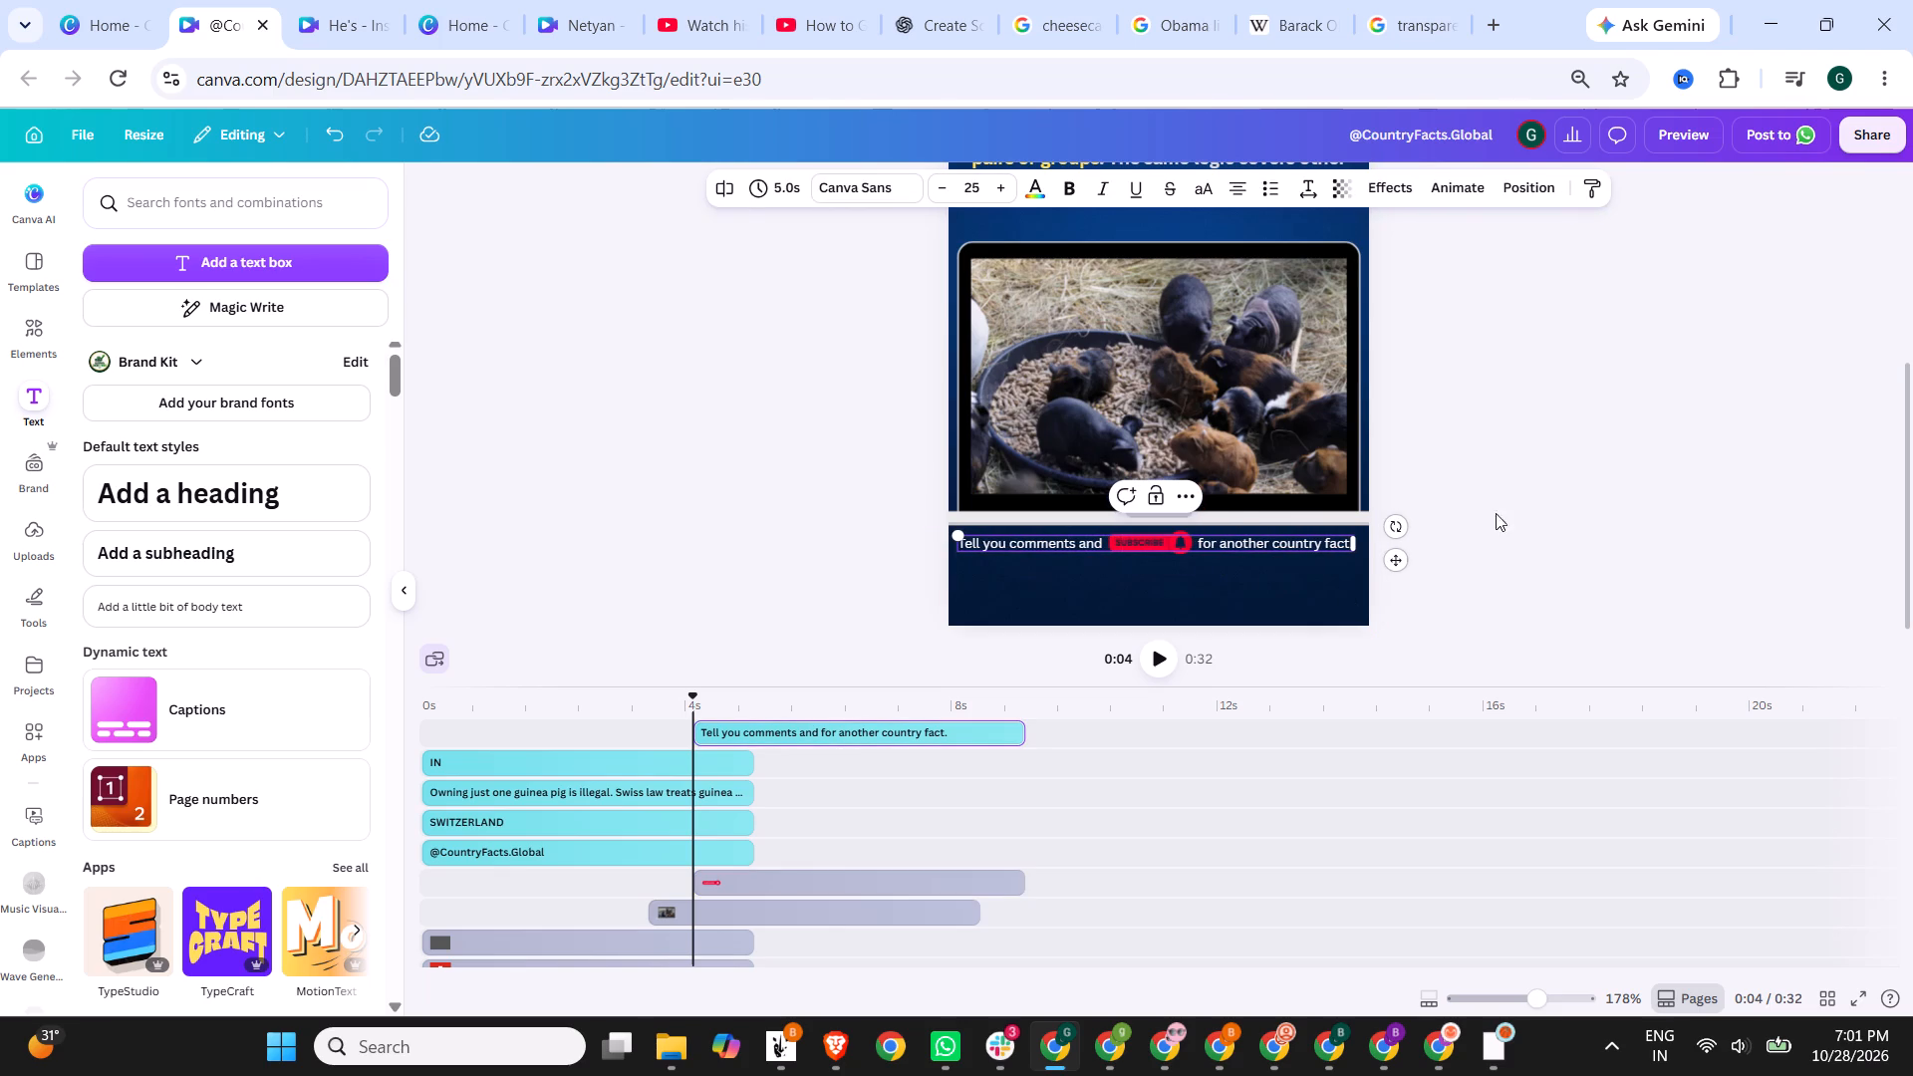
click(1526, 510)
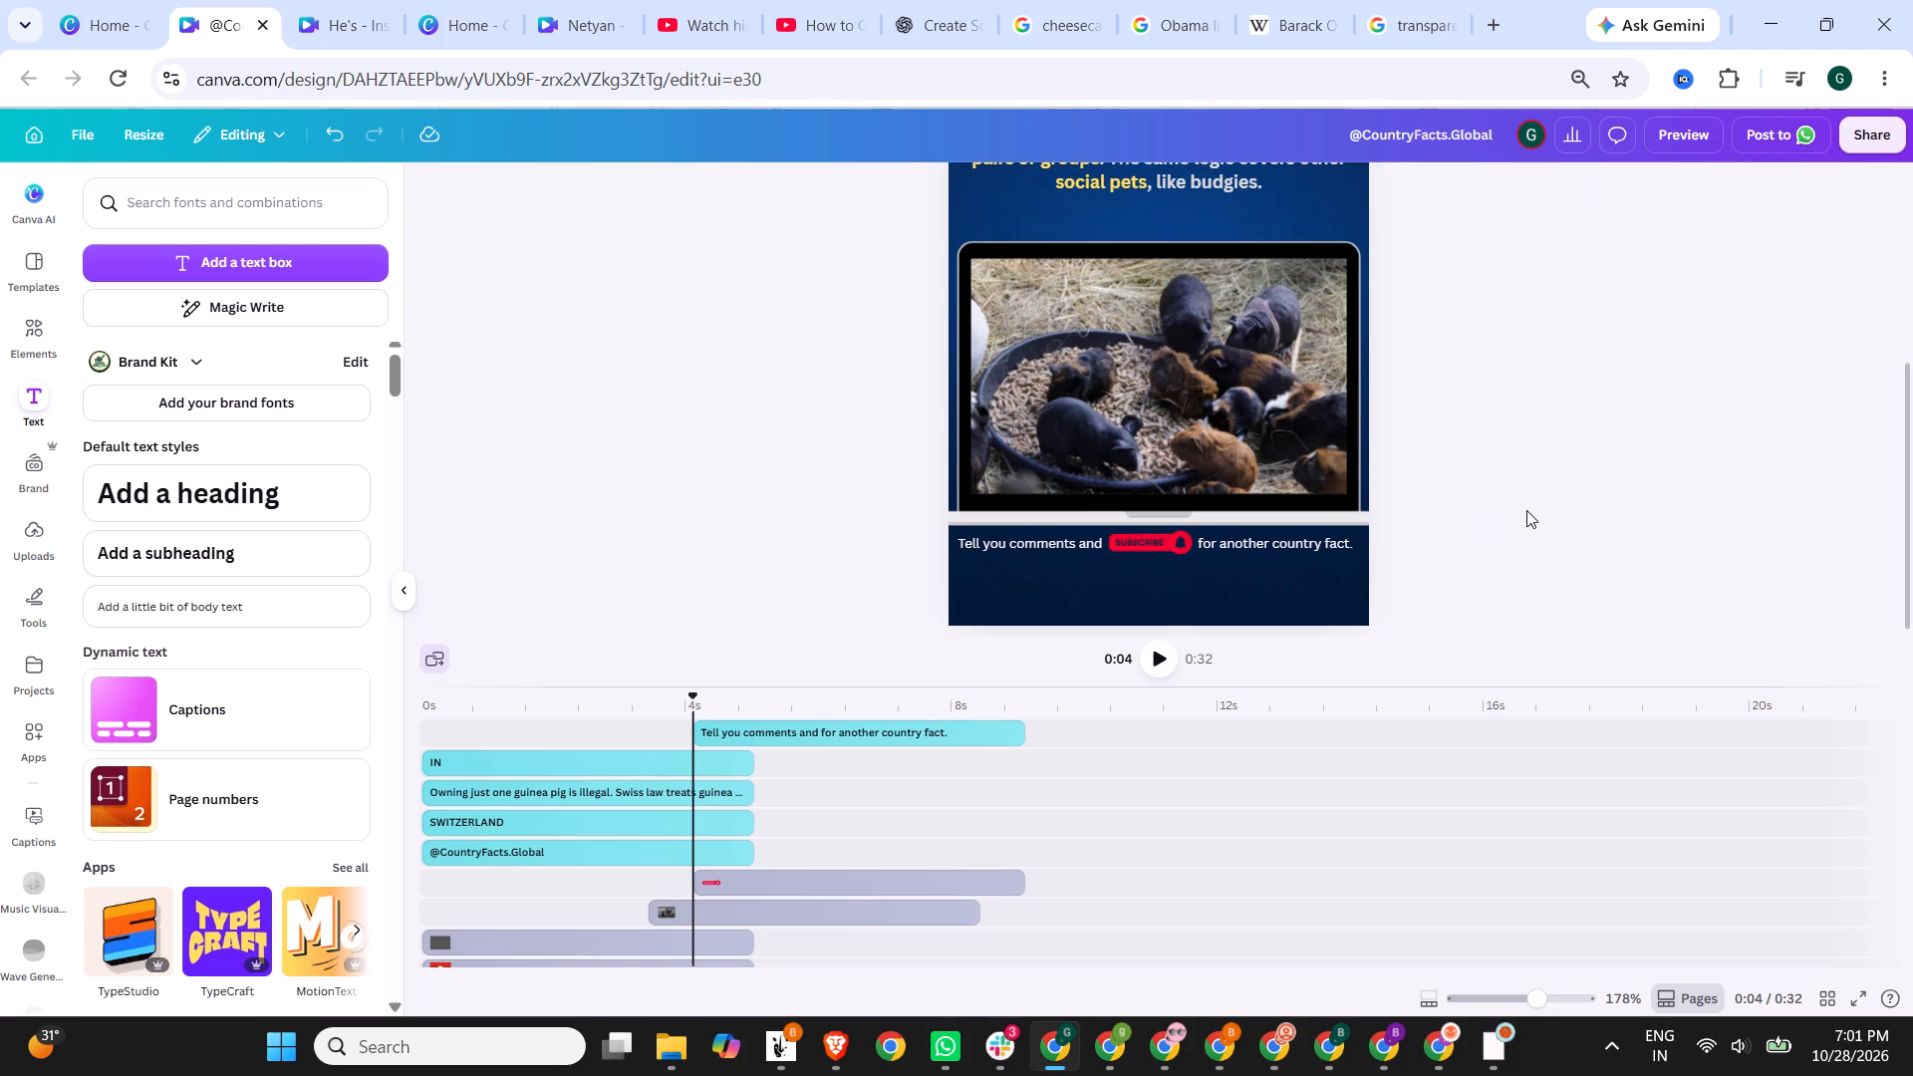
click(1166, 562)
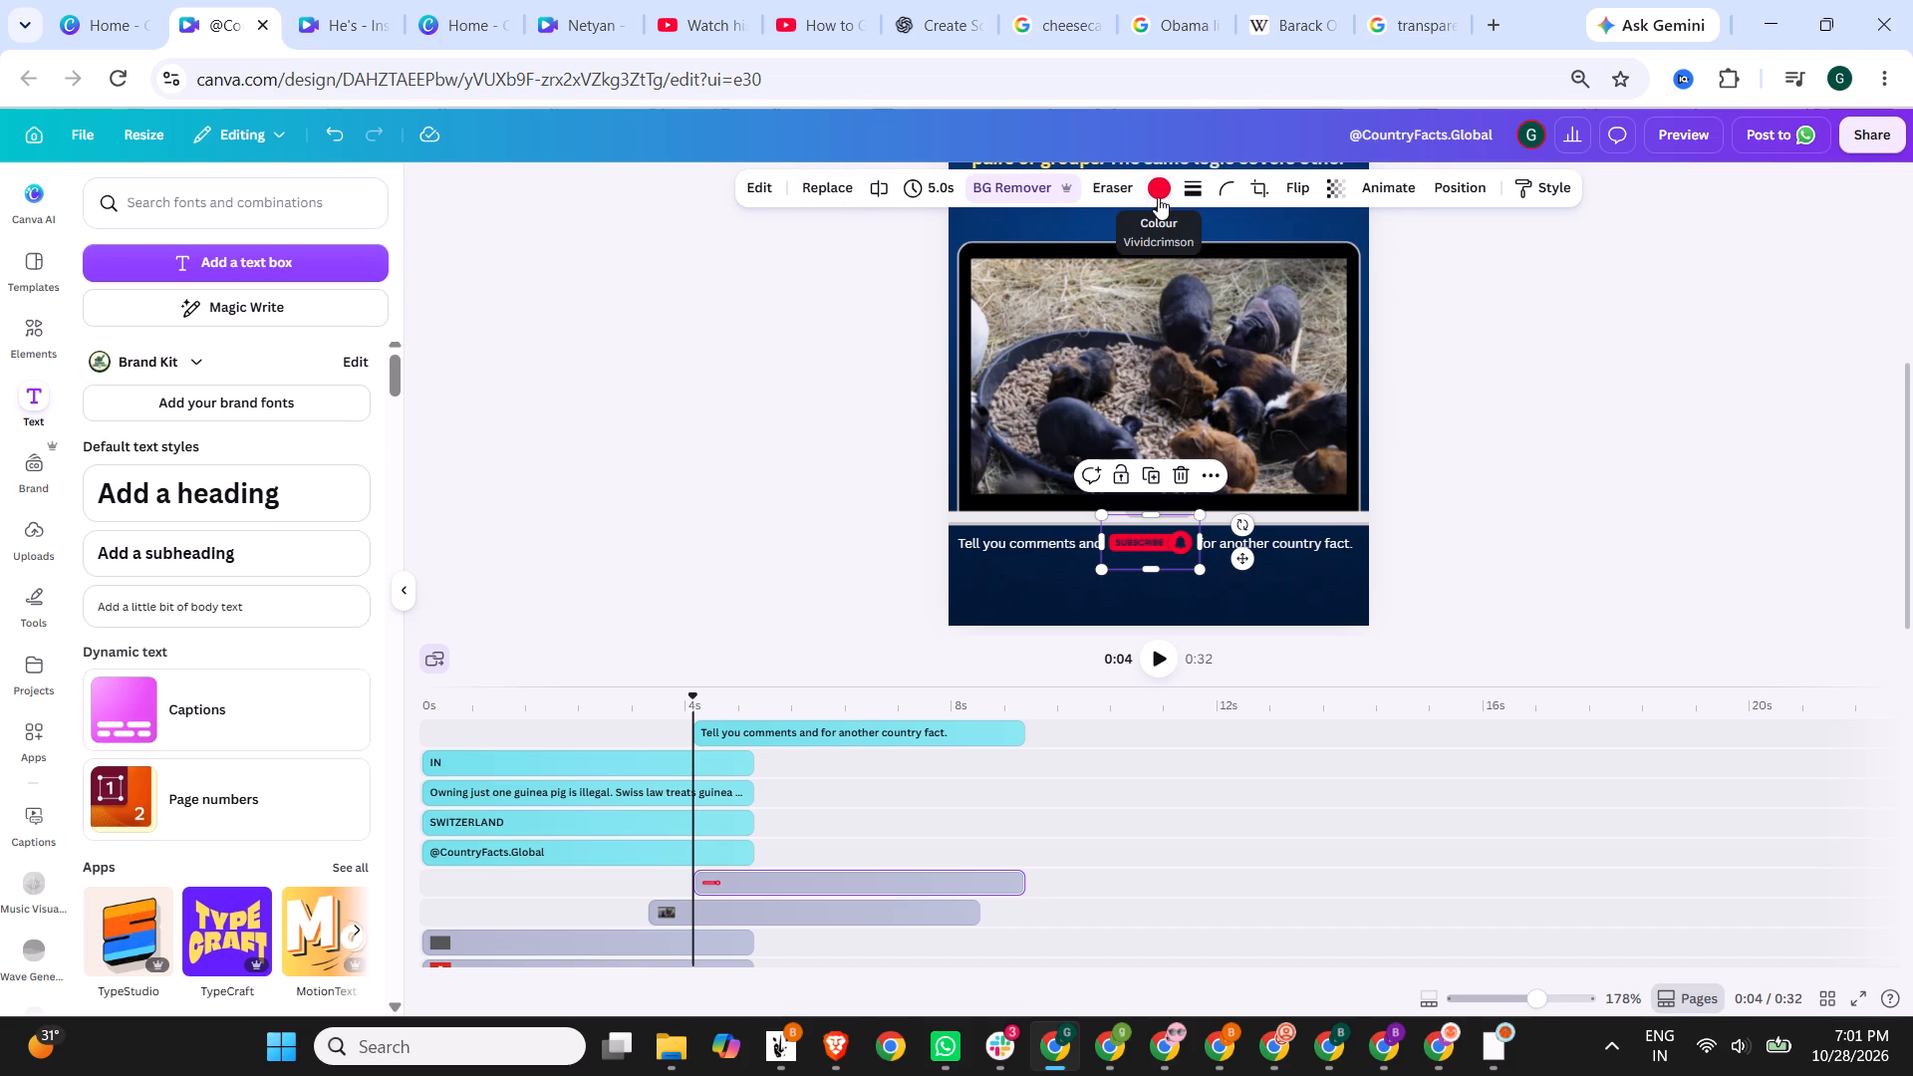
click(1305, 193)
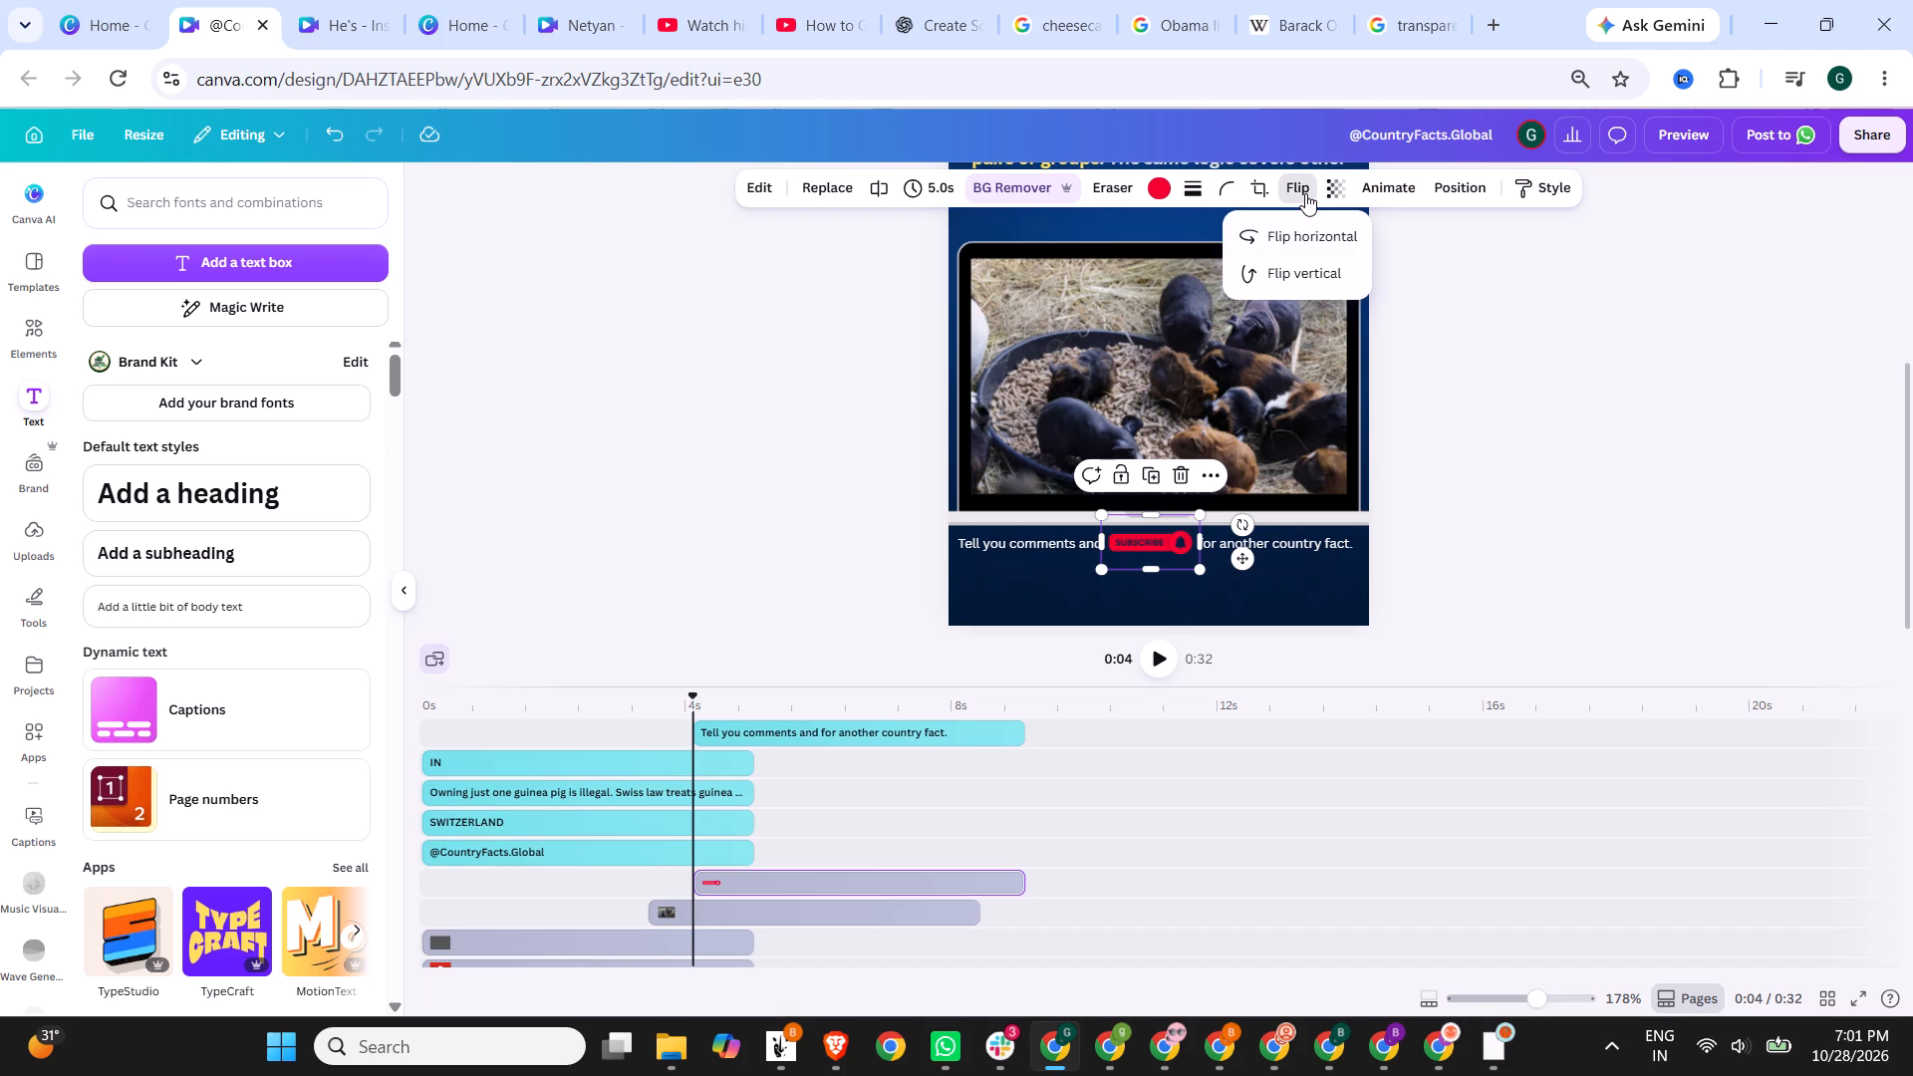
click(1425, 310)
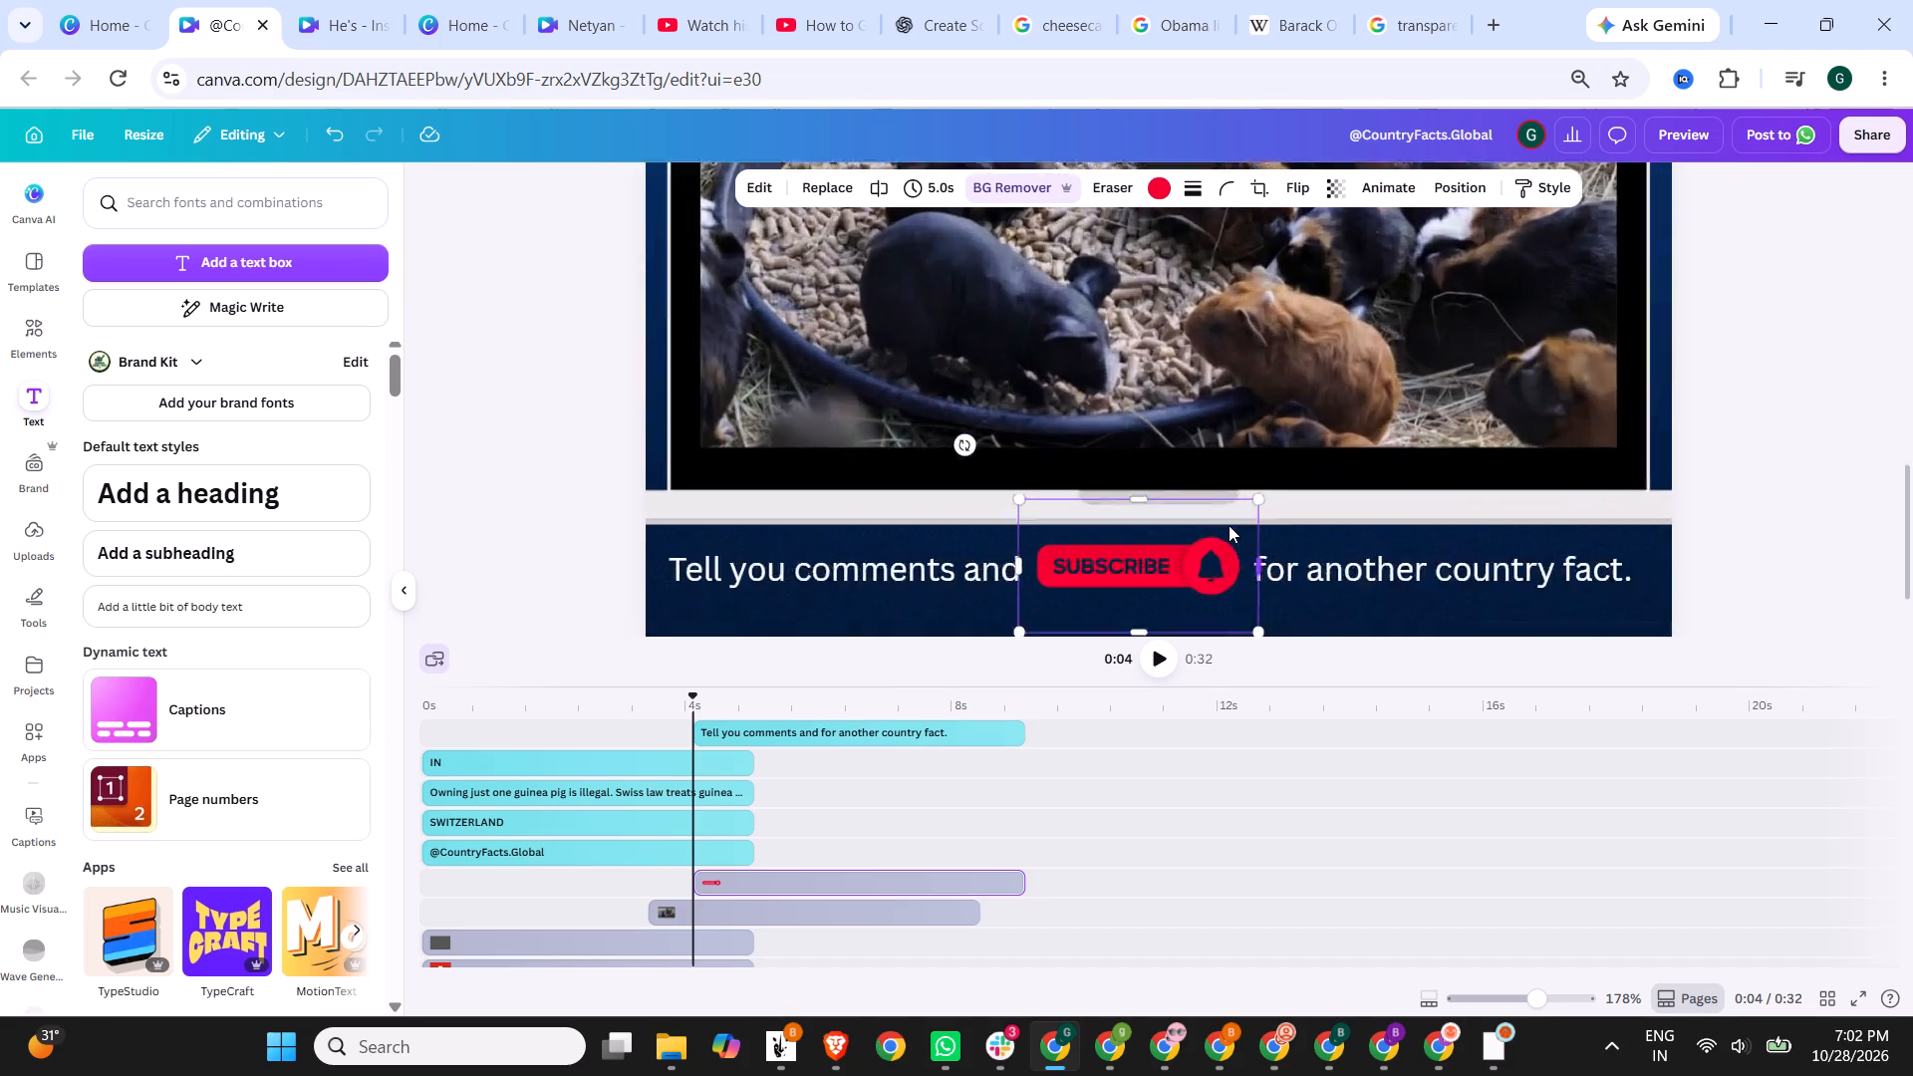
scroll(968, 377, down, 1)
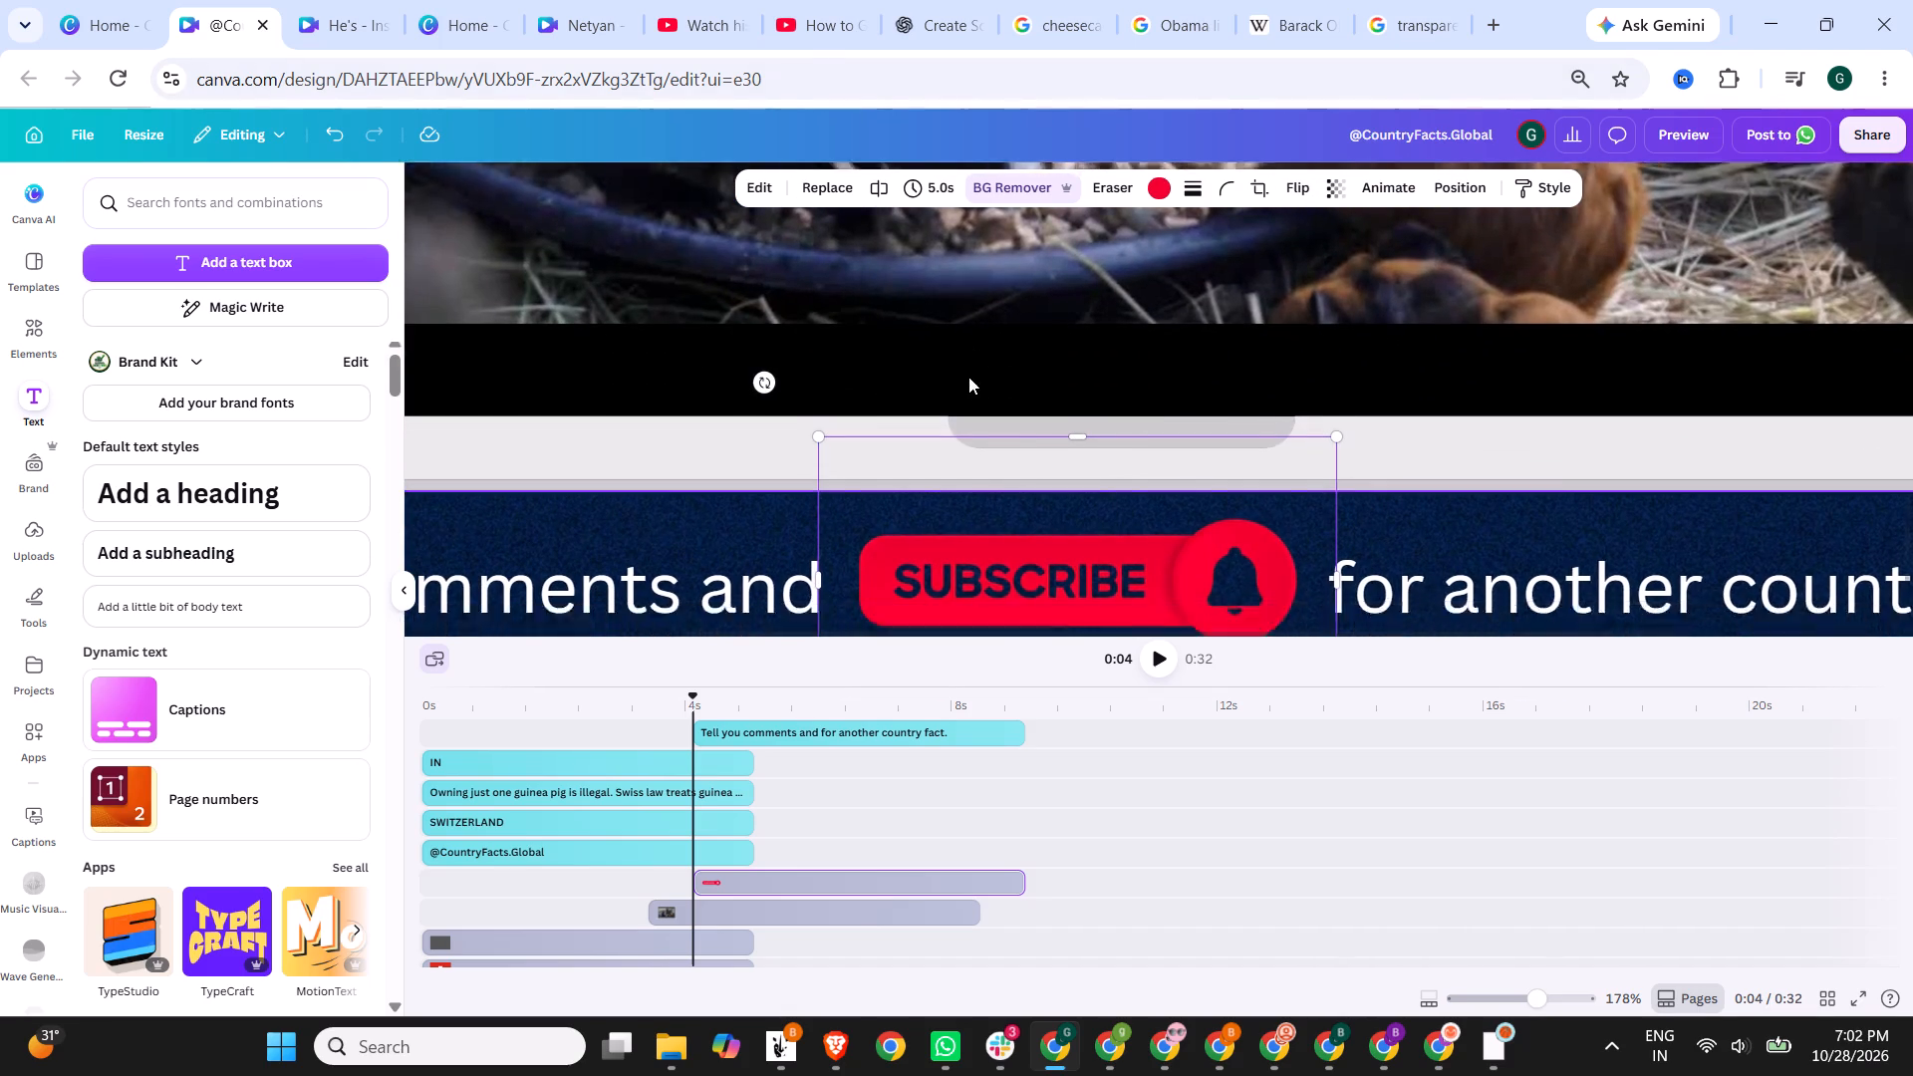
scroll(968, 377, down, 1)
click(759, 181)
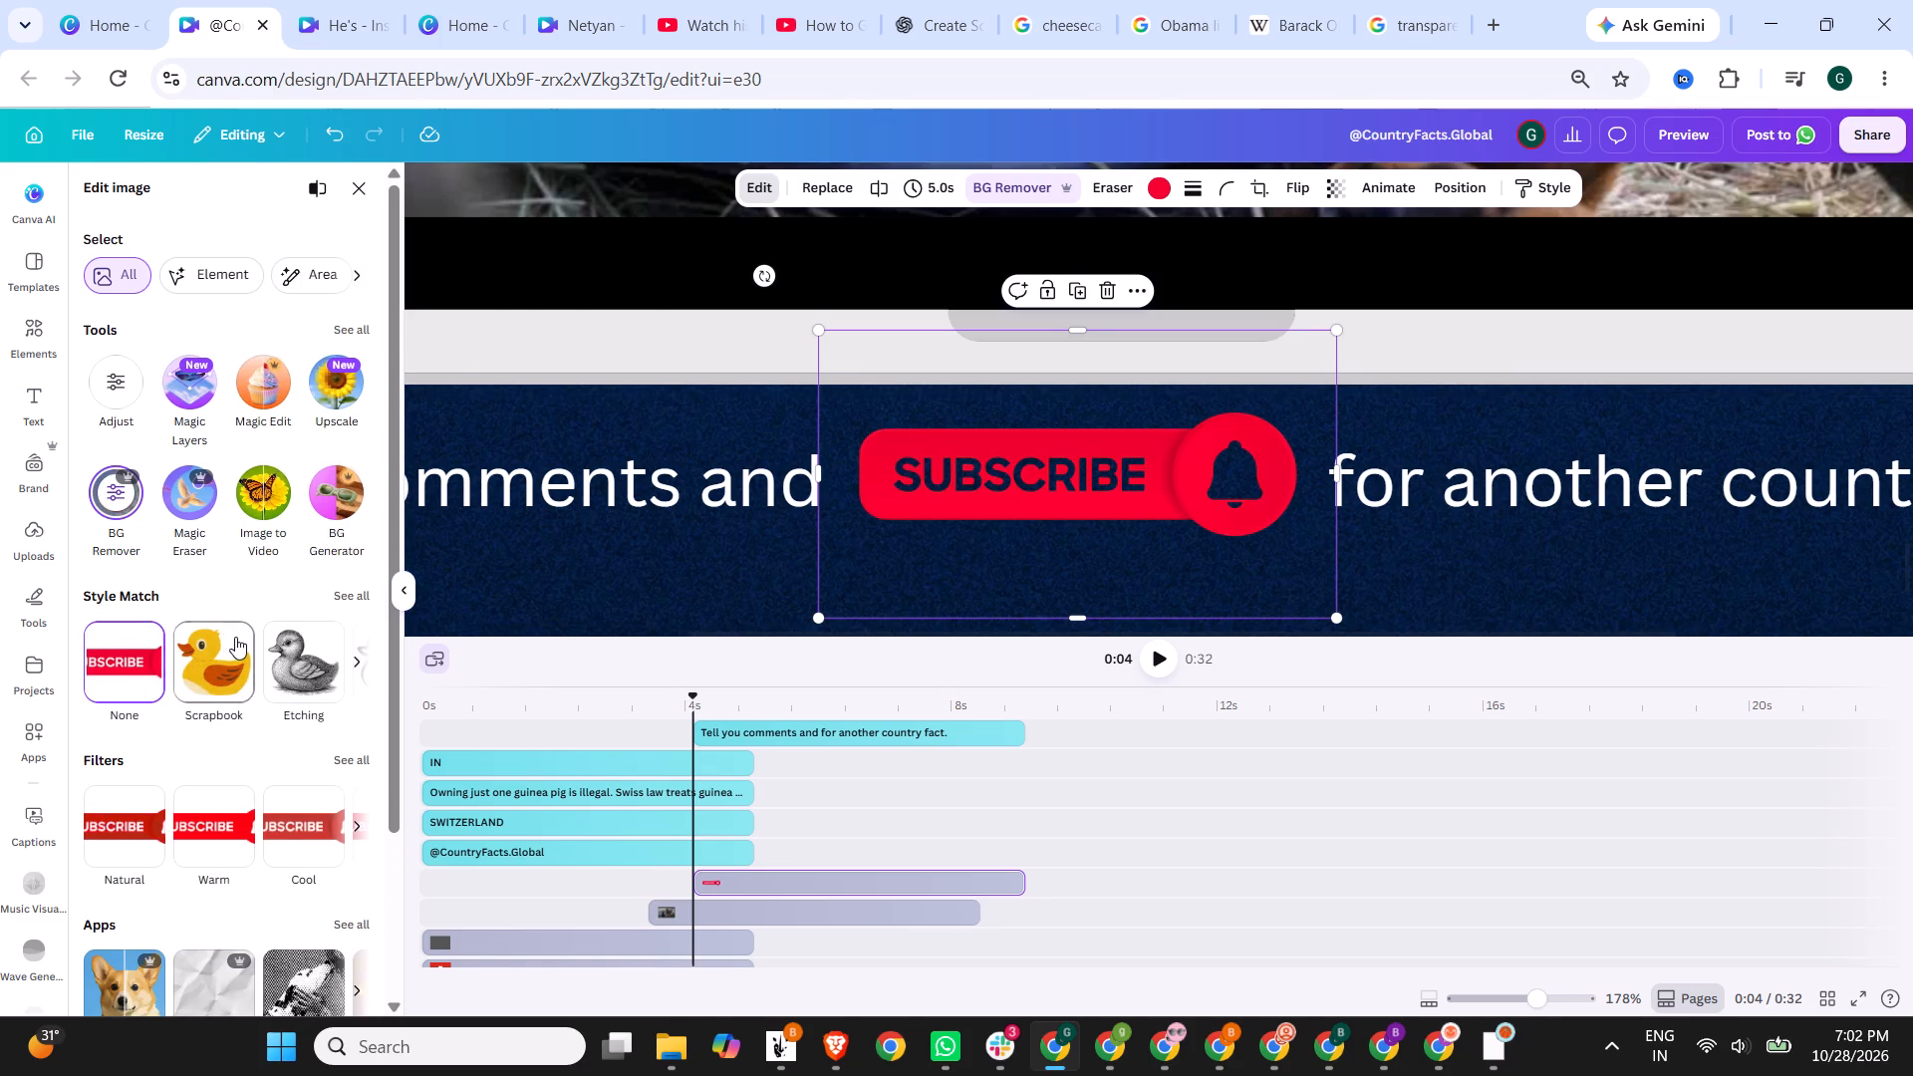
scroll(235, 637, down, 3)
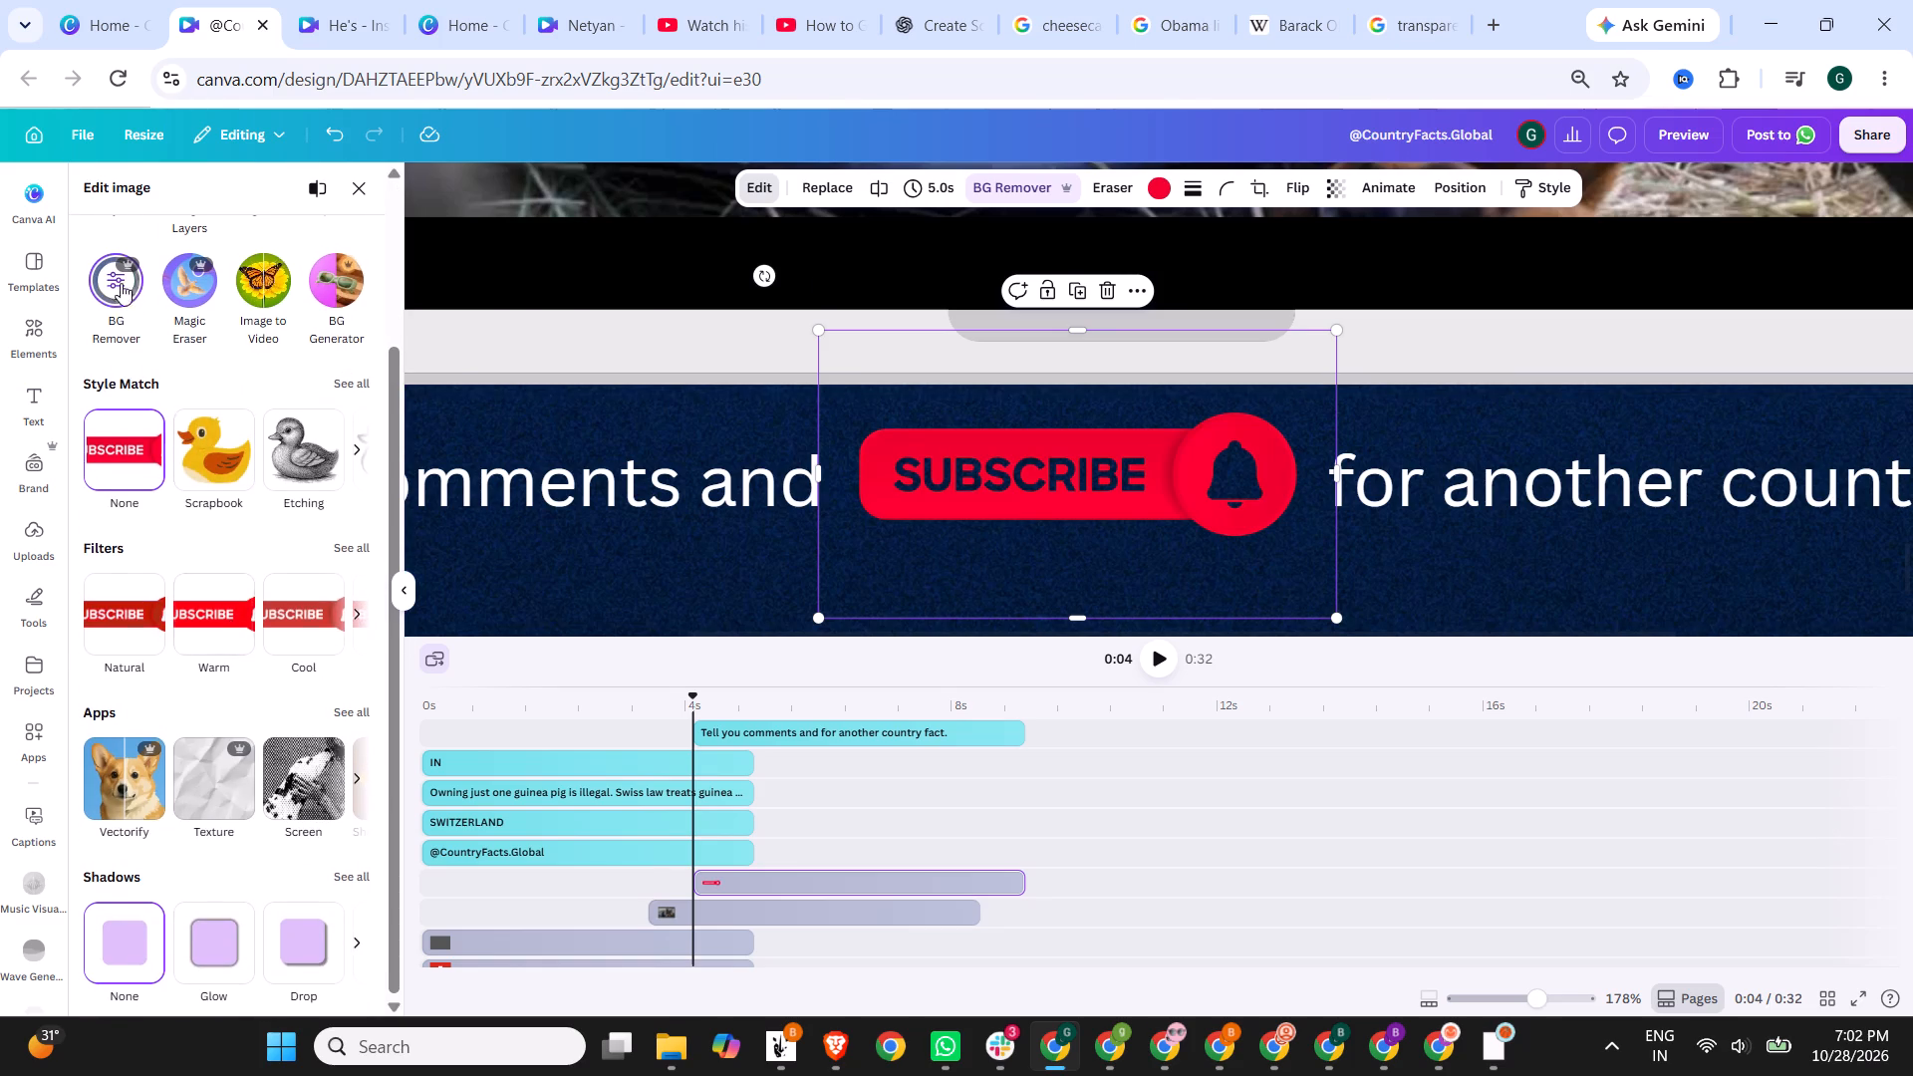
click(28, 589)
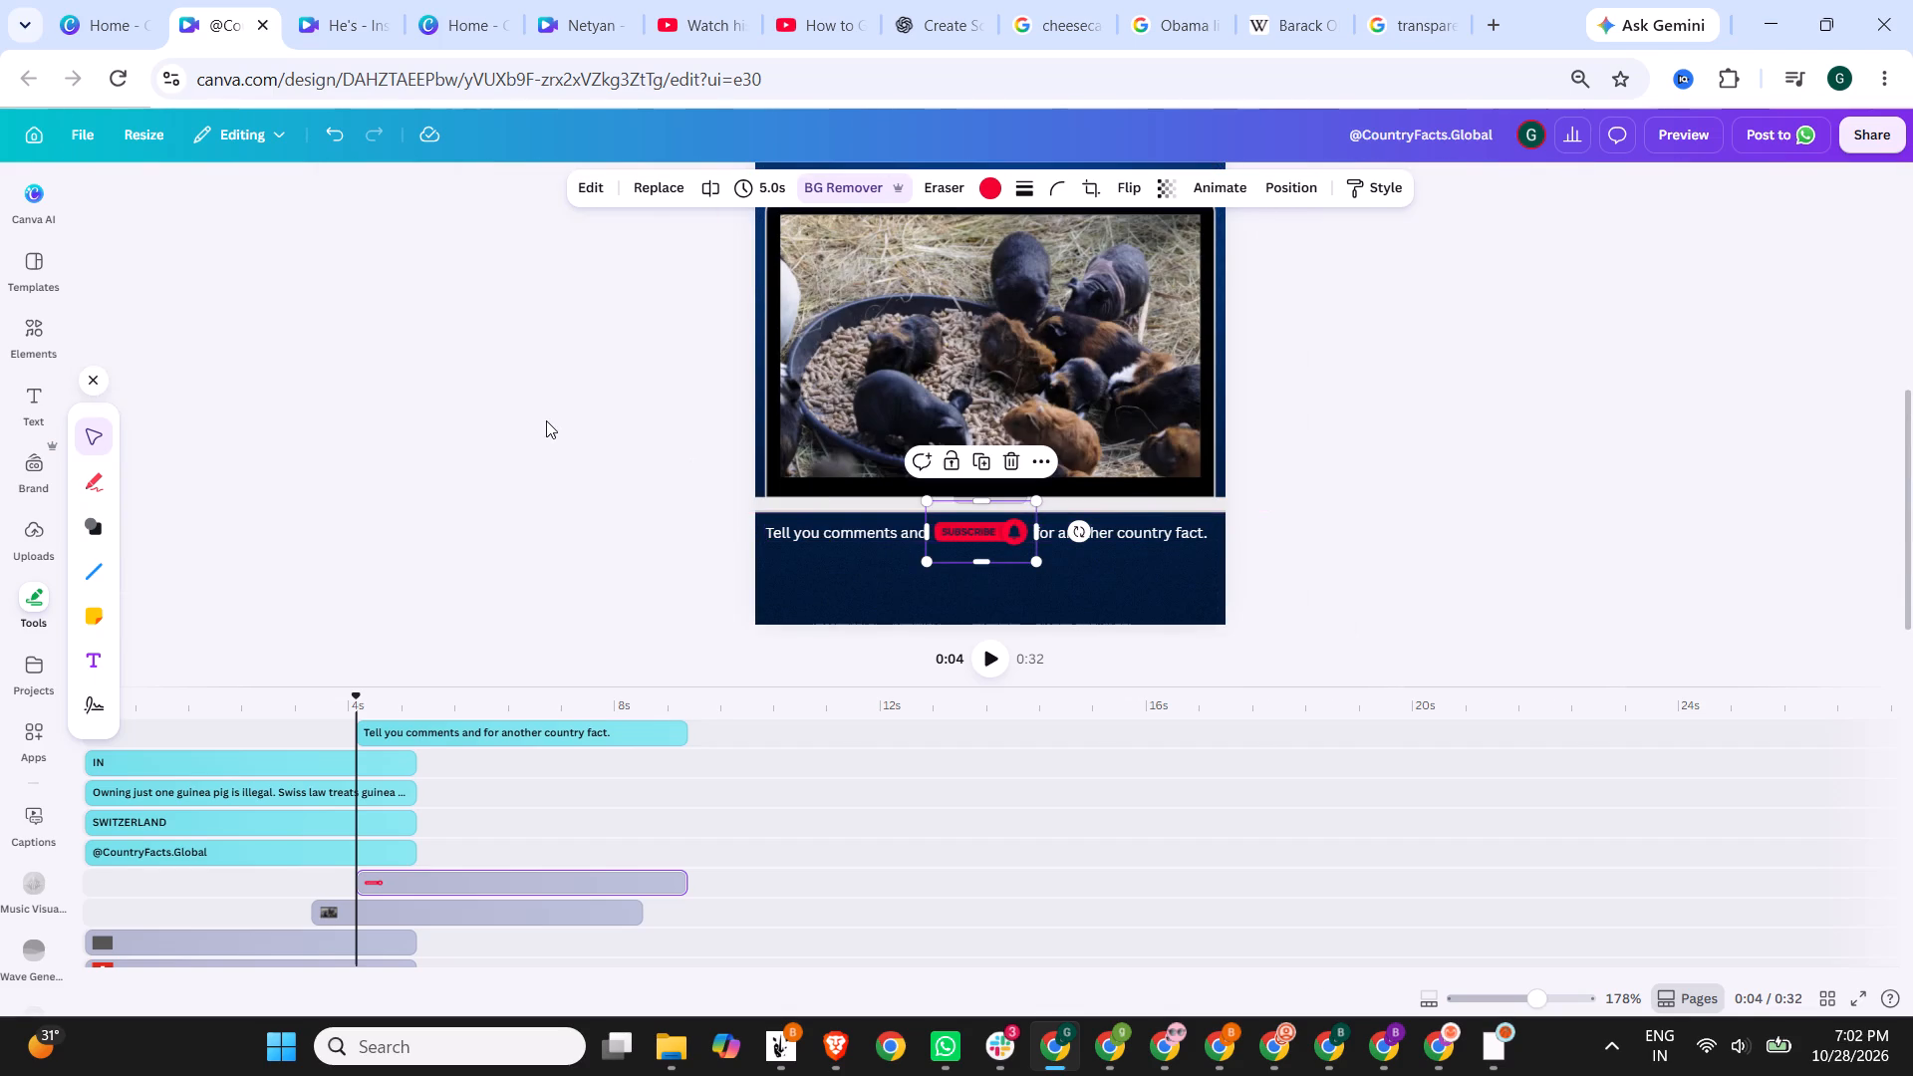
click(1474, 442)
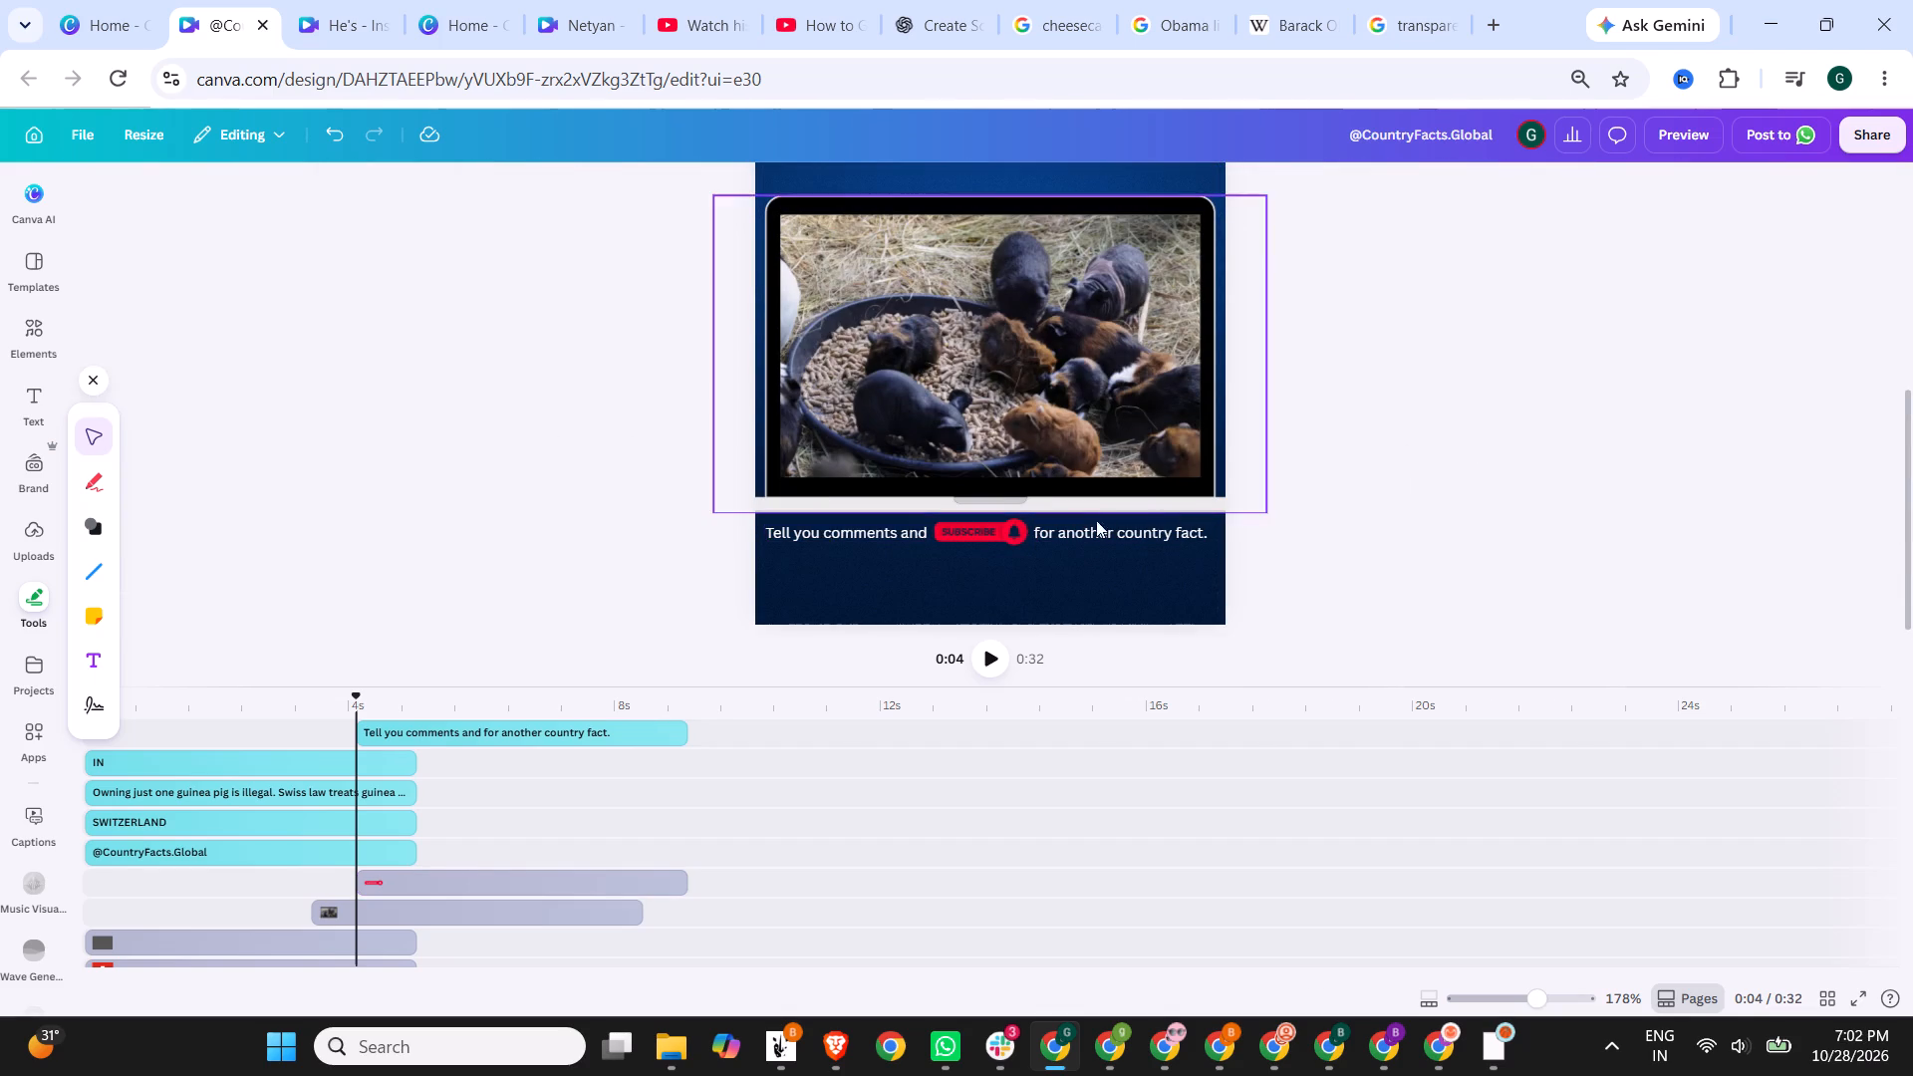
Enlarge the SUBSCRIBE button slightly and re-centre it in the gap between "and" and "for".
click(990, 531)
click(1015, 519)
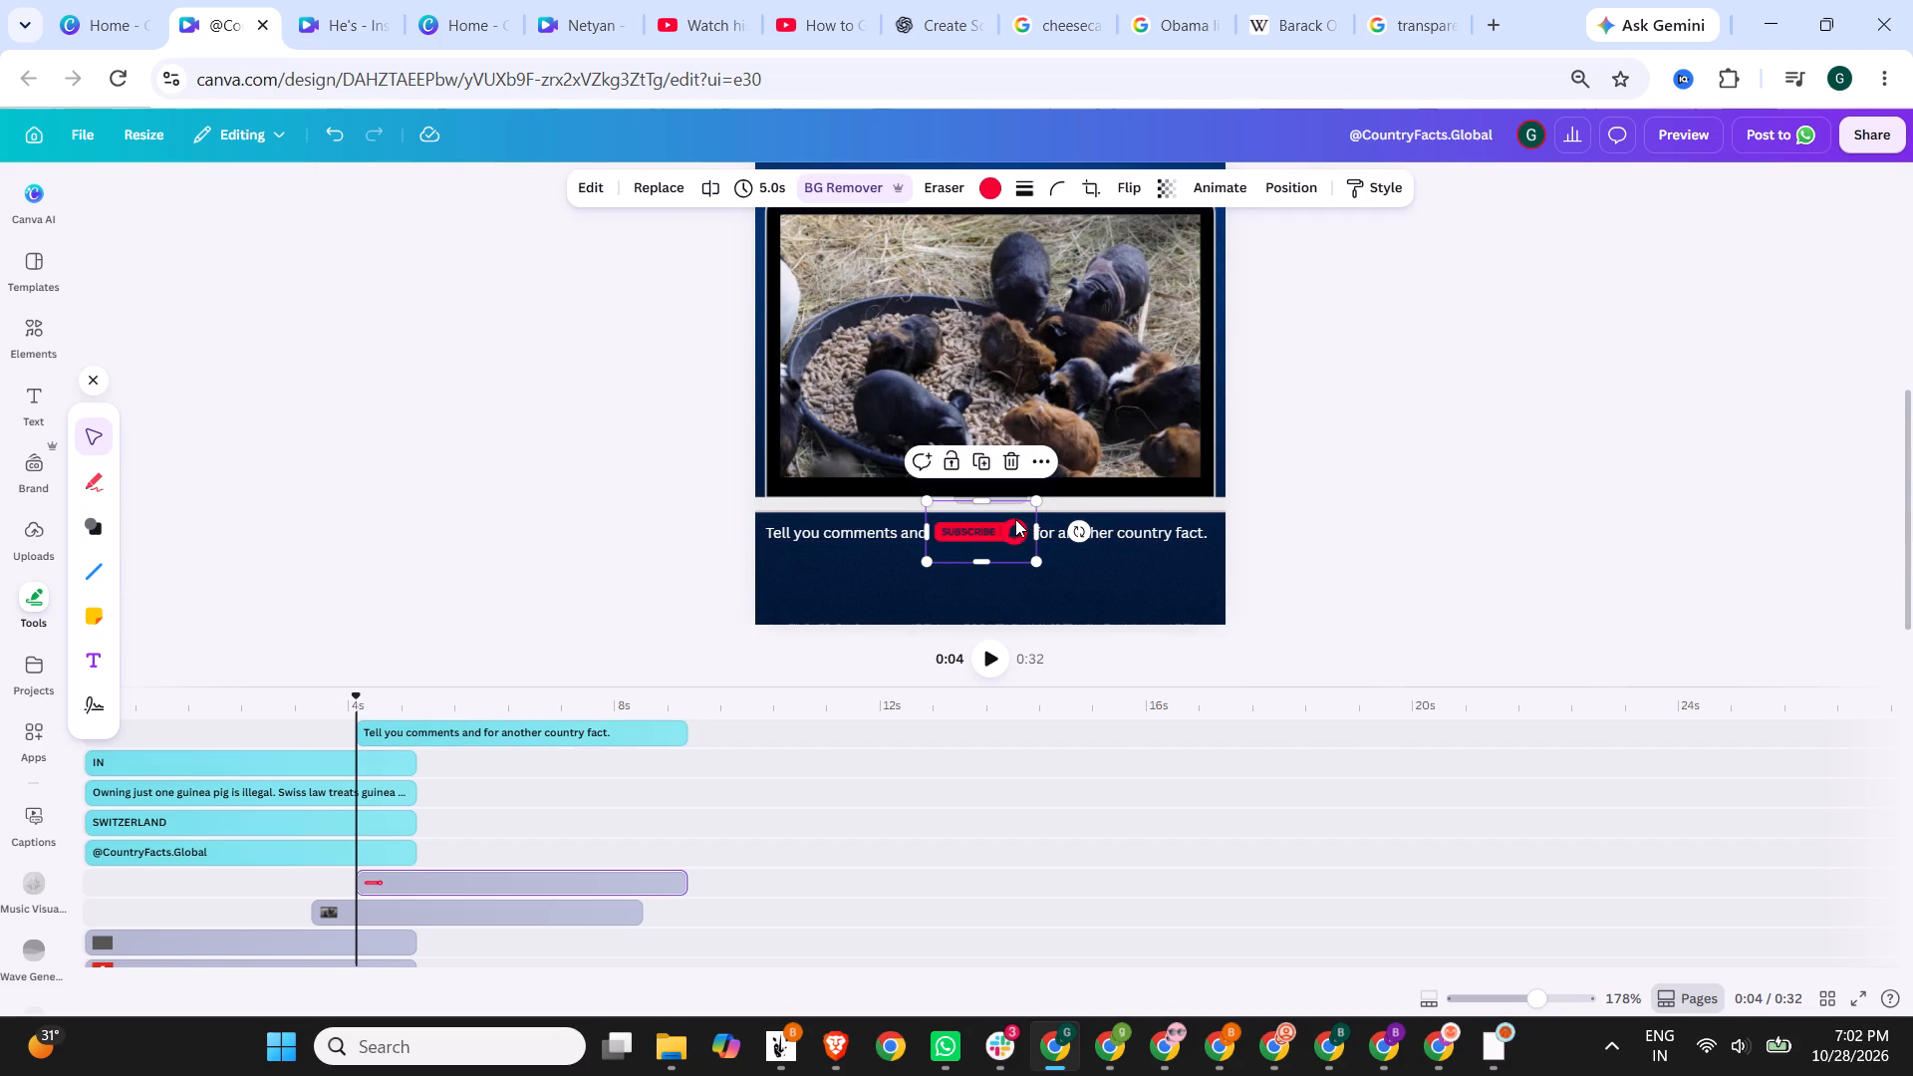
drag(1033, 564, 1042, 569)
click(1019, 534)
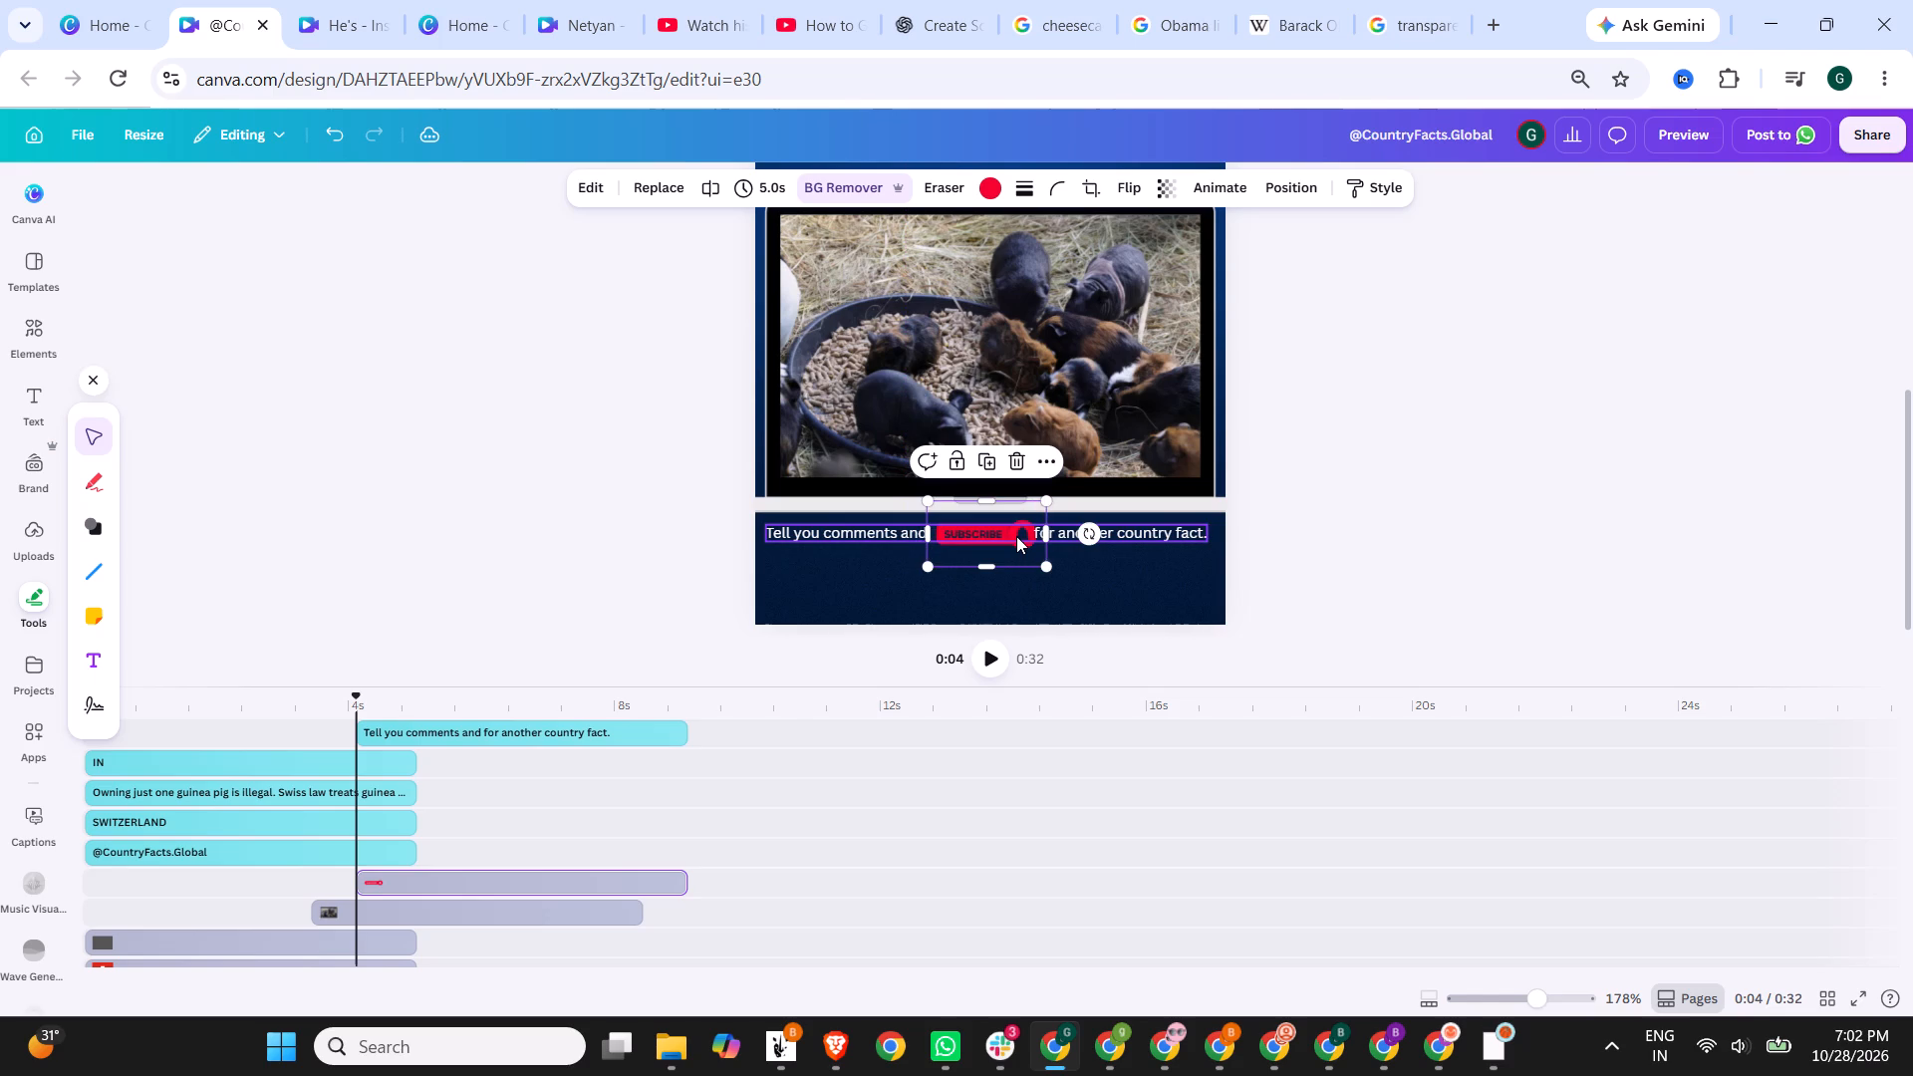
click(1015, 533)
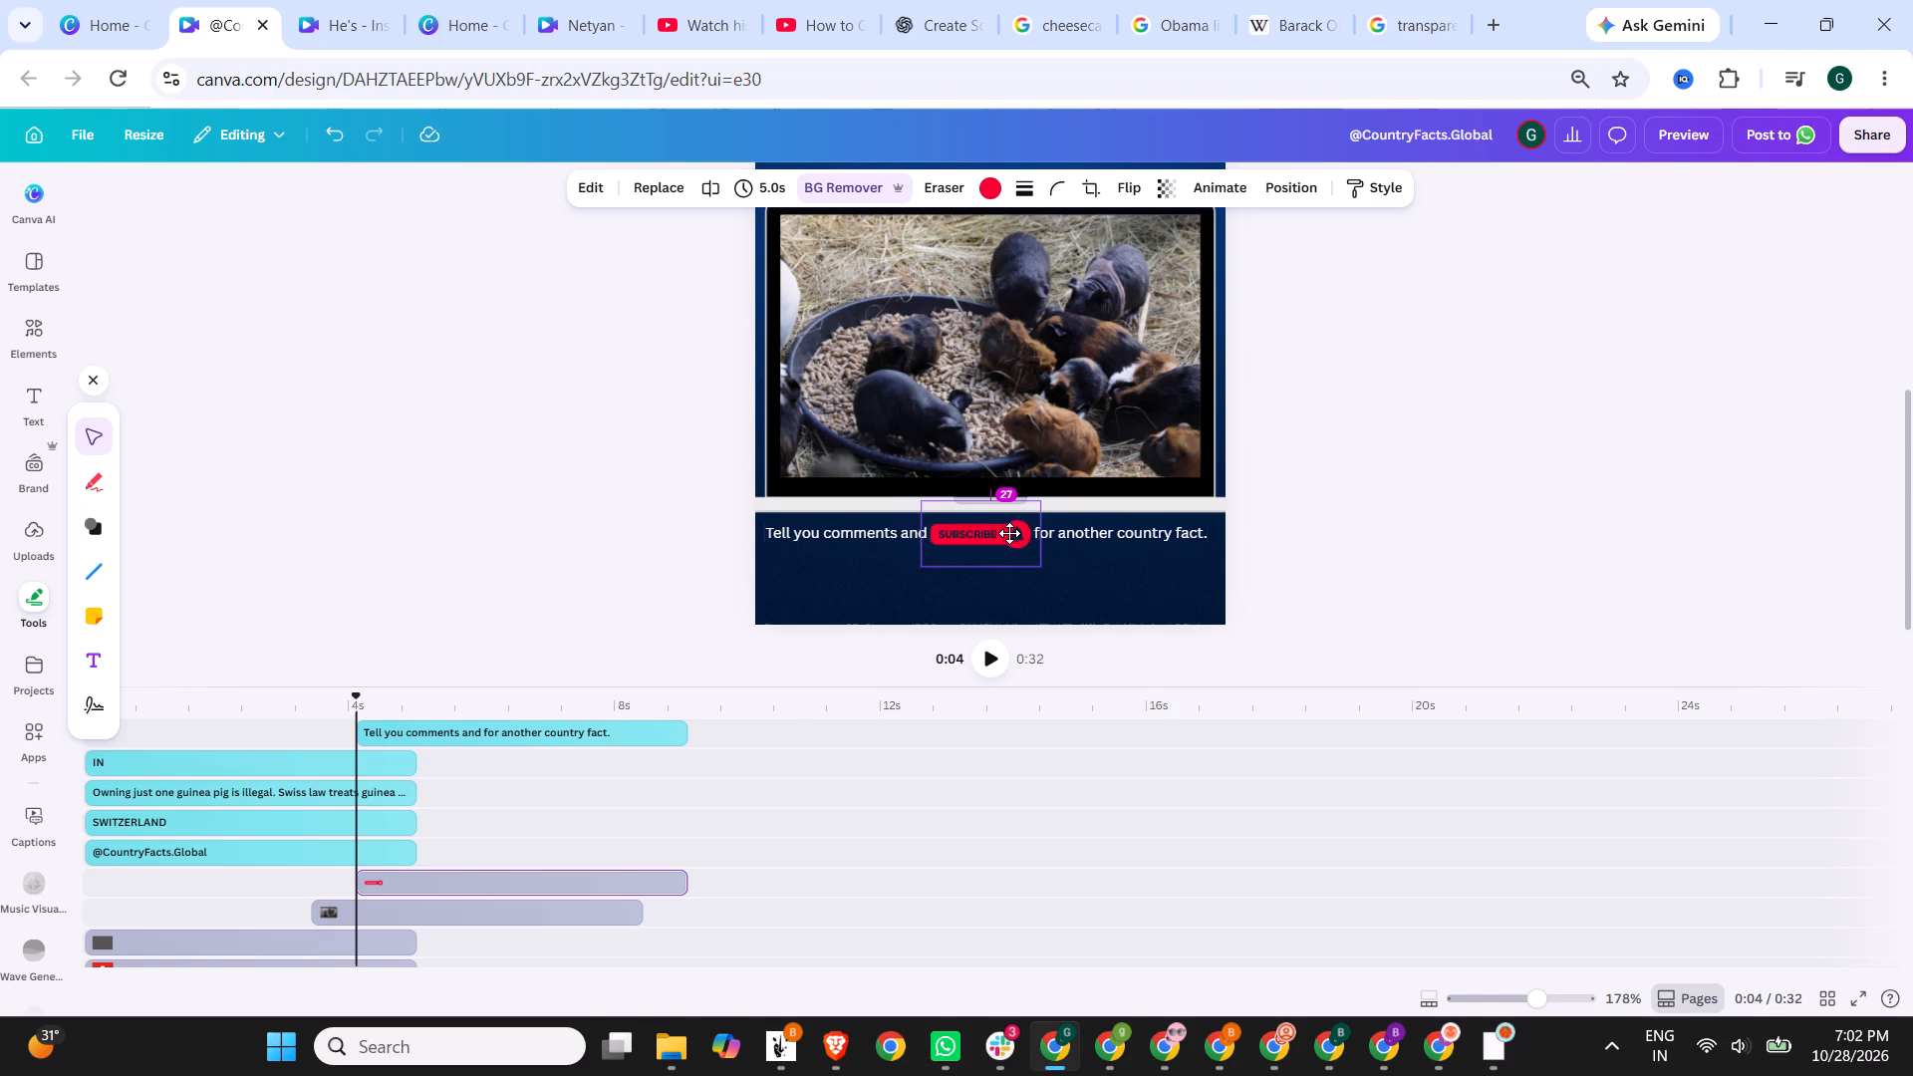
click(614, 488)
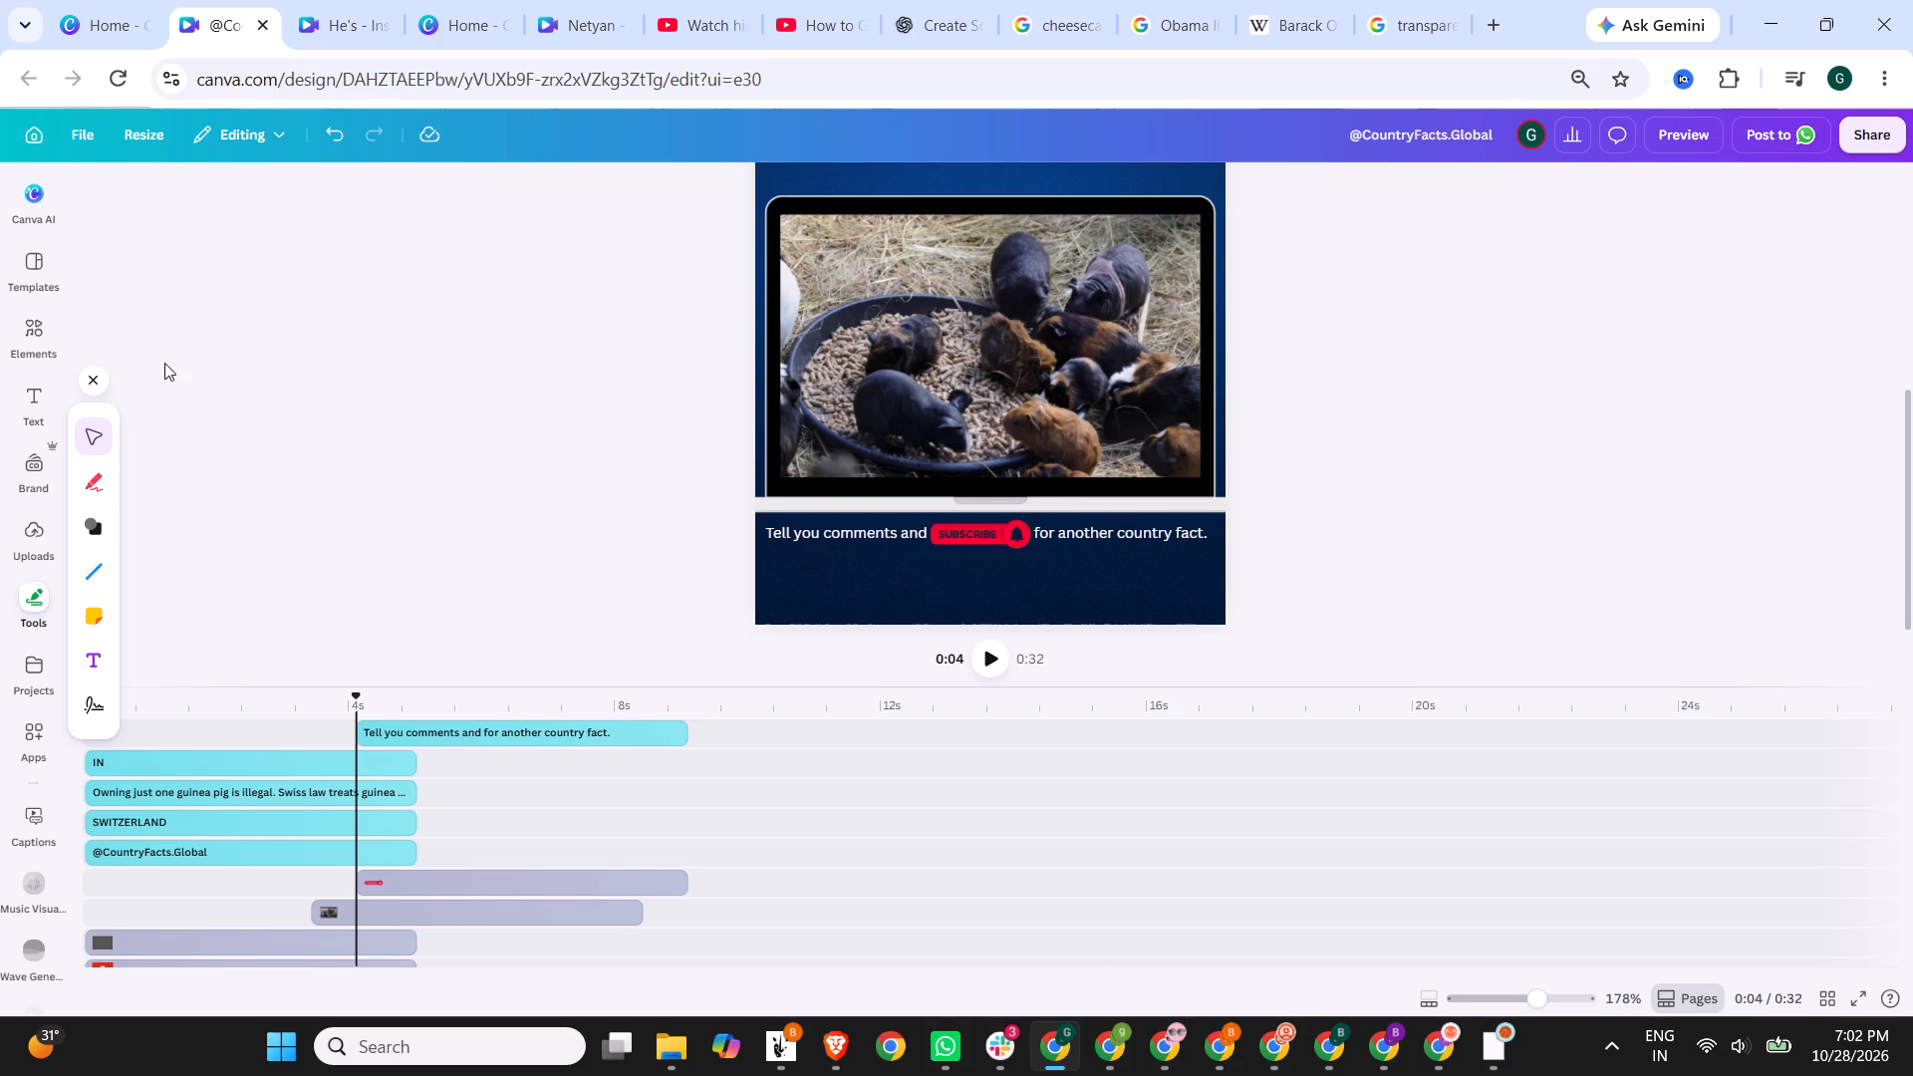
Add a square from the recently used shapes to the video page.
click(29, 319)
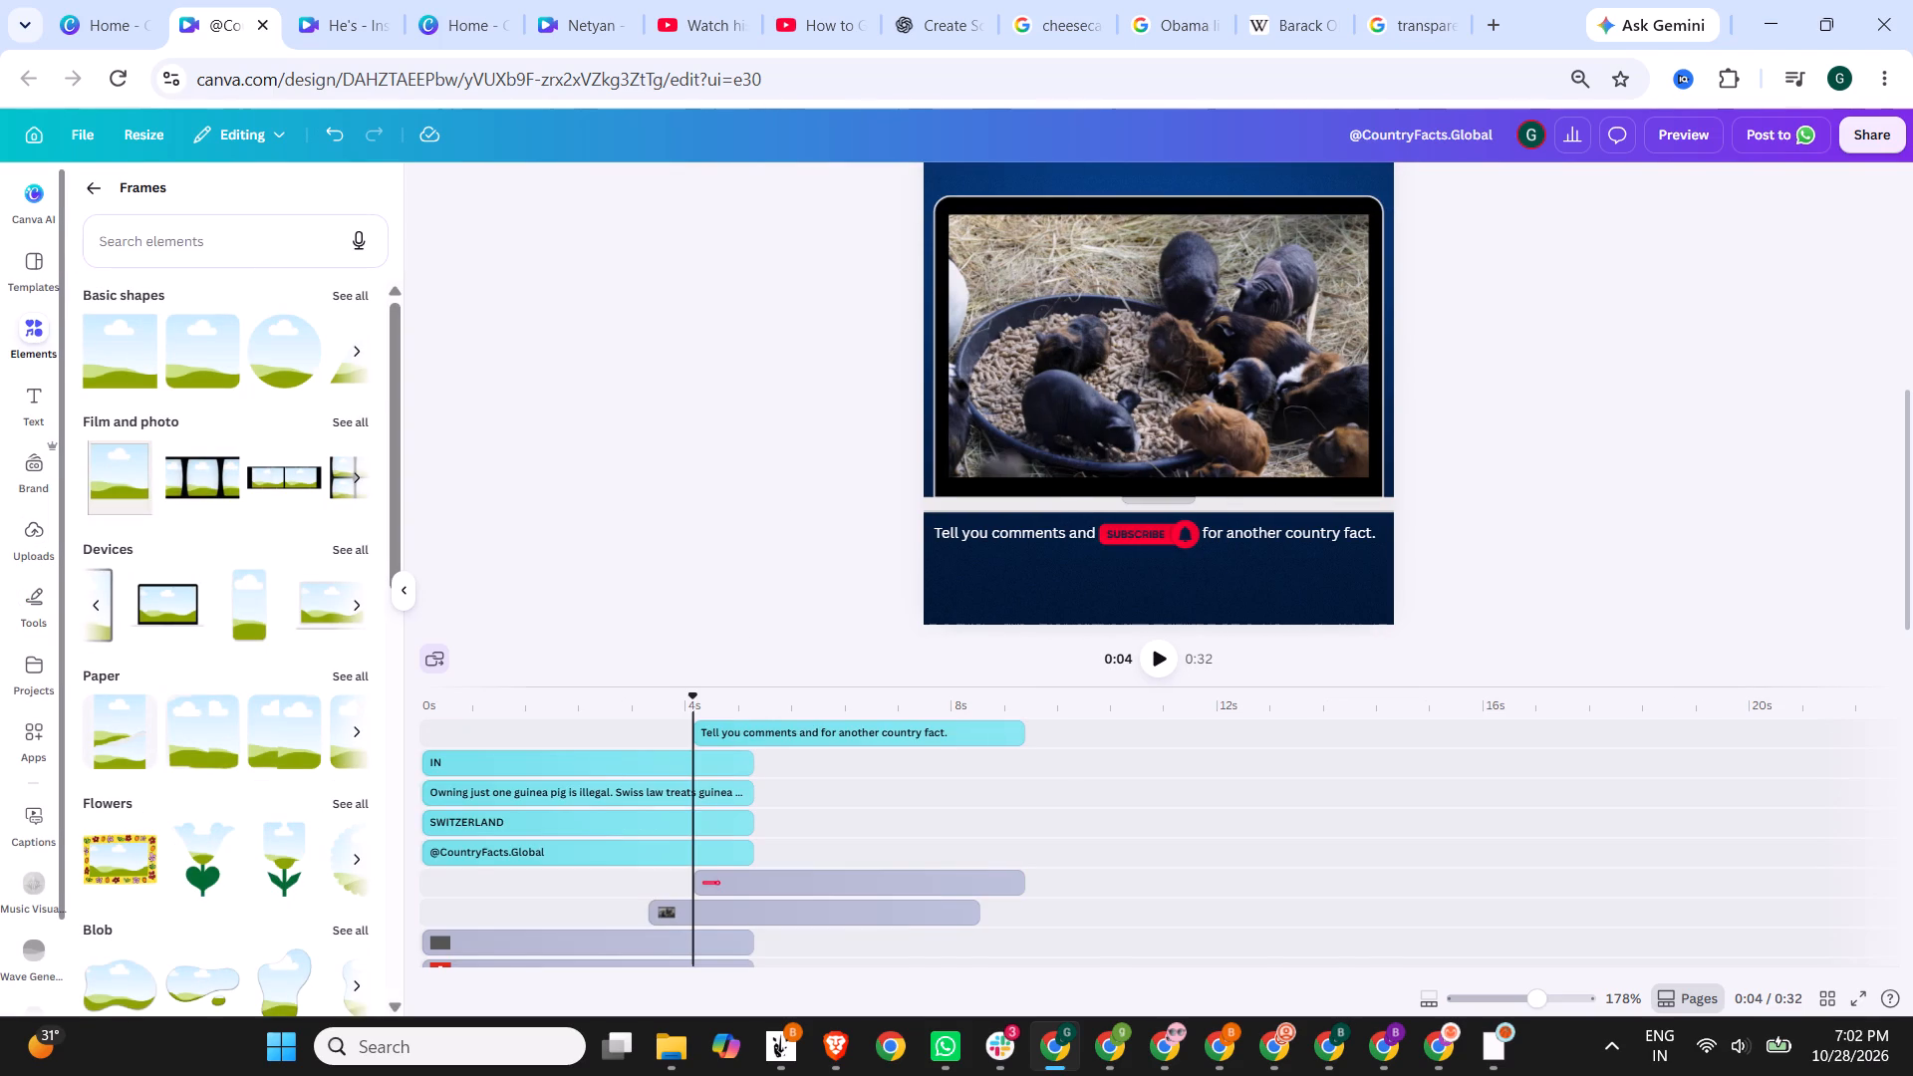
click(93, 193)
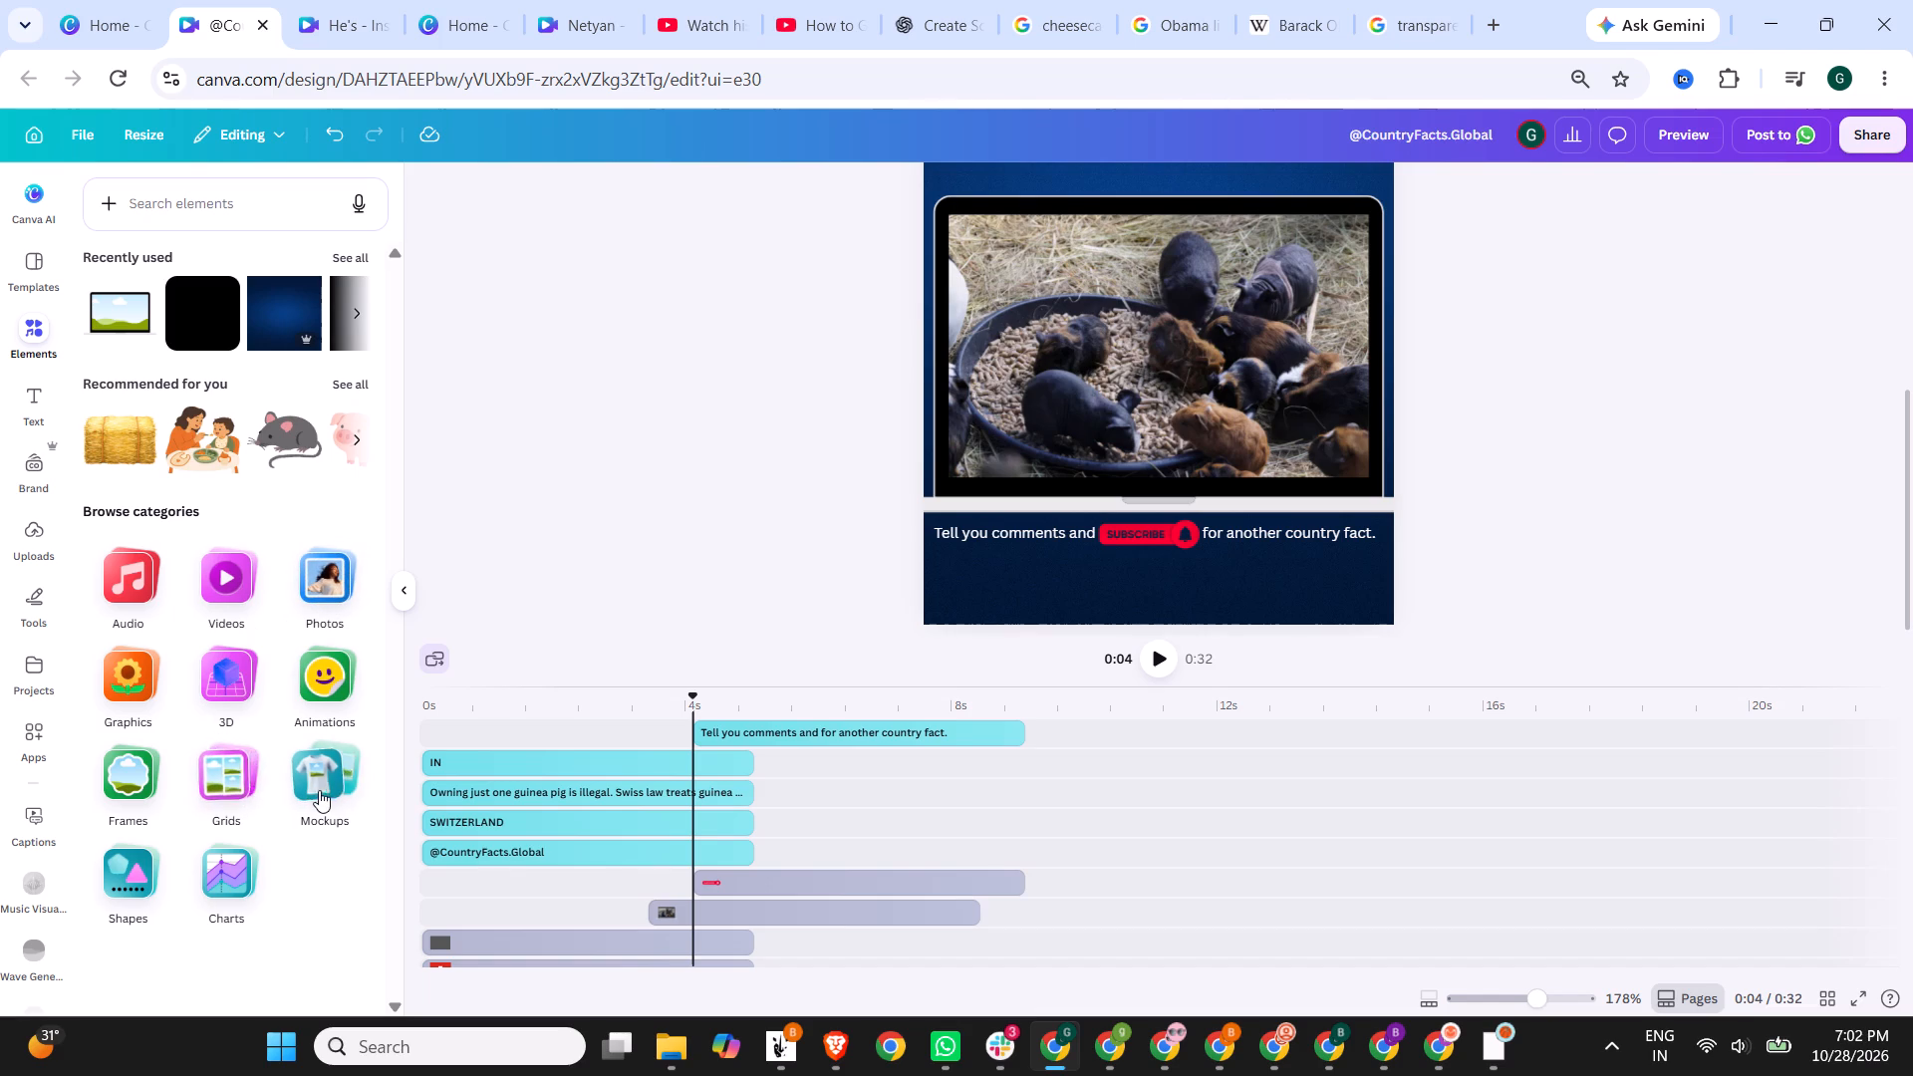
click(111, 897)
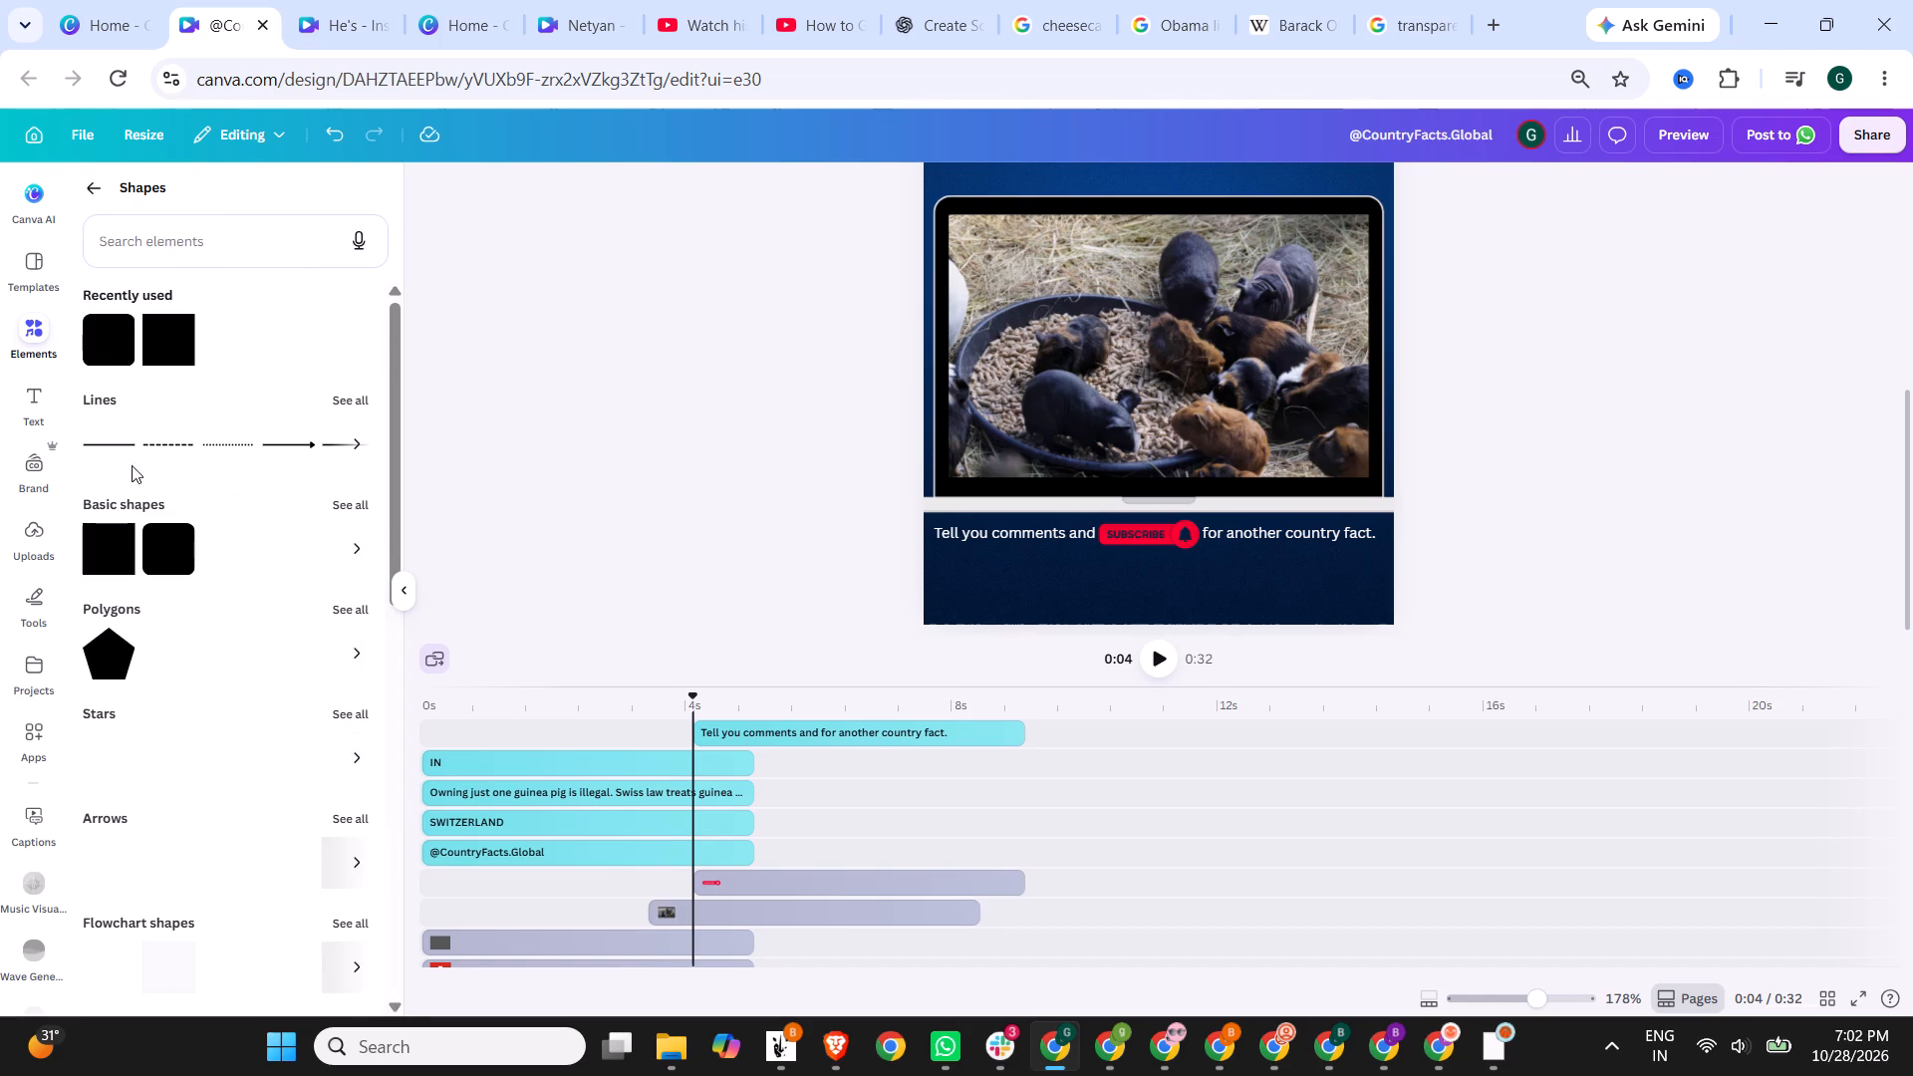
click(159, 344)
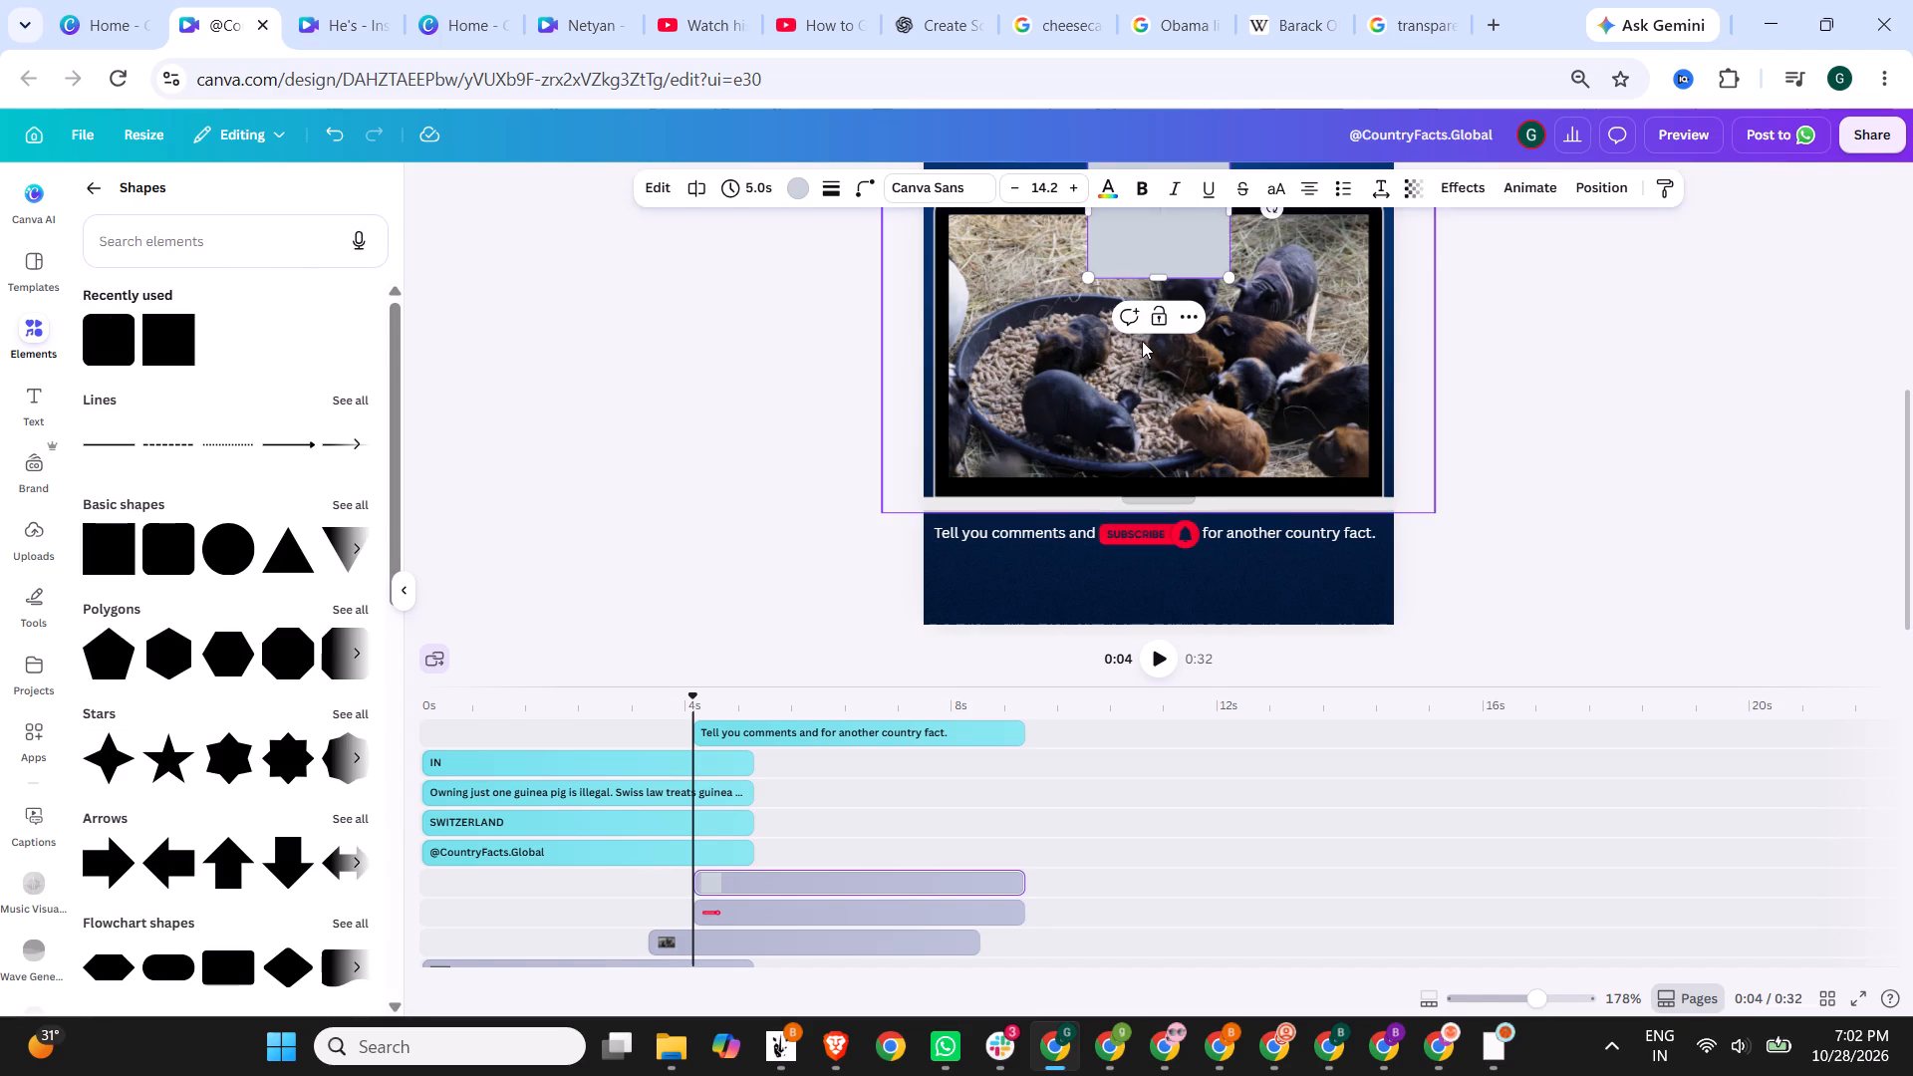
Shrink the square into a small, flat rectangle and place it over the SUBSCRIBE button in the closing line.
drag(1185, 227, 1185, 257)
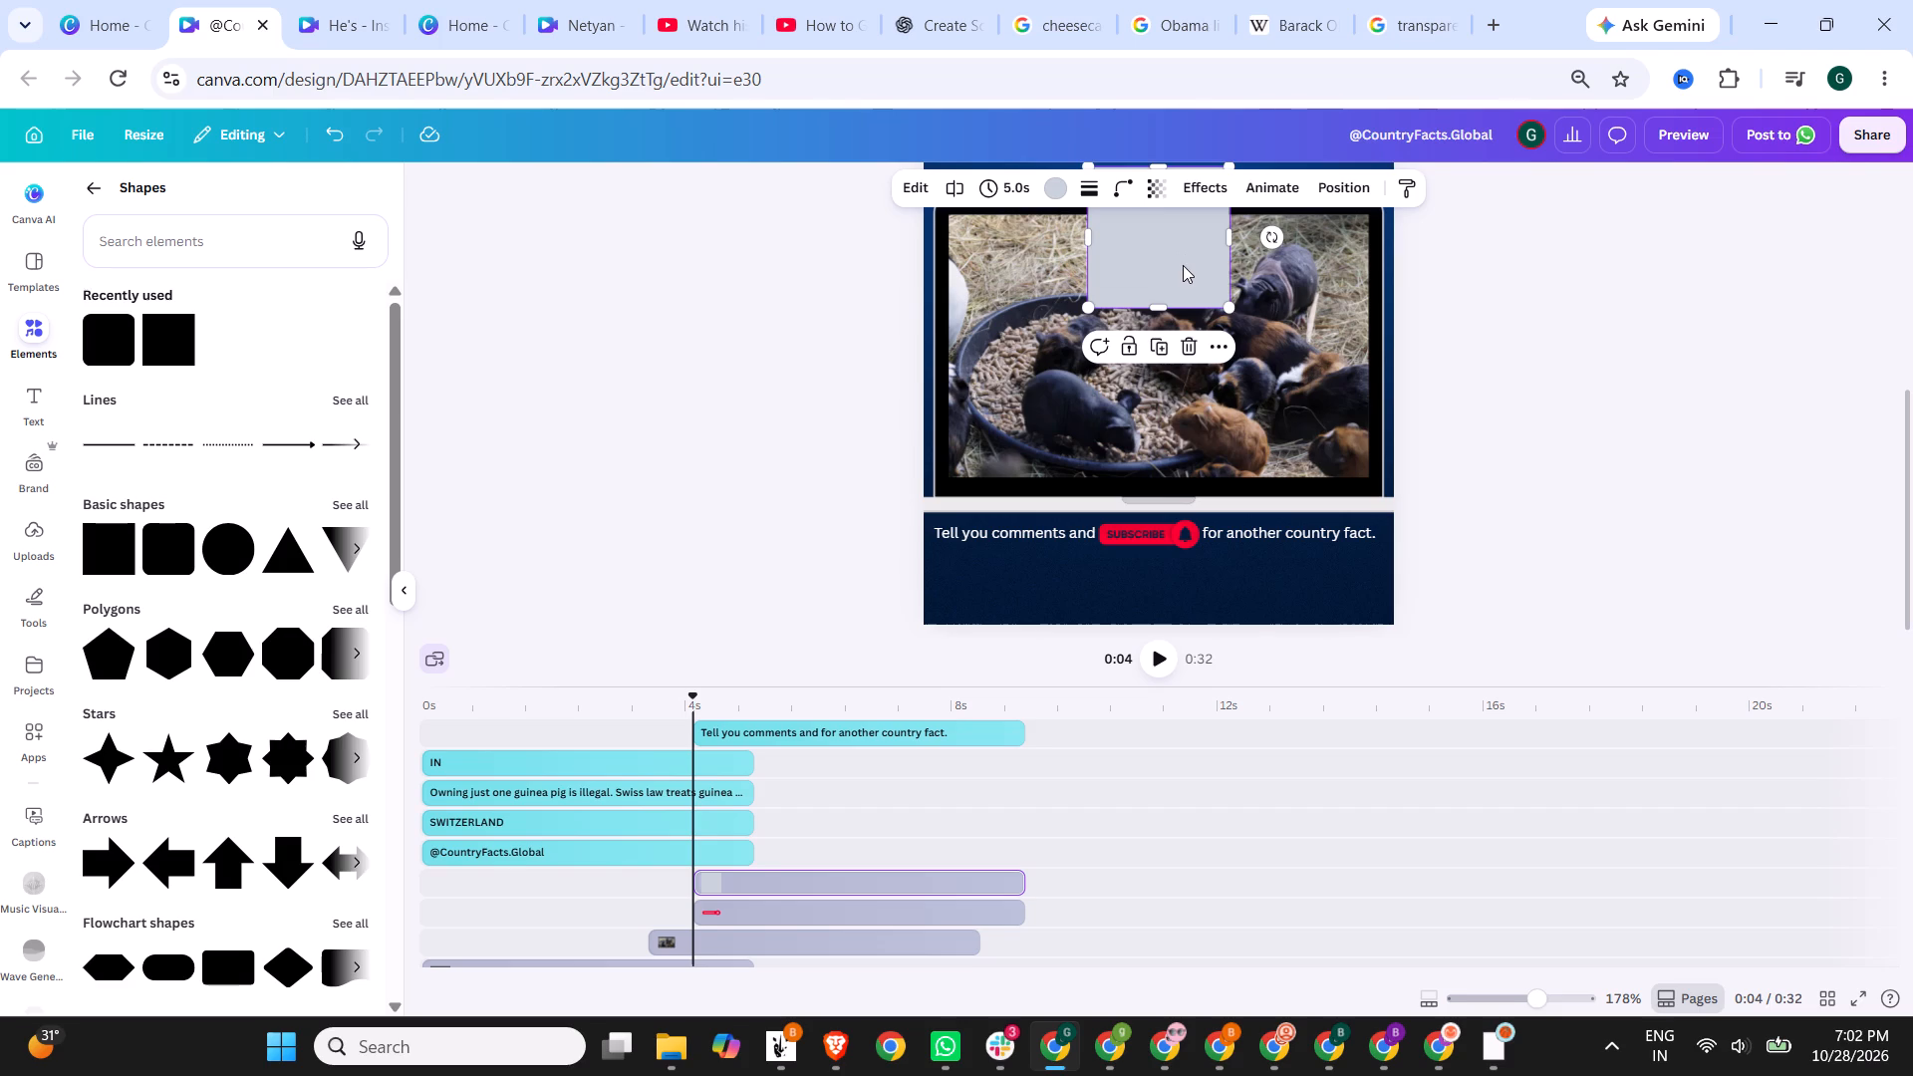
drag(1185, 269, 1196, 617)
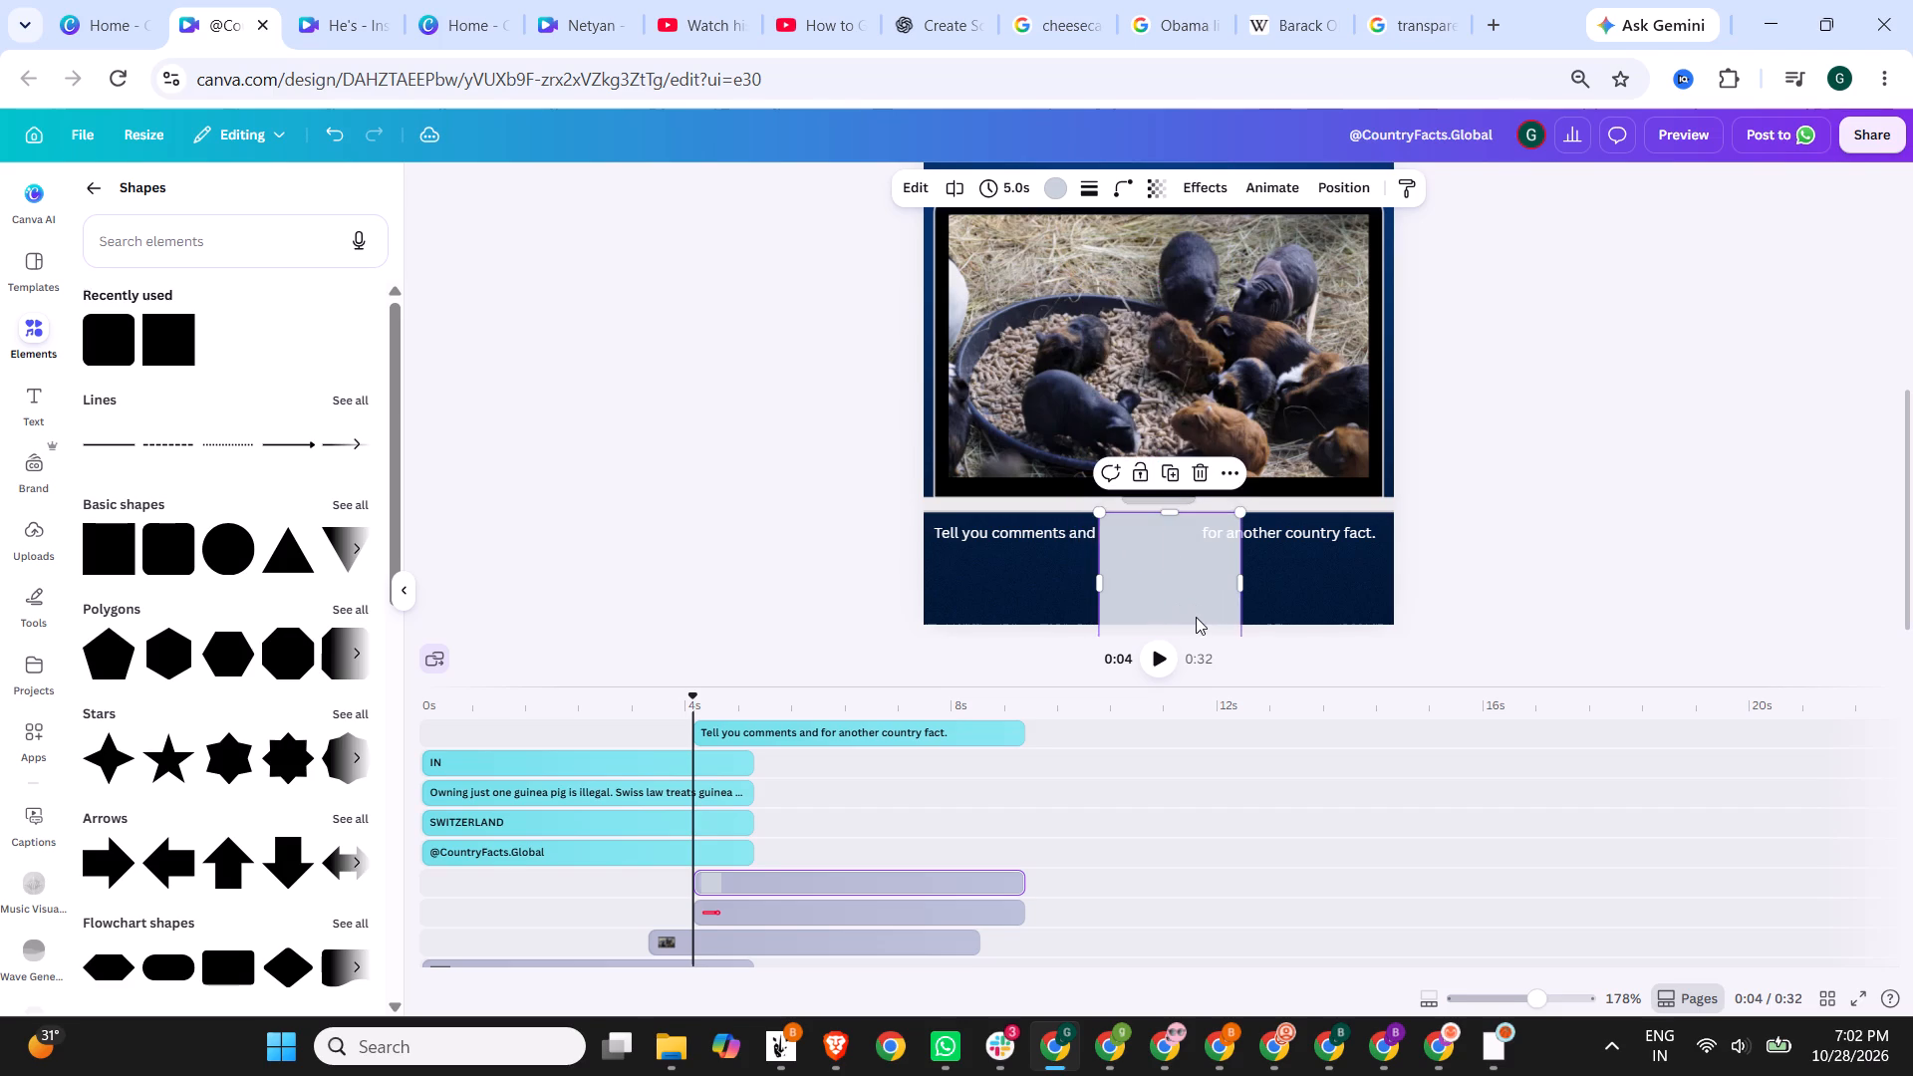
drag(1170, 507, 1176, 581)
drag(1194, 606, 1185, 488)
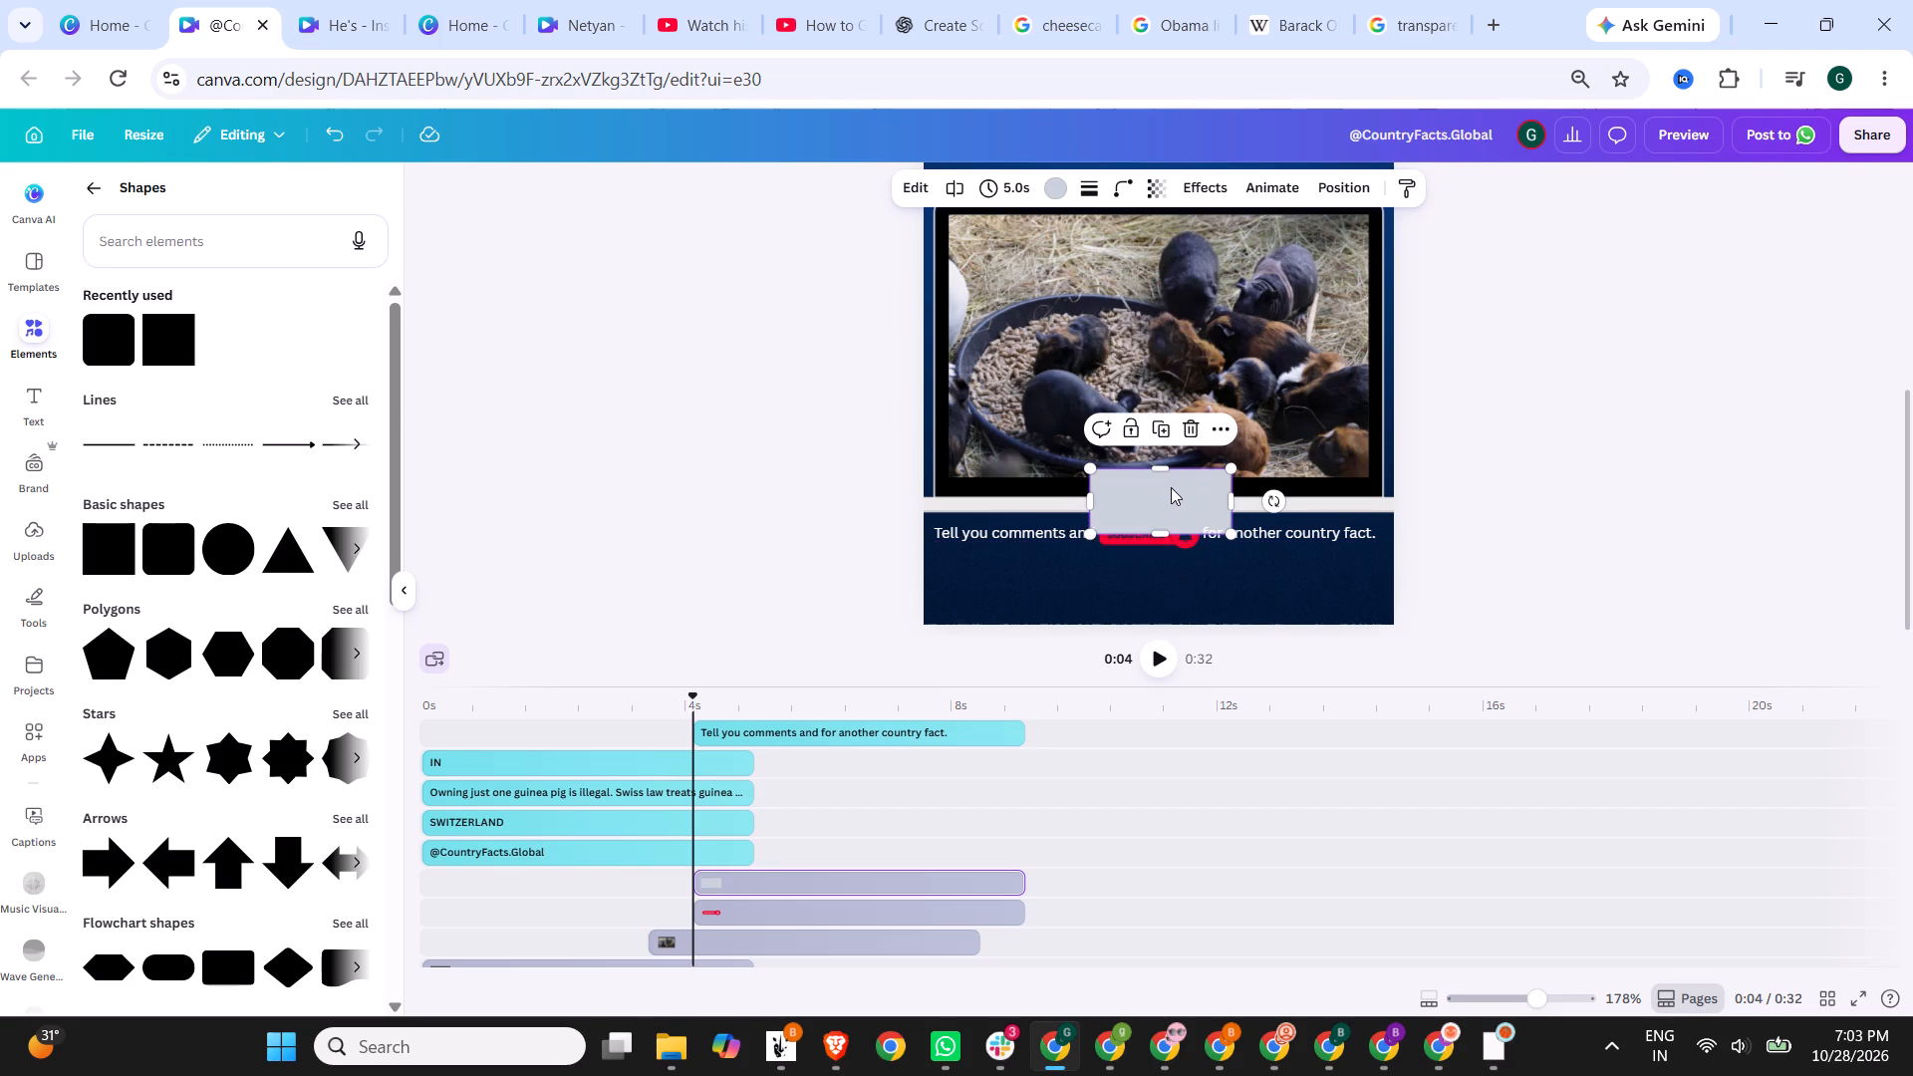
drag(1161, 463, 1161, 515)
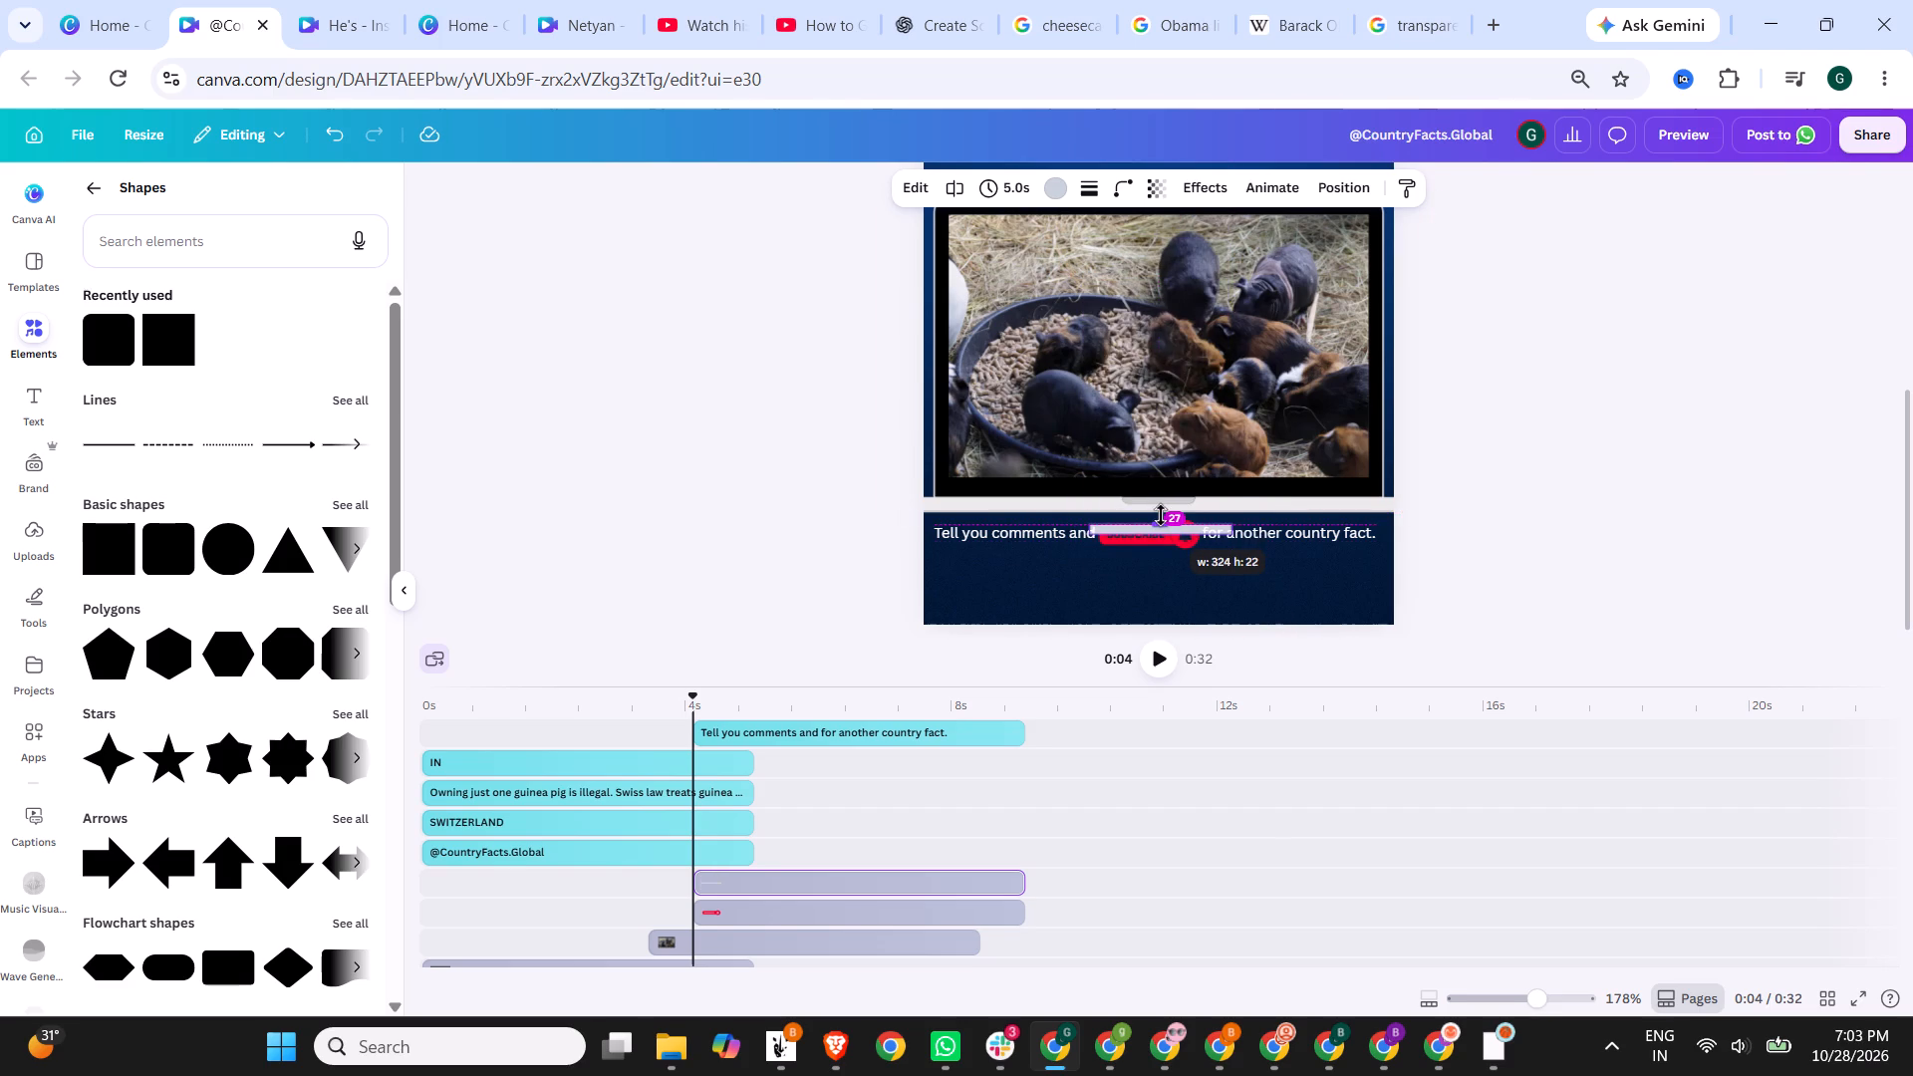
drag(1161, 515, 1160, 499)
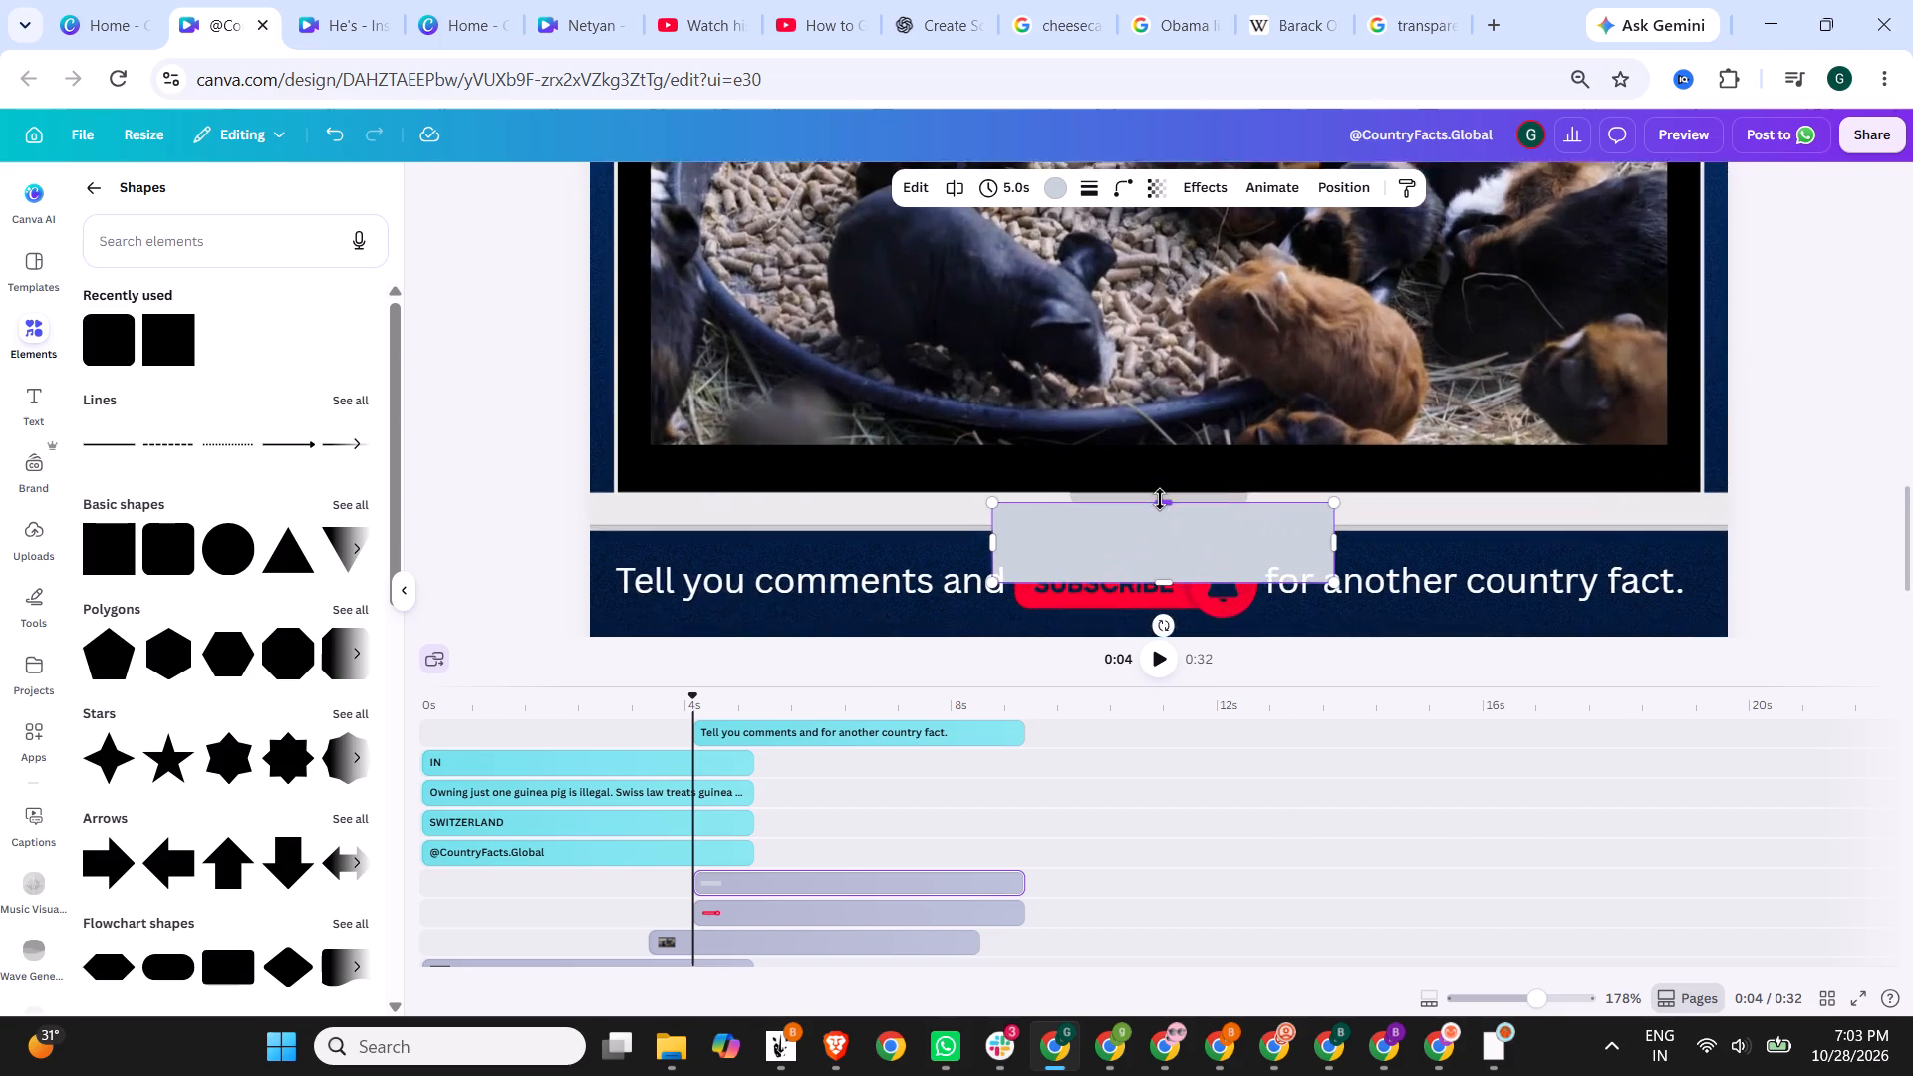
scroll(1445, 528, down, 1)
drag(1284, 379, 1273, 415)
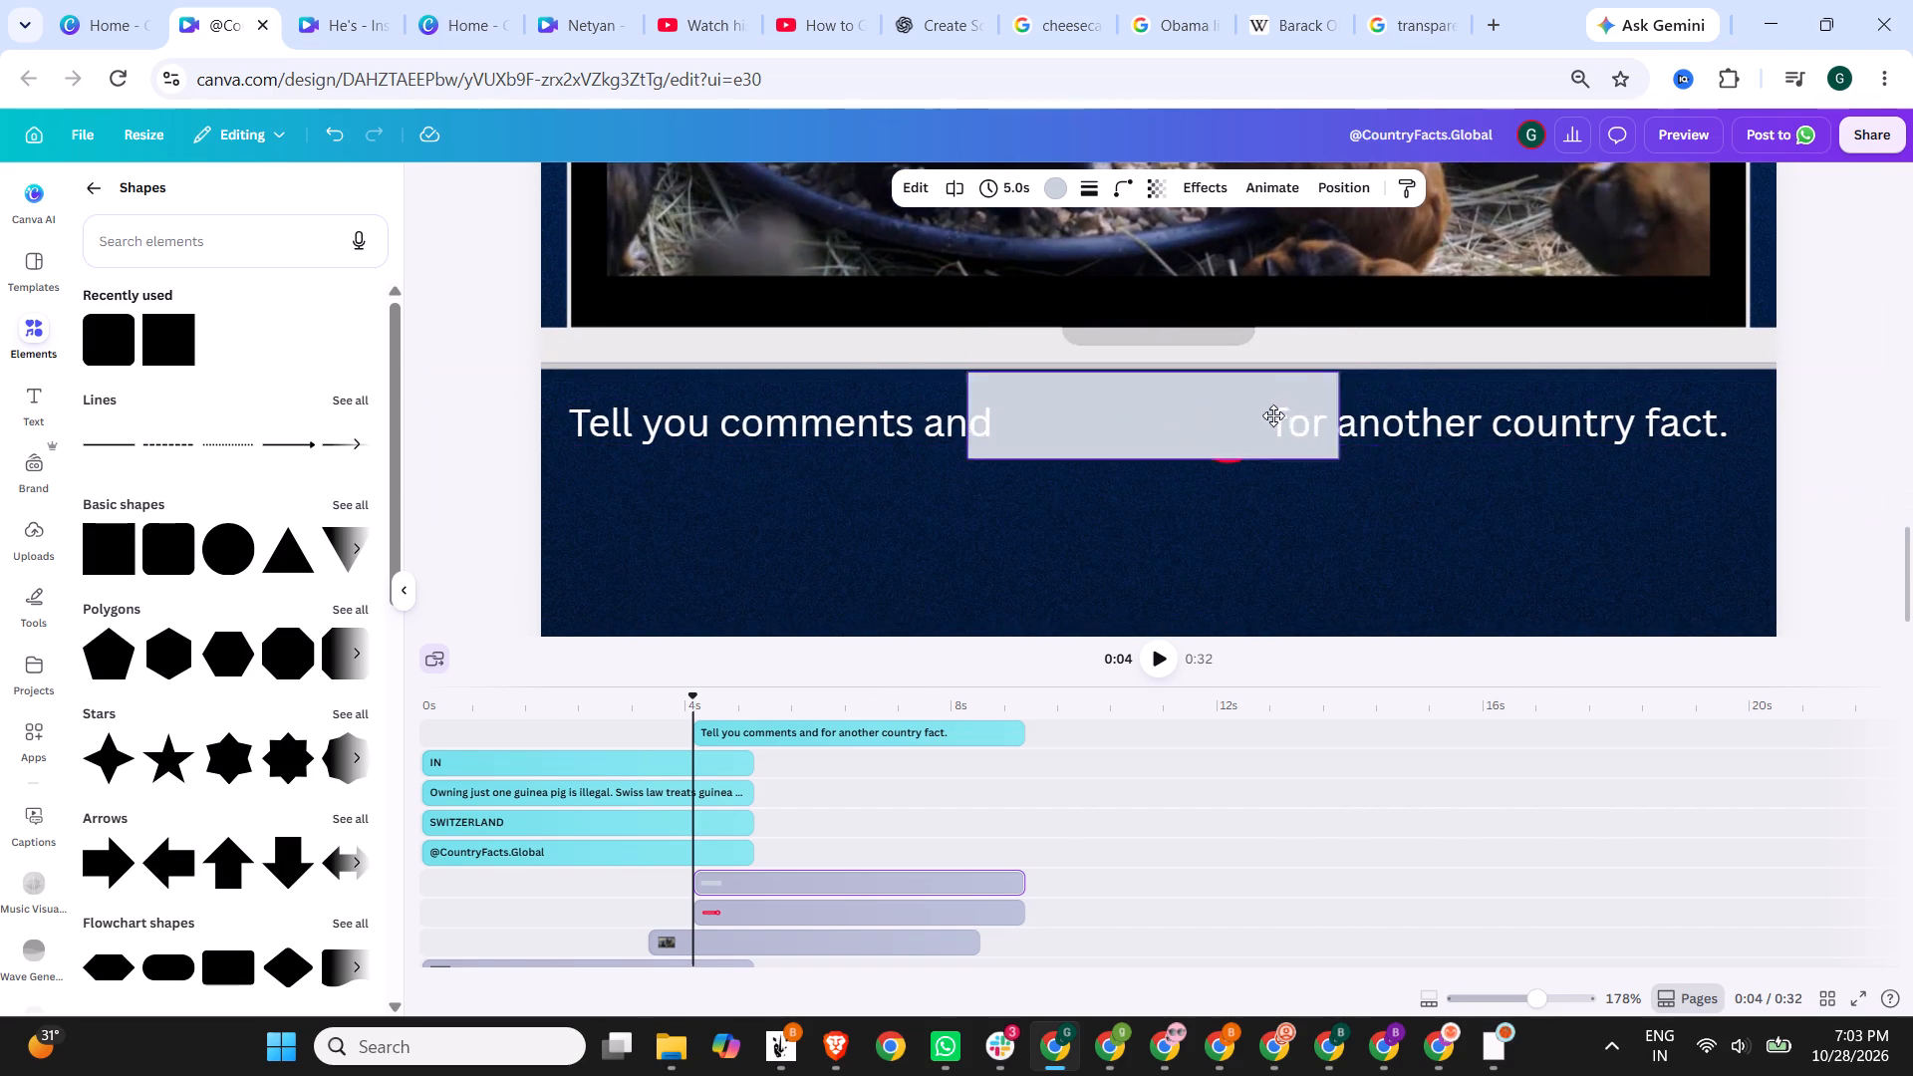
drag(1273, 415, 1318, 436)
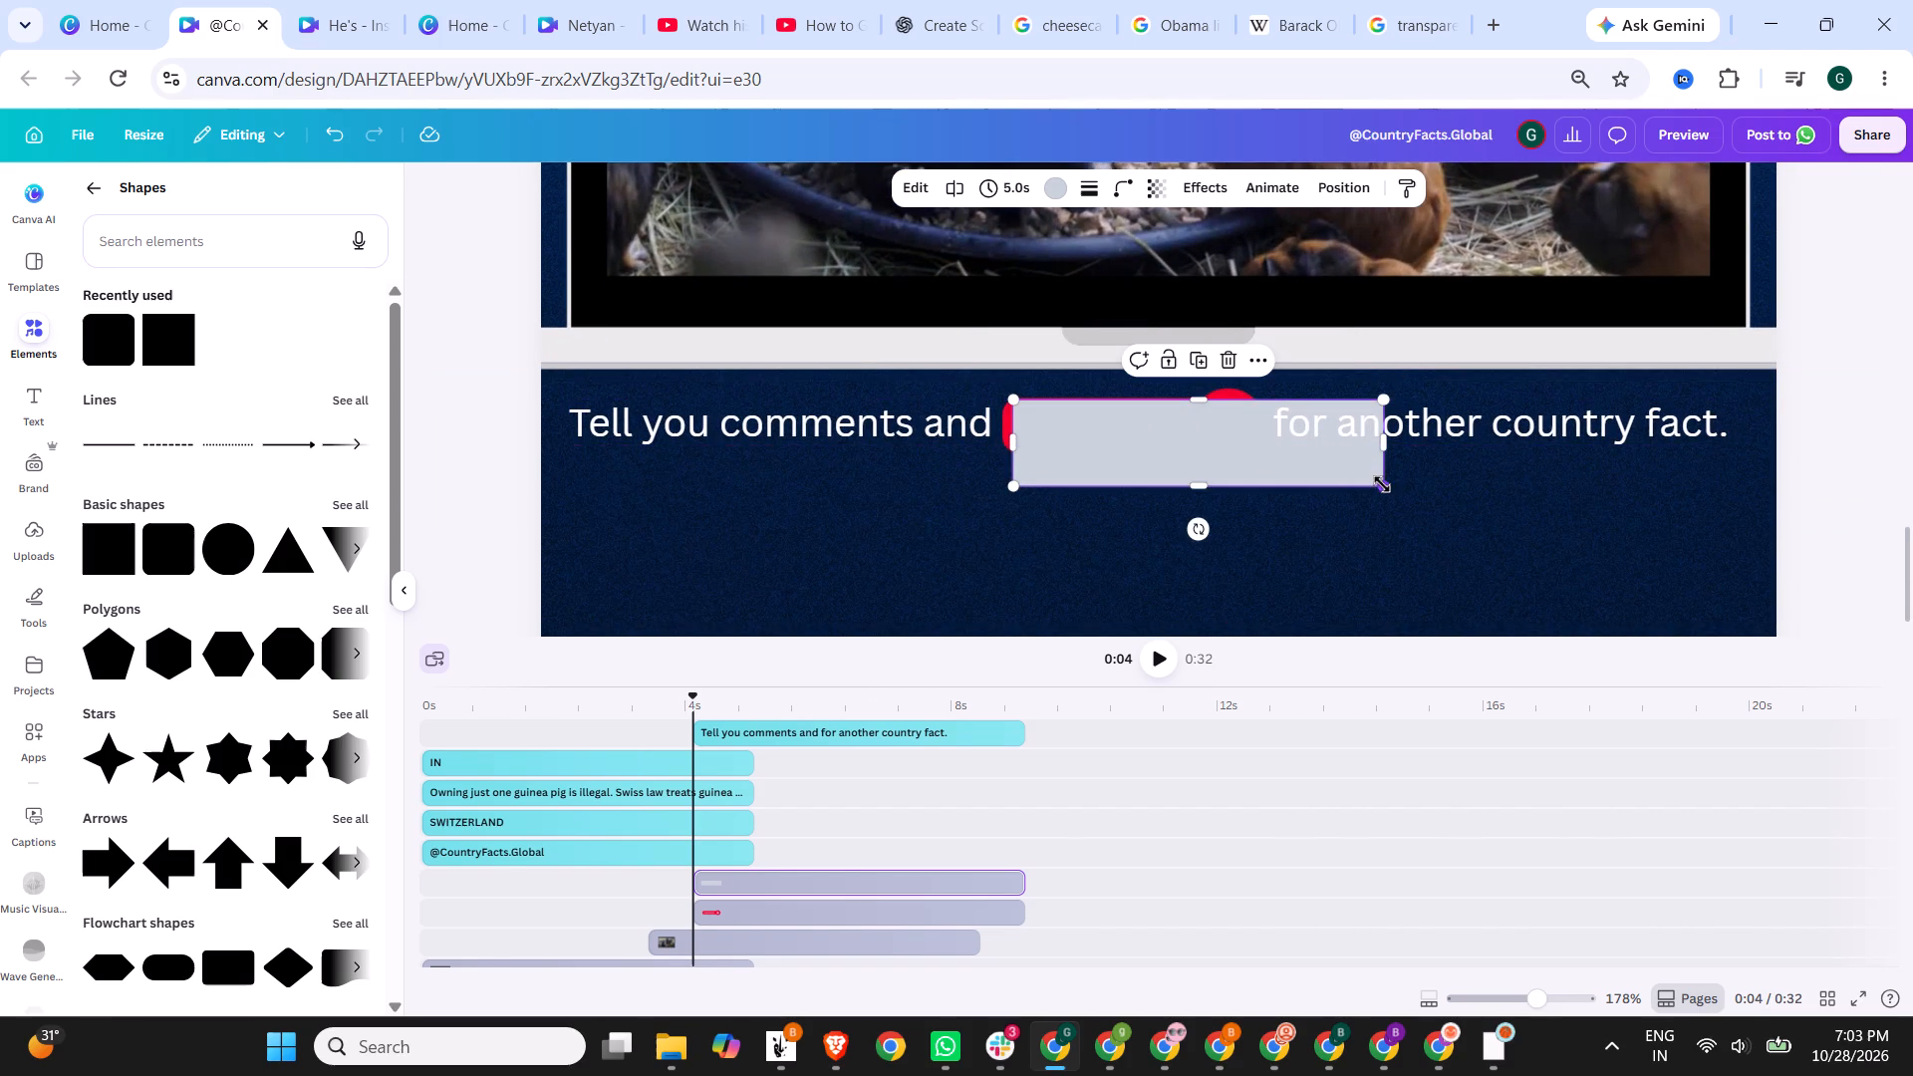
drag(1382, 484, 1233, 444)
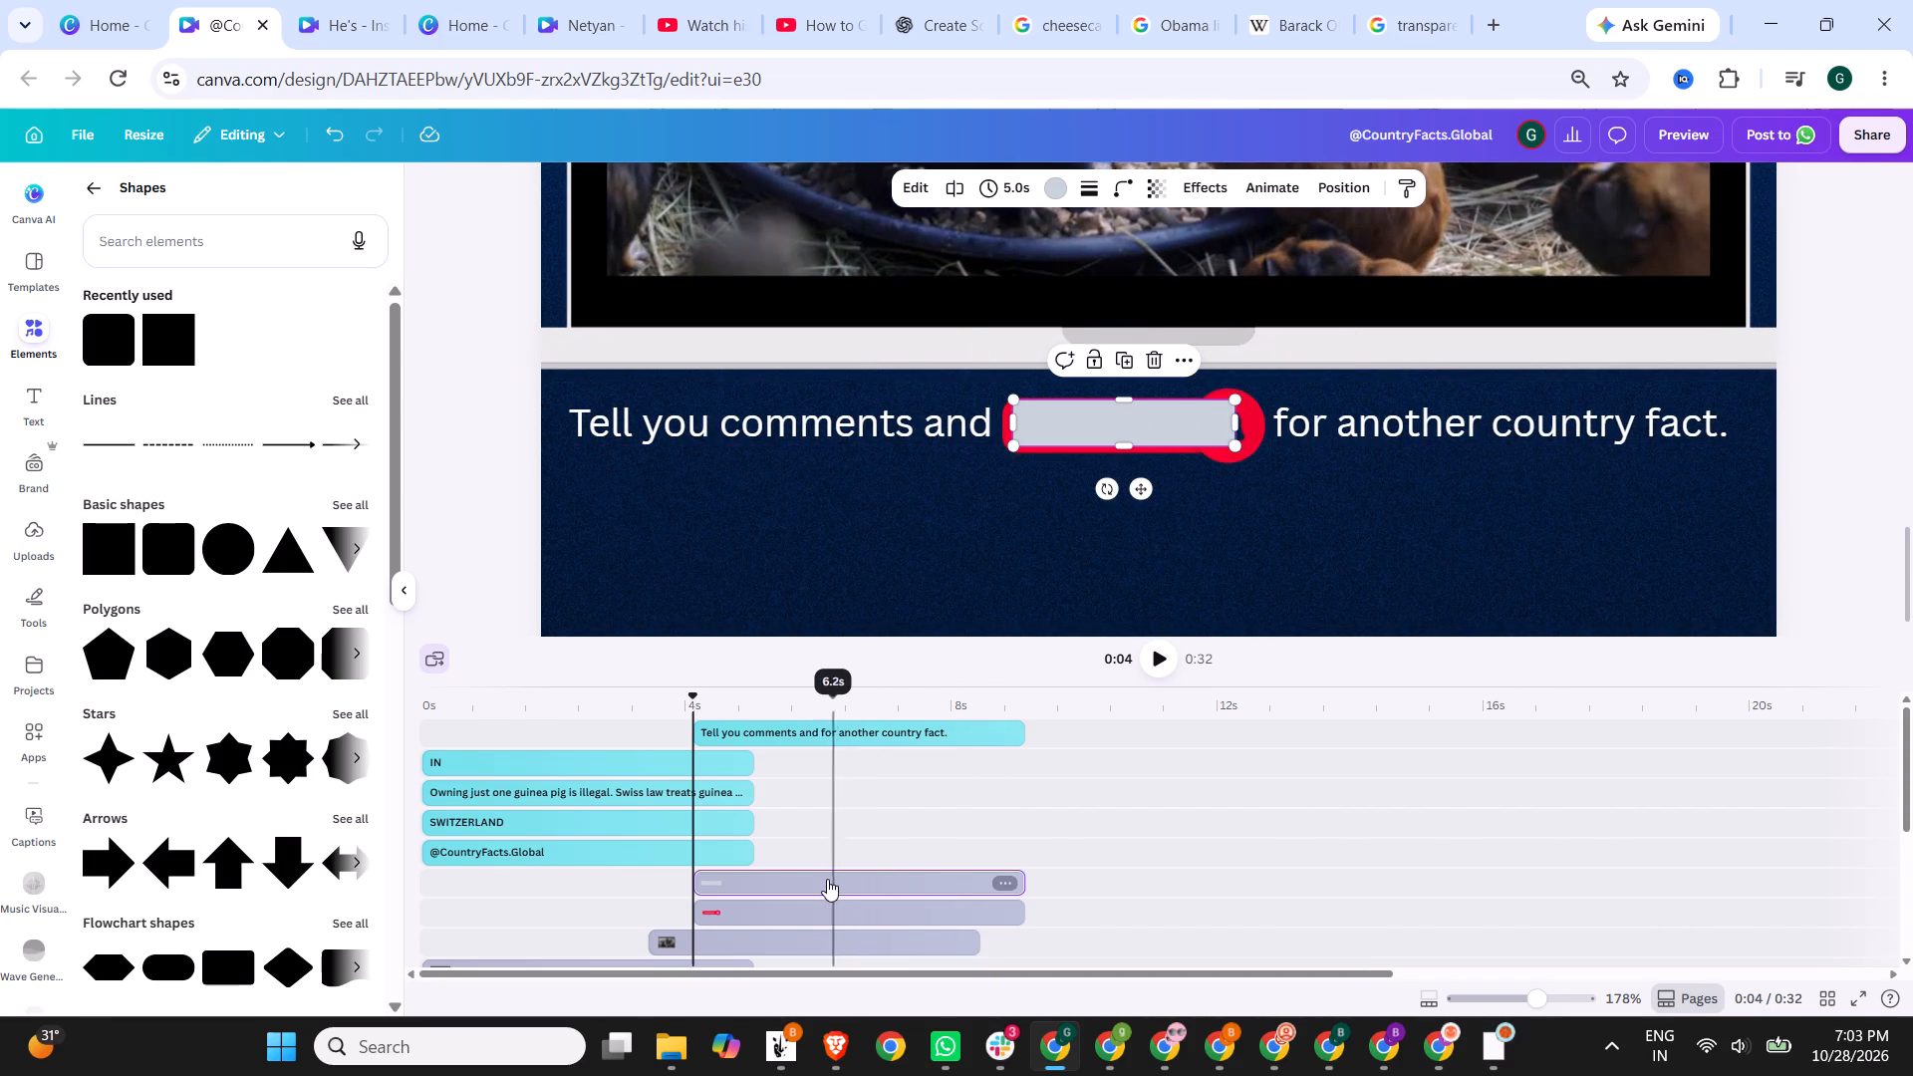
Layer the rectangle behind the SUBSCRIBE button and widen it slightly so it also backs the bell.
drag(815, 879, 814, 924)
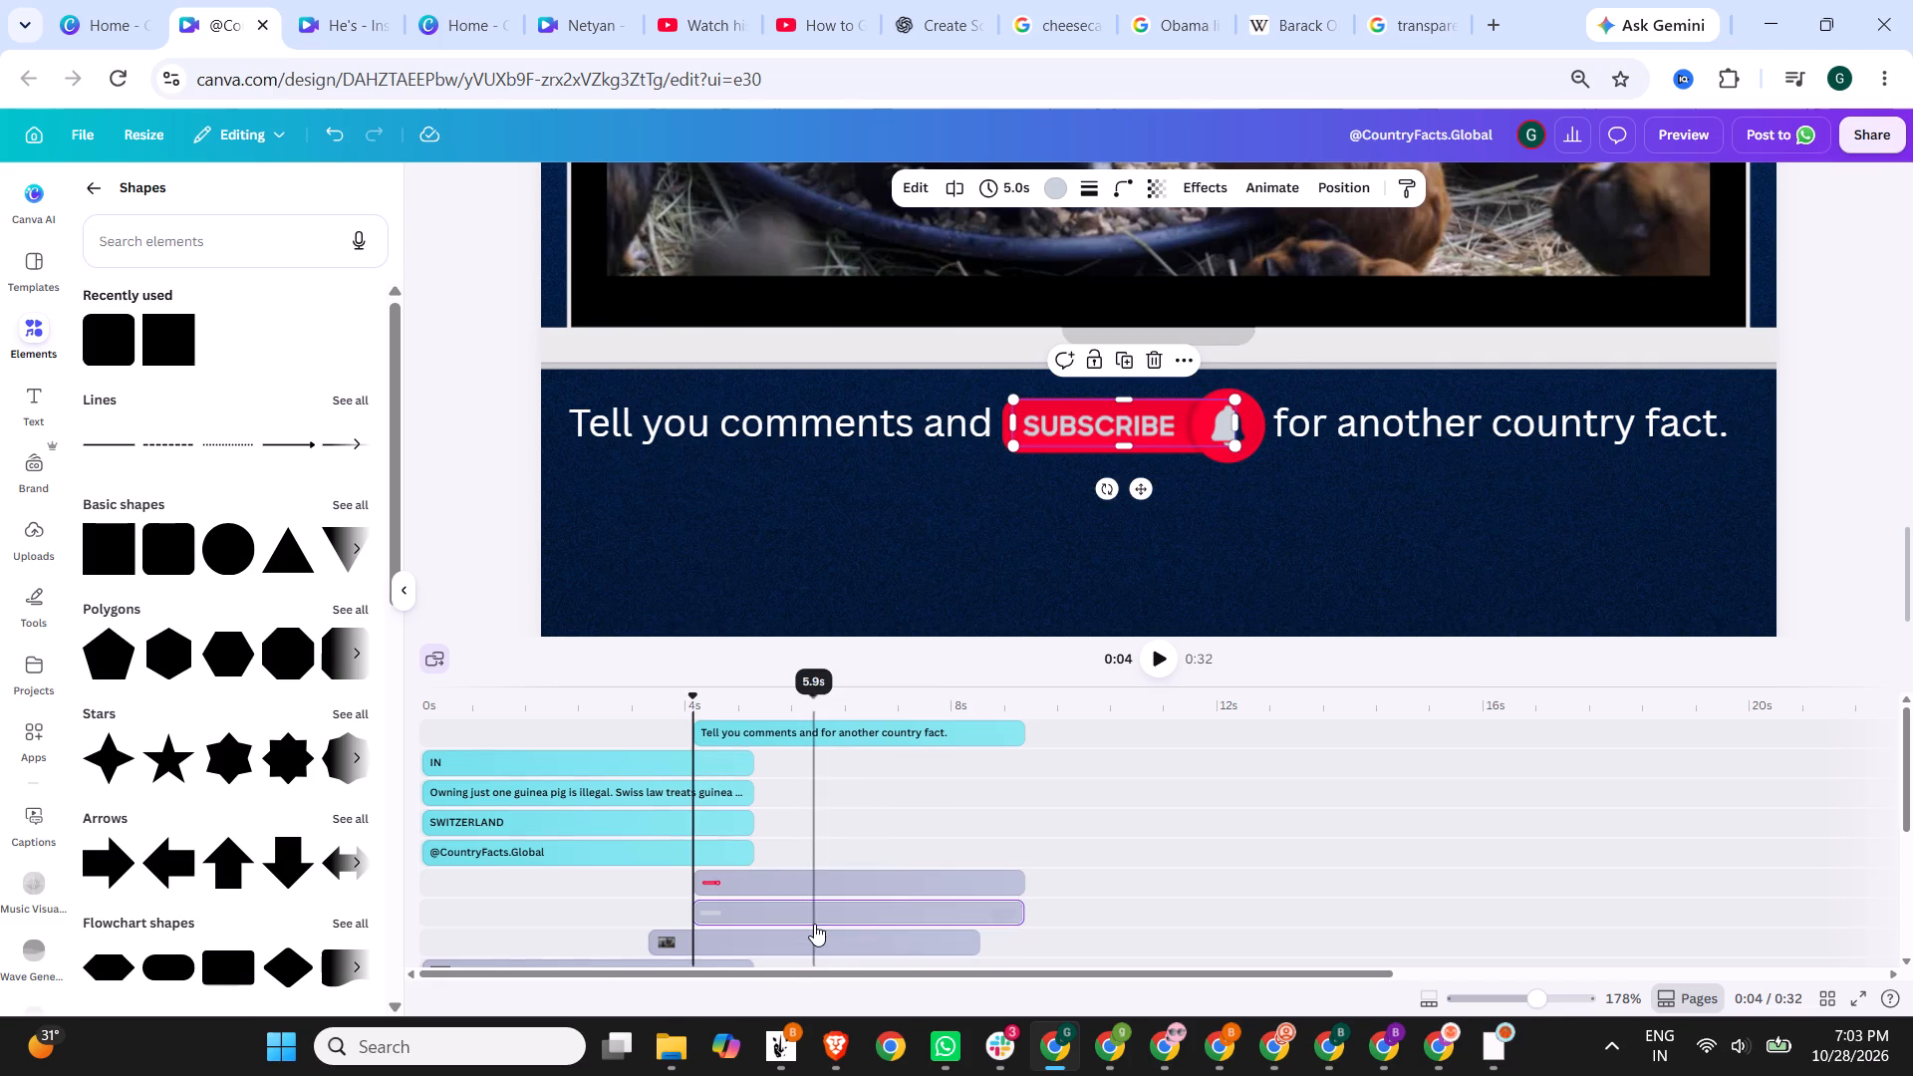
drag(1233, 428, 1251, 428)
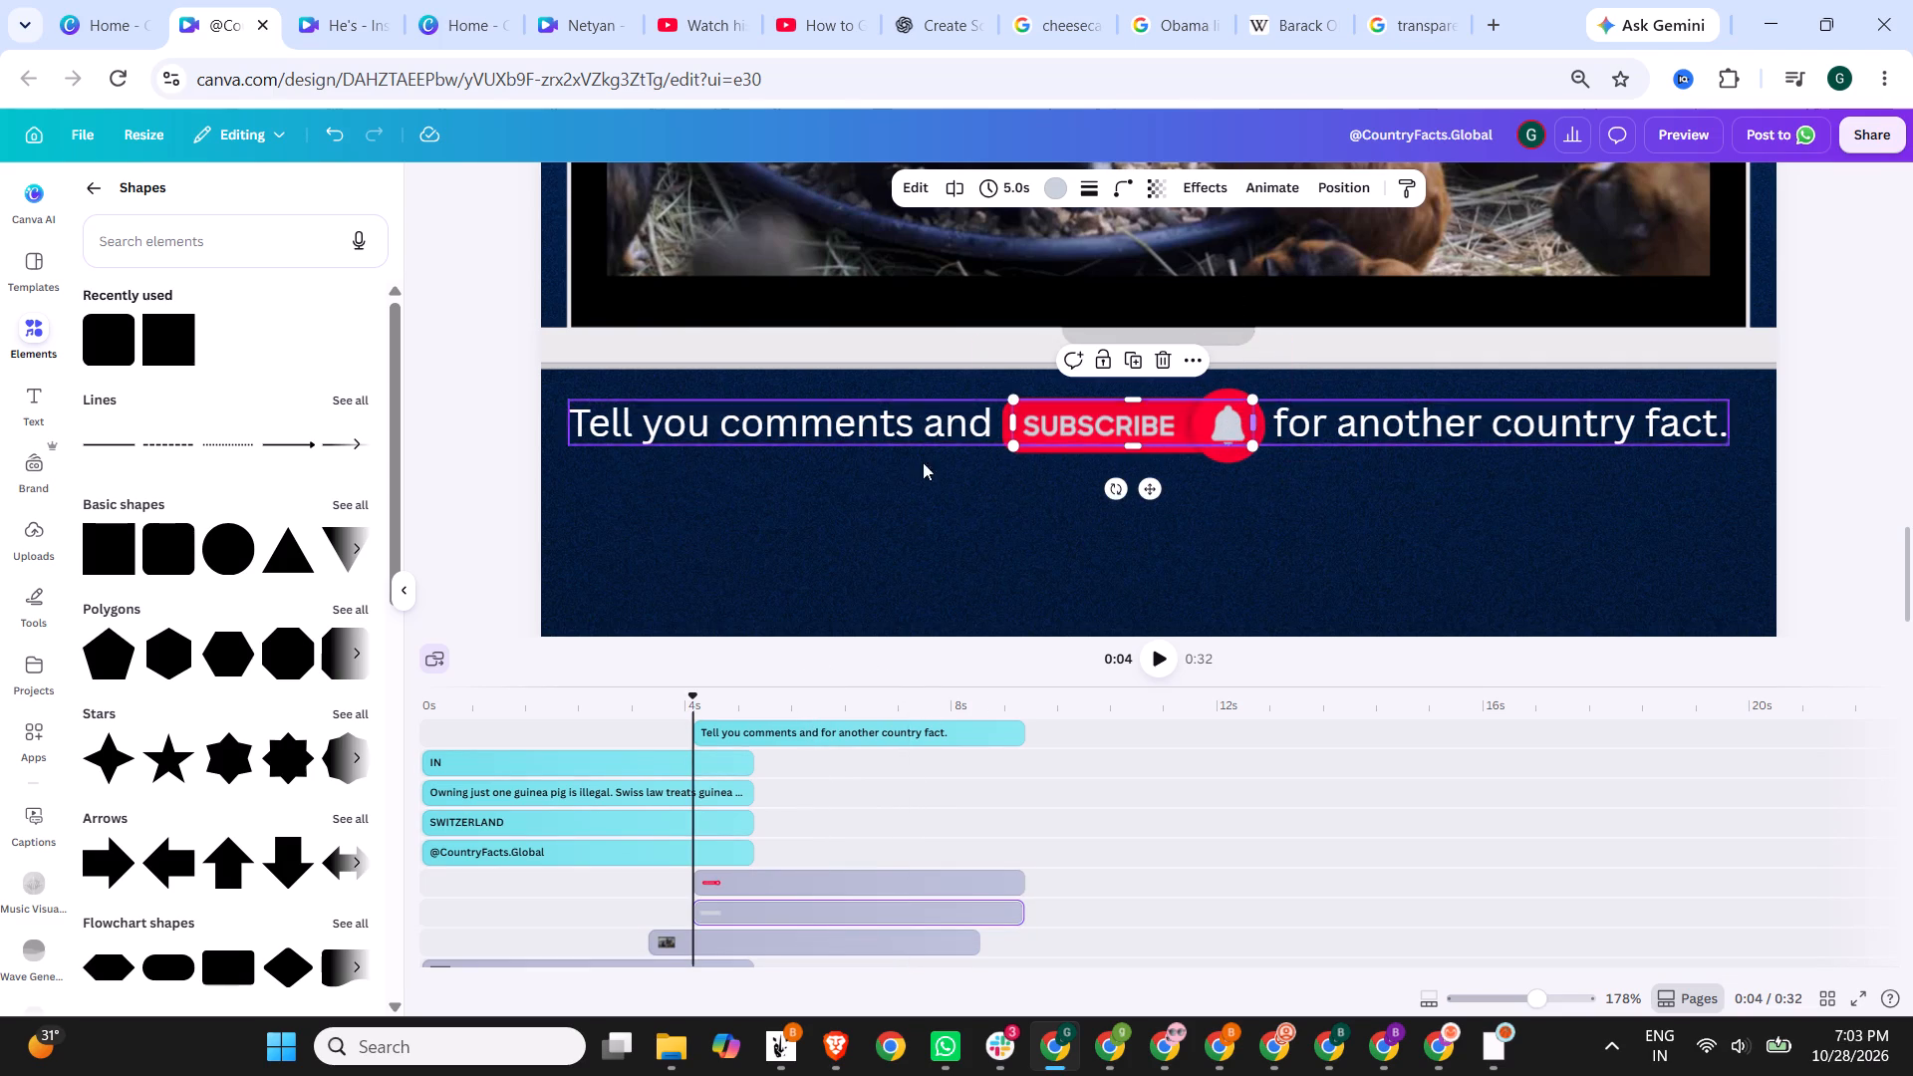
Fill the rectangle behind the SUBSCRIBE button with white.
click(1050, 186)
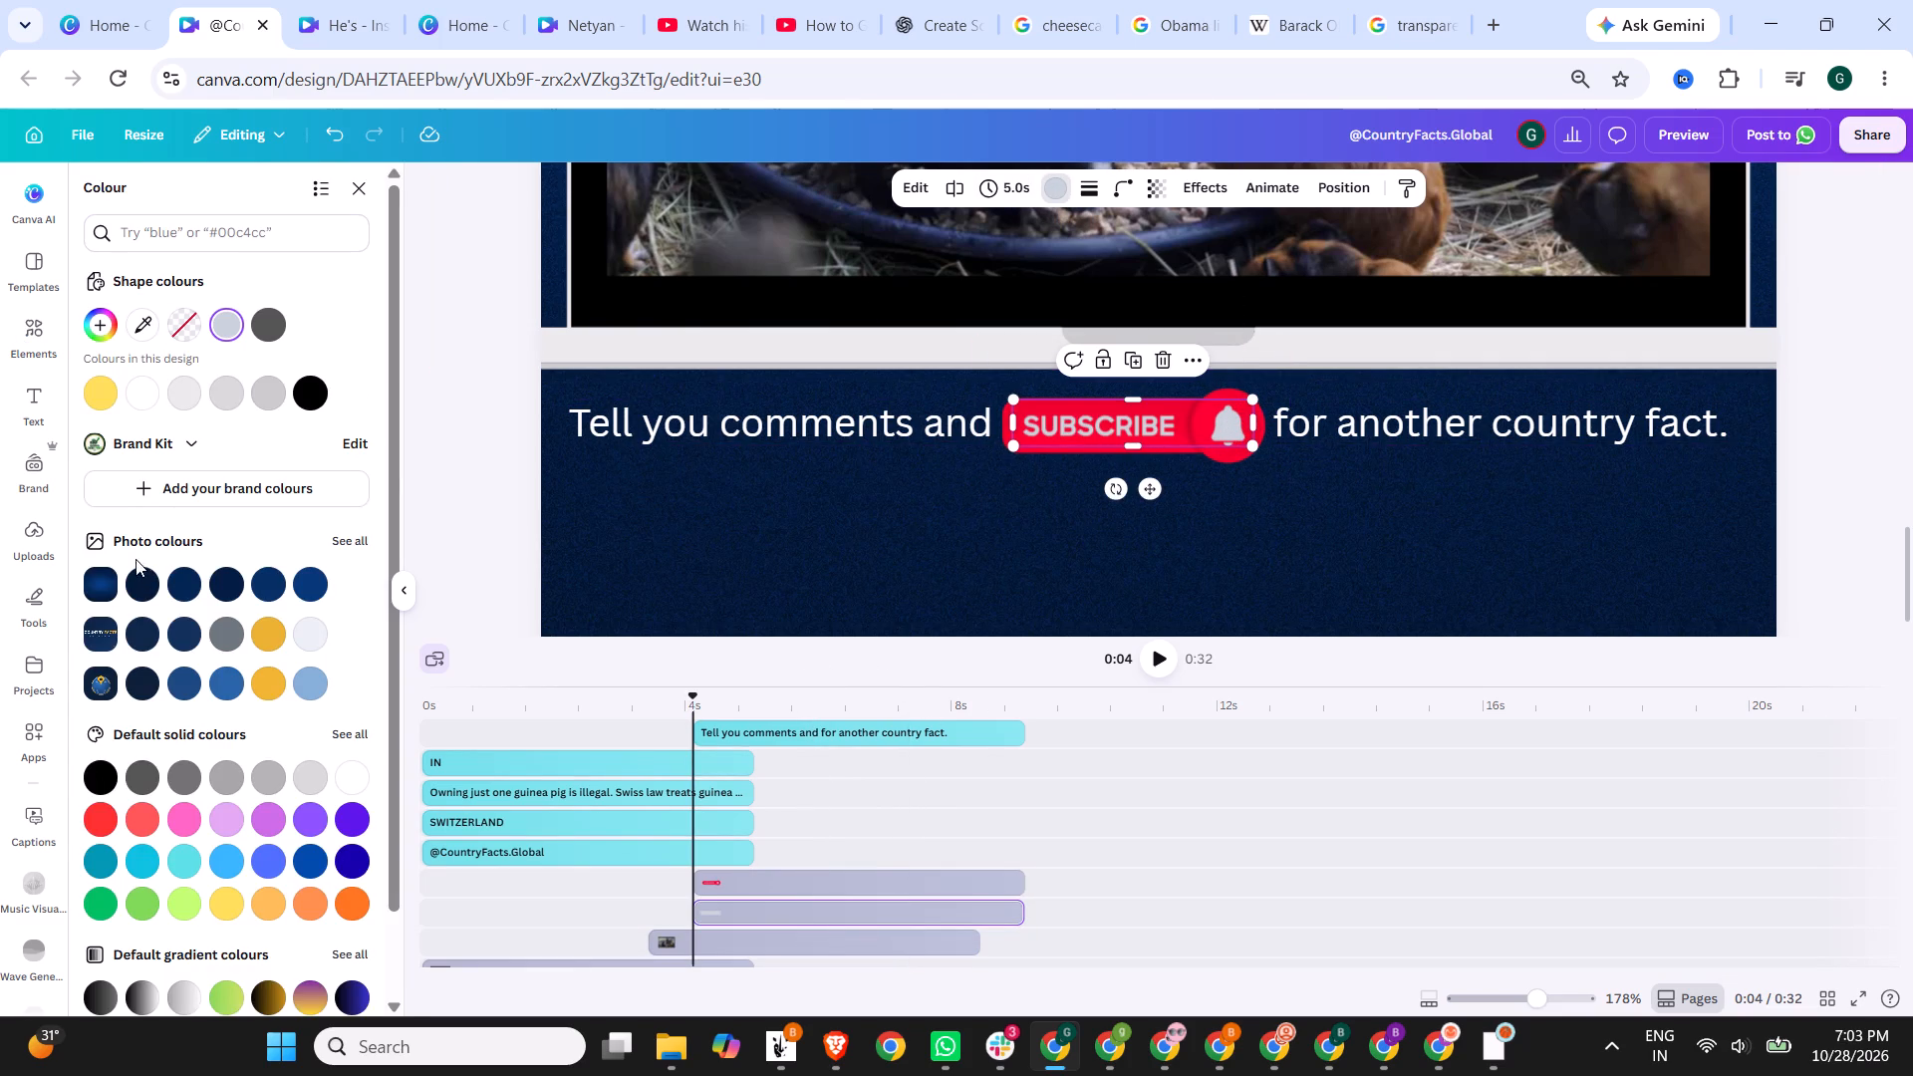
click(138, 392)
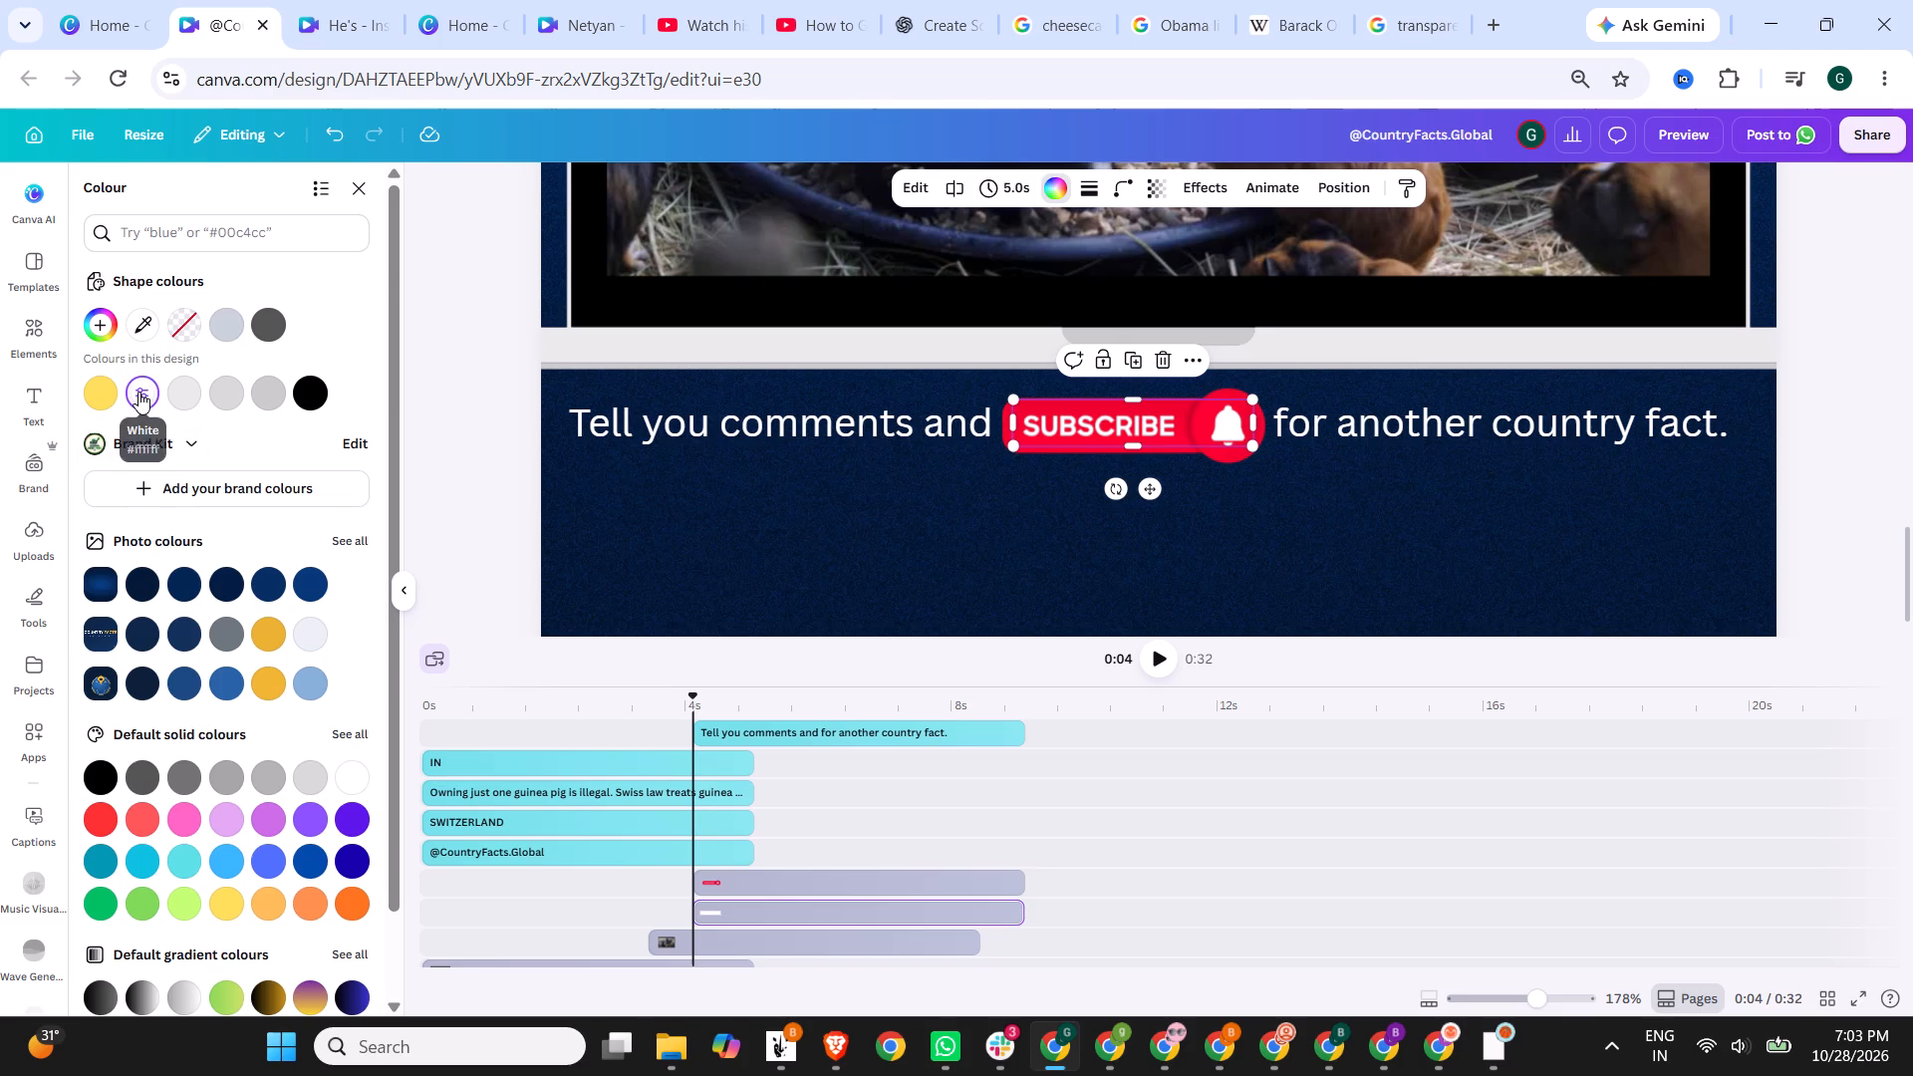
Group the SUBSCRIBE button with the white rectangle behind it.
ctrl+click(850, 887)
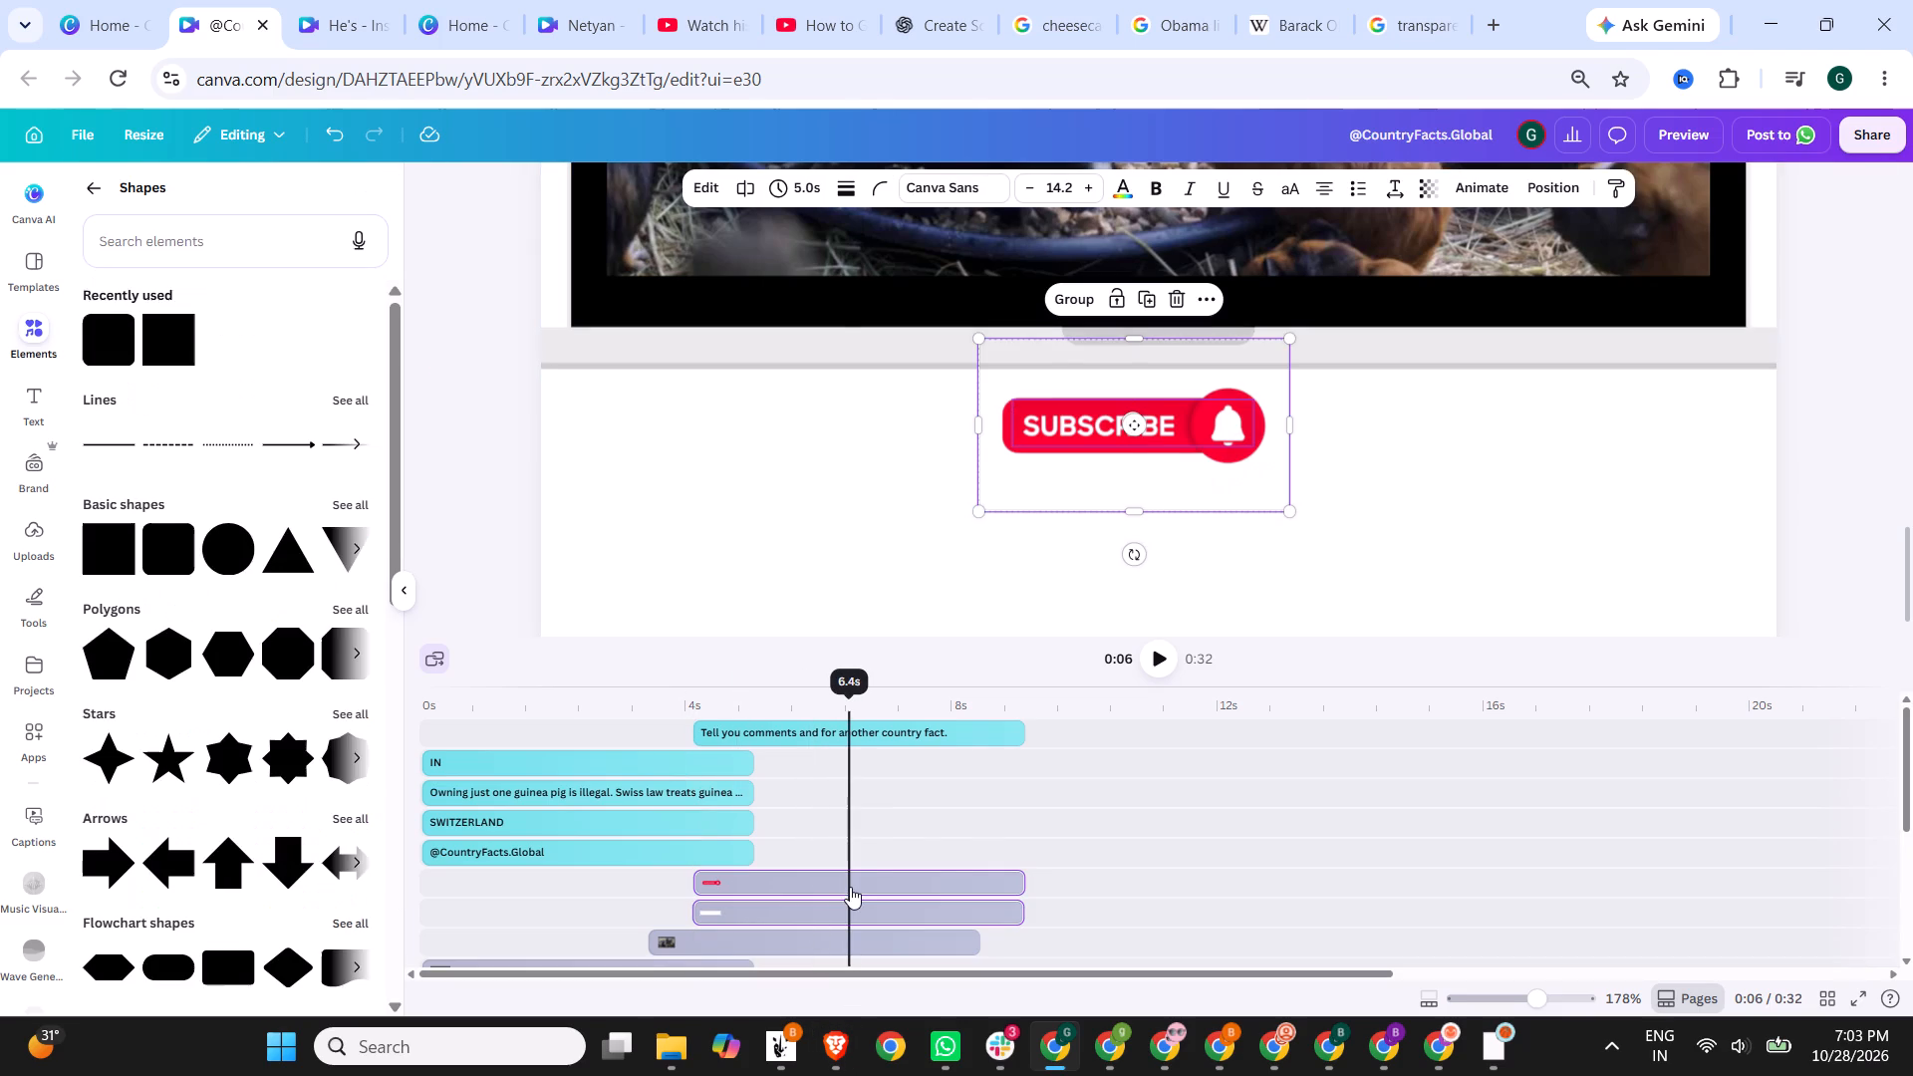
right_click(850, 887)
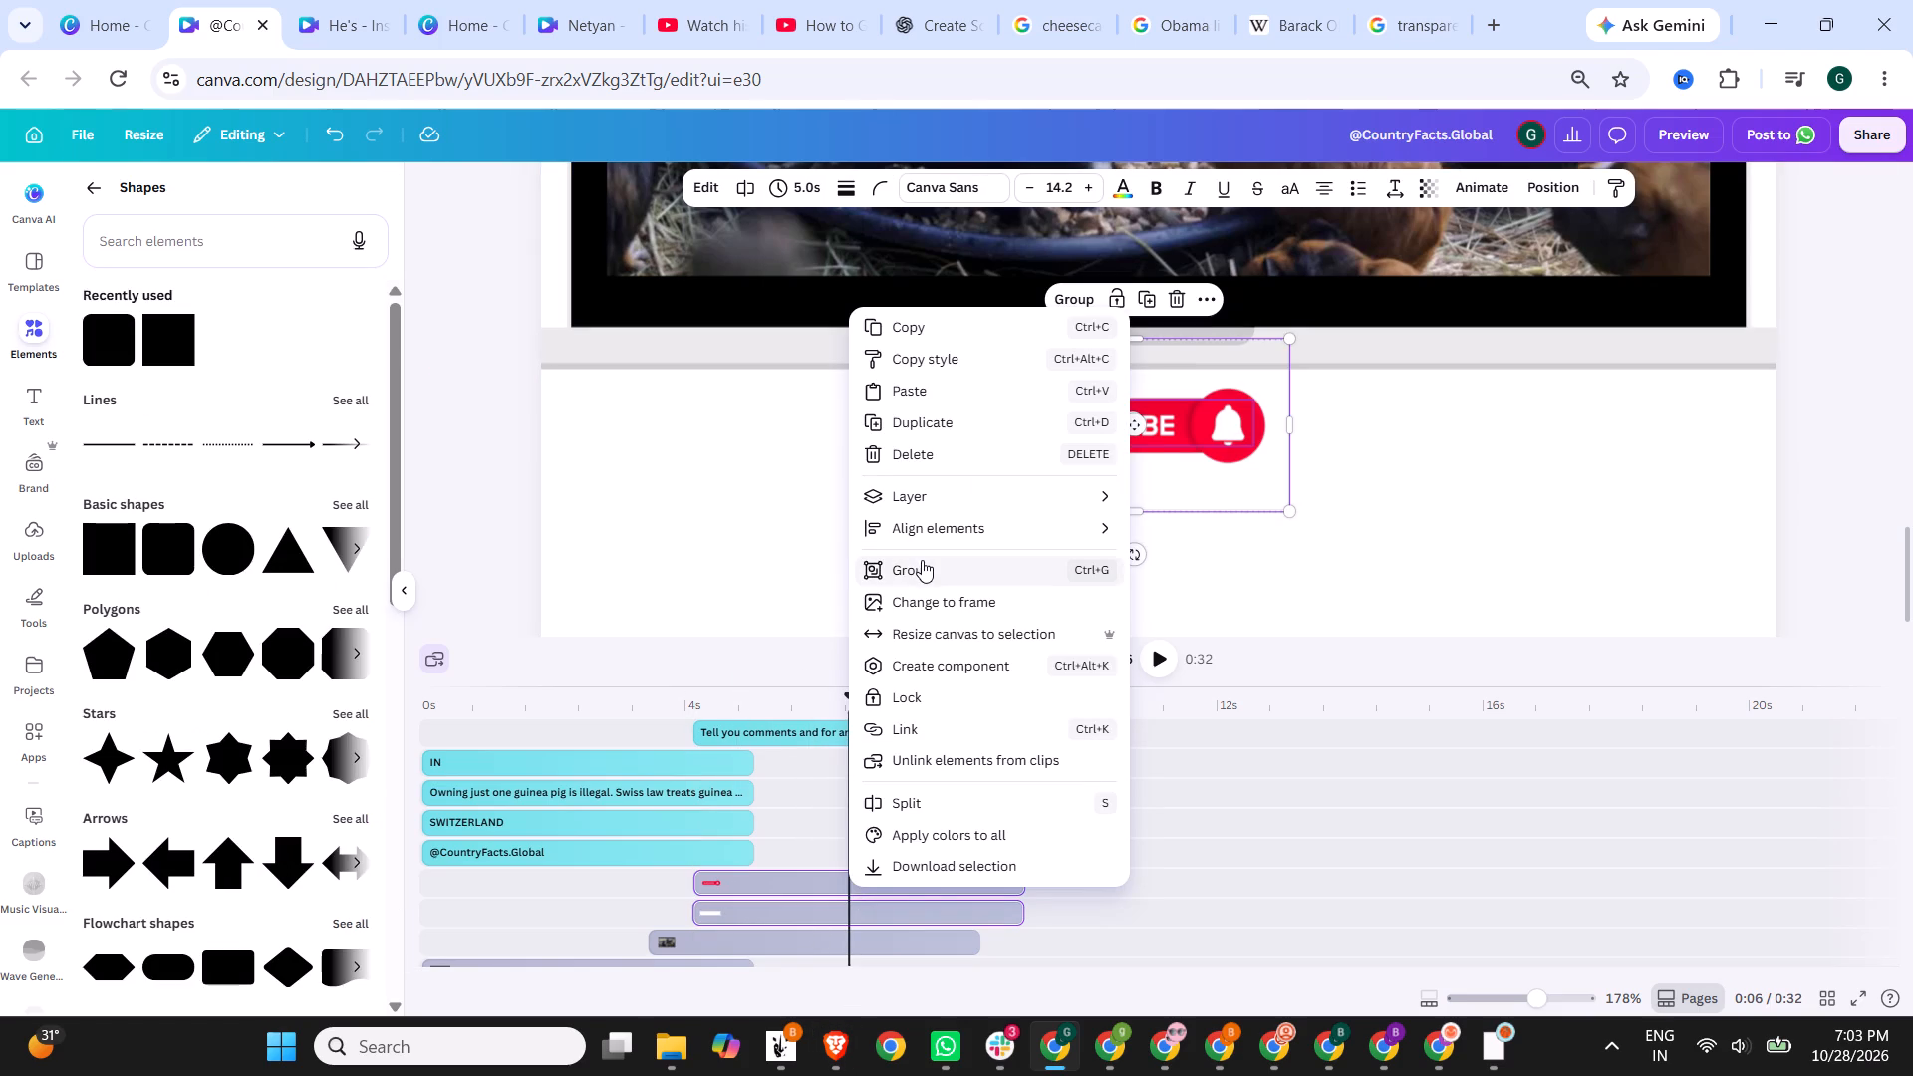
click(928, 565)
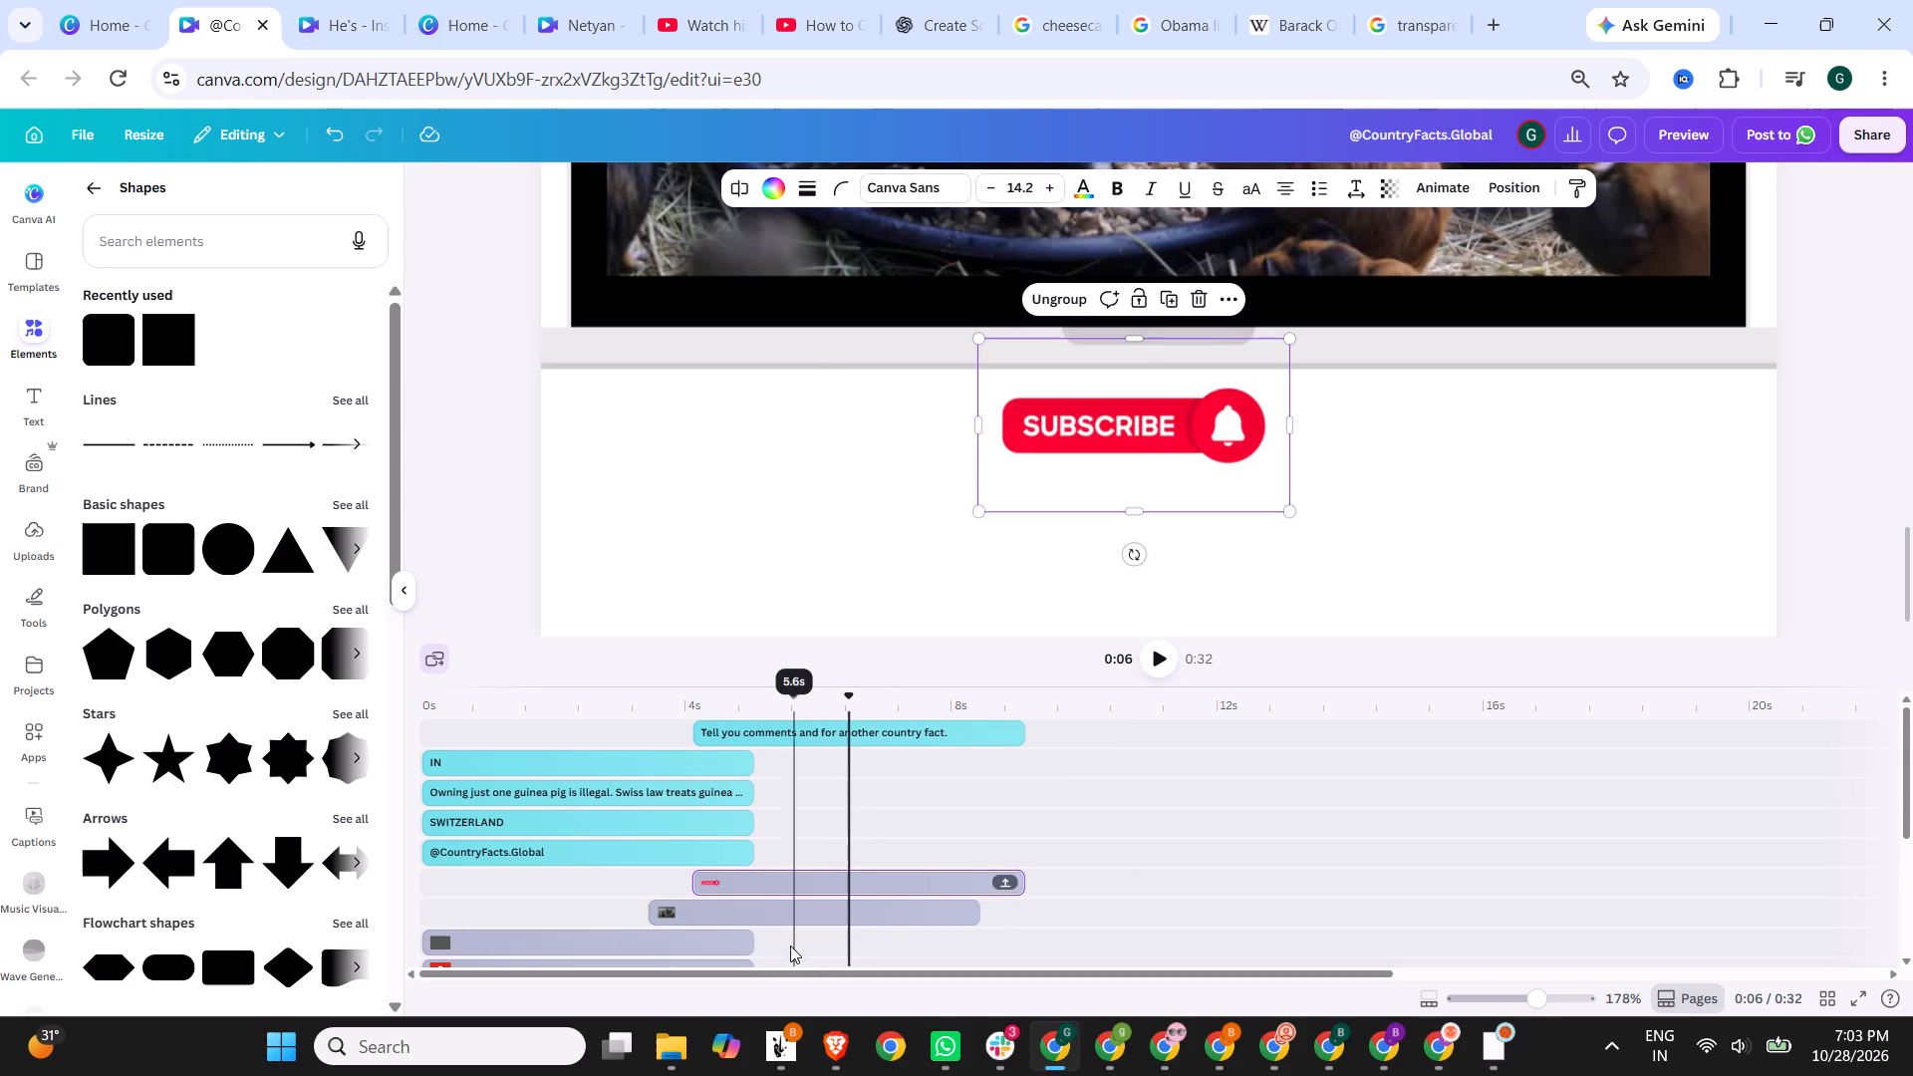
right_click(893, 880)
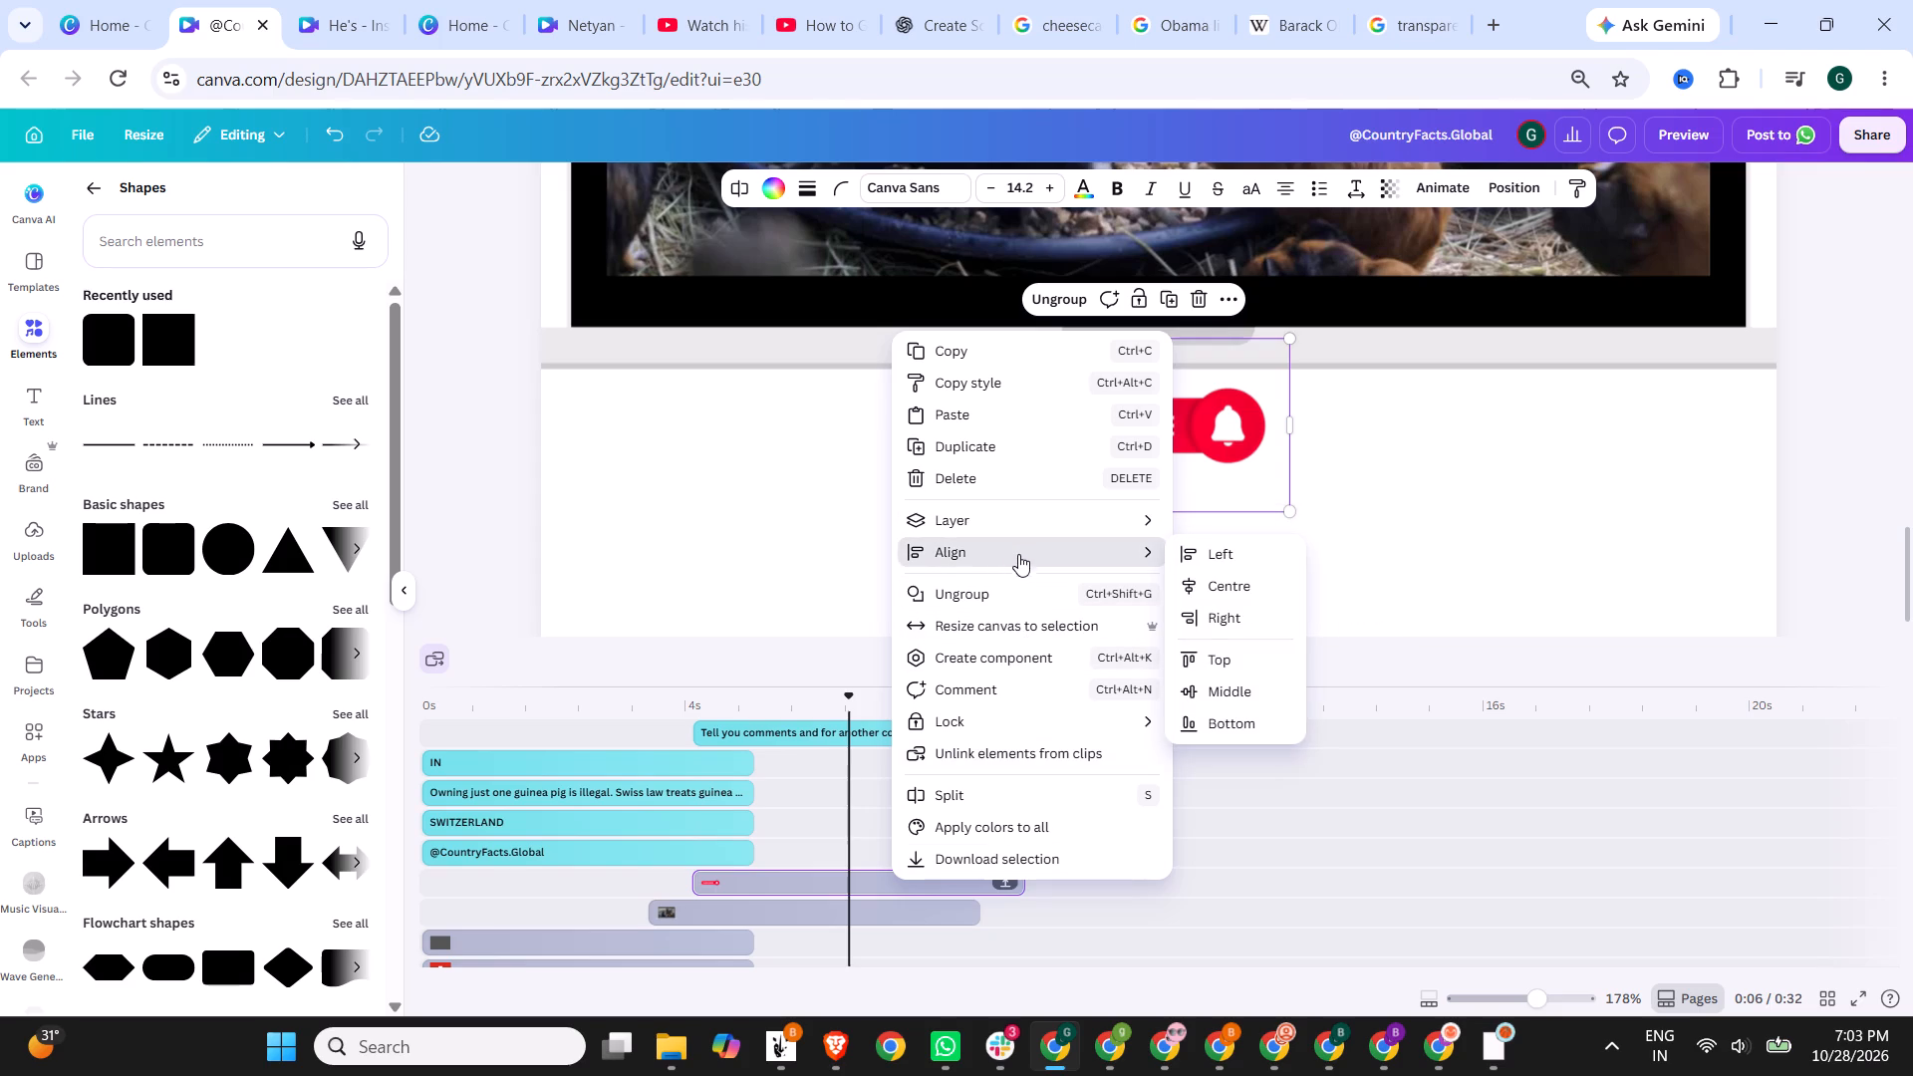
click(1494, 797)
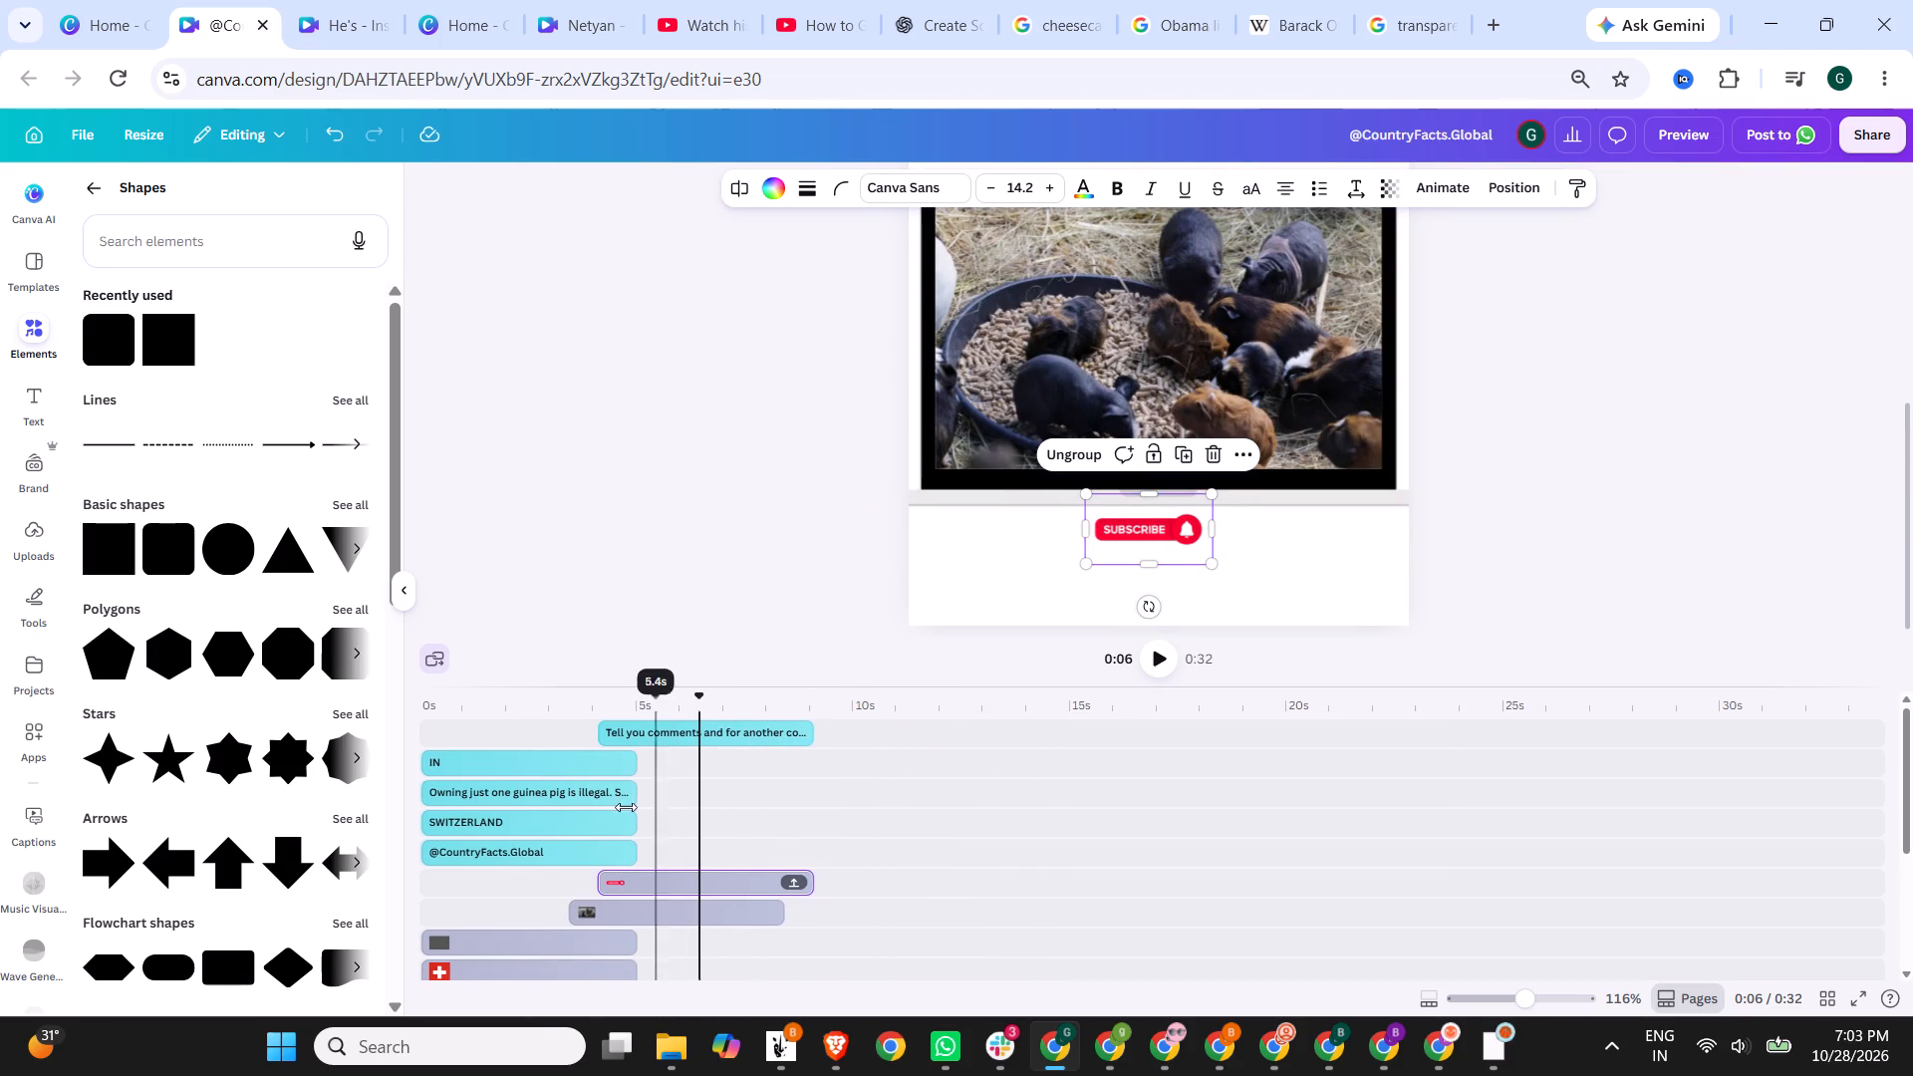
Shift the closing line, grouped SUBSCRIBE button and guinea pig footage clips to start at 0s on the timeline.
scroll(532, 770, right, 2)
click(657, 730)
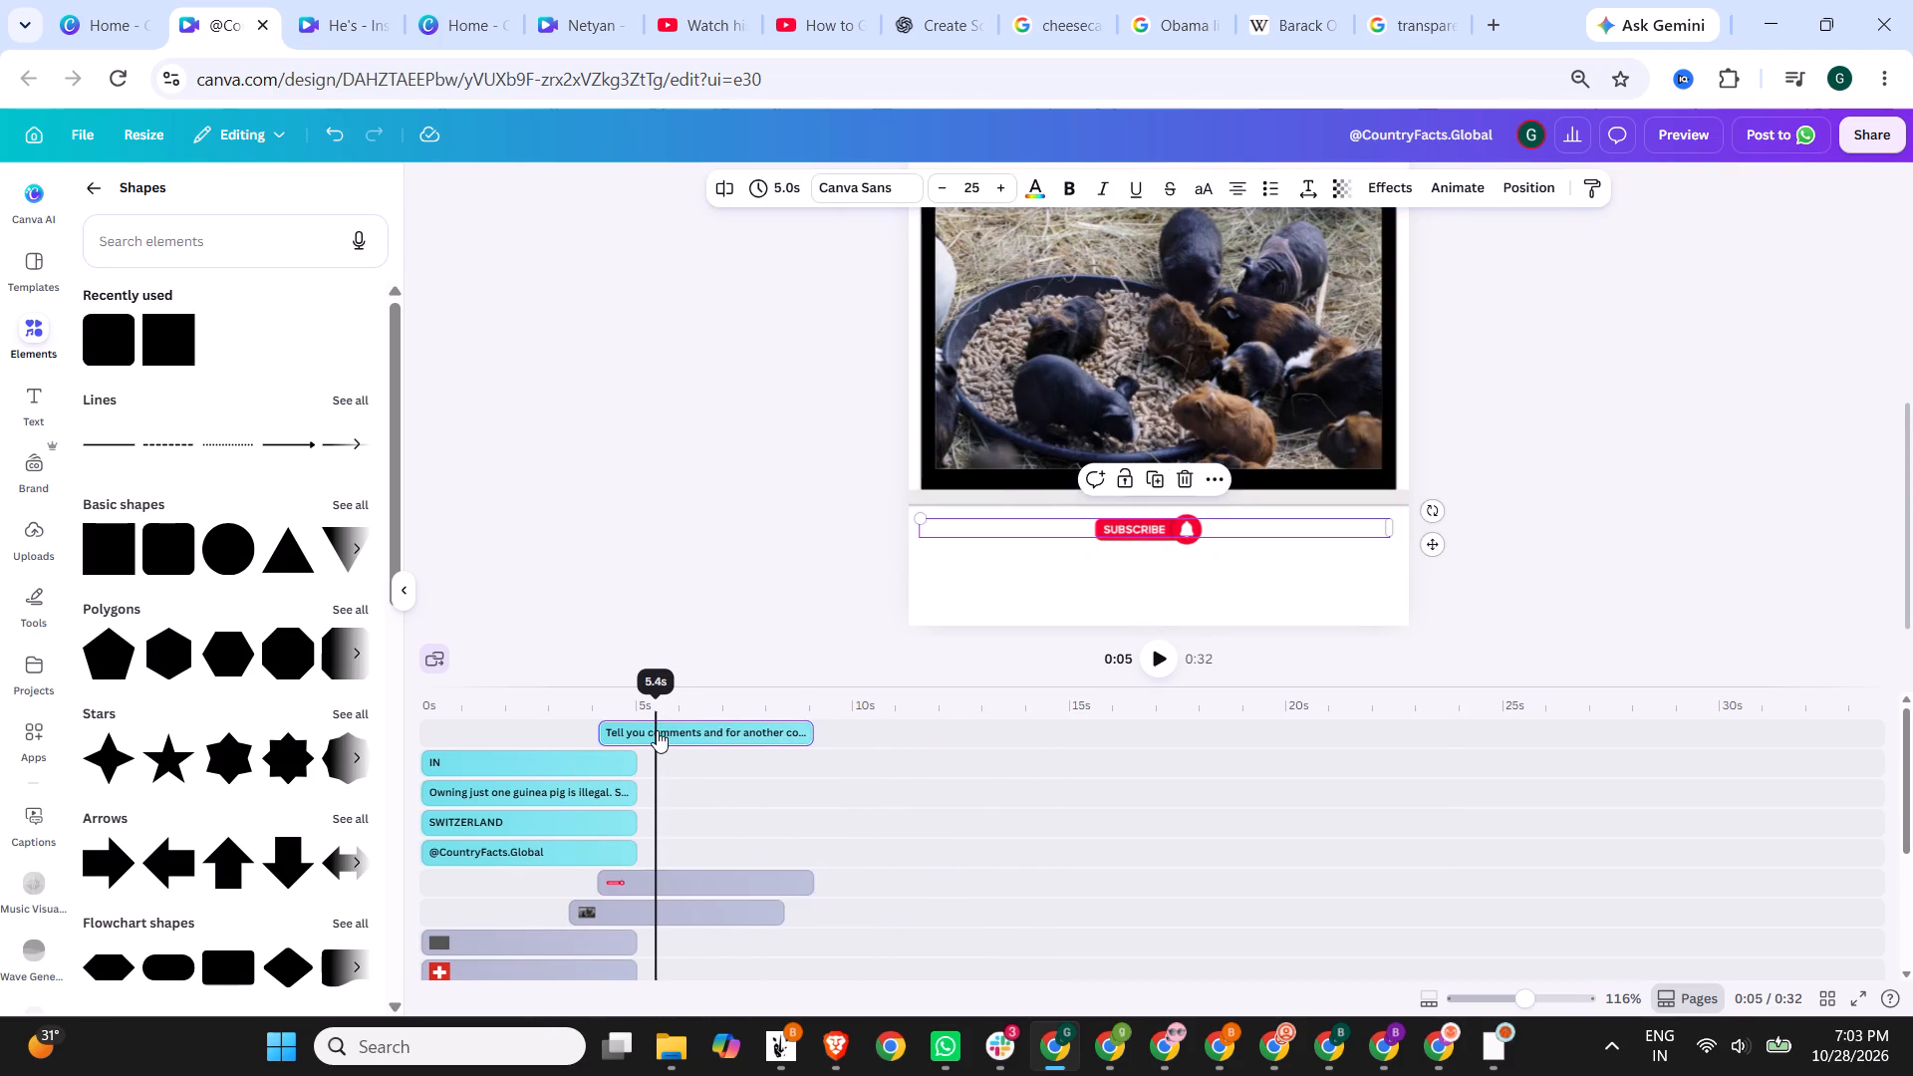
drag(620, 730, 493, 742)
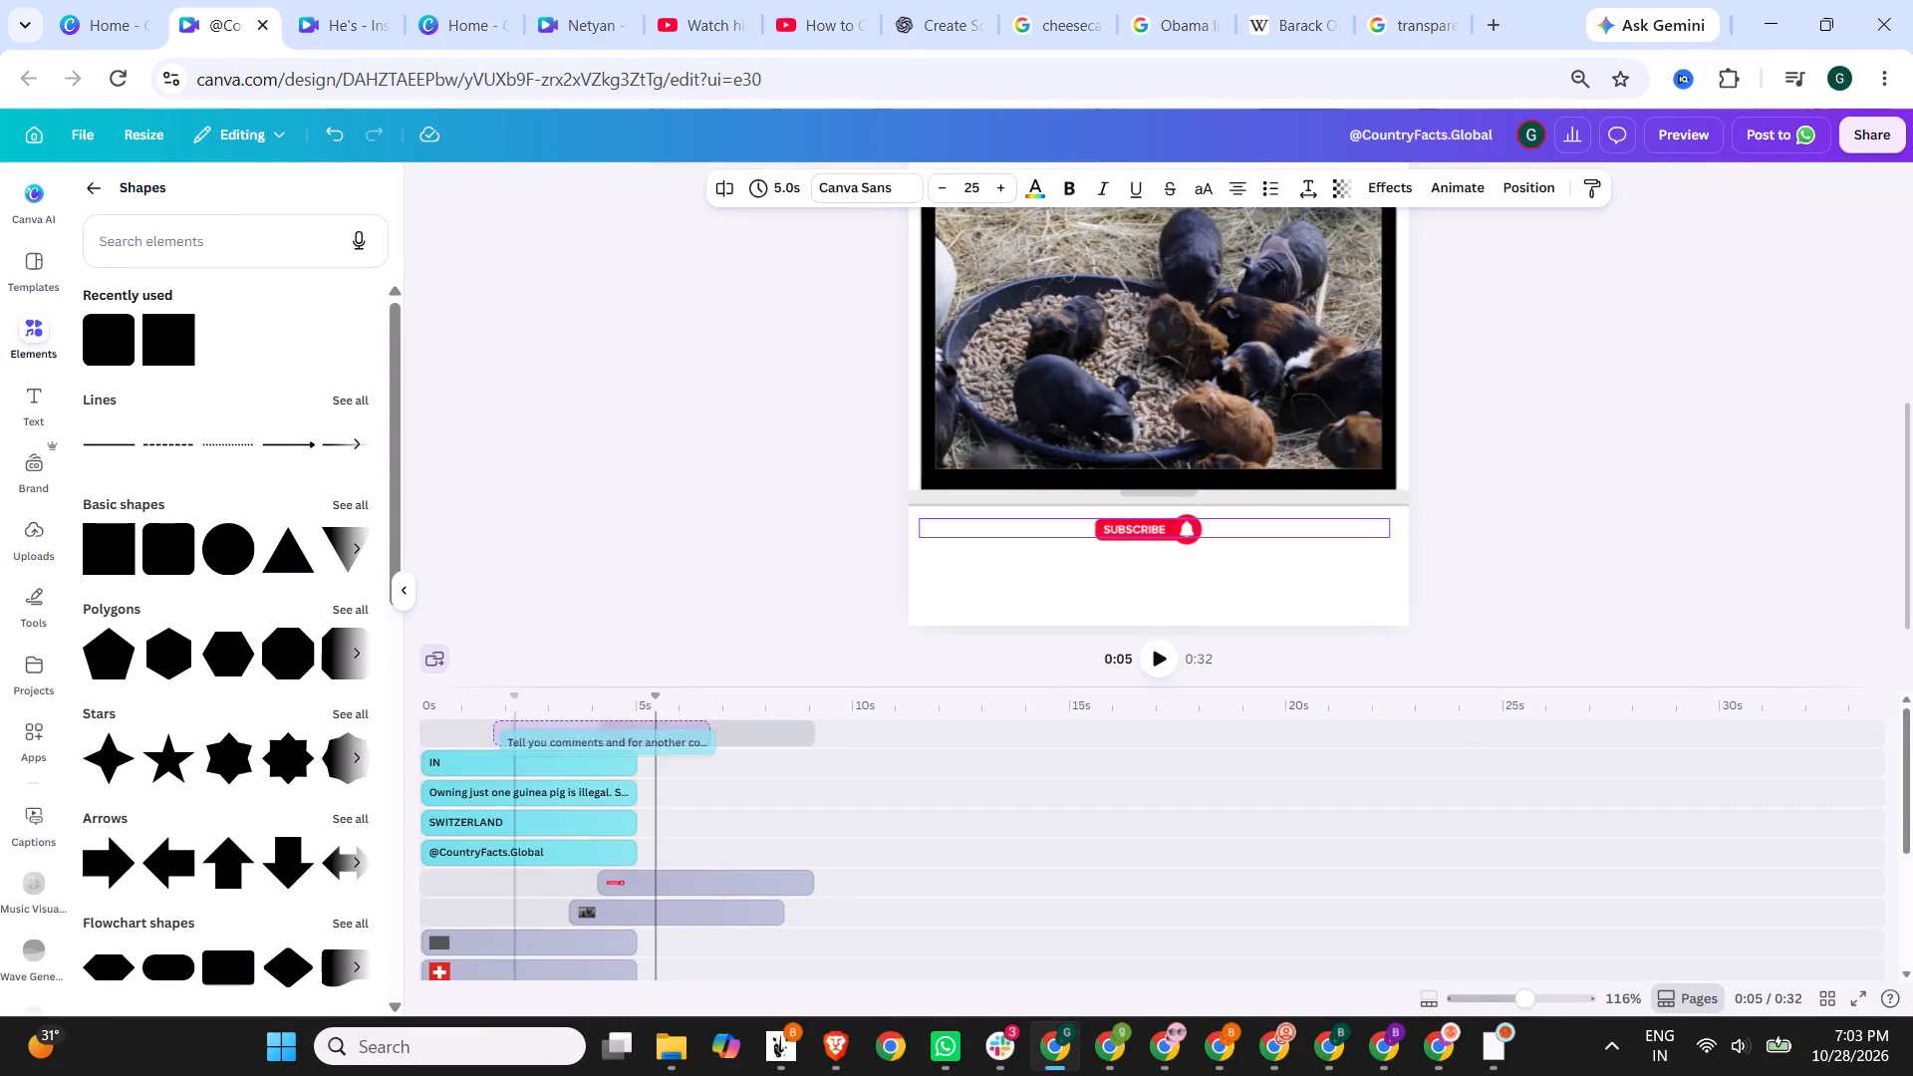
drag(493, 742, 438, 735)
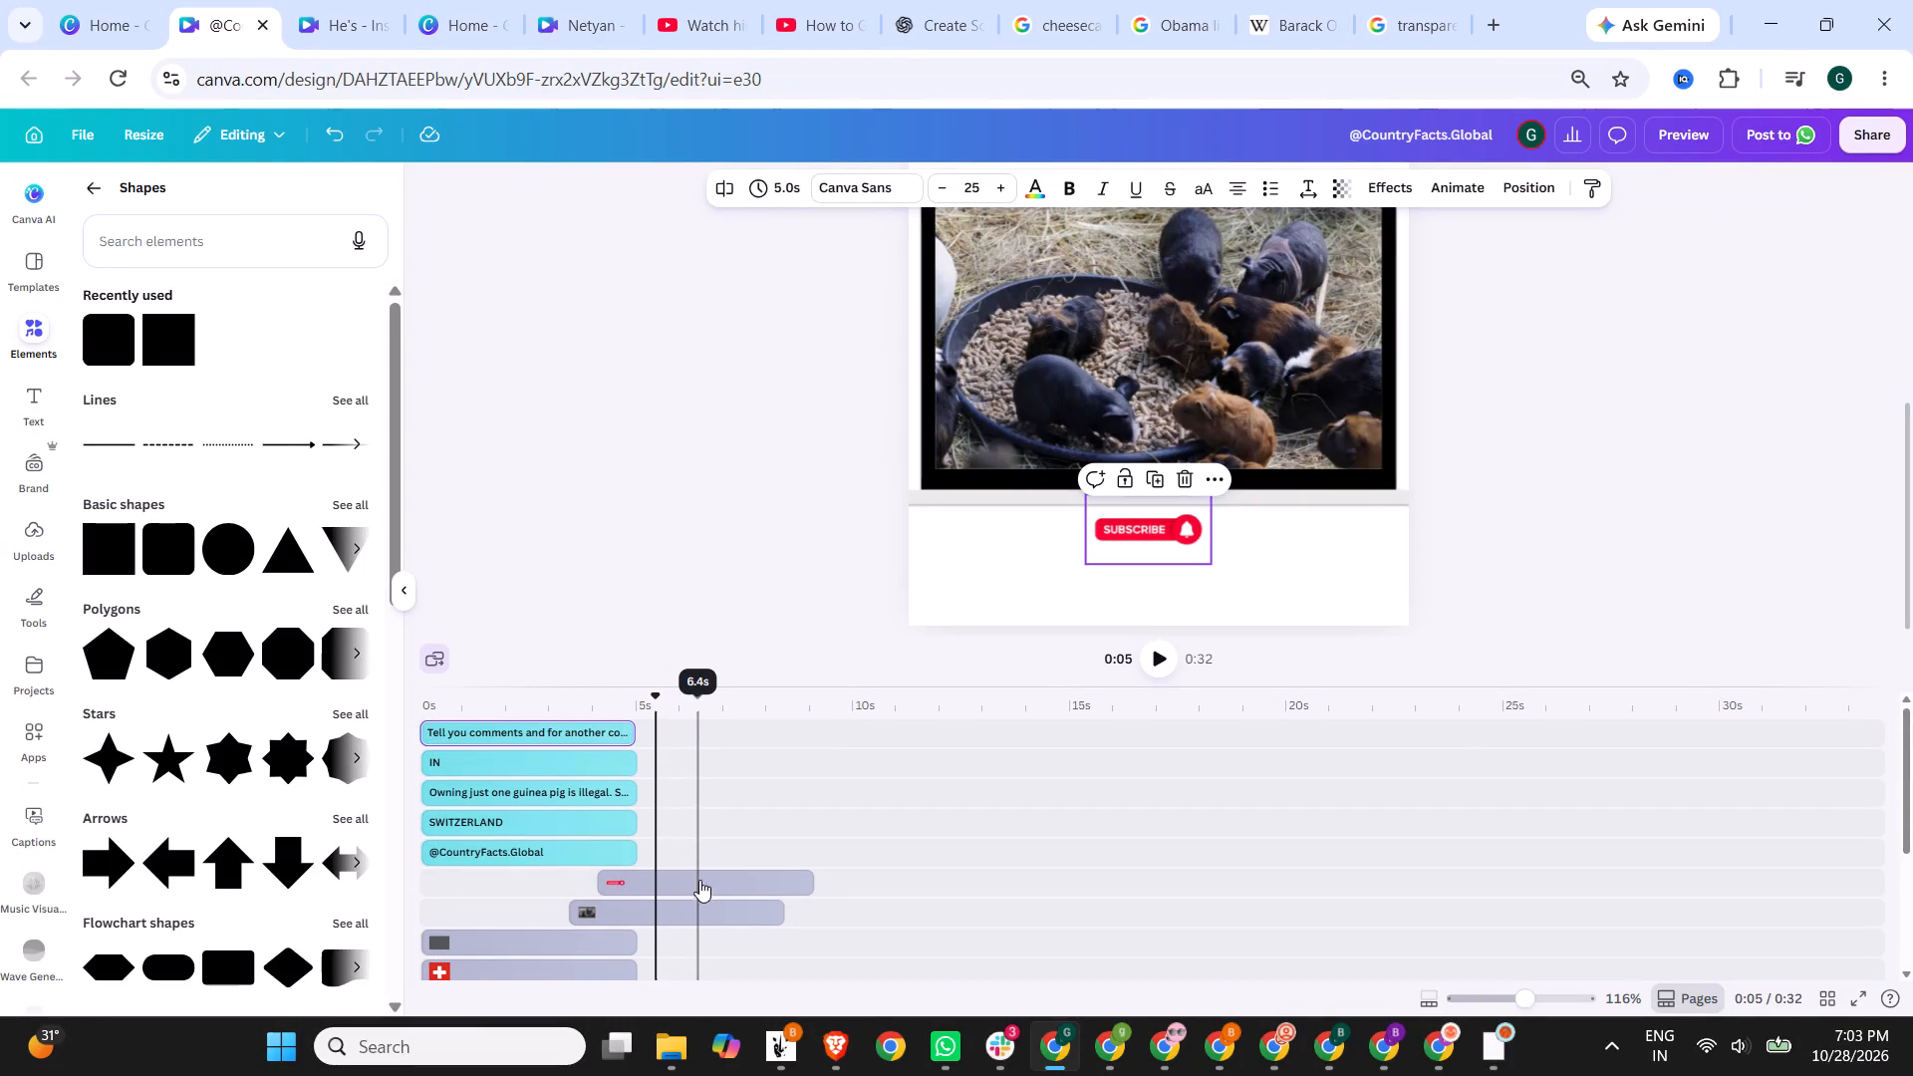
drag(699, 887, 525, 886)
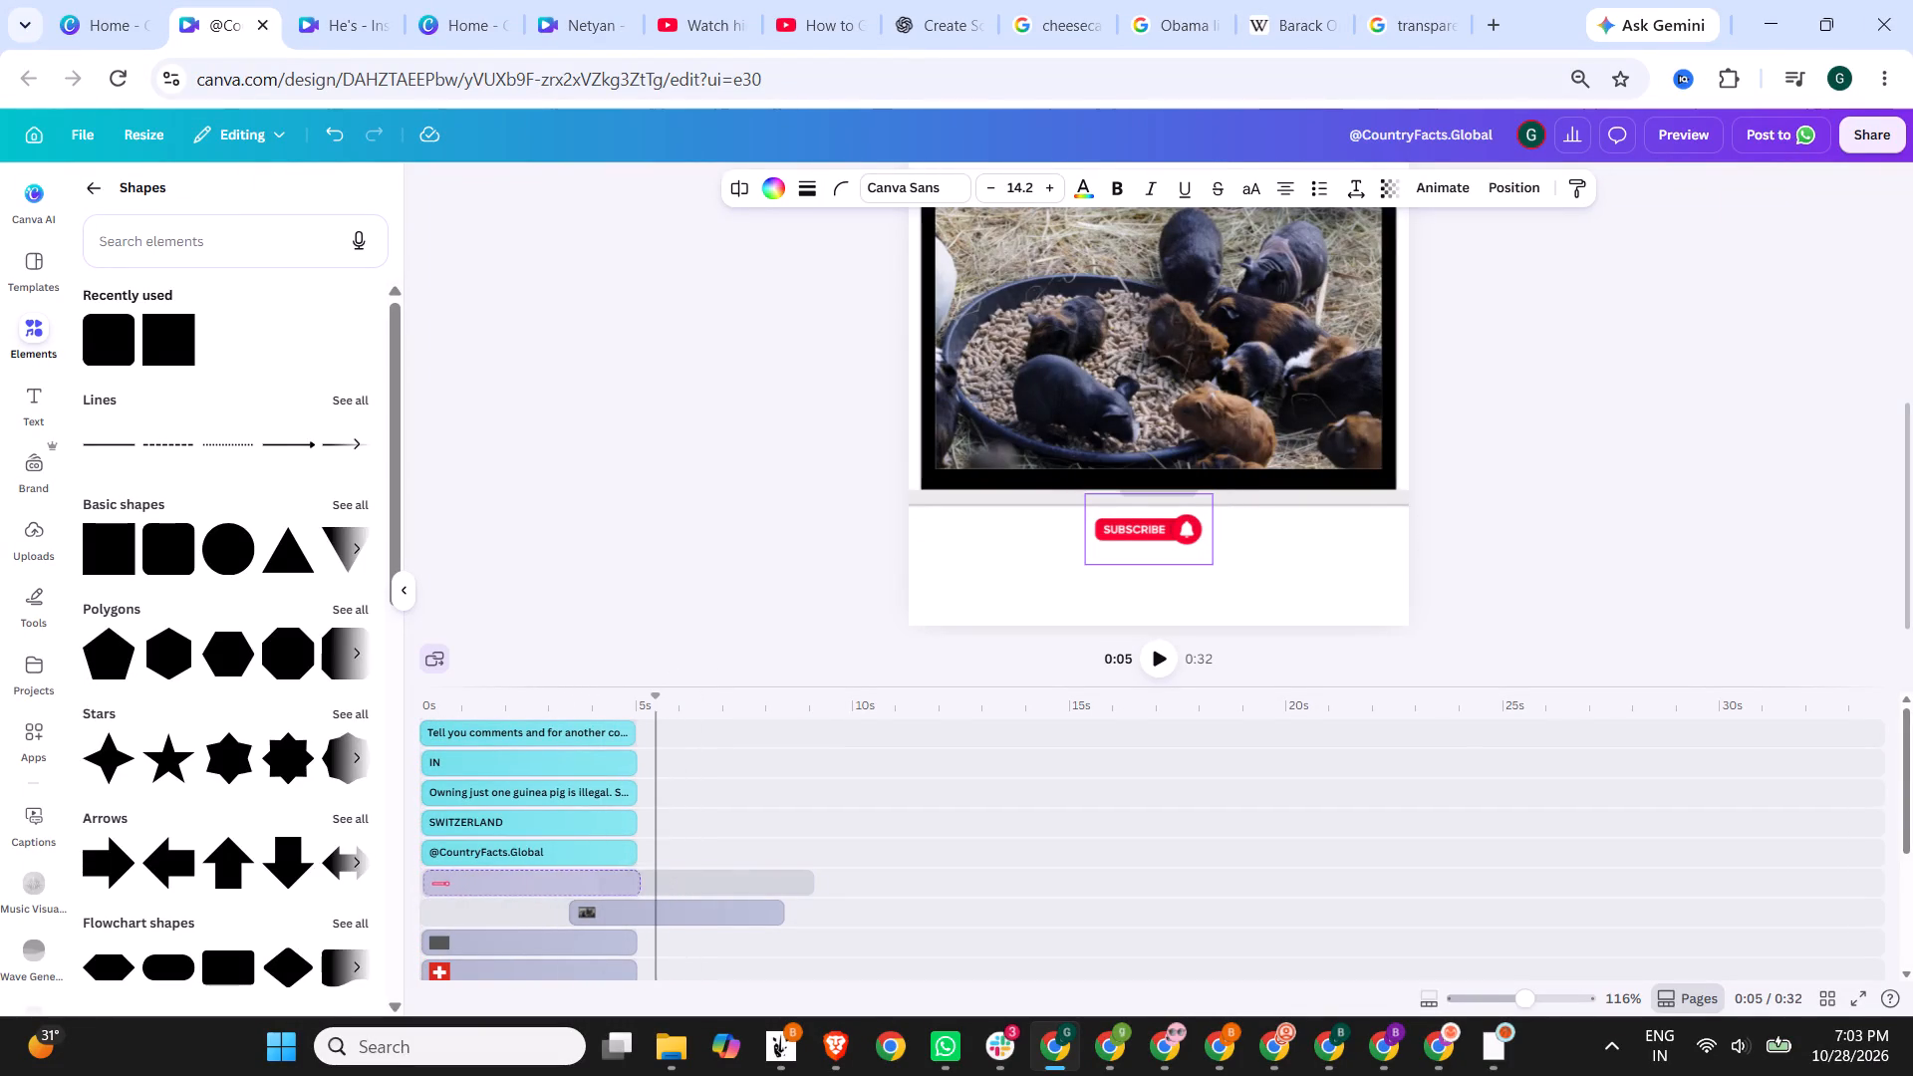
drag(525, 886, 526, 886)
click(526, 886)
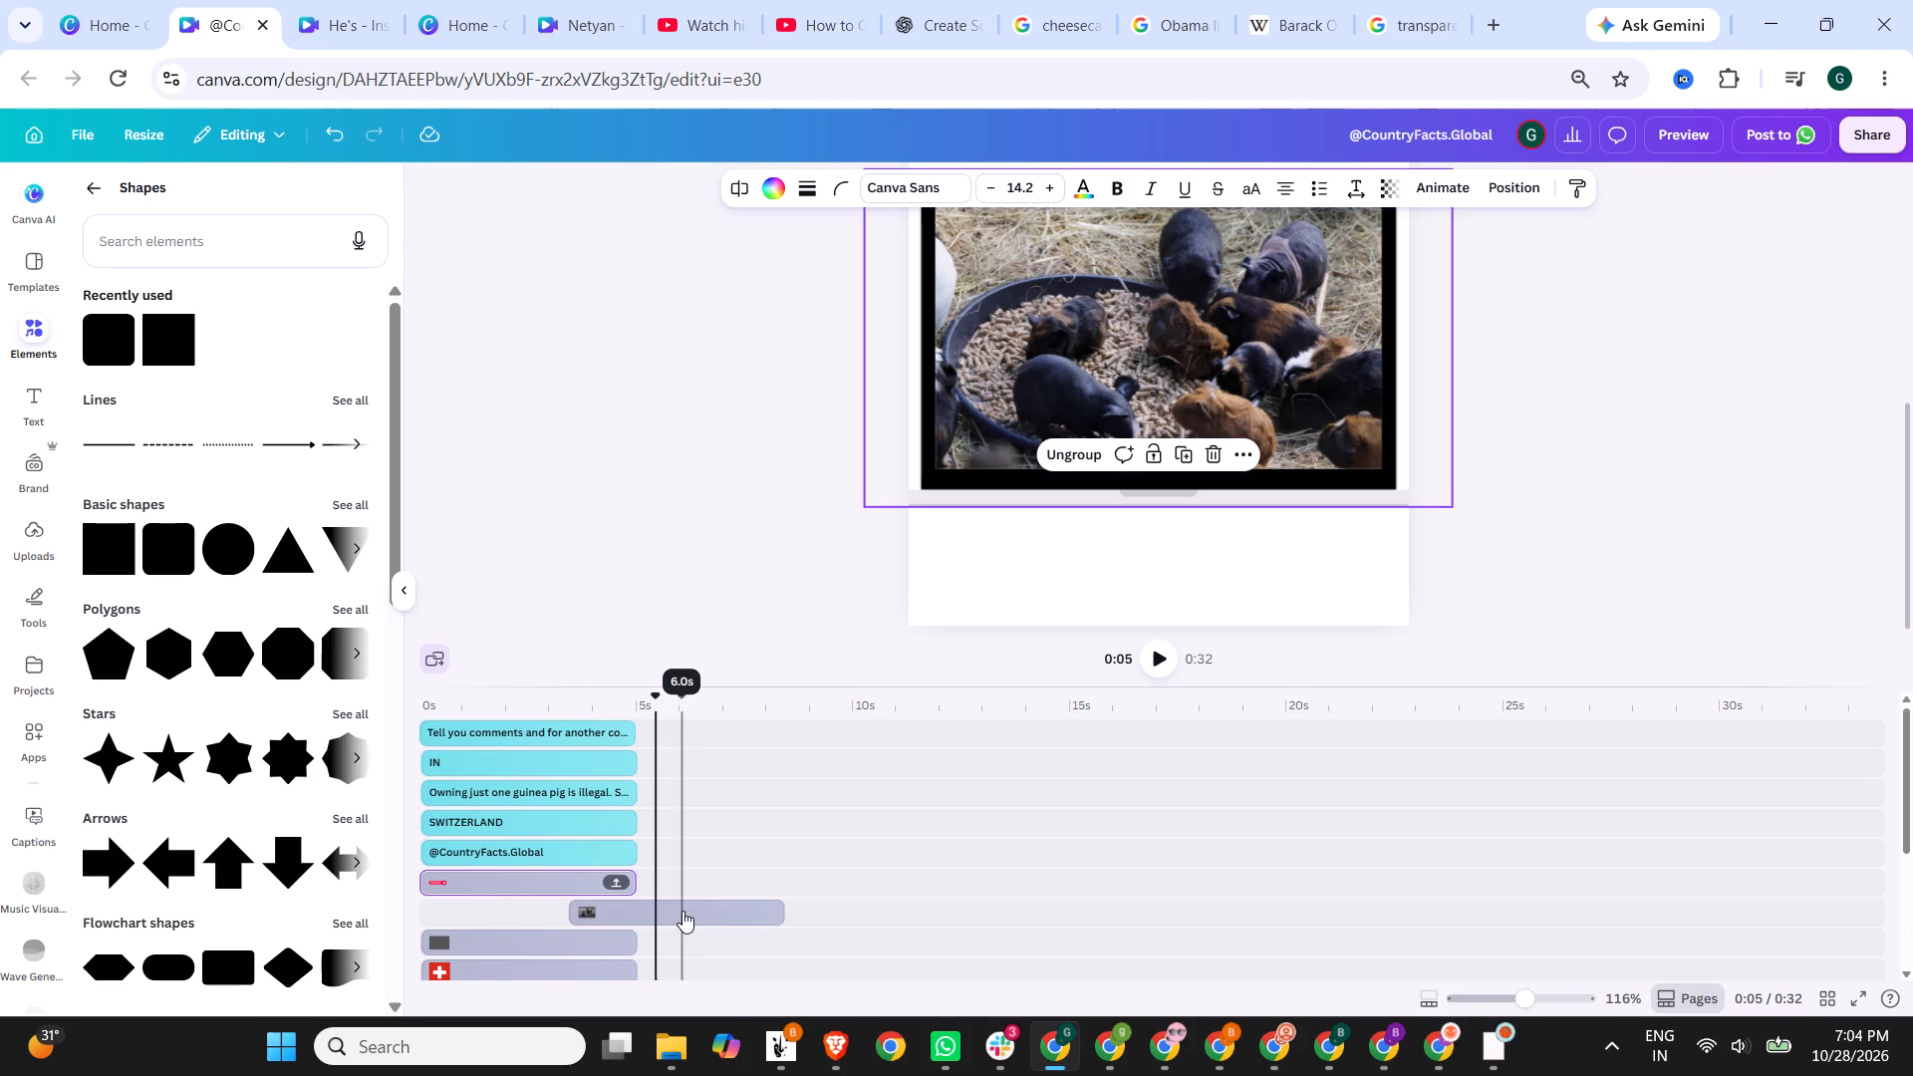
drag(683, 911, 535, 909)
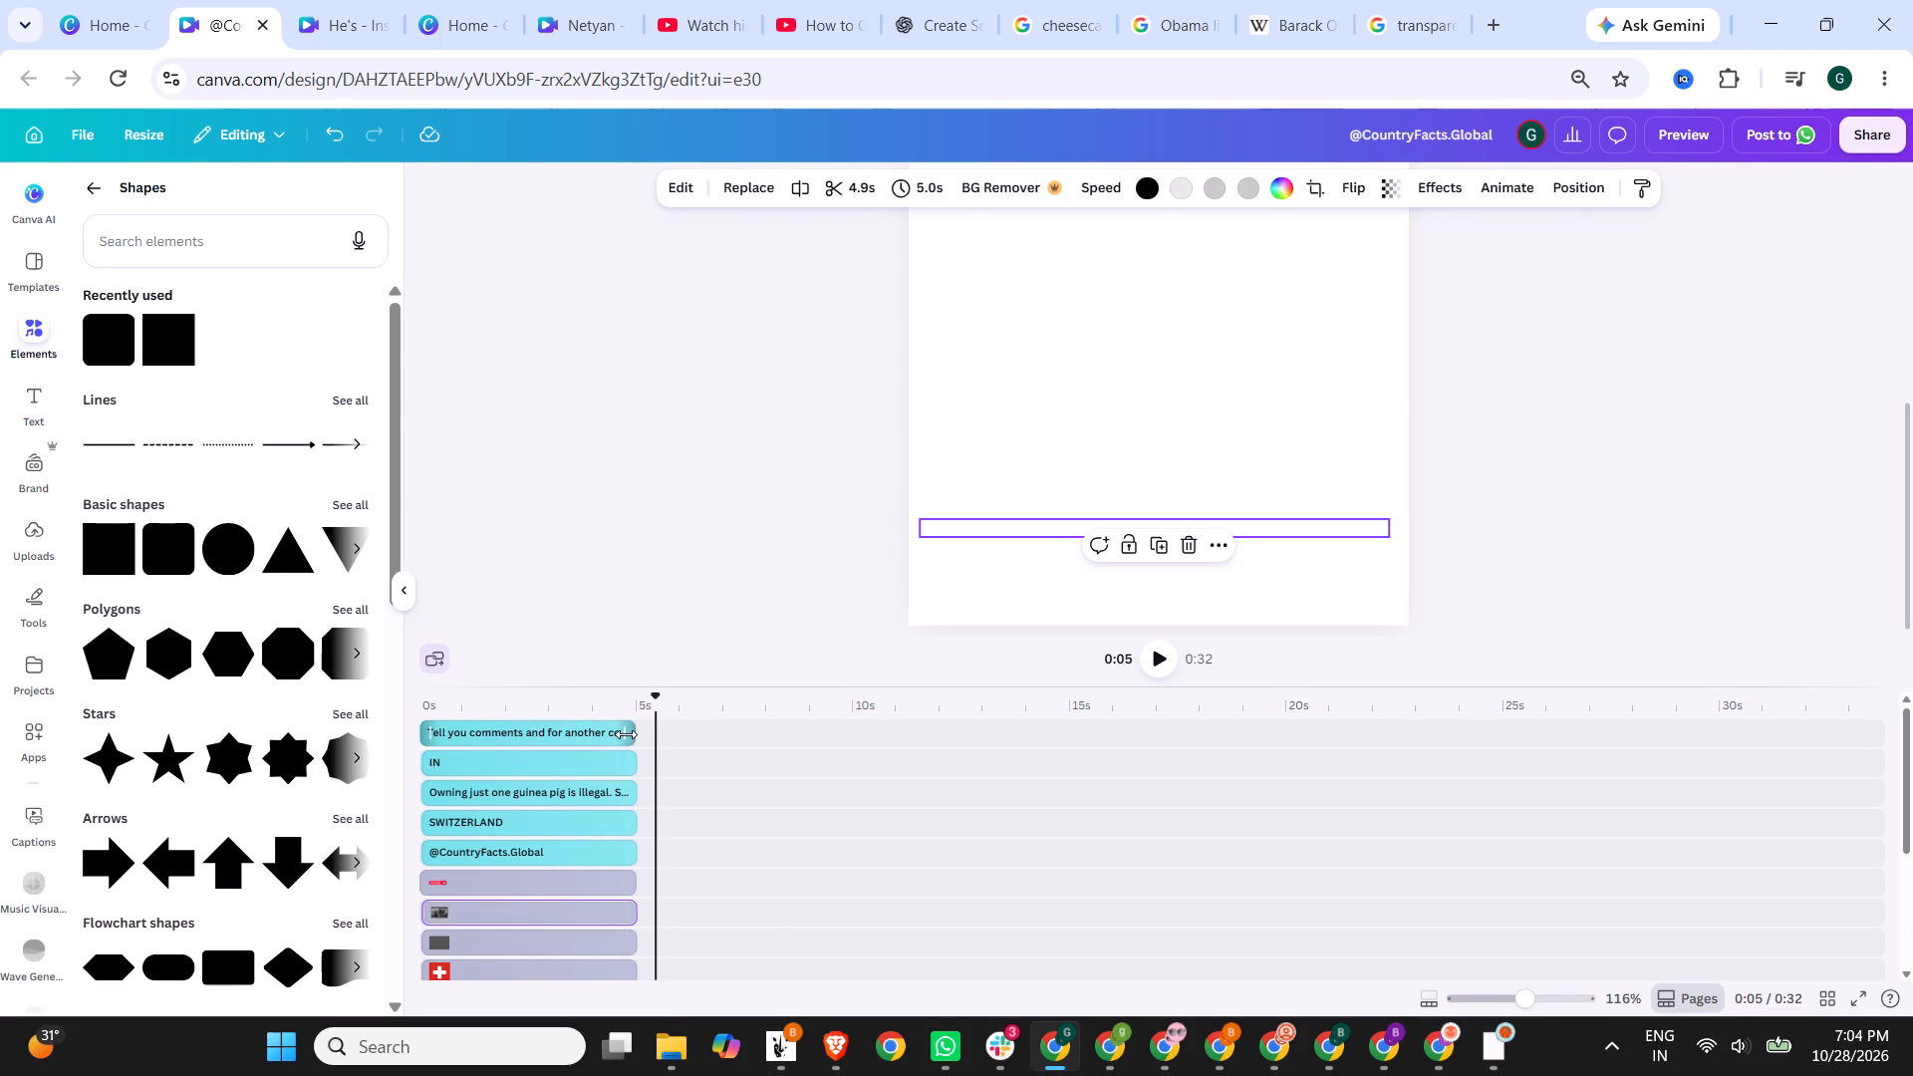
Extend all the page's element clips together to a duration of 7.5s.
key(ctrl+a)
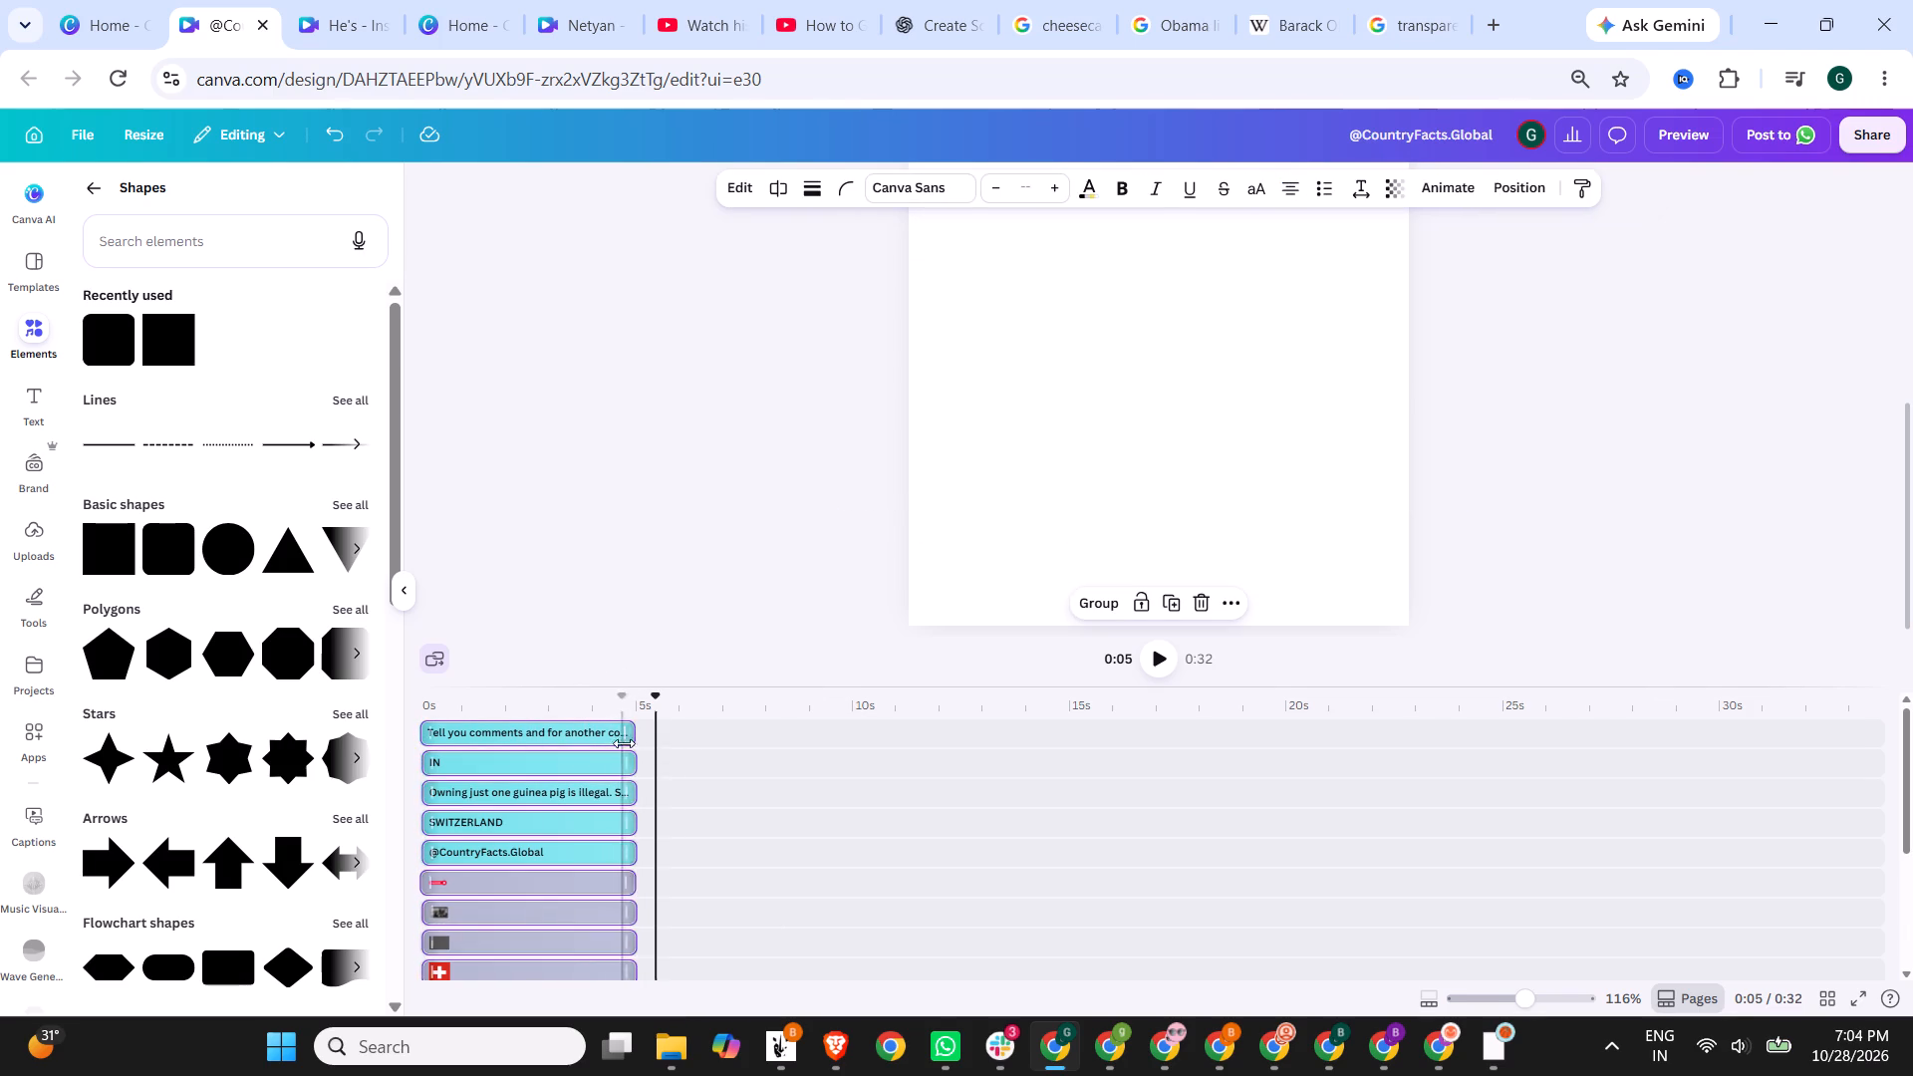
drag(630, 754, 708, 750)
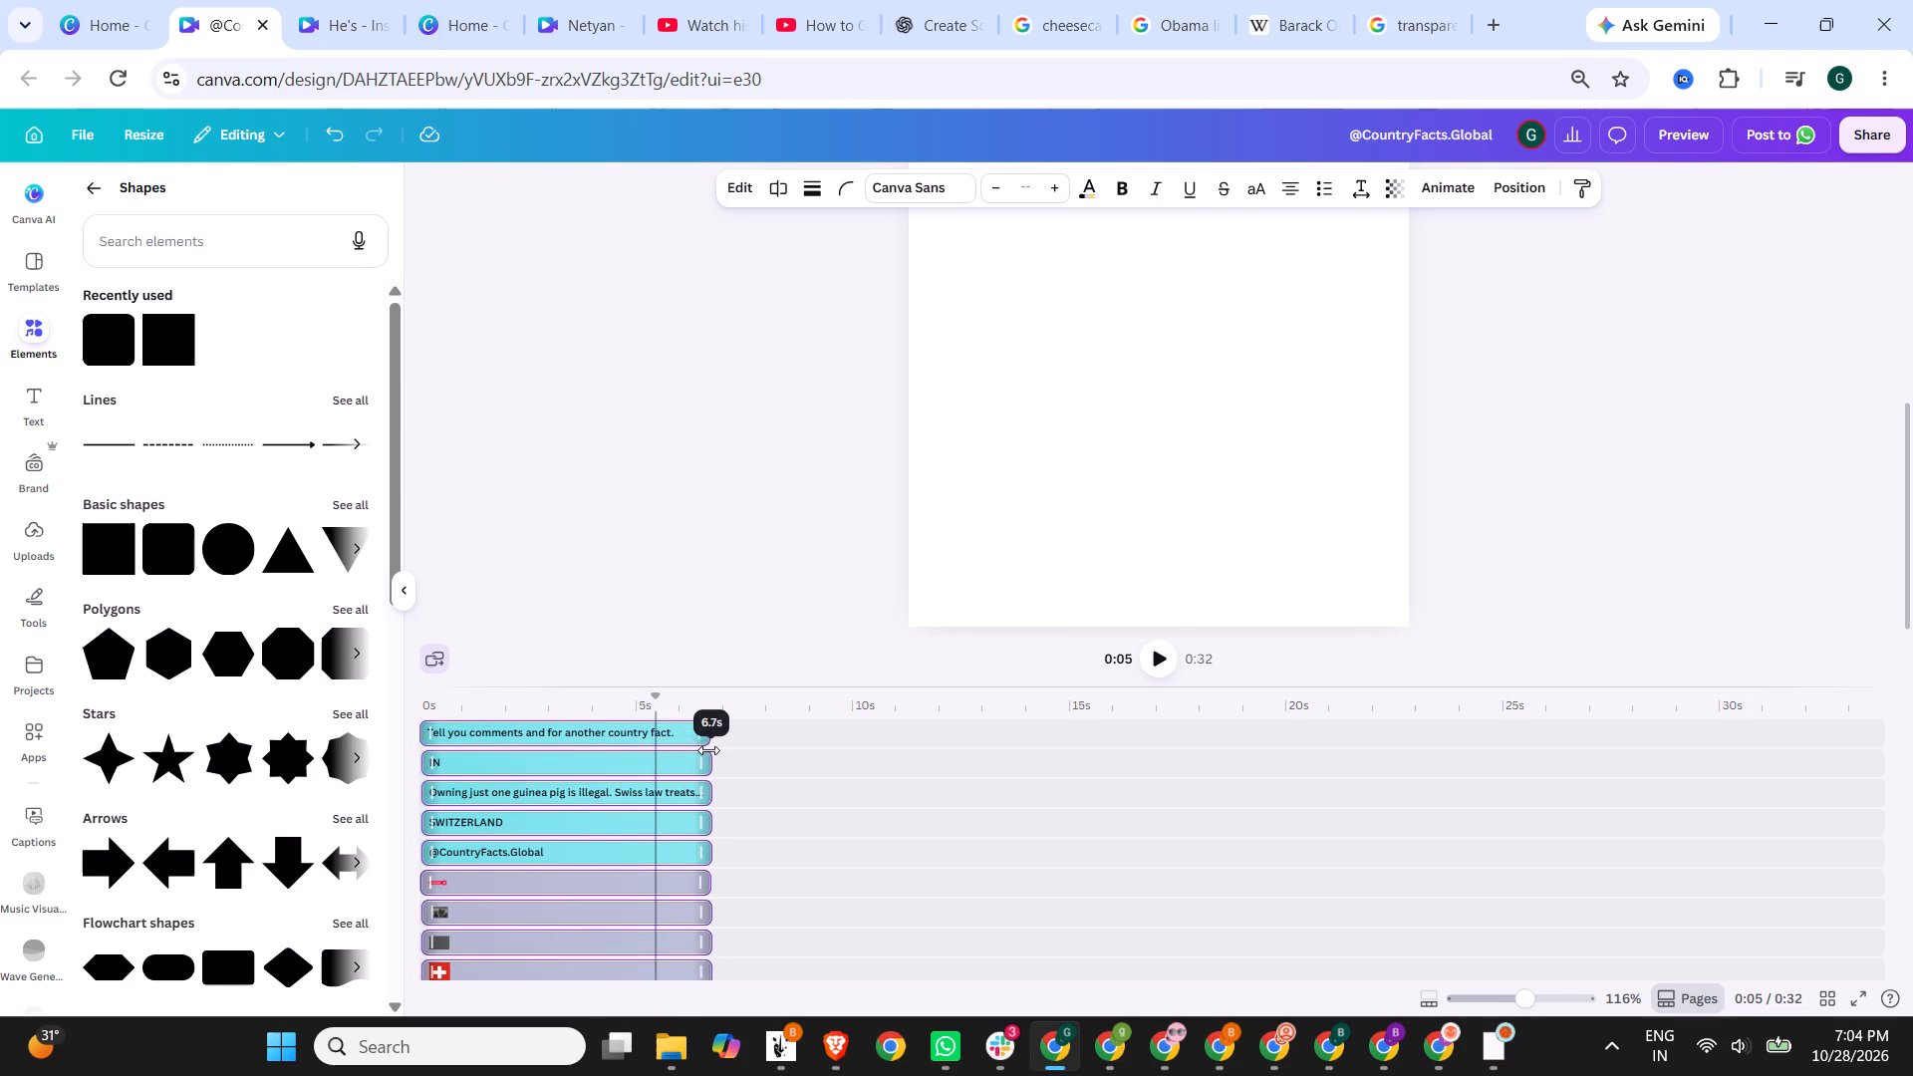
drag(708, 750, 721, 752)
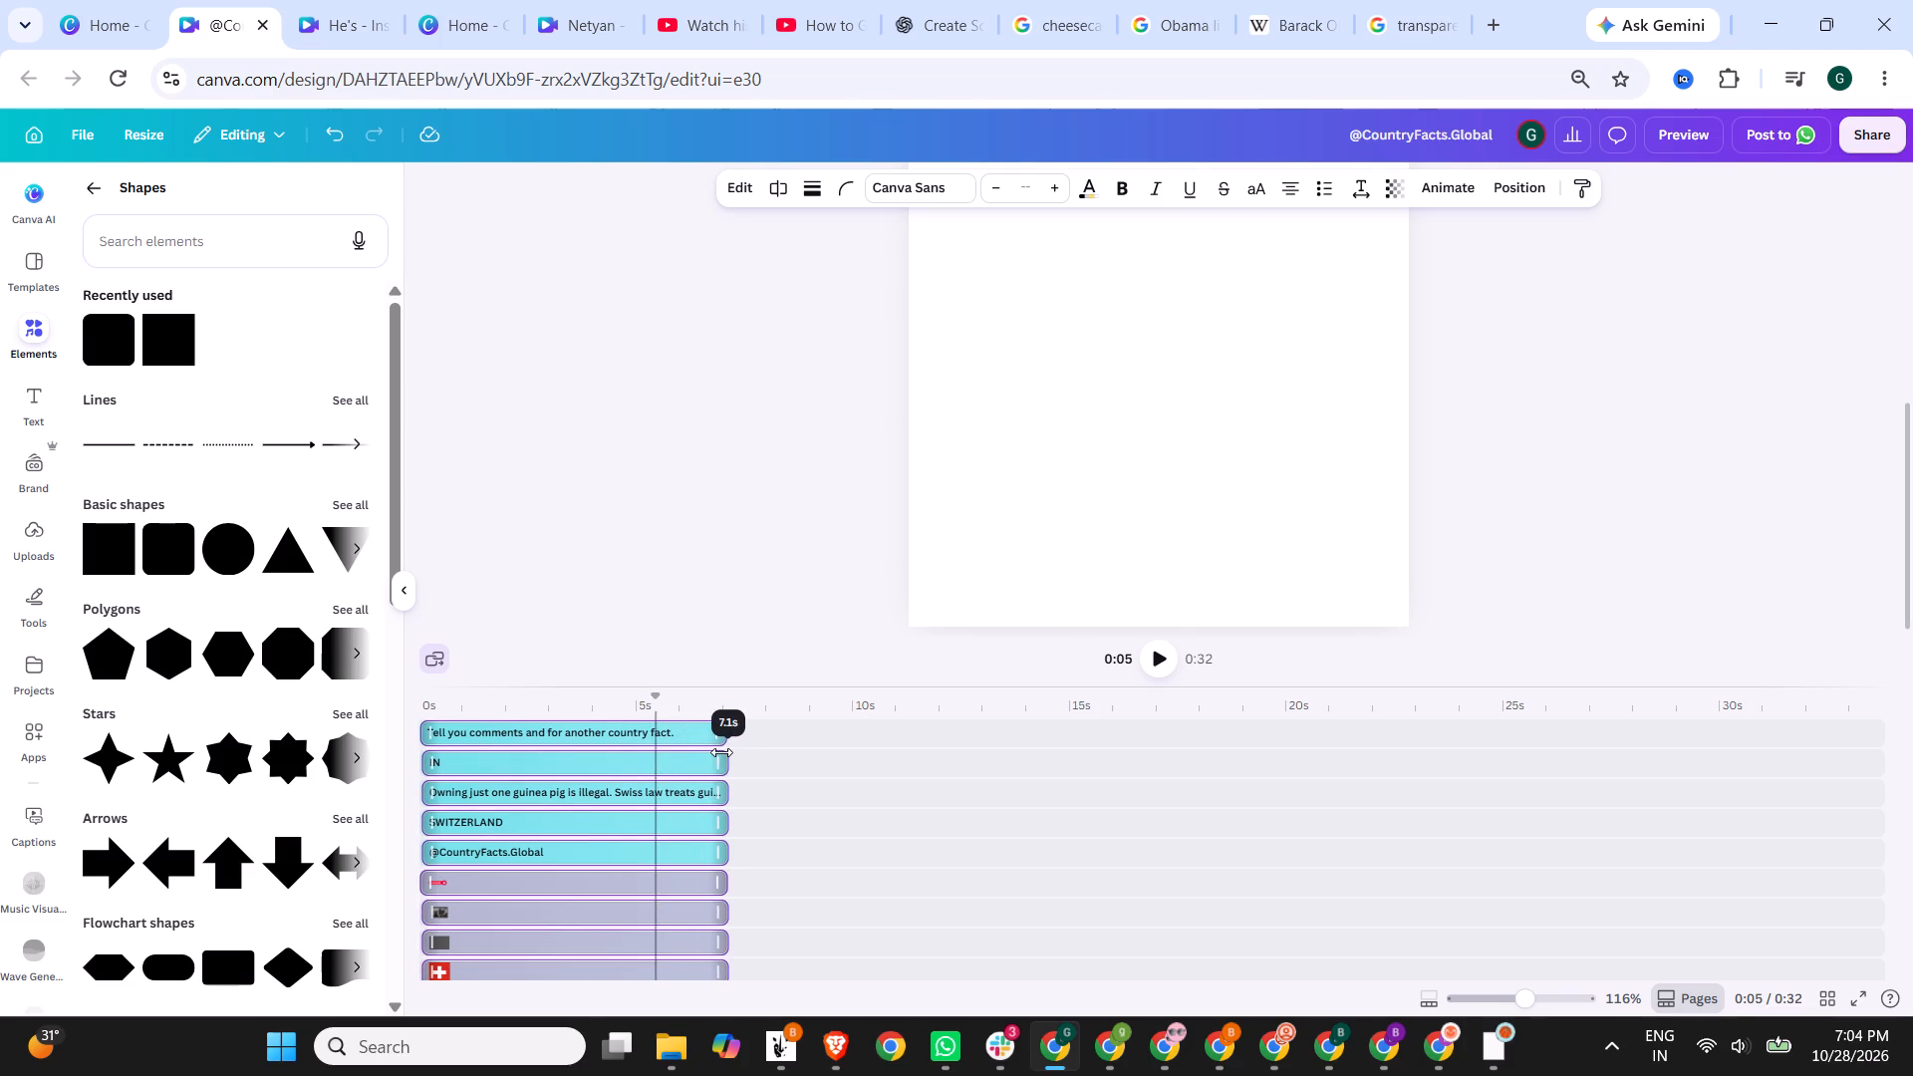
drag(721, 752, 735, 754)
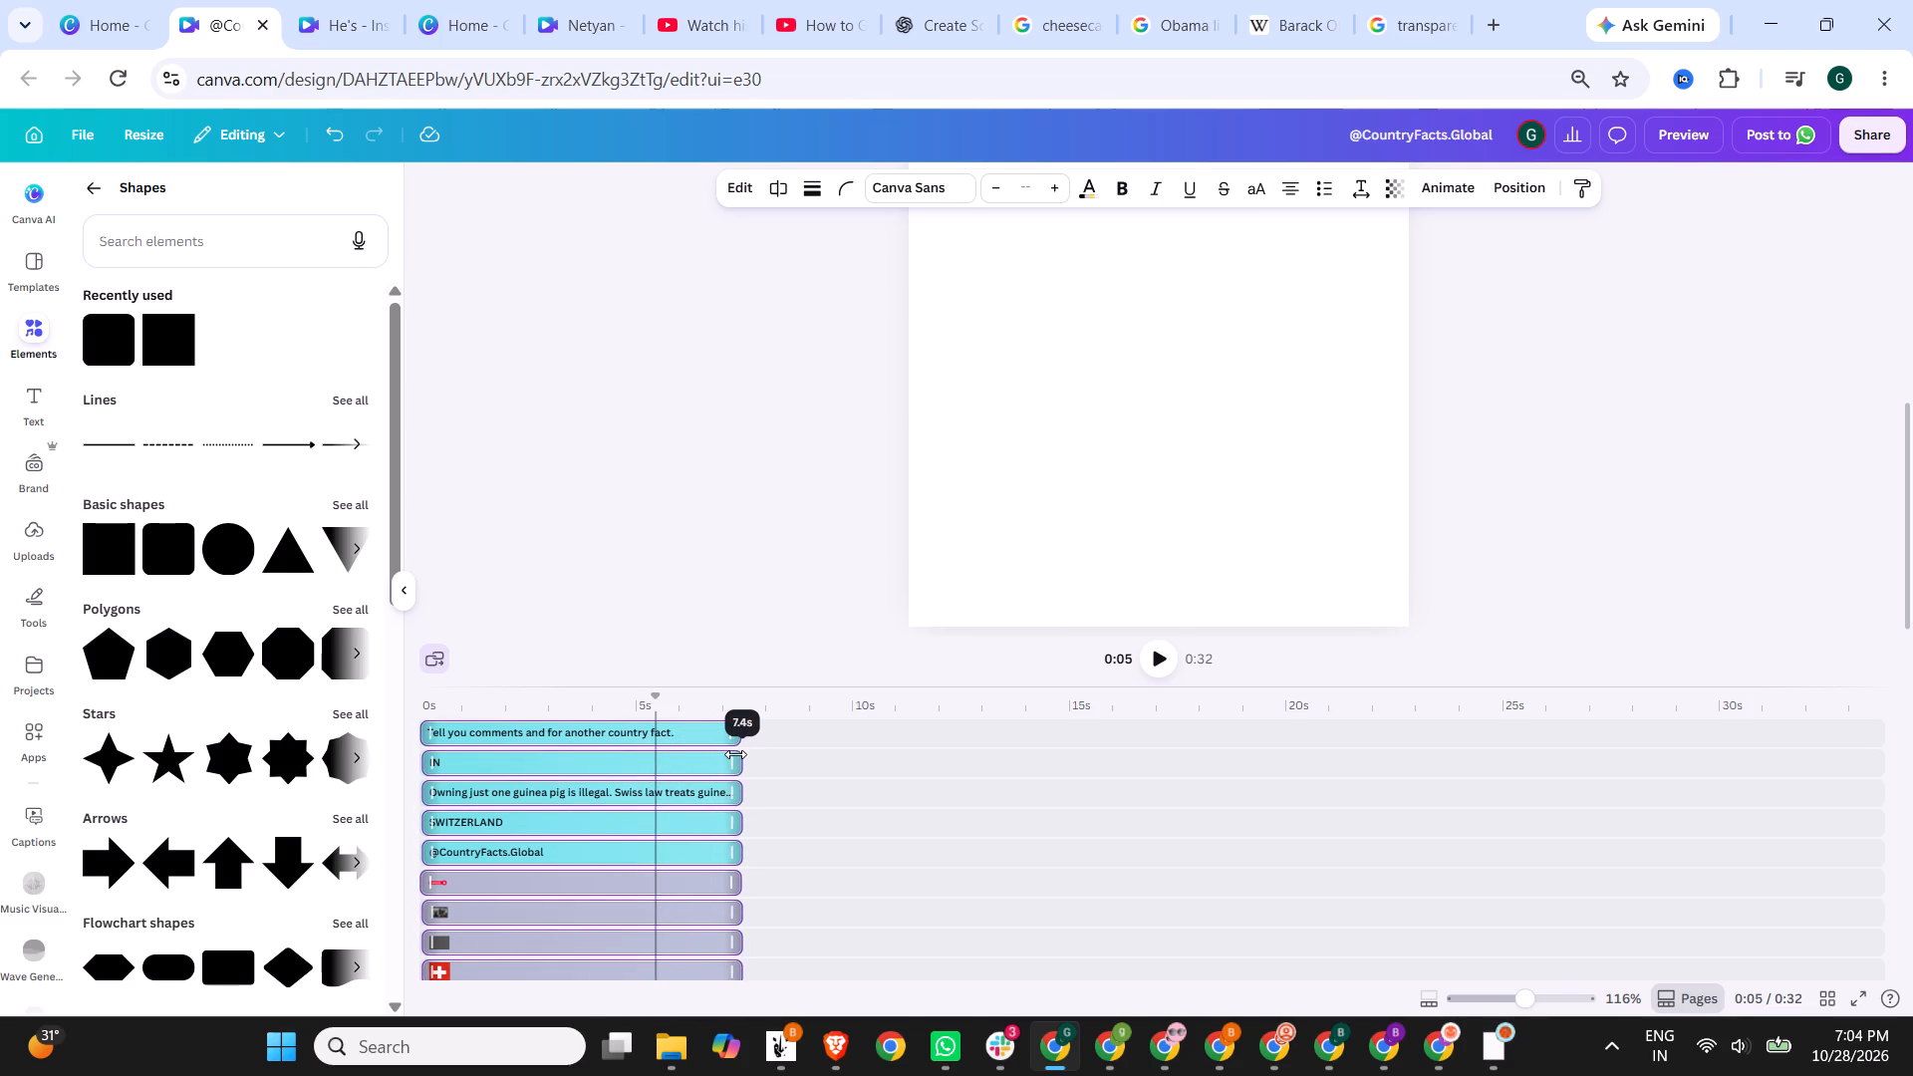
drag(735, 754, 738, 754)
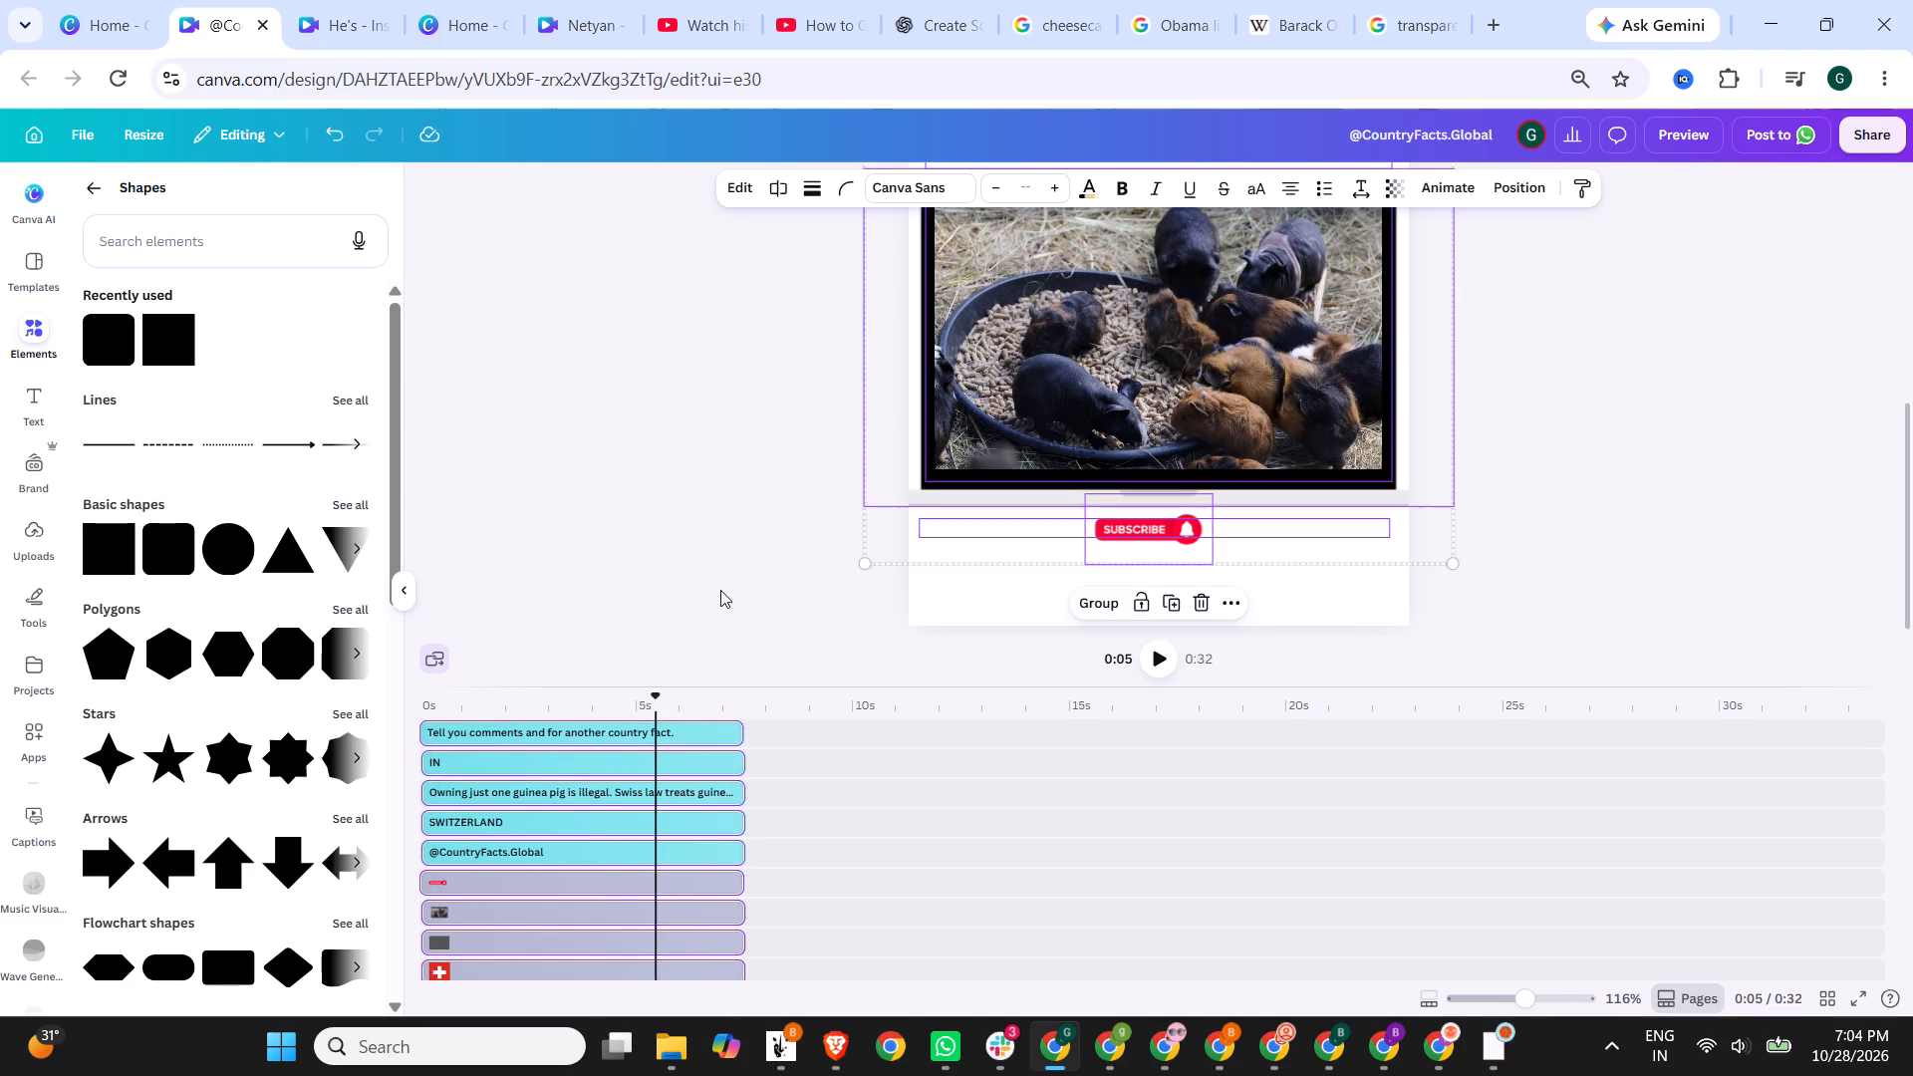
click(720, 590)
scroll(699, 741, up, 3)
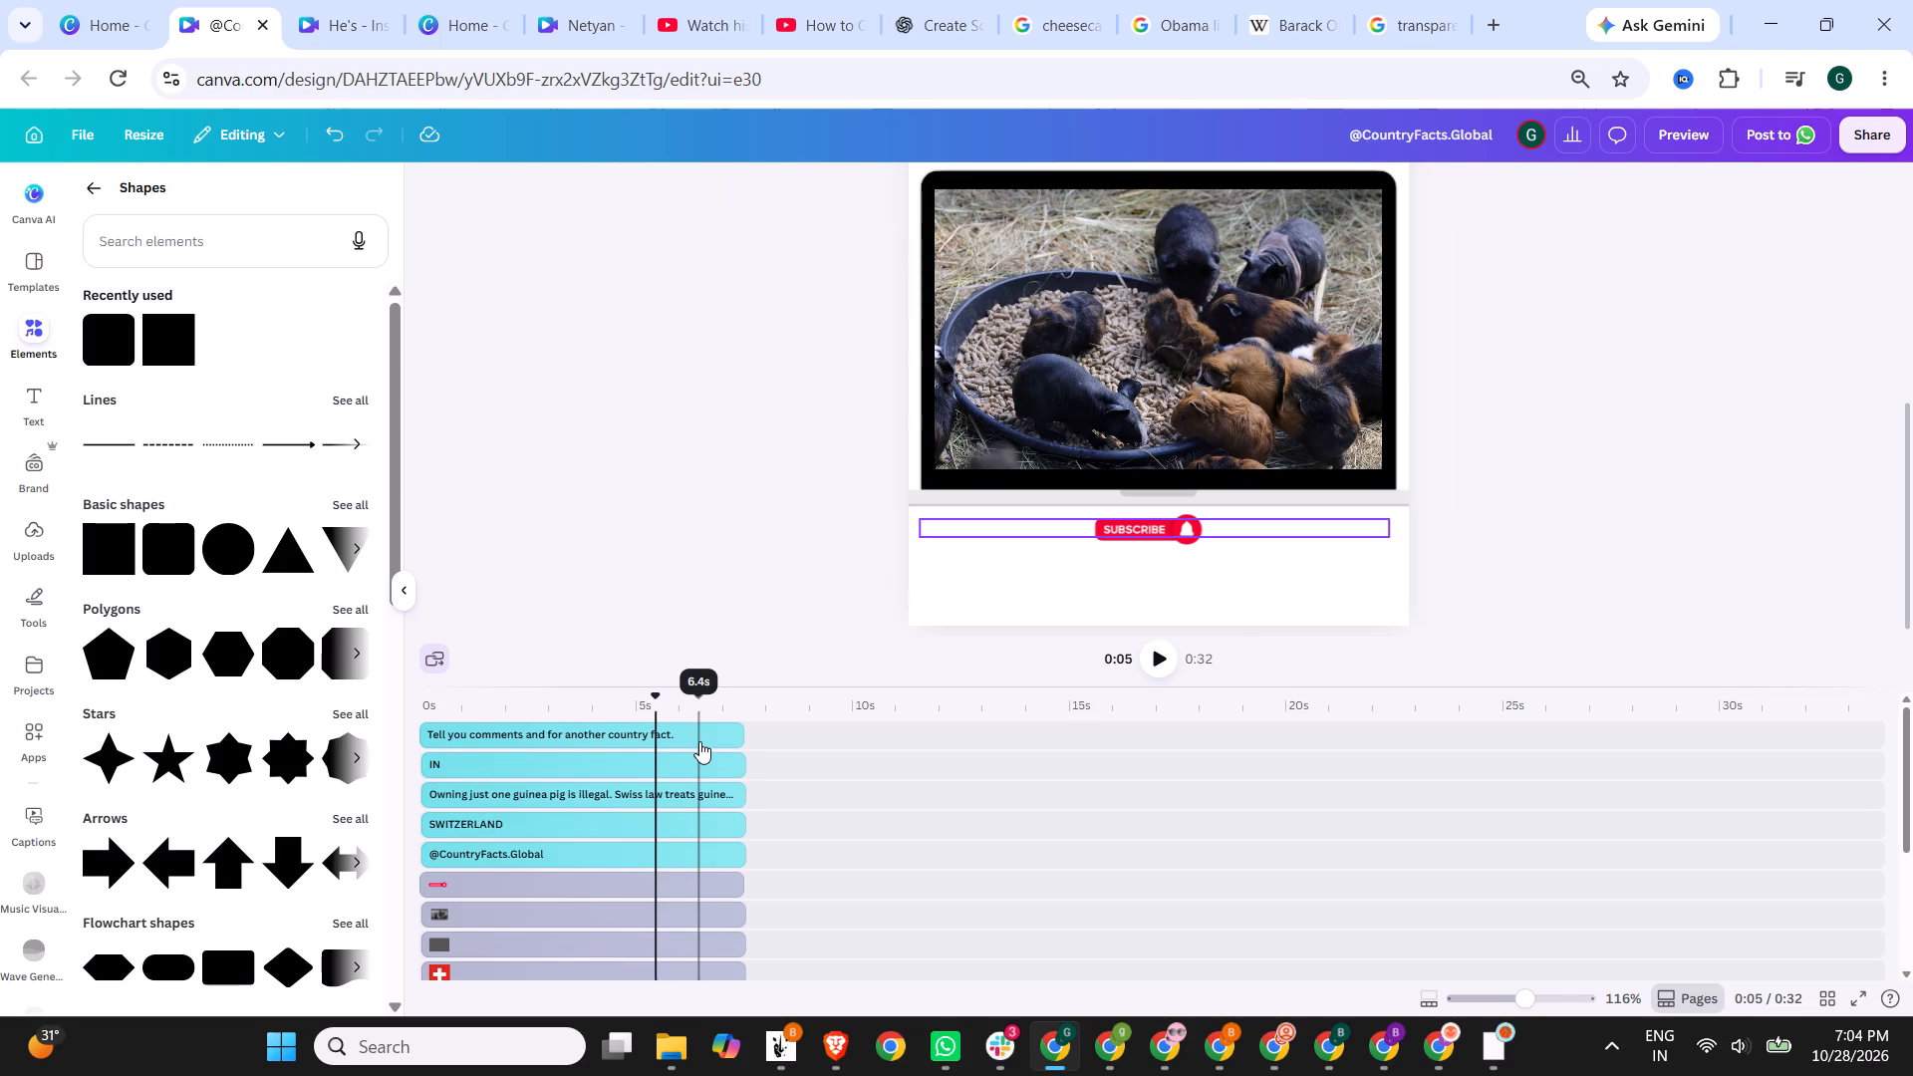
click(611, 512)
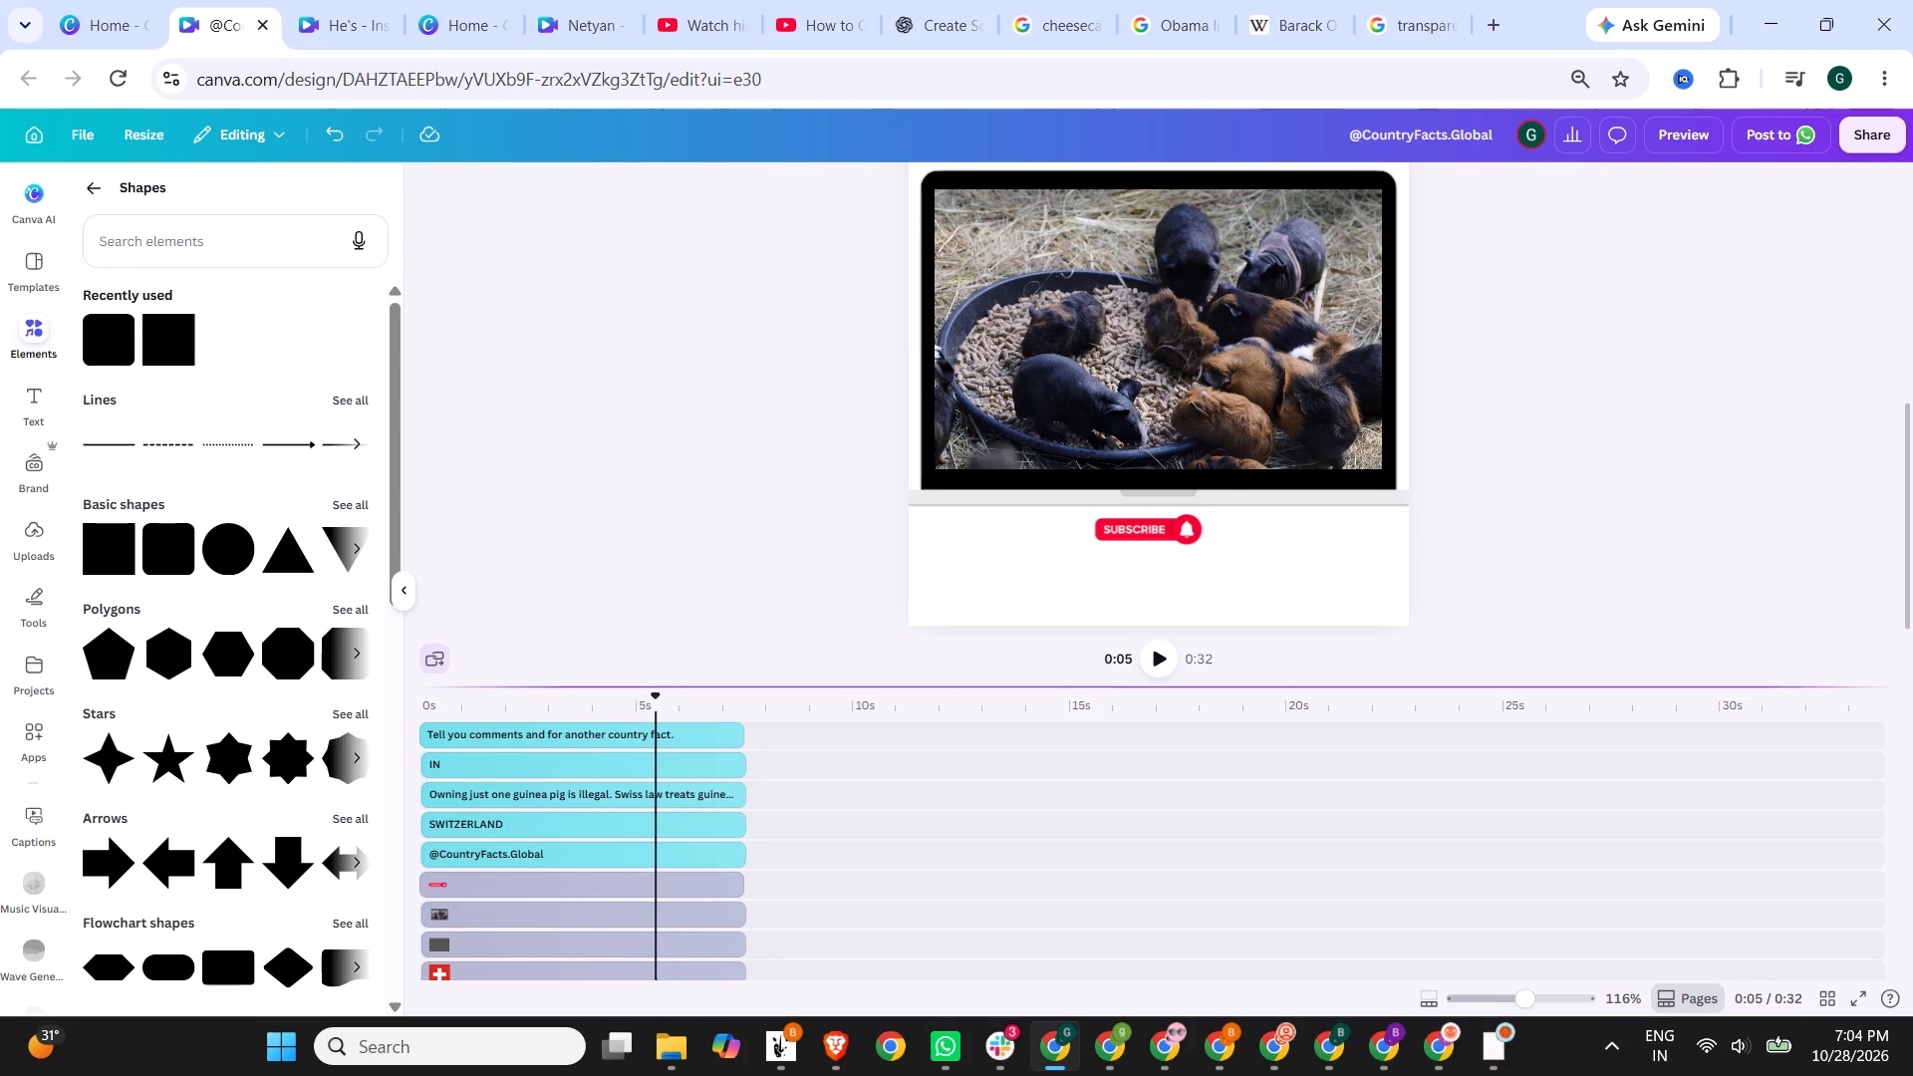
Increase the font size of the entire guinea pig script paragraph by two increments.
click(531, 701)
scroll(806, 455, up, 4)
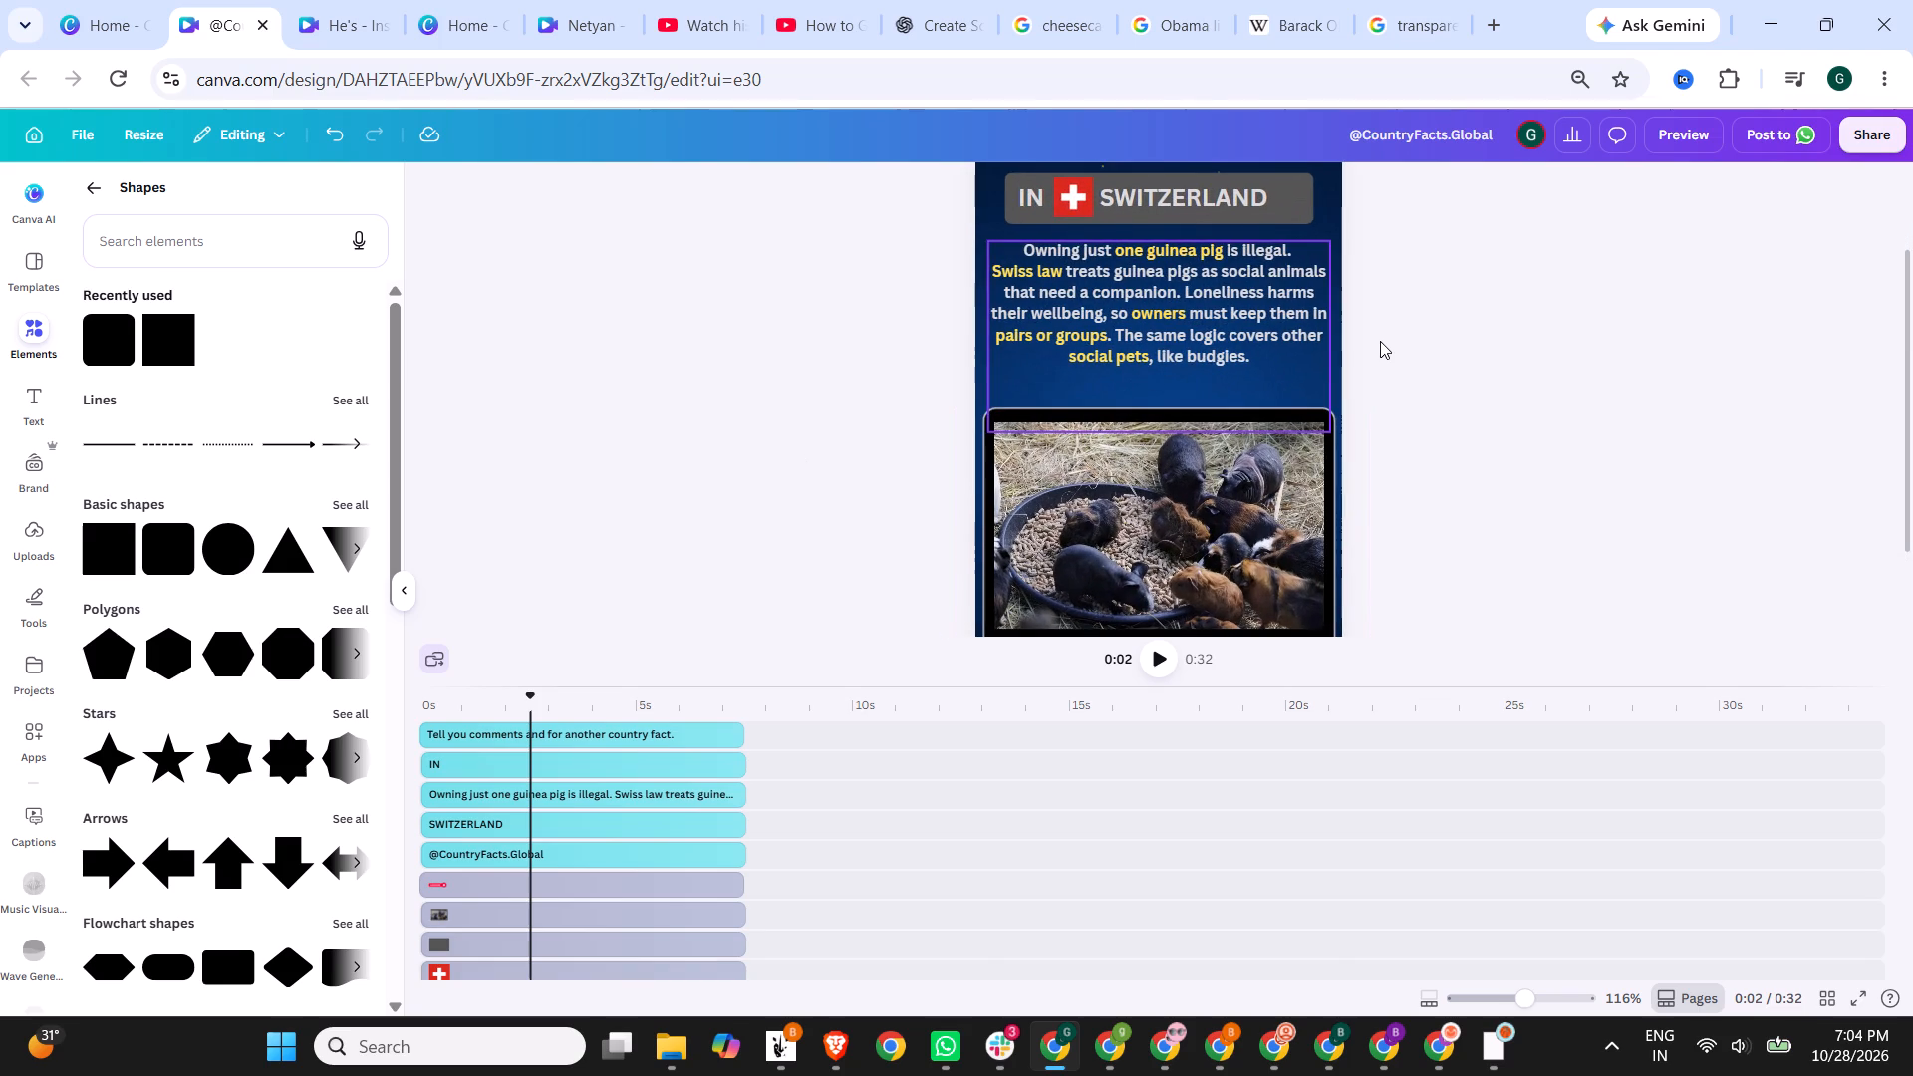
triple_click(1183, 323)
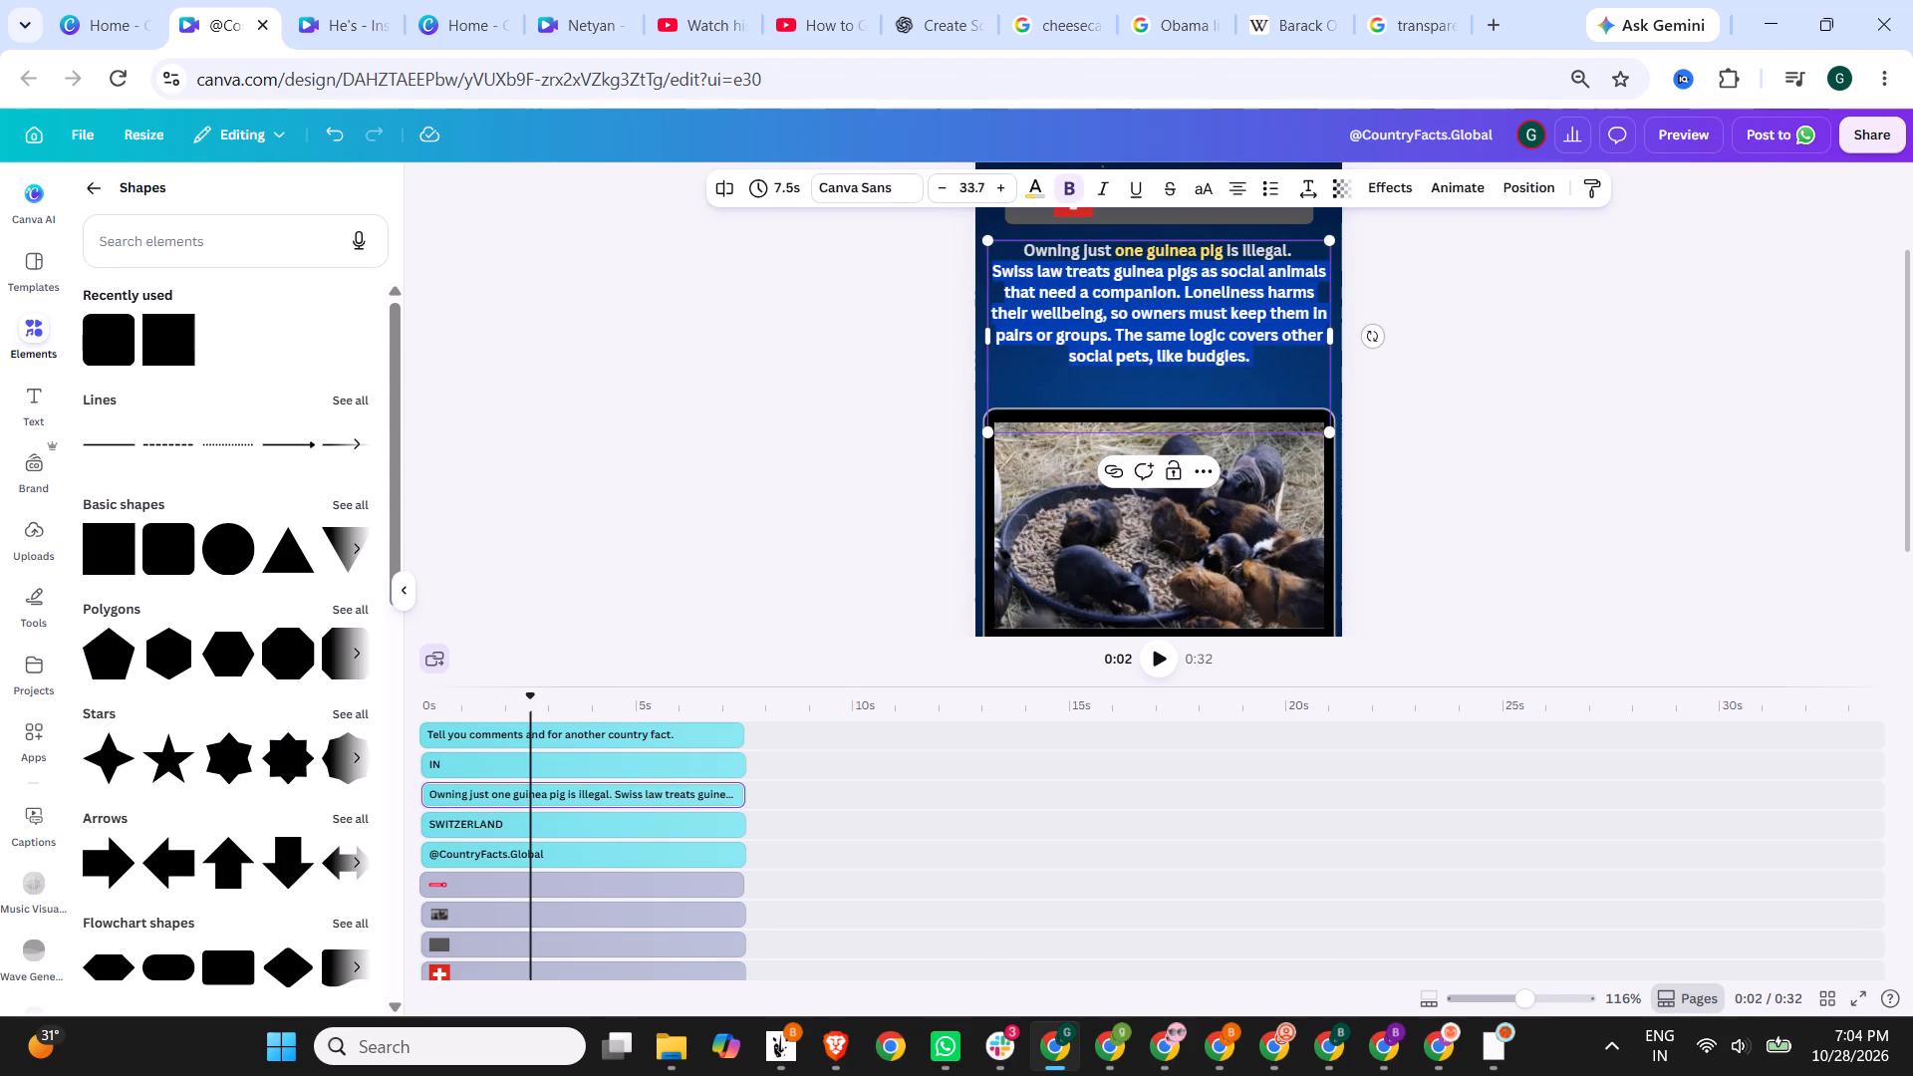
key(ctrl+a)
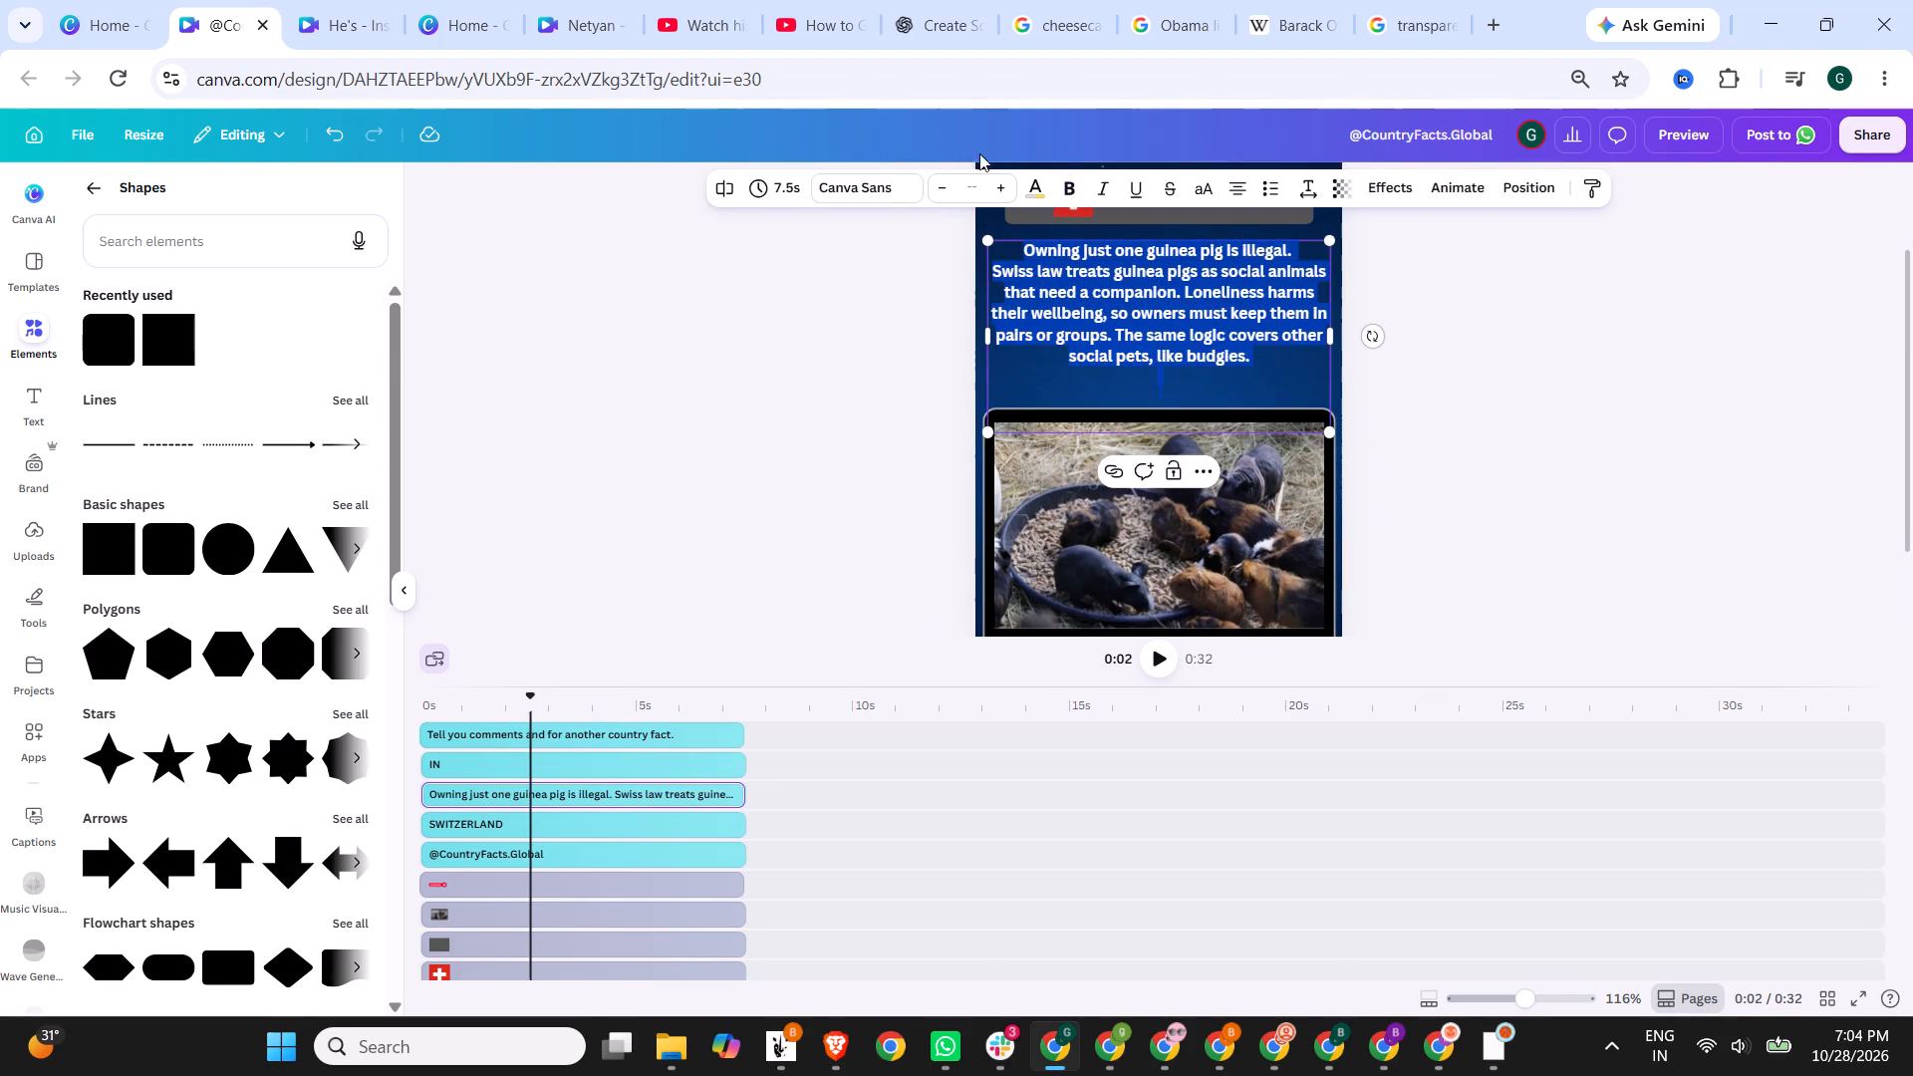
double_click(997, 182)
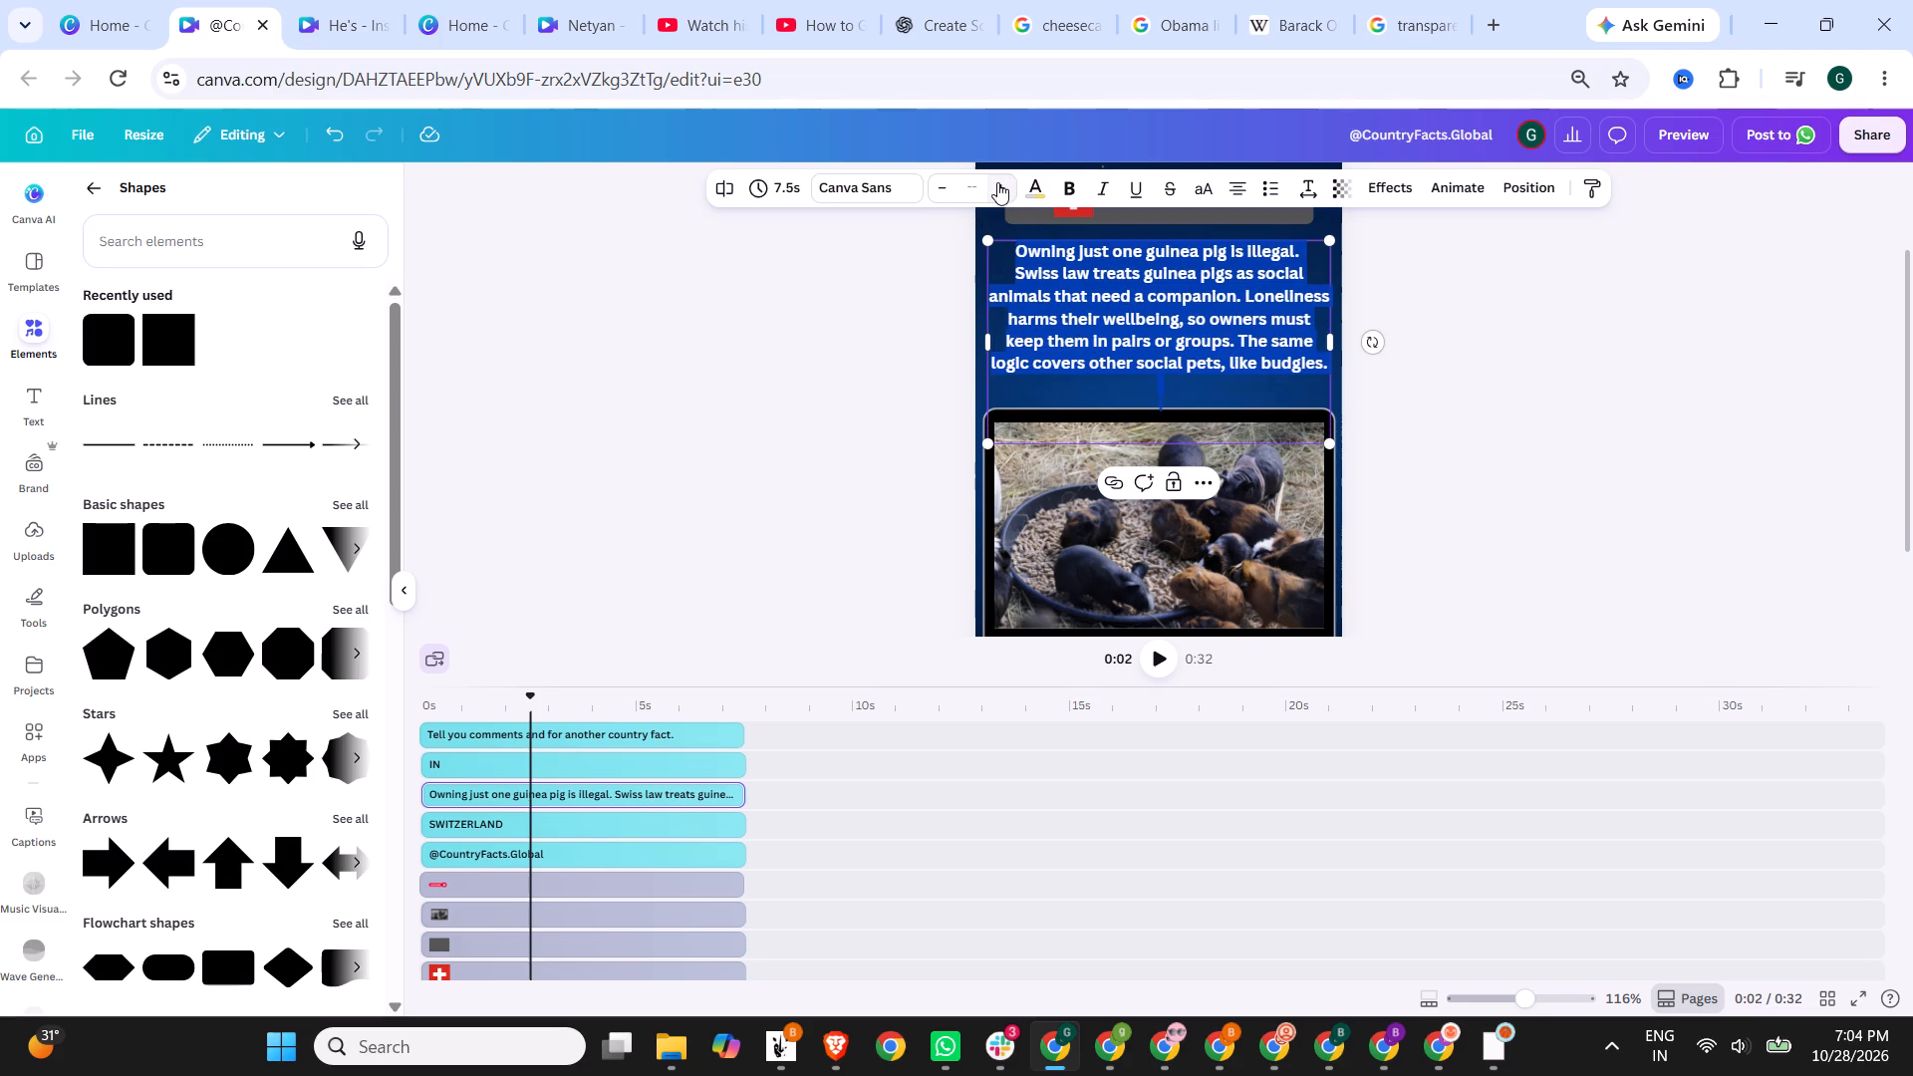
click(882, 364)
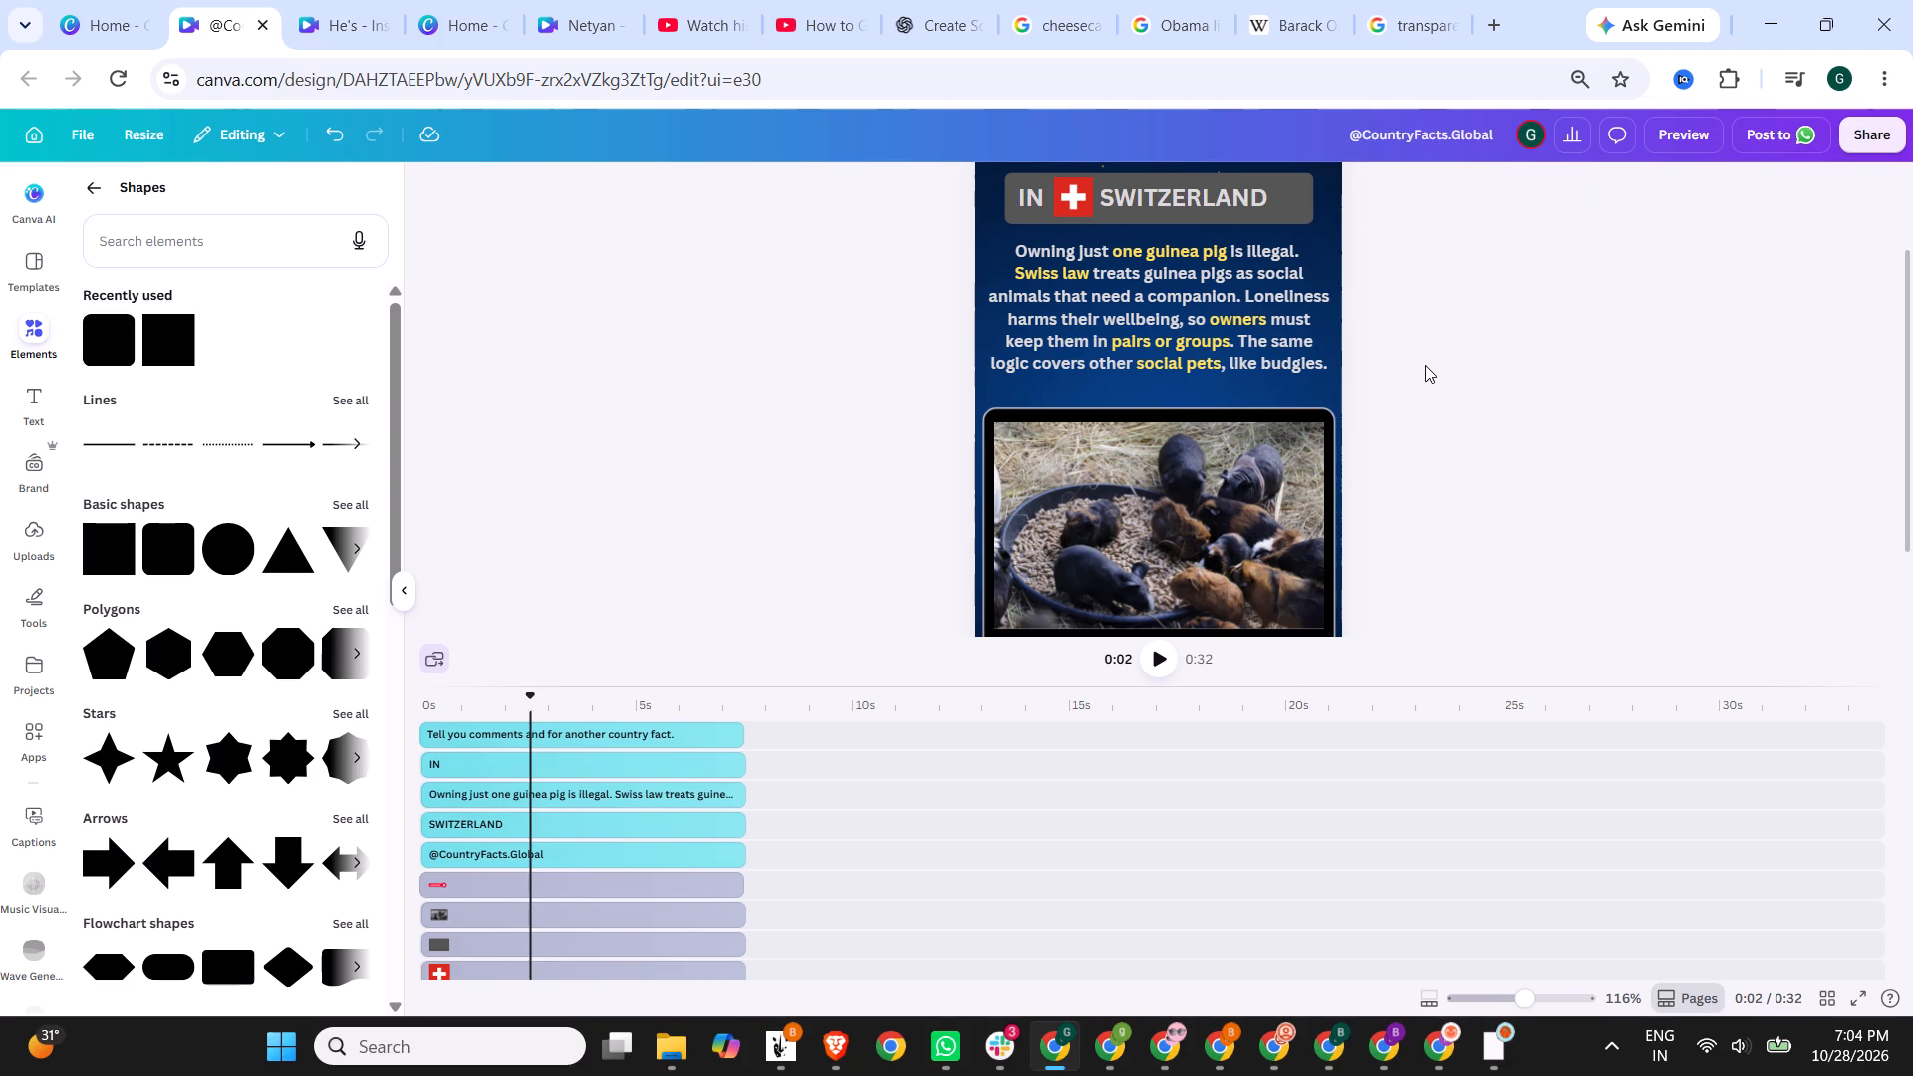
Start a new line before "The same logic covers other social pets" in the guinea pig script paragraph.
click(1234, 330)
click(1238, 339)
click(1238, 339)
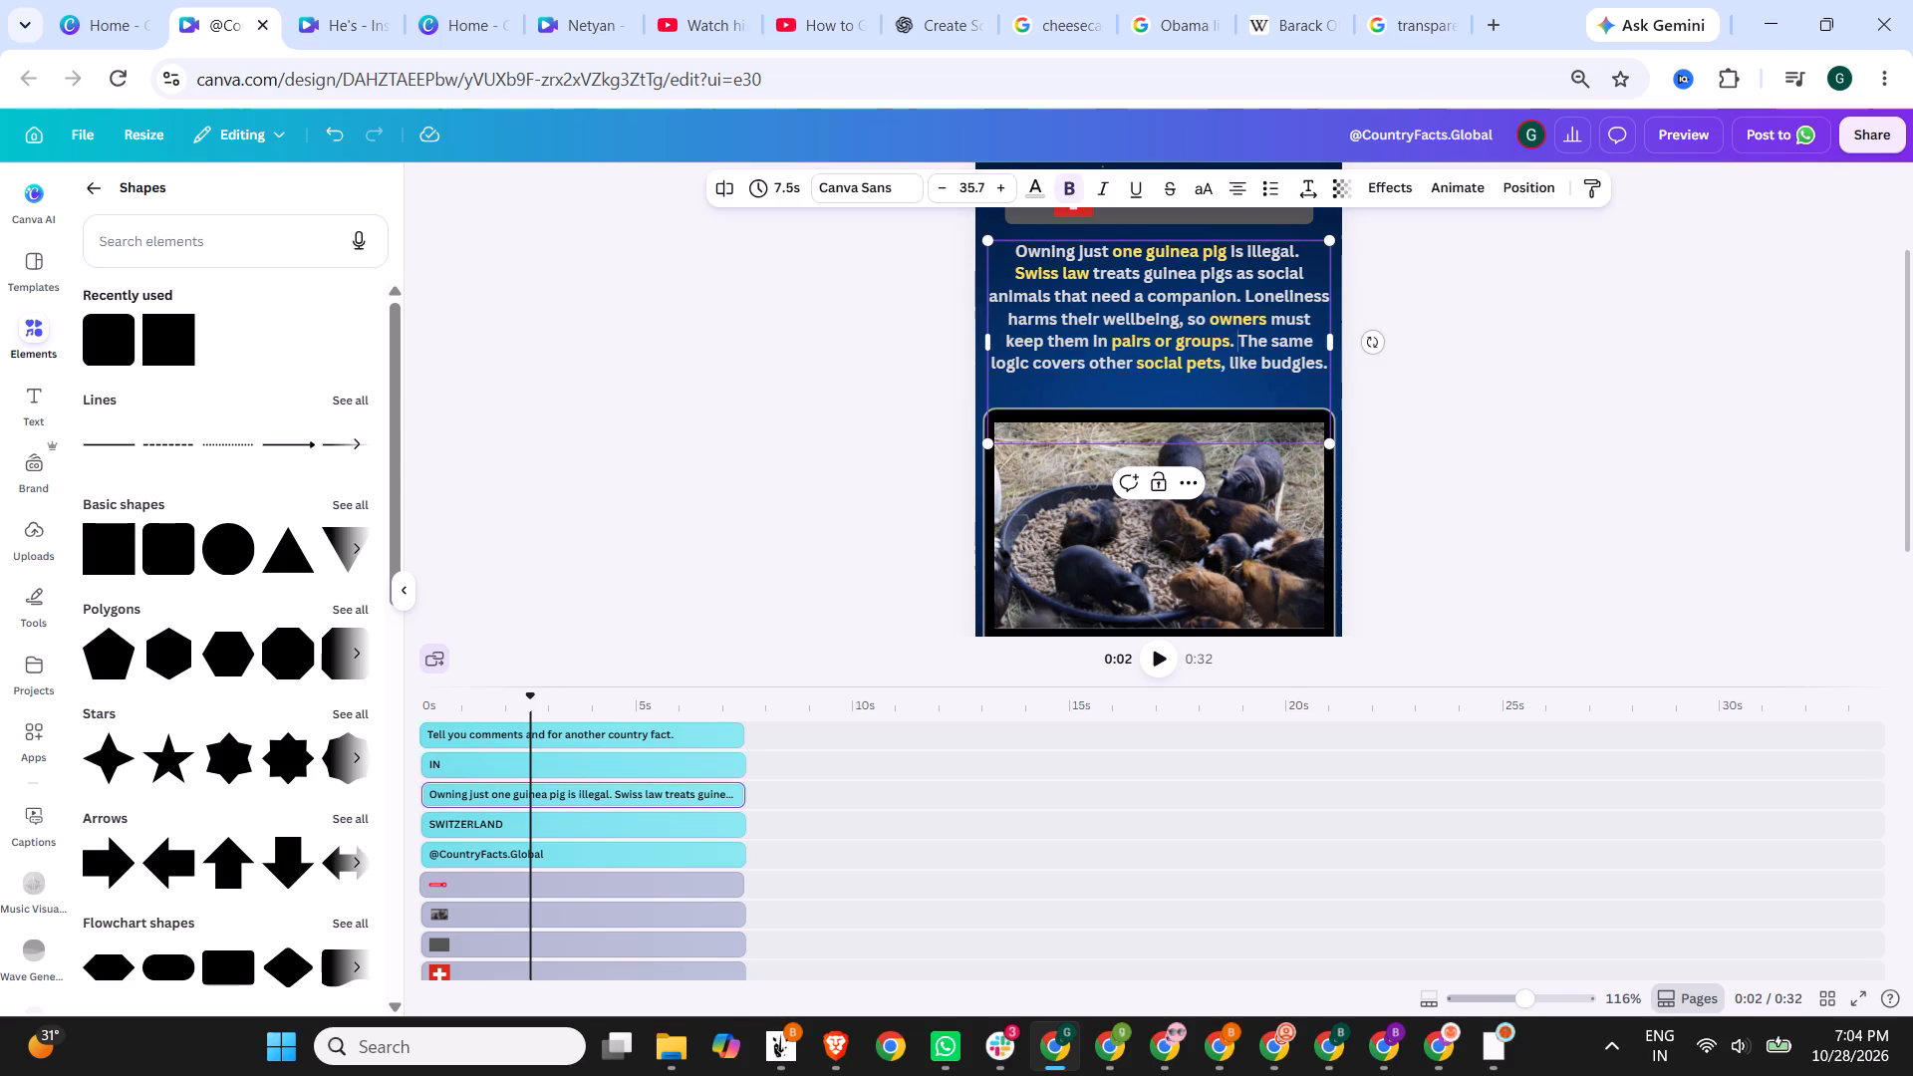
key(Return)
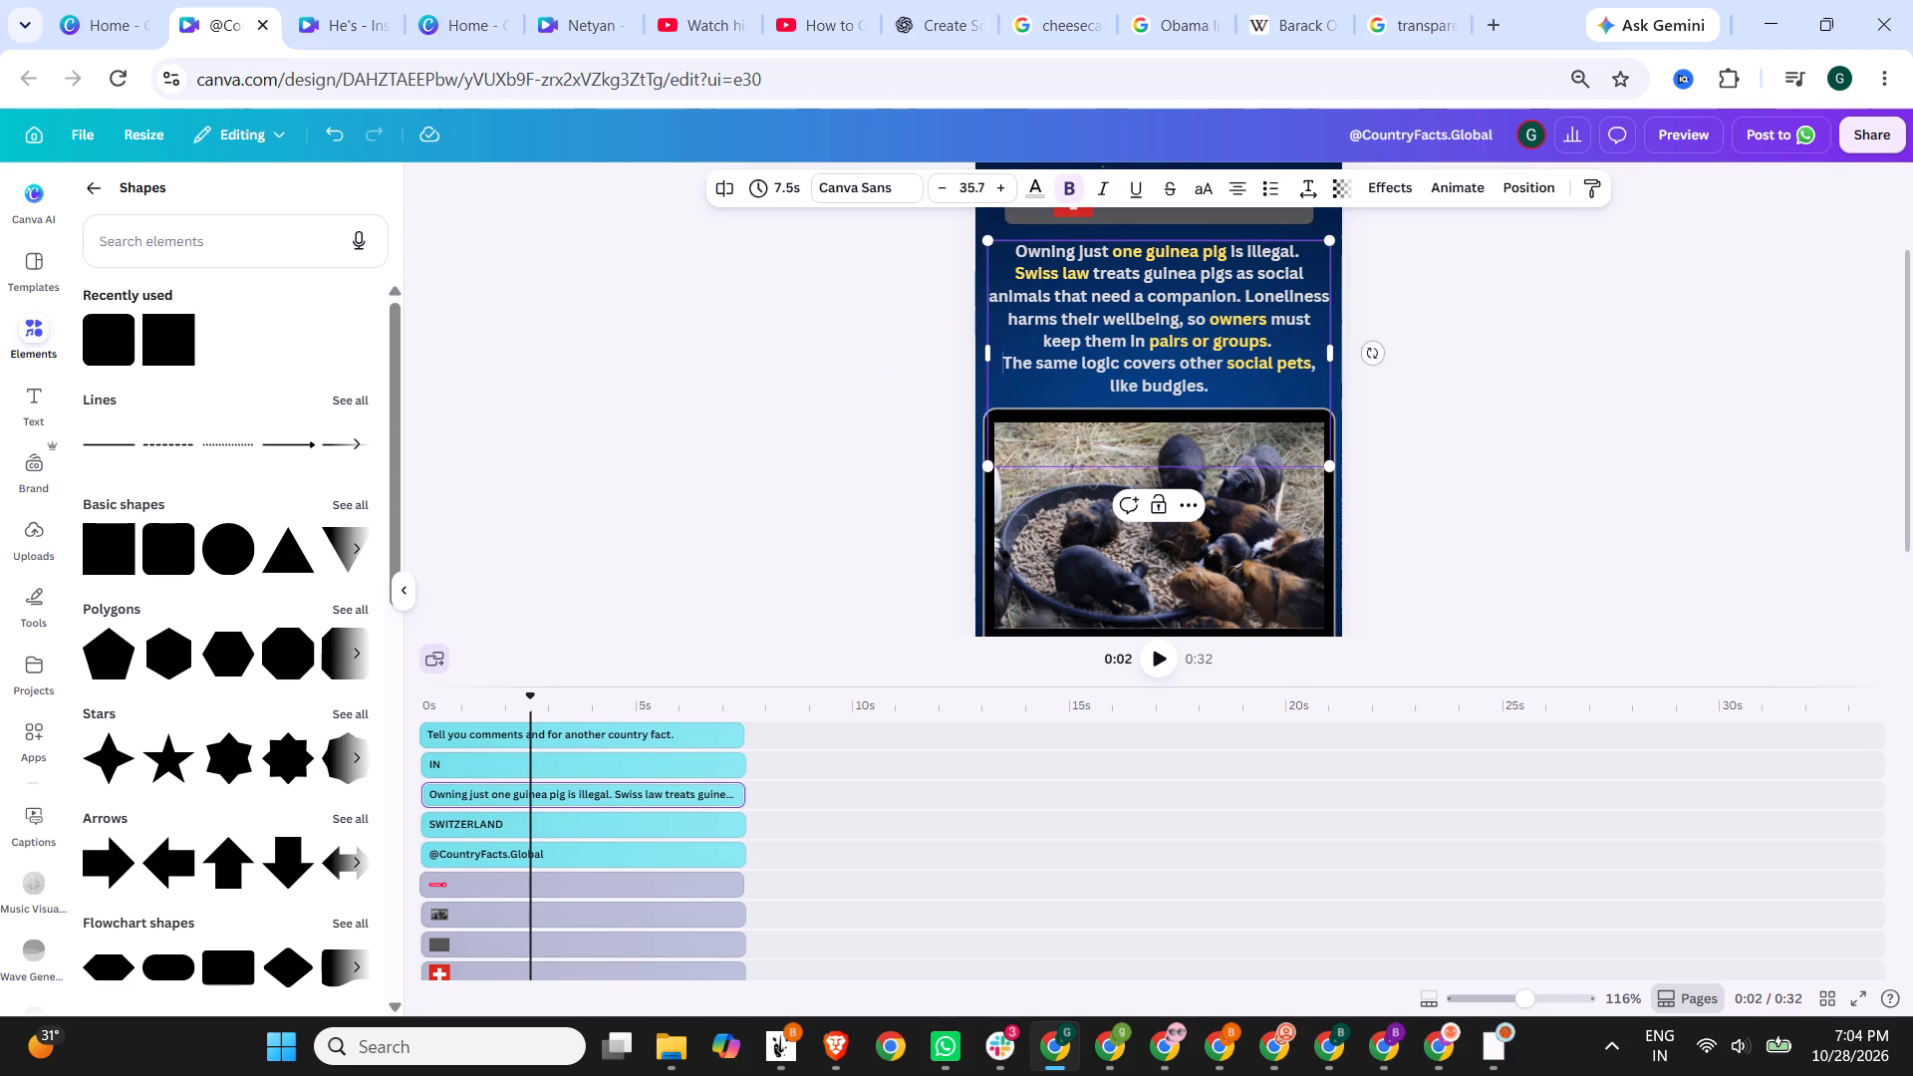
click(1491, 340)
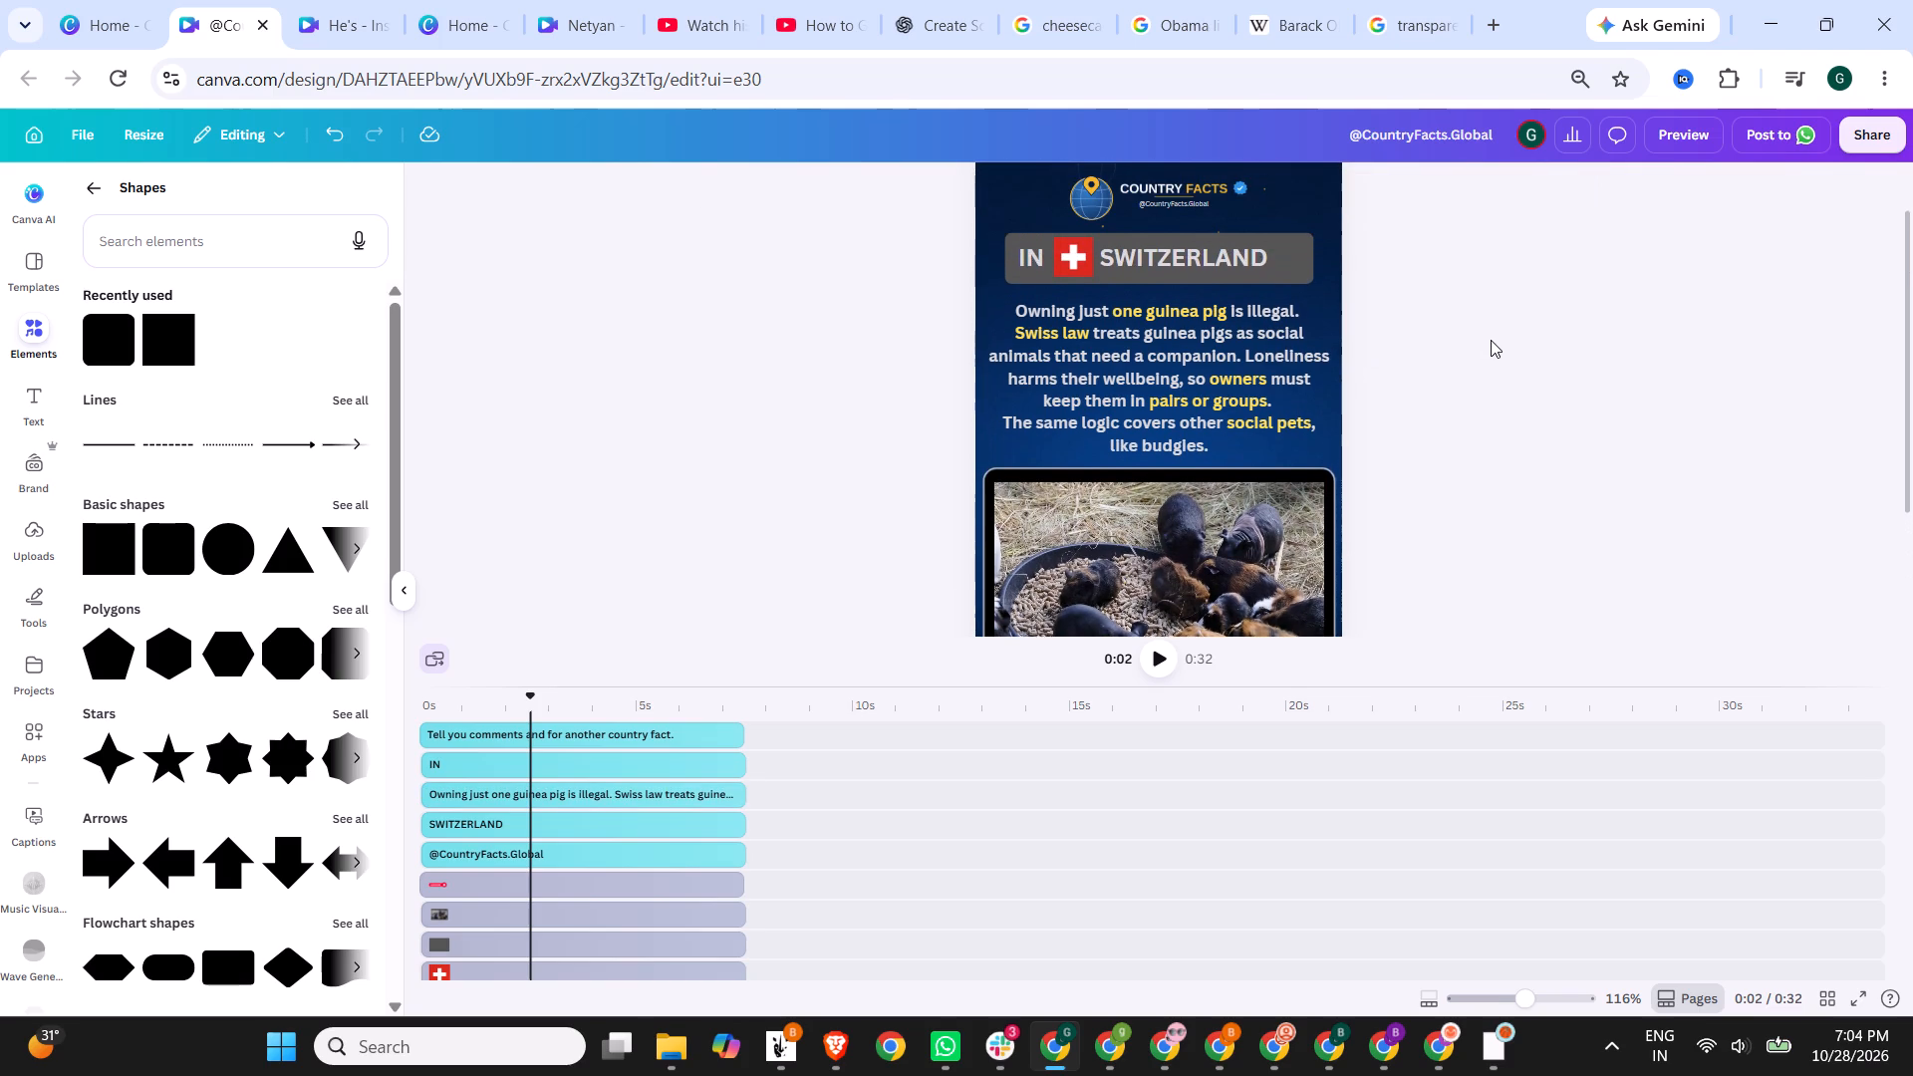
Correct "you" to "your" in the closing line so it reads "Tell your comments and".
scroll(1491, 340, down, 1)
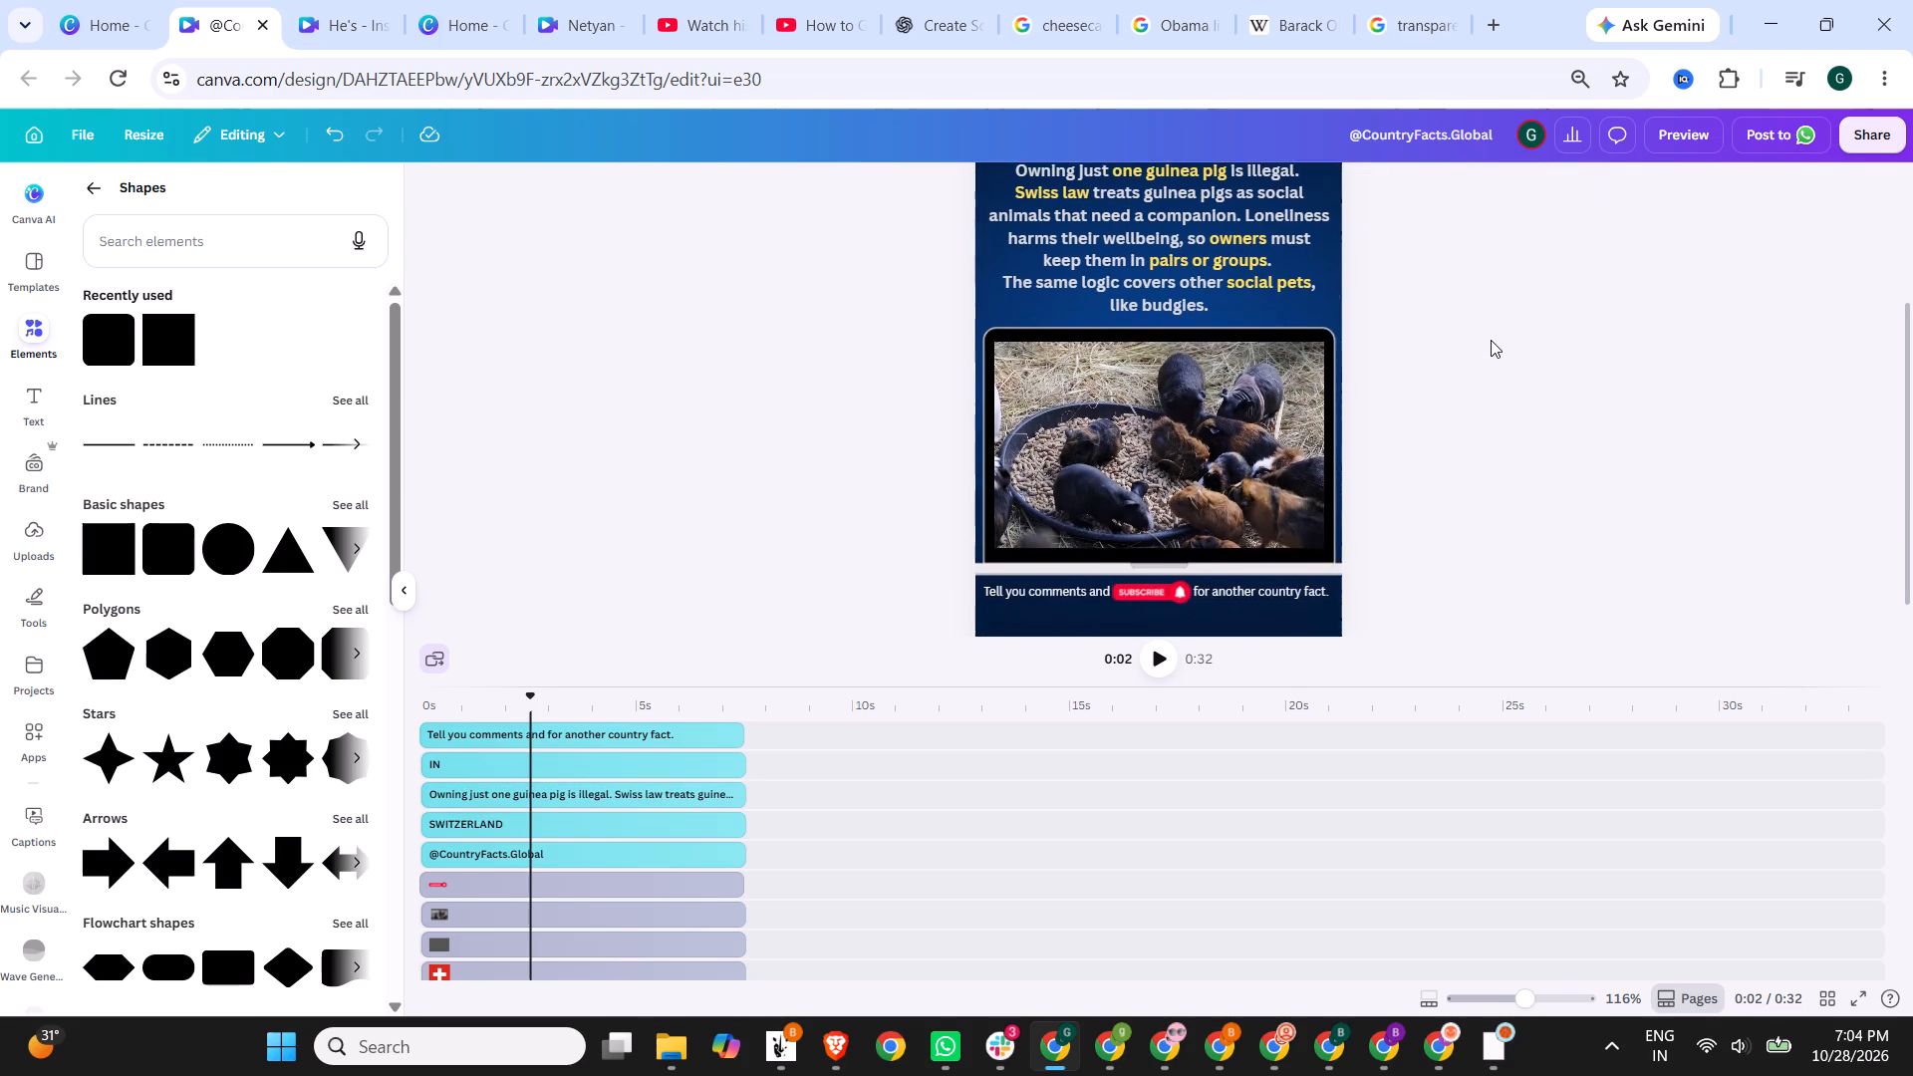
scroll(1491, 340, down, 2)
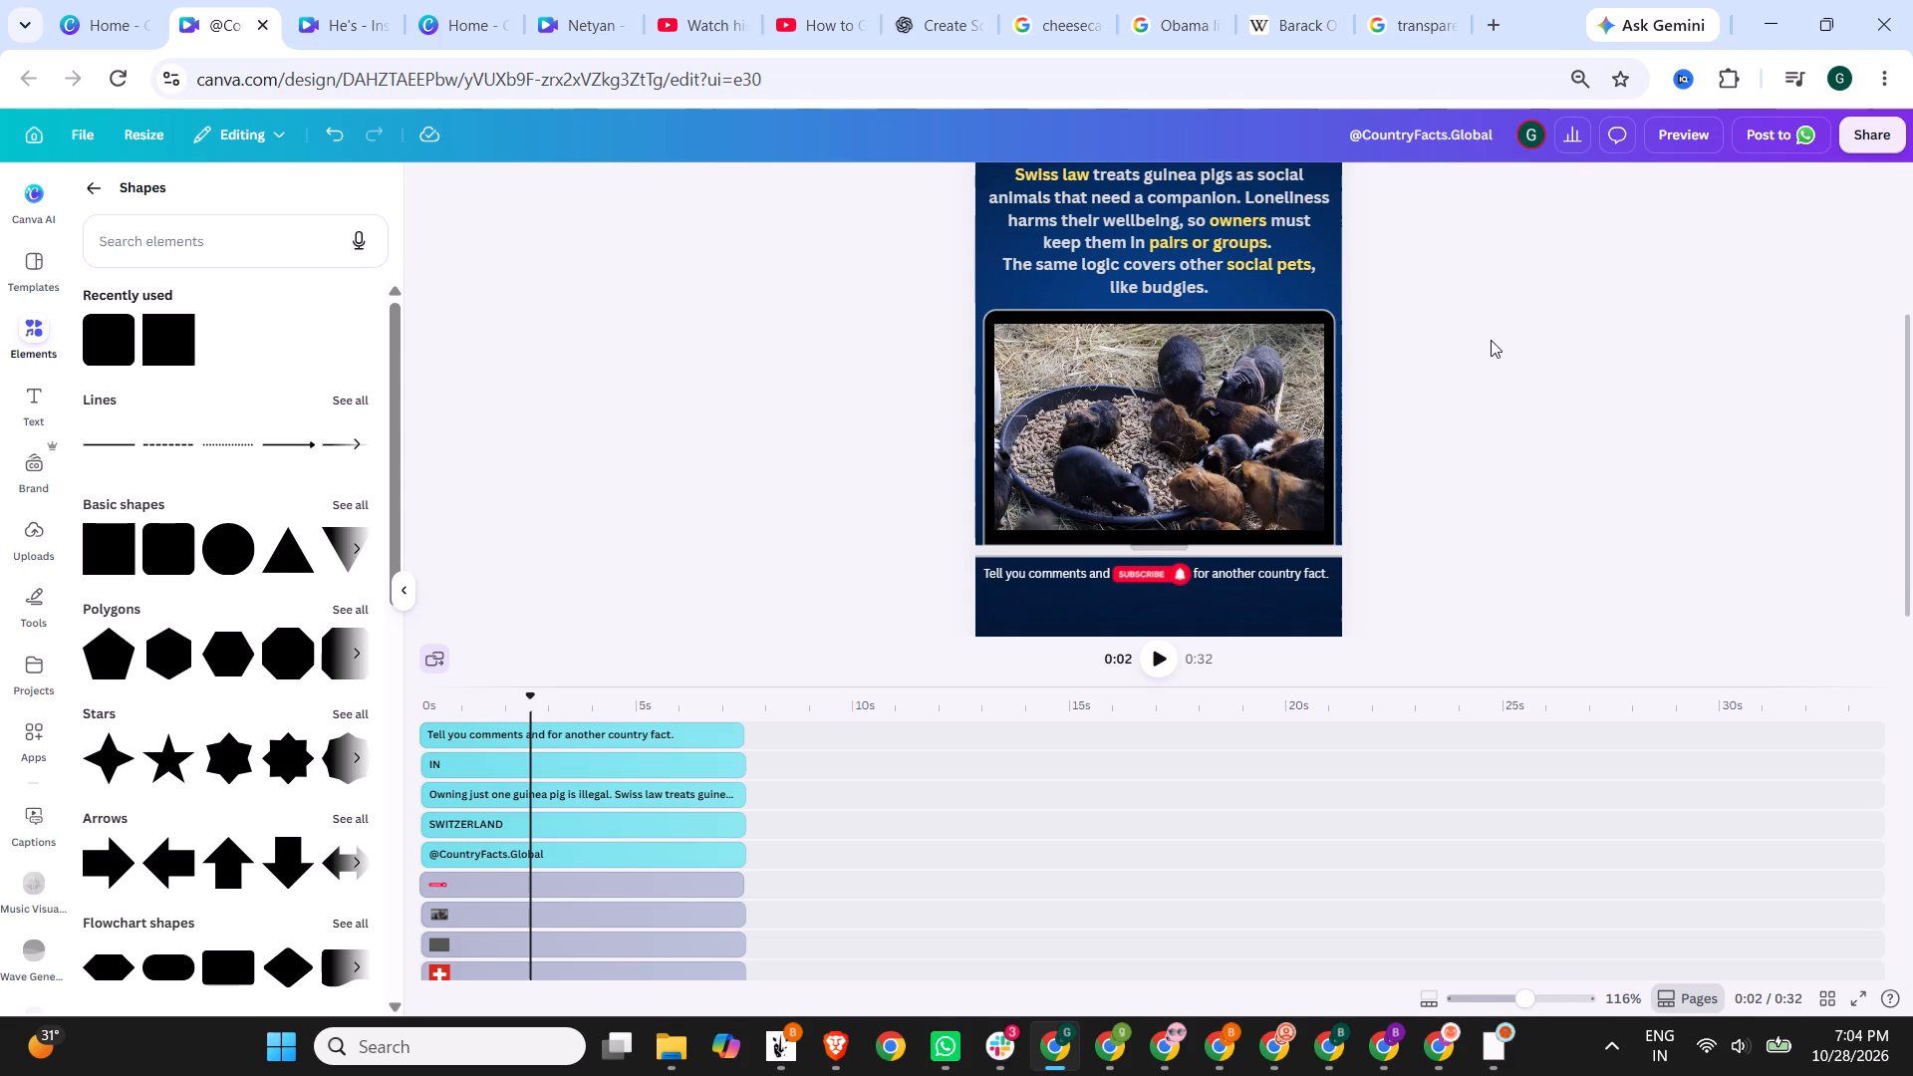
click(1033, 553)
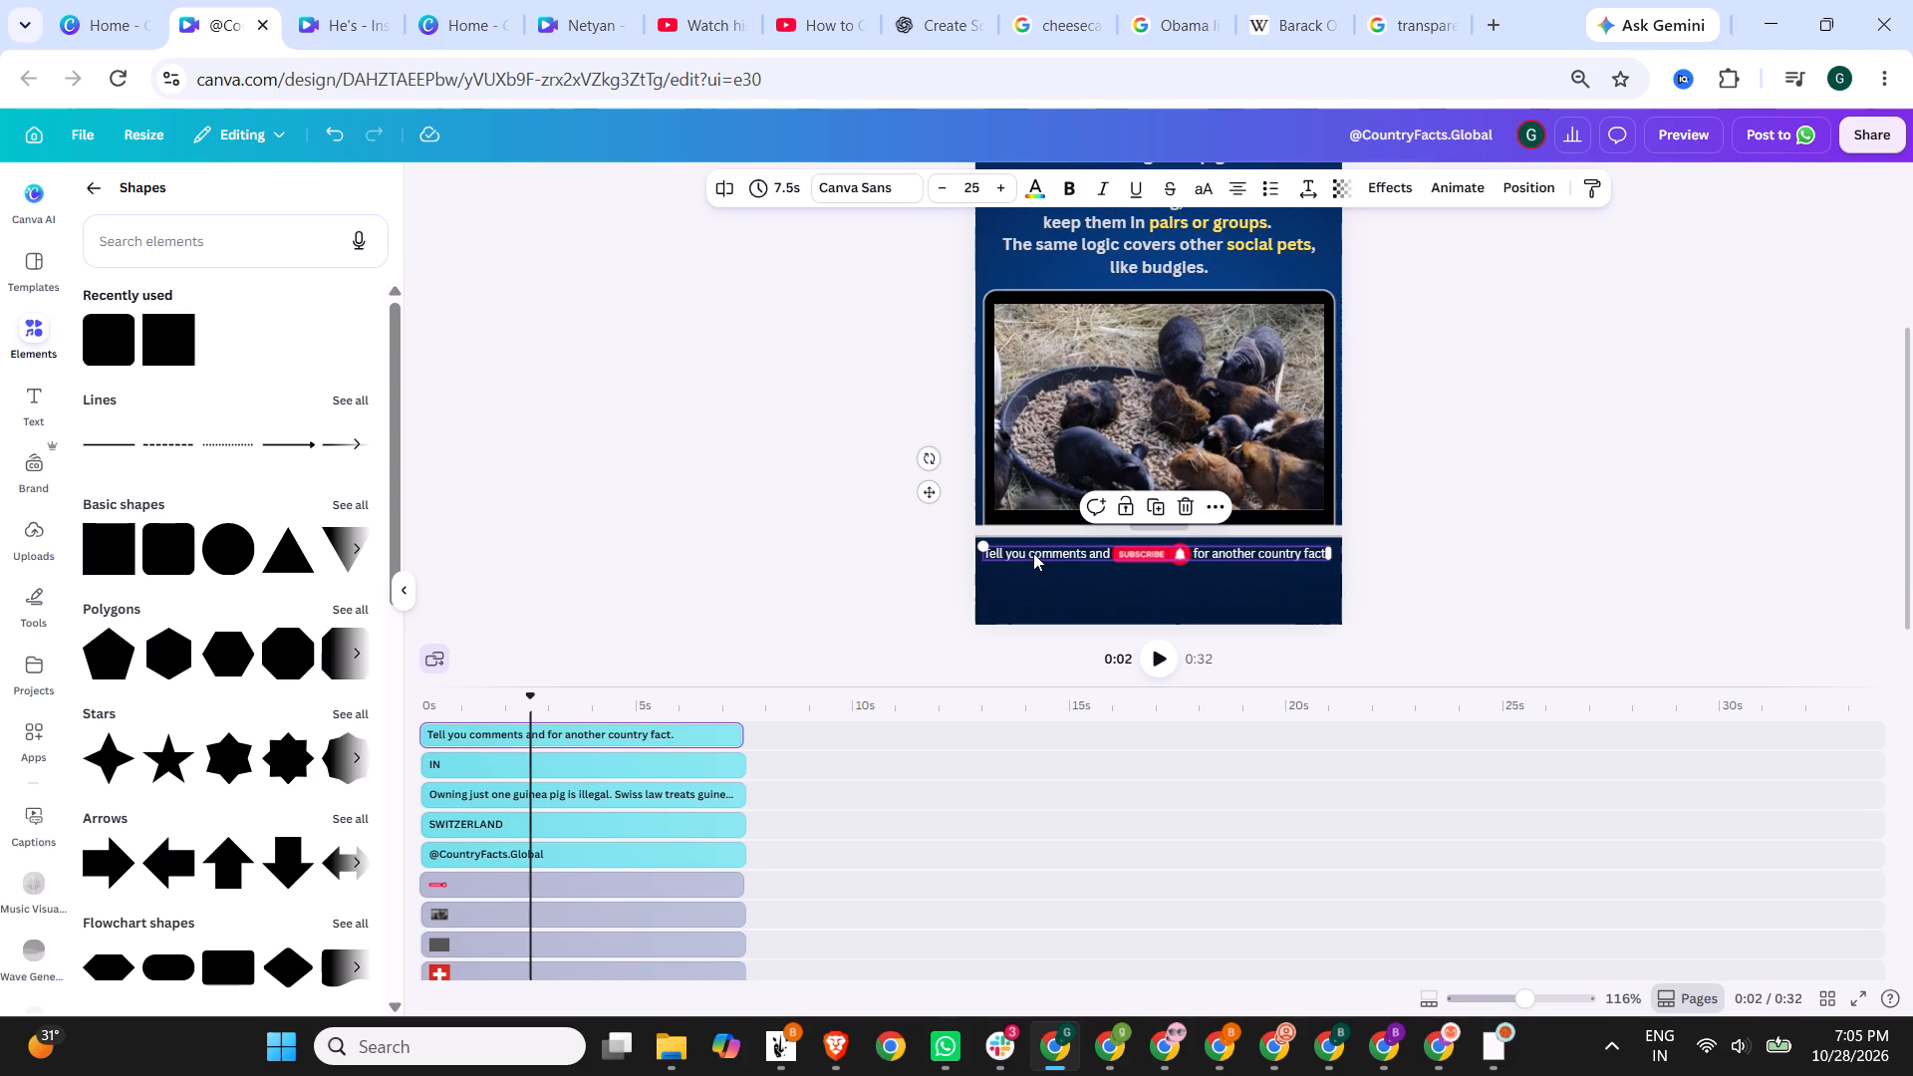
click(1028, 553)
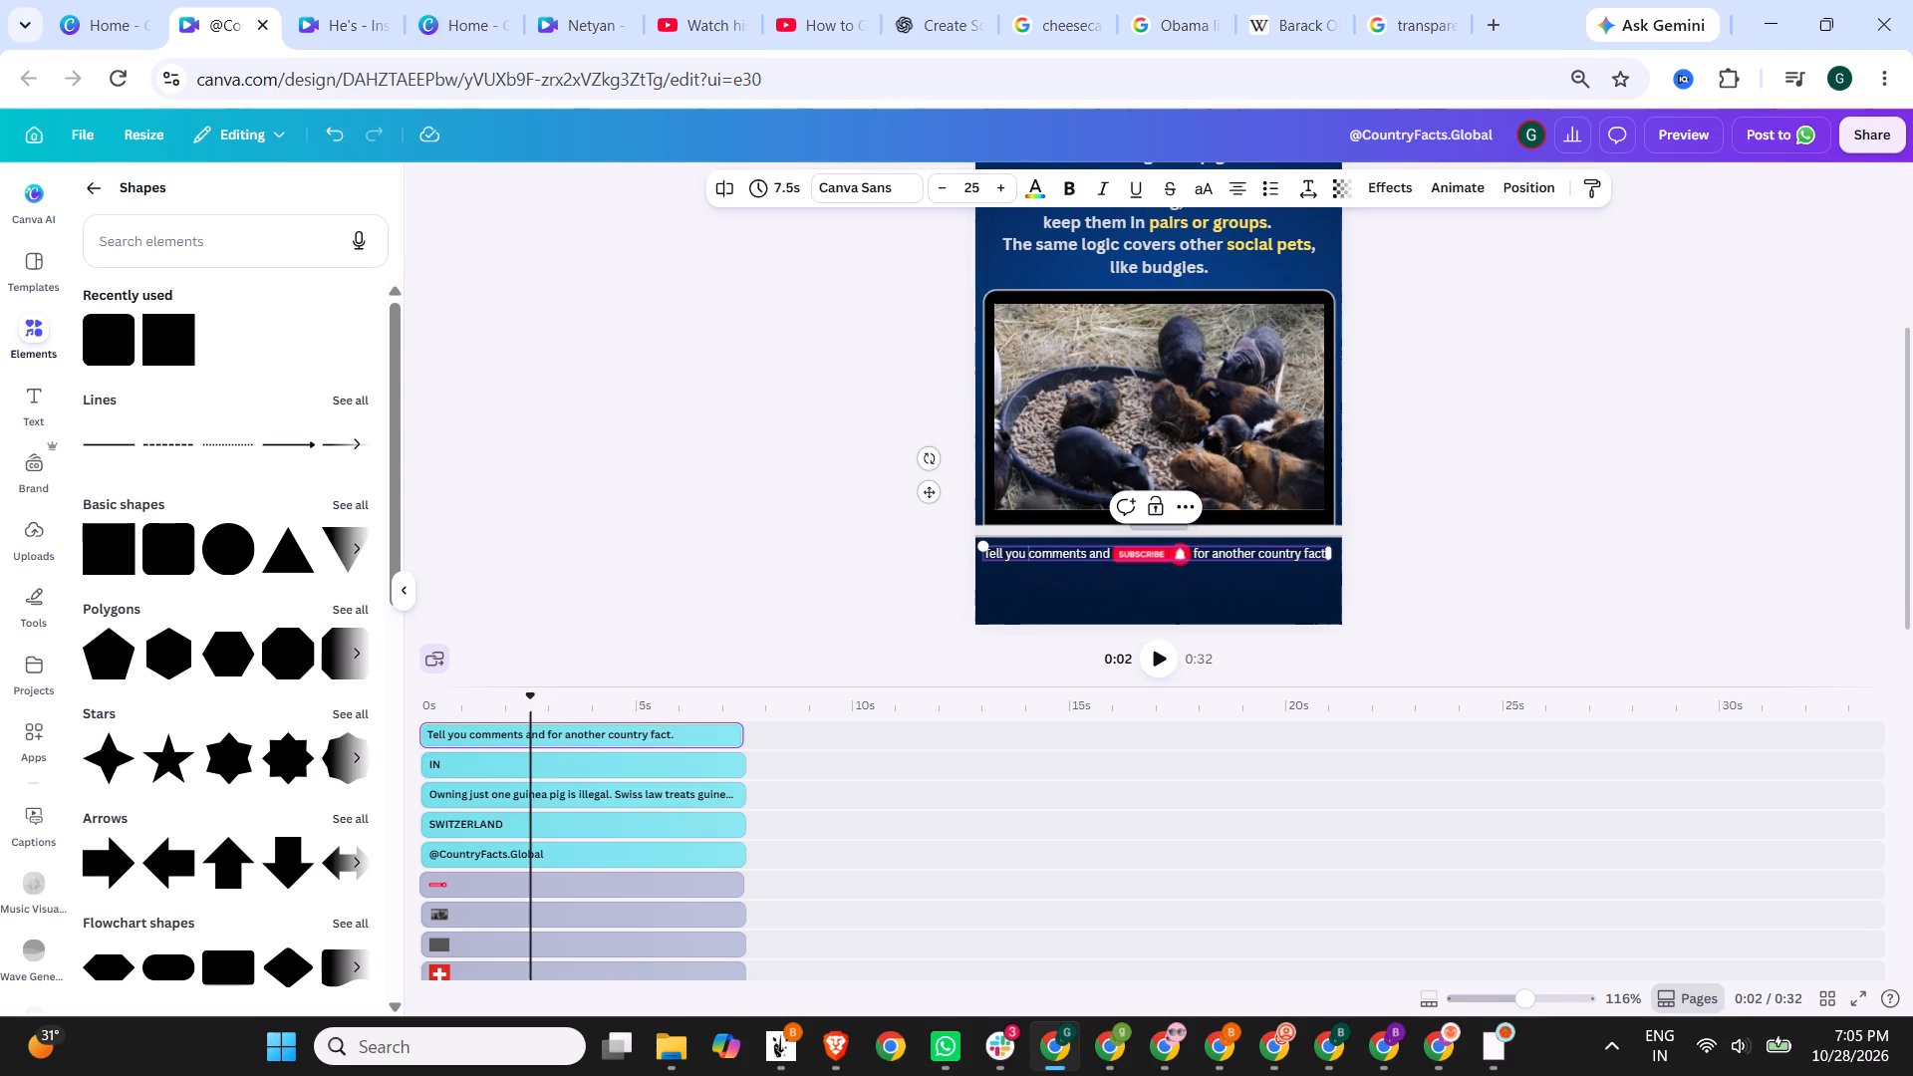
key(Left)
key(r)
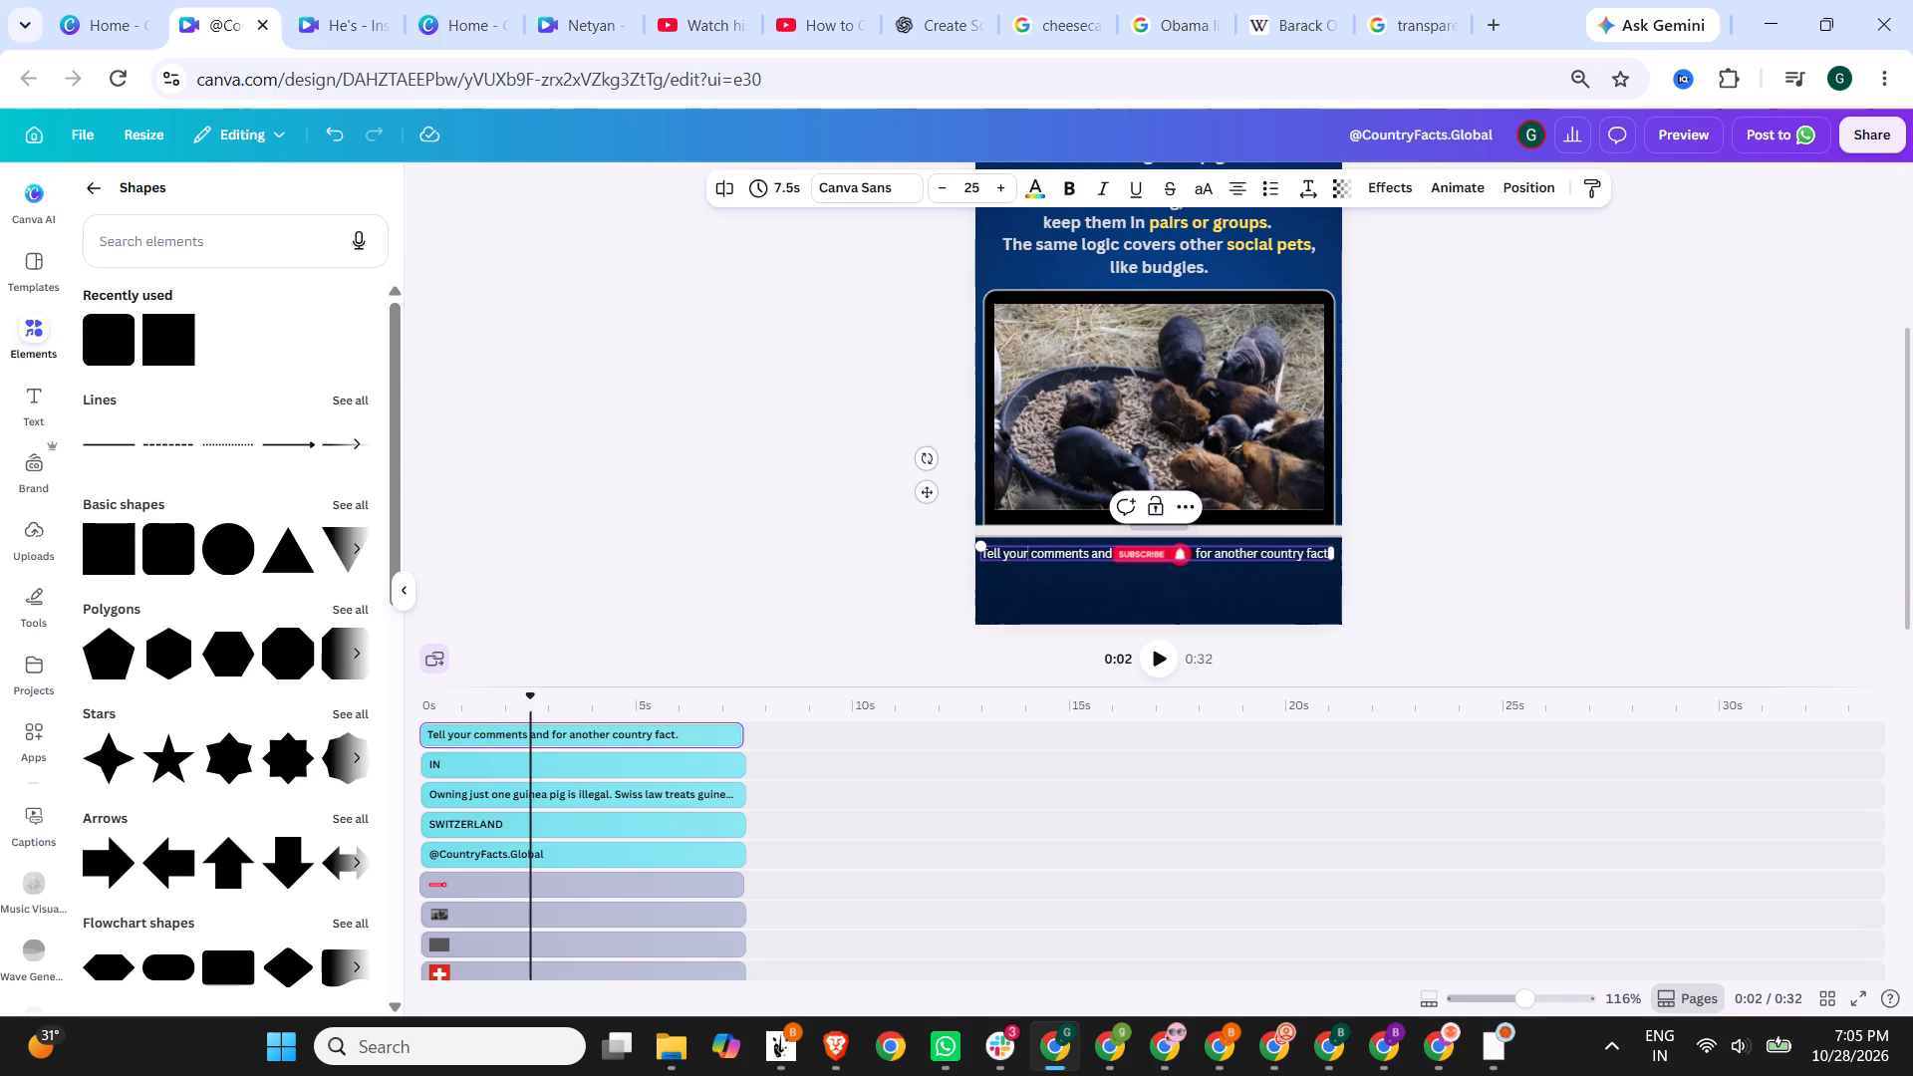
Nudge the grouped SUBSCRIBE button slightly right and up to fit the gap in the closing line.
click(1163, 557)
click(1184, 593)
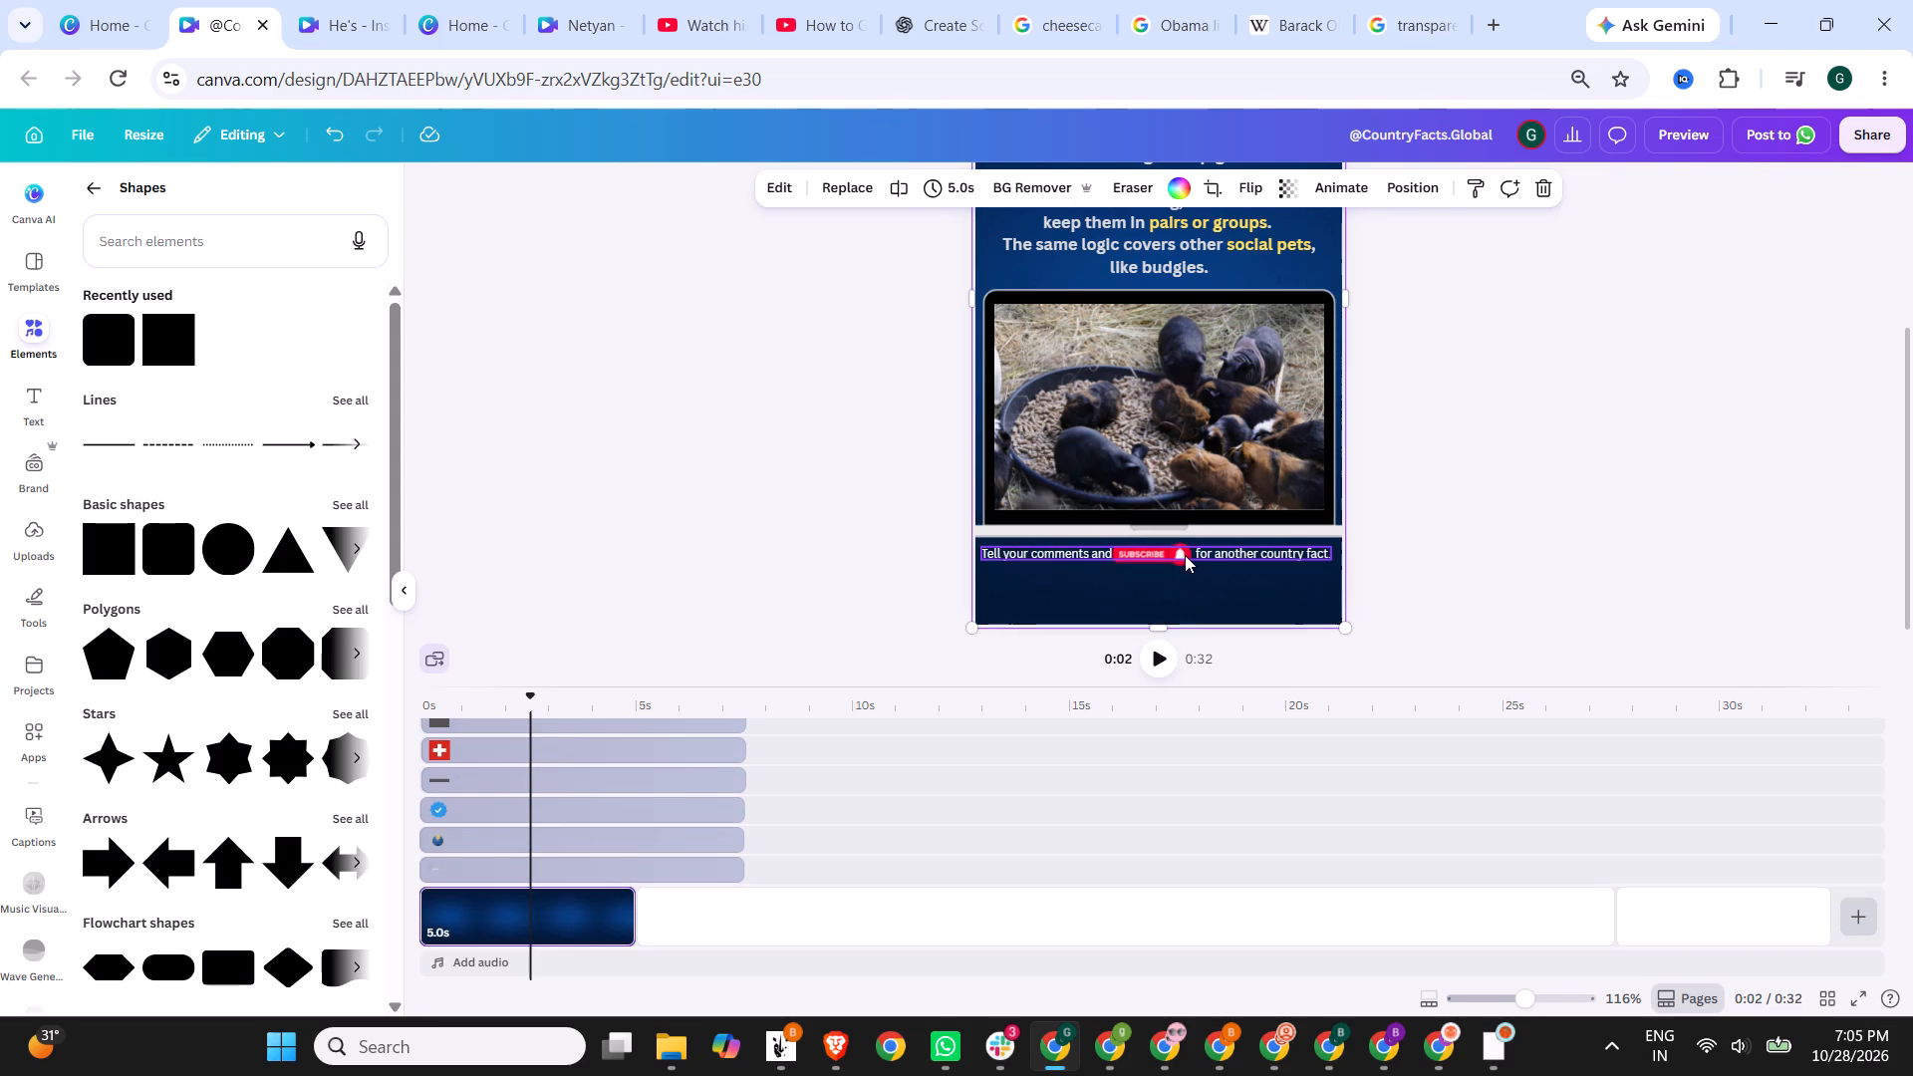
click(1176, 564)
key(Right)
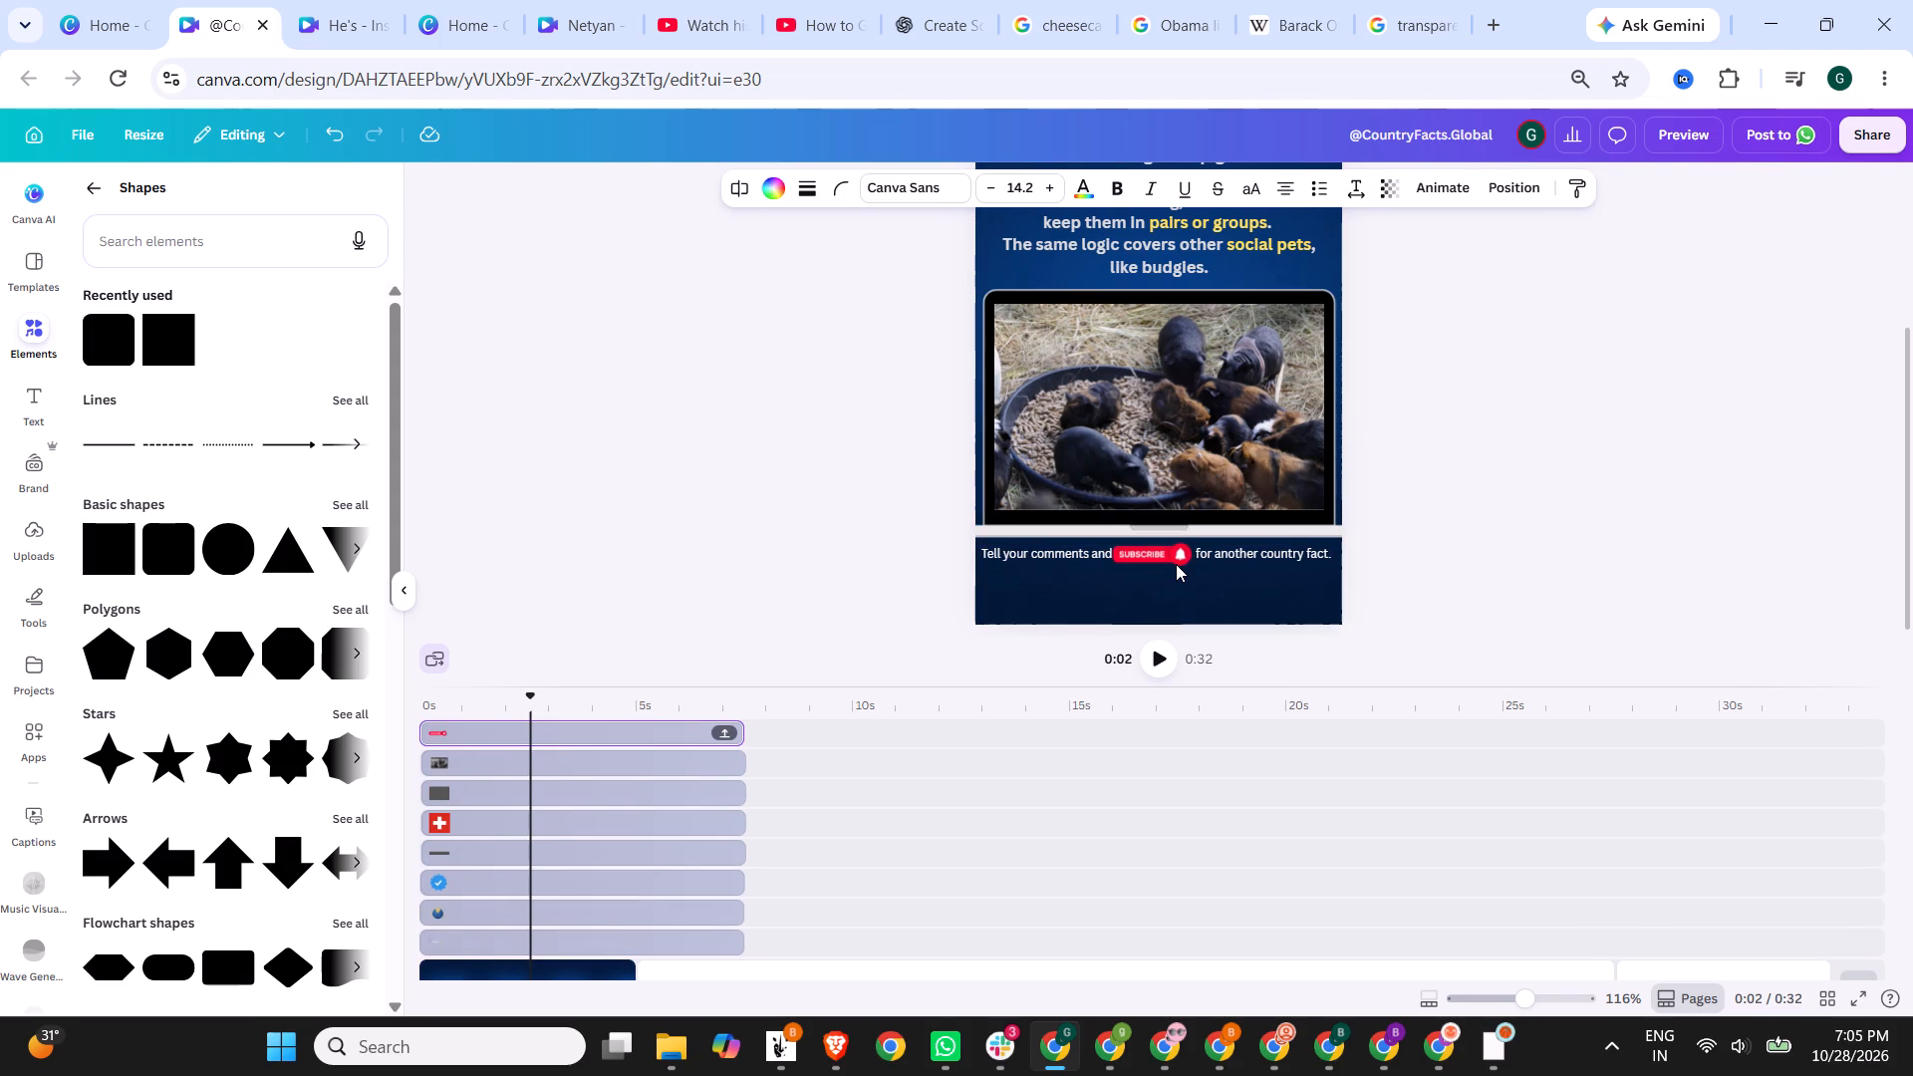
key(Right)
key(Right)
key(Right)
key(Right)
key(Right)
key(Up)
key(Up)
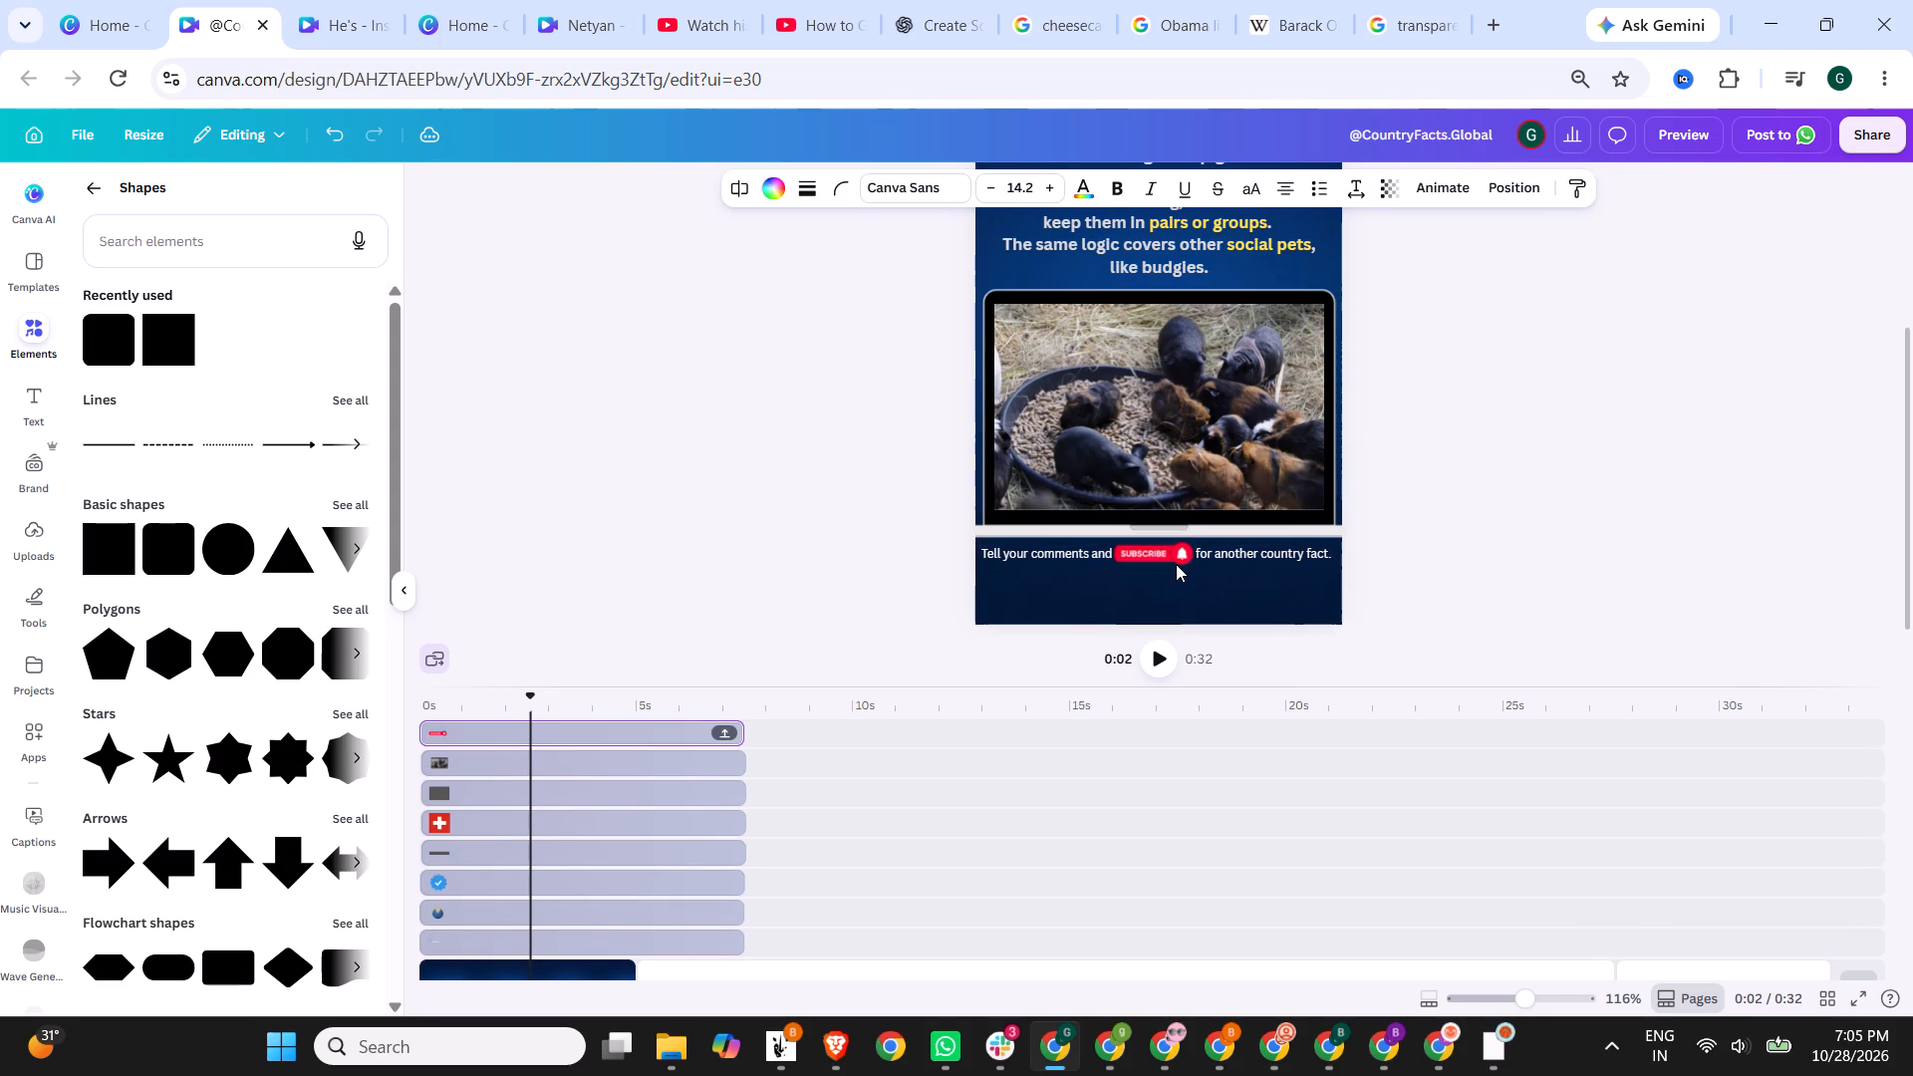
Align the grouped SUBSCRIBE button with the closing line by nudging it slightly right and up, and finally two nudges back down.
key(Up)
key(Right)
key(Right)
key(Up)
key(Up)
key(Up)
key(Up)
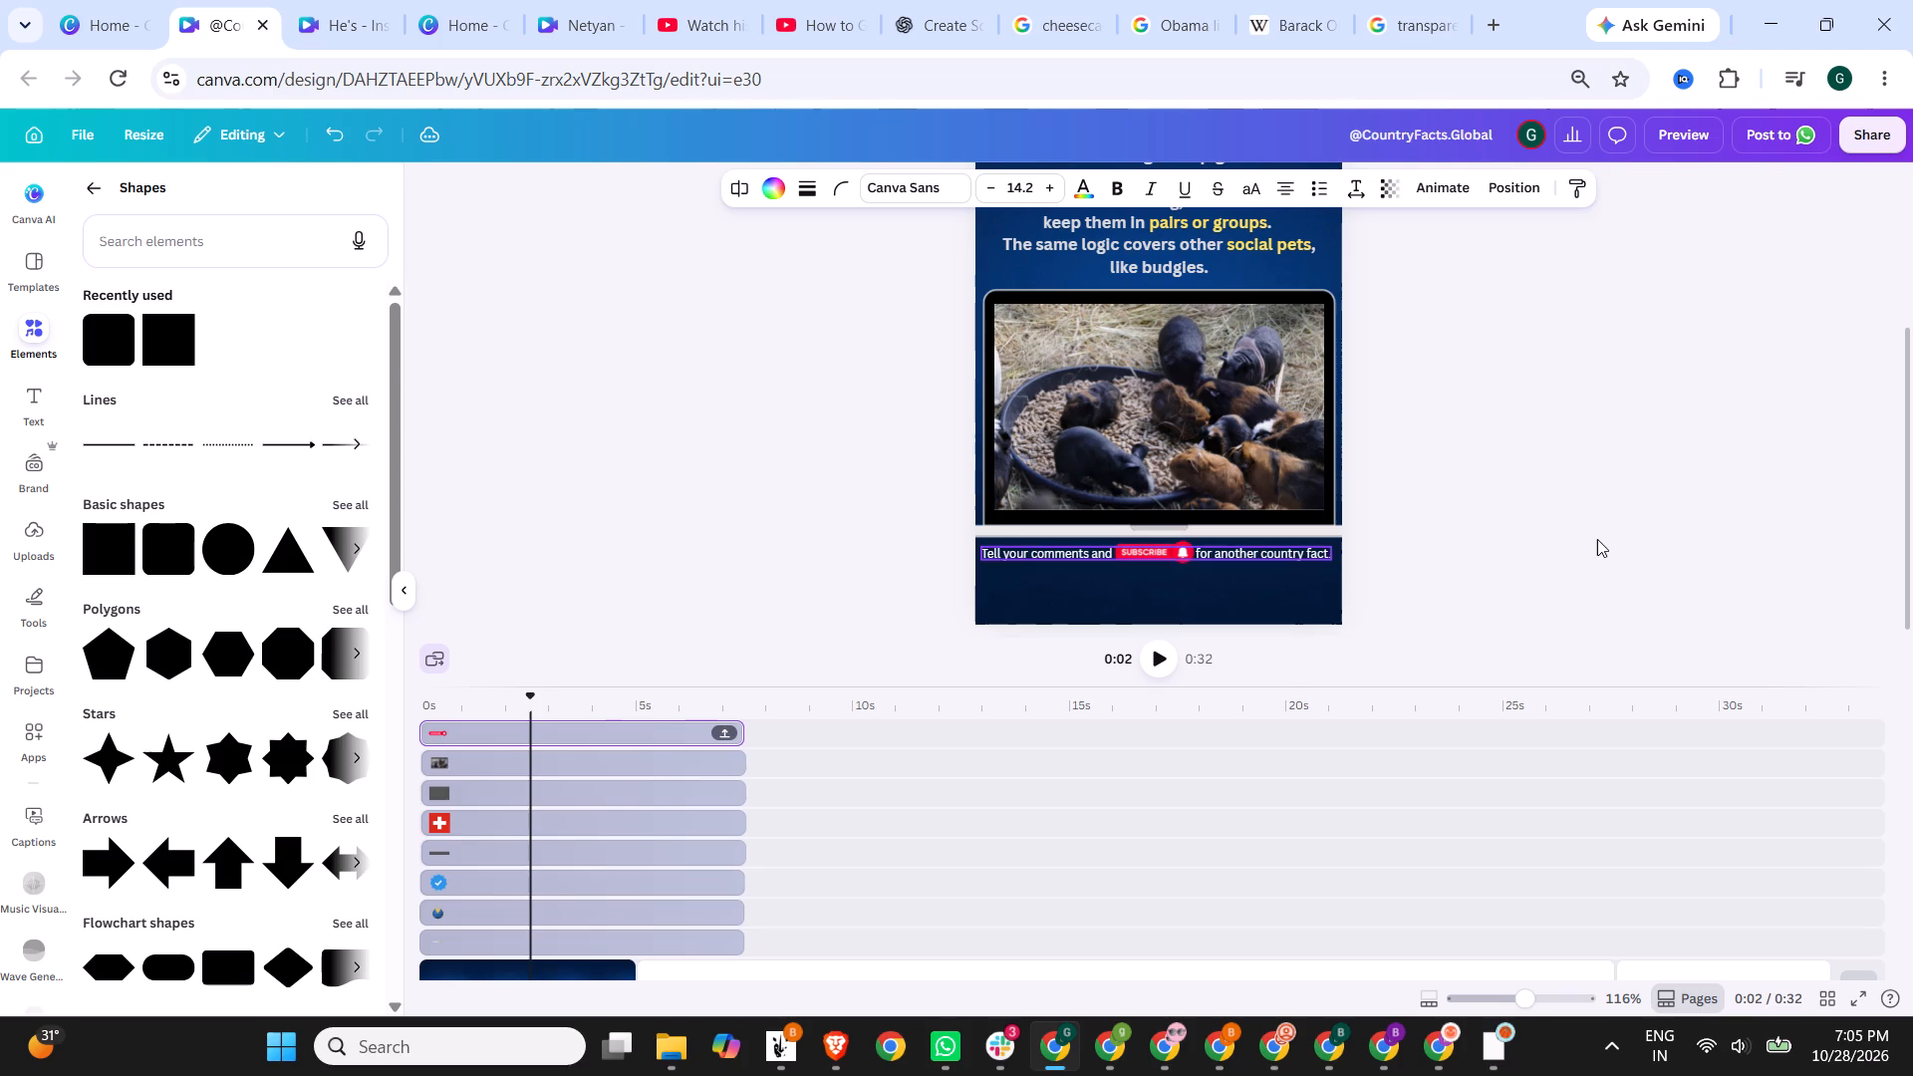
click(1596, 539)
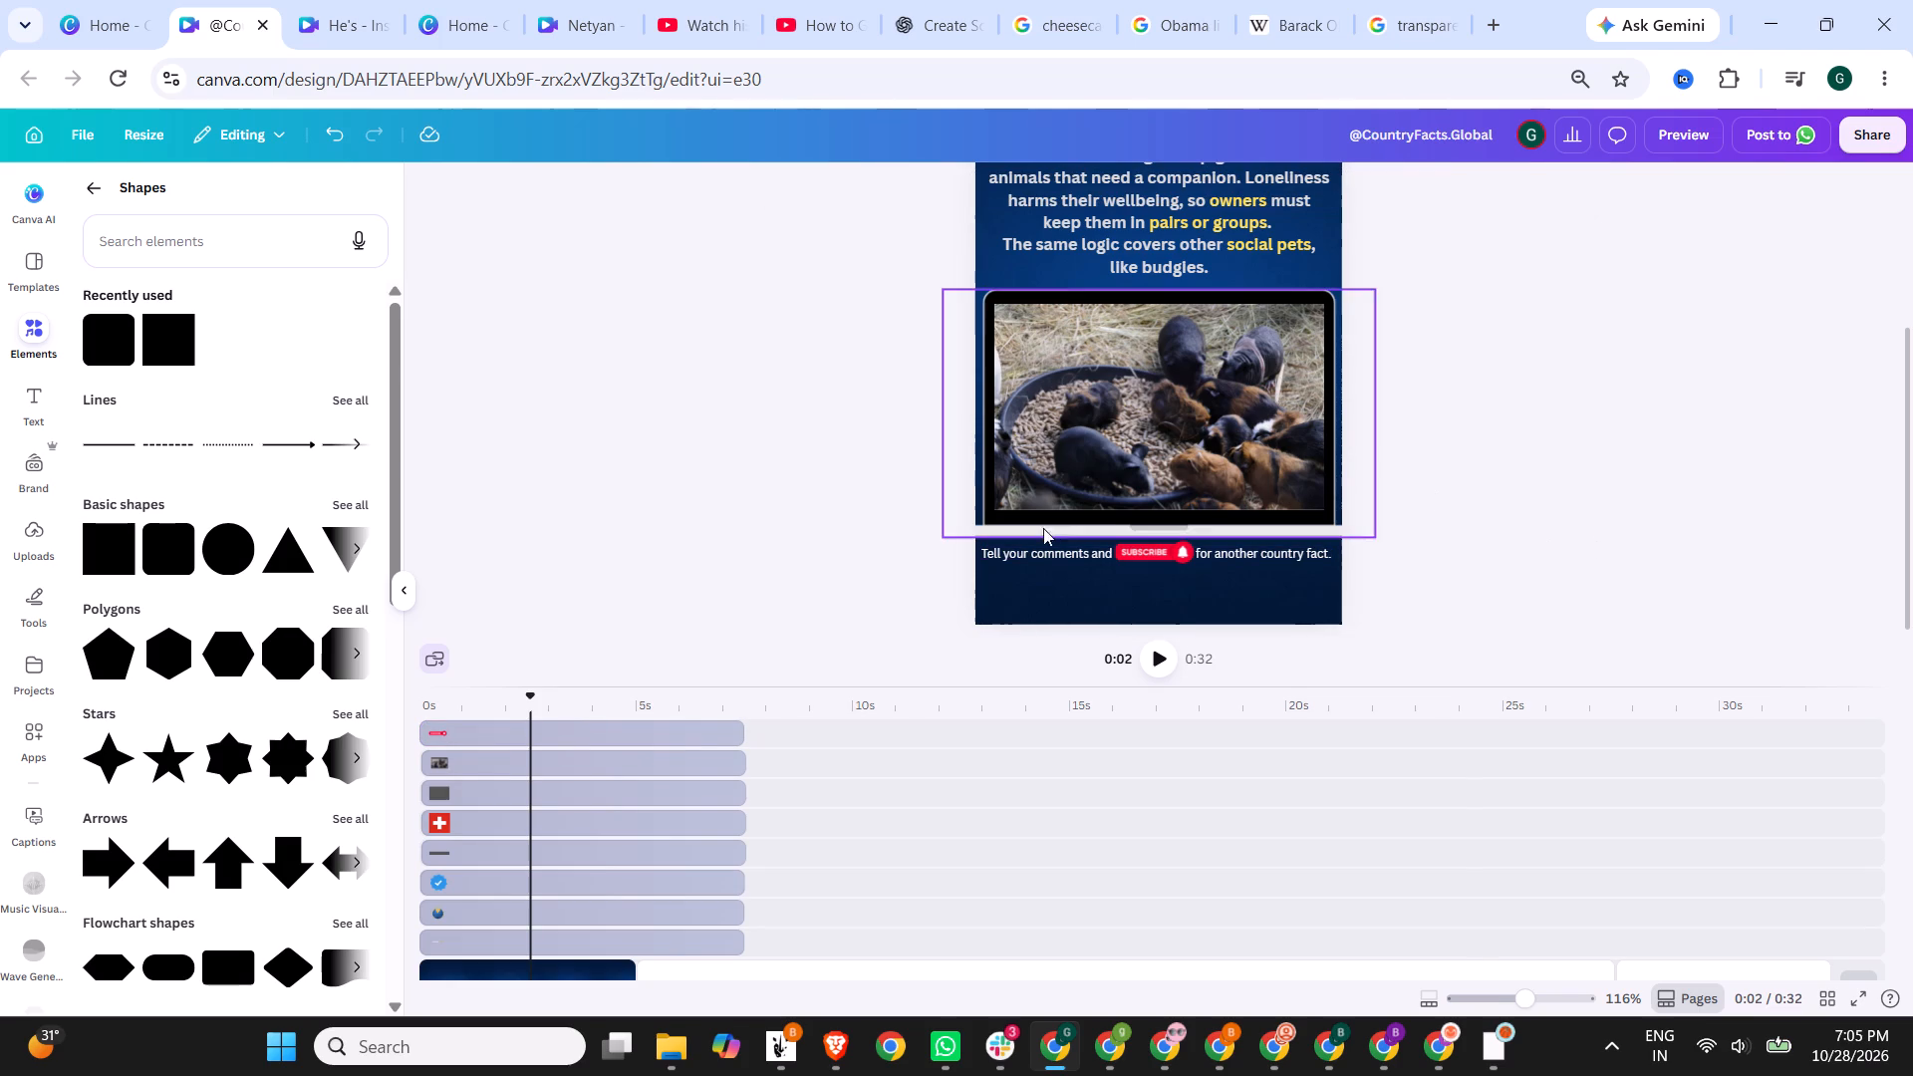
click(1182, 544)
key(Down)
key(Down)
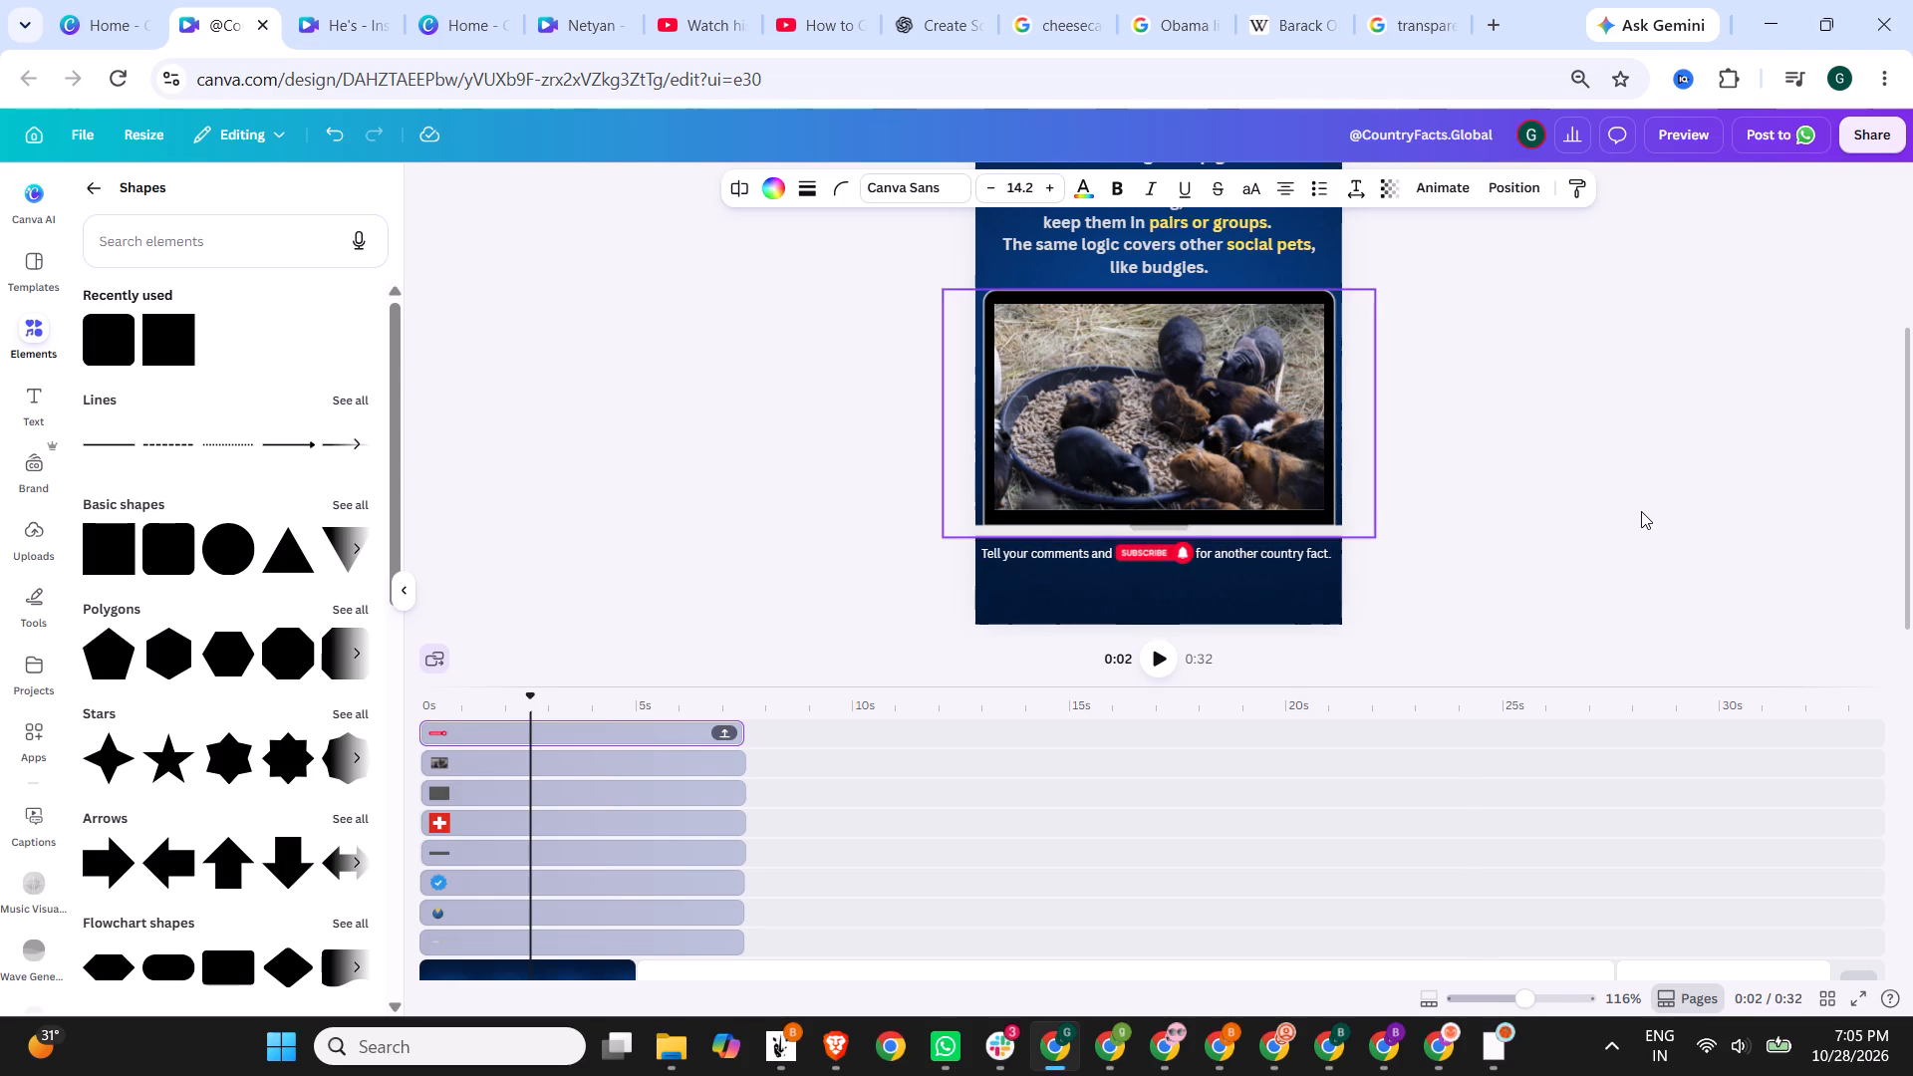
click(1641, 511)
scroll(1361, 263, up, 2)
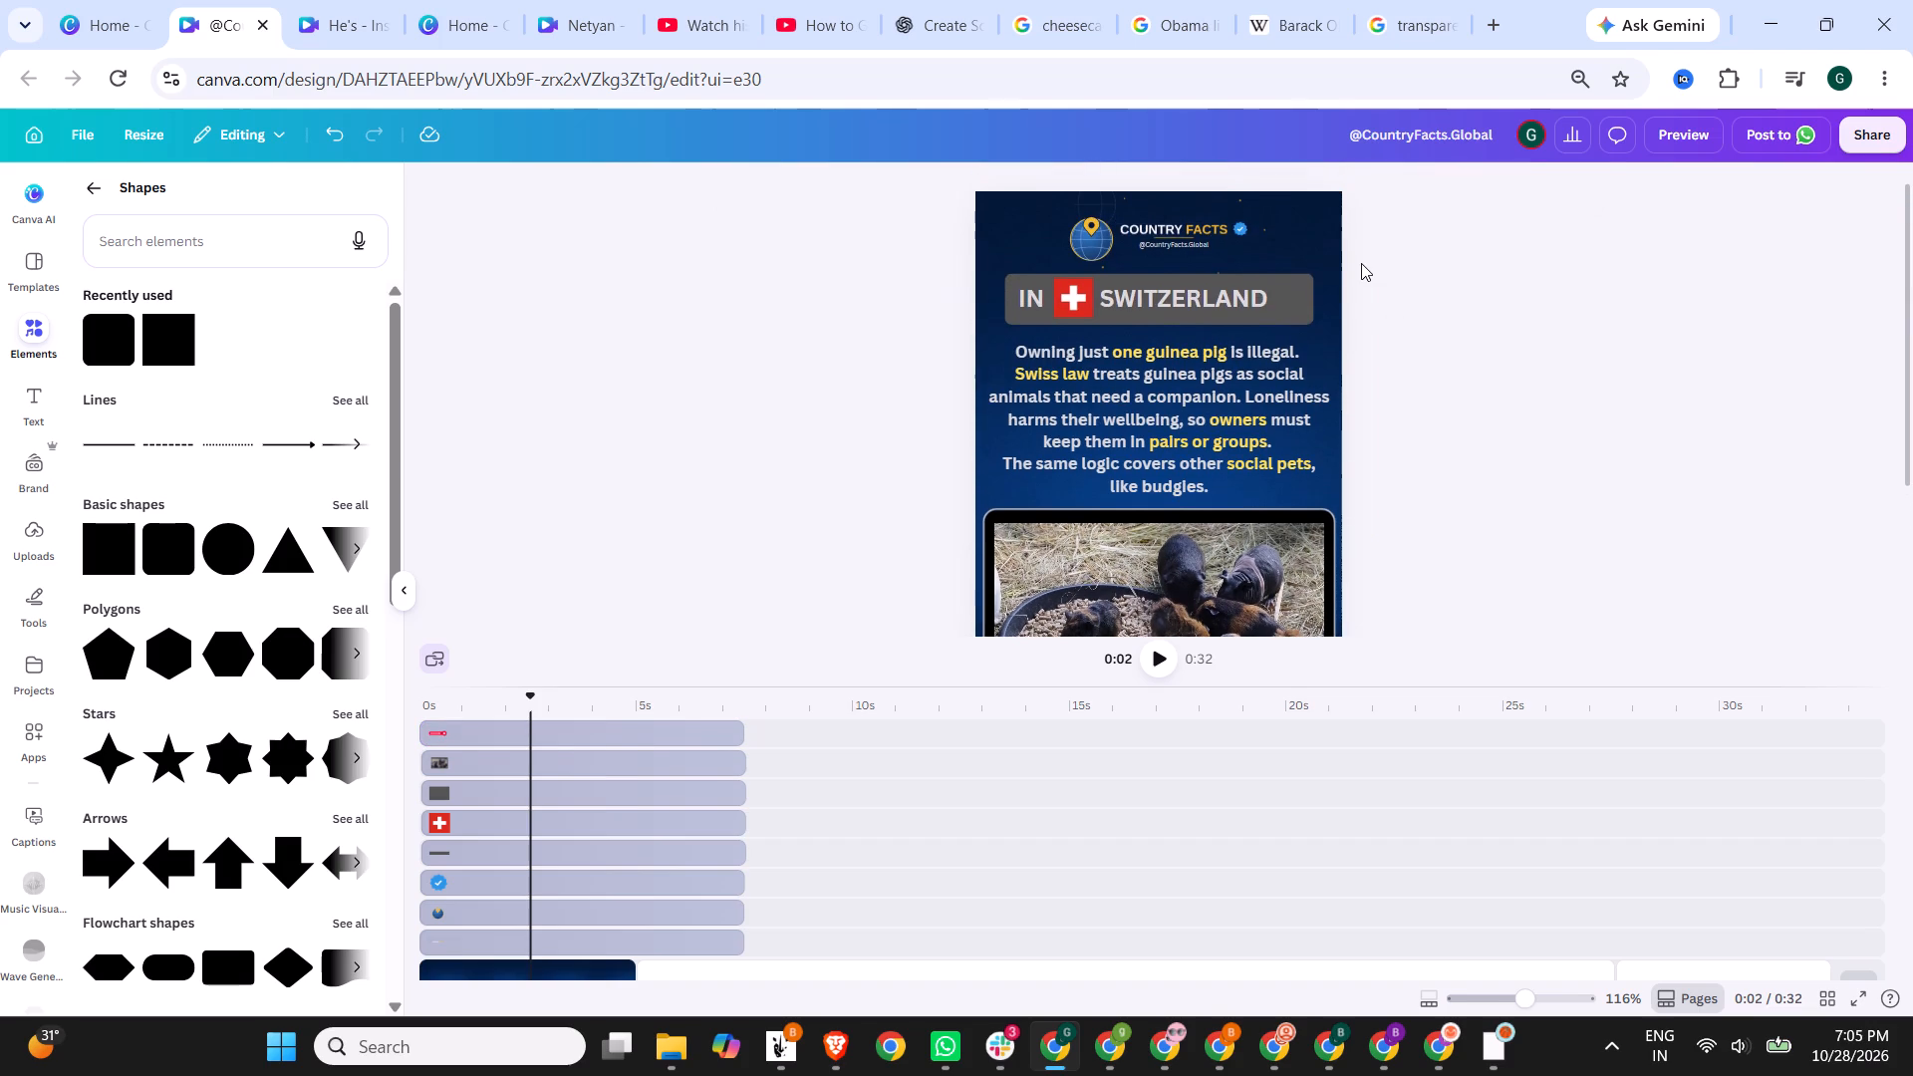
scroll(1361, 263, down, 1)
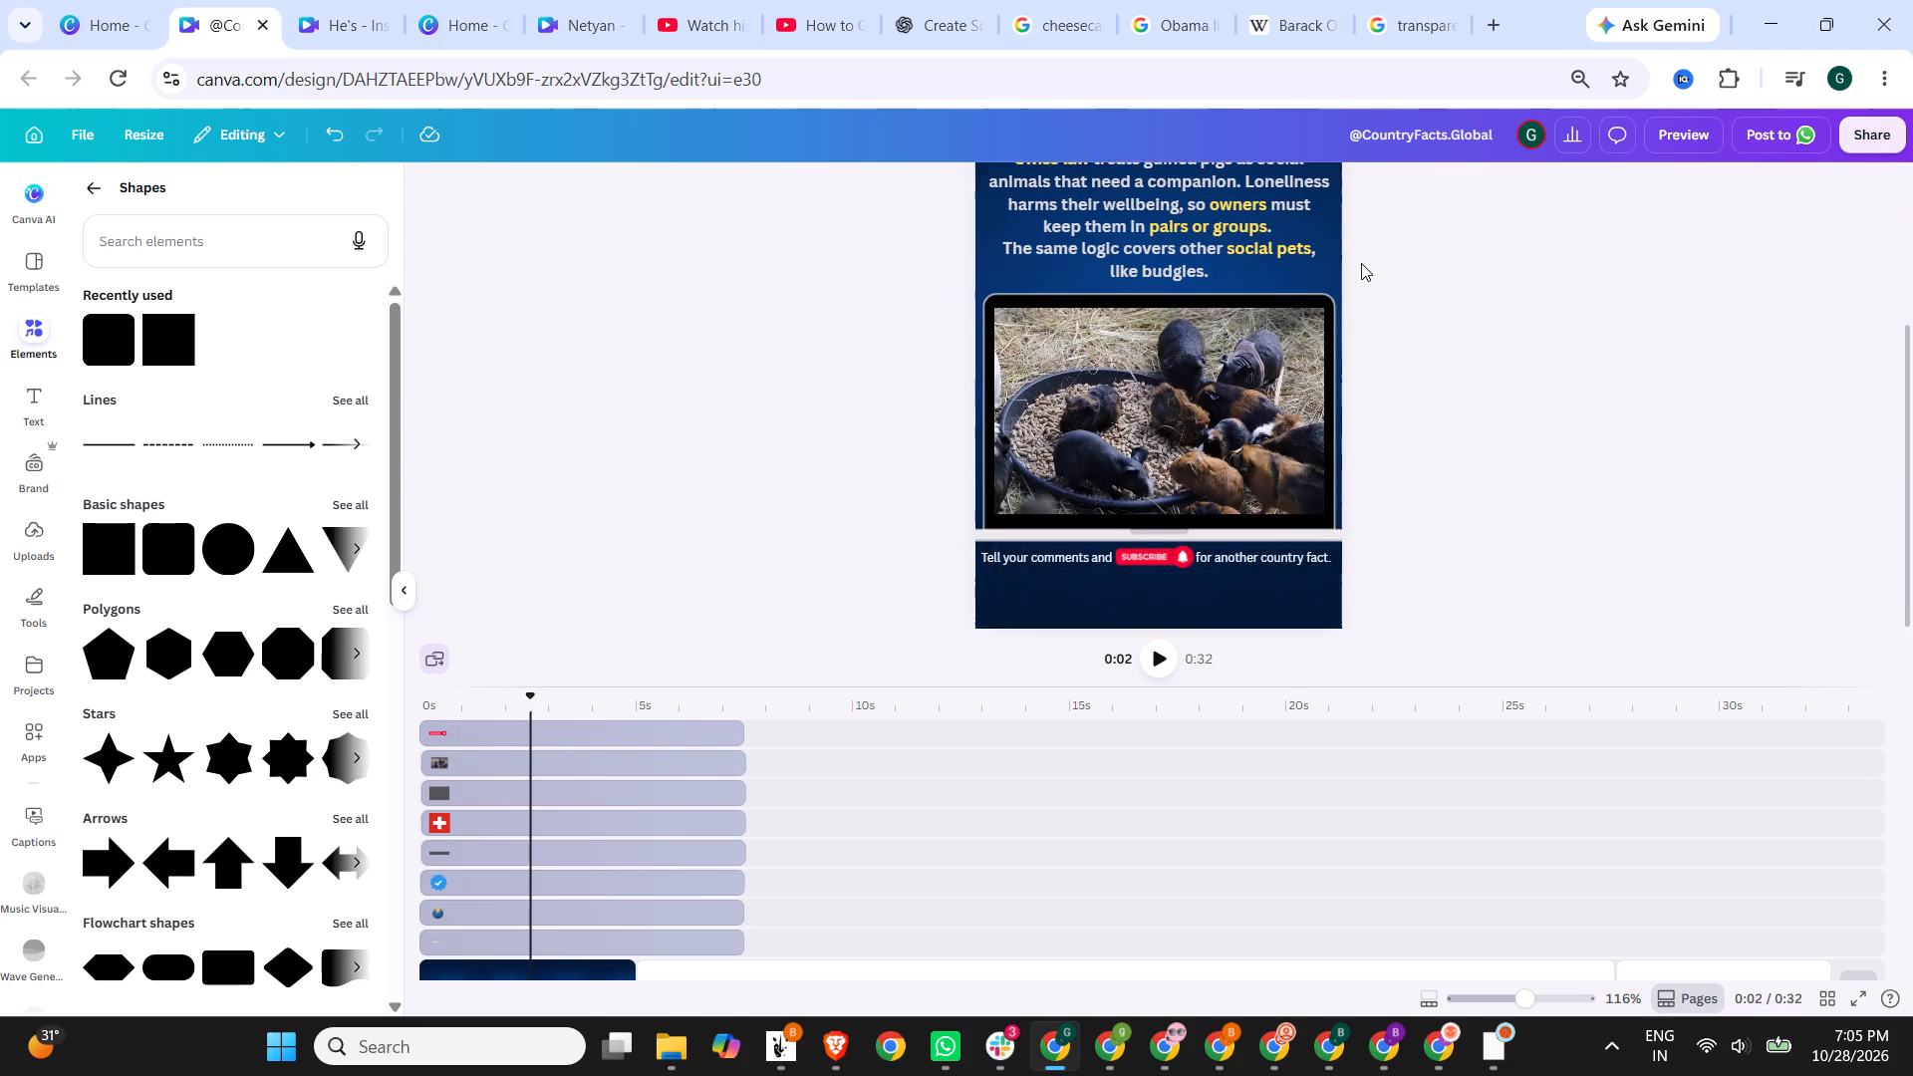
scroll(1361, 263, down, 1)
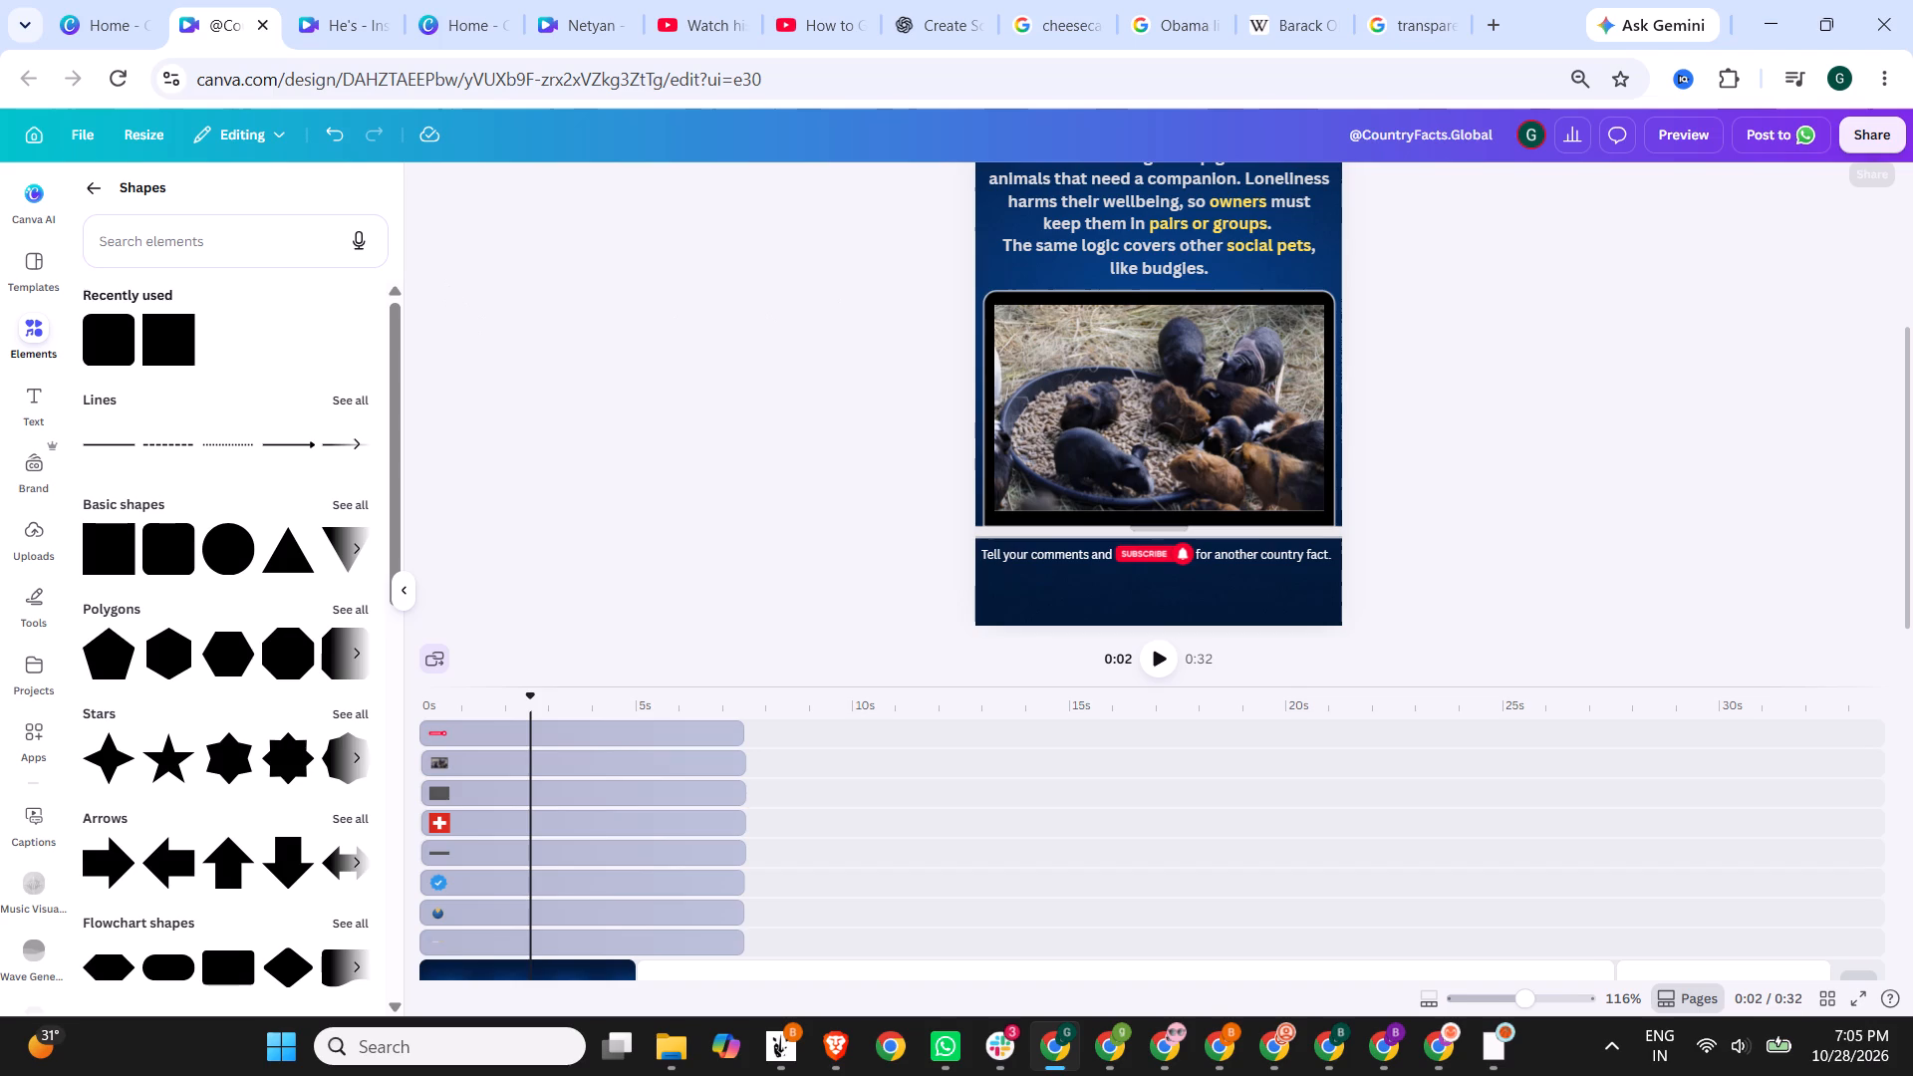
Switch to YouTube and look through the open watch history and the "How to Get 4,000 Watch Hours in 24 Hours" video.
click(755, 0)
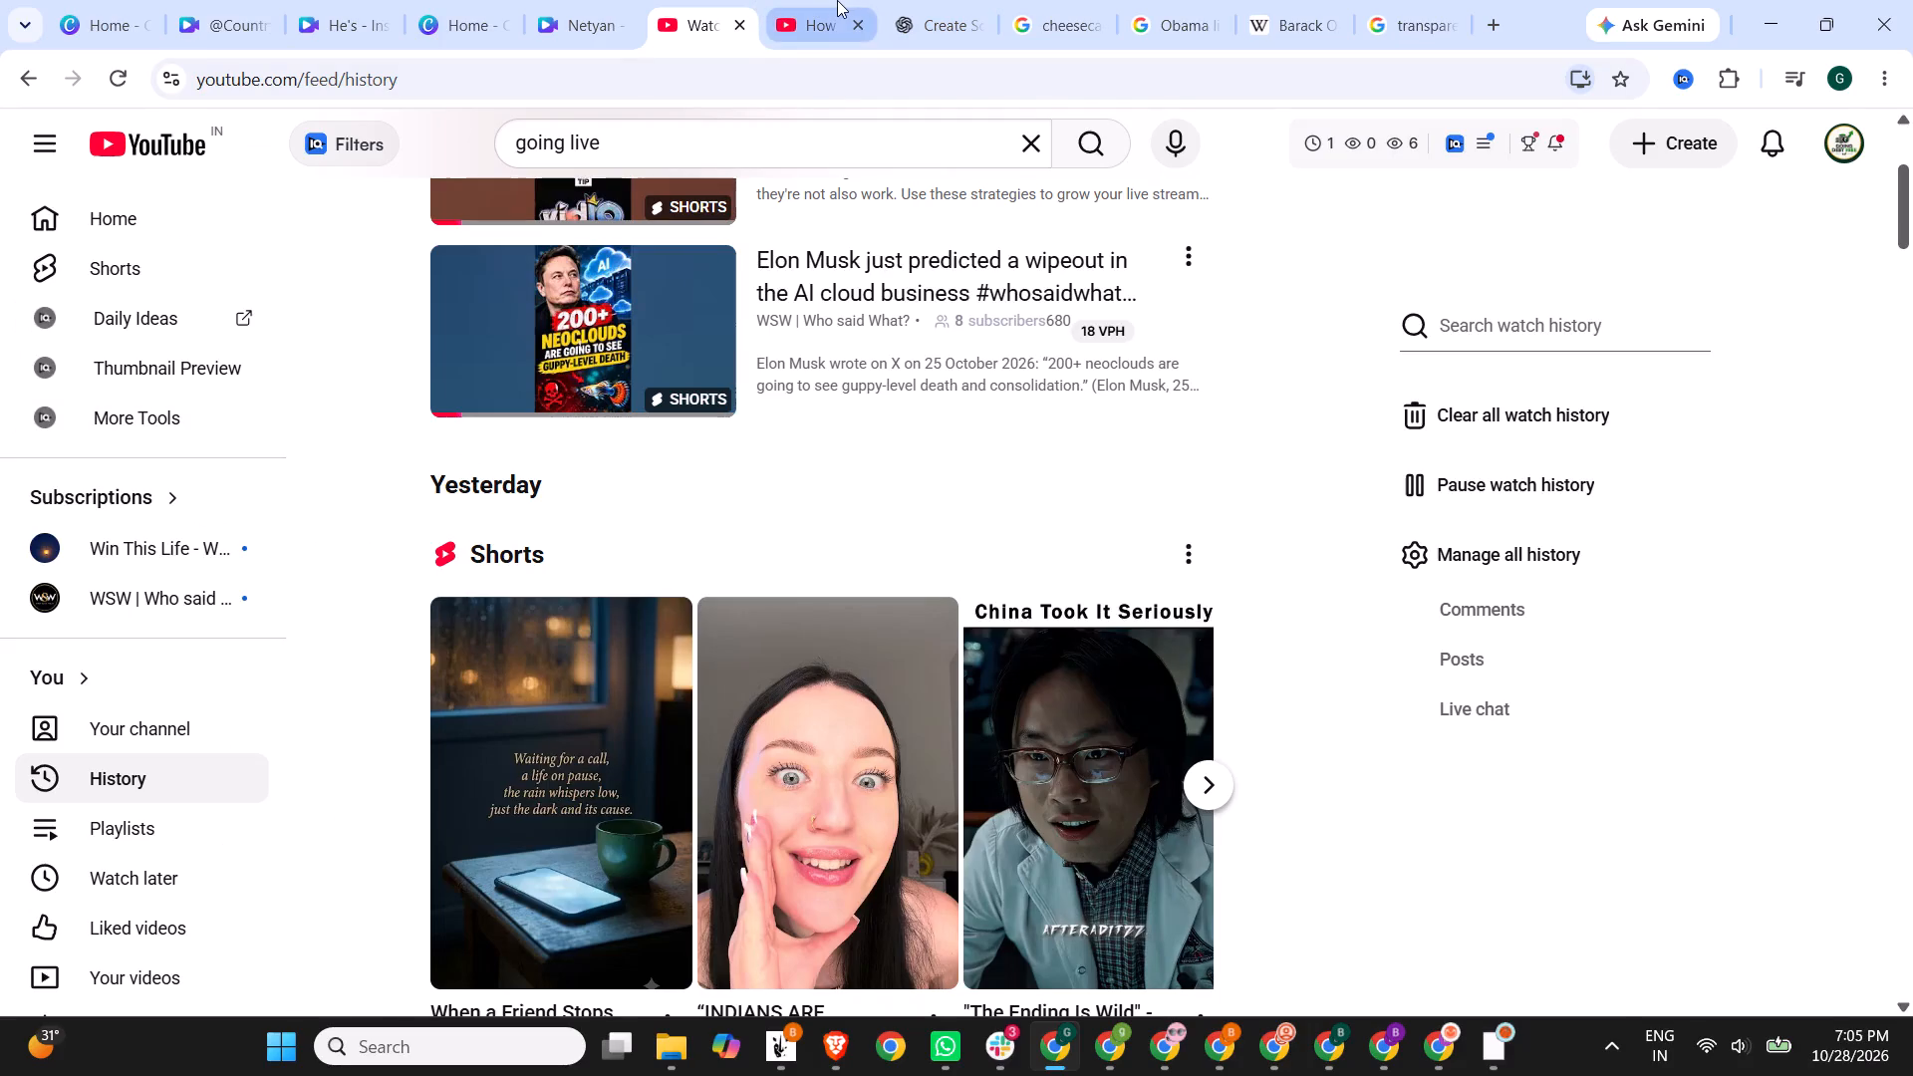
click(834, 0)
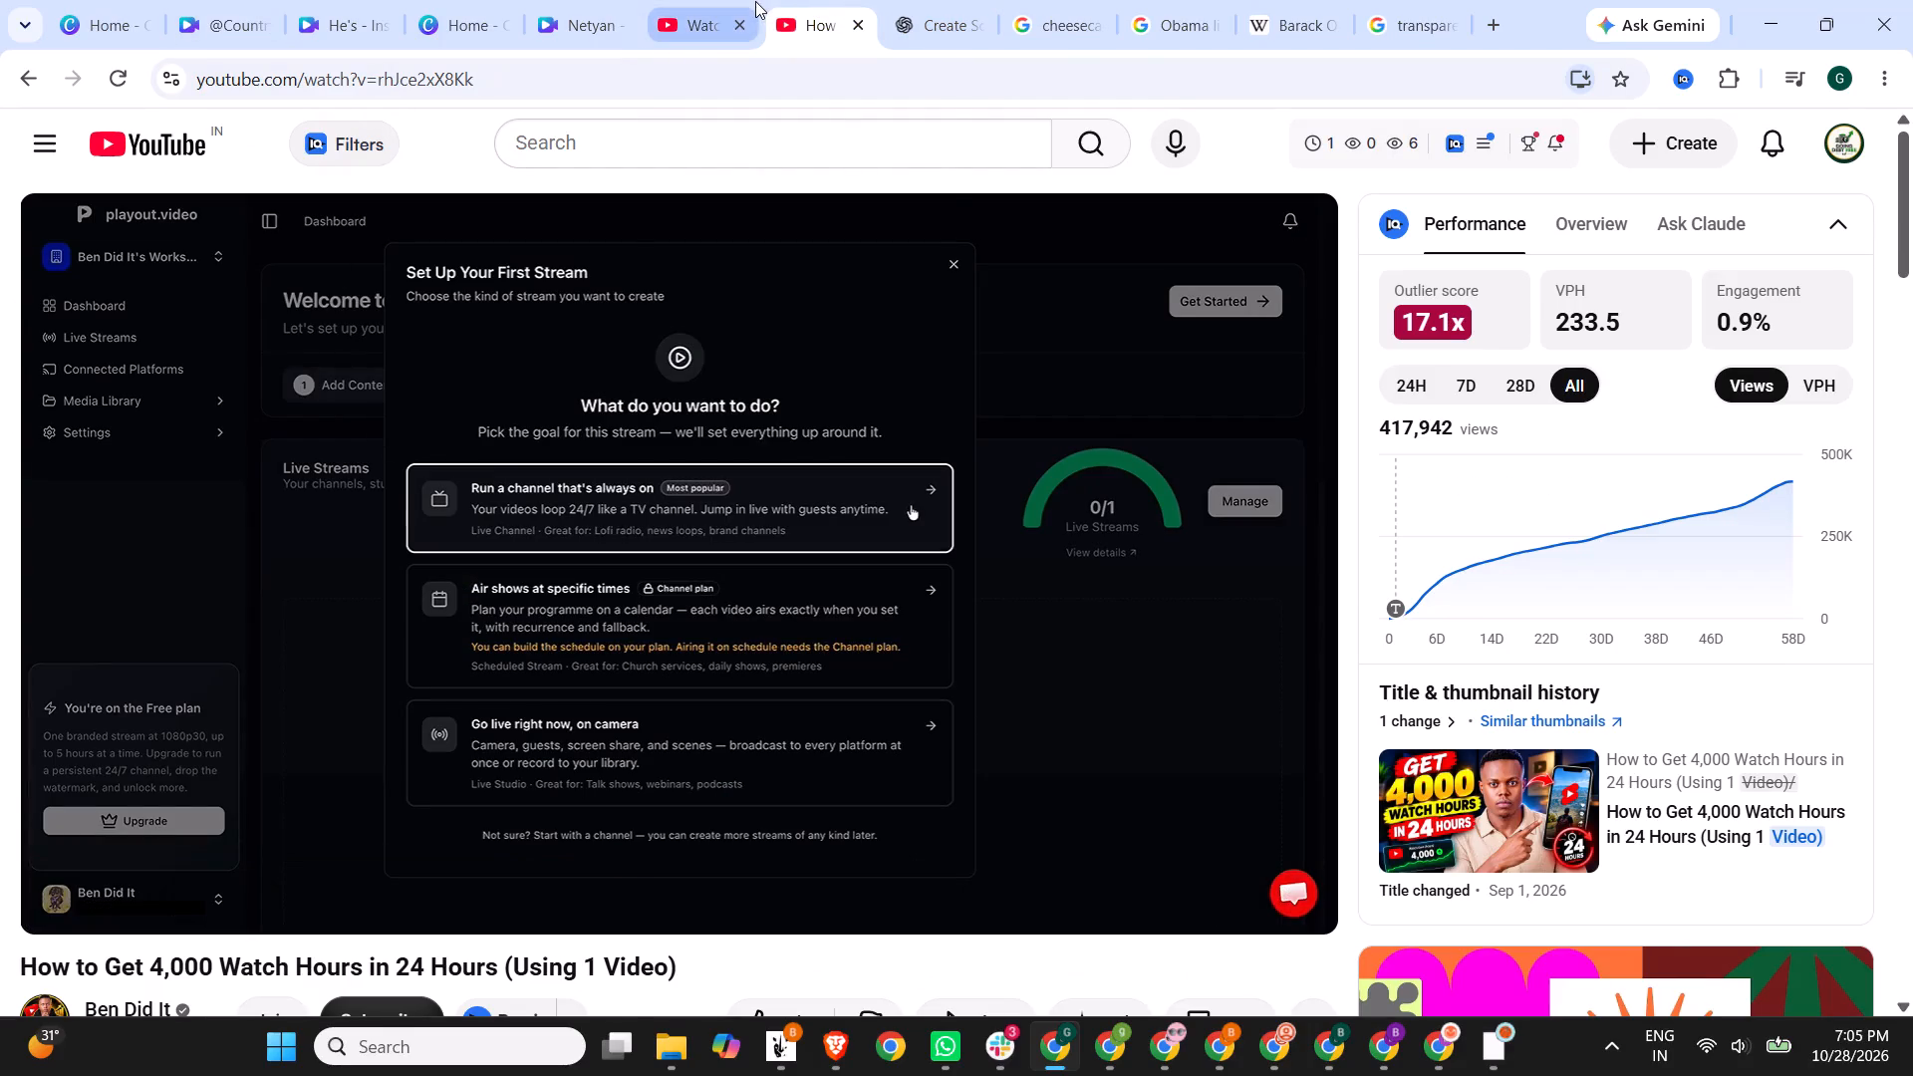
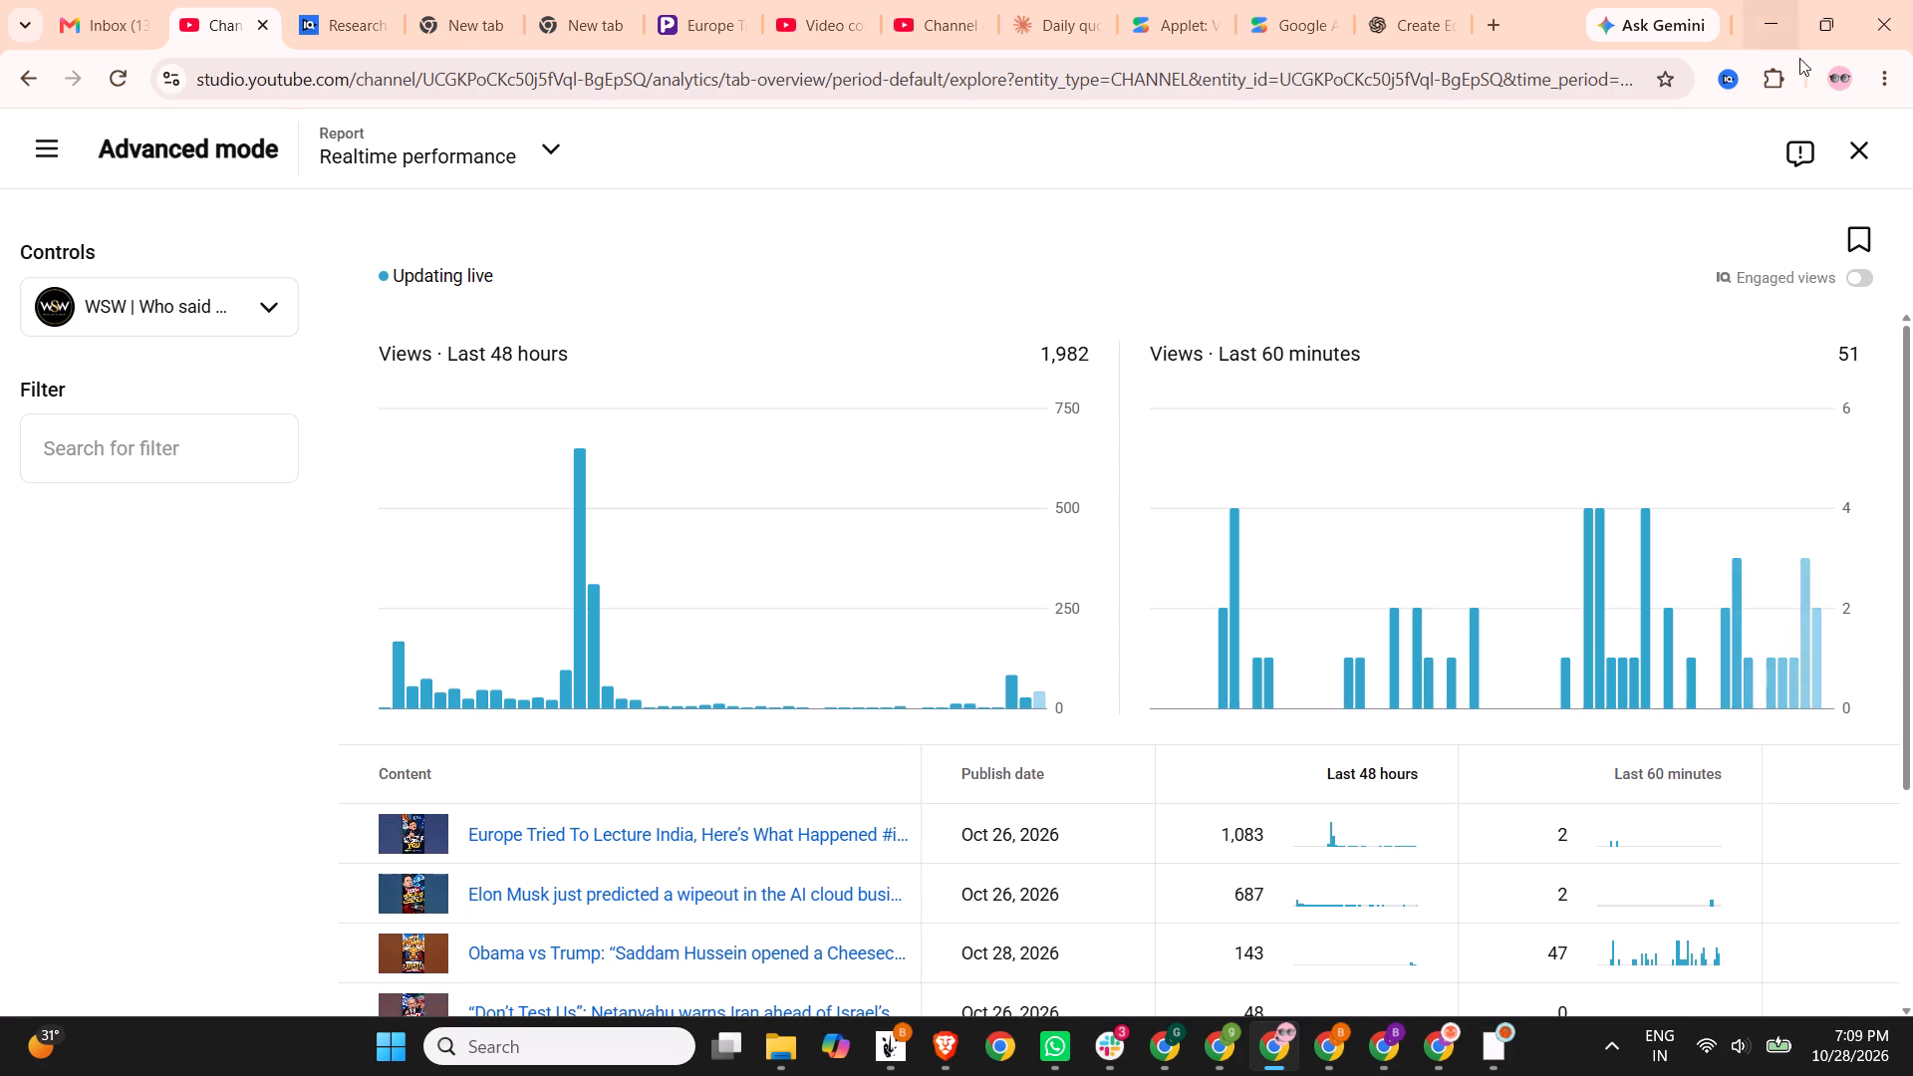
Close the Realtime performance report to return to the WSW channel's analytics overview.
click(1856, 144)
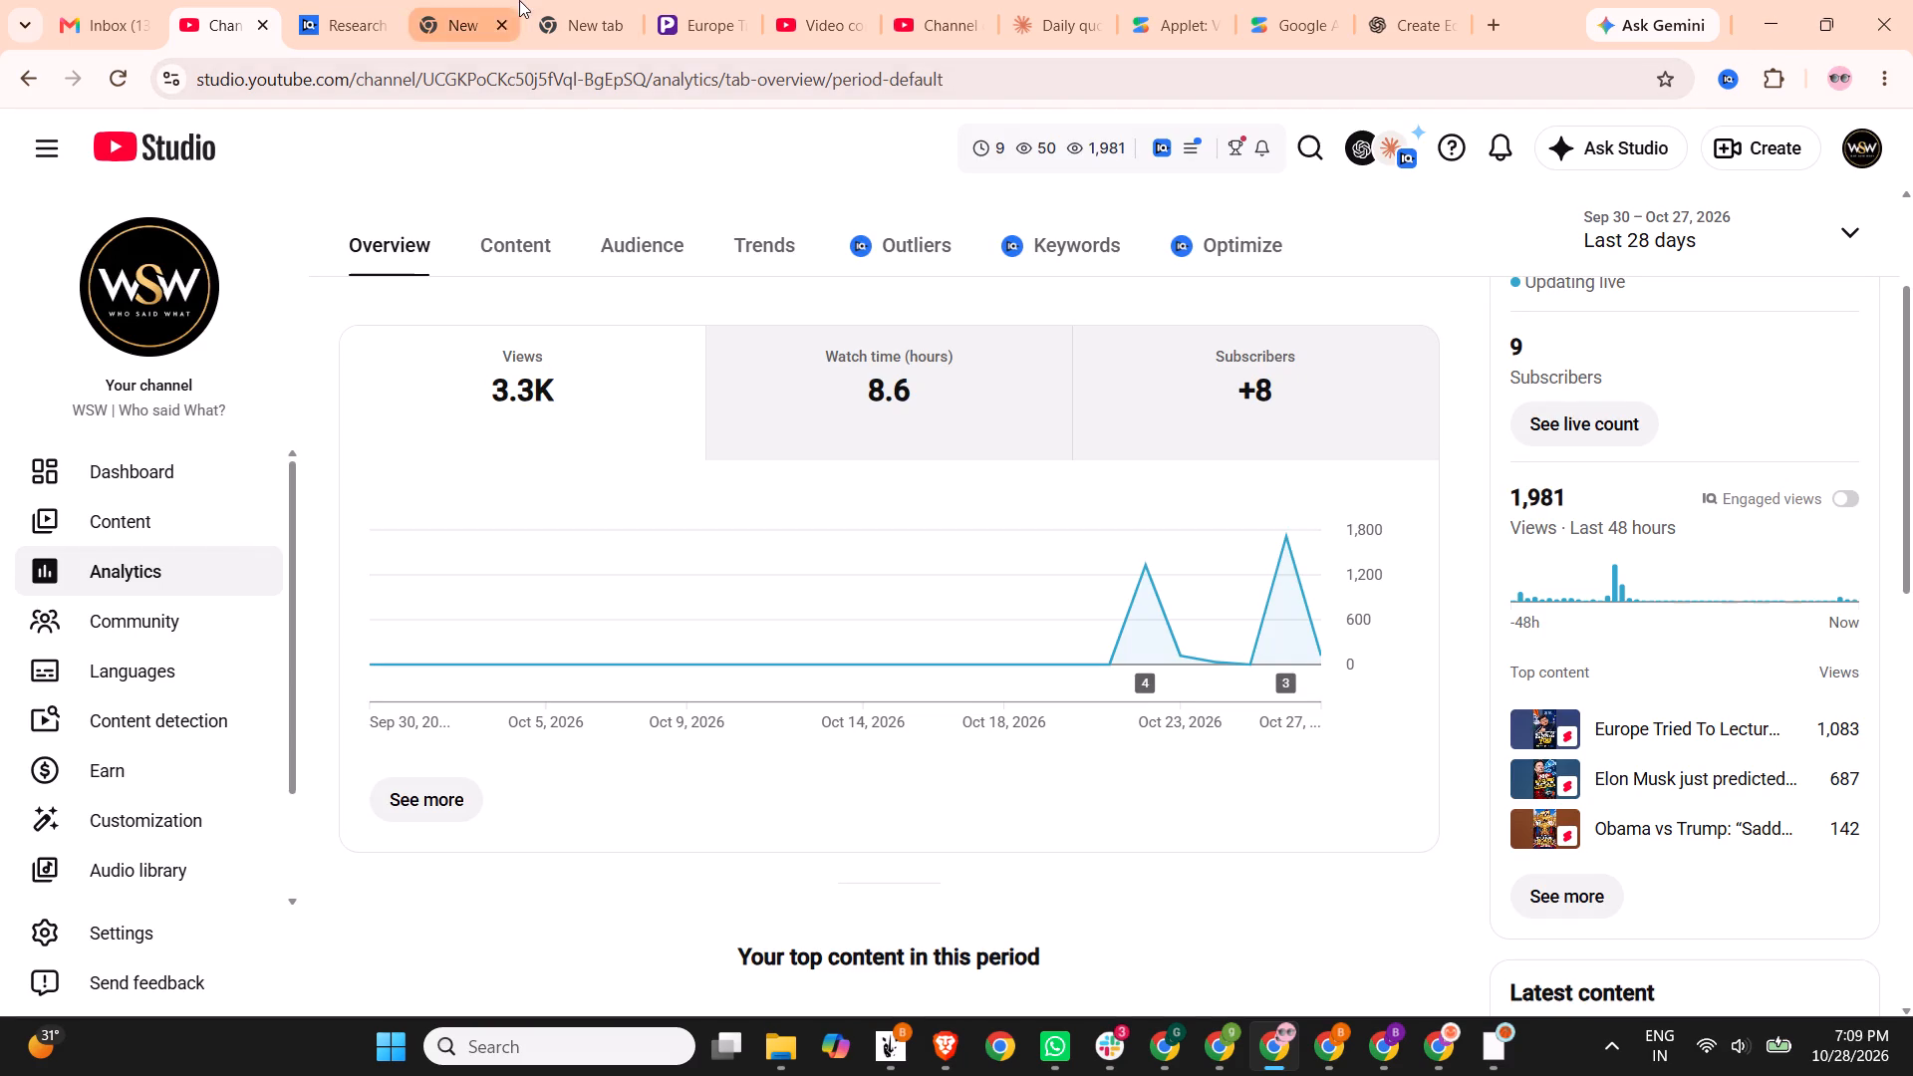
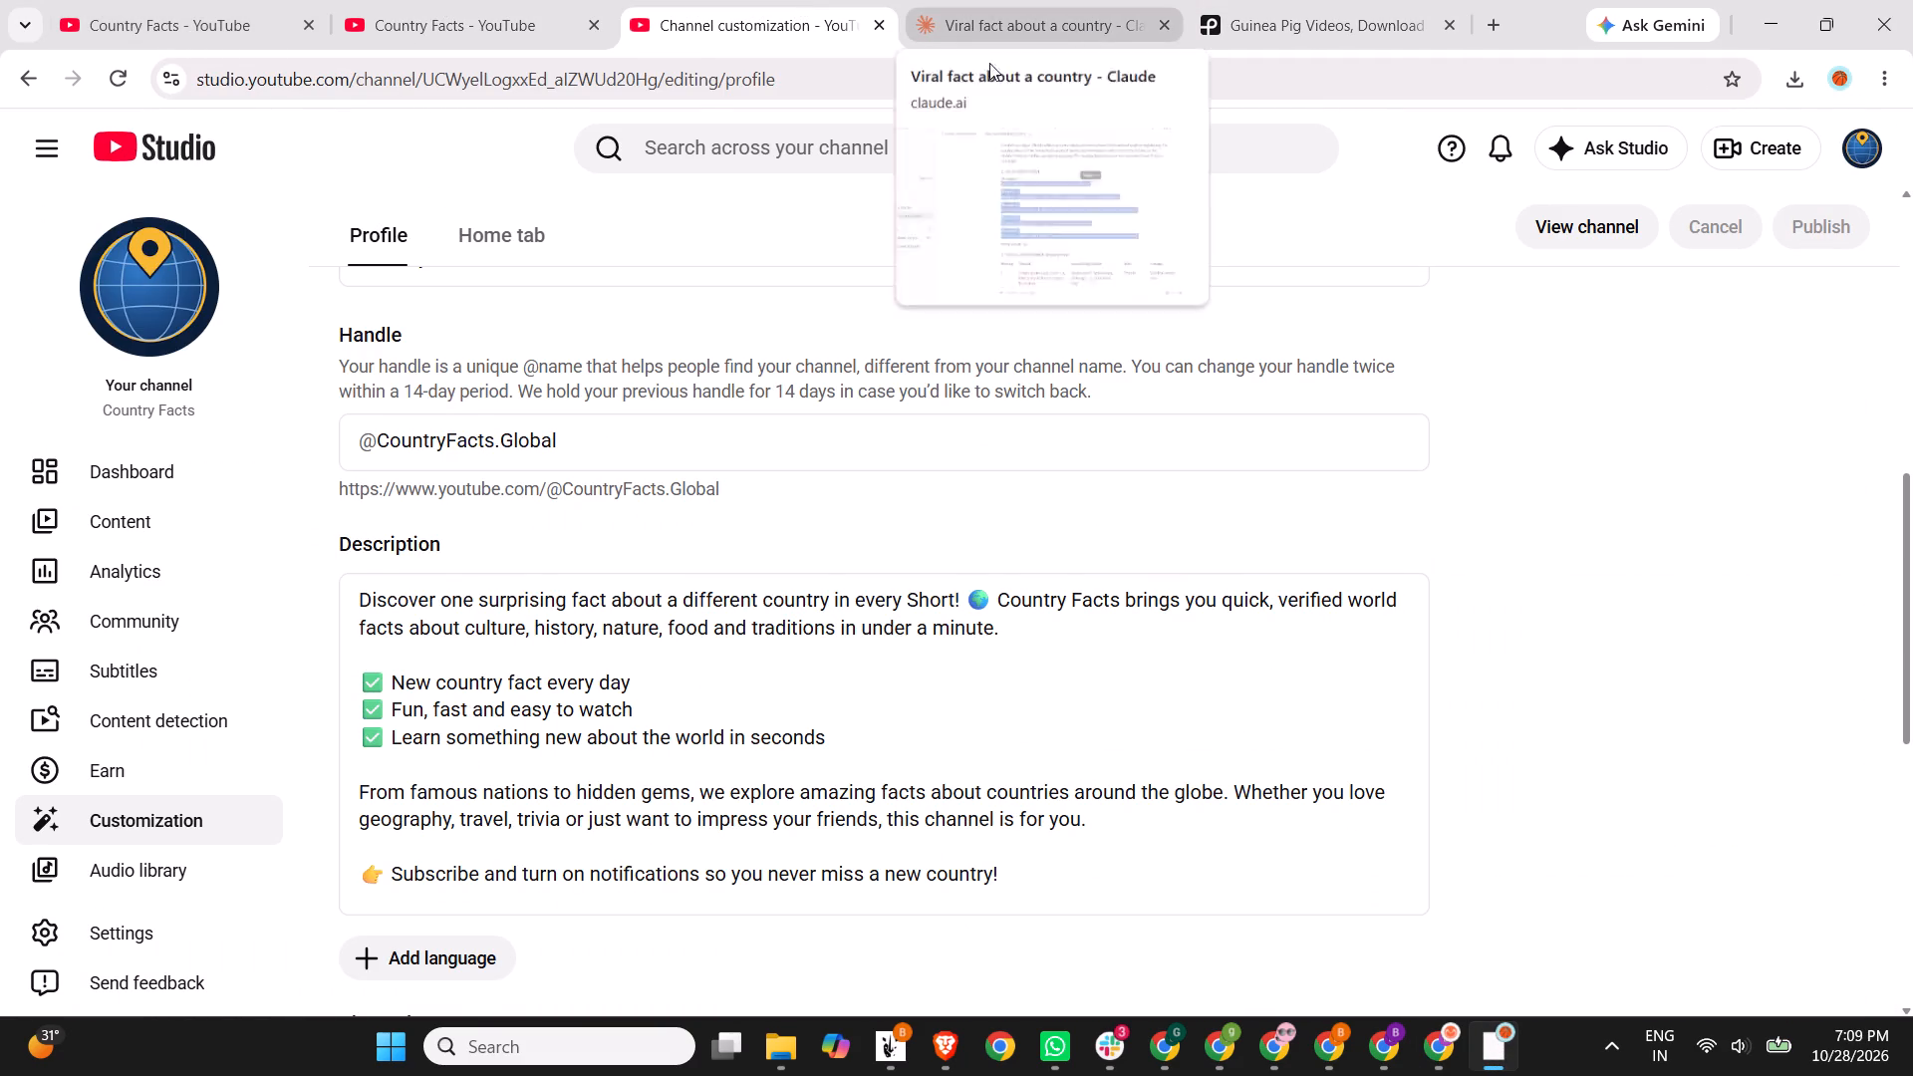
Switch to the open Country Facts public channel page on YouTube to view it.
click(425, 15)
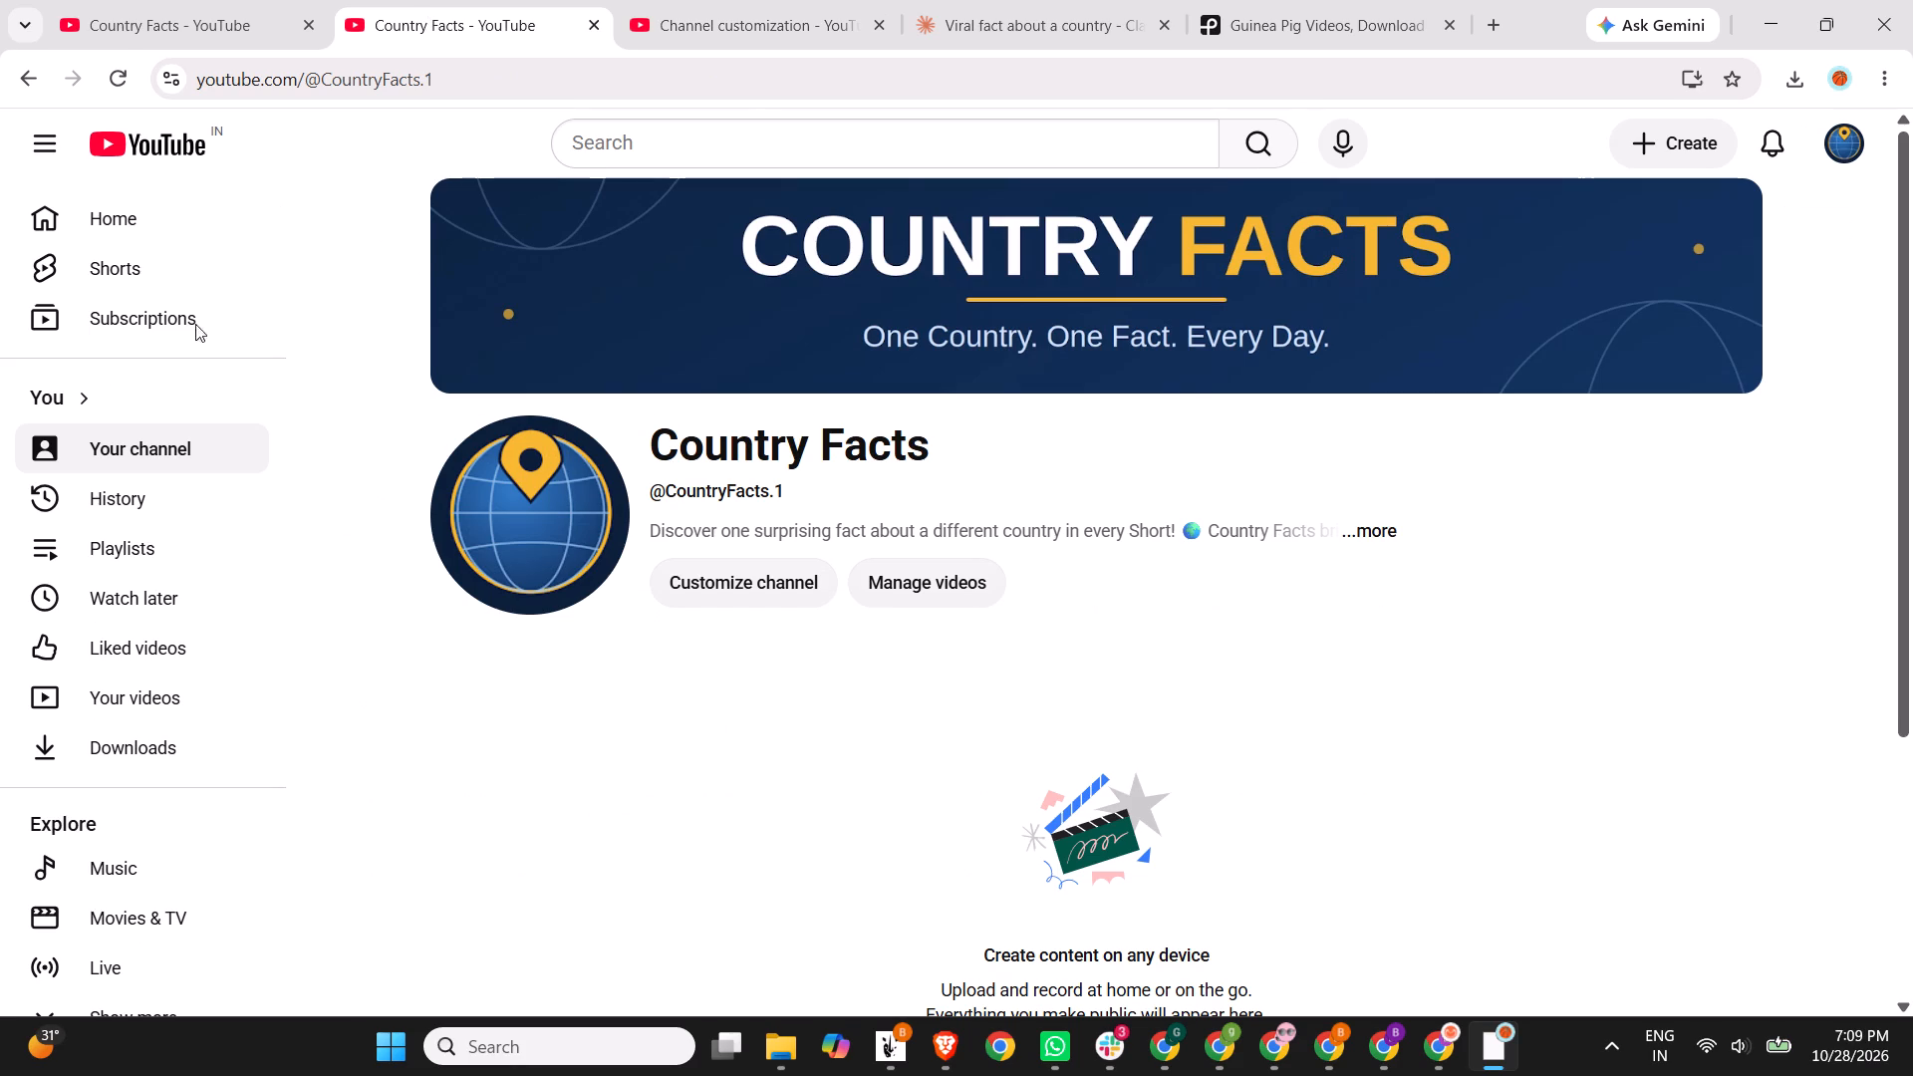
Search the music in the YouTube Studio audio library for "ambient curiosity".
click(720, 3)
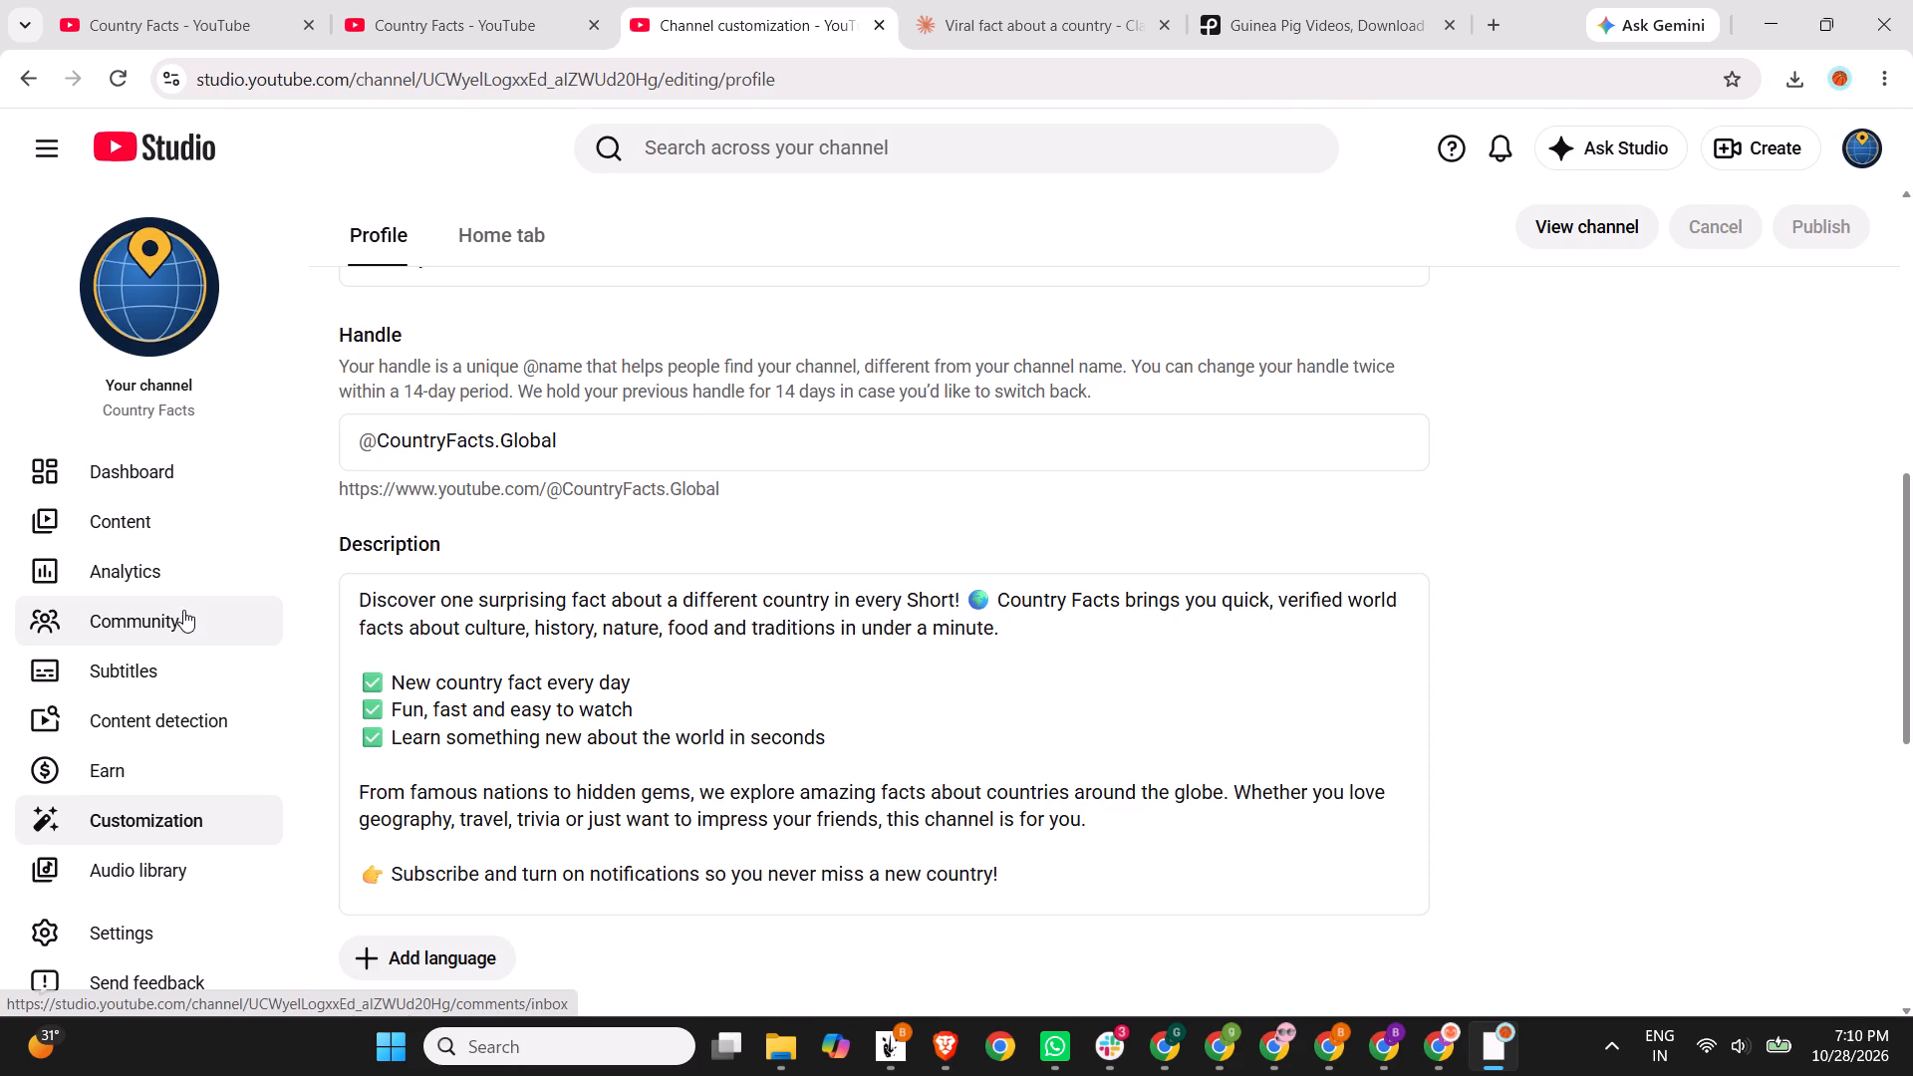
click(185, 876)
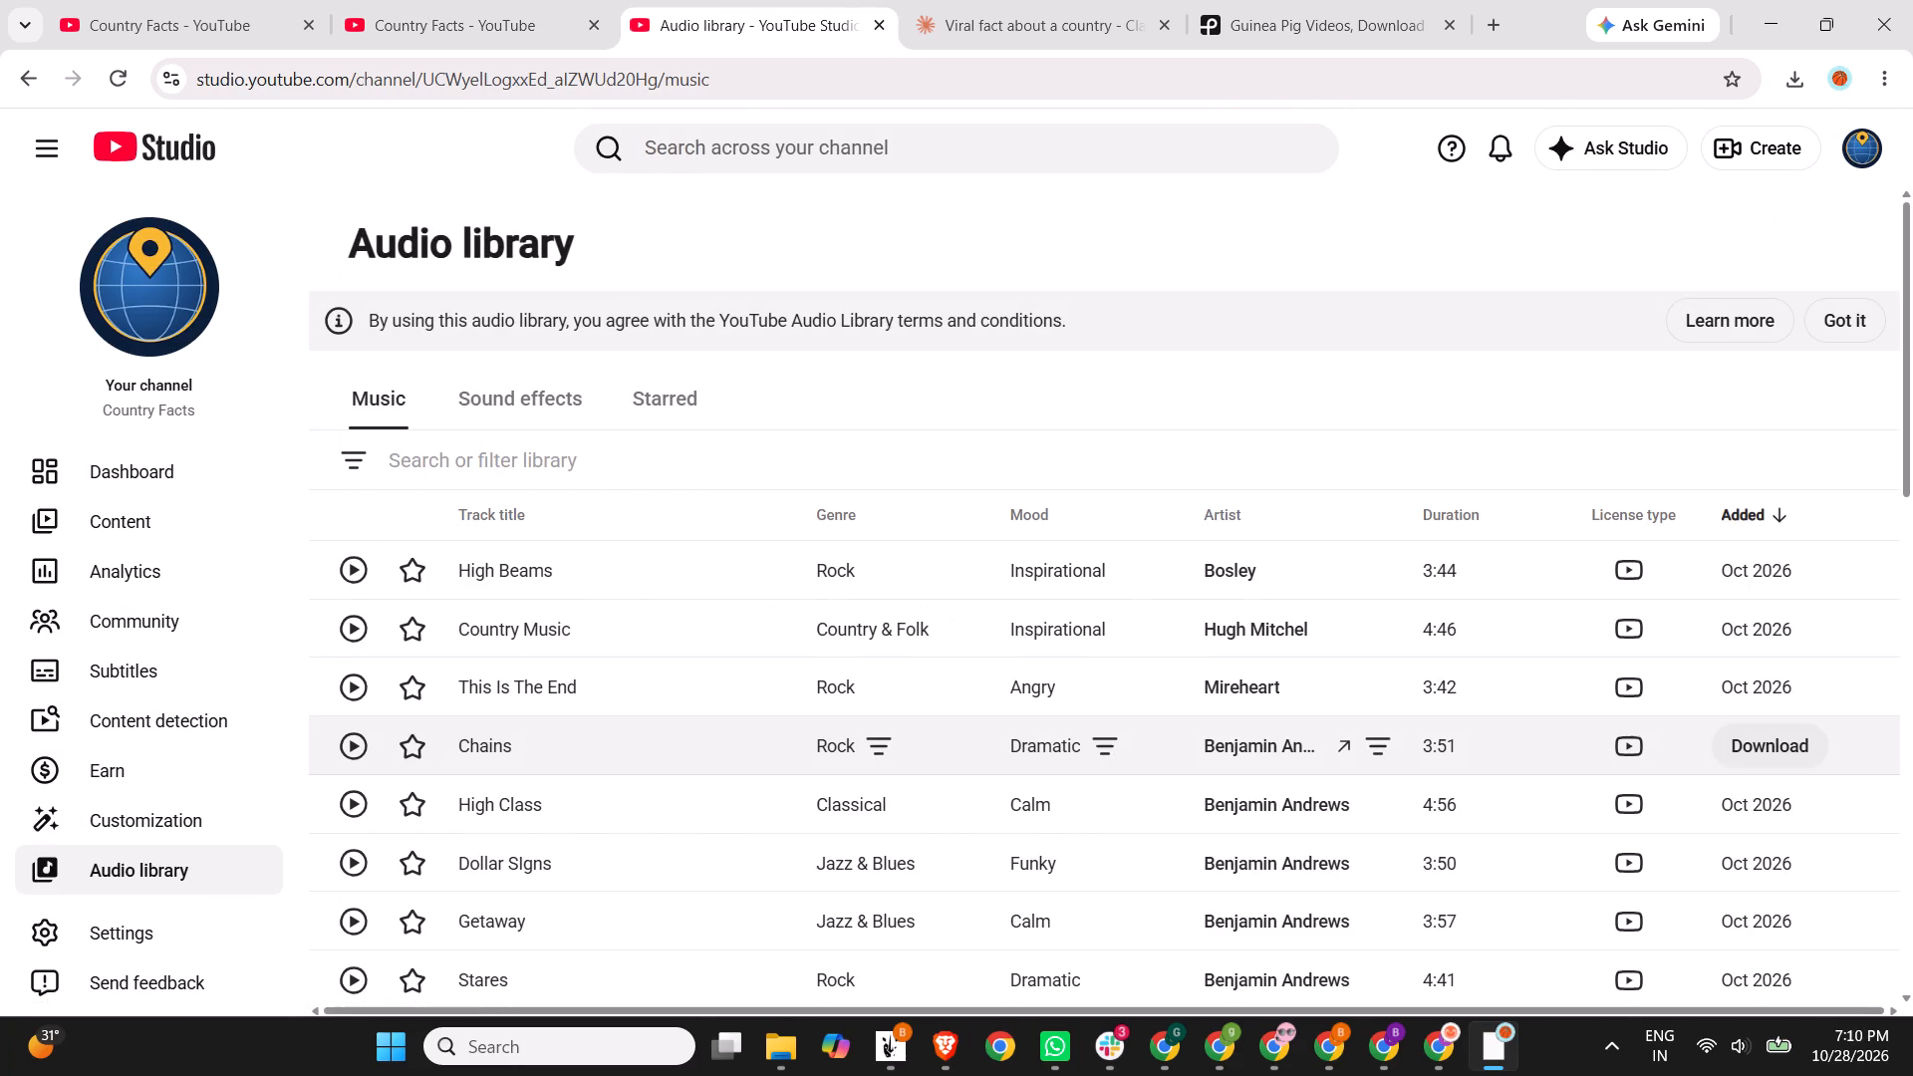
click(480, 459)
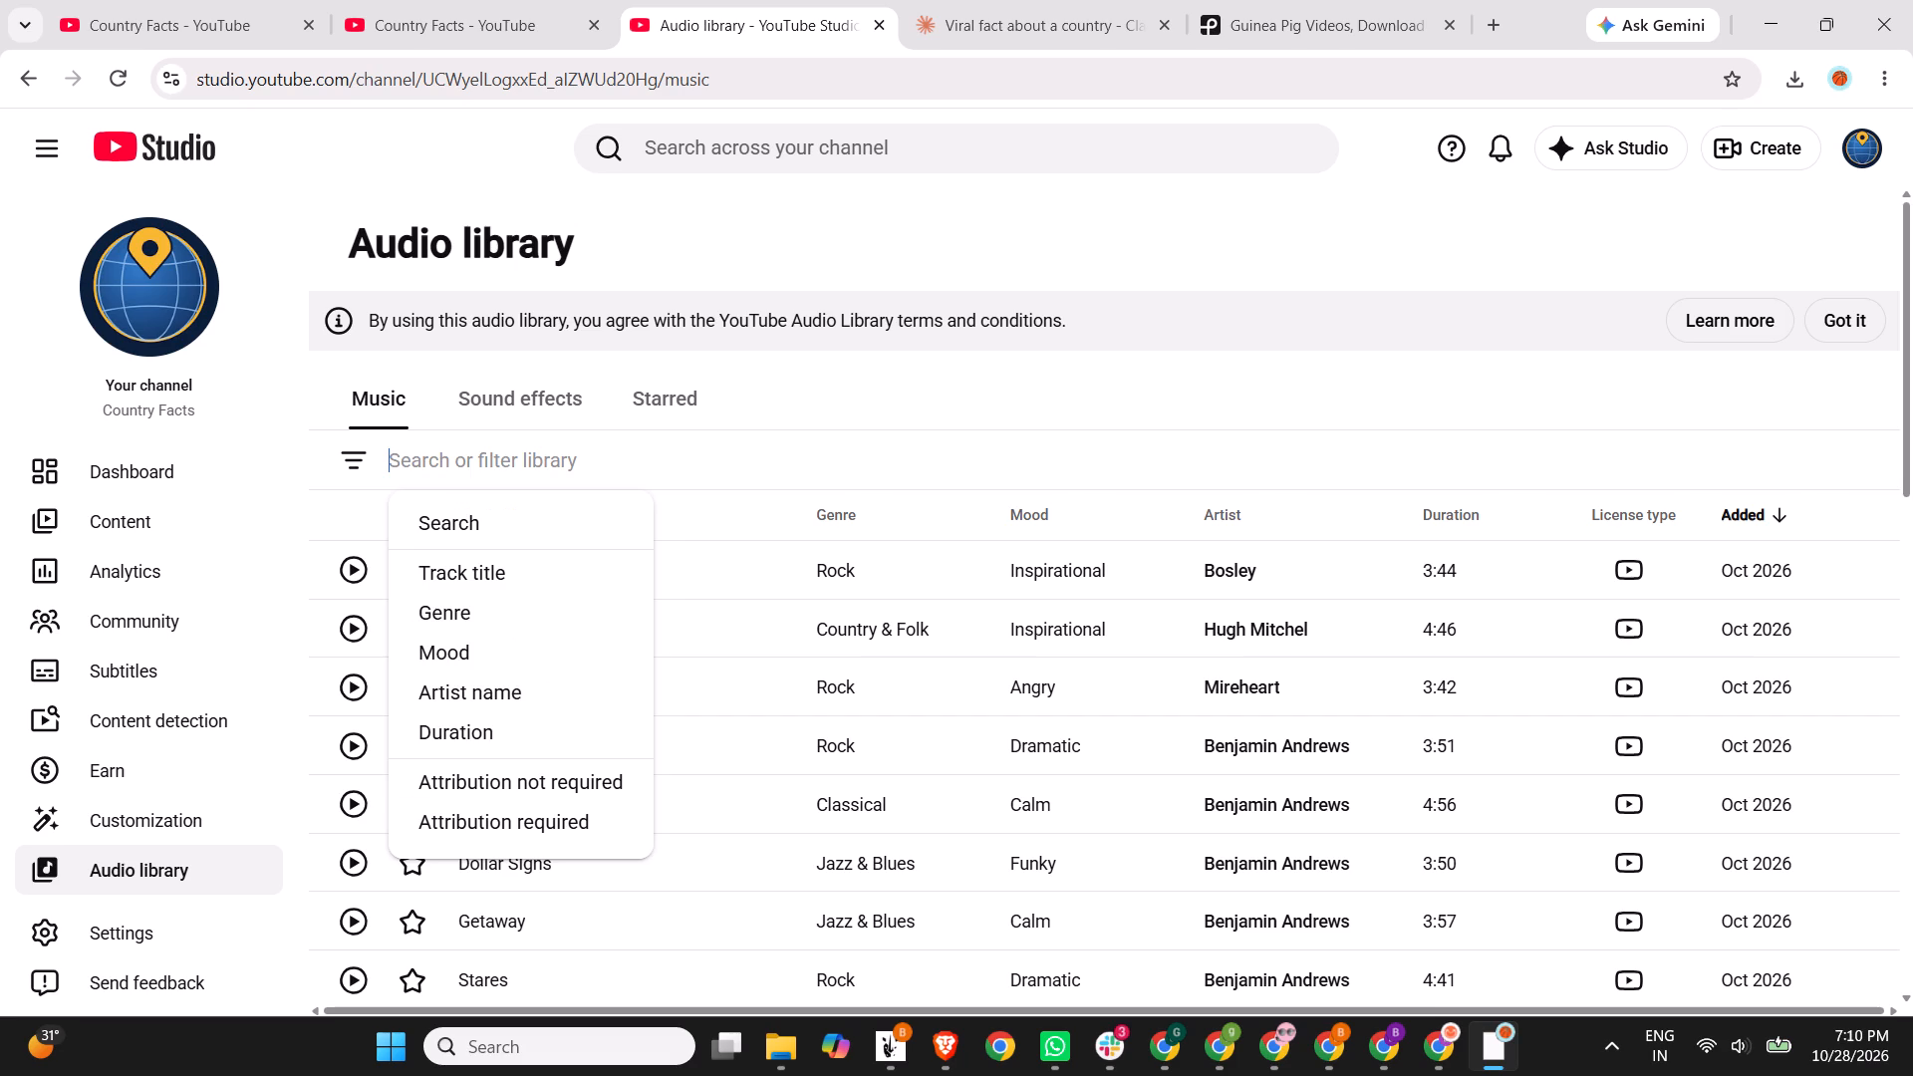
text(ambient curiosity)
key(Return)
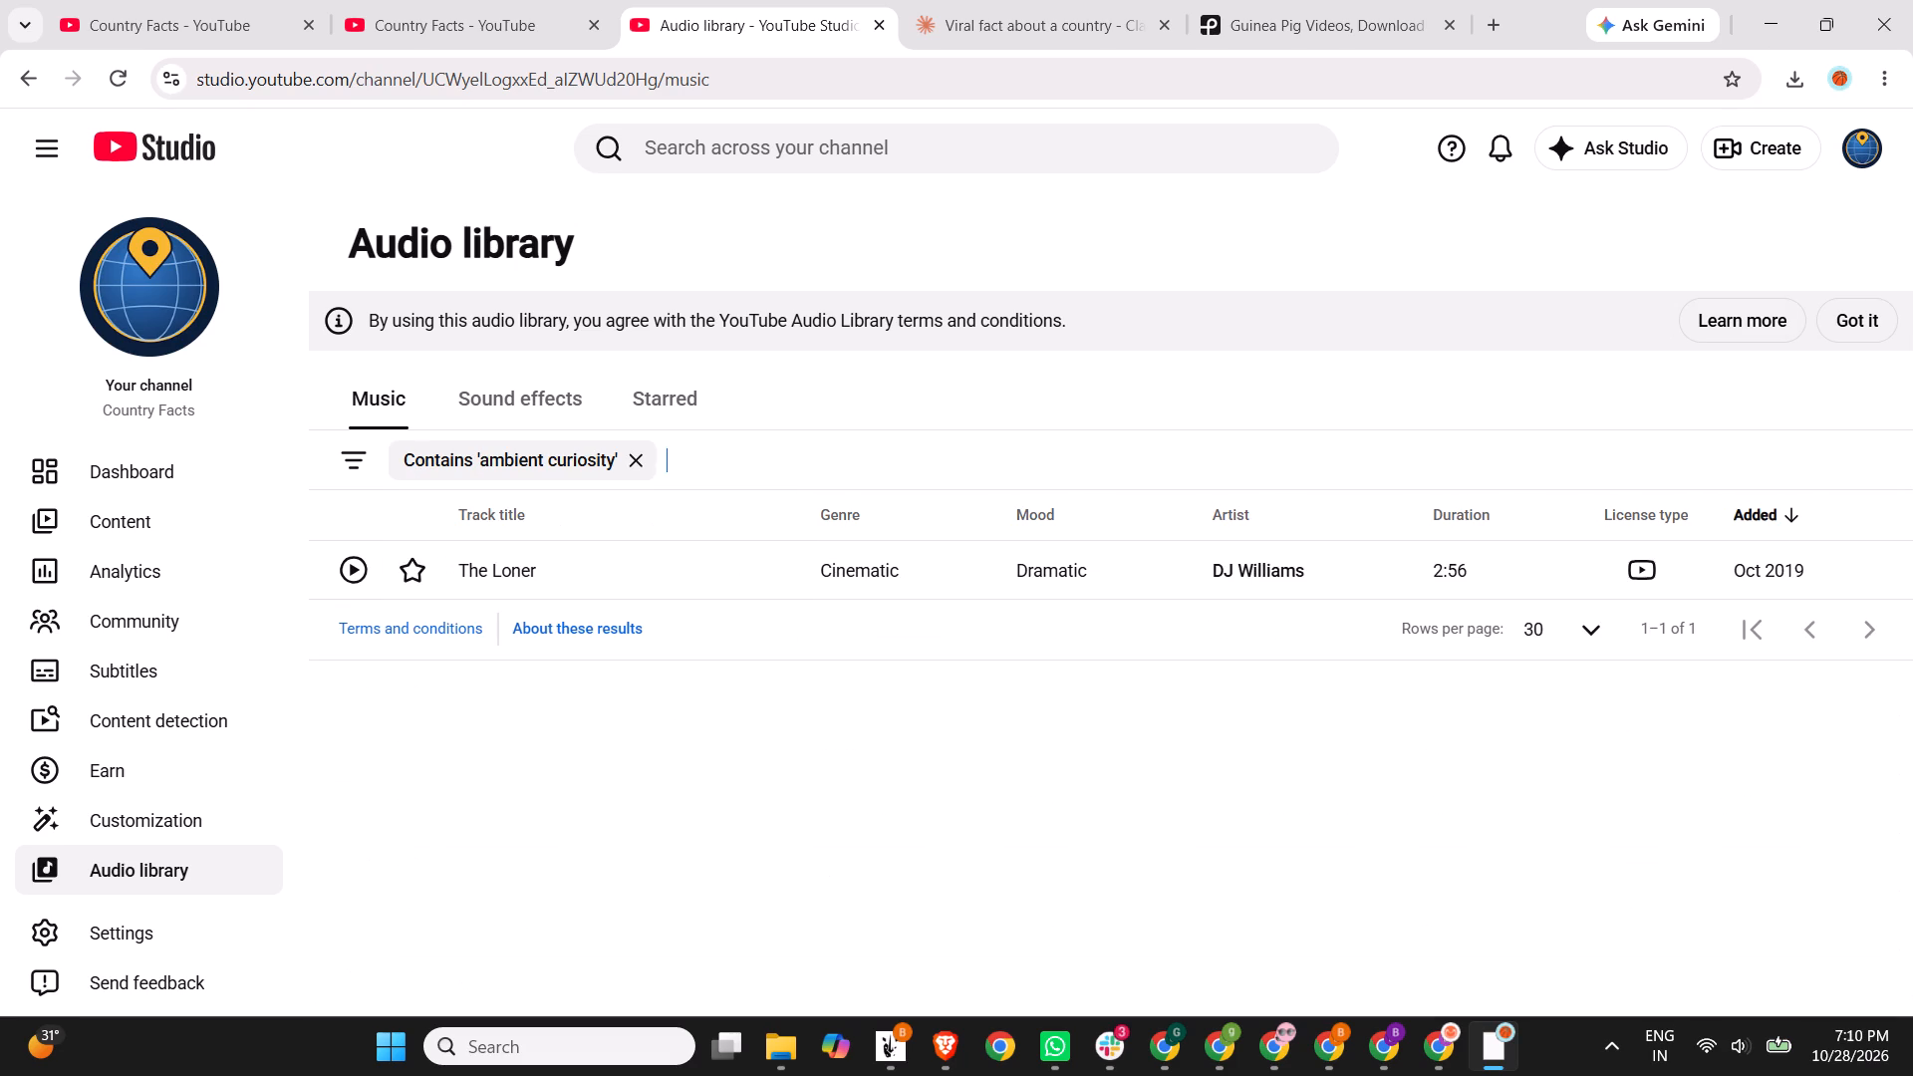
Preview the music track The Loner in the audio library.
click(352, 575)
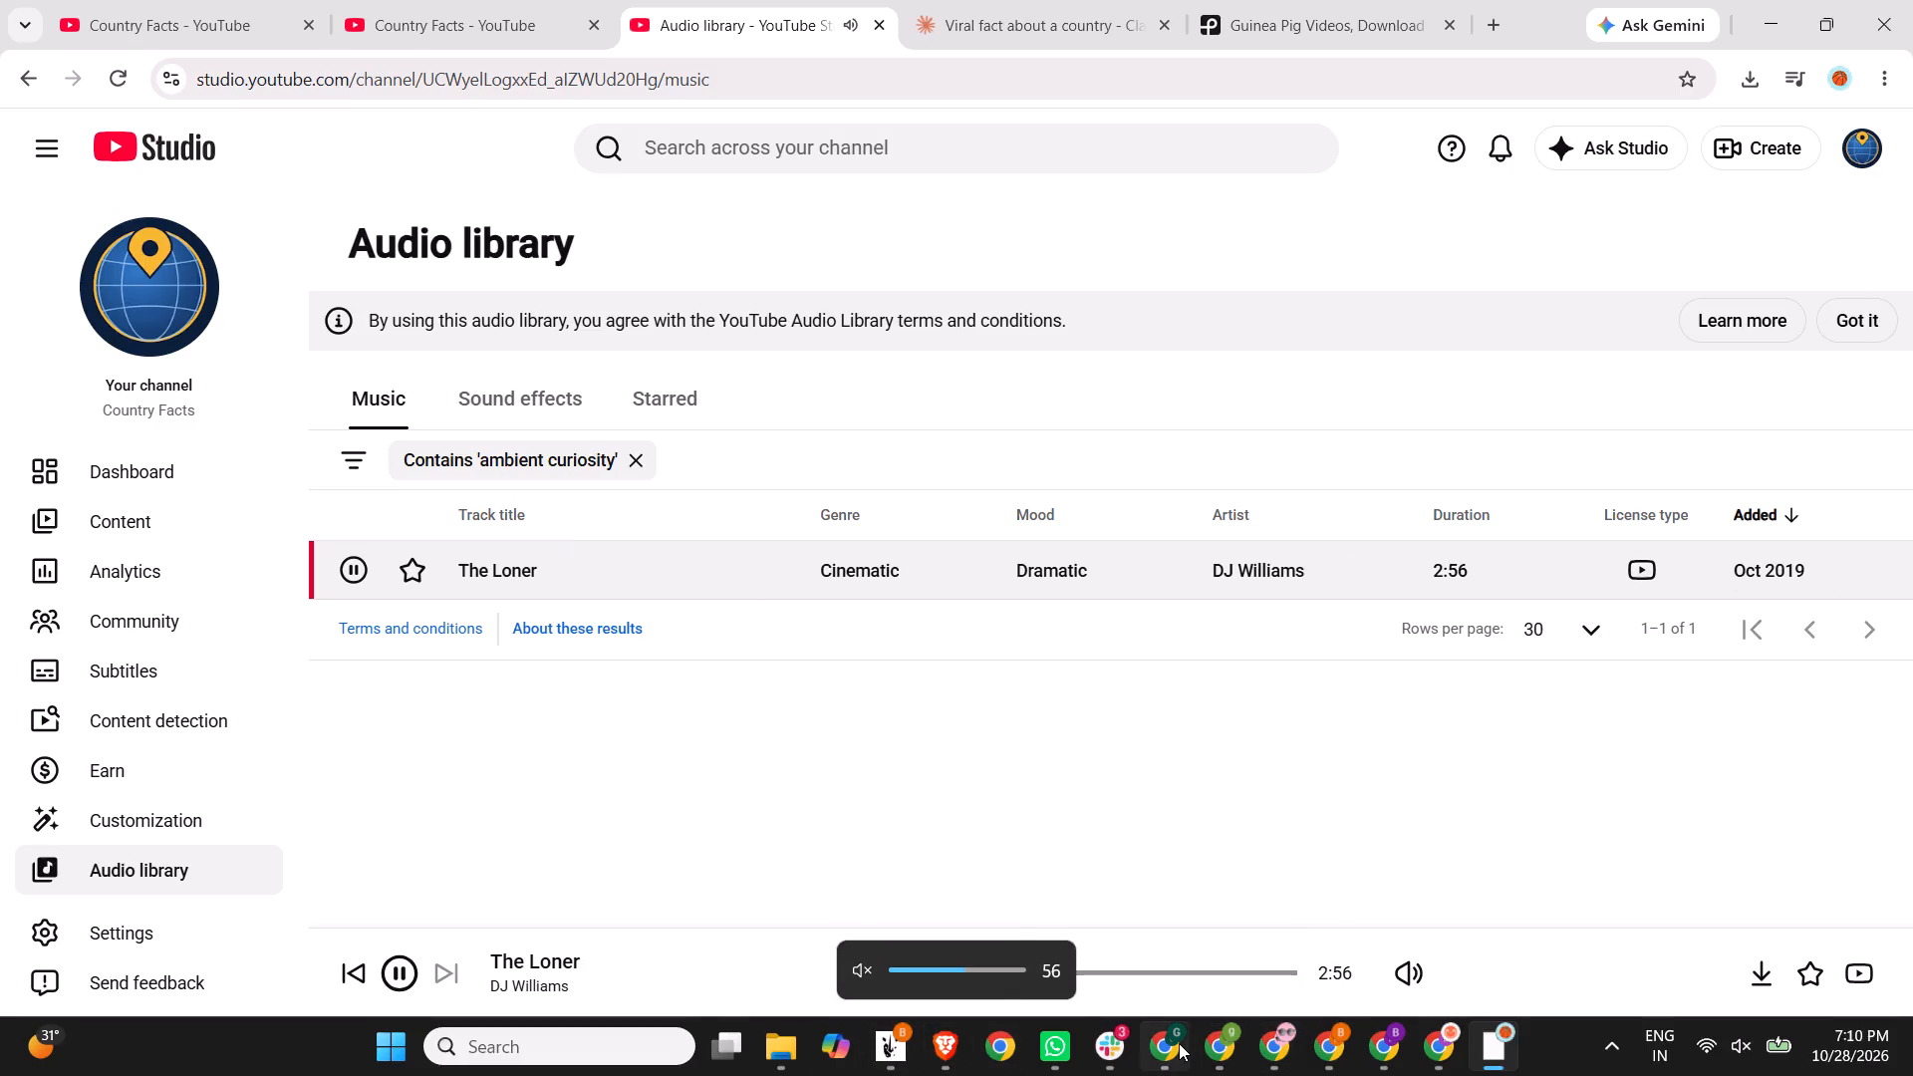
click(938, 1040)
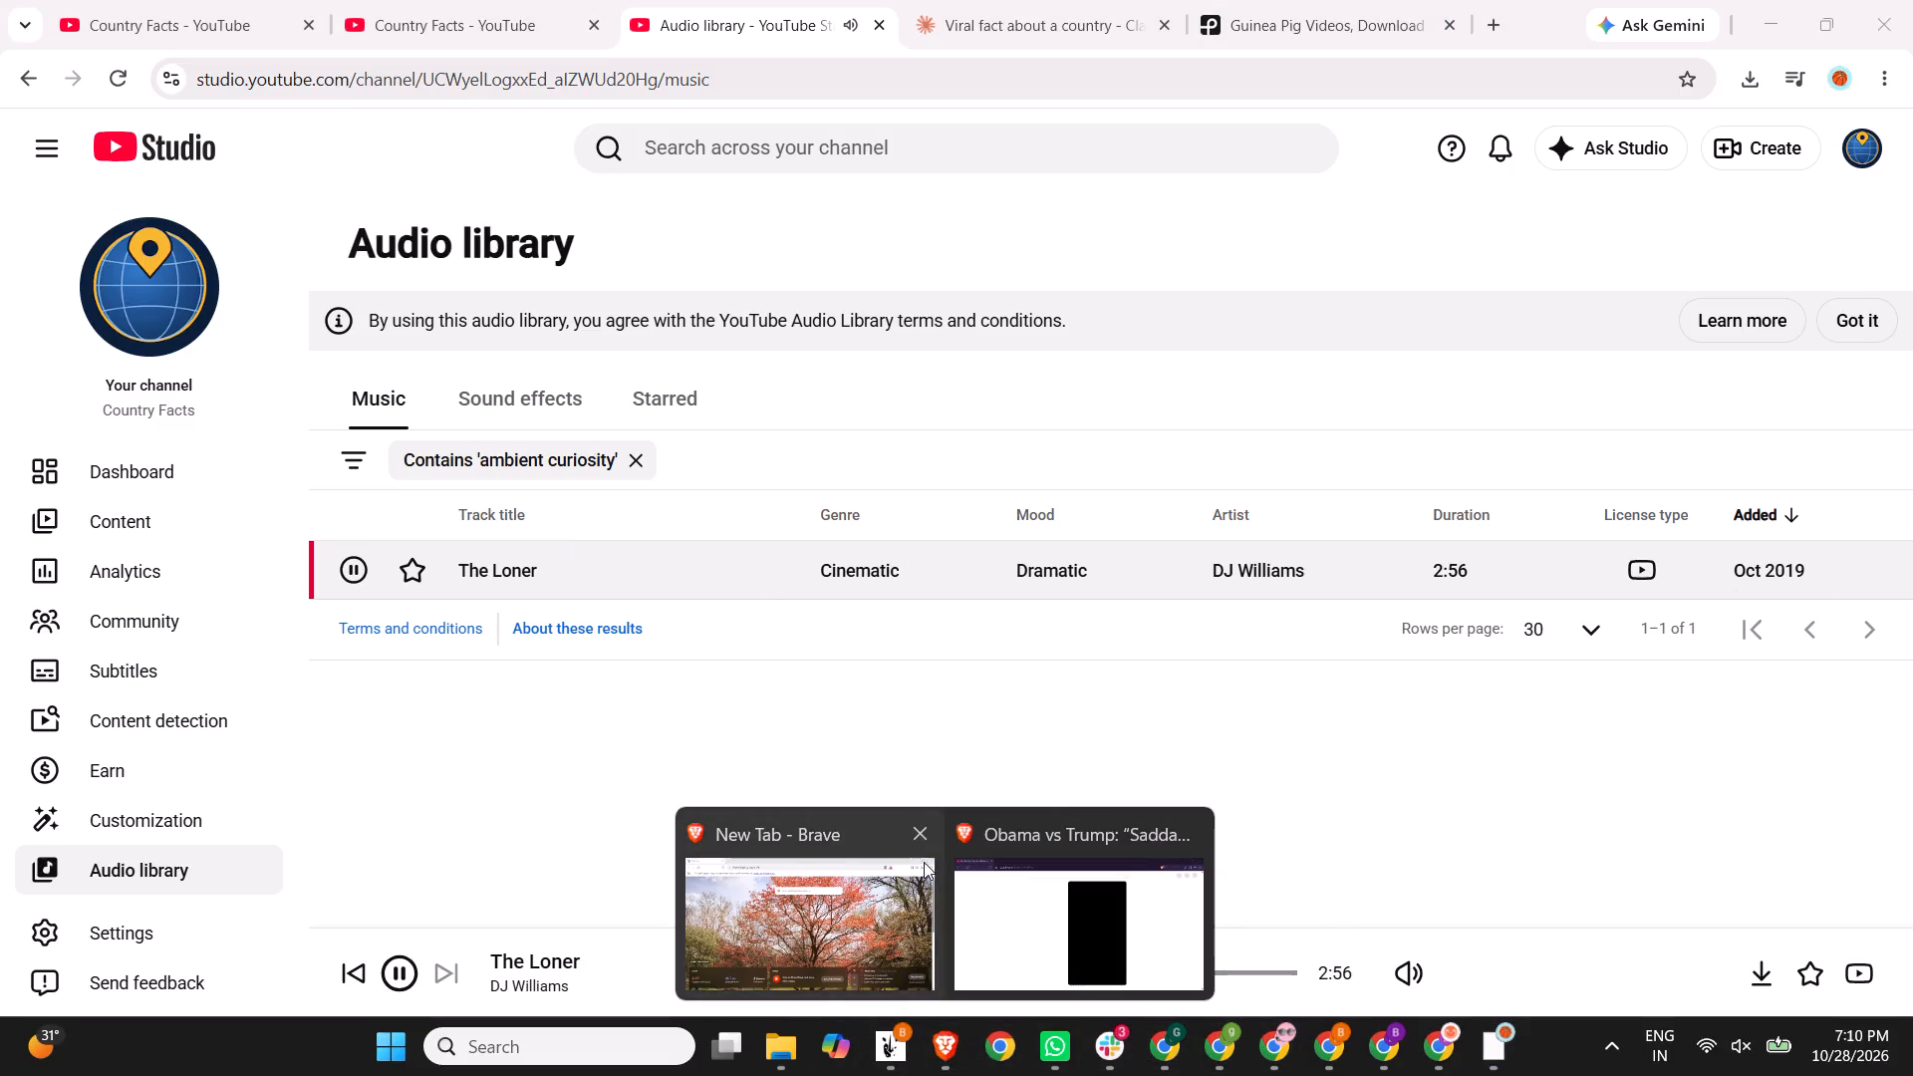
click(935, 820)
click(1056, 826)
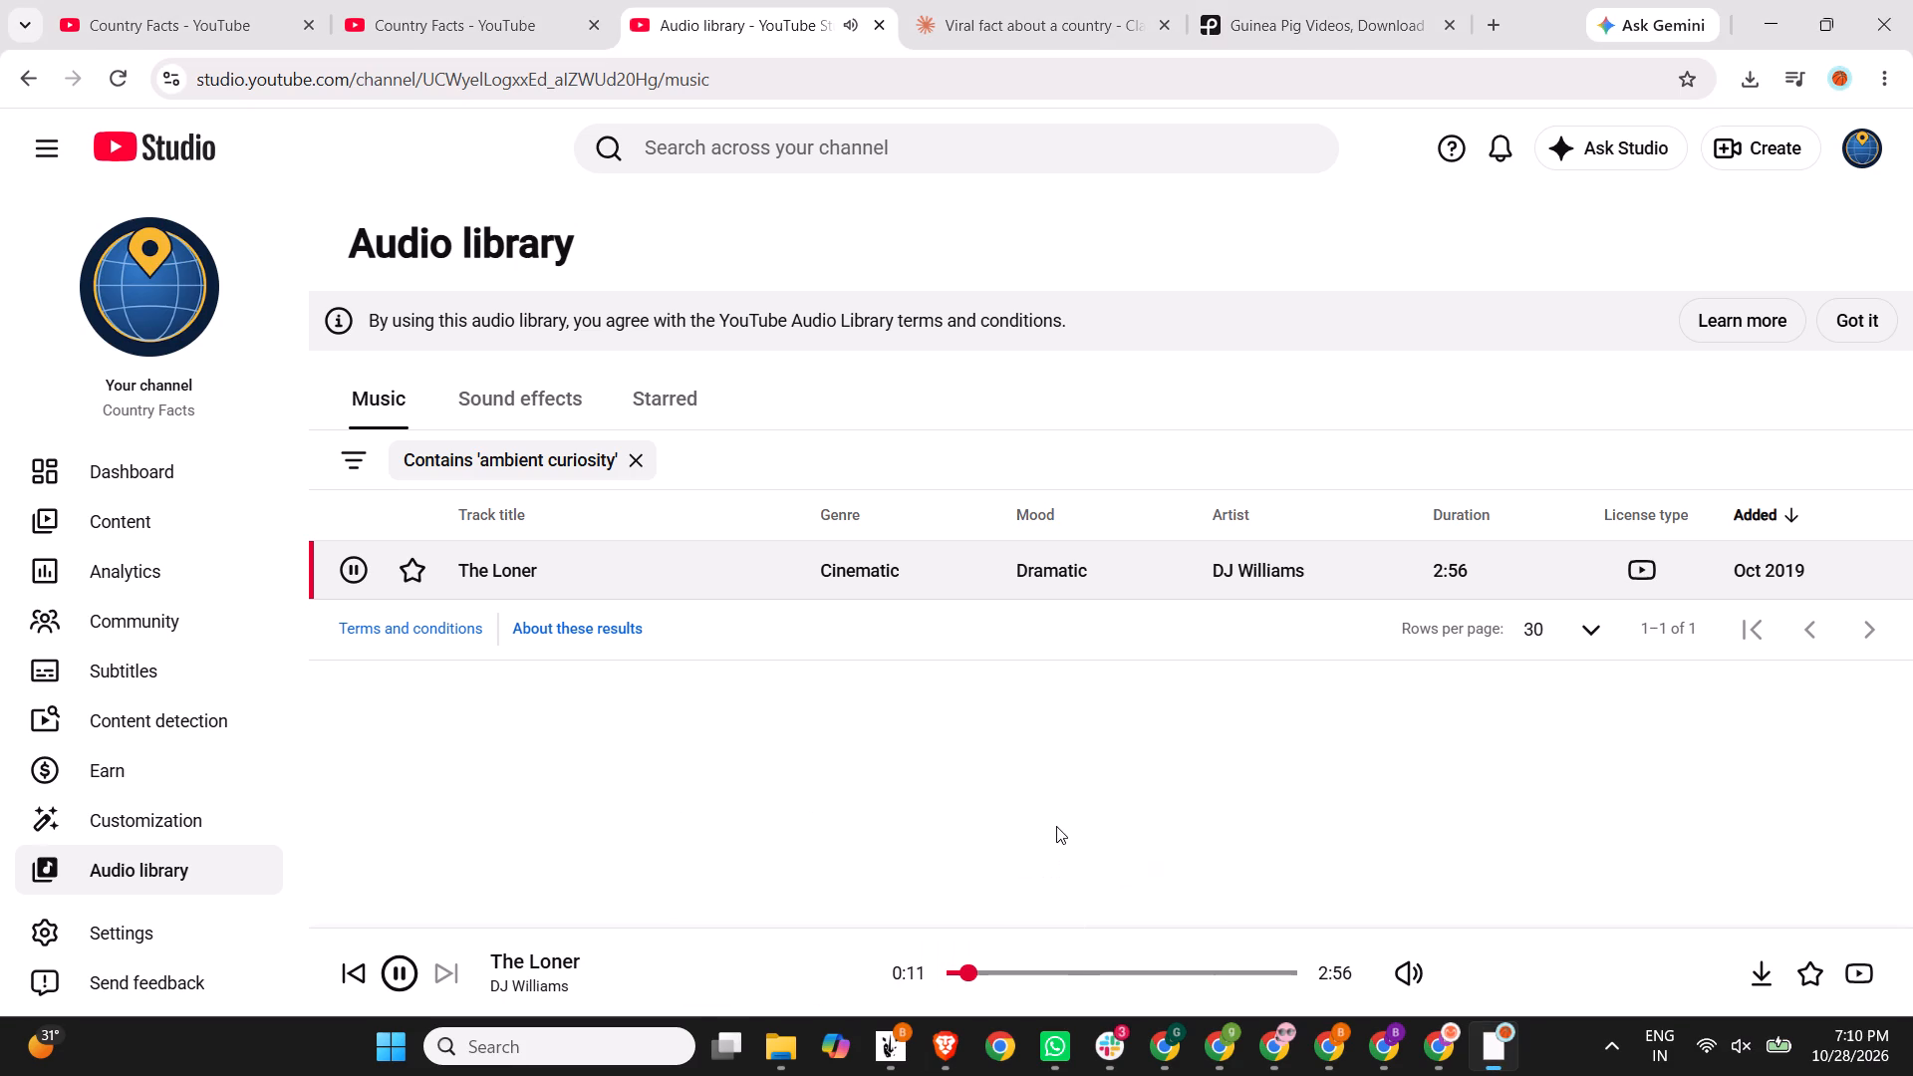
click(350, 580)
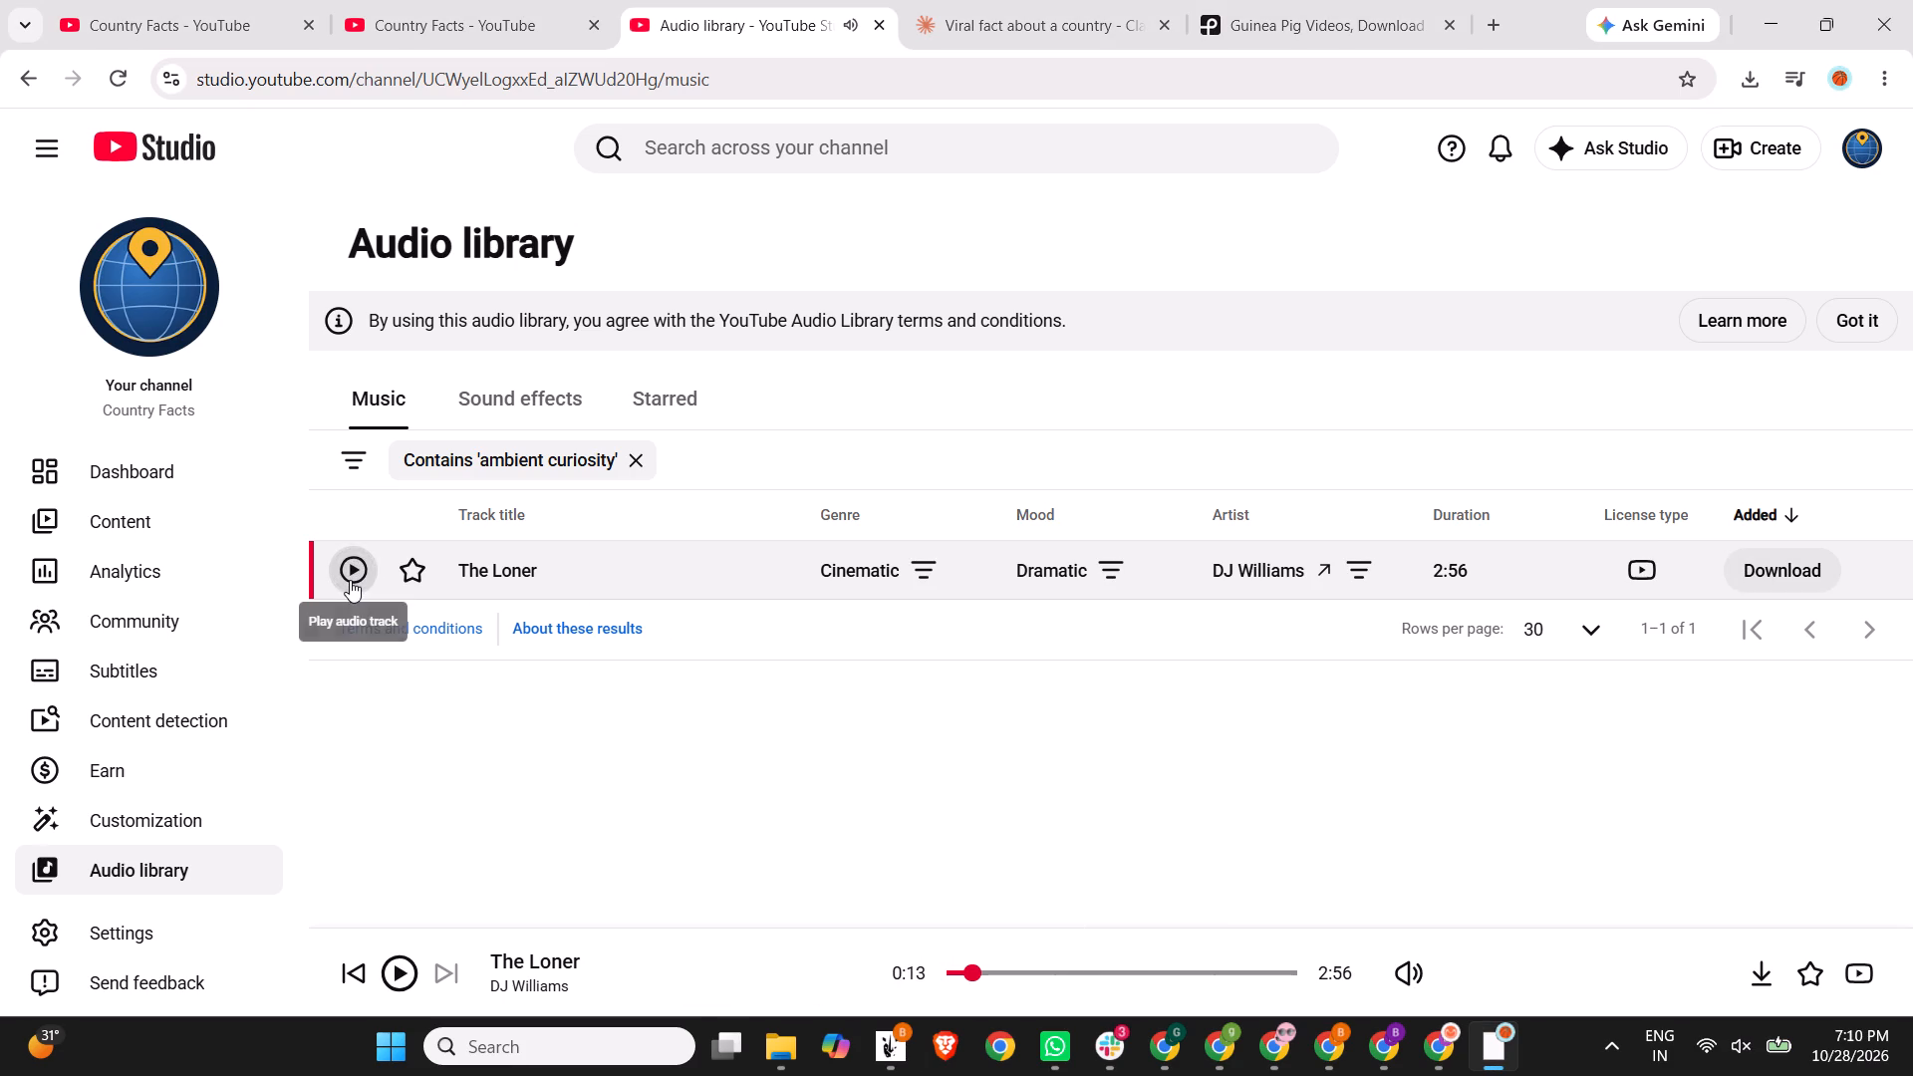
click(350, 580)
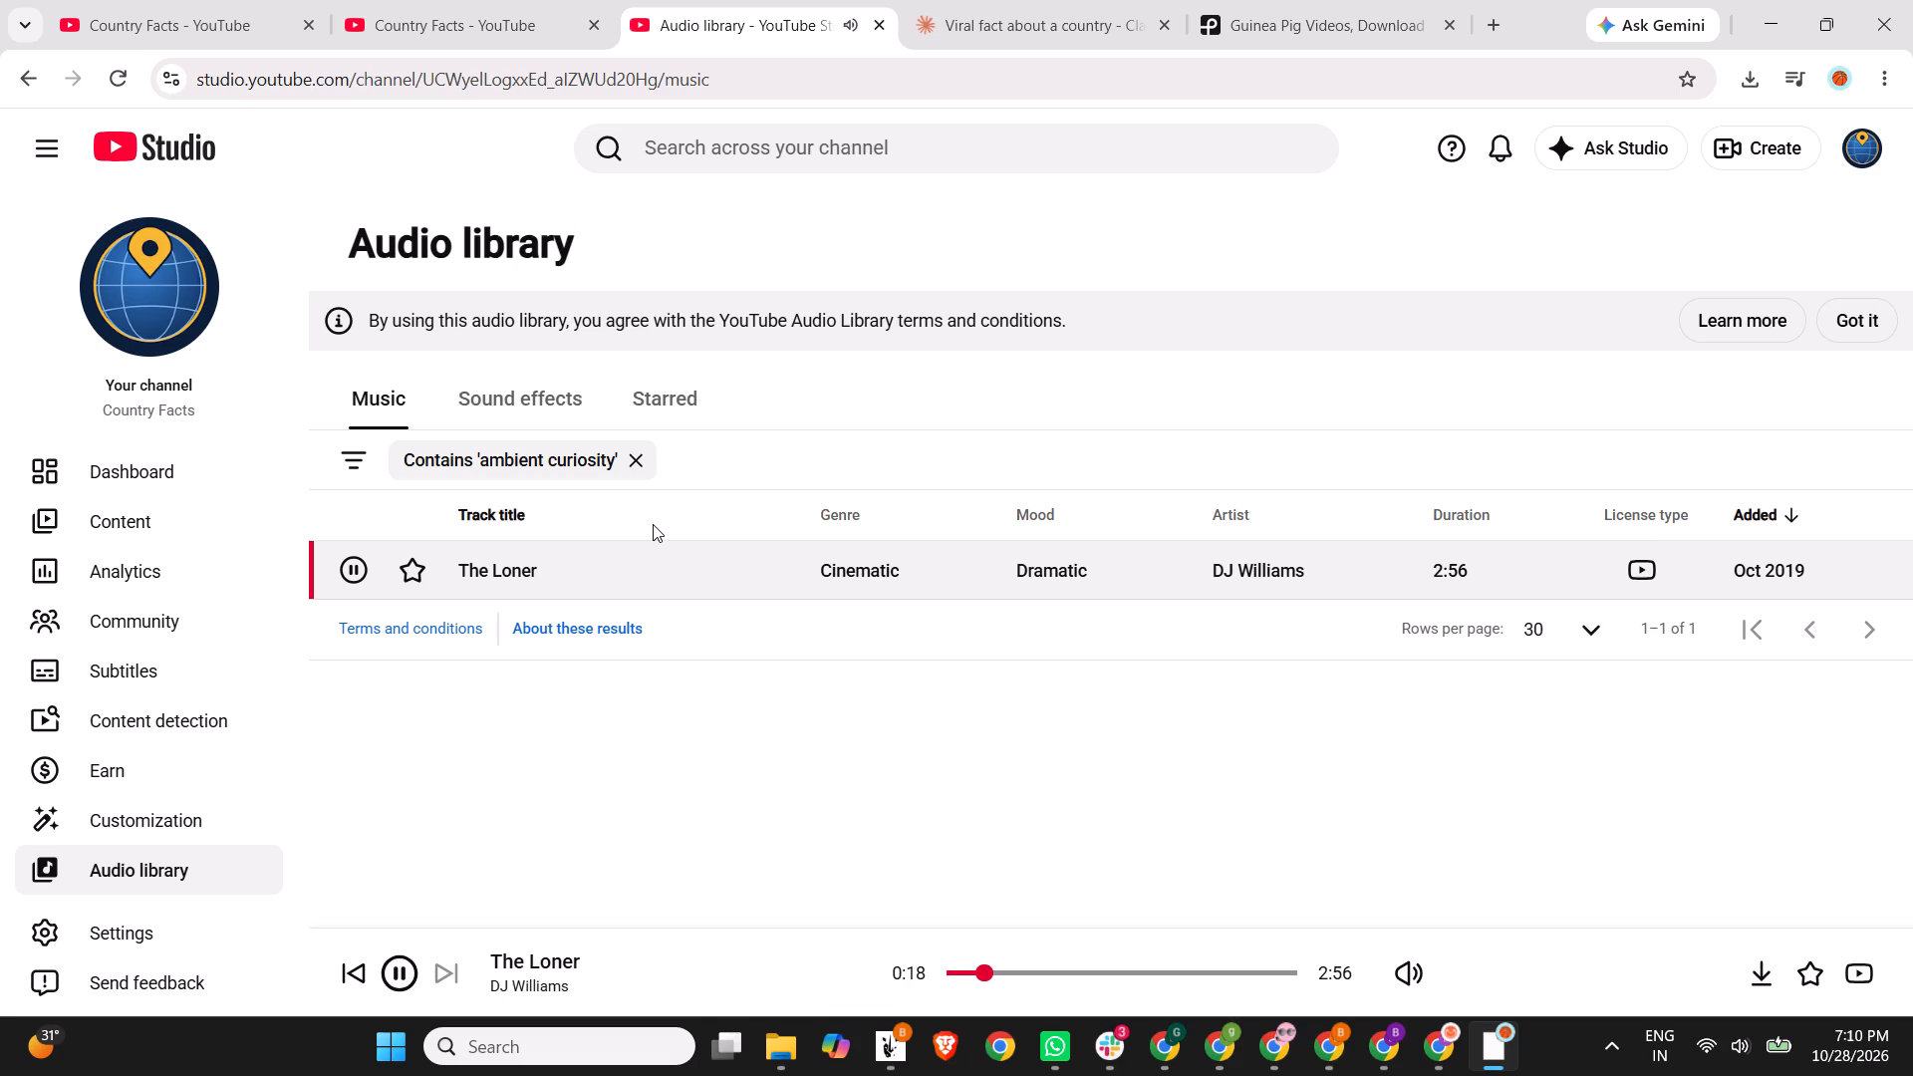
Replace the music search with "suspense" and clear it again.
click(643, 462)
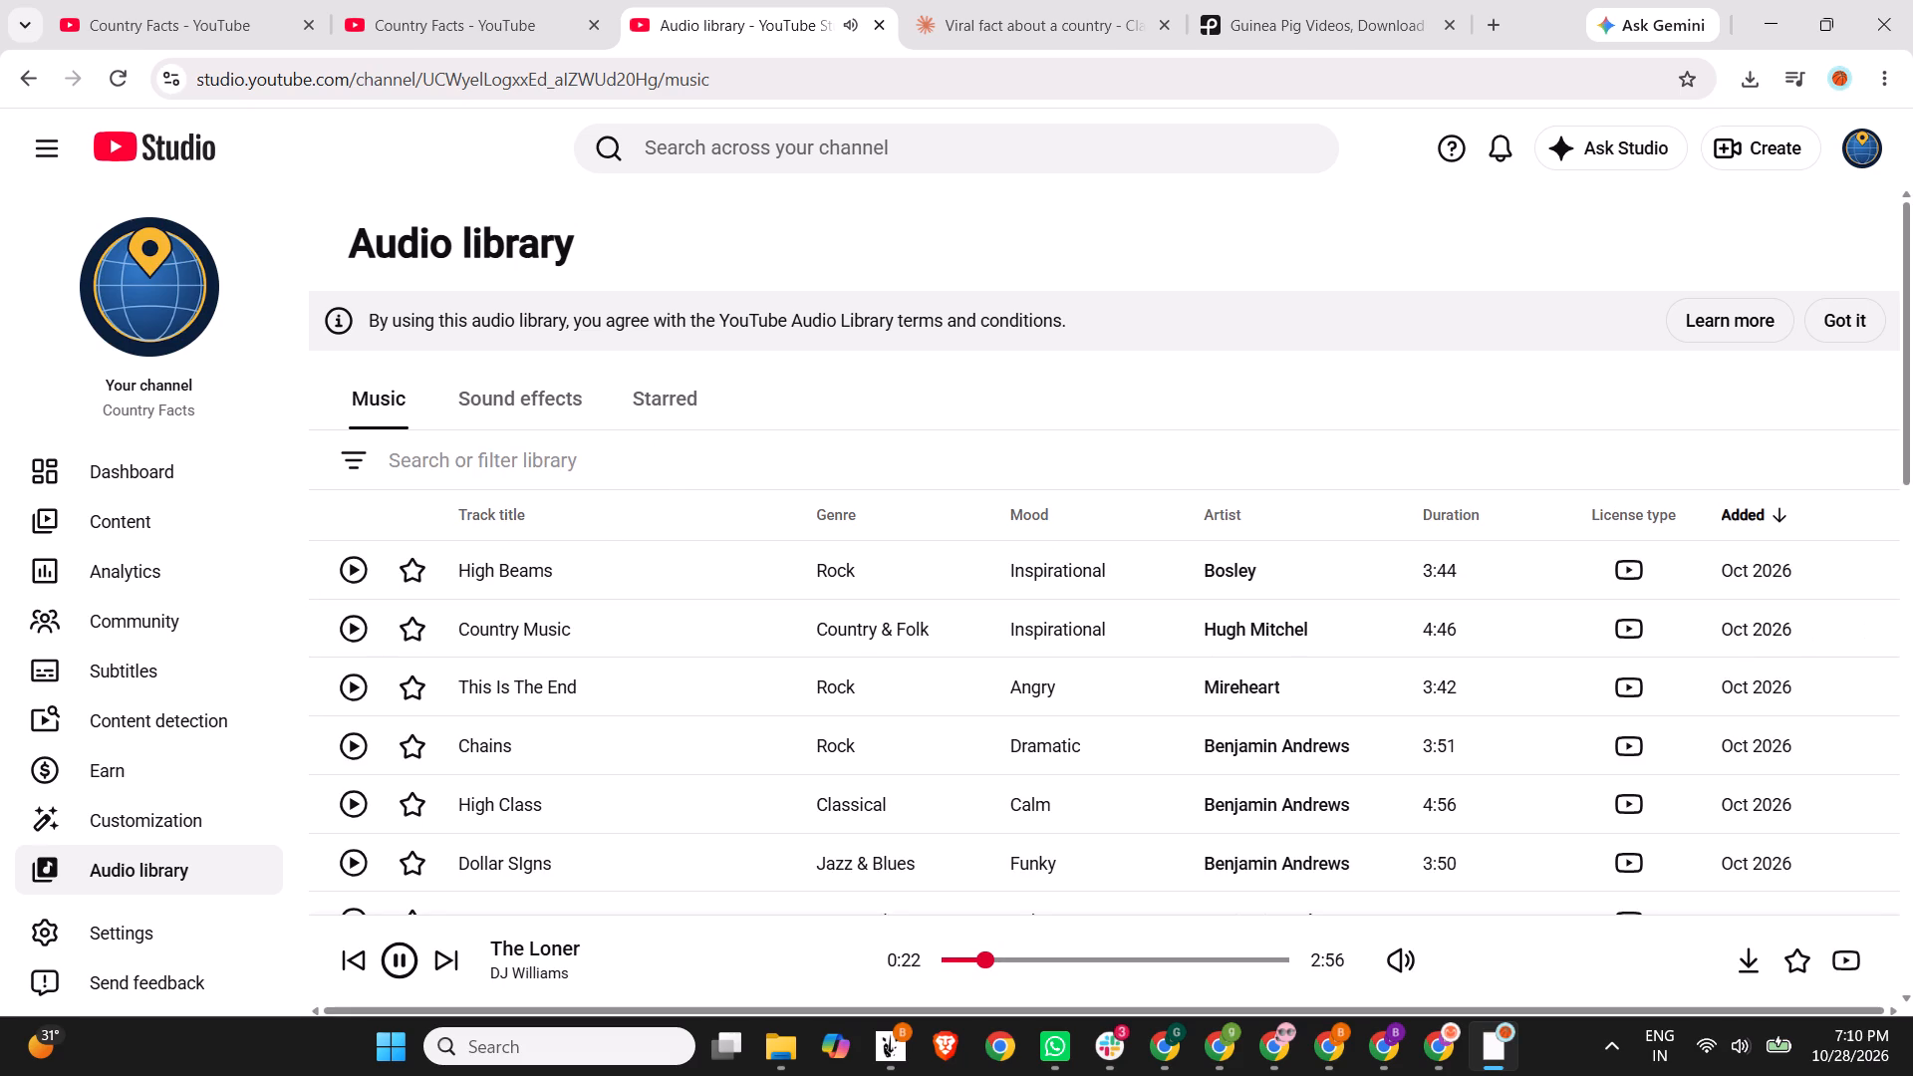
click(534, 466)
text(suspense)
key(Return)
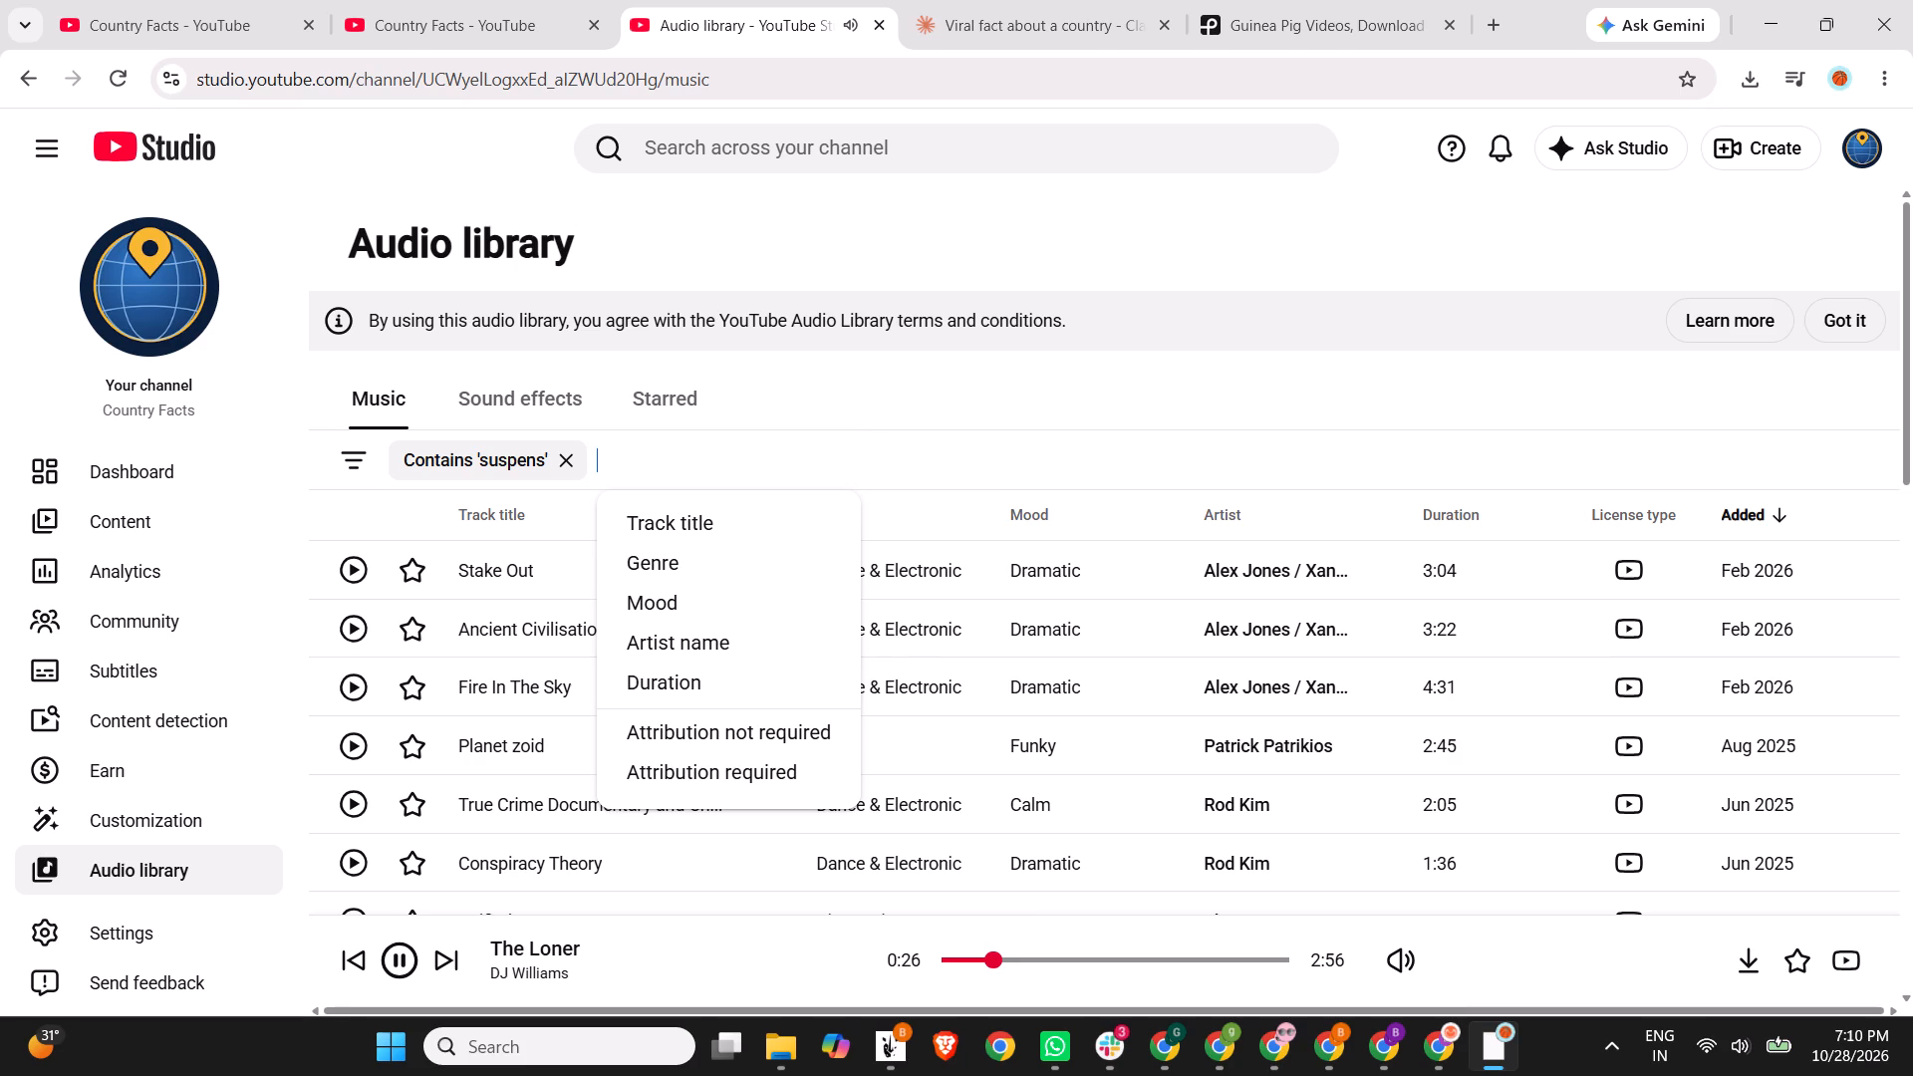
click(555, 460)
click(542, 458)
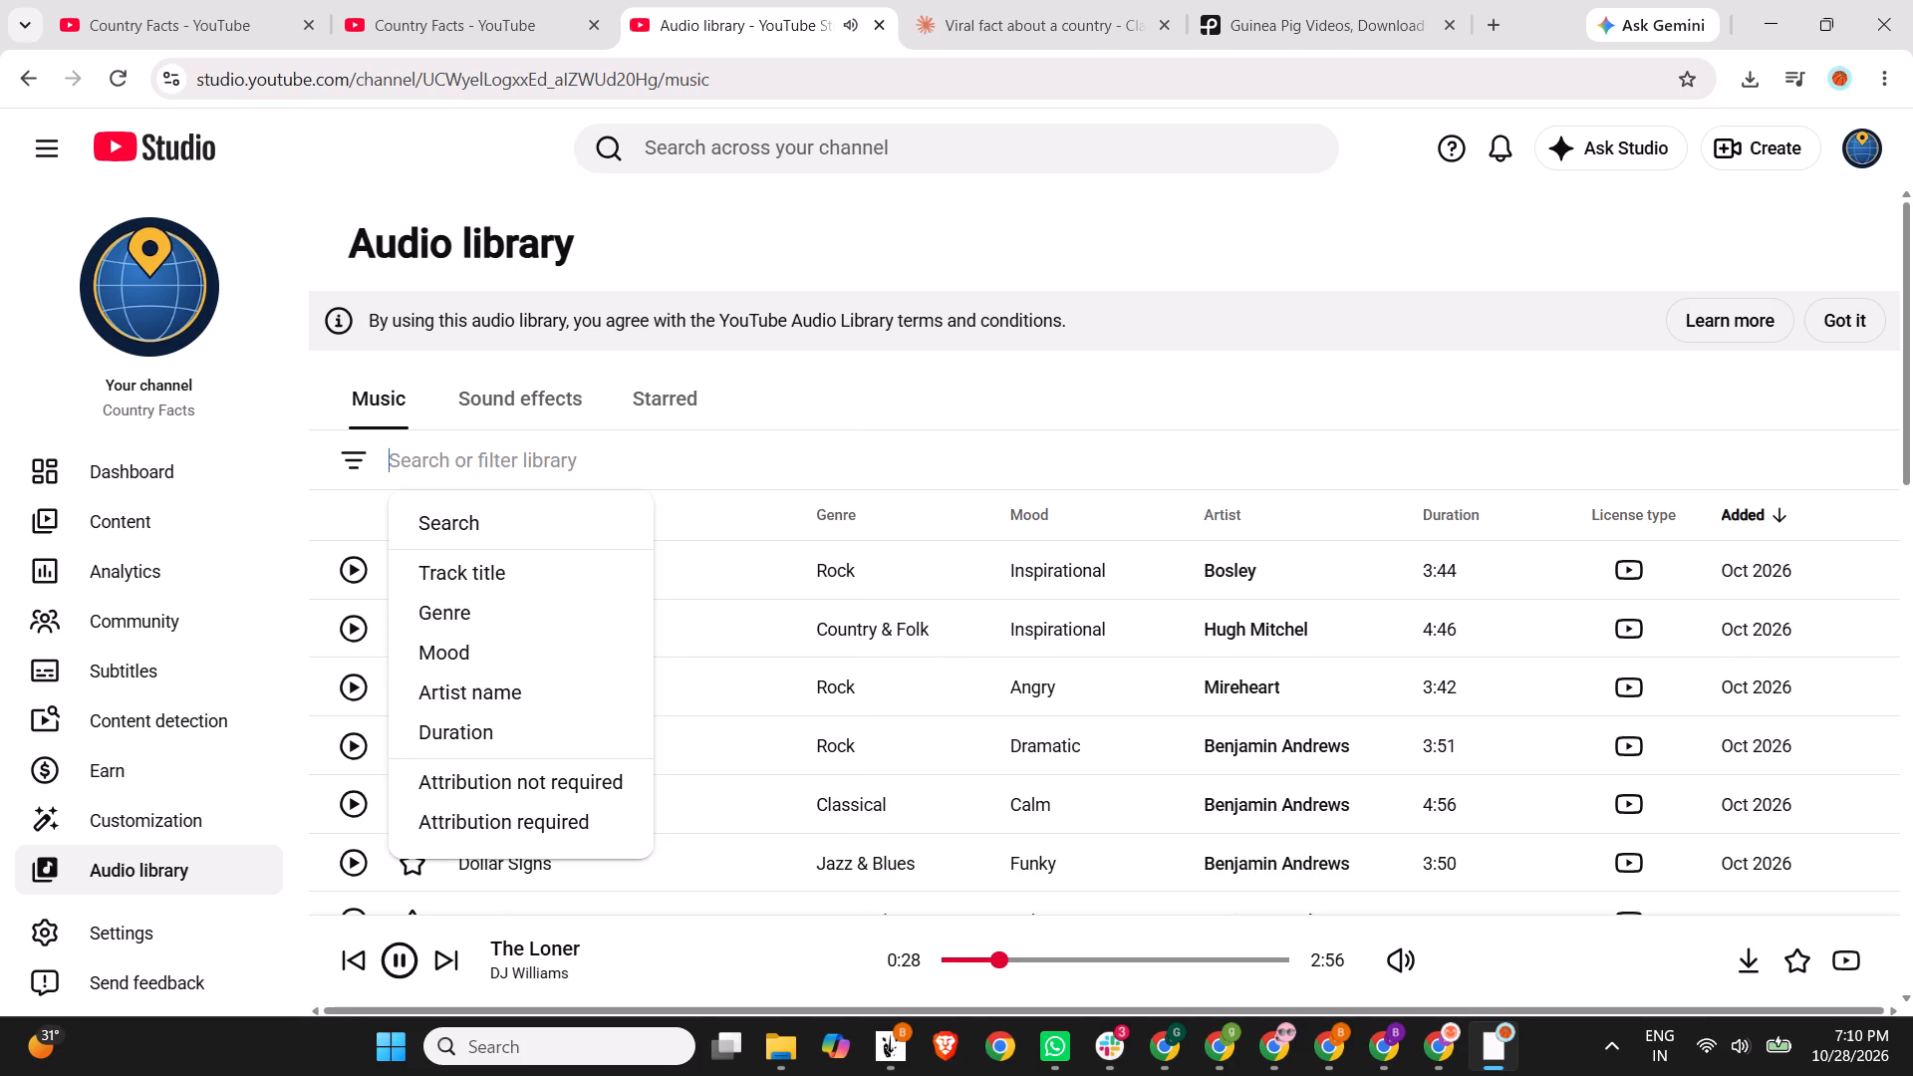
key(s)
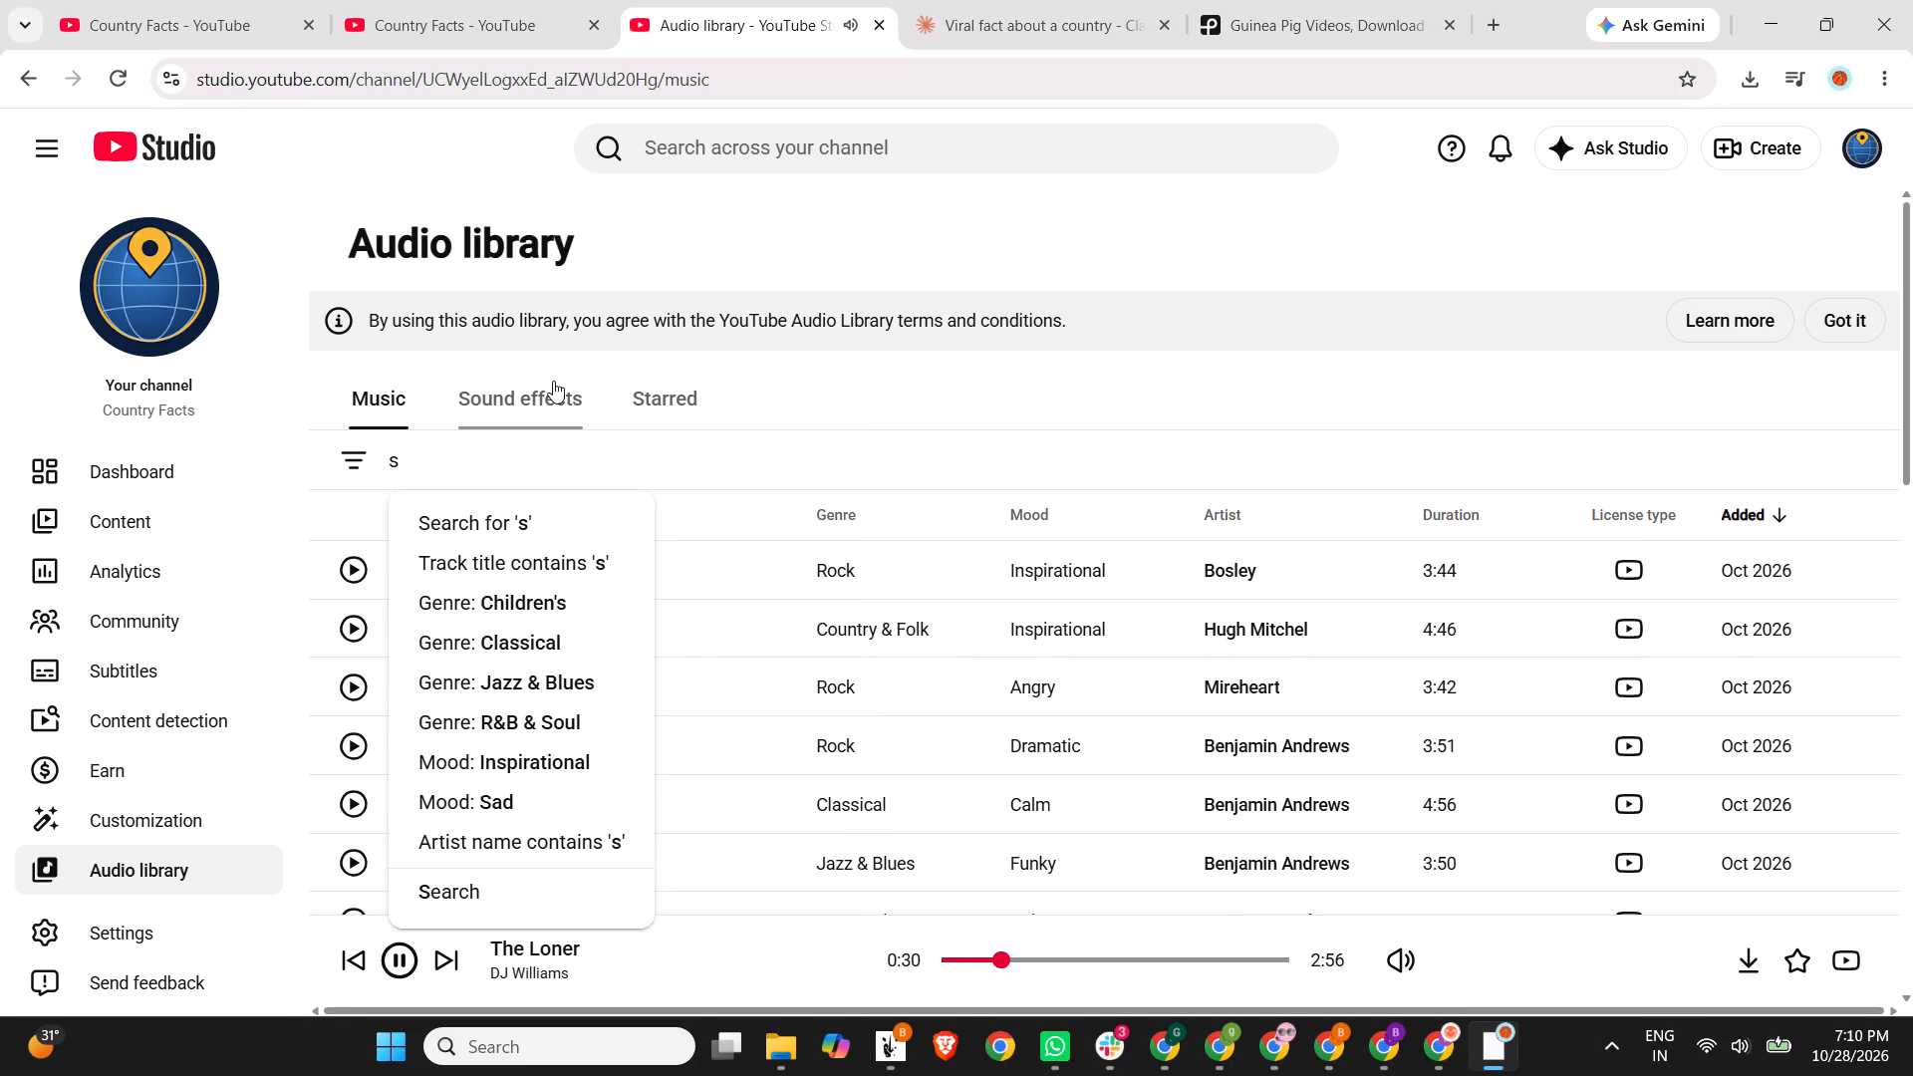
Search the library's sound effects for "suspense" and preview Suspense Builder.
click(553, 381)
click(494, 452)
text(sys)
key(BackSpace)
key(BackSpace)
text(uspense)
key(Return)
click(367, 565)
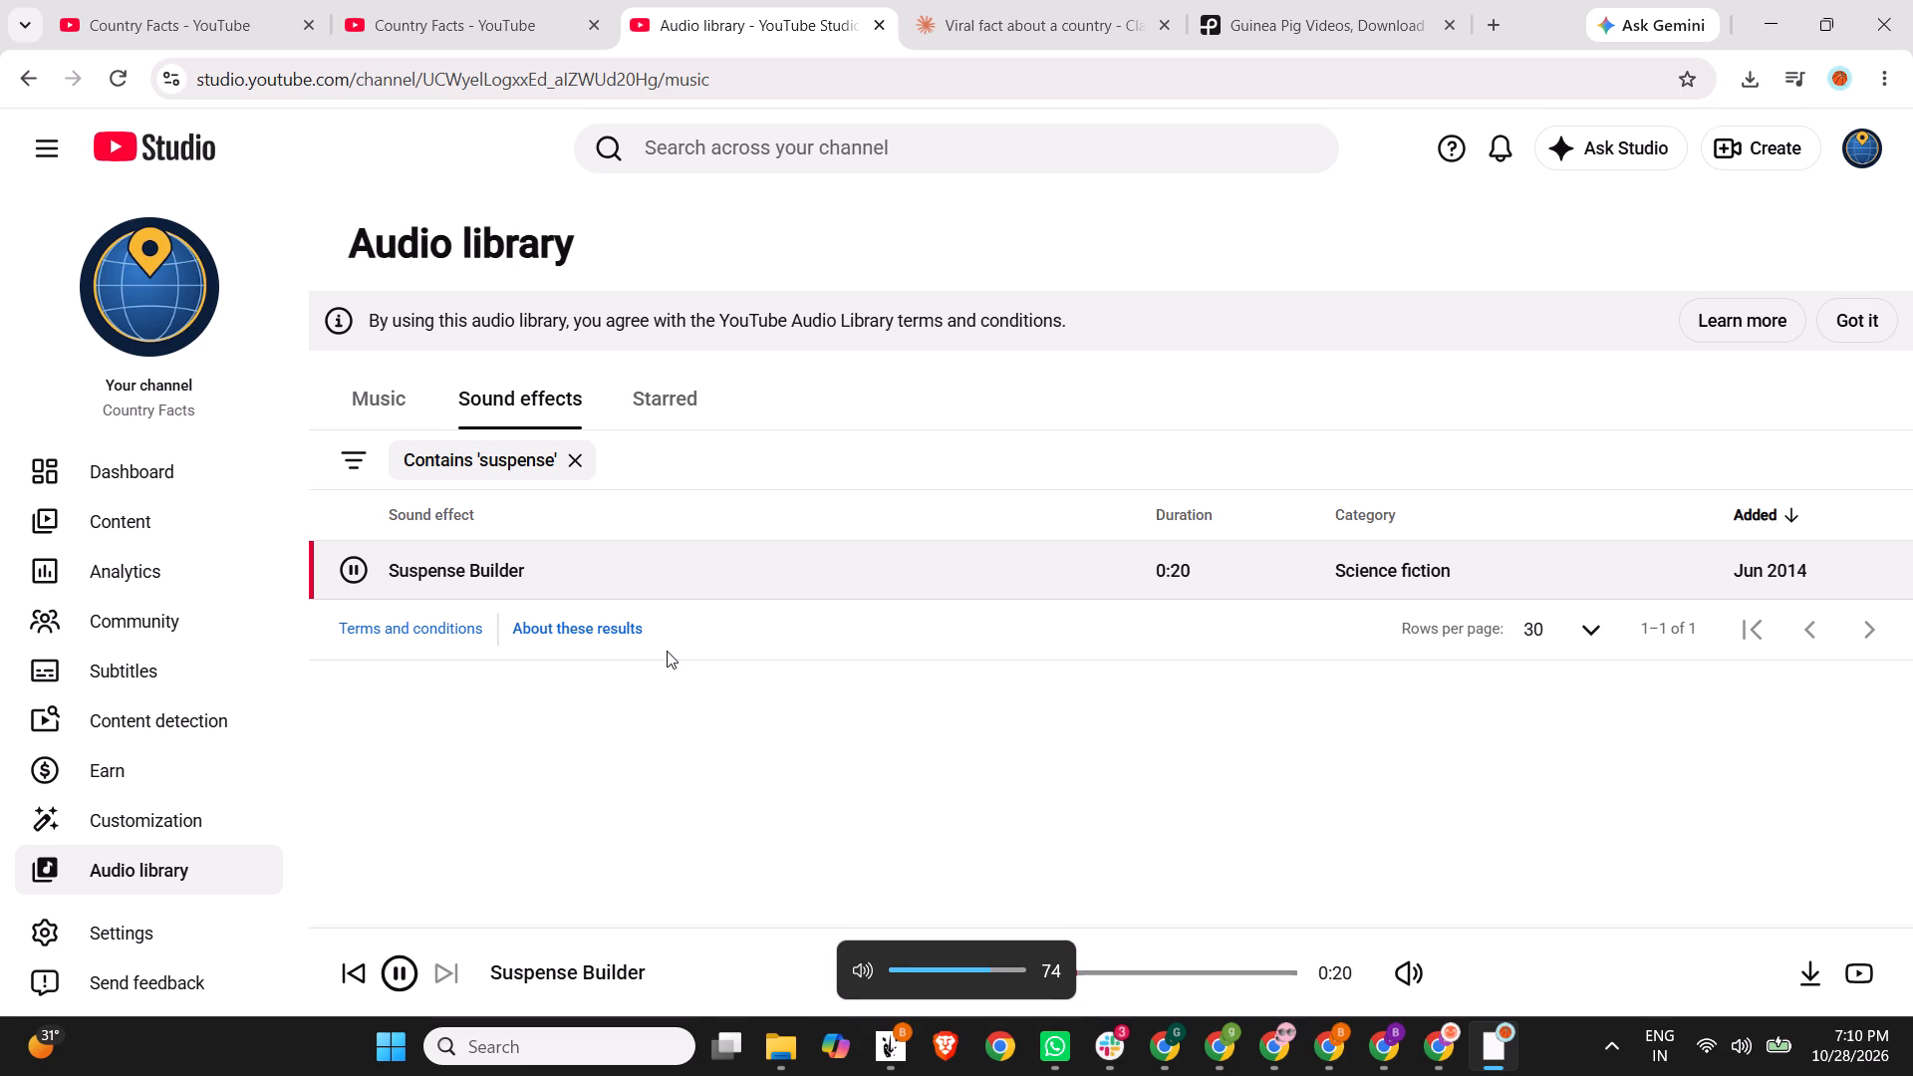
Search the sound effects for "curiosity" in place of "suspense" and clear the search.
click(579, 455)
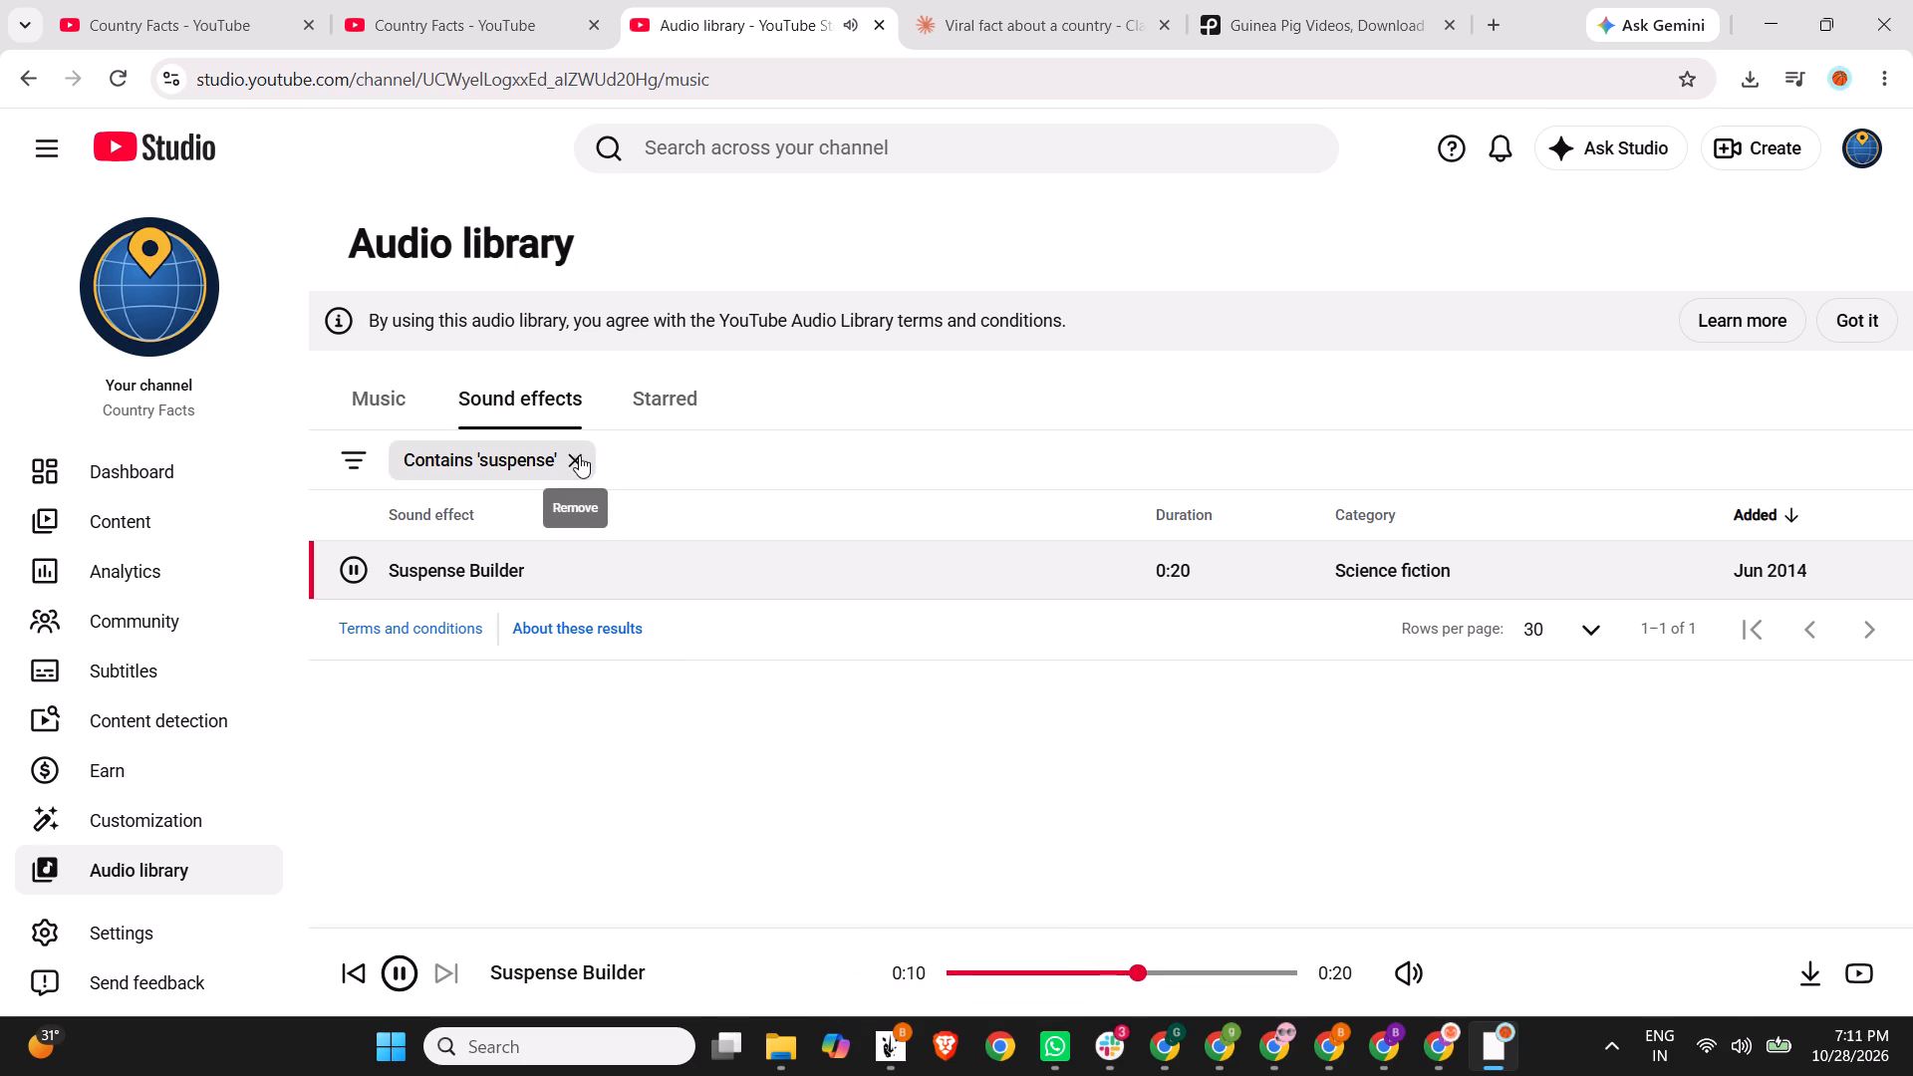
click(579, 455)
text(curiosity)
key(Return)
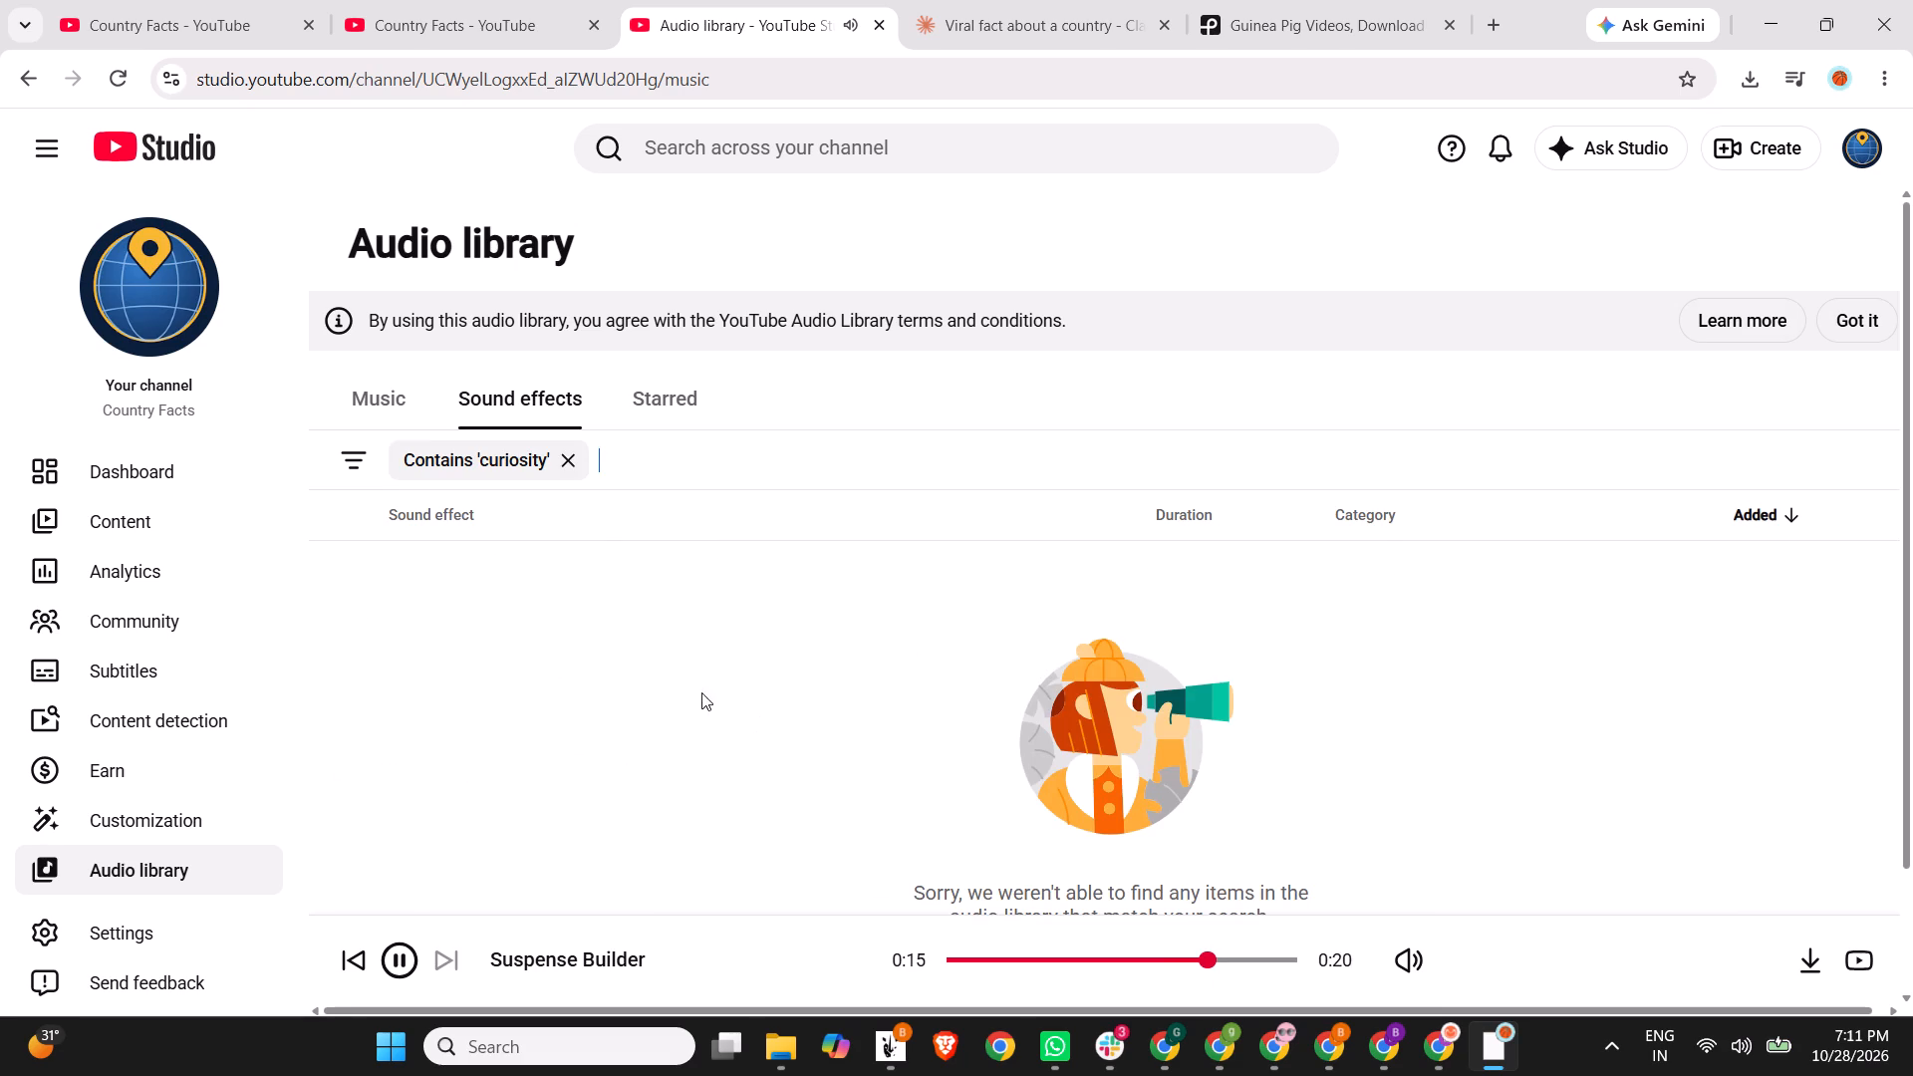
click(571, 461)
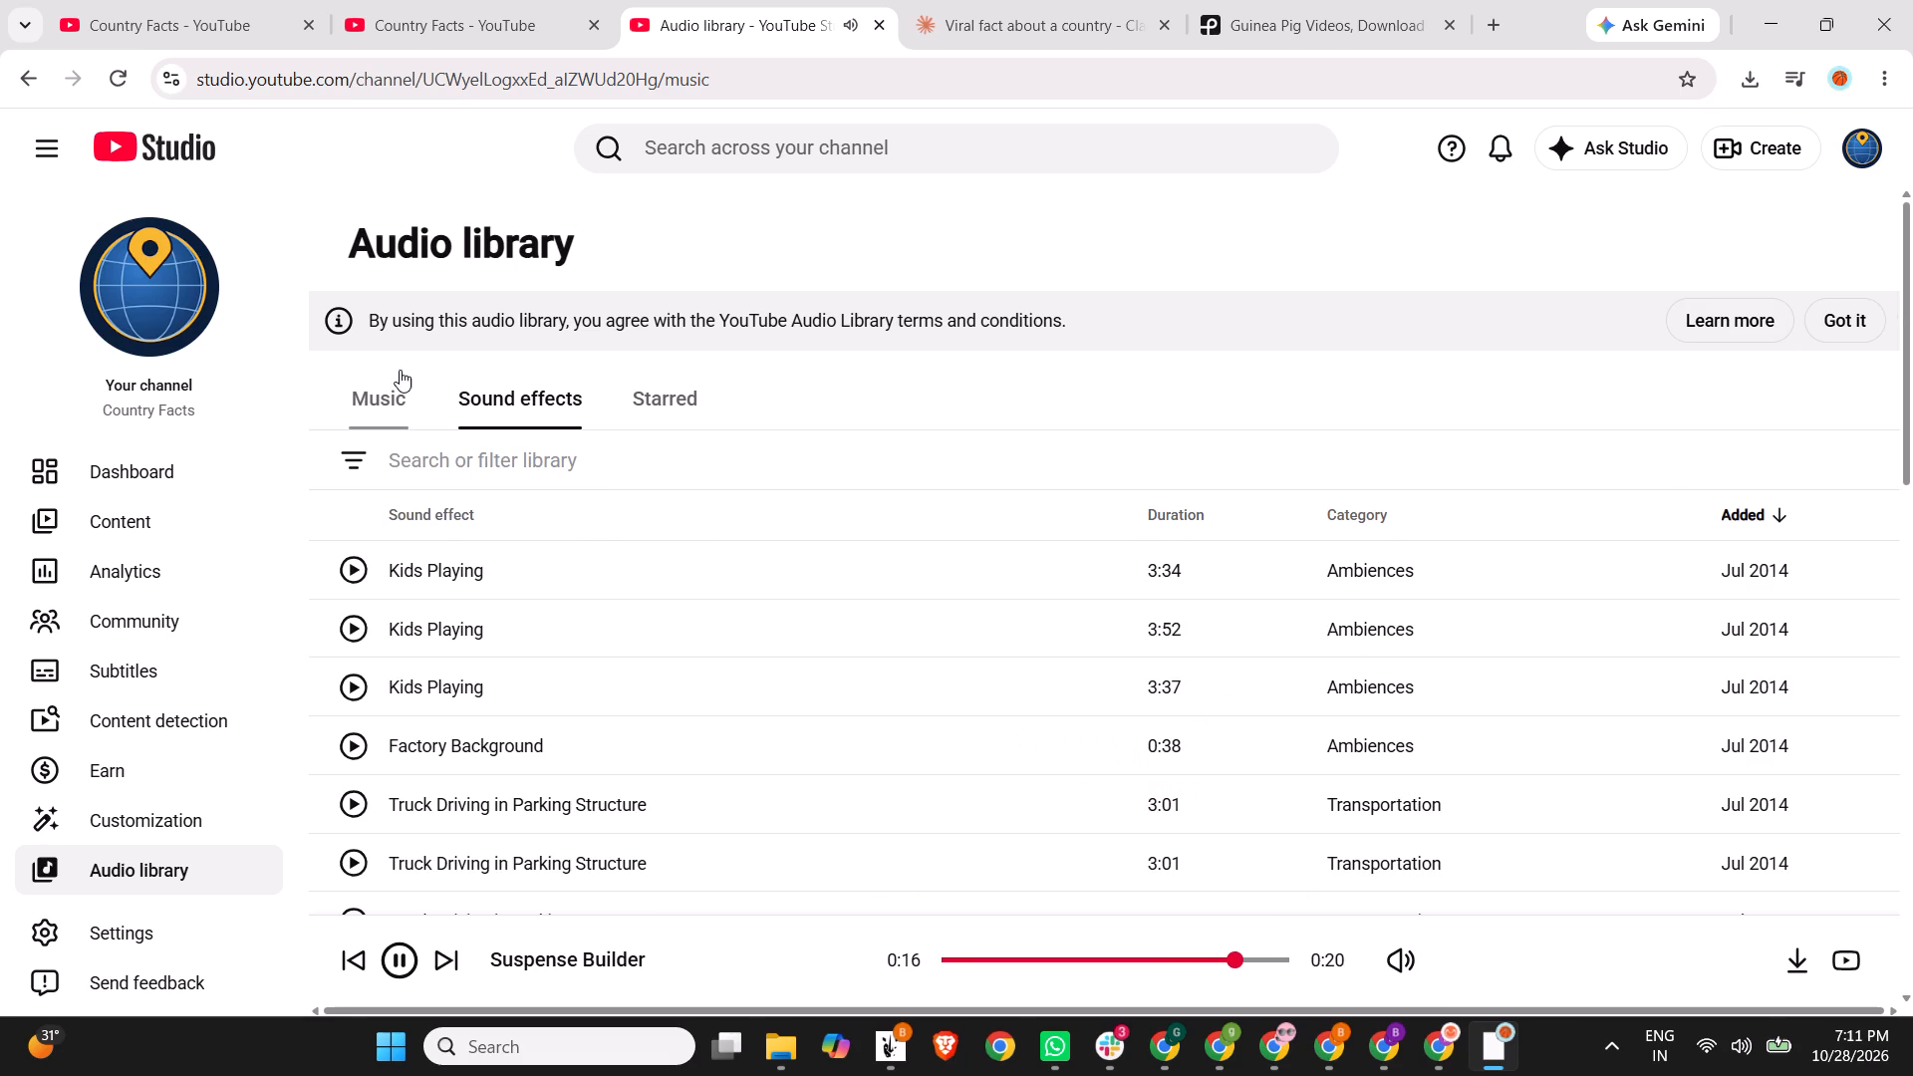
Filter the sound effects to the Ambiences category.
click(336, 465)
click(509, 609)
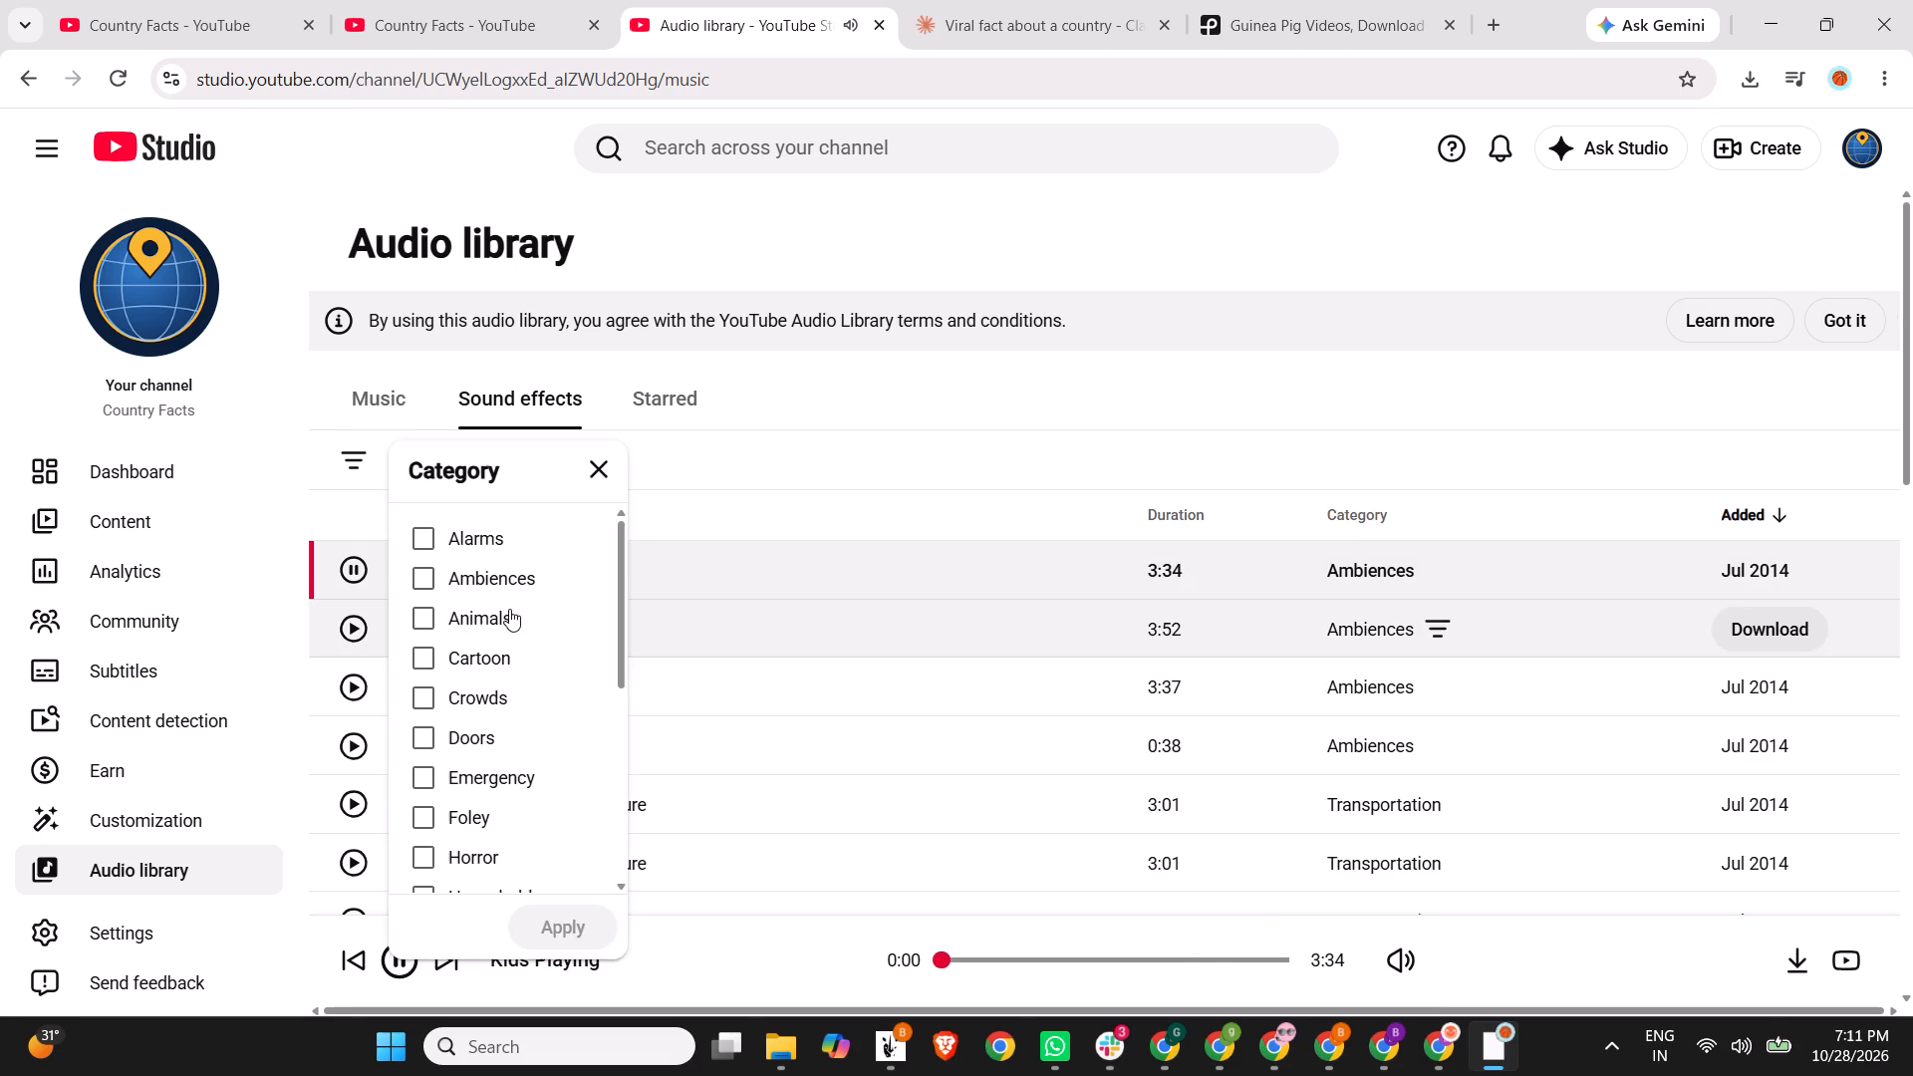
click(506, 578)
scroll(512, 702, down, 1)
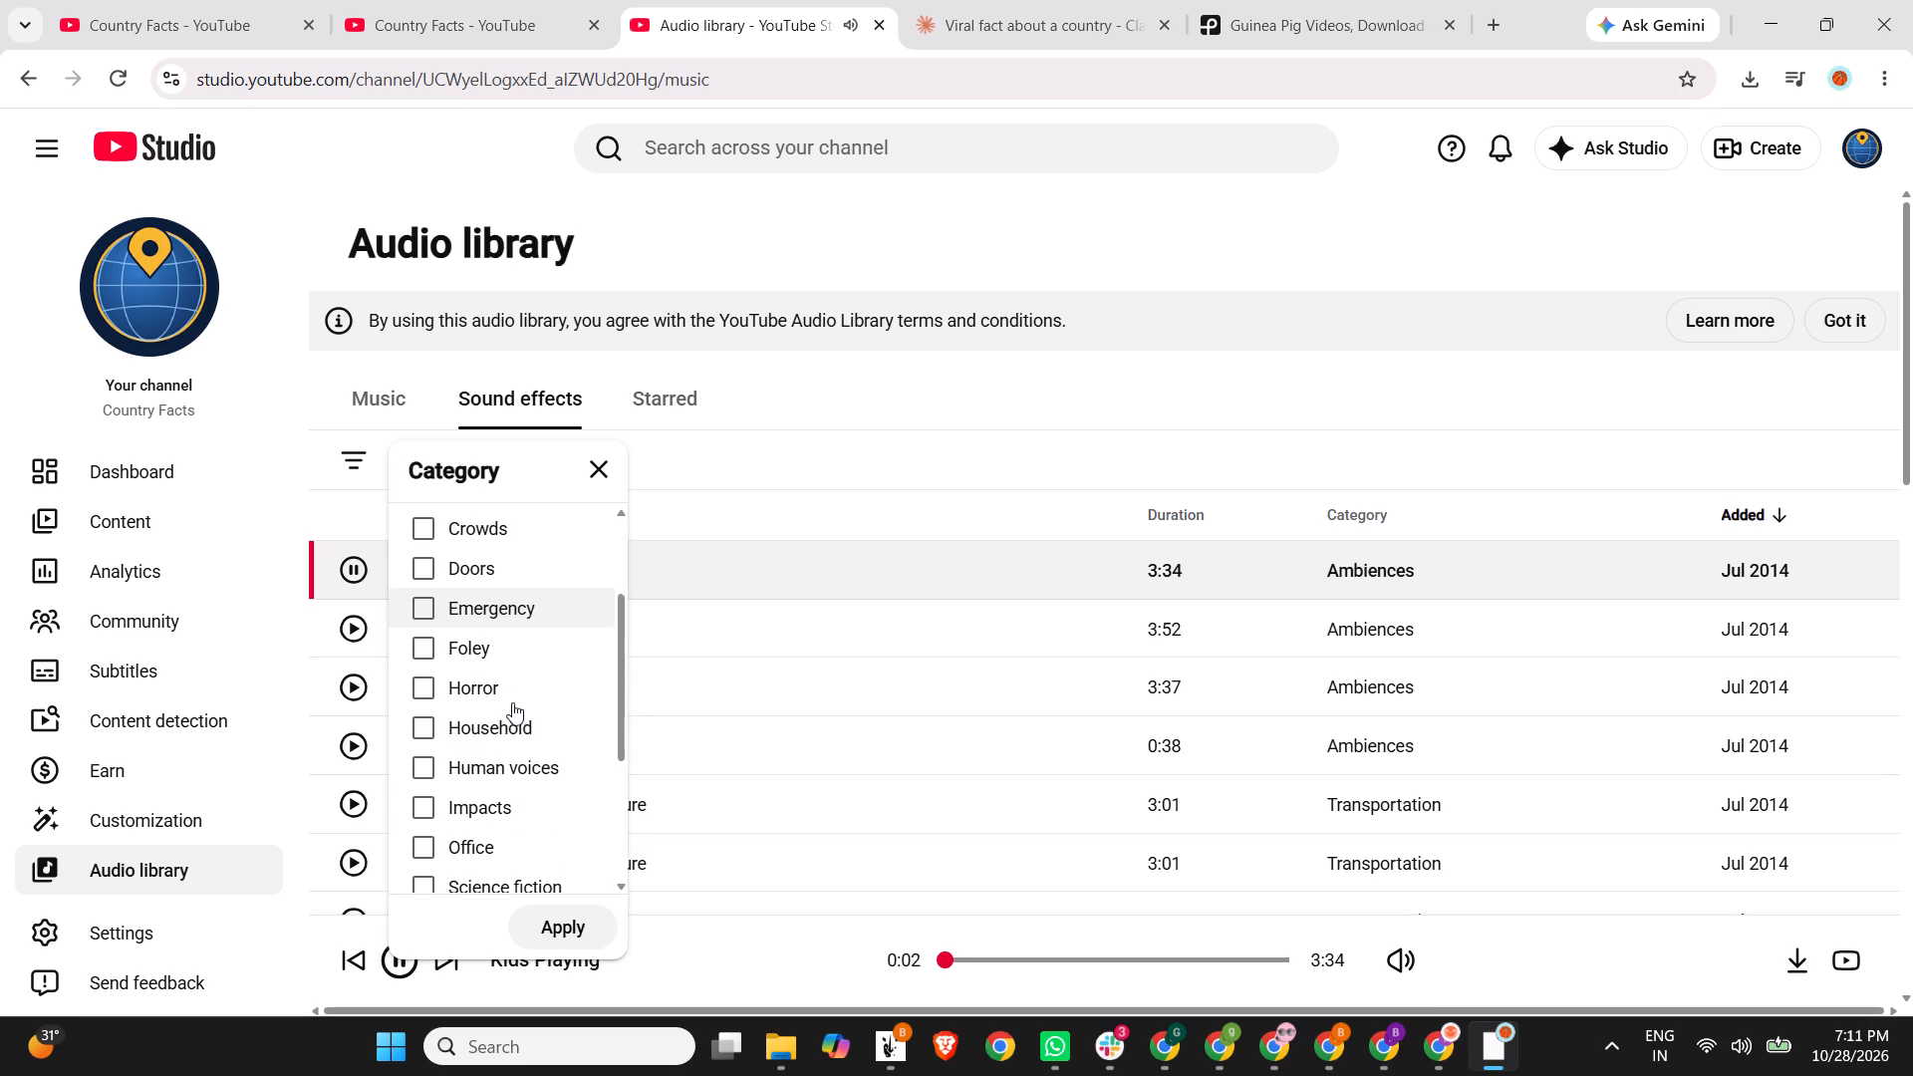
scroll(512, 702, down, 3)
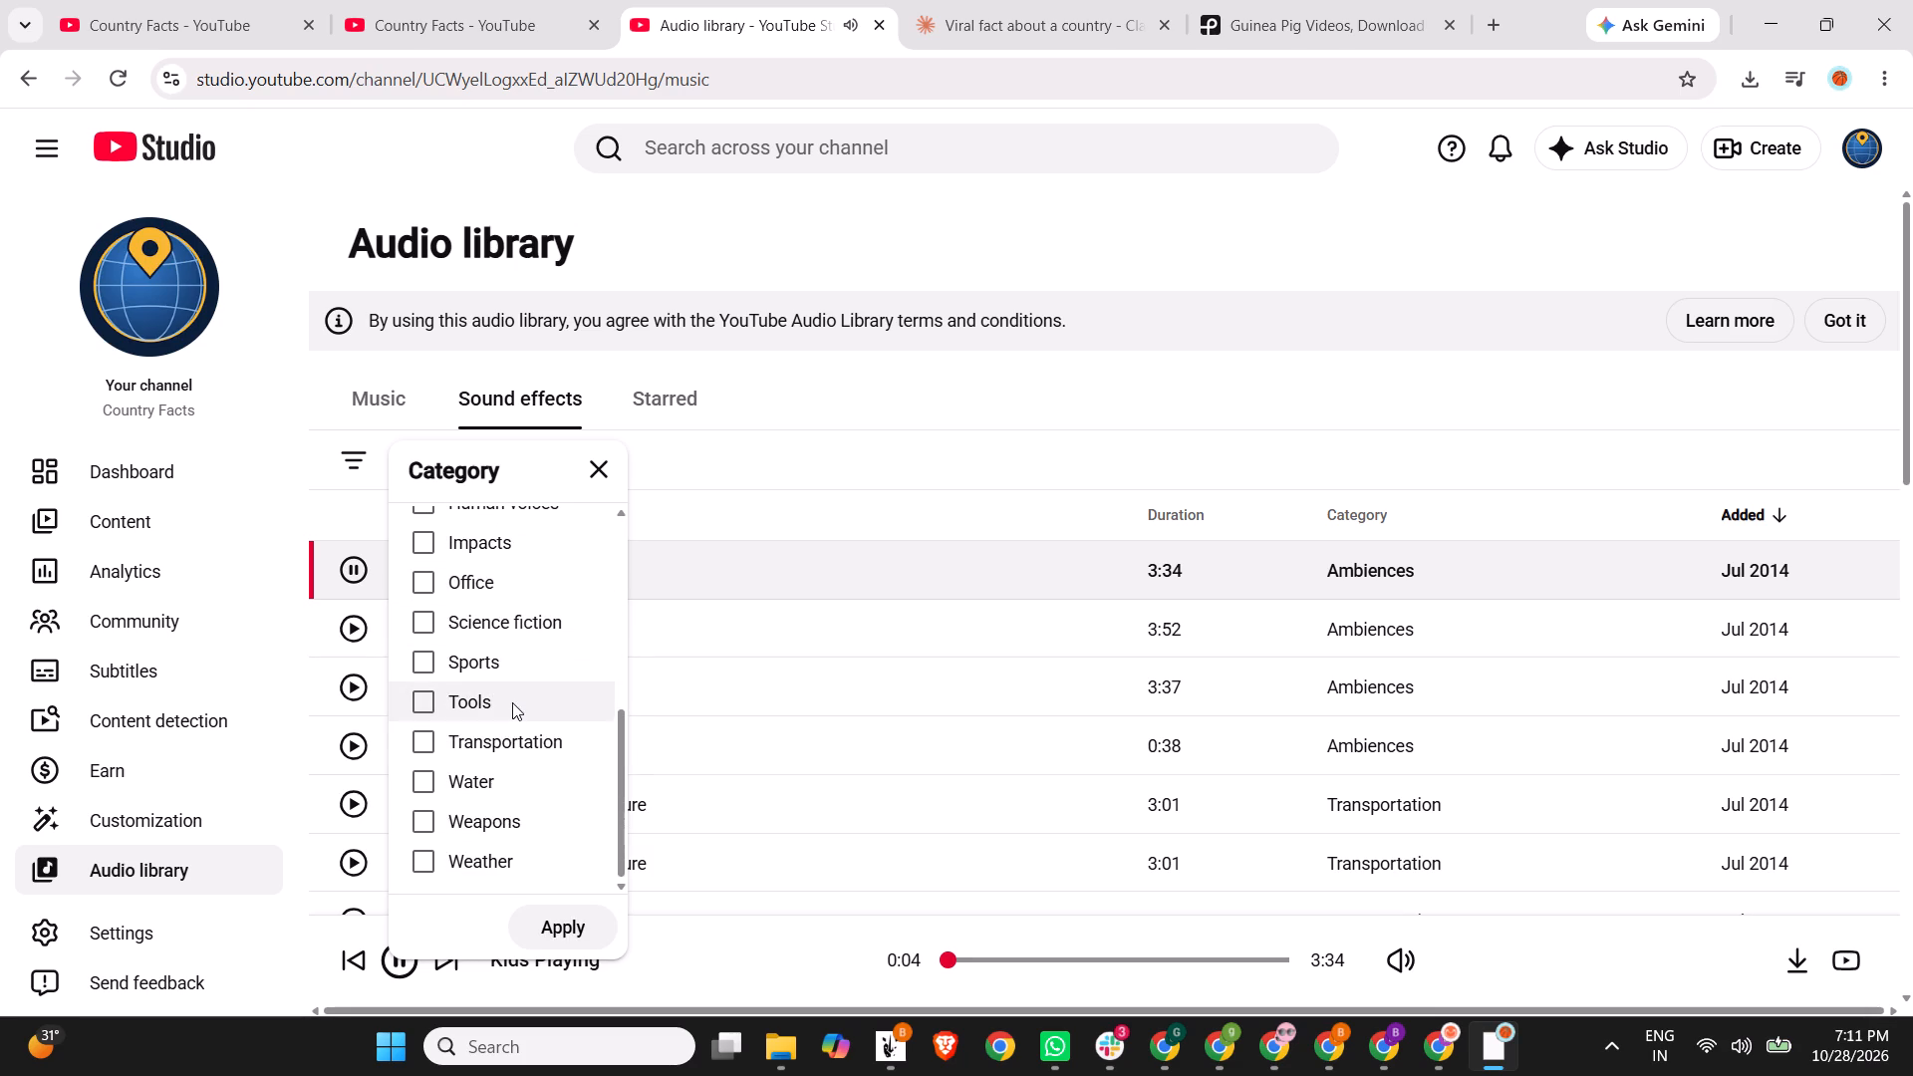
scroll(509, 851, up, 2)
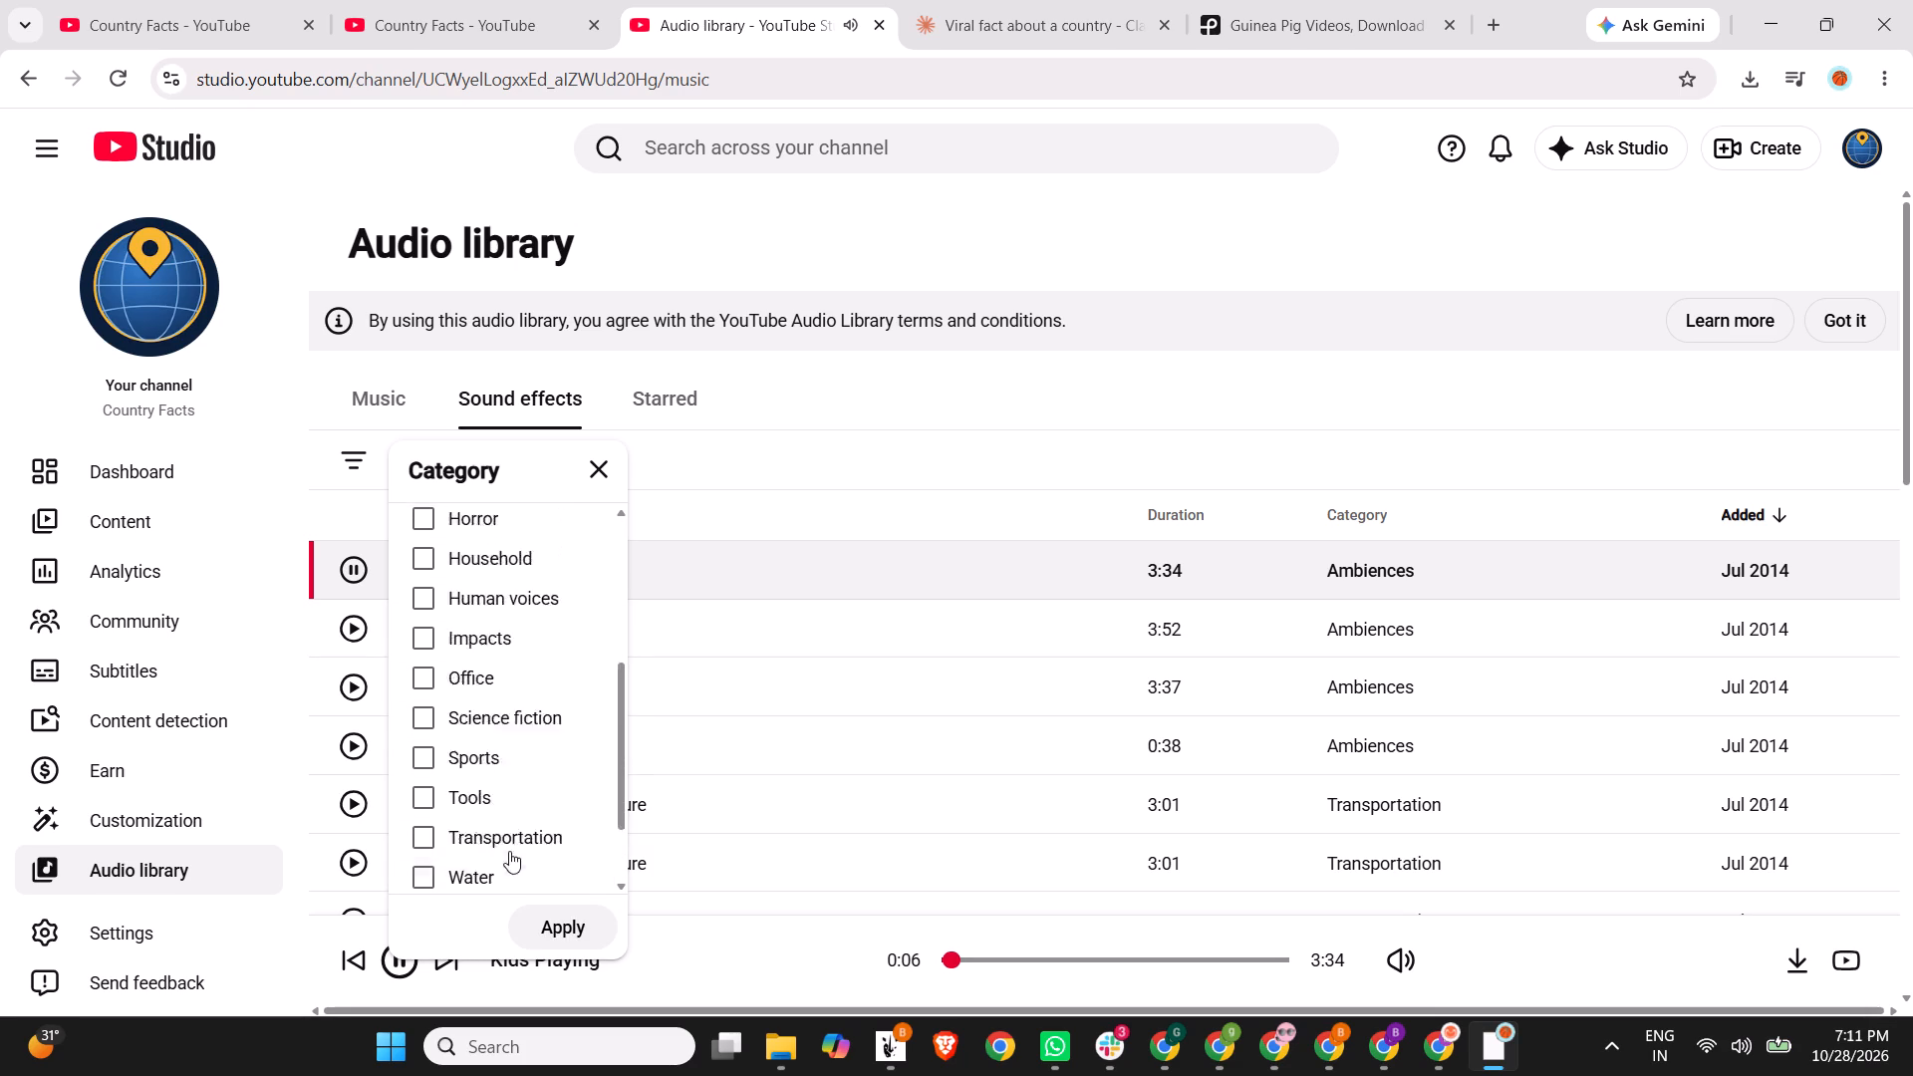
scroll(509, 851, up, 2)
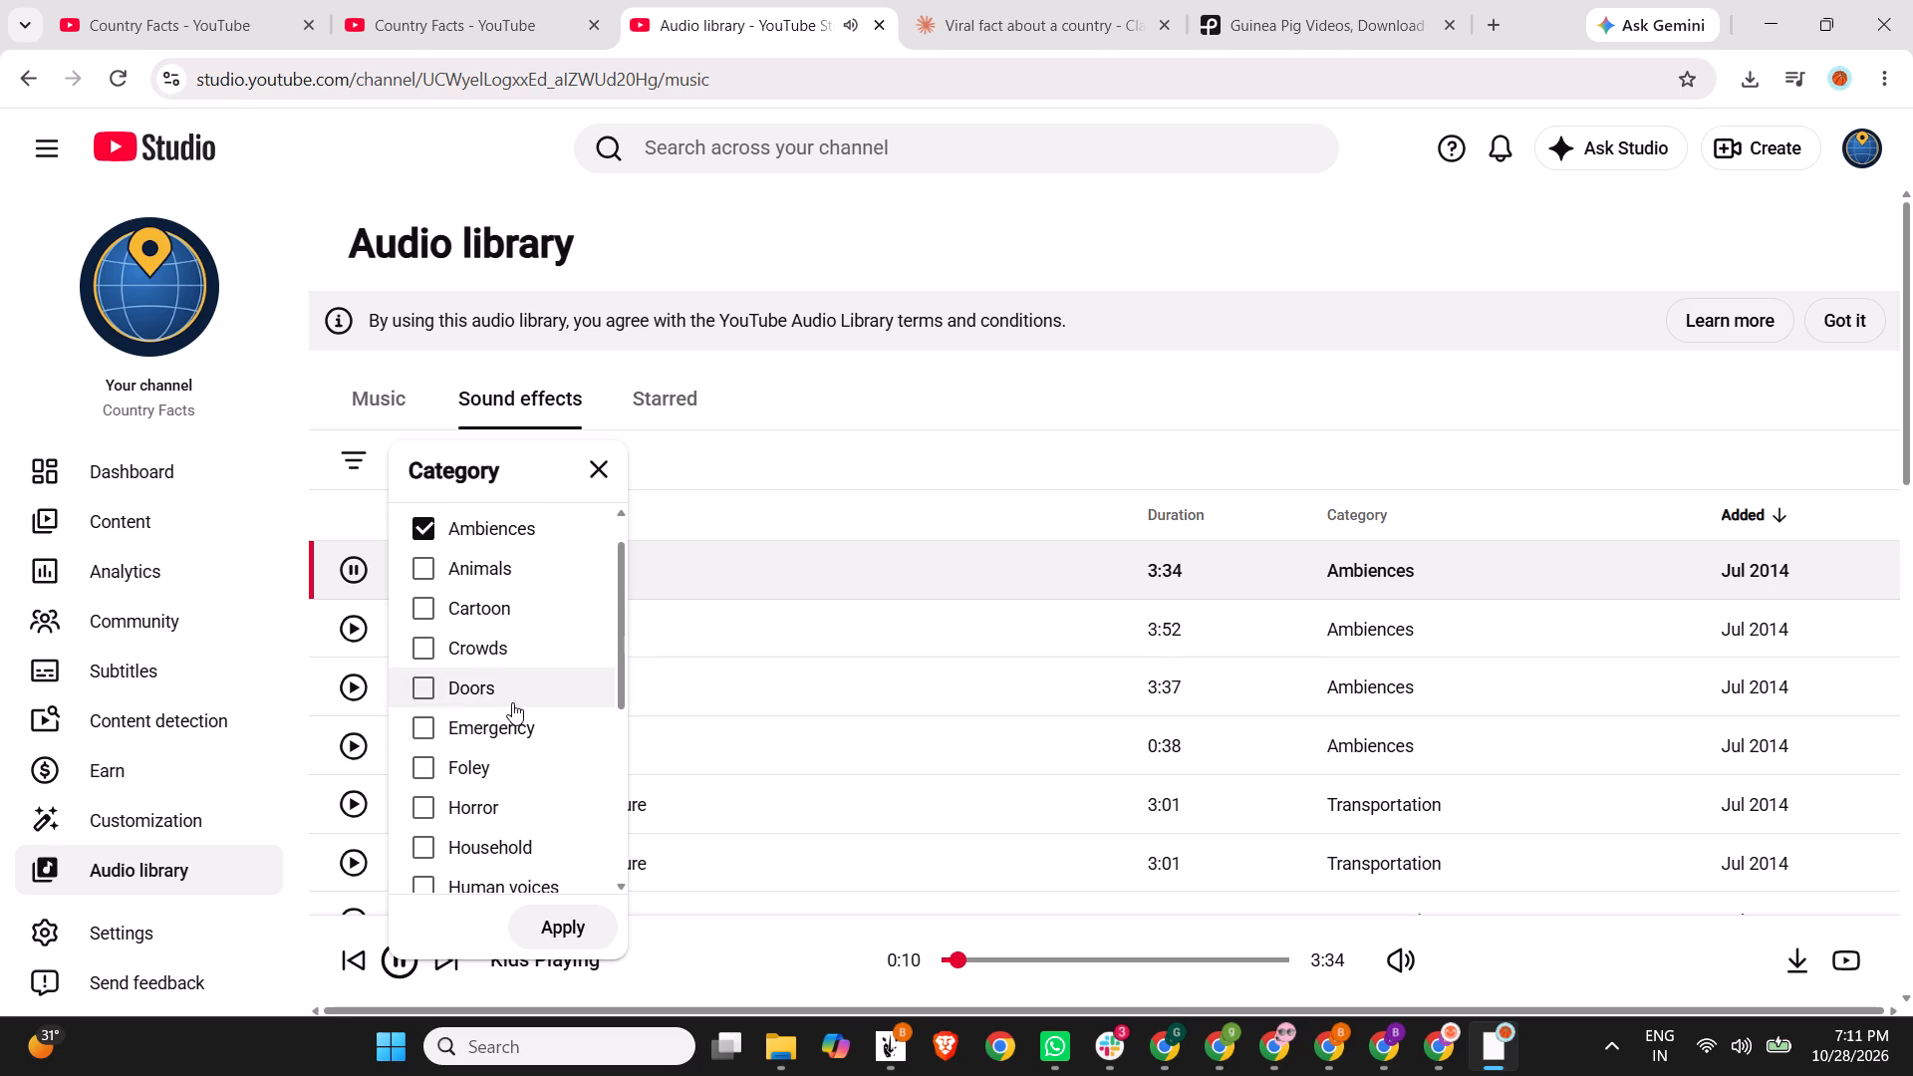
scroll(521, 742, down, 1)
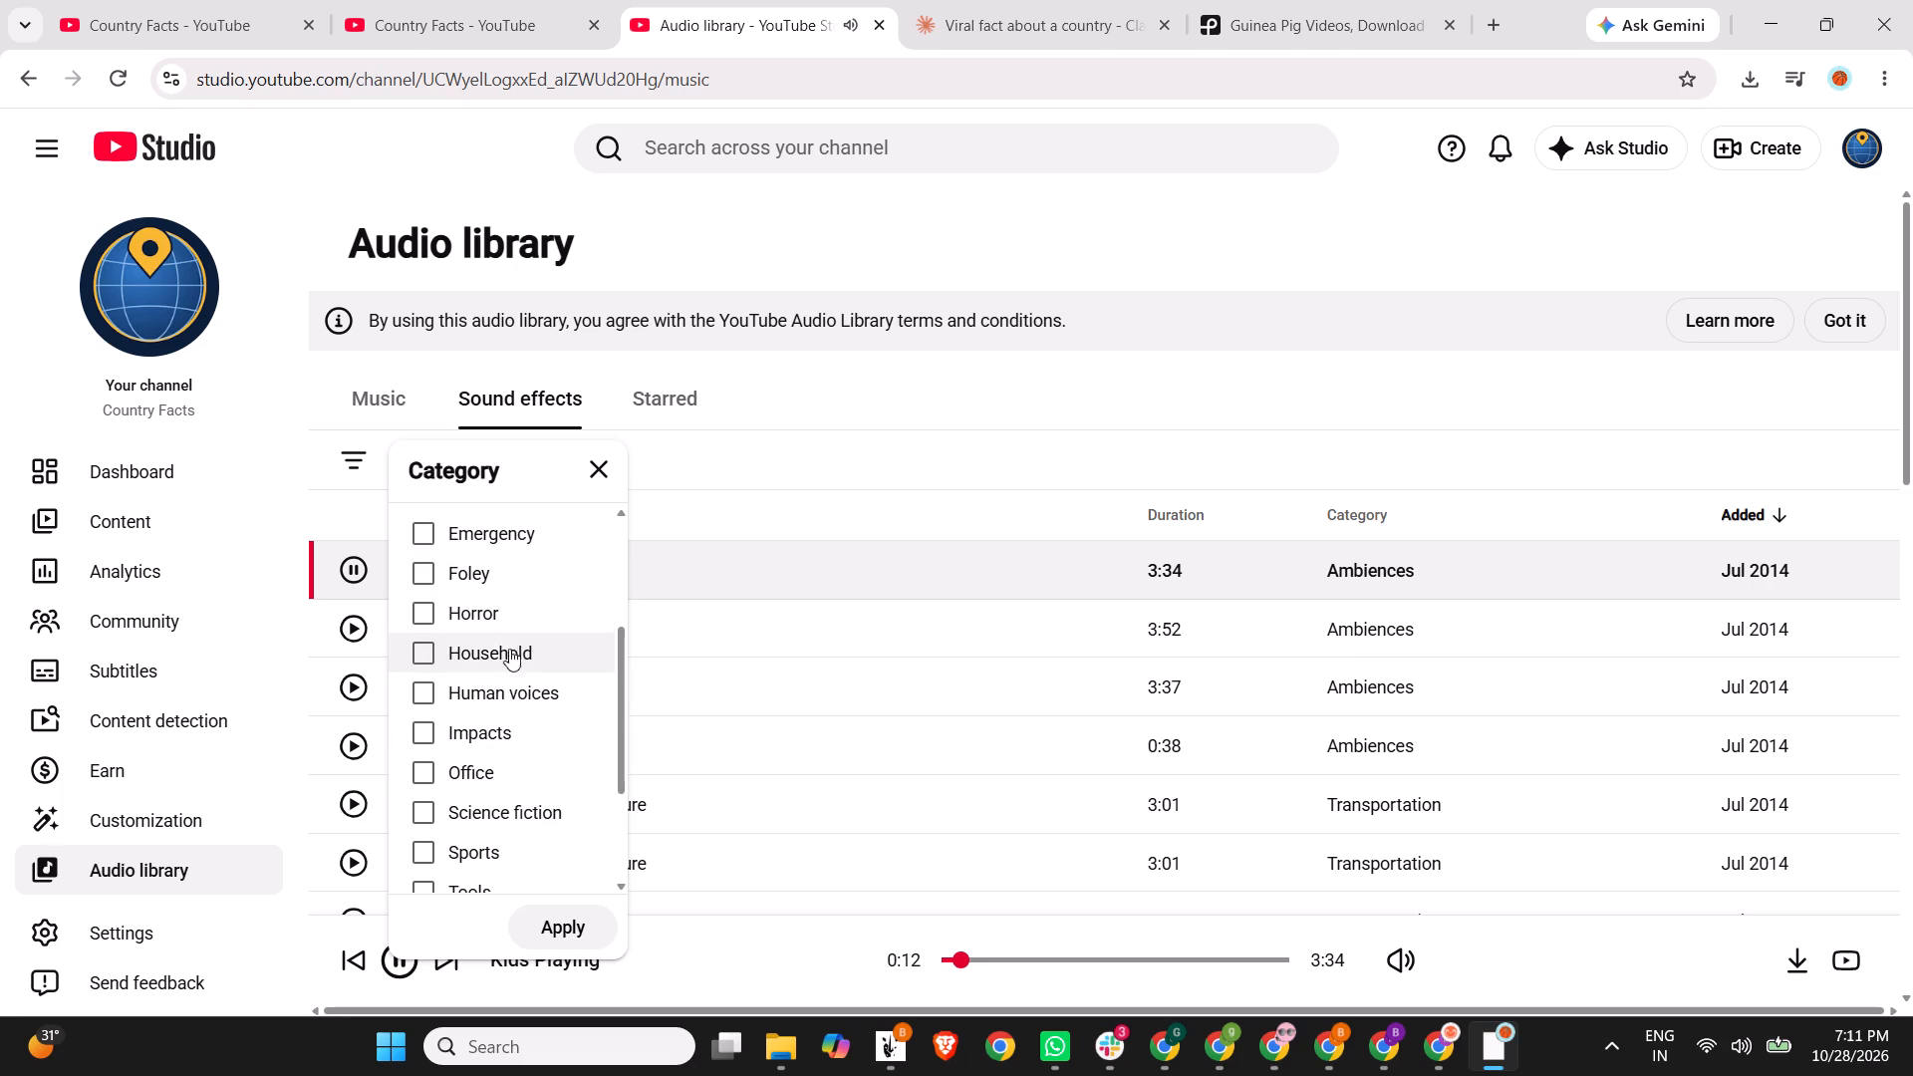
scroll(512, 657, down, 1)
click(593, 922)
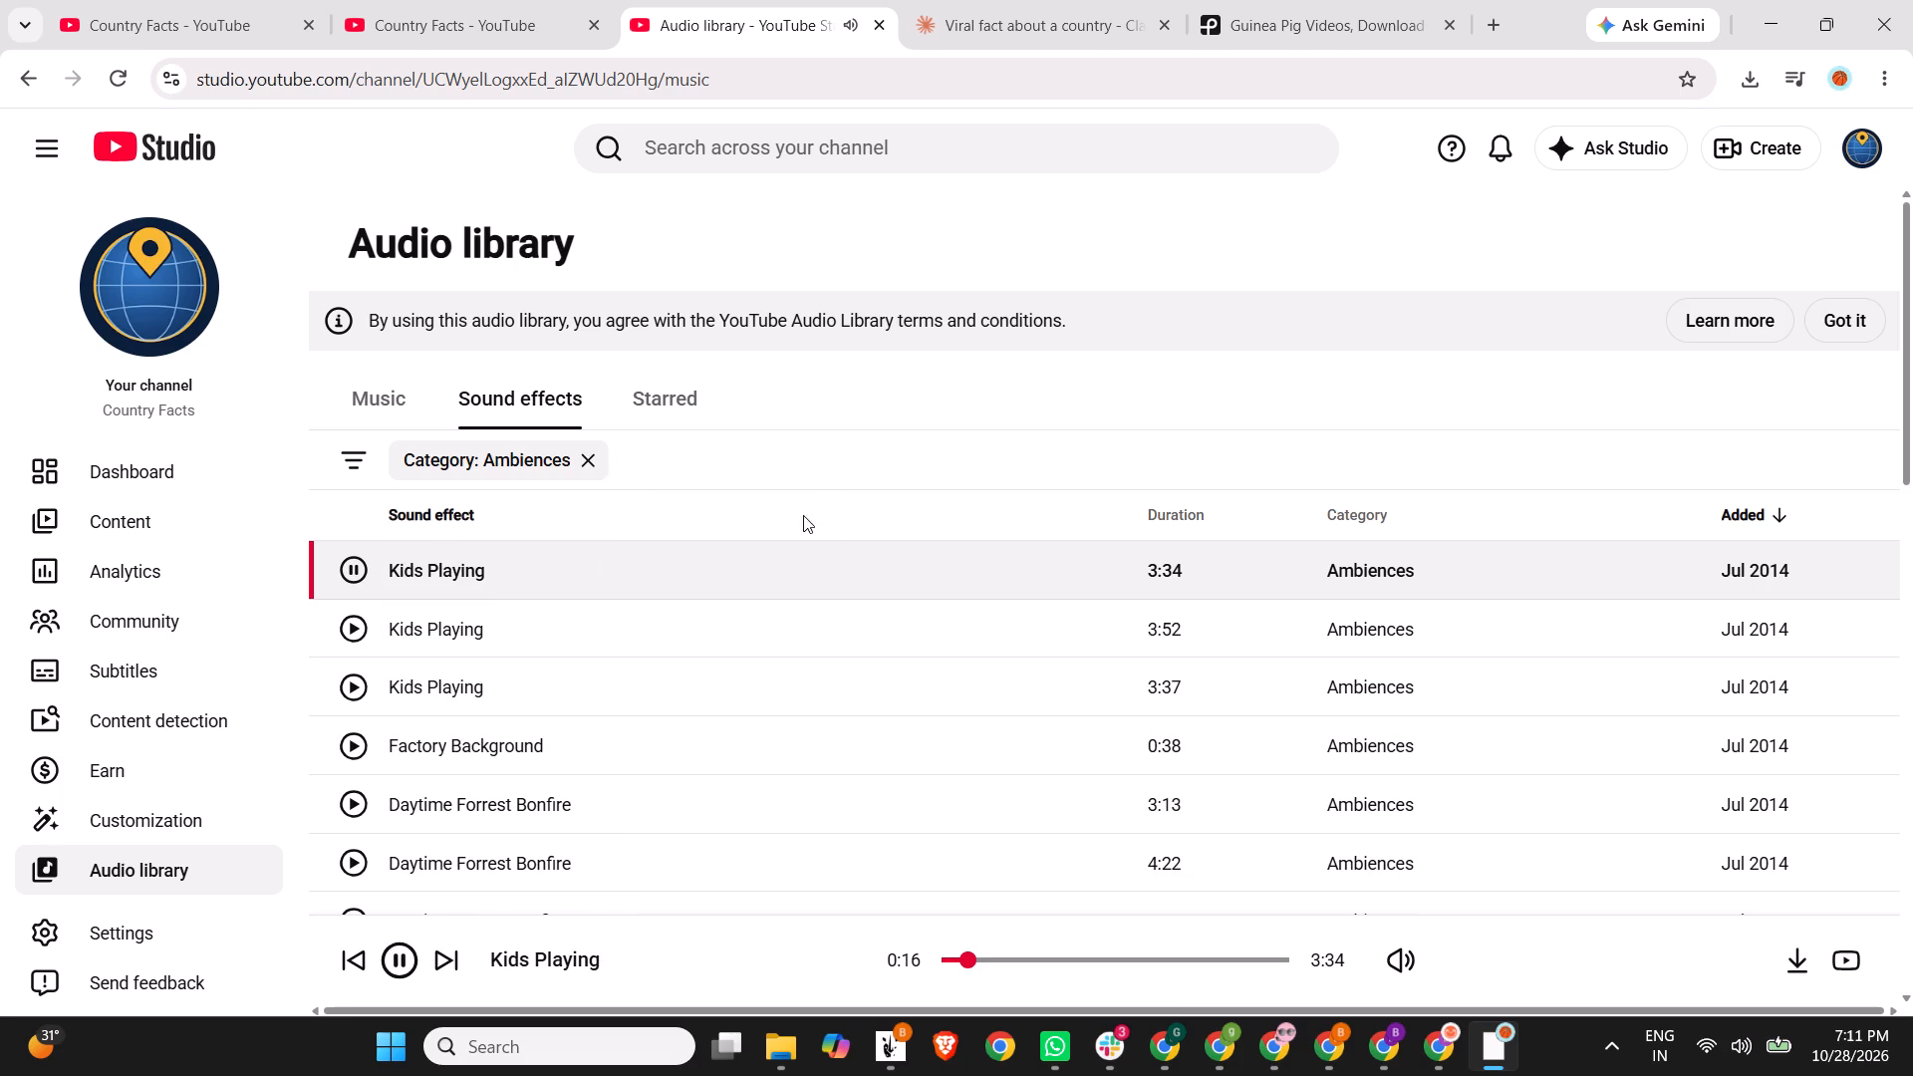
Search within the Ambiences sound effects for "suspense" and for "curiosity", one search at a time.
key(Return)
text(suspense)
key(Return)
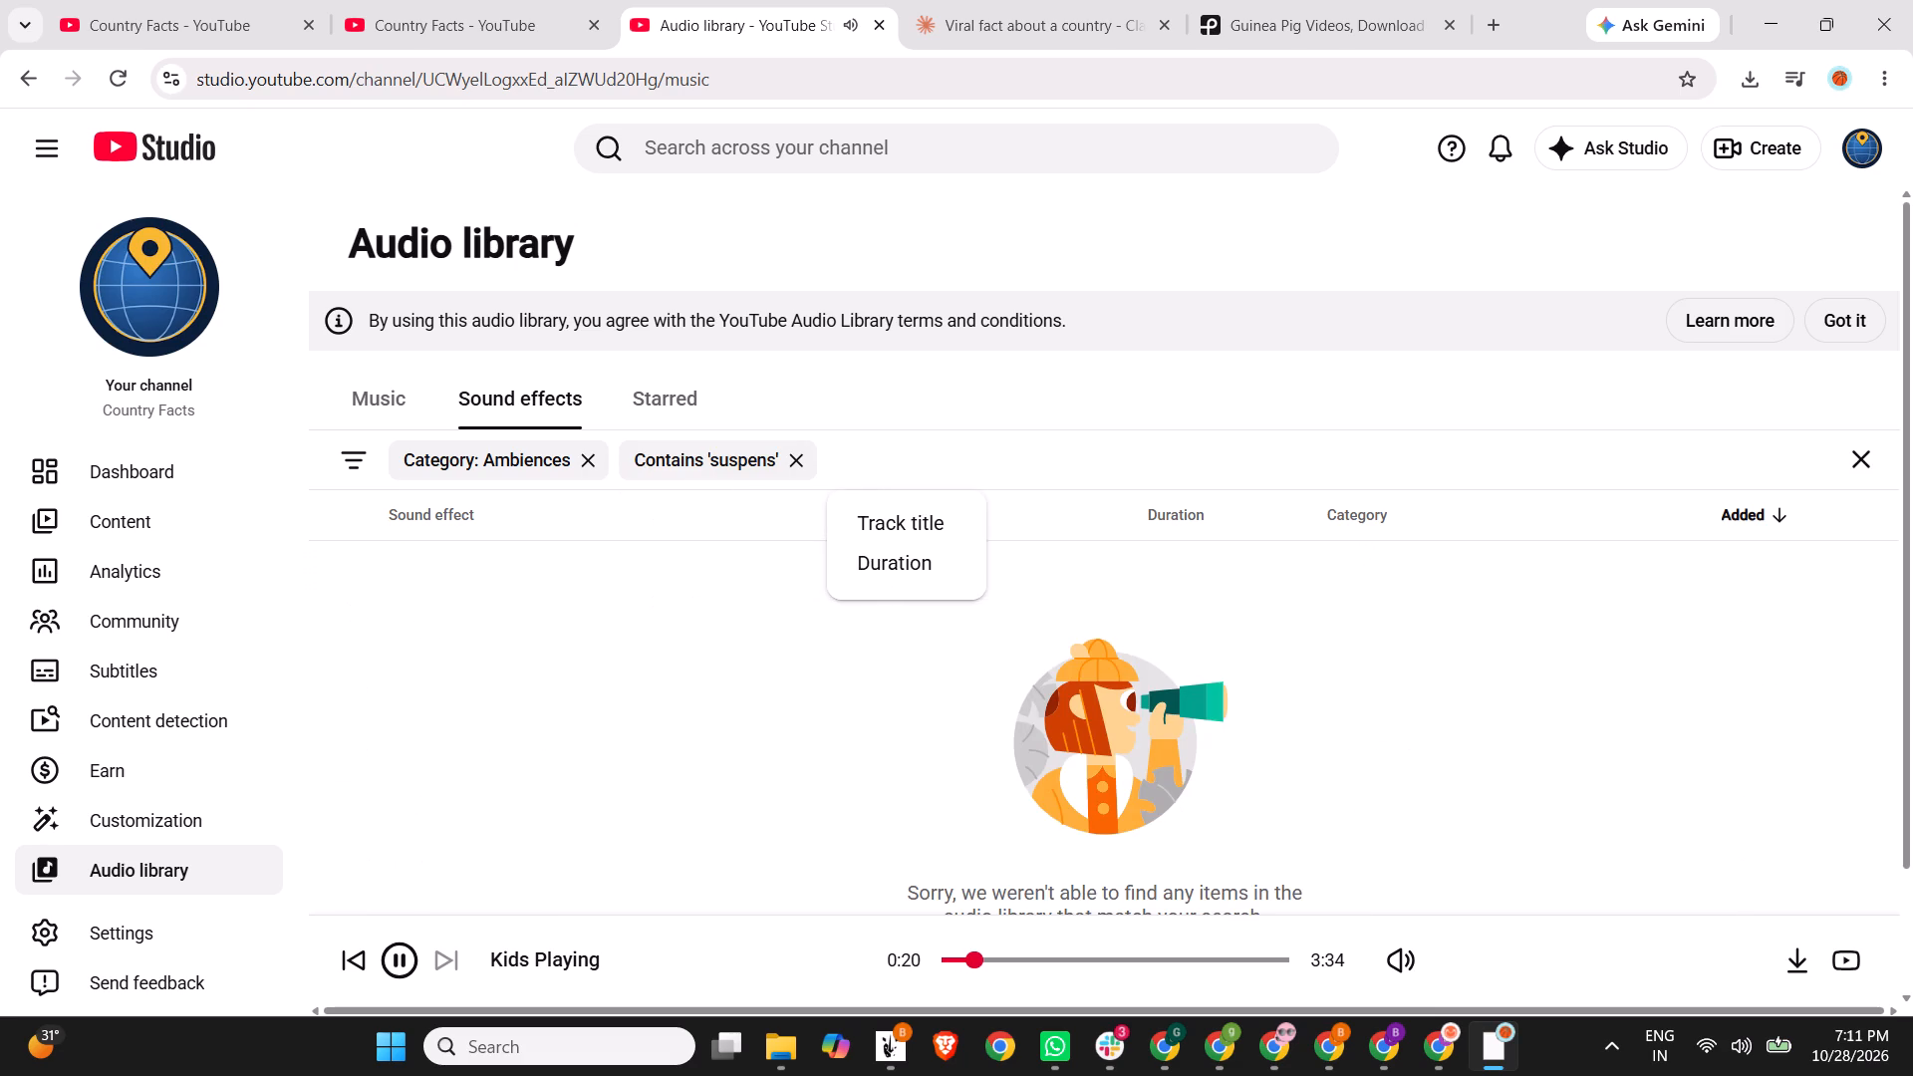
click(805, 456)
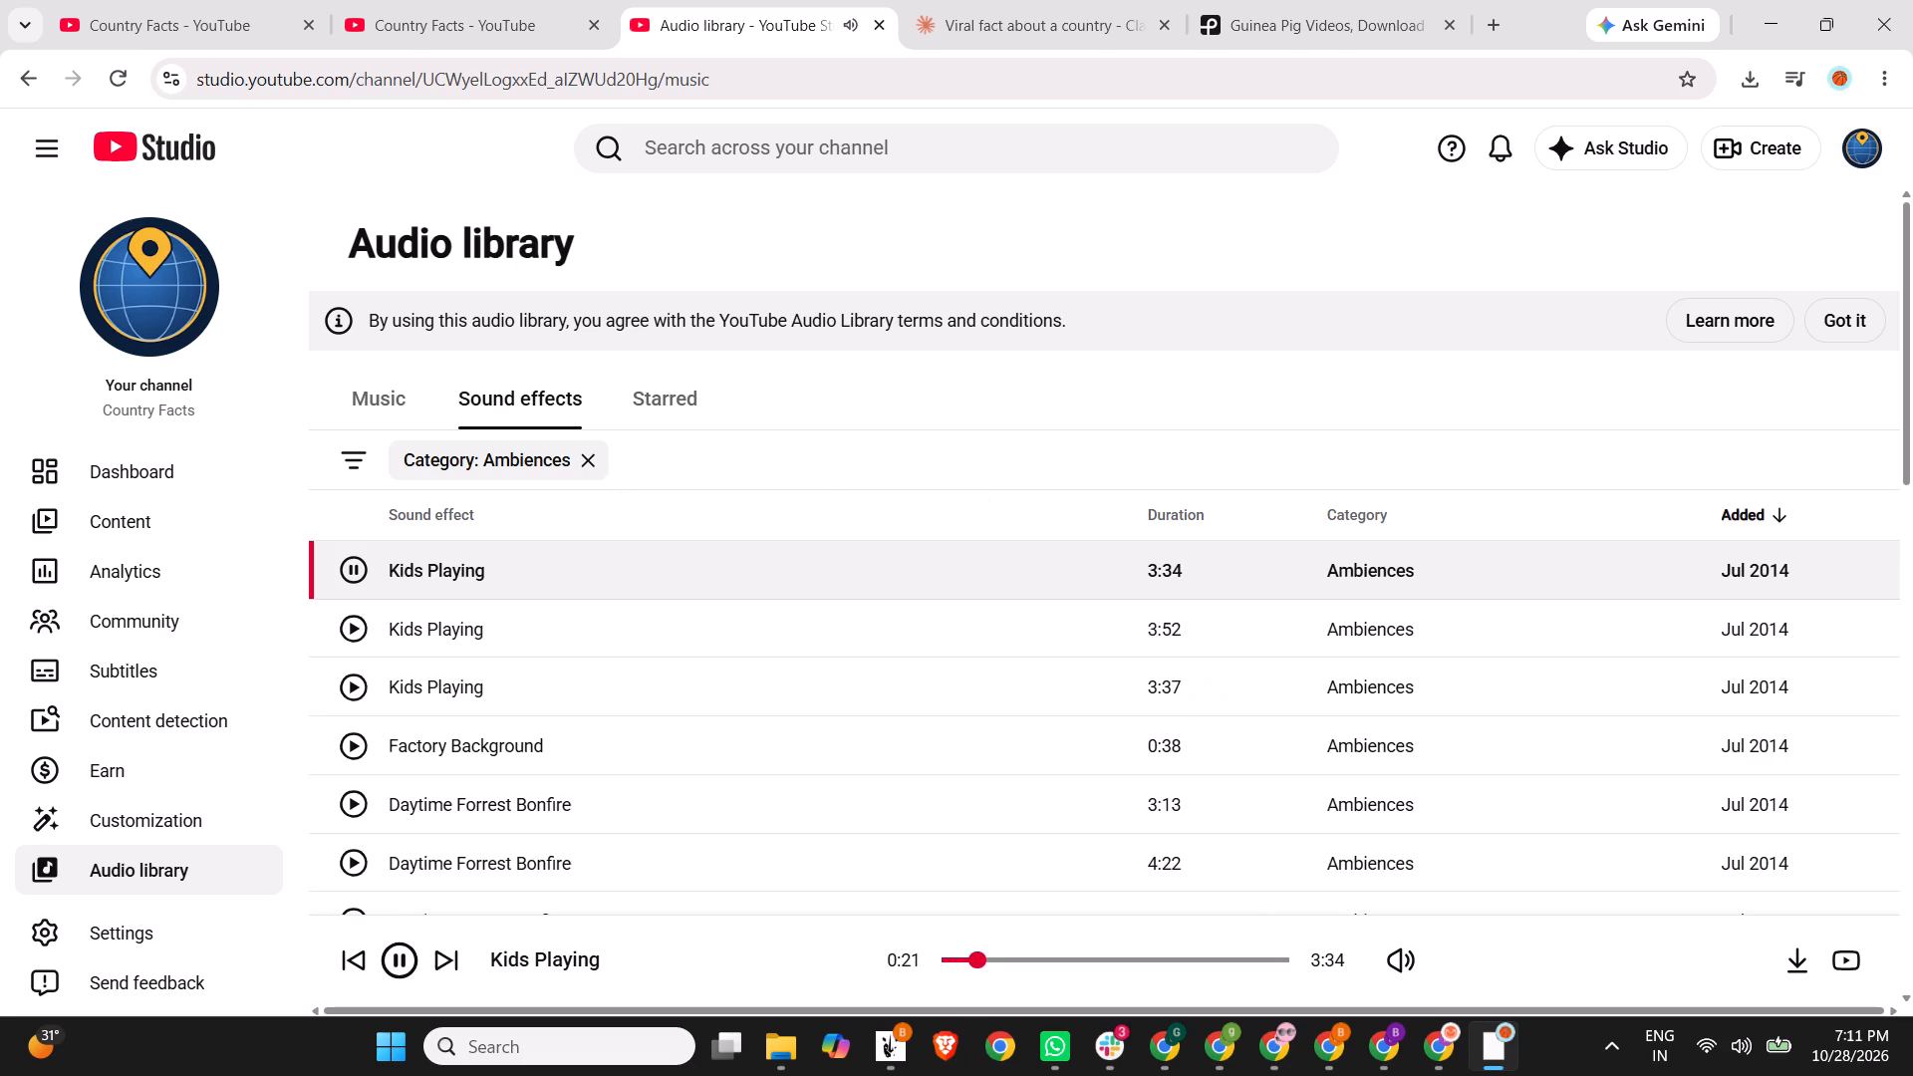
click(740, 457)
text(curiosity)
key(Return)
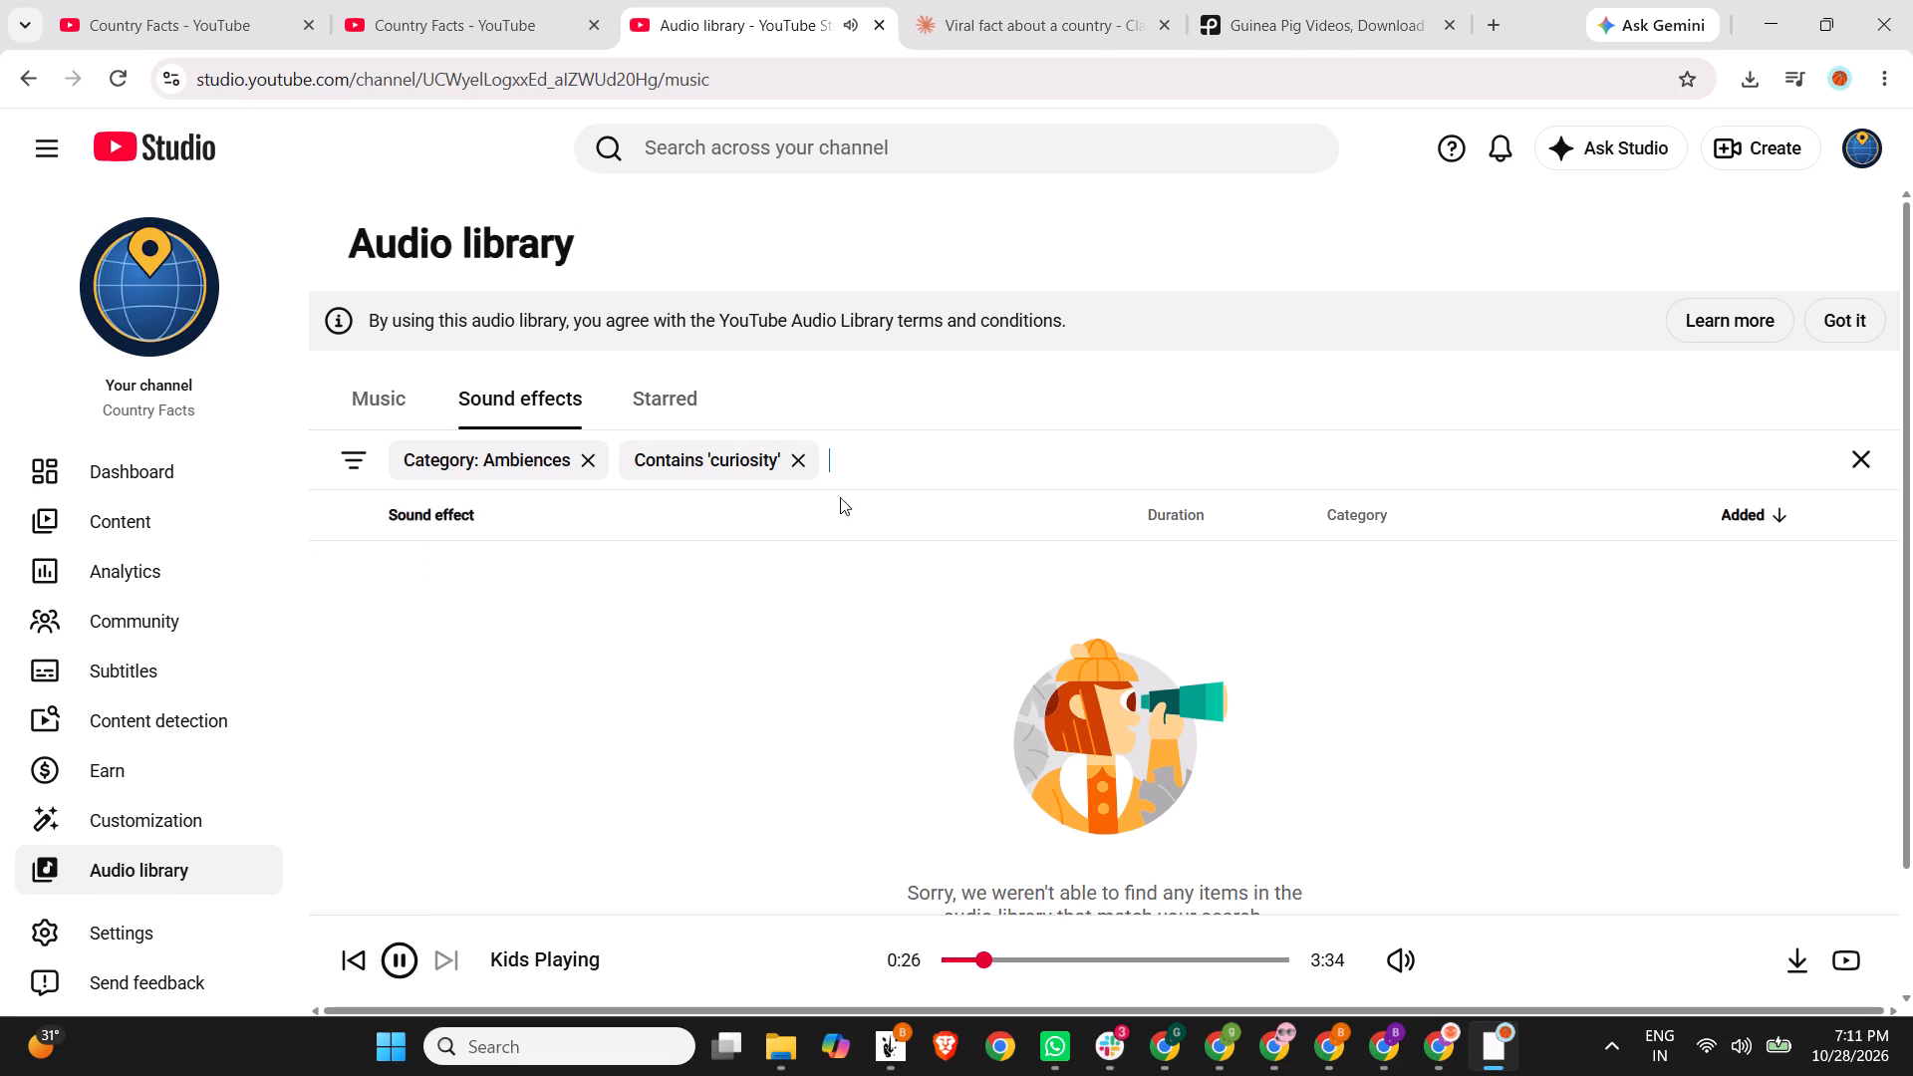
click(795, 457)
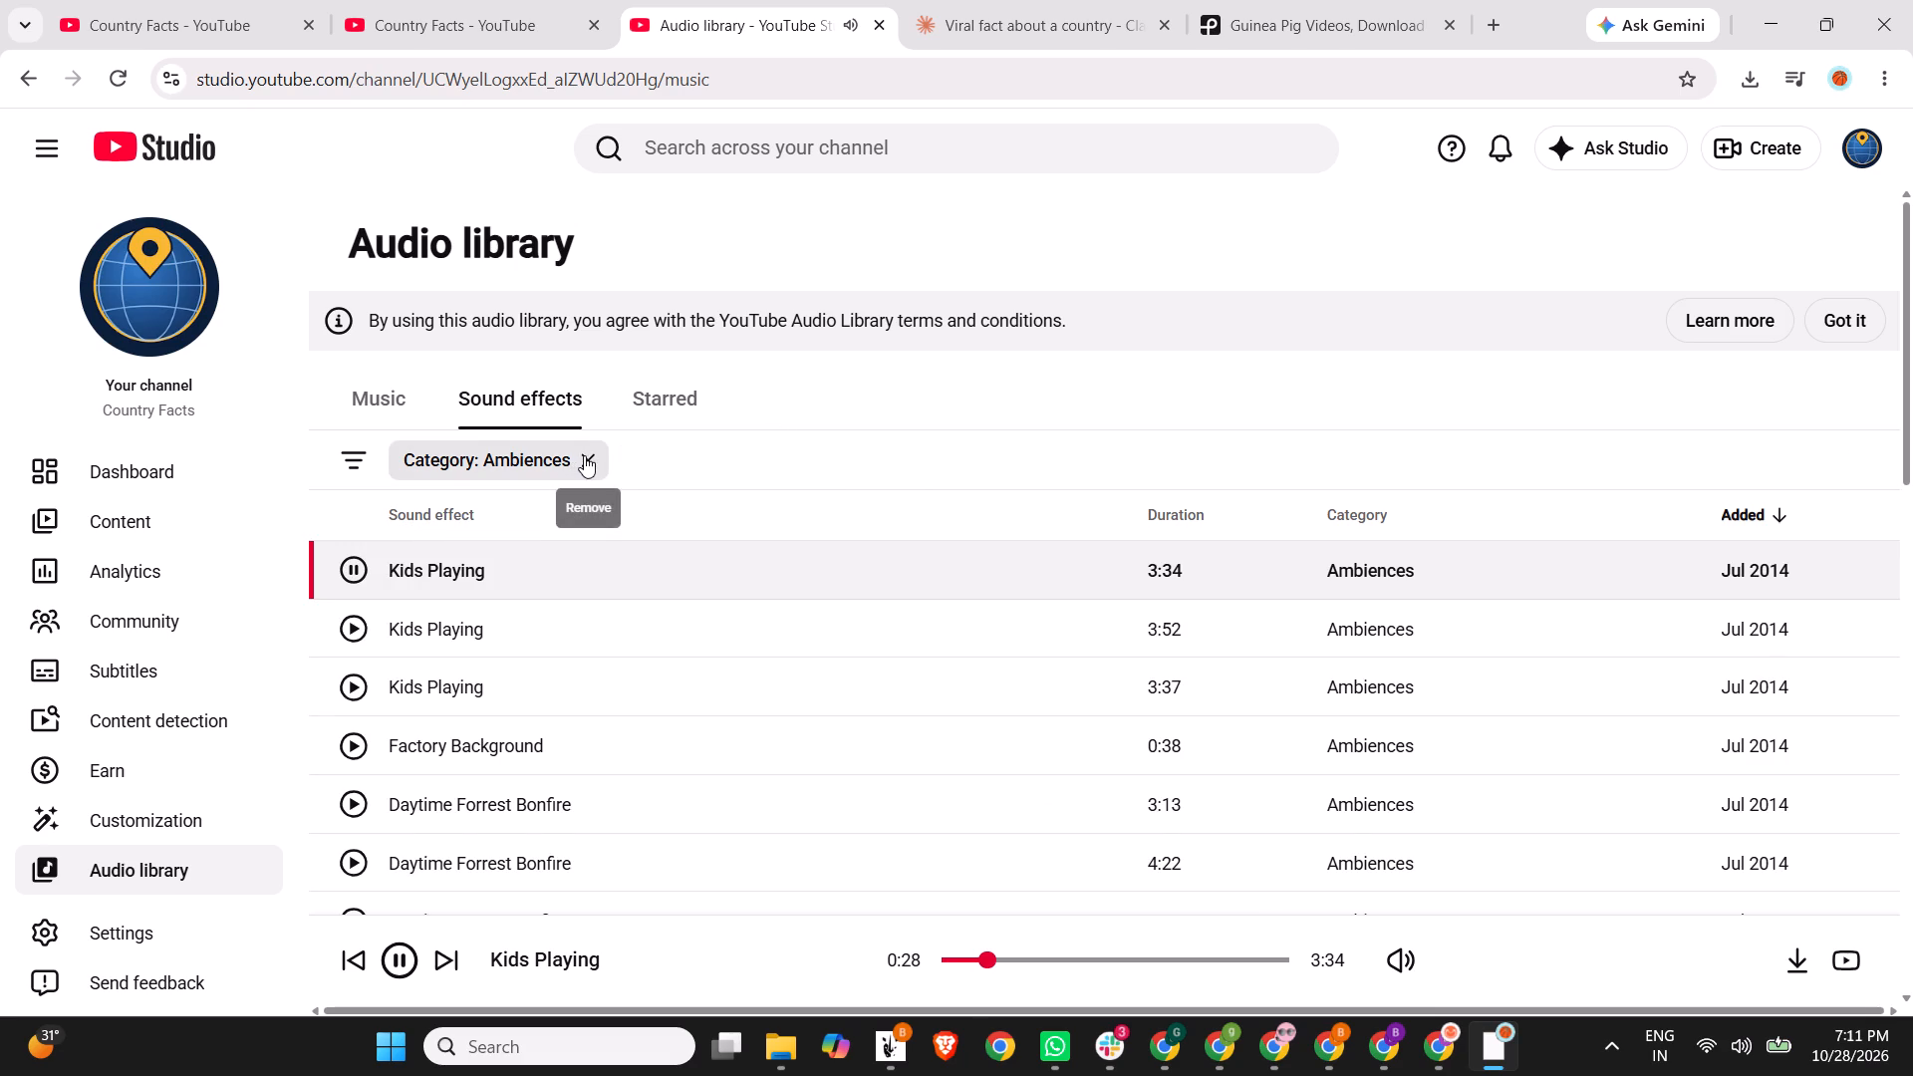
Remove the Ambiences filter and preview the 0:14, 0:09 and 0:16 Straw Squeak cartoon sound effects.
click(584, 455)
scroll(532, 770, down, 2)
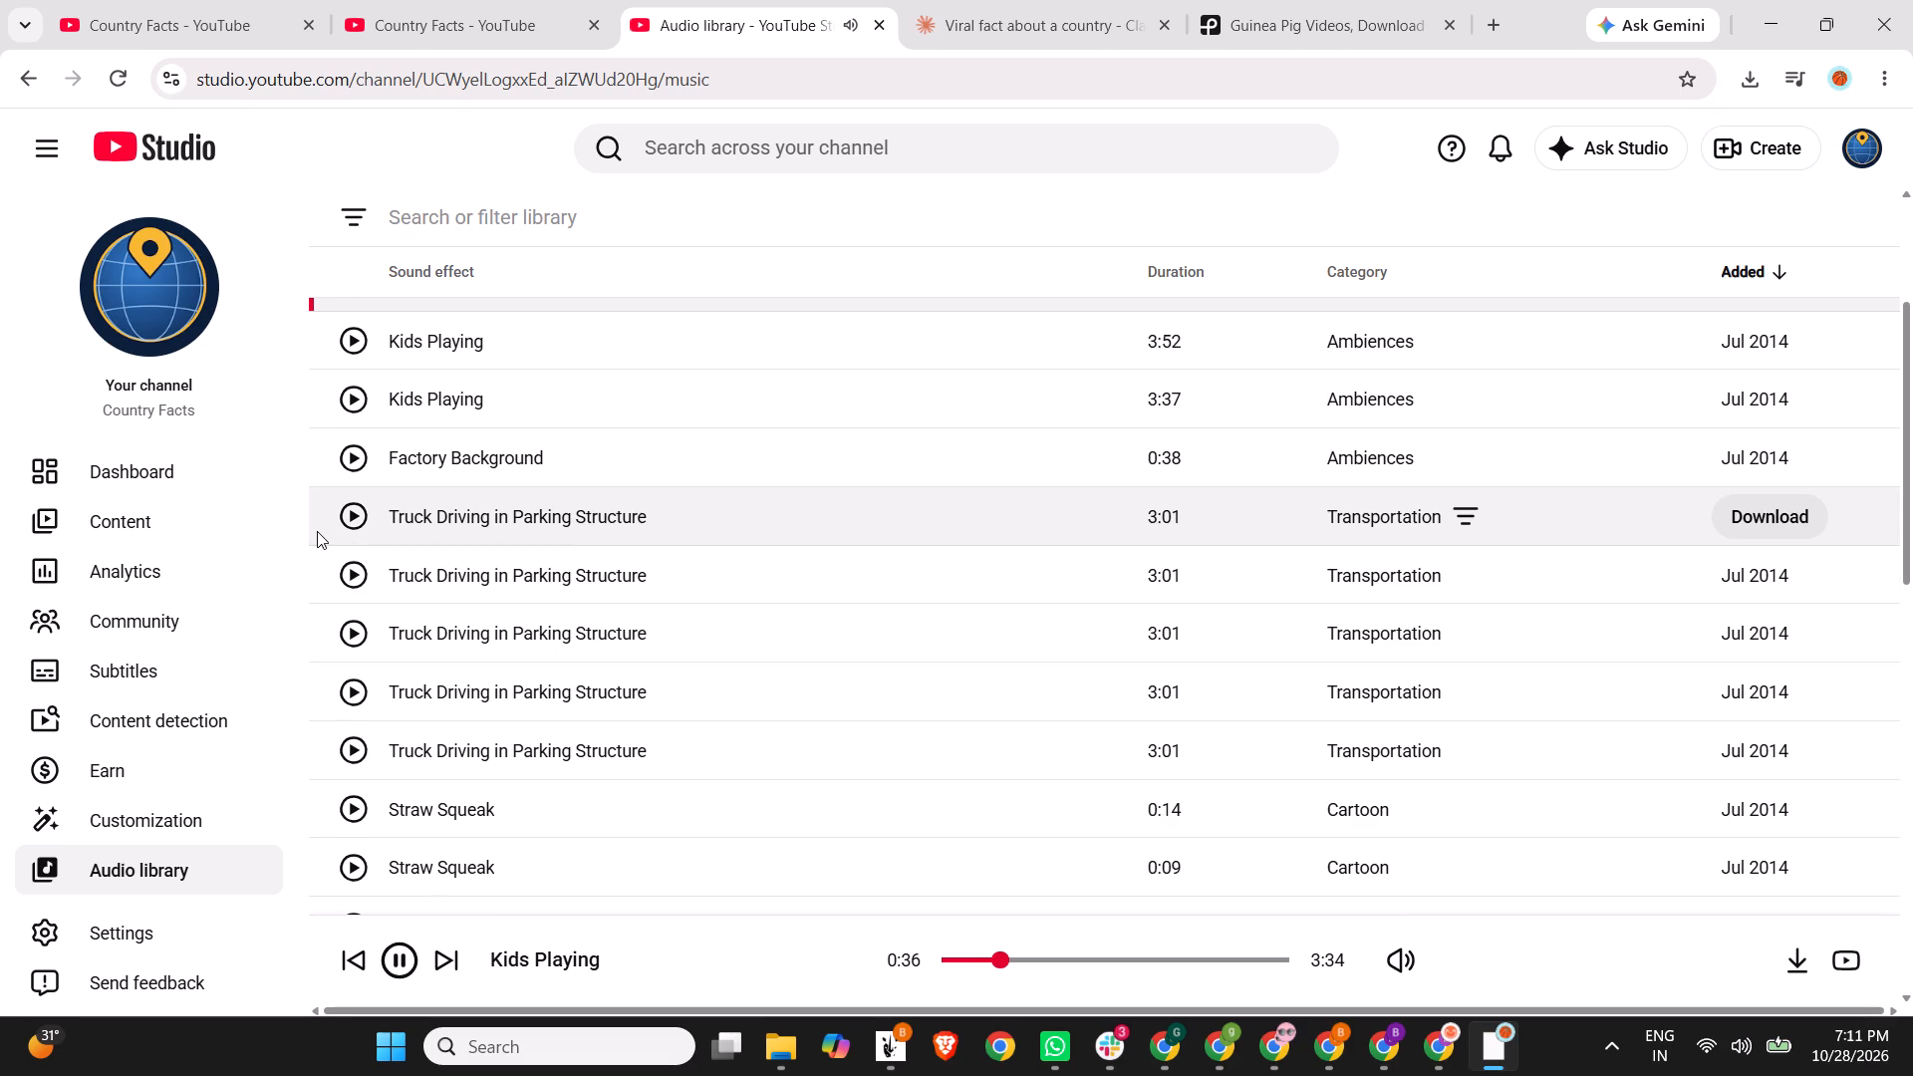
scroll(484, 645, down, 1)
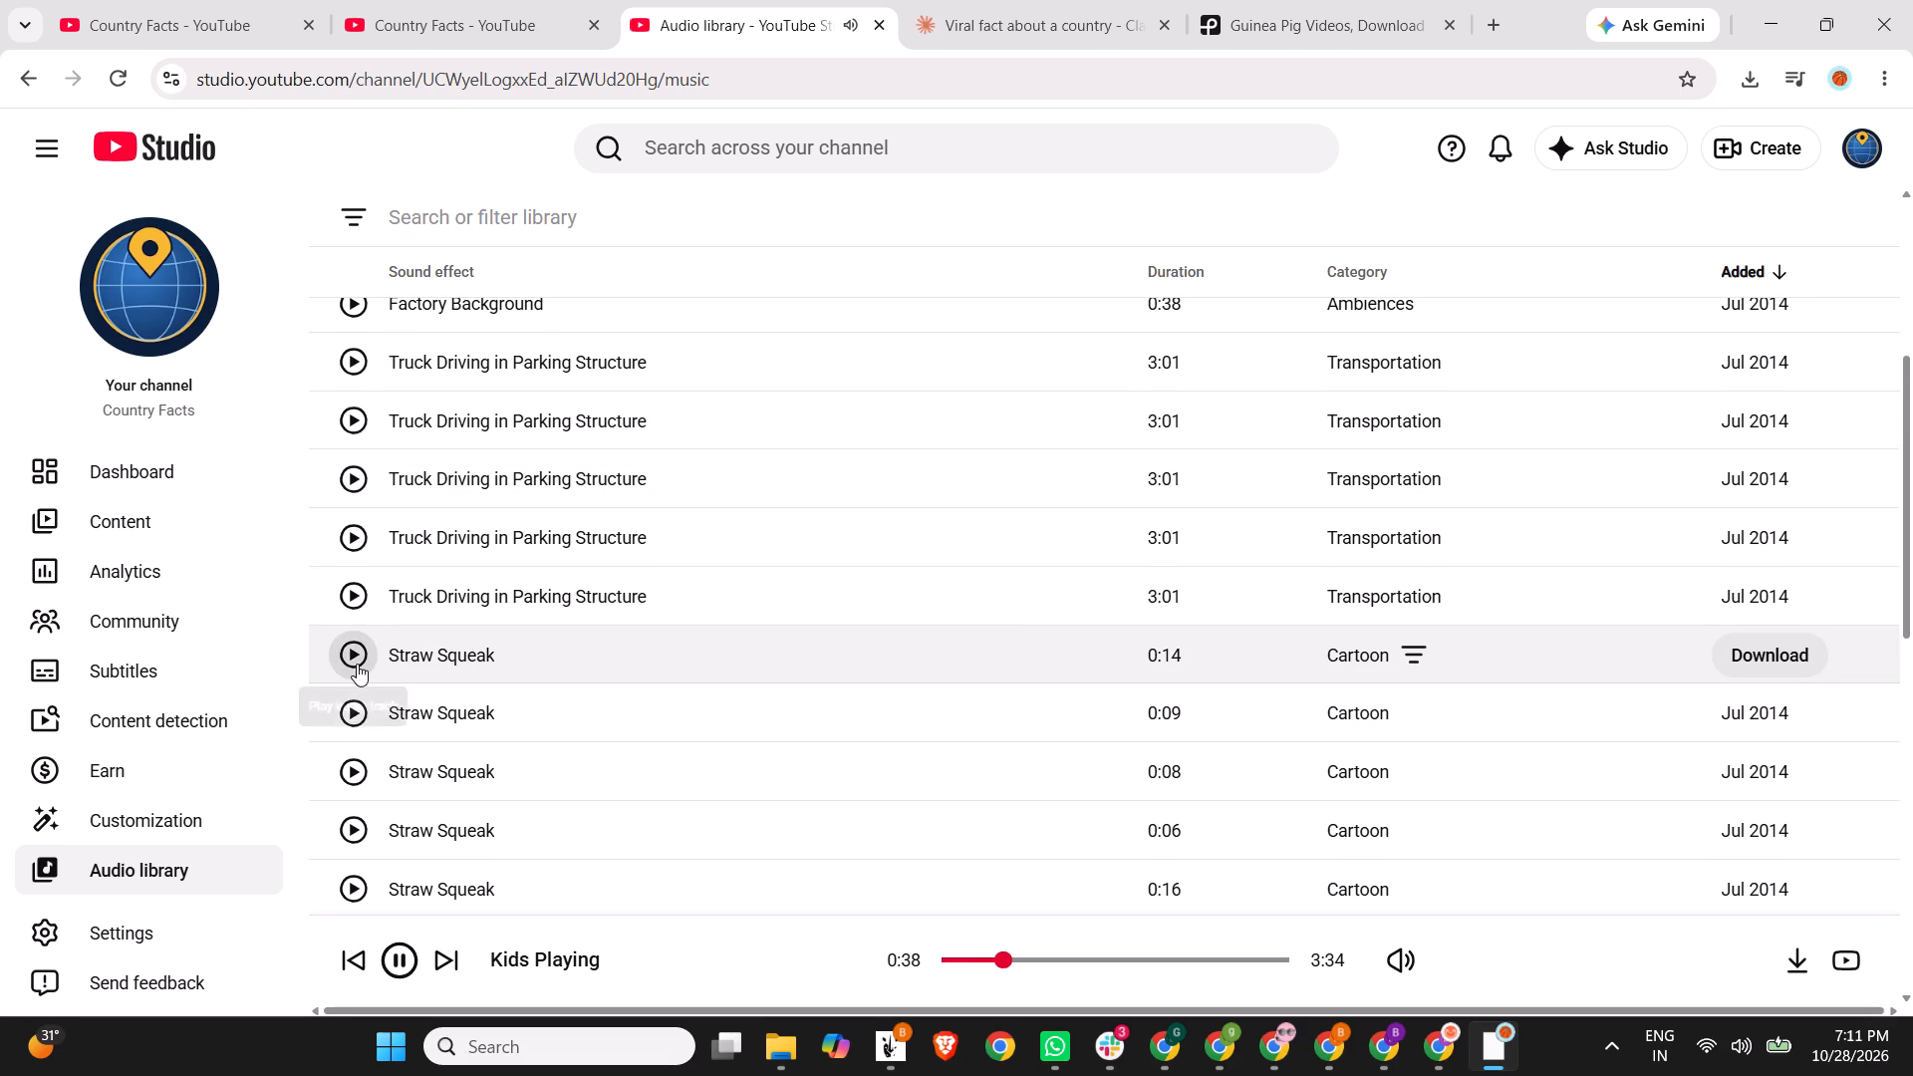
click(357, 664)
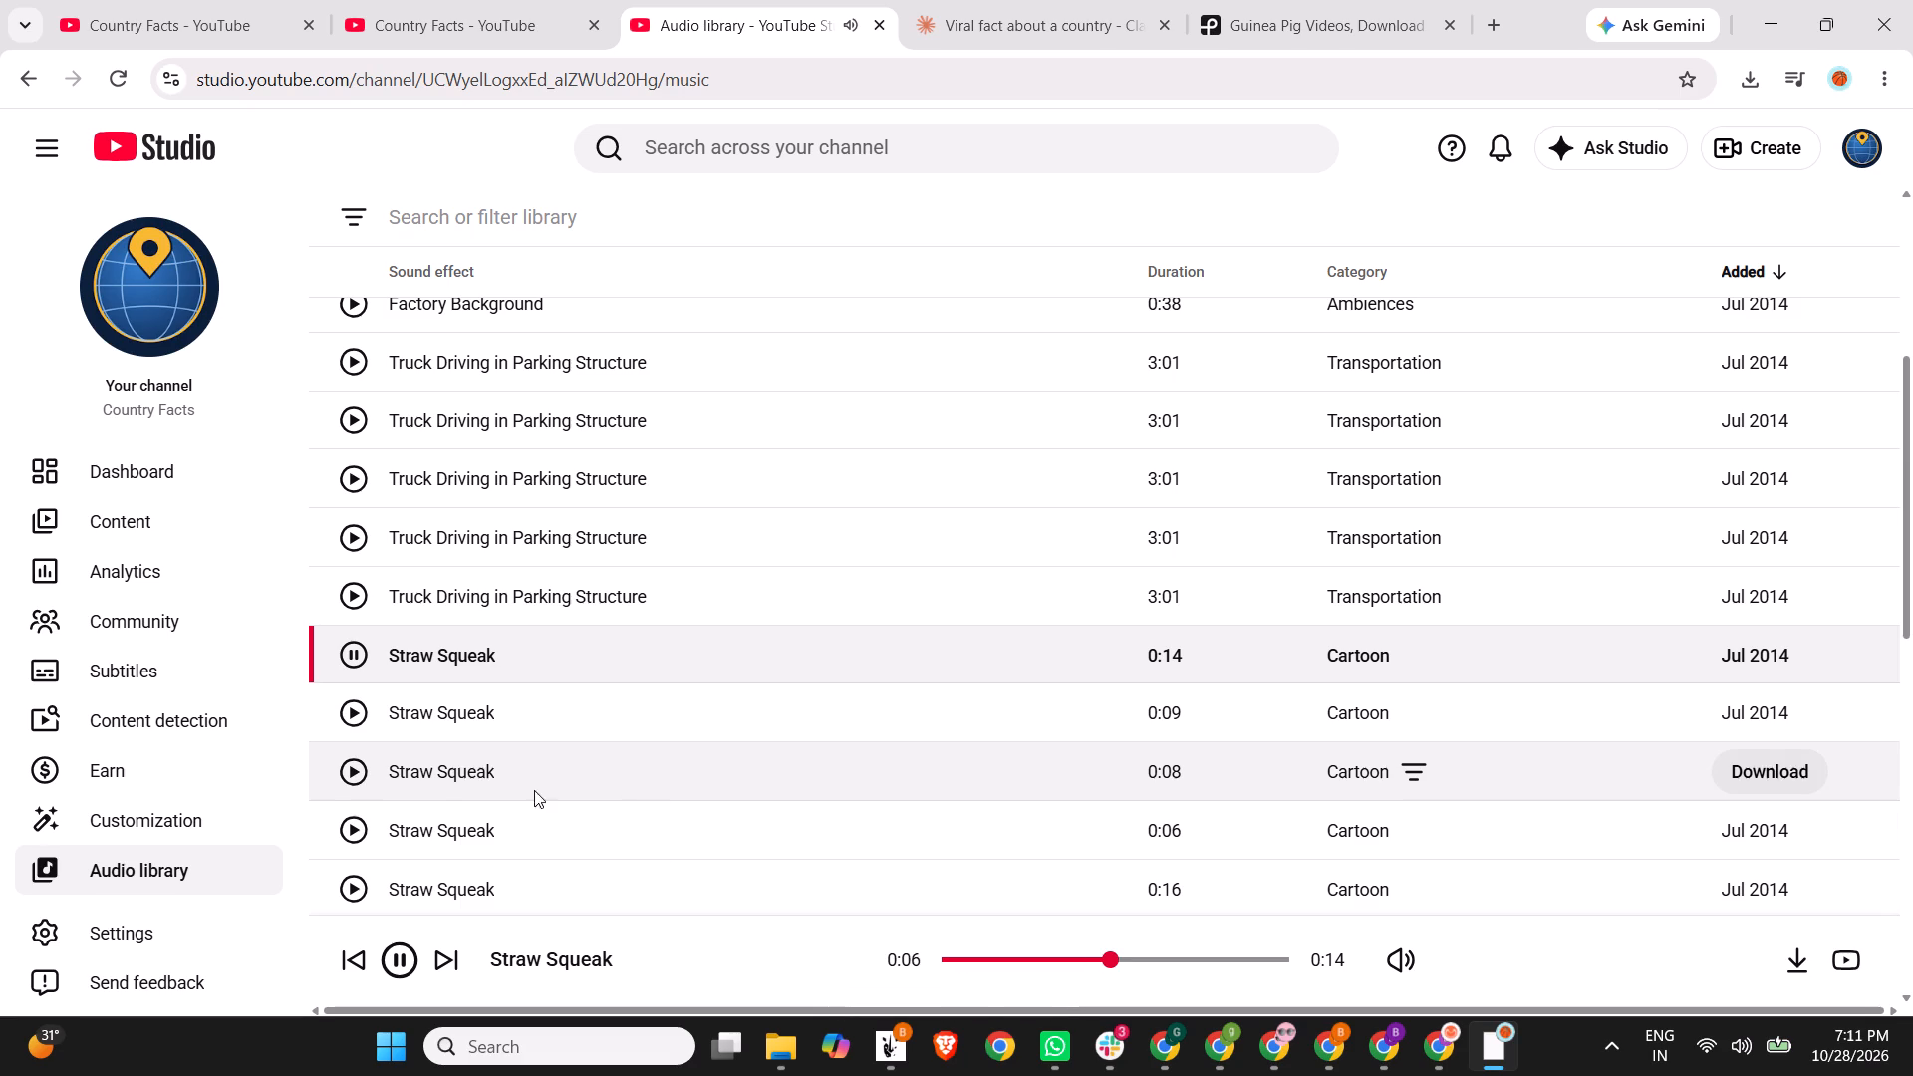
click(353, 702)
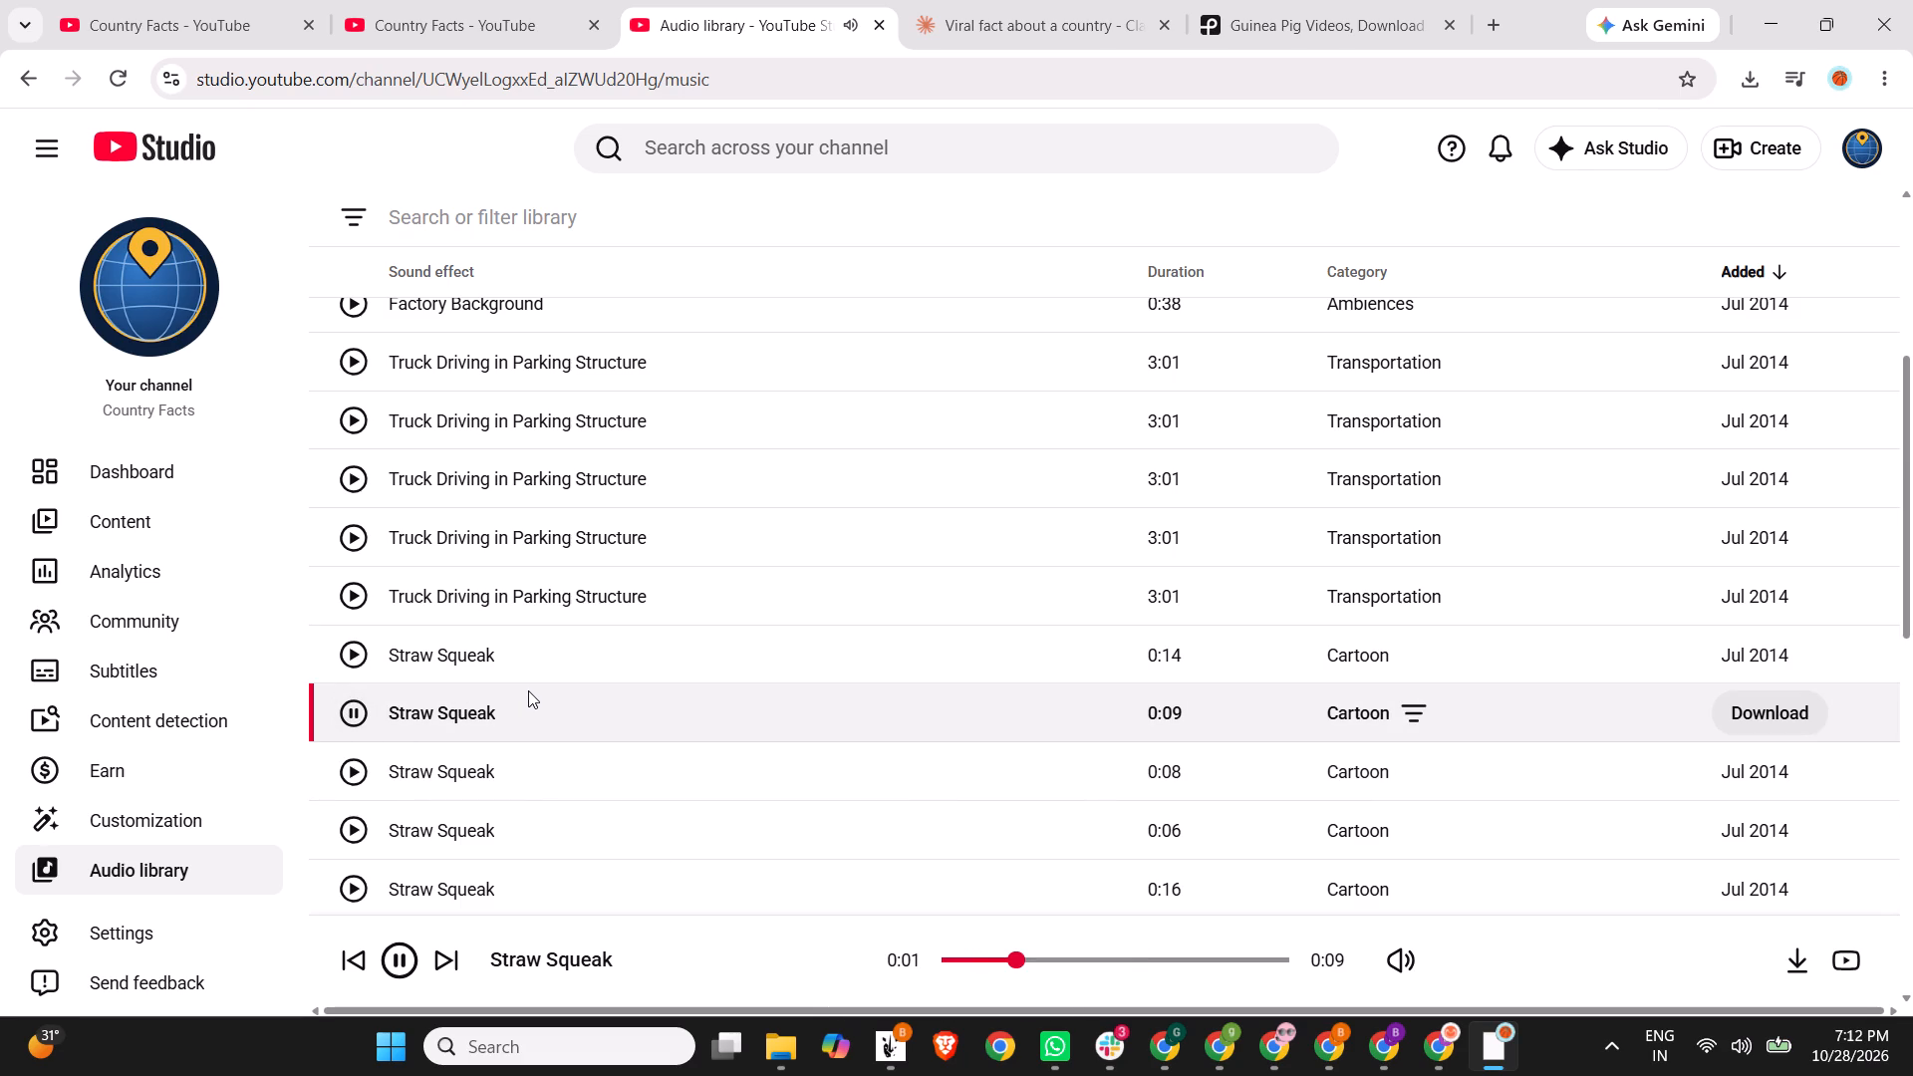
scroll(523, 735, down, 1)
click(355, 770)
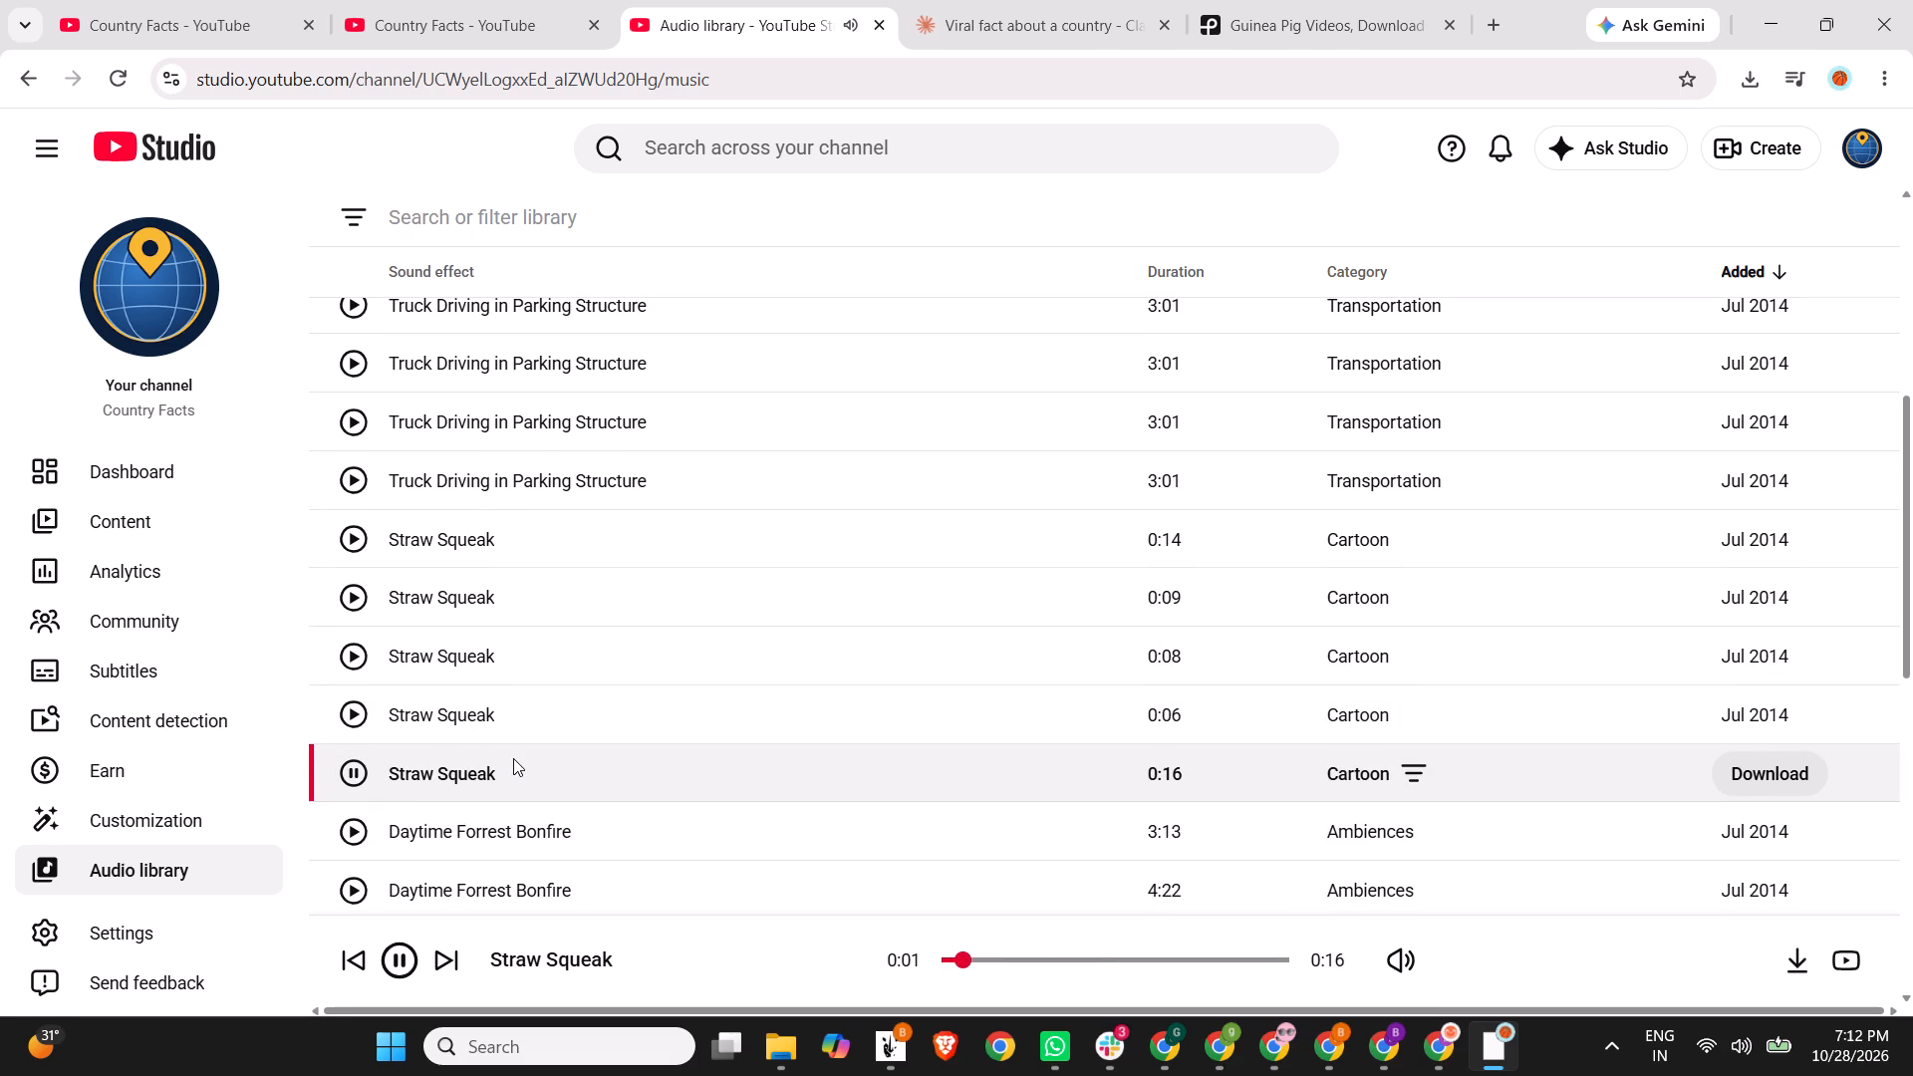
Preview the 0:38 Car Drive By, Webdriver Torso, and Disk Drive Insert and Spinning sound effects.
scroll(513, 758, down, 2)
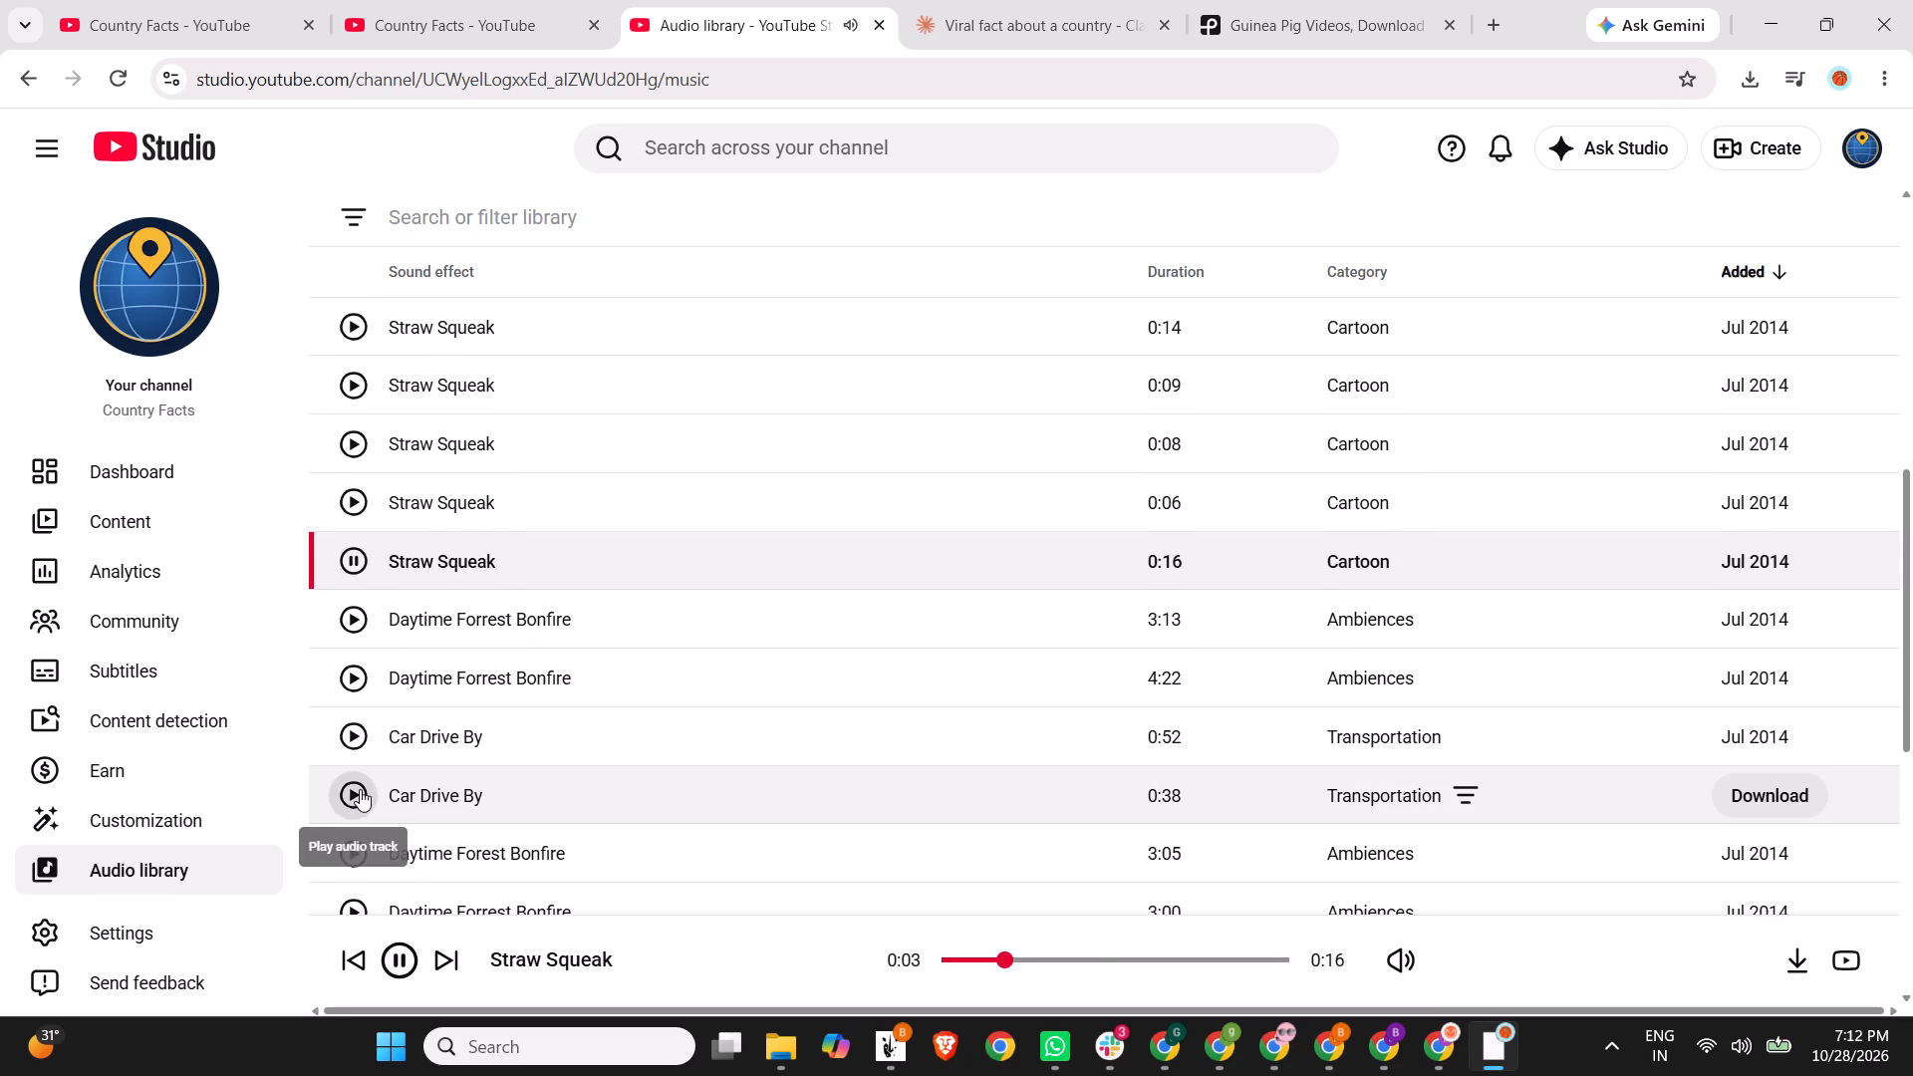
click(360, 789)
scroll(360, 789, down, 1)
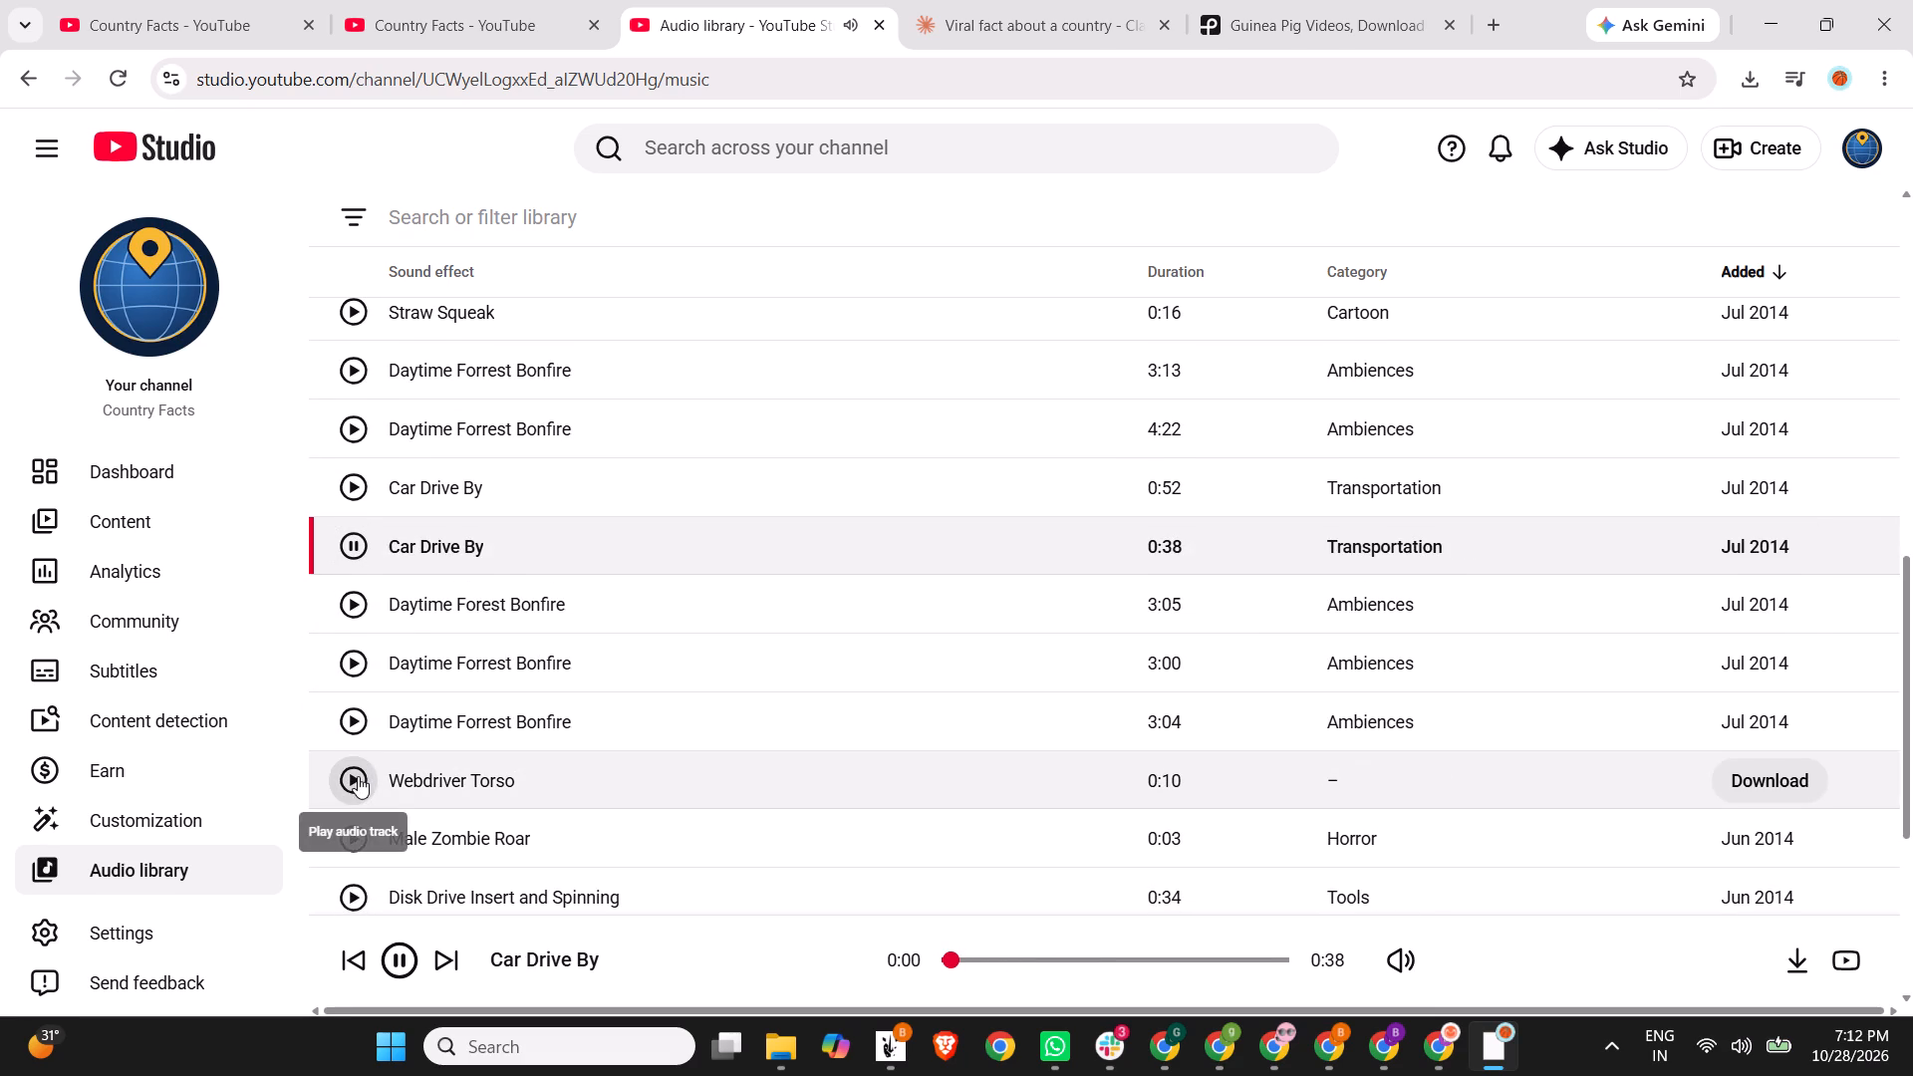
click(358, 776)
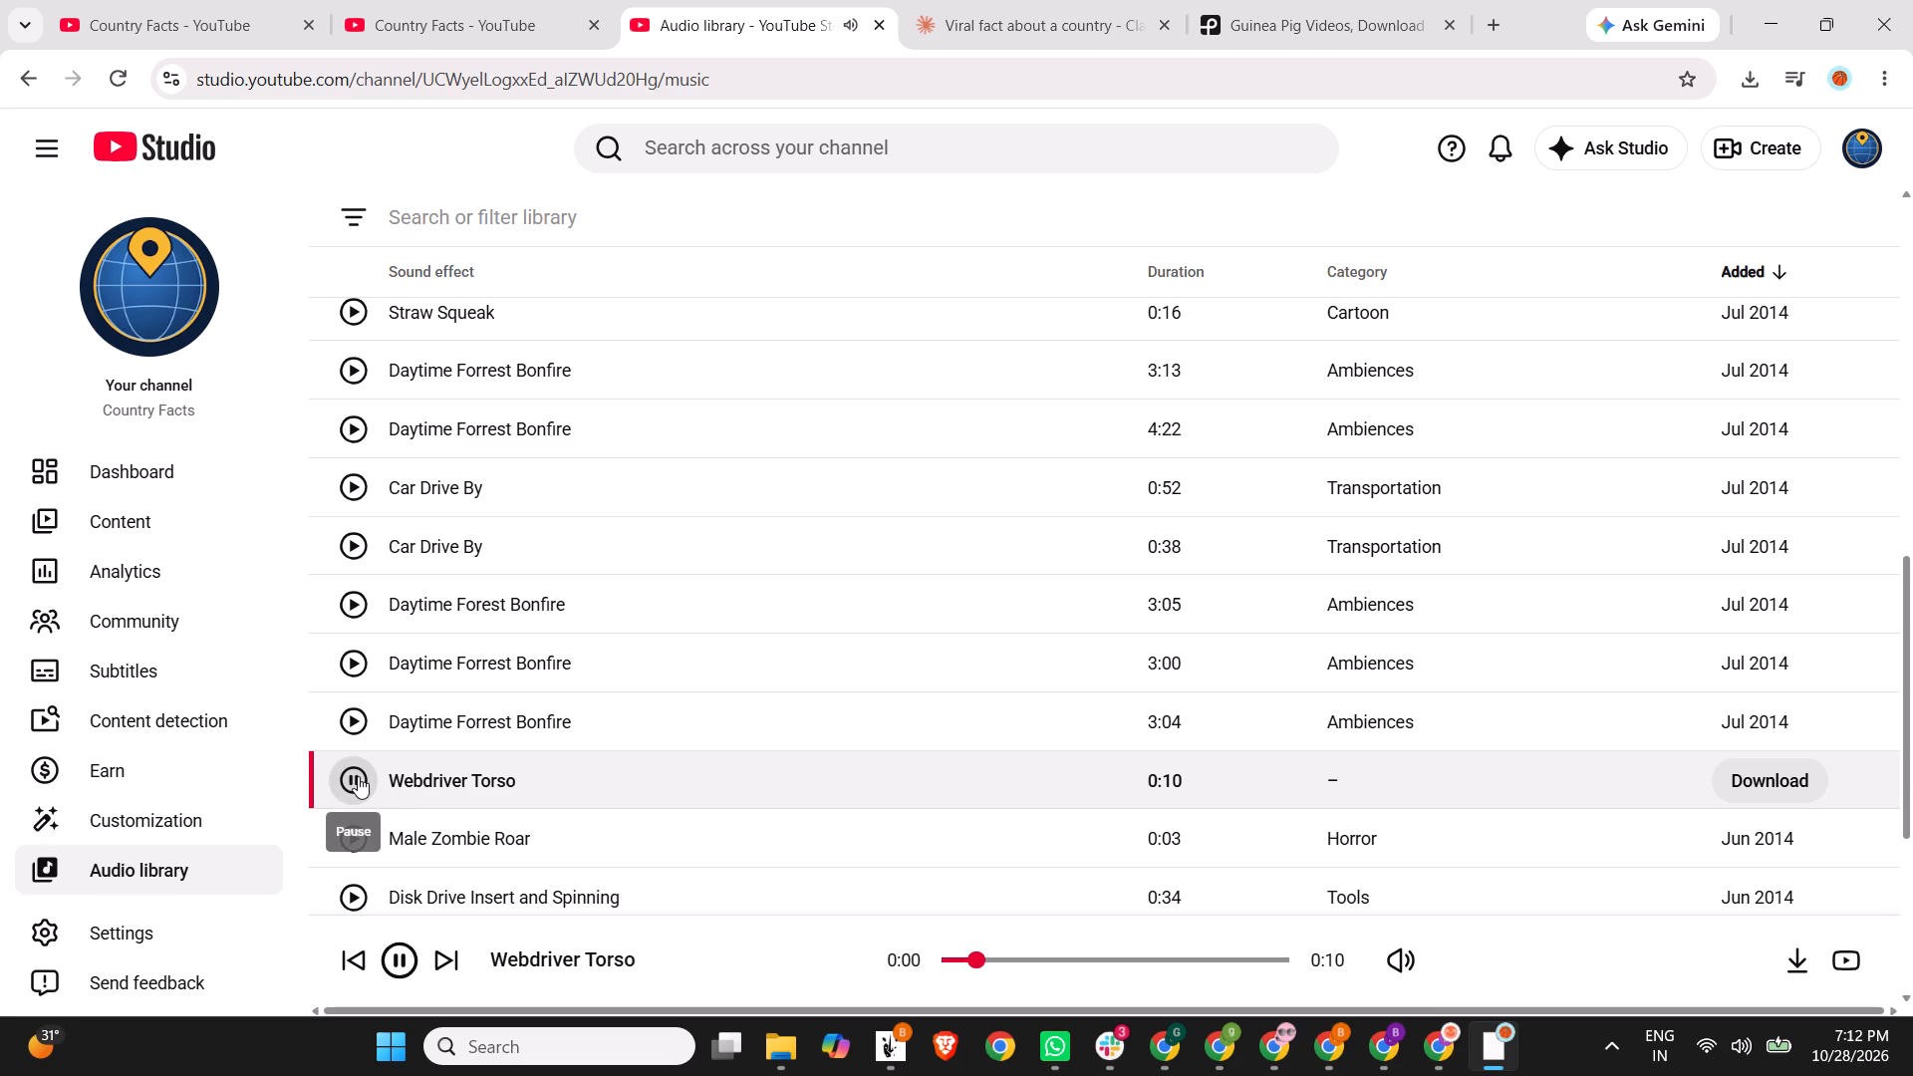
click(359, 872)
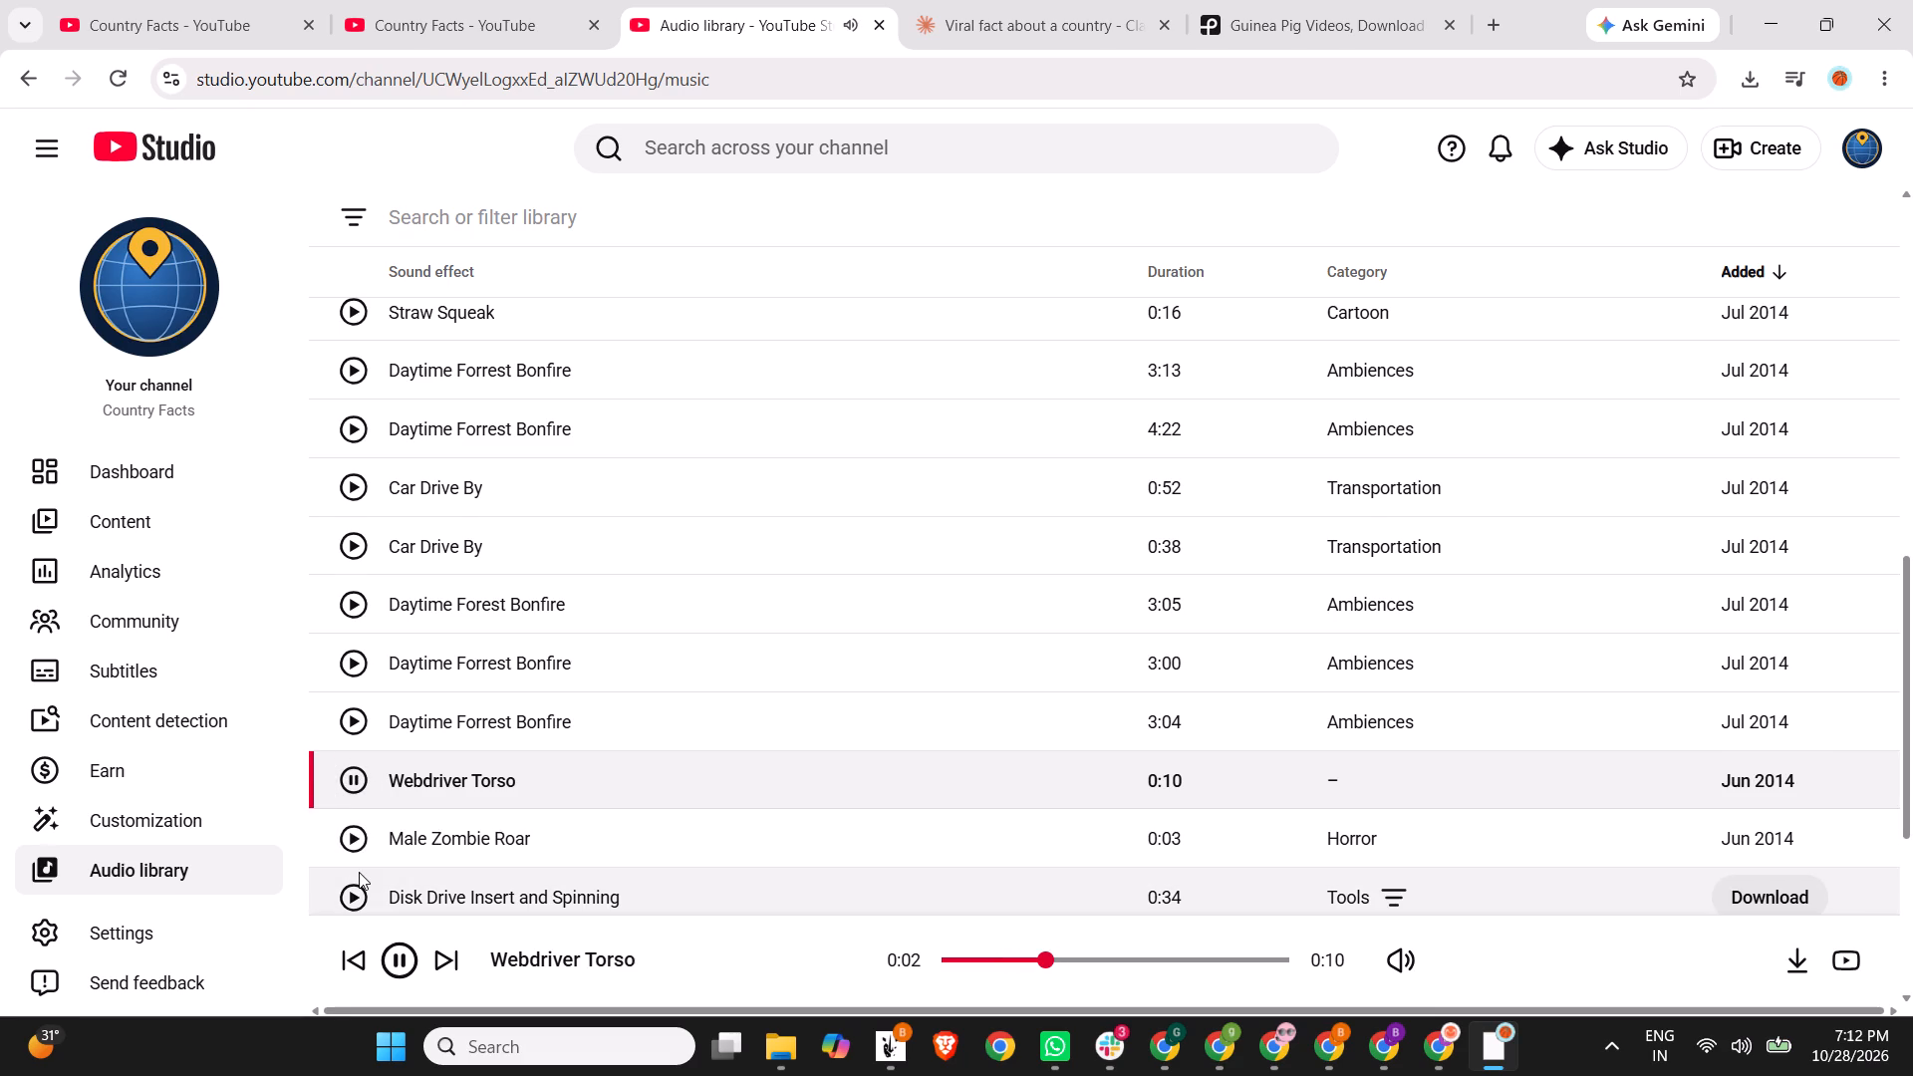
scroll(359, 872, down, 1)
click(353, 819)
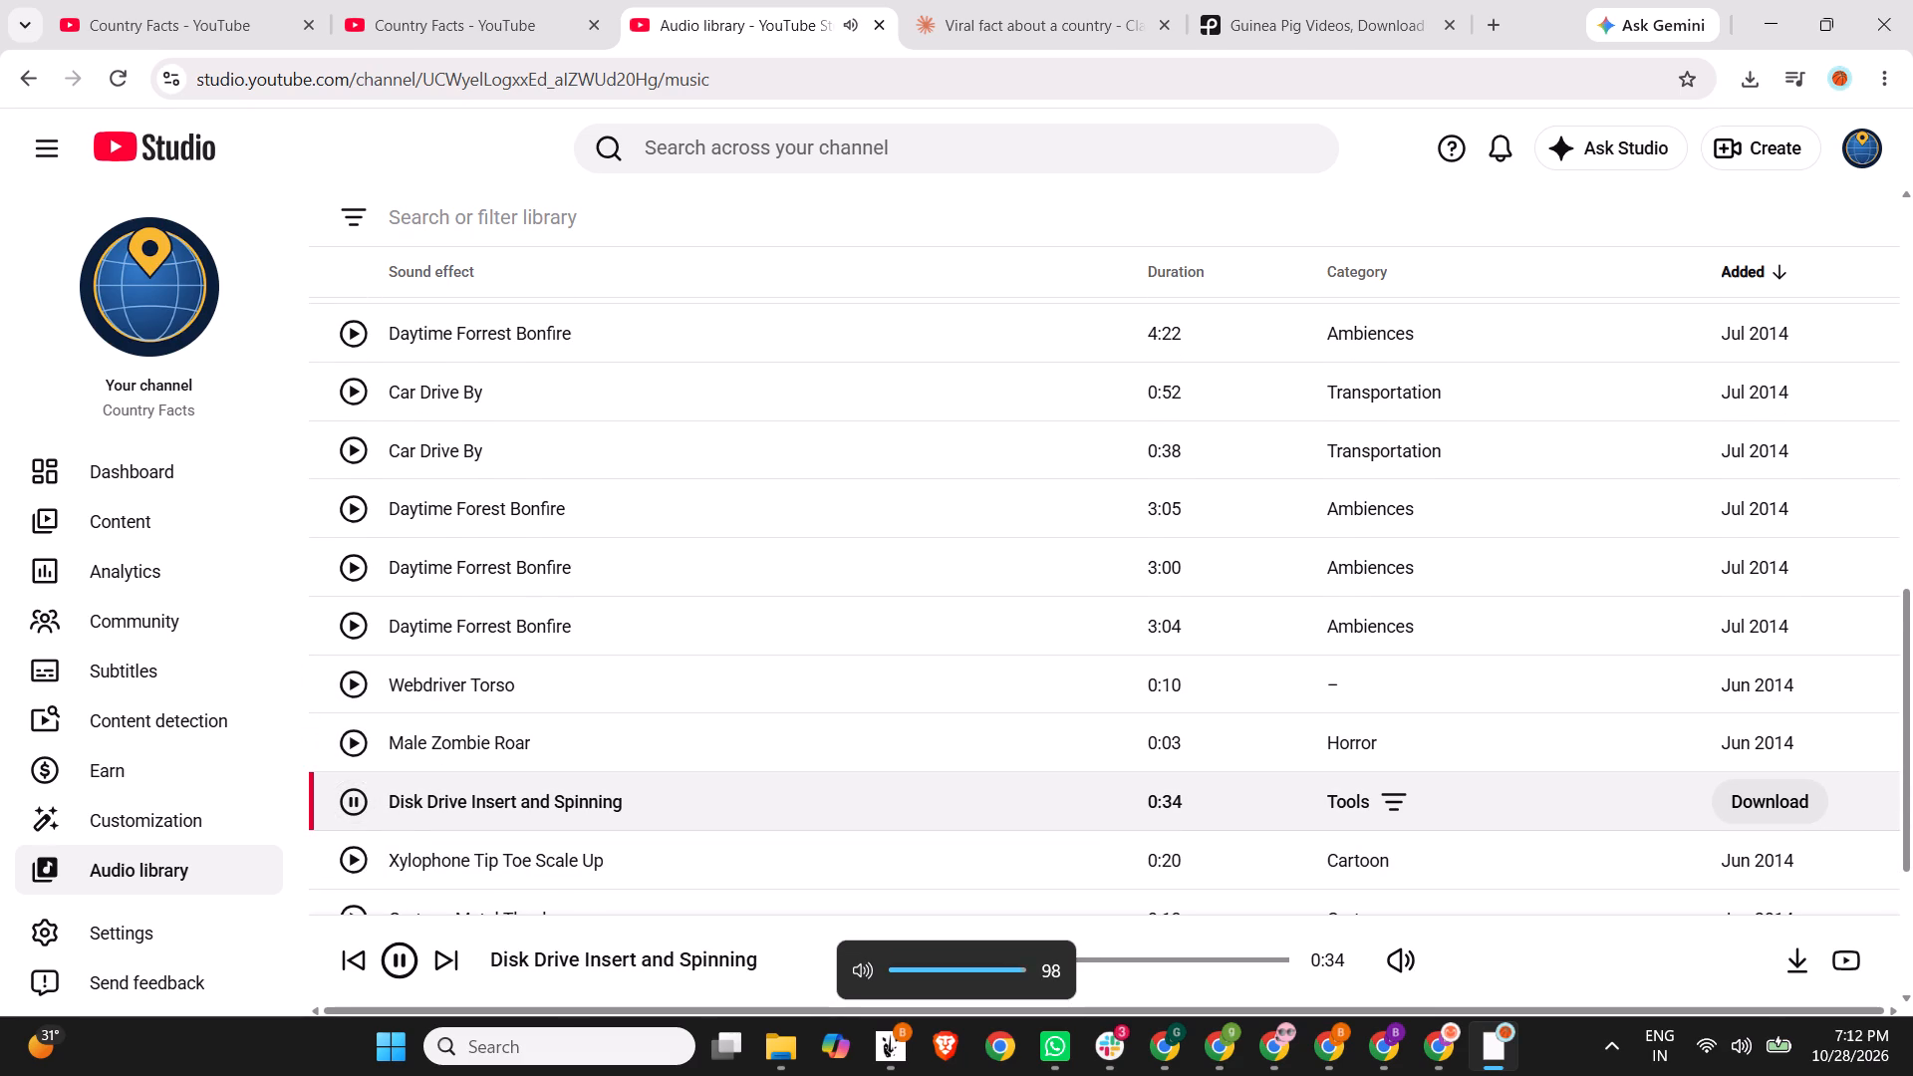
scroll(555, 790, down, 1)
Switch from the sound effects to the music library and search it for "suspense".
scroll(555, 790, up, 2)
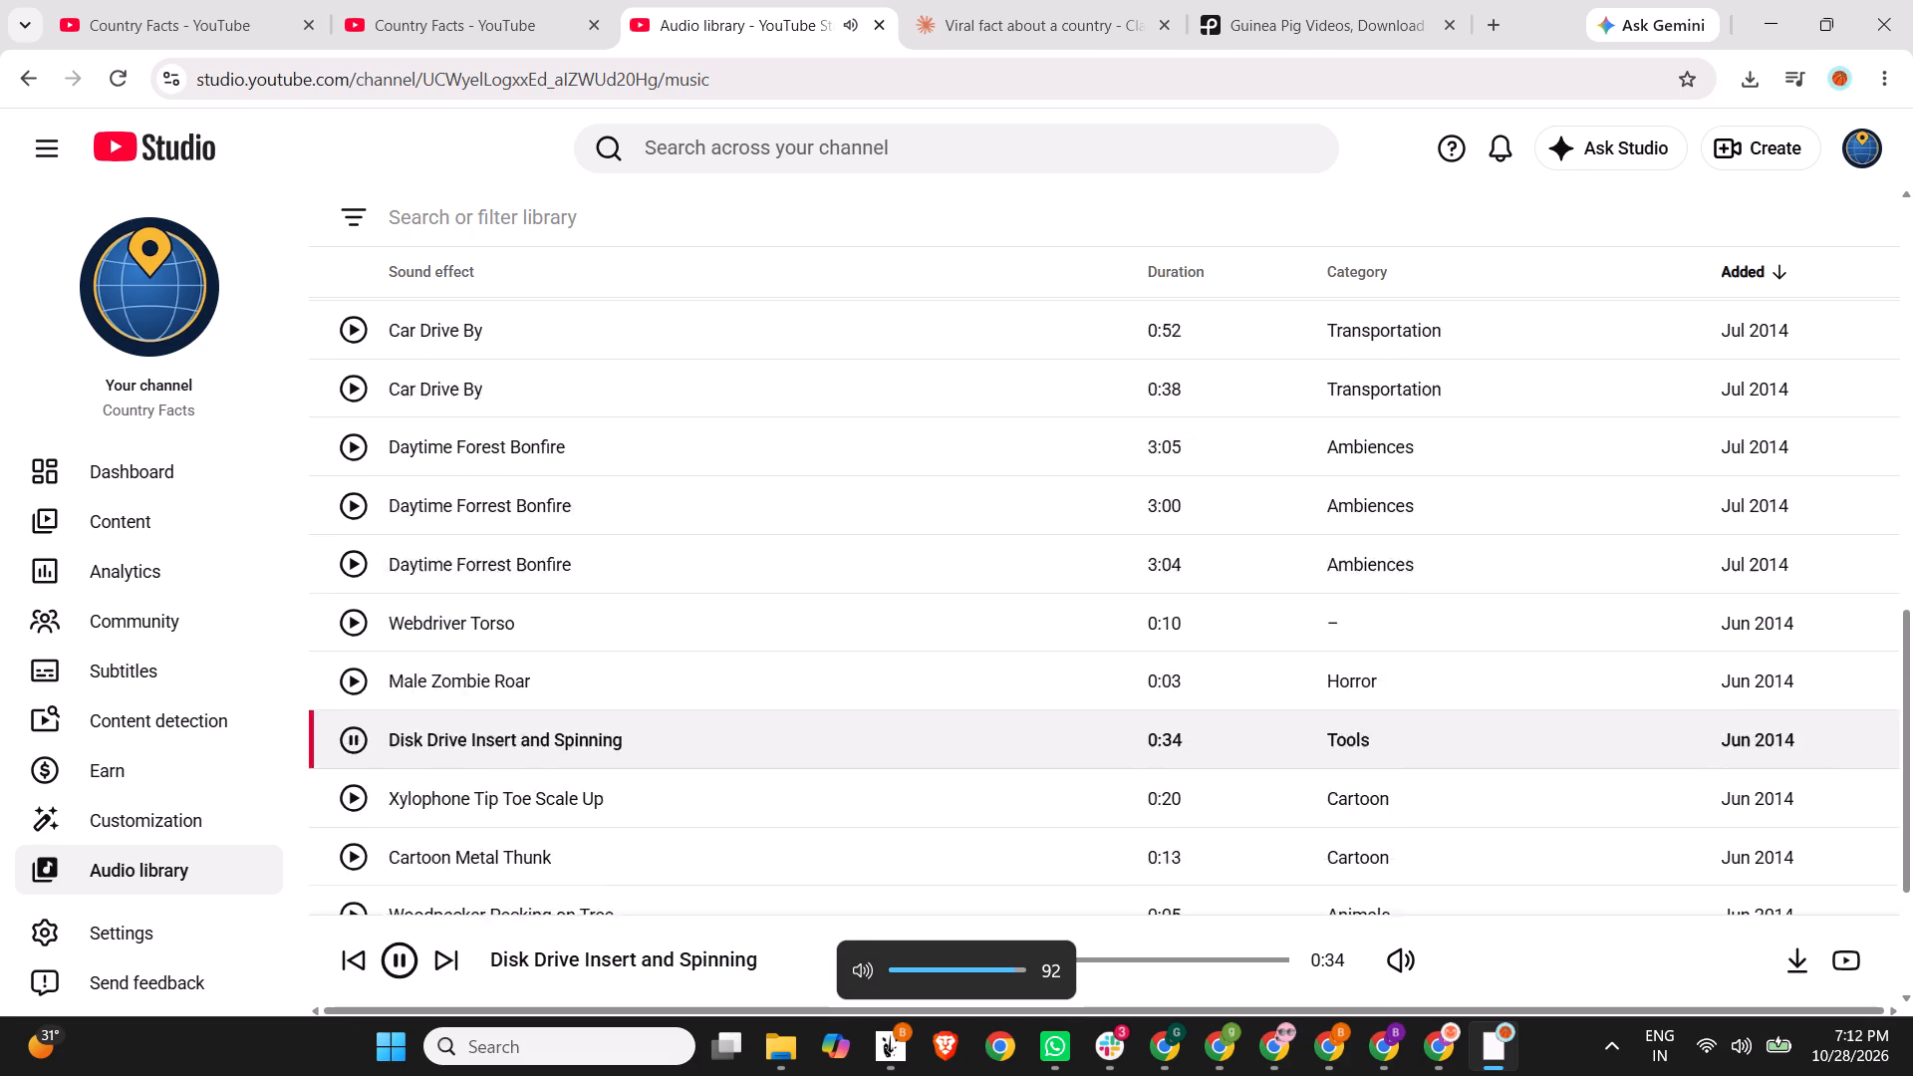
scroll(555, 790, up, 6)
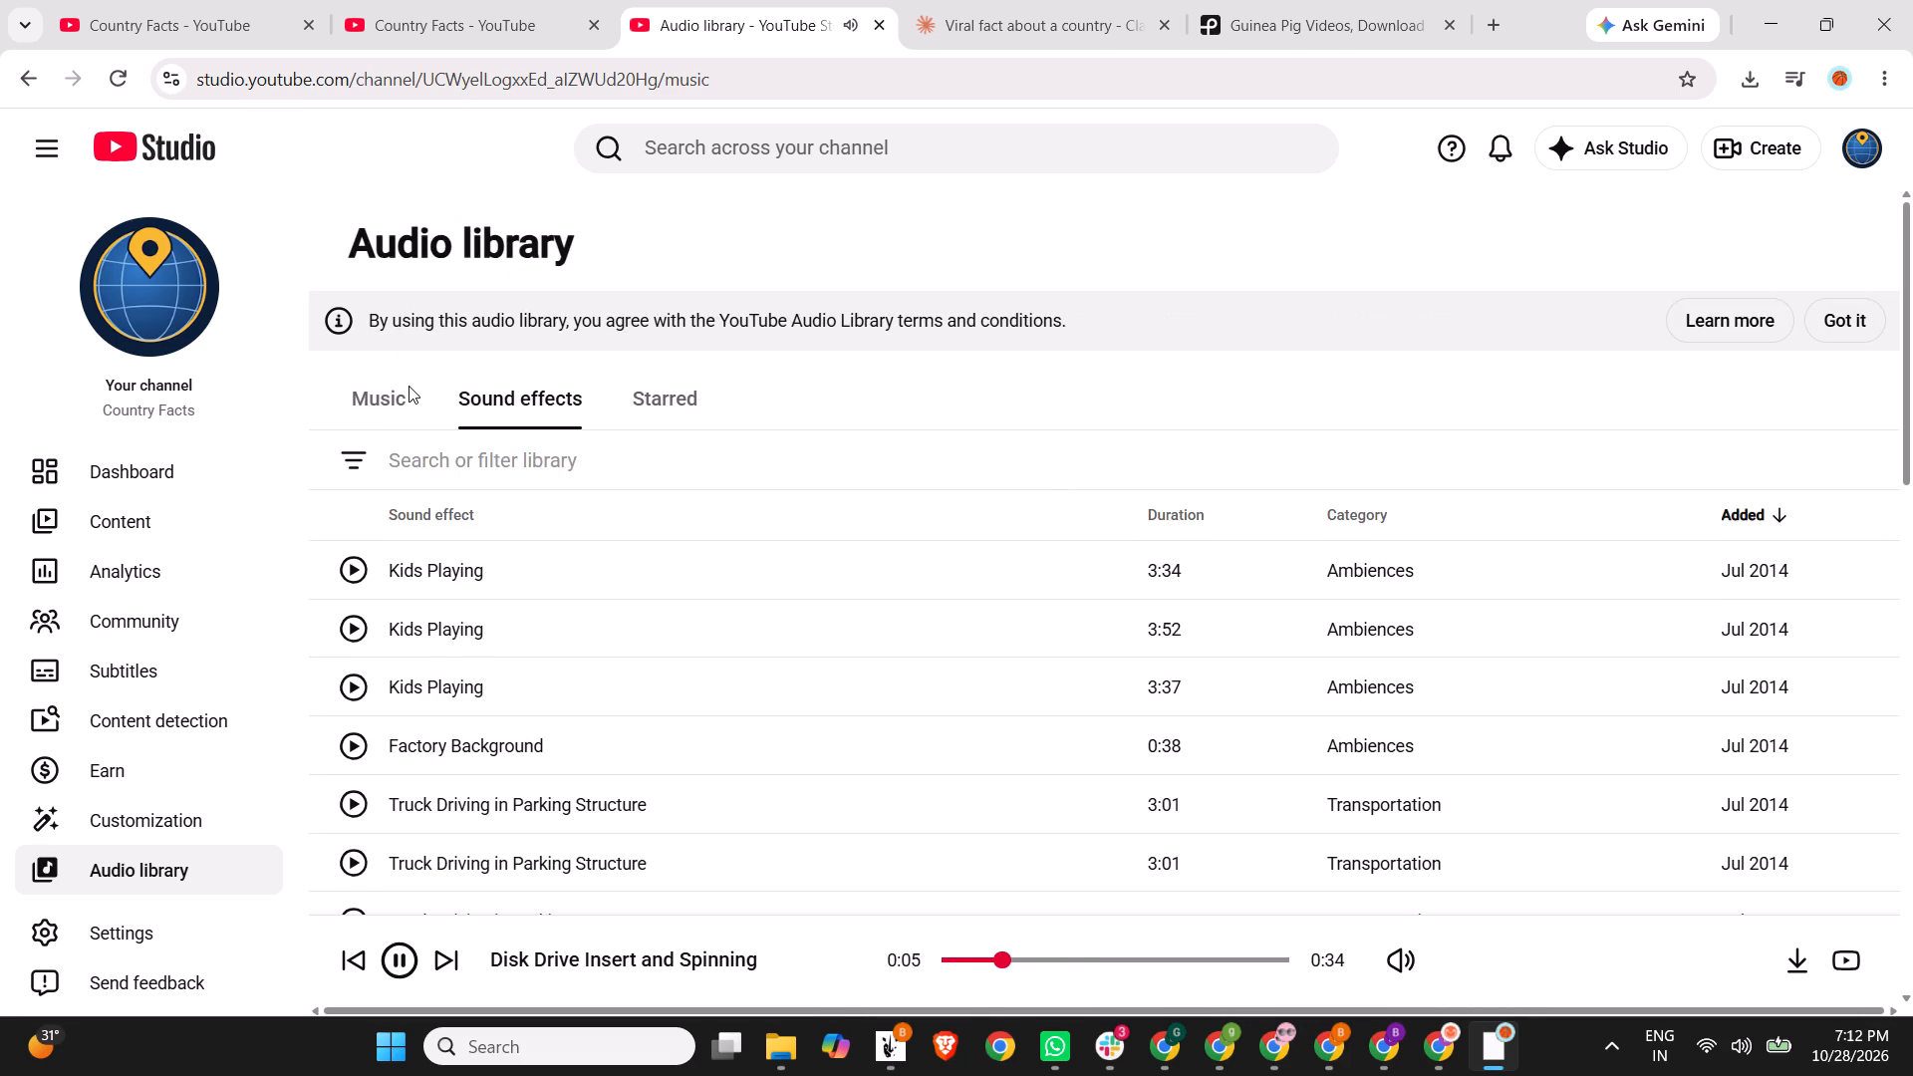
click(409, 386)
click(397, 389)
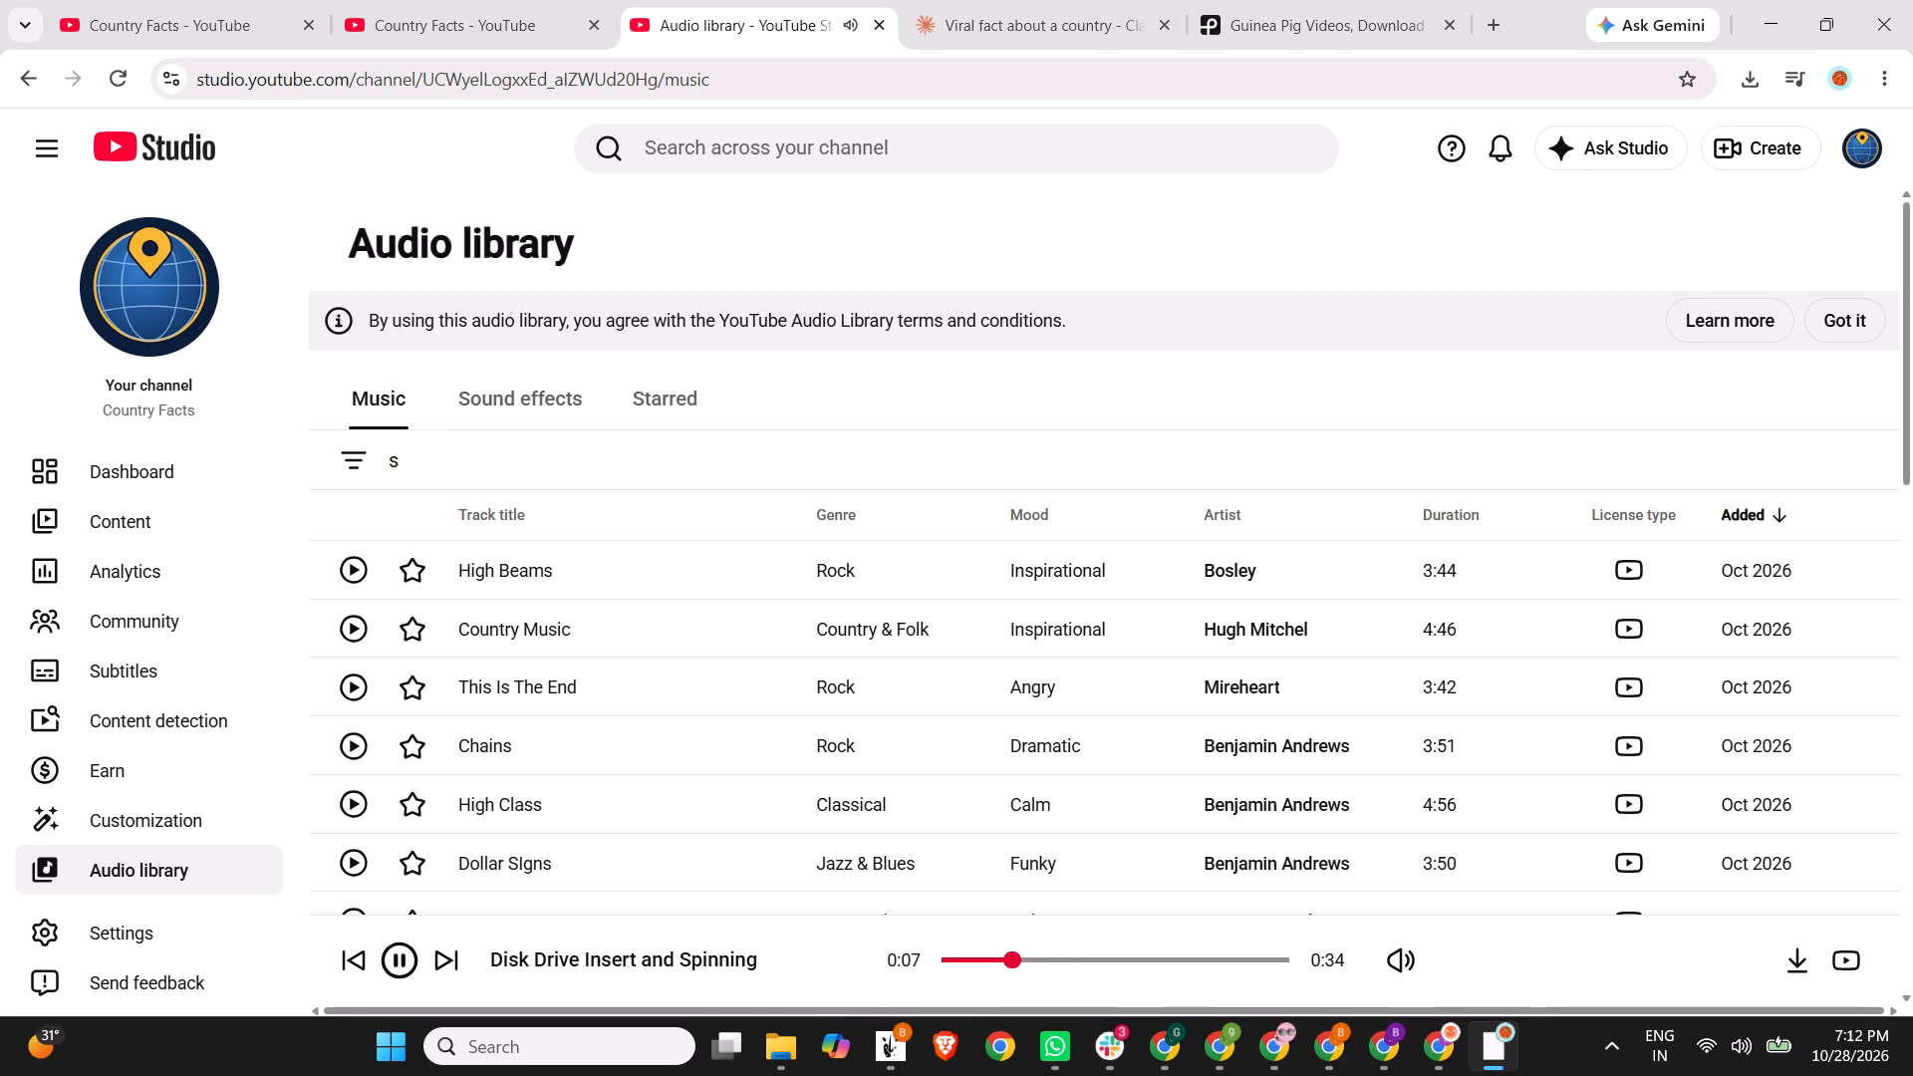
click(456, 449)
key(backslash)
key(BackSpace)
key(BackSpace)
text(suspense)
key(Return)
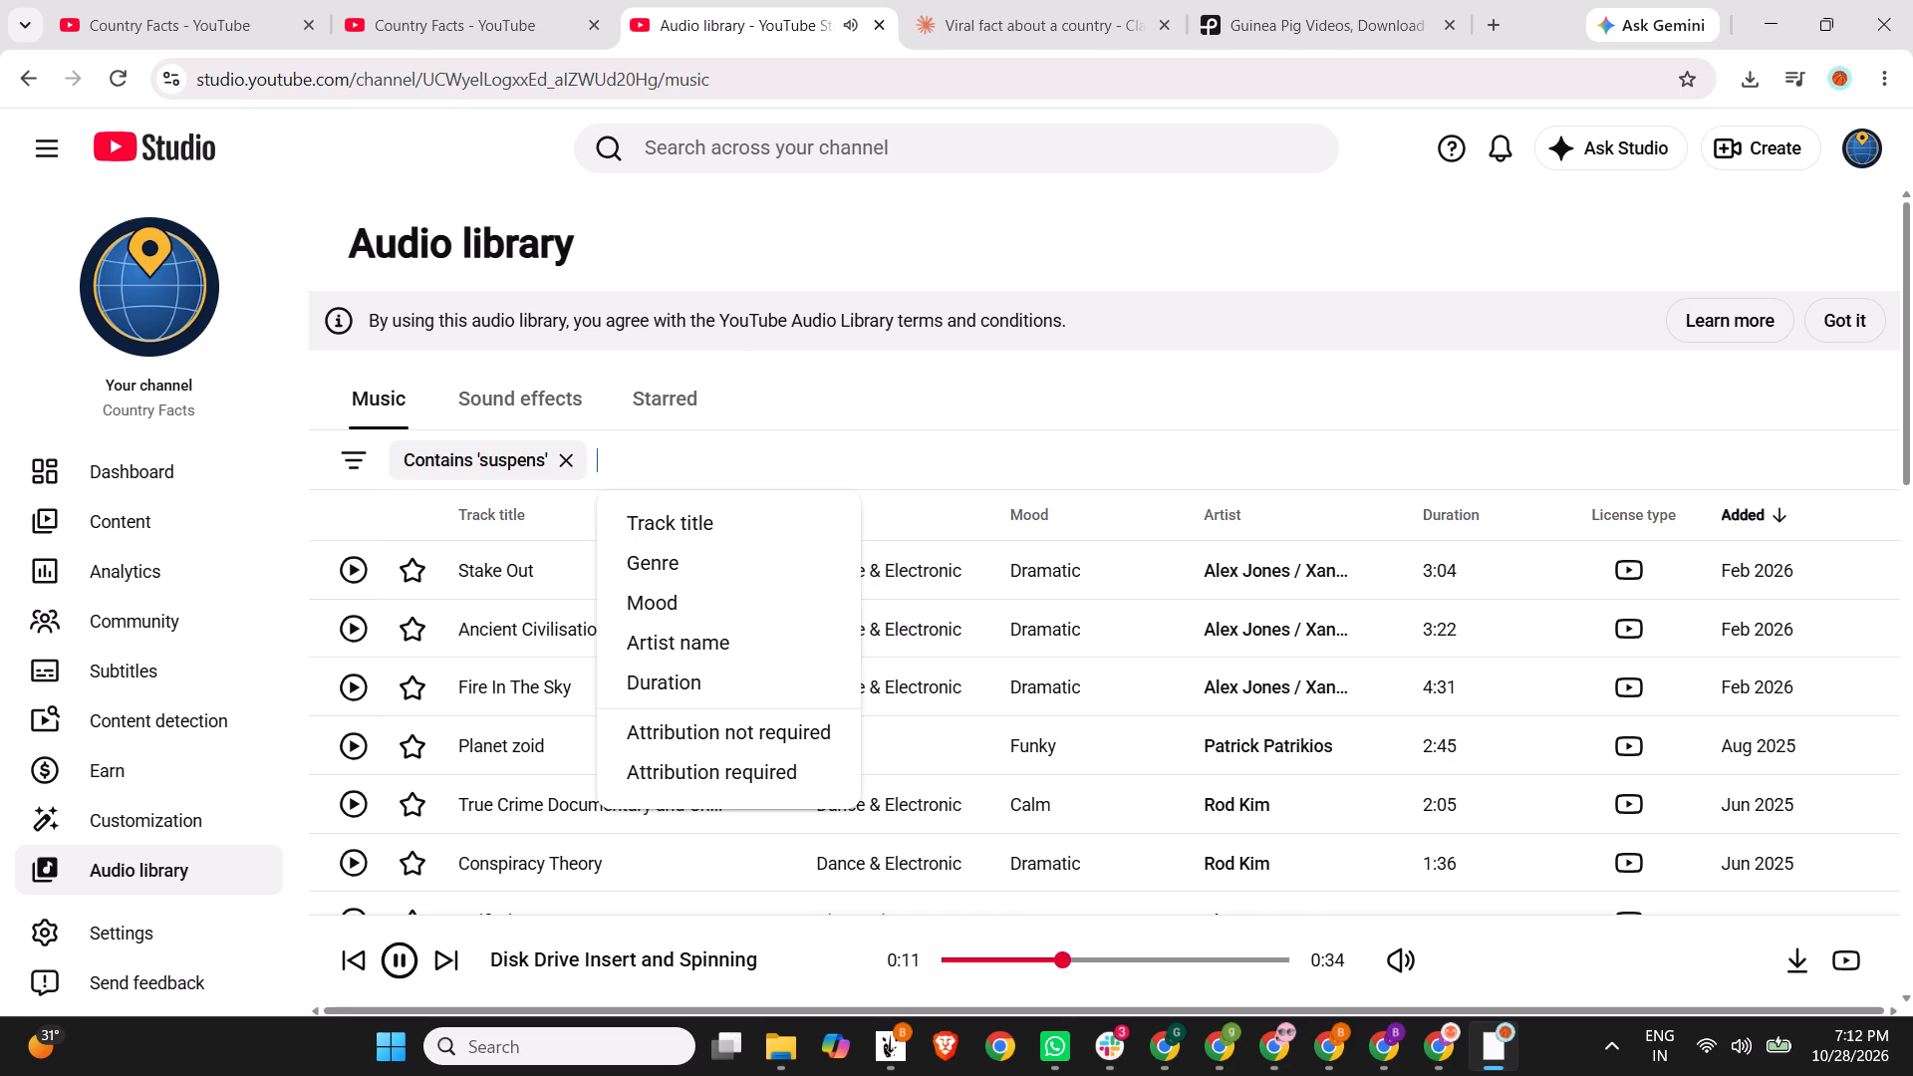
click(765, 292)
Preview the music tracks Stake Out, Ancient Civilisations, Fire In The Sky, Planet zoid and Conspiracy Theory.
click(356, 570)
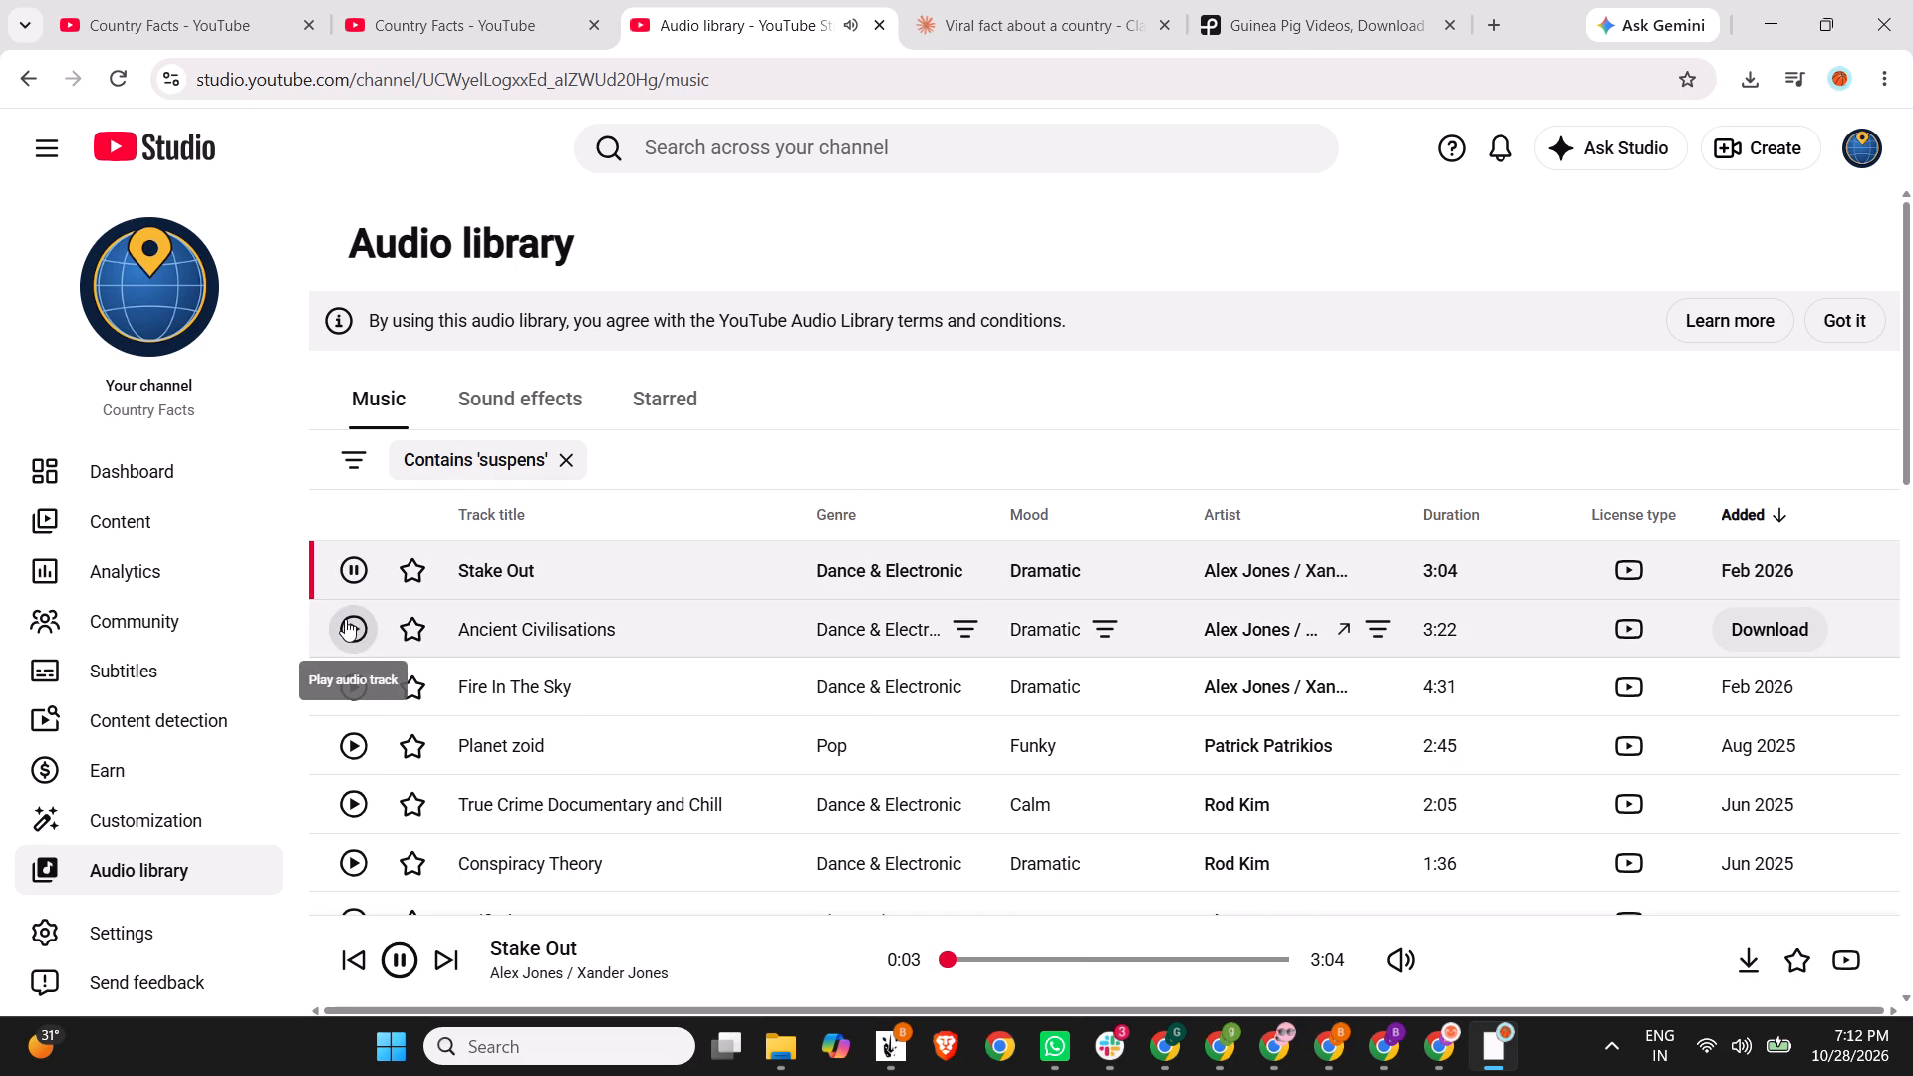
click(345, 619)
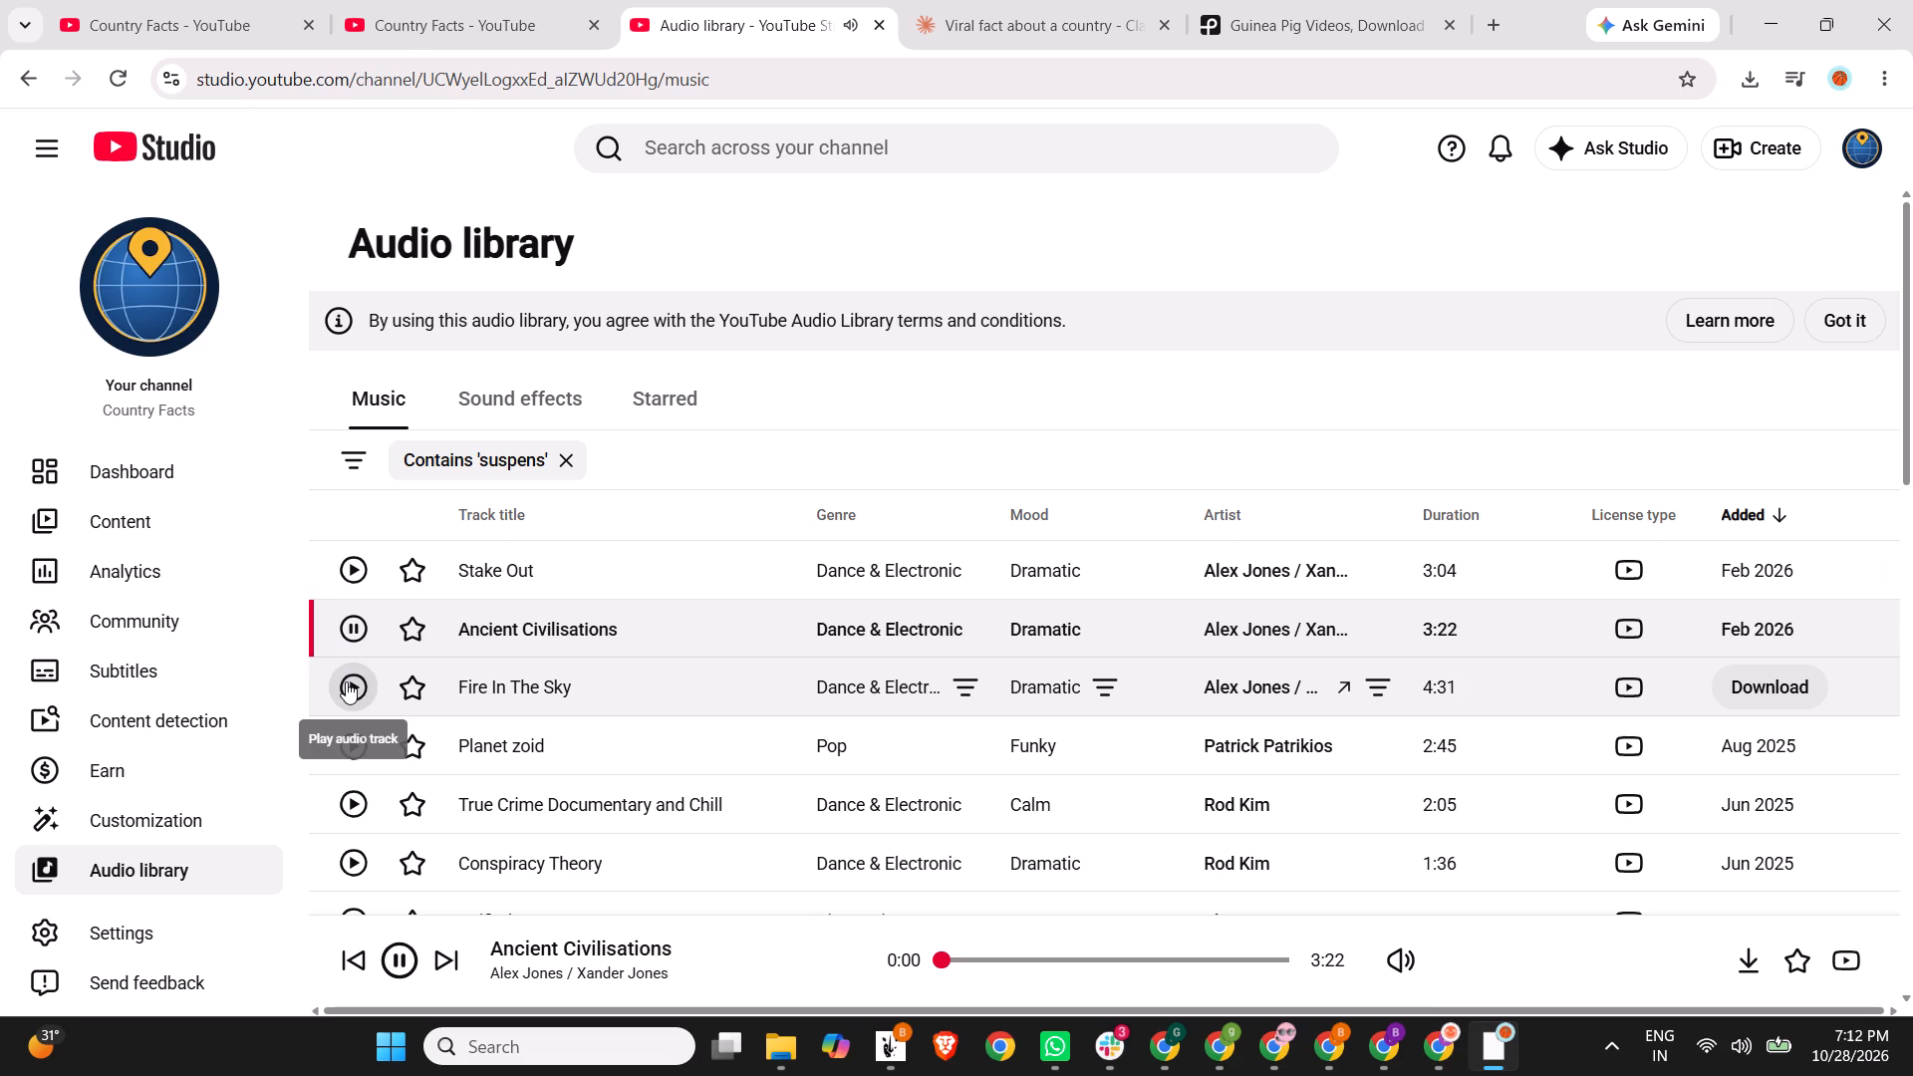
click(346, 681)
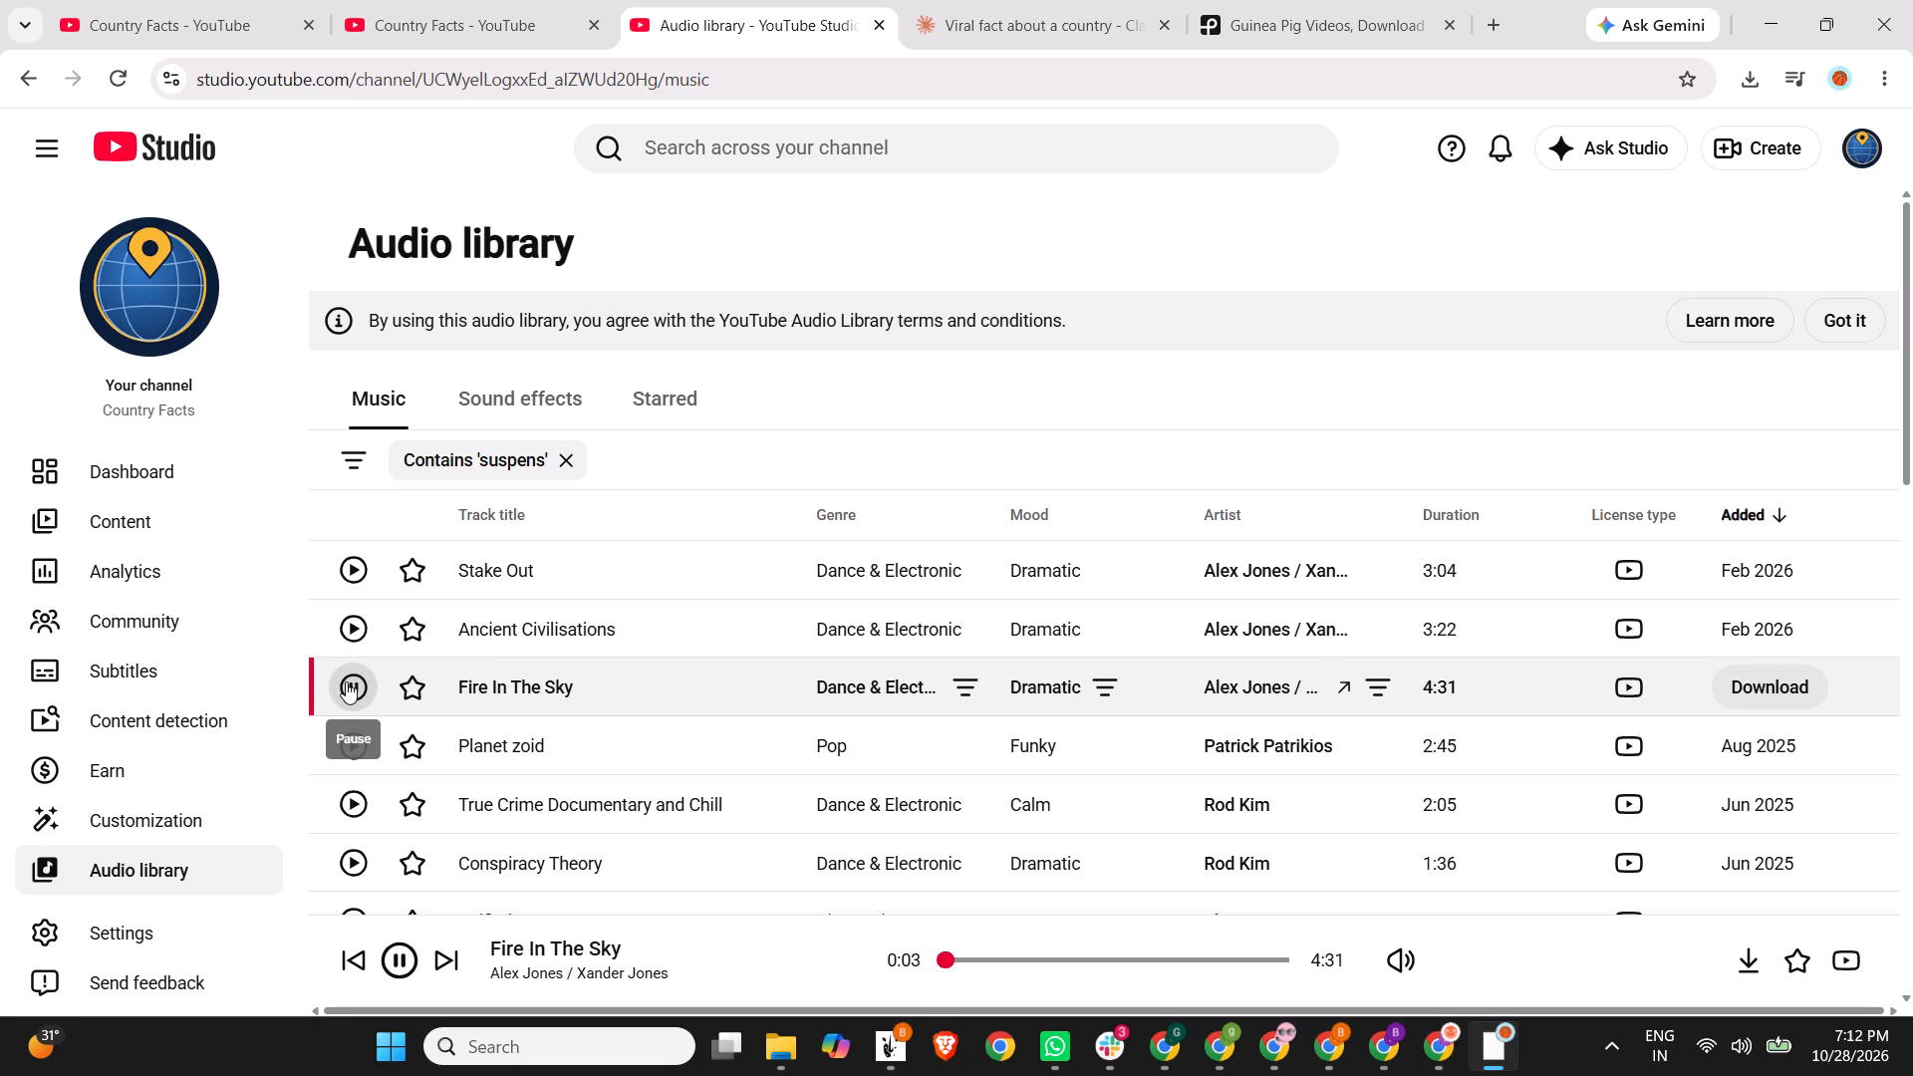
click(349, 748)
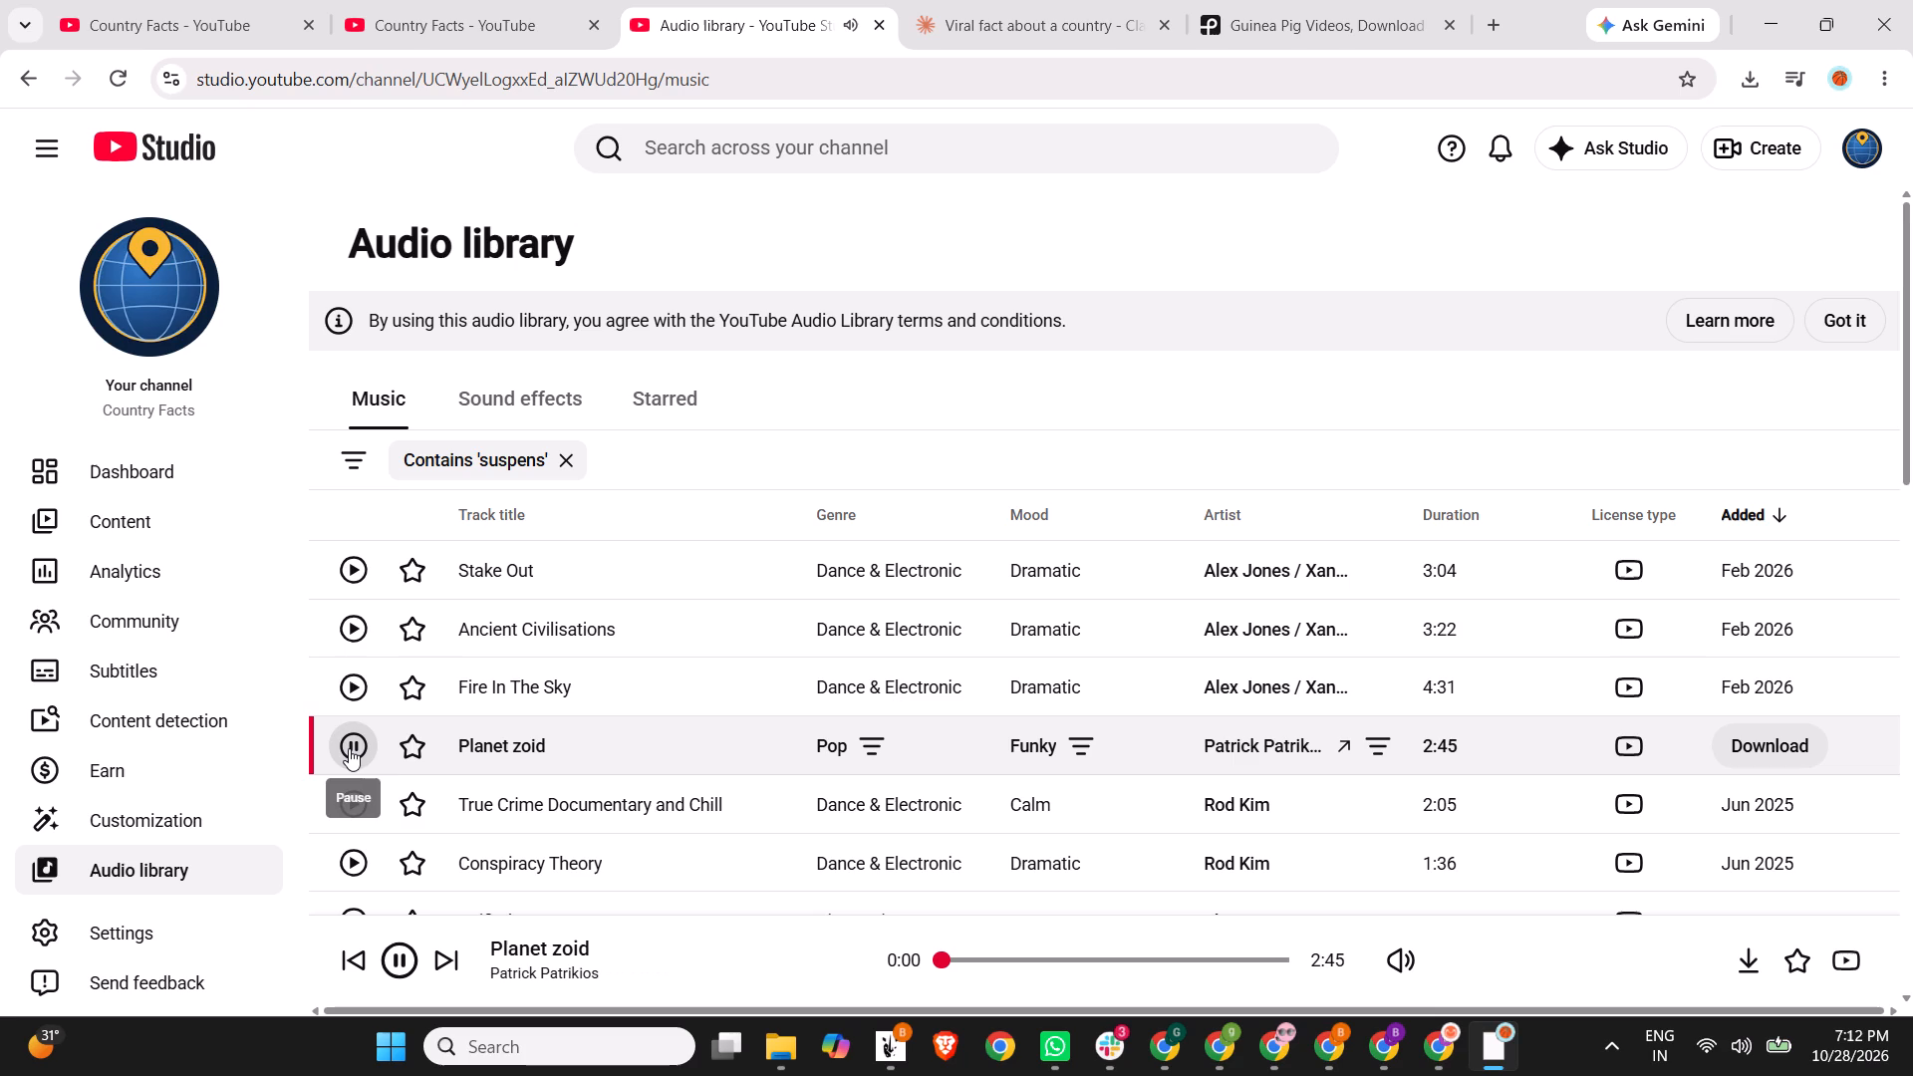
click(351, 866)
Preview the music tracks Level, Euphoria and Dark Elves further down the suspense results.
scroll(351, 866, down, 1)
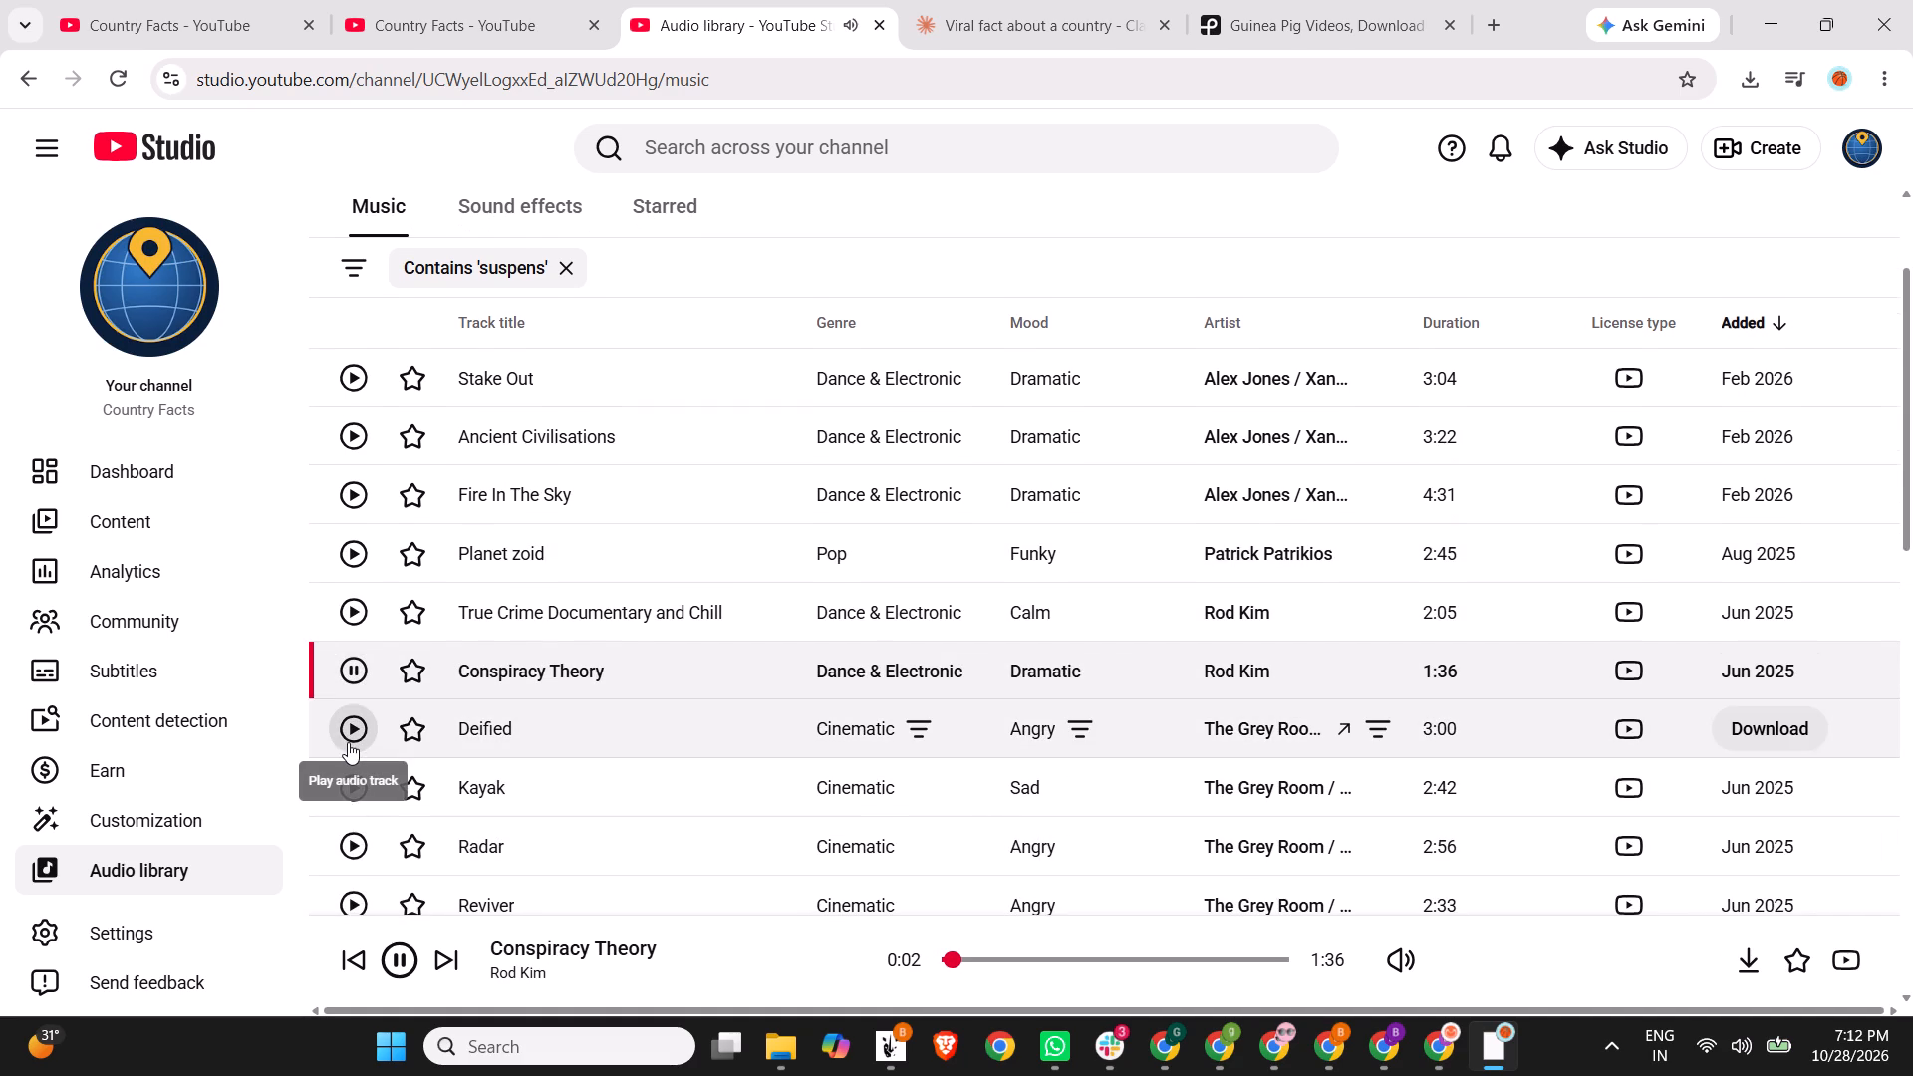
scroll(368, 853, down, 1)
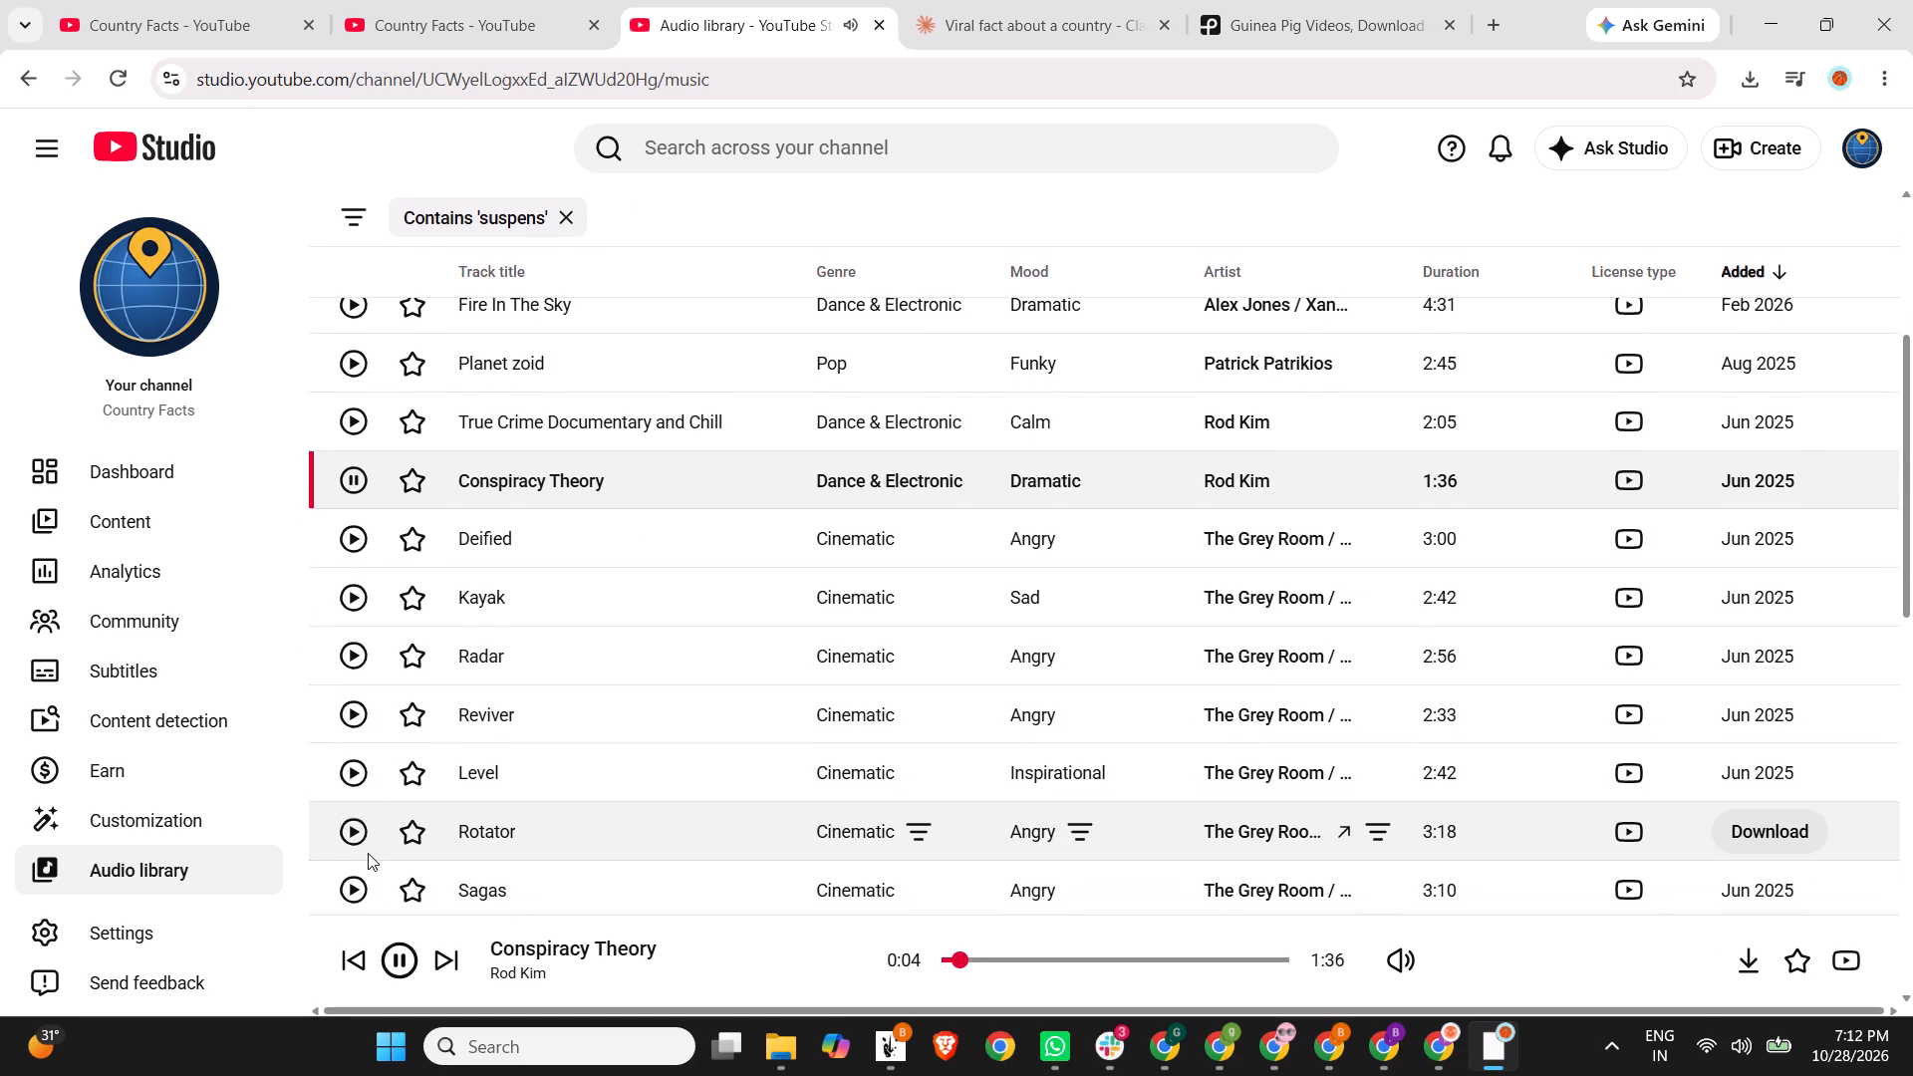
click(353, 775)
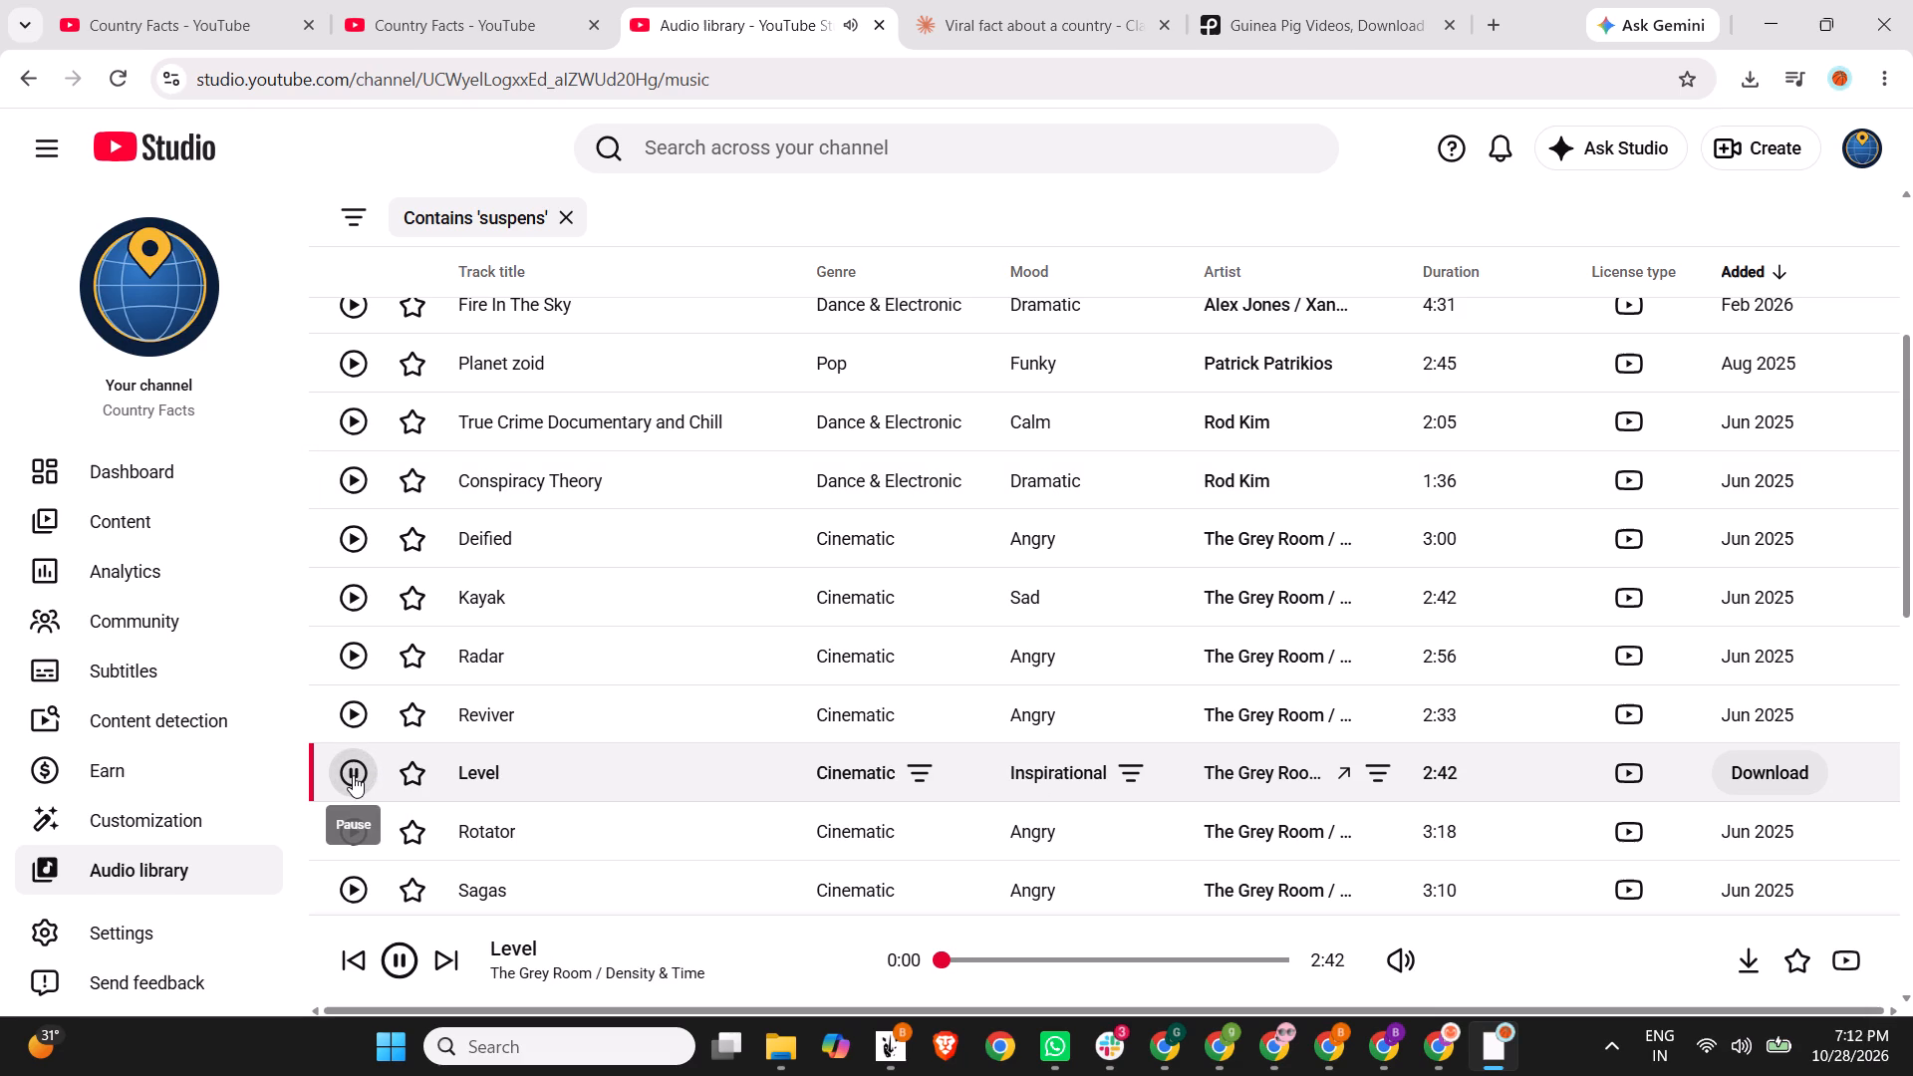
scroll(353, 775, down, 1)
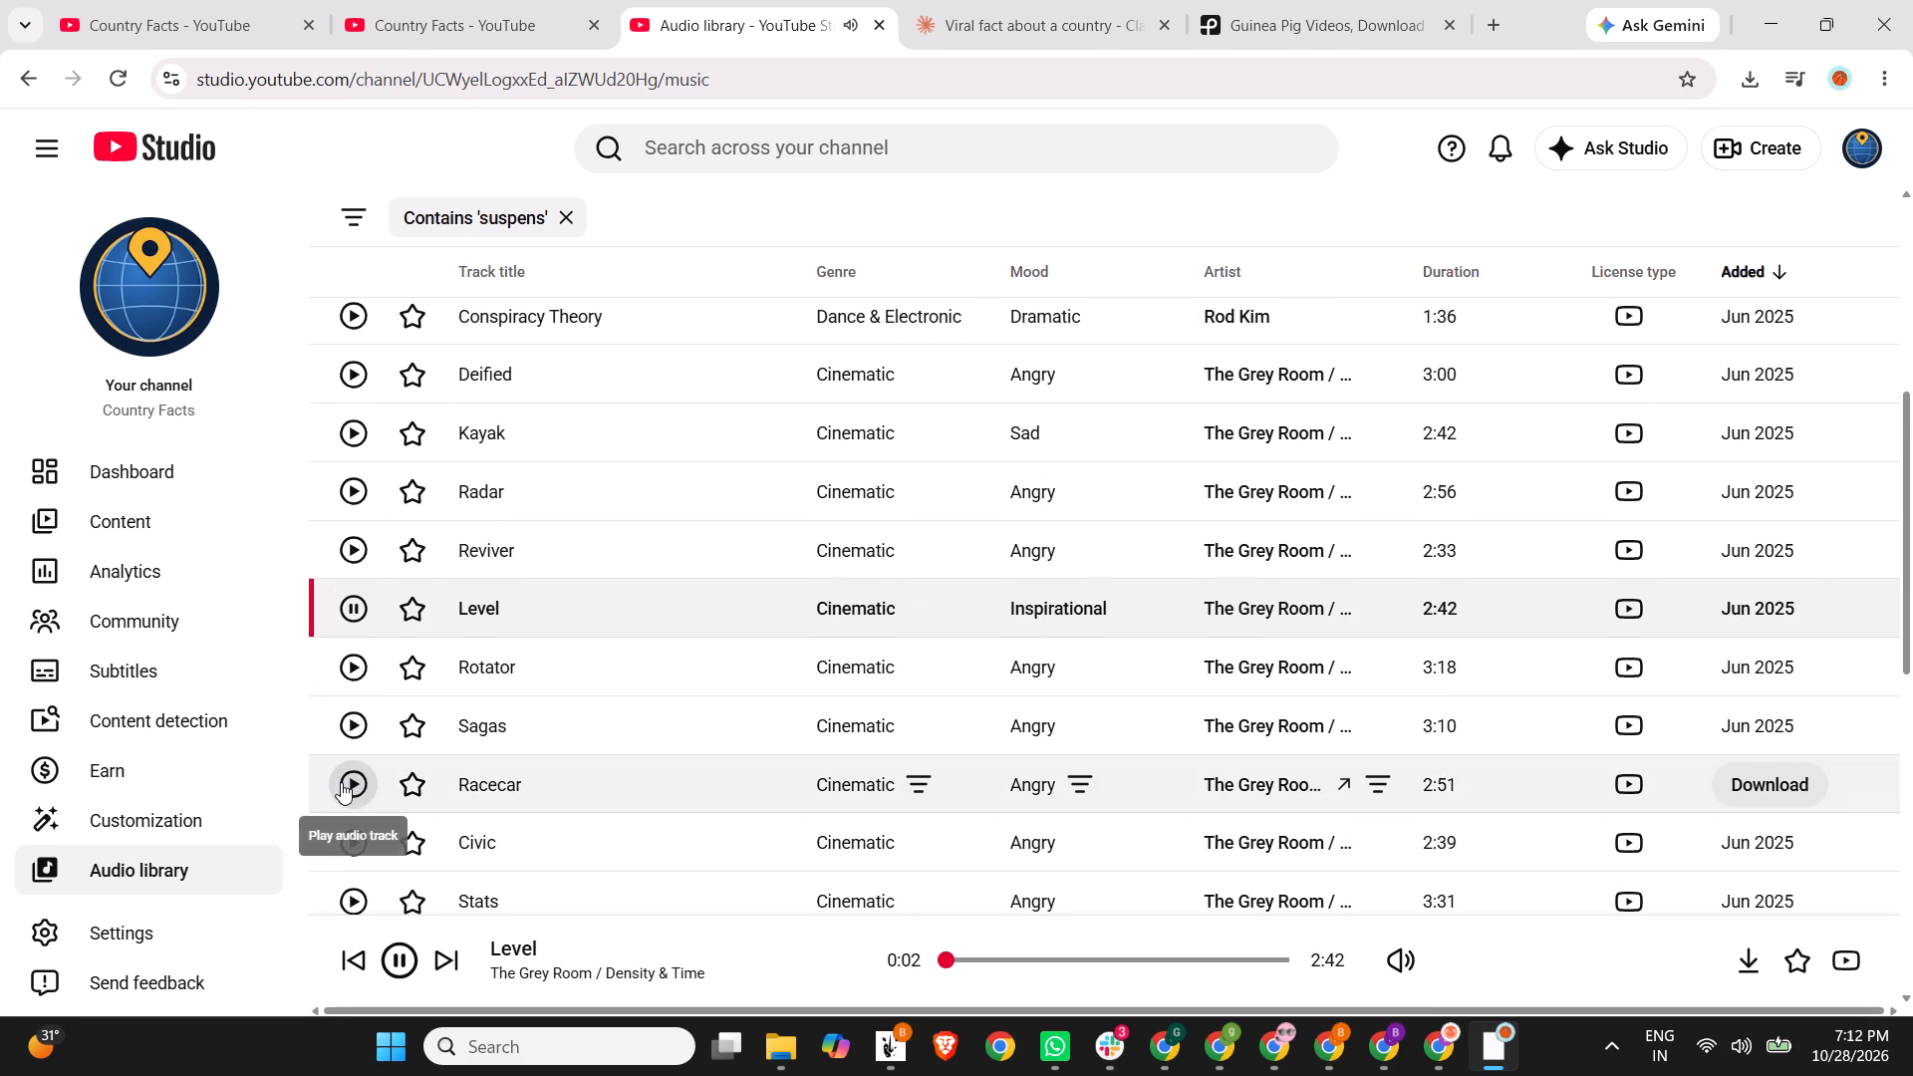
scroll(341, 782, down, 2)
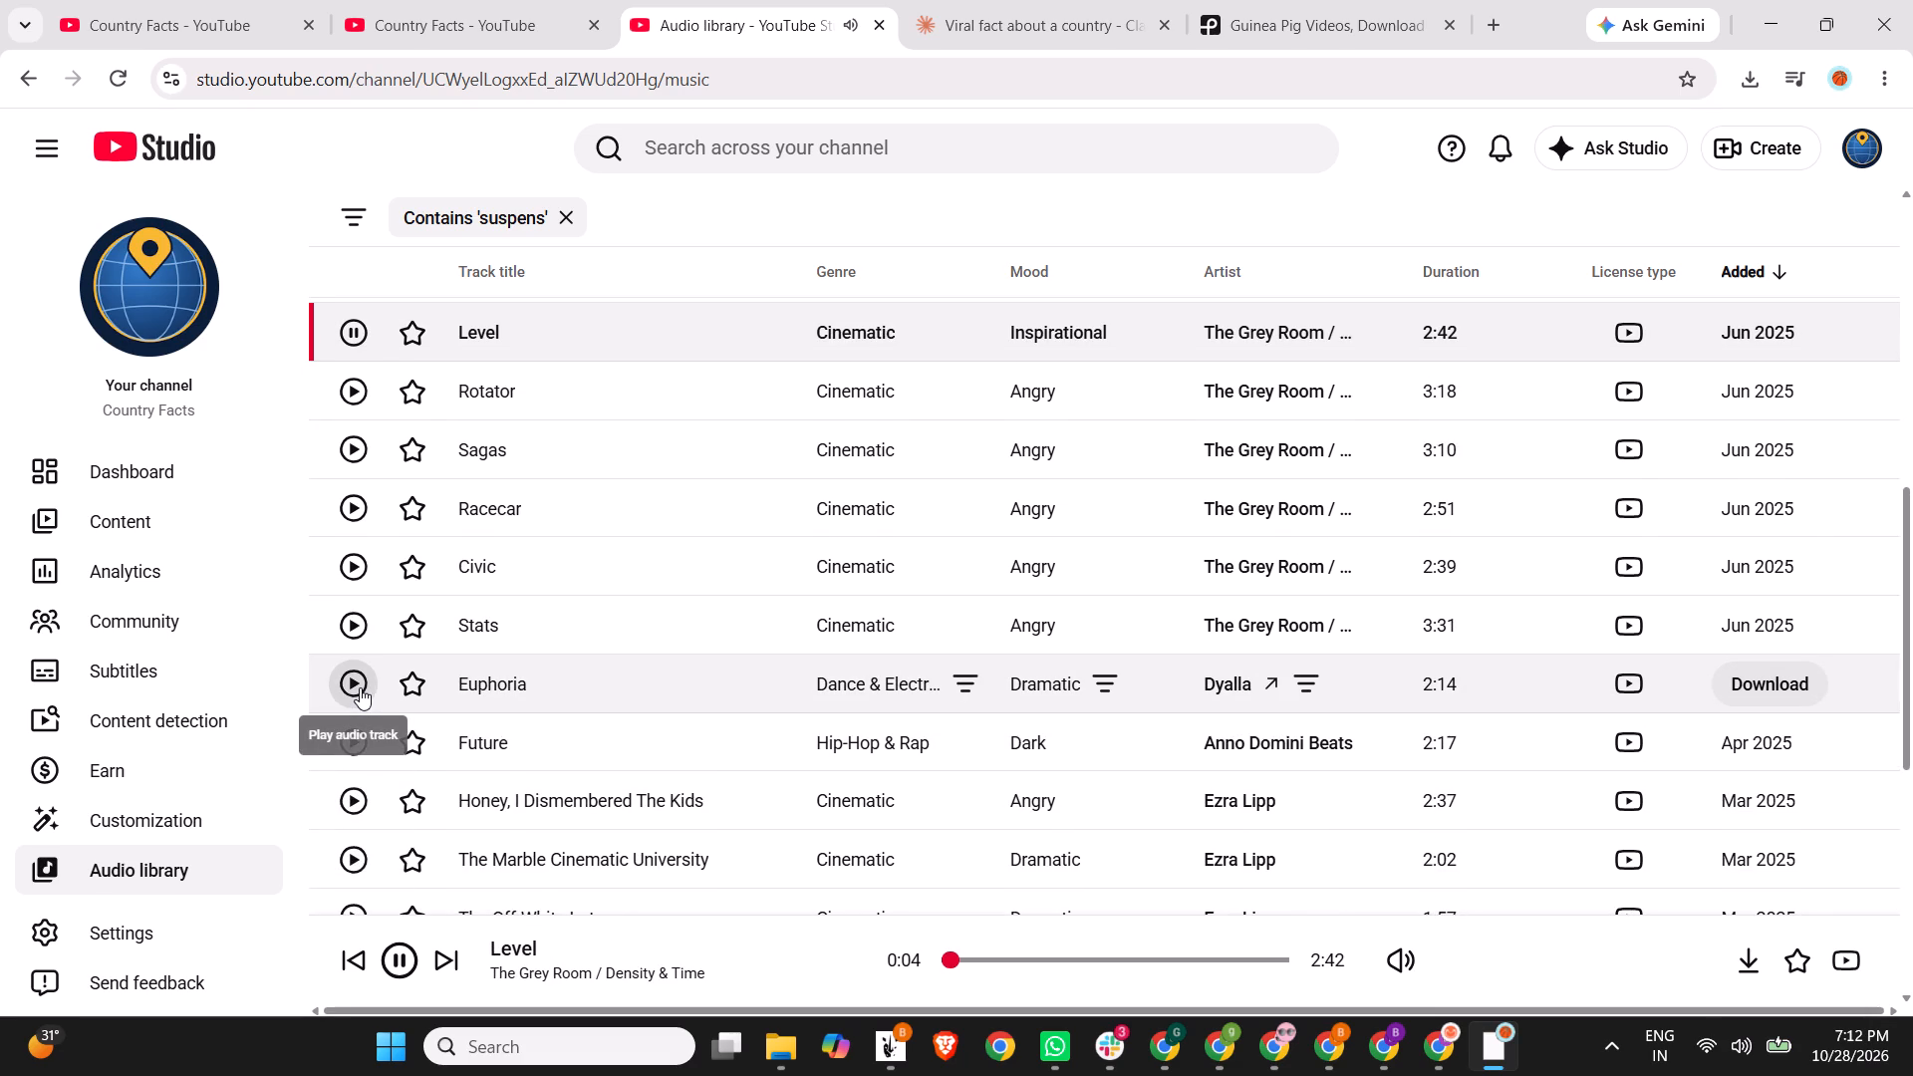
click(351, 680)
scroll(351, 680, down, 1)
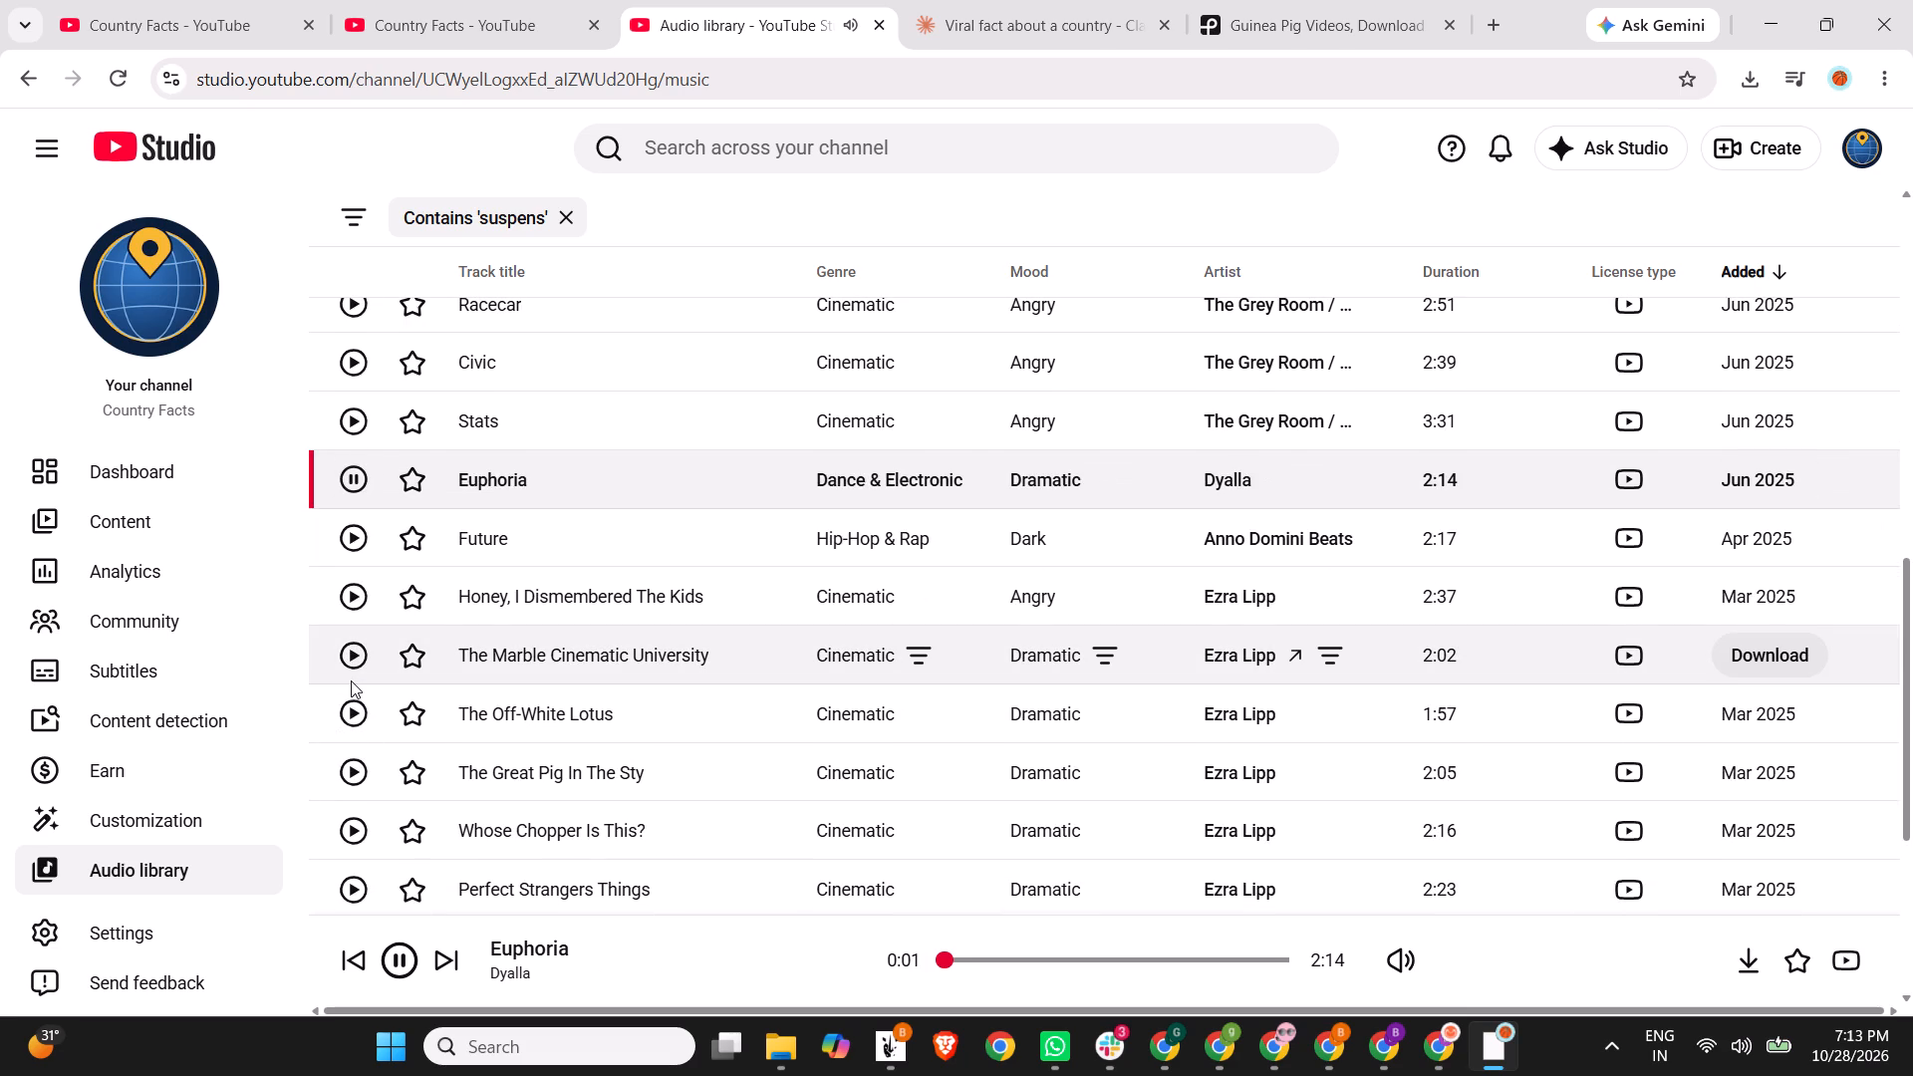
scroll(393, 702, down, 1)
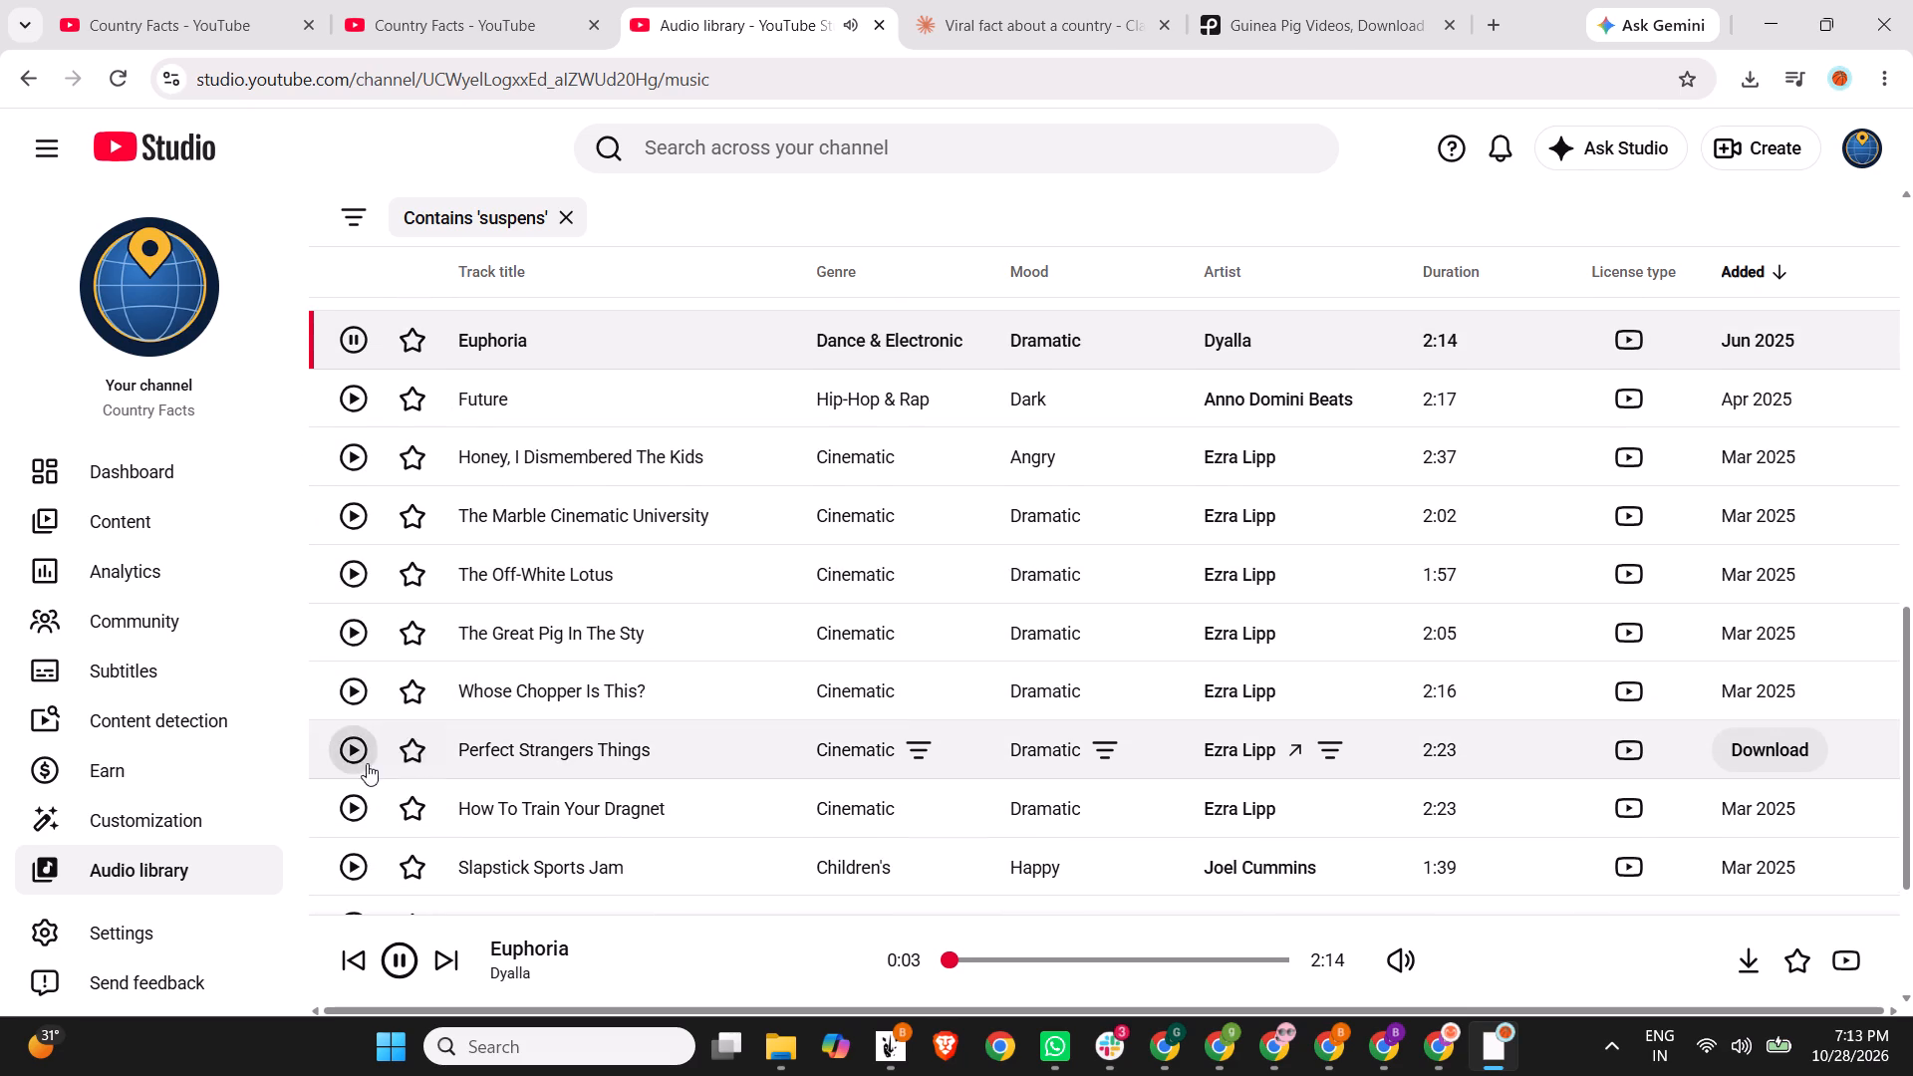
scroll(361, 790, down, 1)
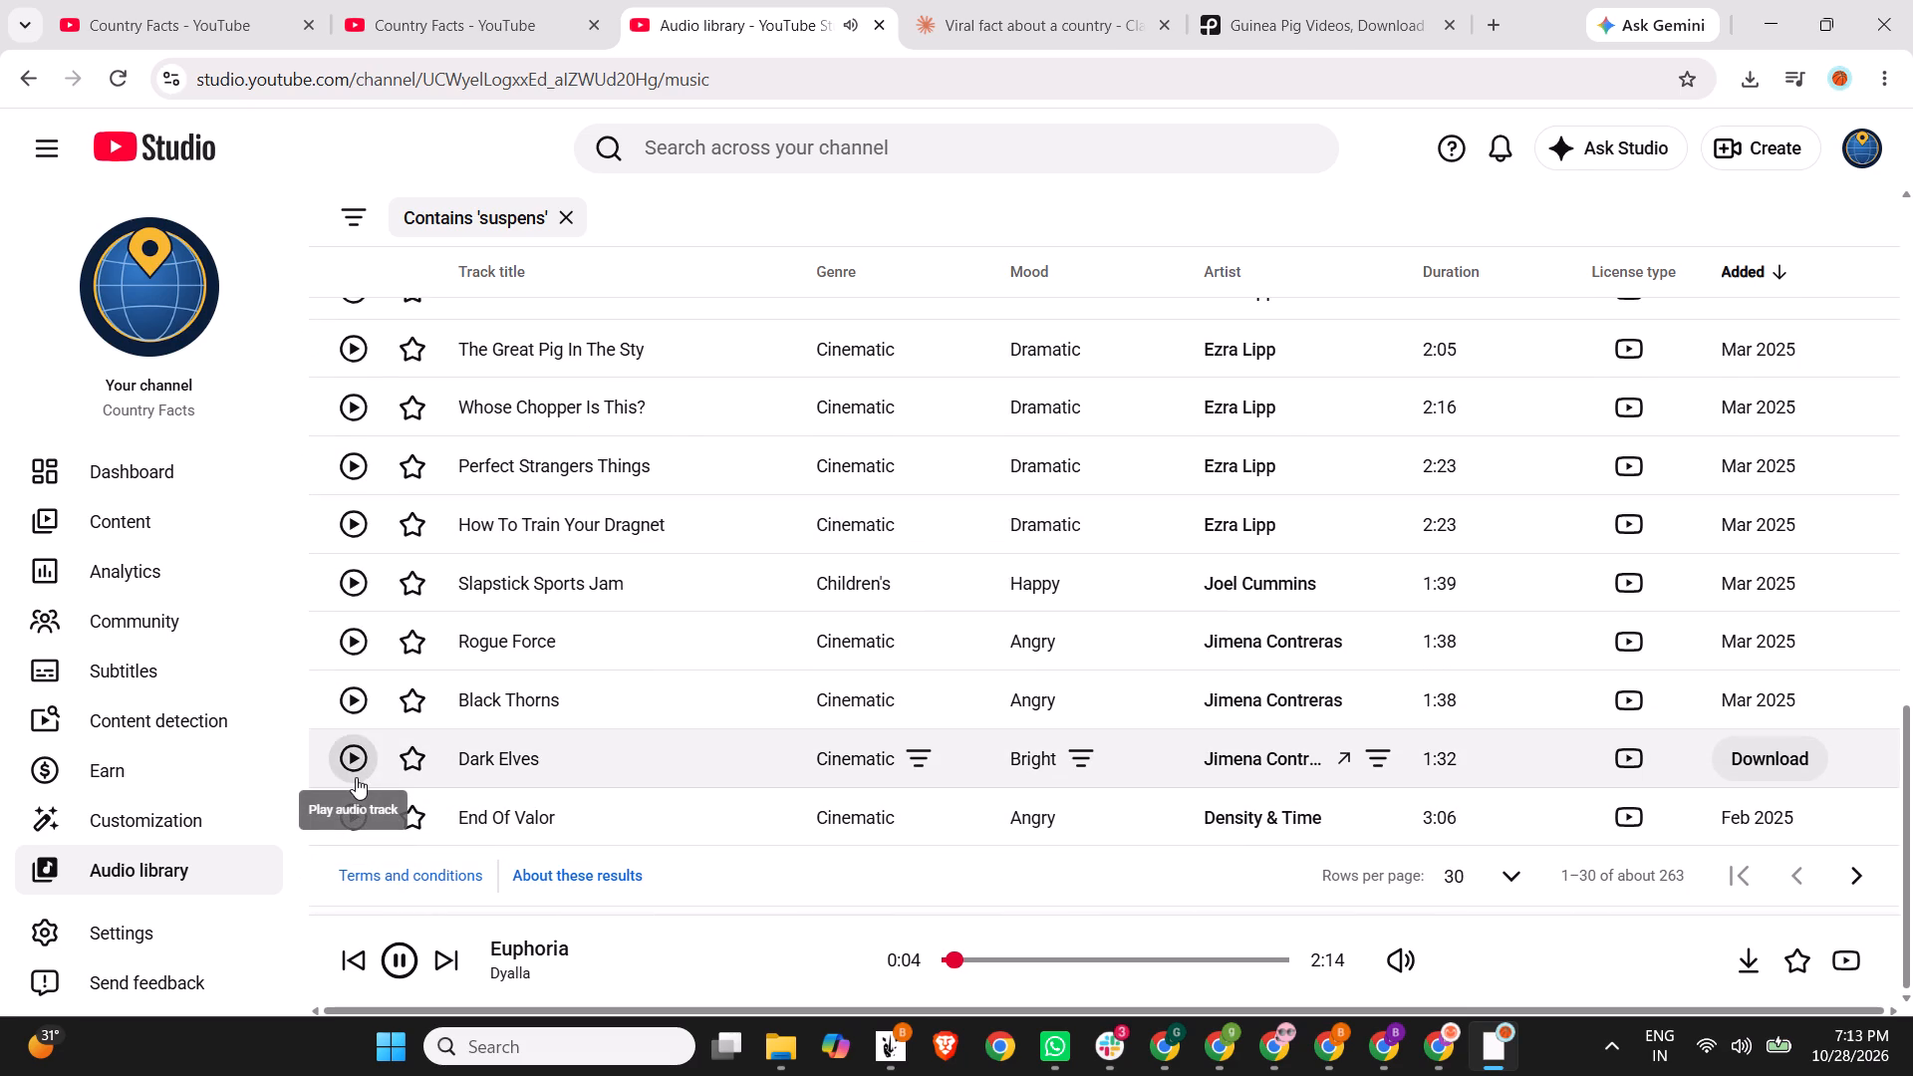
click(356, 777)
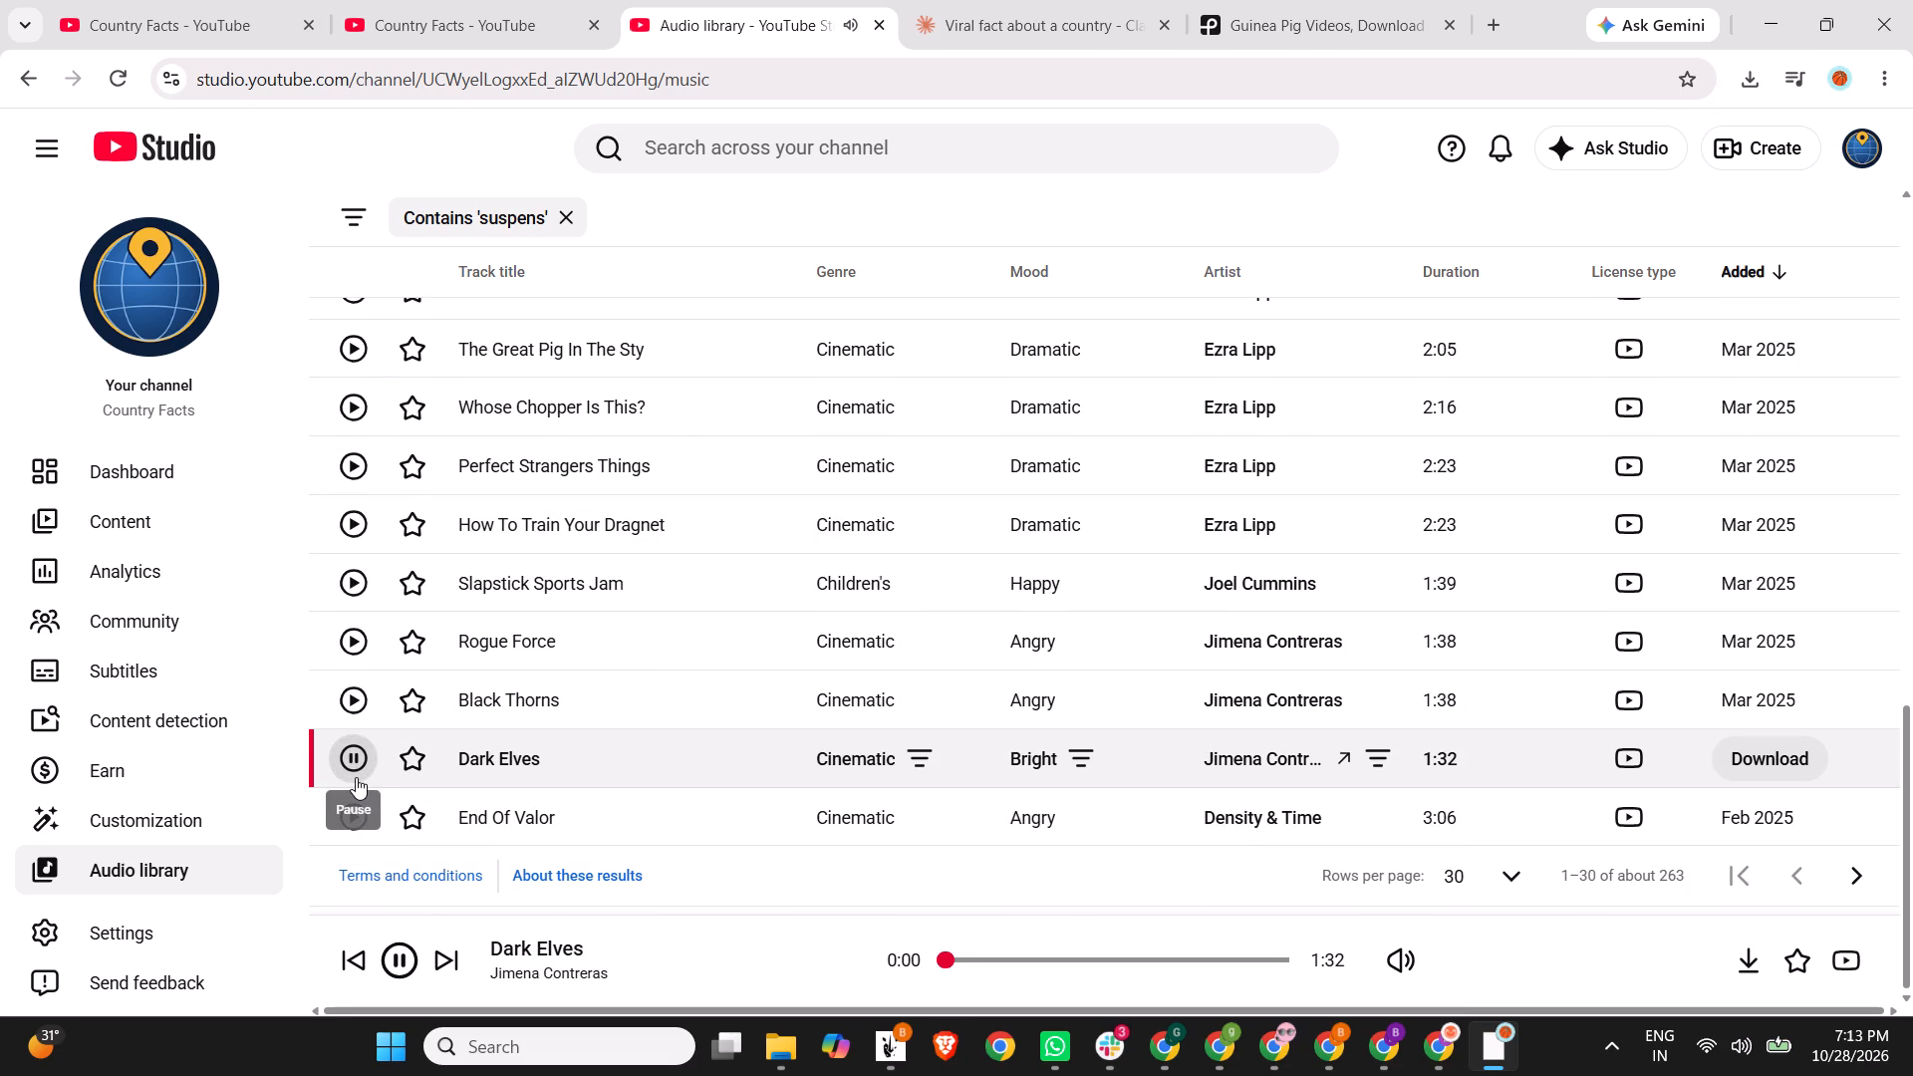
Download the Dark Elves track and show the file in the Downloads folder.
scroll(356, 777, down, 1)
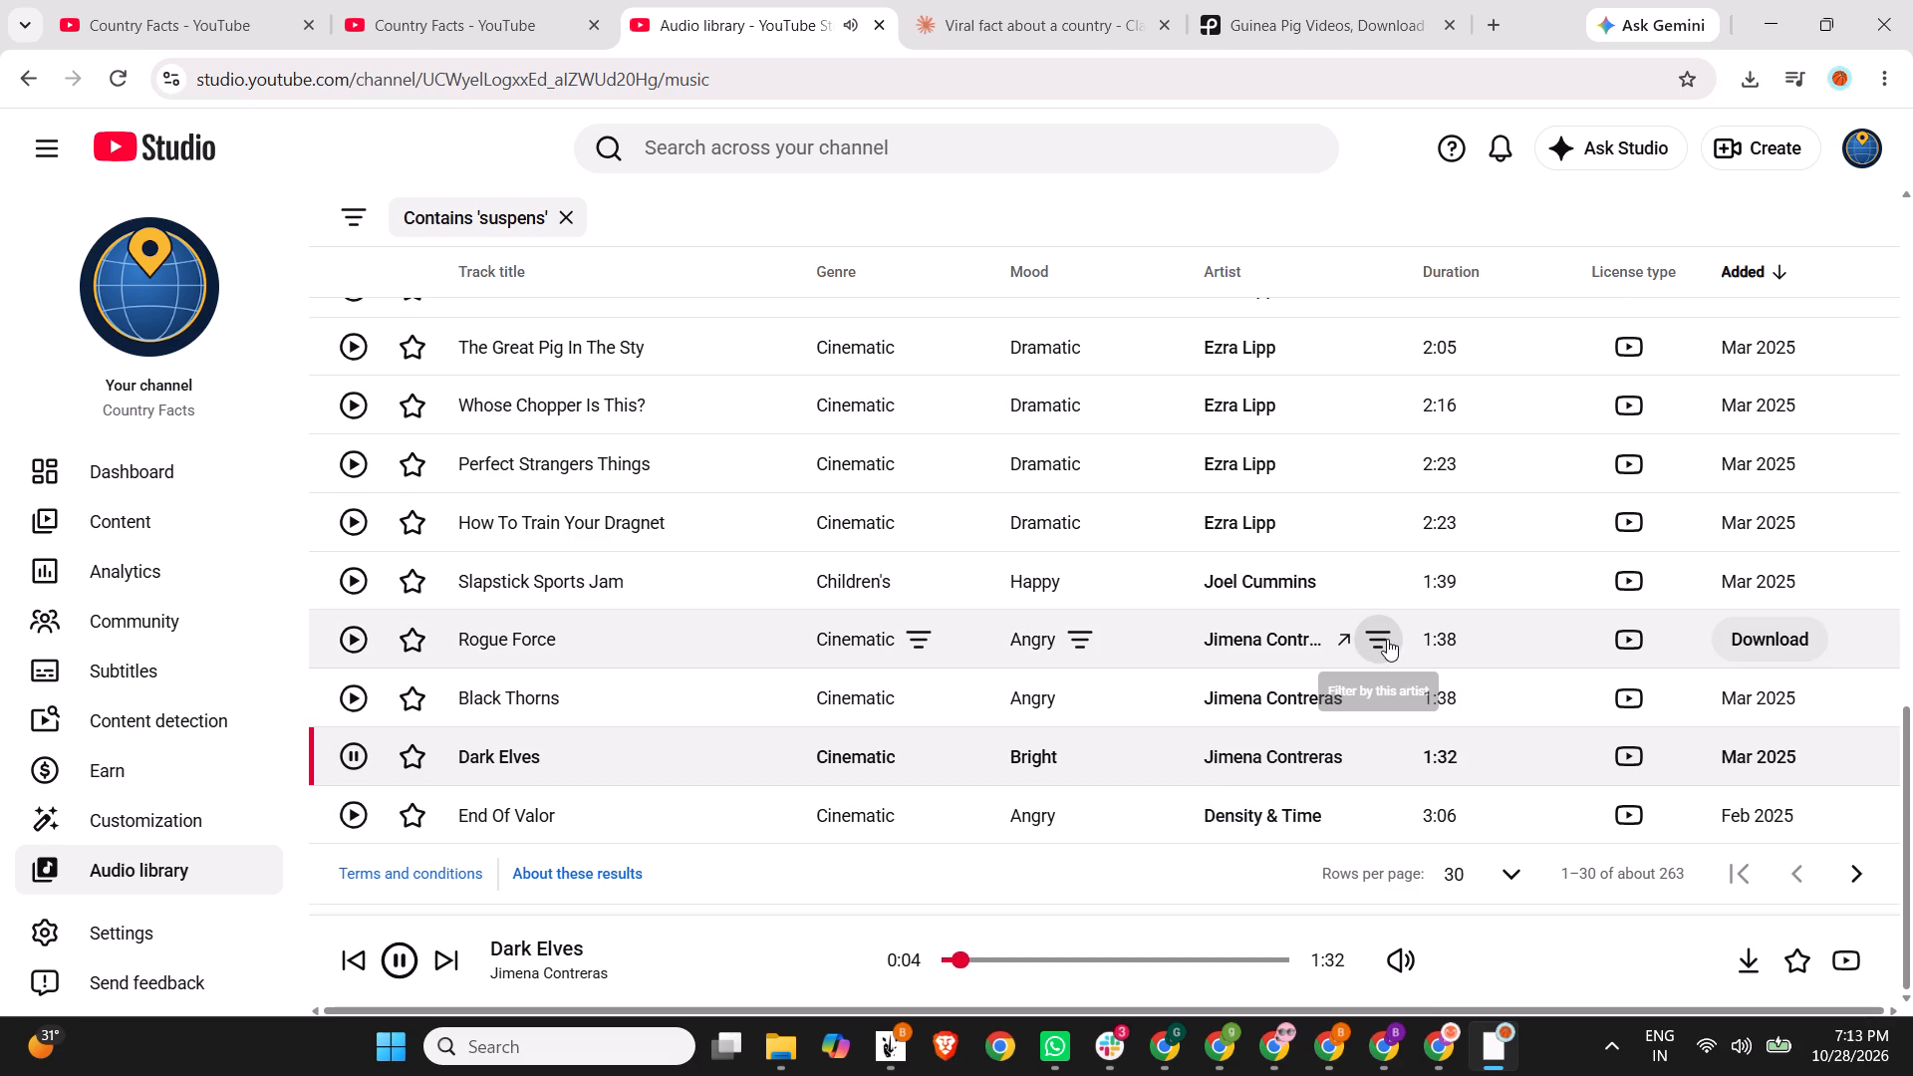
click(1767, 749)
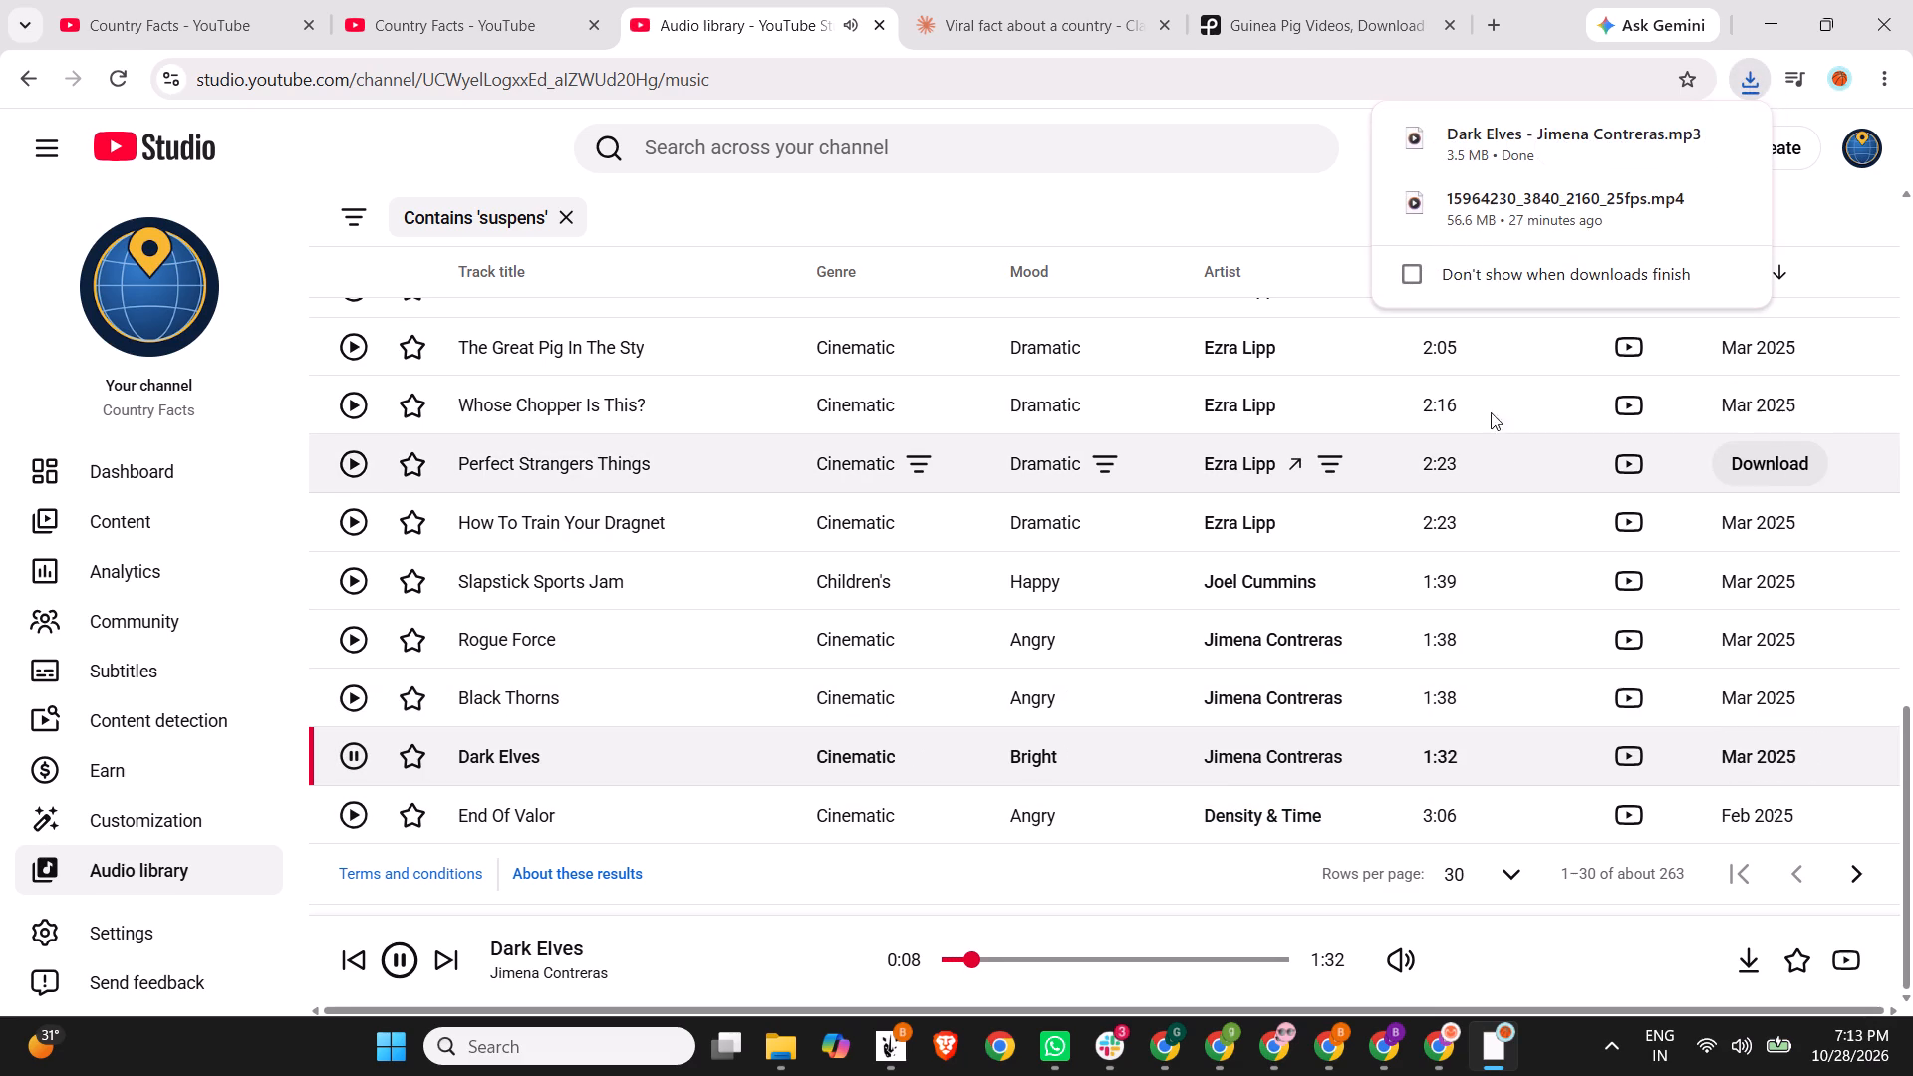
click(1673, 139)
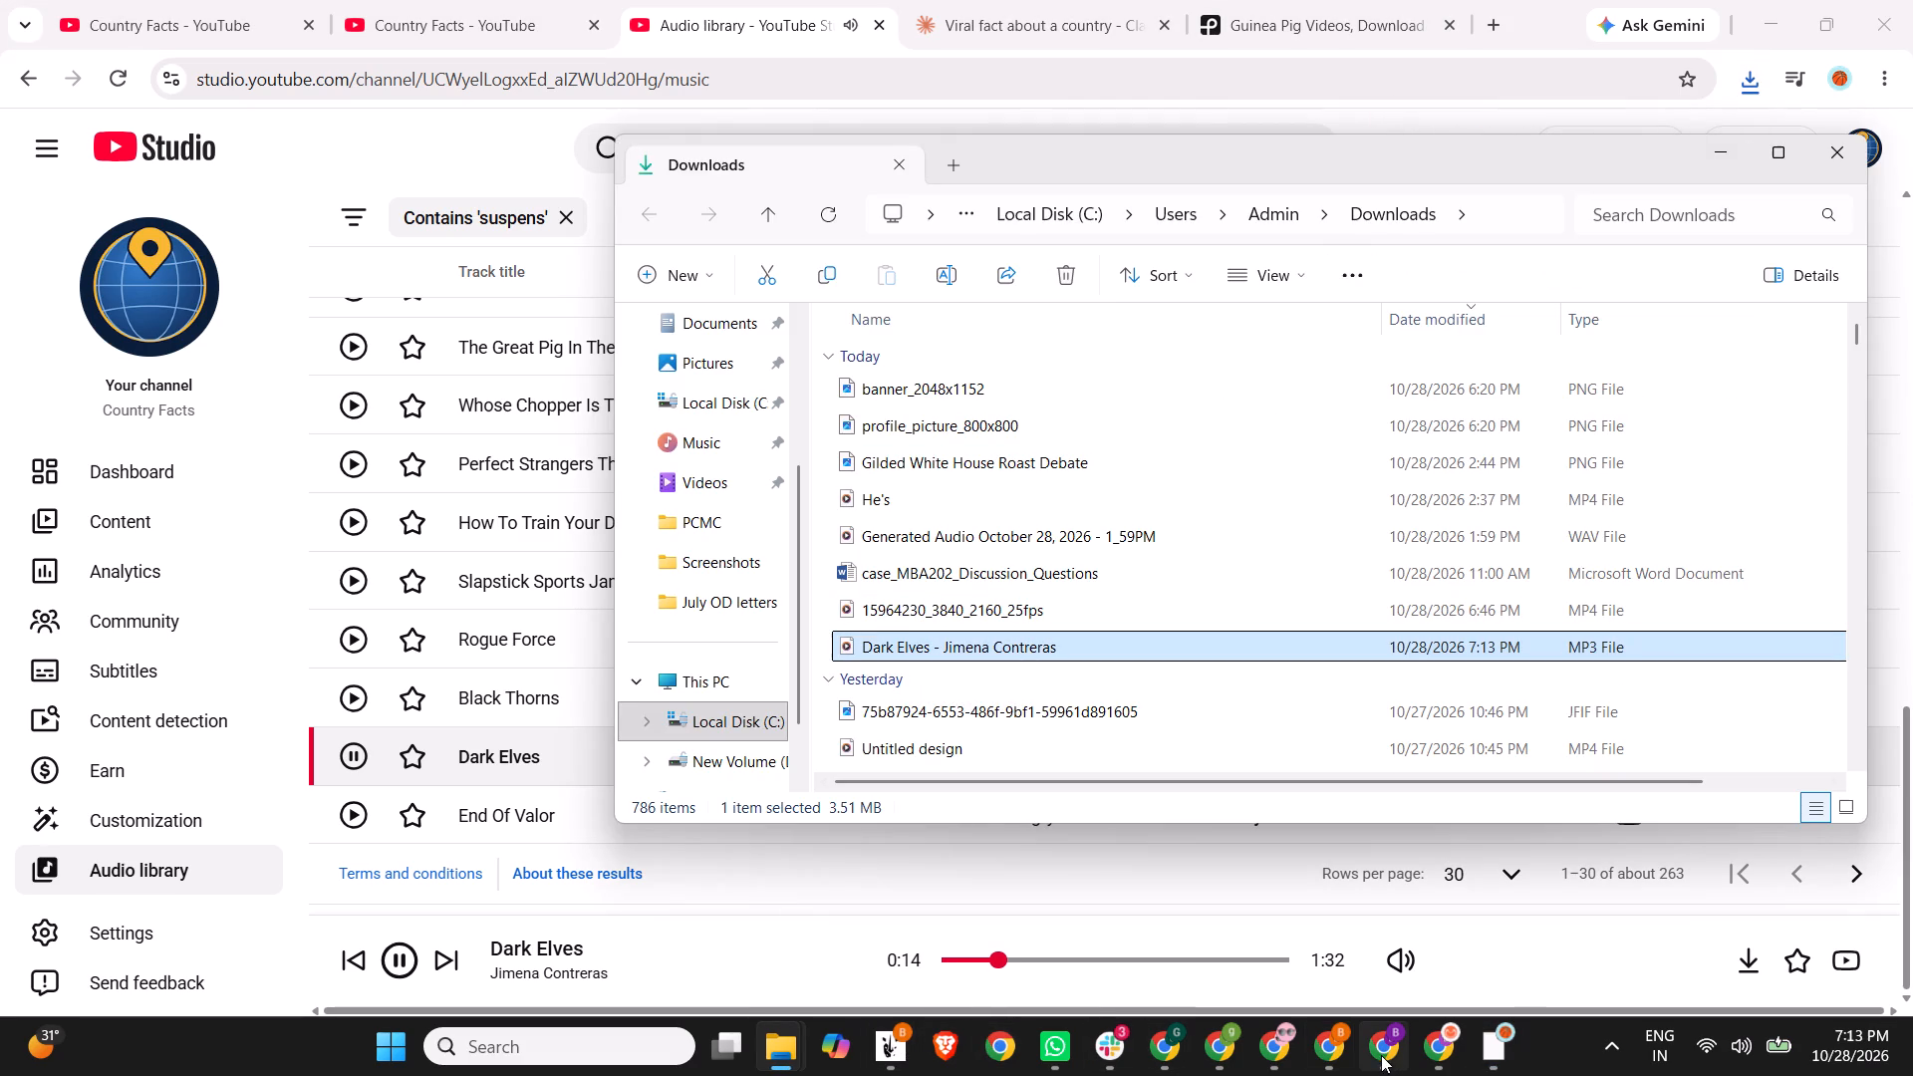
Return to the Country Facts audio library and pause the Dark Elves preview.
click(1271, 1048)
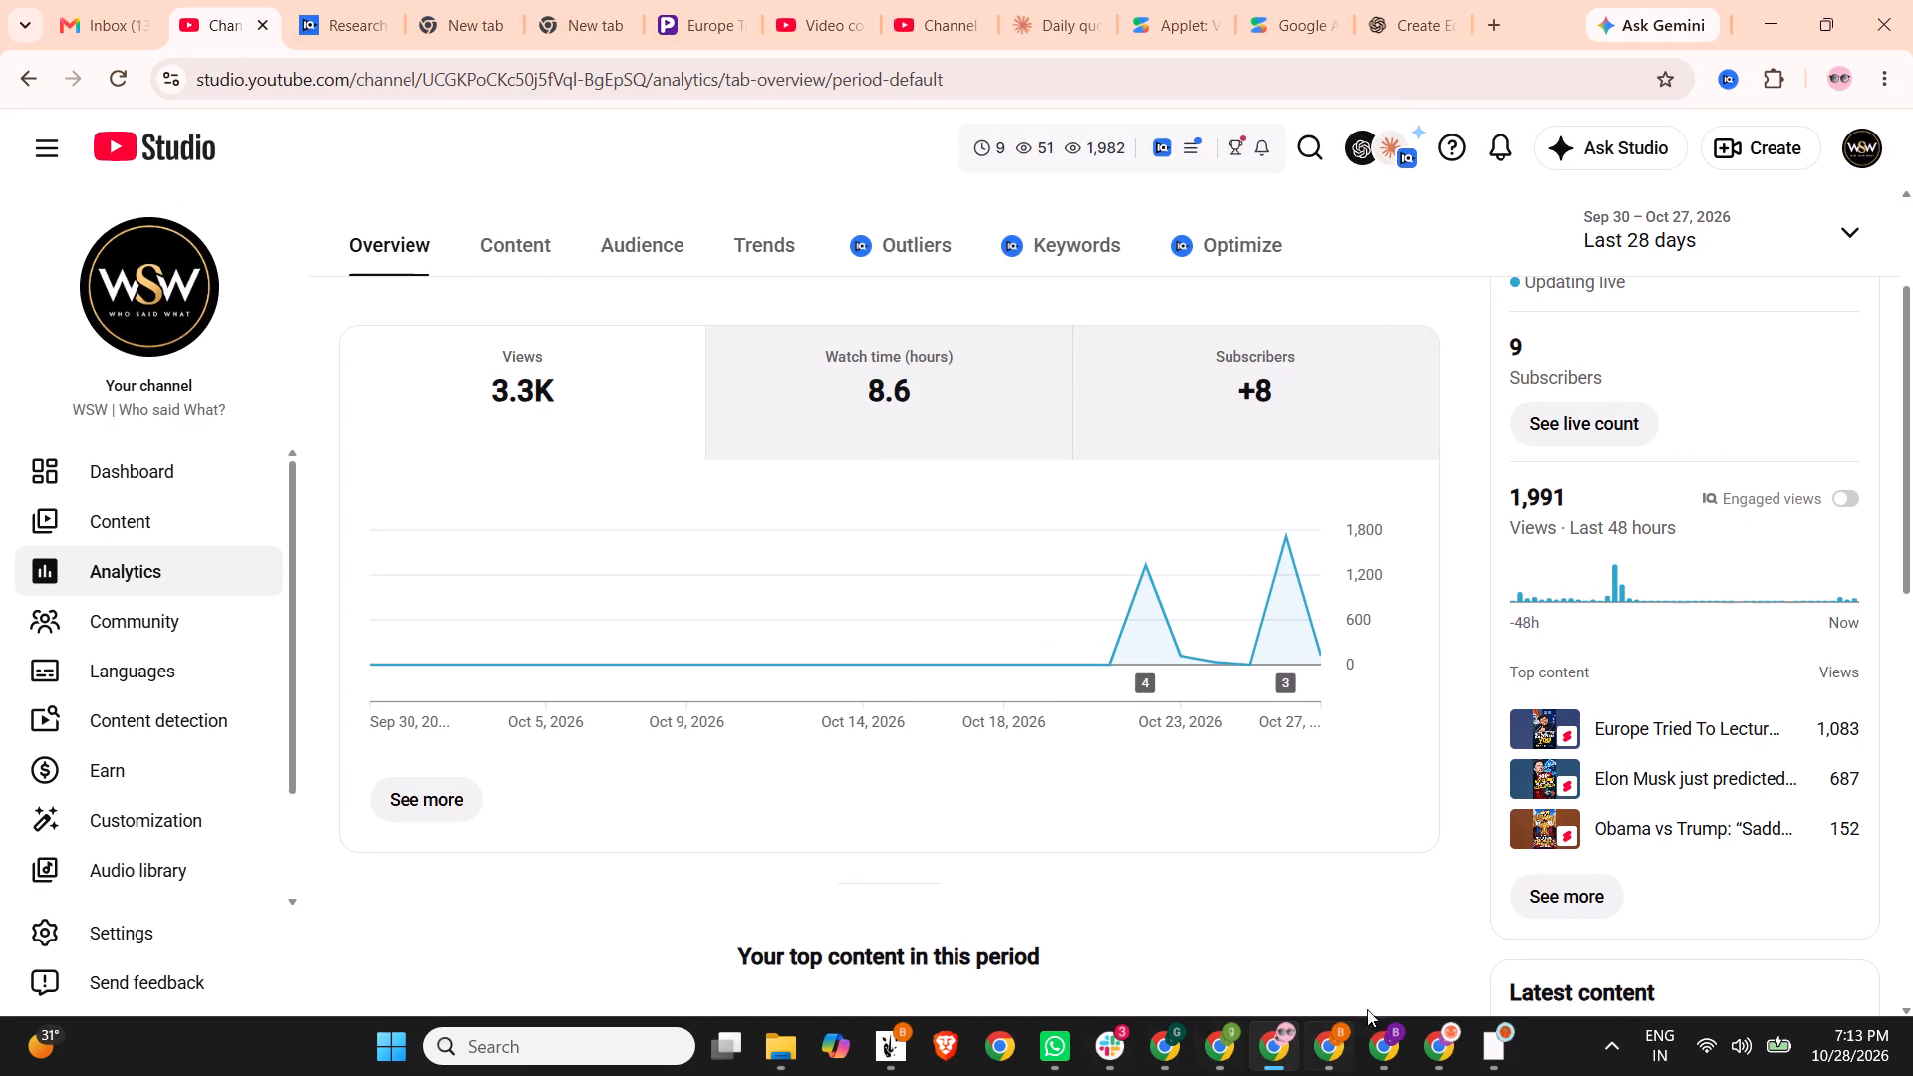
click(1501, 1046)
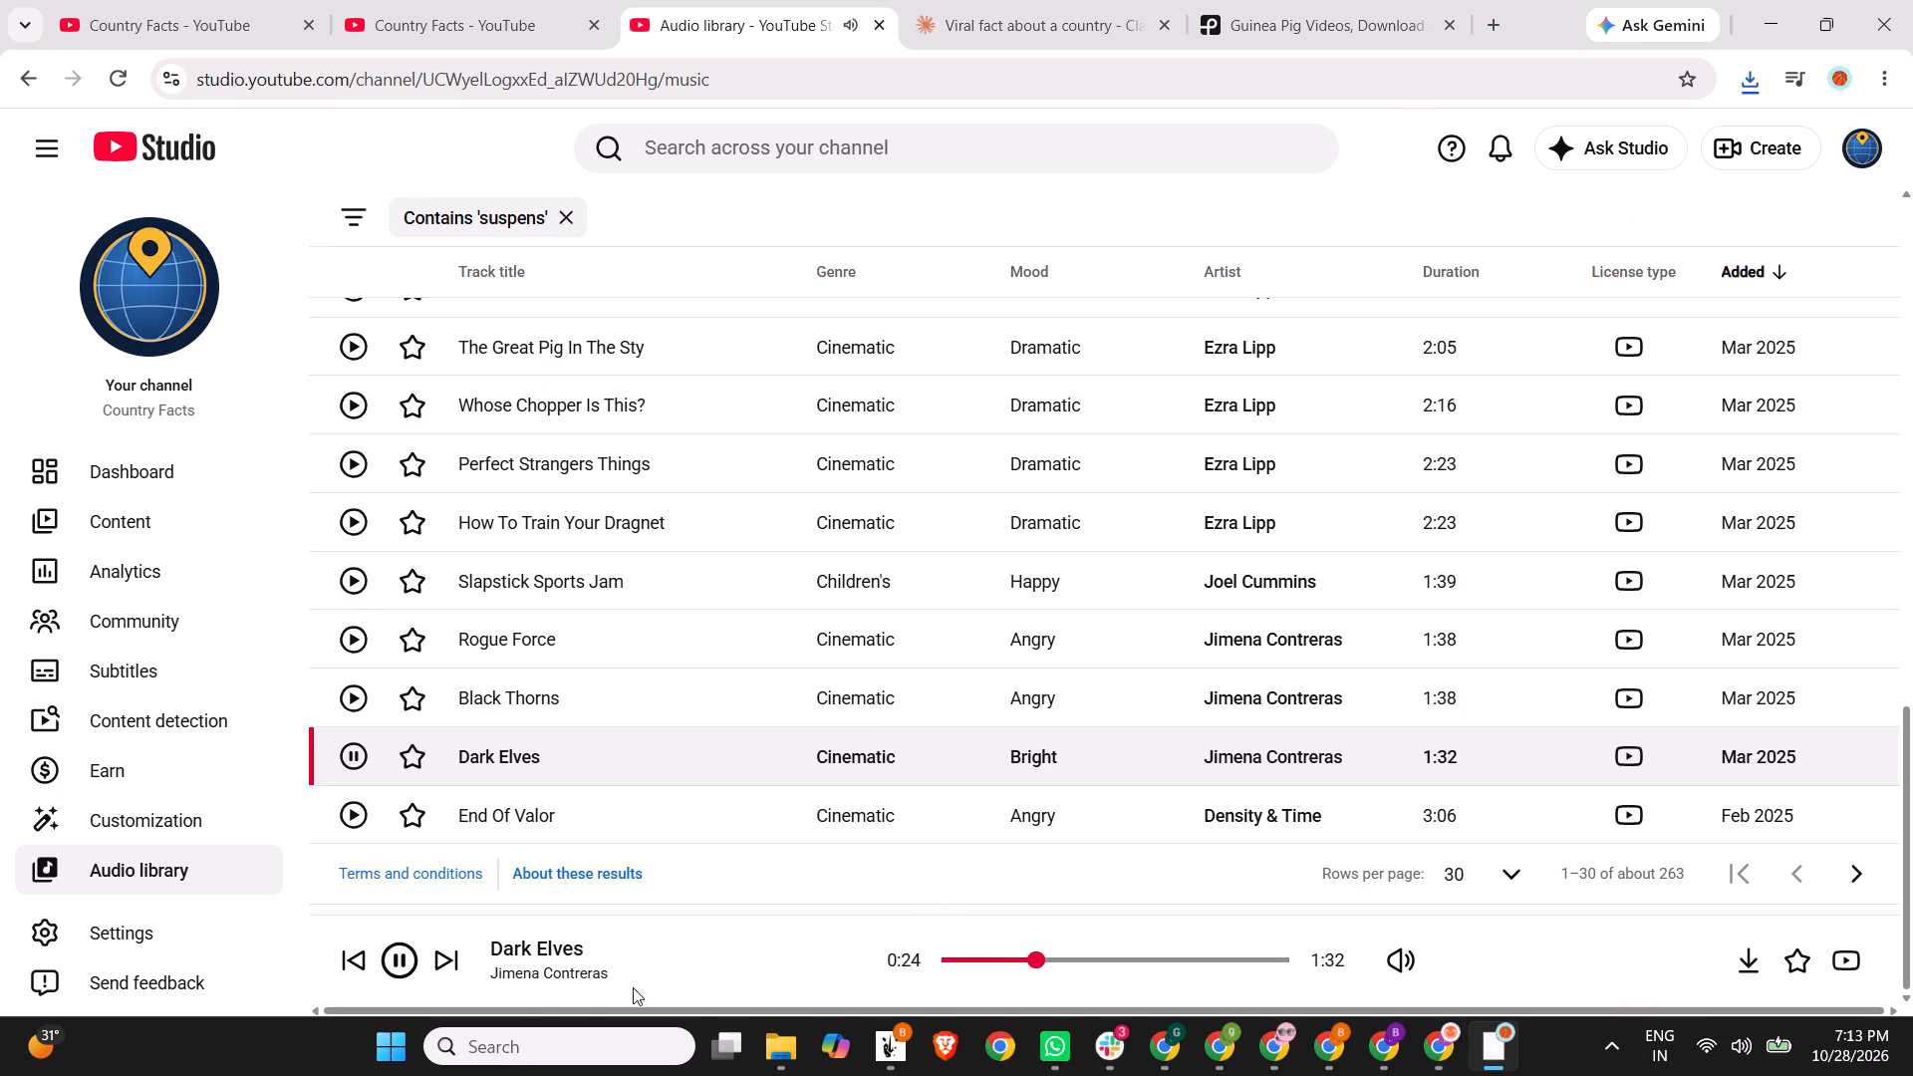
click(408, 970)
Switch to the guinea pig Reel design in Canva and rename the design "Country Facts".
click(201, 7)
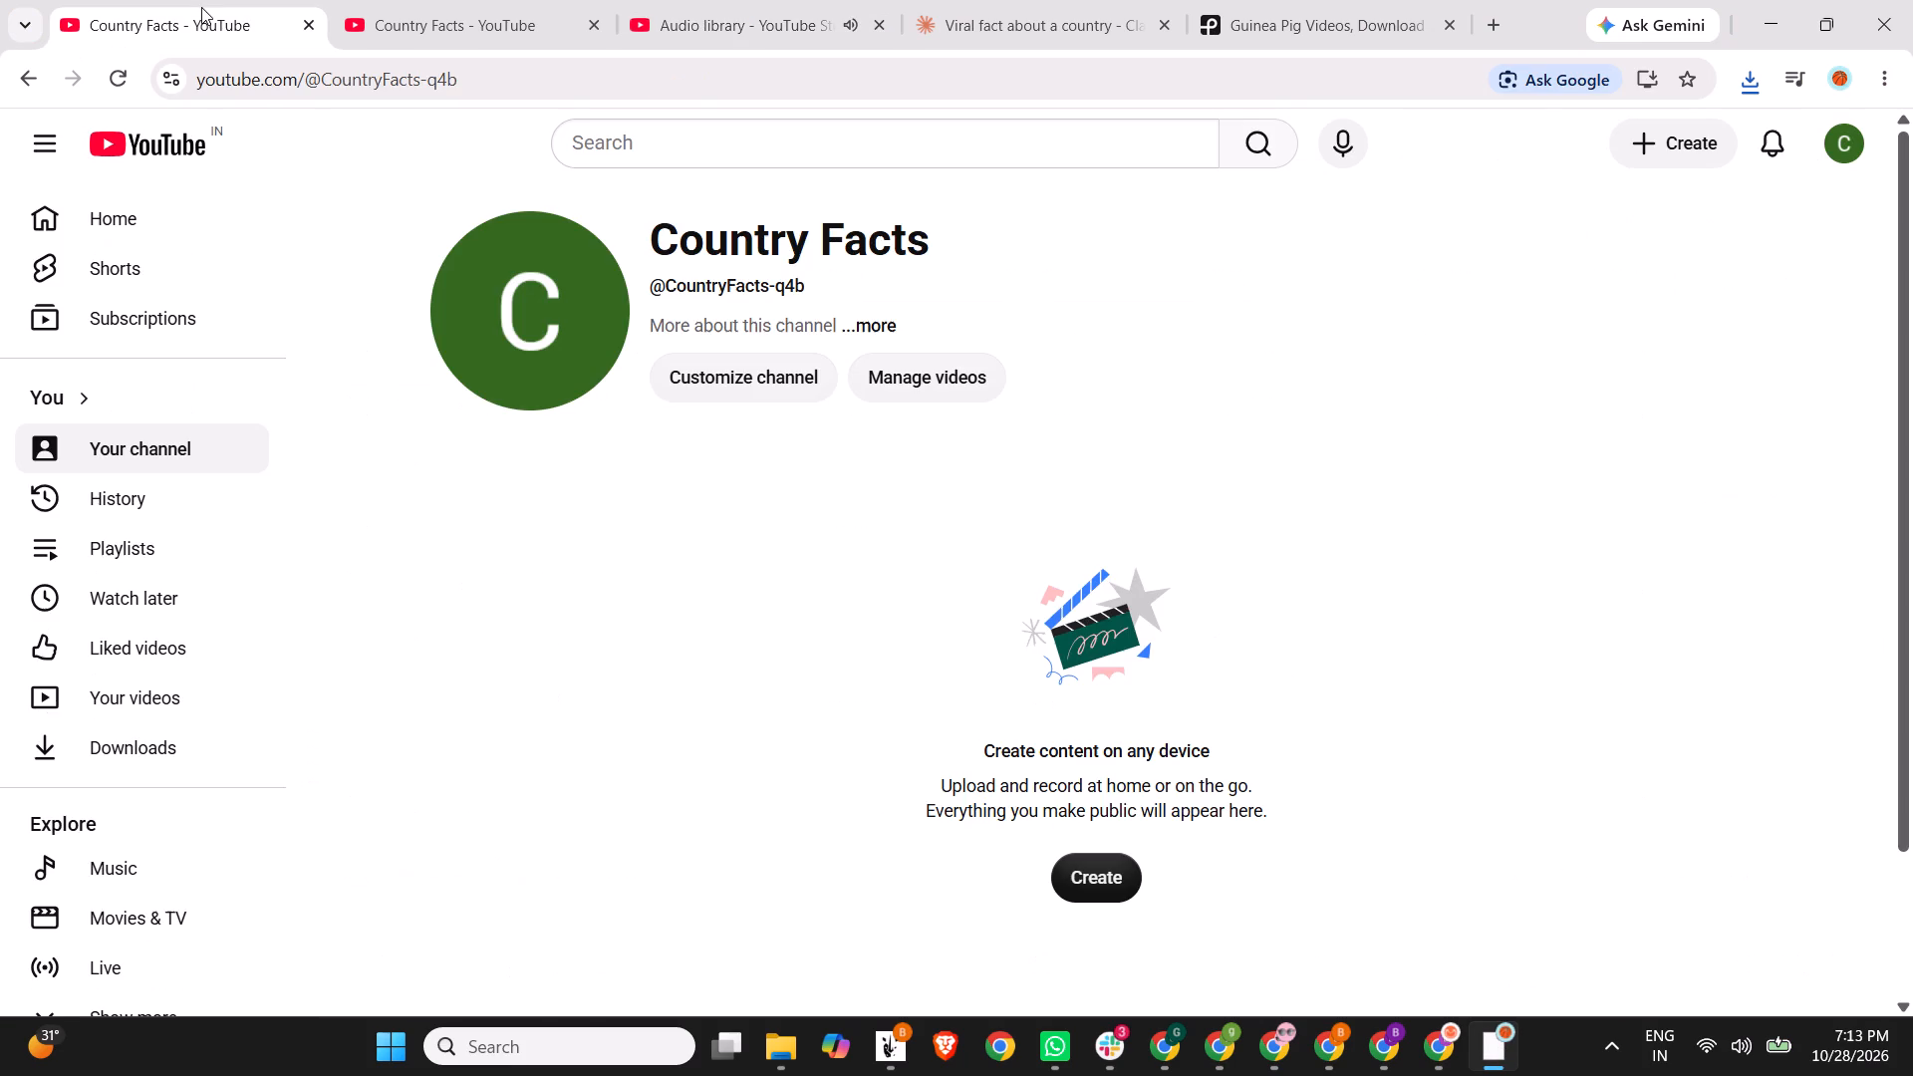
click(1177, 1075)
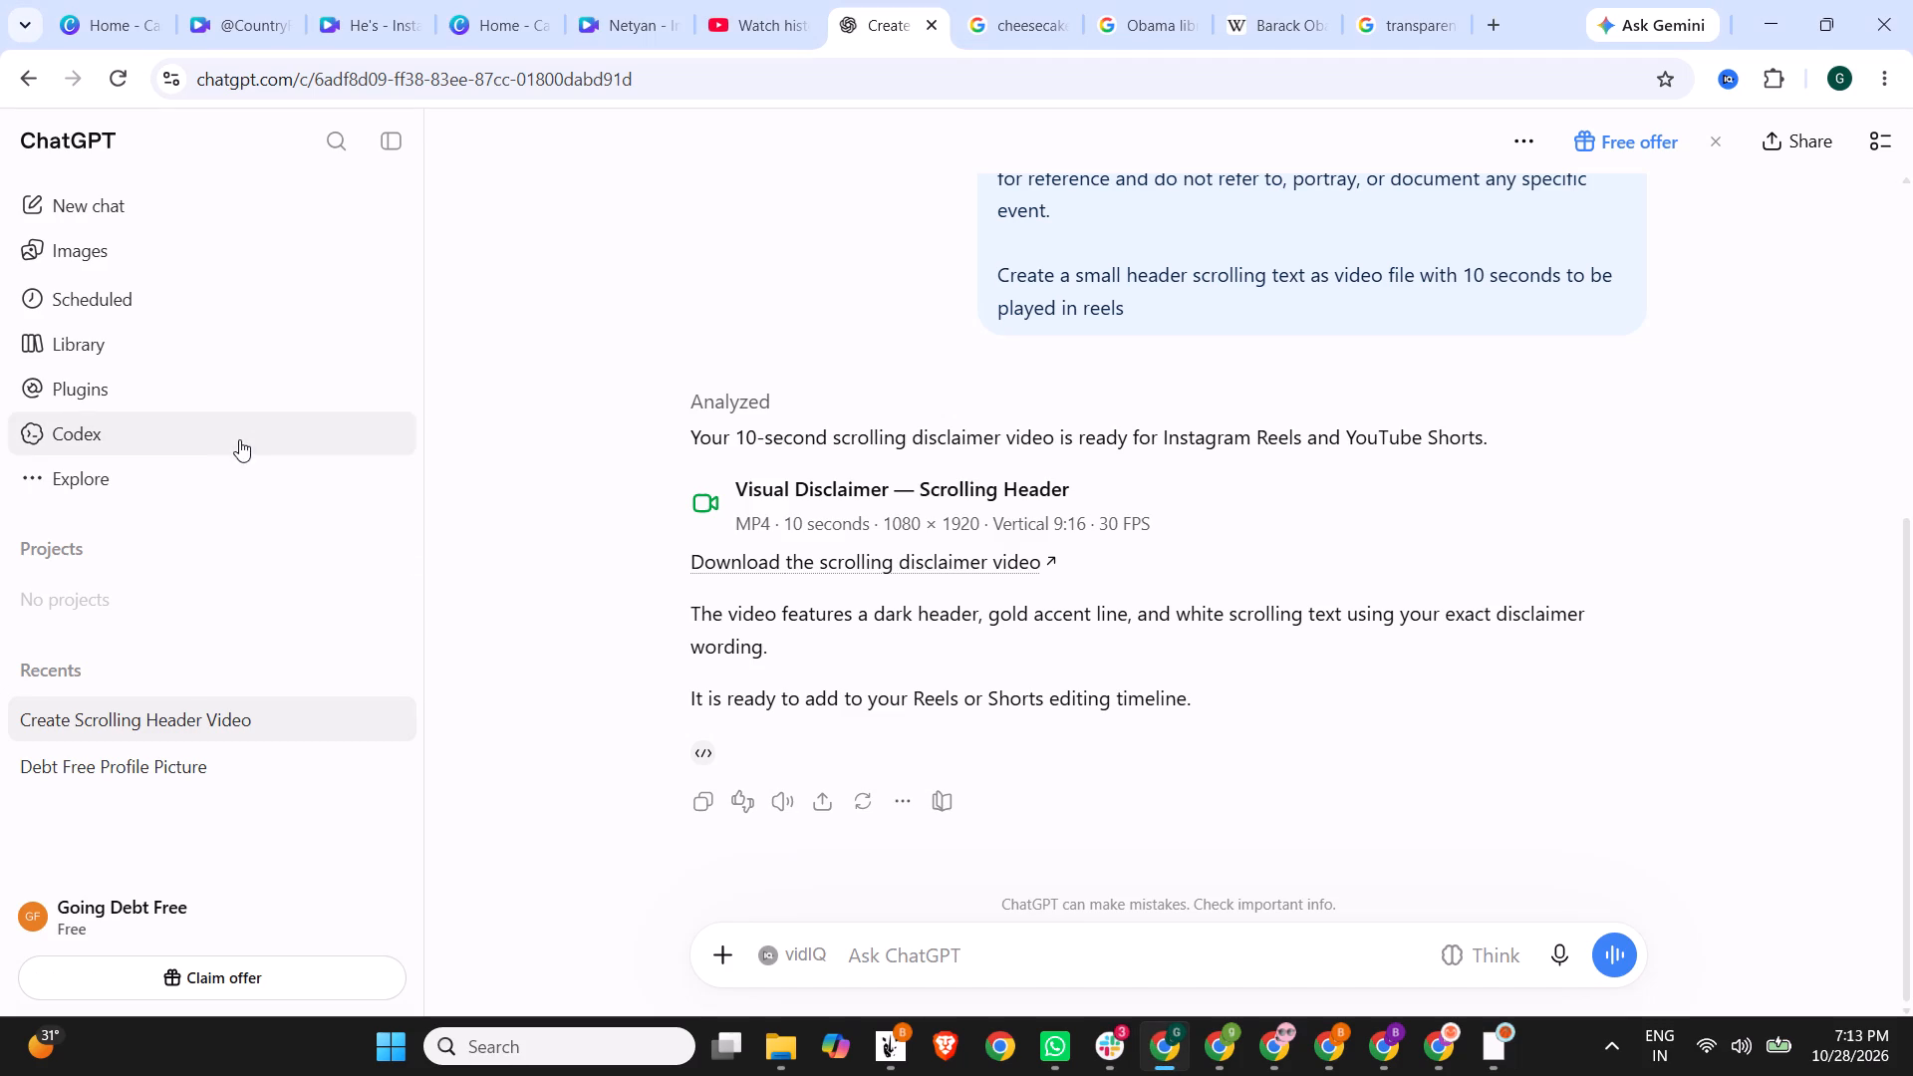
click(281, 0)
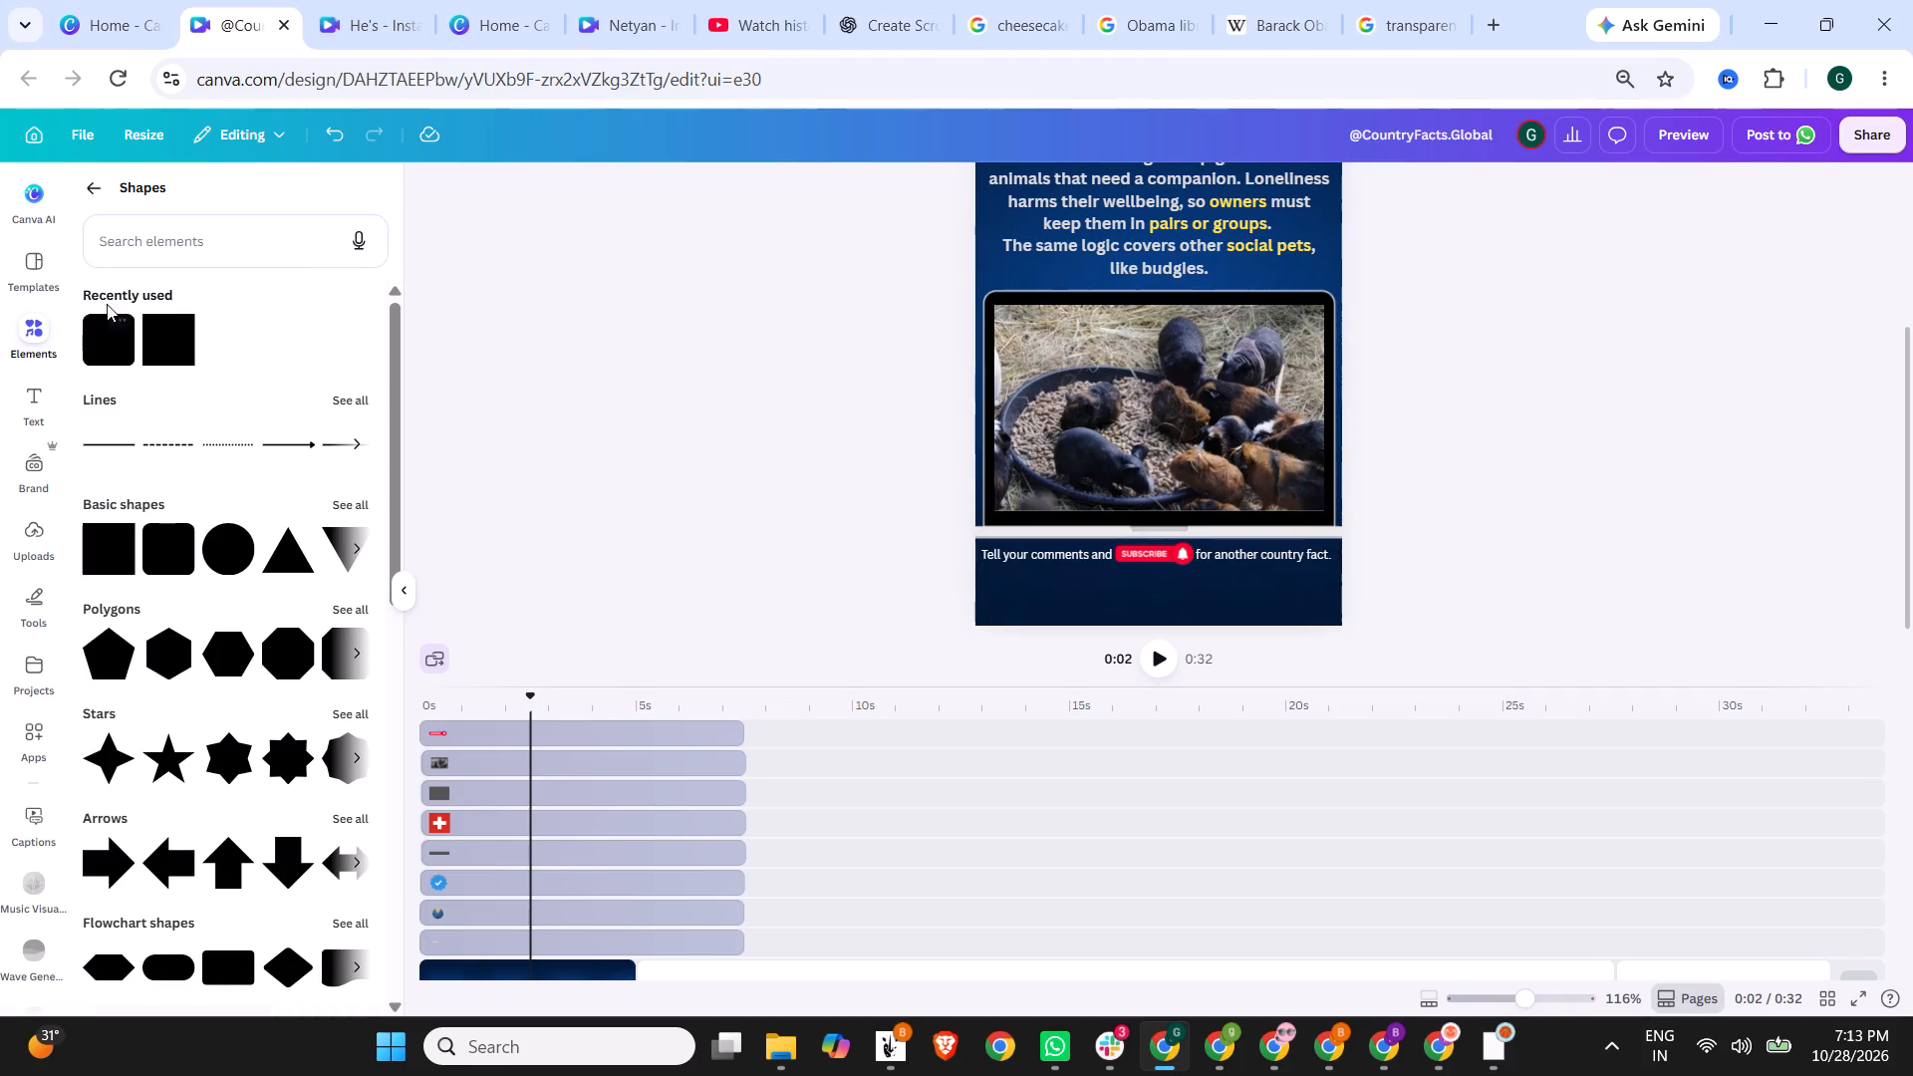
triple_click(1419, 134)
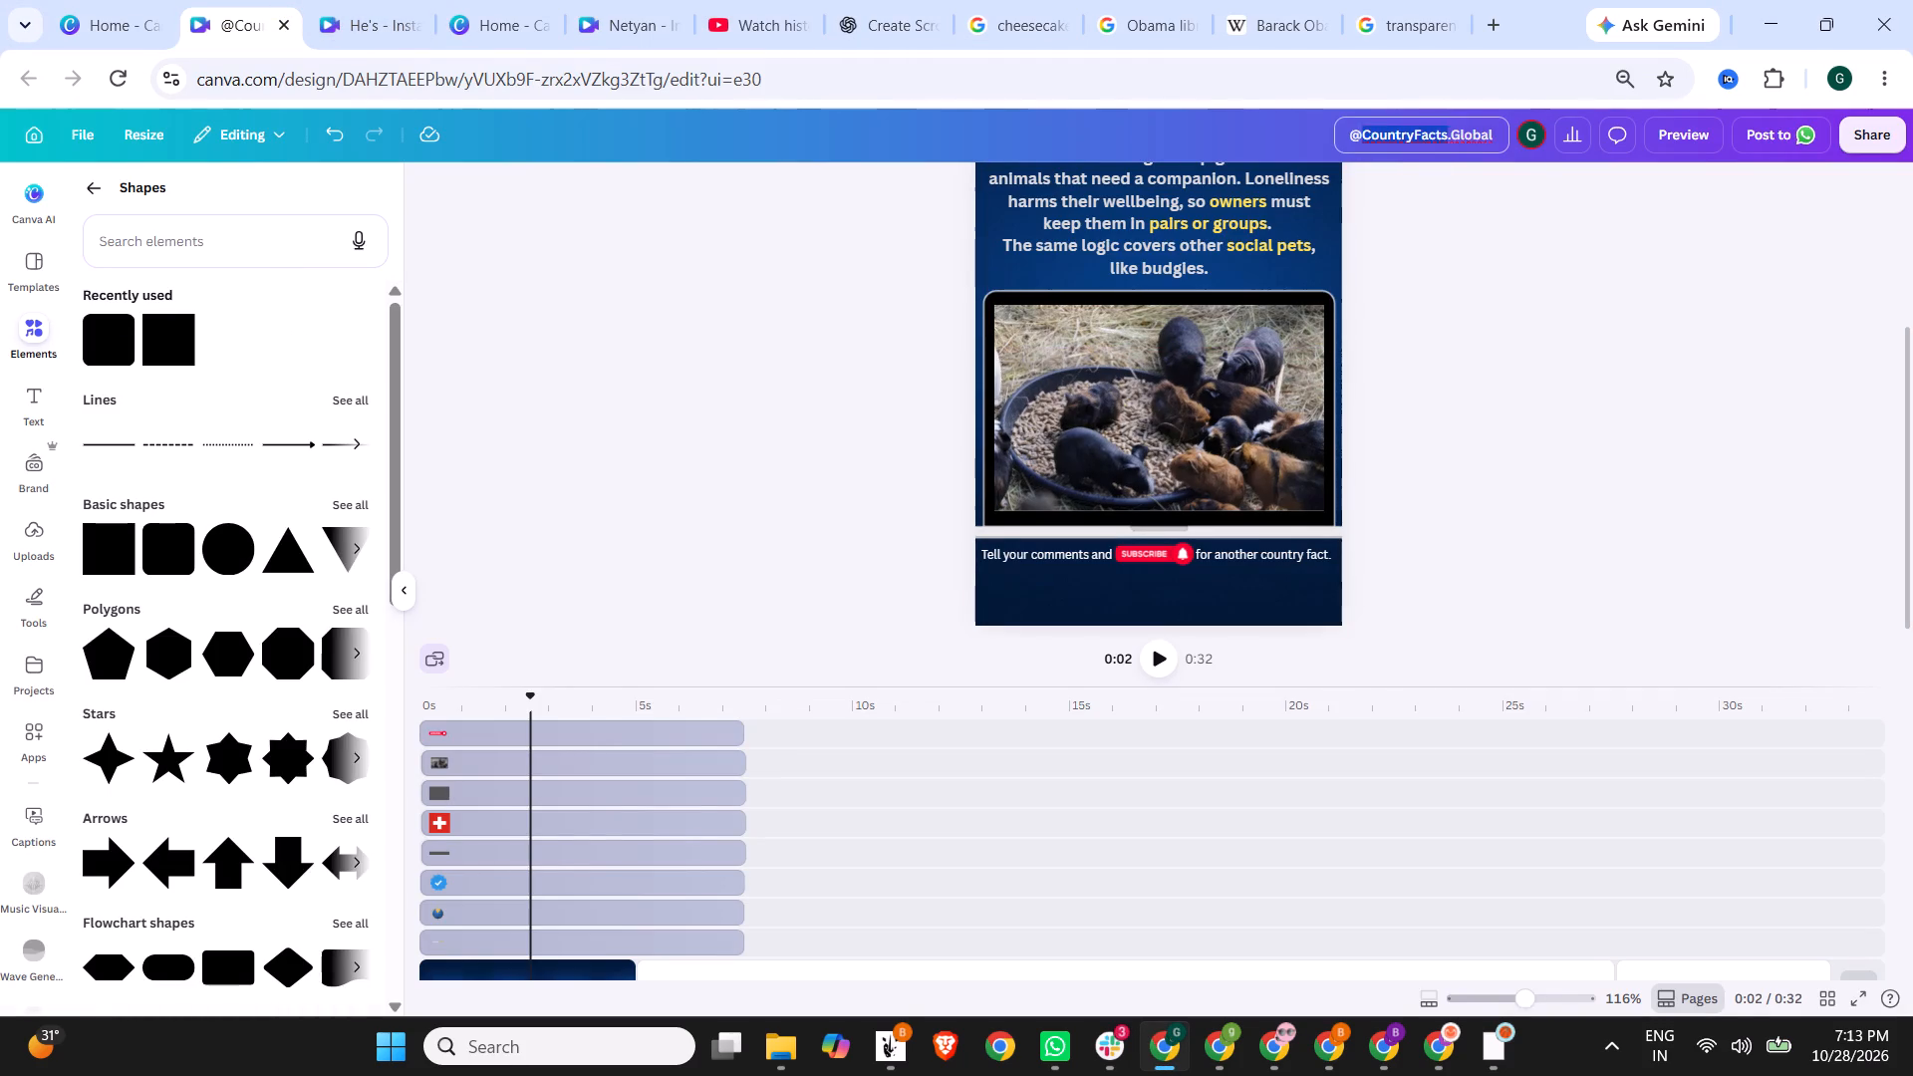
double_click(1419, 134)
triple_click(1419, 134)
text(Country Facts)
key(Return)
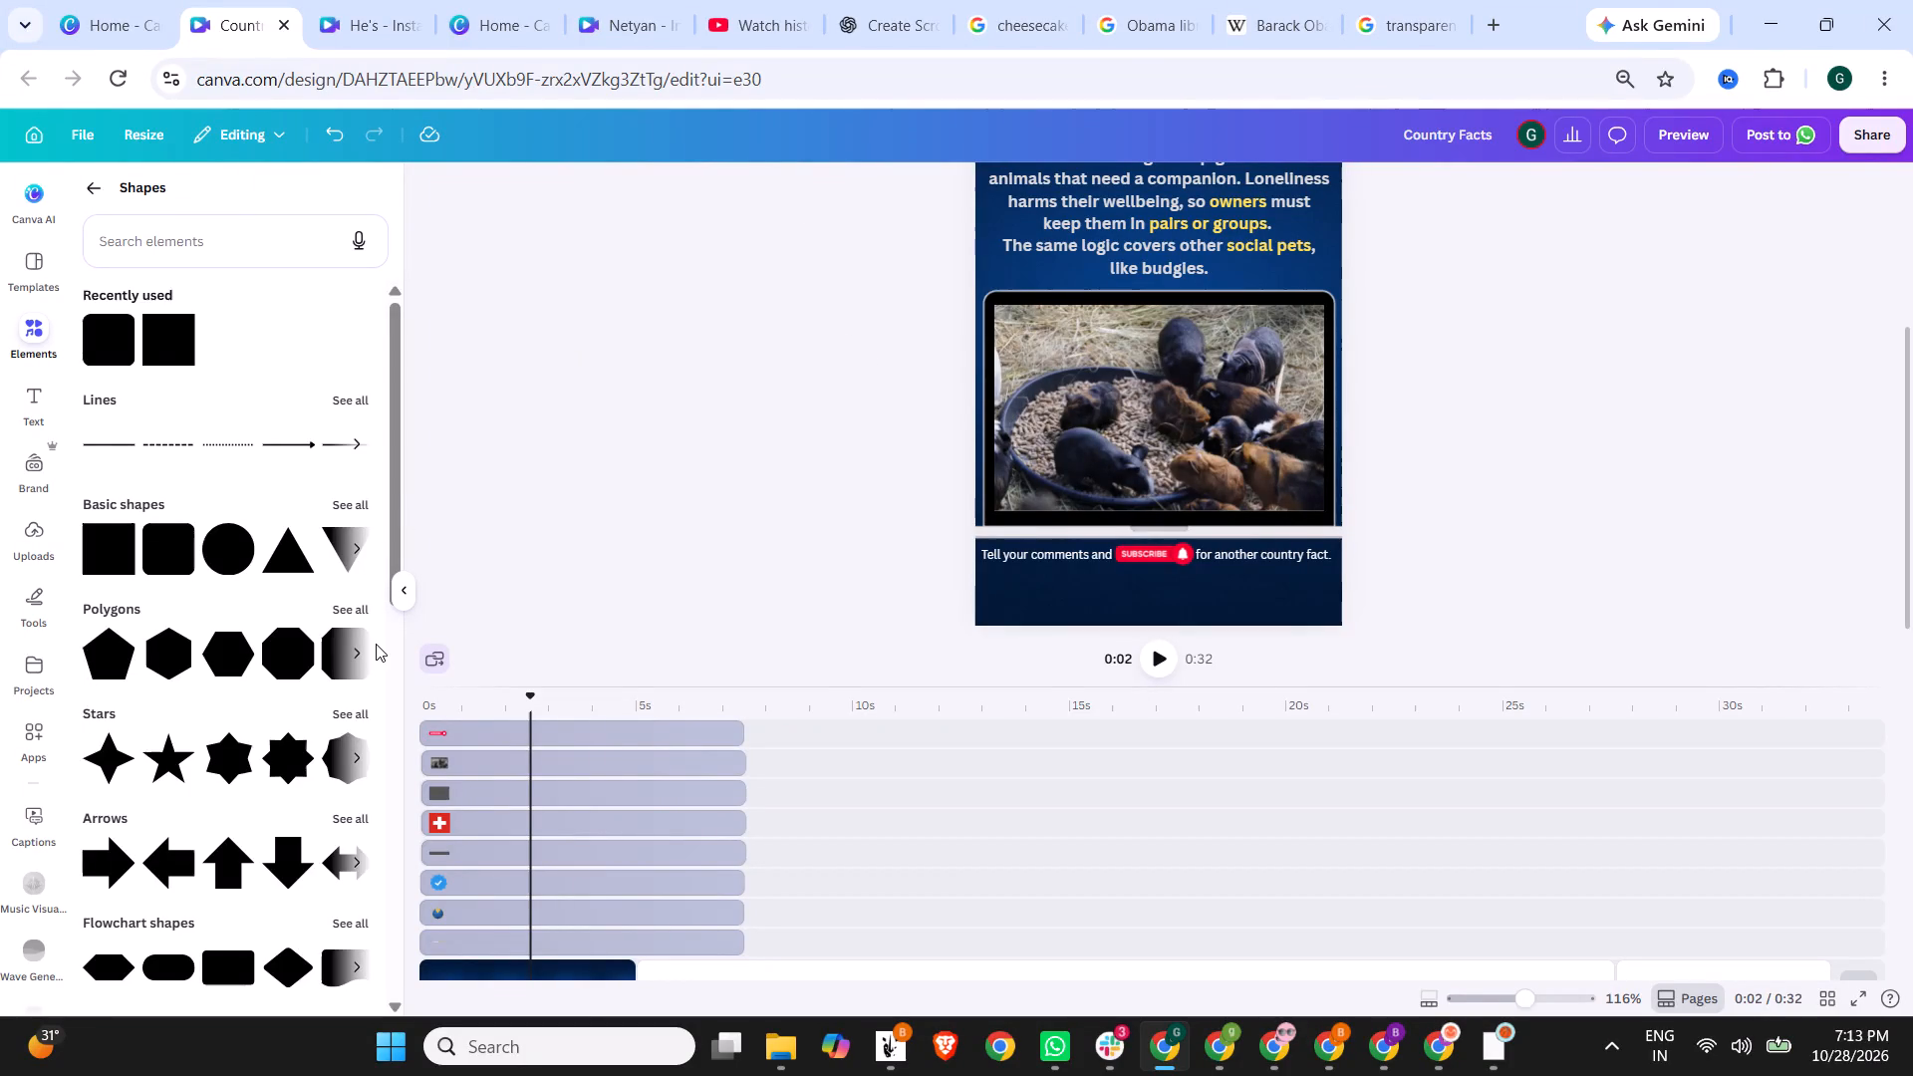
Upload the Dark Elves - Jimena Contreras track from the Downloads folder to the design's audio uploads.
click(37, 541)
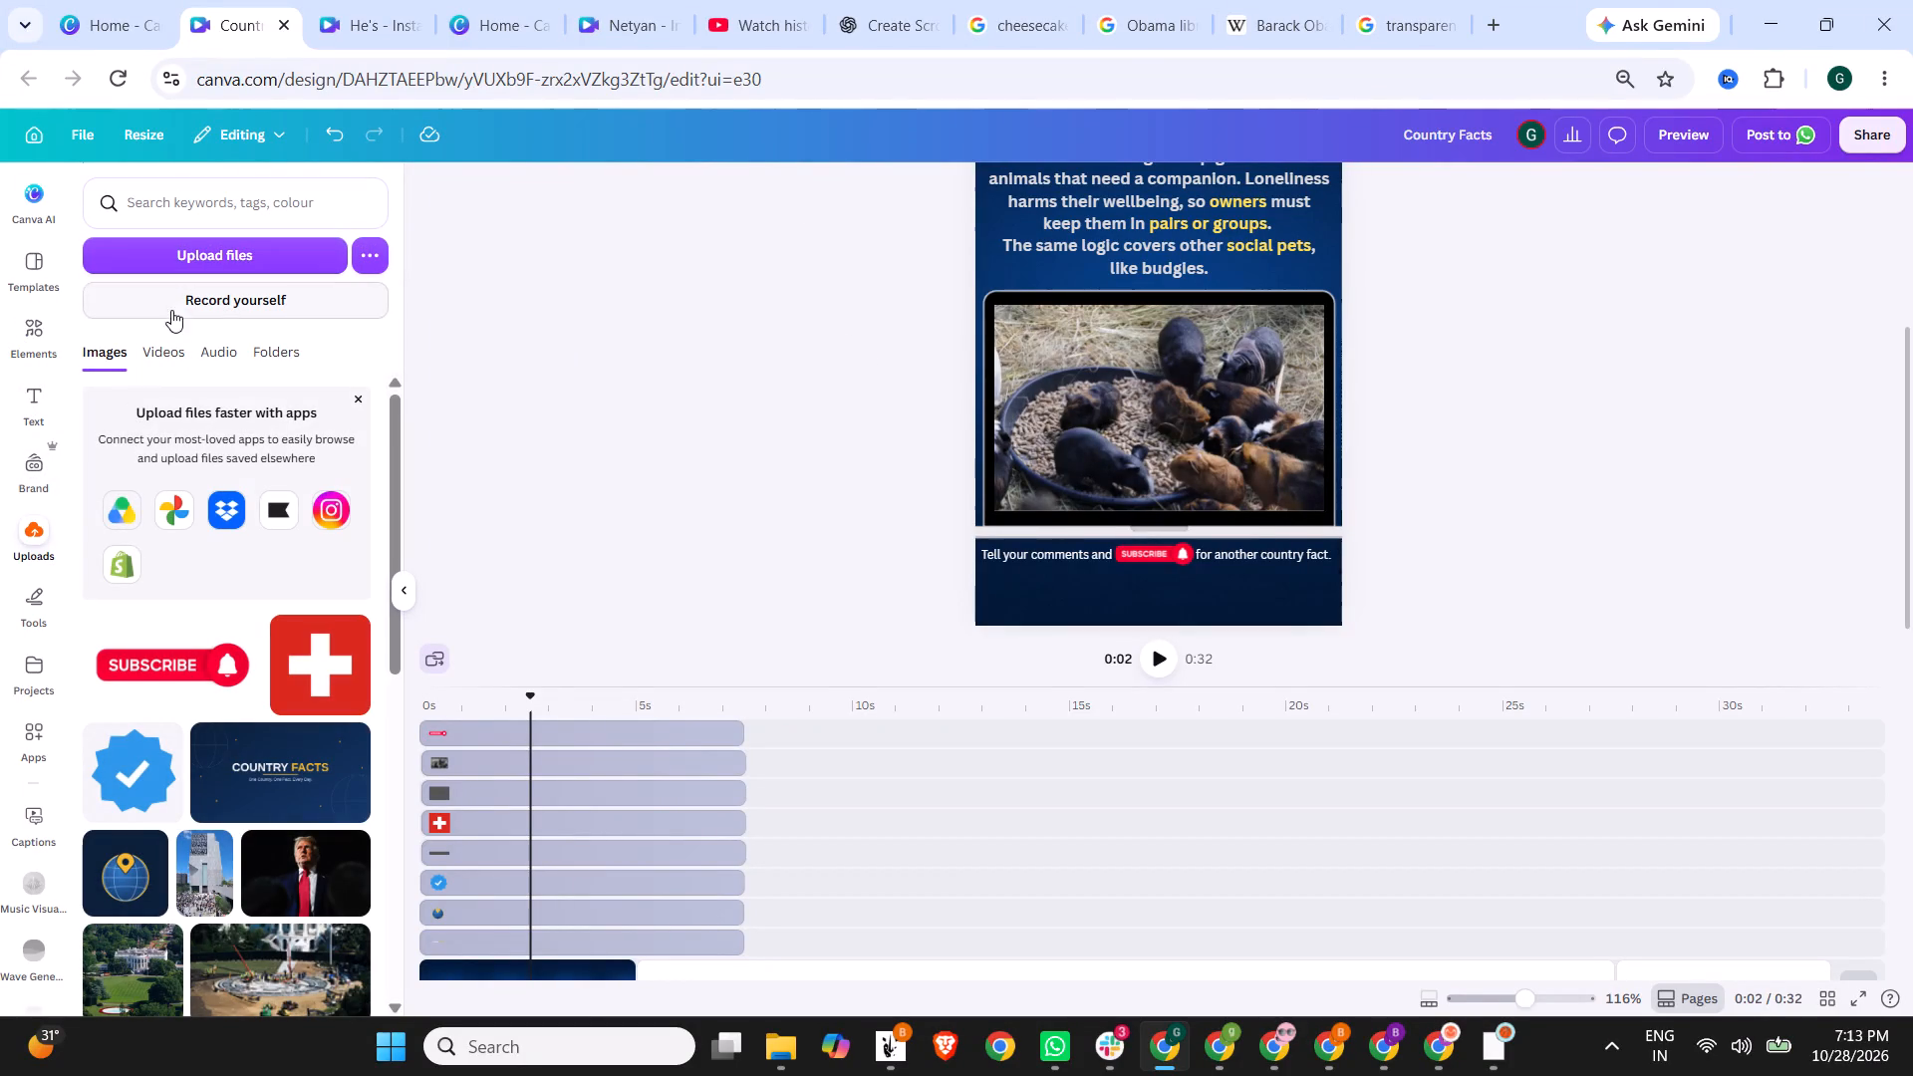
click(235, 347)
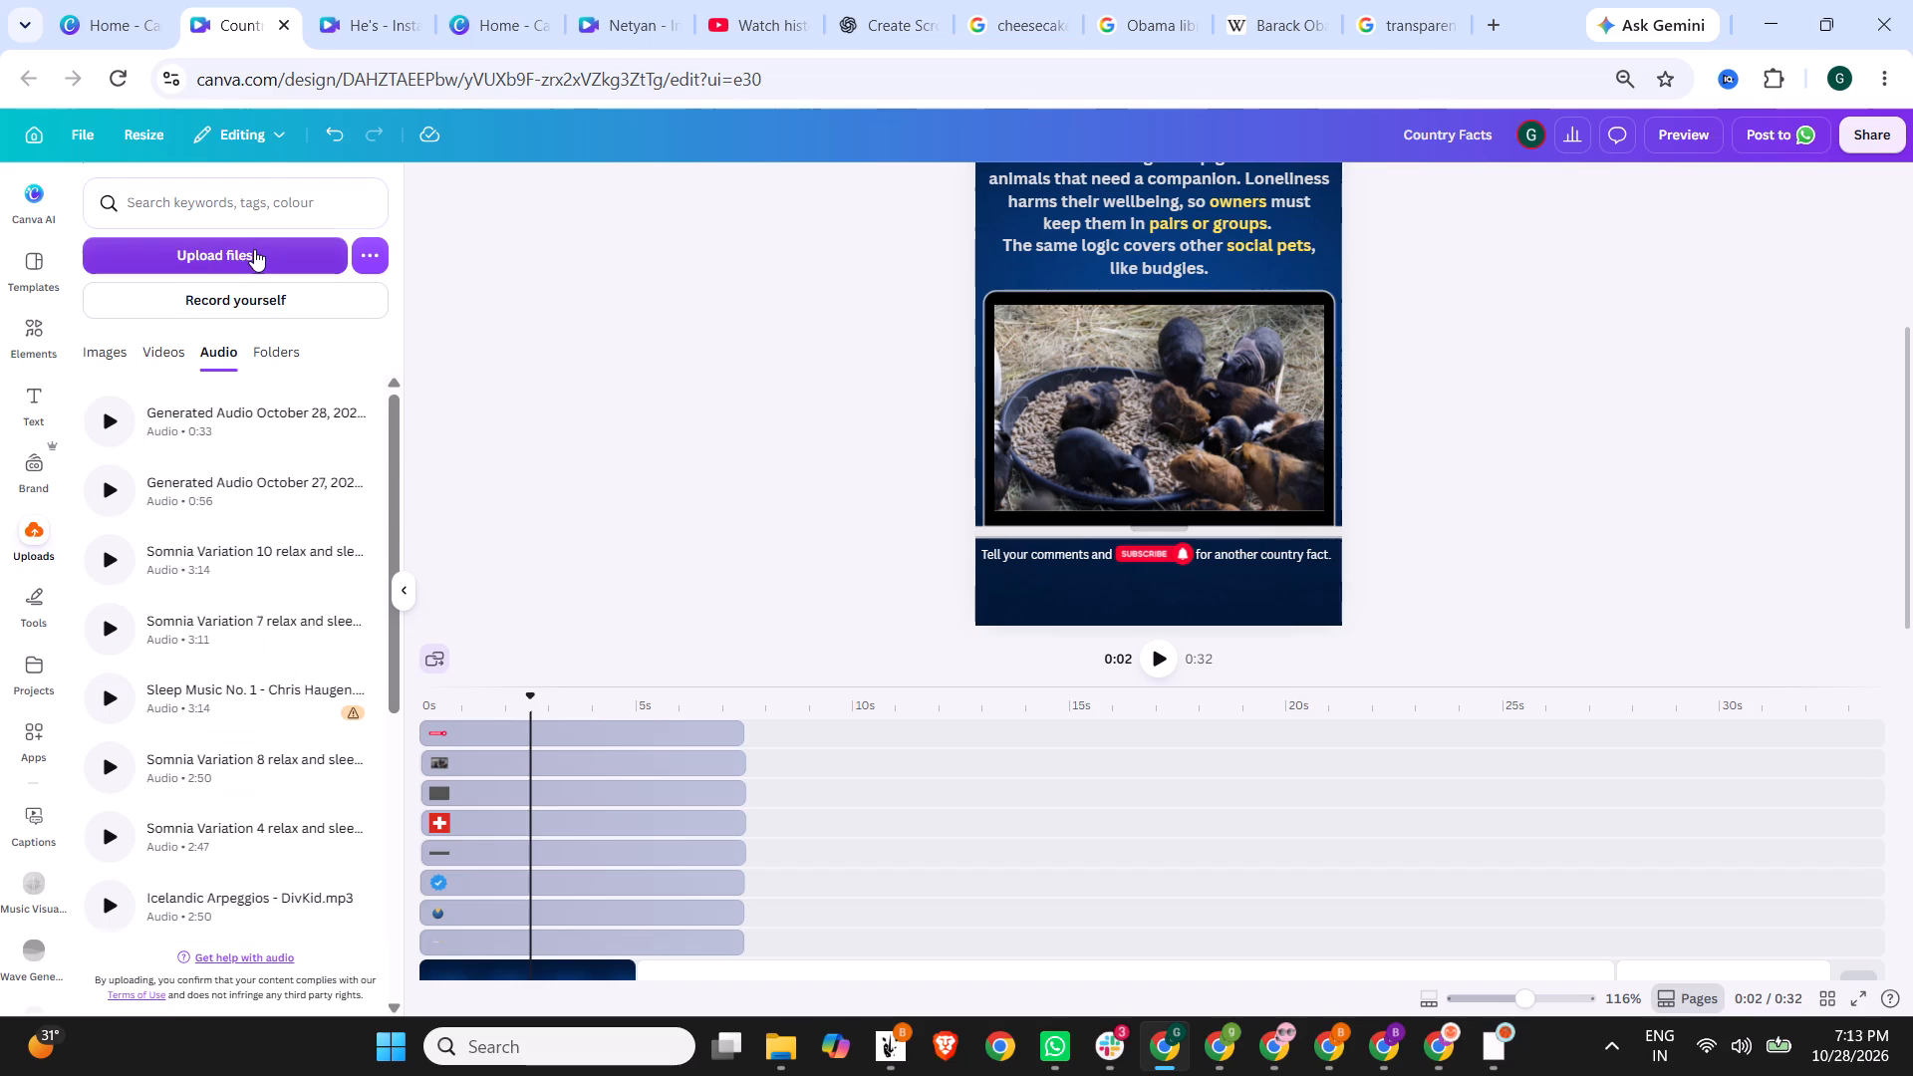
click(254, 250)
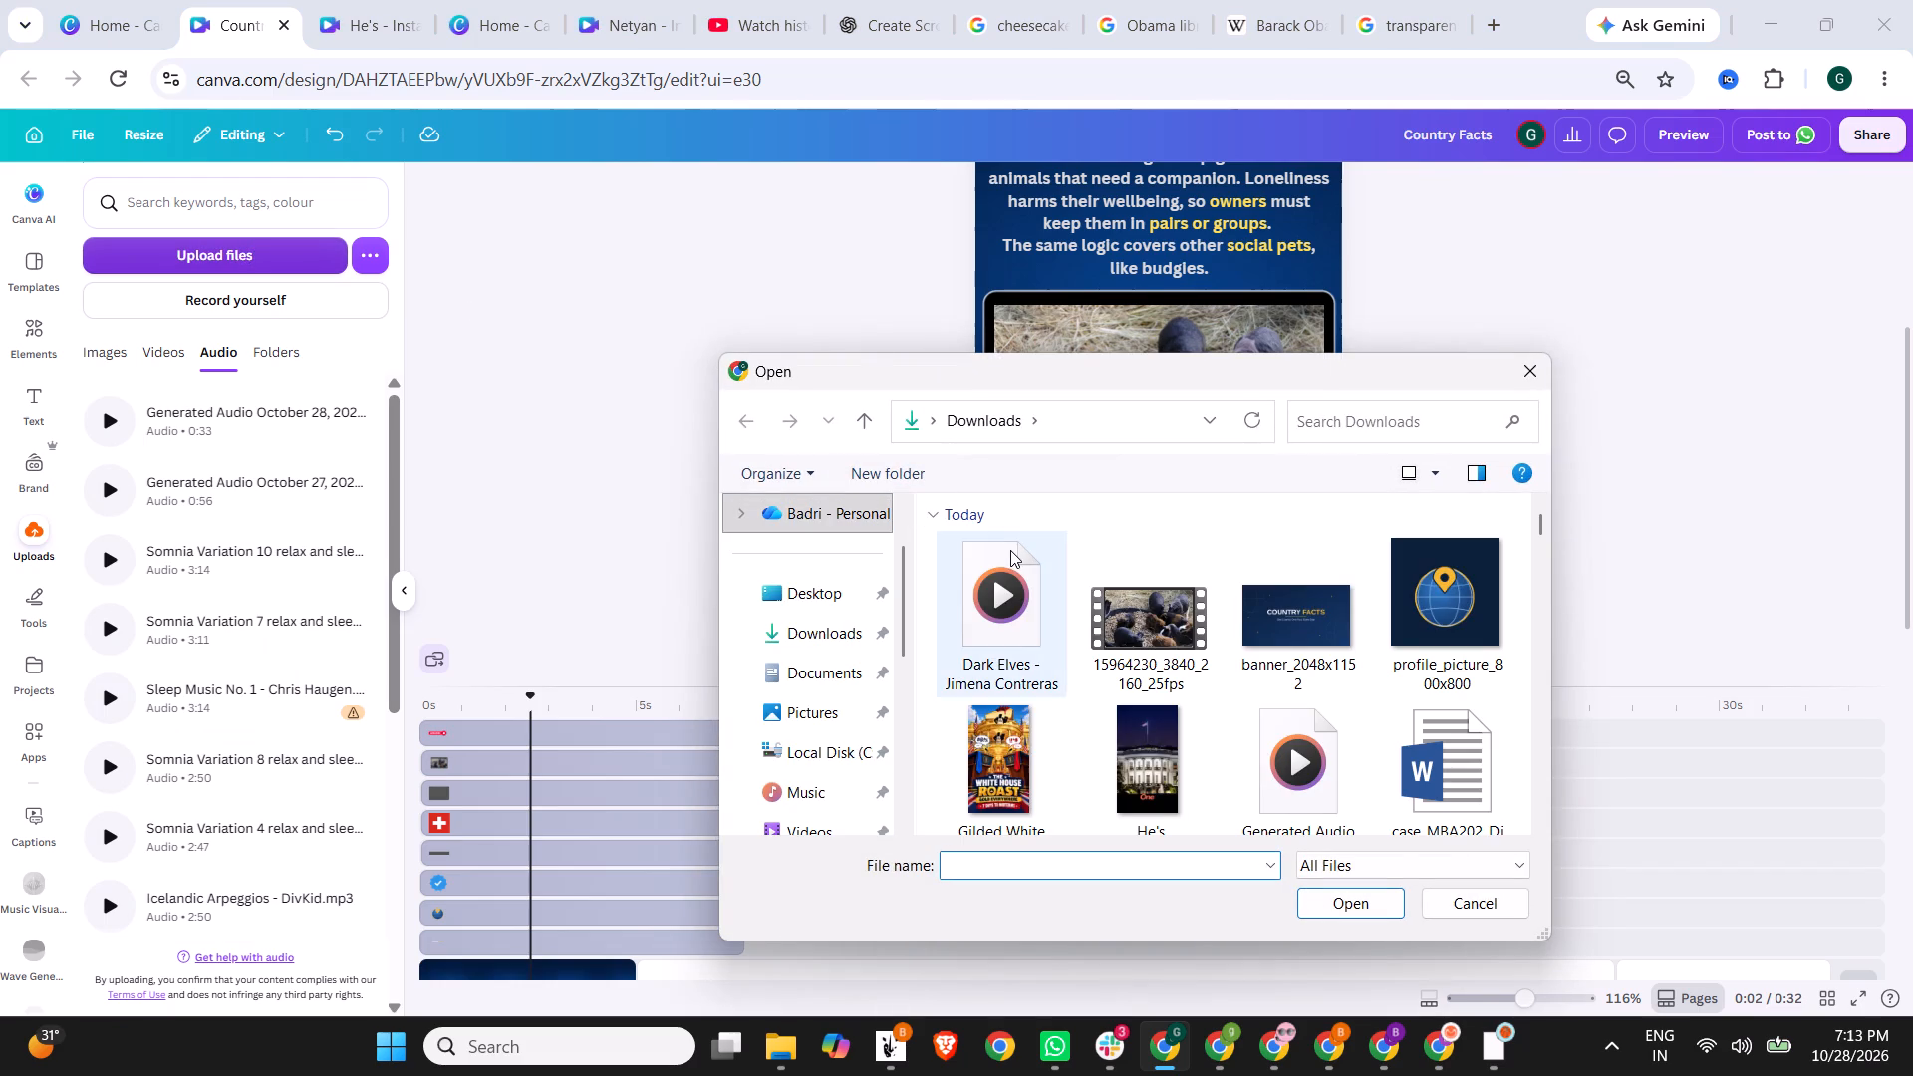
double_click(1010, 550)
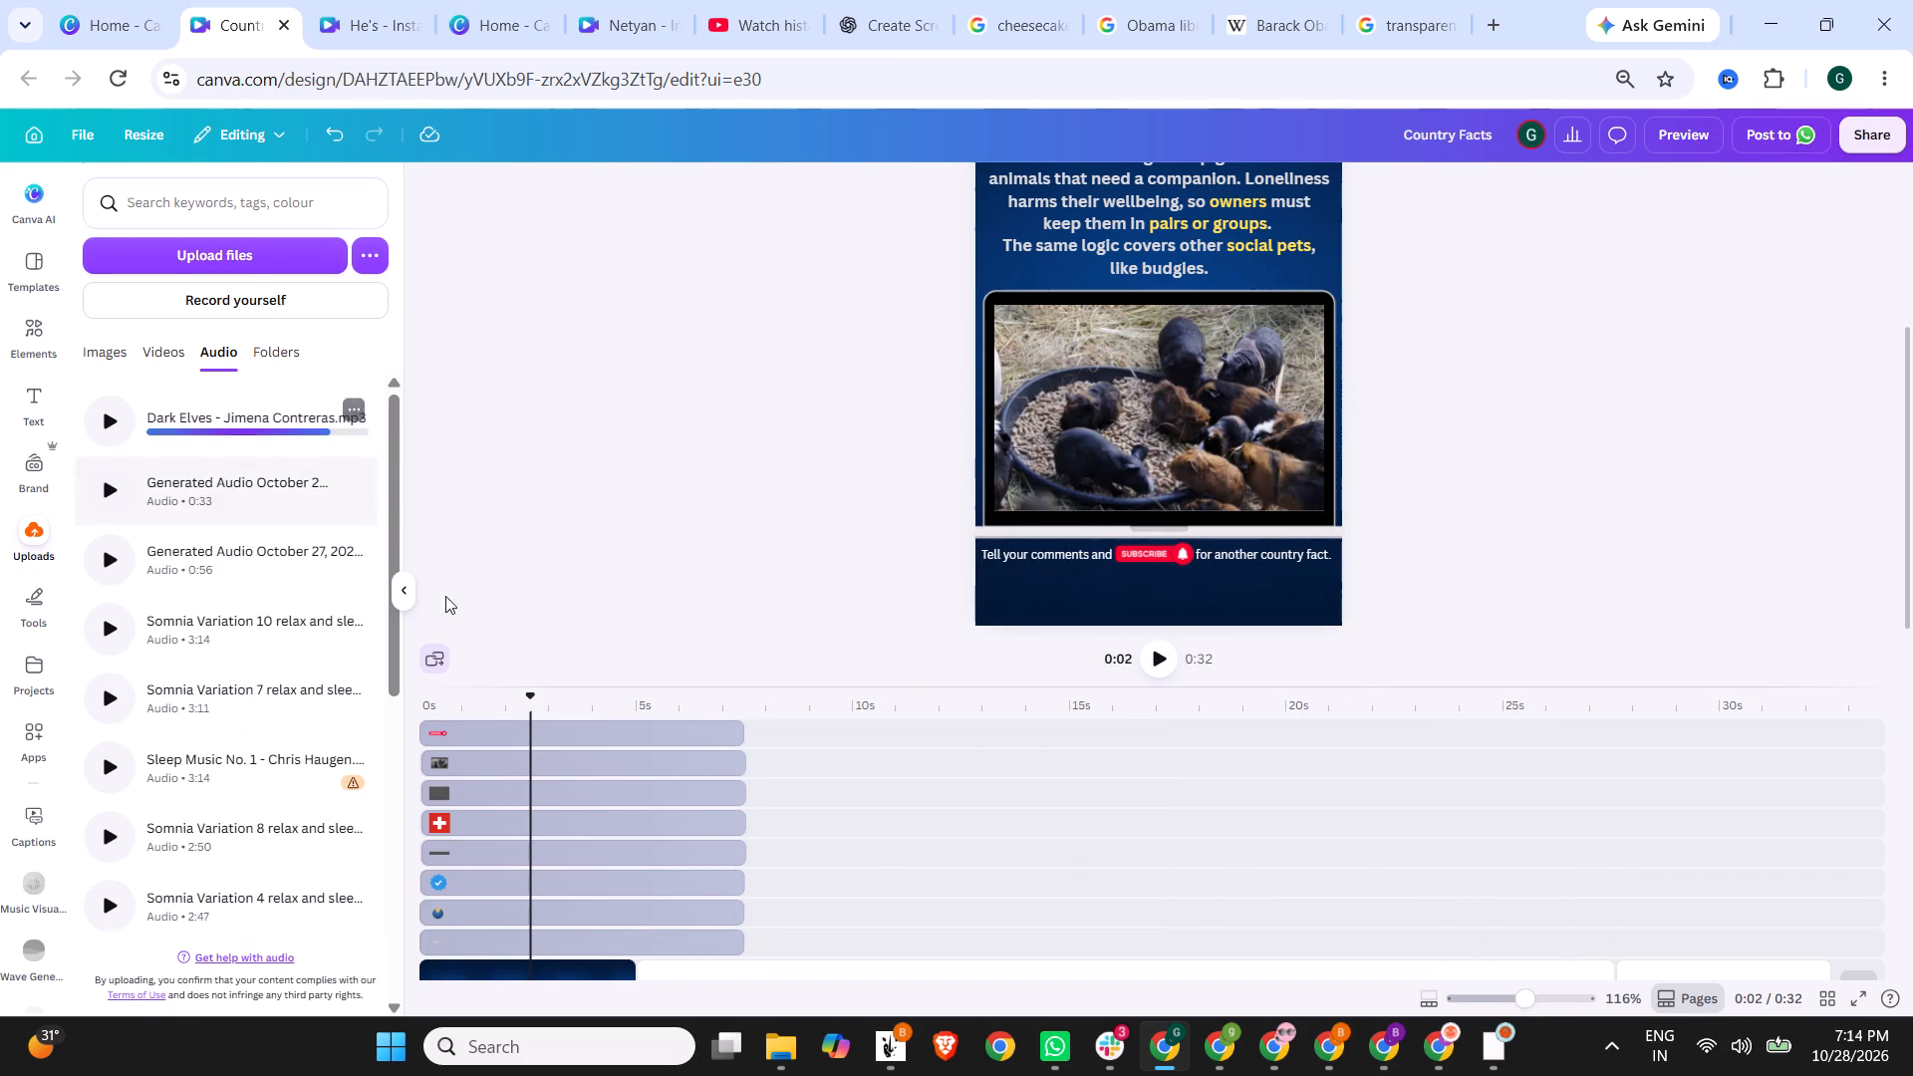
Add the uploaded Dark Elves track to the video's timeline as audio.
scroll(518, 683, down, 3)
scroll(579, 801, down, 3)
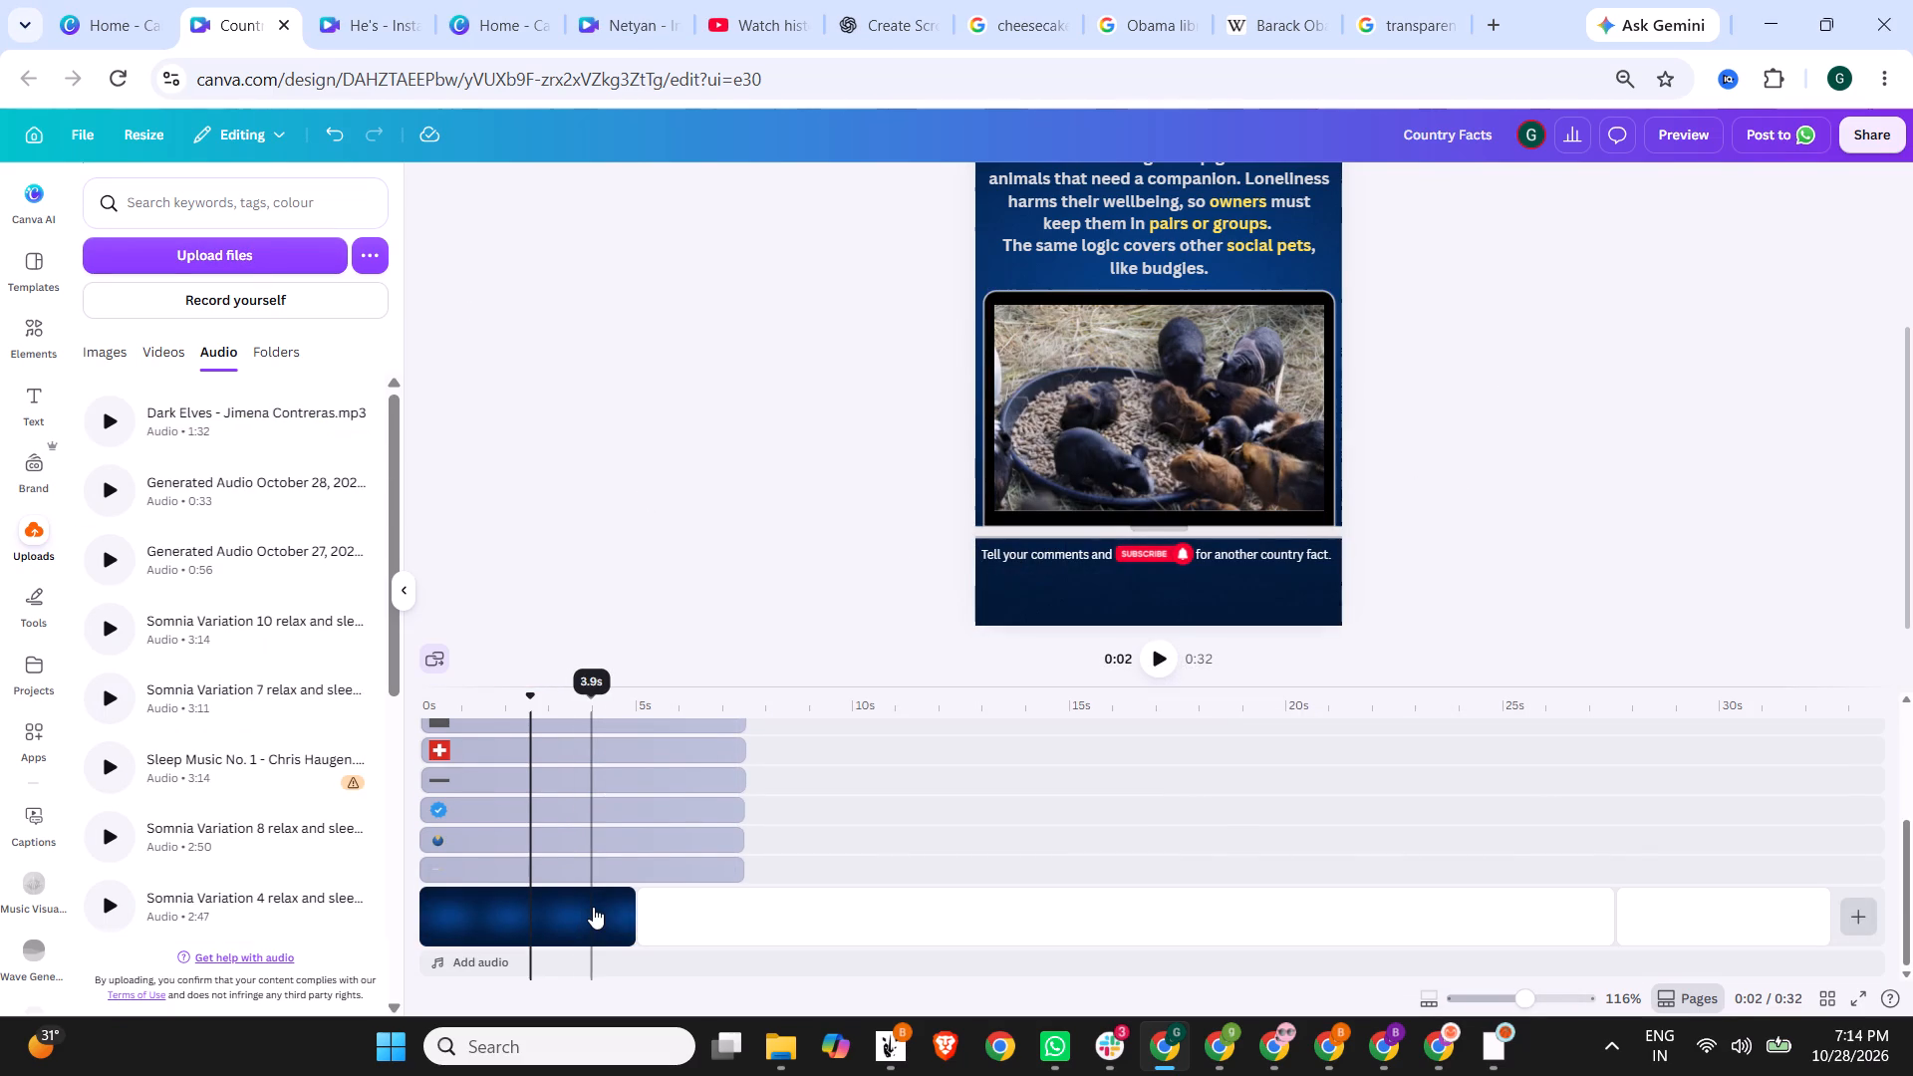
click(281, 432)
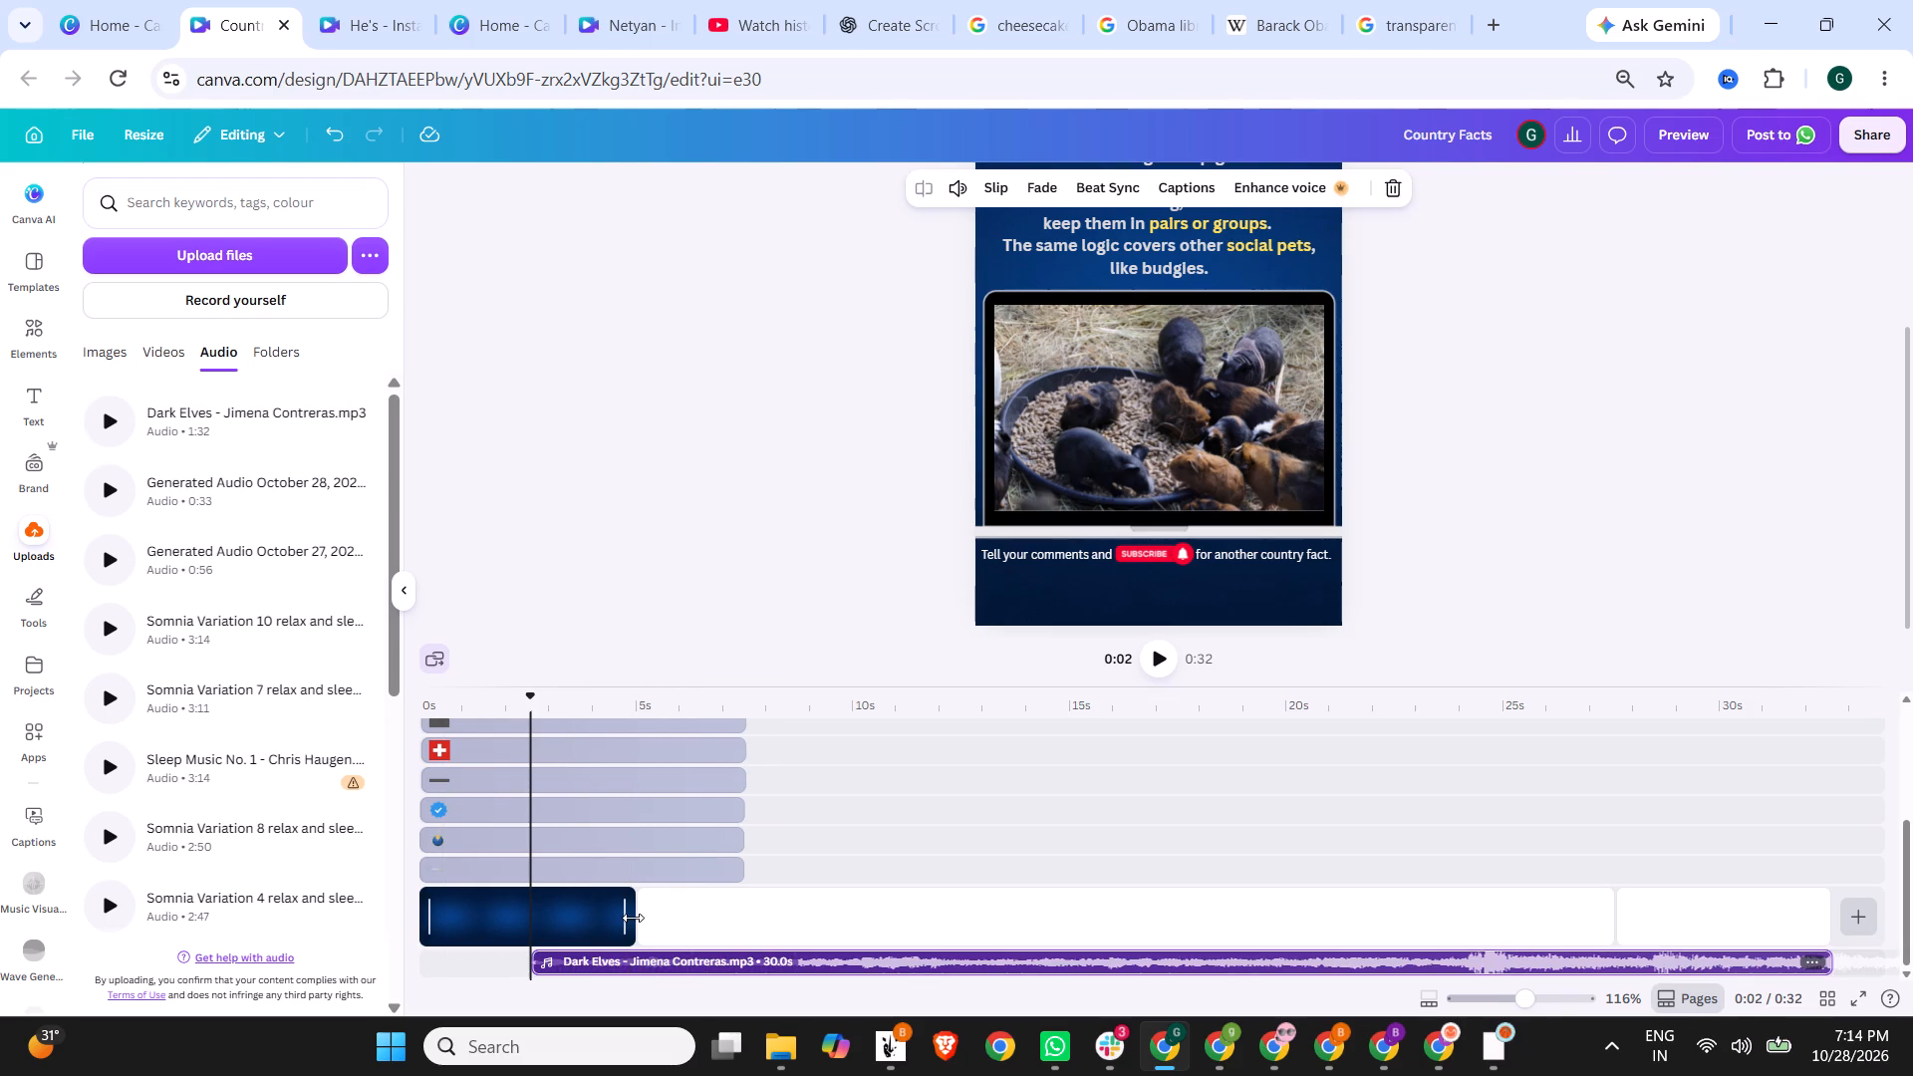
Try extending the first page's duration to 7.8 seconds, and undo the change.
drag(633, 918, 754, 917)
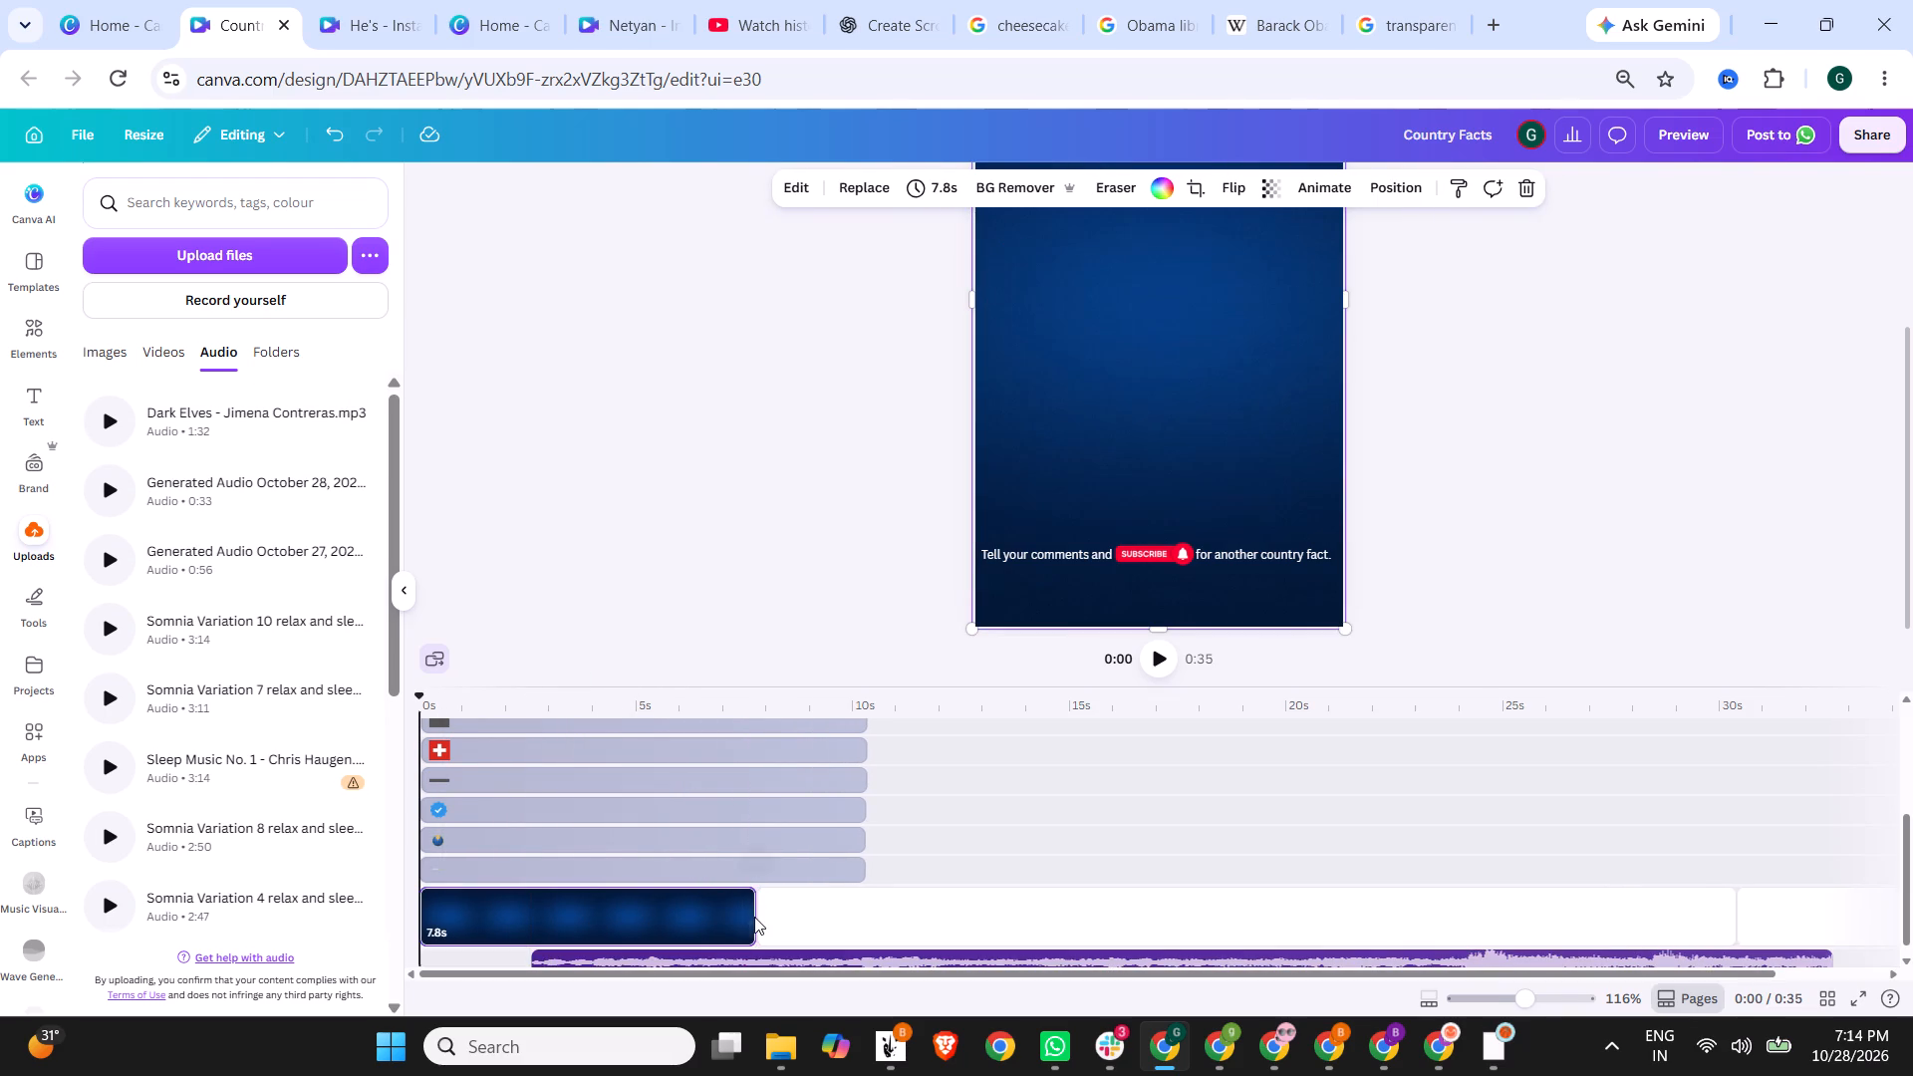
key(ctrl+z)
Move the Dark Elves audio clip on the timeline so it starts at 0.0 s.
click(759, 966)
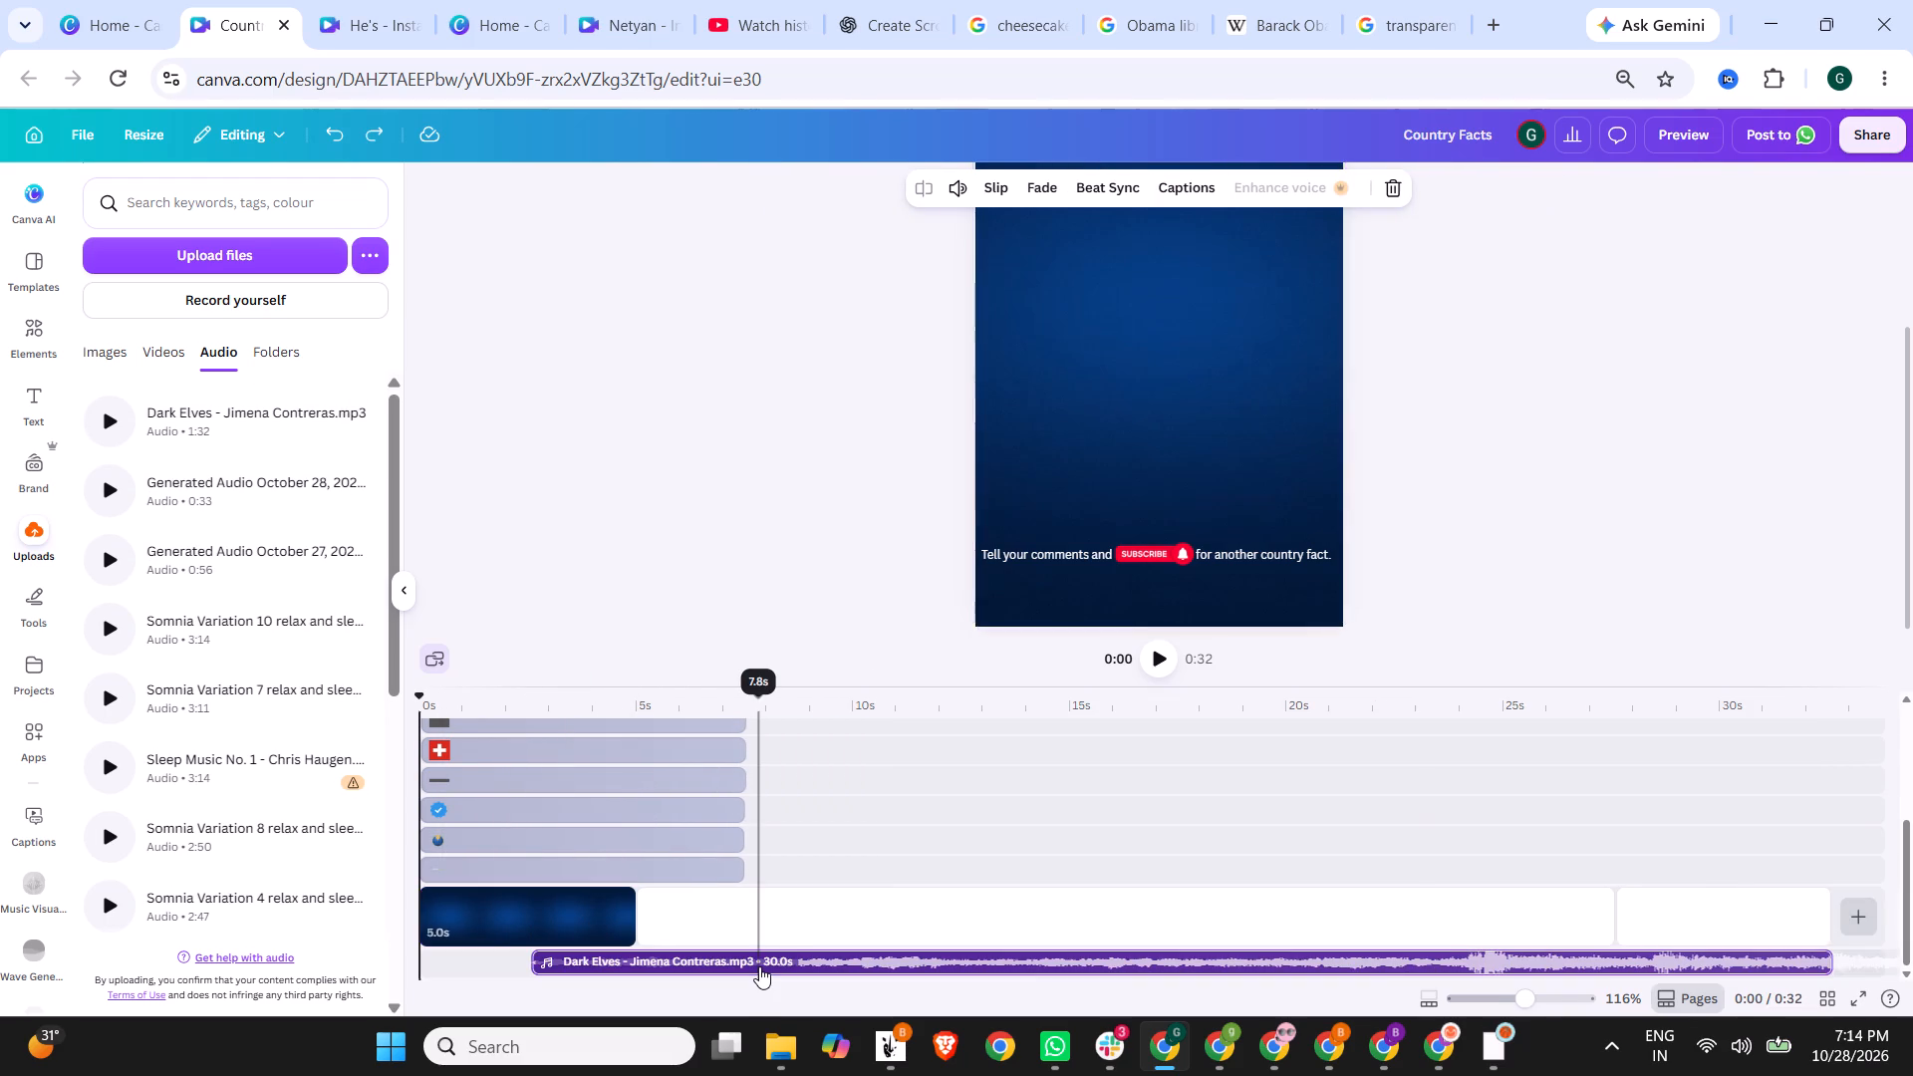
drag(759, 966, 655, 964)
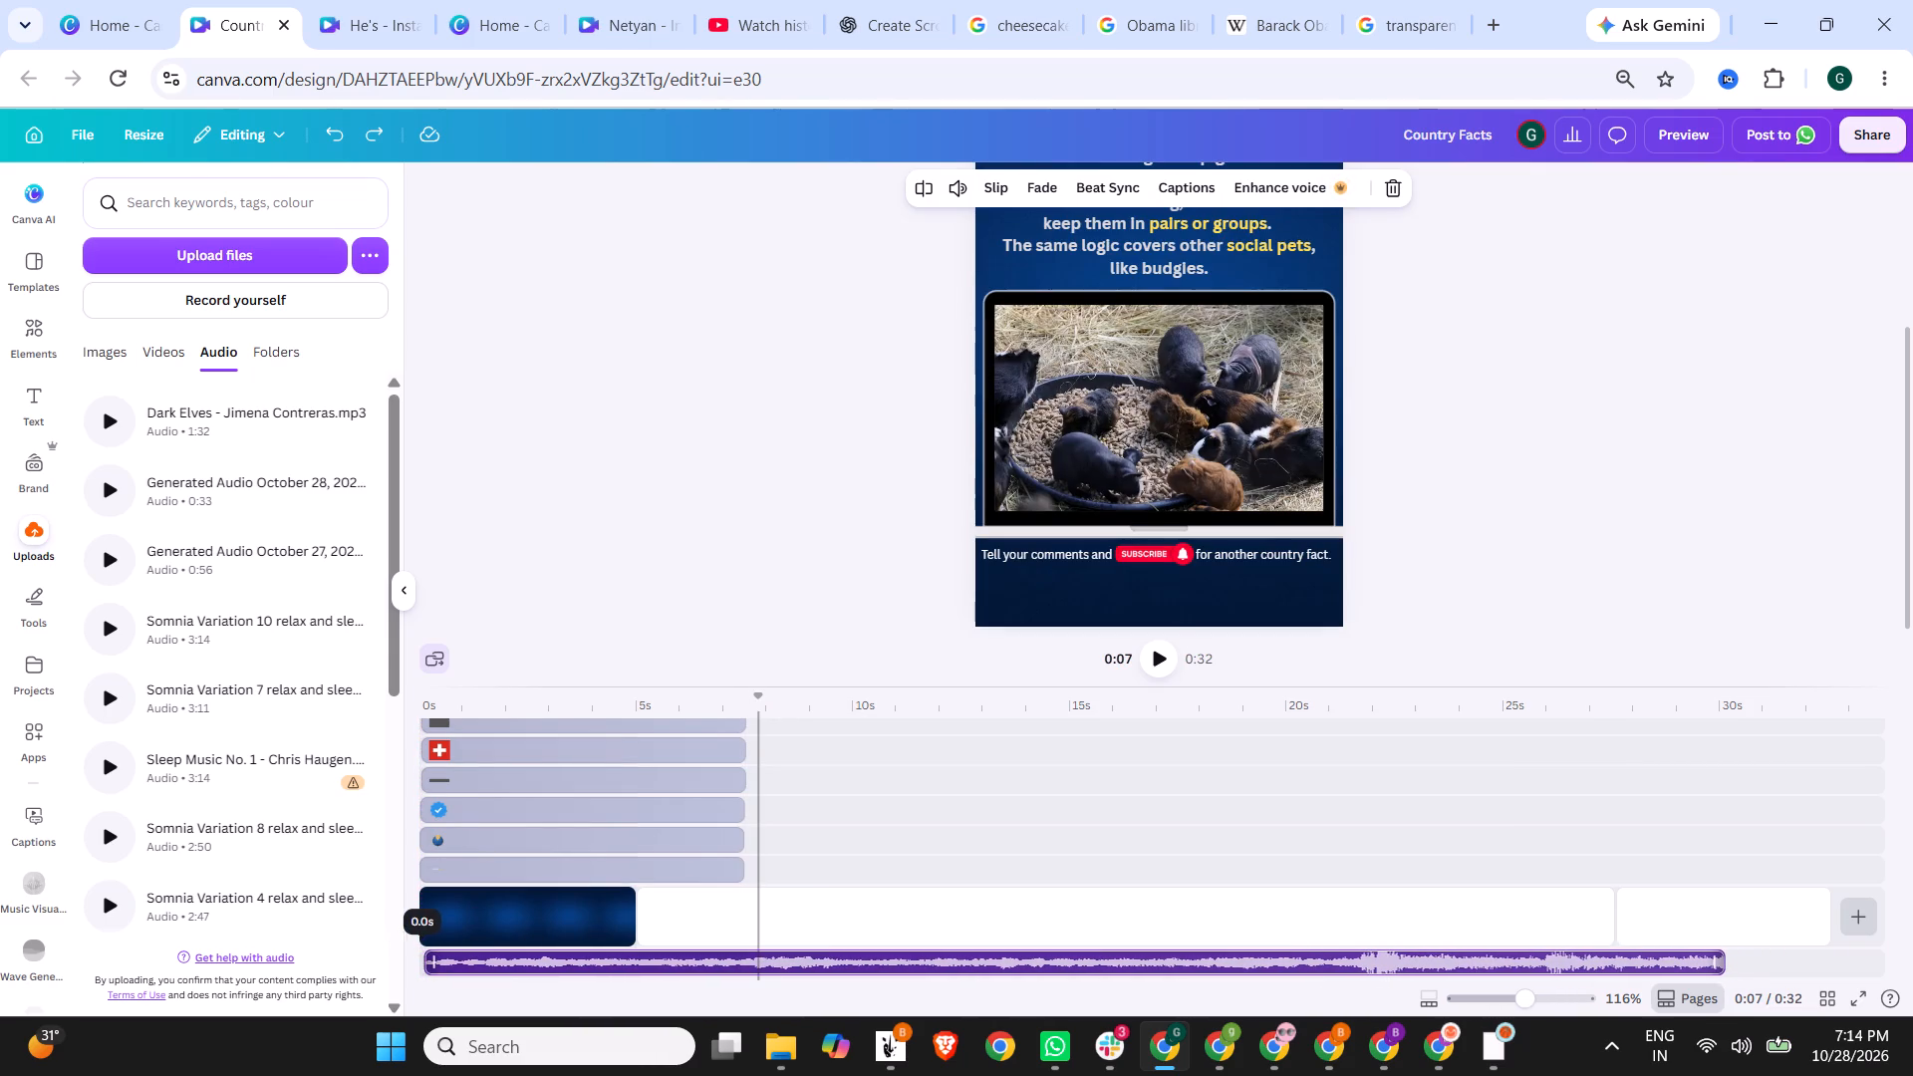
drag(655, 964, 650, 965)
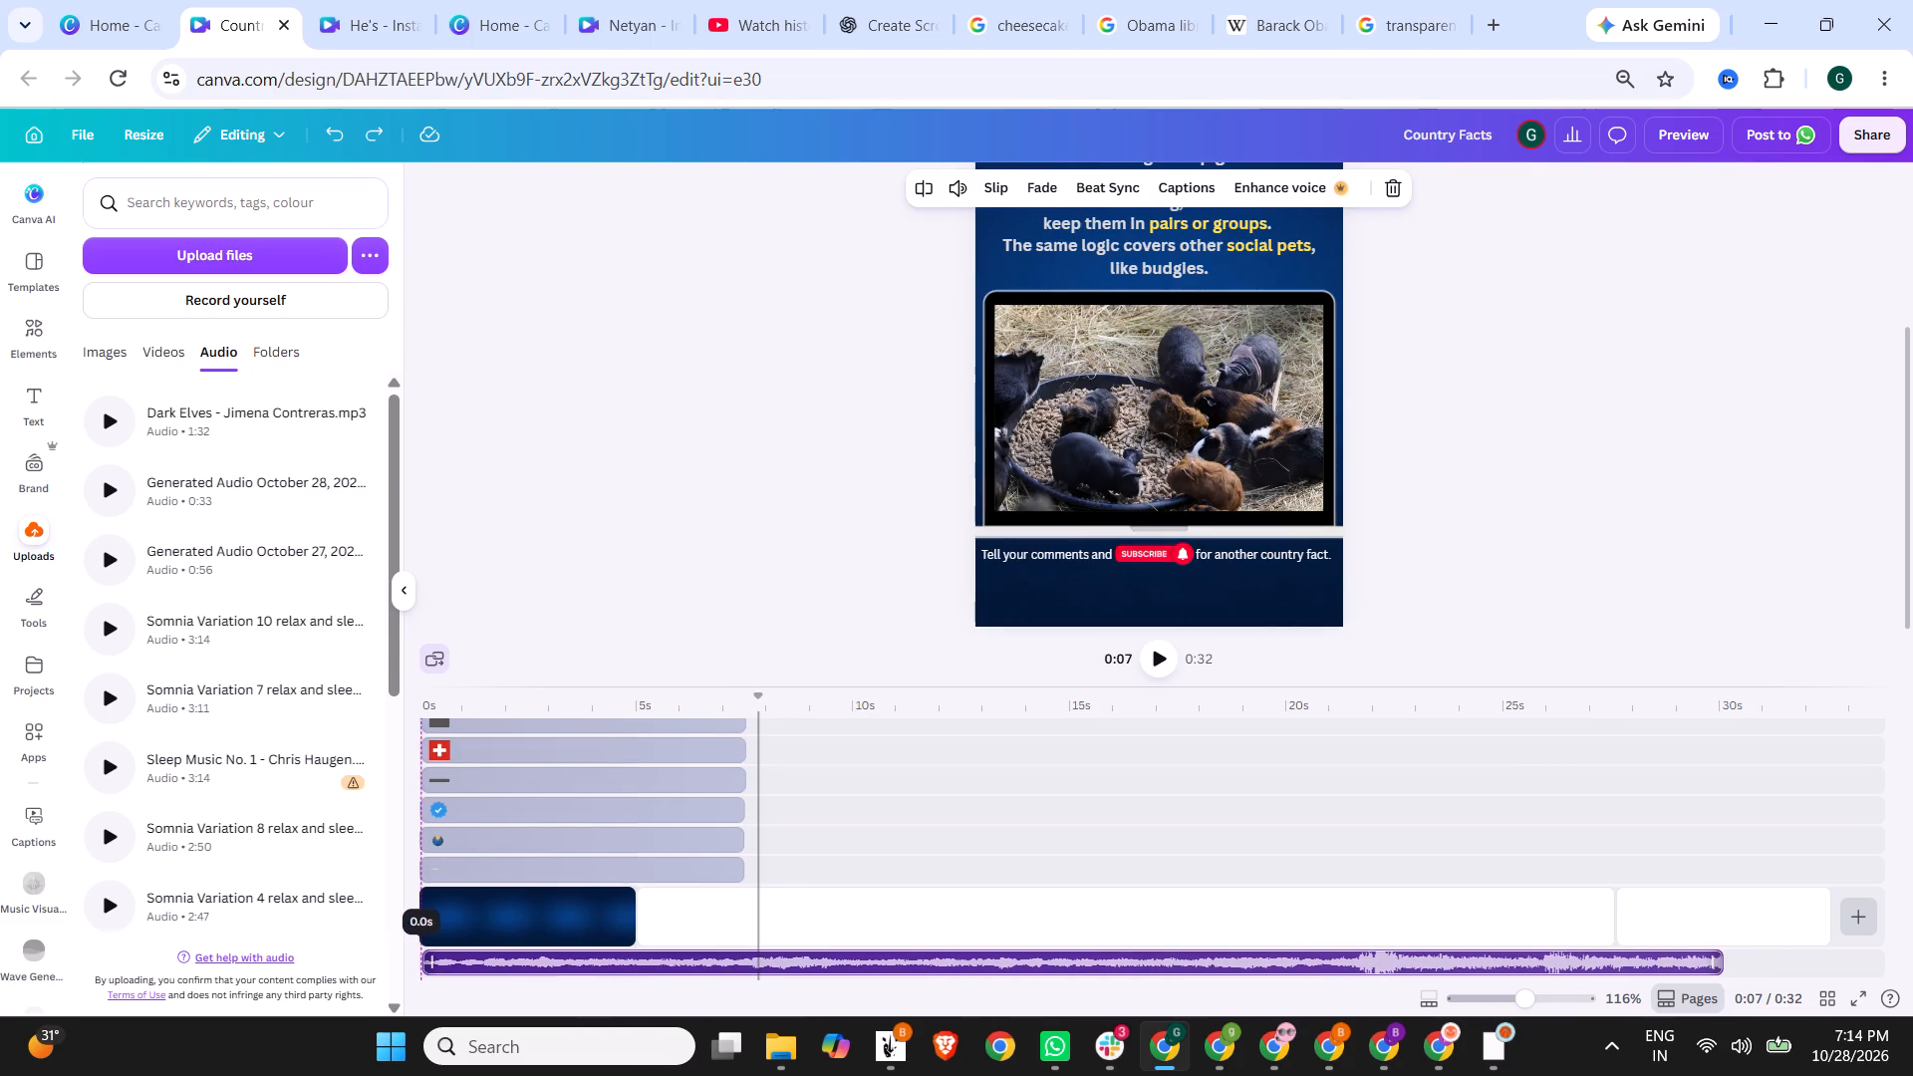
Delete the two blank pages that follow the first page in the video timeline.
drag(650, 965, 651, 965)
click(832, 931)
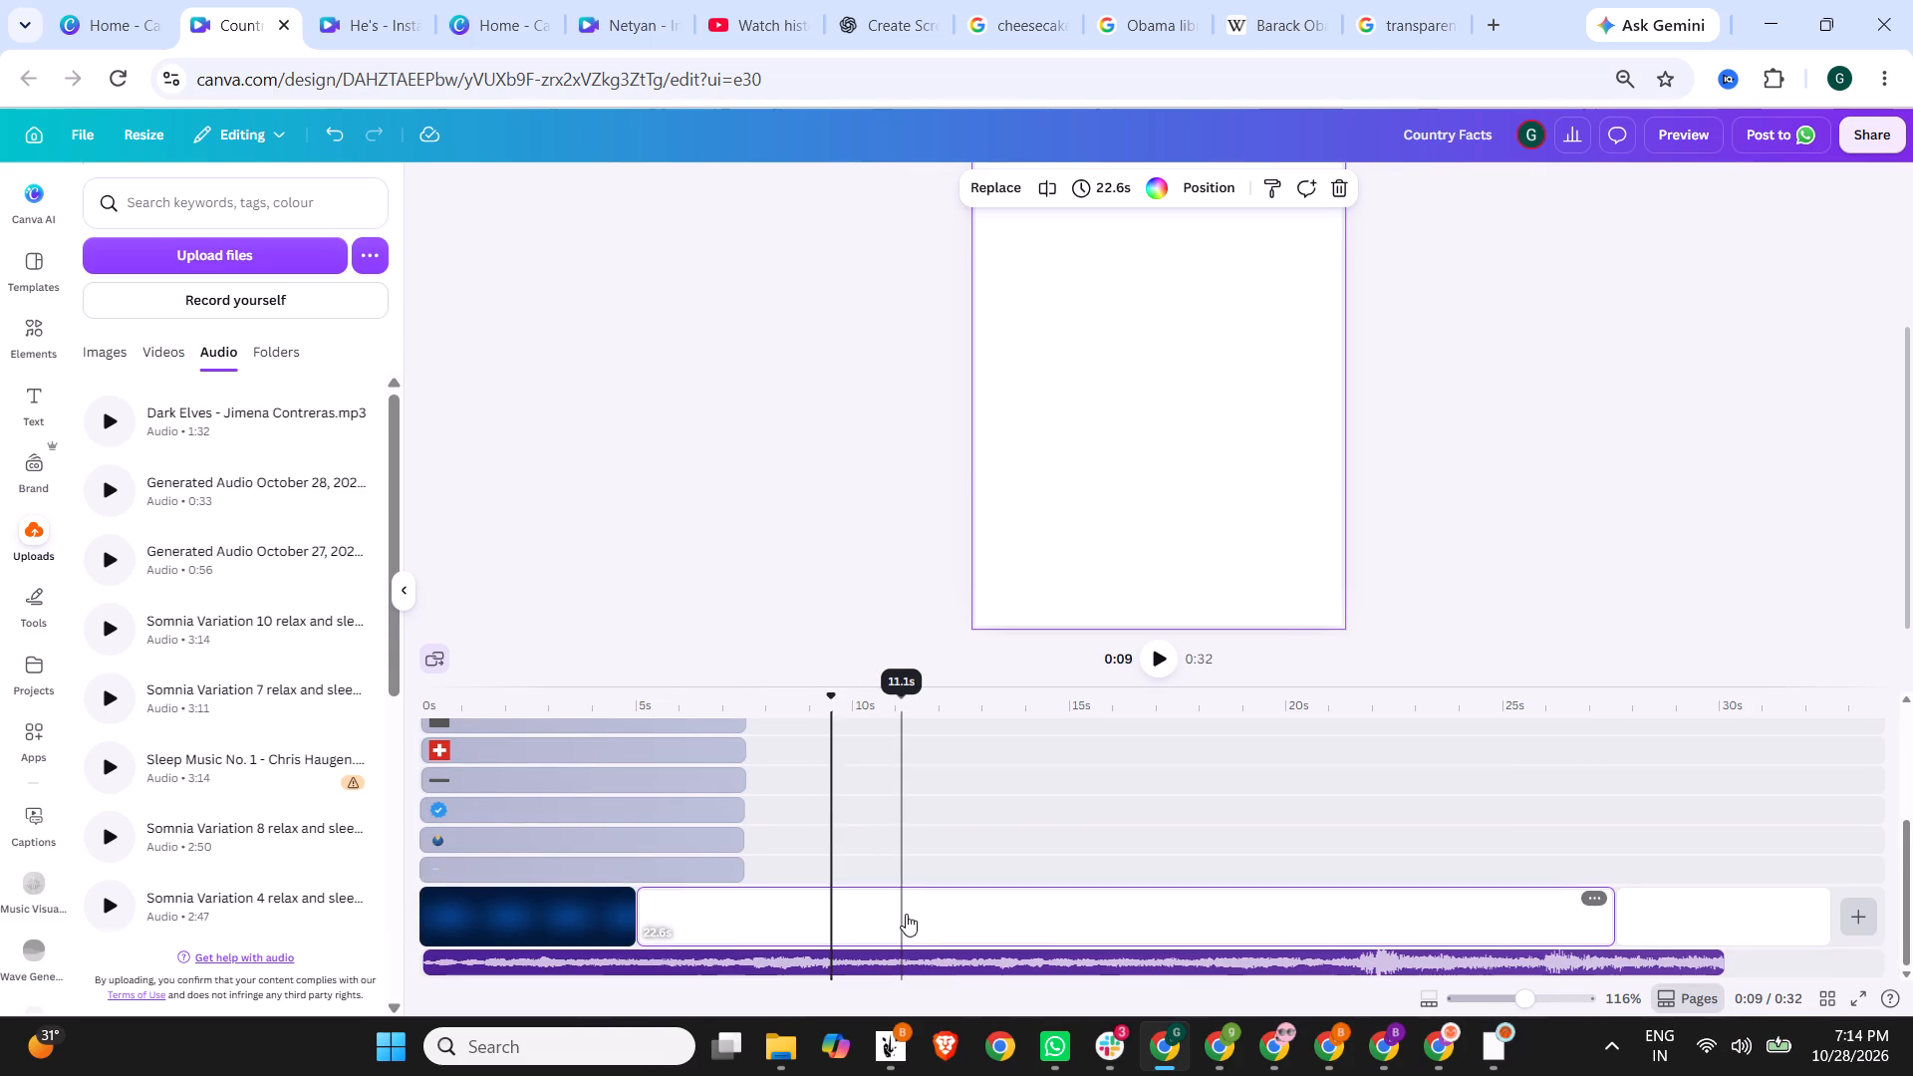
drag(906, 914, 1118, 919)
click(1770, 903)
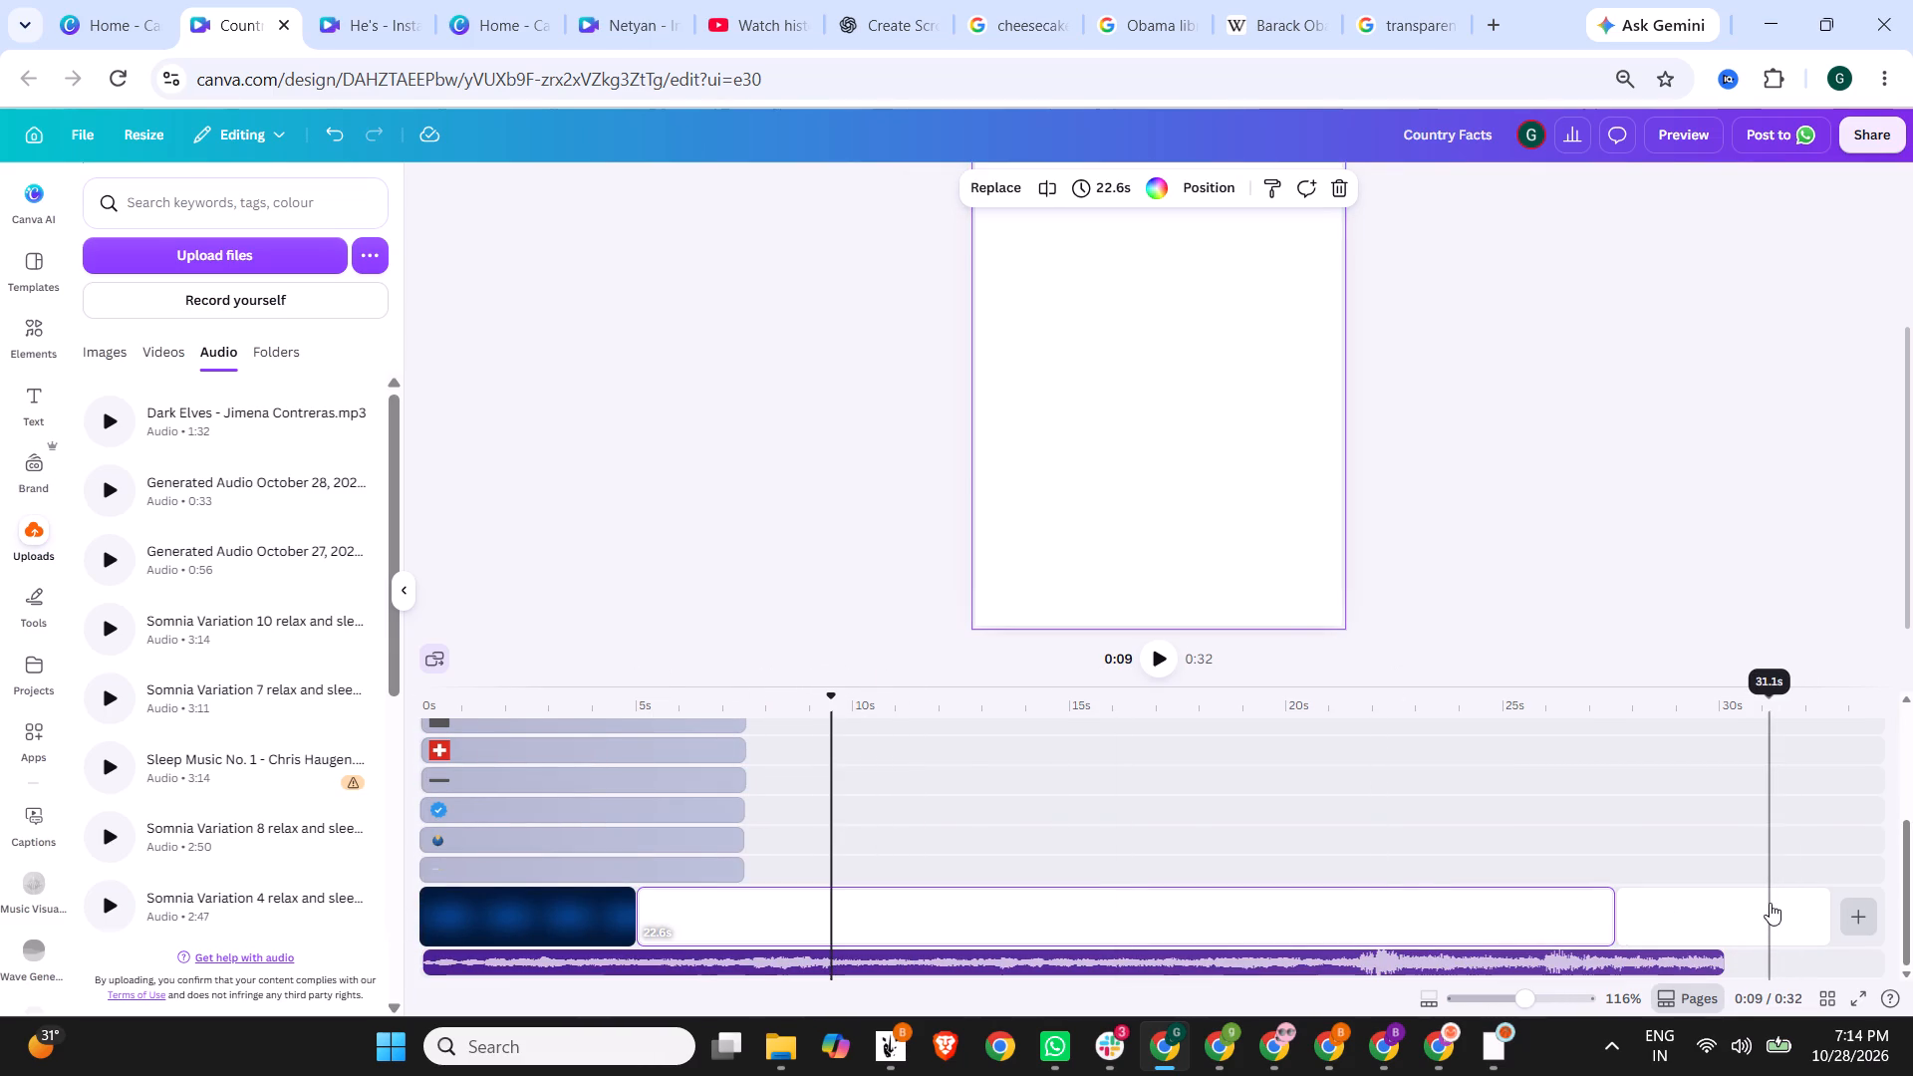
key(Delete)
click(1498, 912)
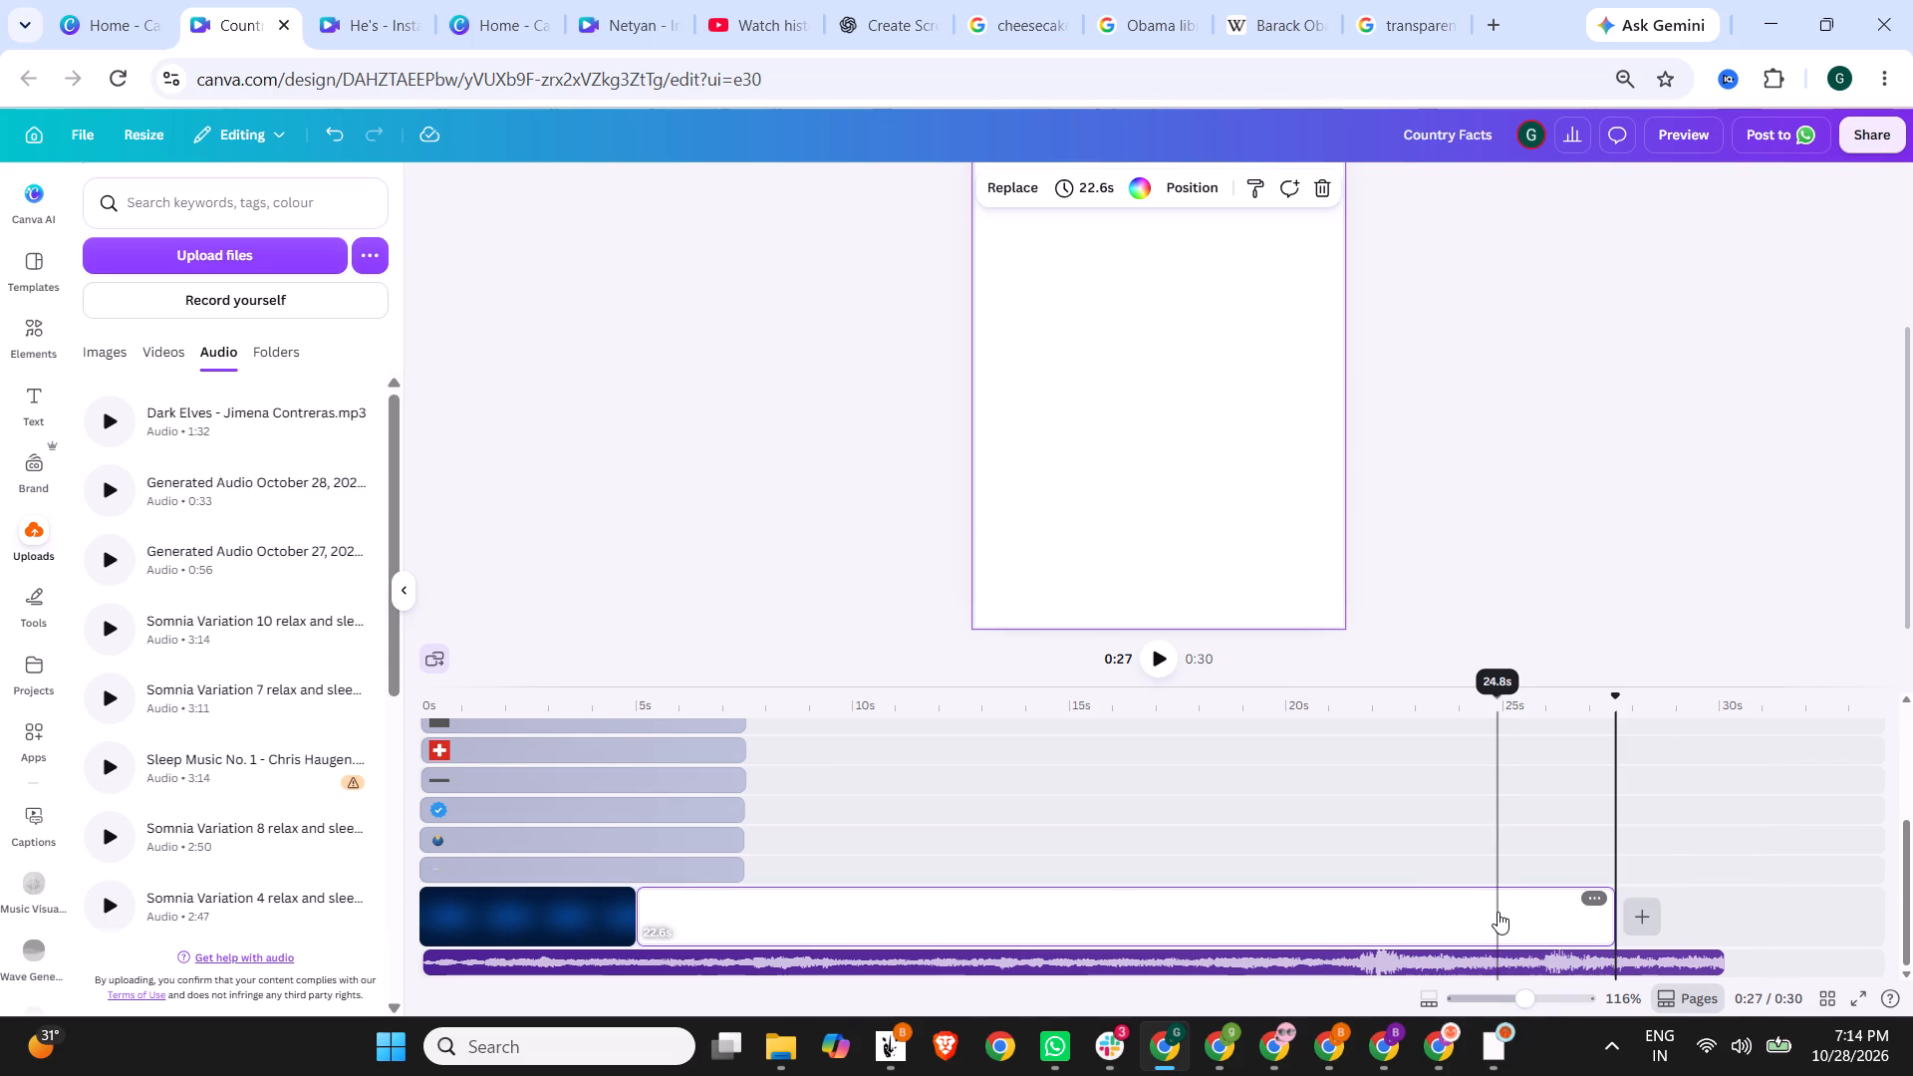
key(Delete)
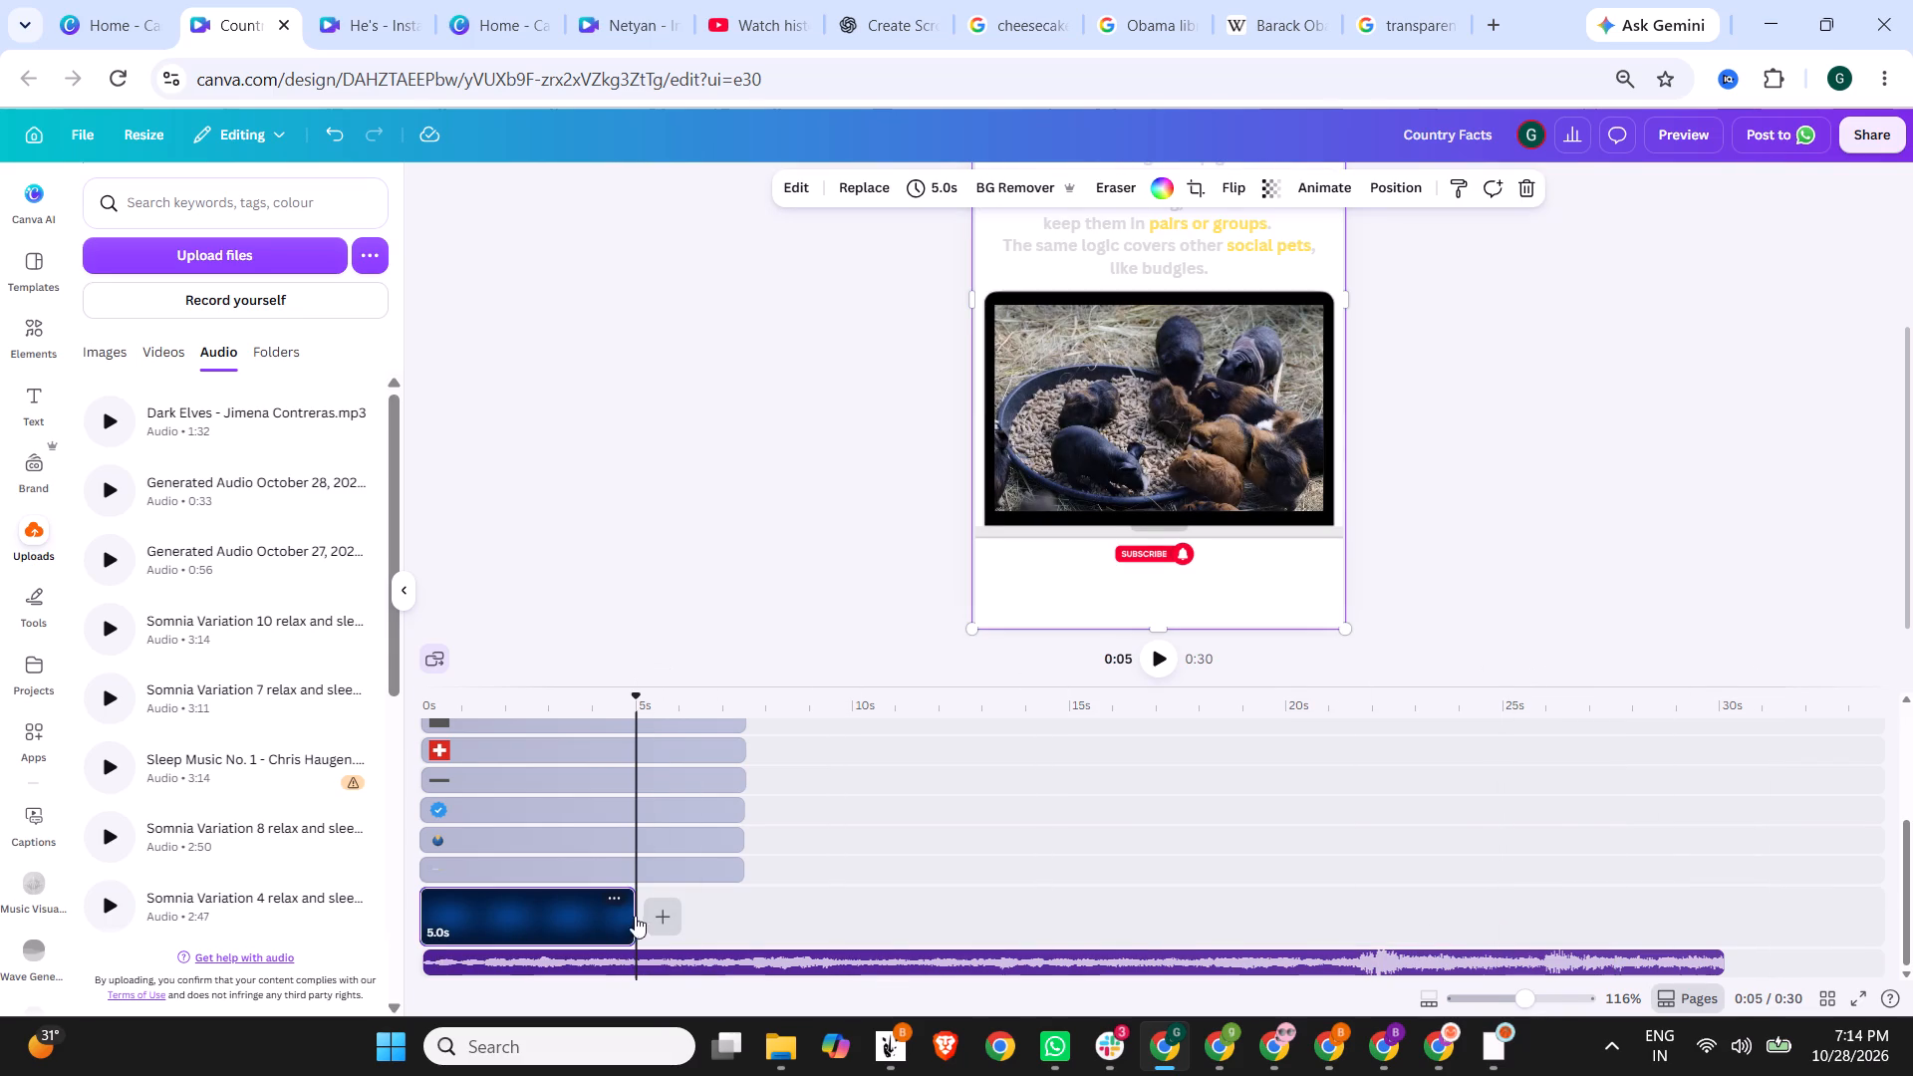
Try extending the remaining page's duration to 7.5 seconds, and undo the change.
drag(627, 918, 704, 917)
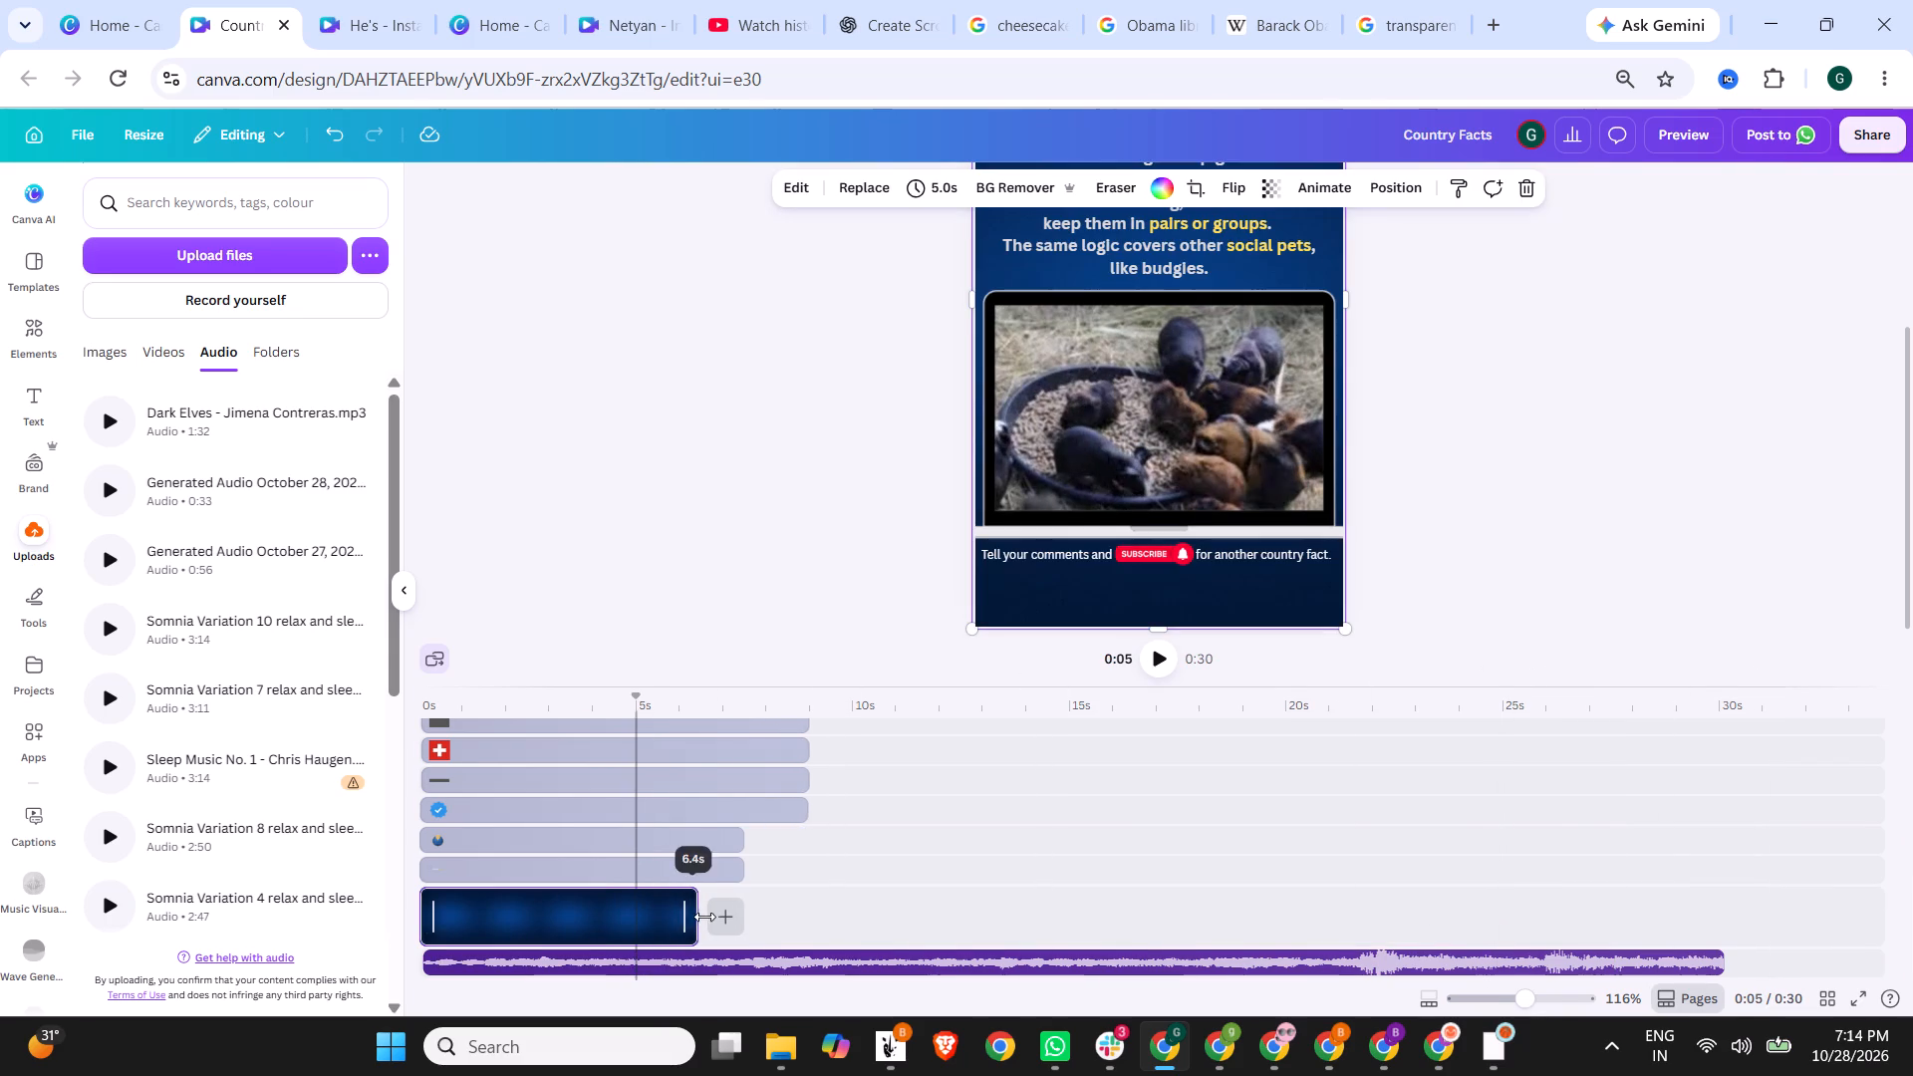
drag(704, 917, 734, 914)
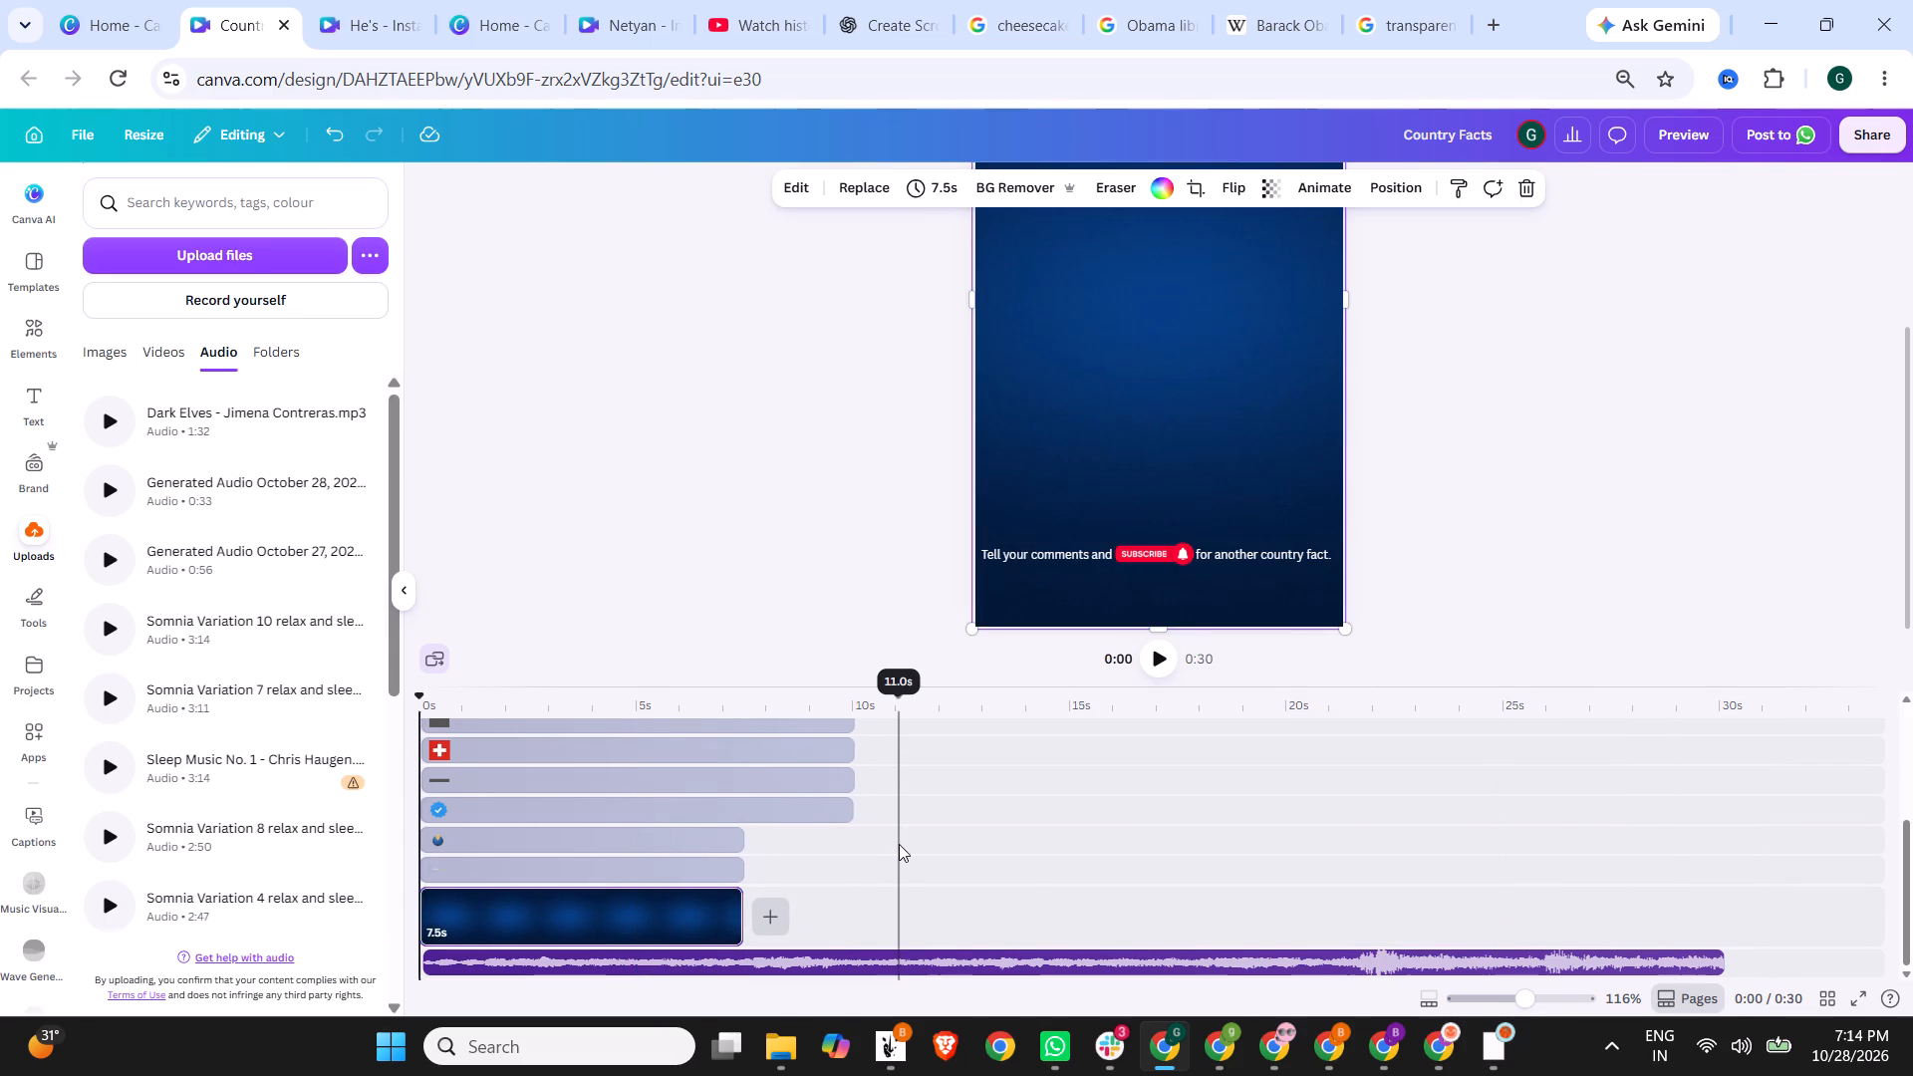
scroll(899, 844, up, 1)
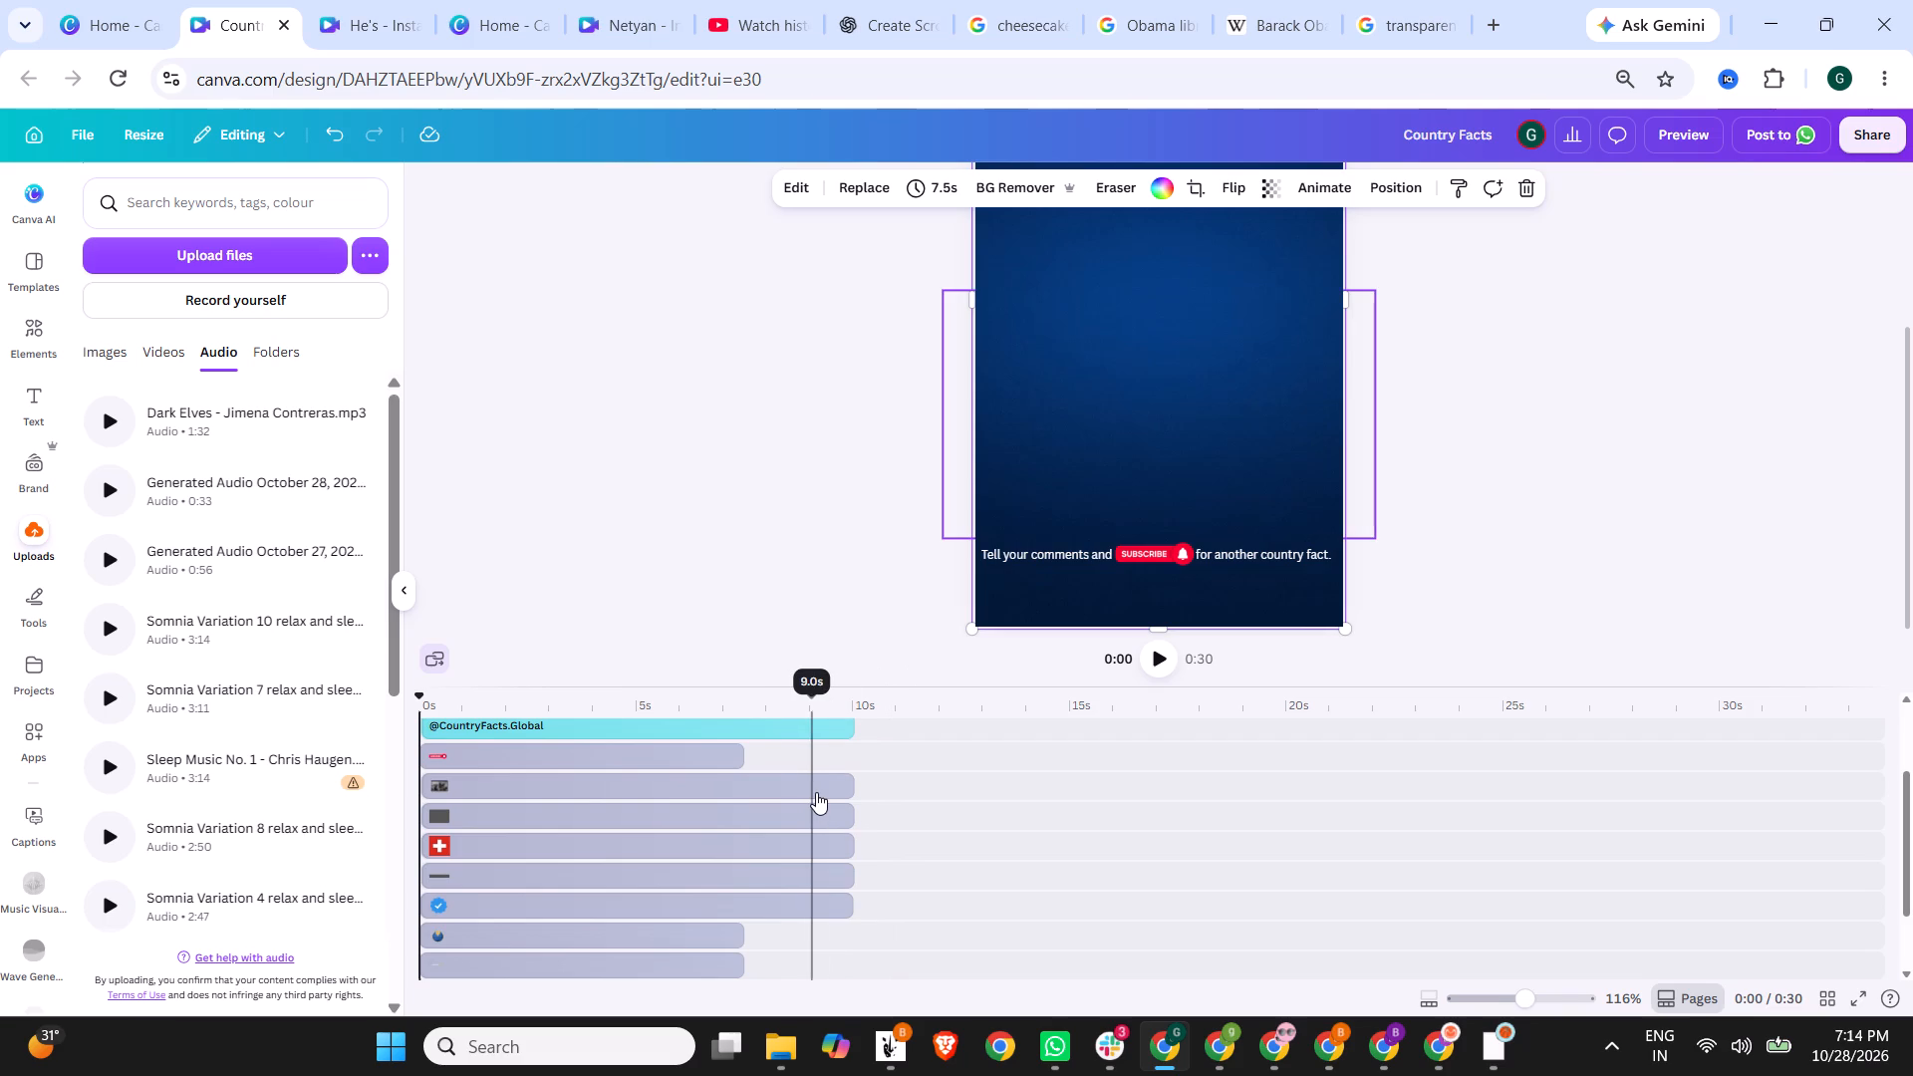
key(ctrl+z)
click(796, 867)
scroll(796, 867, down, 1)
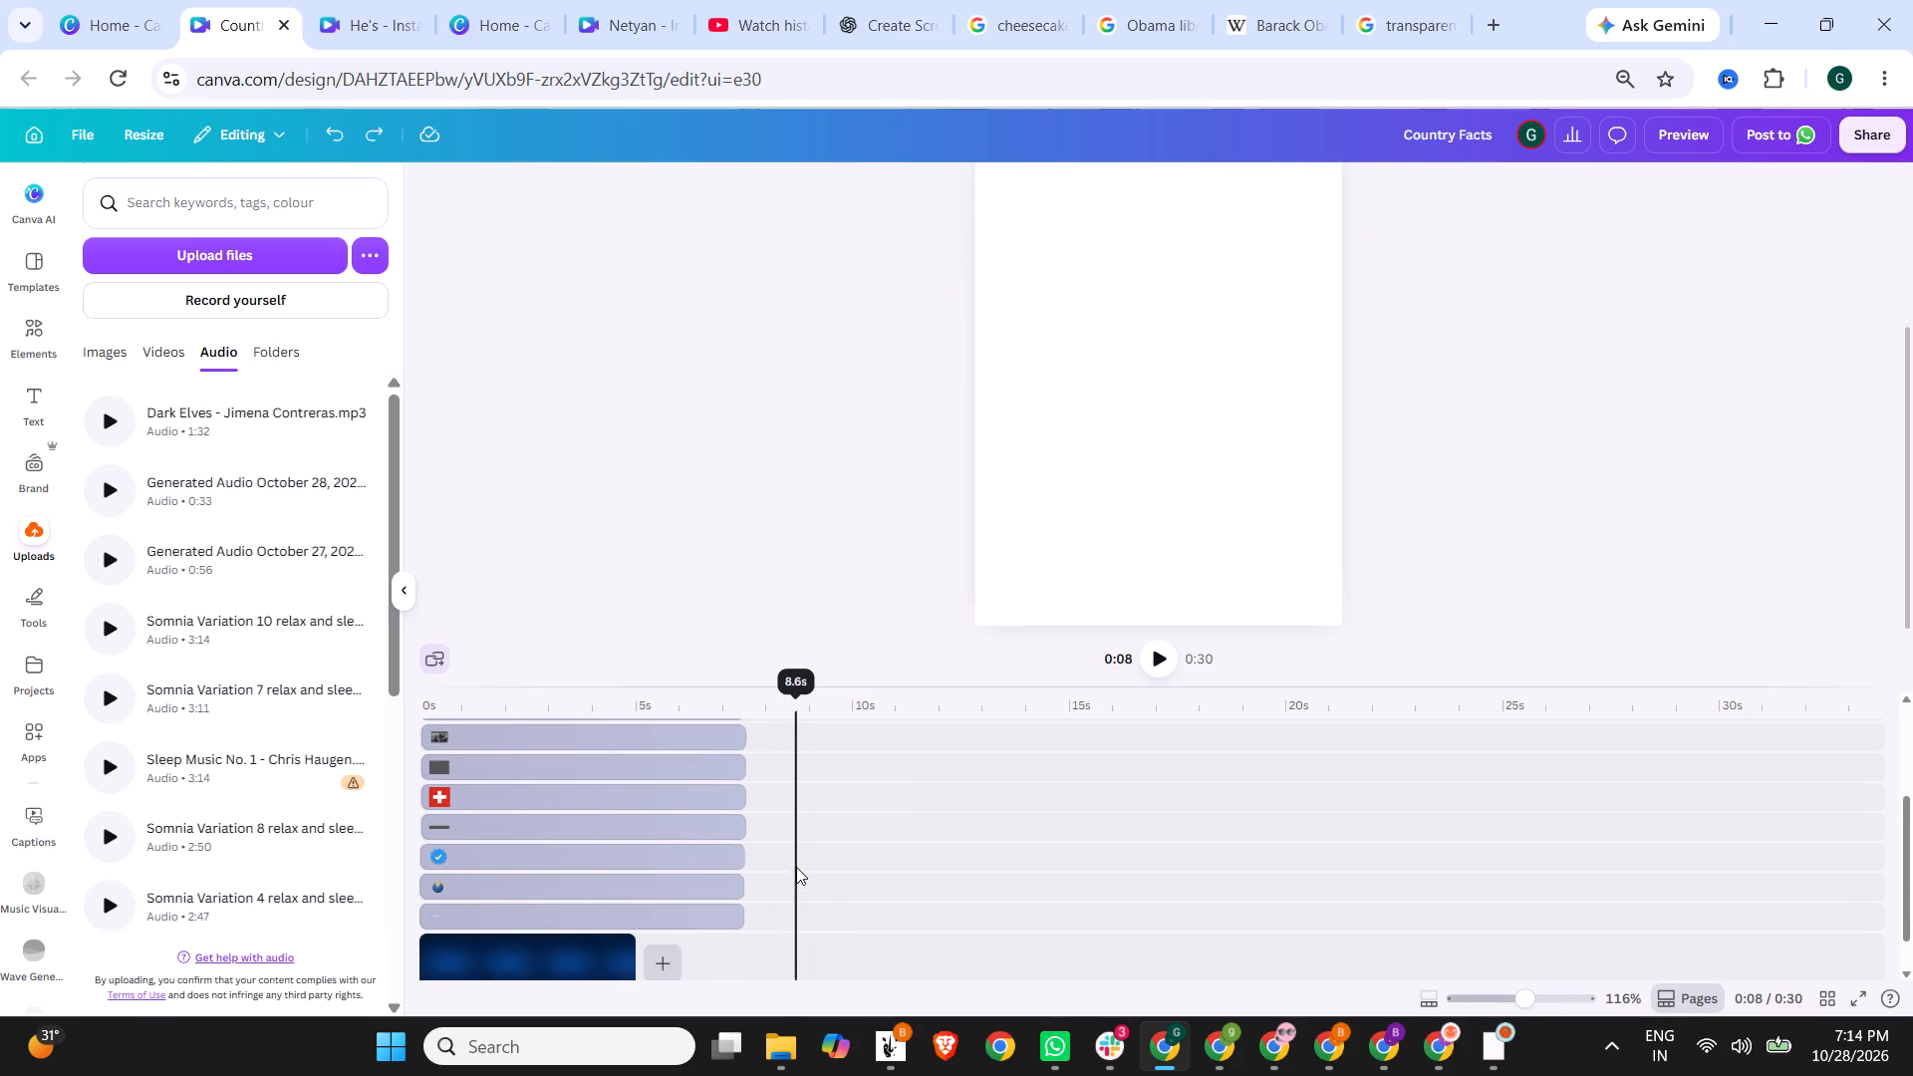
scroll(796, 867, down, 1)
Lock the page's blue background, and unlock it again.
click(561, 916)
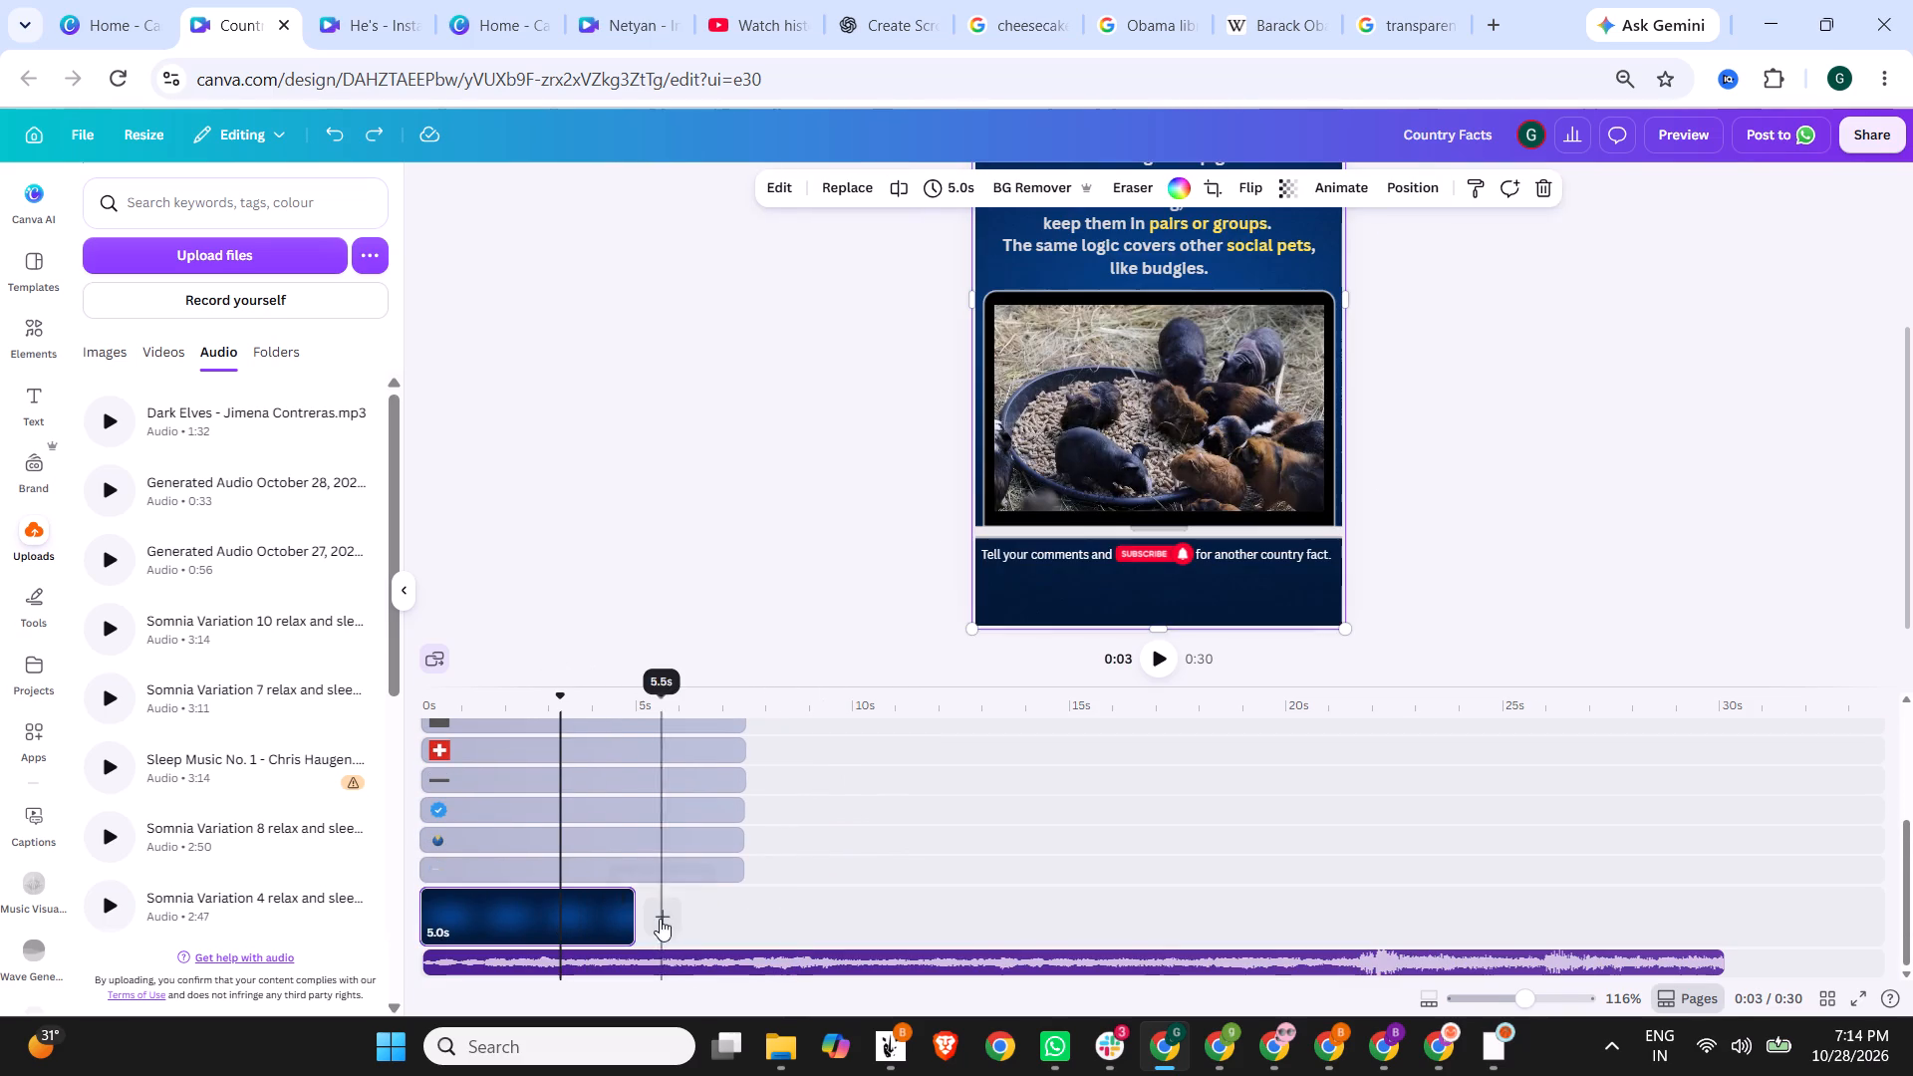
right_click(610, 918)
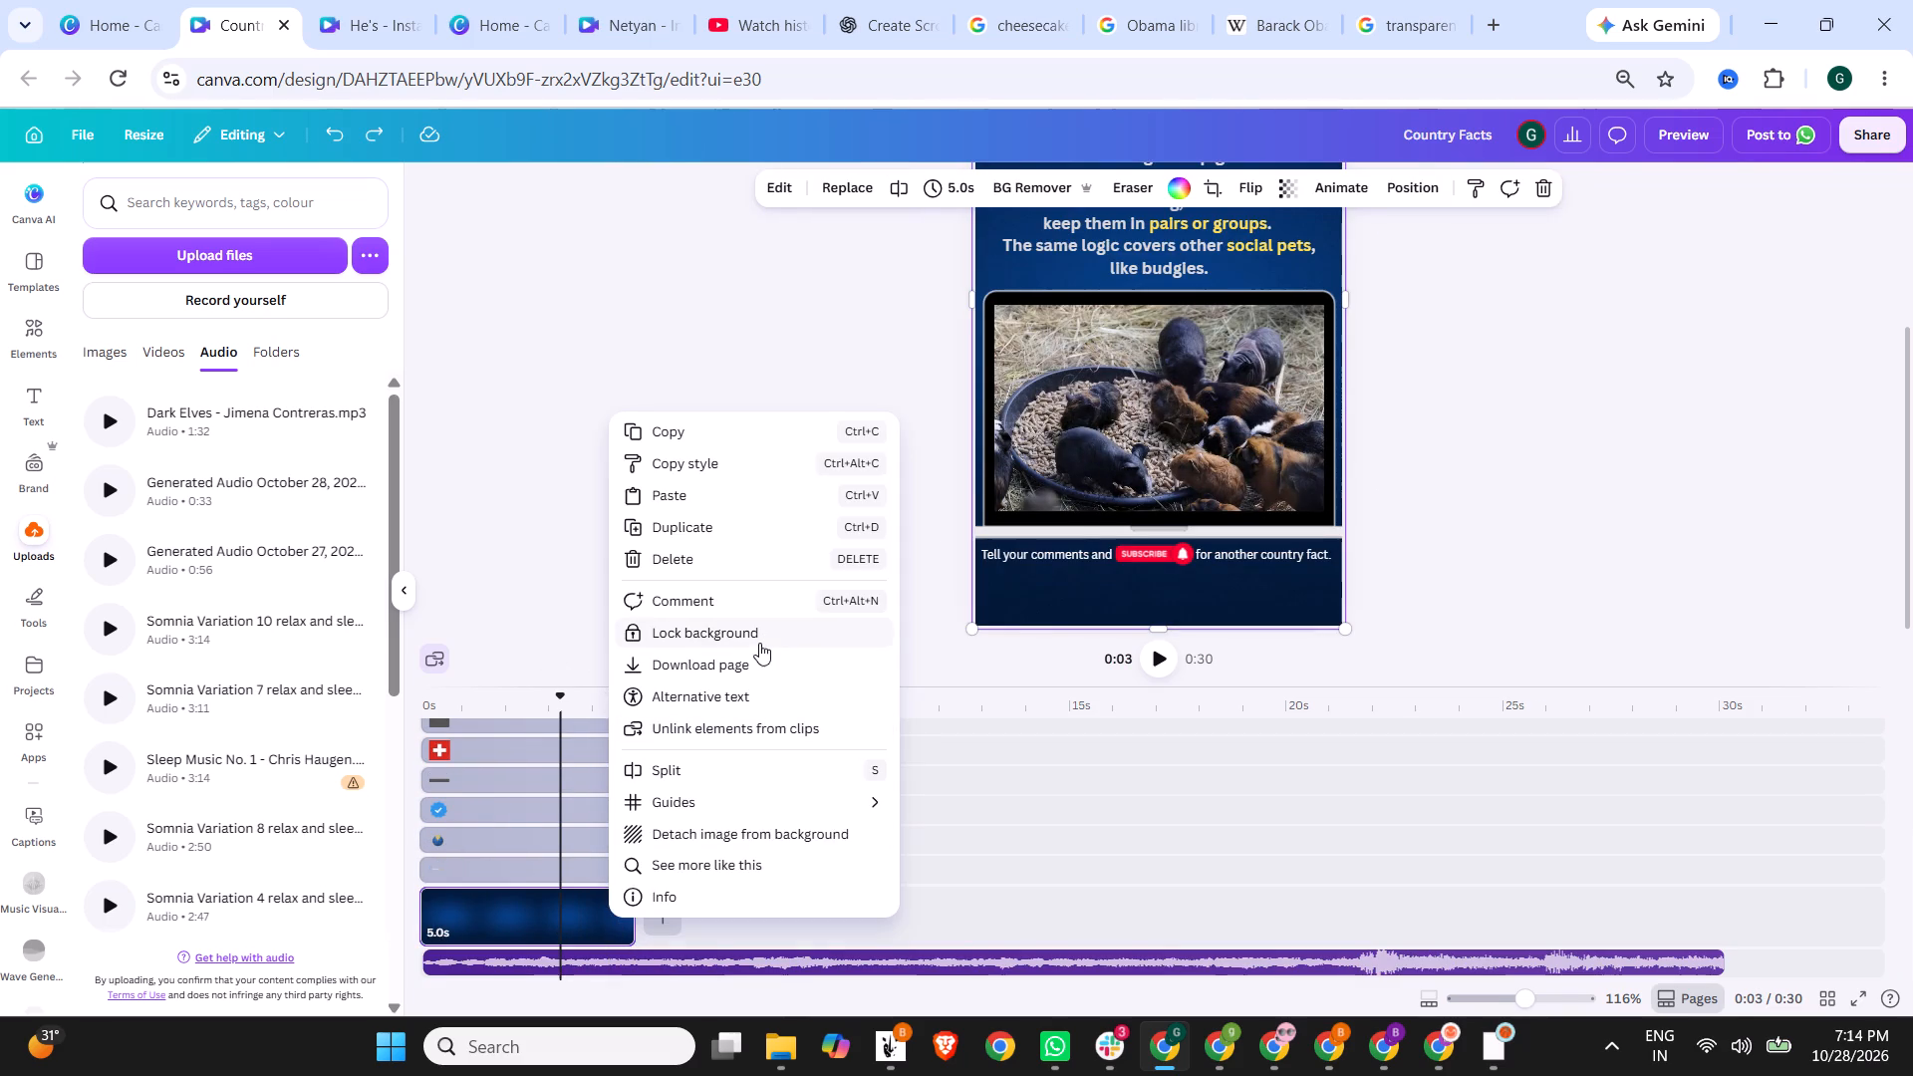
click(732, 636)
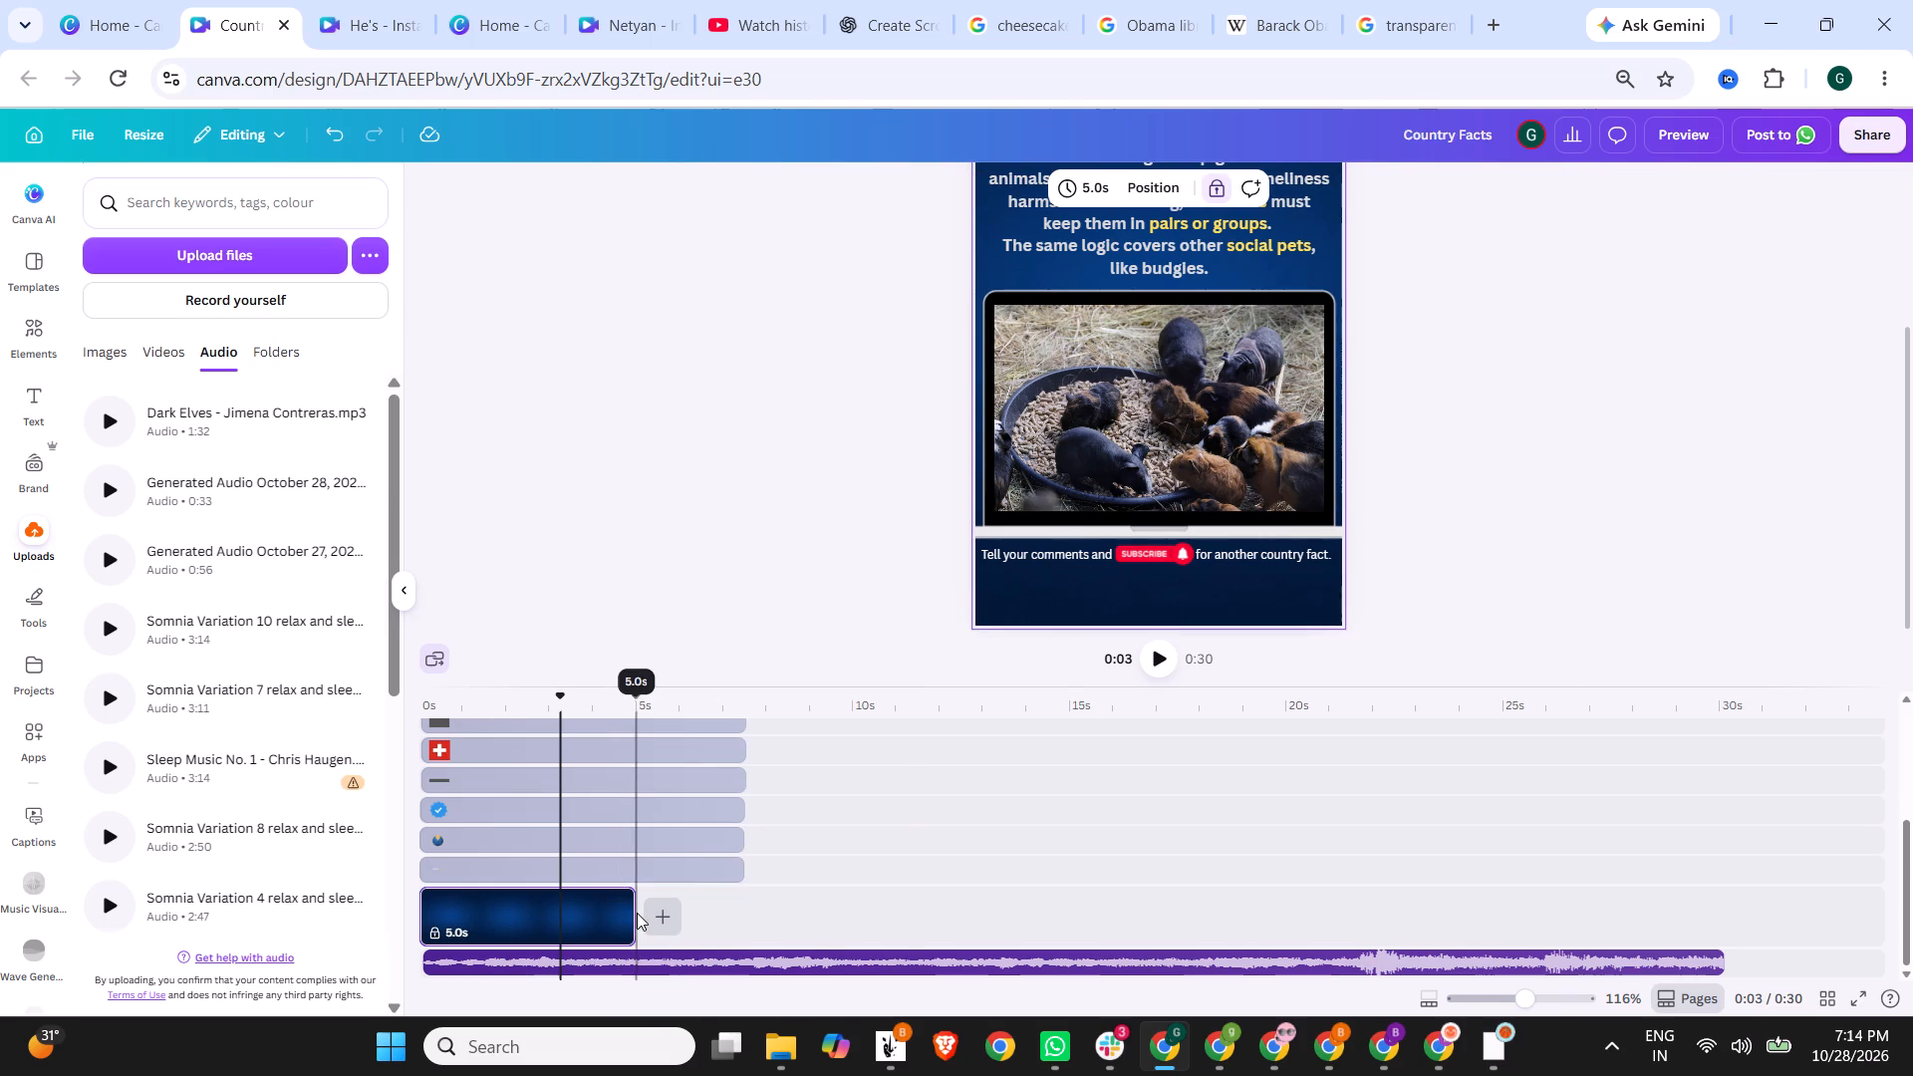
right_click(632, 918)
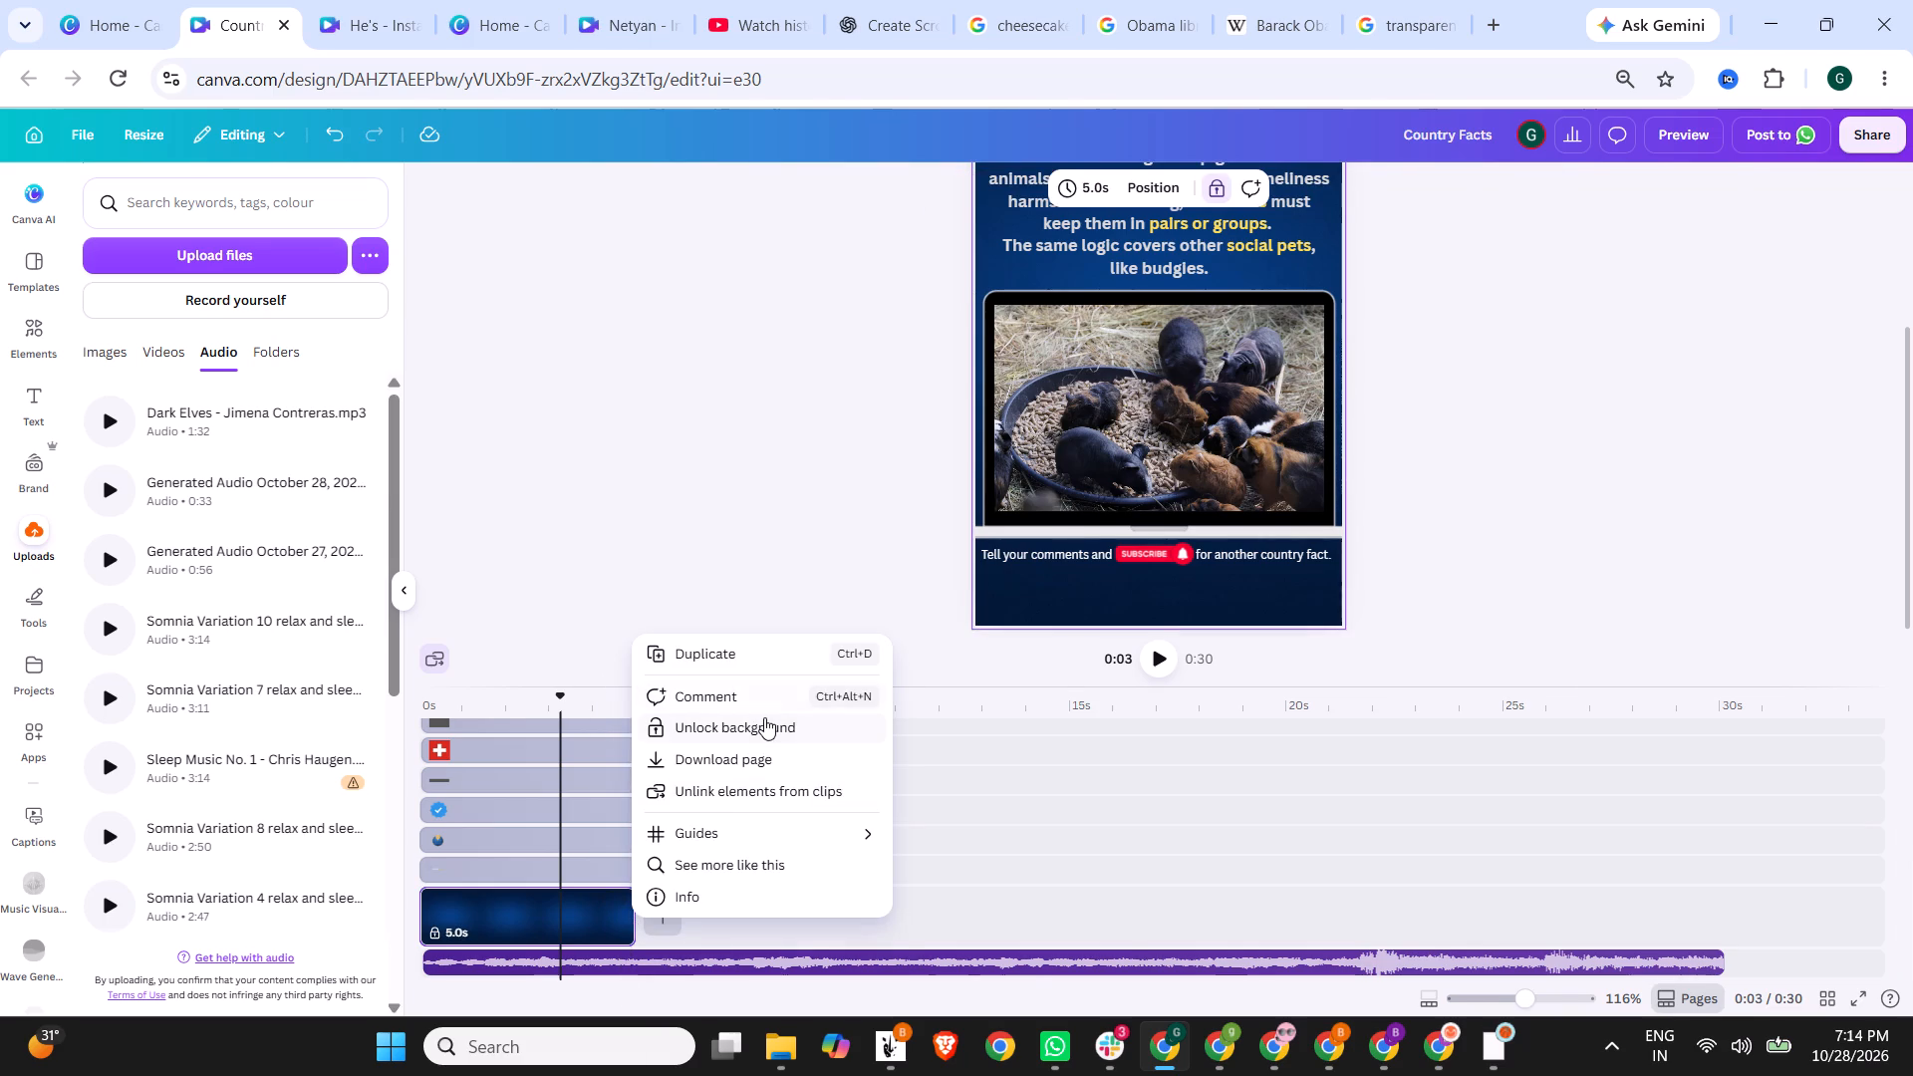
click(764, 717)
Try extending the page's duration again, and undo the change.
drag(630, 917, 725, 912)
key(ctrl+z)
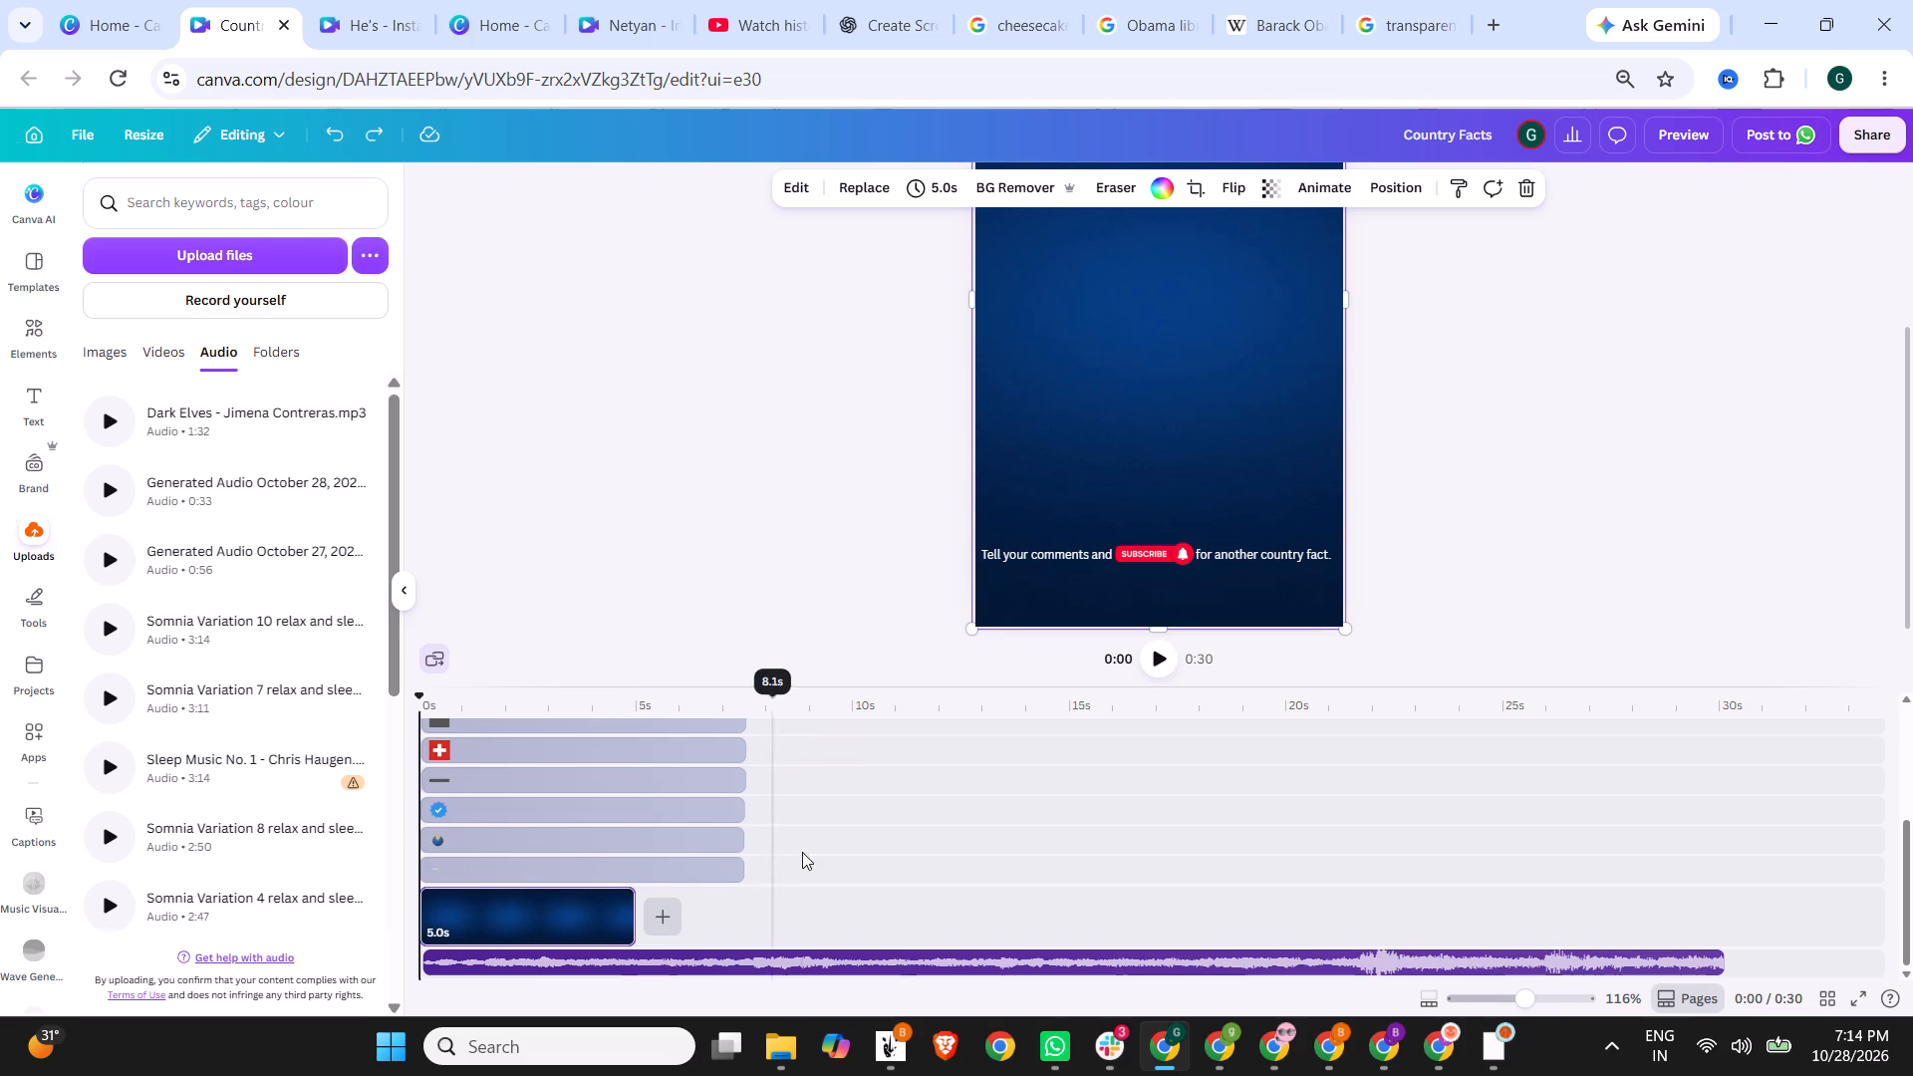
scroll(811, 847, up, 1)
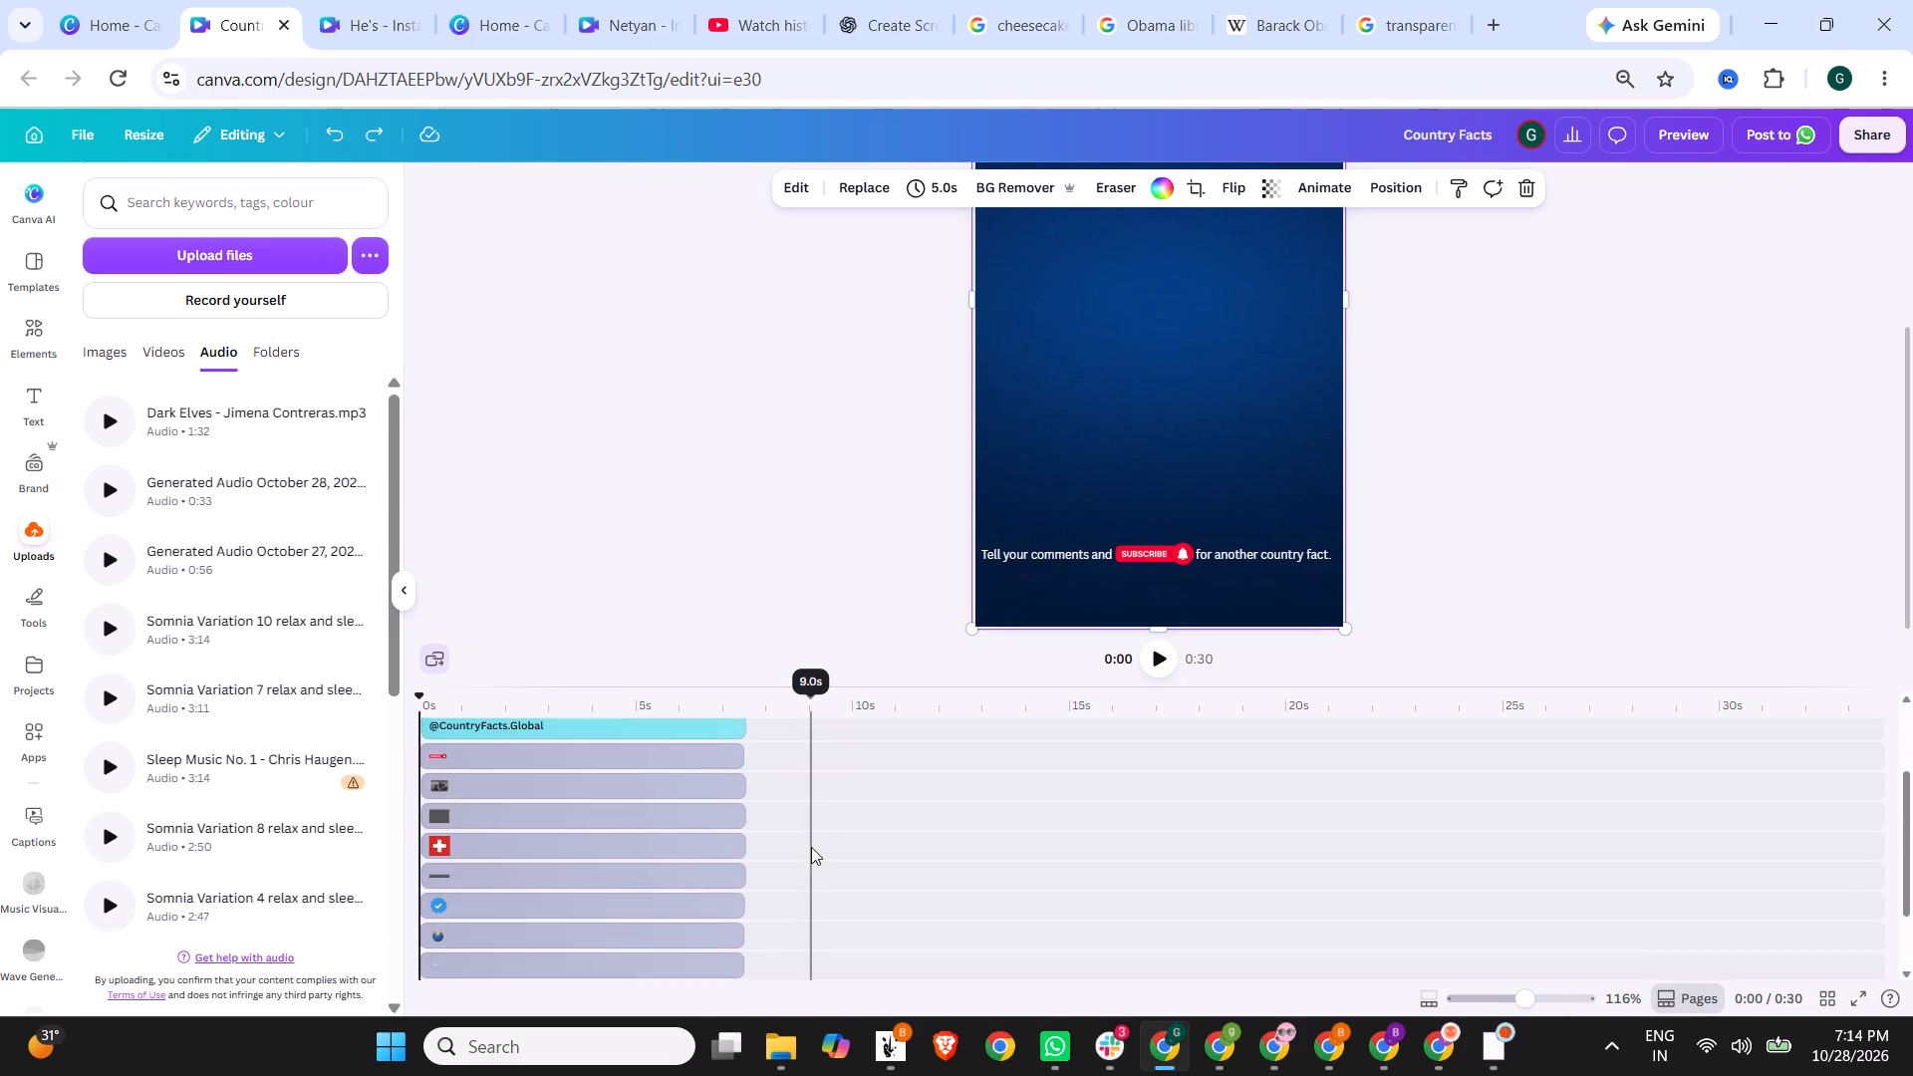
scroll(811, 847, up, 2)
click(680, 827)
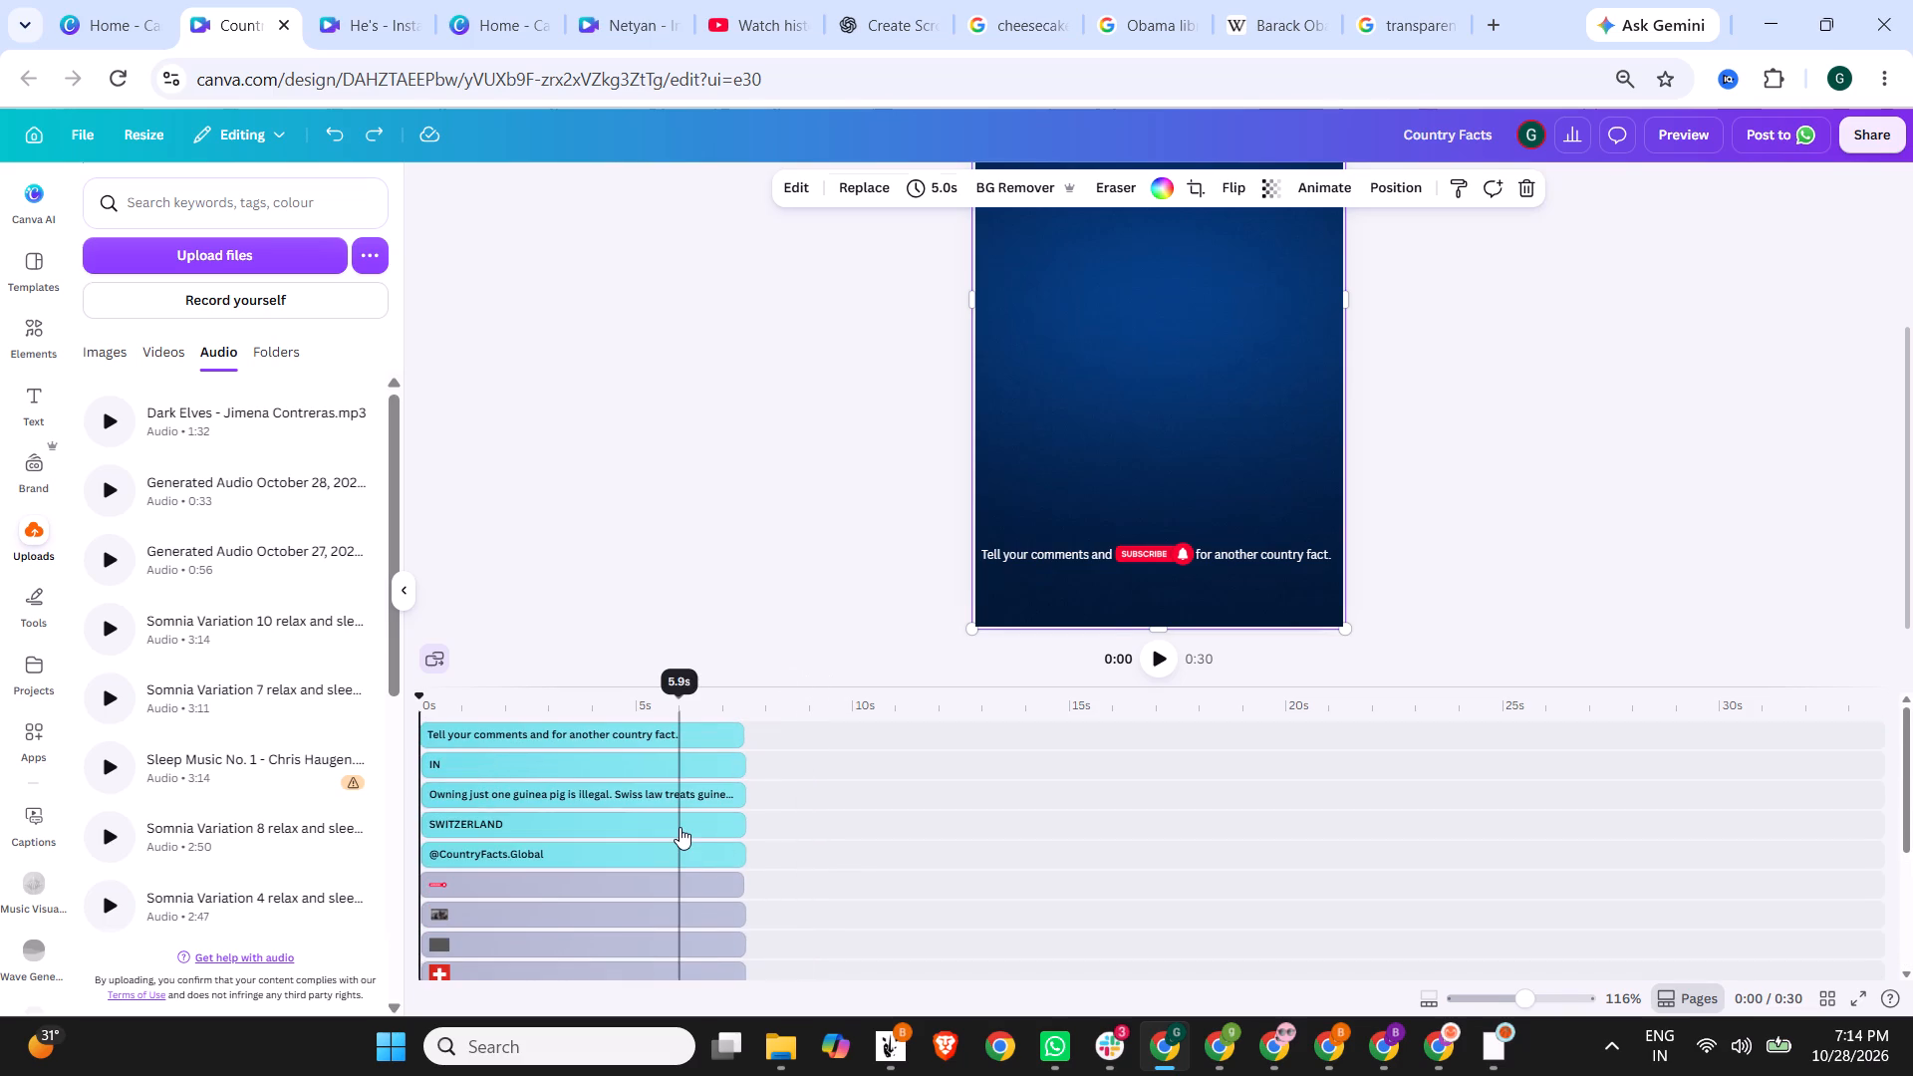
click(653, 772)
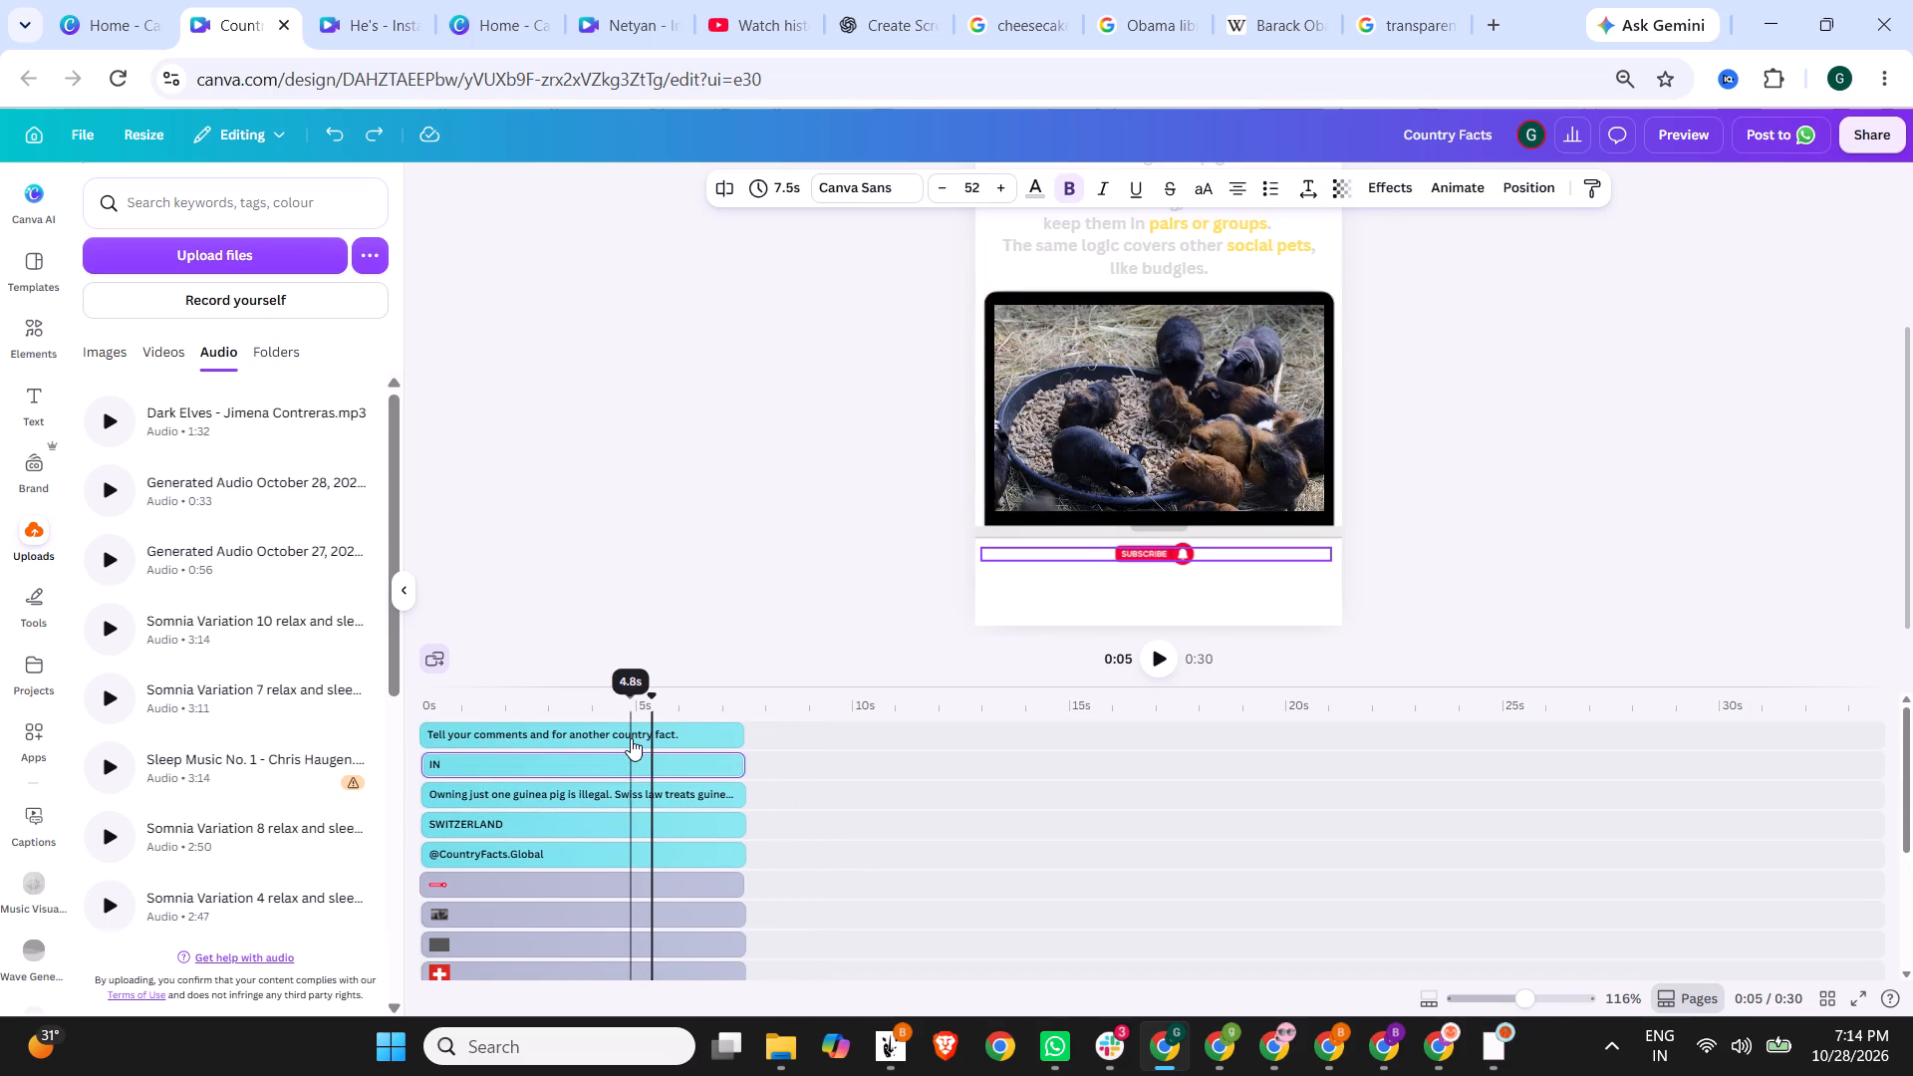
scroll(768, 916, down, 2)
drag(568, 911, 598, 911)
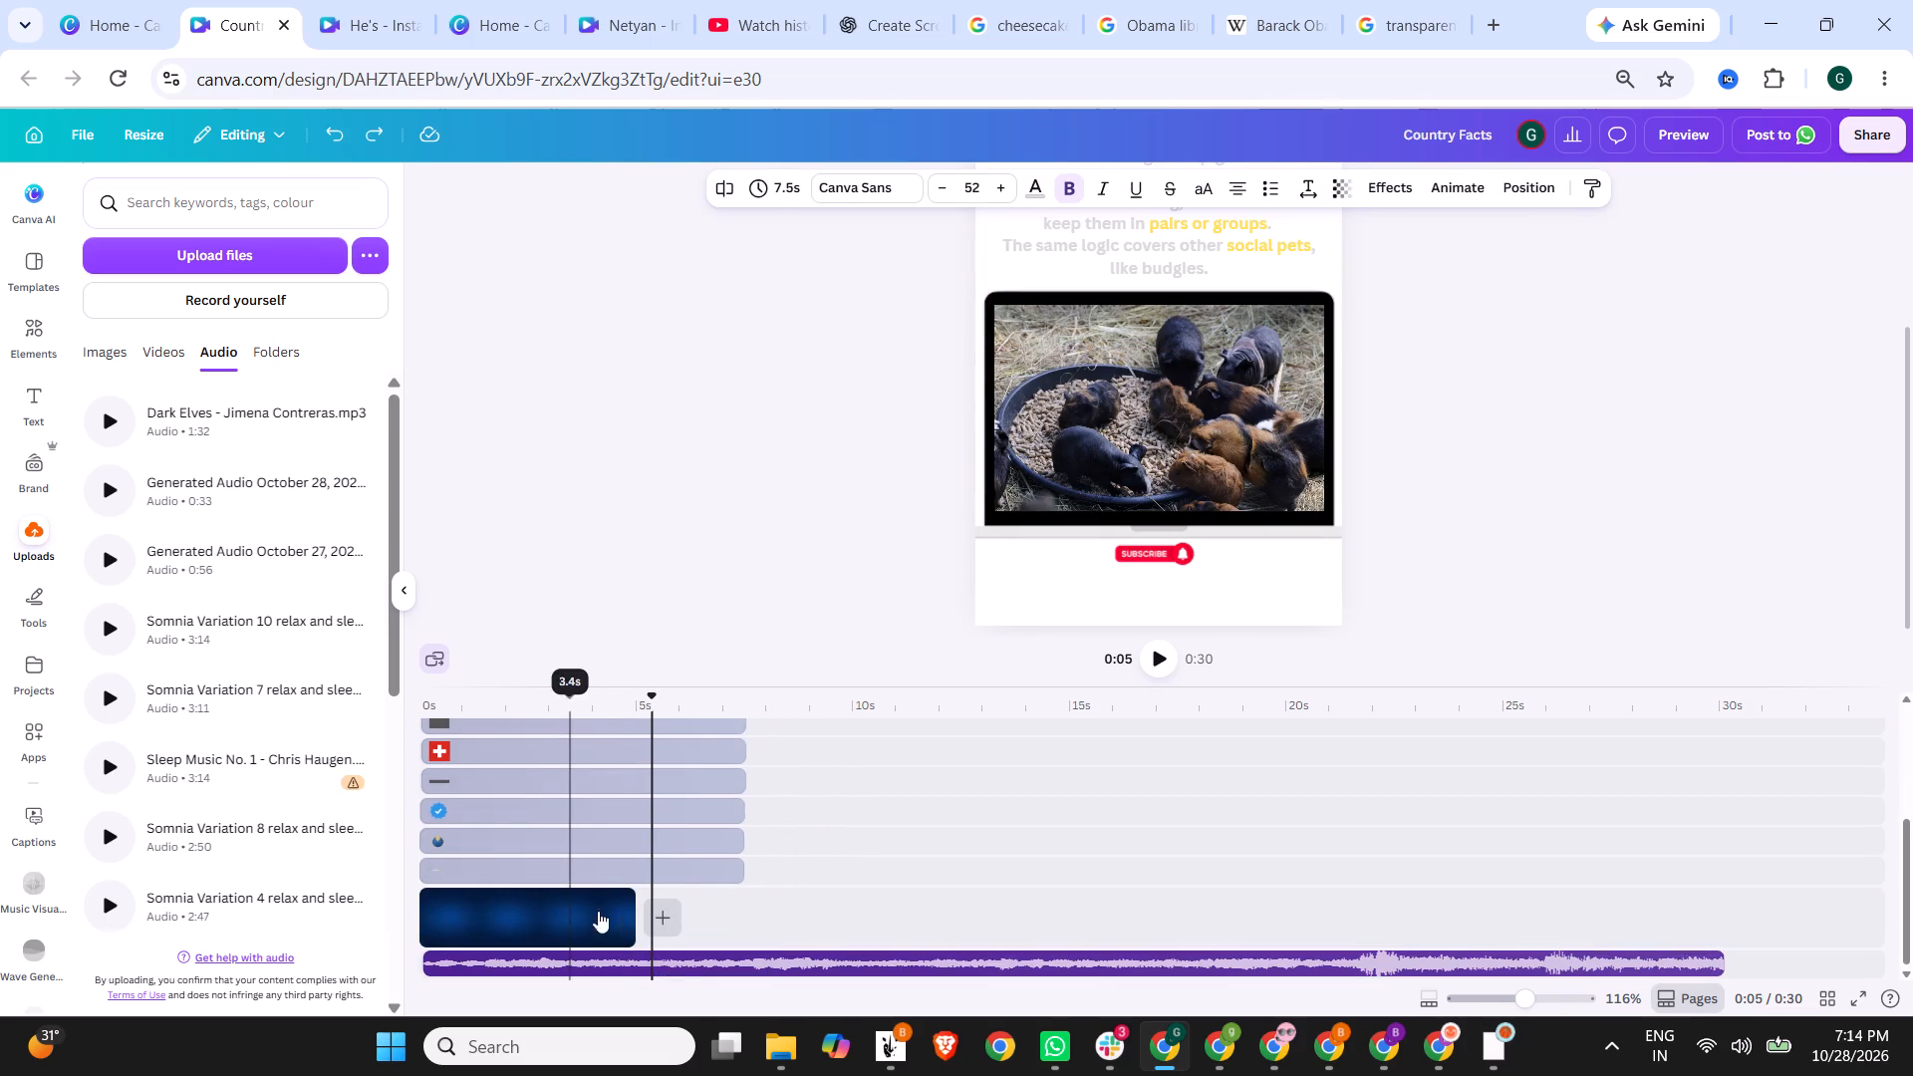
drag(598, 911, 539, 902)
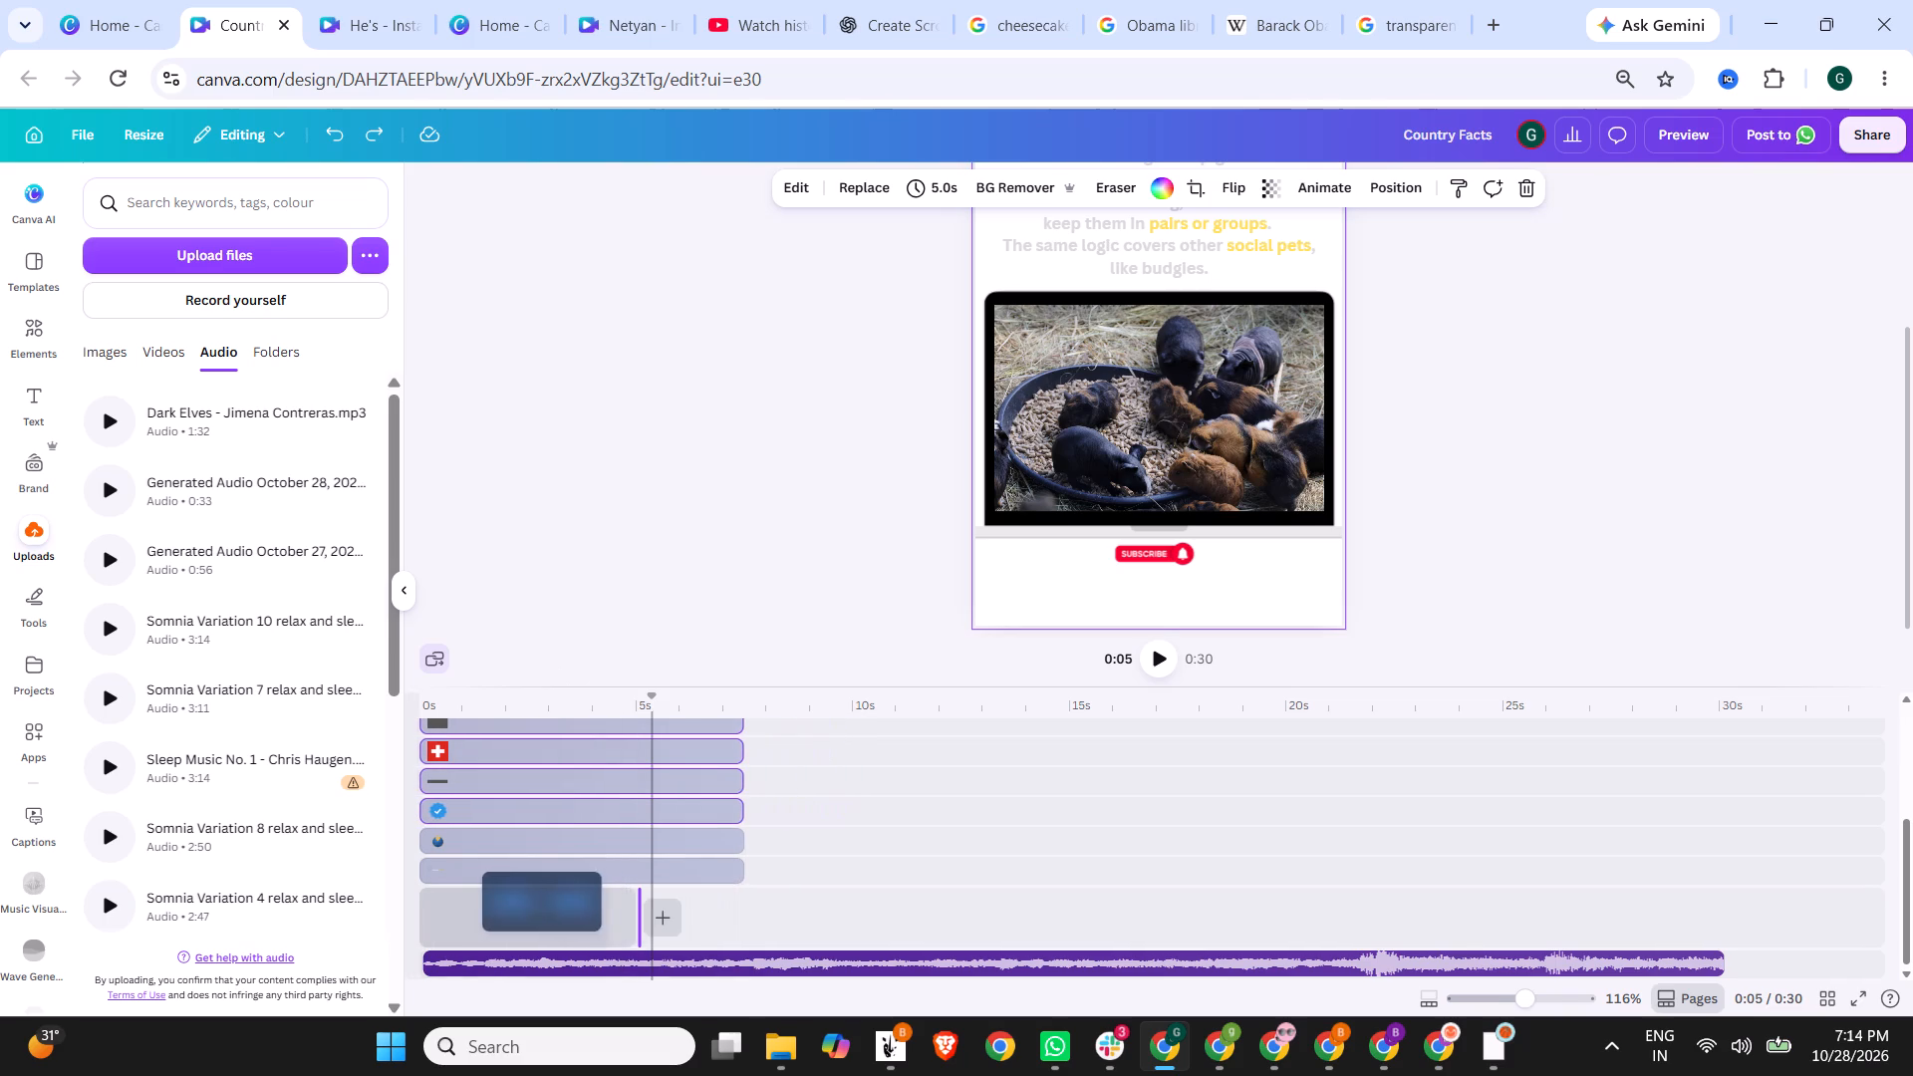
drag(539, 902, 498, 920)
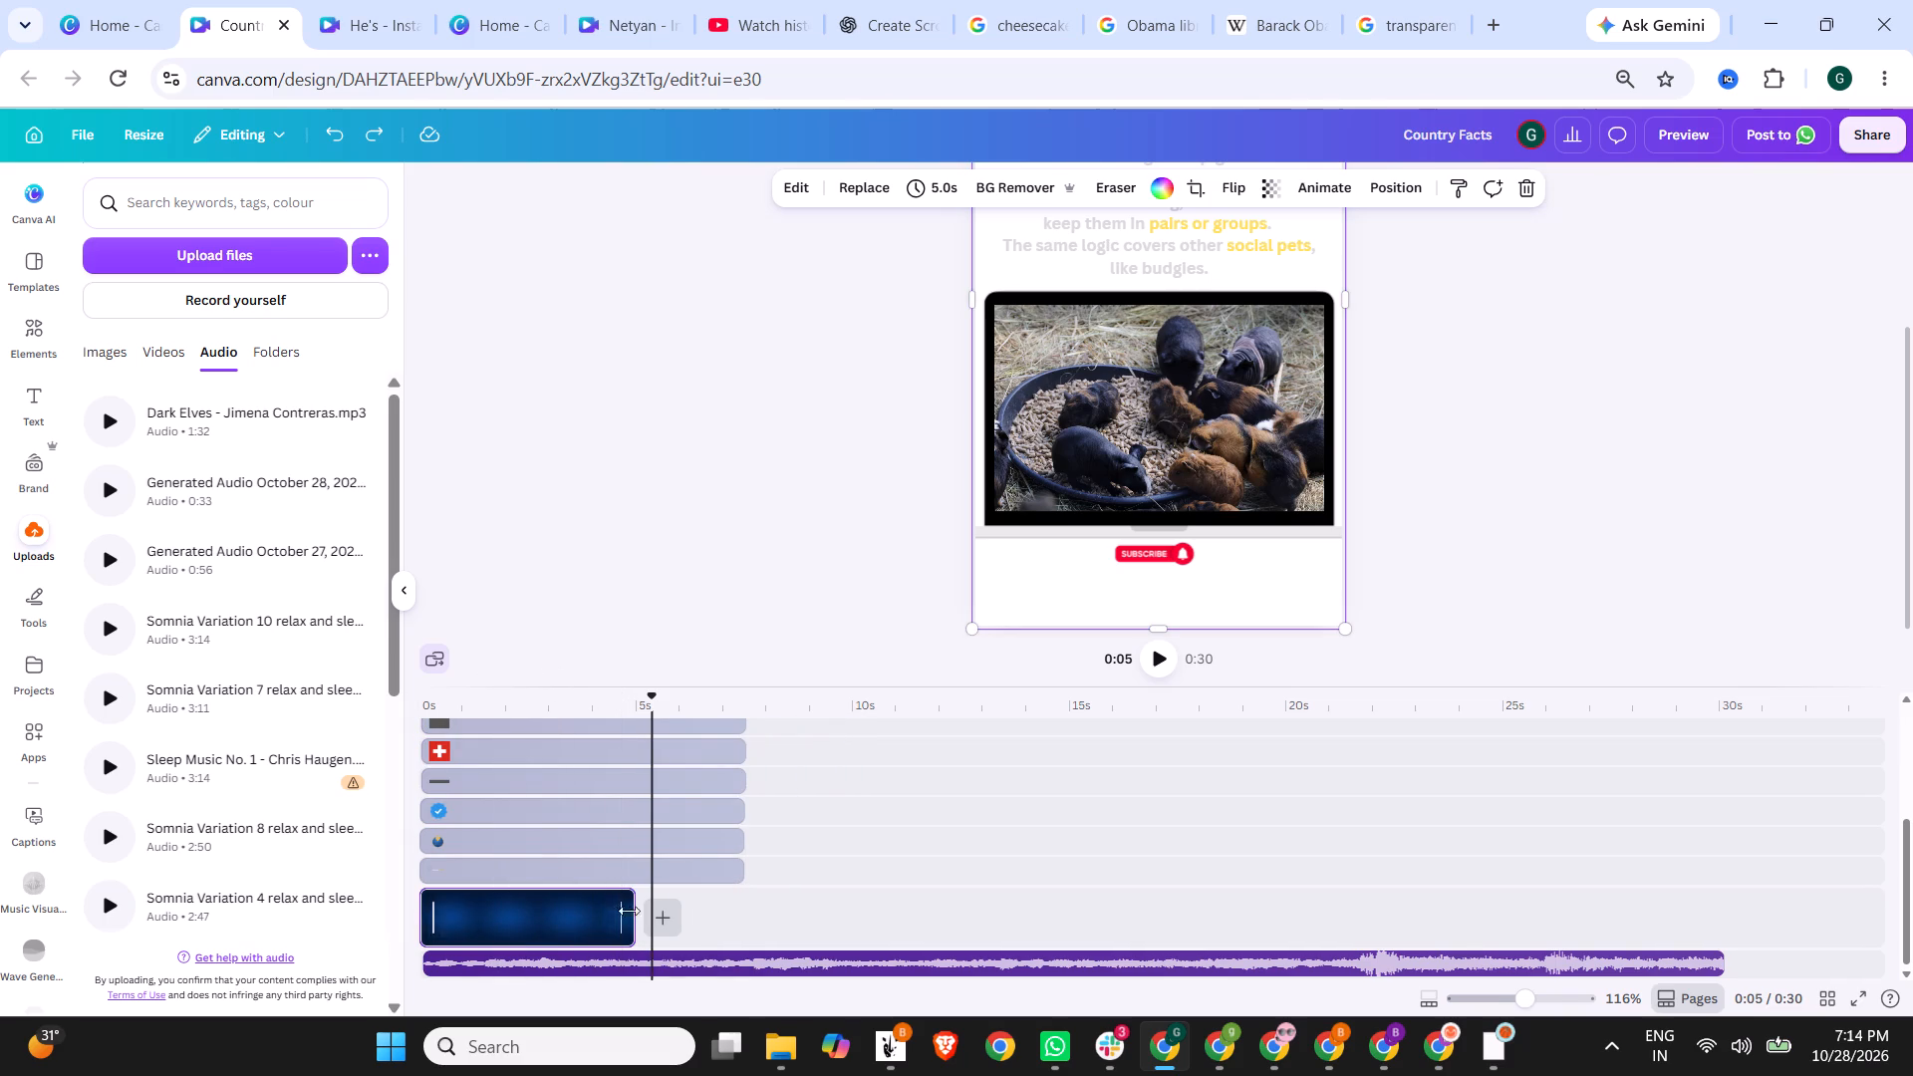
Extend the page's duration on the timeline to 7.5 seconds.
click(632, 913)
click(624, 917)
drag(624, 917, 726, 909)
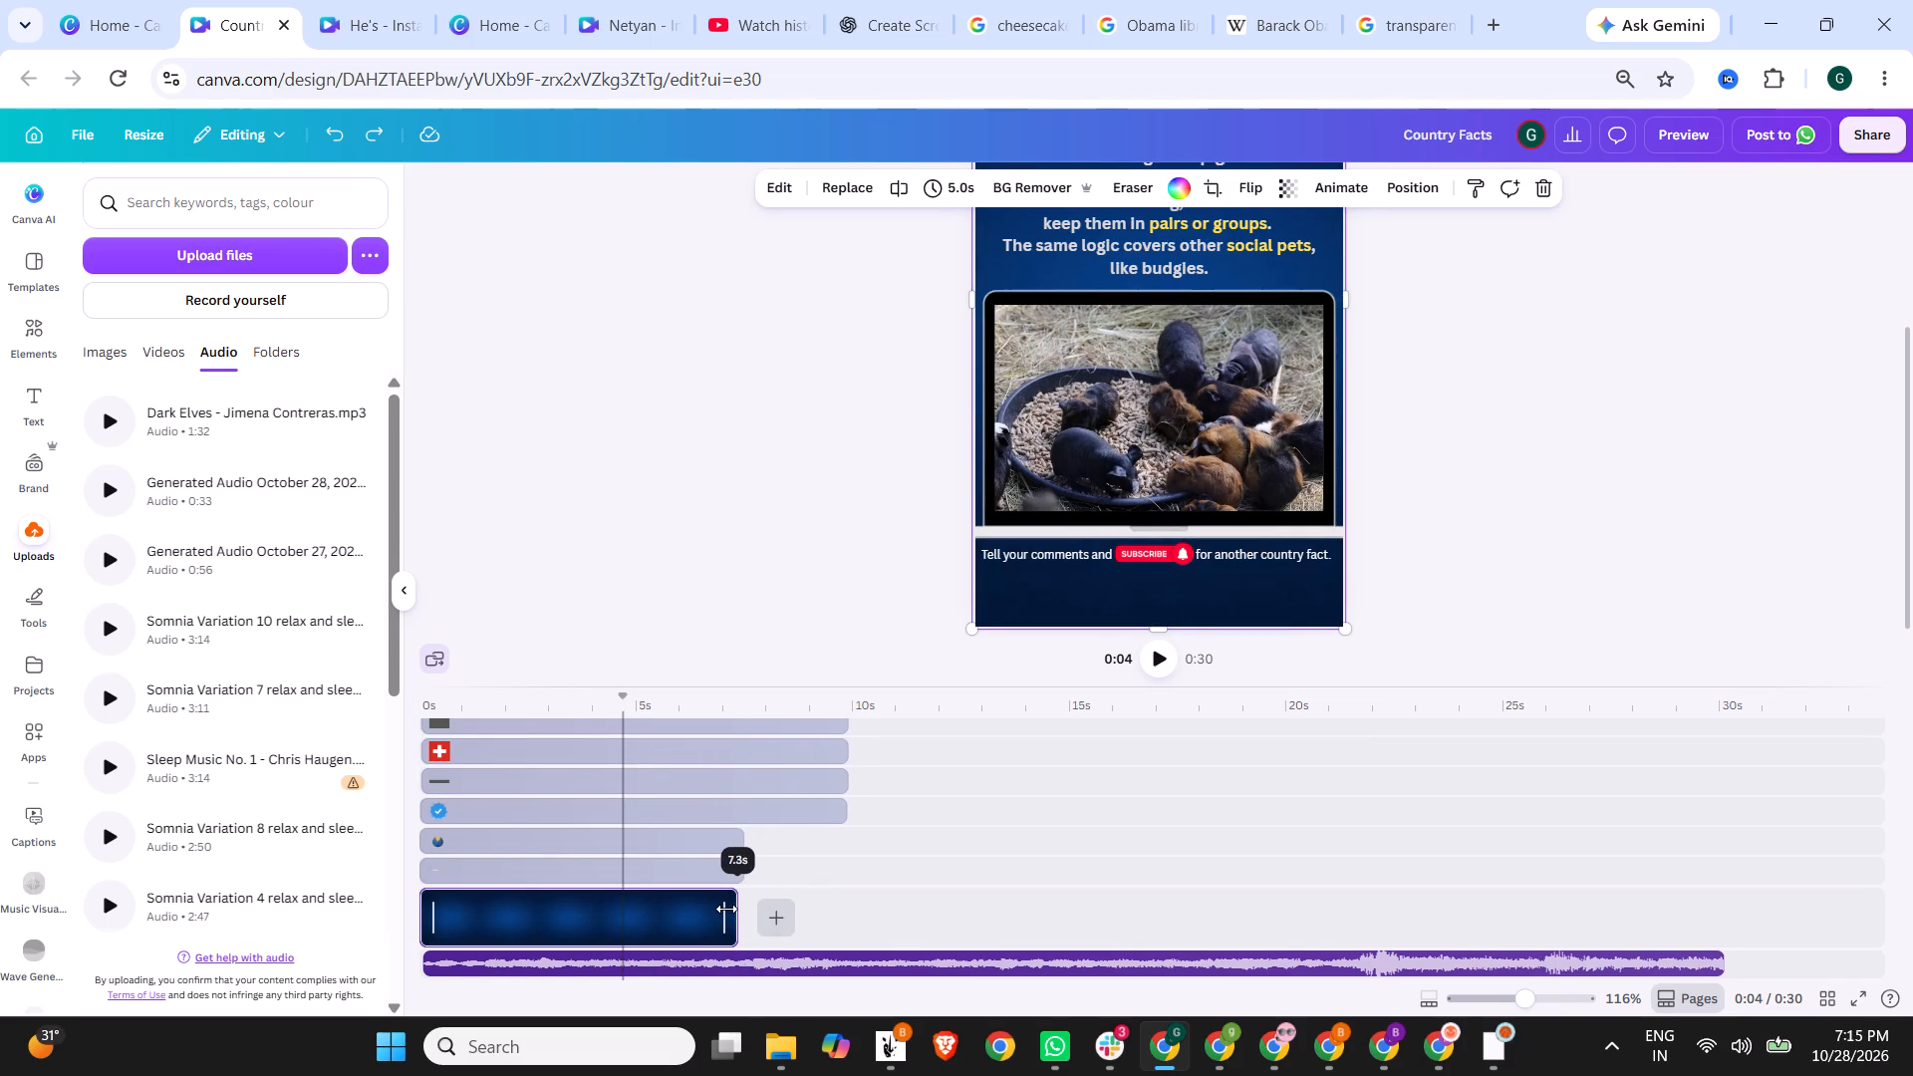
drag(726, 909, 734, 912)
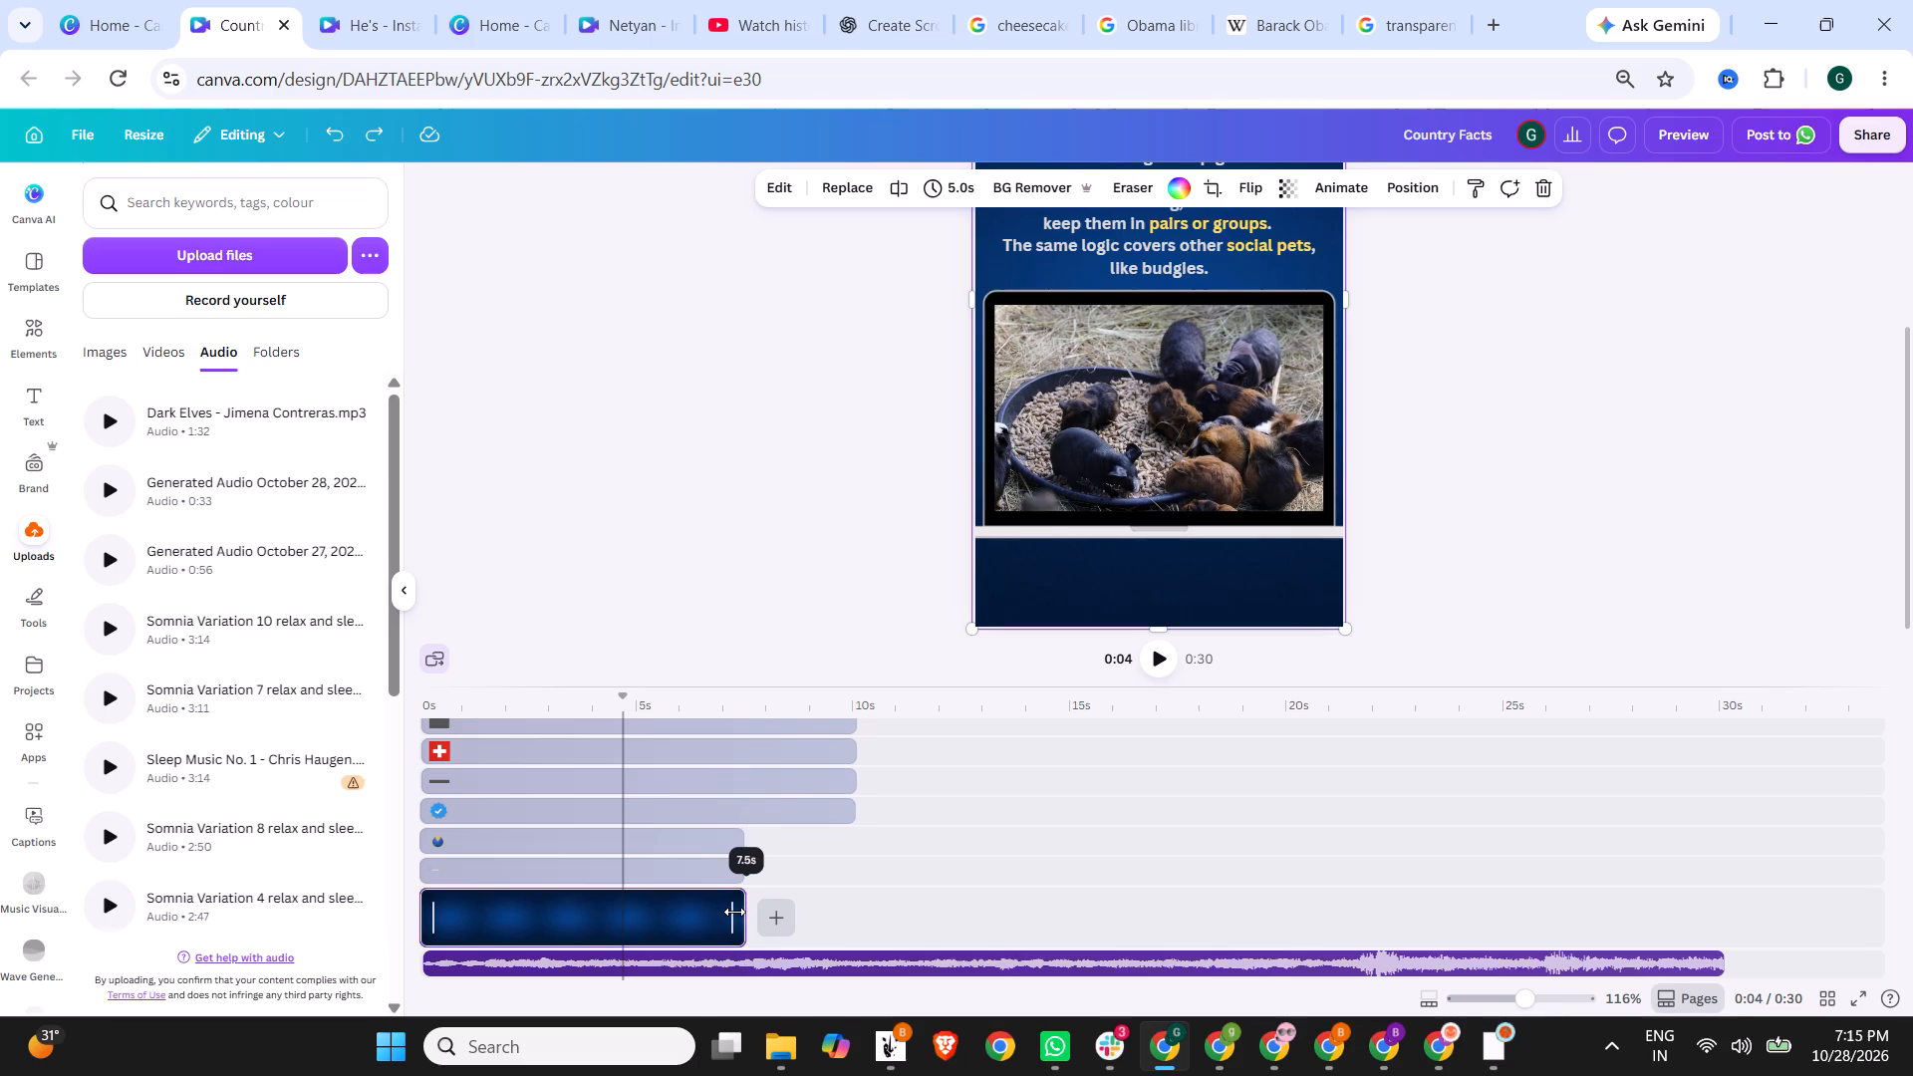
drag(734, 912, 733, 913)
scroll(833, 852, up, 2)
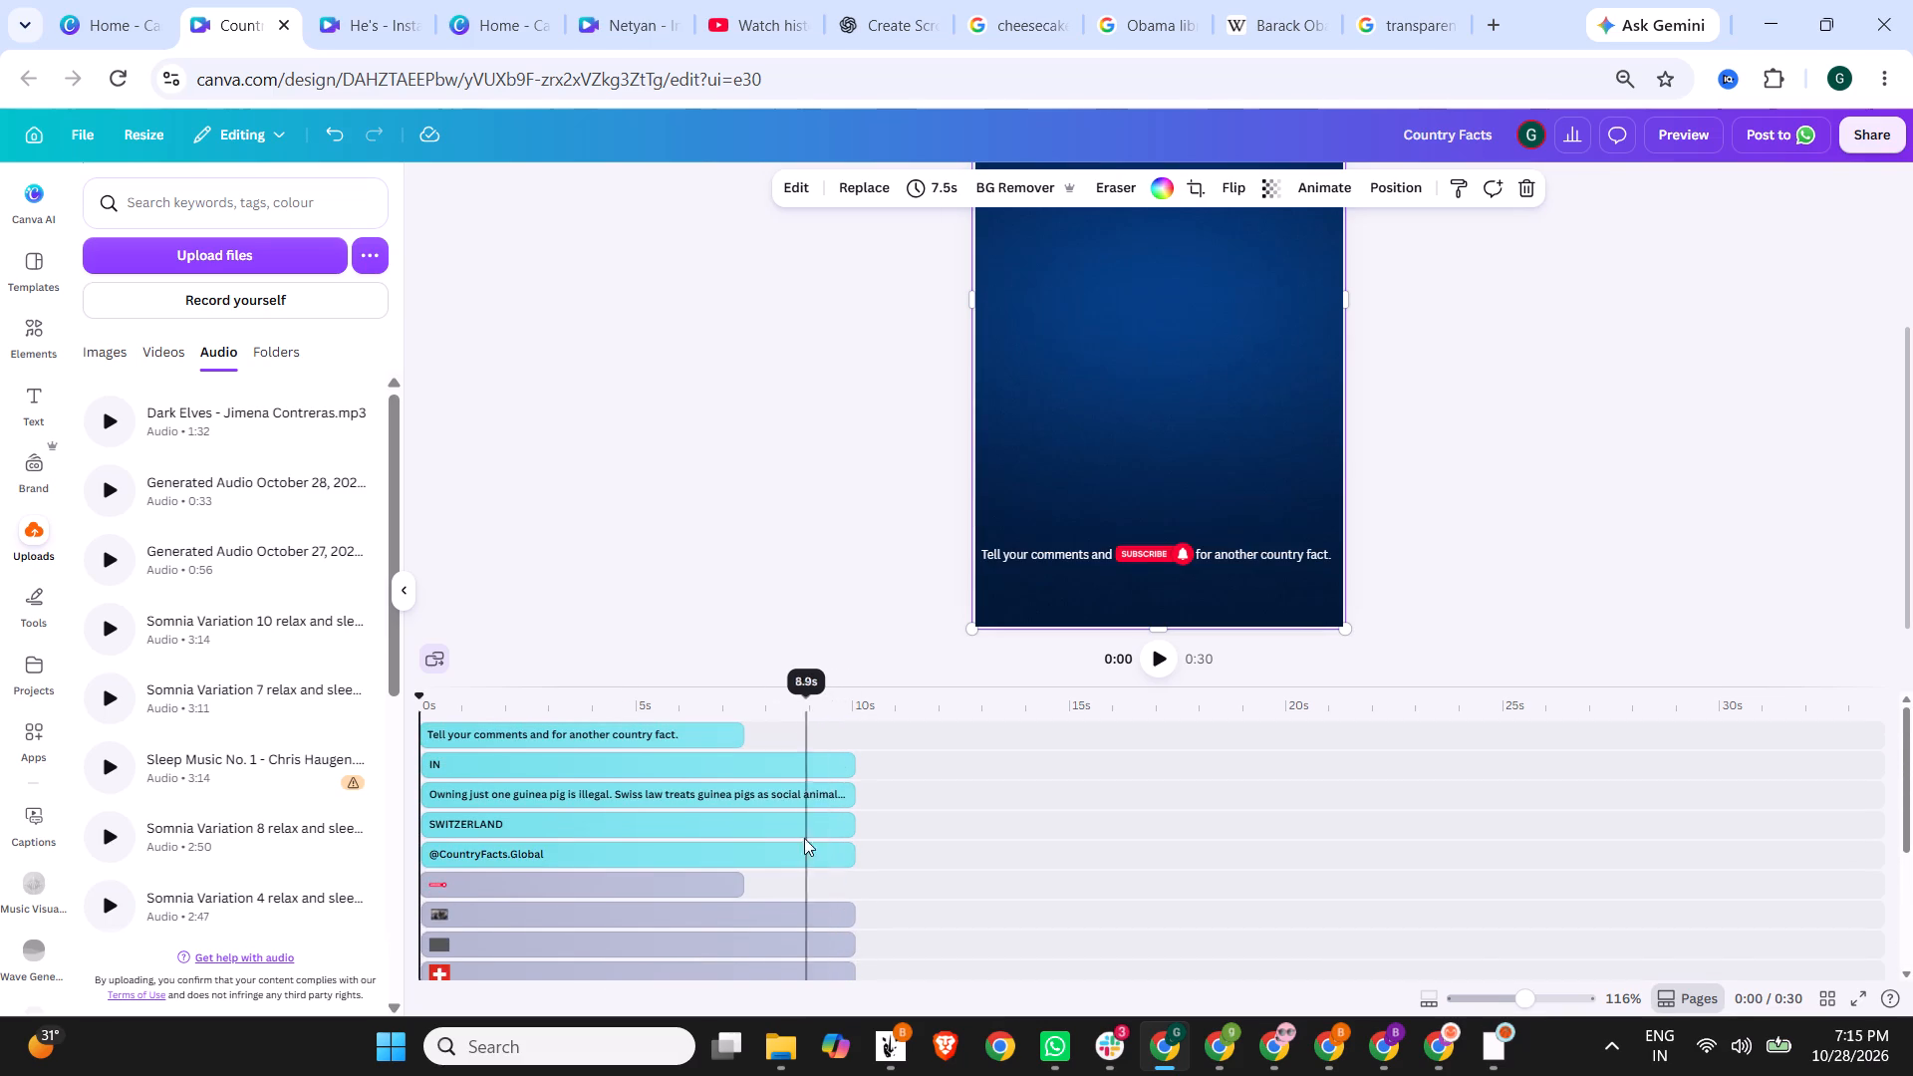
click(821, 778)
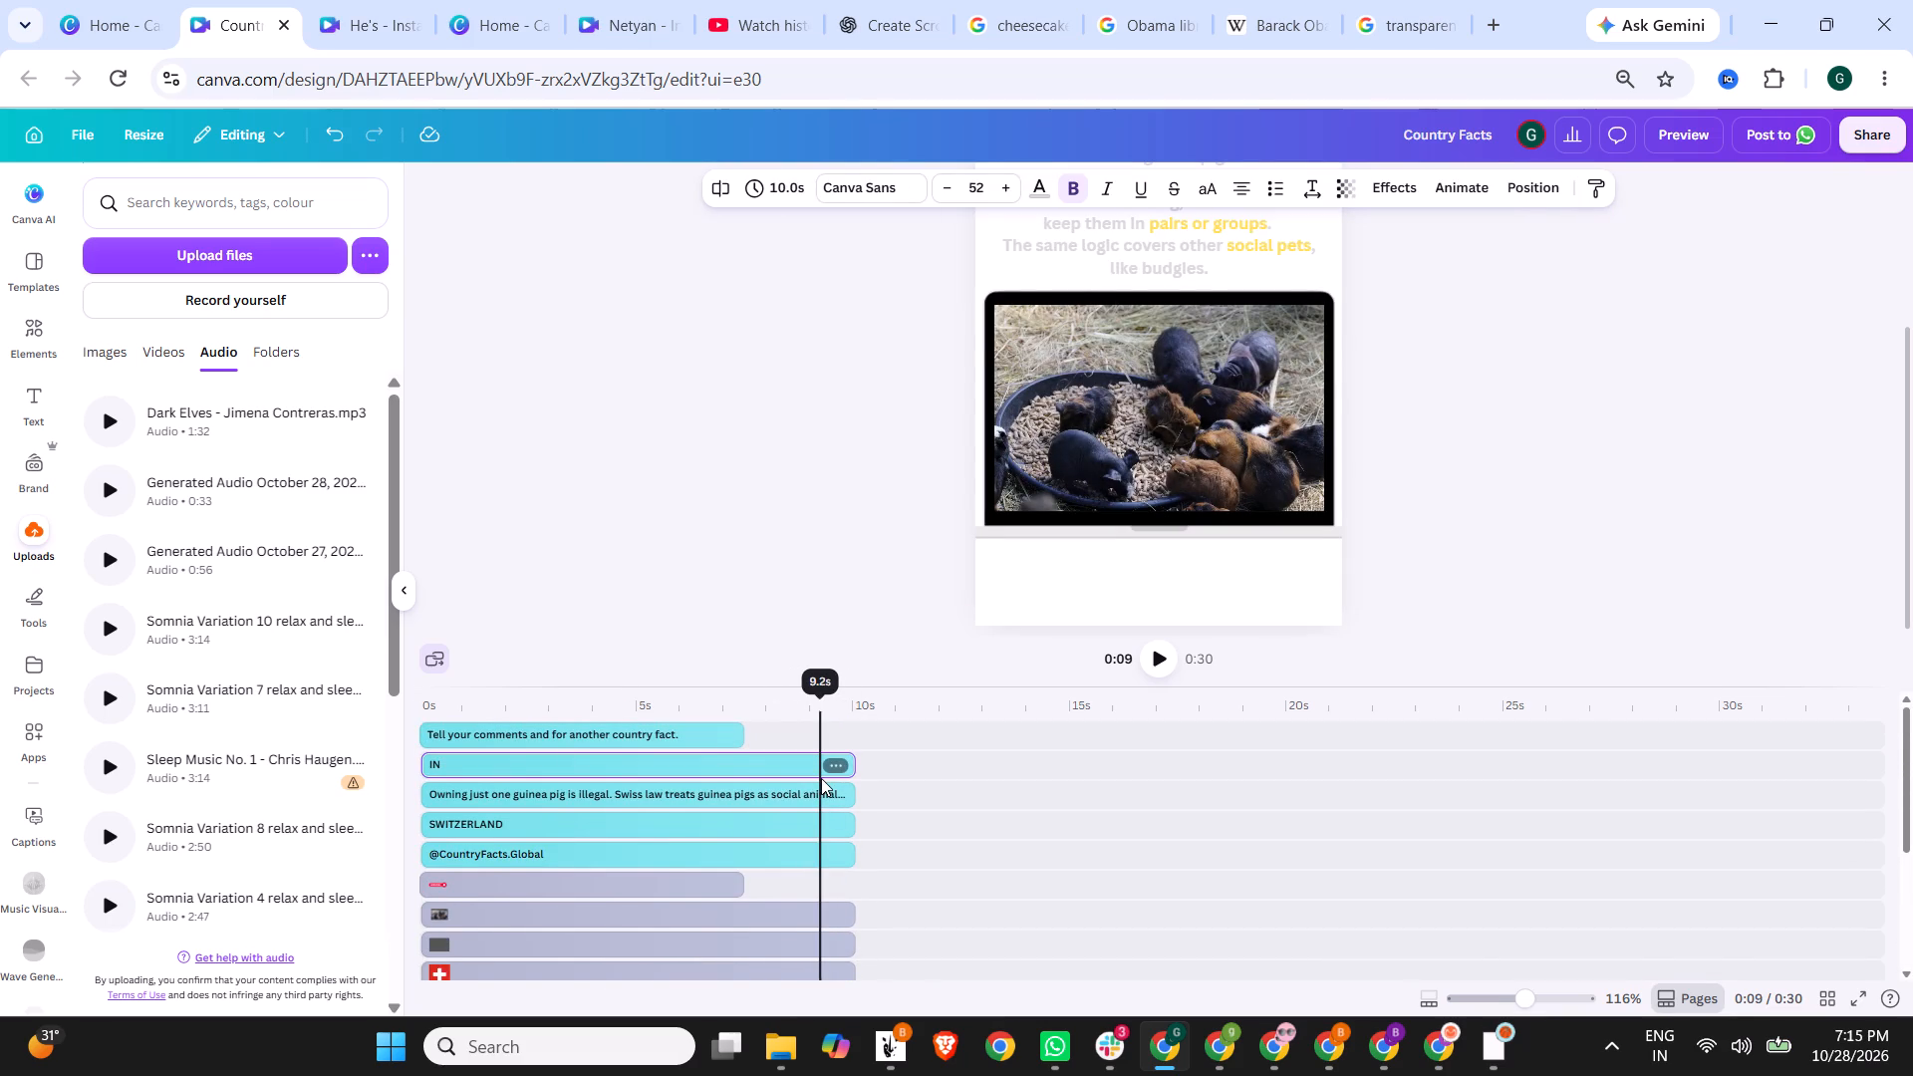
shift+click(786, 857)
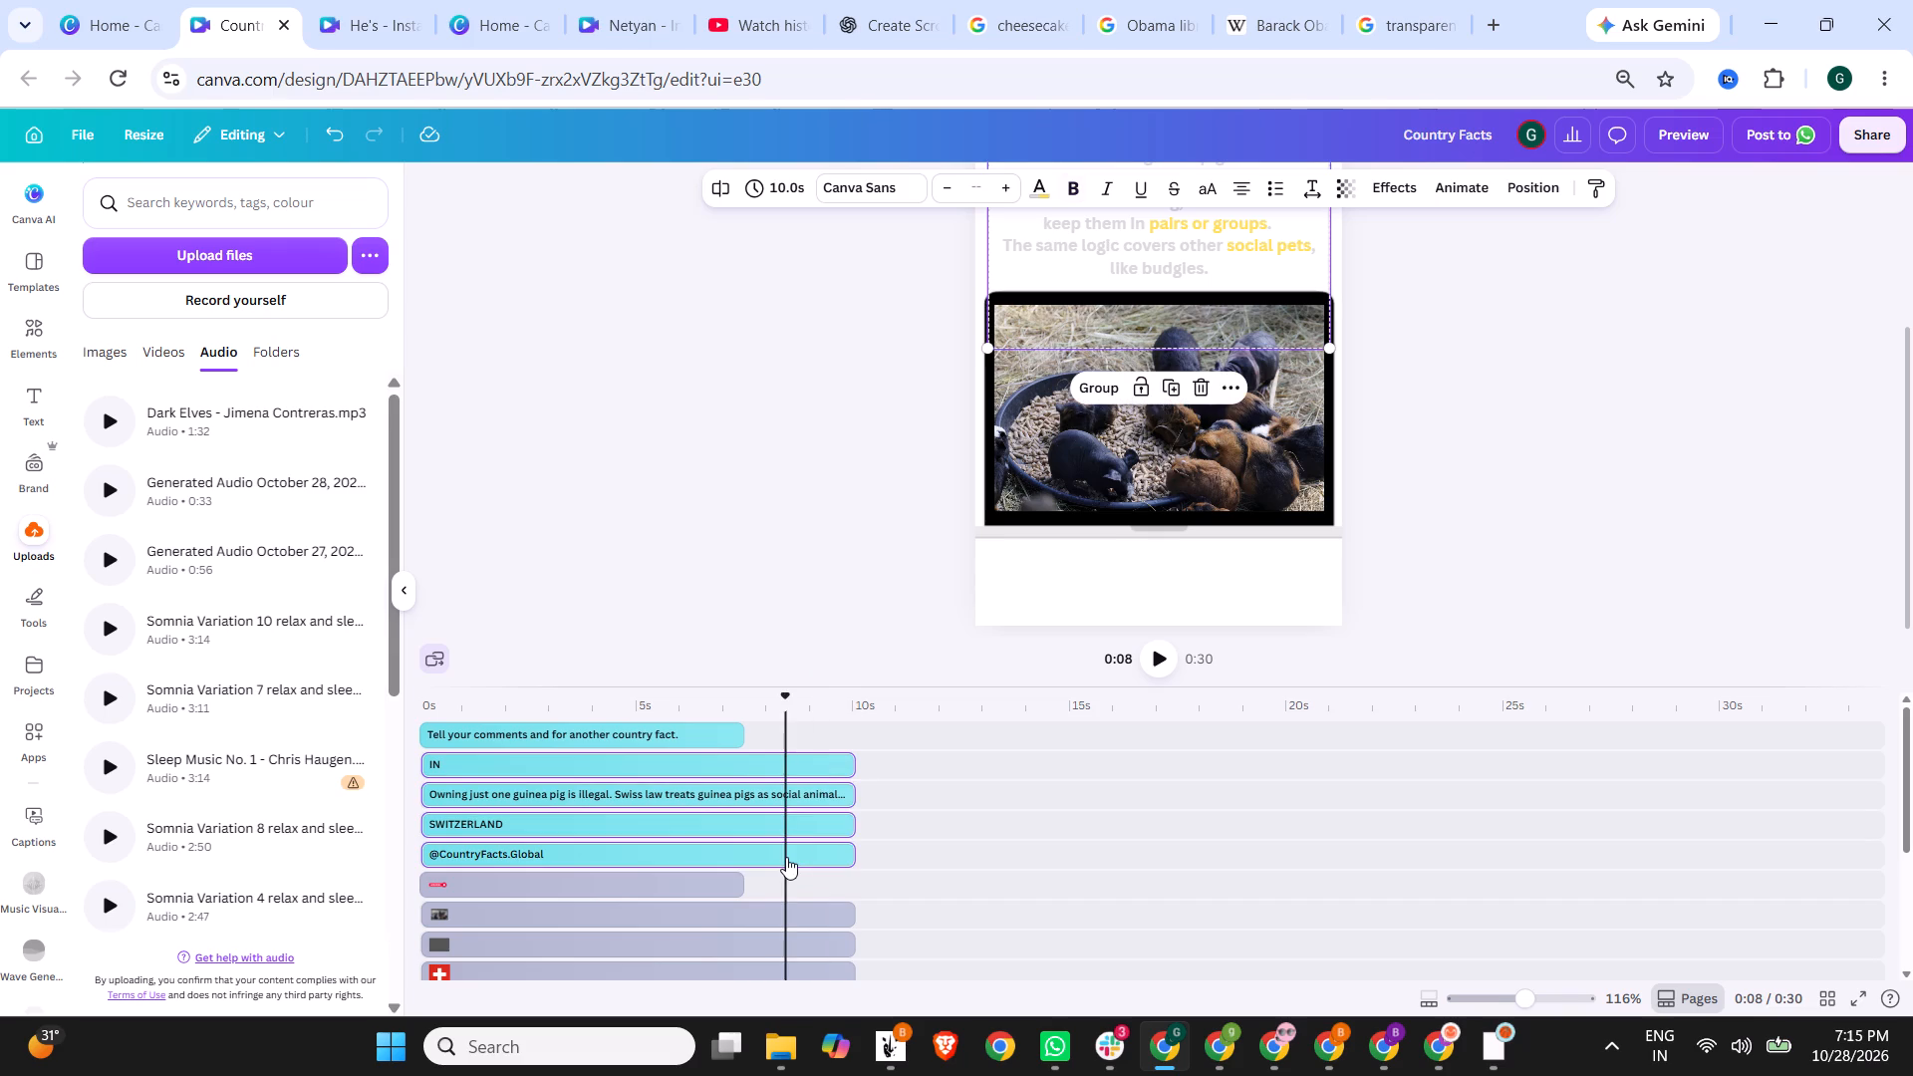
drag(854, 787, 742, 786)
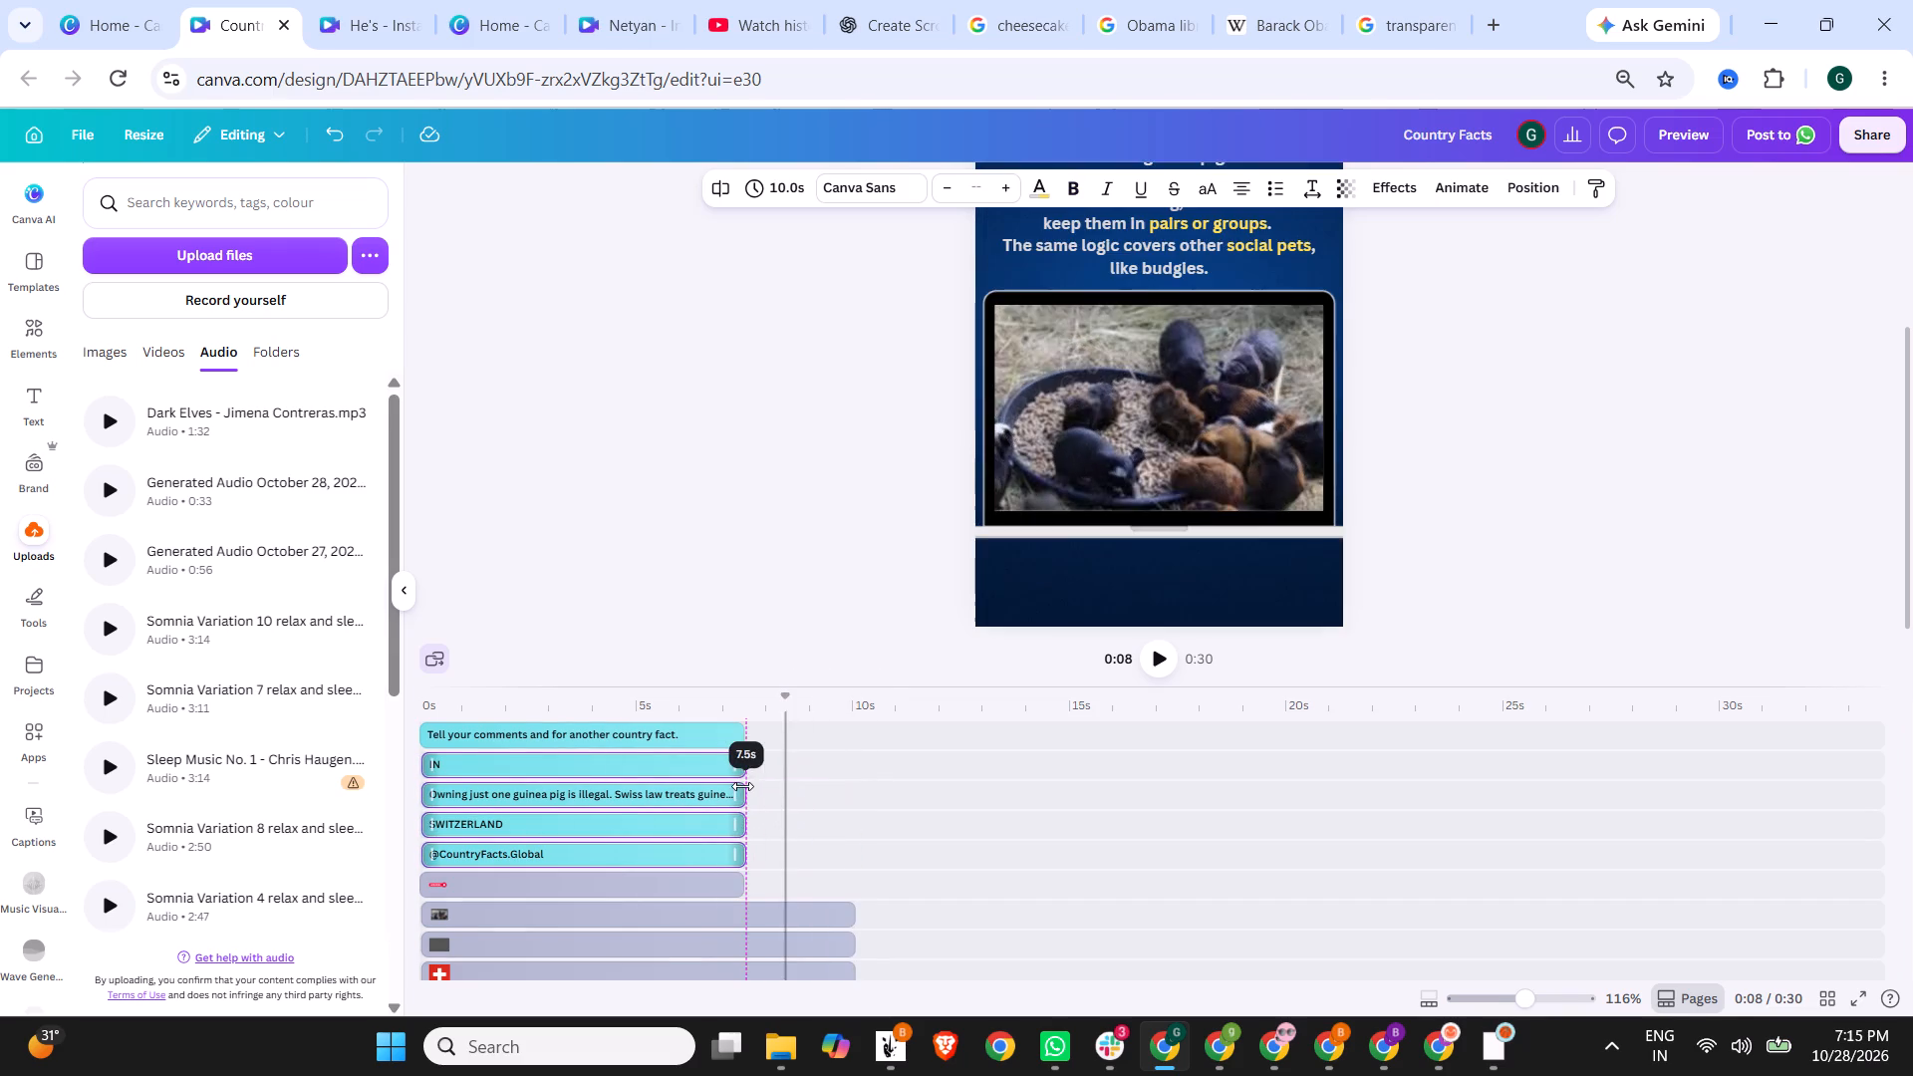
drag(742, 786, 743, 786)
click(743, 786)
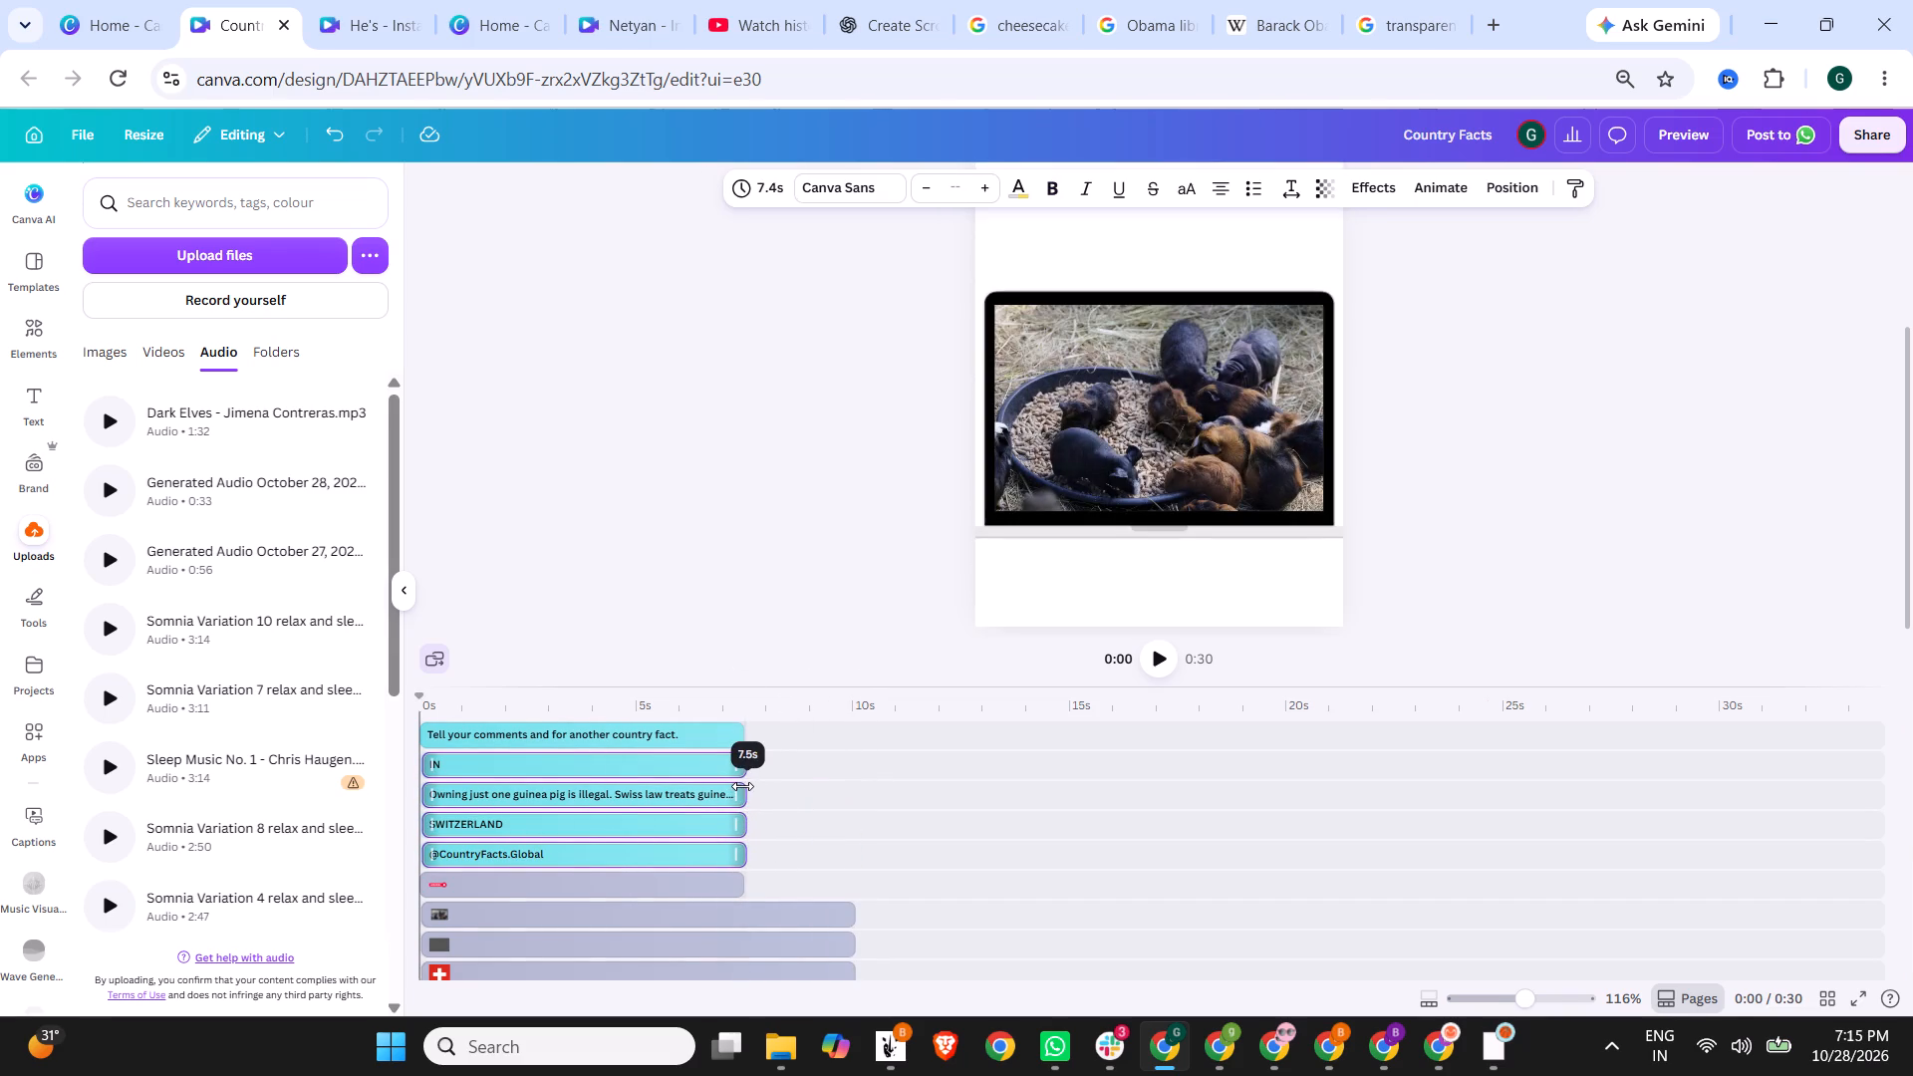
Trim the guinea pig photo, laptop frame, Swiss flag, line and verified badge layers together to match the page's end.
scroll(828, 845, down, 1)
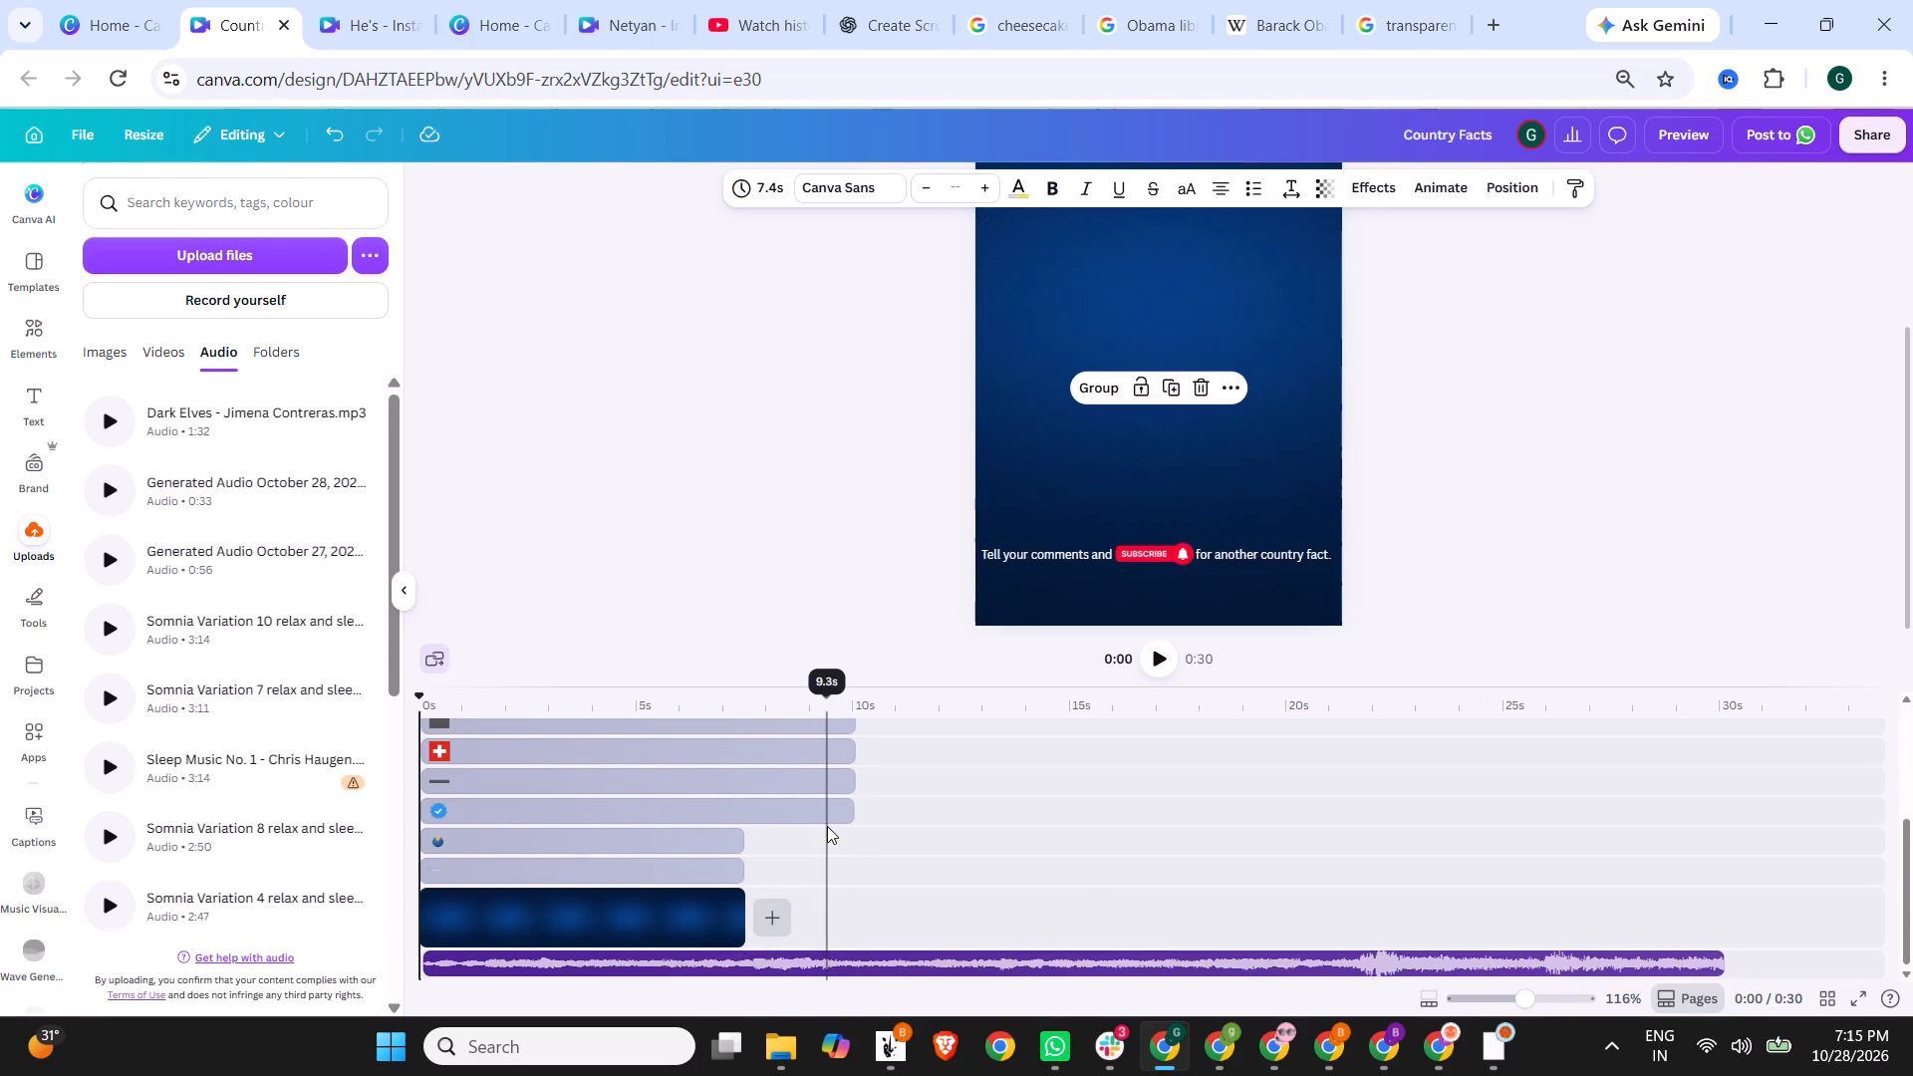
scroll(827, 826, up, 1)
click(774, 750)
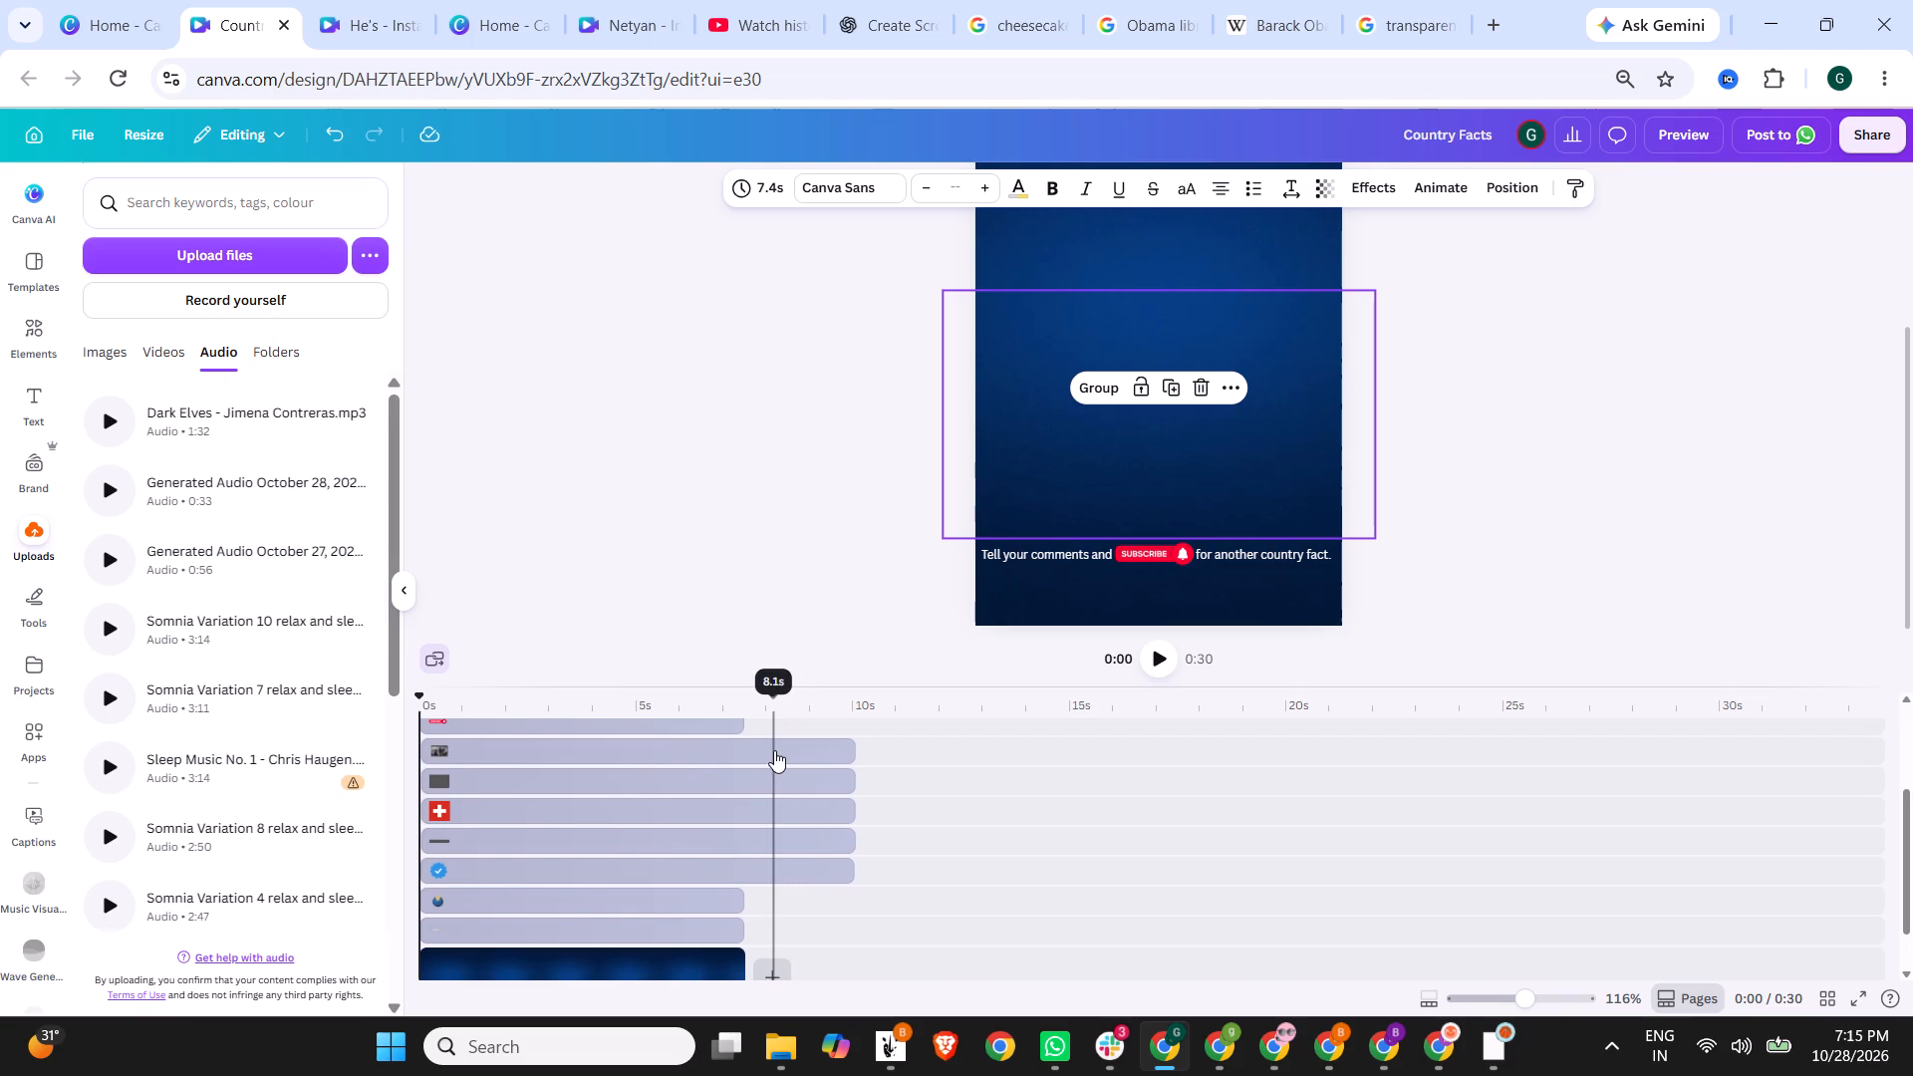
shift+click(727, 868)
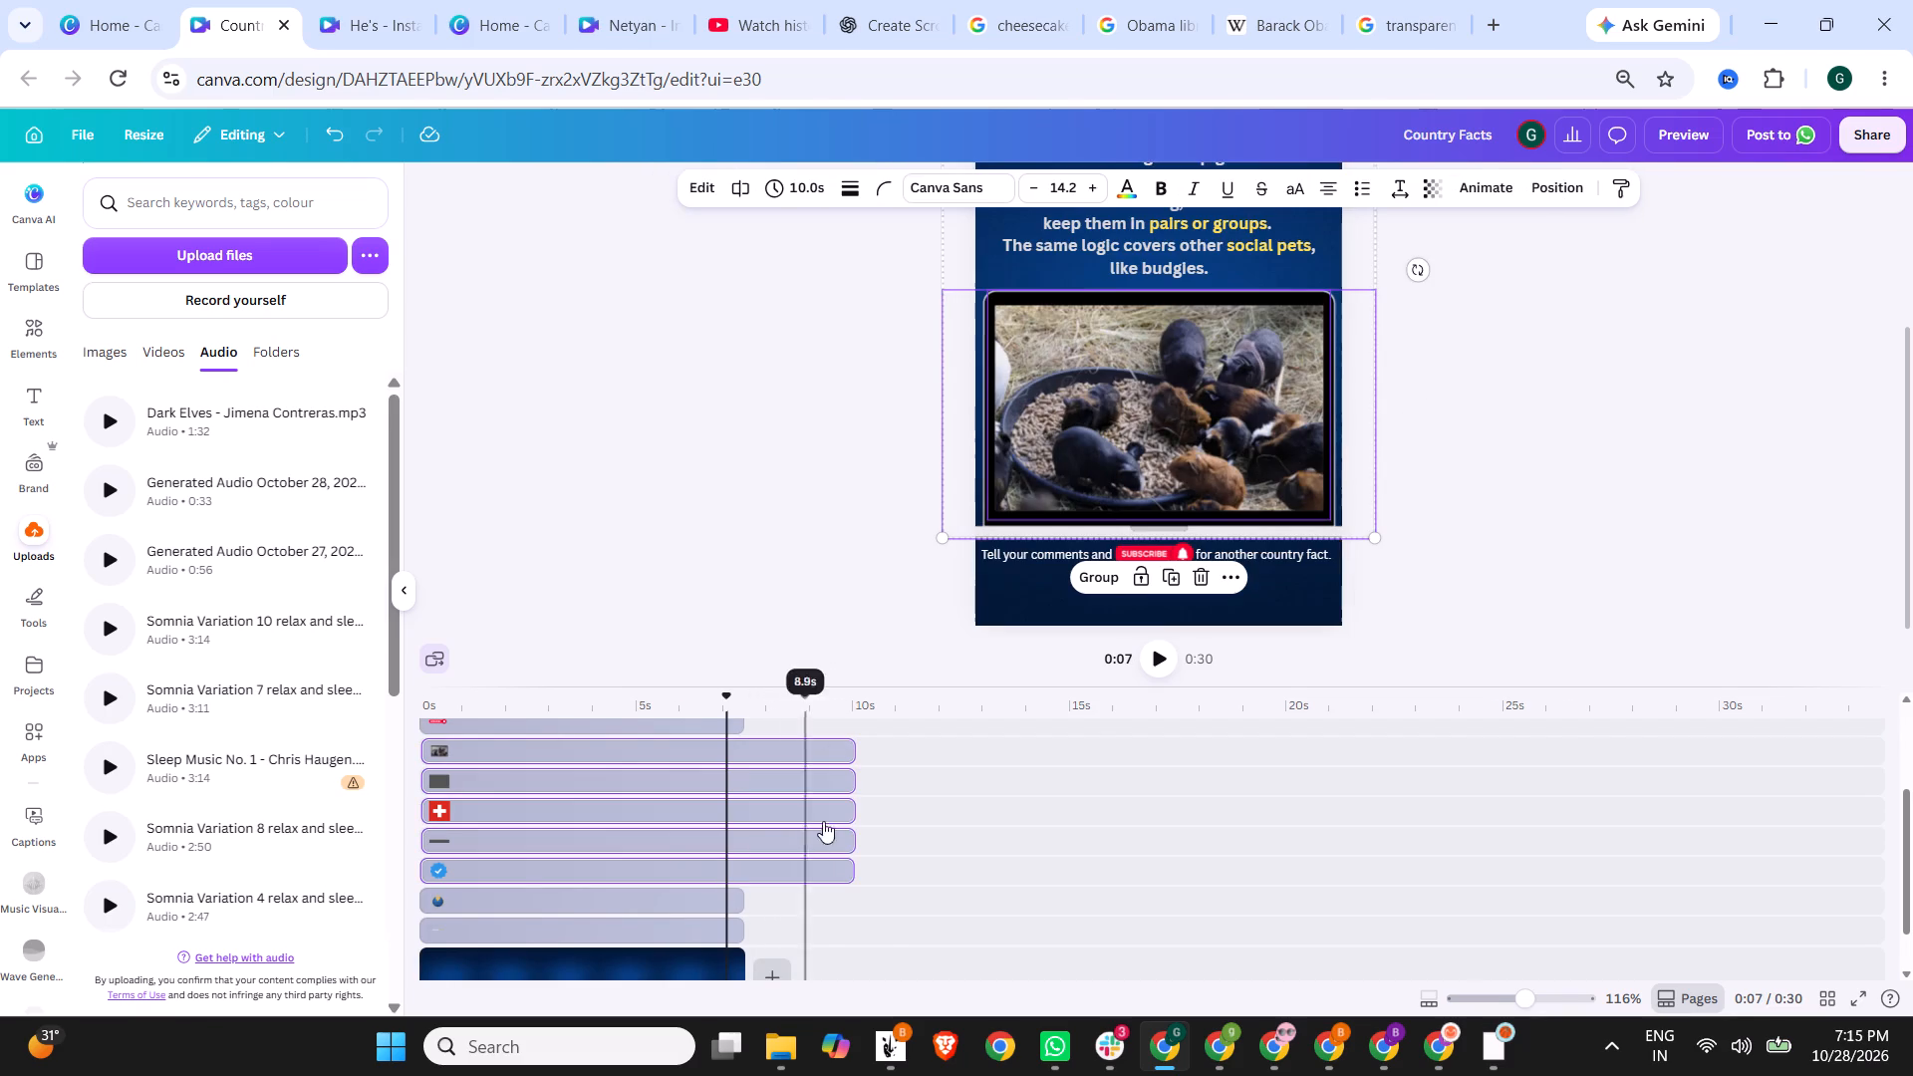
drag(848, 810, 722, 810)
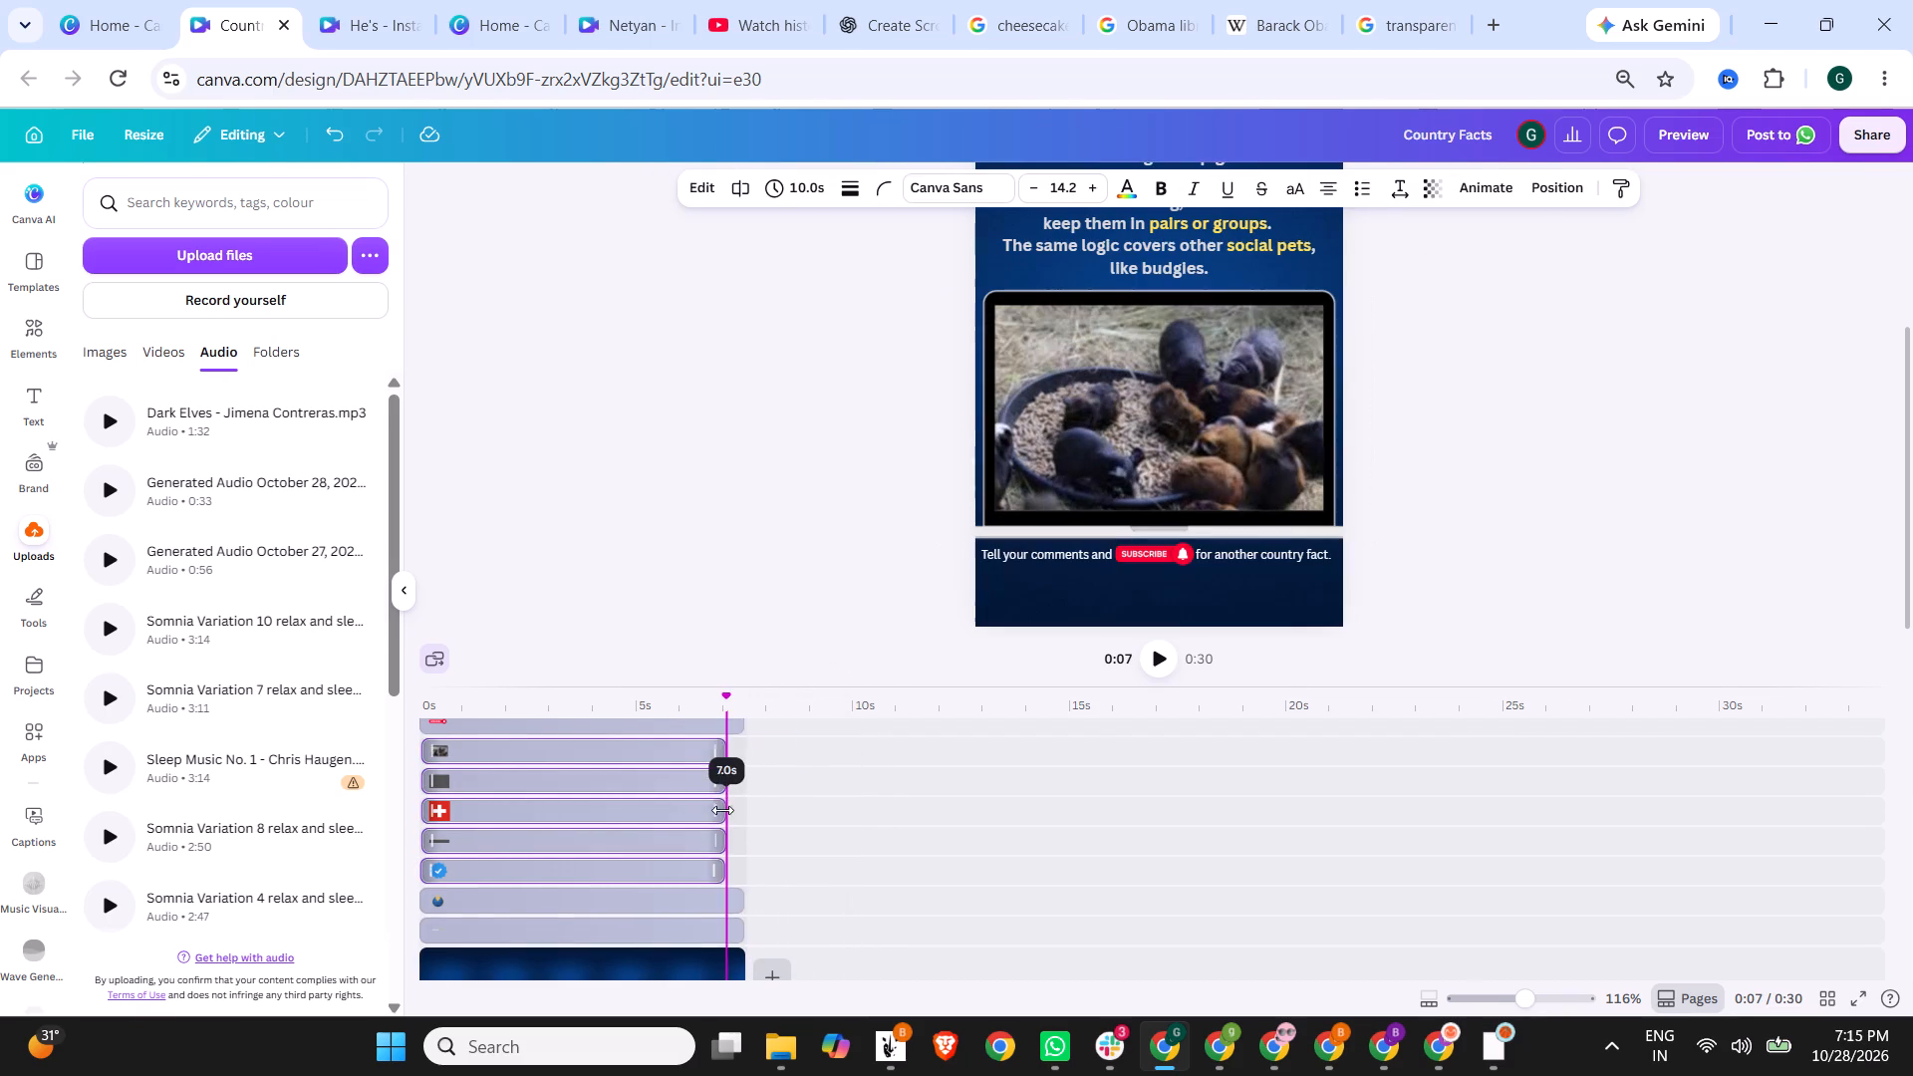
drag(722, 810, 735, 810)
click(825, 829)
Trim the end of the Dark Elves audio track to 7.4 seconds to match the page's end.
scroll(825, 829, down, 1)
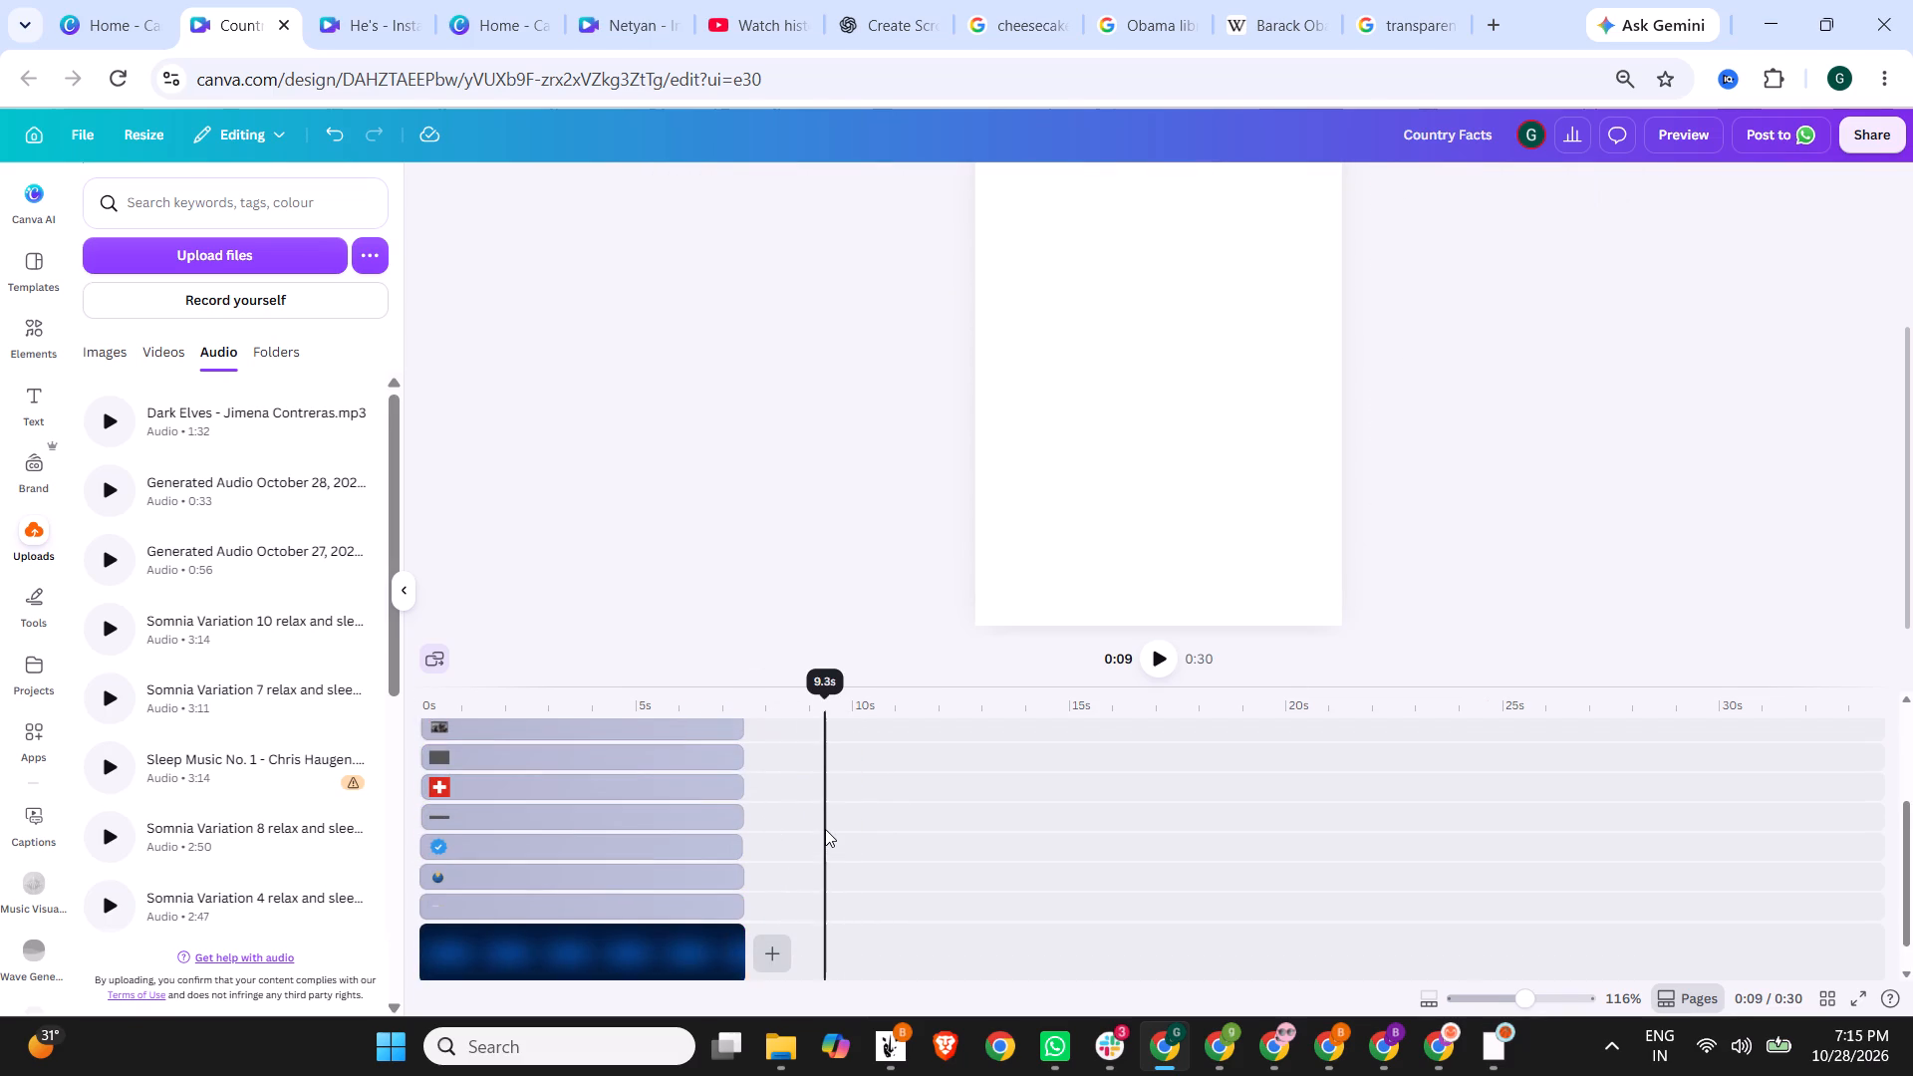
scroll(825, 829, down, 1)
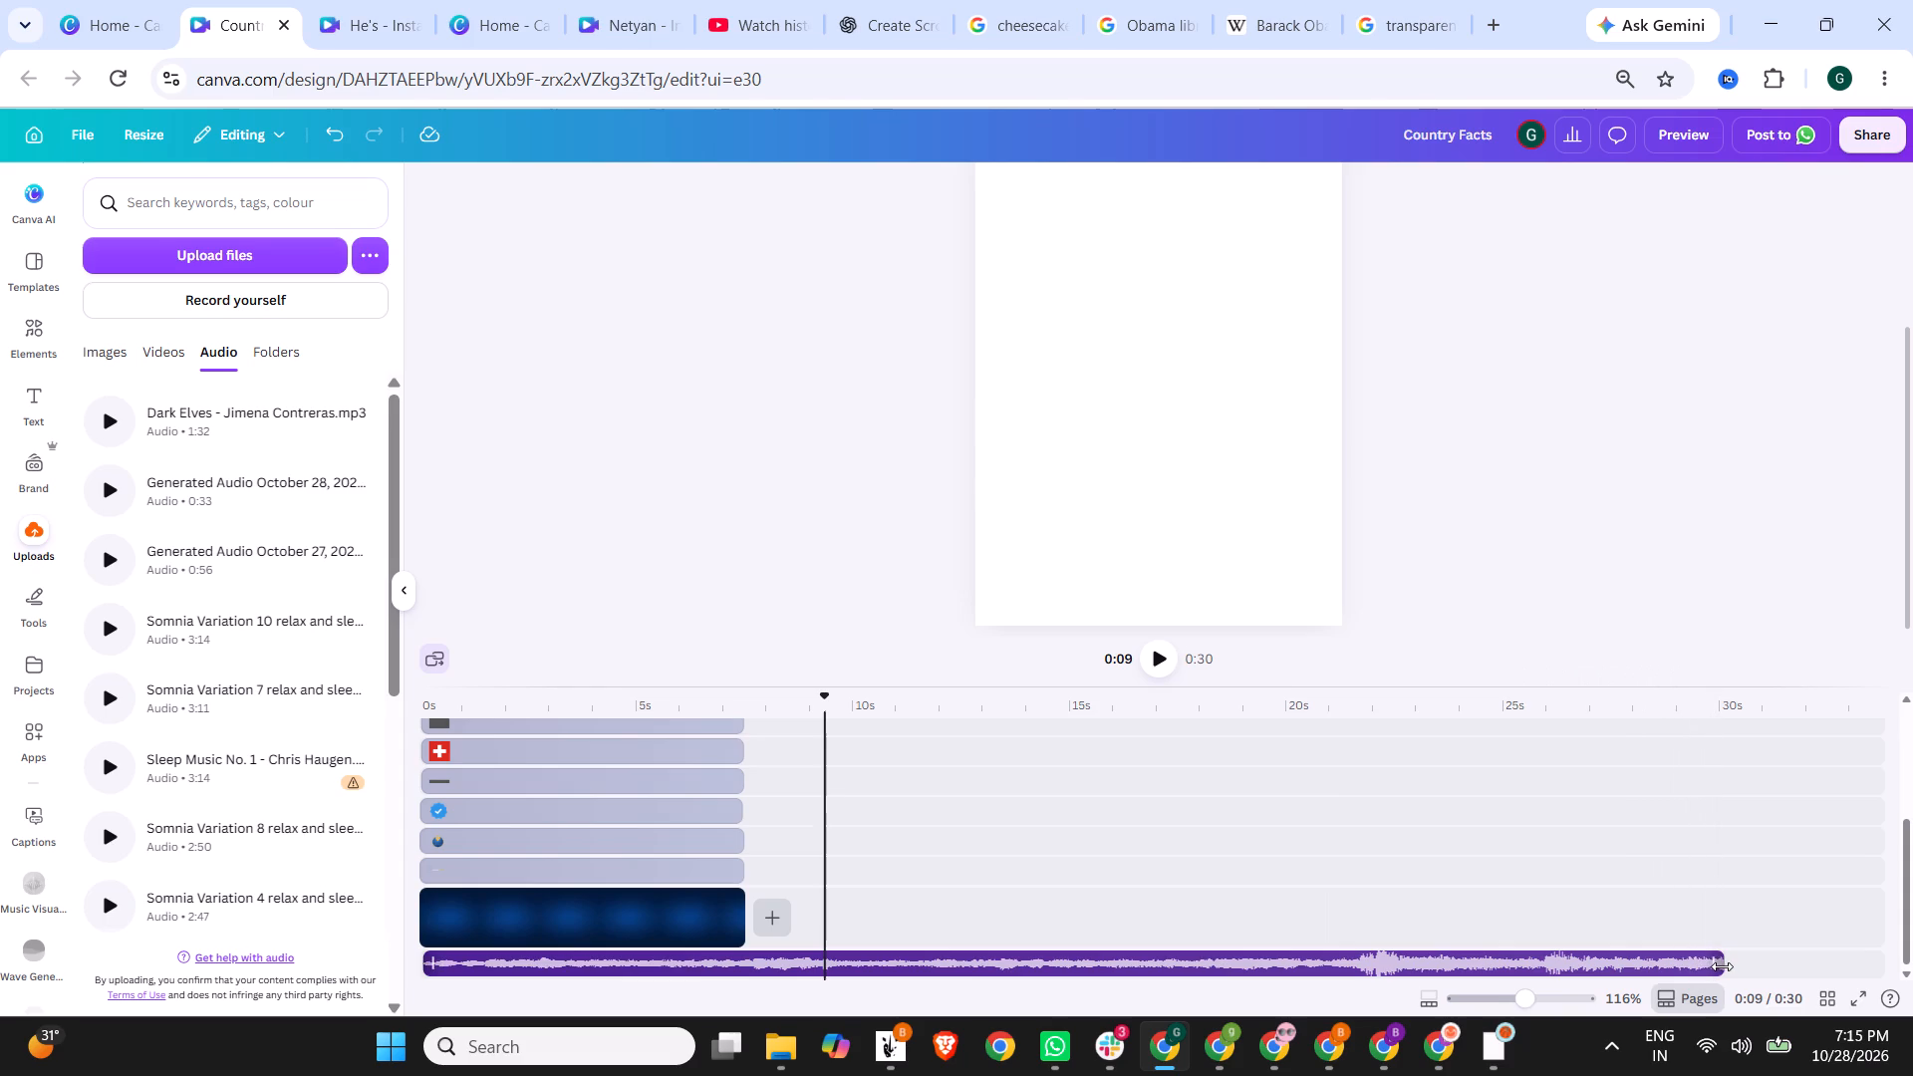
drag(1722, 966, 738, 977)
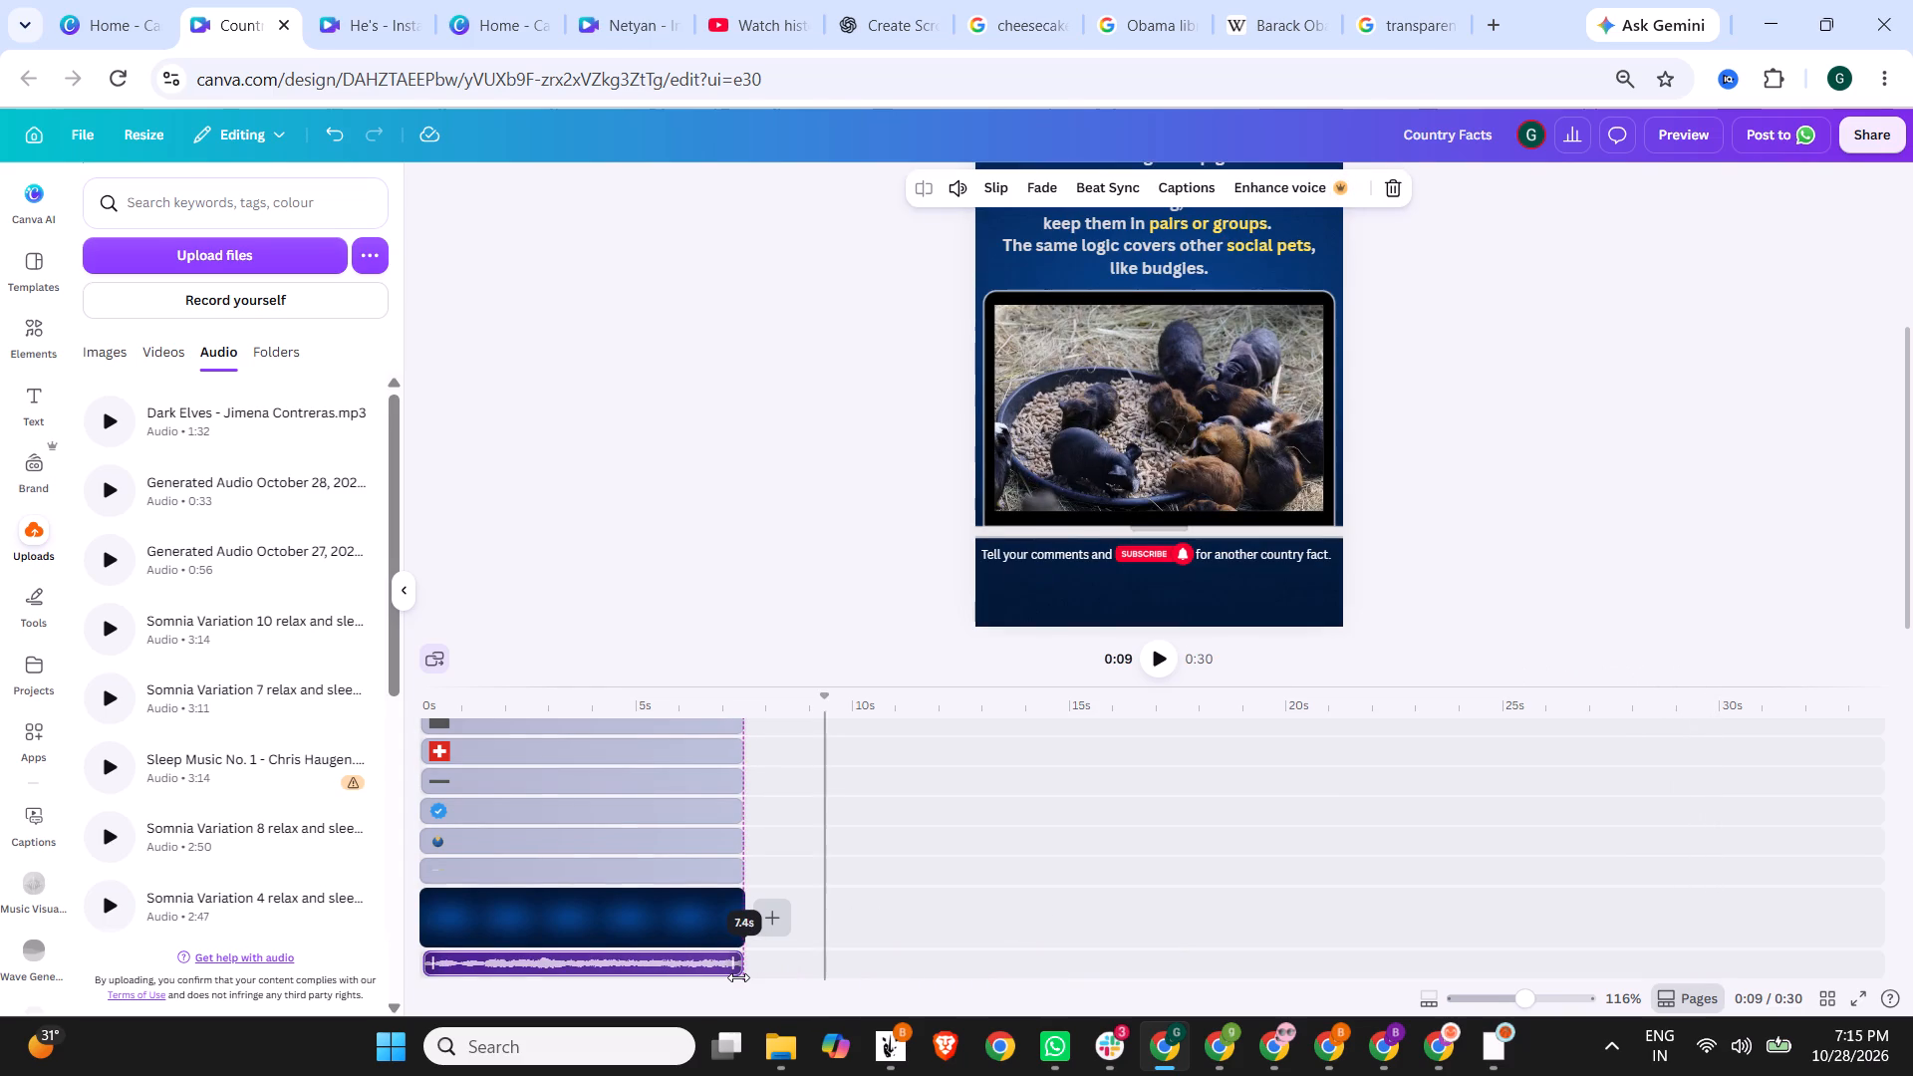
drag(738, 977, 746, 979)
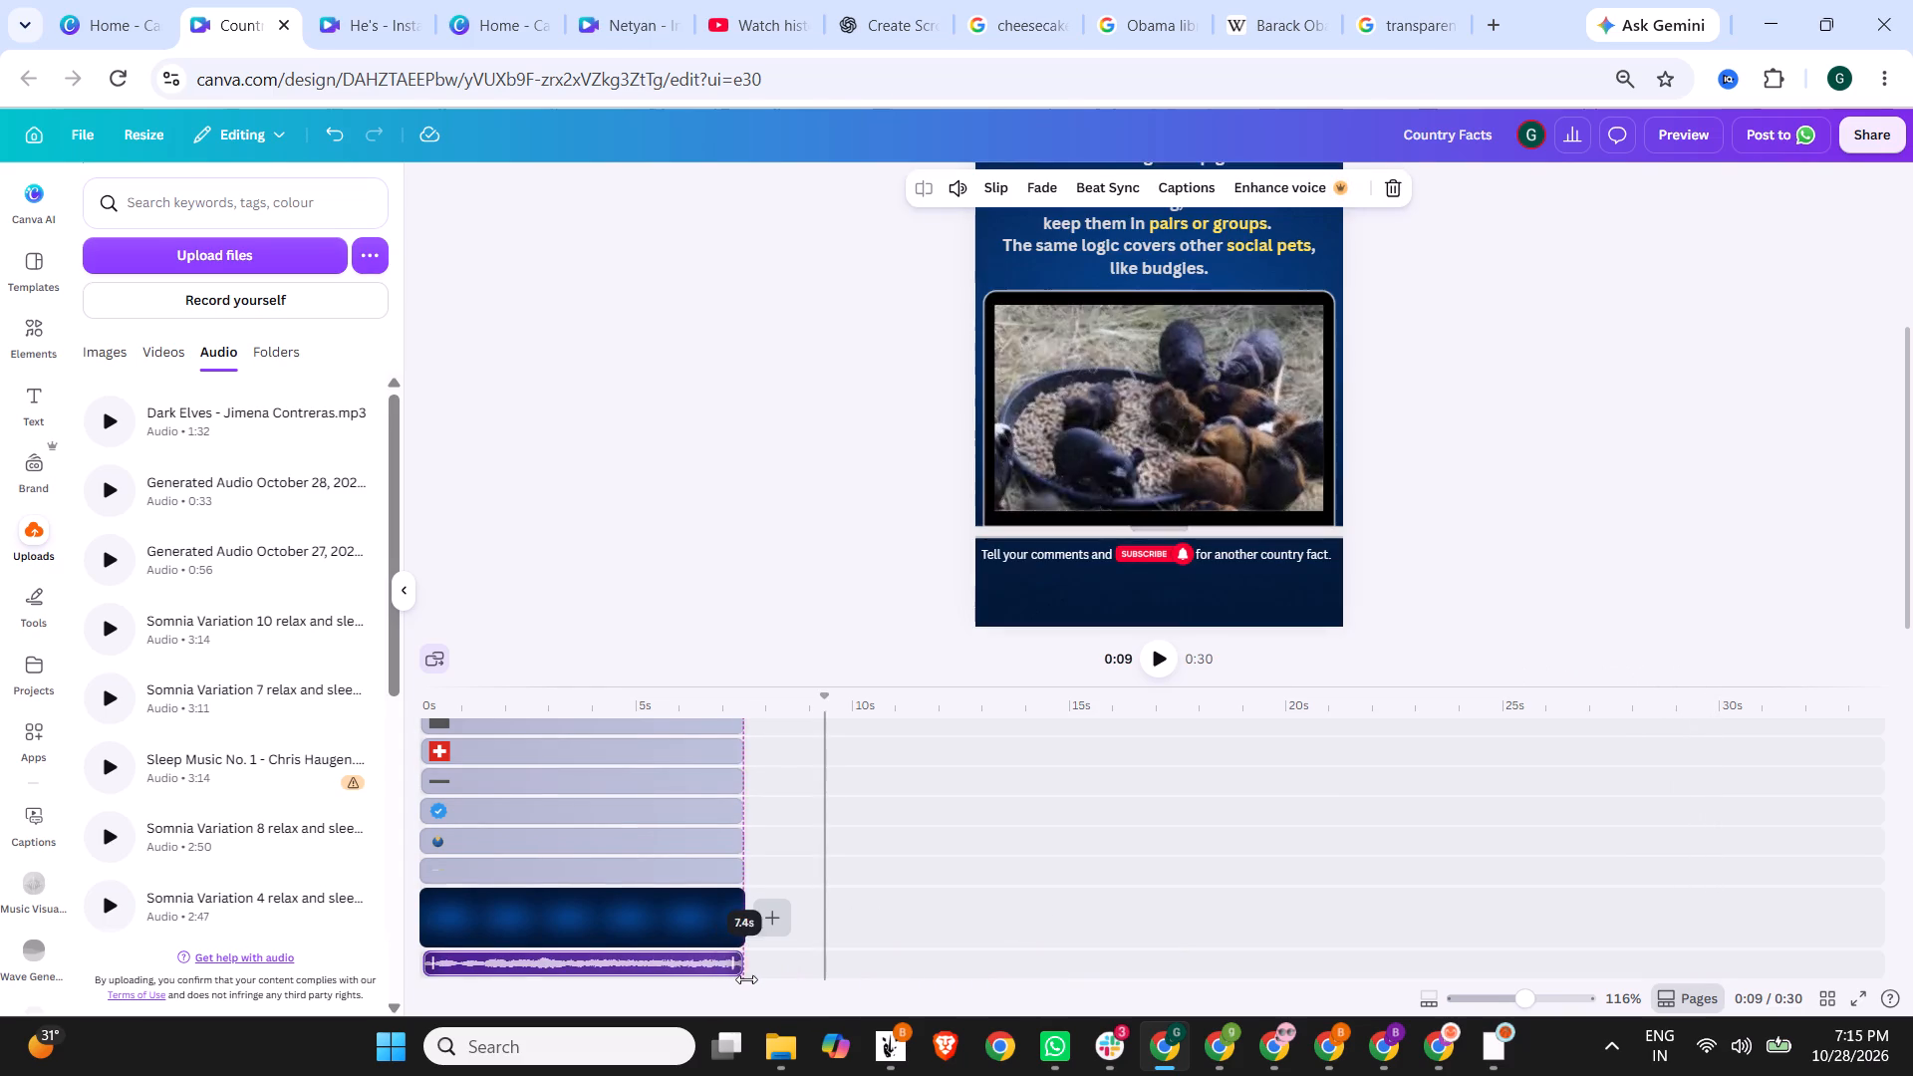
drag(746, 979, 740, 981)
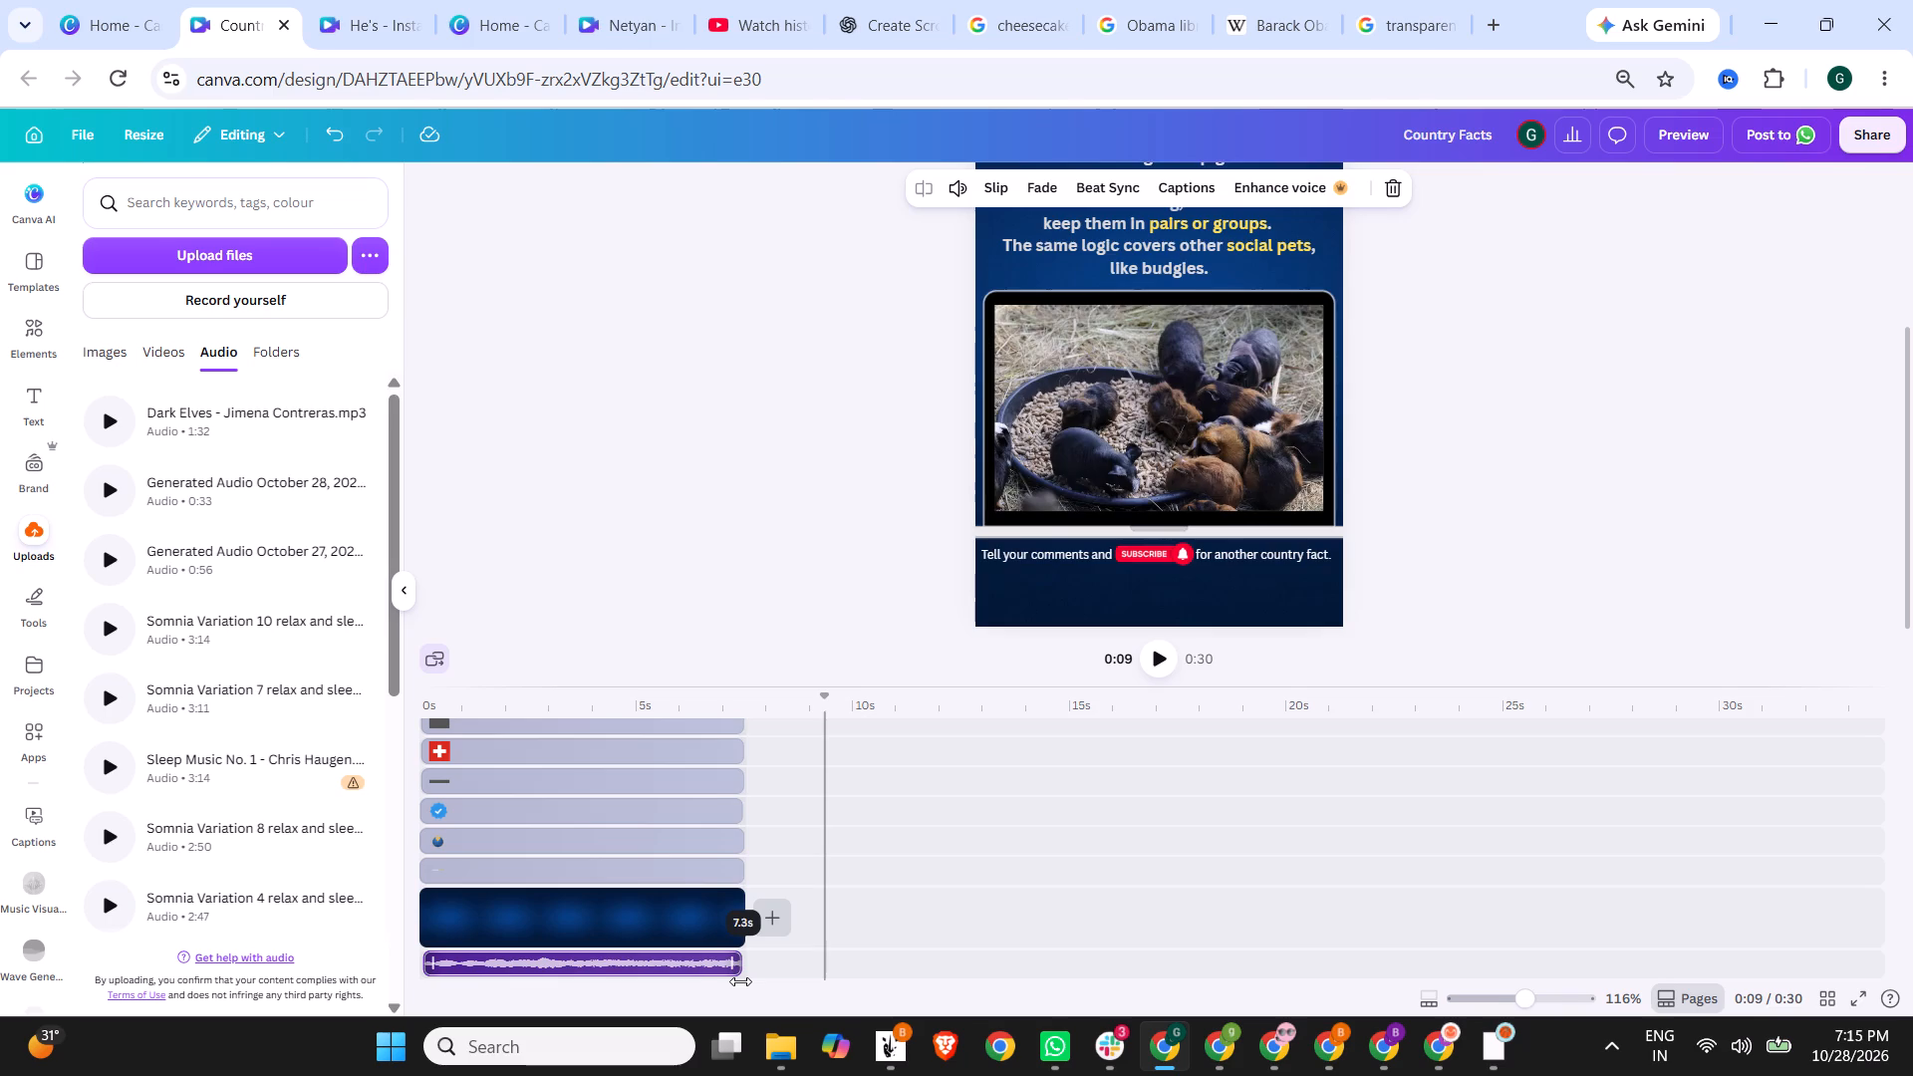
drag(740, 981, 754, 979)
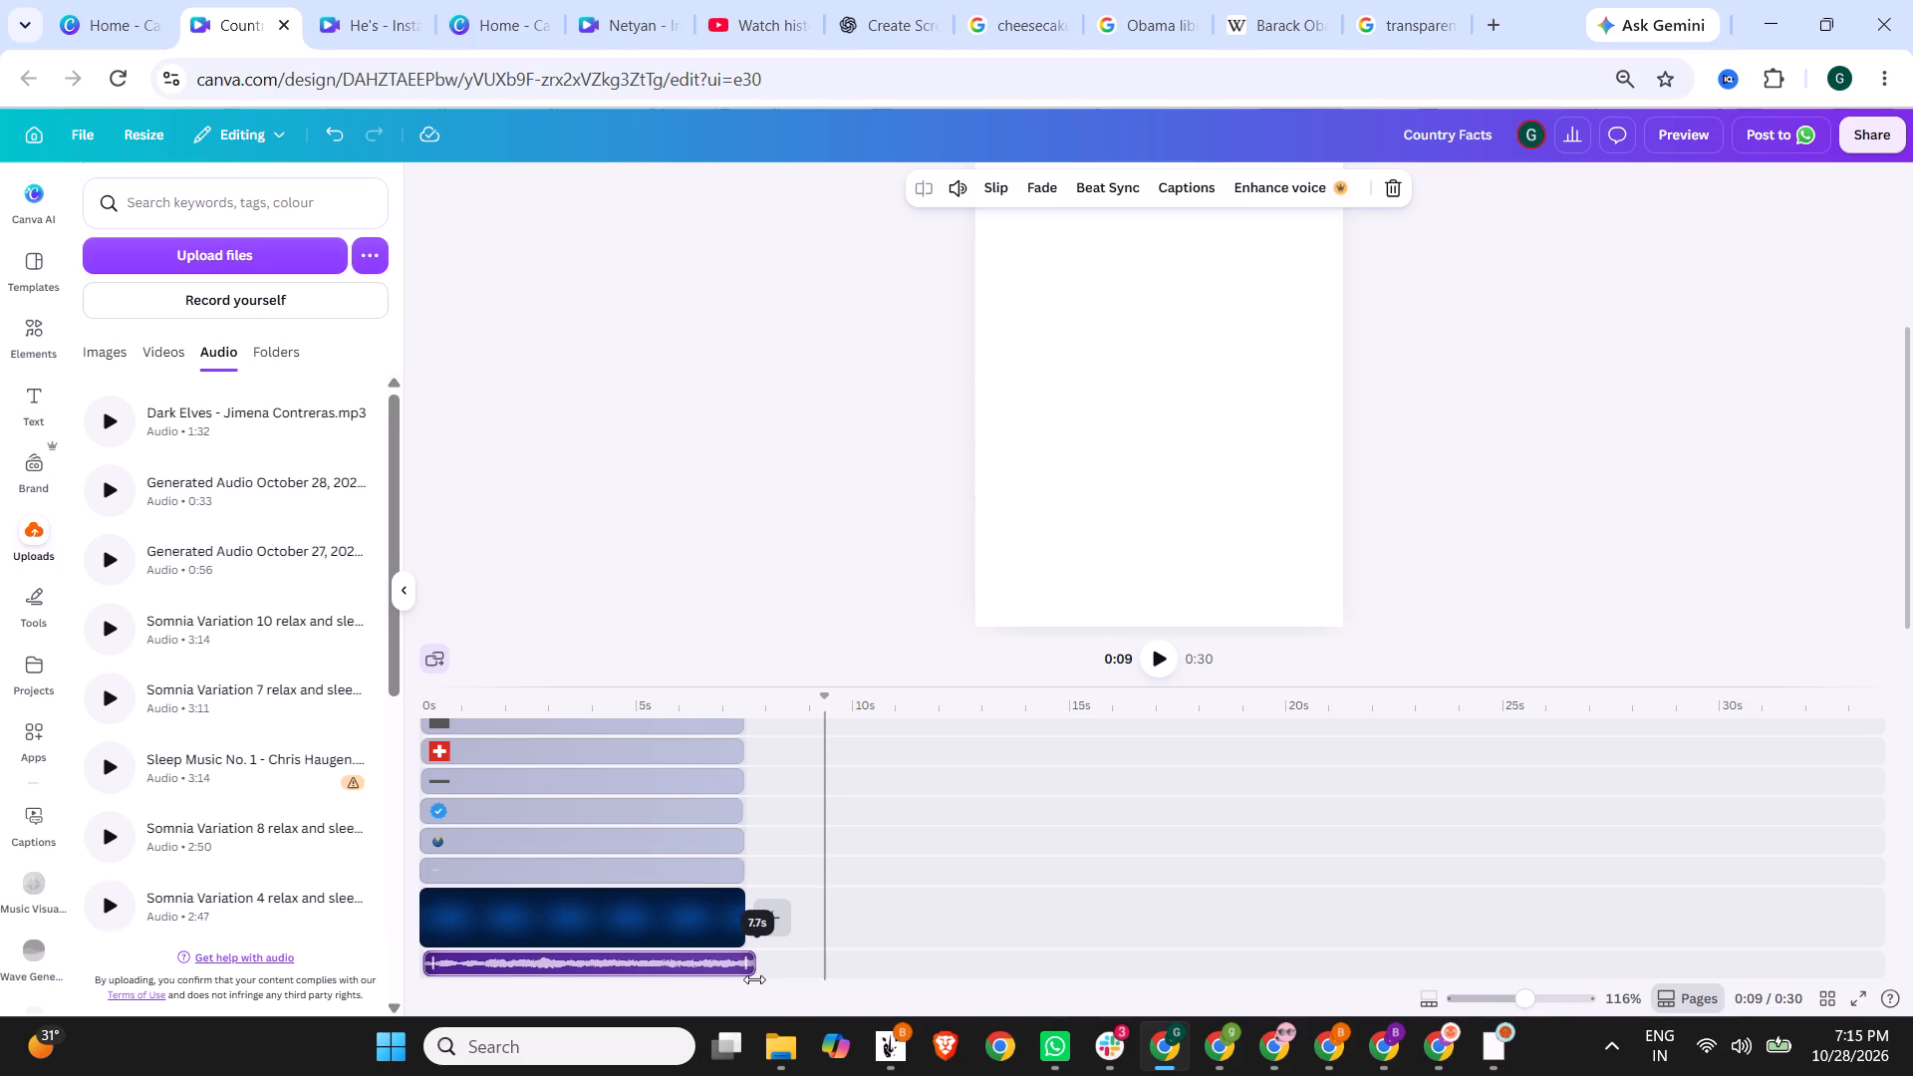
drag(754, 979, 744, 978)
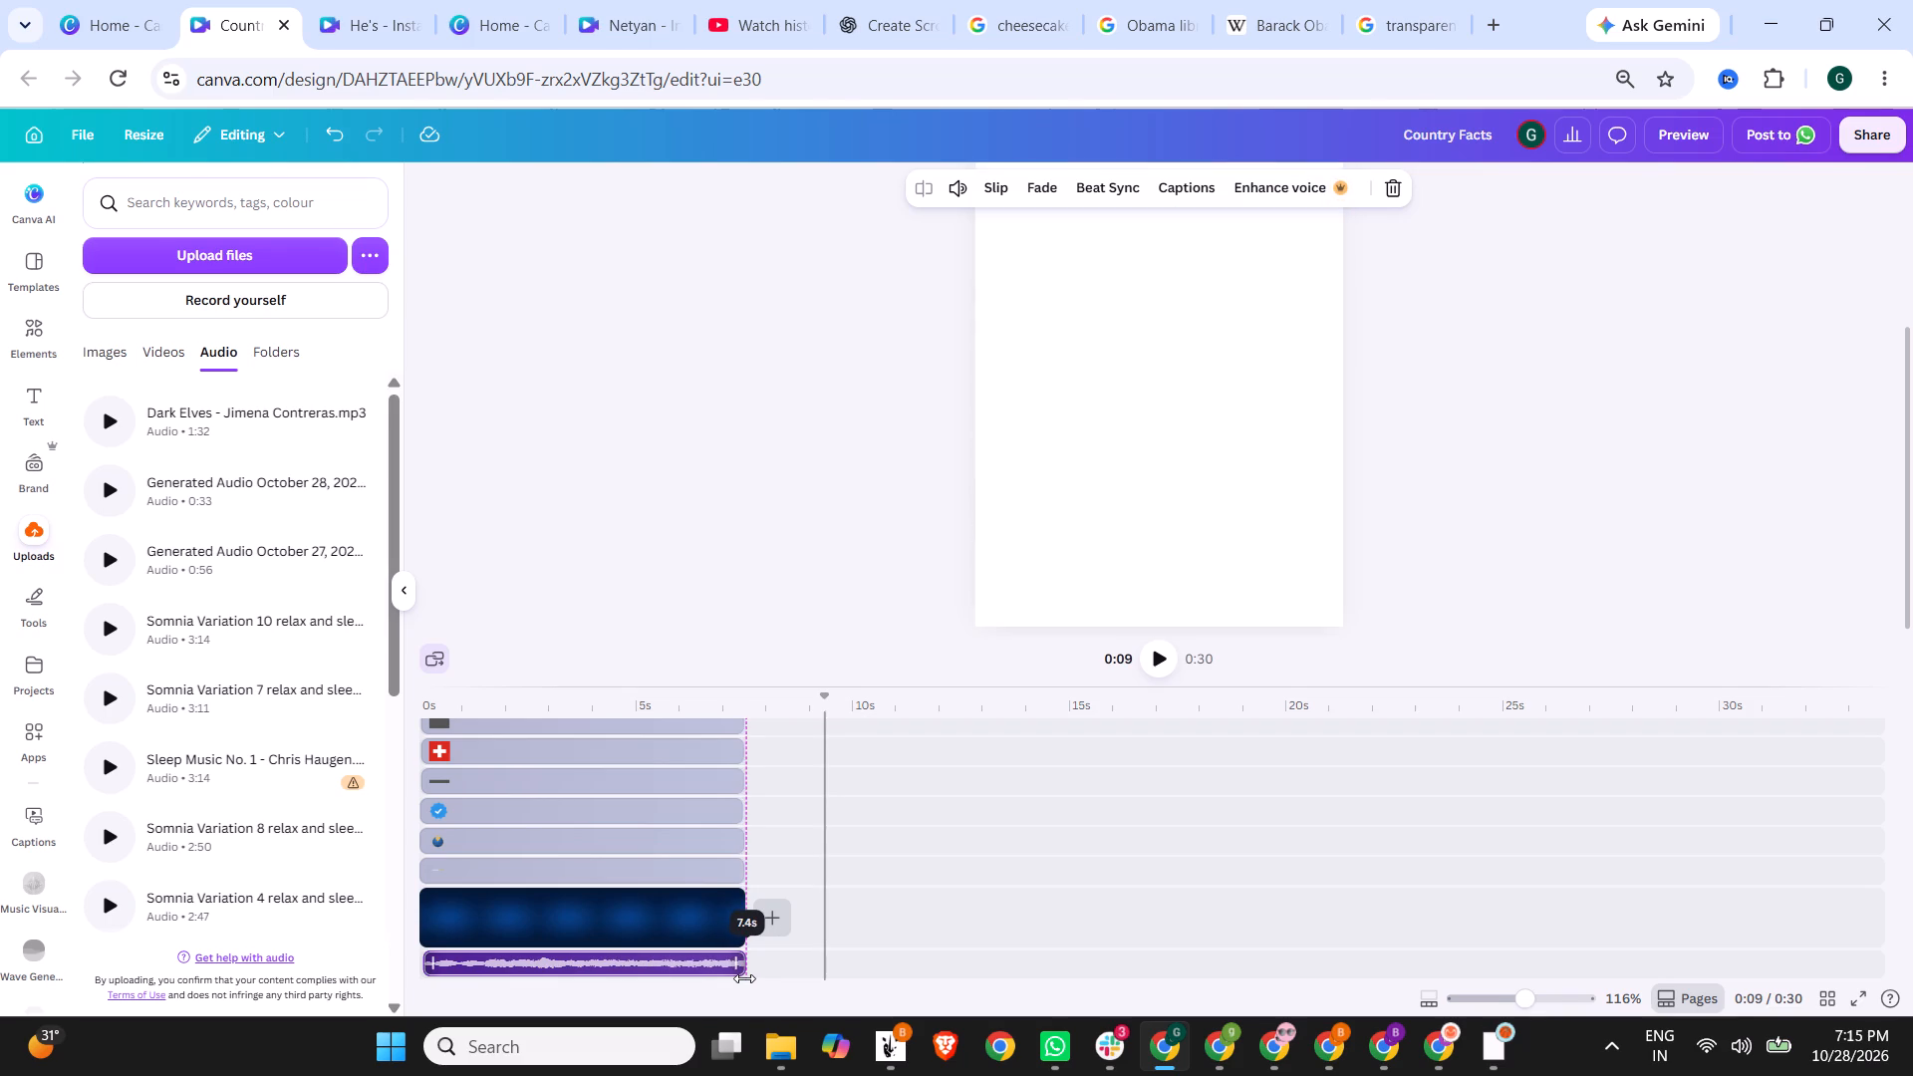
drag(744, 978, 741, 978)
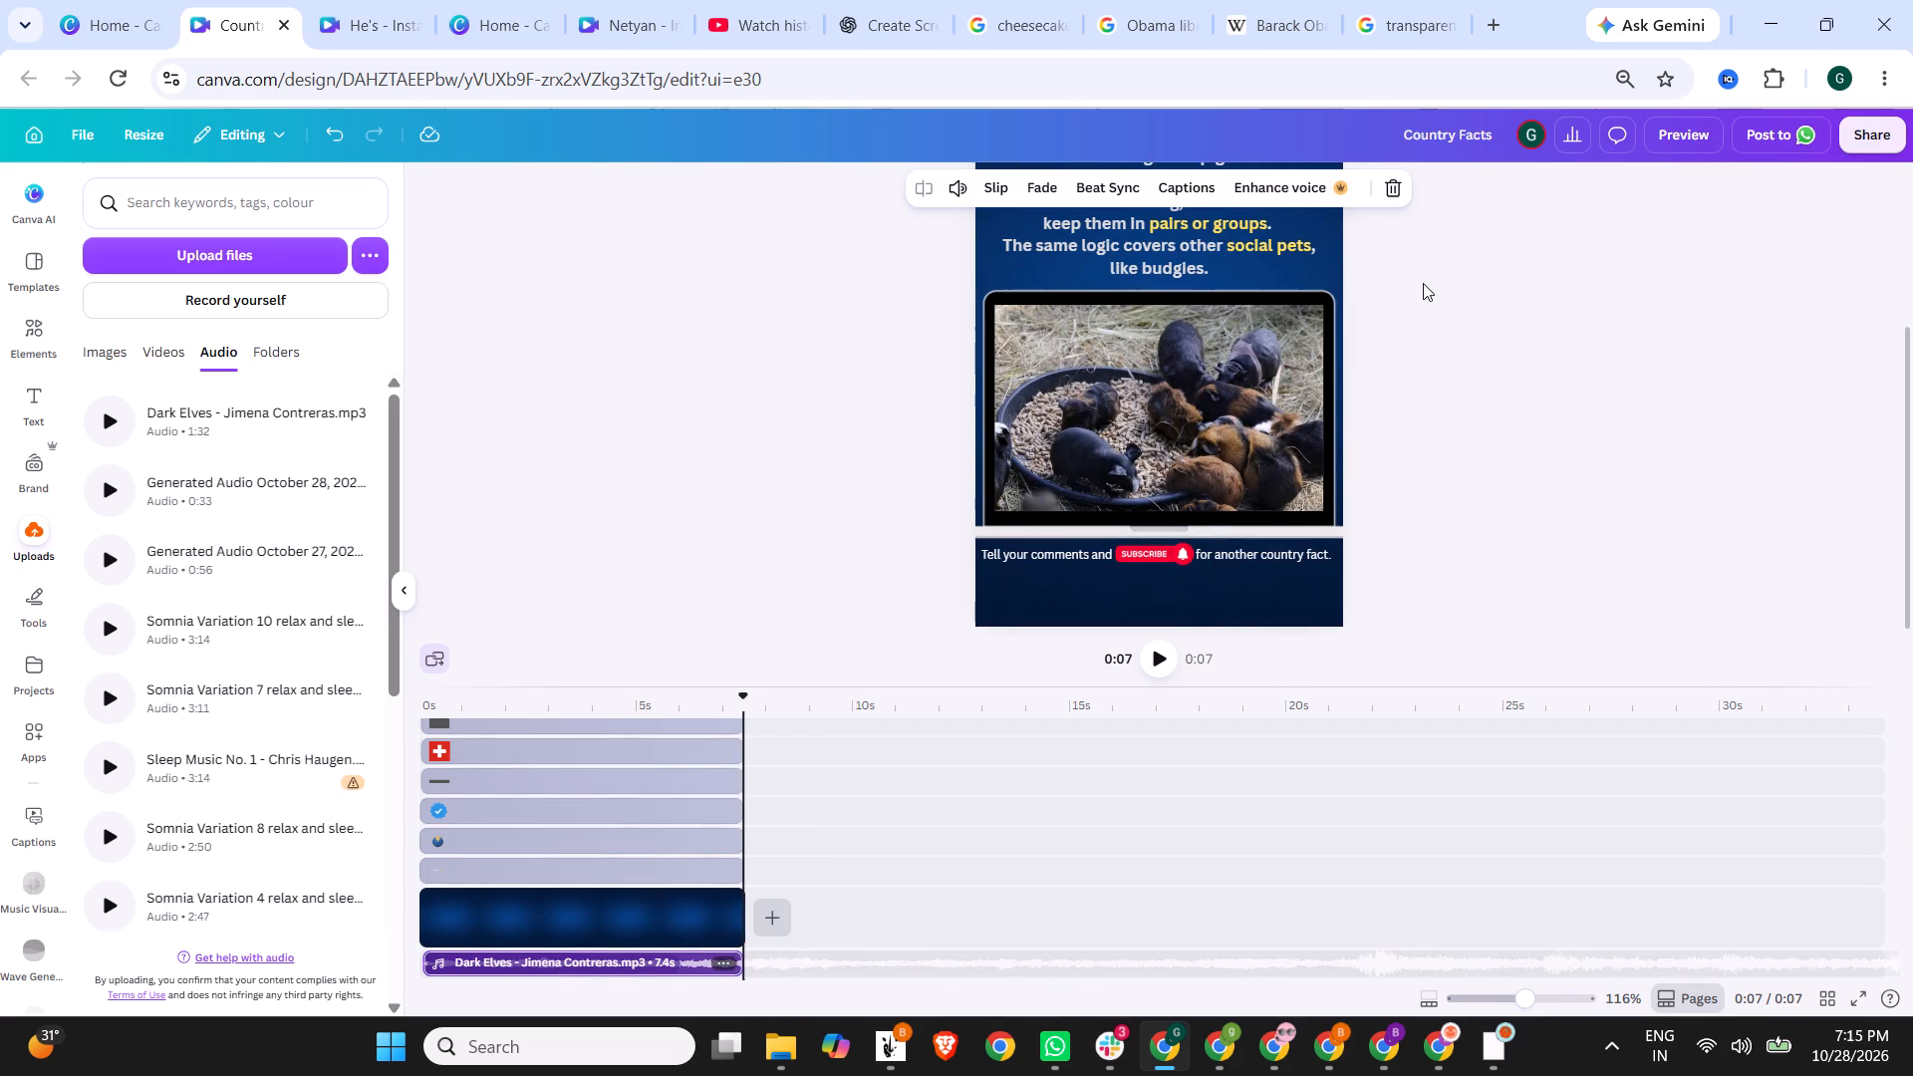
Preview the full video with its background music, replay it, and return to the editor.
click(1702, 139)
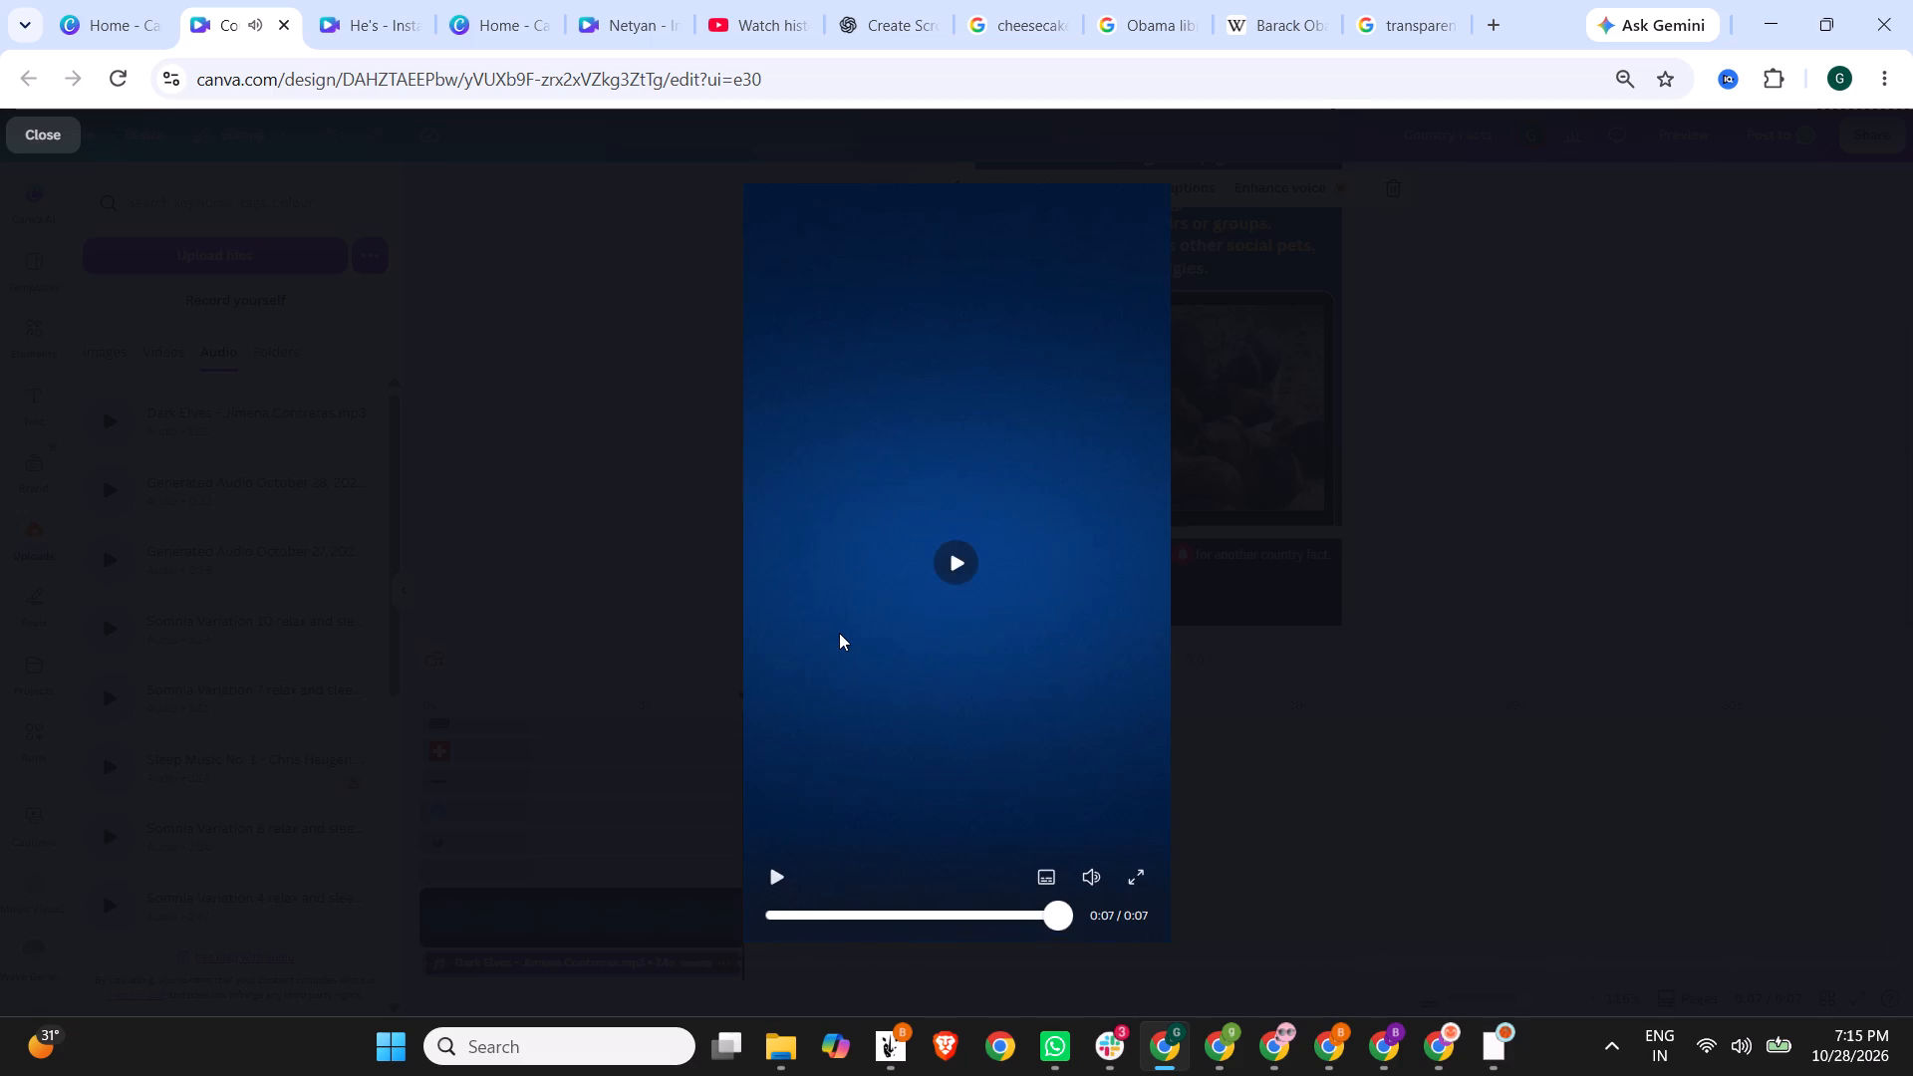
click(972, 579)
click(959, 566)
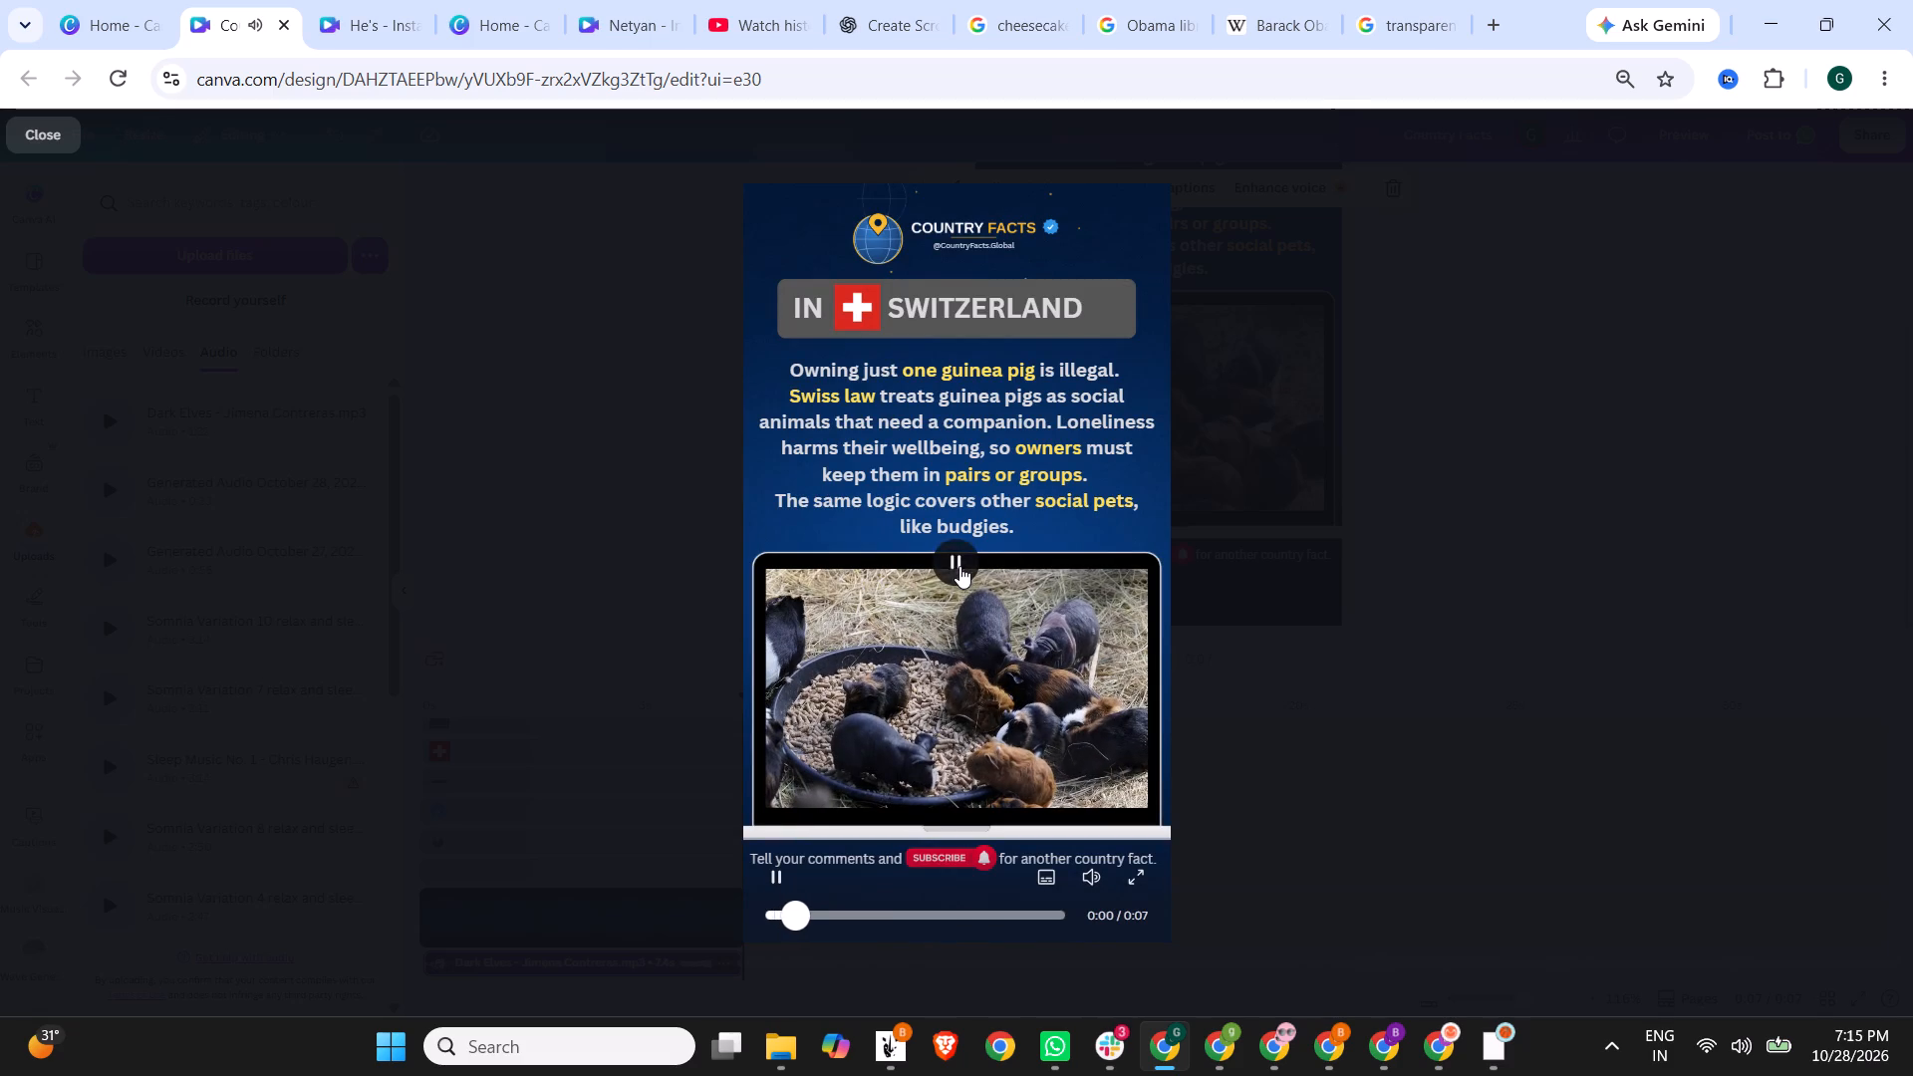
click(959, 566)
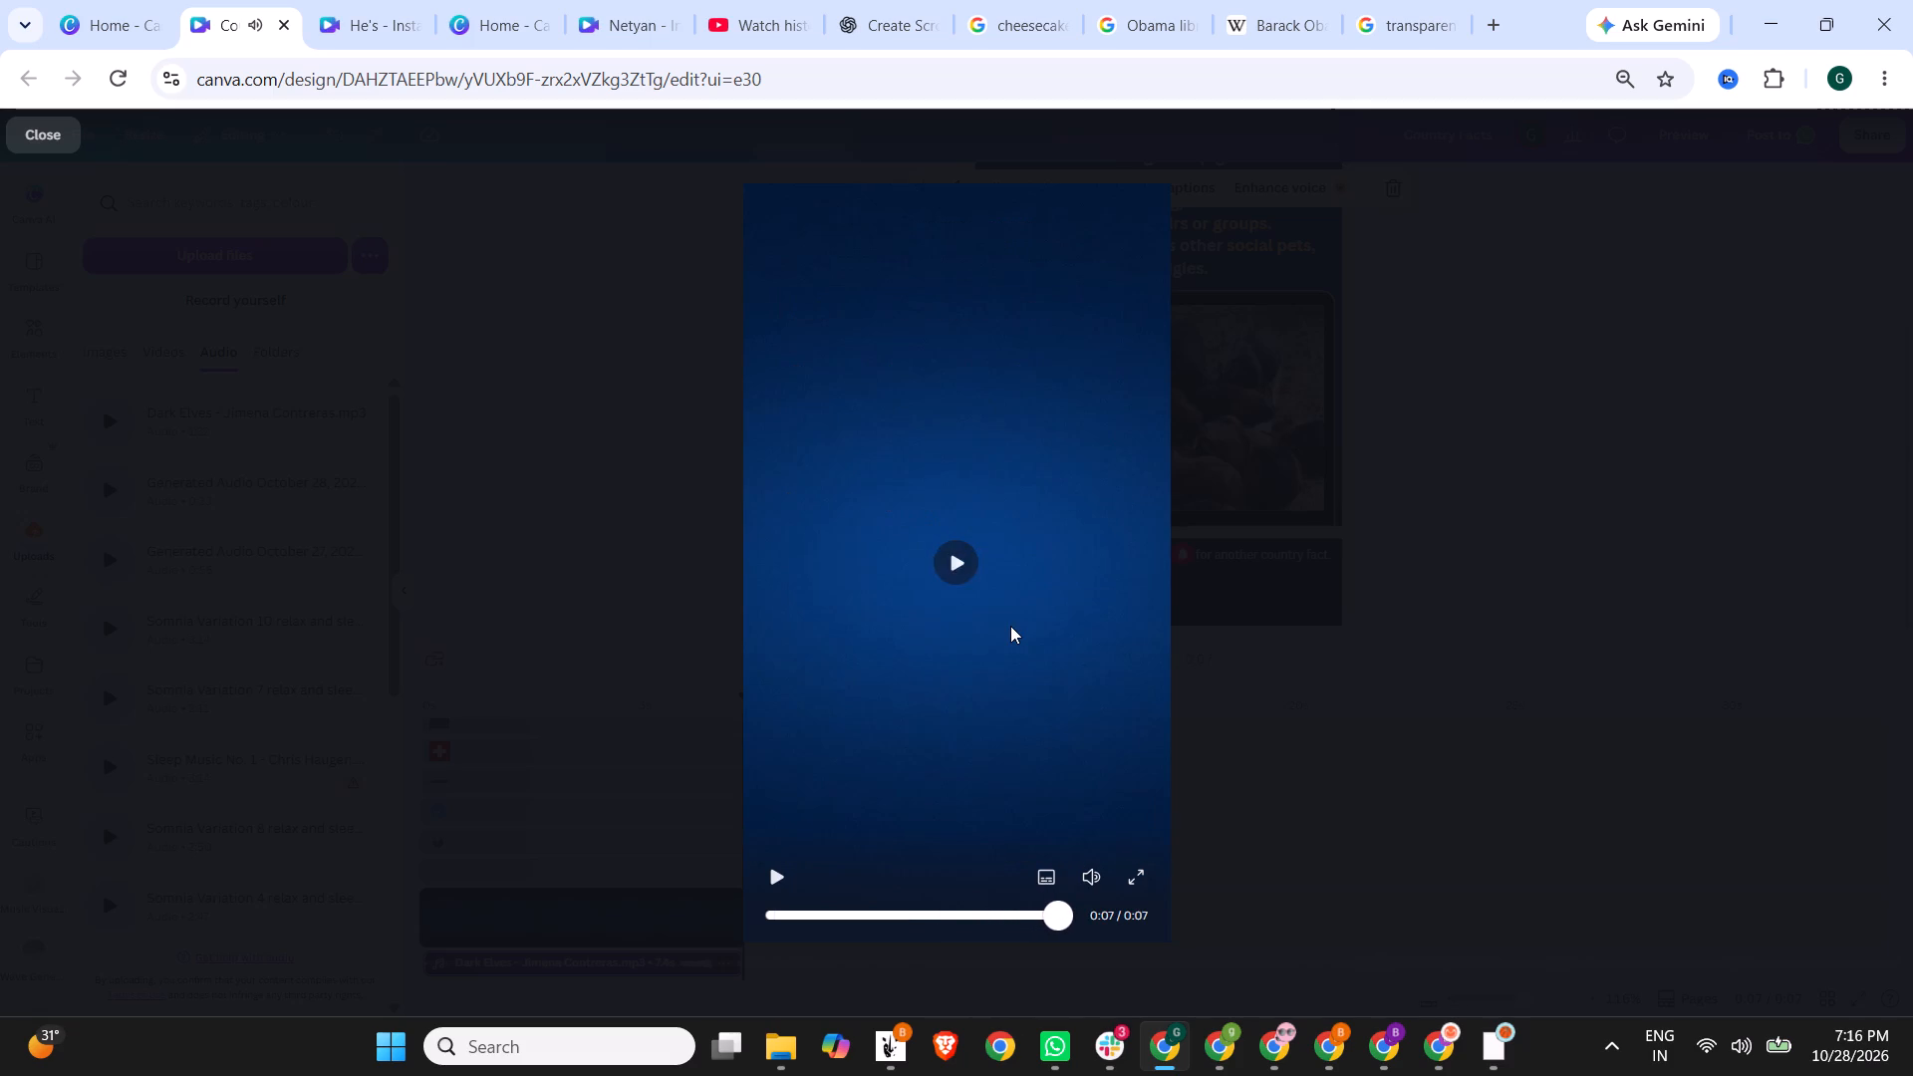
click(1281, 550)
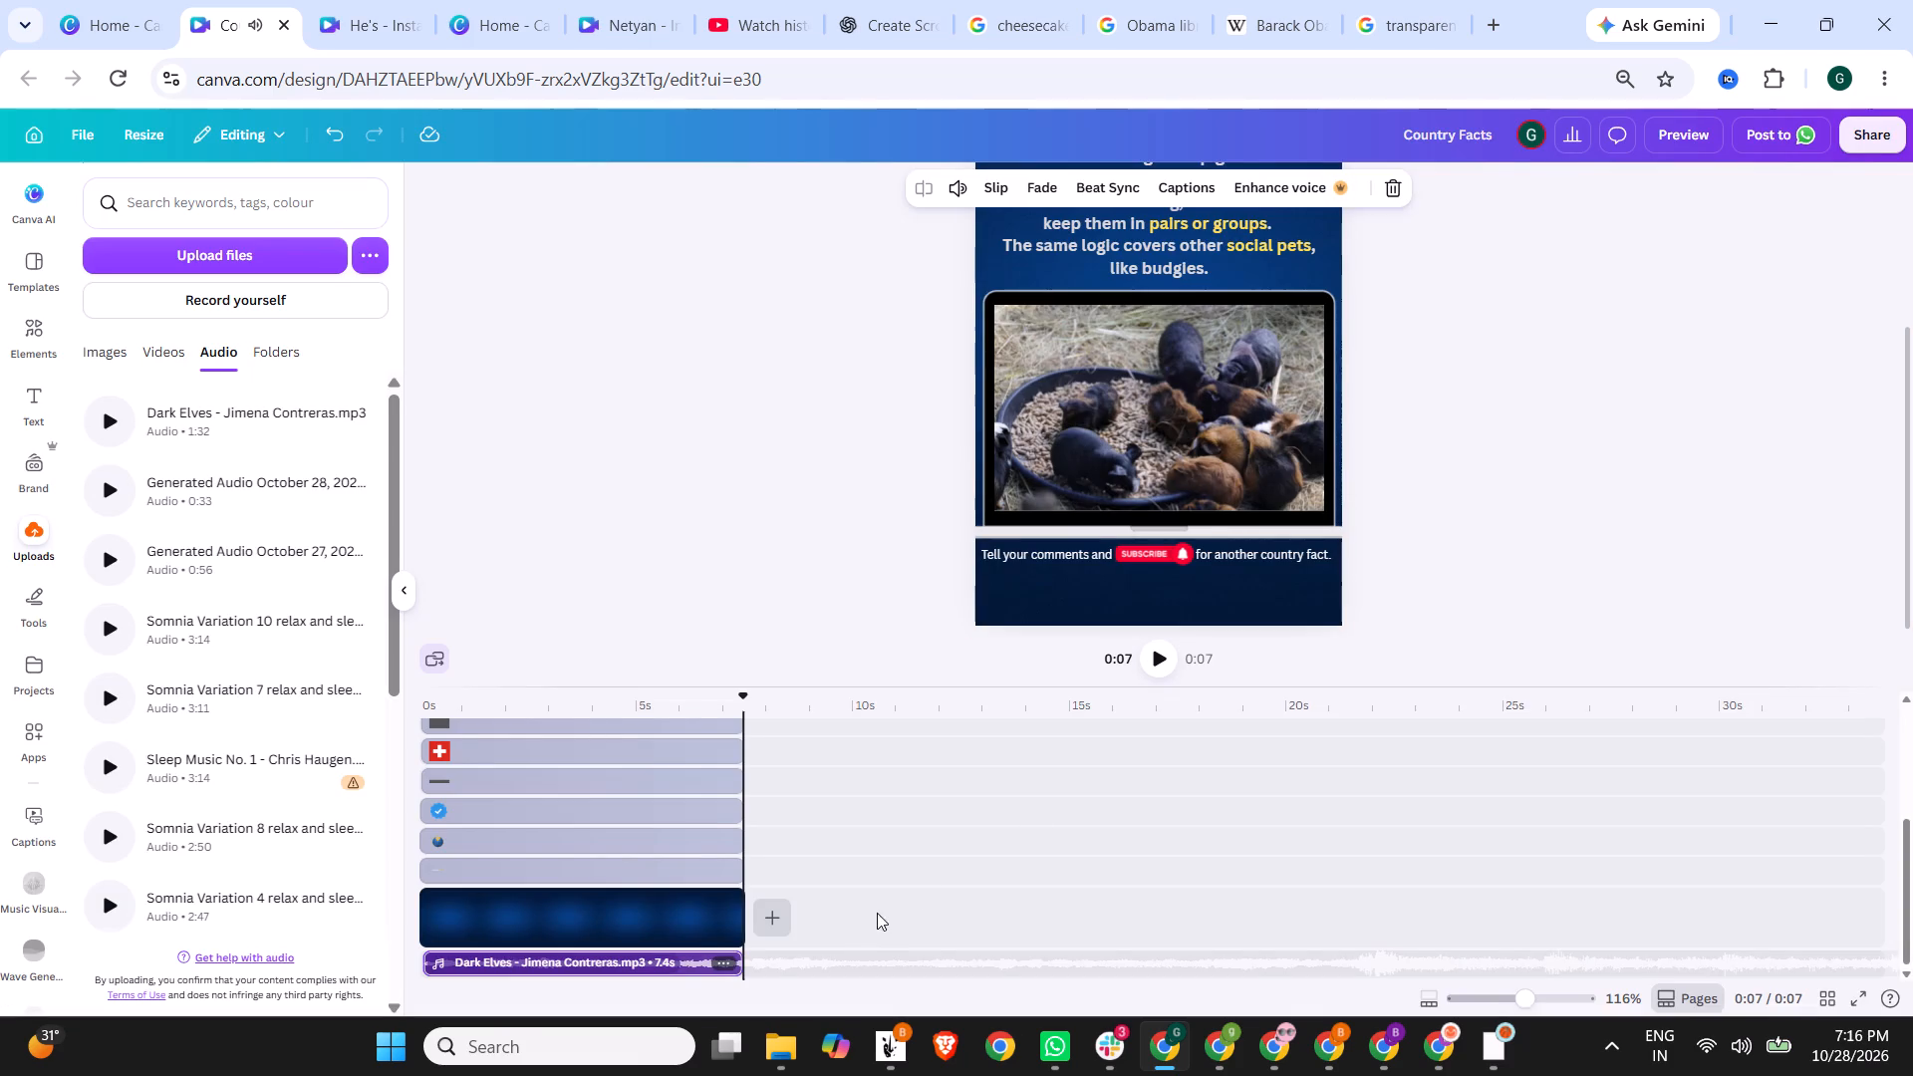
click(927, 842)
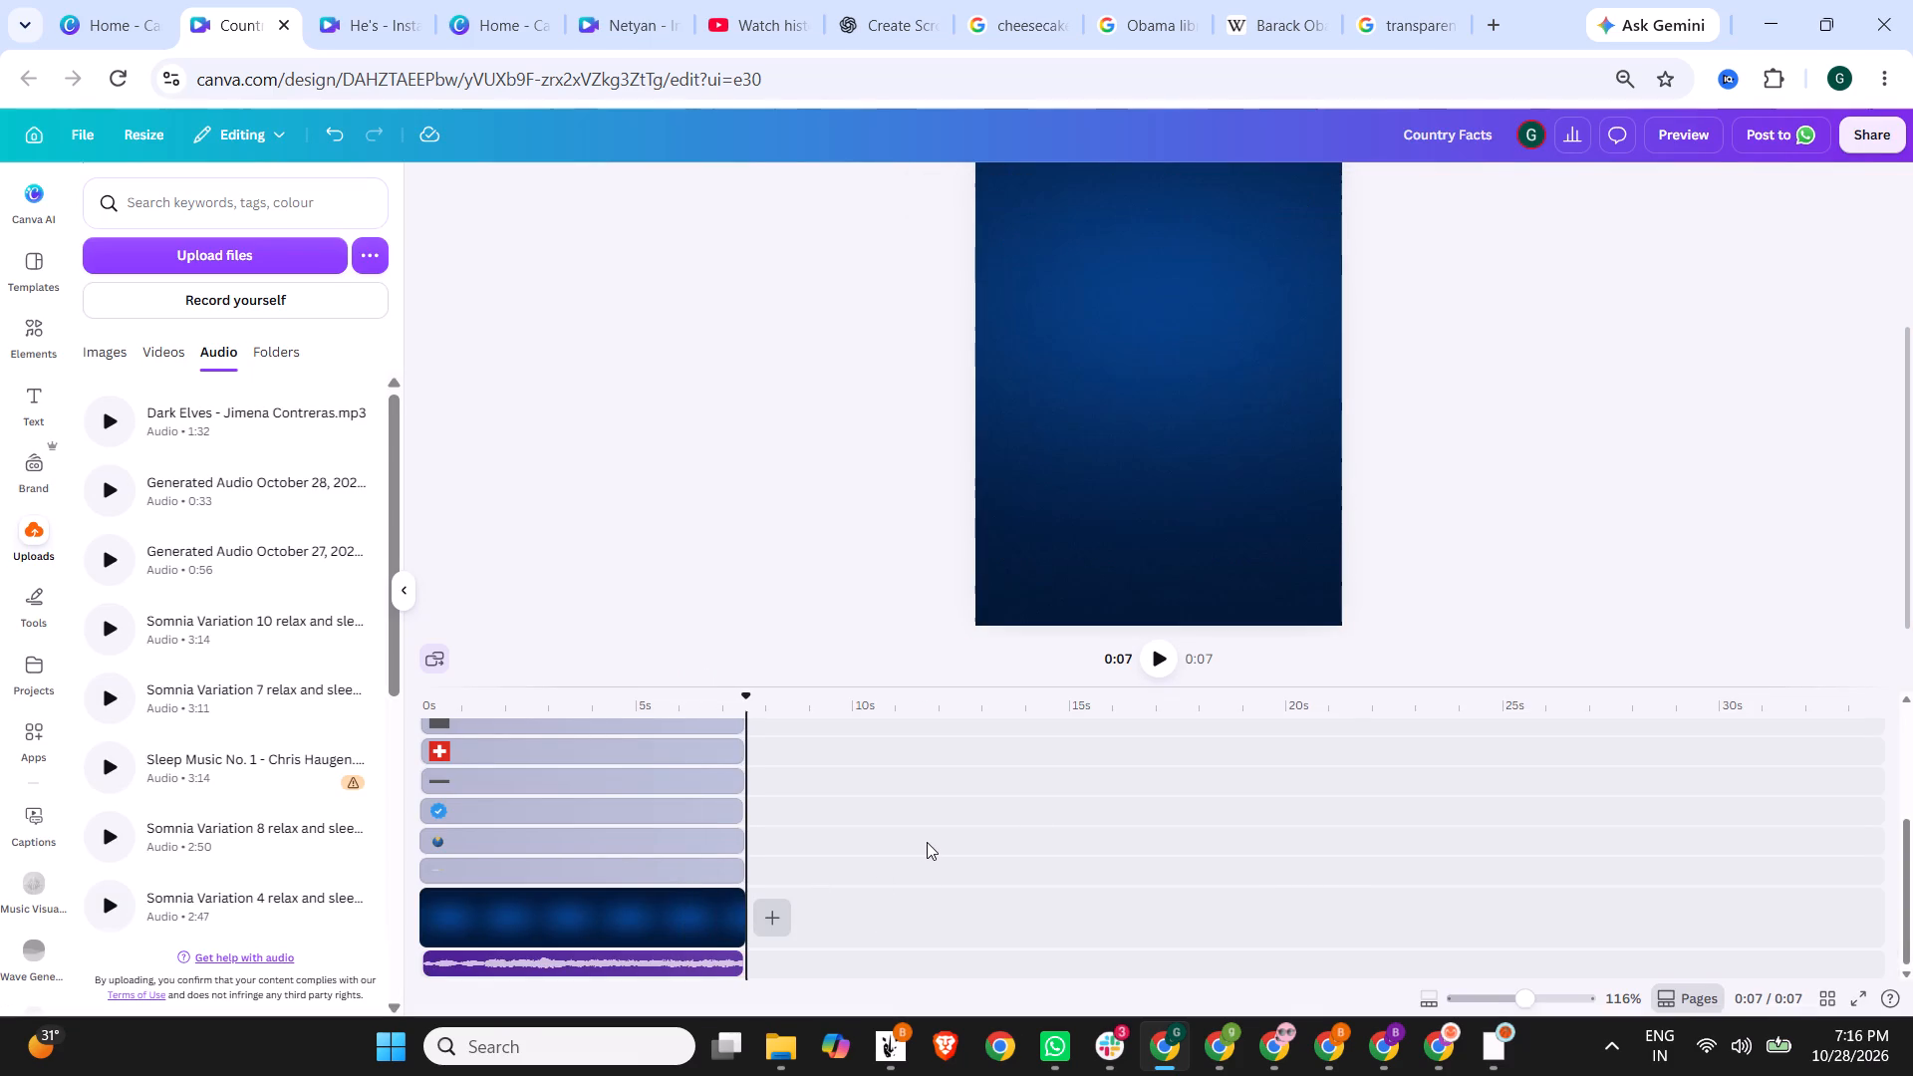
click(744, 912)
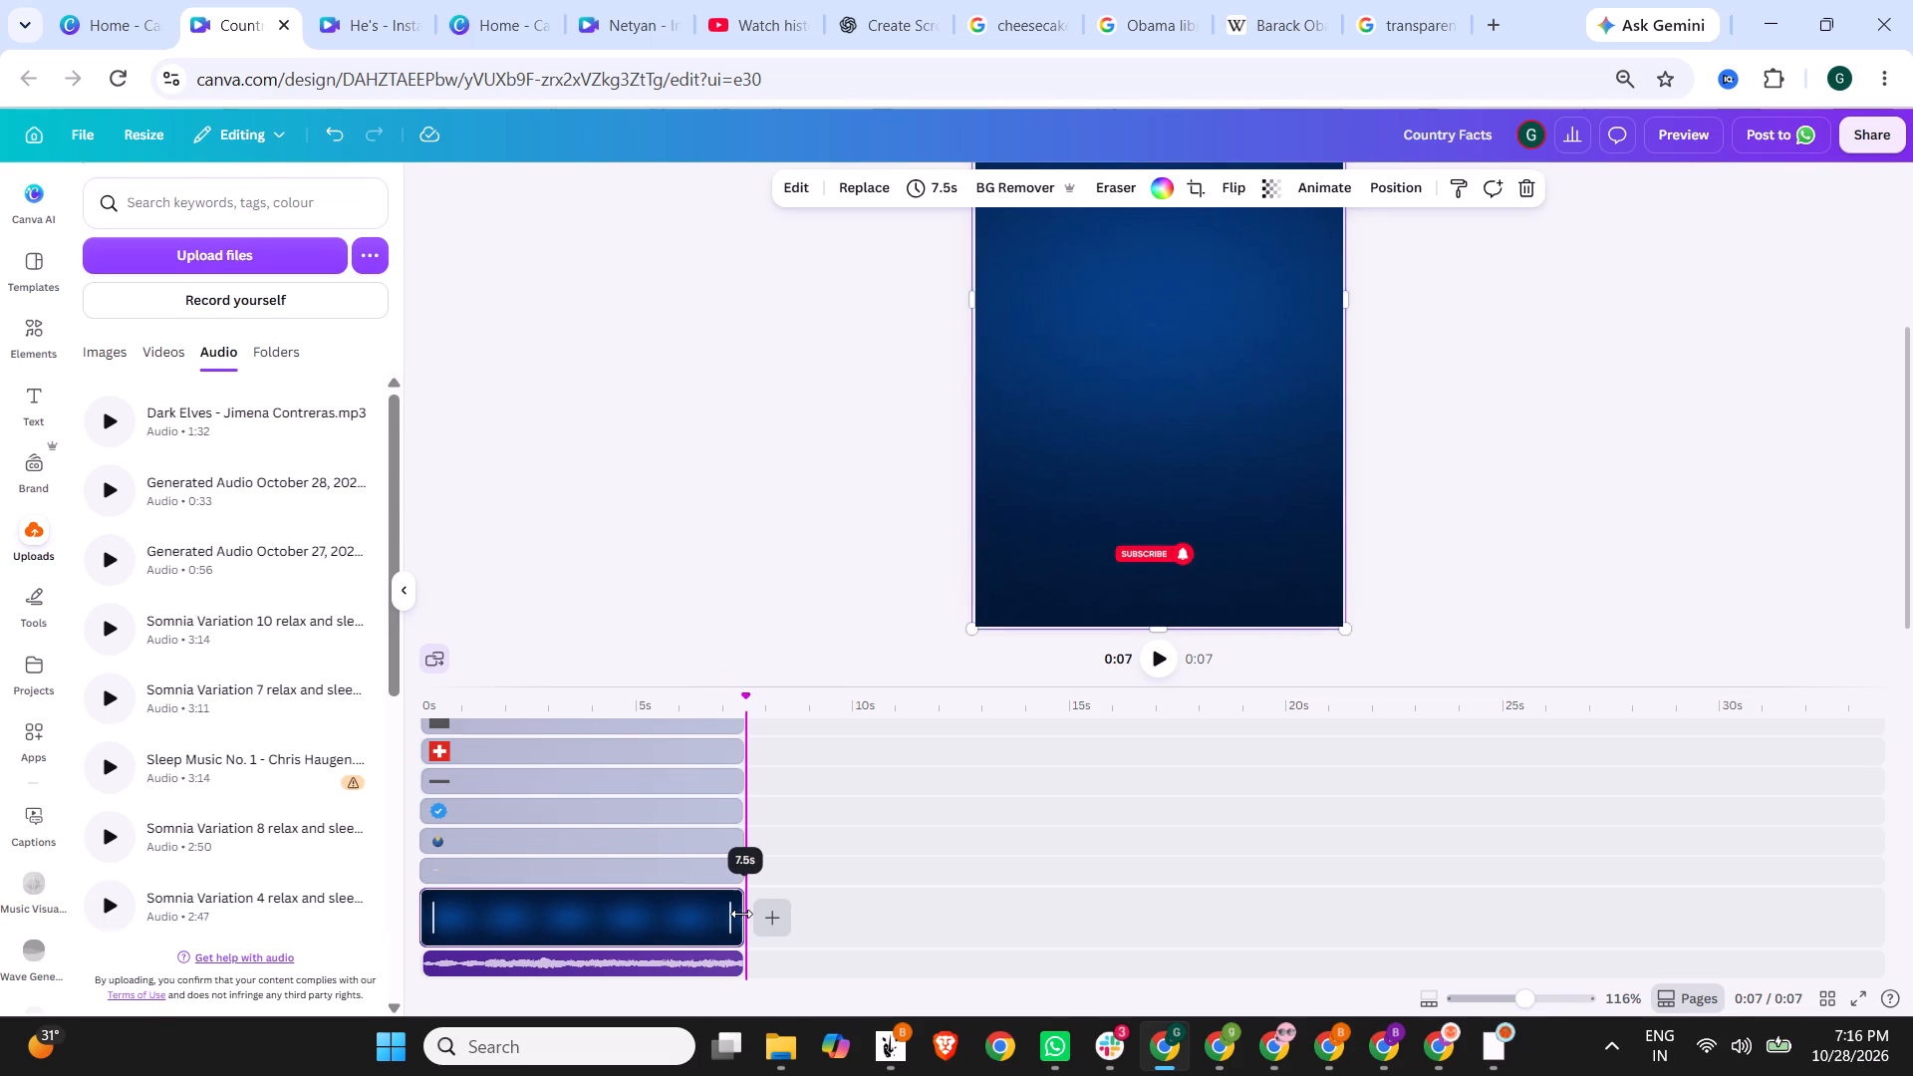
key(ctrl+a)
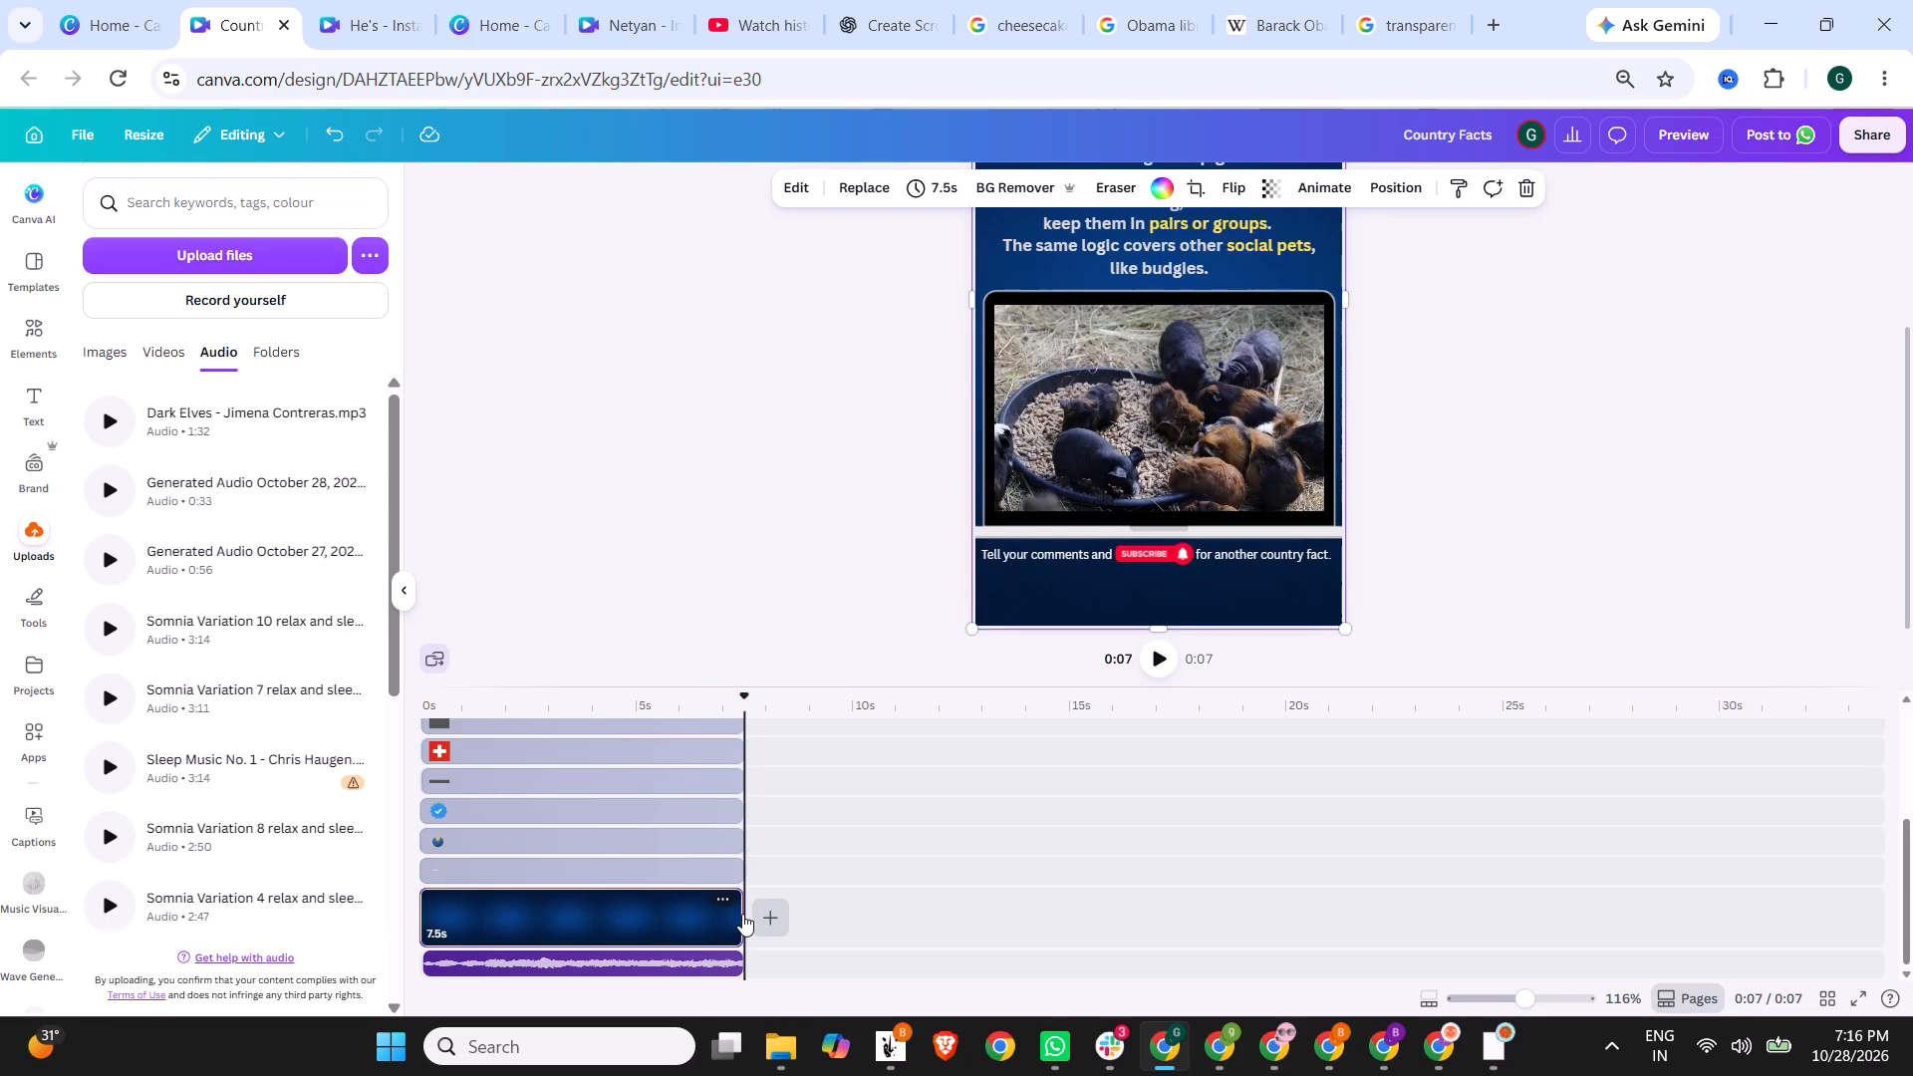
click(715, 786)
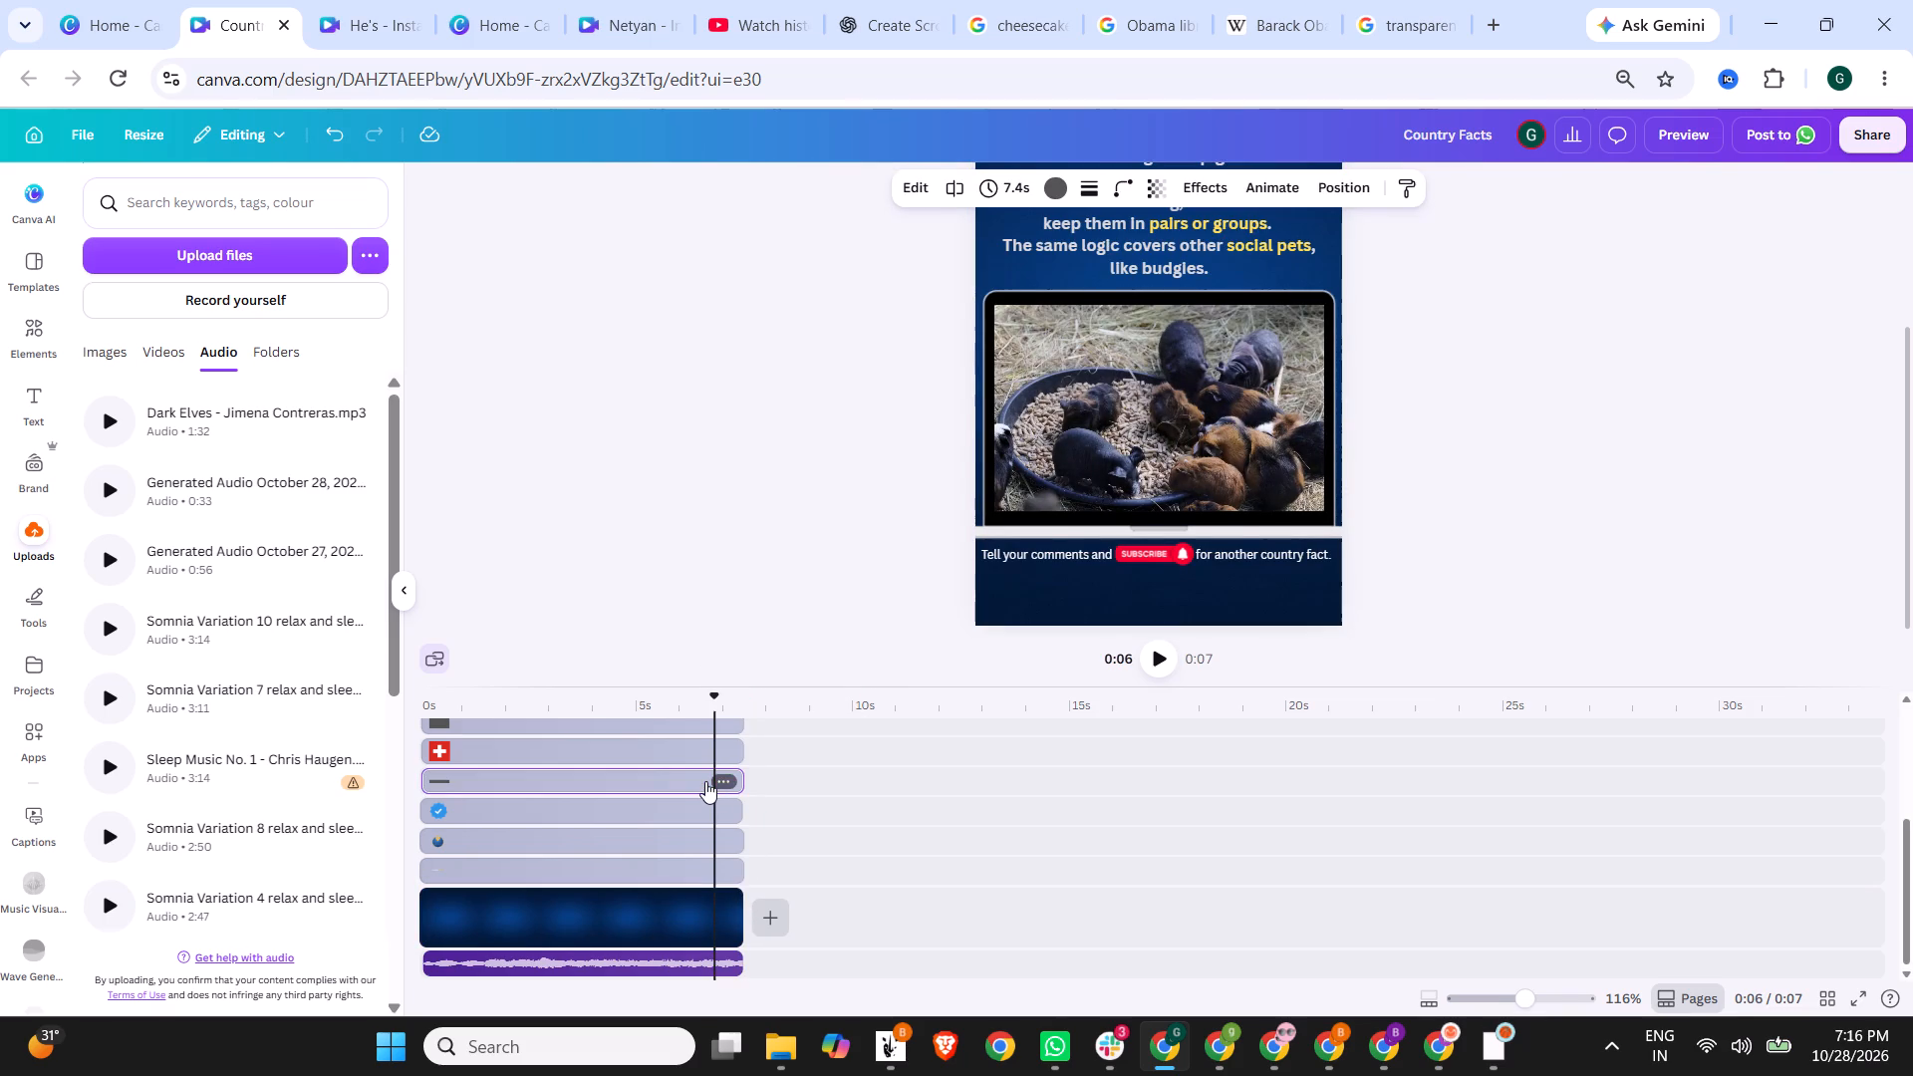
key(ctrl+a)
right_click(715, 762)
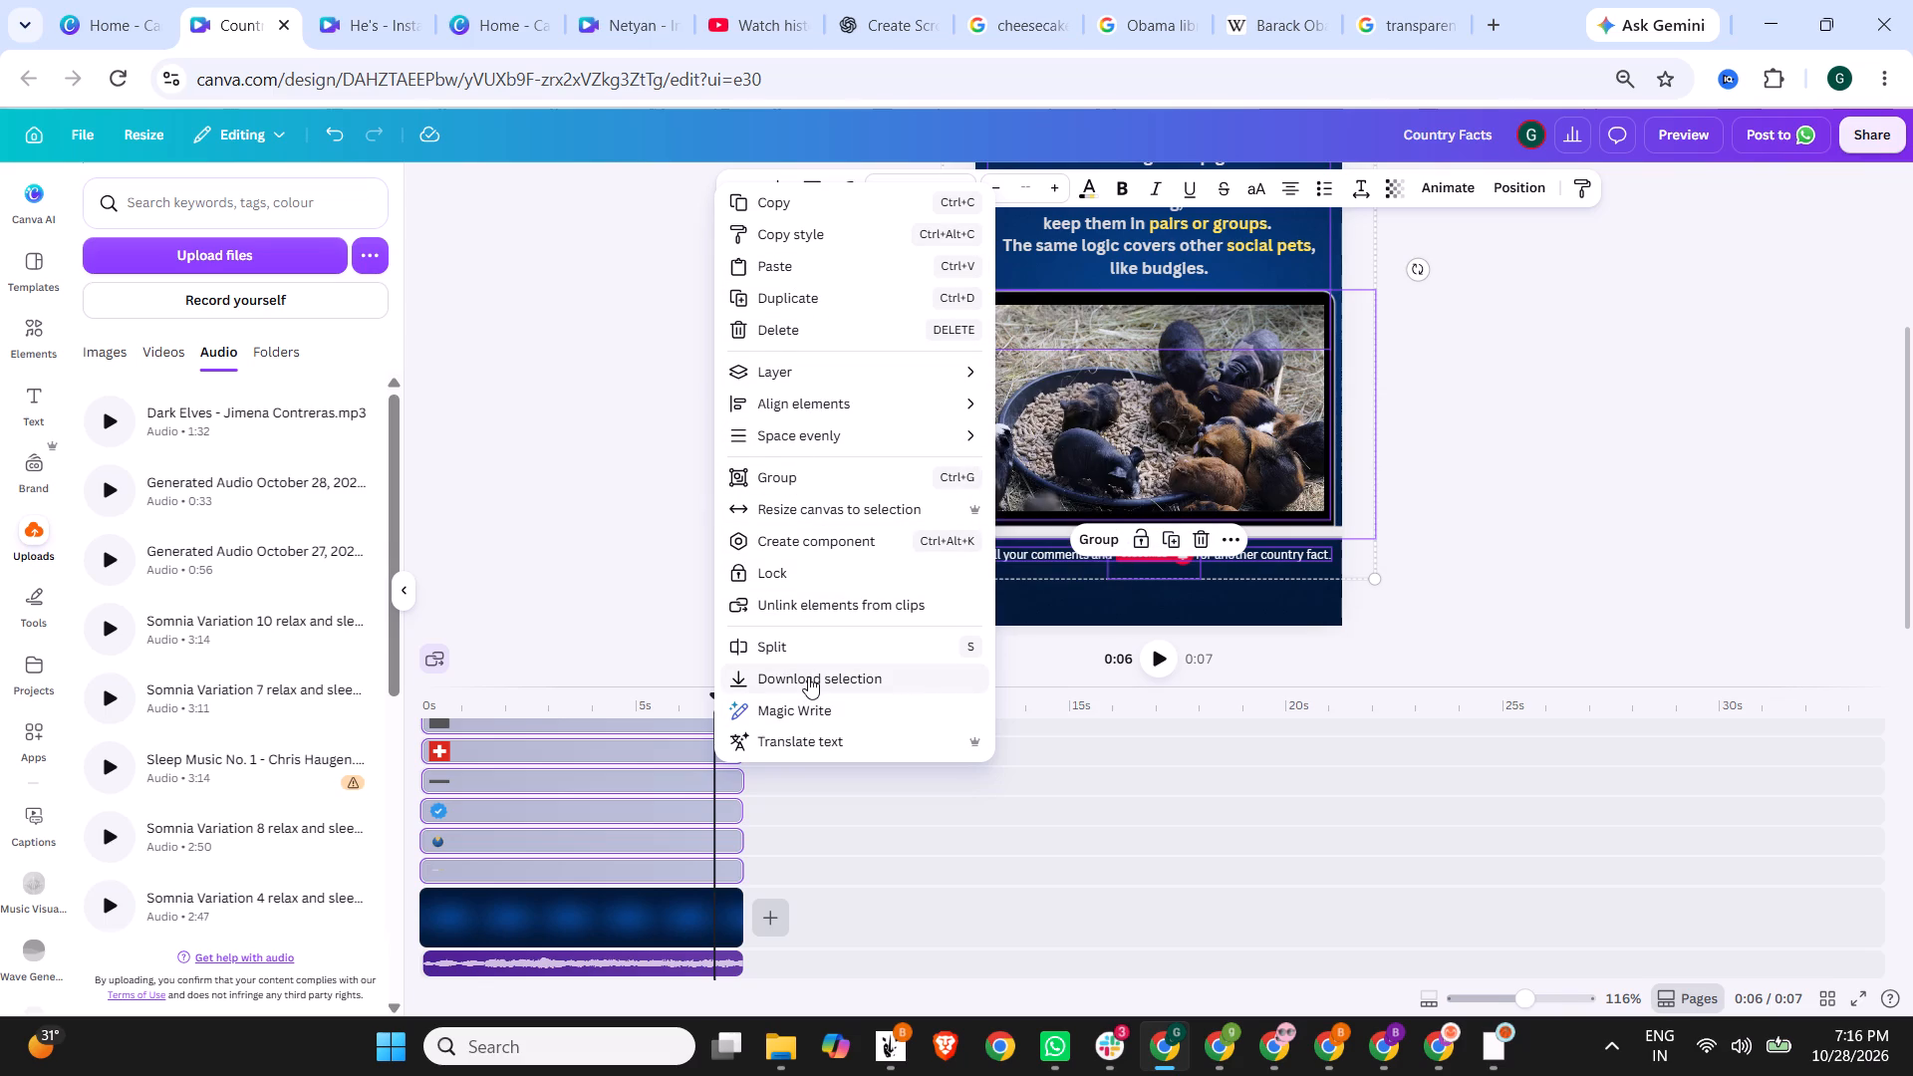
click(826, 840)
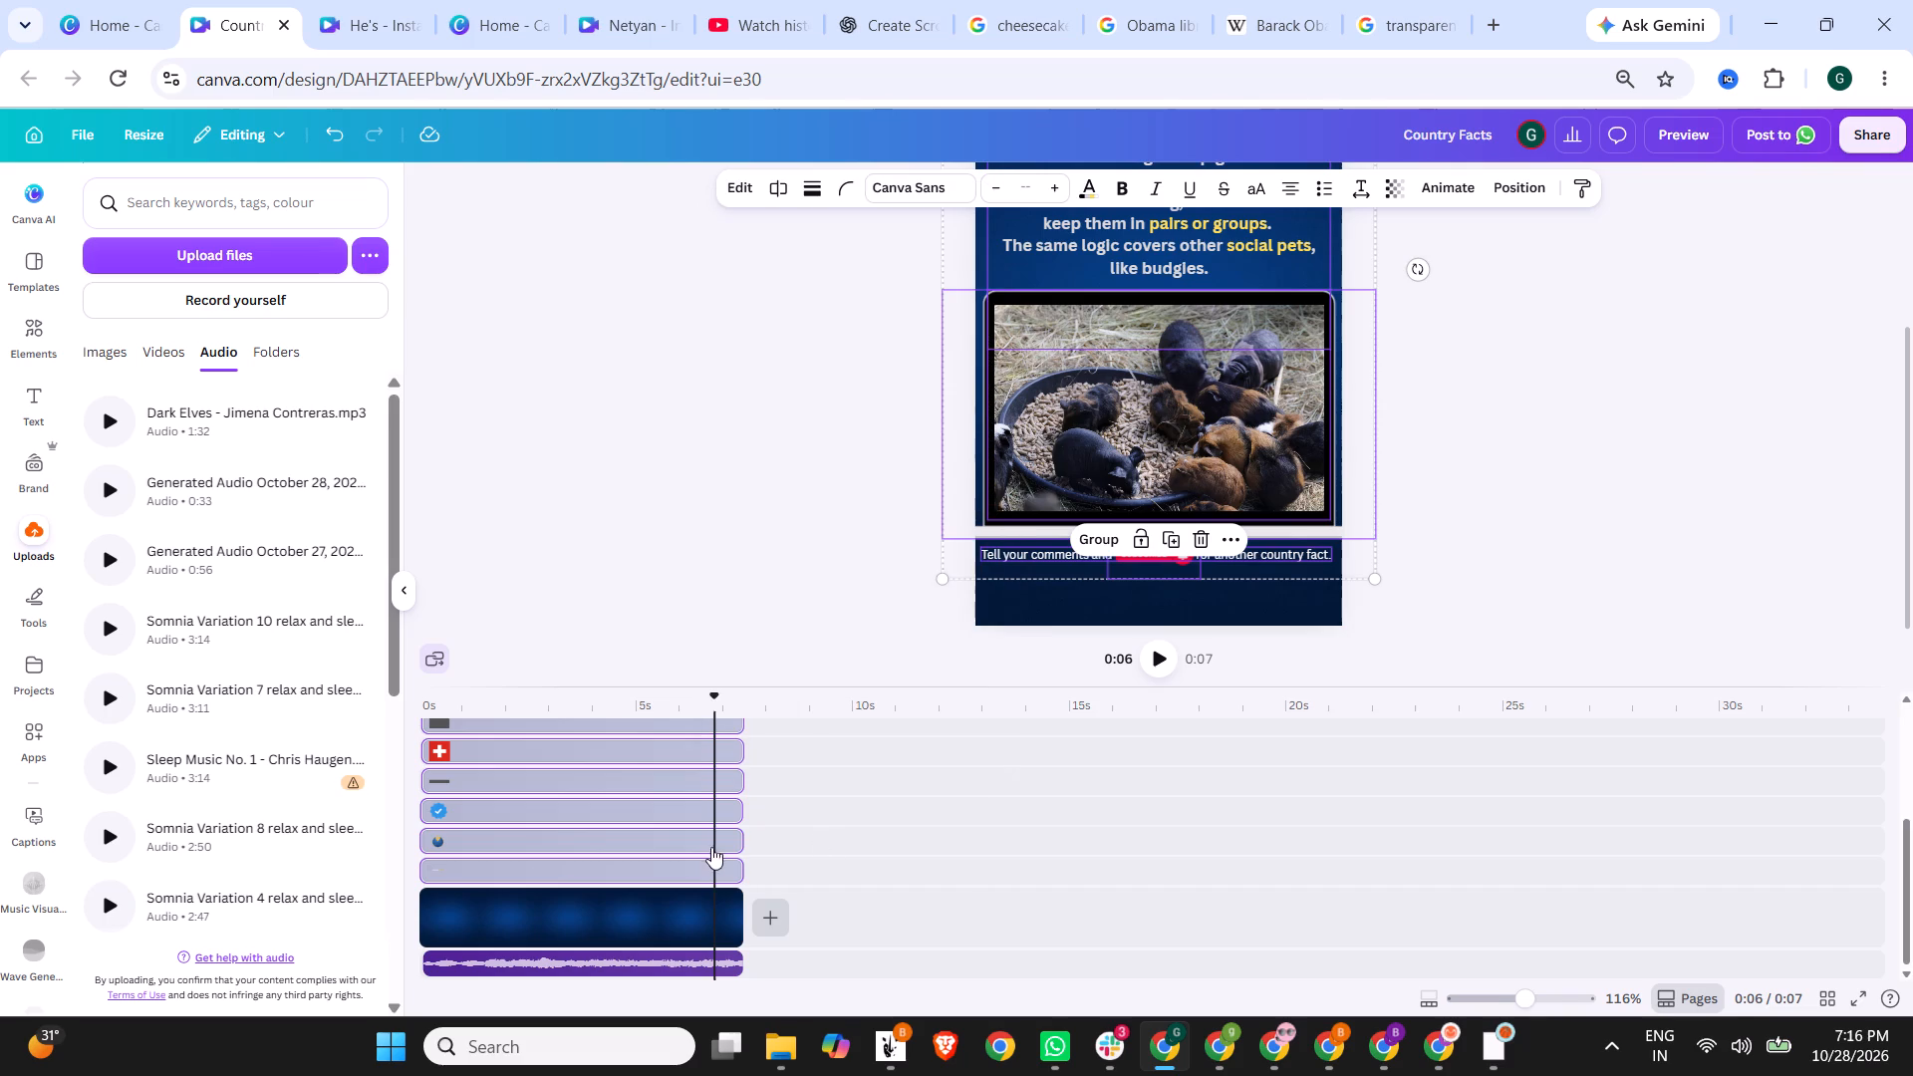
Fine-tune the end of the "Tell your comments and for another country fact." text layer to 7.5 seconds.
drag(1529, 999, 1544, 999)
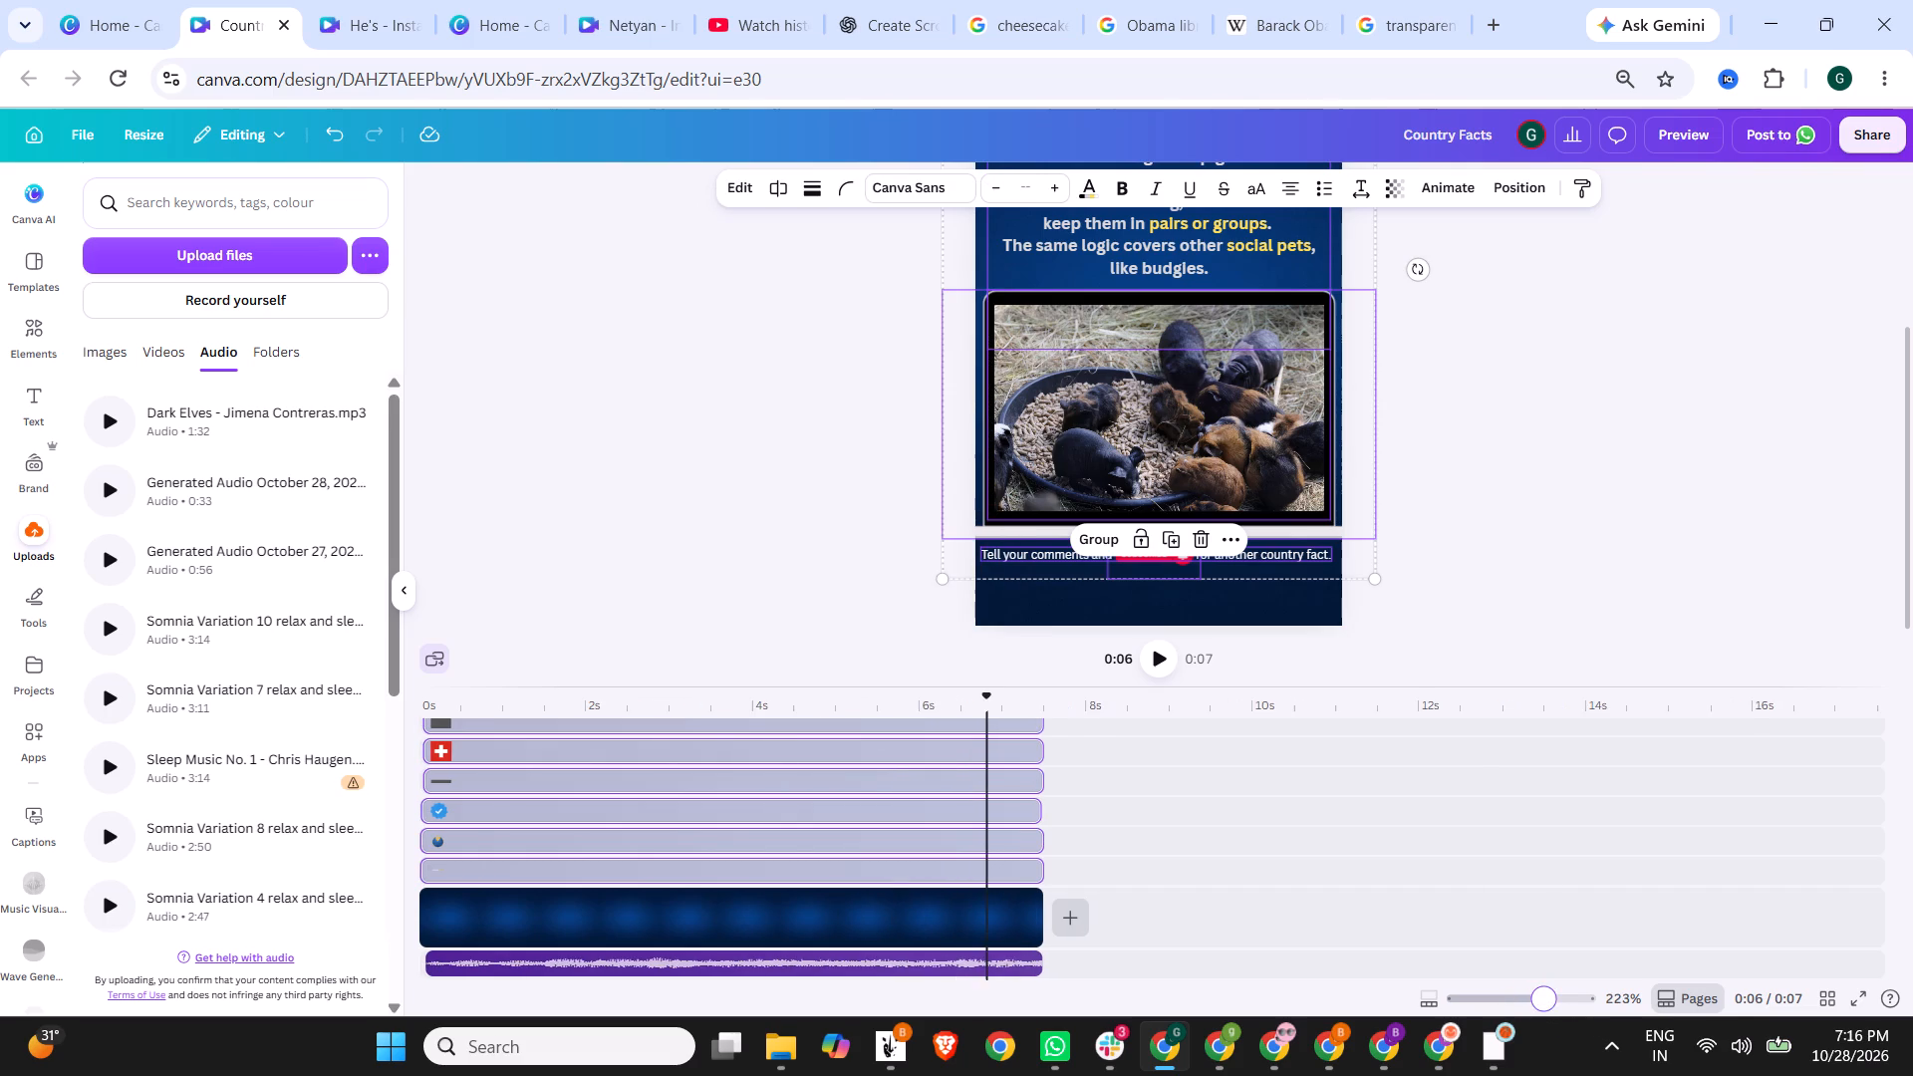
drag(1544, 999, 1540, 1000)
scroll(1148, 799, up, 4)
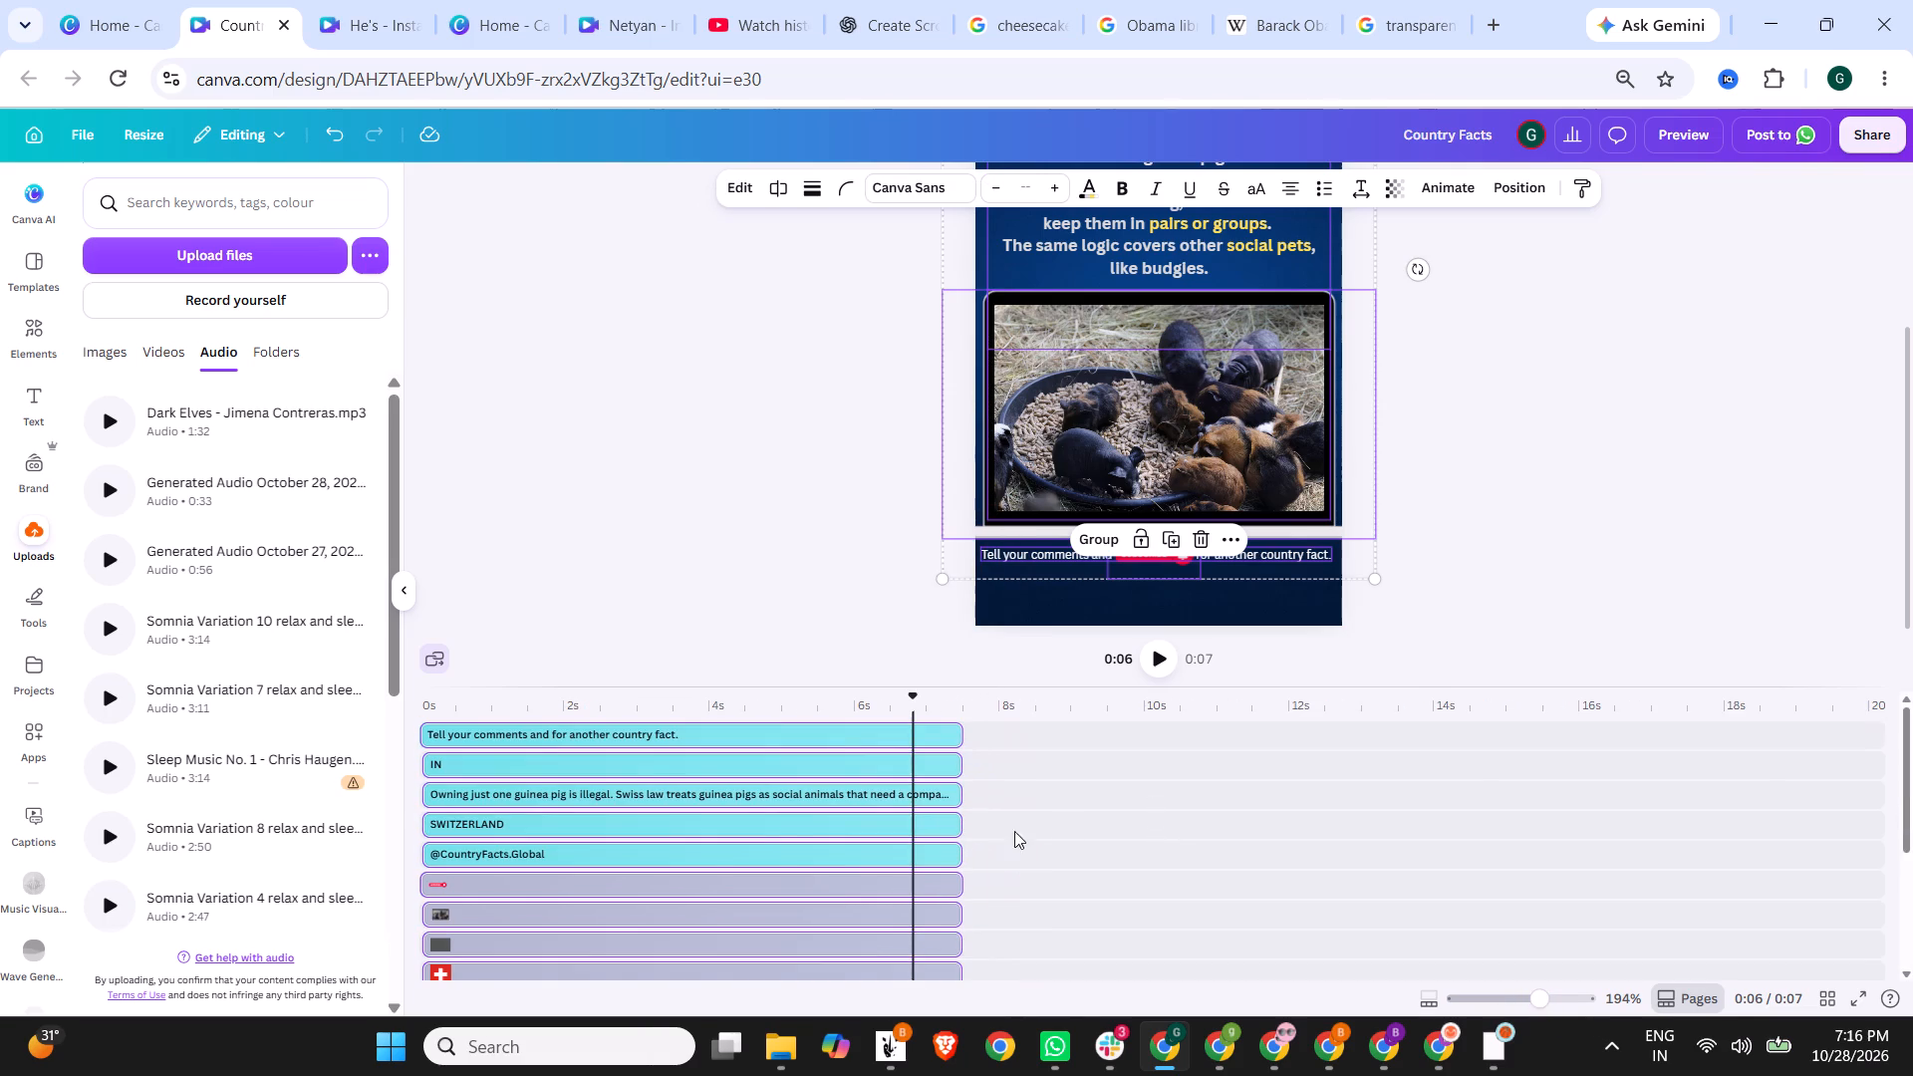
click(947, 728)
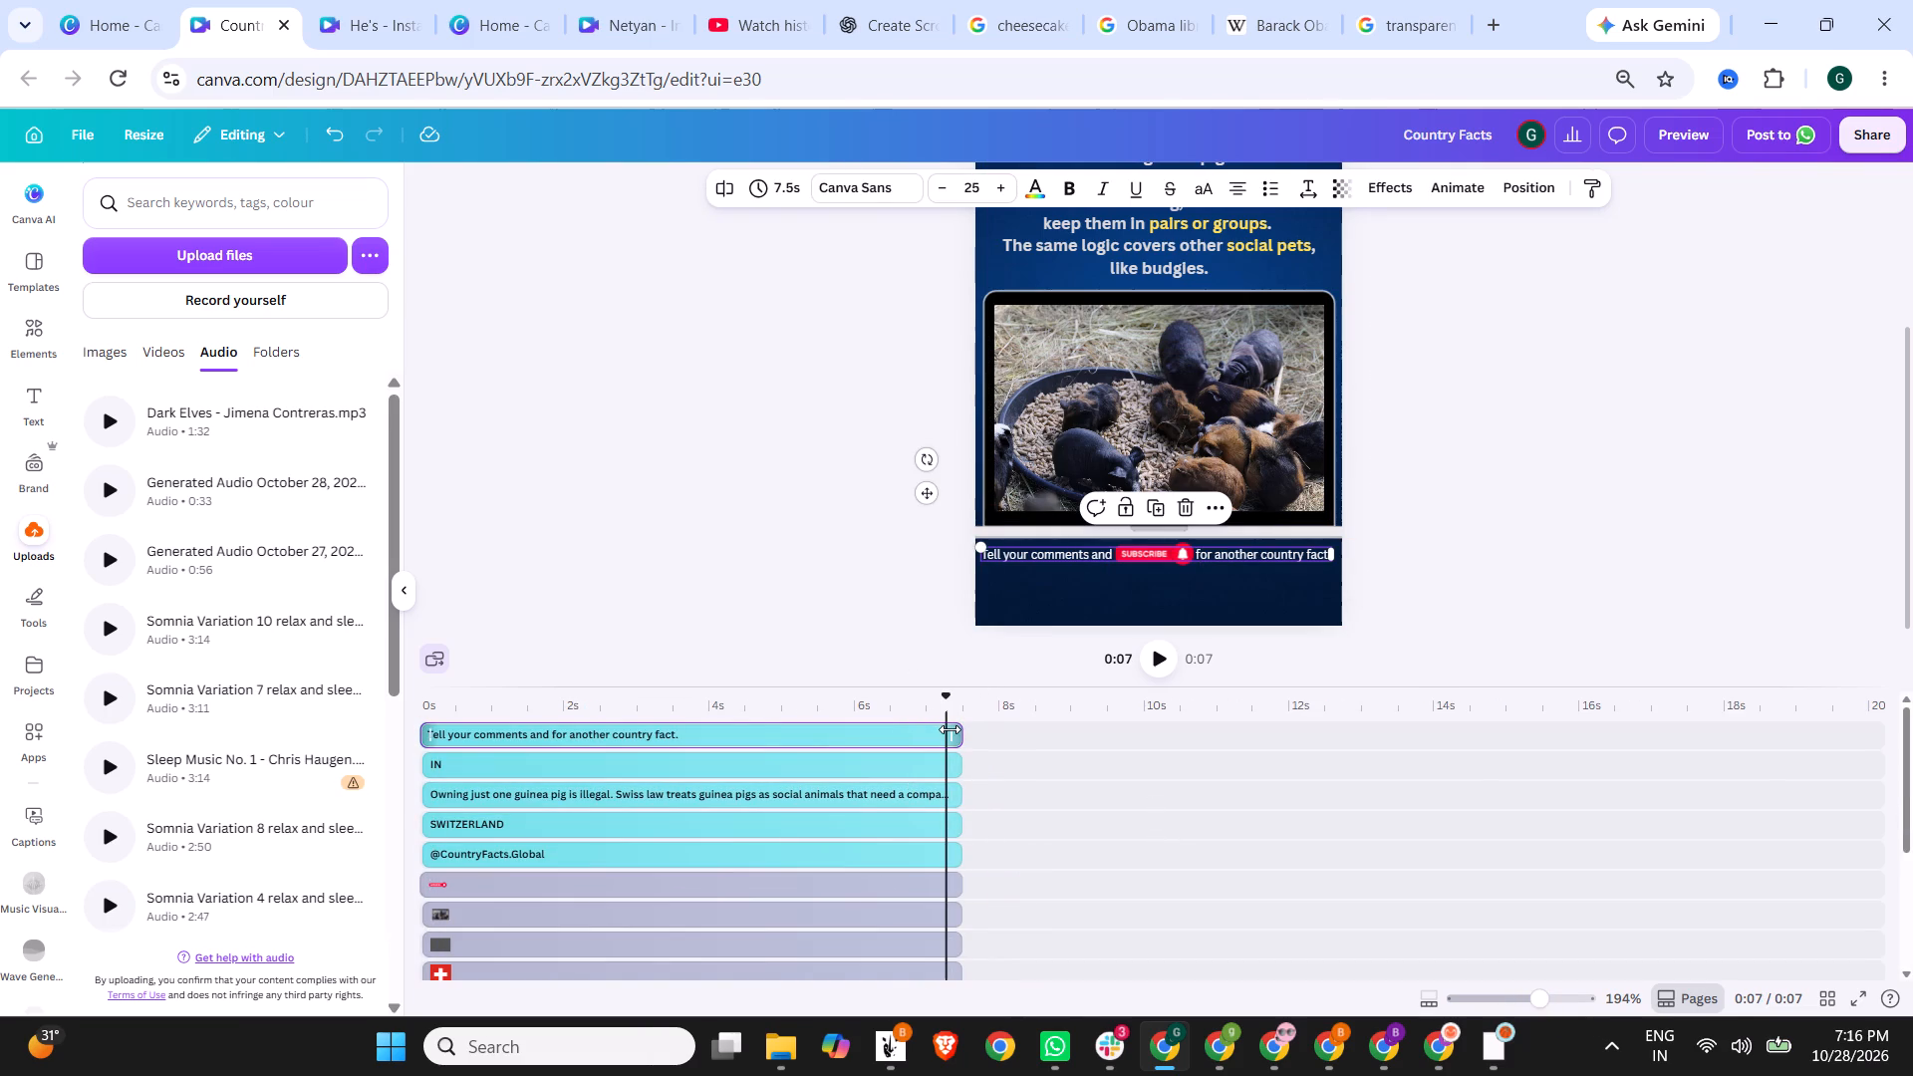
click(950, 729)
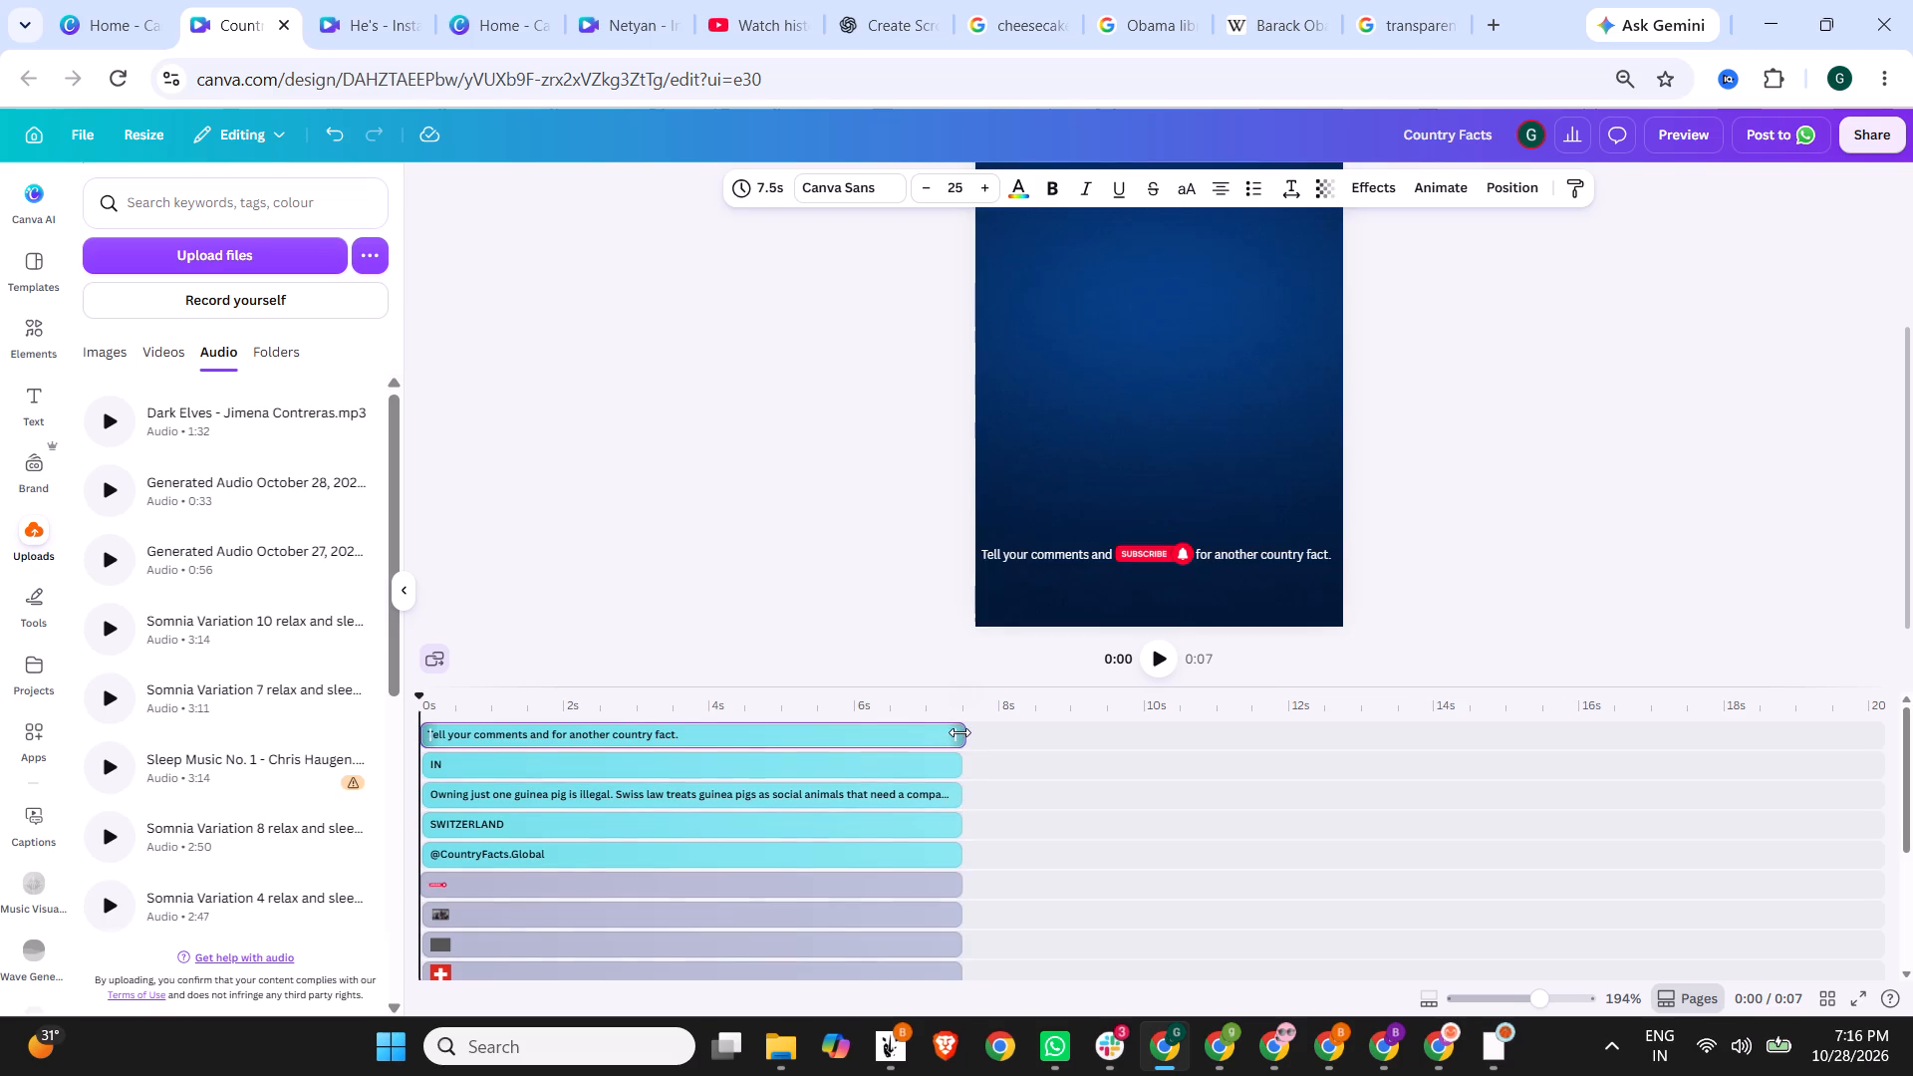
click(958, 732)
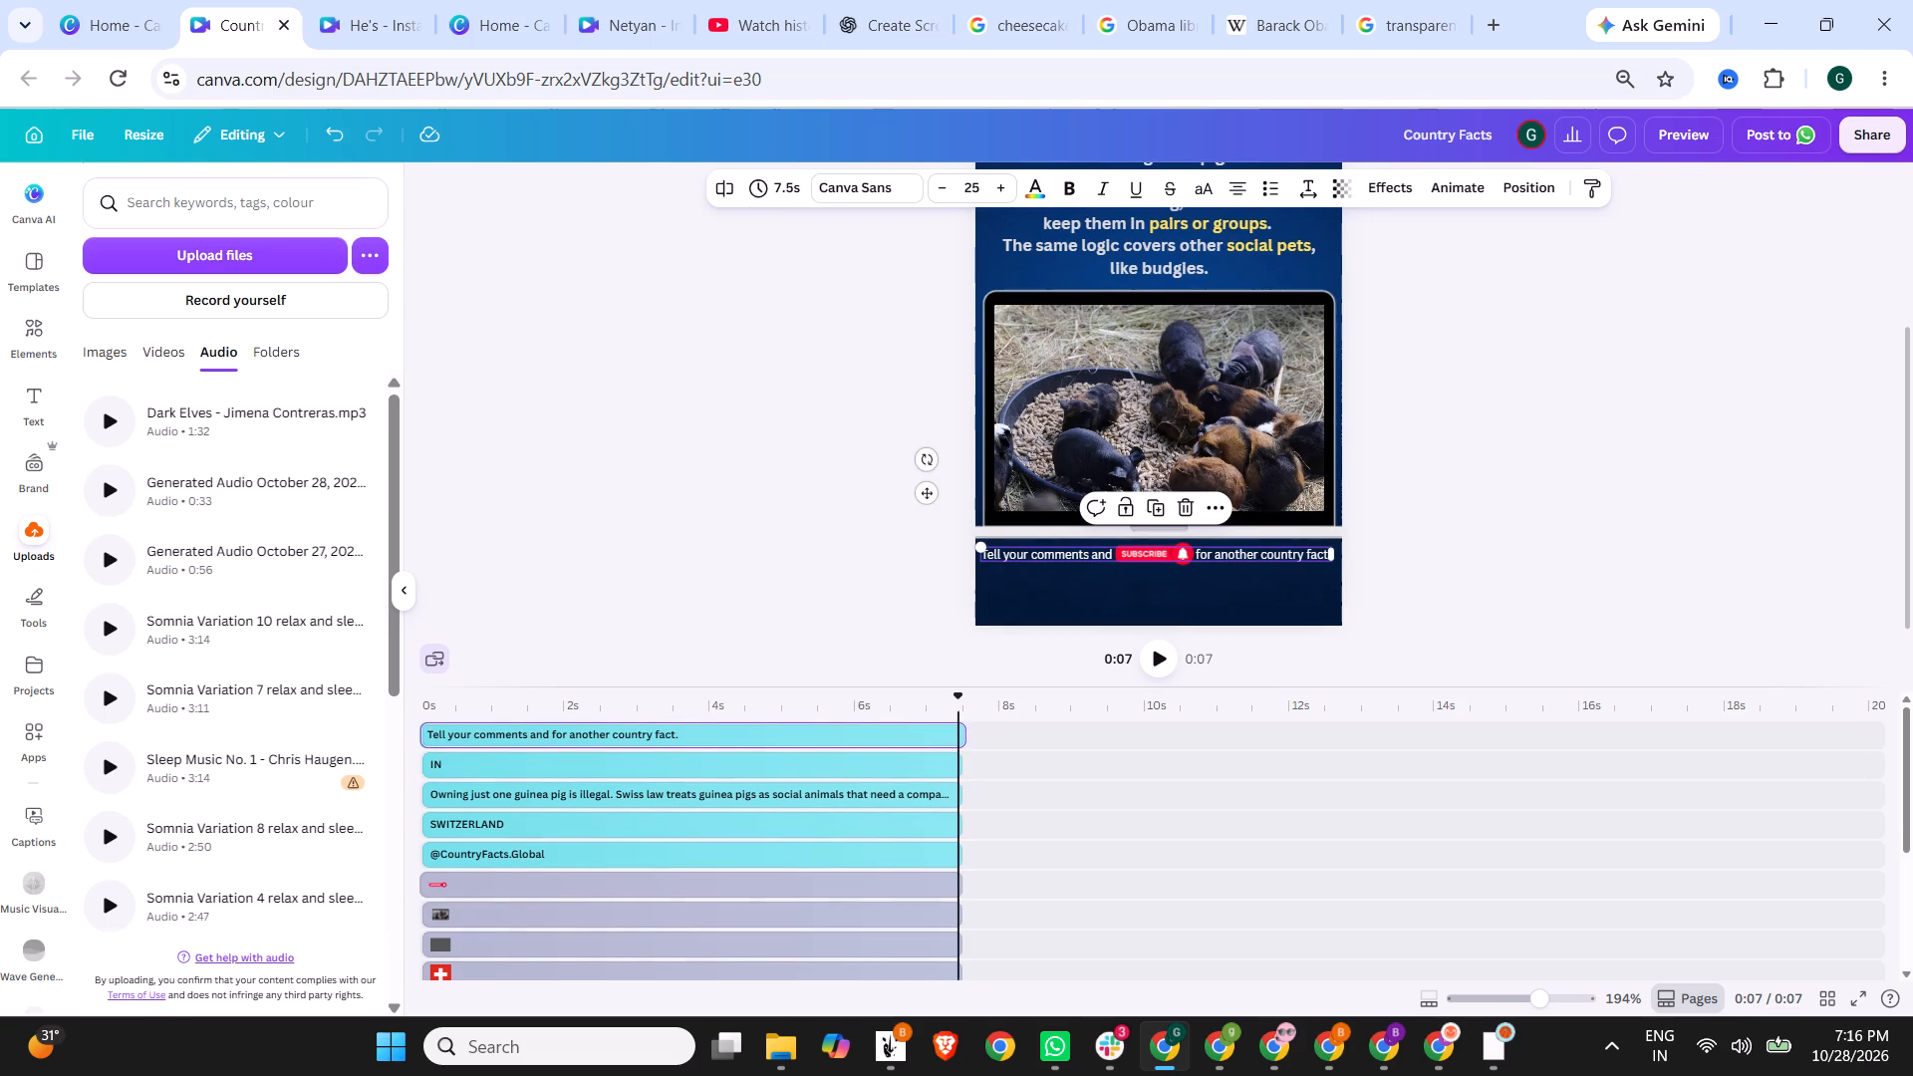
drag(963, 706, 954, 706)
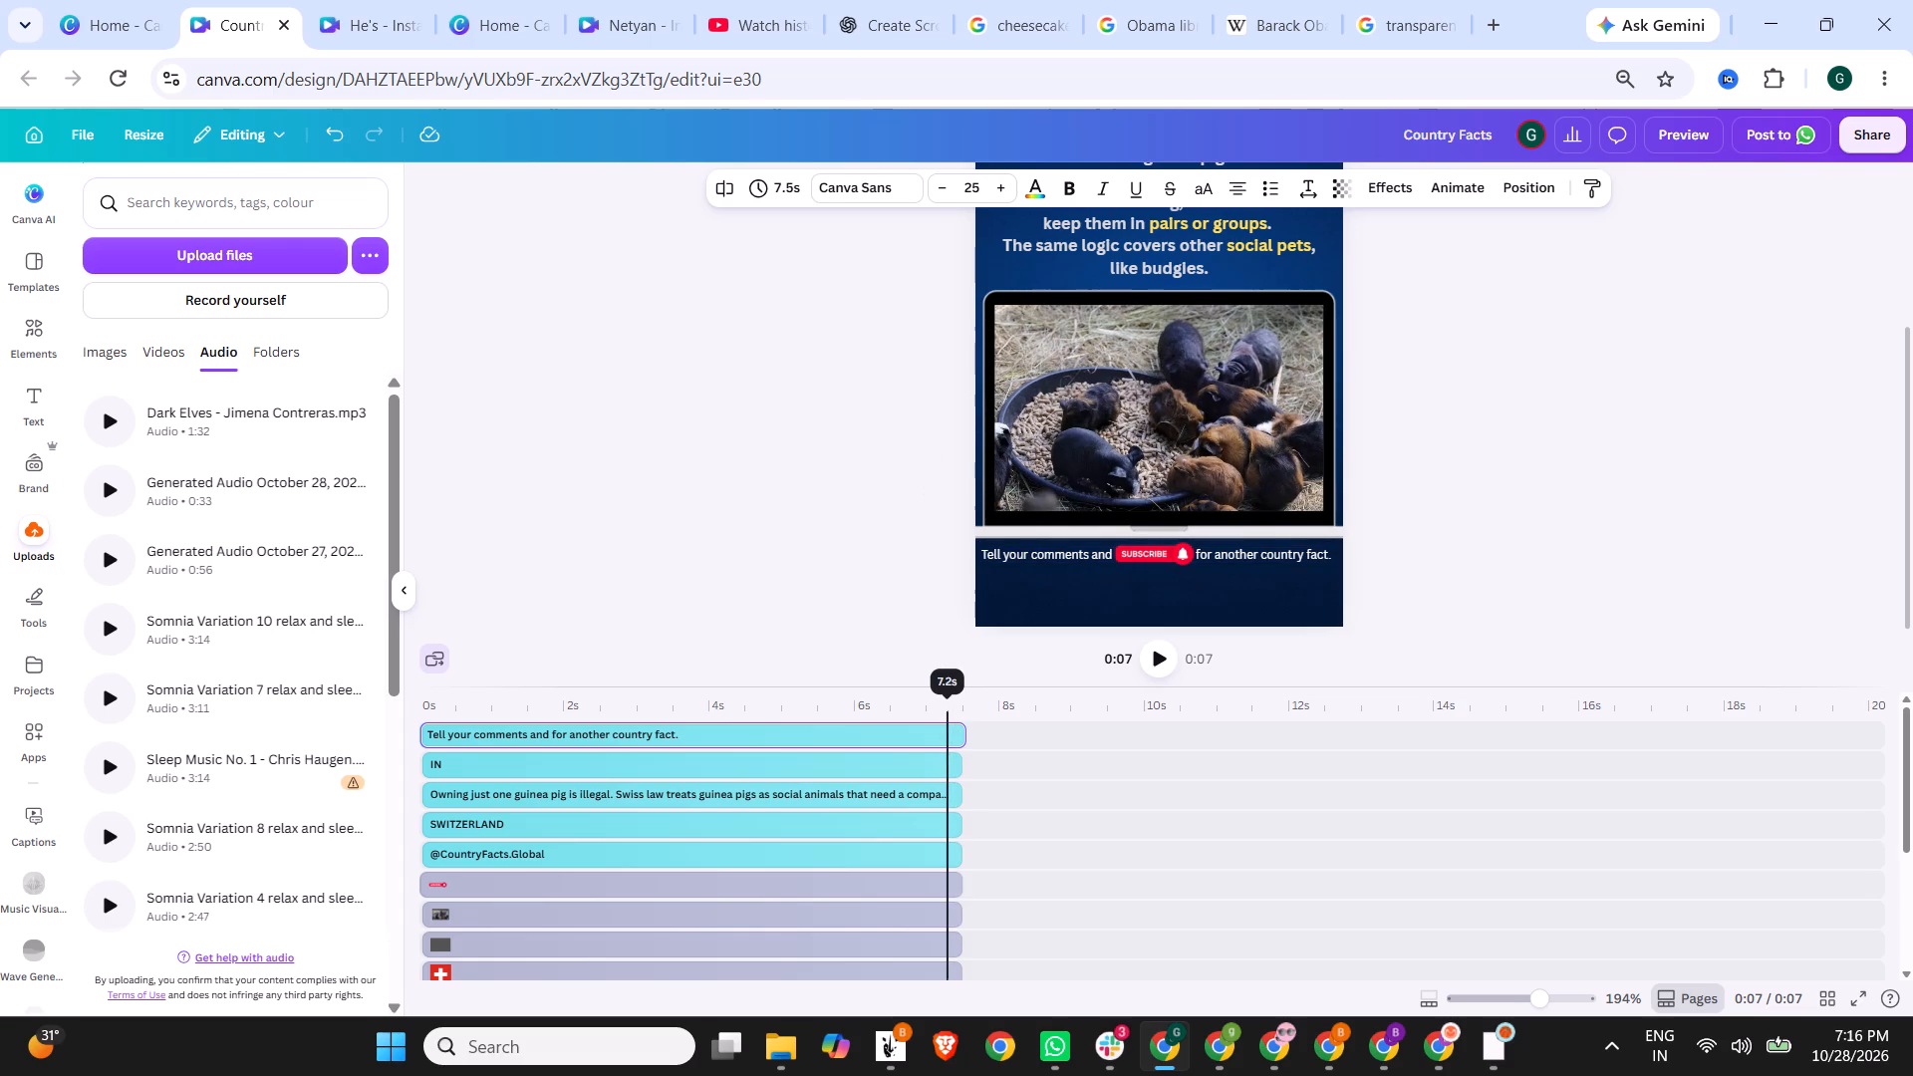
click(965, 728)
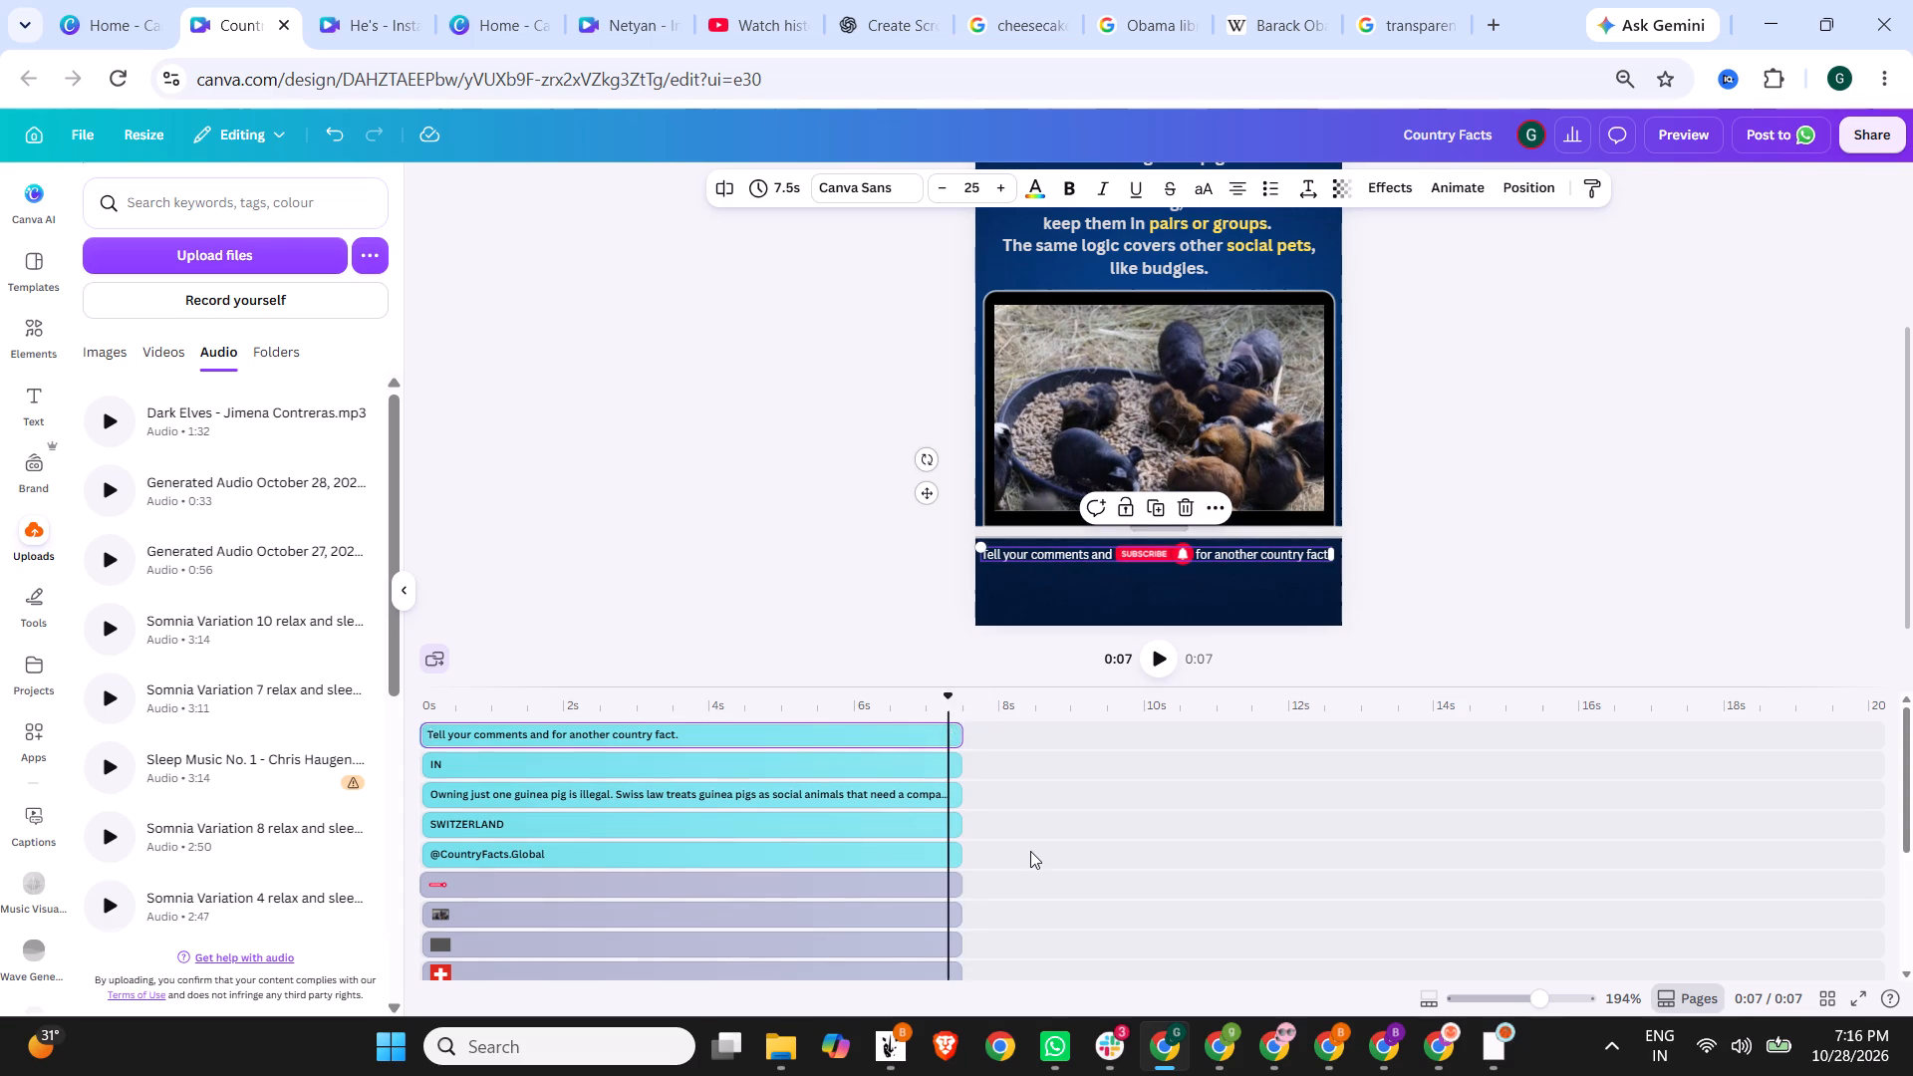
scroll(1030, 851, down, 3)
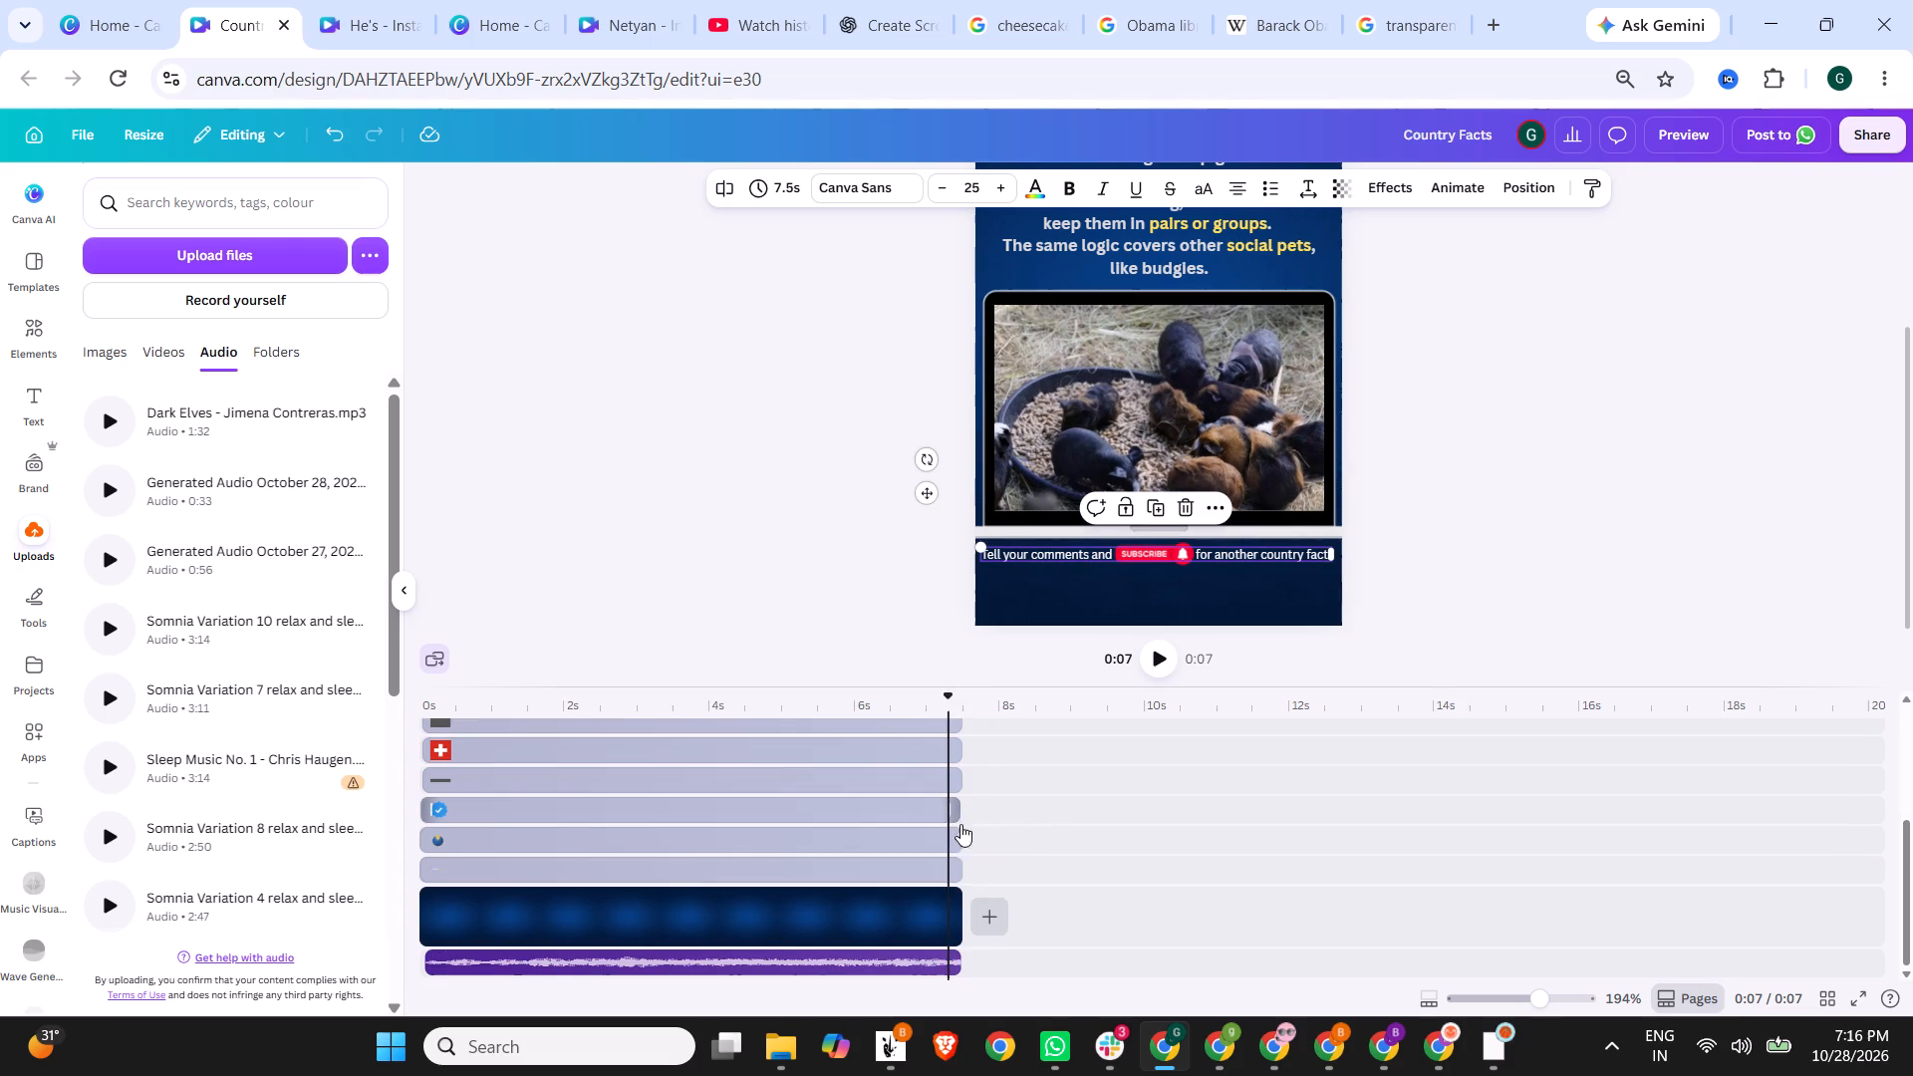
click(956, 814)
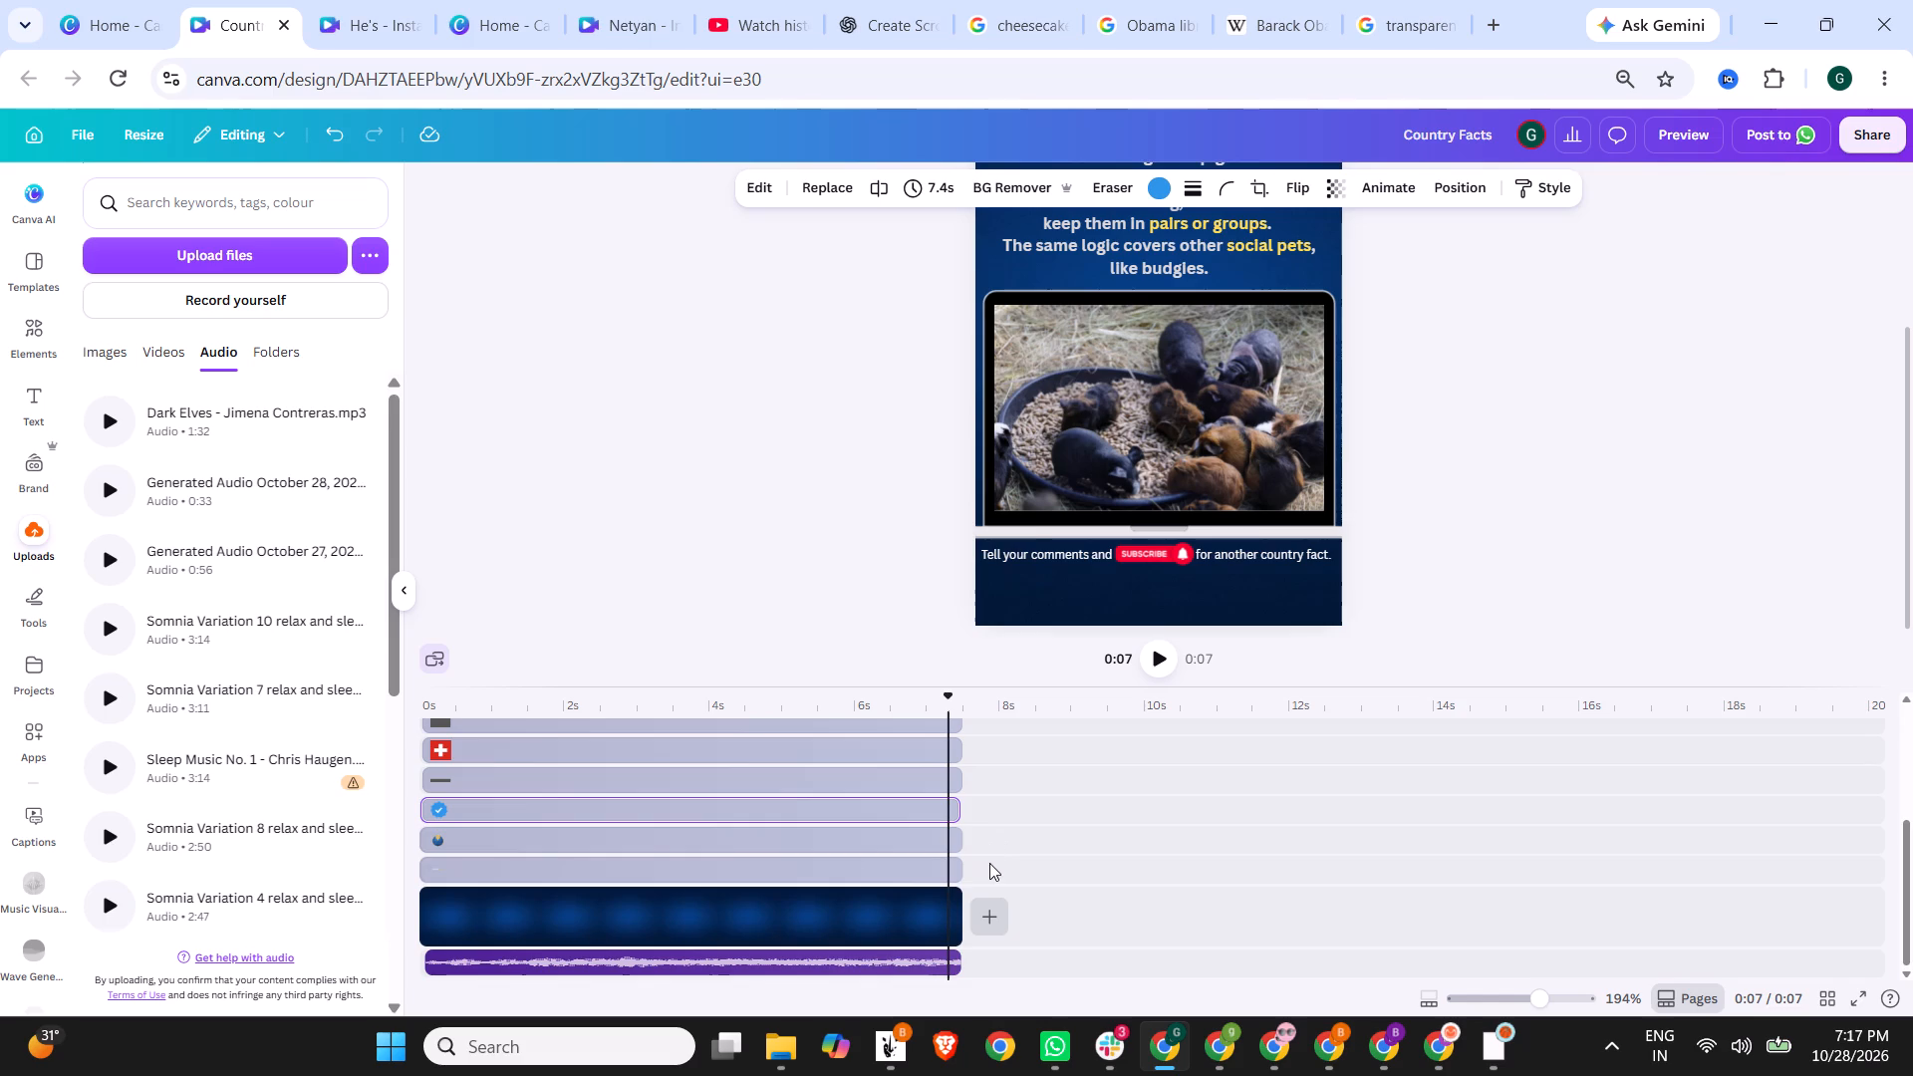
Stretch the "Tell your comments and for another country fact." text layer to run from 0 to about 8 seconds.
scroll(989, 863, up, 4)
drag(962, 730, 1001, 731)
click(1001, 730)
click(1001, 730)
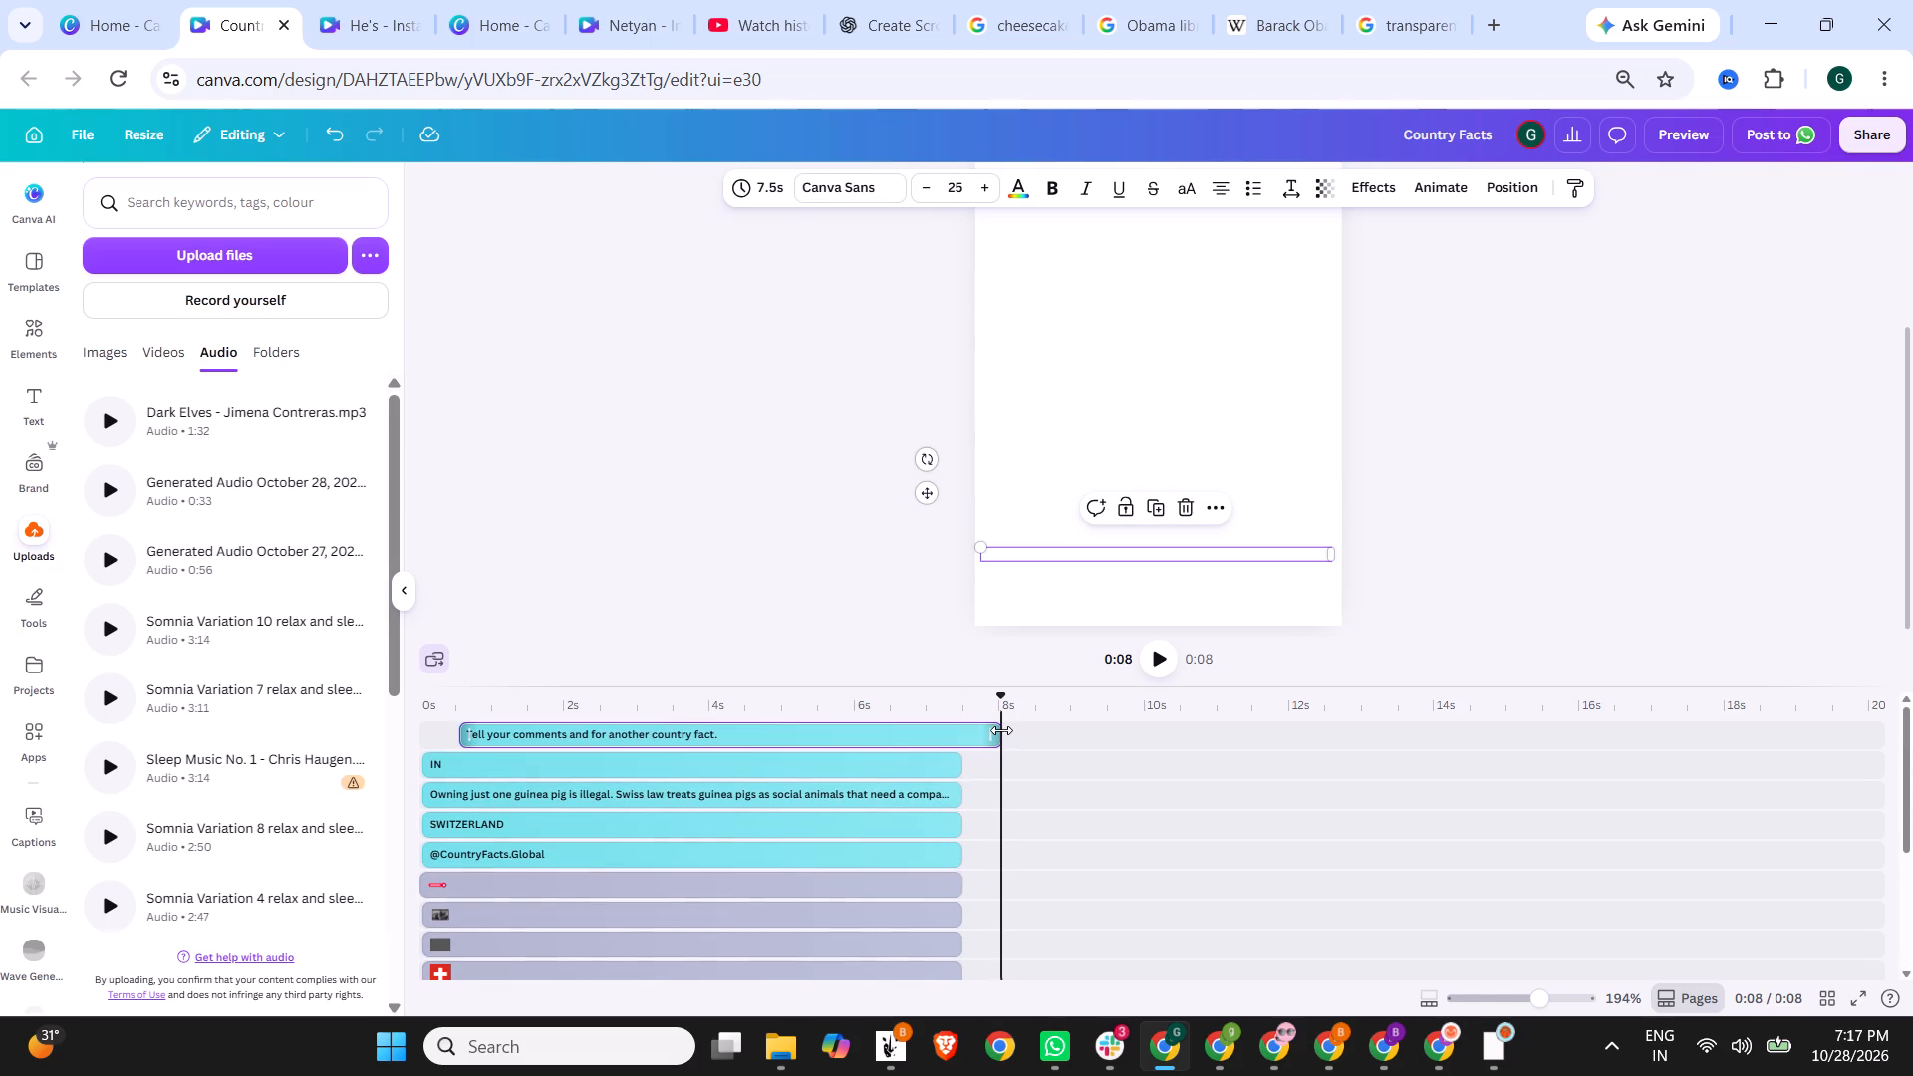
click(998, 729)
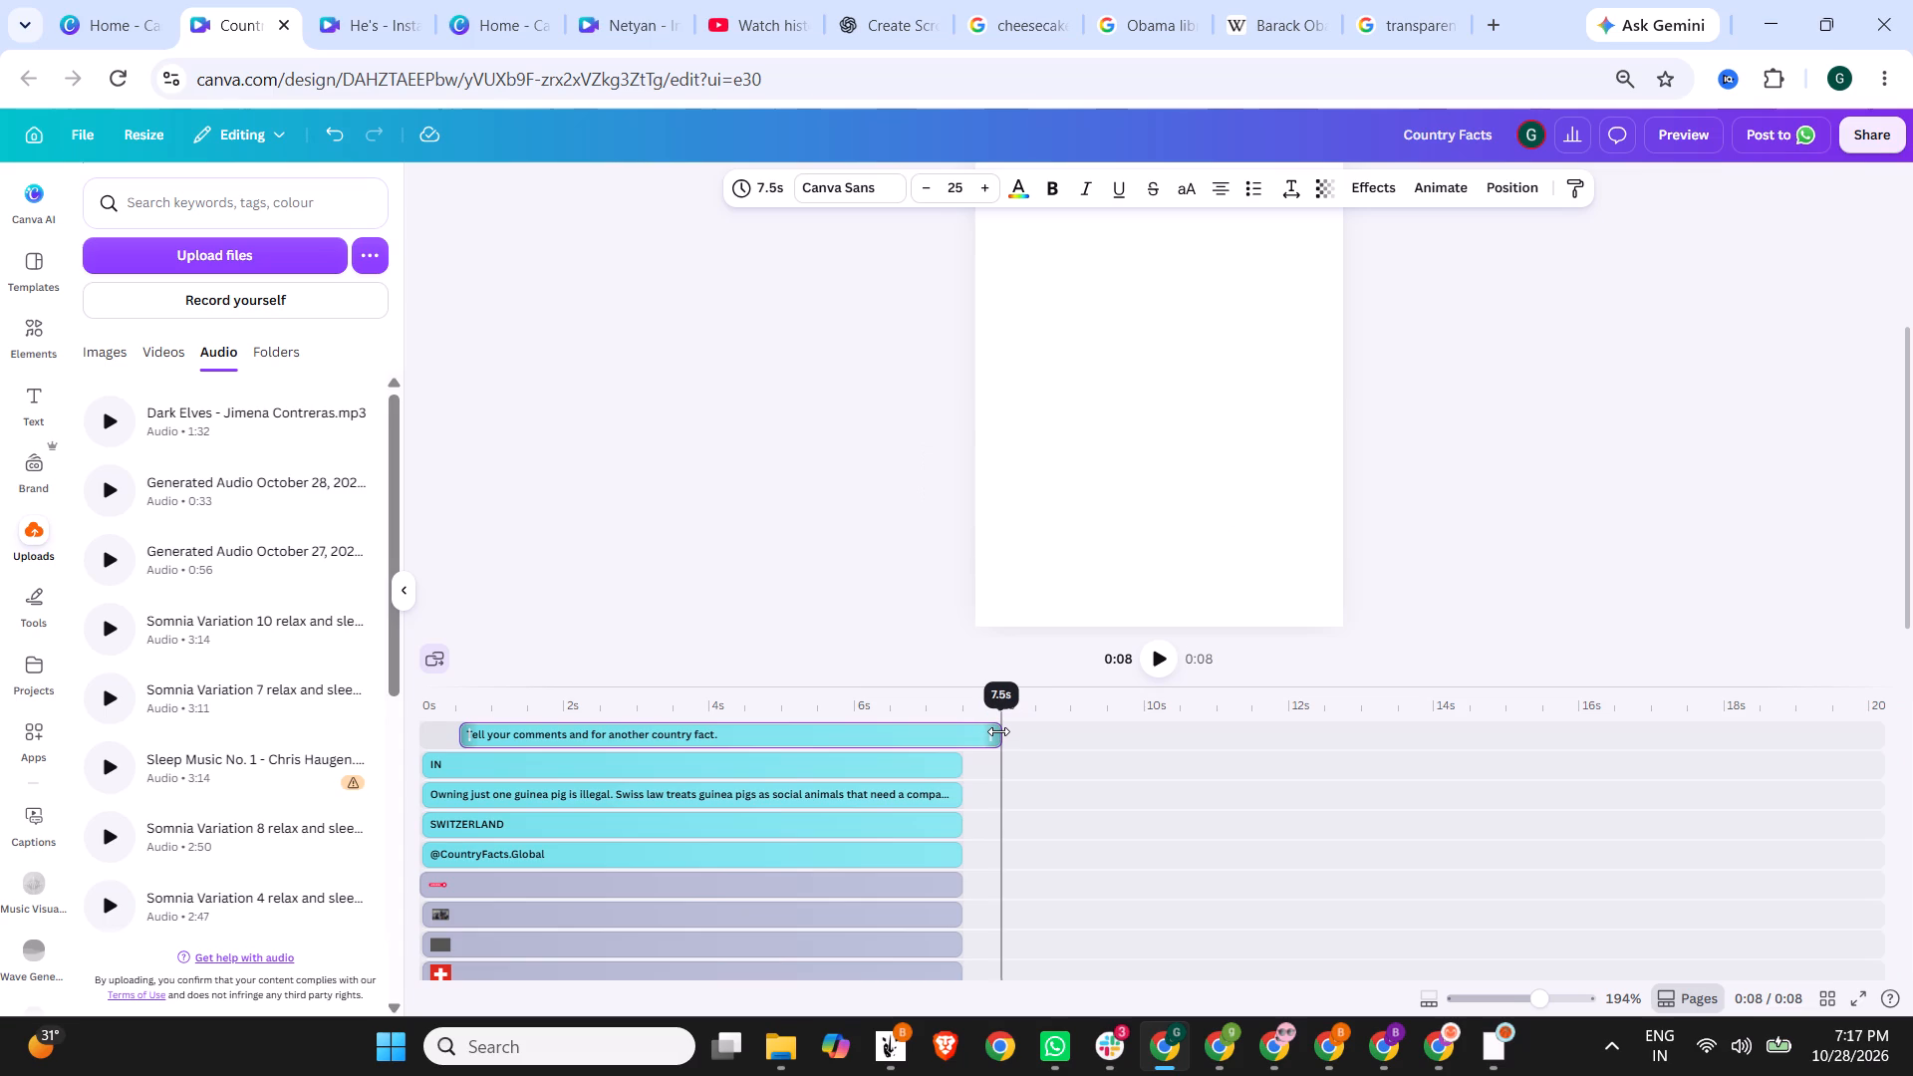
click(927, 760)
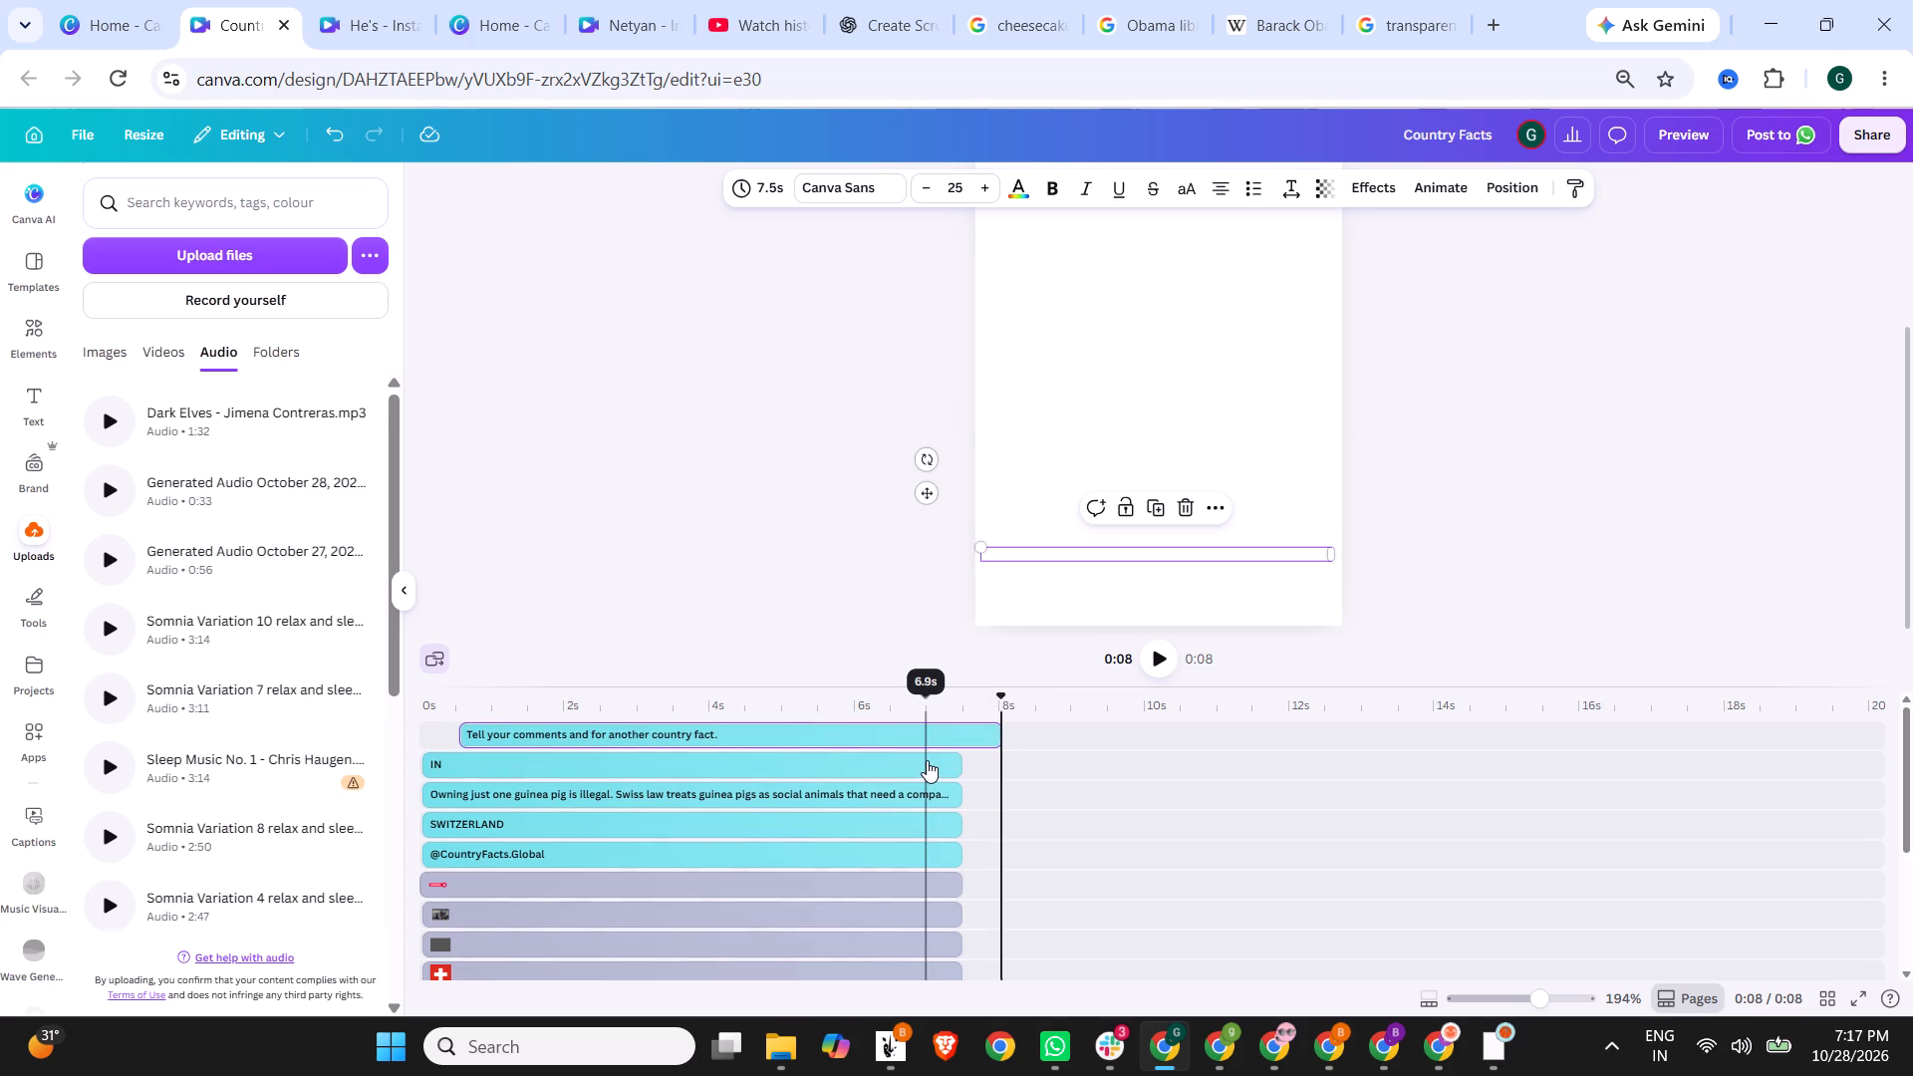
click(875, 731)
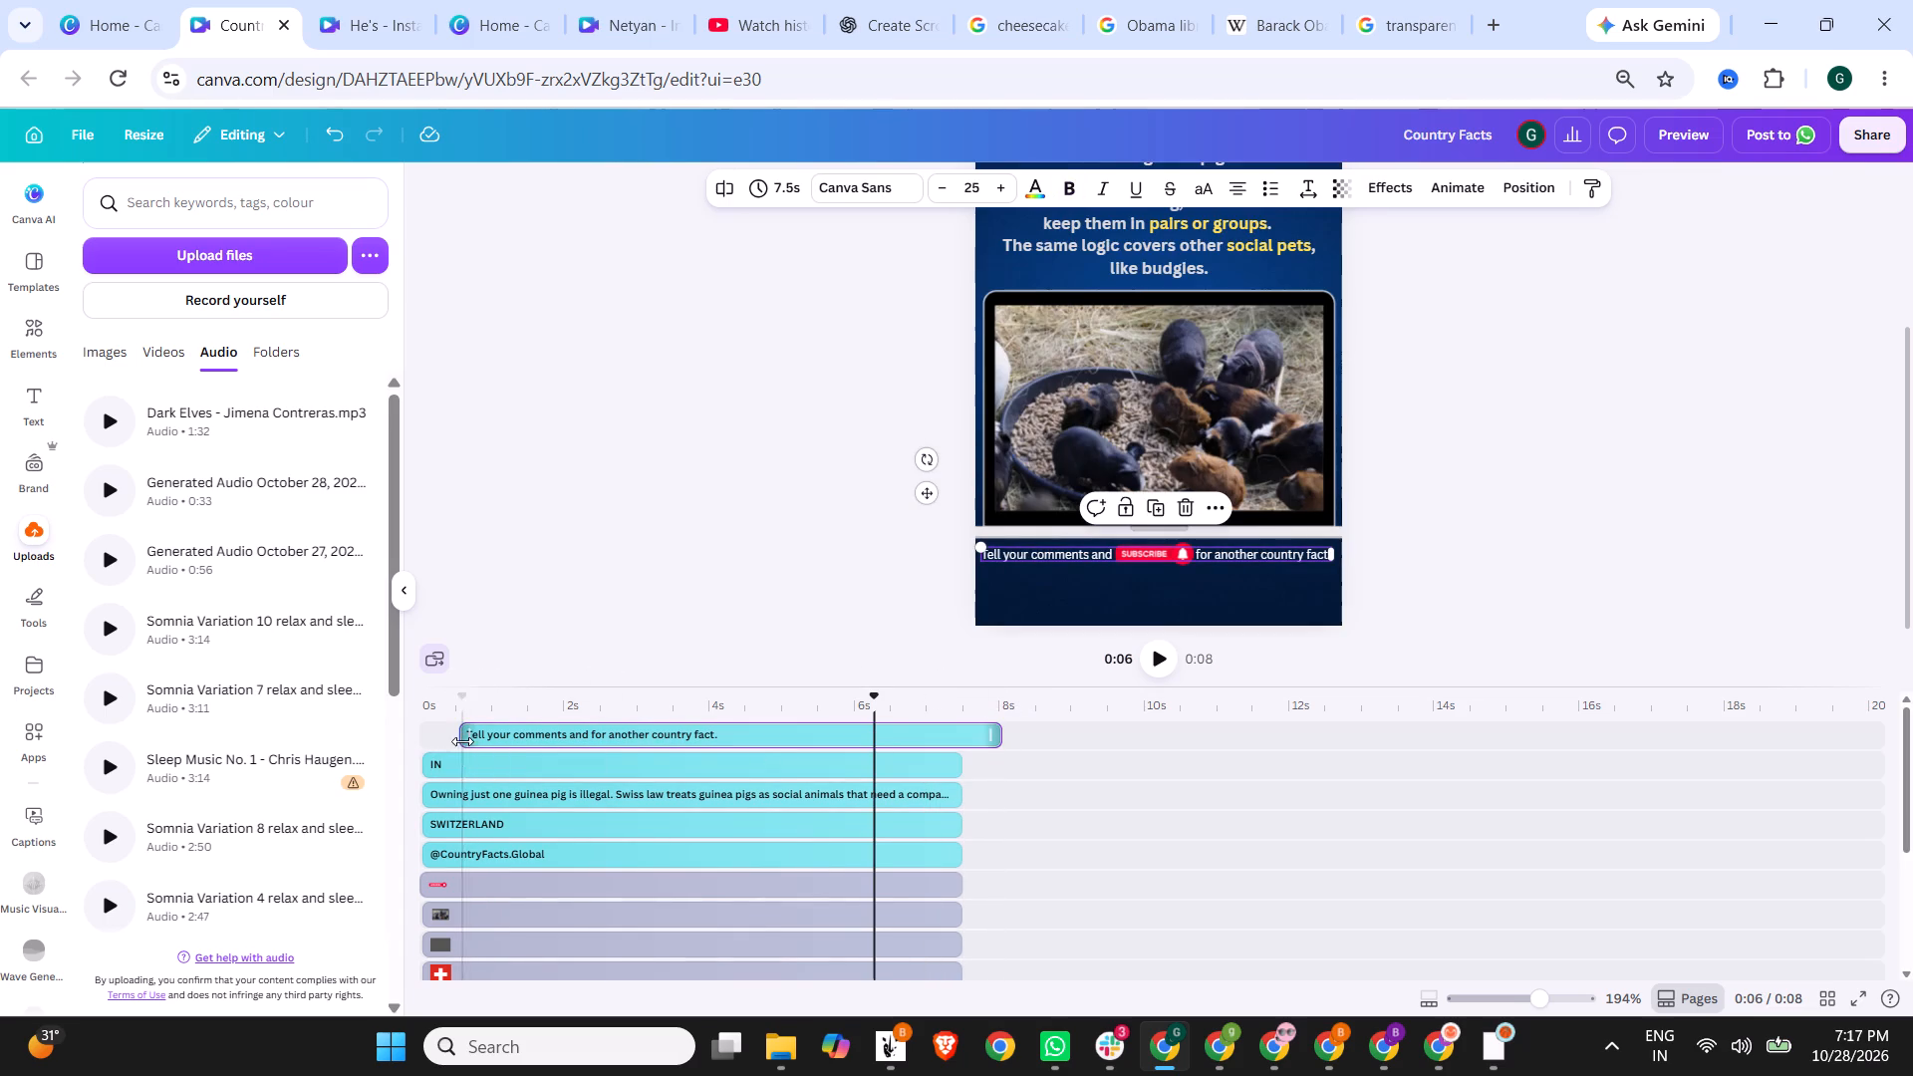
drag(461, 738, 431, 741)
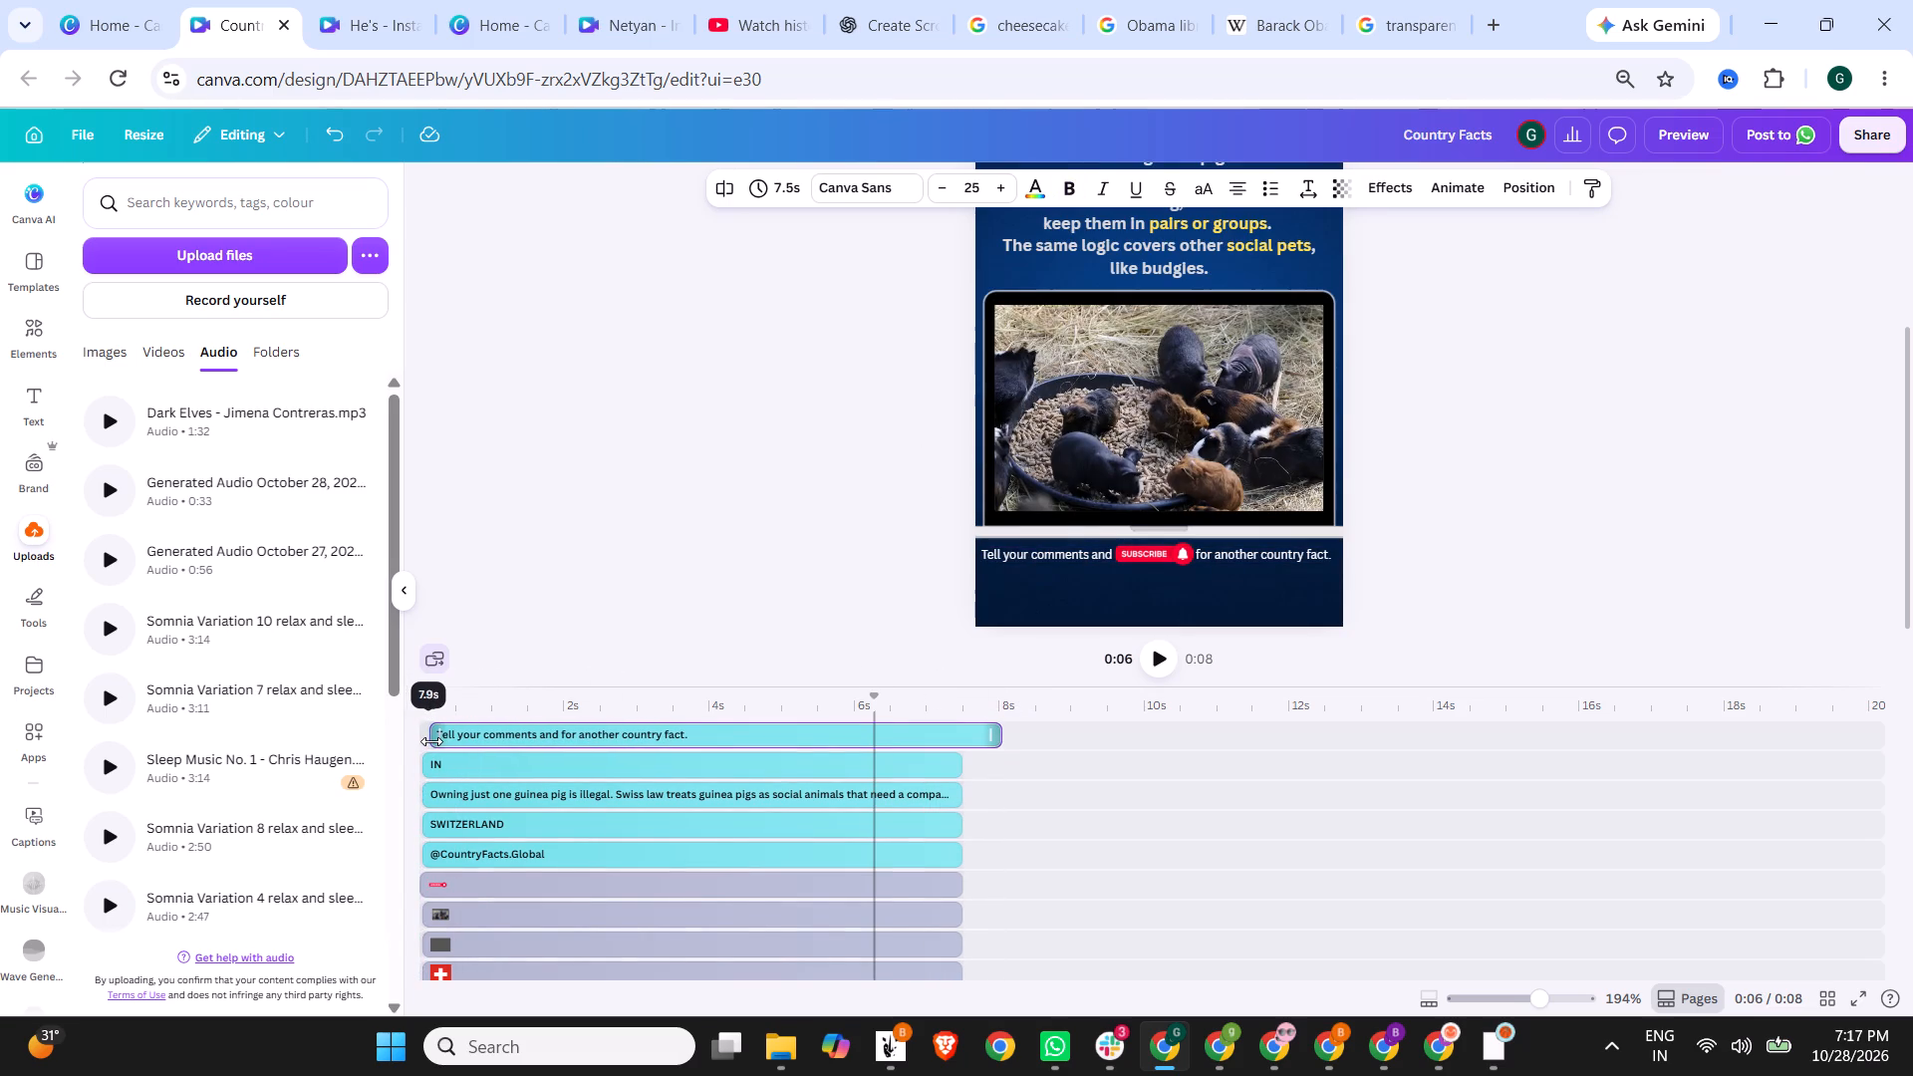
drag(431, 741, 417, 740)
Nudge the subscribe graphic, guinea pig laptop video and verified badge layers to line up with the start of the timeline.
click(581, 761)
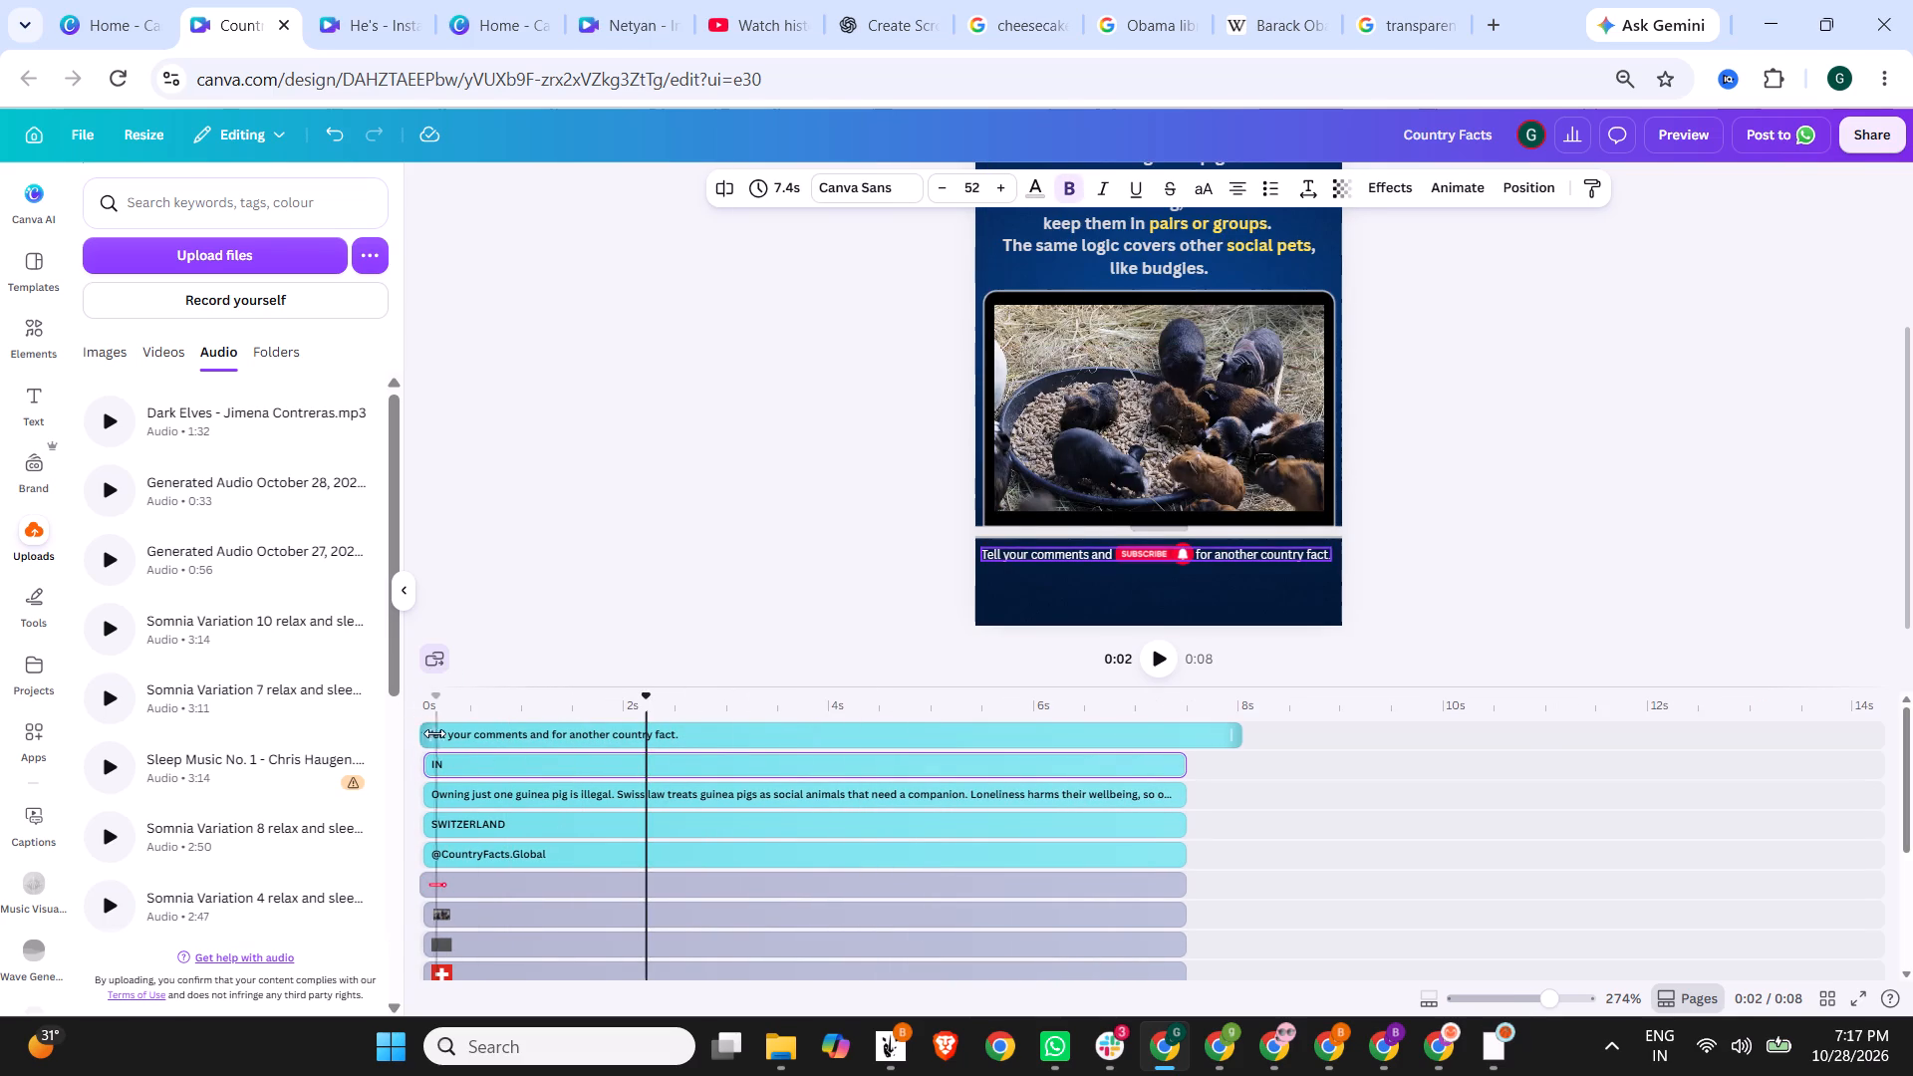
double_click(463, 883)
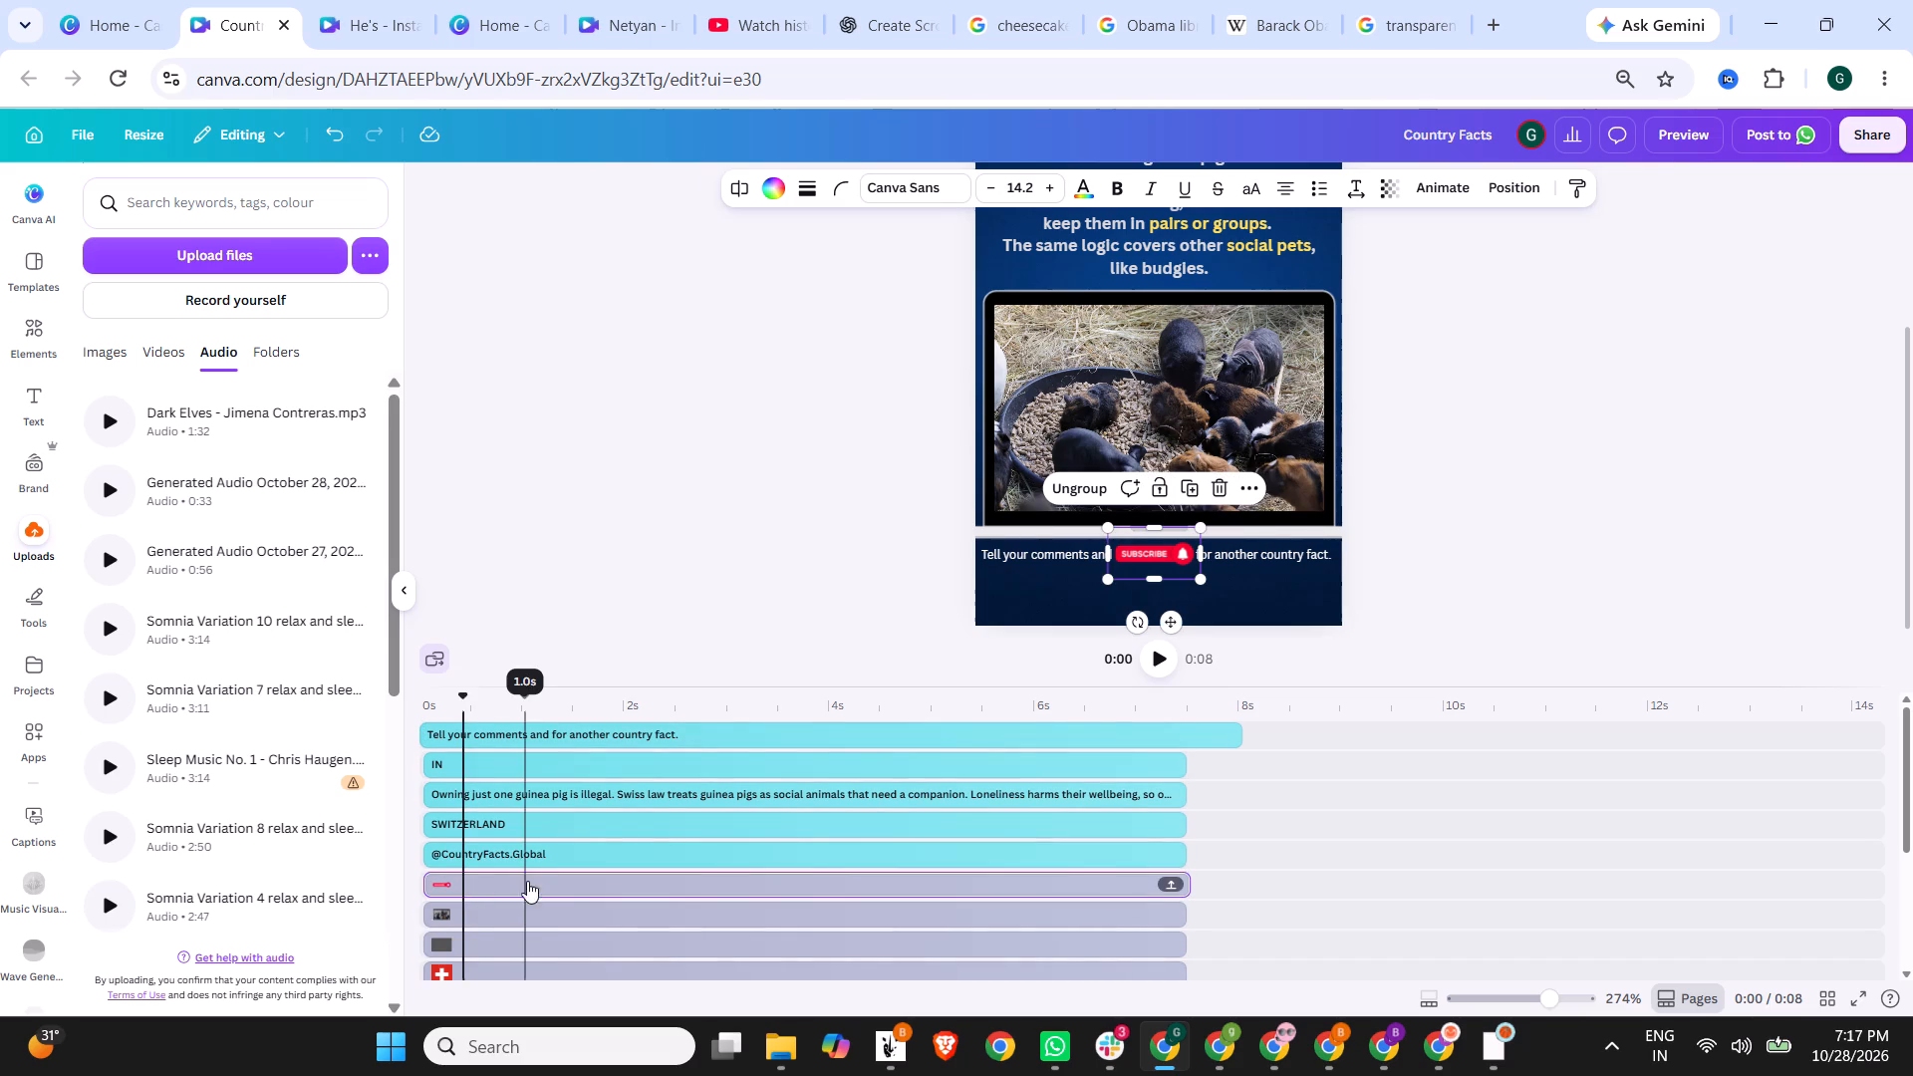
click(521, 915)
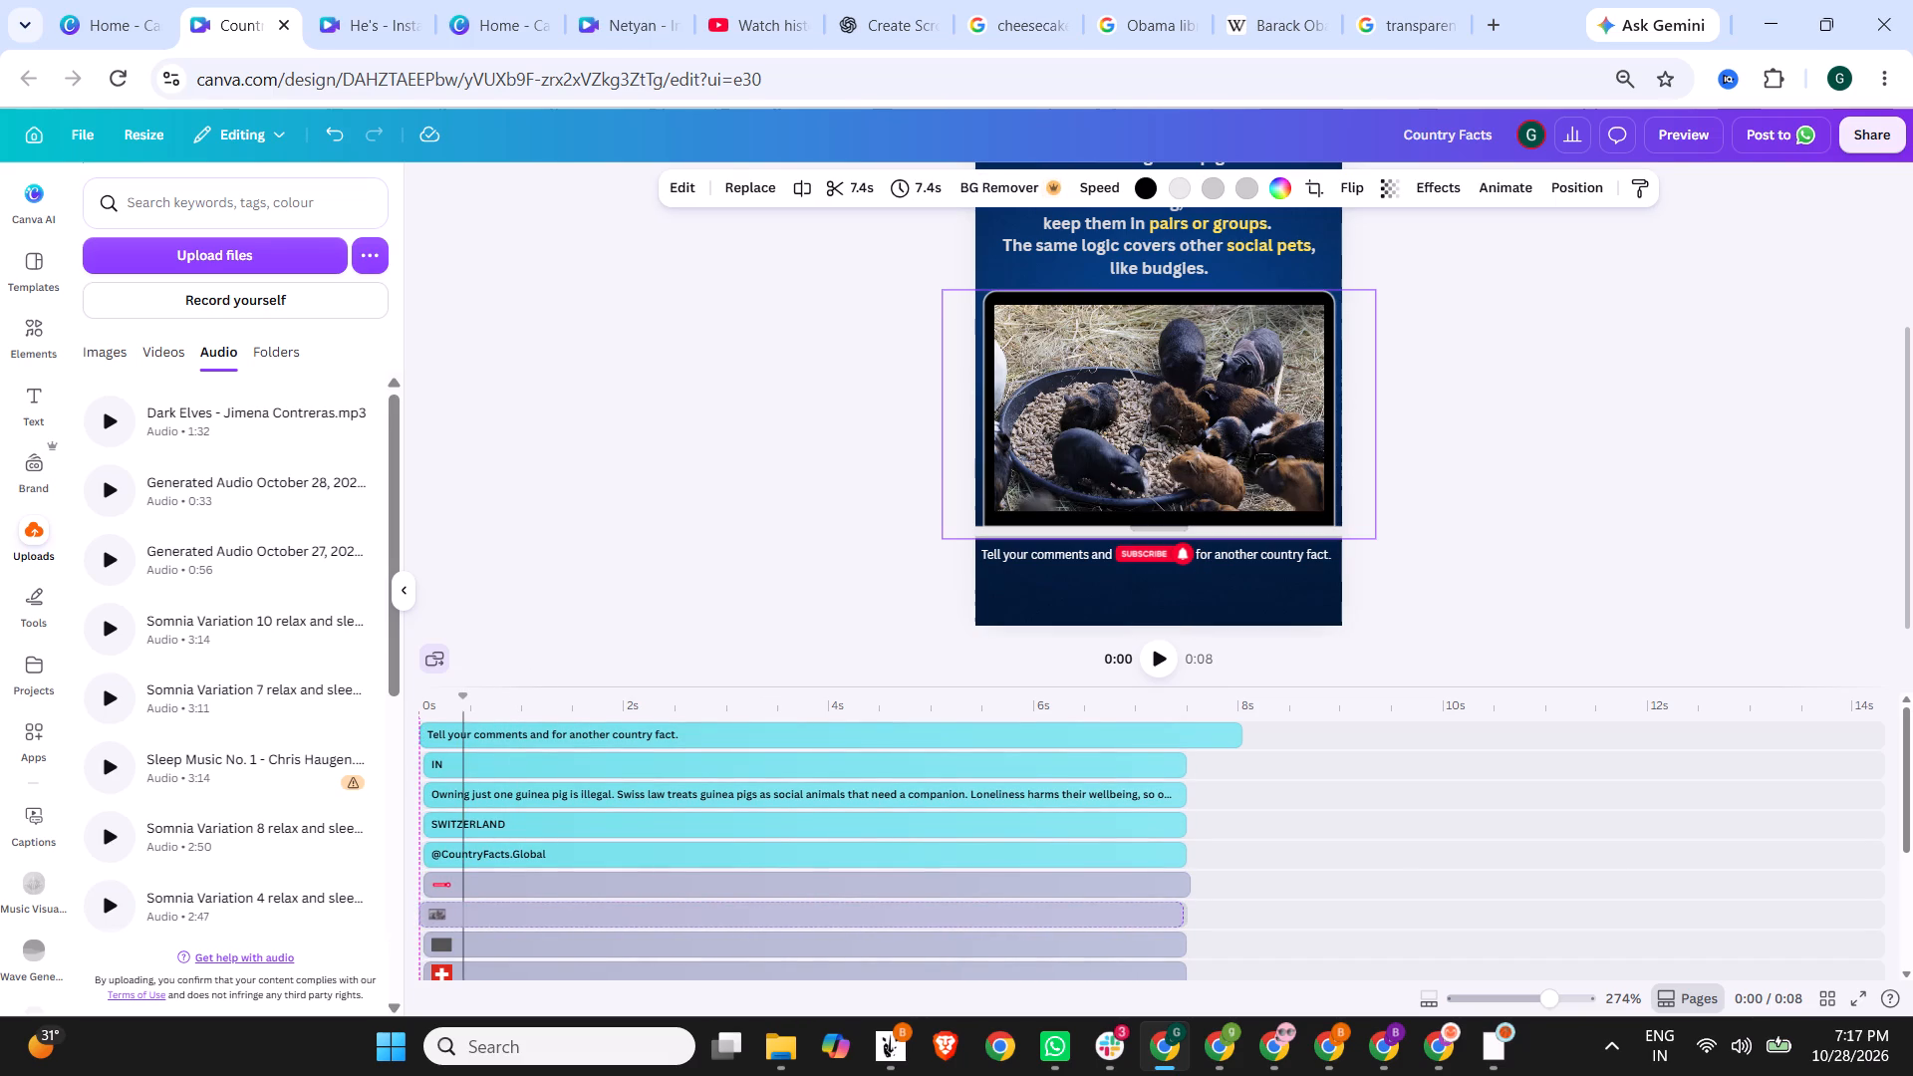
scroll(516, 913, down, 2)
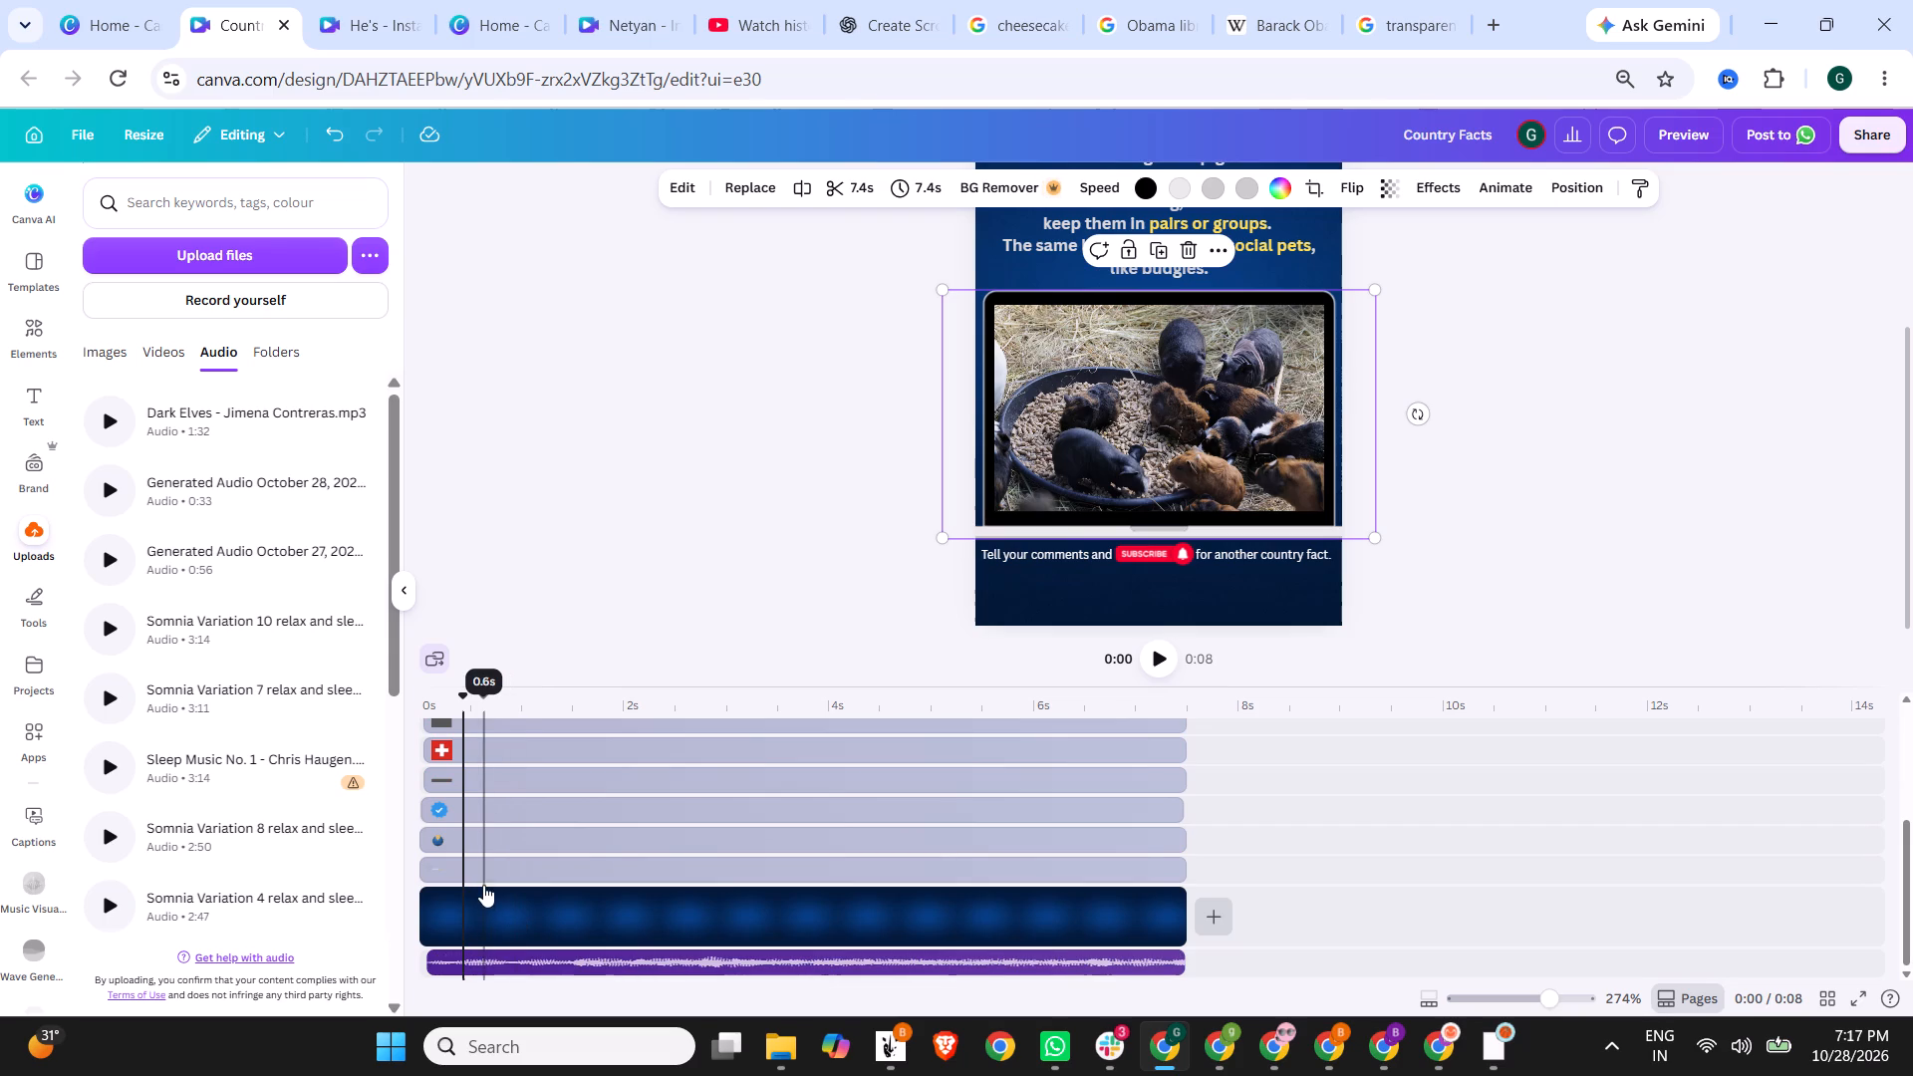
click(482, 804)
click(482, 804)
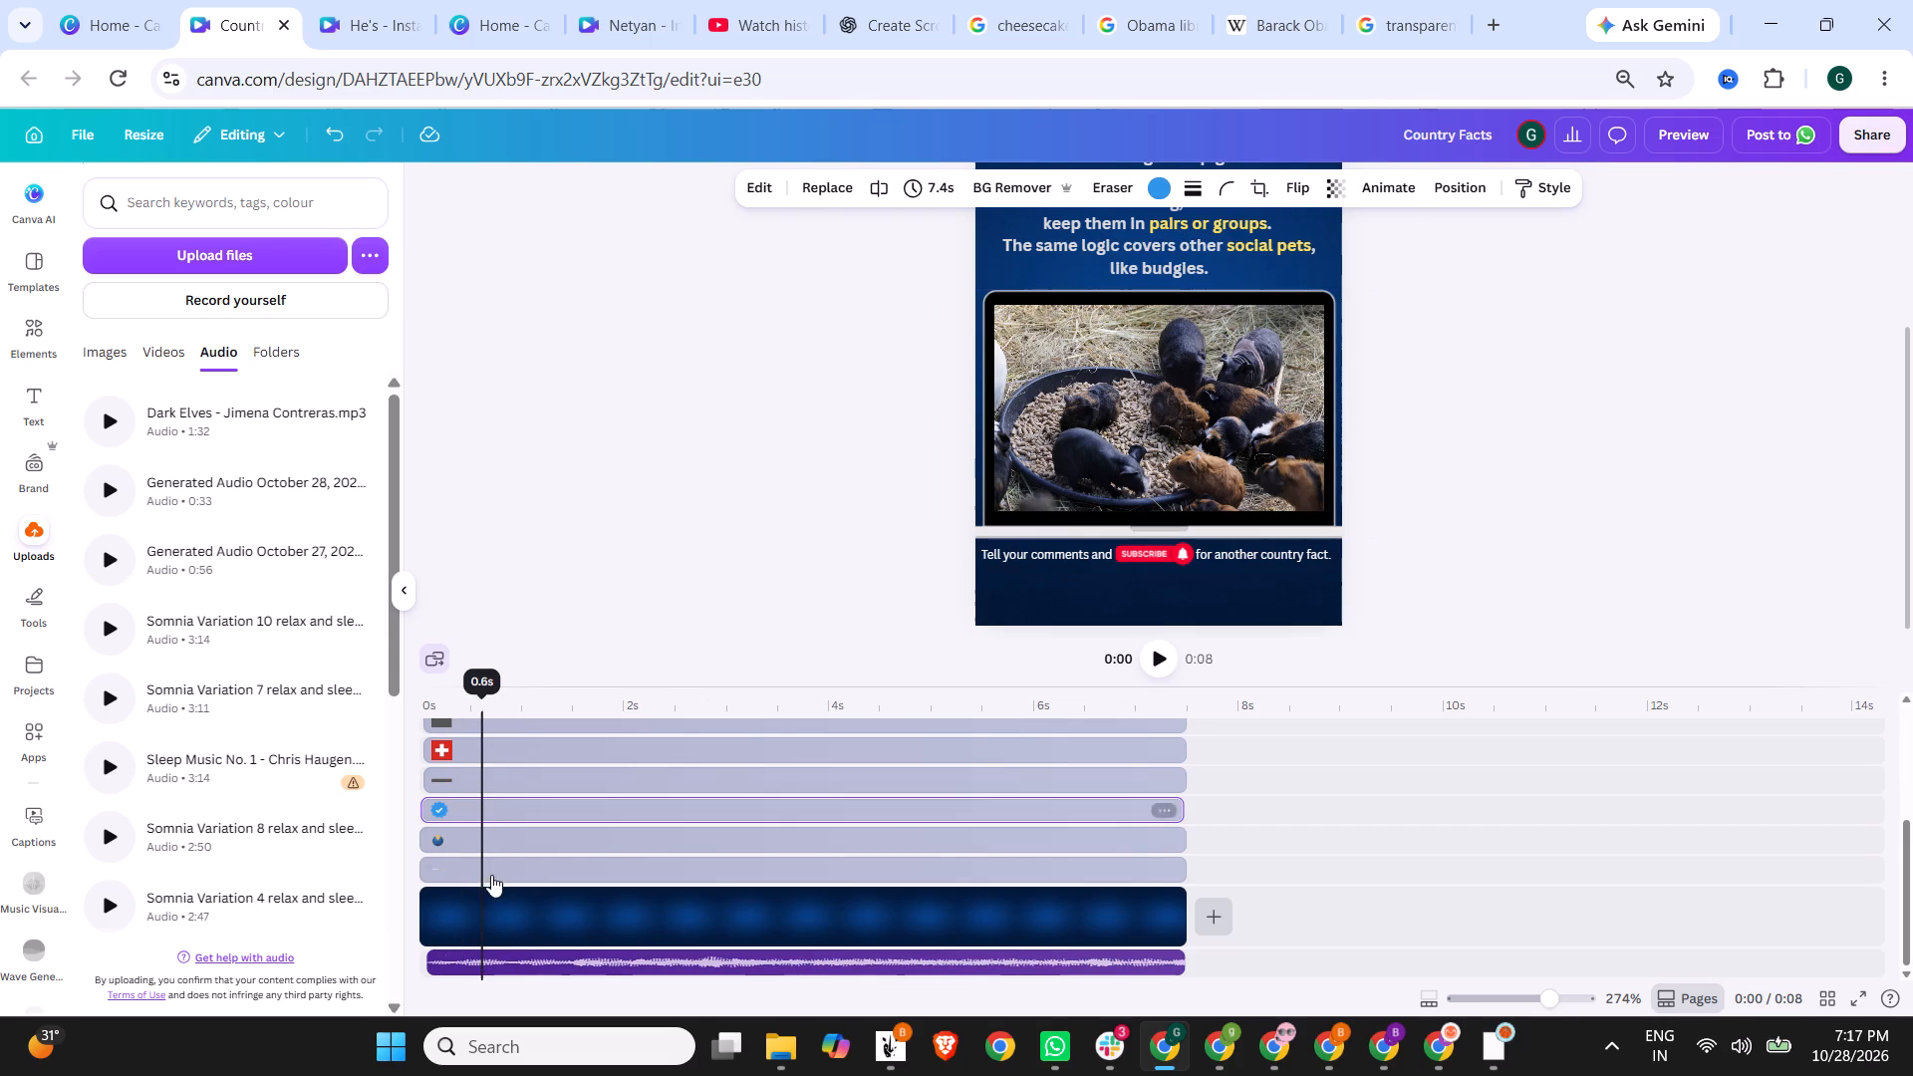
Shift the Dark Elves audio track to start at the beginning of the page.
click(515, 954)
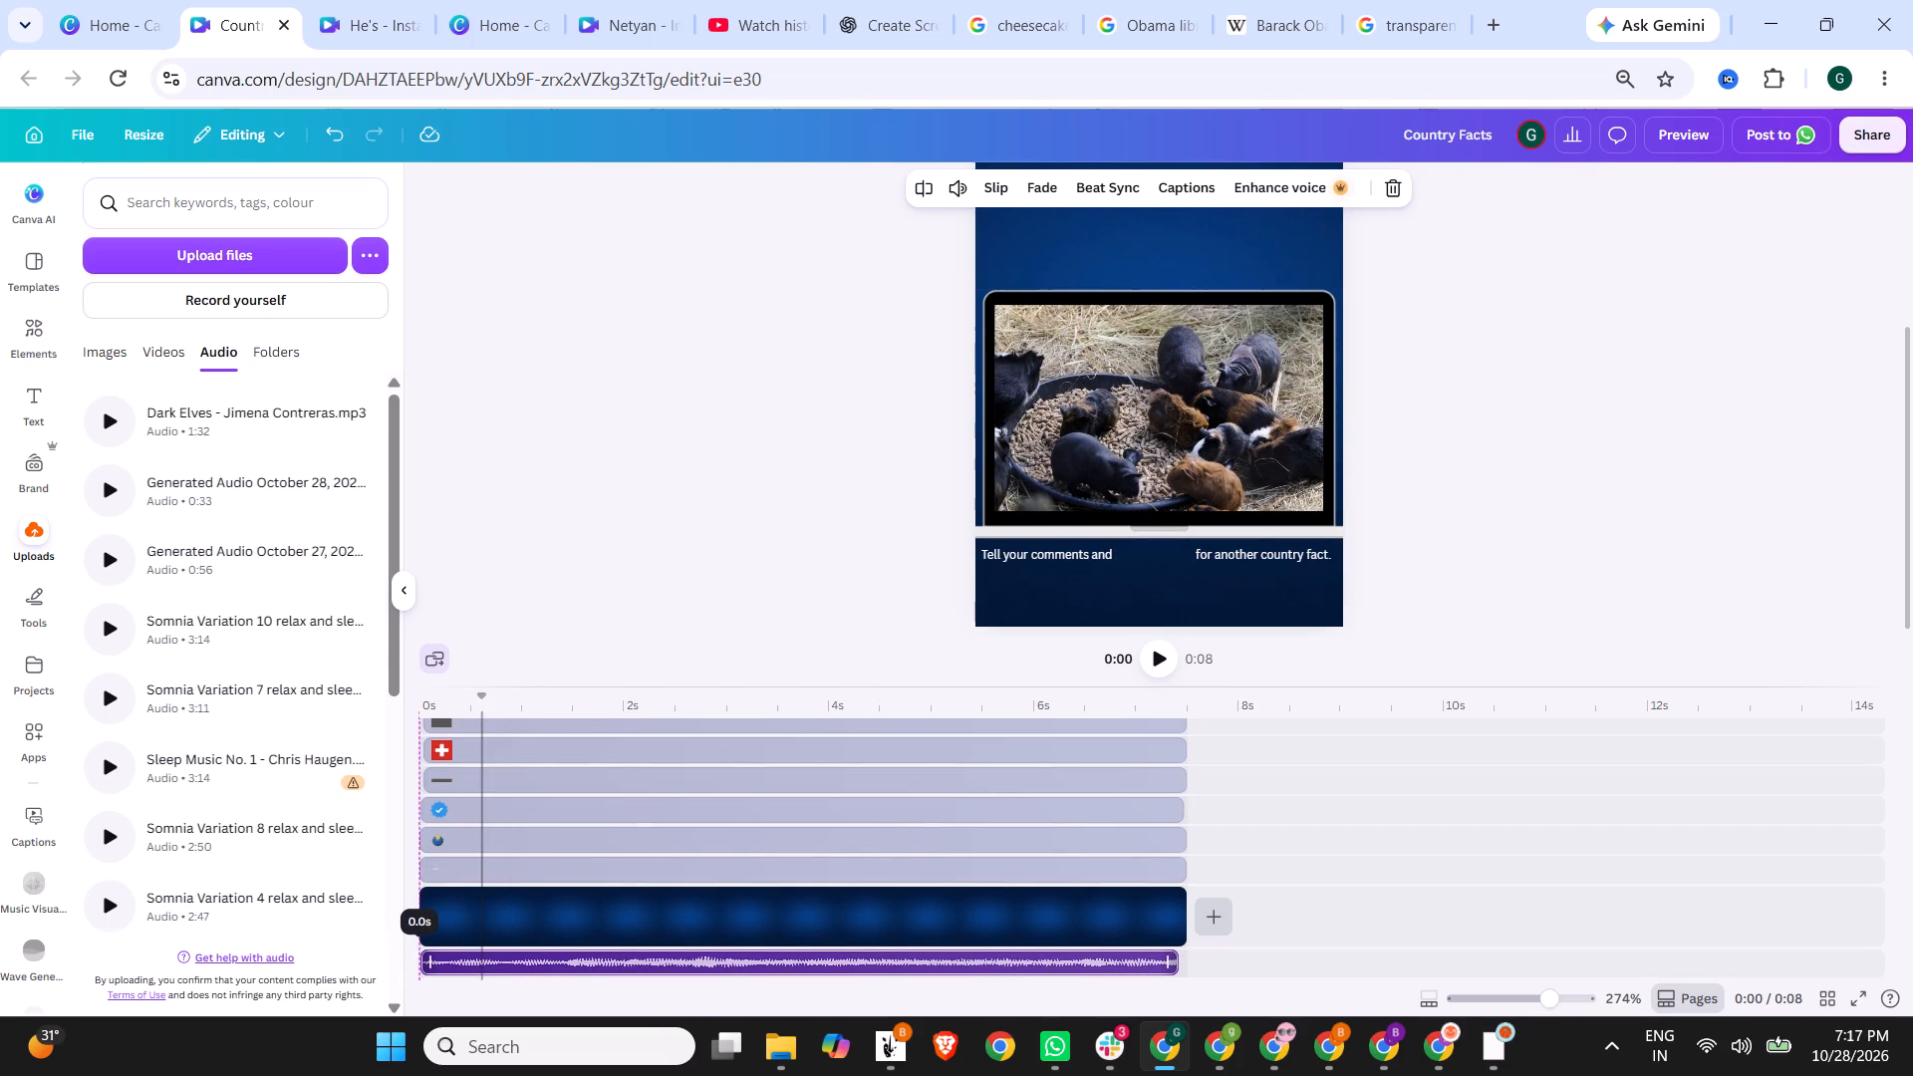
Align the start of the "Tell your comments and for another country fact." text layer with the other layers at 0 seconds.
click(520, 770)
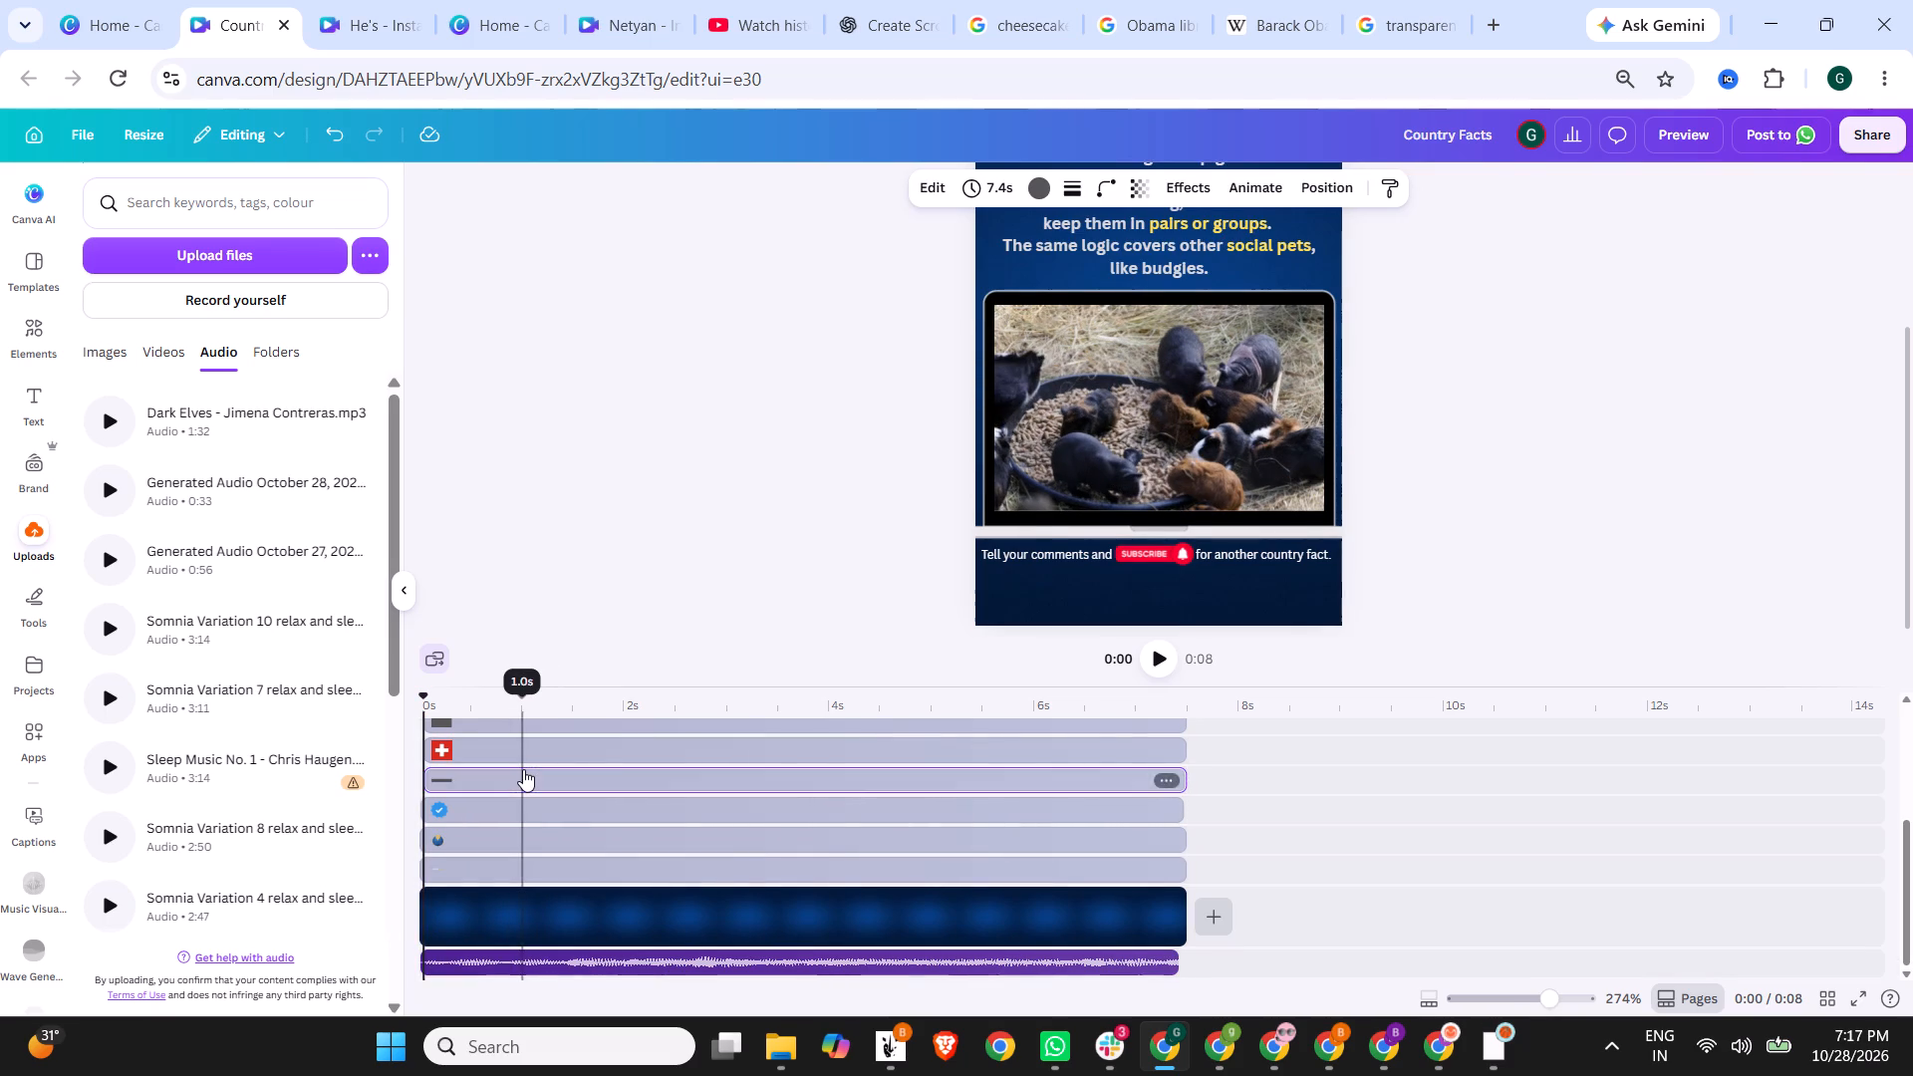
scroll(523, 769, up, 3)
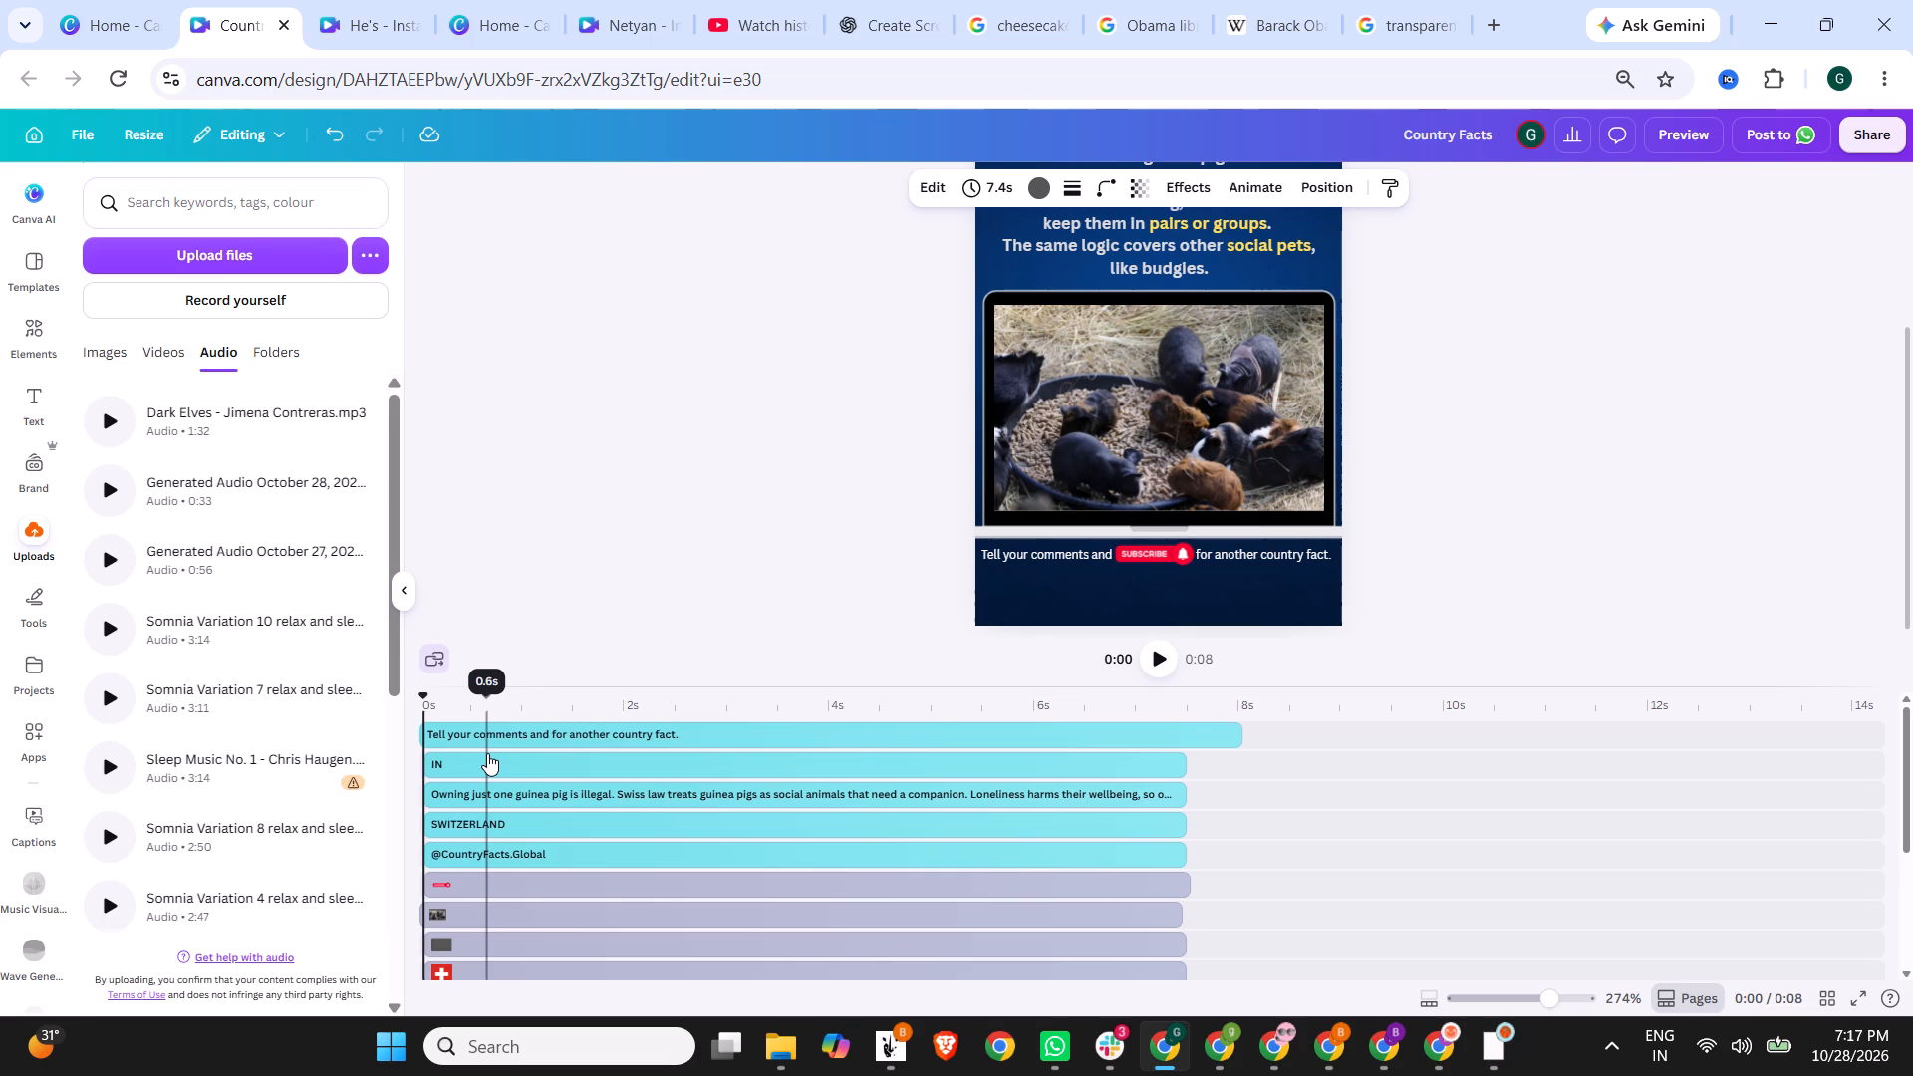
click(545, 732)
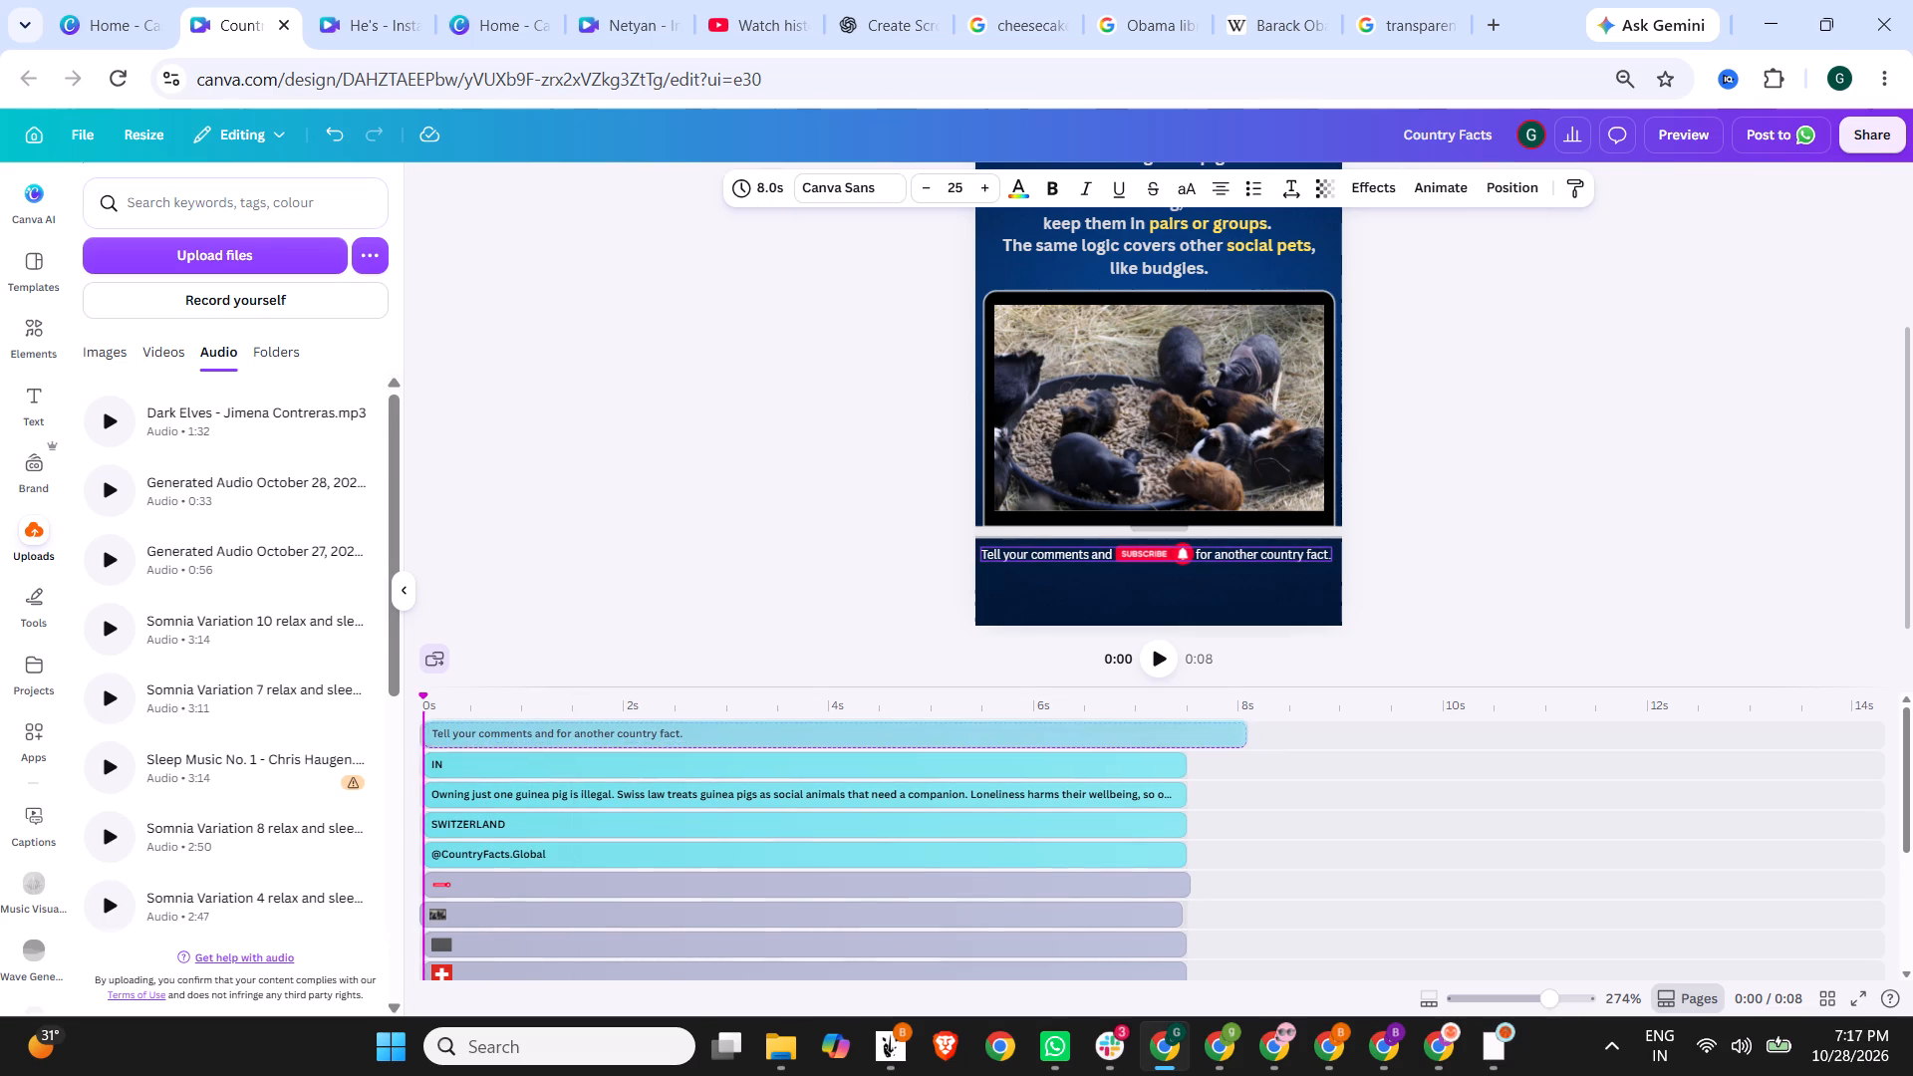
click(552, 731)
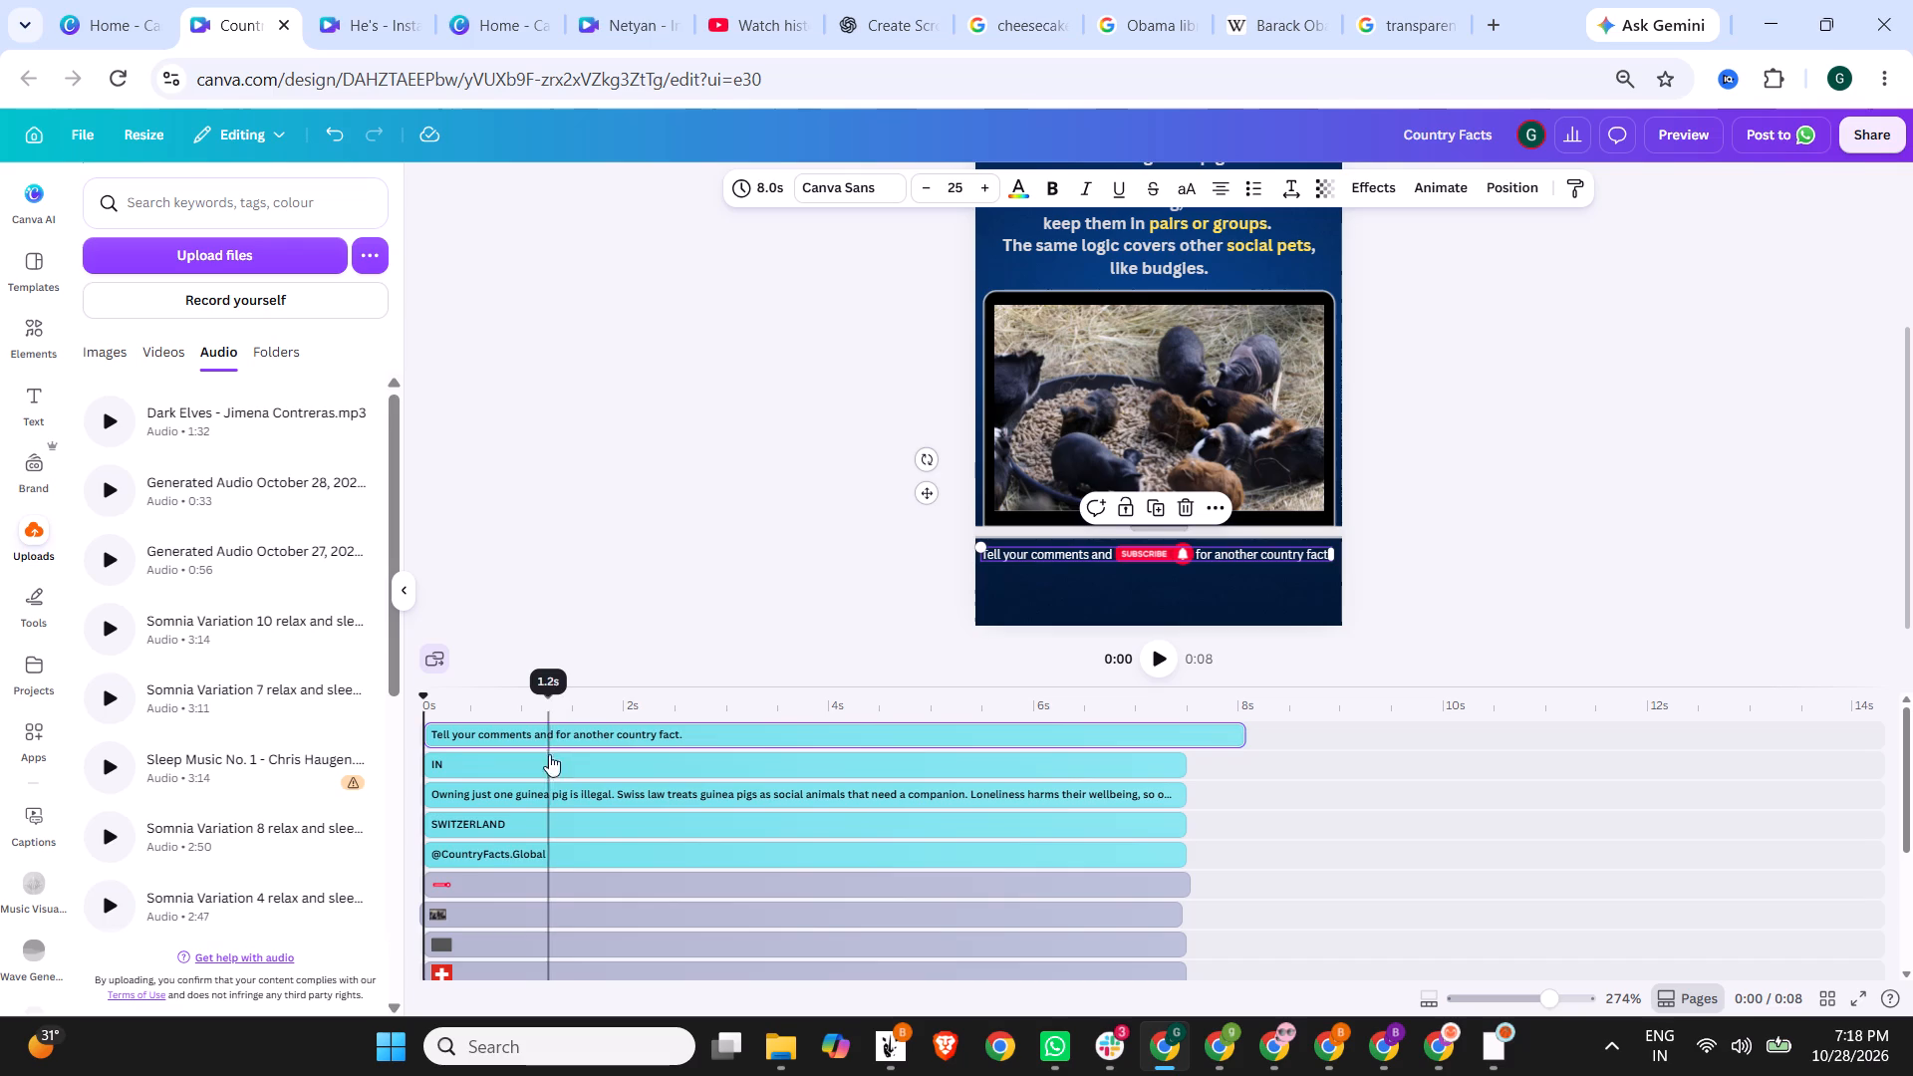
Align the starts of the guinea pig laptop video and verified badge layers with the other layers at 0 seconds.
click(576, 768)
scroll(576, 768, down, 1)
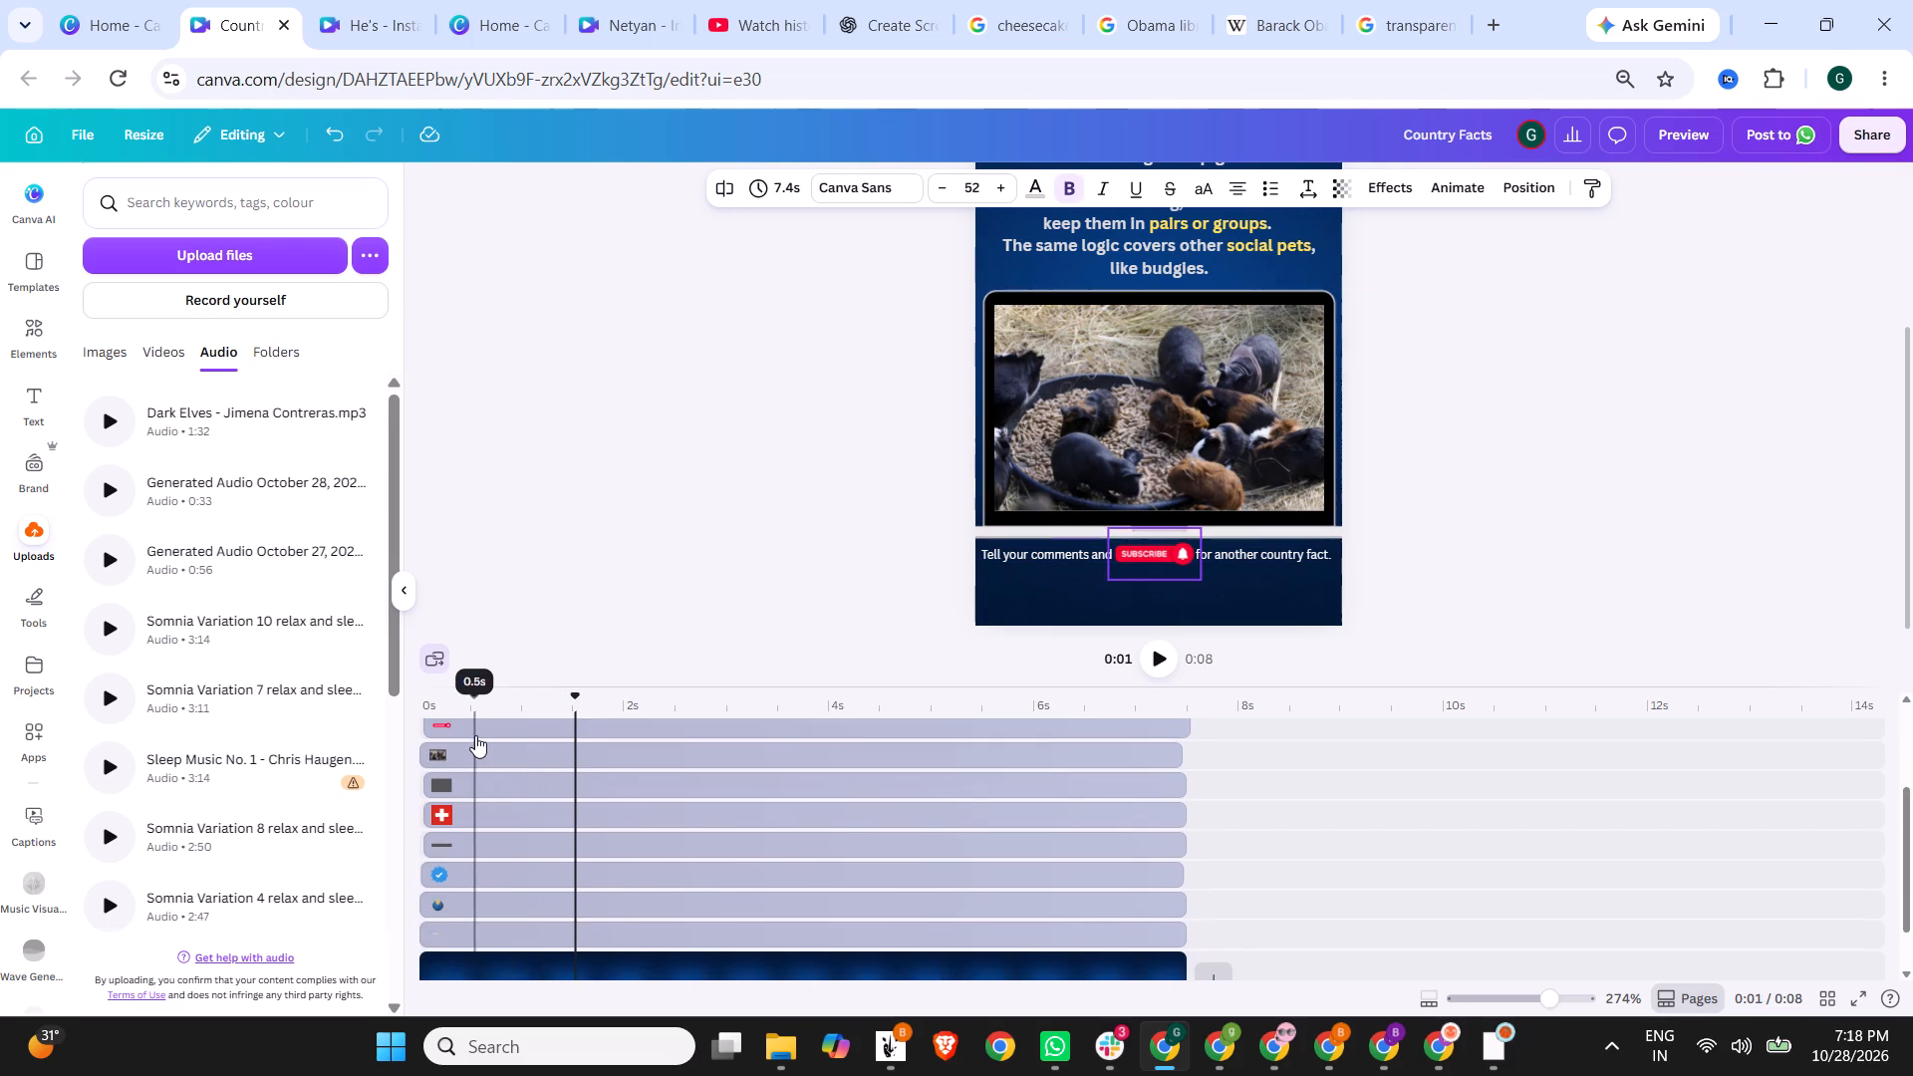
scroll(474, 732, up, 1)
click(463, 881)
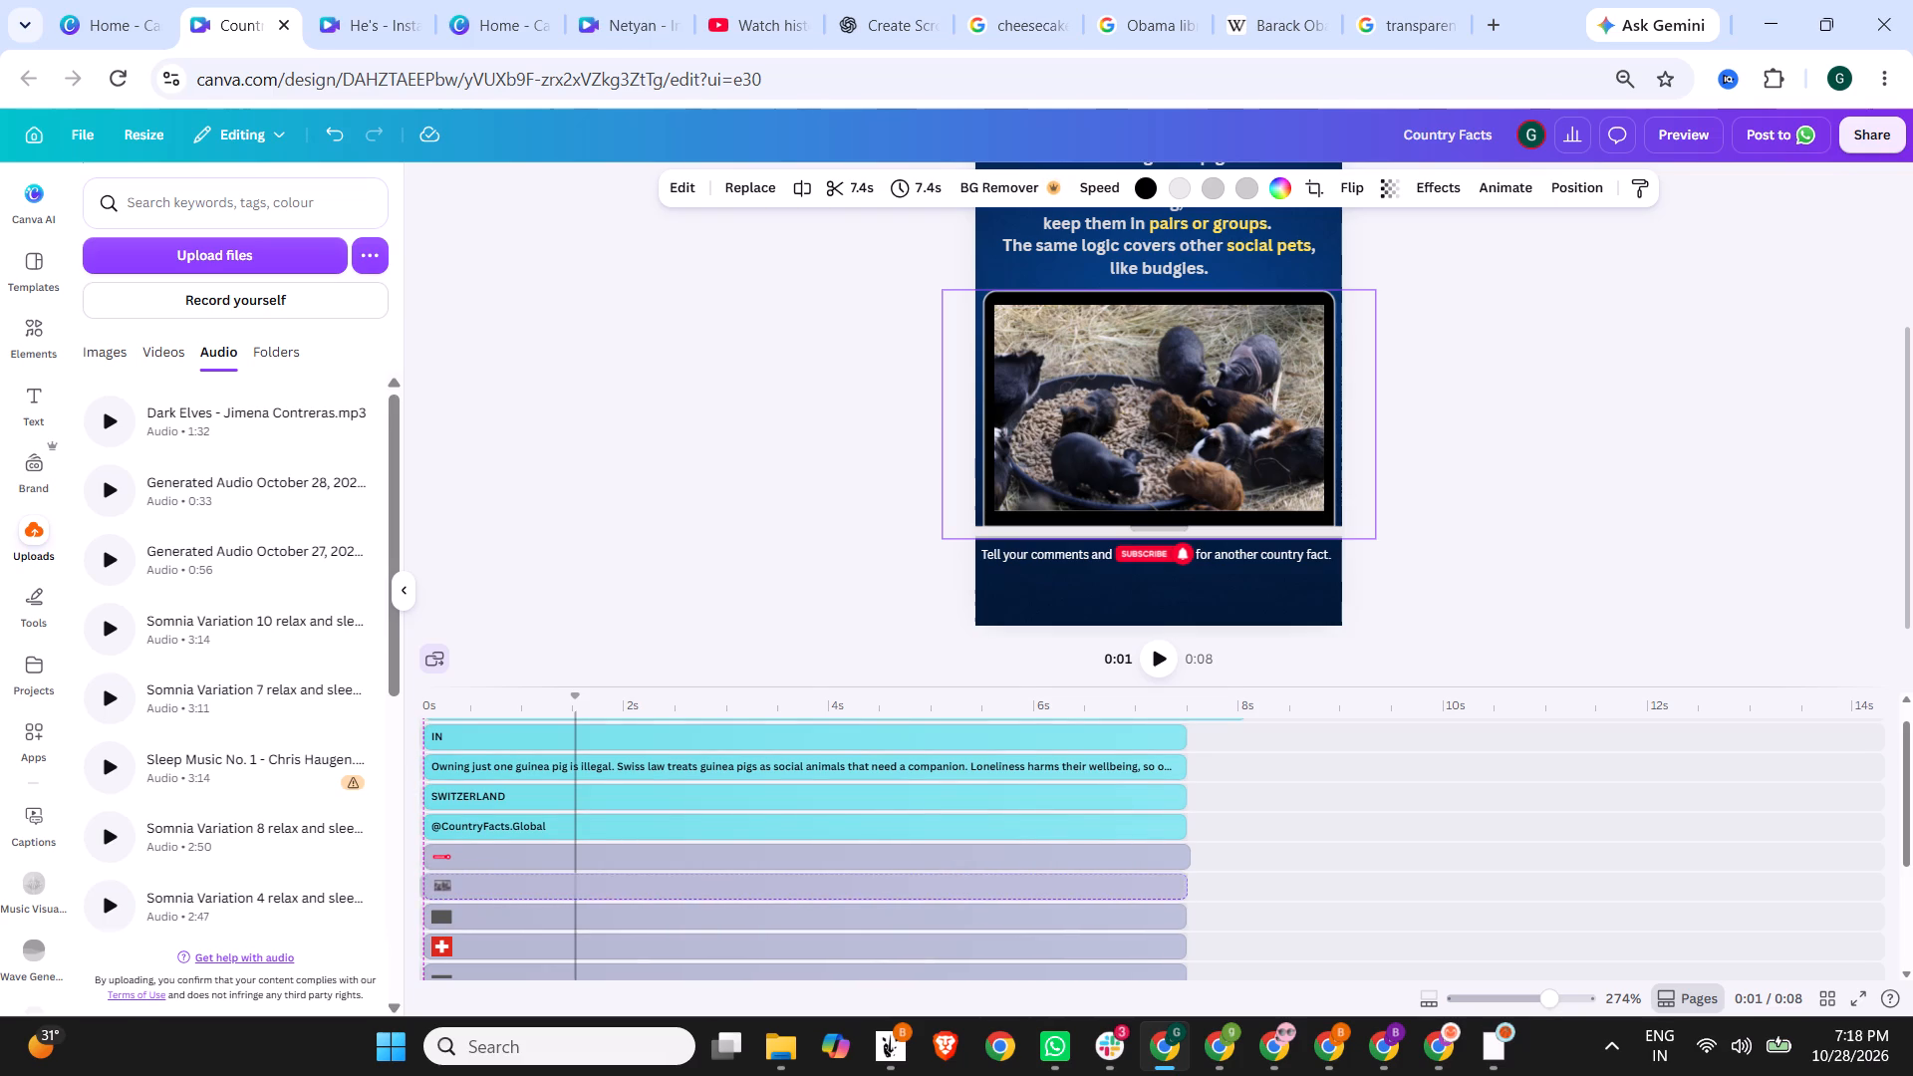
scroll(468, 878, down, 1)
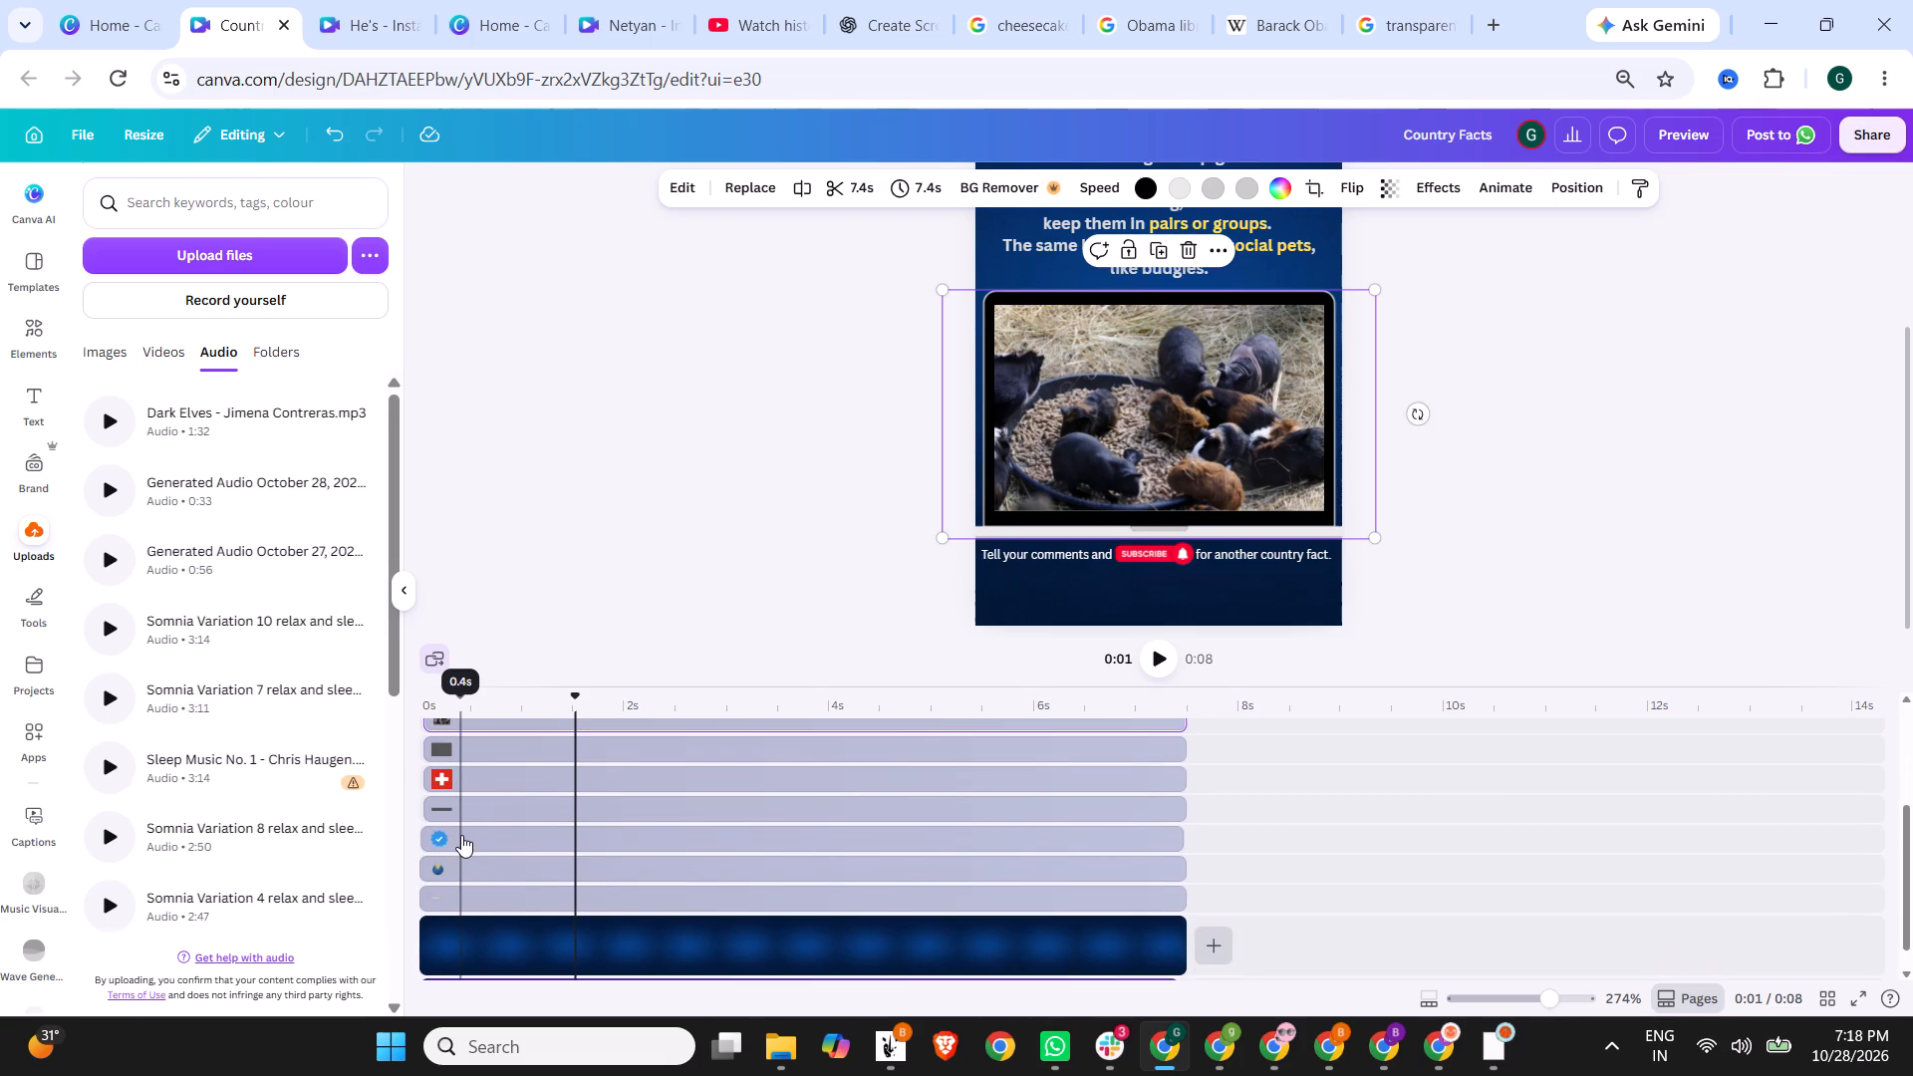
click(461, 835)
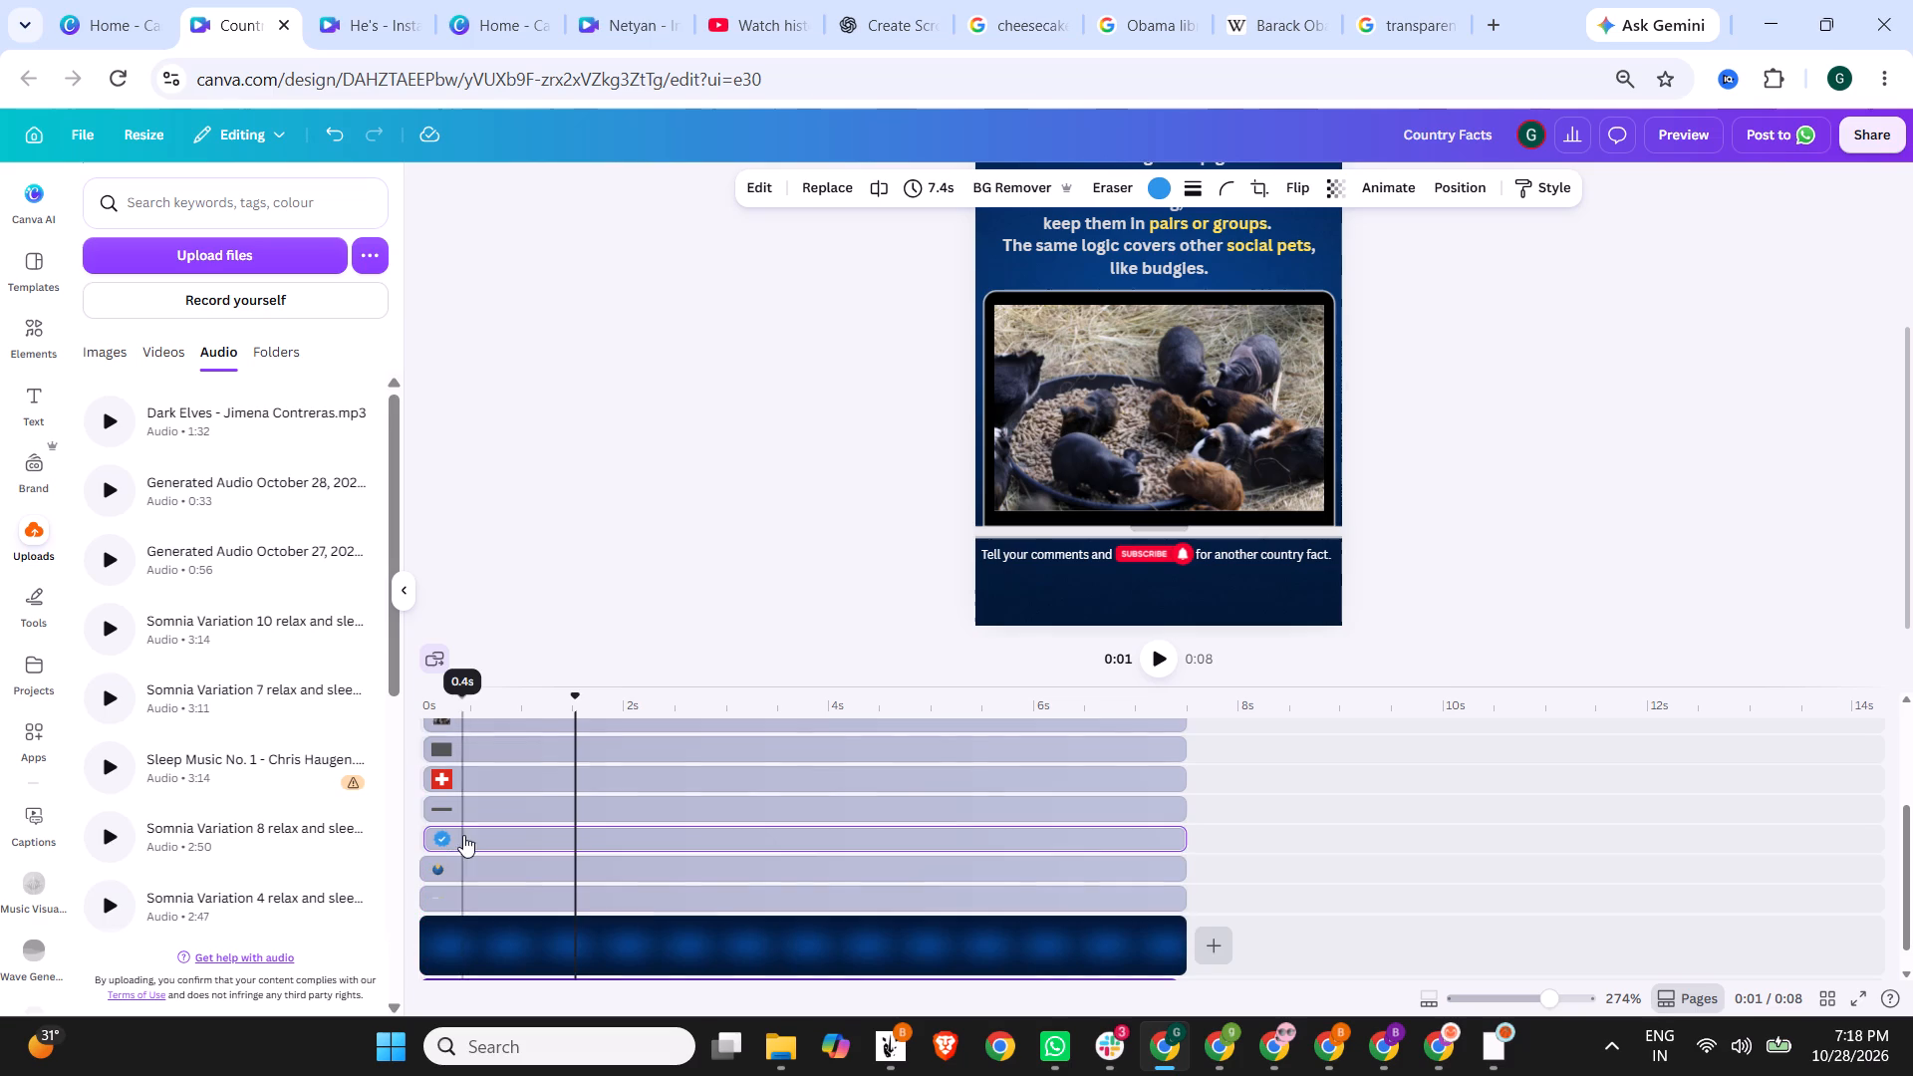
Align the starts of the round logo layer below the verified badge and the faint layer beneath it with the others.
drag(469, 865, 476, 862)
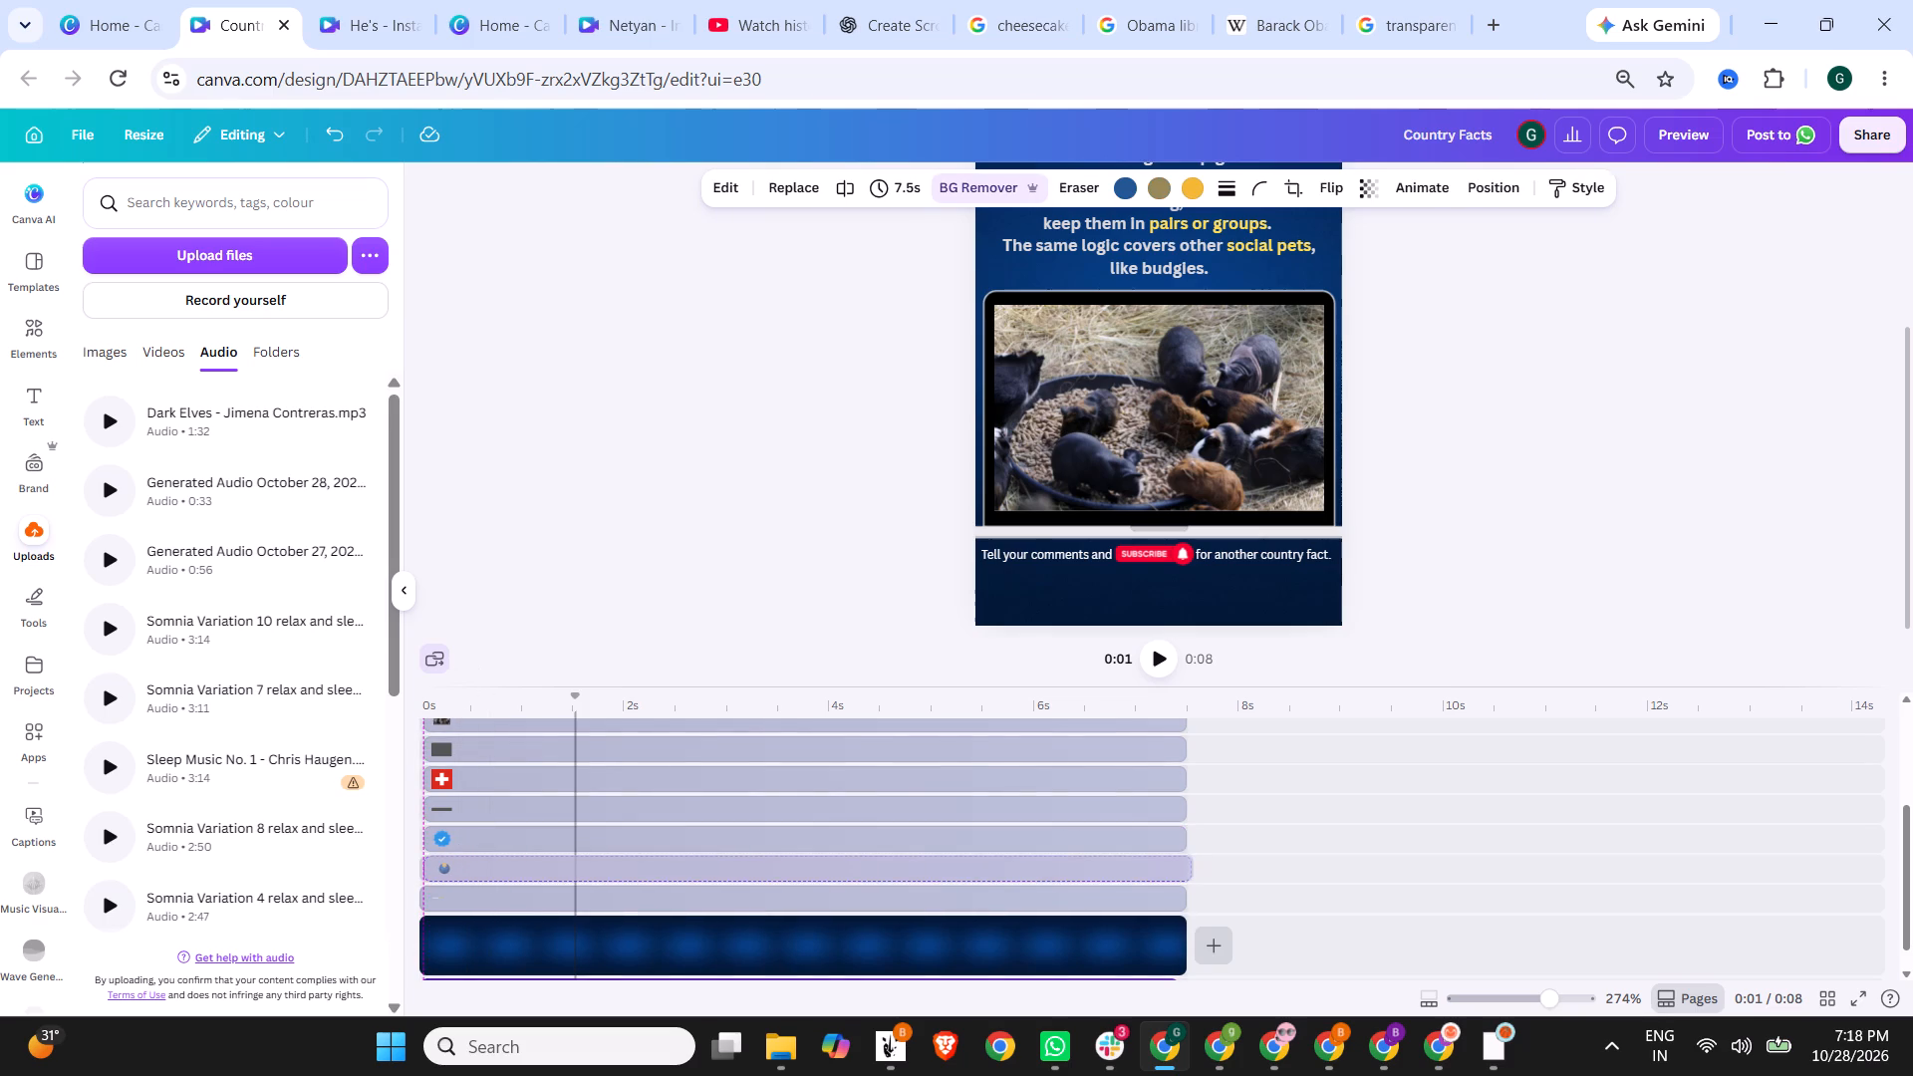
drag(476, 862, 478, 862)
click(479, 863)
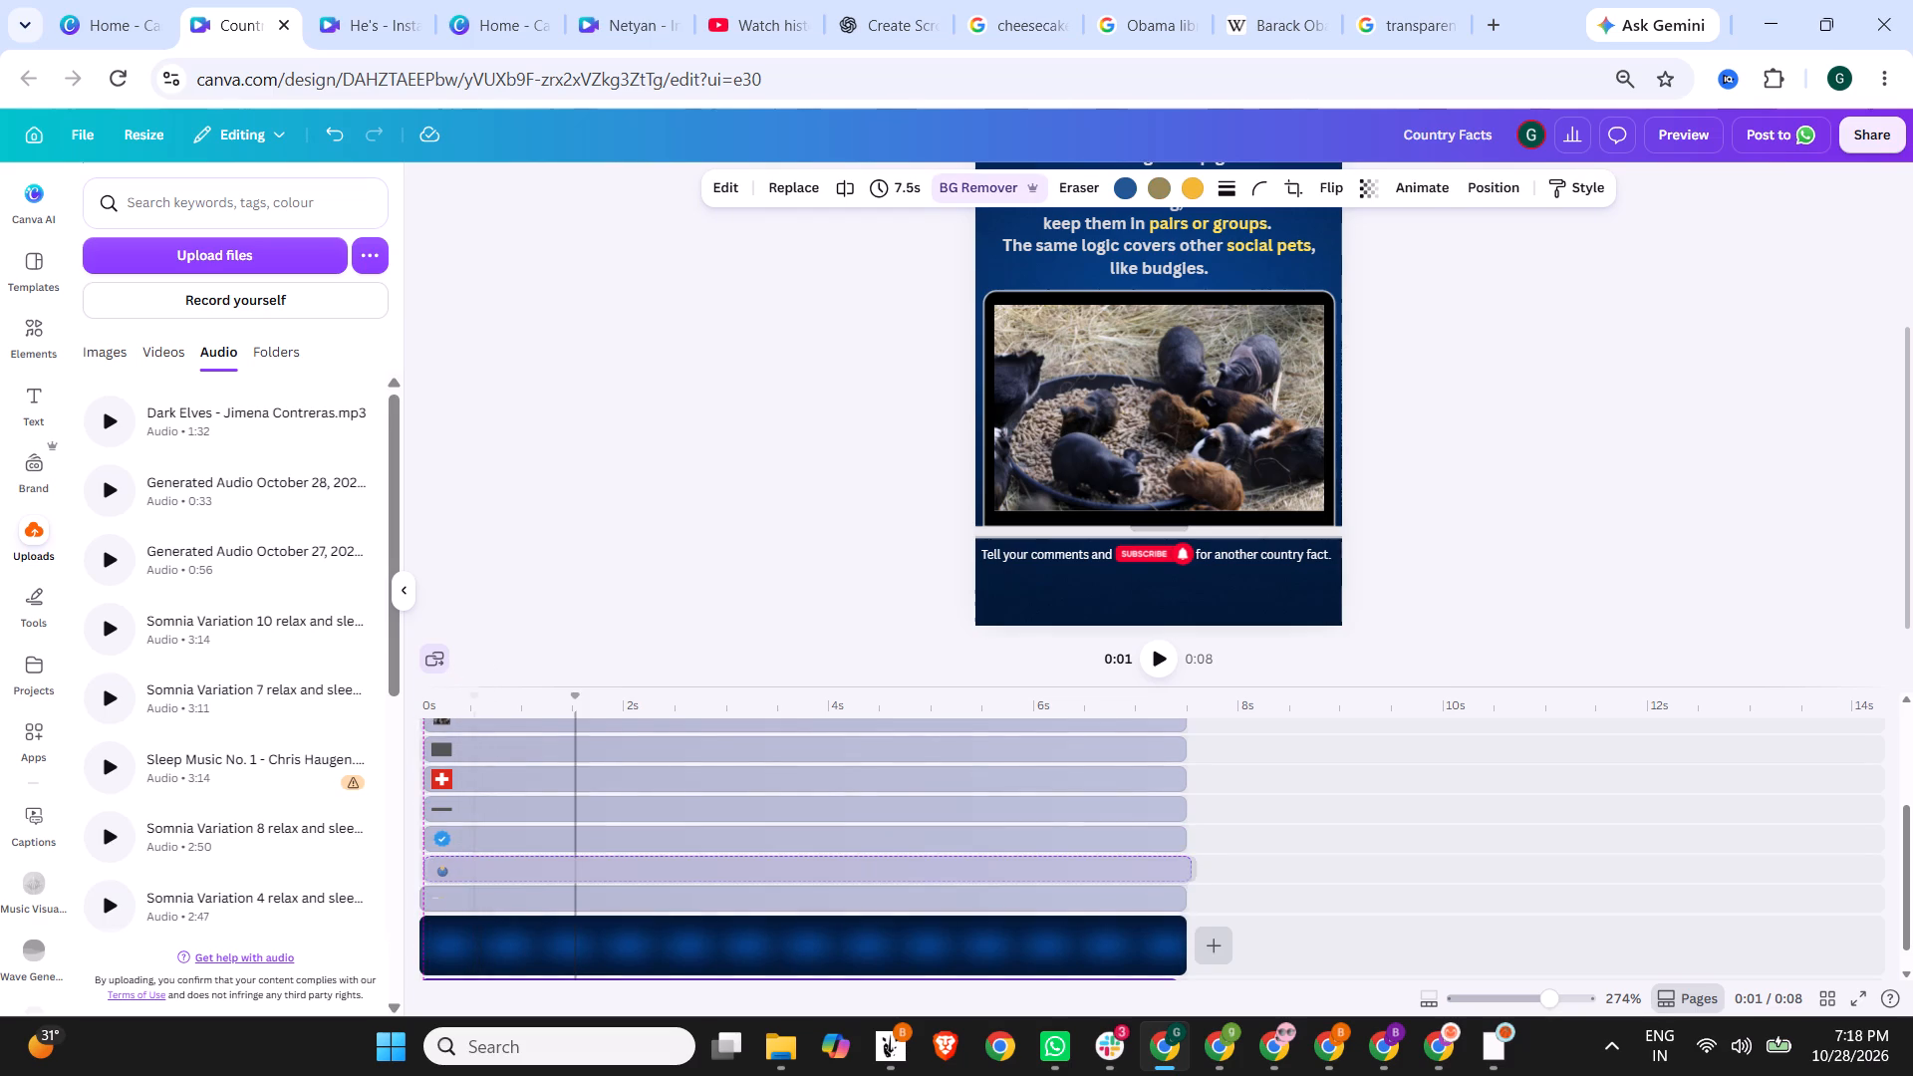
click(477, 863)
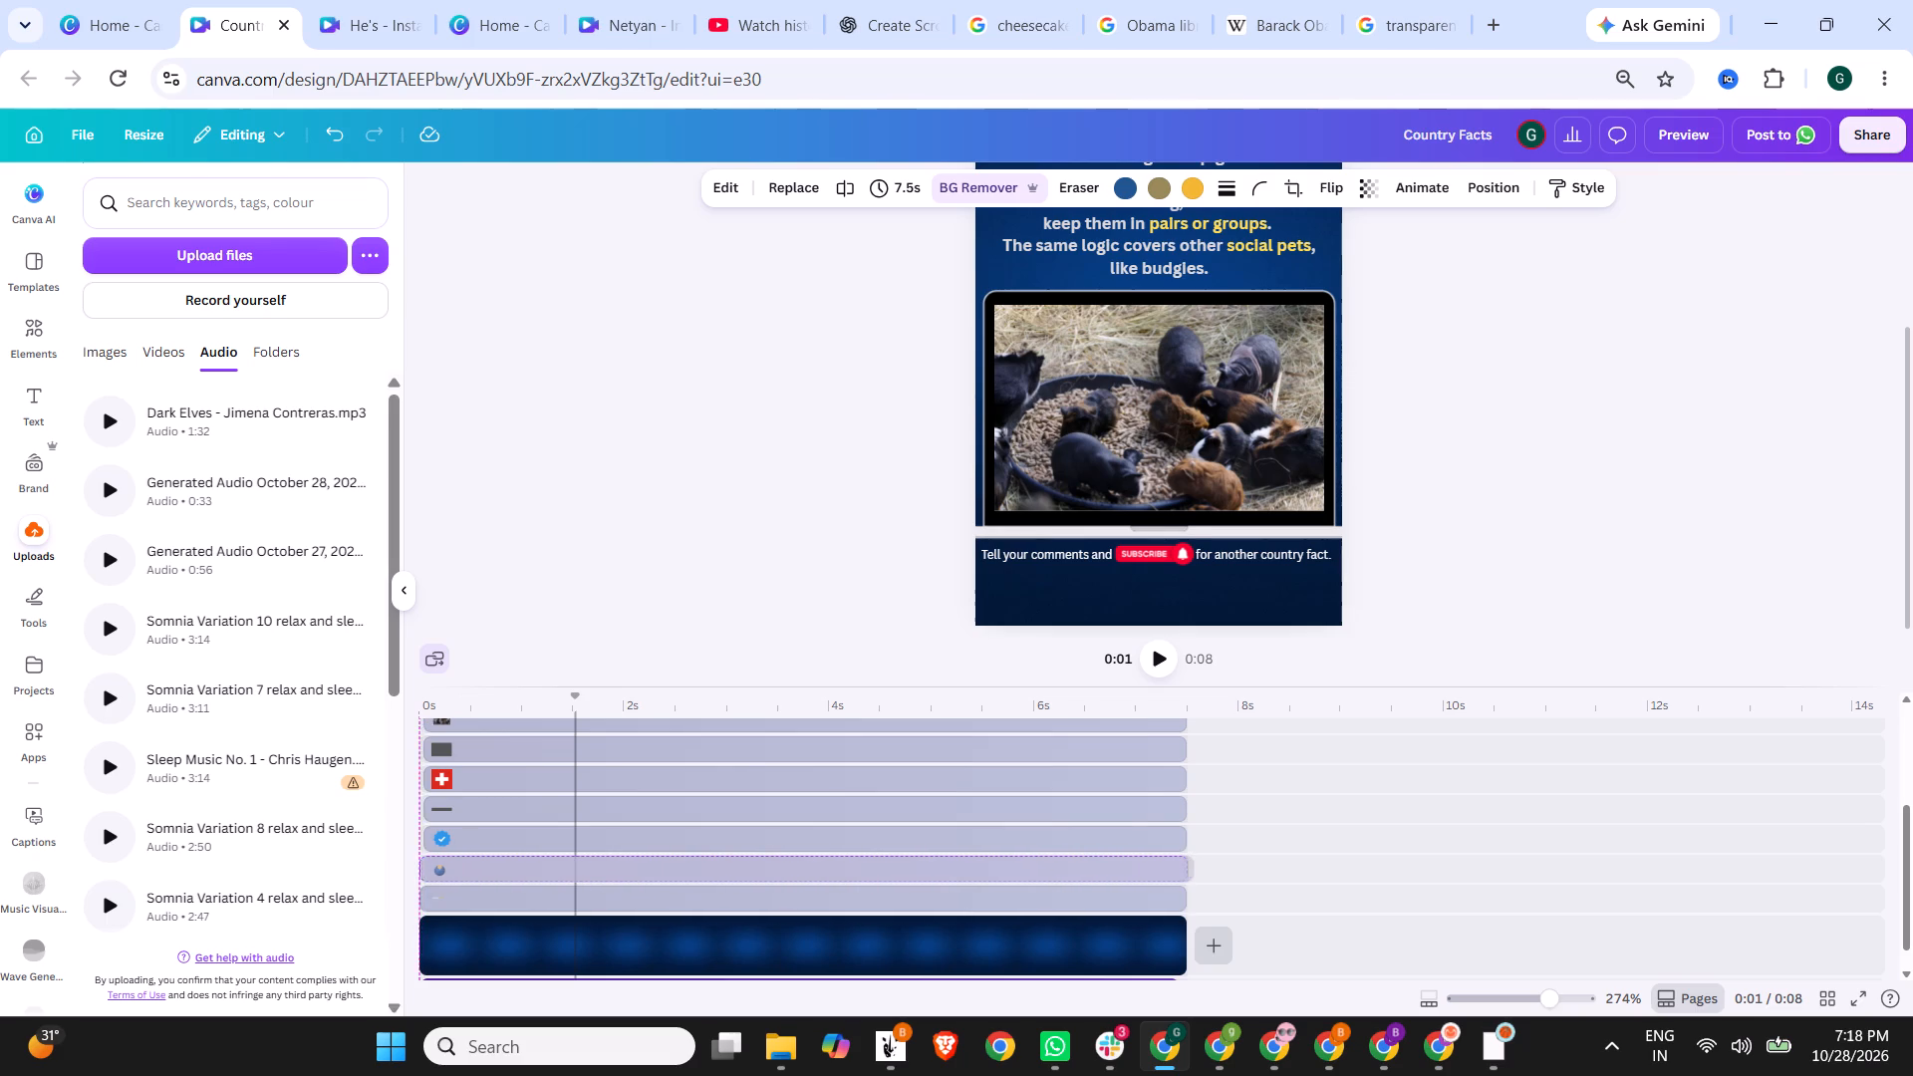
click(495, 898)
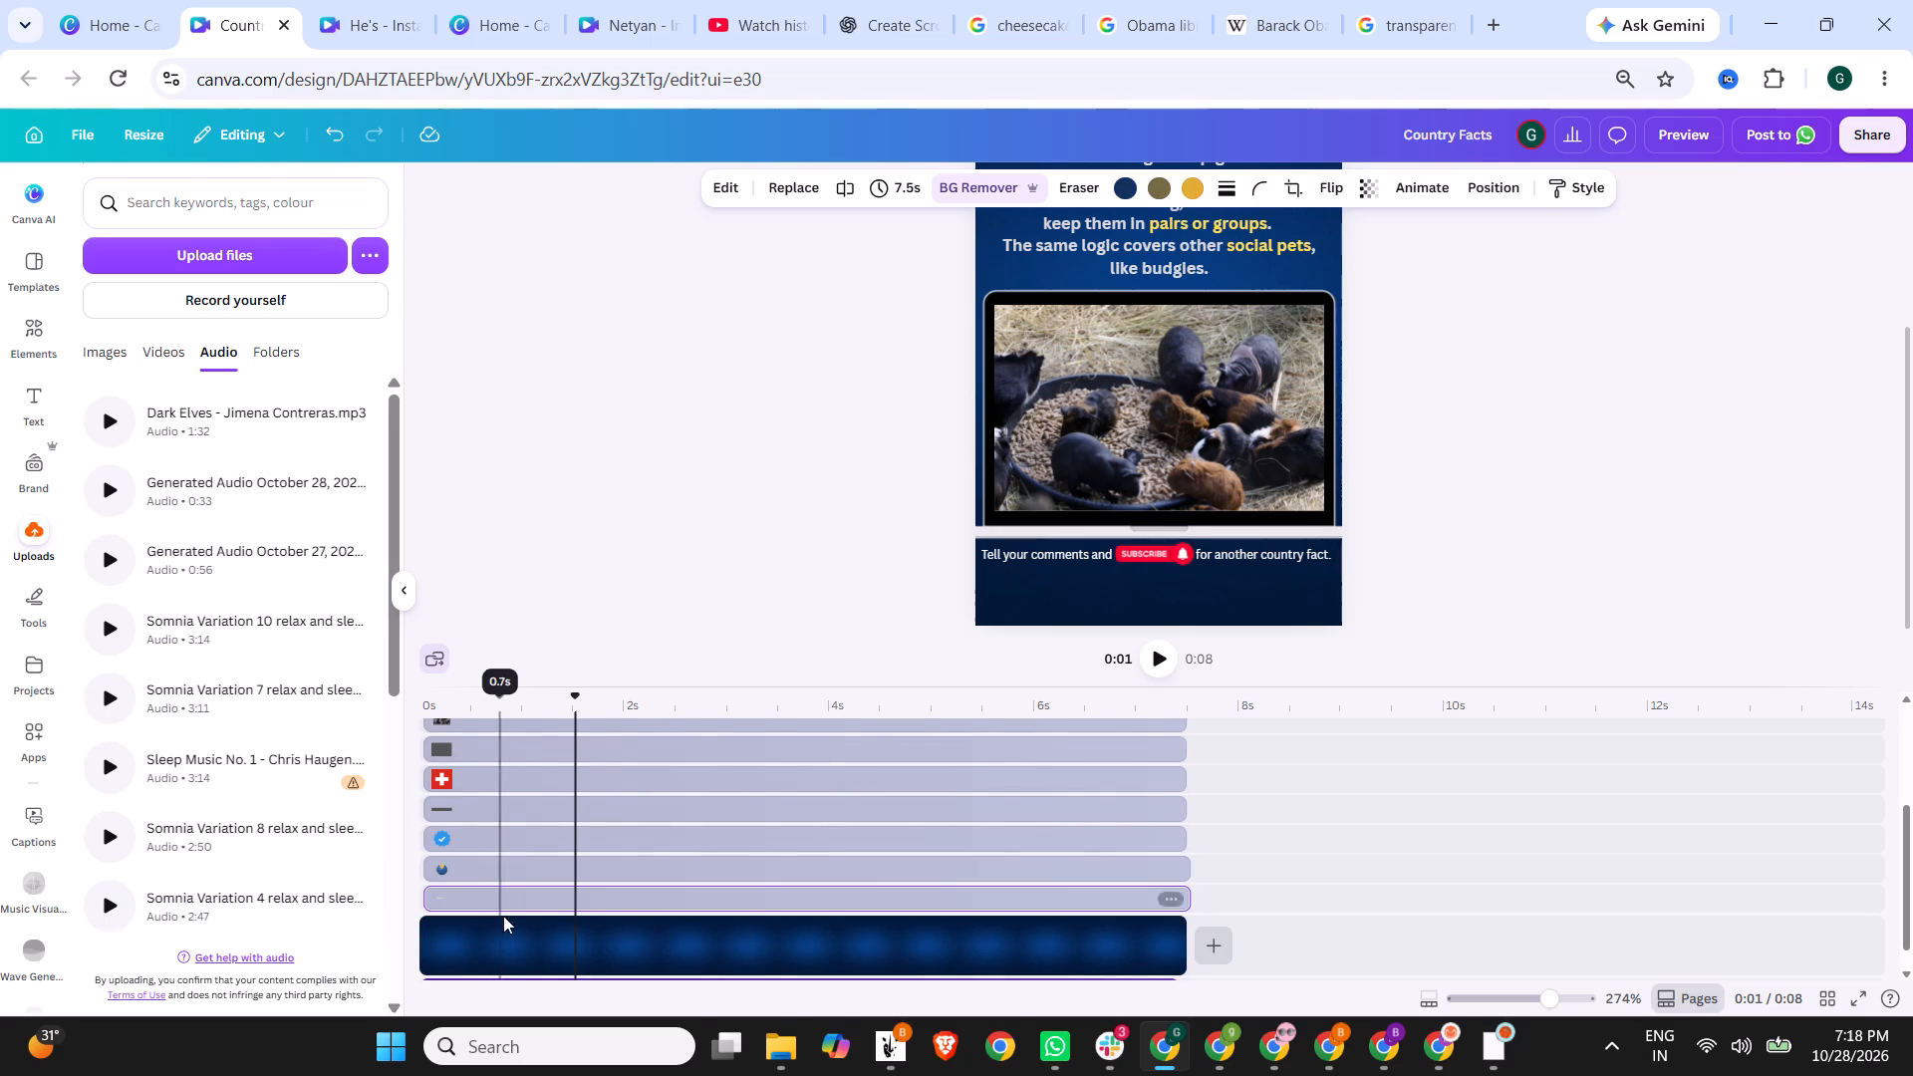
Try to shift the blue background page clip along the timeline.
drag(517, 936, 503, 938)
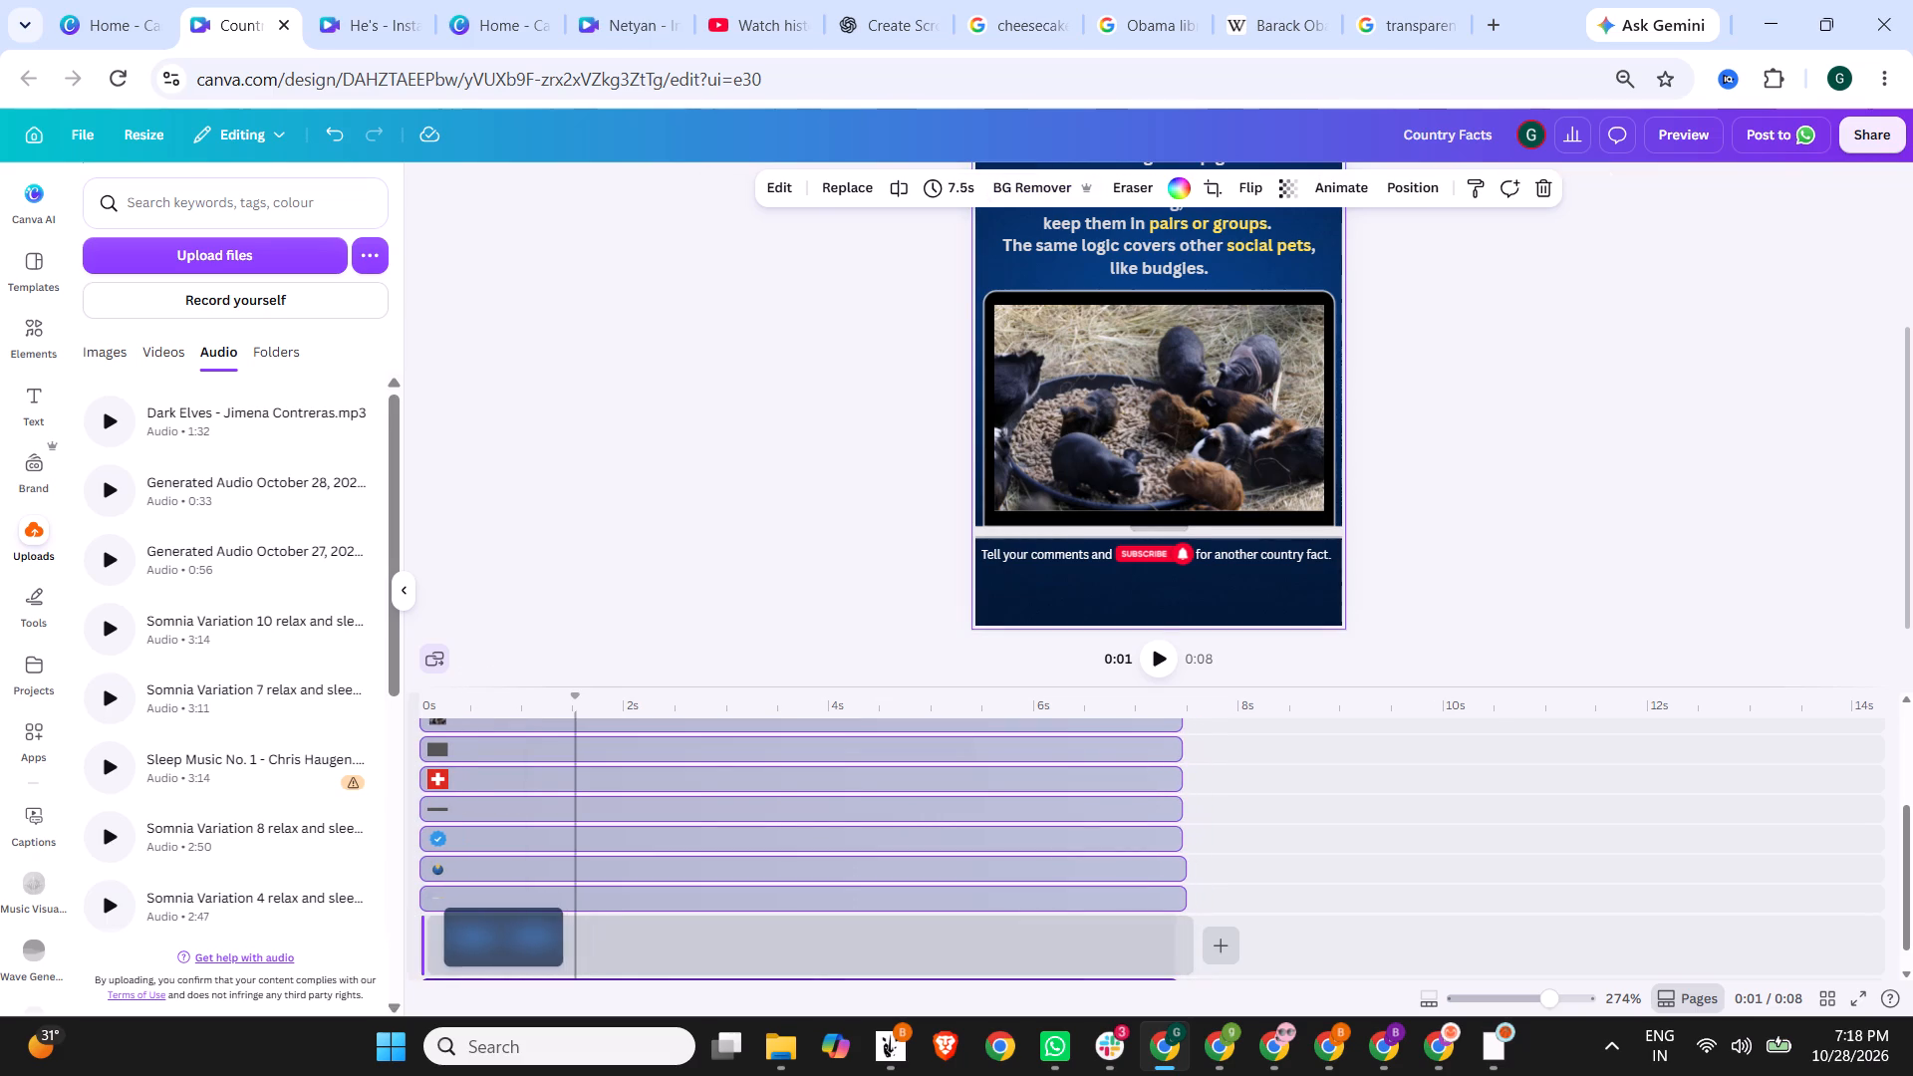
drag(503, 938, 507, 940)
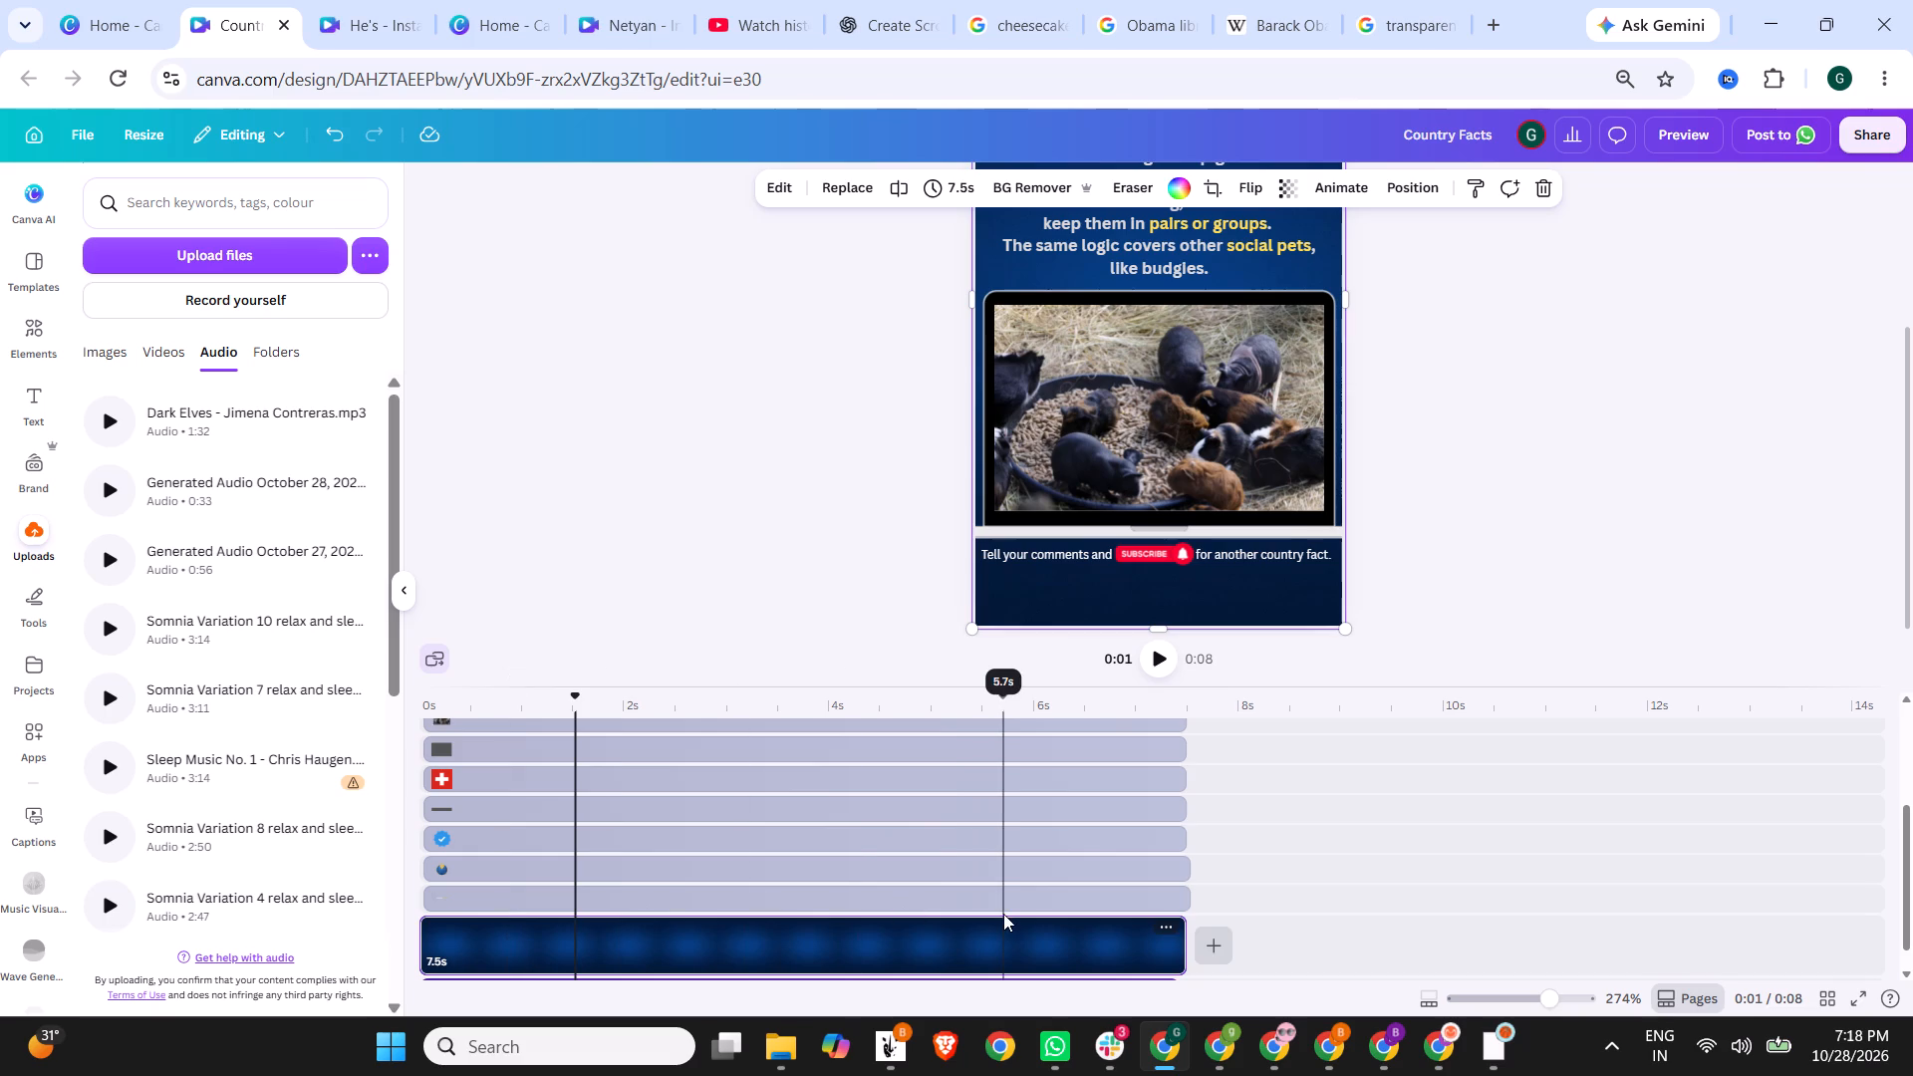
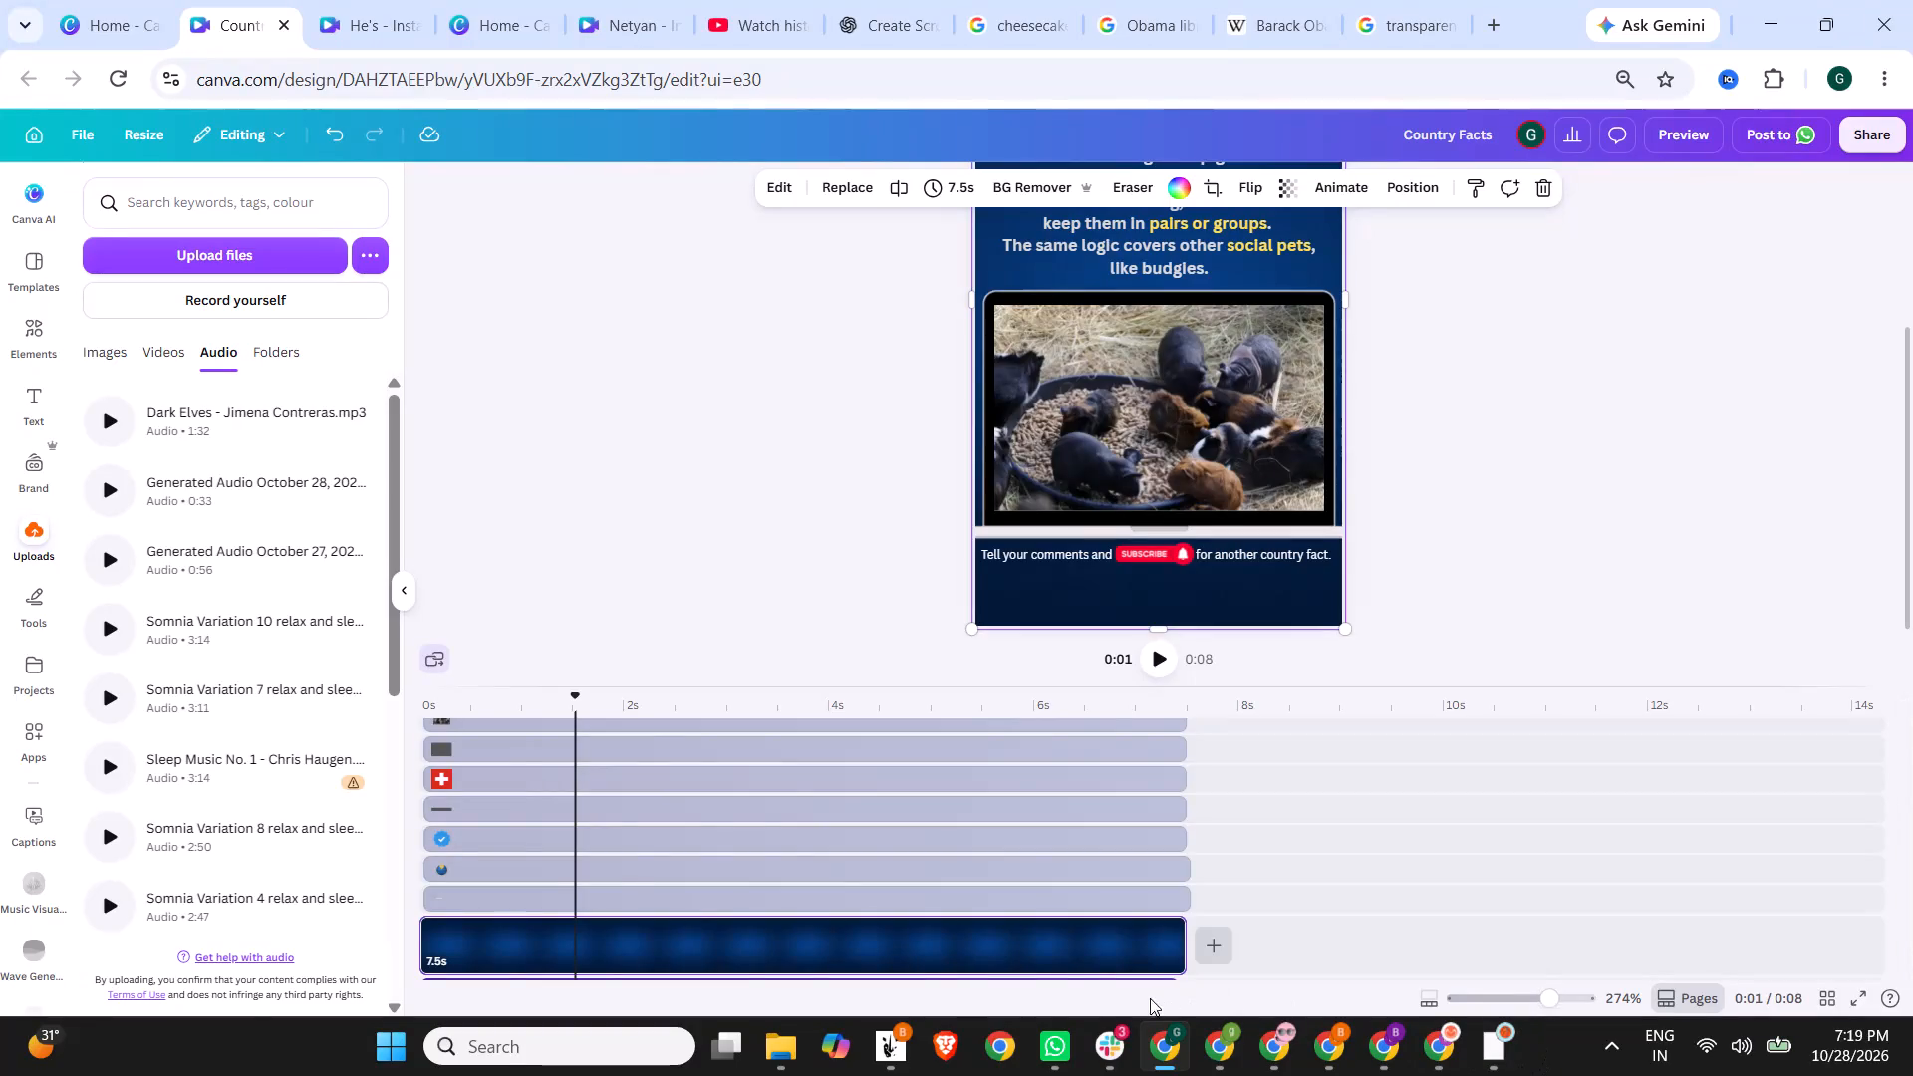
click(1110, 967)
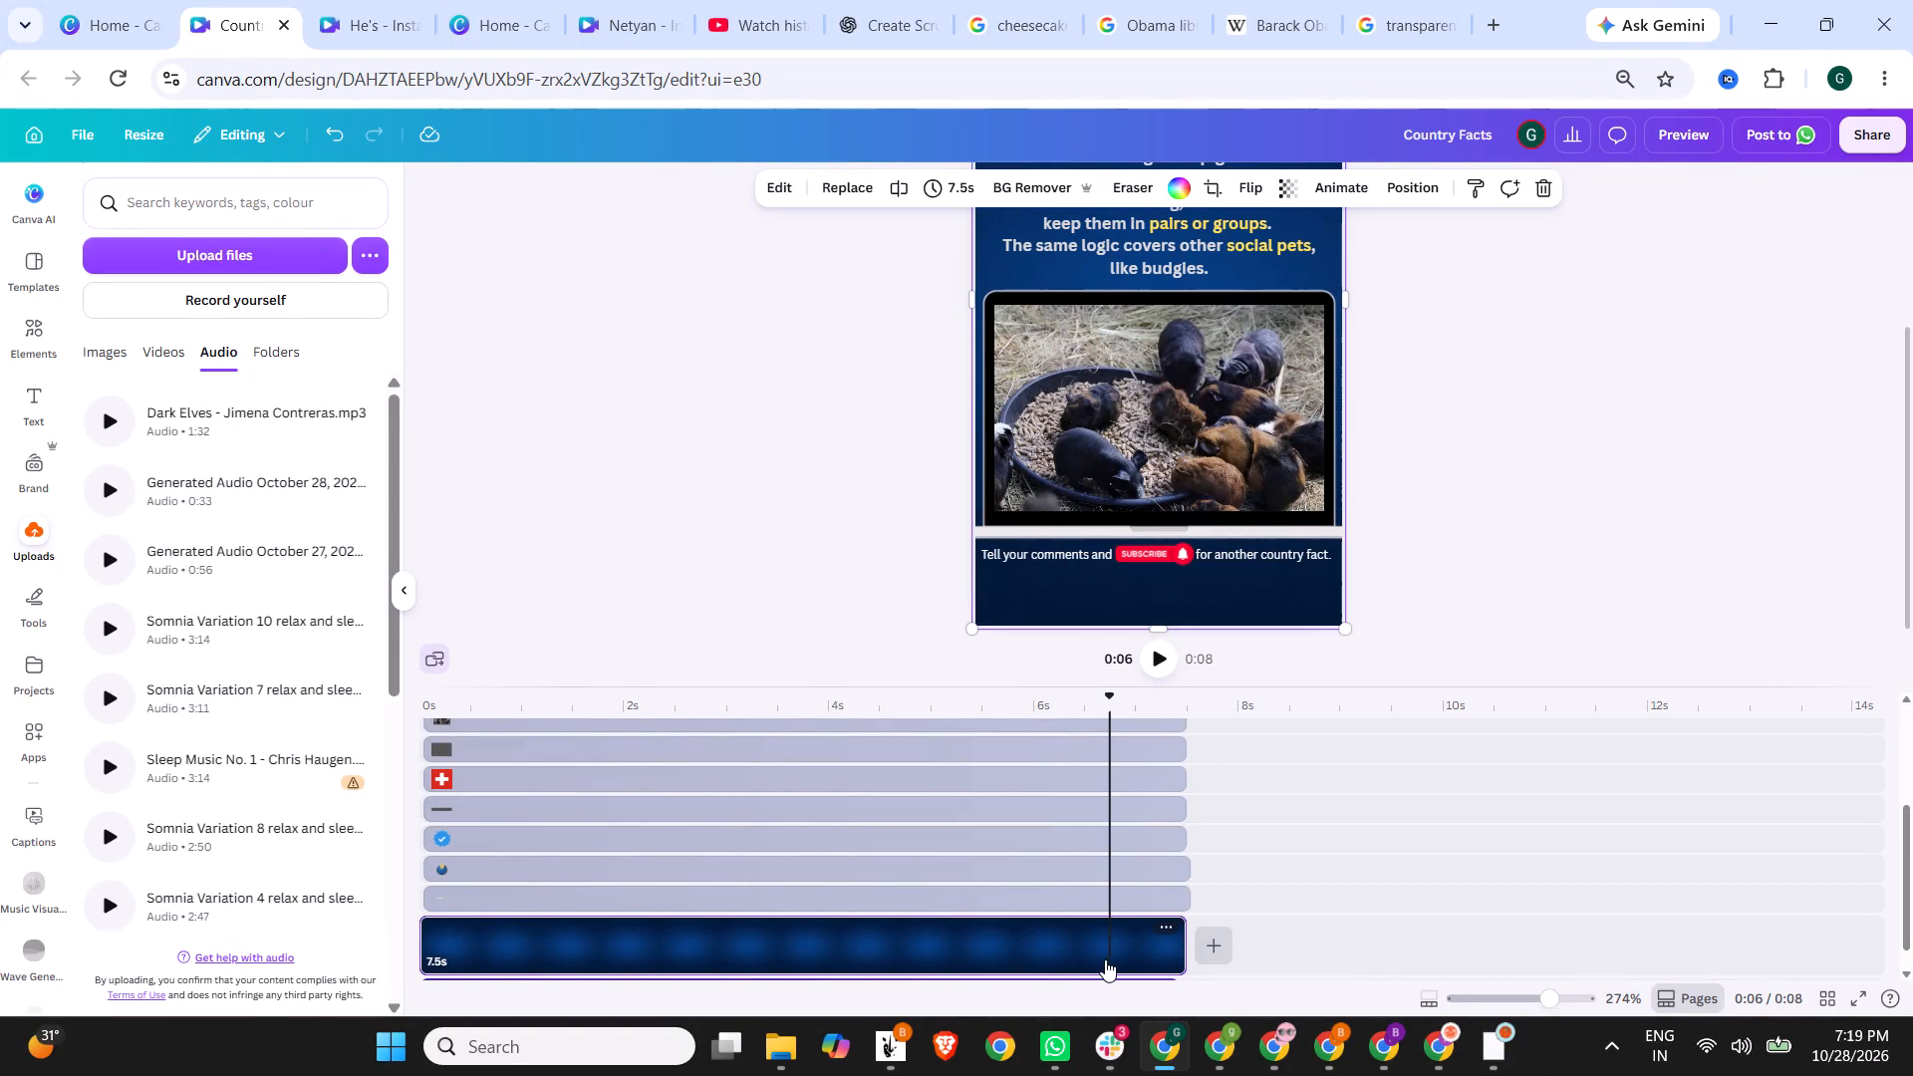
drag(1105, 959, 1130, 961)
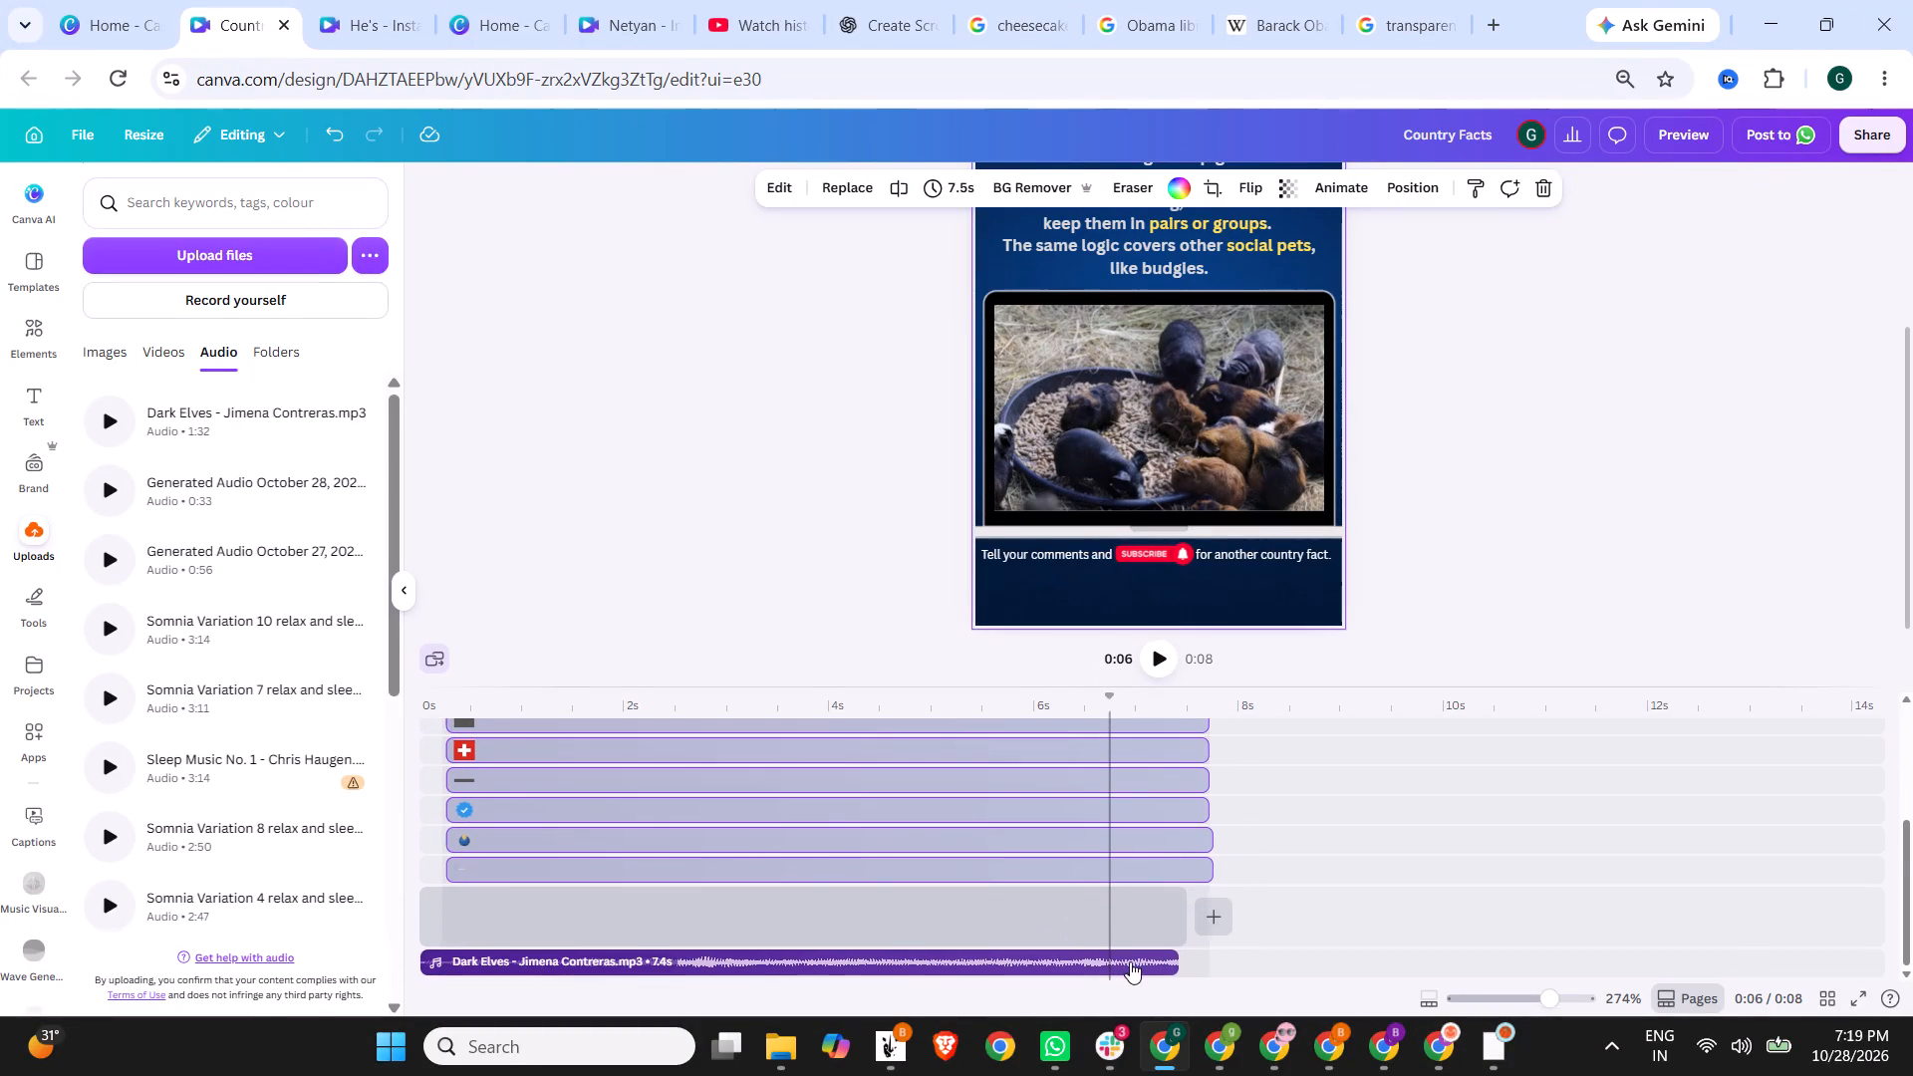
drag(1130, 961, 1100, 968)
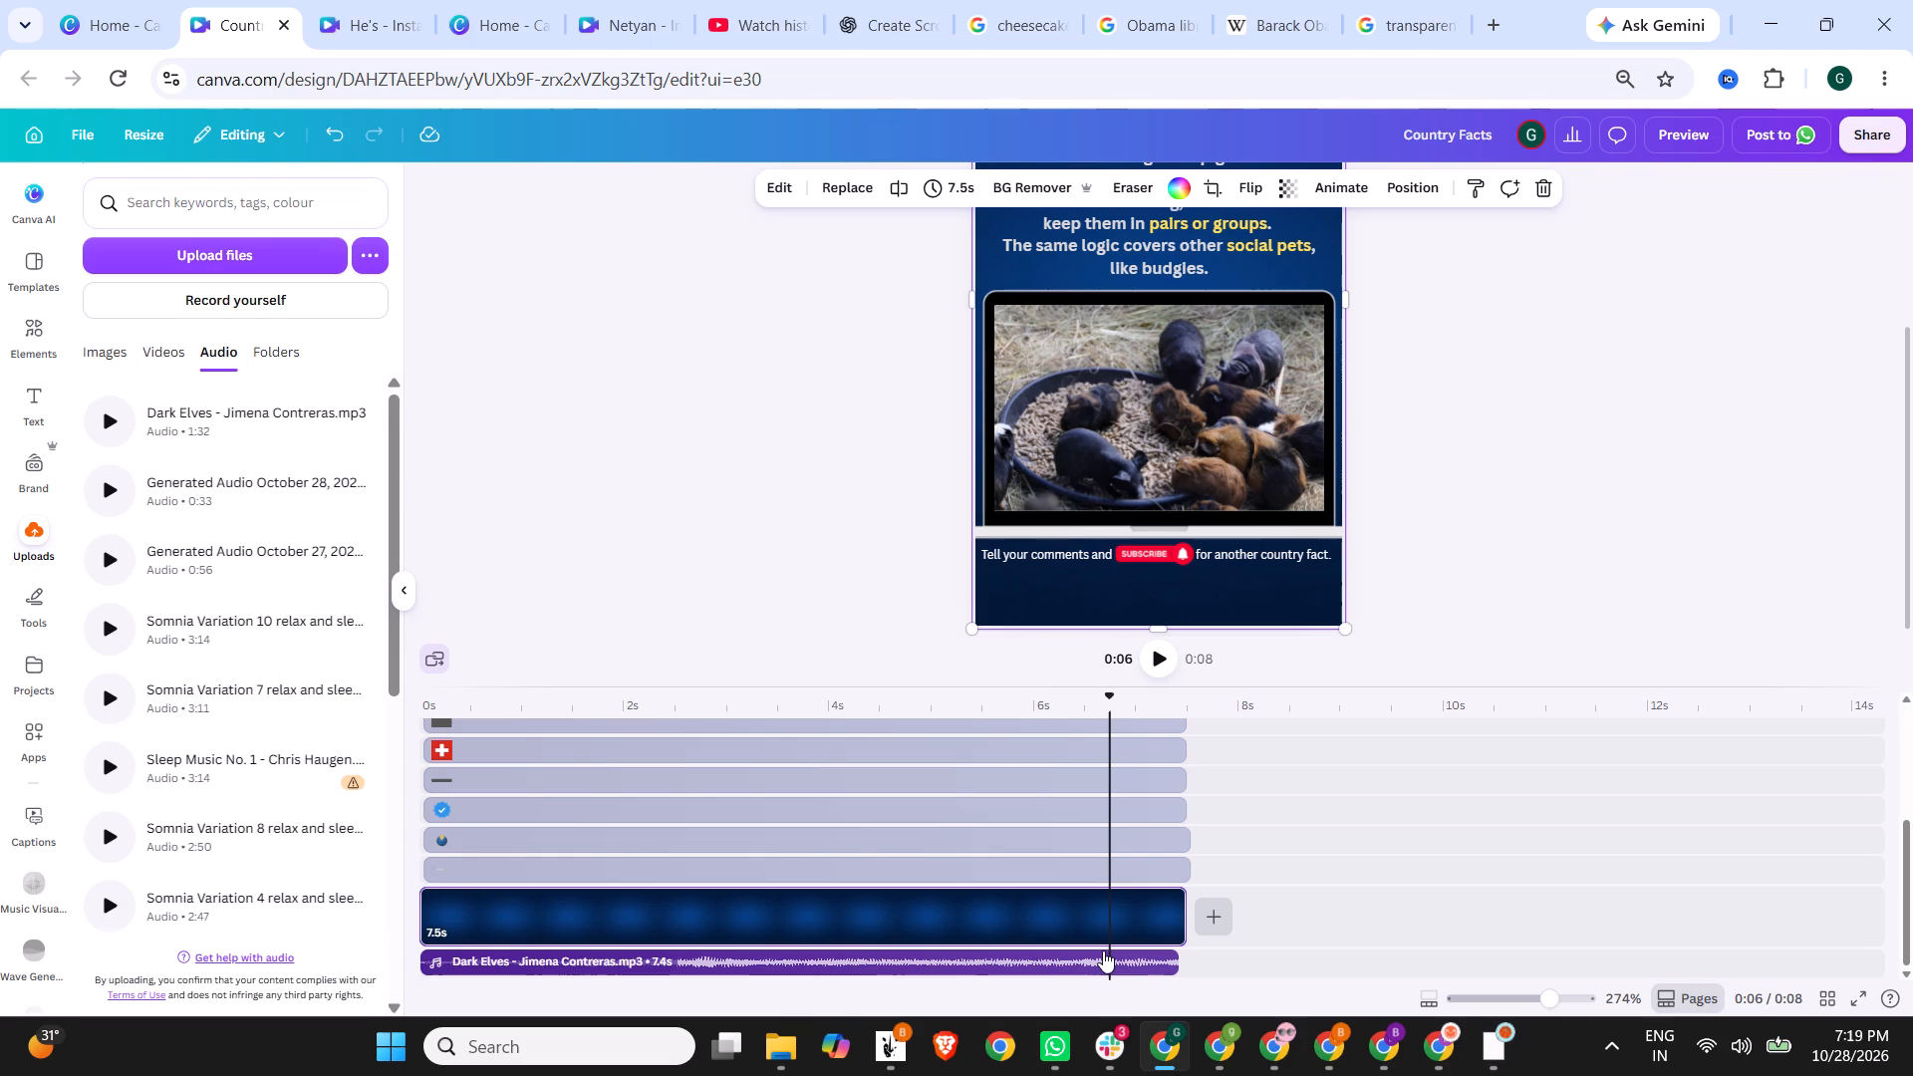
Select all the text and graphic layers together on the timeline and shift them to start exactly at 0s.
scroll(830, 847, up, 3)
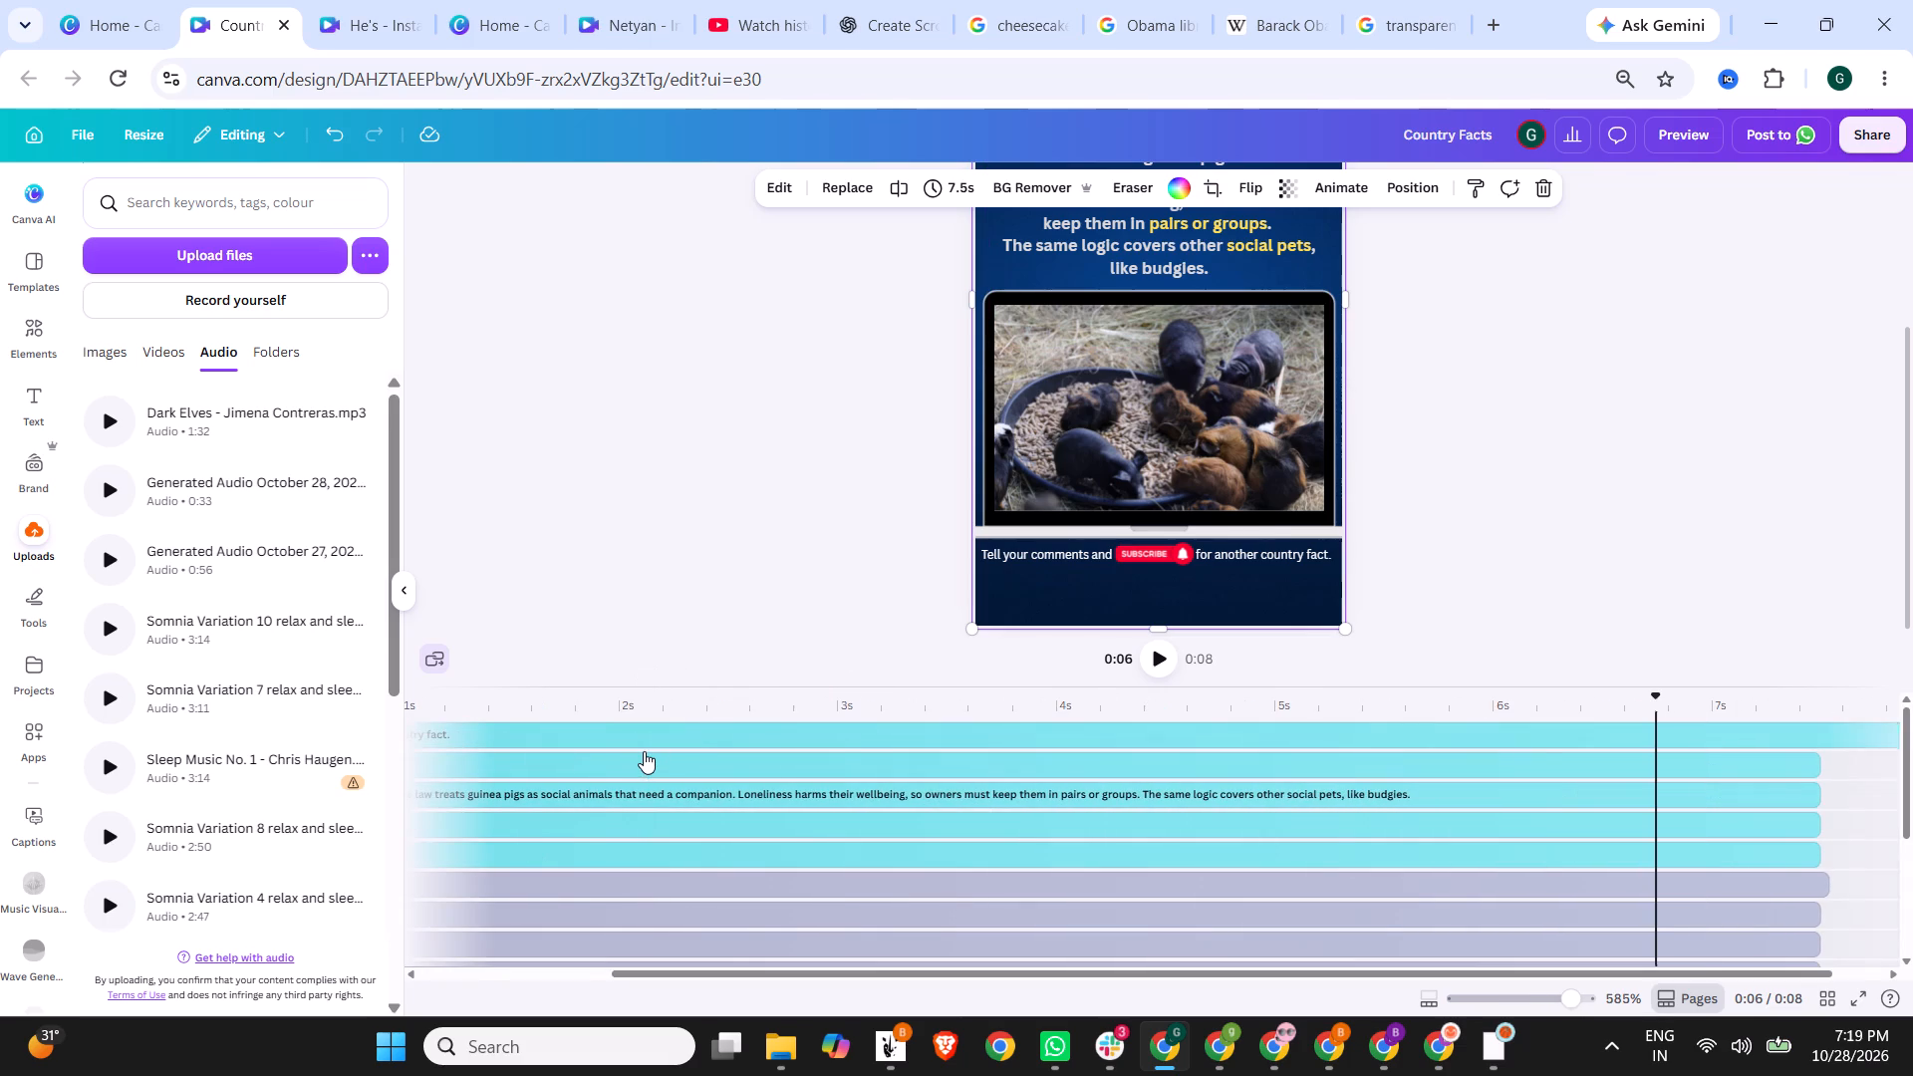
scroll(644, 751, right, 10)
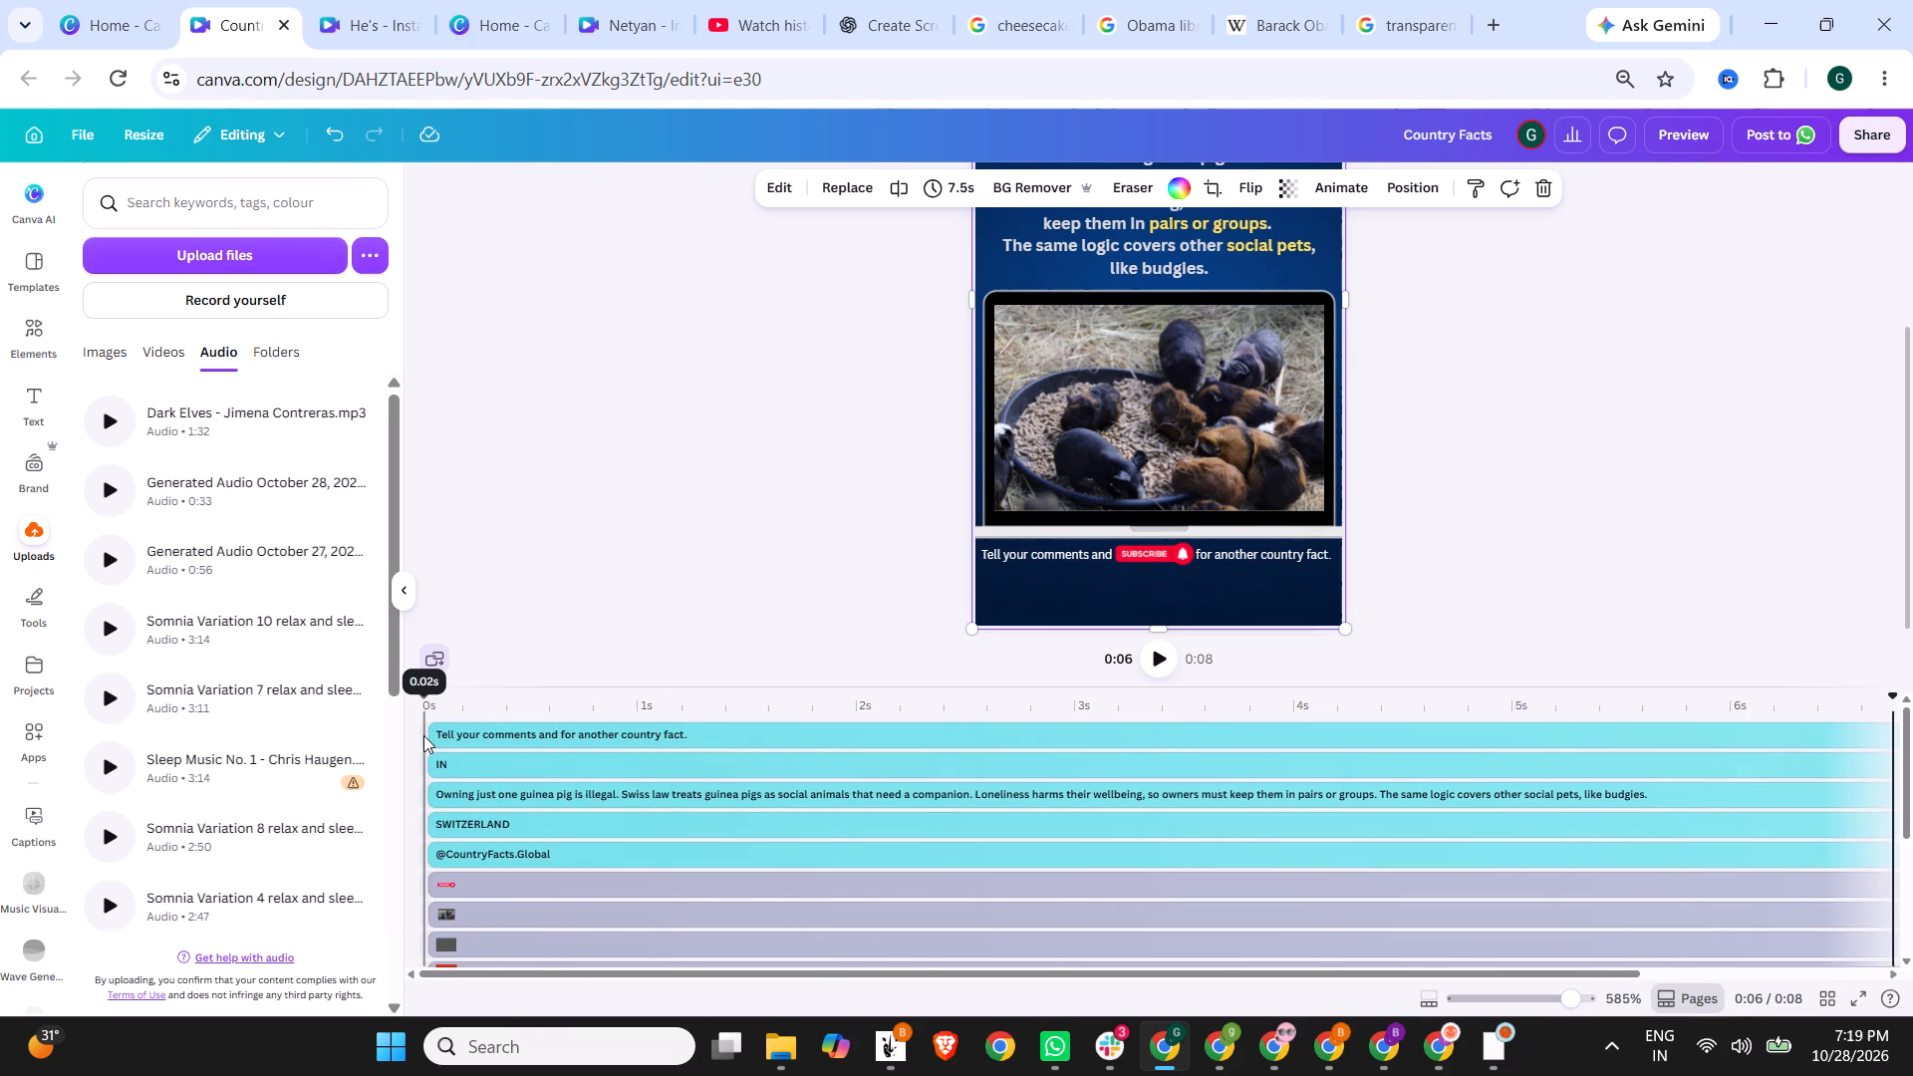
scroll(513, 872, down, 2)
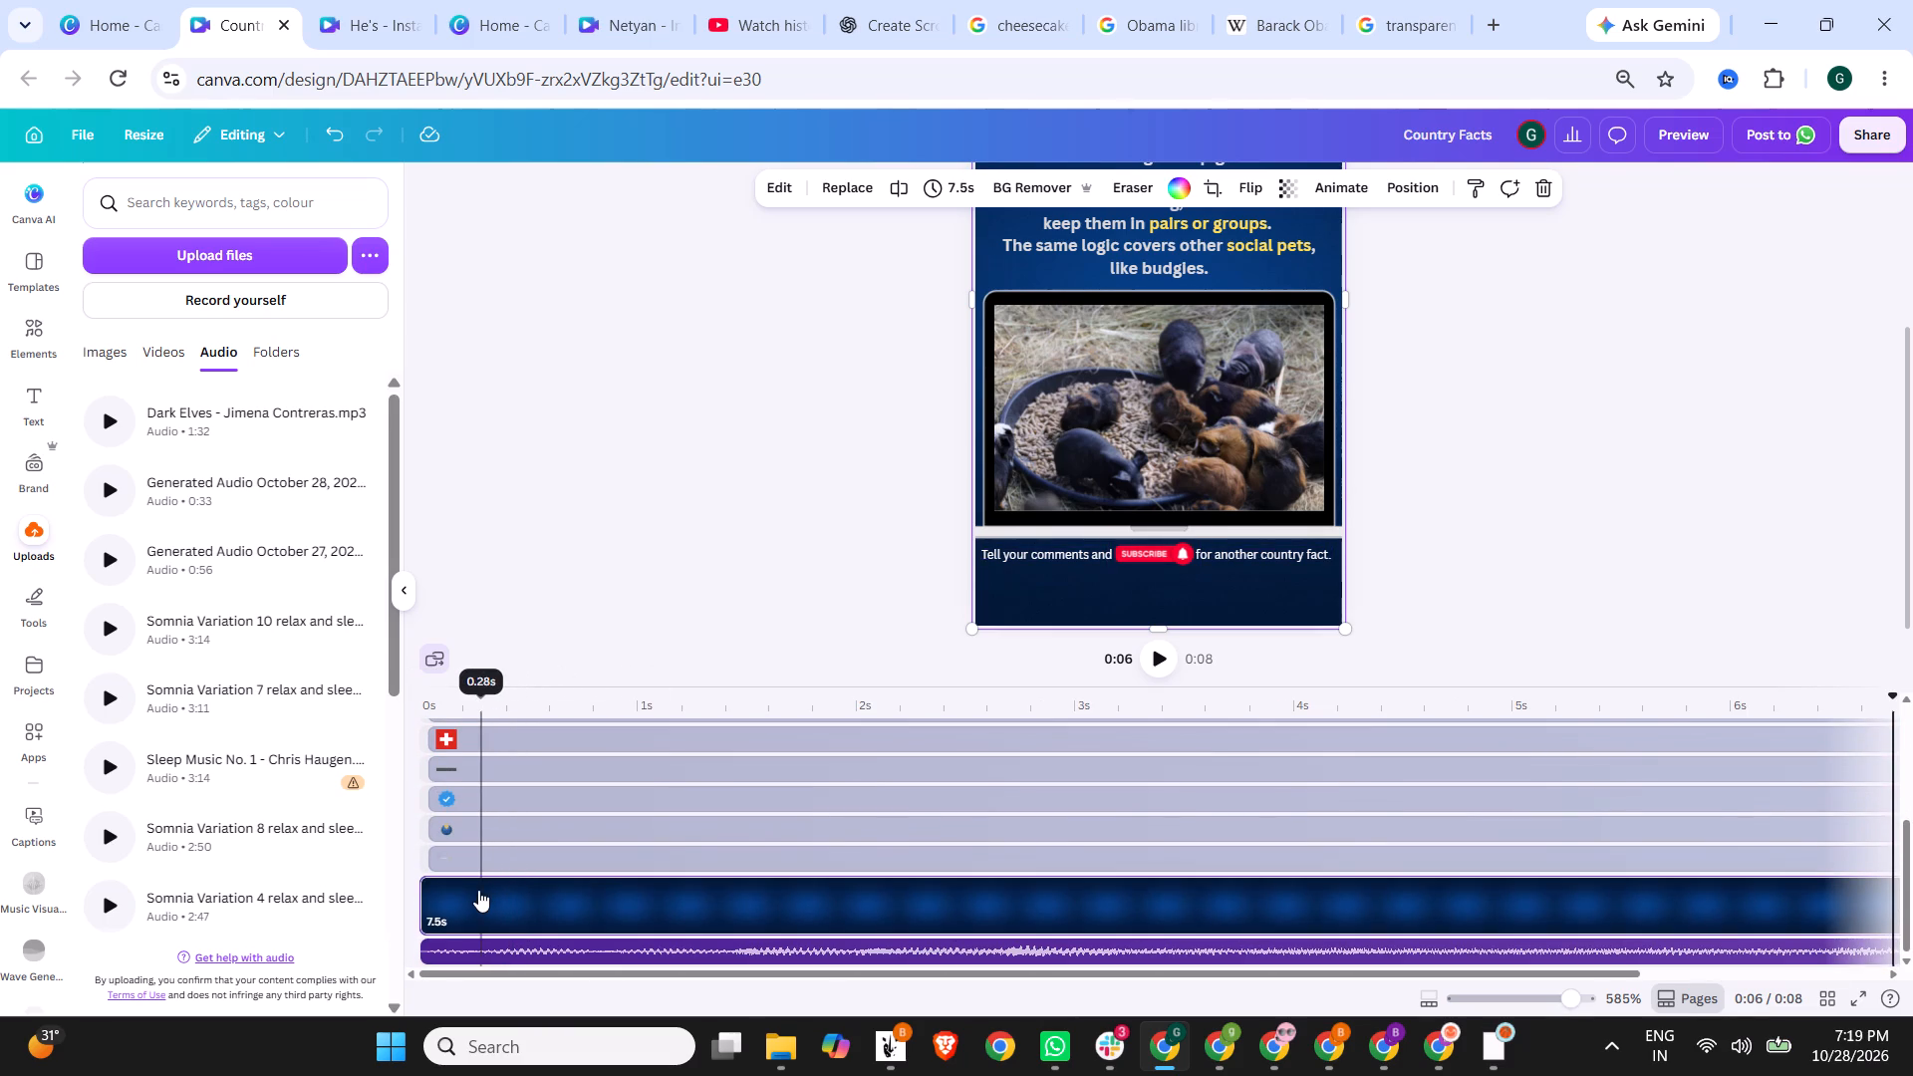
click(463, 861)
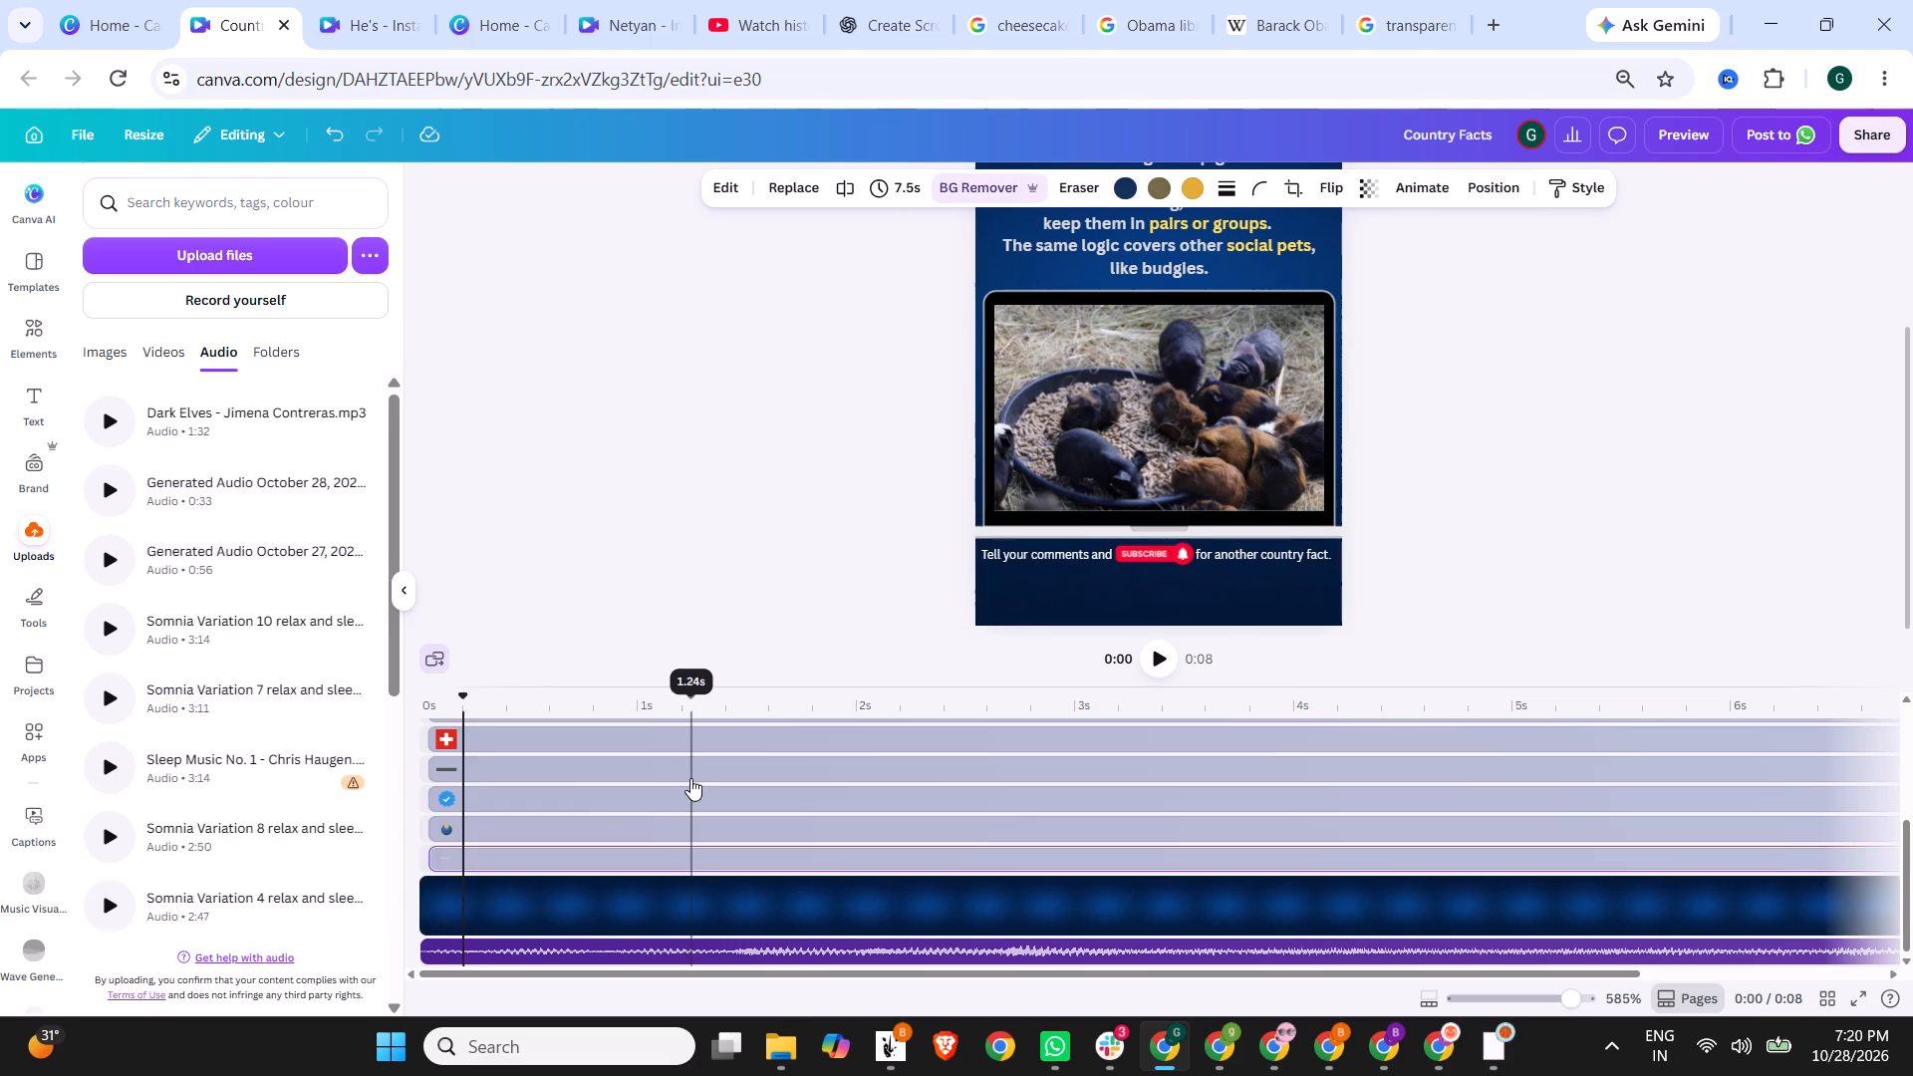
scroll(690, 778, up, 5)
shift+click(589, 735)
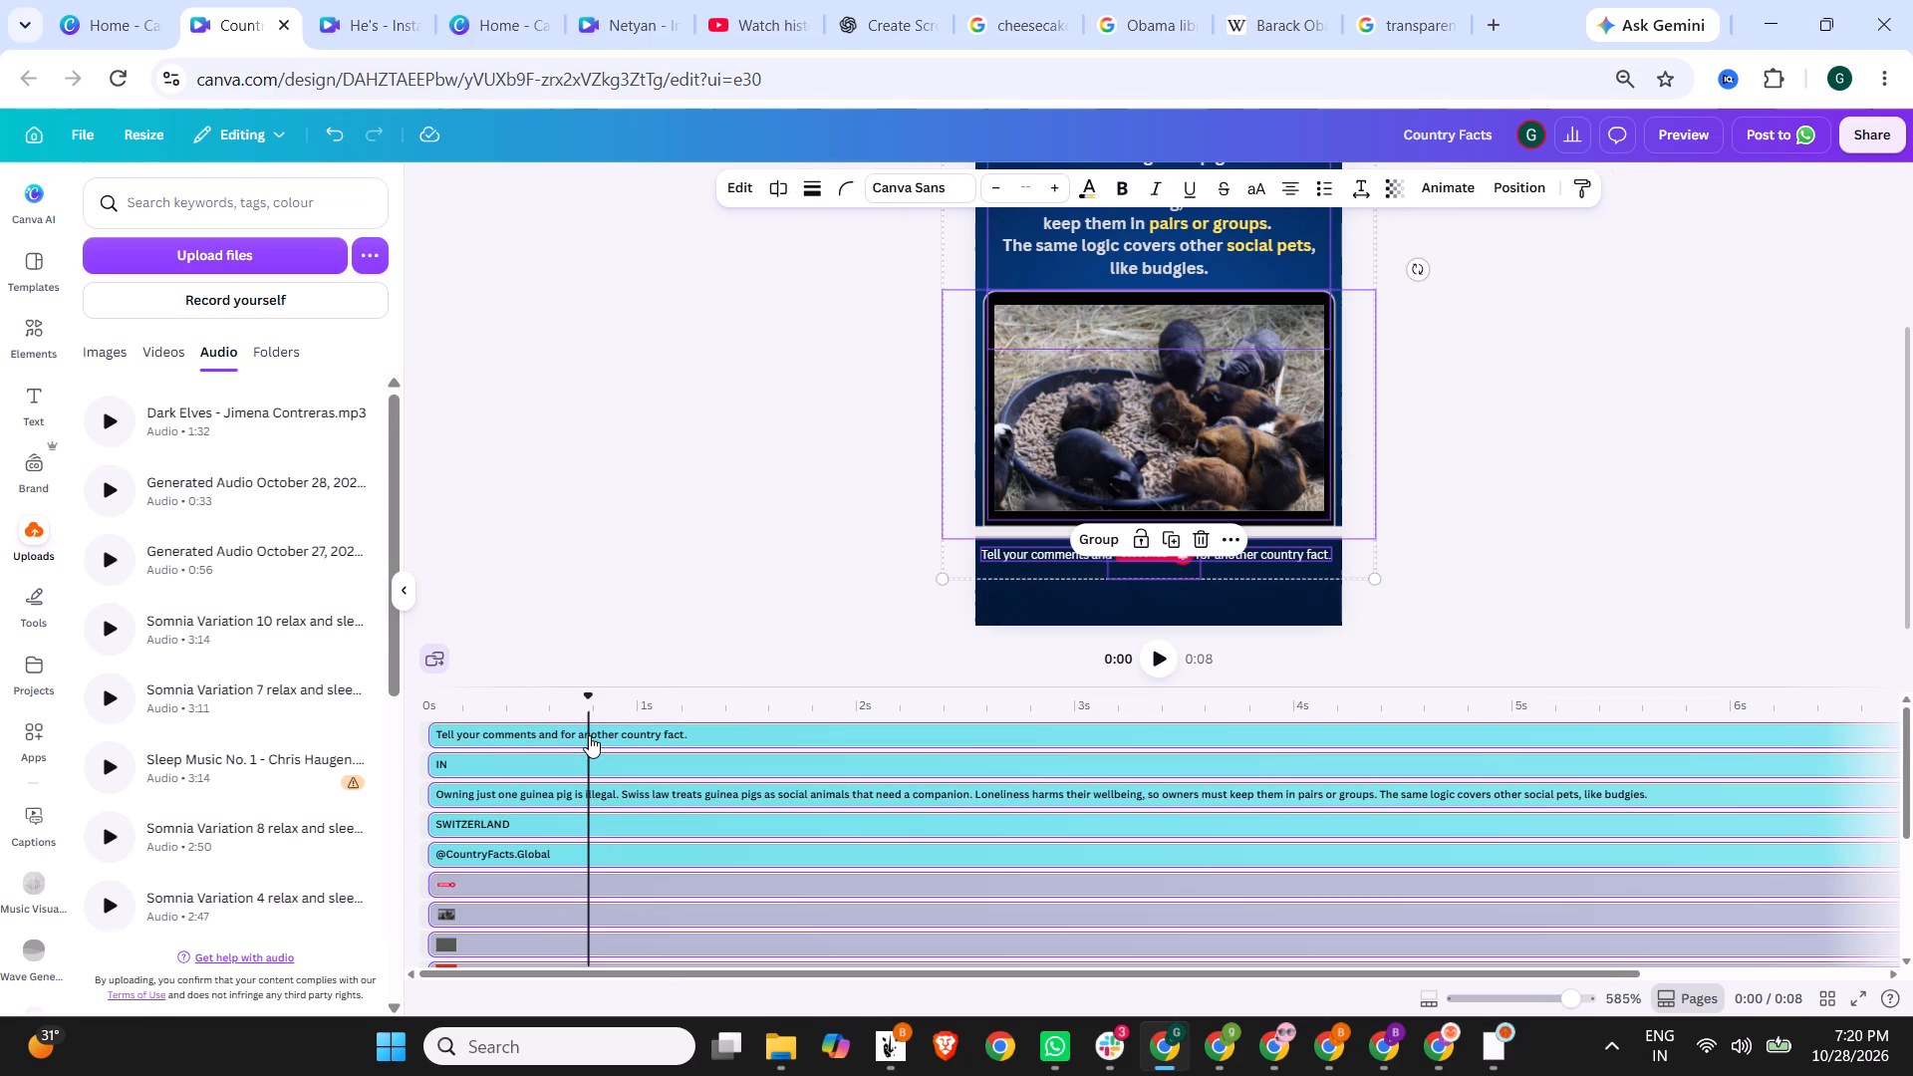
click(604, 769)
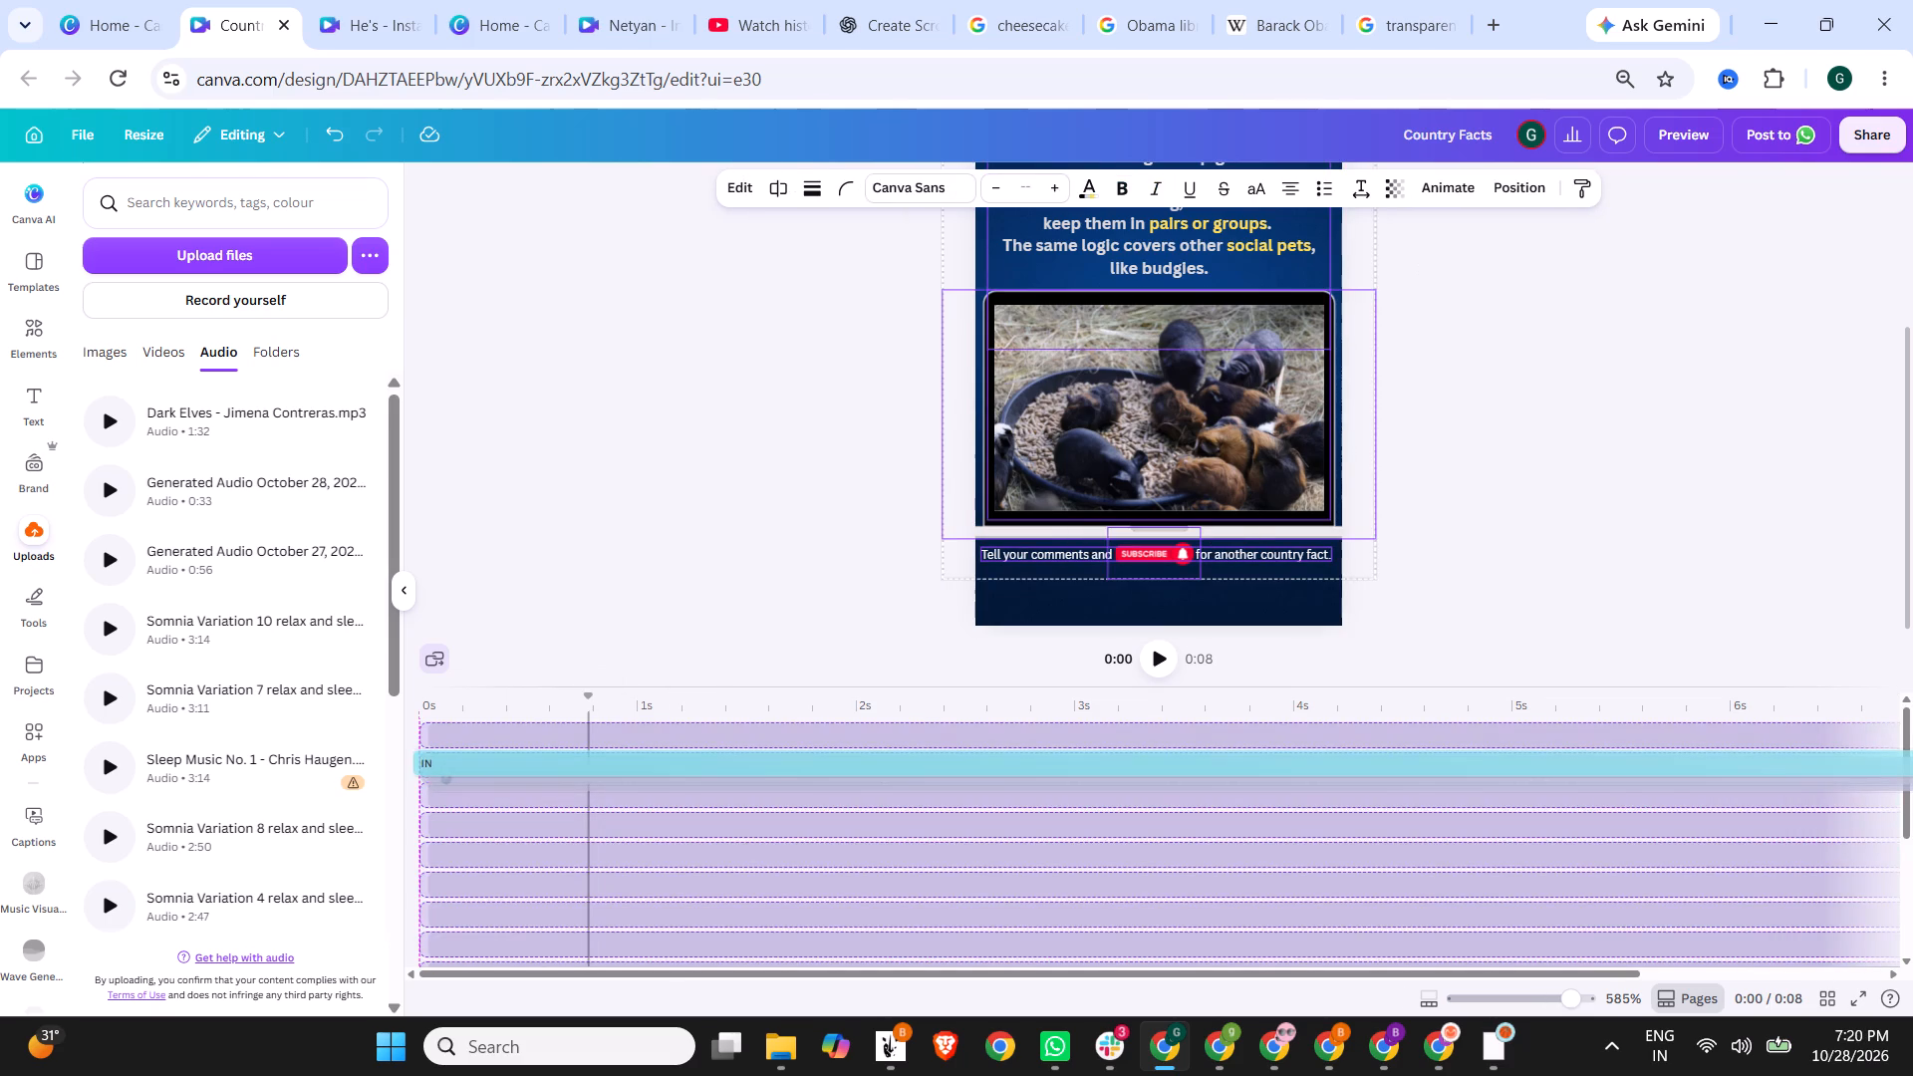
scroll(609, 813, down, 1)
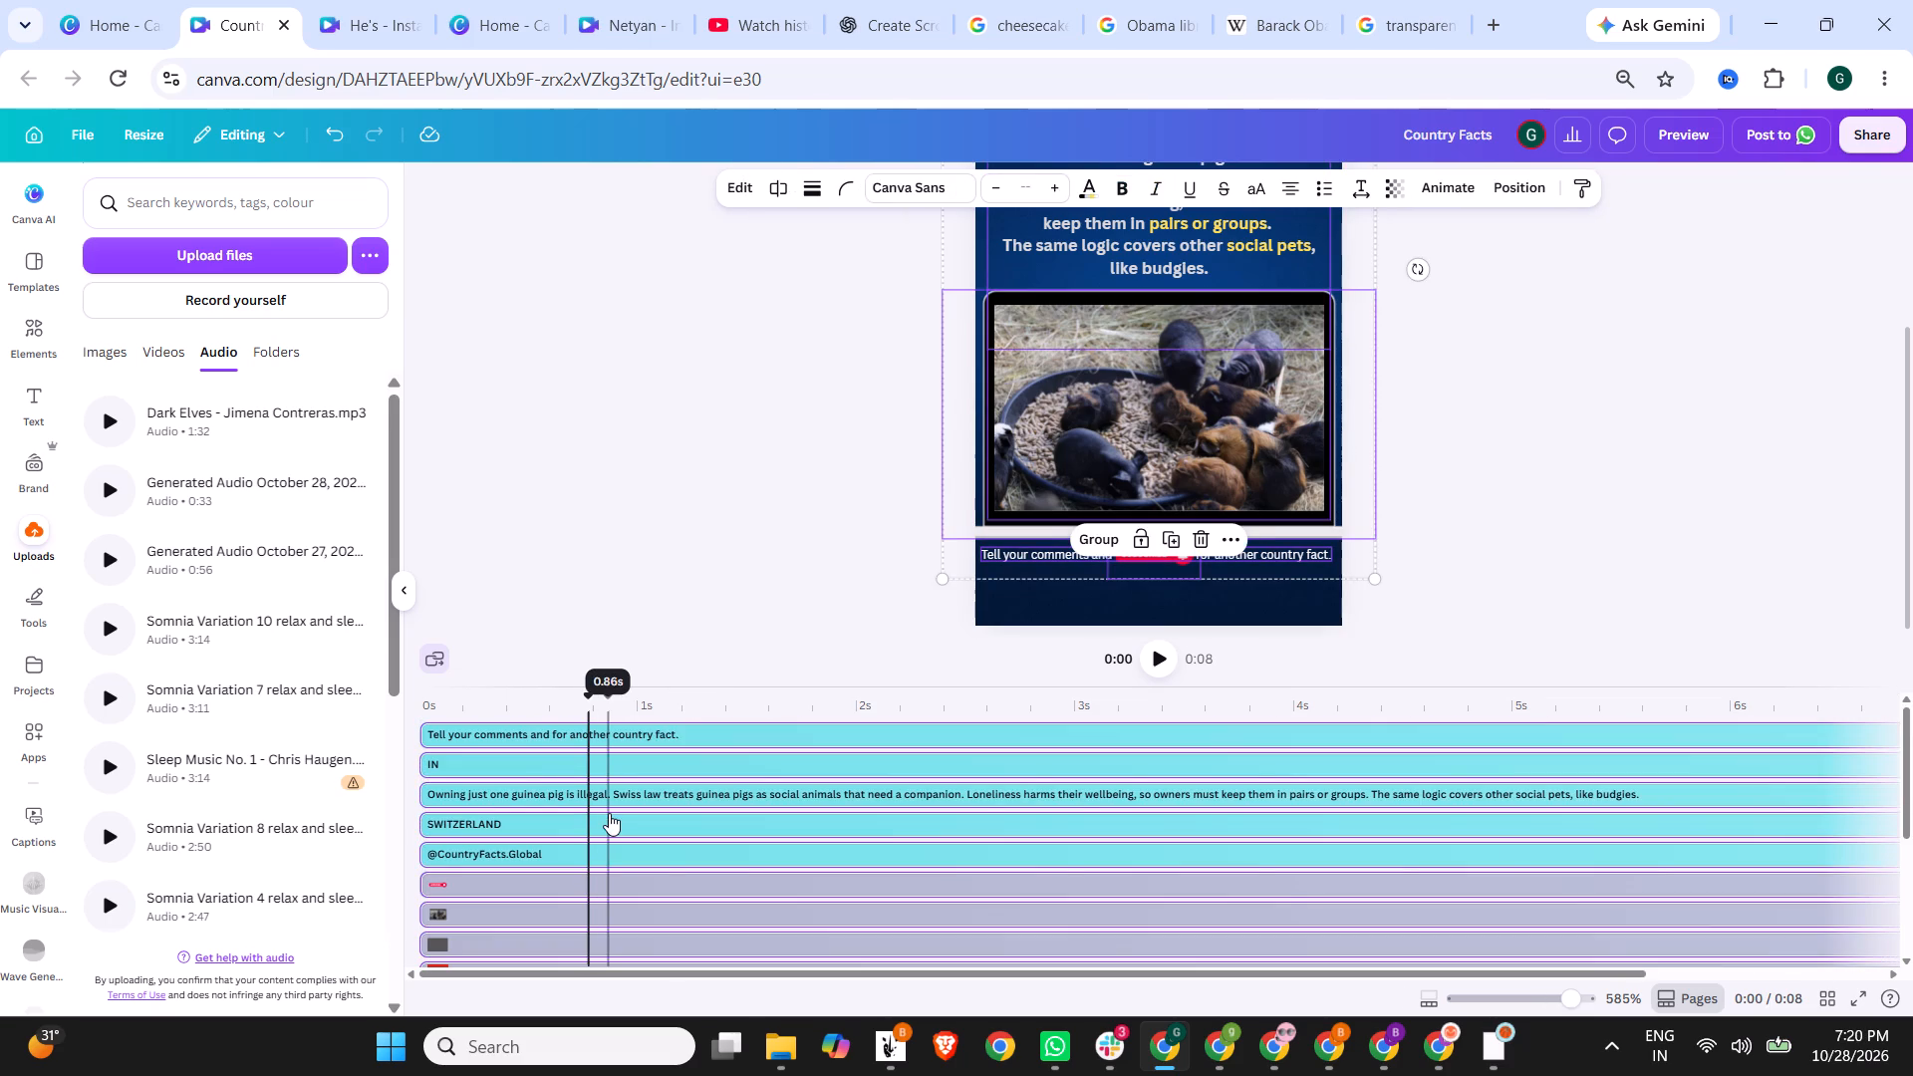
scroll(609, 813, down, 2)
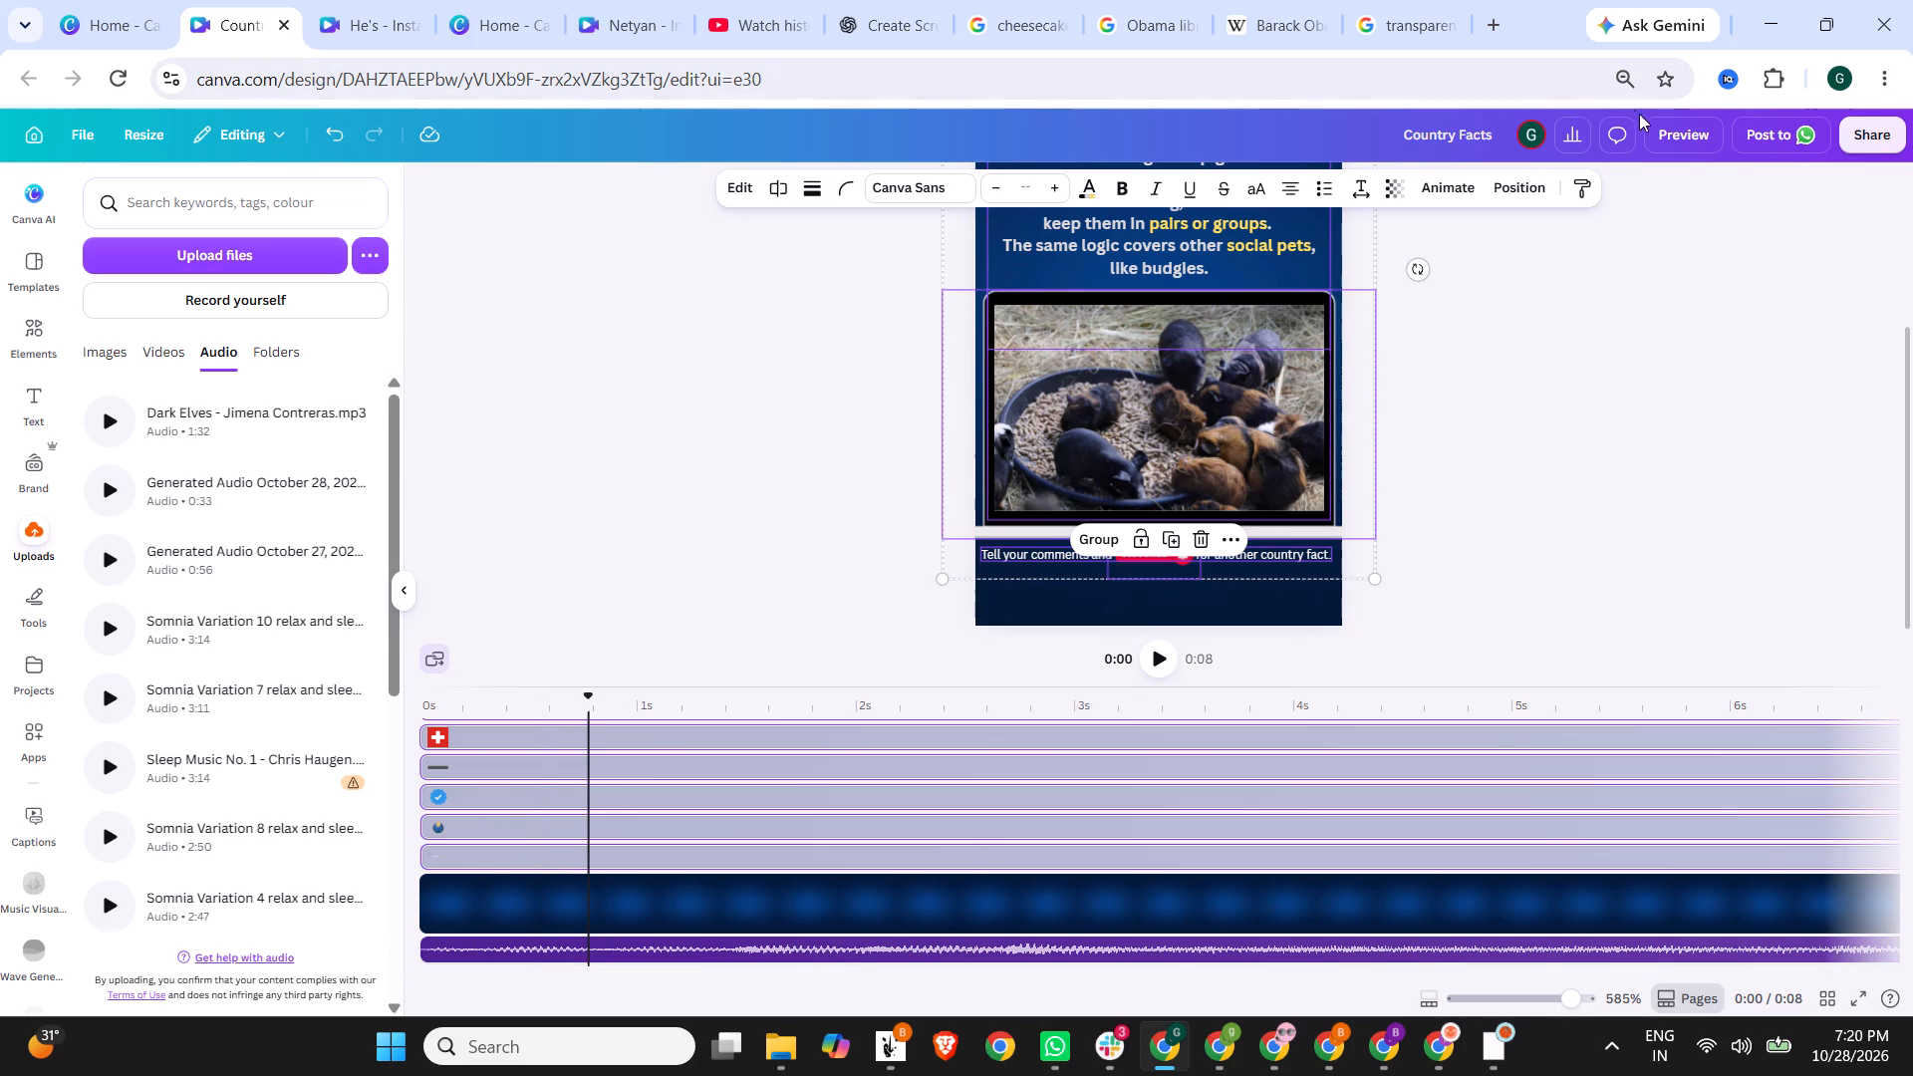
Play the Country Facts design in preview to check the video and its music, and return to the editor.
click(1665, 135)
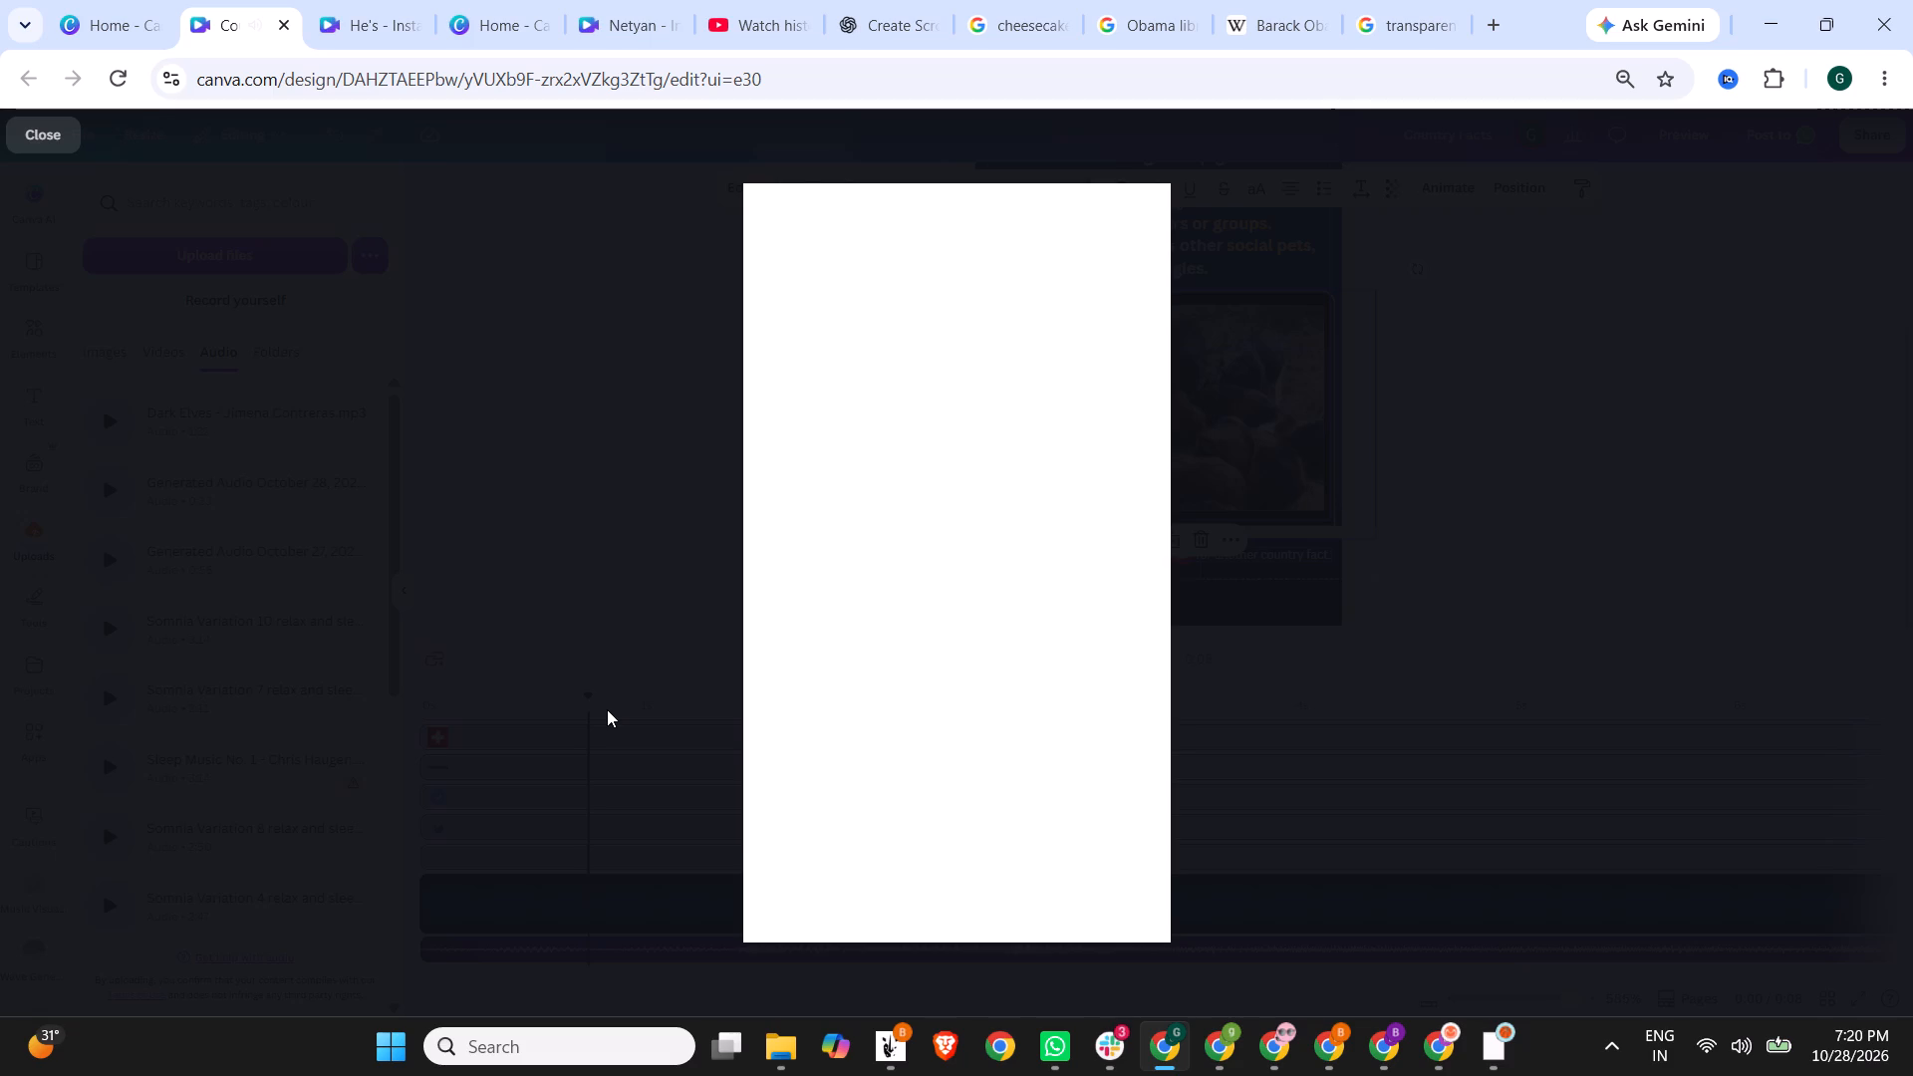
click(961, 574)
click(1423, 523)
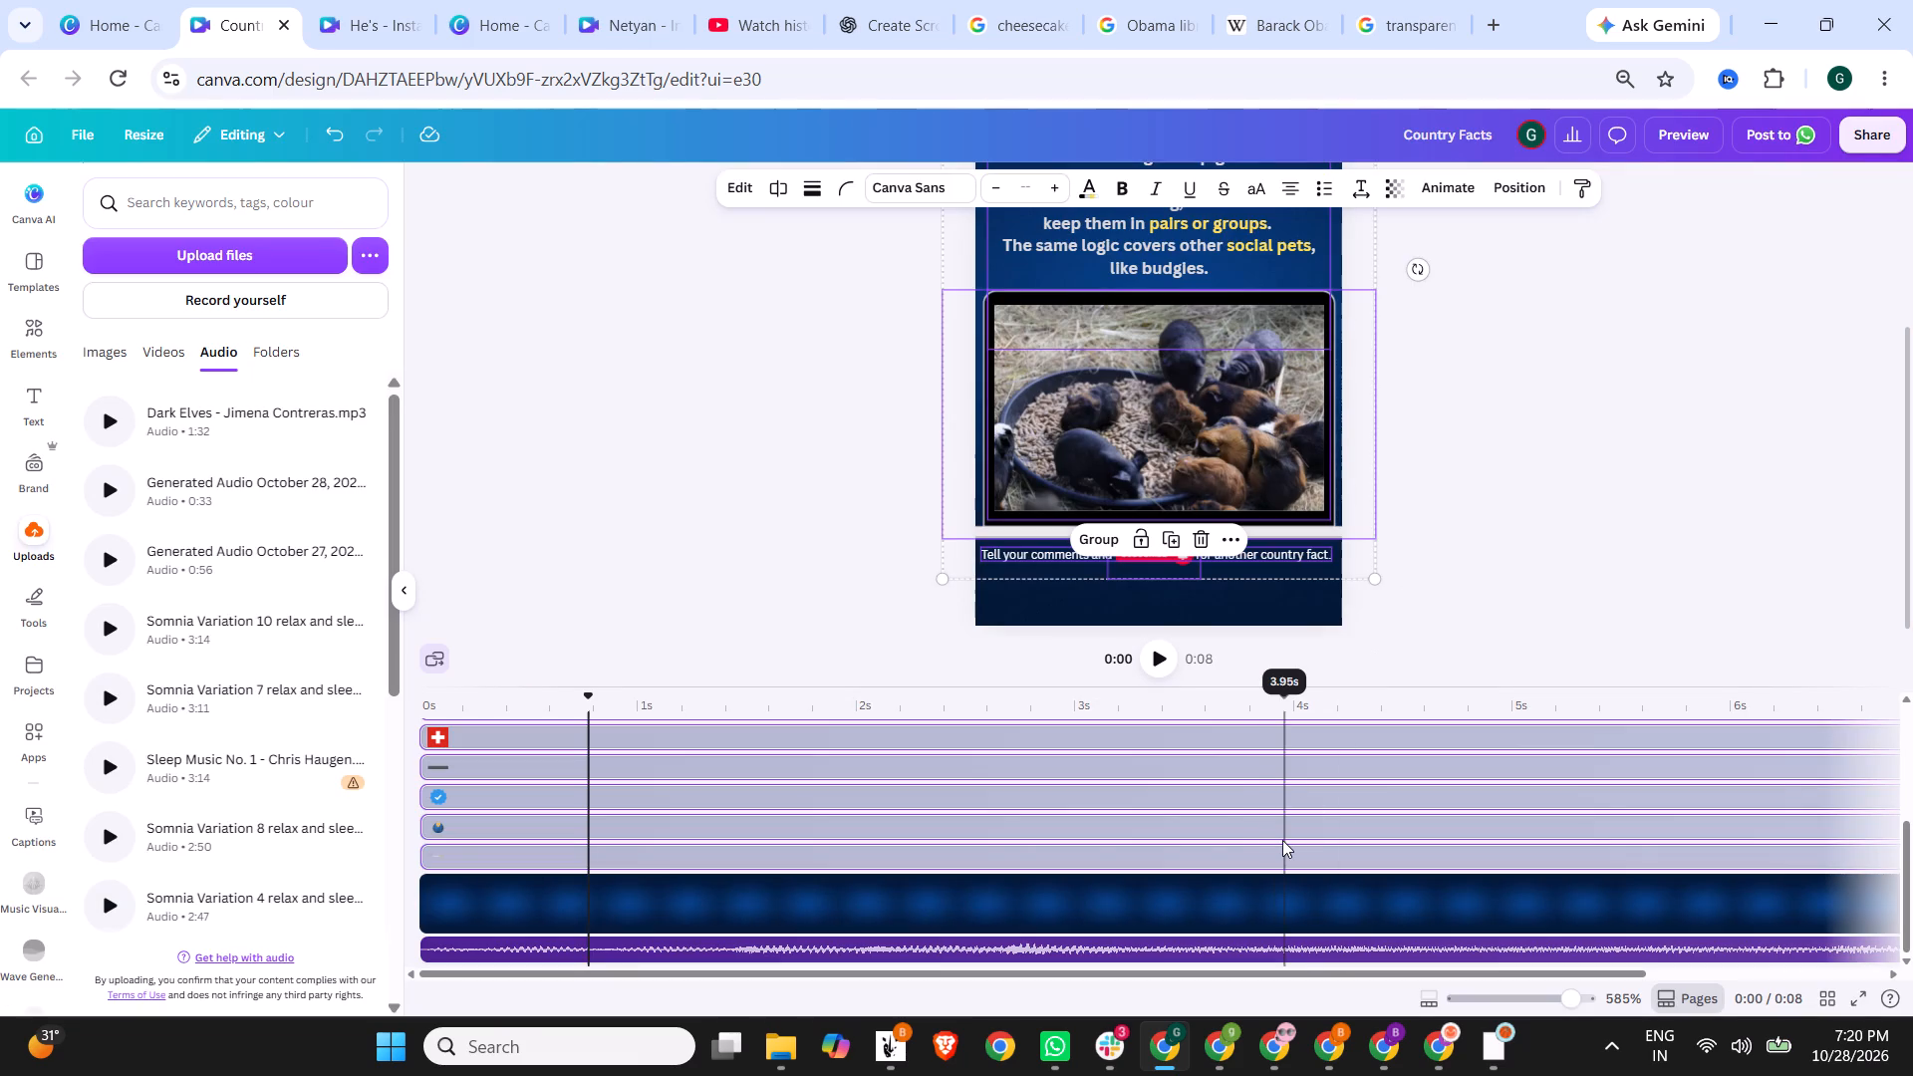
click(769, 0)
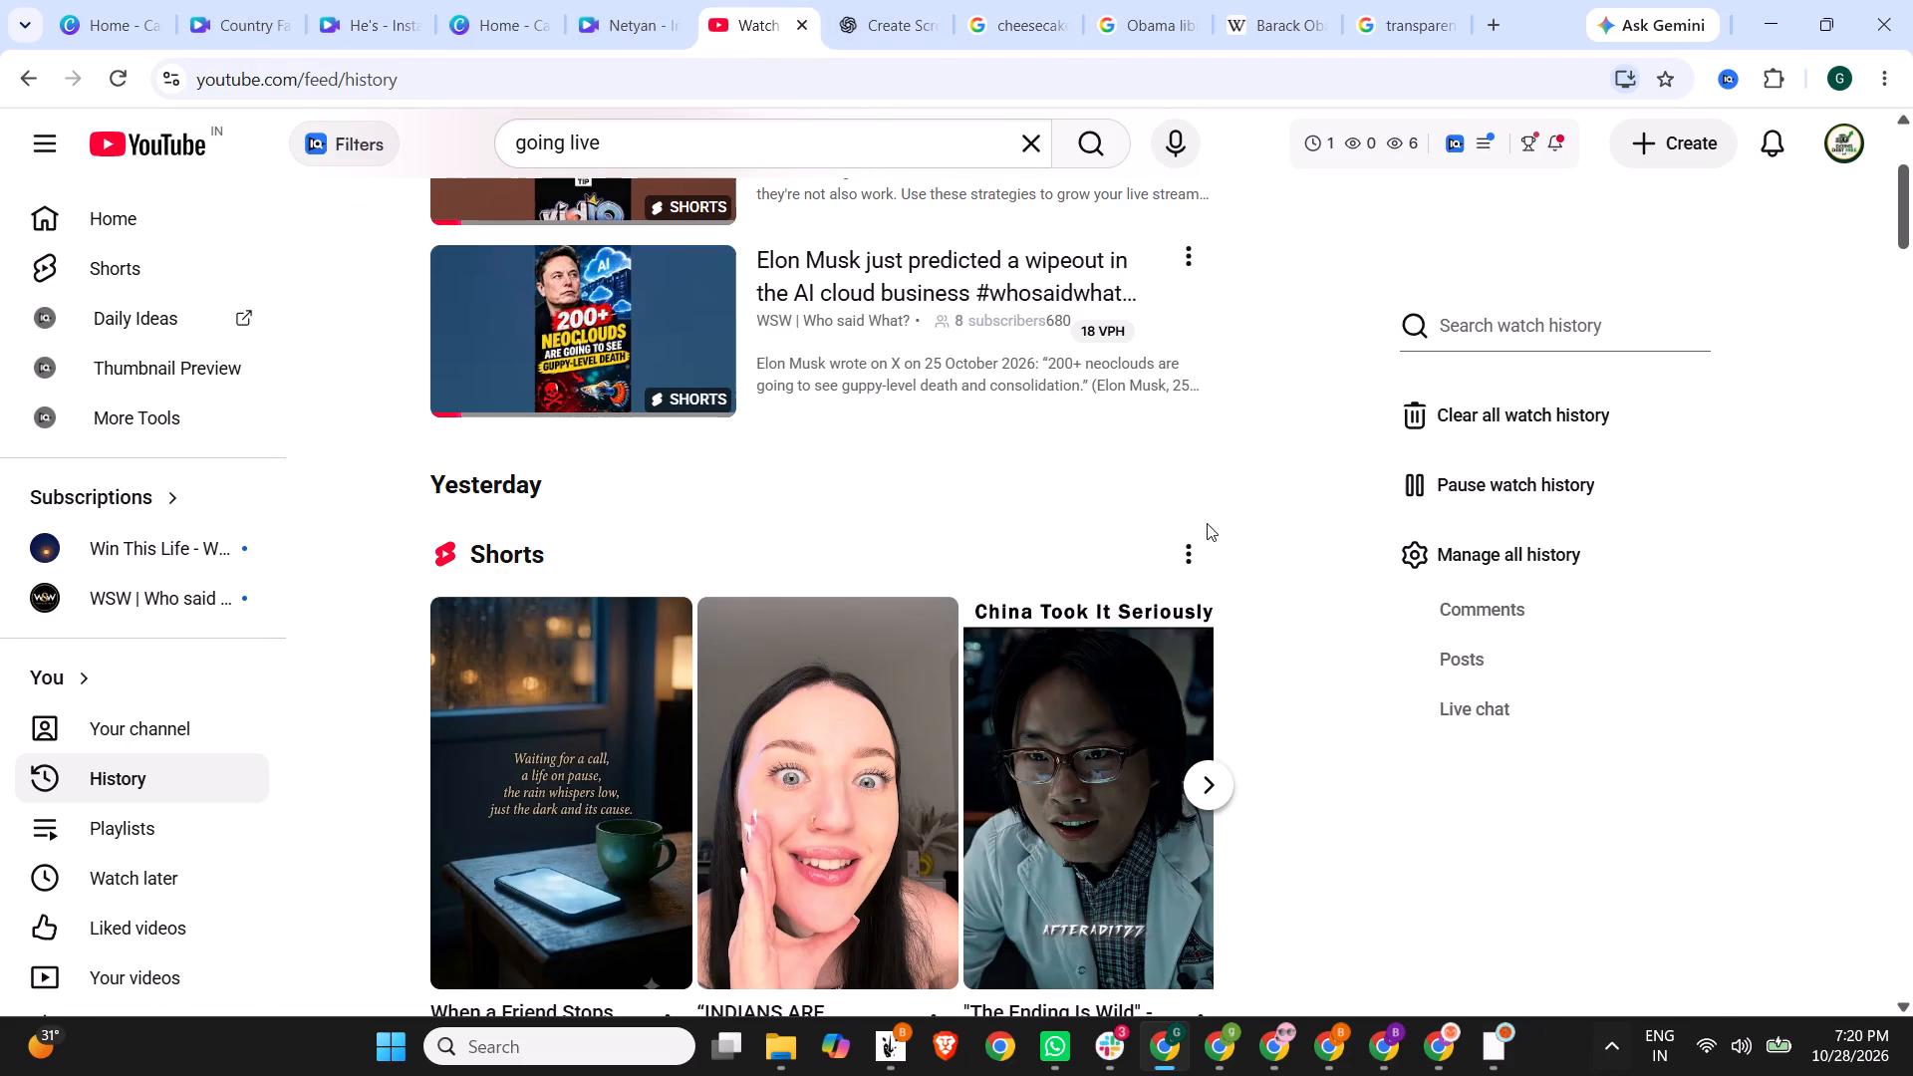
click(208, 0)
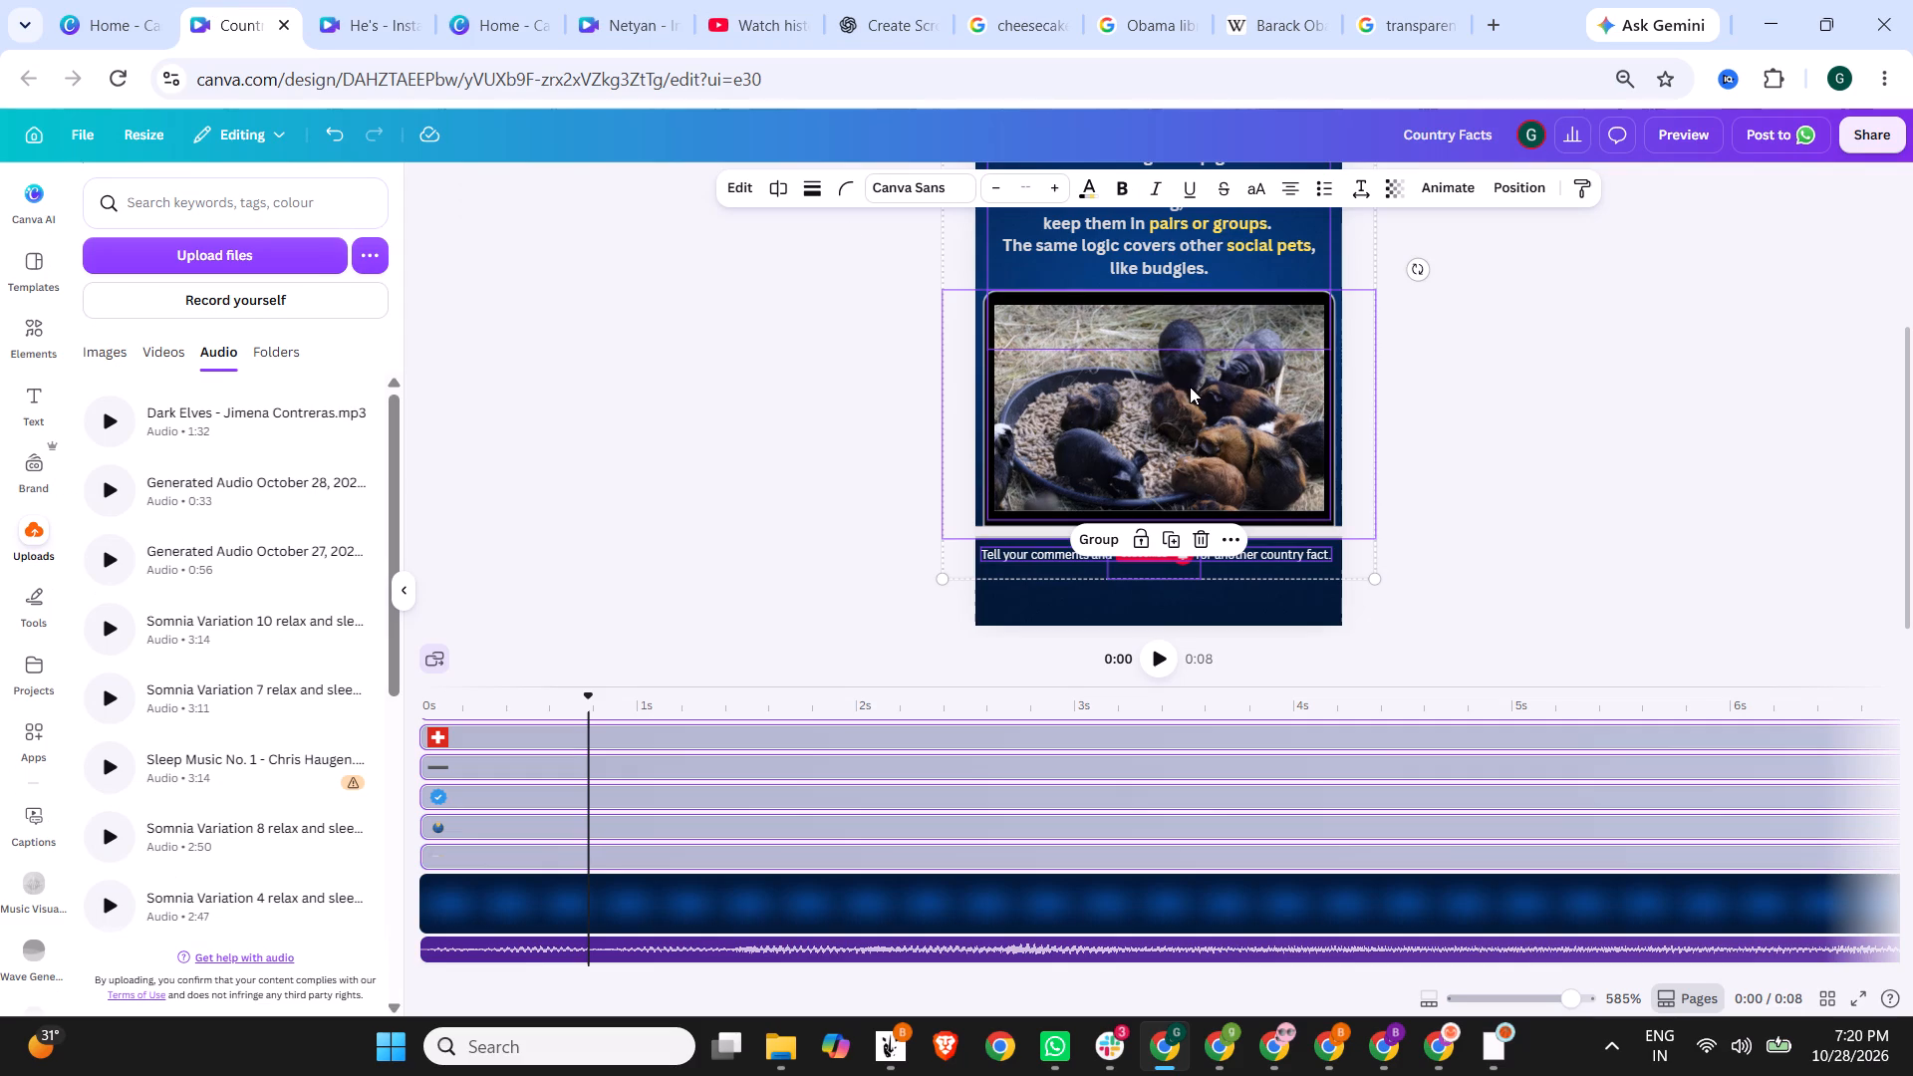
Download the Country Facts design as an MP4 video at 1080p and deselect the layers.
click(1882, 147)
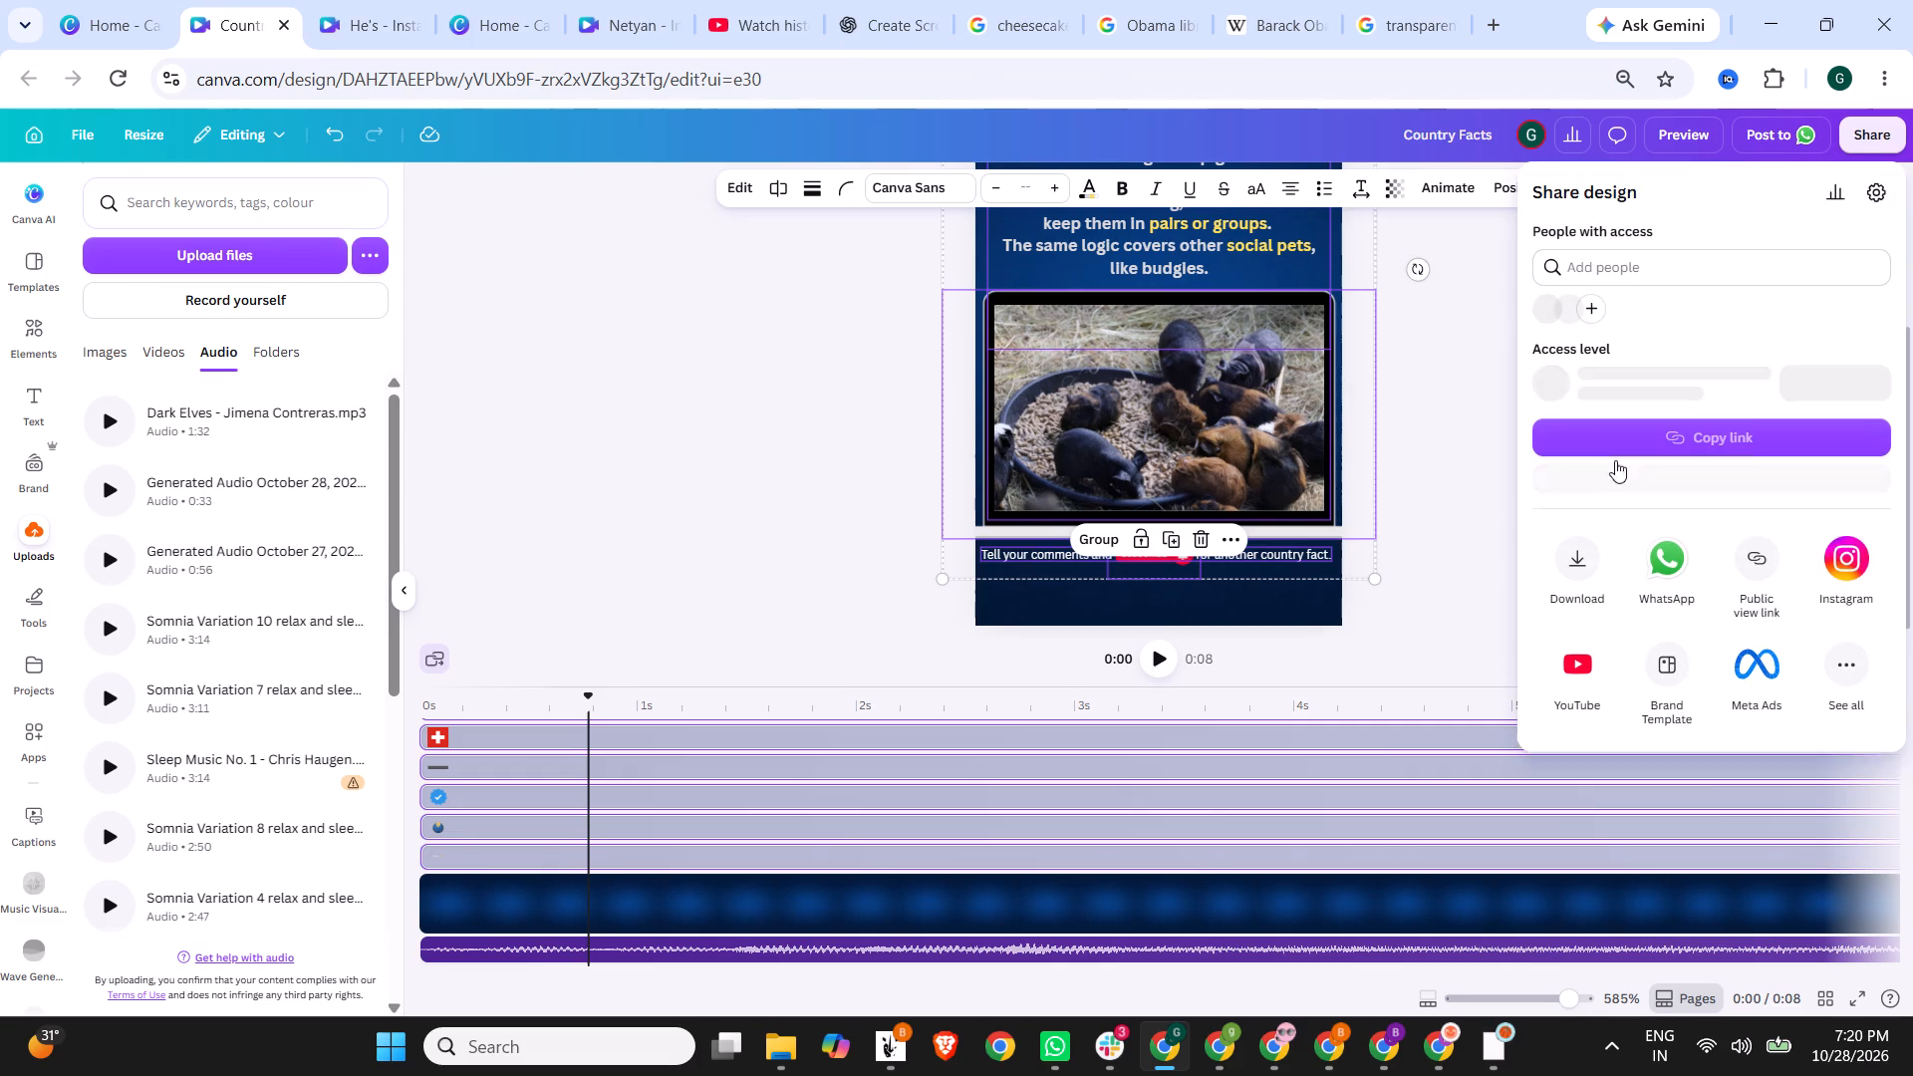
click(1588, 569)
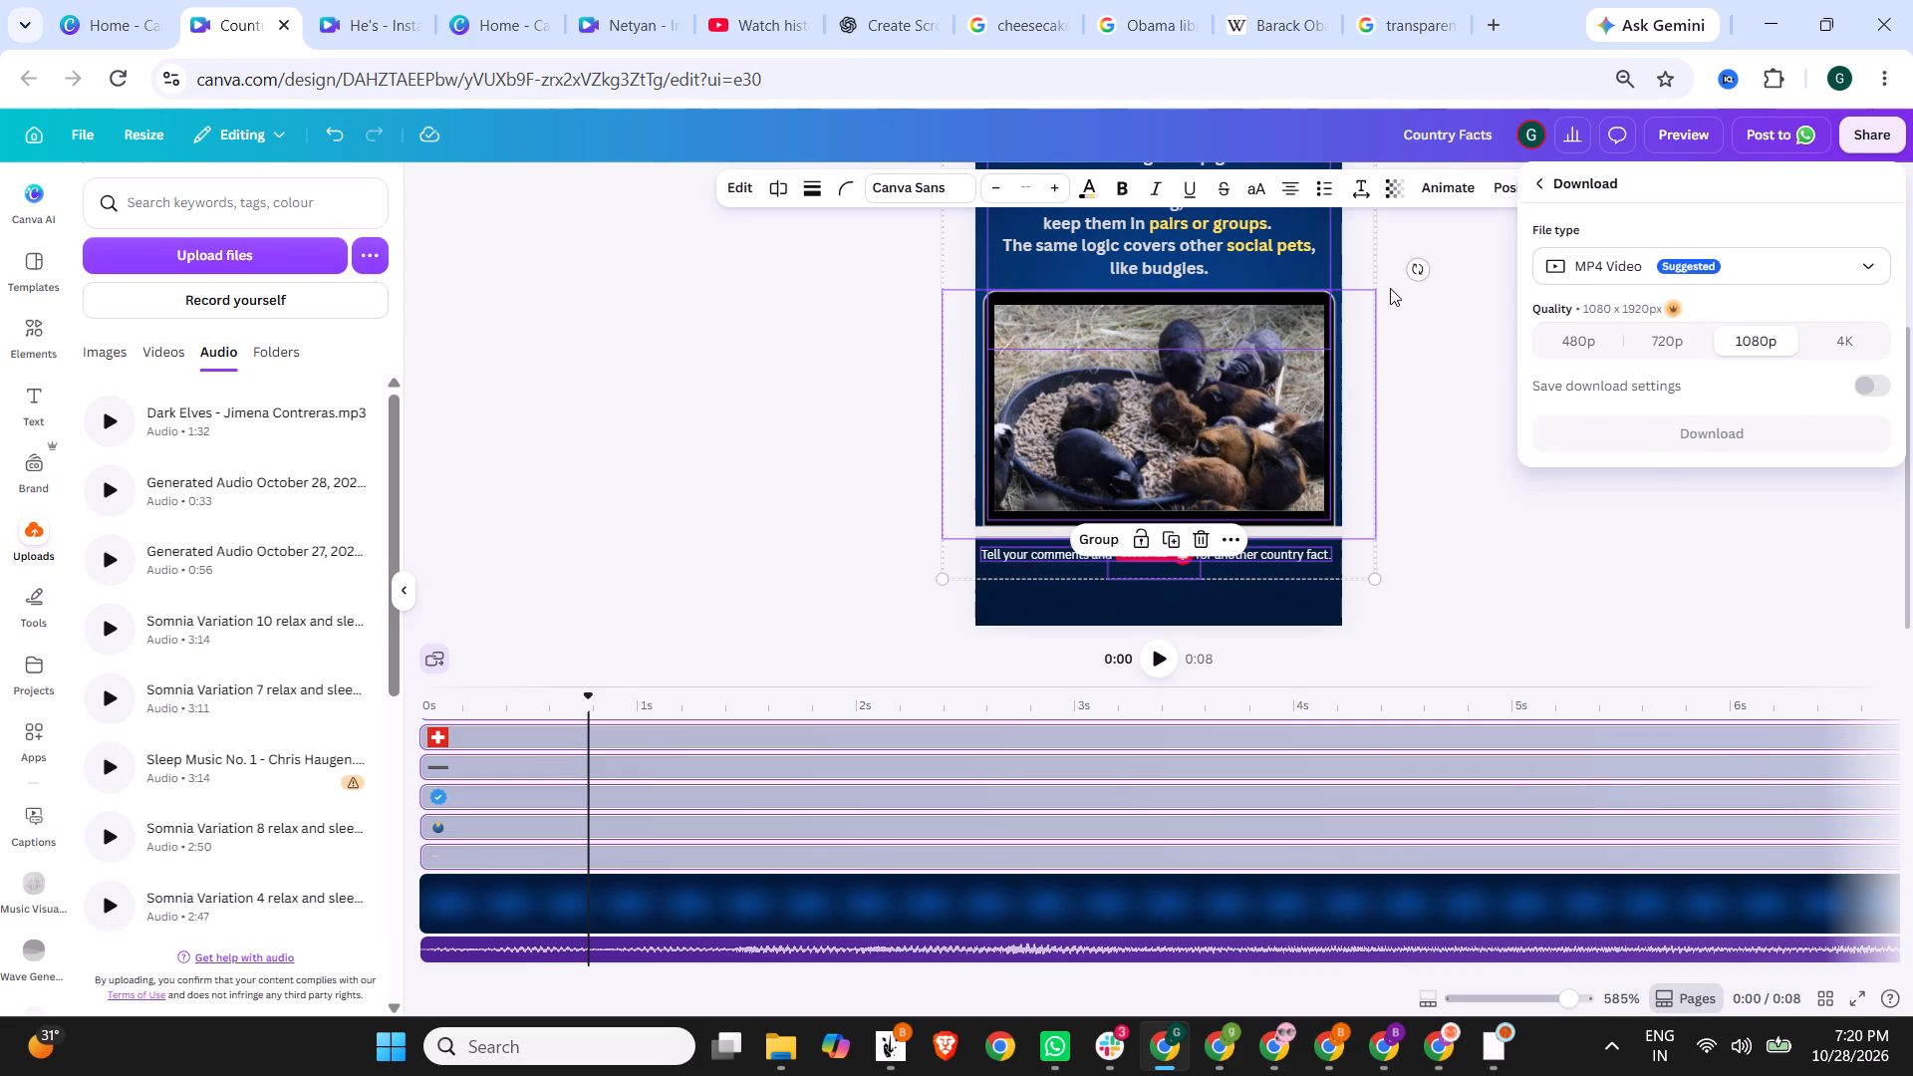
click(1643, 438)
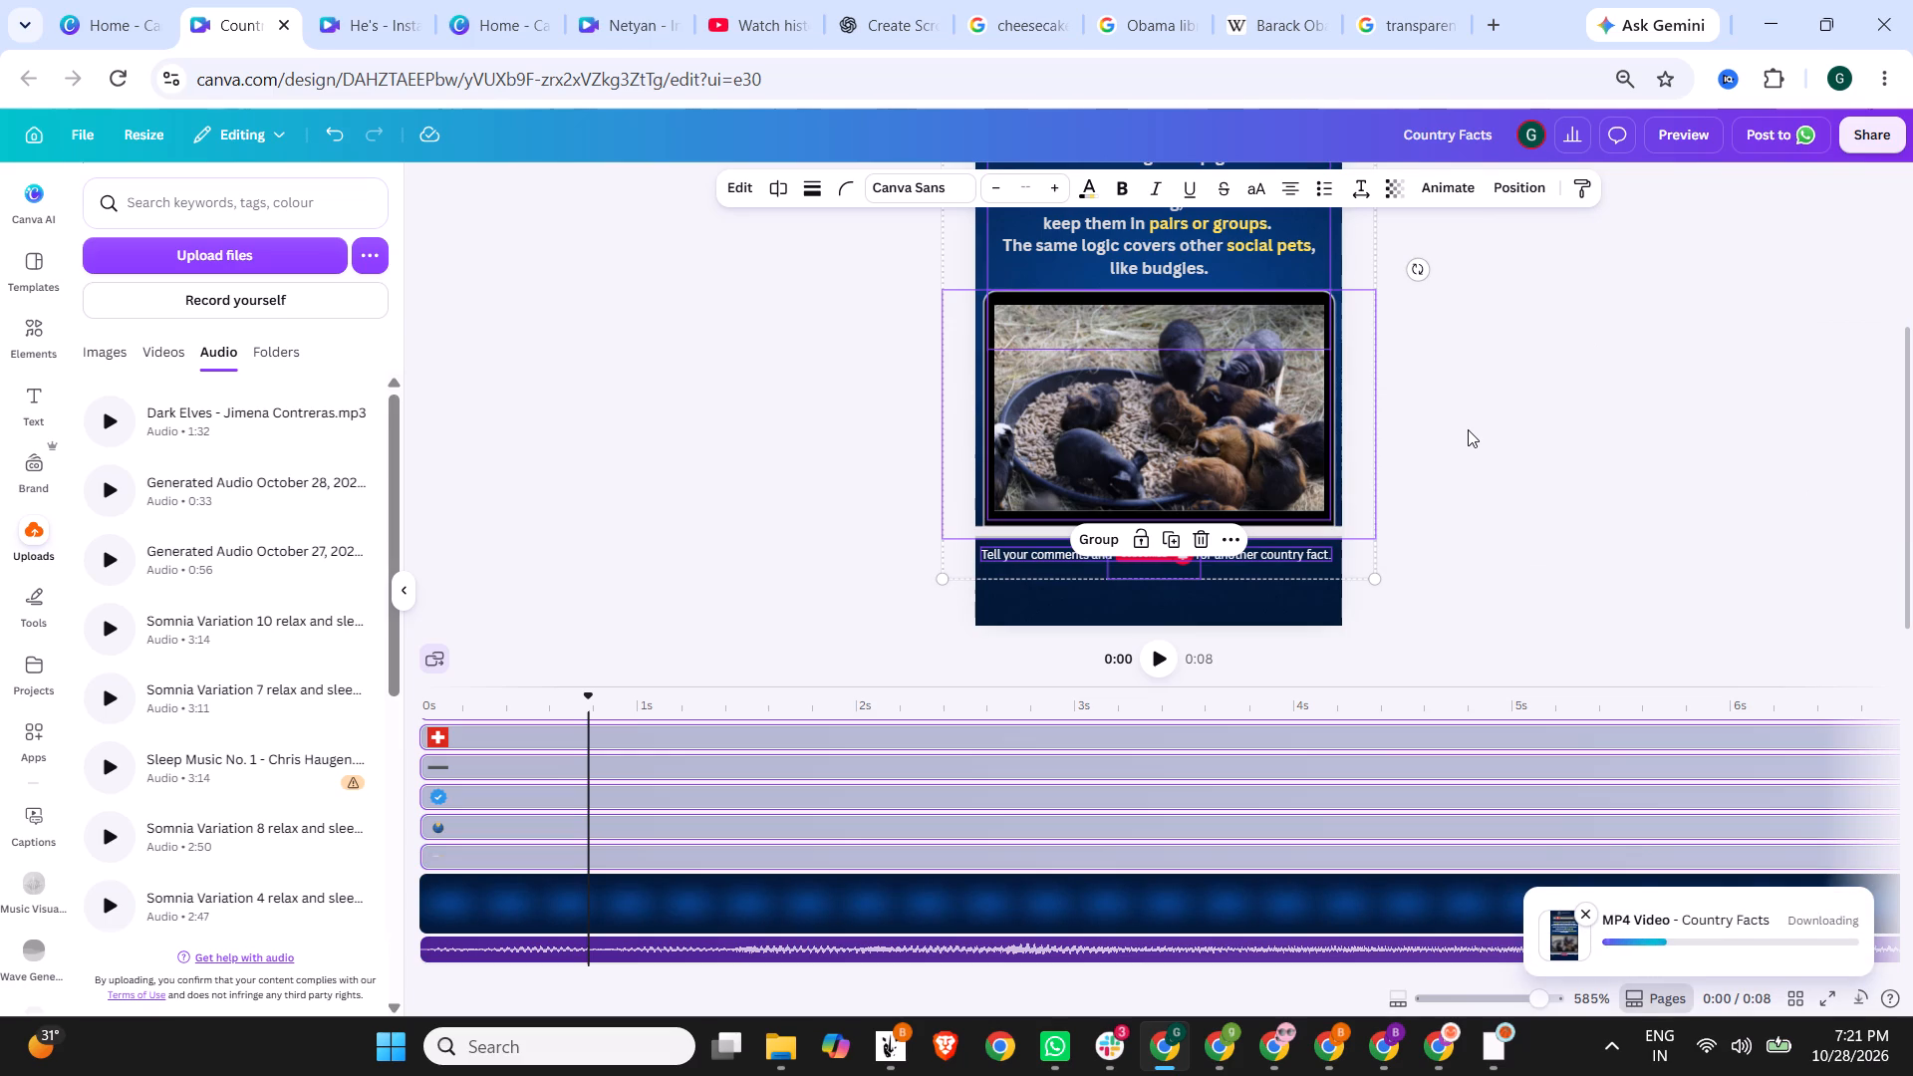
scroll(1318, 272, up, 1)
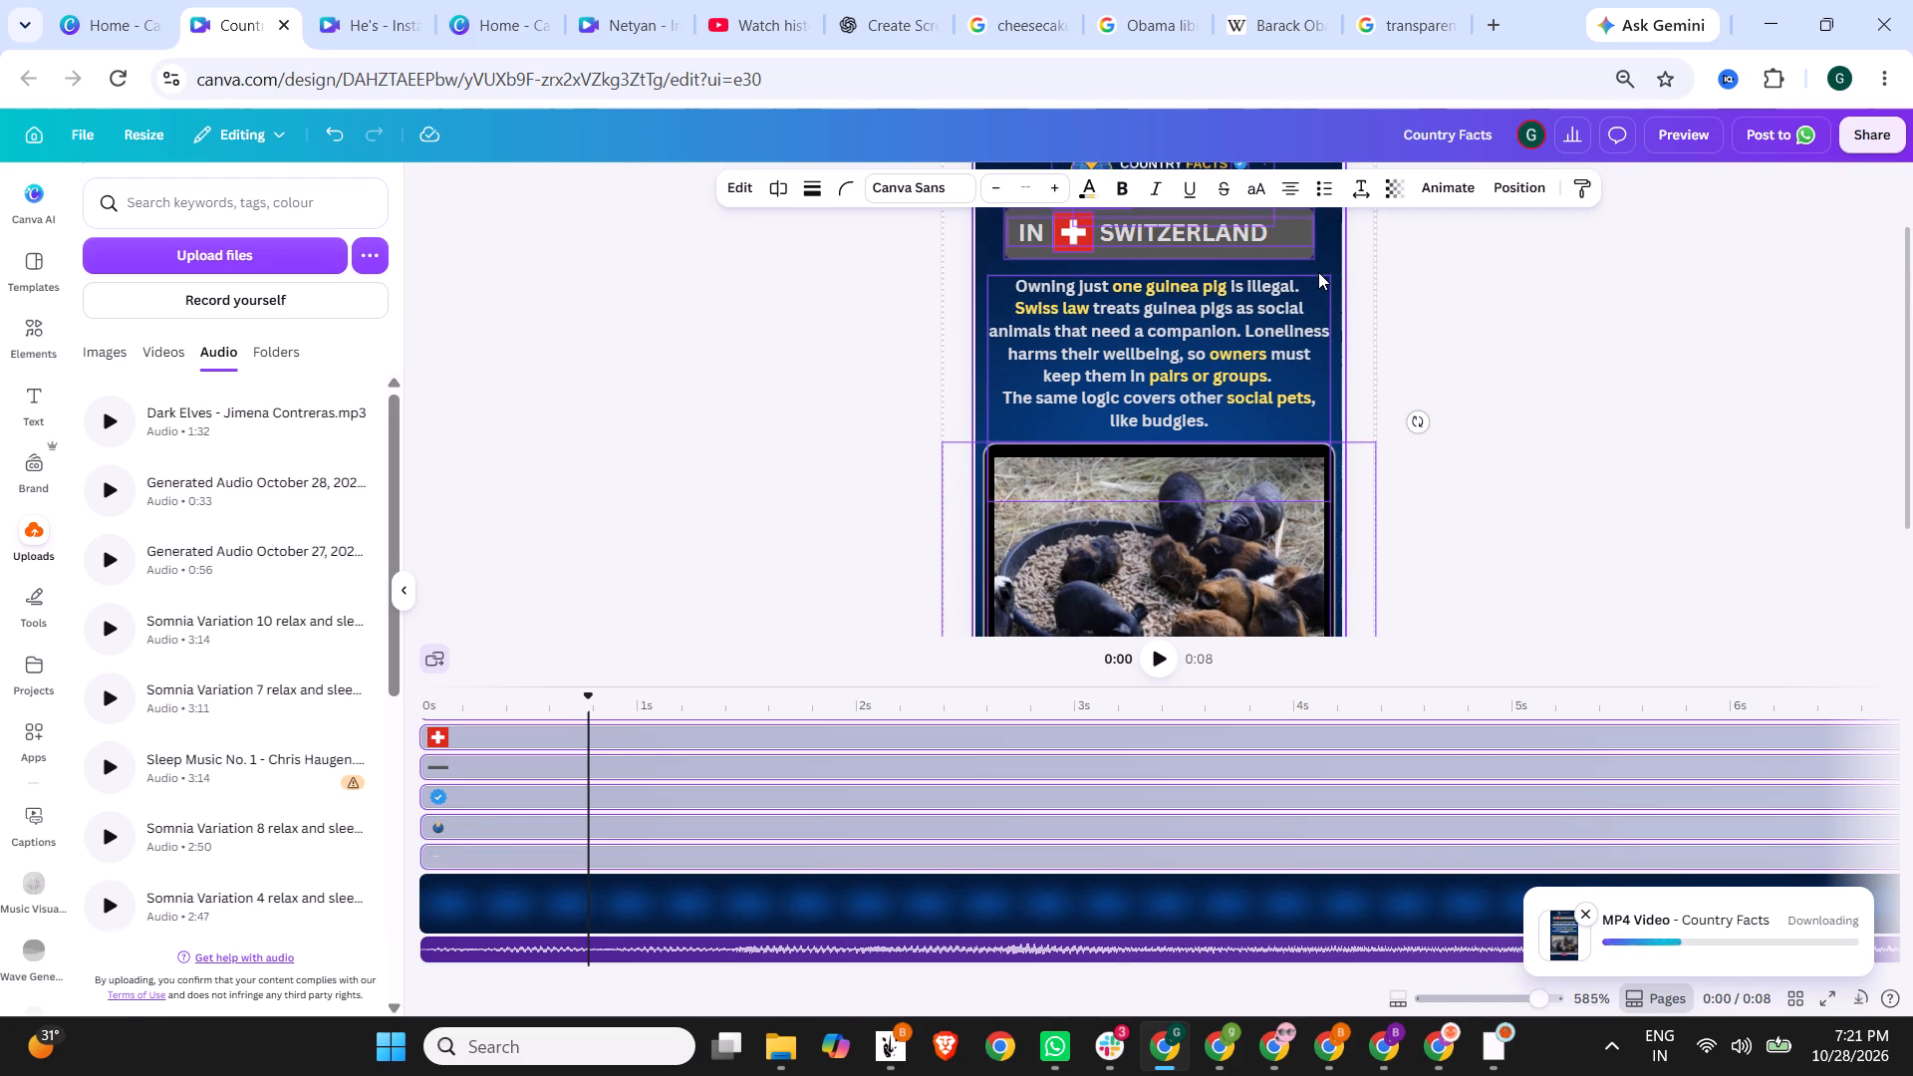
click(1418, 335)
click(1418, 335)
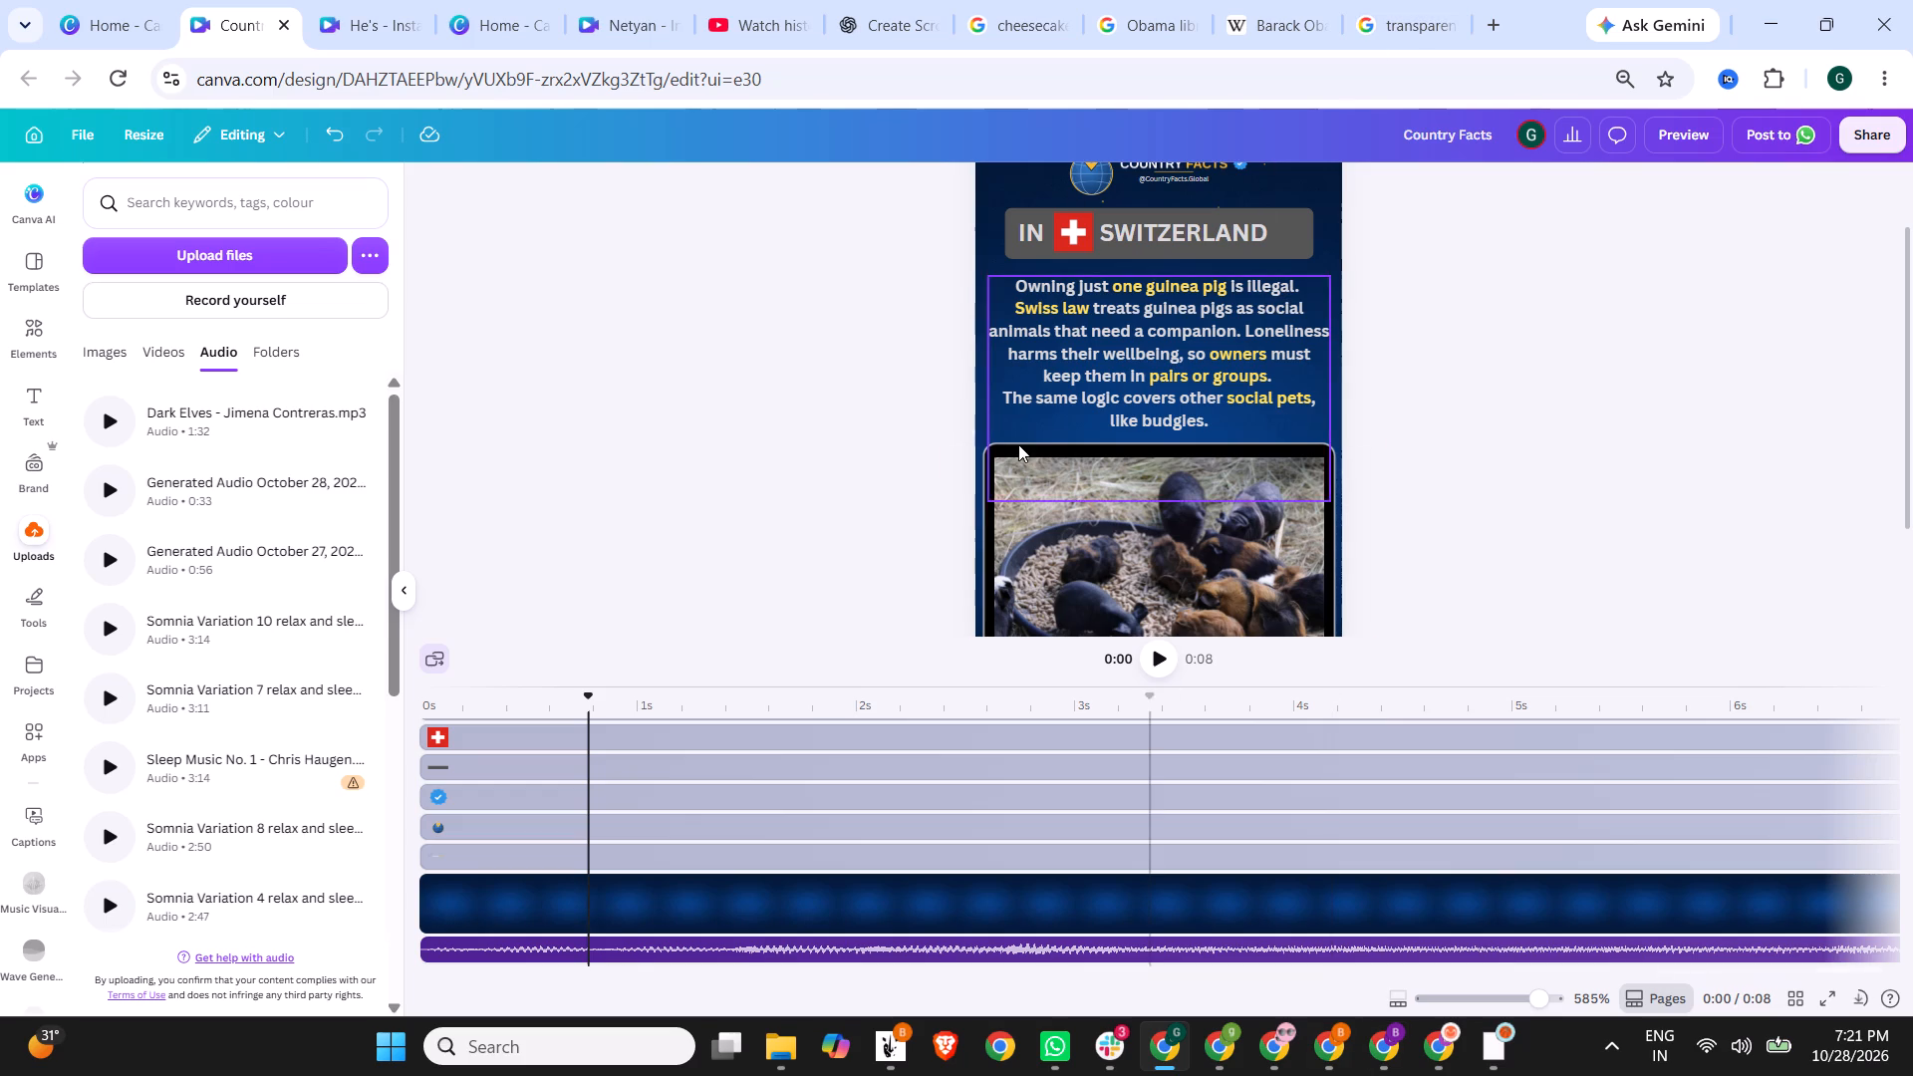
Switch to the Country Facts browser profile and open the channel's Shorts content list in YouTube Studio.
click(740, 0)
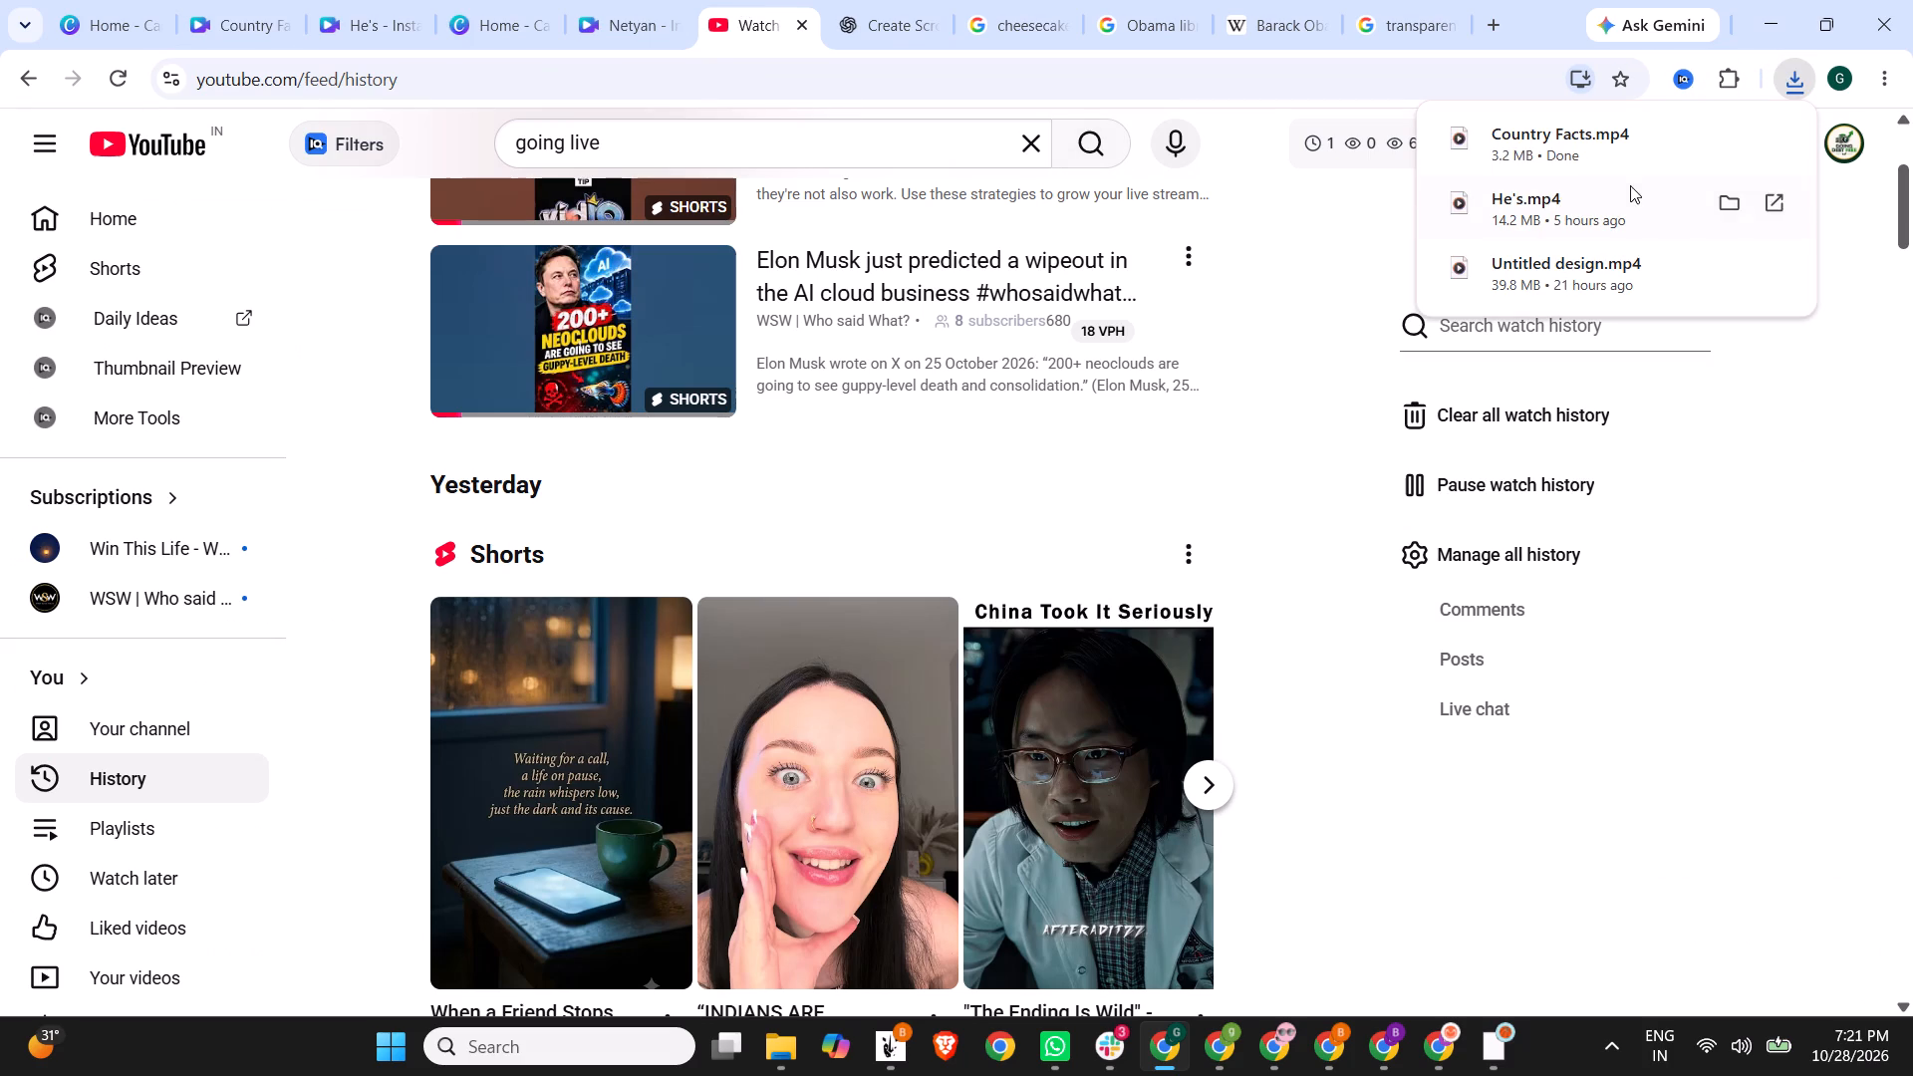
click(1520, 1060)
click(1500, 1050)
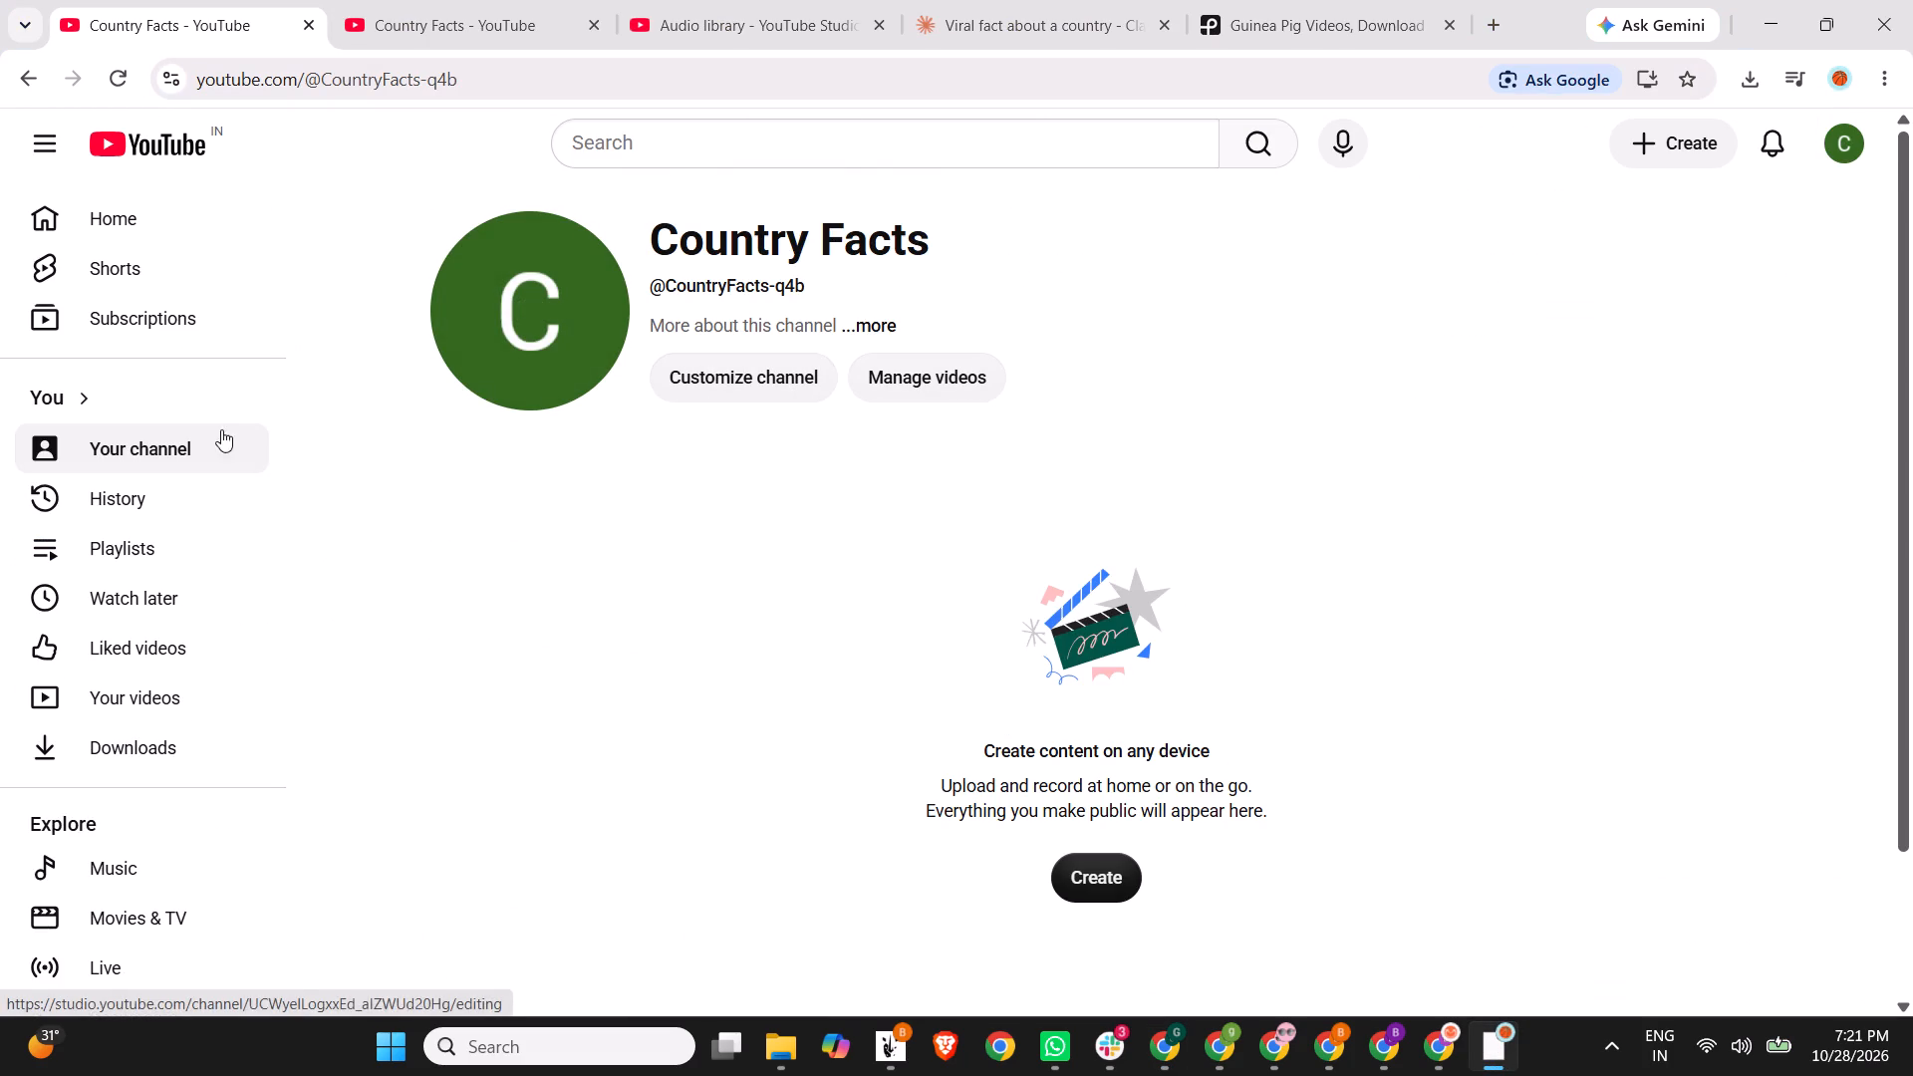
click(1853, 144)
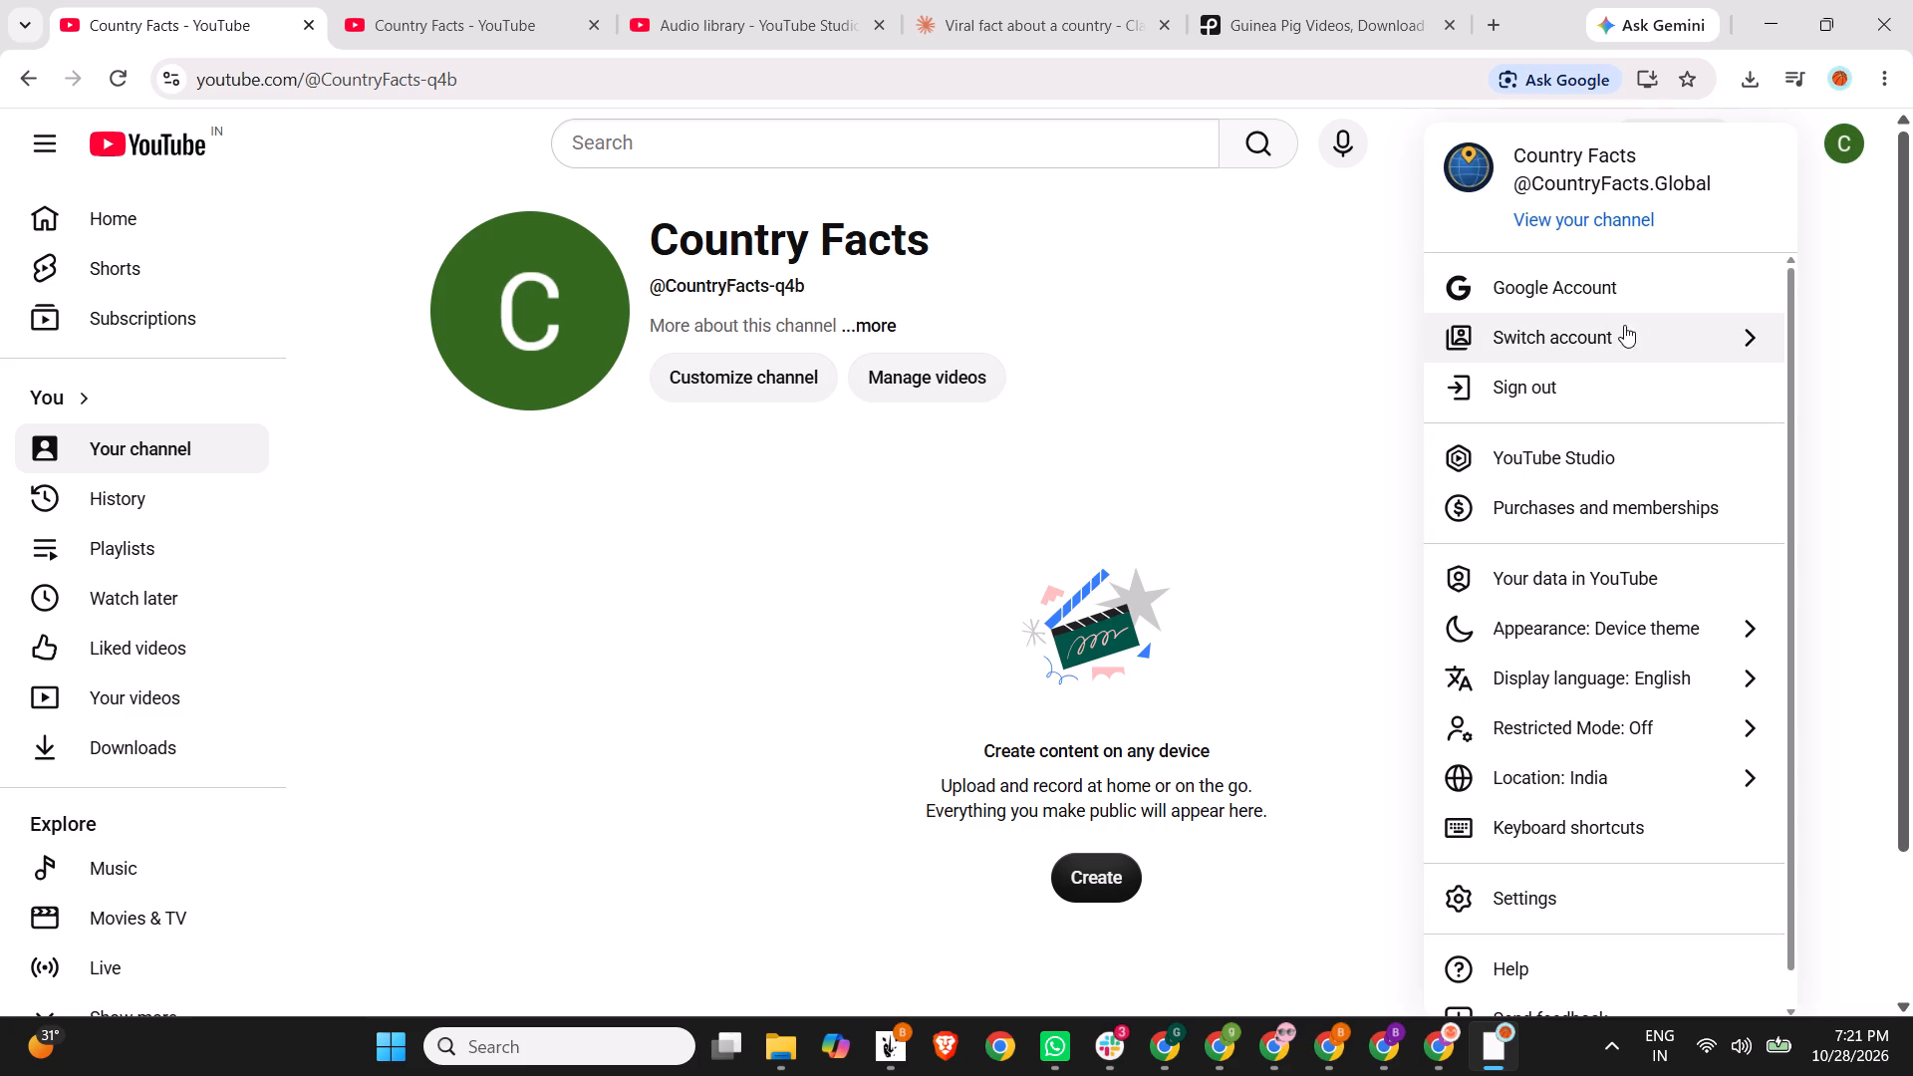
click(1564, 452)
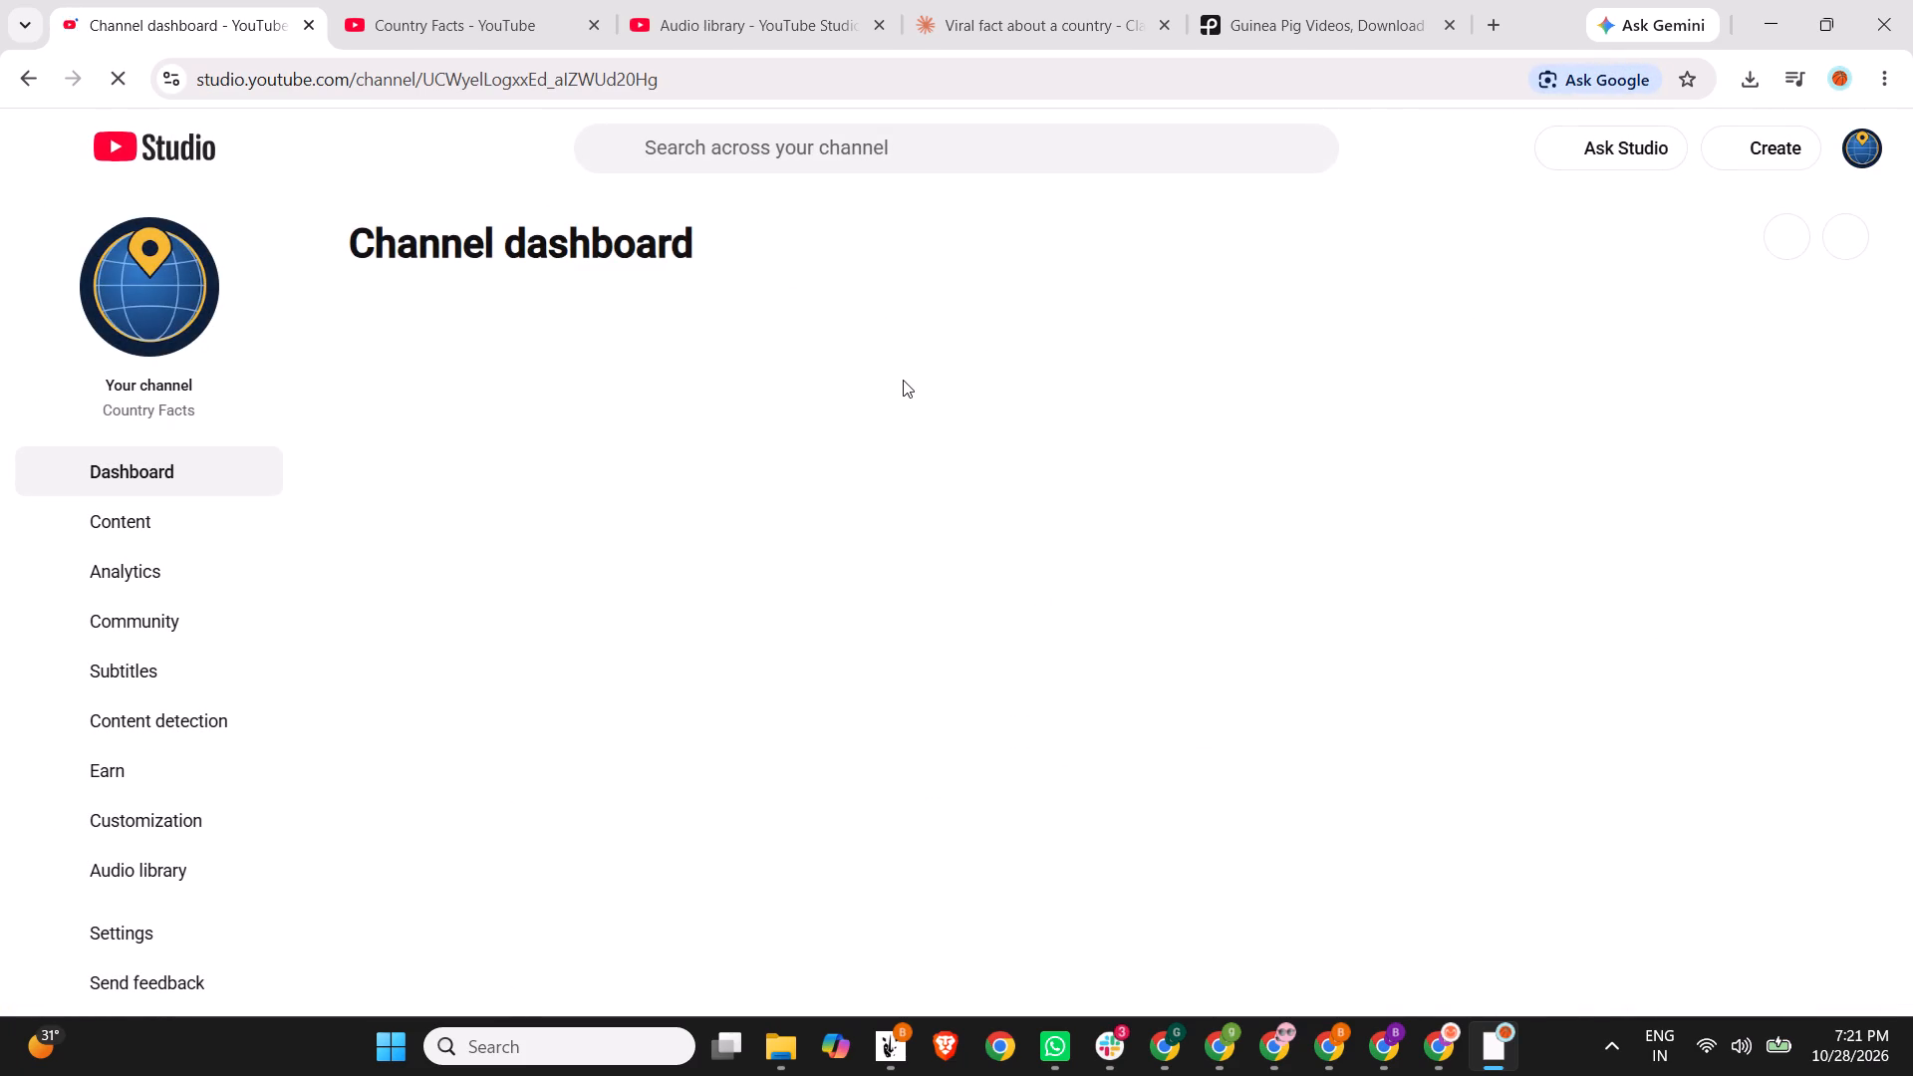
click(127, 504)
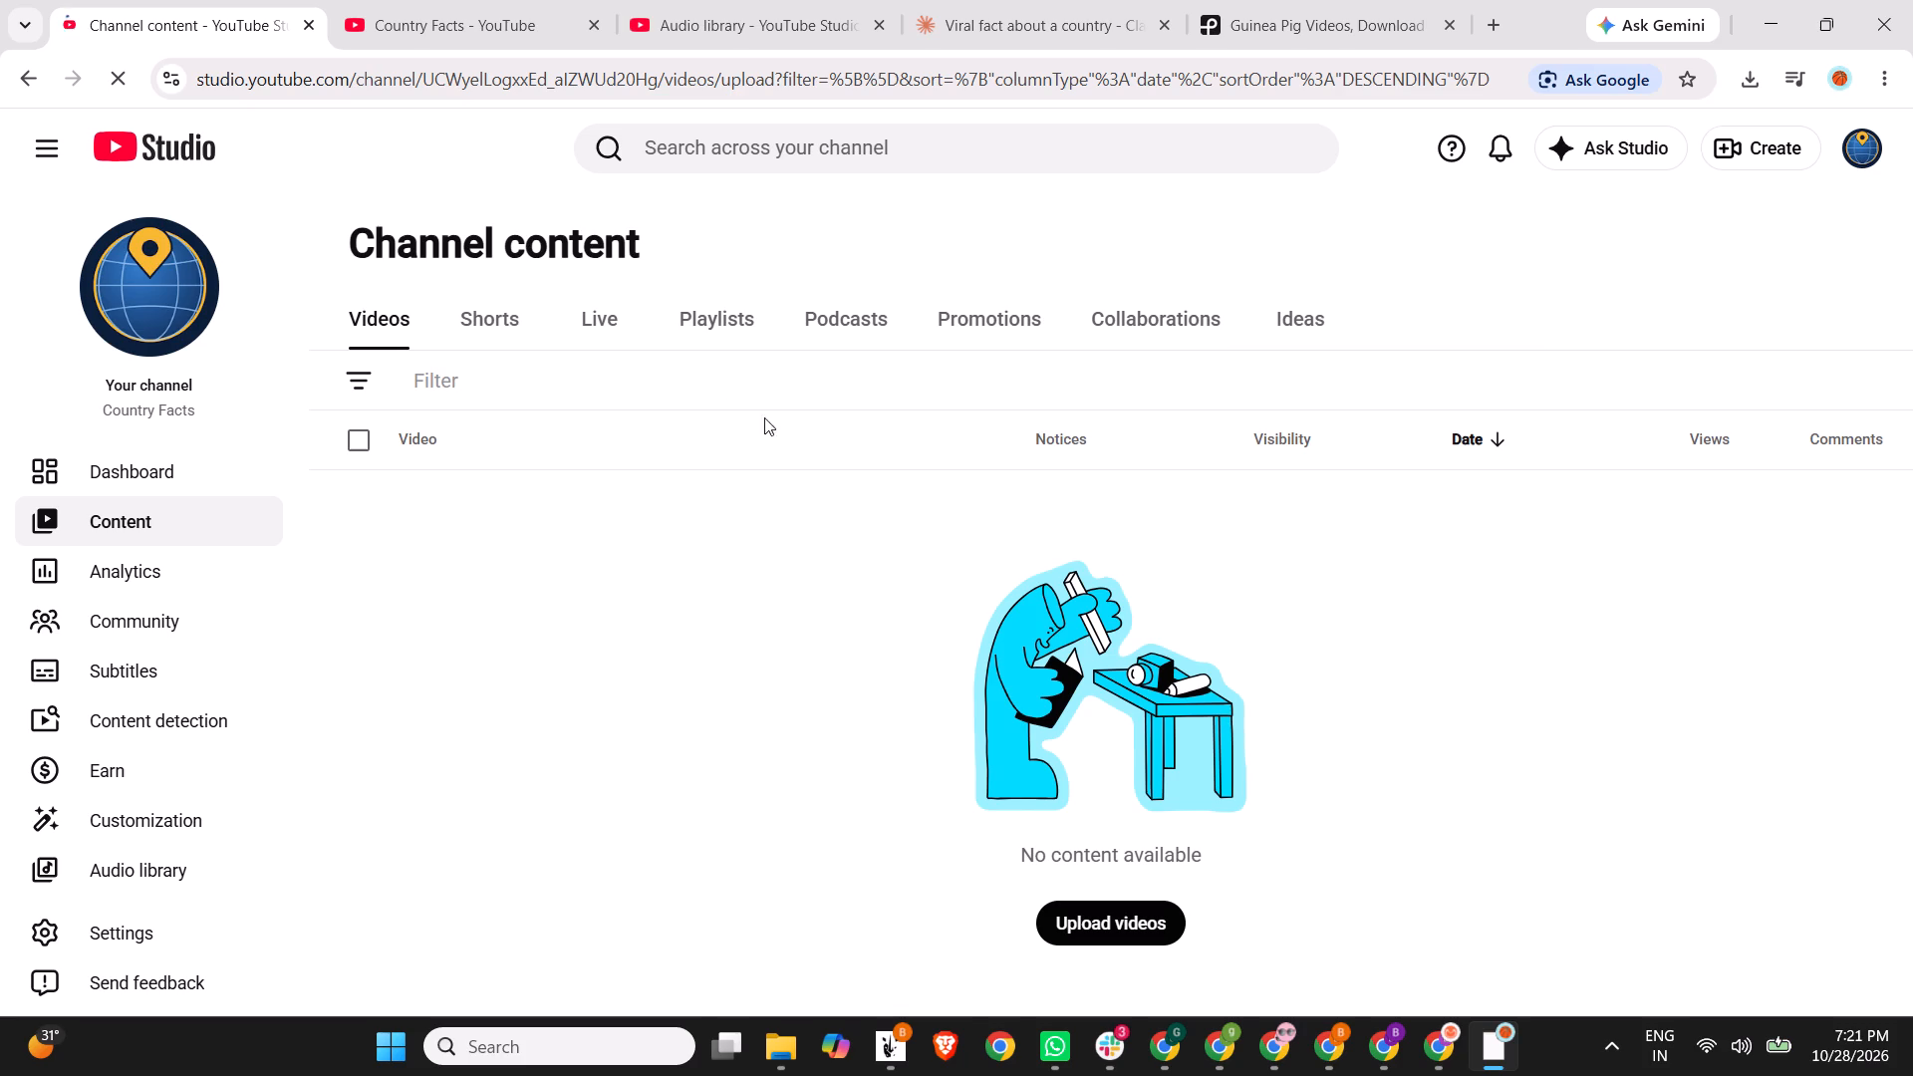
click(511, 321)
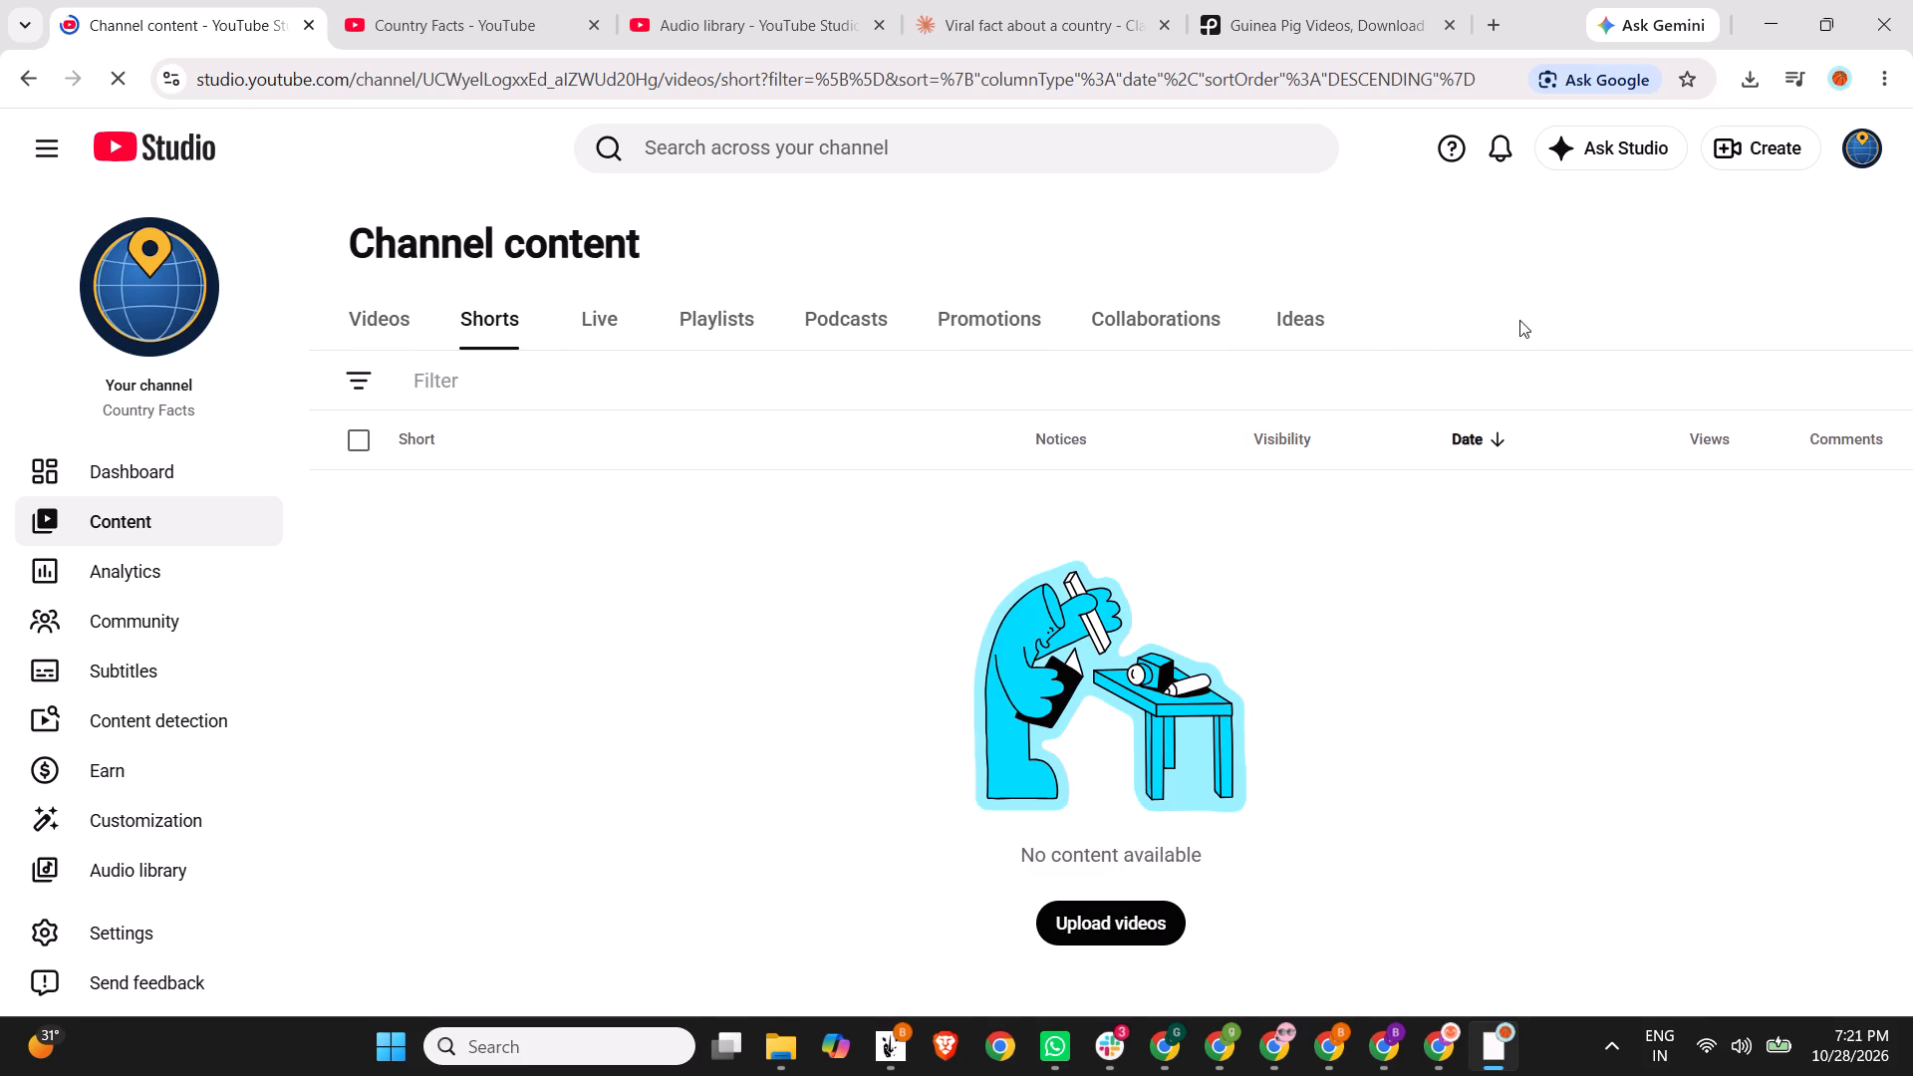
Upload the Country Facts video from the Downloads folder to the channel.
click(1741, 145)
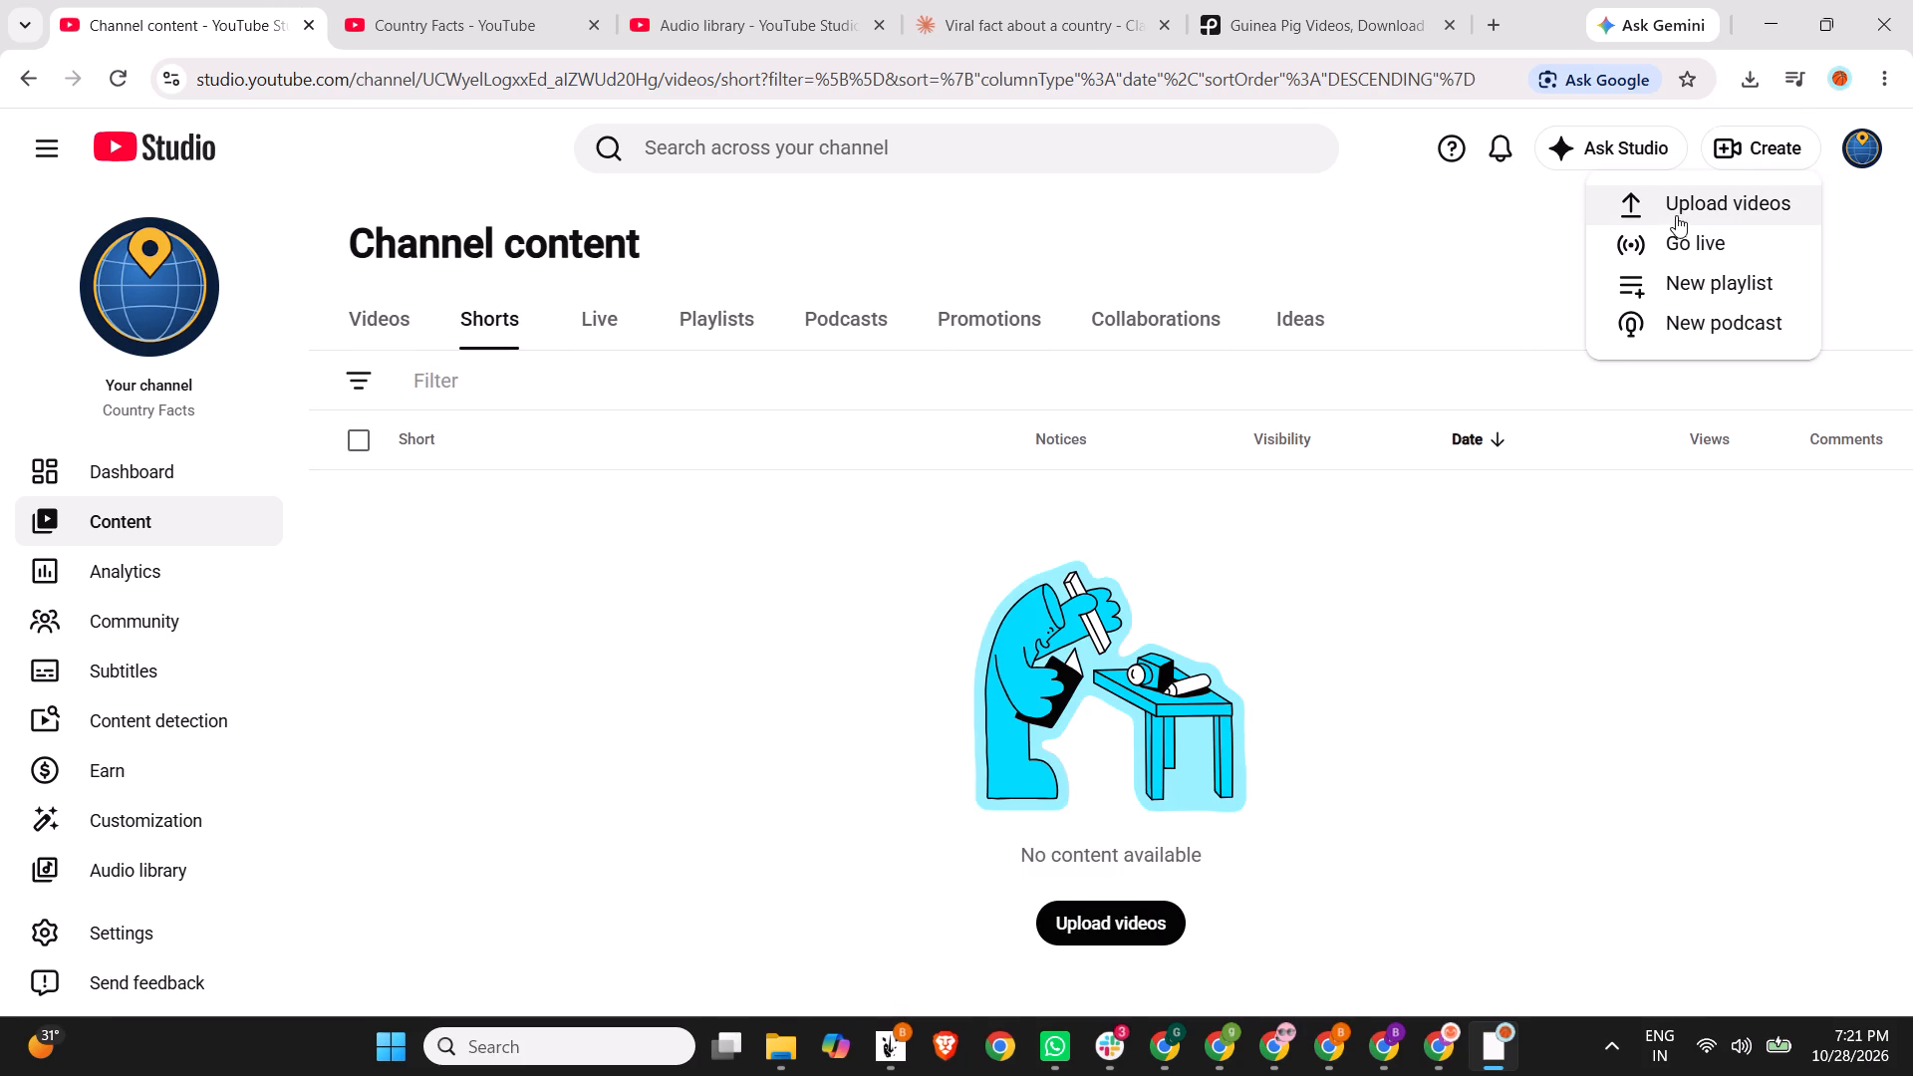
click(1676, 206)
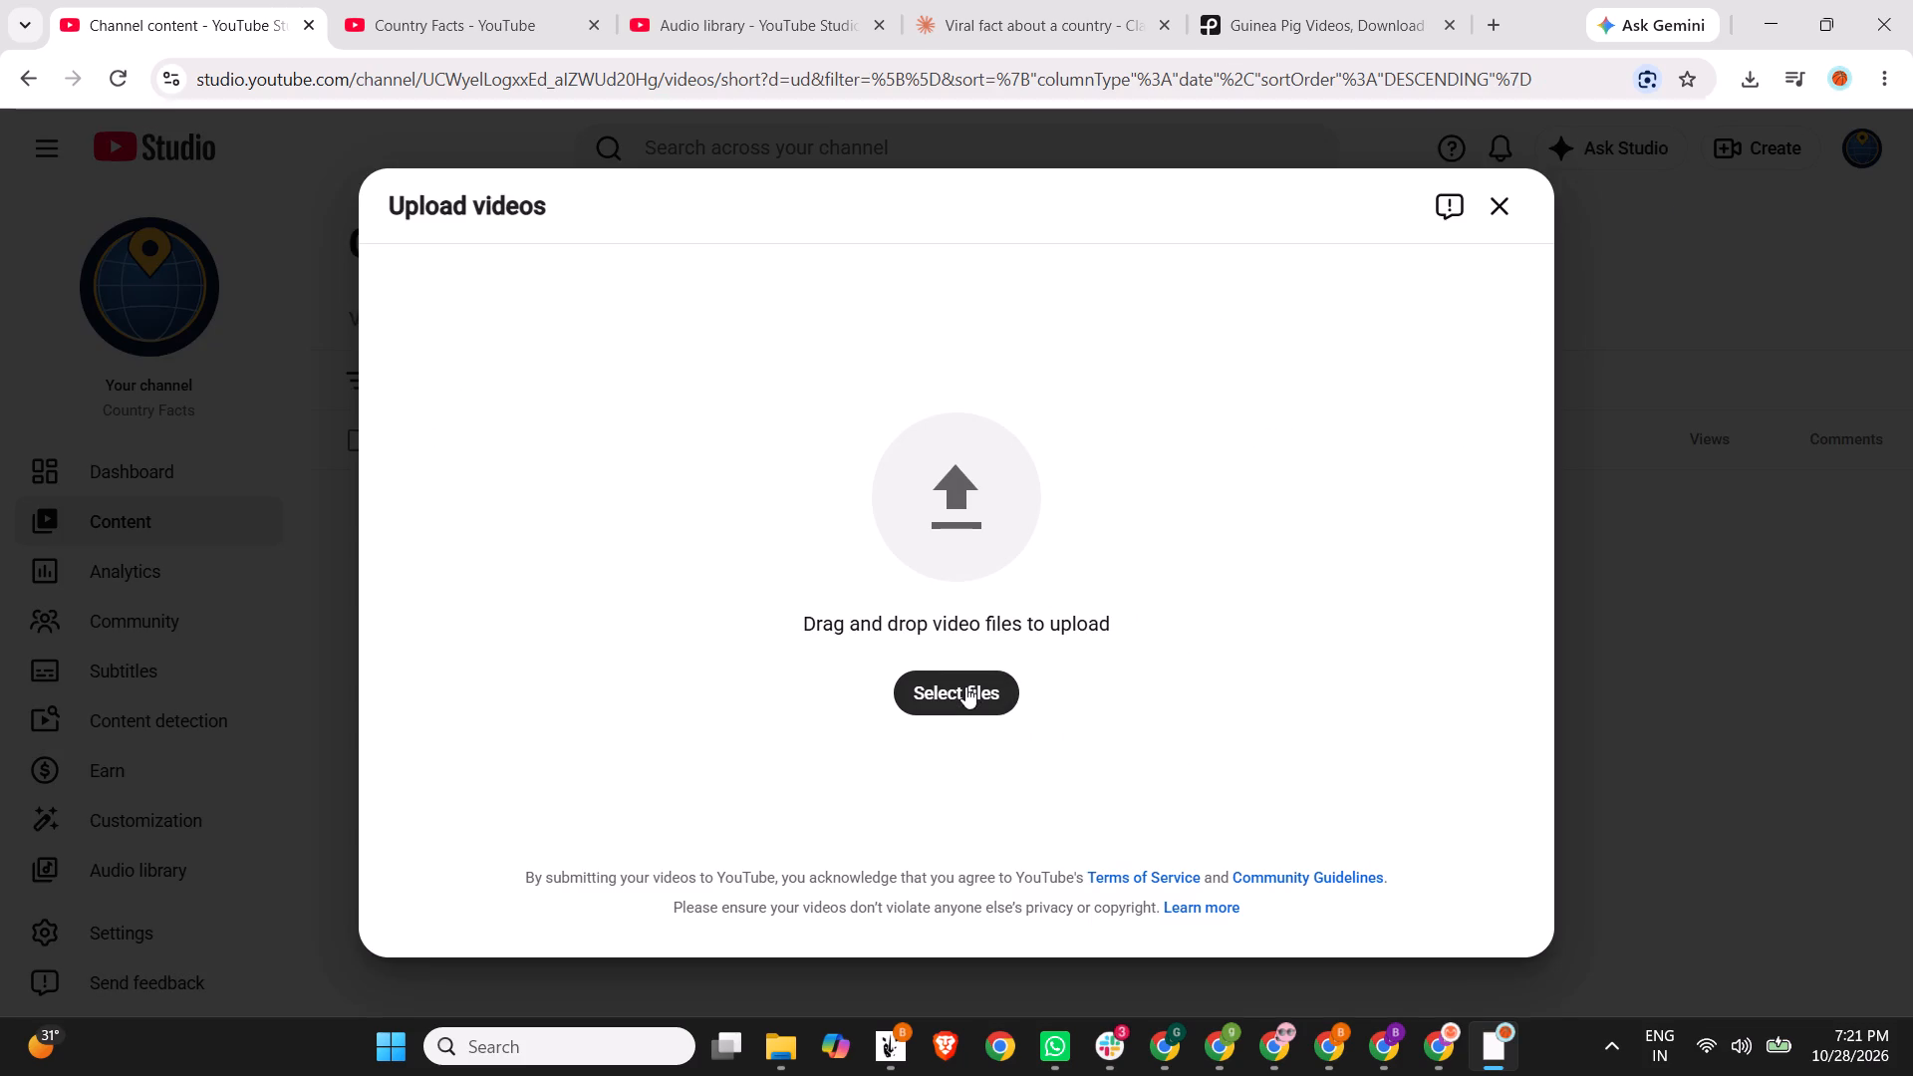
click(965, 686)
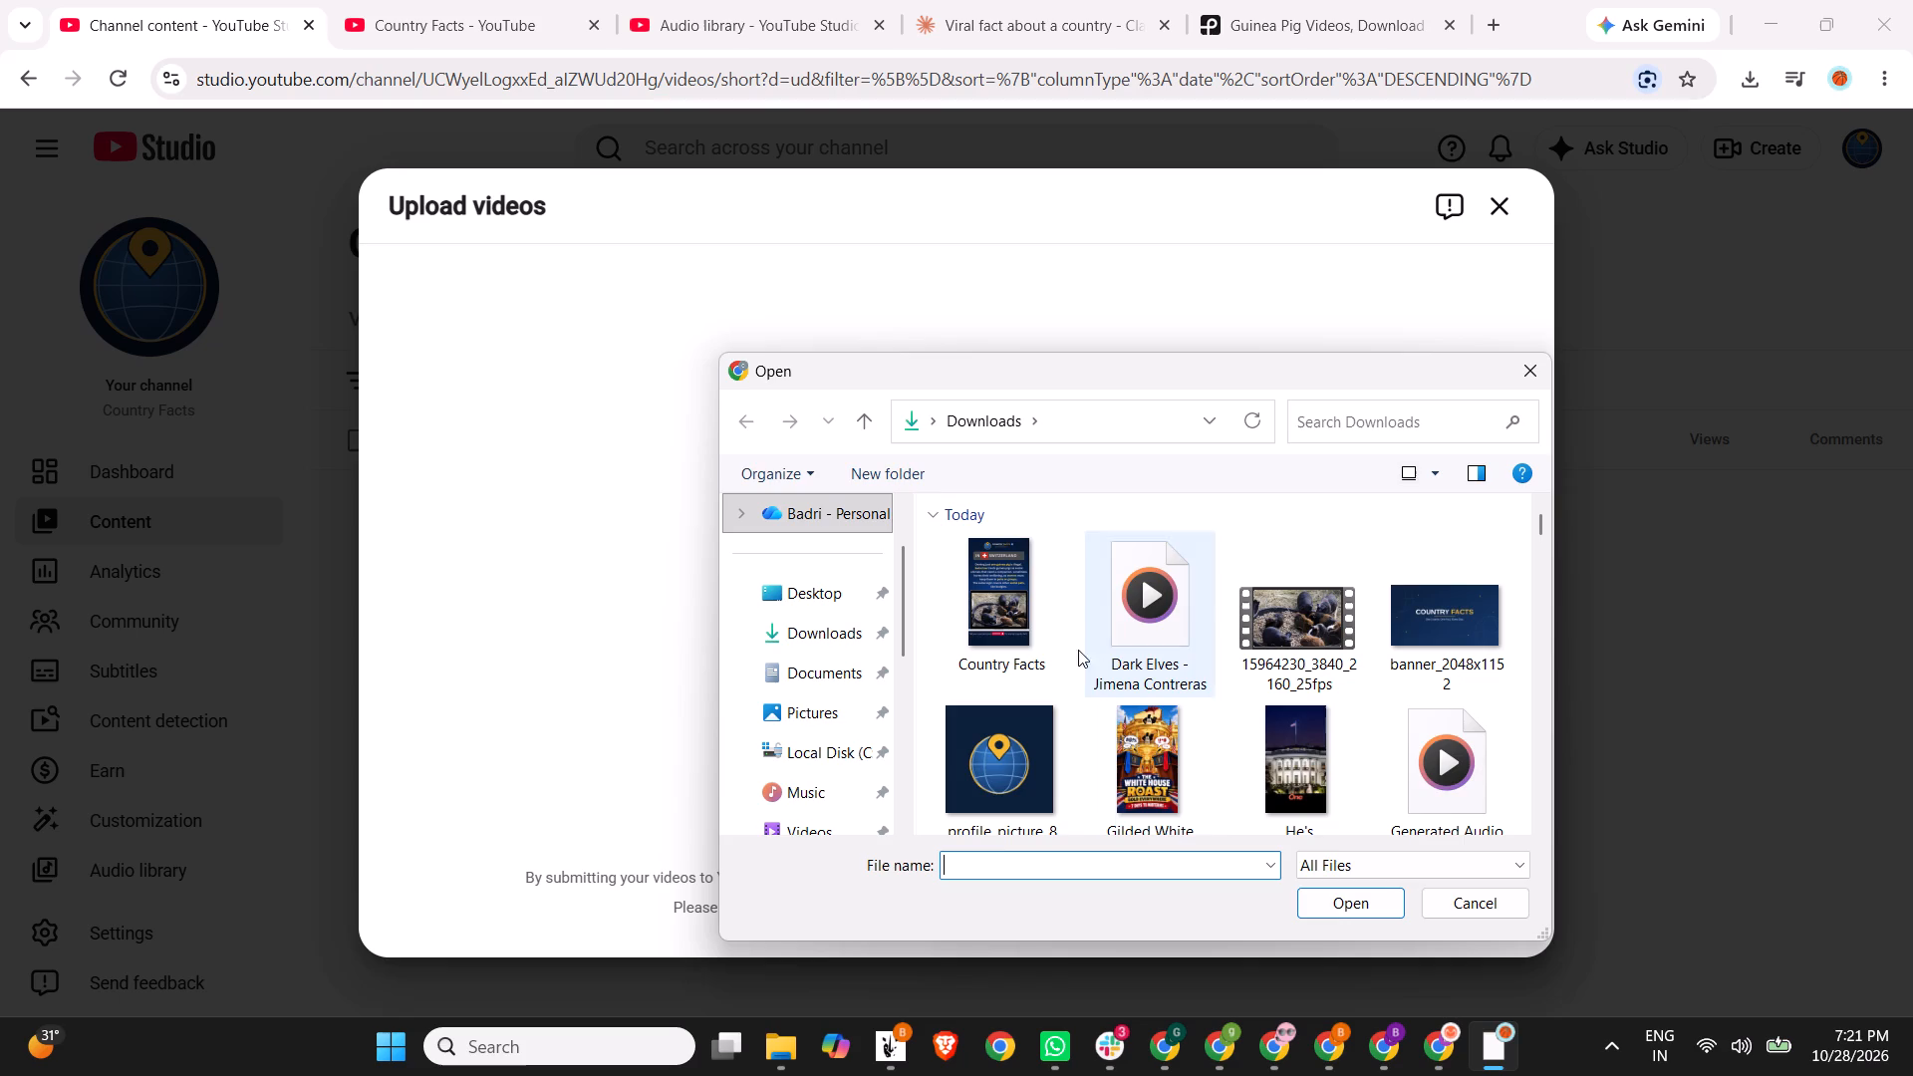
double_click(1020, 609)
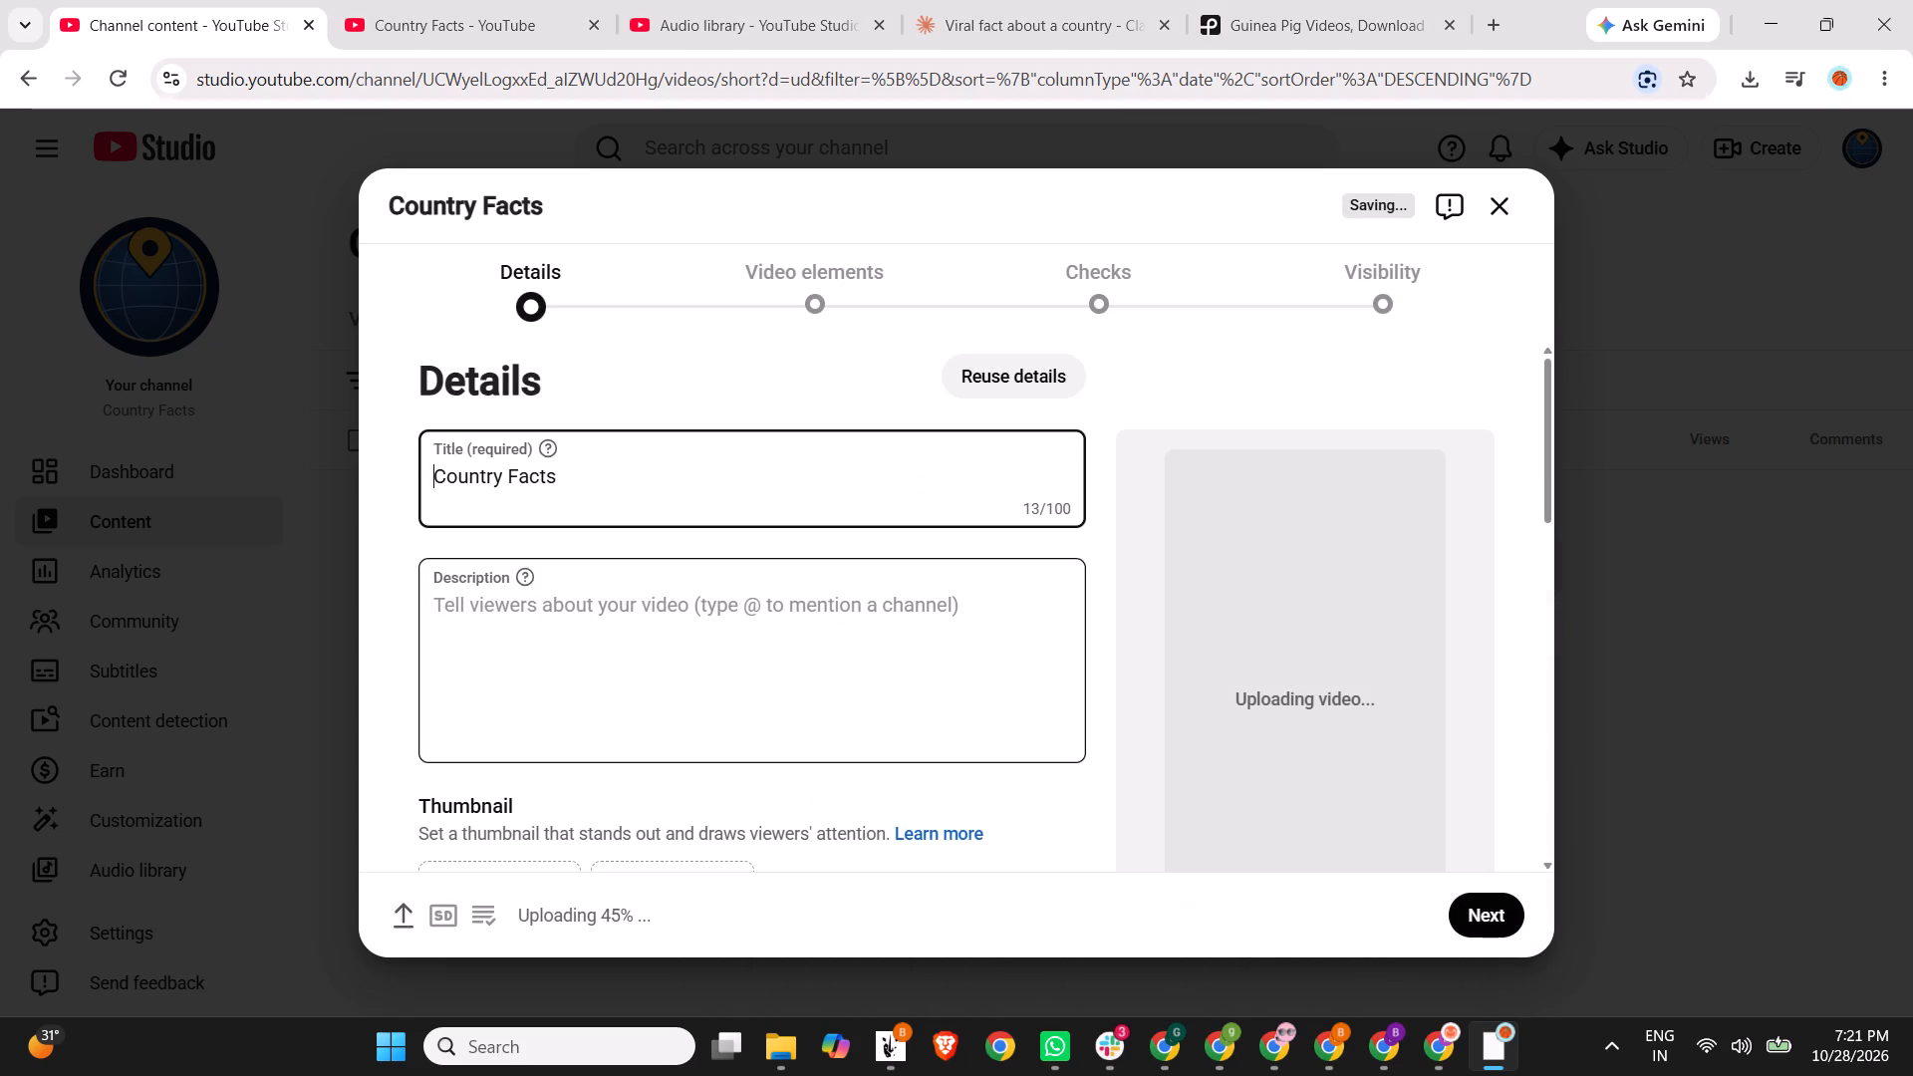
drag(683, 488, 371, 515)
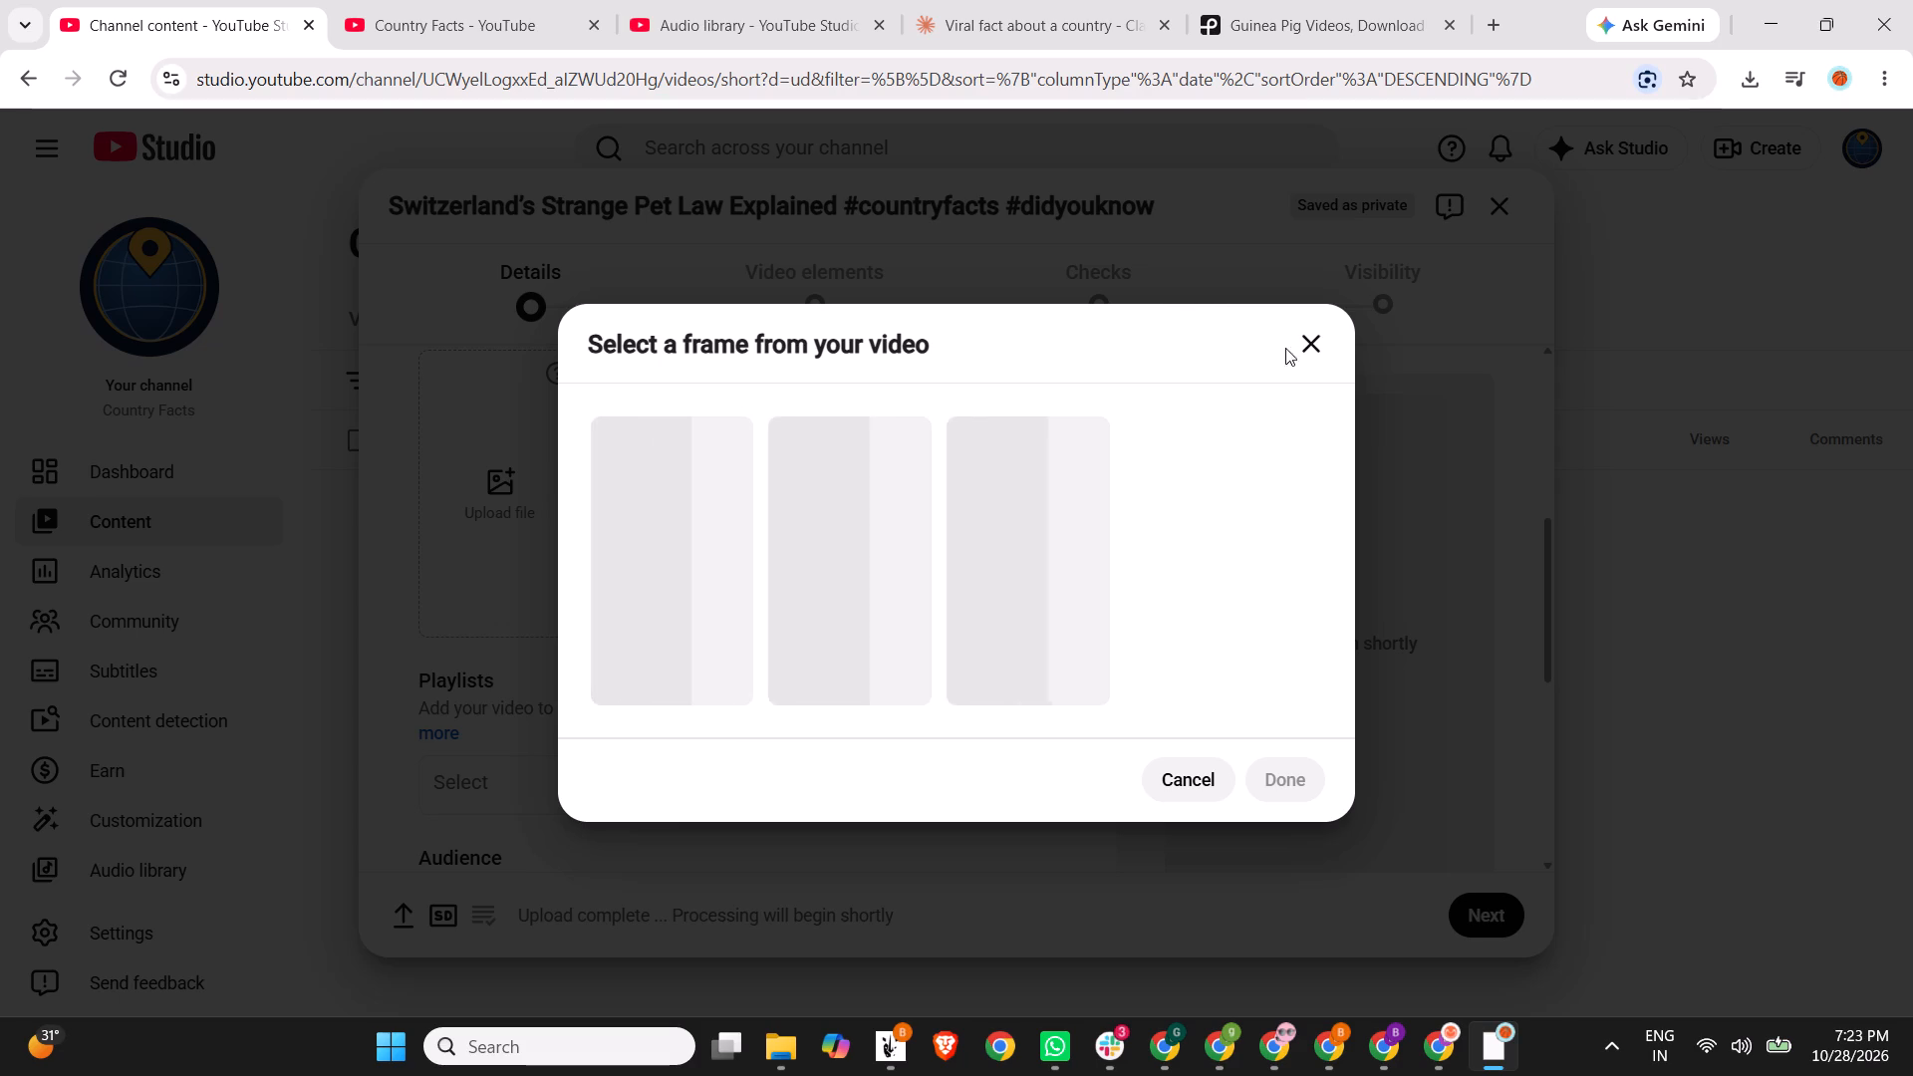
click(1308, 347)
Create a new playlist titled "Switzerland" for the video from its playlist setting.
scroll(966, 552, down, 1)
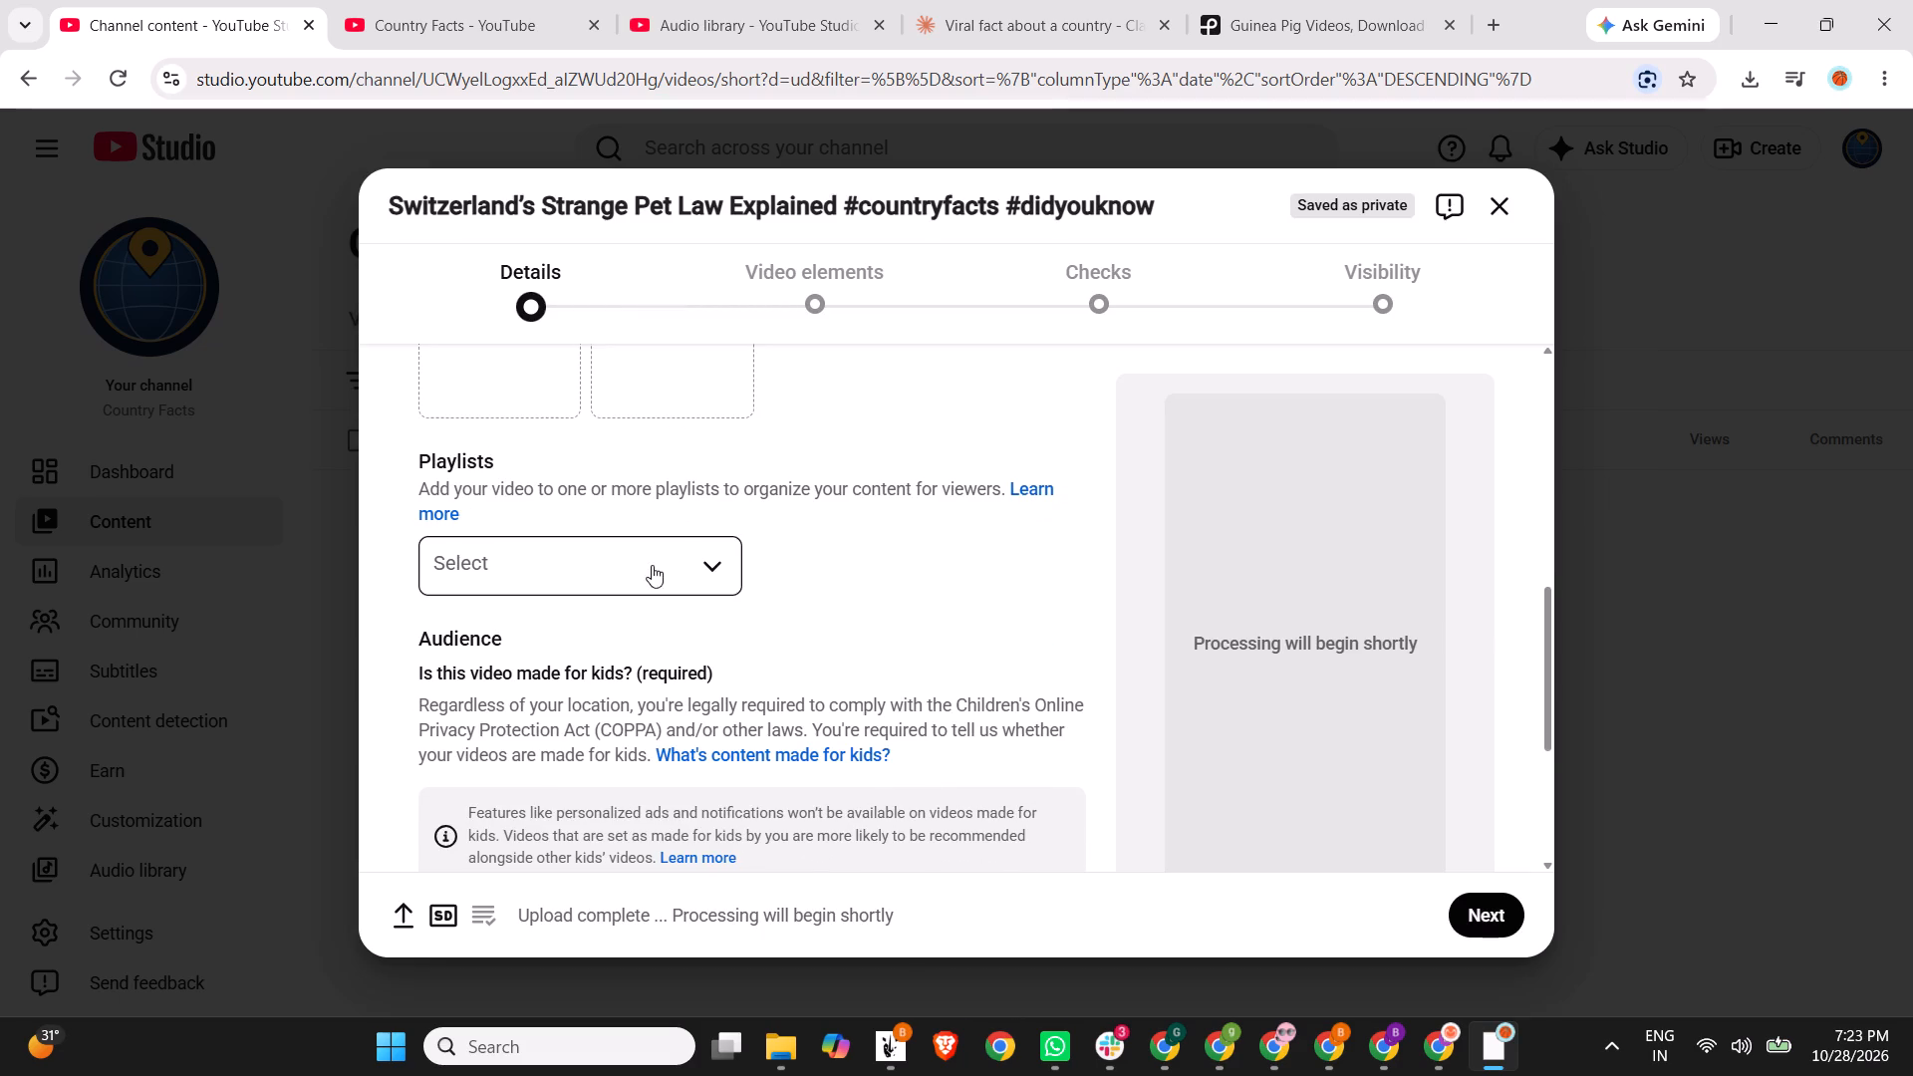
click(652, 565)
click(539, 926)
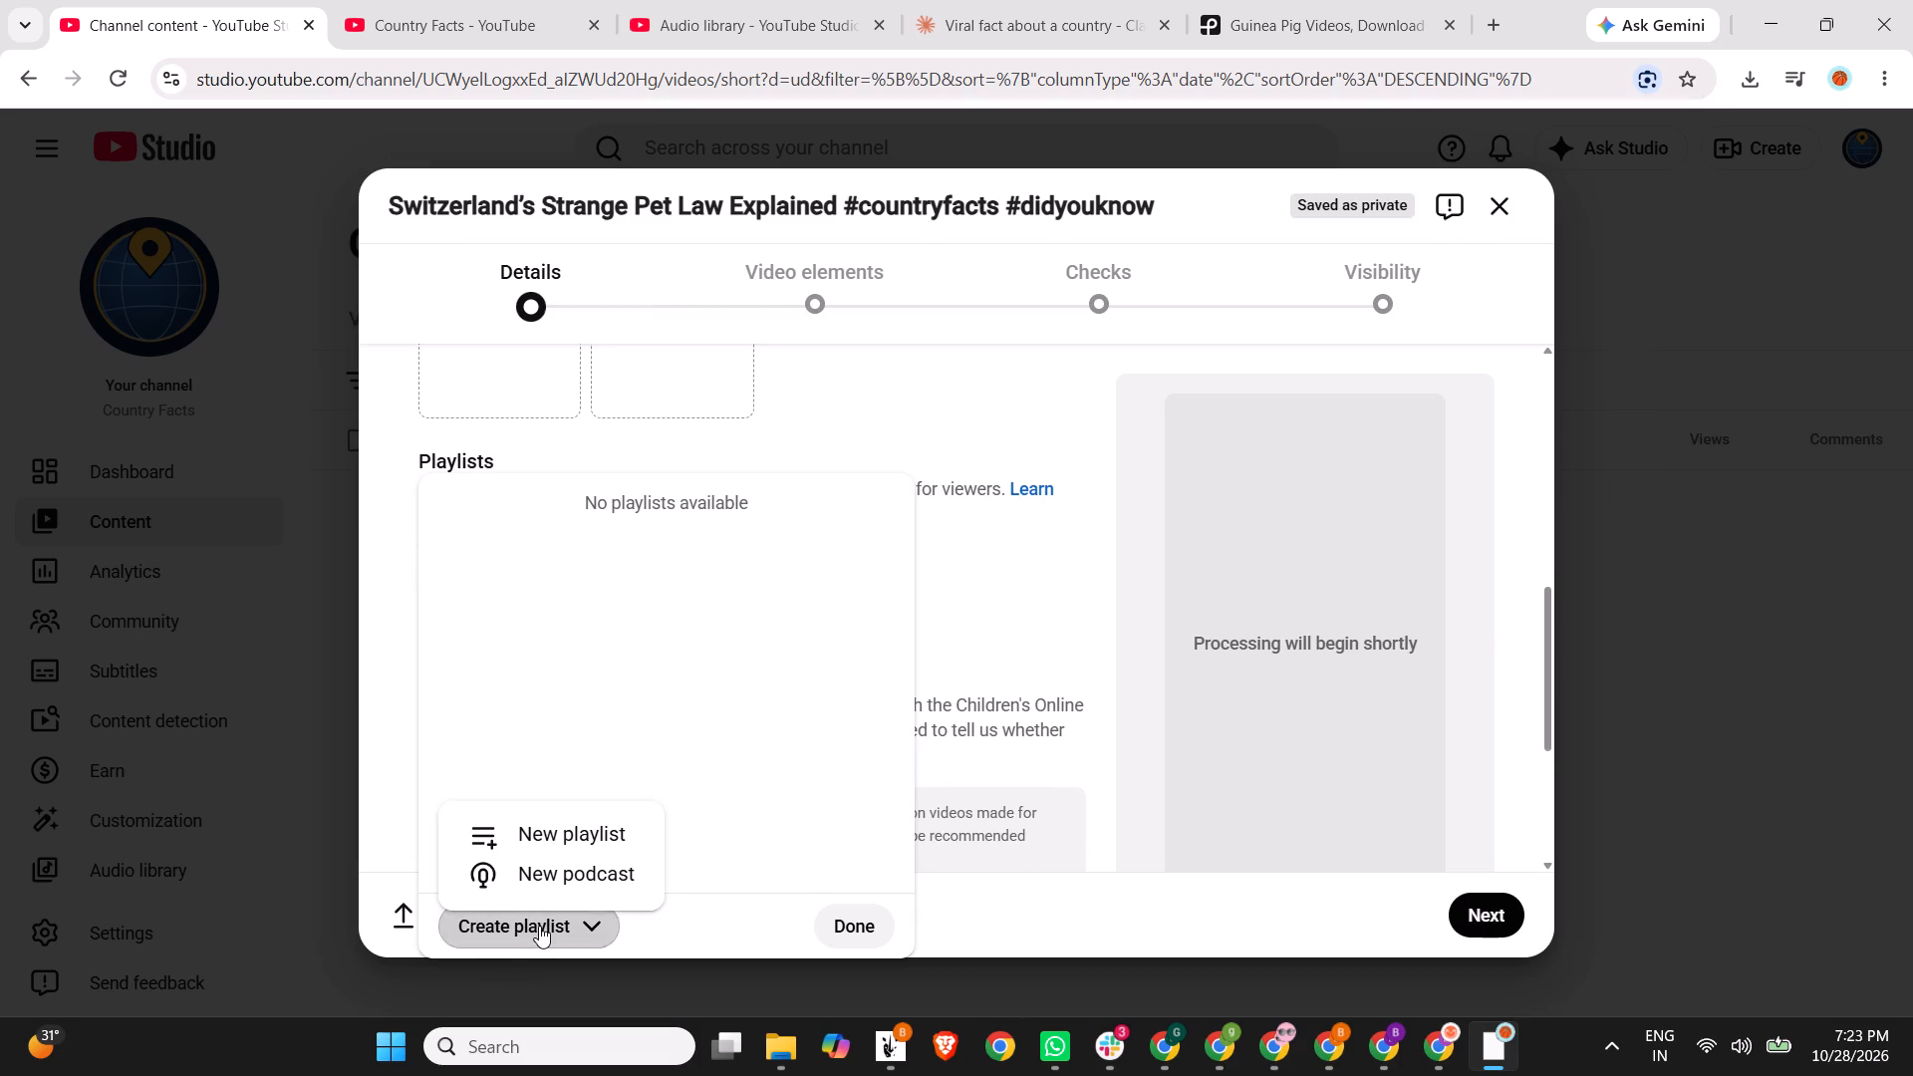
click(544, 849)
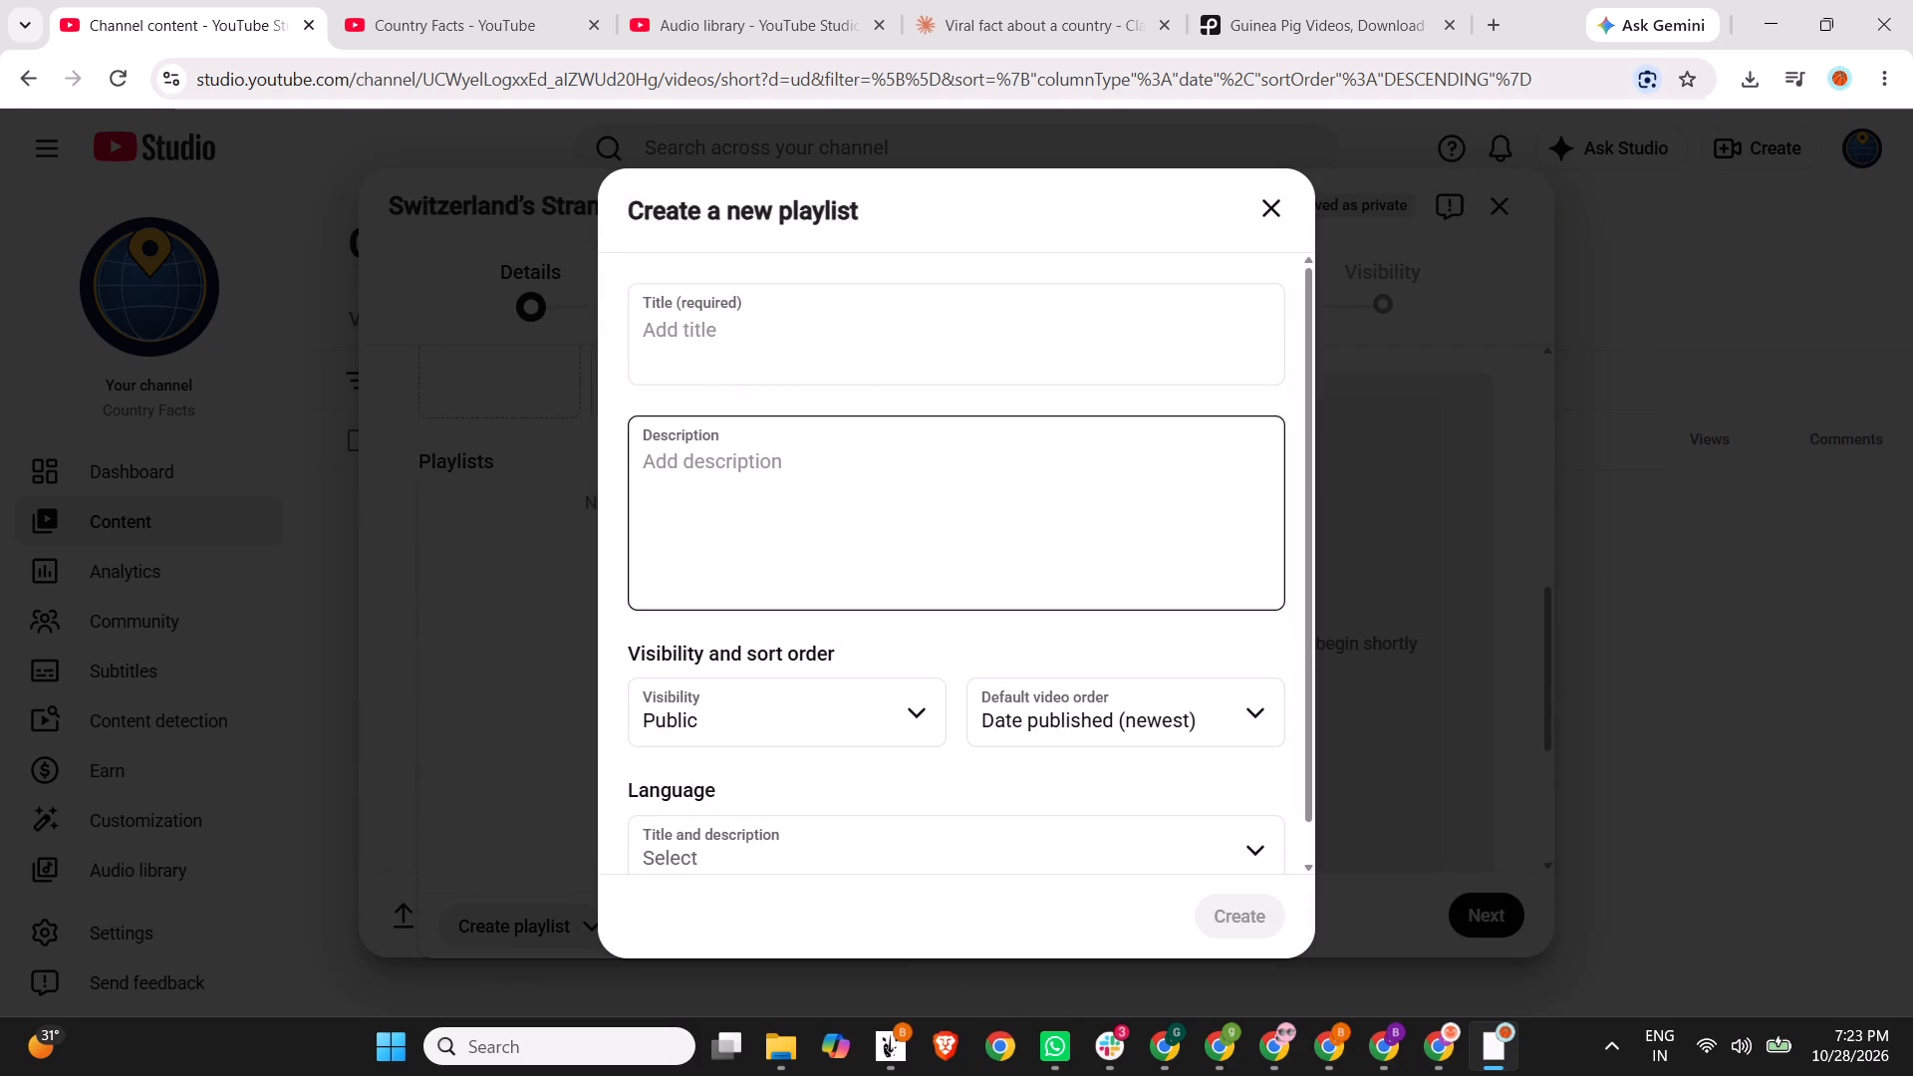
click(835, 343)
text(Switzerland)
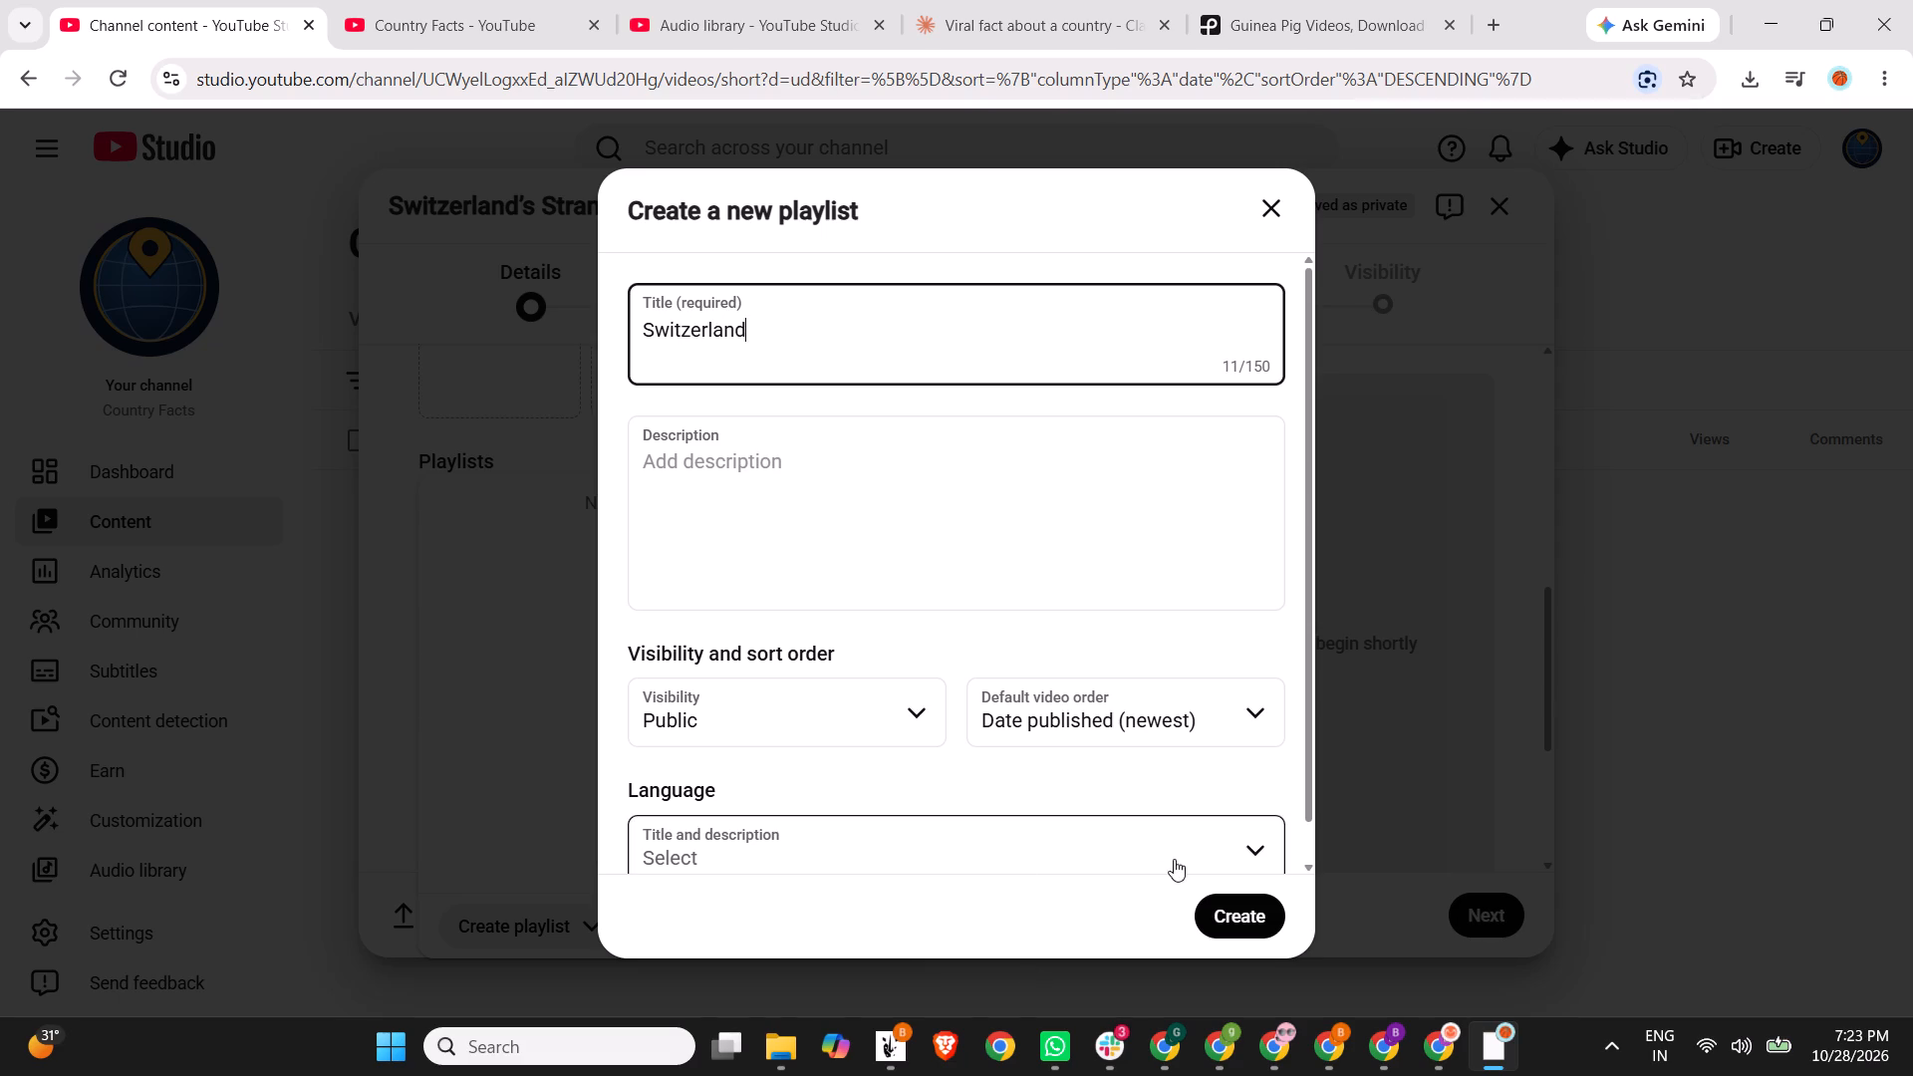
click(1217, 911)
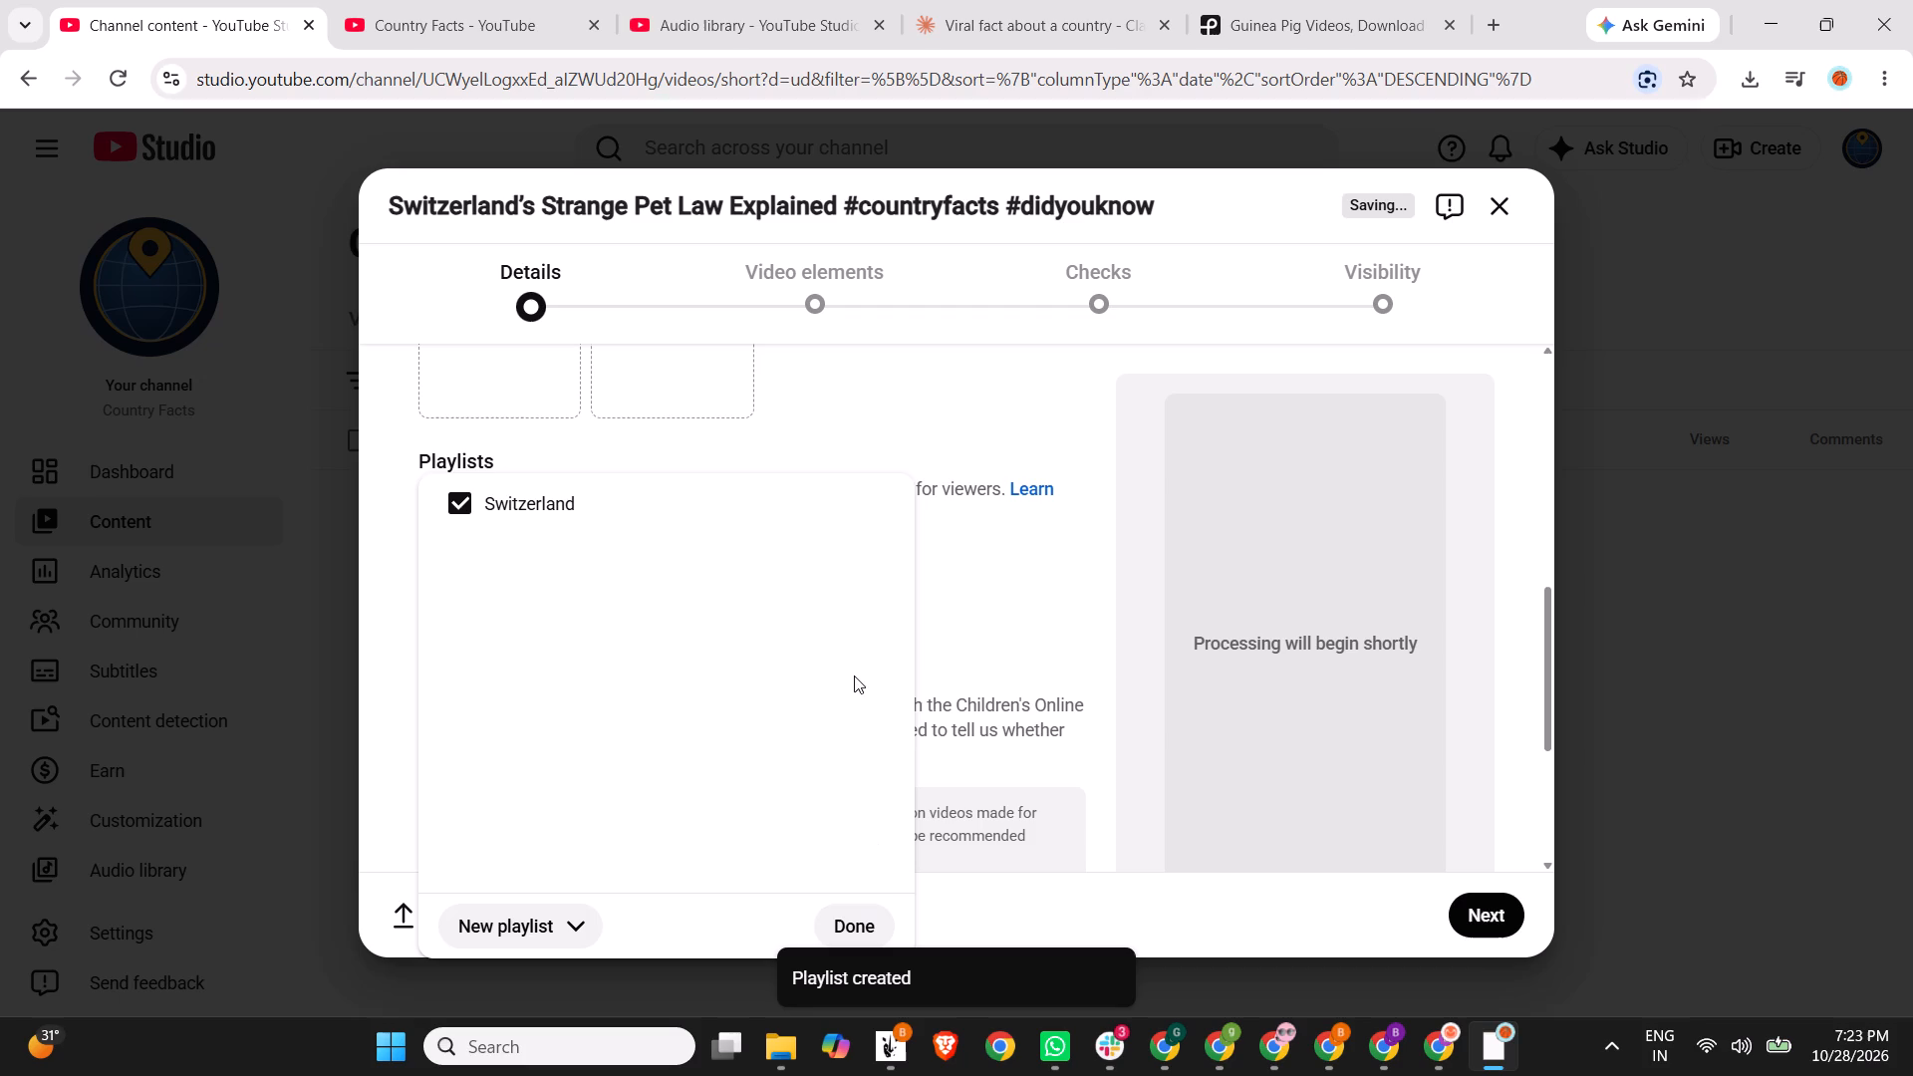
Confirm Switzerland as the video's playlist.
click(856, 925)
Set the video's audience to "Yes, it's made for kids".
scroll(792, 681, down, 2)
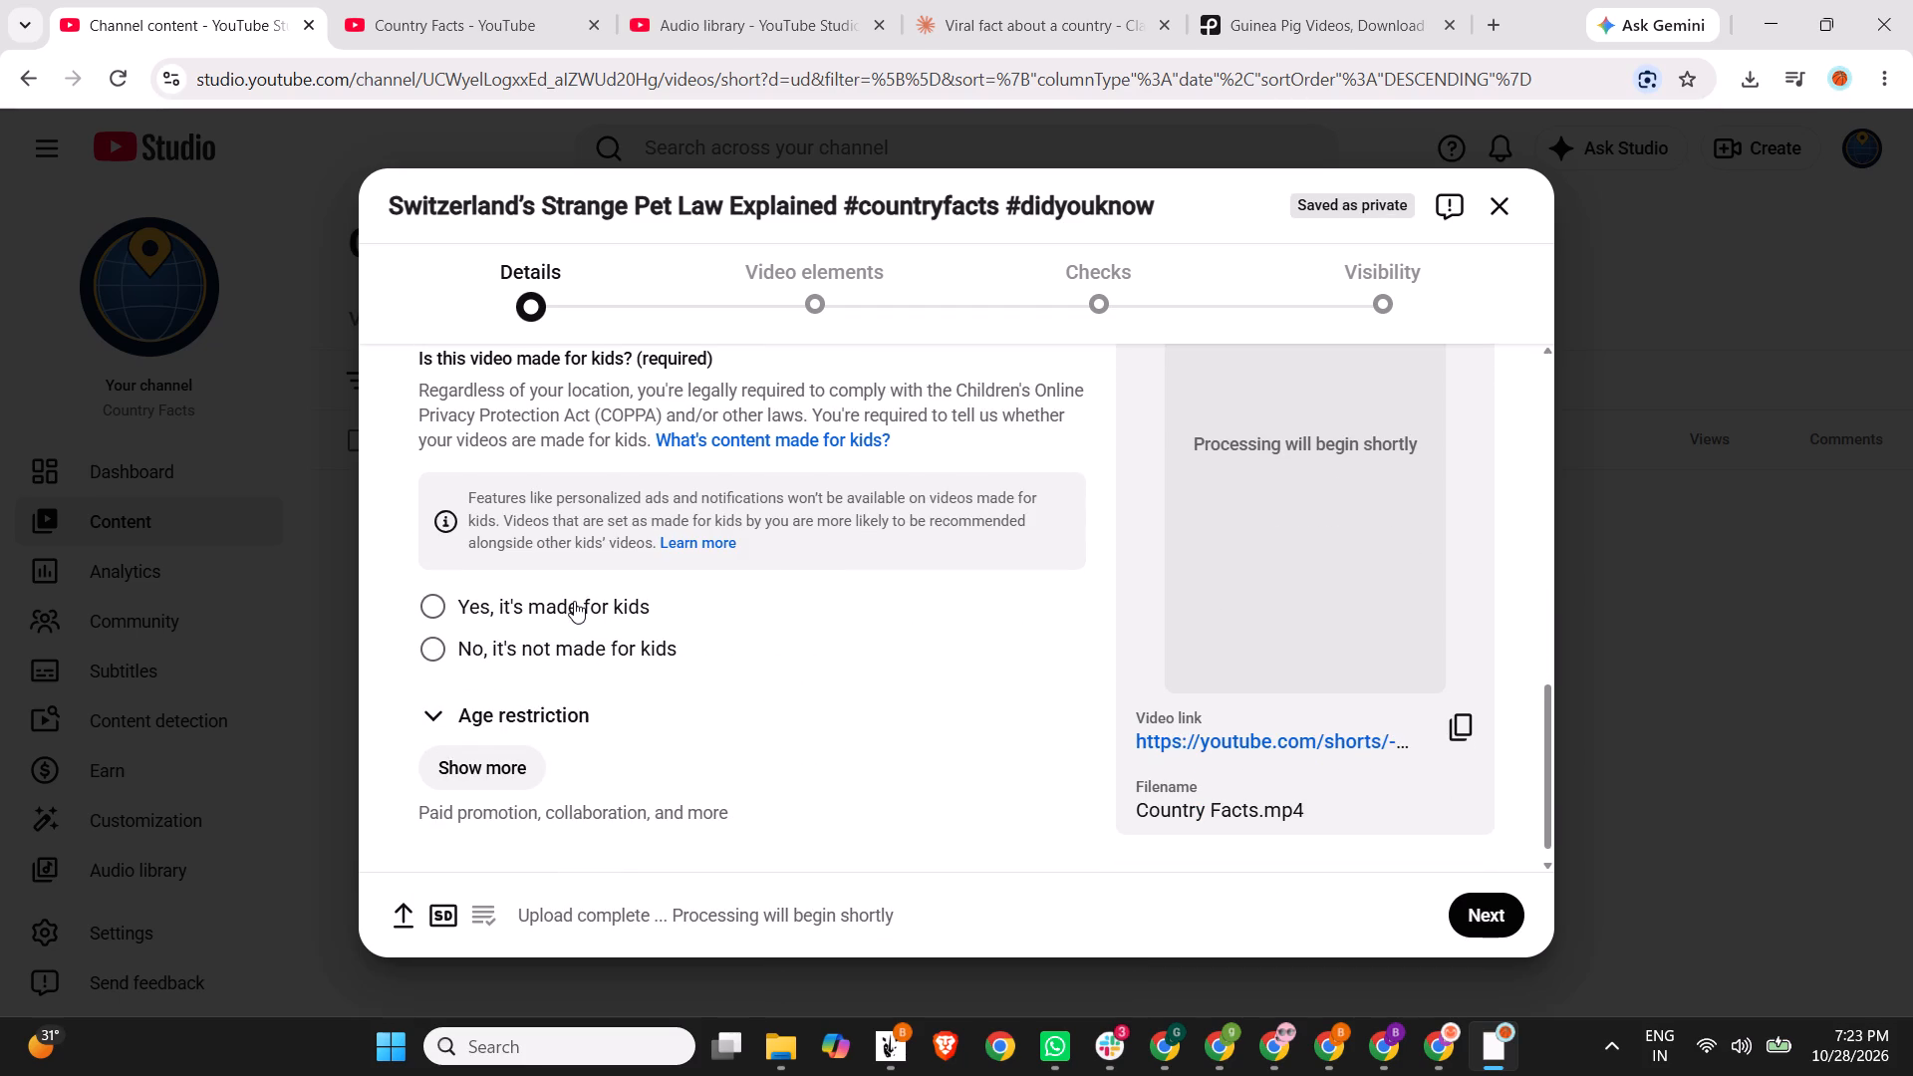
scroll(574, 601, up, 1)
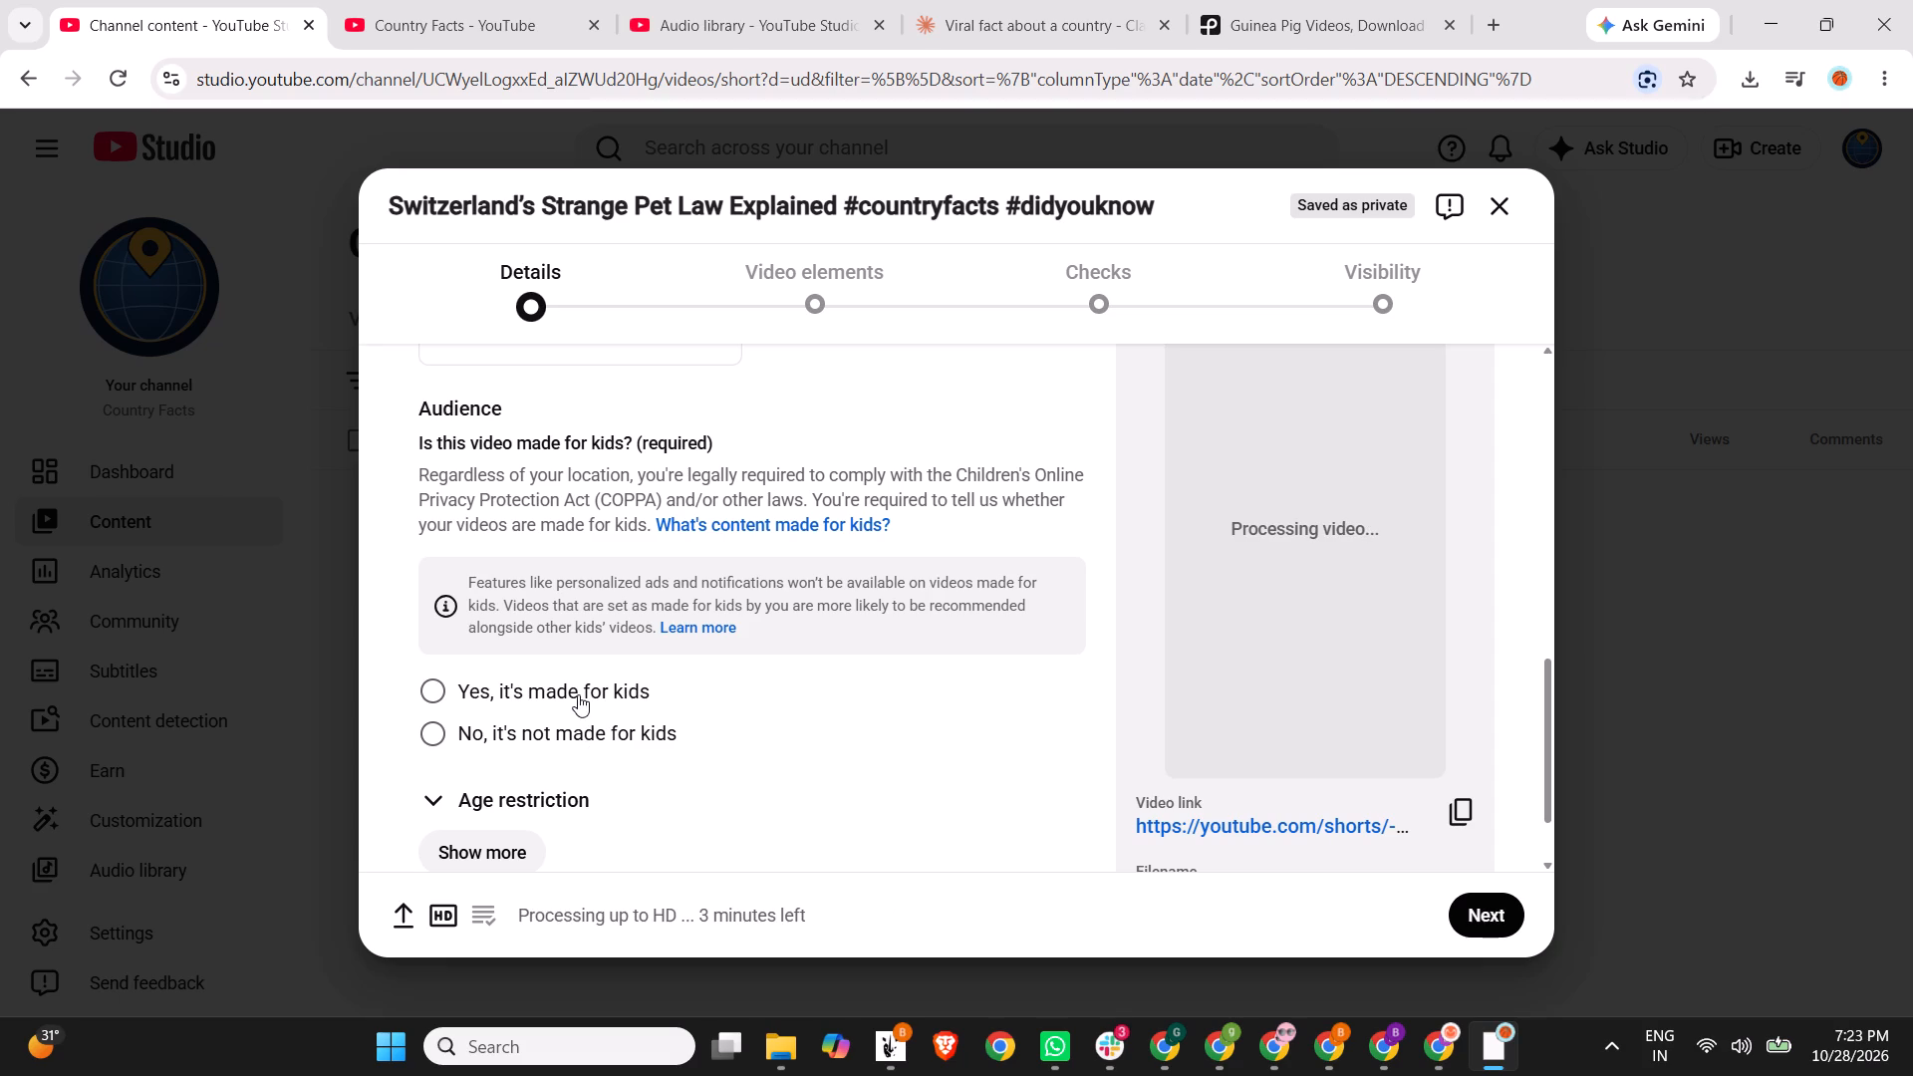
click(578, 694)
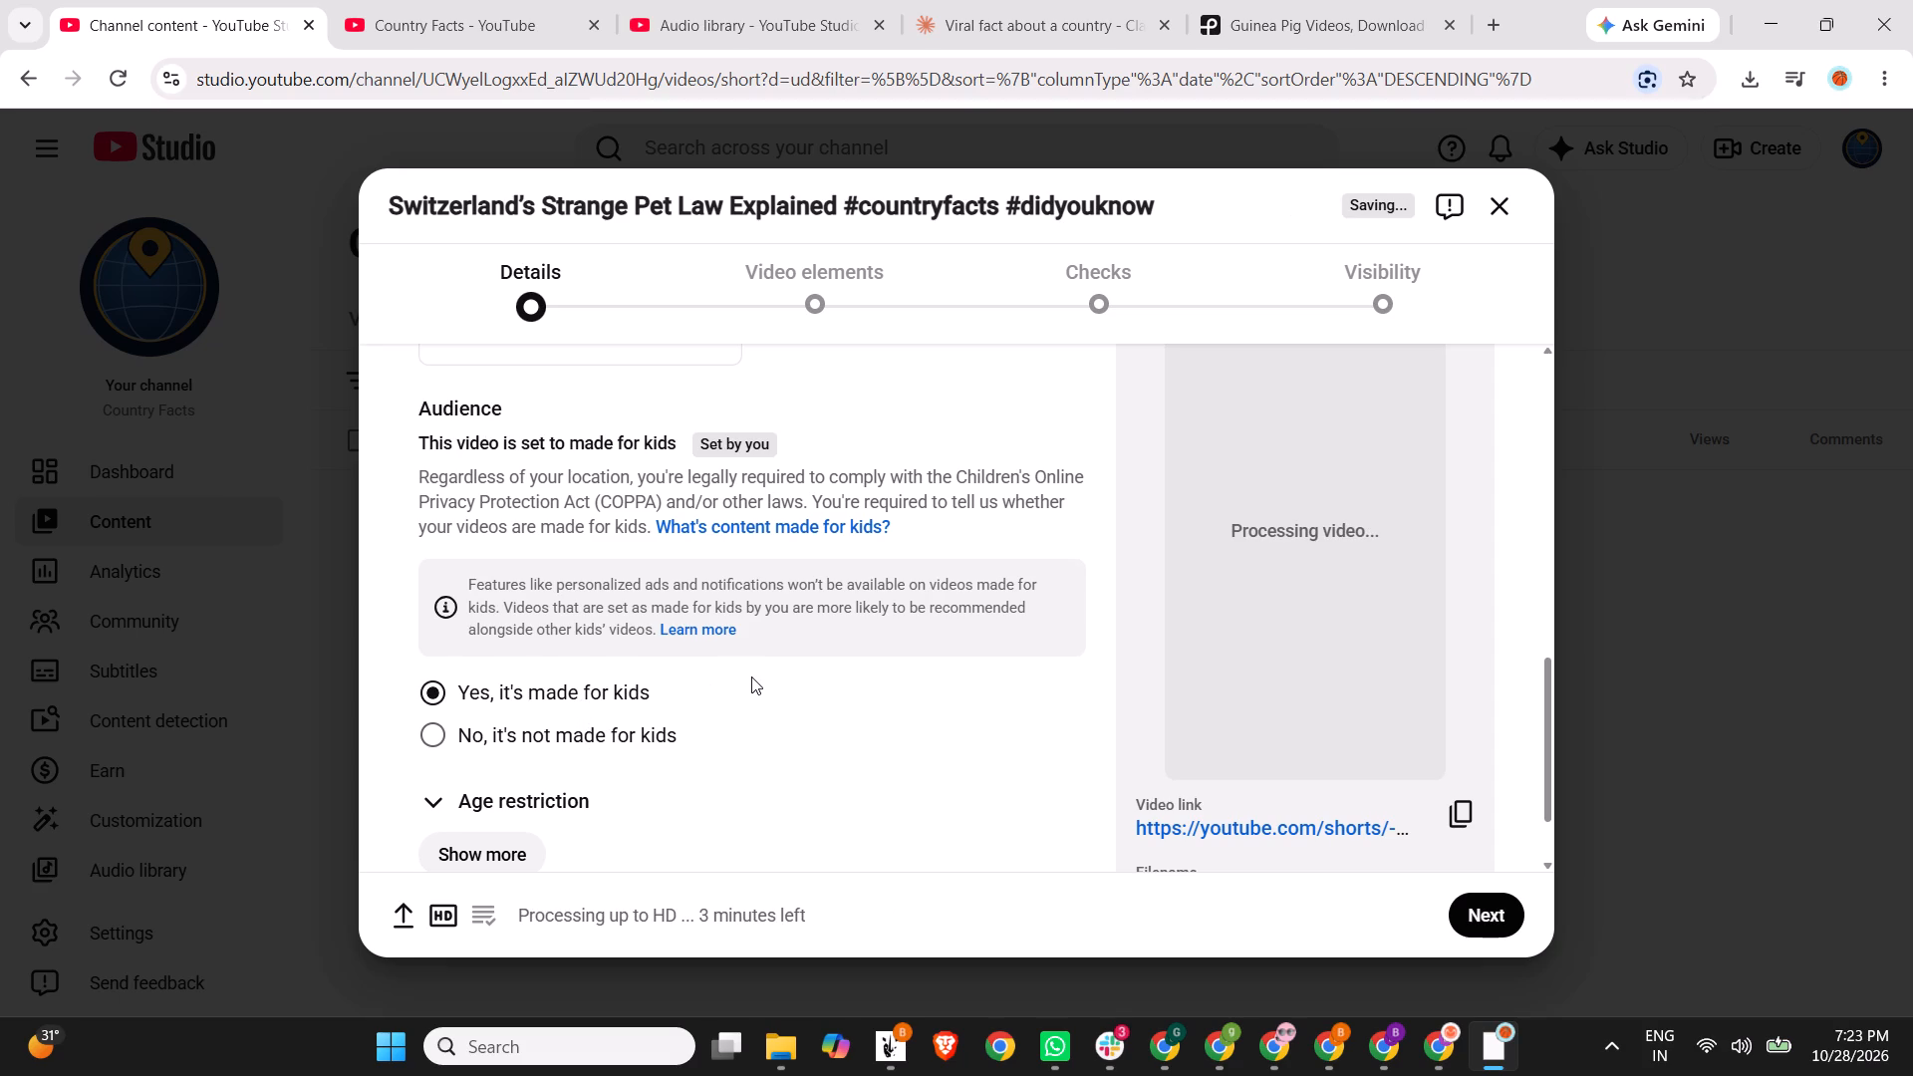
Expand the additional video settings and declare no paid promotion and no AI use.
scroll(751, 676, down, 2)
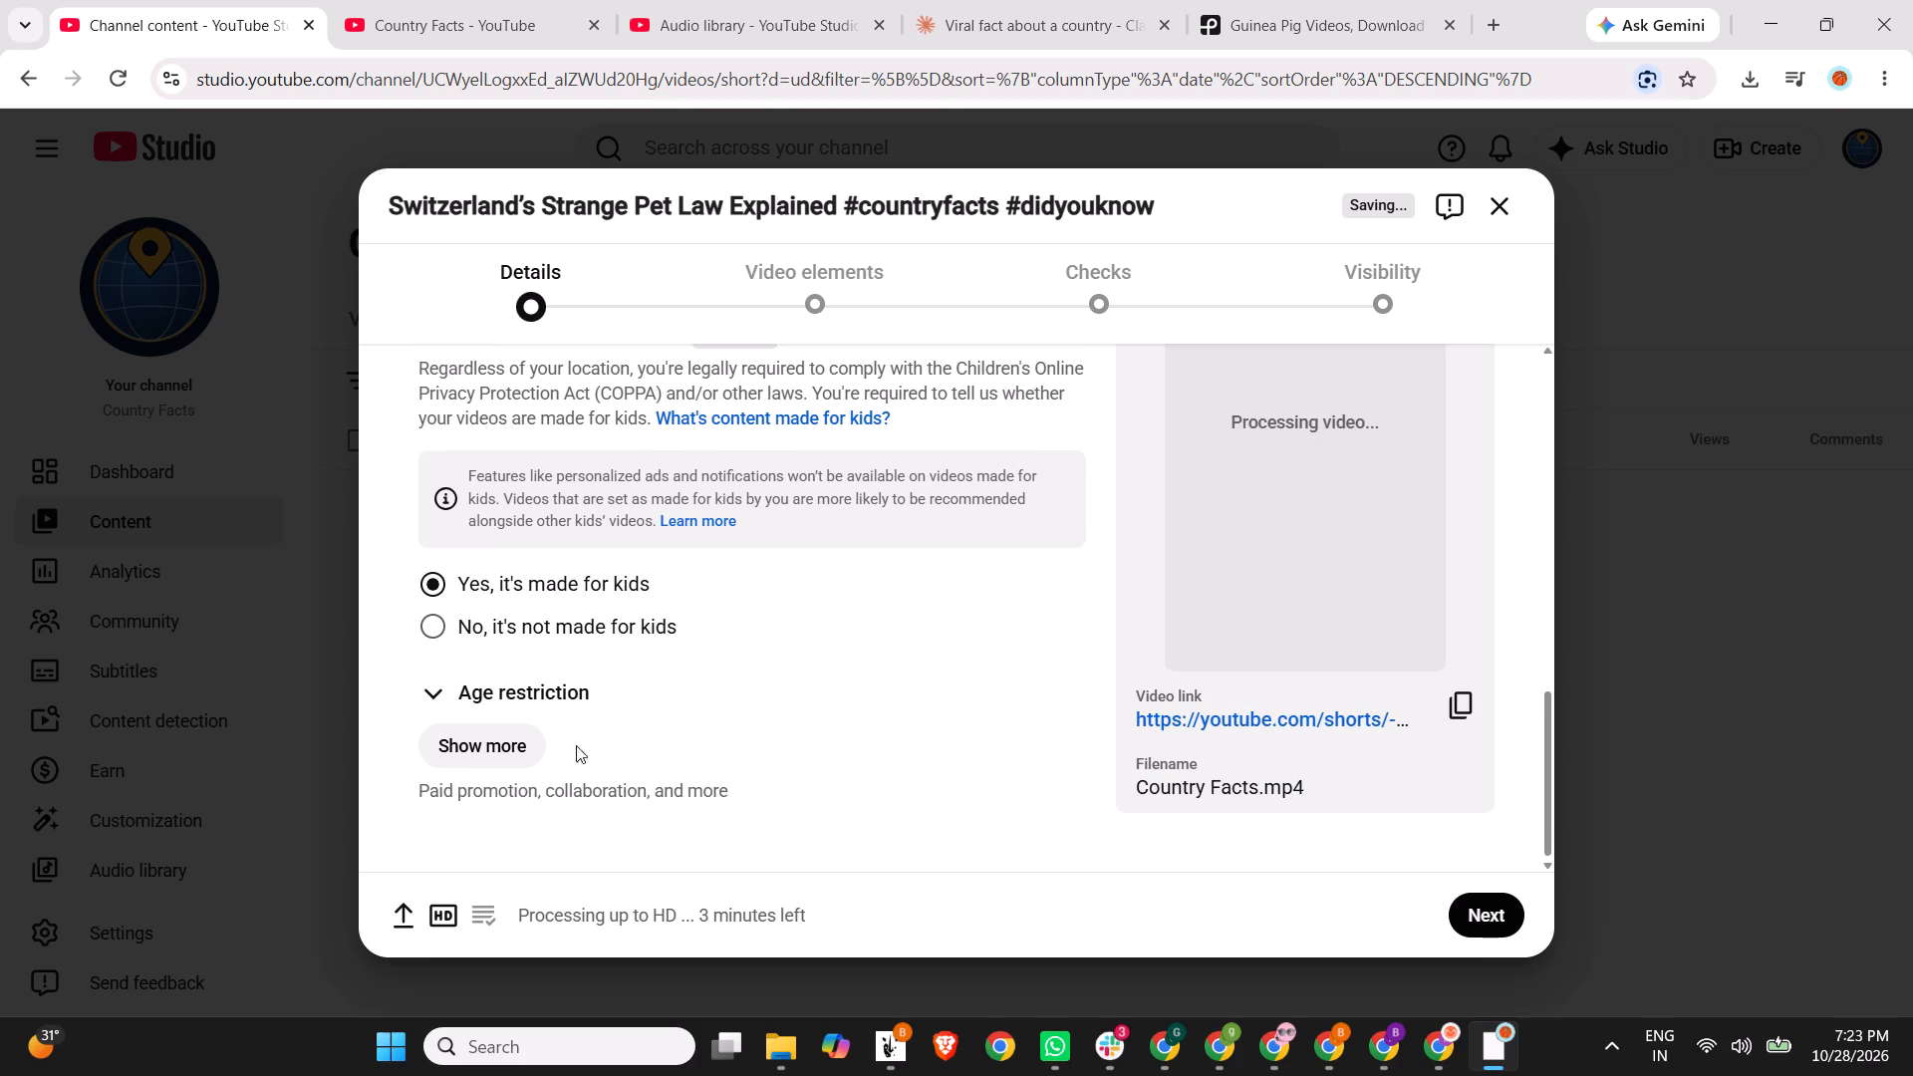
click(476, 749)
scroll(821, 721, down, 2)
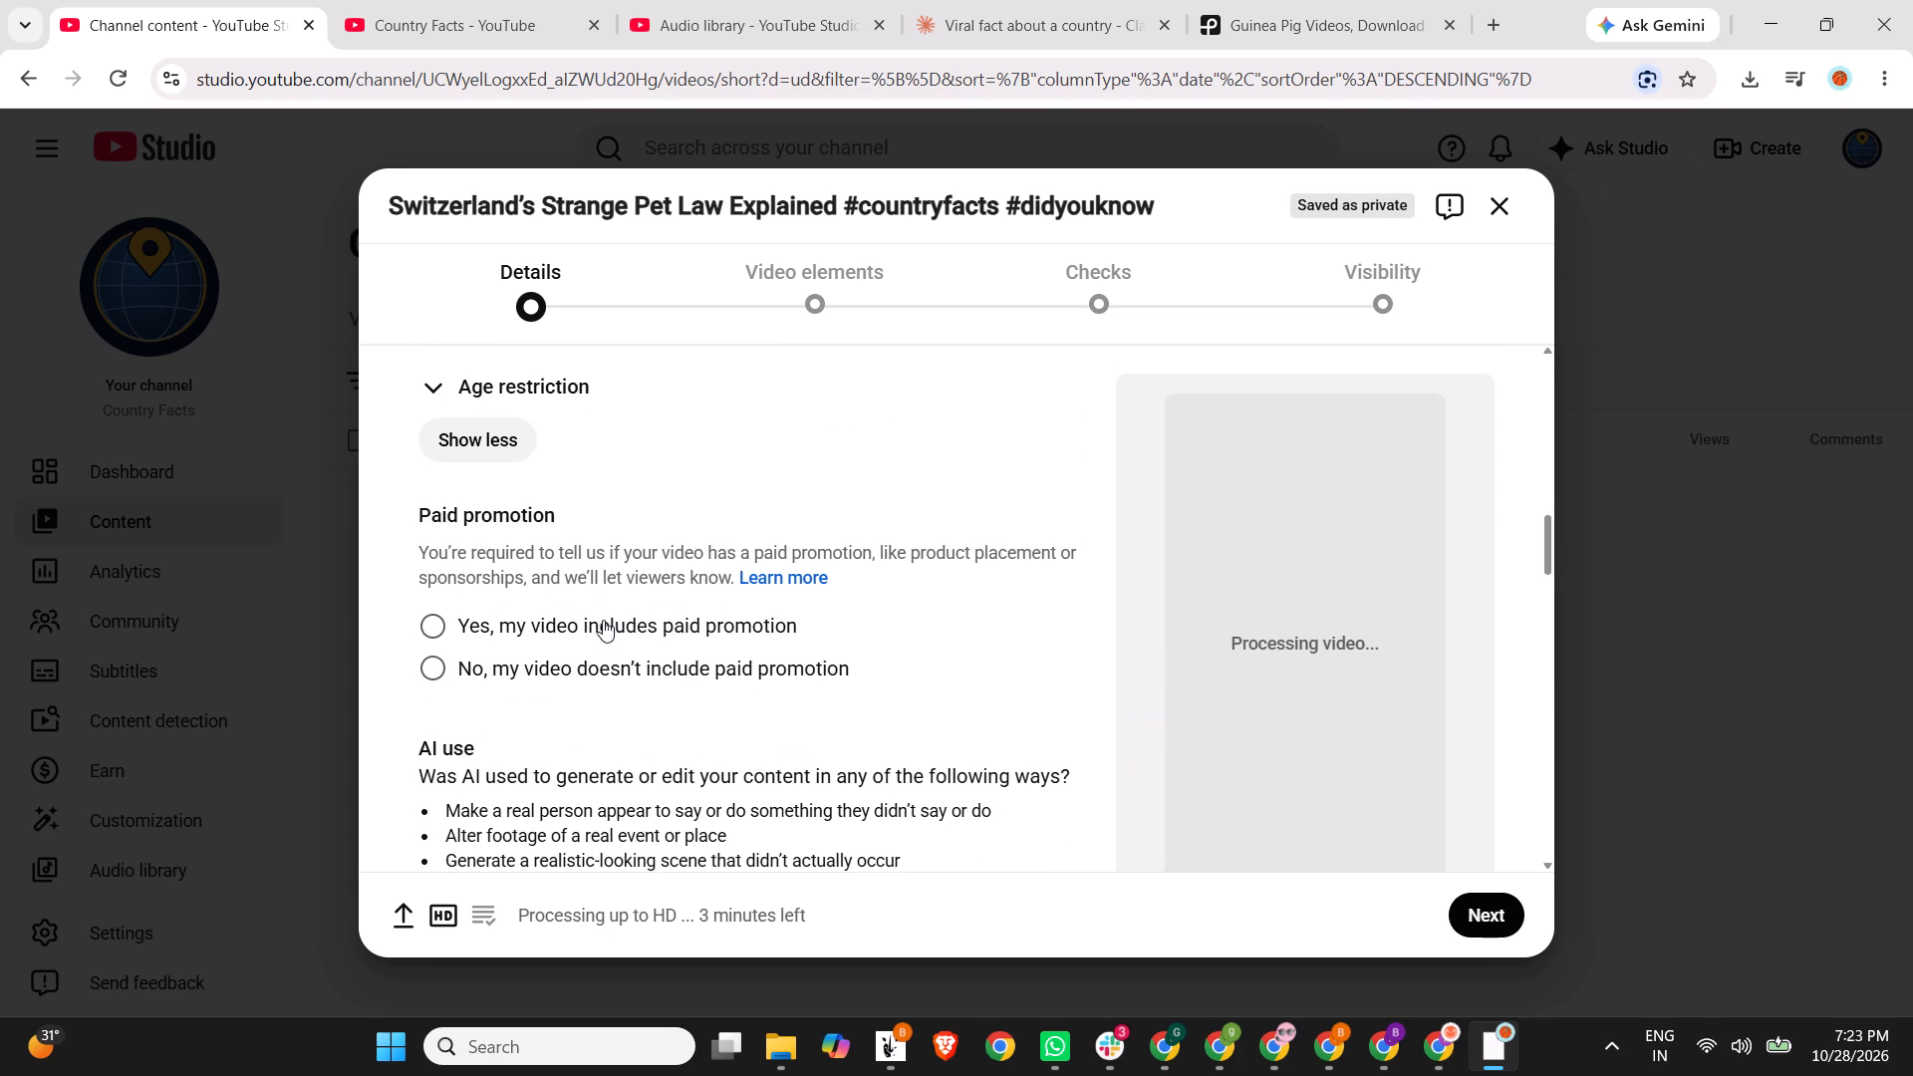
click(604, 656)
scroll(604, 656, down, 2)
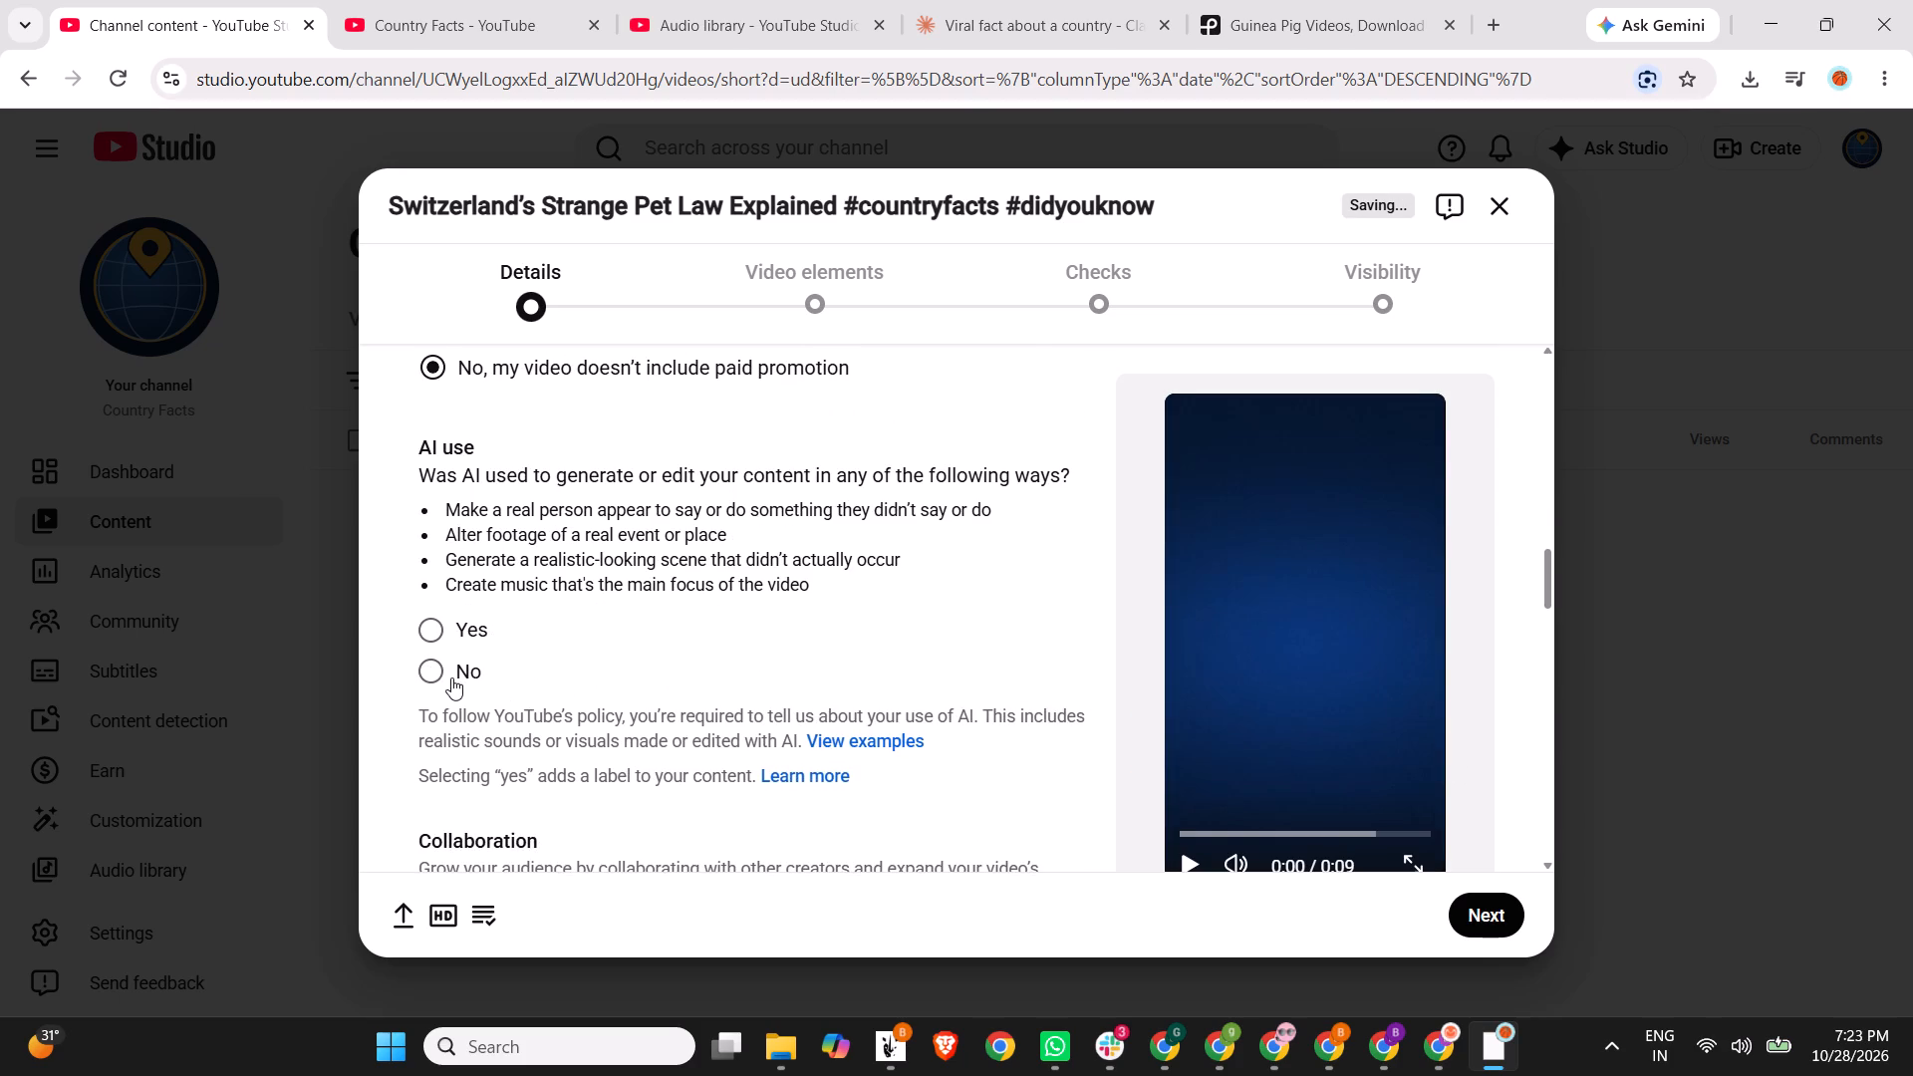
click(451, 672)
Set Shorts remixing to allow only audio remixing.
scroll(744, 686, down, 3)
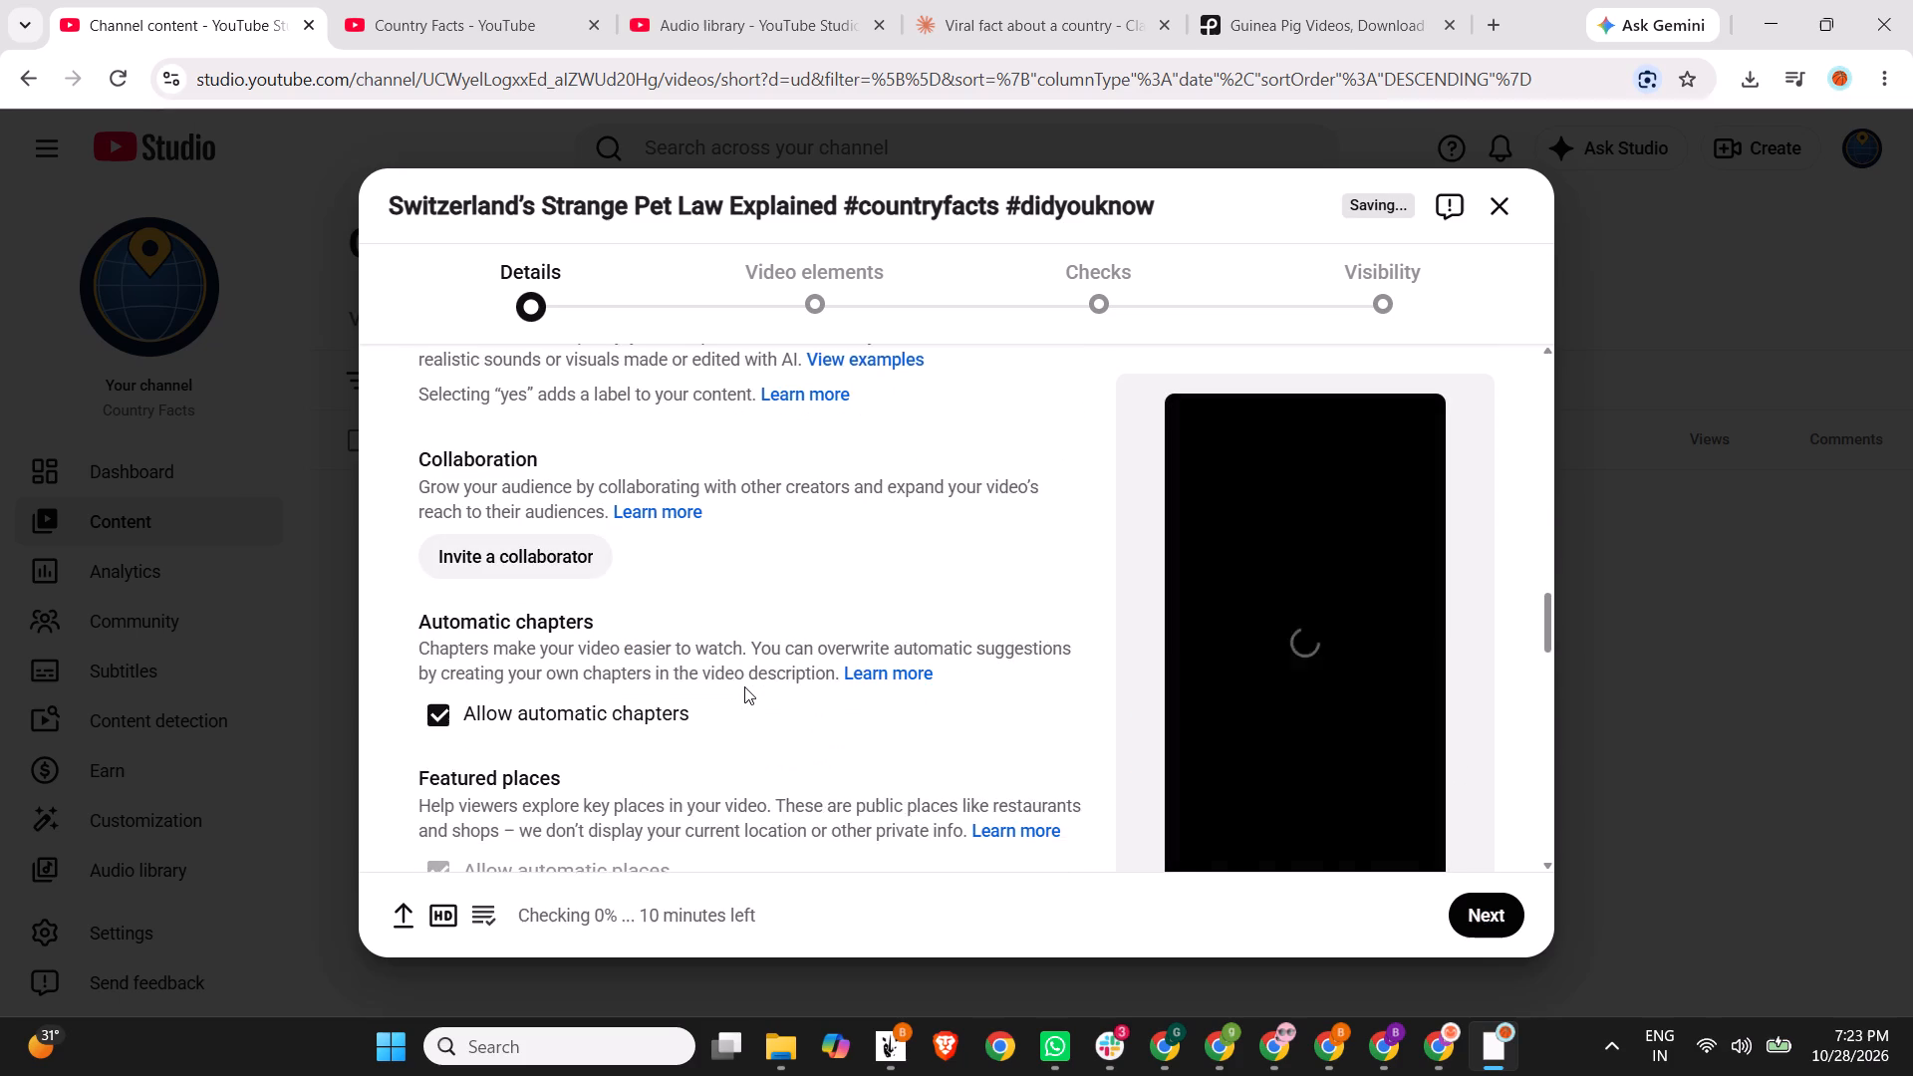
scroll(744, 686, down, 5)
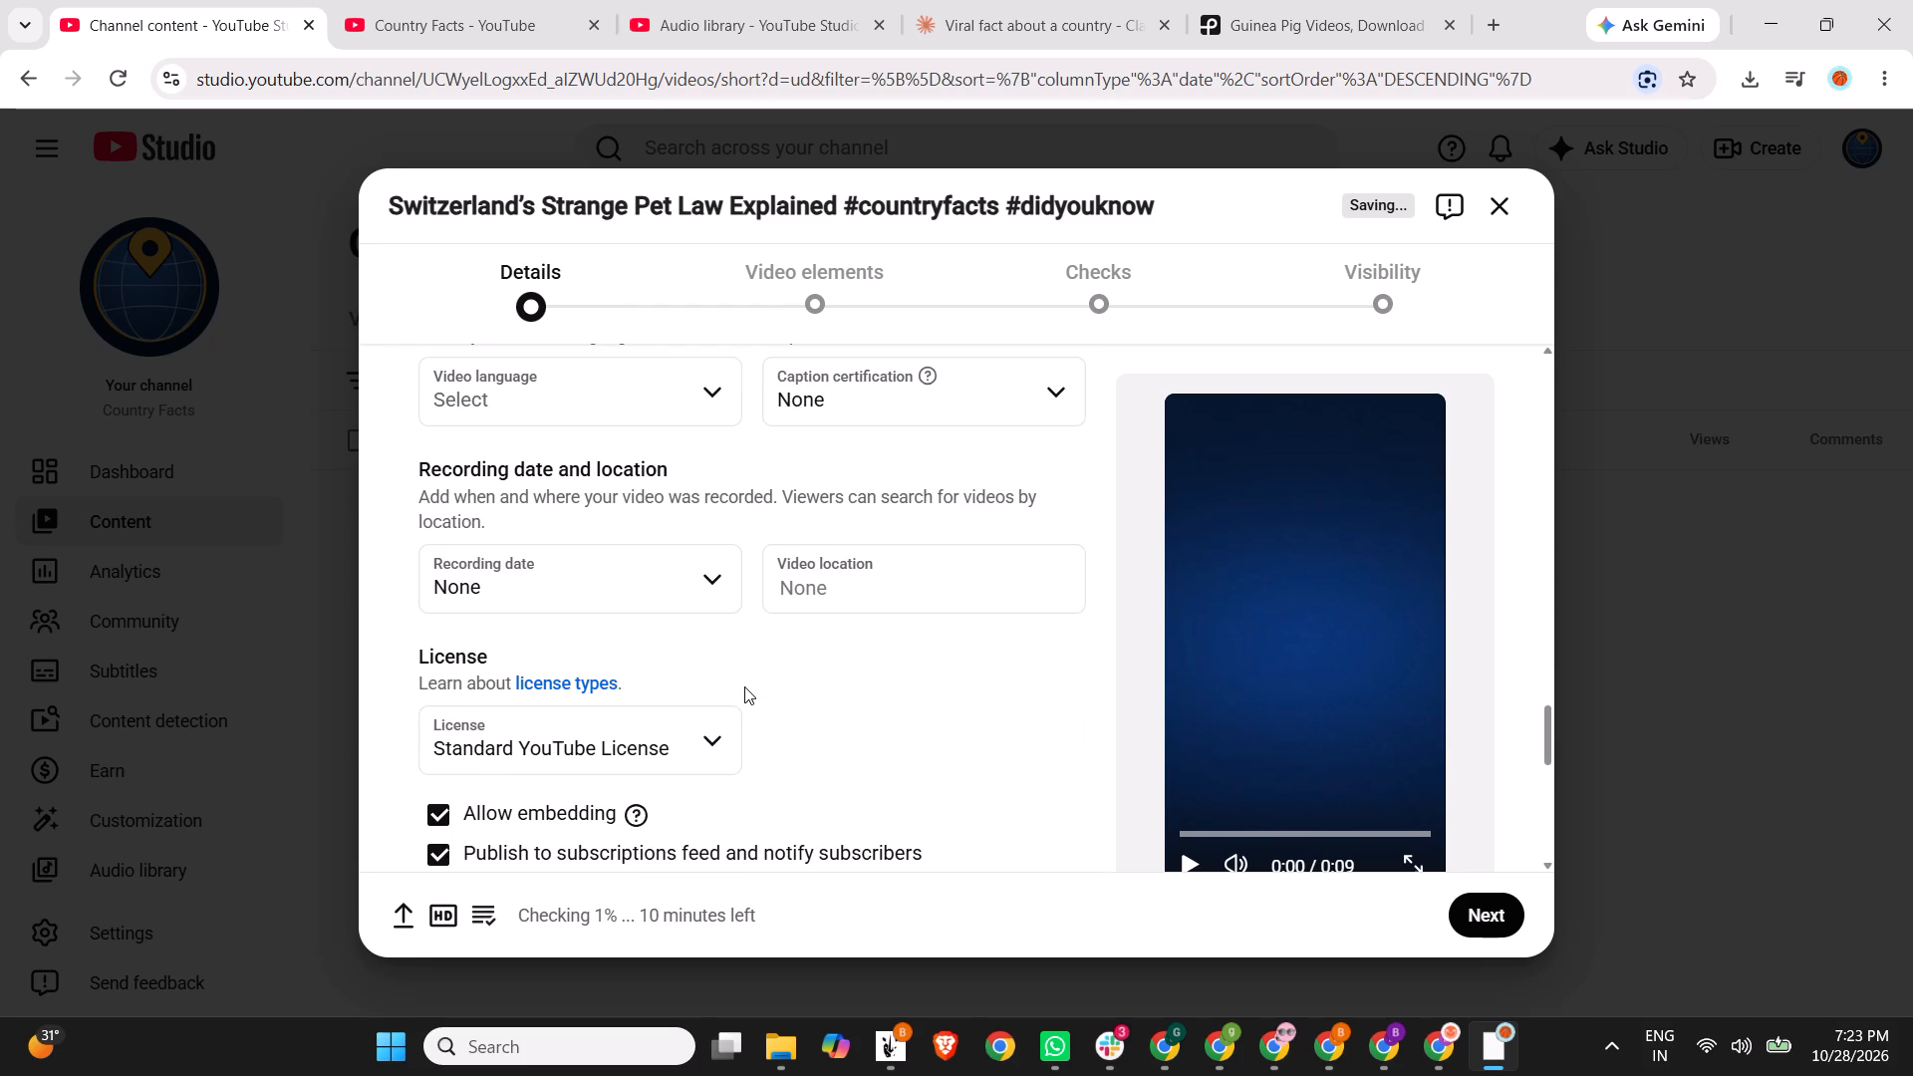
scroll(744, 686, down, 1)
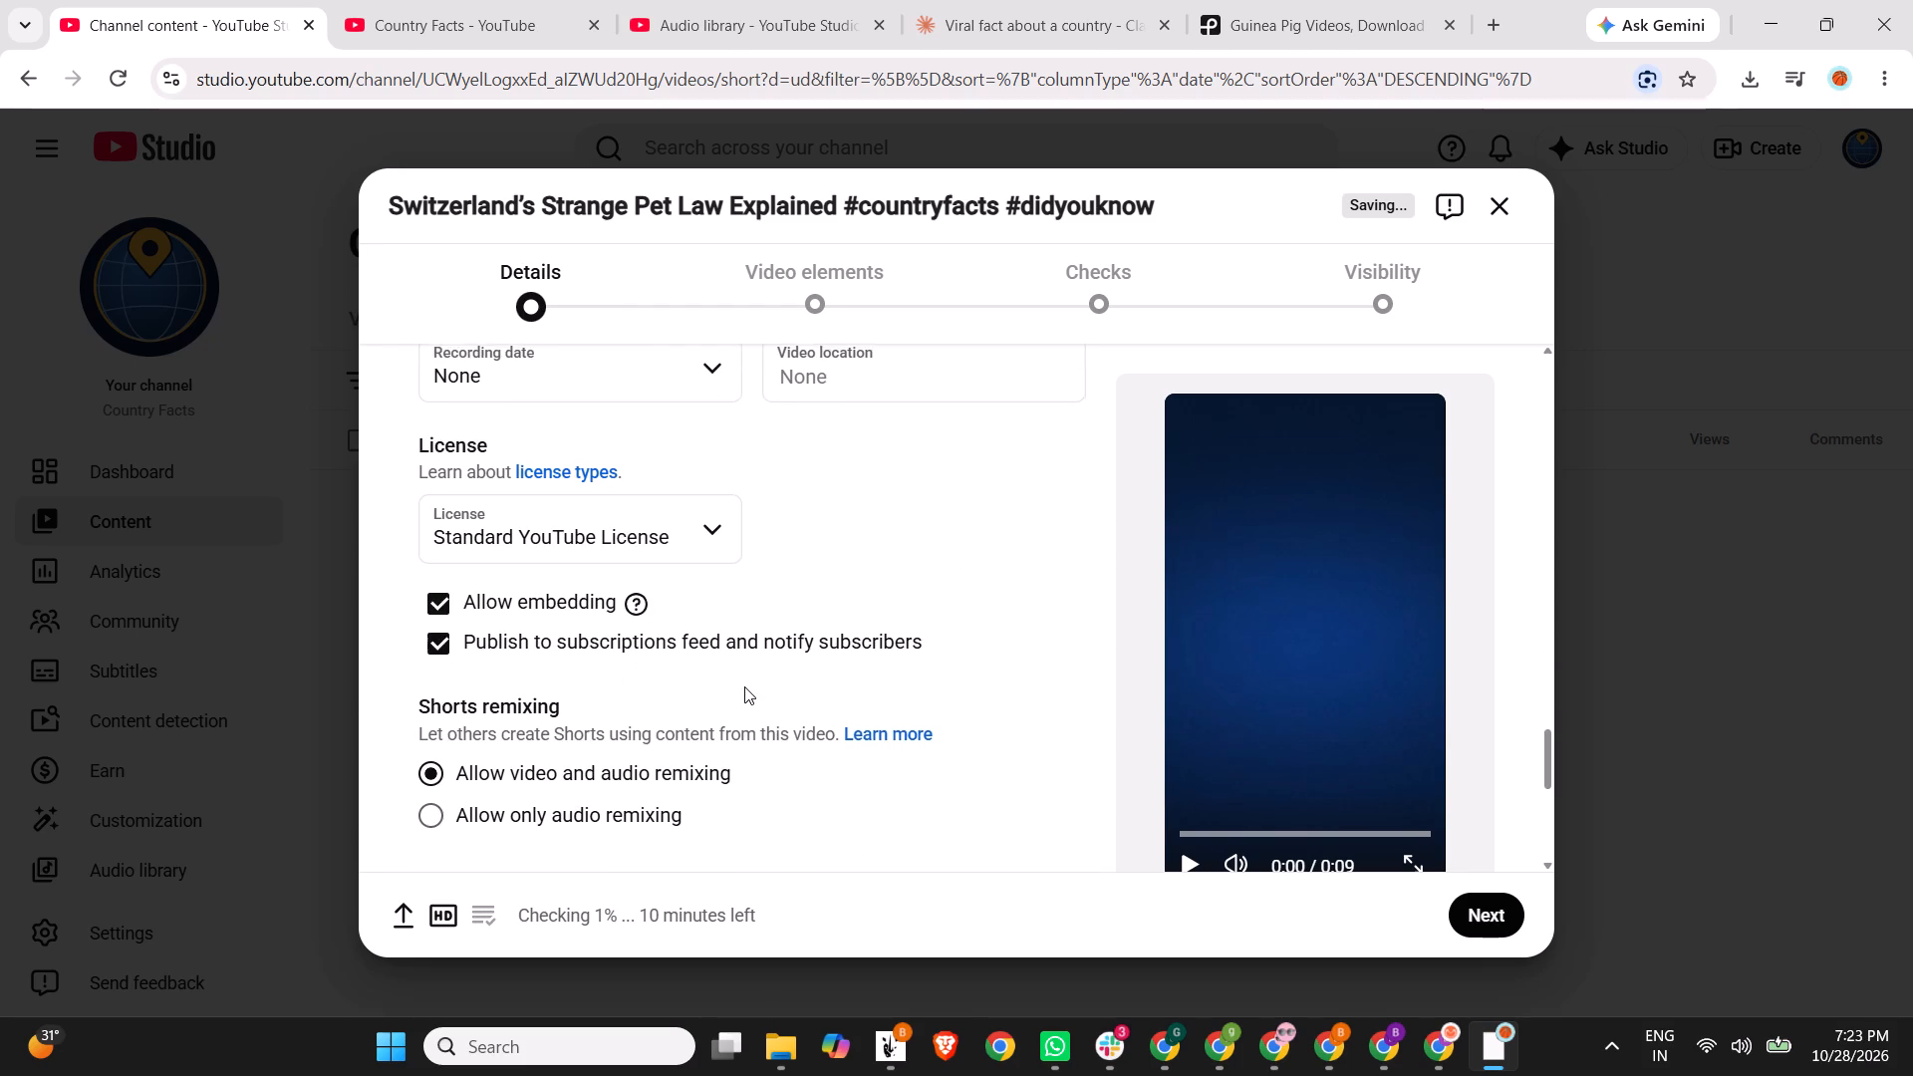
click(611, 807)
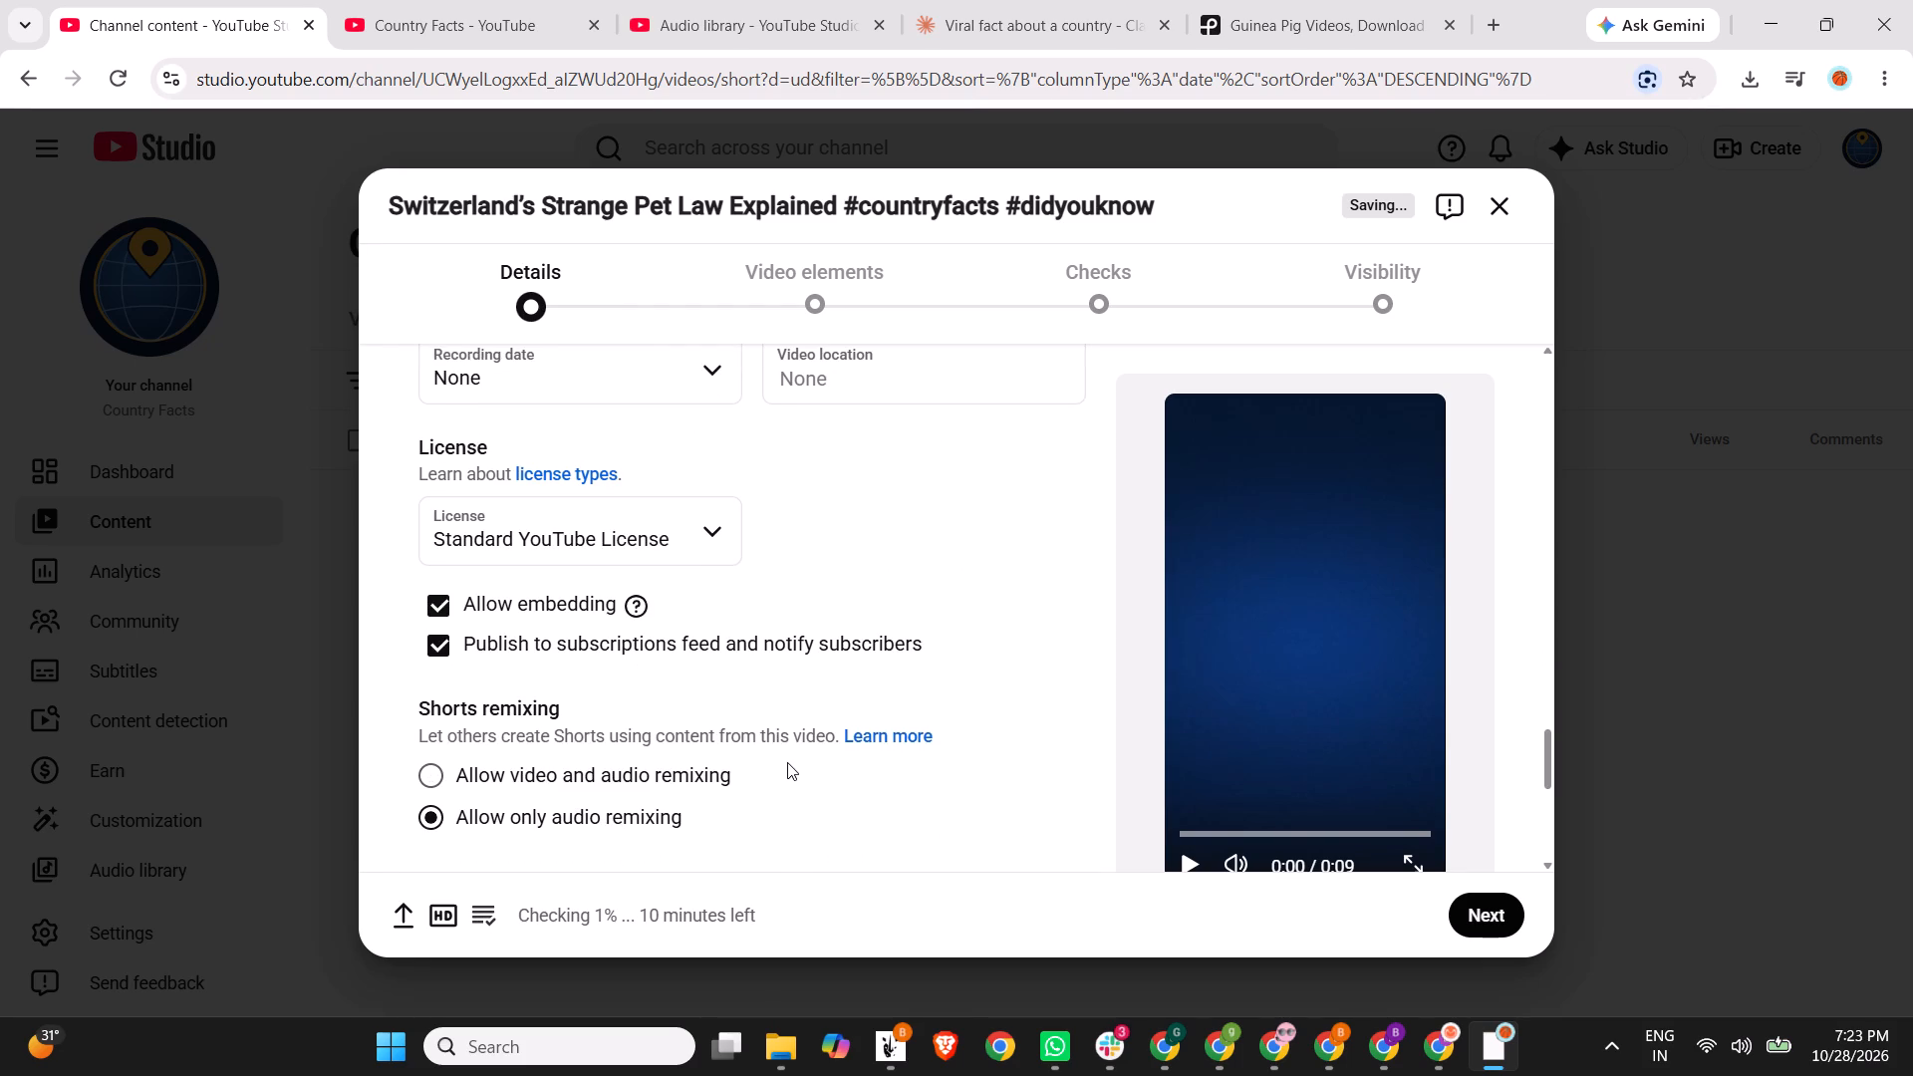
Bring up the video's category choices, and search Google for "what category did you know or facts videos come under which category in youtube".
scroll(785, 762, down, 3)
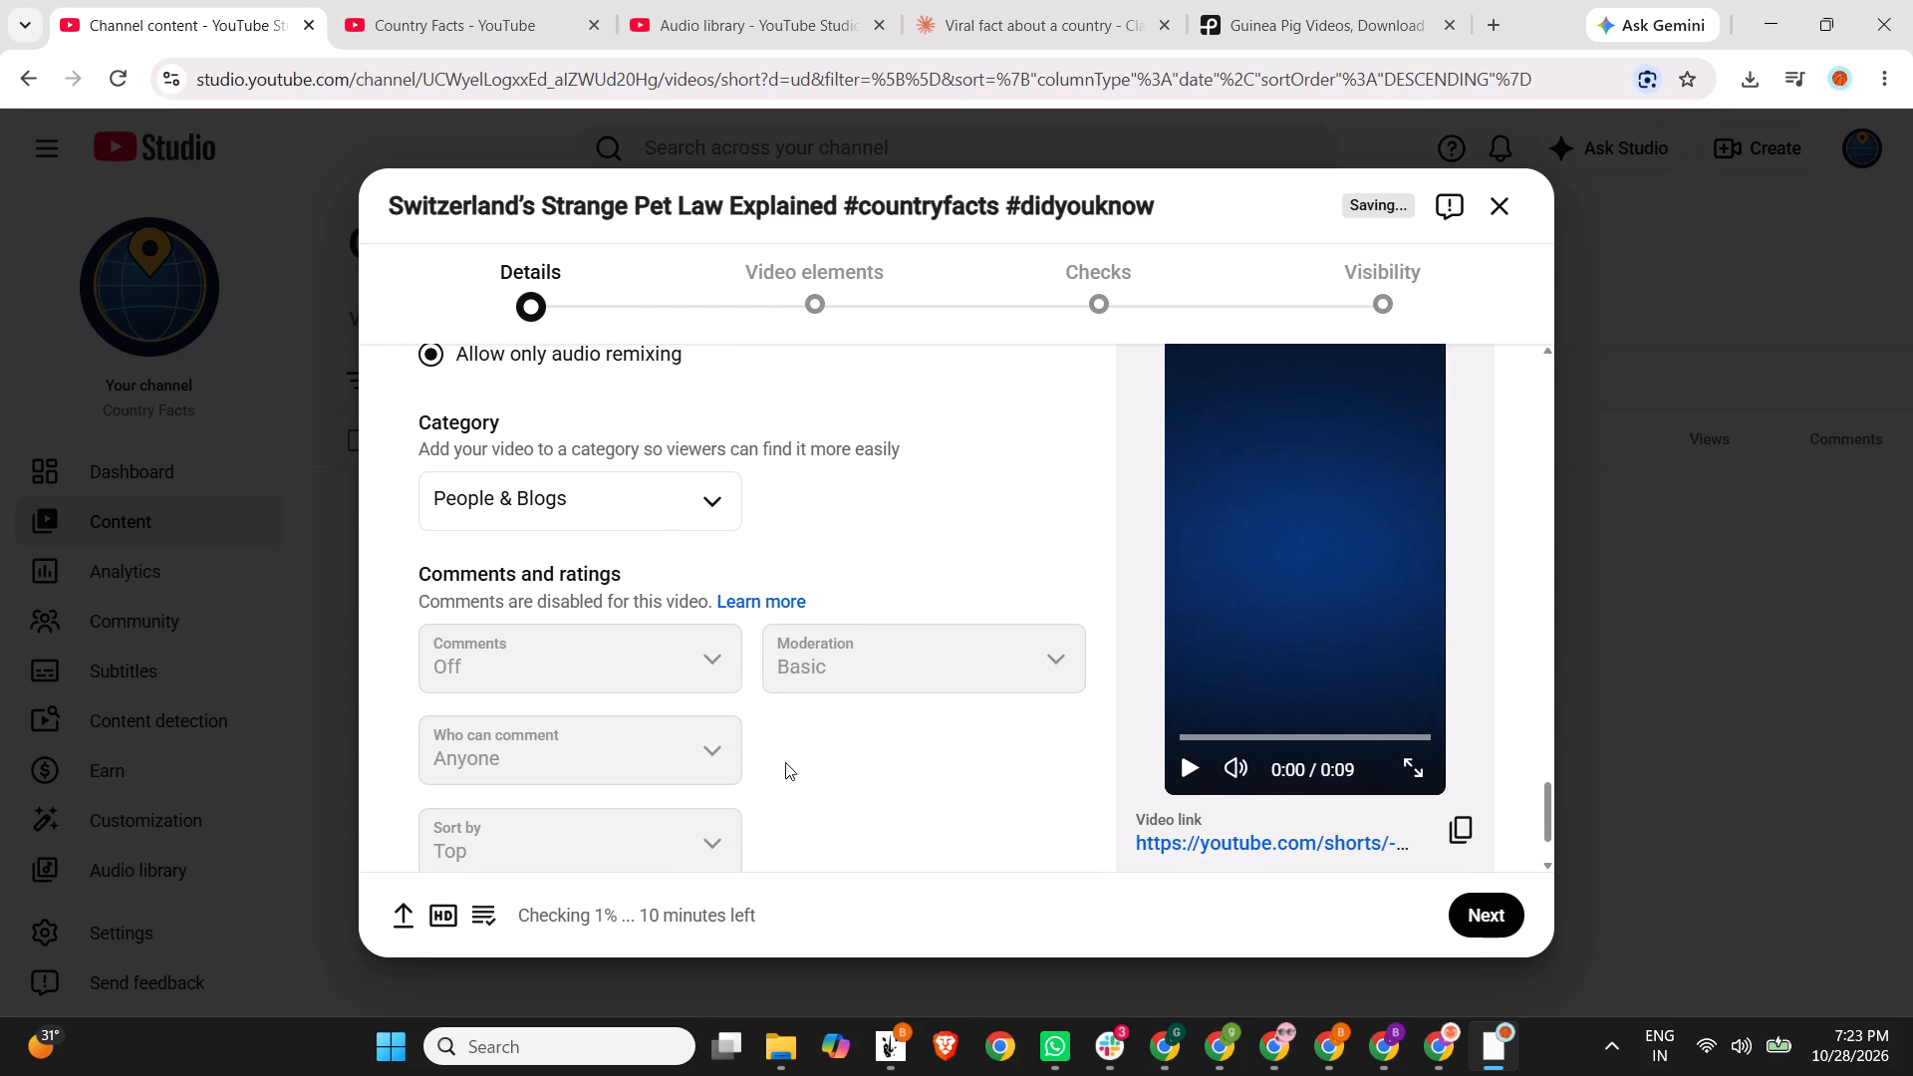
click(684, 501)
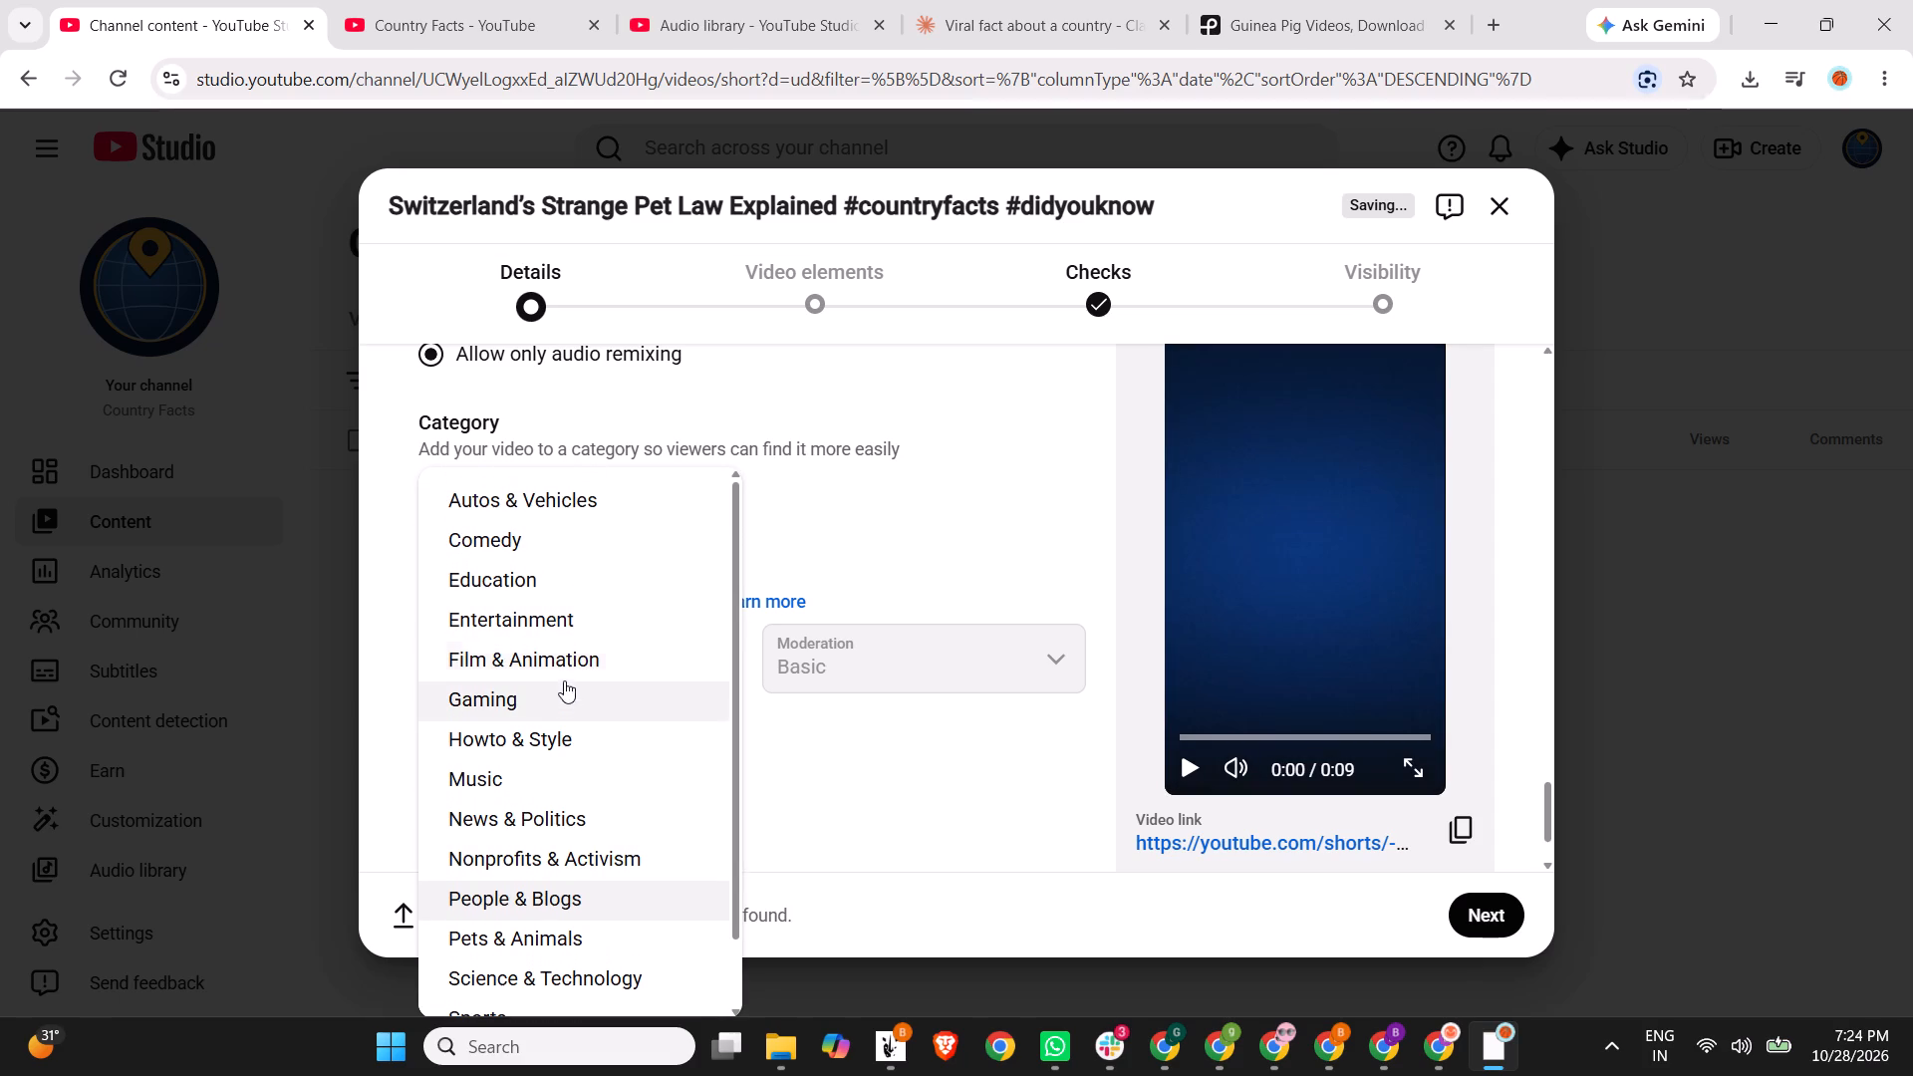
click(1507, 16)
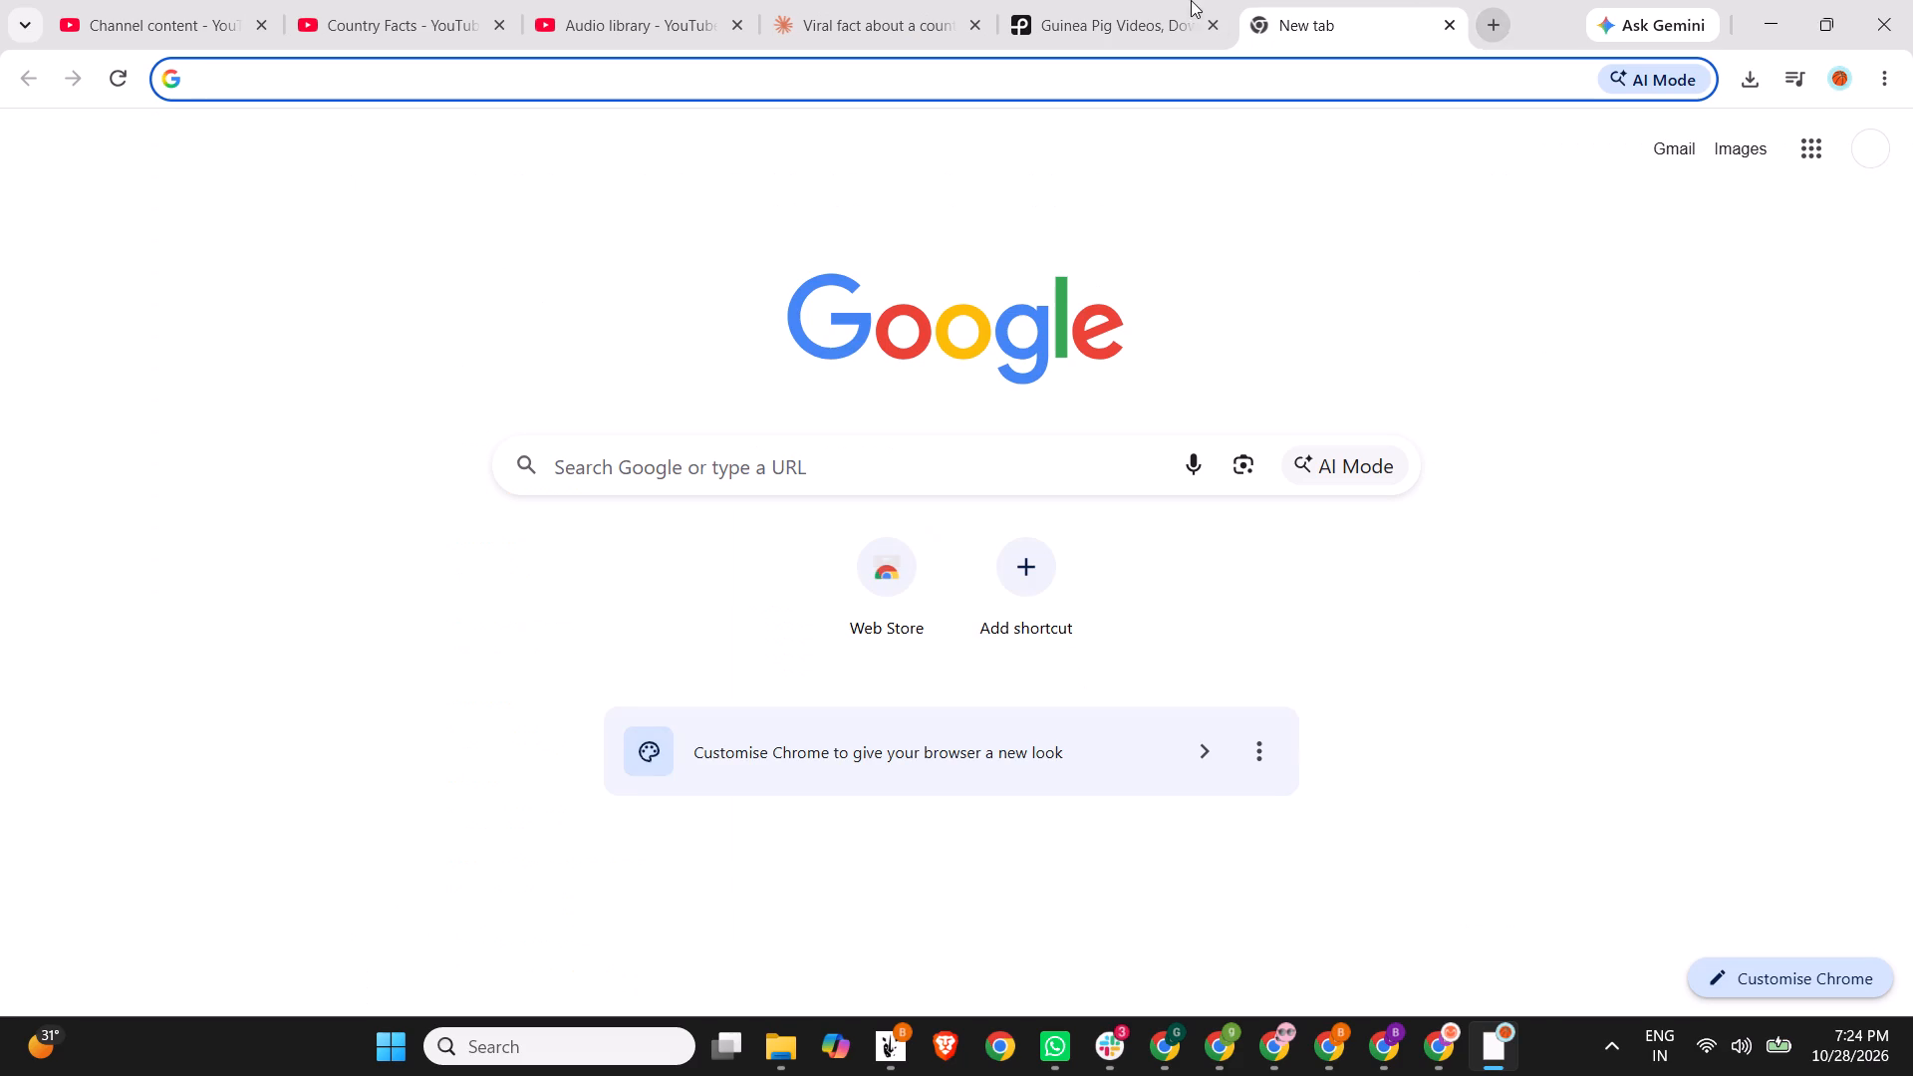
text(wat)
key(space)
key(BackSpace)
key(BackSpace)
key(BackSpace)
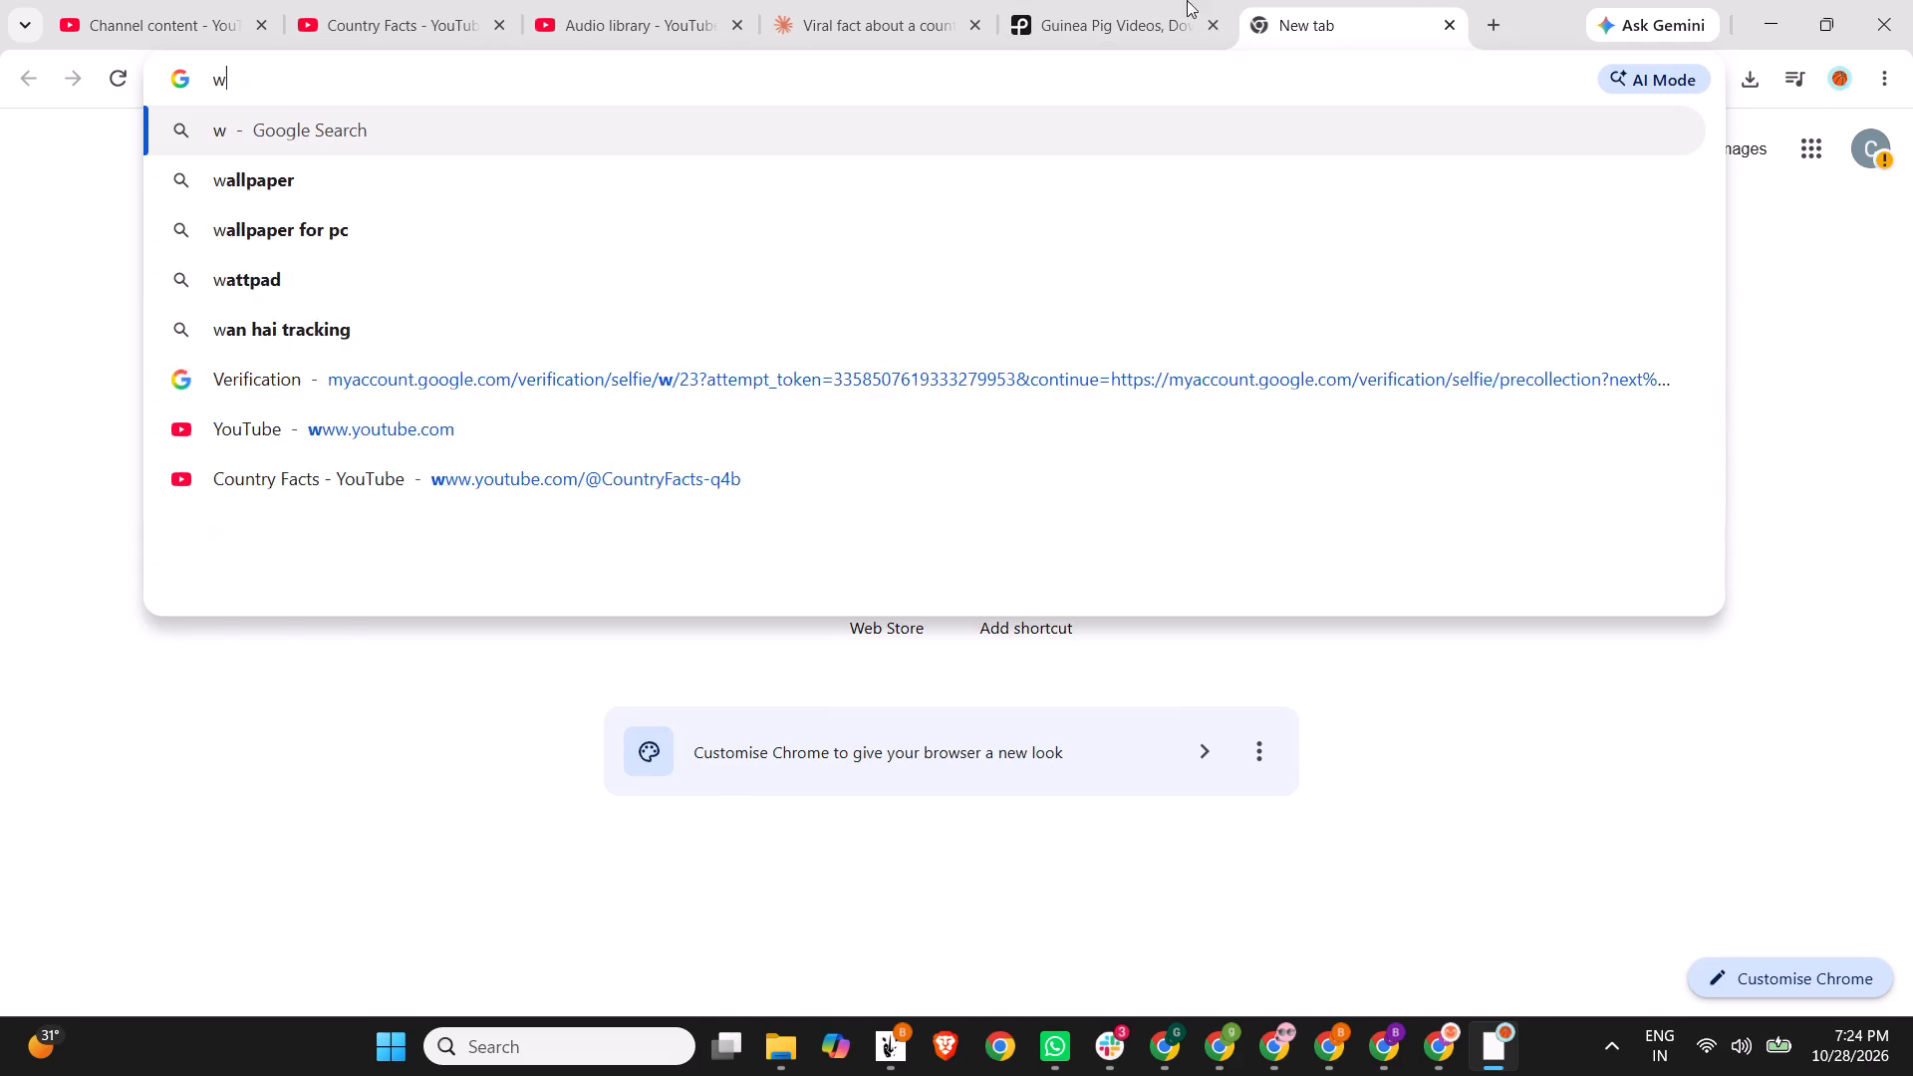
text(hat cateogry)
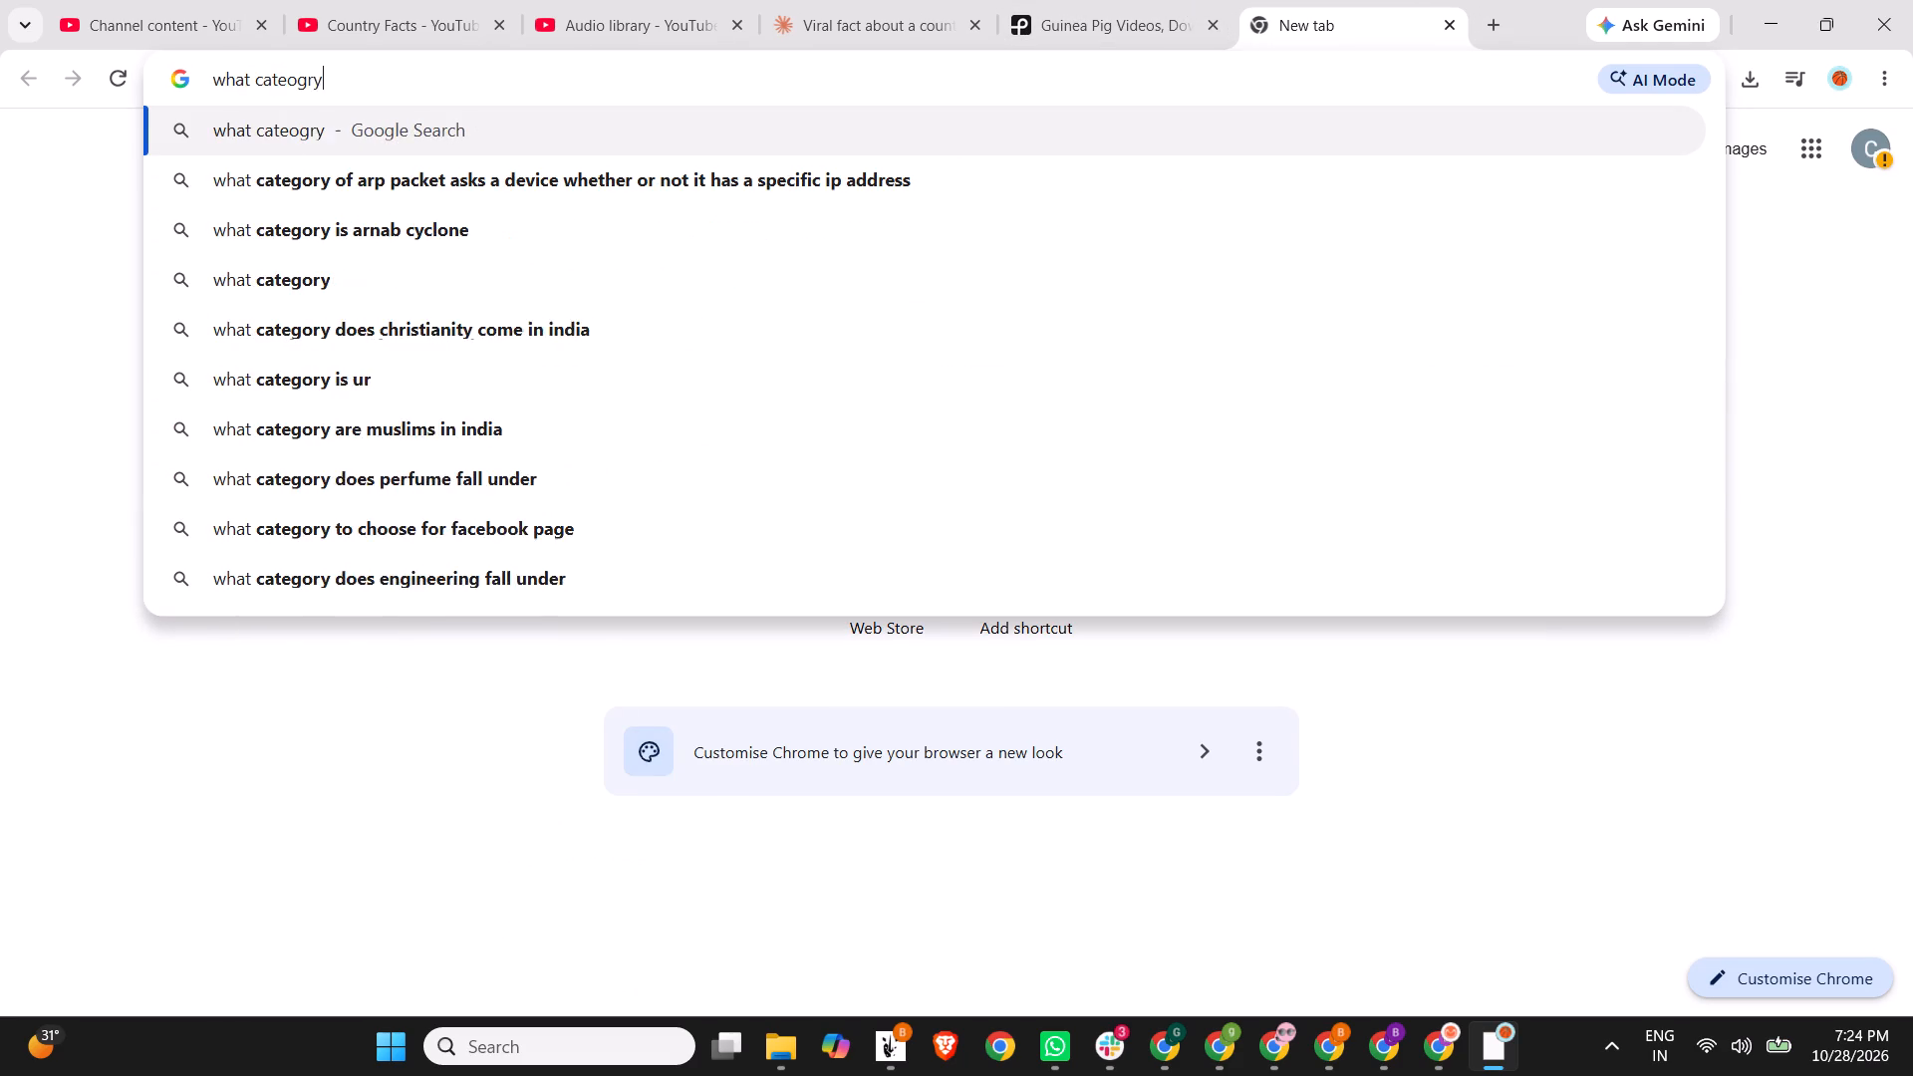
key(BackSpace)
key(BackSpace)
key(BackSpace)
key(BackSpace)
text(dgo)
key(BackSpace)
key(BackSpace)
key(BackSpace)
text(gory did you know or facts videos come under which cateo)
key(BackSpace)
text(gory in youtube)
key(Return)
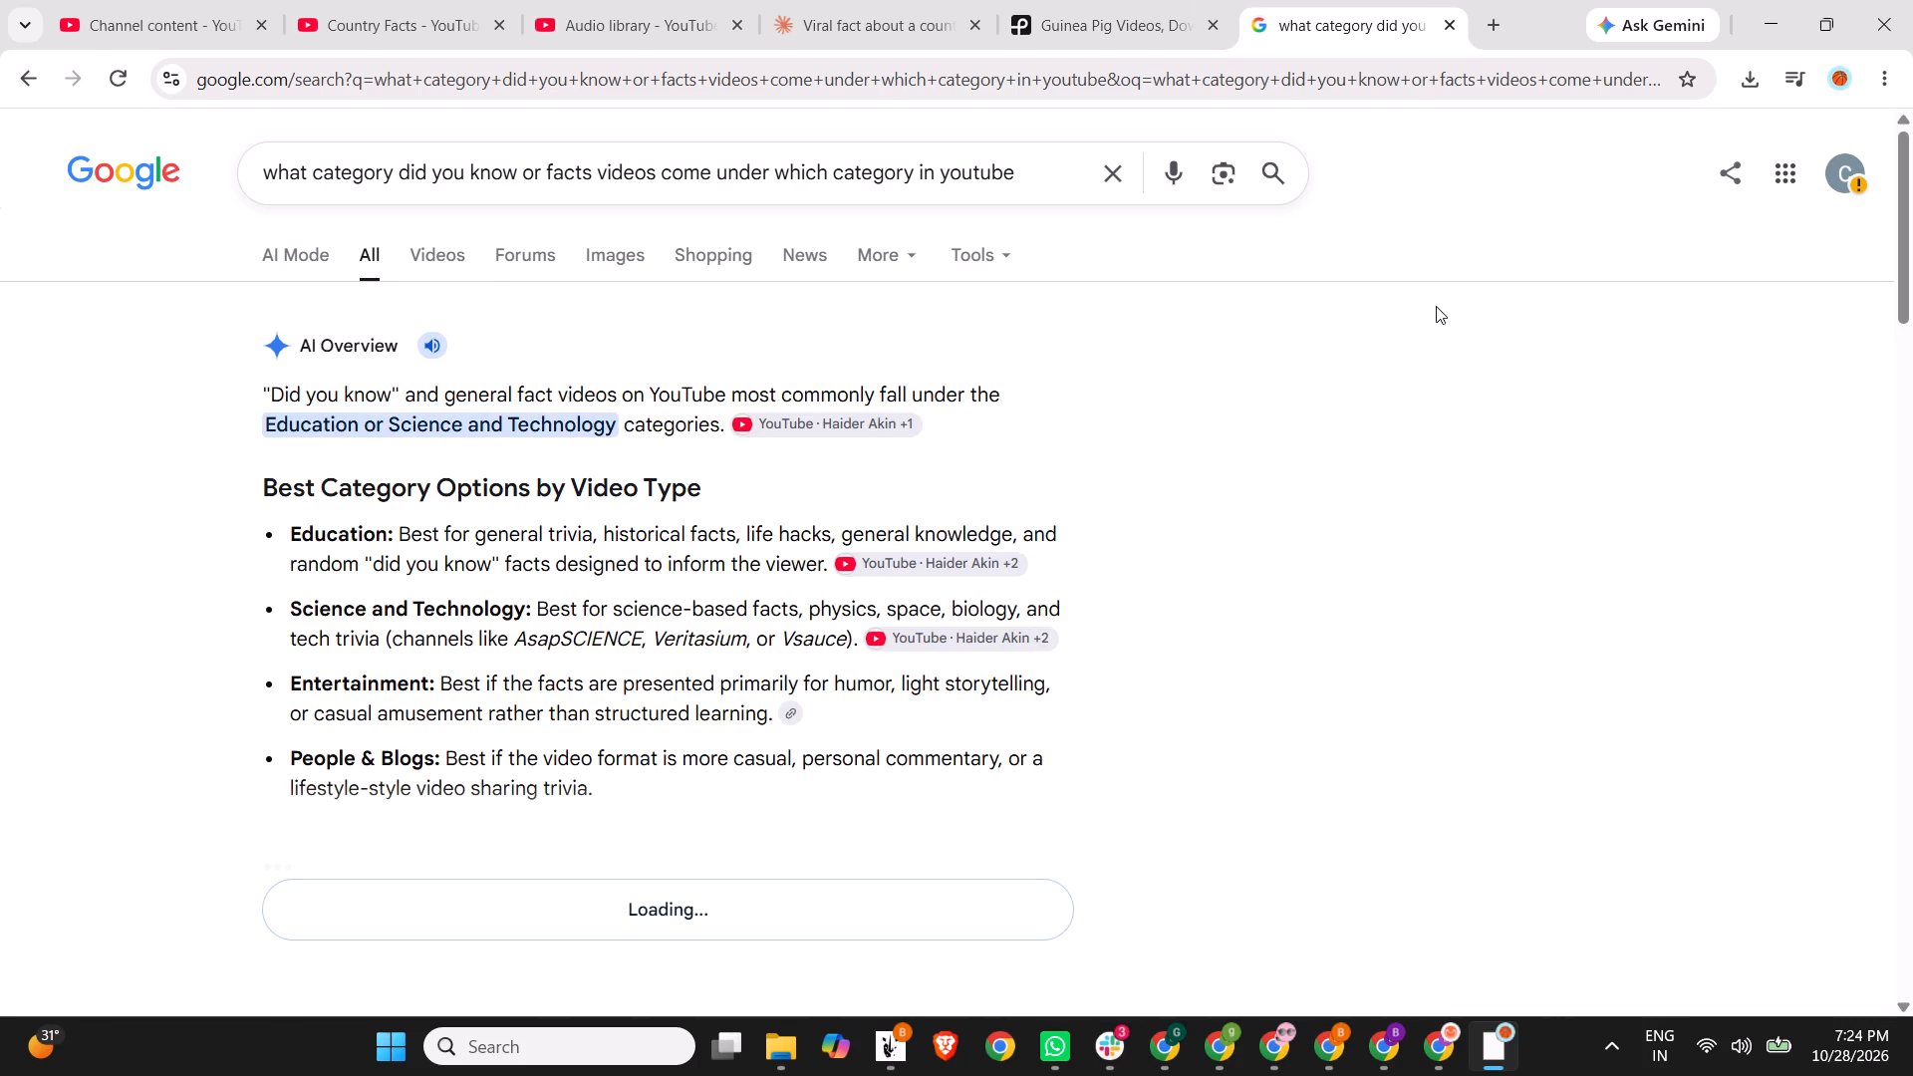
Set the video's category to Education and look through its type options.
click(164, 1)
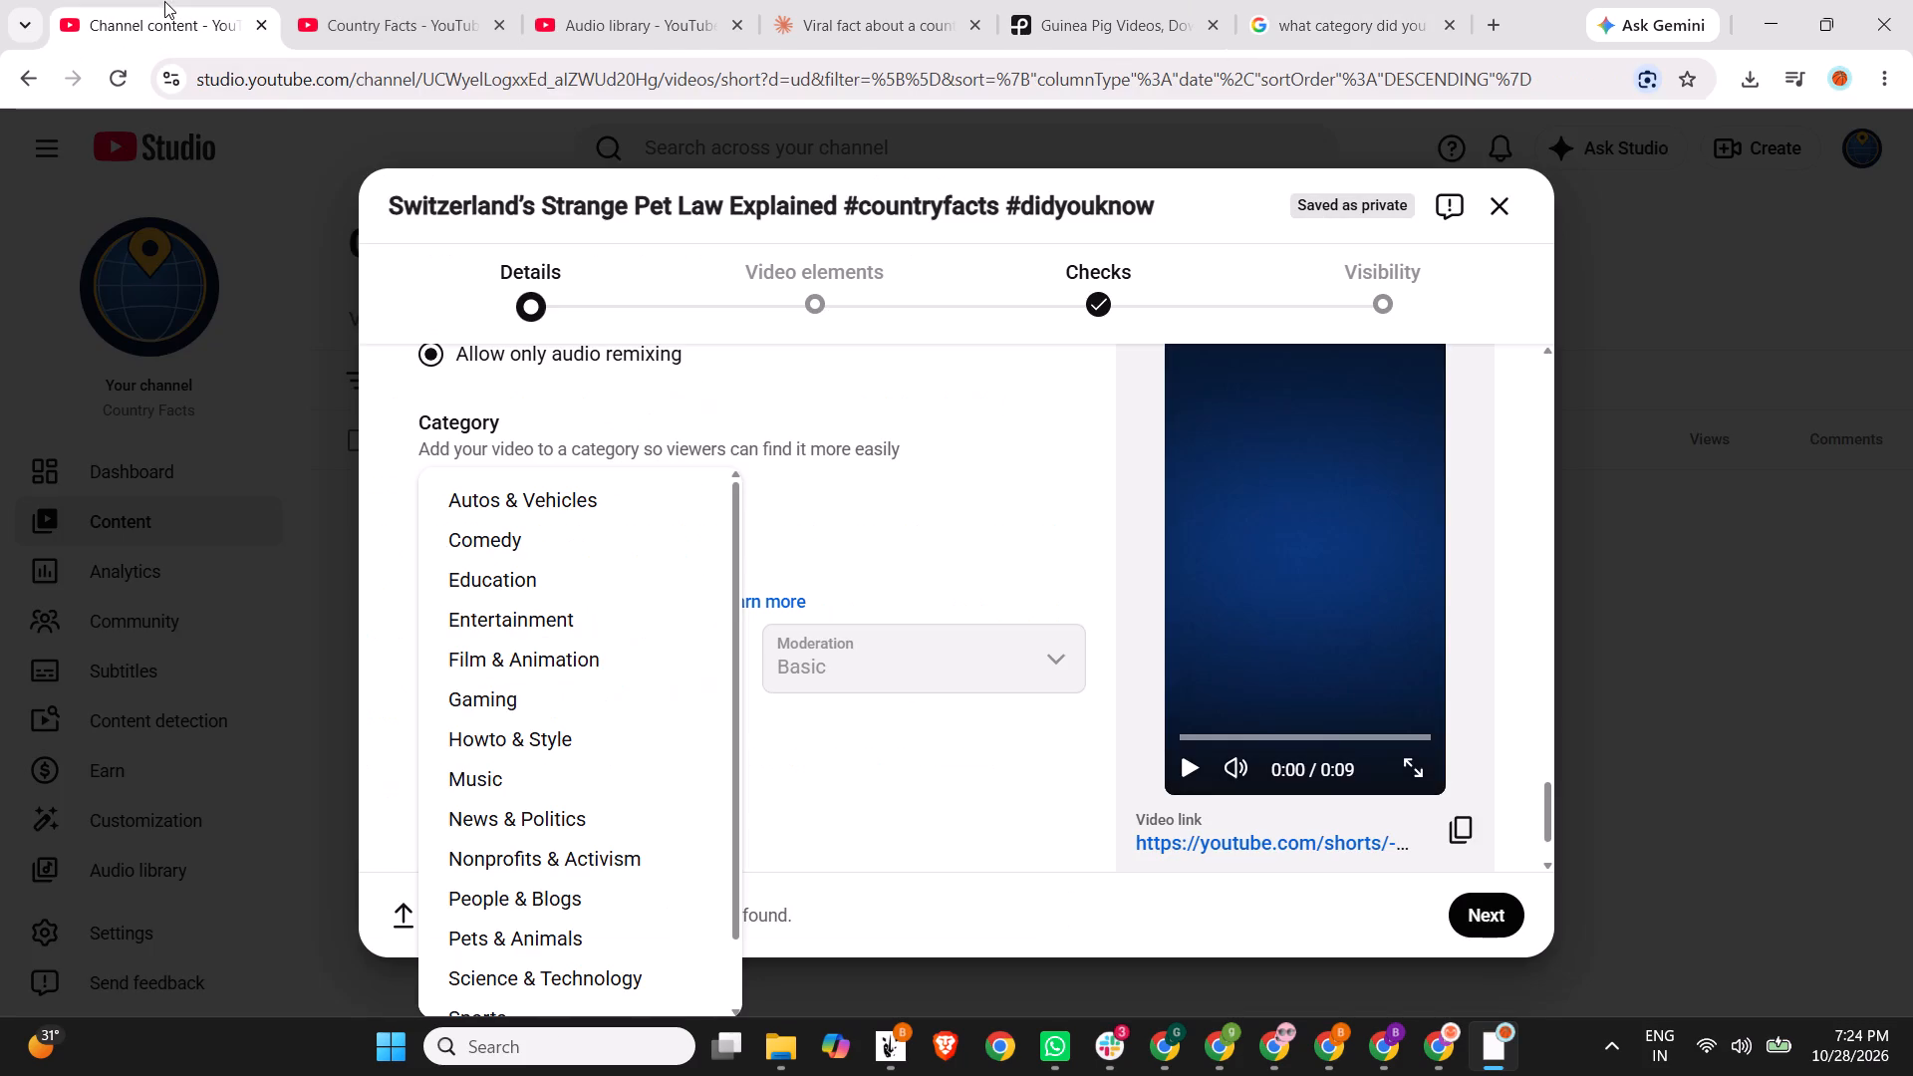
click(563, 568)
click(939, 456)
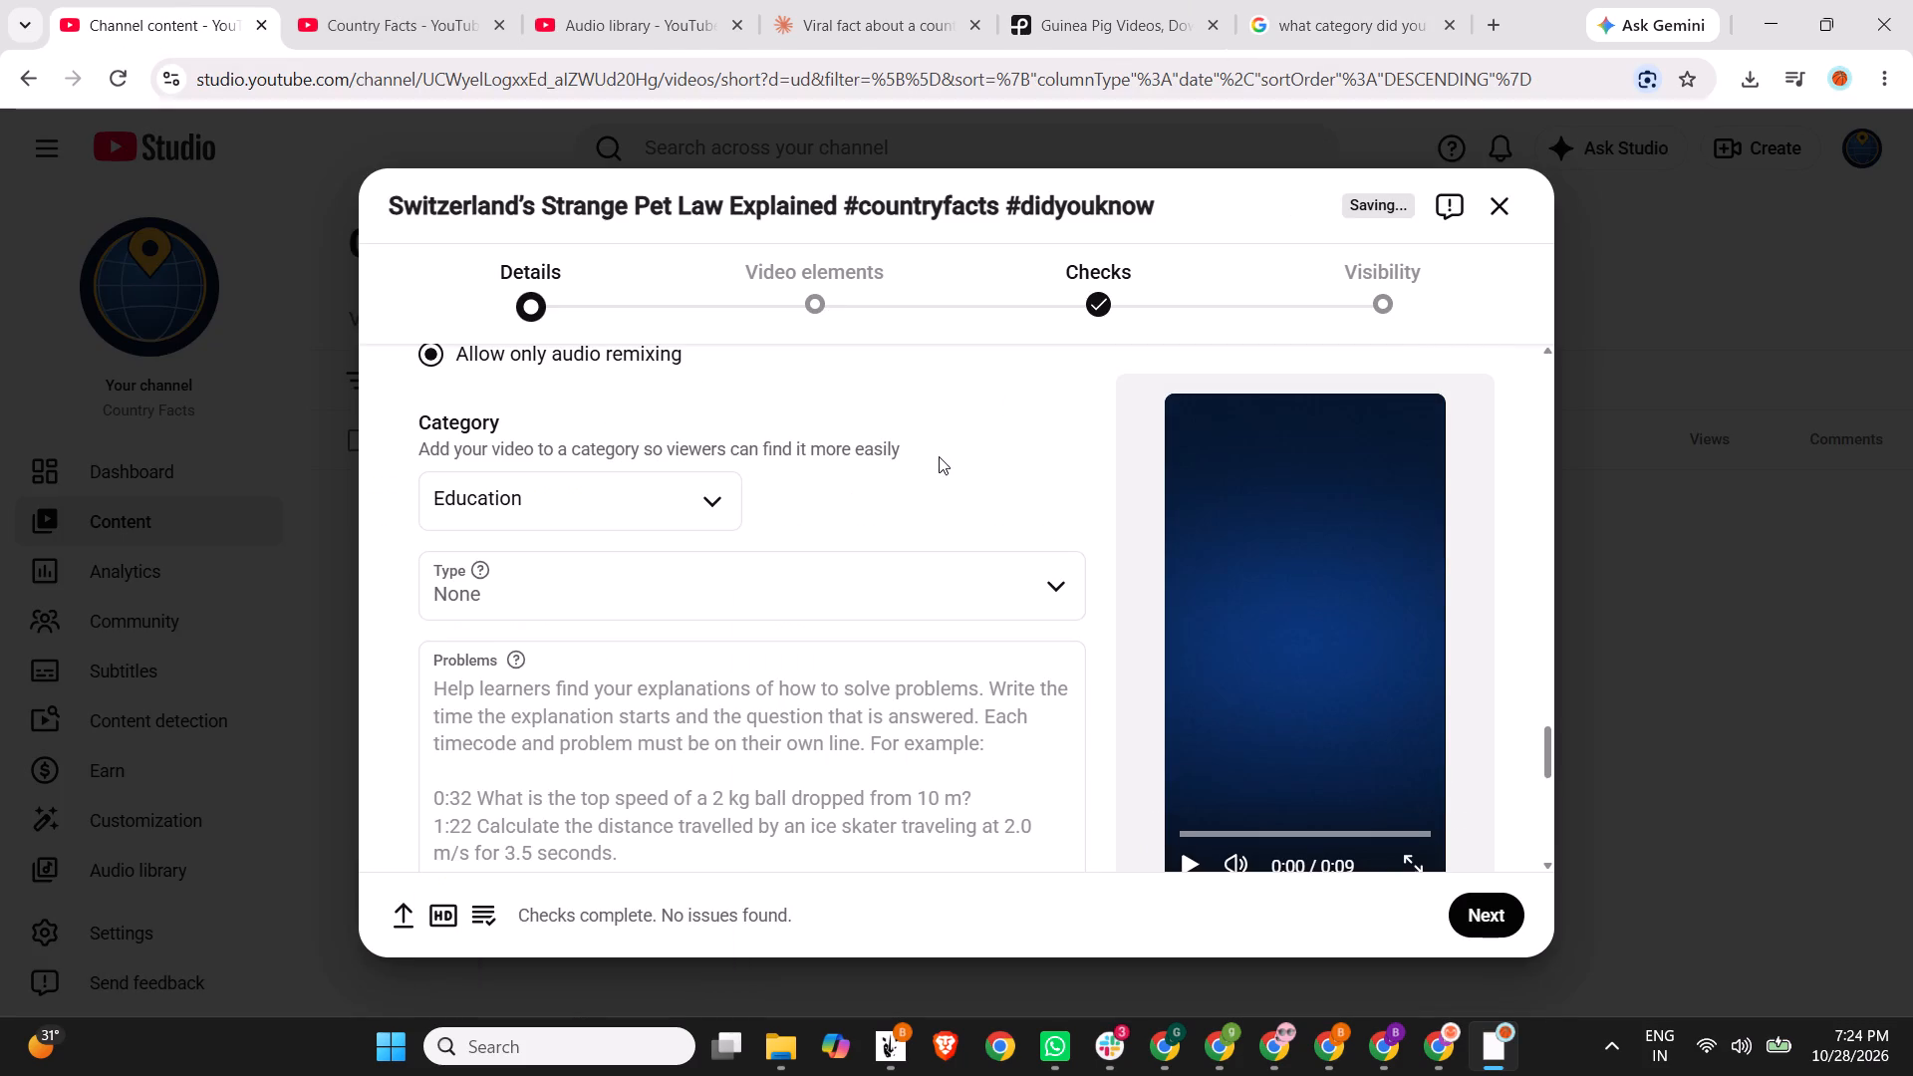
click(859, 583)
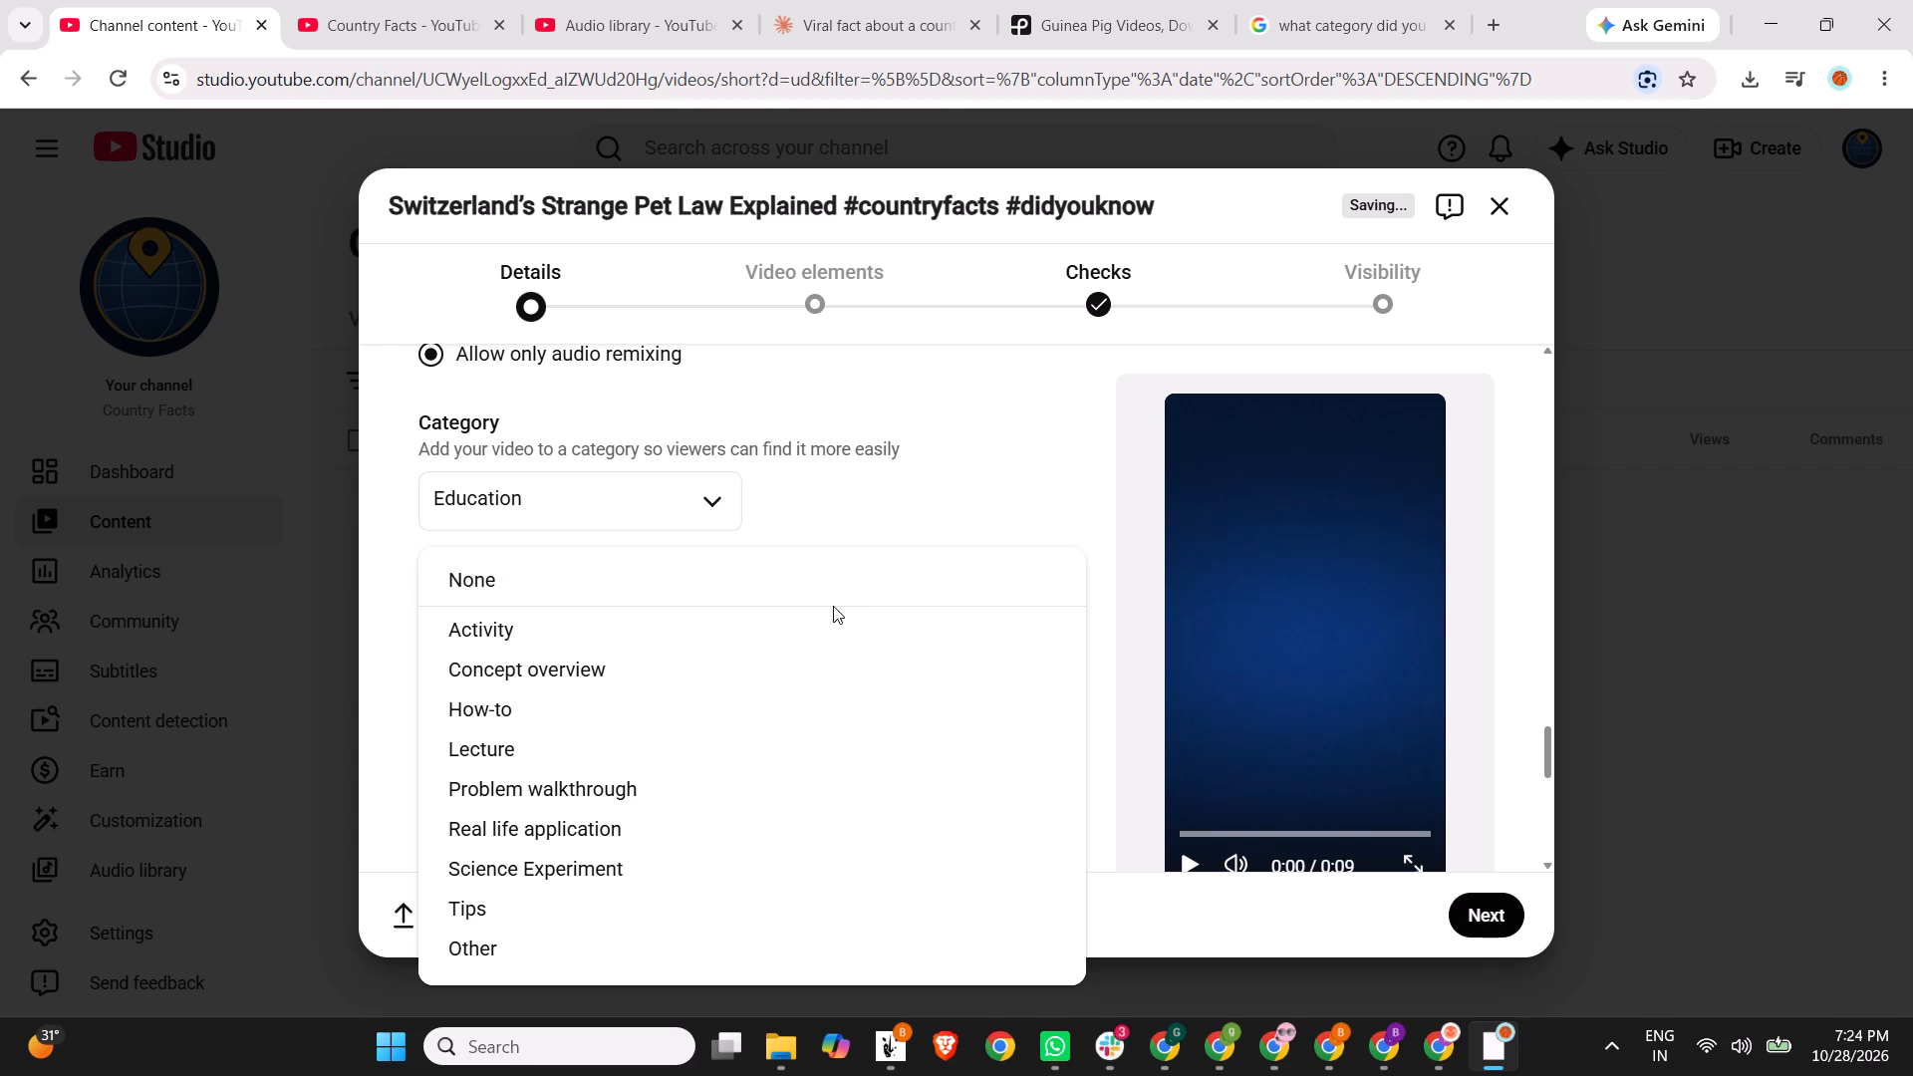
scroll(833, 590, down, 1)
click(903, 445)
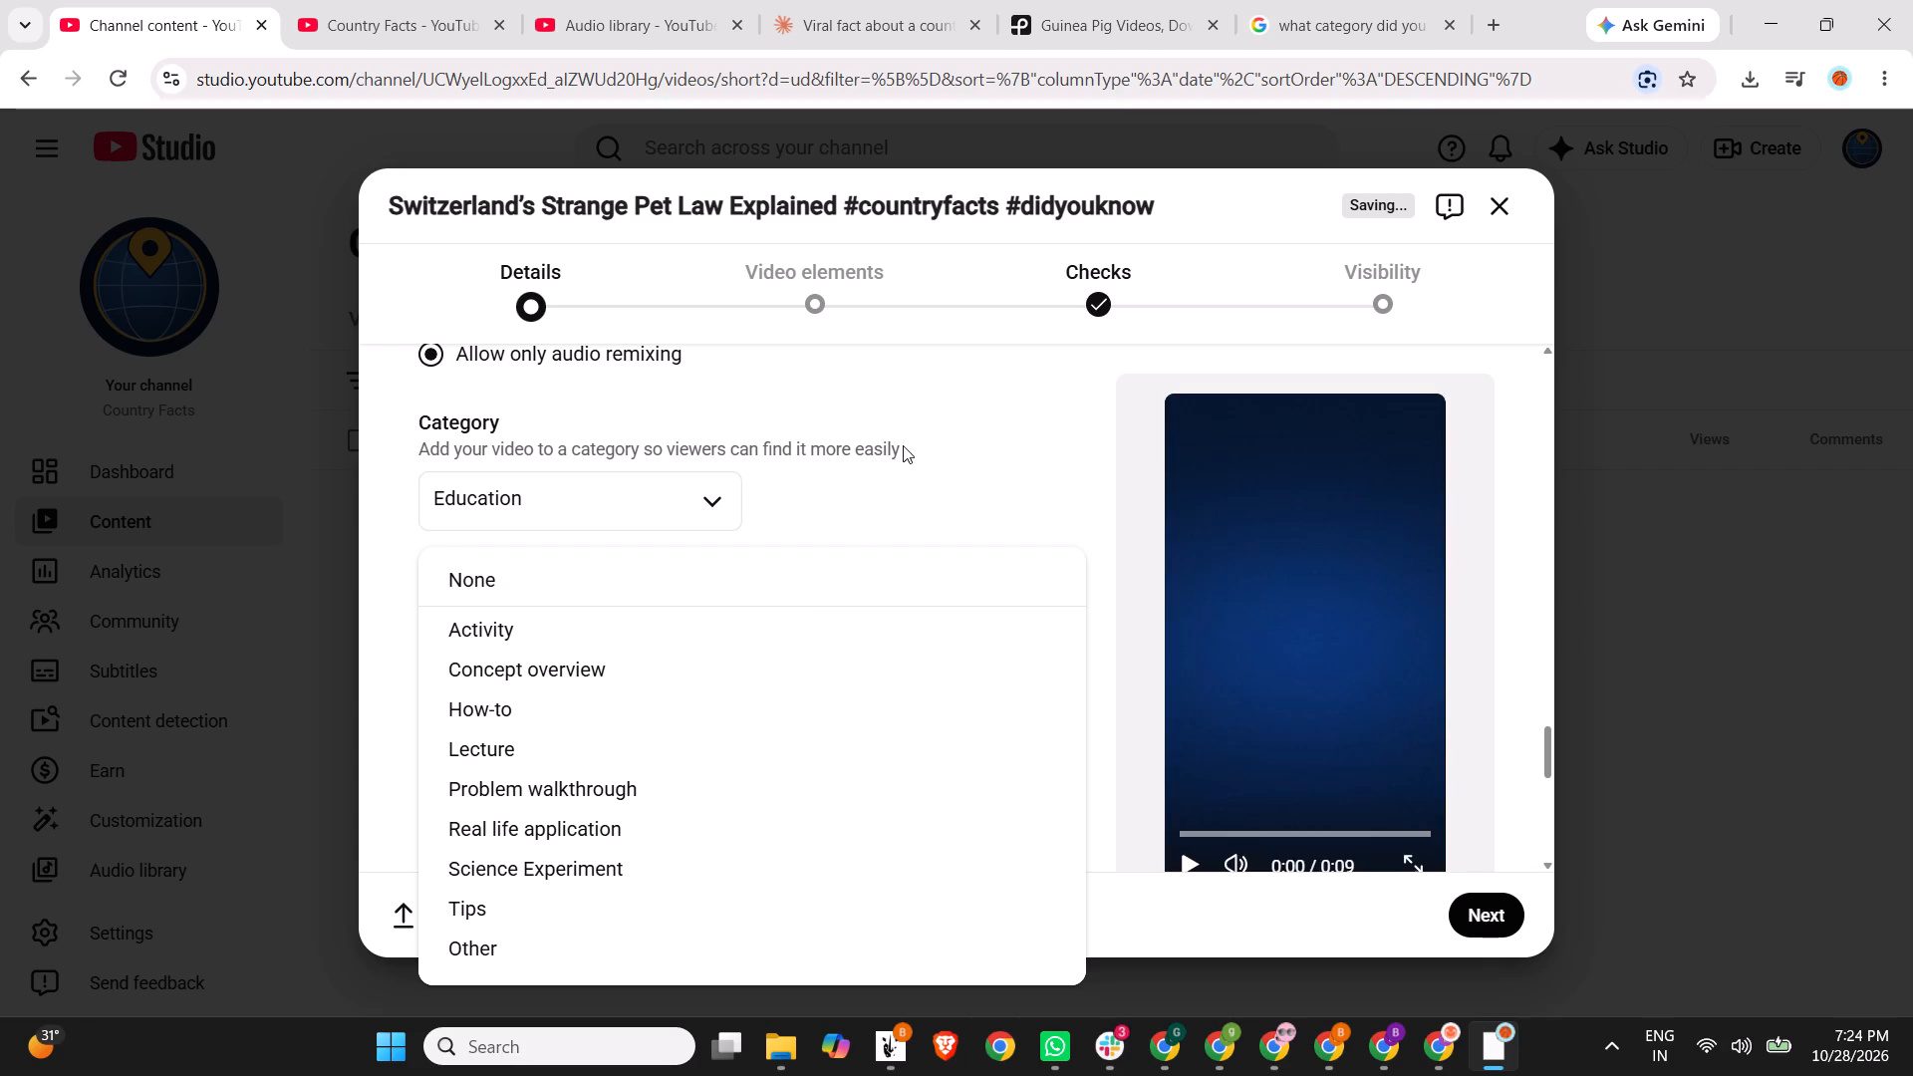
Recheck the category search results and set the video's category to Entertainment.
click(1379, 1)
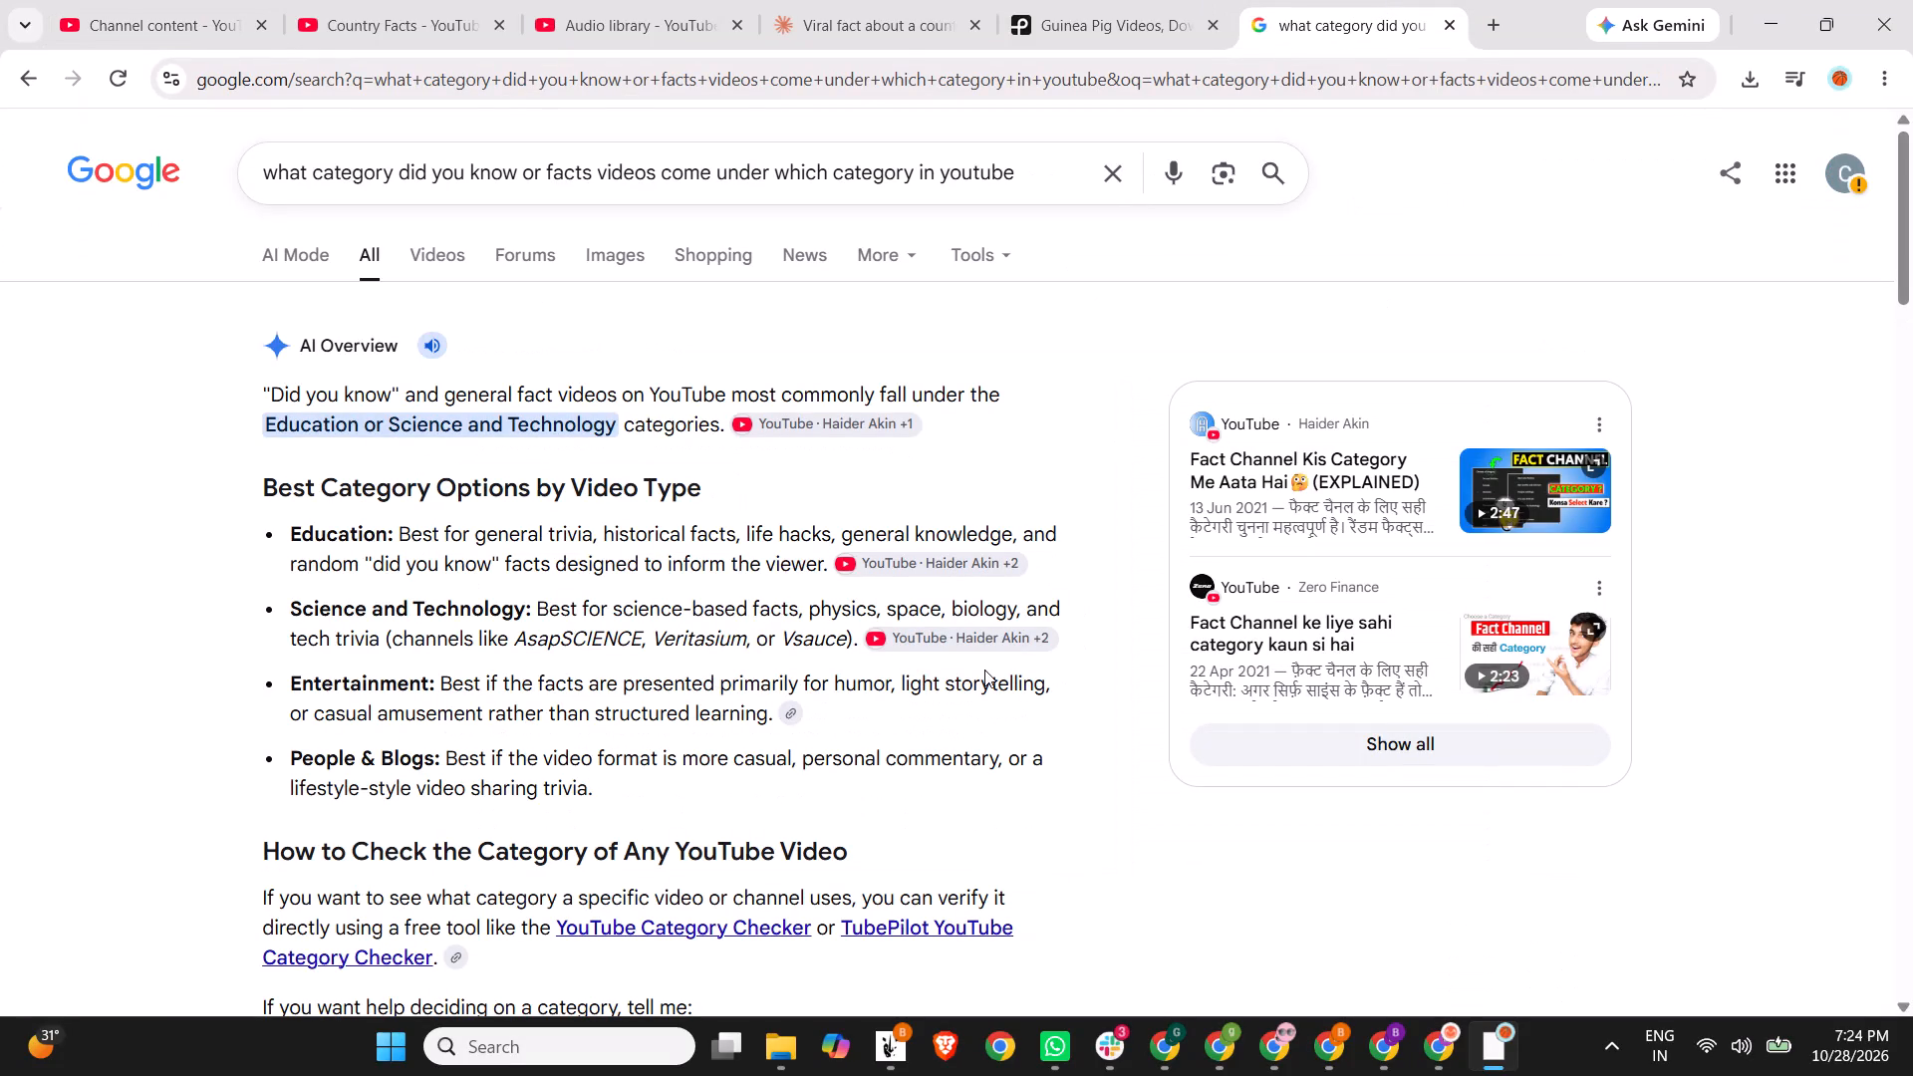
click(203, 0)
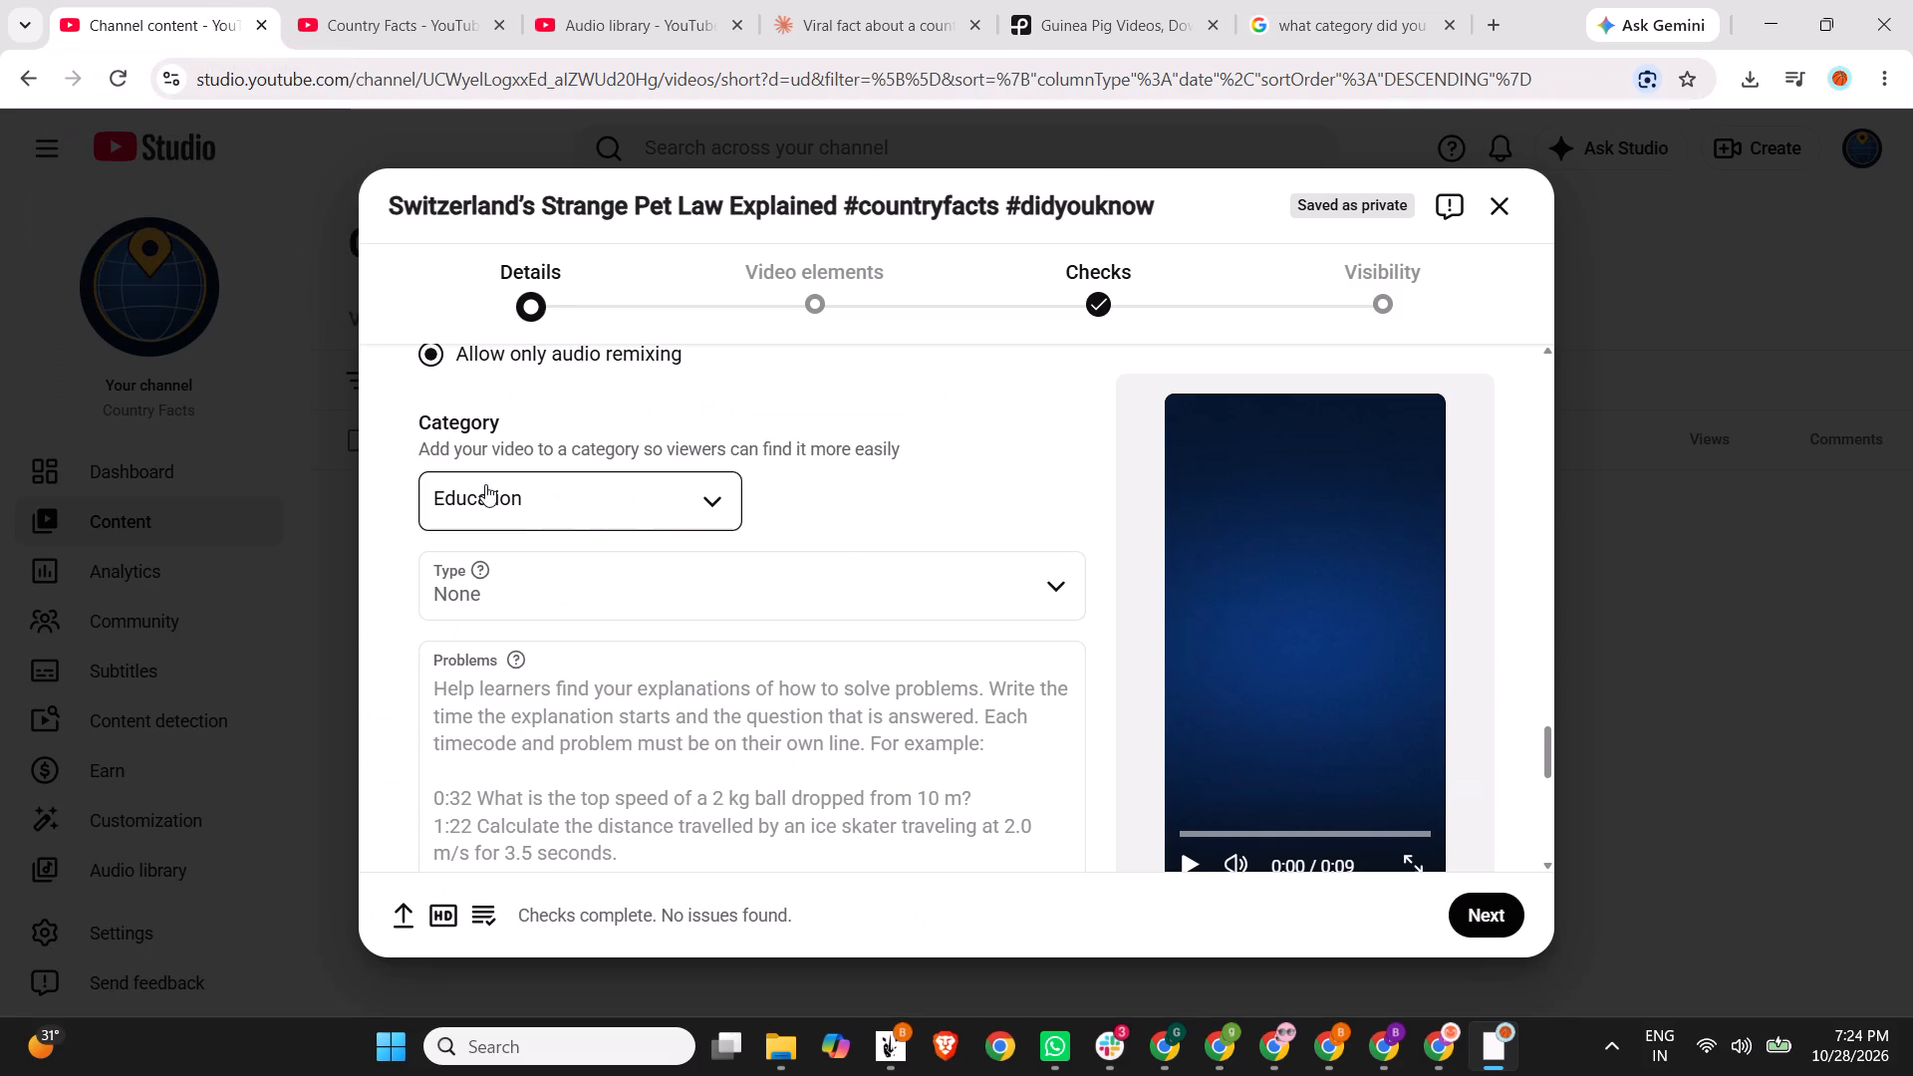
click(517, 494)
click(569, 624)
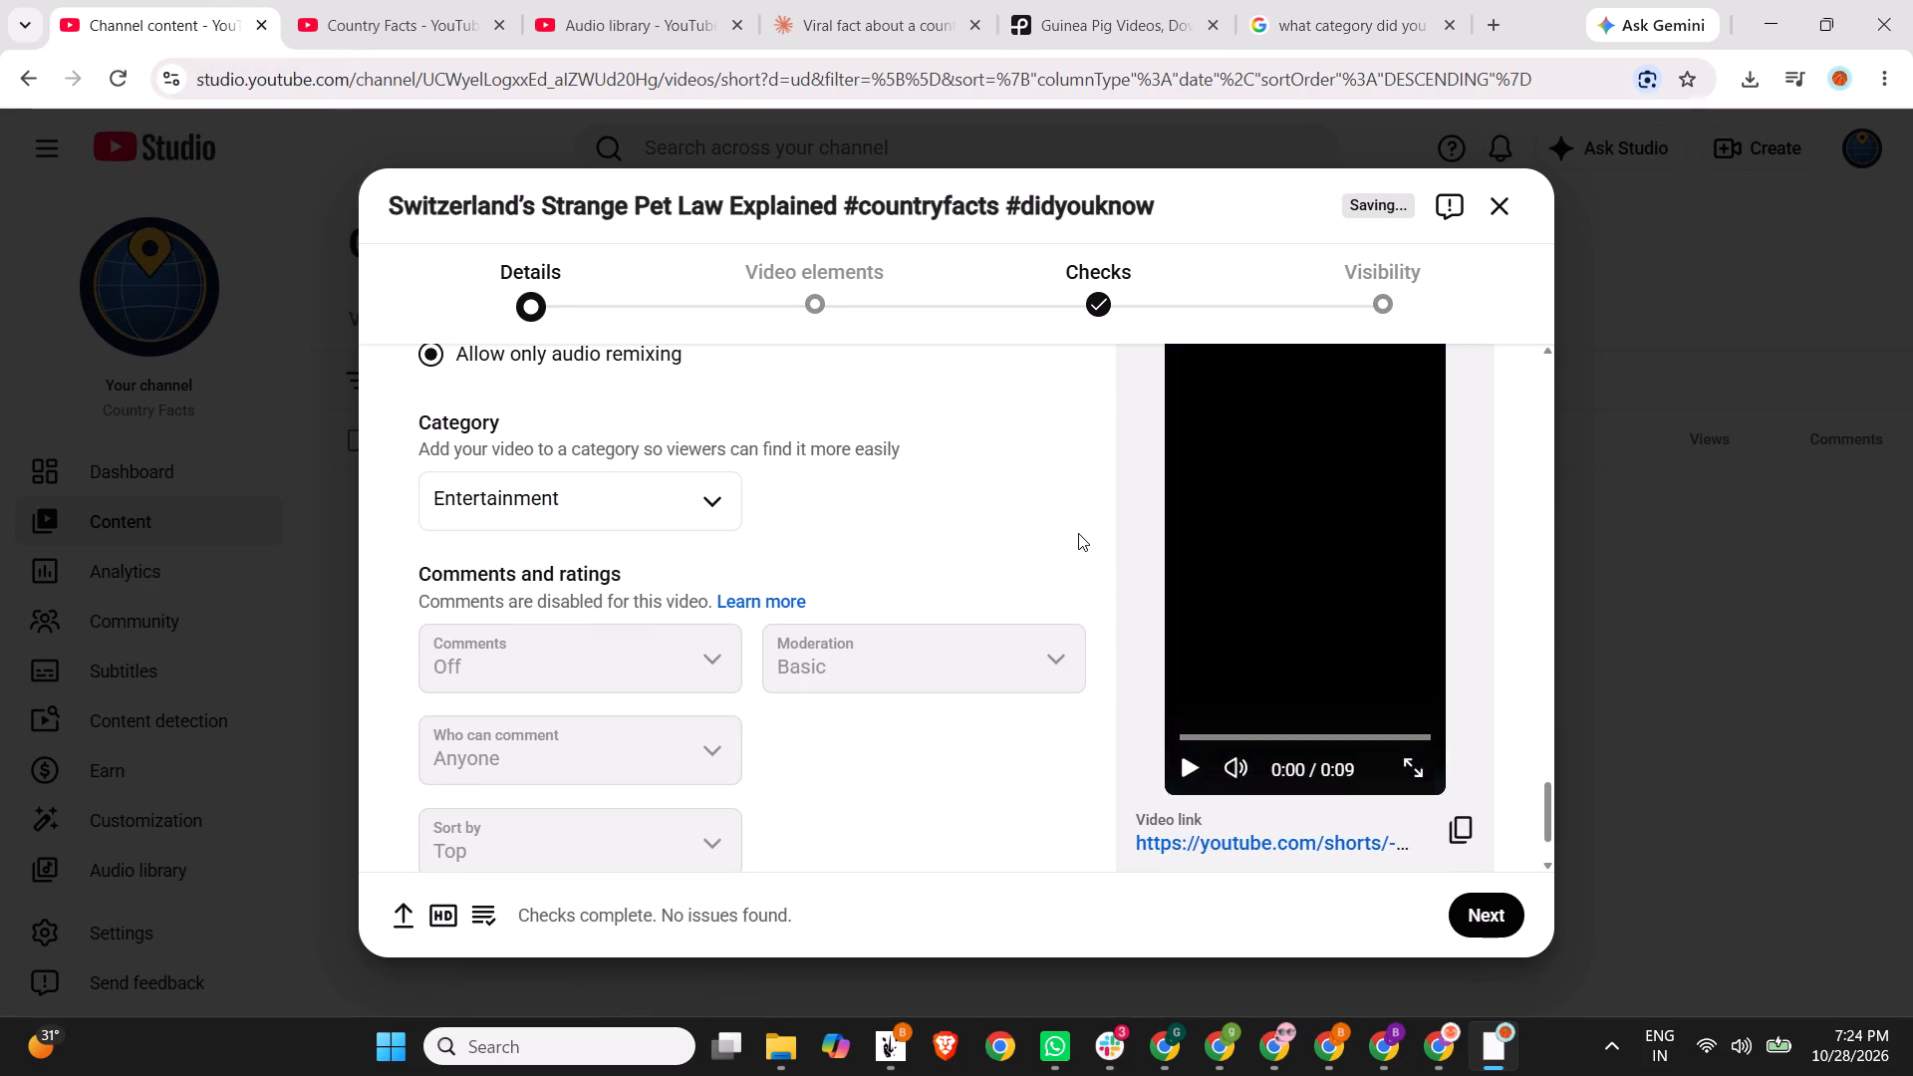
Look up the help article on why comments are disabled for the video, and return to the upload details.
scroll(1078, 533, down, 2)
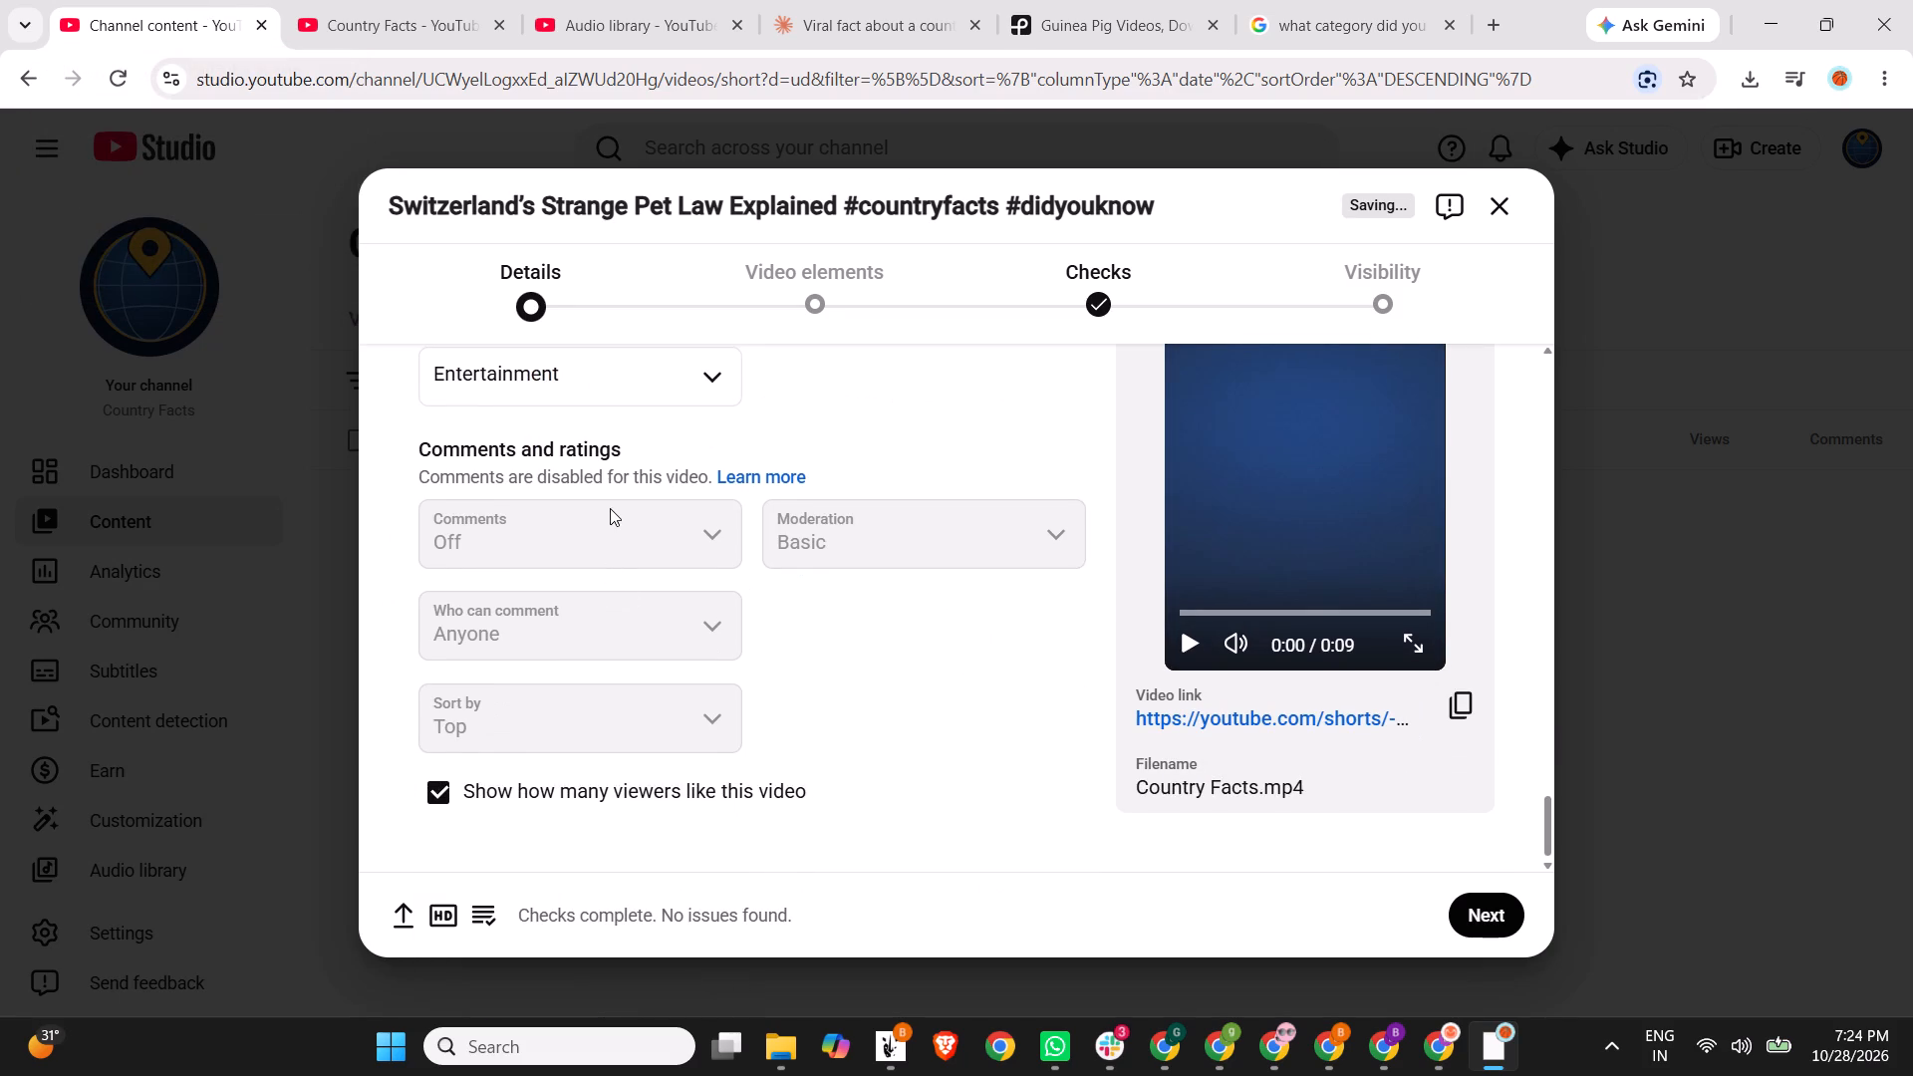
click(744, 477)
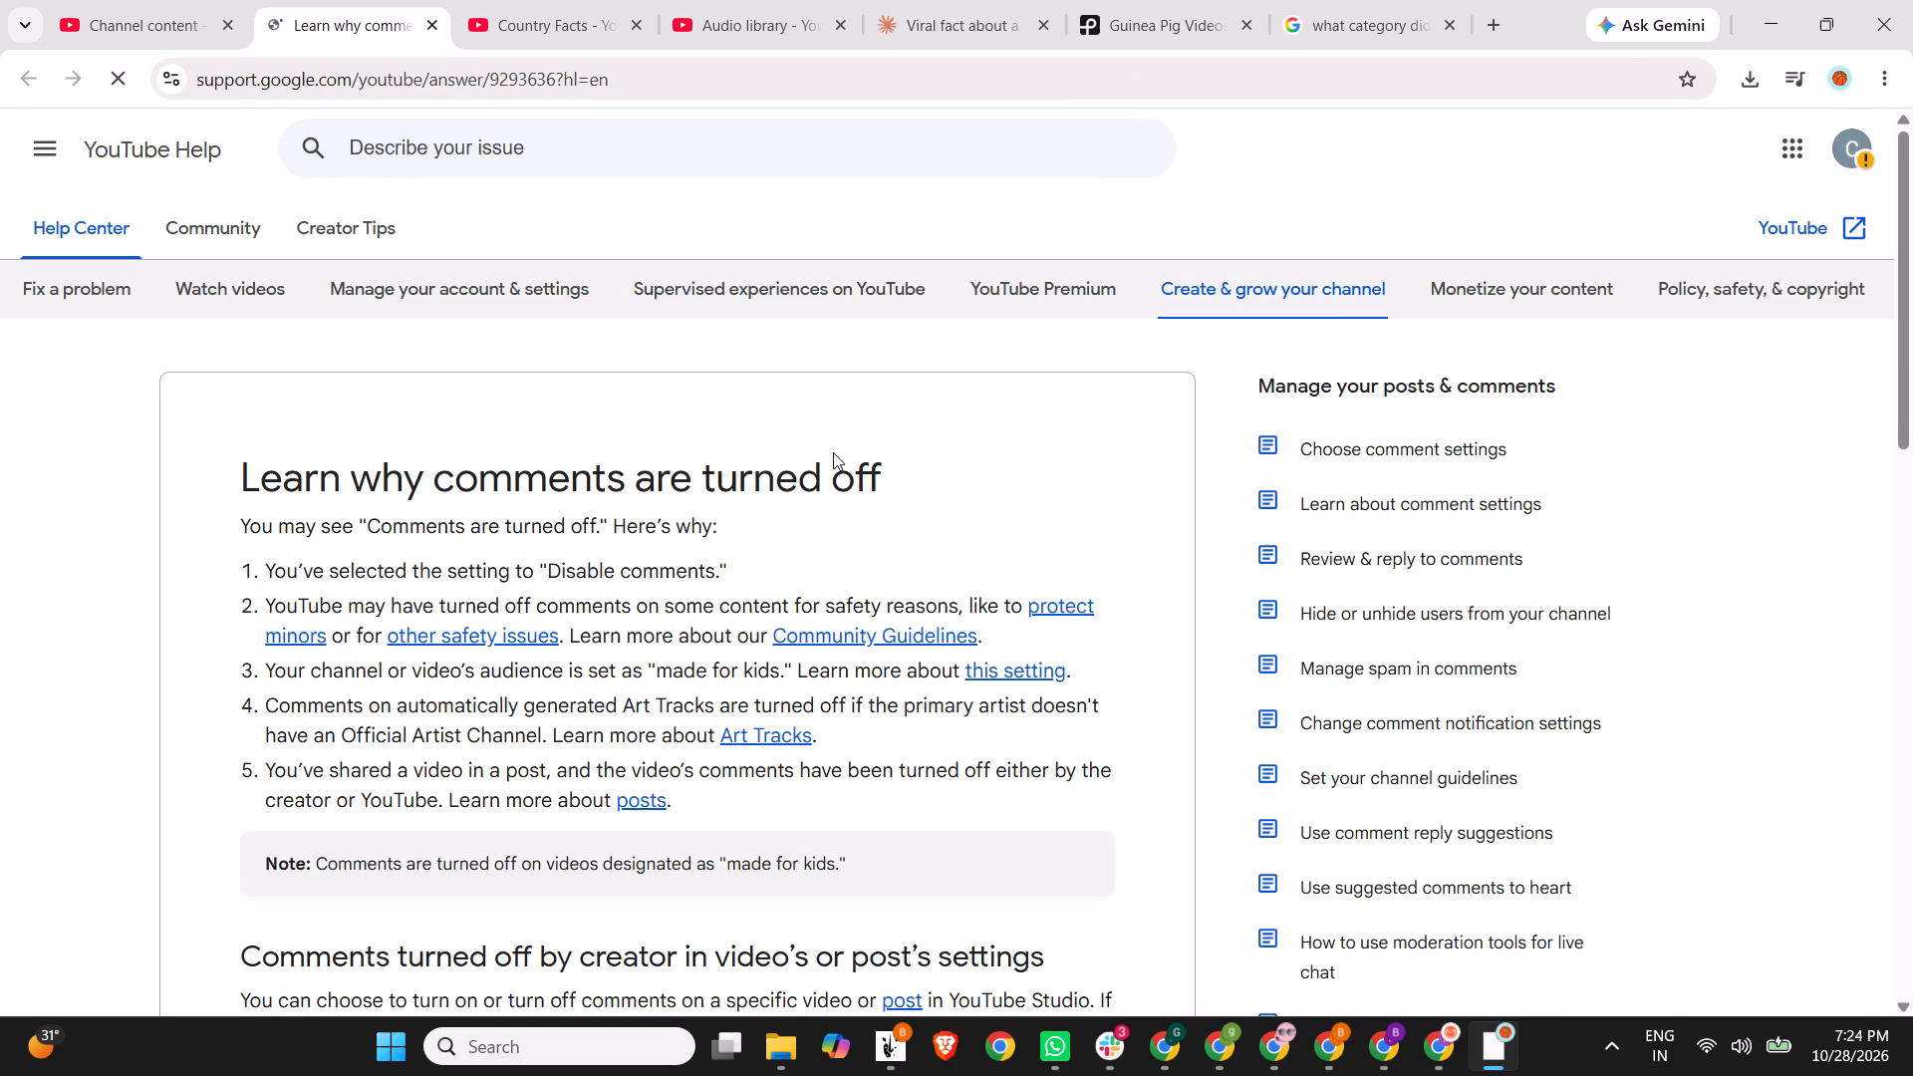
click(144, 6)
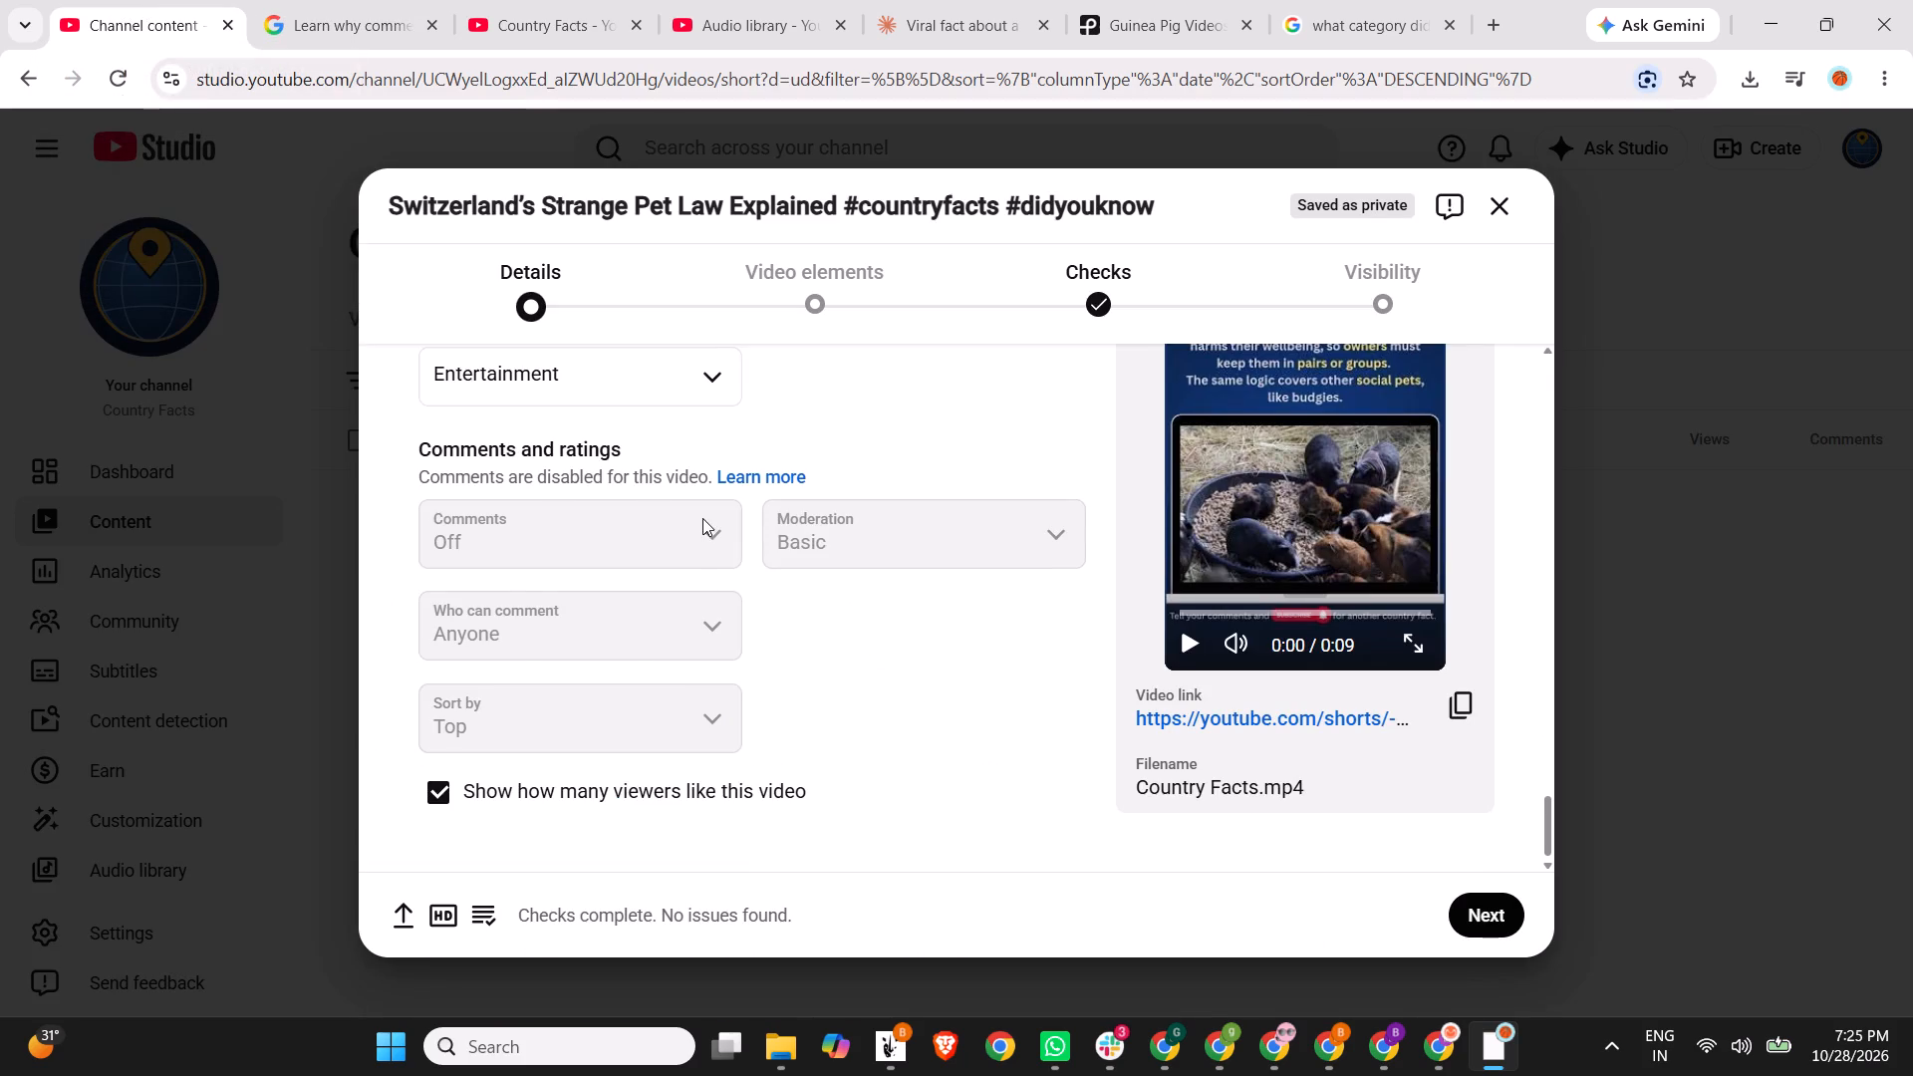
Change the video's audience to "No, it's not made for kids".
scroll(702, 518, up, 8)
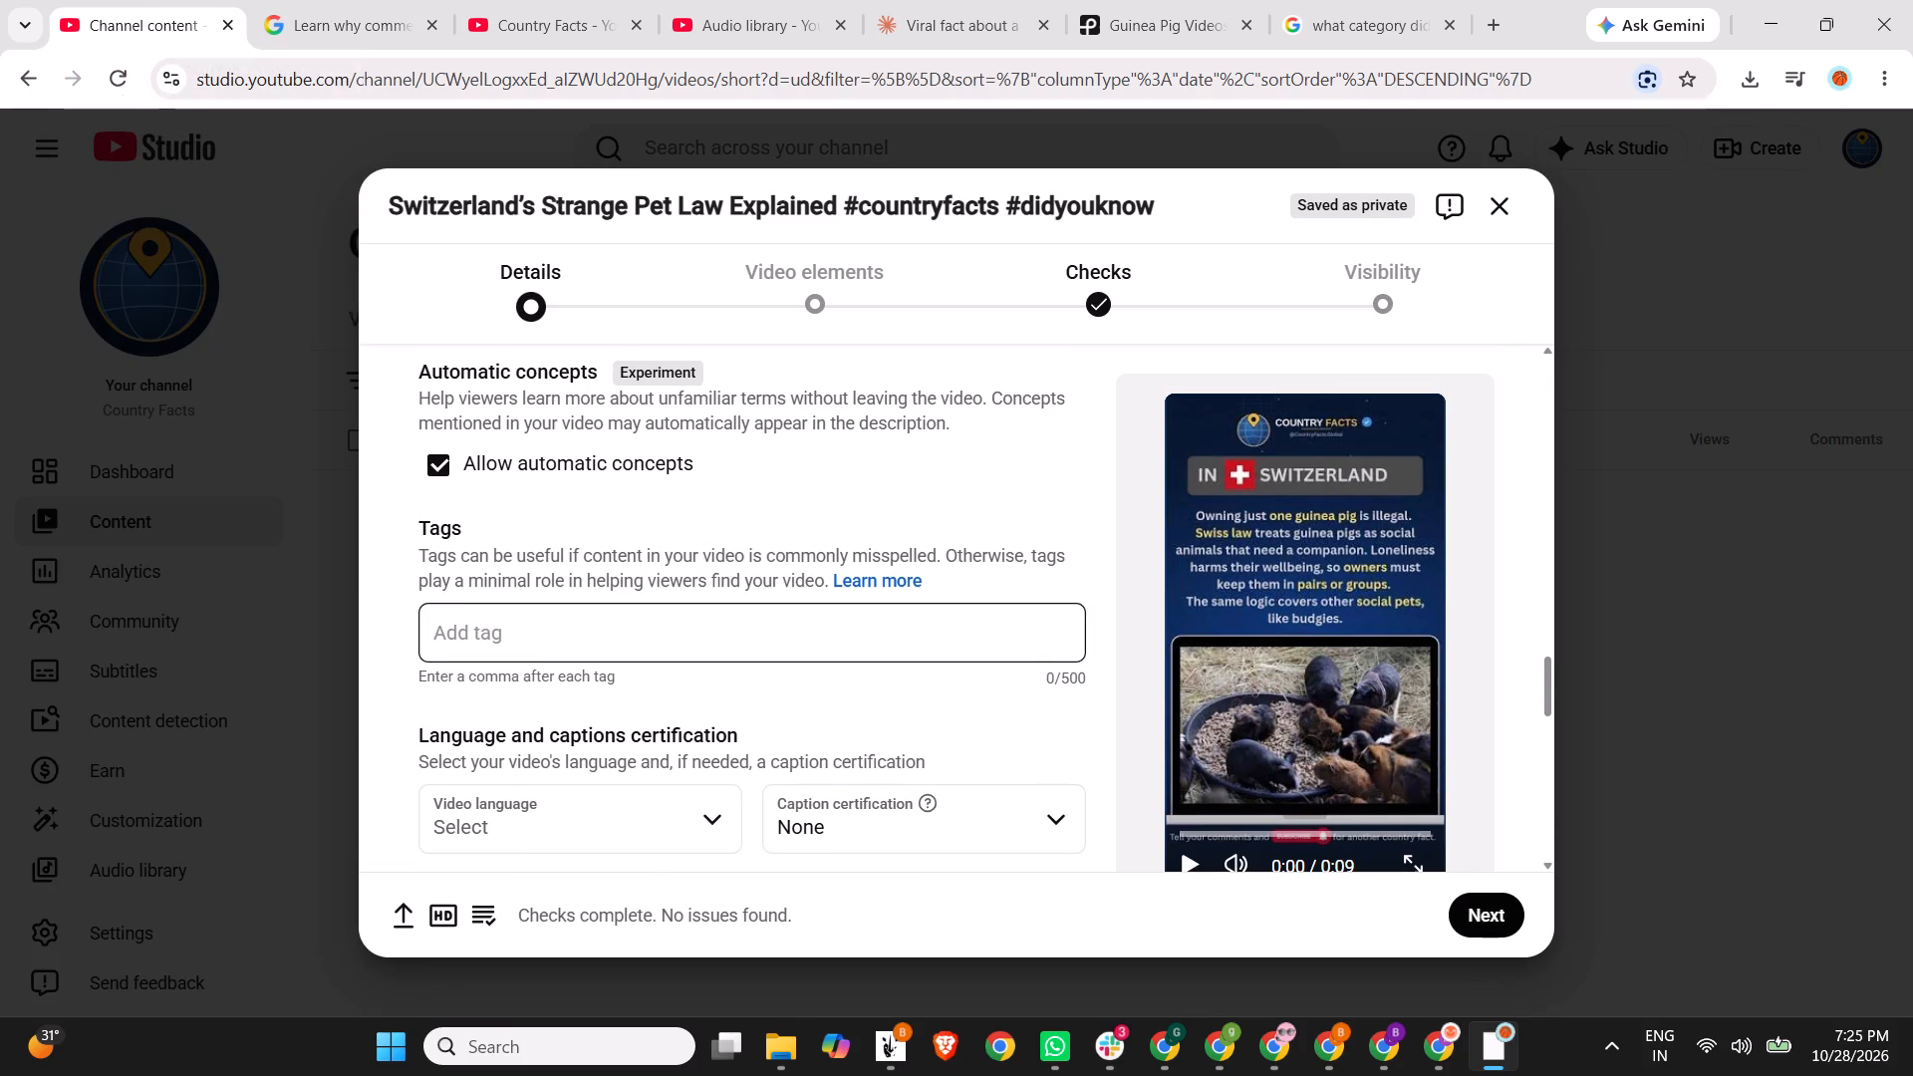
scroll(604, 641, down, 5)
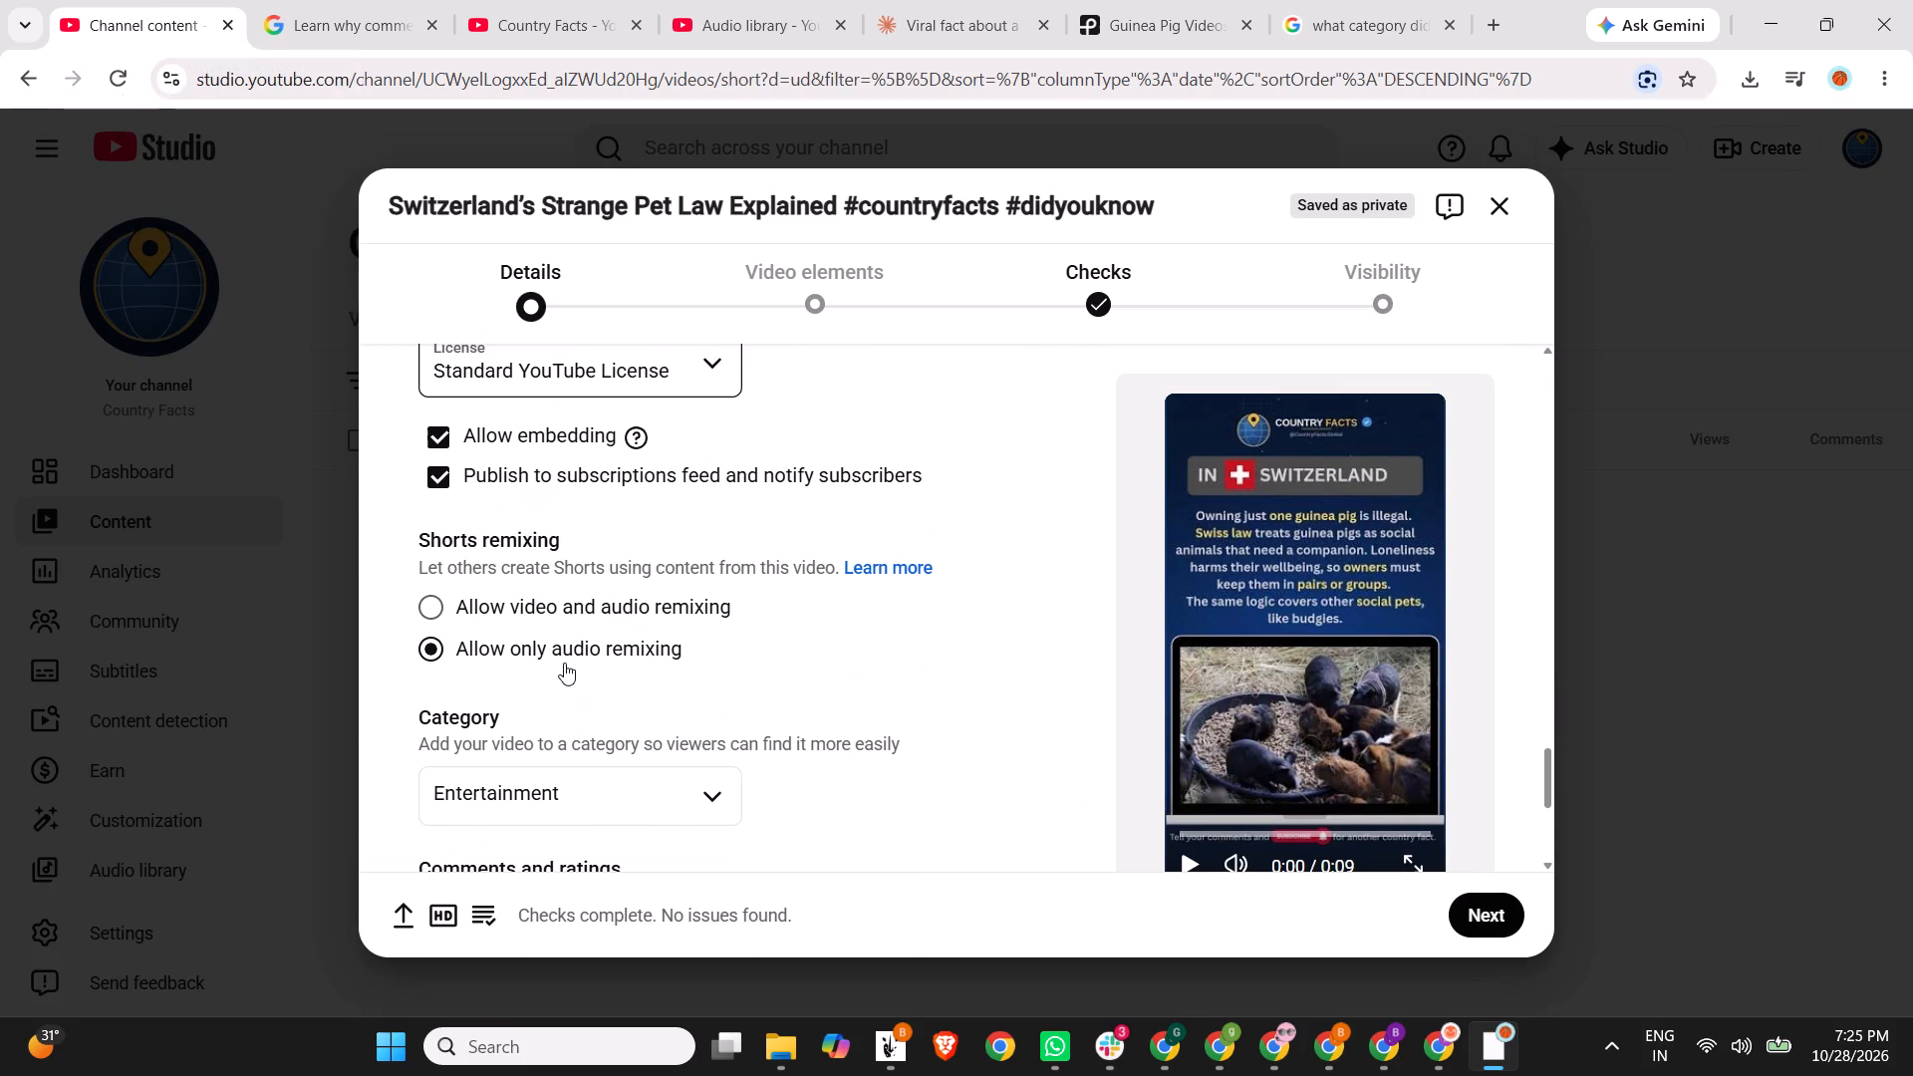
scroll(564, 663, down, 2)
scroll(564, 663, up, 6)
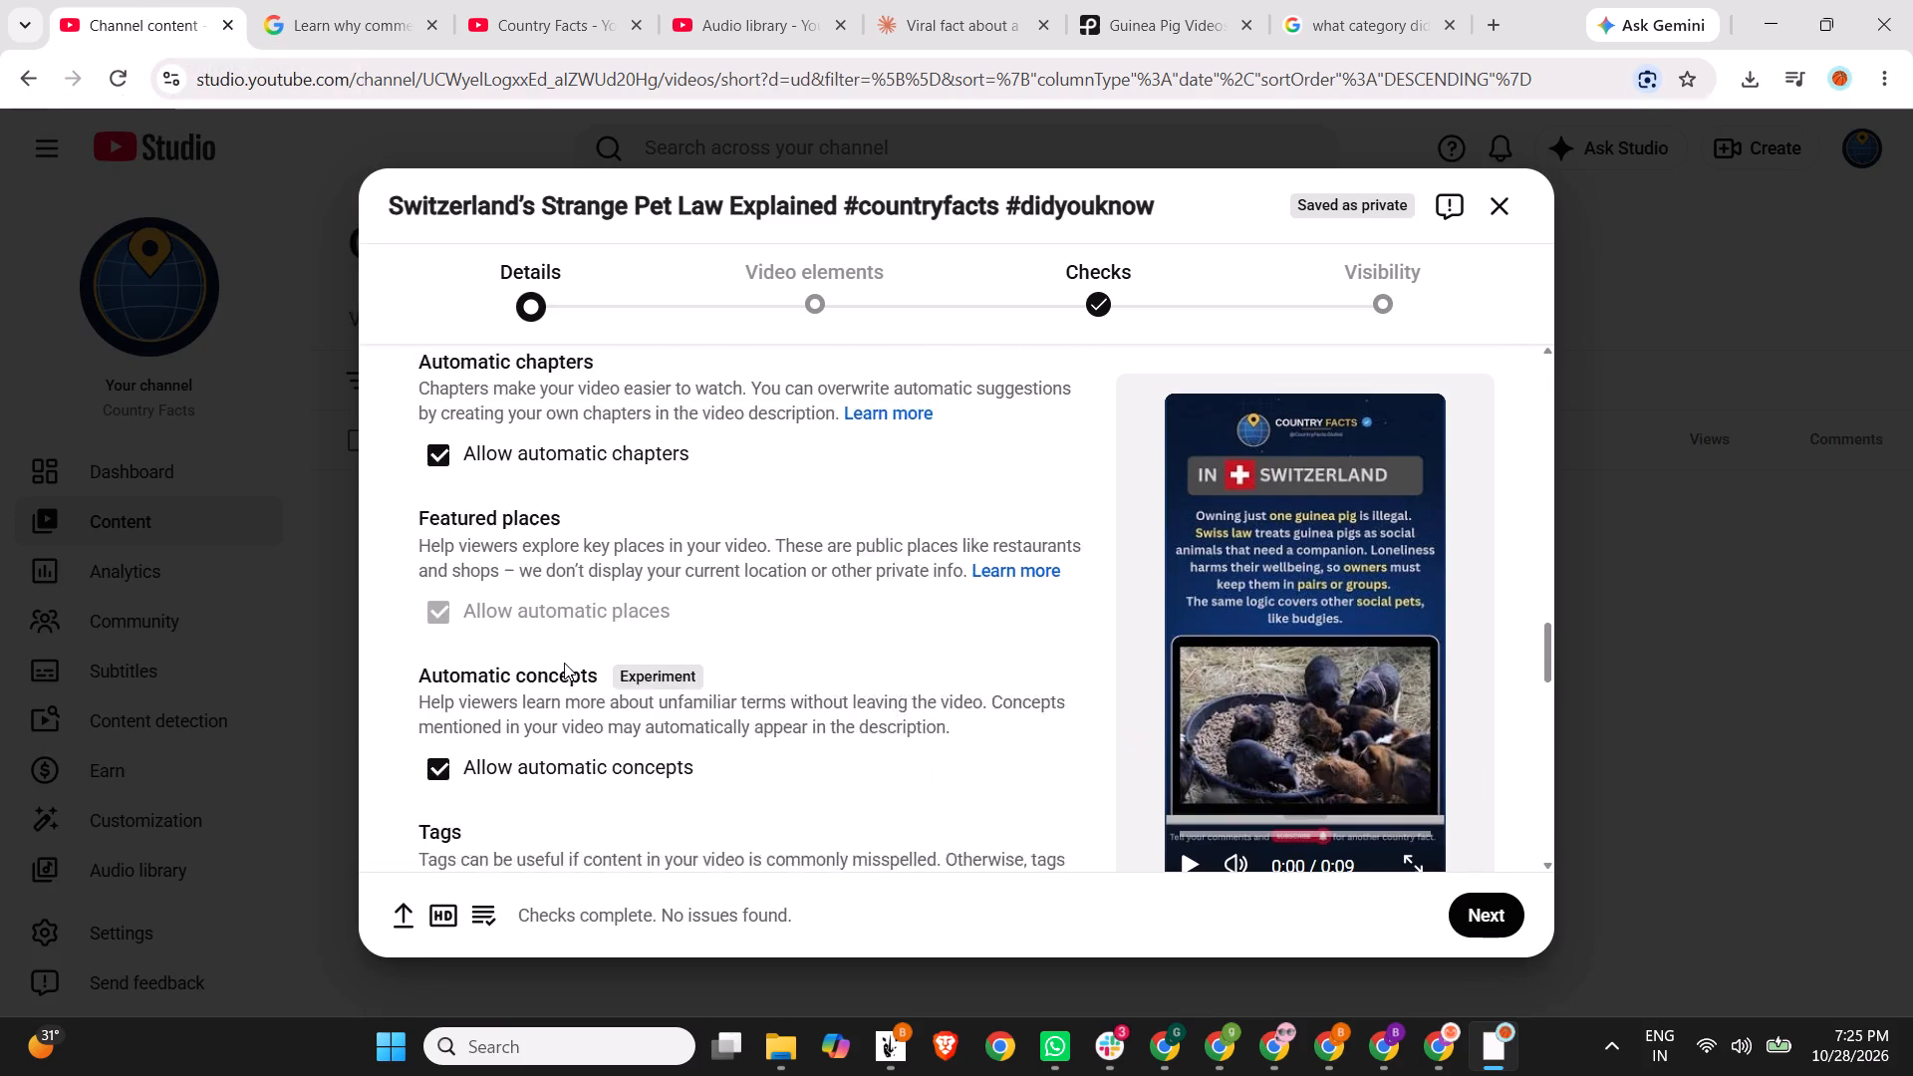
scroll(564, 663, up, 4)
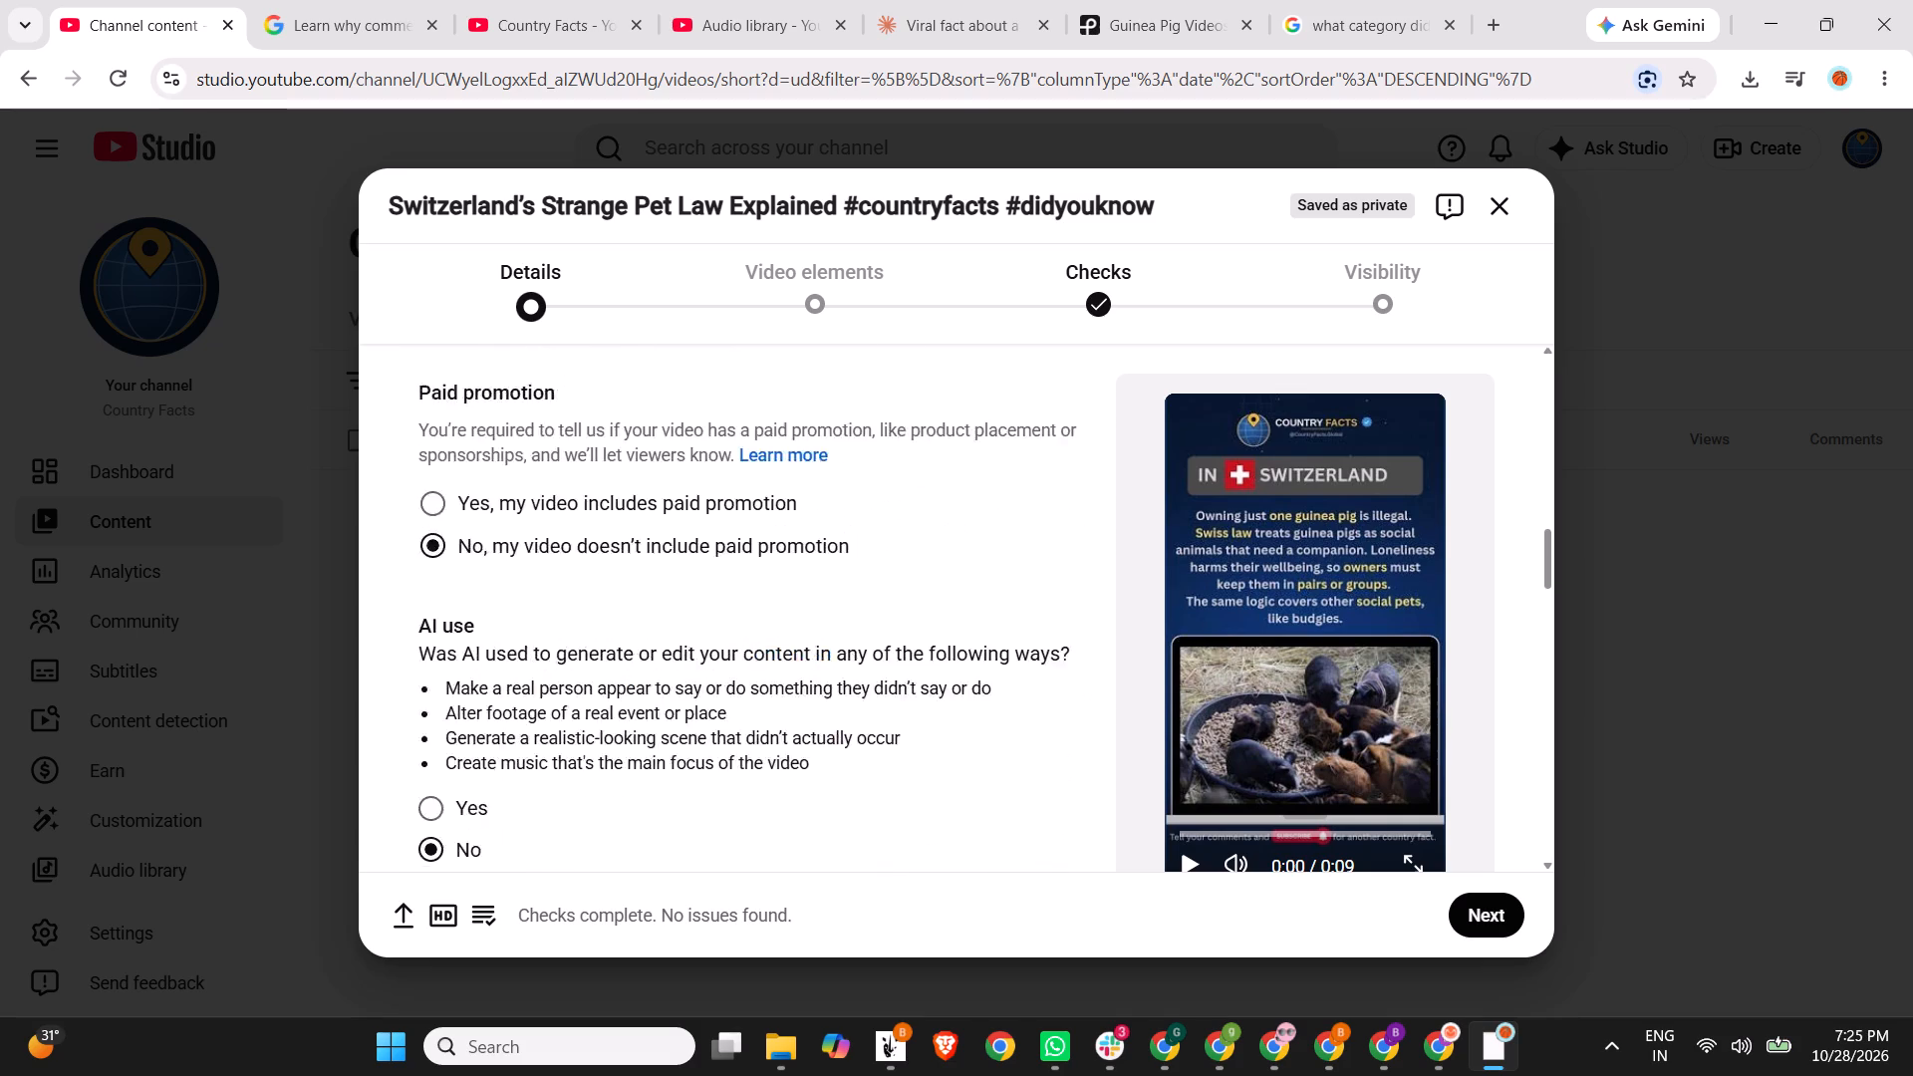
scroll(528, 753, up, 2)
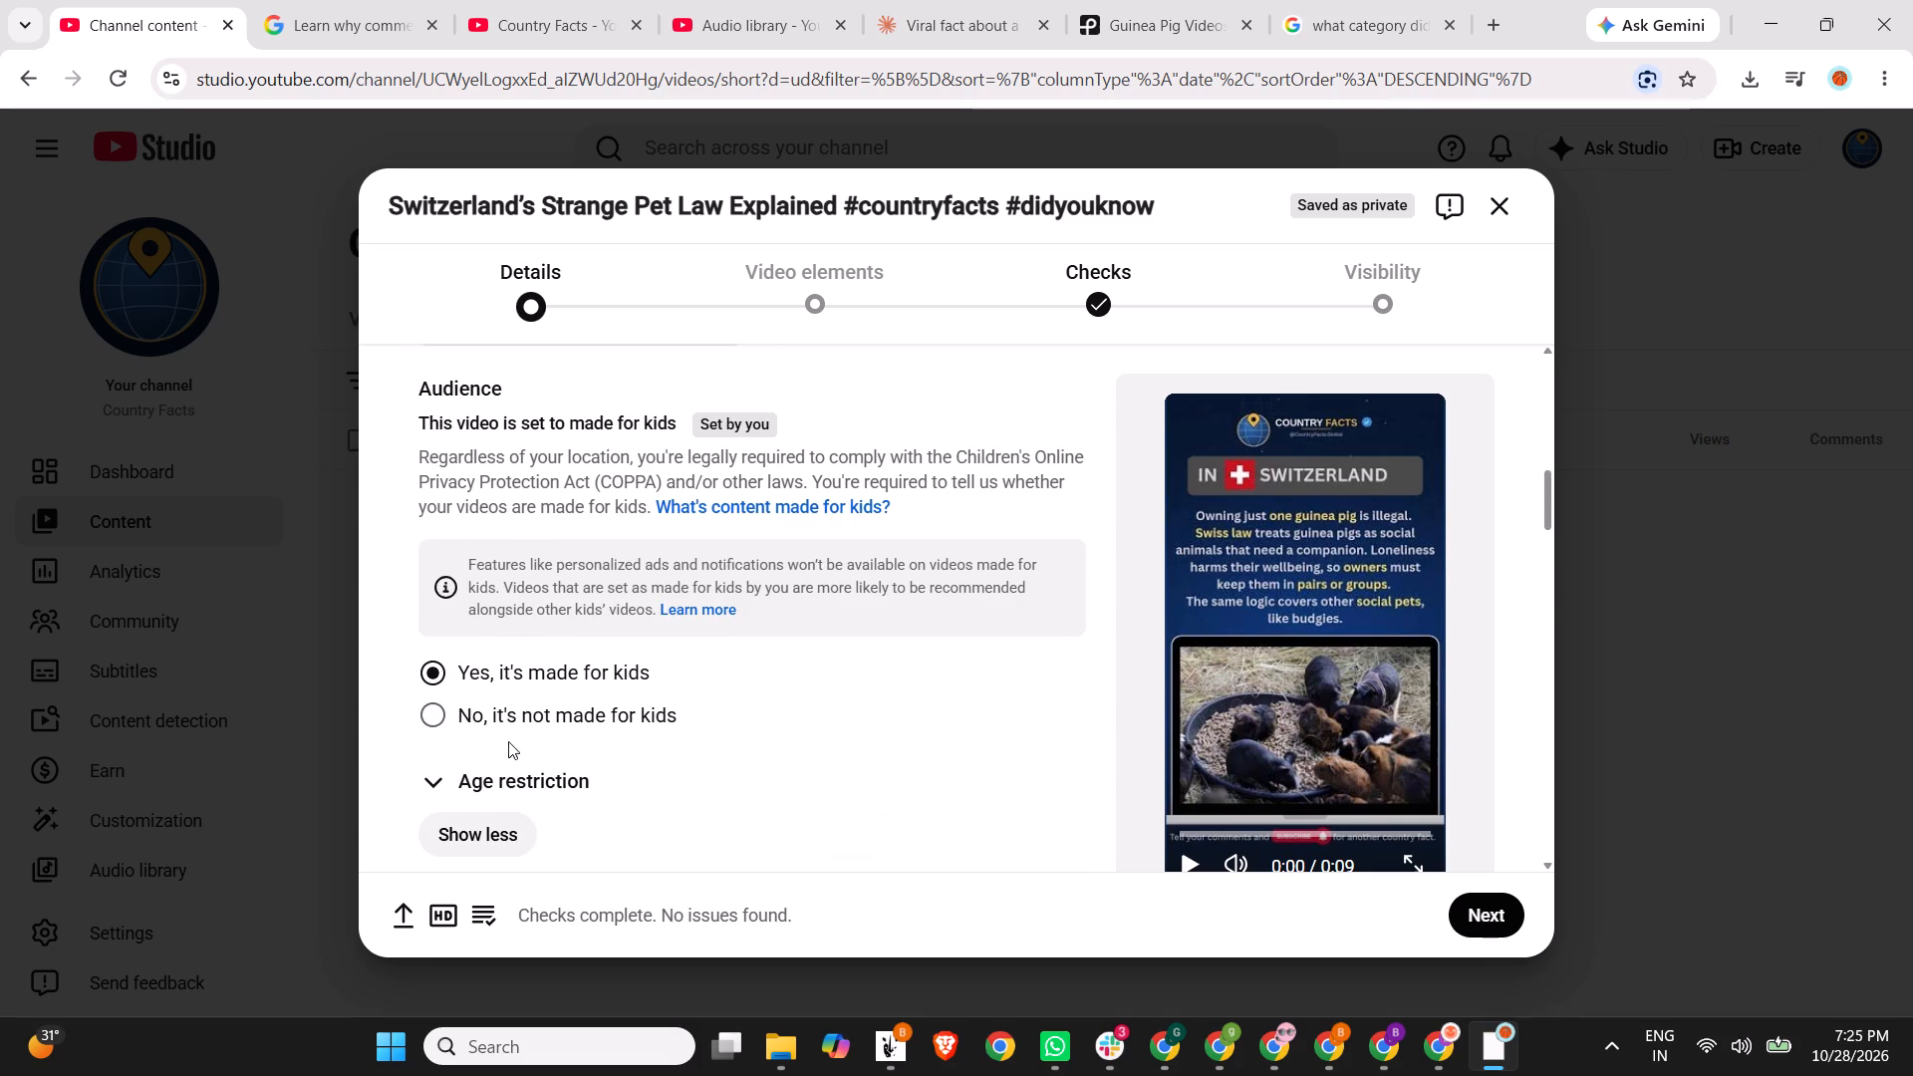
click(514, 691)
click(515, 711)
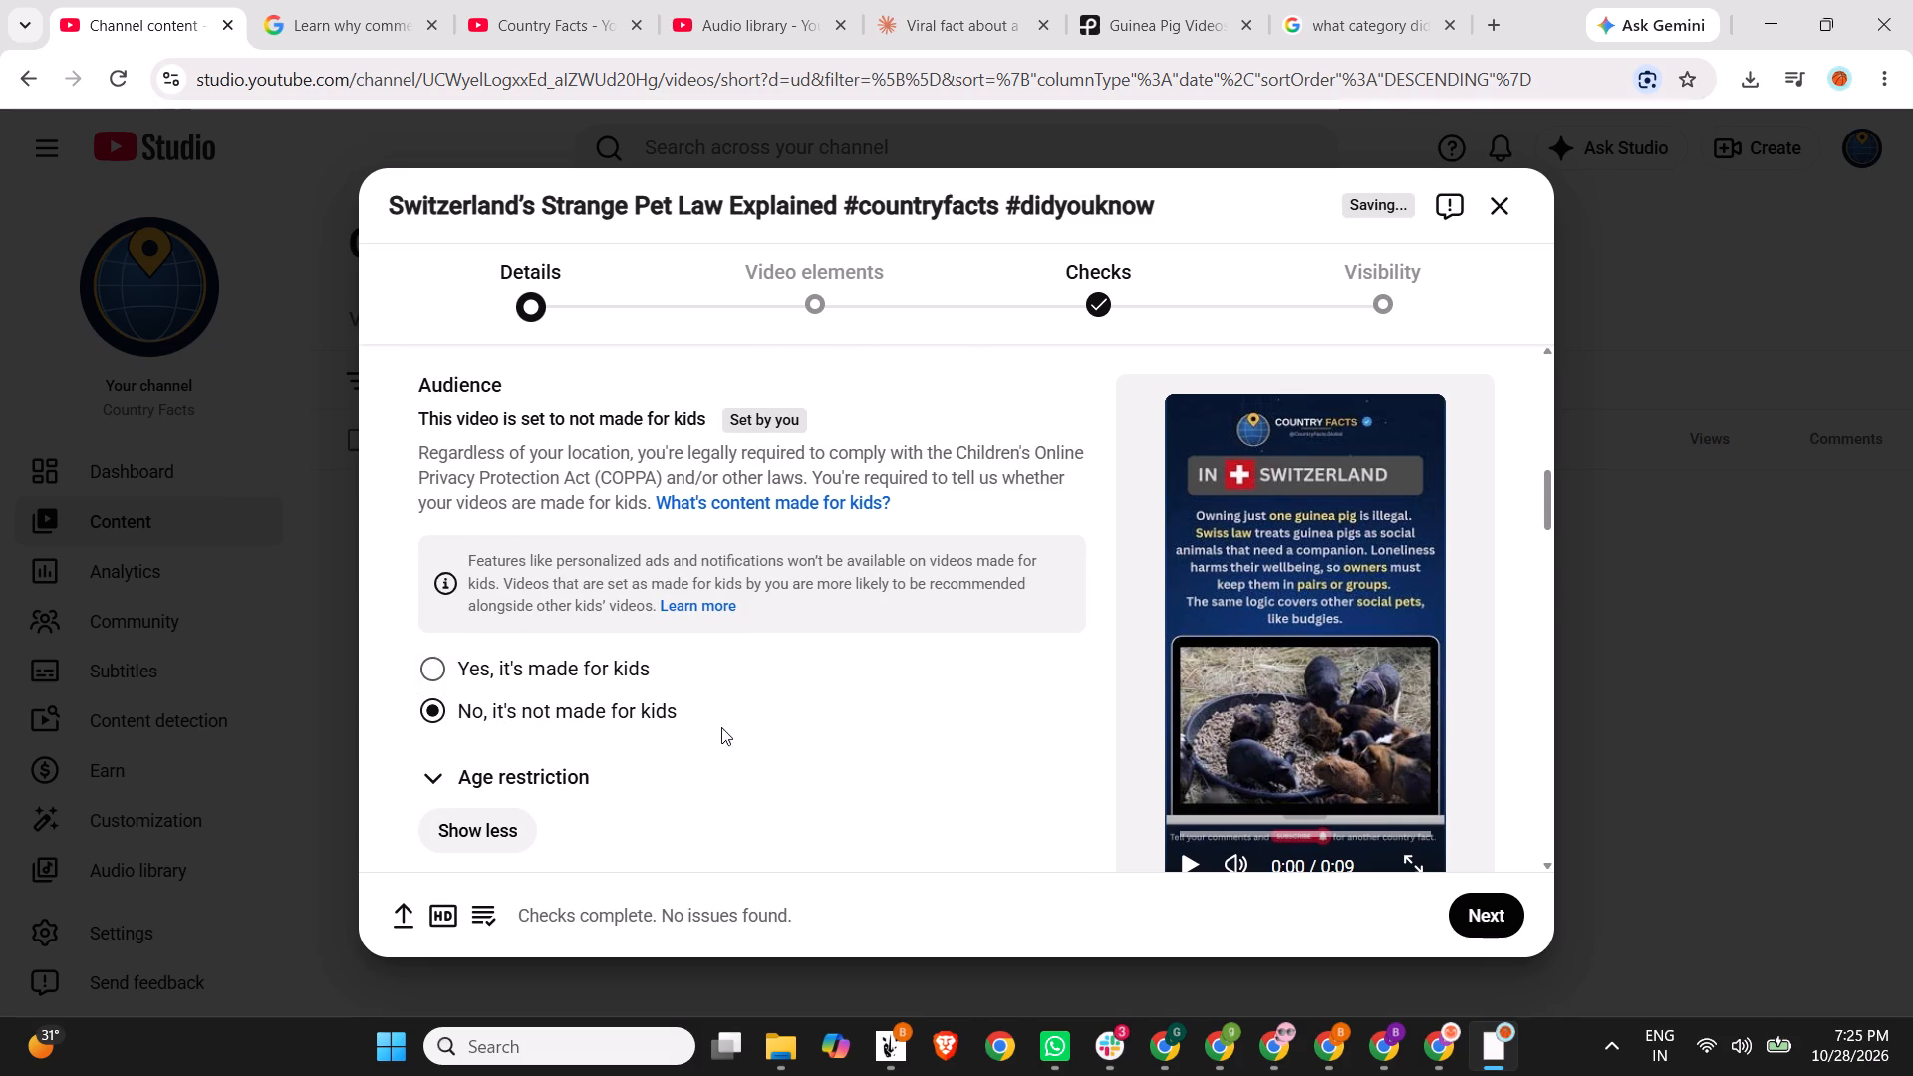
Check the comments and ratings settings, and go back over the remaining video details up to the audience section.
scroll(721, 727, down, 14)
scroll(721, 727, up, 2)
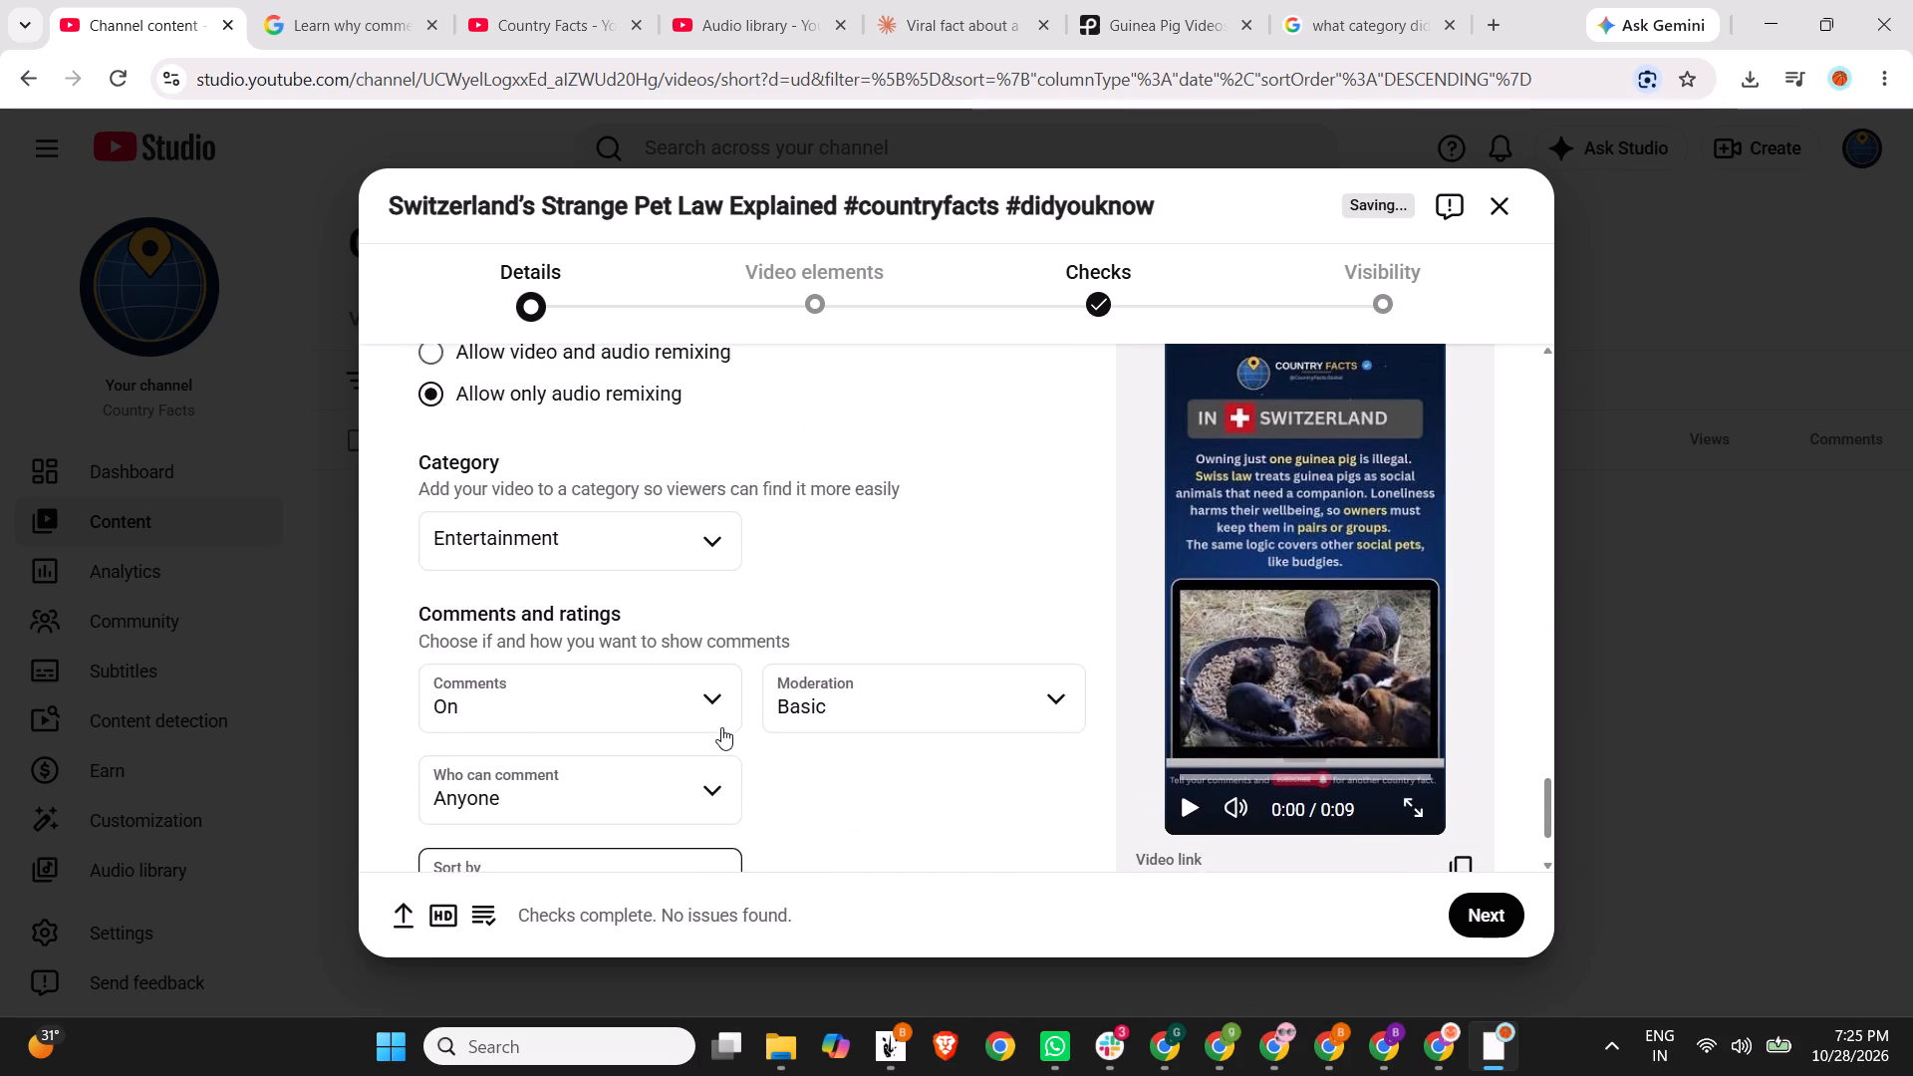
scroll(721, 727, up, 6)
scroll(632, 666, up, 1)
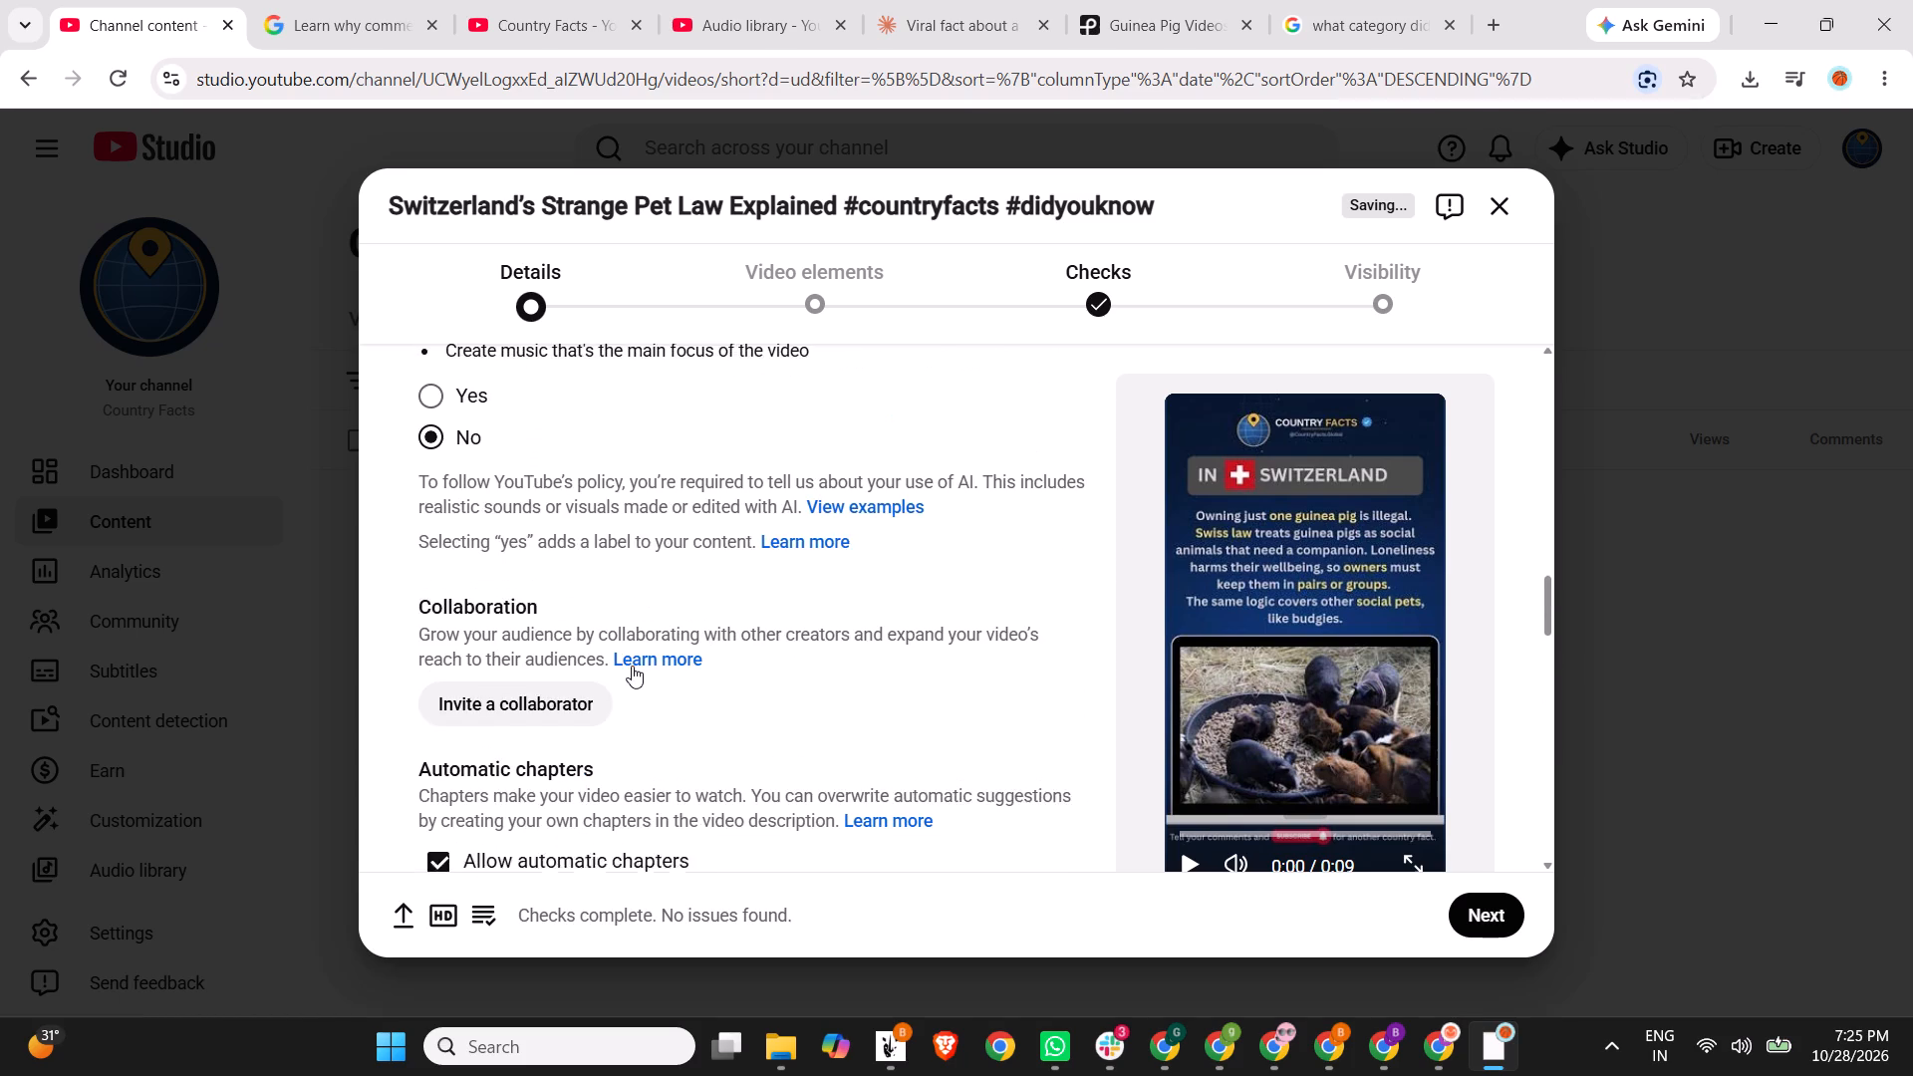
scroll(576, 585, up, 4)
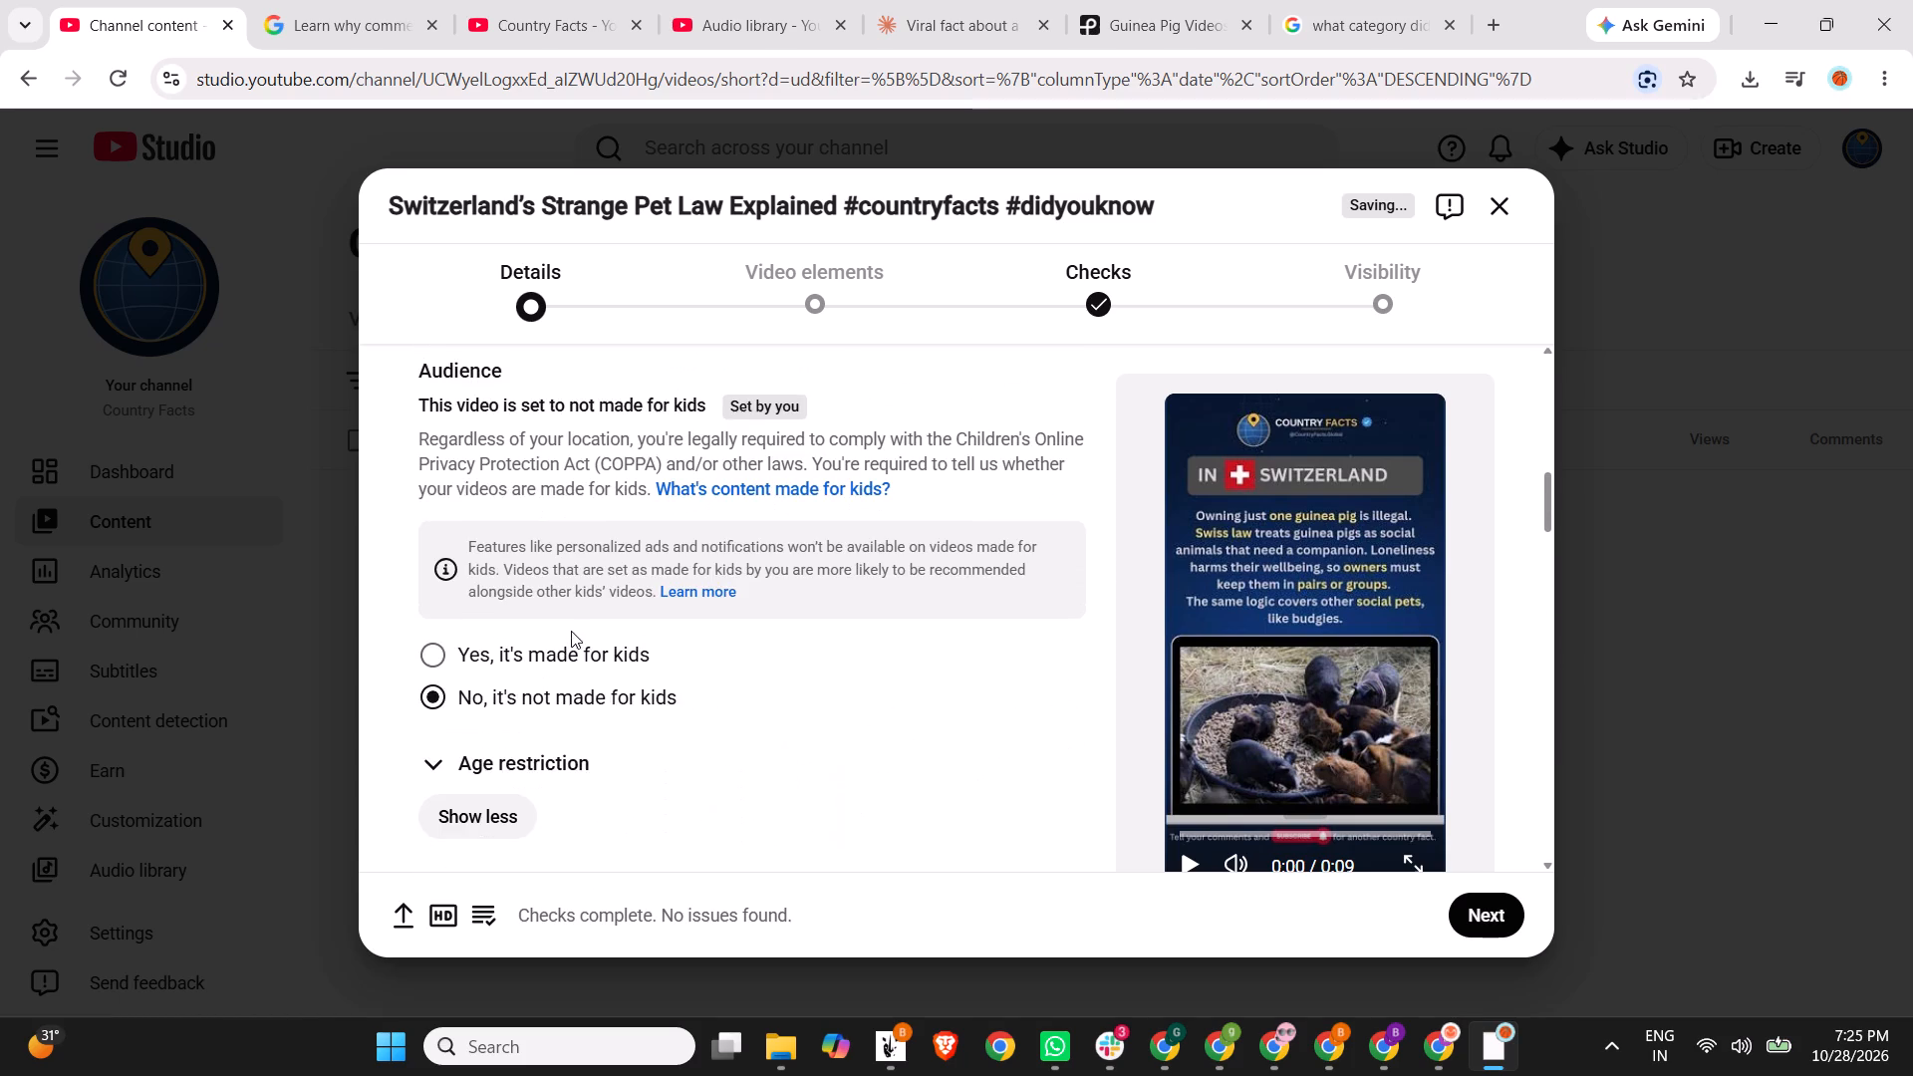
Paste the prepared list of Switzerland and guinea pig law tags, from "switzerland facts" through "surprising facts", into the video's tags.
scroll(564, 677, up, 2)
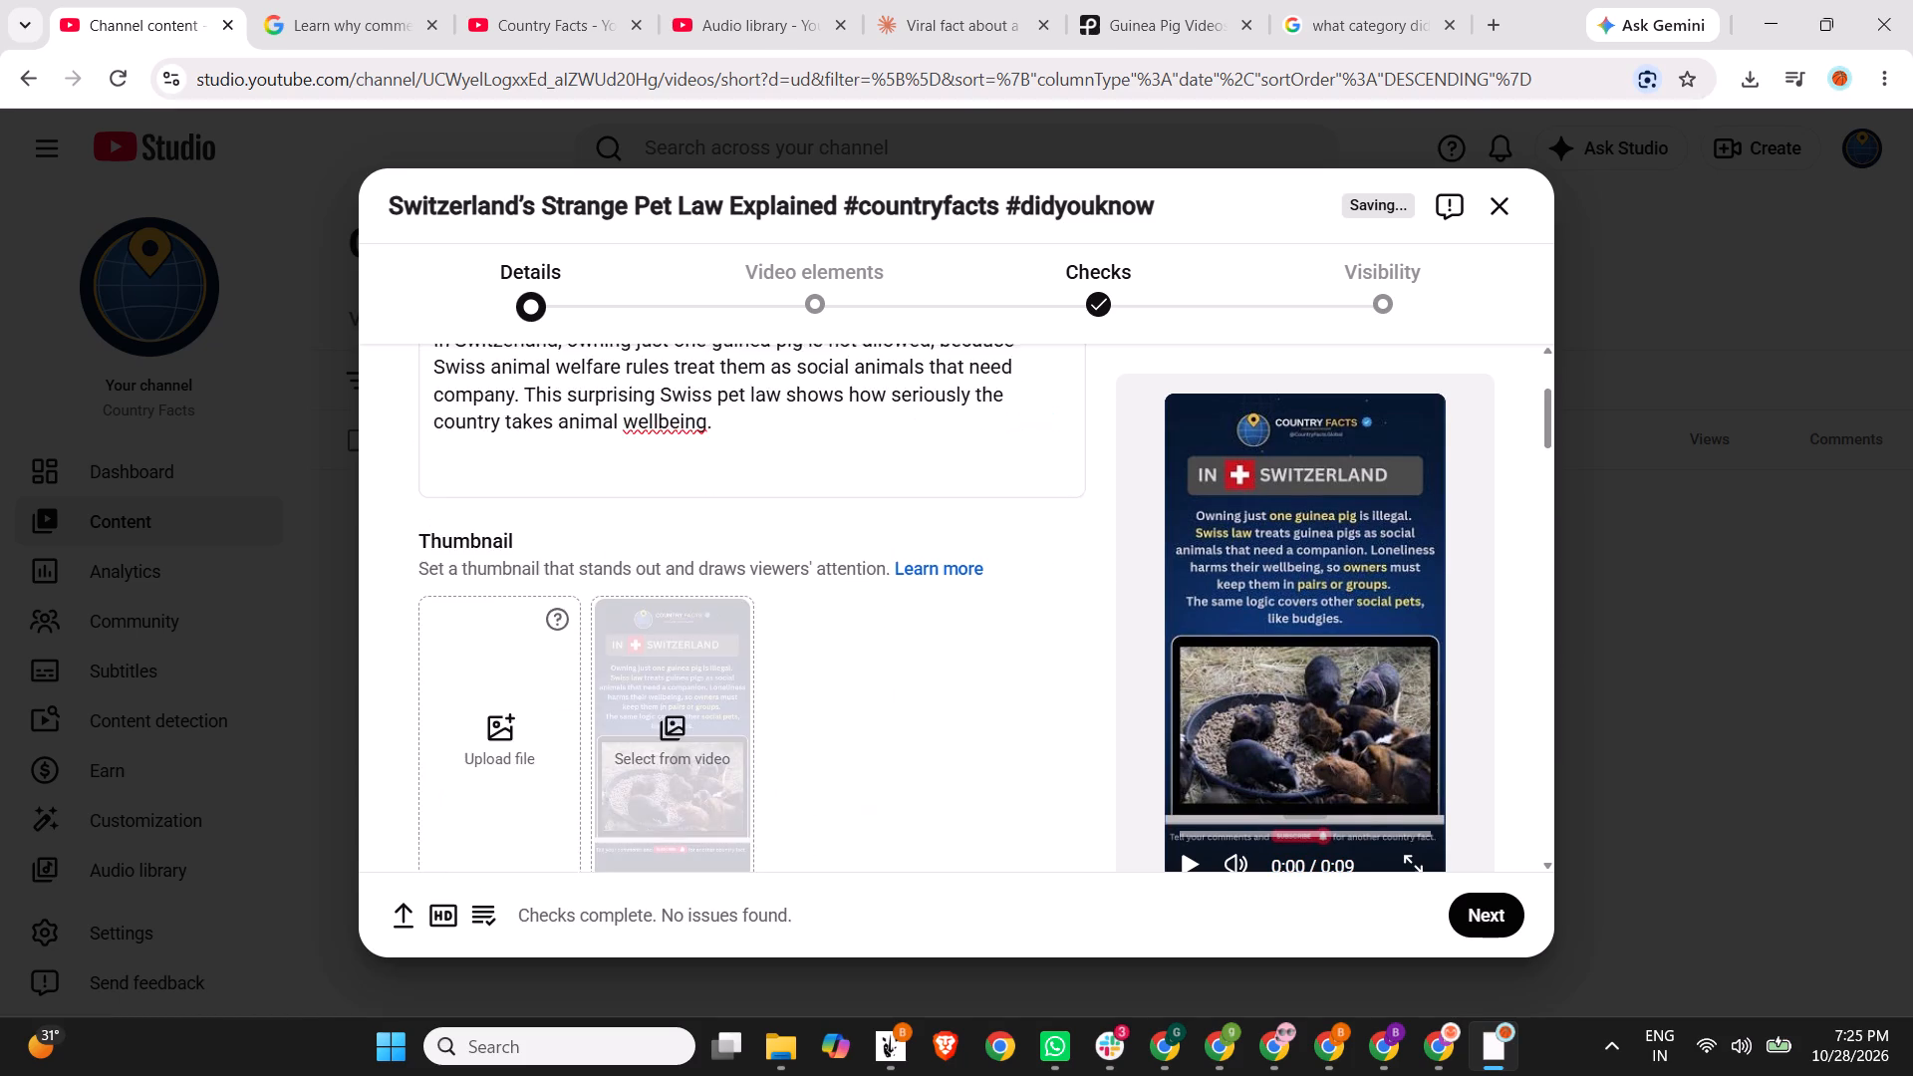
scroll(564, 677, down, 5)
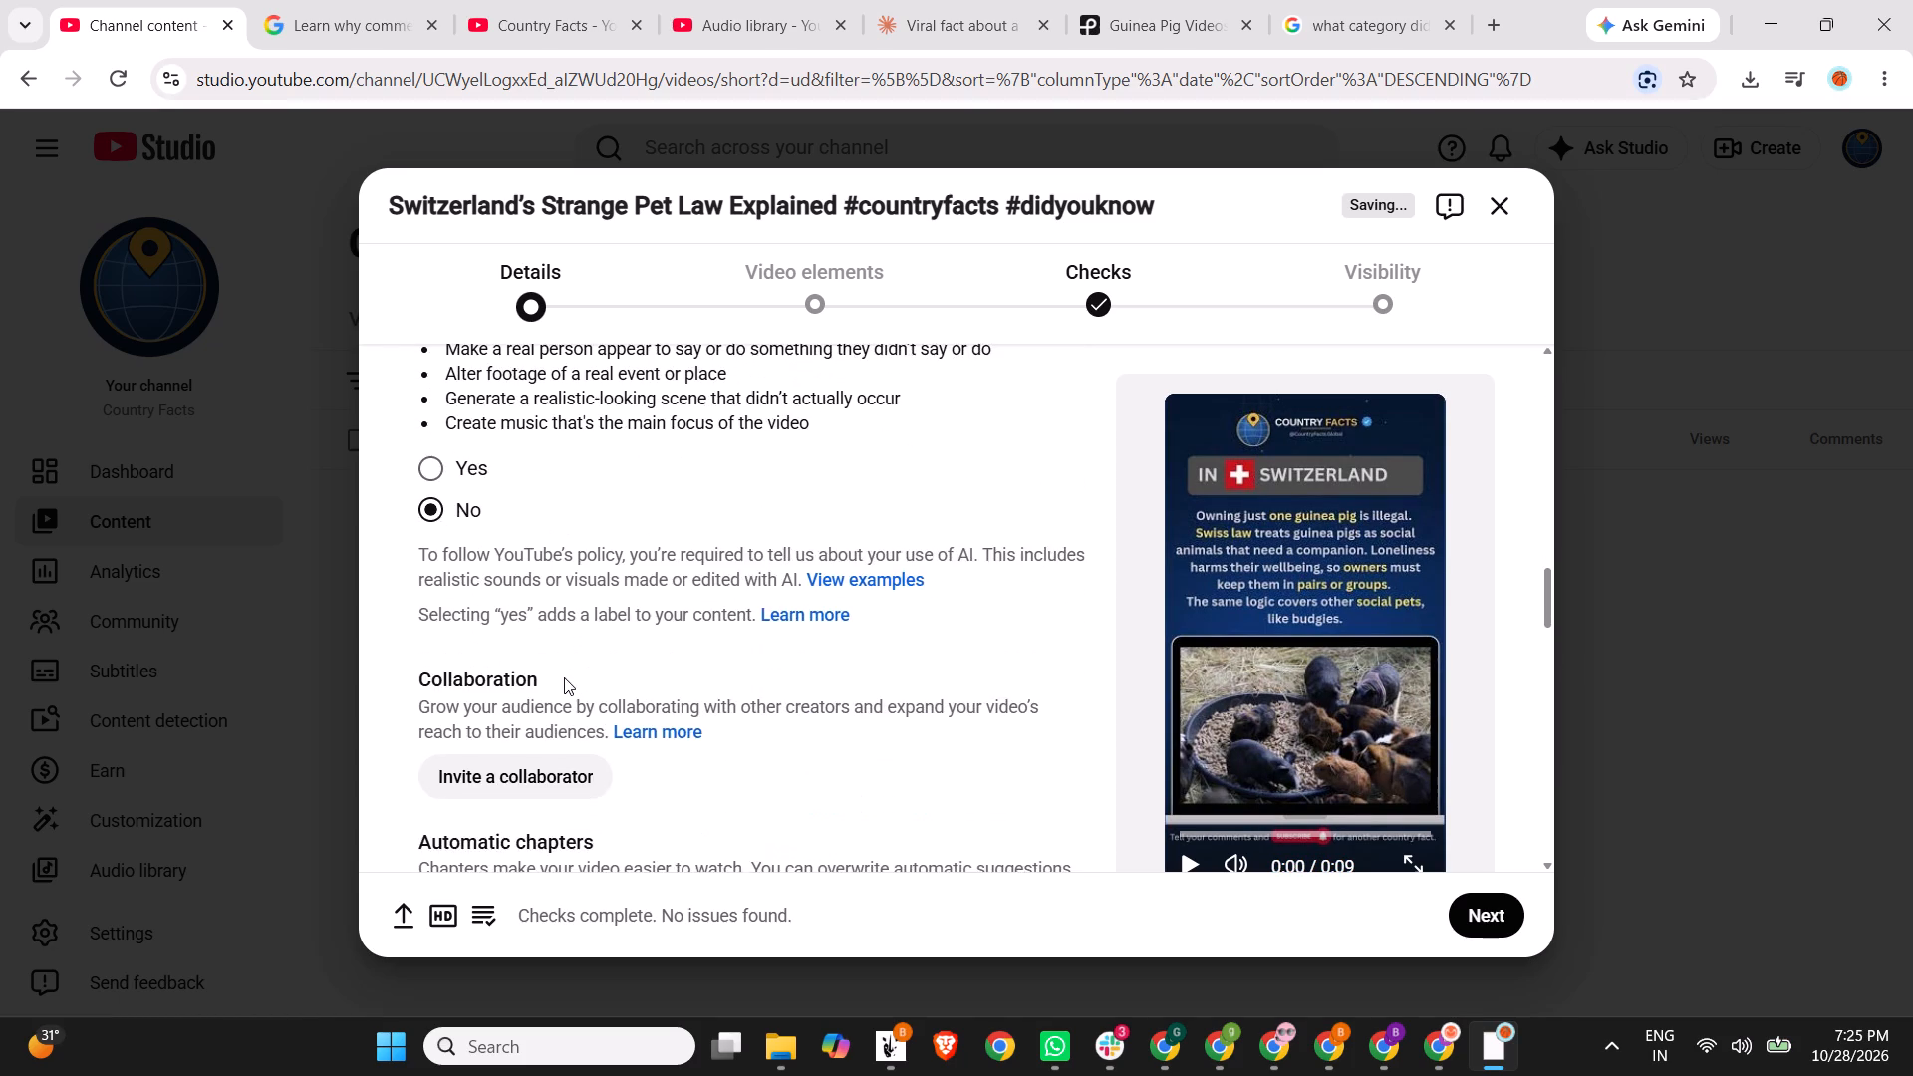
scroll(564, 677, down, 5)
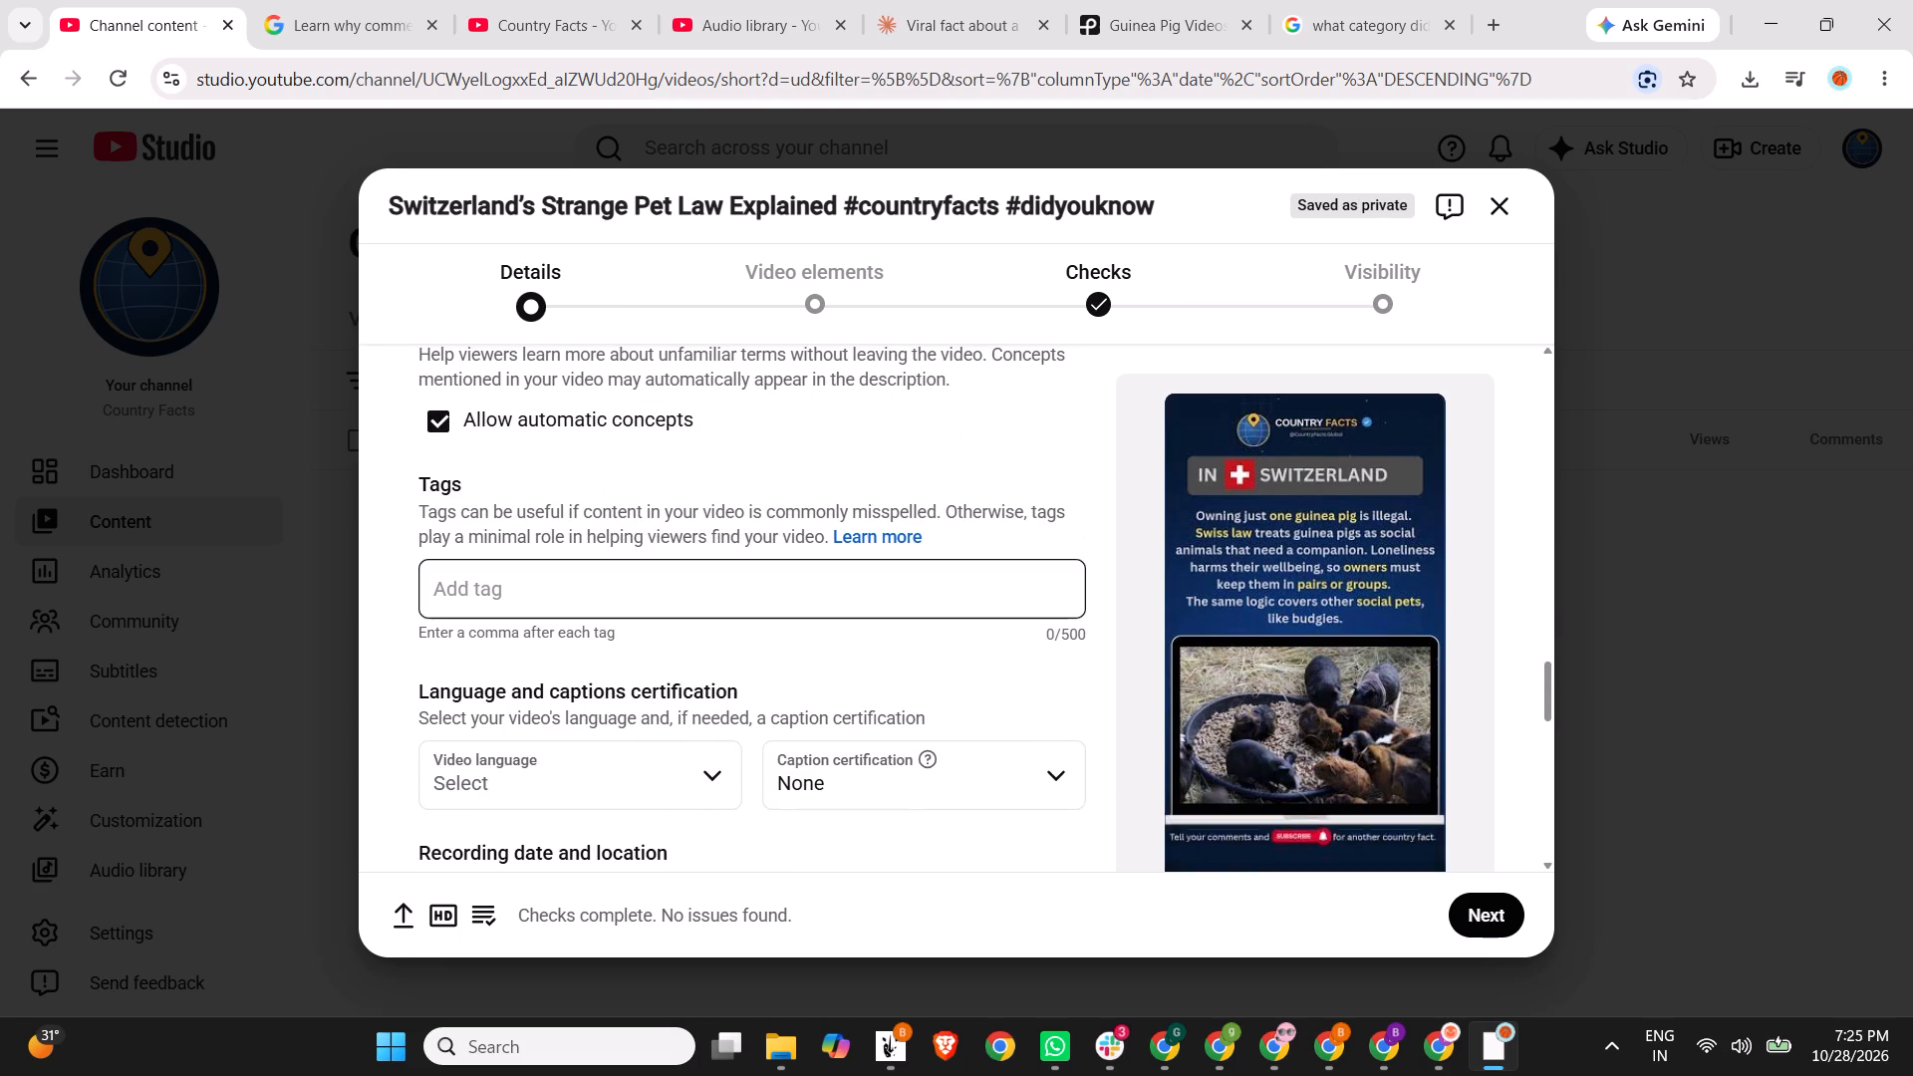
click(542, 594)
key(ctrl+v)
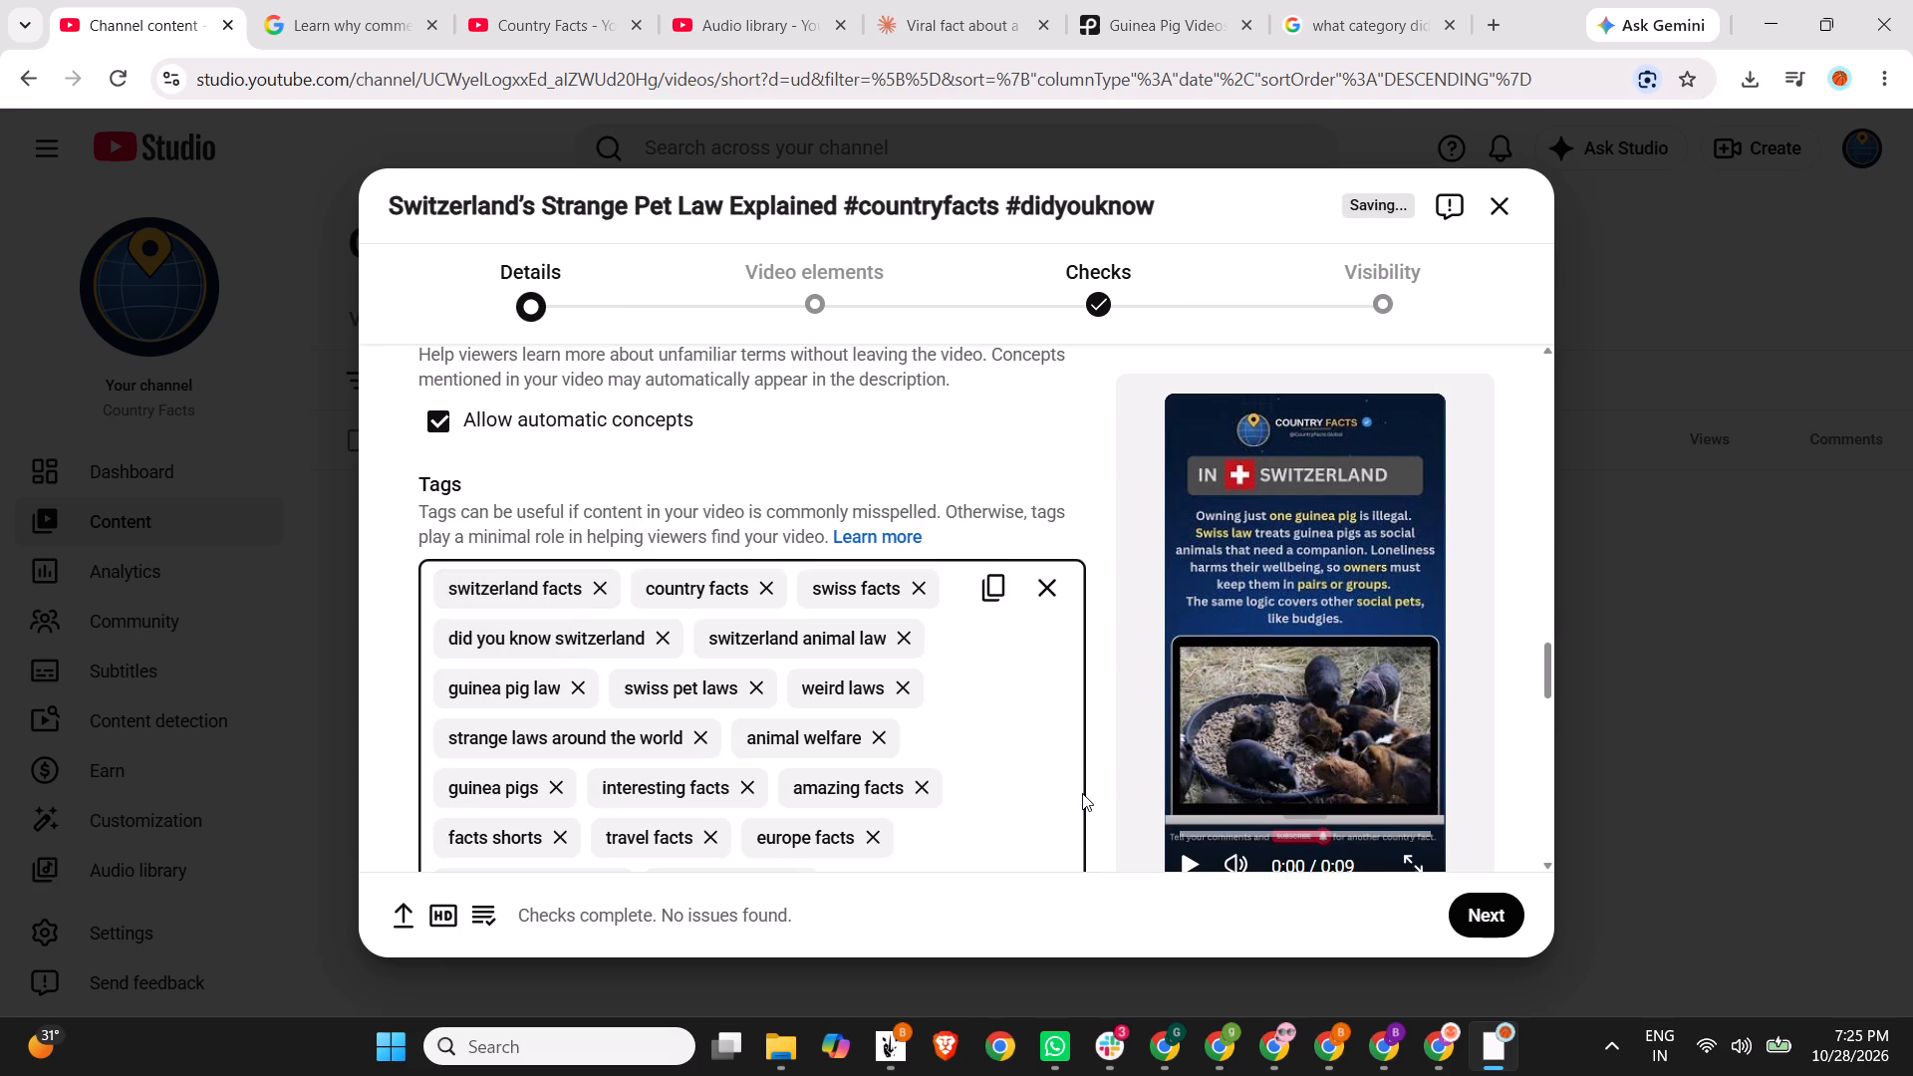
Enter the additional tags "did you know", "country facts" and "europe facts" after the pasted ones.
scroll(961, 685, down, 2)
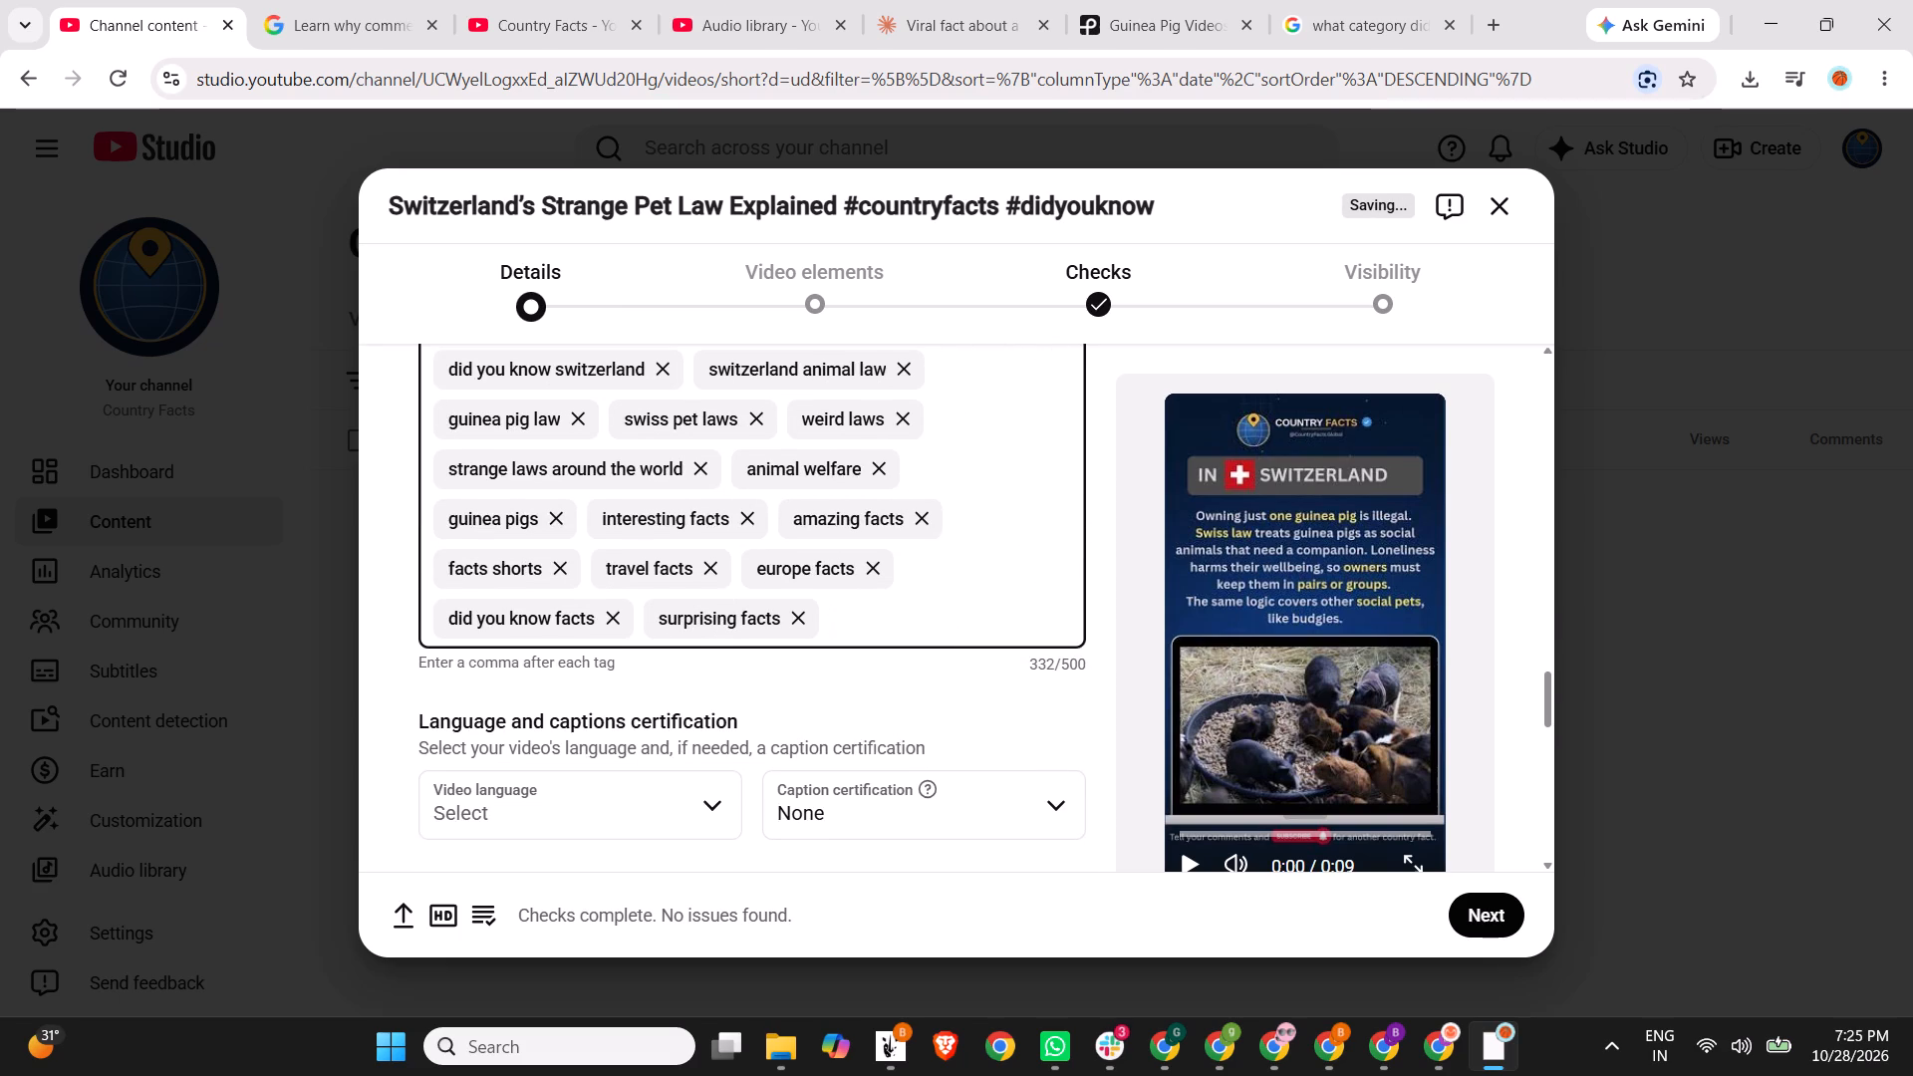
scroll(937, 629, right, 1)
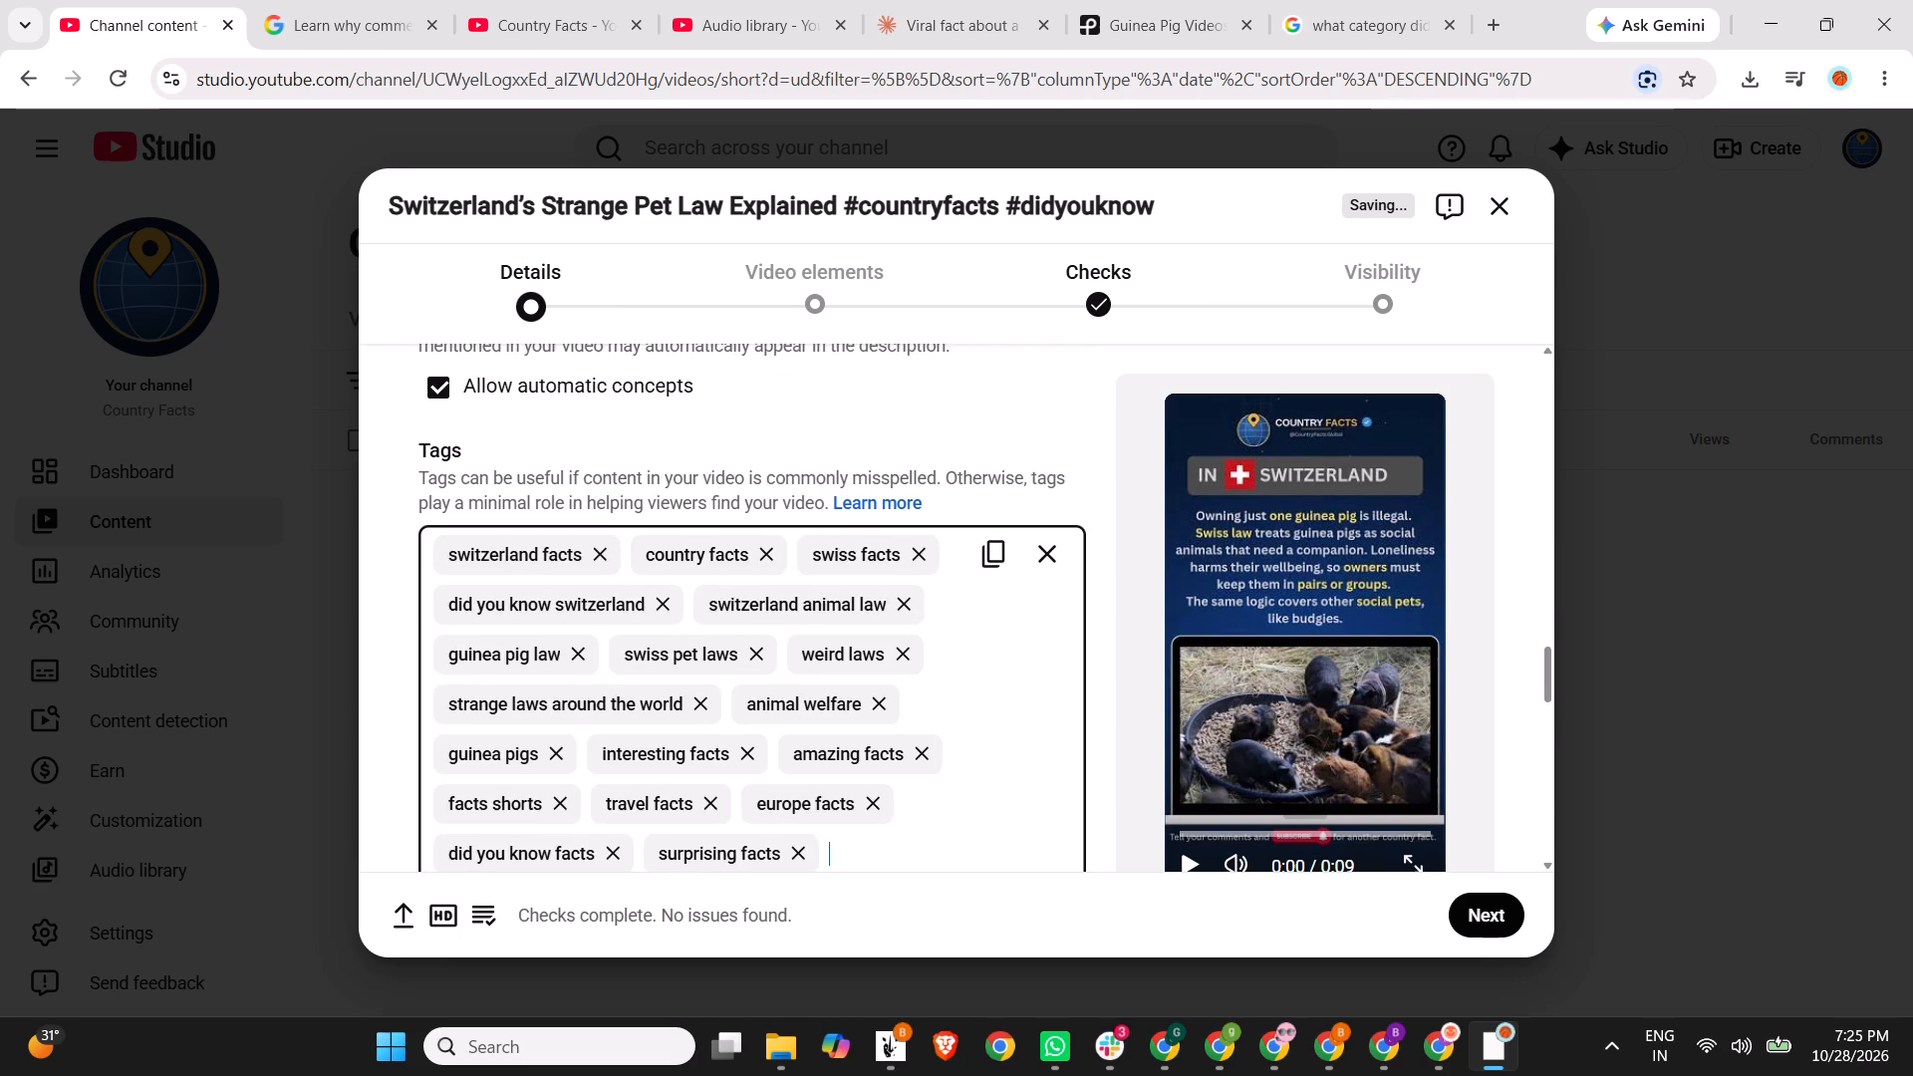
scroll(937, 629, right, 1)
scroll(937, 629, down, 1)
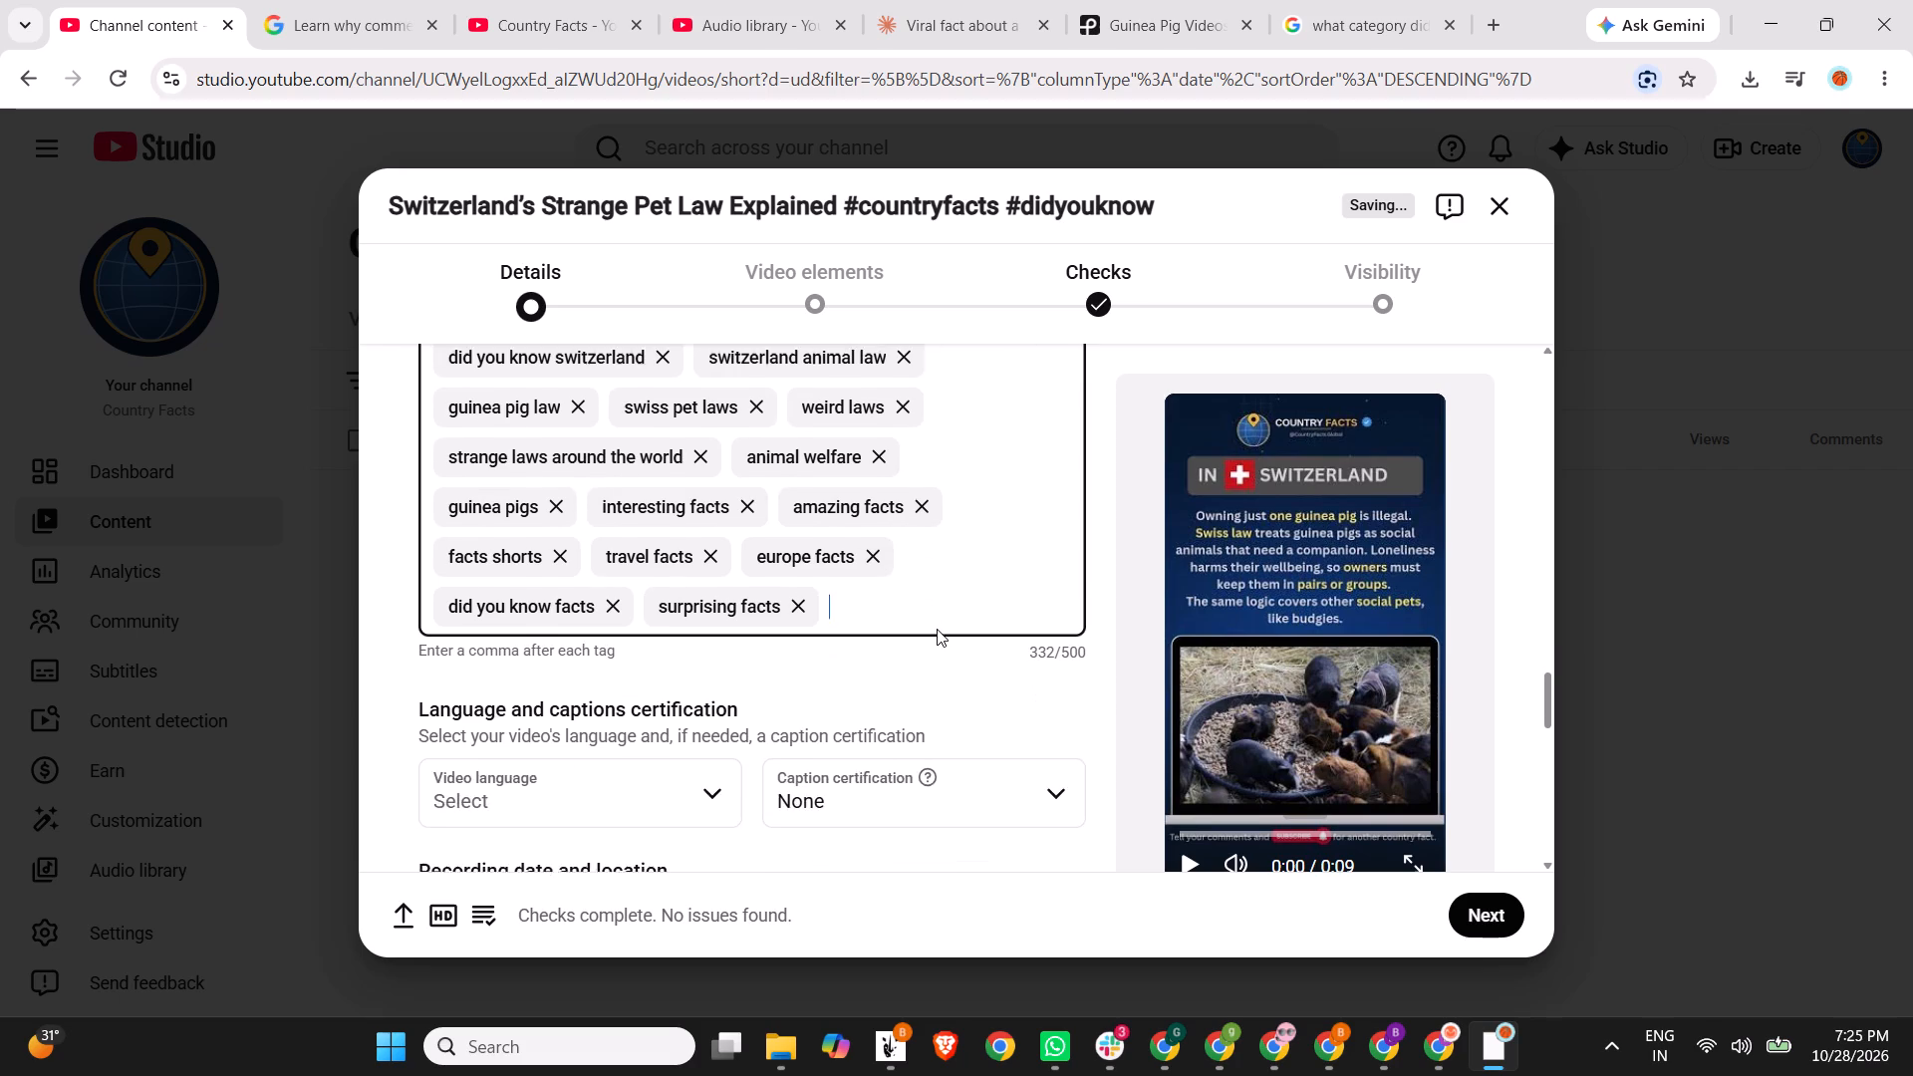
scroll(937, 629, down, 1)
text(did yo ukn)
key(BackSpace)
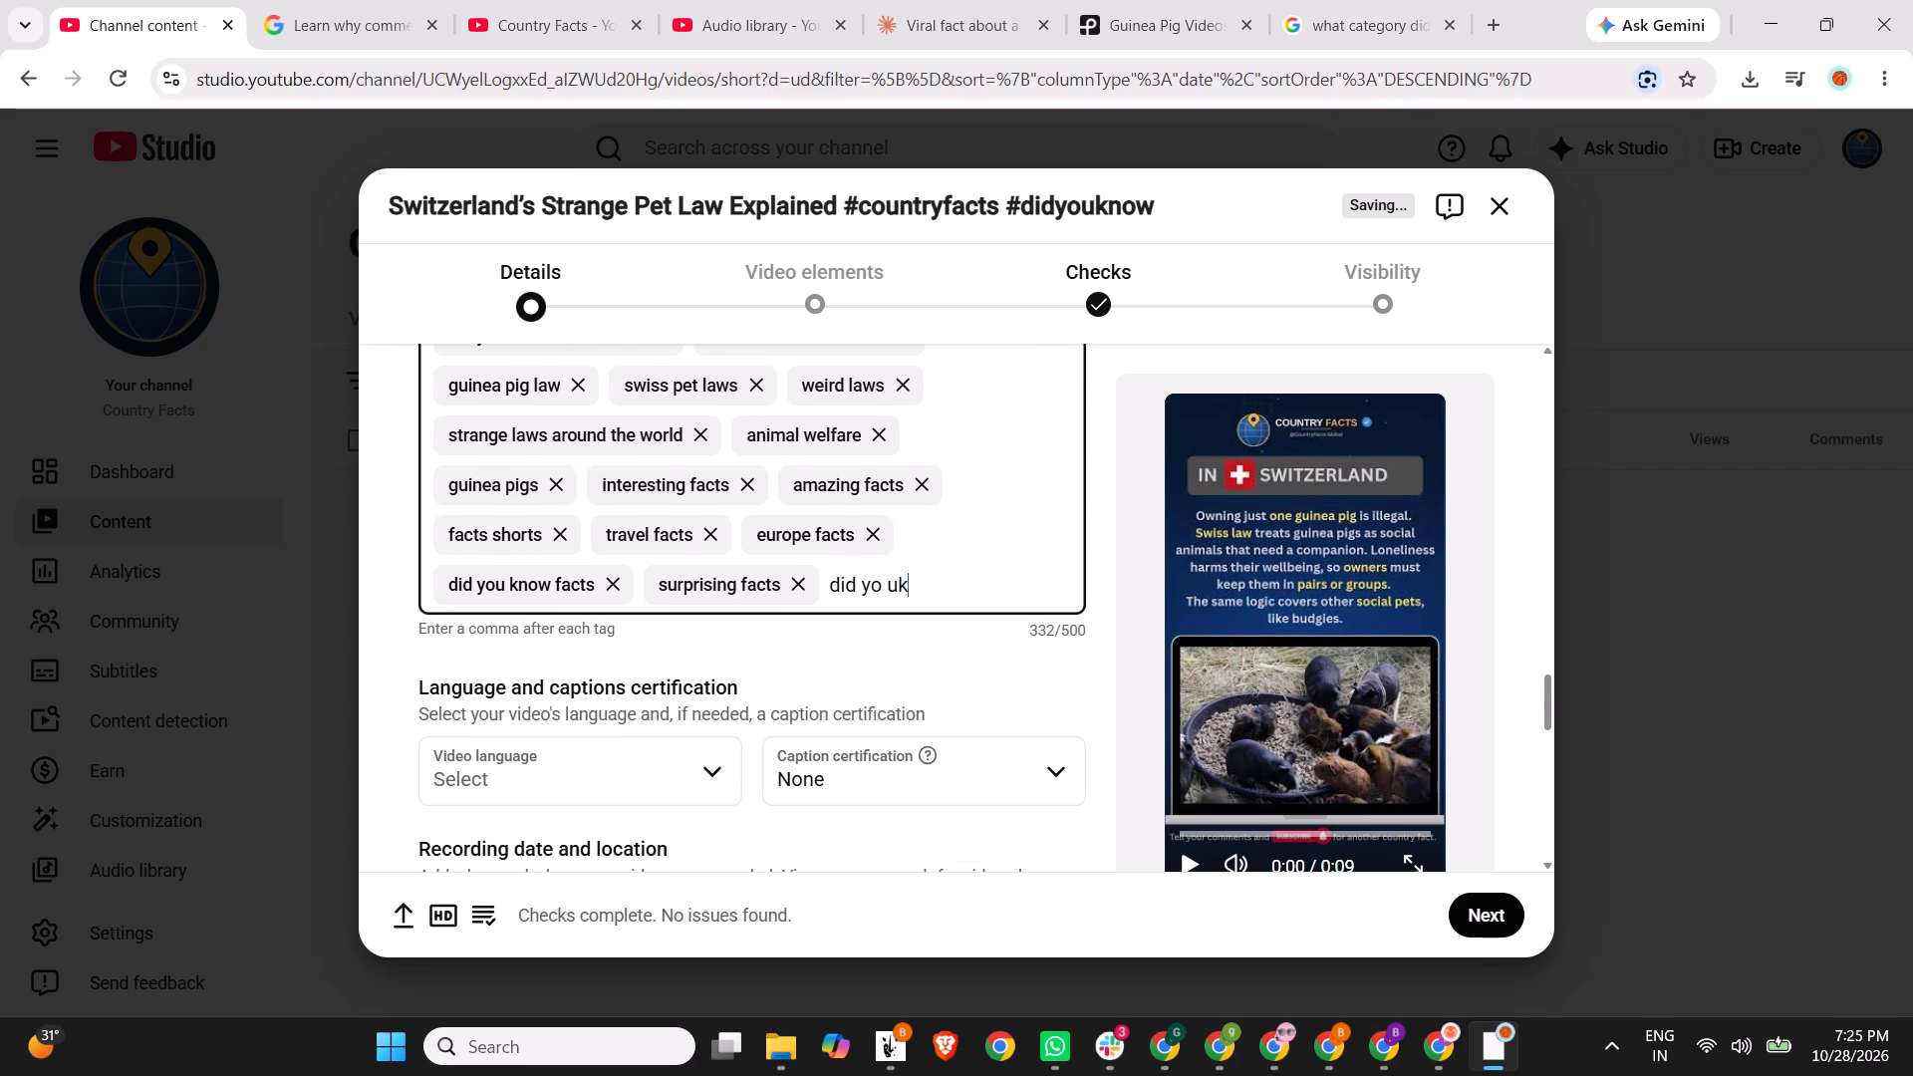
key(BackSpace)
key(BackSpace)
key(BackSpace)
text(u know)
key(Return)
text(country facts)
key(Return)
text(europe facts)
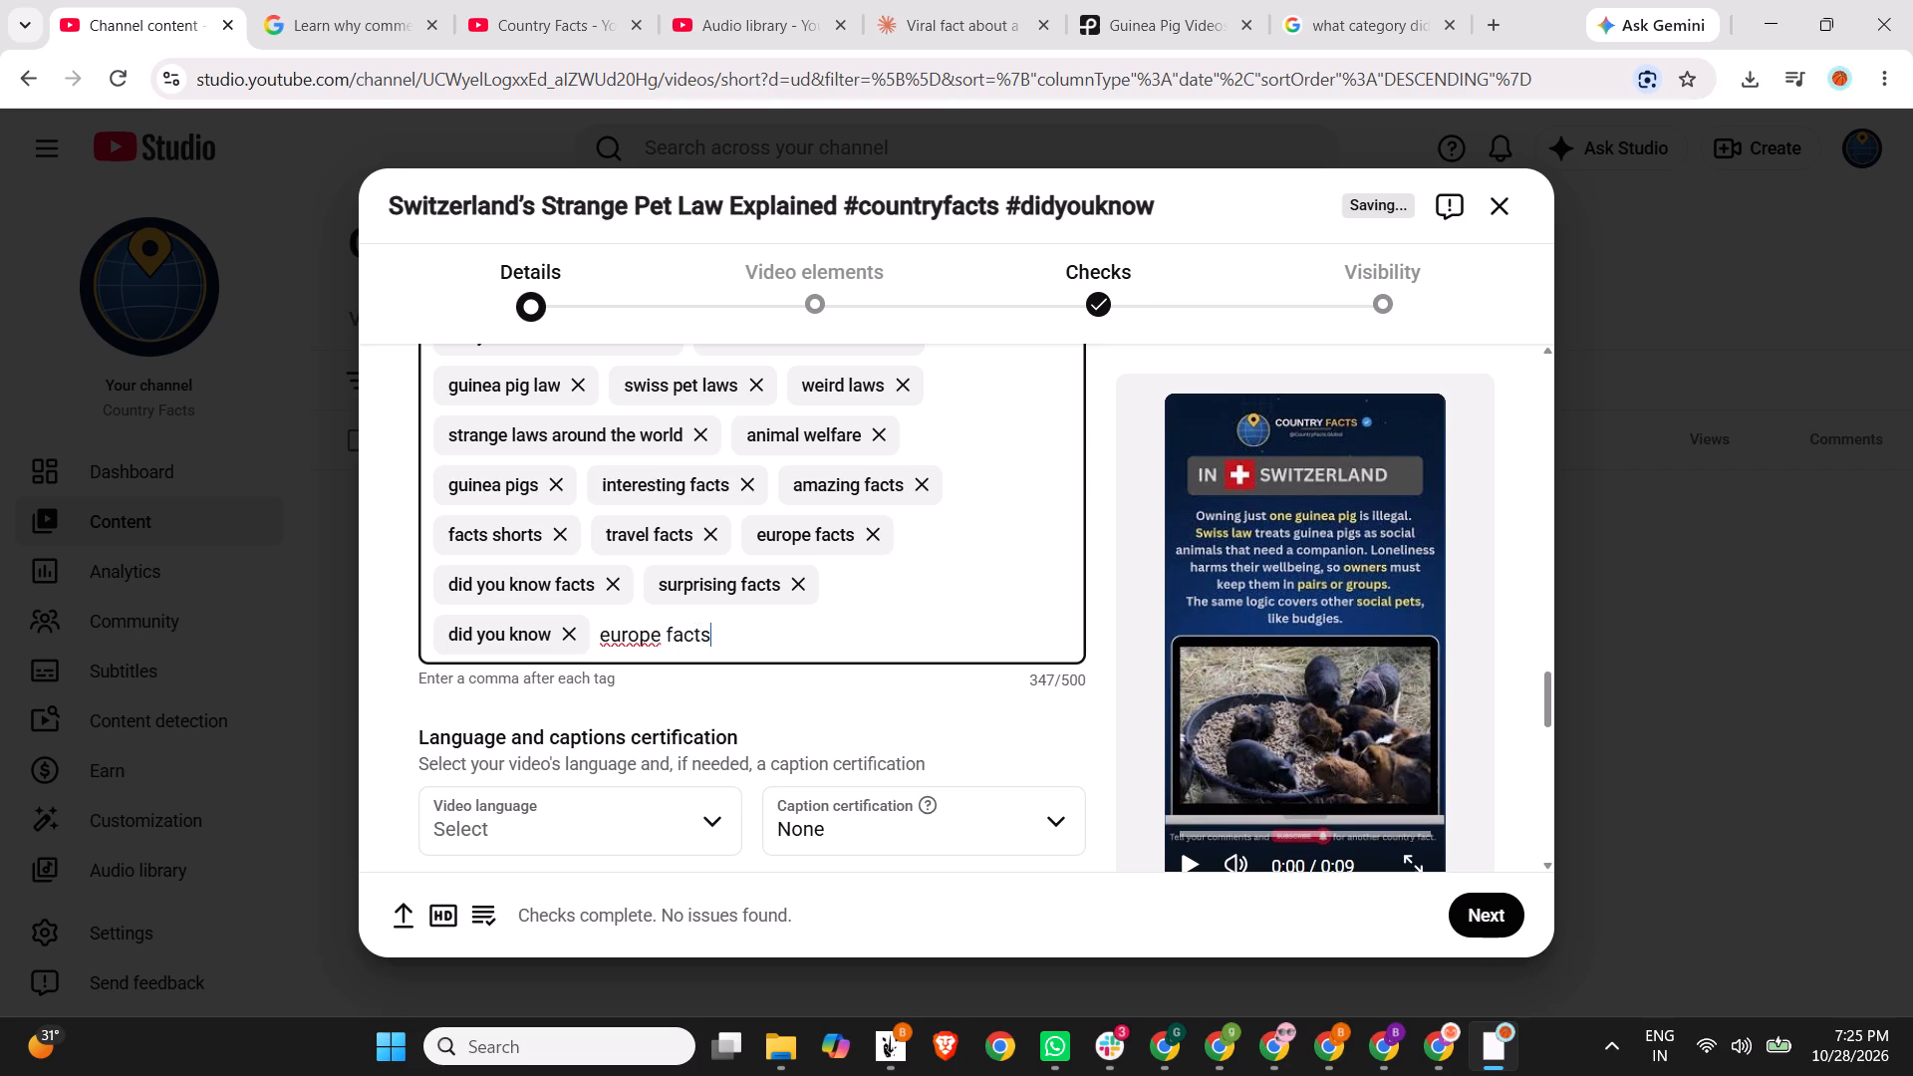
key(Return)
Add the tag "Trivia" to the video's tags.
scroll(962, 573, down, 1)
scroll(962, 573, up, 1)
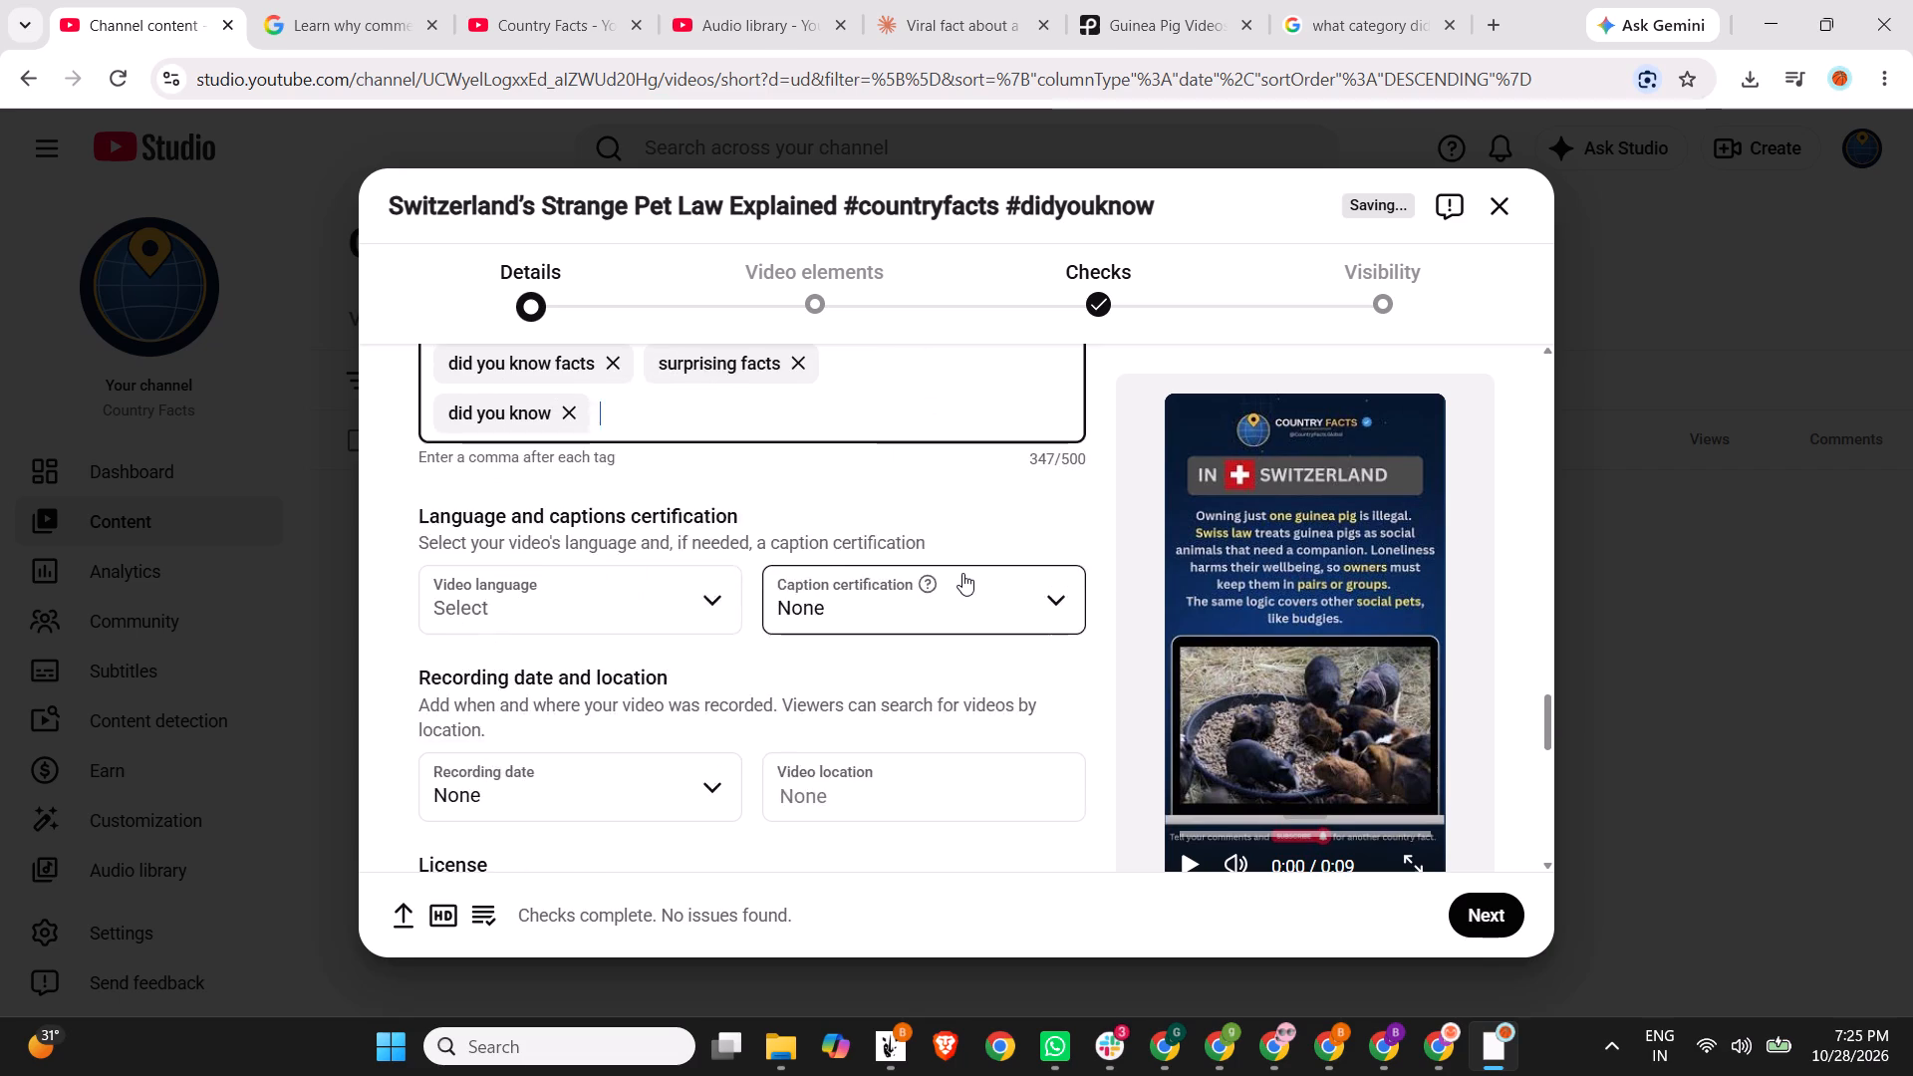
scroll(962, 573, up, 1)
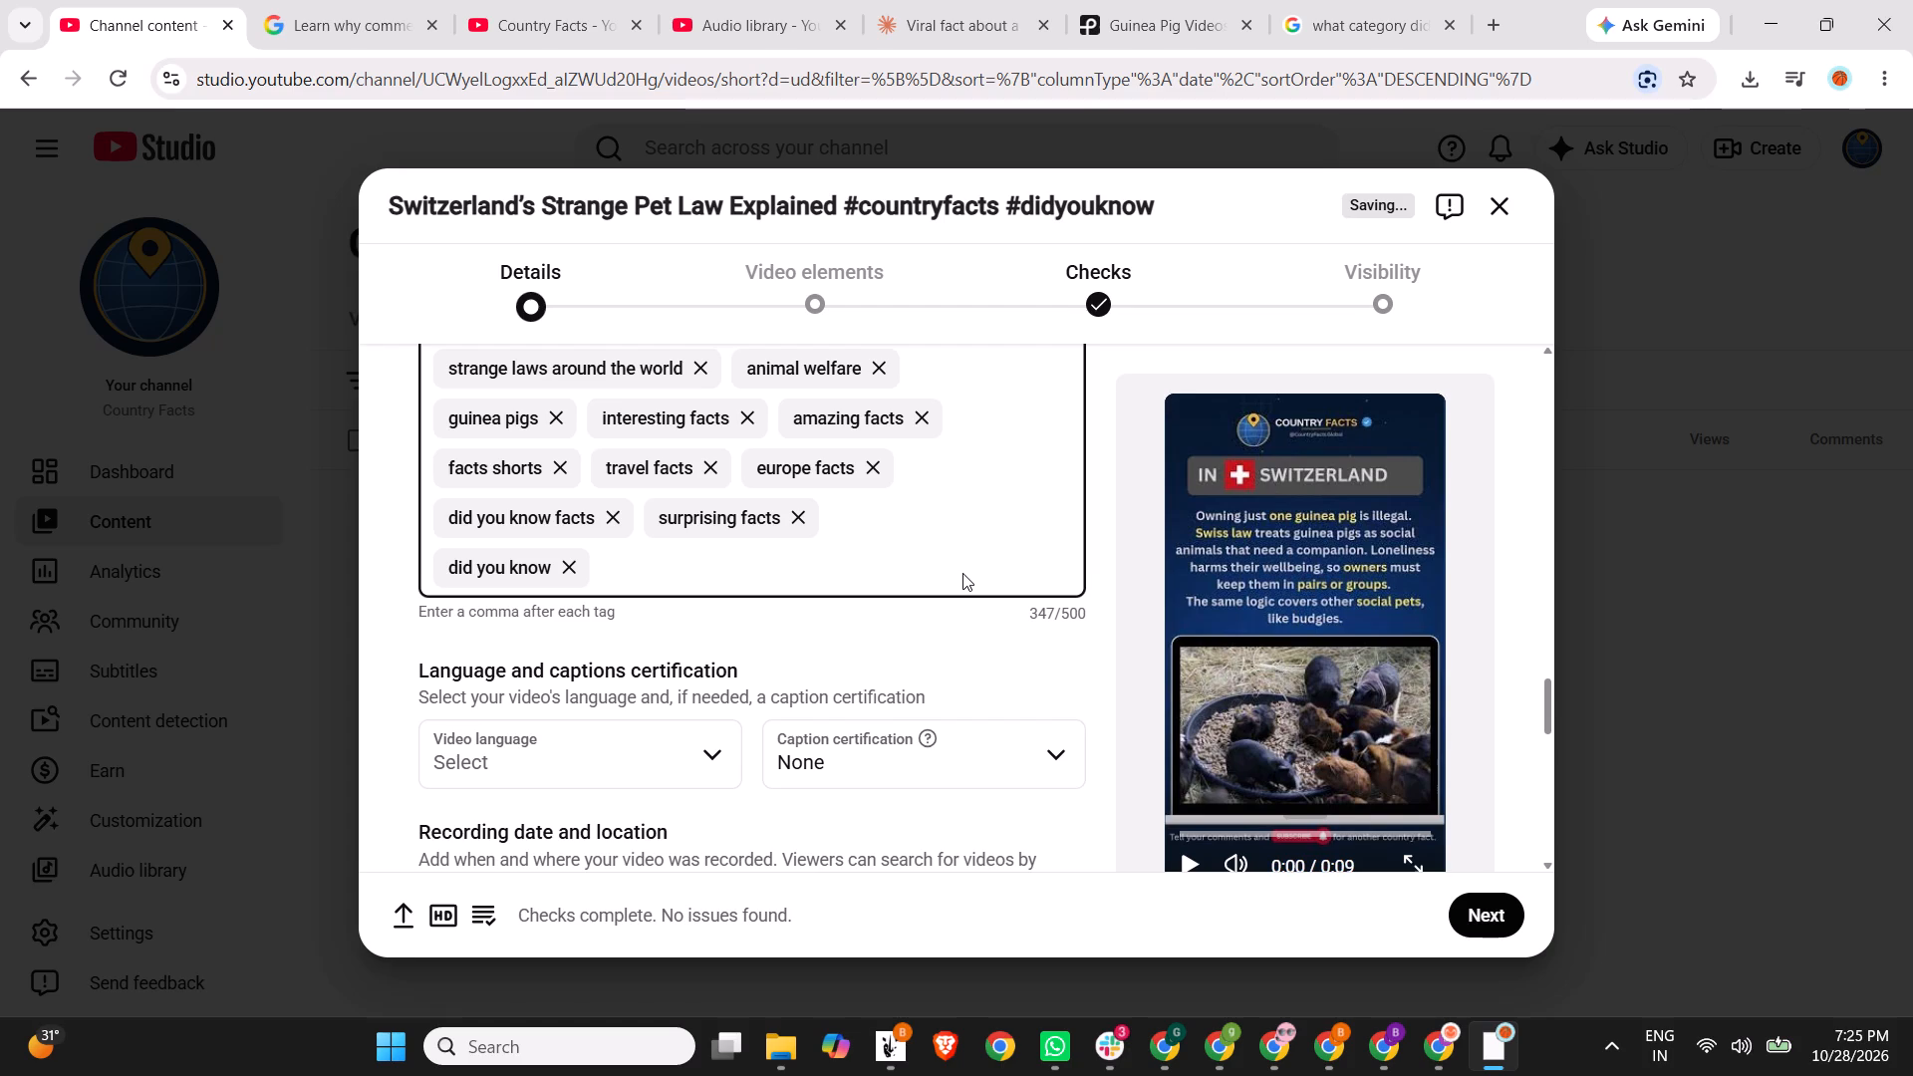
text(Trivia)
key(Return)
text(fac)
key(BackSpace)
key(BackSpace)
key(BackSpace)
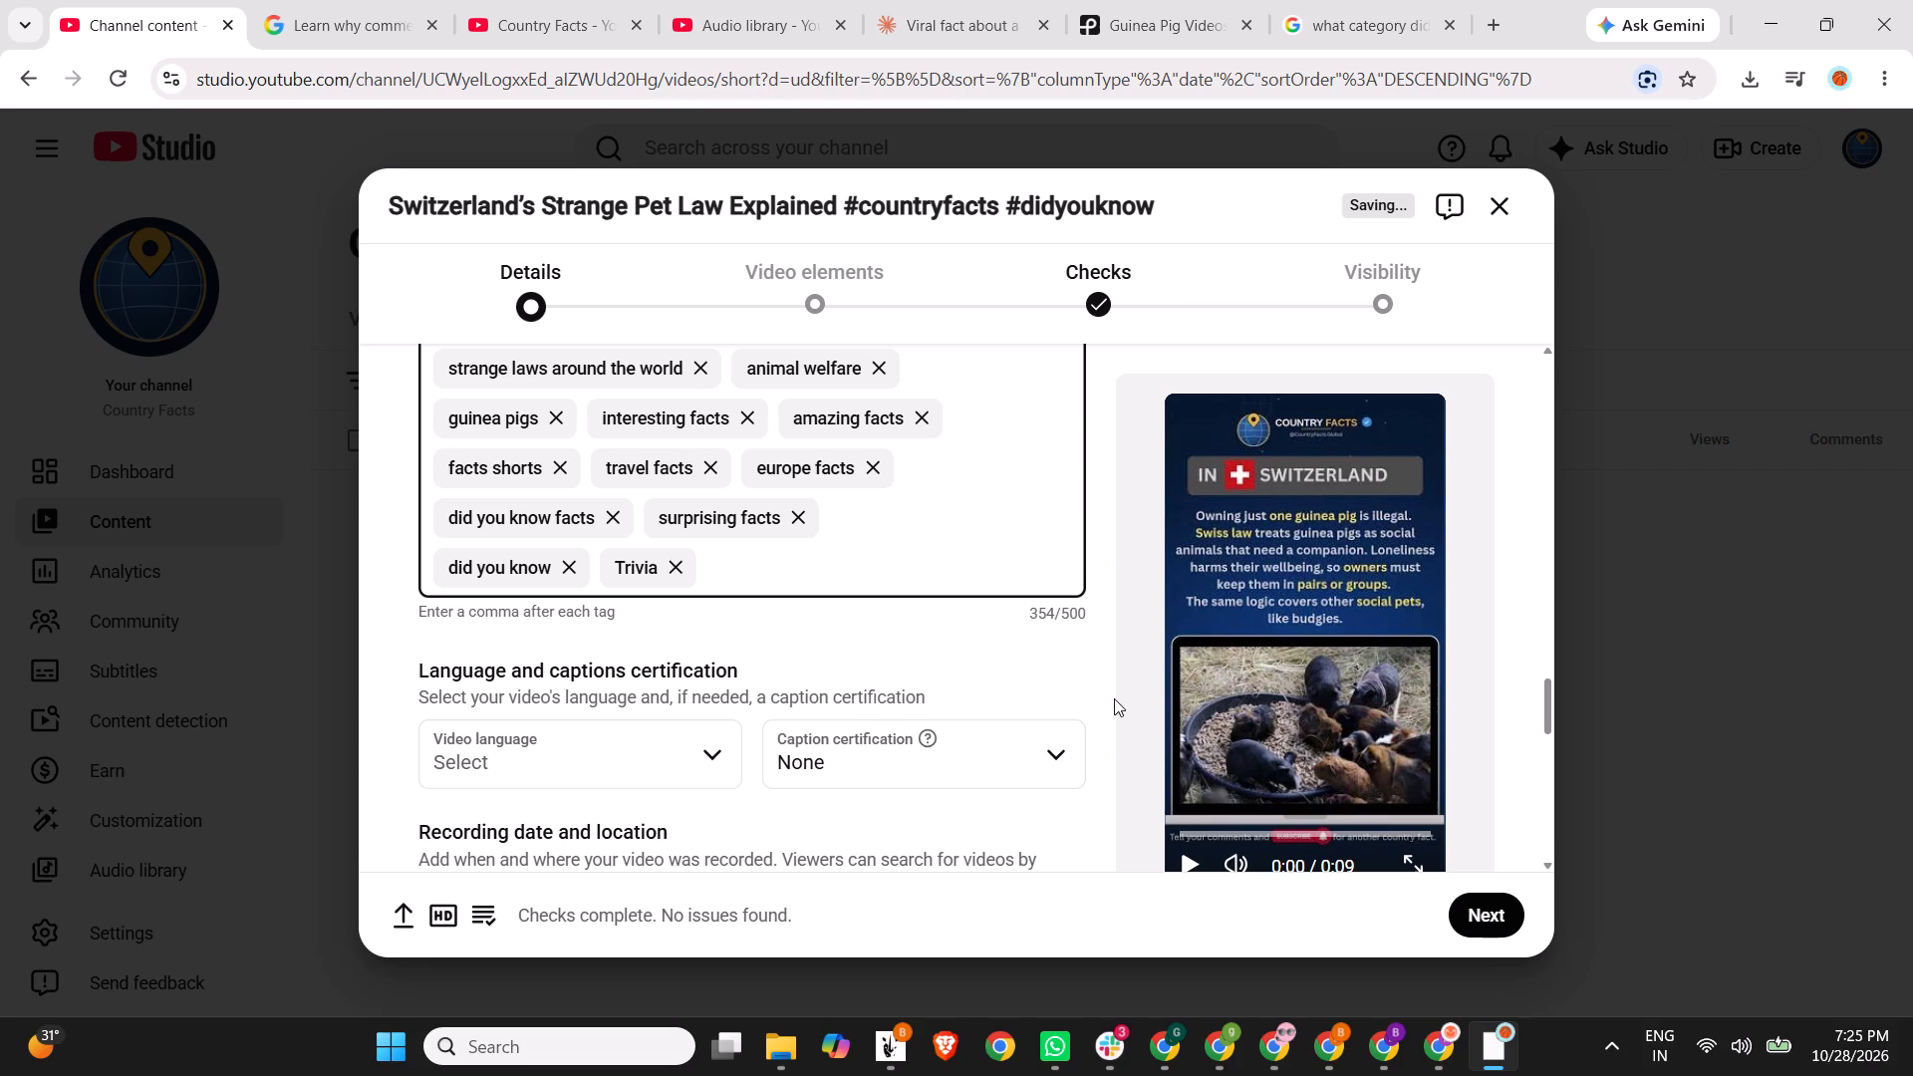
Finish the details stage and advance through video elements and checks to the visibility stage.
scroll(1114, 698, down, 7)
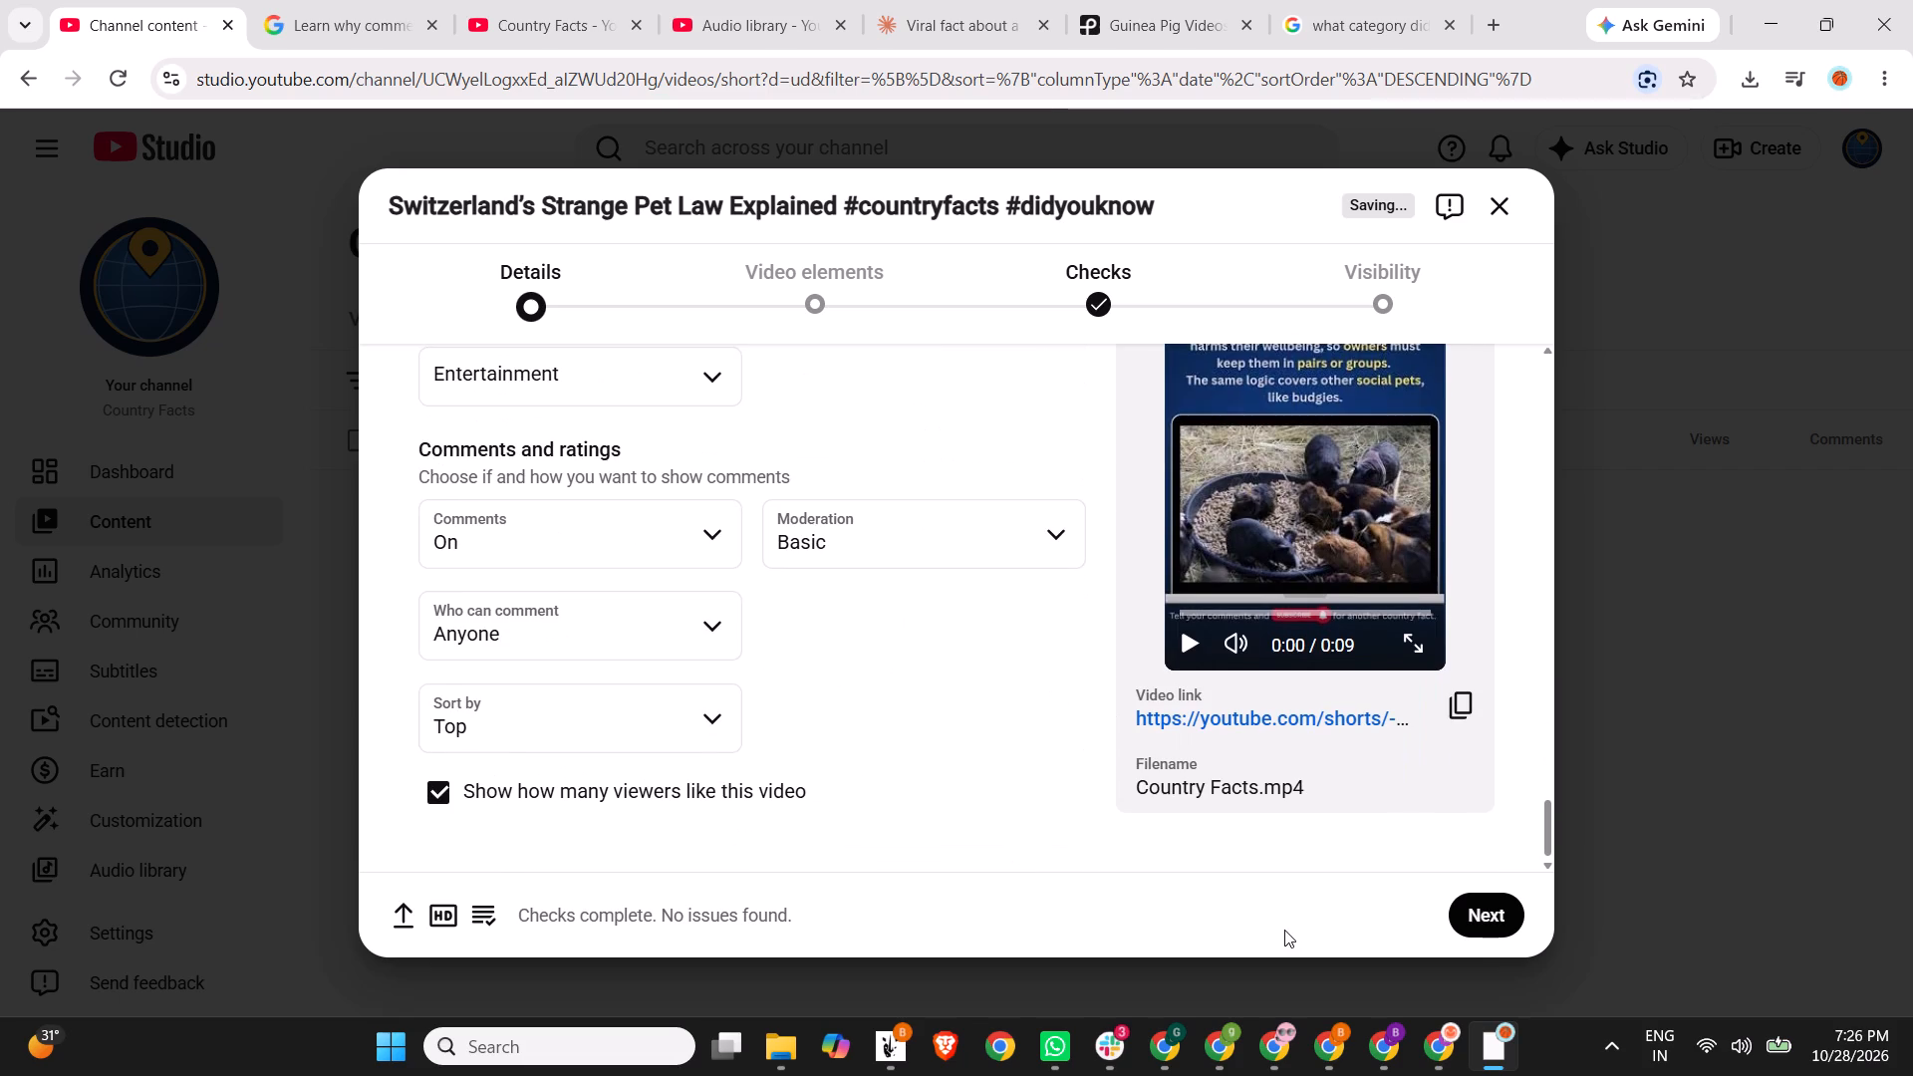
click(1492, 910)
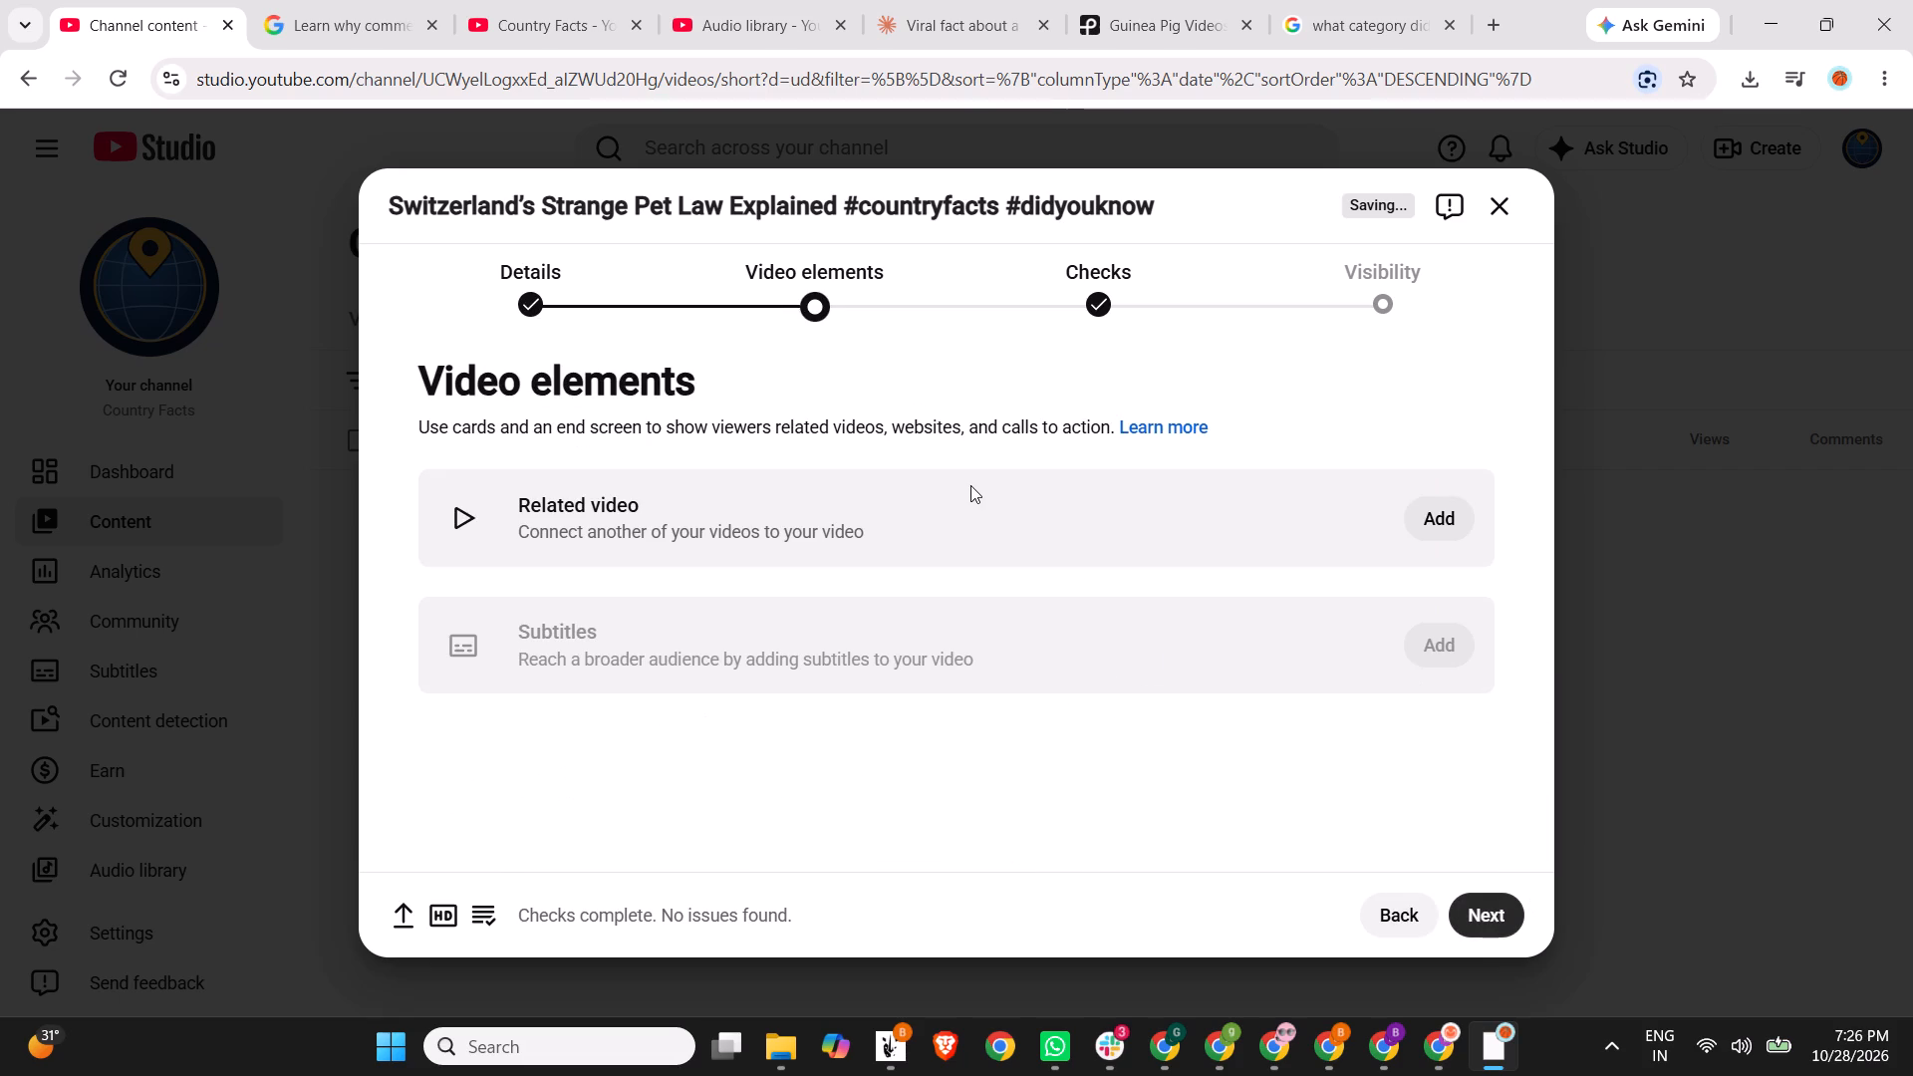
click(1475, 910)
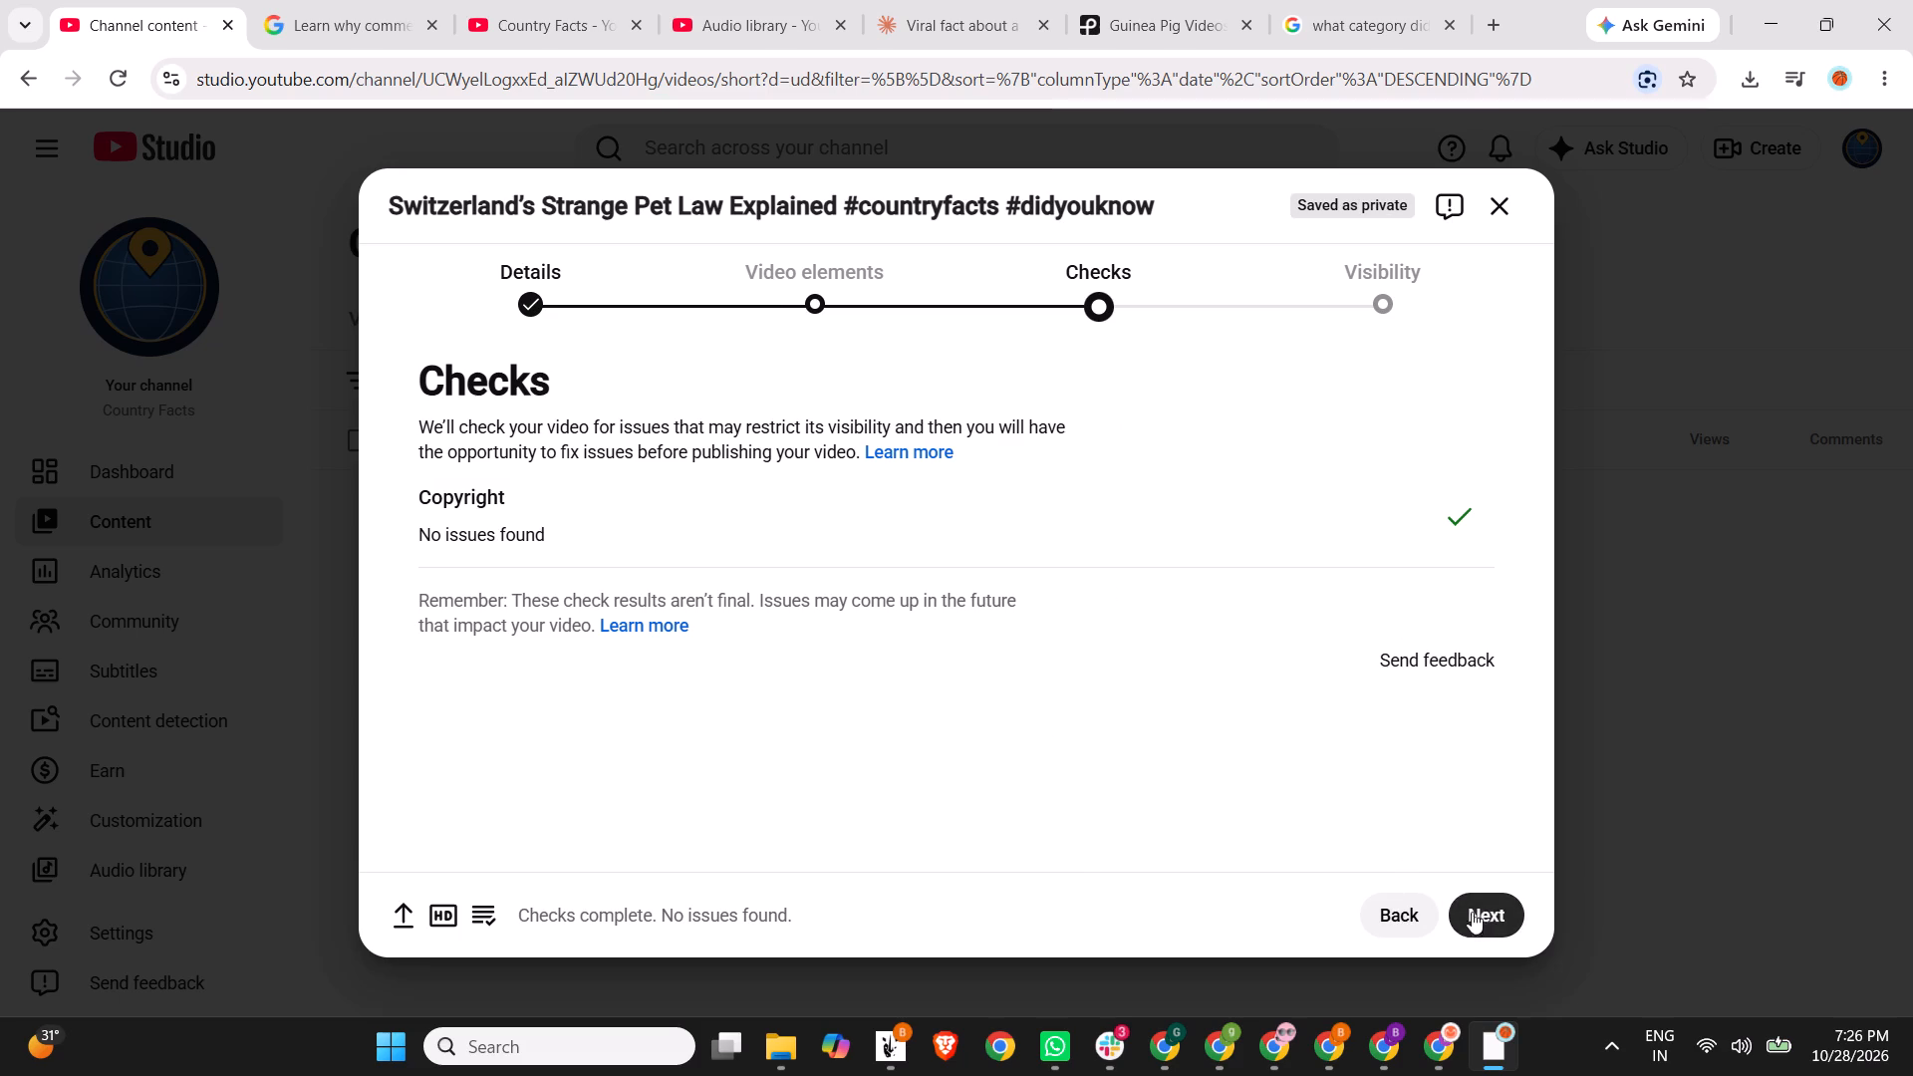
click(1477, 915)
Schedule the short to go public on Oct 29, 2026 at 3:30 PM, and dismiss the confirmation.
scroll(593, 694, down, 1)
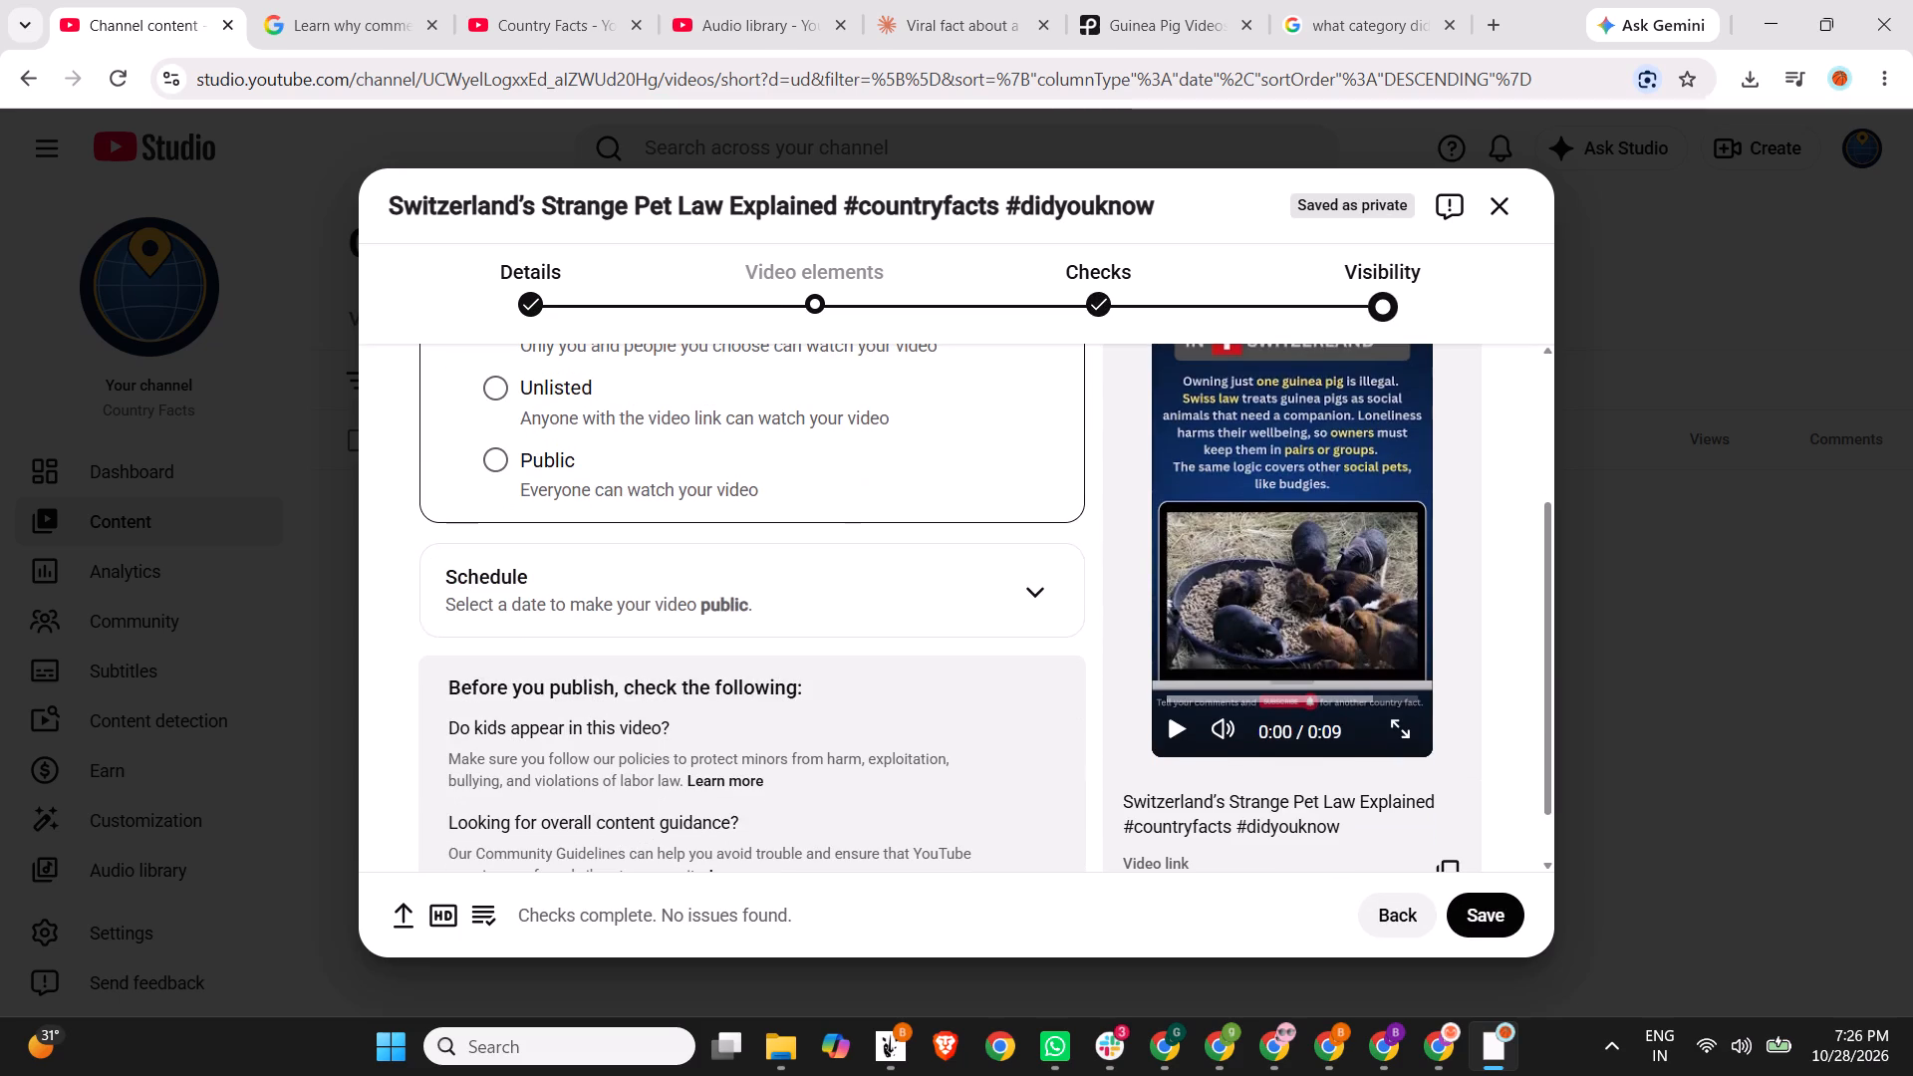
click(946, 597)
scroll(759, 779, down, 2)
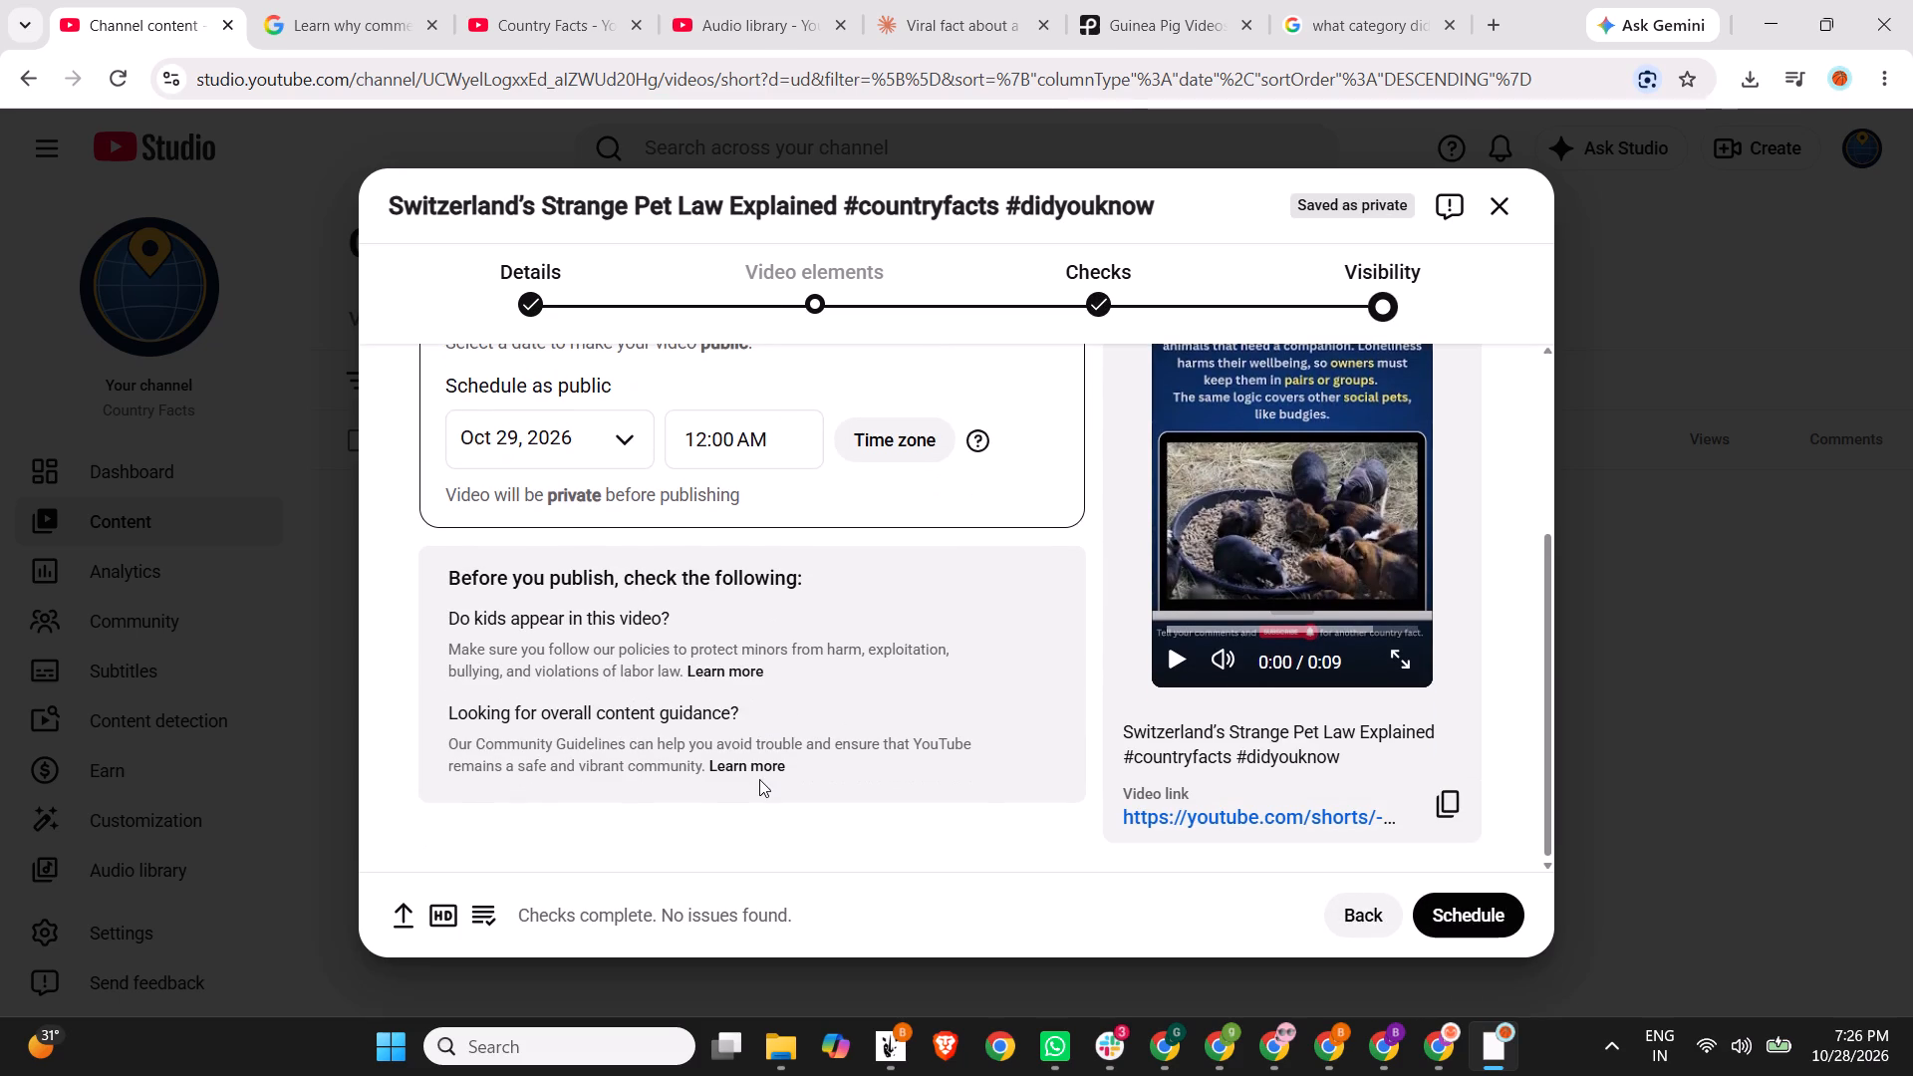
click(711, 444)
scroll(768, 648, down, 2)
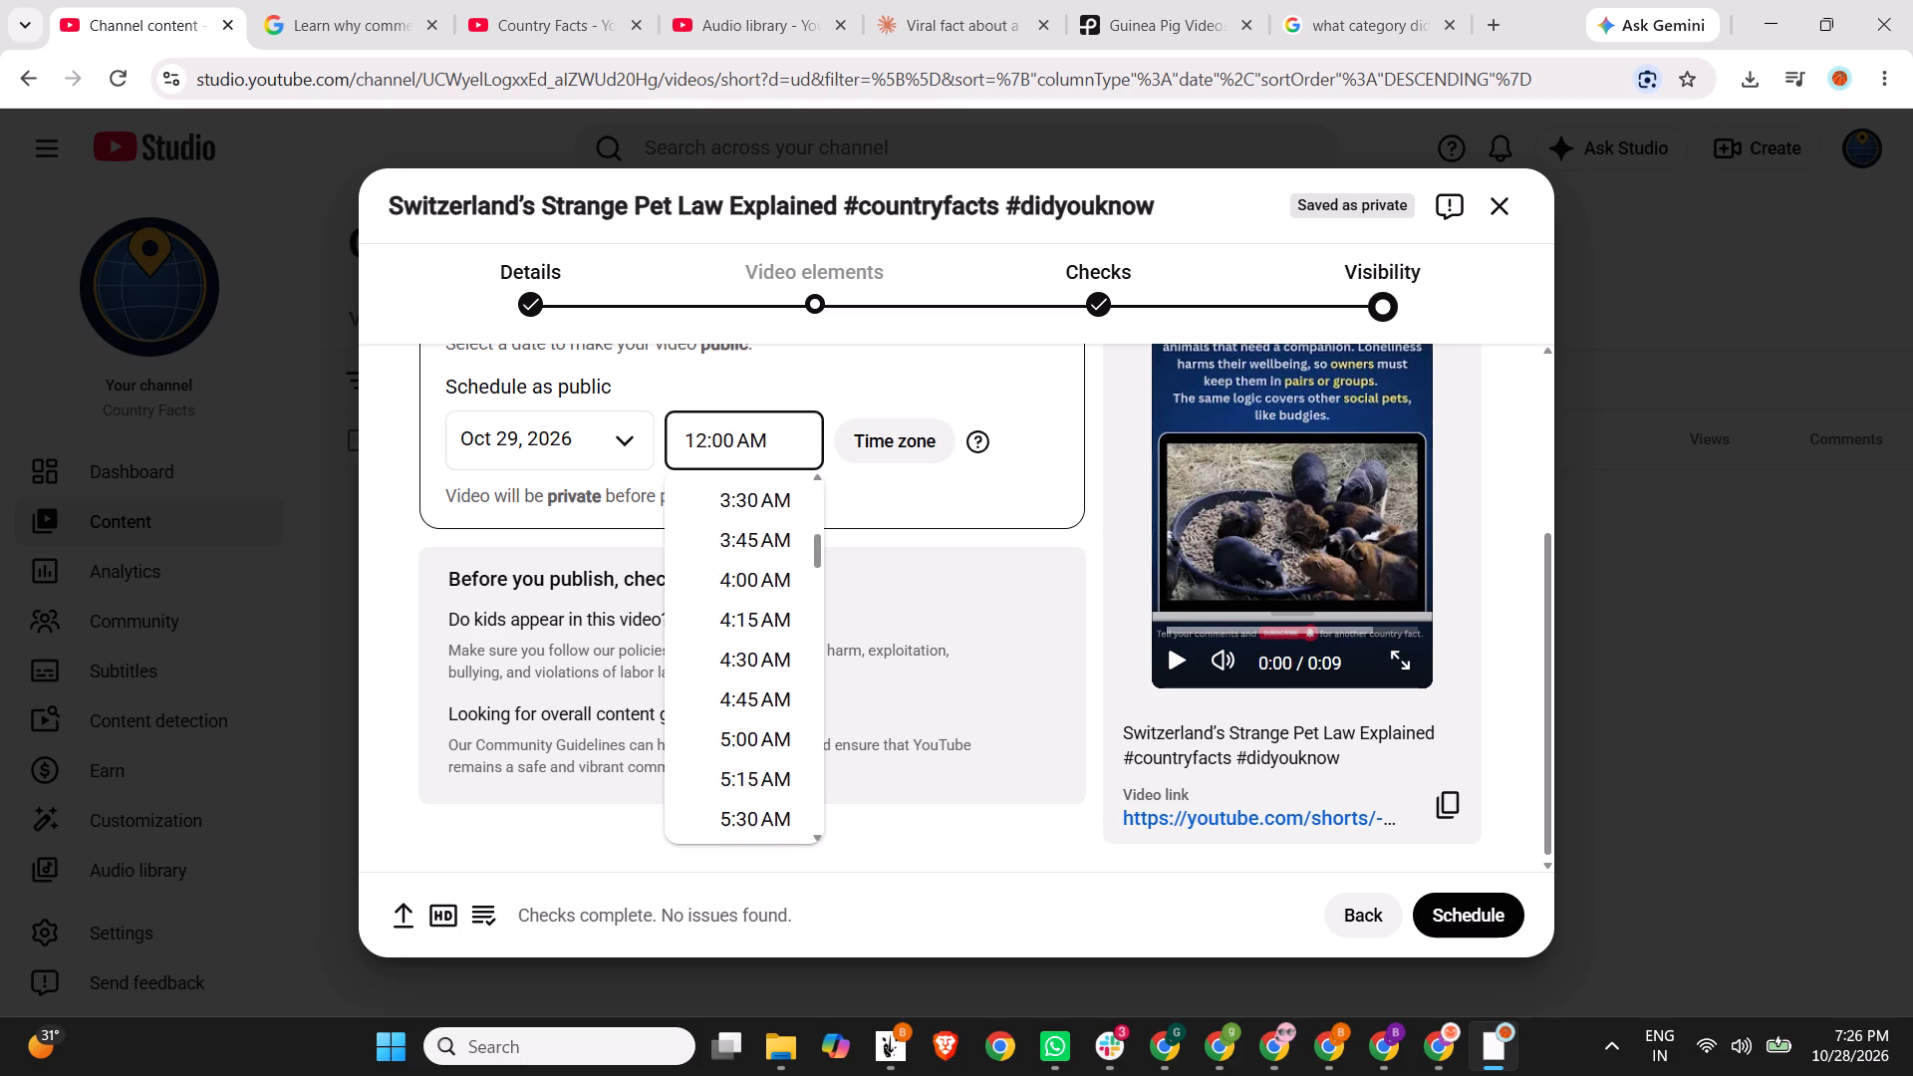
scroll(768, 648, down, 7)
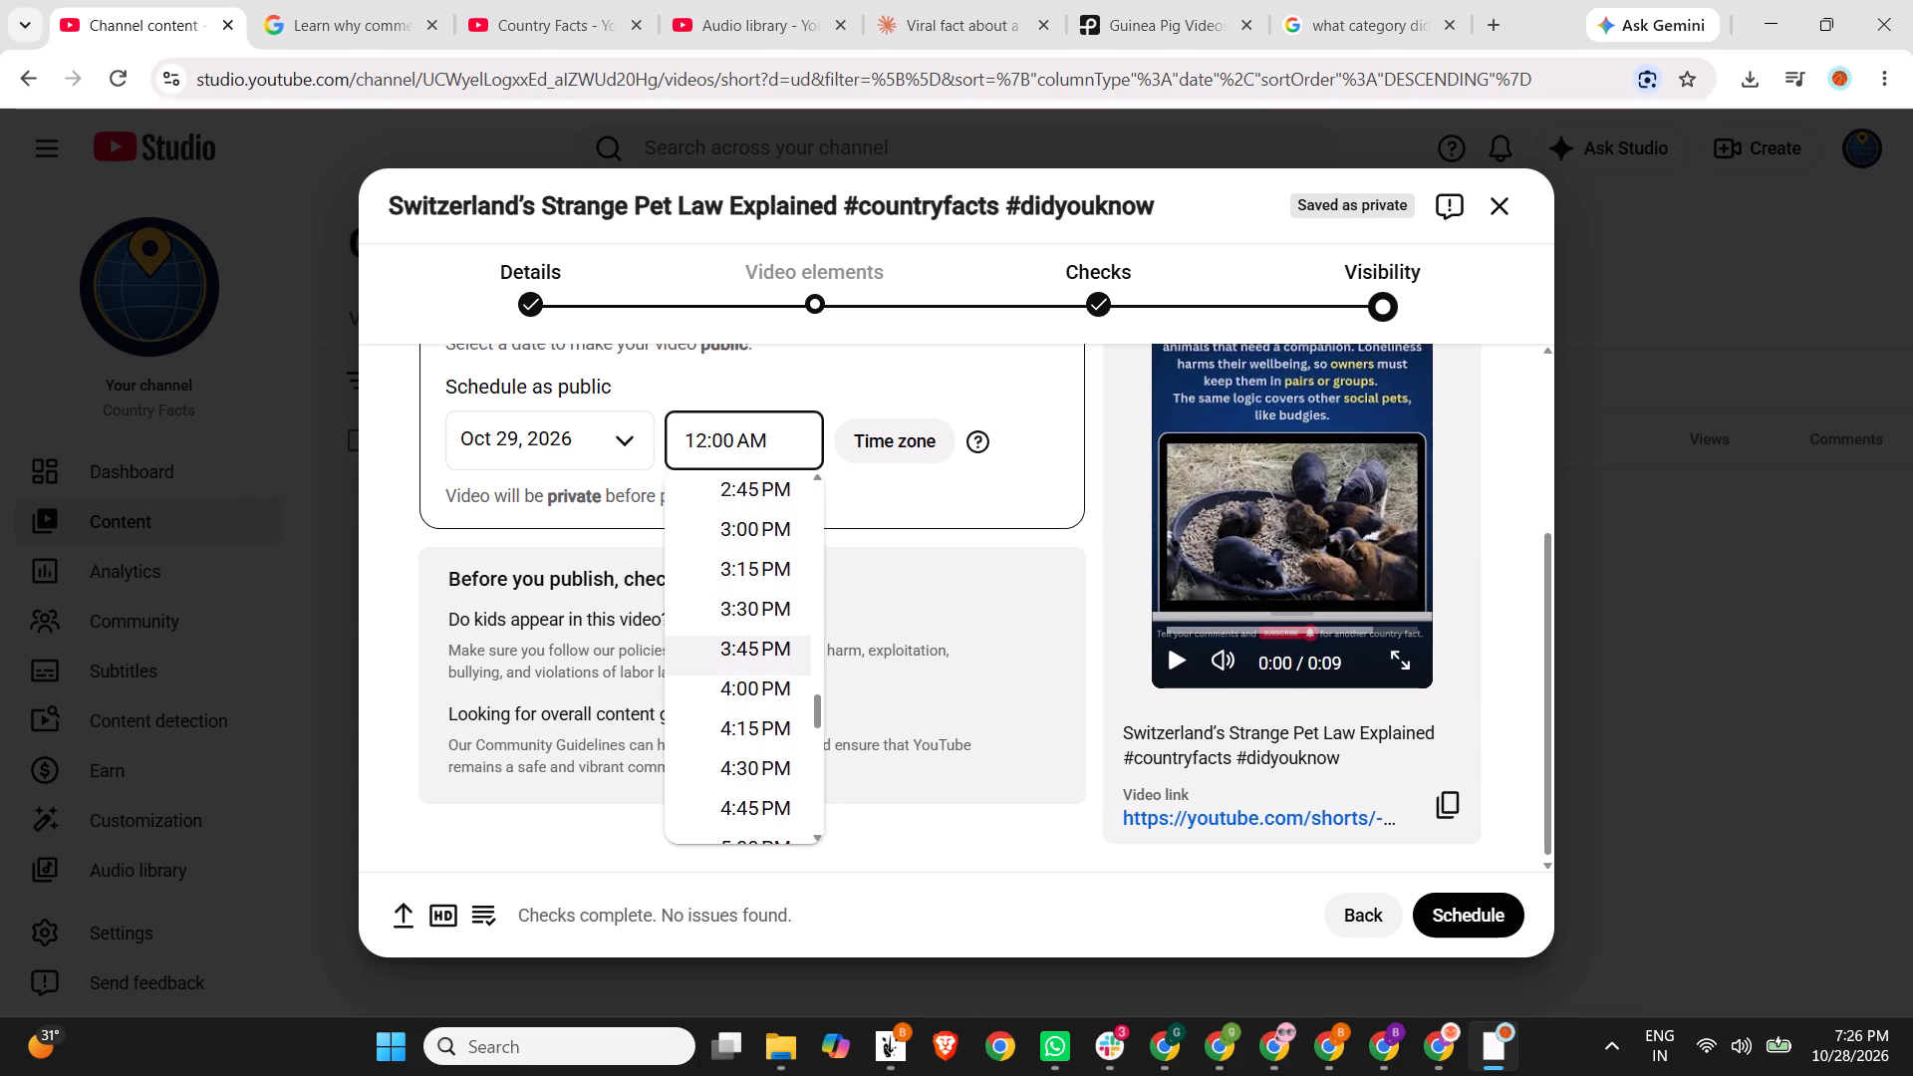
scroll(768, 648, down, 1)
scroll(768, 648, up, 1)
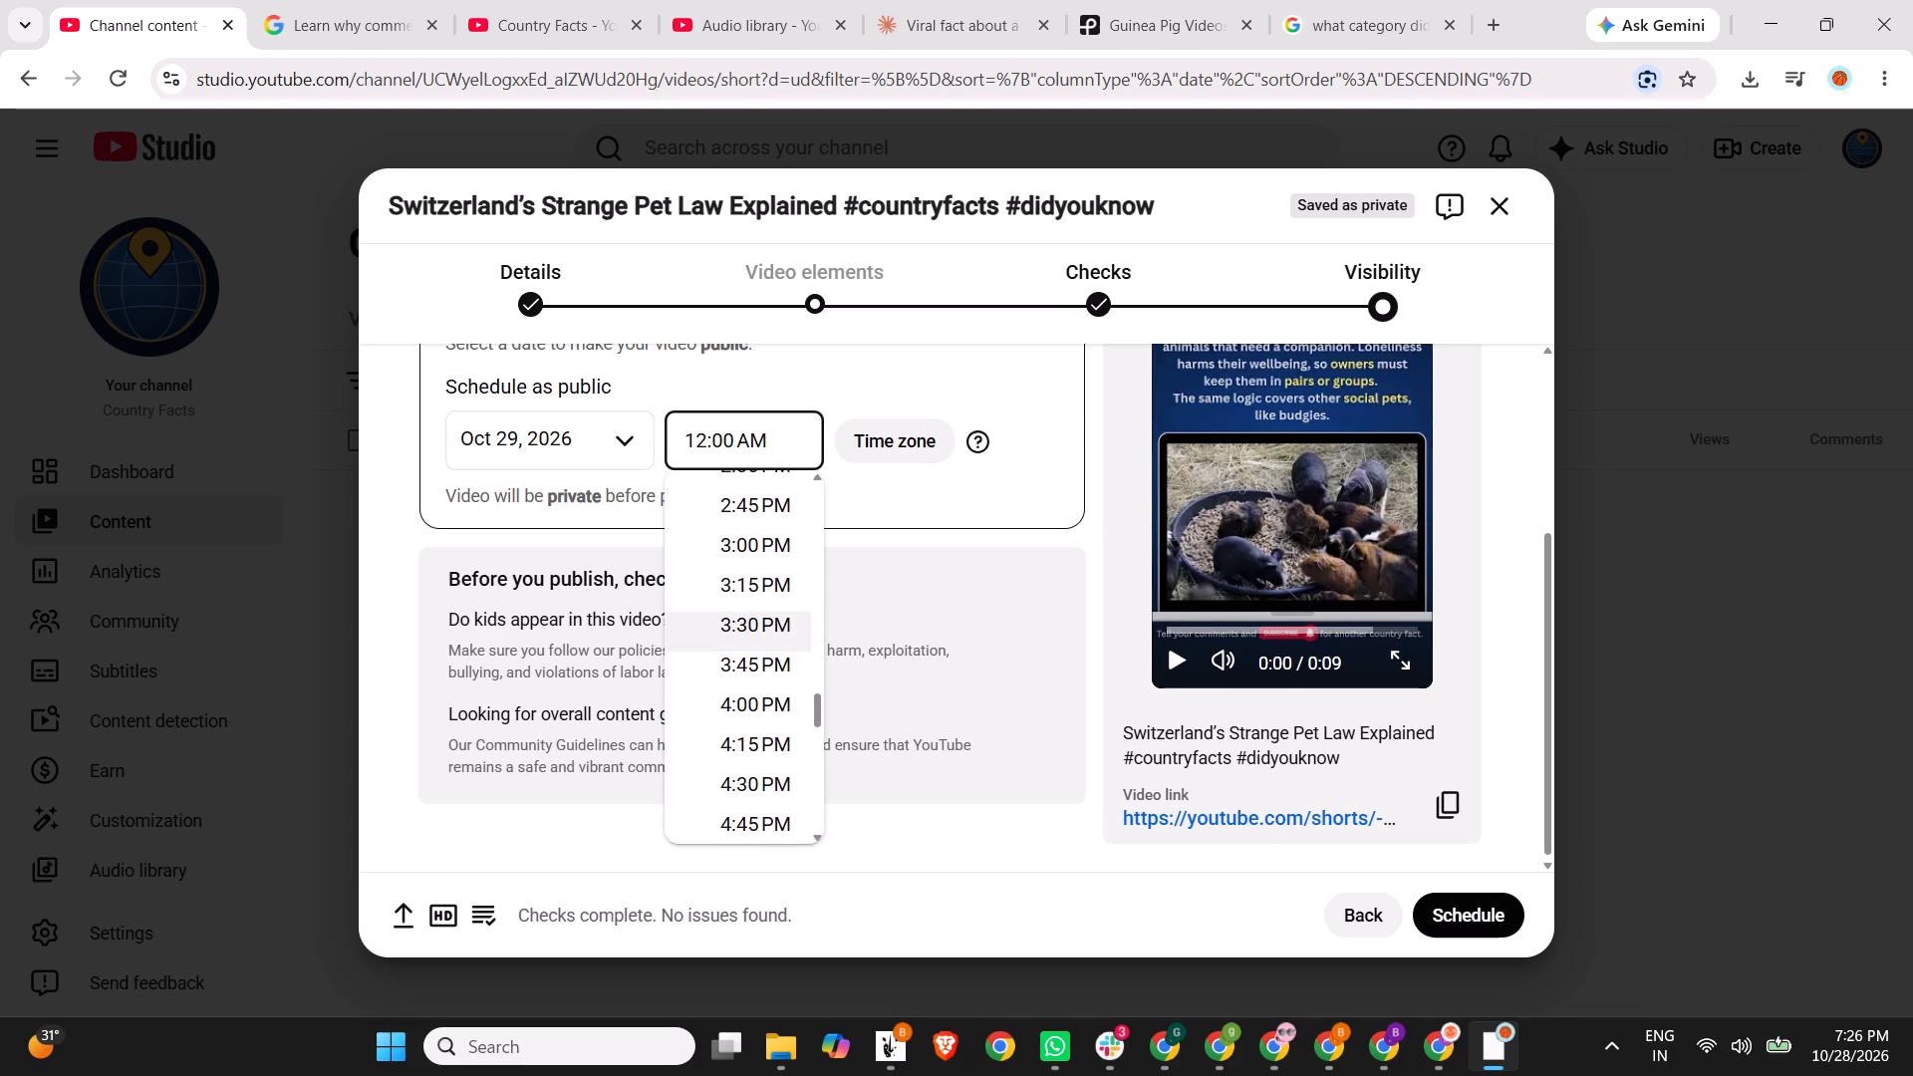
click(753, 627)
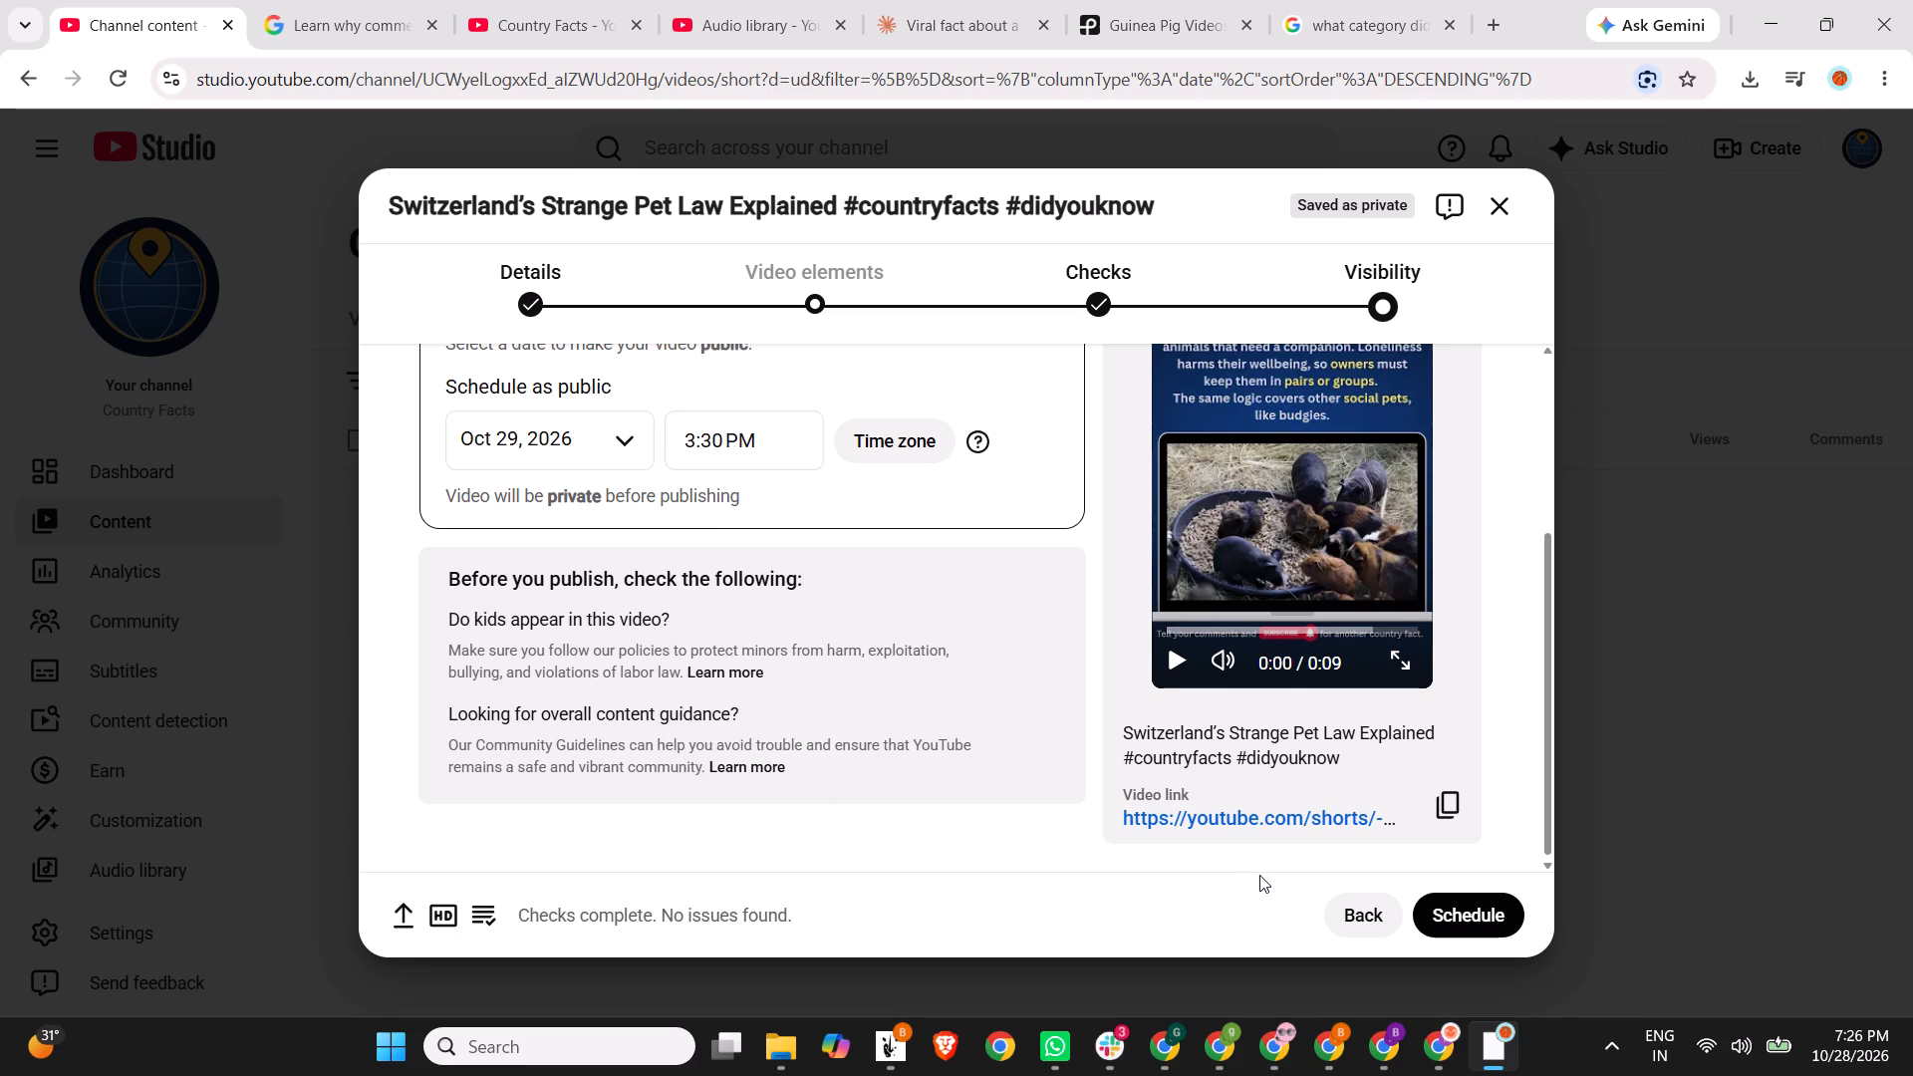
click(1444, 926)
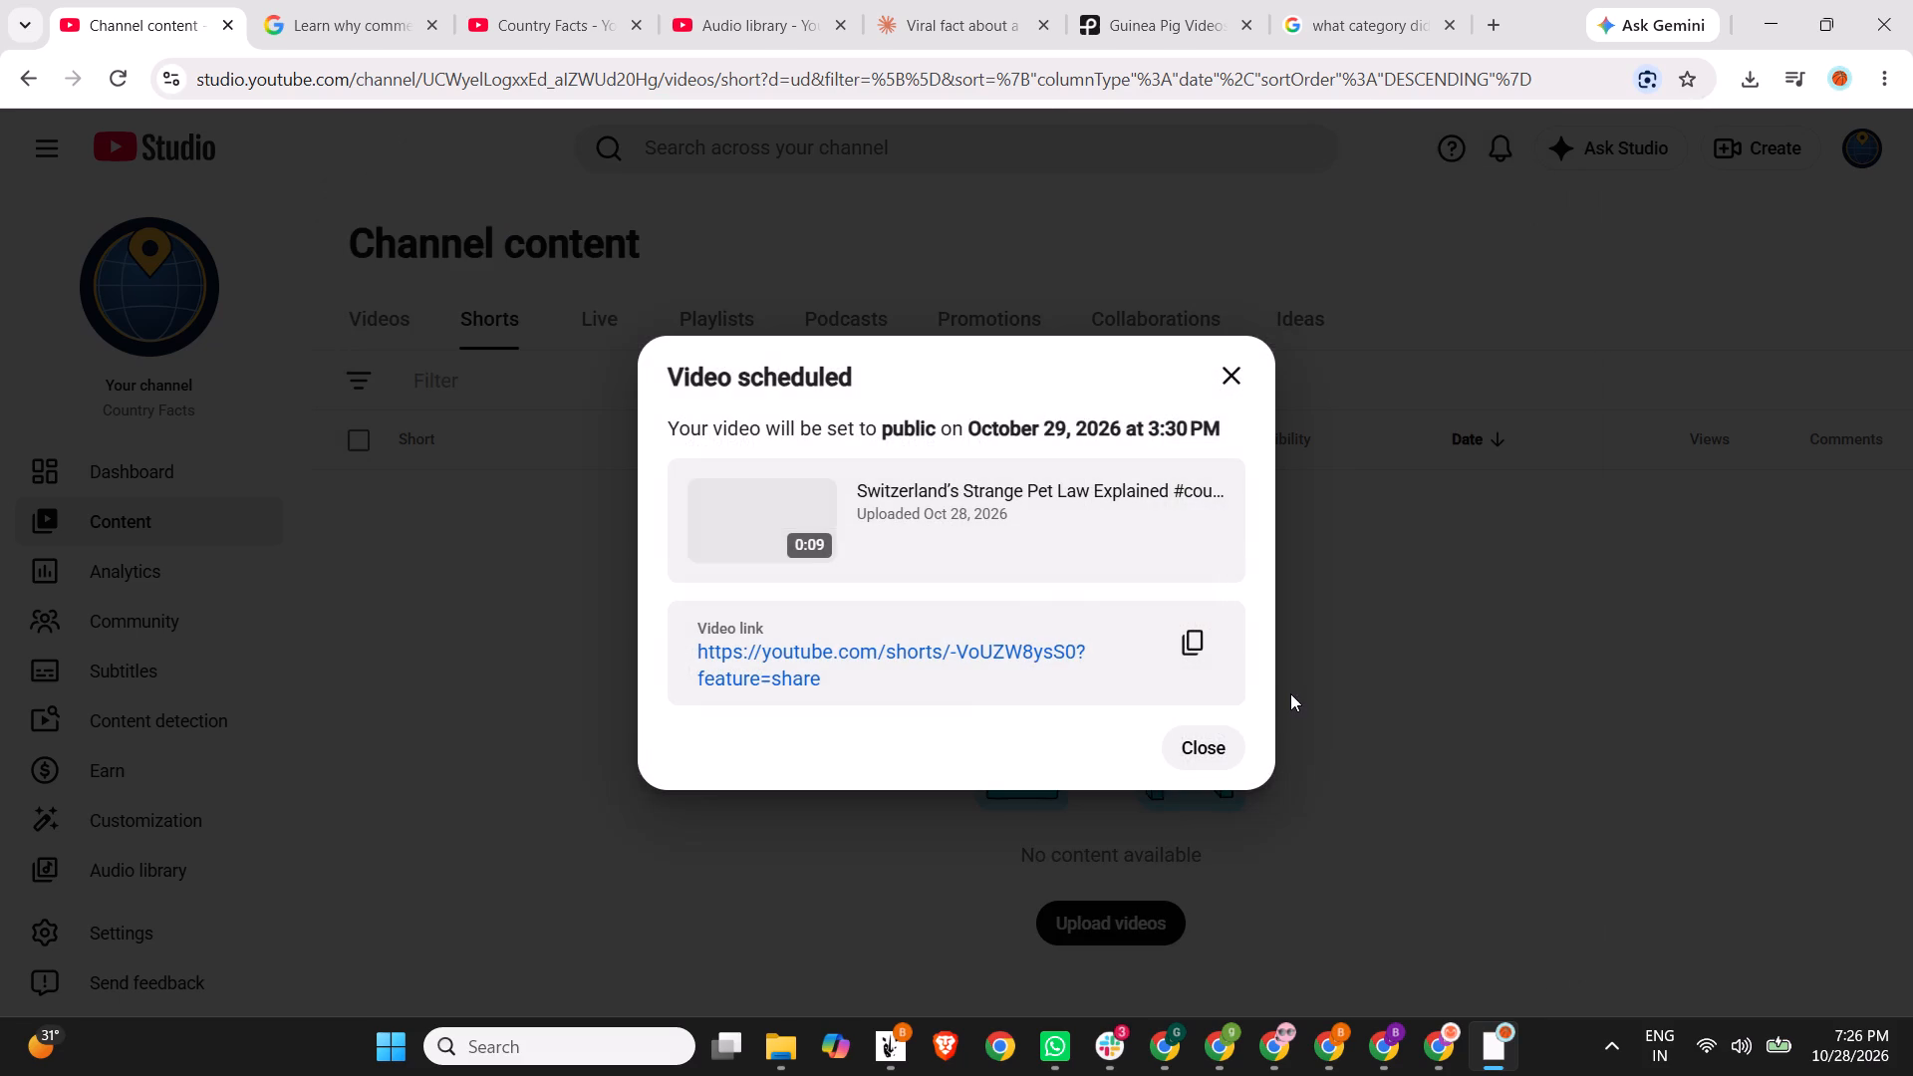
click(1212, 739)
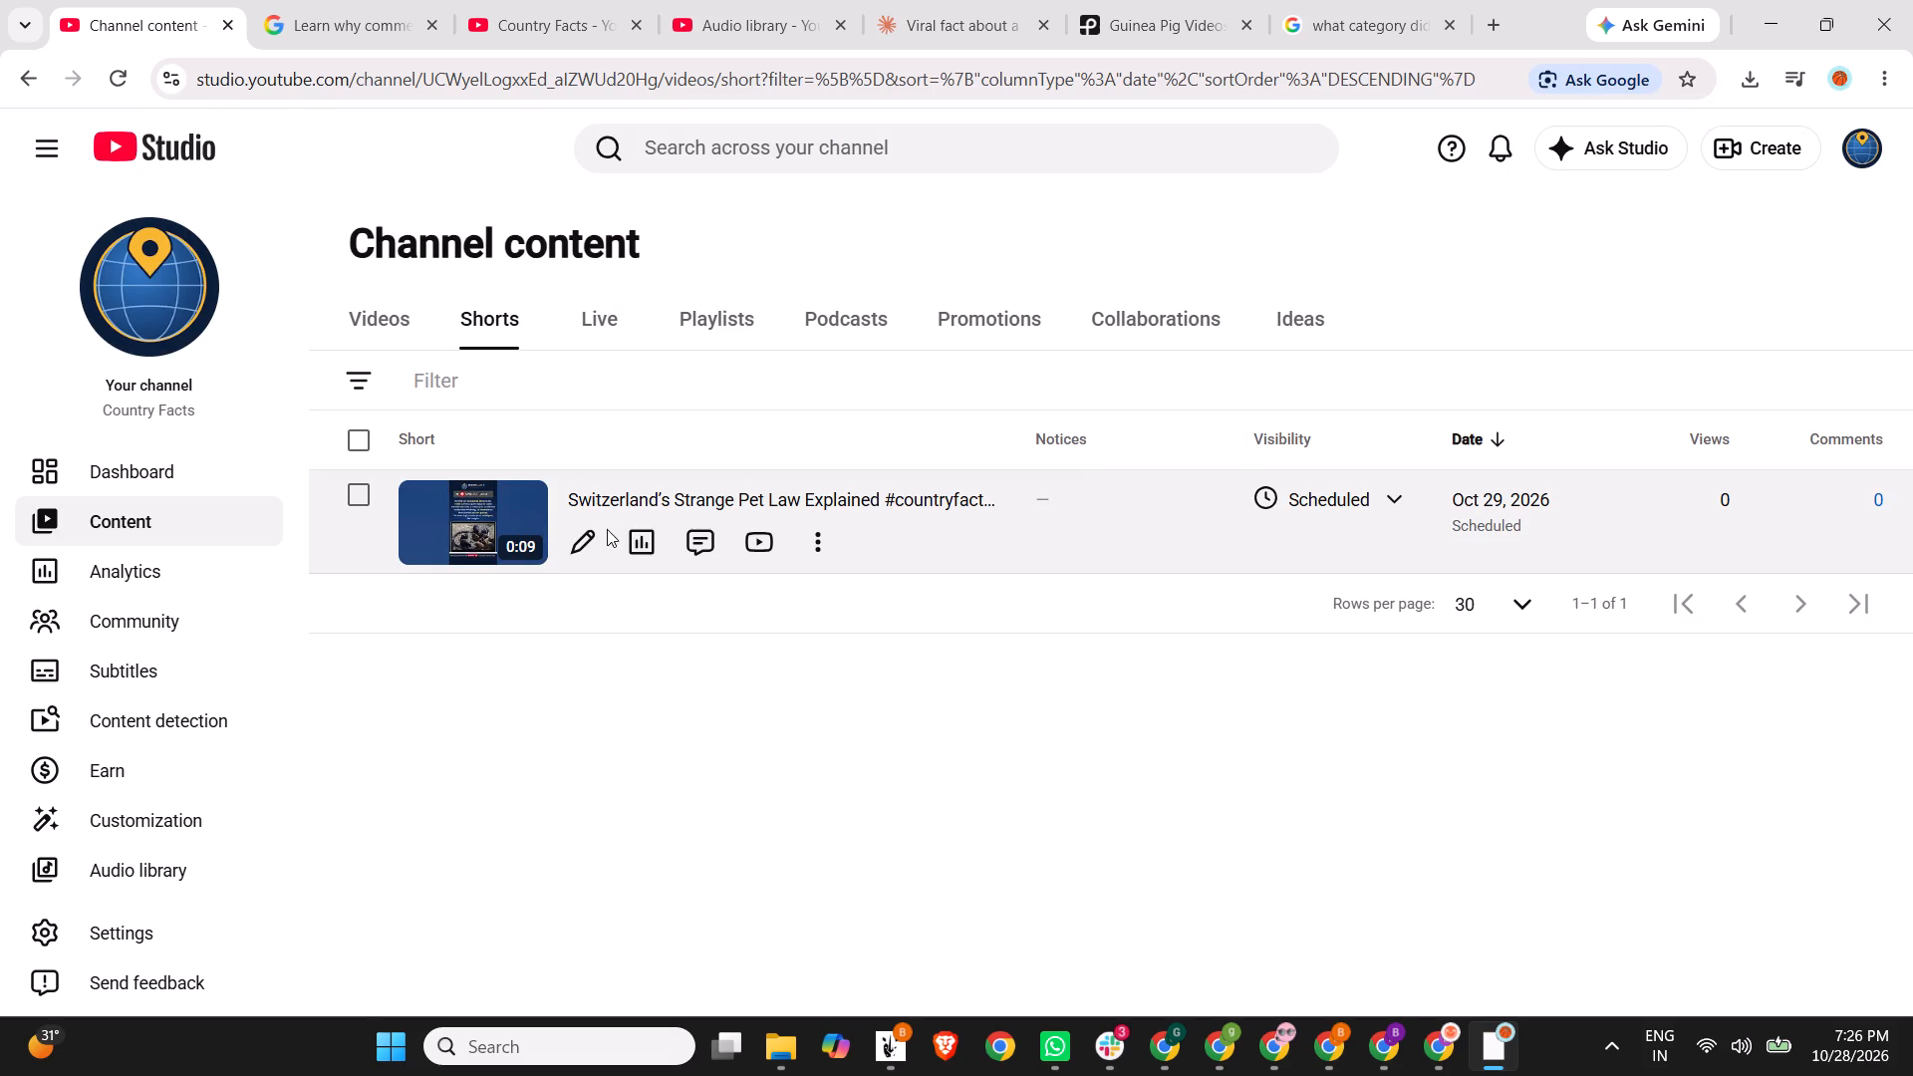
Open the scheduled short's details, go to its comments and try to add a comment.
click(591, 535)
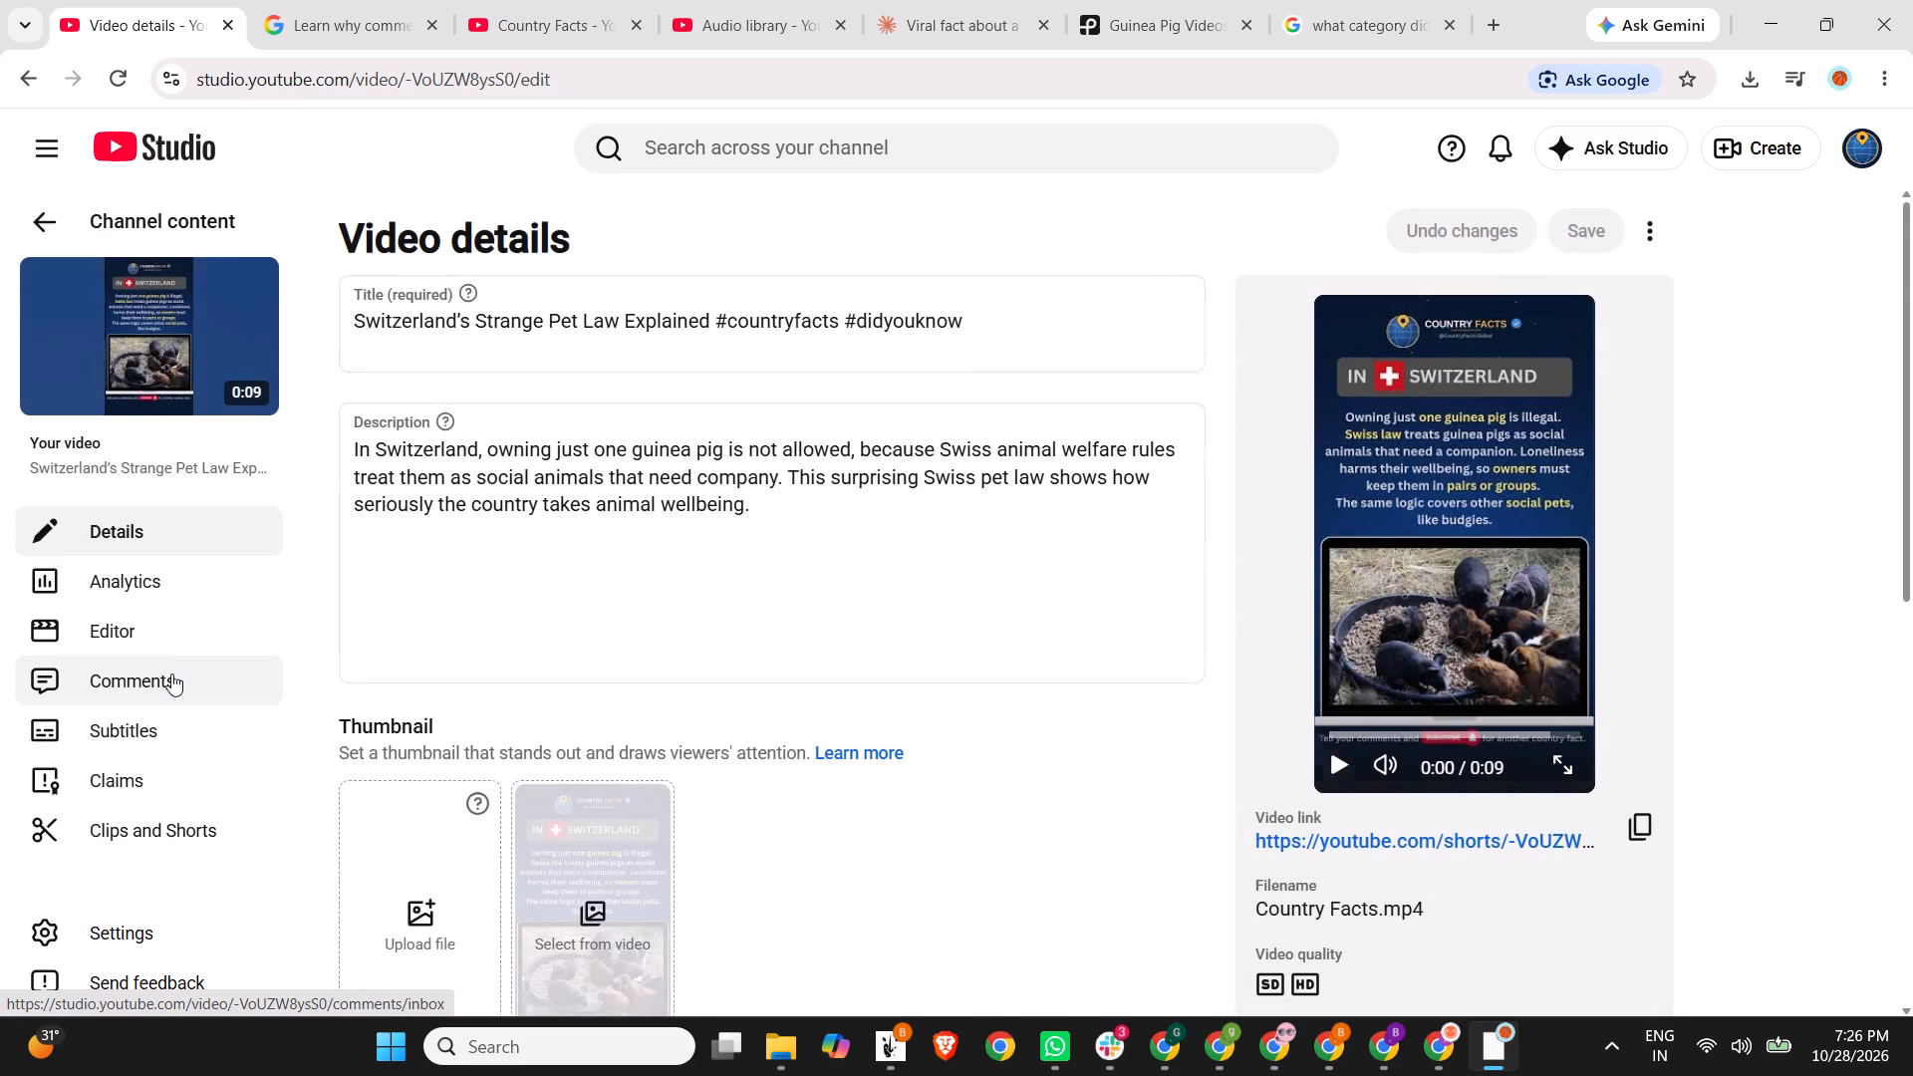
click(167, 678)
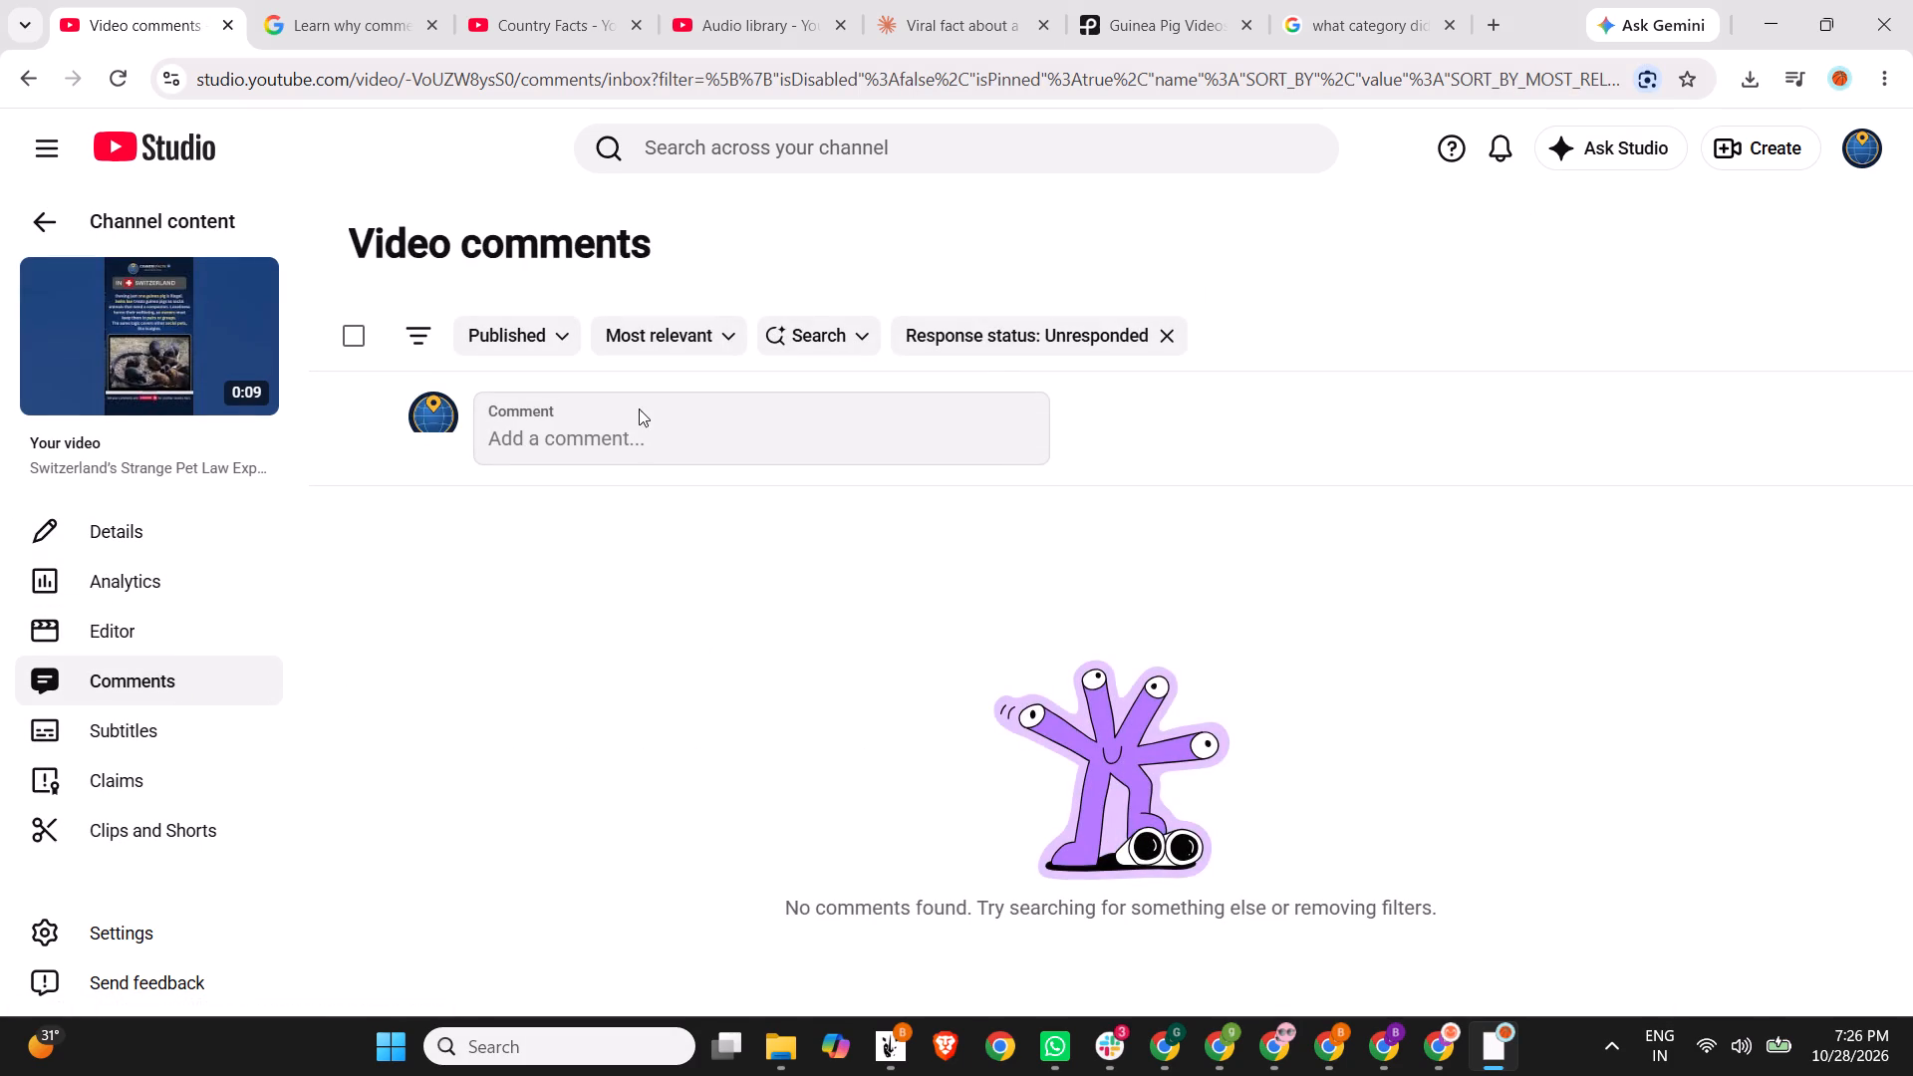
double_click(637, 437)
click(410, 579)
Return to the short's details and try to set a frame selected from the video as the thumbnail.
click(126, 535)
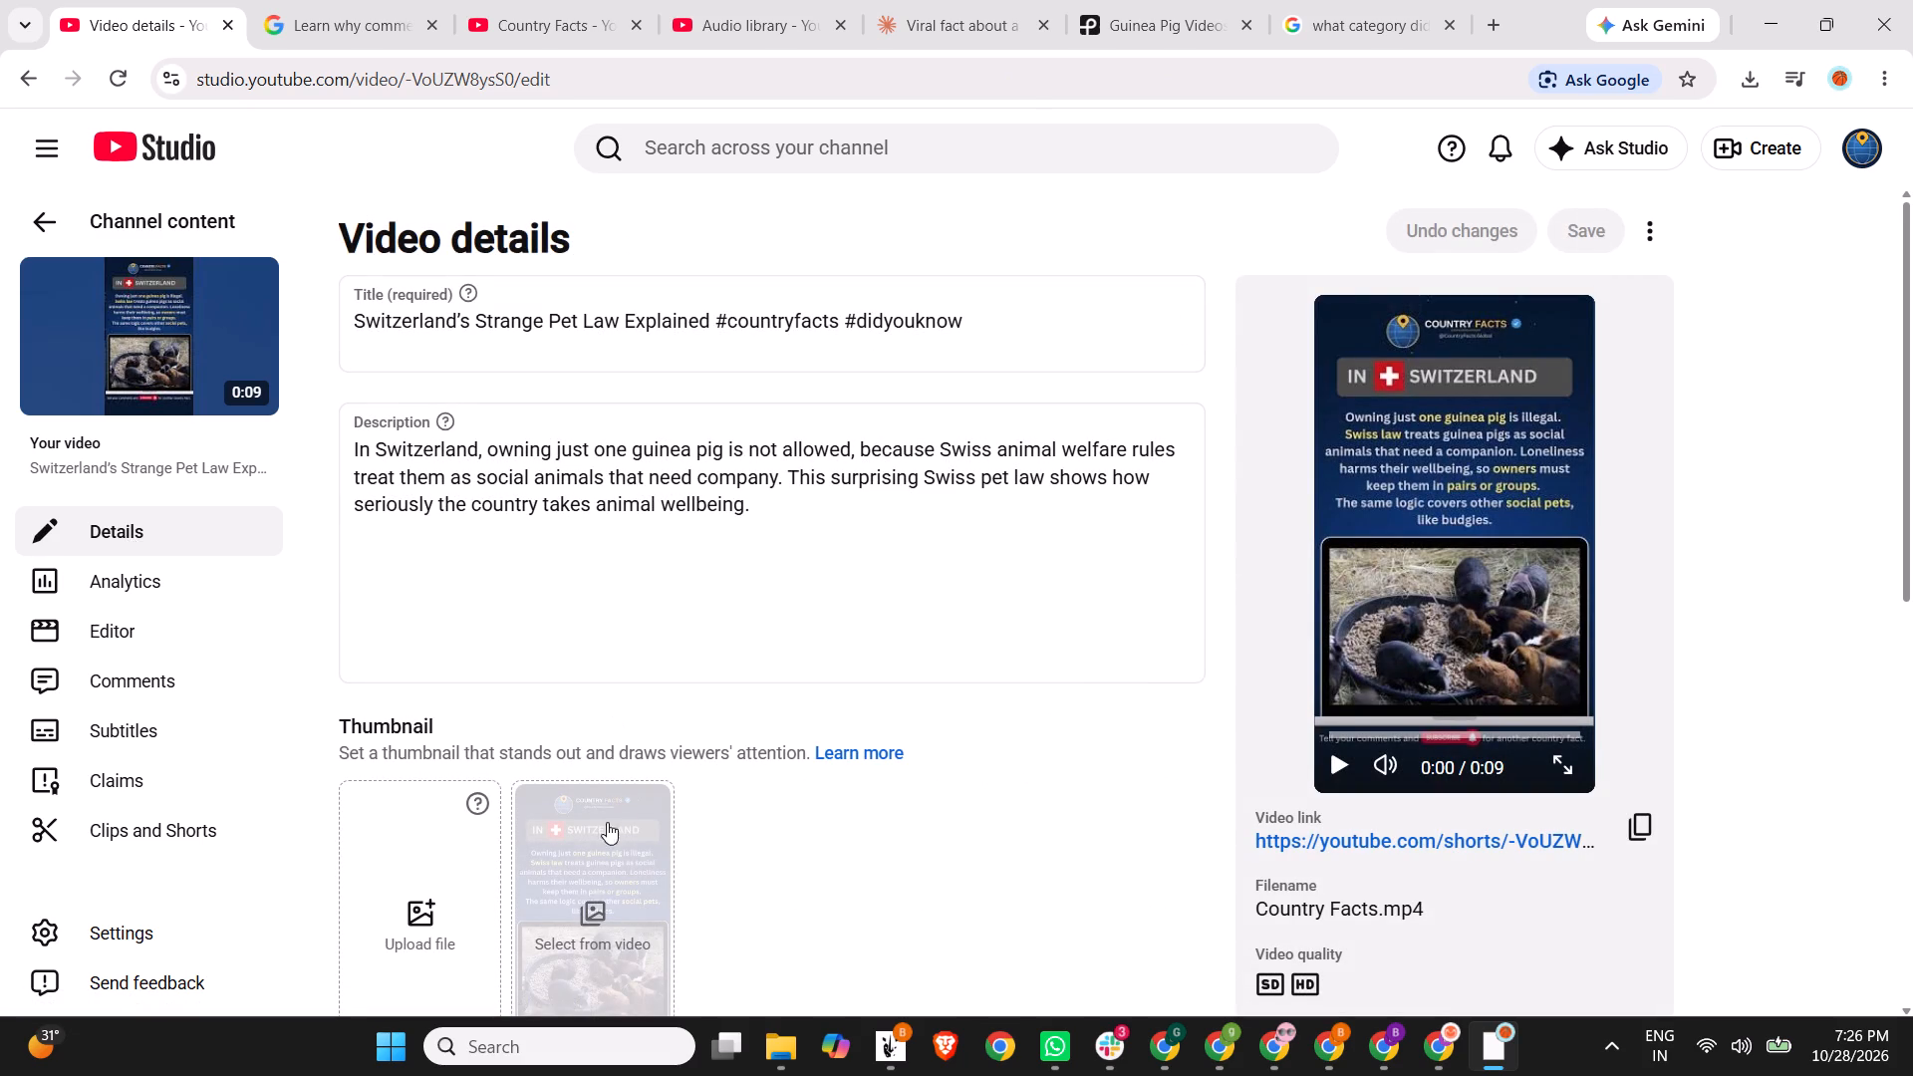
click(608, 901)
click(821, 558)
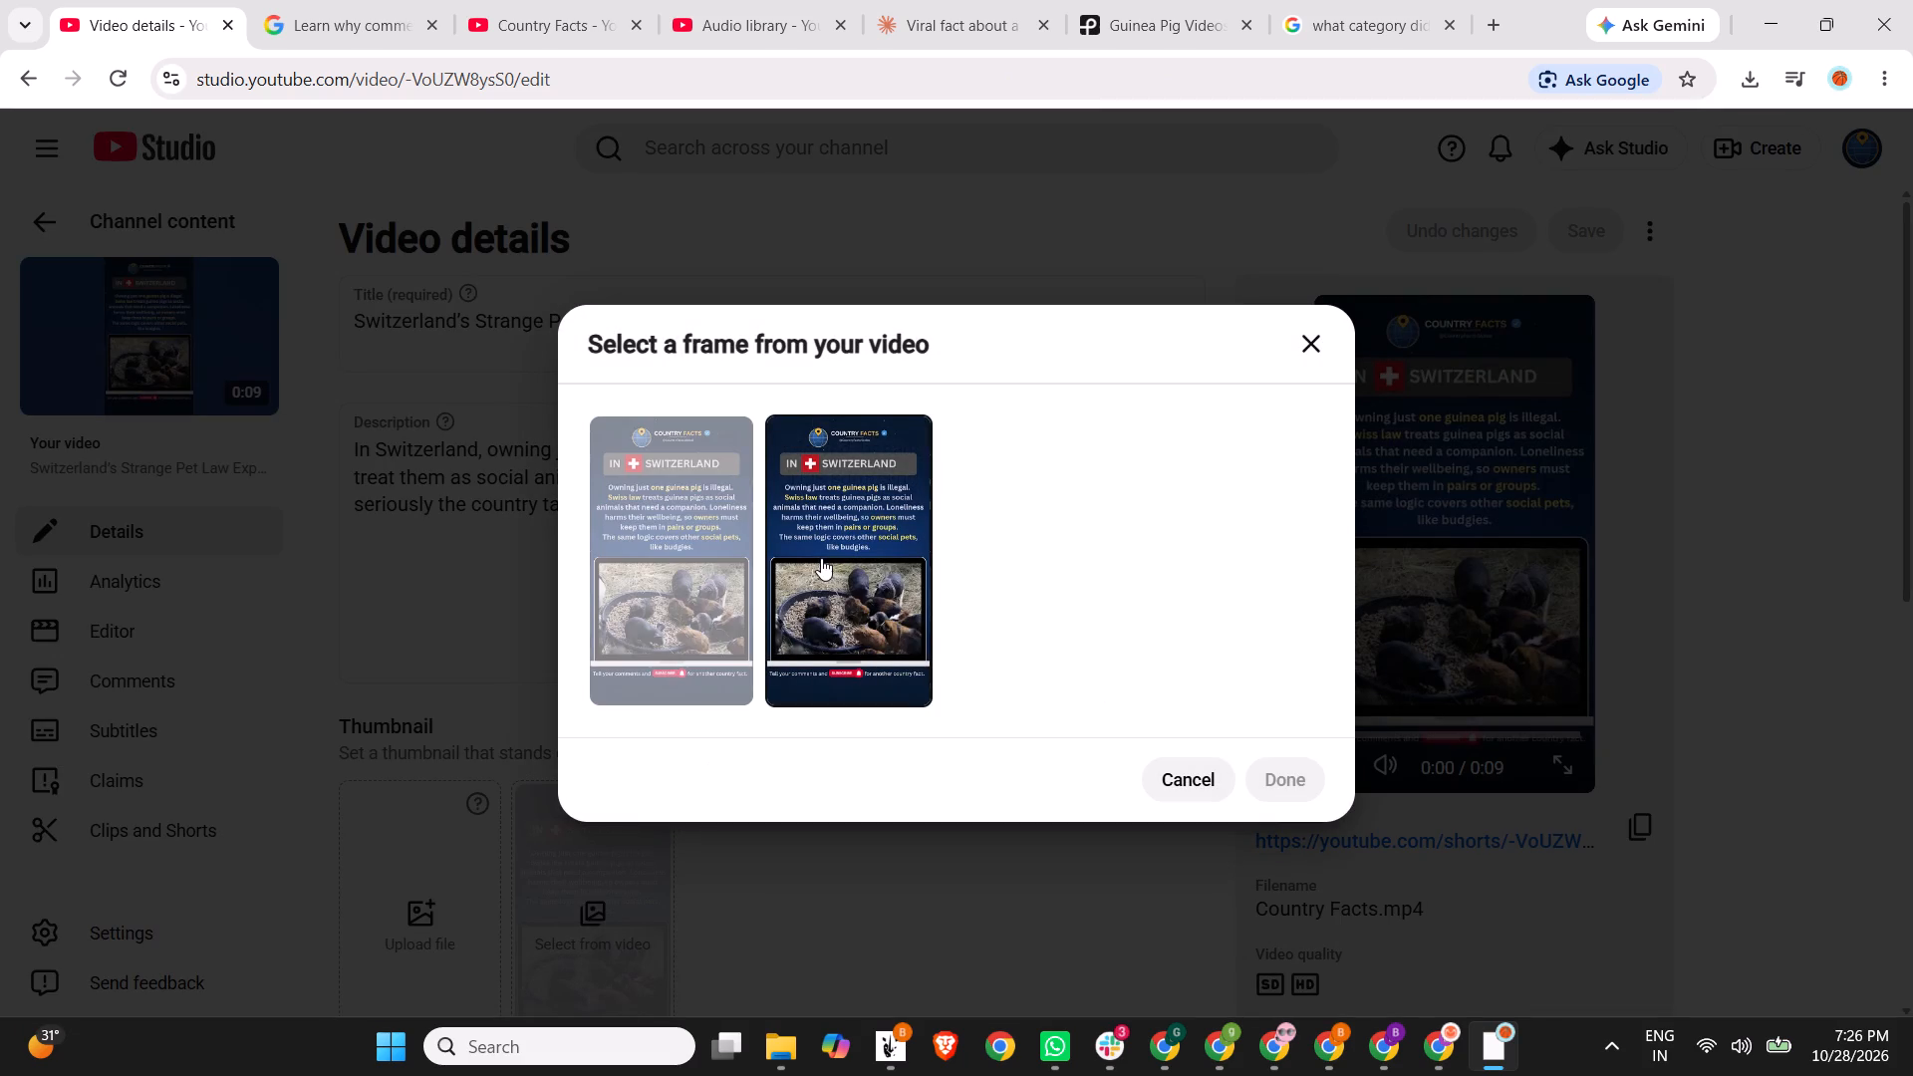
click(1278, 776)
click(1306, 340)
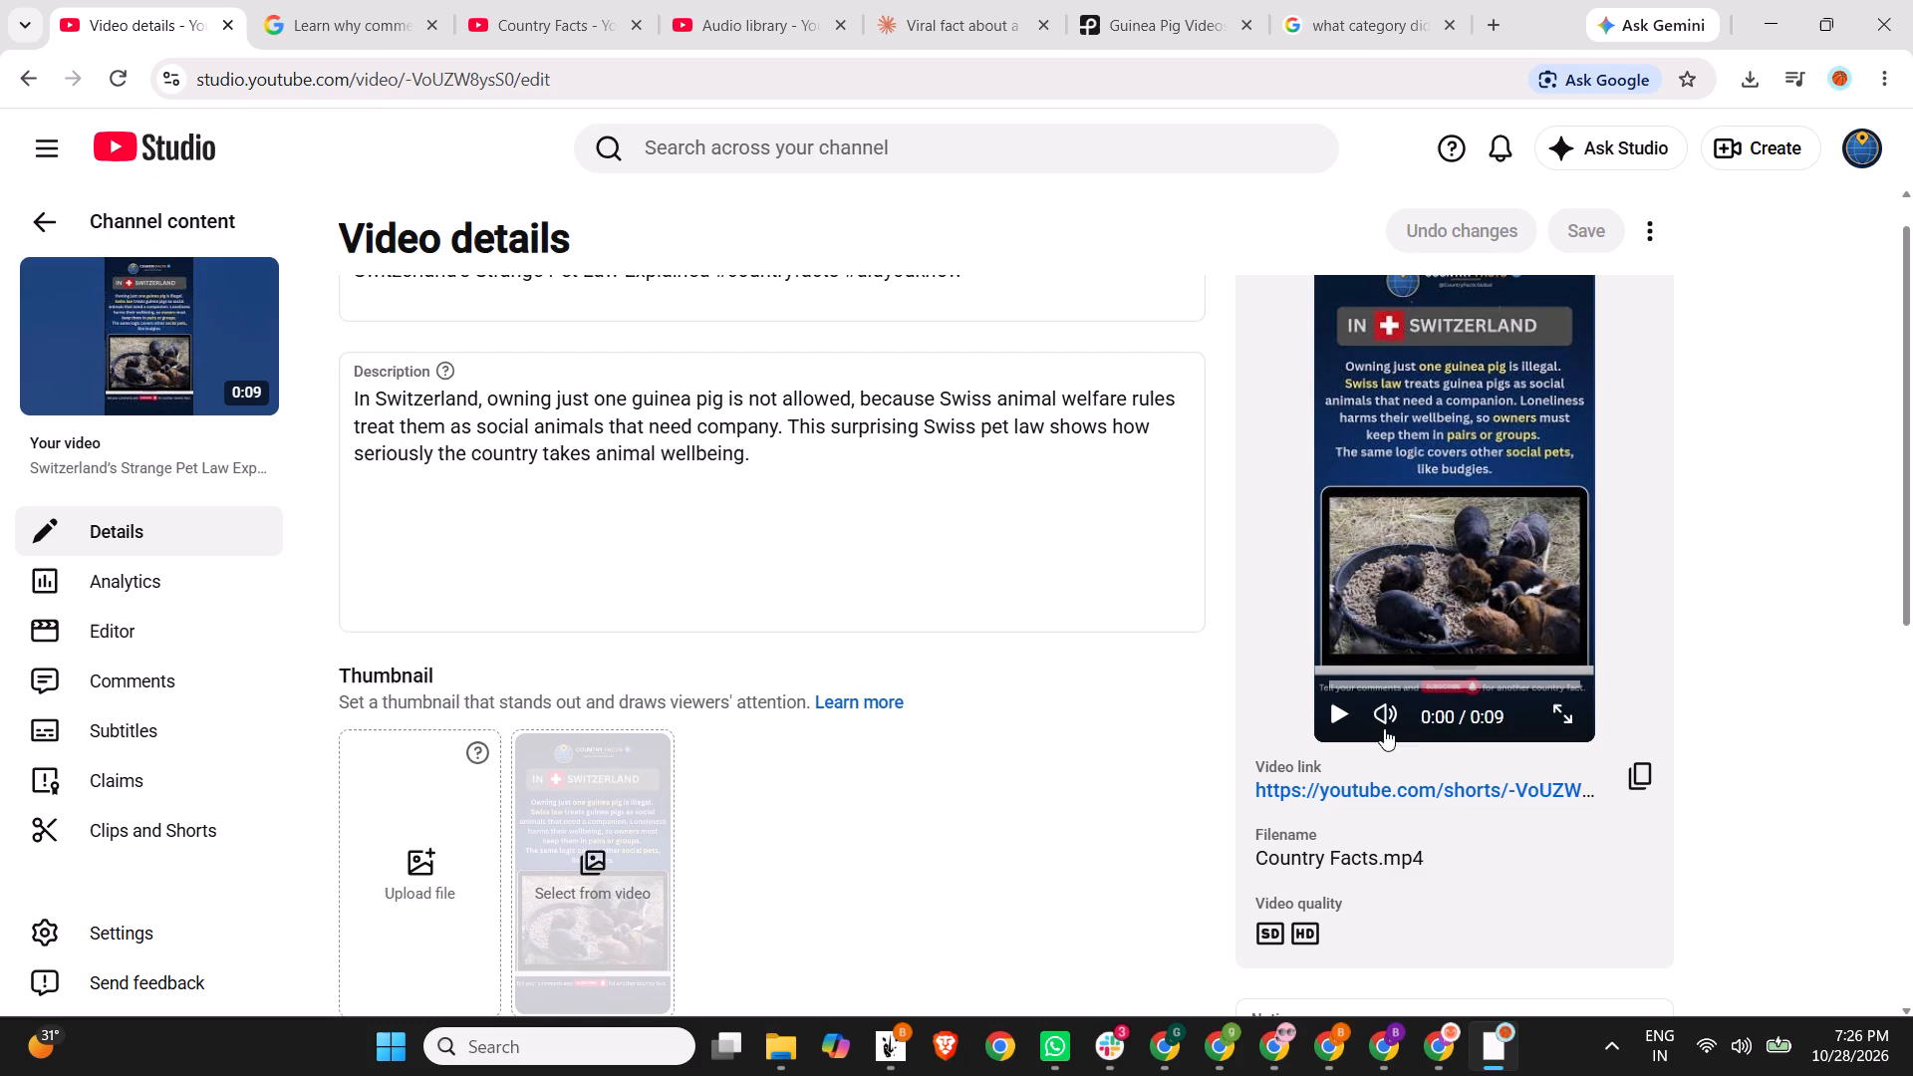
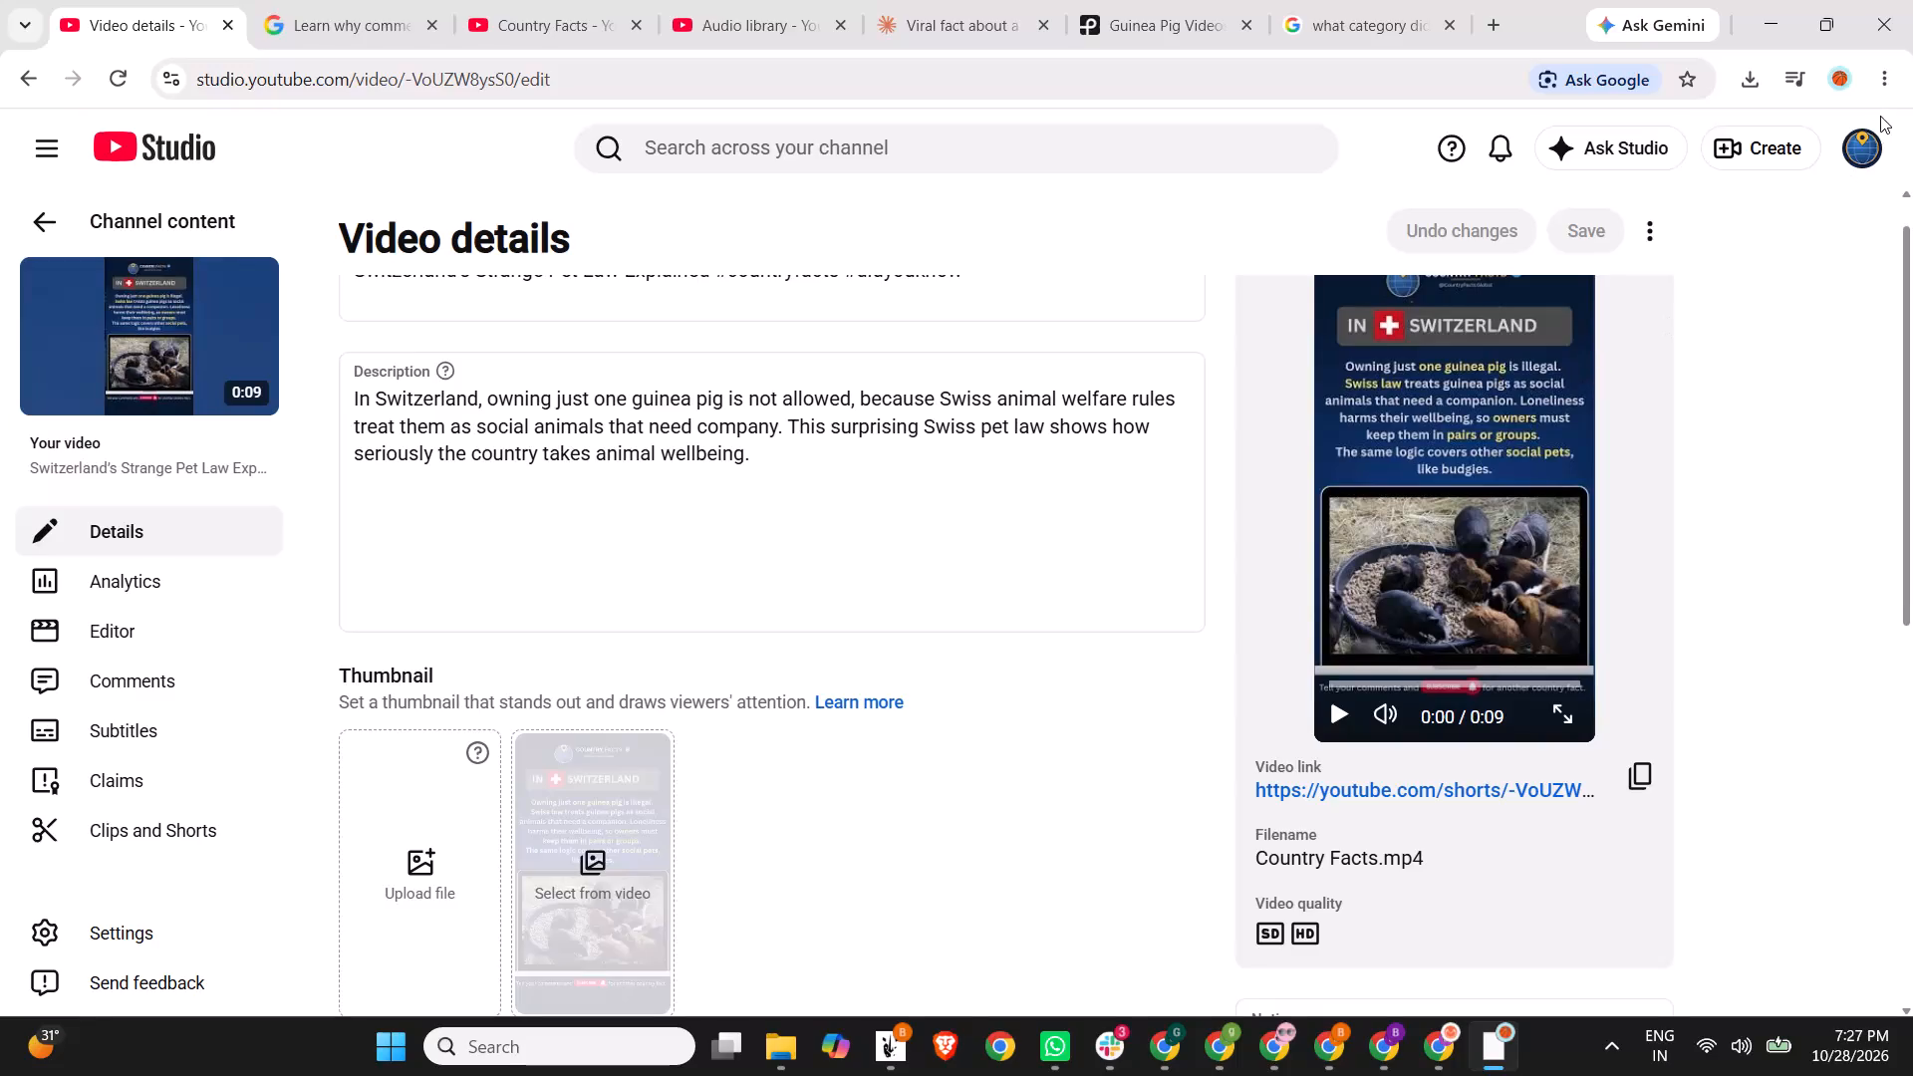
Check the channel's account options, and look up gmail in a new browser tab.
click(1861, 147)
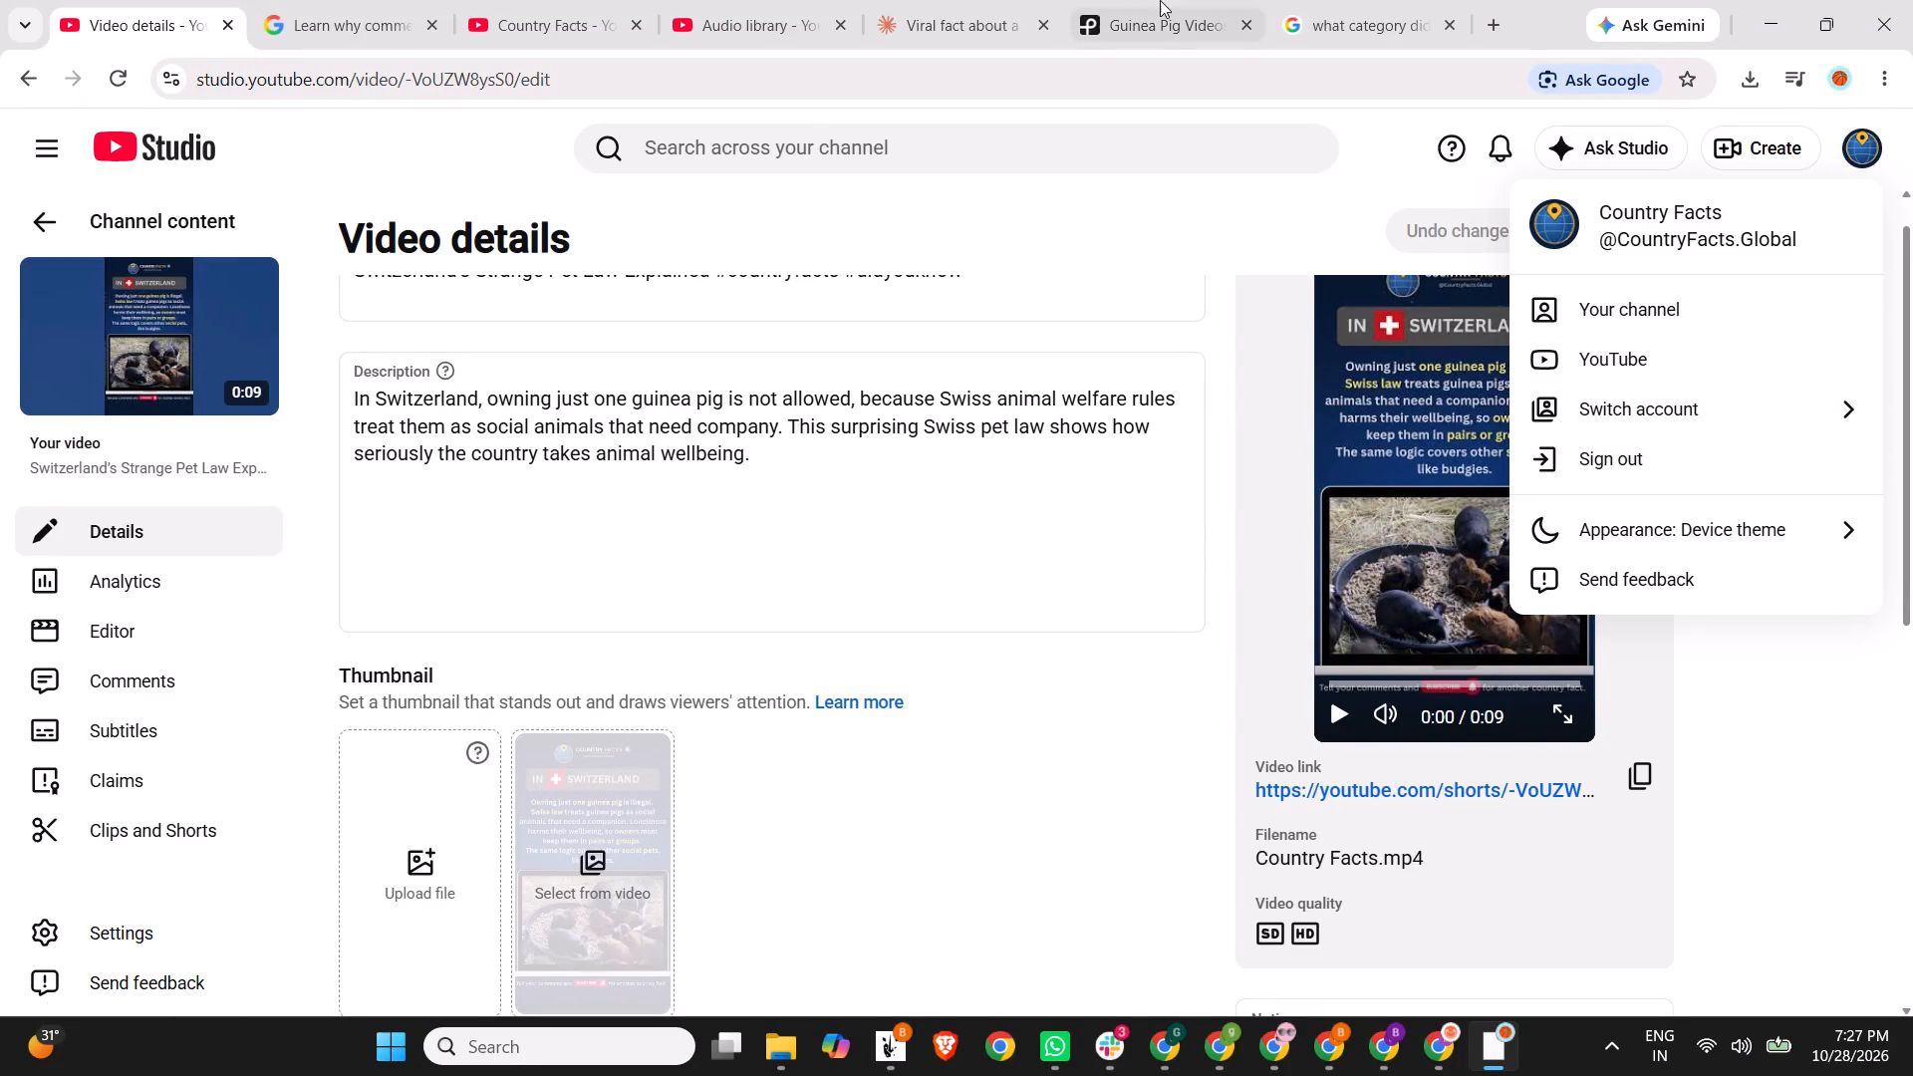
click(1491, 15)
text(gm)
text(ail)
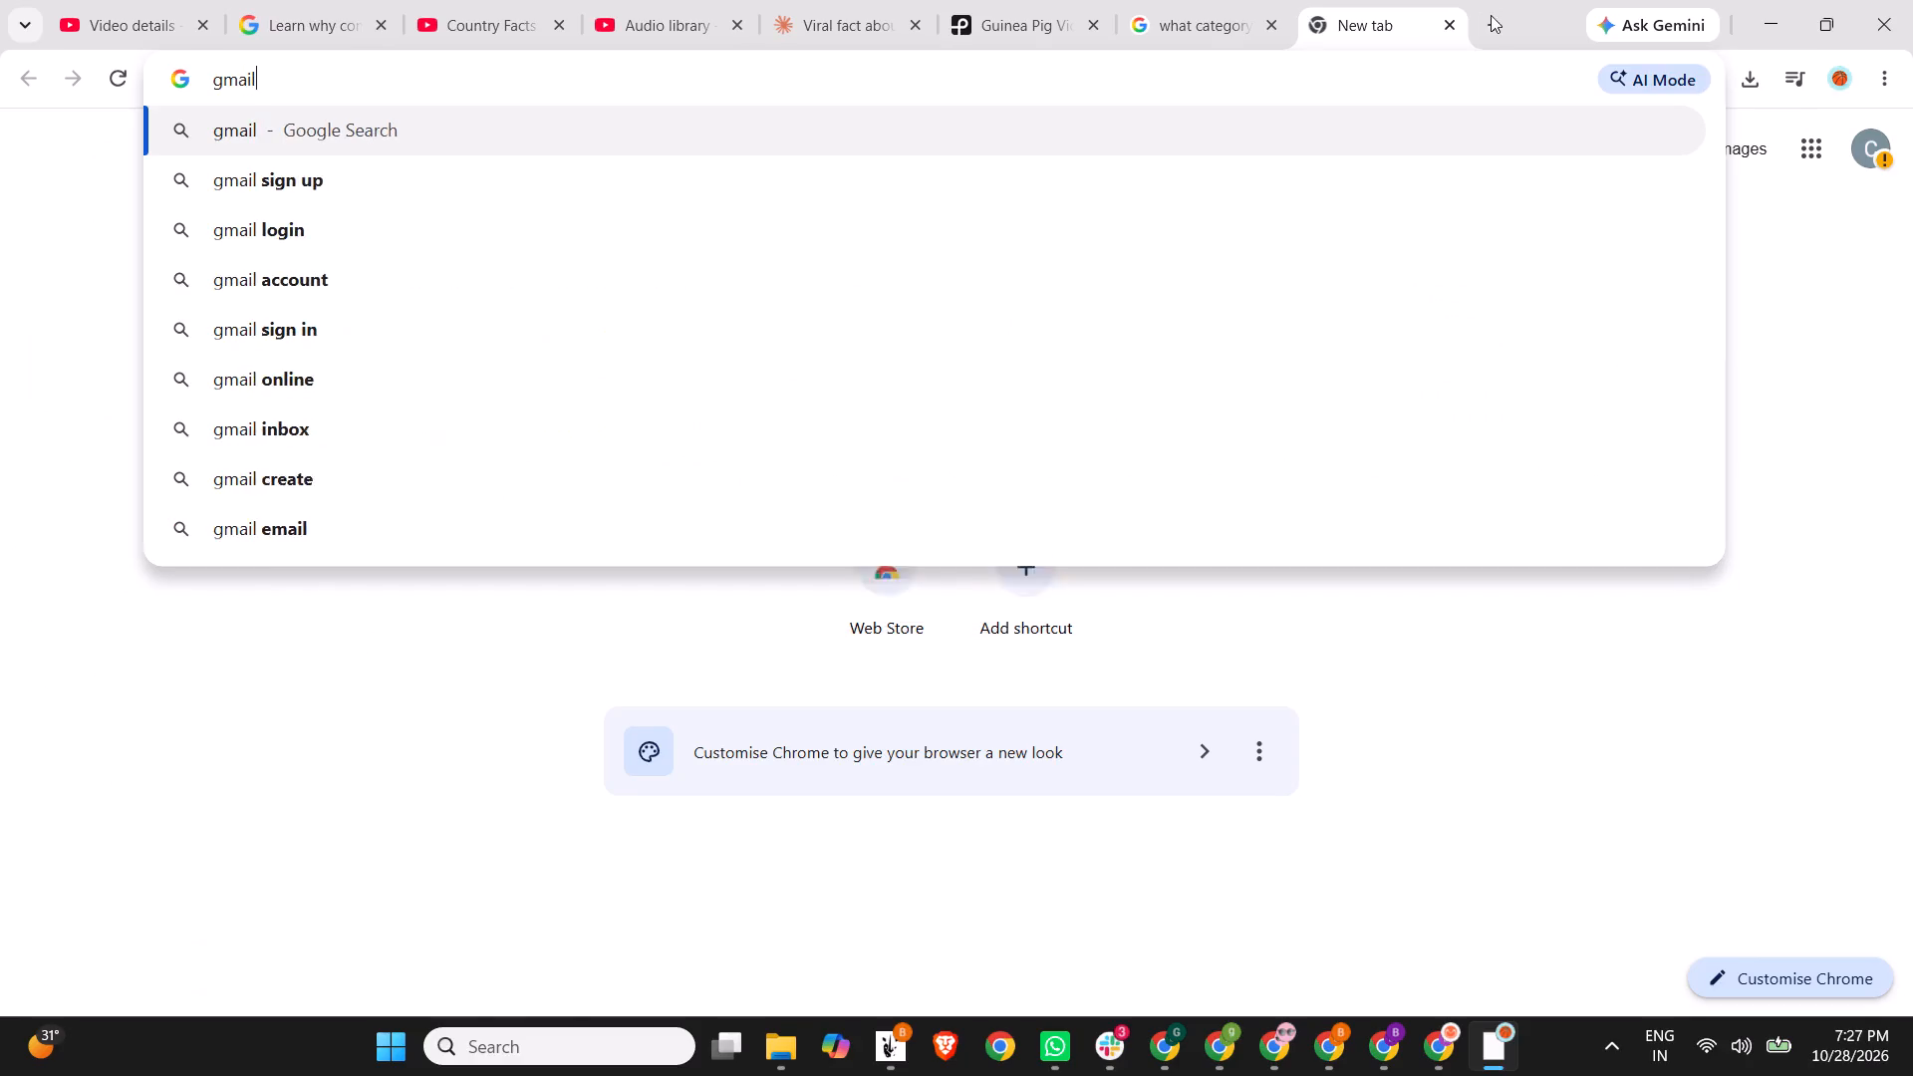
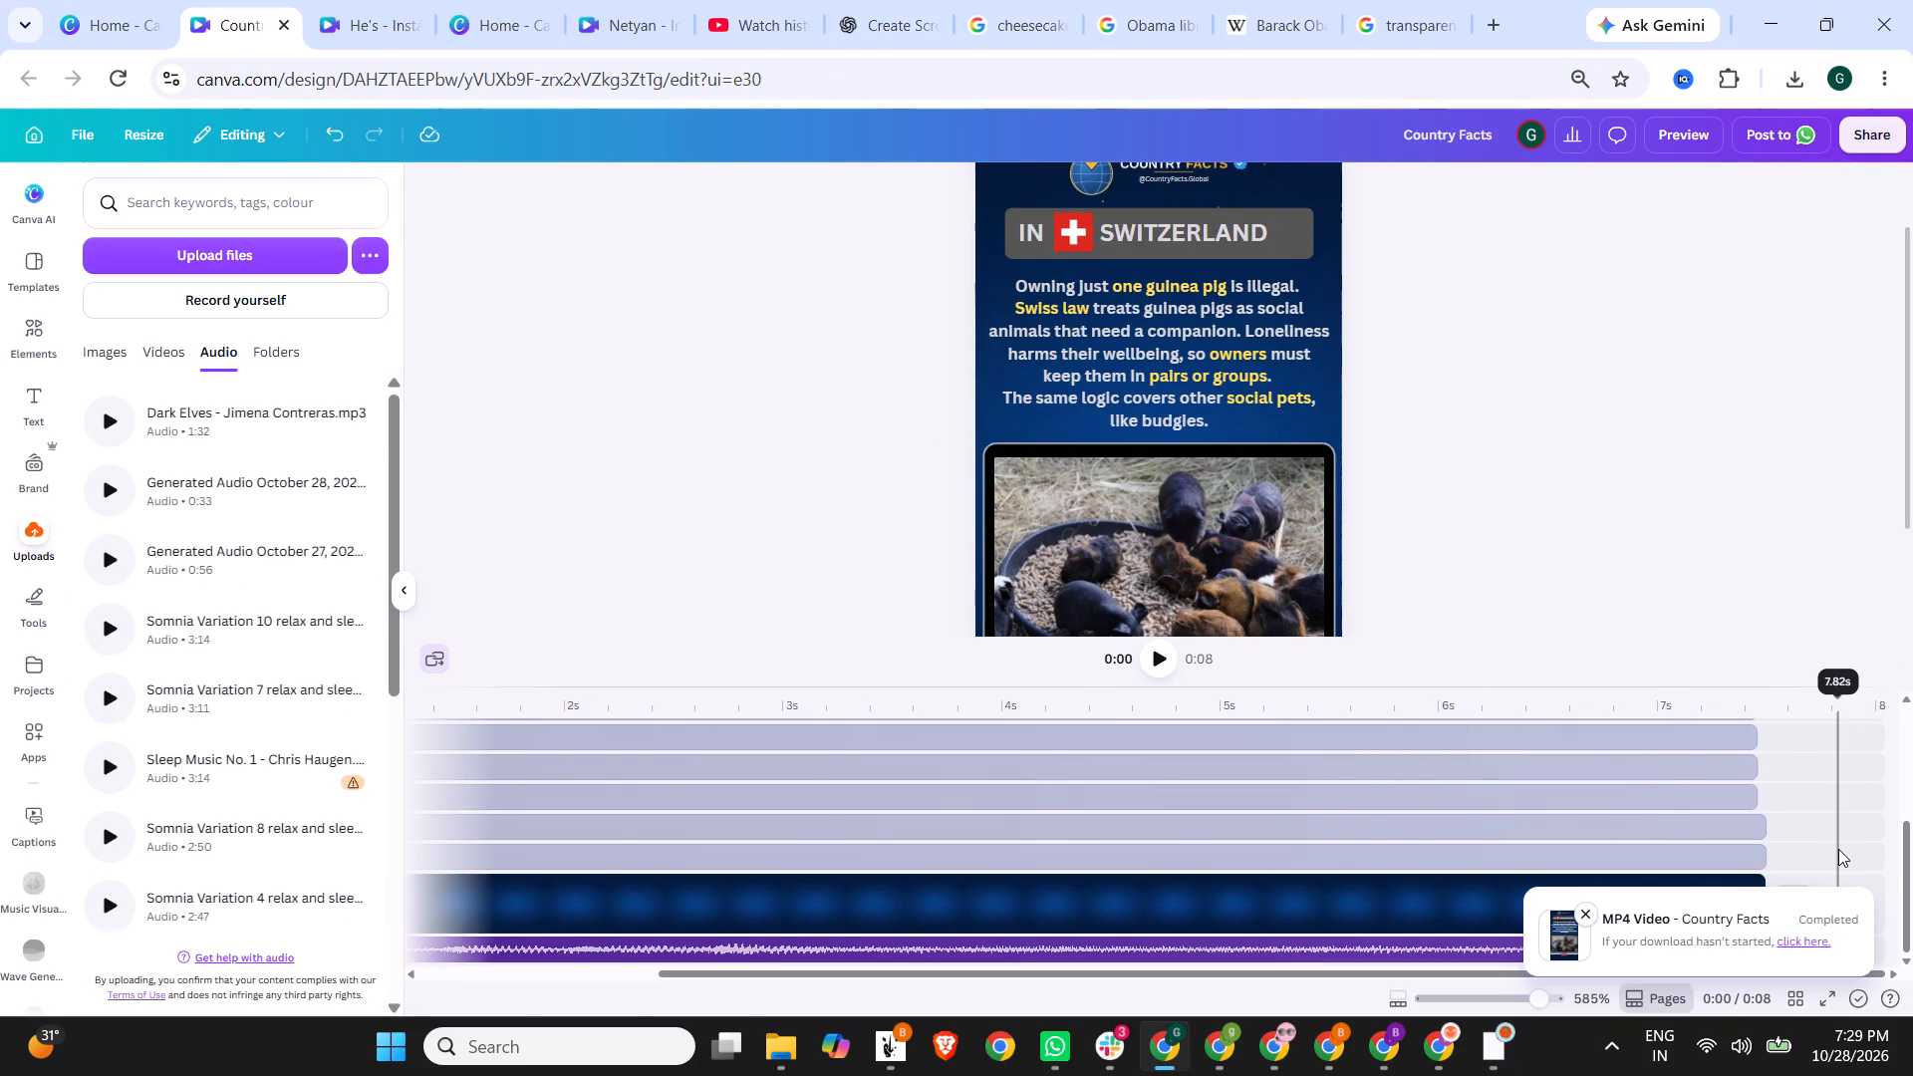
Trim the end of the blue background clip on the Country Facts video timeline to about 7.4 s.
click(1729, 909)
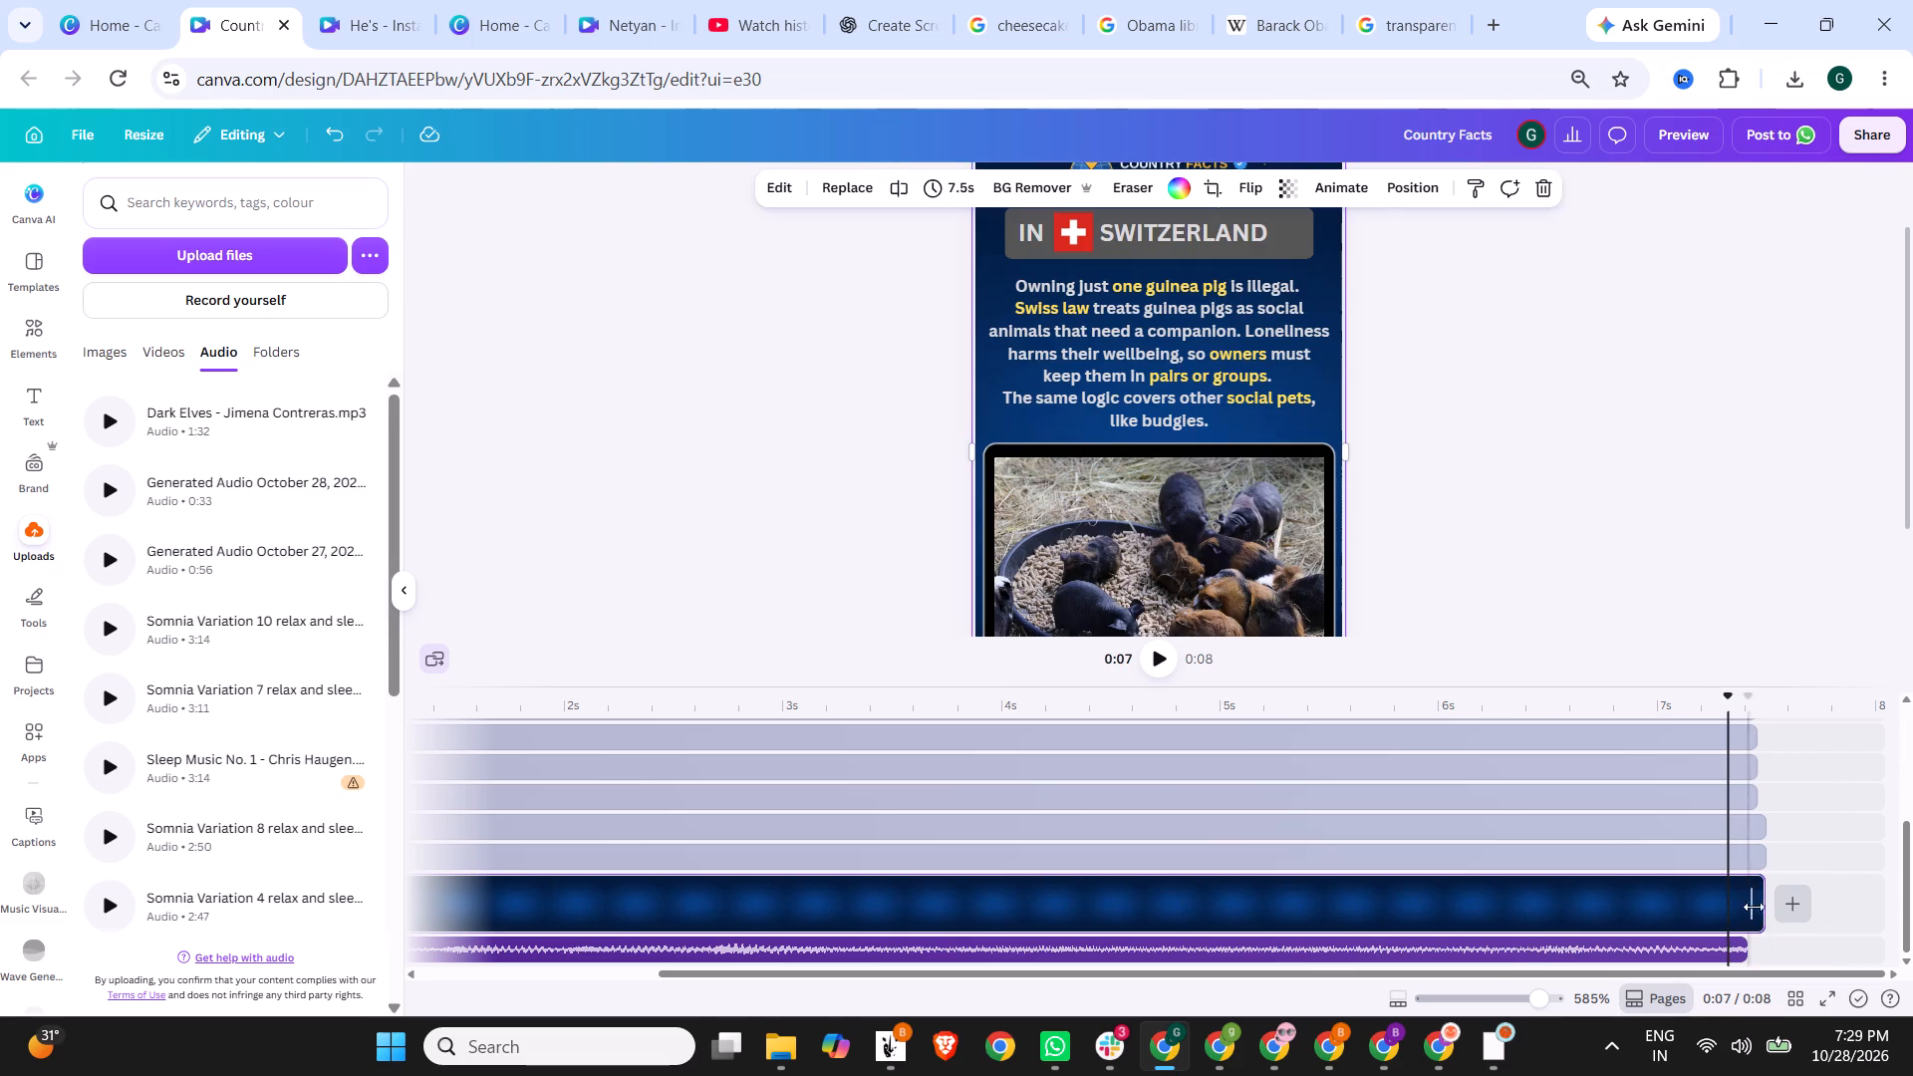
drag(1760, 907, 1744, 906)
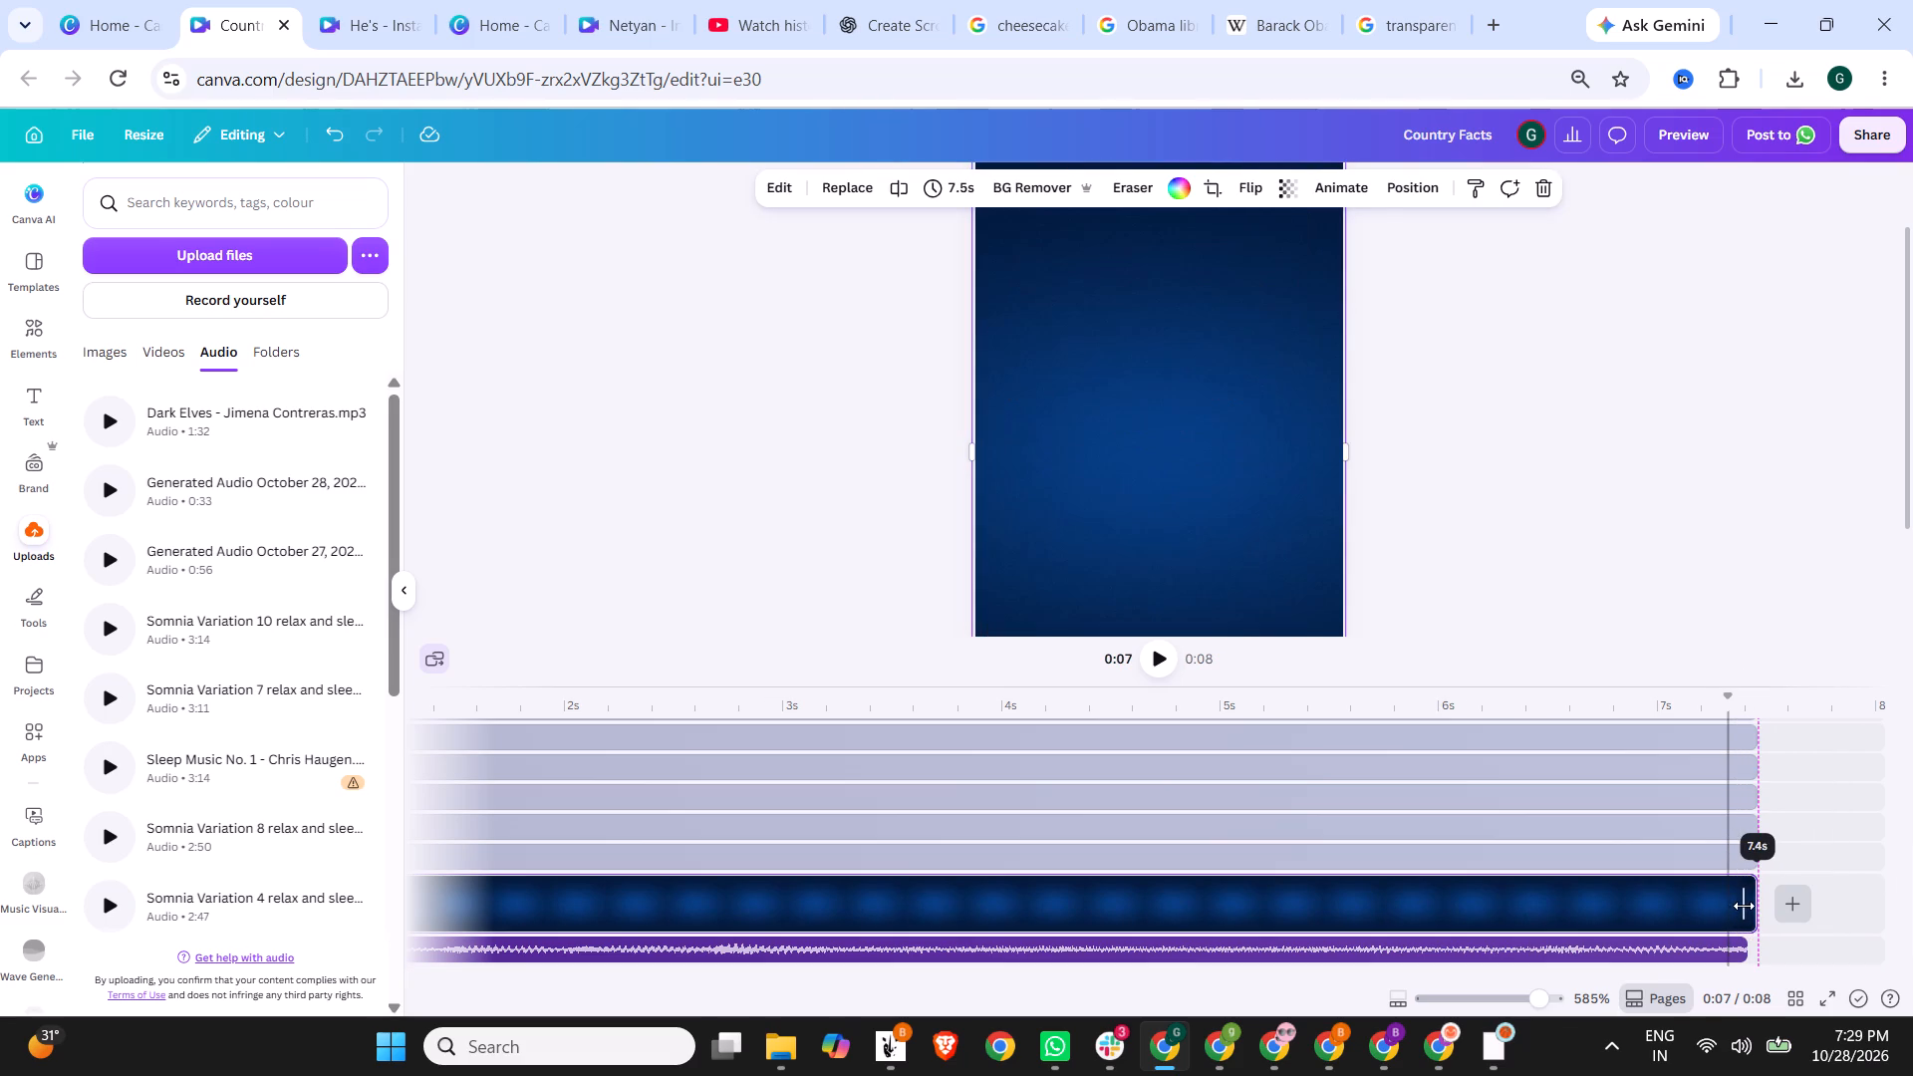
Shorten the blue background clip to 7.3 seconds and preview the video.
drag(1744, 906, 1736, 906)
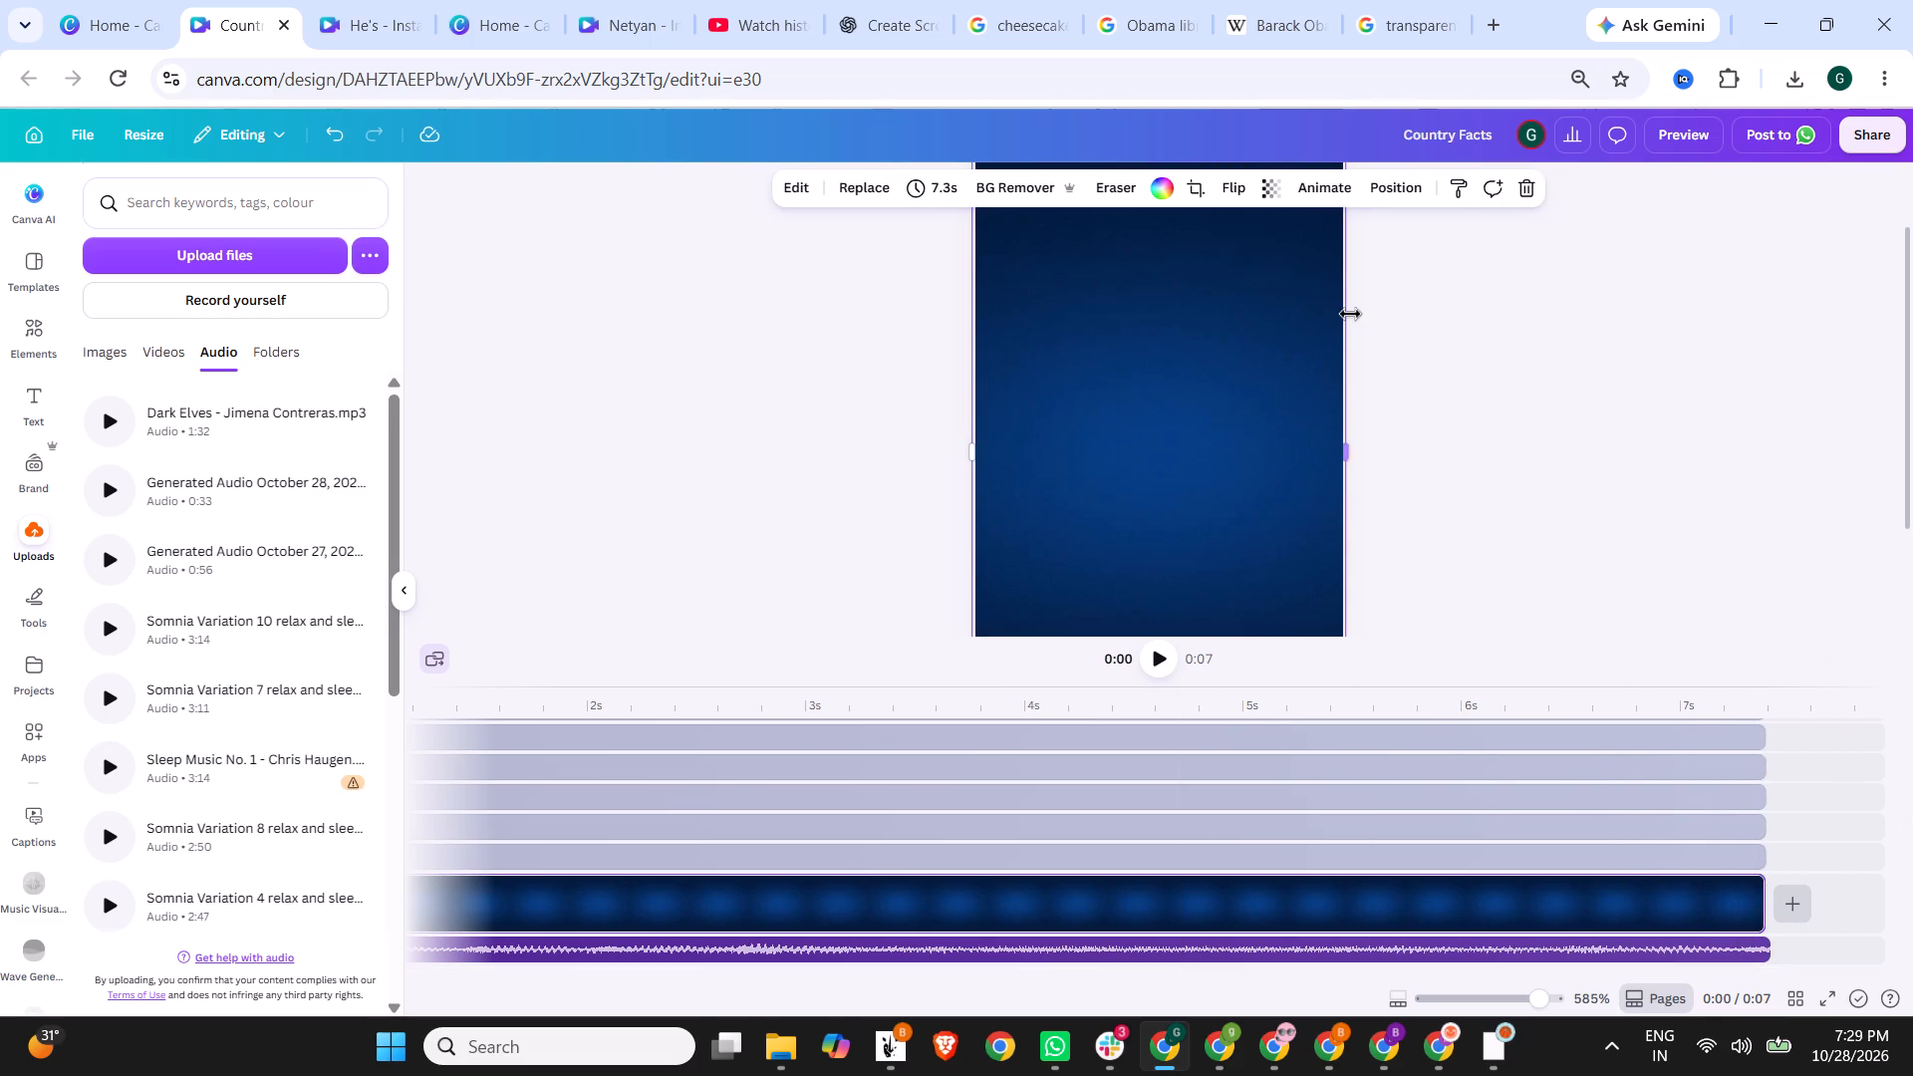
click(1685, 135)
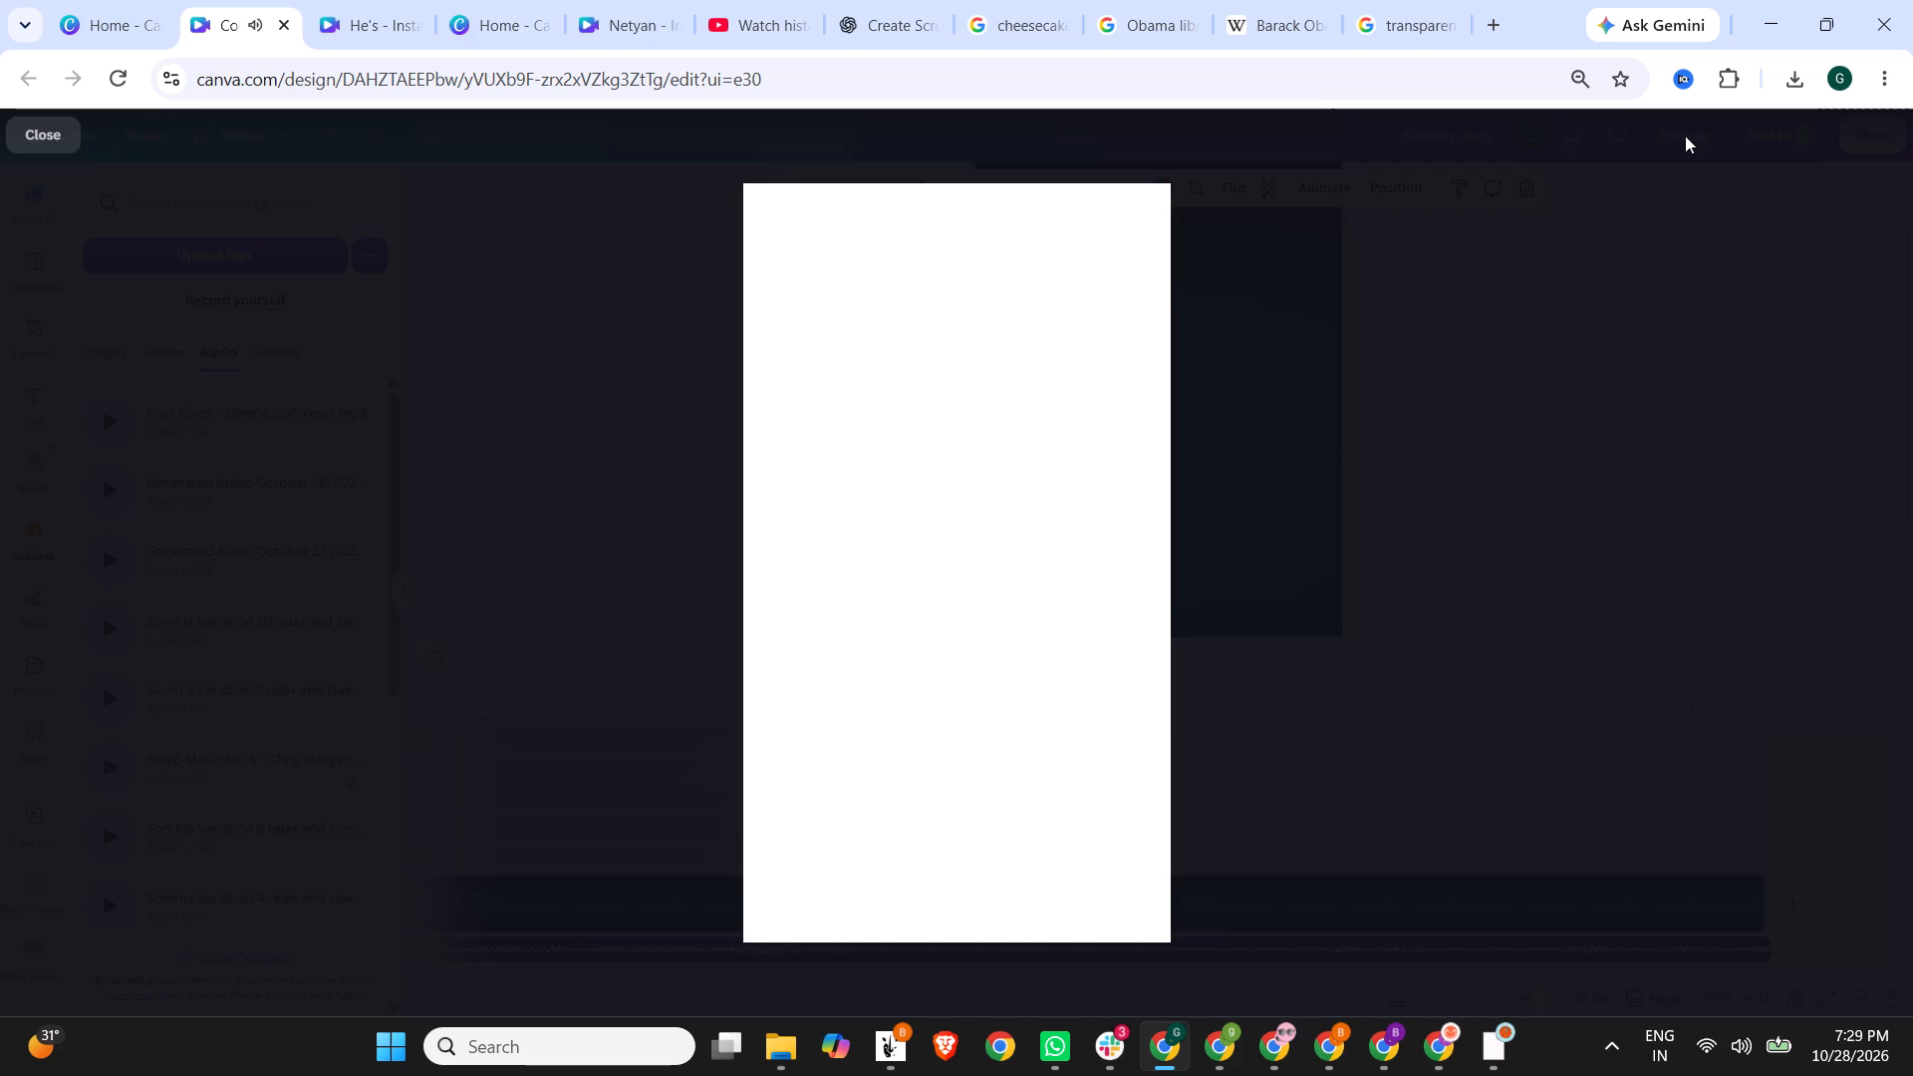
click(1491, 276)
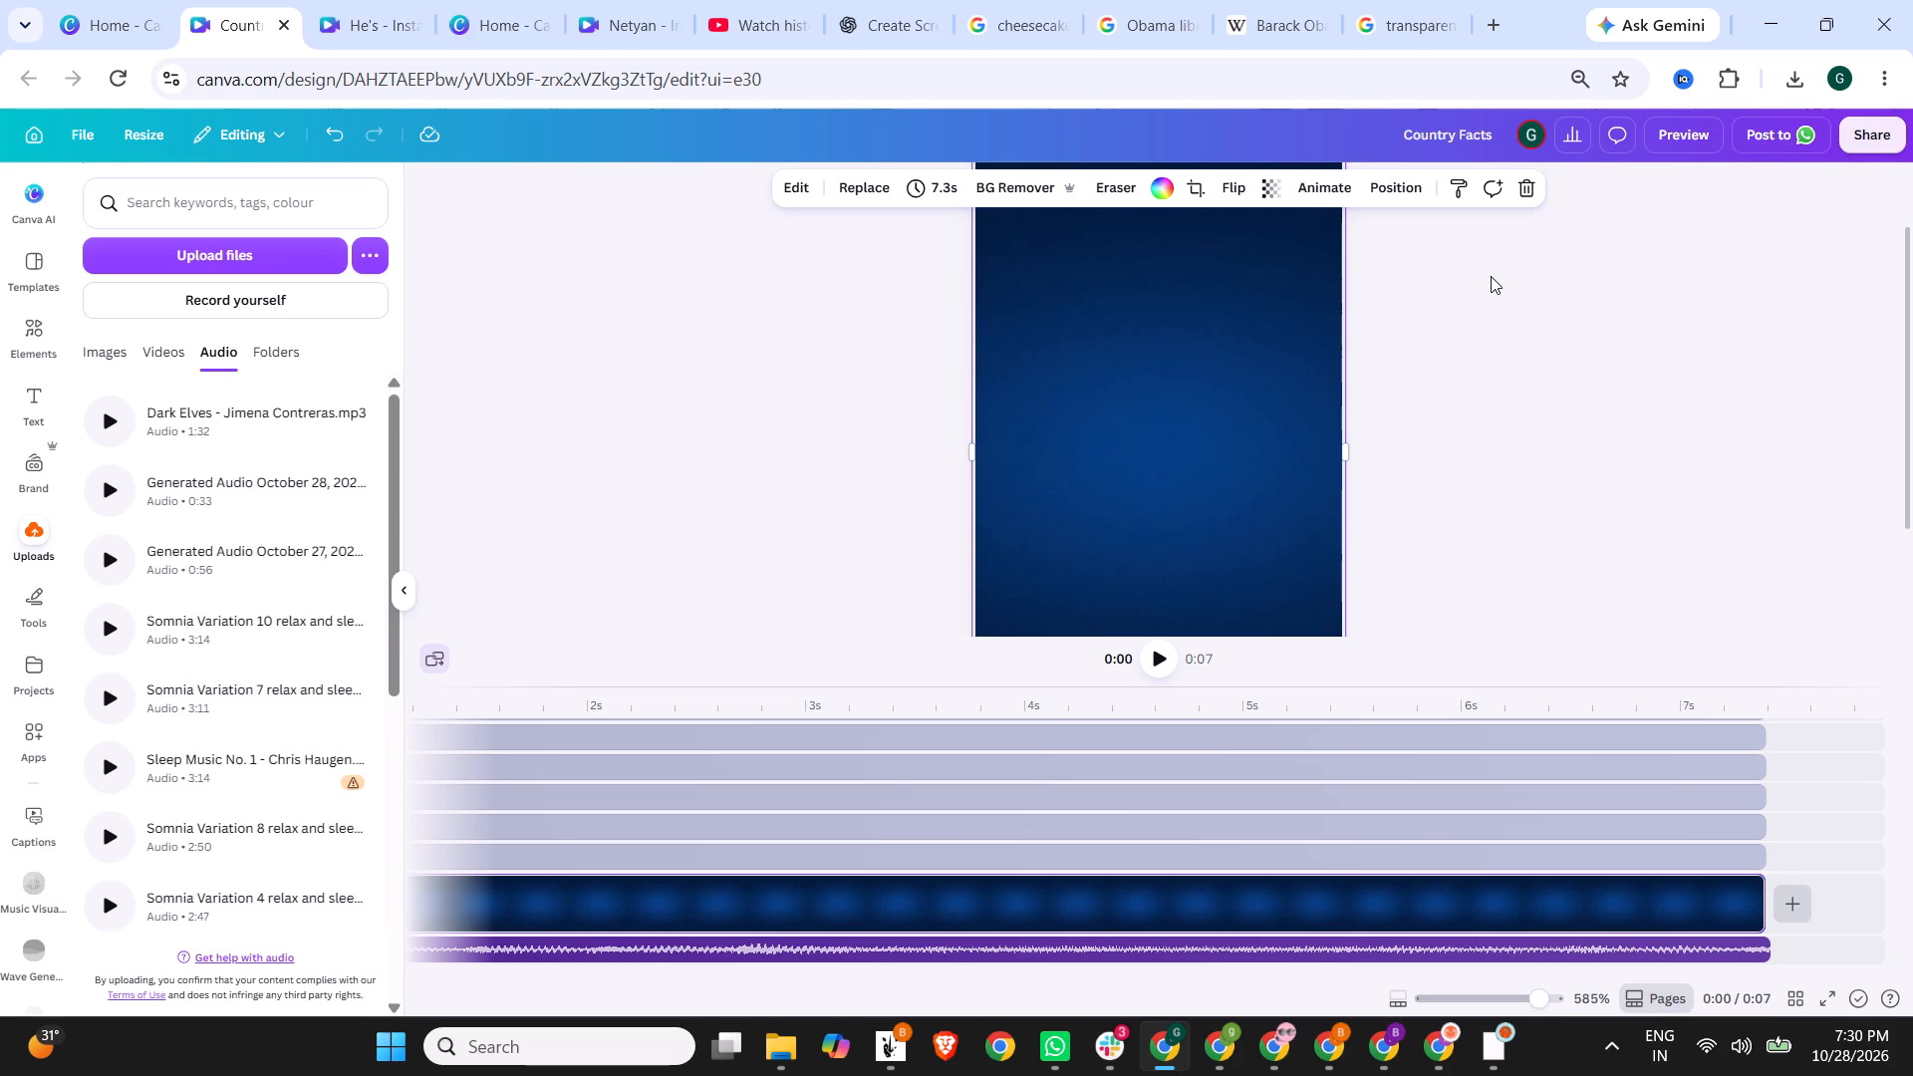
Trim the closing text layer ending in "country fact." and the music track to 7.3 seconds.
scroll(1610, 785, up, 3)
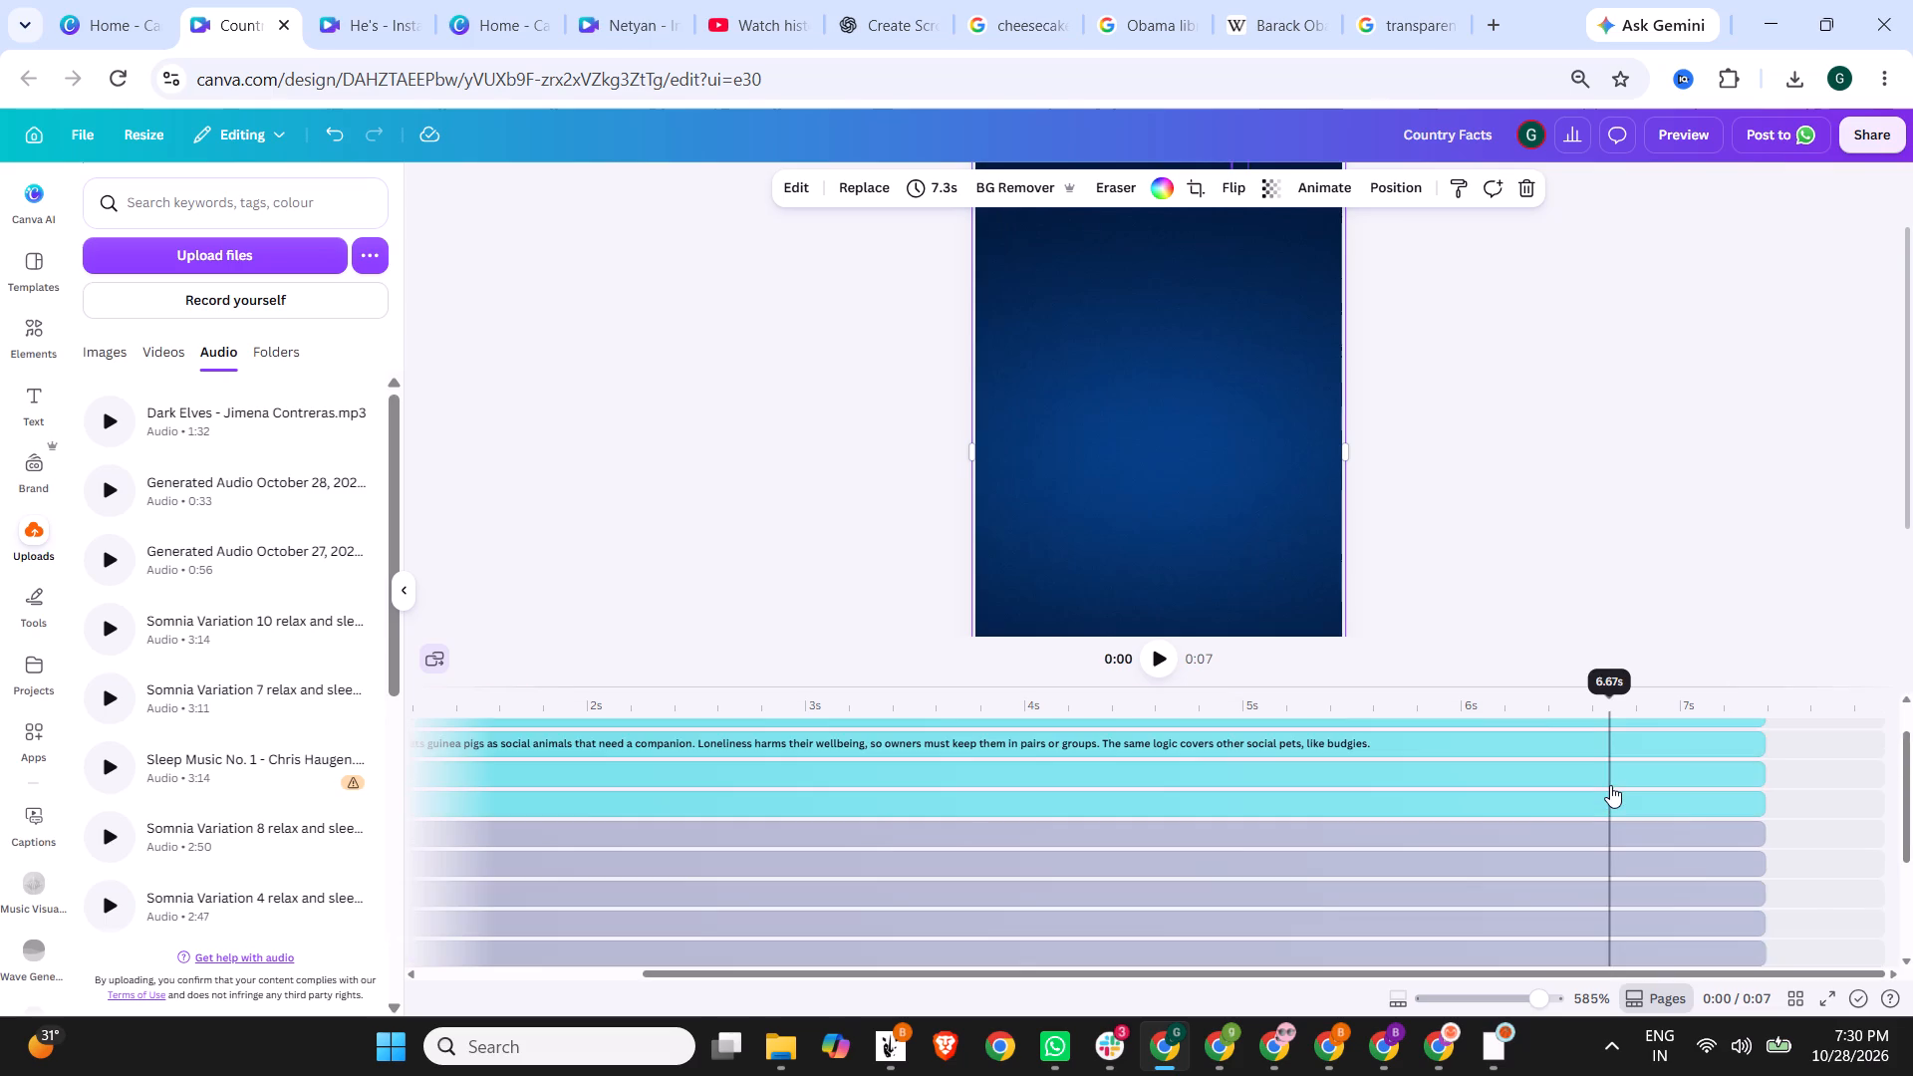
click(1849, 738)
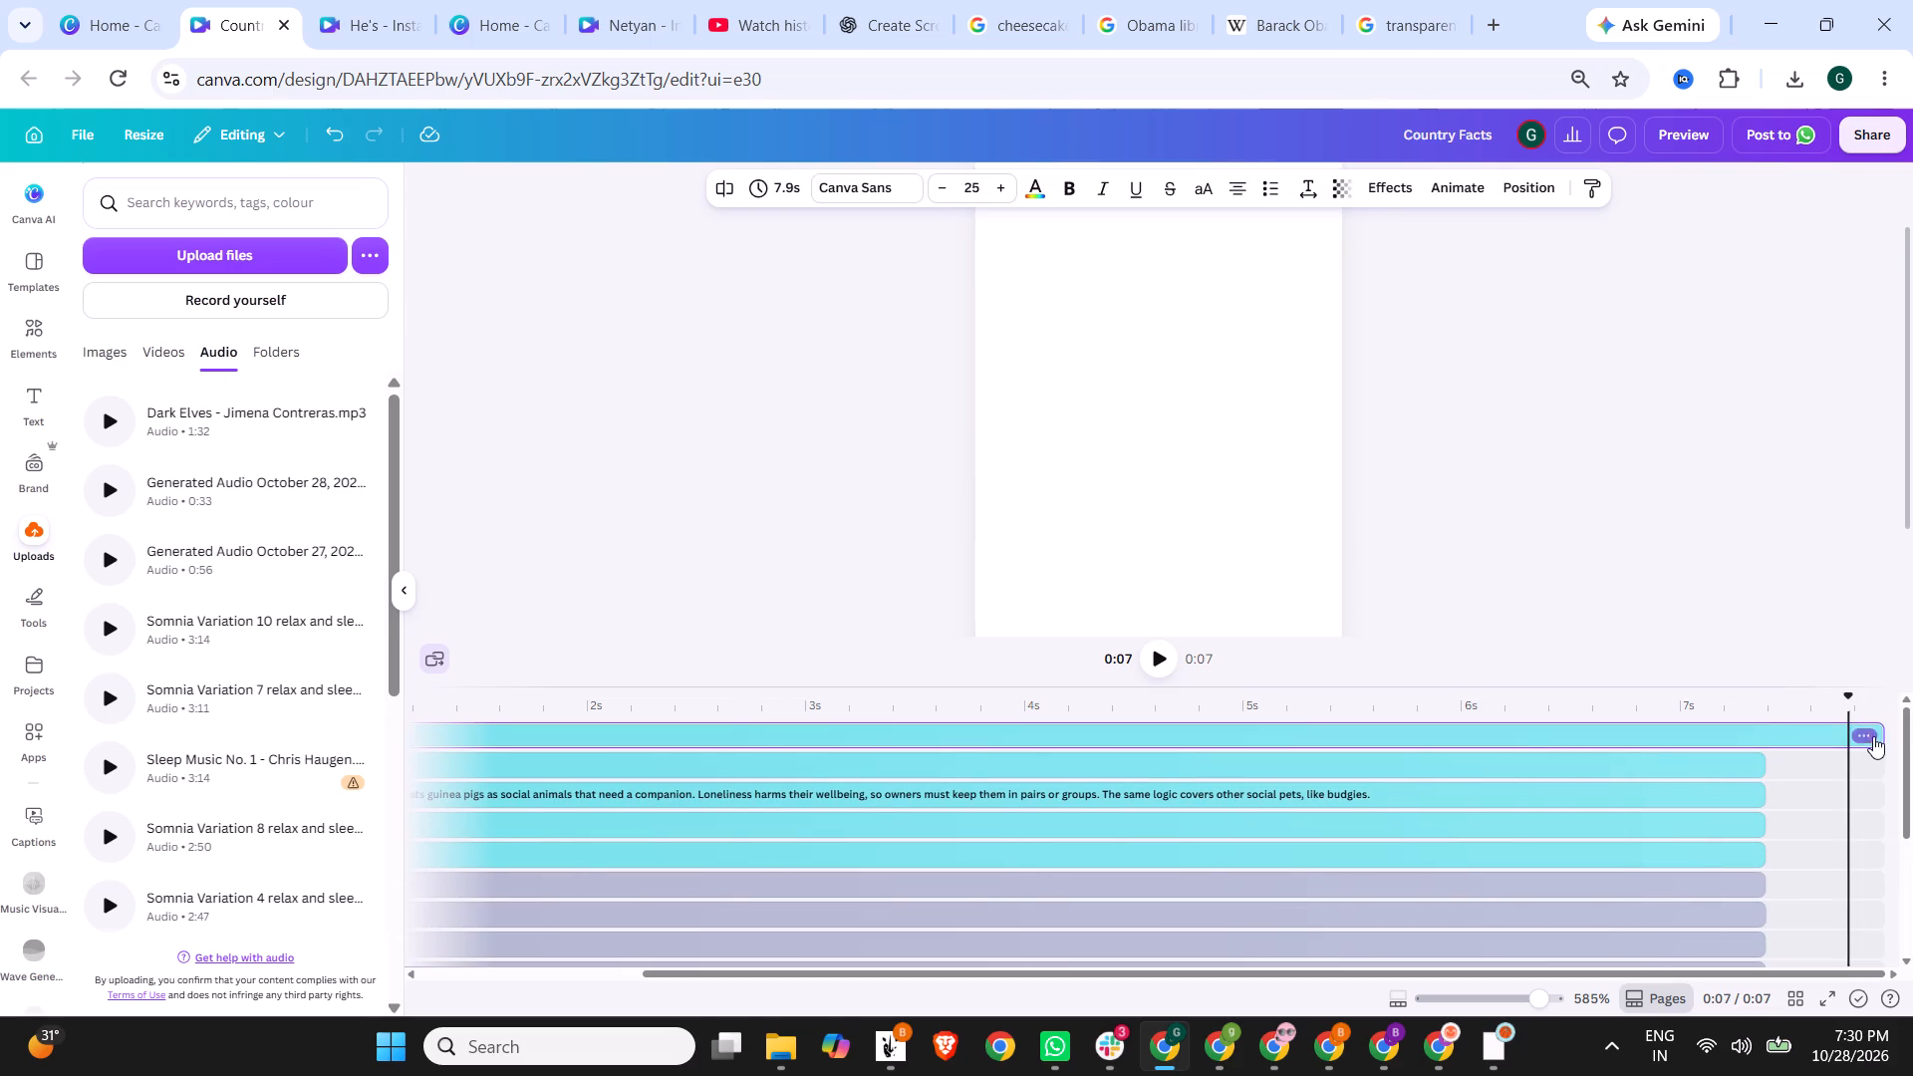
drag(1880, 735, 1766, 729)
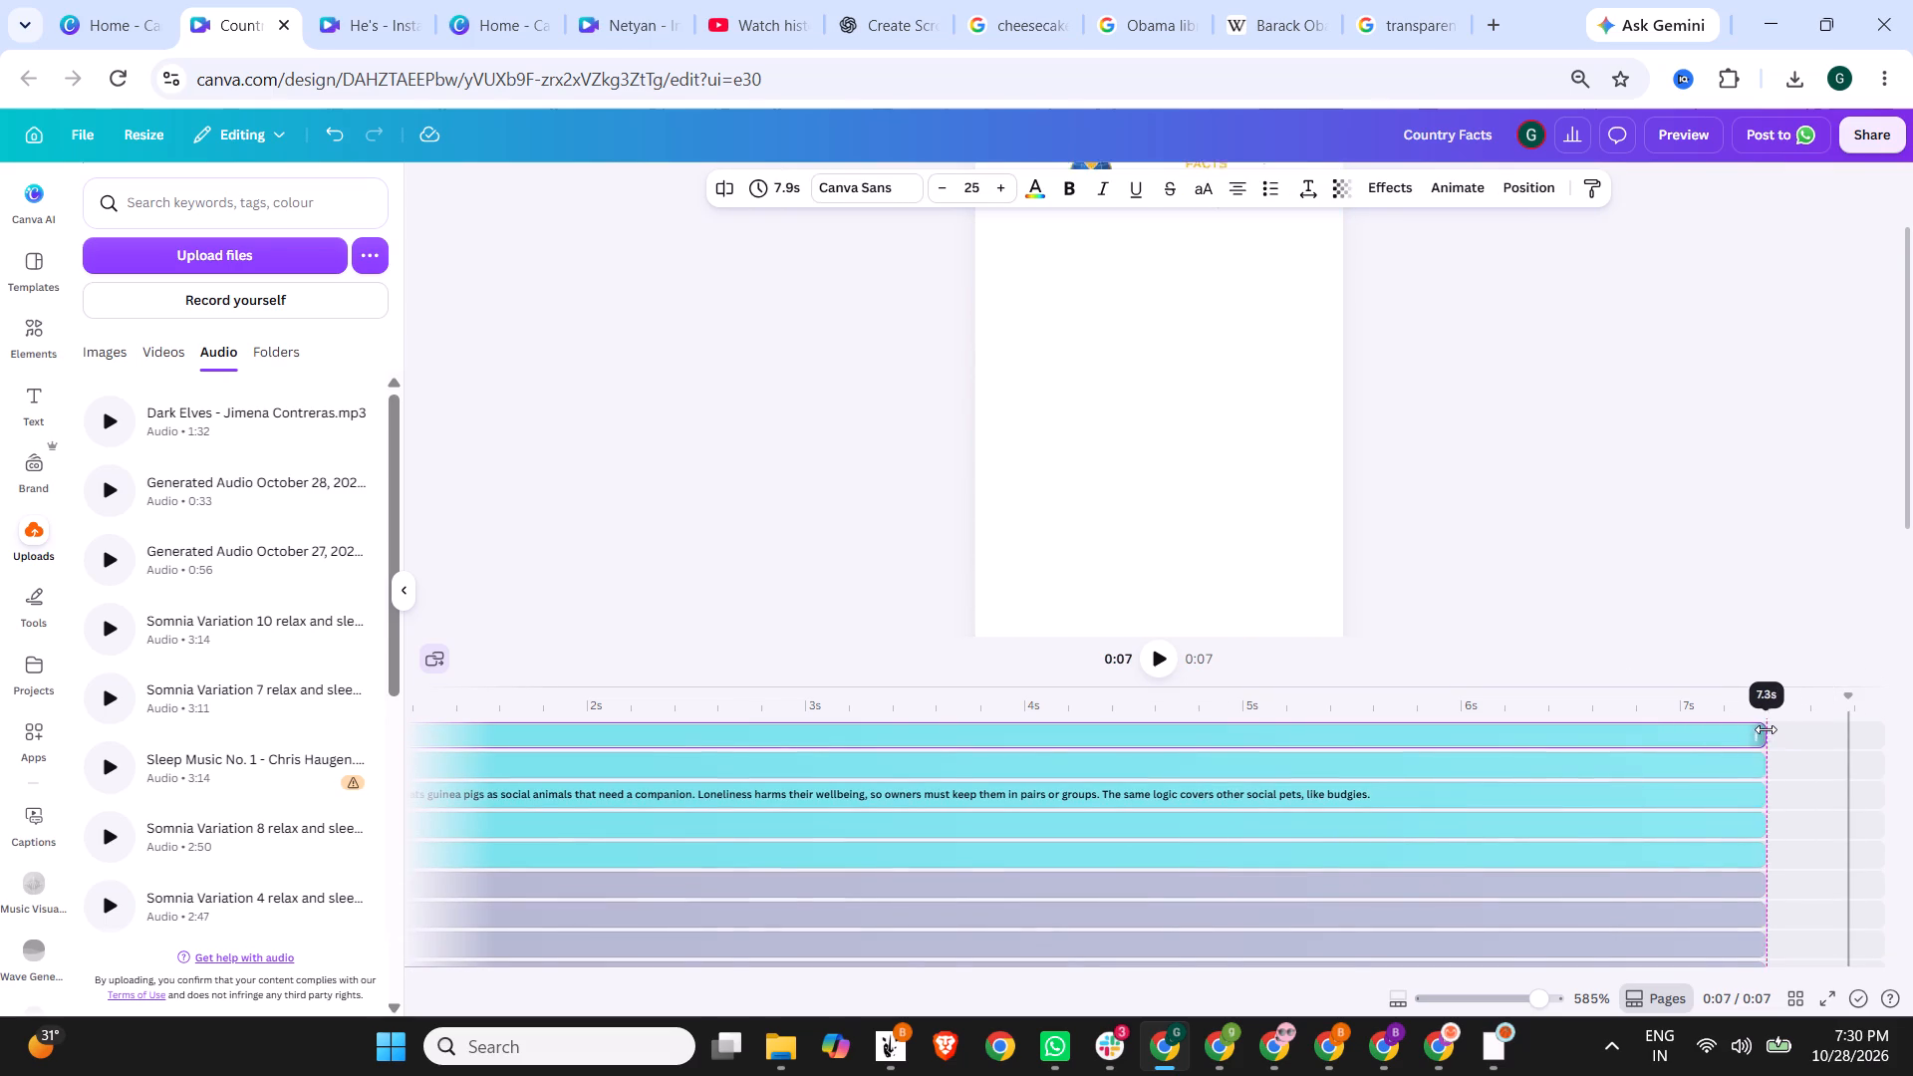
drag(1766, 729, 1762, 731)
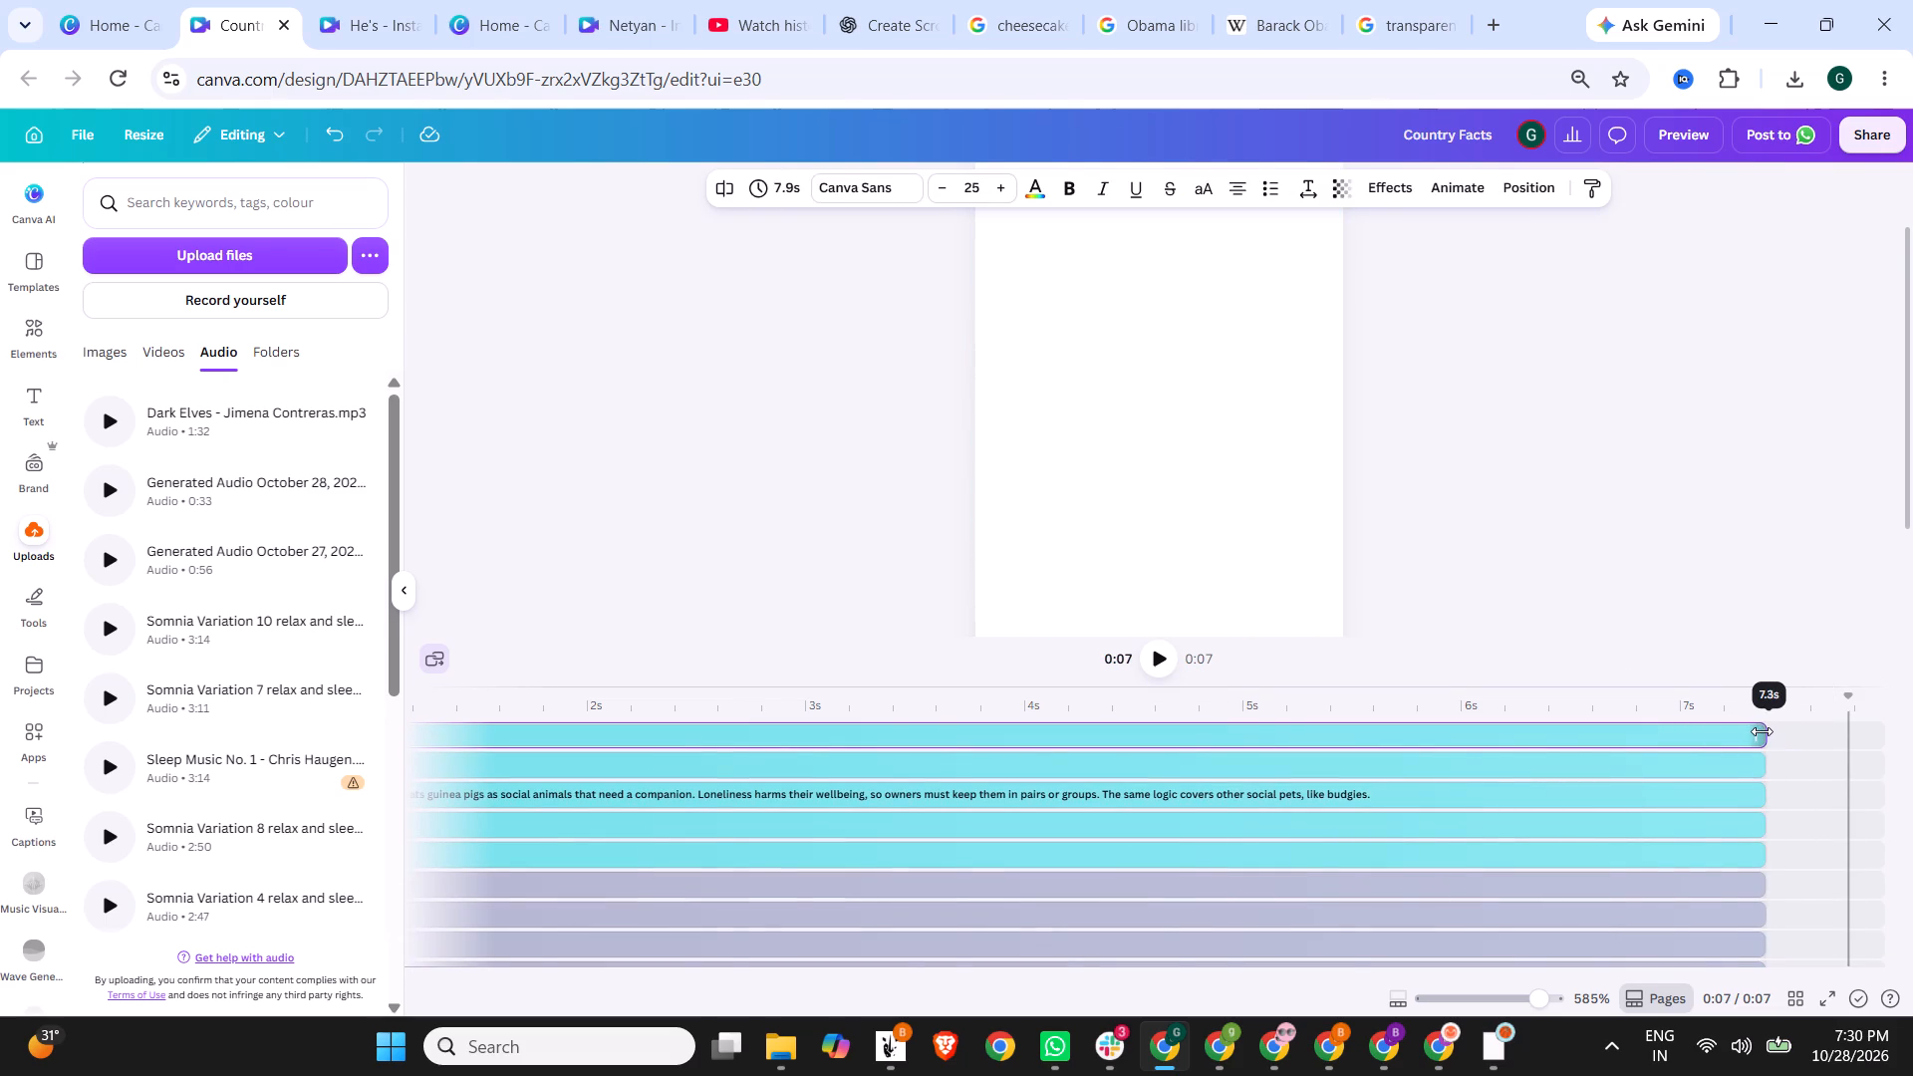
drag(1762, 731, 1763, 732)
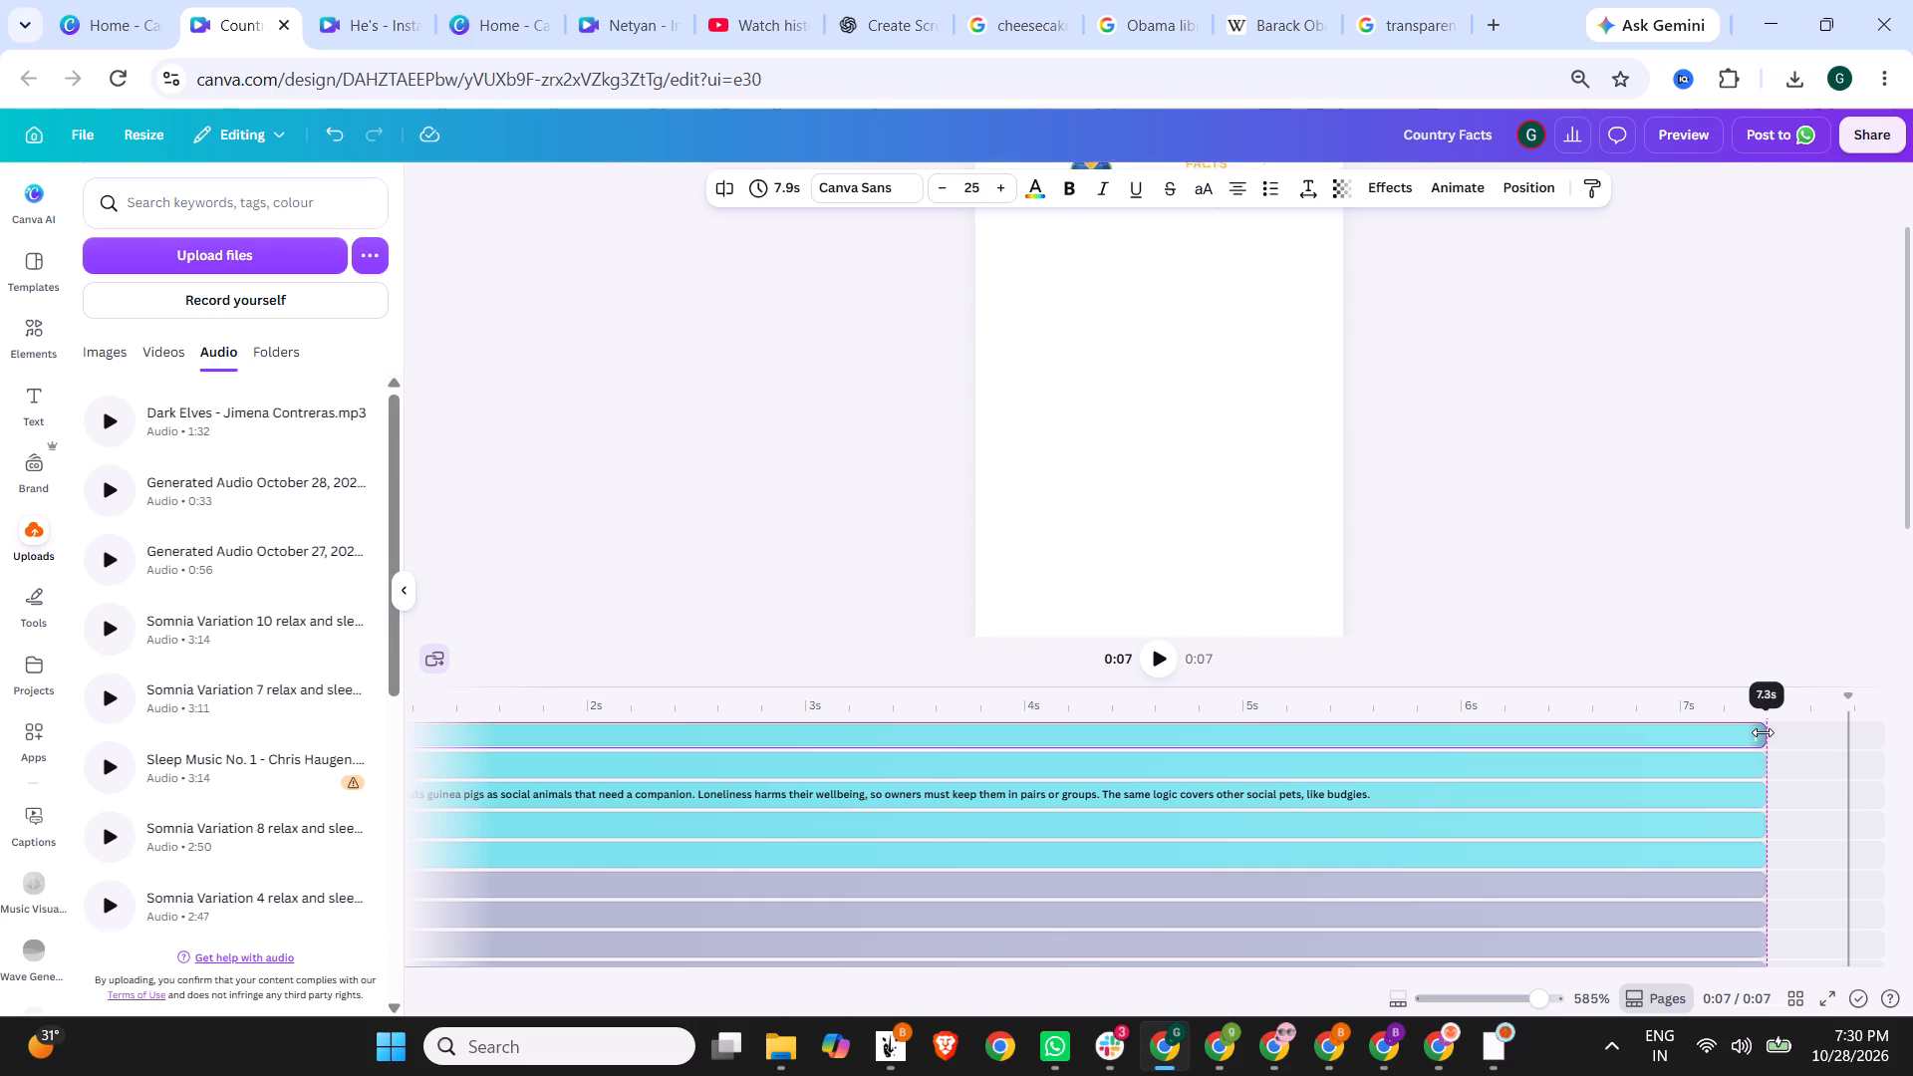
drag(1763, 732, 1766, 732)
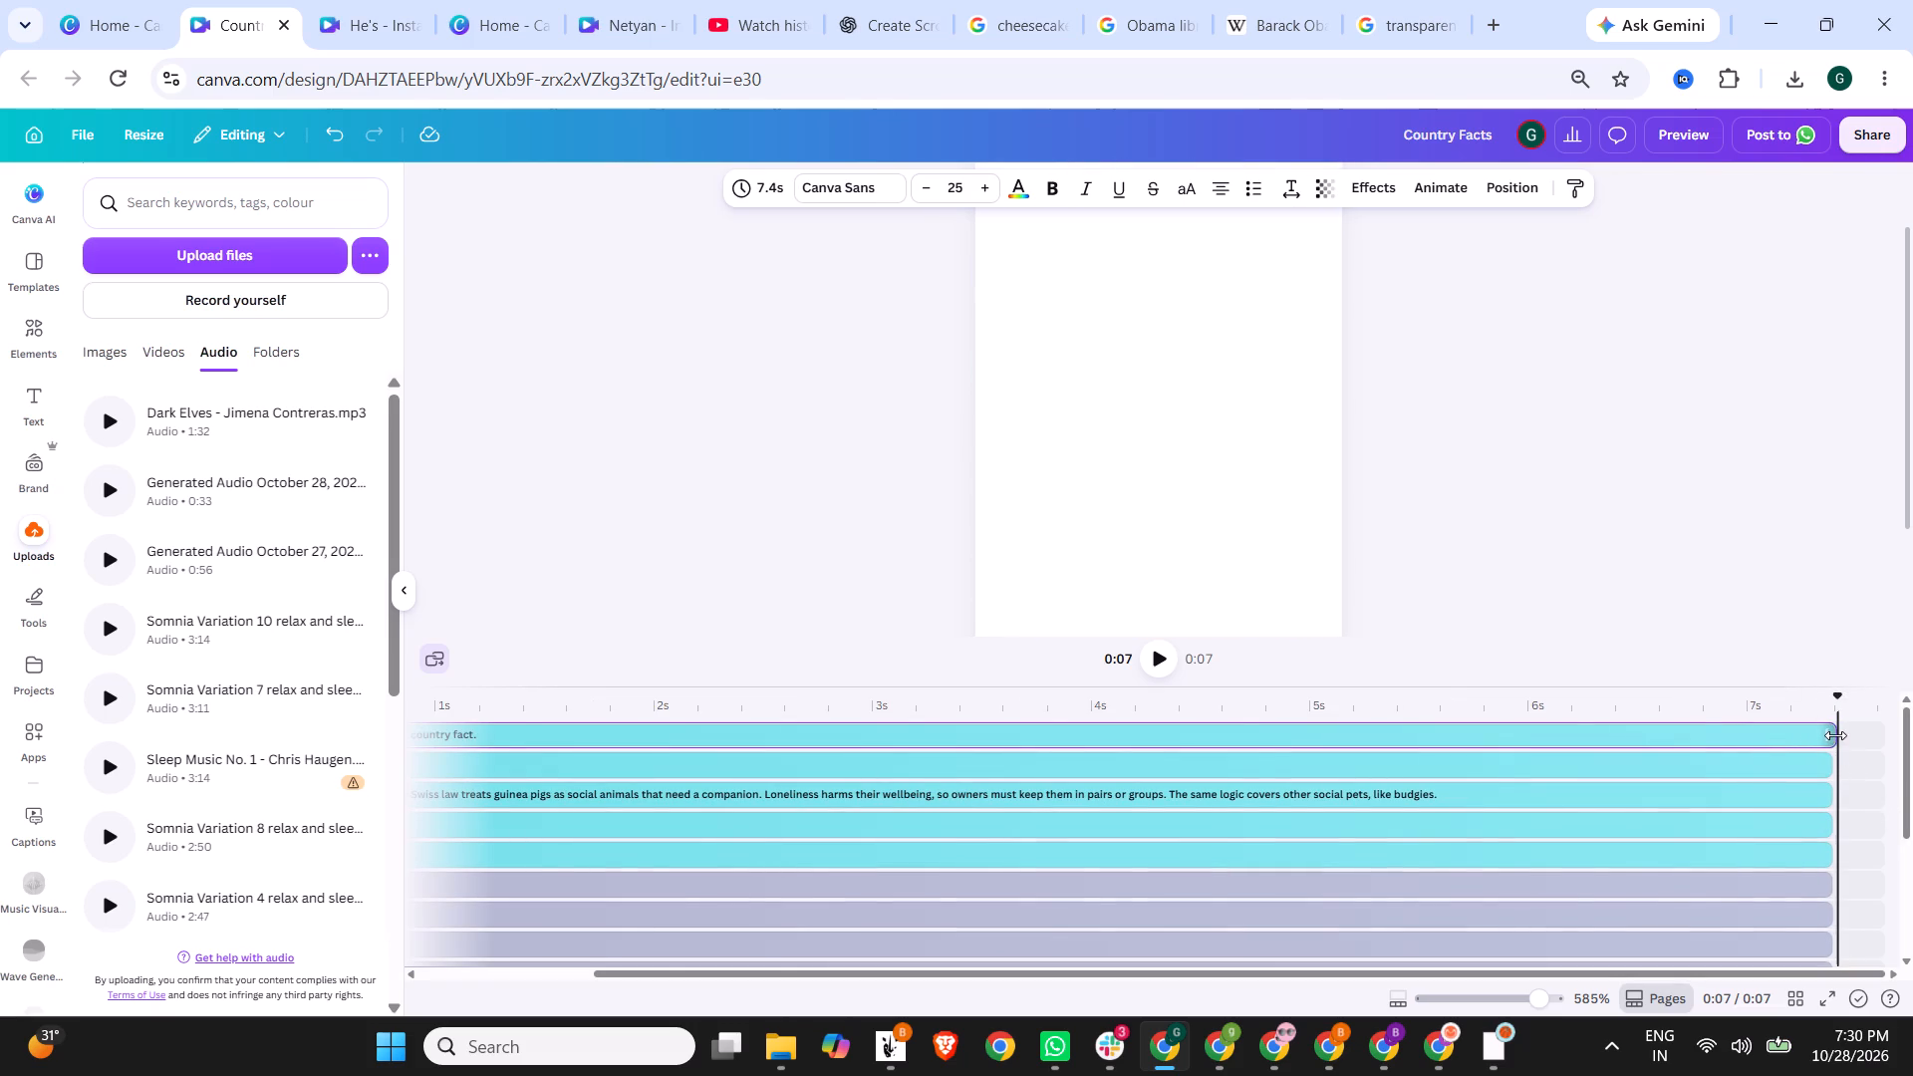
click(1834, 735)
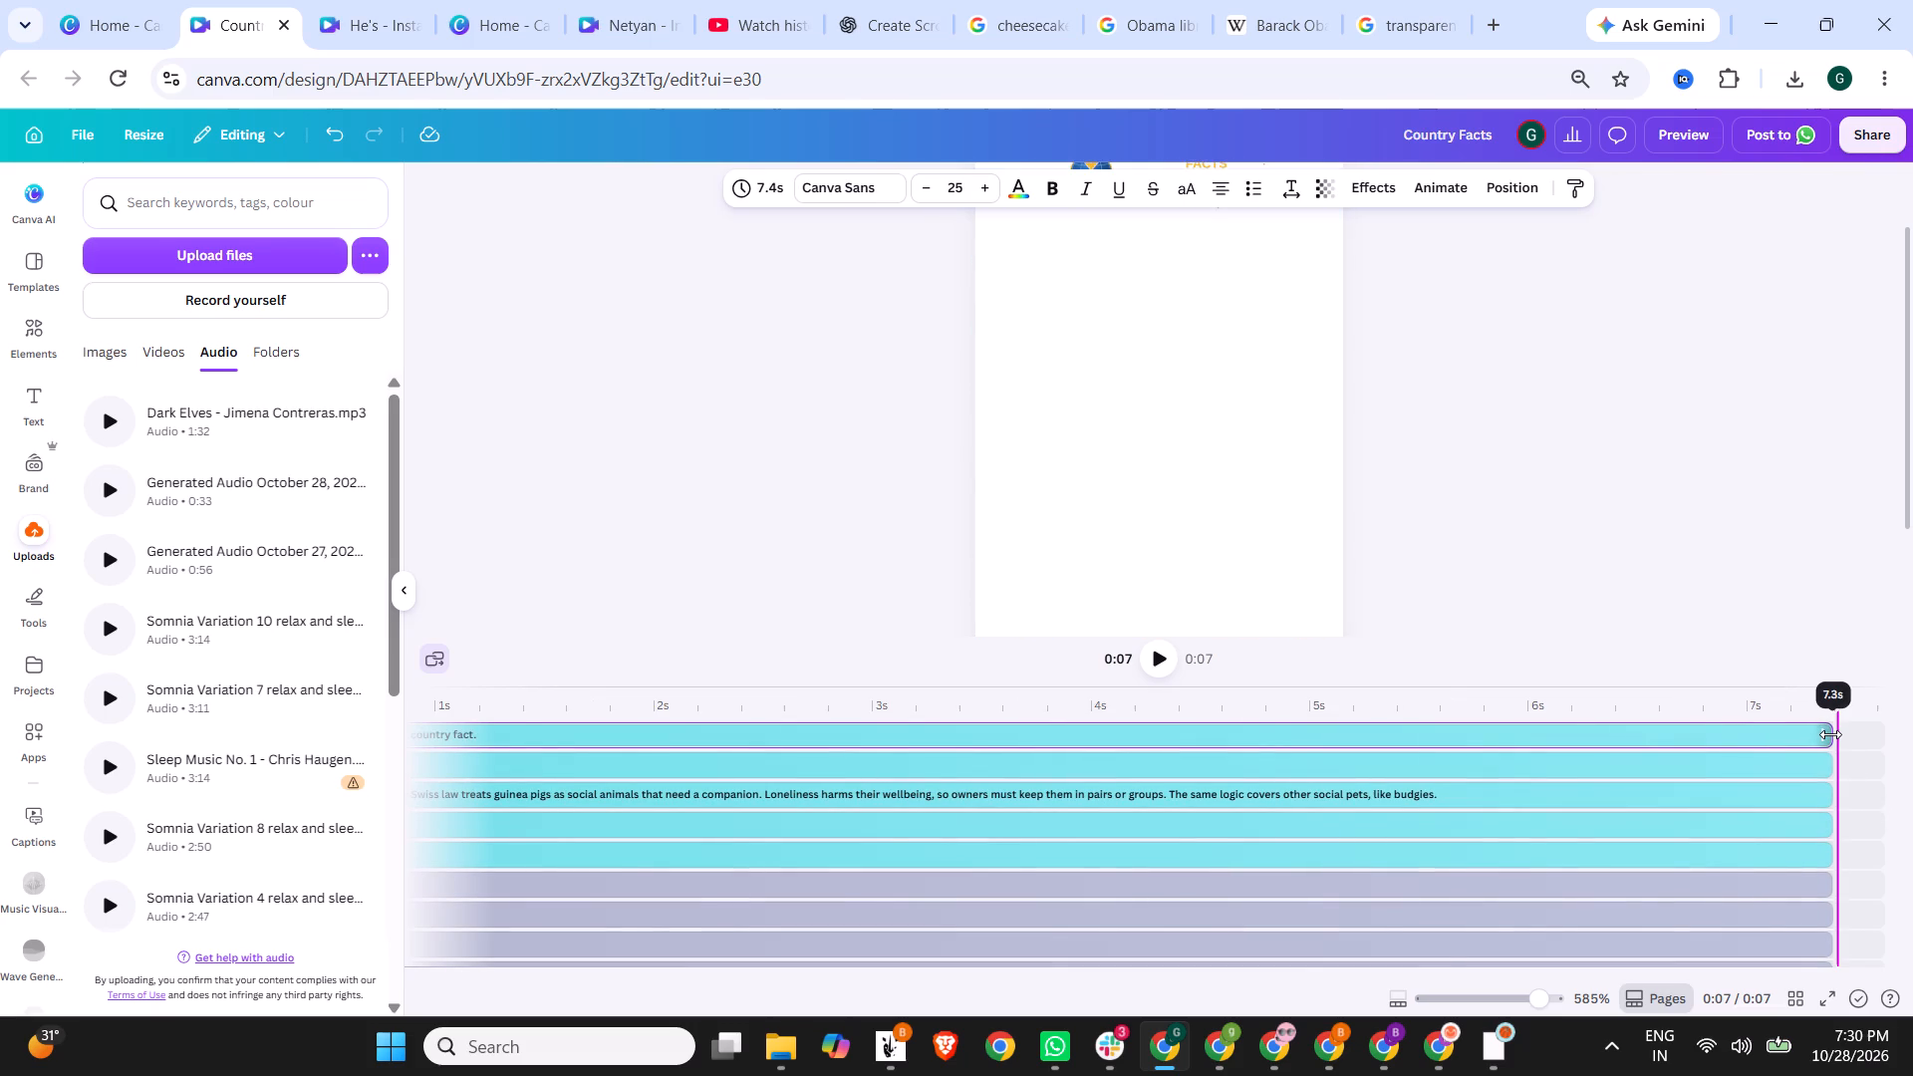
scroll(1884, 833, down, 2)
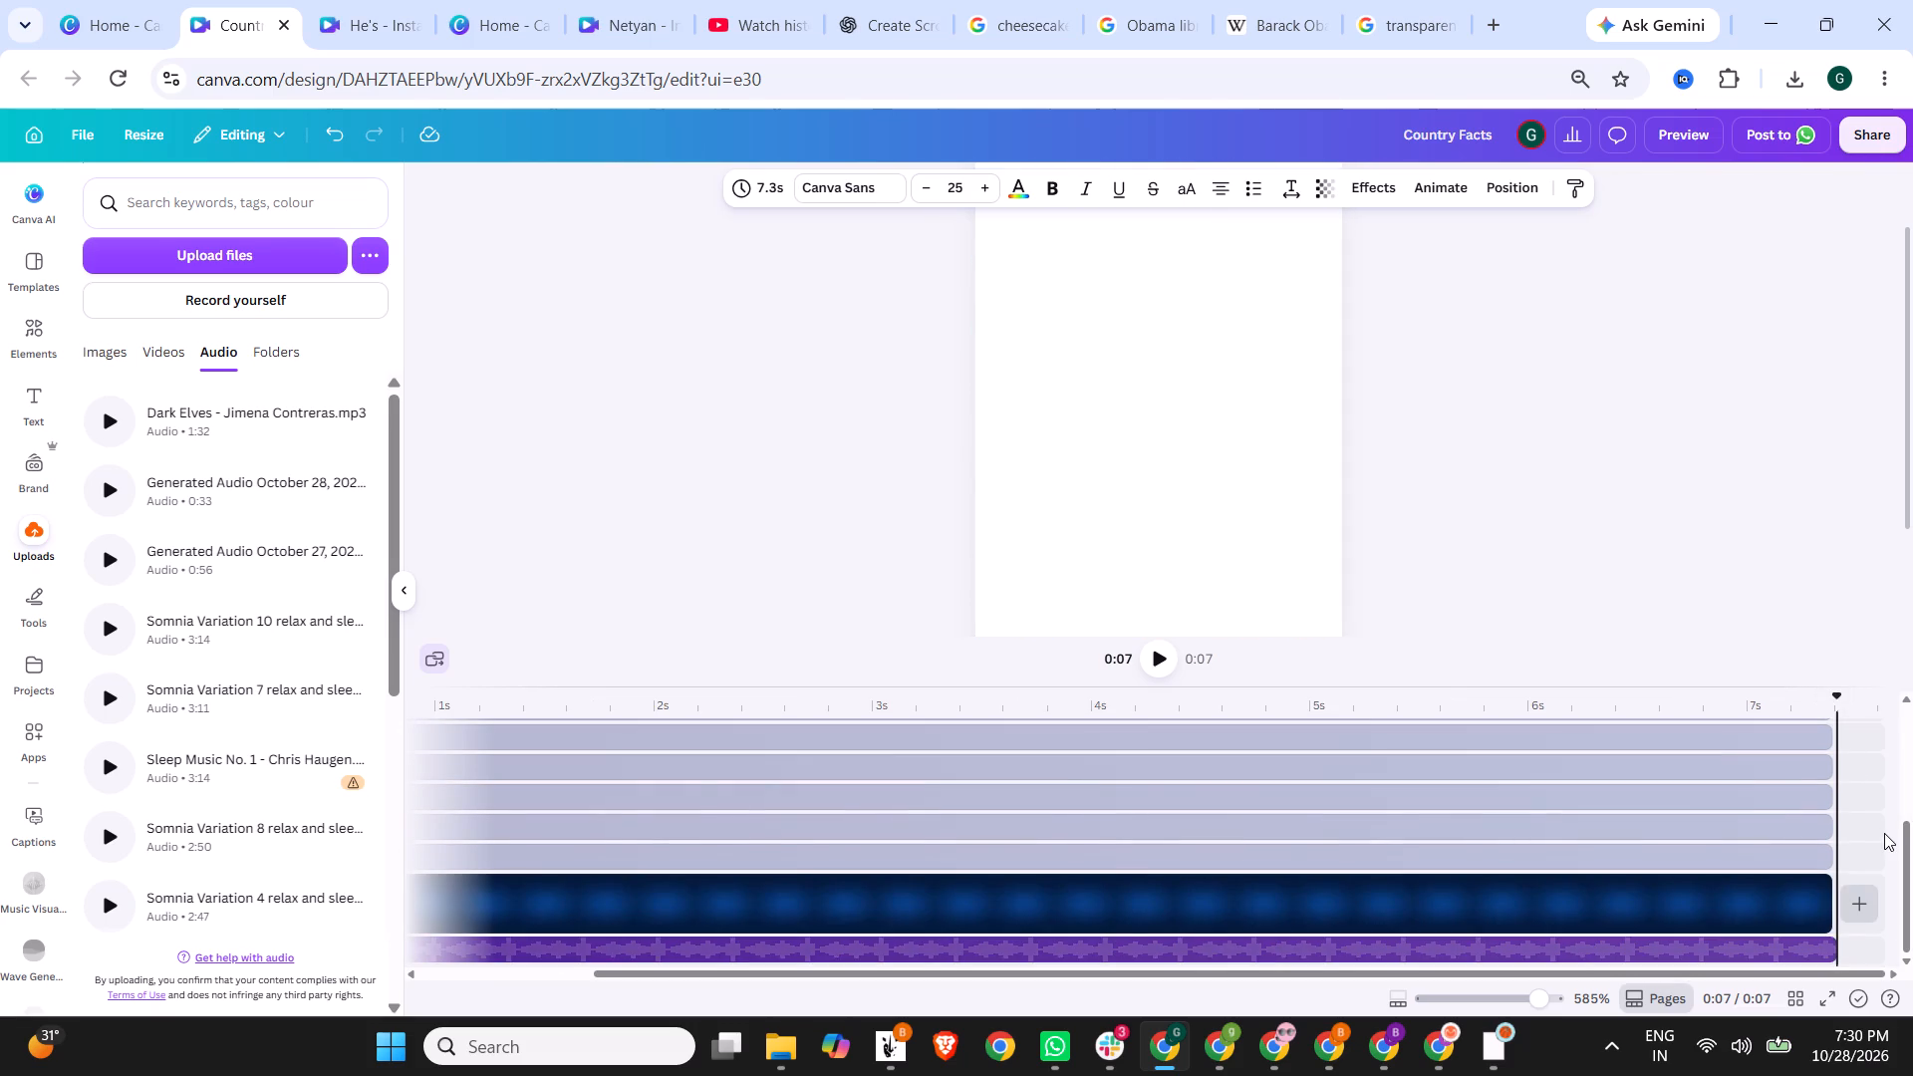
click(1834, 950)
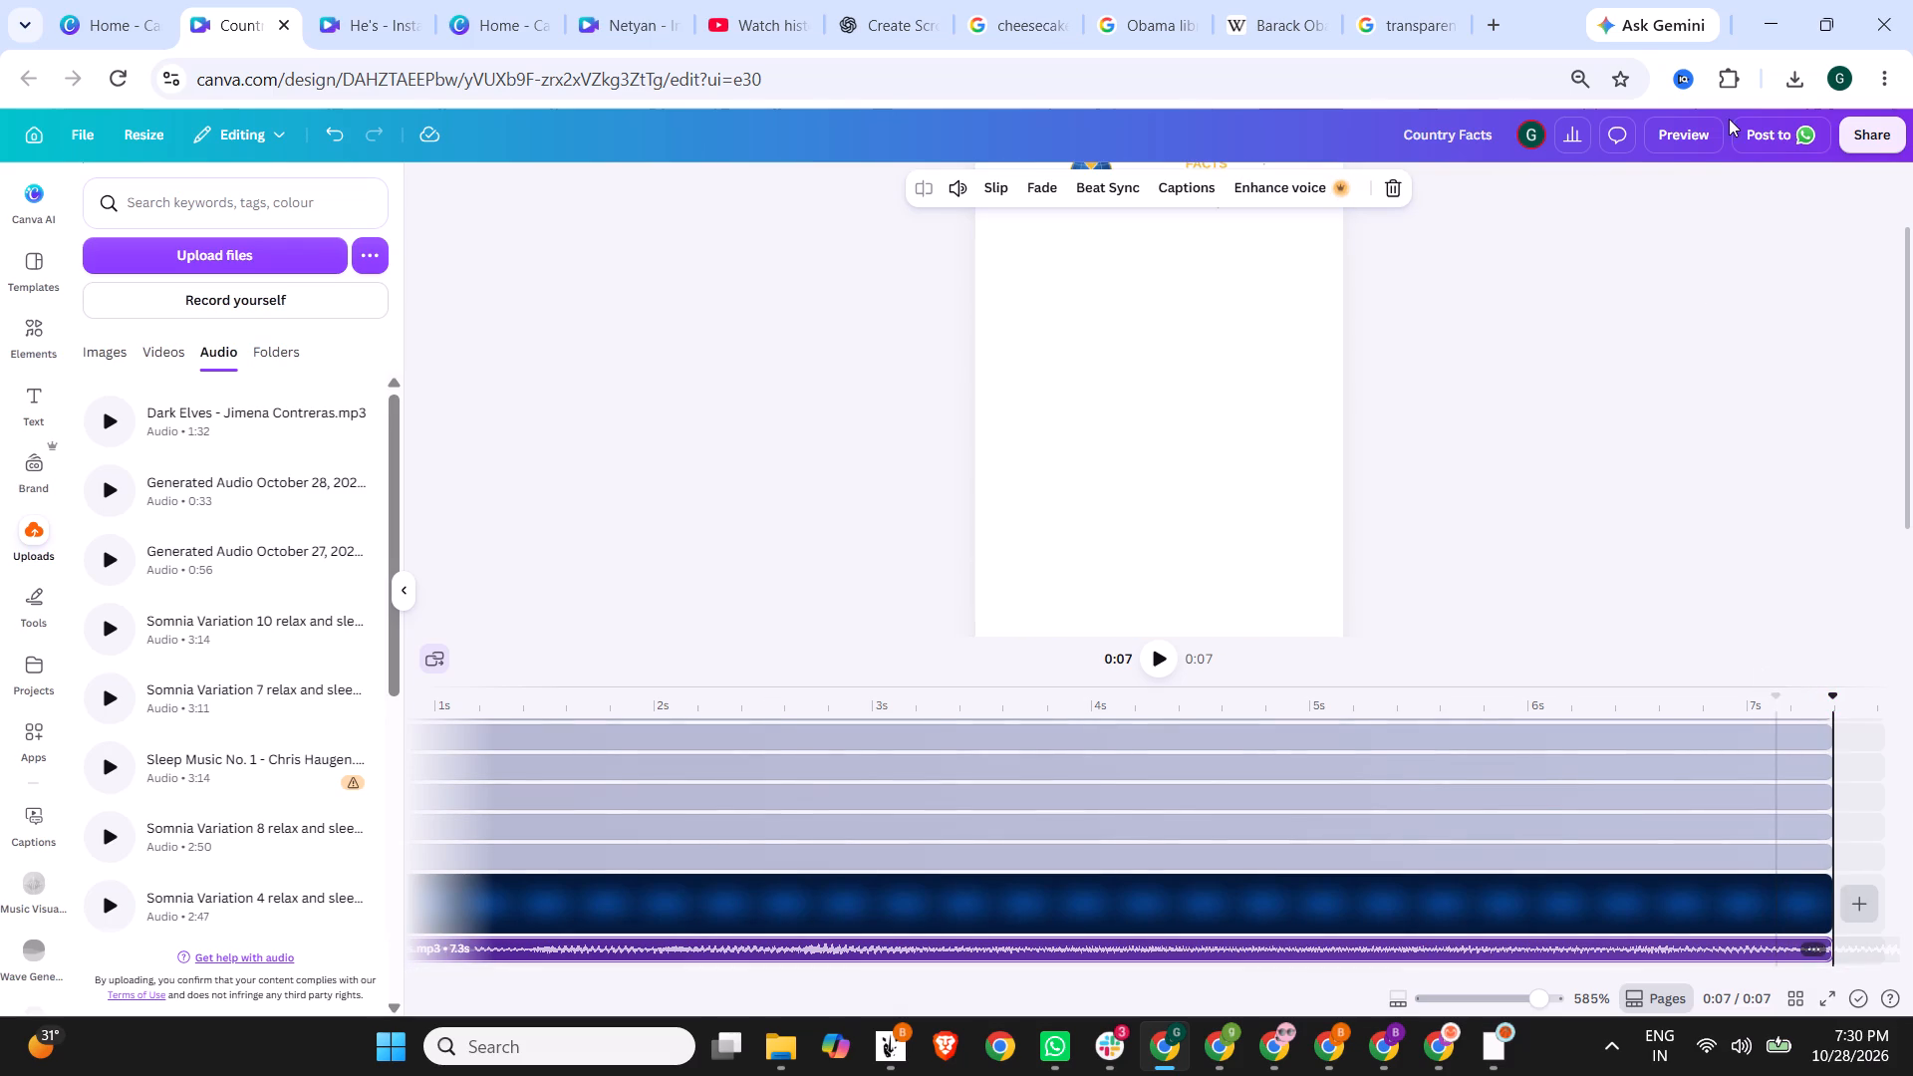
Preview the Switzerland video to its end, check the final frame, and close the preview.
click(1675, 130)
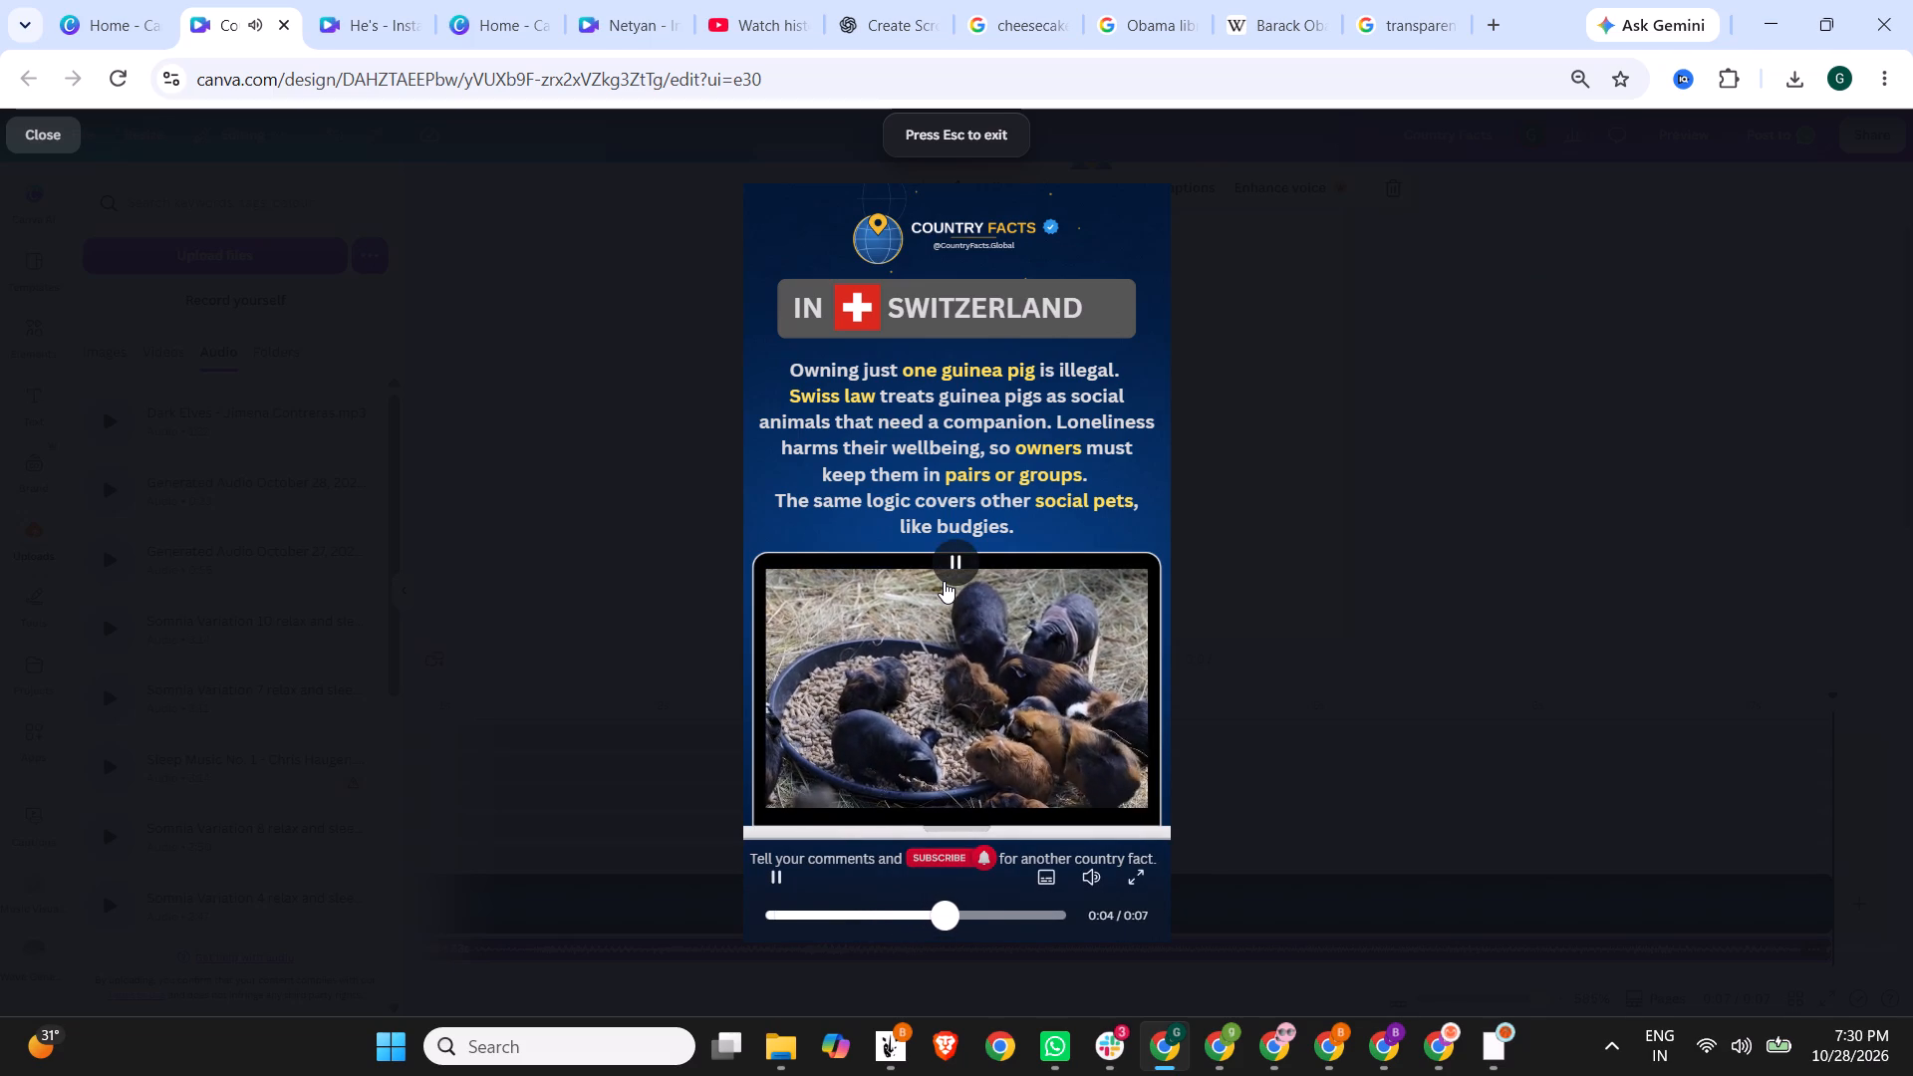
drag(944, 581, 950, 610)
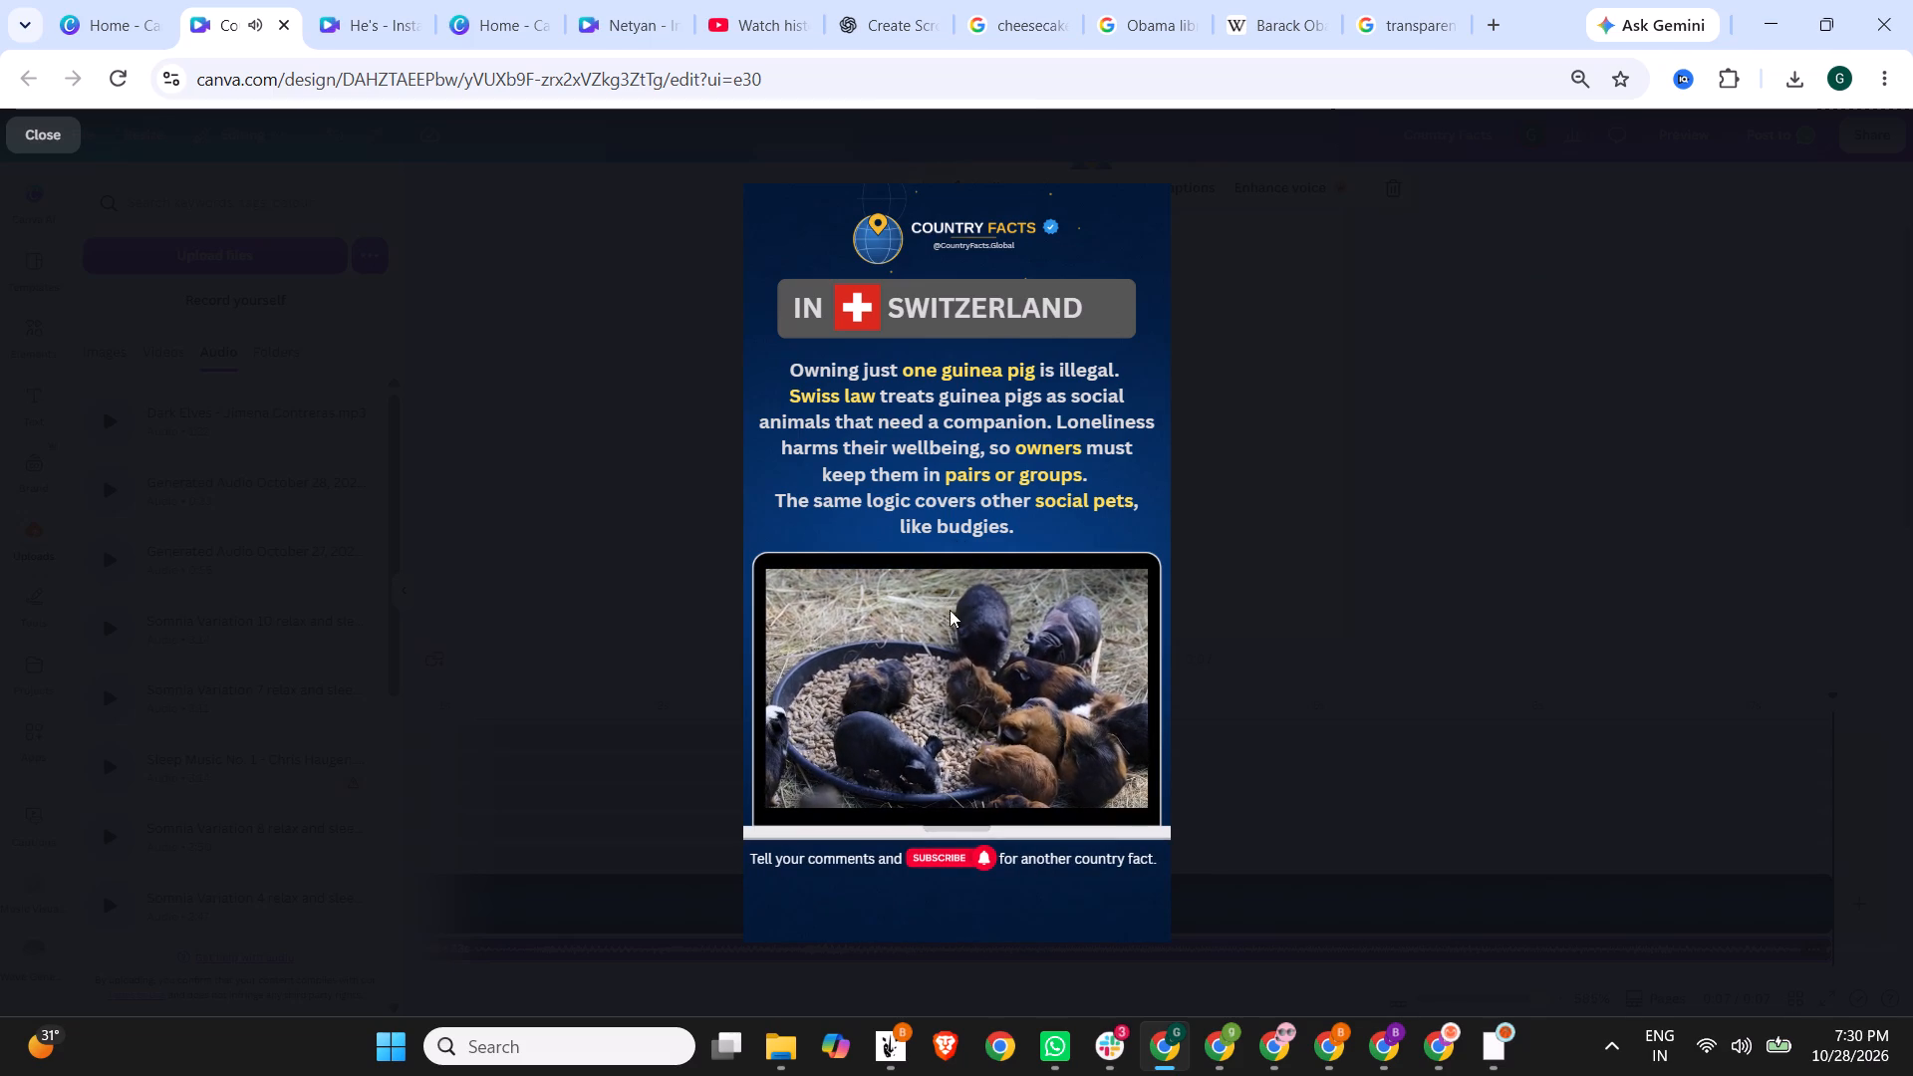
drag(950, 610, 976, 662)
click(1027, 558)
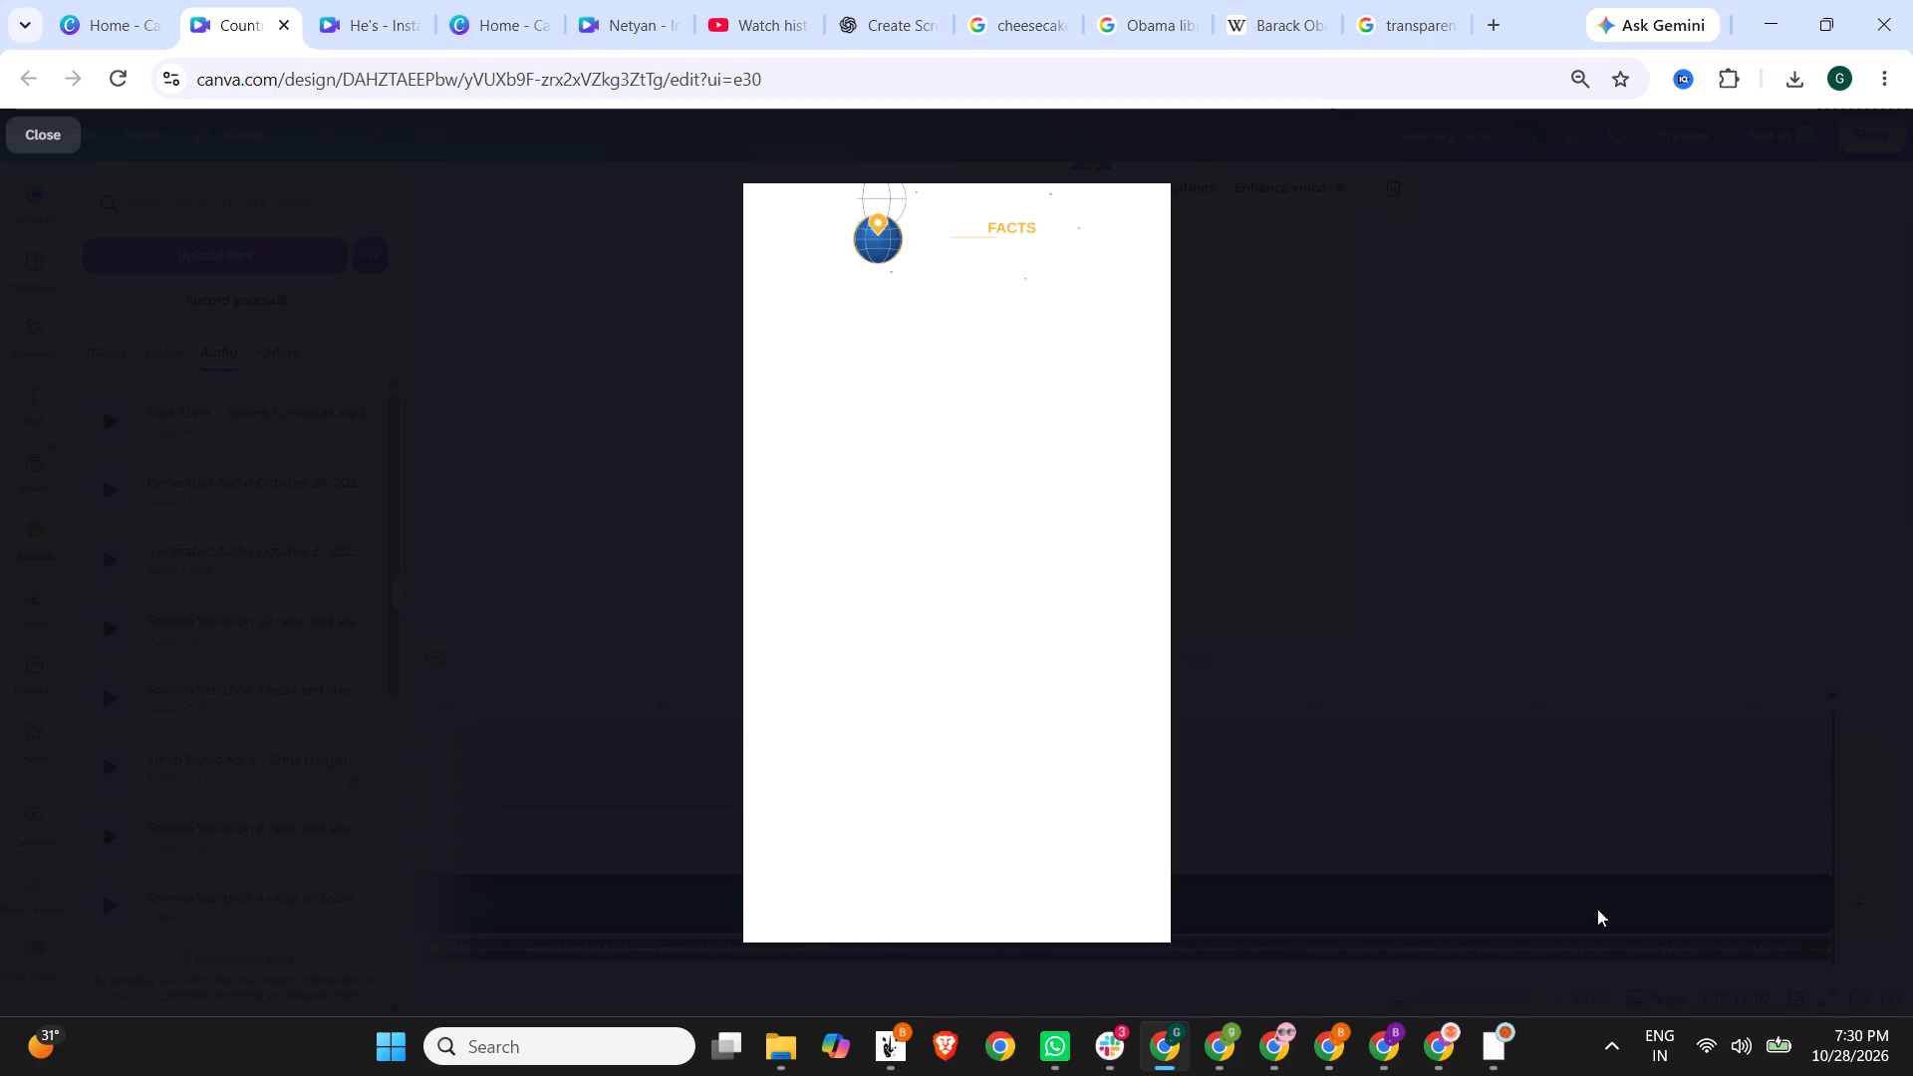
drag(1554, 108, 1503, 253)
click(37, 127)
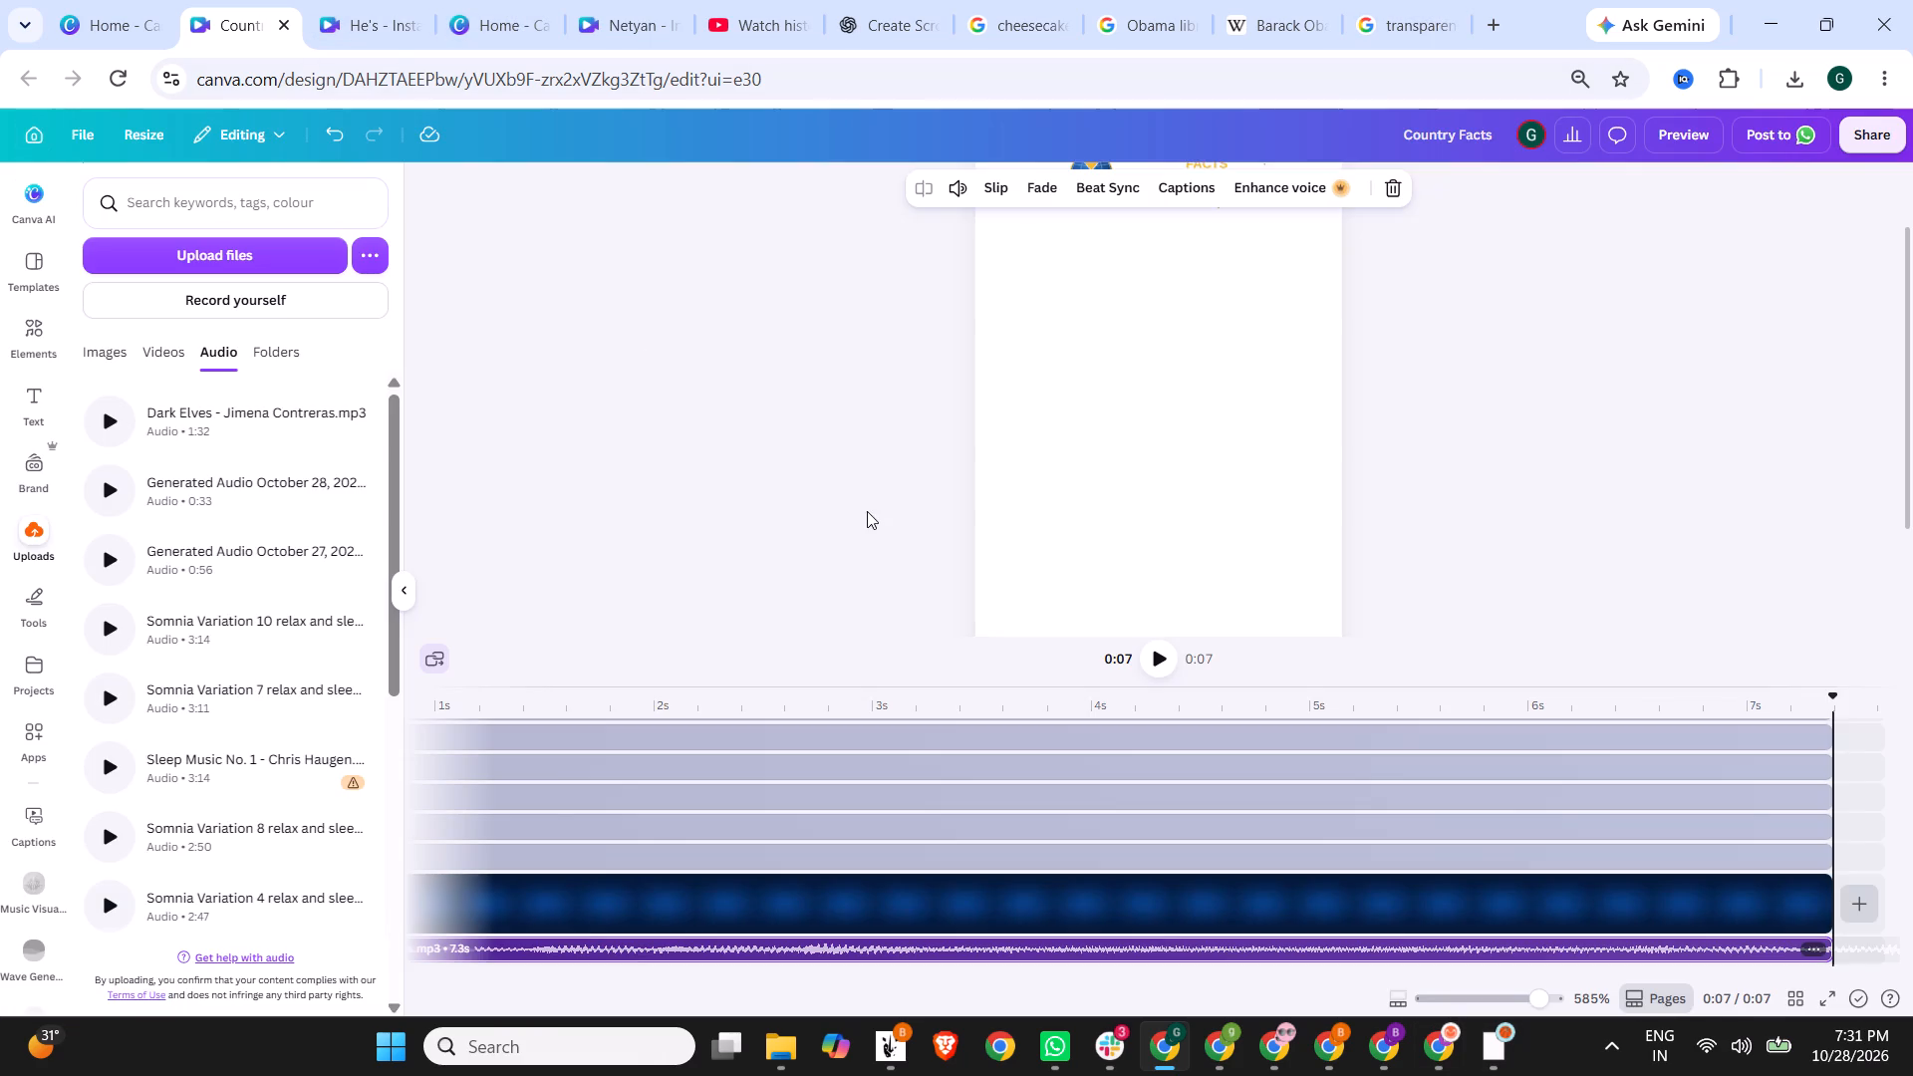
Select all the overlay layers and trim their ends together to about 7 seconds on the timeline.
scroll(1661, 906, up, 1)
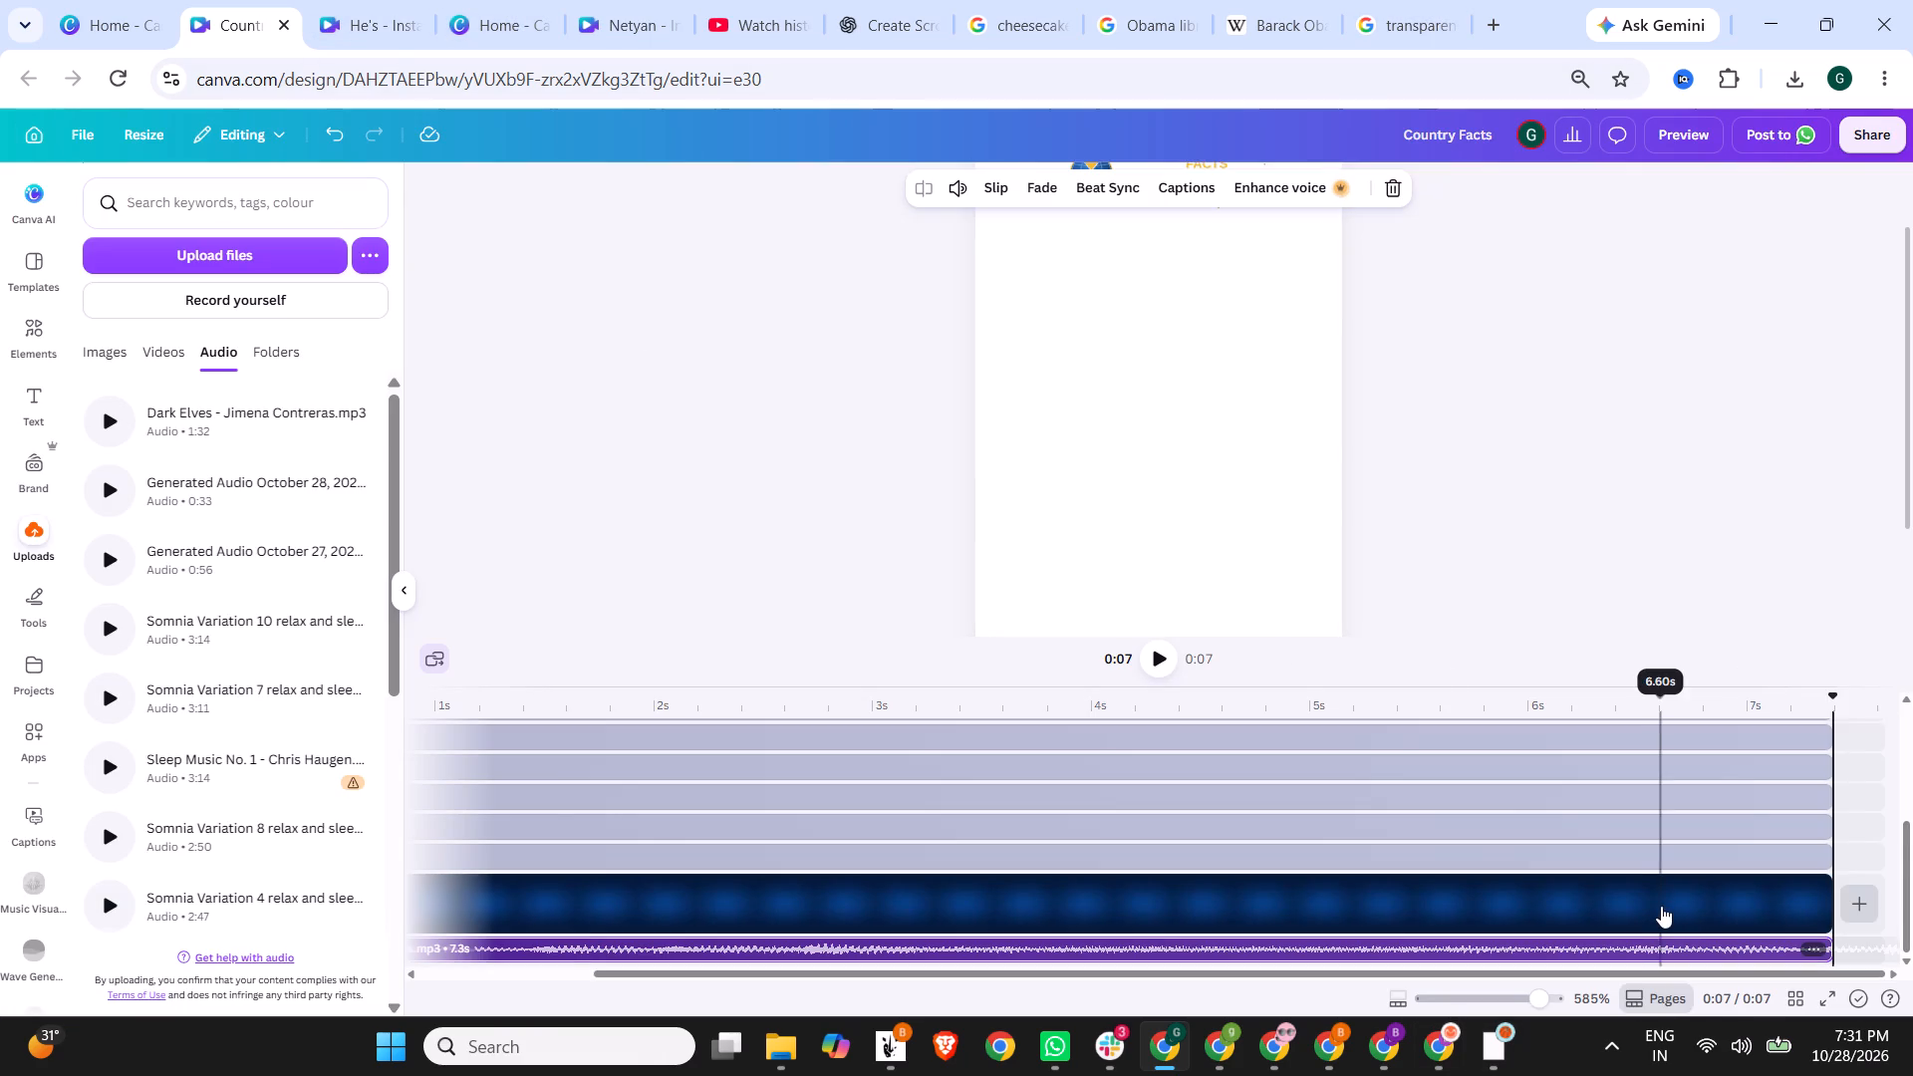
scroll(1661, 906, up, 4)
scroll(1661, 906, down, 4)
click(1802, 709)
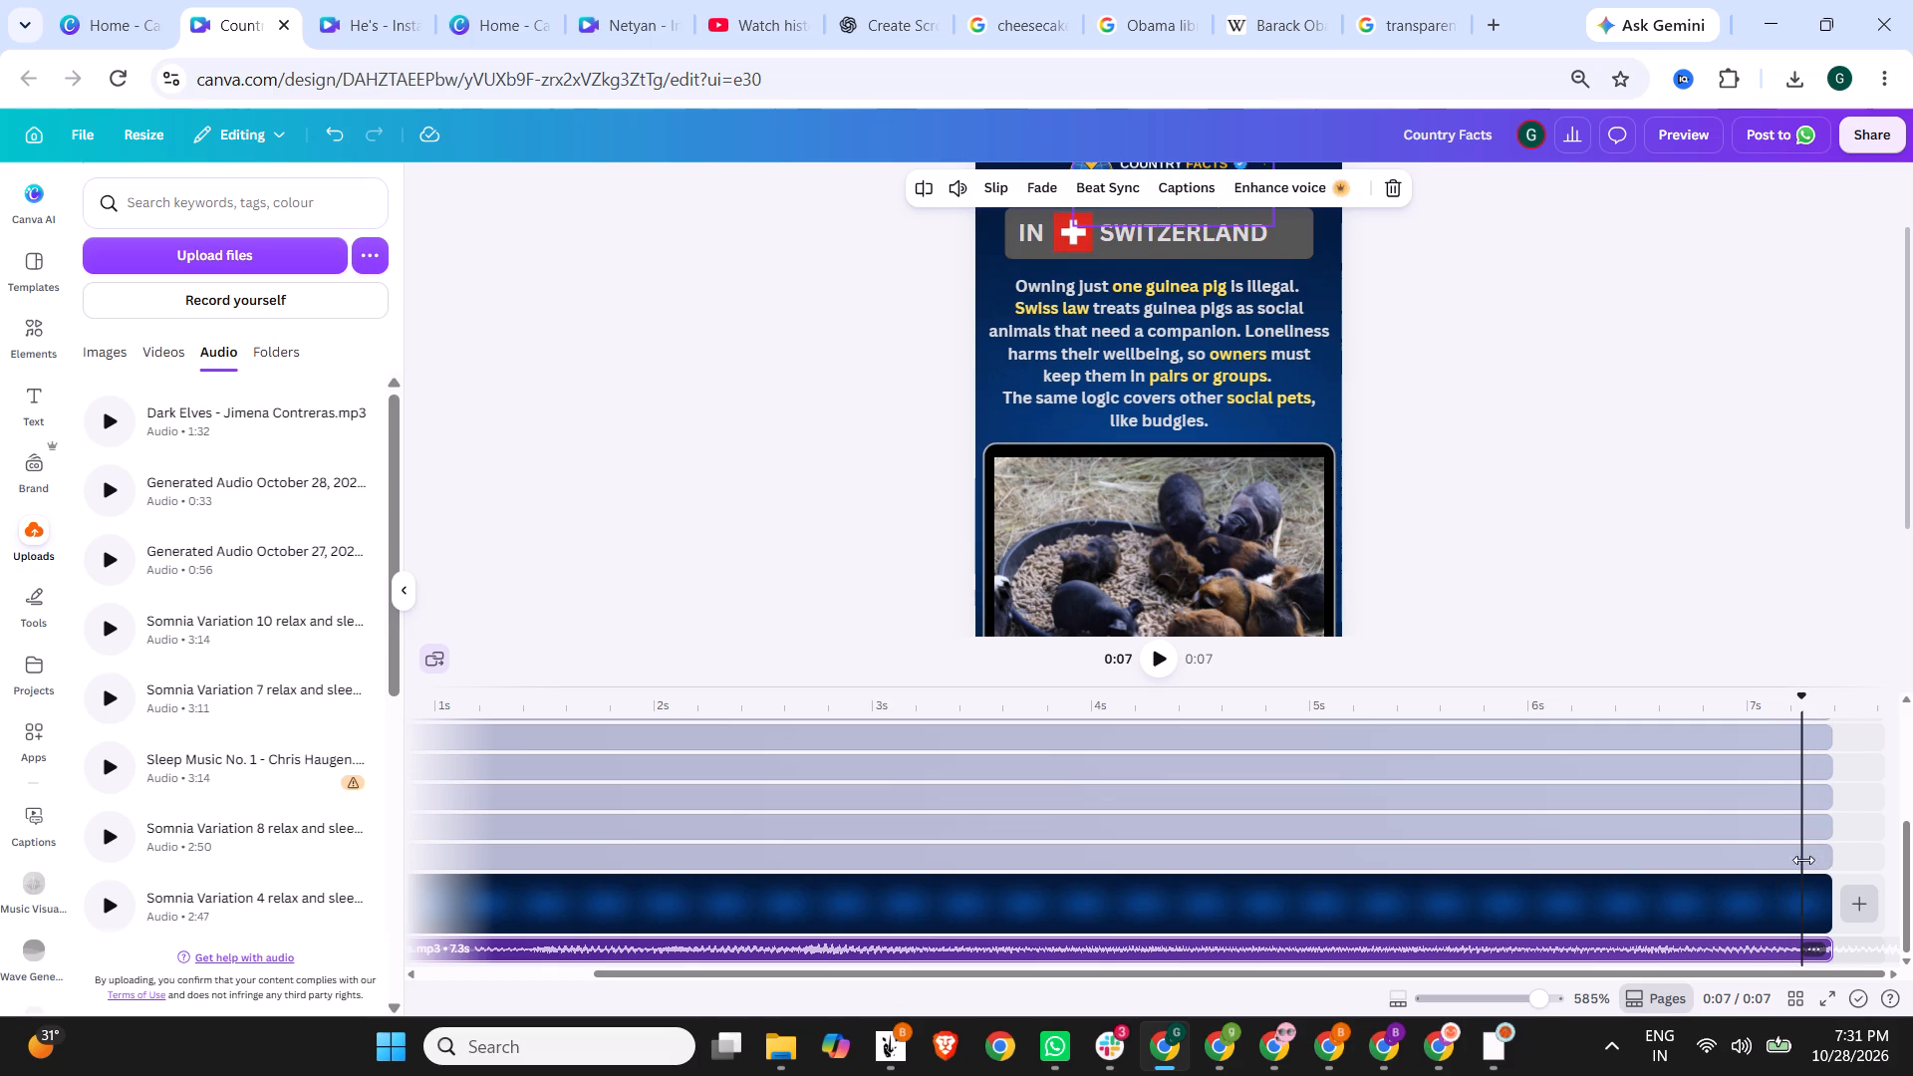
key(ctrl+a)
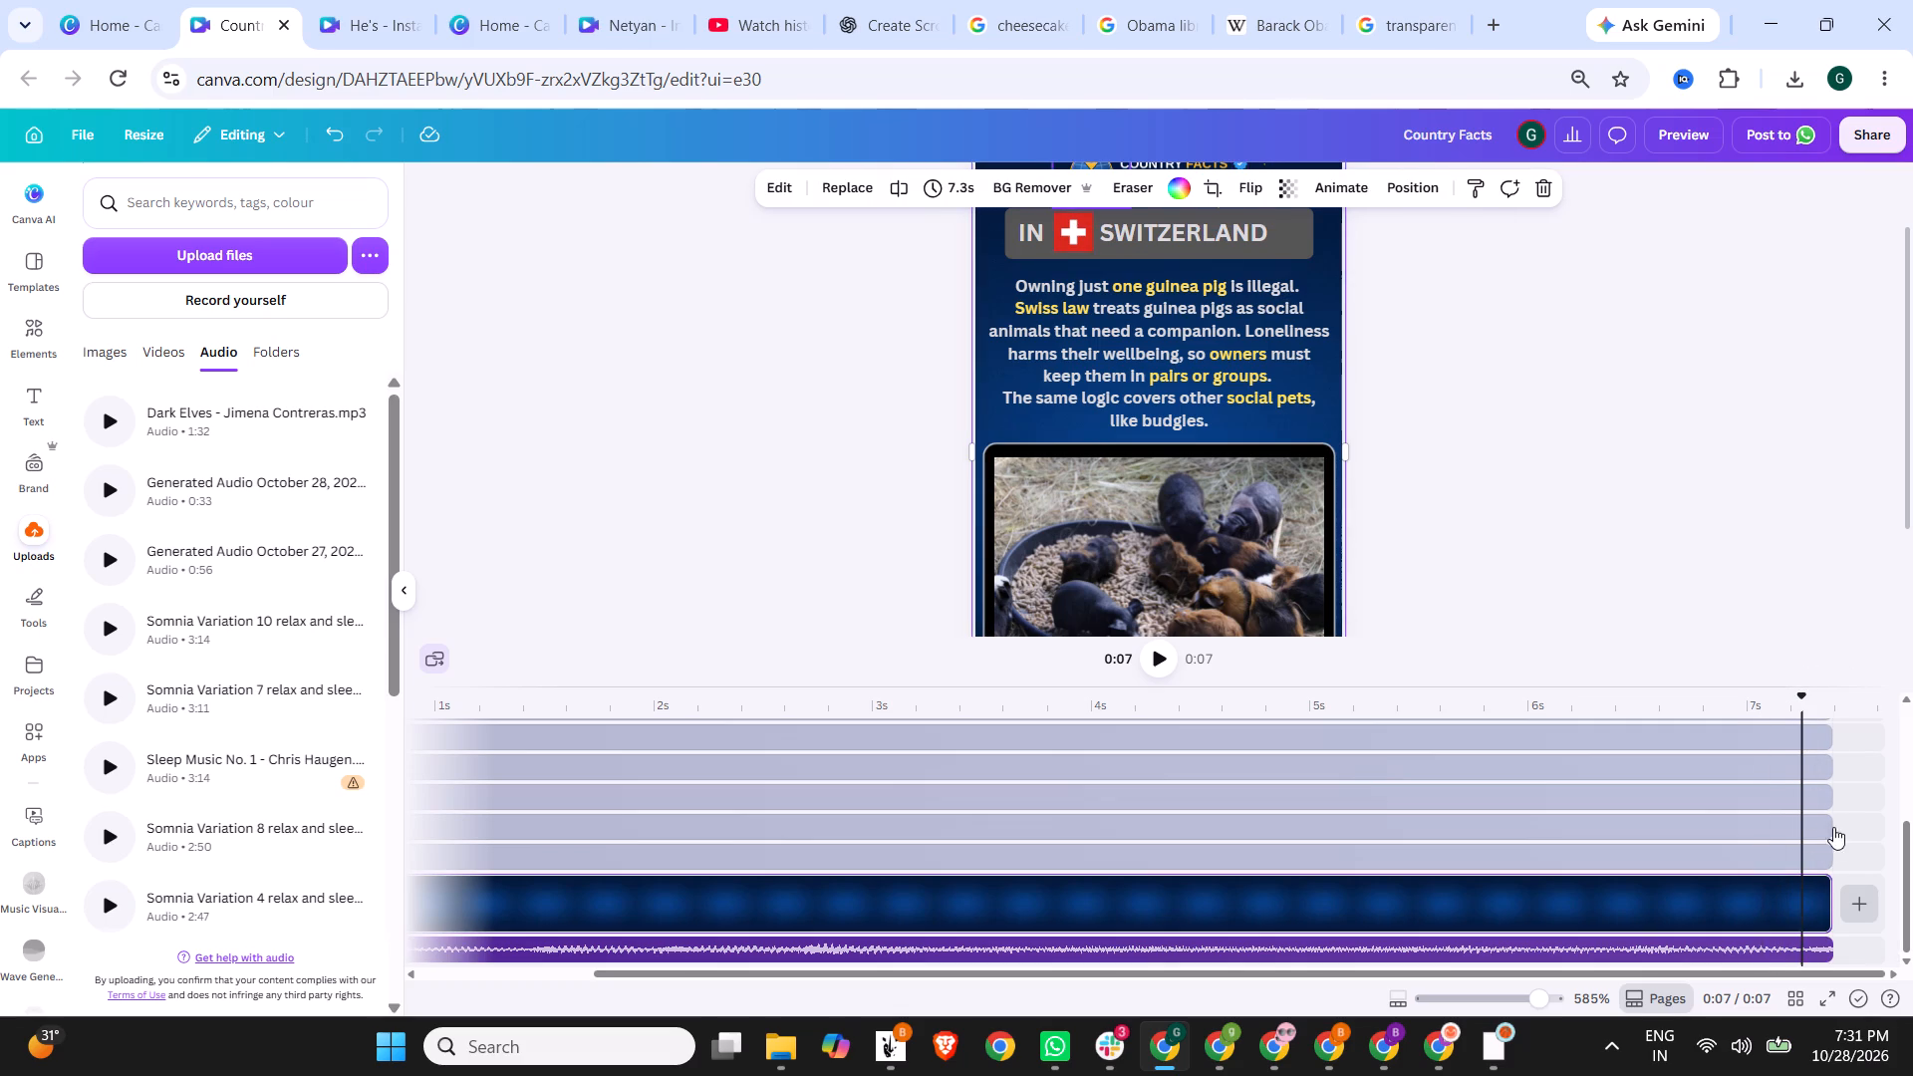
click(1767, 814)
key(ctrl+a)
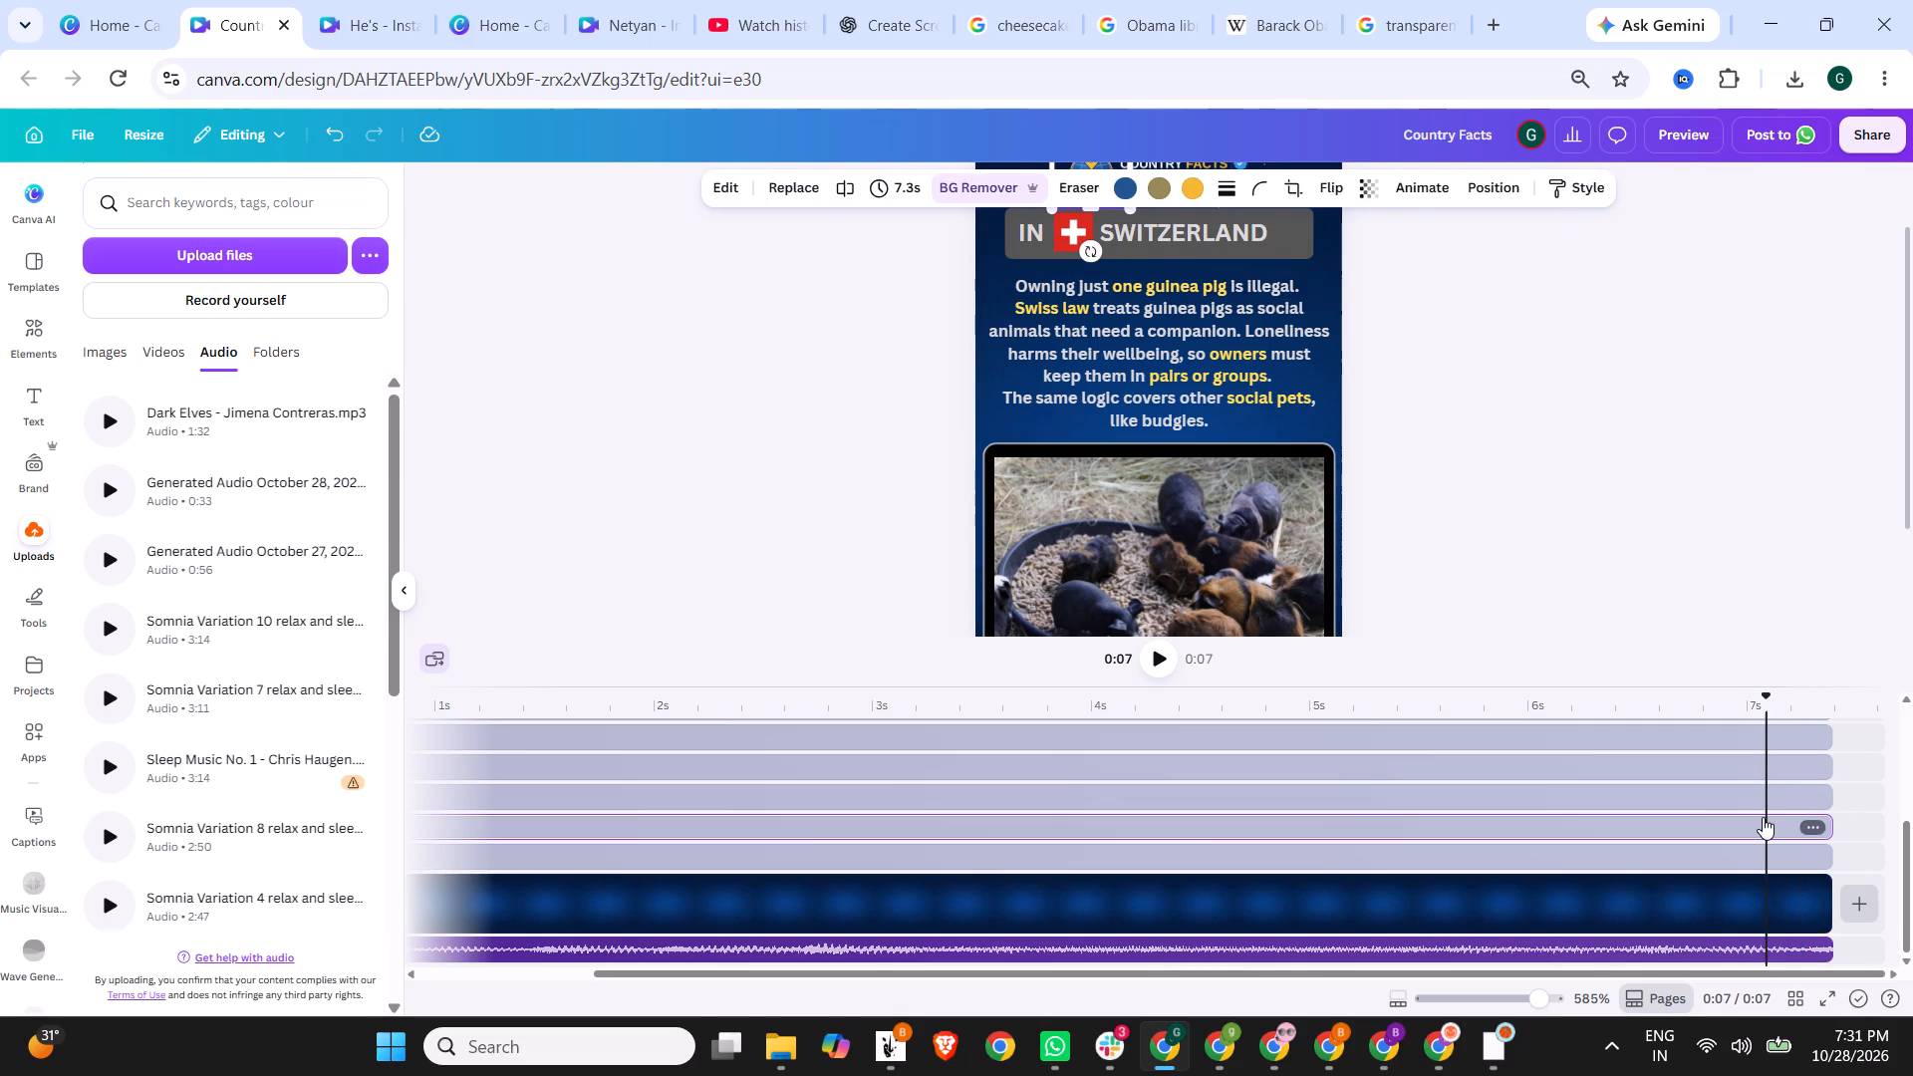
drag(1830, 791, 1810, 792)
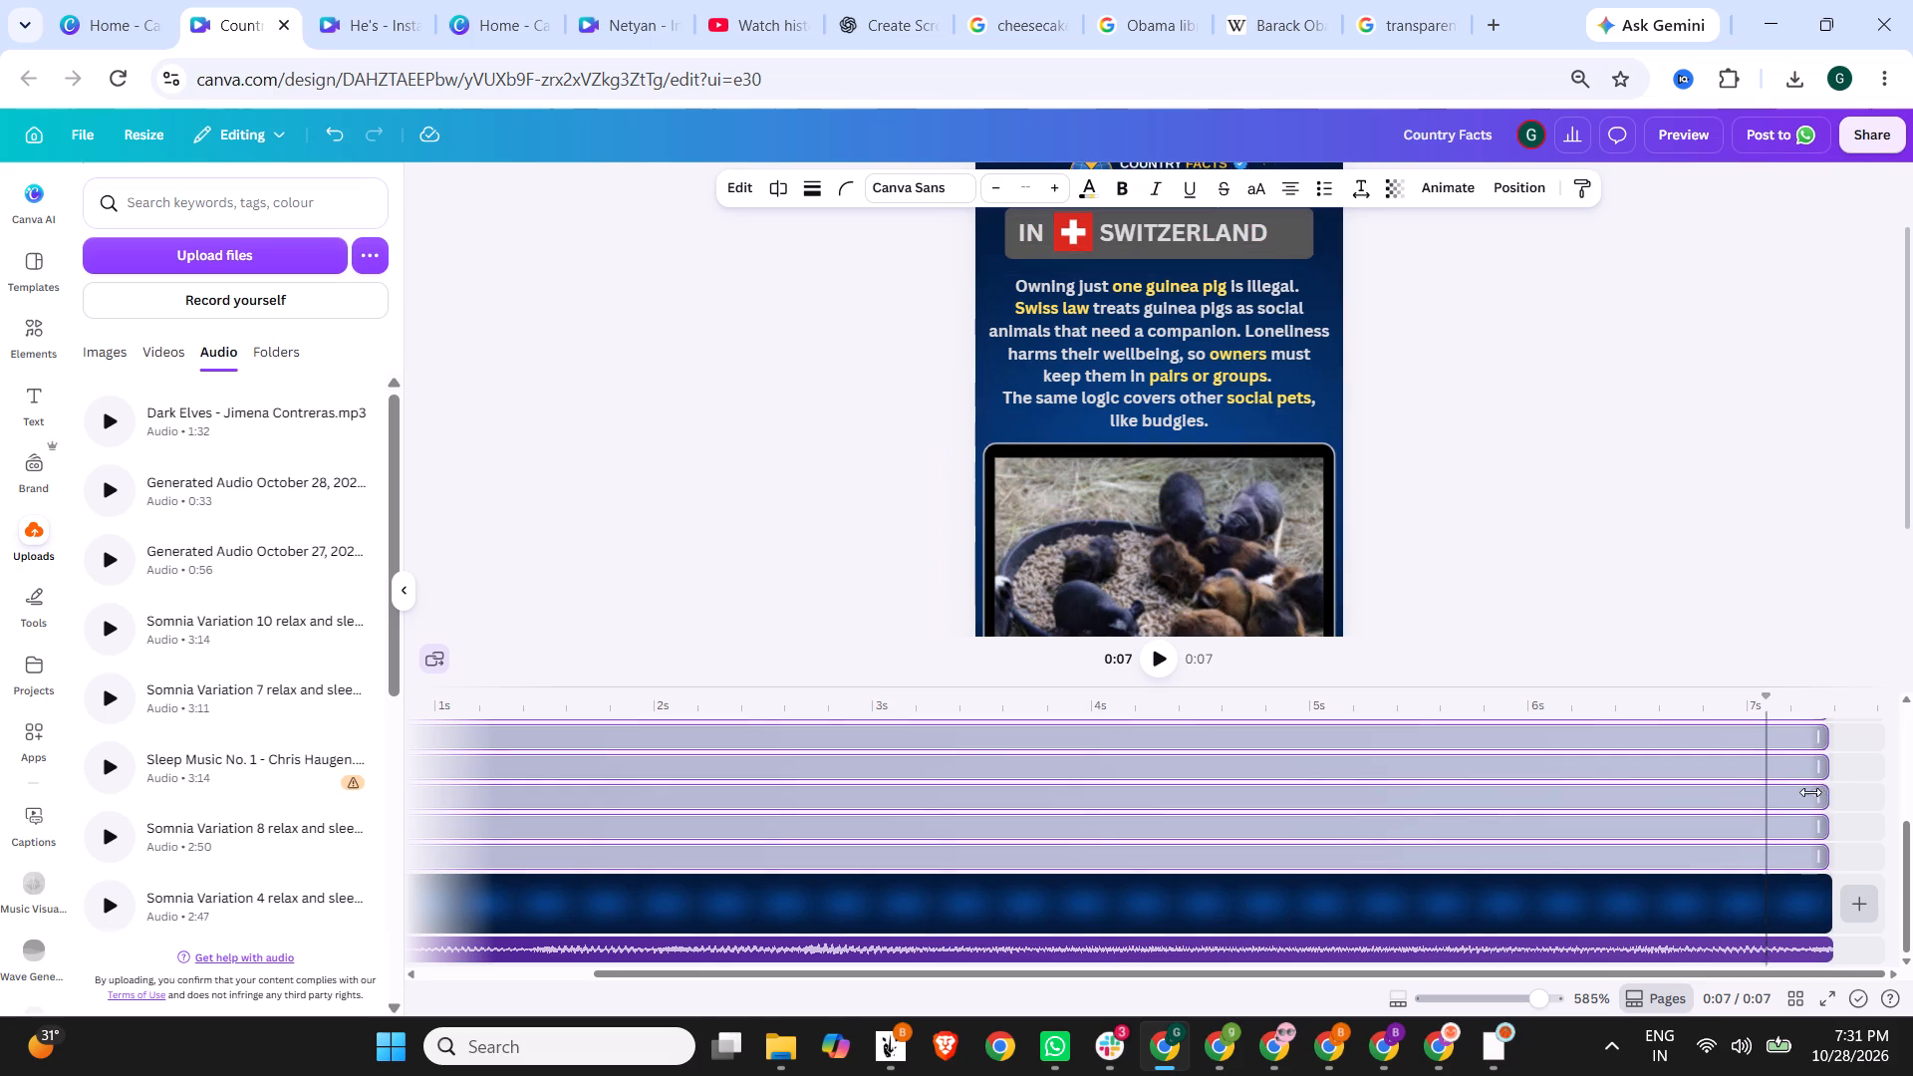
drag(1810, 792, 1765, 796)
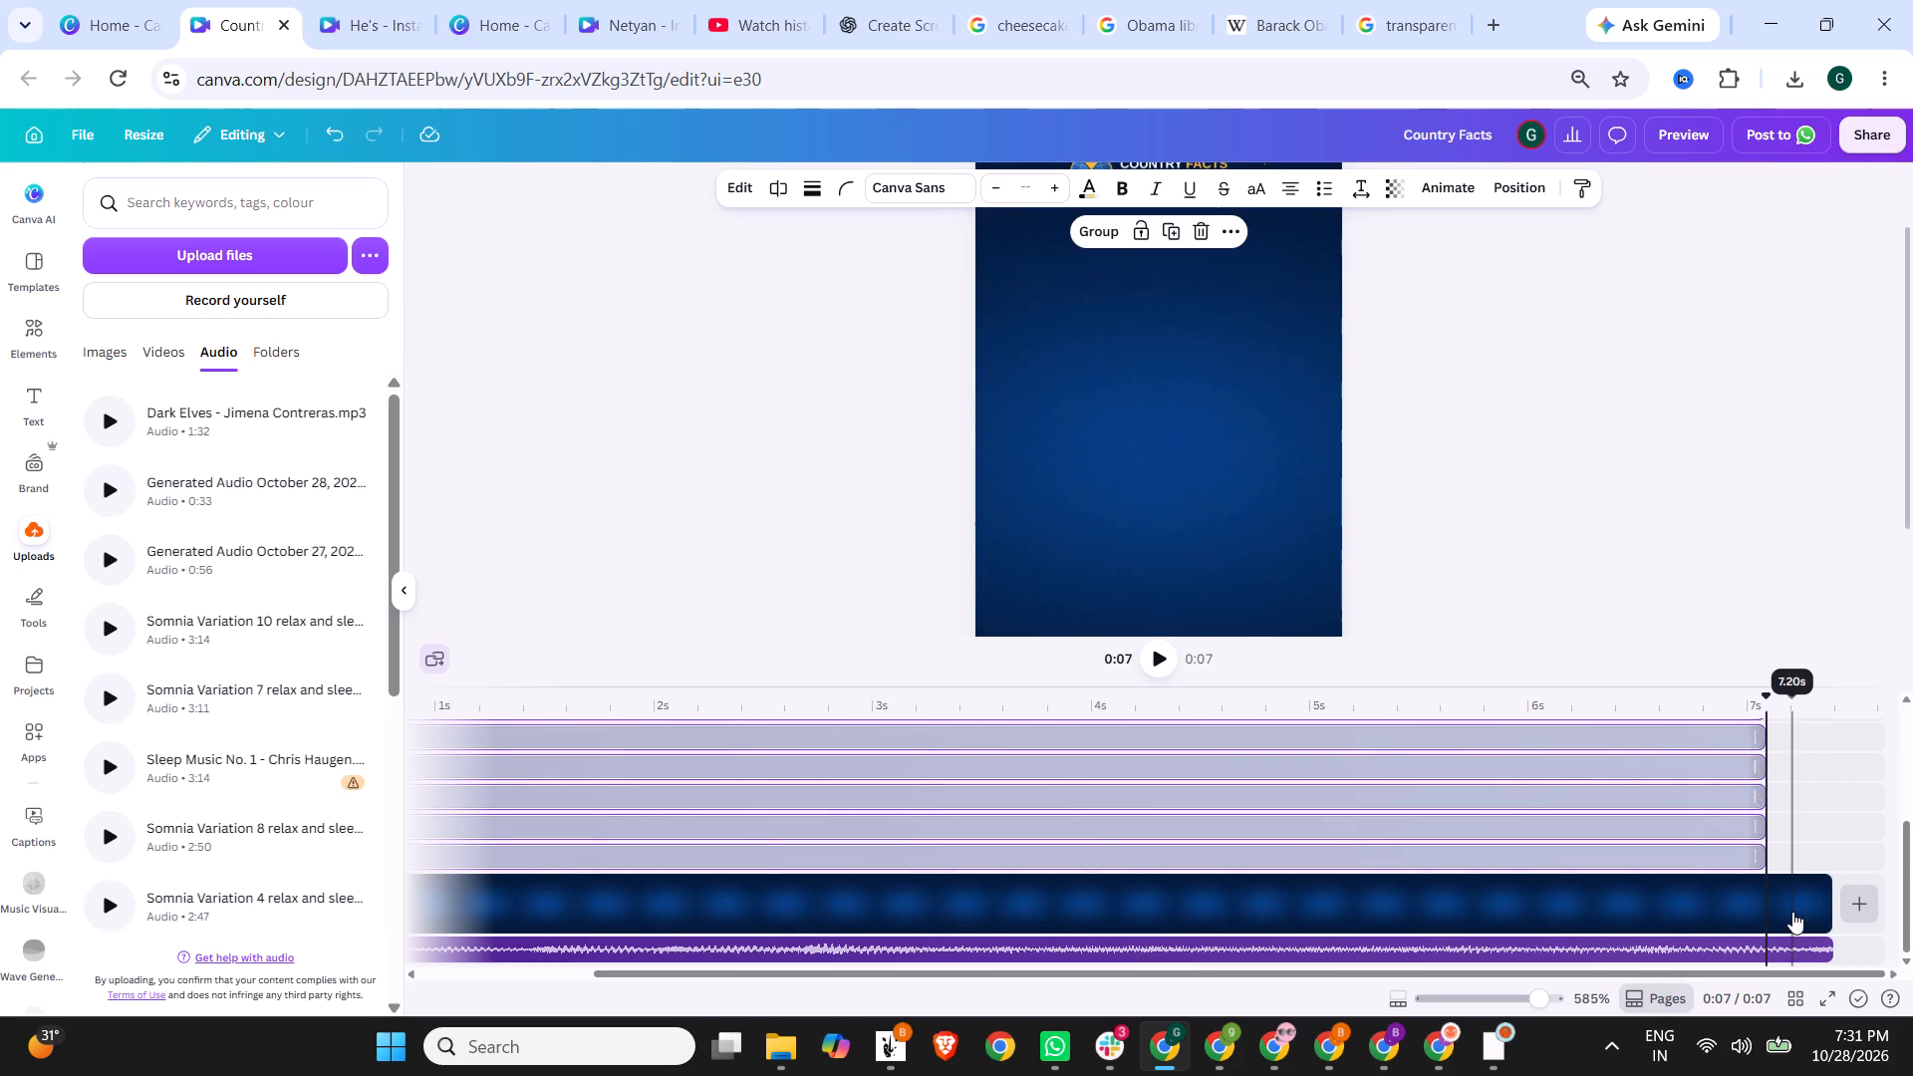
Trim the blue background clip and the music track to 7.0 seconds to match the overlay layers.
click(1793, 912)
drag(1826, 902, 1762, 900)
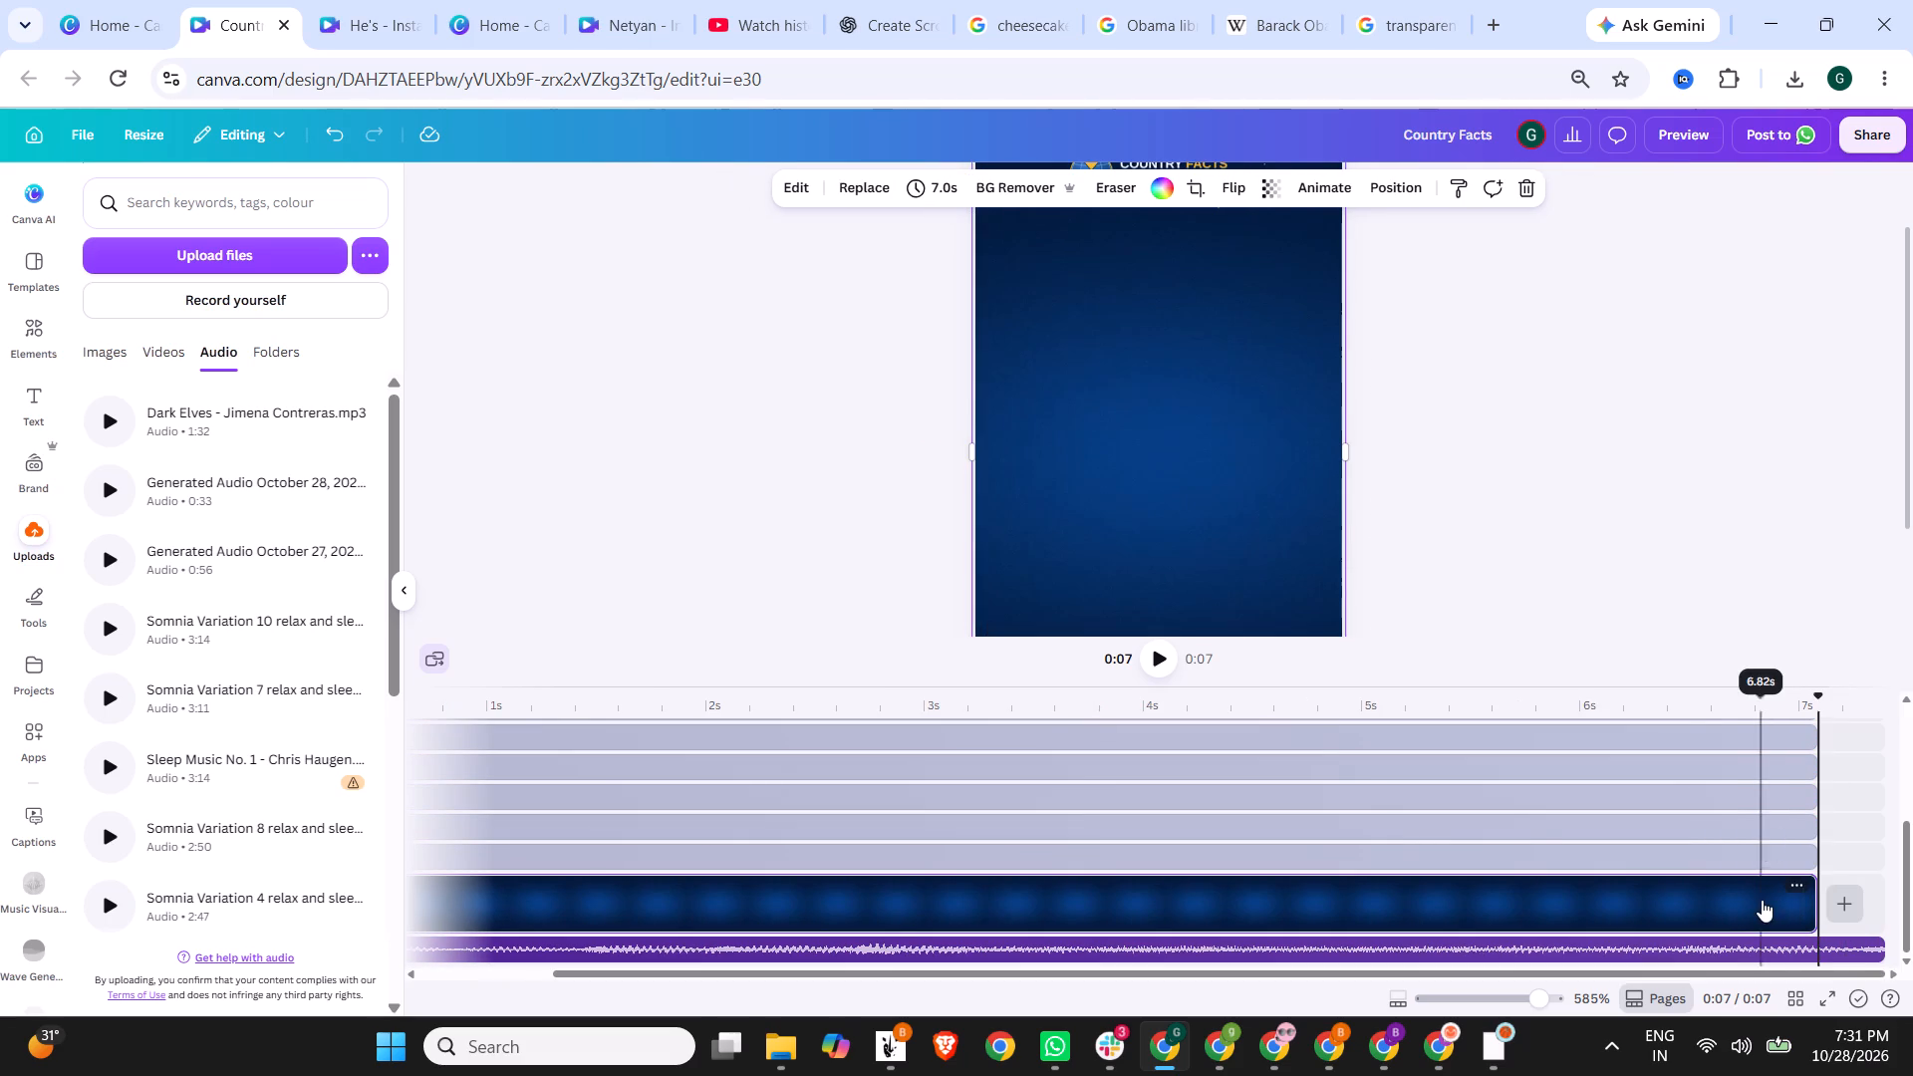
click(1847, 946)
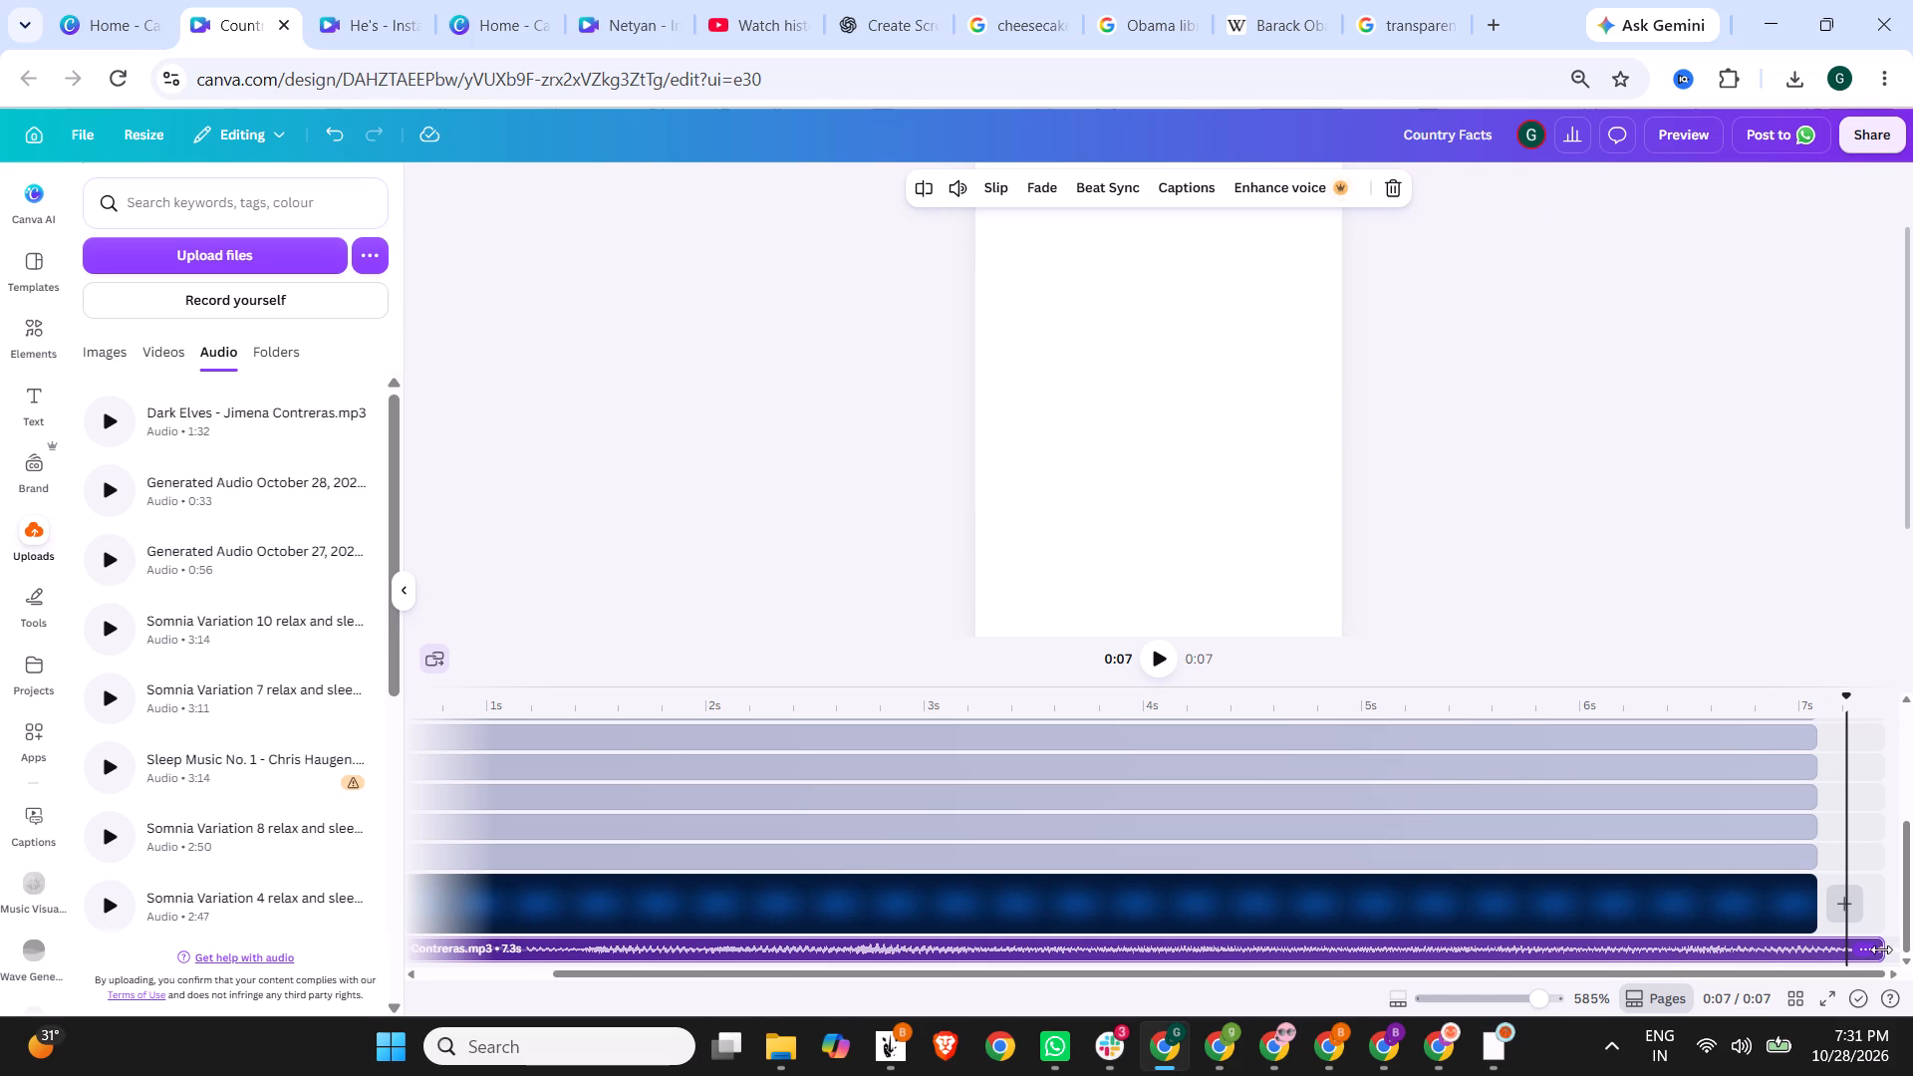
drag(1882, 949, 1808, 948)
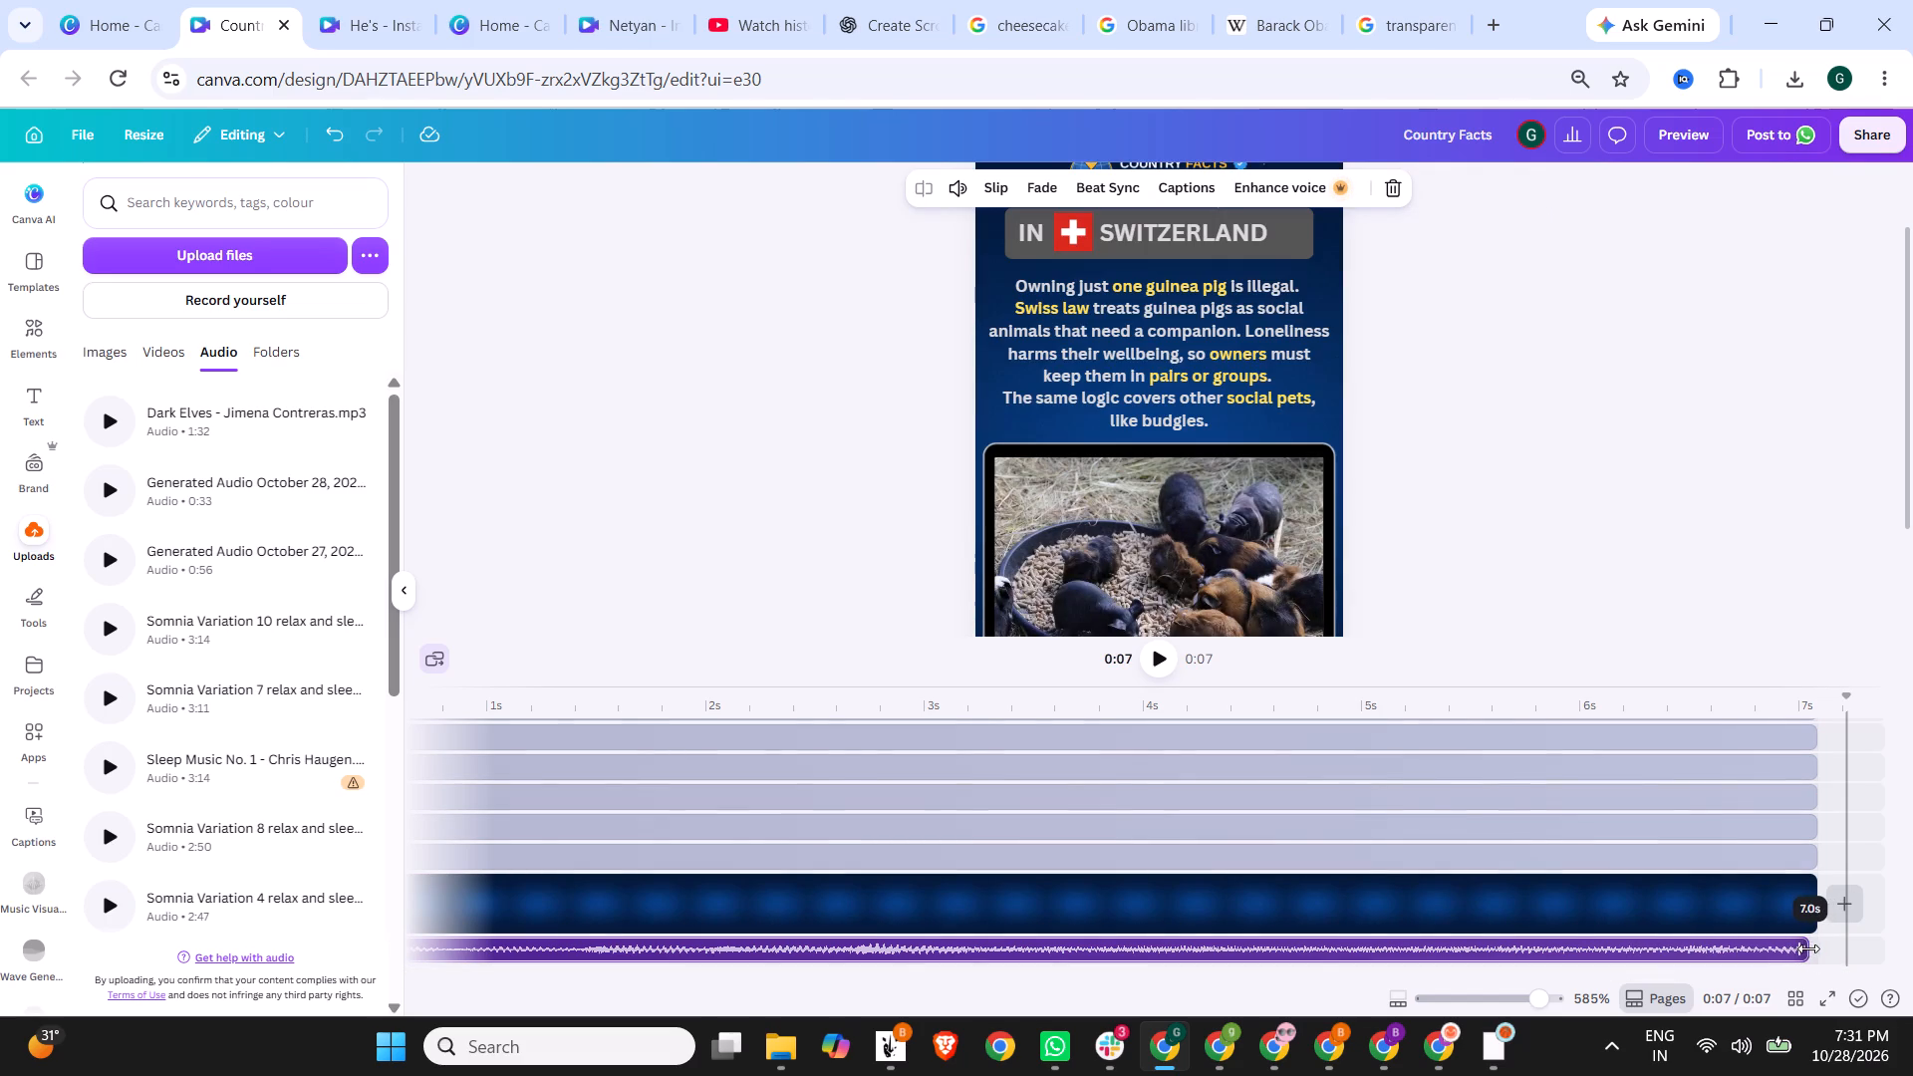
drag(1808, 948, 1811, 949)
drag(1811, 949, 1818, 949)
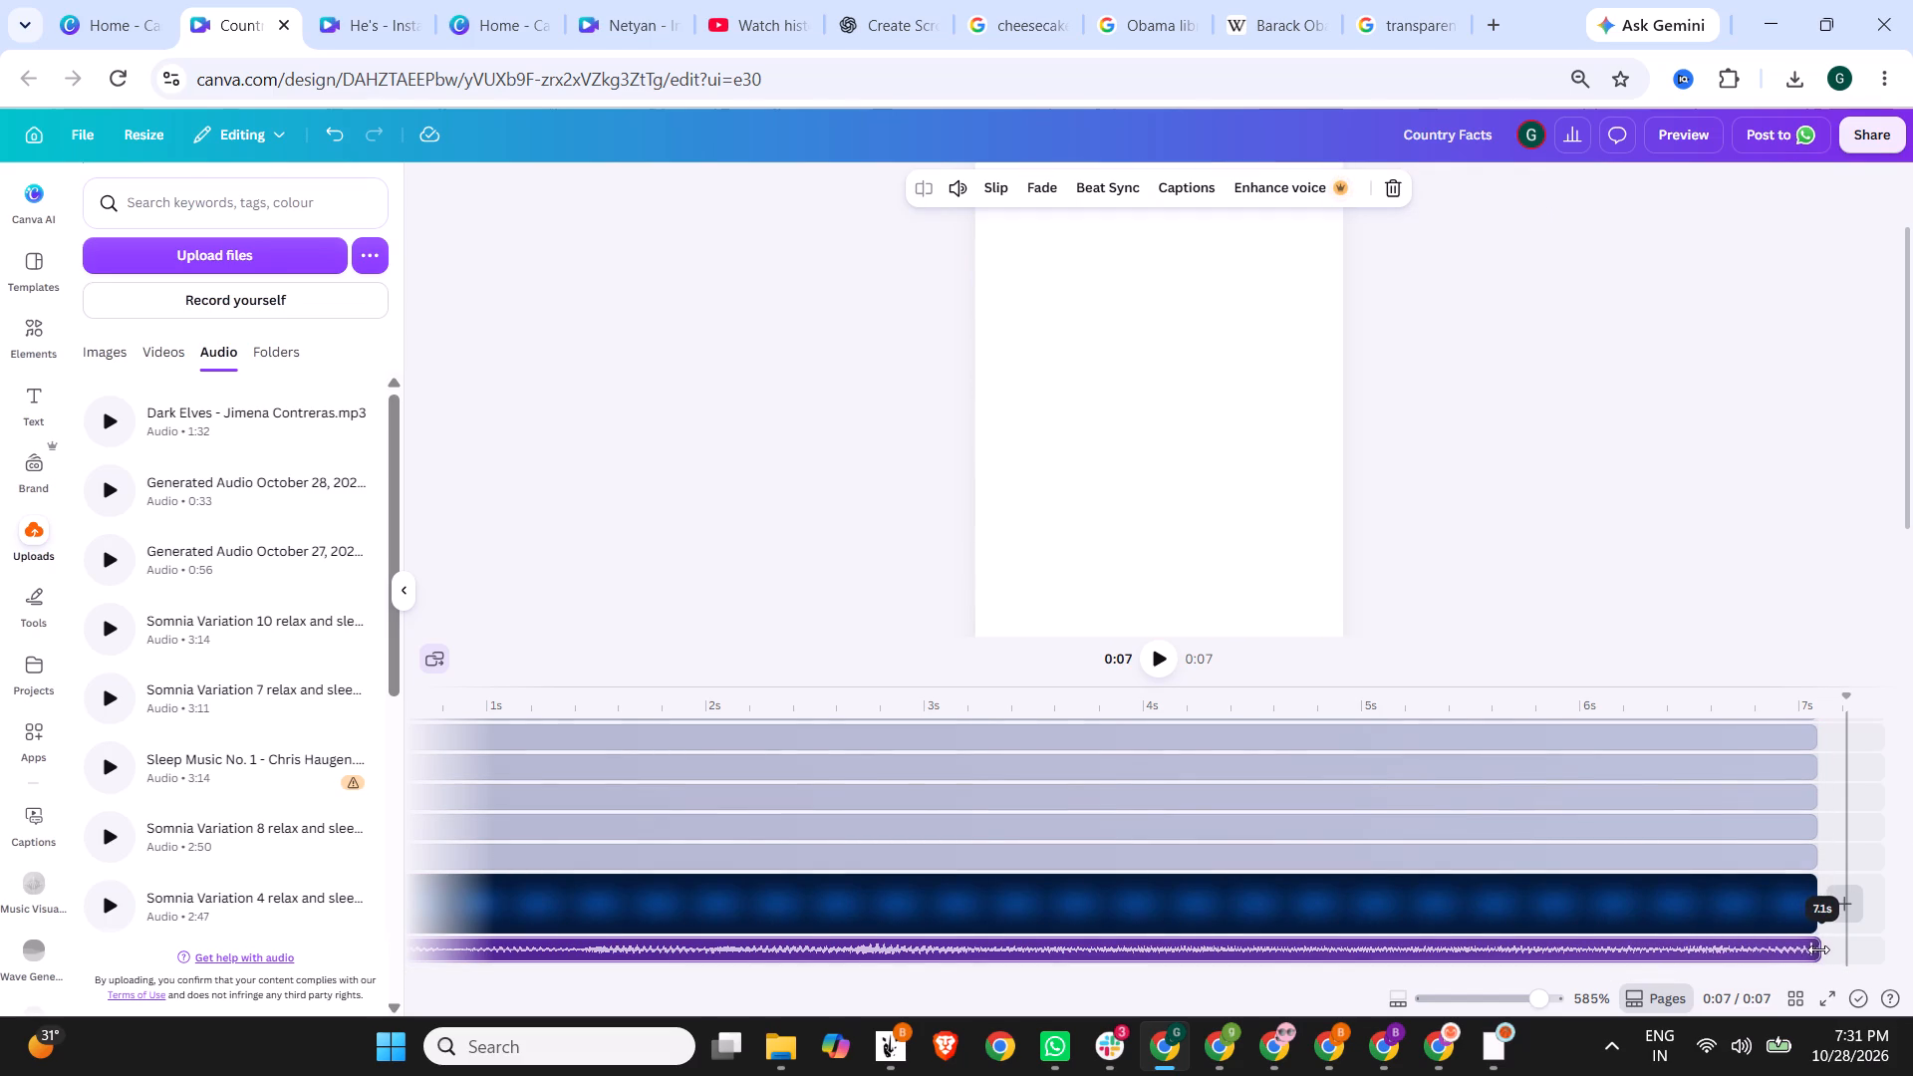
drag(1818, 949, 1812, 950)
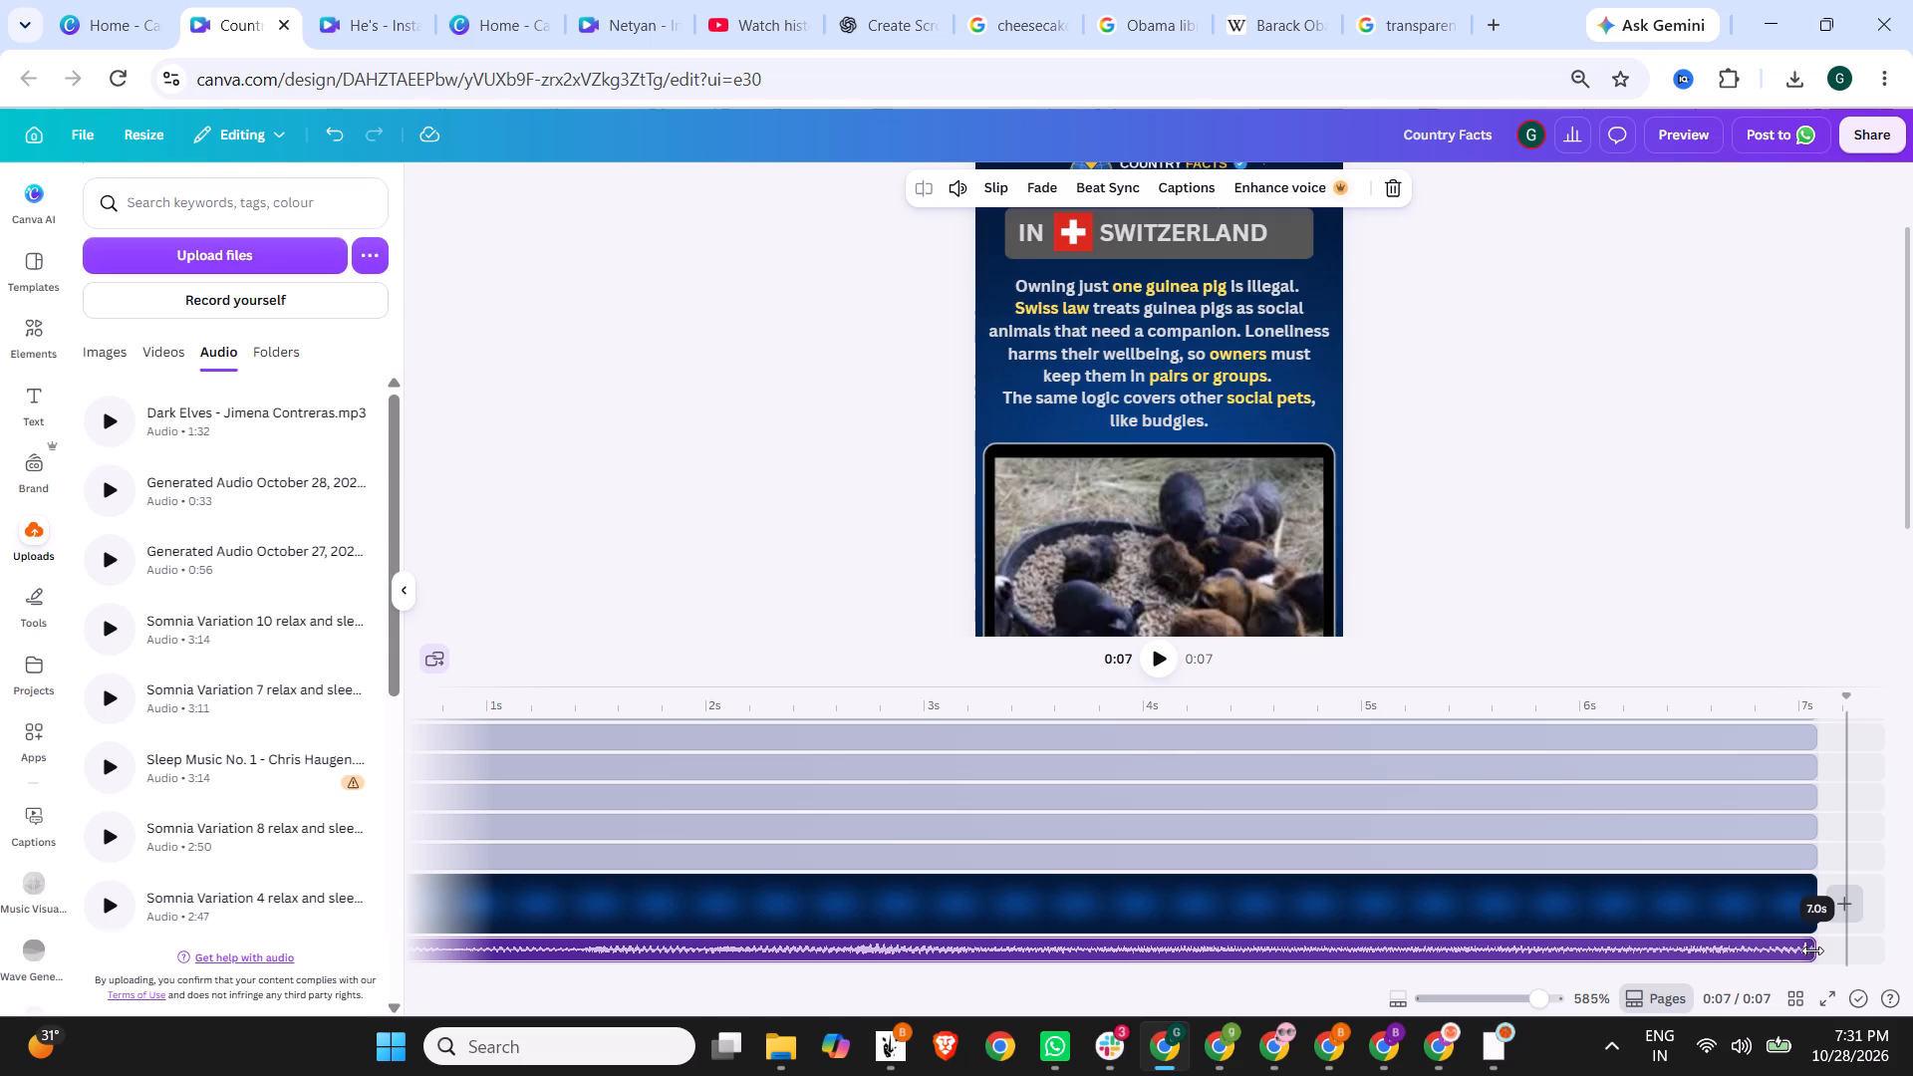
drag(1812, 950, 1816, 950)
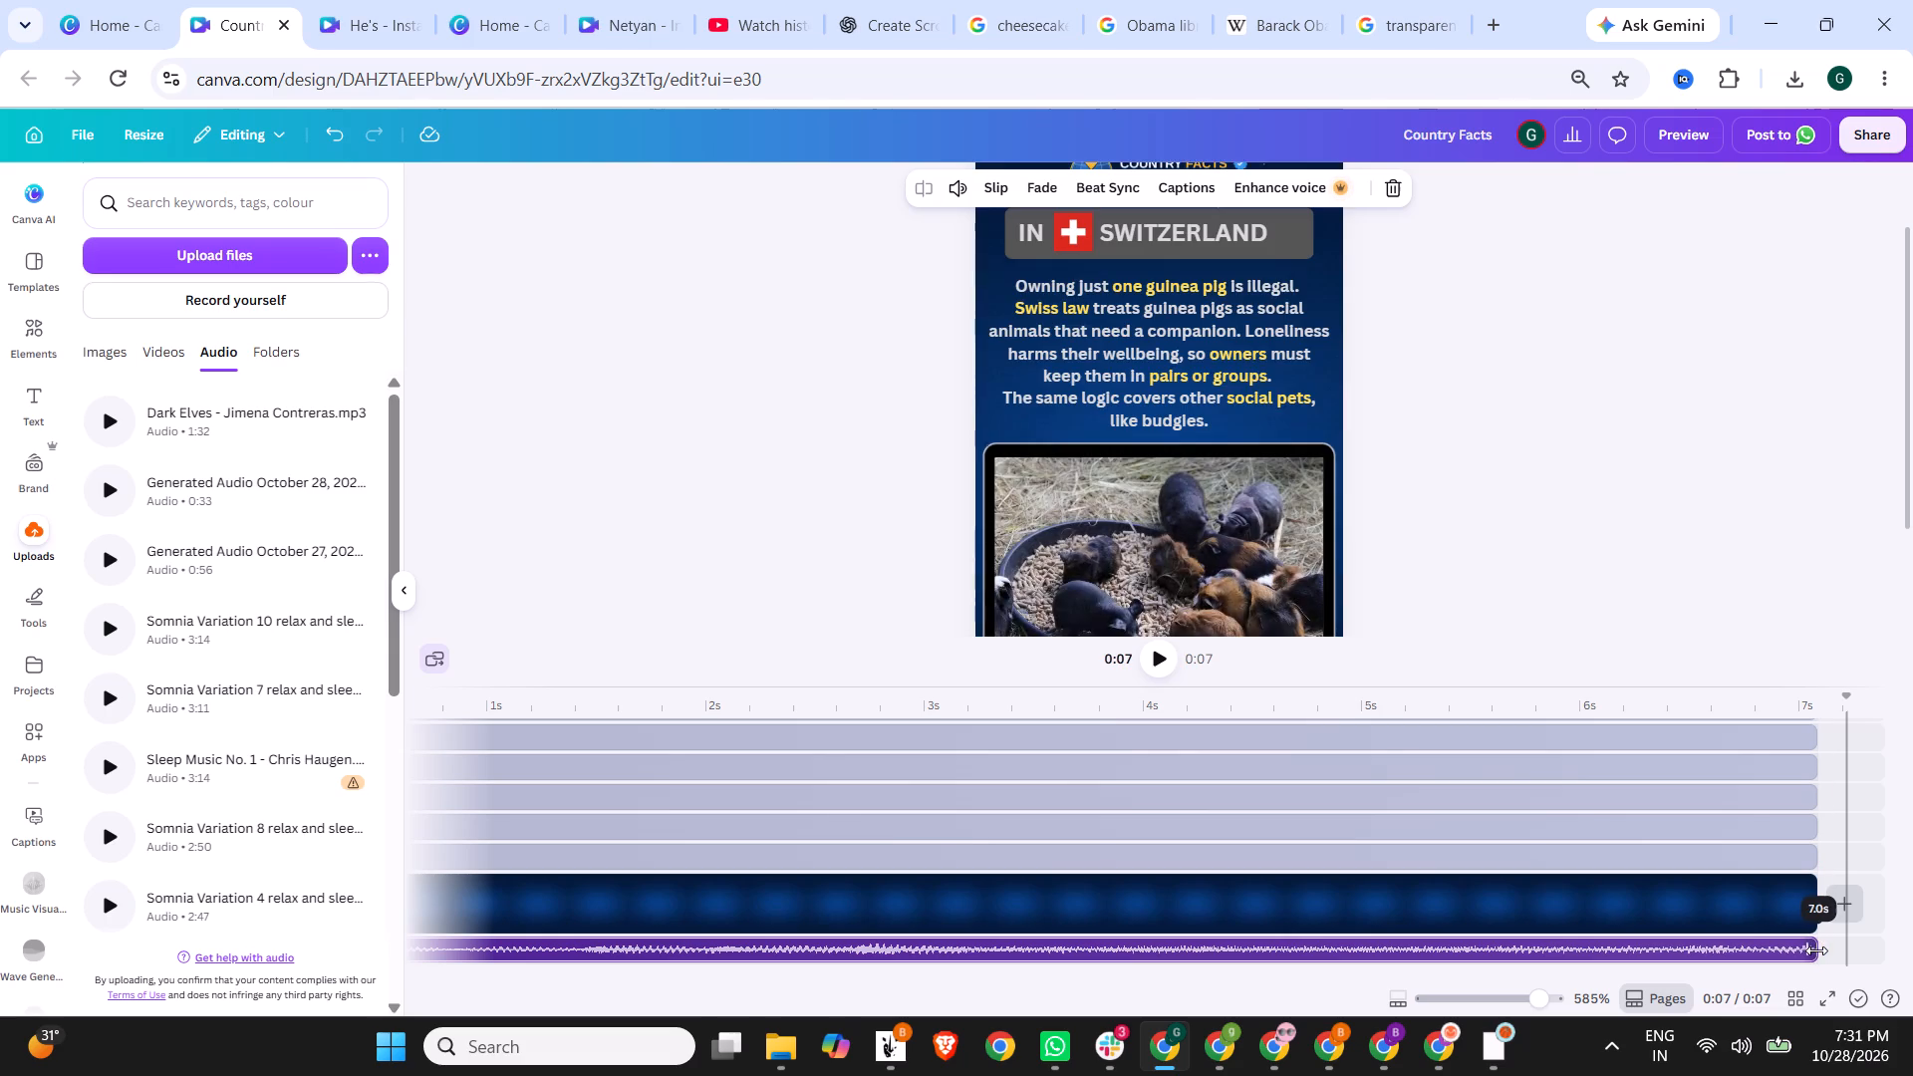
drag(1816, 950, 1812, 950)
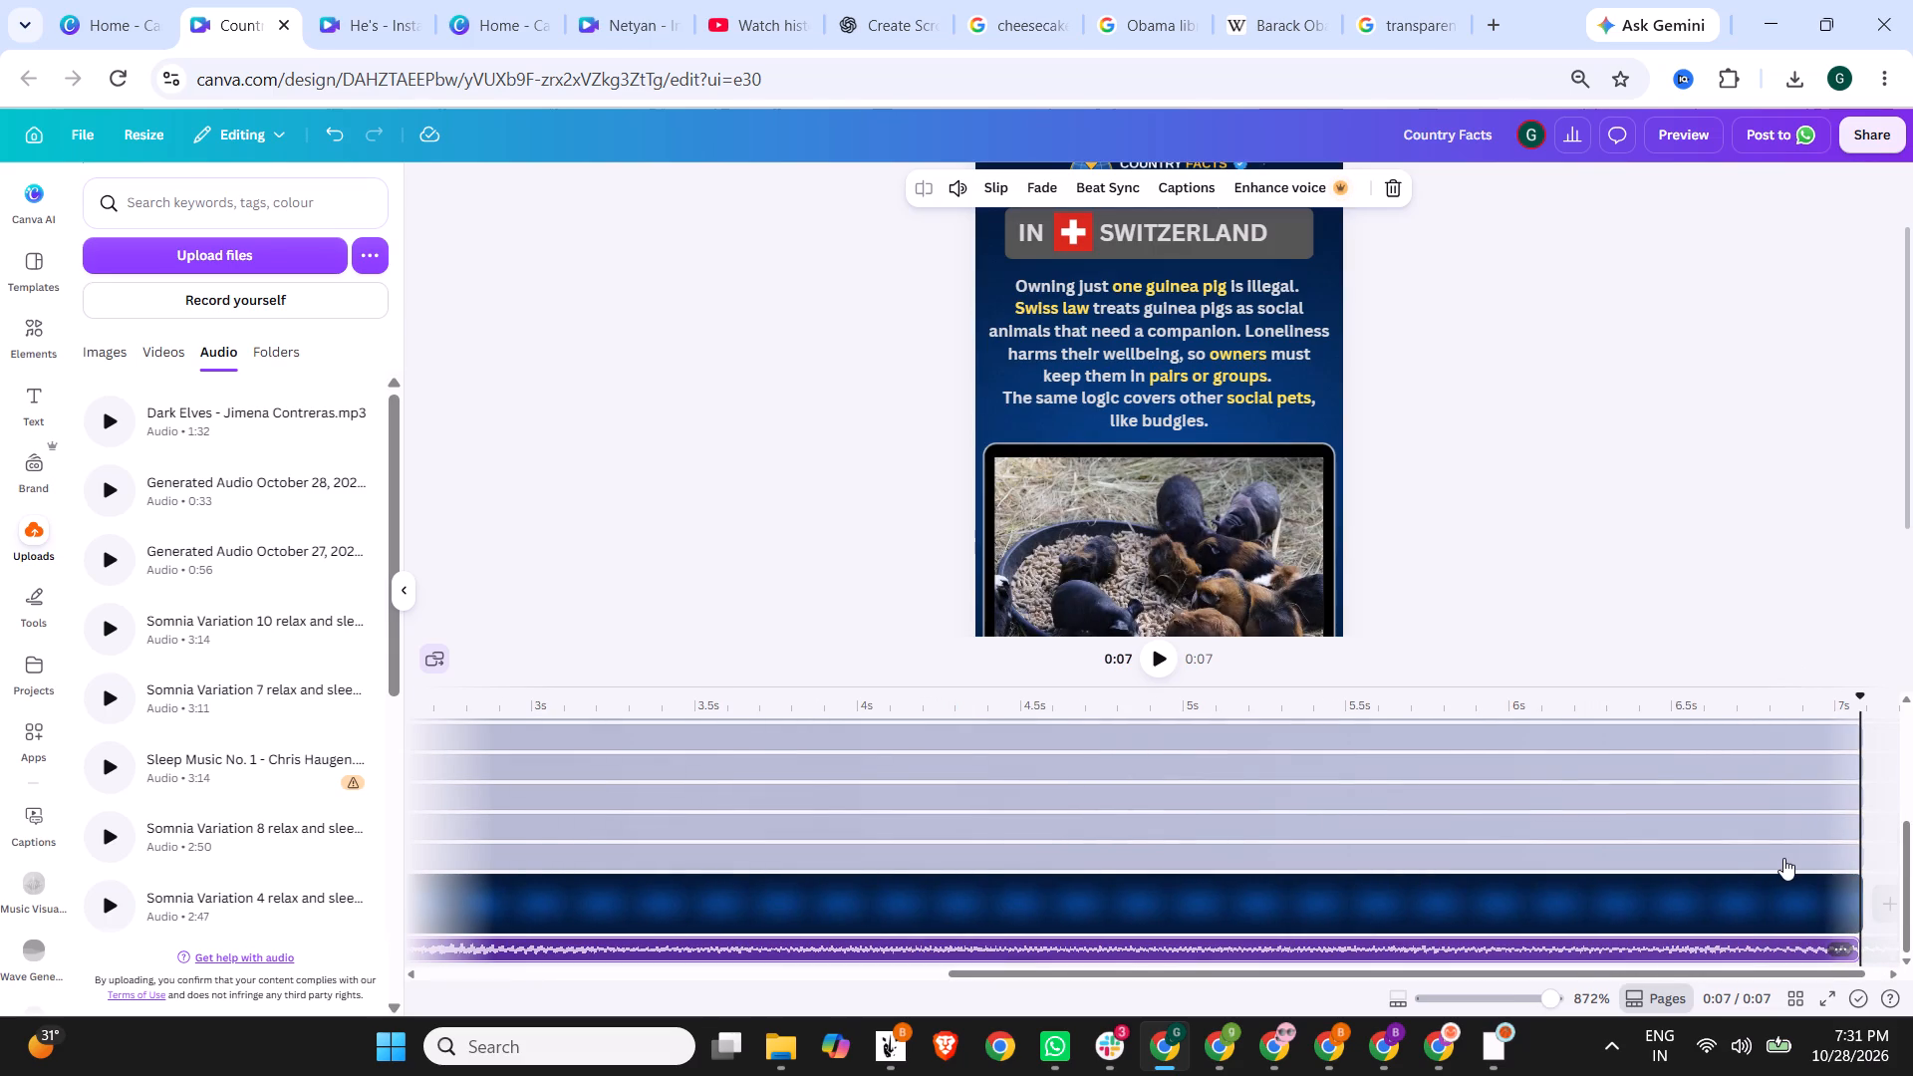
Preview the trimmed Switzerland video again.
click(1646, 144)
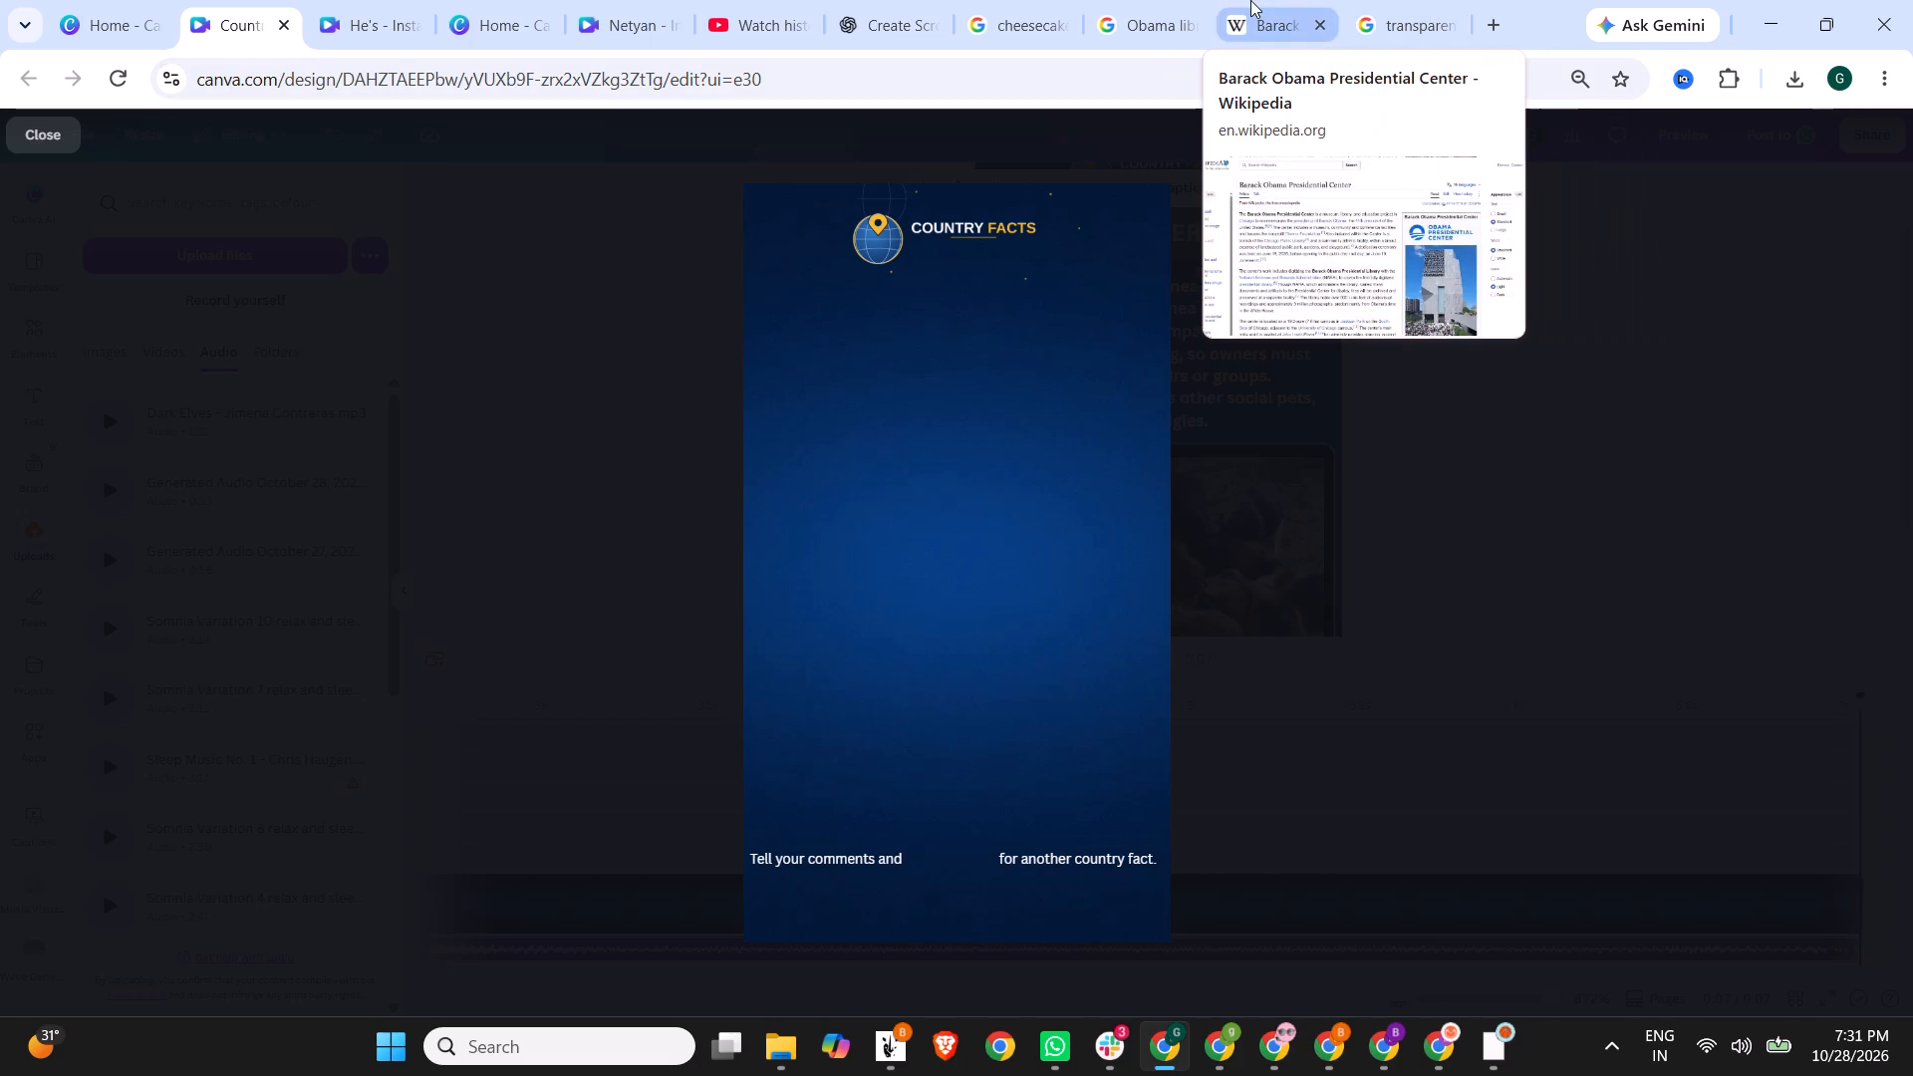
Glance at the YouTube watch history, return to the Country Facts design, and close the video preview.
click(743, 0)
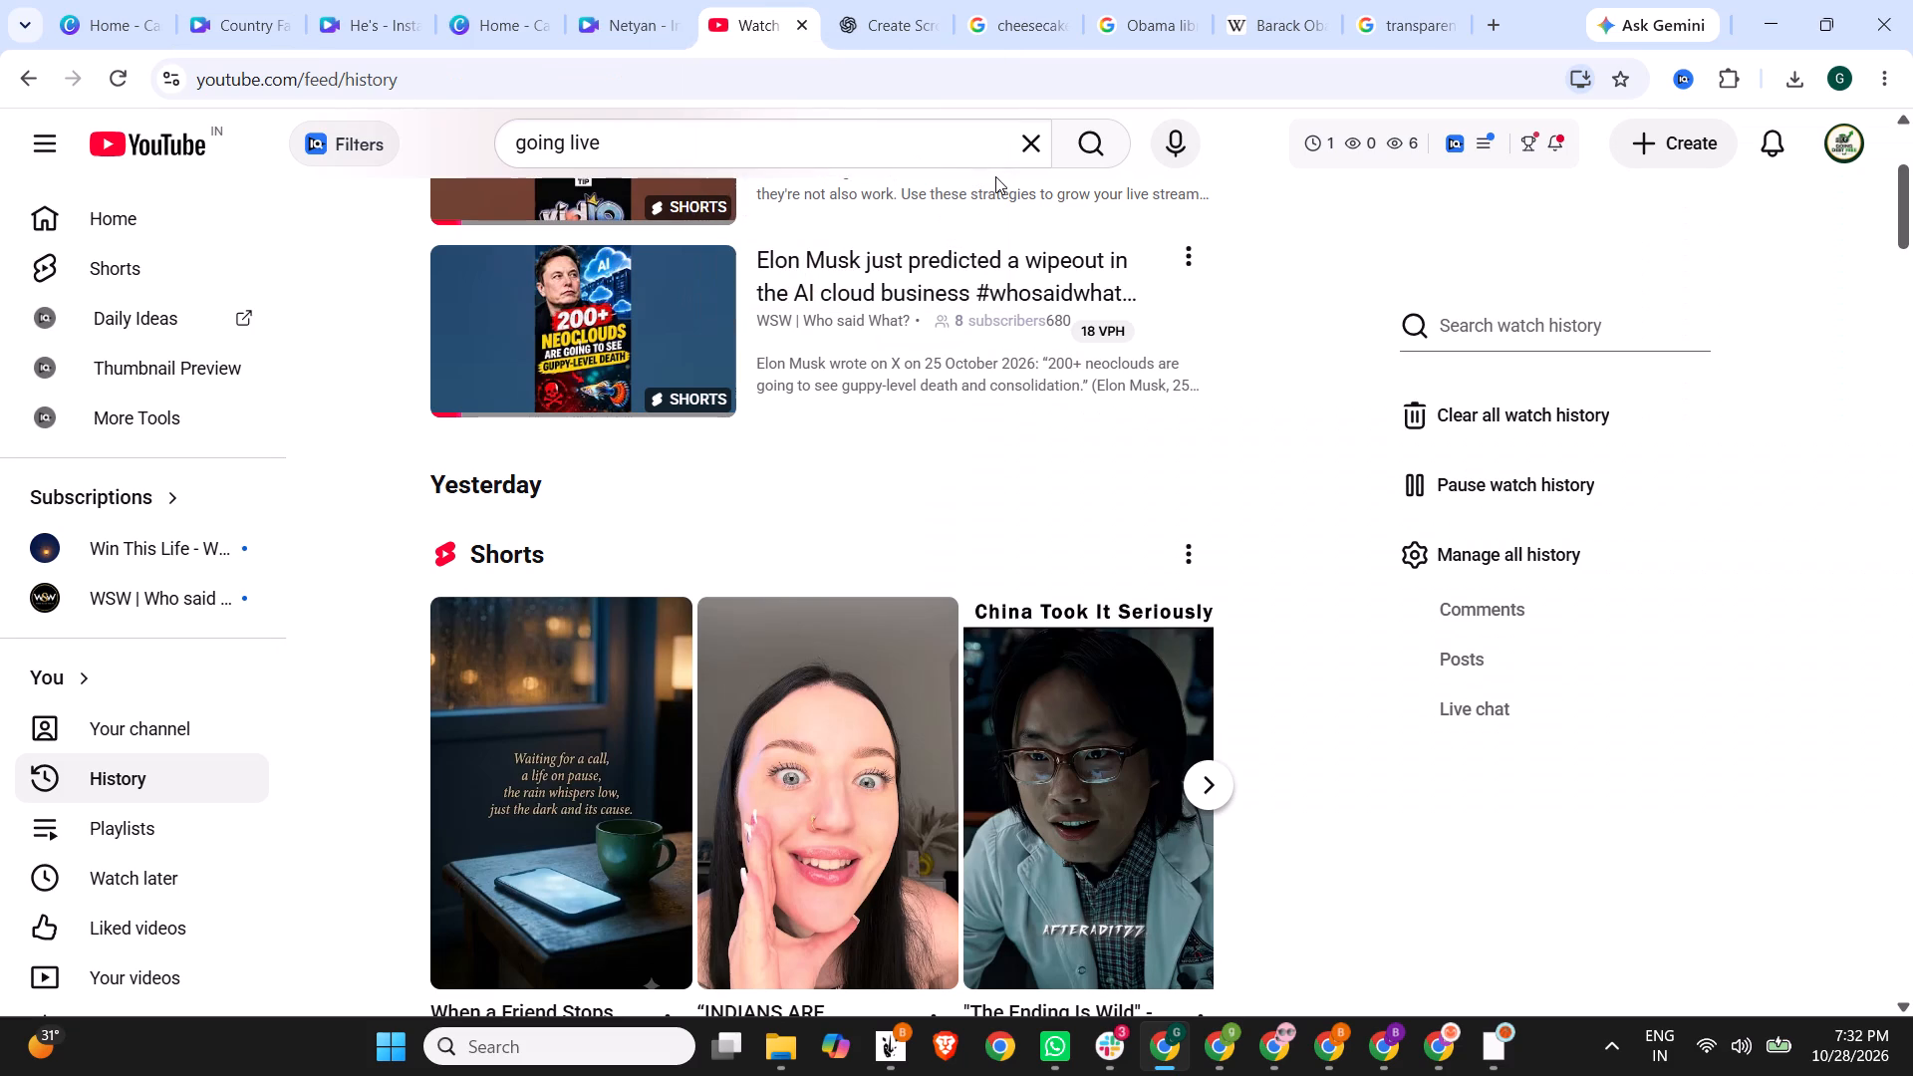
click(177, 0)
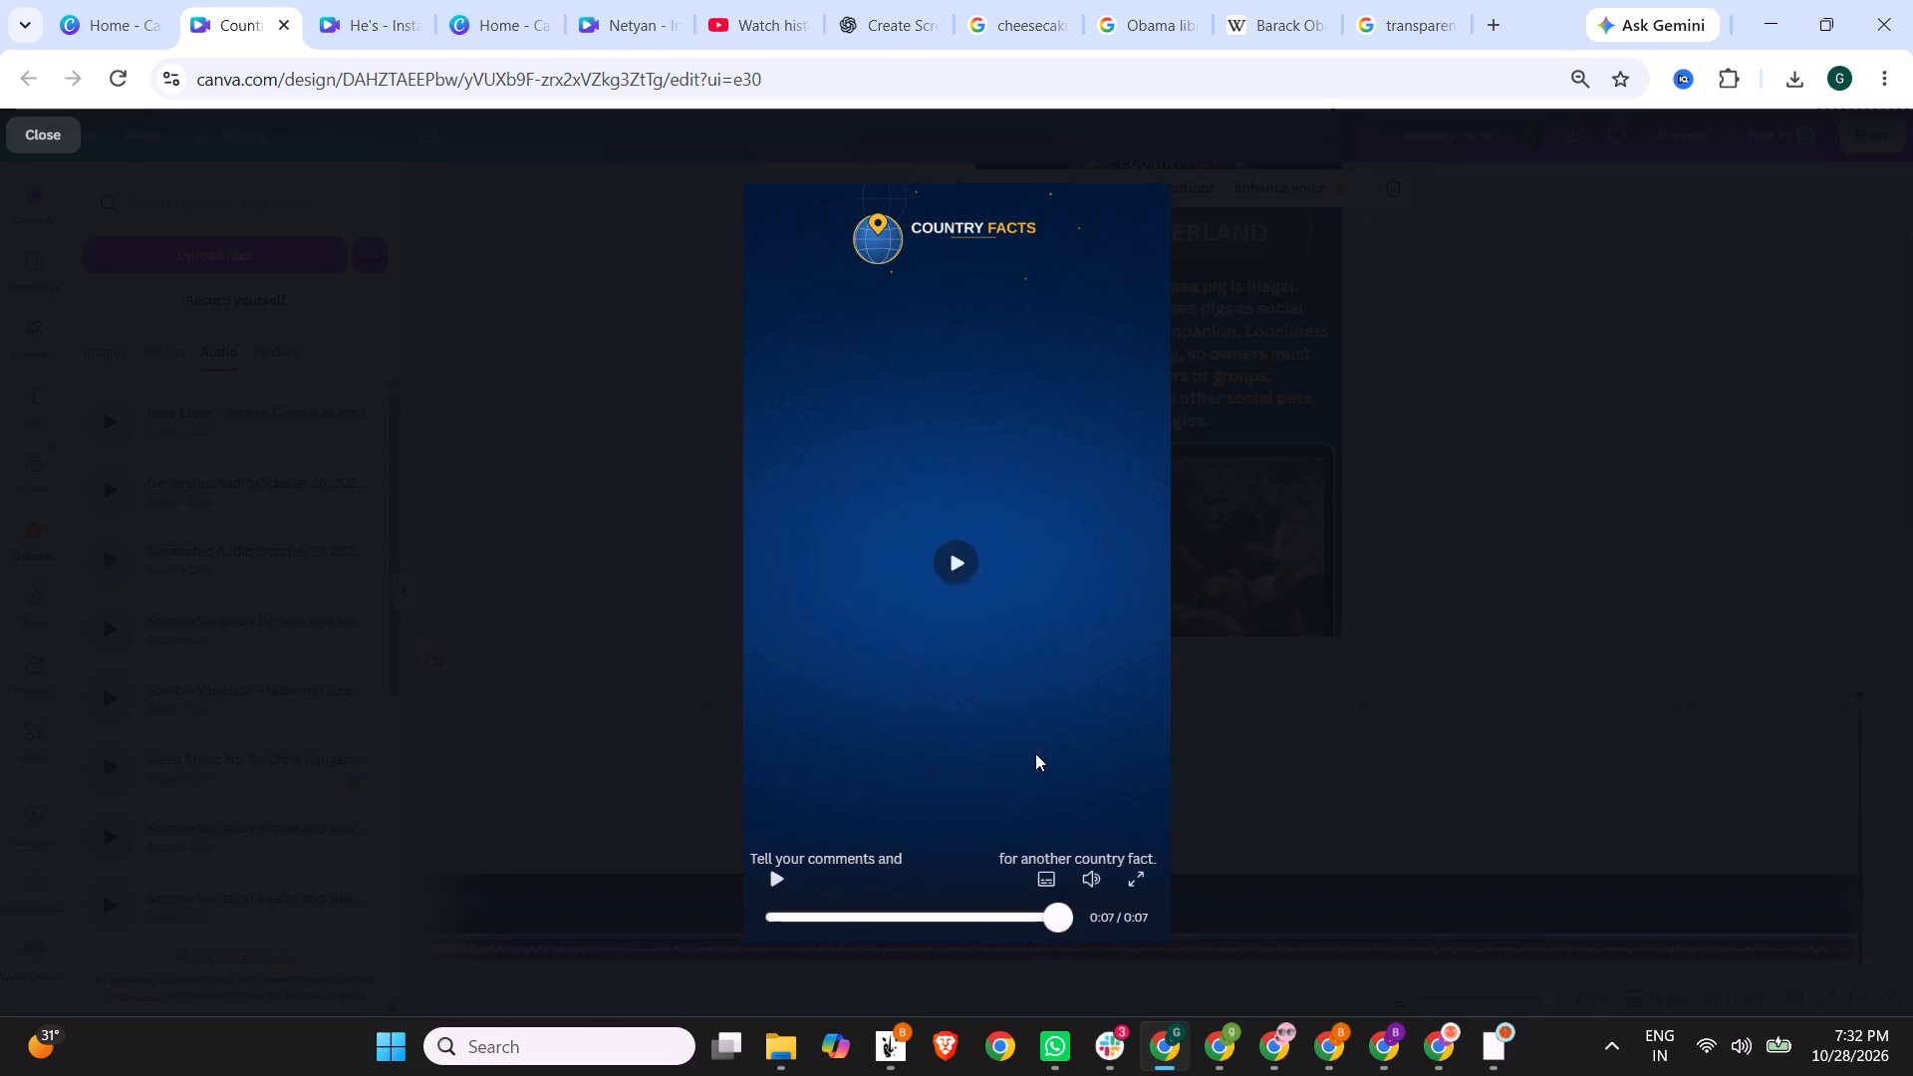
click(1340, 723)
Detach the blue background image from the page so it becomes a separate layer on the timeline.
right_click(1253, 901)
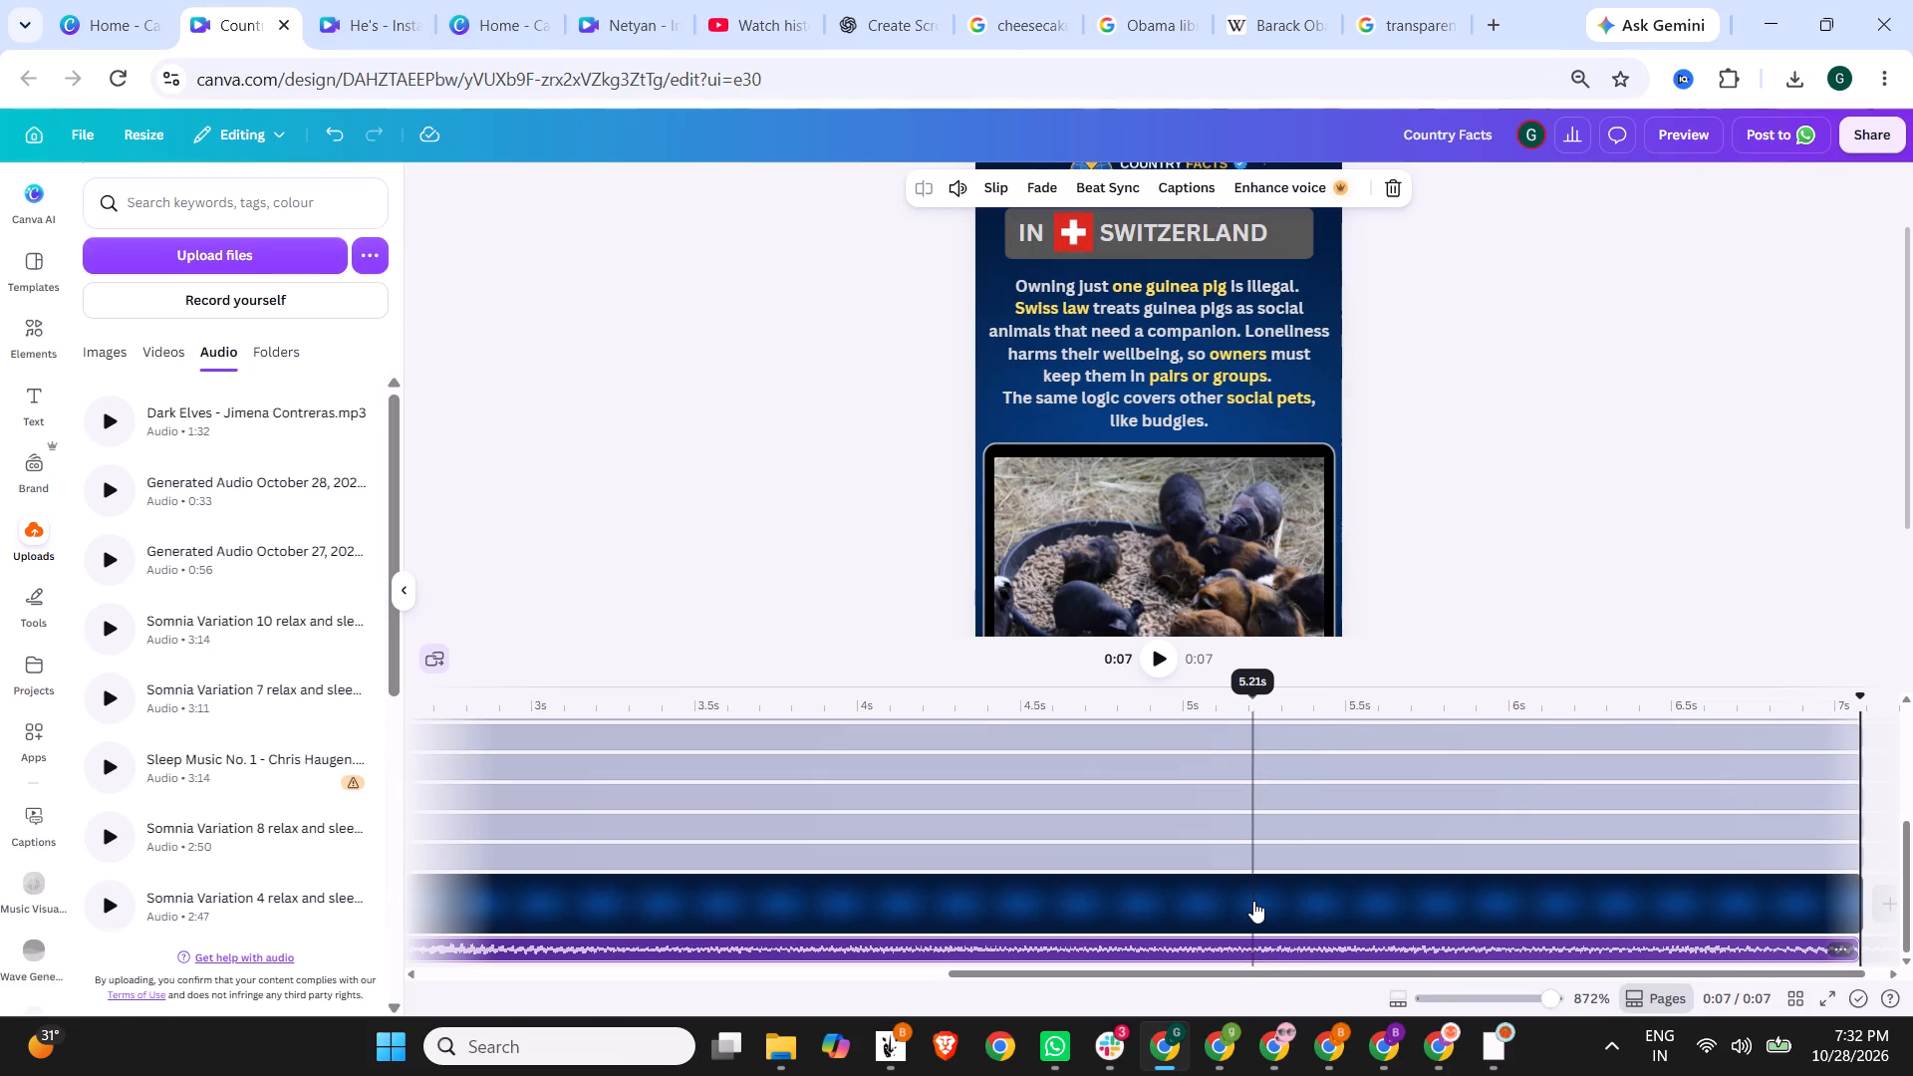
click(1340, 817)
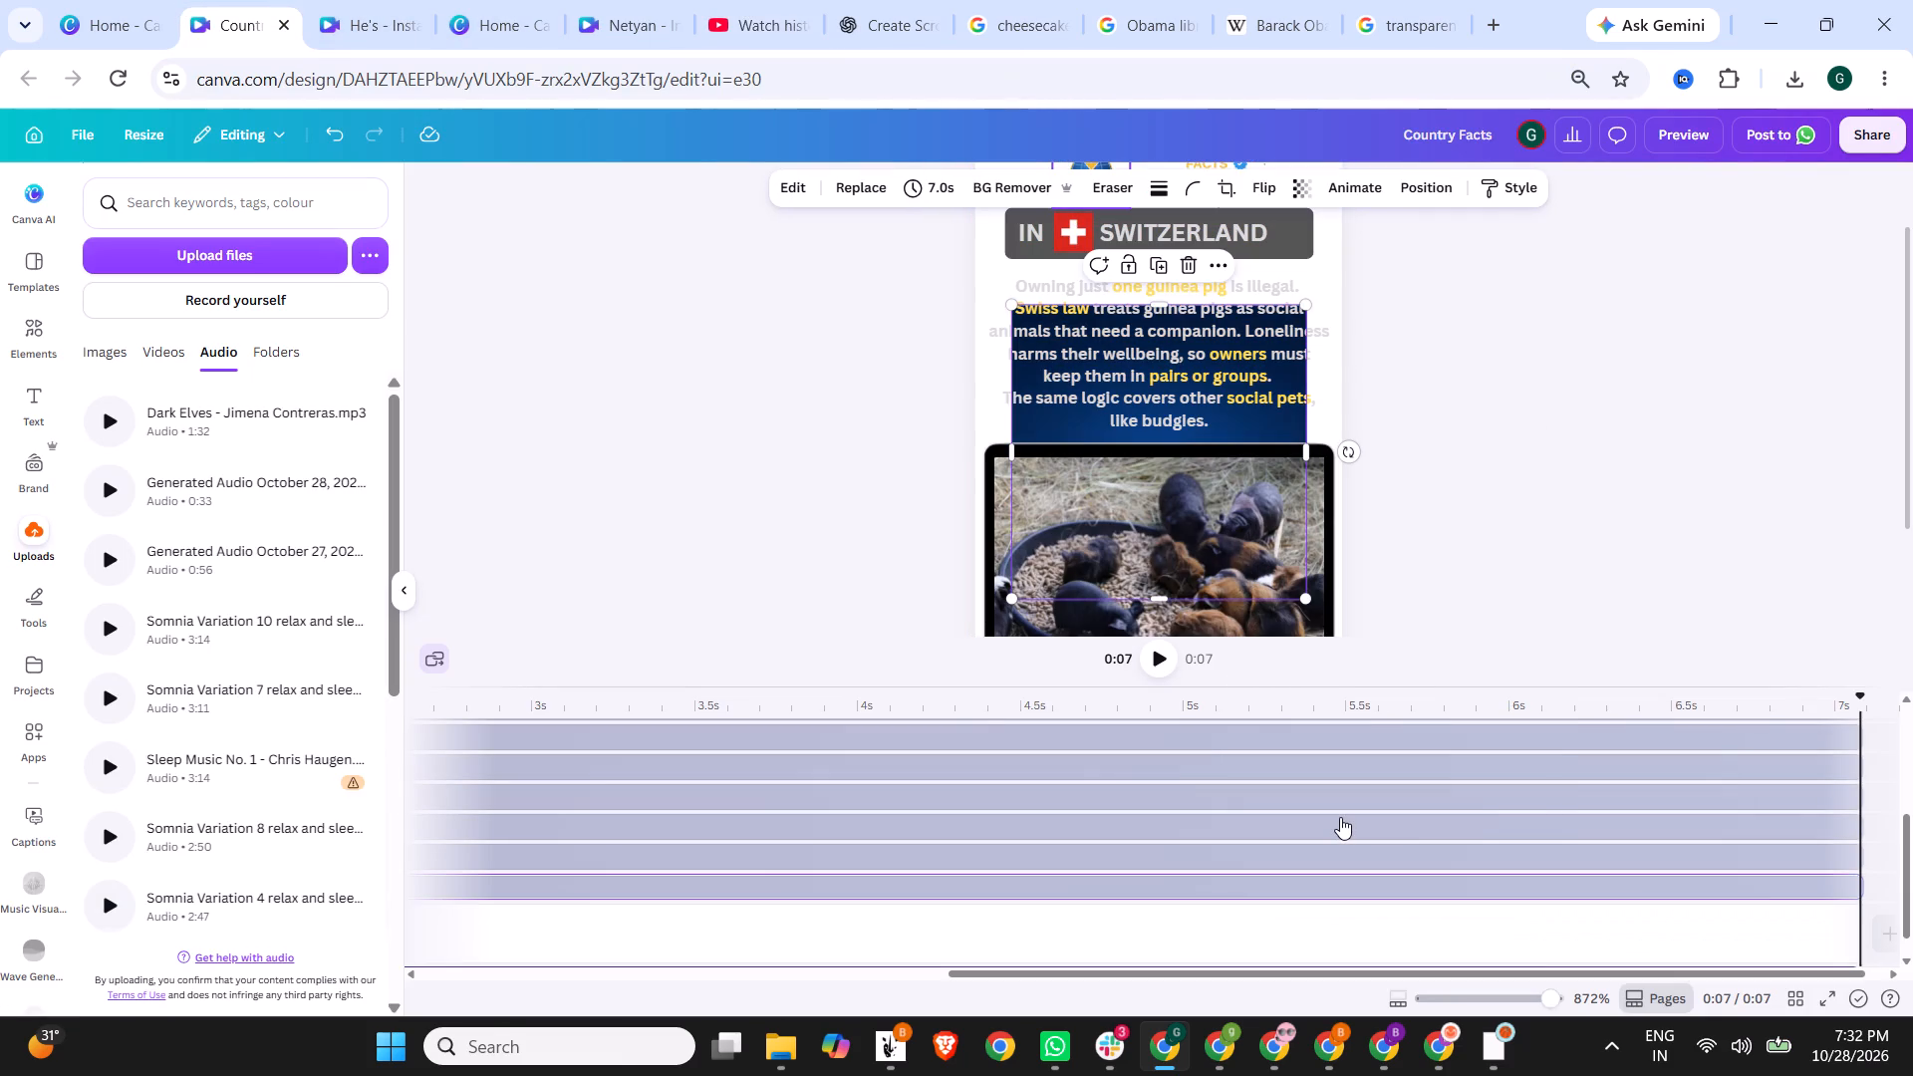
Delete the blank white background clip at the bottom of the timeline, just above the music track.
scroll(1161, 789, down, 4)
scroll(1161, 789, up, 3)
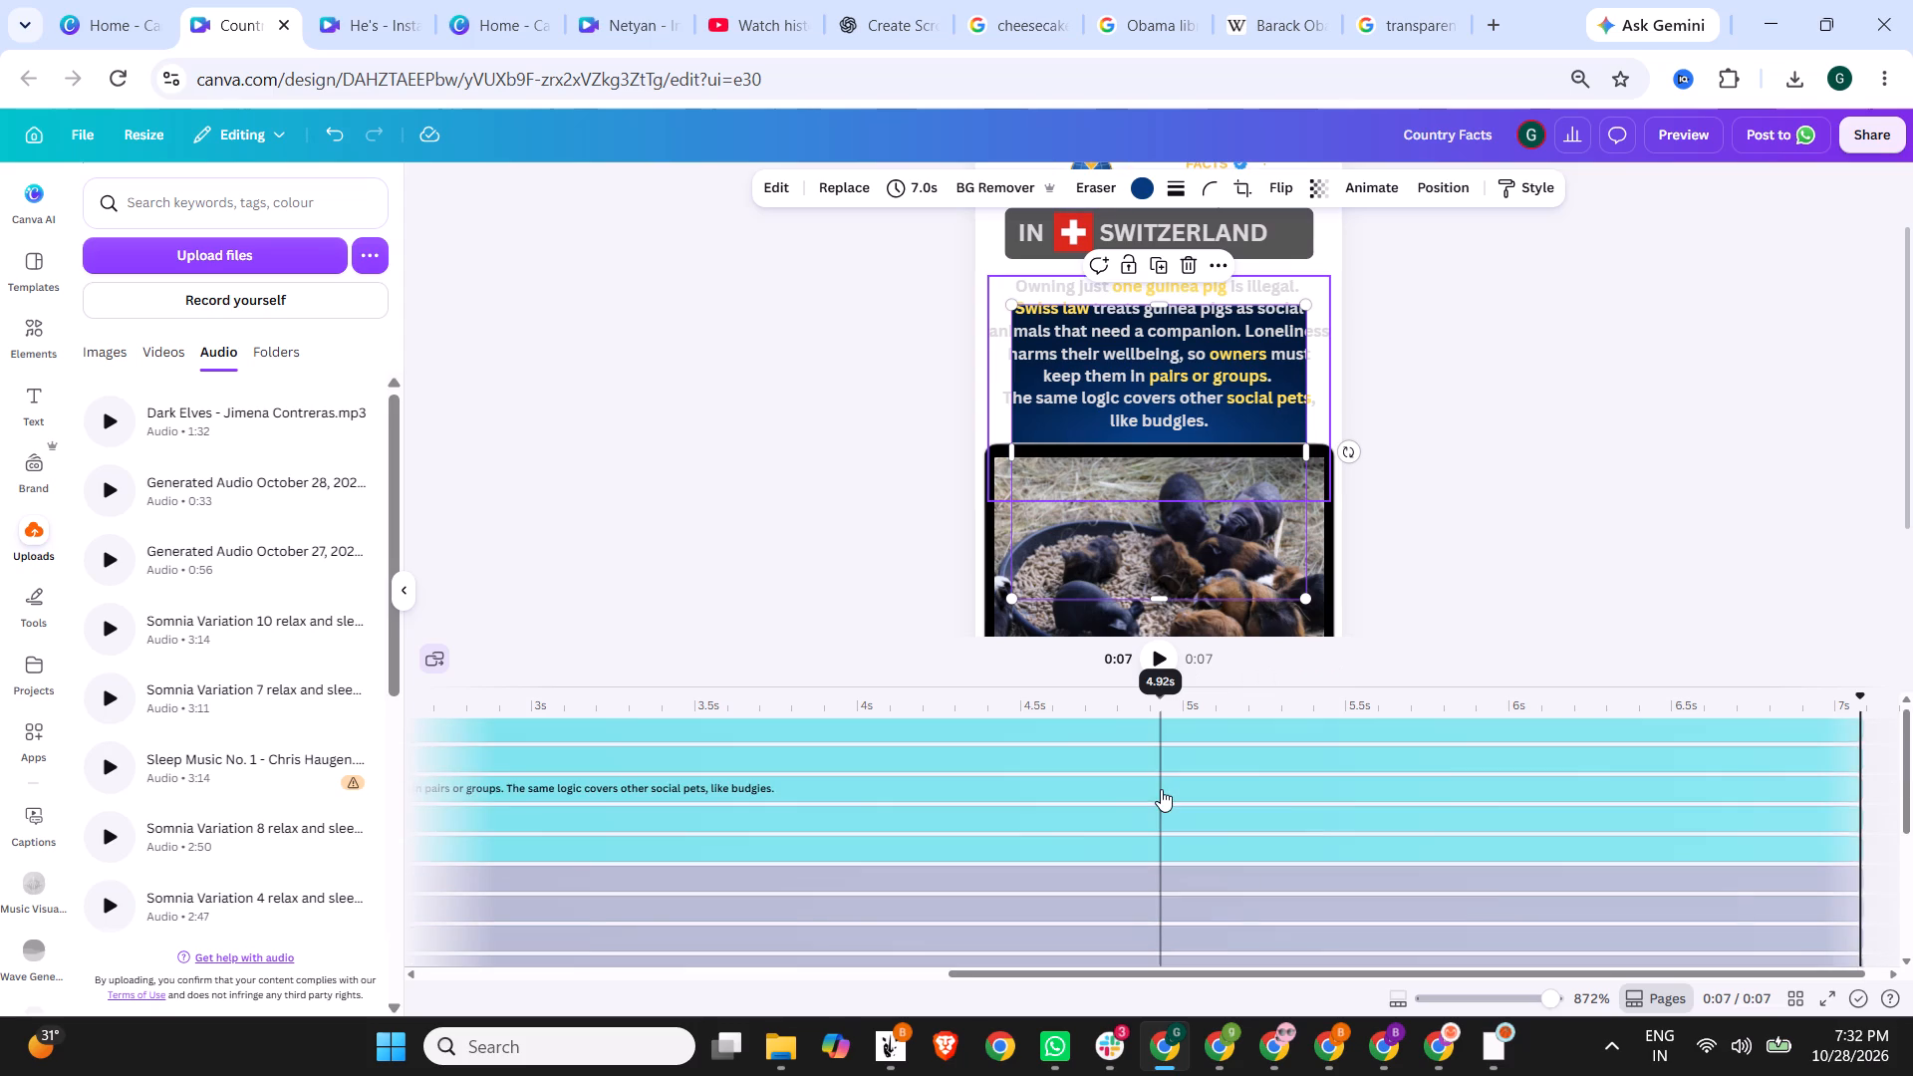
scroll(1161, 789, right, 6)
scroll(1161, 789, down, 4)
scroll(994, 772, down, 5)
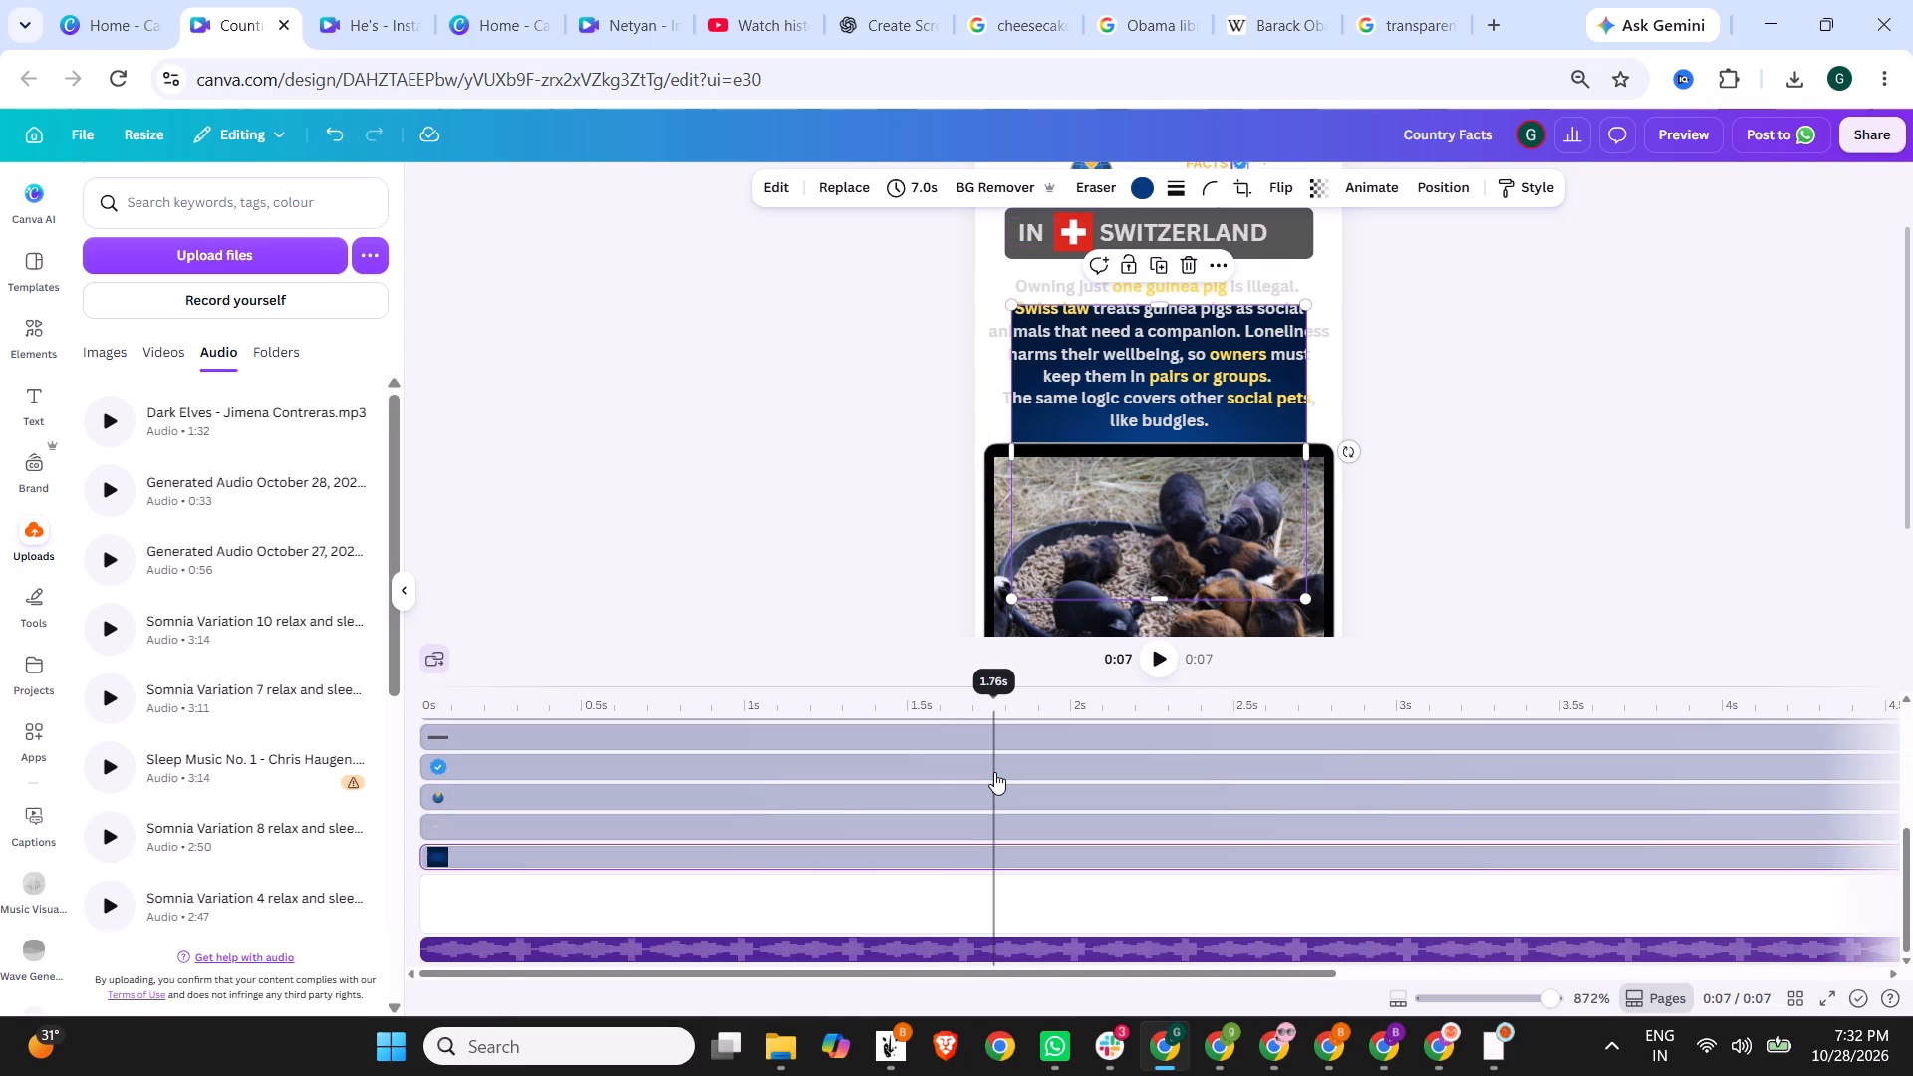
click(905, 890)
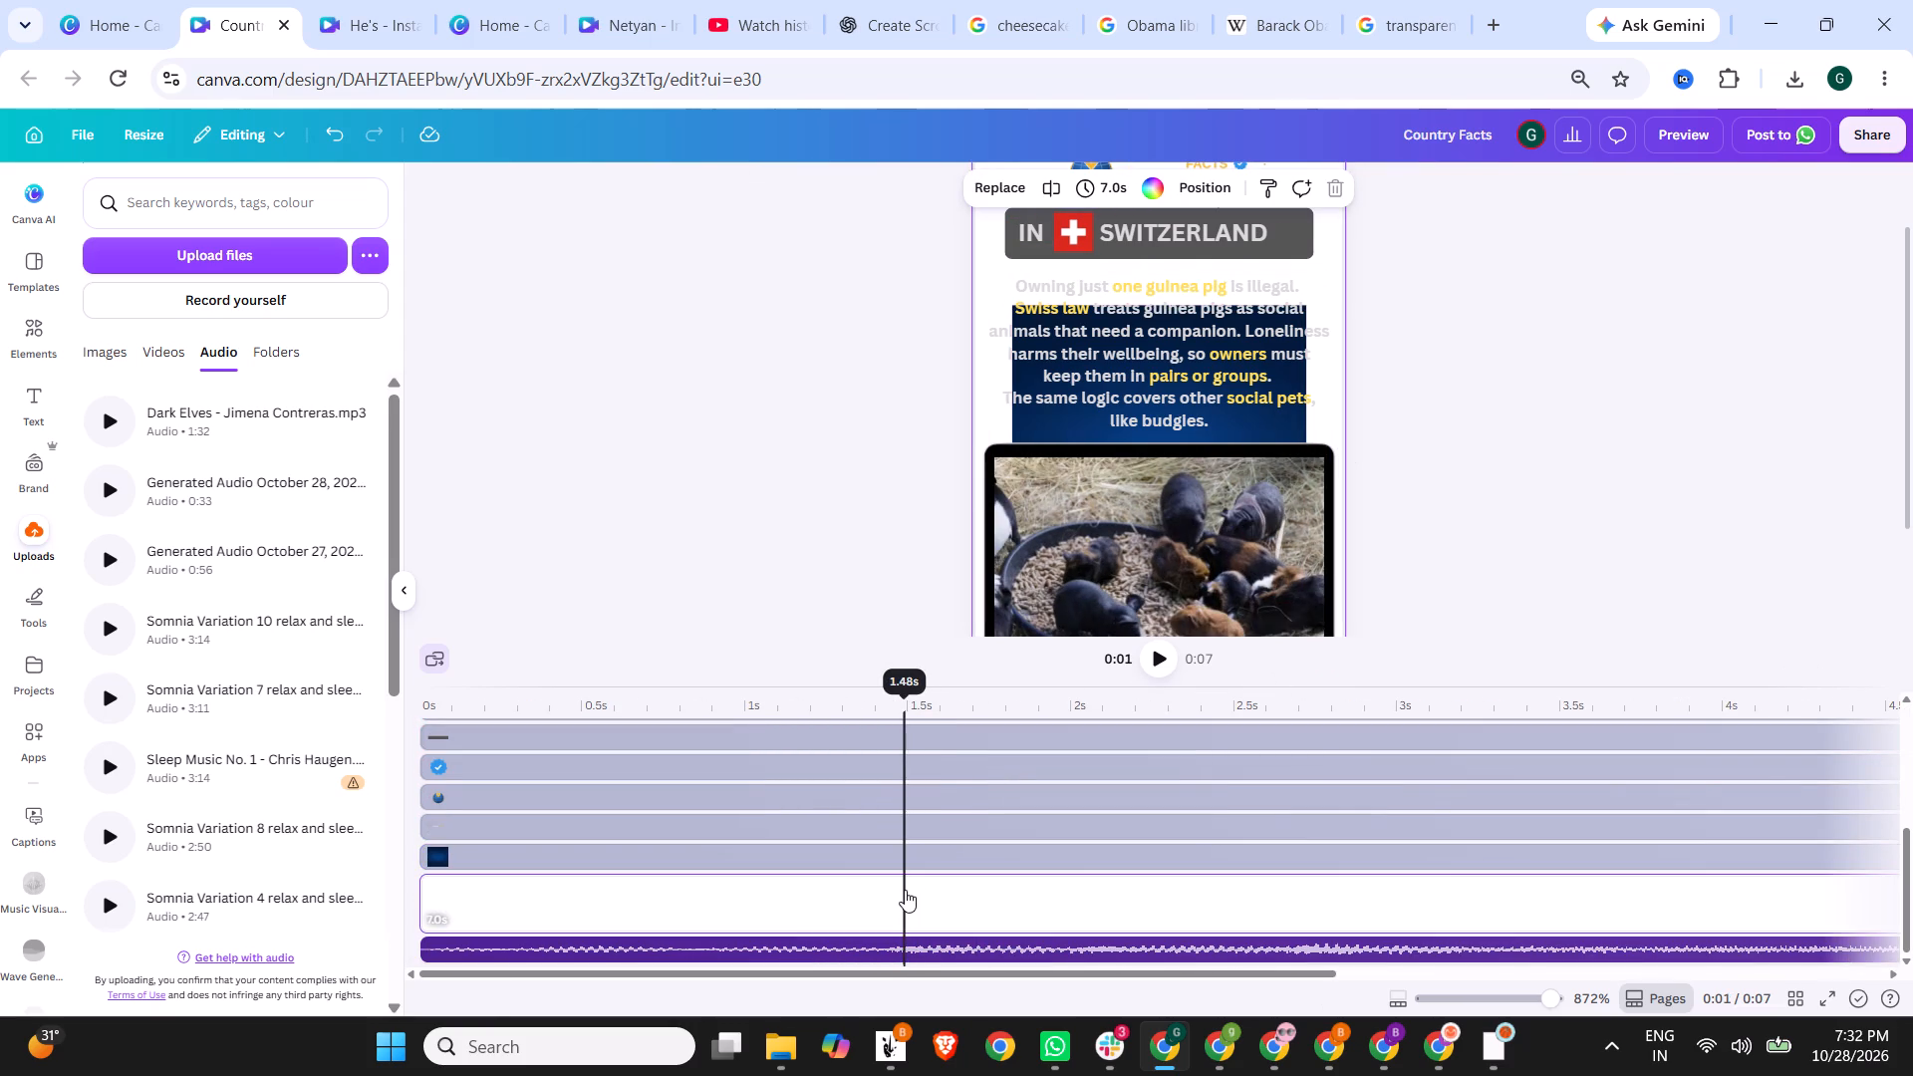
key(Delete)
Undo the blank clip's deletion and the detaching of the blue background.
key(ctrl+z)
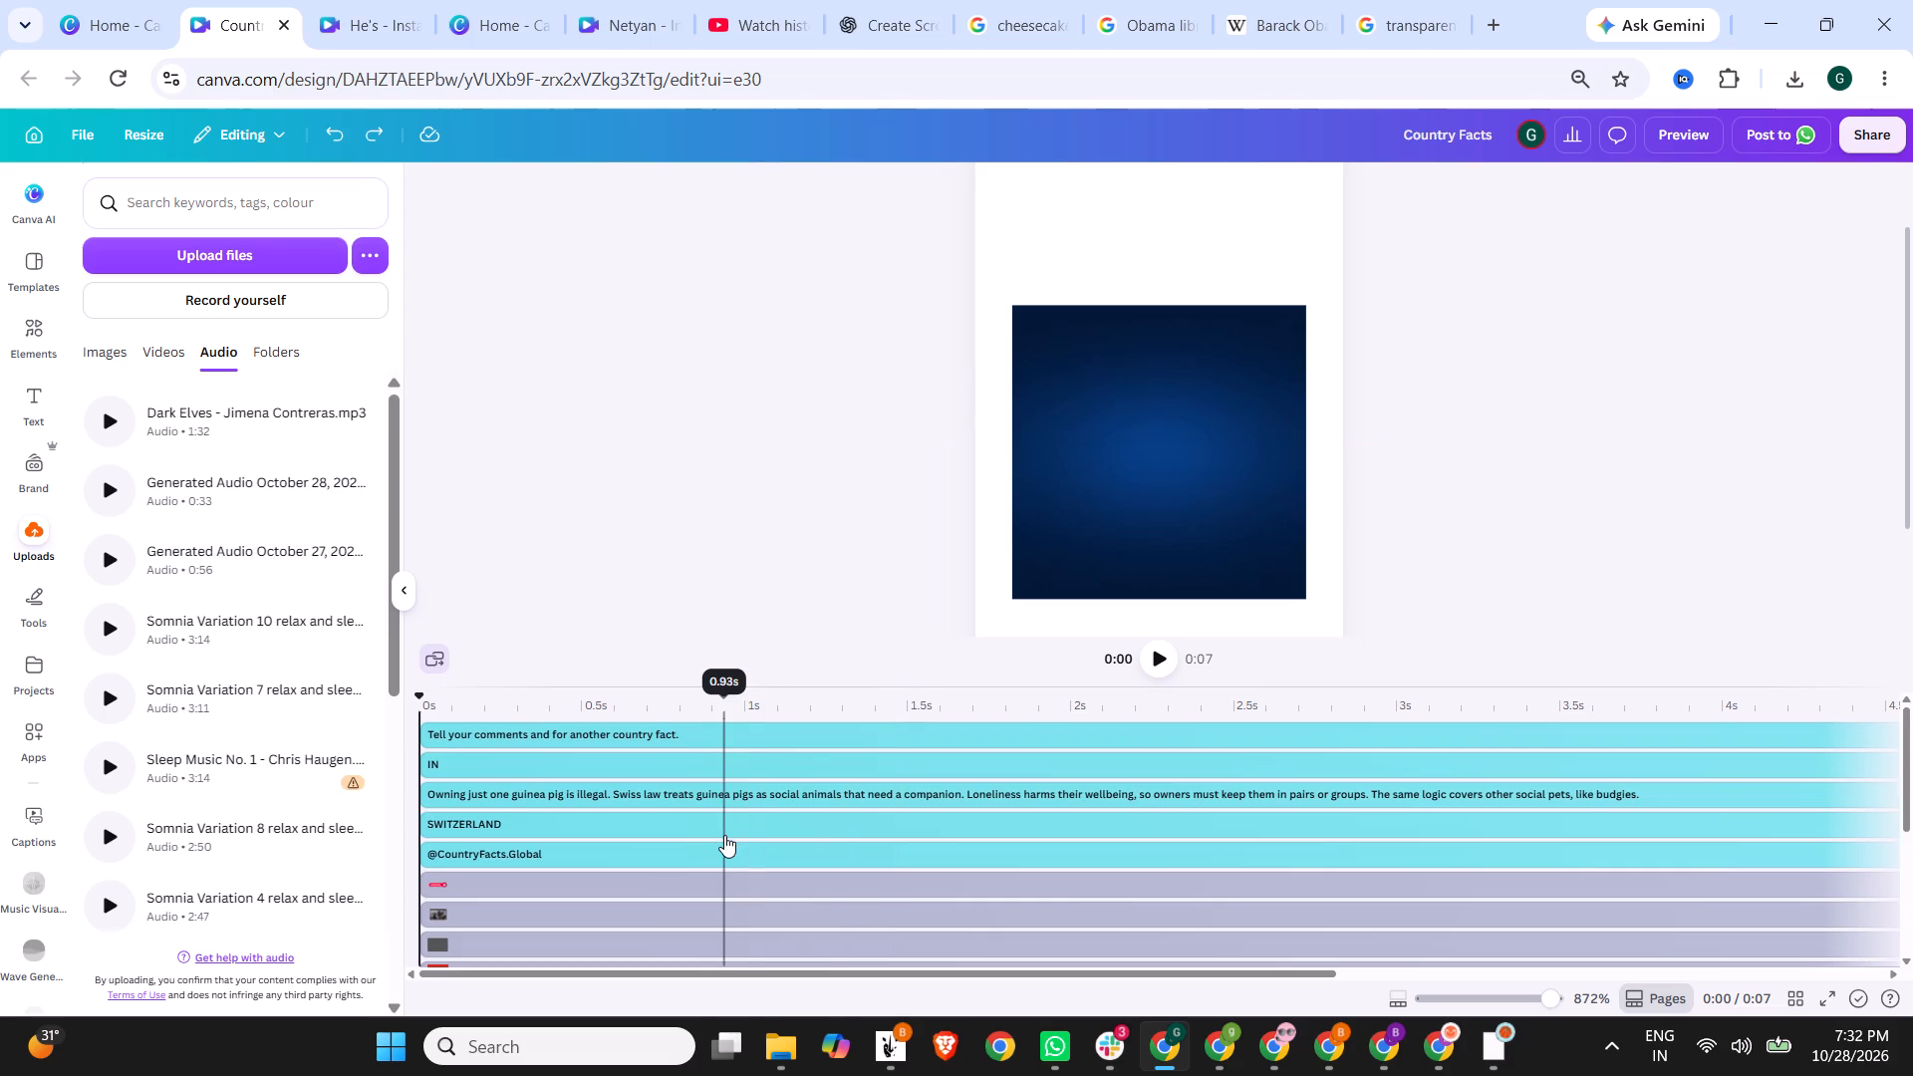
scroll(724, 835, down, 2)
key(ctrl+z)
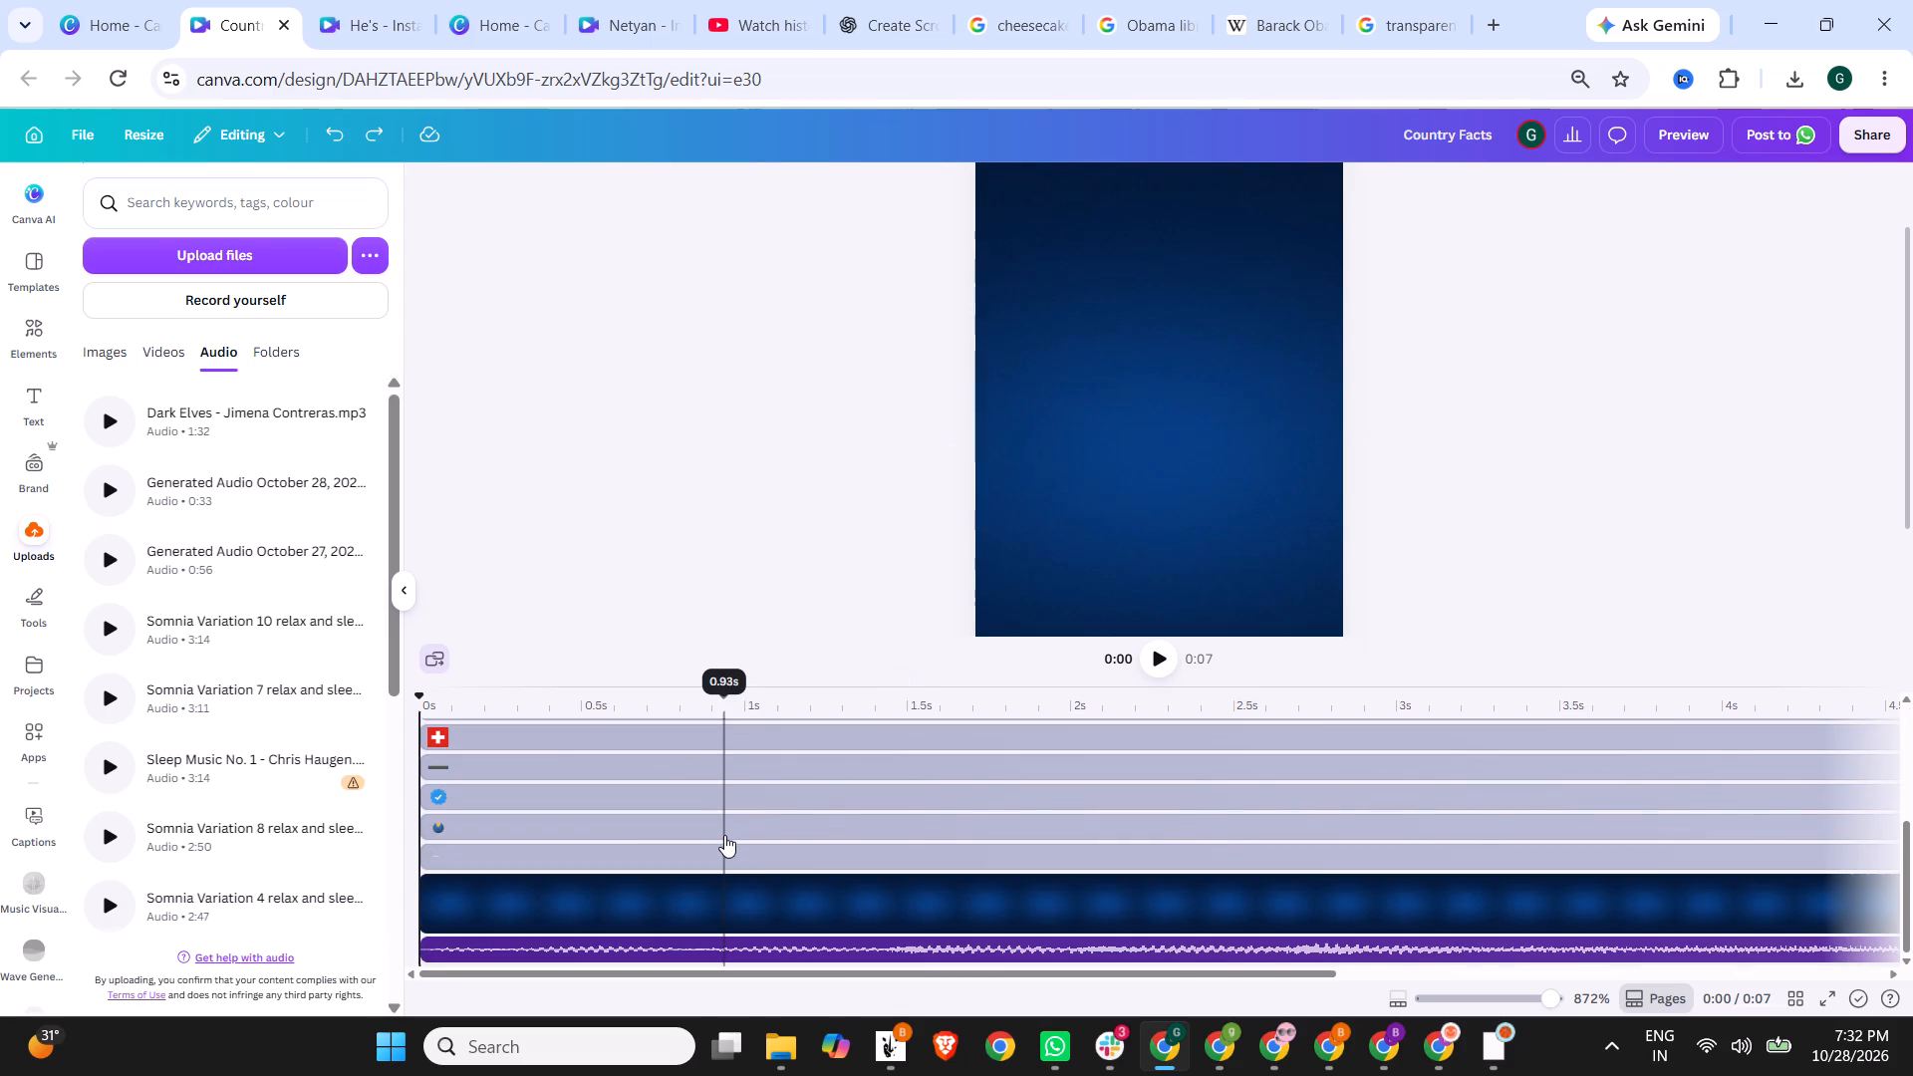
Select the Country Facts globe logo layer on the timeline.
click(718, 819)
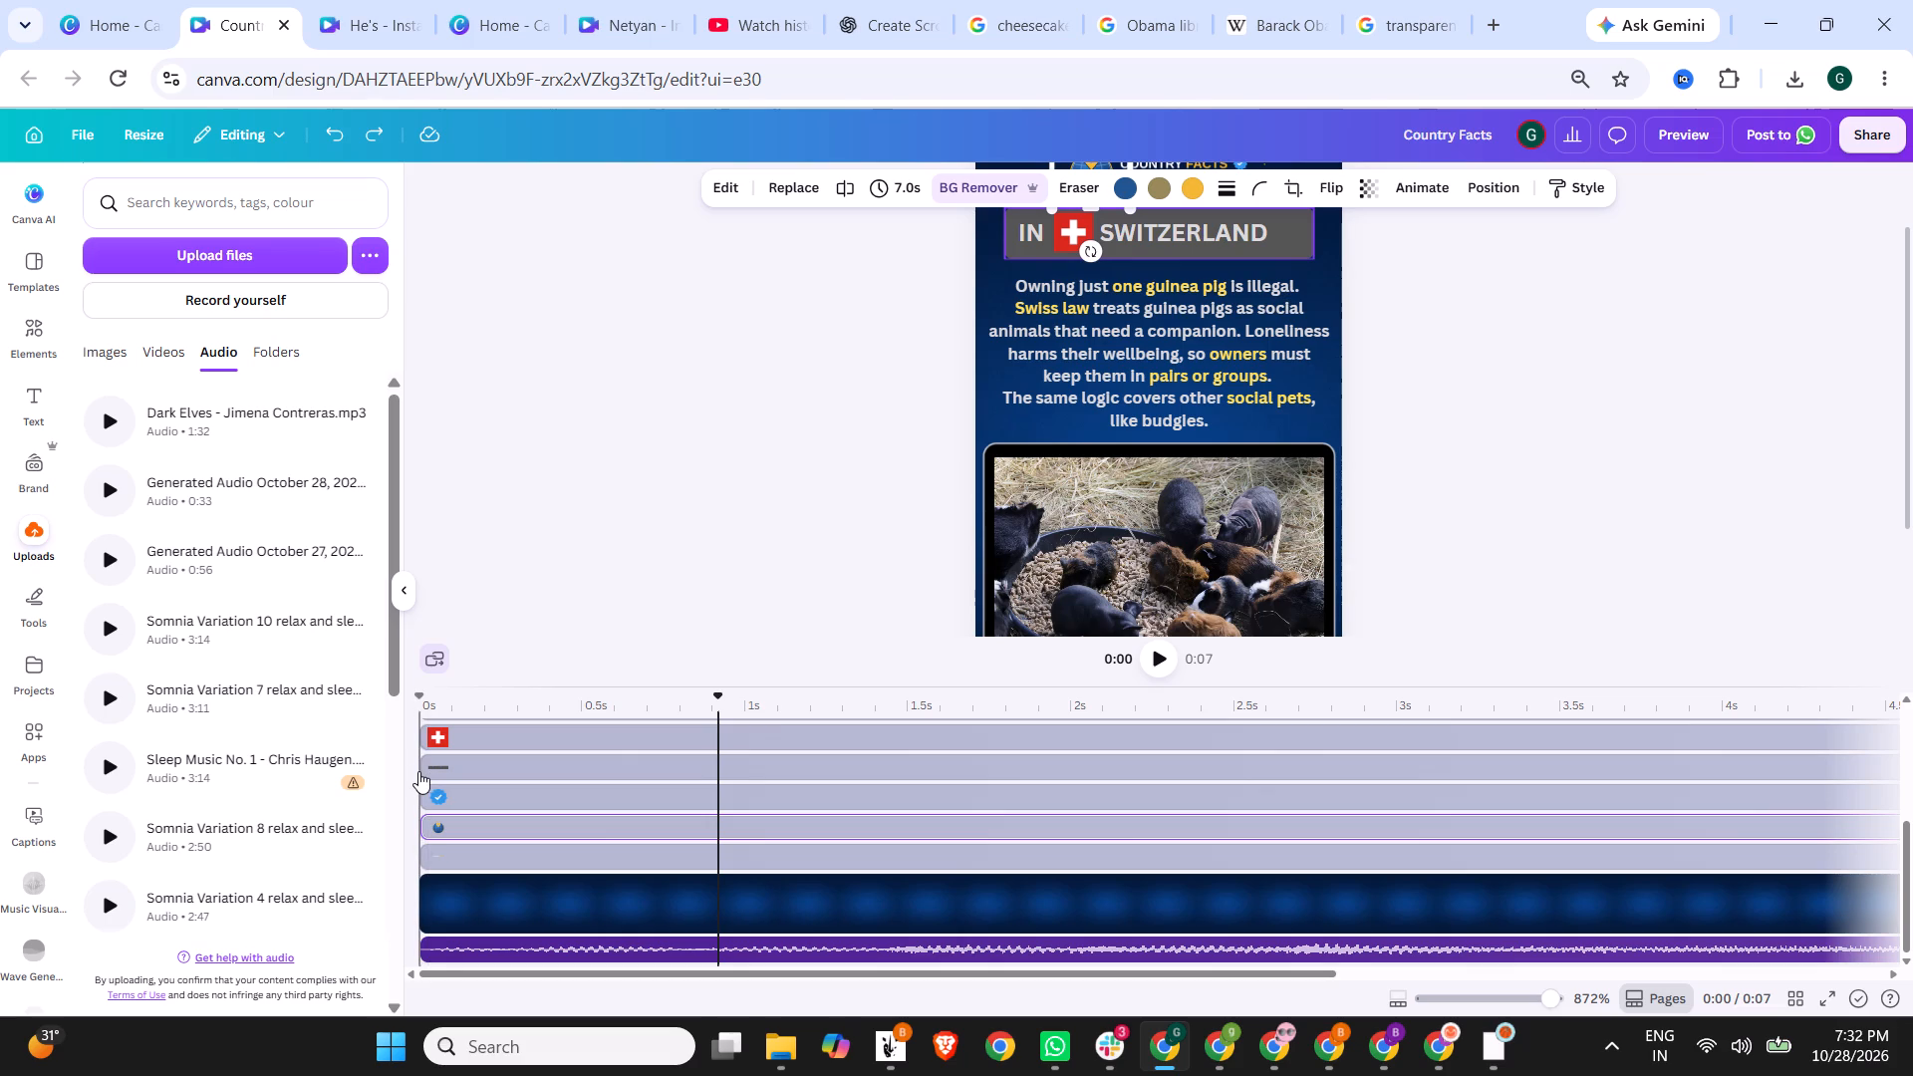
scroll(419, 771, up, 2)
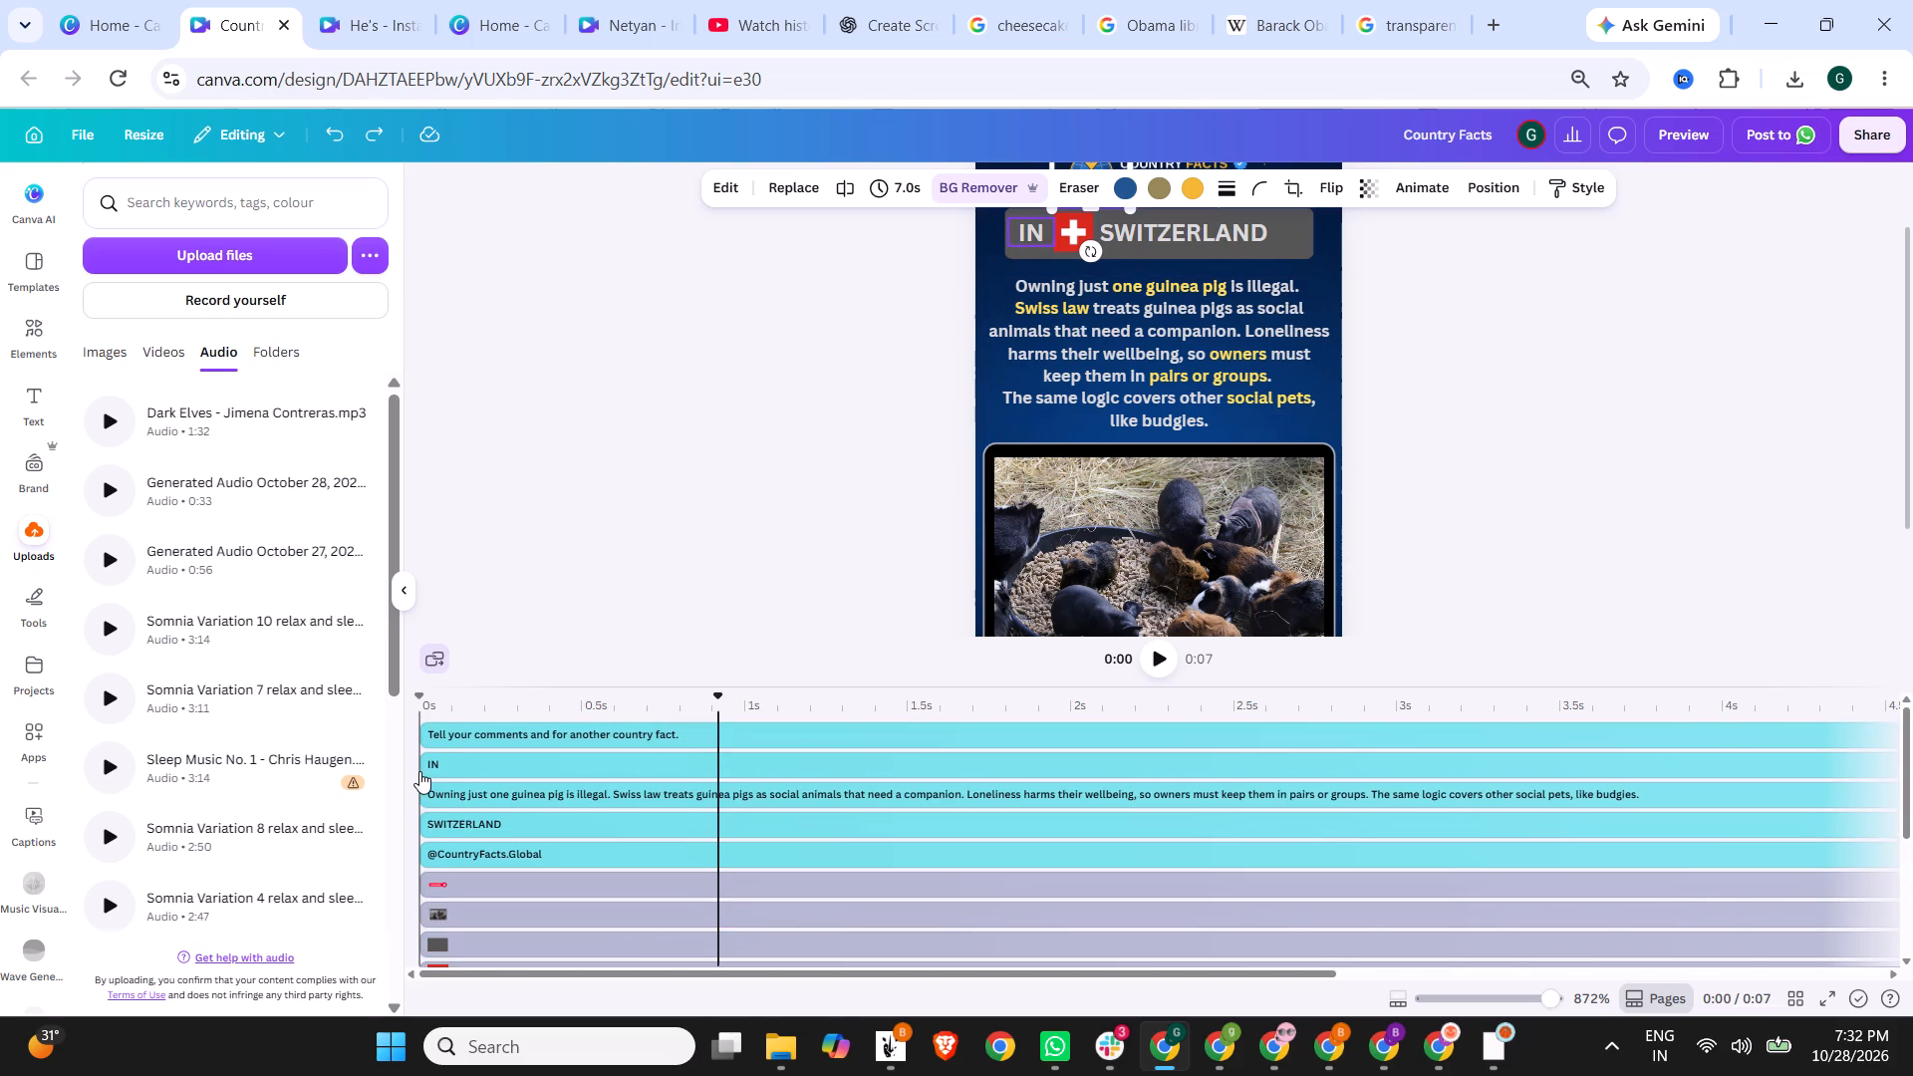
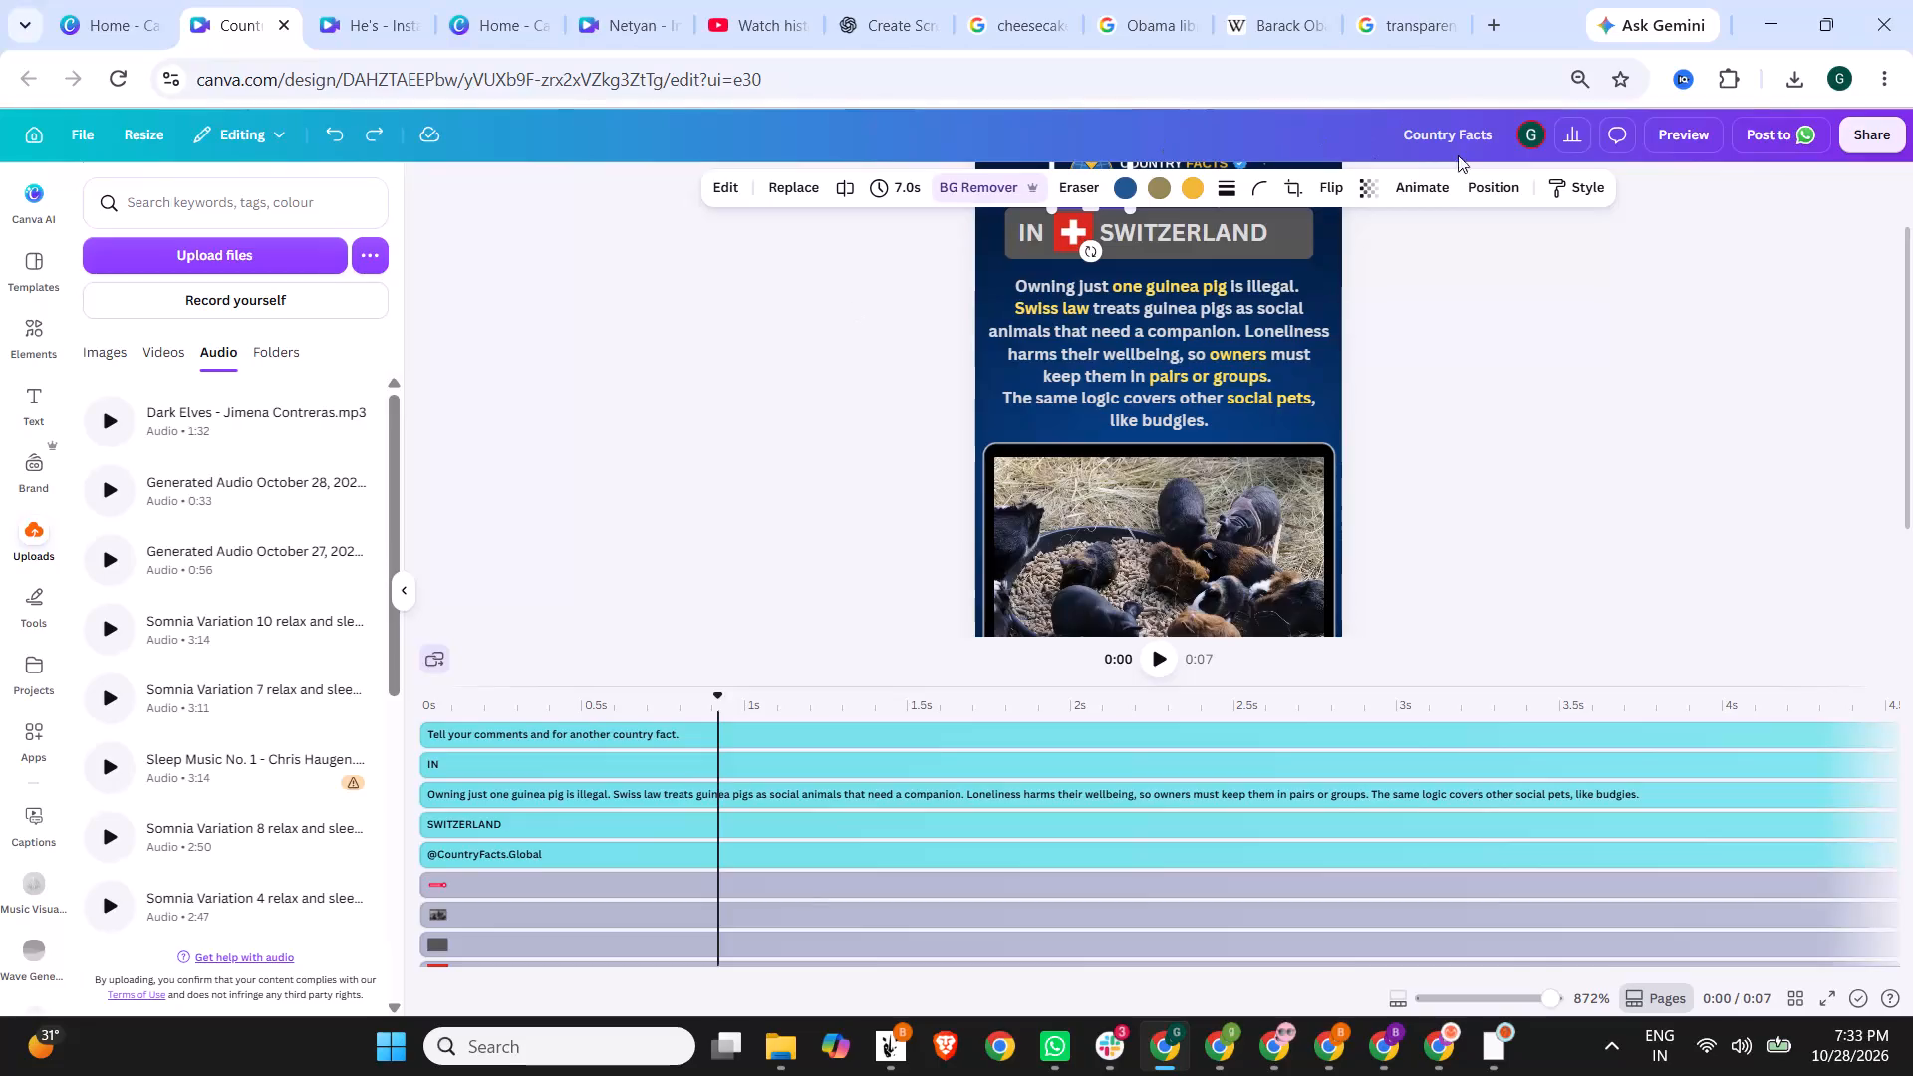
Preview the short's opening animation and close the preview.
click(1662, 120)
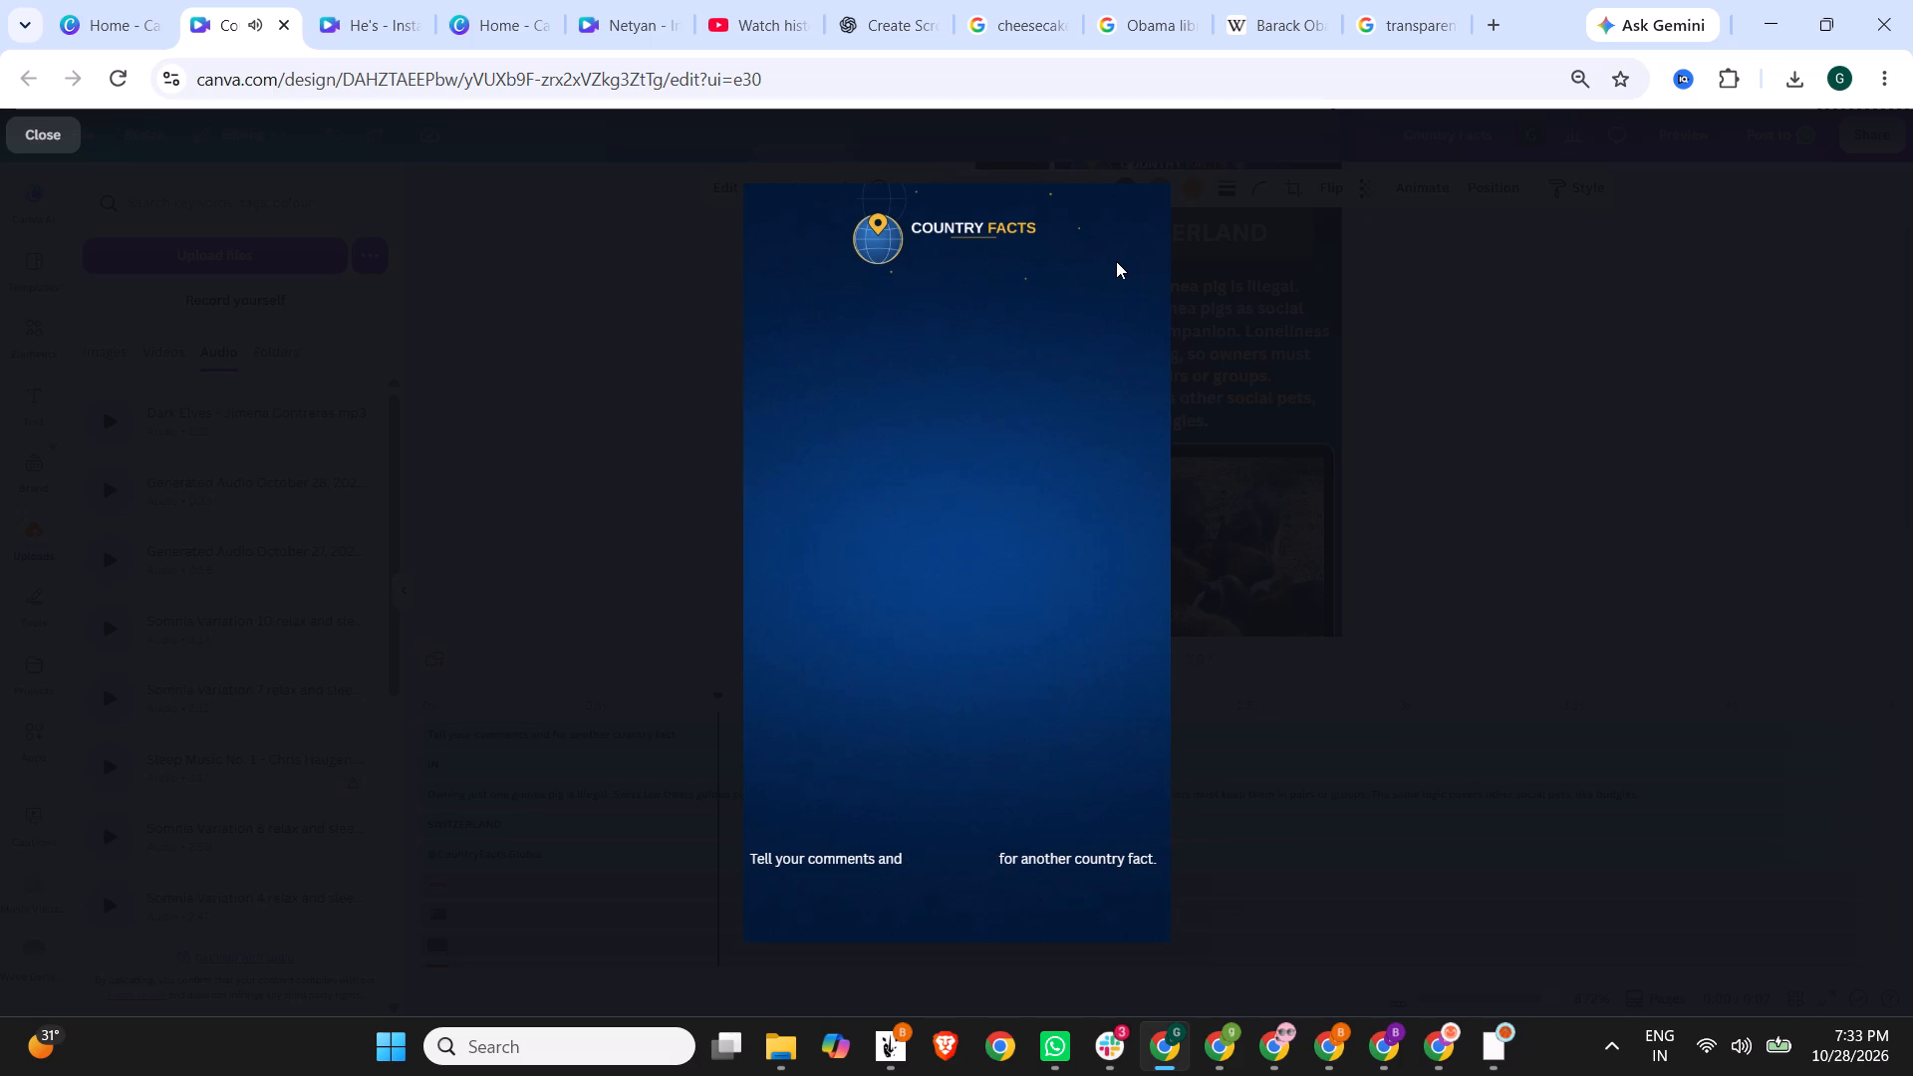
key(Escape)
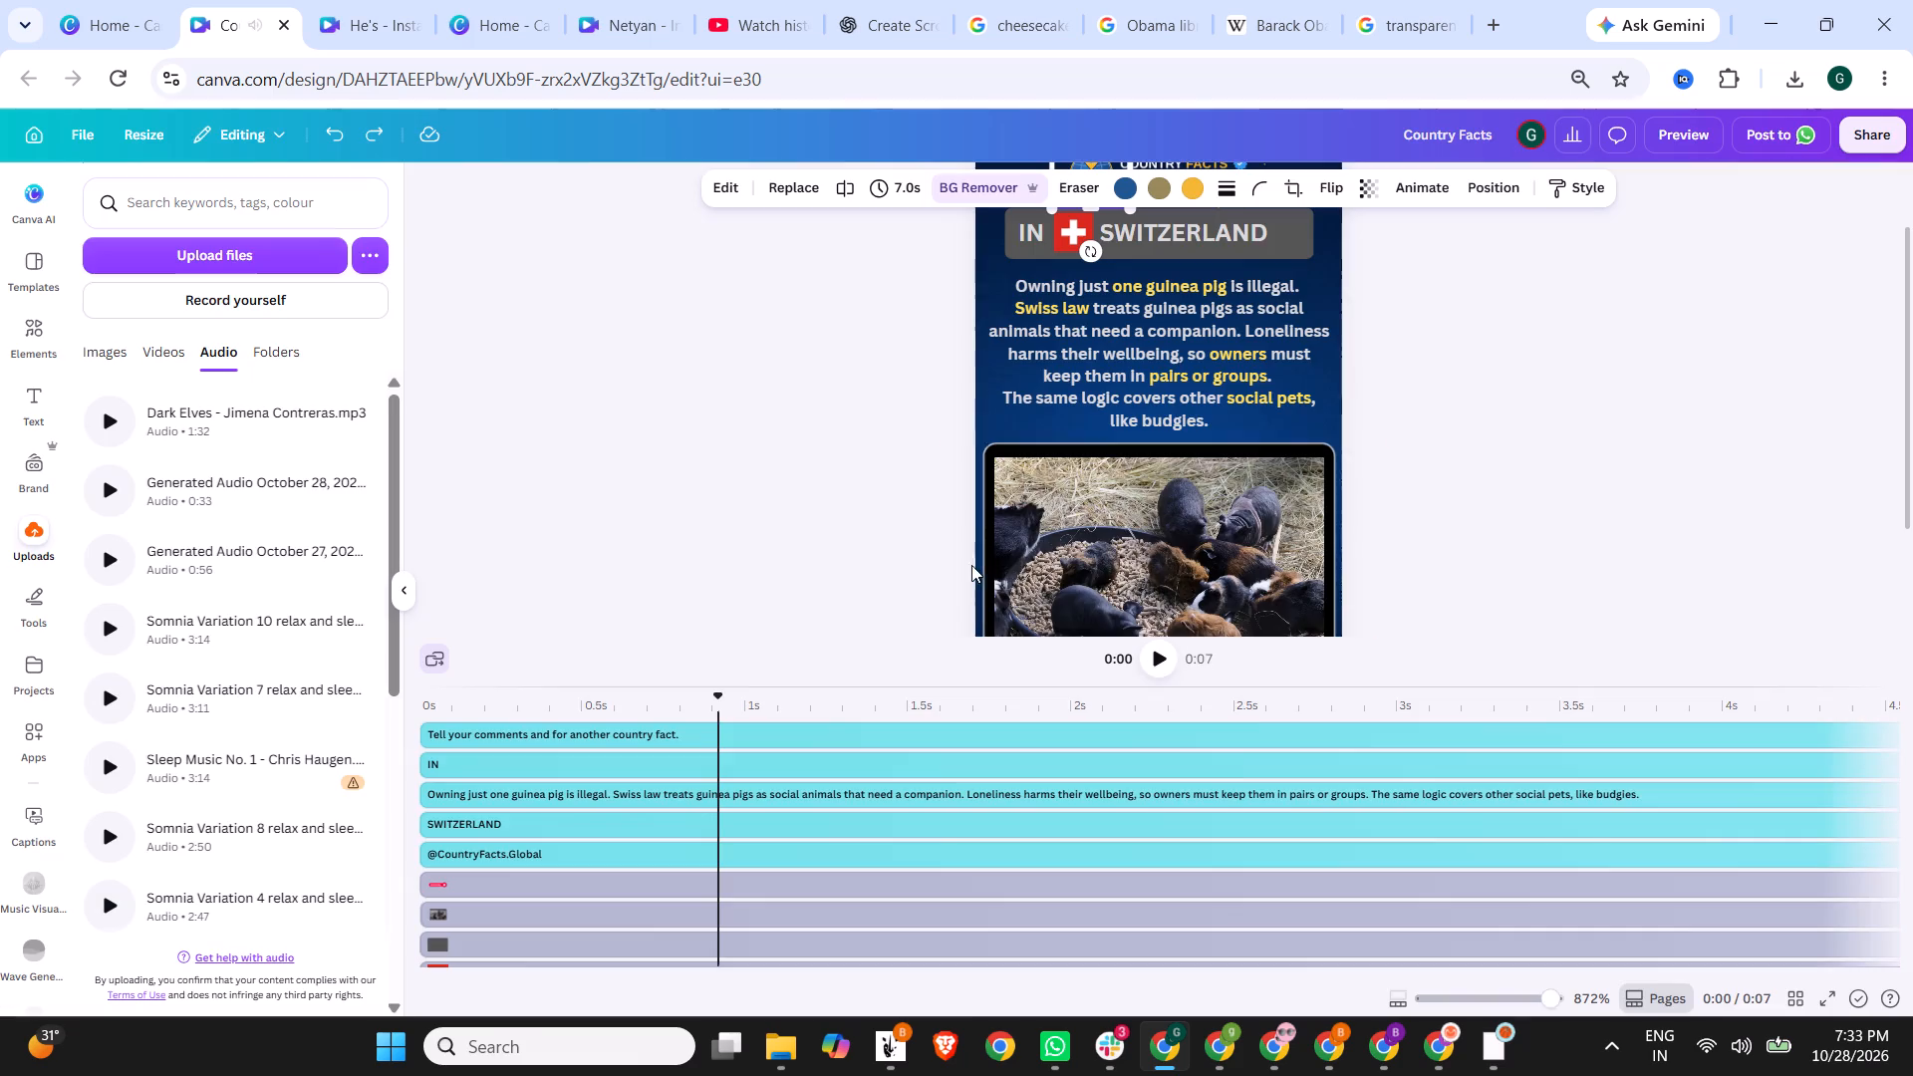
Select the guinea pig video and its clip on the timeline, moving the playhead to about 0.24 s.
double_click(1134, 553)
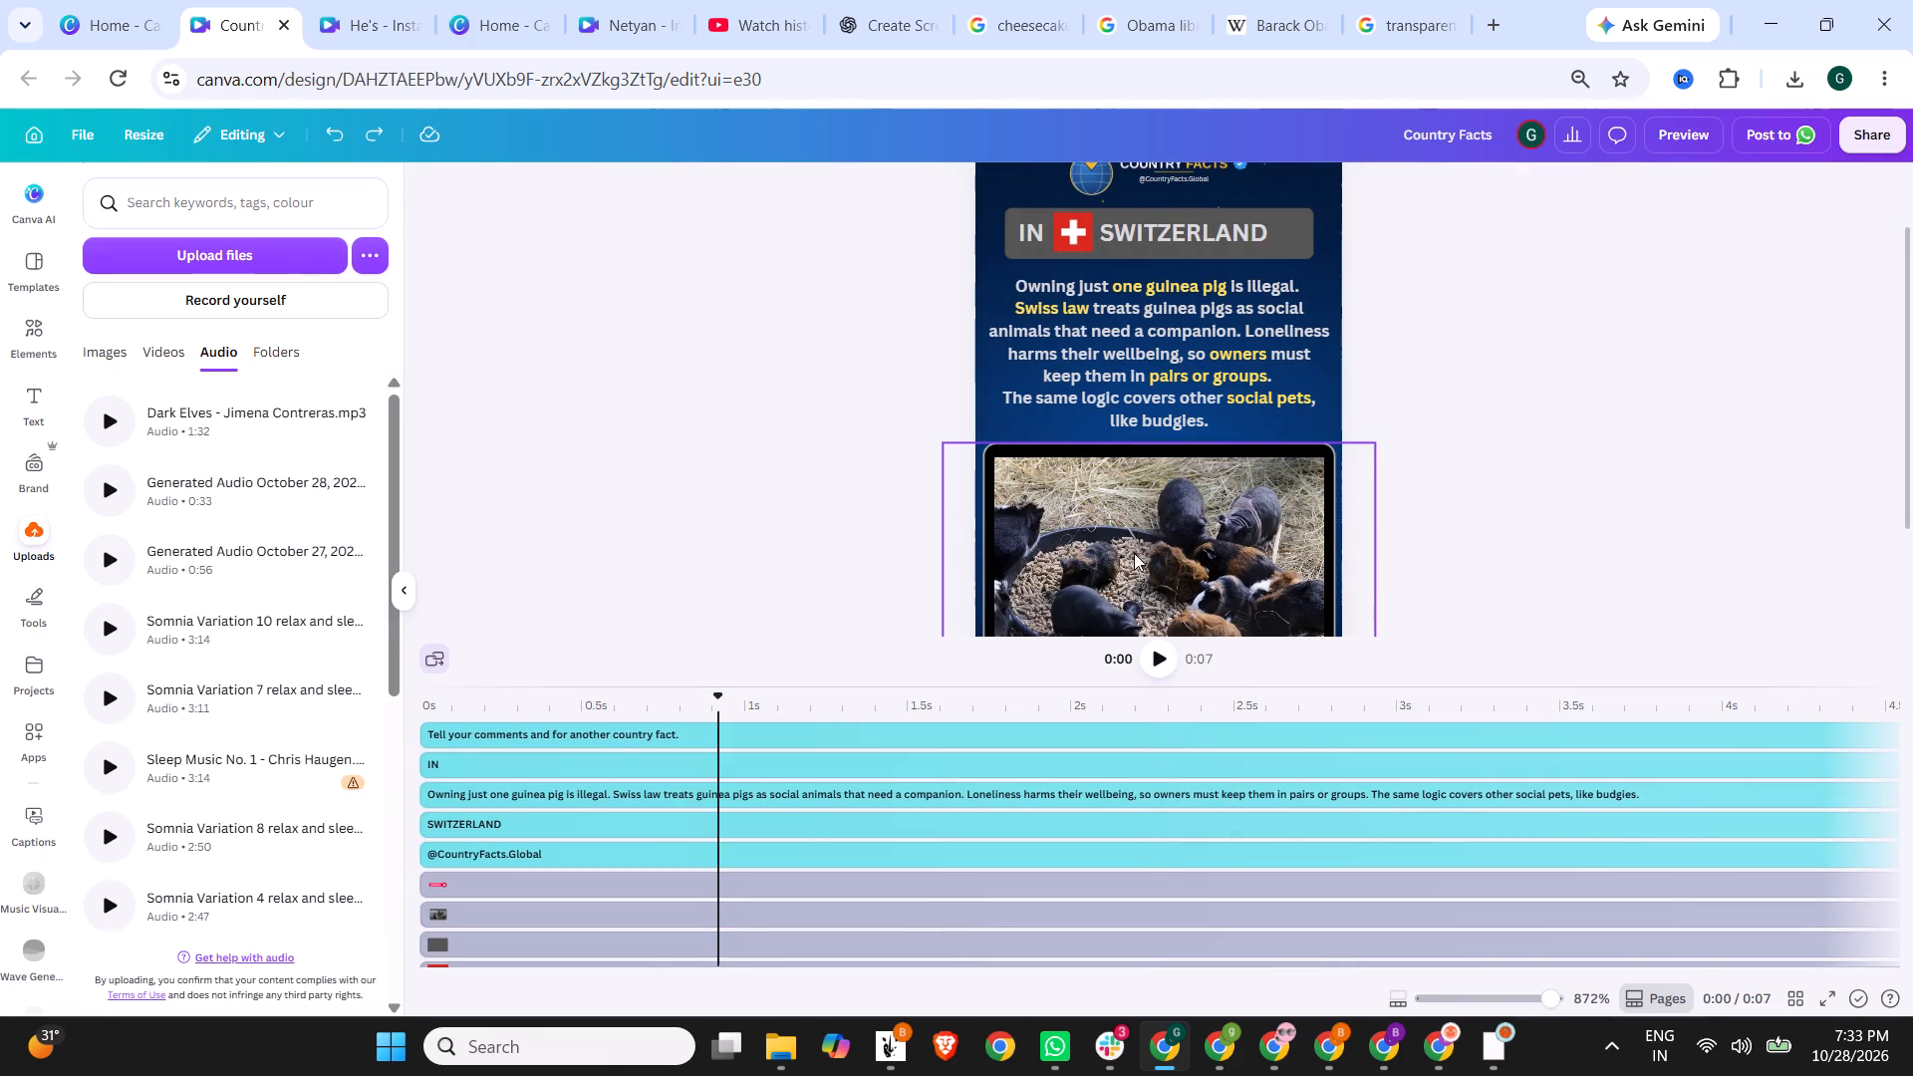
click(1183, 546)
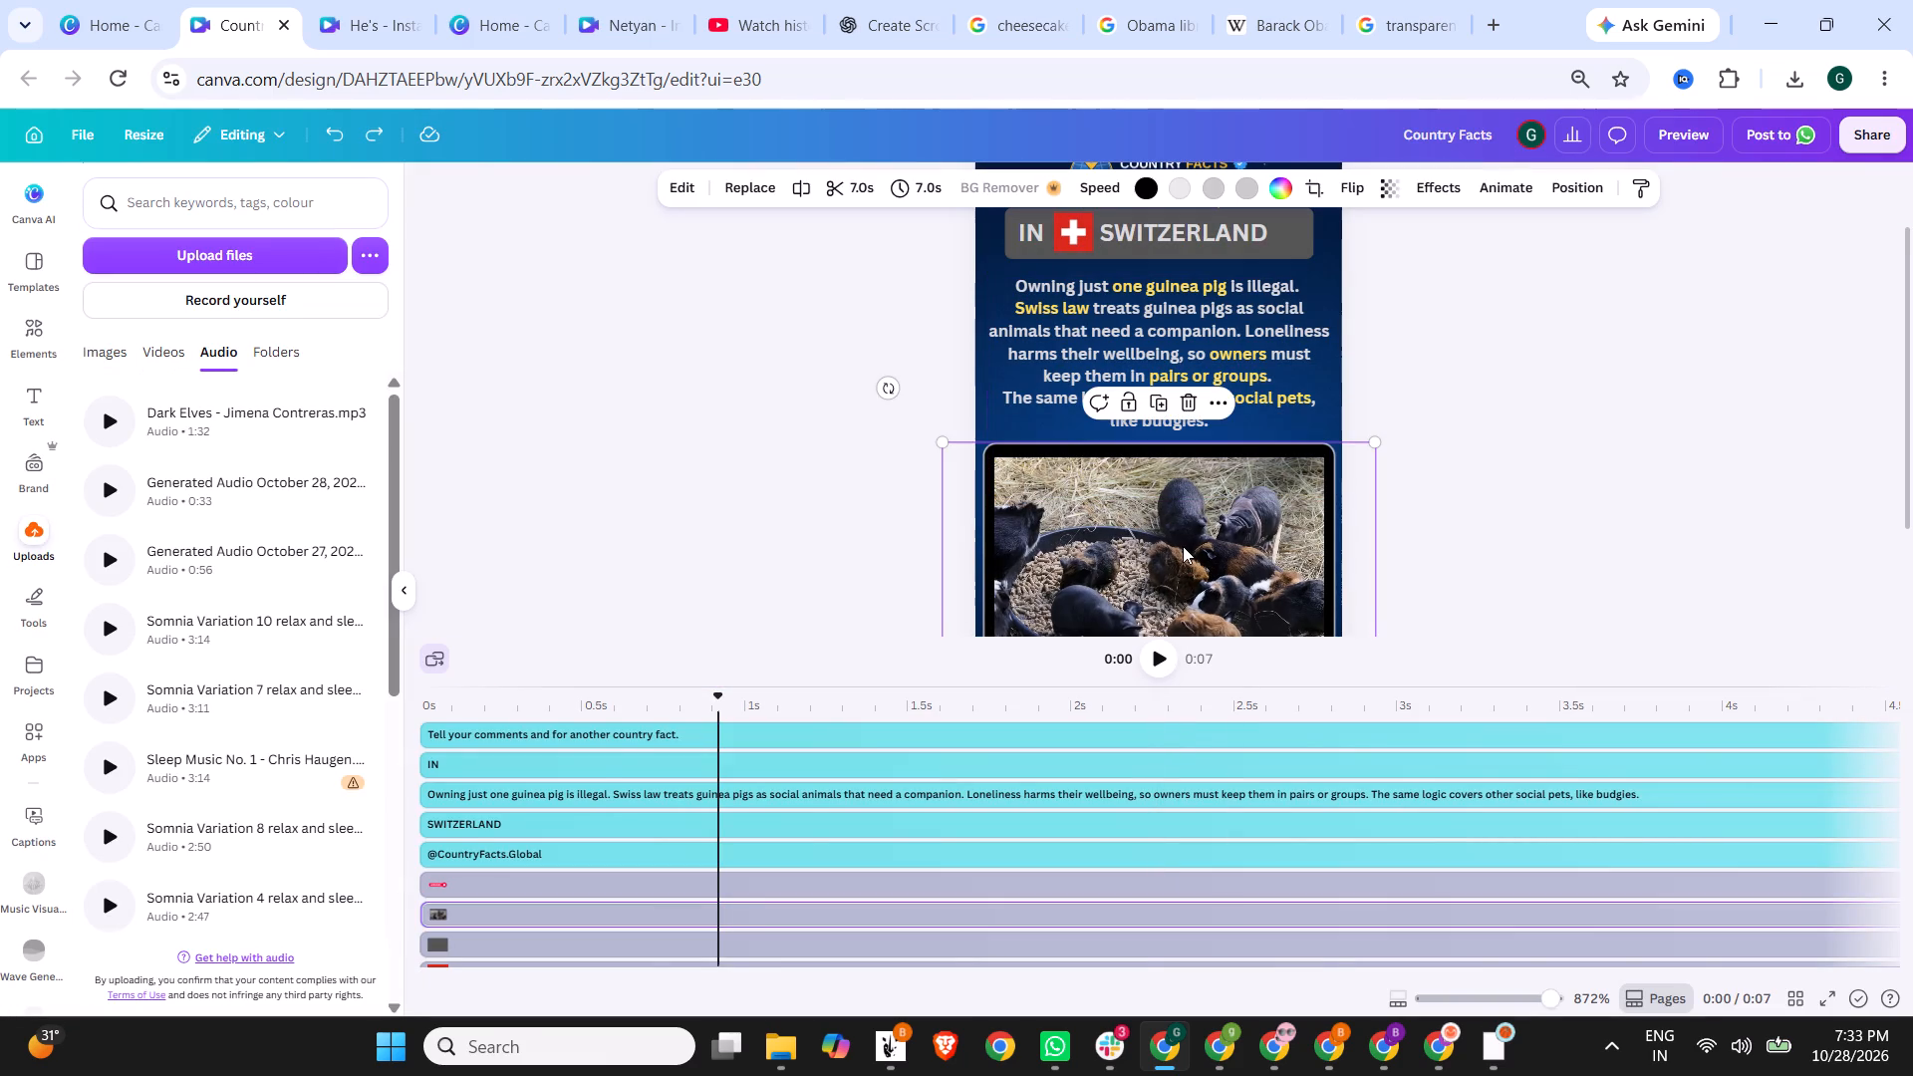
click(499, 911)
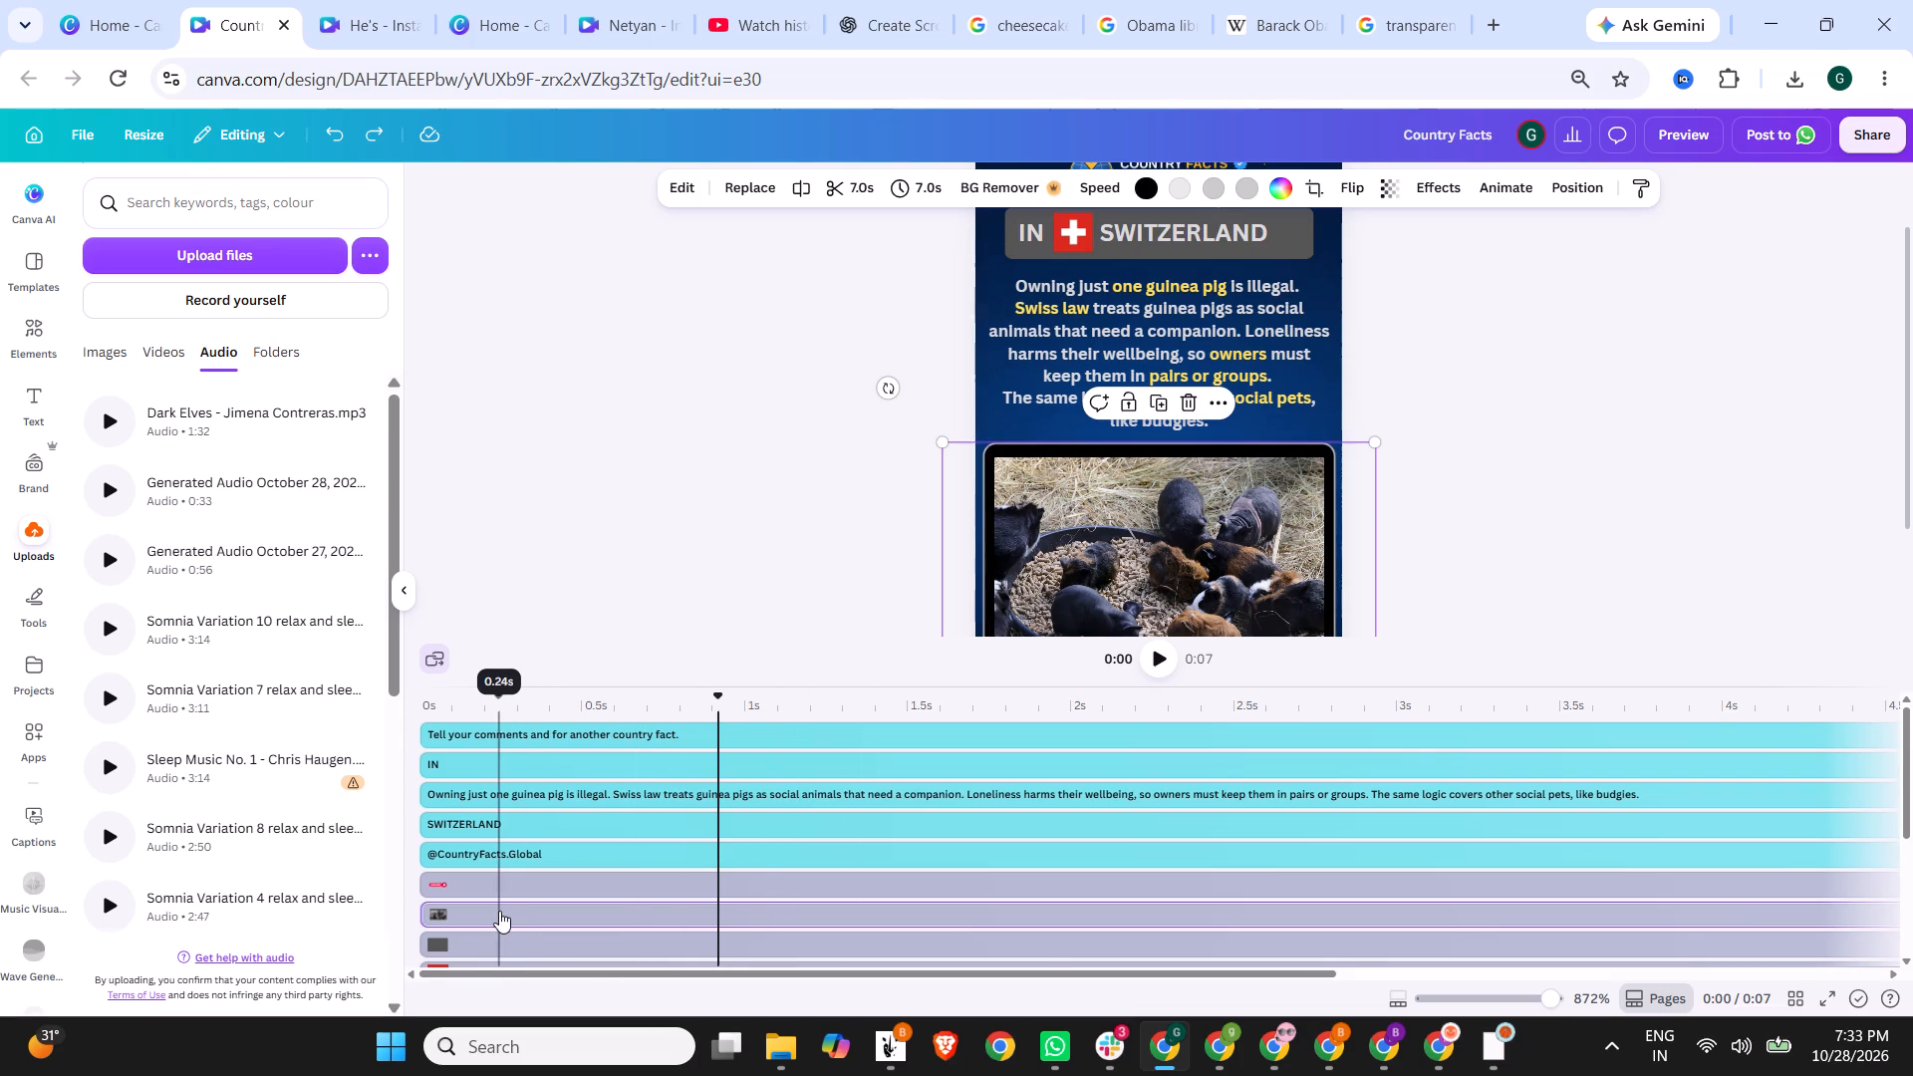
double_click(499, 911)
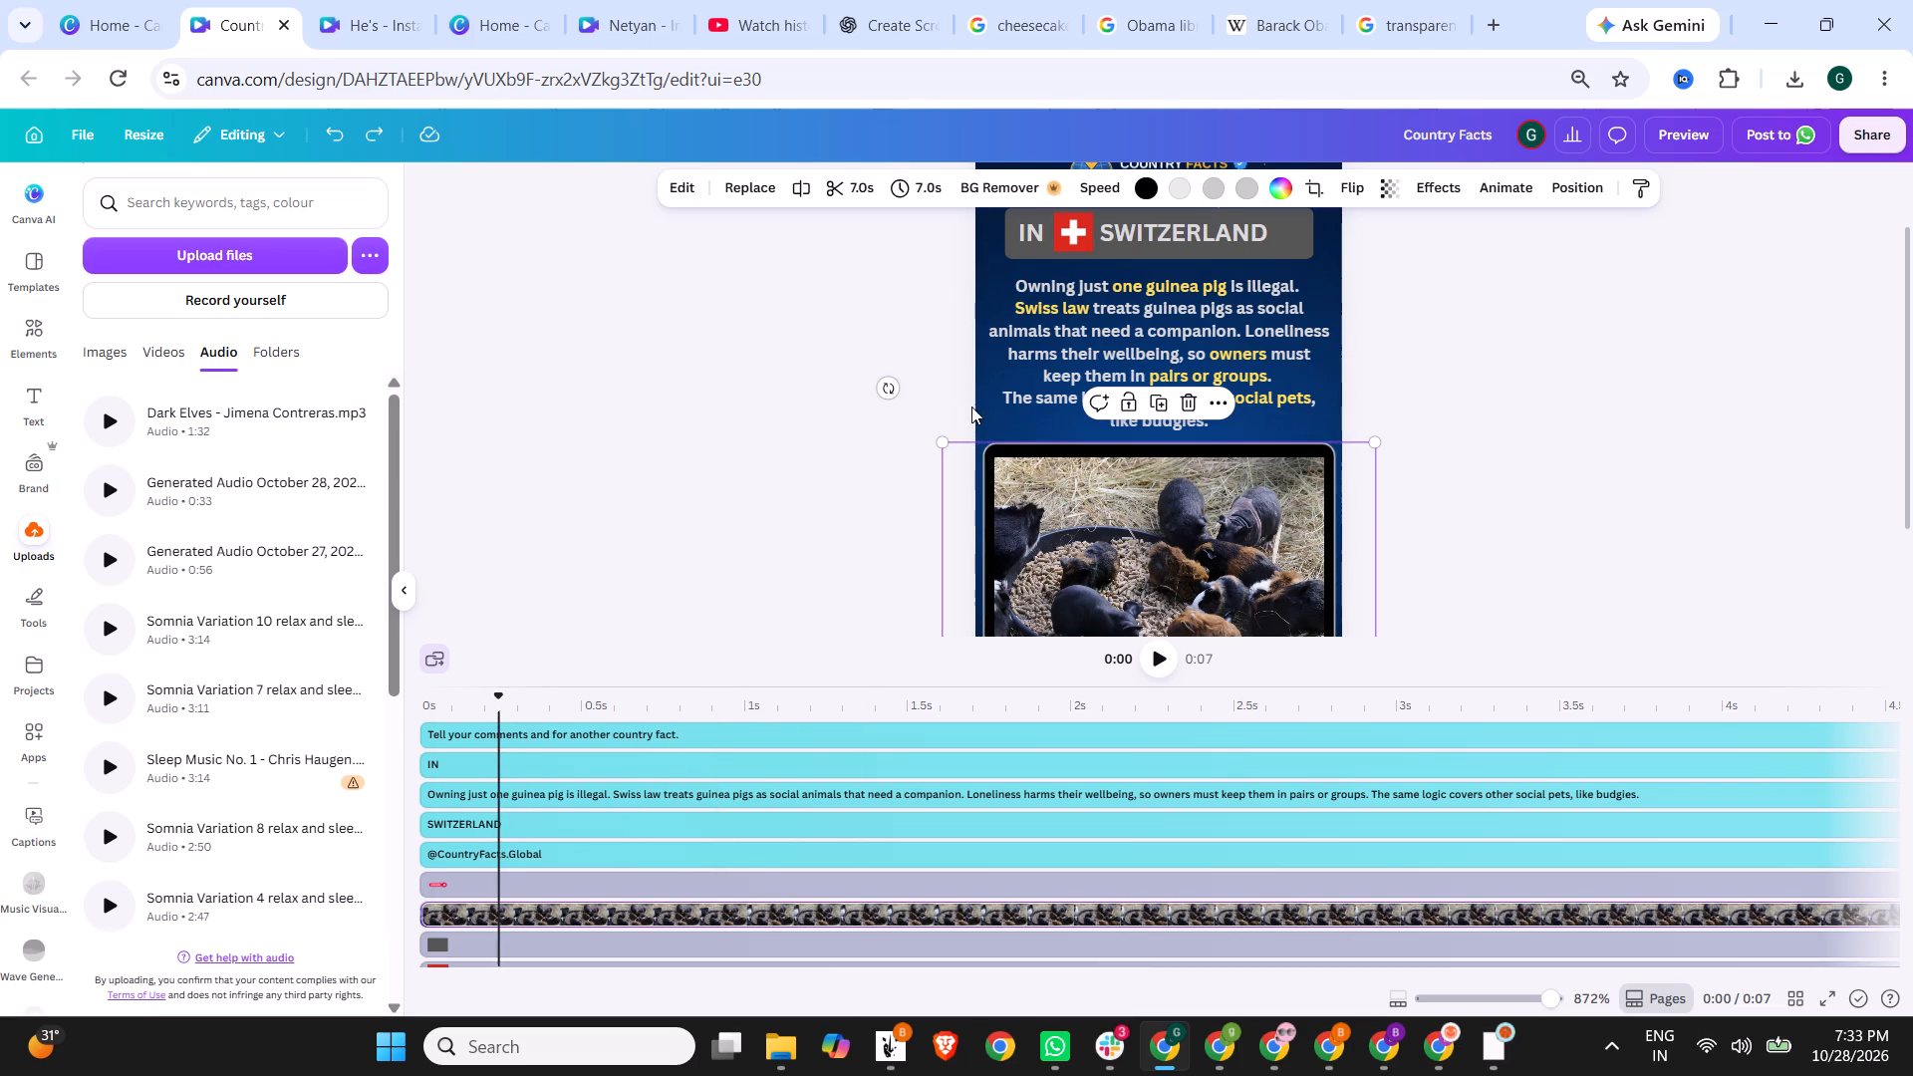
Select the guinea pig law text block that overlaps the top edge of the video frame.
double_click(1014, 448)
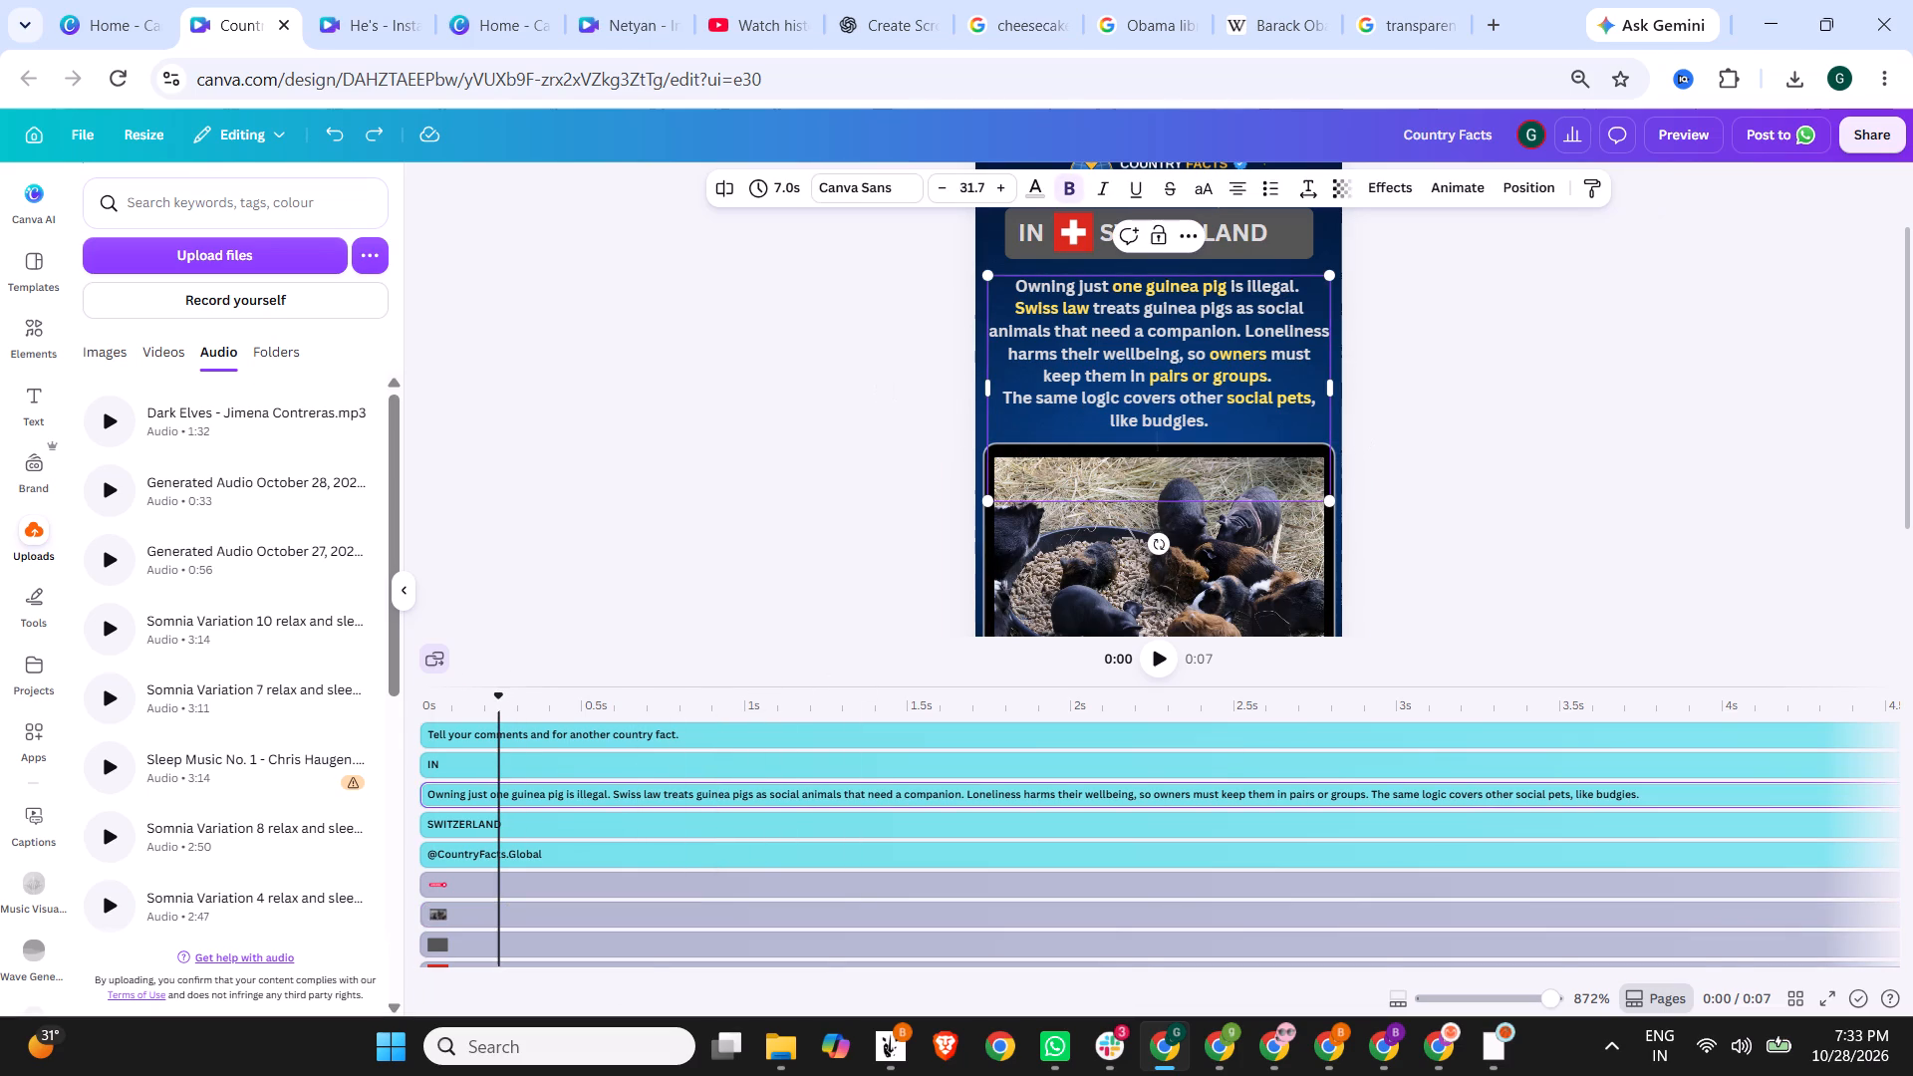
Delete the guinea pig photo and the black frame around it, keeping the grey rounded rectangle behind them.
double_click(993, 548)
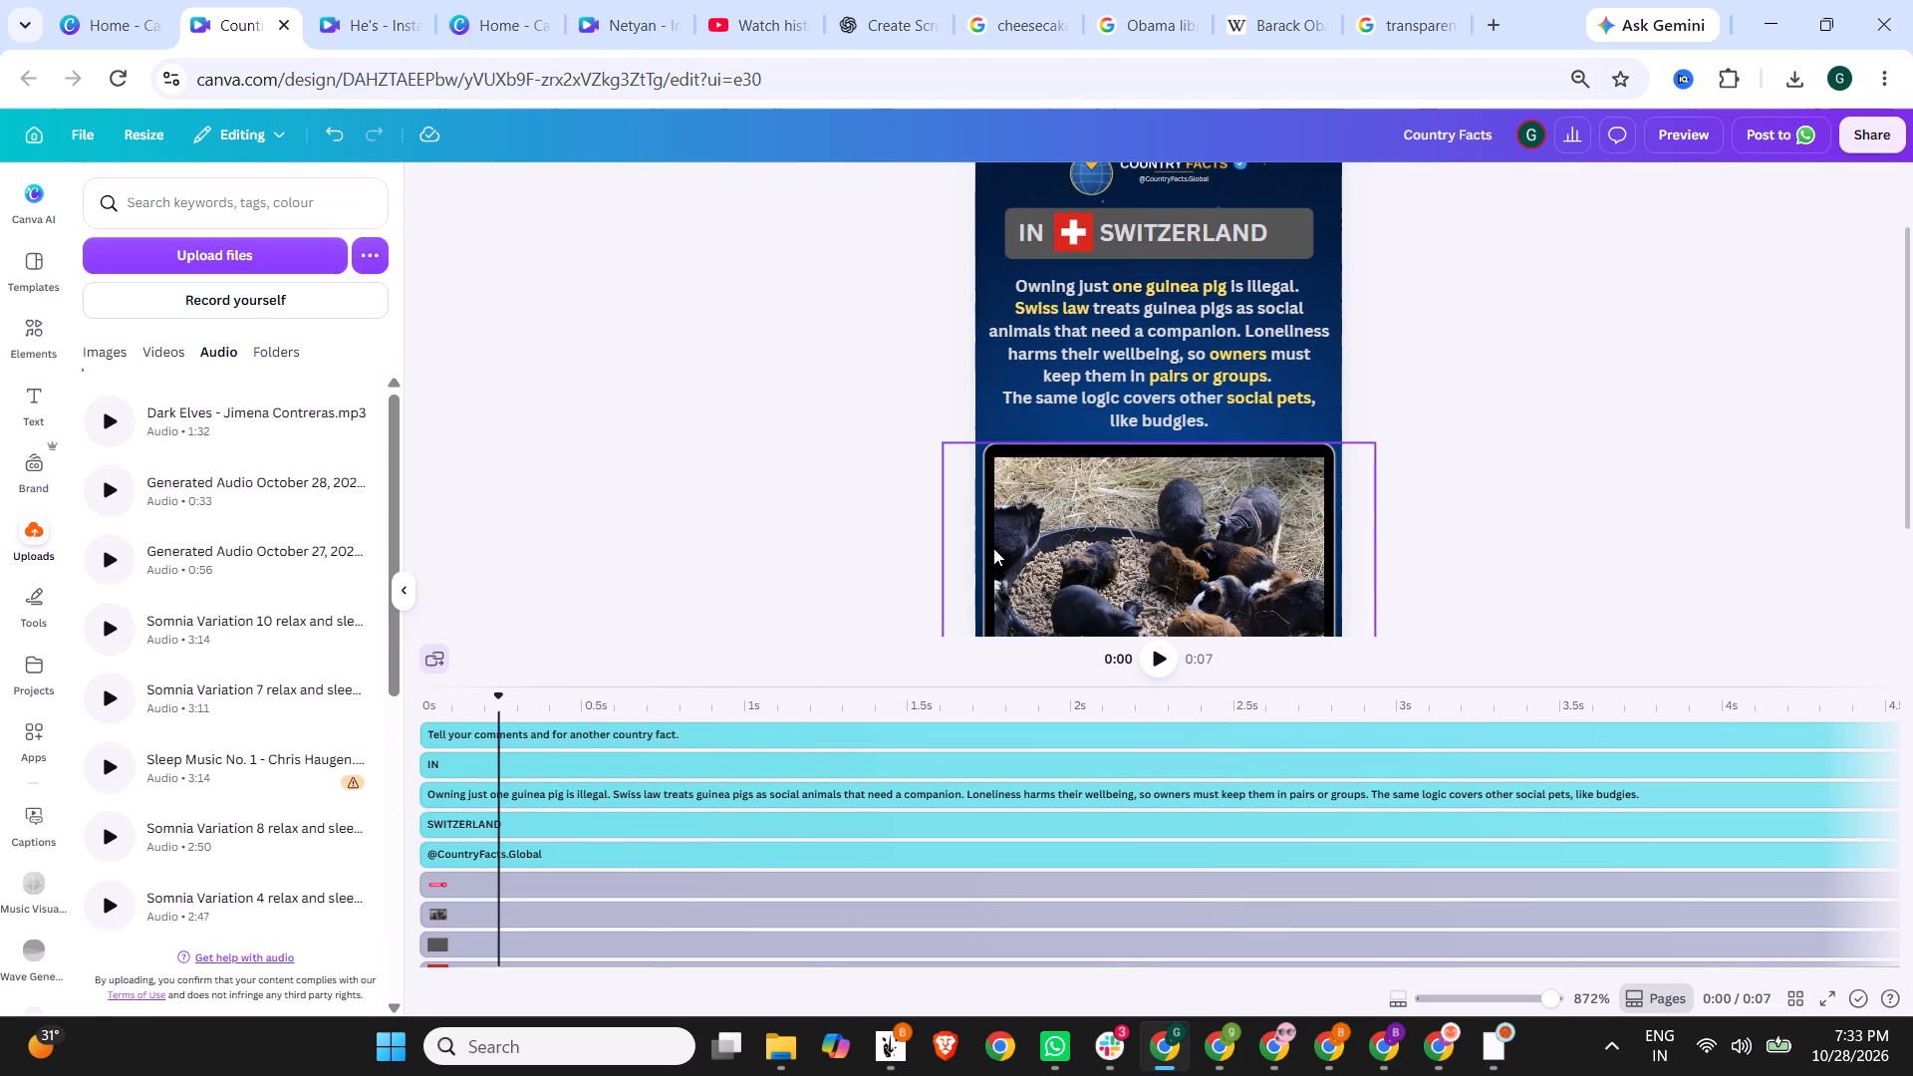
key(Delete)
triple_click(1101, 549)
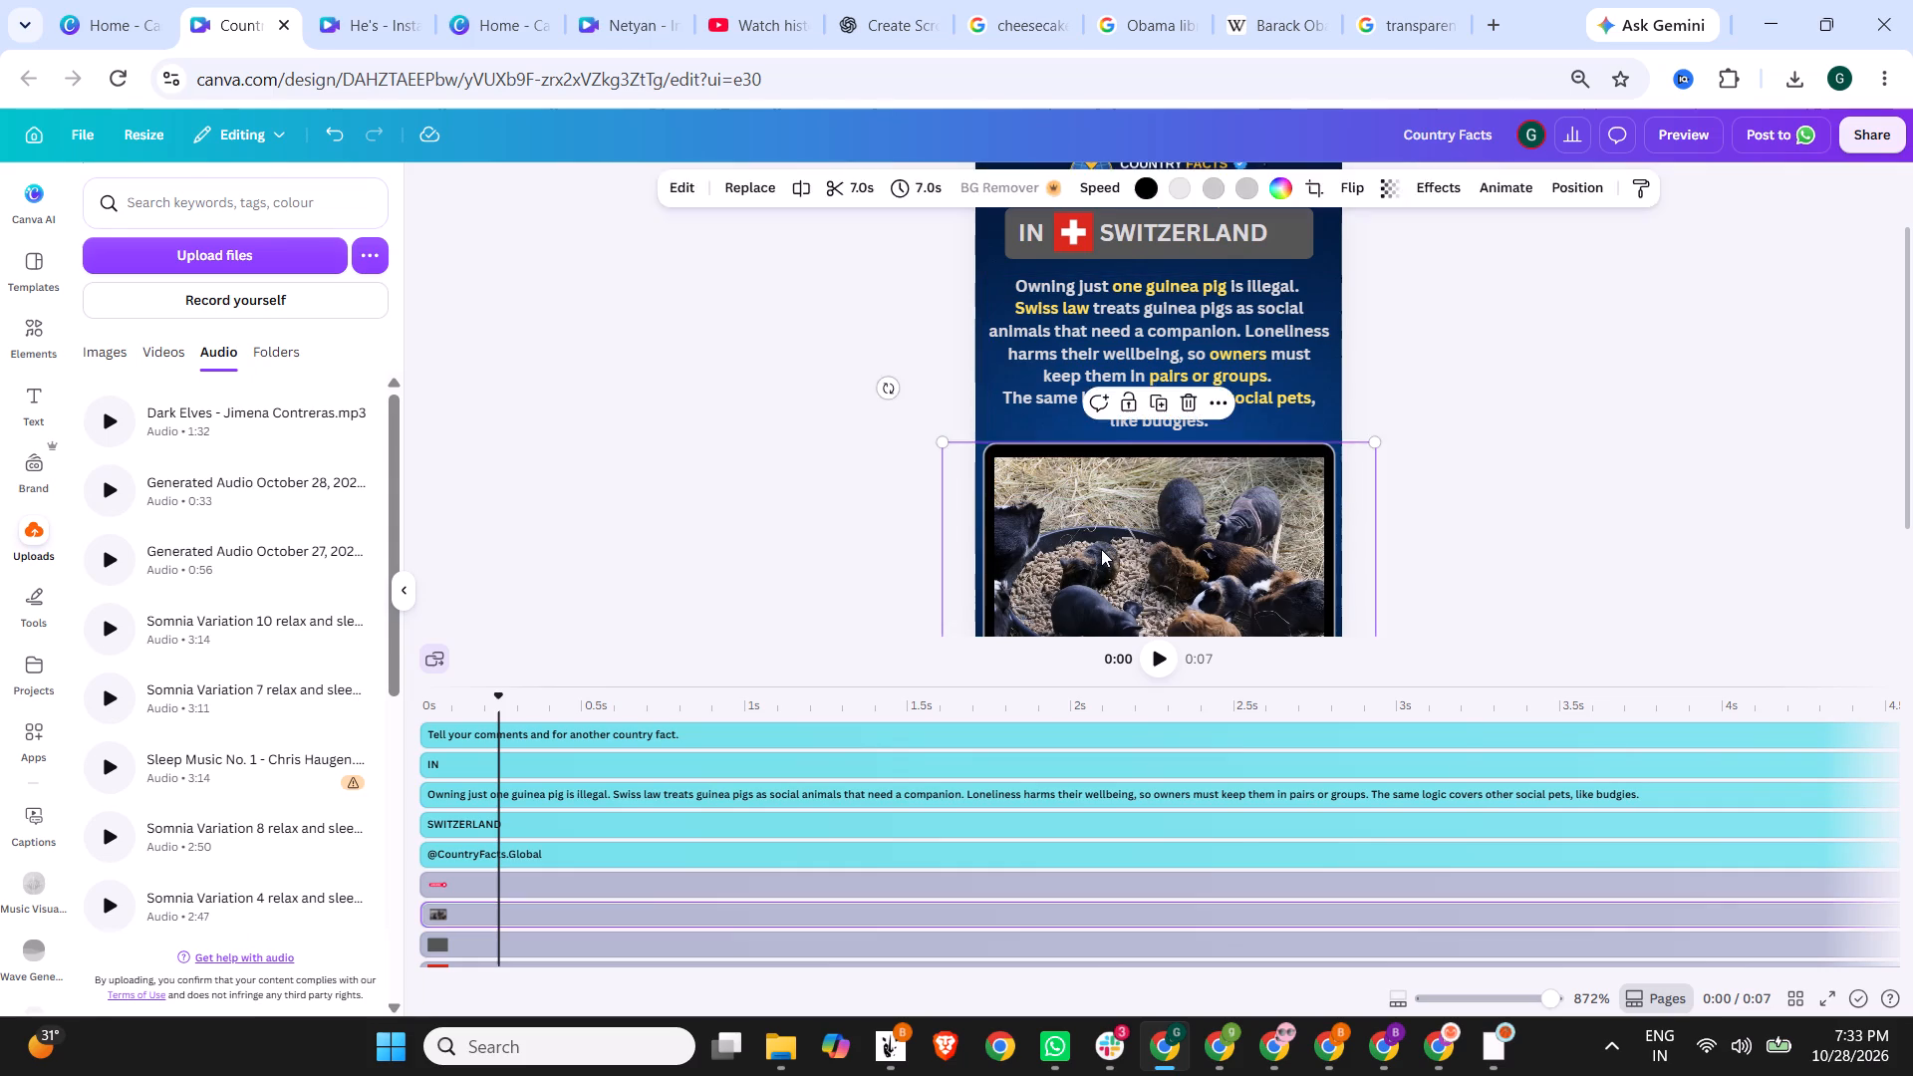
double_click(1101, 549)
drag(1101, 549, 988, 308)
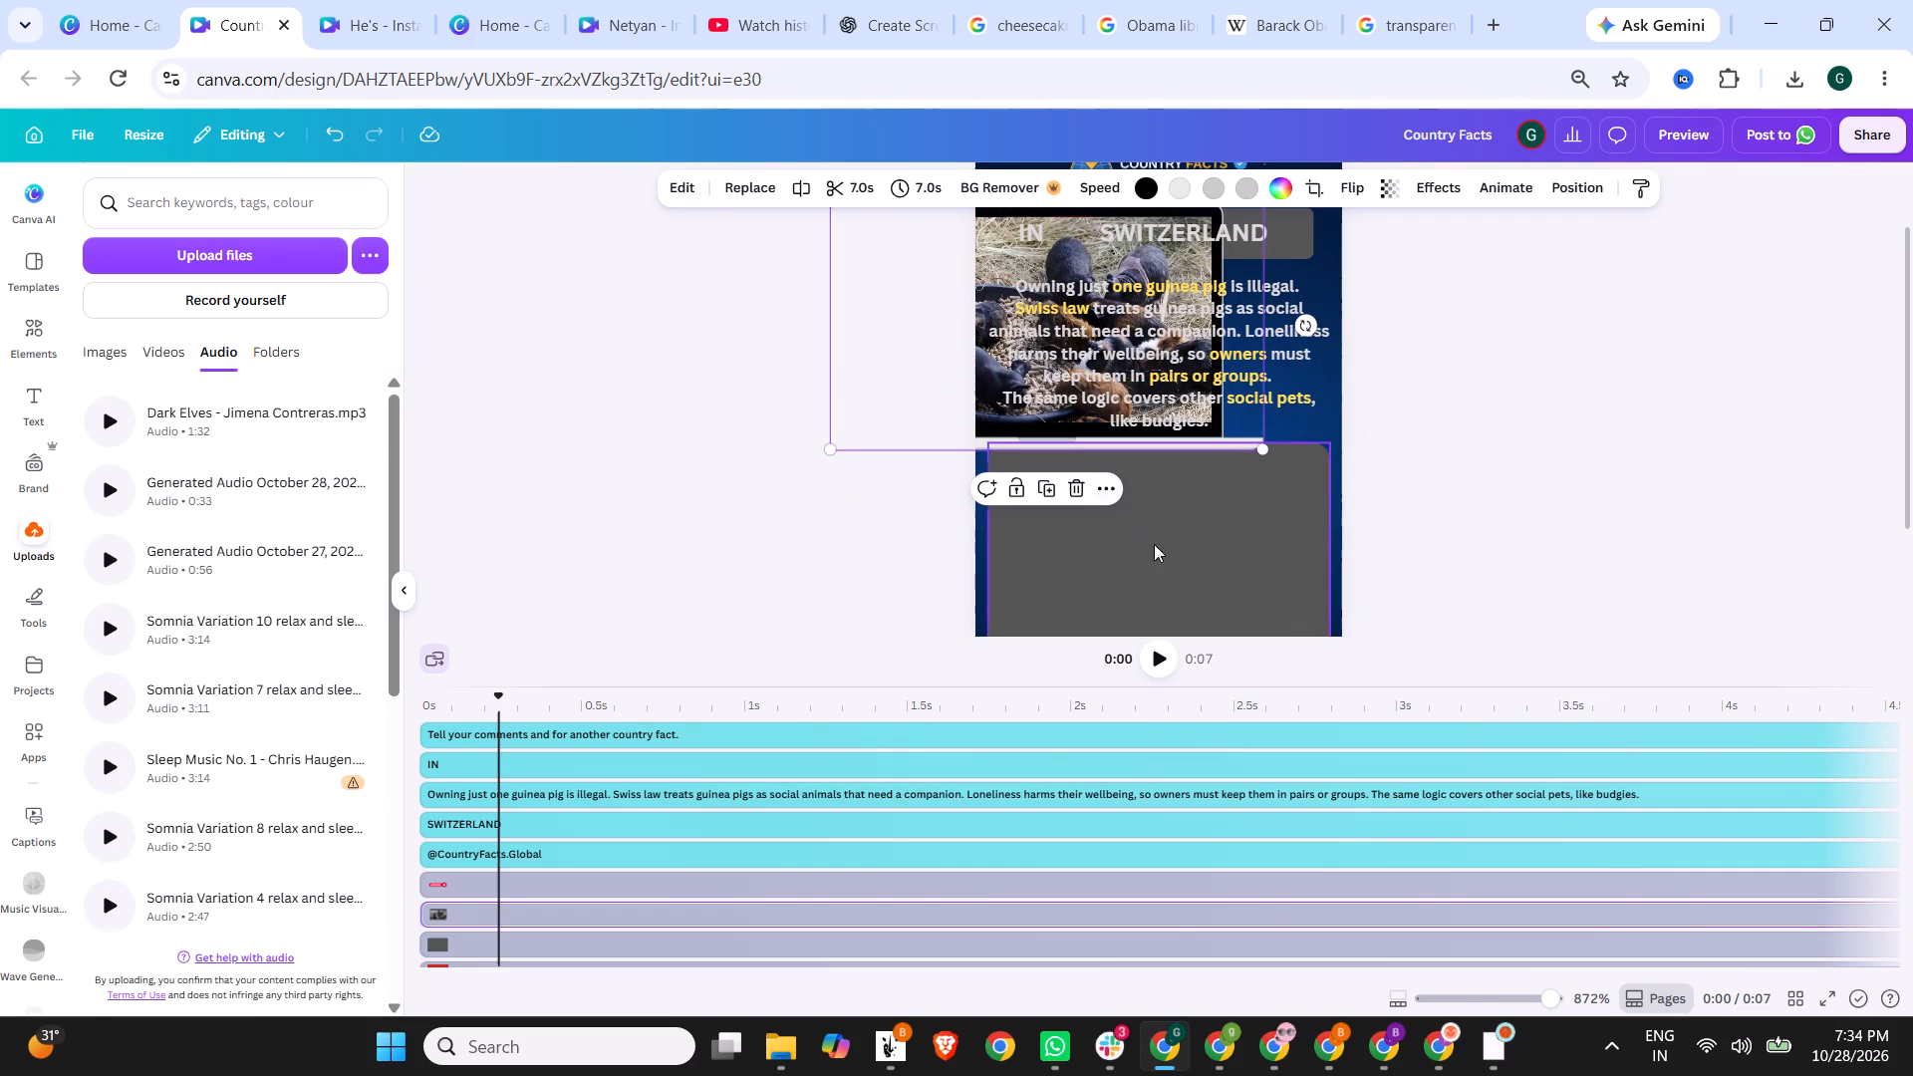
click(1177, 570)
double_click(1191, 452)
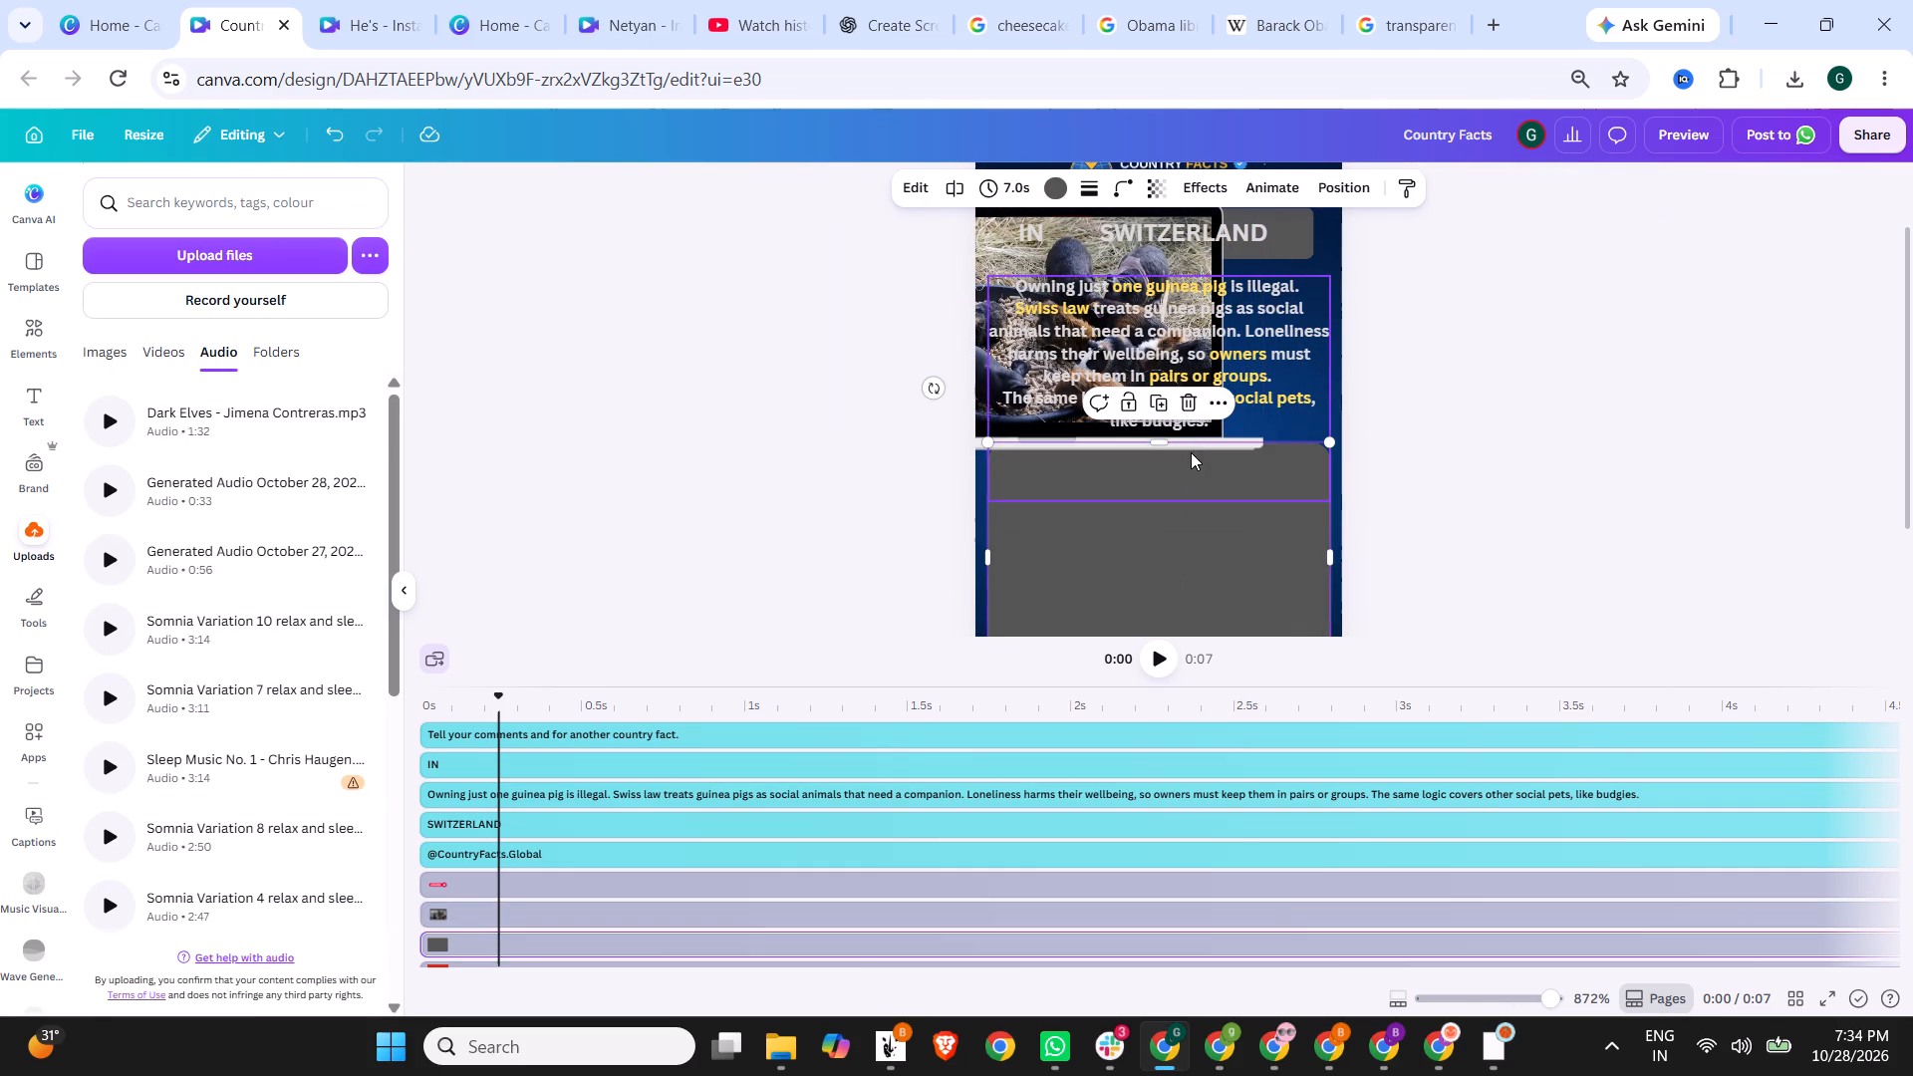
click(996, 238)
key(Delete)
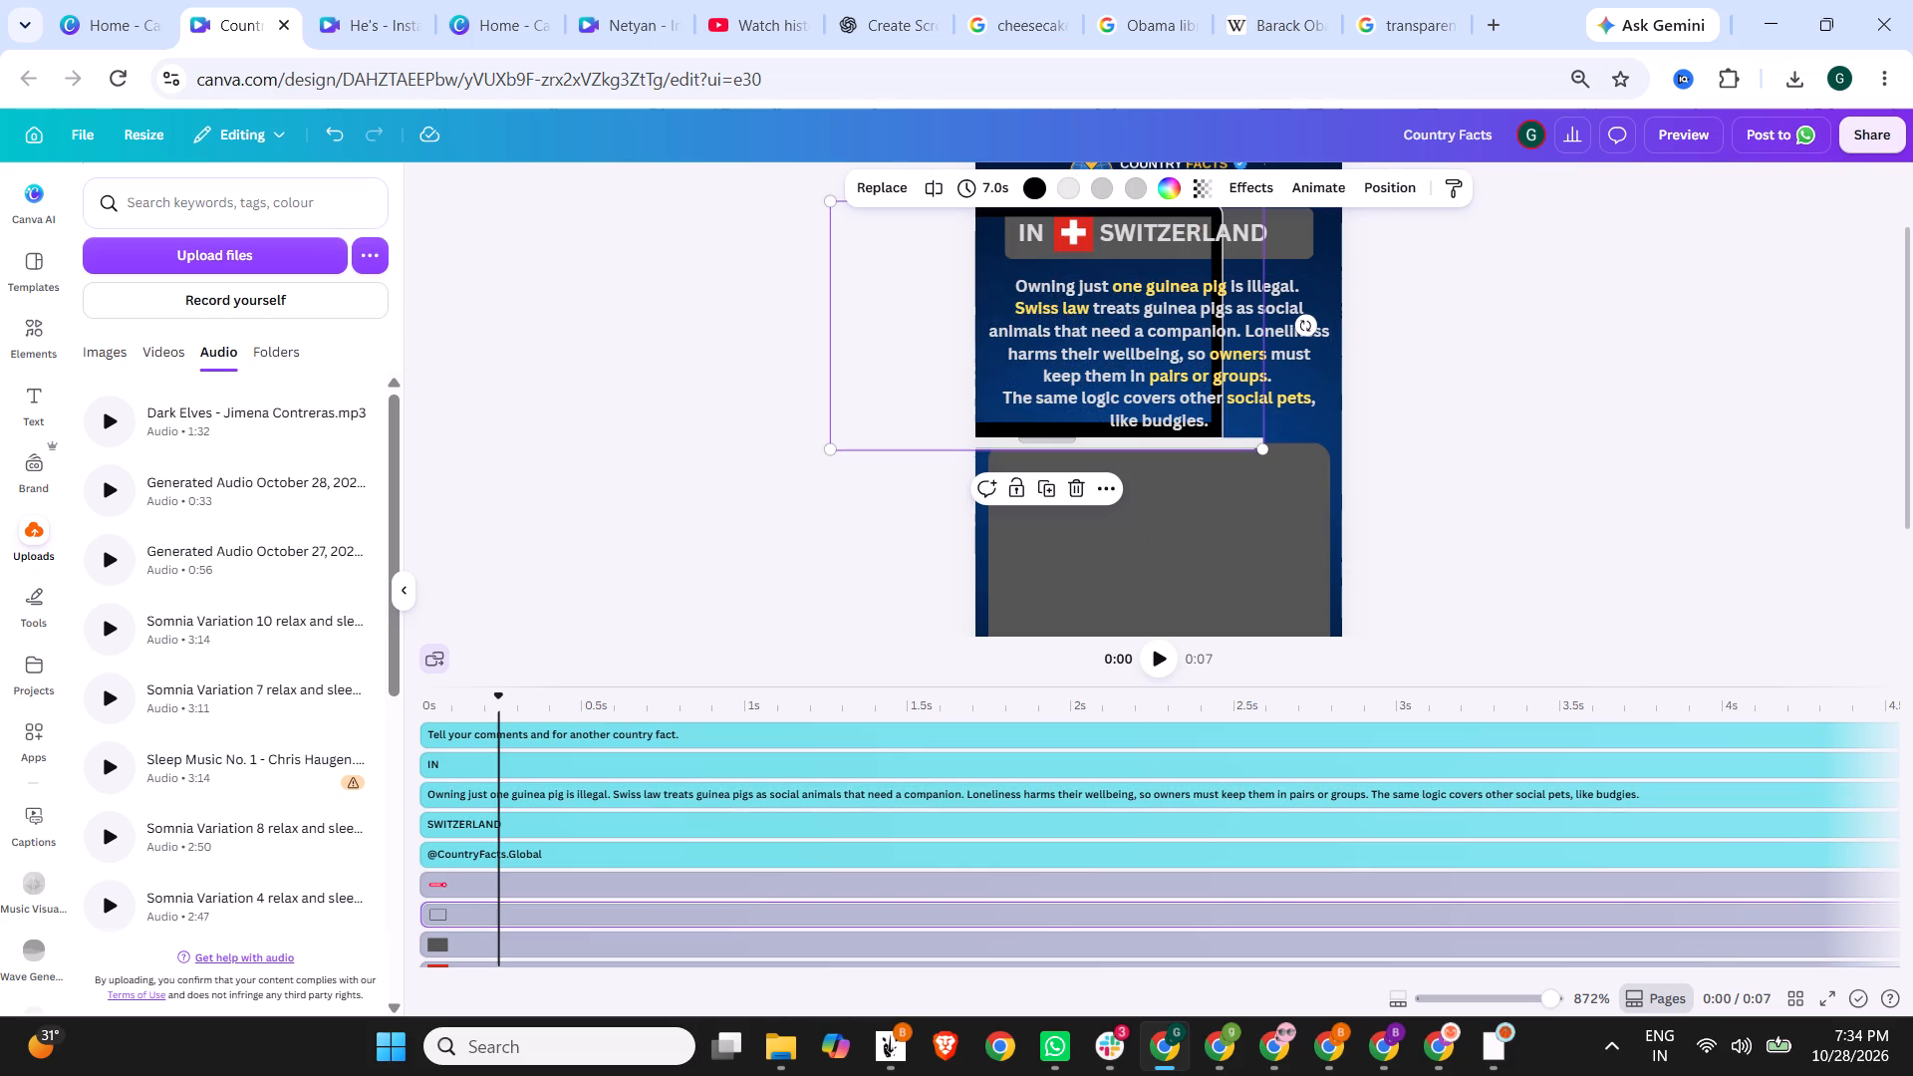
key(Delete)
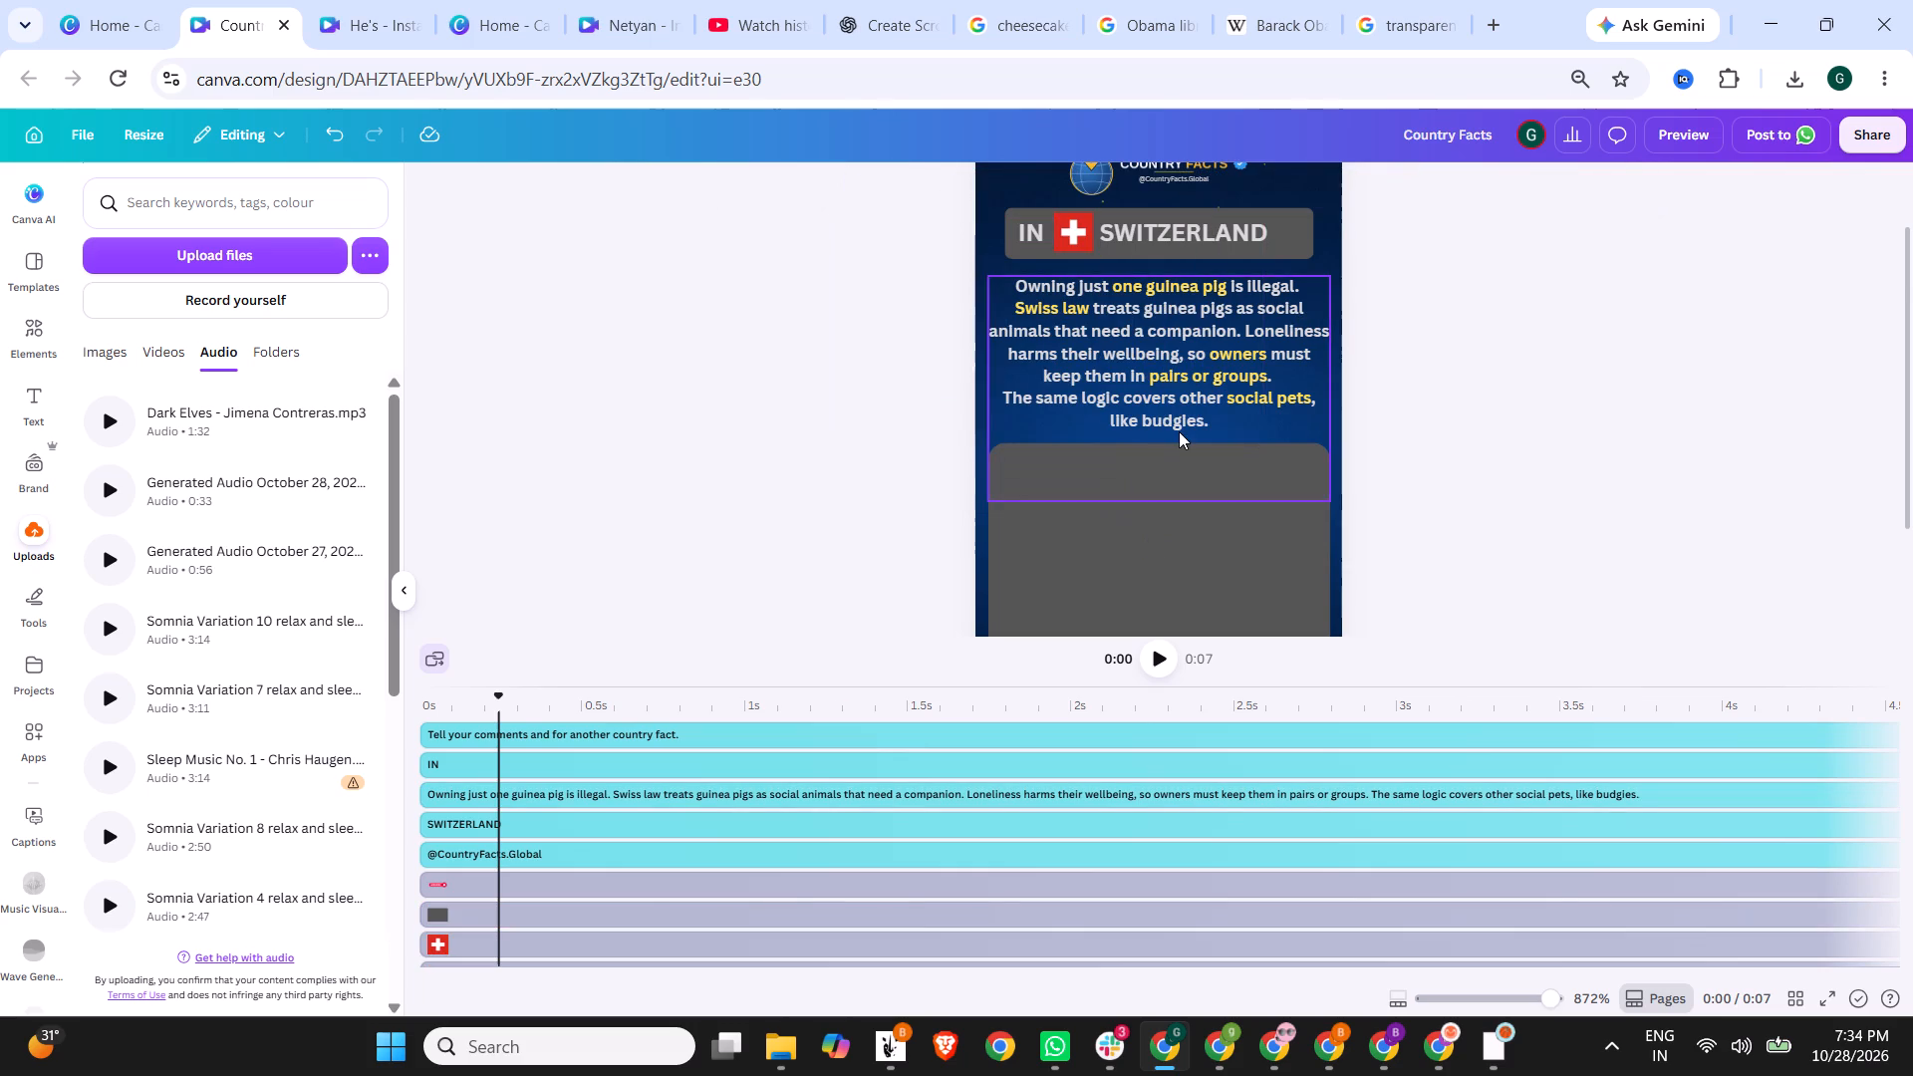
Move the "Tell your comments and … for another country fact." line together with its Subscribe button up to just above the grey rectangle.
scroll(1179, 431, down, 1)
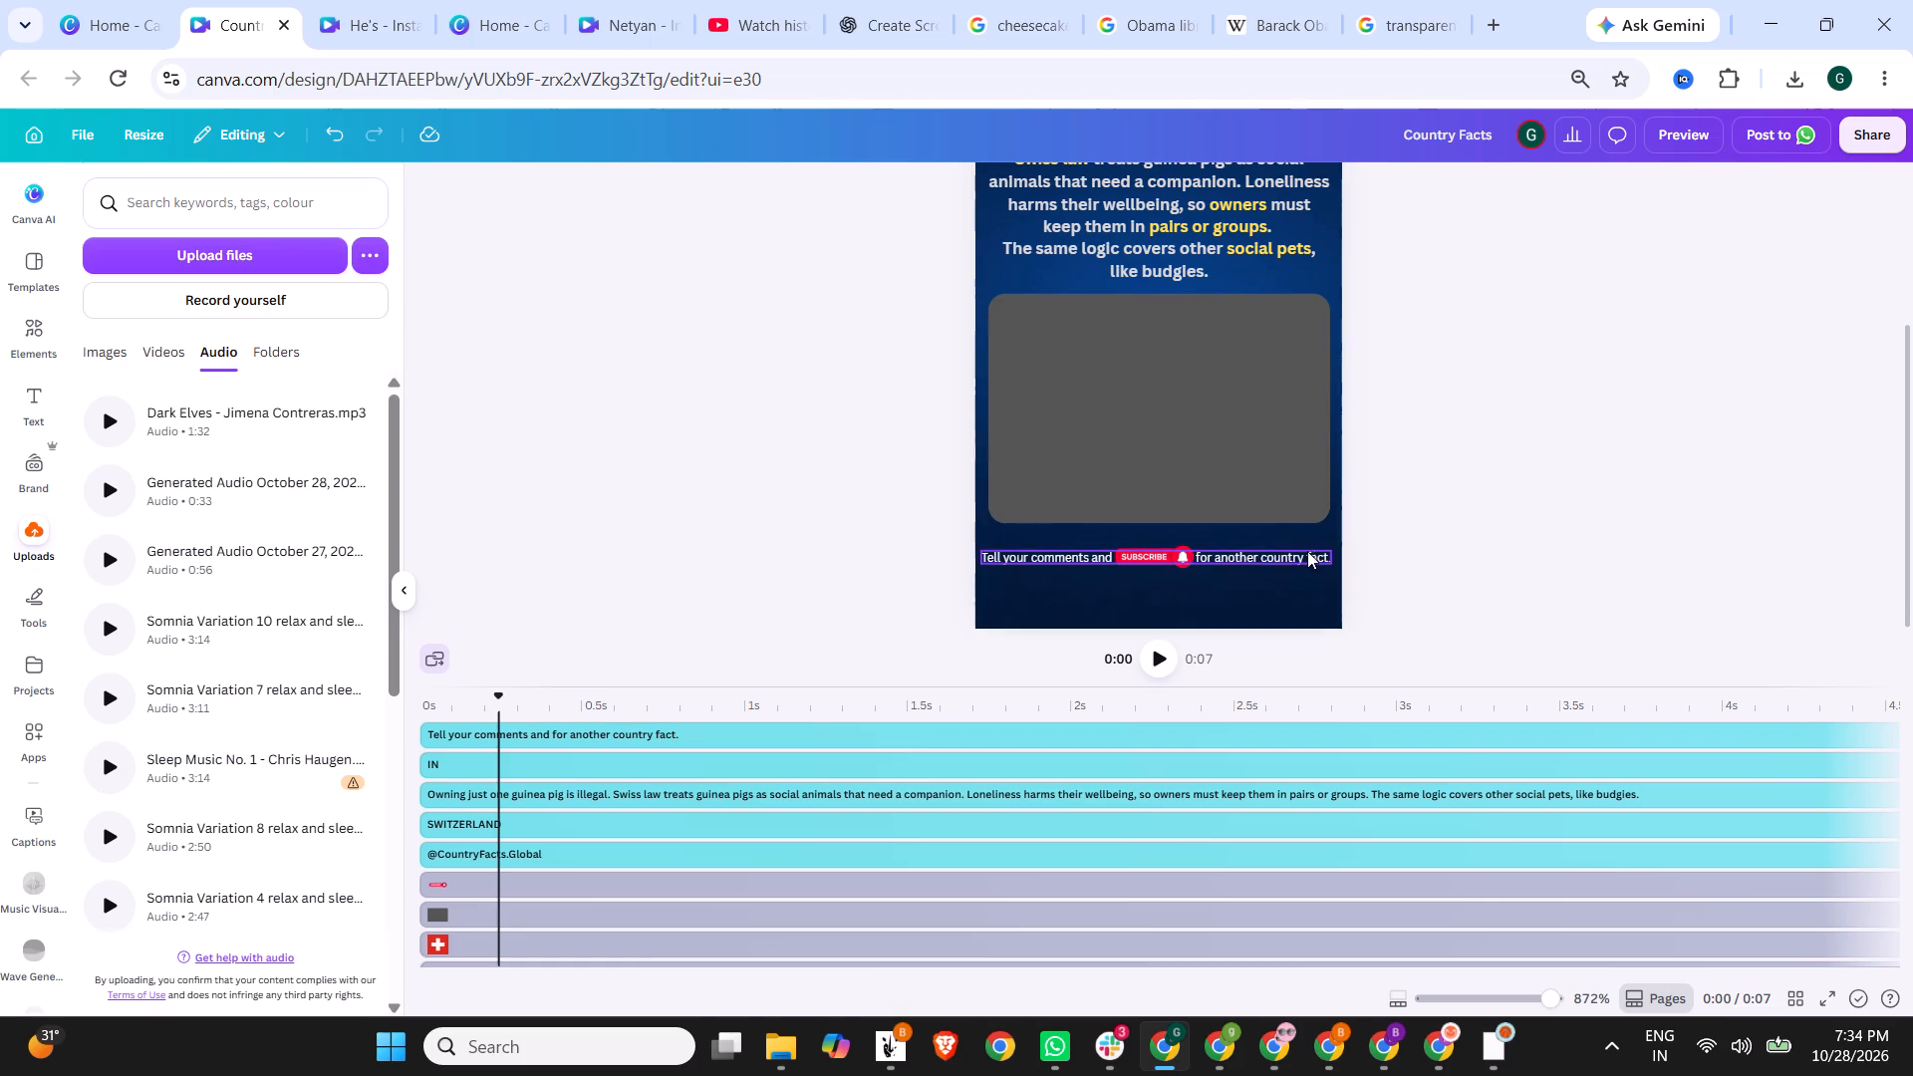
click(1269, 557)
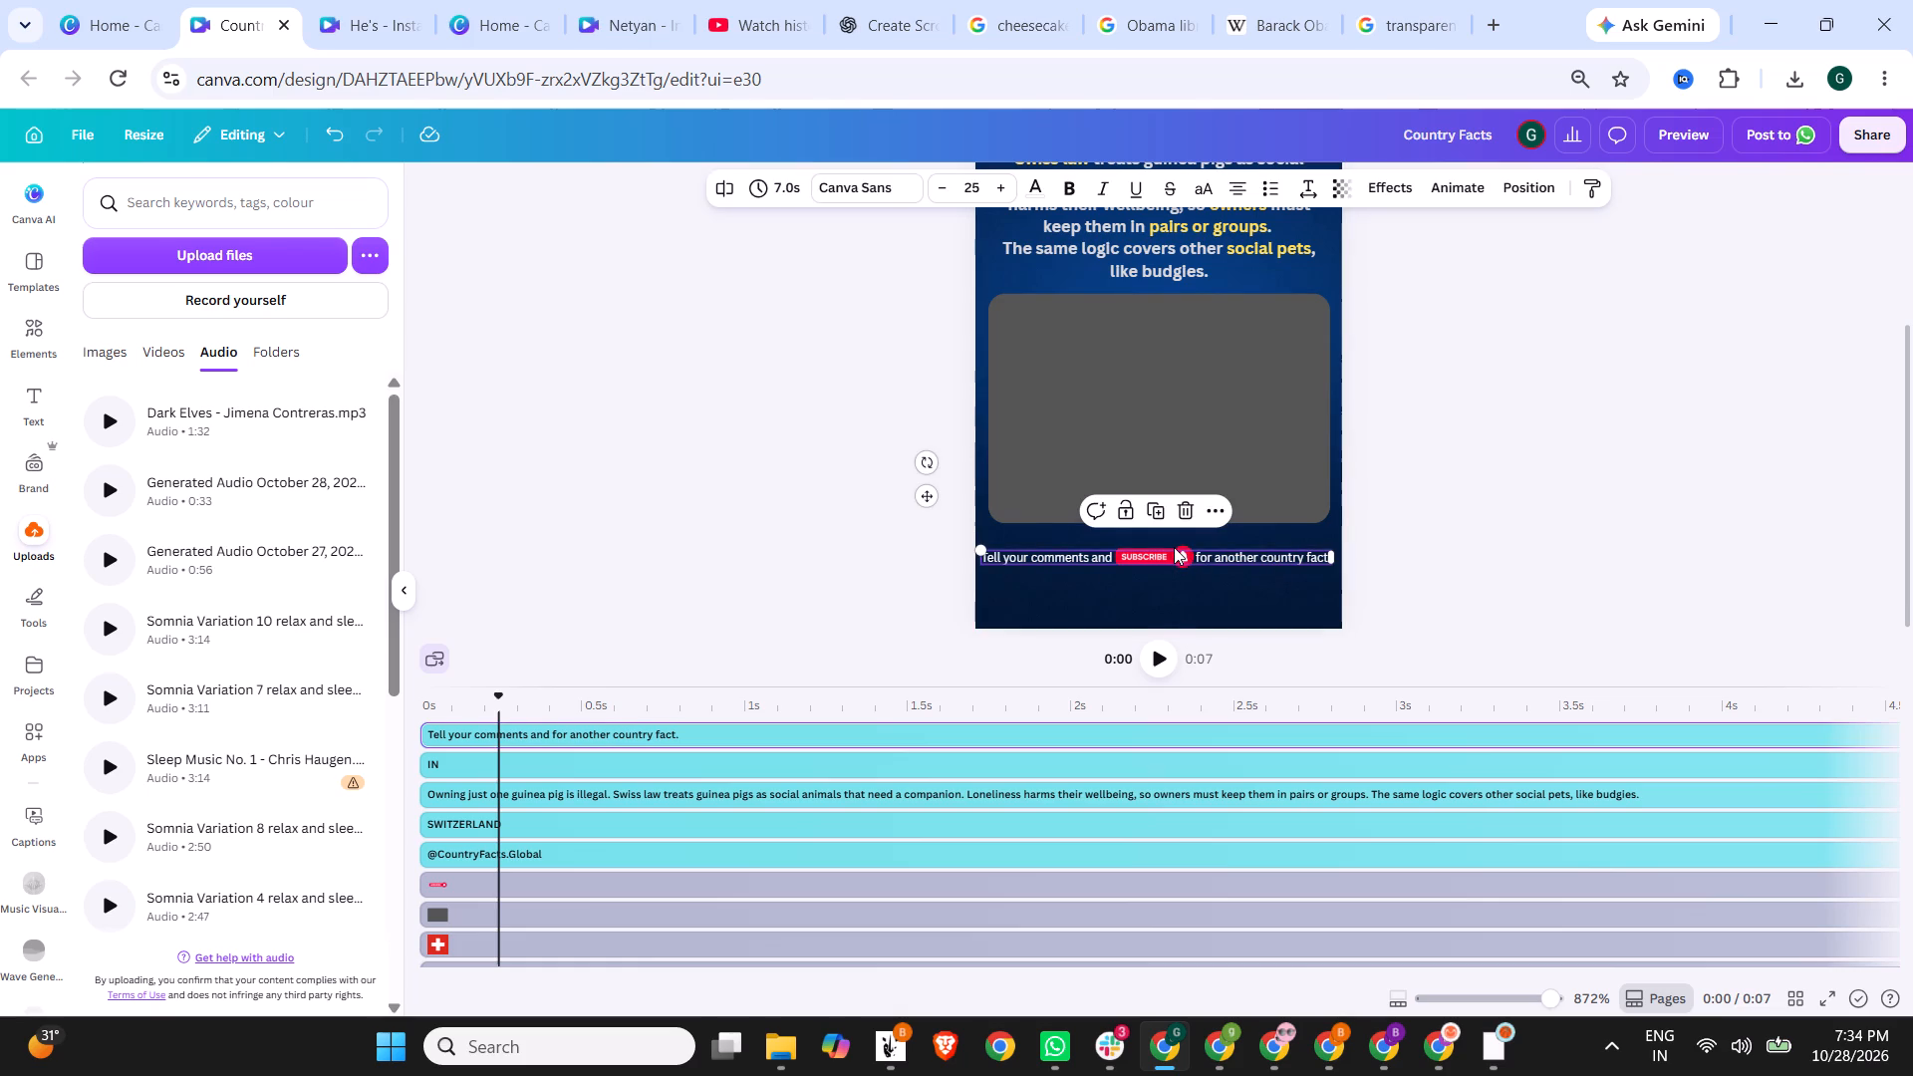
ctrl+click(1174, 547)
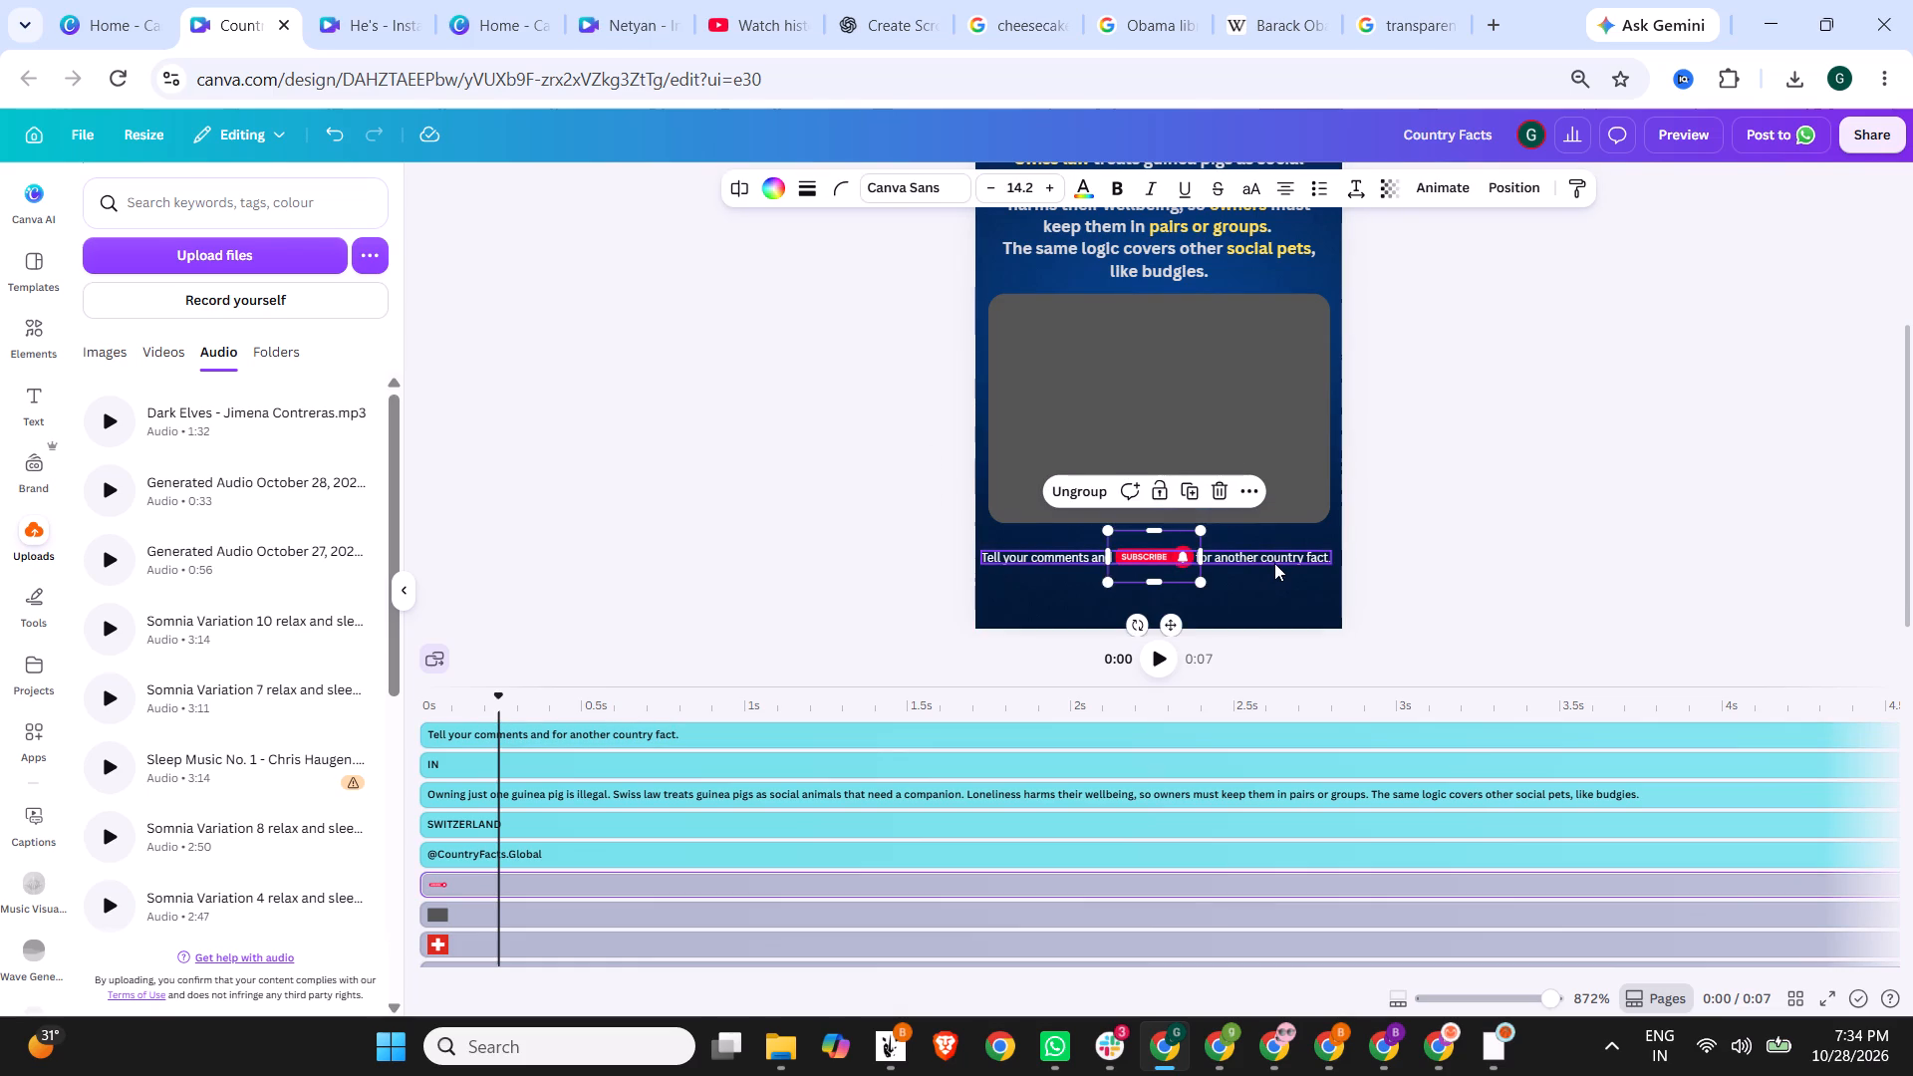
ctrl+click(1274, 563)
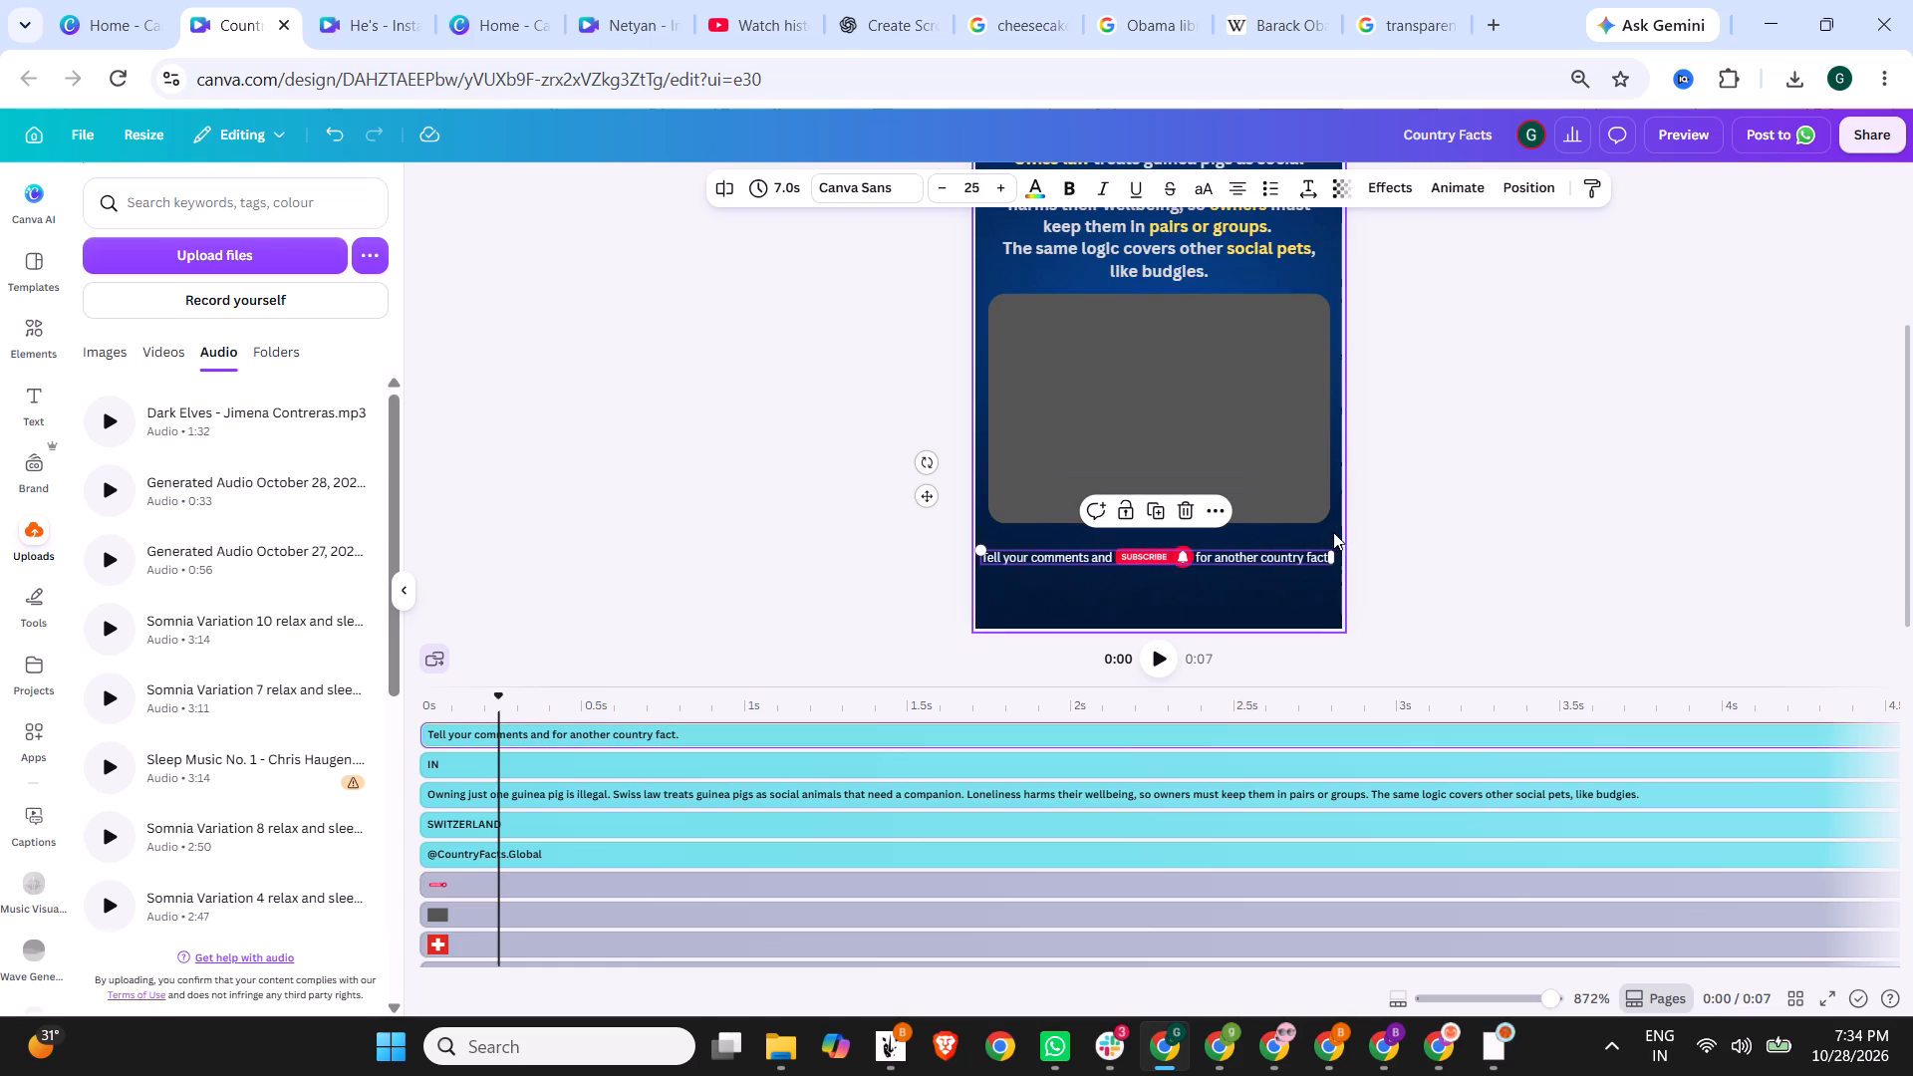
drag(1333, 532, 943, 608)
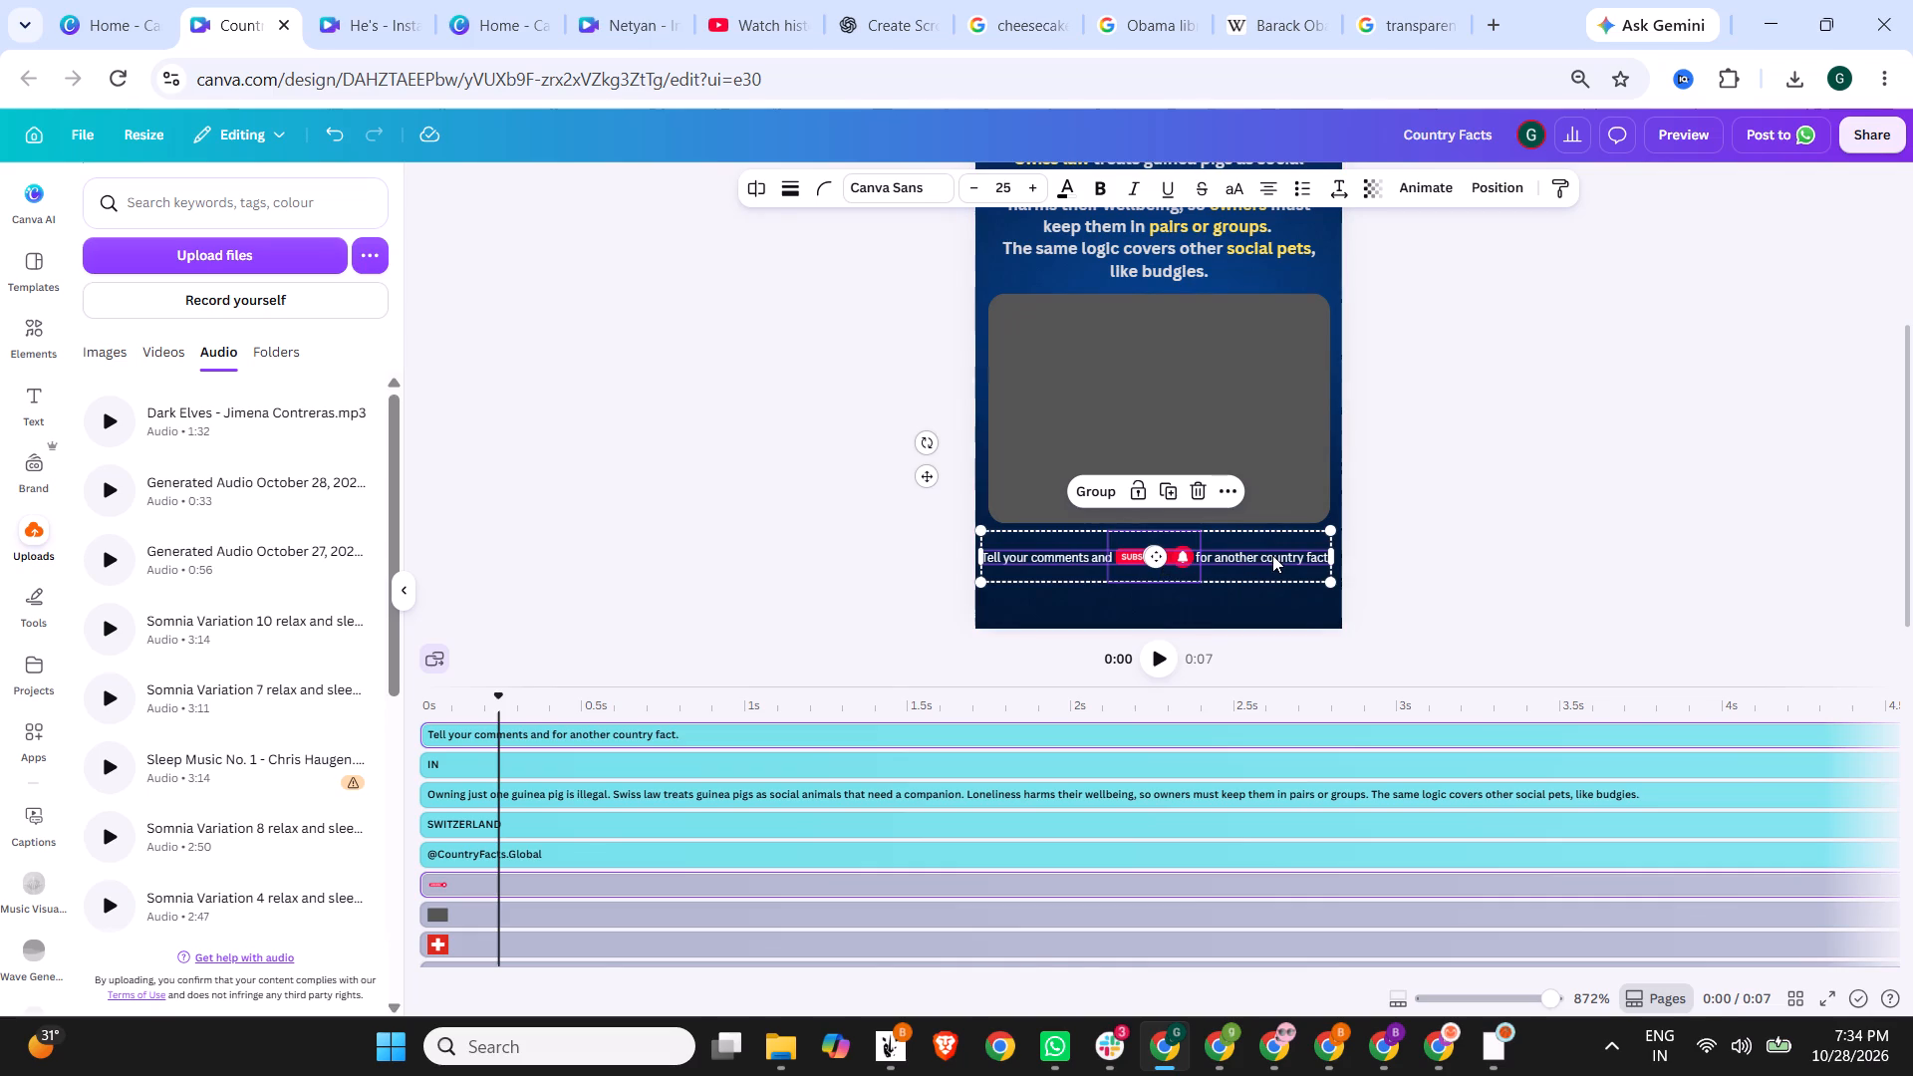
drag(1272, 555, 1270, 267)
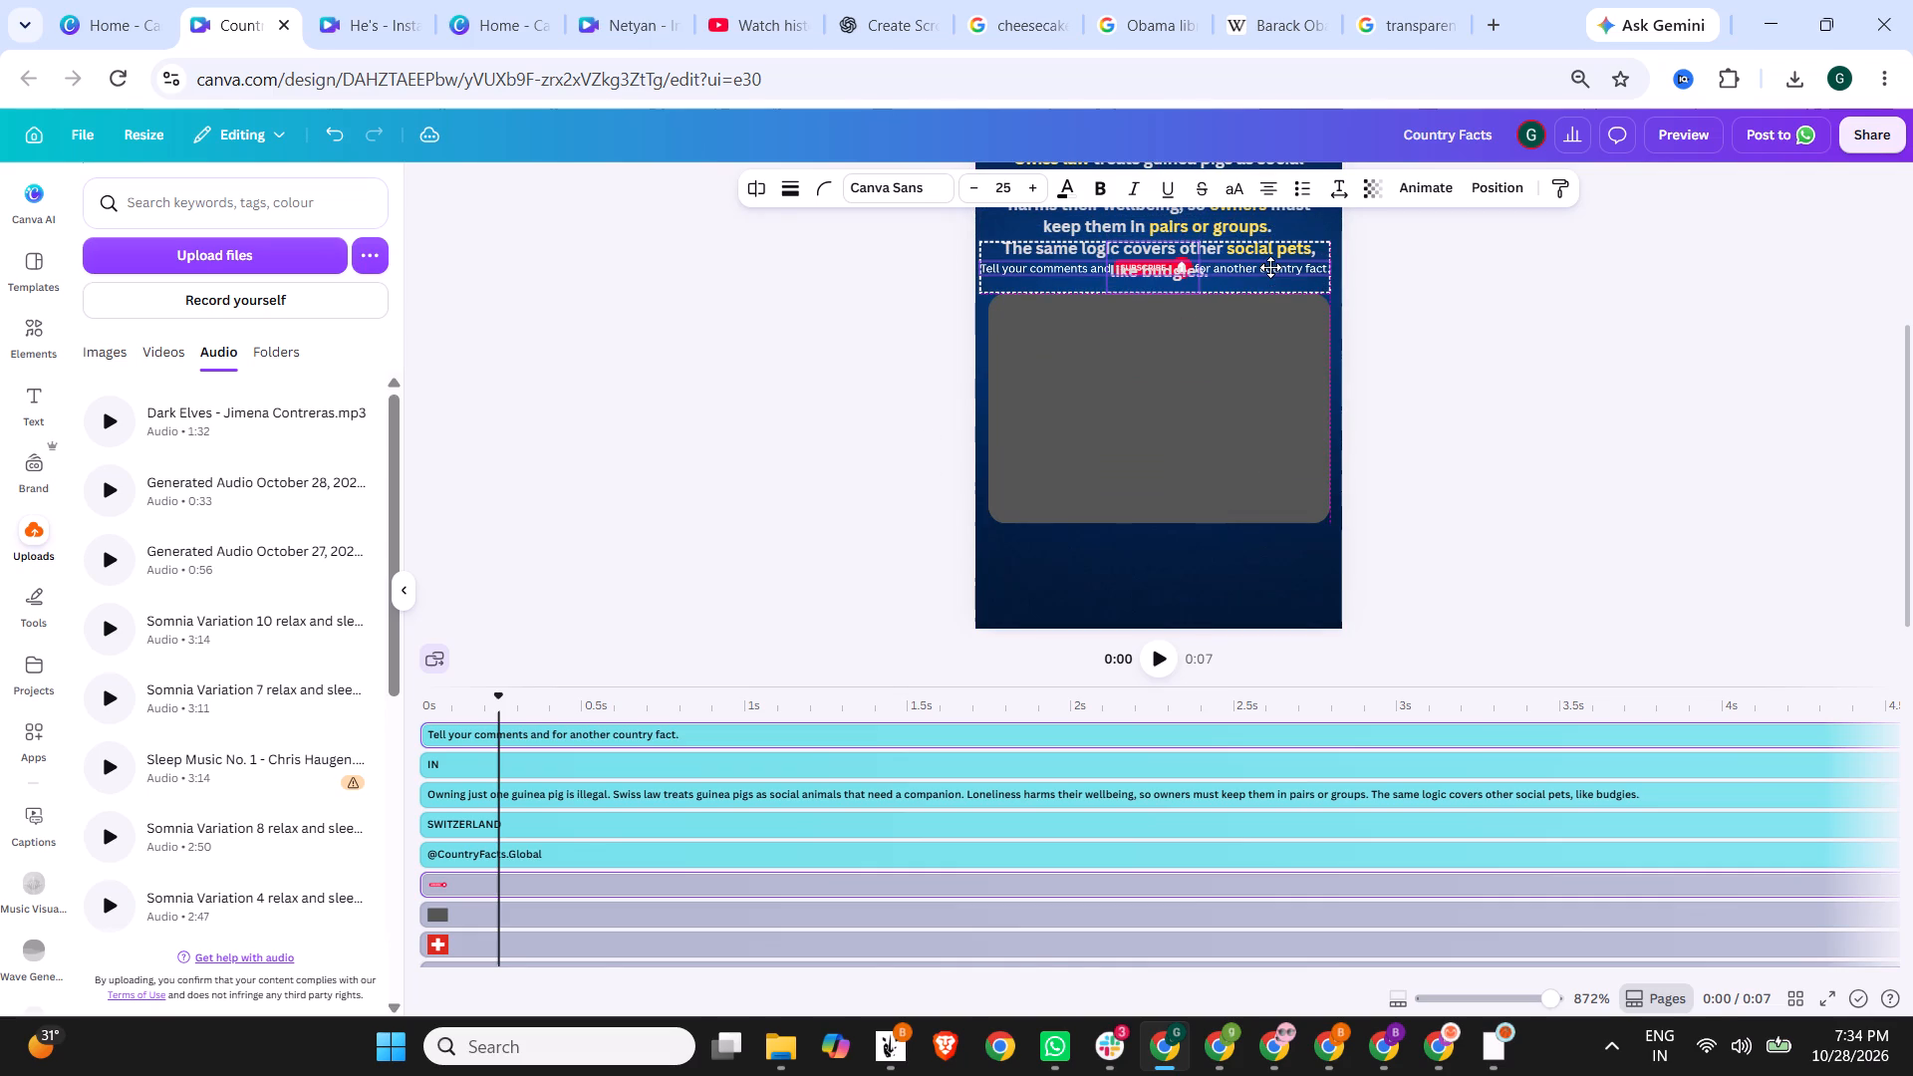
drag(1270, 267, 1278, 278)
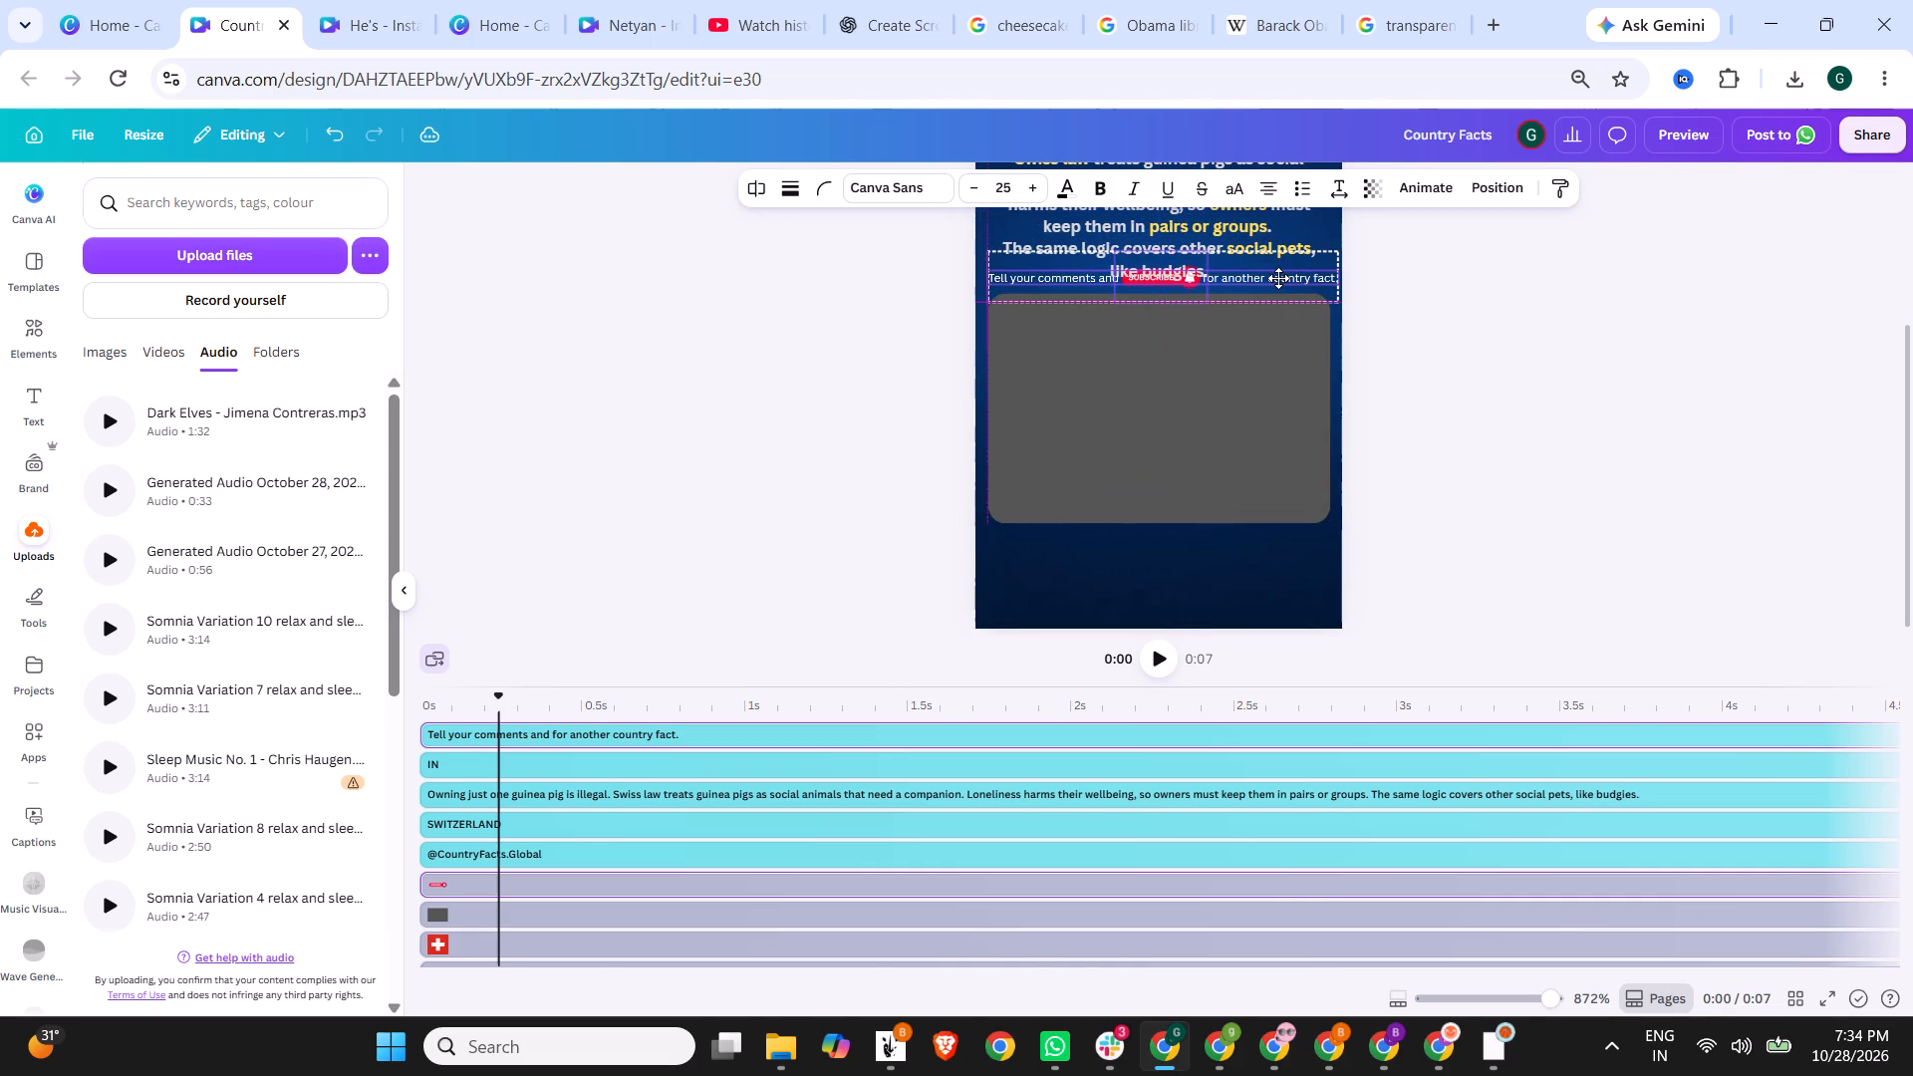
drag(1278, 278, 1278, 280)
click(1423, 303)
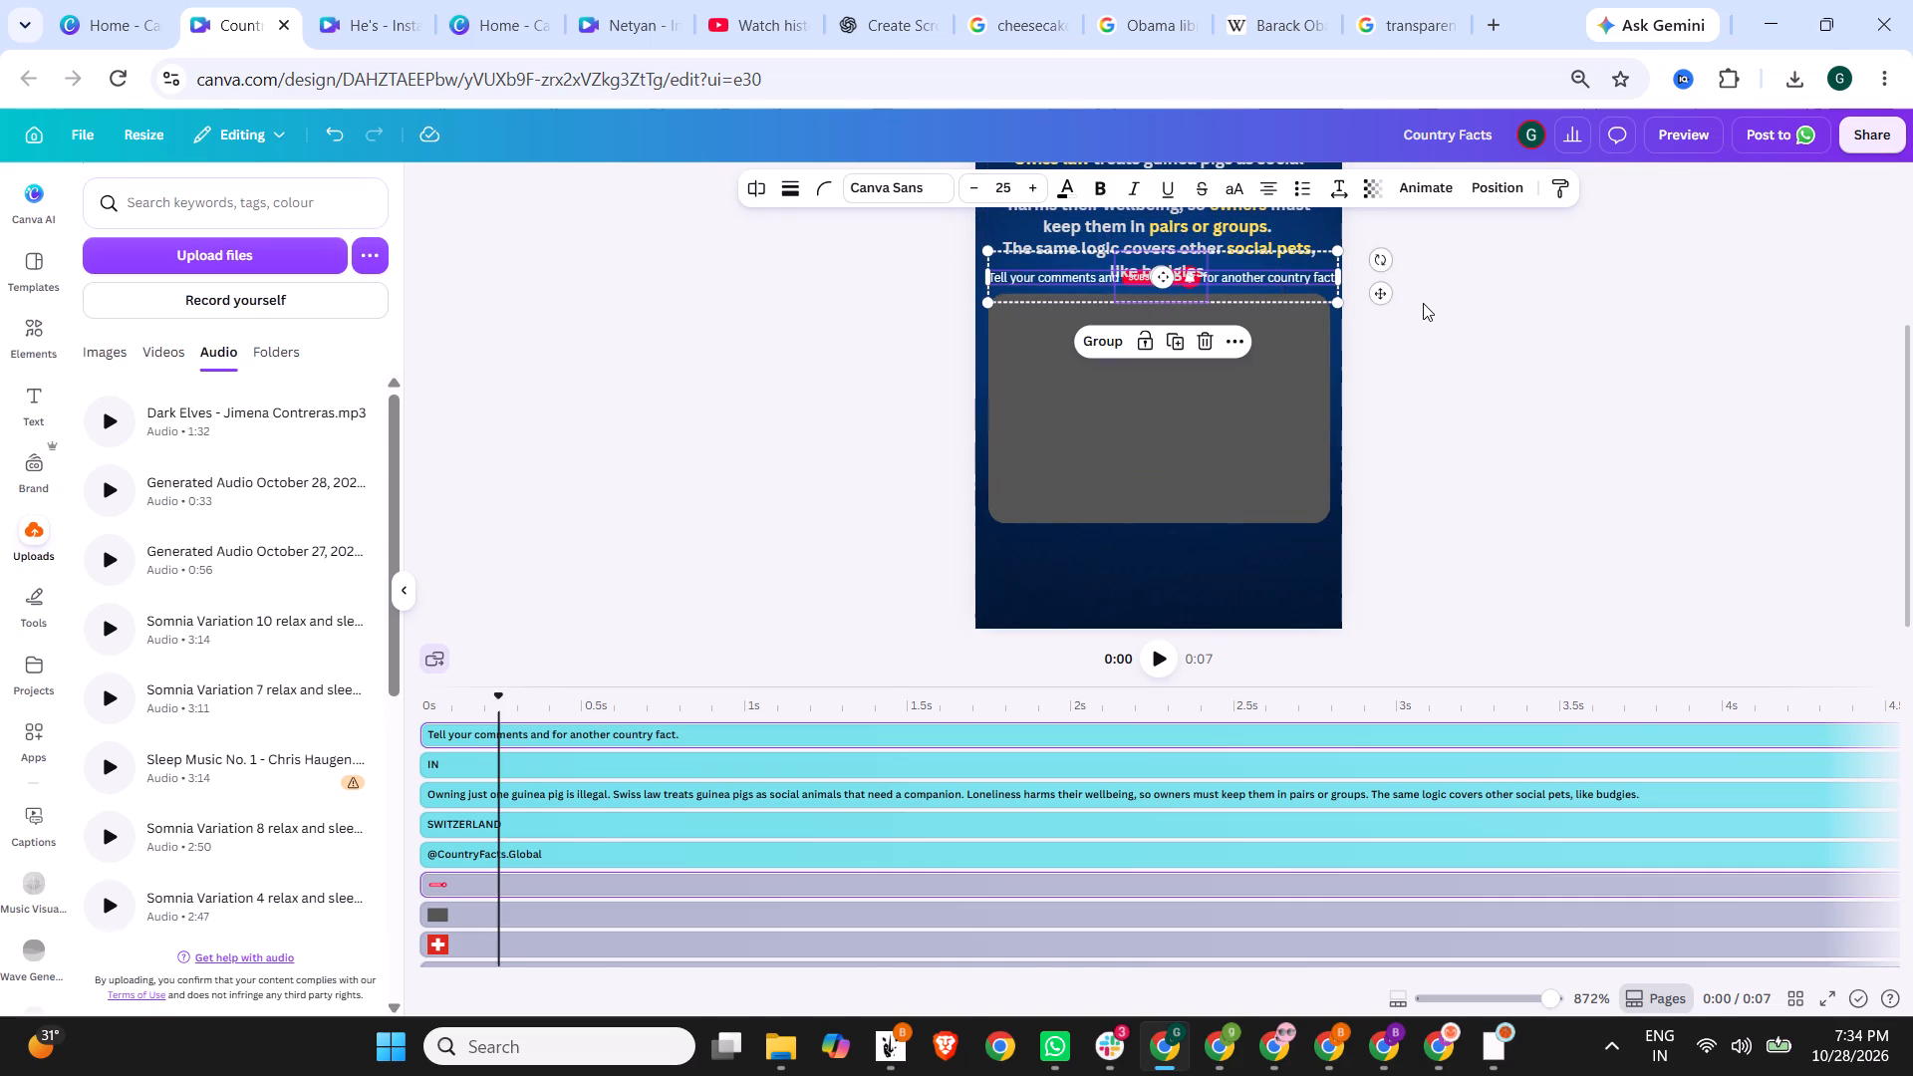
Nudge the grey rounded rectangle slightly down to make room for the comments line above it.
scroll(1423, 303, up, 2)
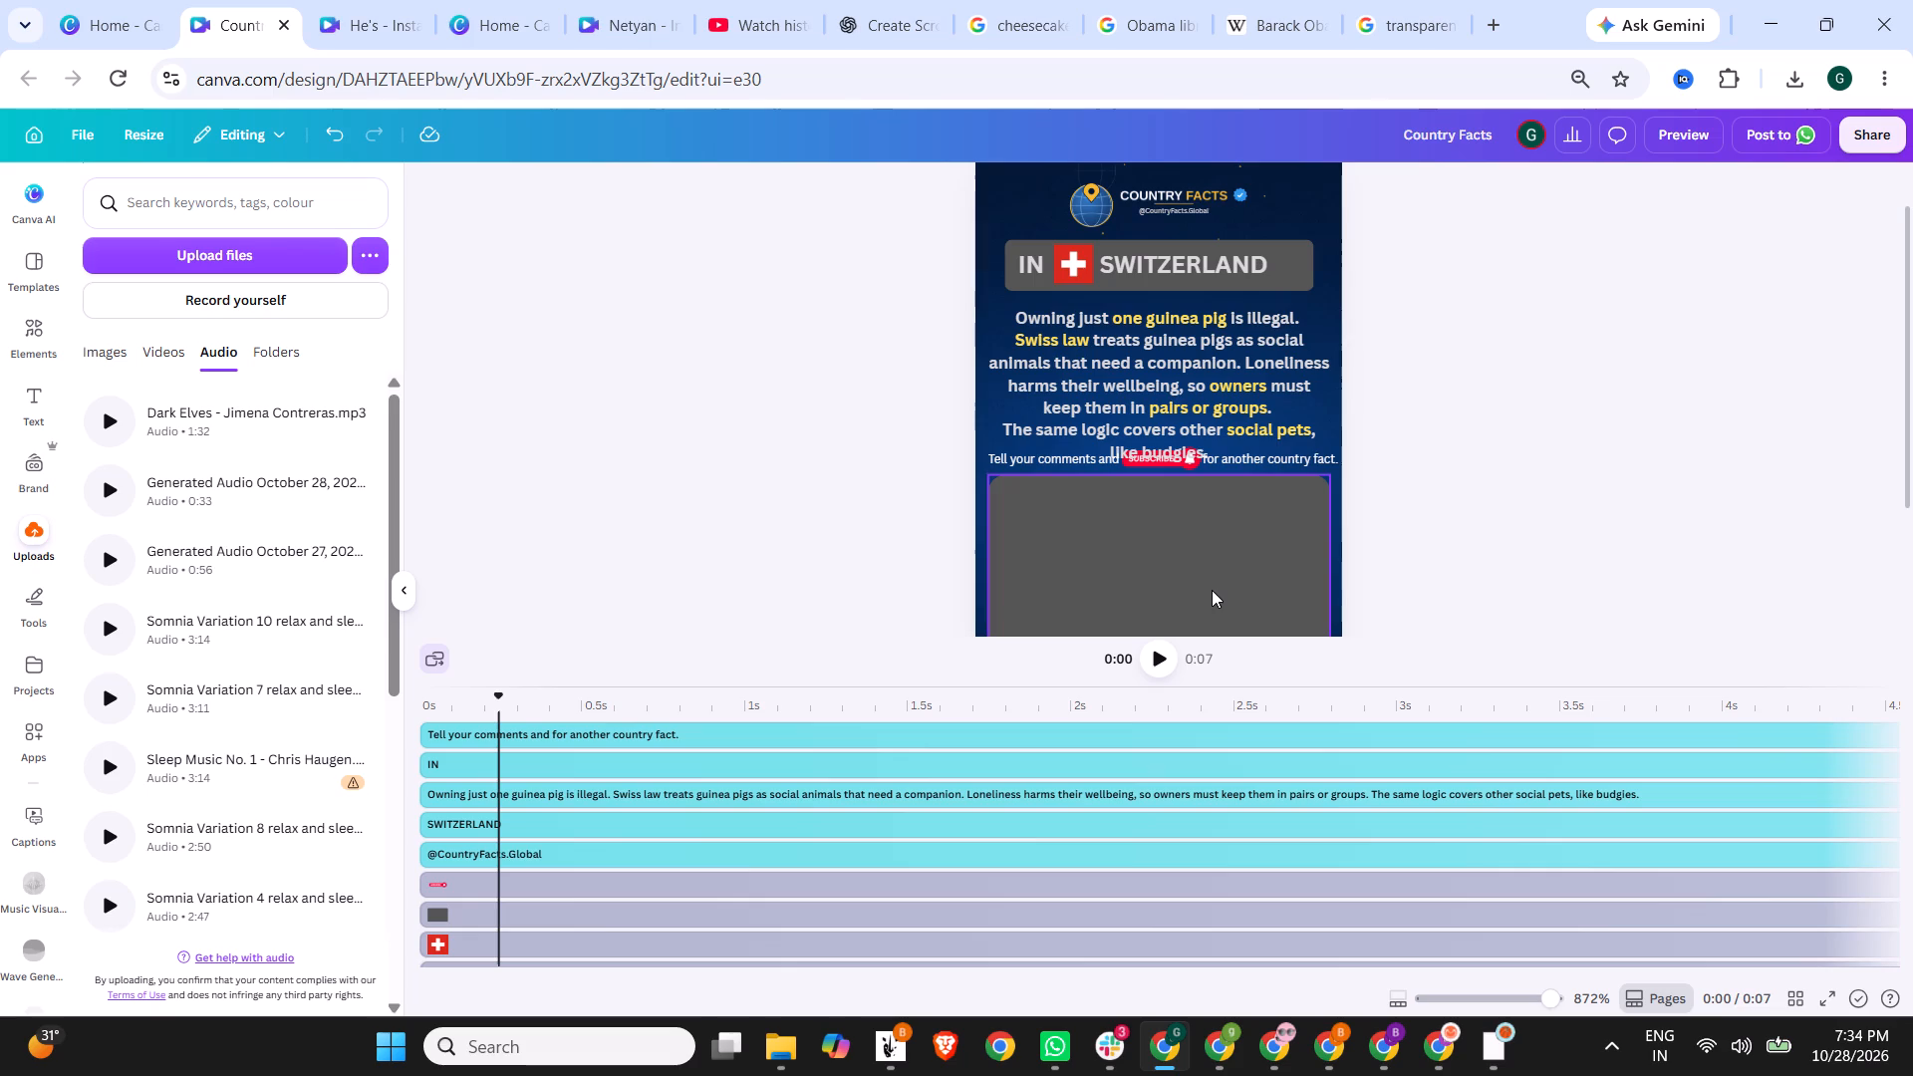
scroll(1533, 468, down, 1)
click(1310, 408)
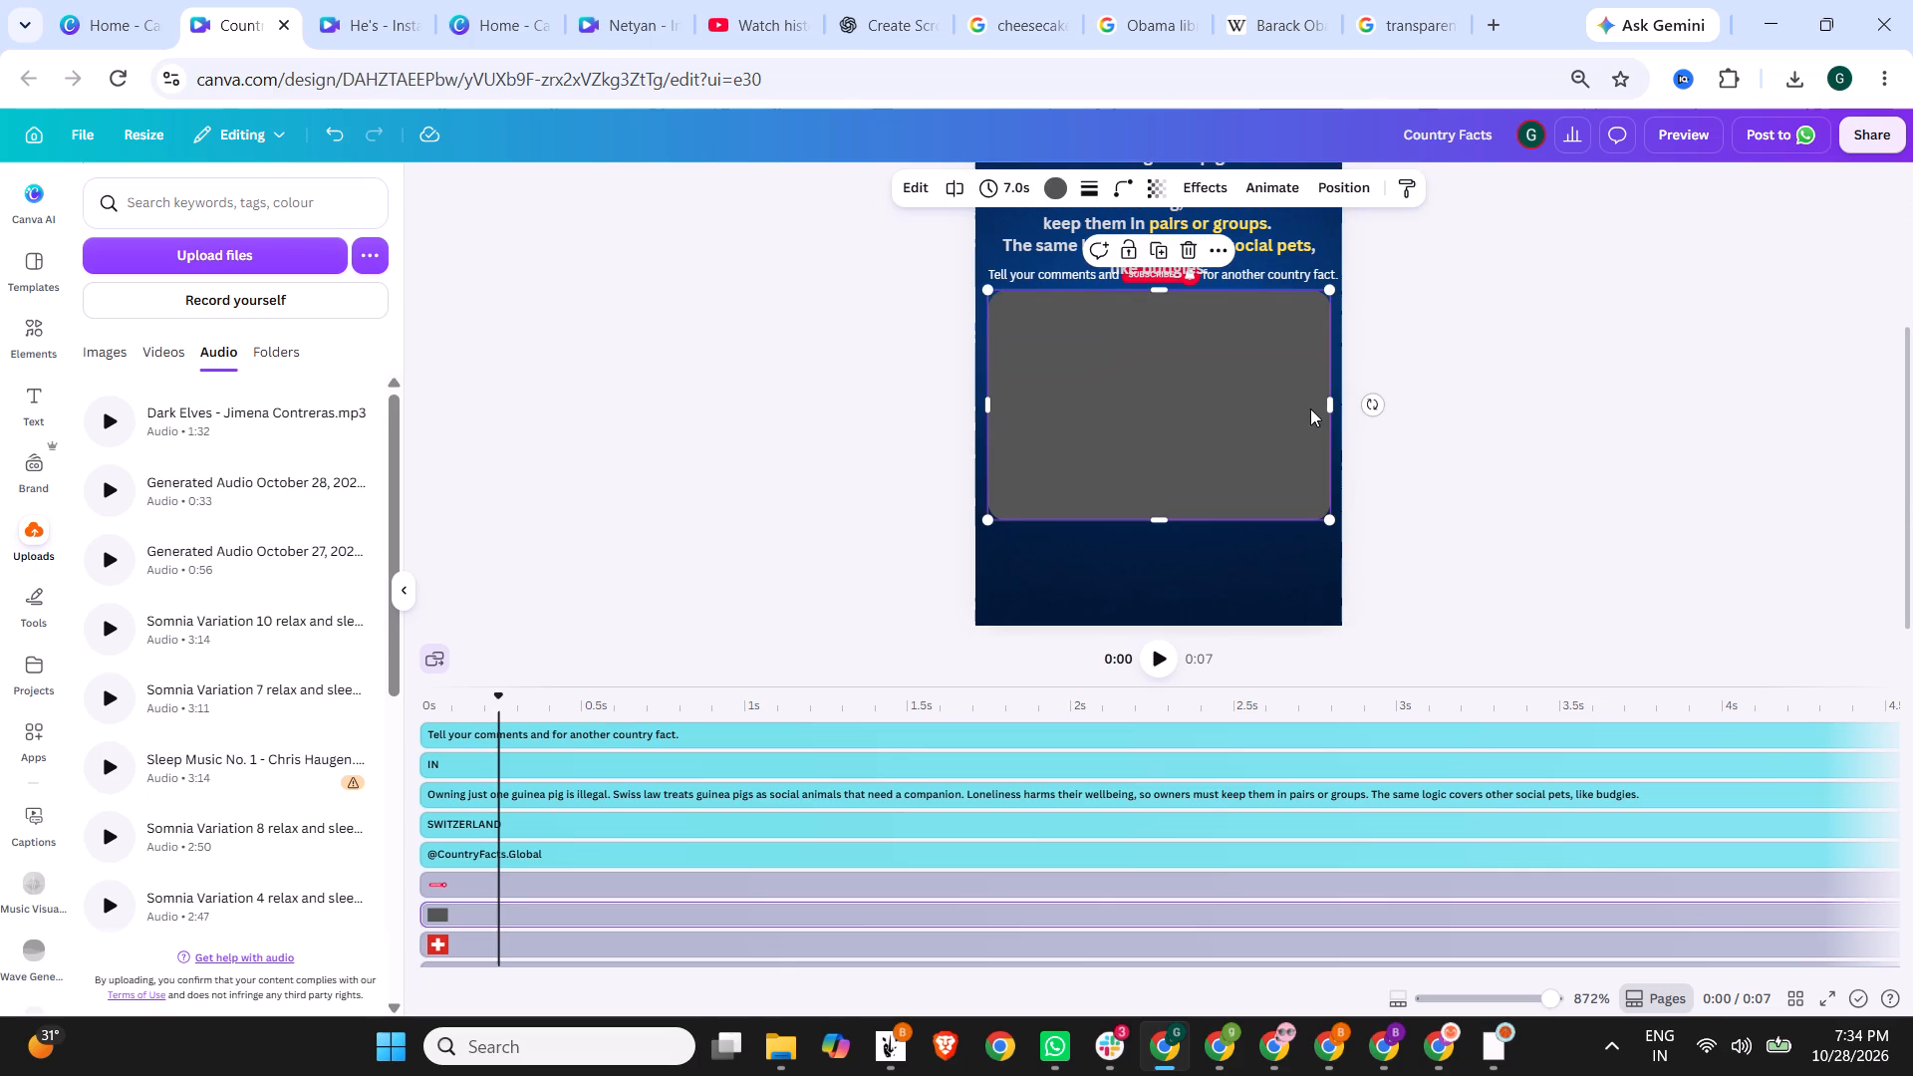
key(Down)
key(Down)
key(Down)
key(Down)
key(Down)
key(Down)
key(Down)
key(Down)
key(Down)
key(Down)
key(Down)
key(Down)
key(Down)
key(Down)
key(Down)
key(Down)
key(Down)
key(Down)
key(Down)
key(Down)
key(Down)
key(Down)
key(Down)
key(Down)
key(Down)
key(Down)
key(Down)
key(Down)
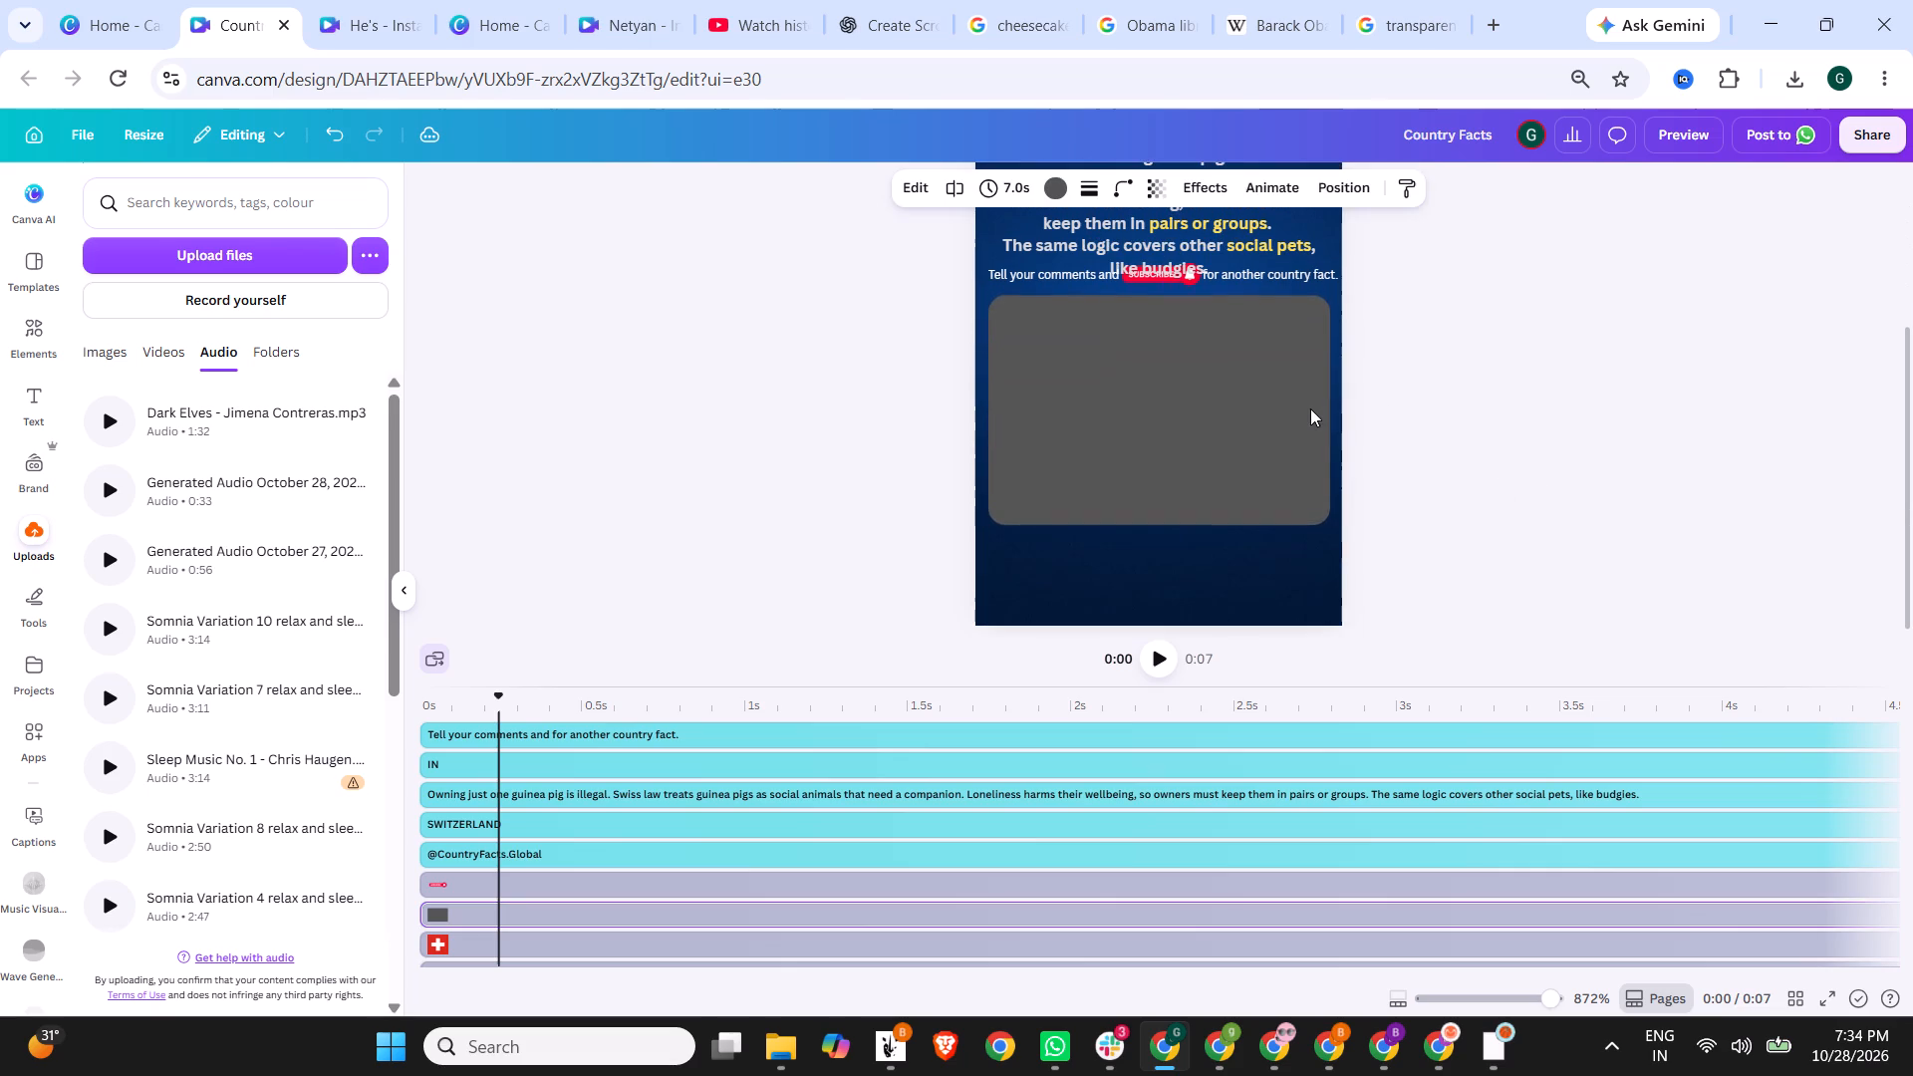
key(Down)
key(Down)
key(Down)
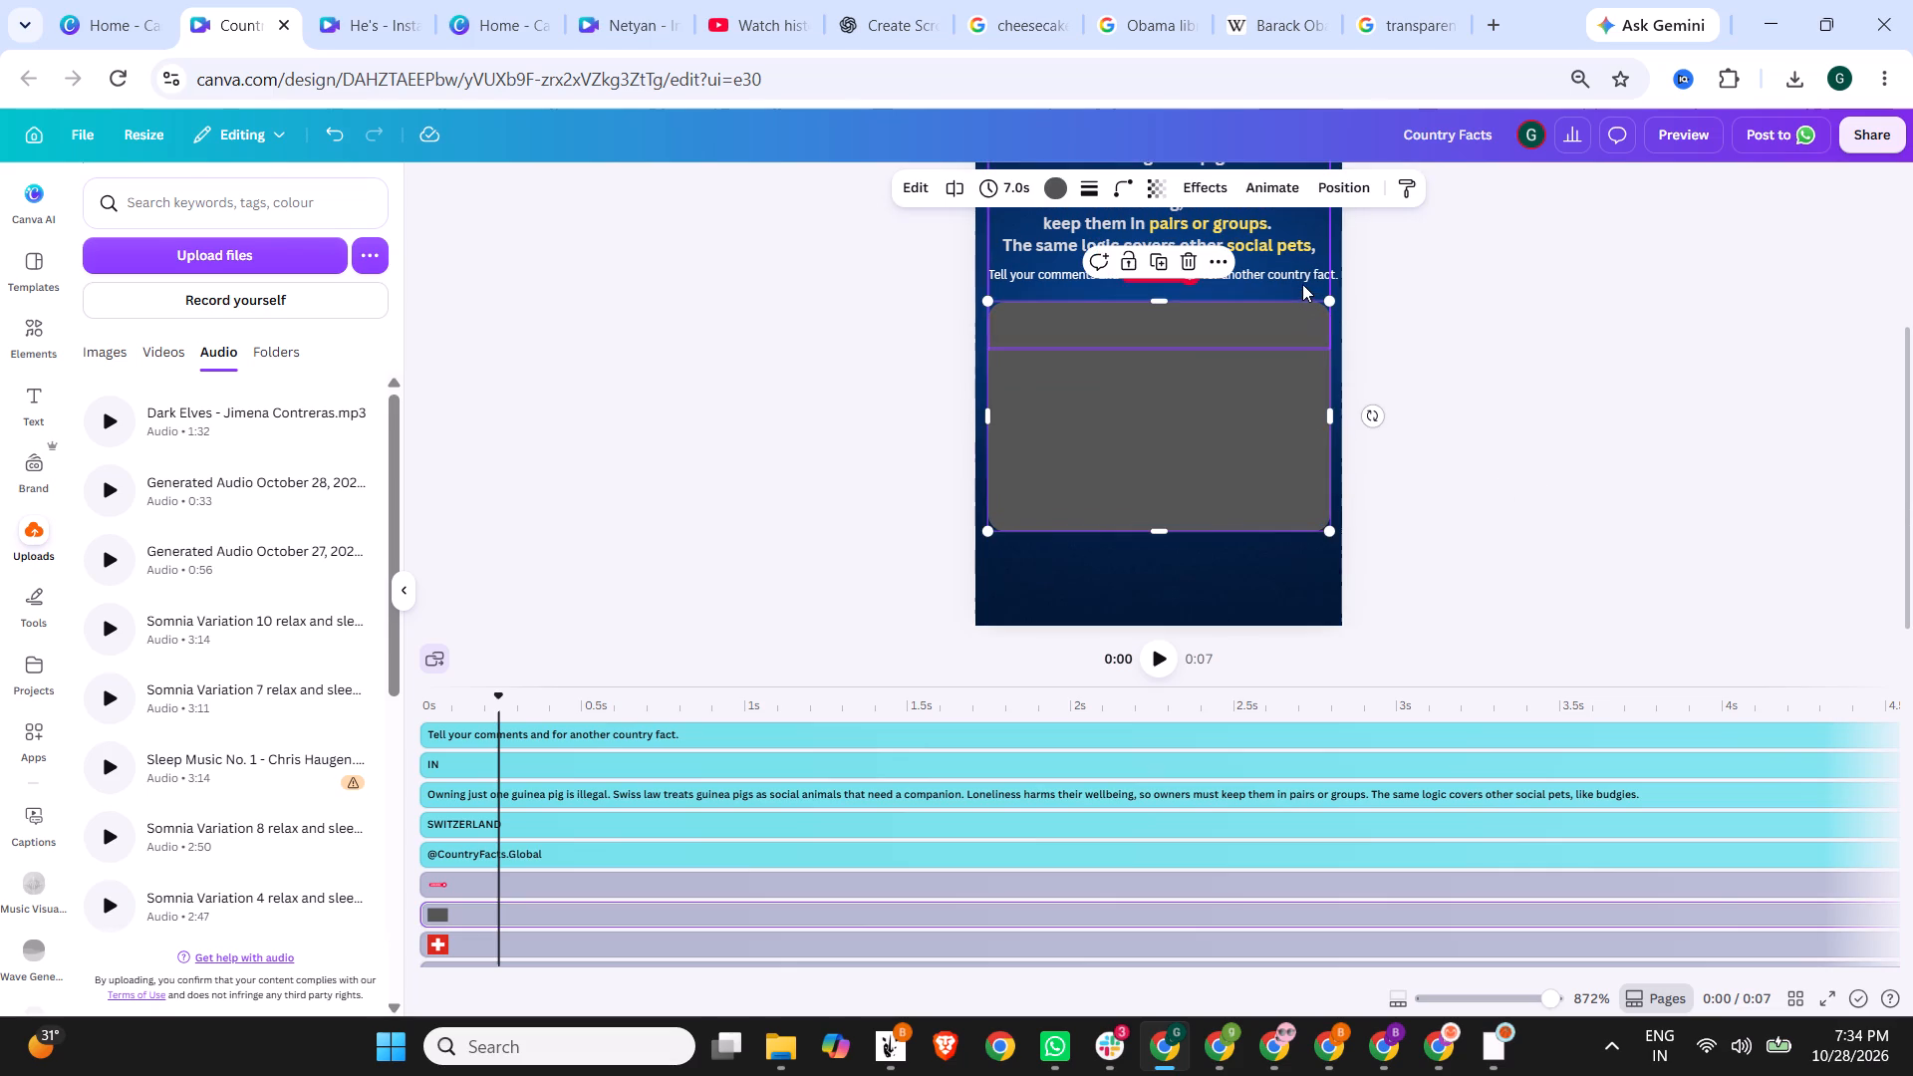
Nudge the "Tell your comments" text line down so it sits between the fact paragraph and the grey rectangle.
click(1305, 275)
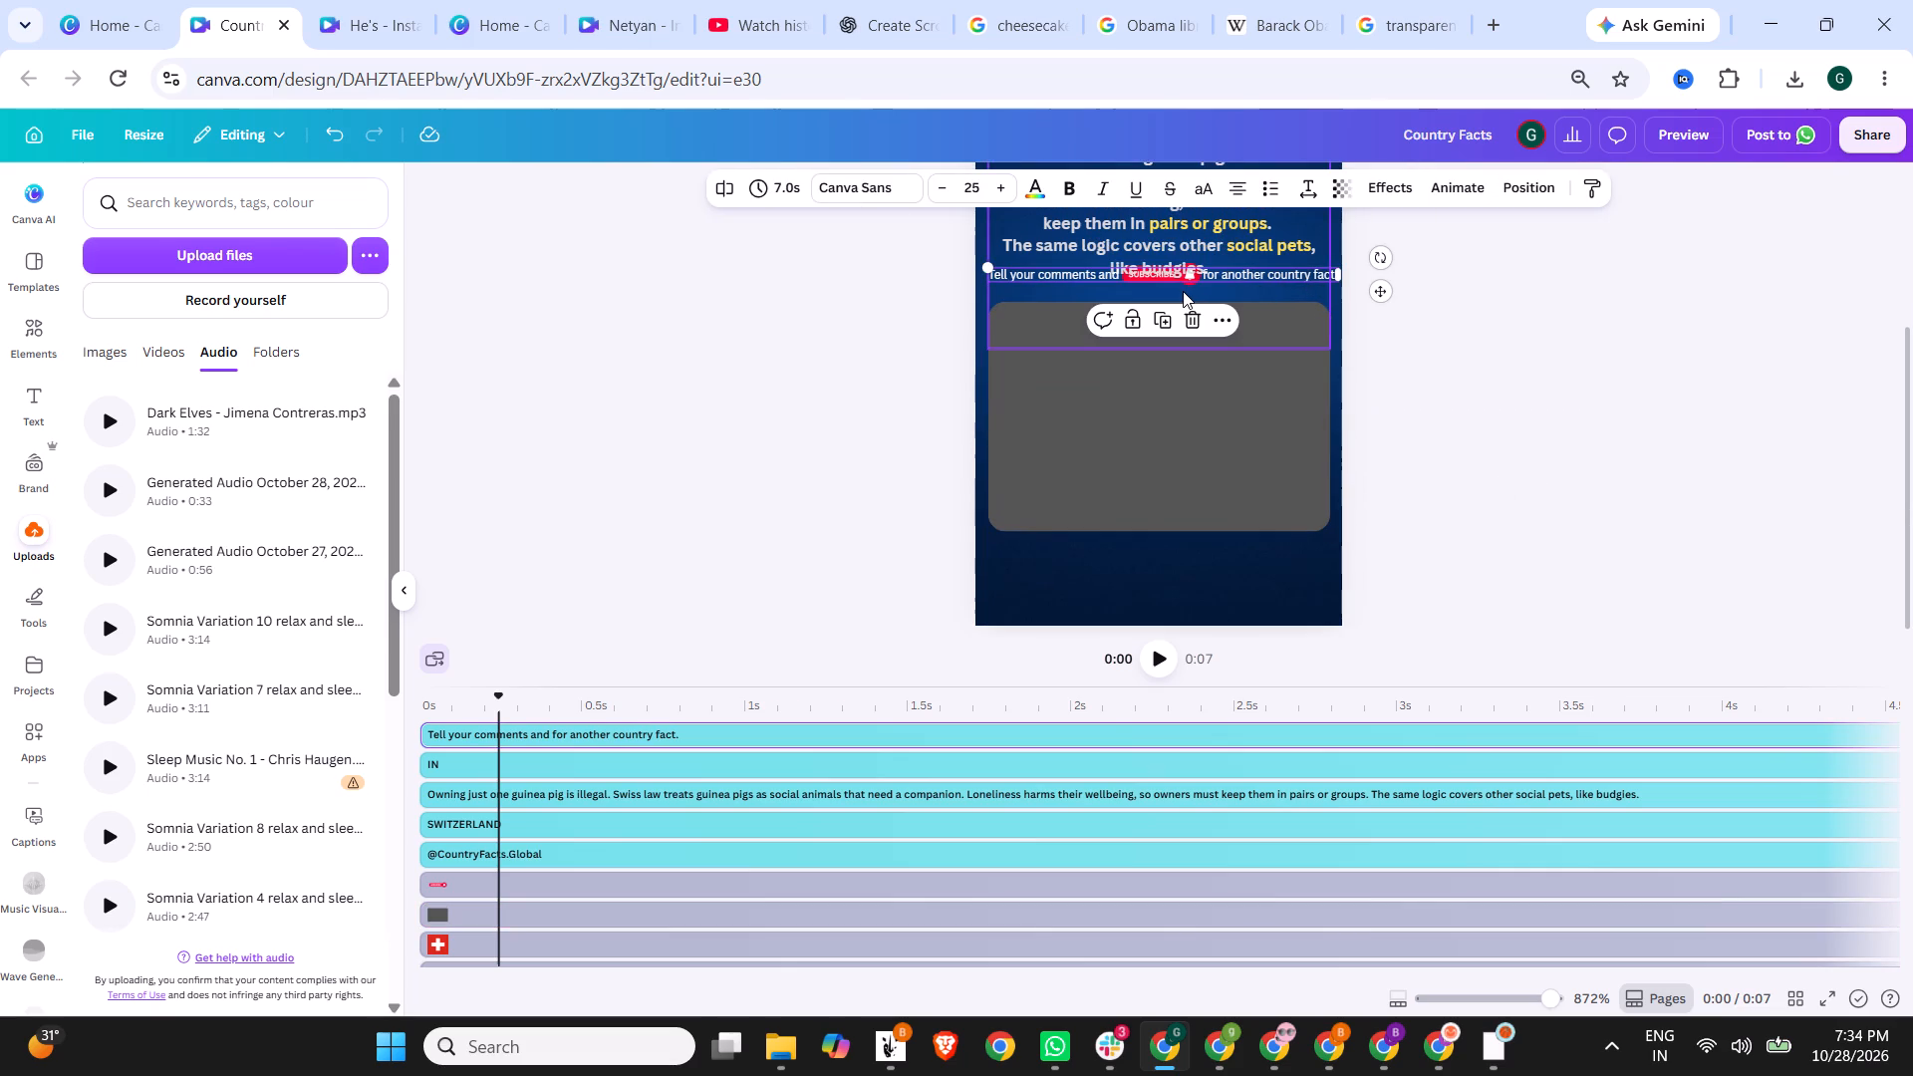
key(Down)
key(Down)
key(Down)
key(Down)
key(Down)
key(Down)
key(Down)
key(Down)
key(Down)
key(Down)
key(Down)
key(Down)
key(Down)
key(Down)
key(Down)
key(Down)
key(Down)
key(Down)
key(Down)
key(Down)
key(Down)
key(Down)
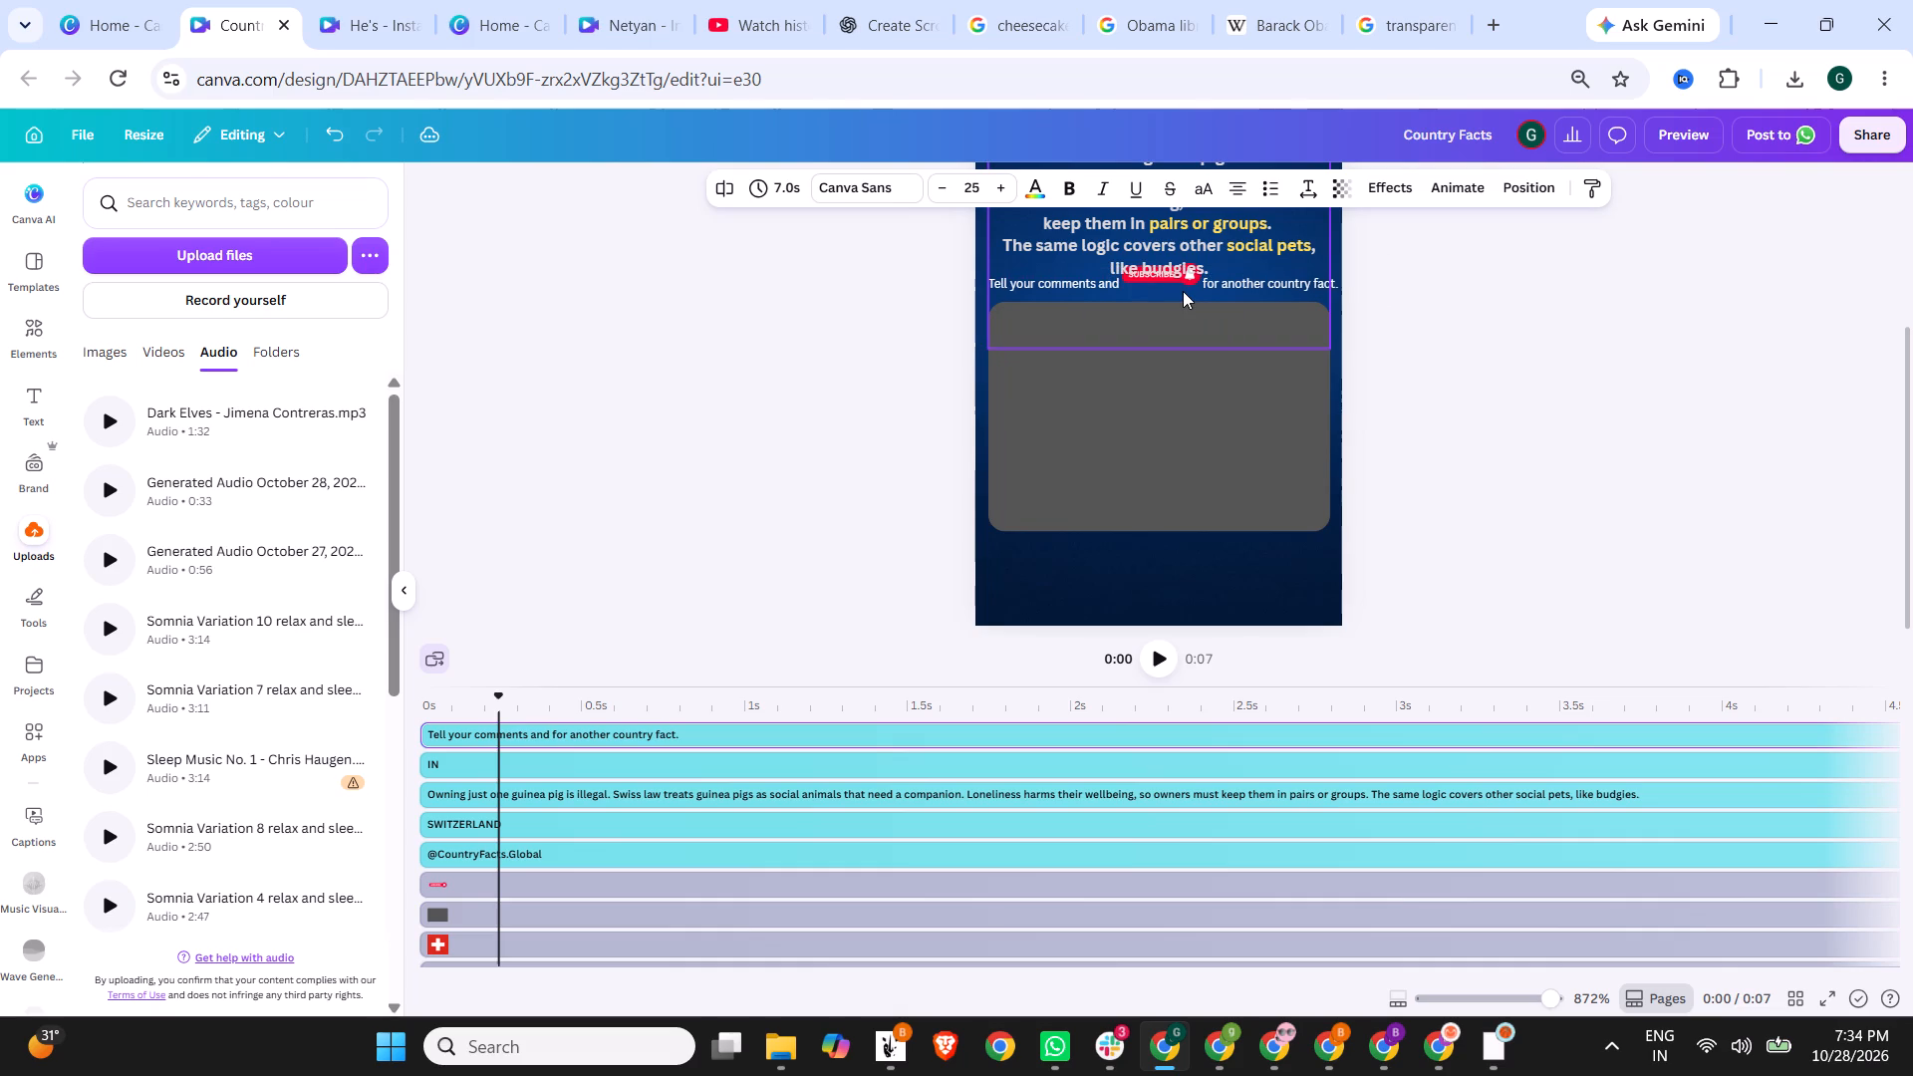
key(Down)
key(Down)
key(Down)
key(Down)
key(Down)
key(Down)
key(Down)
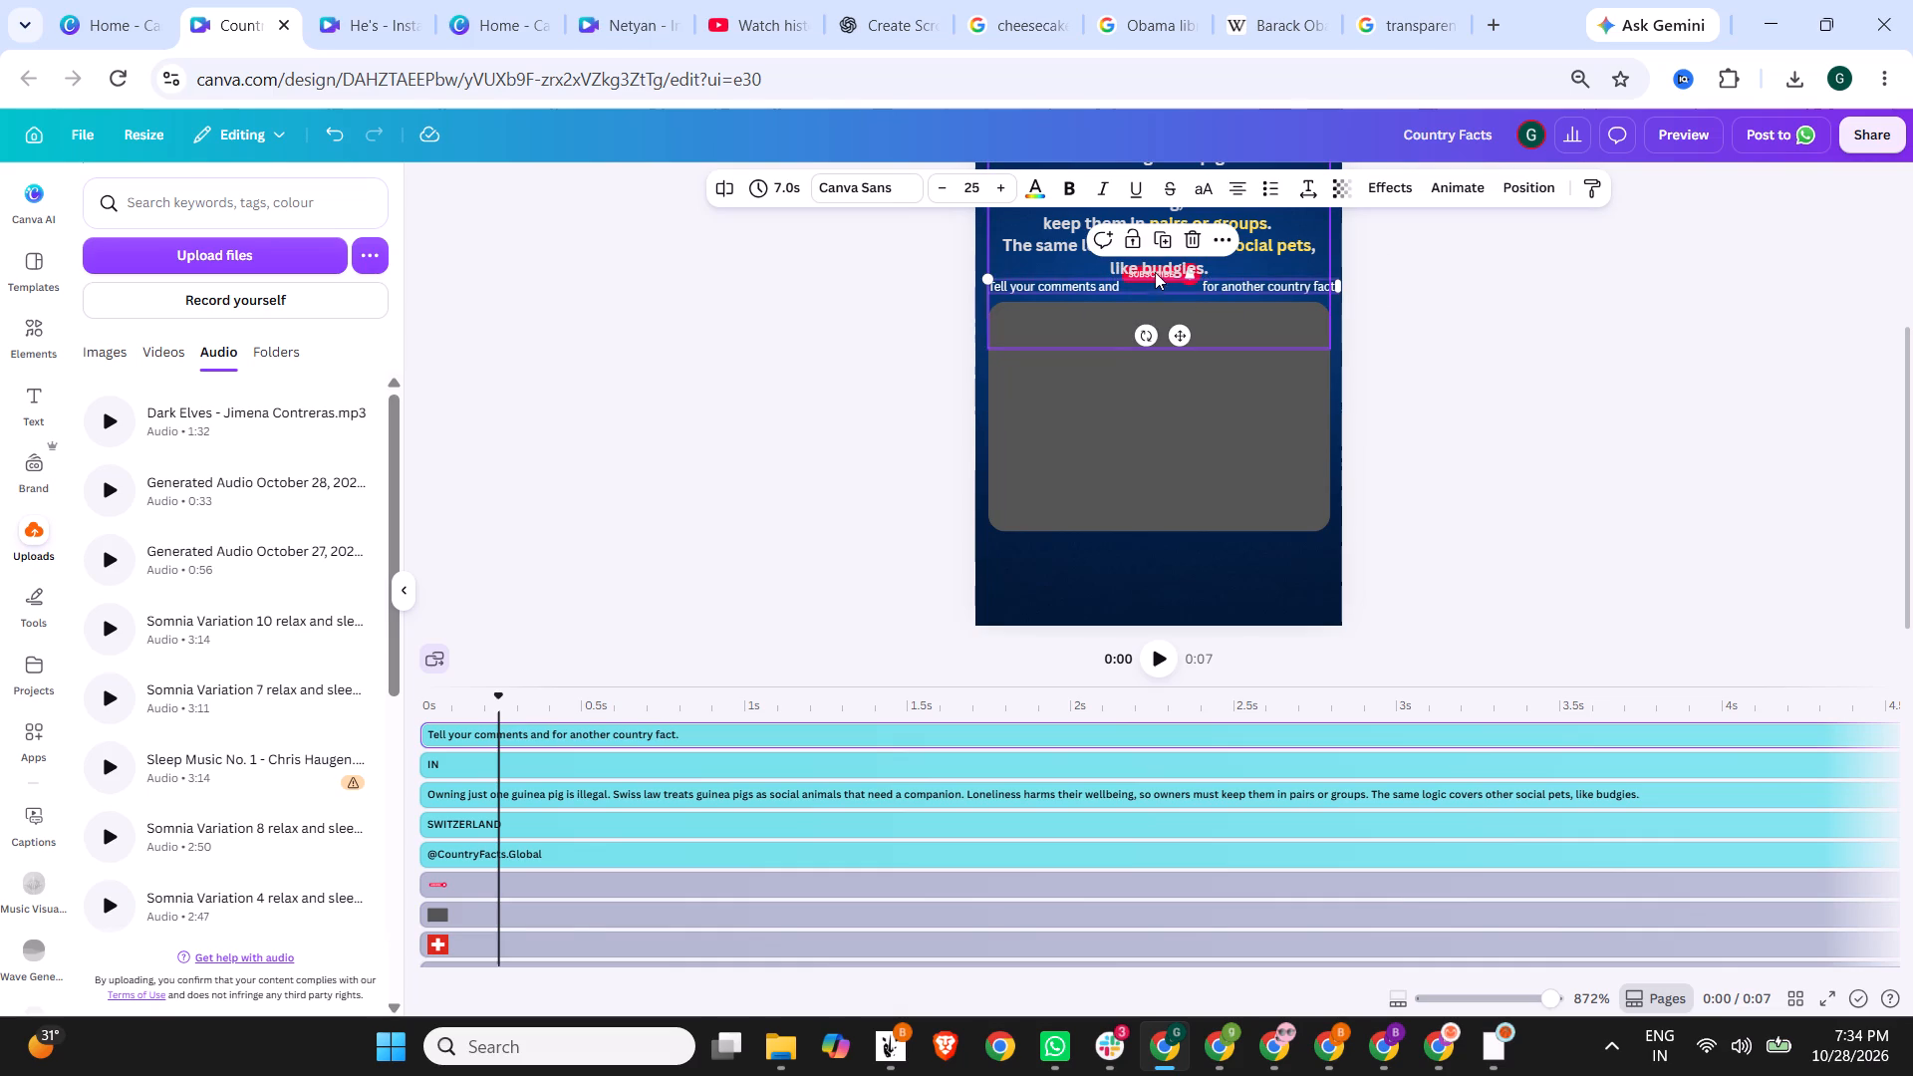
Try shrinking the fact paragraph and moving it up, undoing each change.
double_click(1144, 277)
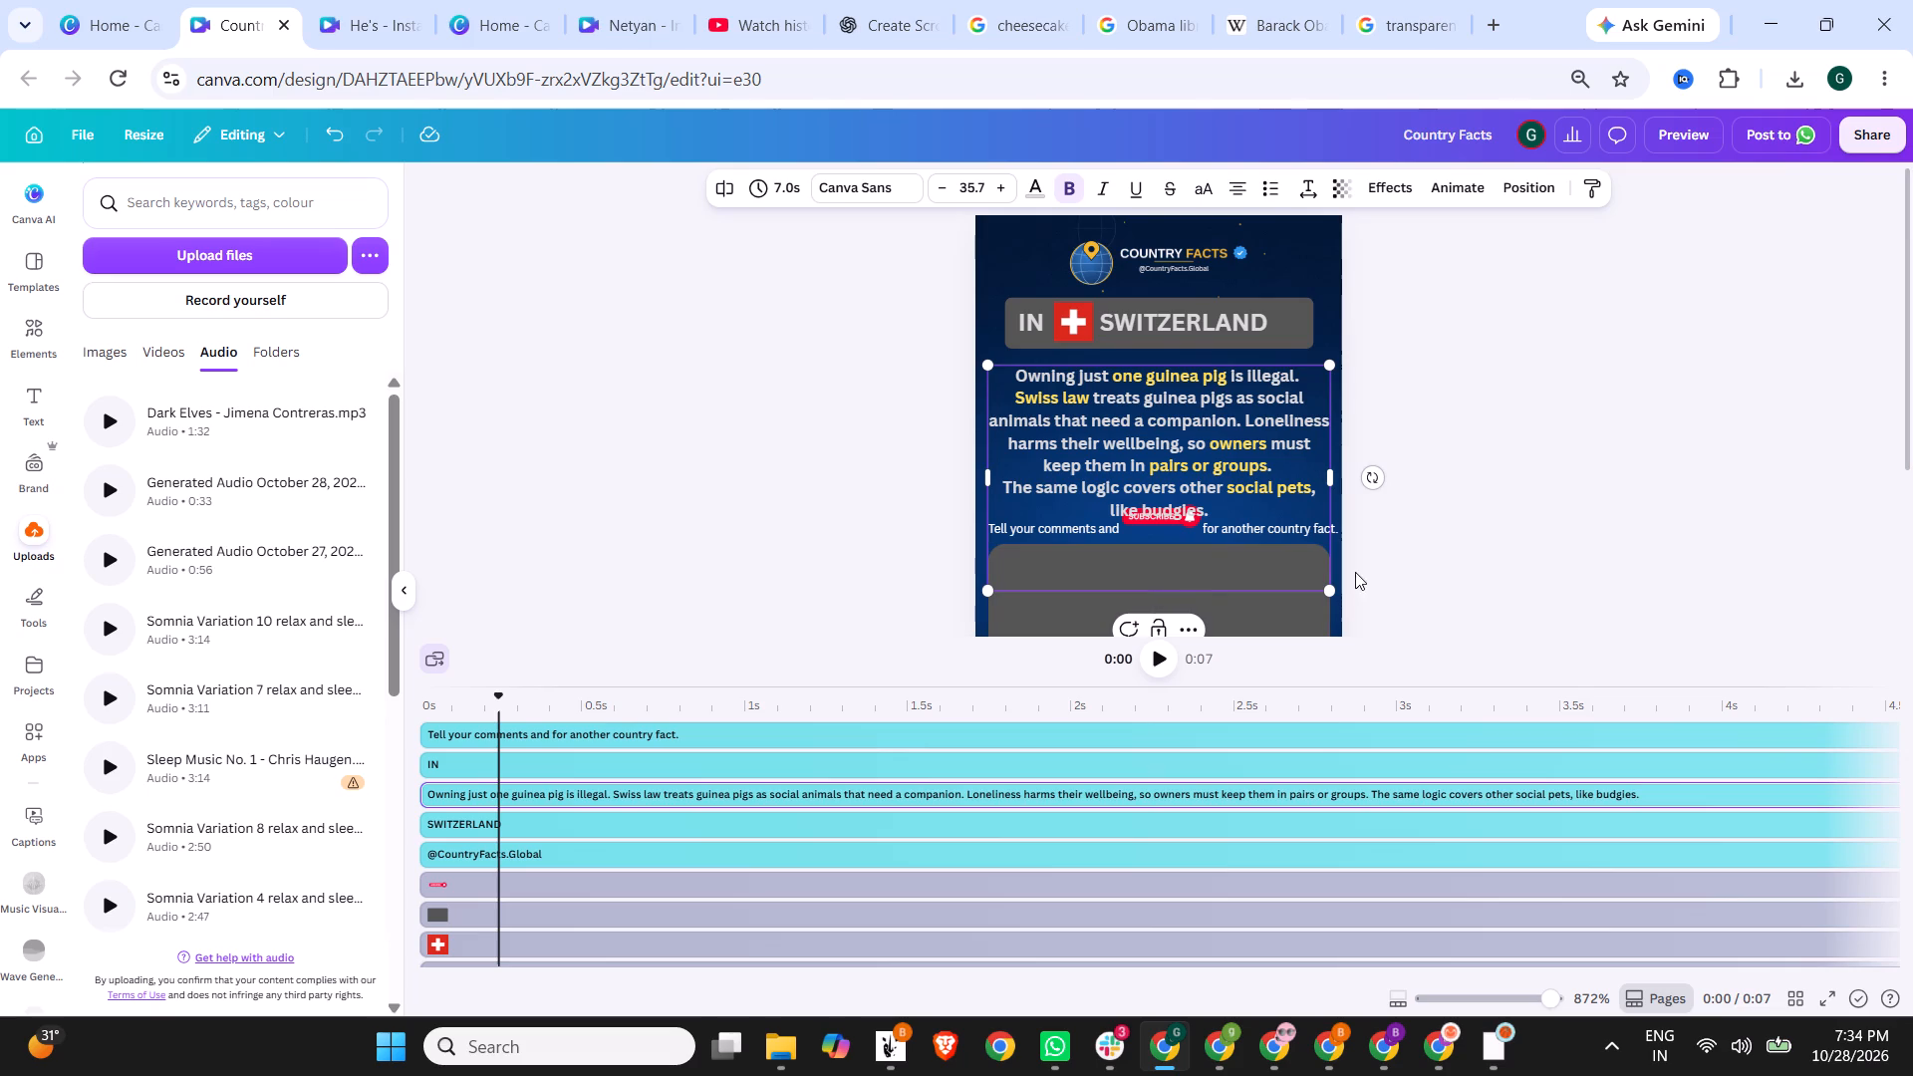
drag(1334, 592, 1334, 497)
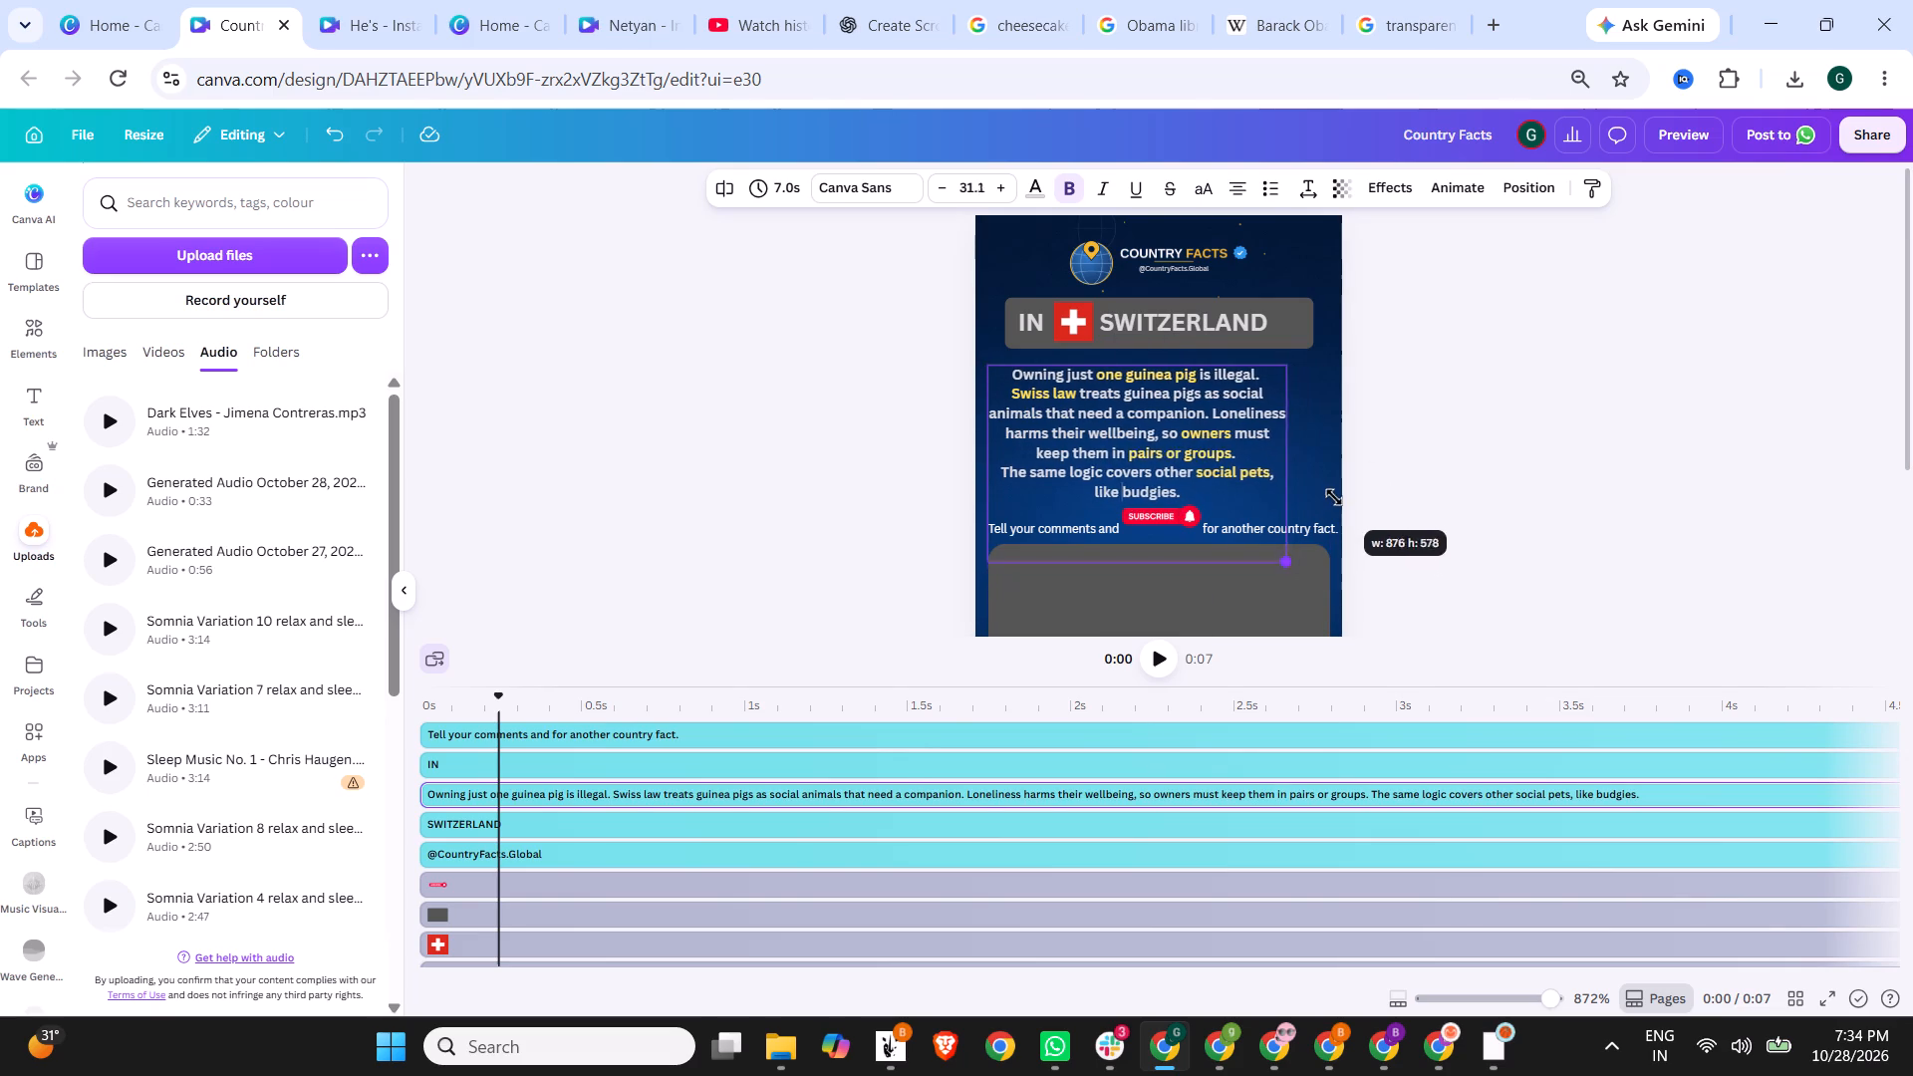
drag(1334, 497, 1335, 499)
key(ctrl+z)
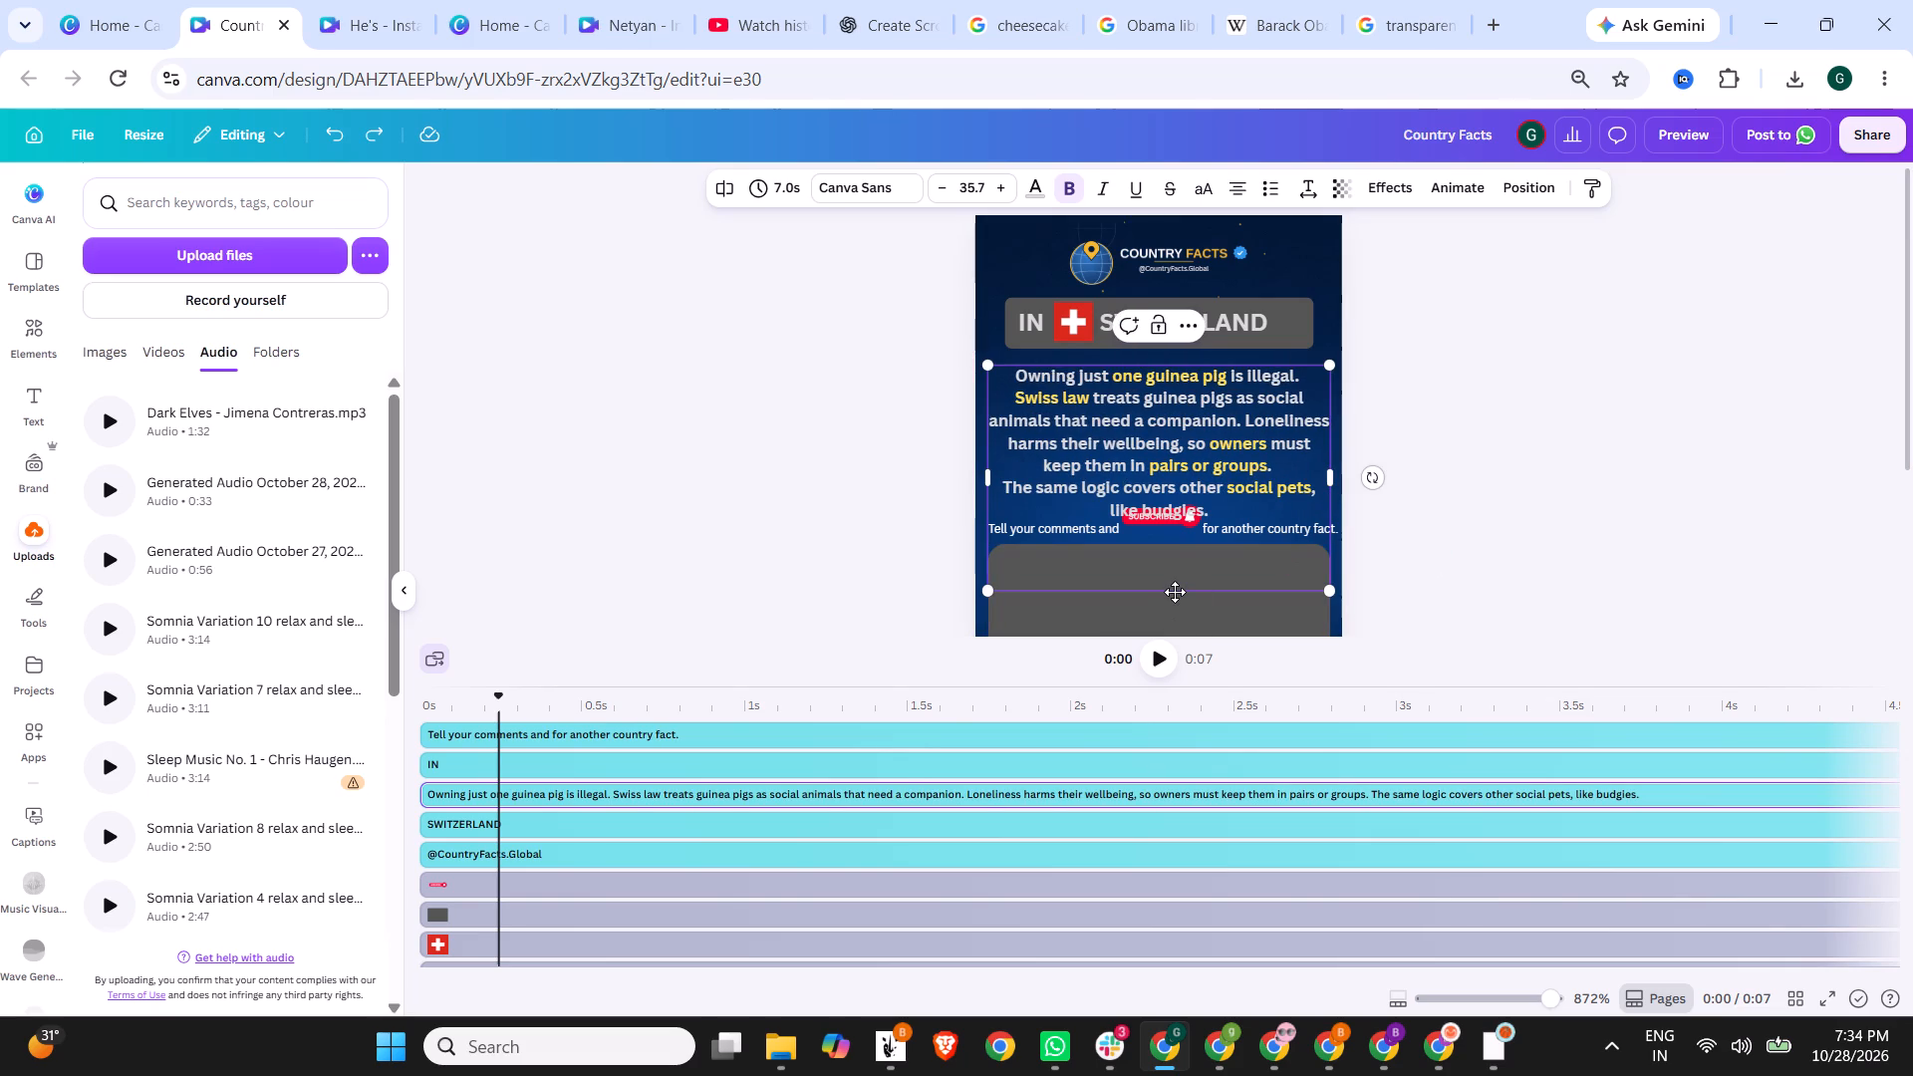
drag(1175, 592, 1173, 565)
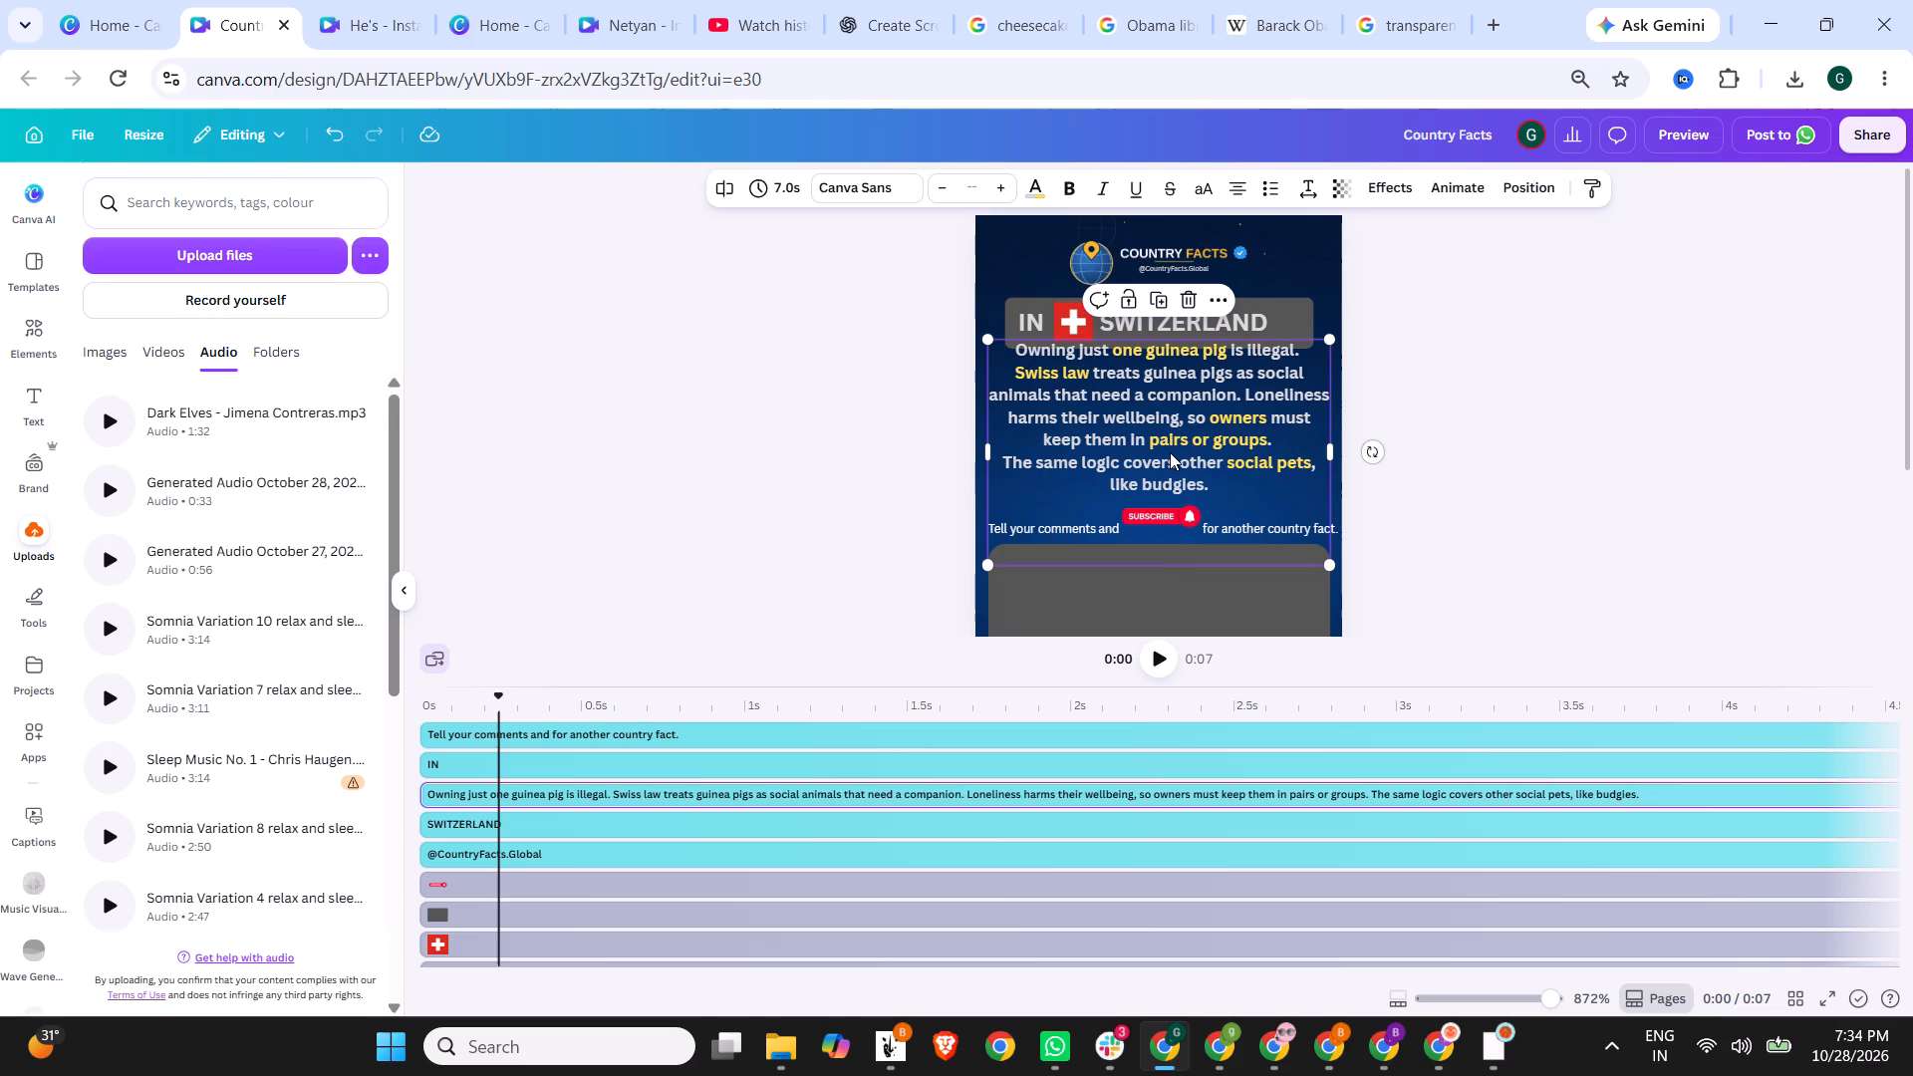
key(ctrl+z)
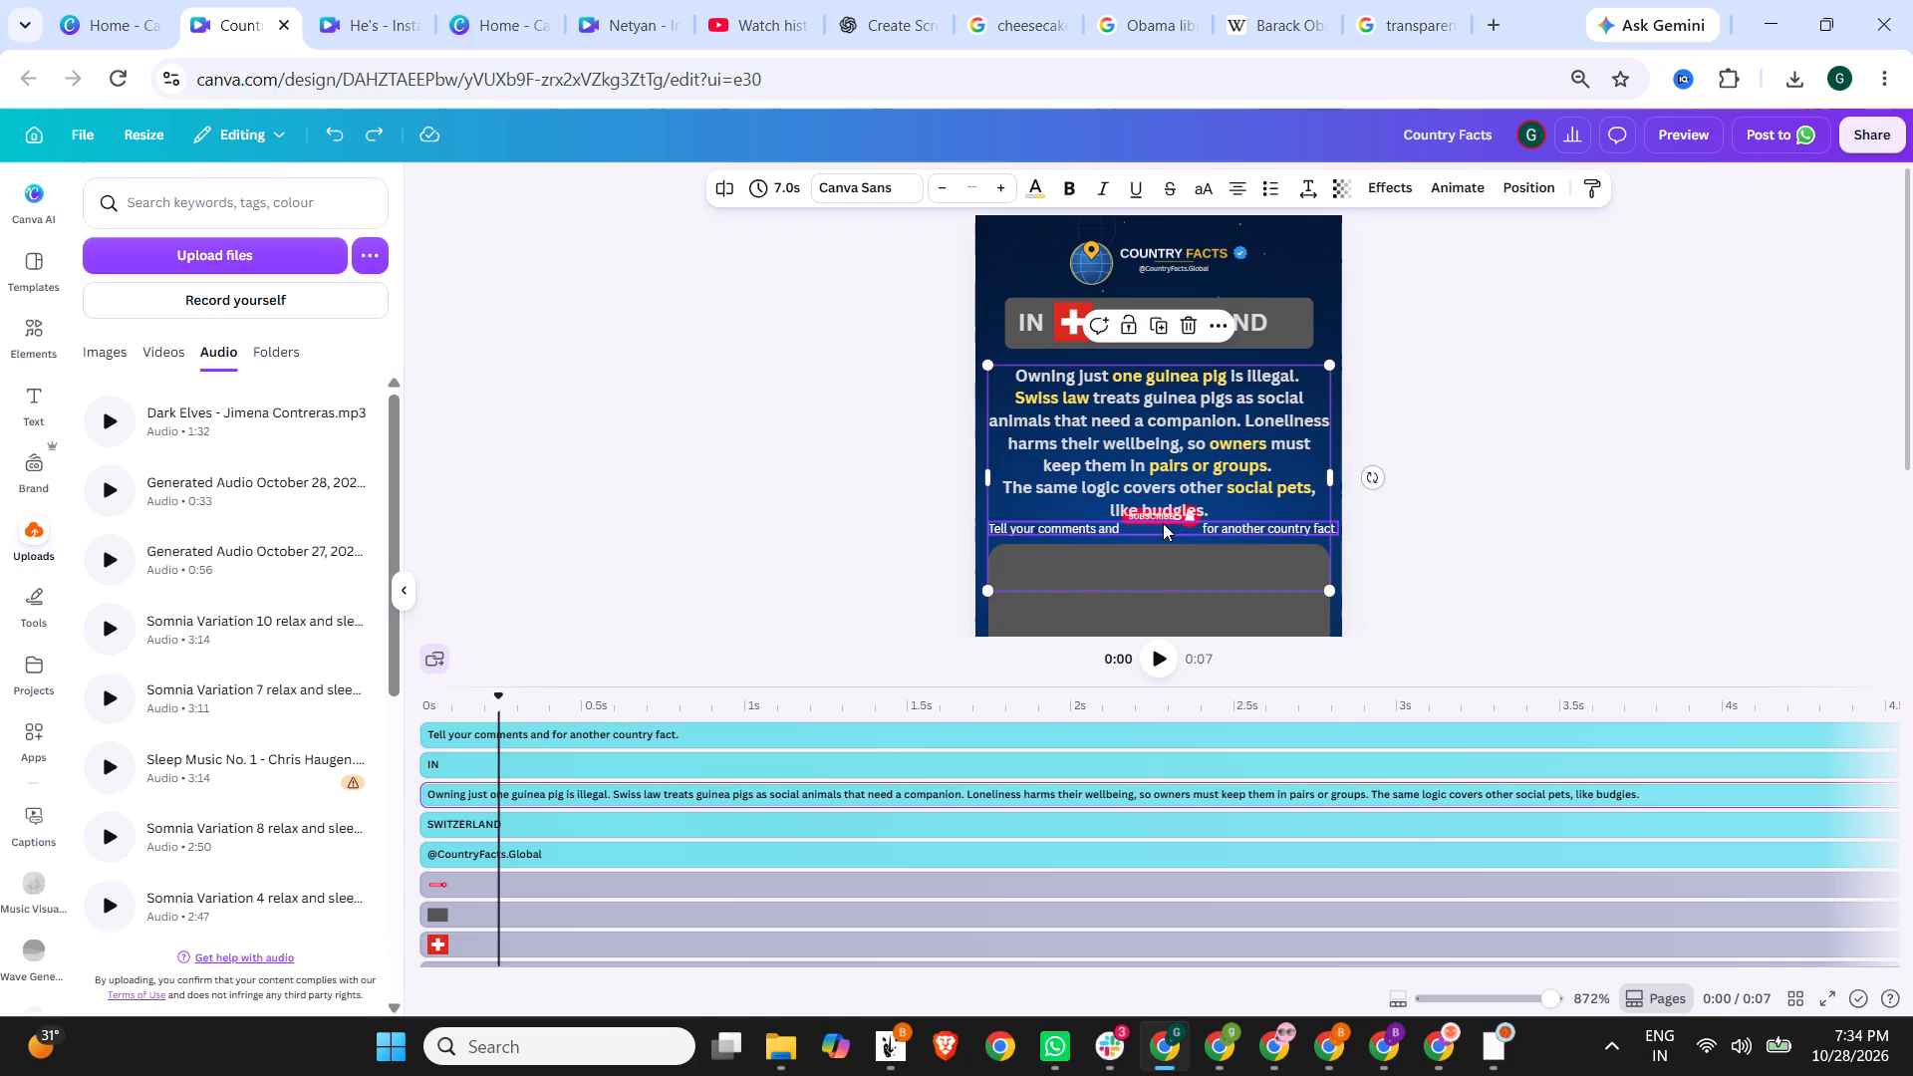
Nudge the Subscribe button down until it lines up with the gap in the "Tell your comments" line.
click(529, 876)
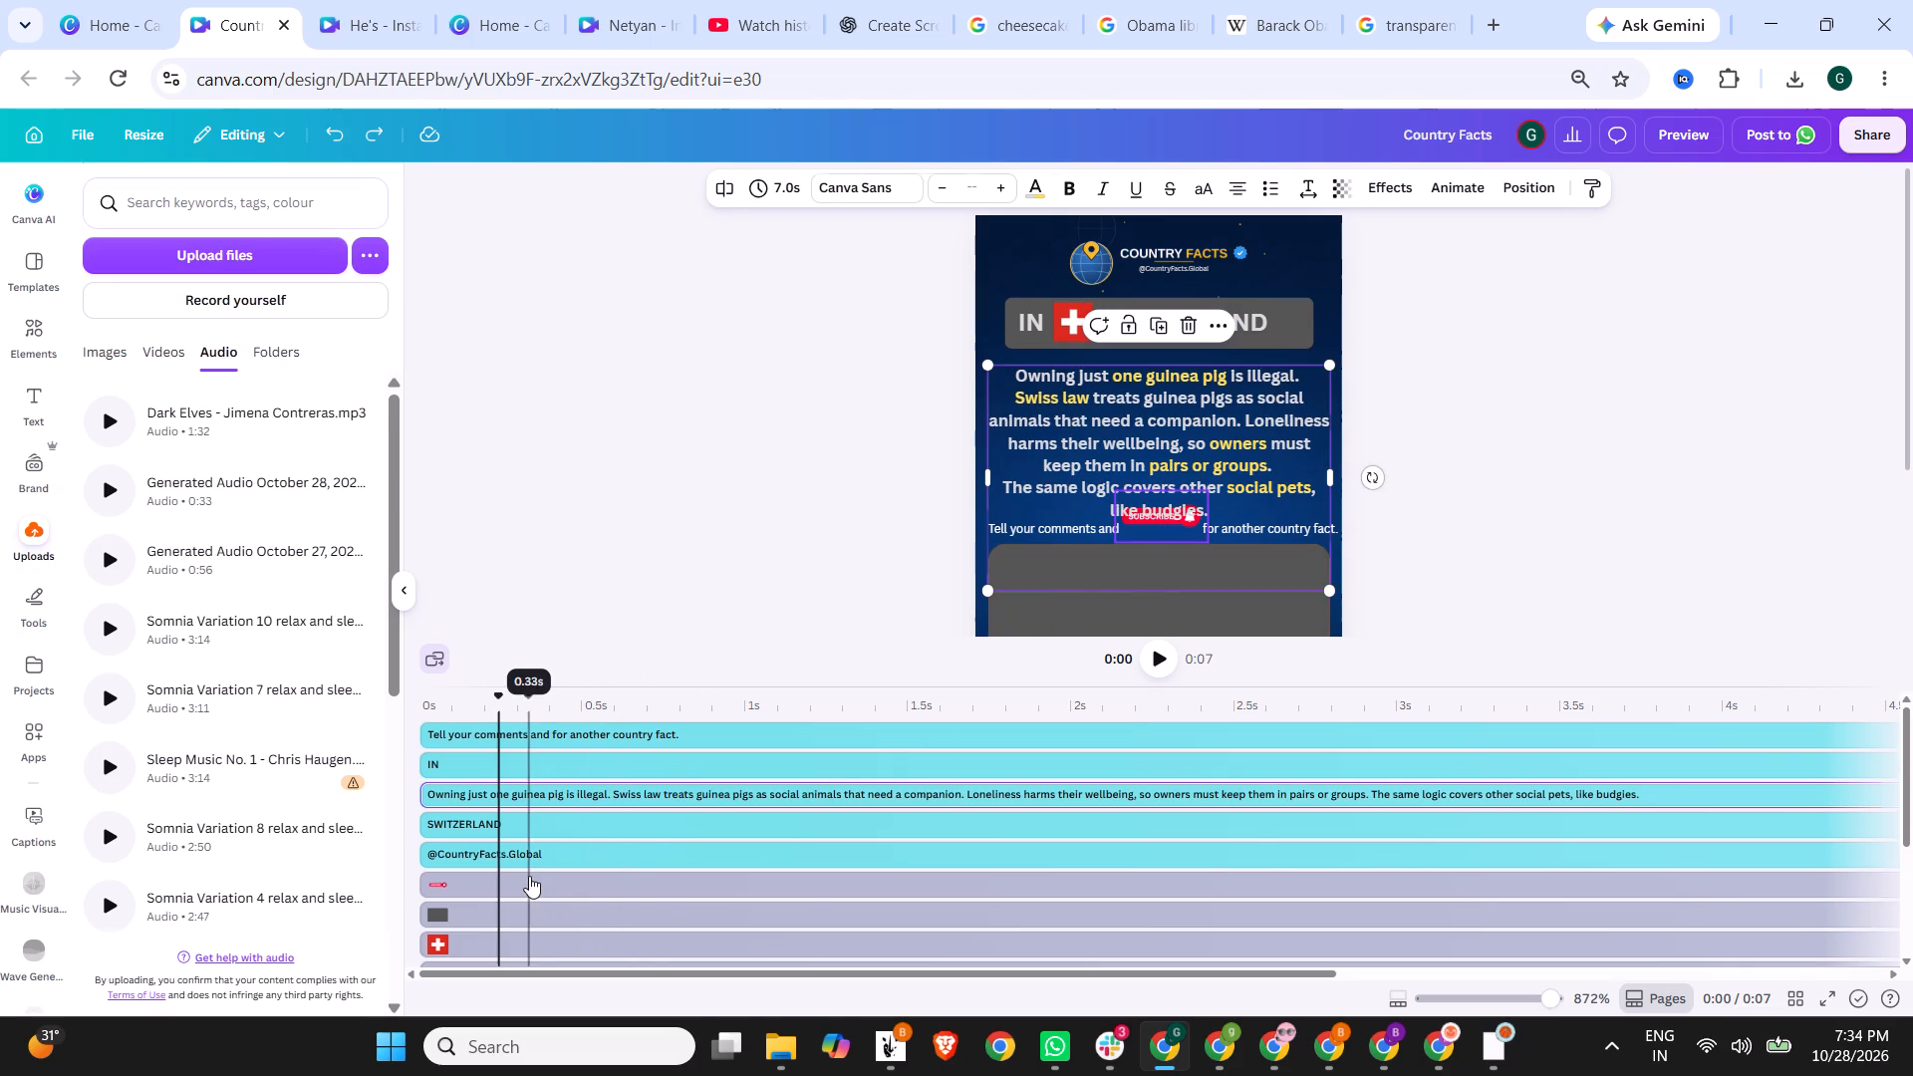
key(Down)
key(Down)
key(Down)
key(Down)
key(Down)
key(Down)
key(Down)
key(Down)
key(Down)
key(Down)
key(Down)
key(Down)
key(Down)
key(Down)
key(Down)
key(Down)
key(Down)
key(Down)
key(Down)
key(Down)
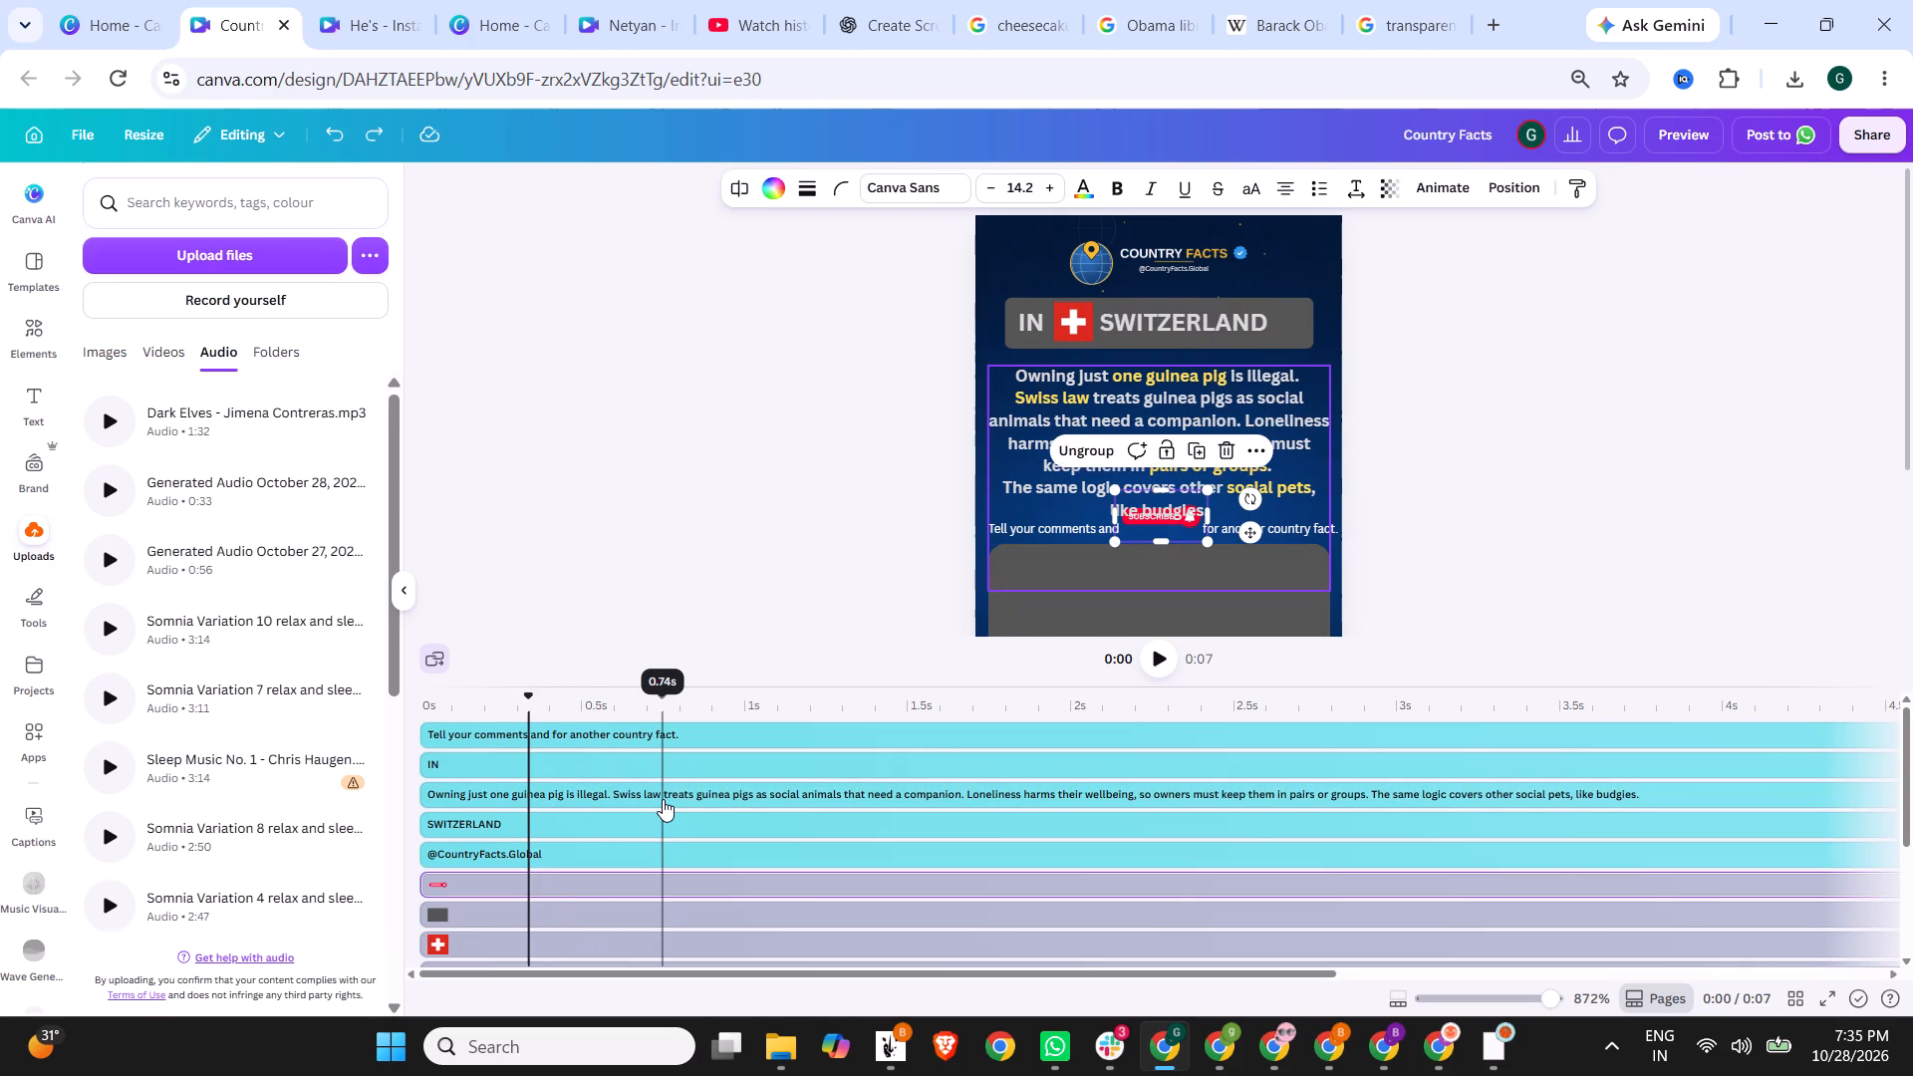
click(1159, 518)
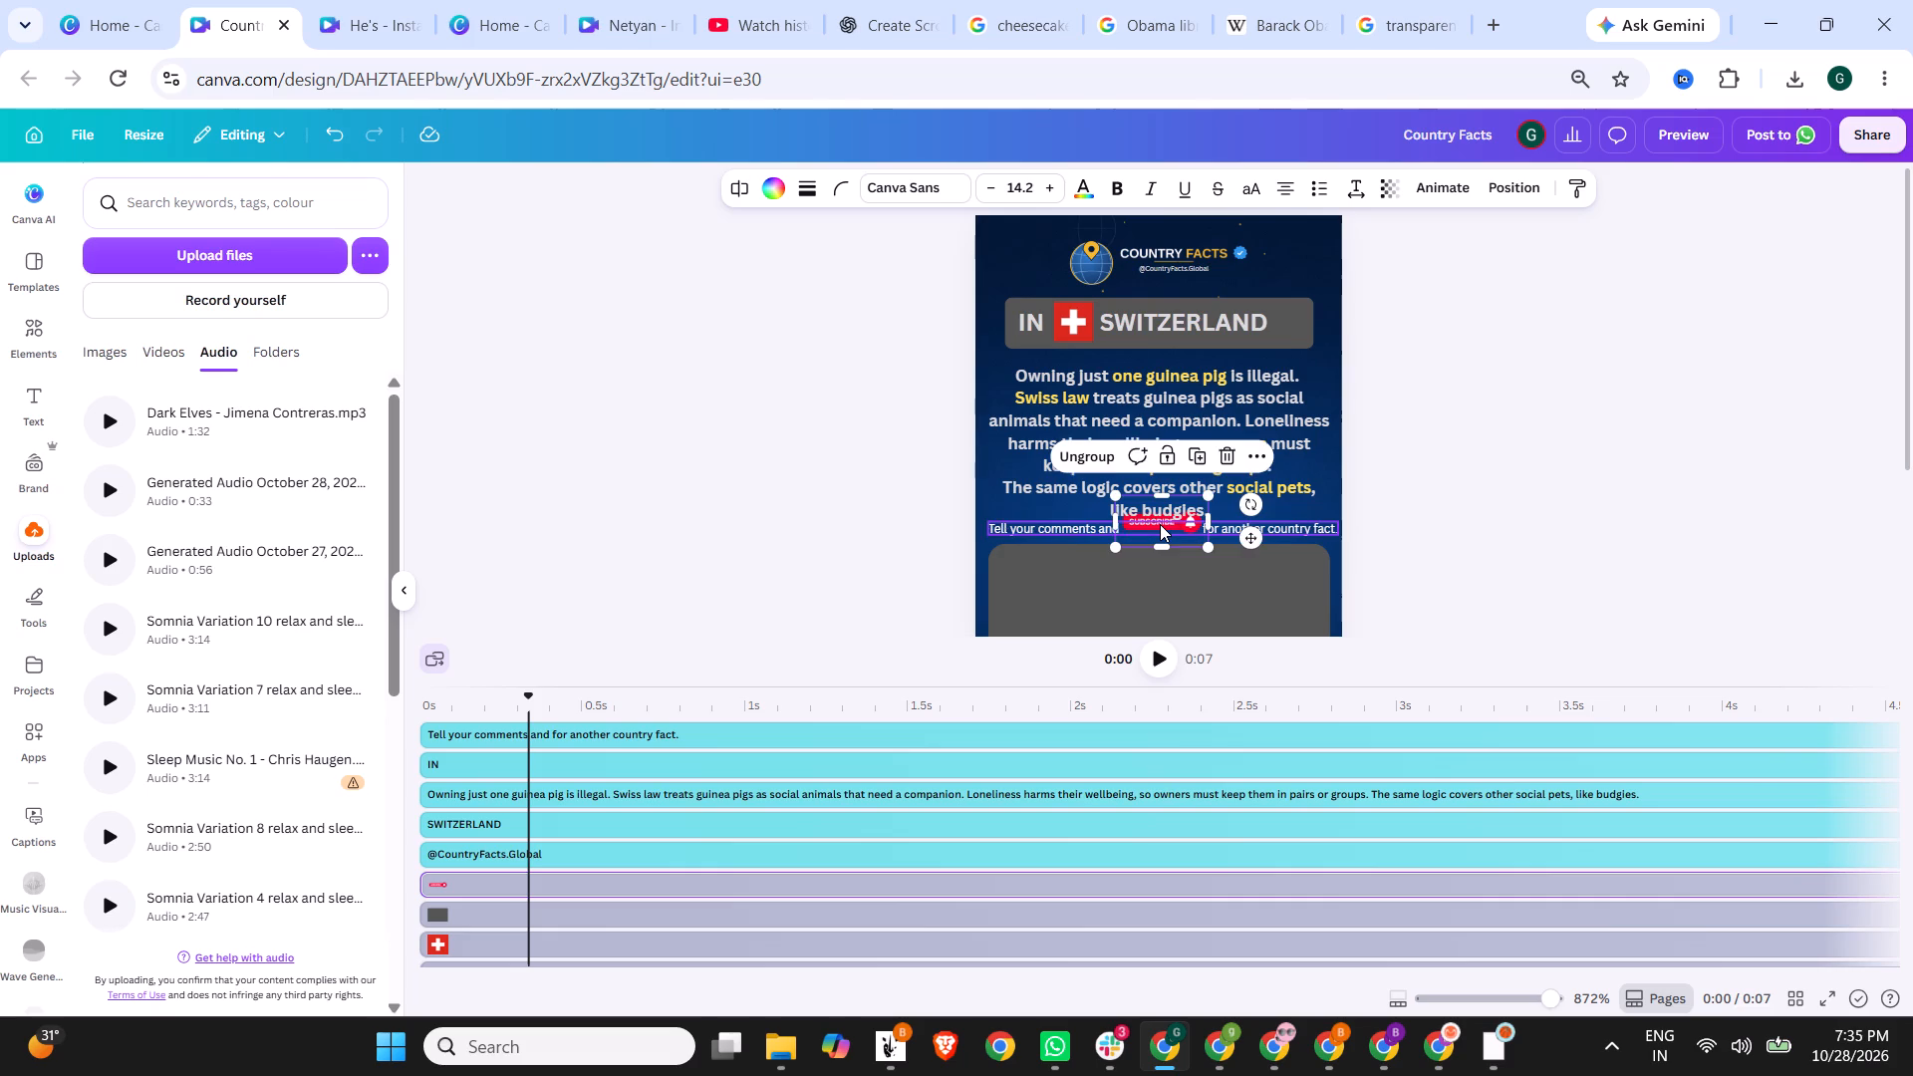
key(Down)
click(1151, 520)
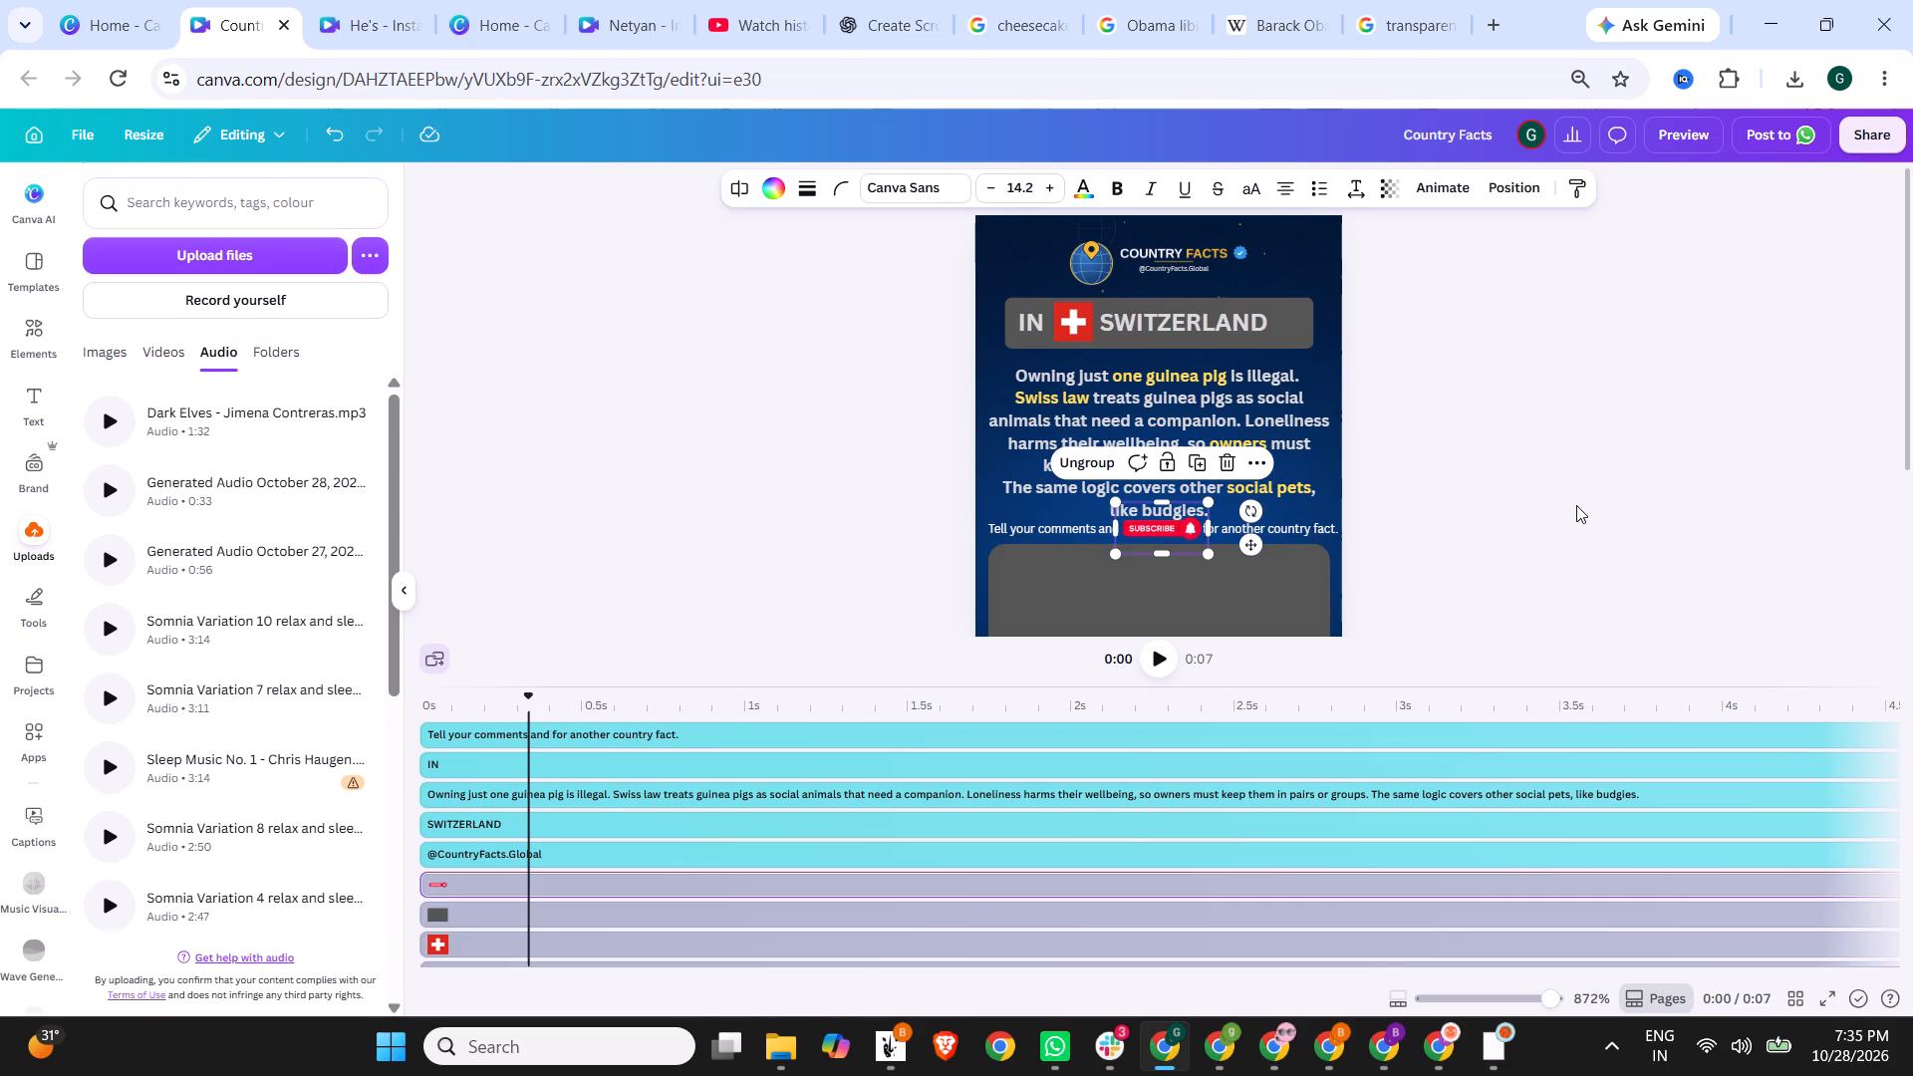
click(1165, 527)
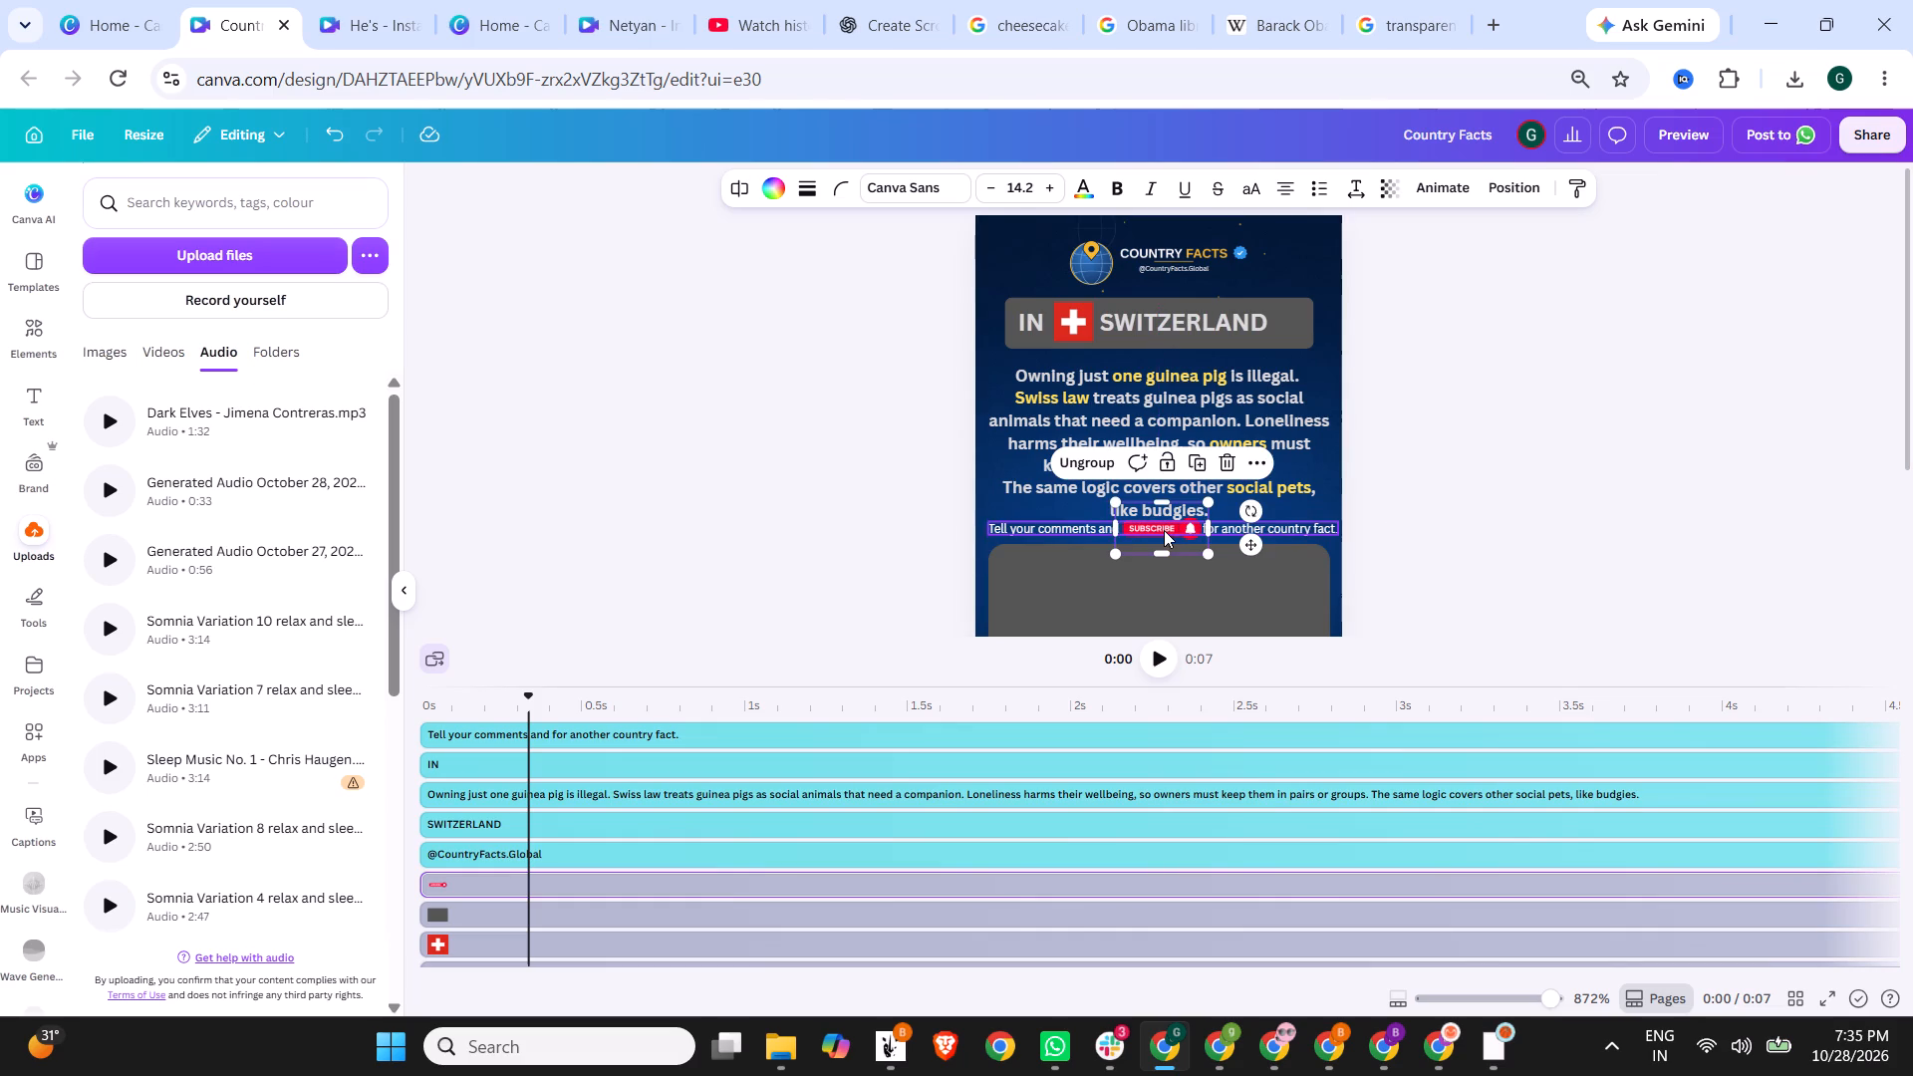
click(1634, 501)
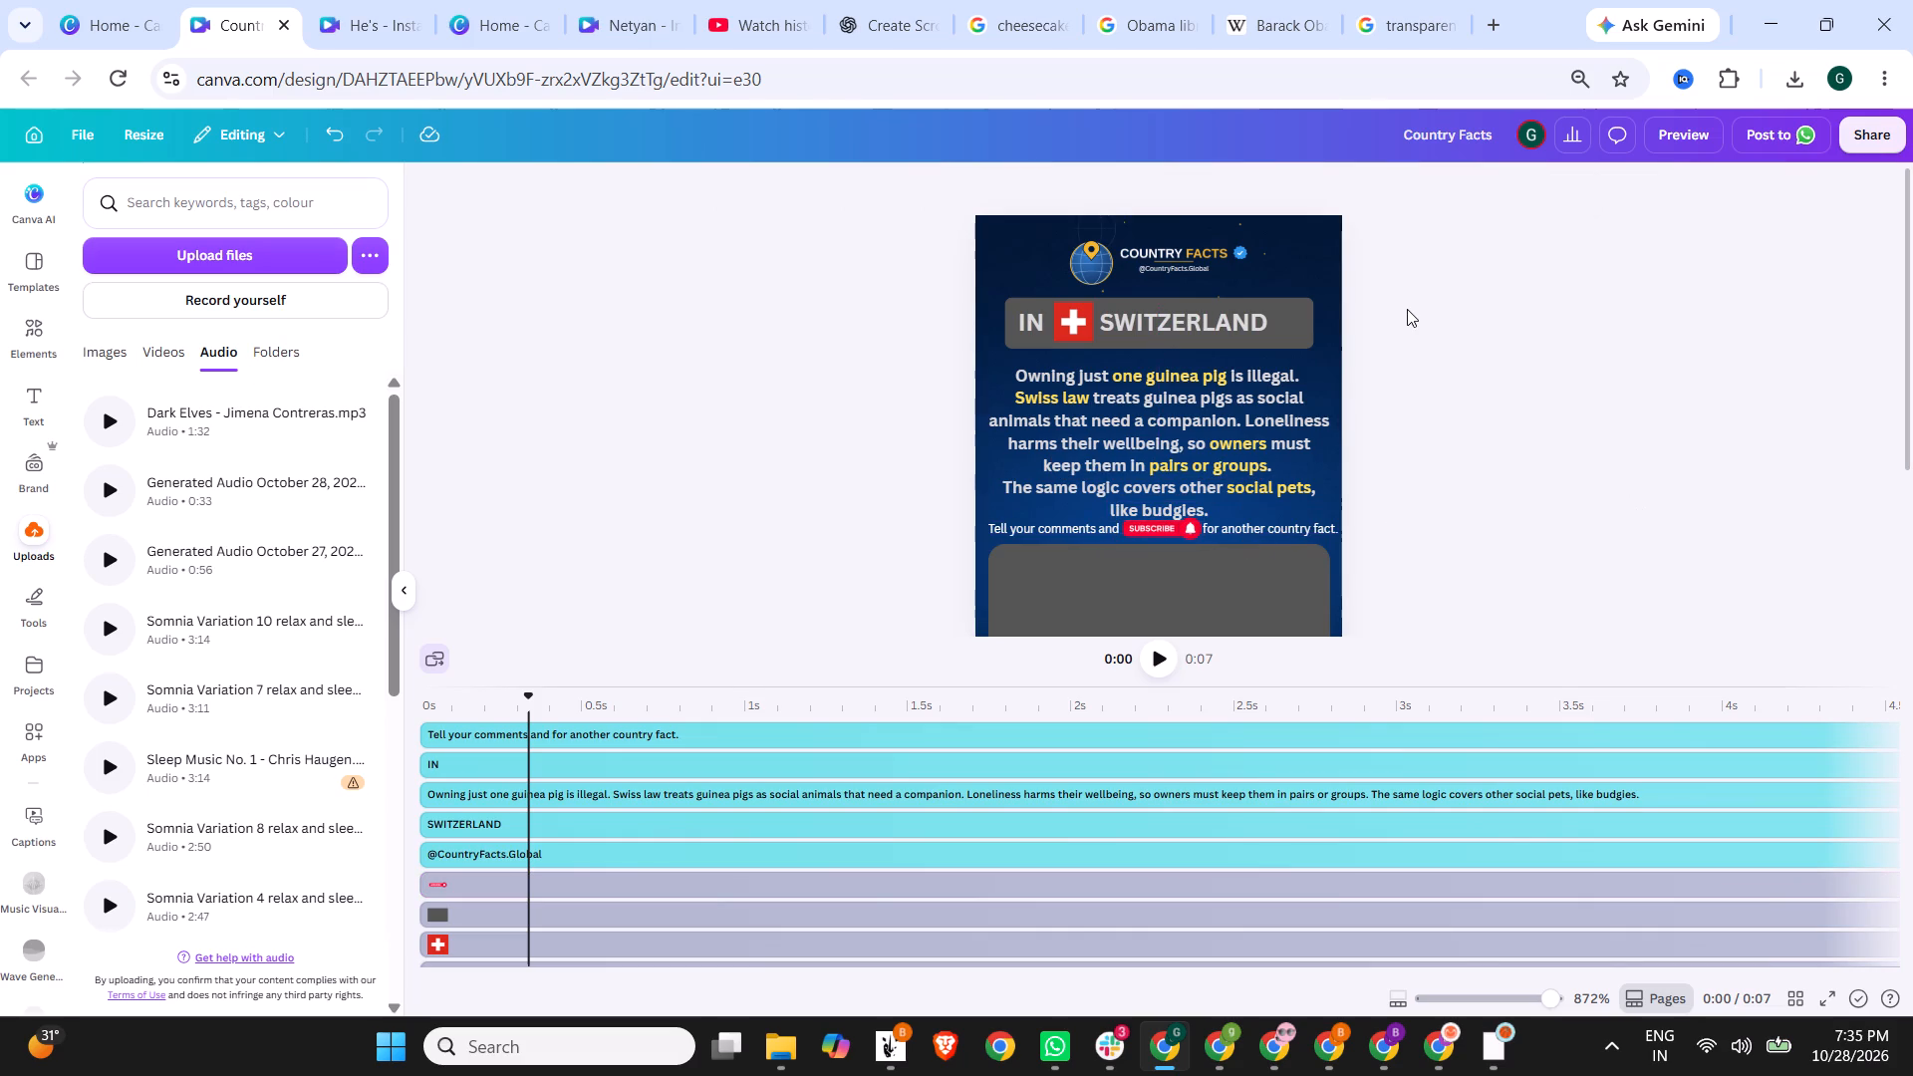
Nudge the guinea pig fact paragraph slightly up, away from the comments line below it.
click(1160, 372)
key(Up)
key(Up)
key(Up)
key(Up)
key(Up)
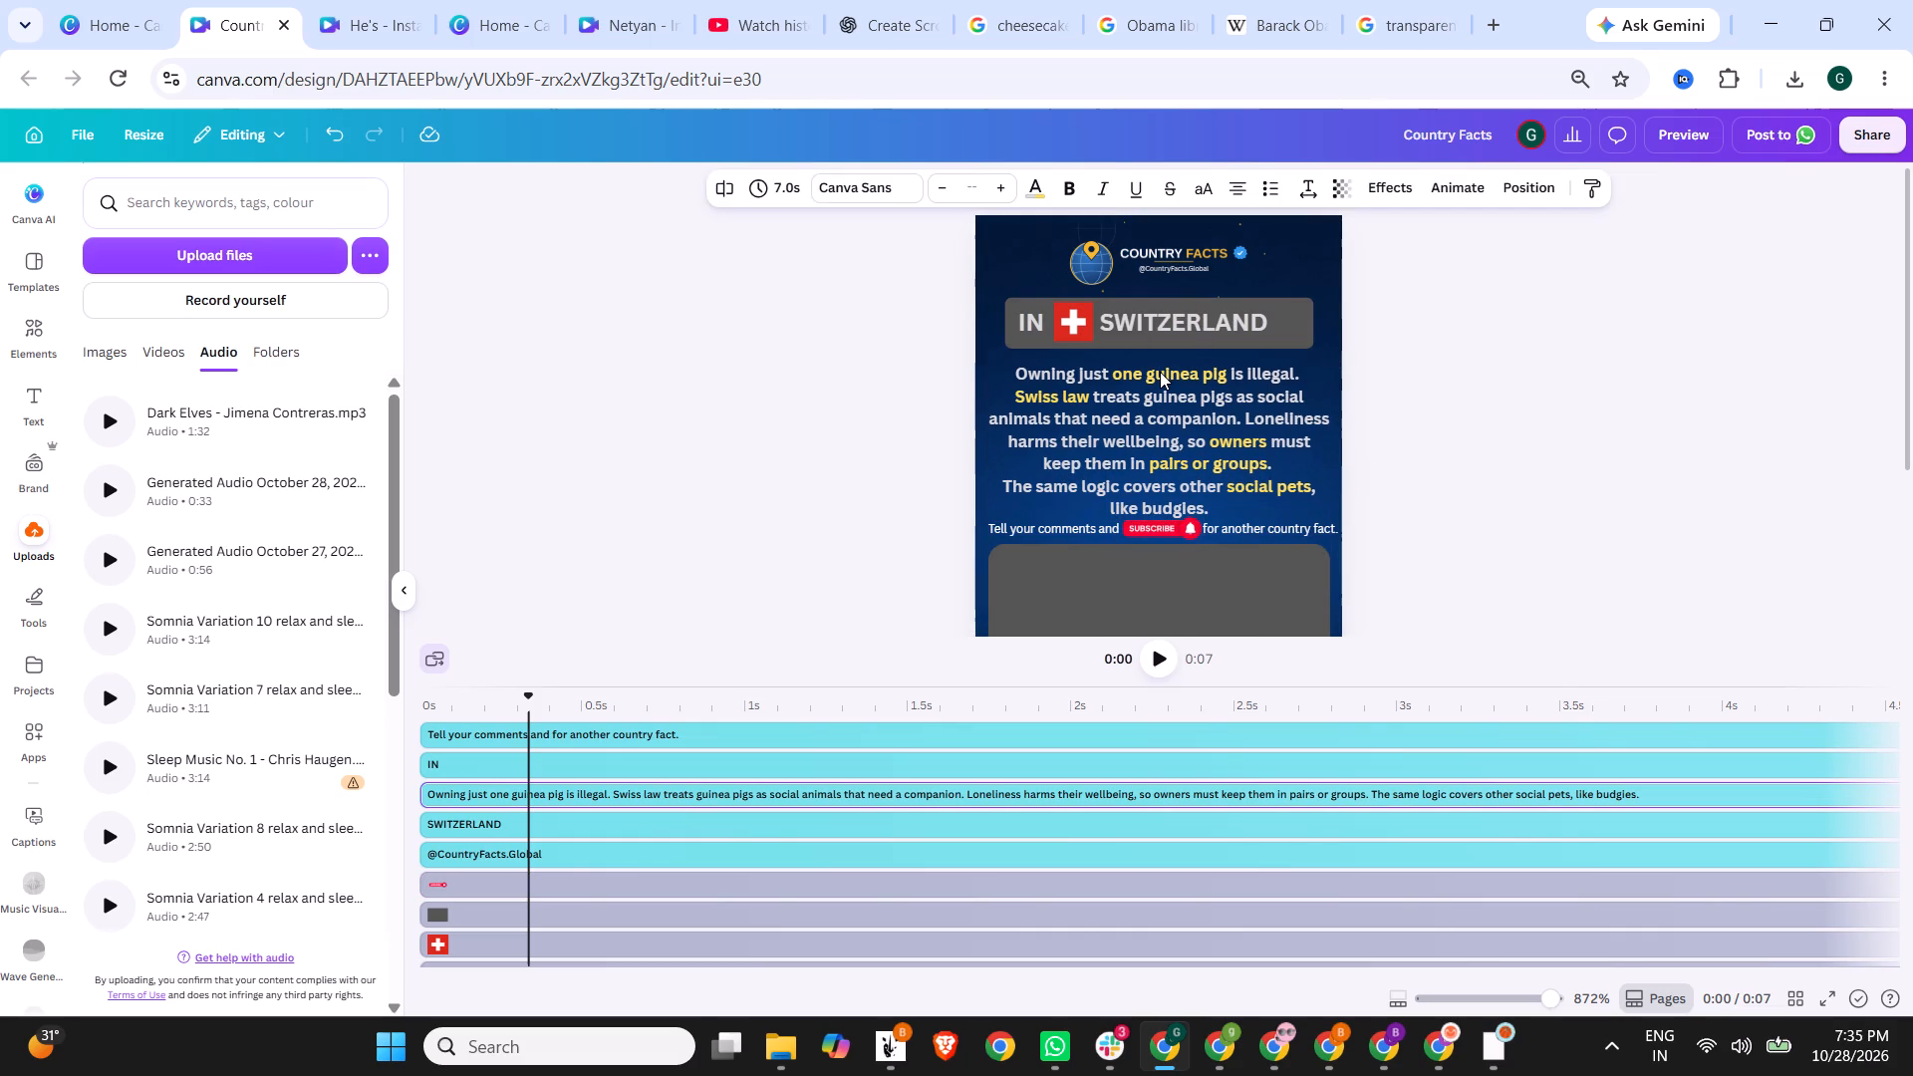
key(Up)
key(Up)
key(Up)
key(Up)
key(Up)
double_click(1160, 372)
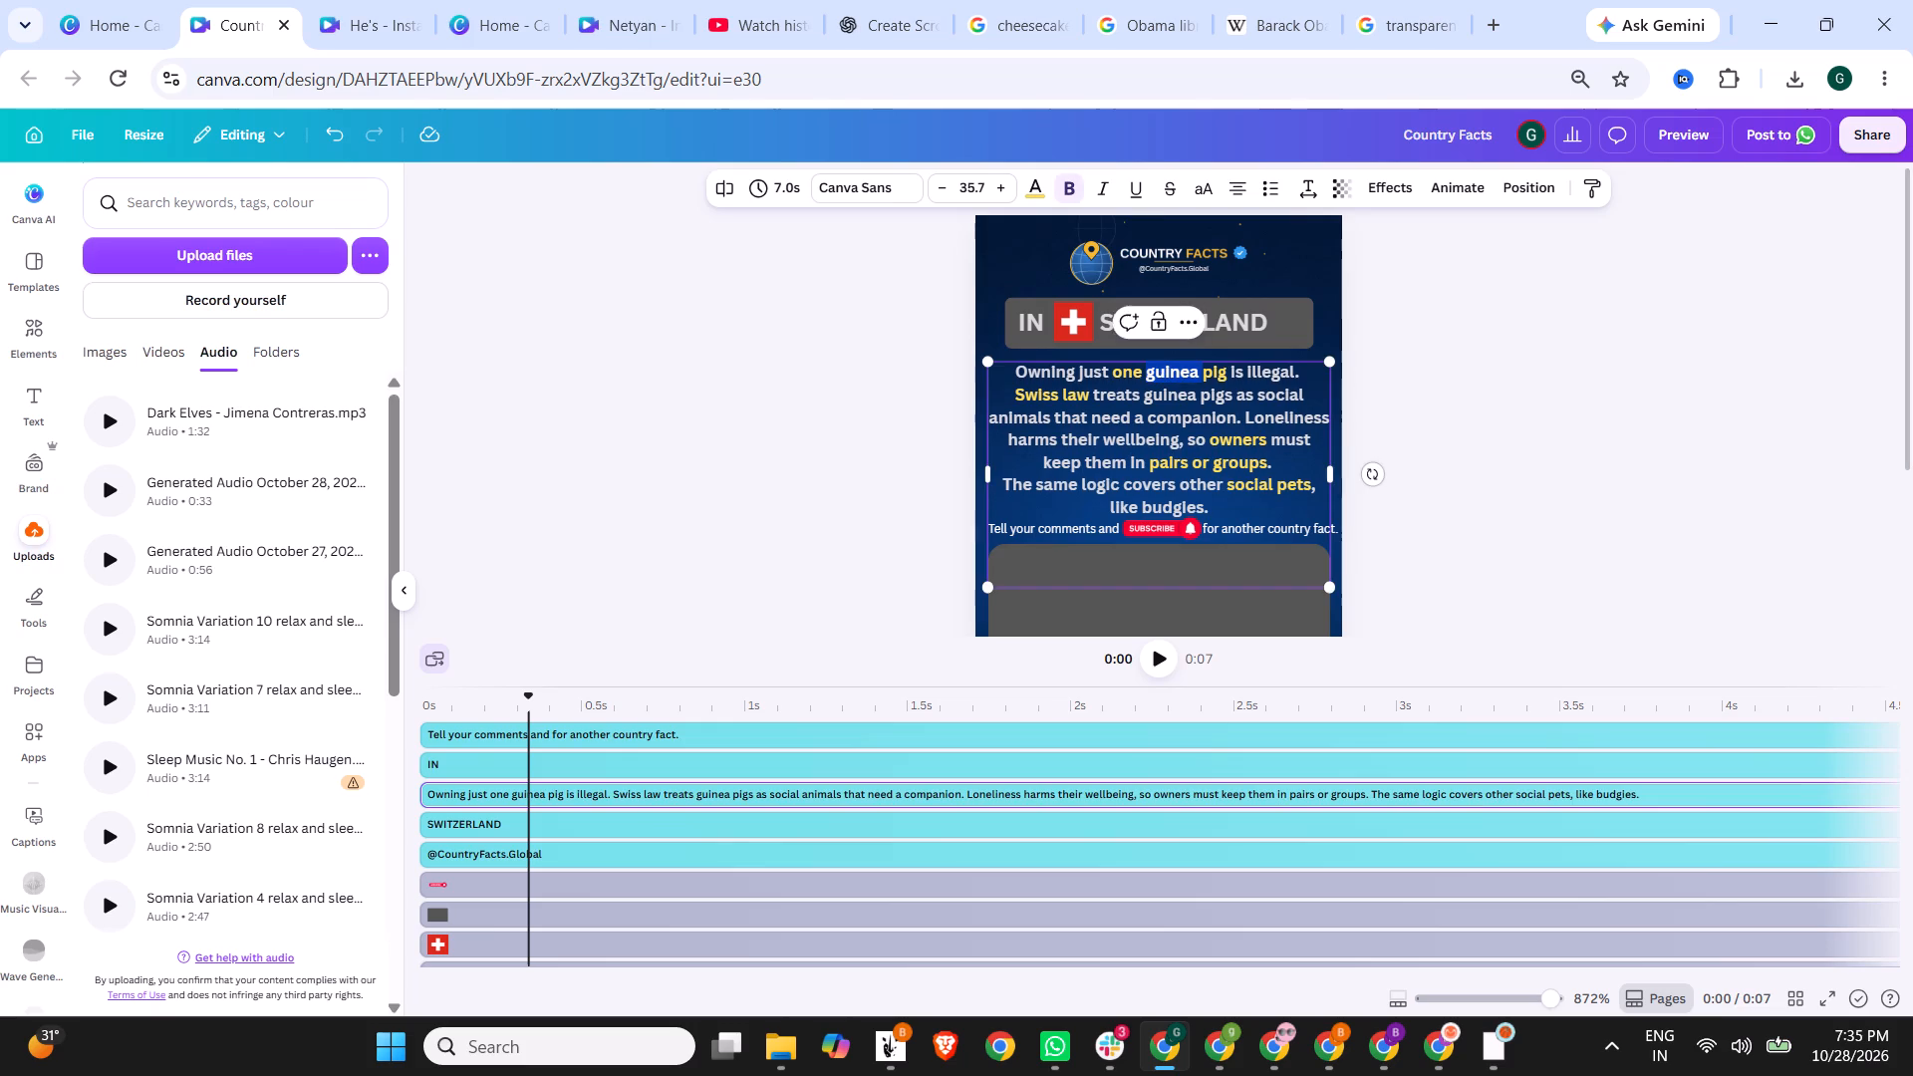
Nudge the guinea pig fact paragraph up a little more, widening the gap above the "Tell your comments" line.
click(1355, 370)
click(1245, 404)
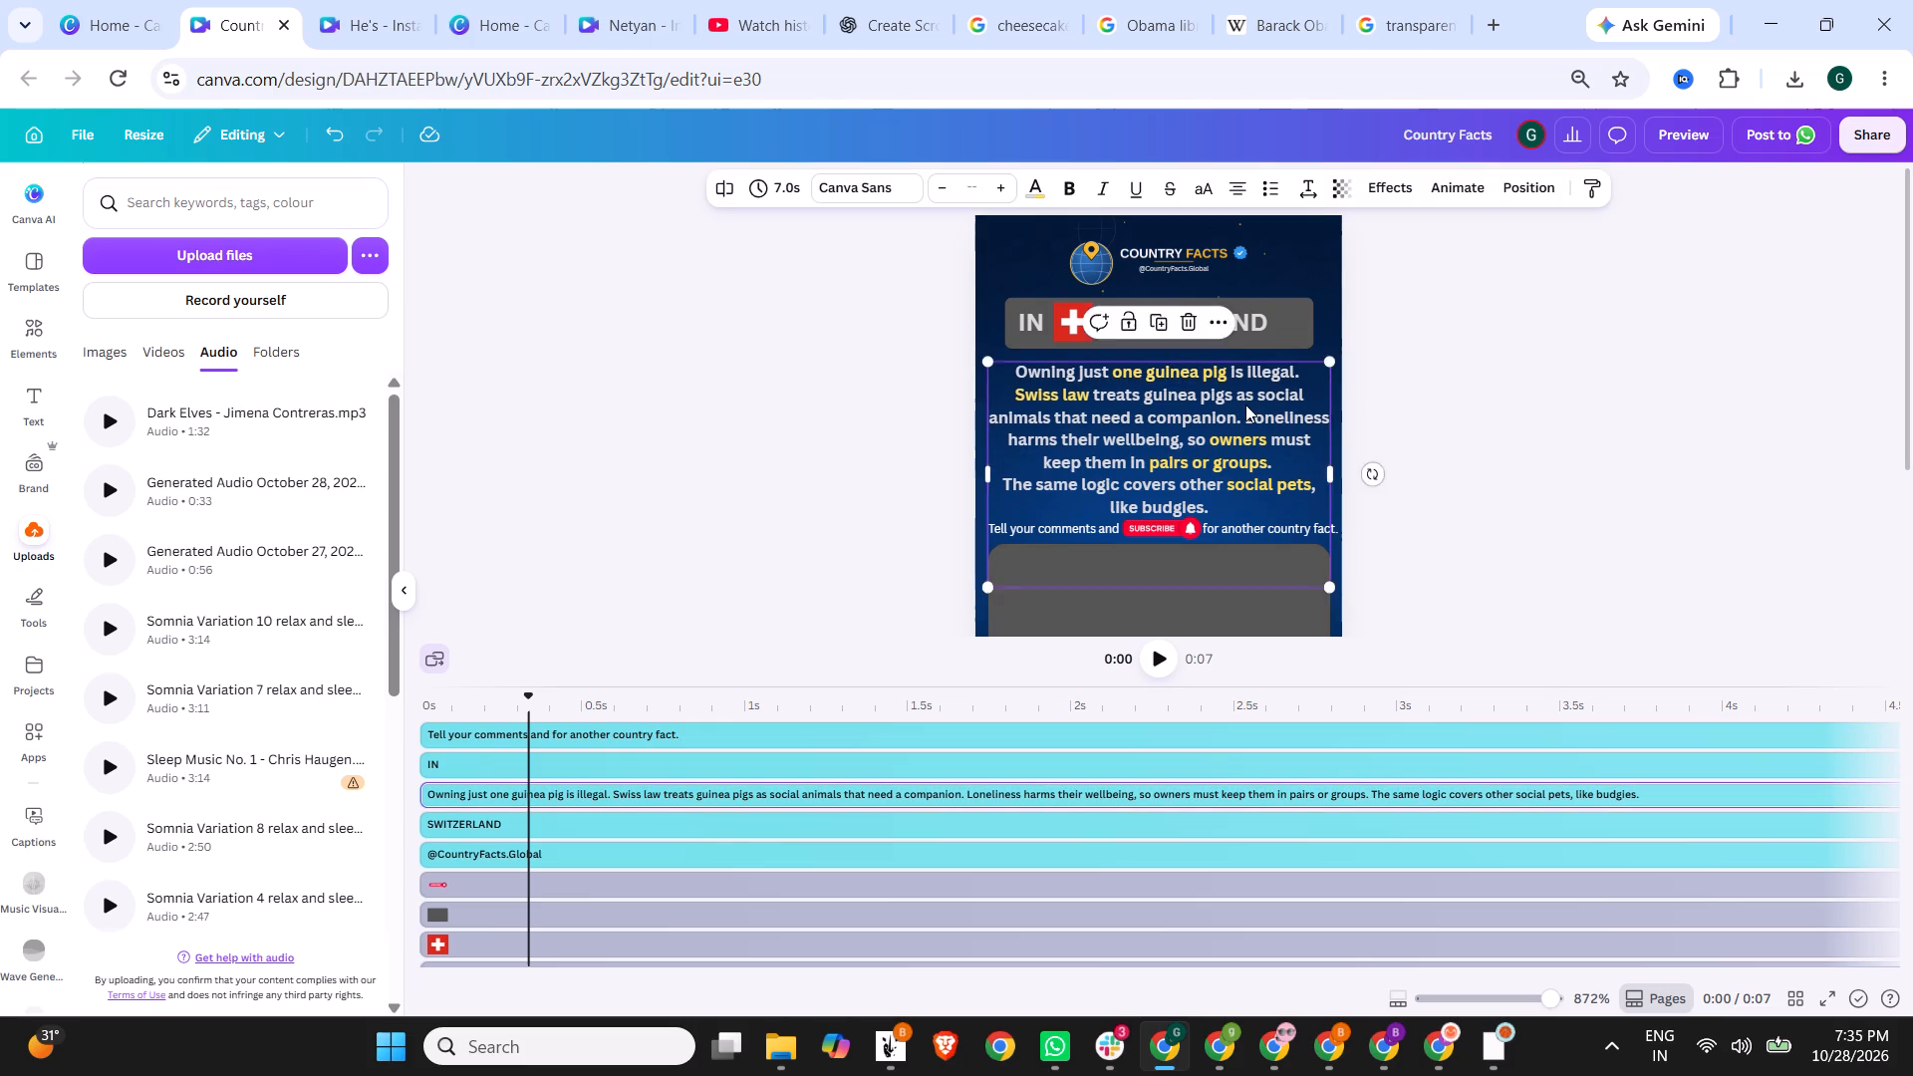
click(1541, 459)
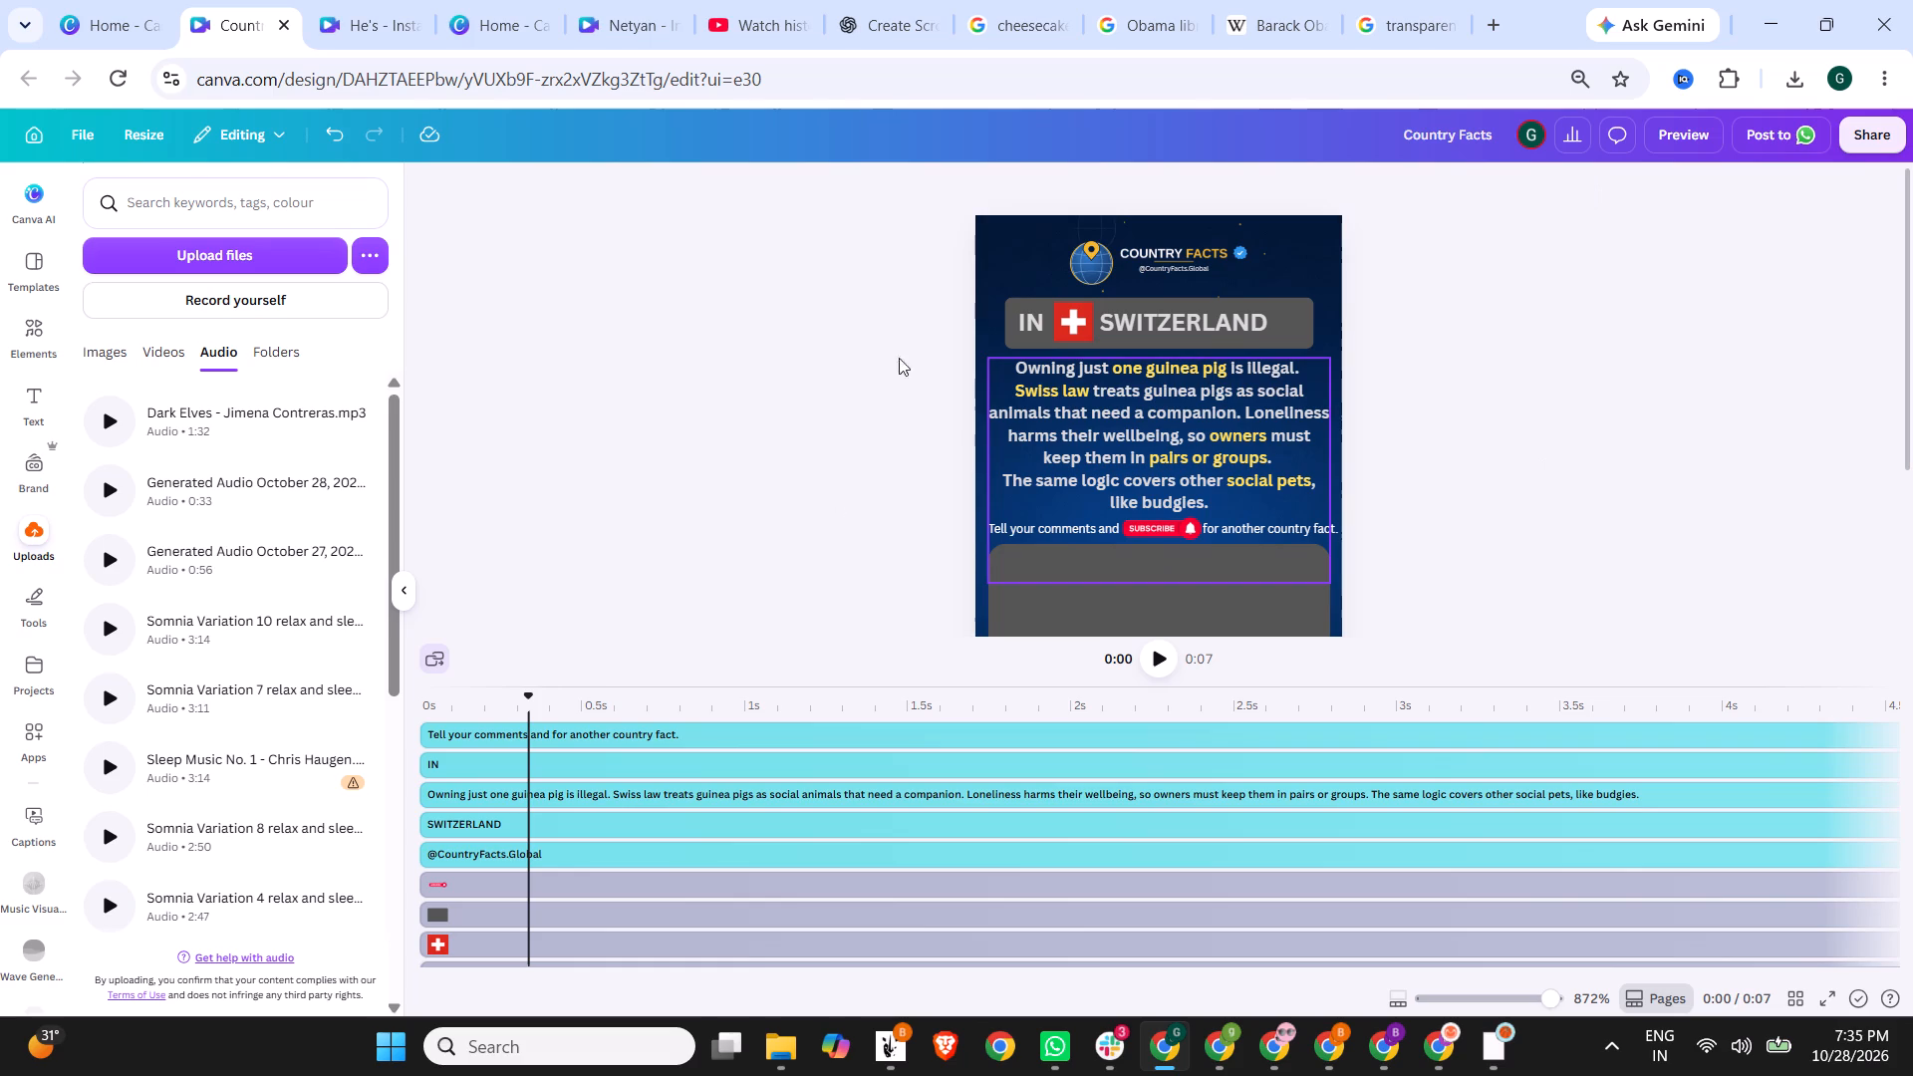
Play the short through to its end and check the rearranged layout and the timeline layers.
scroll(970, 406, down, 2)
scroll(658, 1028, down, 2)
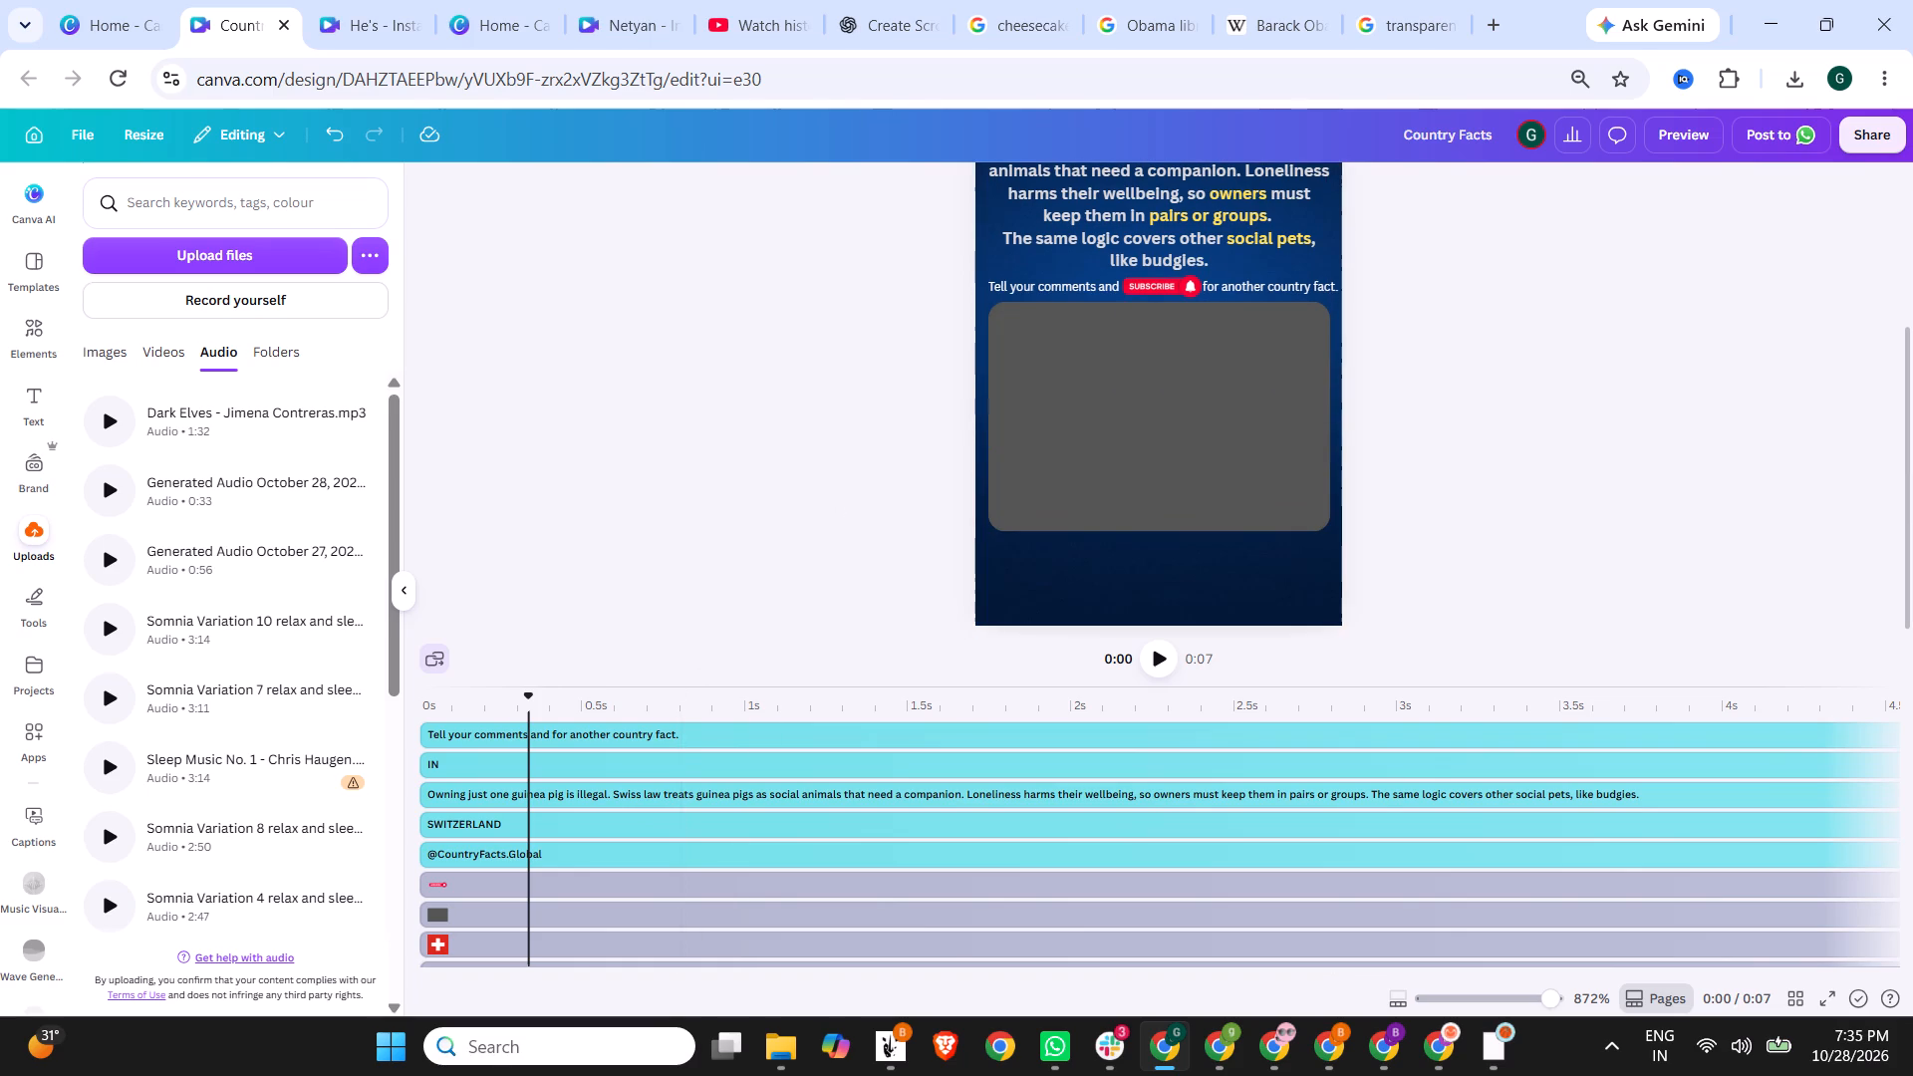
scroll(685, 830, down, 6)
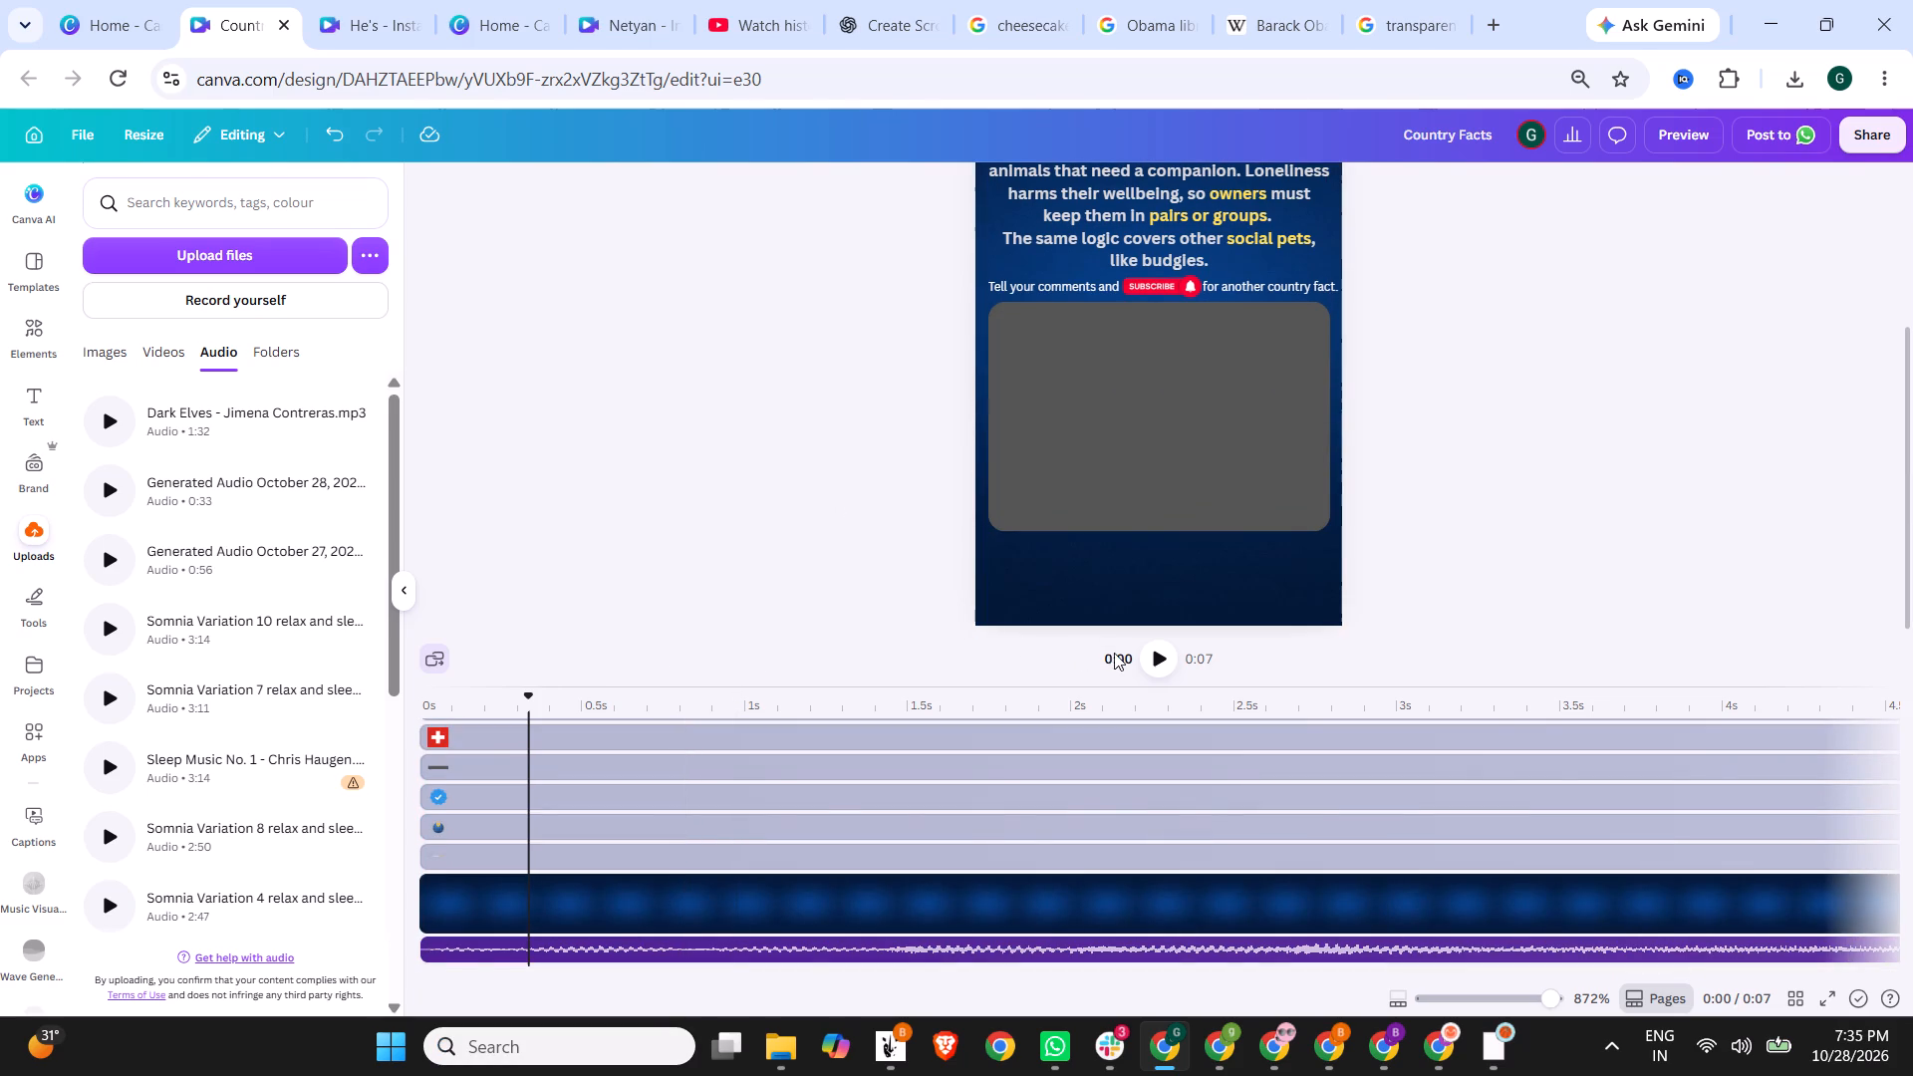
click(1151, 658)
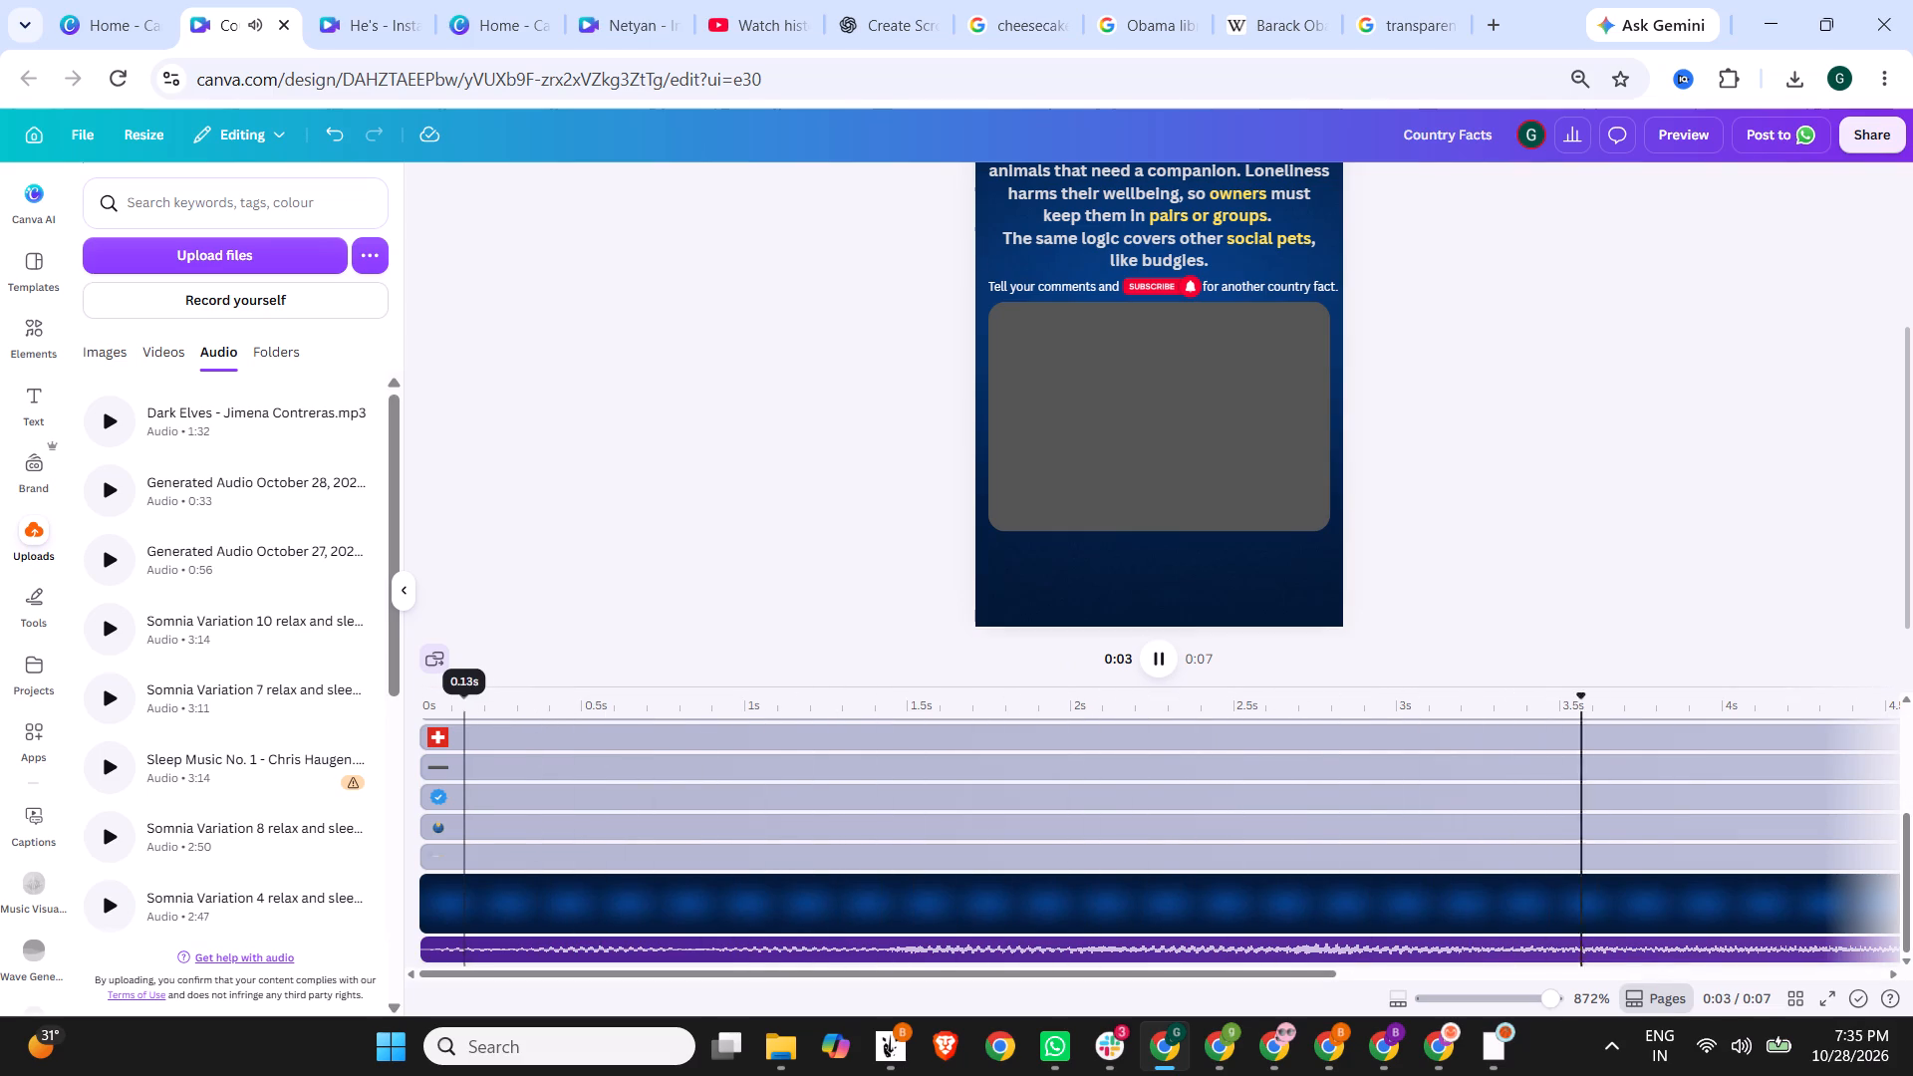
scroll(906, 466, up, 3)
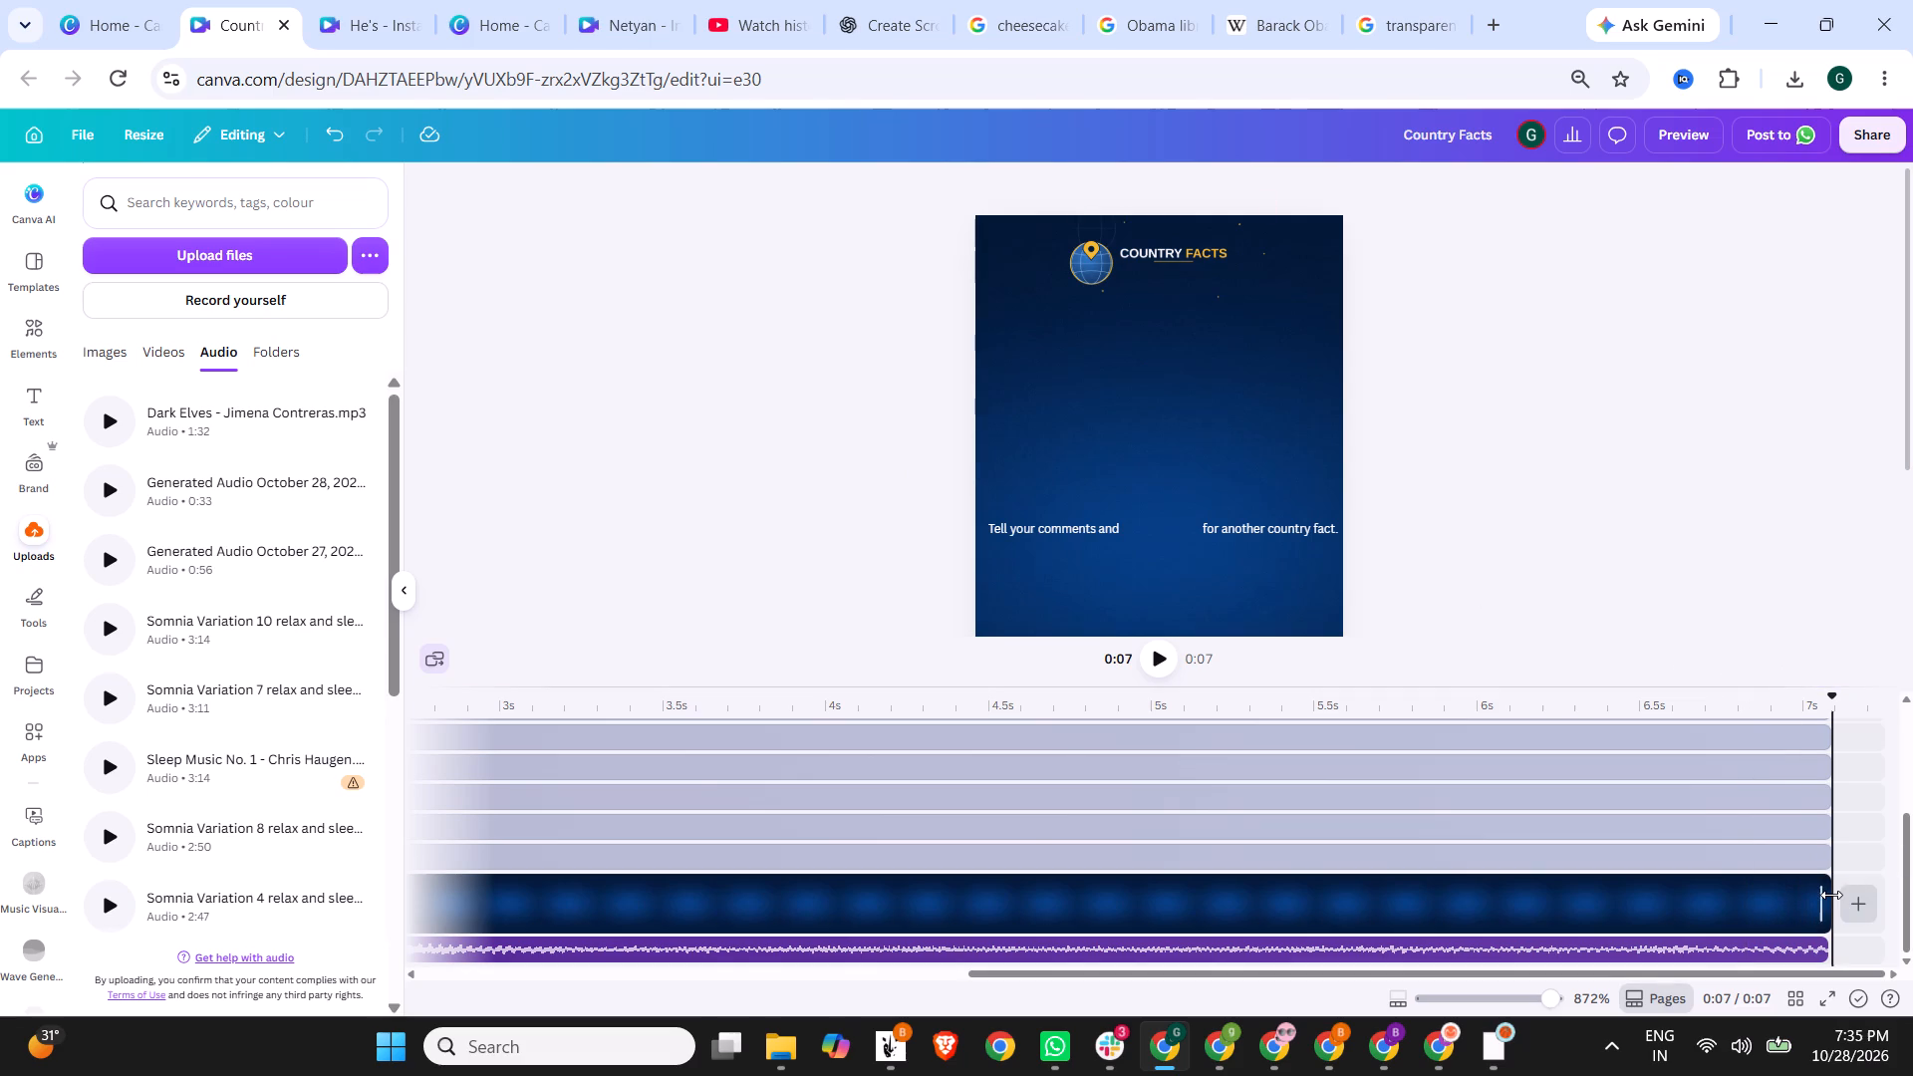
scroll(1827, 896, up, 5)
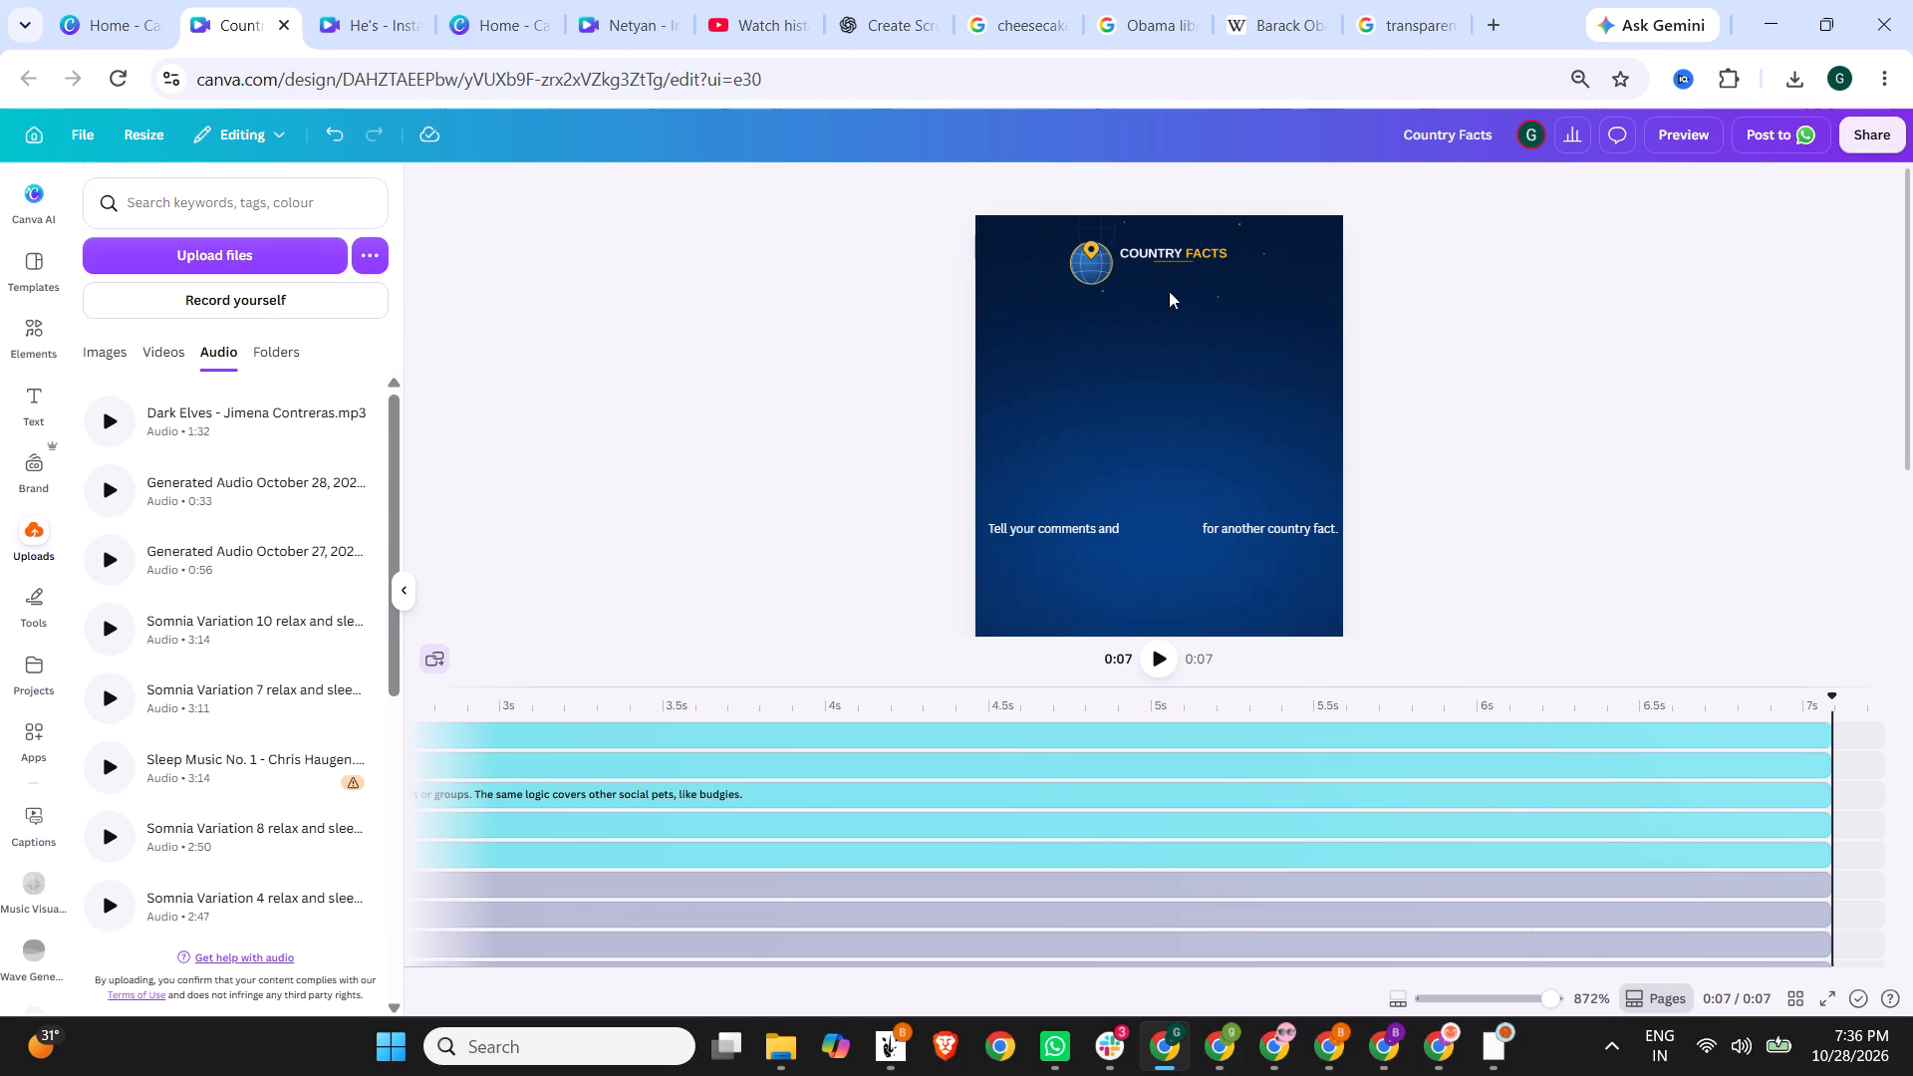
scroll(1019, 896, right, 7)
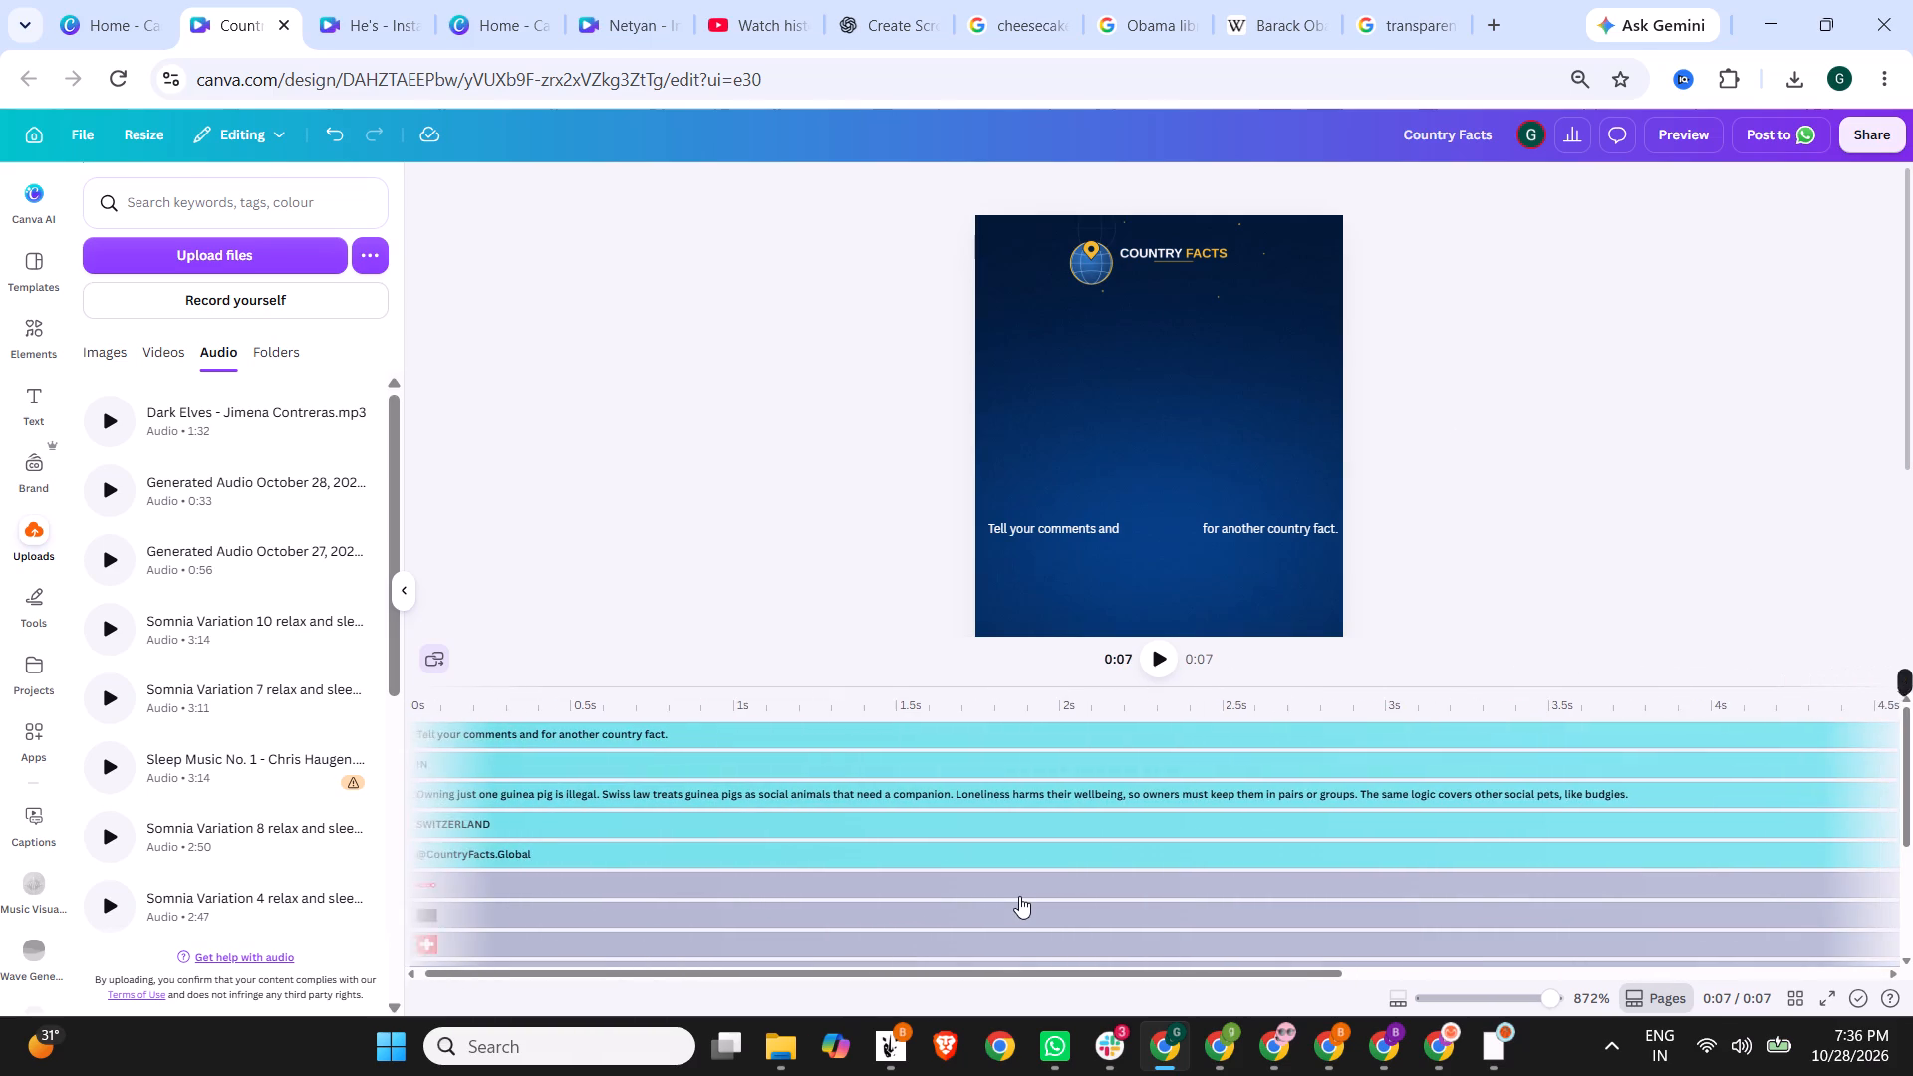
scroll(1019, 896, right, 3)
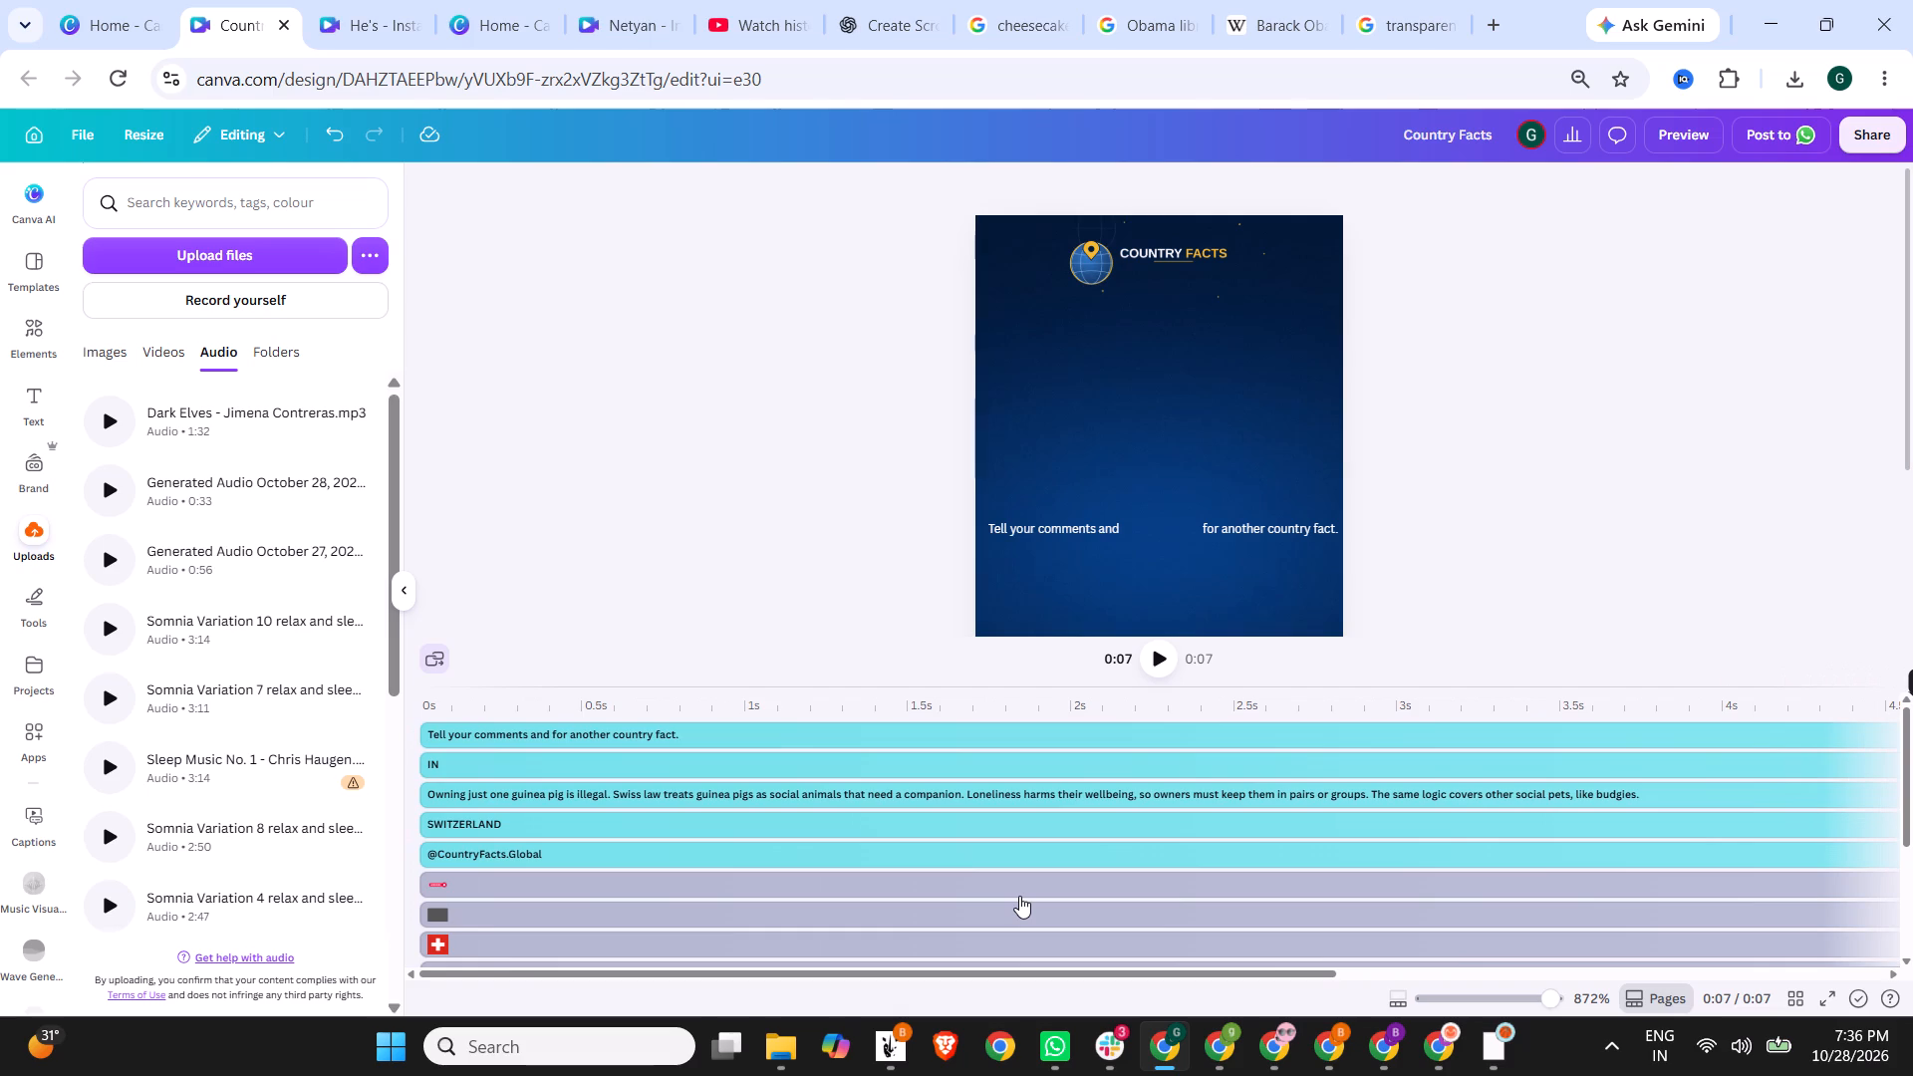
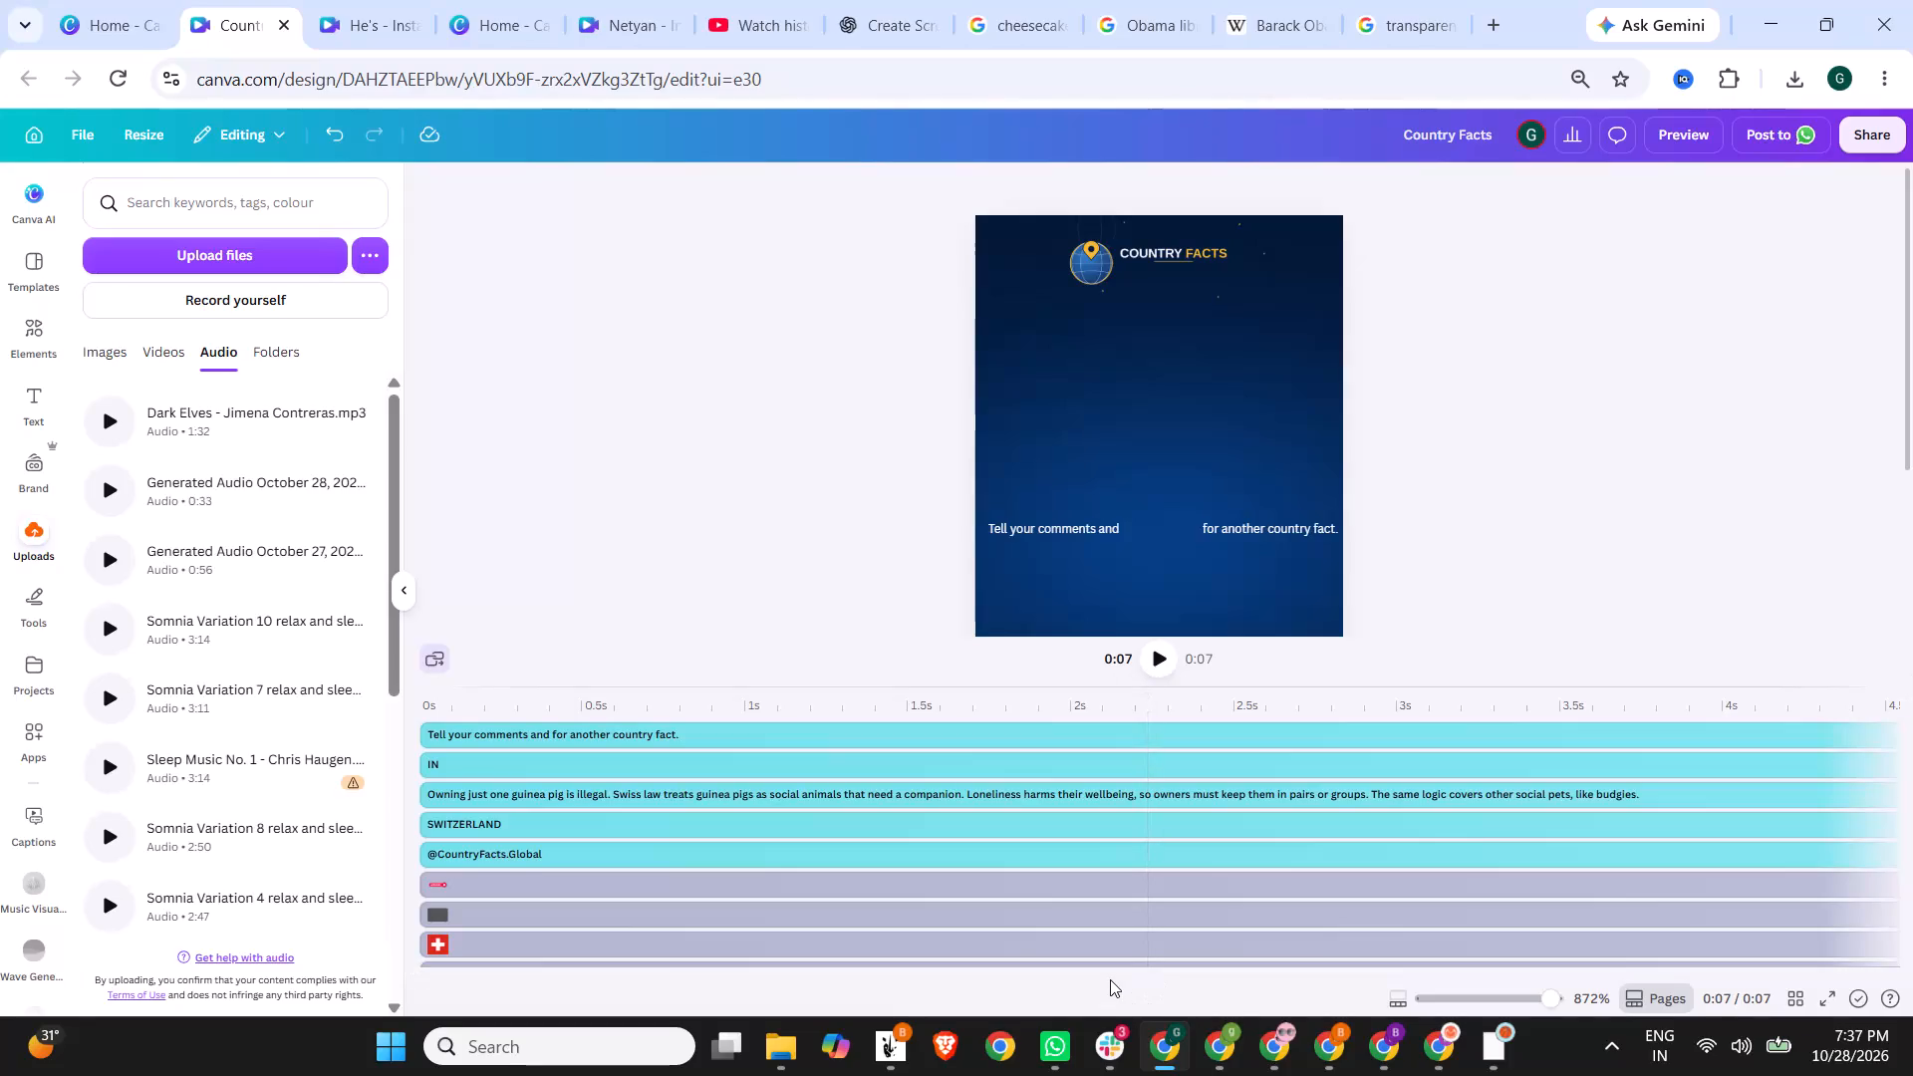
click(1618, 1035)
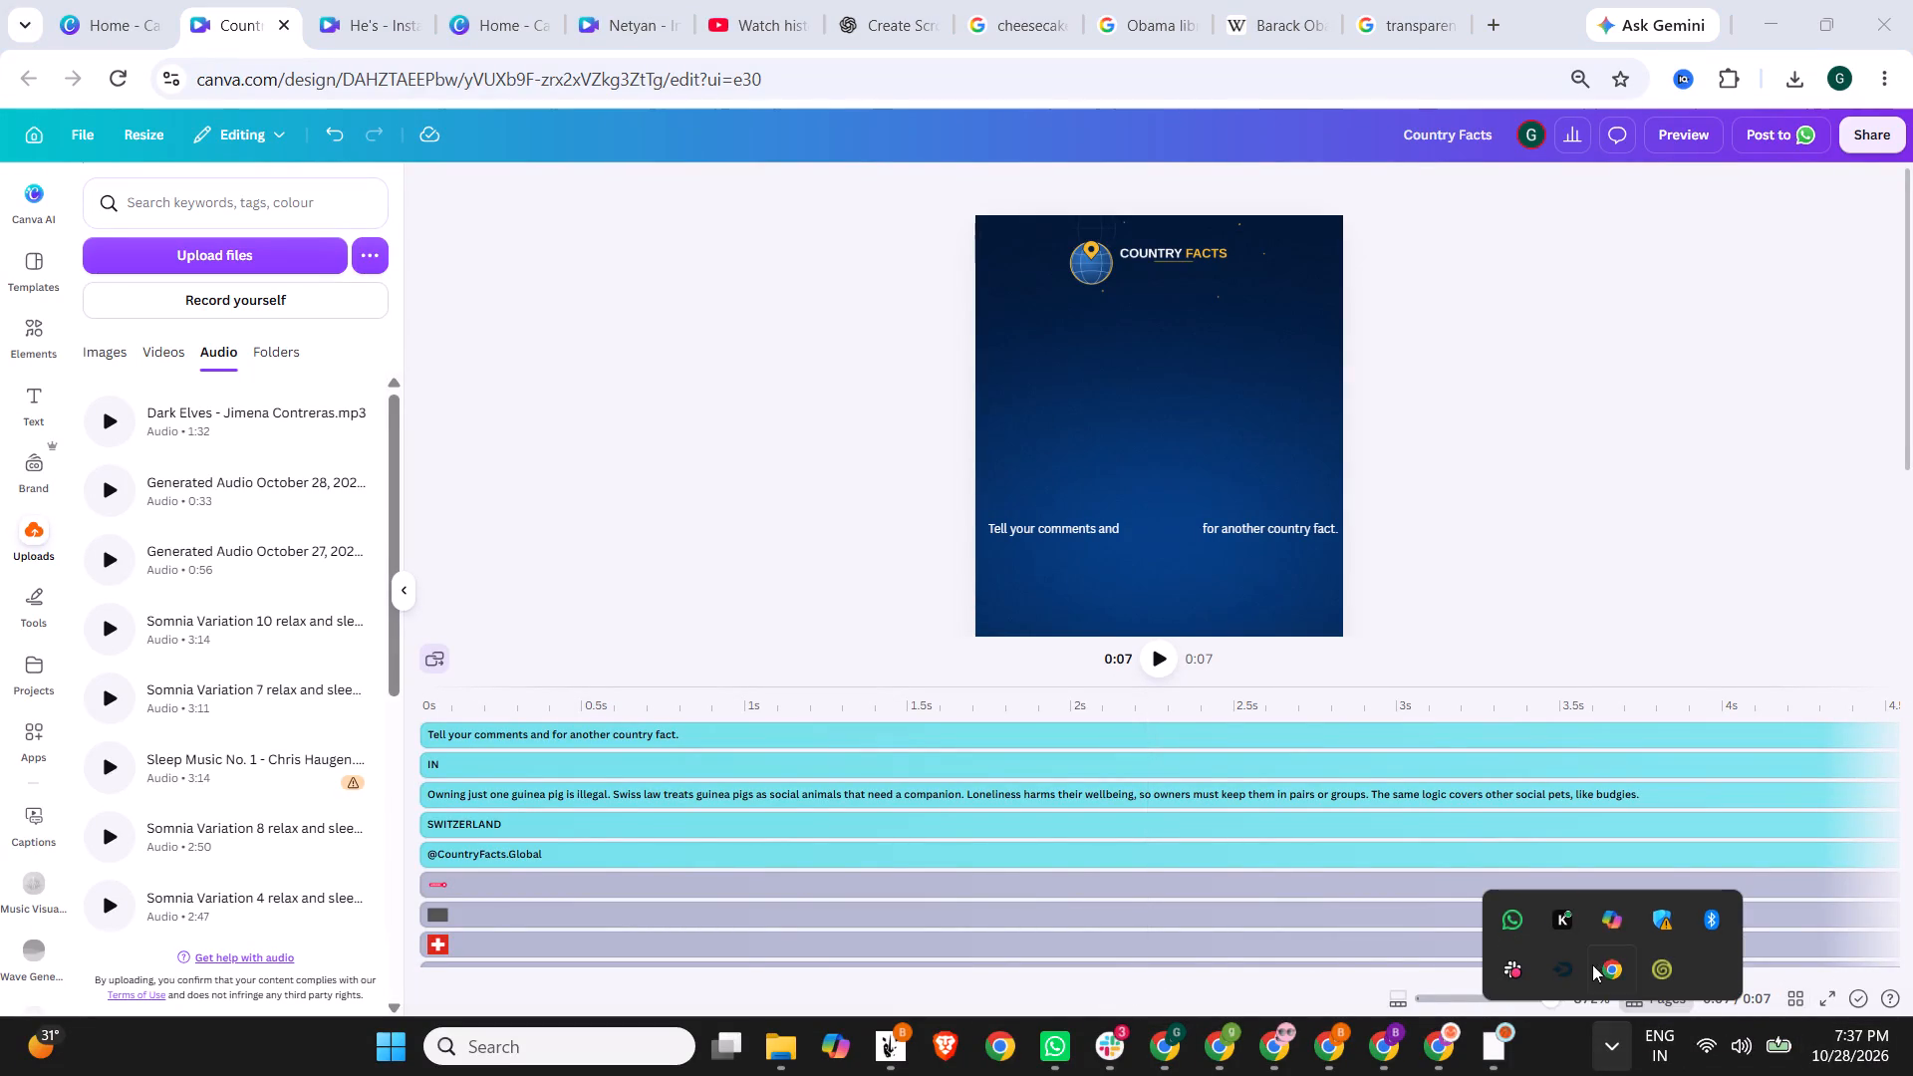
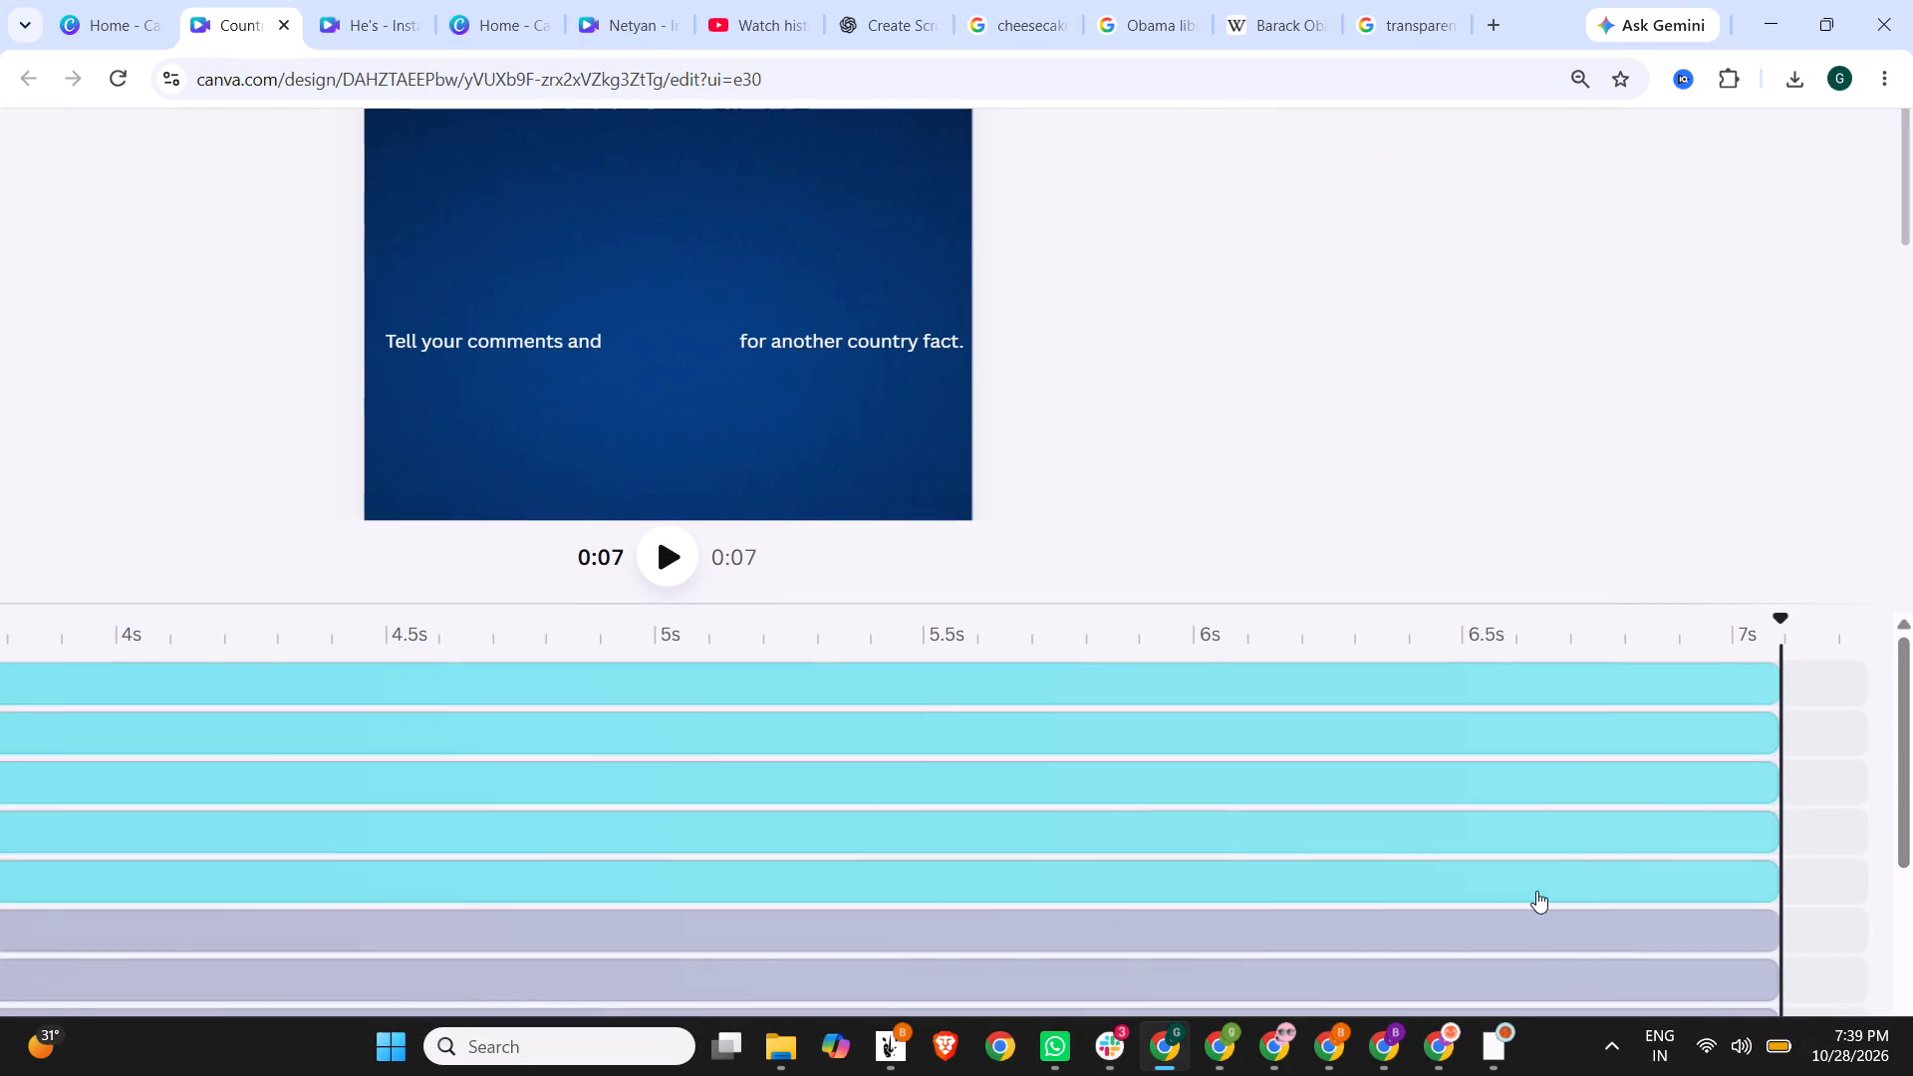
Trim all text and graphic layers together so they end at about 6.9 s on the timeline.
scroll(1699, 896, left, 3)
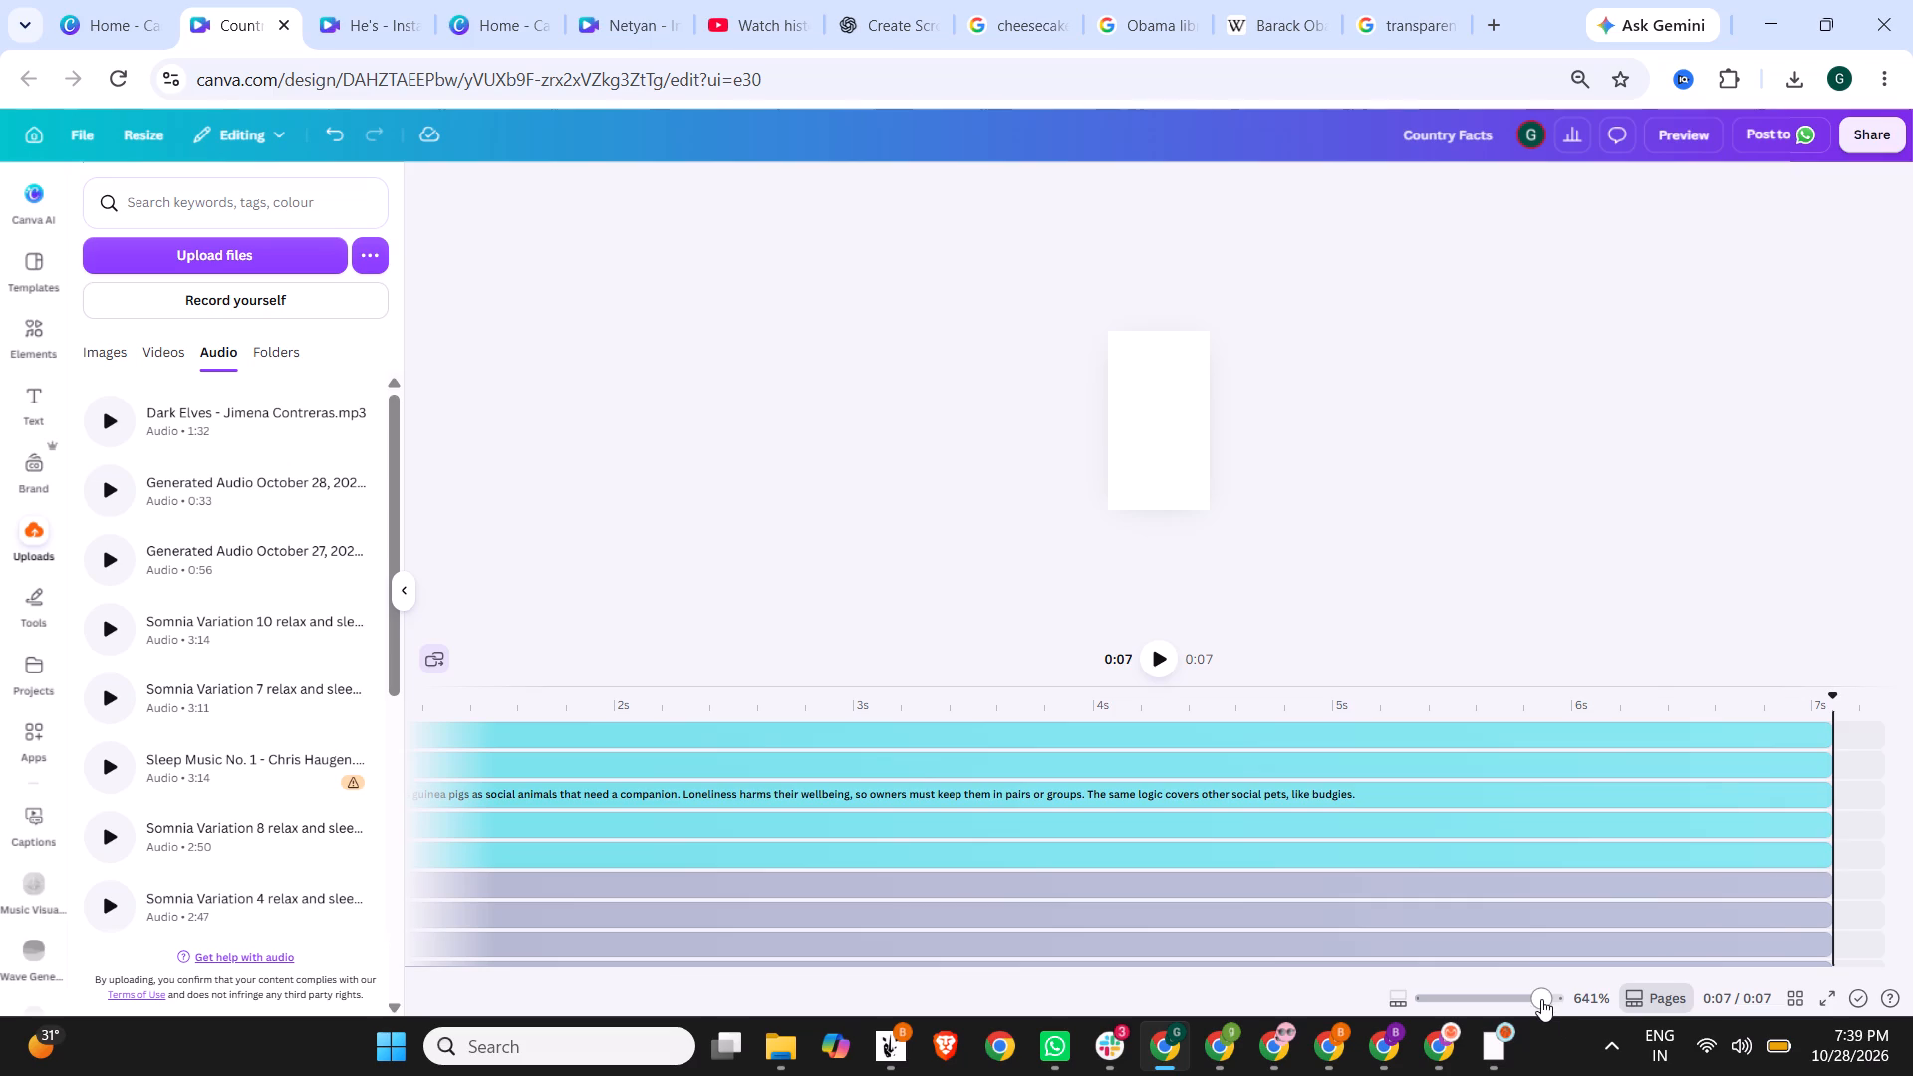
drag(1541, 999, 1573, 1000)
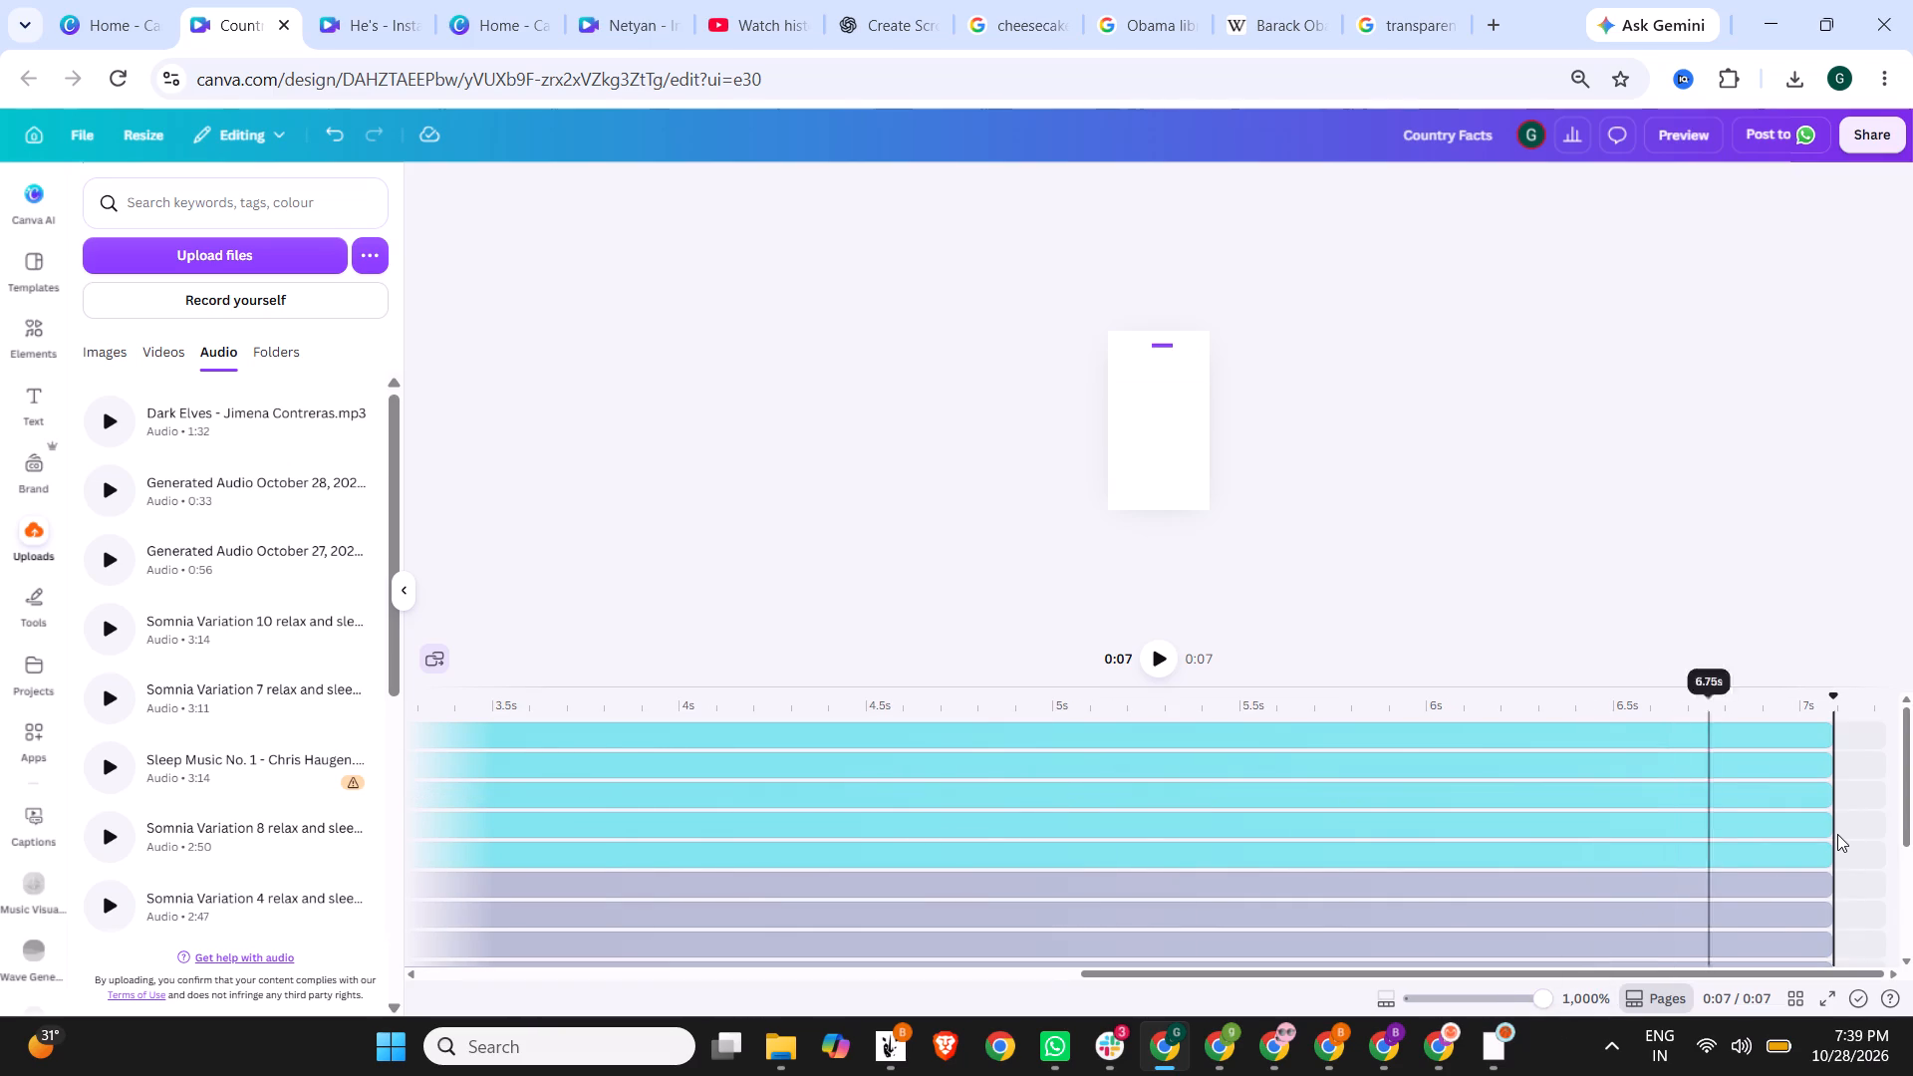
scroll(1837, 834, left, 2)
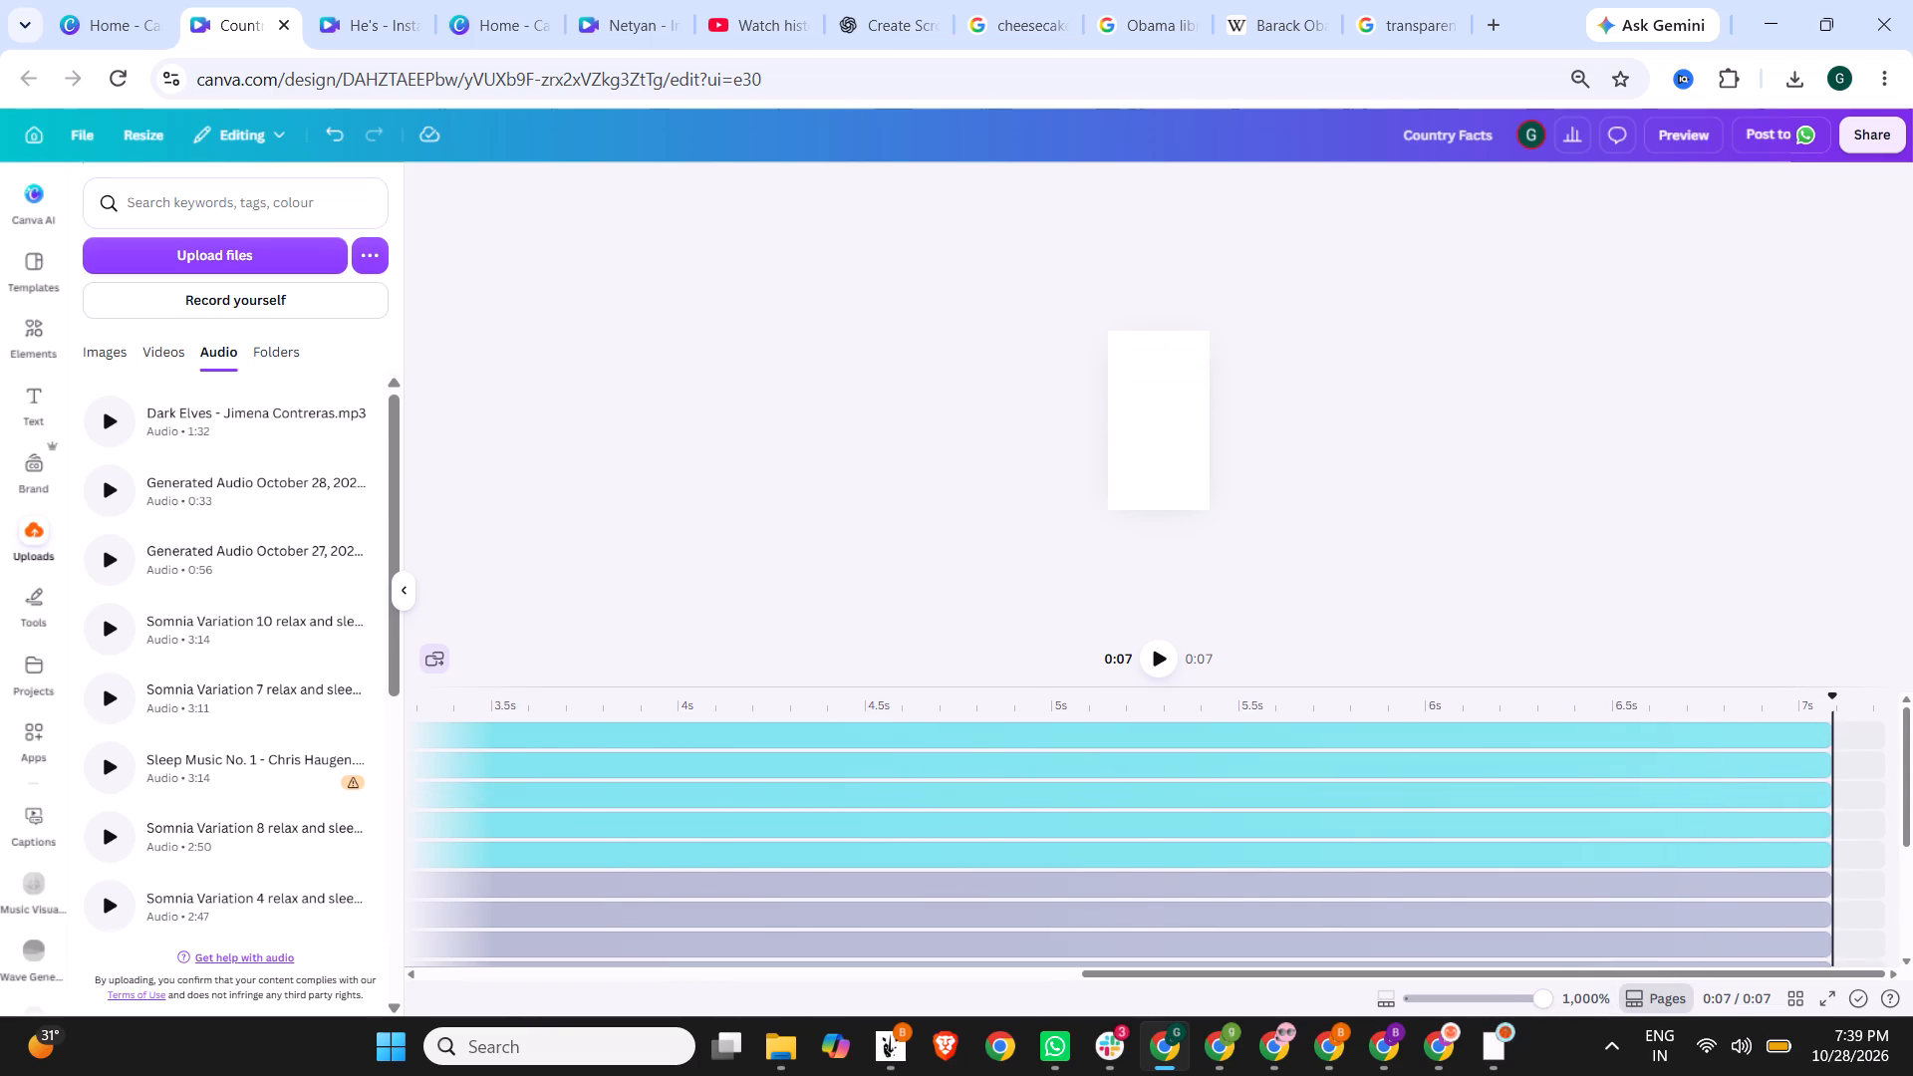
click(1828, 707)
click(1795, 707)
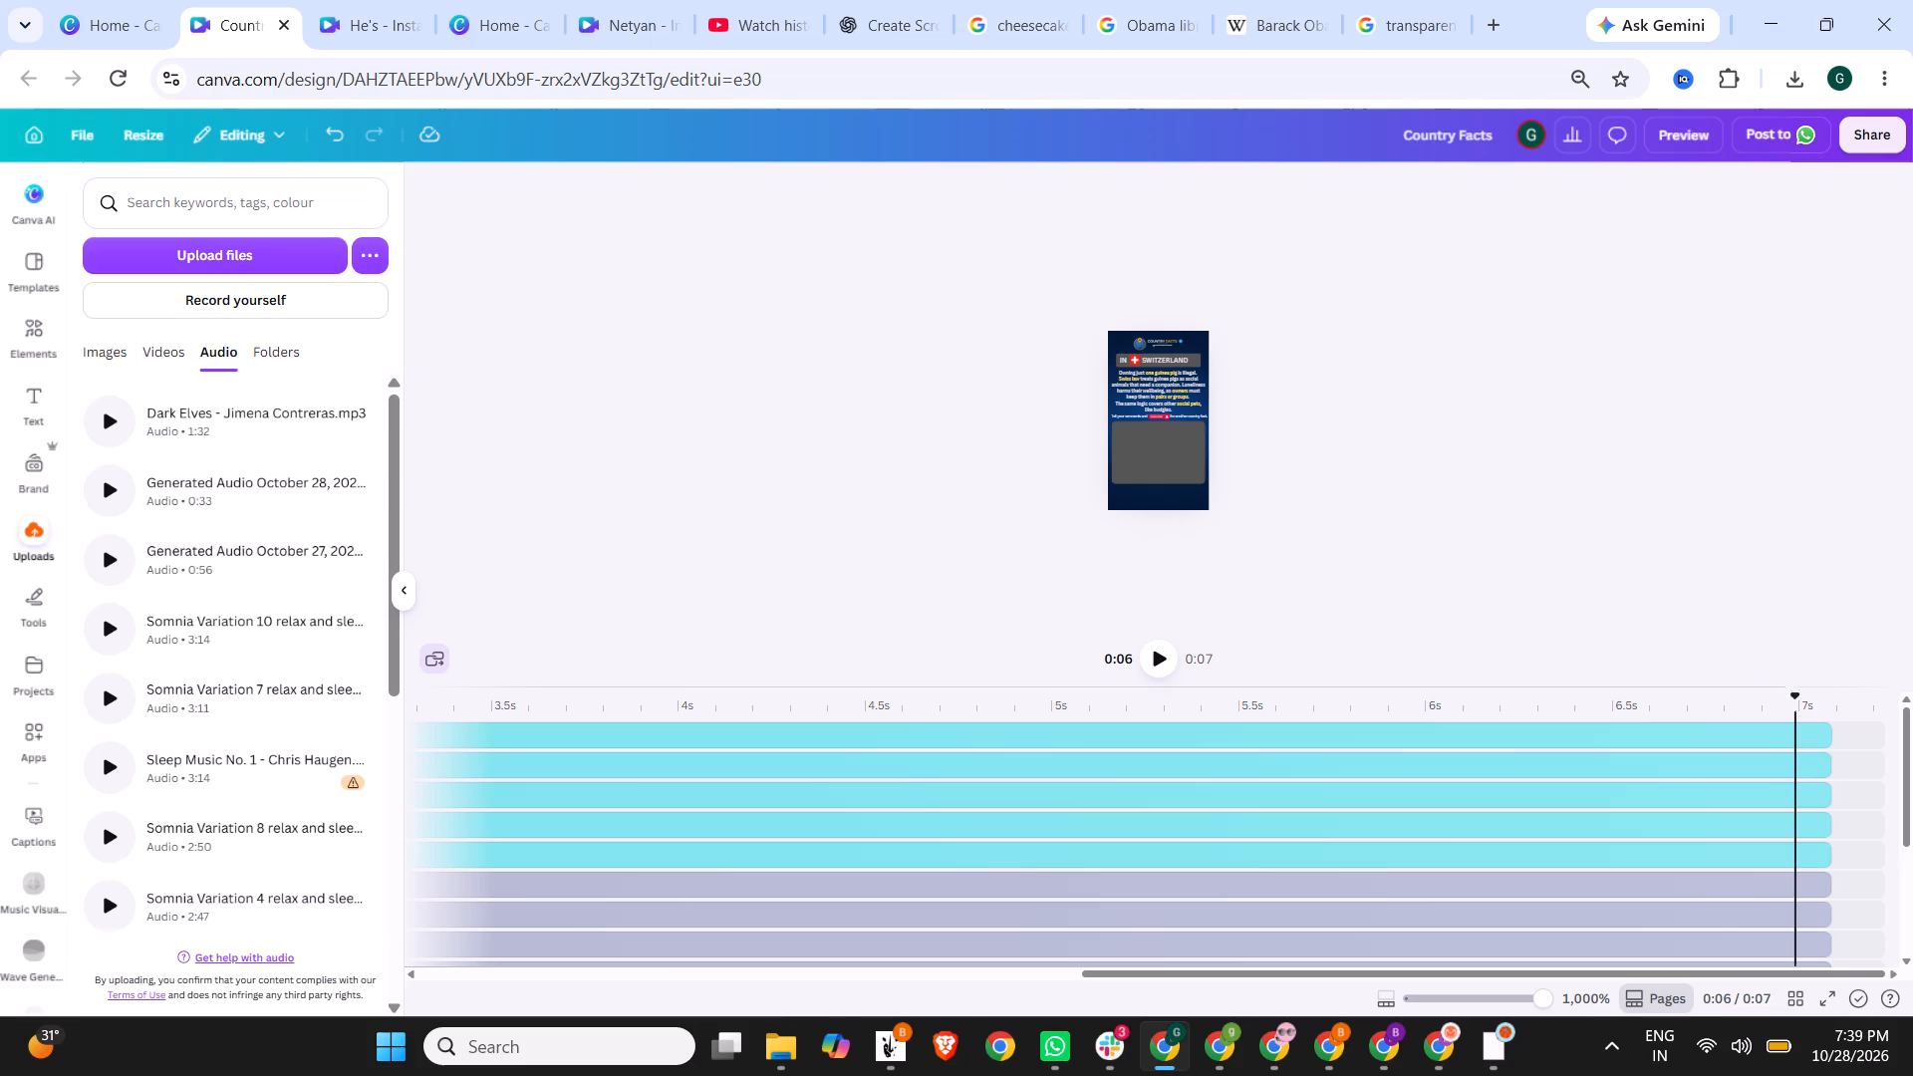
click(1796, 693)
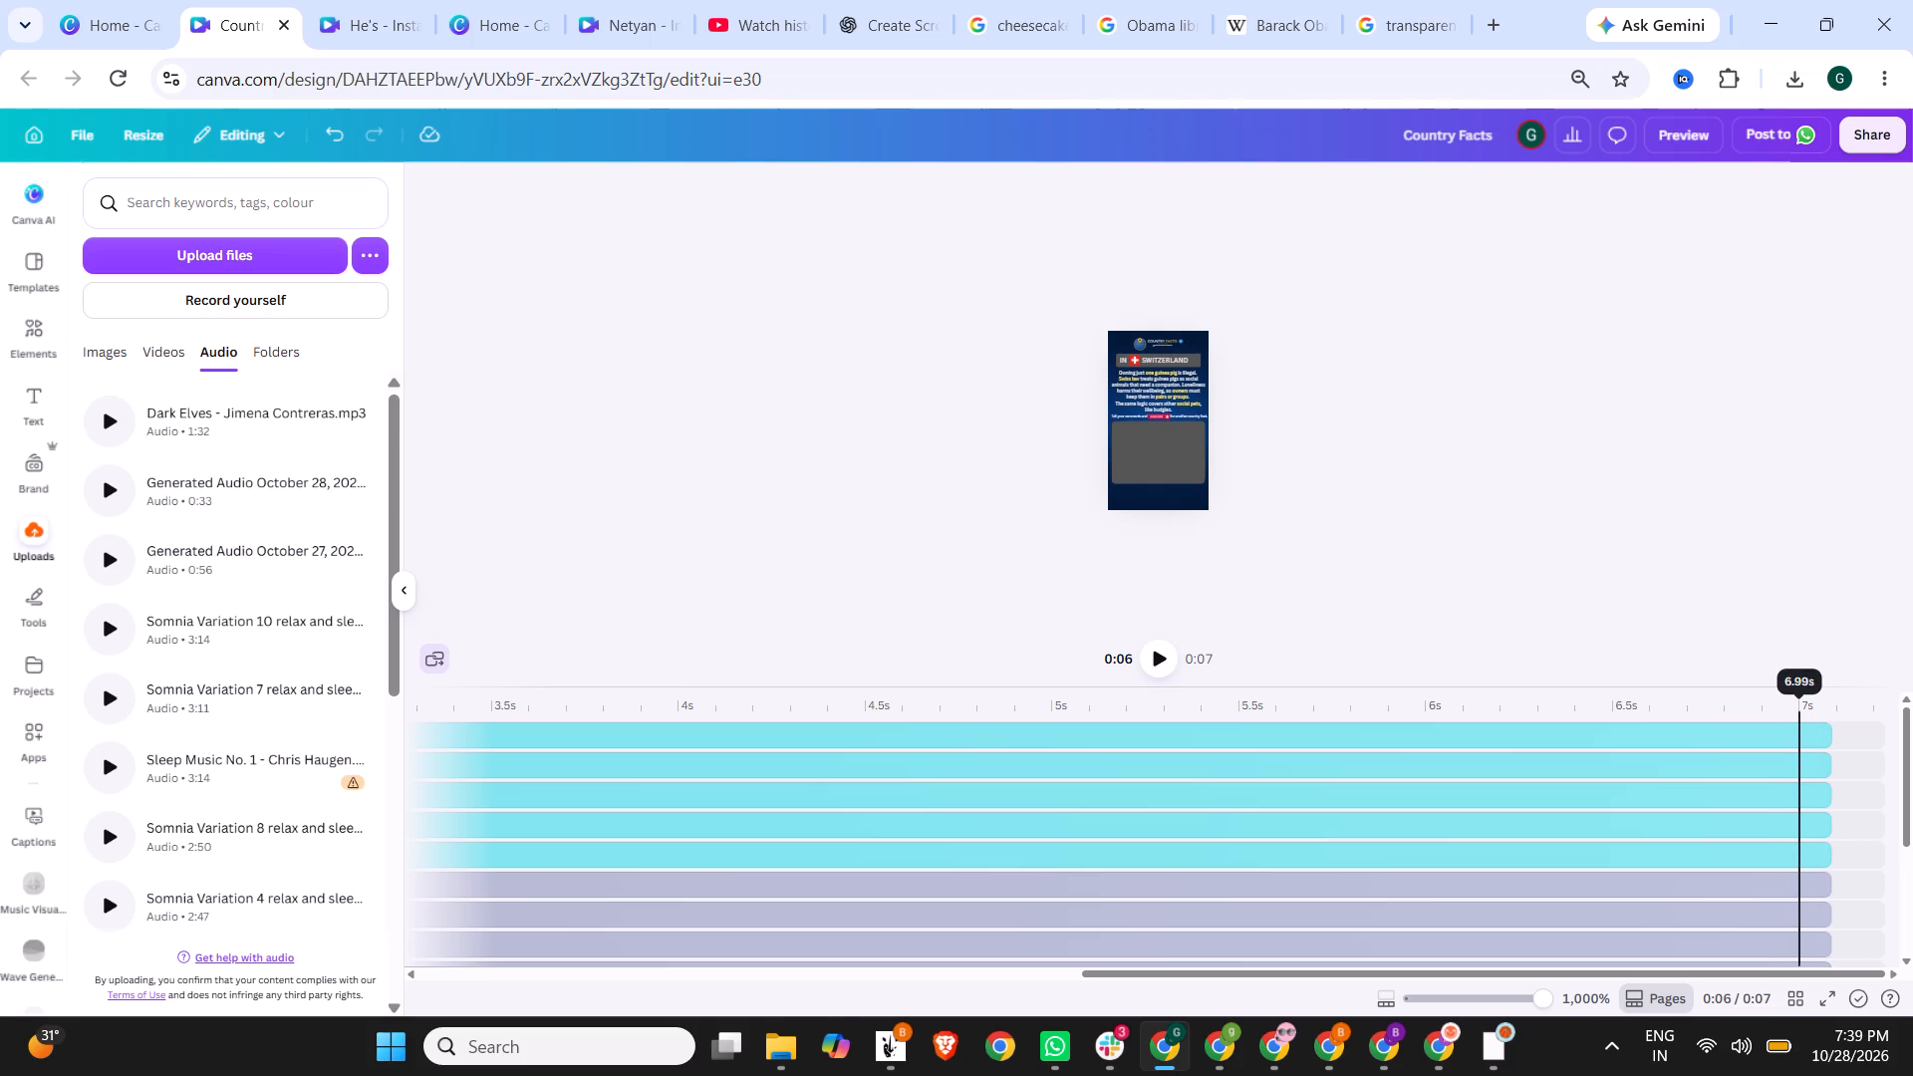
click(1691, 732)
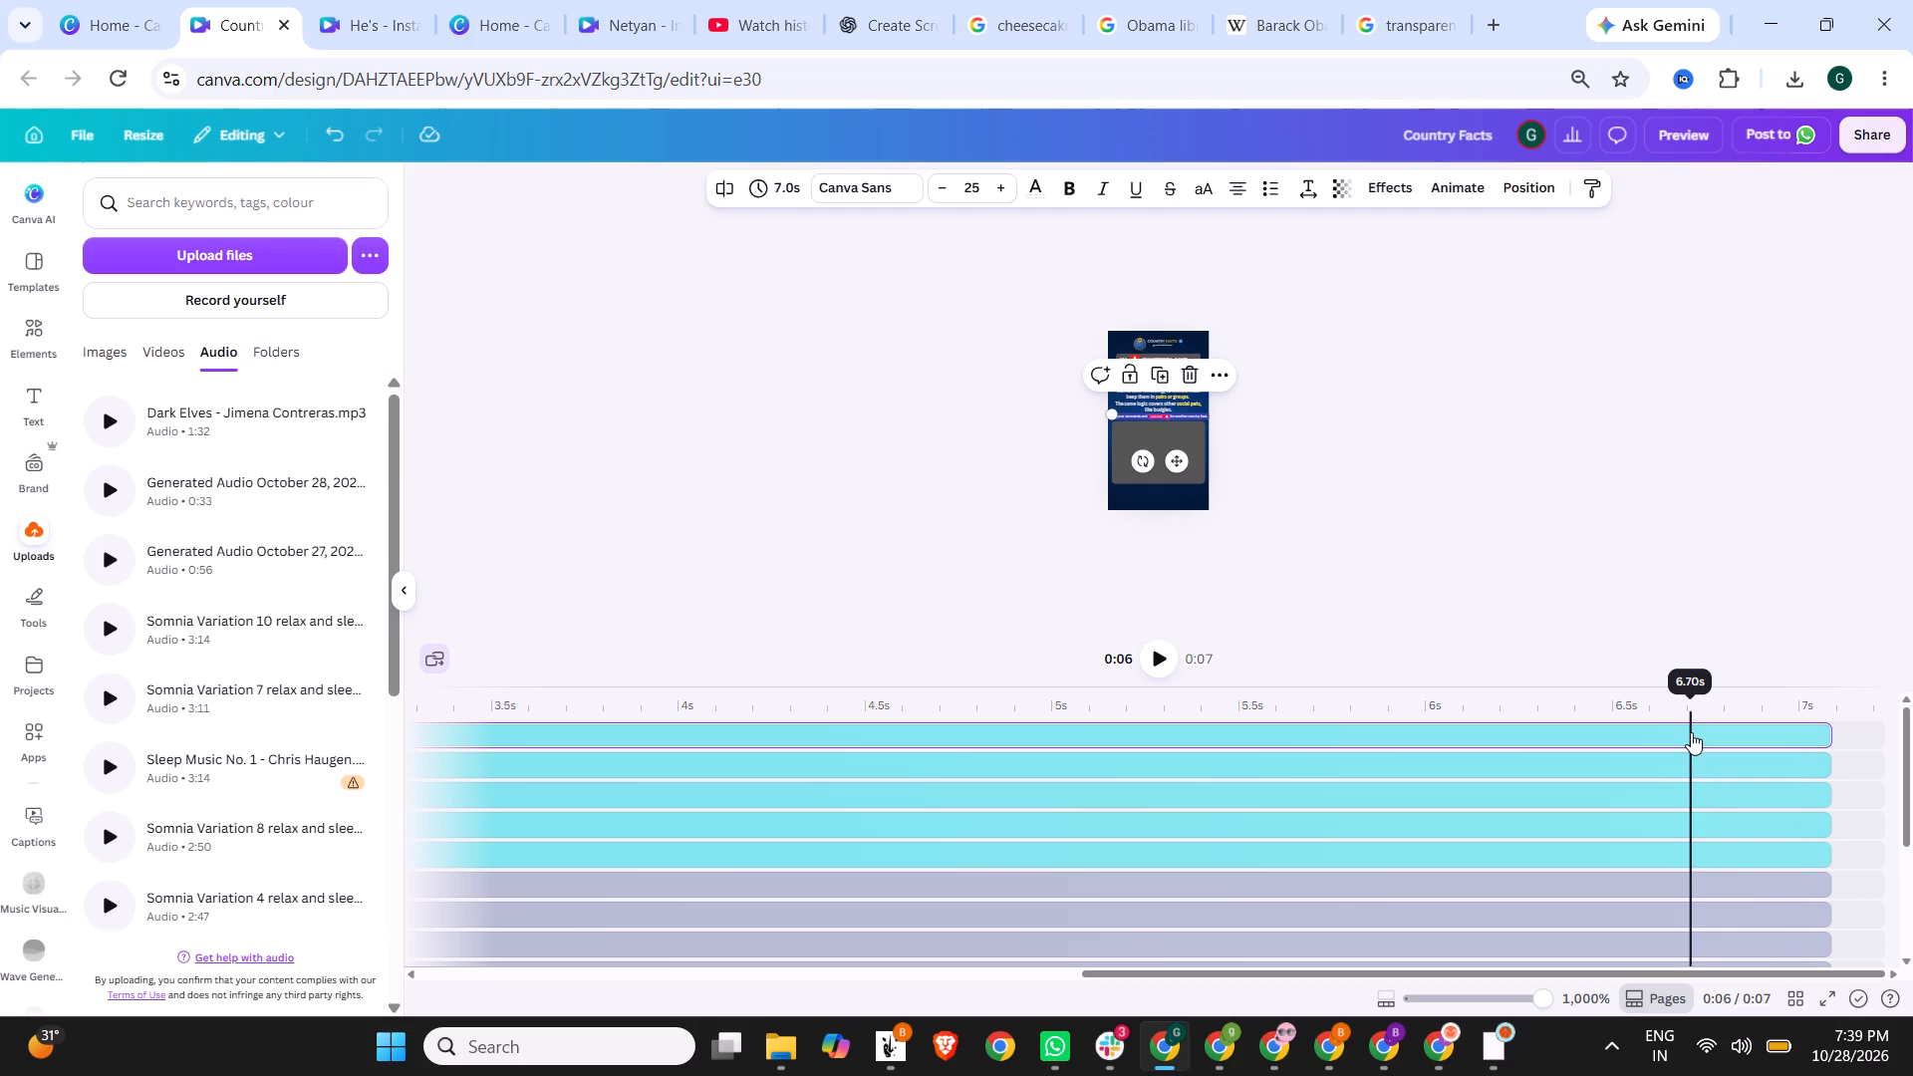
click(1798, 710)
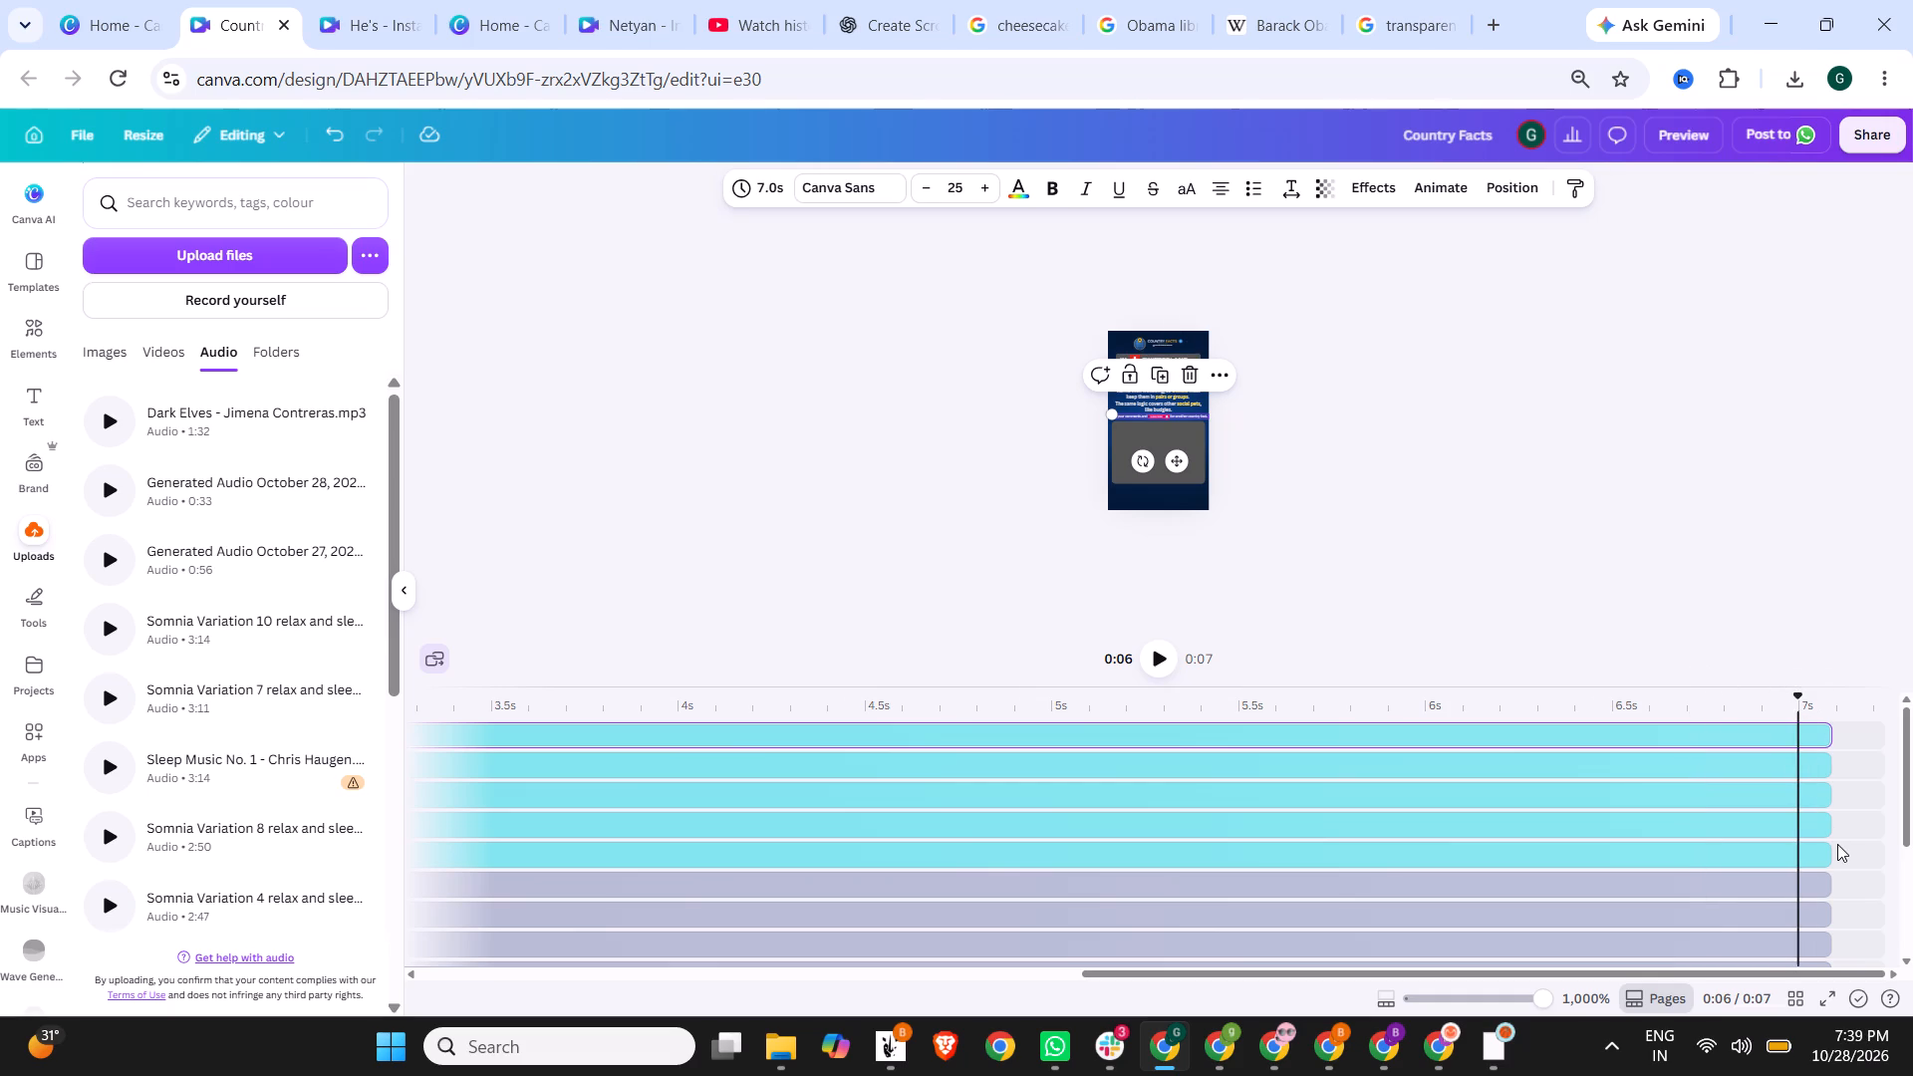
key(ctrl+a)
drag(1829, 821, 1826, 821)
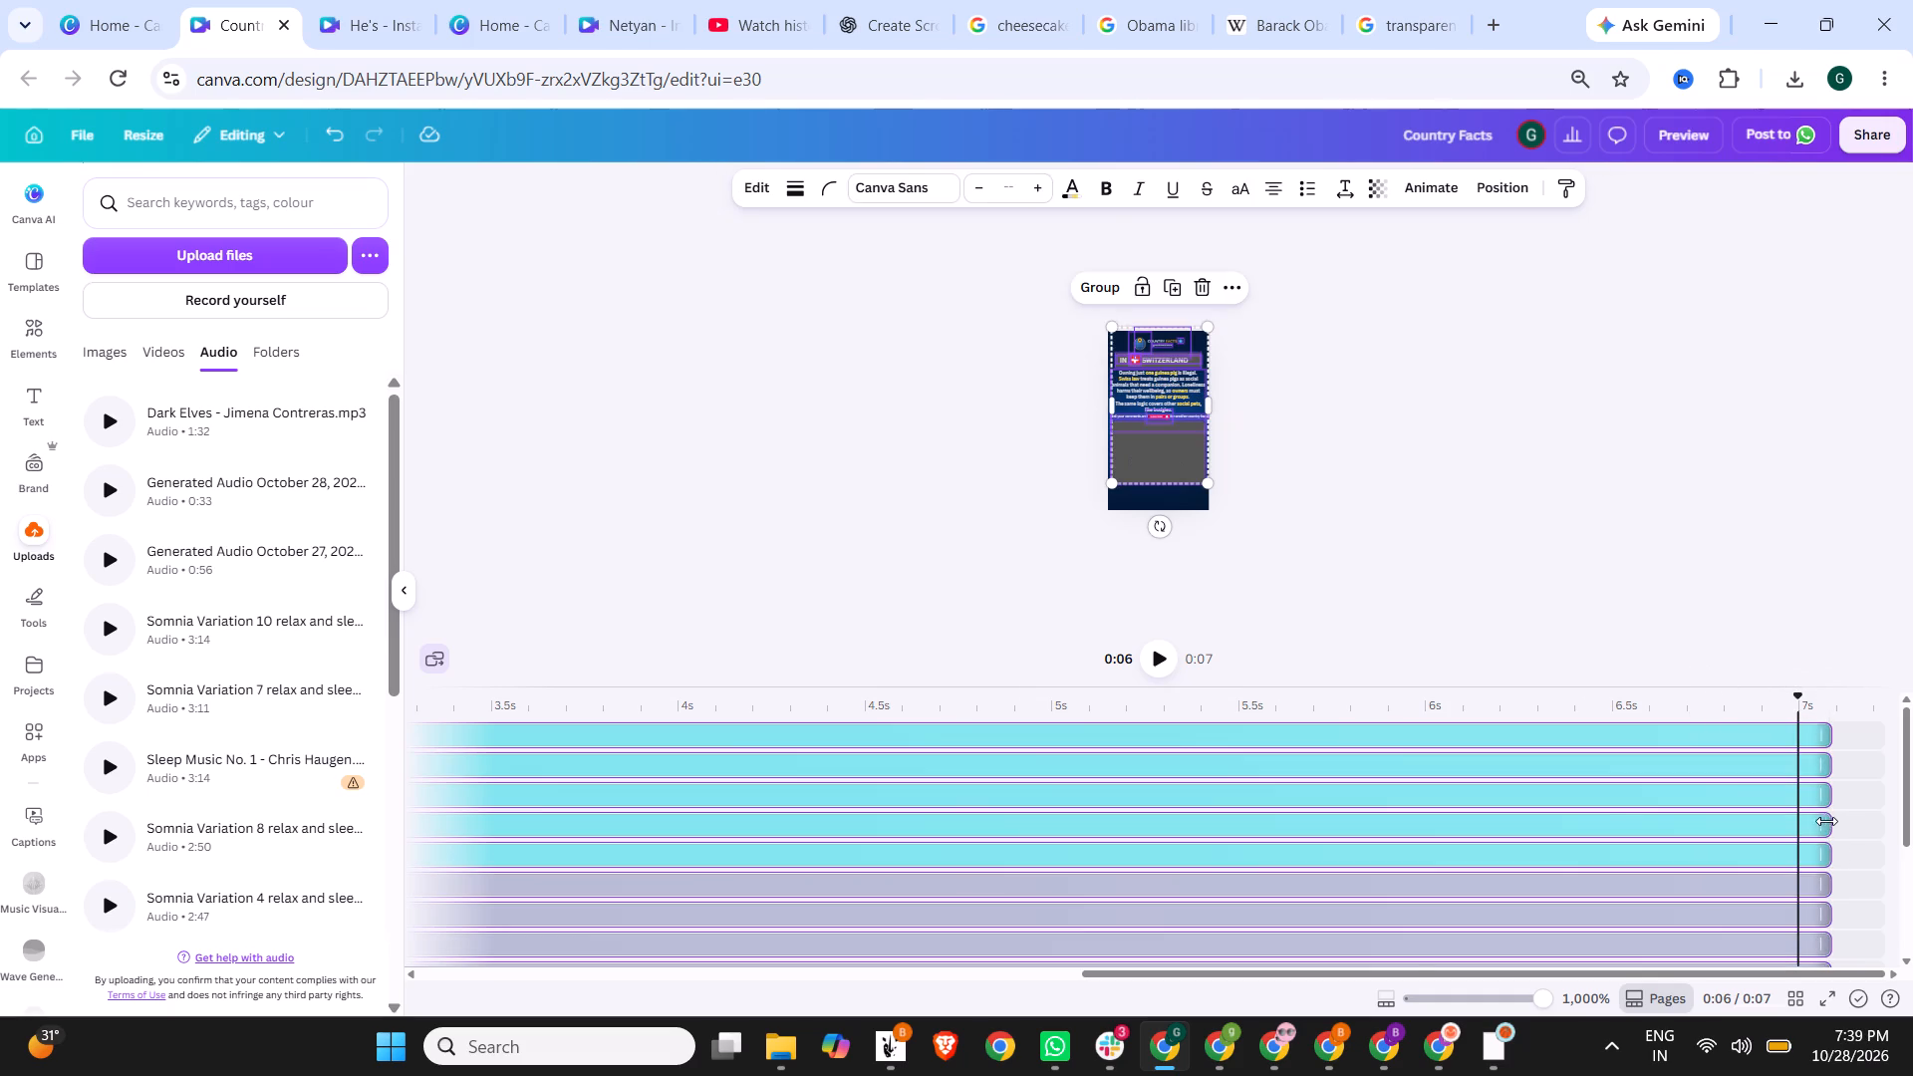
drag(1826, 821, 1800, 821)
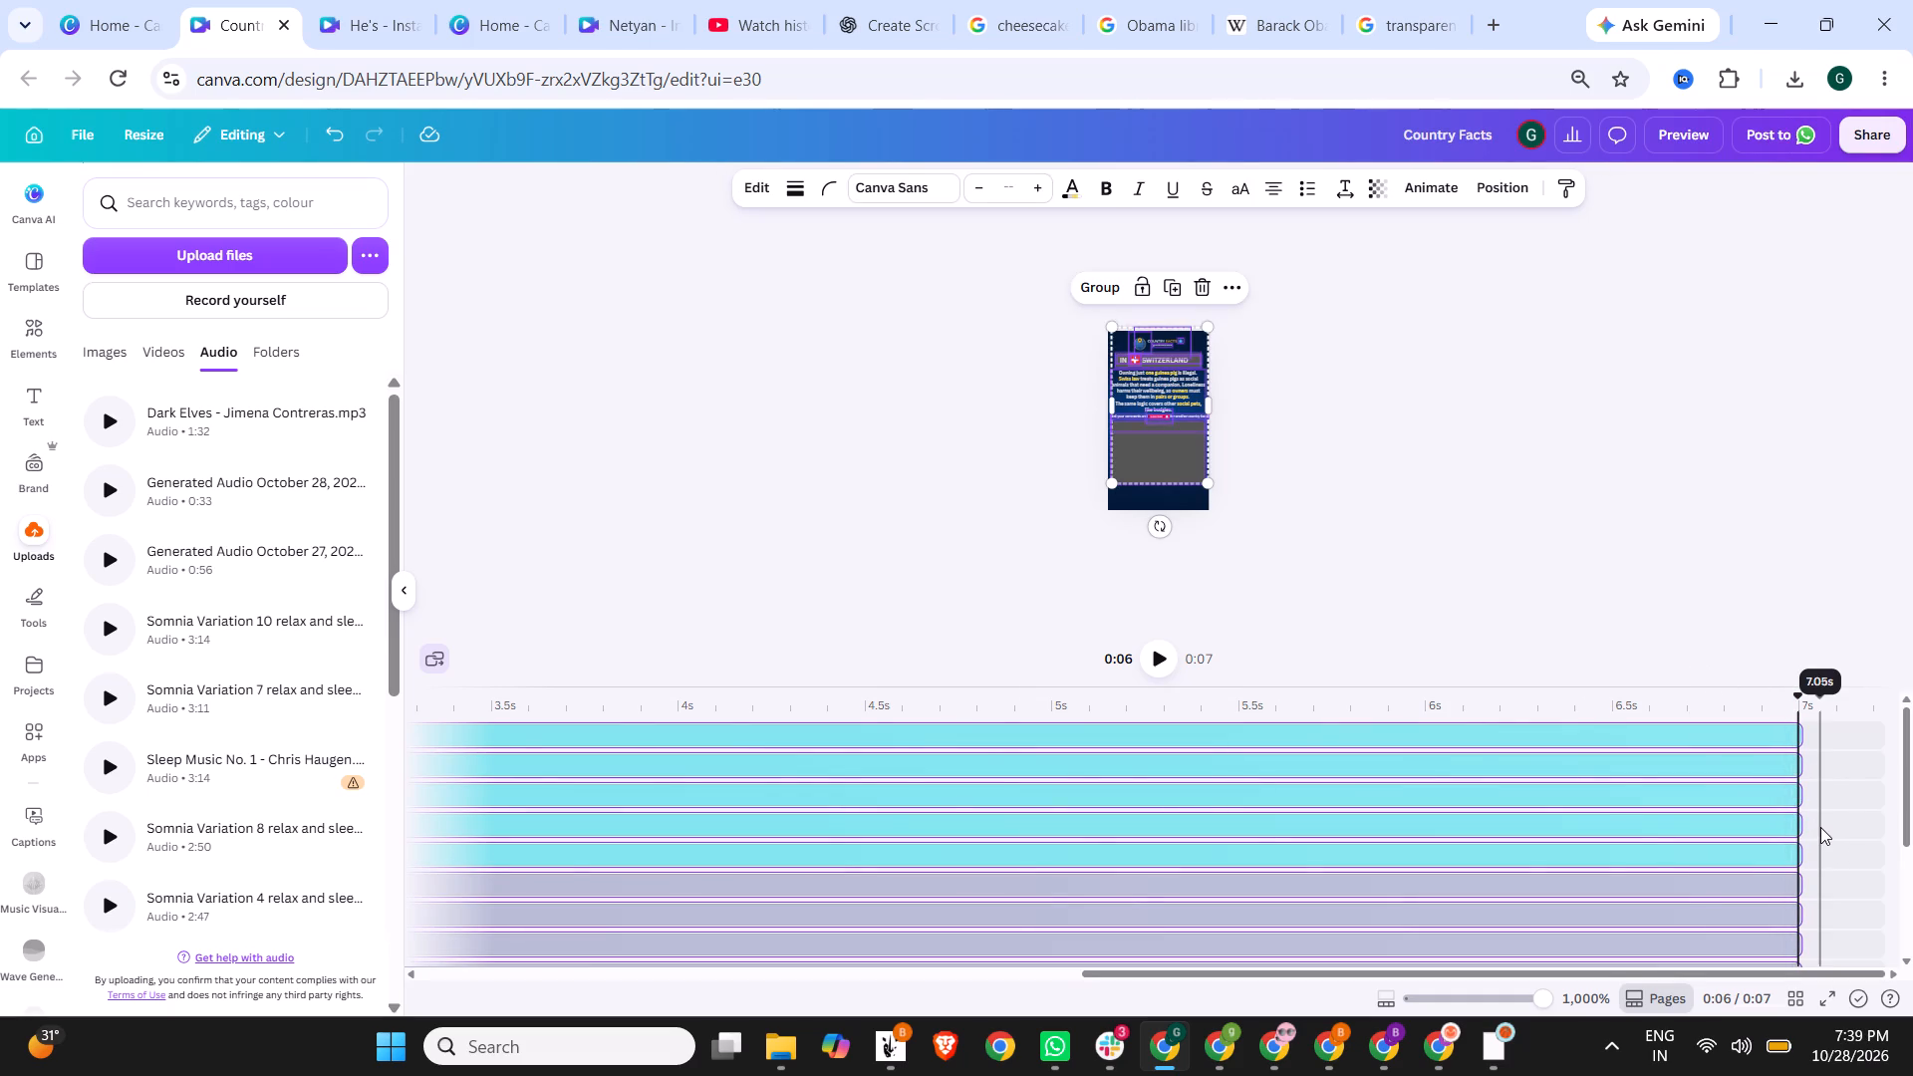
click(1794, 819)
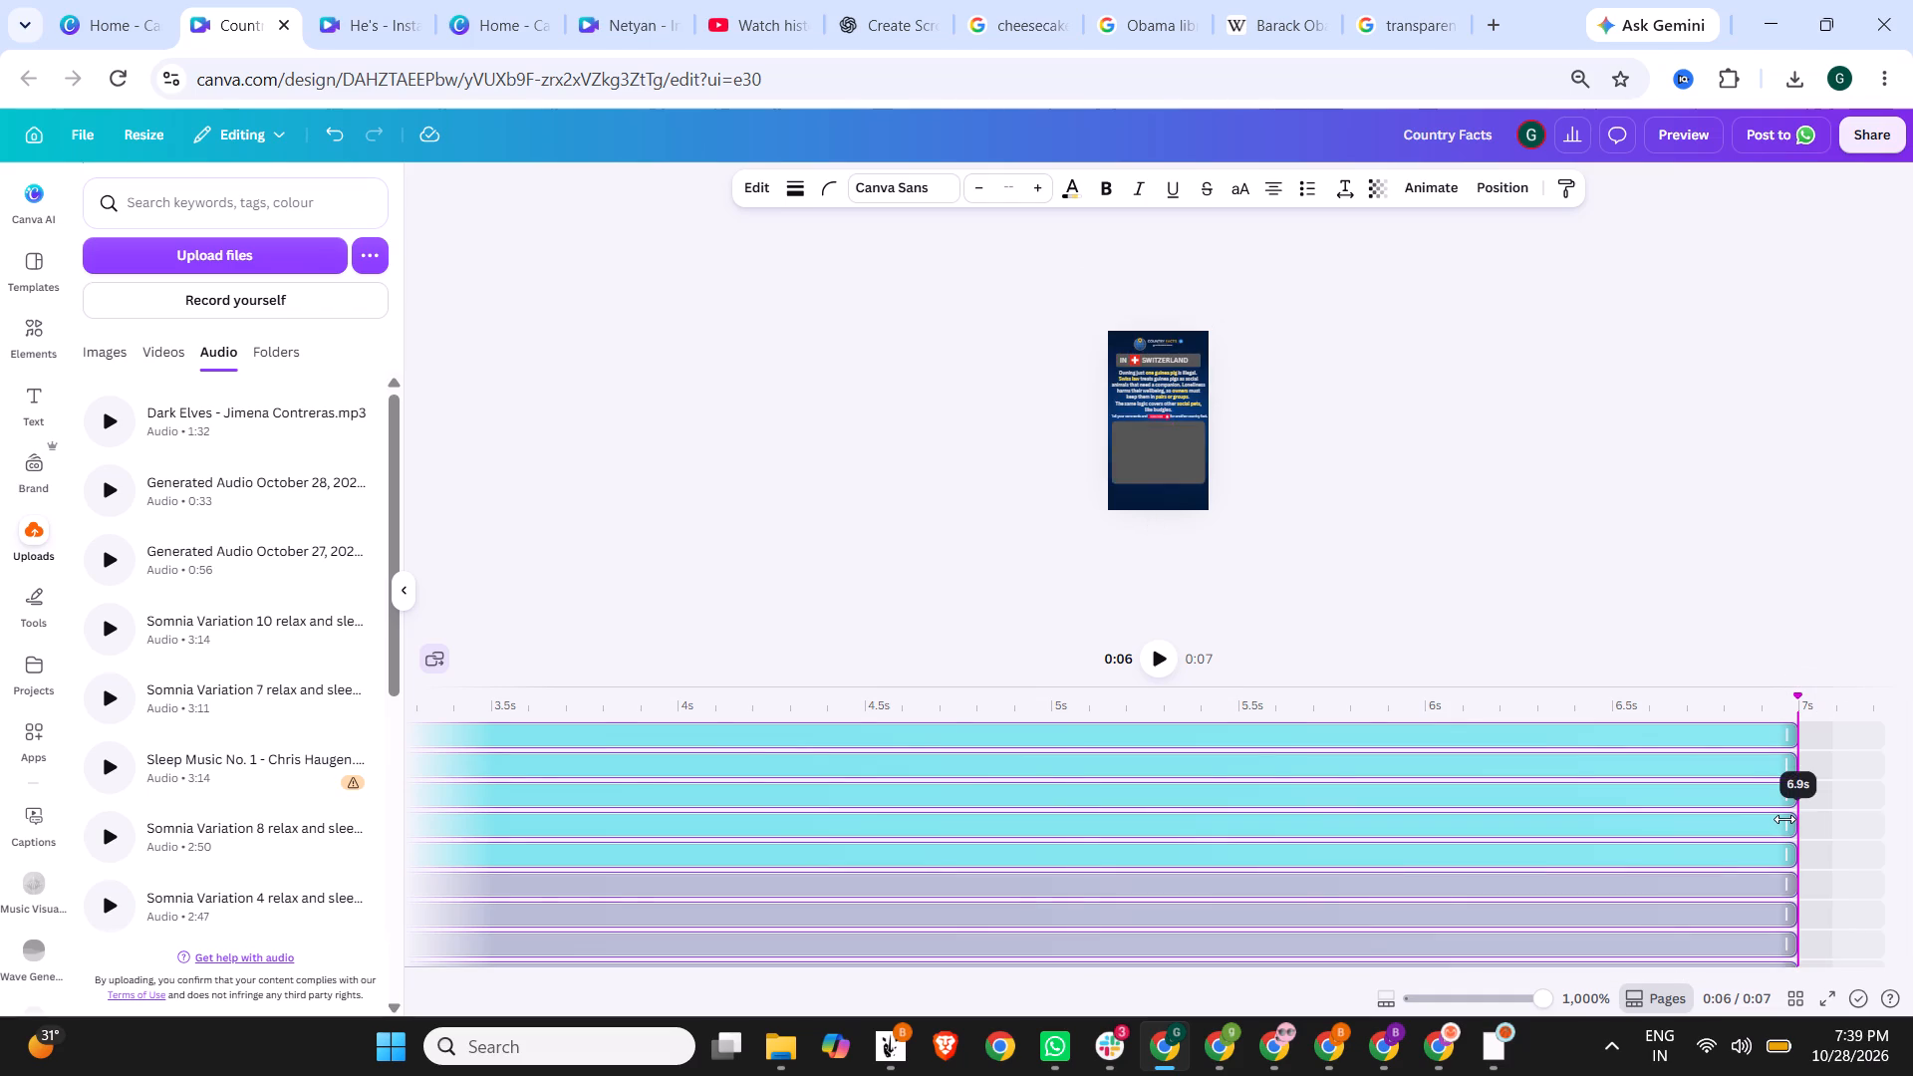
Trim the dark blue background clip to 6.9 s and shorten the audio track to end with it.
scroll(1866, 848, down, 3)
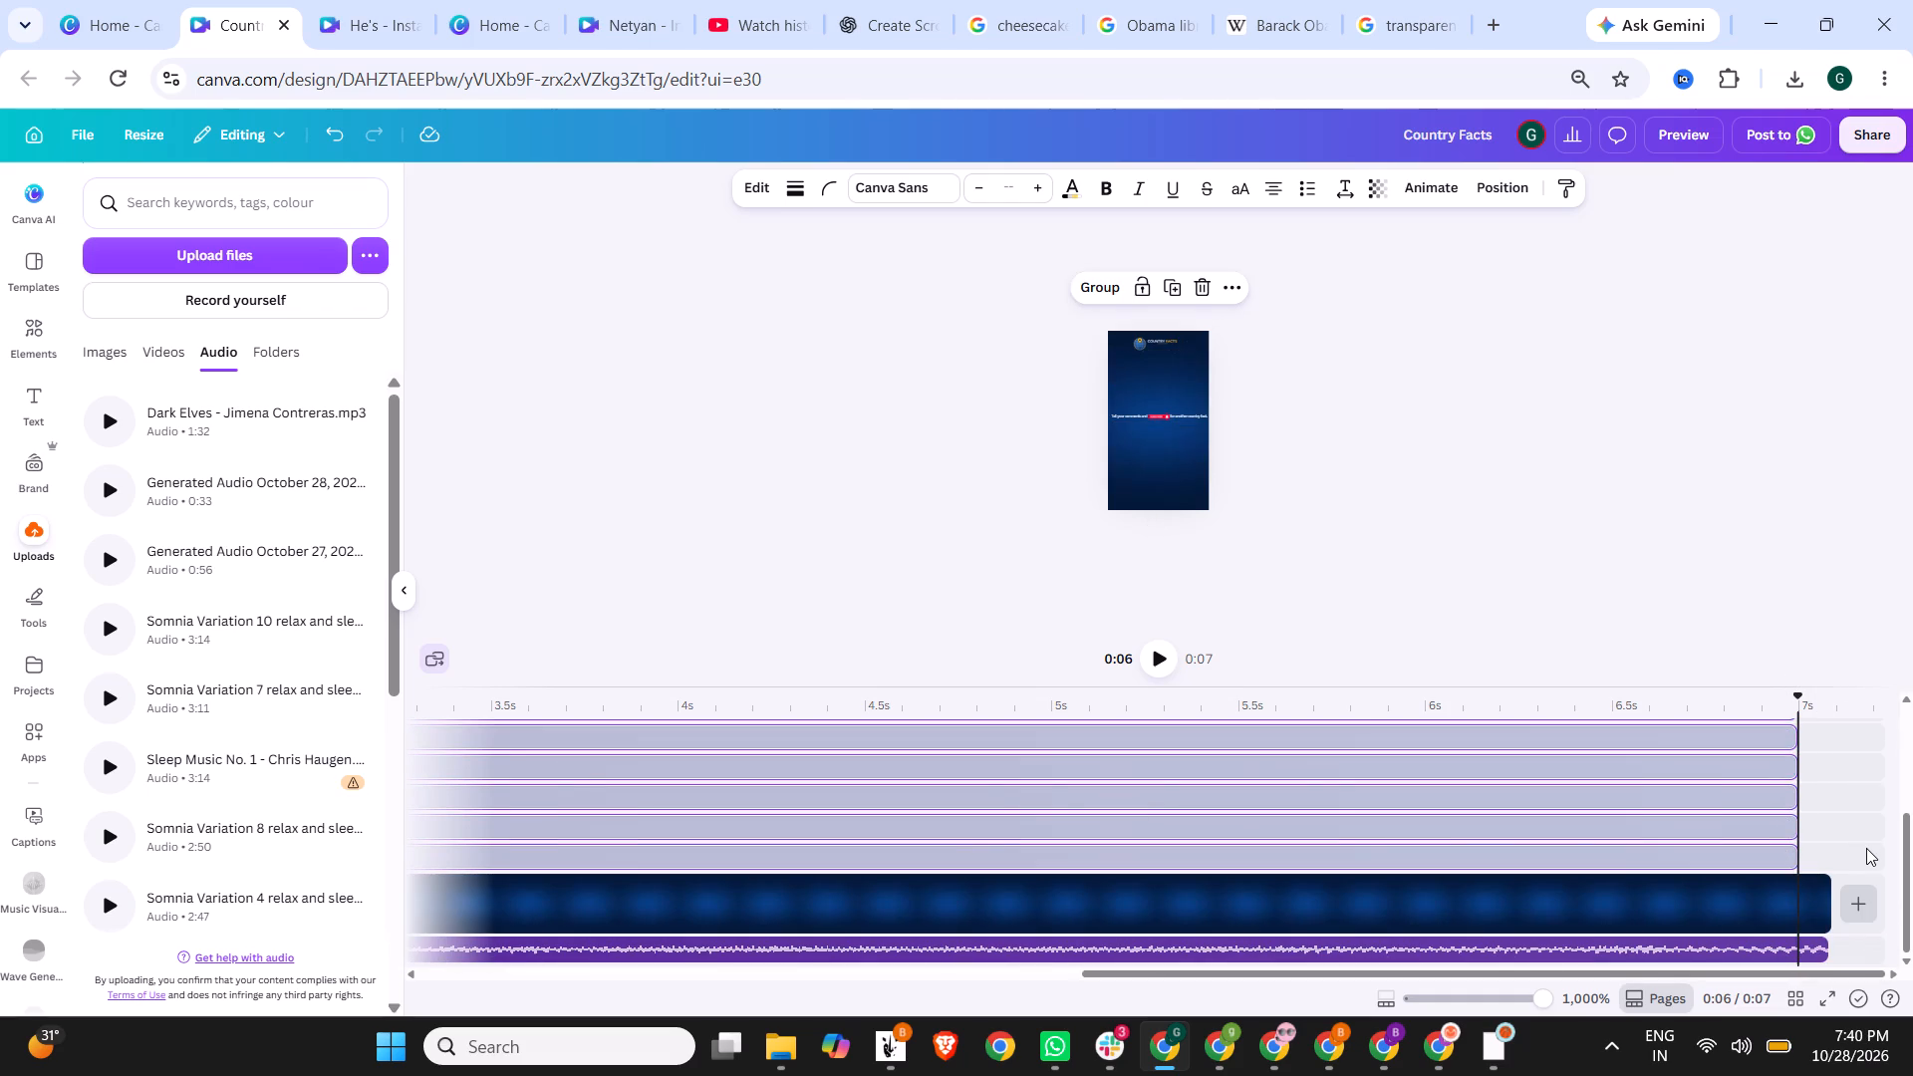
scroll(1866, 848, down, 1)
drag(1827, 902, 1809, 902)
drag(1809, 902, 1793, 904)
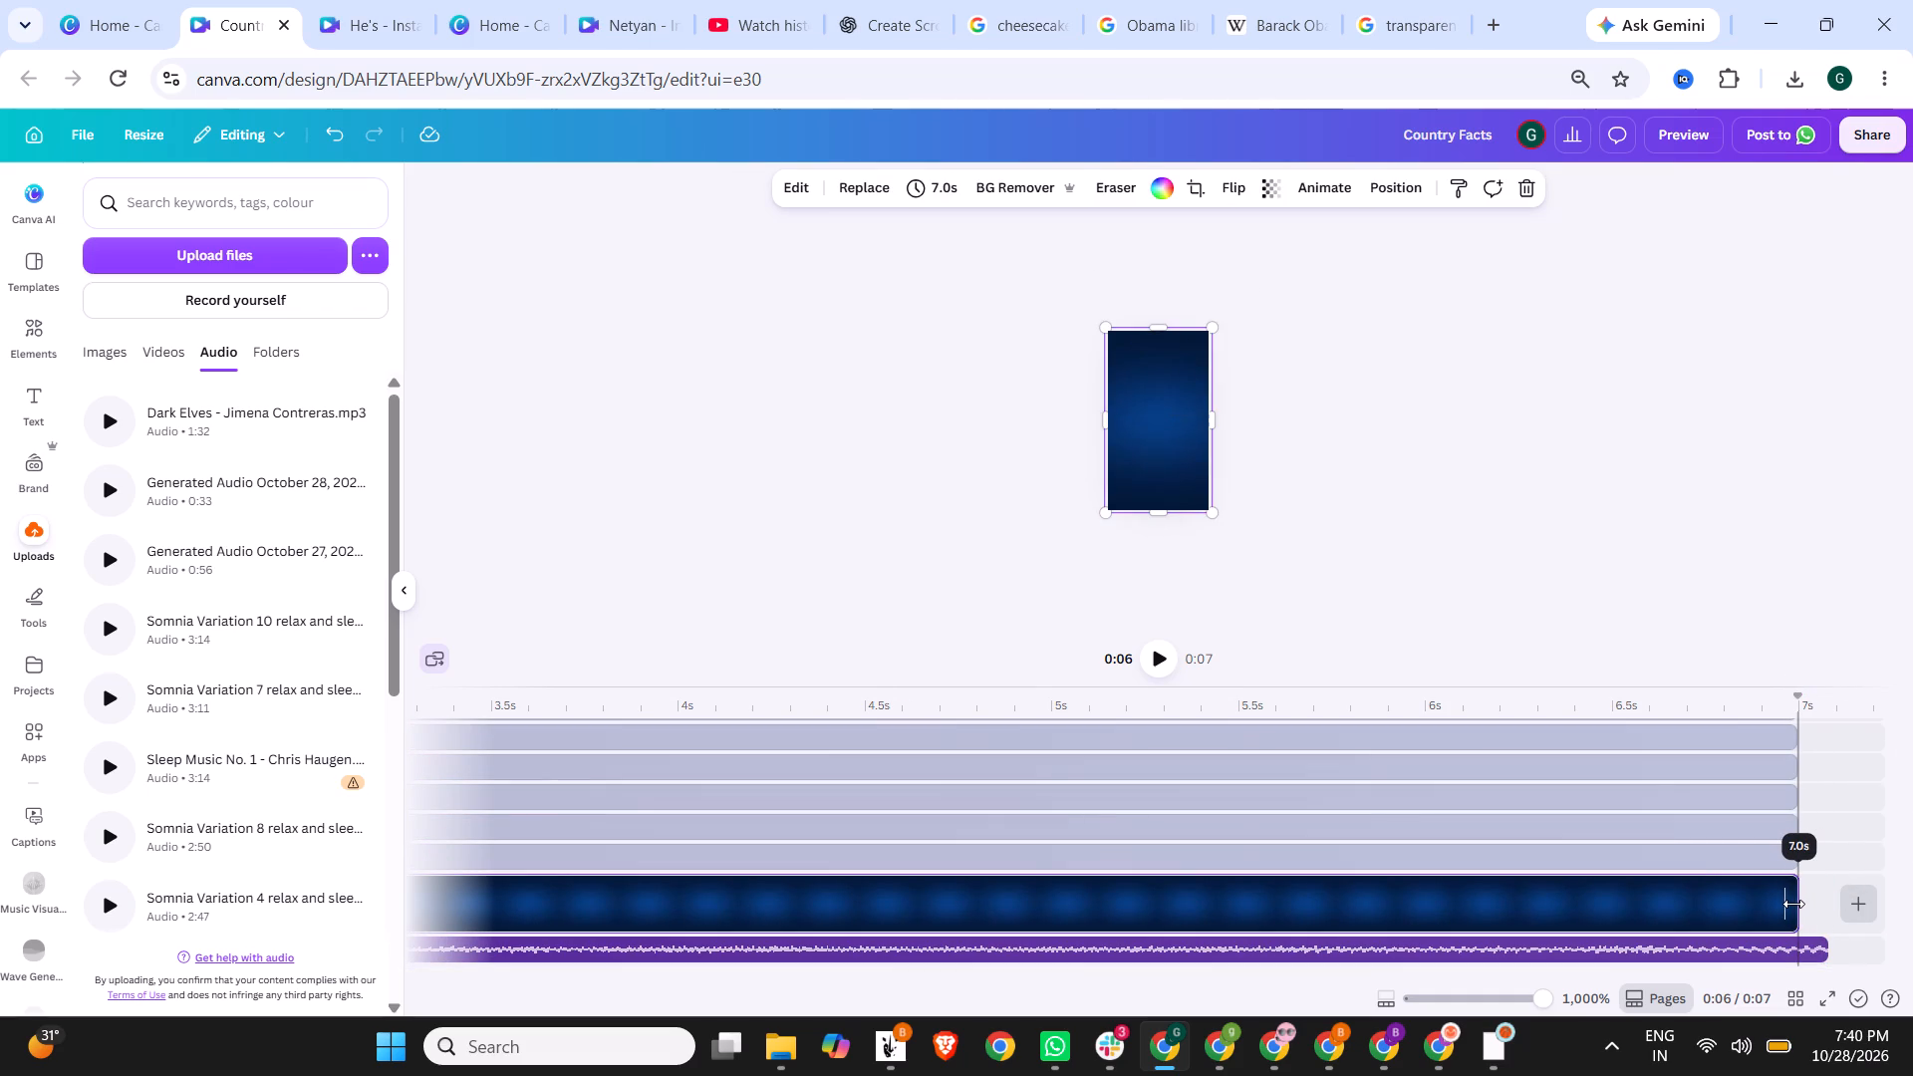
drag(1793, 904, 1787, 908)
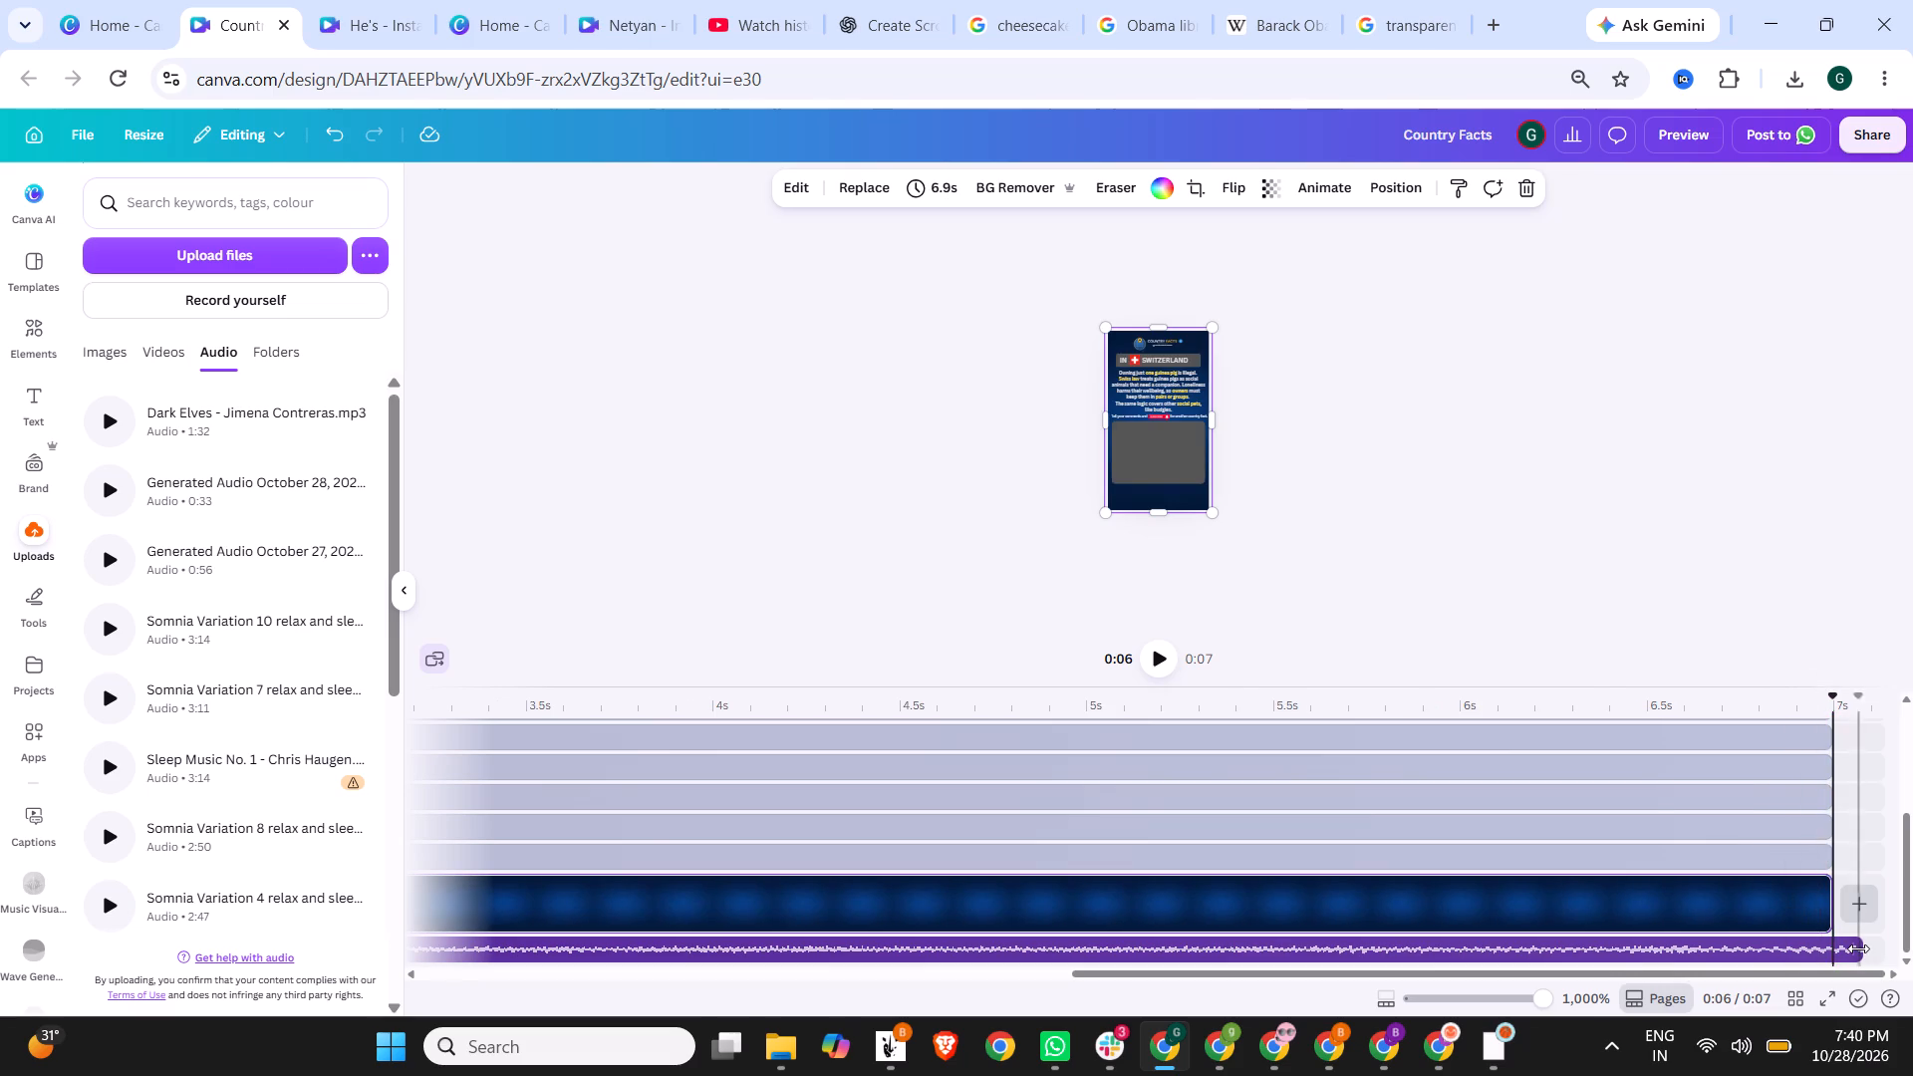
drag(1858, 948, 1834, 948)
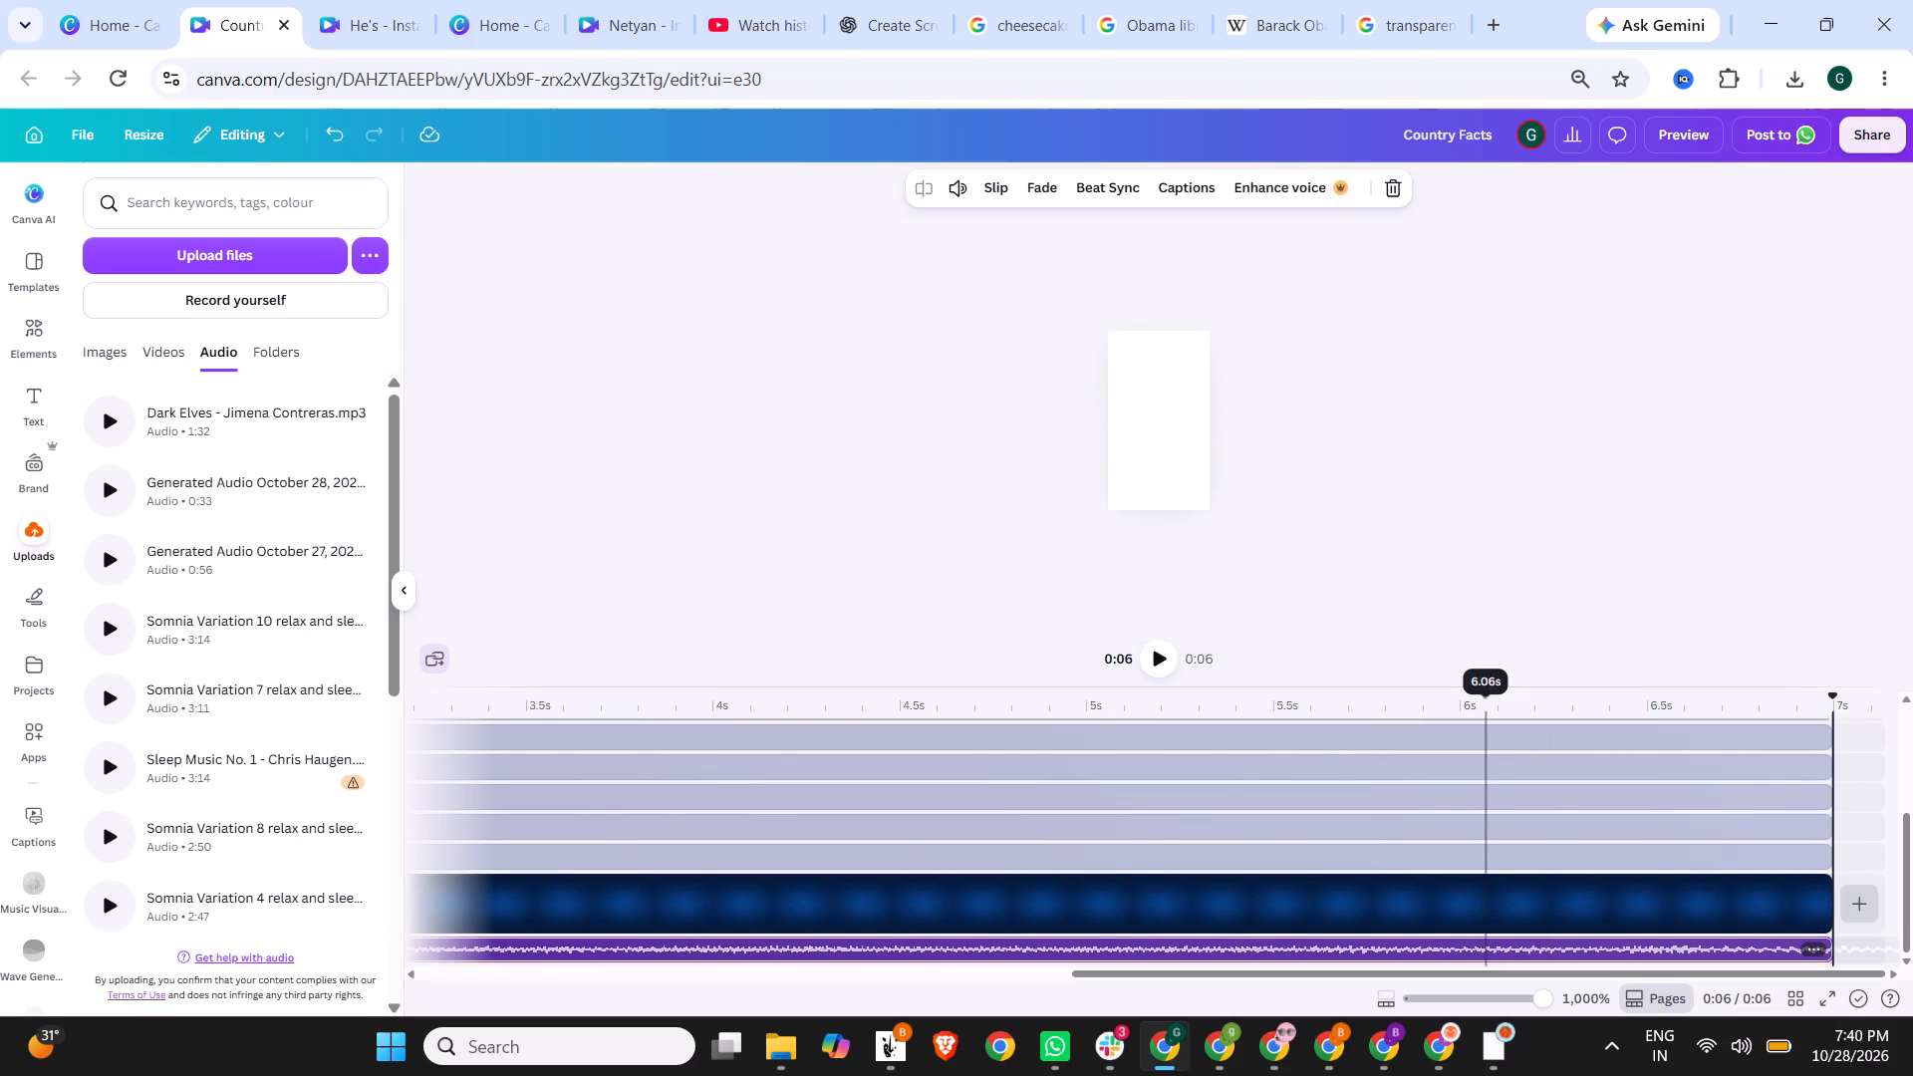
Preview the short to check the layout and how it plays.
drag(1700, 113, 1689, 136)
click(1689, 136)
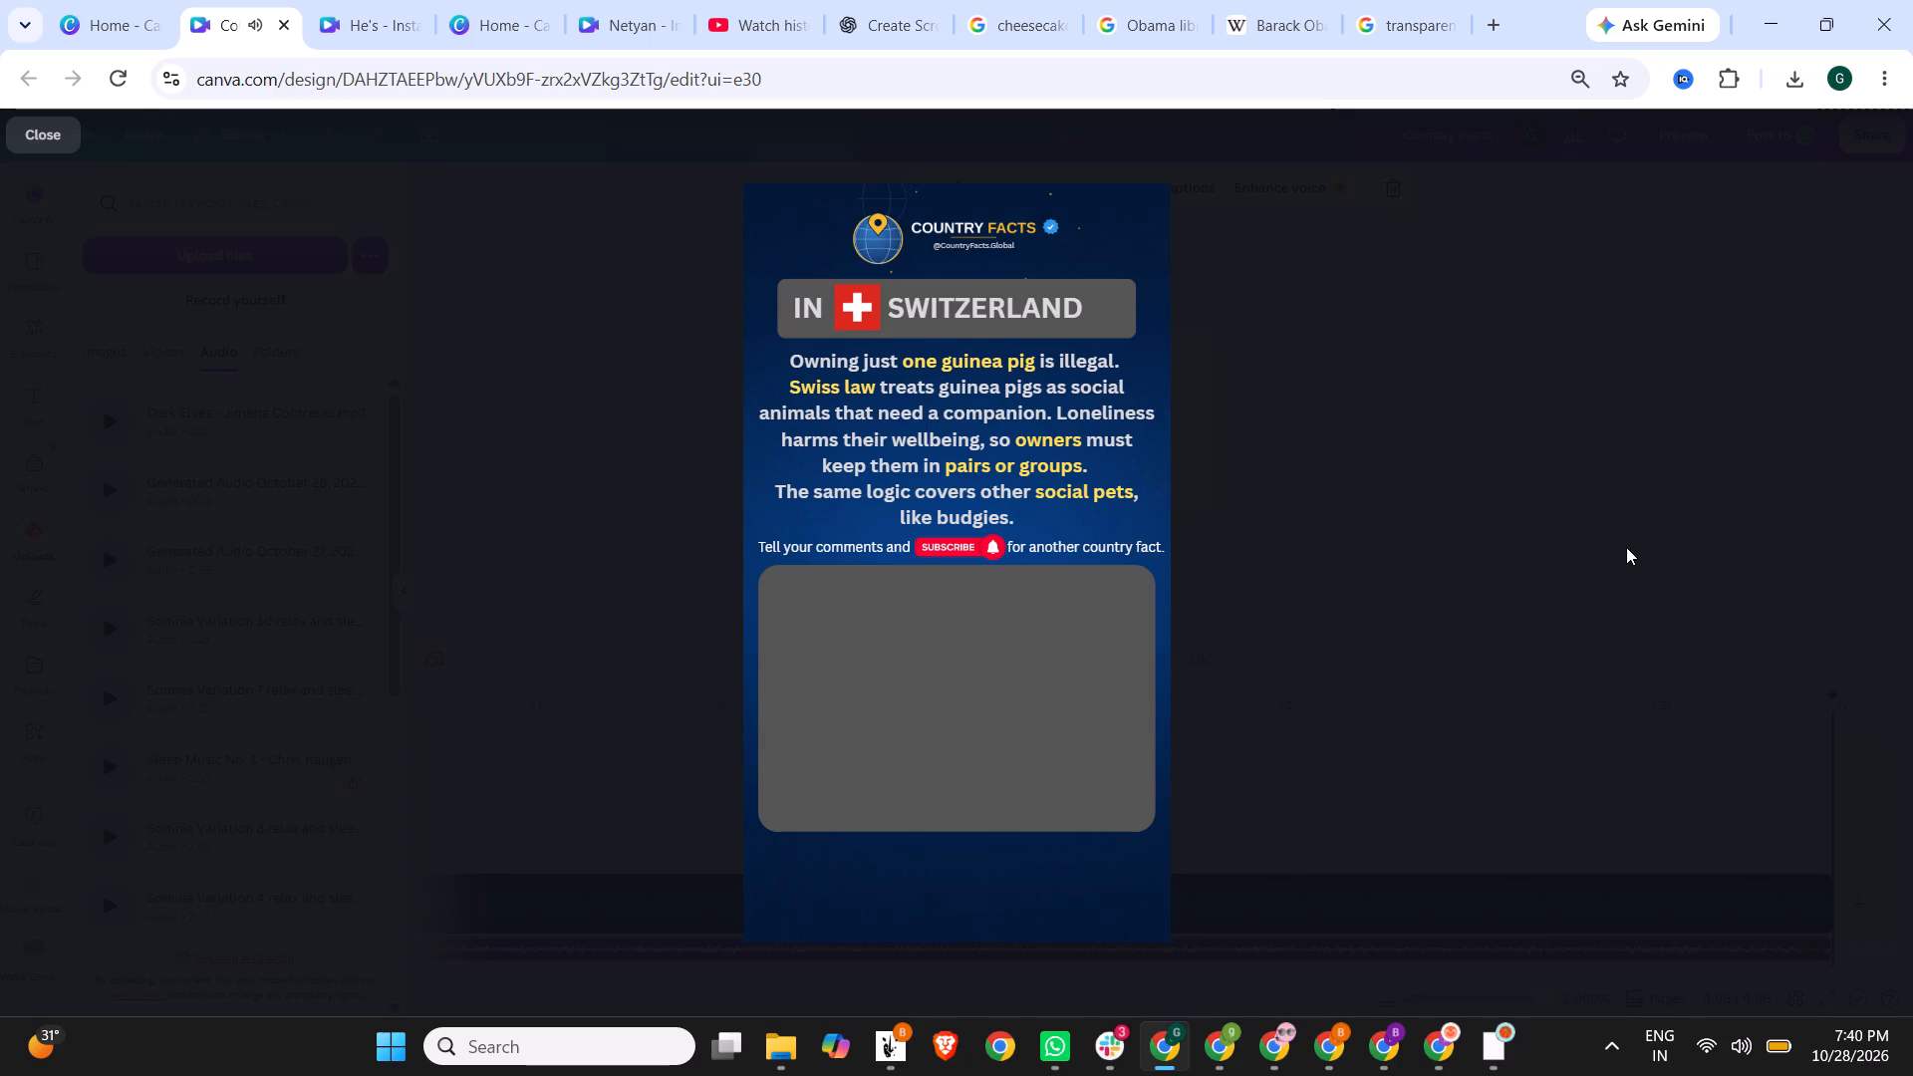
key(Escape)
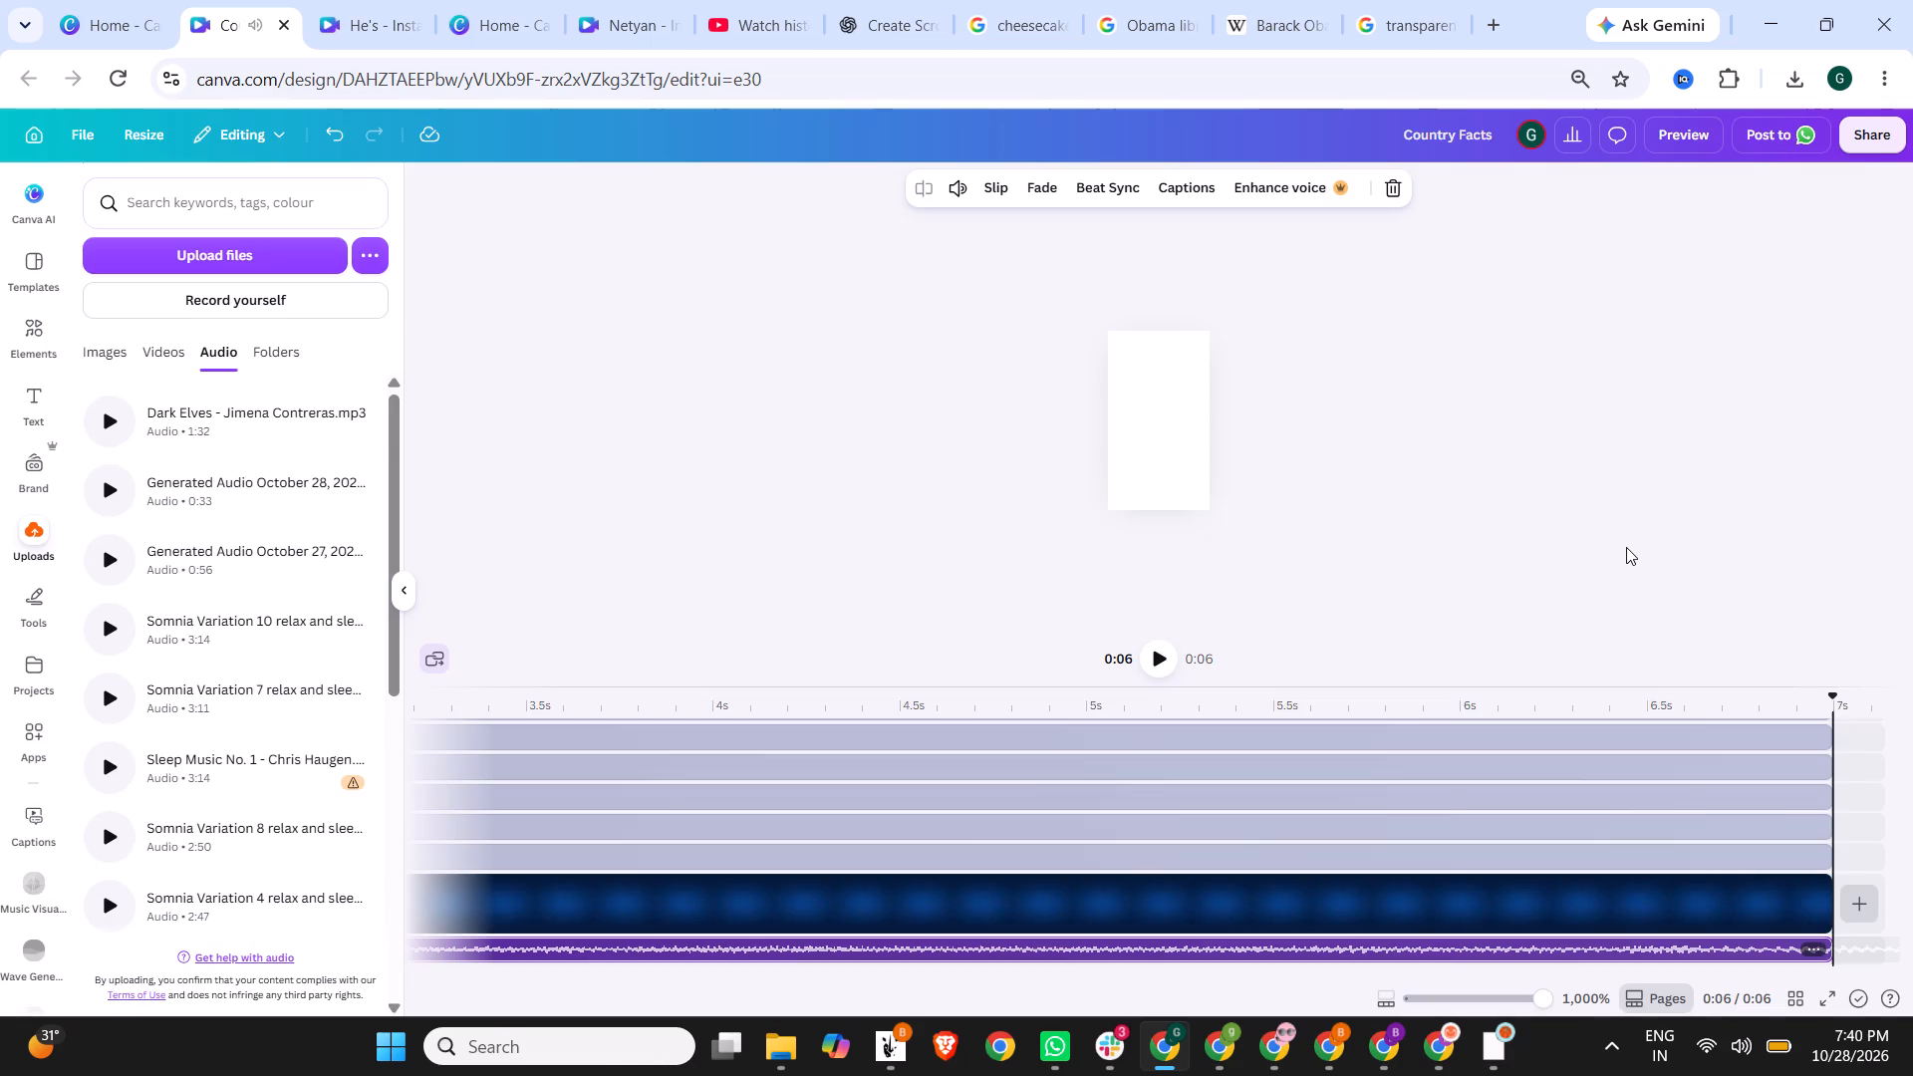
Reduce the font size of the "Tell your comments and … for another country fact." line to 22.
click(1754, 707)
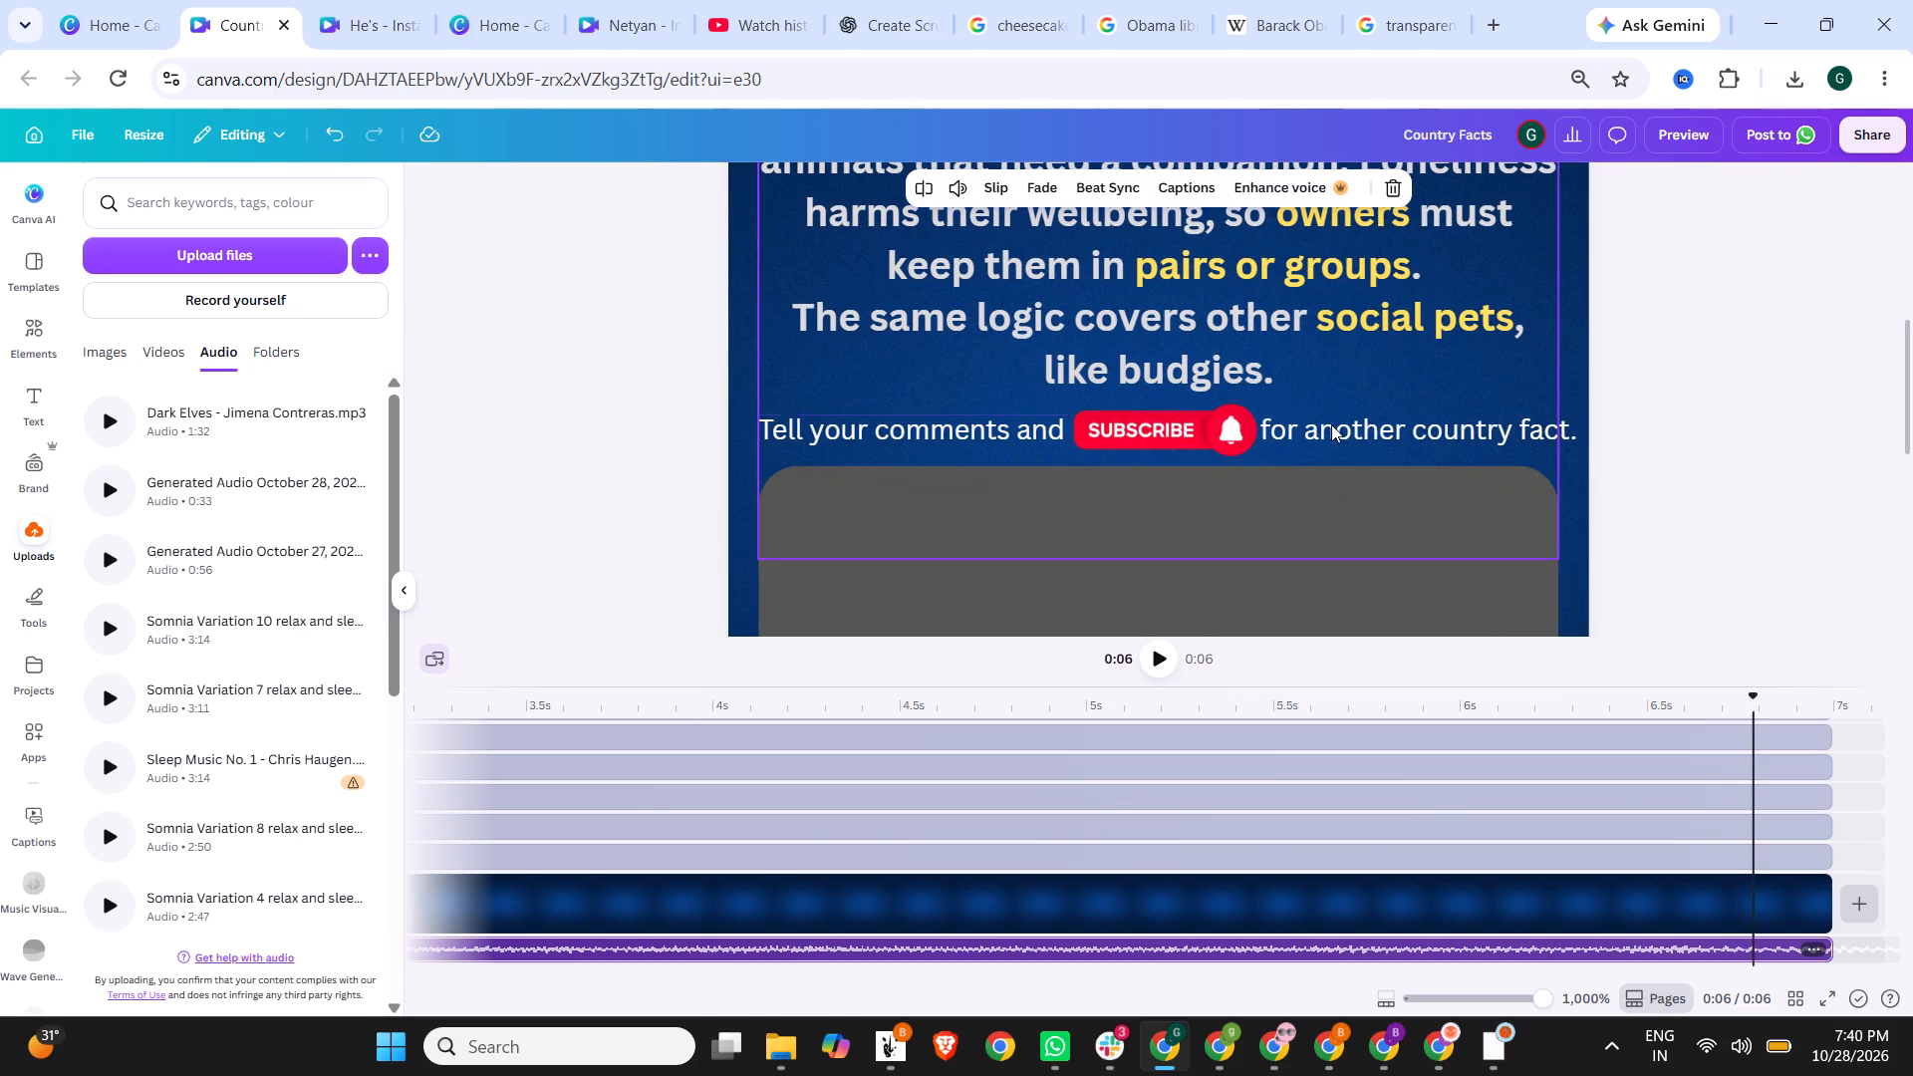
triple_click(1333, 426)
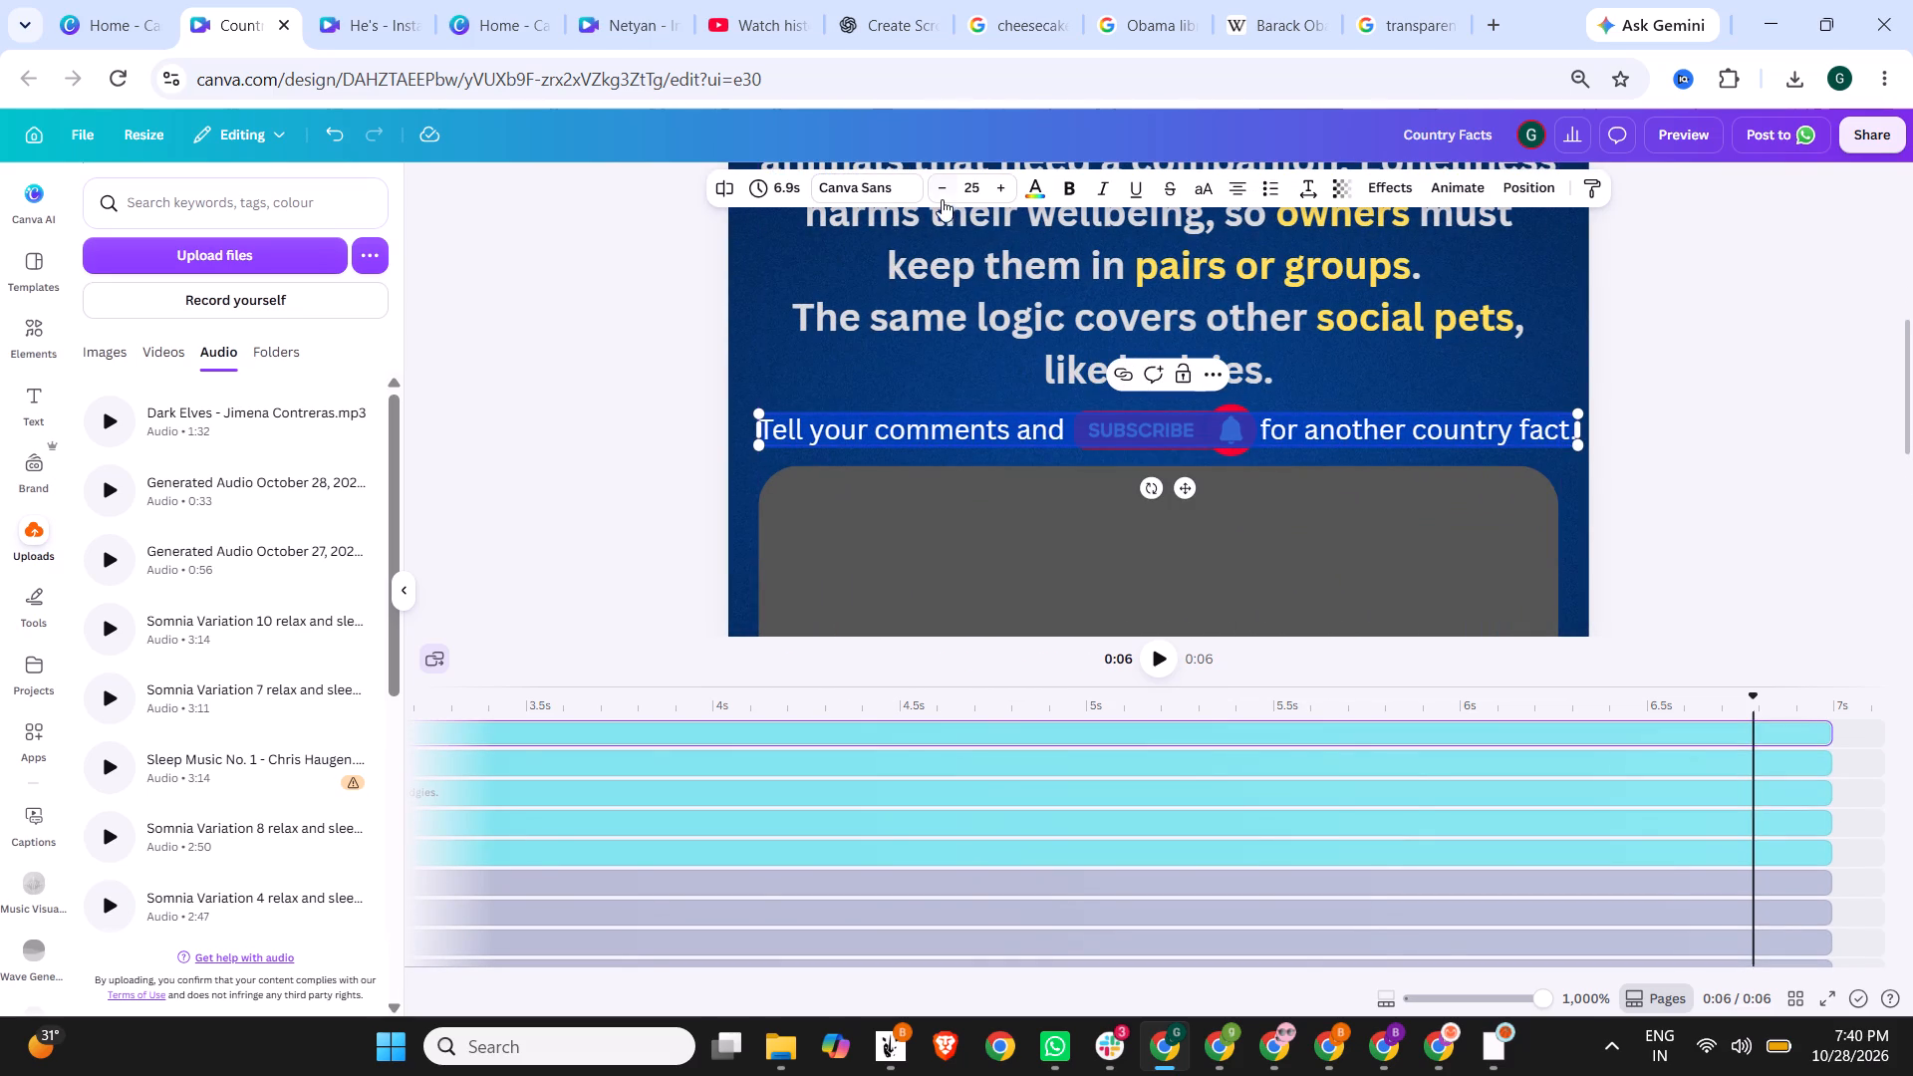
double_click(938, 188)
click(938, 188)
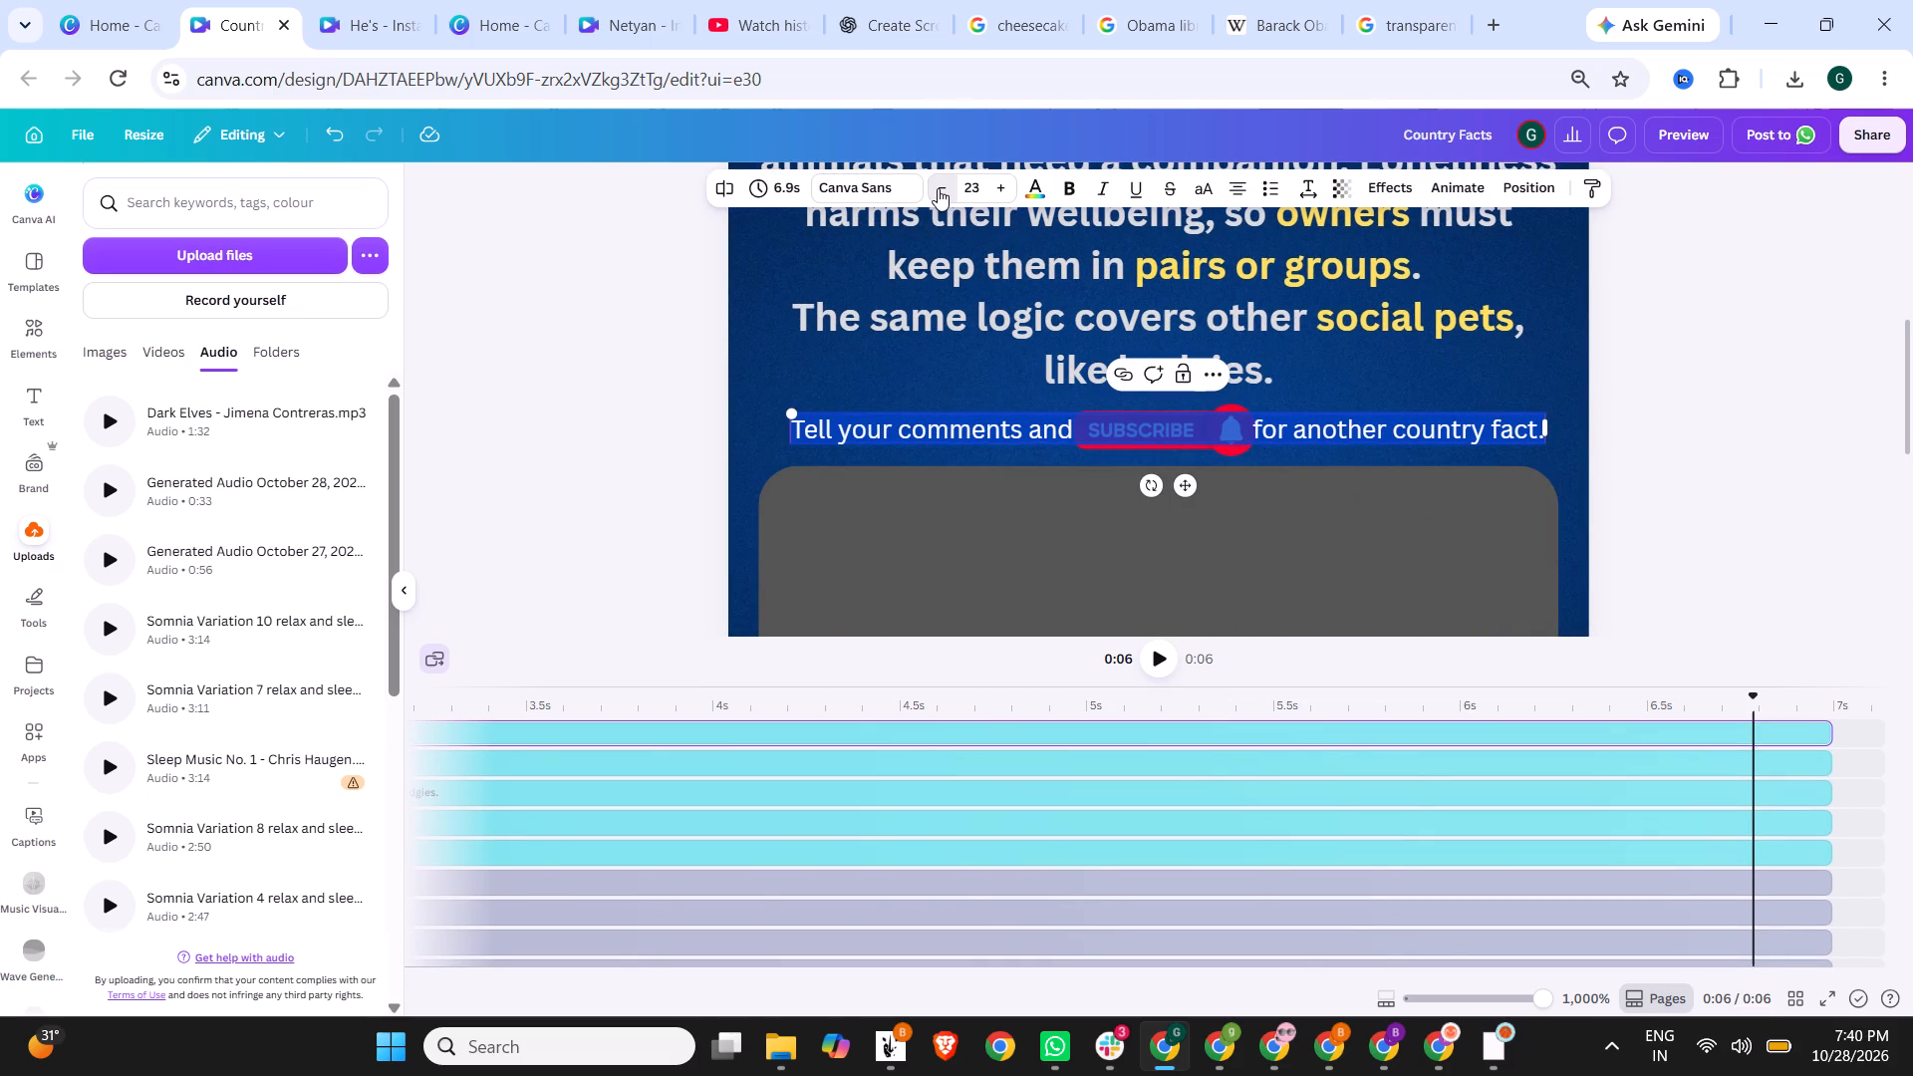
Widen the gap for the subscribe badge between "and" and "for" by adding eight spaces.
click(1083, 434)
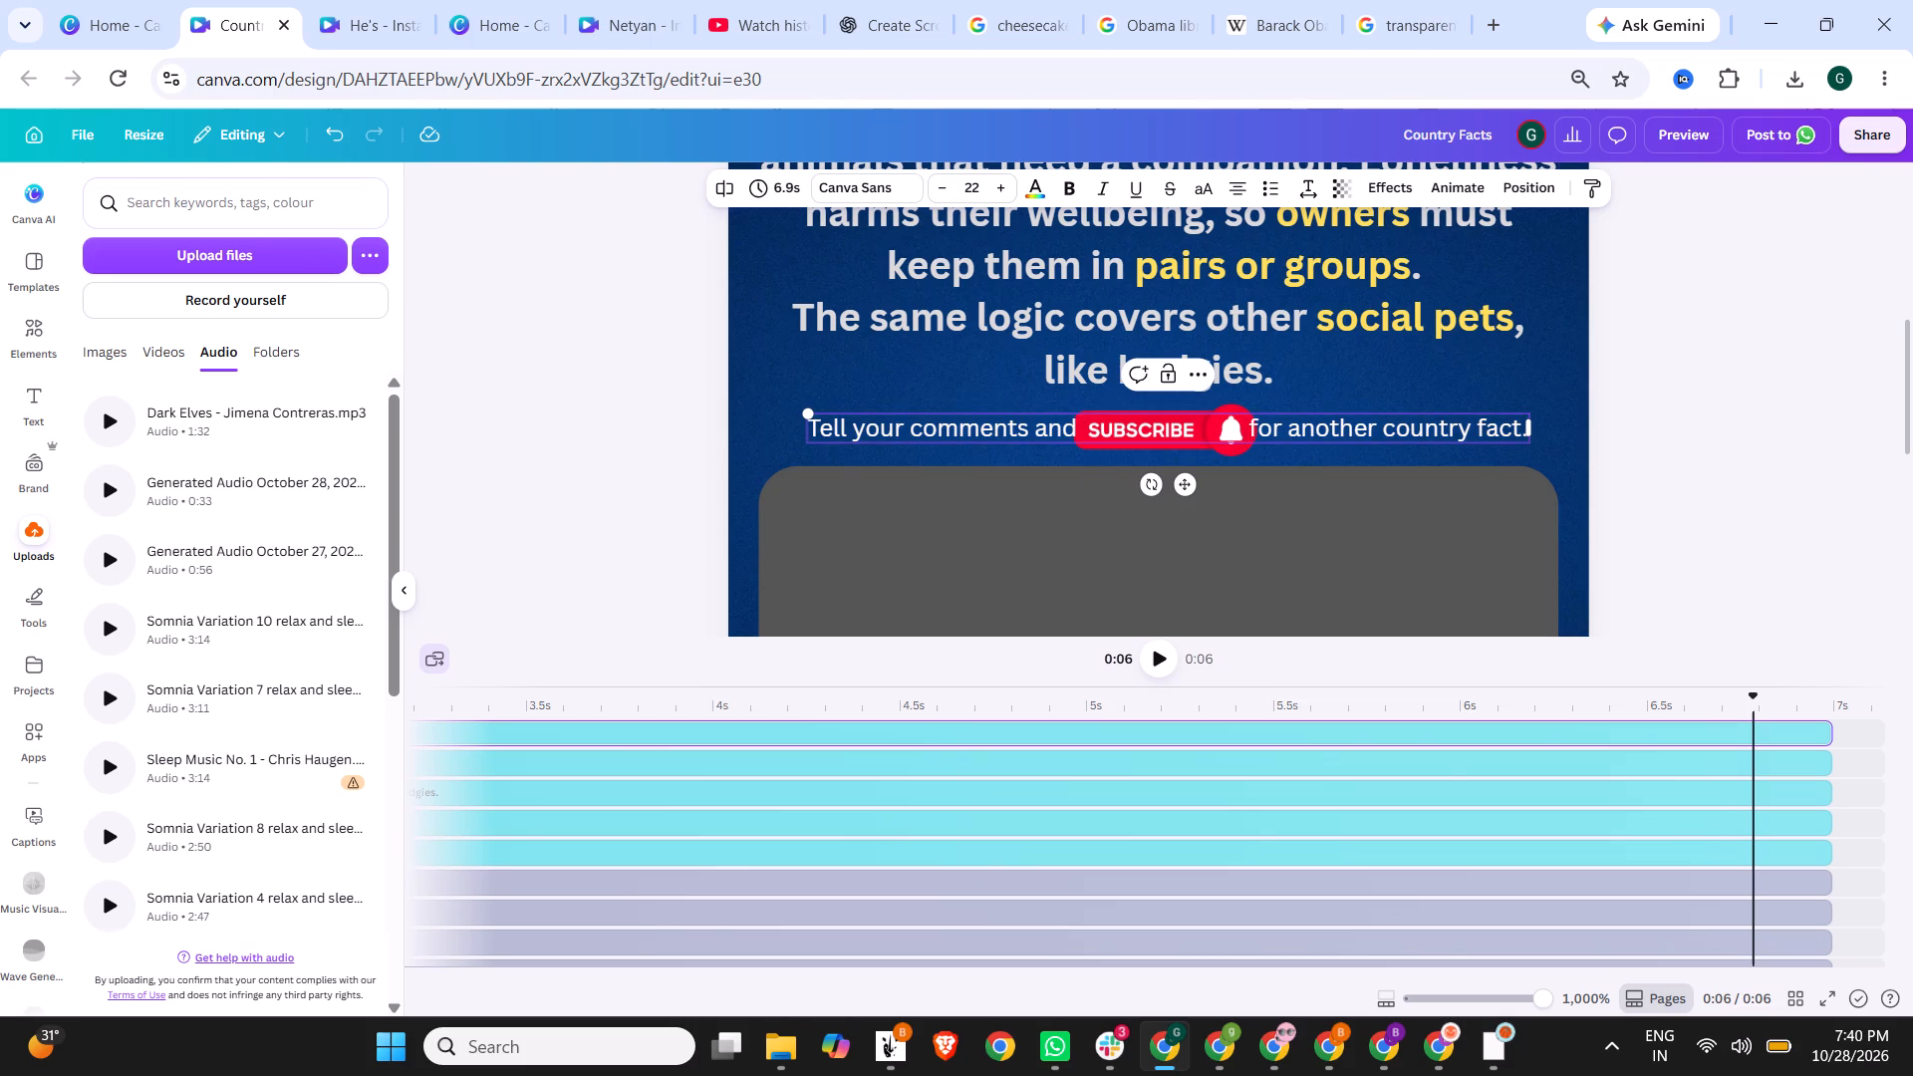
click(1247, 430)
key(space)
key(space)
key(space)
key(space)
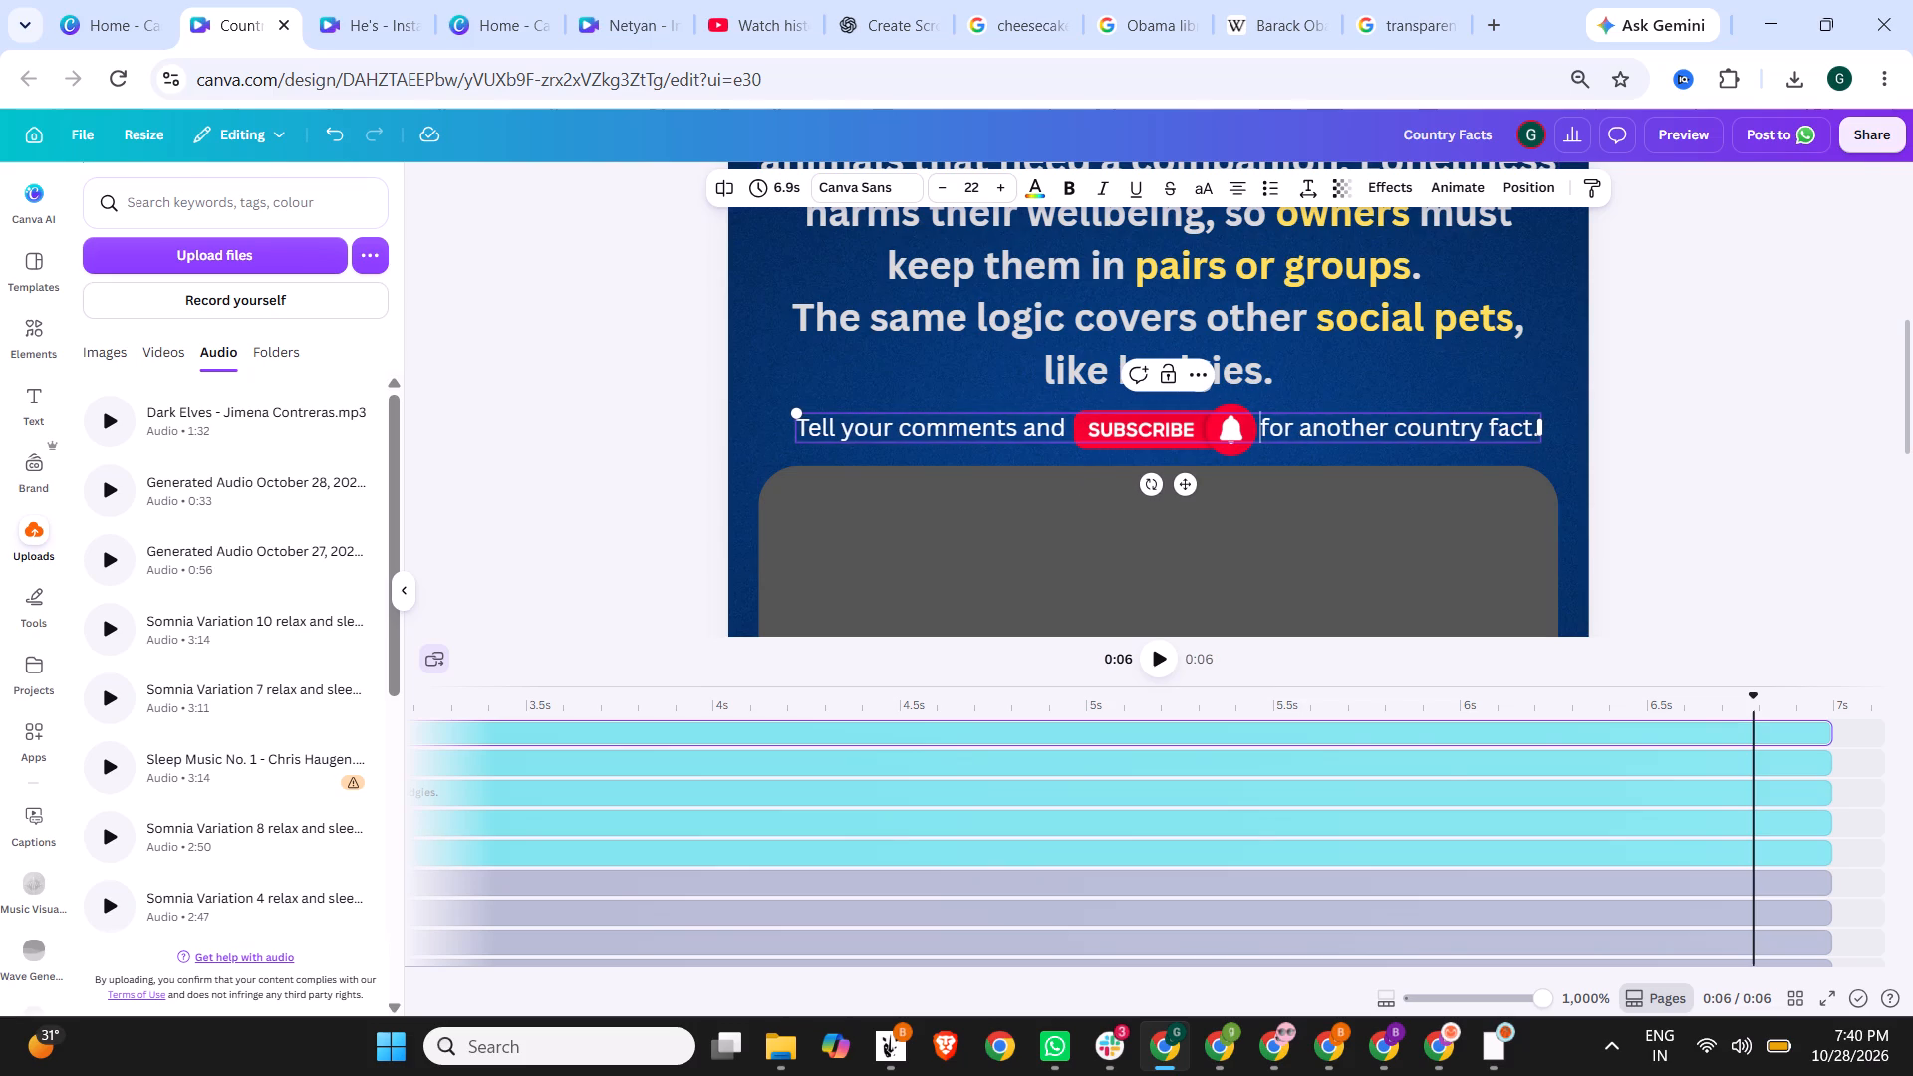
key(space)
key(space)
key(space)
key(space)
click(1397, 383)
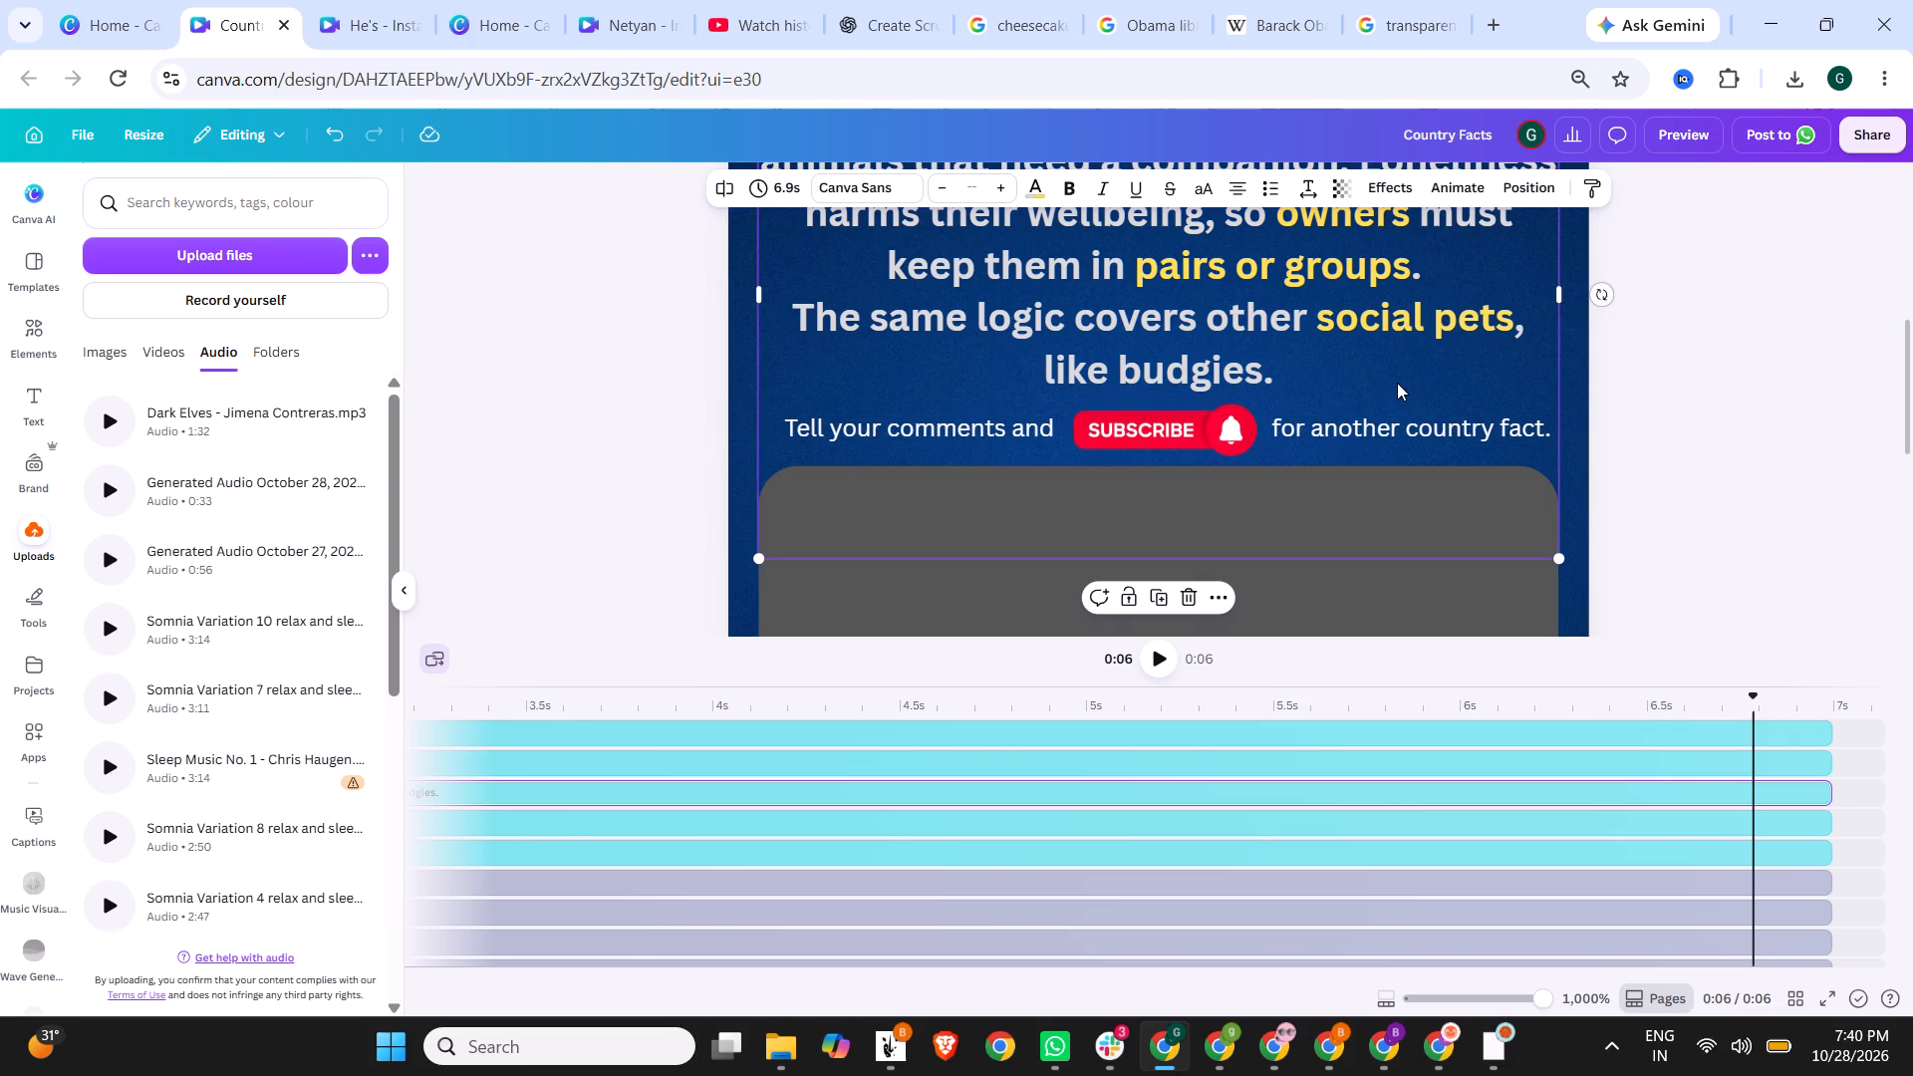
Move the comment line slightly down and to the right, aligning its right edge with the fact text box.
drag(1402, 424, 1407, 431)
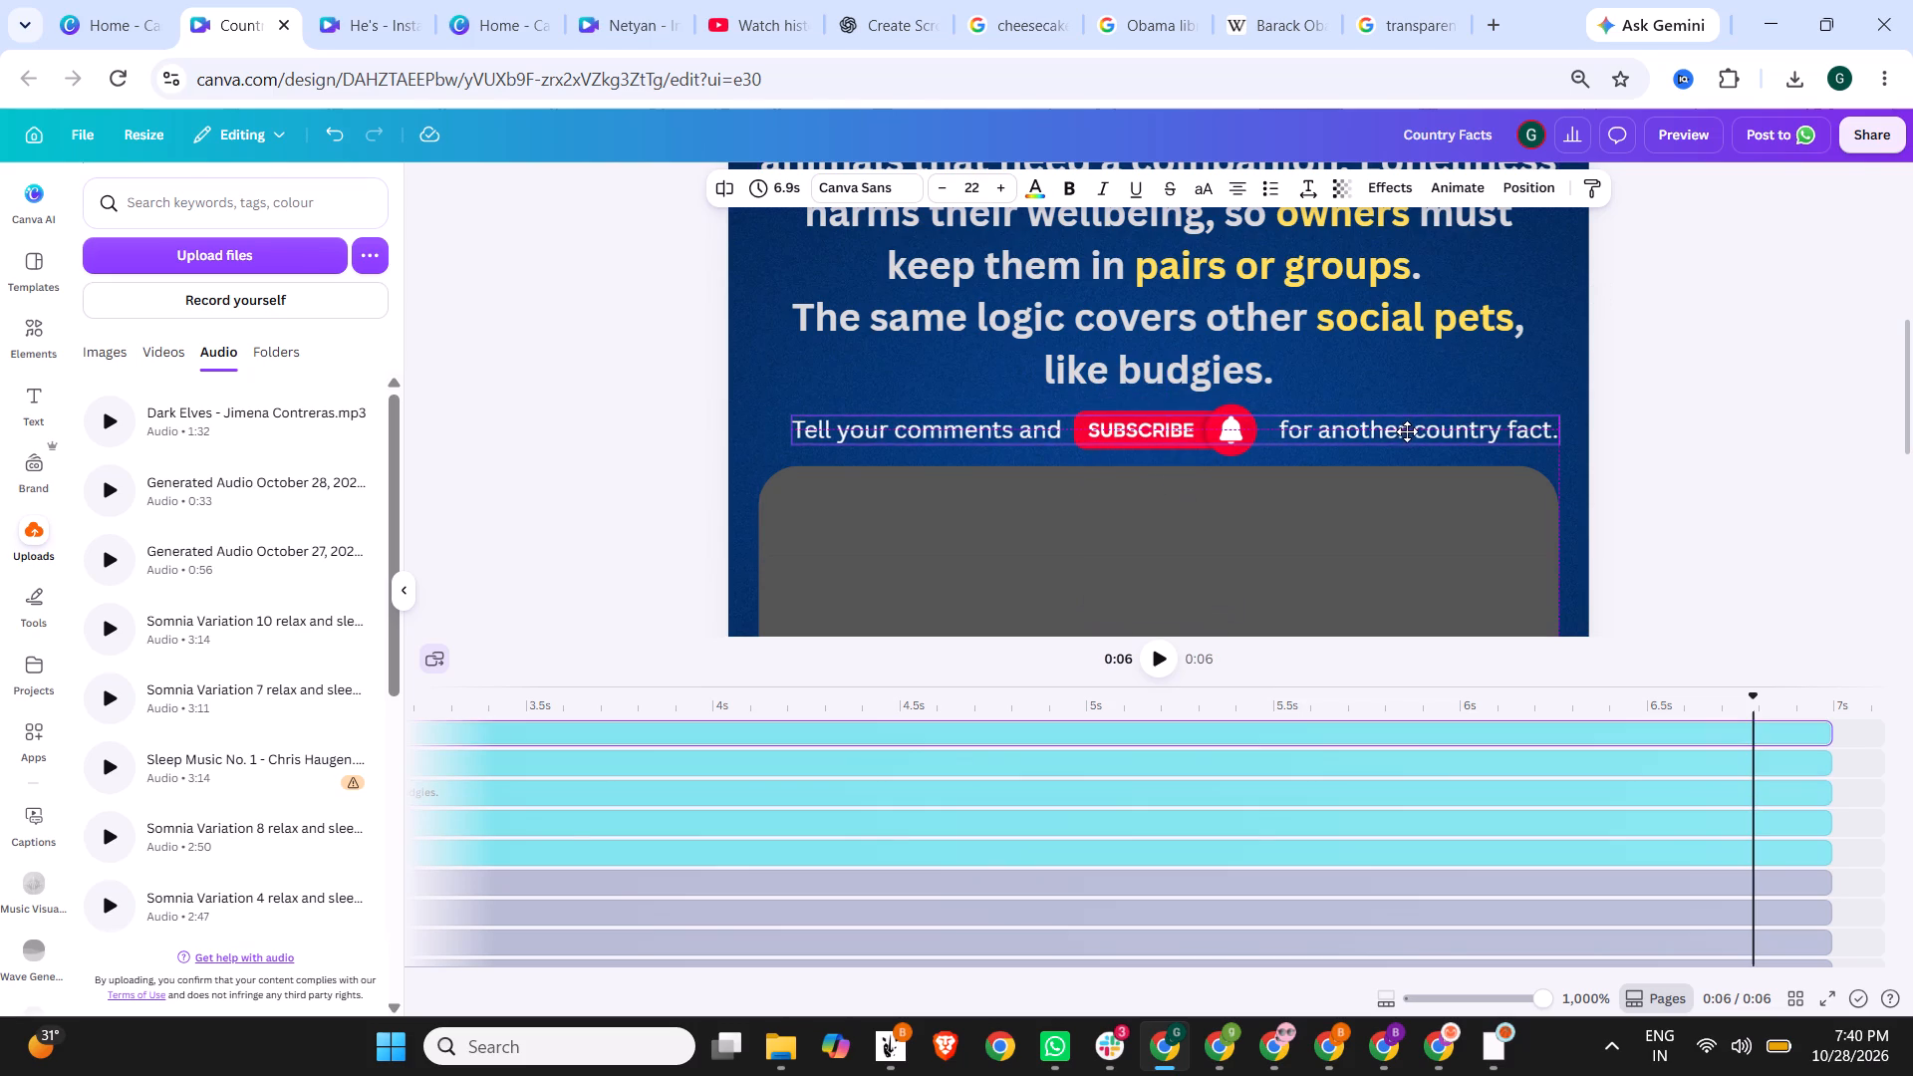
drag(1407, 431, 1406, 433)
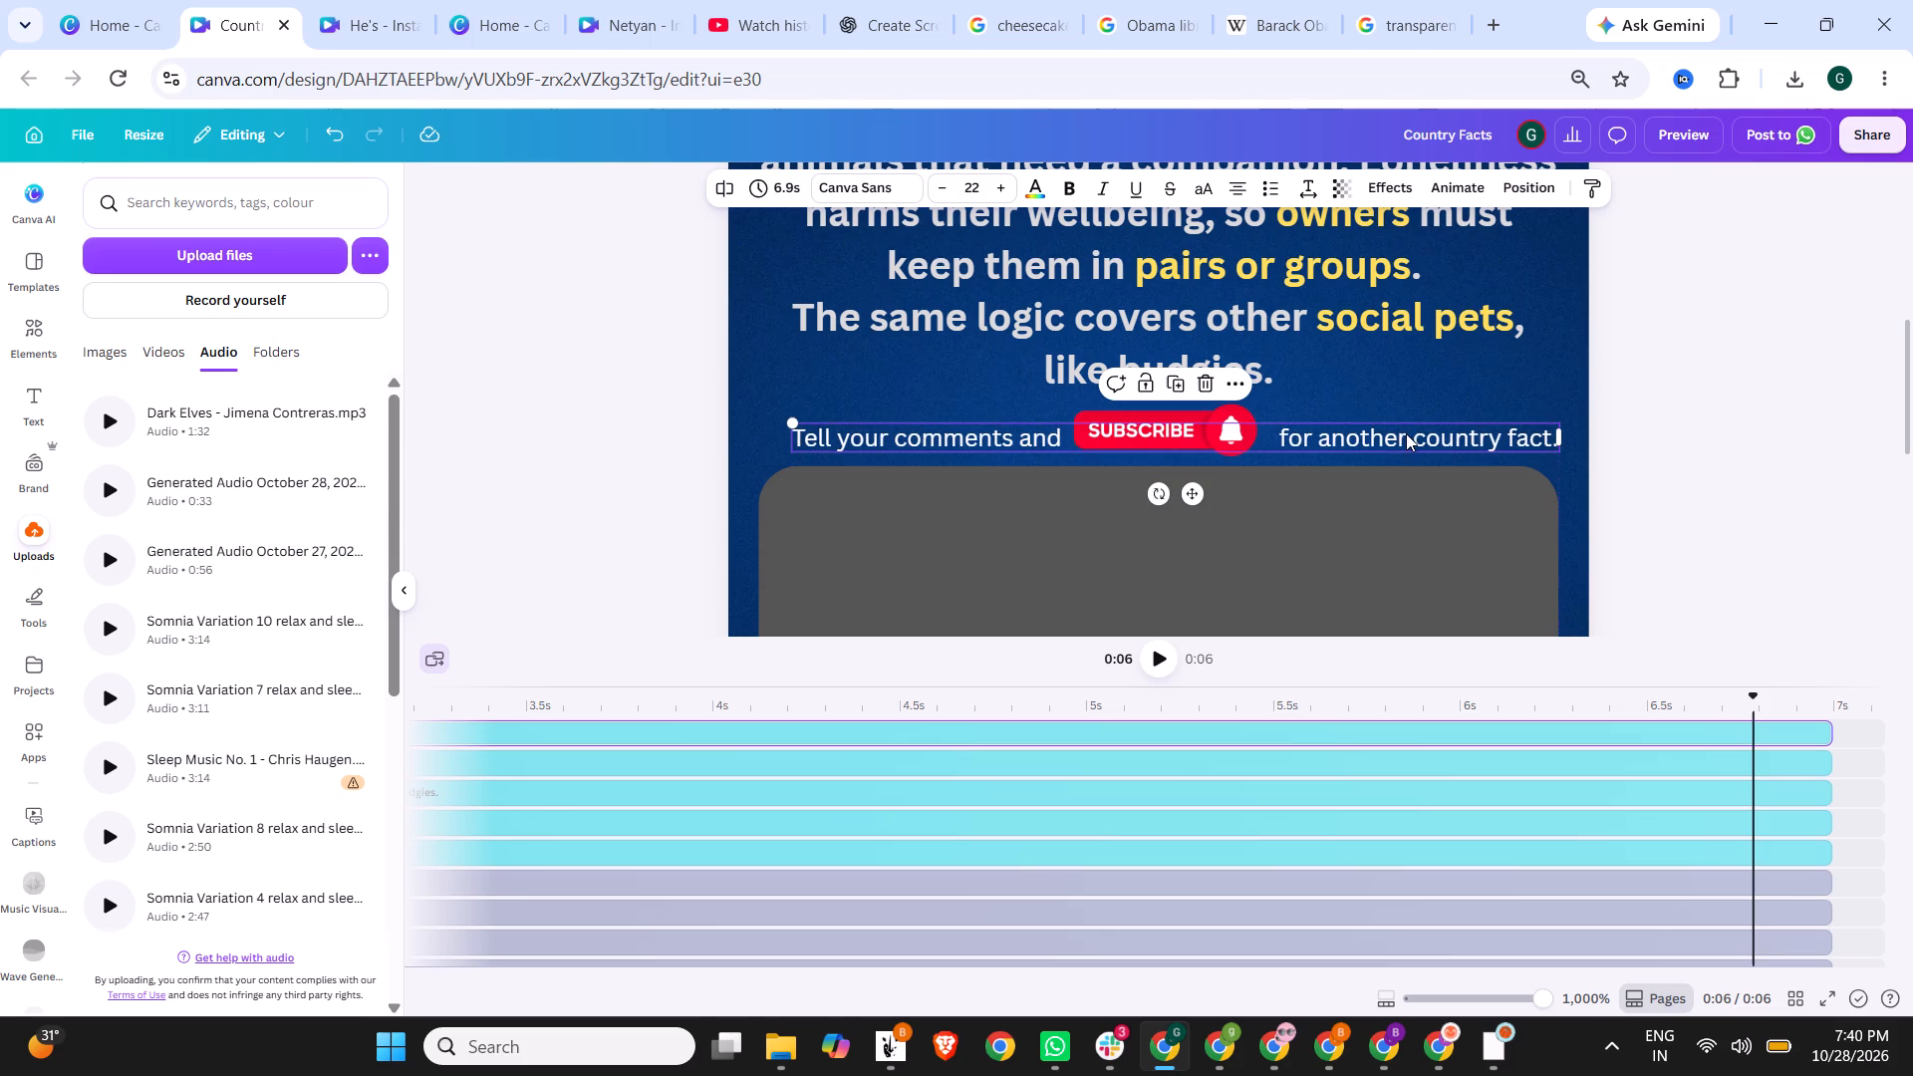
Shrink the subscribe badge and centre it on the comment line between "and" and "for".
click(1228, 415)
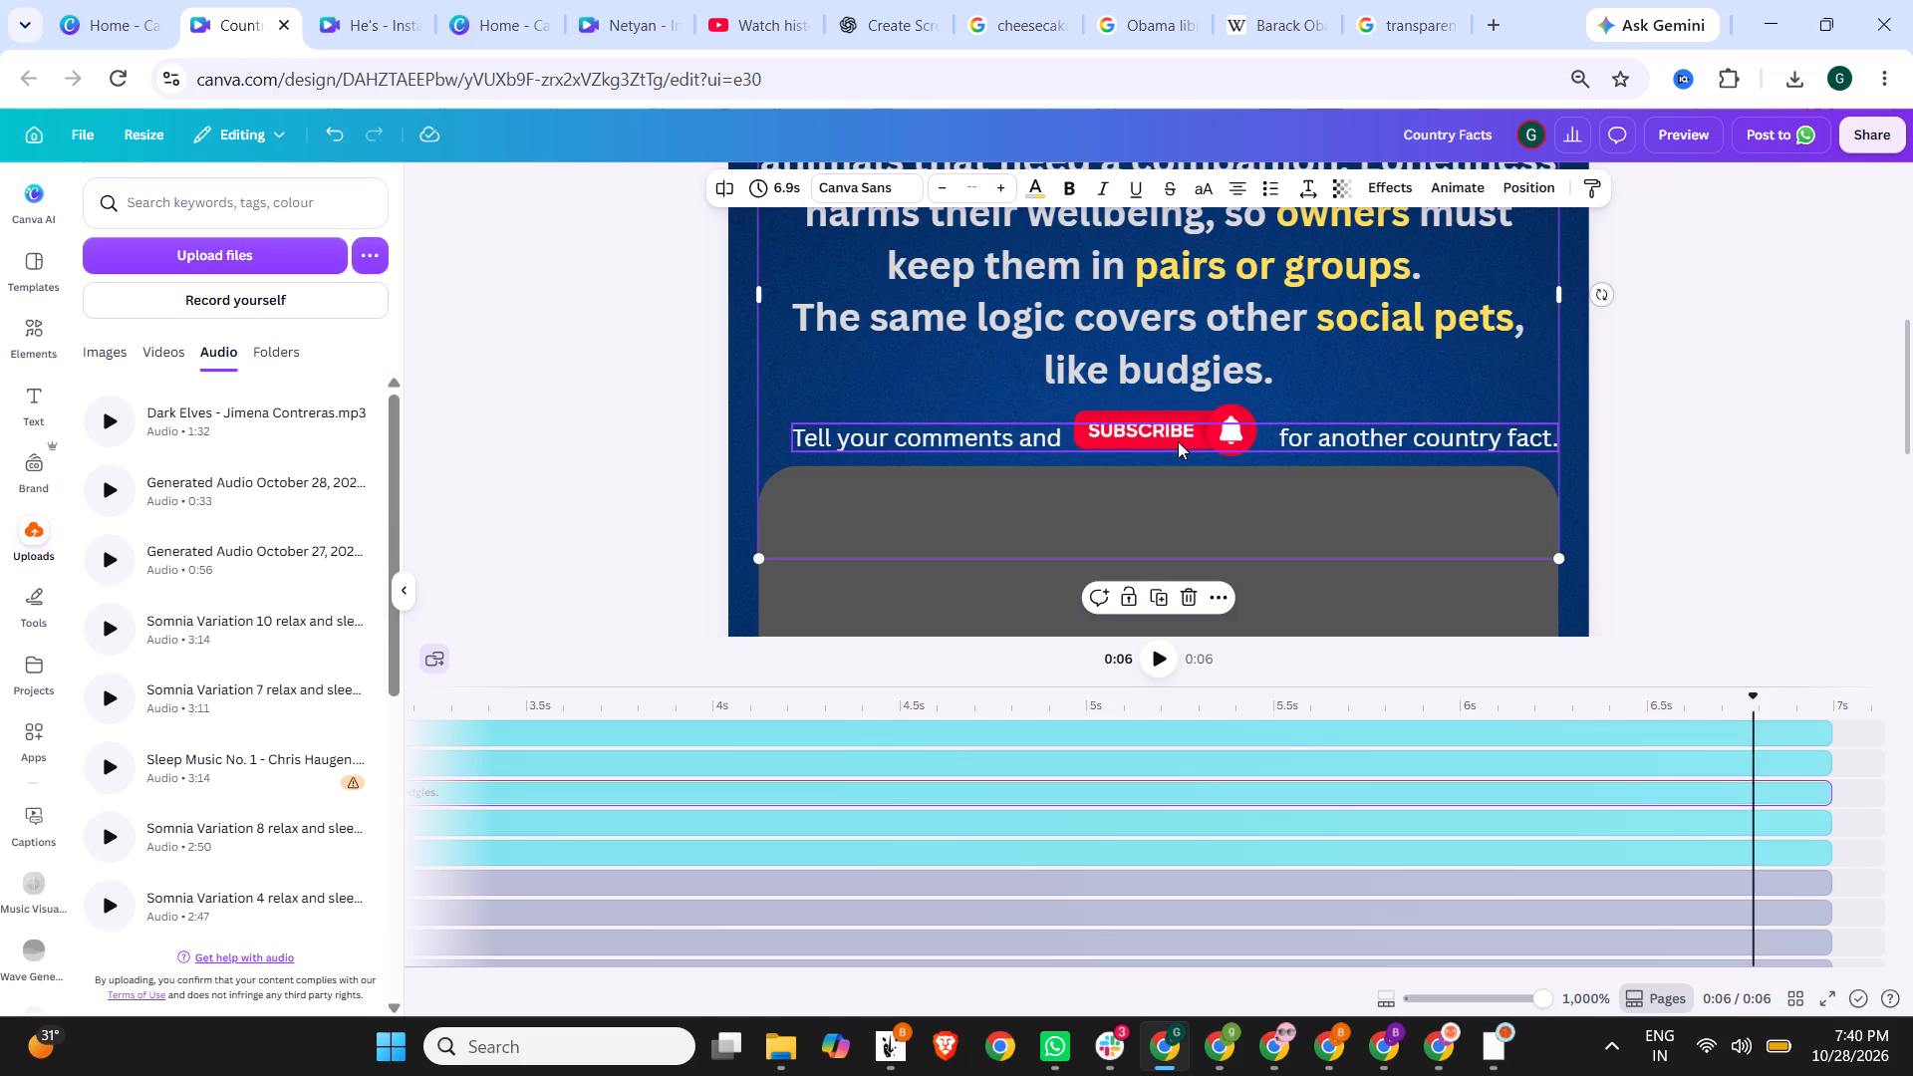
click(1167, 412)
scroll(941, 862, right, 6)
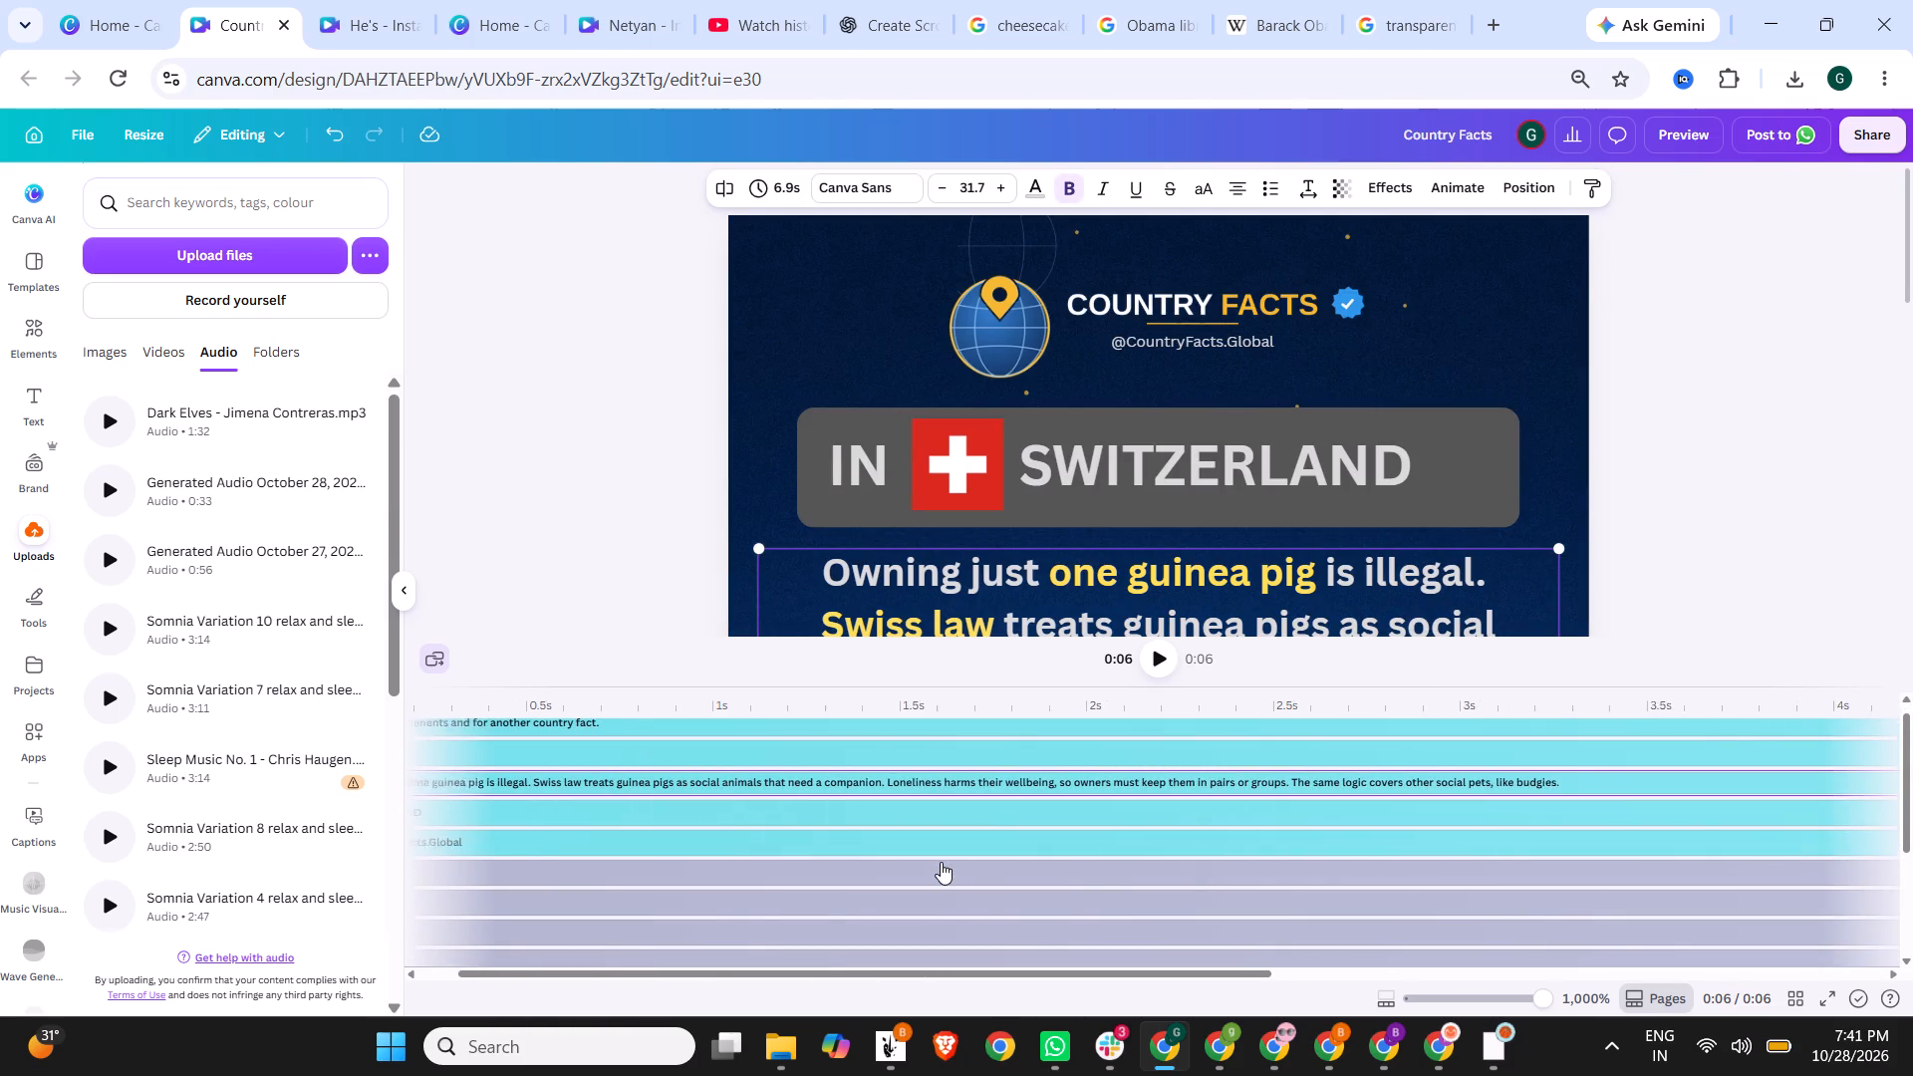
scroll(1113, 440, down, 2)
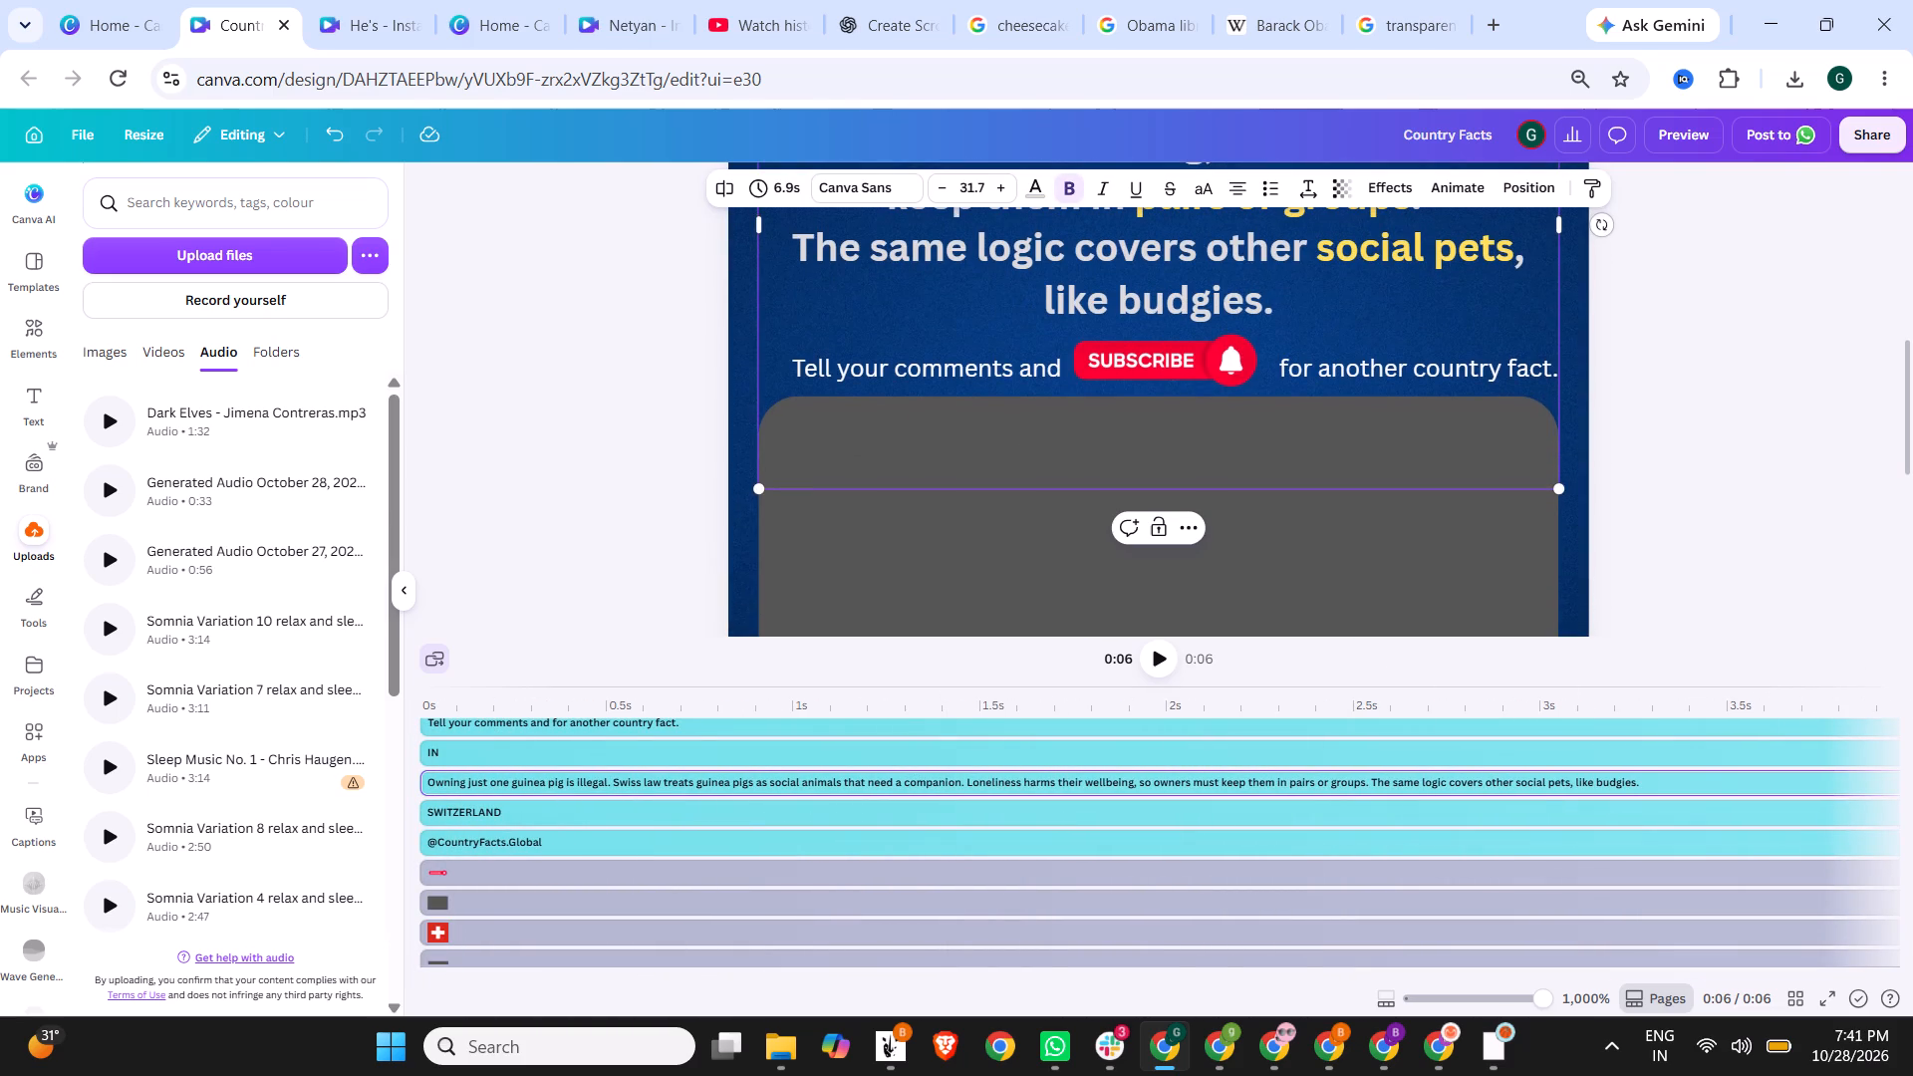
click(491, 873)
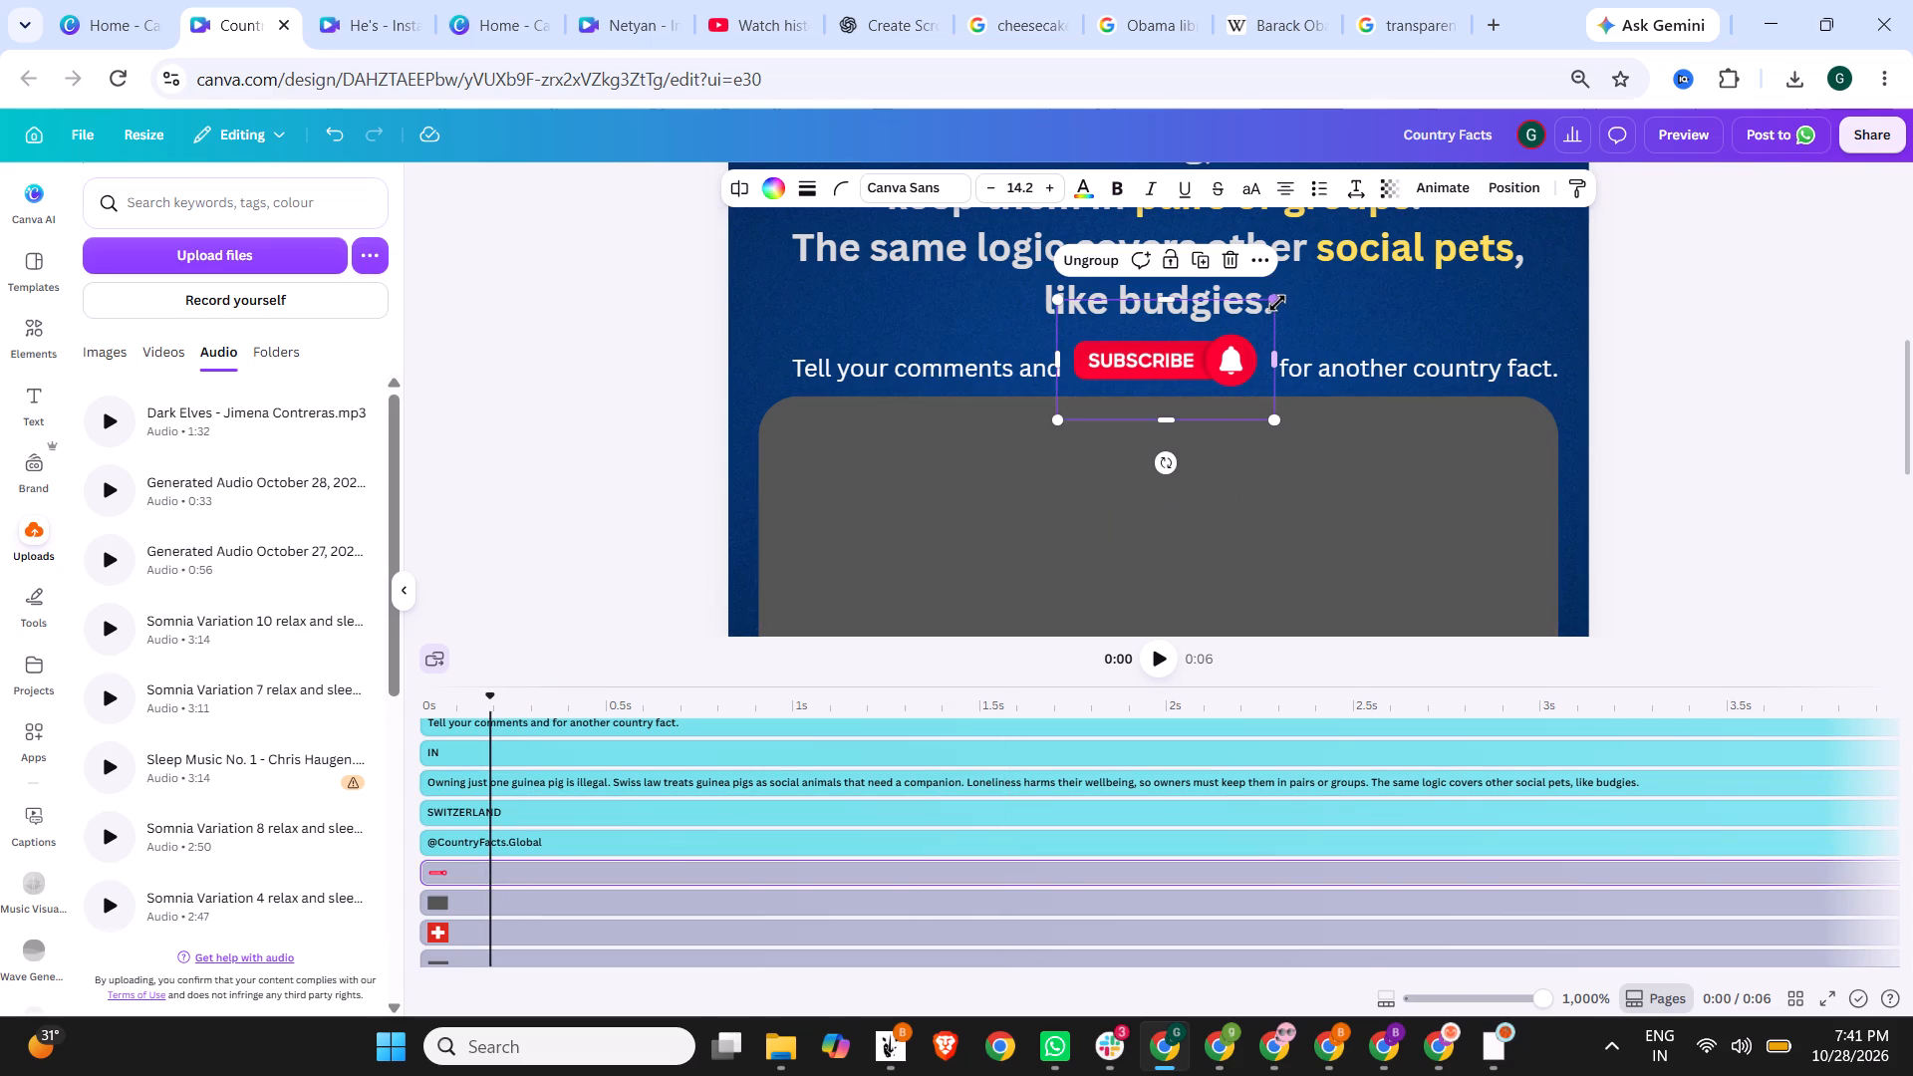
drag(1277, 302, 1227, 354)
drag(1184, 399, 1215, 354)
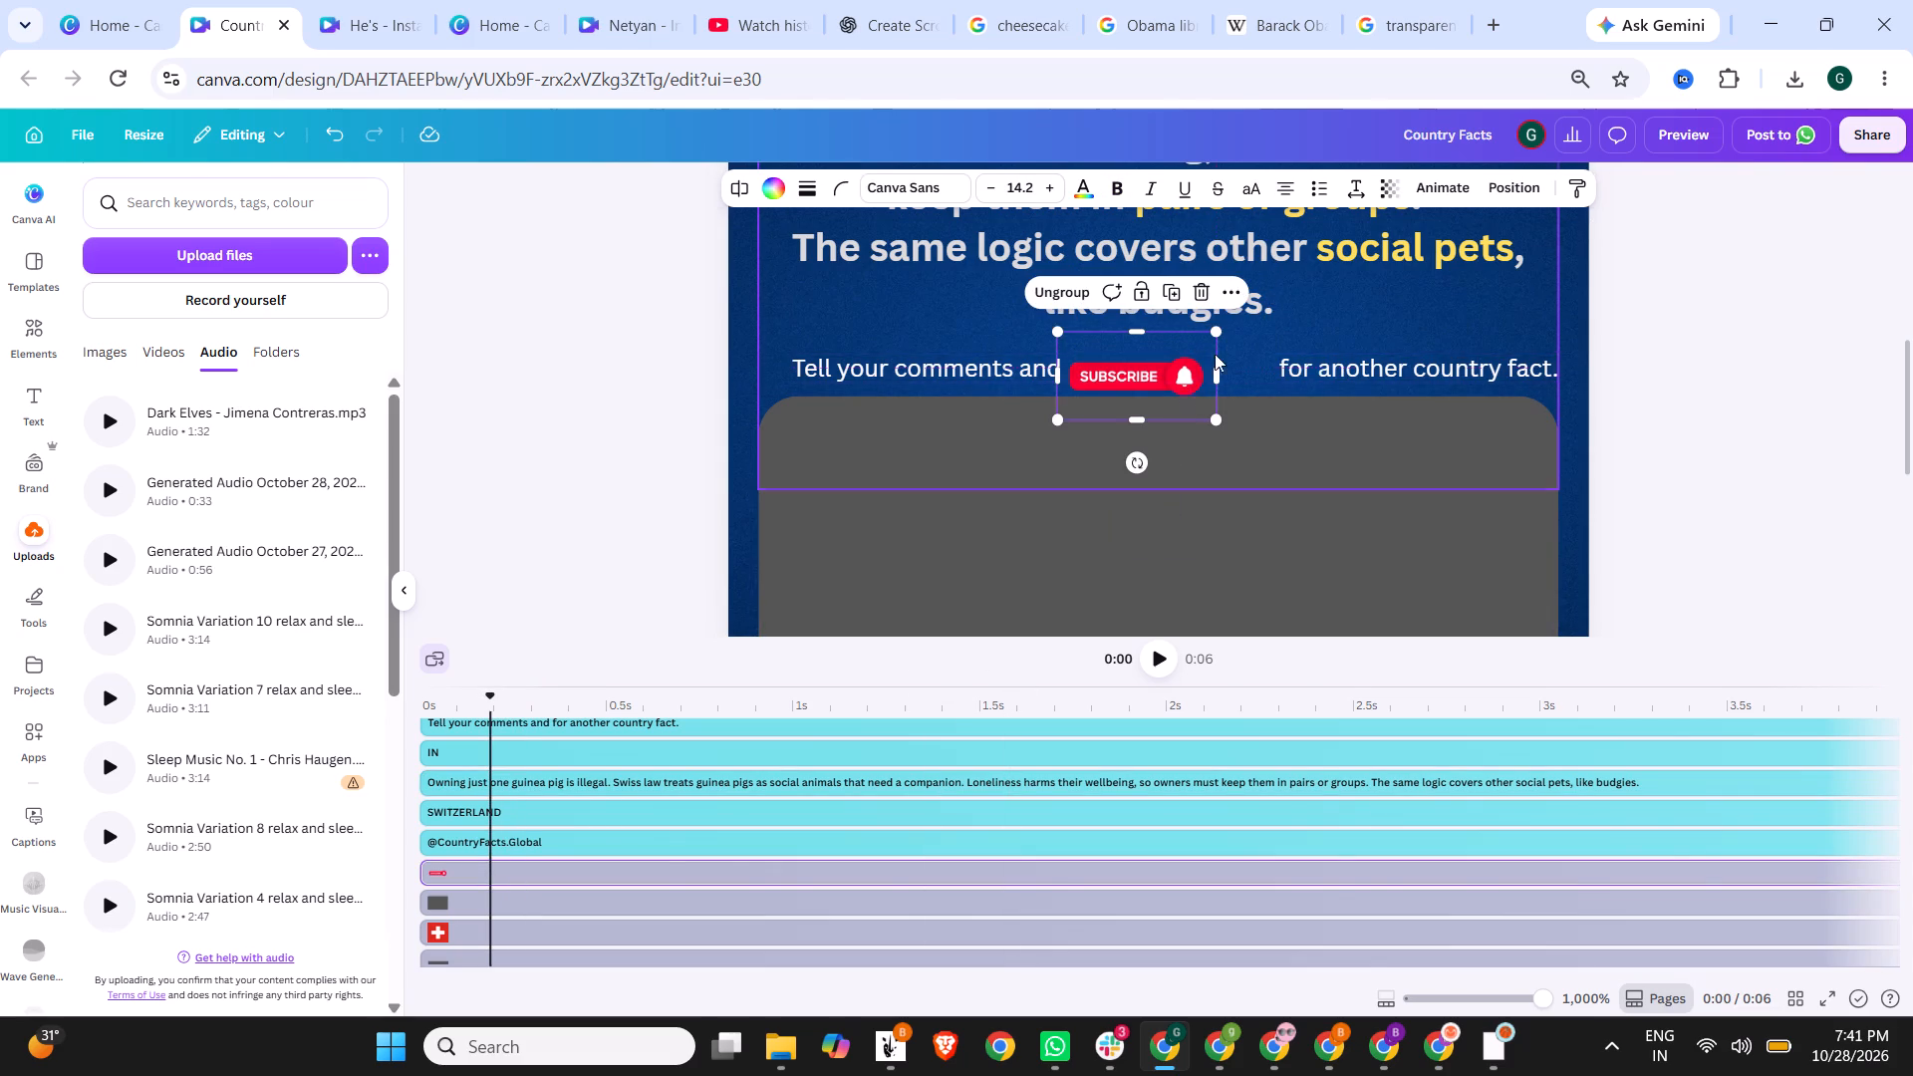
drag(1215, 354, 1210, 392)
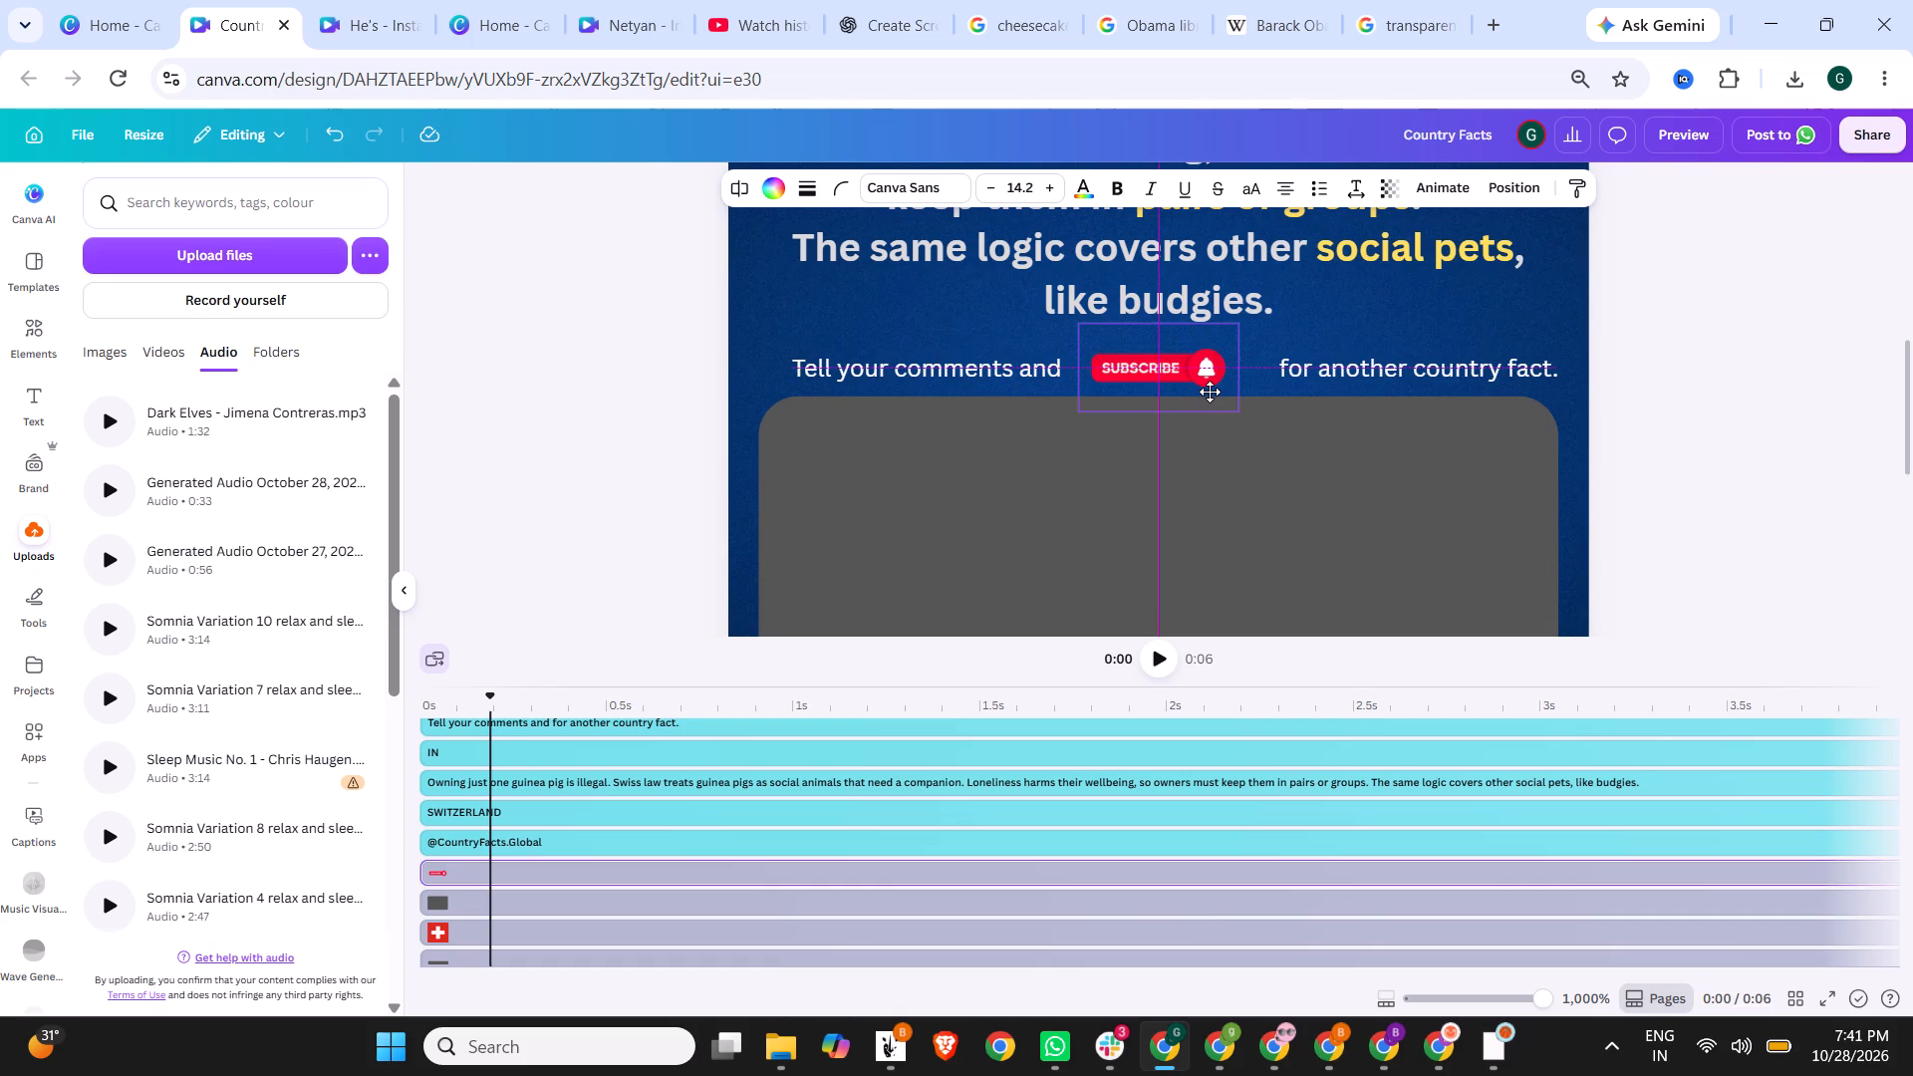
drag(1210, 392, 1210, 391)
Narrow the gap between "and" and "for" in the comment line by deleting the surplus spaces before "for".
double_click(1350, 363)
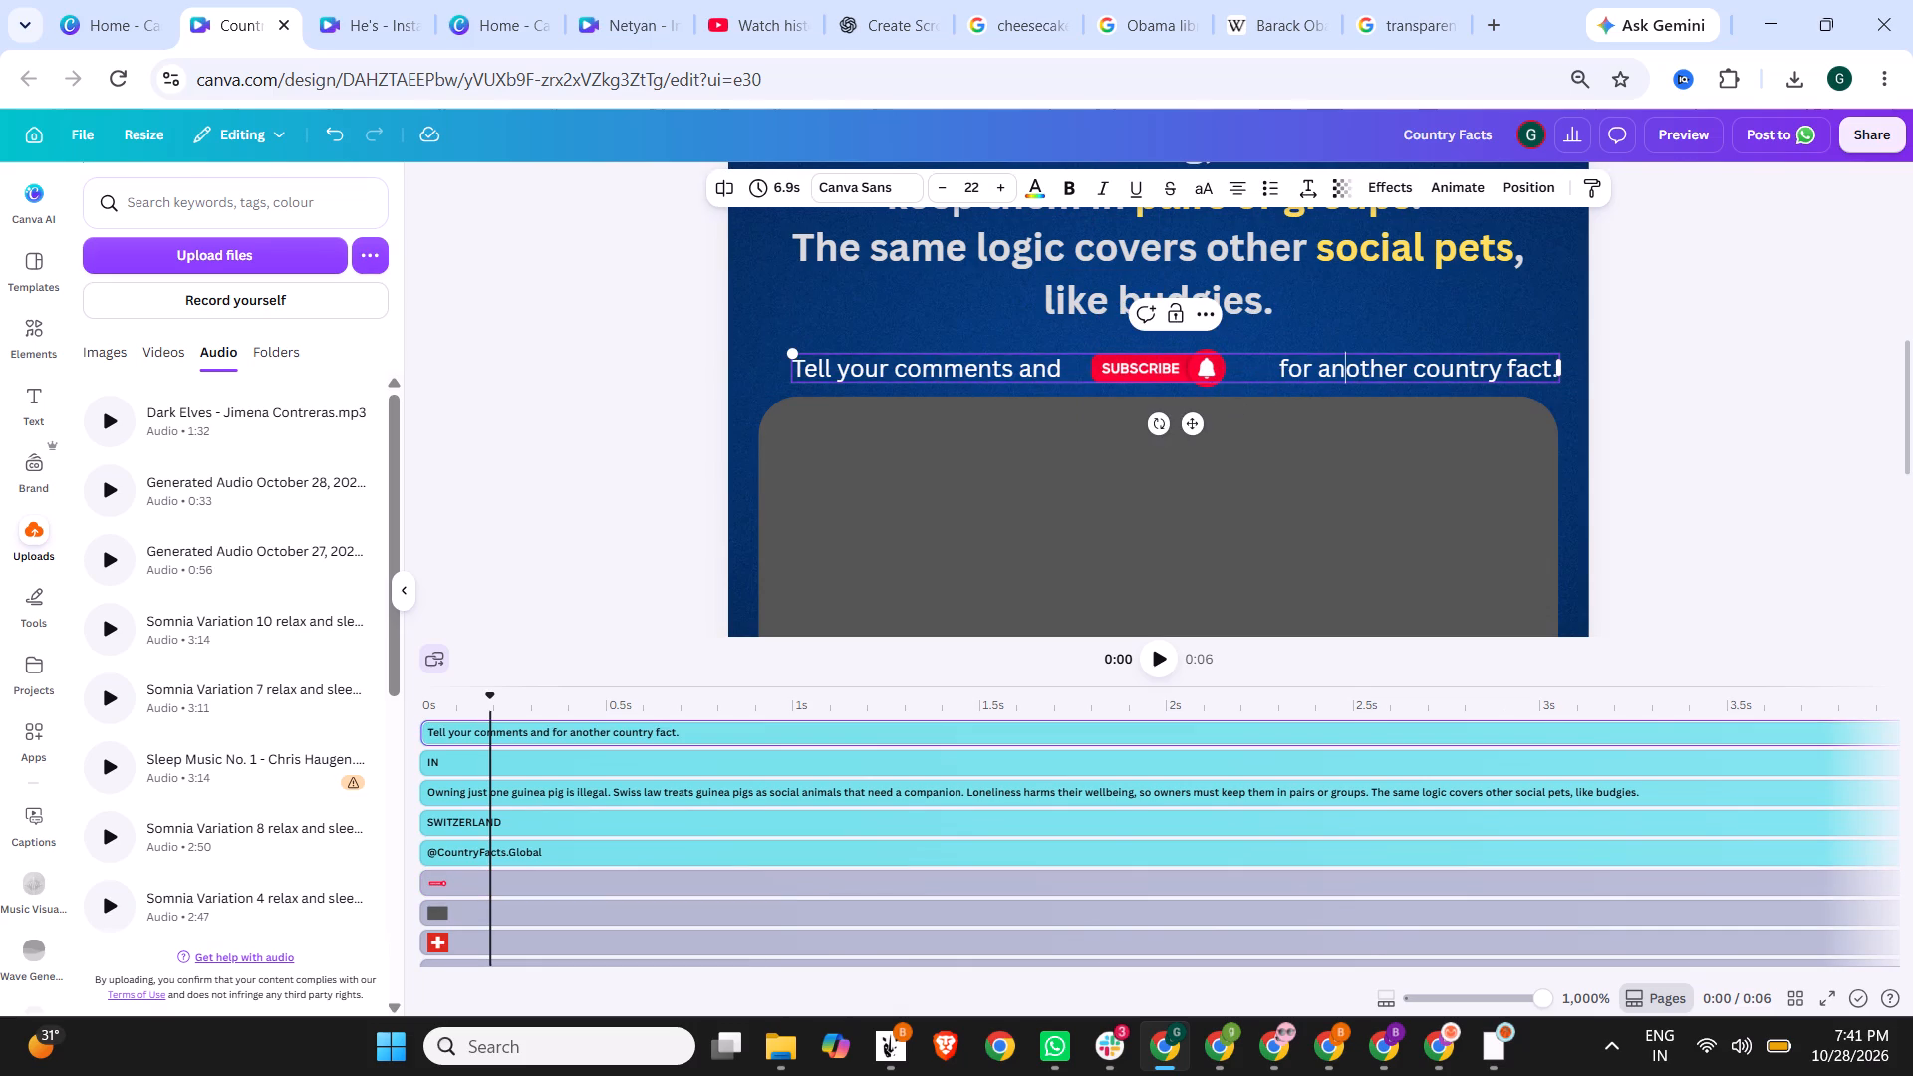
click(1280, 372)
key(BackSpace)
key(BackSpace)
key(BackSpace)
key(BackSpace)
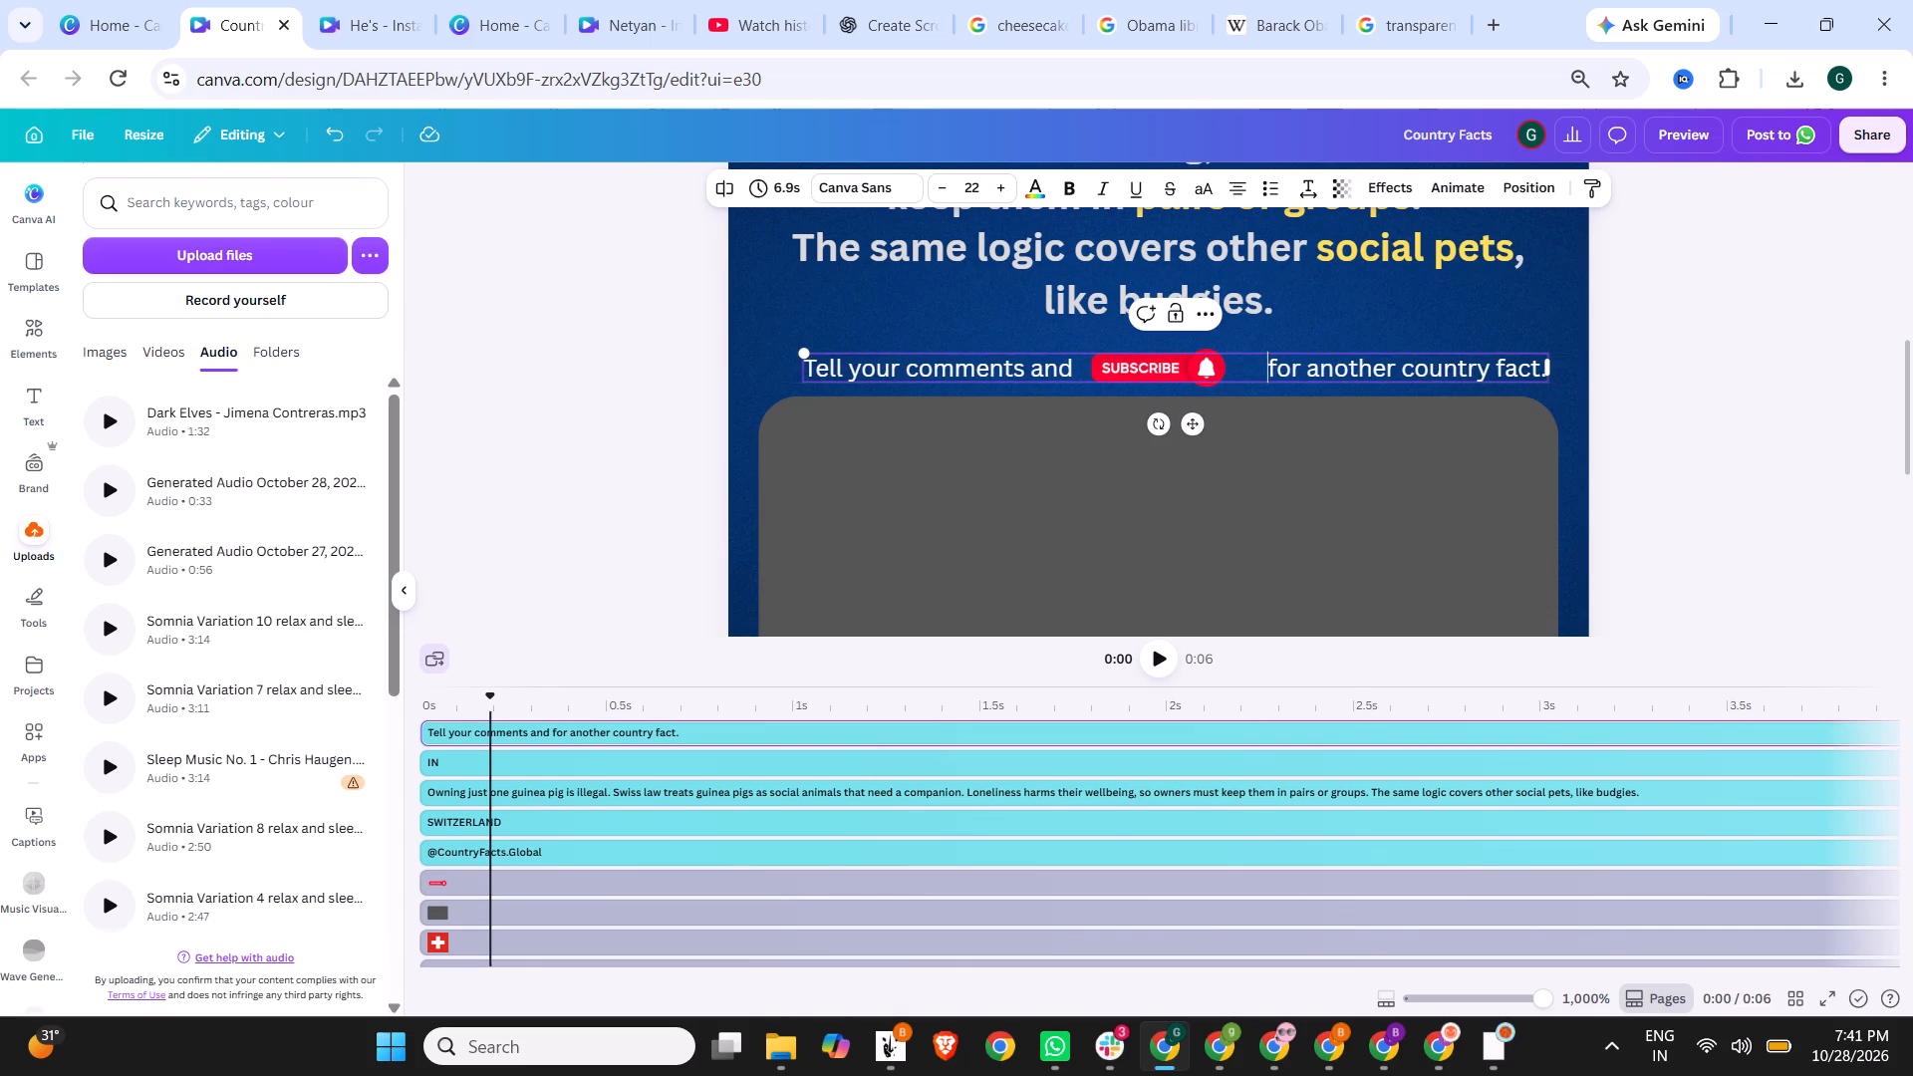
key(BackSpace)
key(BackSpace)
key(BackSpace)
key(BackSpace)
key(BackSpace)
key(BackSpace)
key(BackSpace)
key(BackSpace)
key(BackSpace)
key(BackSpace)
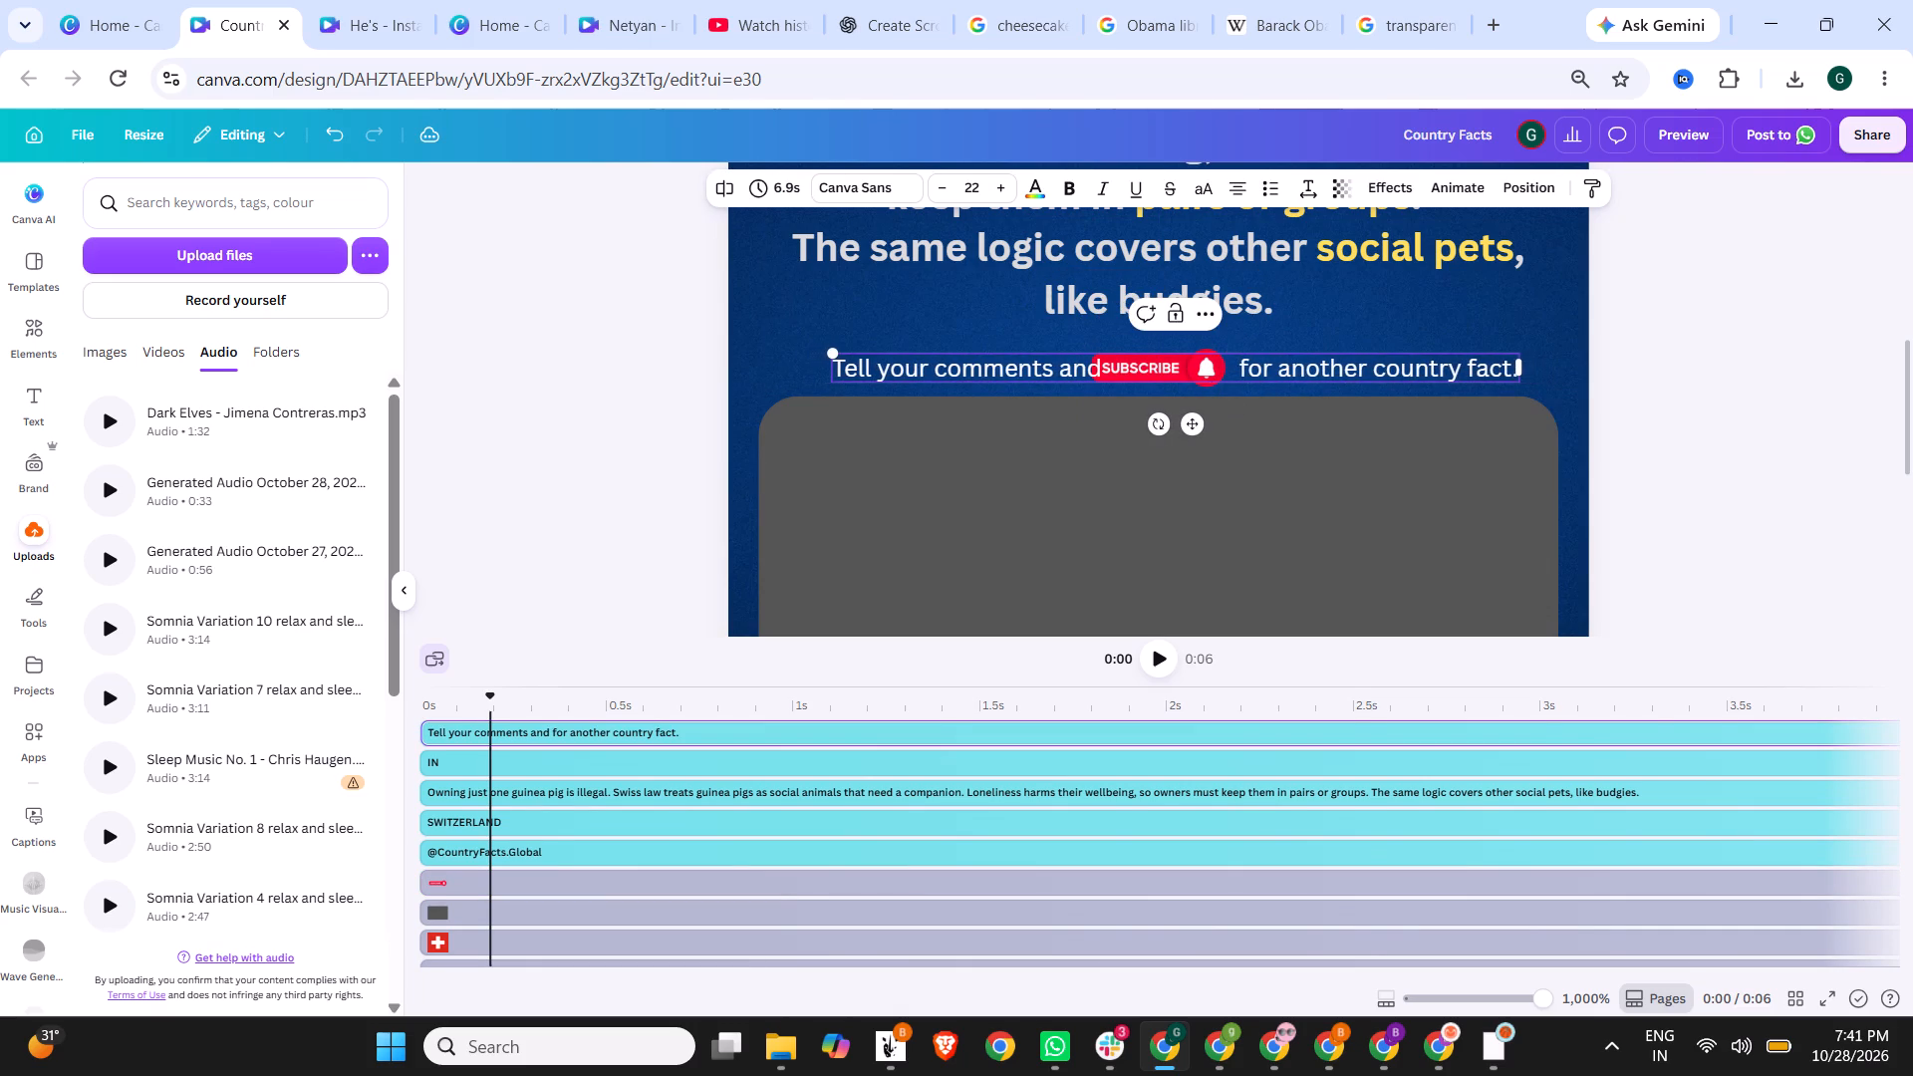
key(BackSpace)
key(BackSpace)
key(space)
key(space)
click(1475, 330)
click(1567, 361)
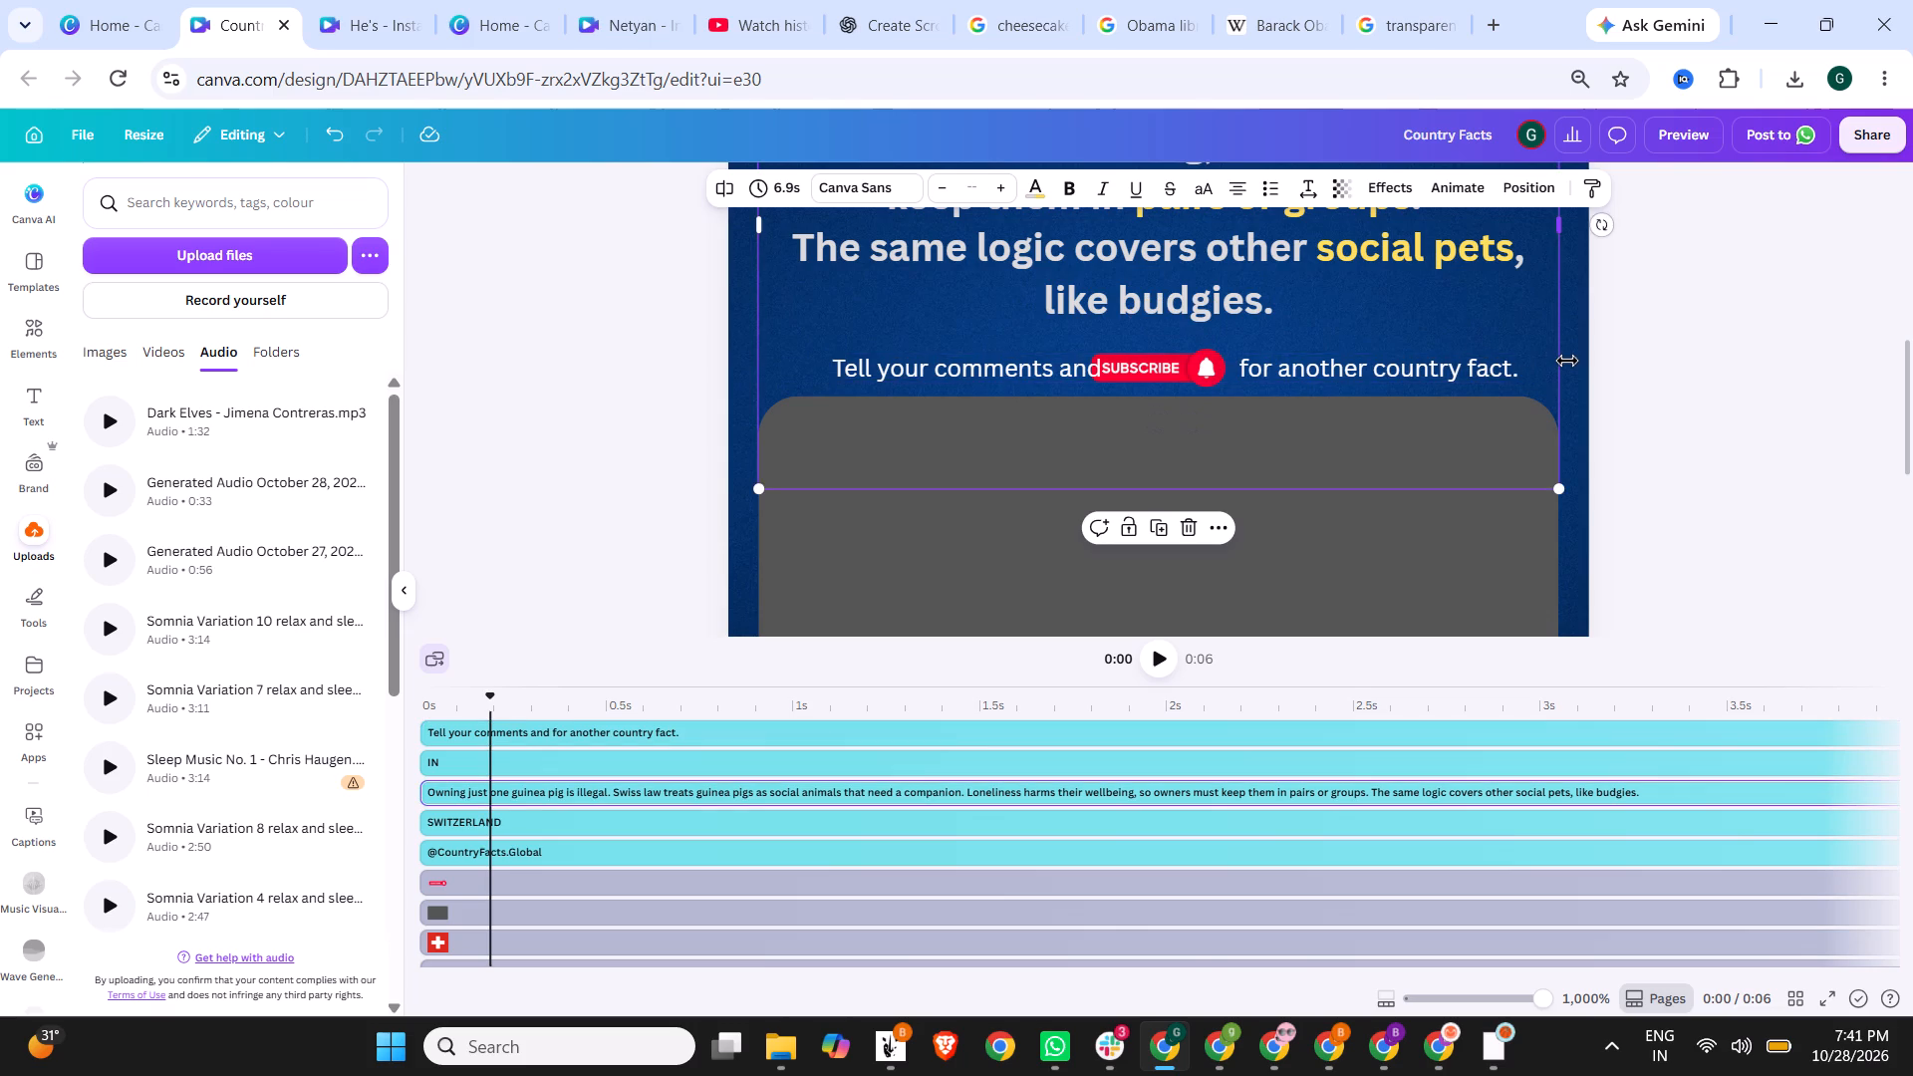
click(1586, 374)
Nudge the comment line slightly left and add two spaces before "for" so the subscribe badge fits evenly in the gap.
drag(1477, 376, 1469, 376)
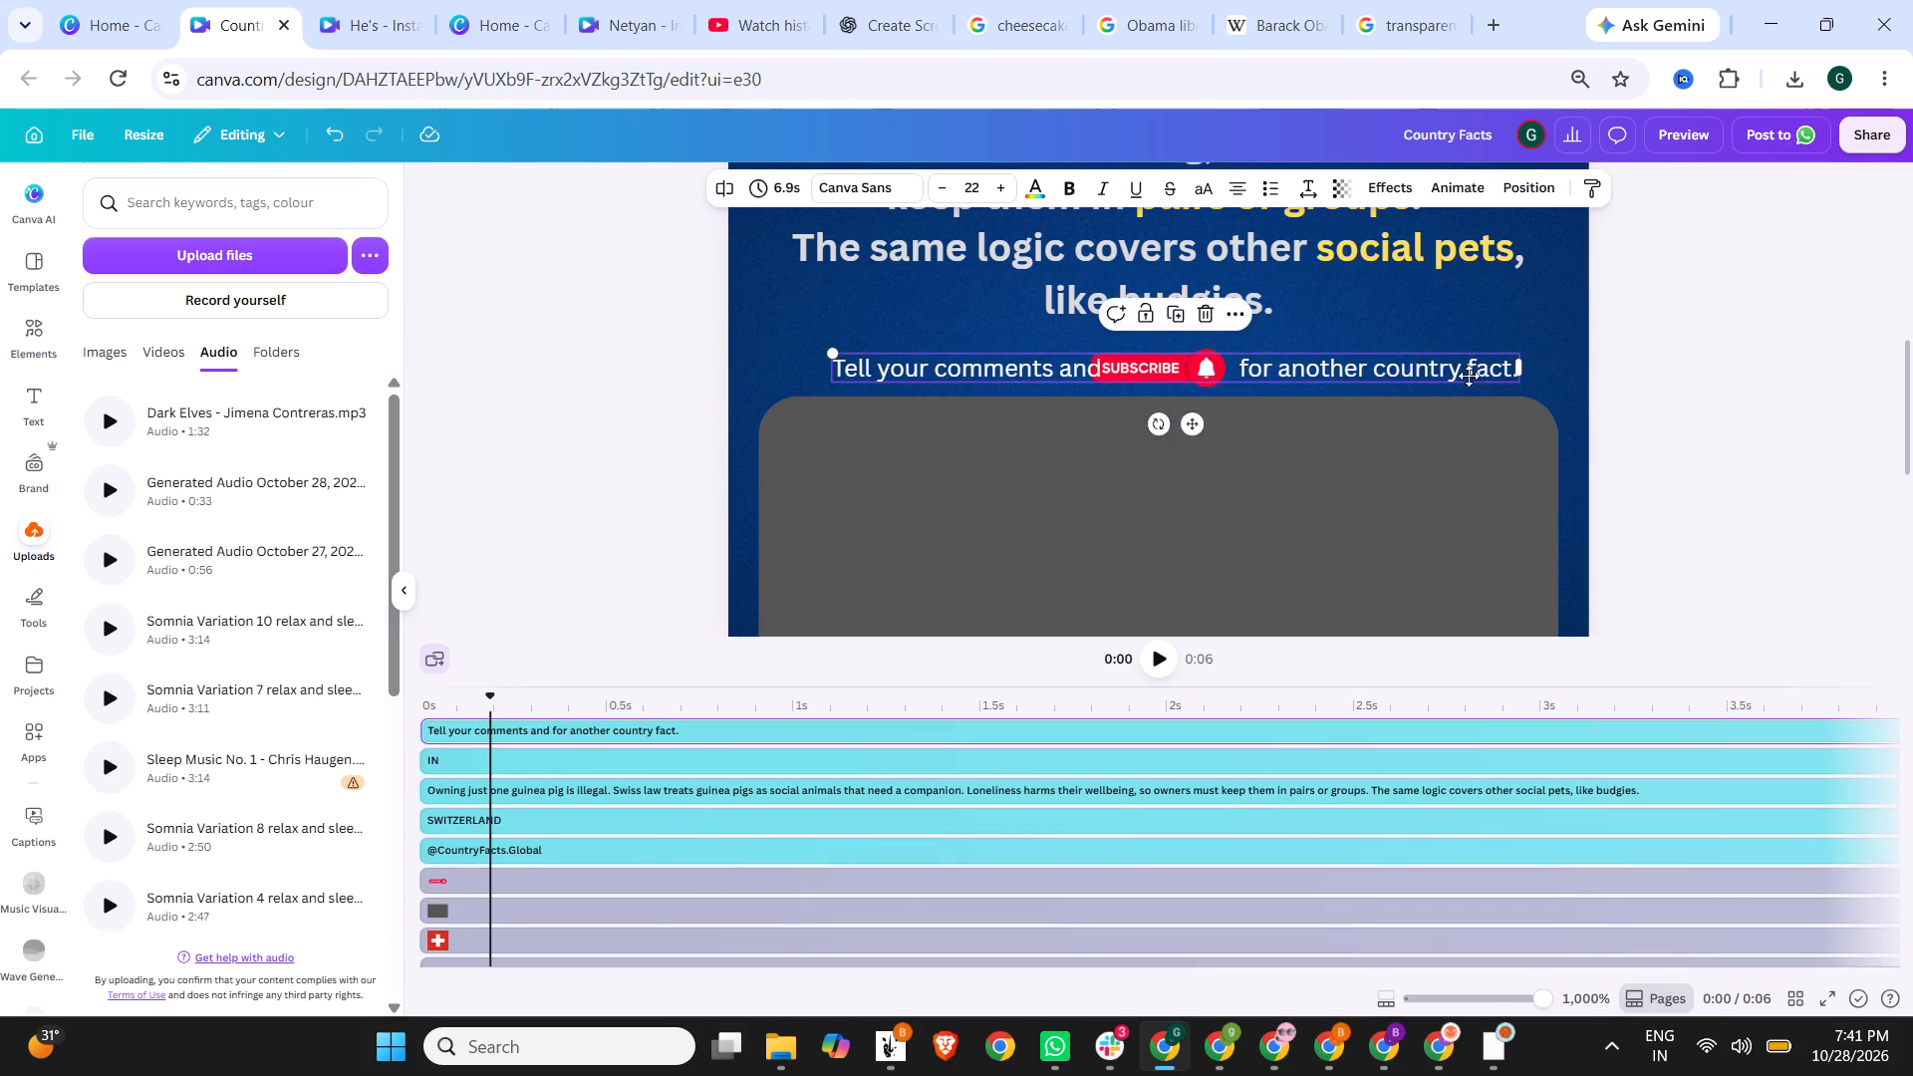
drag(1469, 376, 1468, 375)
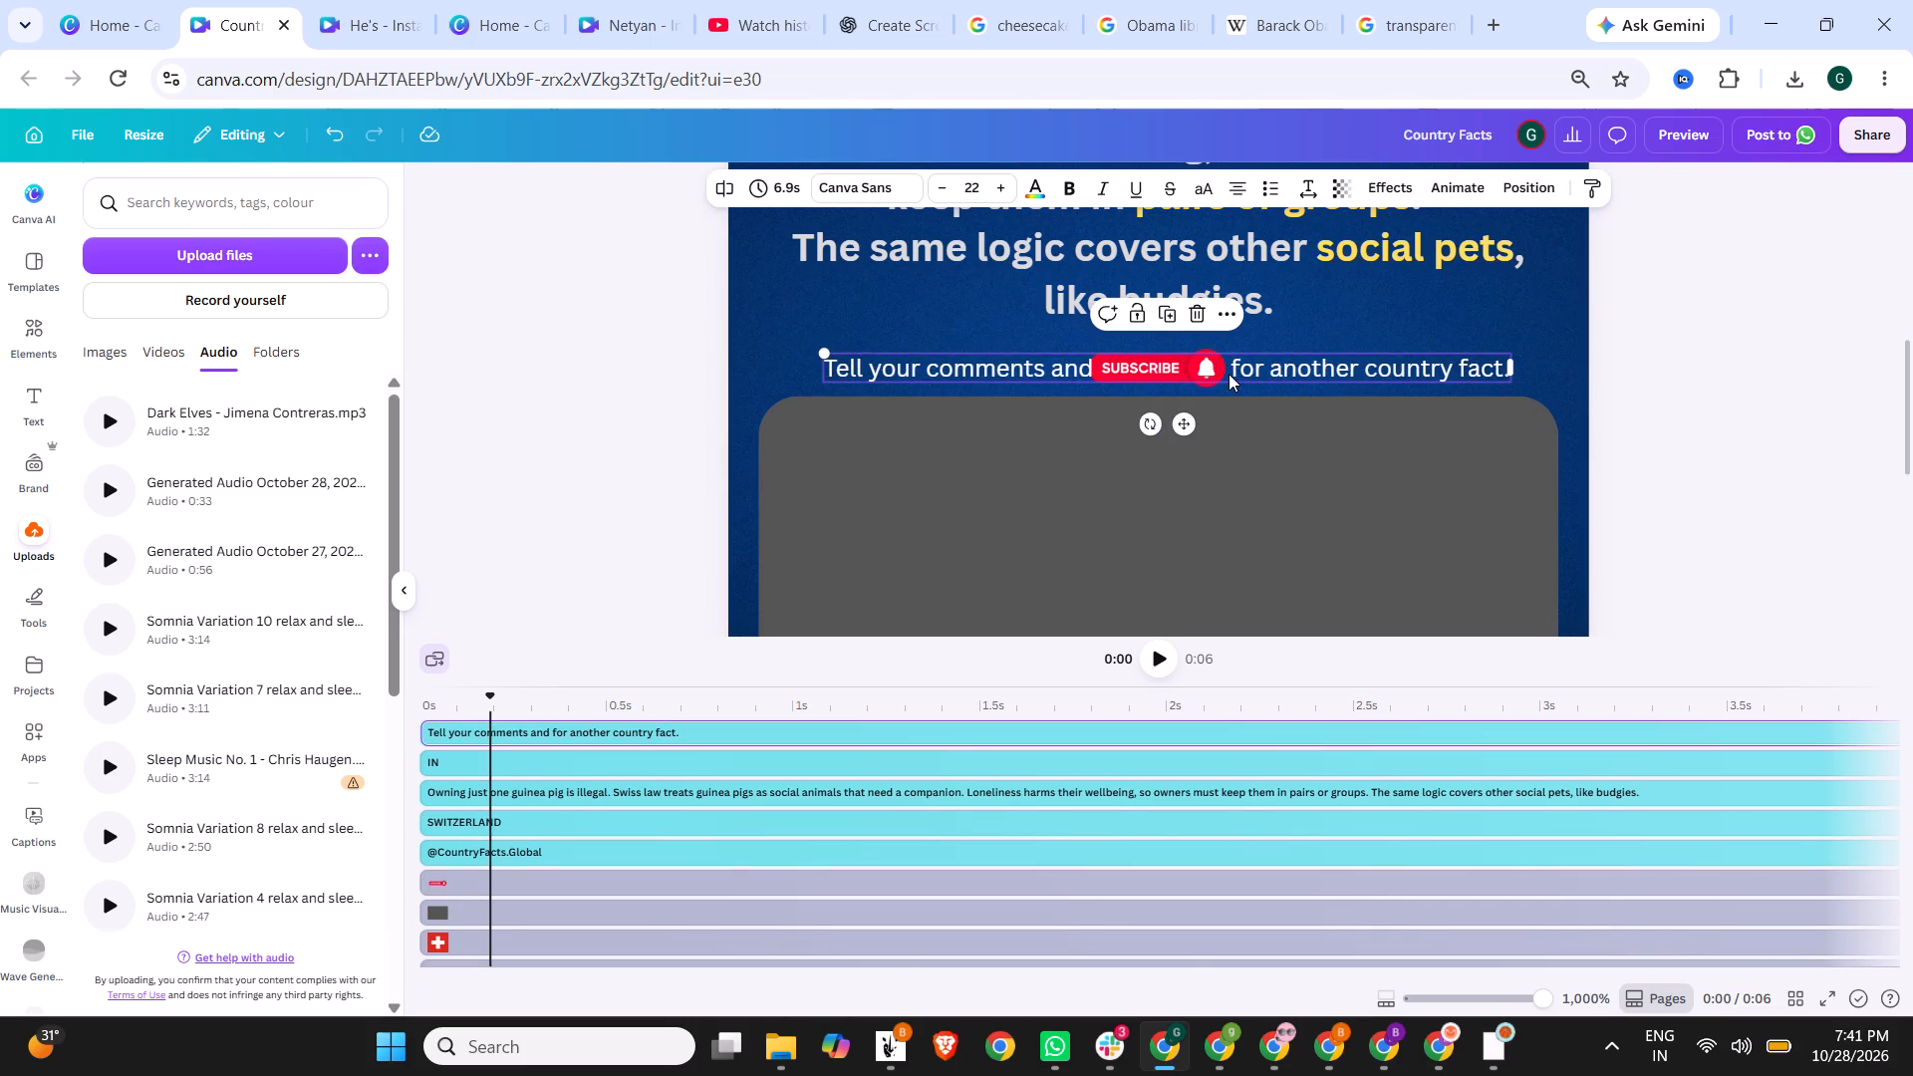
double_click(1229, 374)
click(1229, 373)
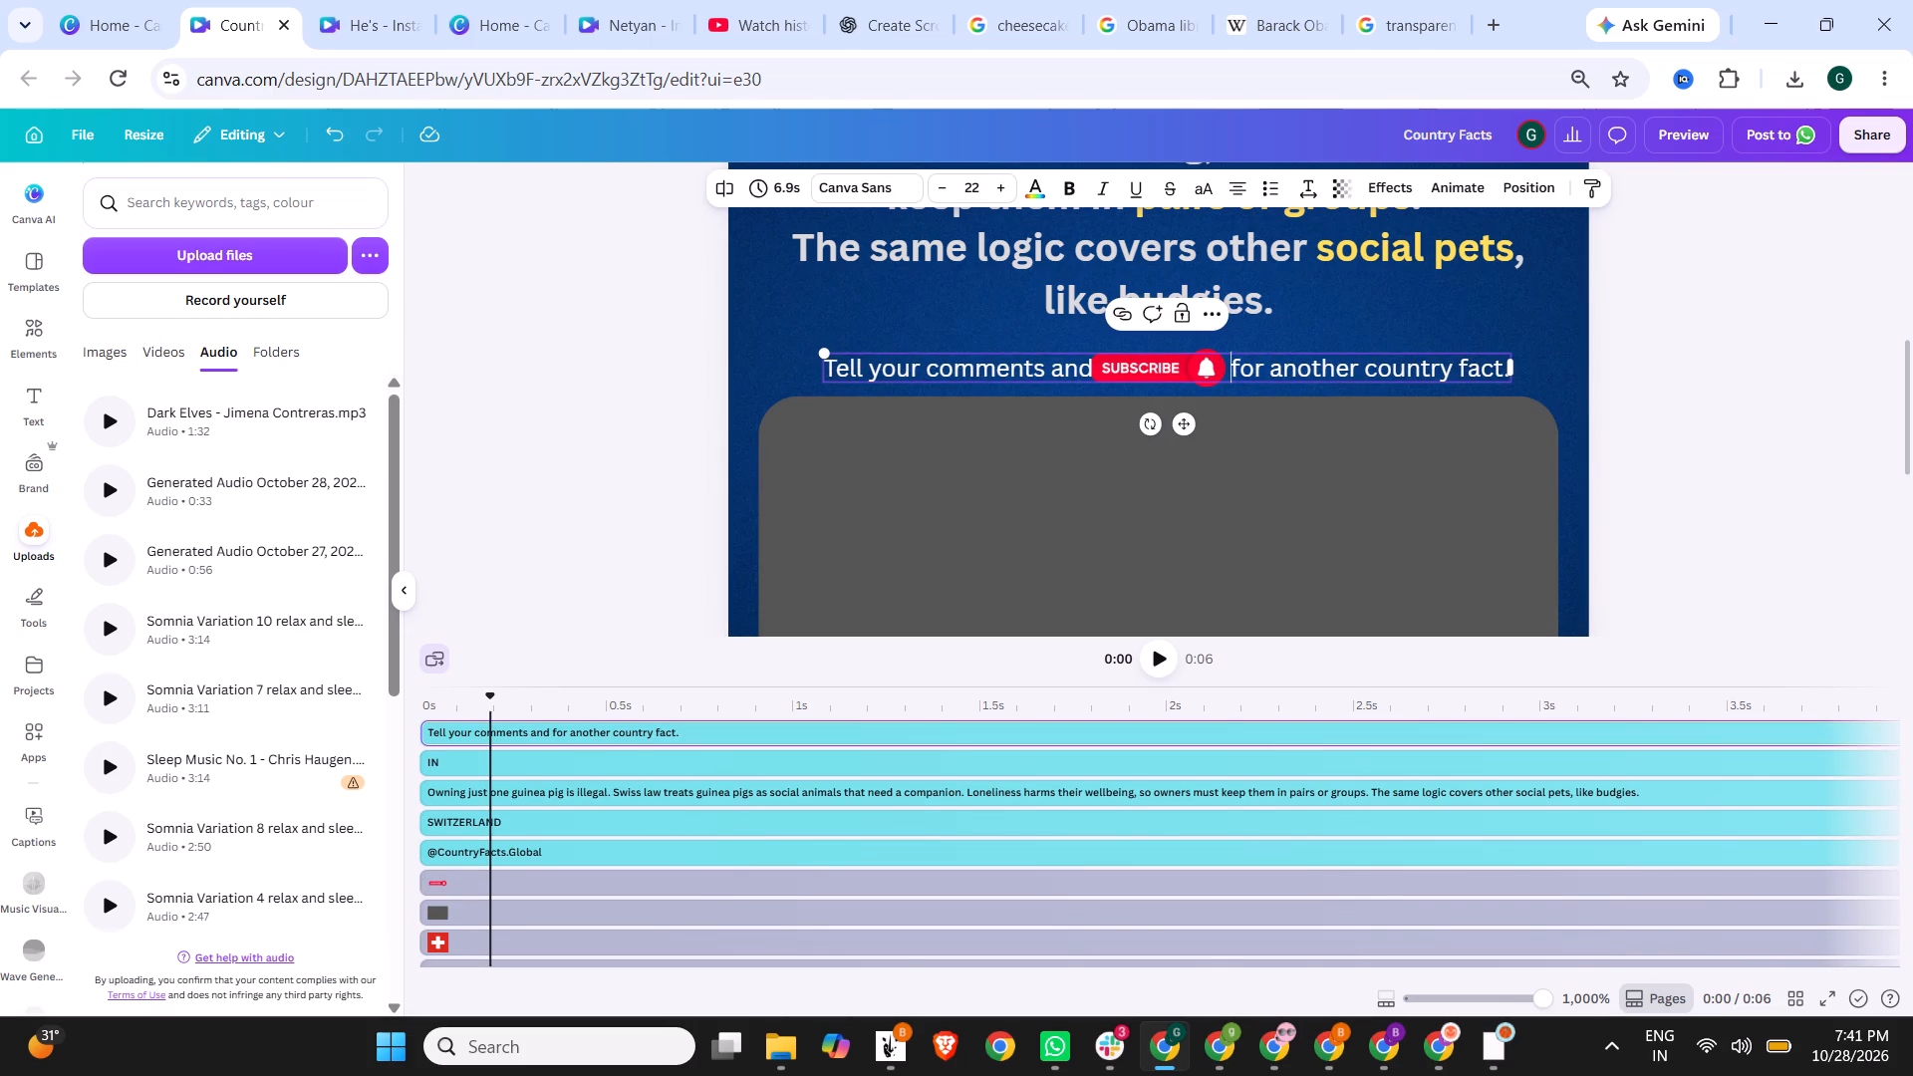
key(space)
key(space)
click(1572, 365)
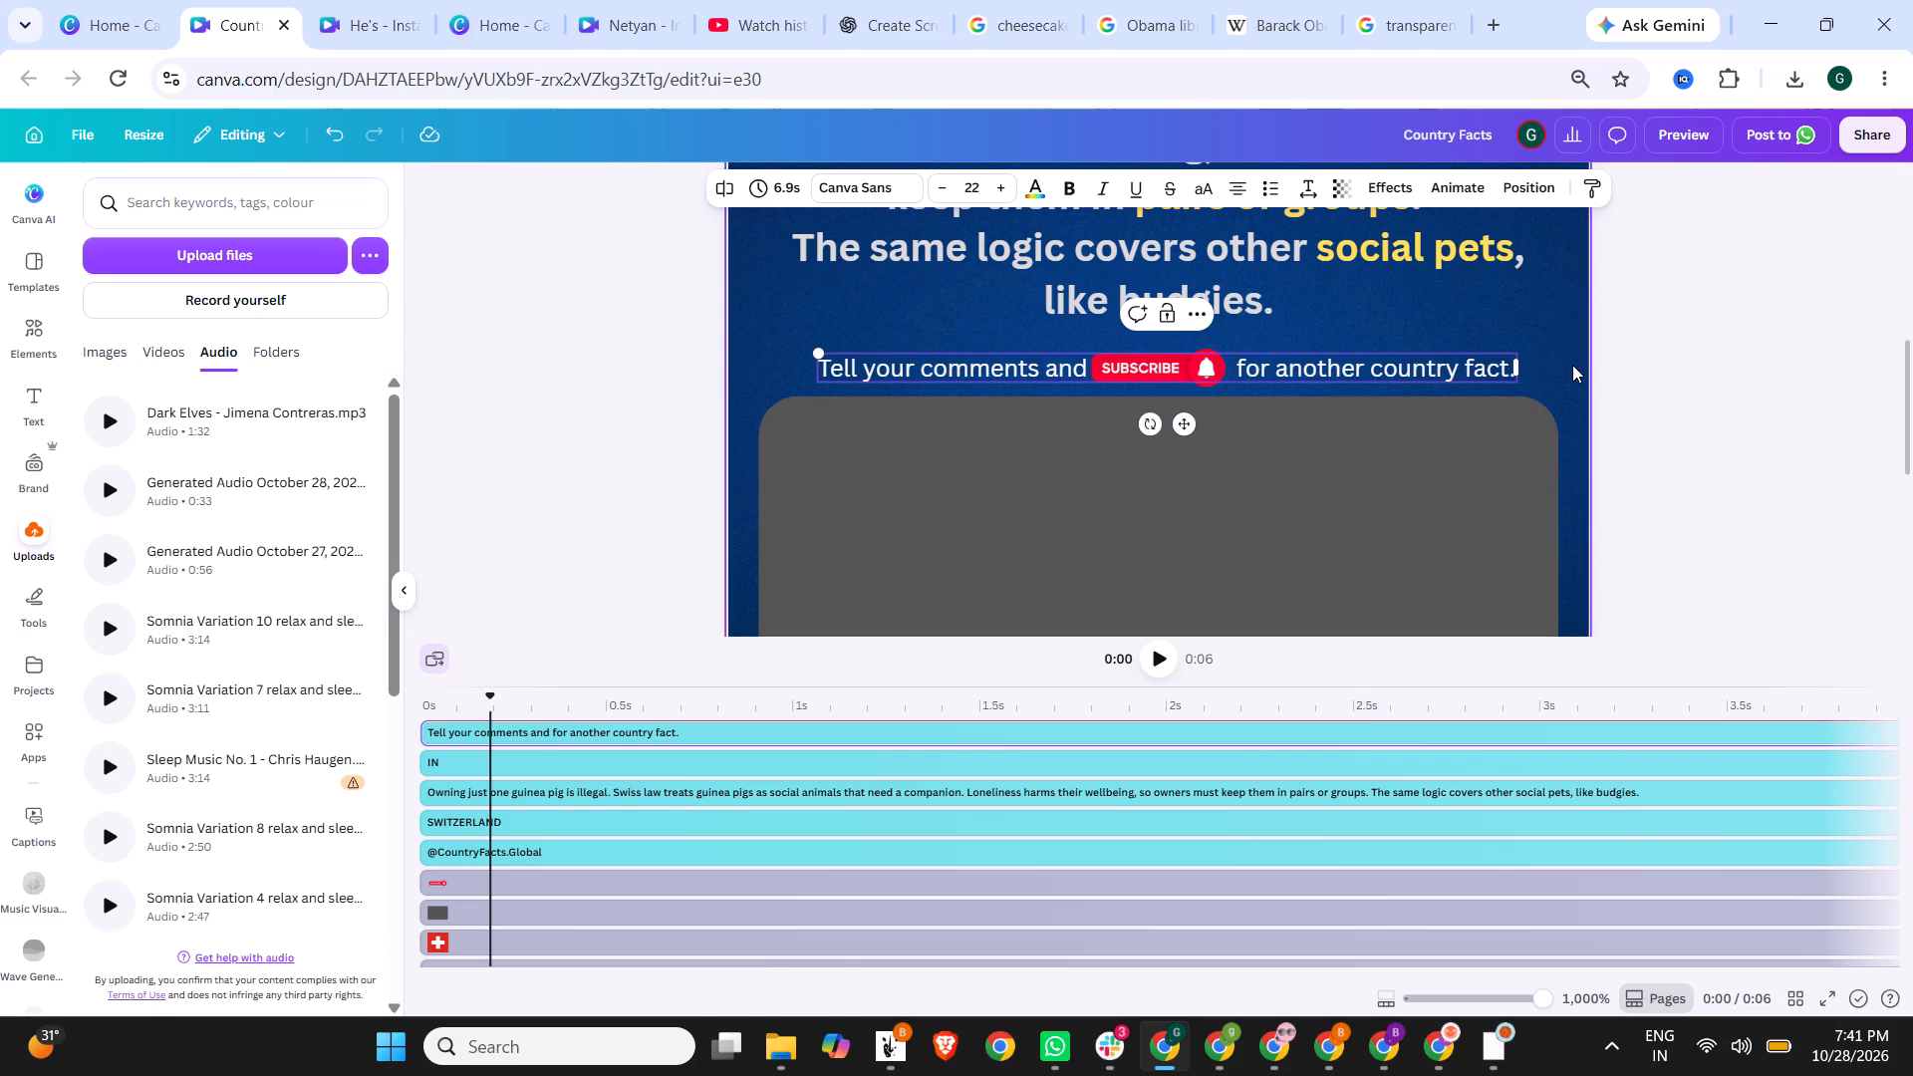
click(1450, 359)
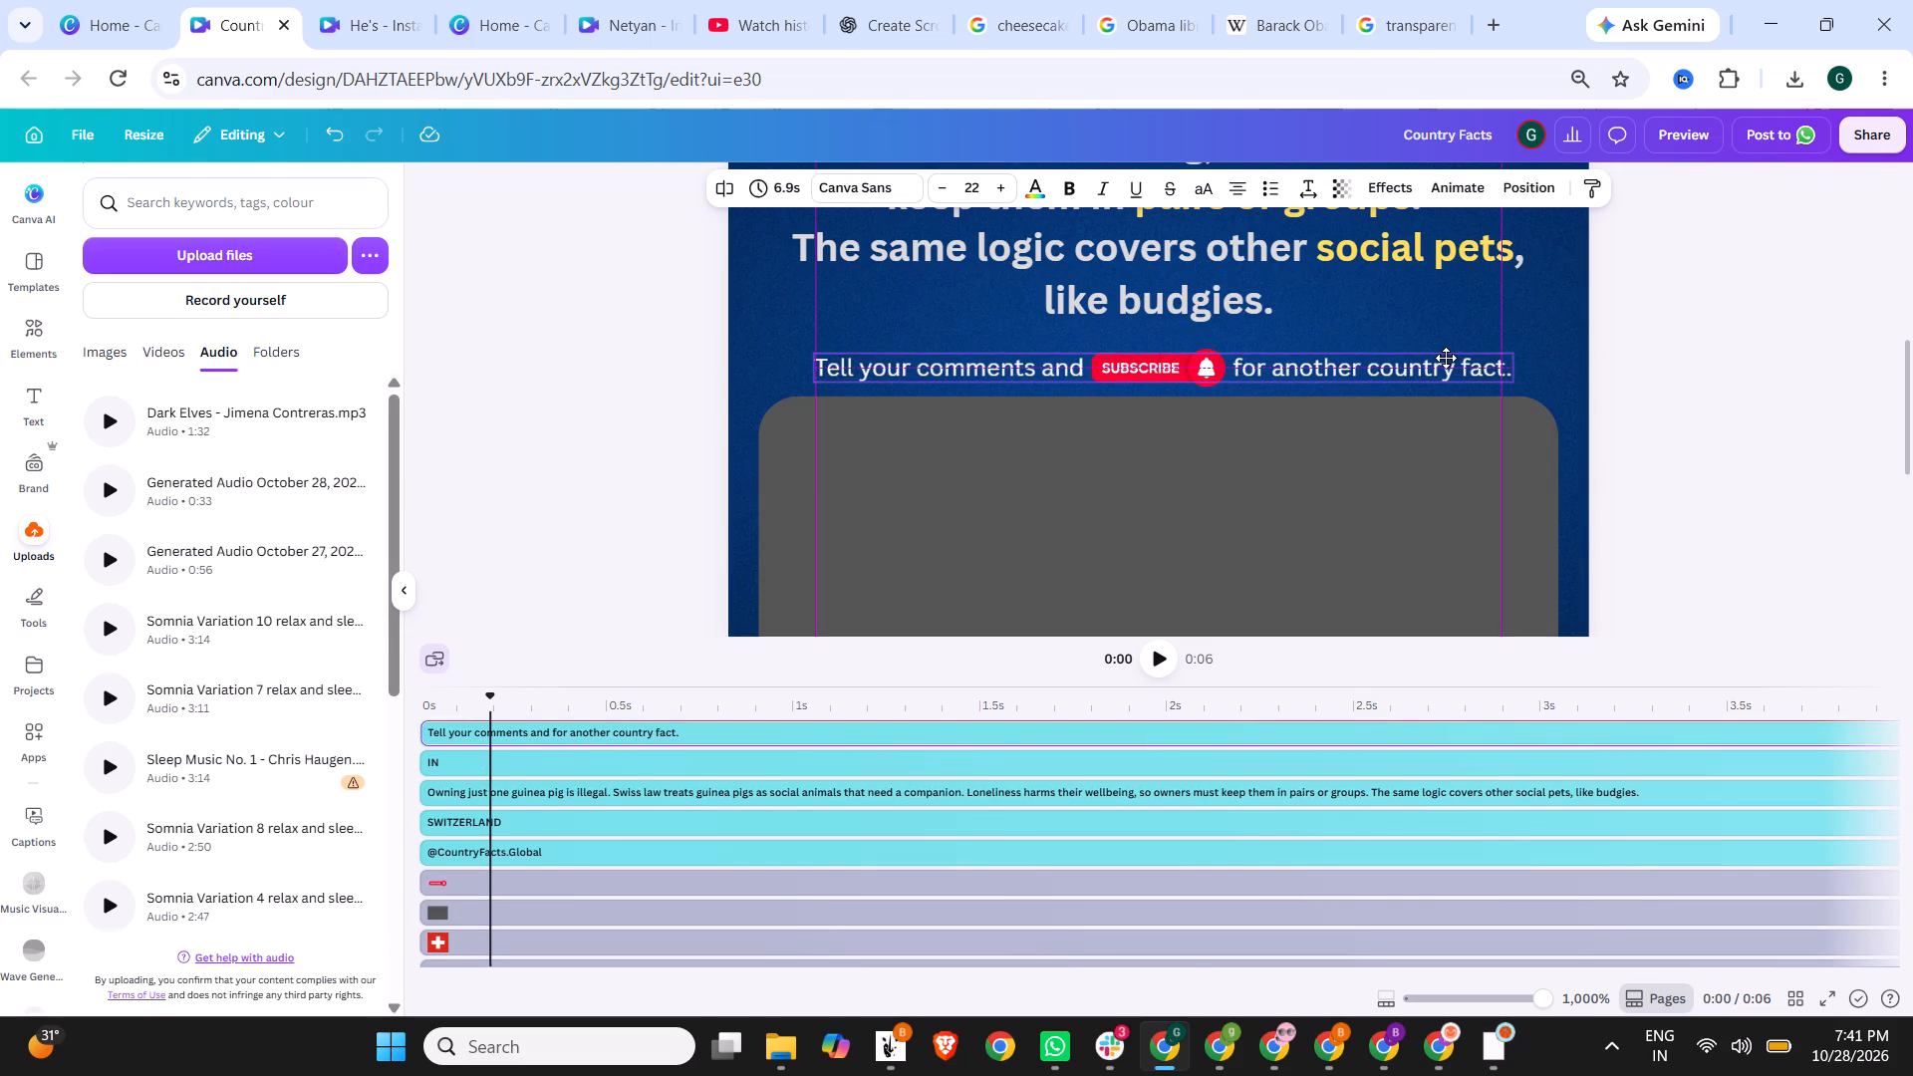
click(1590, 386)
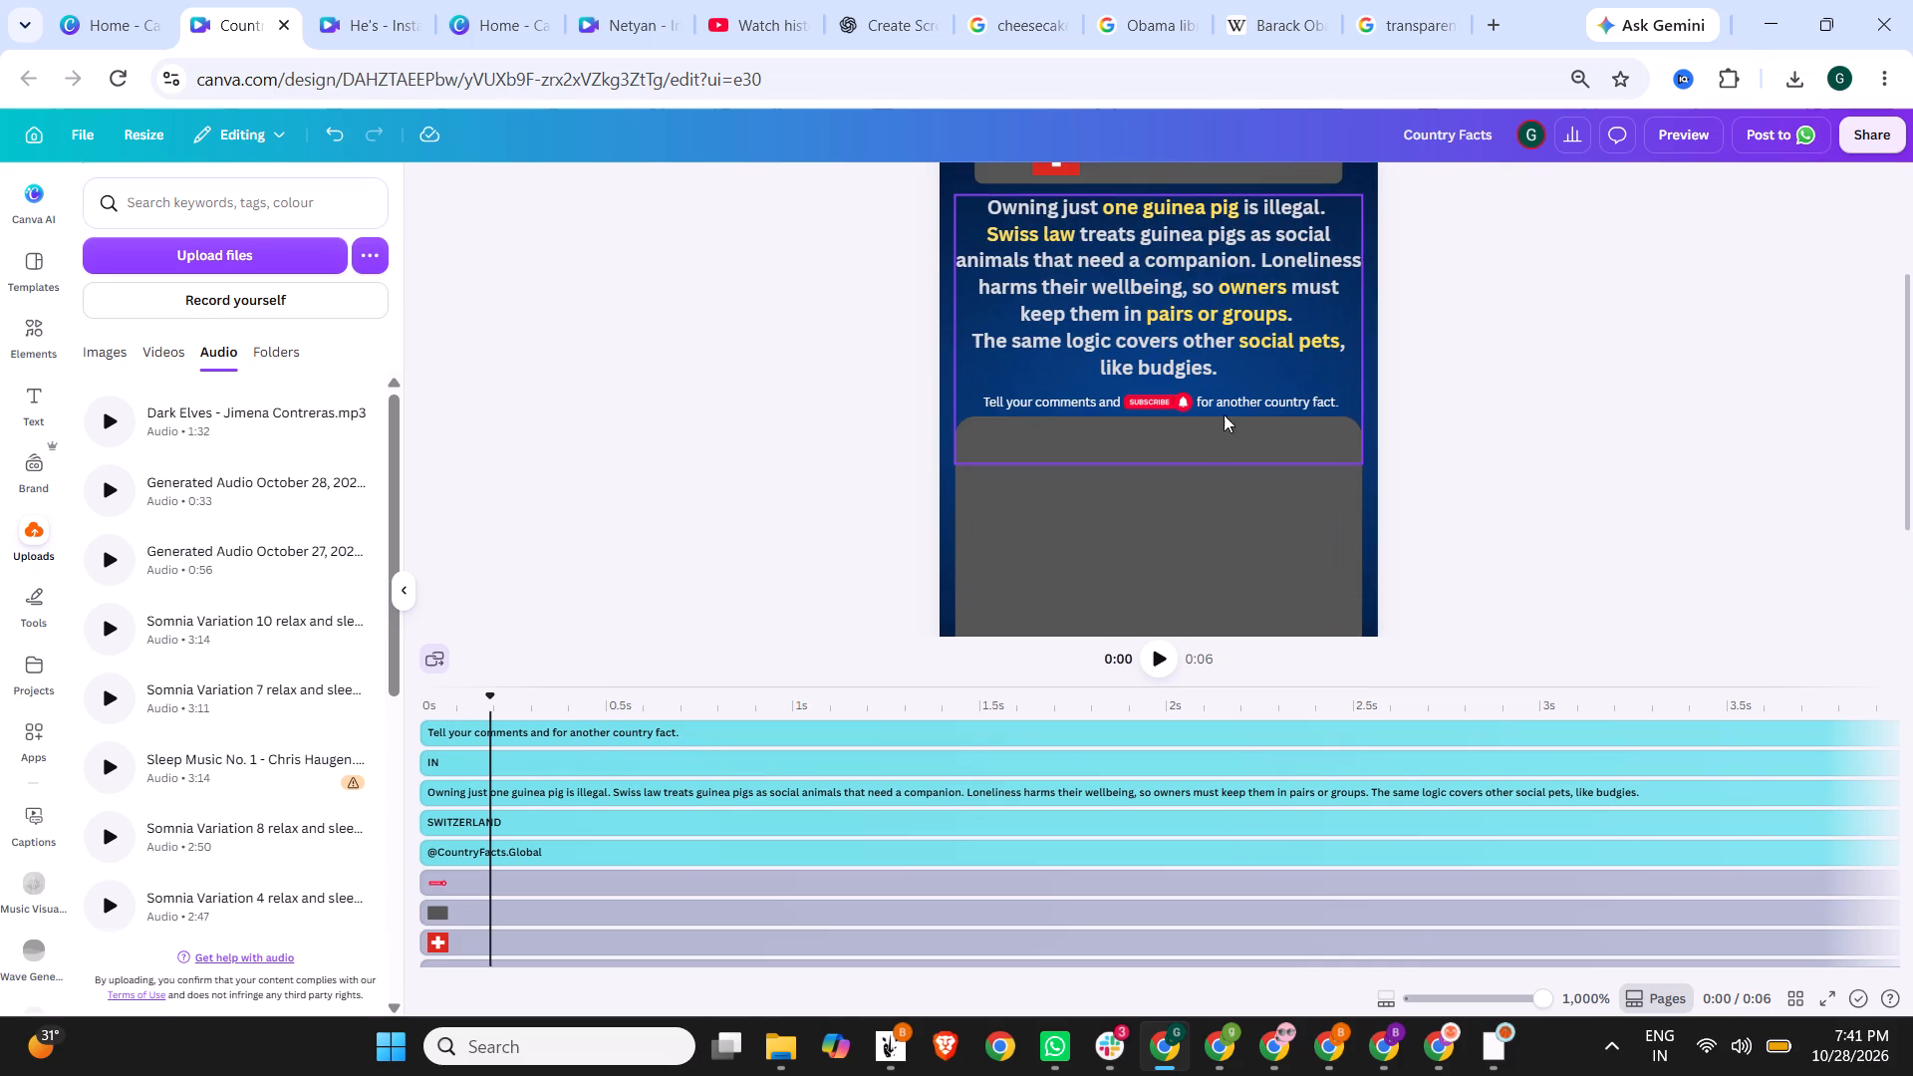
Change the text colour of the whole comment line to the light grey default solid colour.
triple_click(1231, 398)
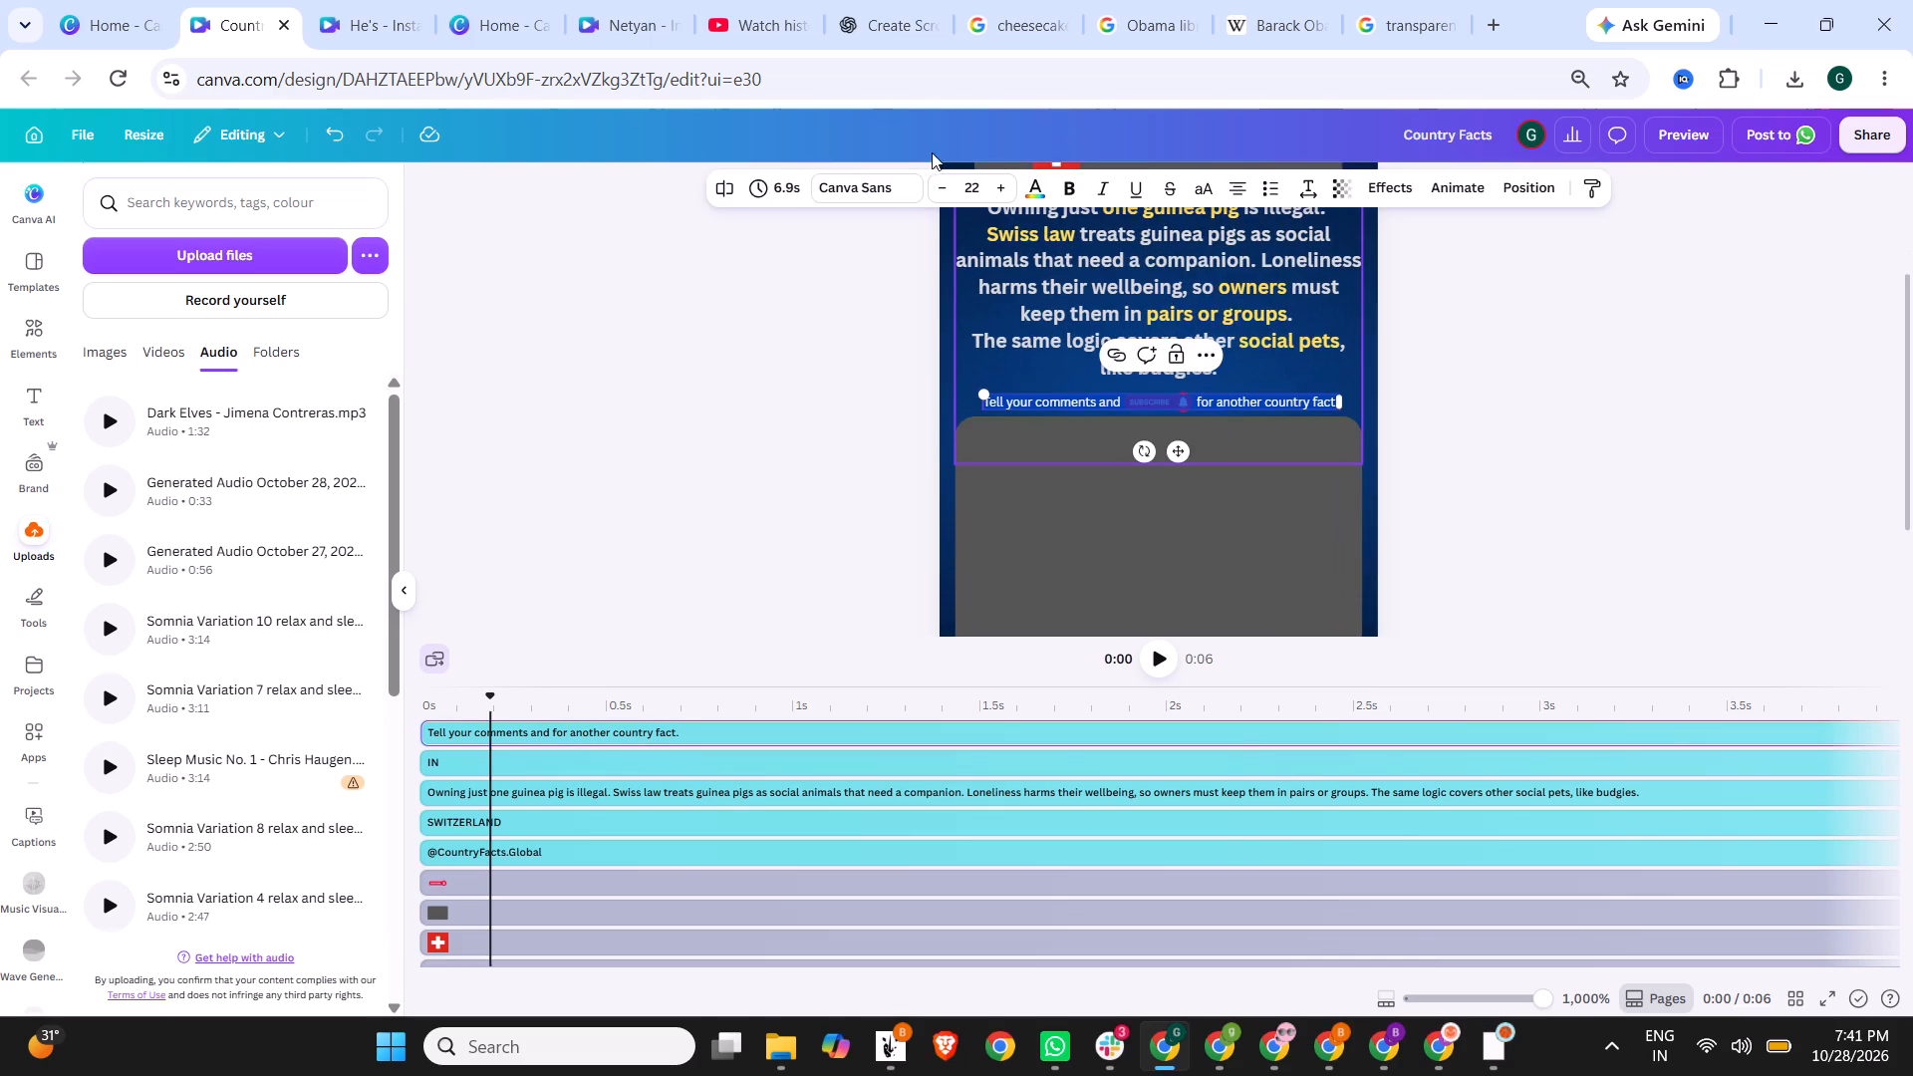
click(1036, 187)
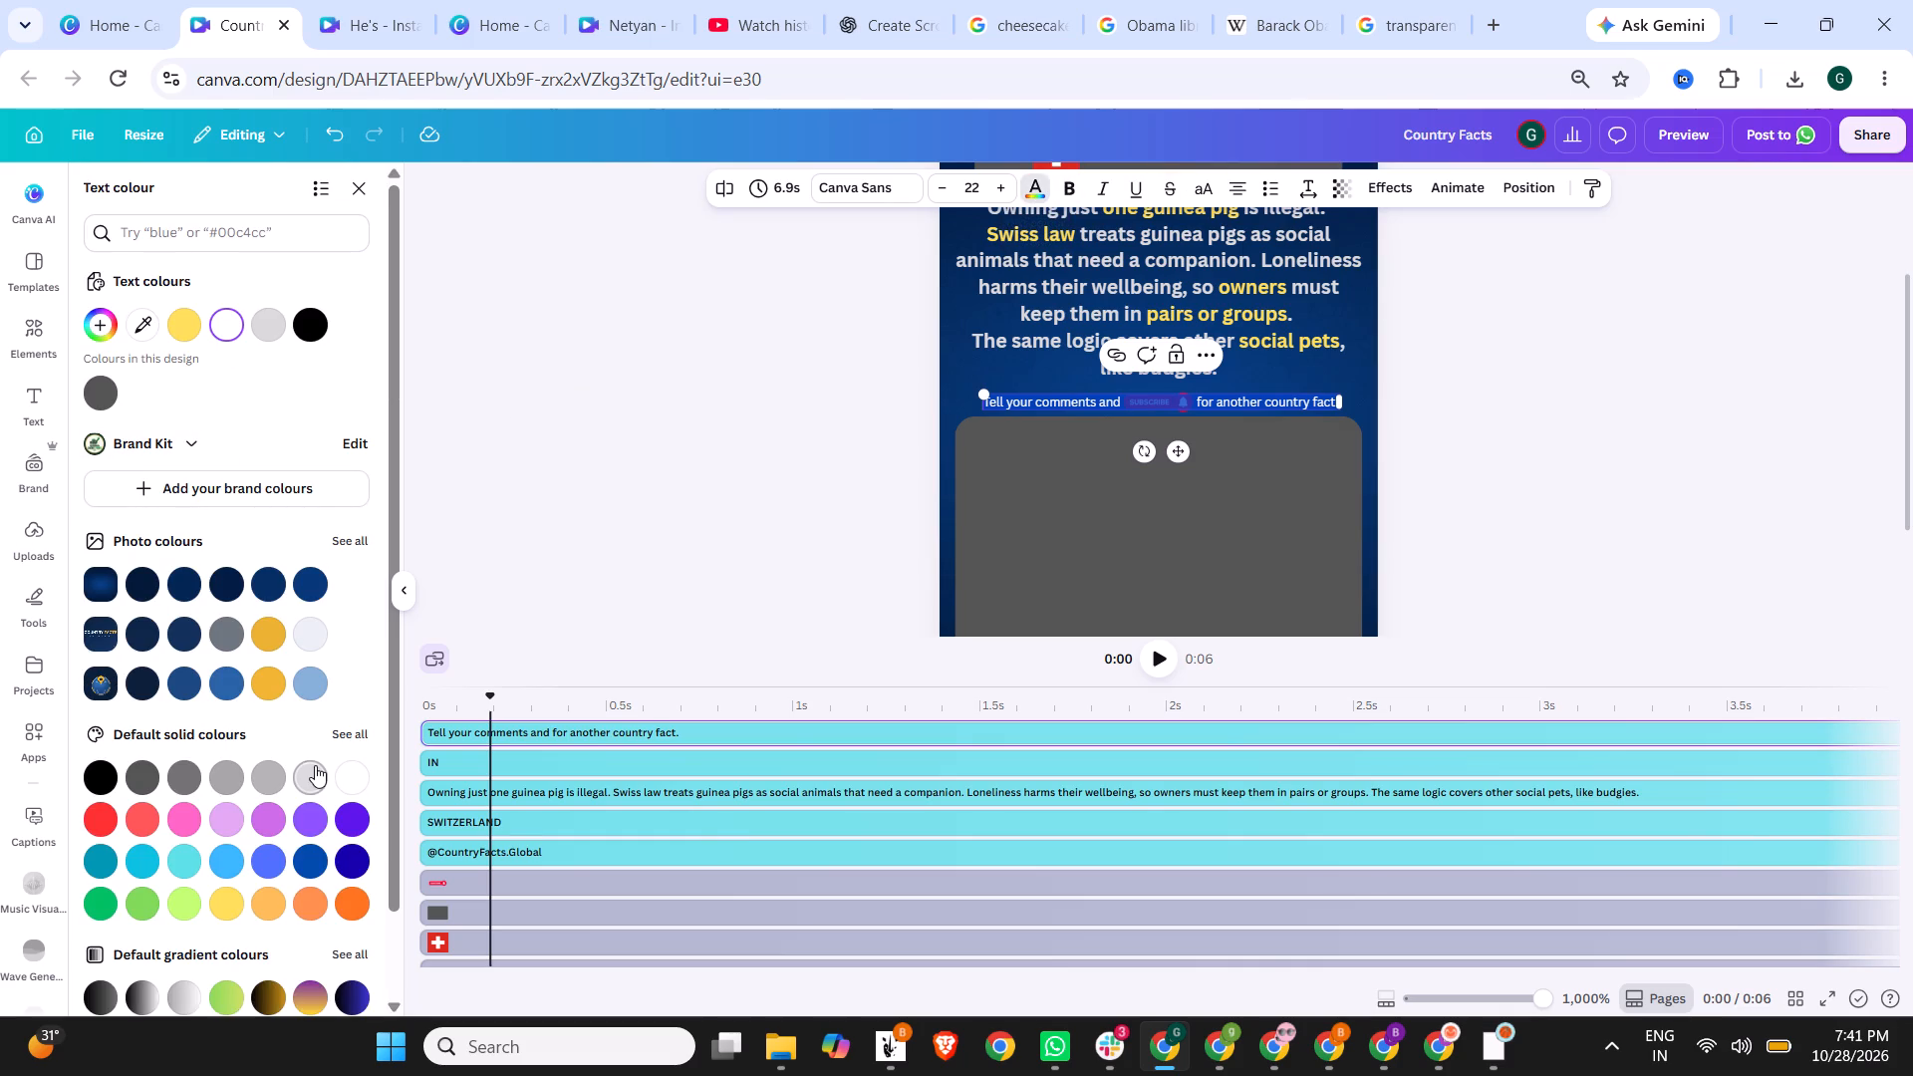
click(315, 765)
click(953, 368)
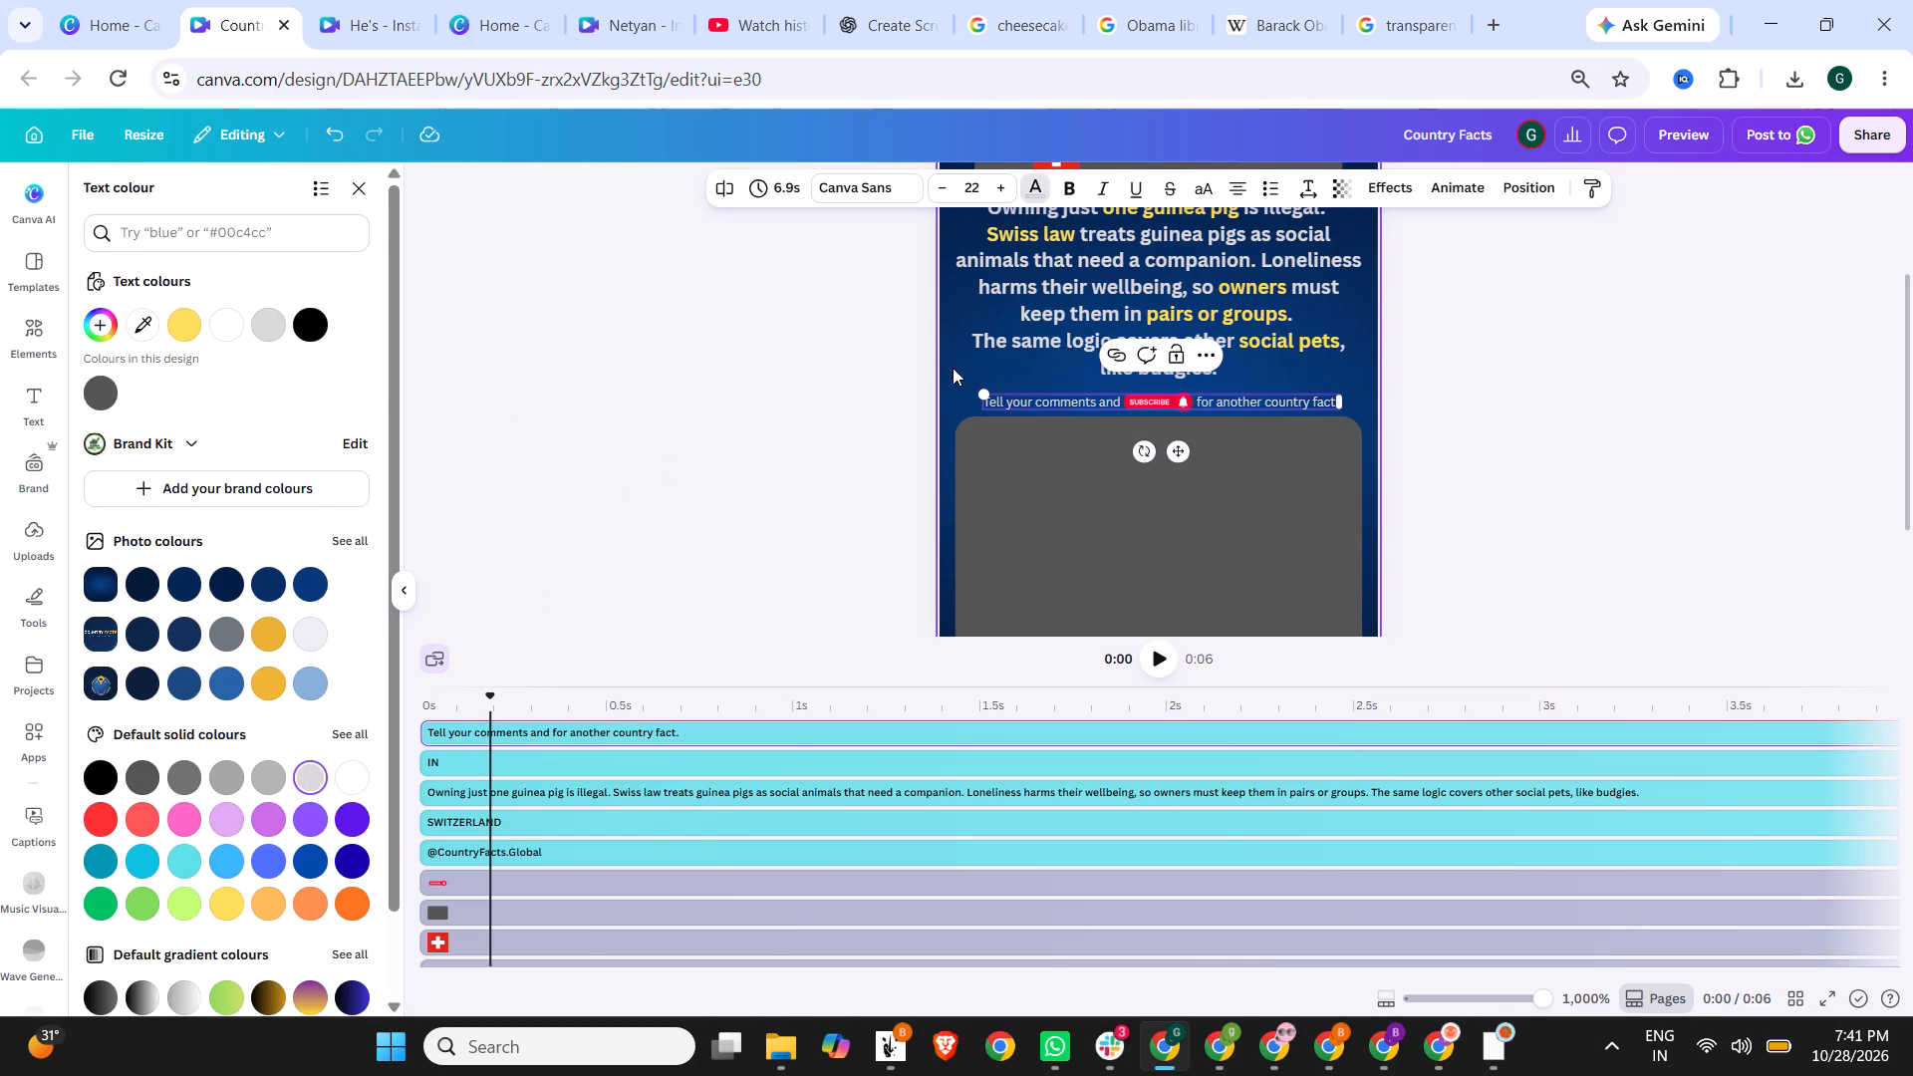
click(1539, 302)
Insert the rounded square frame from the basic shape frames and place it at the upper-left corner of the grey media area.
scroll(1472, 458, down, 1)
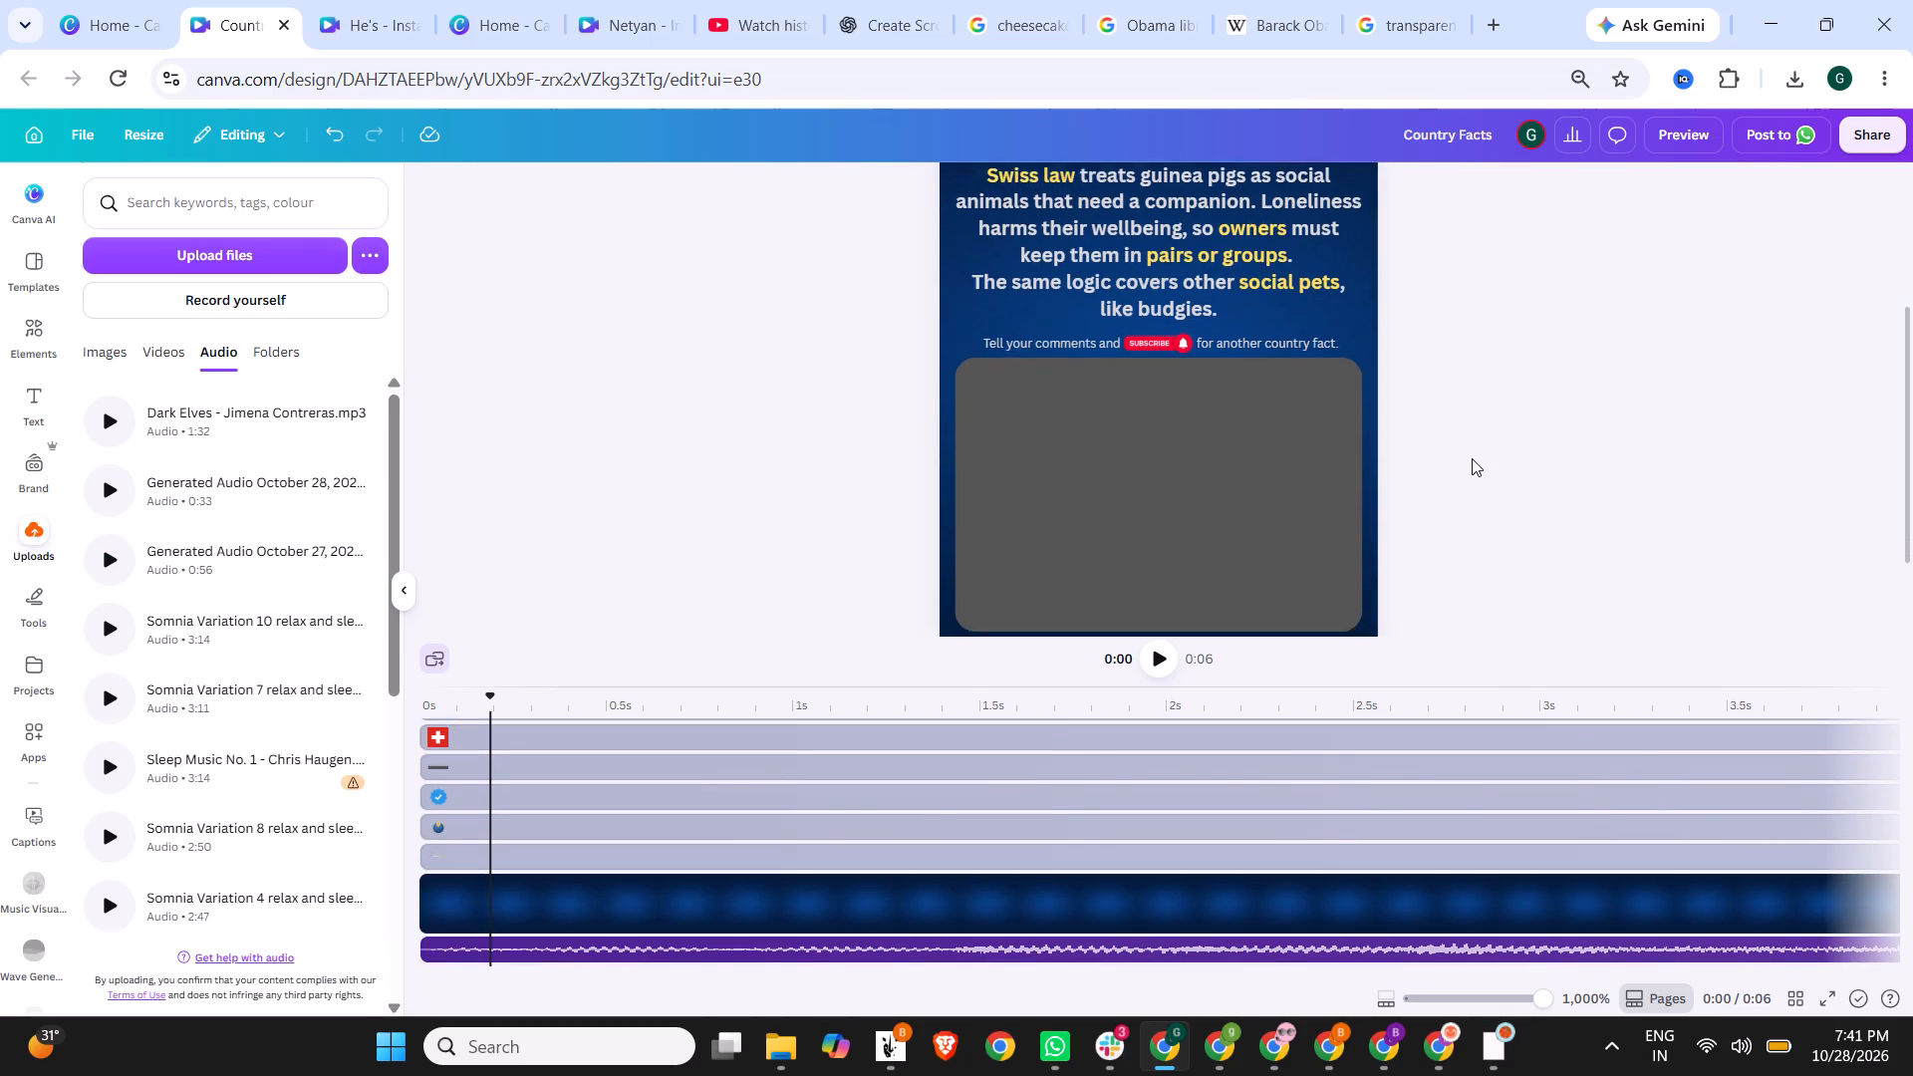
scroll(1472, 458, down, 1)
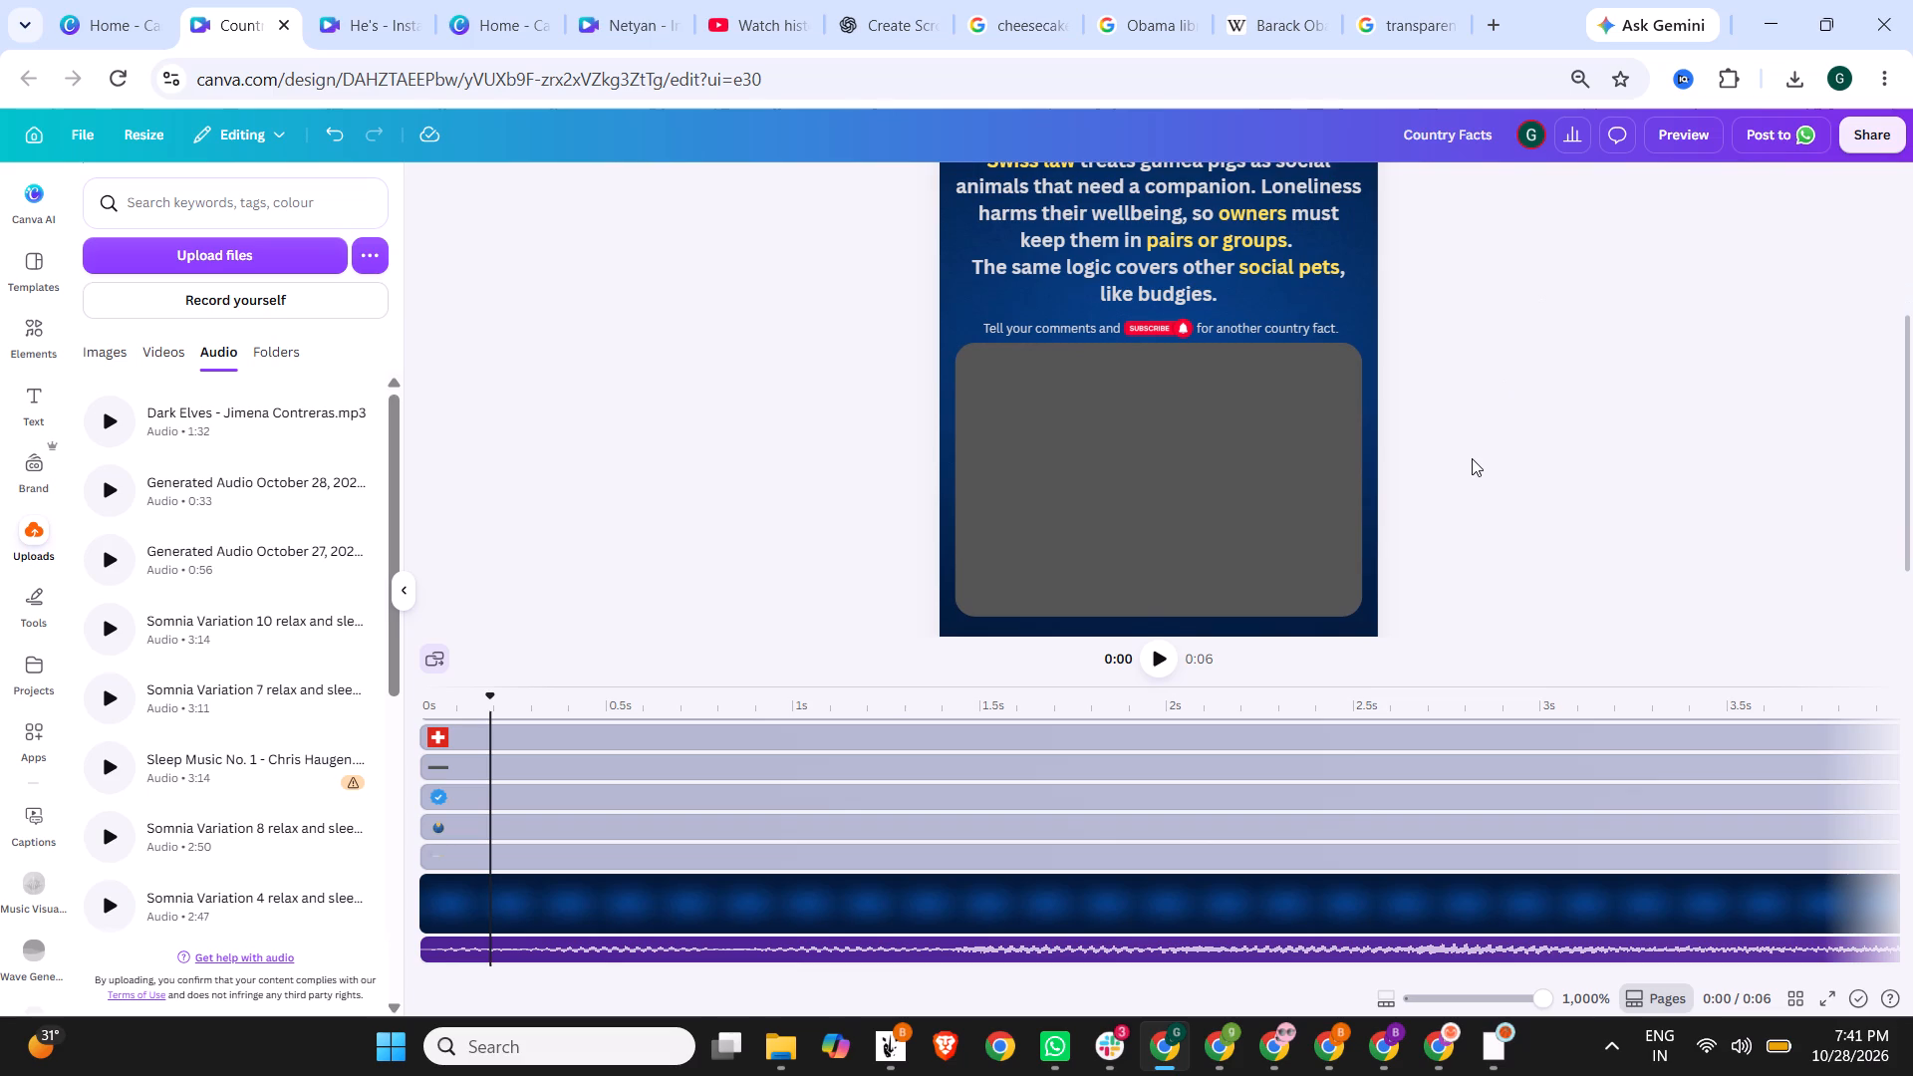
scroll(1472, 458, down, 1)
scroll(1472, 458, up, 1)
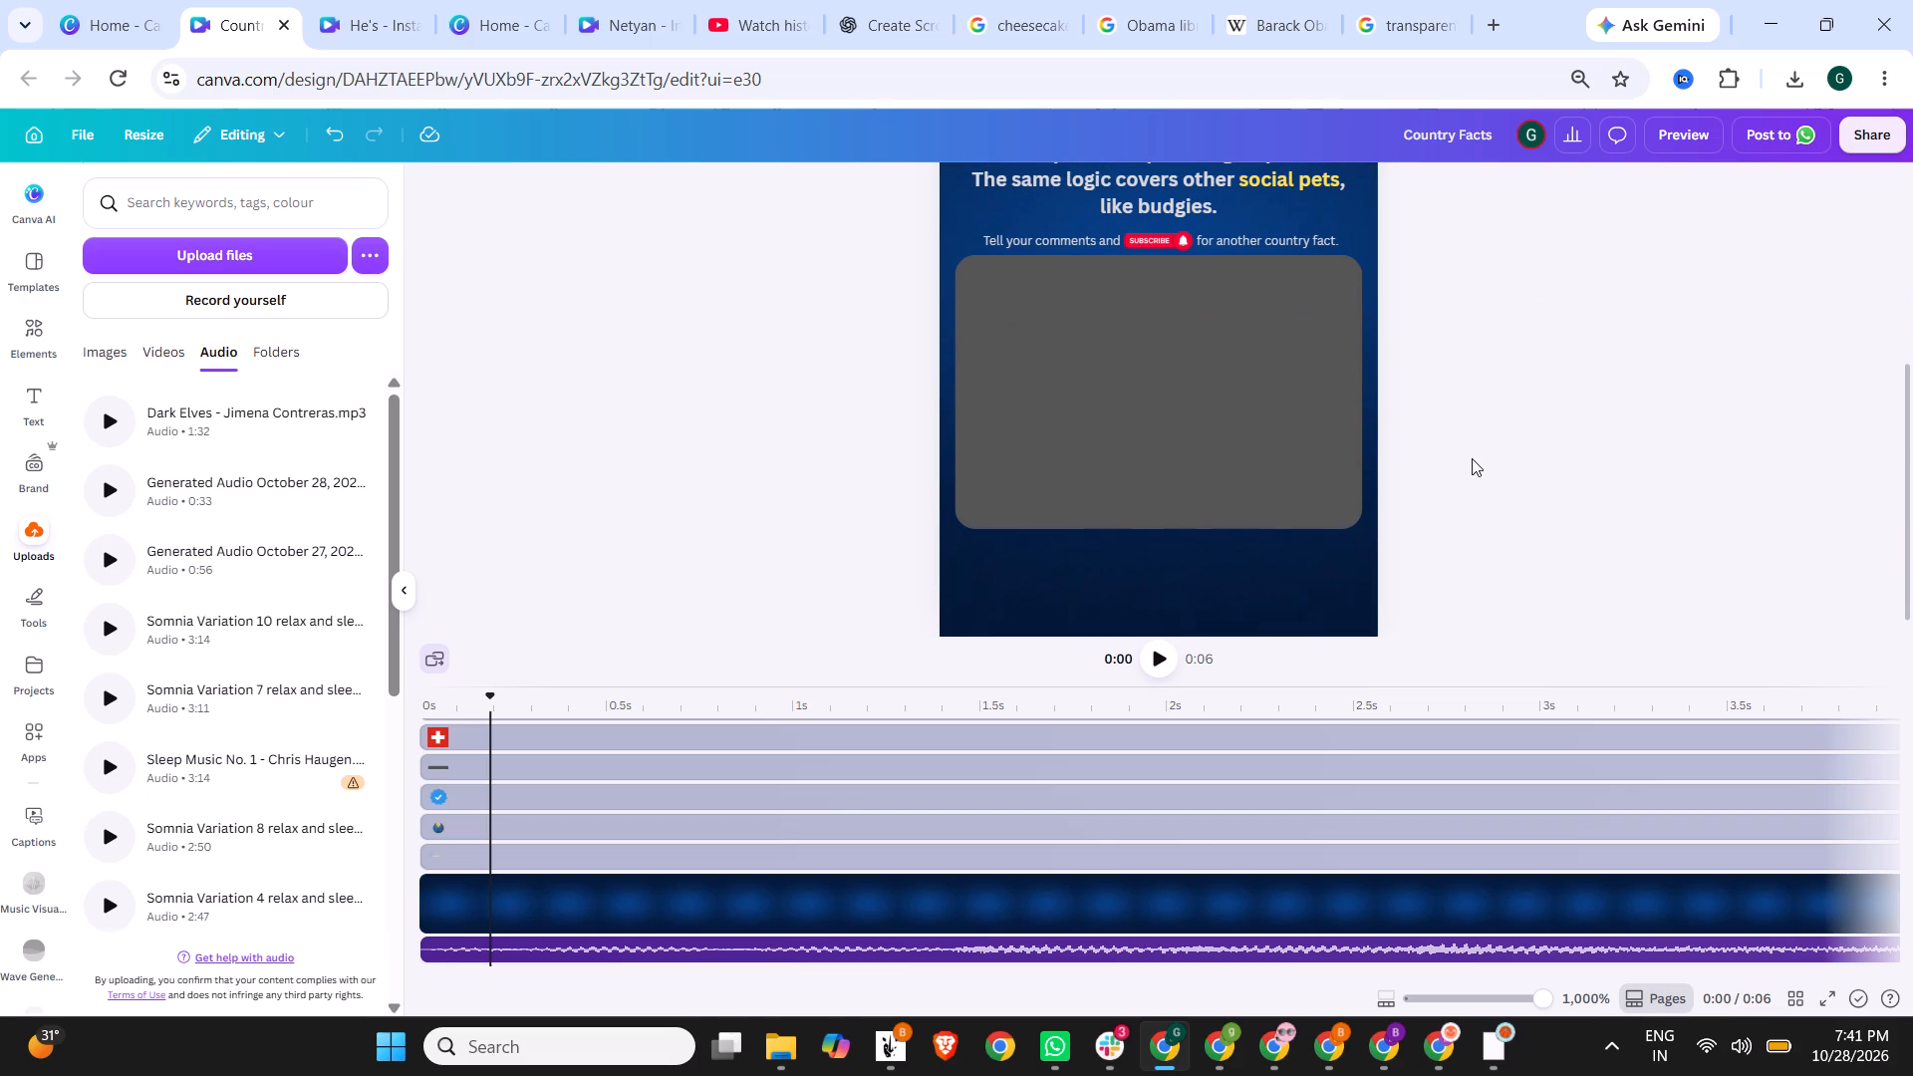
scroll(1472, 458, up, 1)
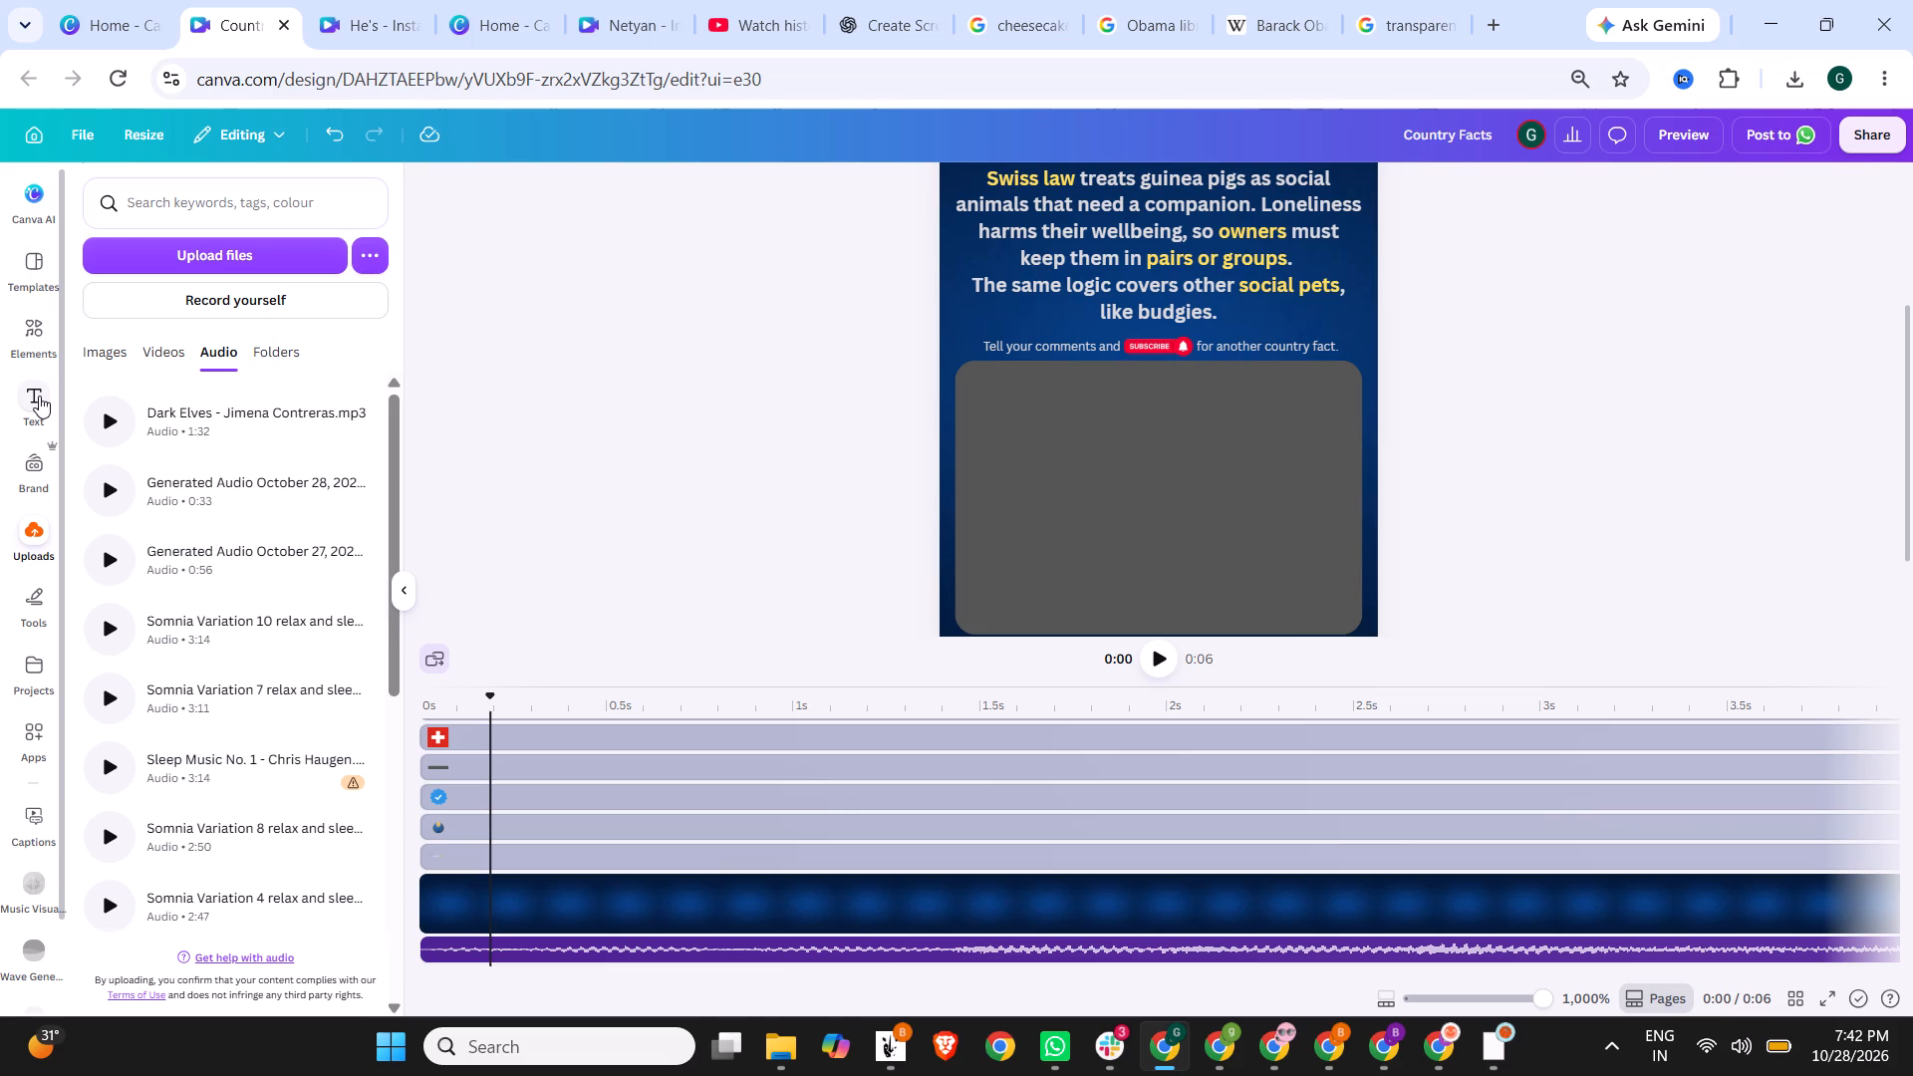
click(30, 319)
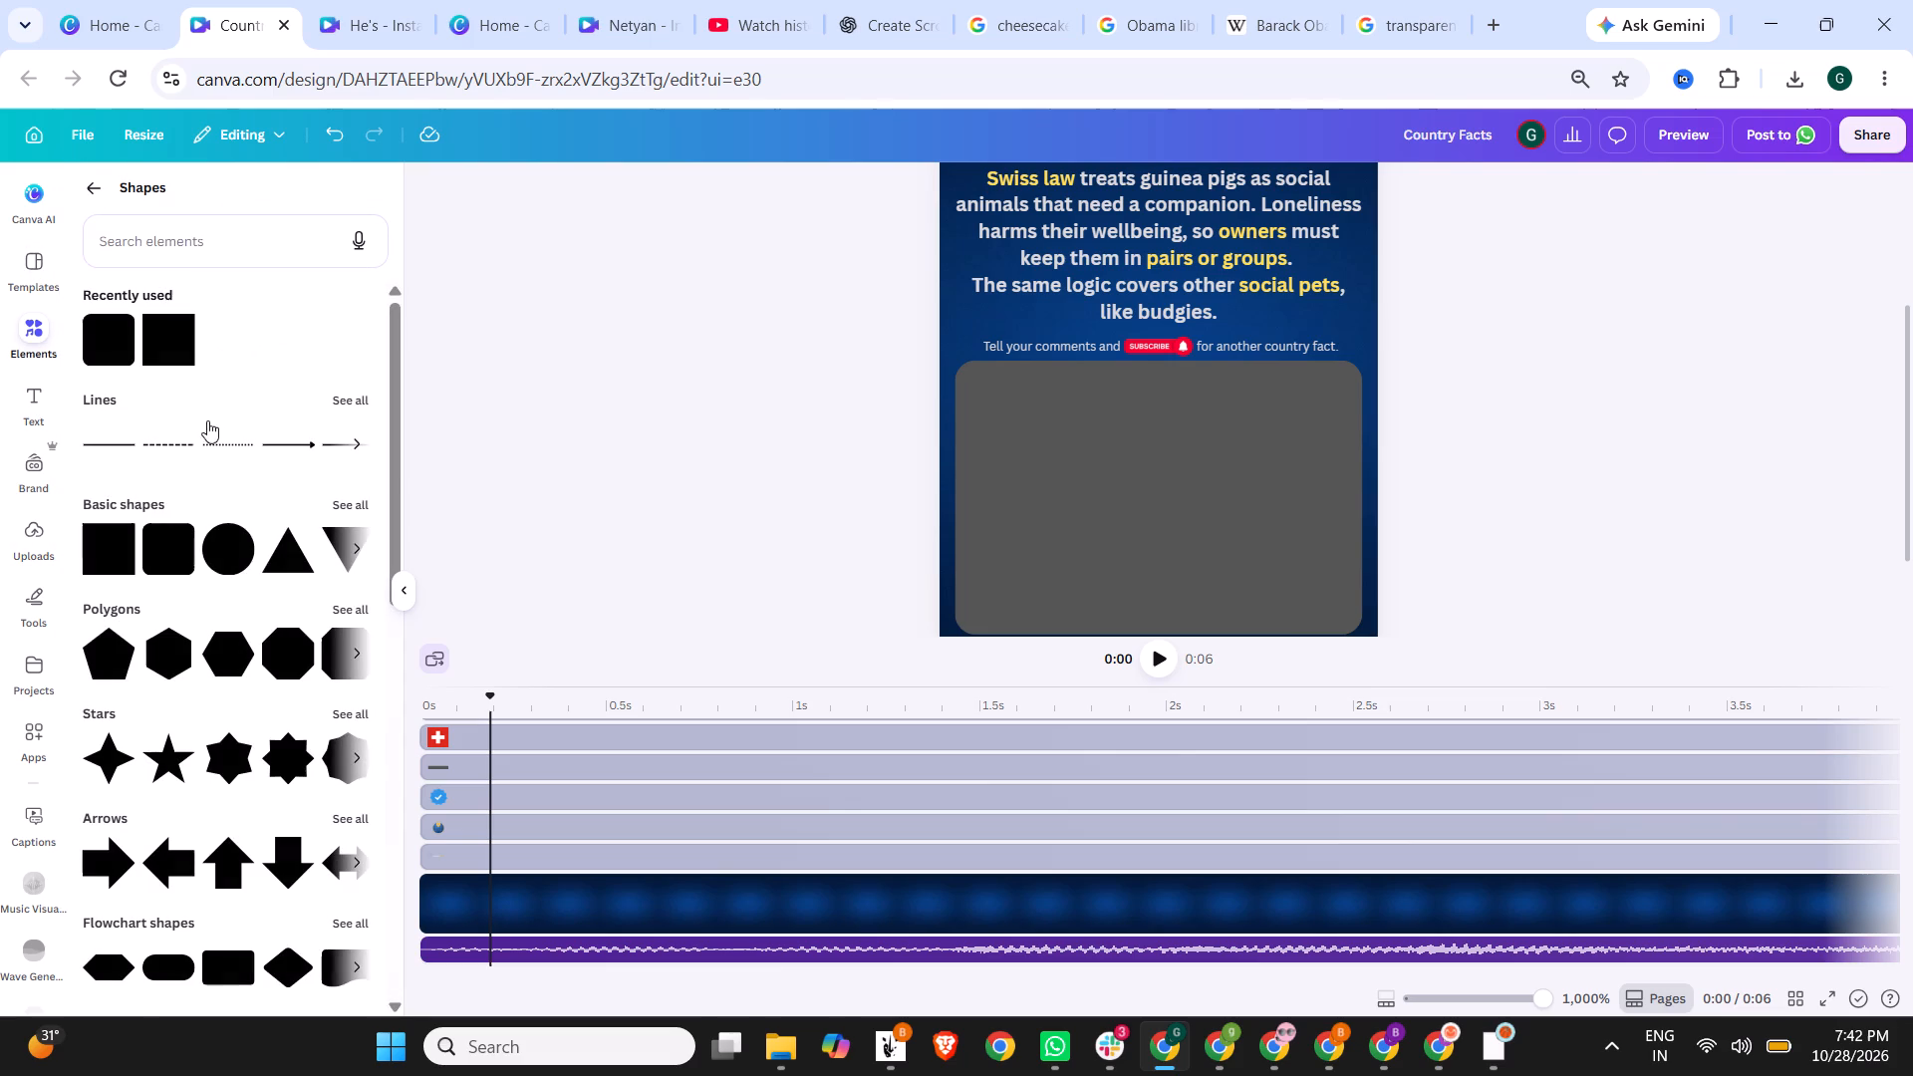
click(101, 187)
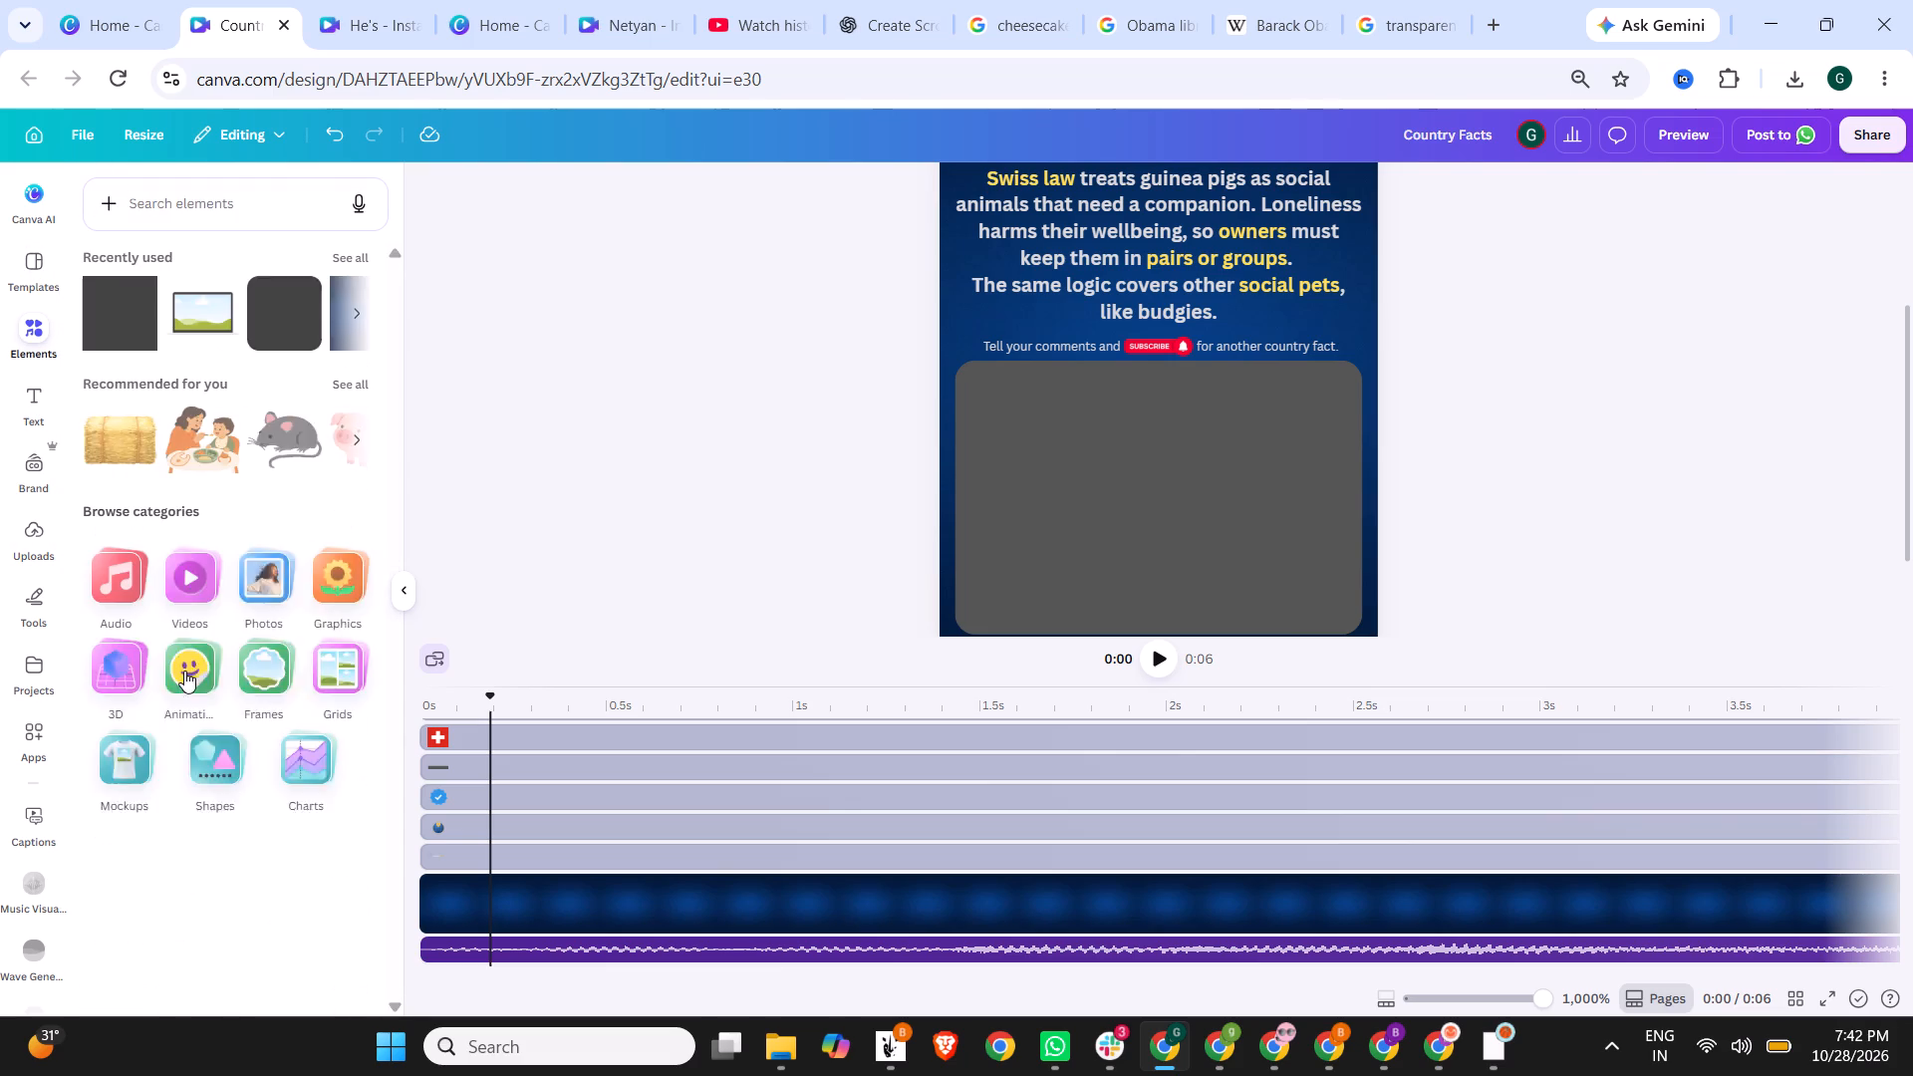
click(131, 779)
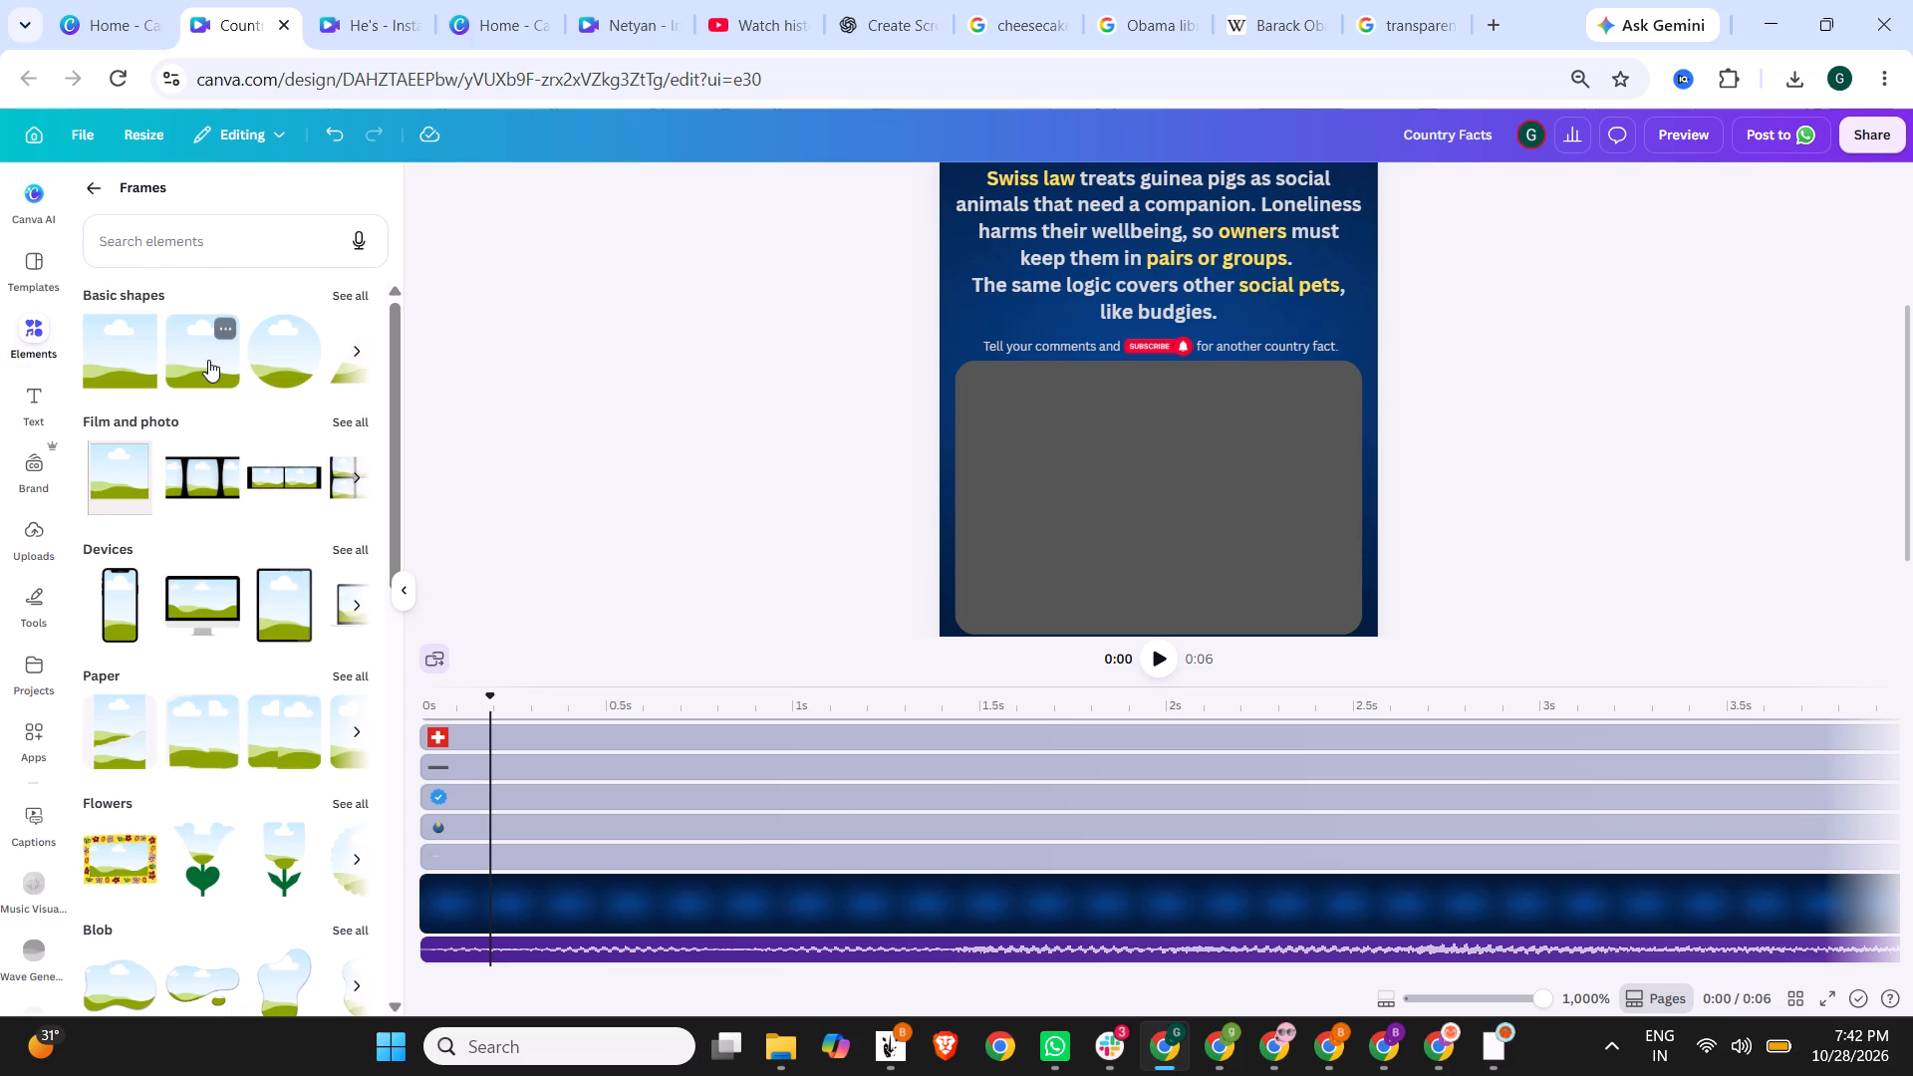
click(208, 360)
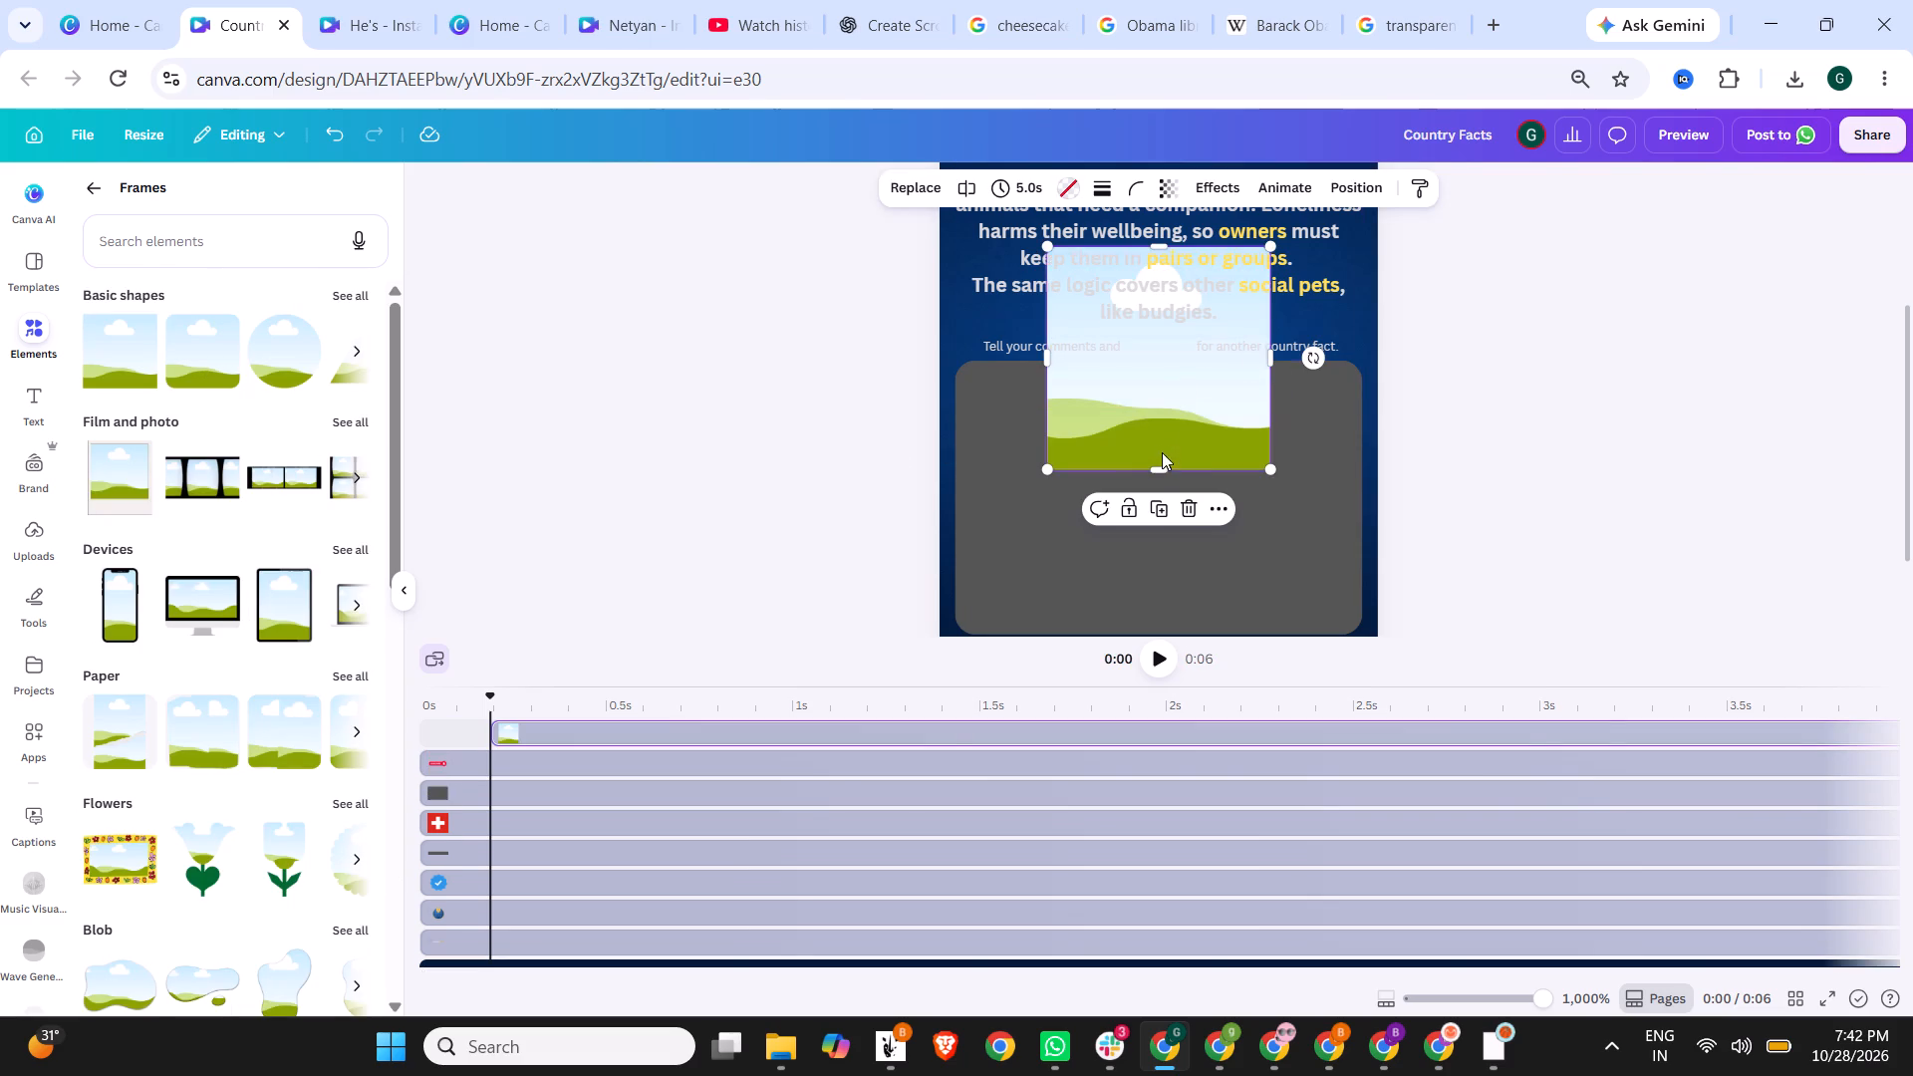
drag(1190, 439, 1098, 564)
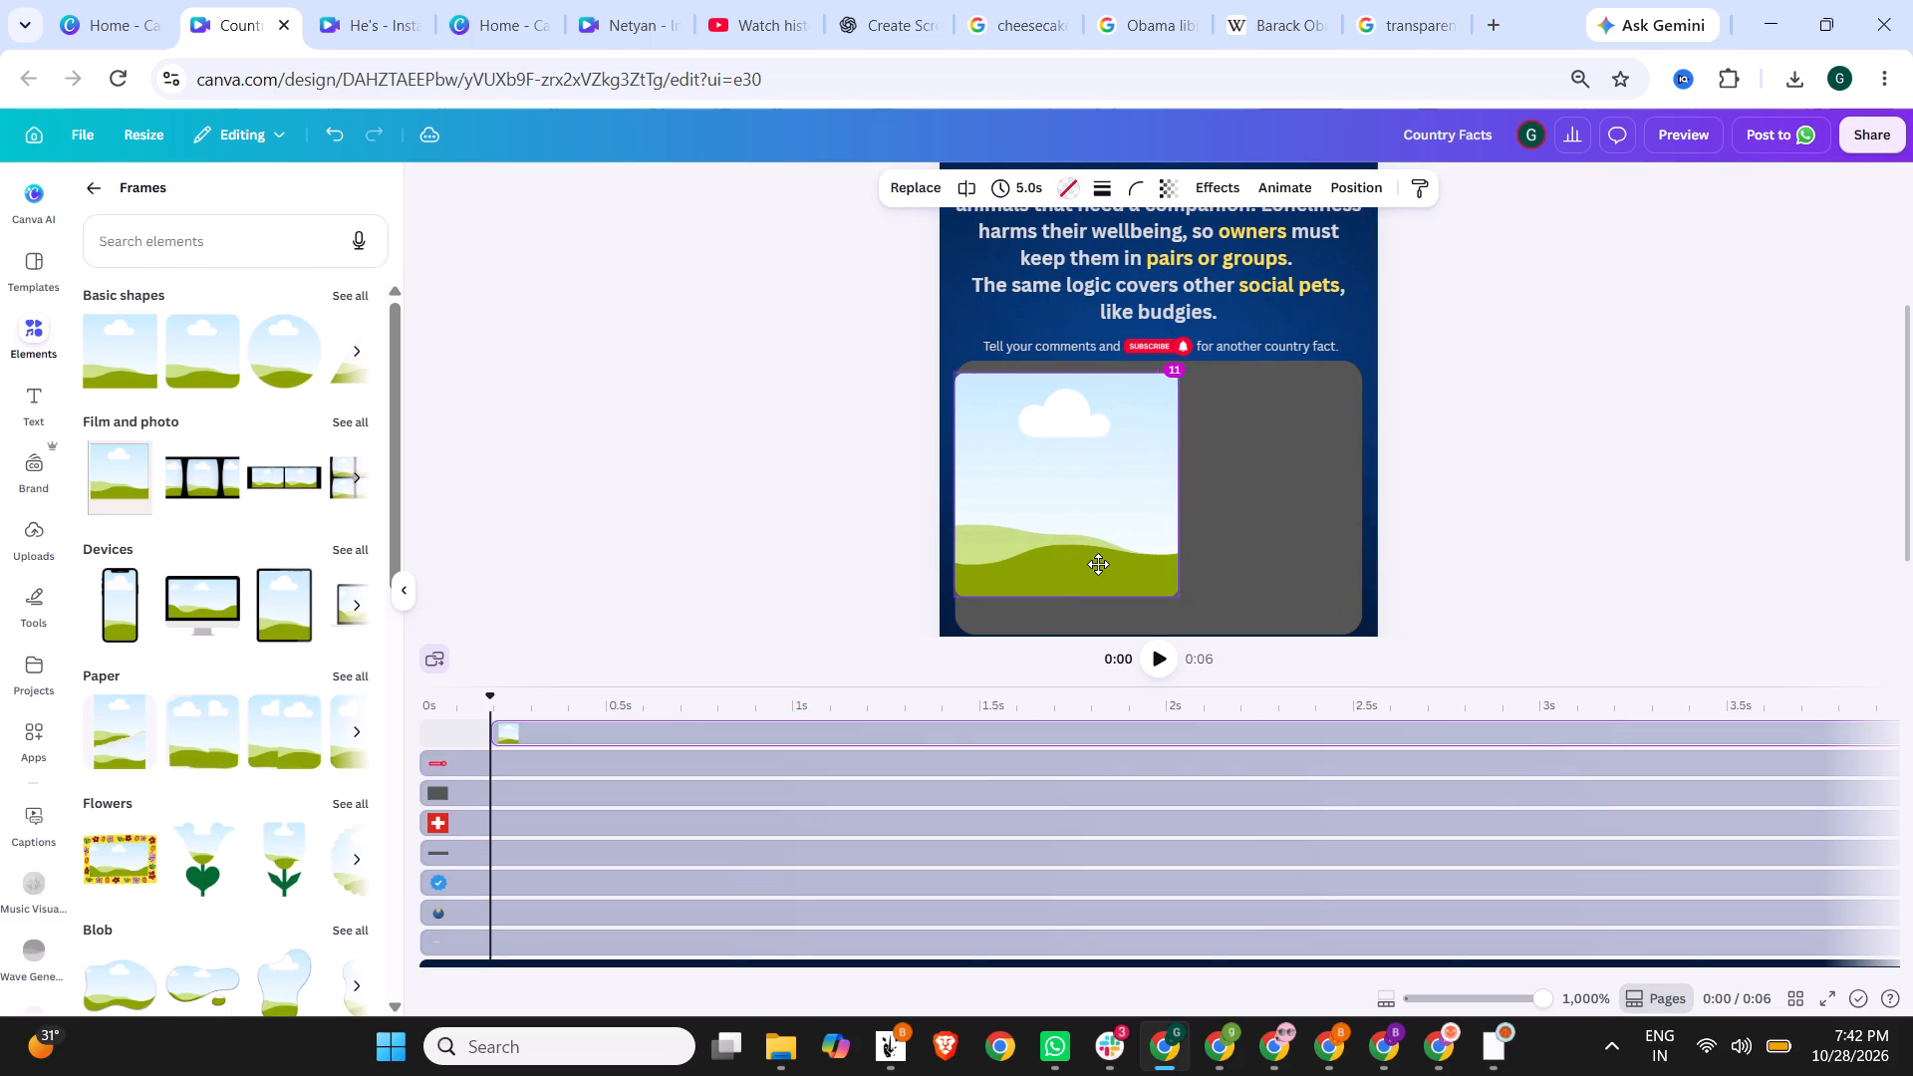
drag(1098, 564, 1103, 560)
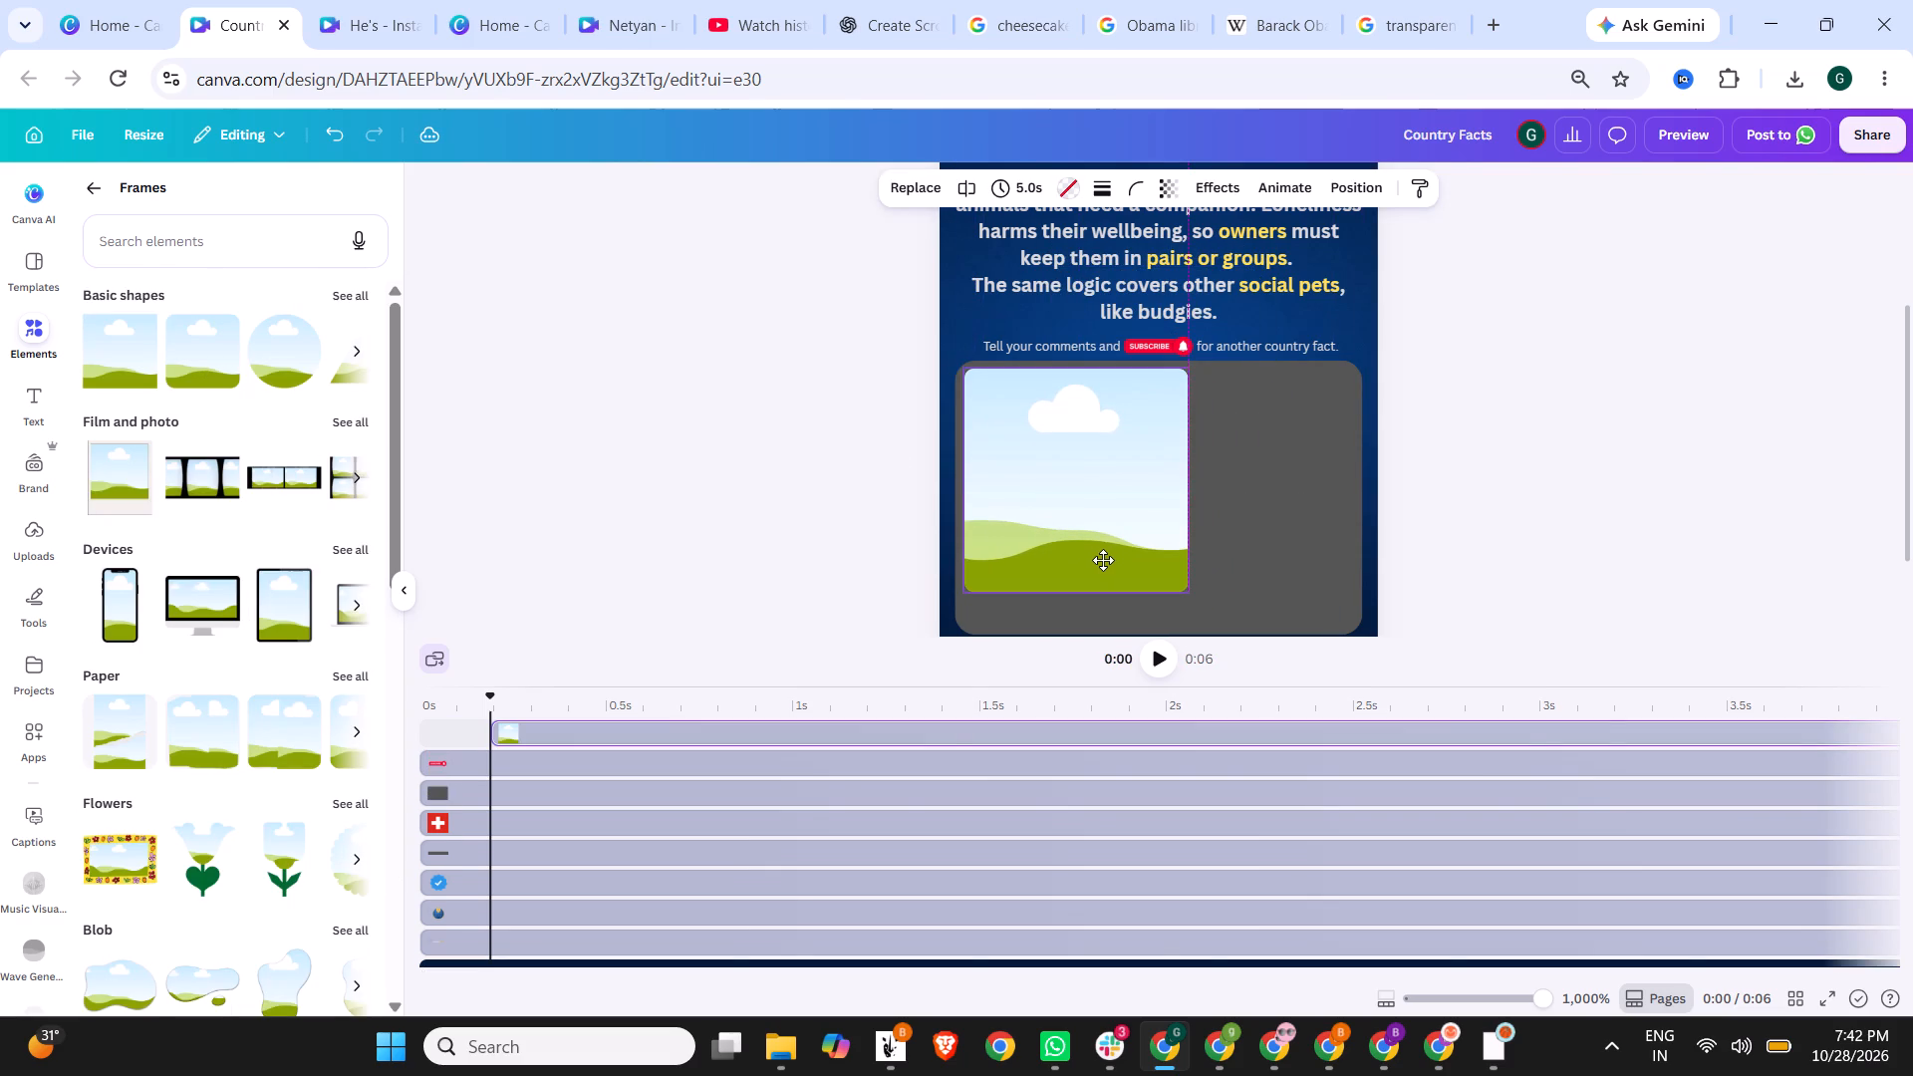
drag(1103, 560, 1102, 560)
Resize the frame to about 1,005 wide so it covers the whole grey rounded rectangle below the comment line.
scroll(1379, 480, down, 1)
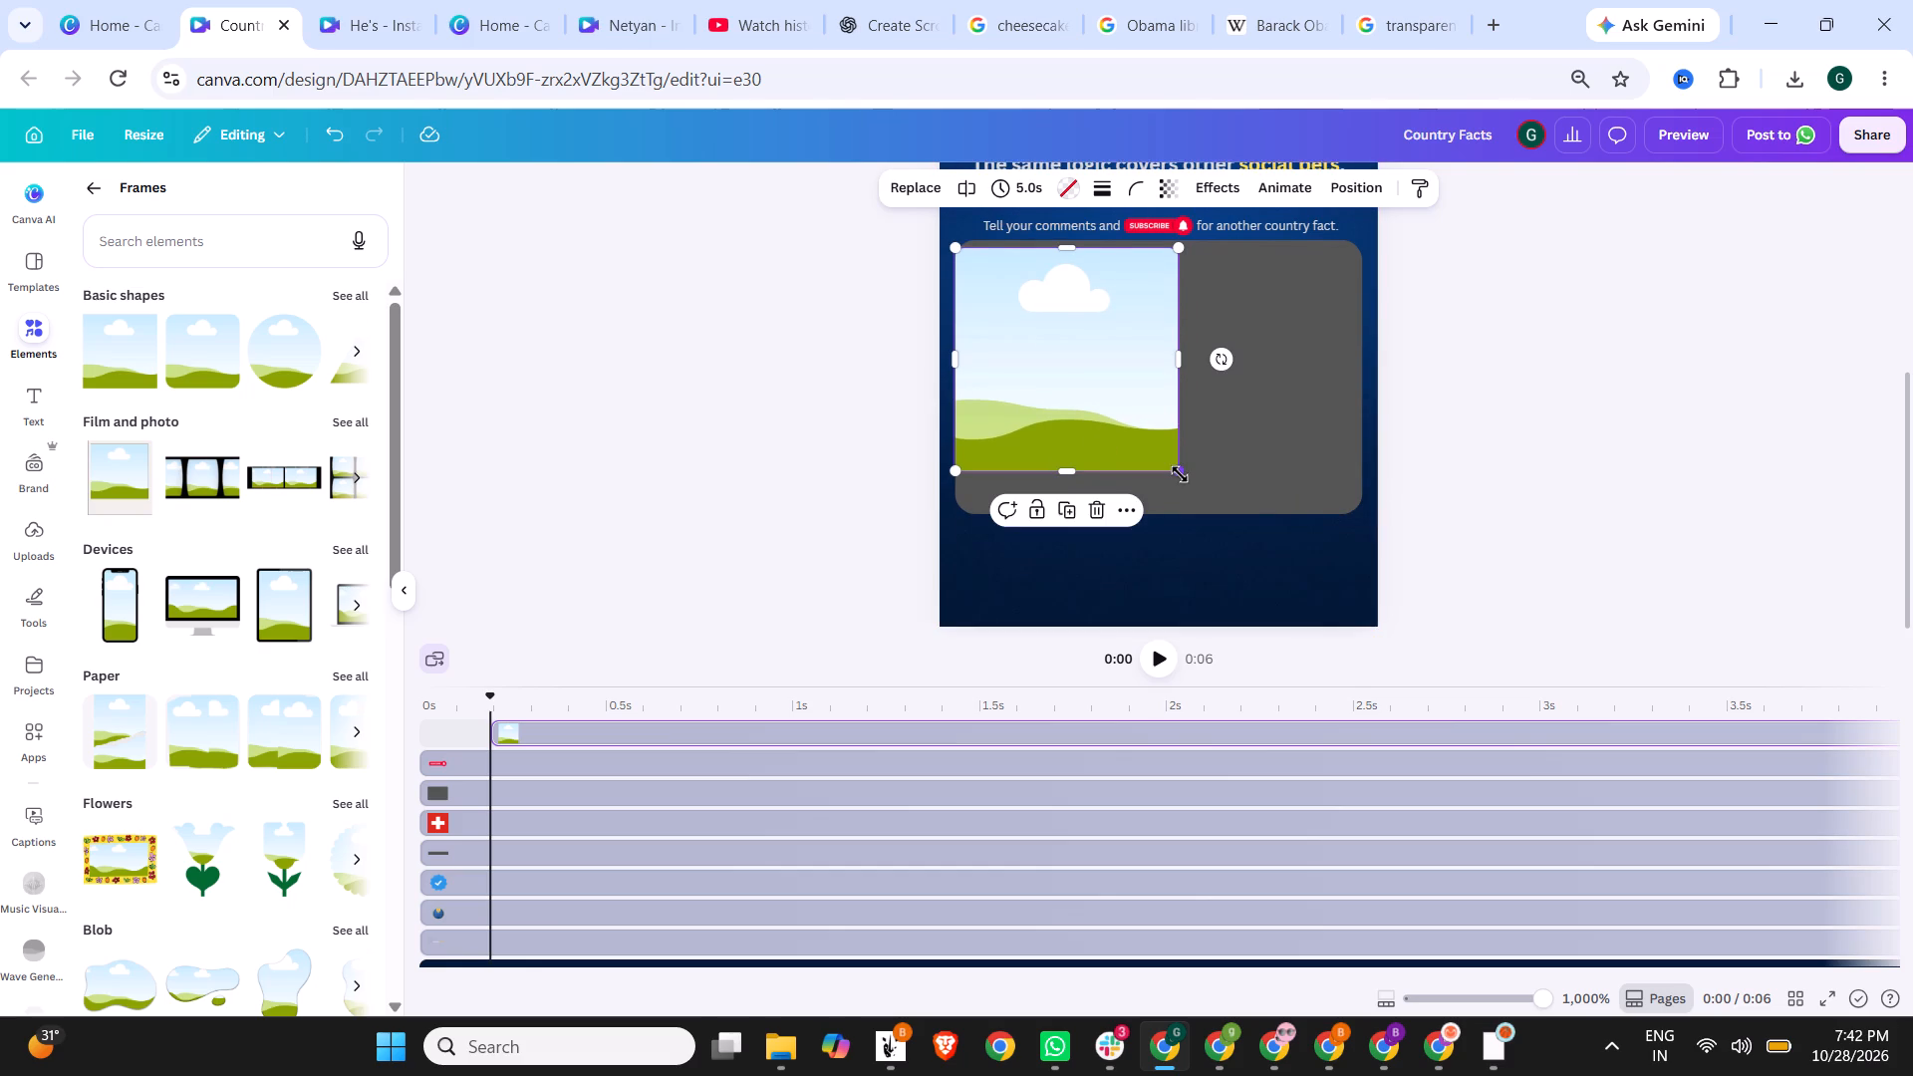
drag(1180, 474, 1391, 515)
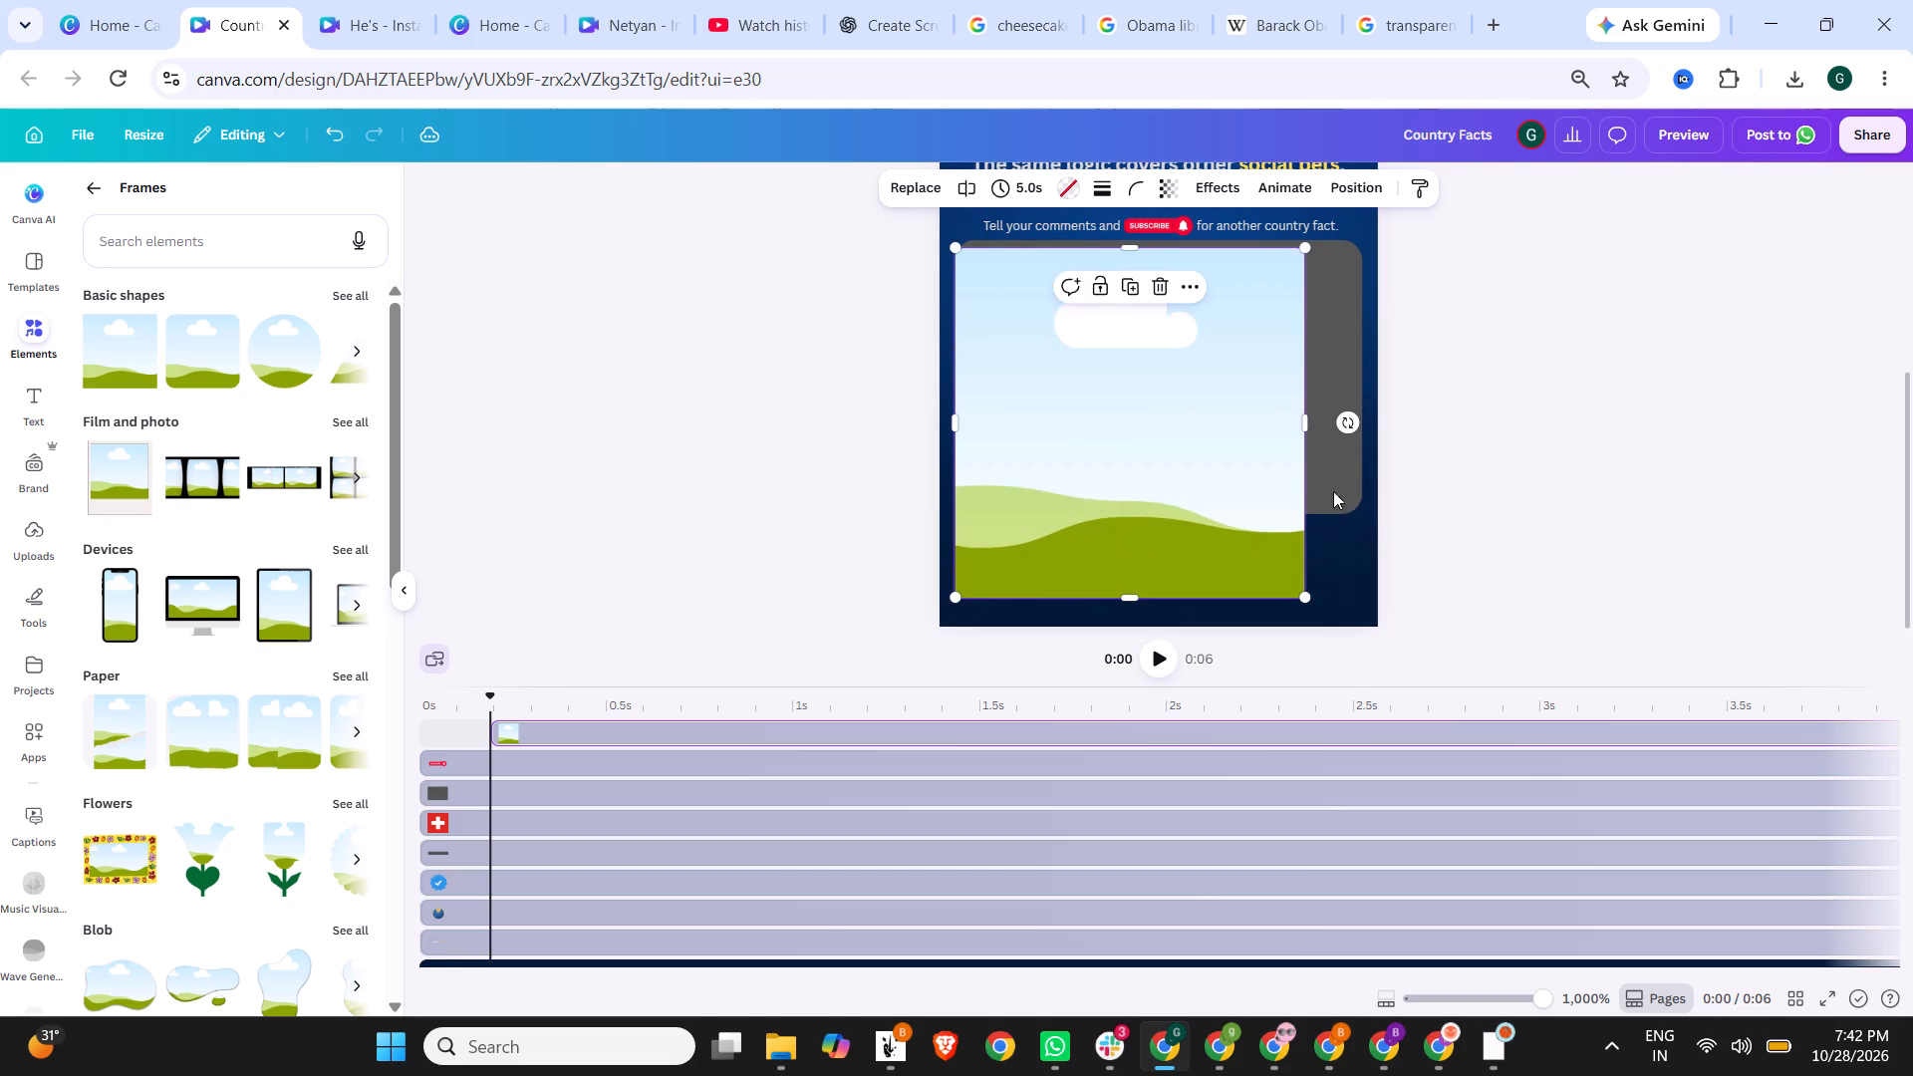
drag(1305, 424, 1364, 423)
drag(1161, 250, 1161, 239)
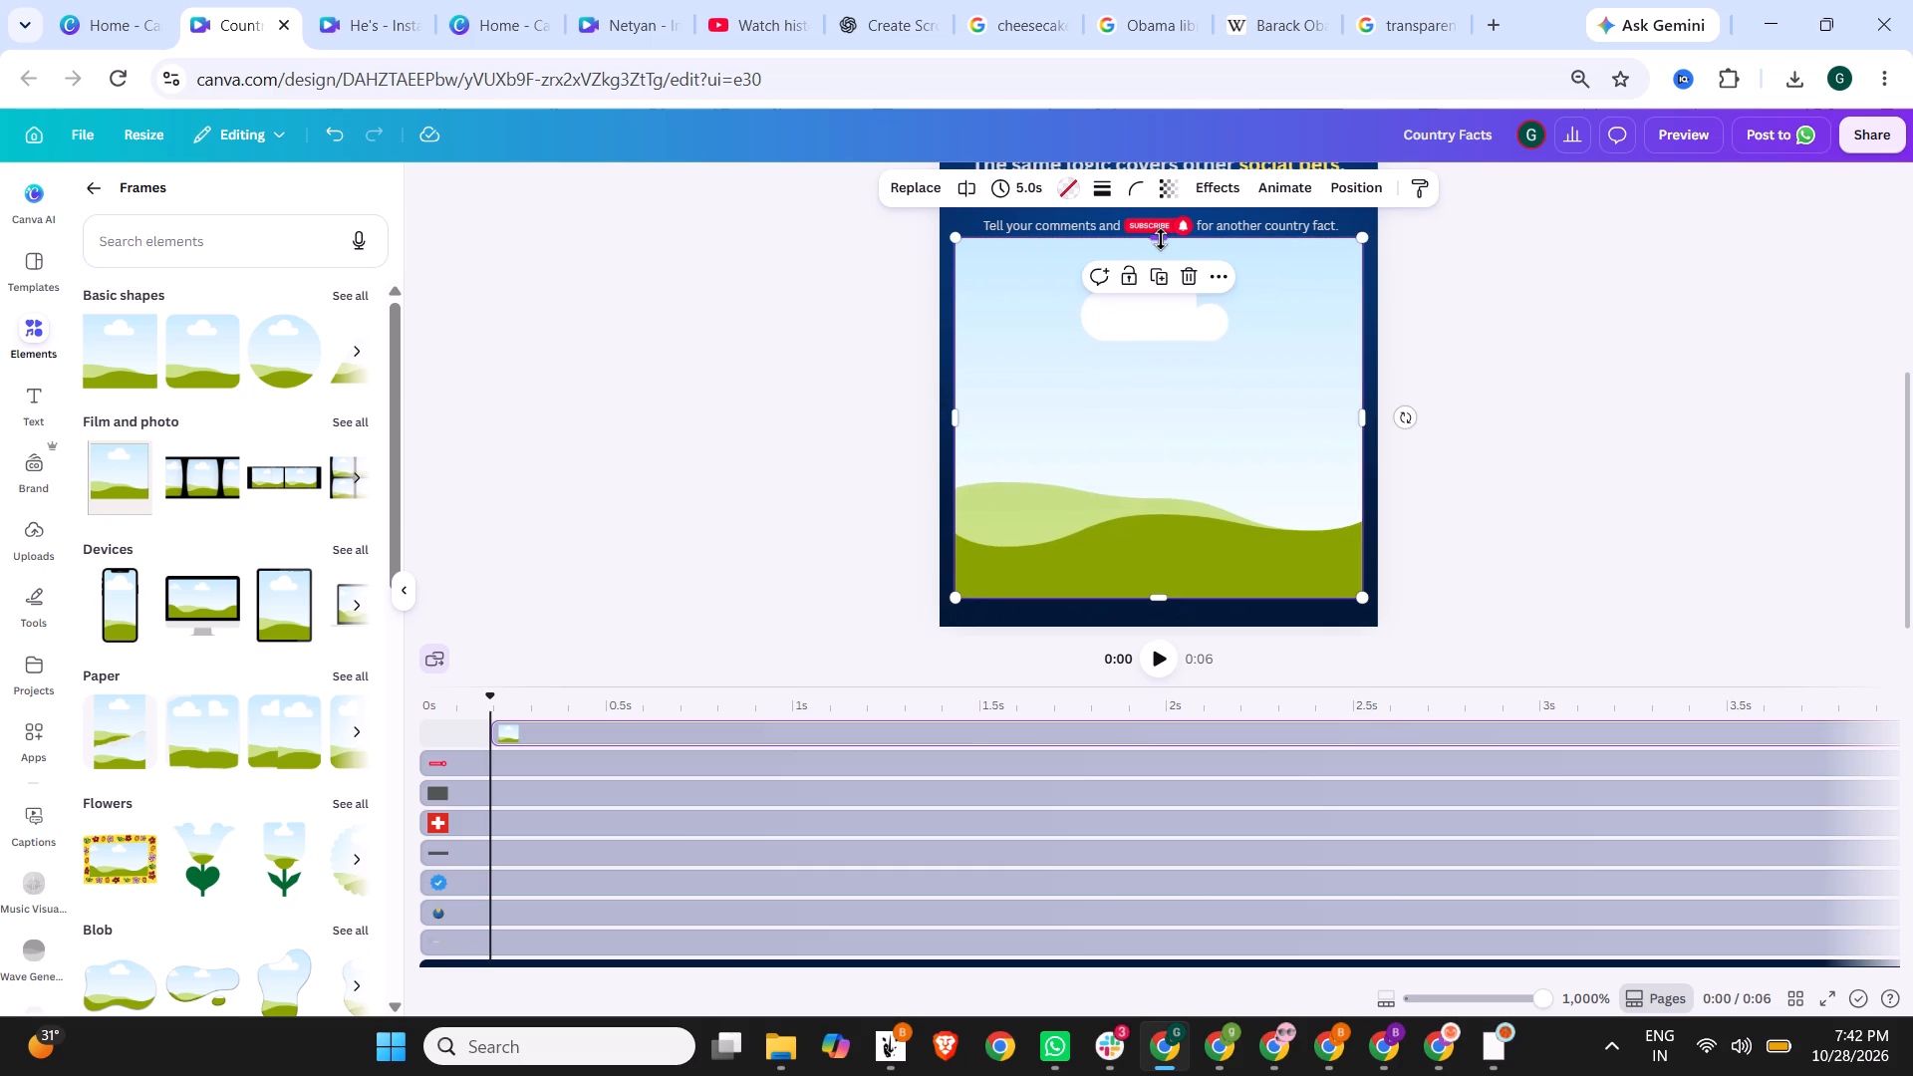
drag(1156, 597, 1172, 437)
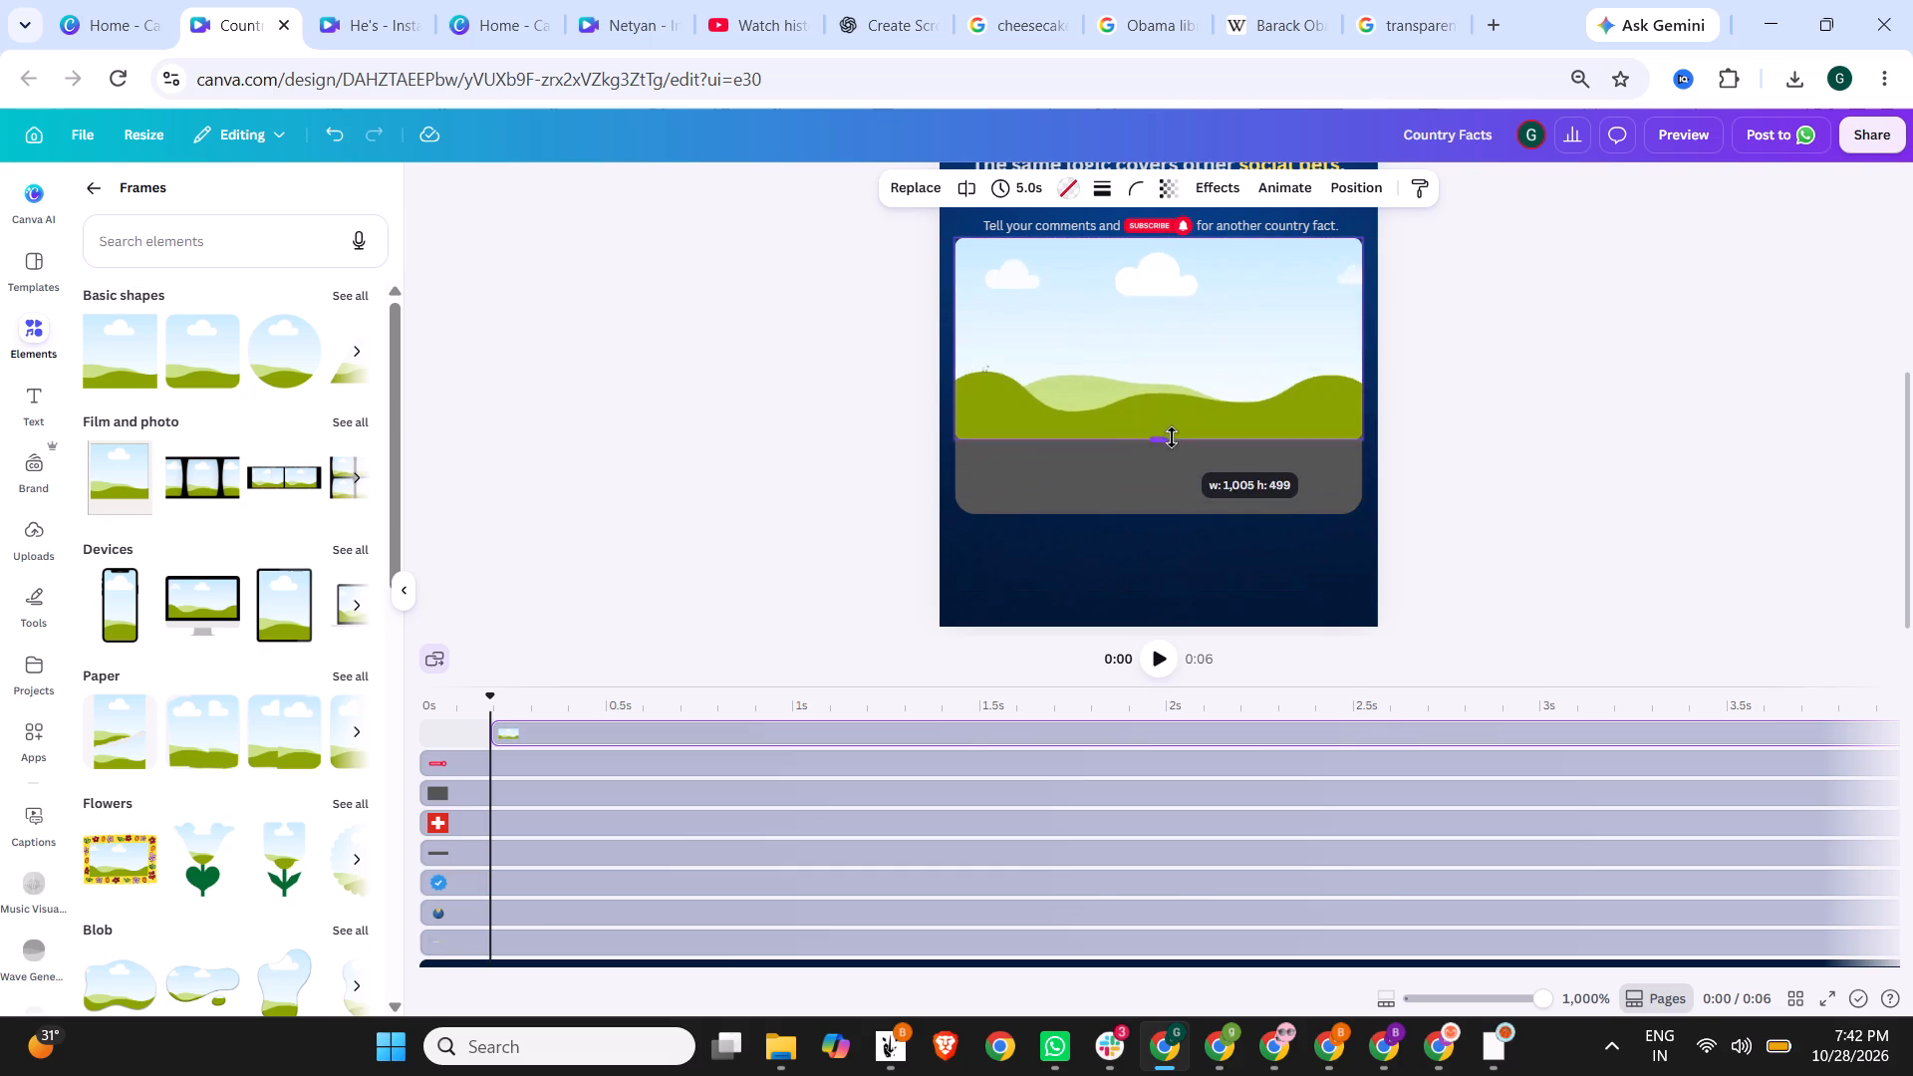
drag(1172, 437, 1163, 523)
click(1587, 422)
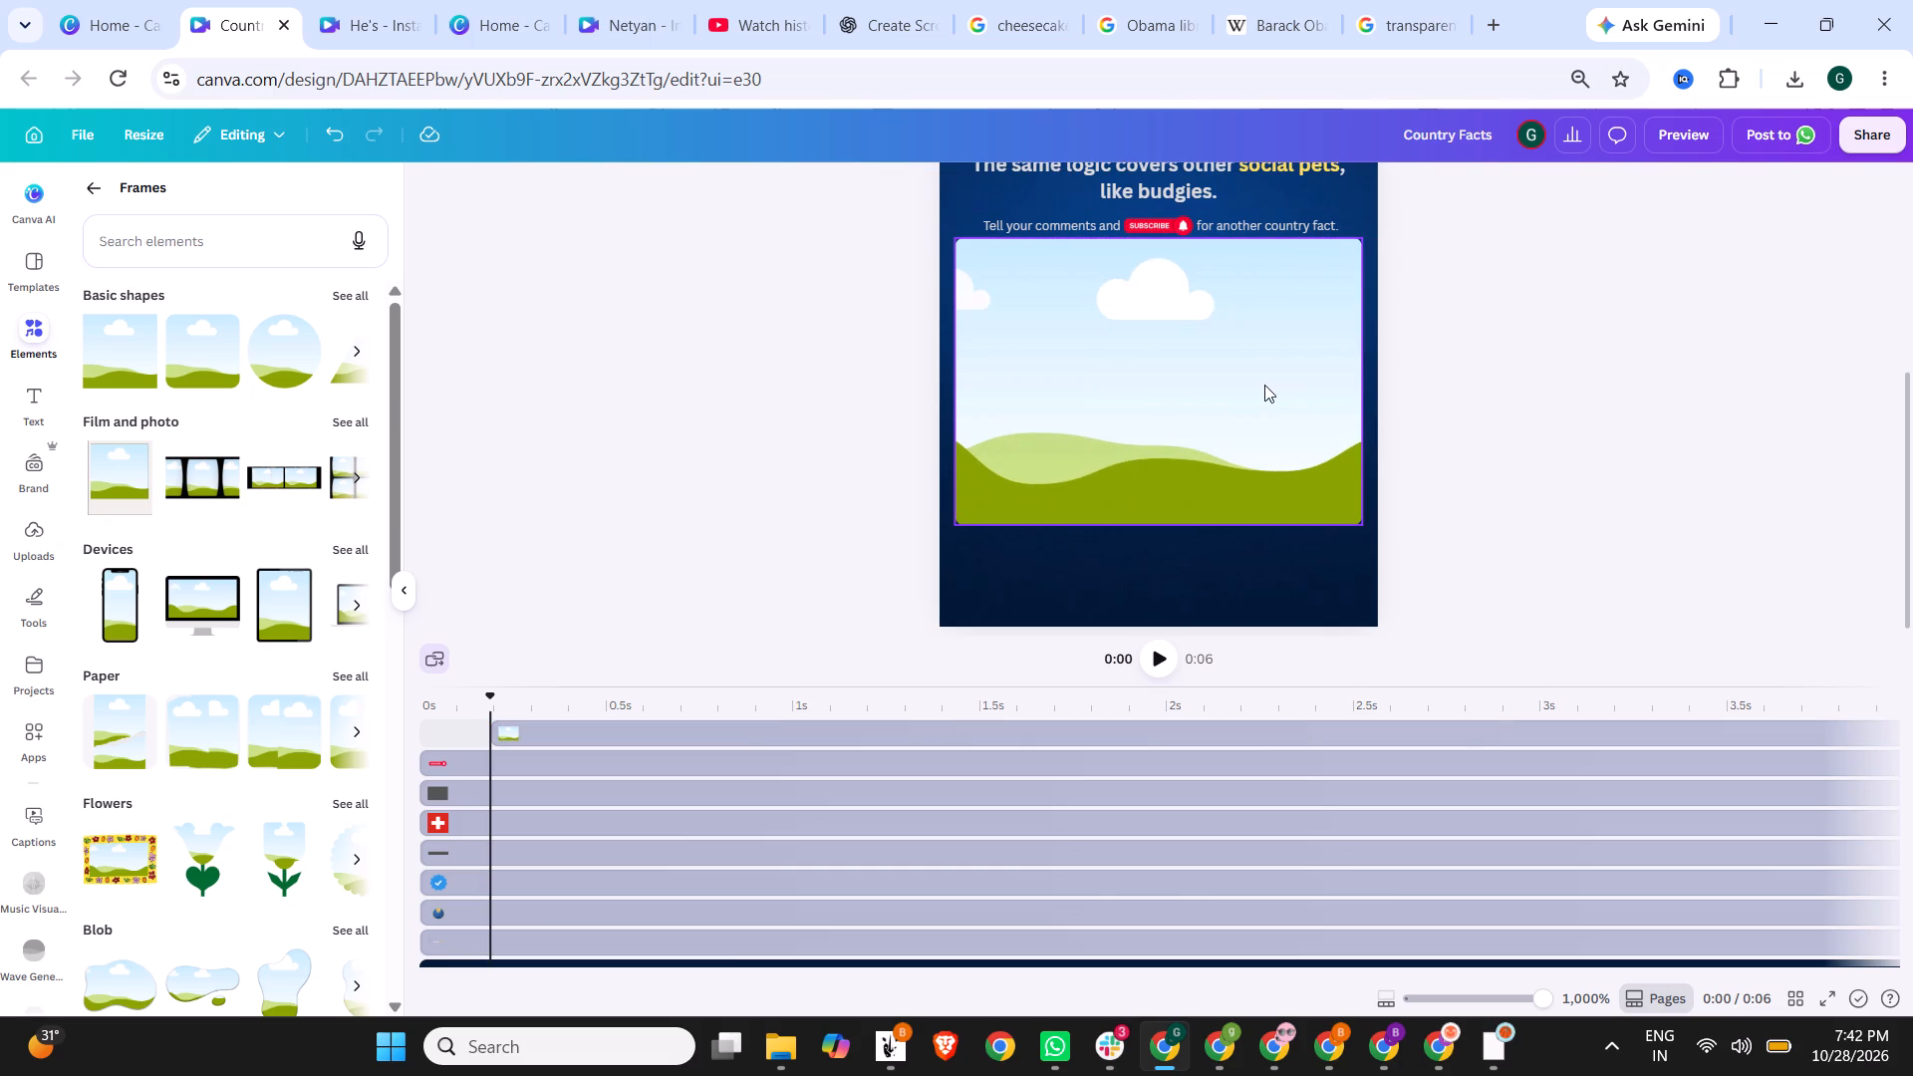
click(1540, 347)
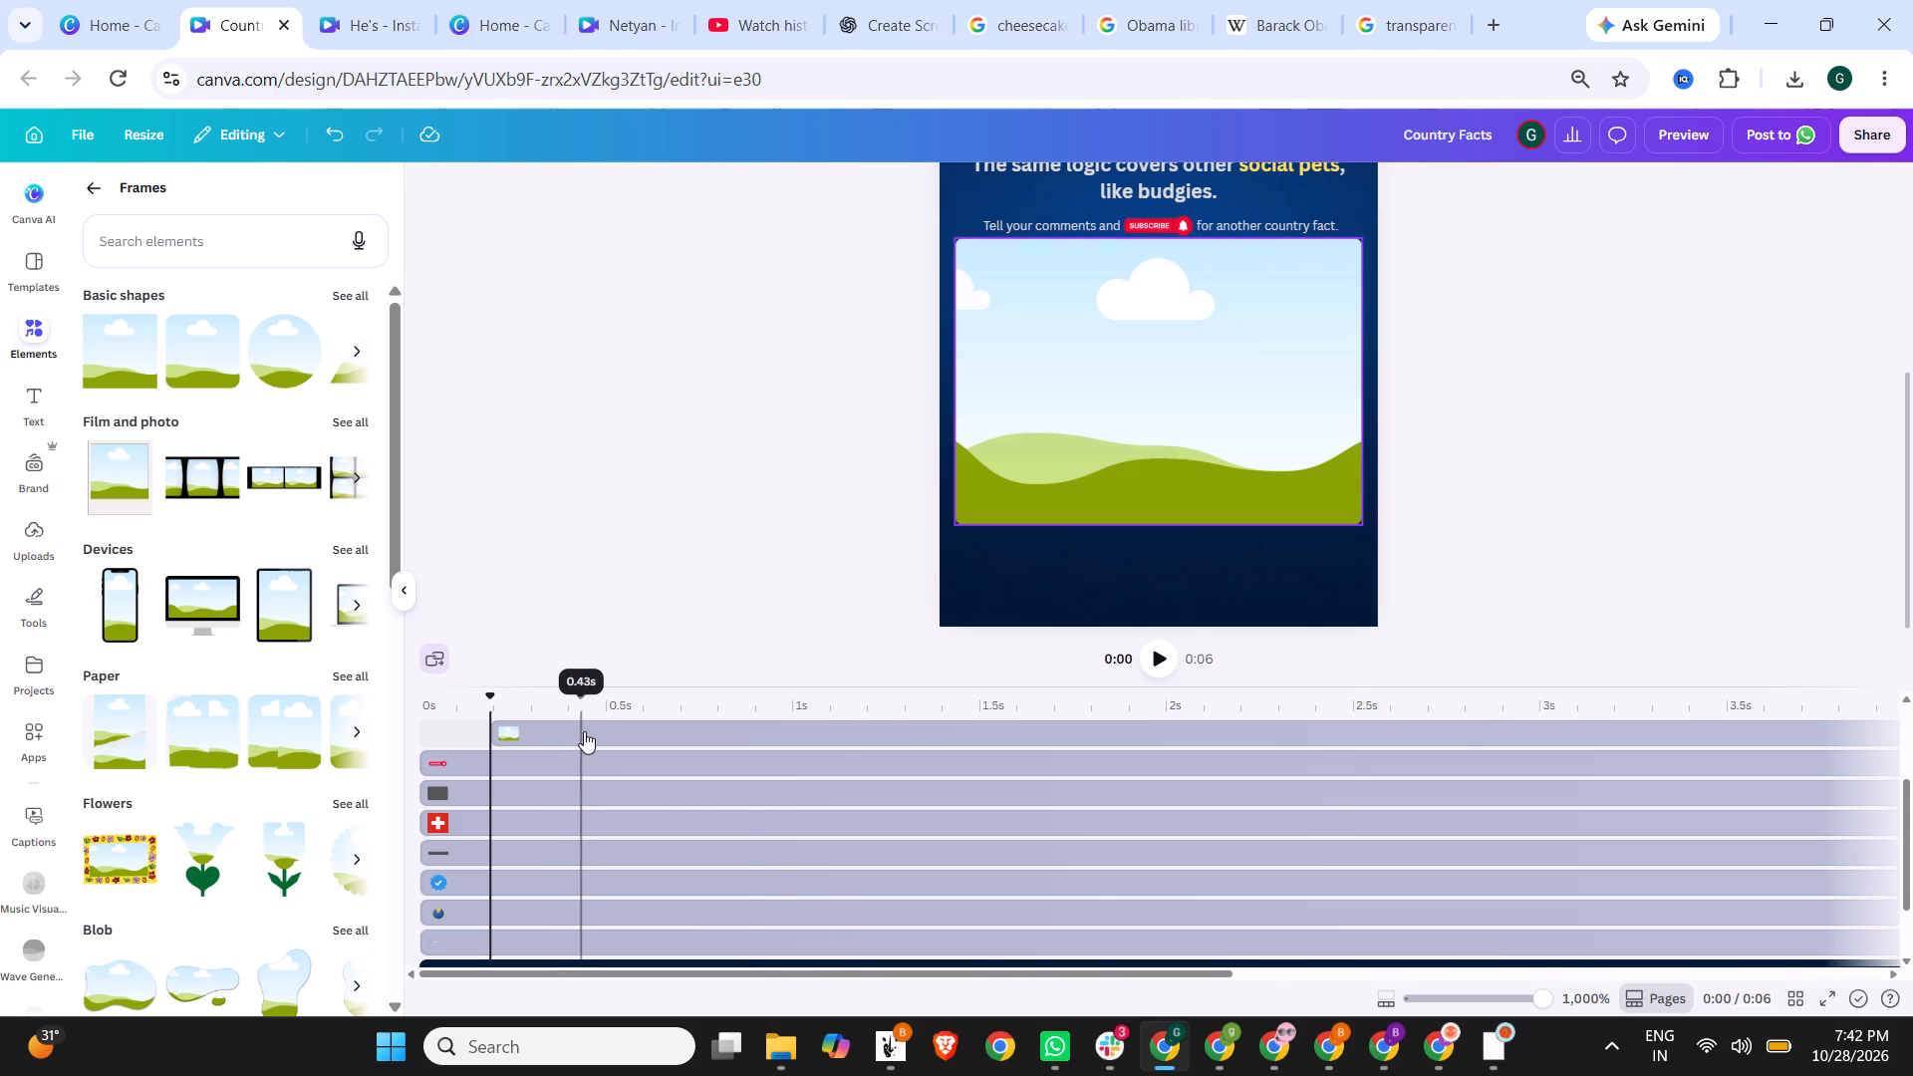
Start the frame's layer at 0 s on the timeline and extend its duration to 6.9 s.
drag(584, 731, 514, 732)
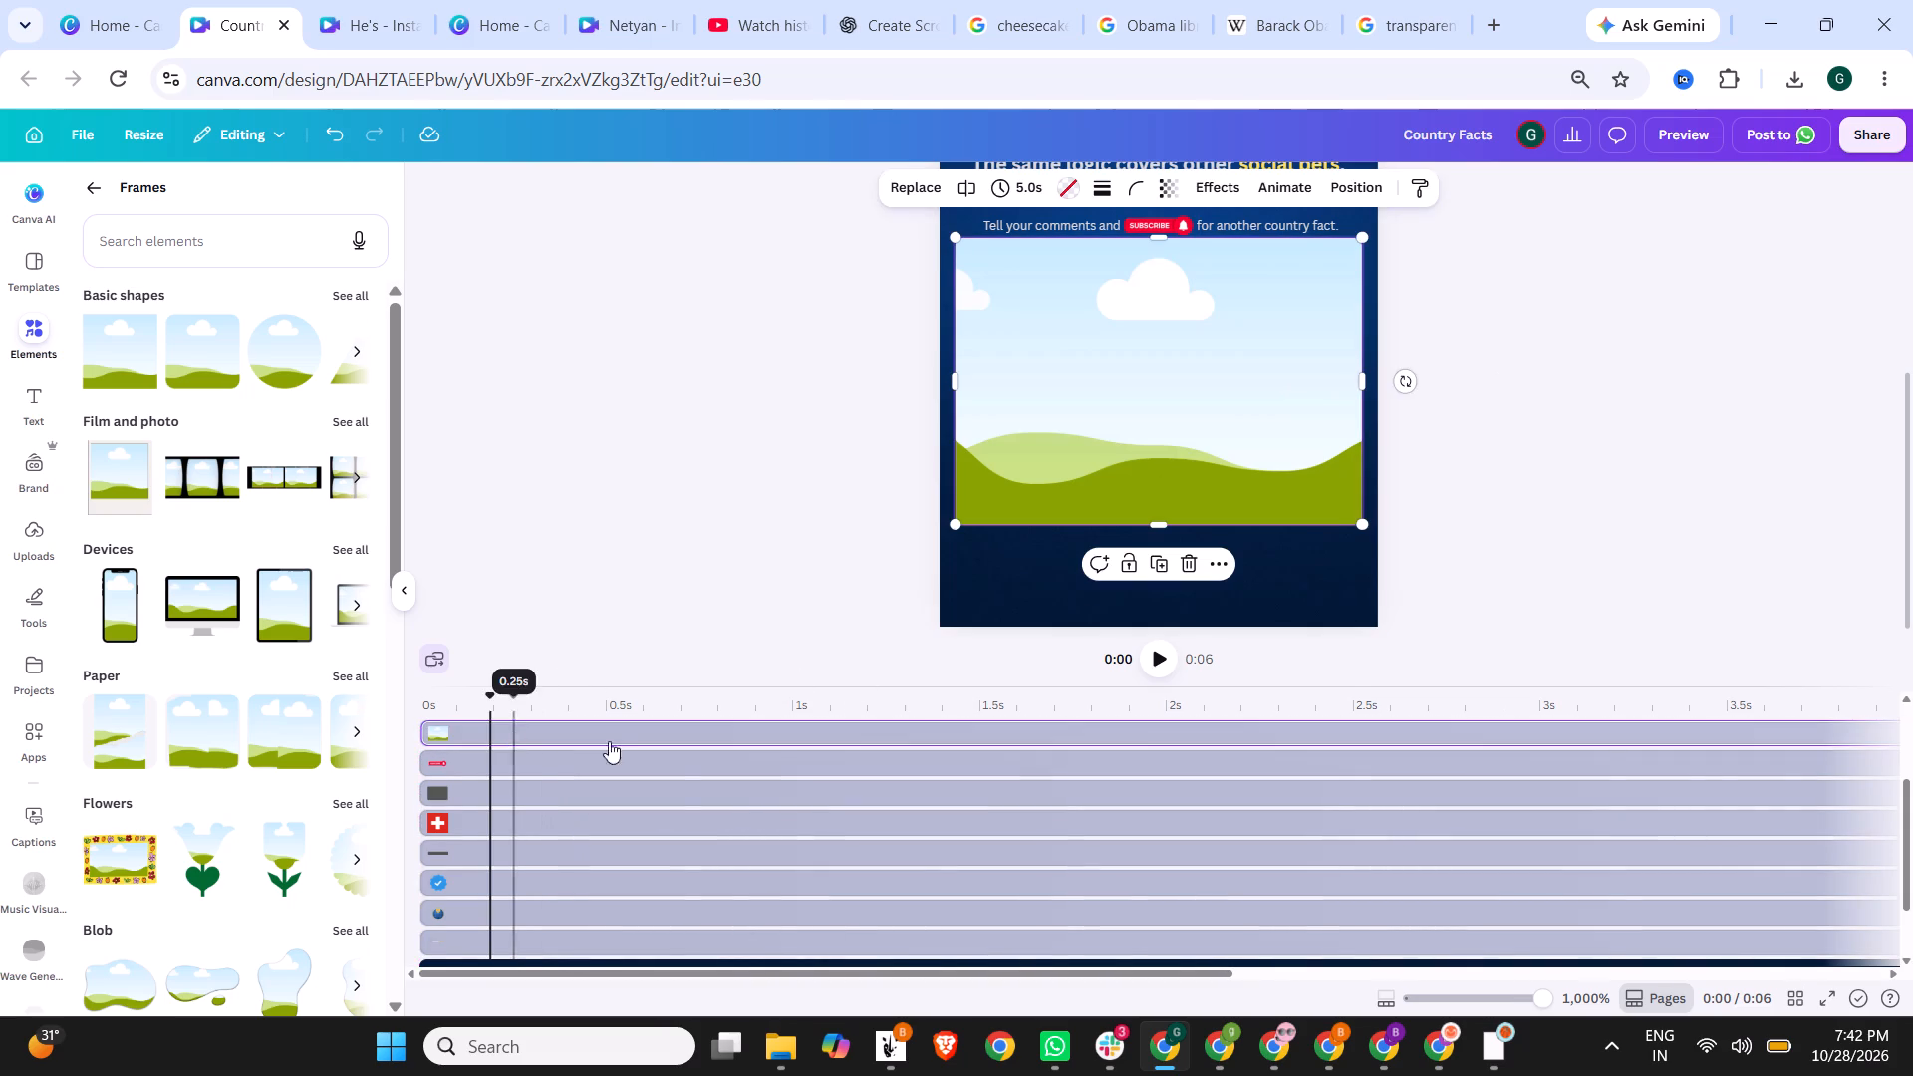
scroll(773, 755, left, 5)
scroll(1295, 705, left, 2)
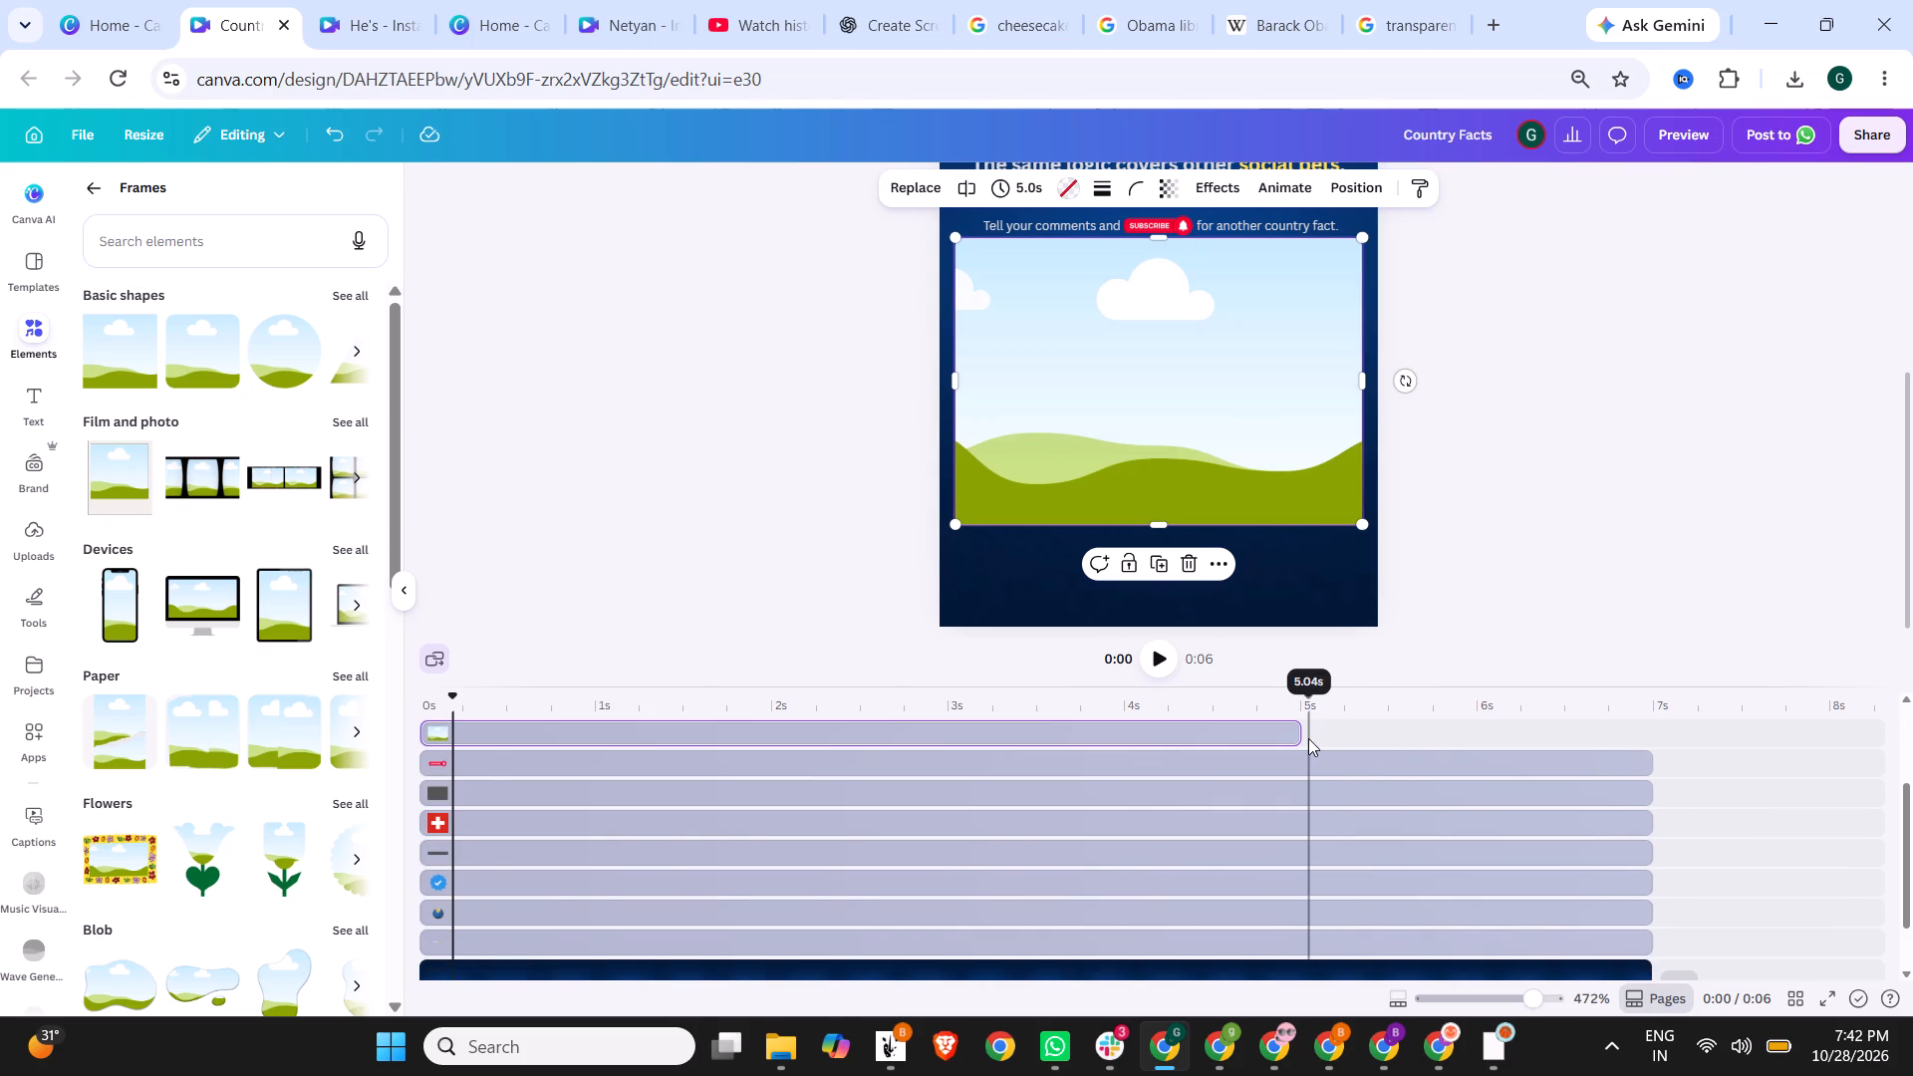
drag(1299, 734, 1615, 732)
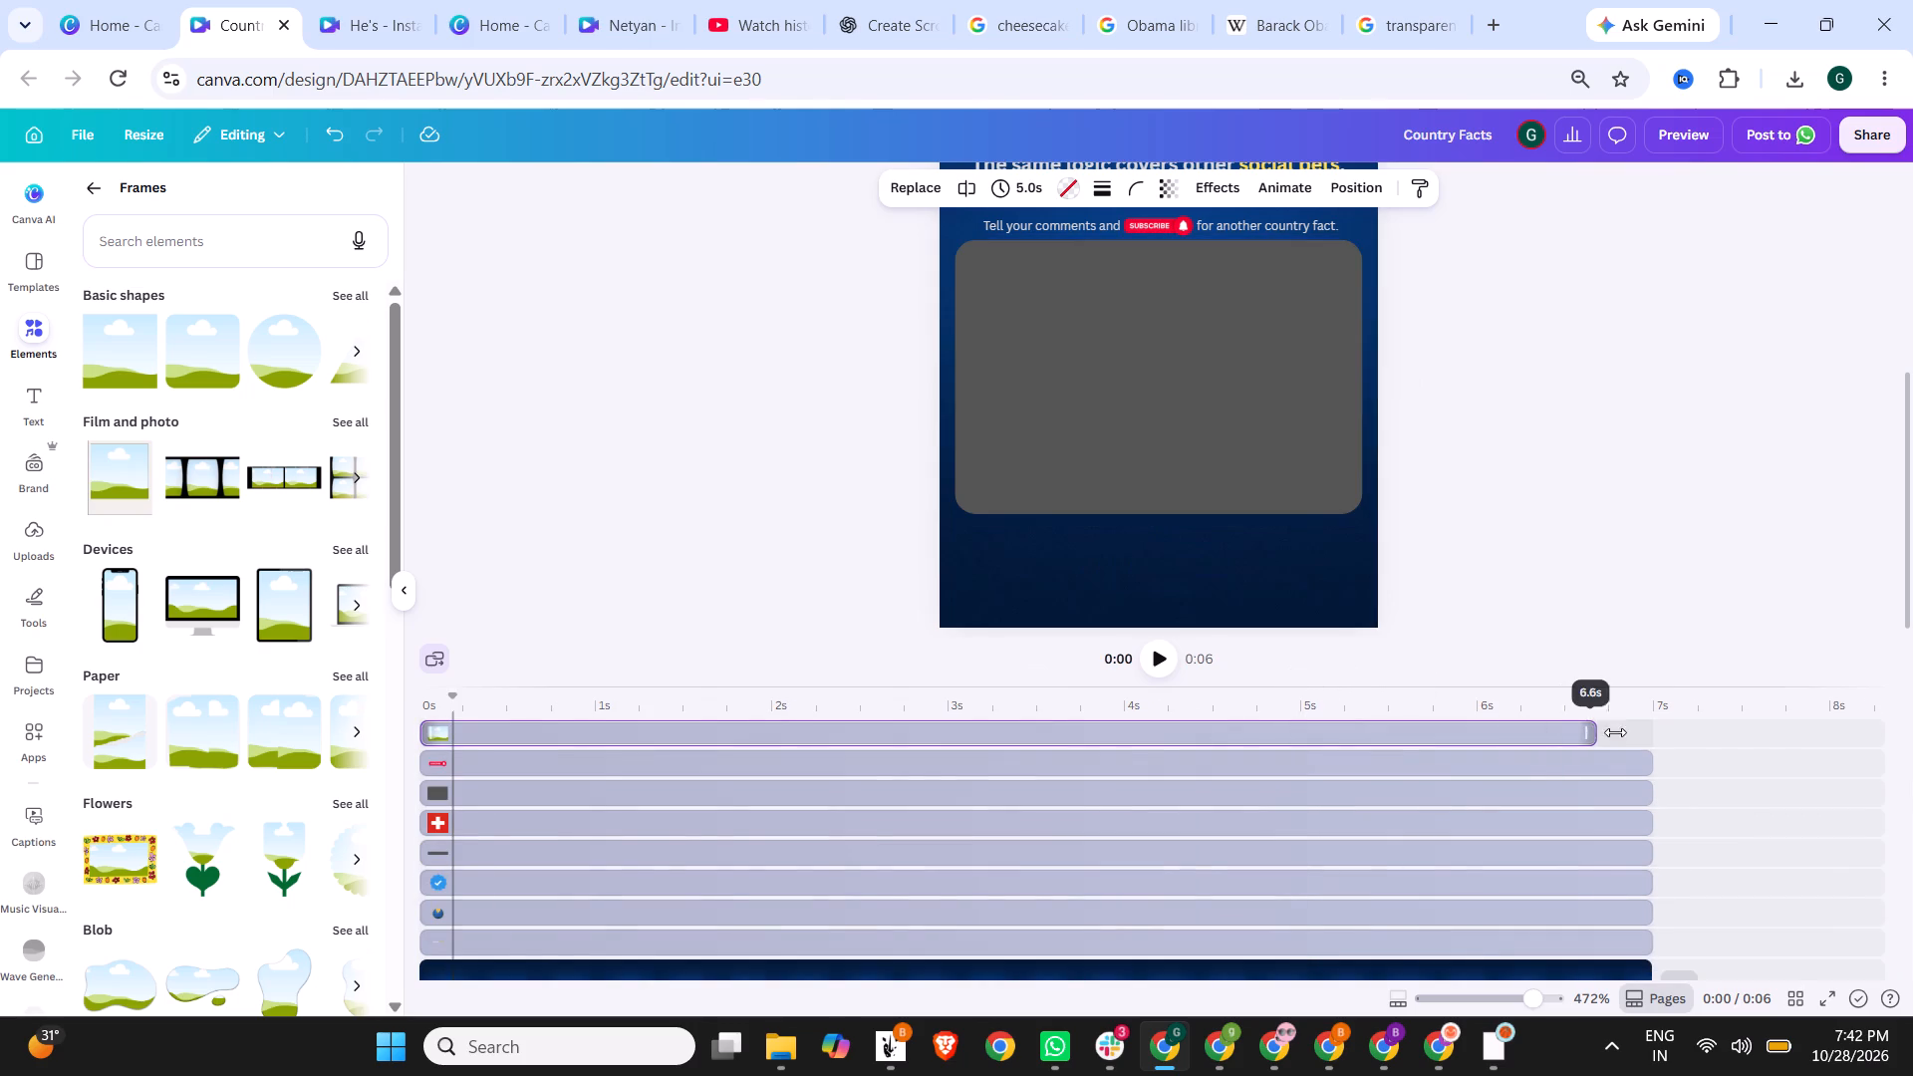
drag(1615, 732, 1652, 732)
scroll(1061, 836, right, 6)
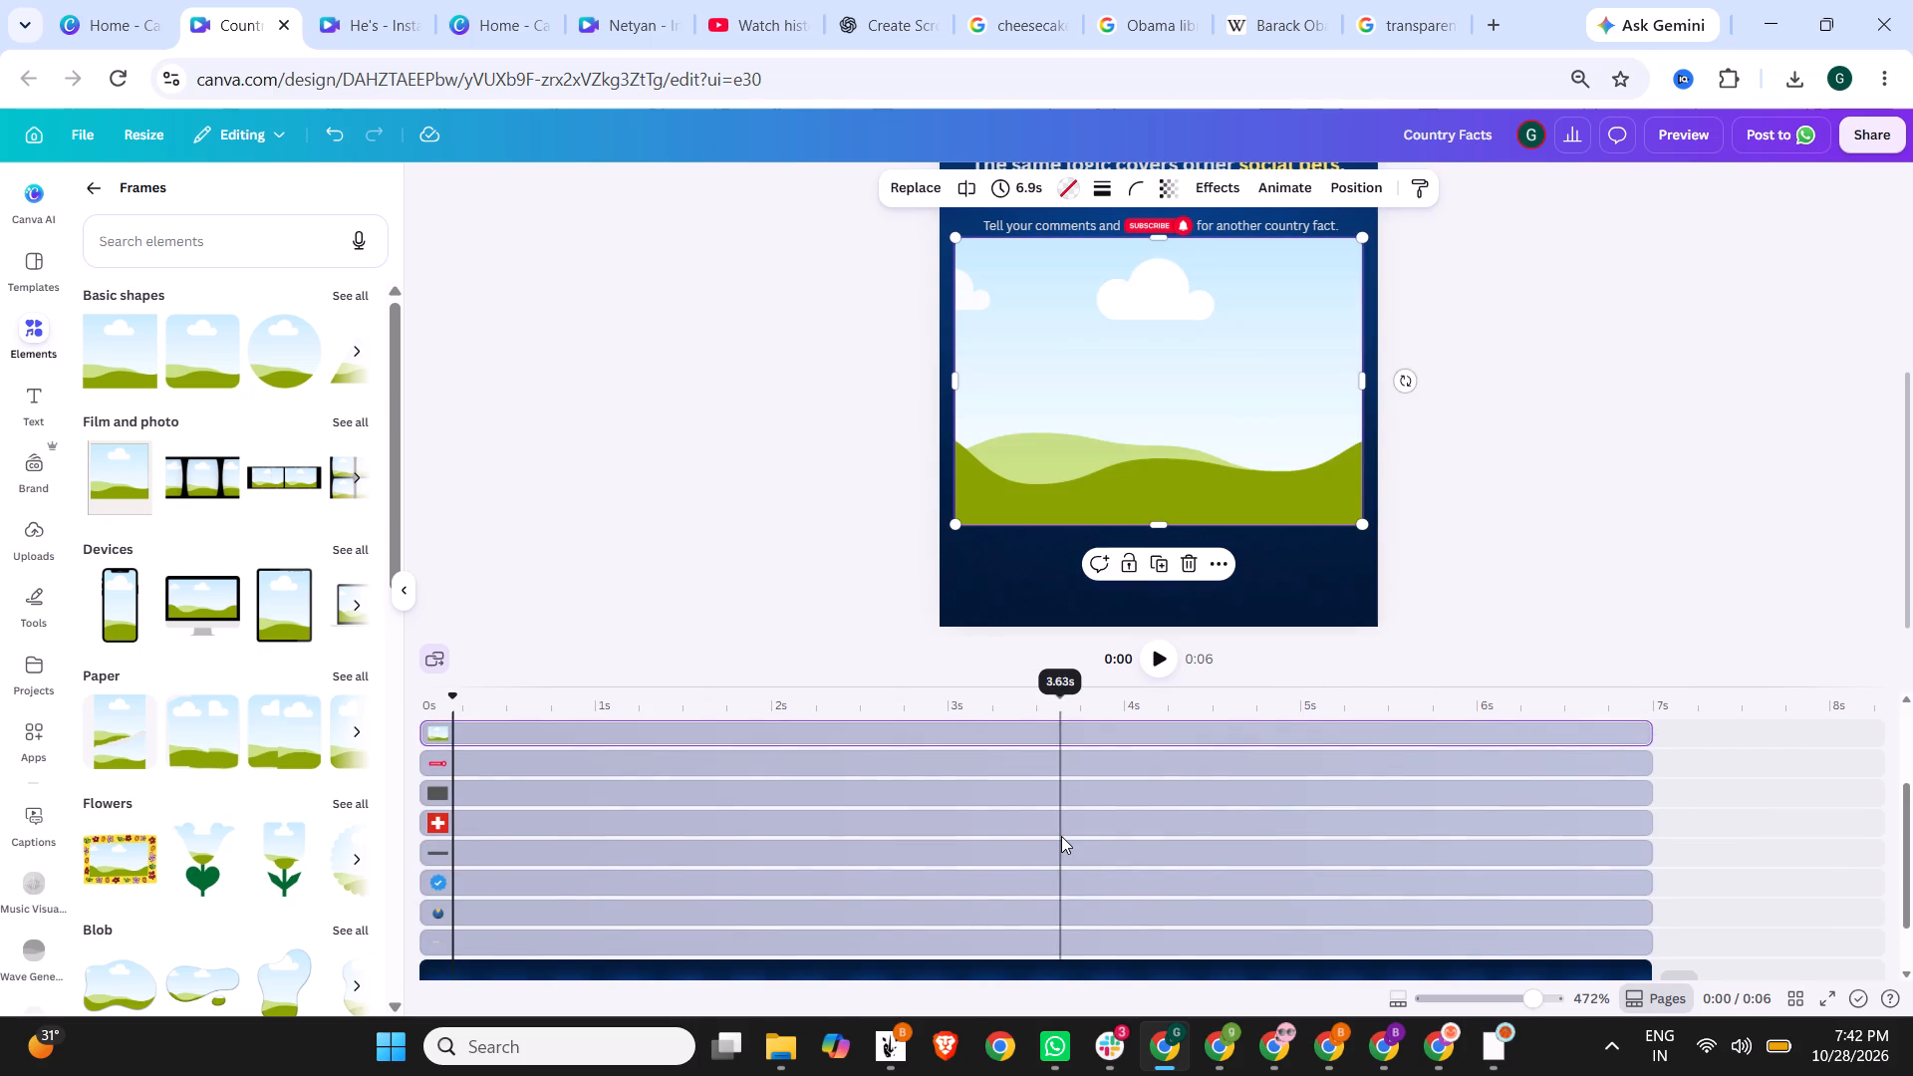
scroll(1061, 836, right, 2)
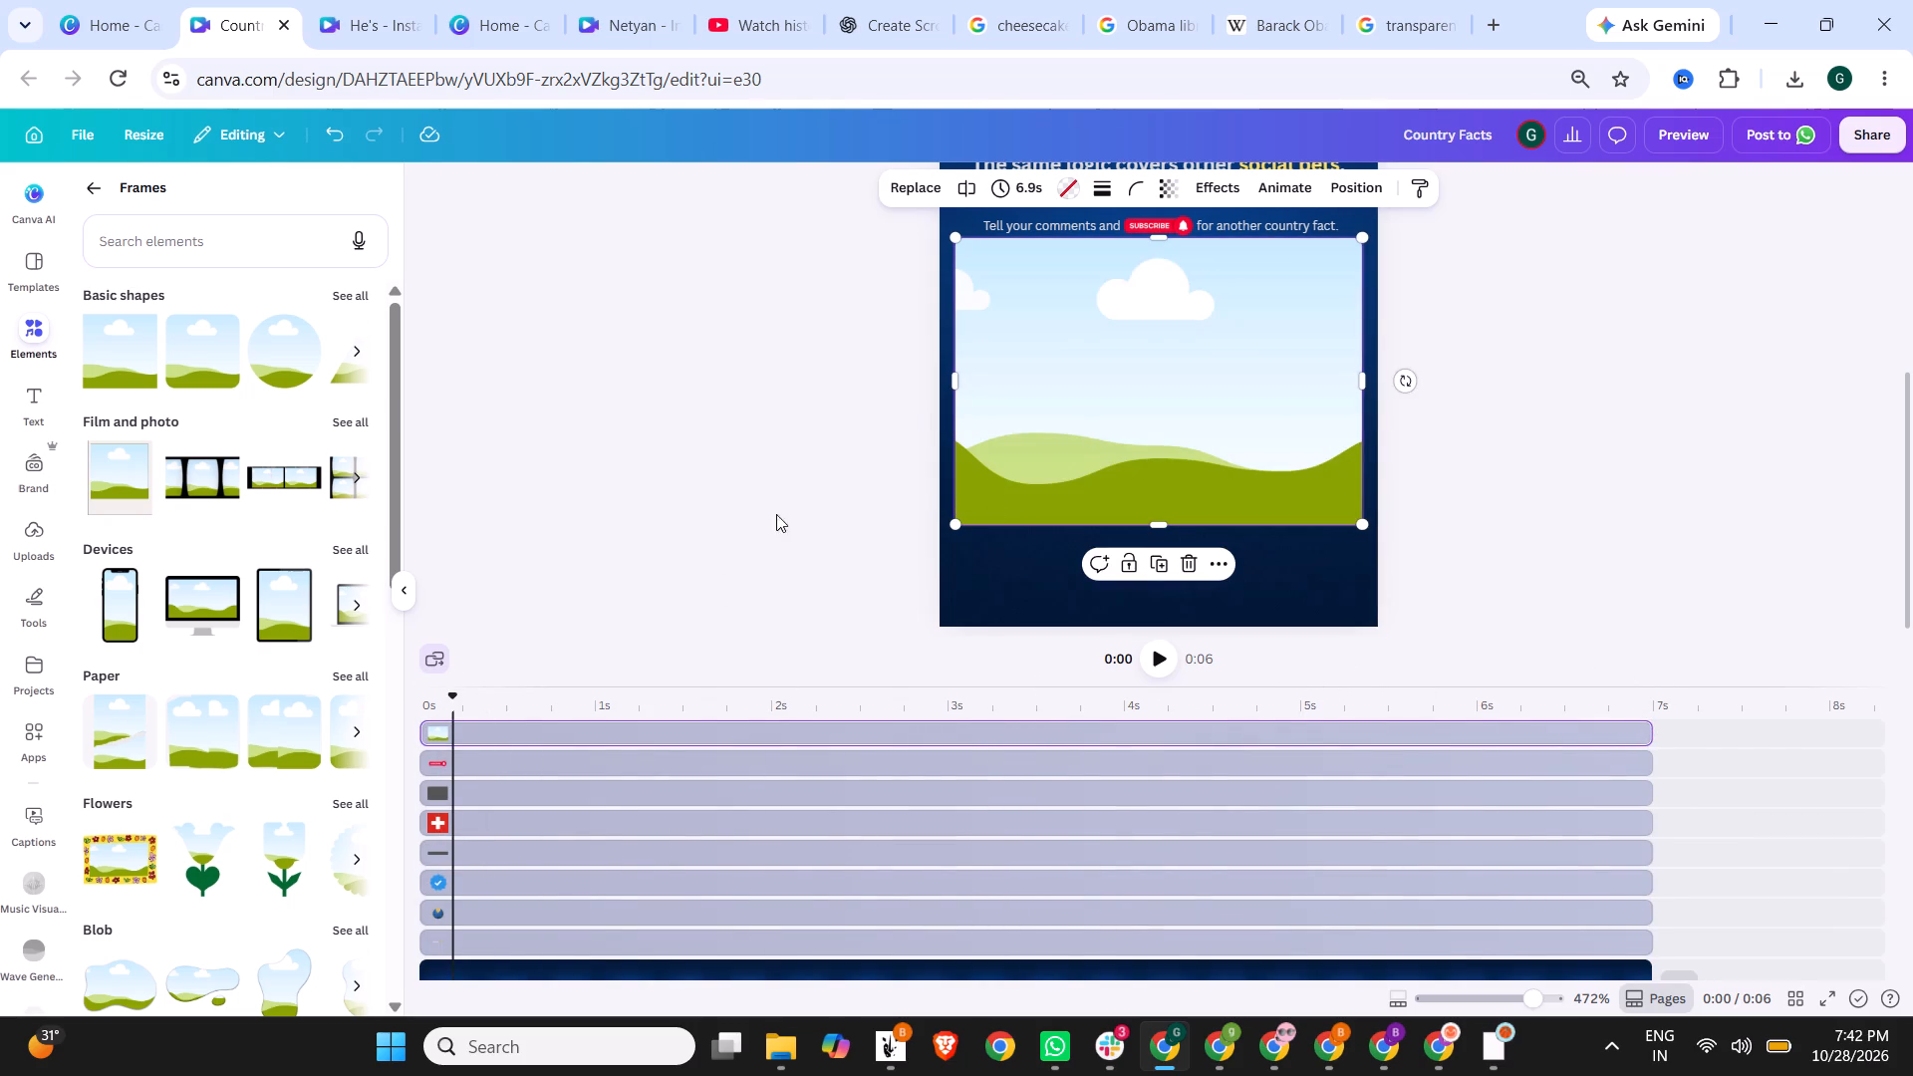
Delete the grey rounded rectangle layer behind the media frame.
click(526, 793)
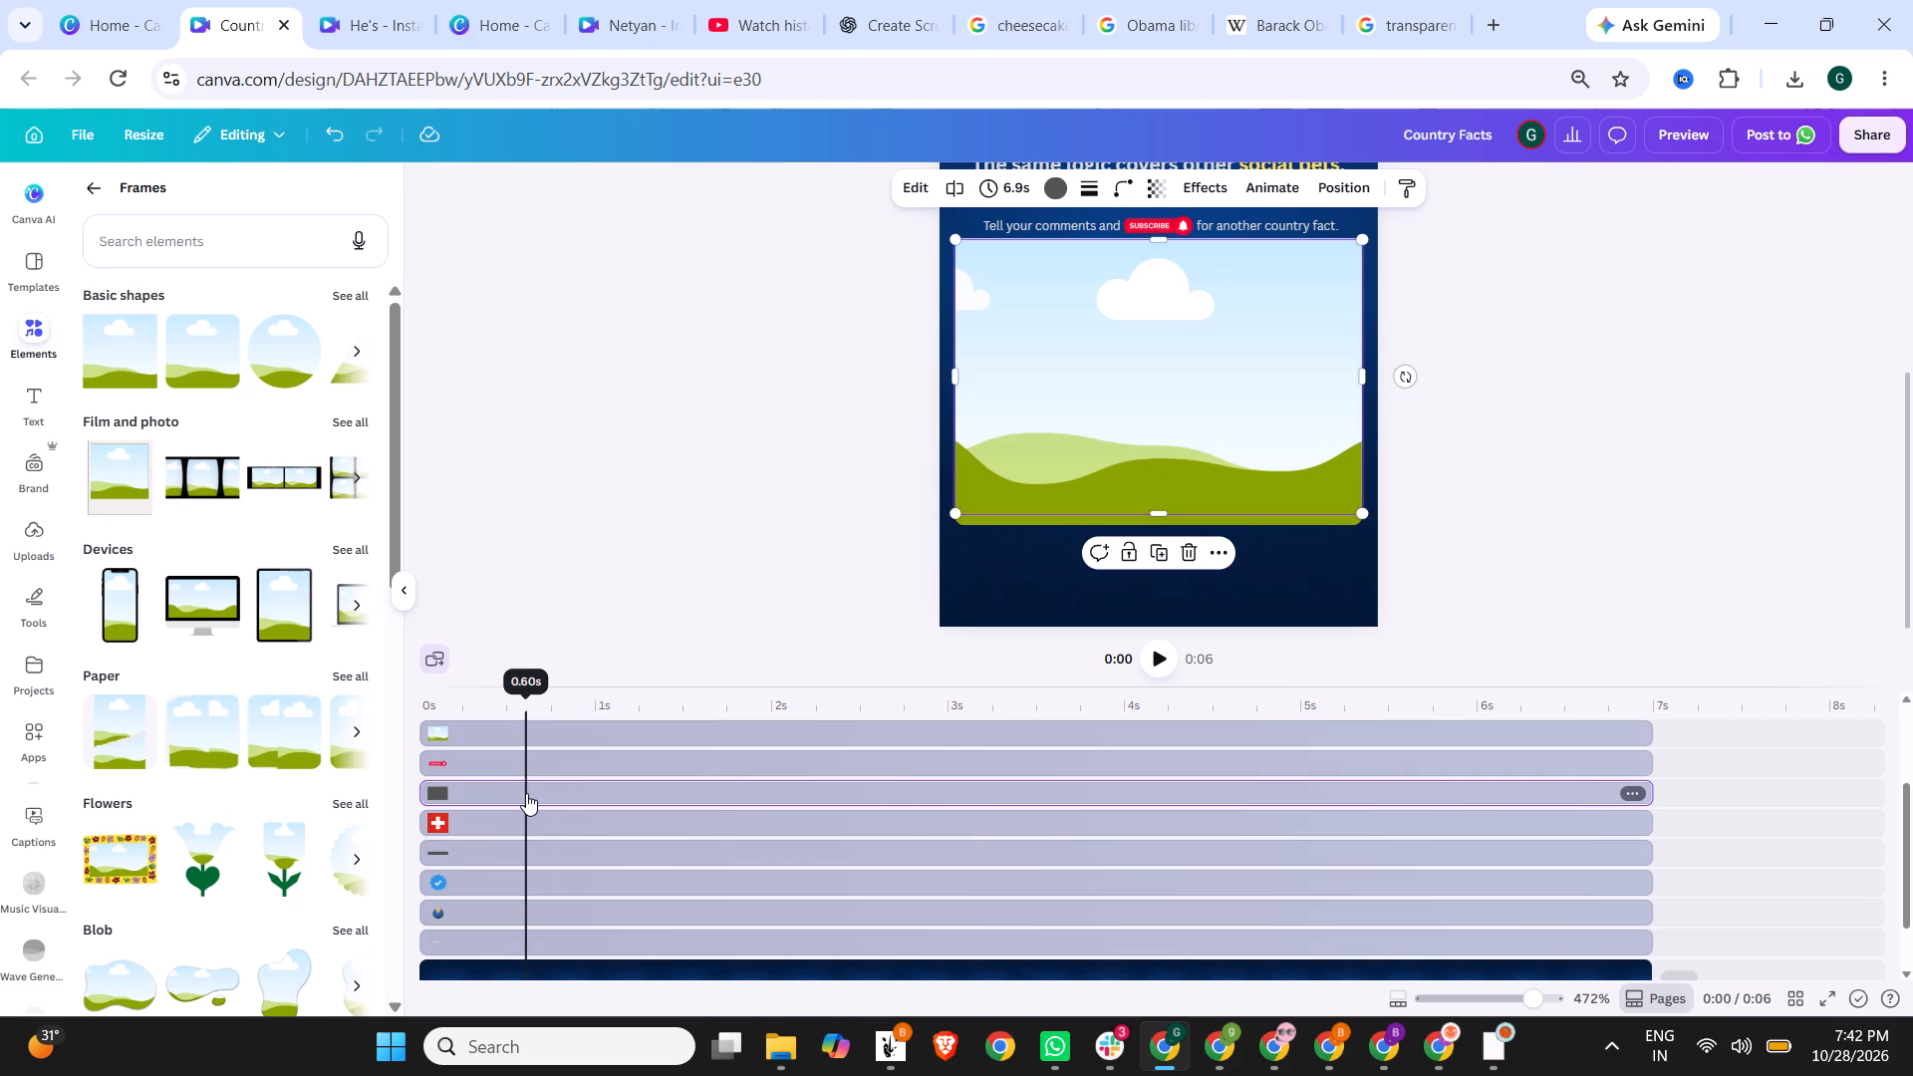
key(Delete)
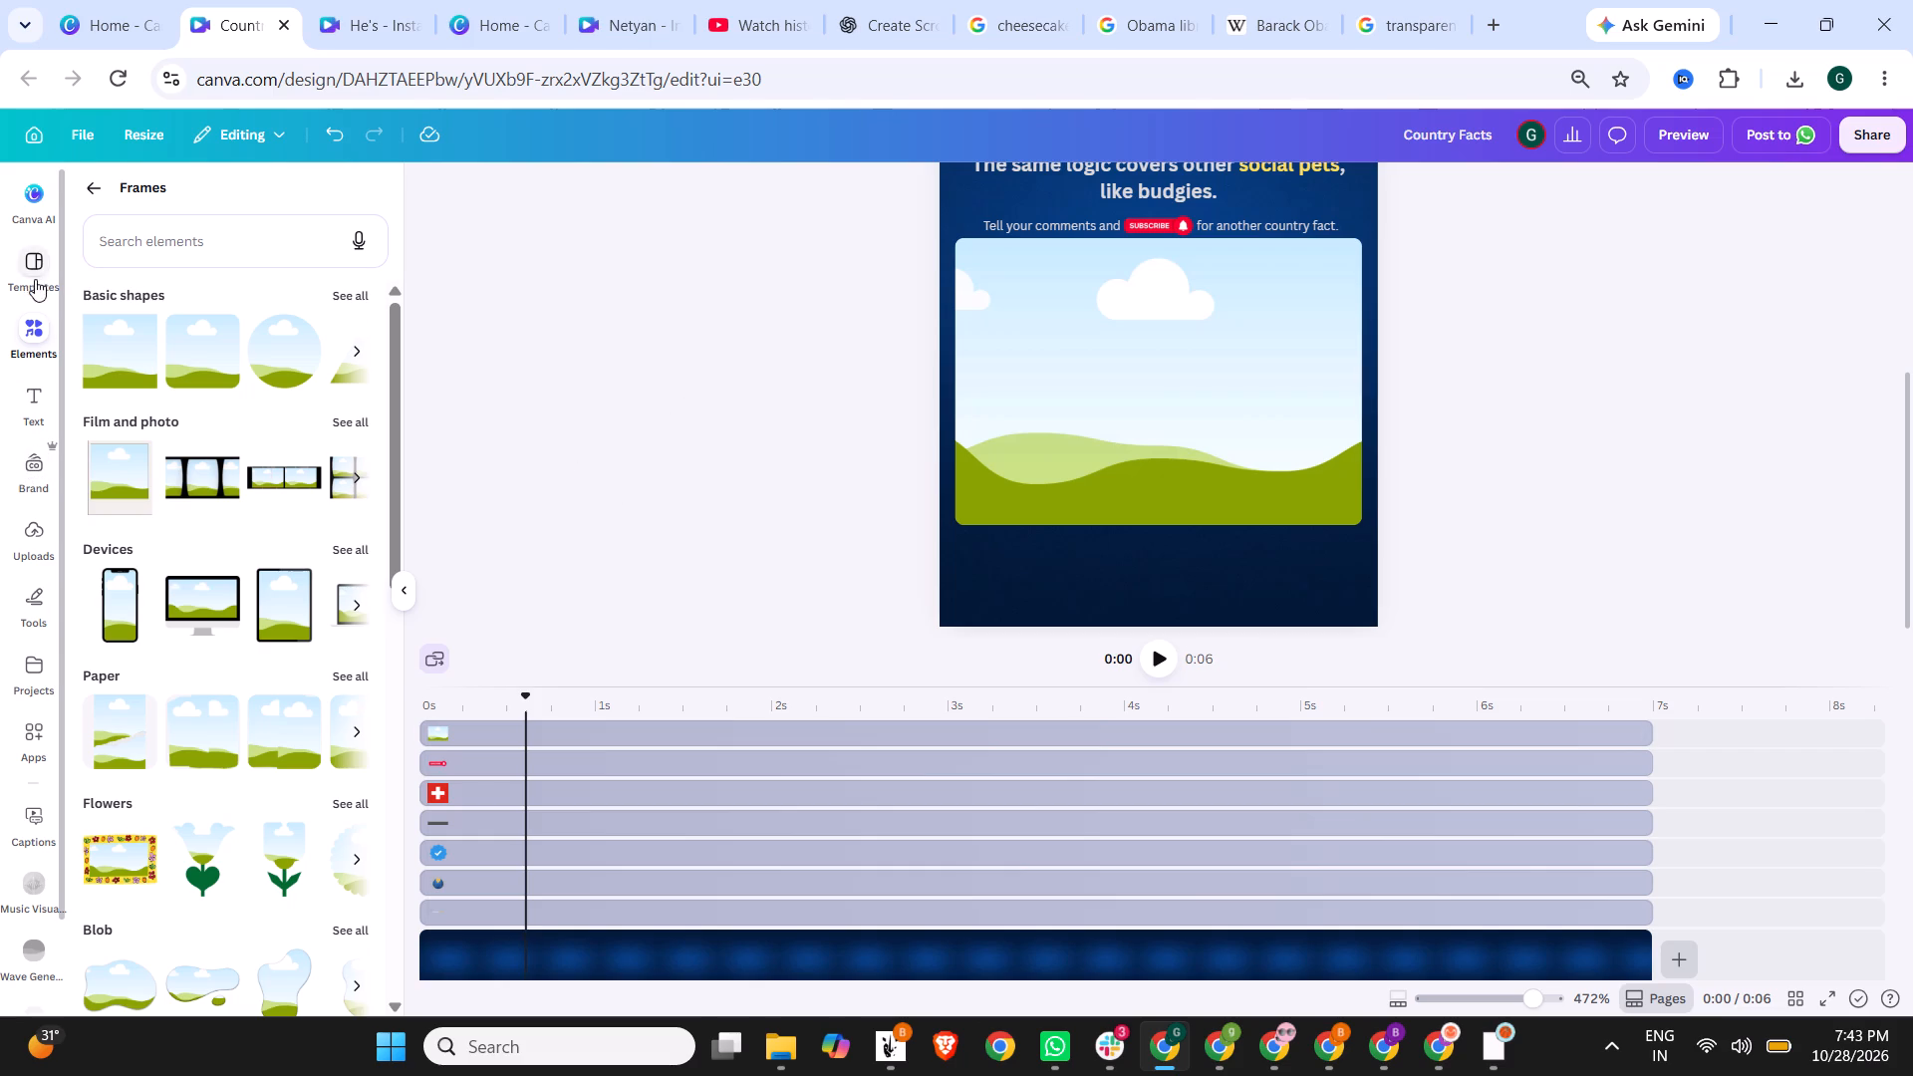
Add the 22.6 s guinea pig video from the uploaded videos to the design.
click(25, 536)
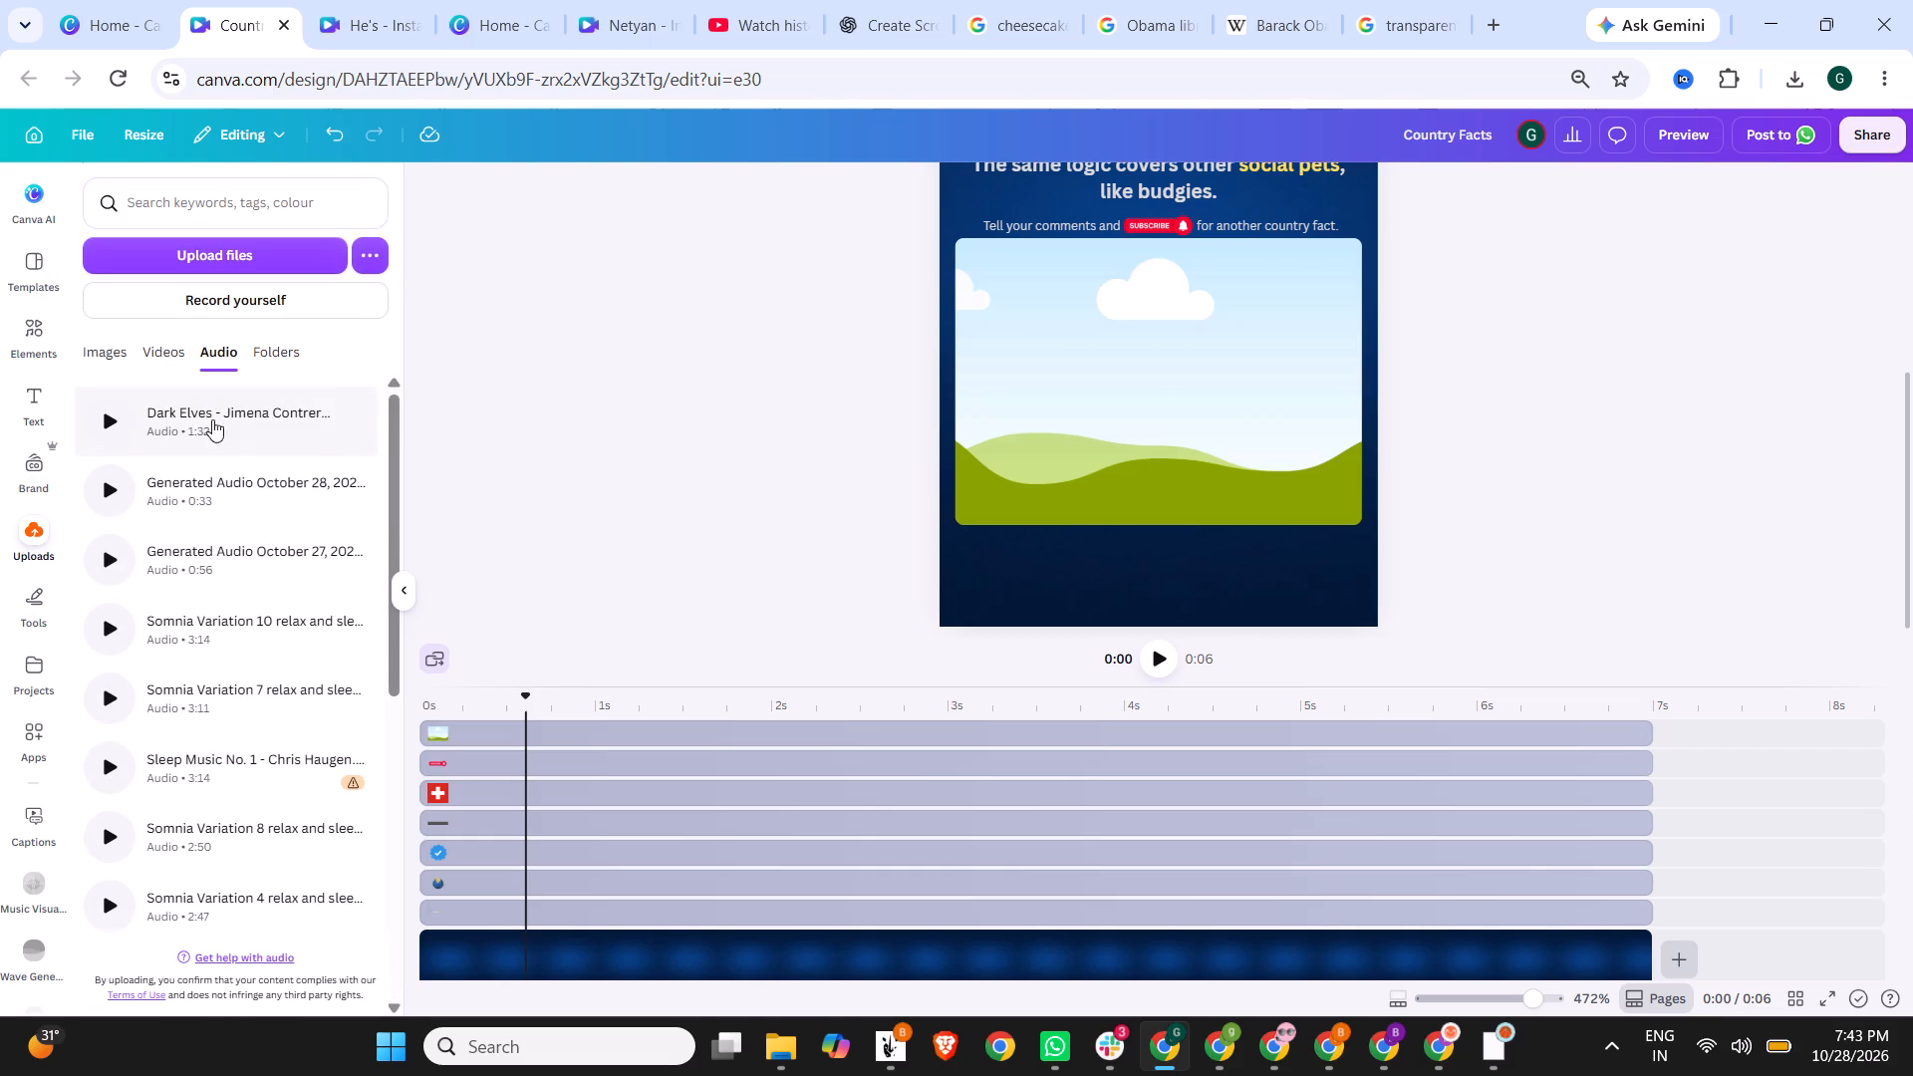
click(155, 353)
click(159, 433)
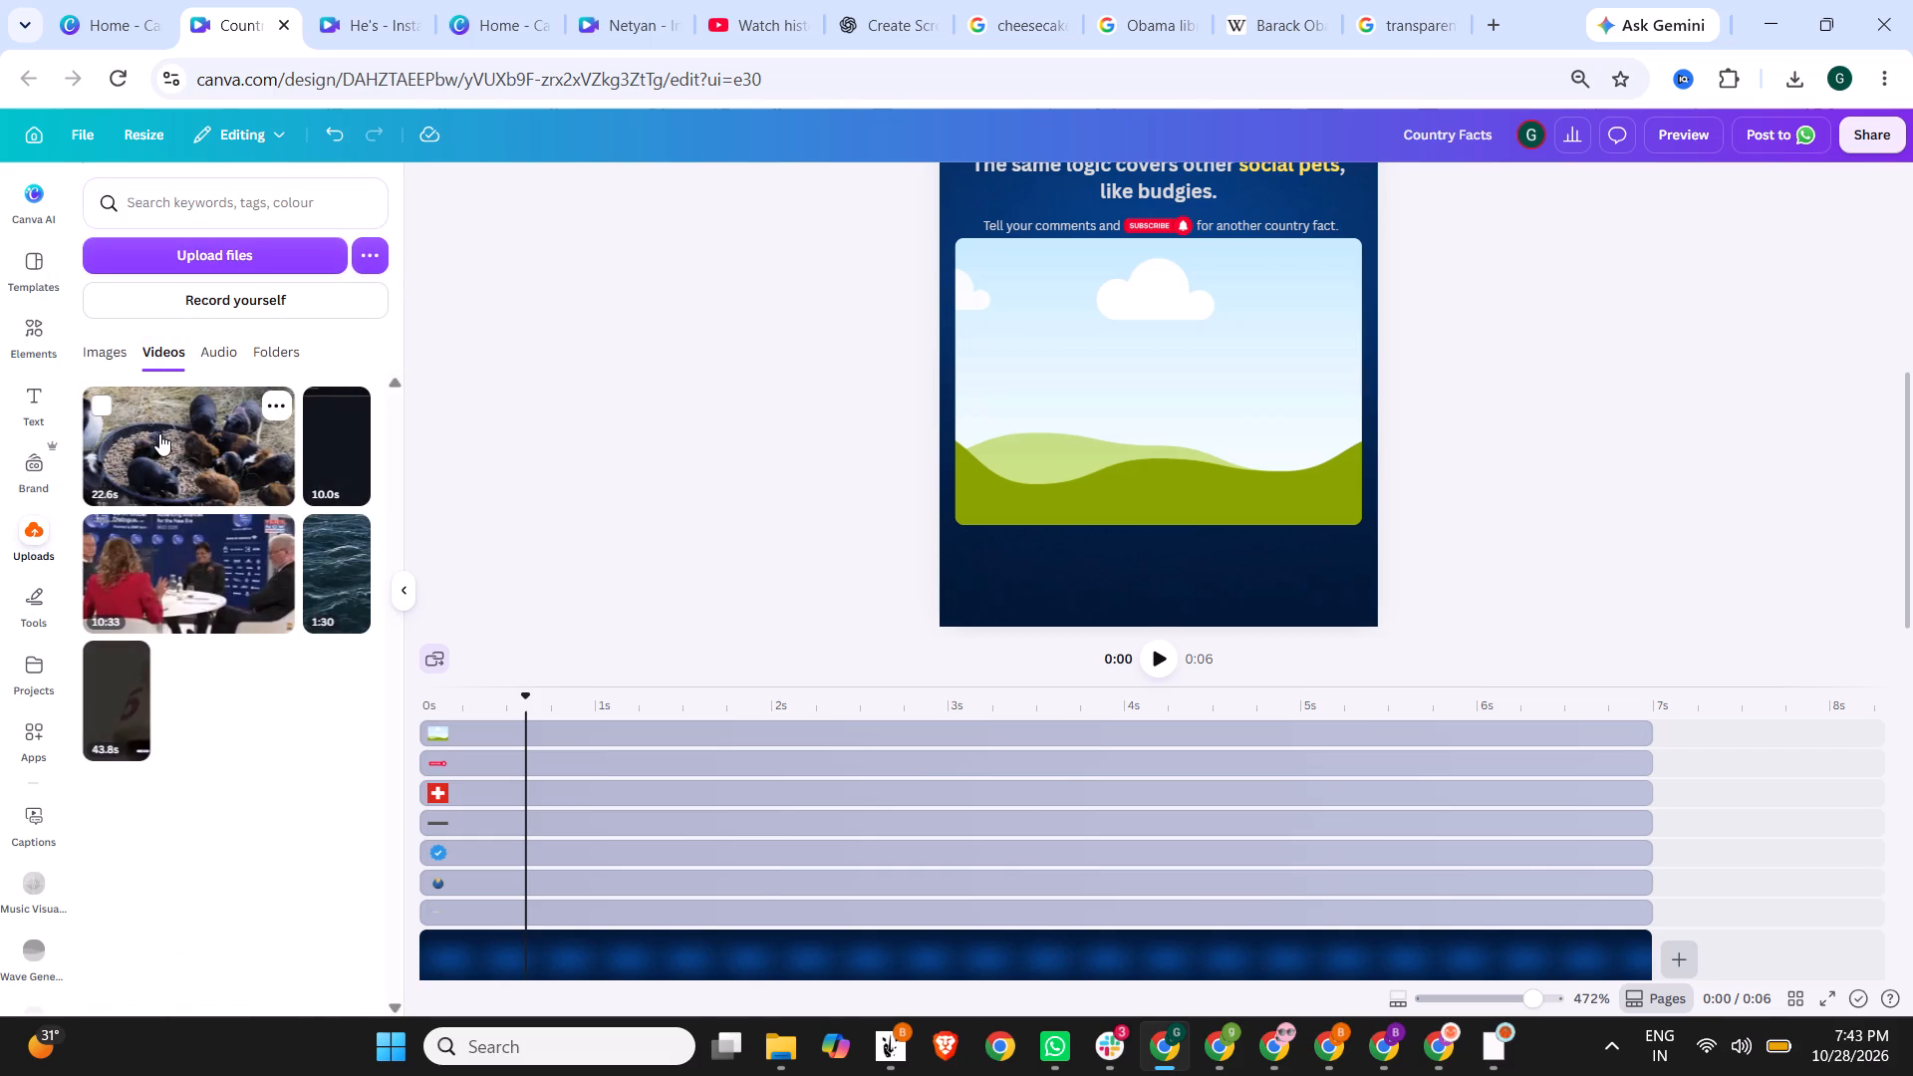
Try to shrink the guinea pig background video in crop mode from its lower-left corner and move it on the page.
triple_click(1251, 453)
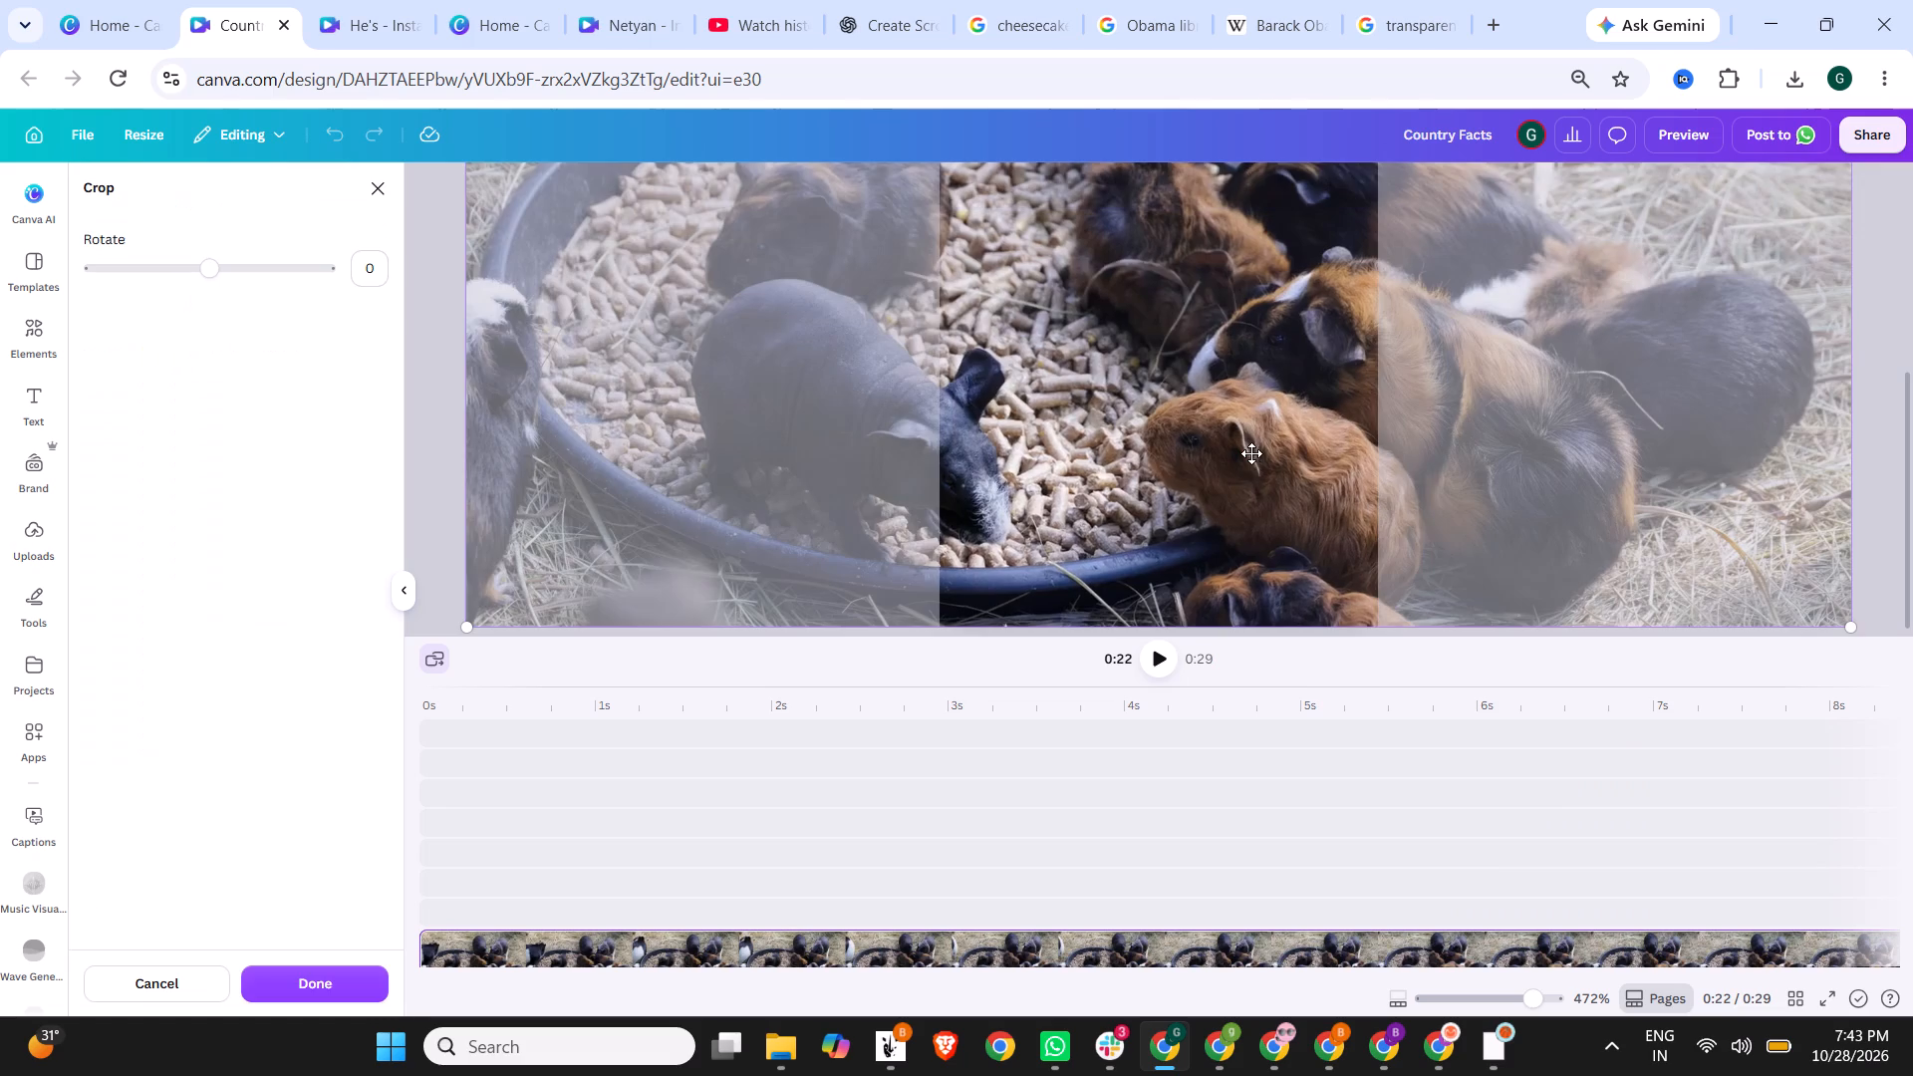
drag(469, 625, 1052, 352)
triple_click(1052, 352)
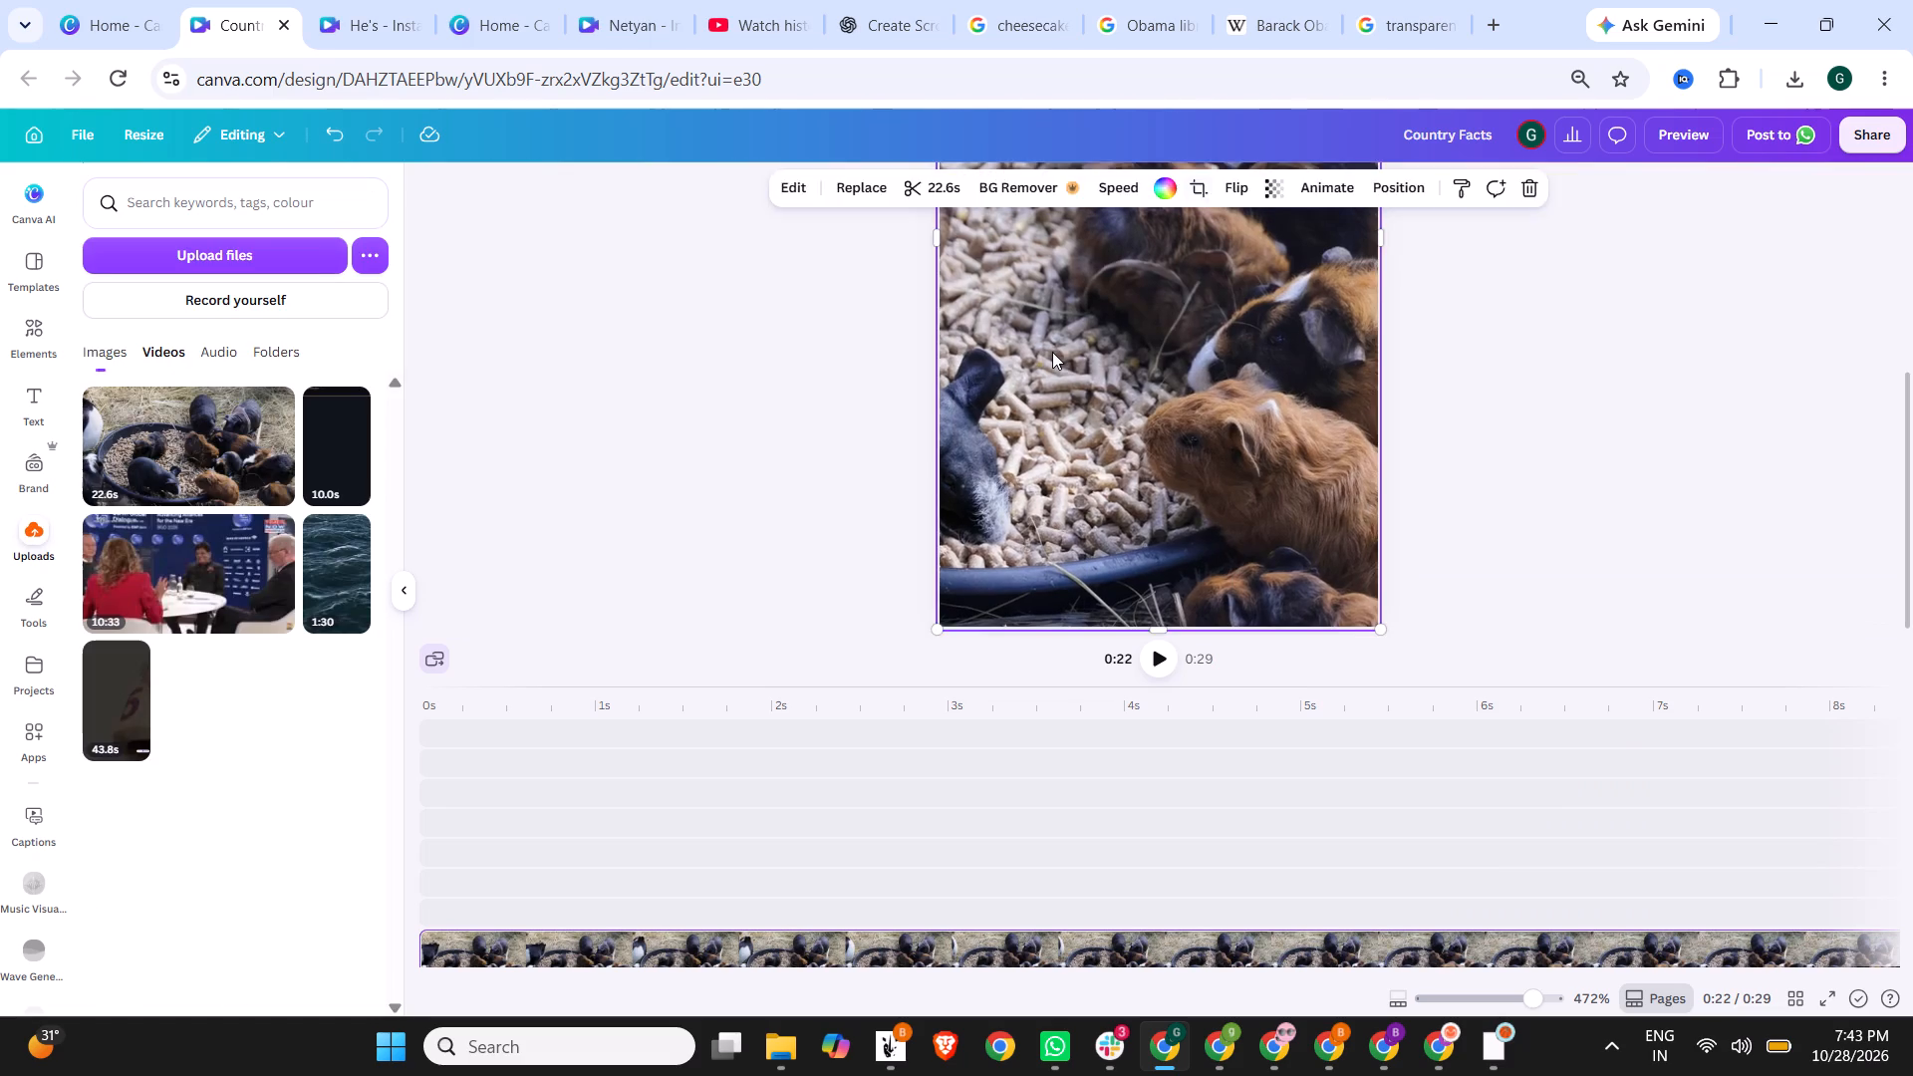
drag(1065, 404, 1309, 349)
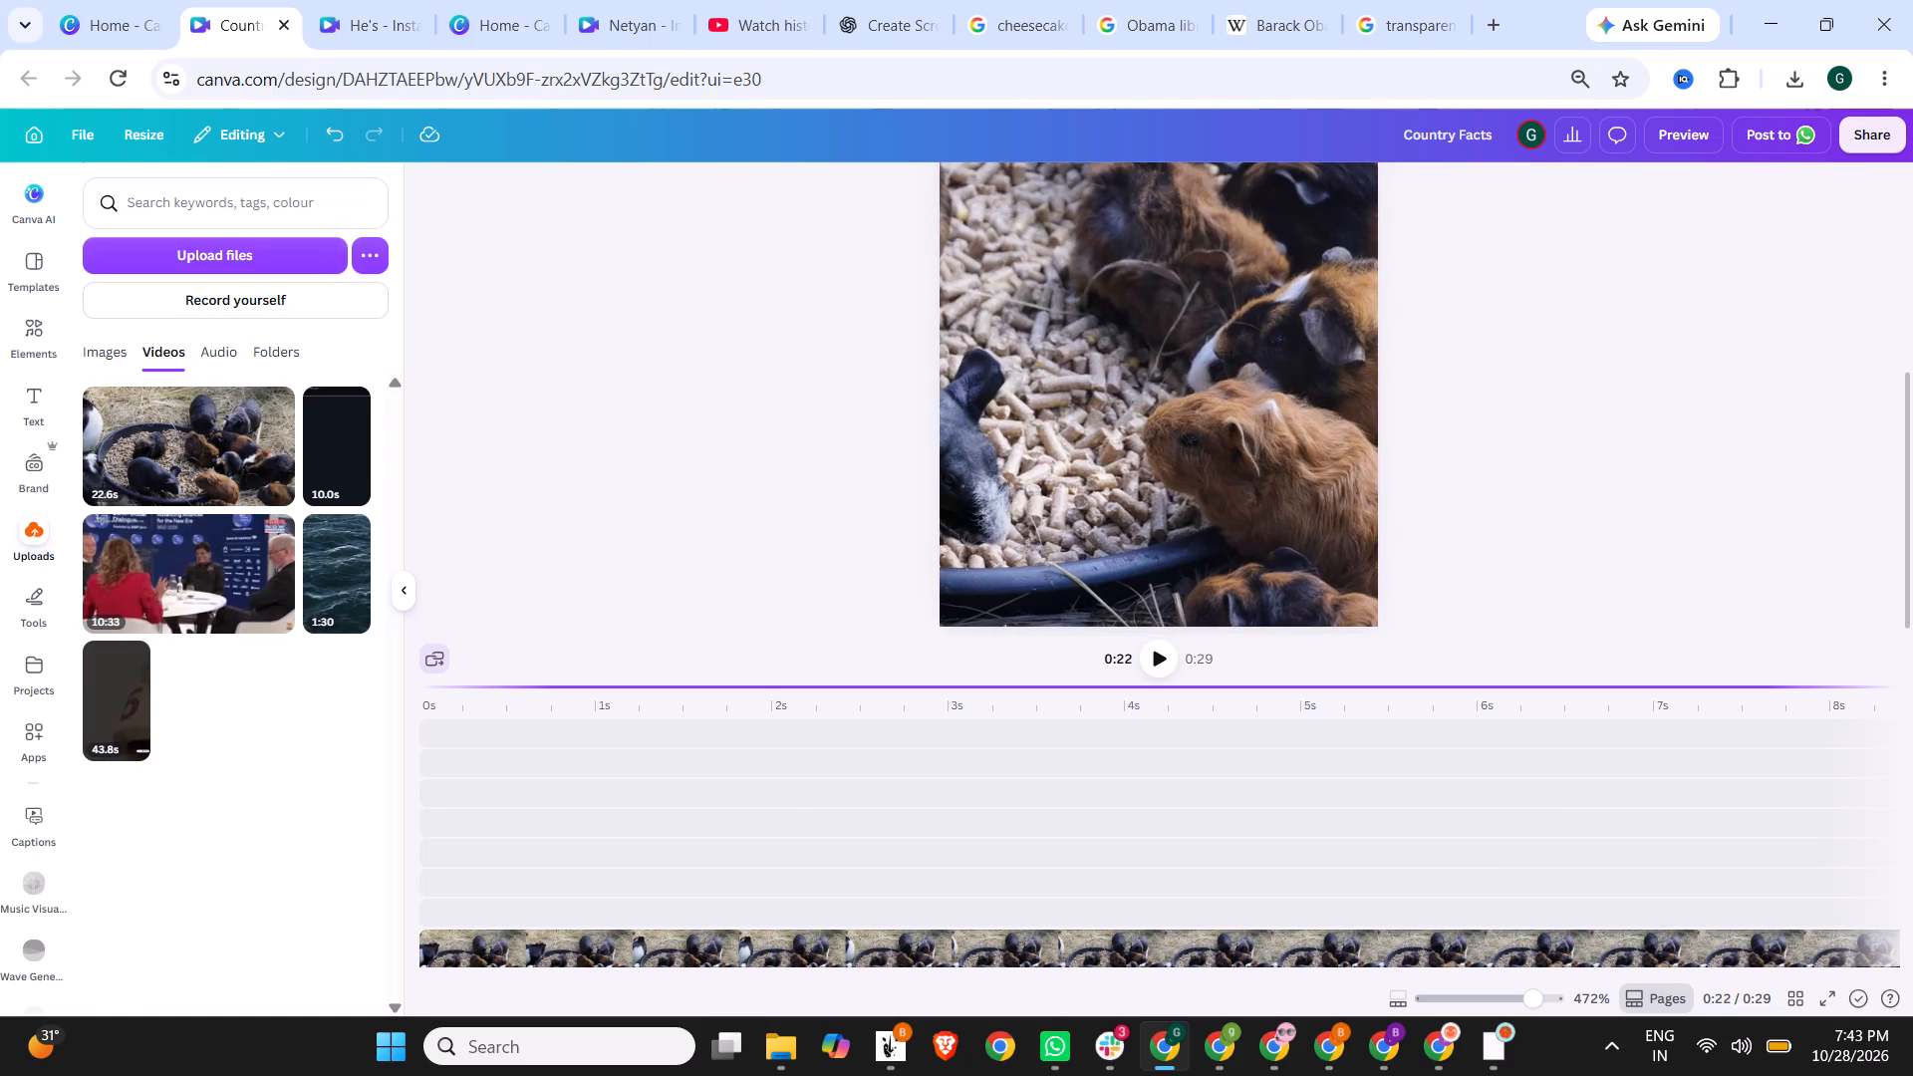
Detach the 22.6 s guinea pig video from its page background.
scroll(745, 682, down, 2)
scroll(784, 797, right, 11)
scroll(784, 797, left, 8)
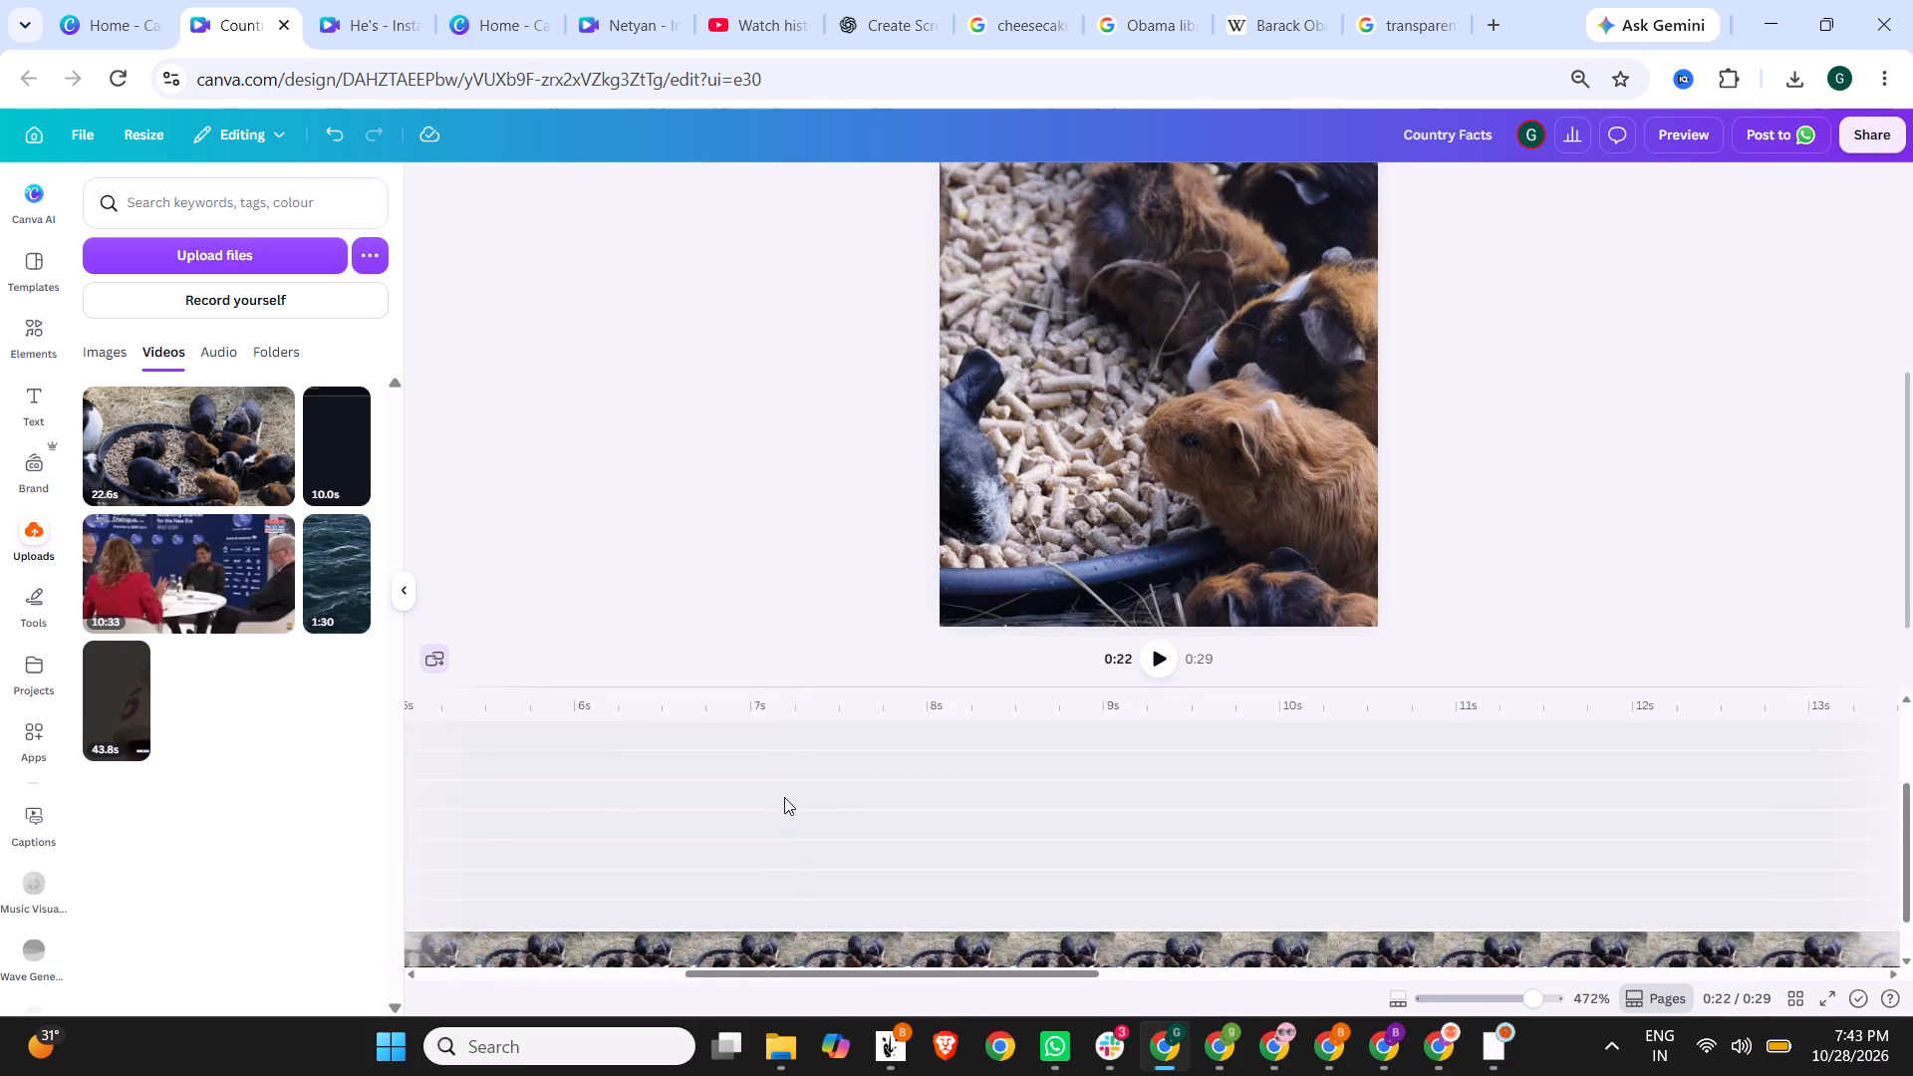
scroll(784, 797, left, 7)
scroll(784, 797, down, 1)
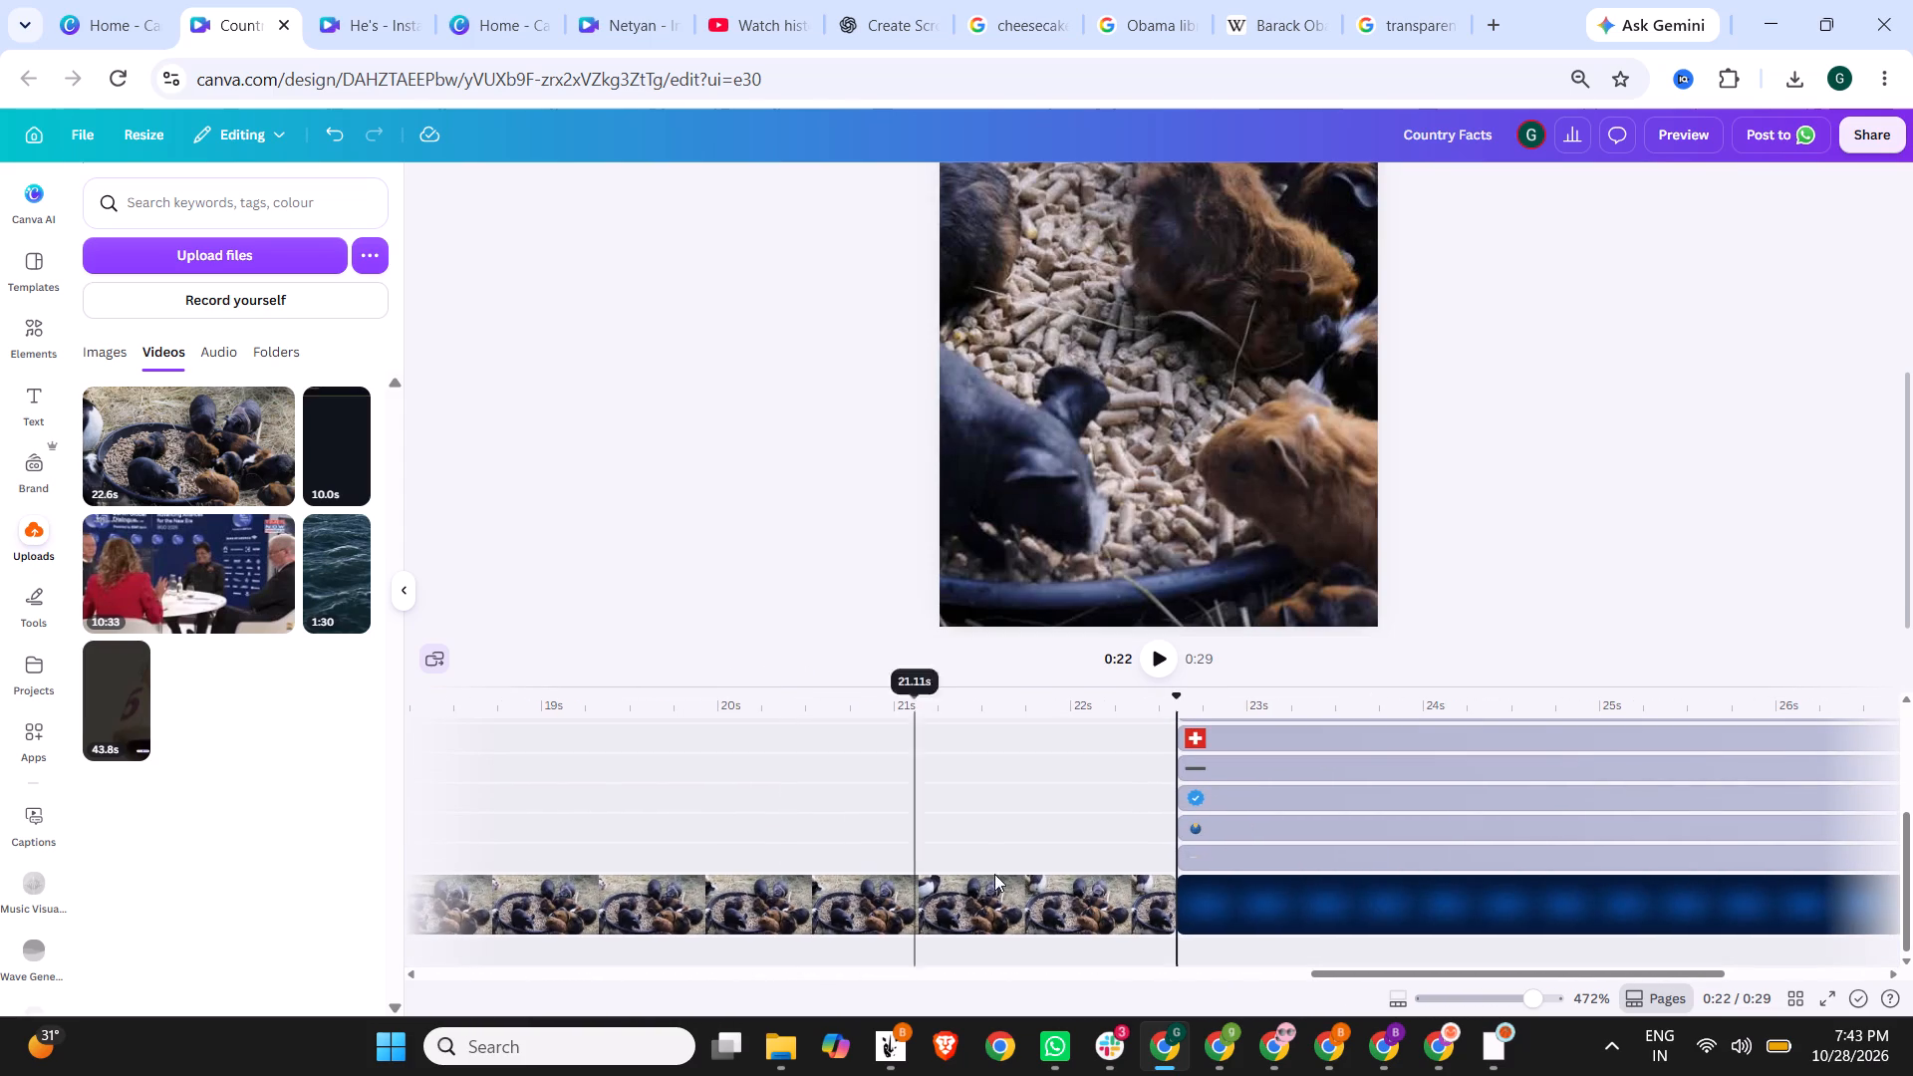
click(991, 886)
right_click(991, 886)
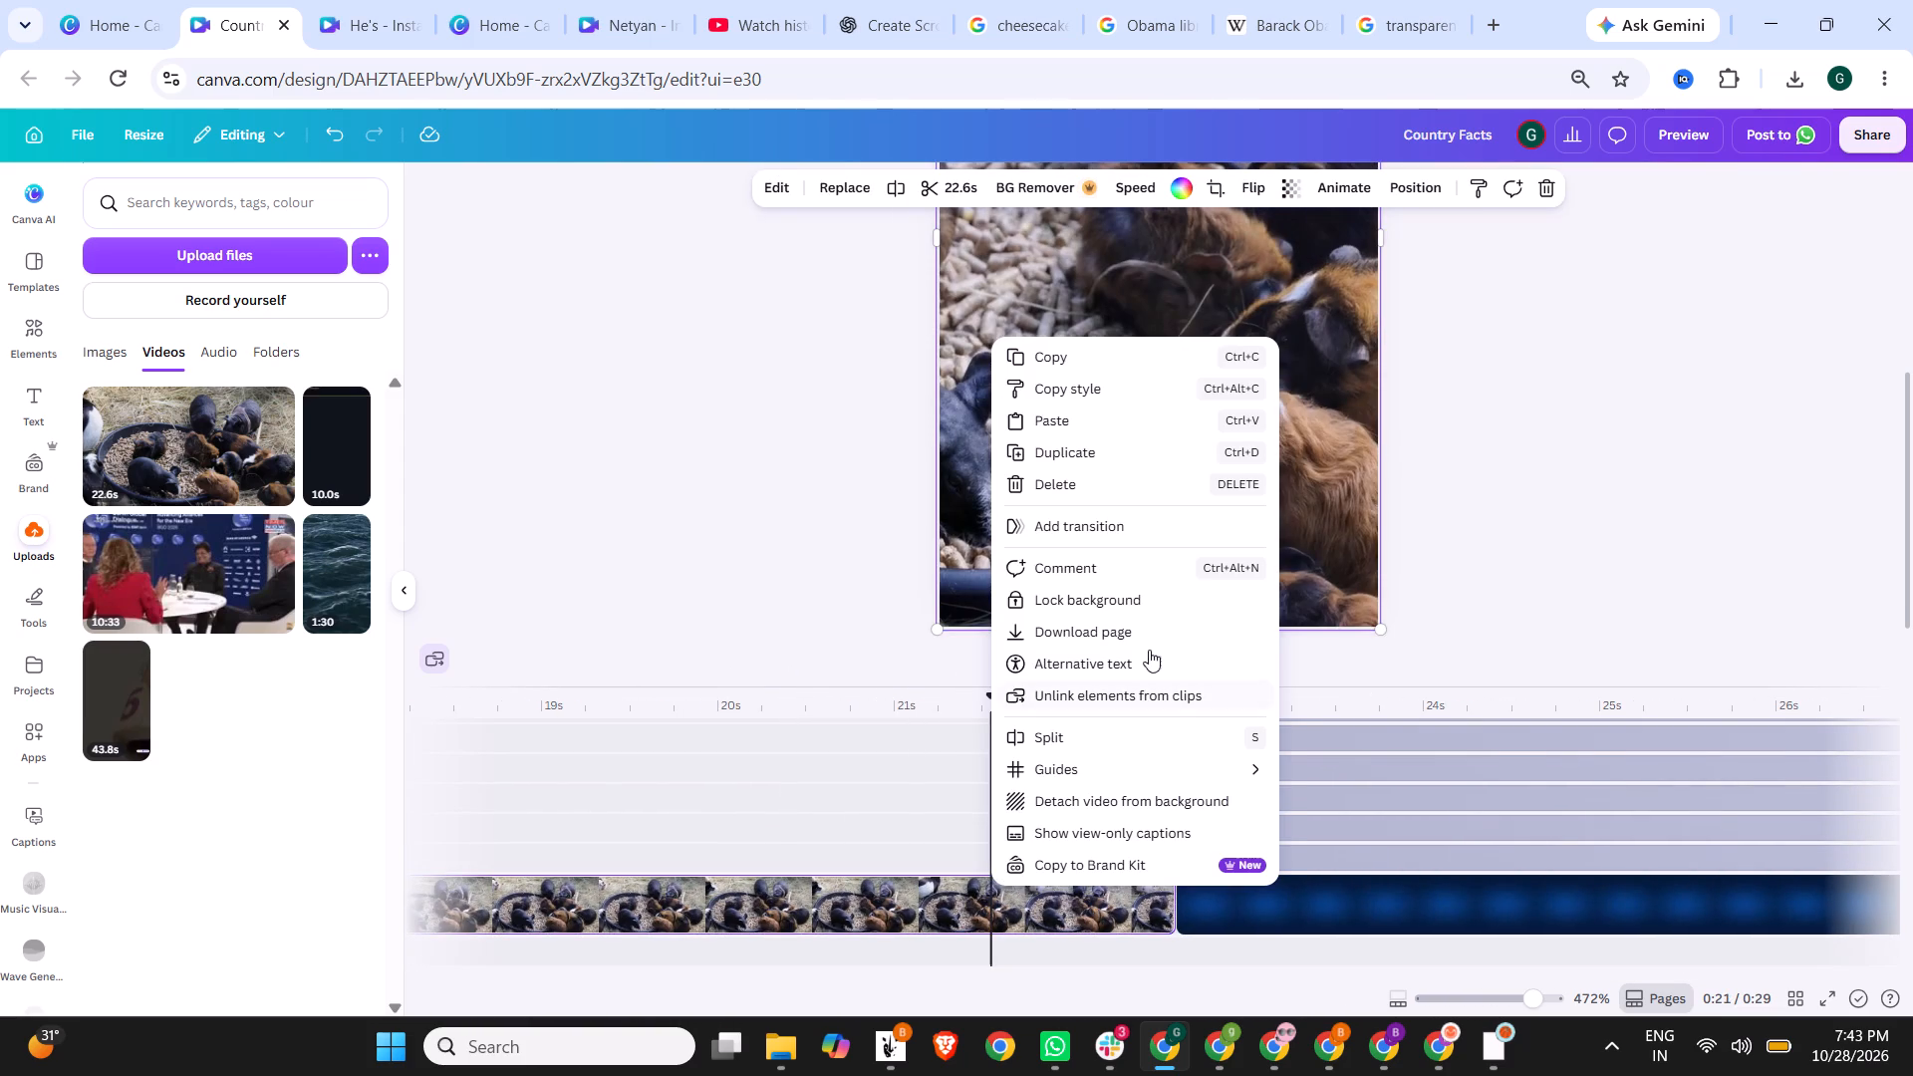
click(1116, 792)
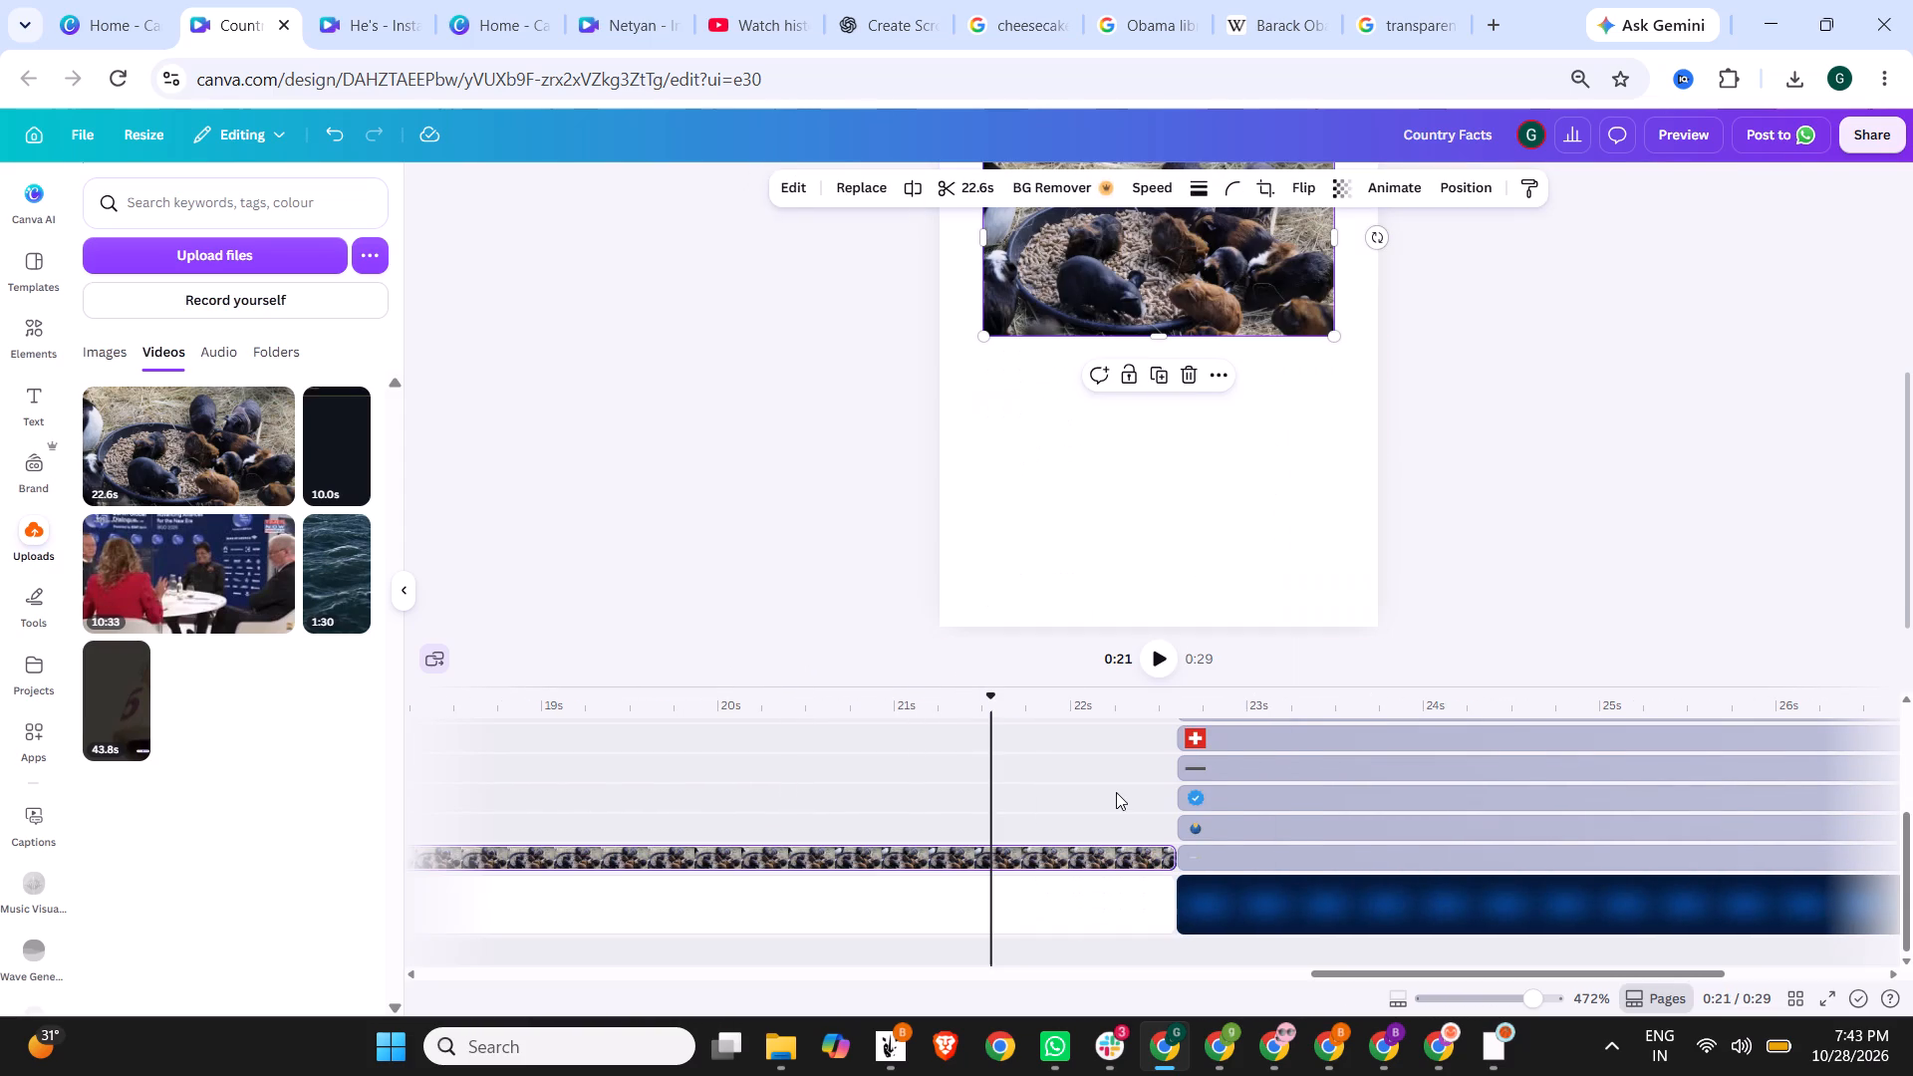
drag(953, 856, 1374, 752)
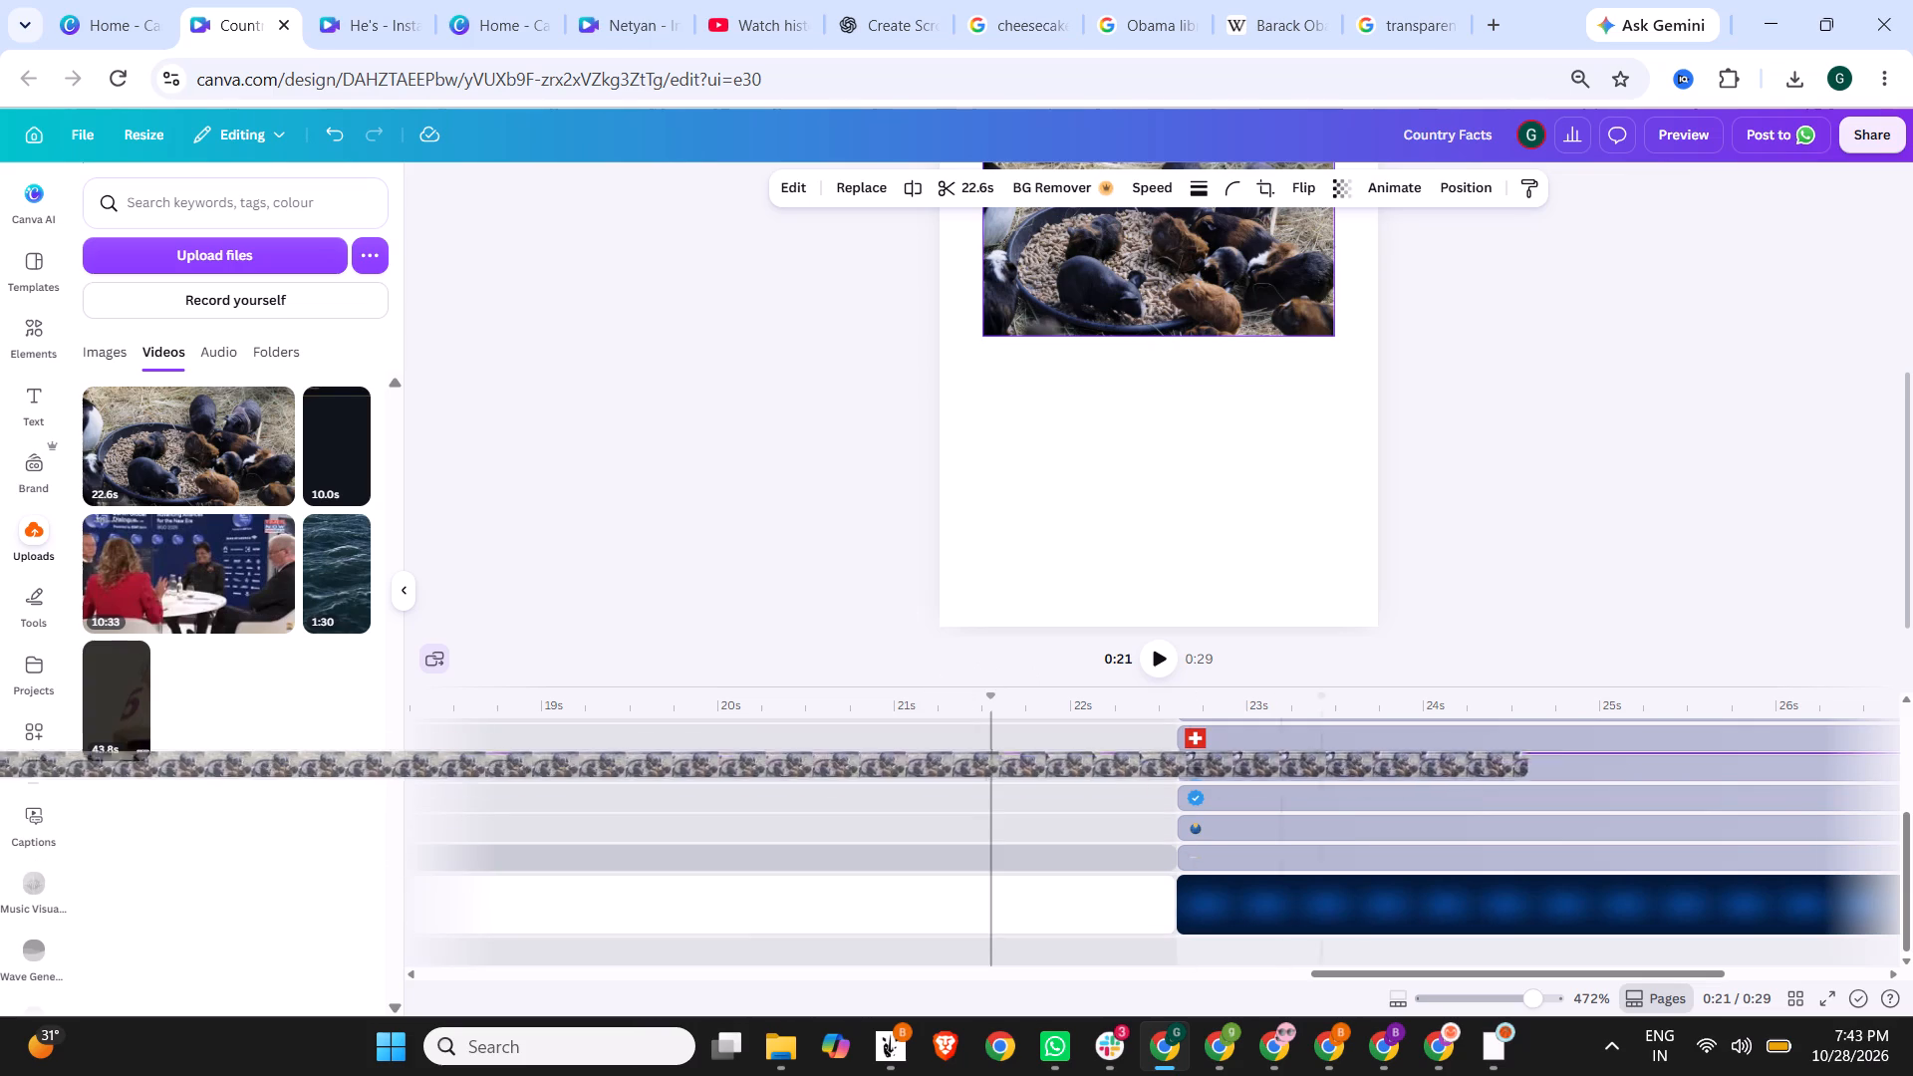
drag(1374, 752, 1912, 726)
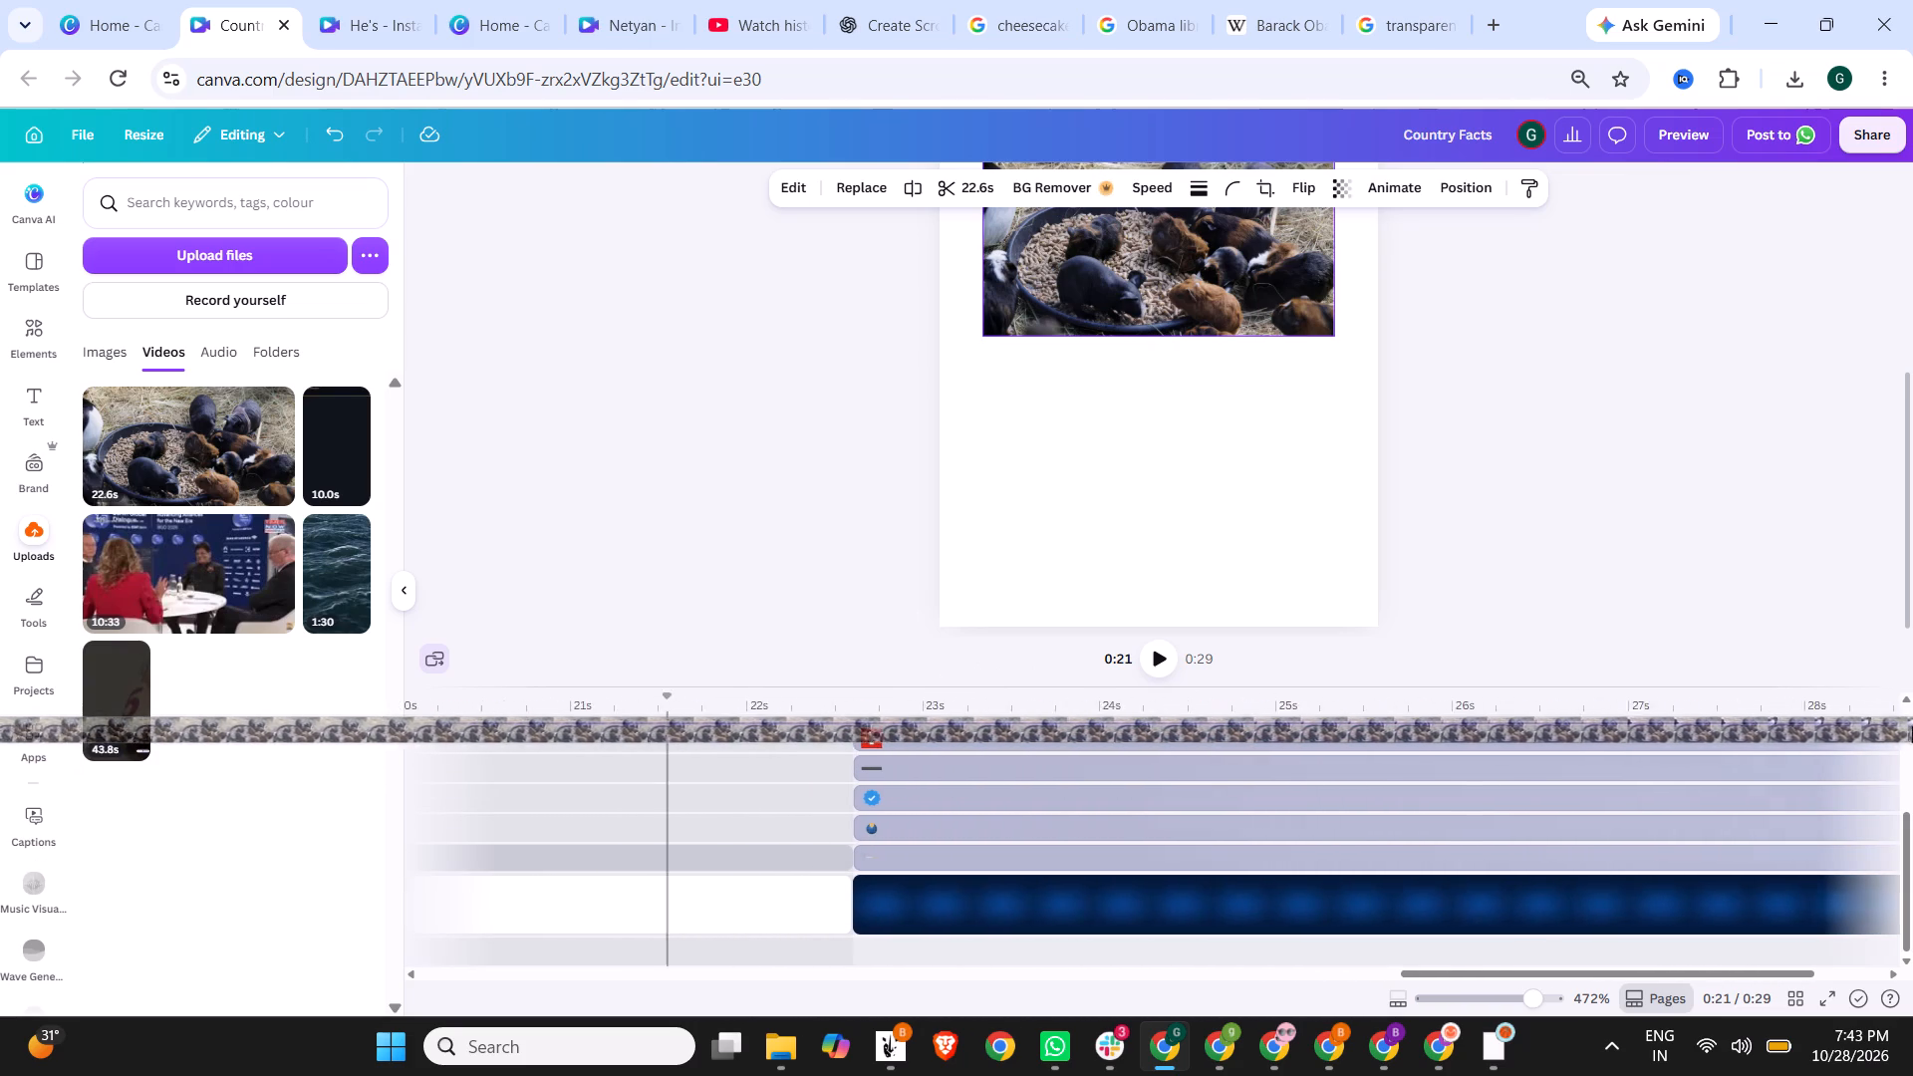
drag(1912, 726, 1722, 731)
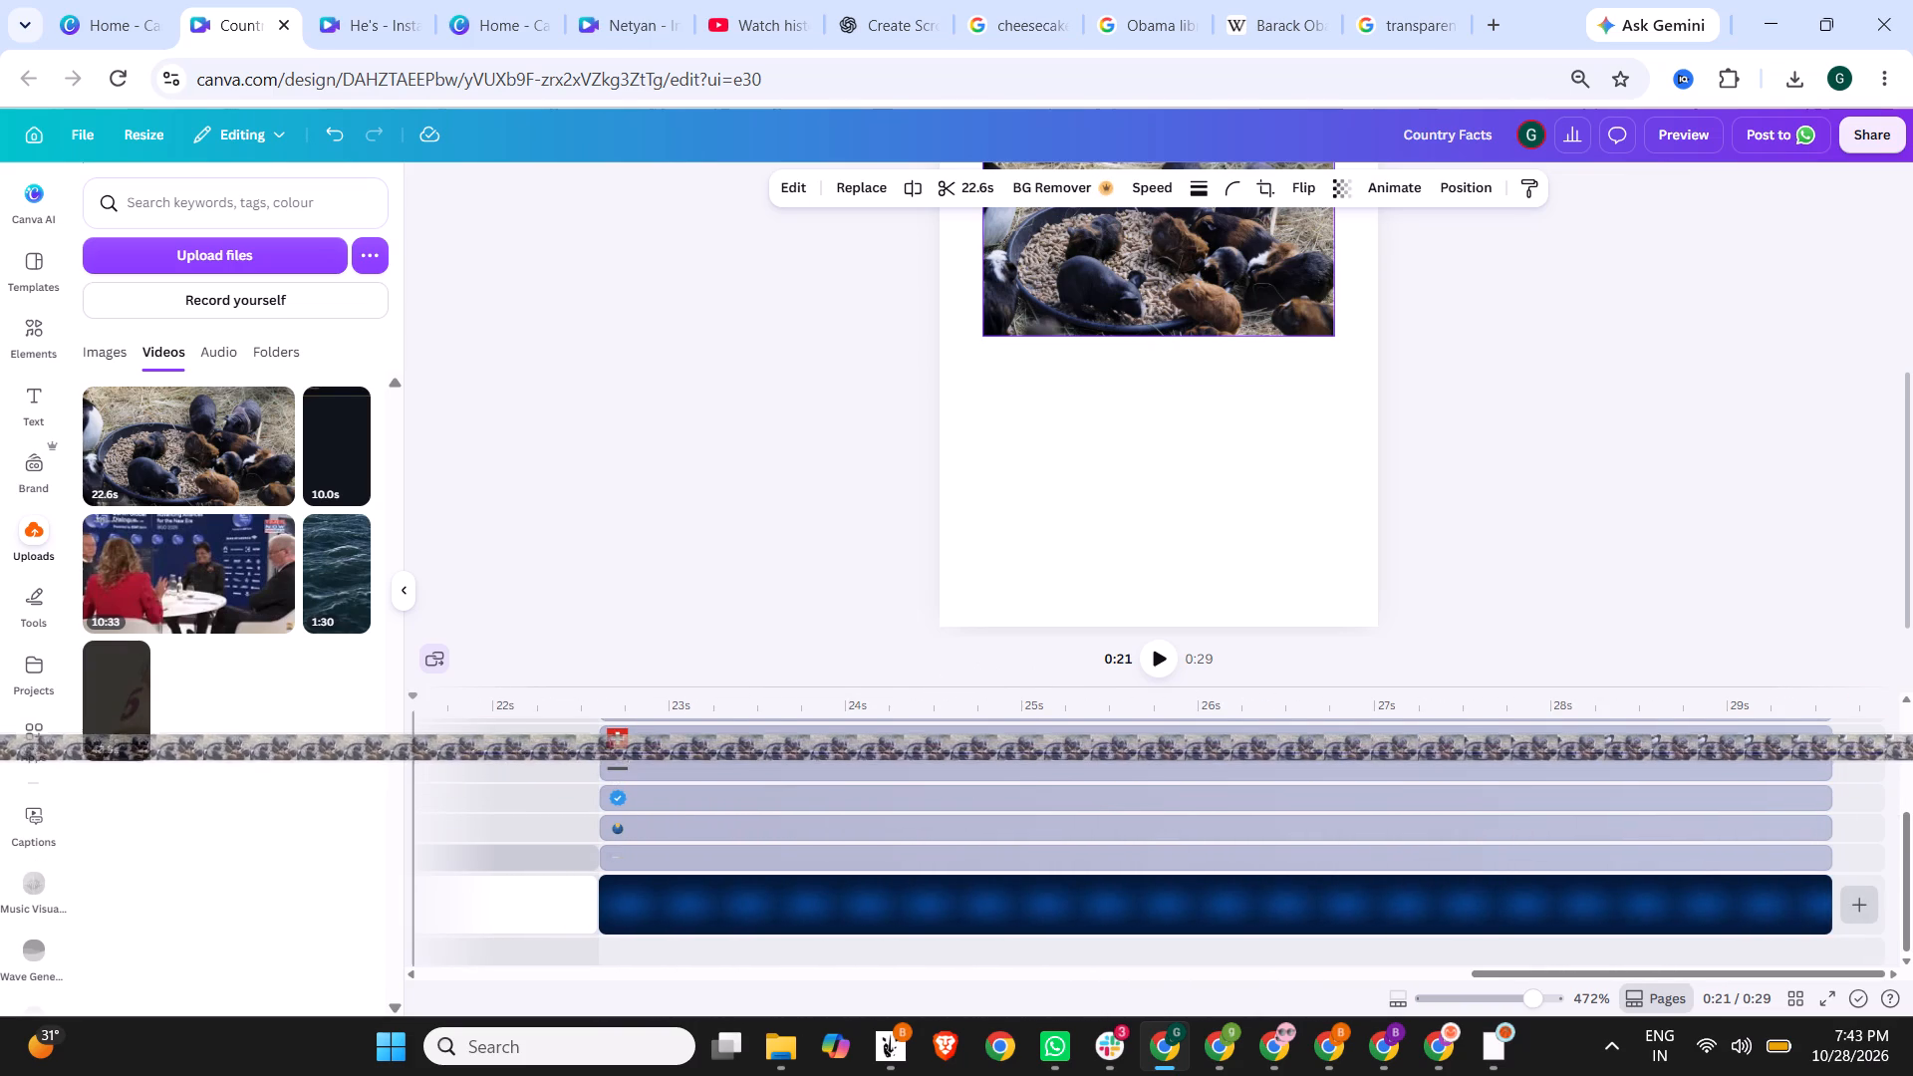
drag(1722, 731, 1687, 823)
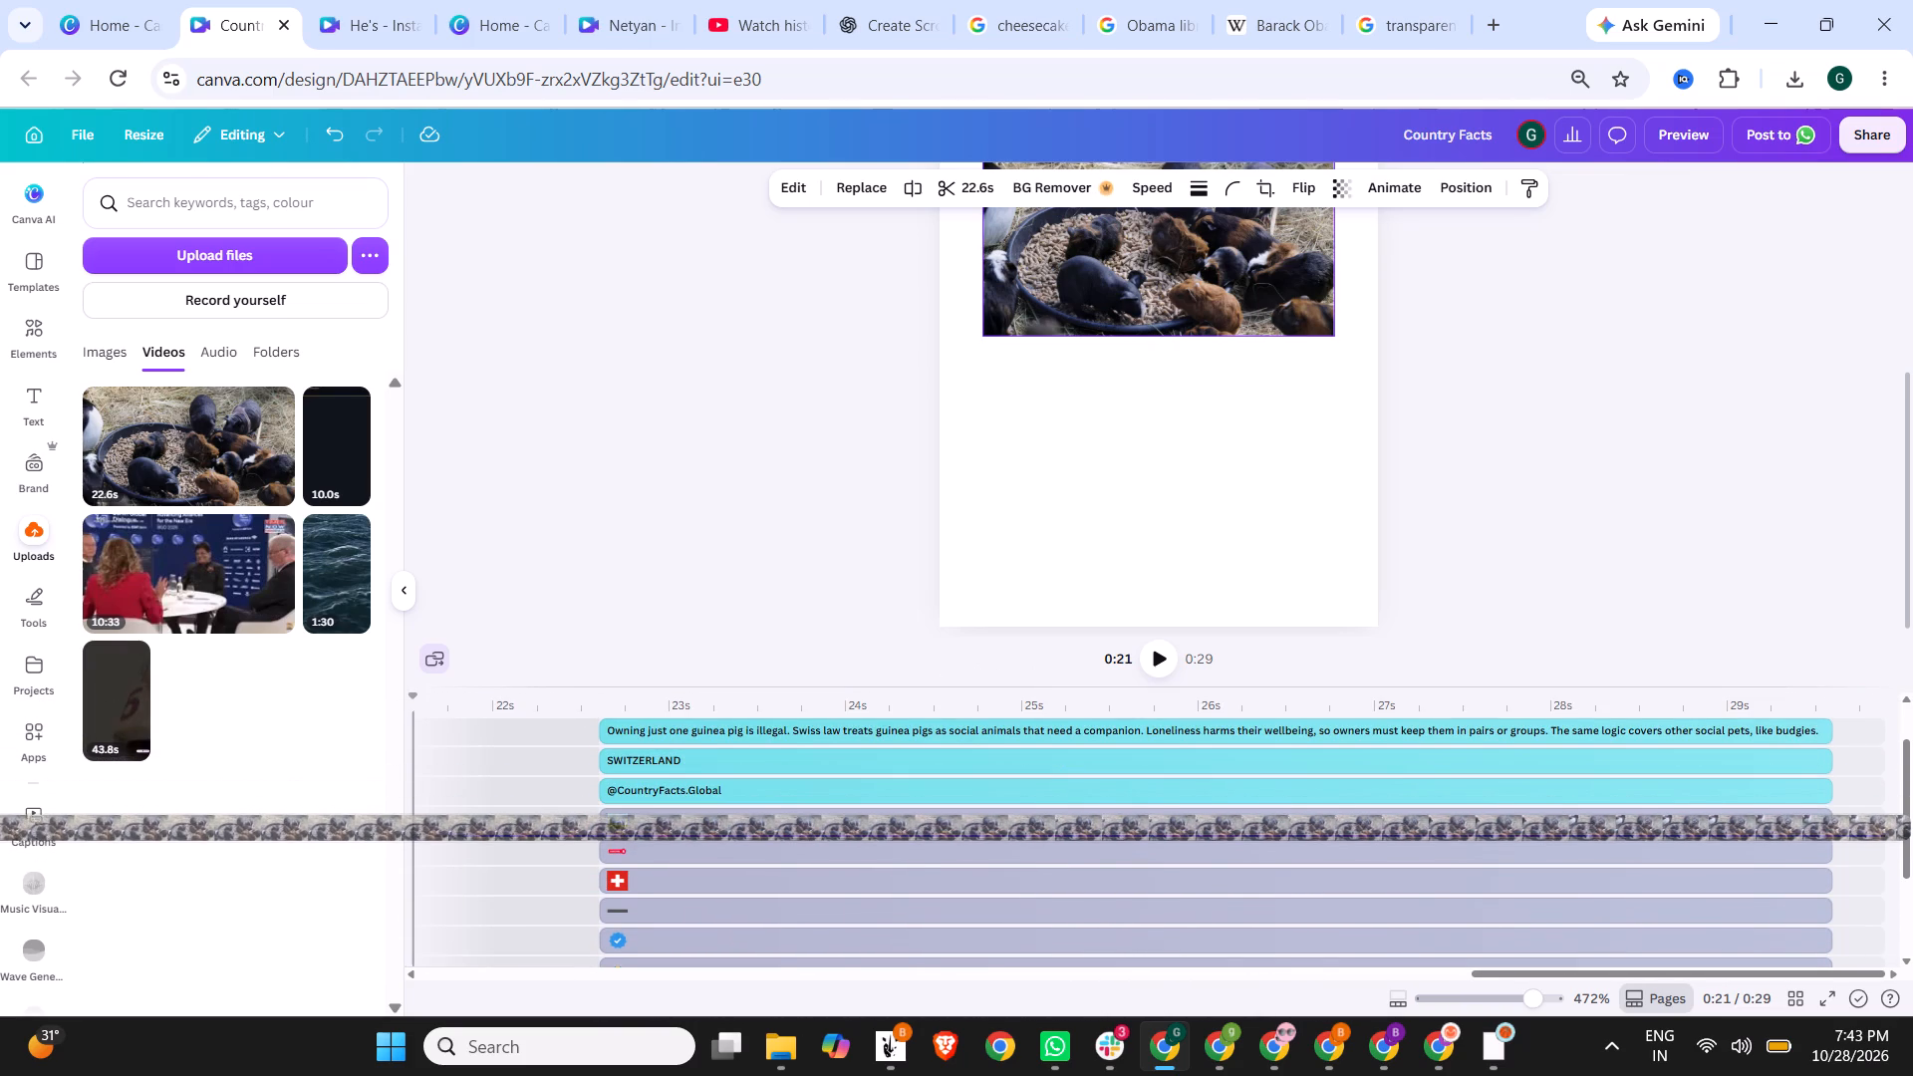
drag(1687, 823, 1684, 811)
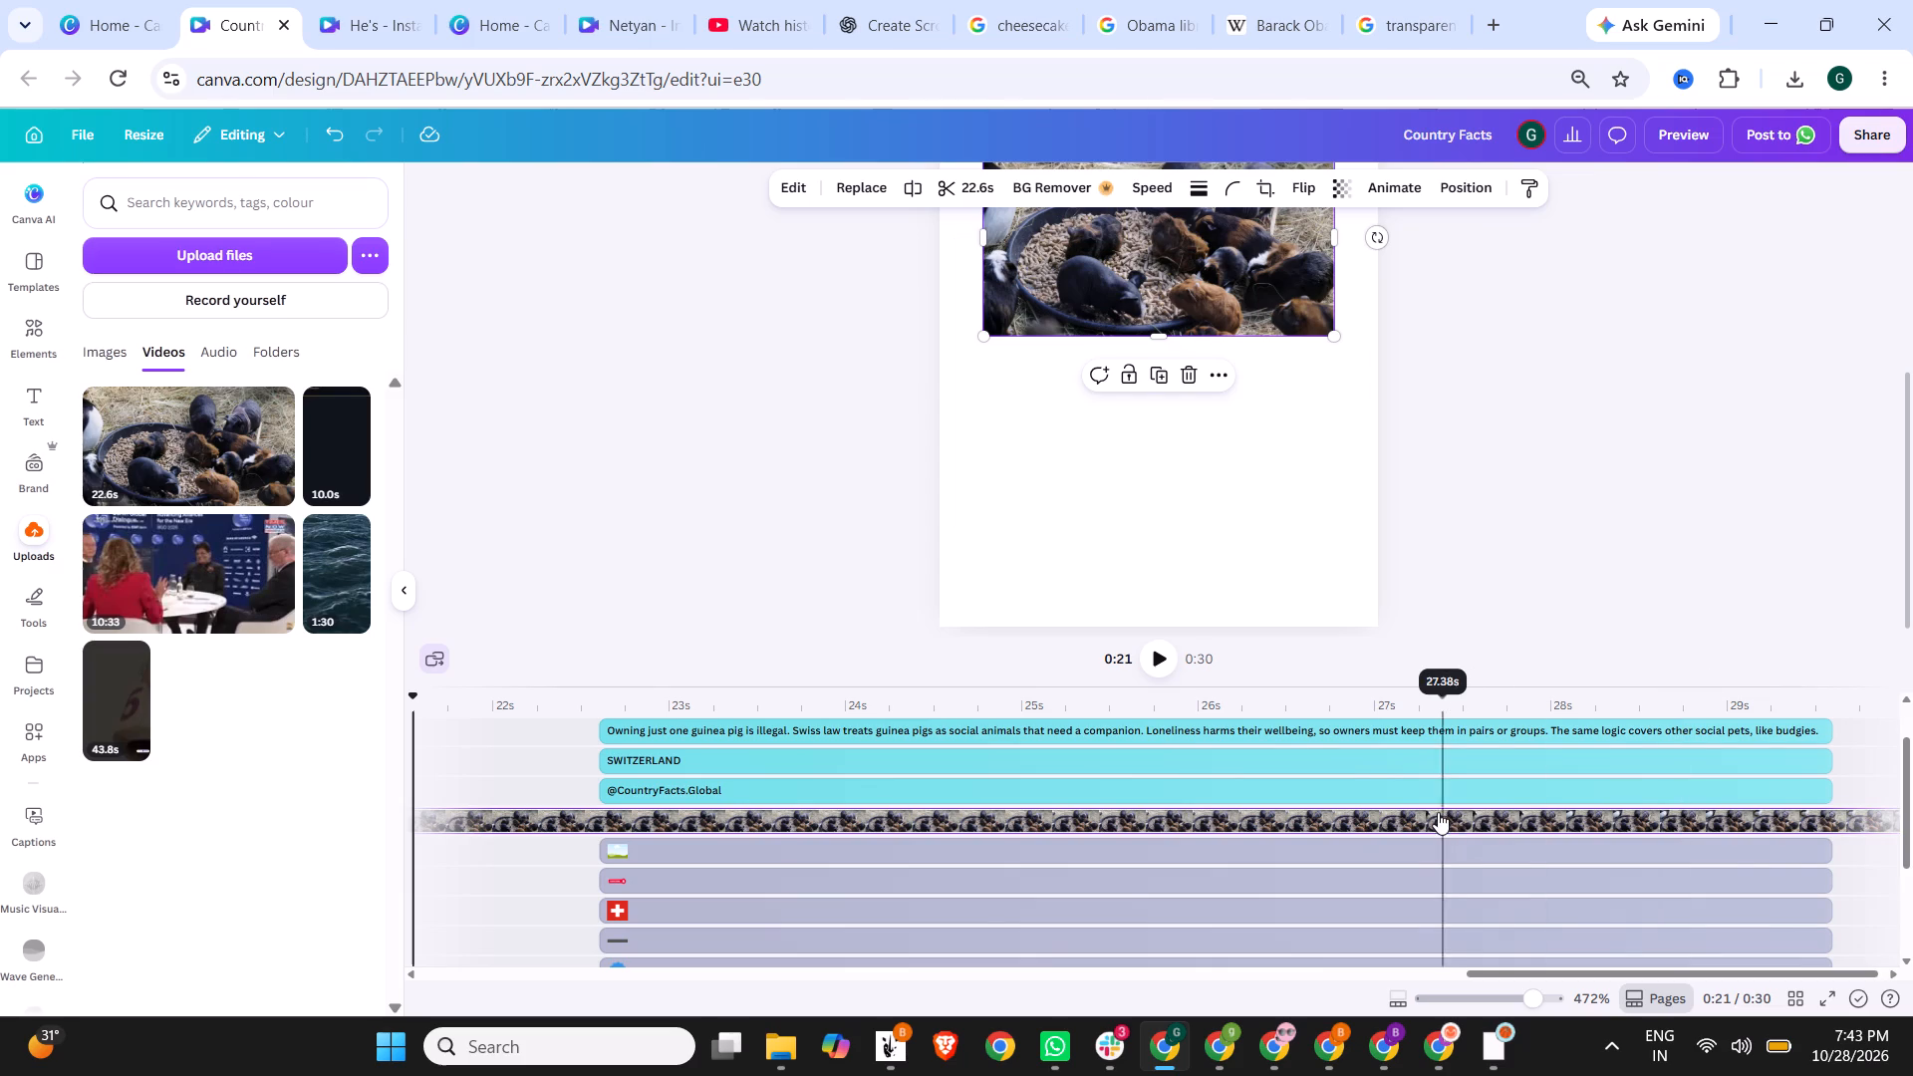
Shift the guinea pig clip's layer later along the timeline, past the blank white page.
drag(1438, 812, 1779, 812)
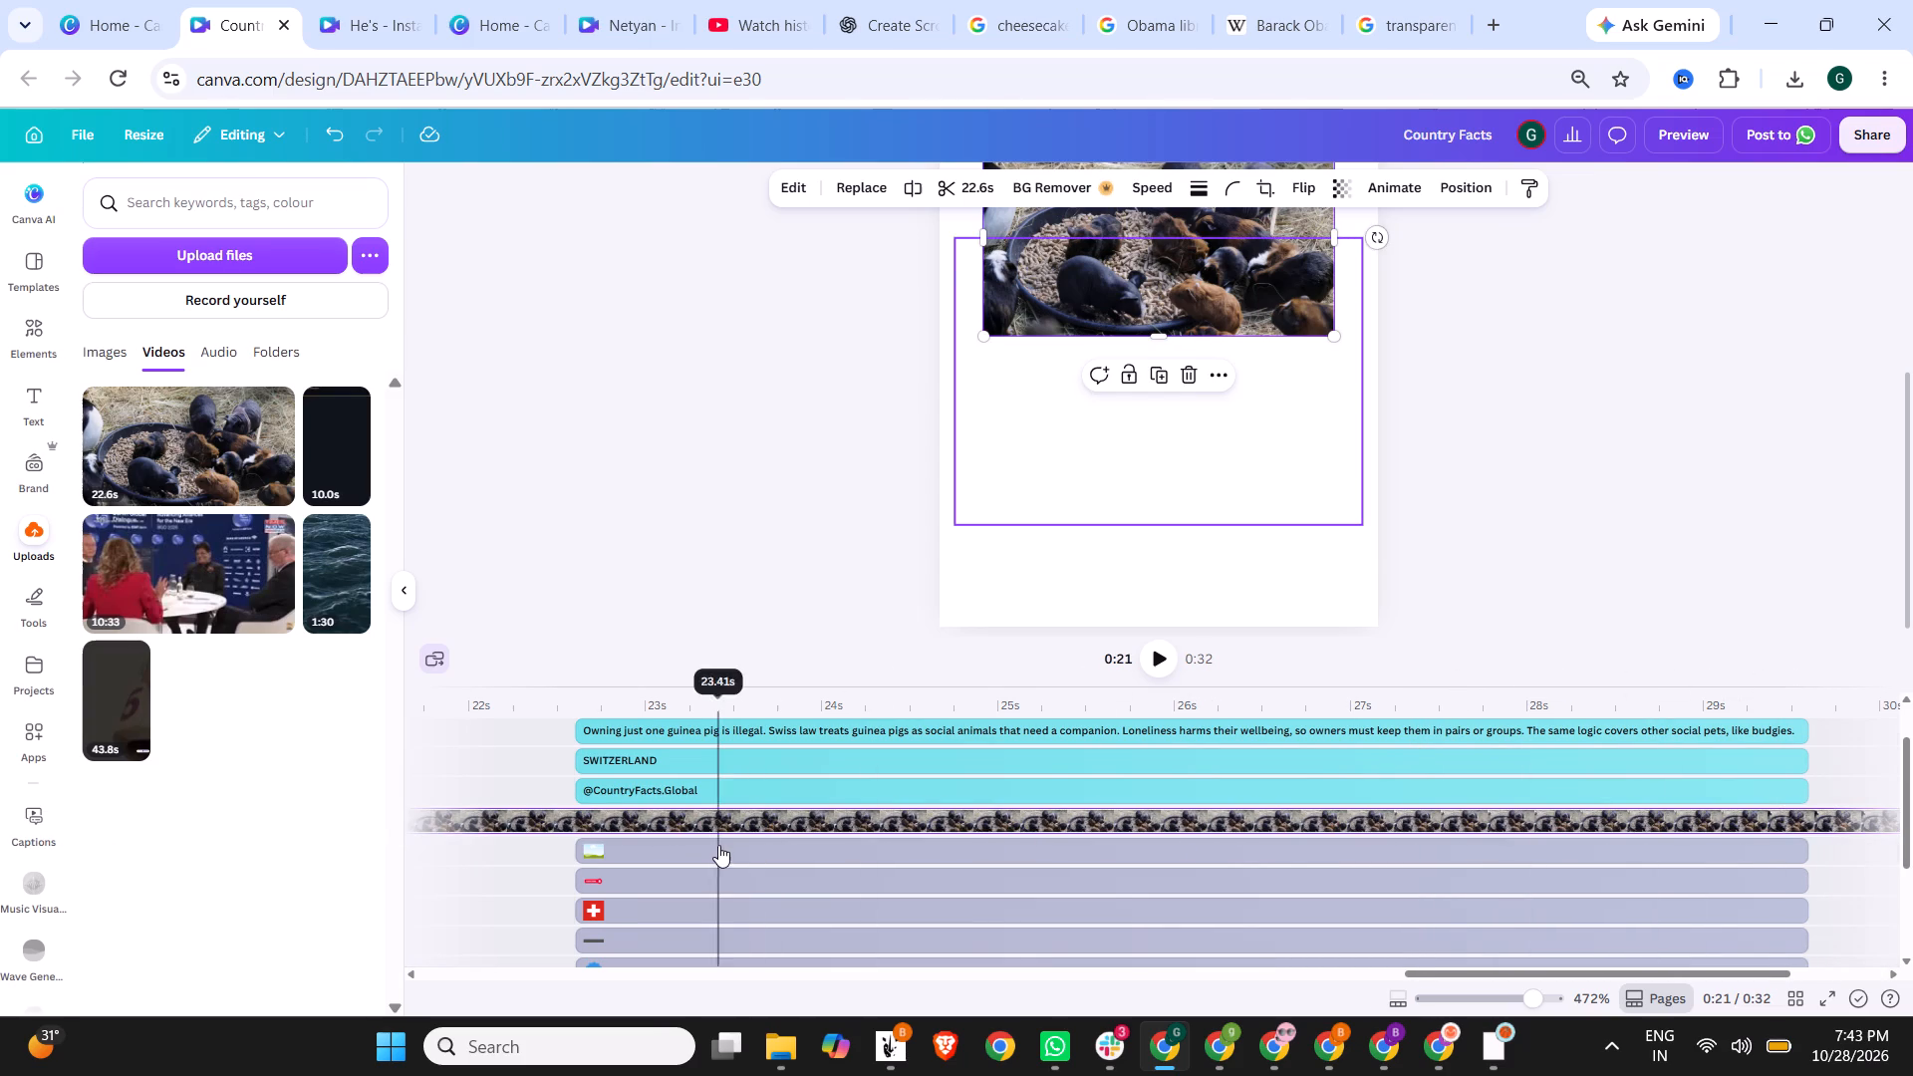
drag(513, 816, 1295, 825)
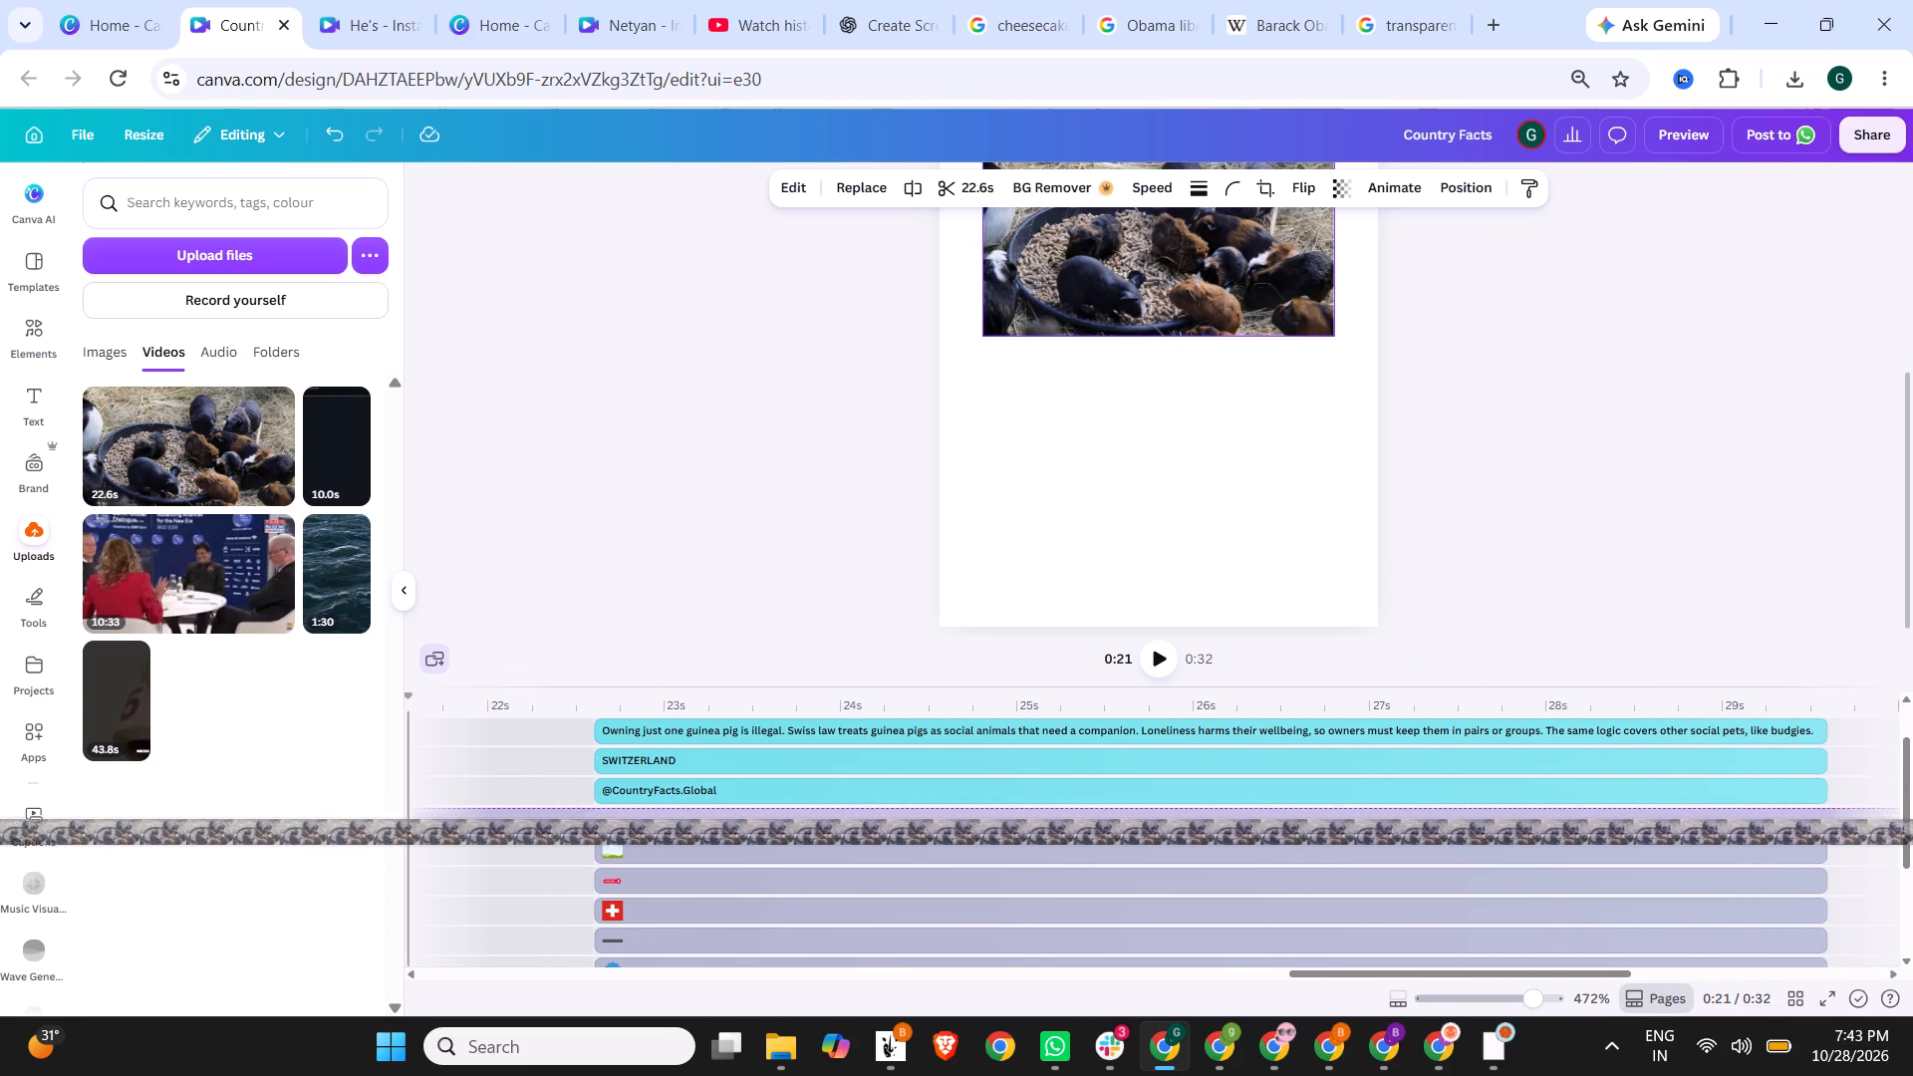
drag(1295, 825, 1704, 825)
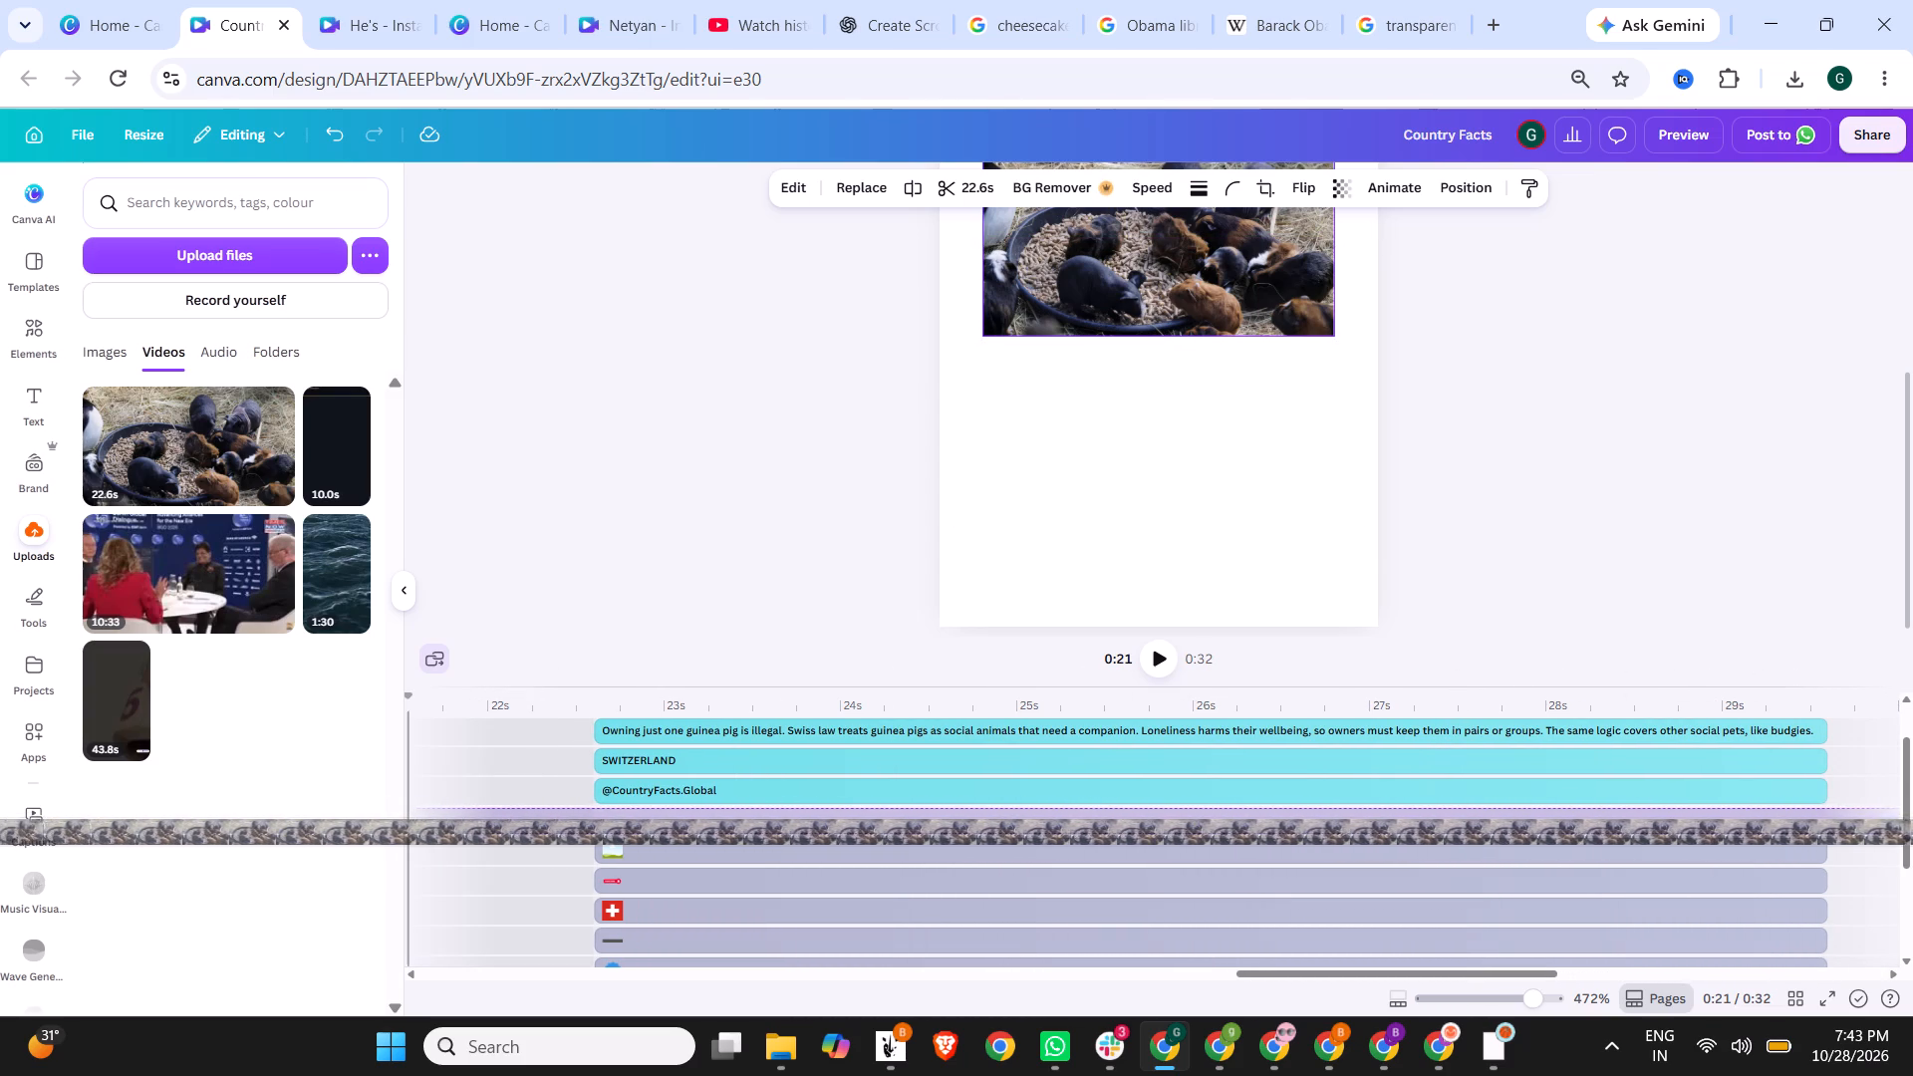
drag(1704, 825, 1606, 794)
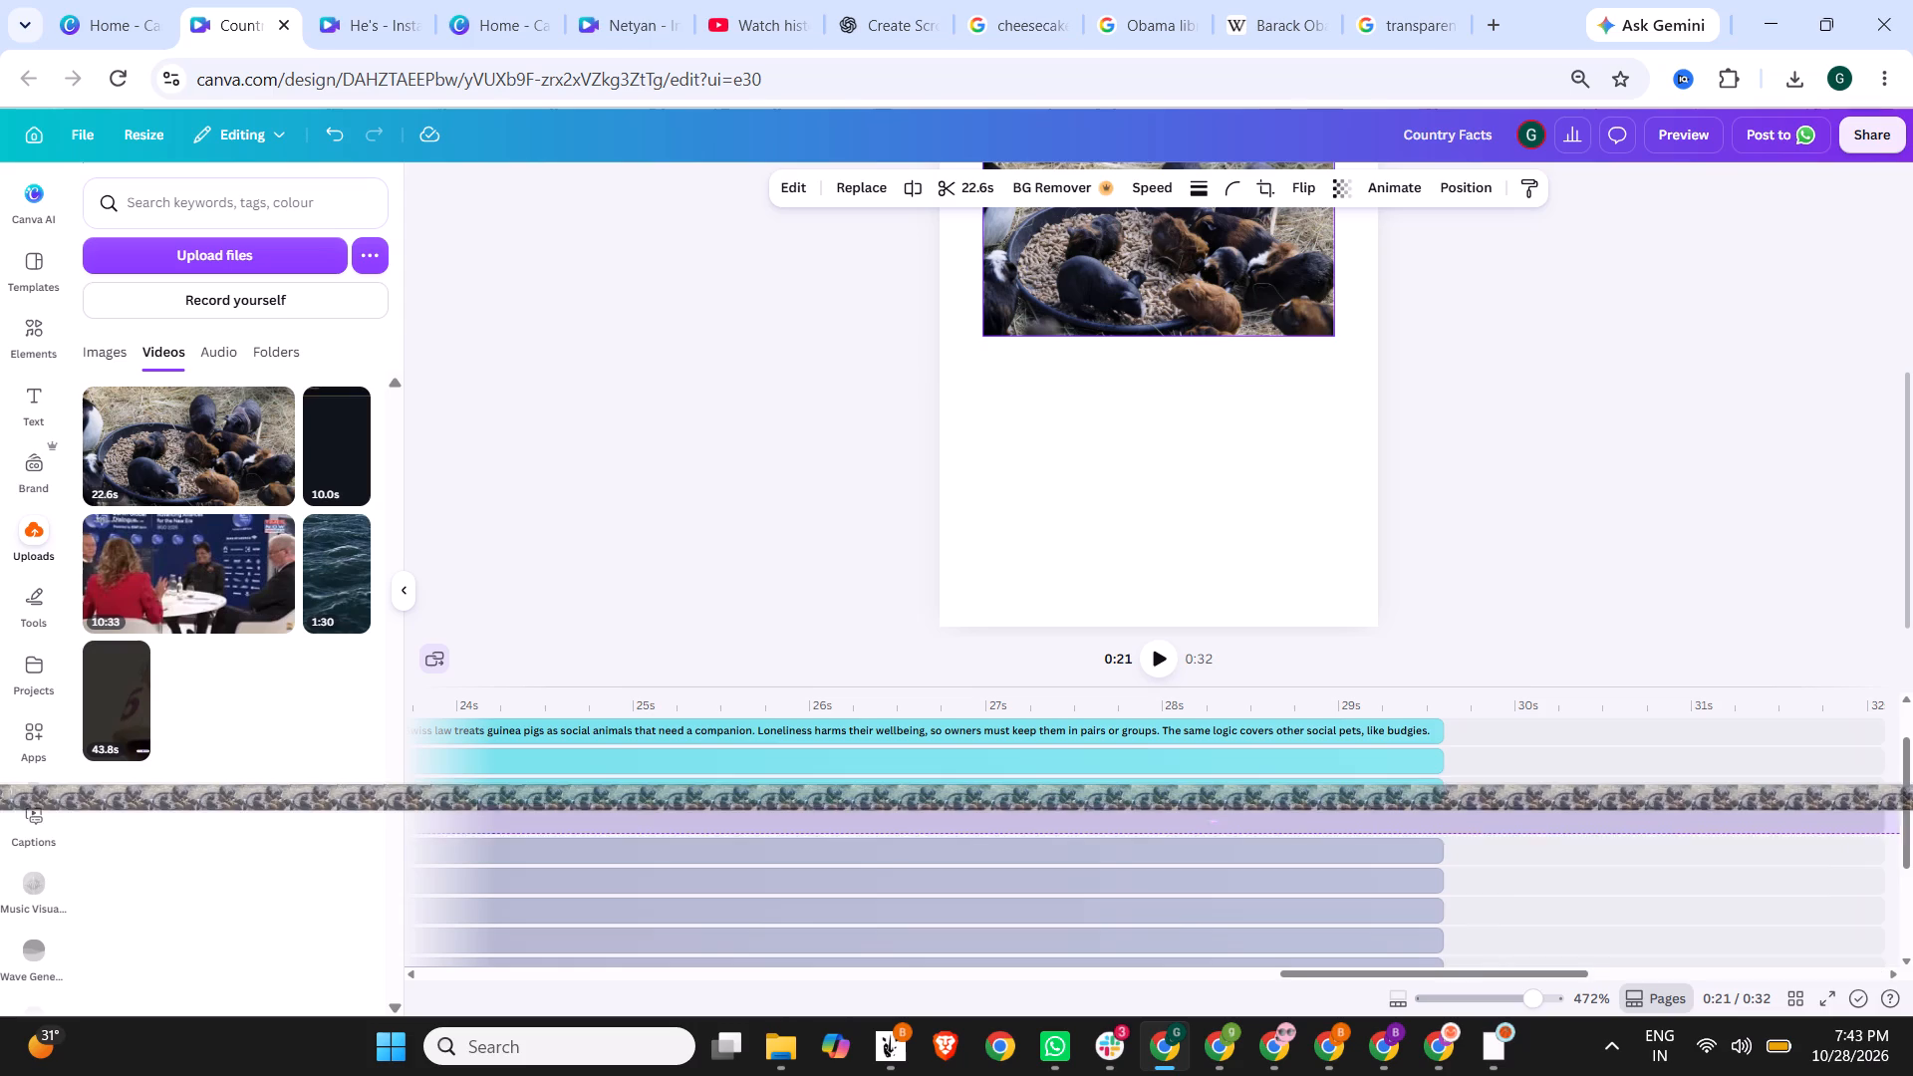
drag(1606, 794, 1628, 814)
drag(917, 814, 1293, 810)
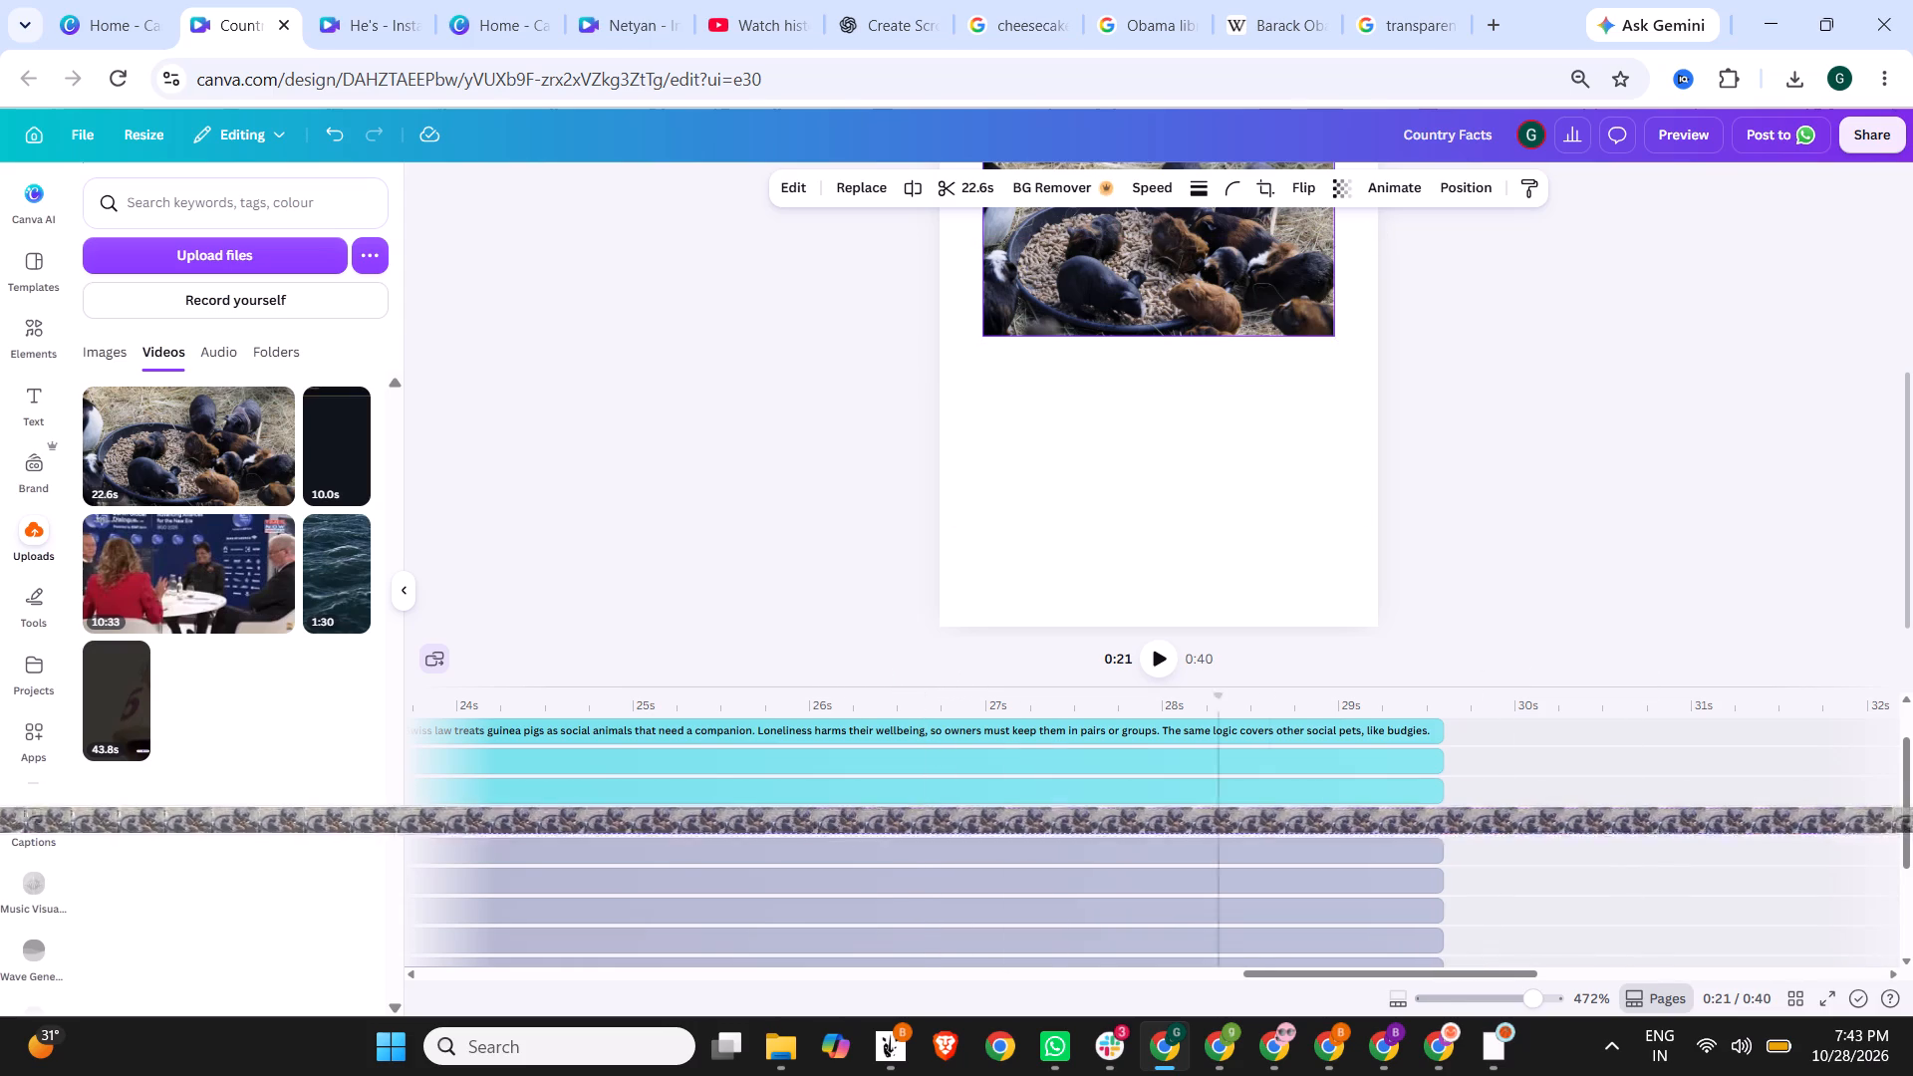
drag(1293, 810, 1514, 810)
drag(1324, 821, 1715, 818)
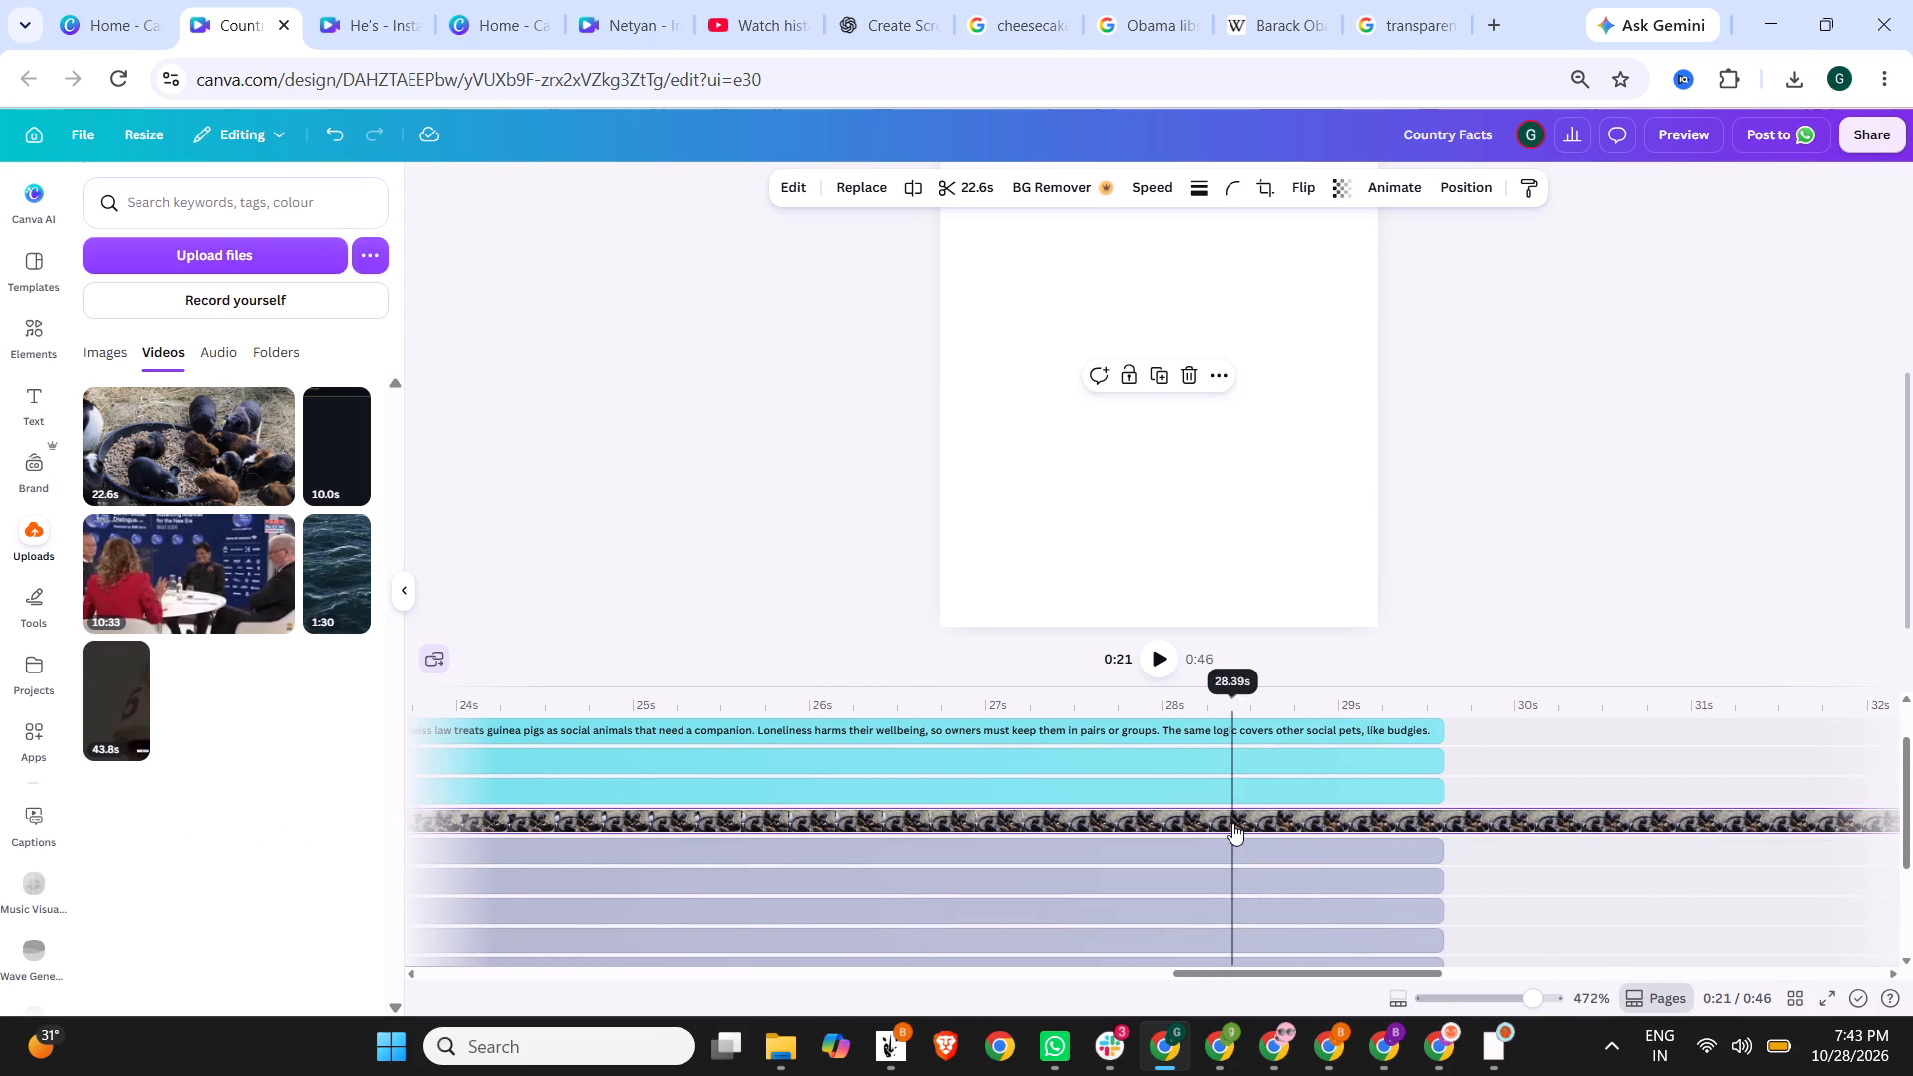
Align the guinea pig clip's start with the start of the Swiss page's layers, just after 22.5 s.
scroll(1232, 823, right, 4)
drag(1026, 774, 872, 773)
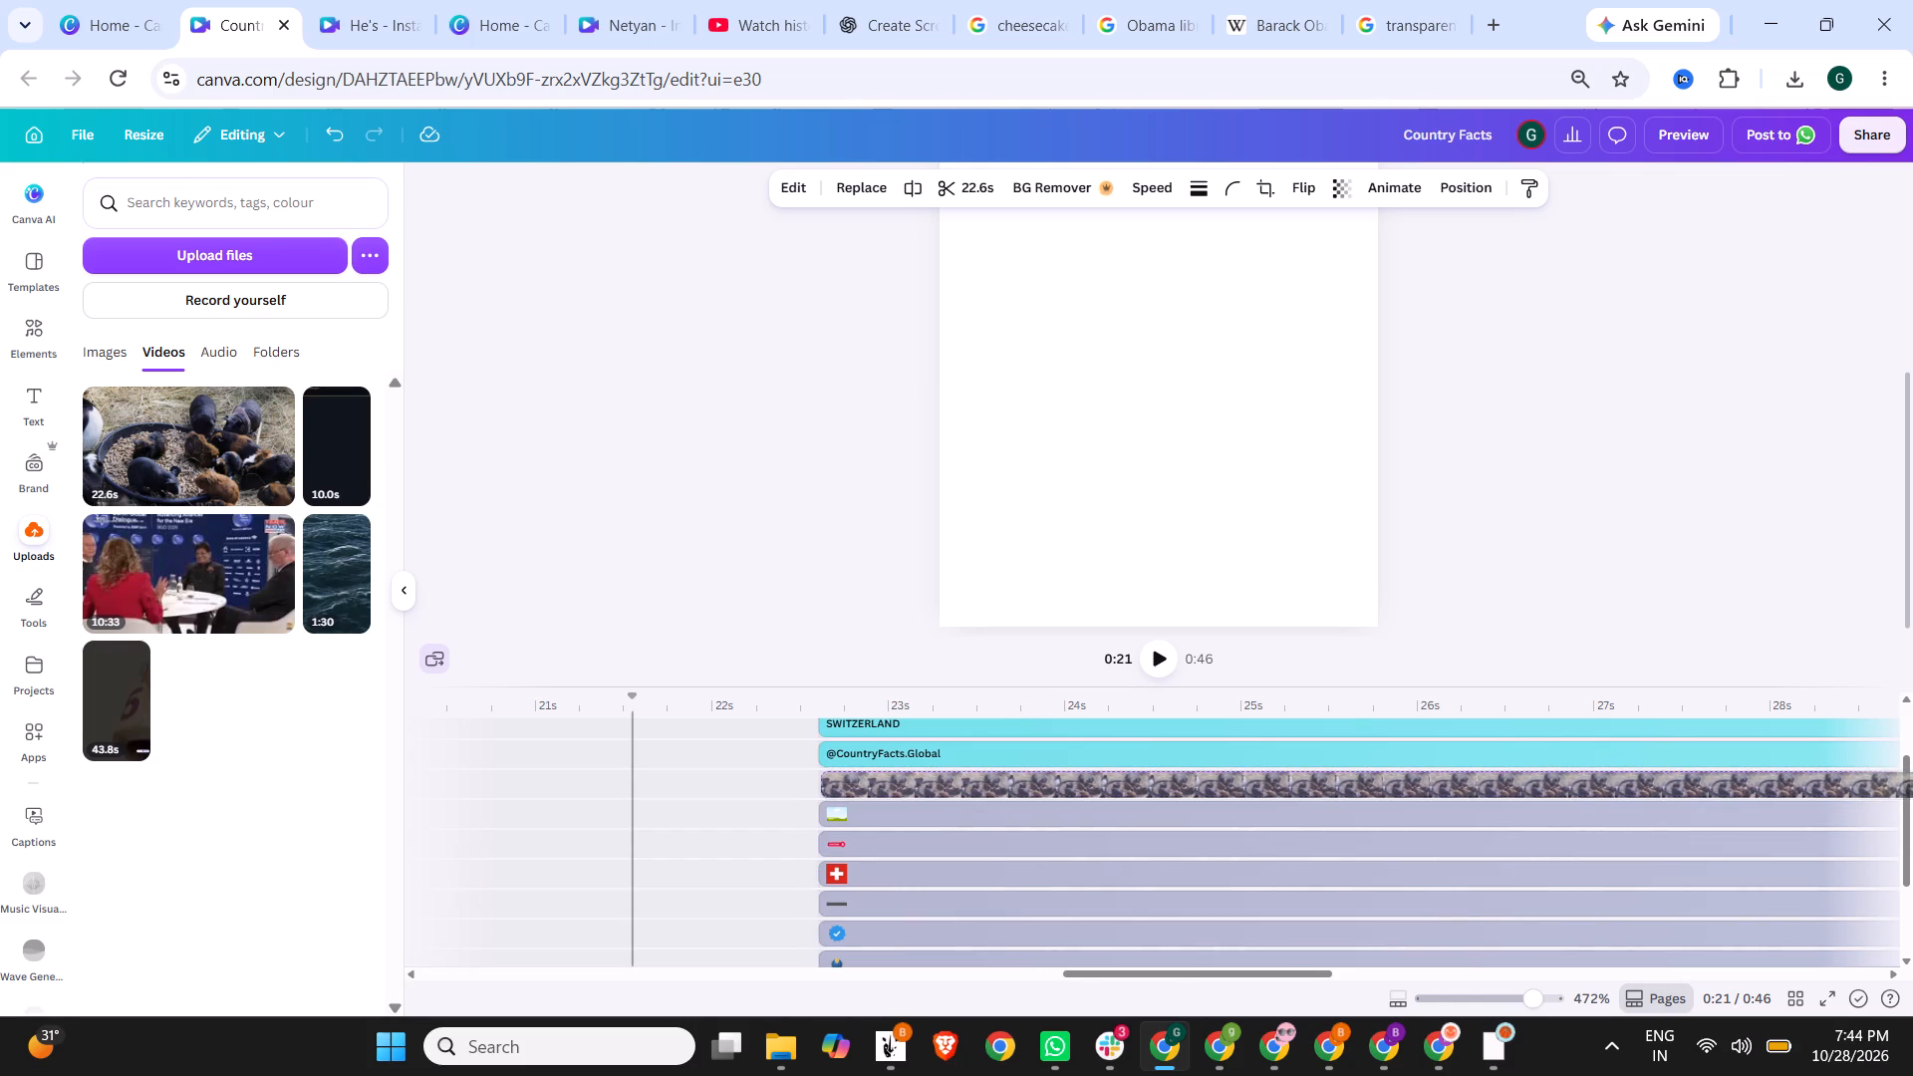
drag(872, 773, 873, 773)
drag(873, 773, 871, 771)
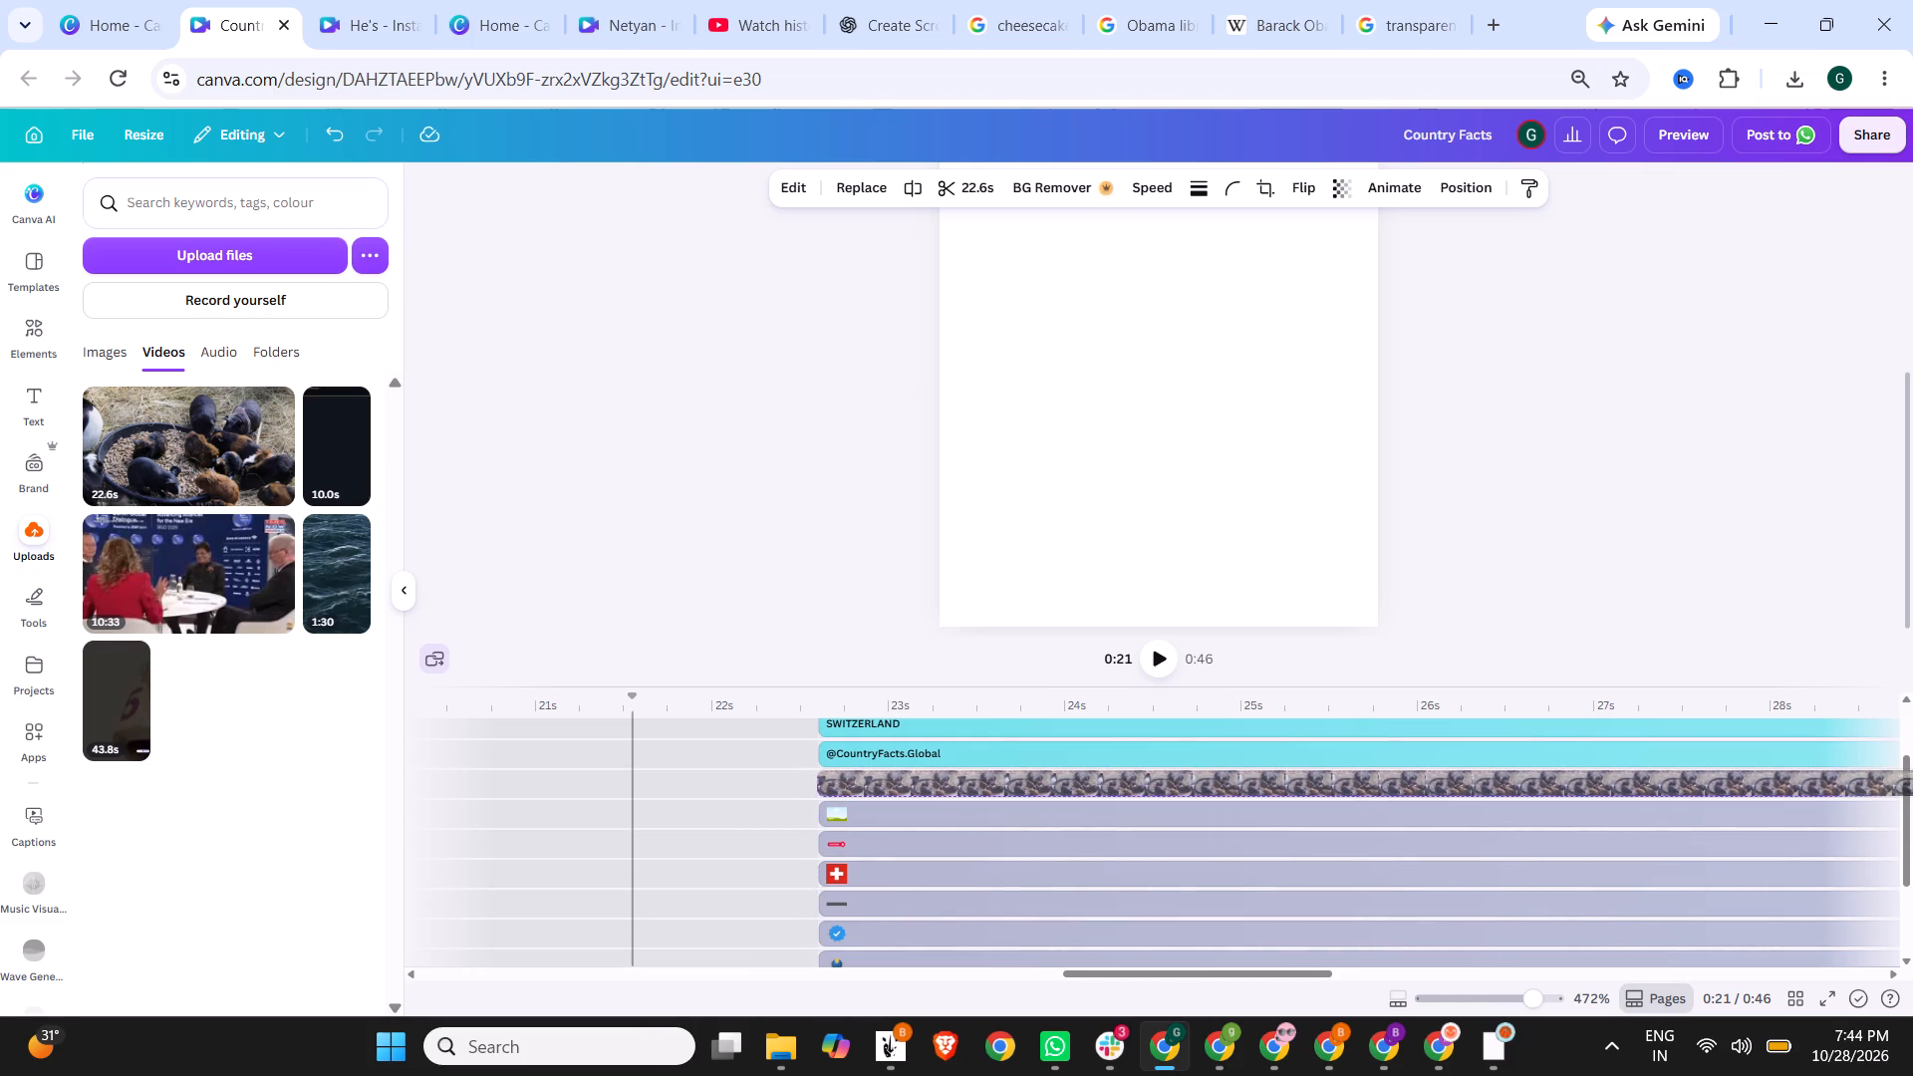
drag(871, 771, 870, 771)
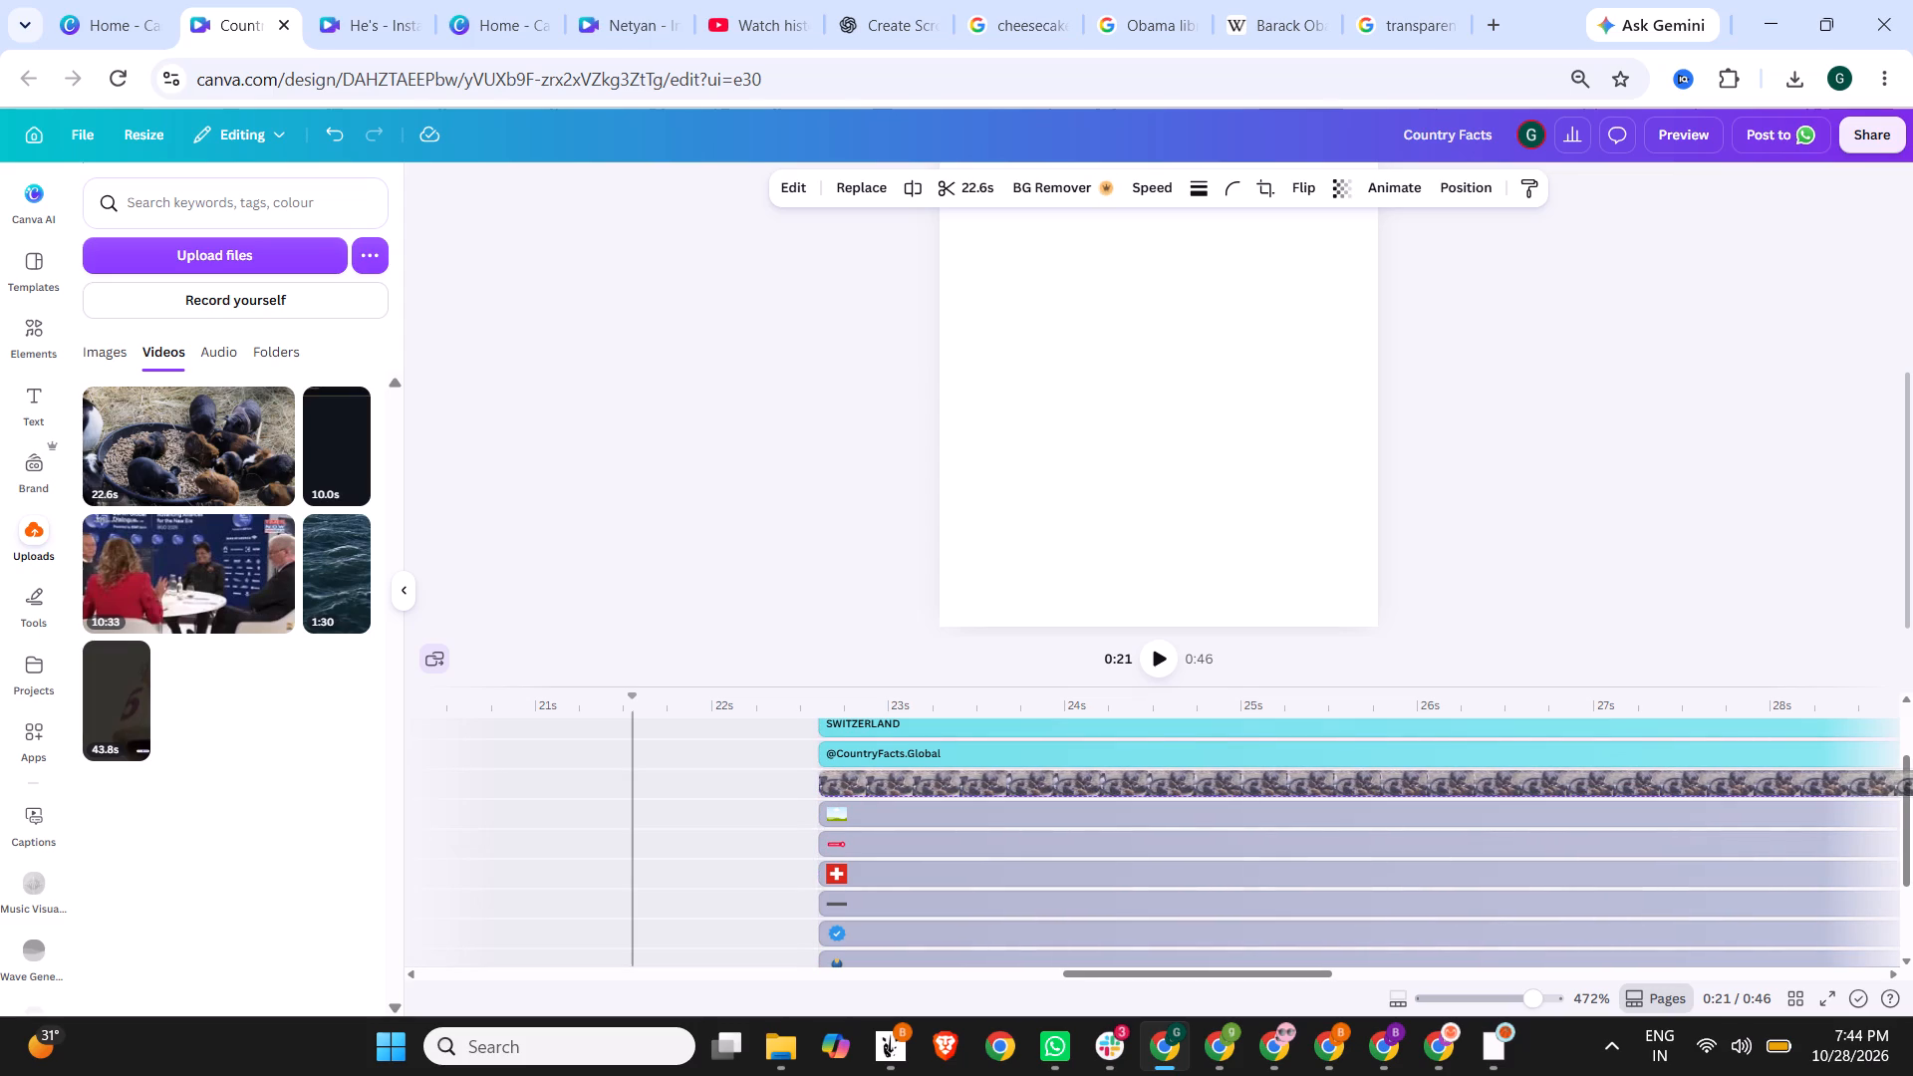
drag(870, 771, 868, 771)
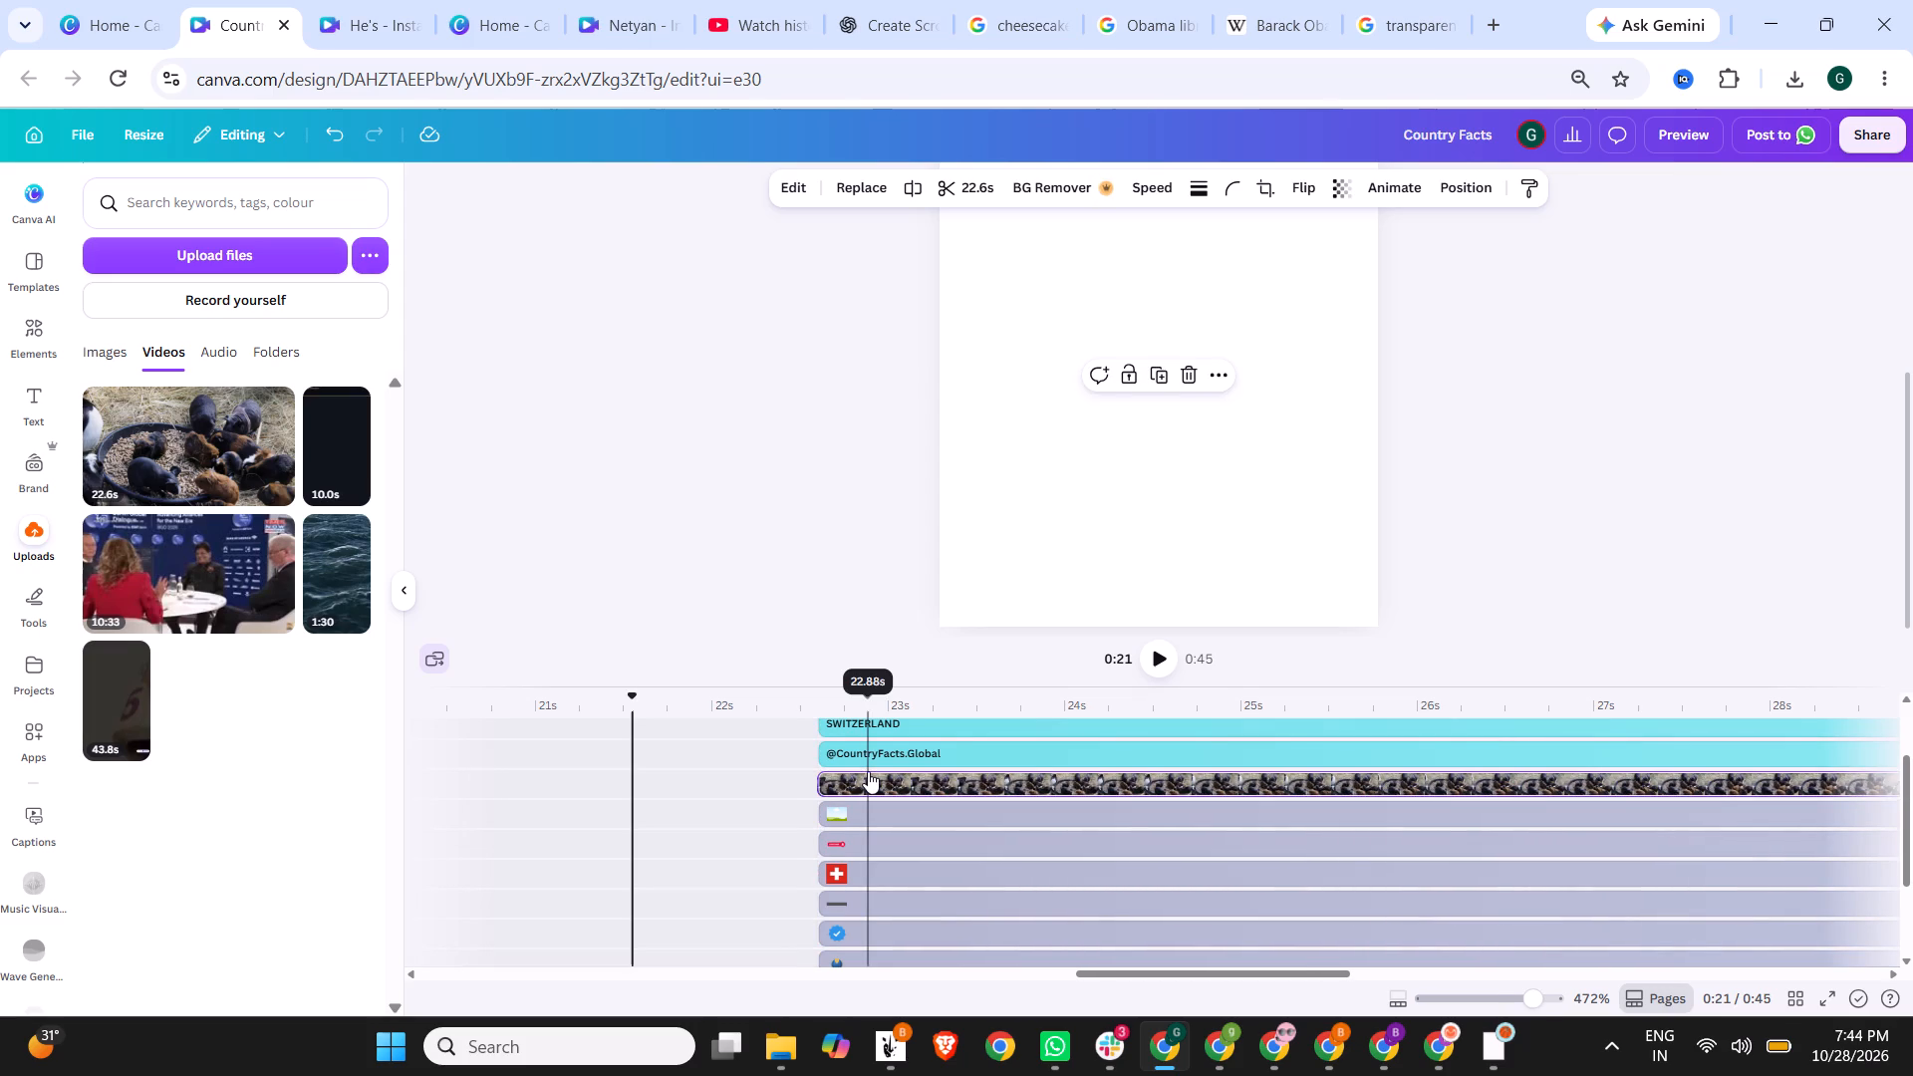
click(867, 777)
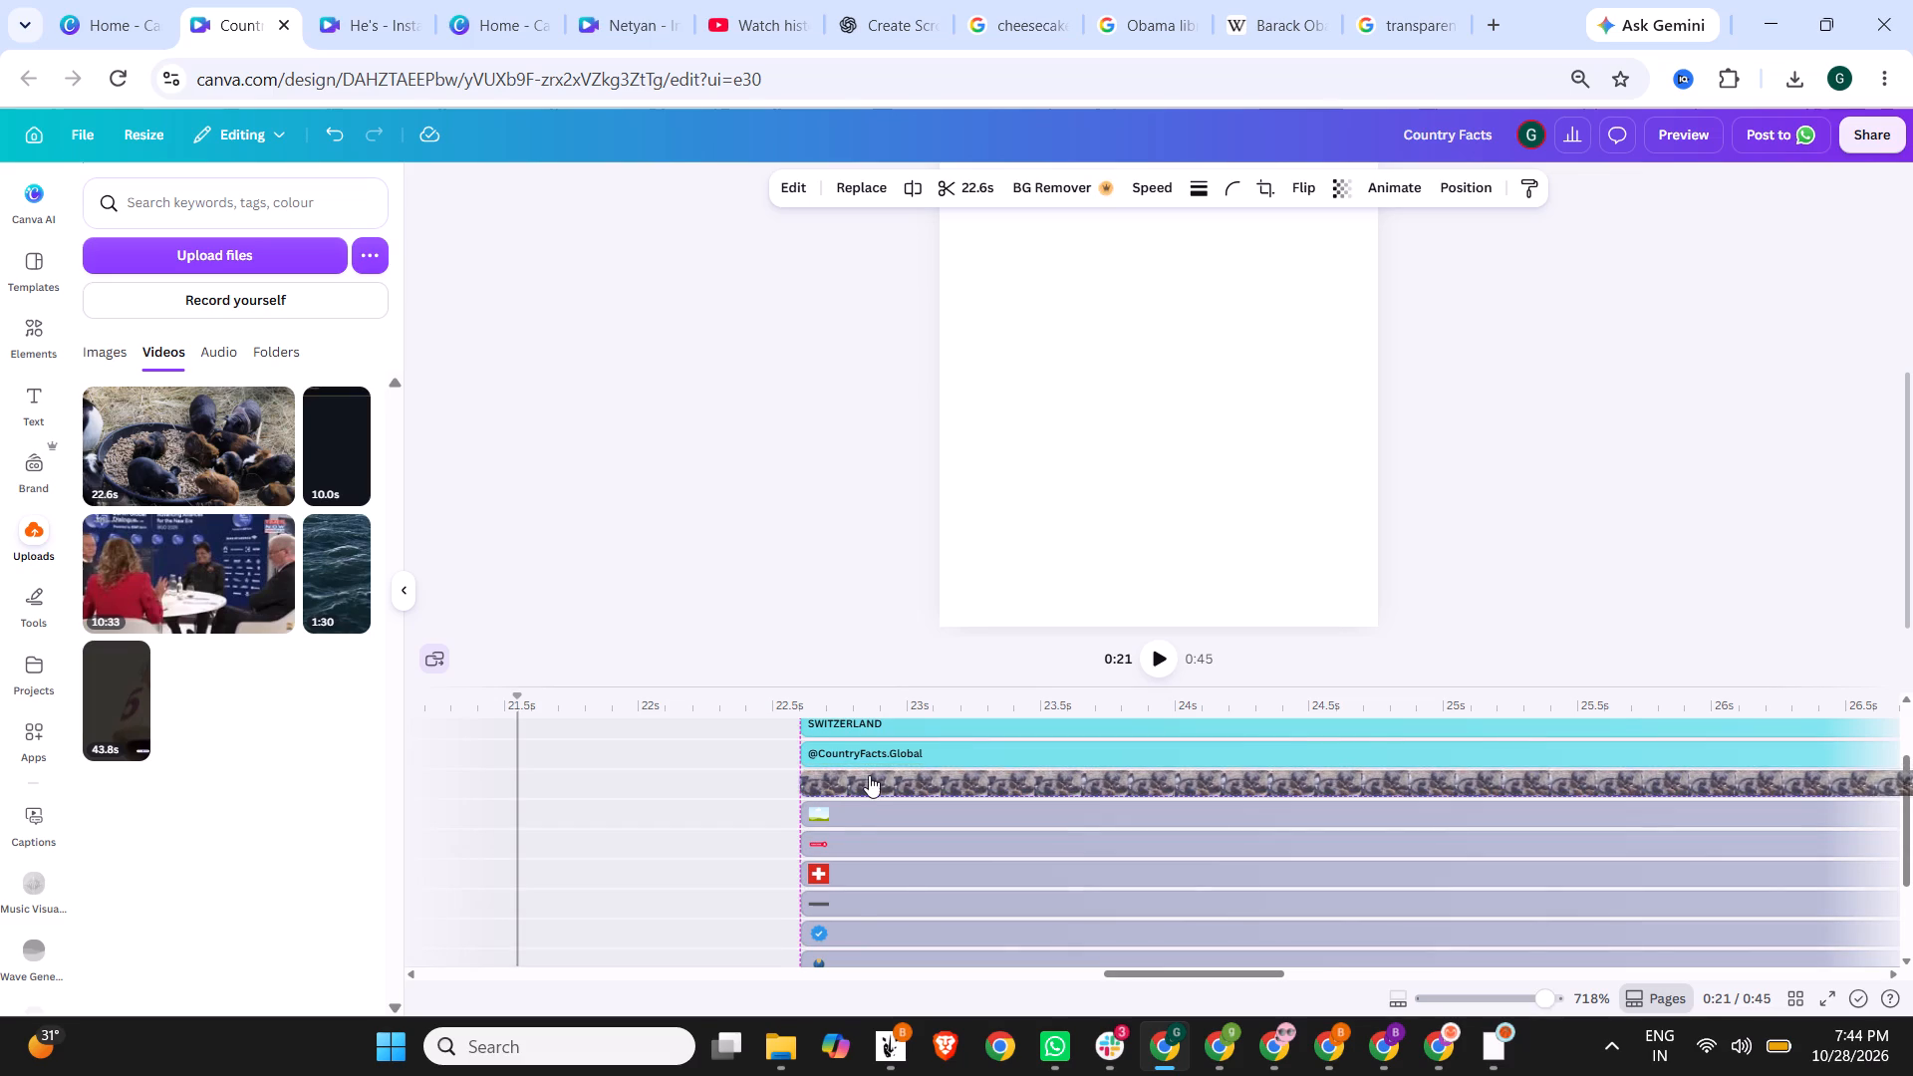
Delete the blank white page that precedes the dark blue Swiss page.
scroll(850, 890, down, 3)
click(648, 890)
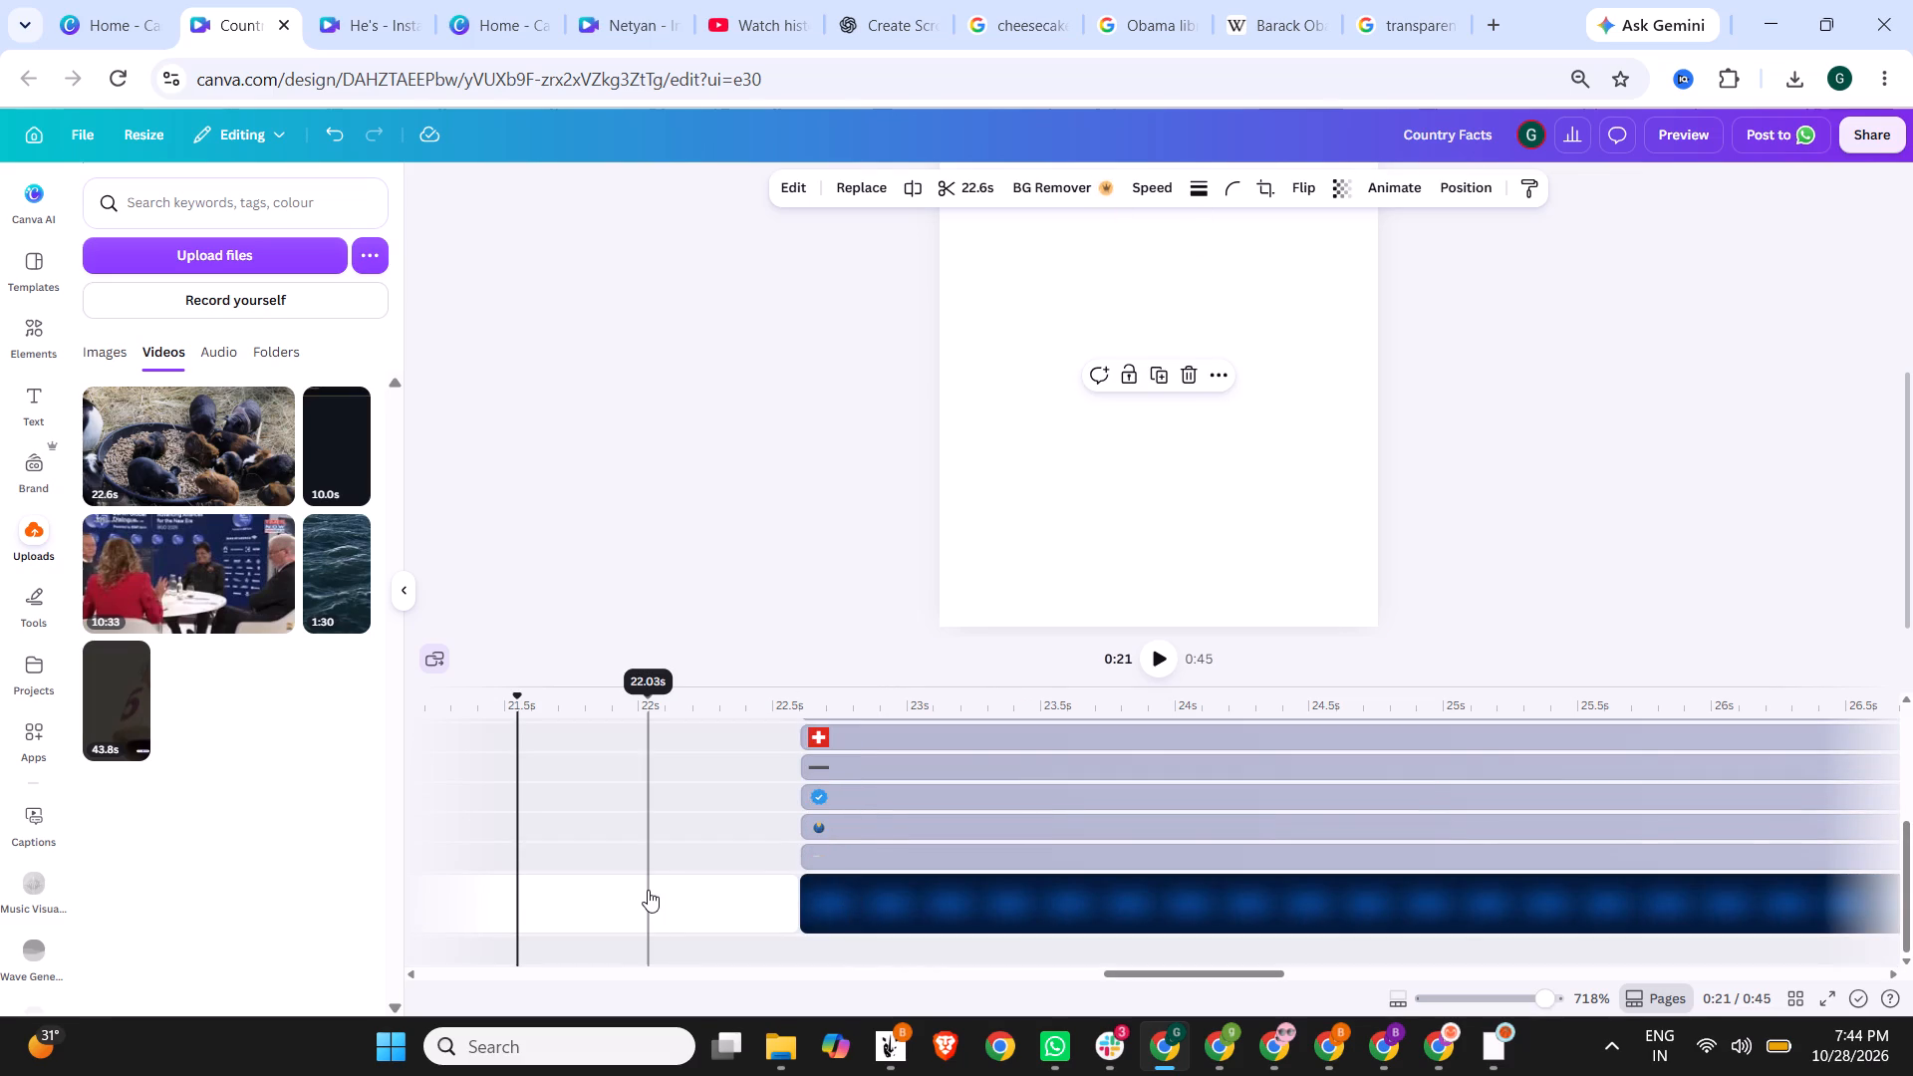
key(Delete)
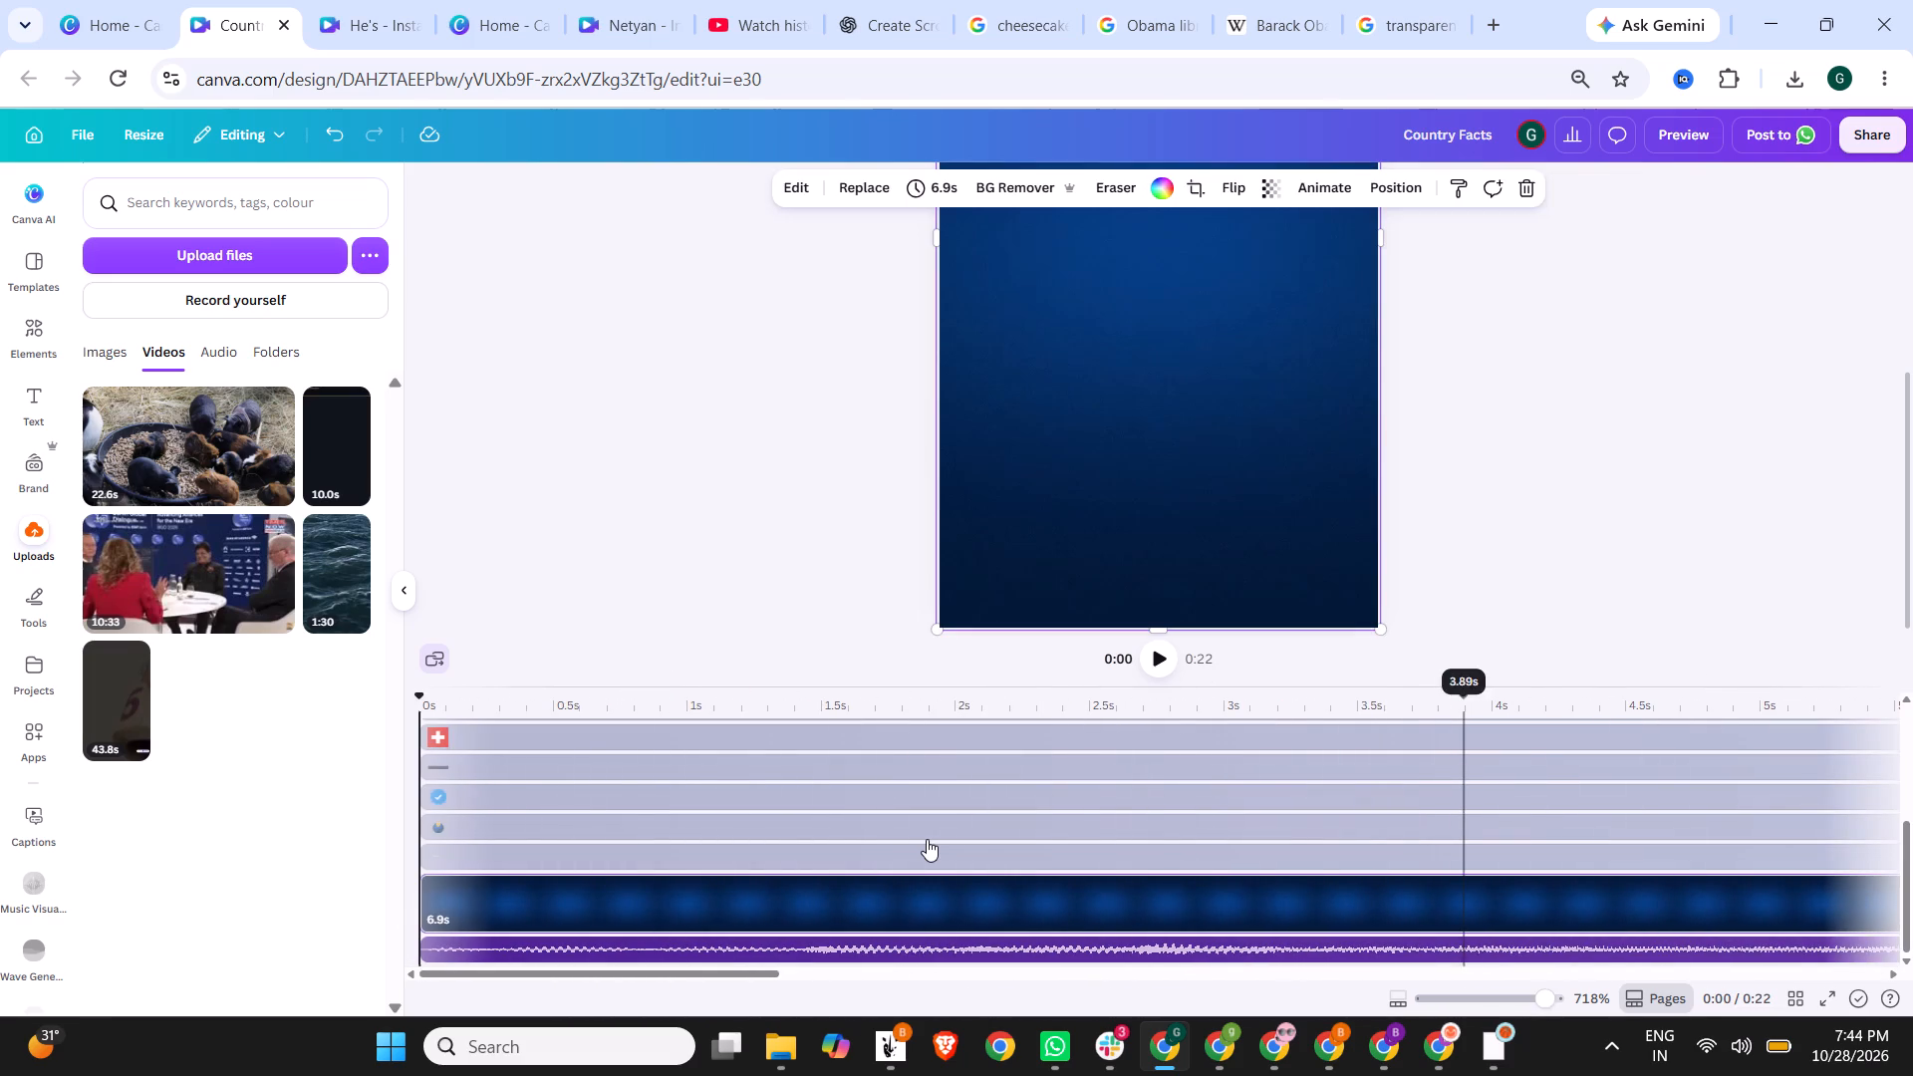
Trim the end of the guinea pig clip to 6.9 s, level with the other Swiss page layers.
scroll(1238, 689, left, 7)
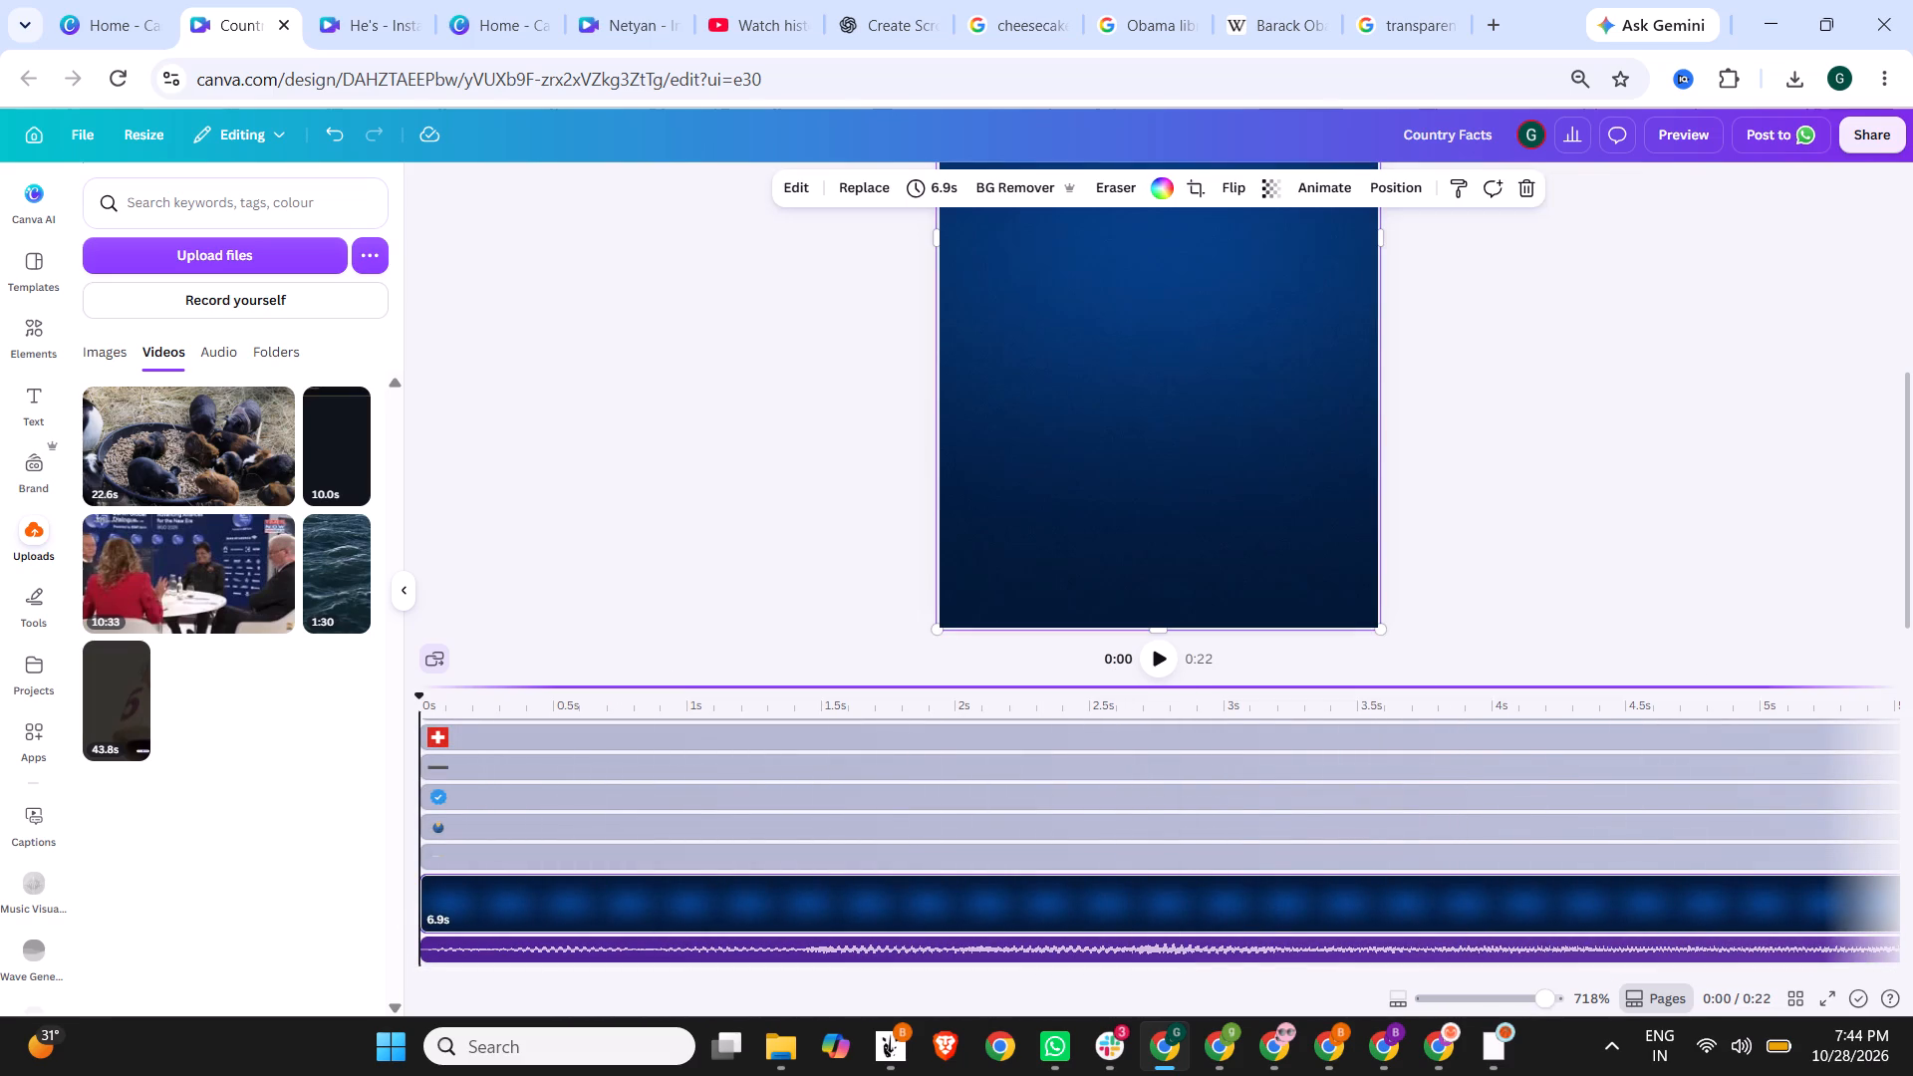
scroll(1273, 834, left, 6)
scroll(1273, 834, up, 5)
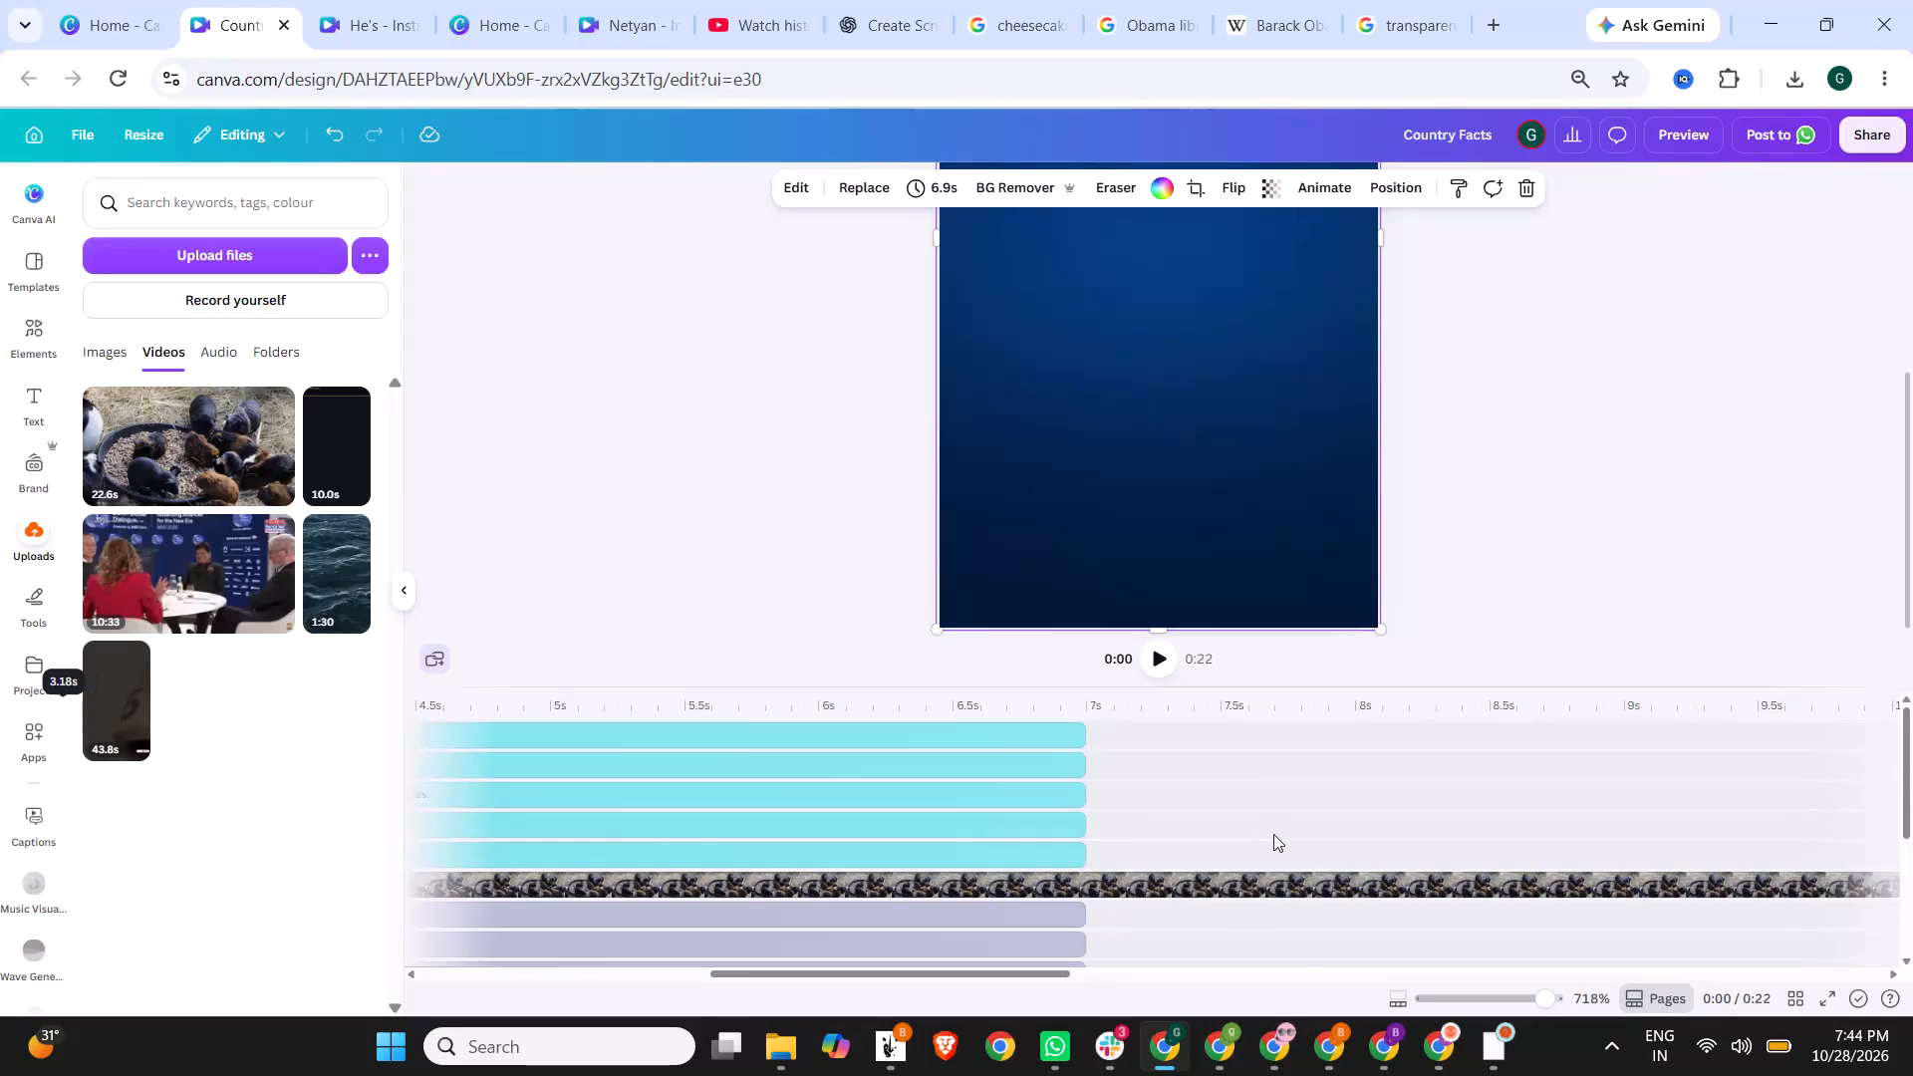
click(1303, 887)
scroll(1303, 887, left, 4)
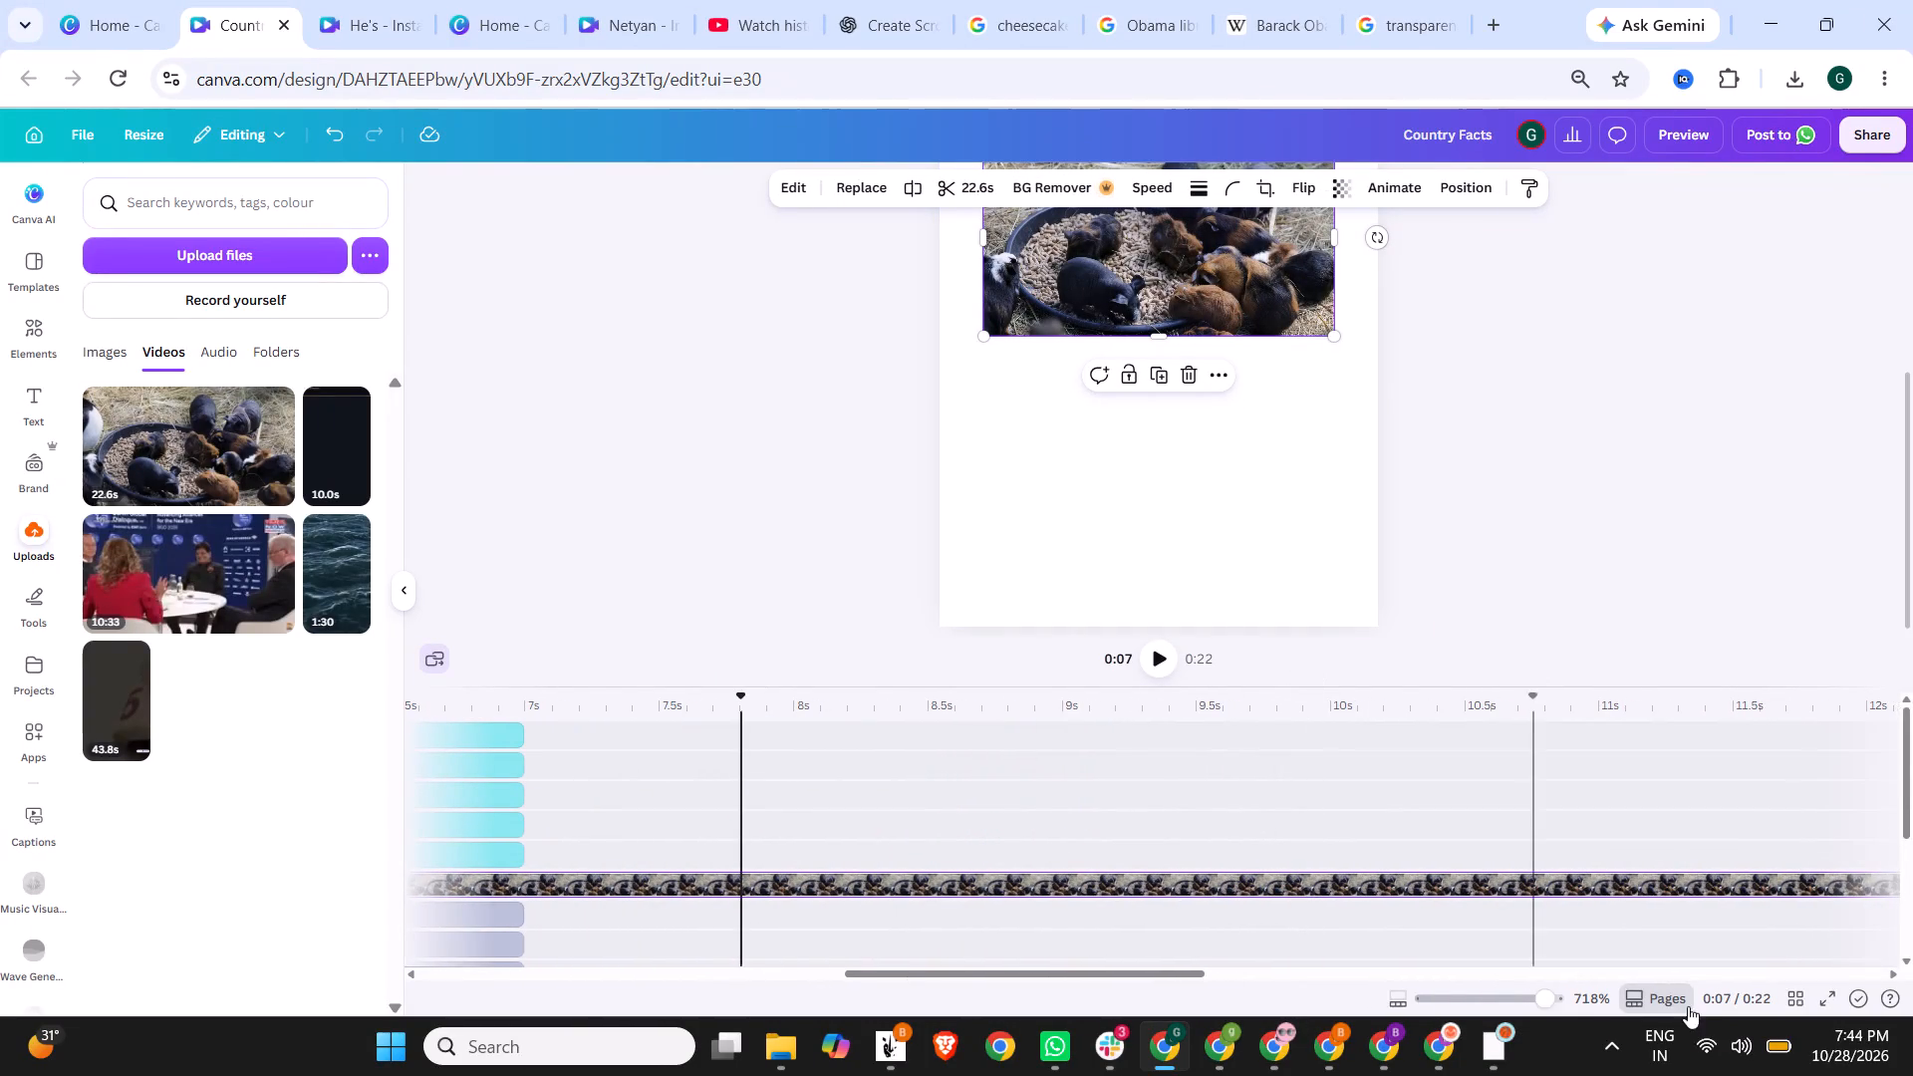
drag(1548, 999, 1469, 997)
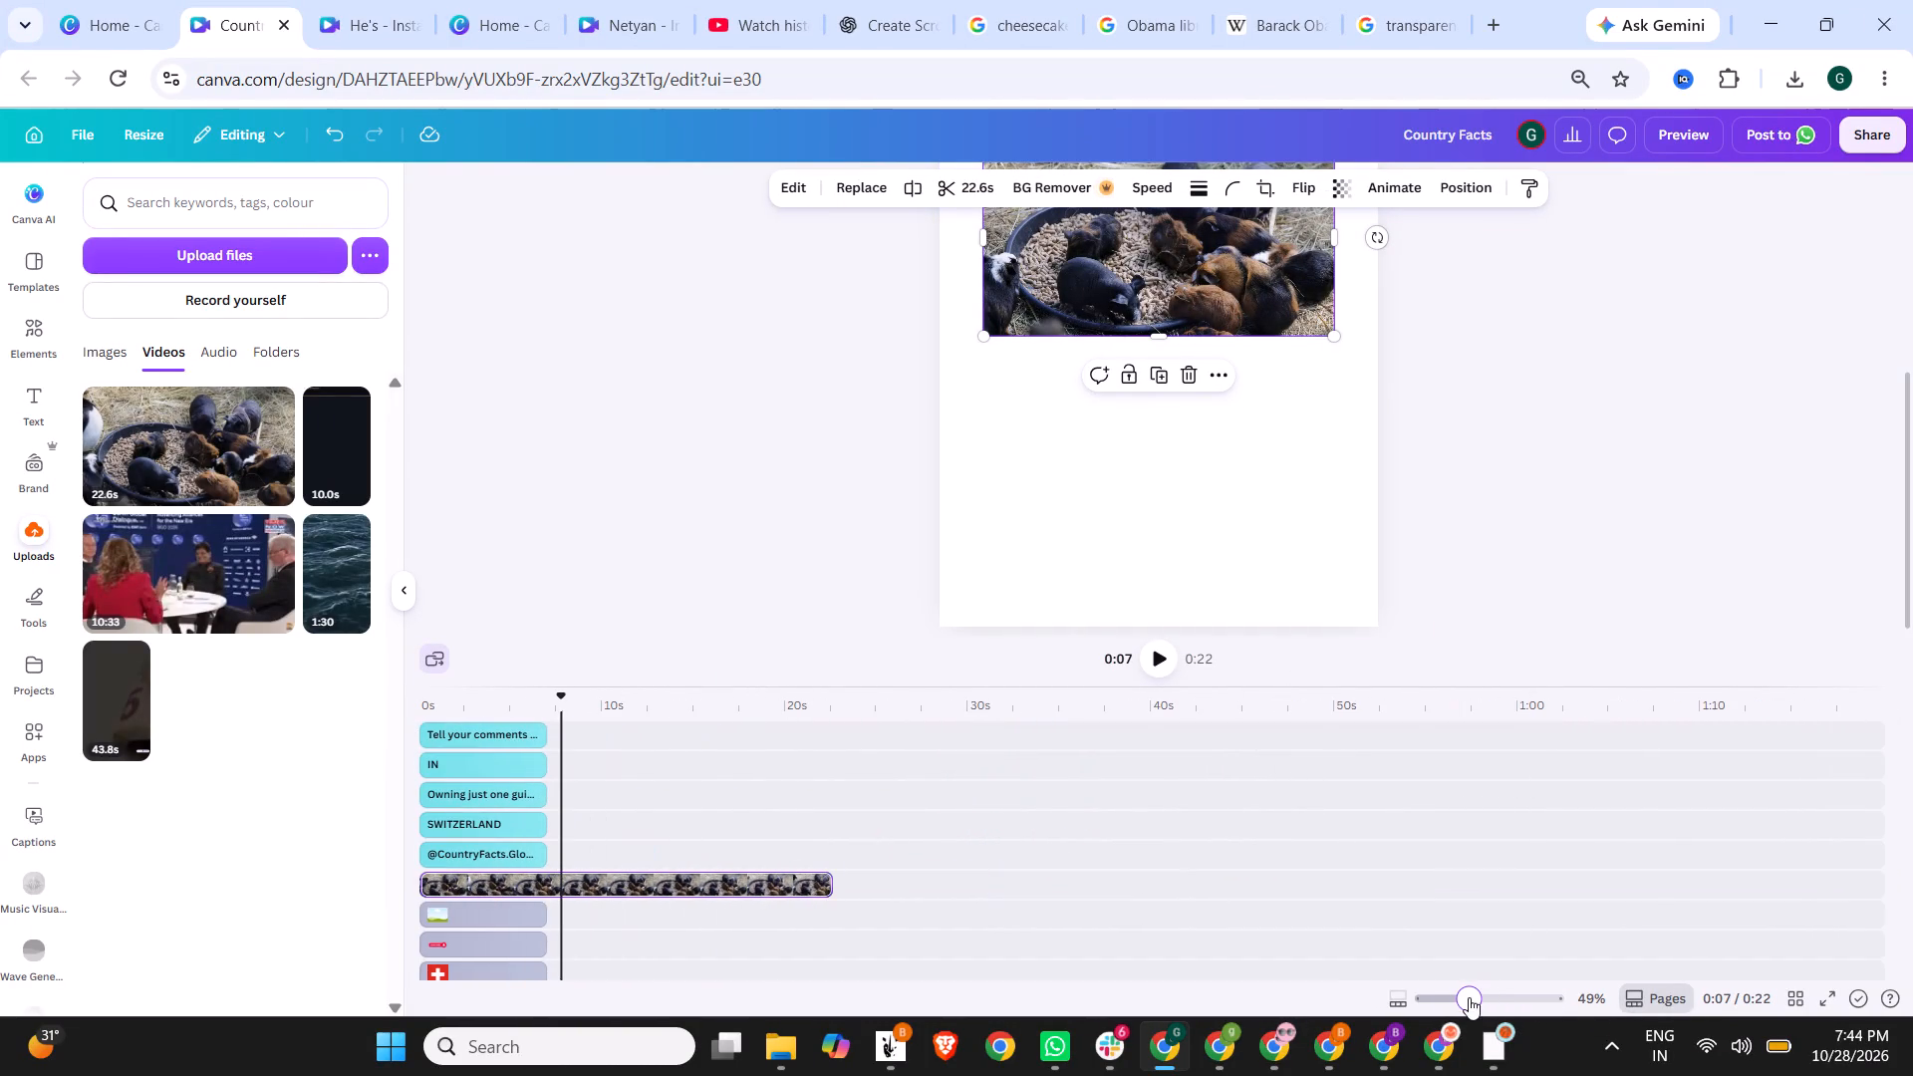
drag(829, 882, 551, 887)
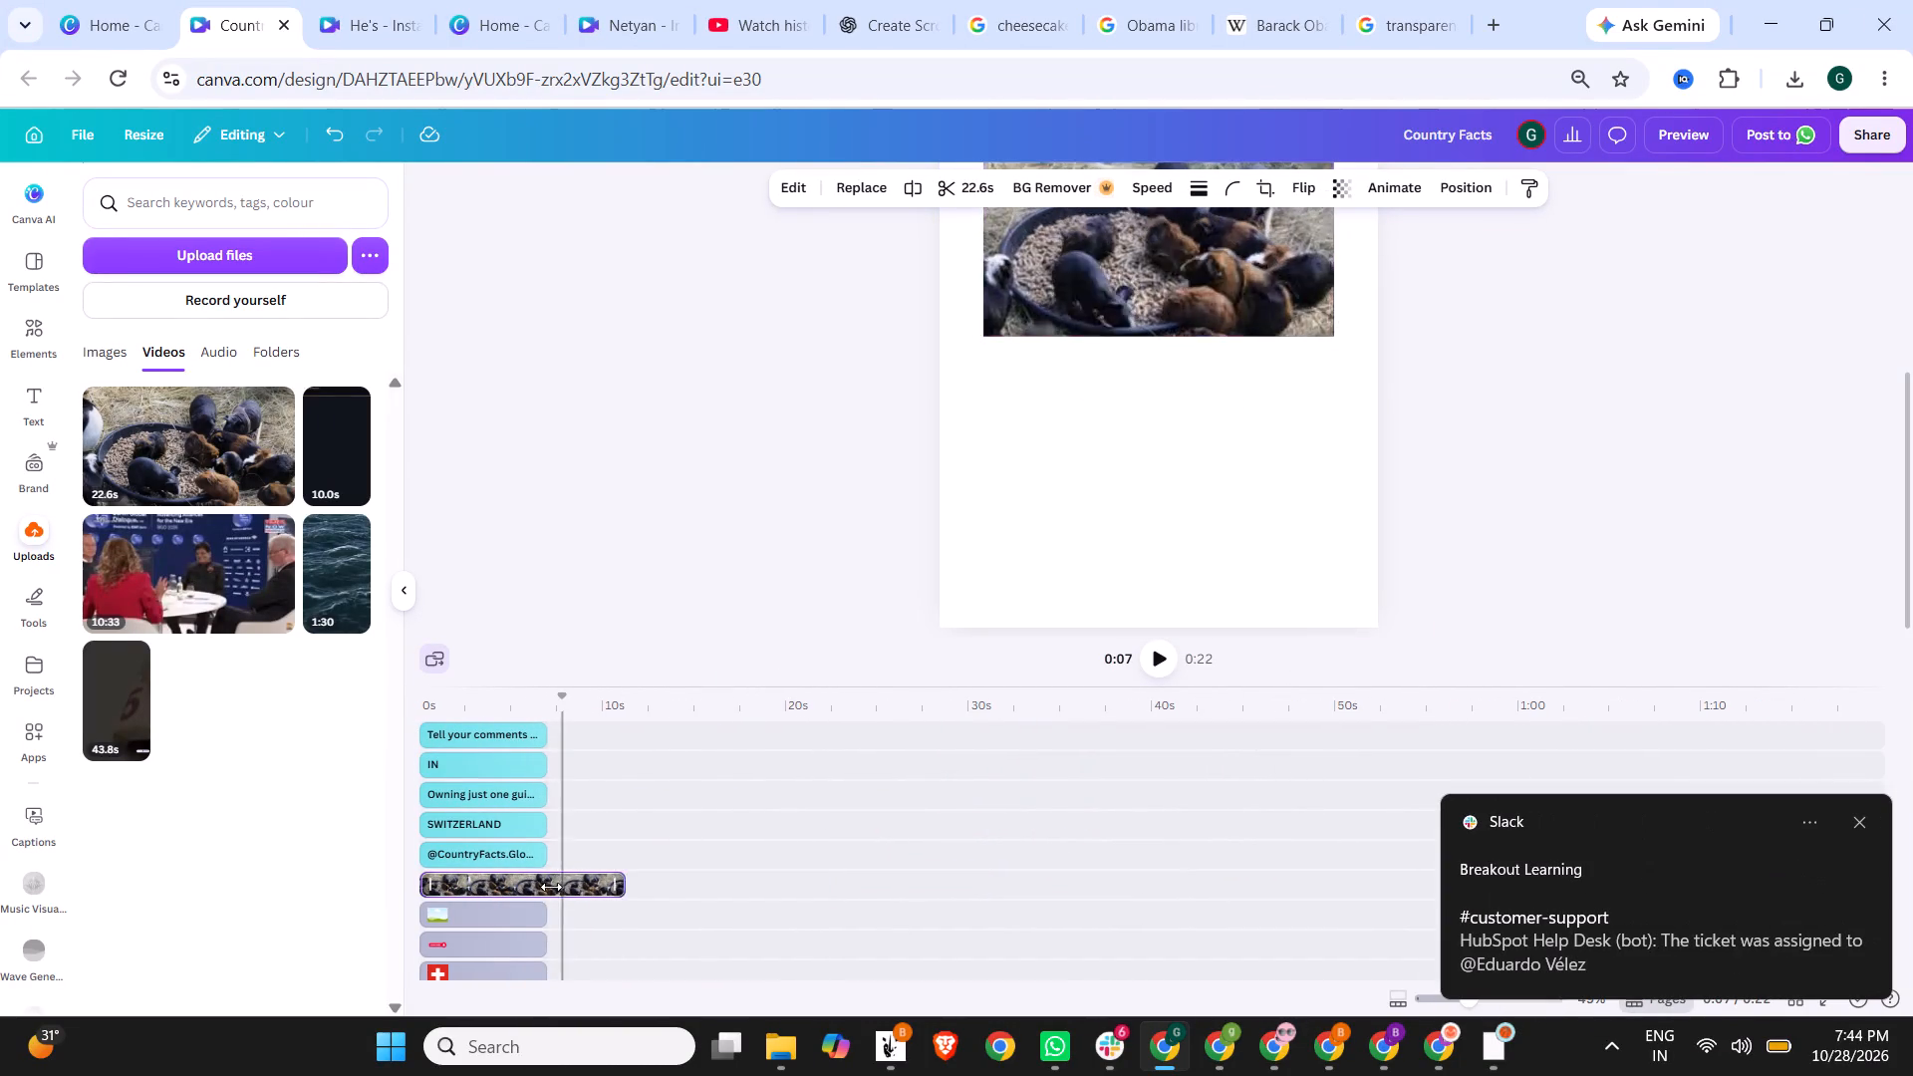
drag(551, 887, 545, 886)
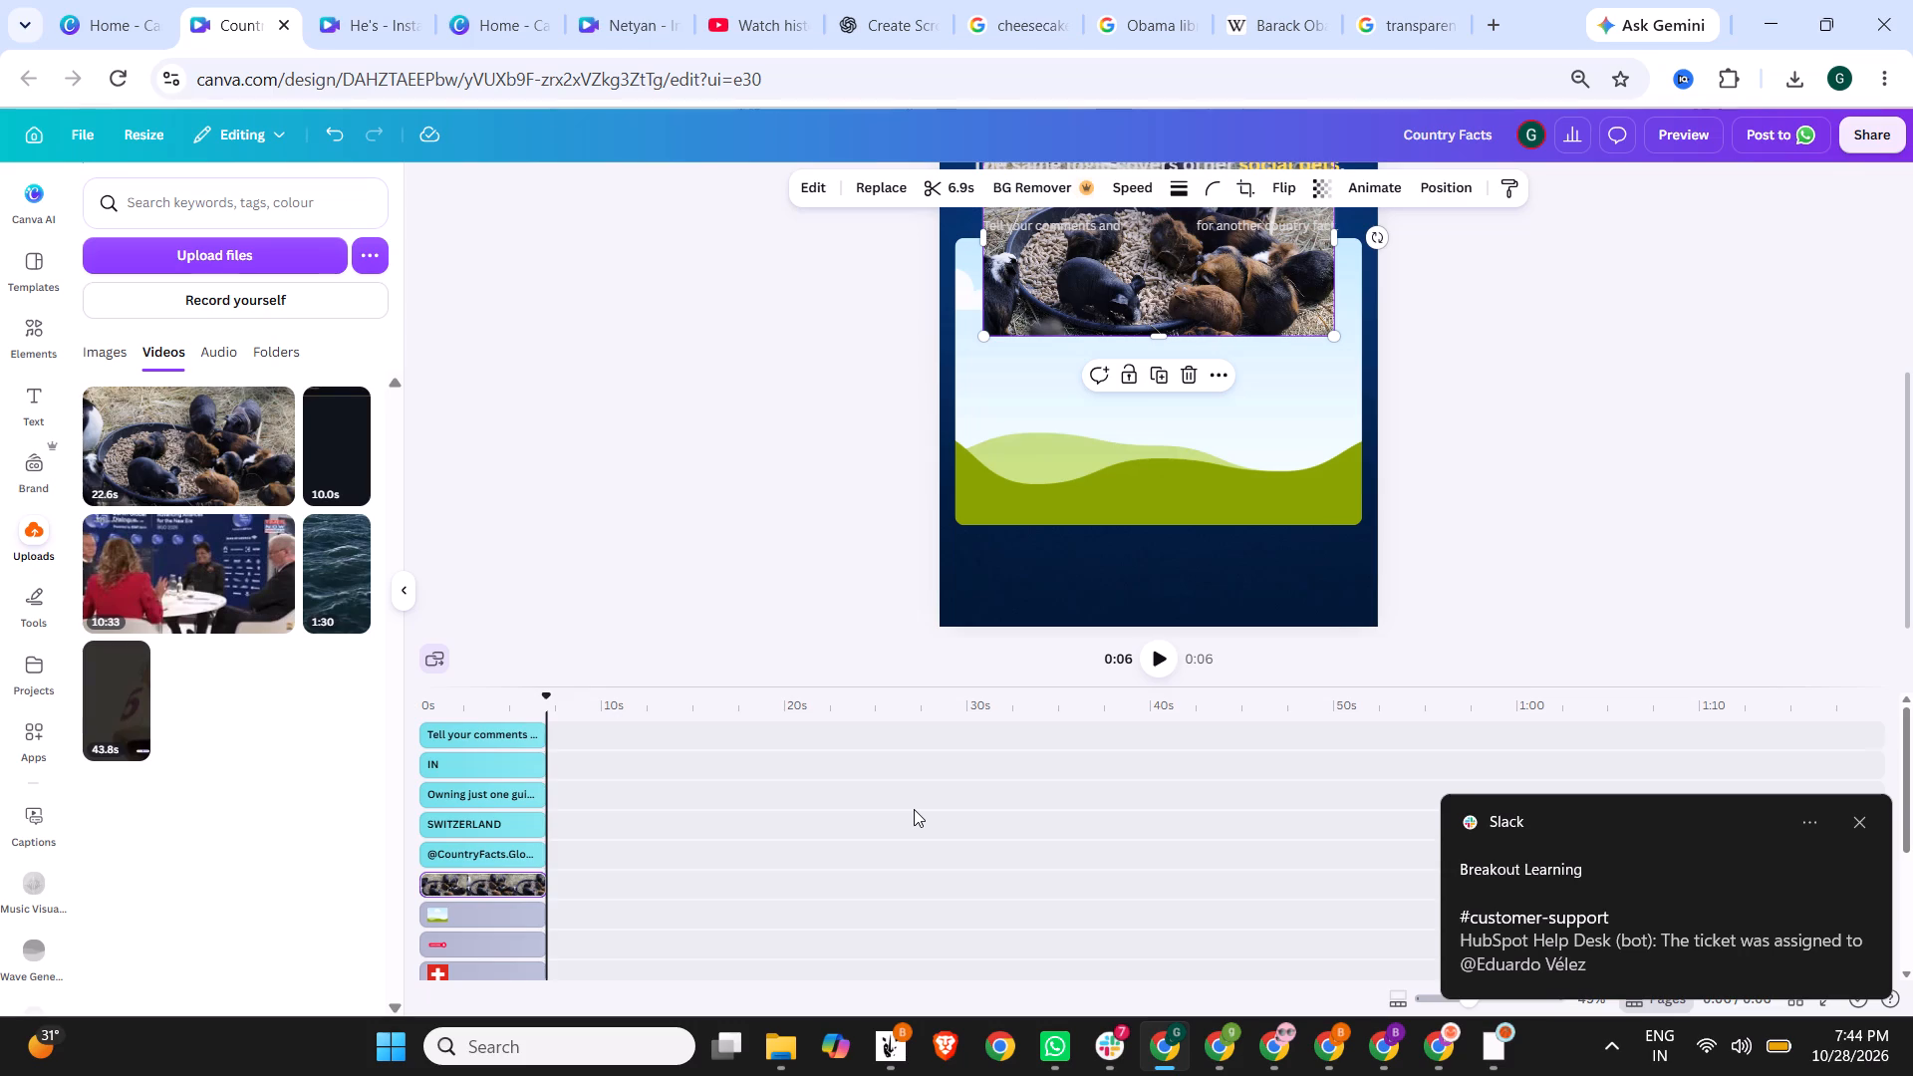
Dismiss the Slack notifications covering the timeline.
scroll(740, 820, right, 8)
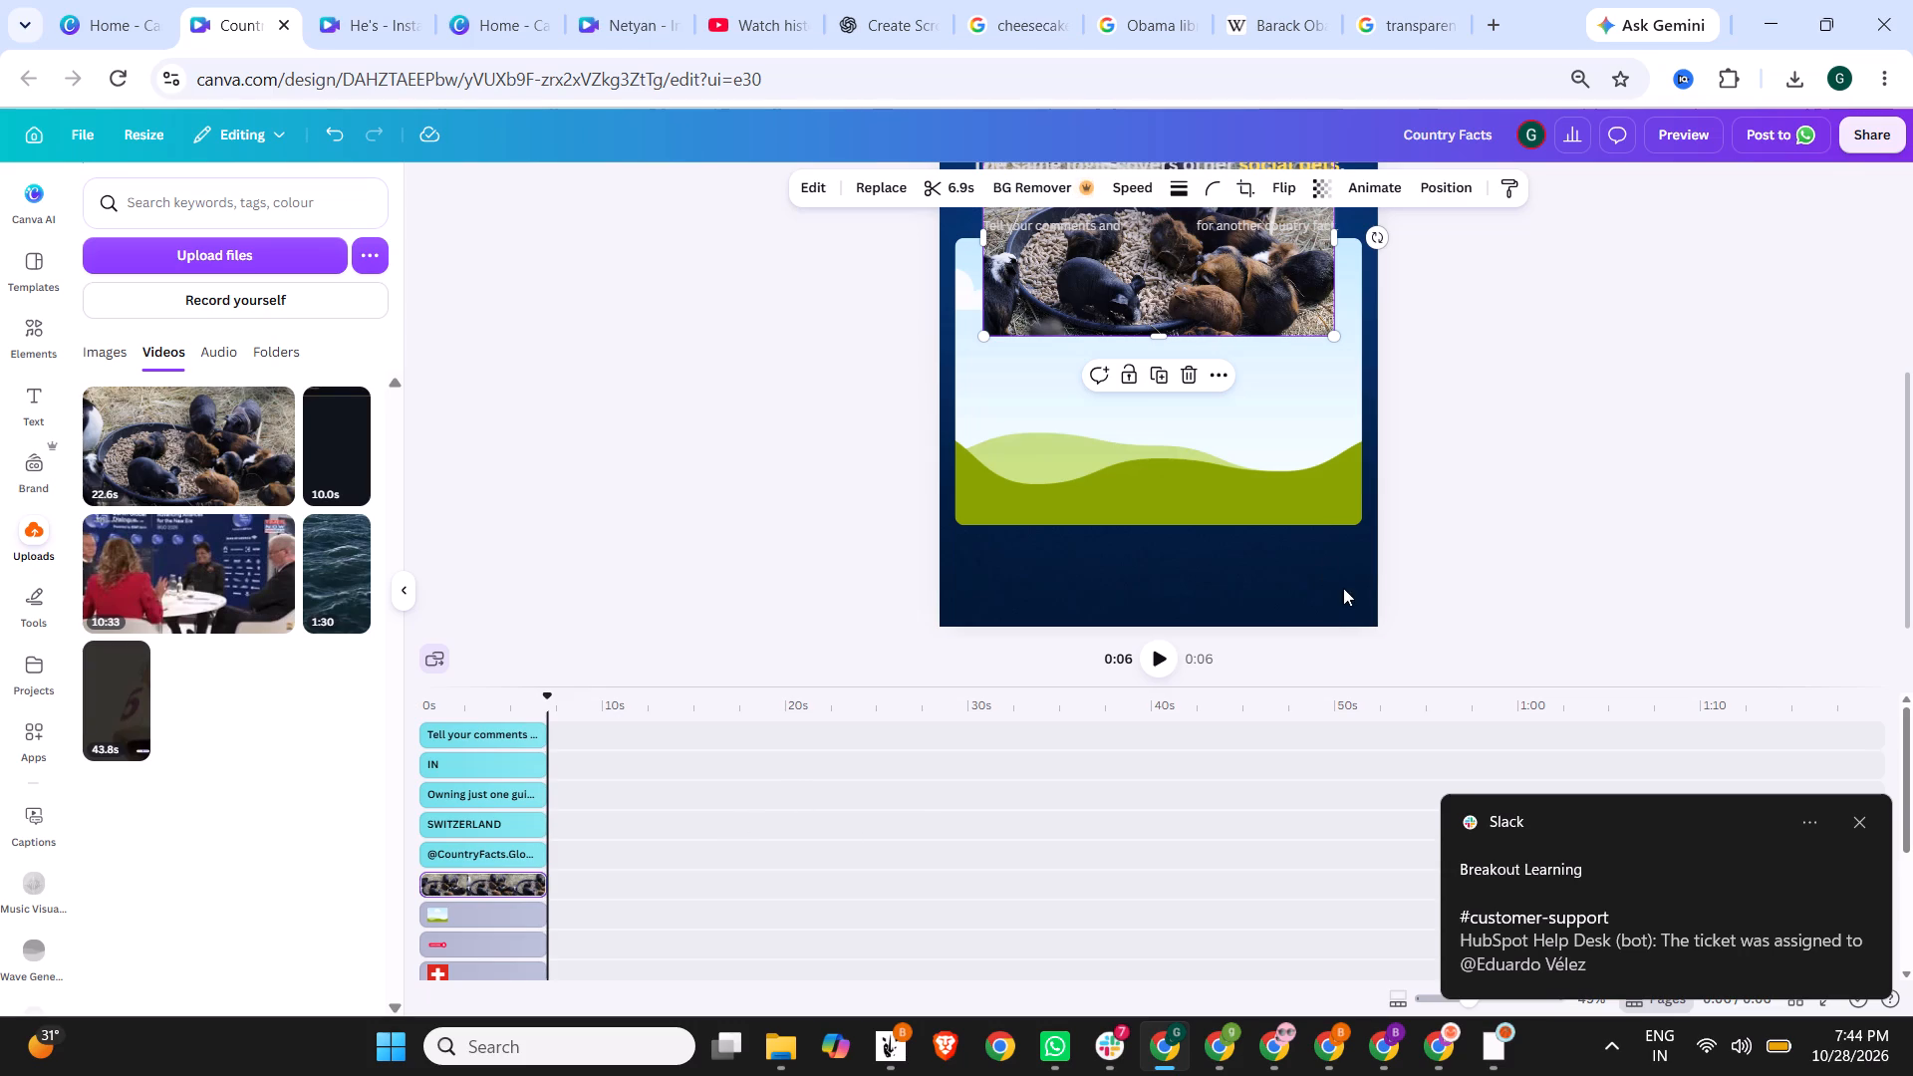
scroll(522, 831, right, 7)
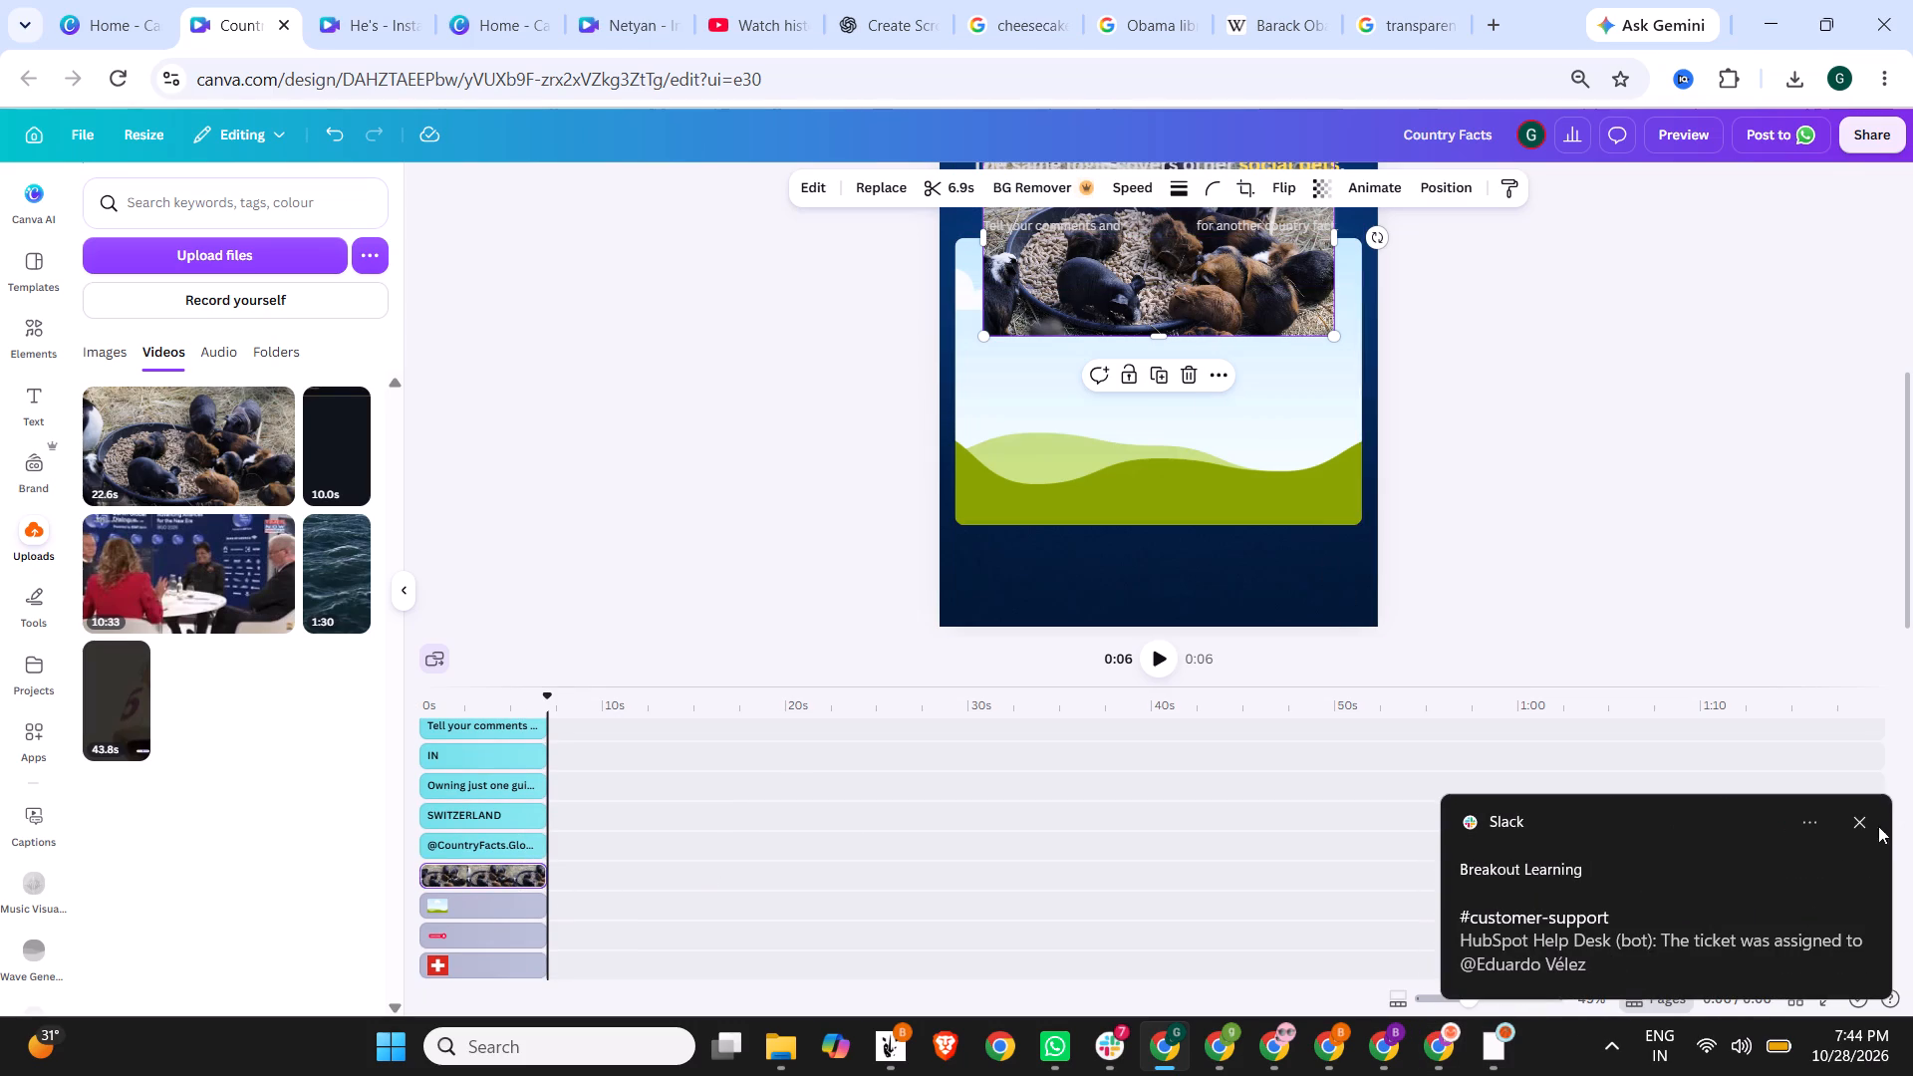
click(1859, 835)
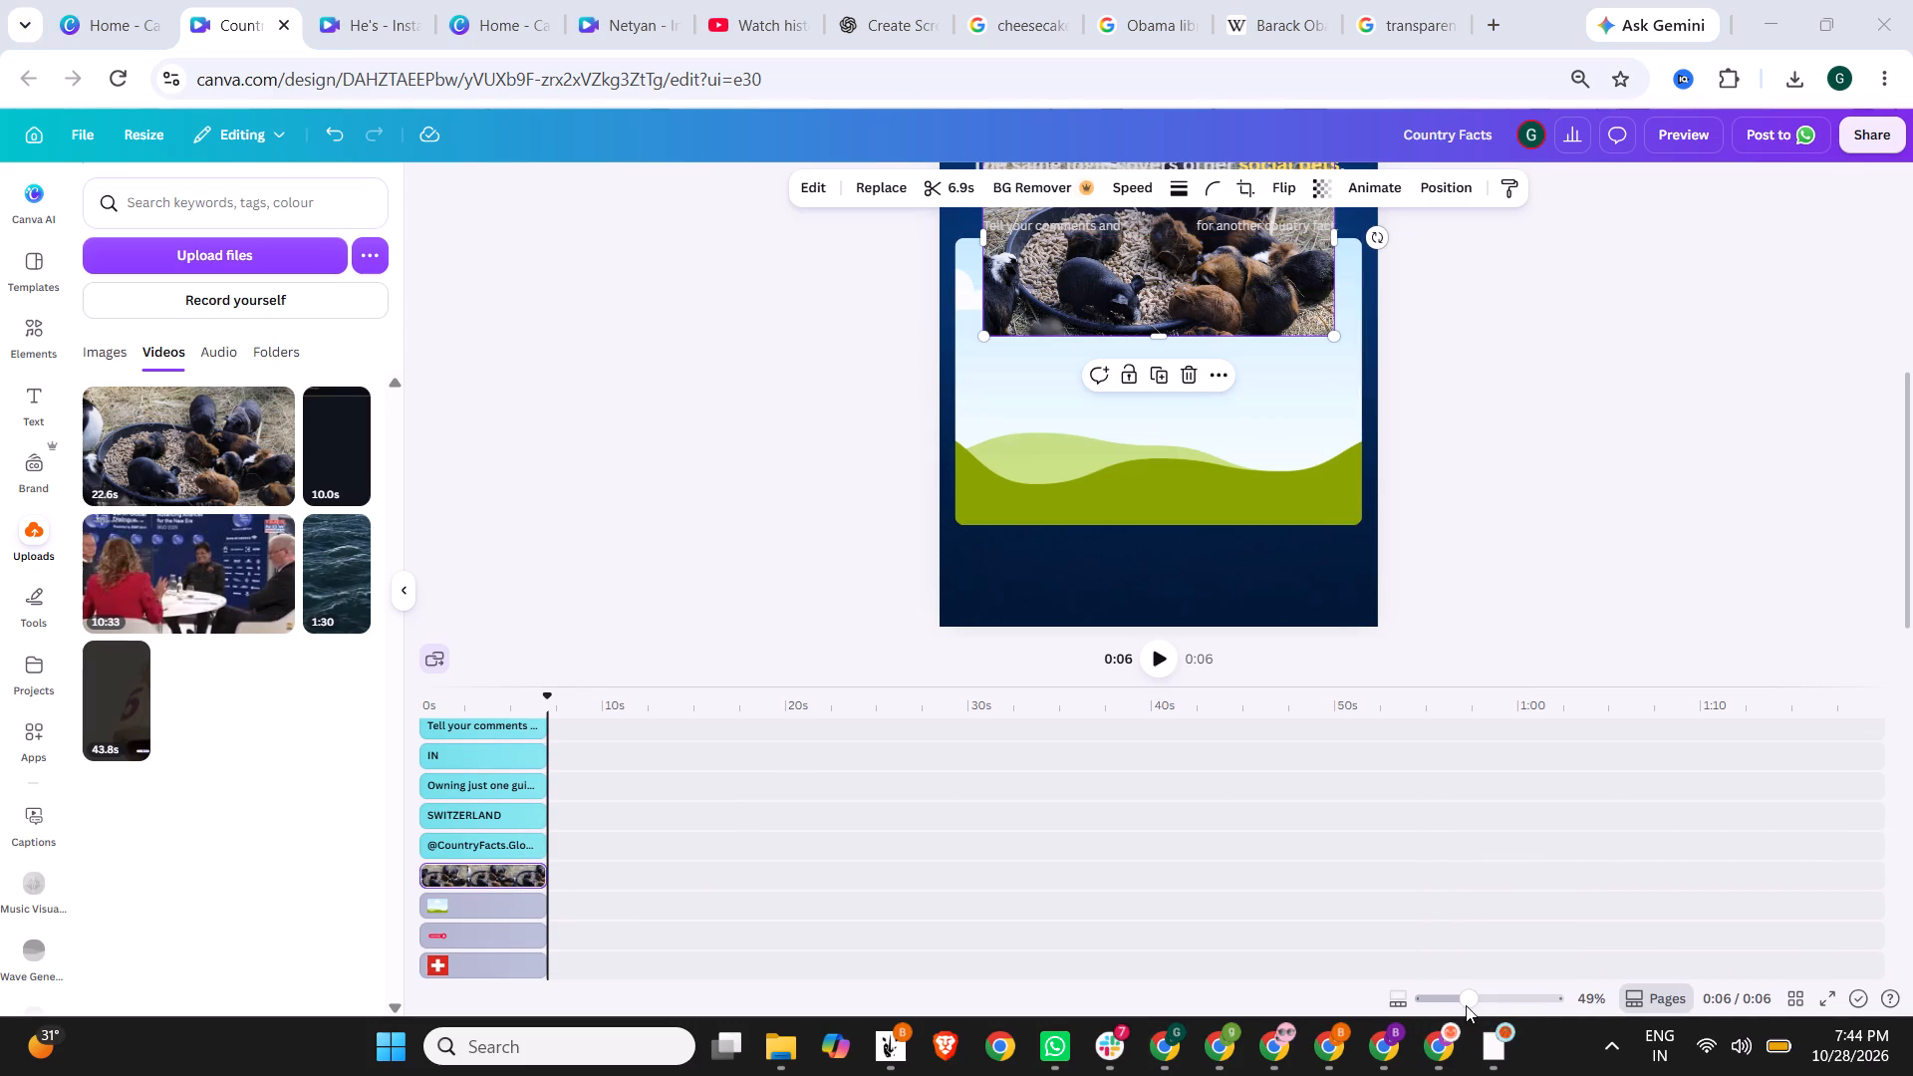
drag(1466, 1005, 1489, 1001)
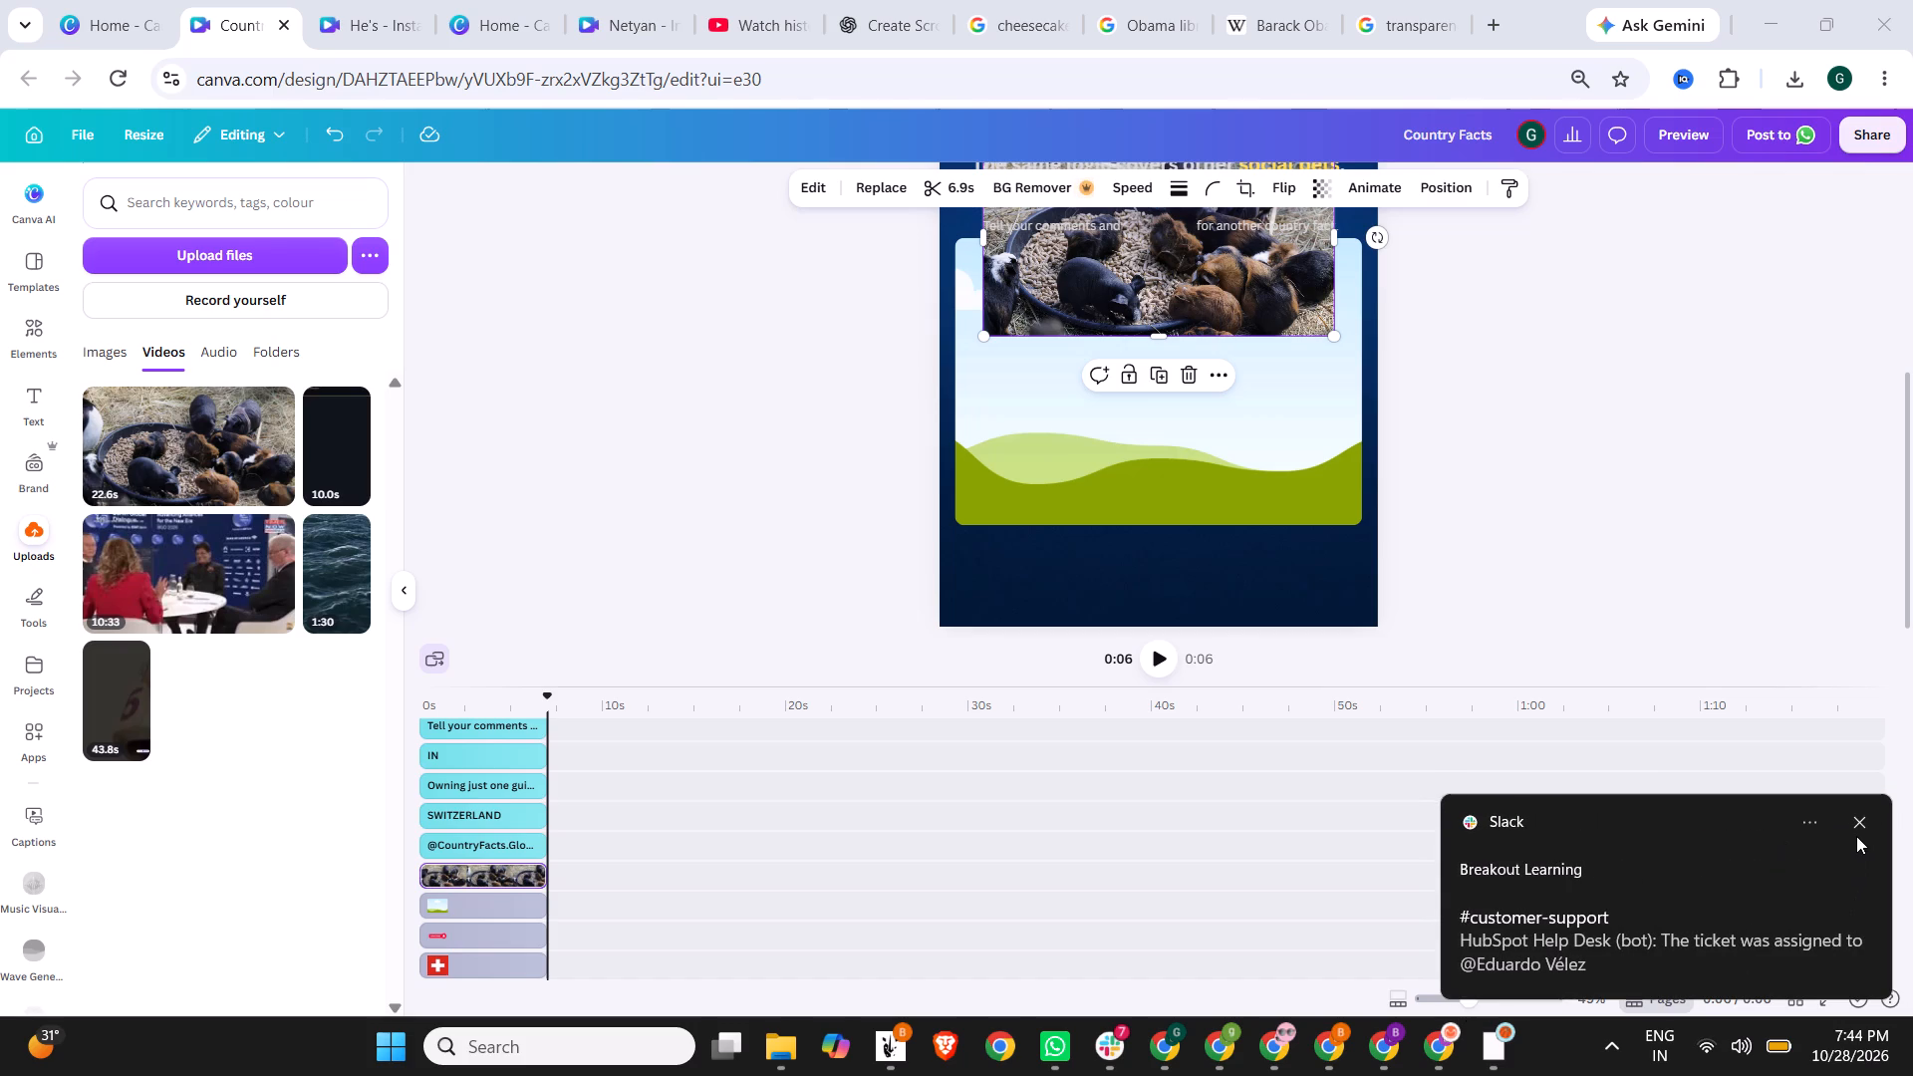
click(1858, 830)
drag(1470, 1000, 1478, 1000)
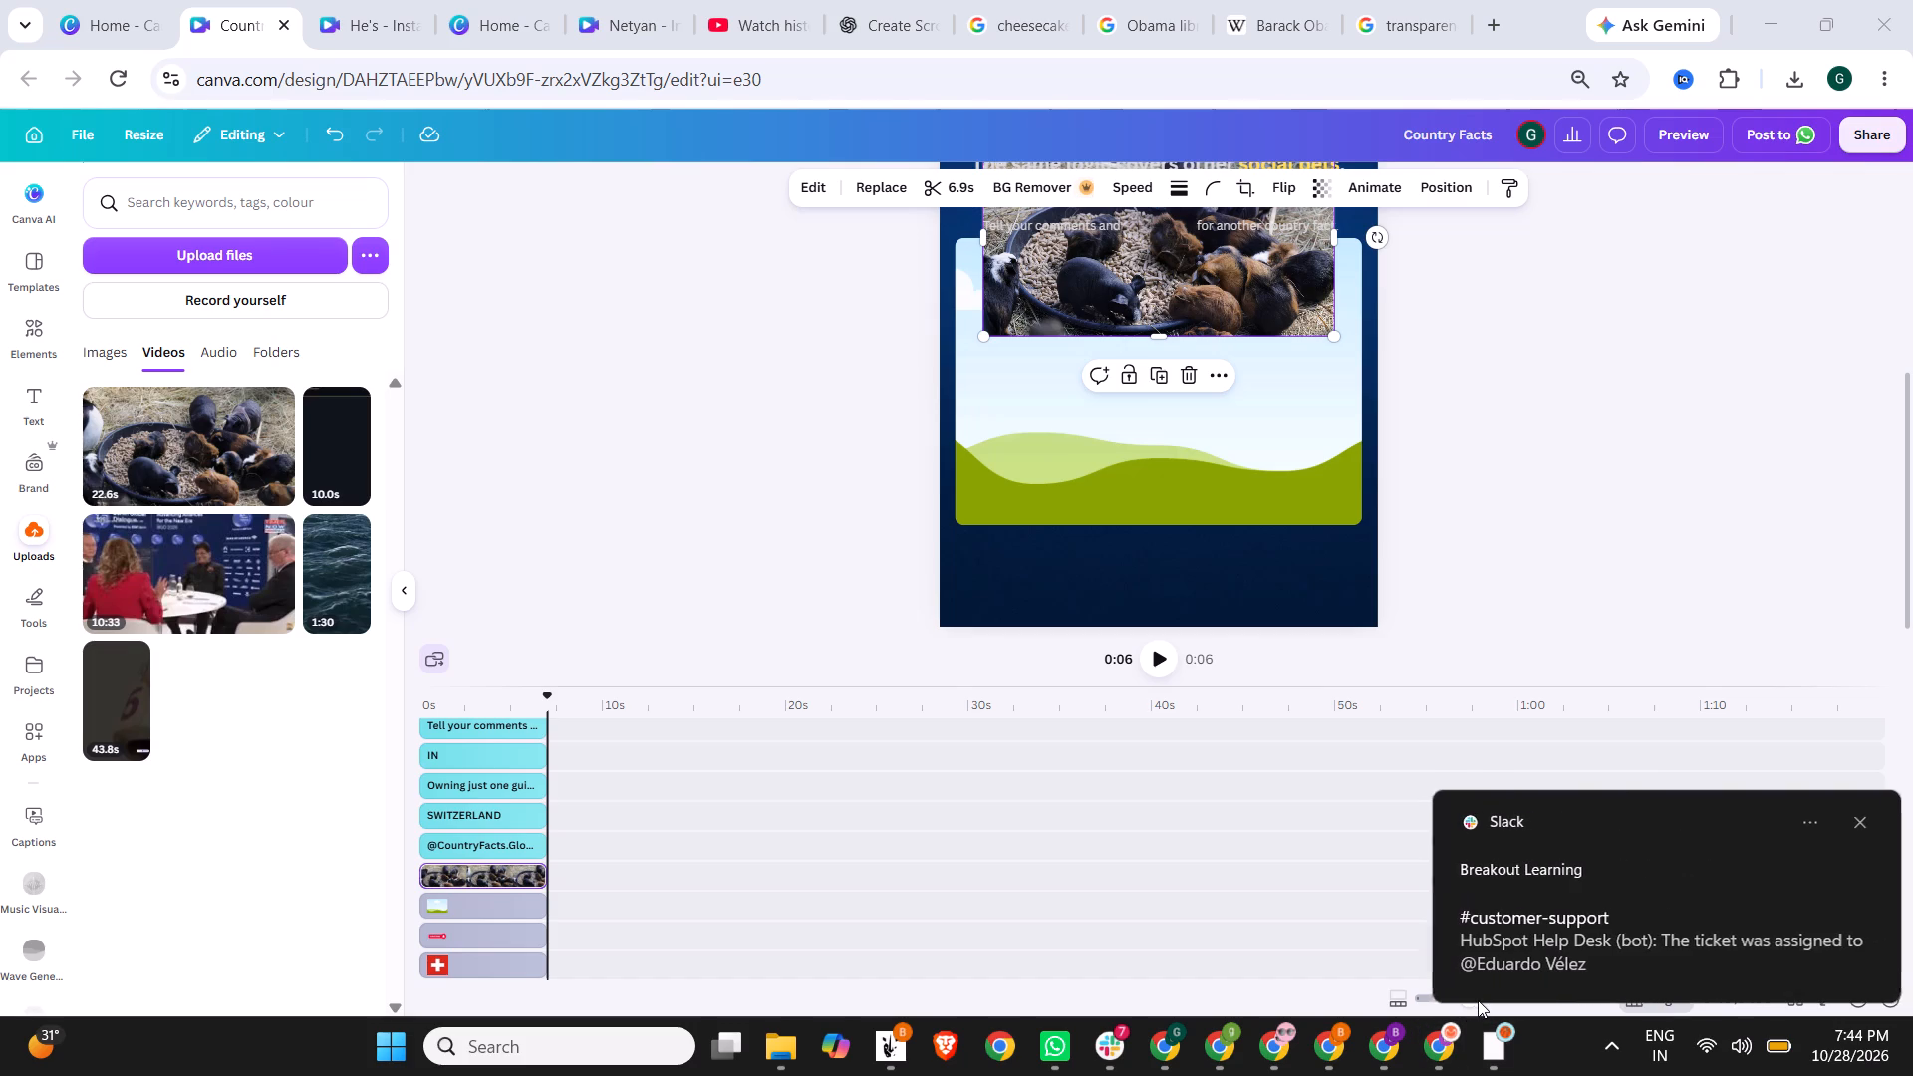
drag(1478, 1000, 1507, 1000)
click(1852, 824)
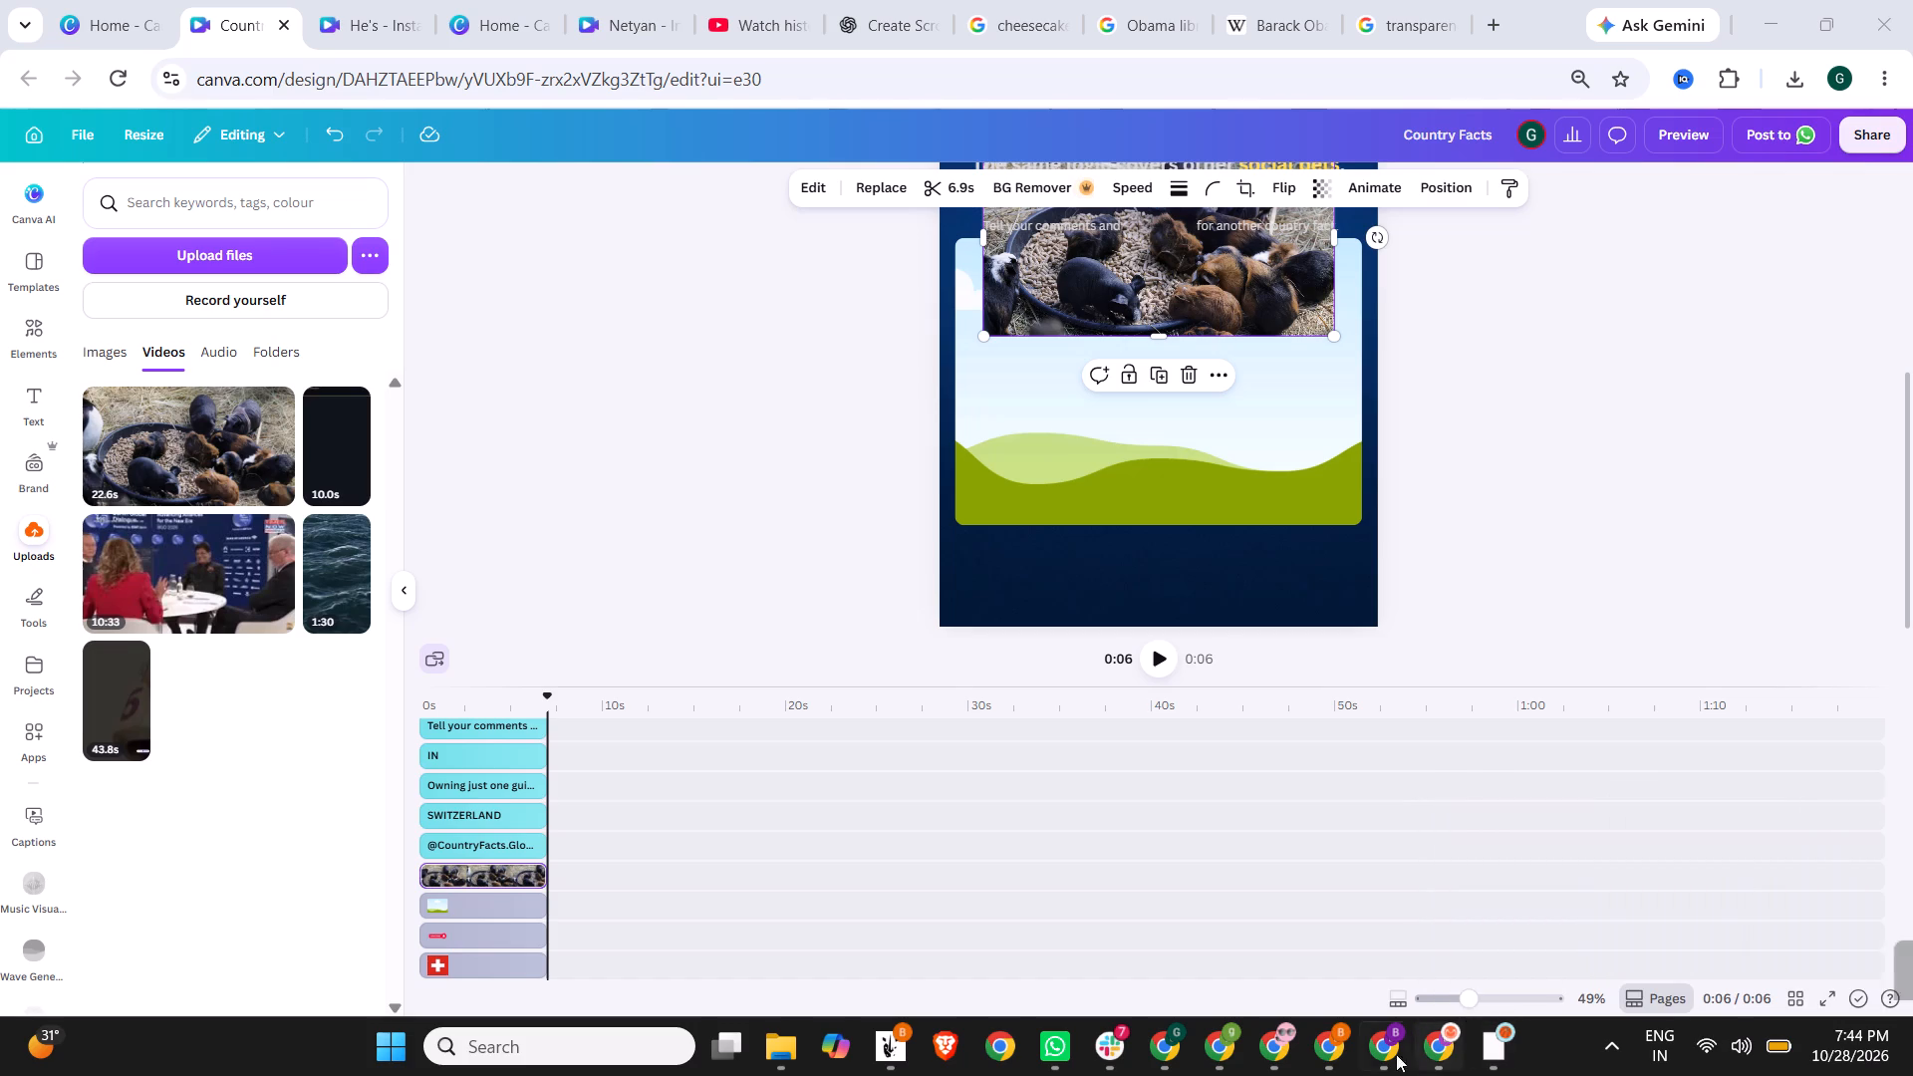
Place the trimmed guinea pig clip into the landscape placeholder frame below the subscribe line.
drag(1469, 993, 1500, 998)
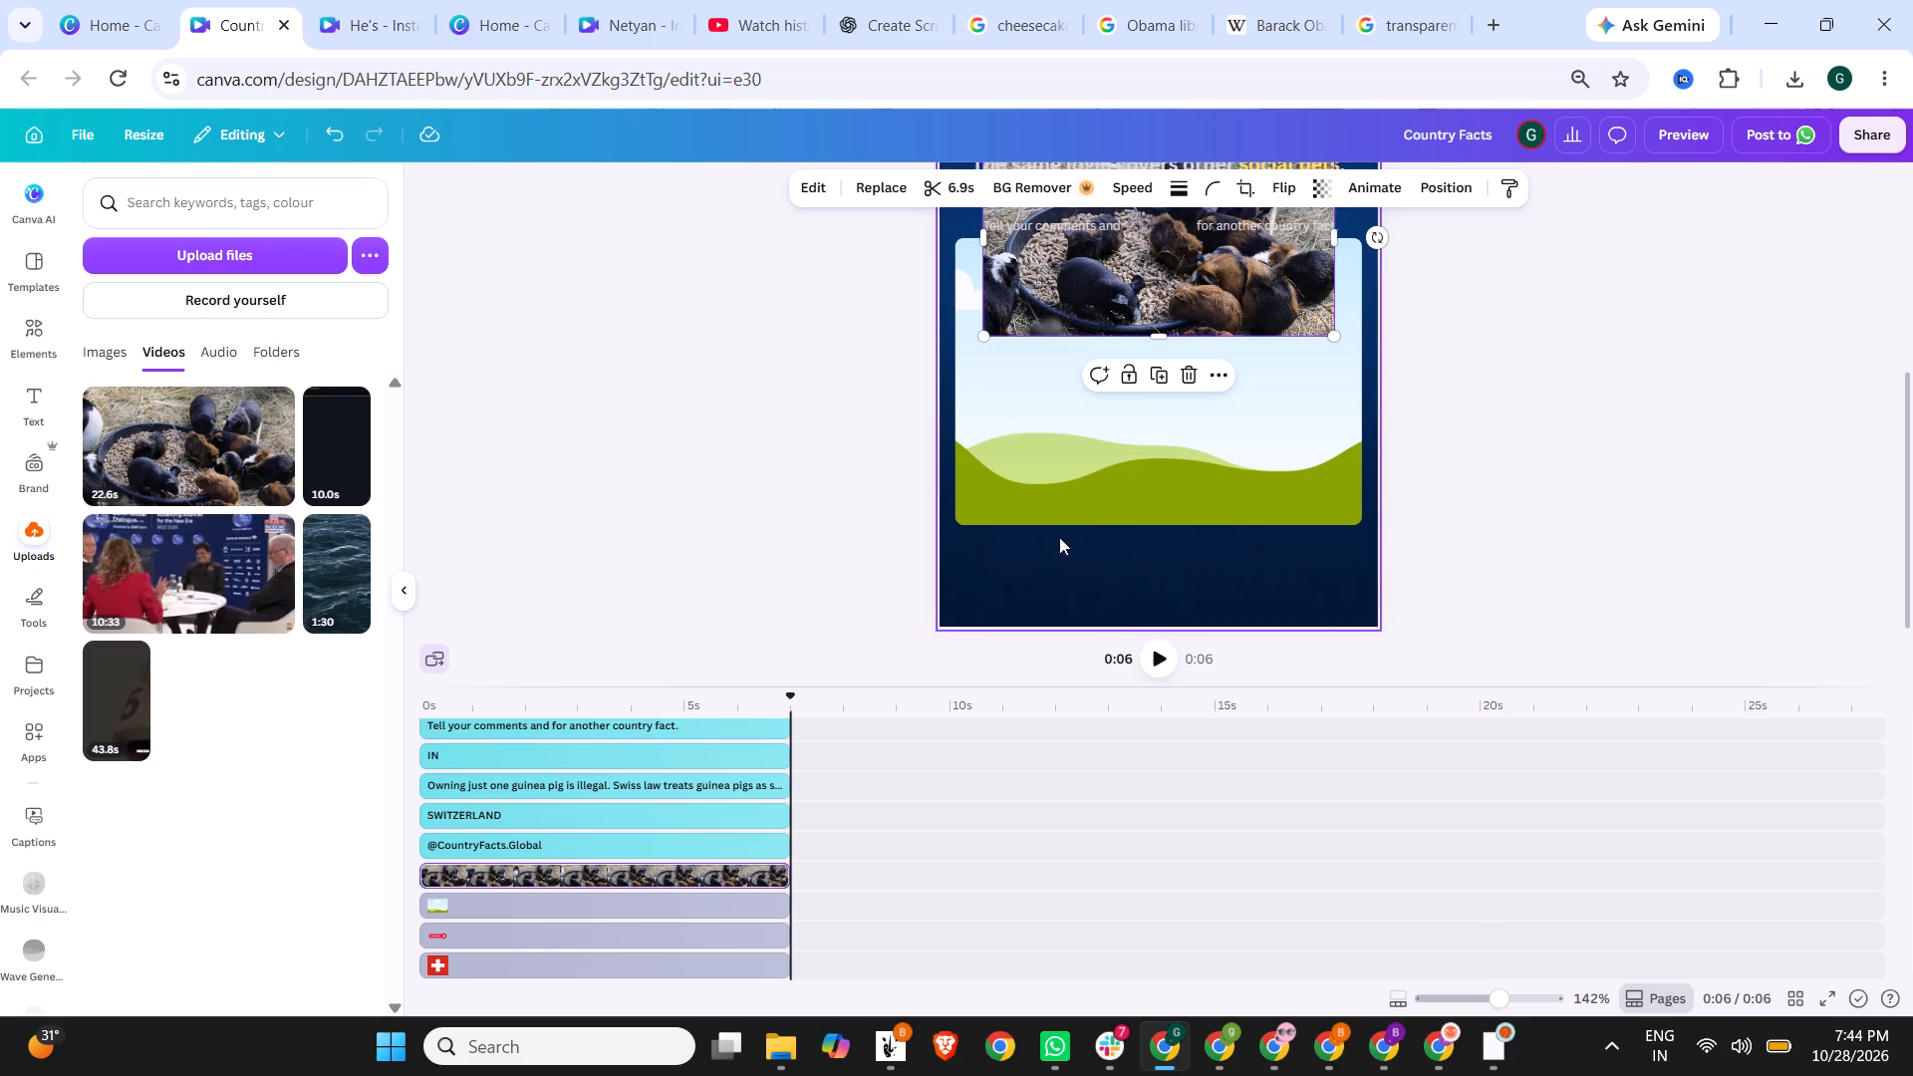
click(1078, 295)
drag(1078, 295, 1067, 340)
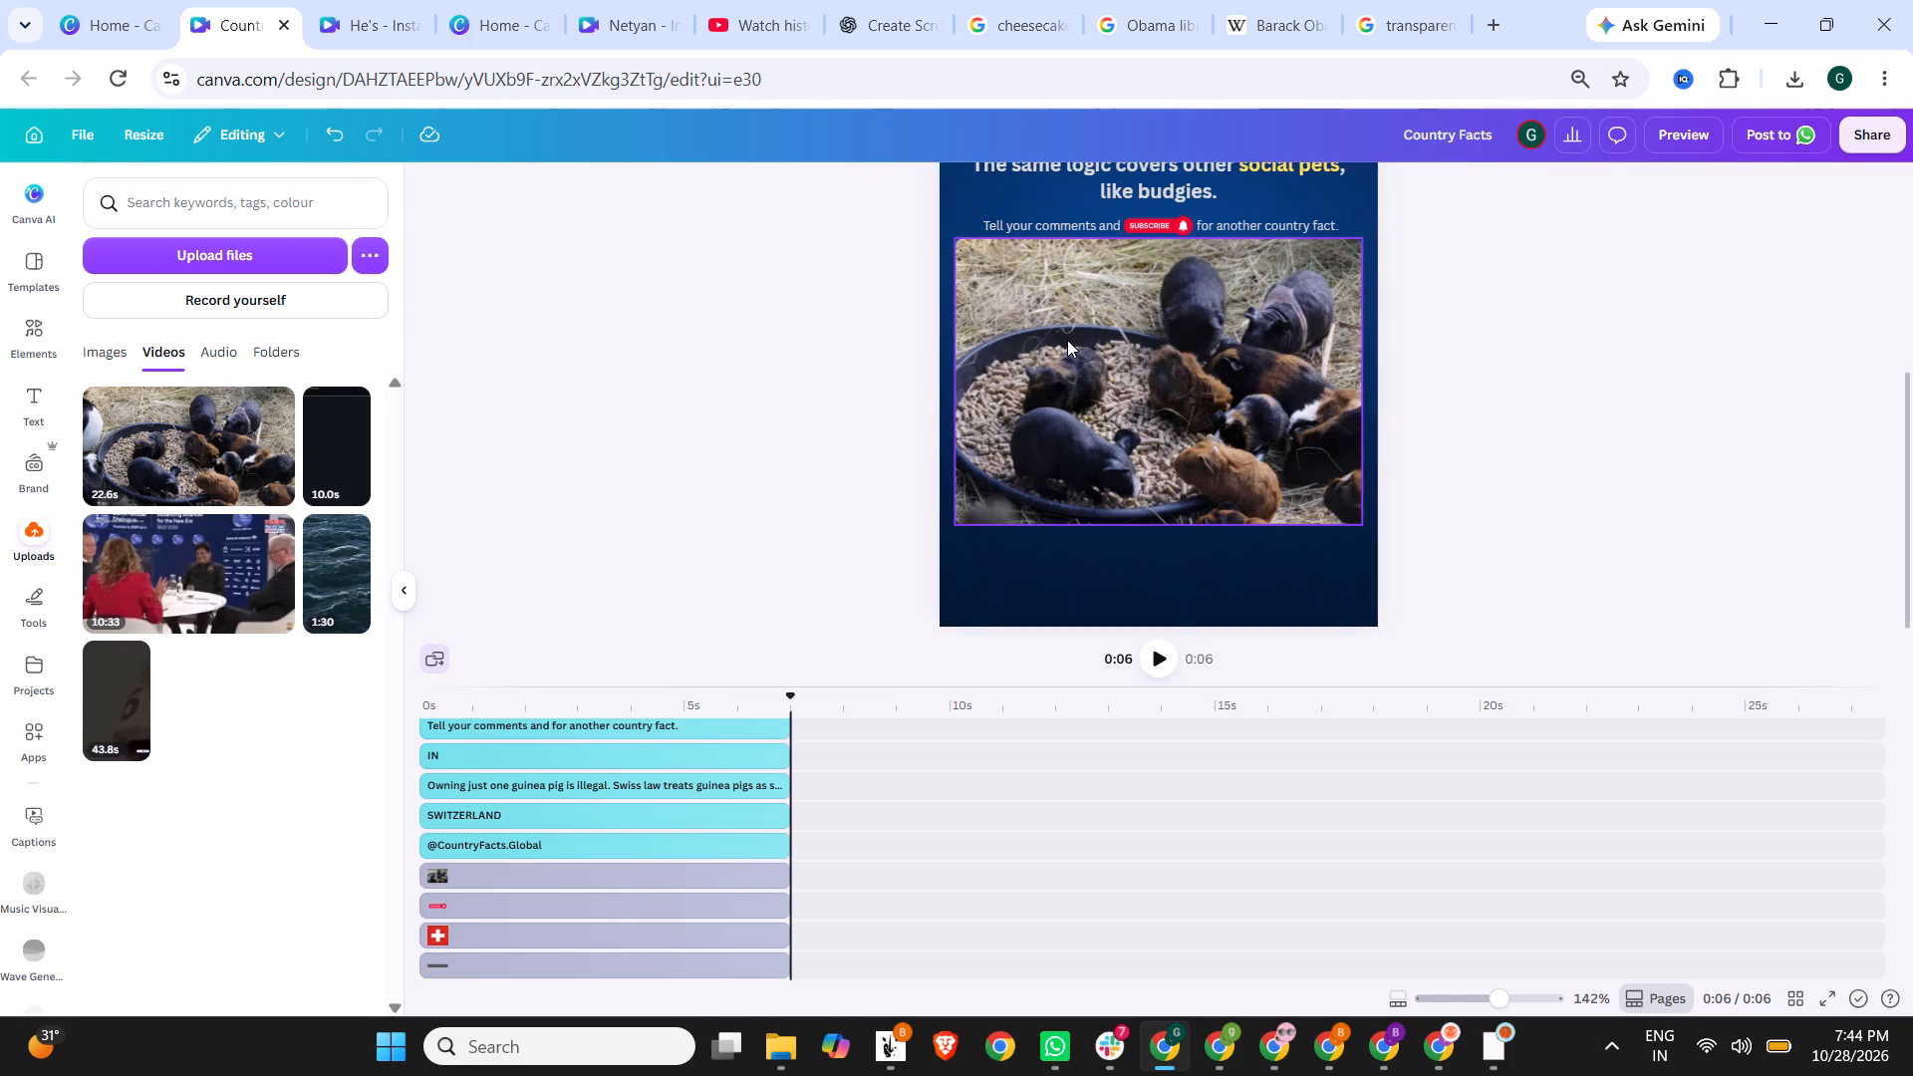
click(1564, 368)
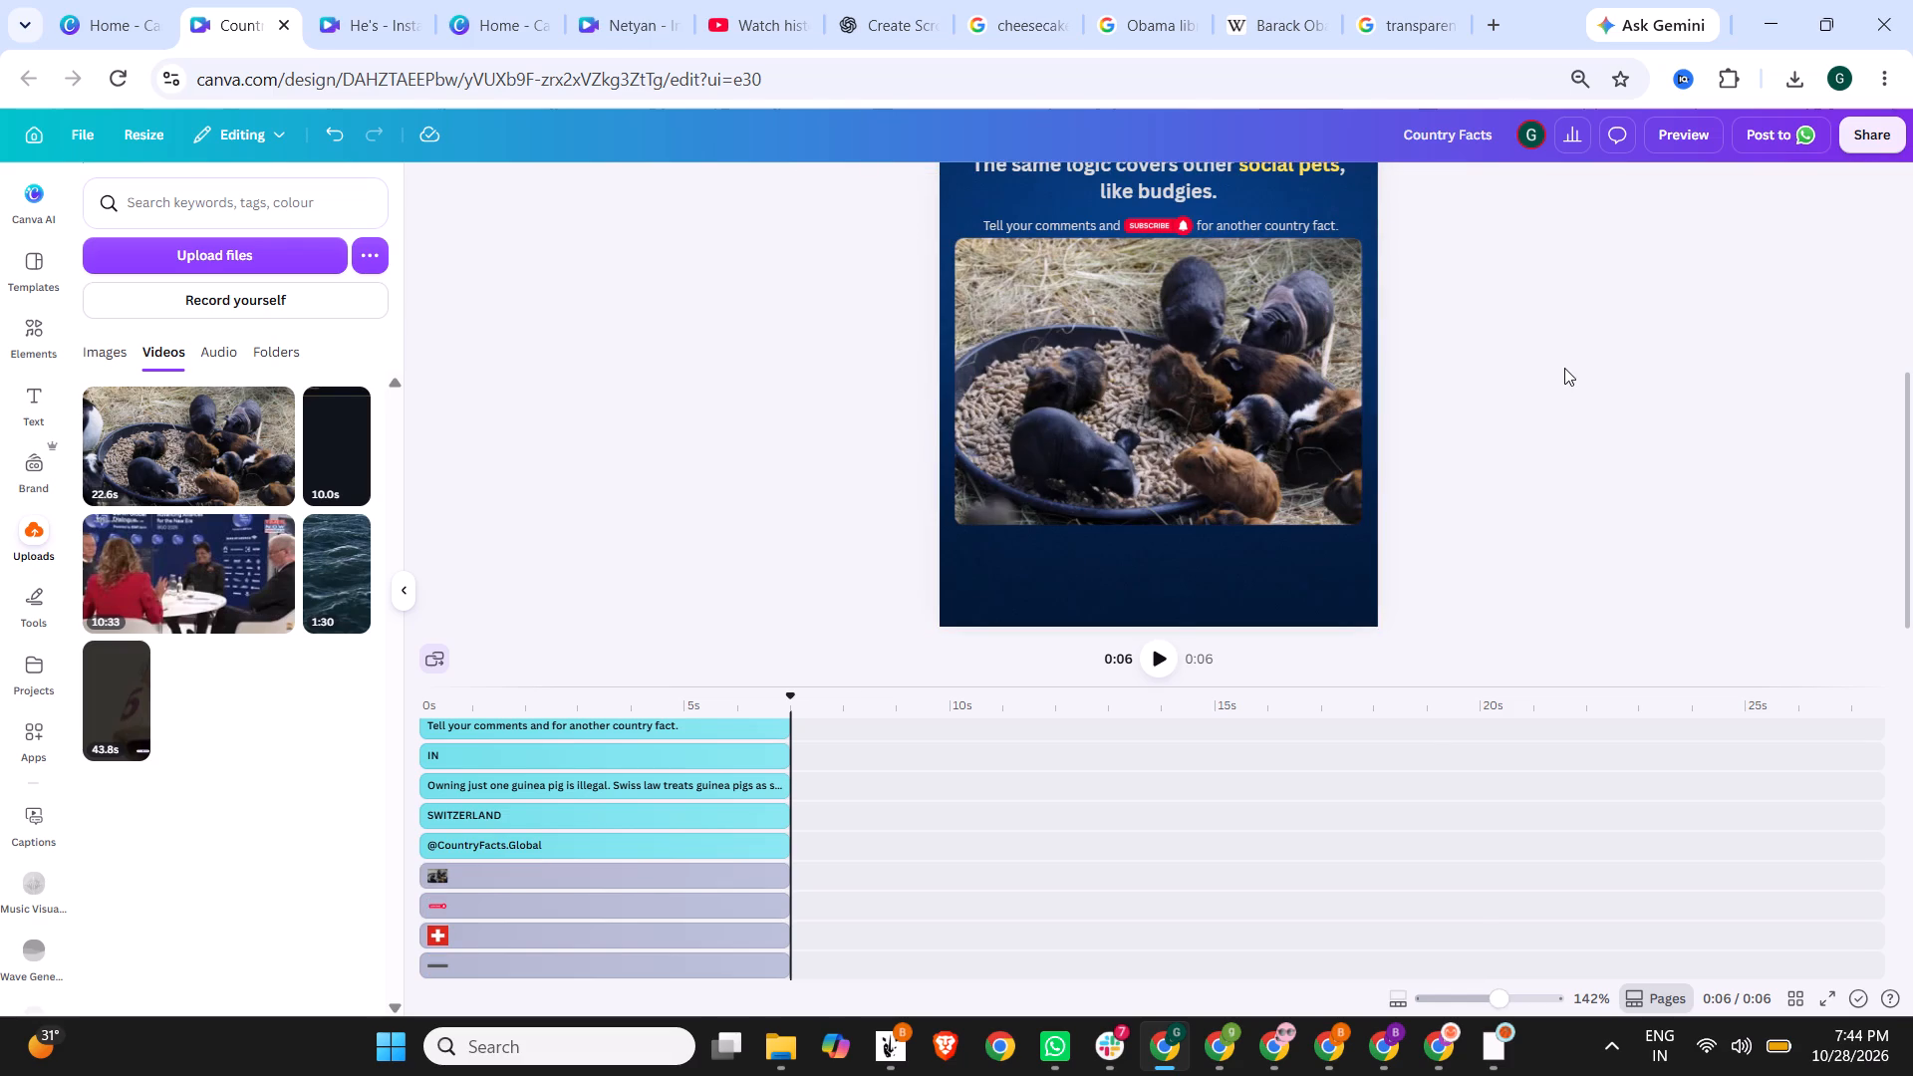
Preview the Swiss guinea pig video, and return to the editor.
click(1677, 144)
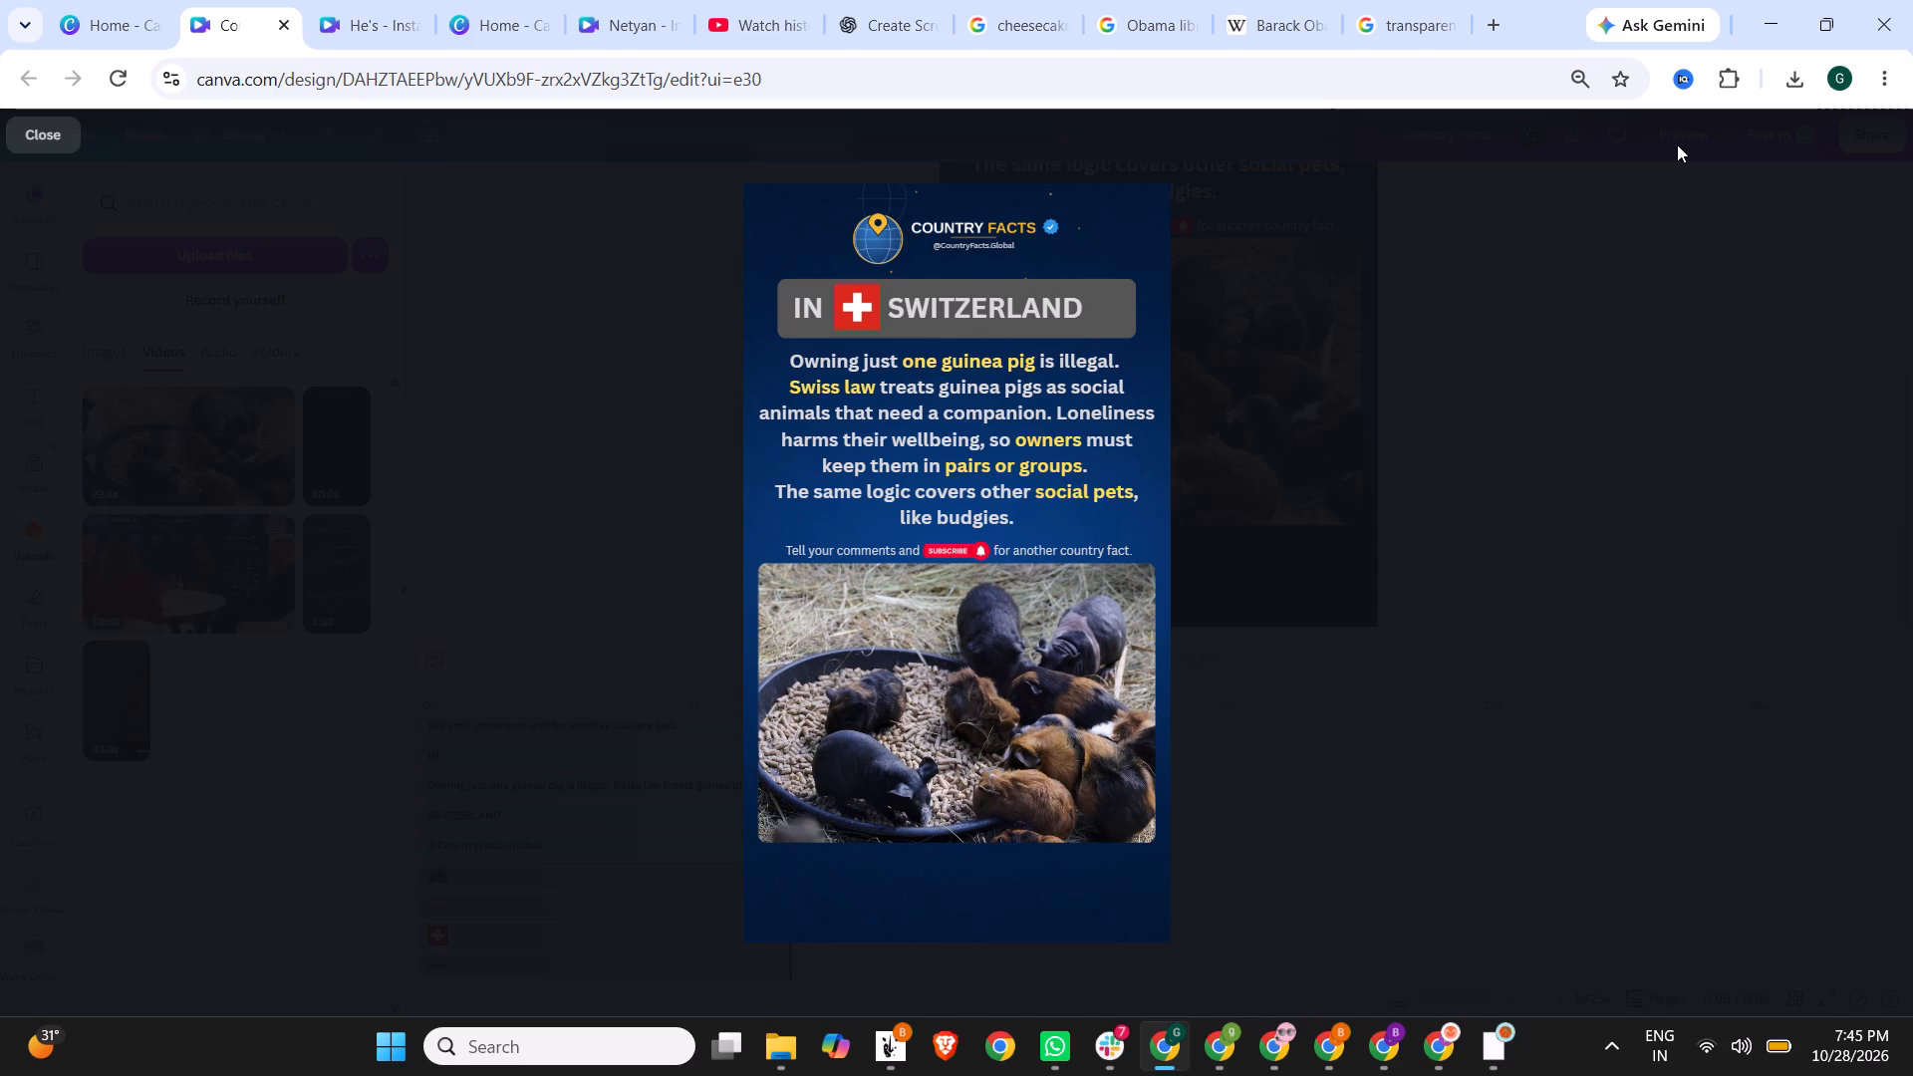
click(1592, 305)
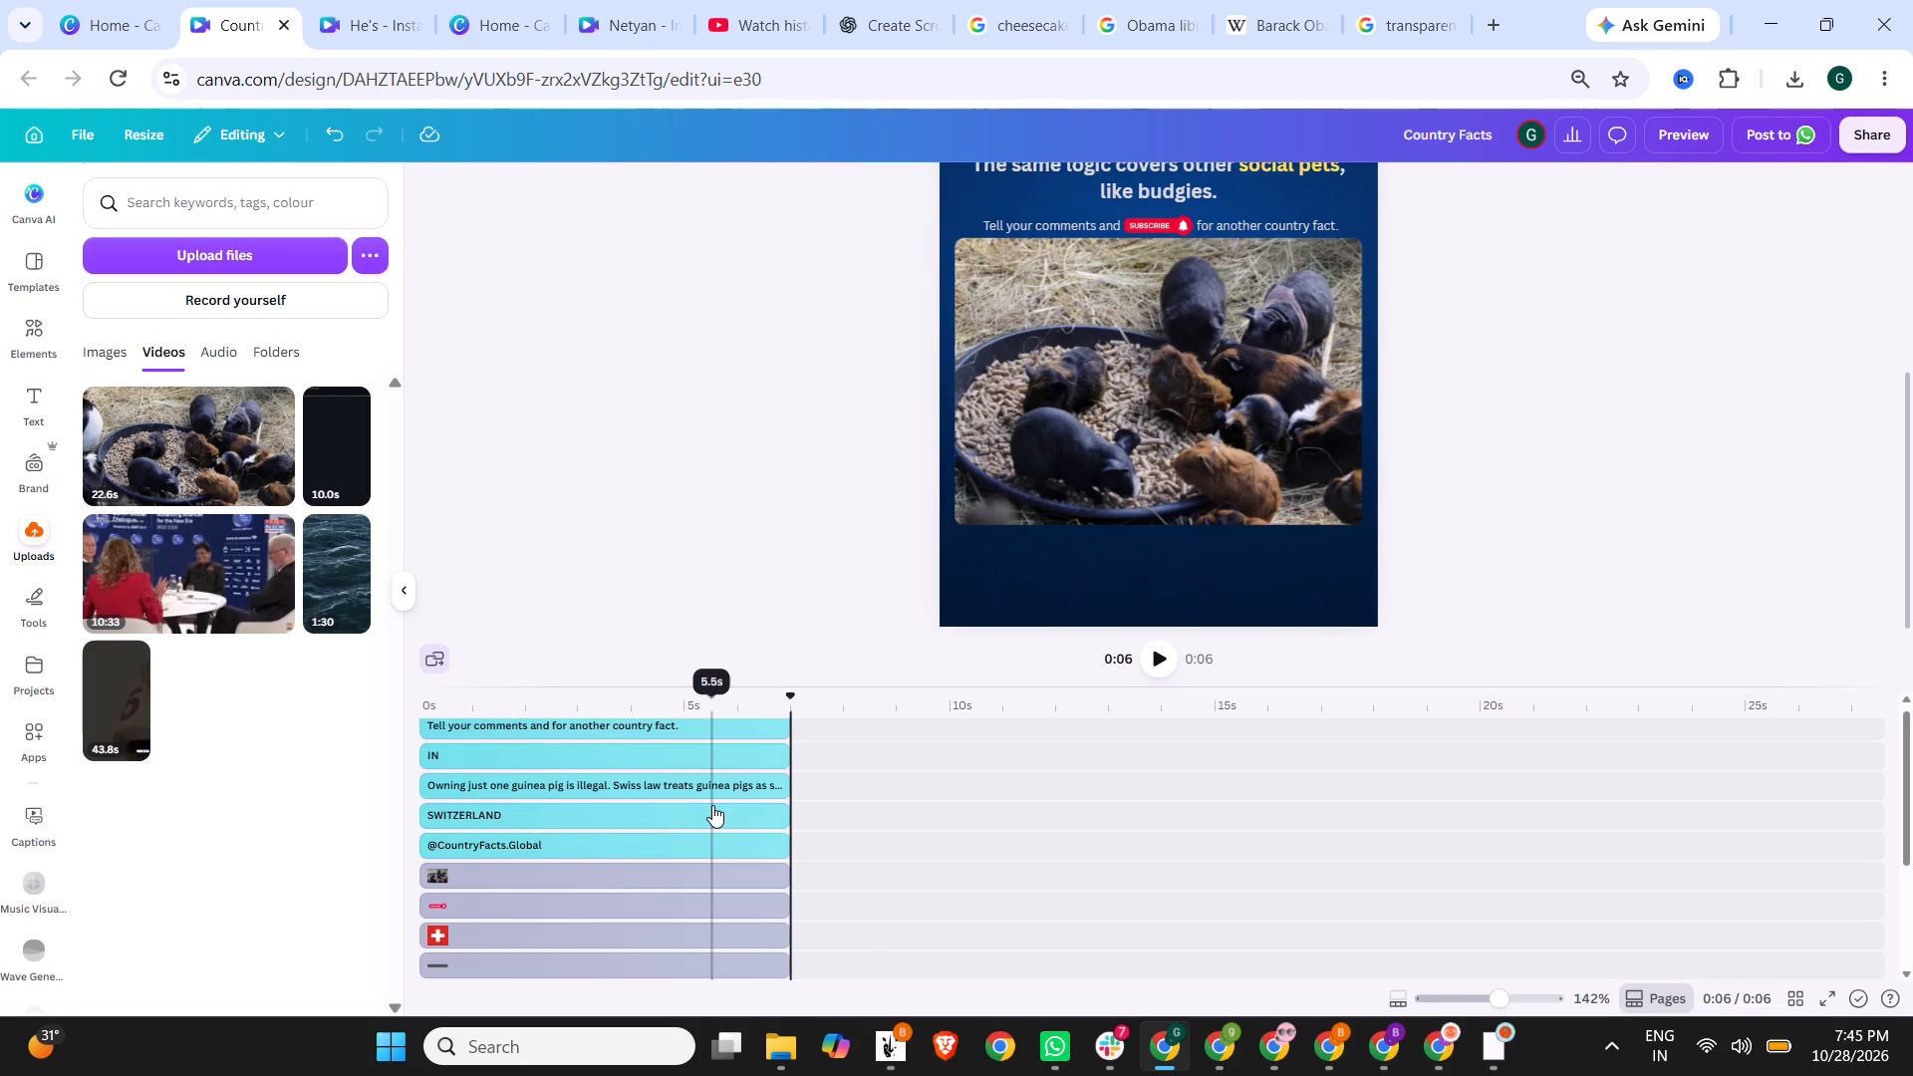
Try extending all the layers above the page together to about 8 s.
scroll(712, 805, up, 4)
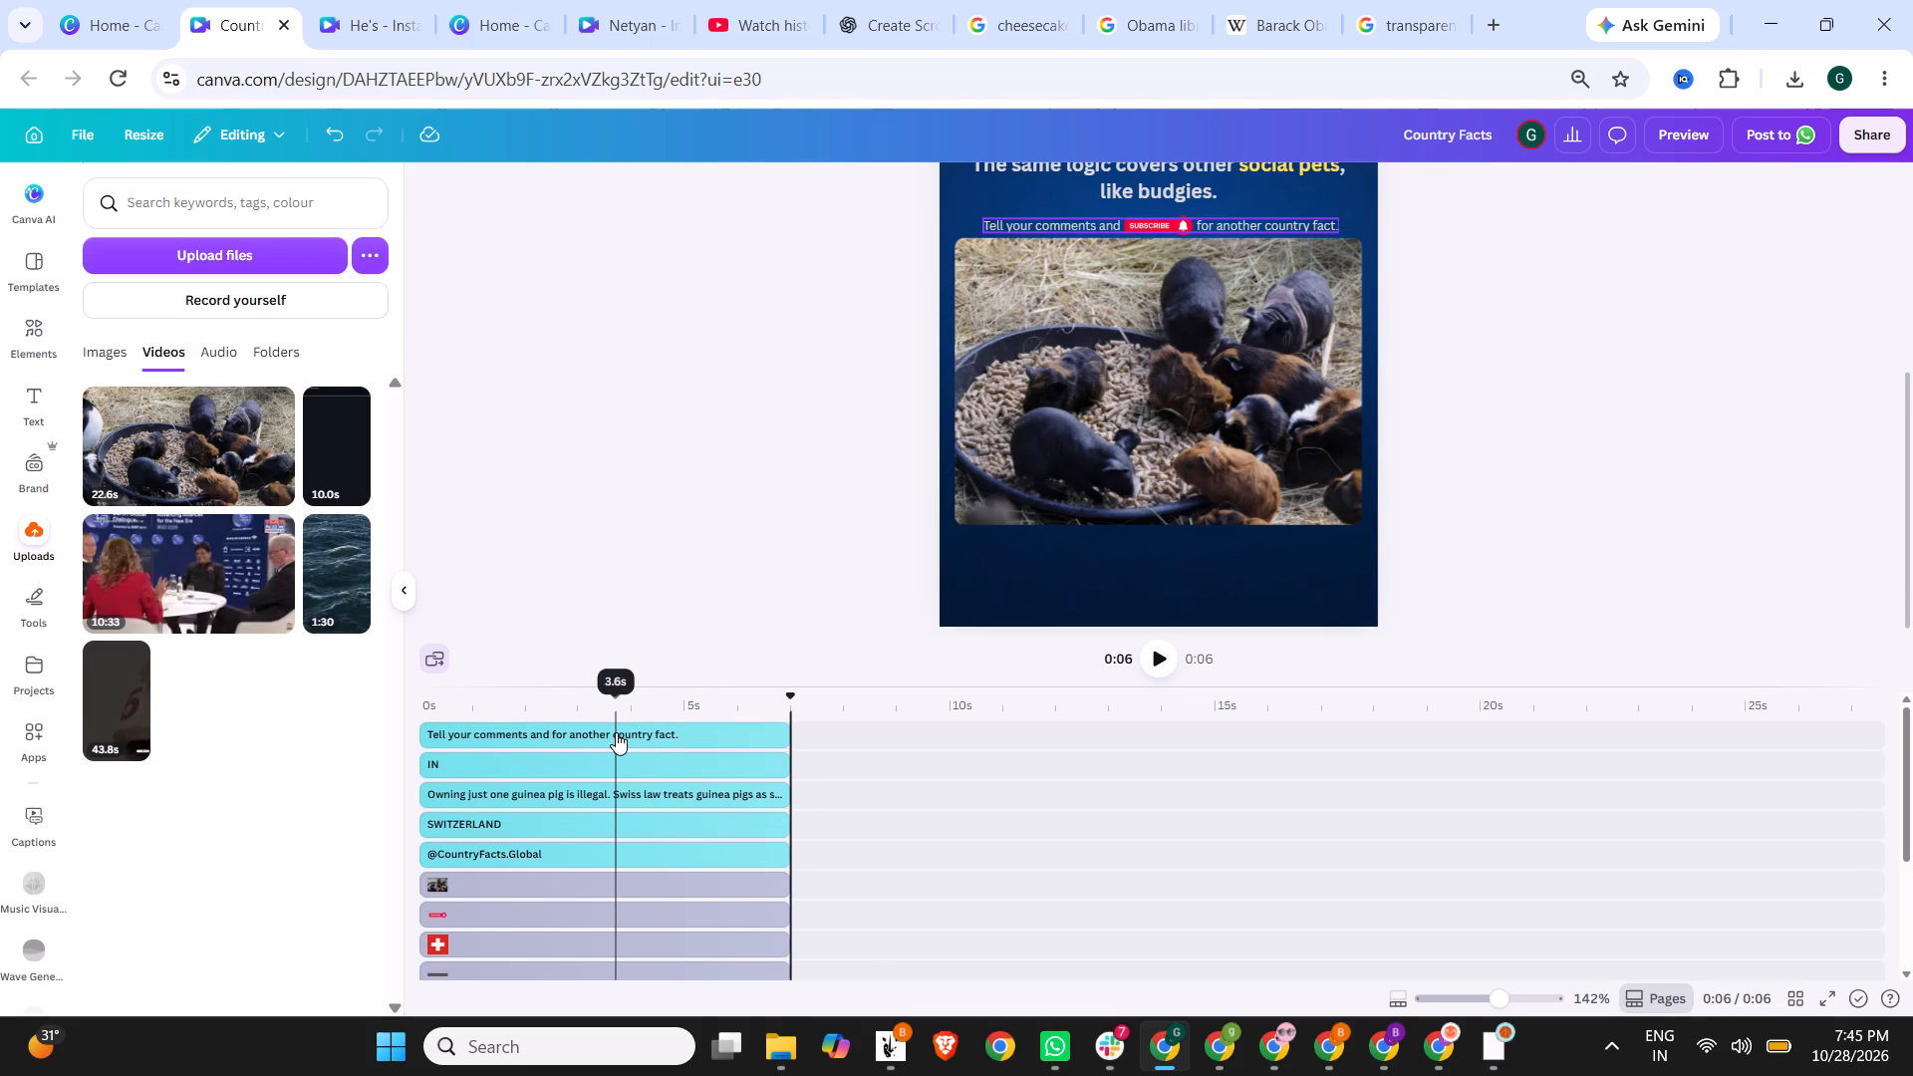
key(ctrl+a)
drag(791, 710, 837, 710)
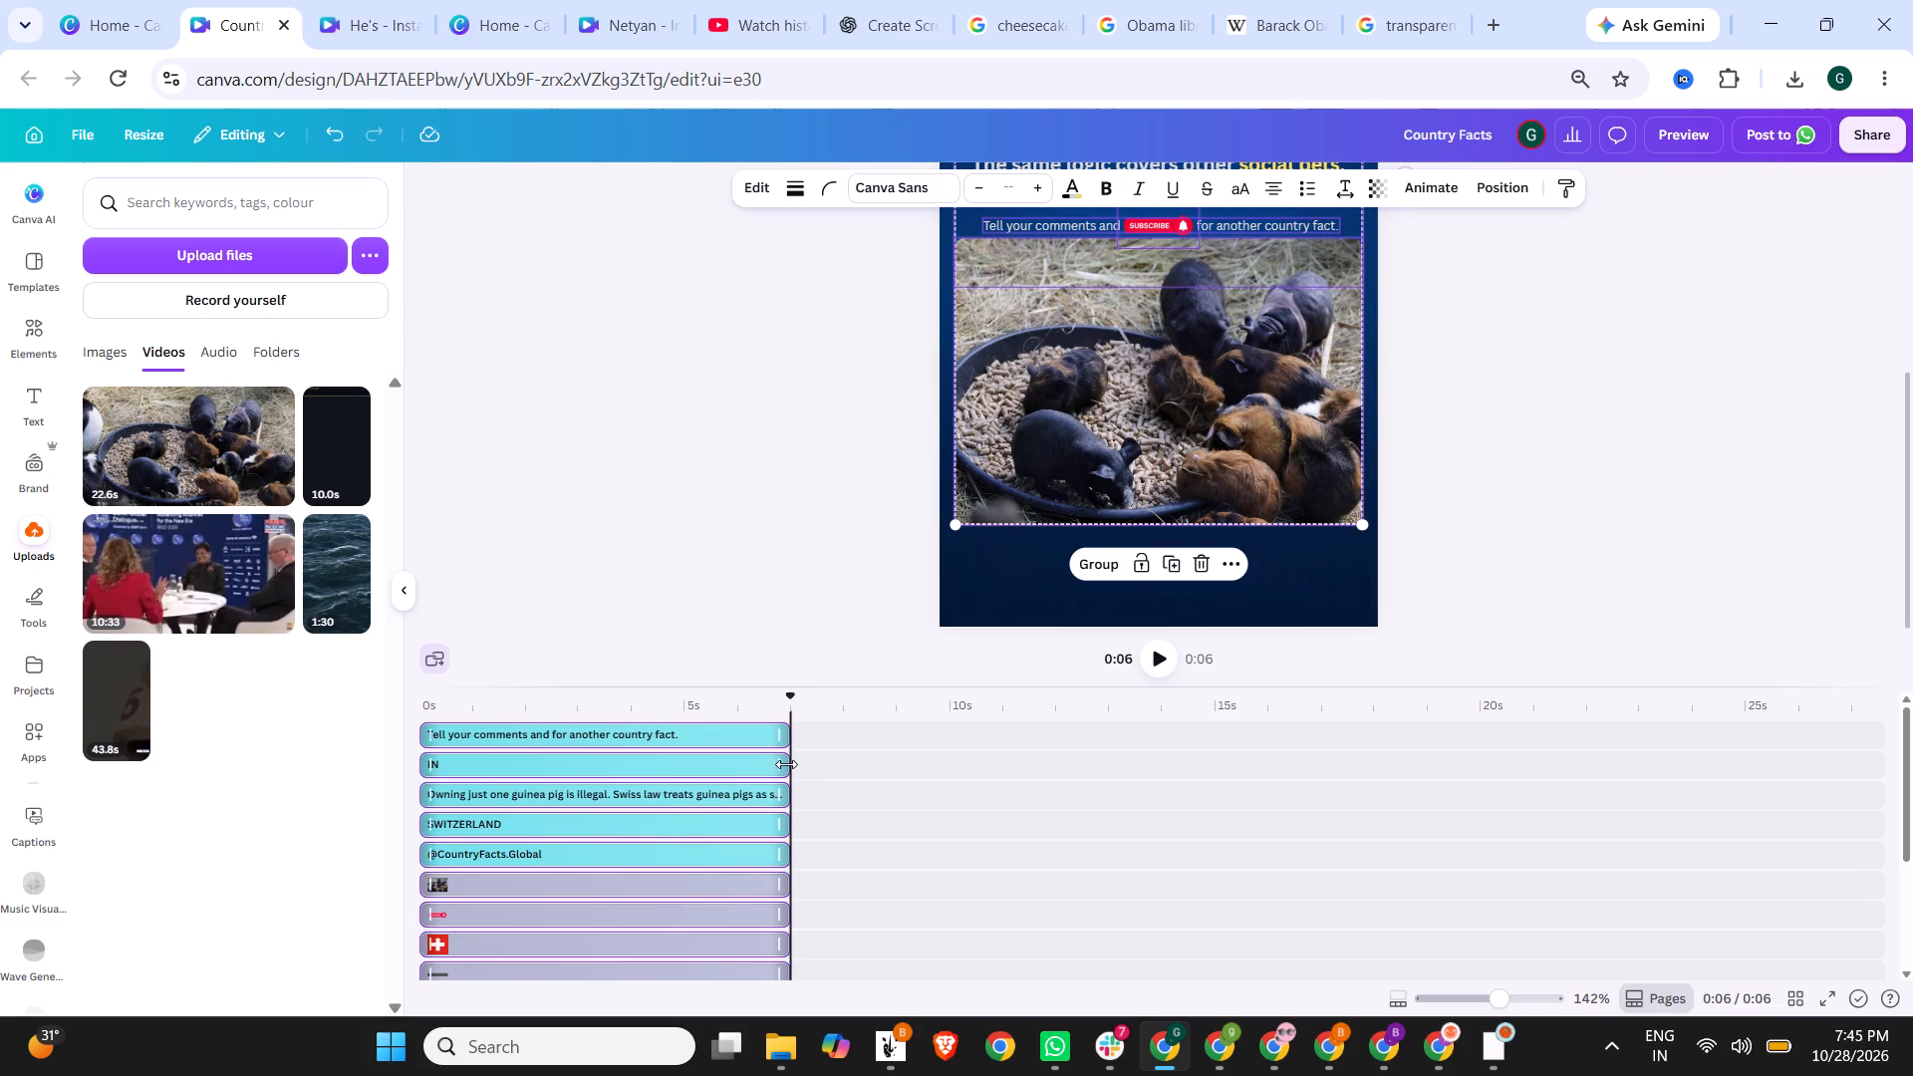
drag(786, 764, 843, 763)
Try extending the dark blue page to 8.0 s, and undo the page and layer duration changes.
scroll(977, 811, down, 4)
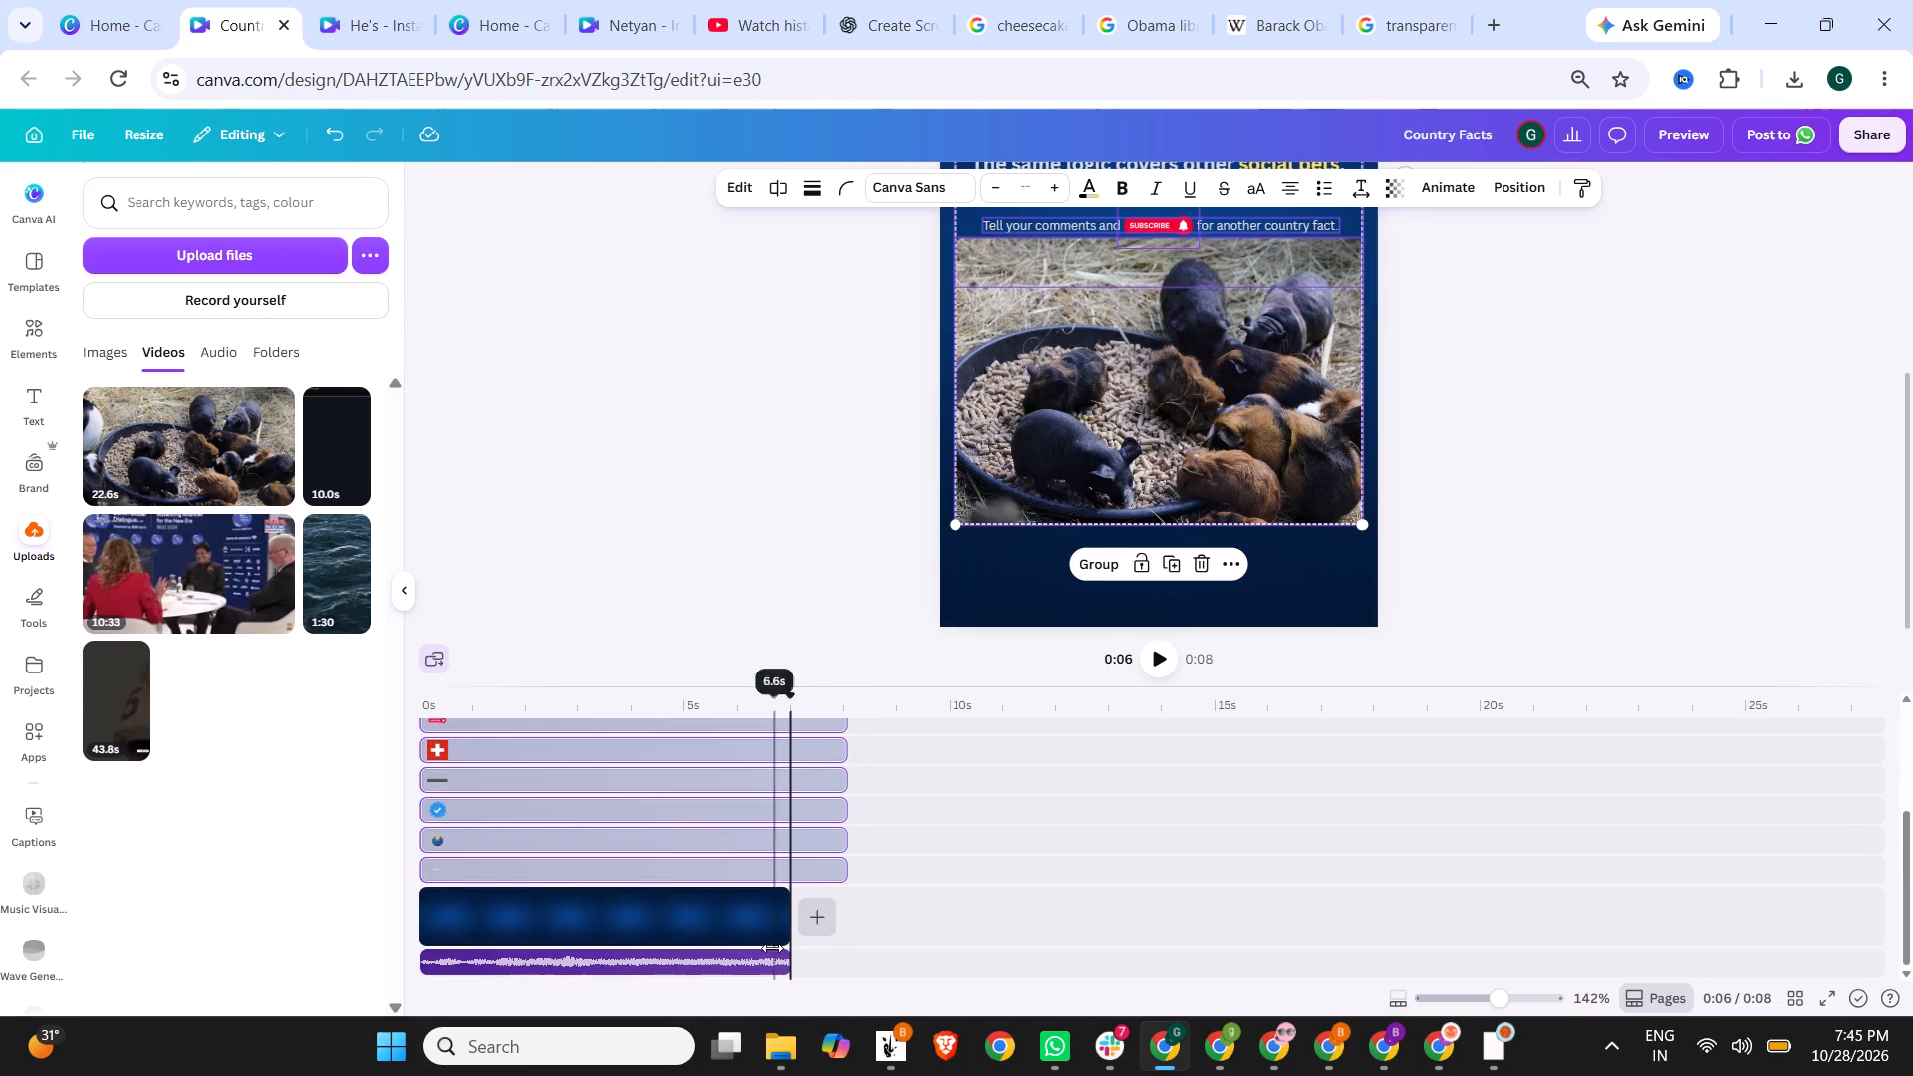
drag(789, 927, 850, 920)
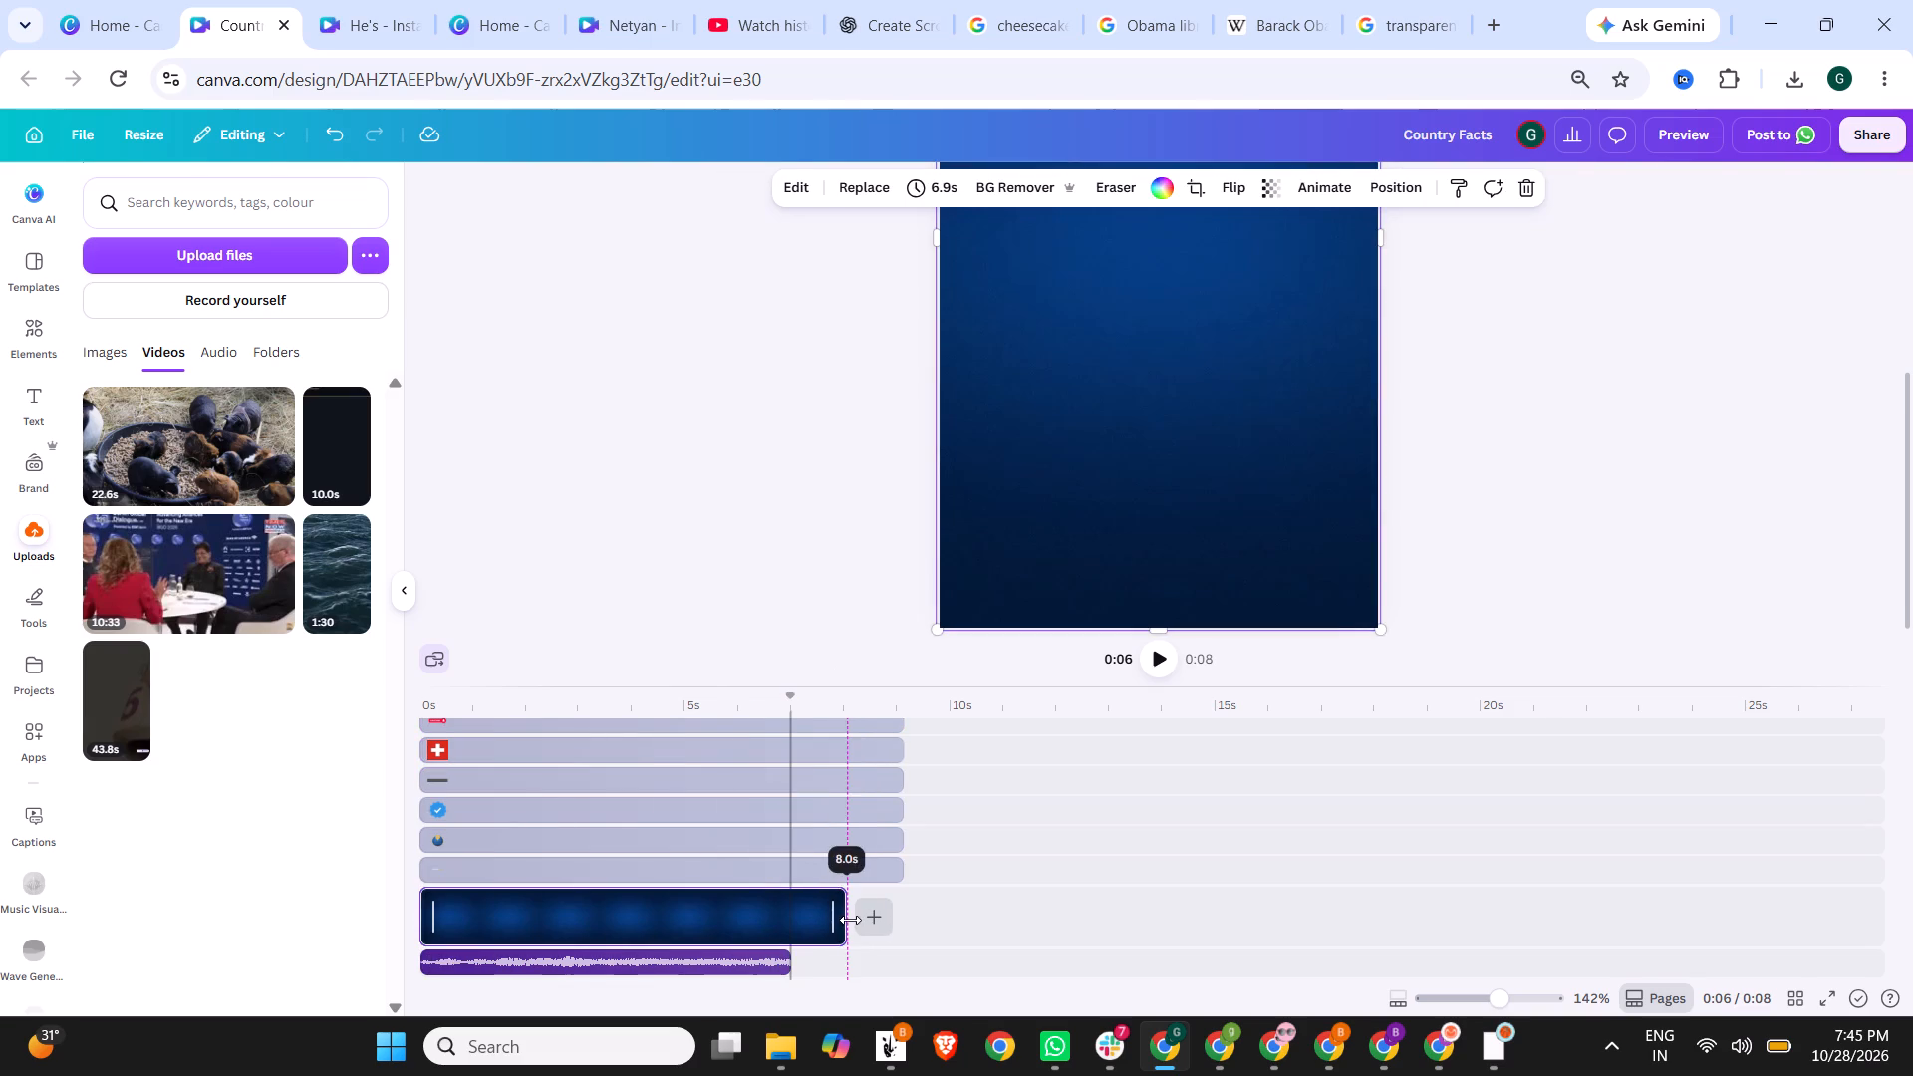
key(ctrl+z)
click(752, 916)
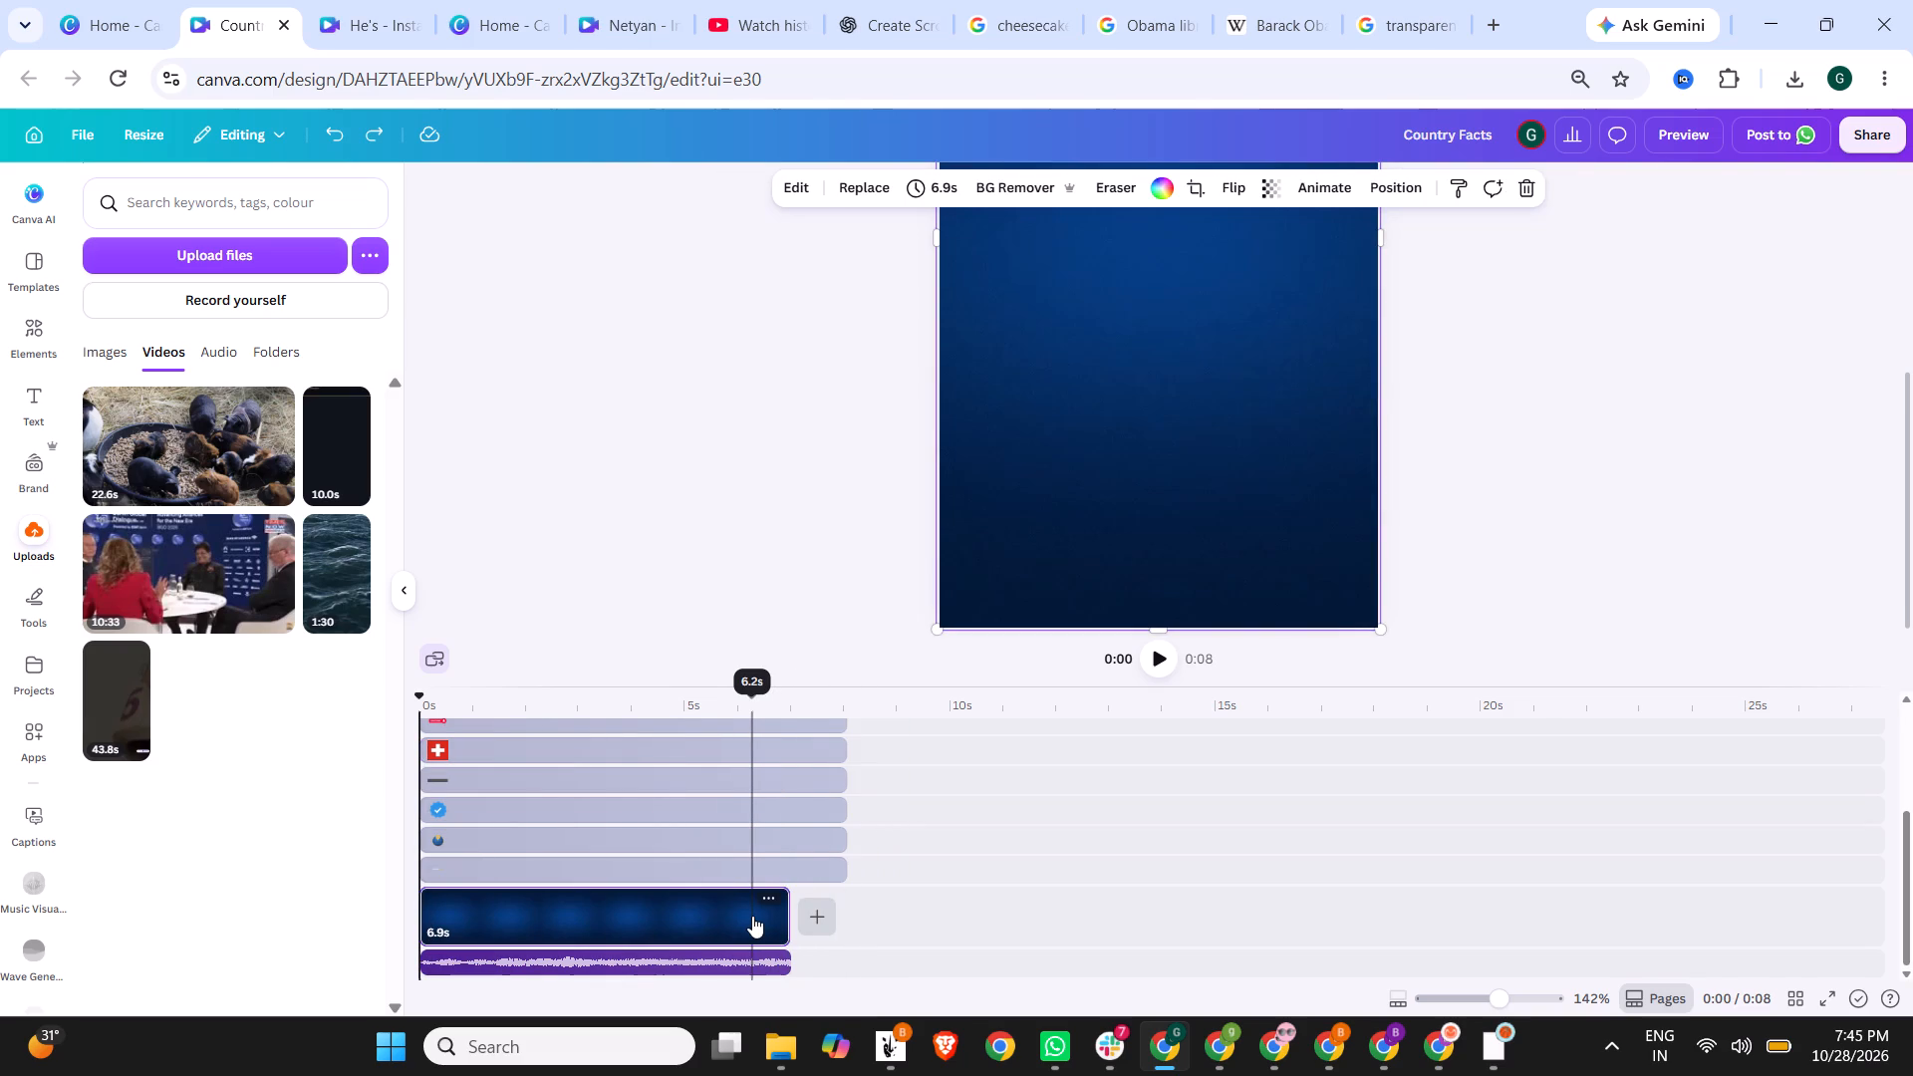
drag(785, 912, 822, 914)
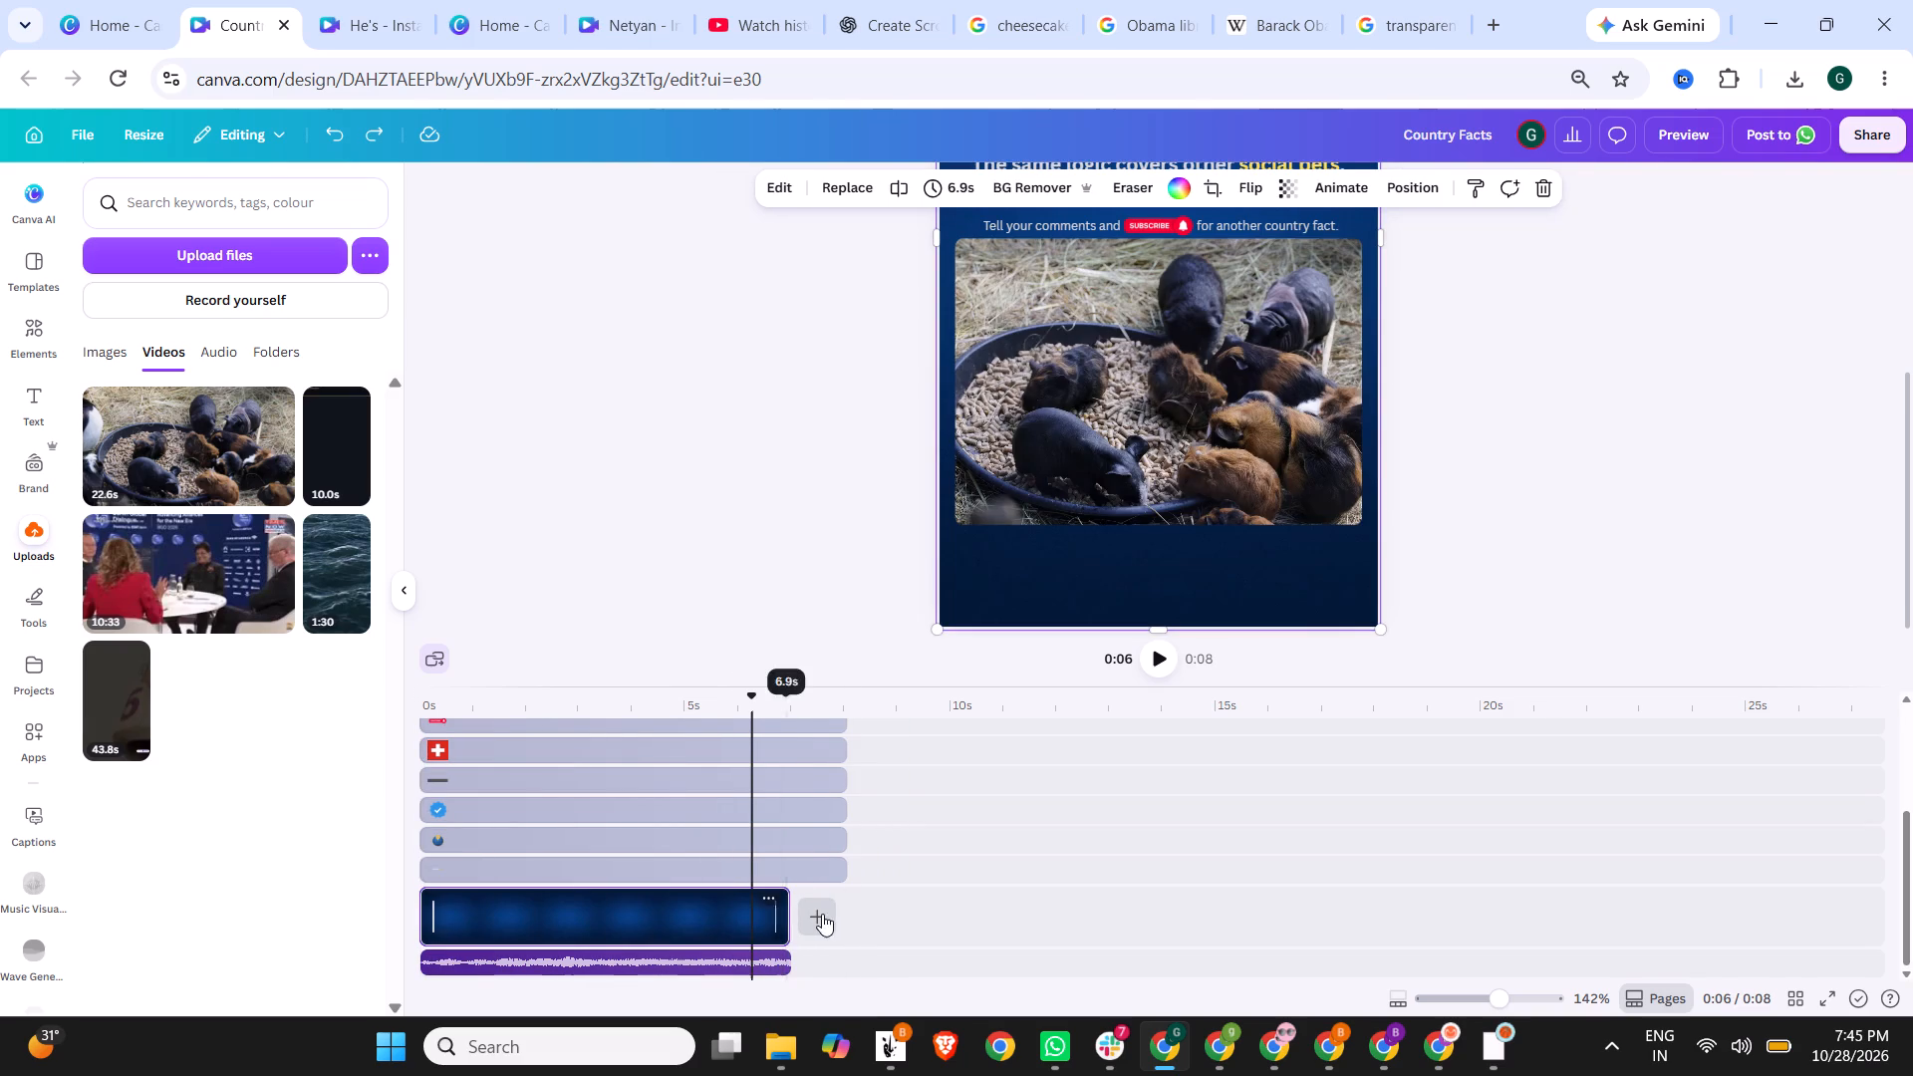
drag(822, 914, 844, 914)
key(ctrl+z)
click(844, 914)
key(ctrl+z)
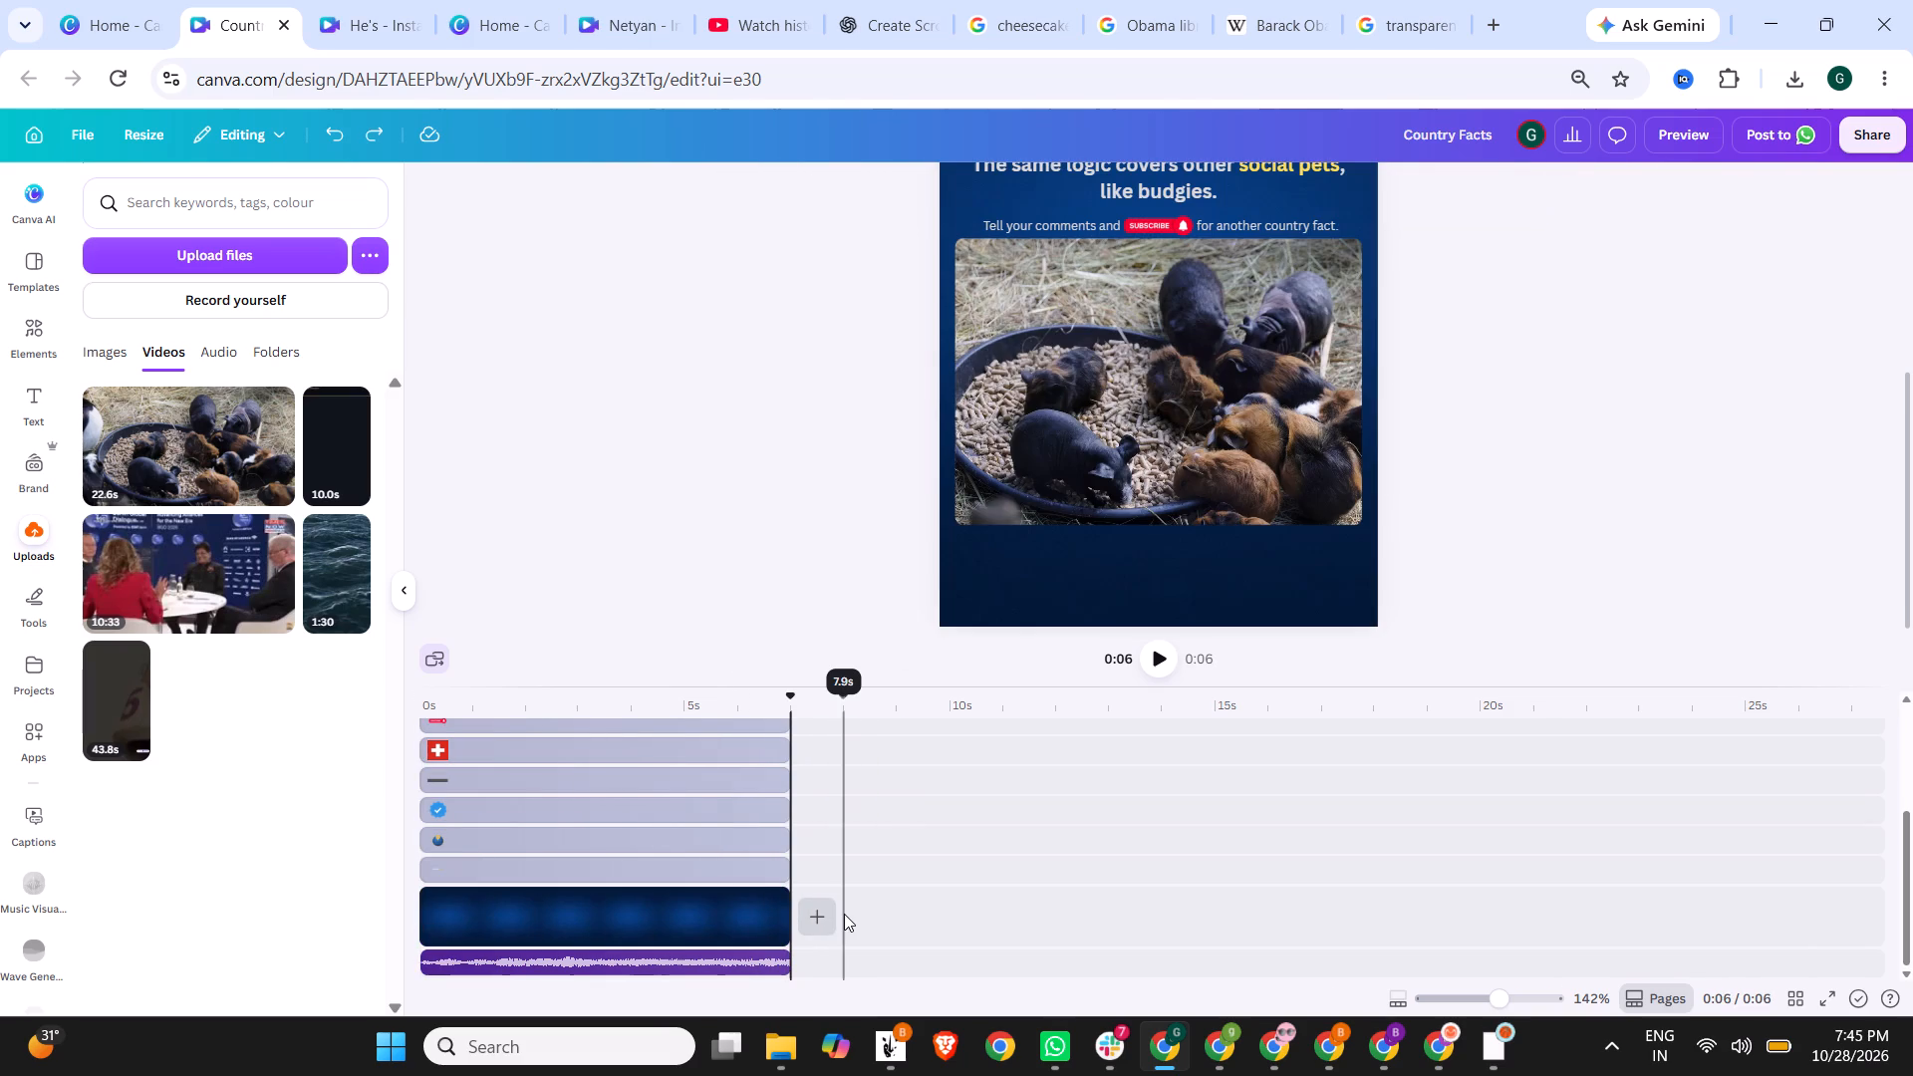
Extend the dark blue page together with its layers to 7.8 s.
drag(770, 917, 809, 918)
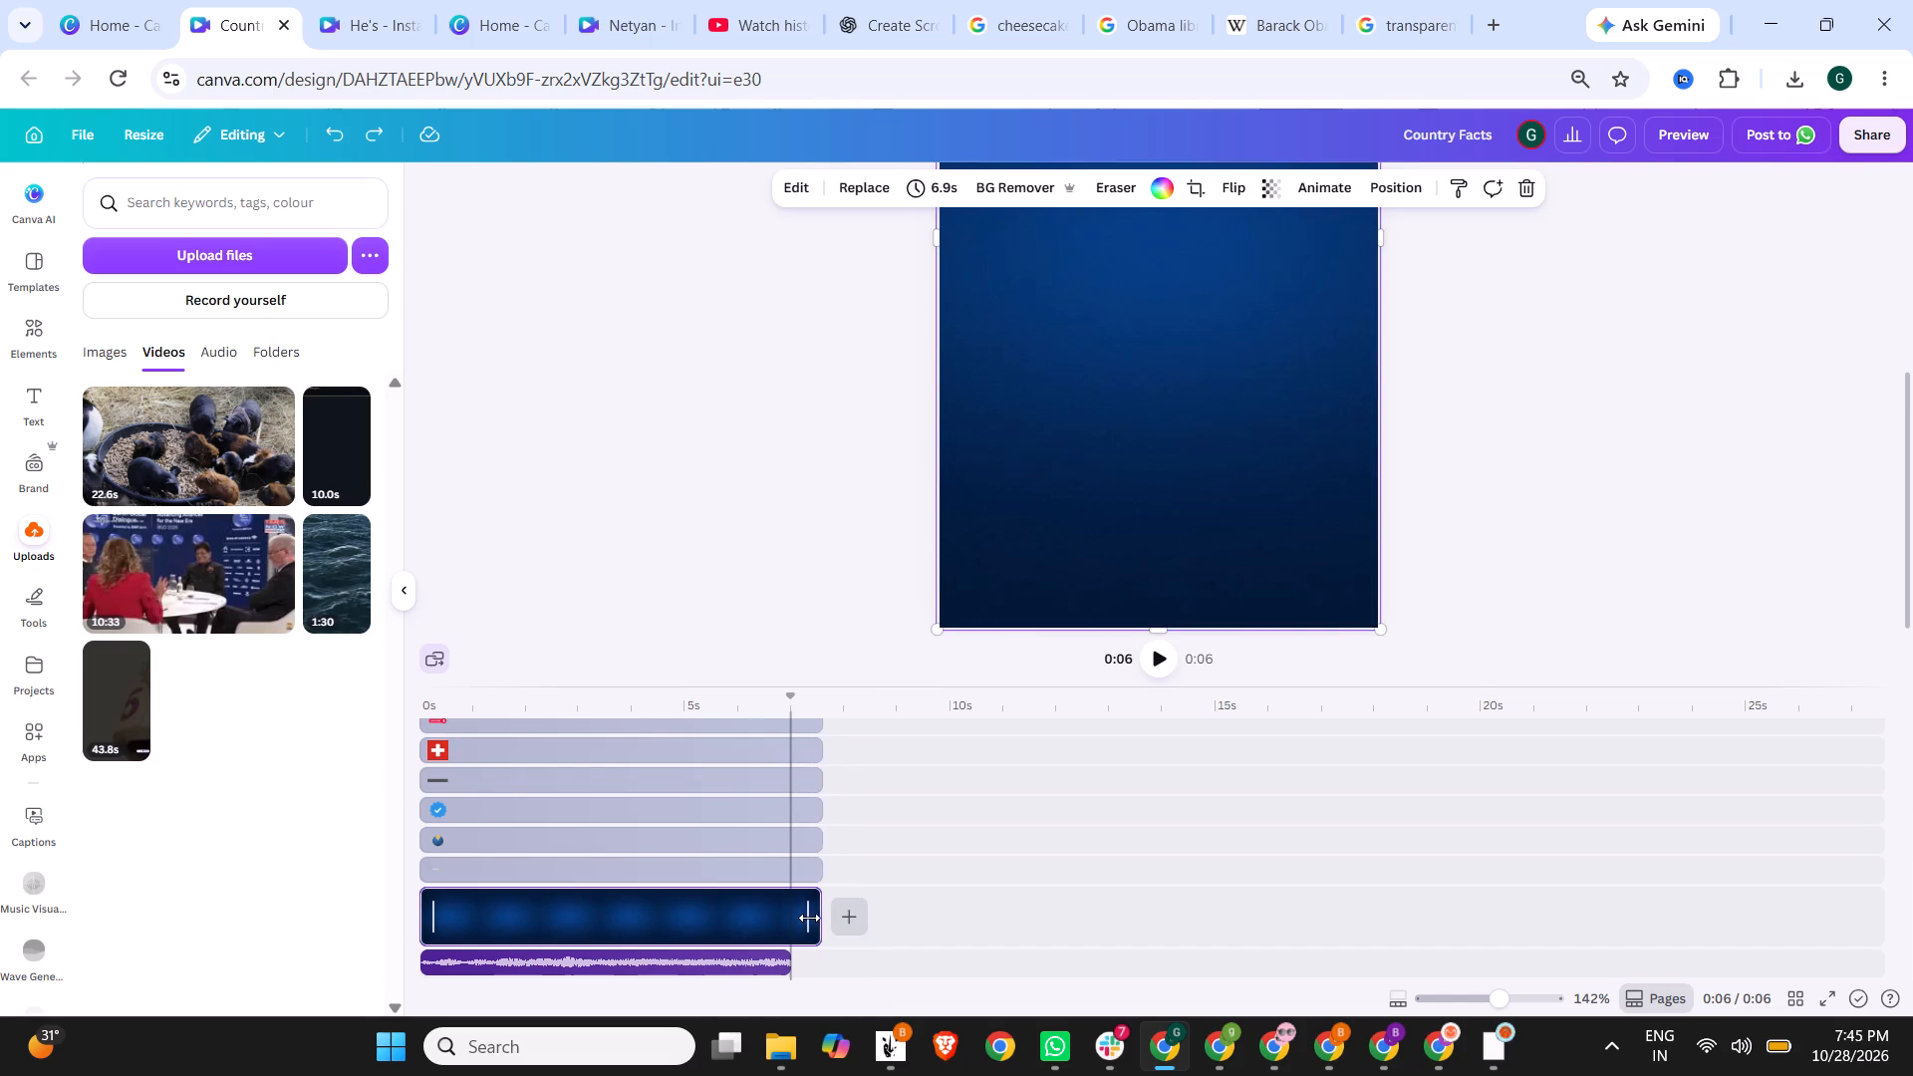
drag(809, 918, 824, 919)
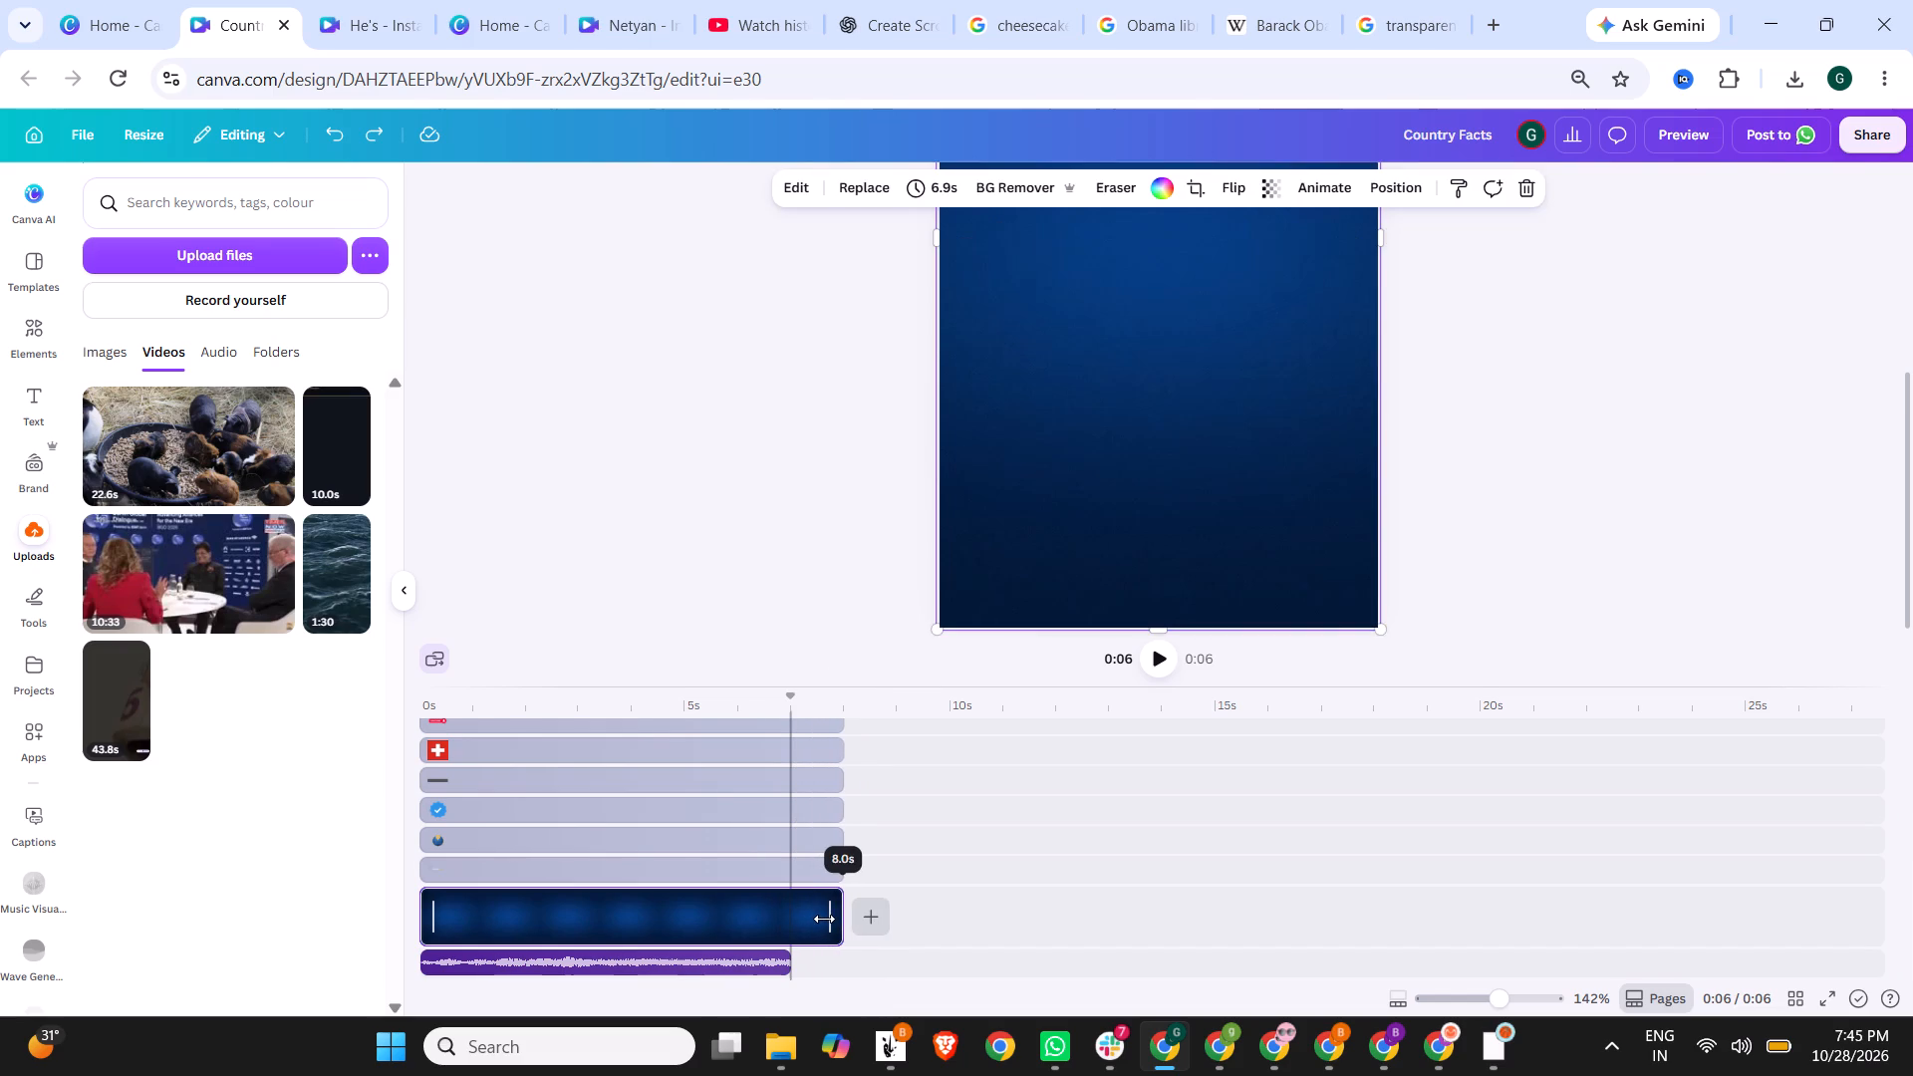
drag(824, 919, 825, 921)
drag(825, 921, 817, 917)
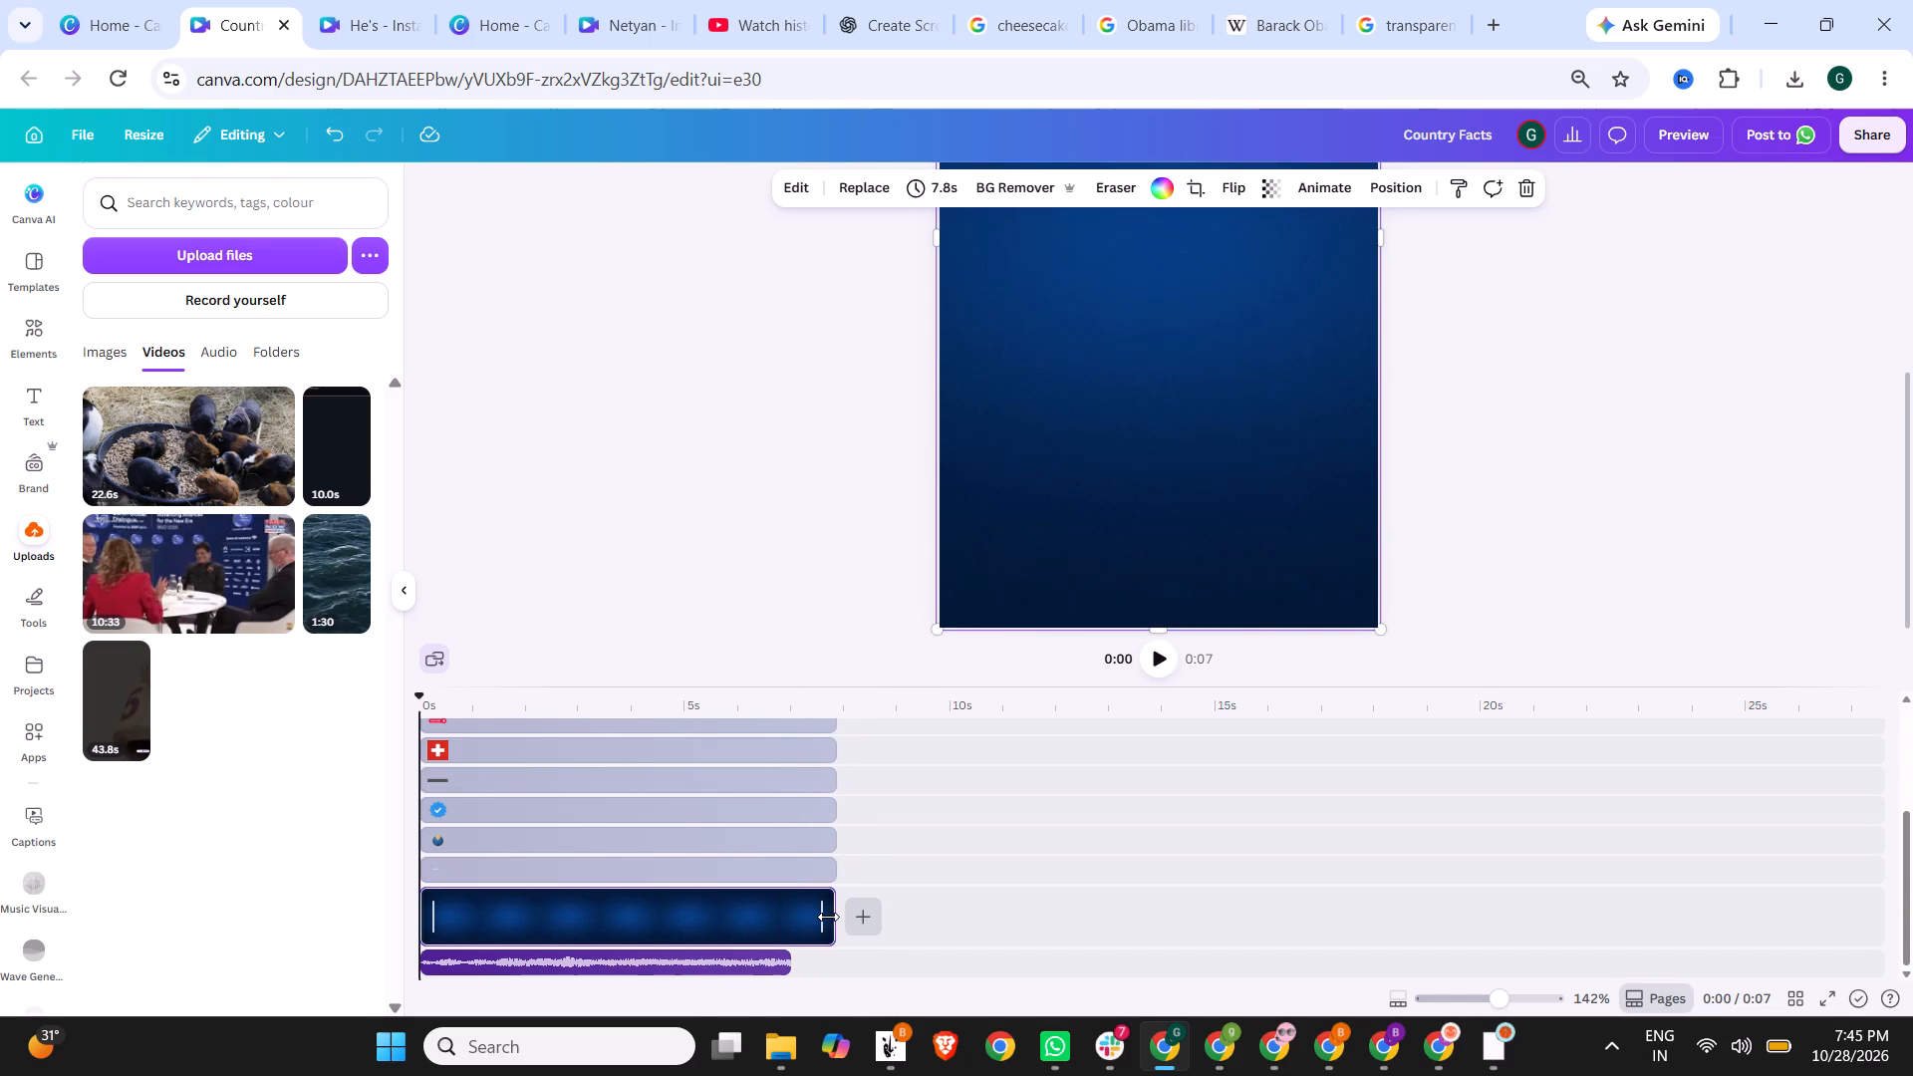
click(827, 917)
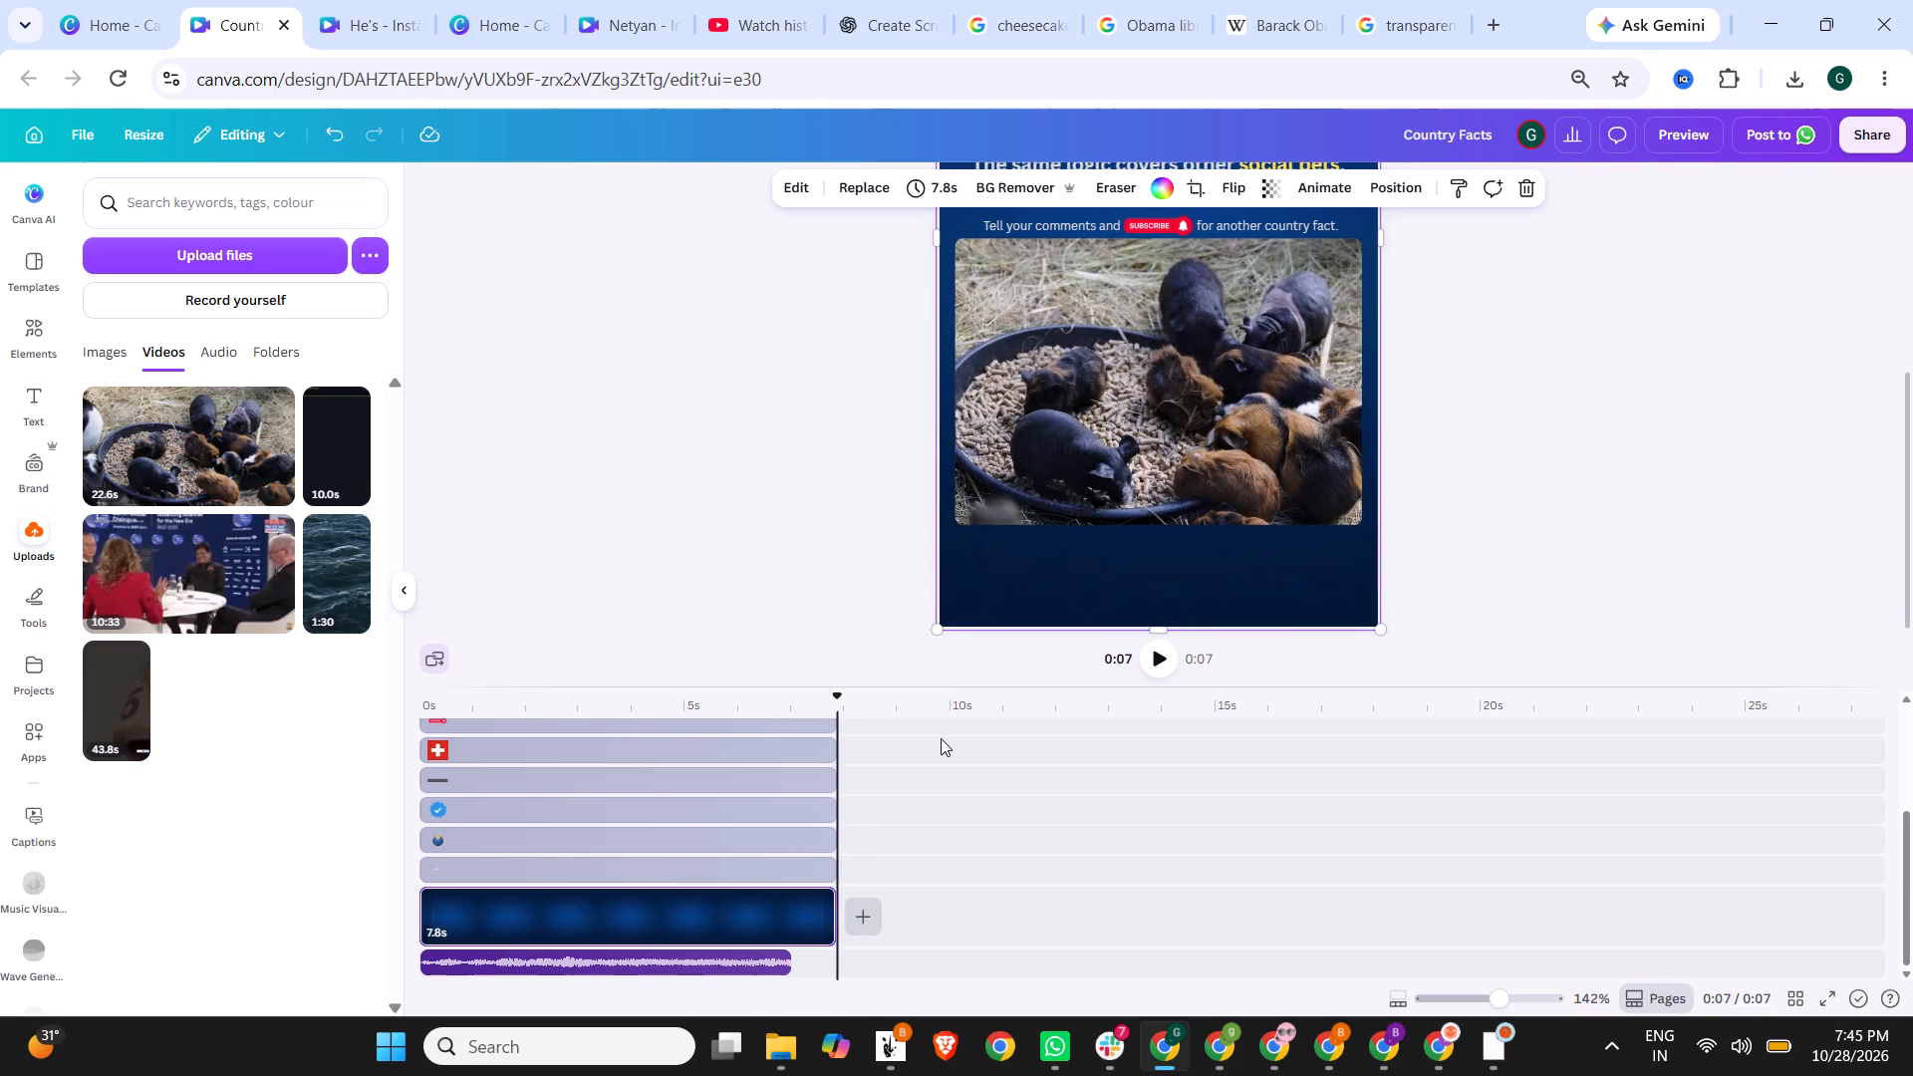
Extend the Dark Elves audio track to 7.8 s, matching the end of the page.
scroll(941, 738, up, 6)
scroll(941, 738, down, 4)
click(740, 951)
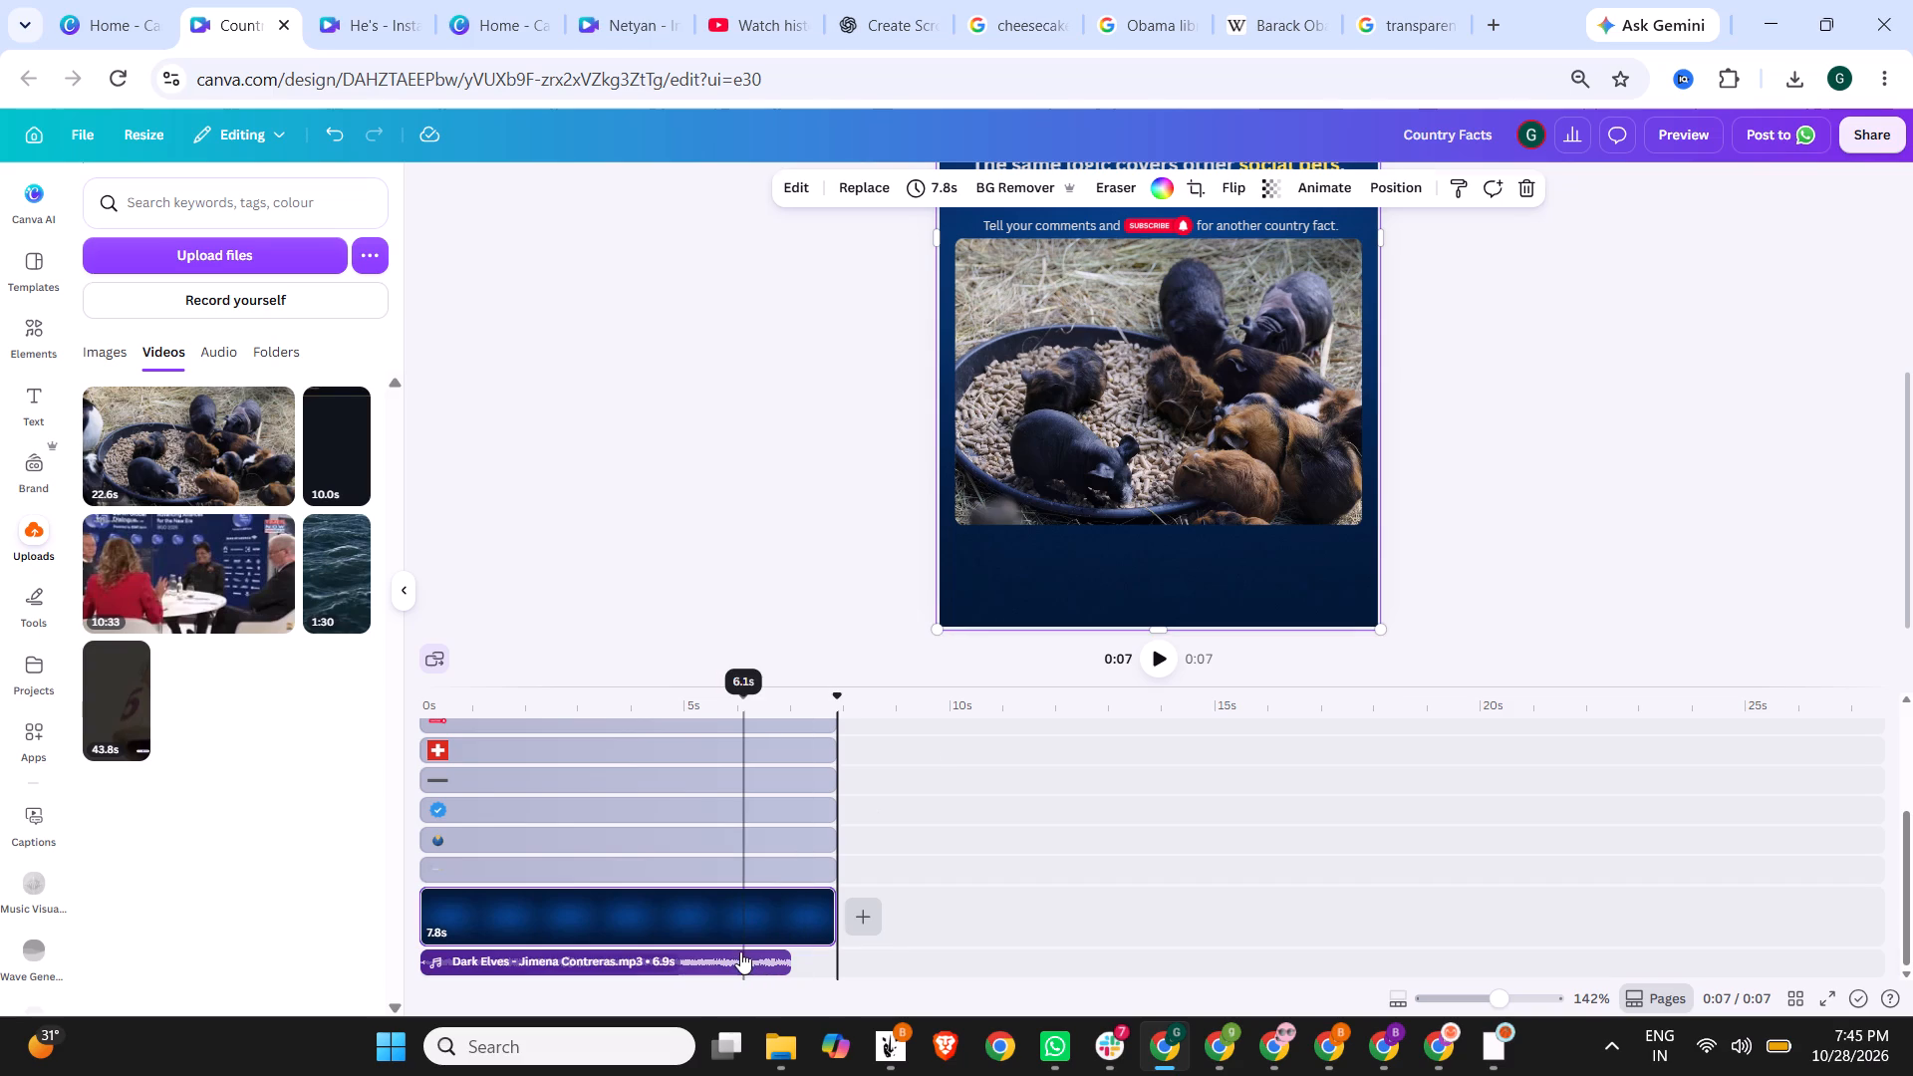
drag(788, 960, 836, 961)
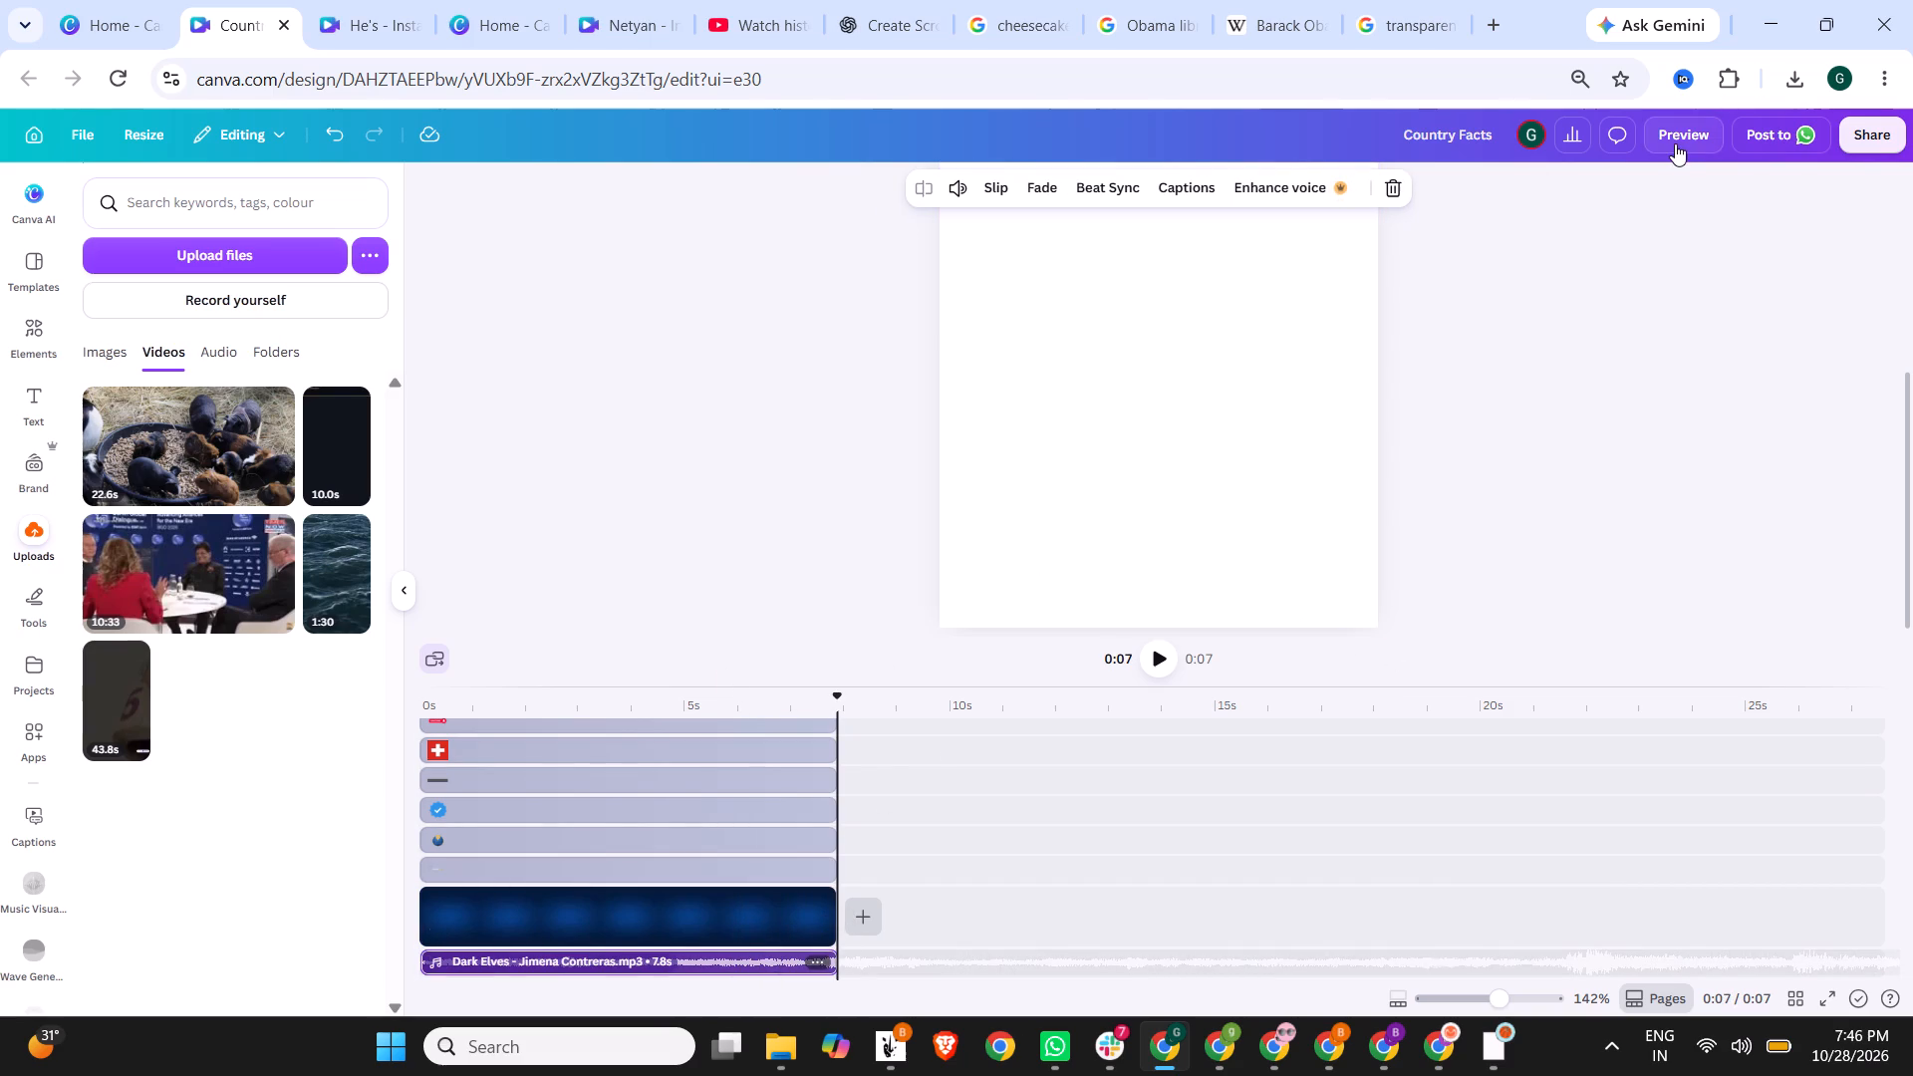
Preview the extended Swiss guinea pig video.
click(1675, 143)
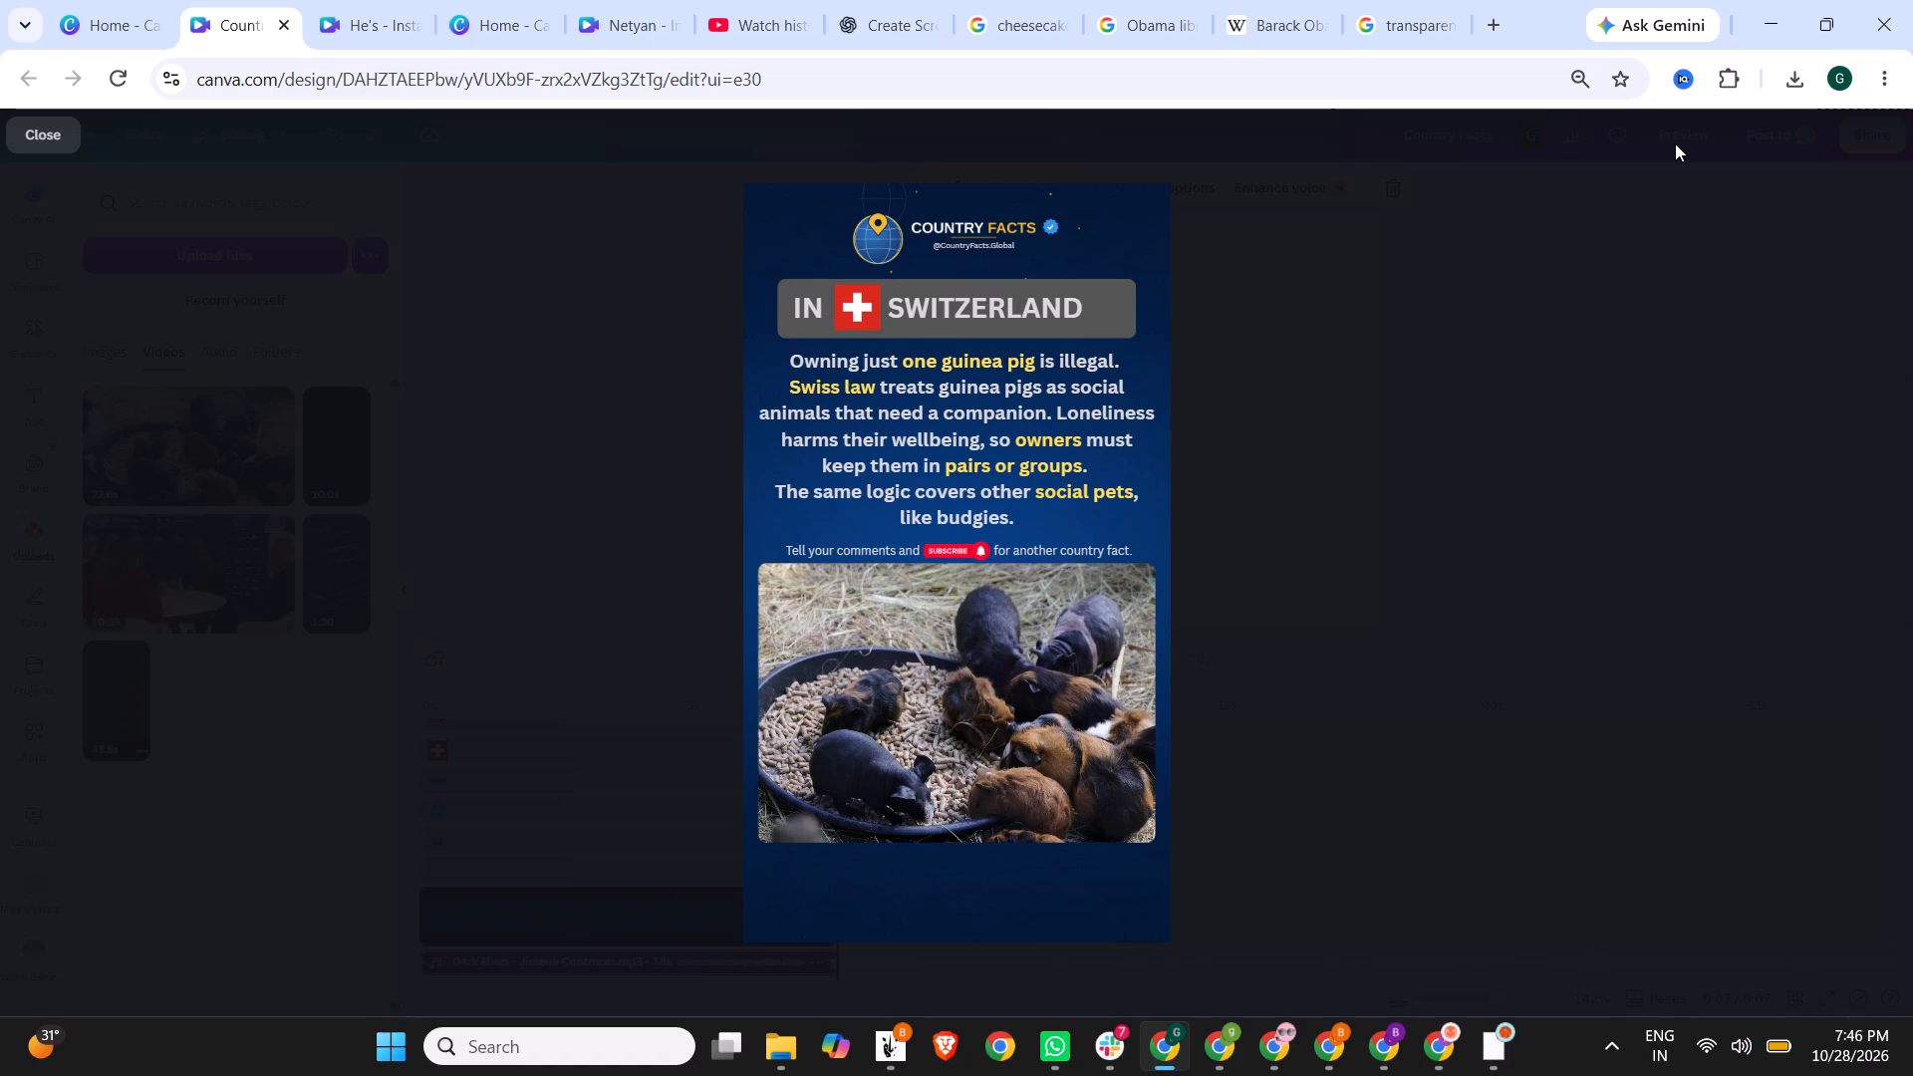
Switch from the Canva video preview to the open YouTube watch history page.
click(1386, 1)
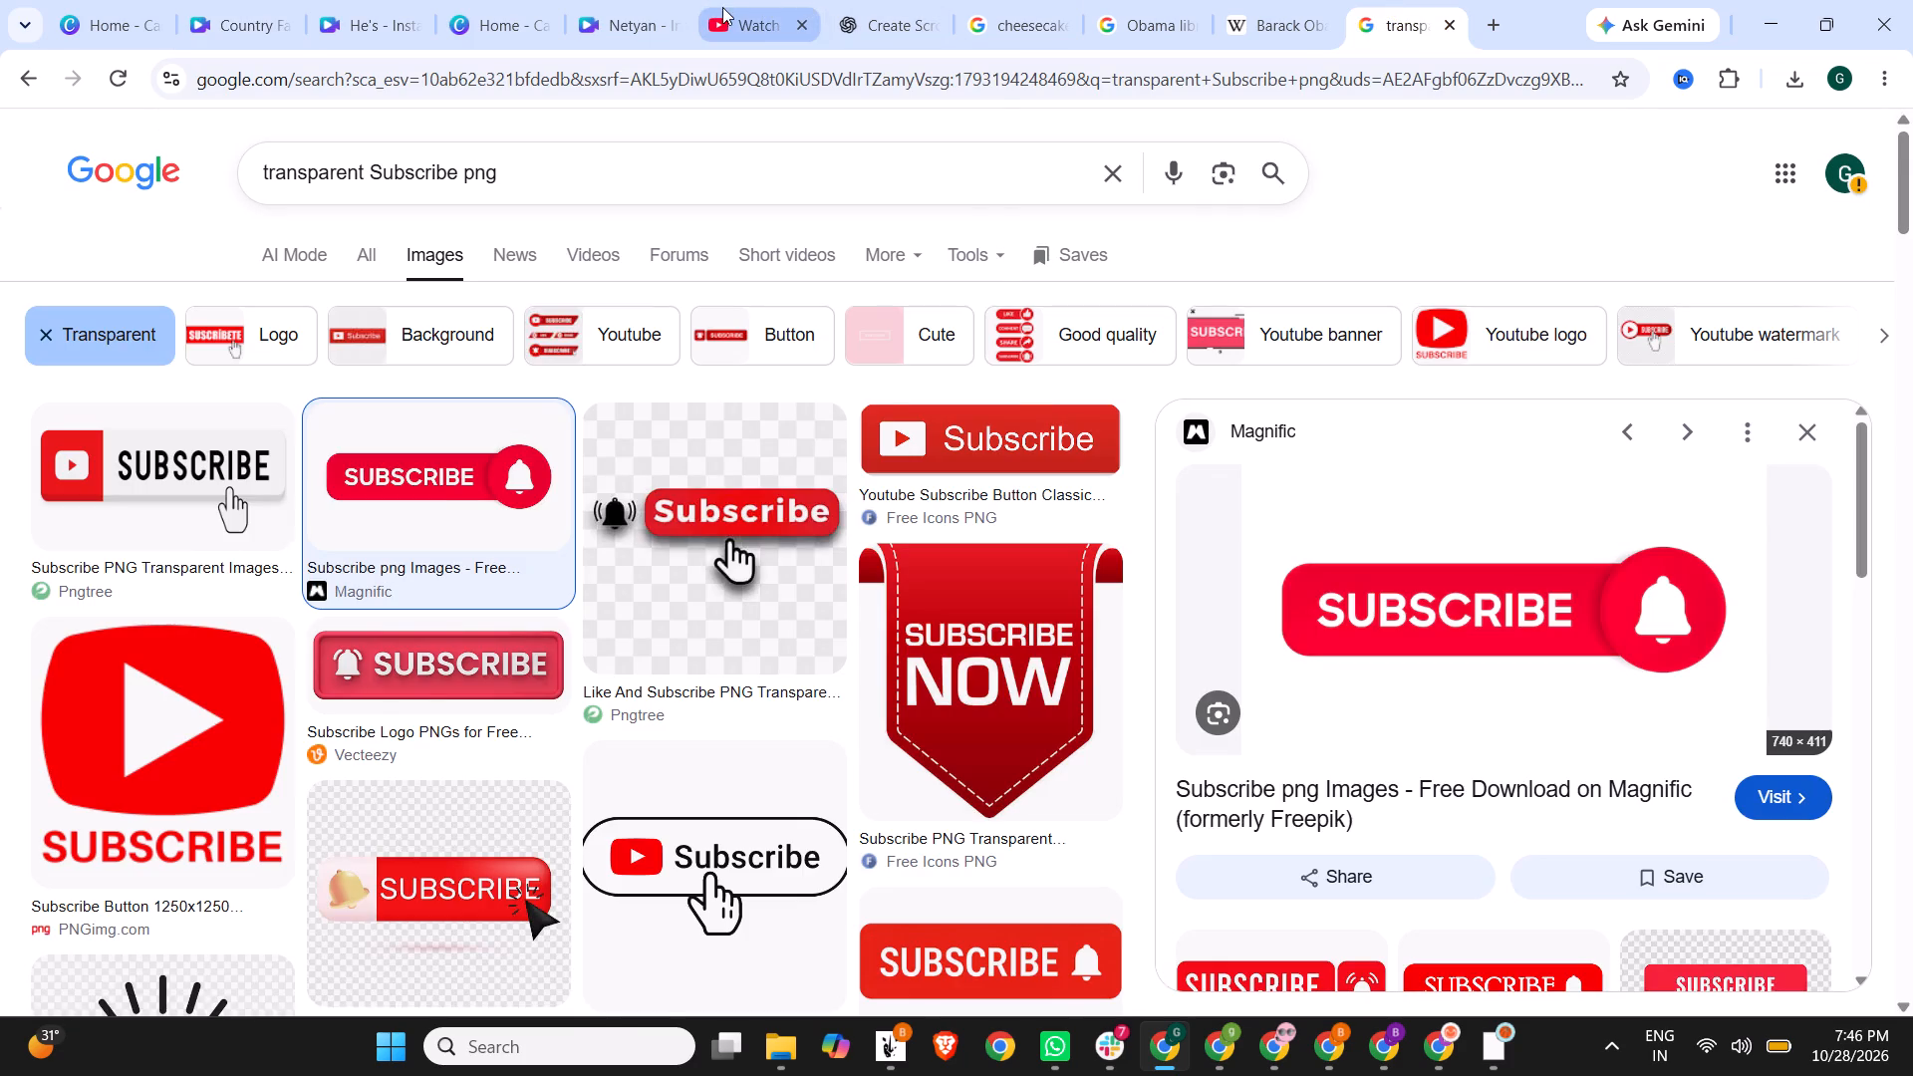
click(730, 8)
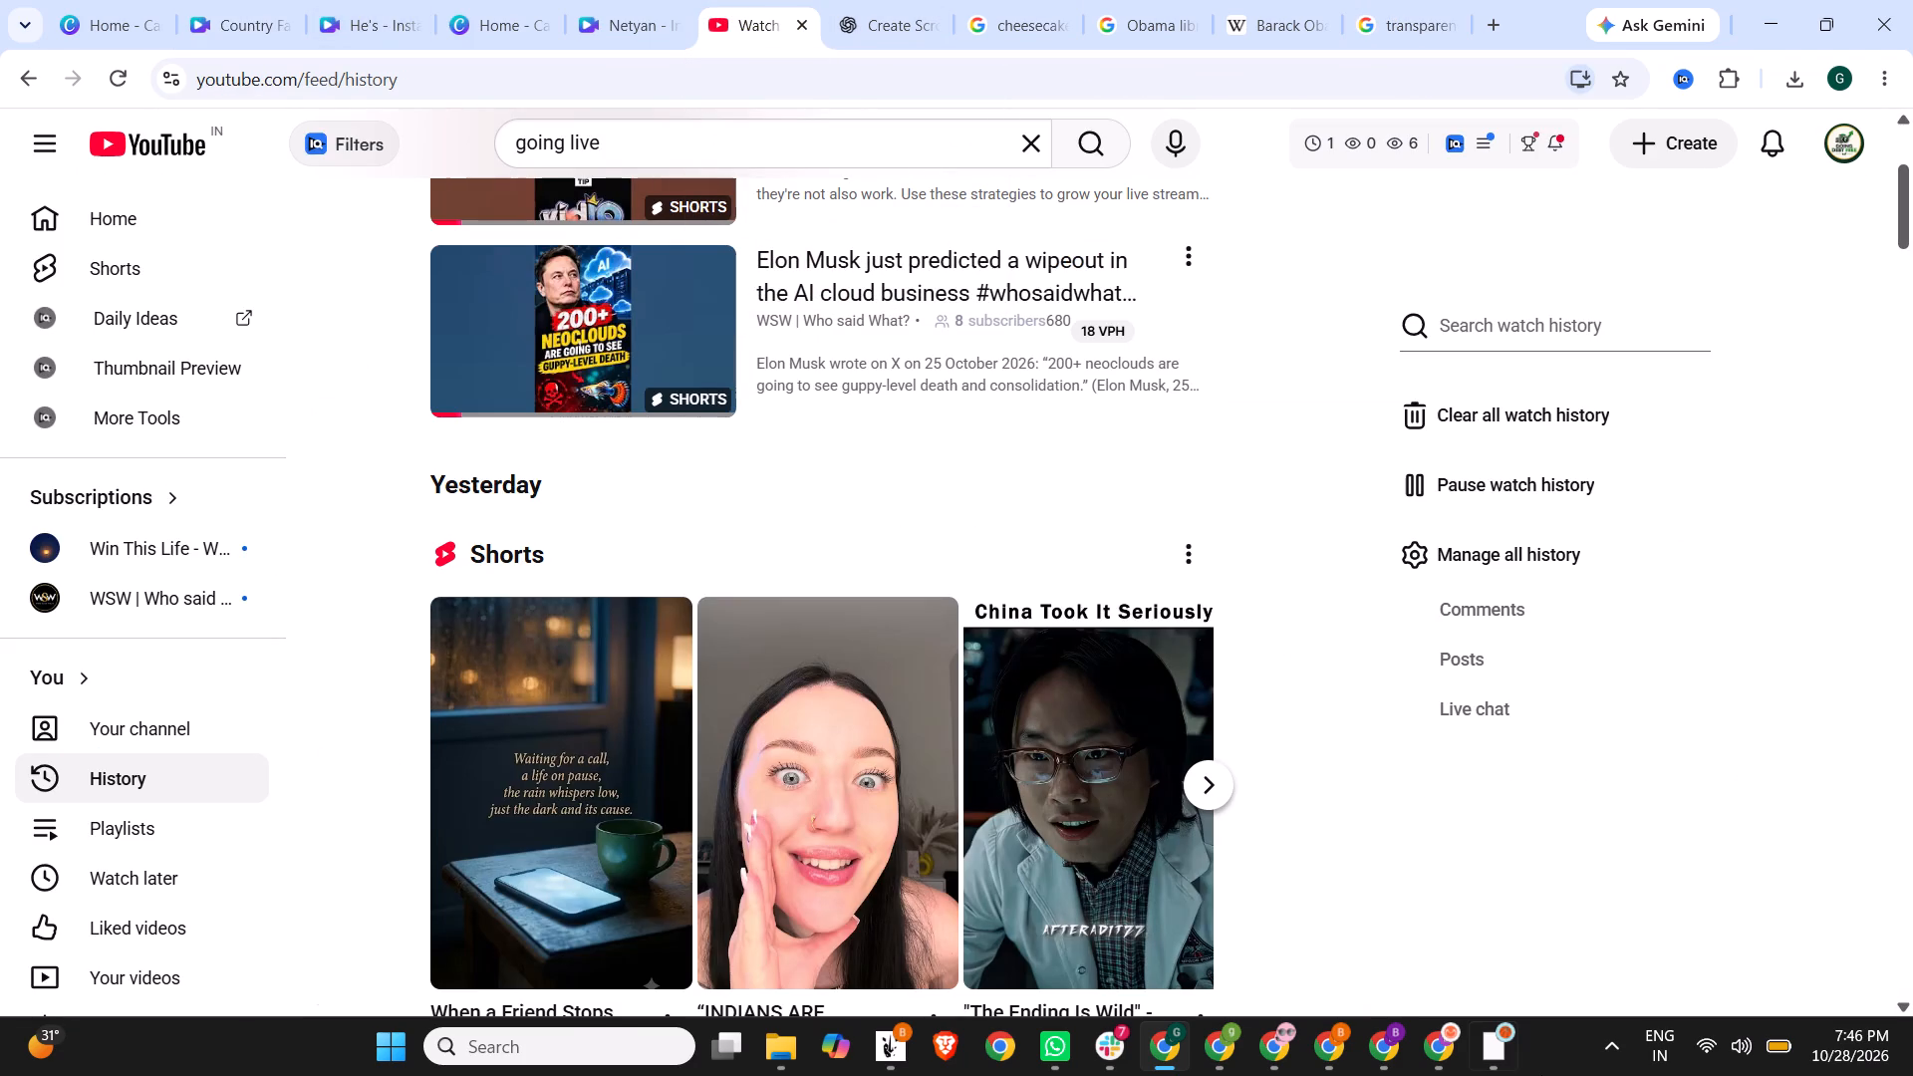
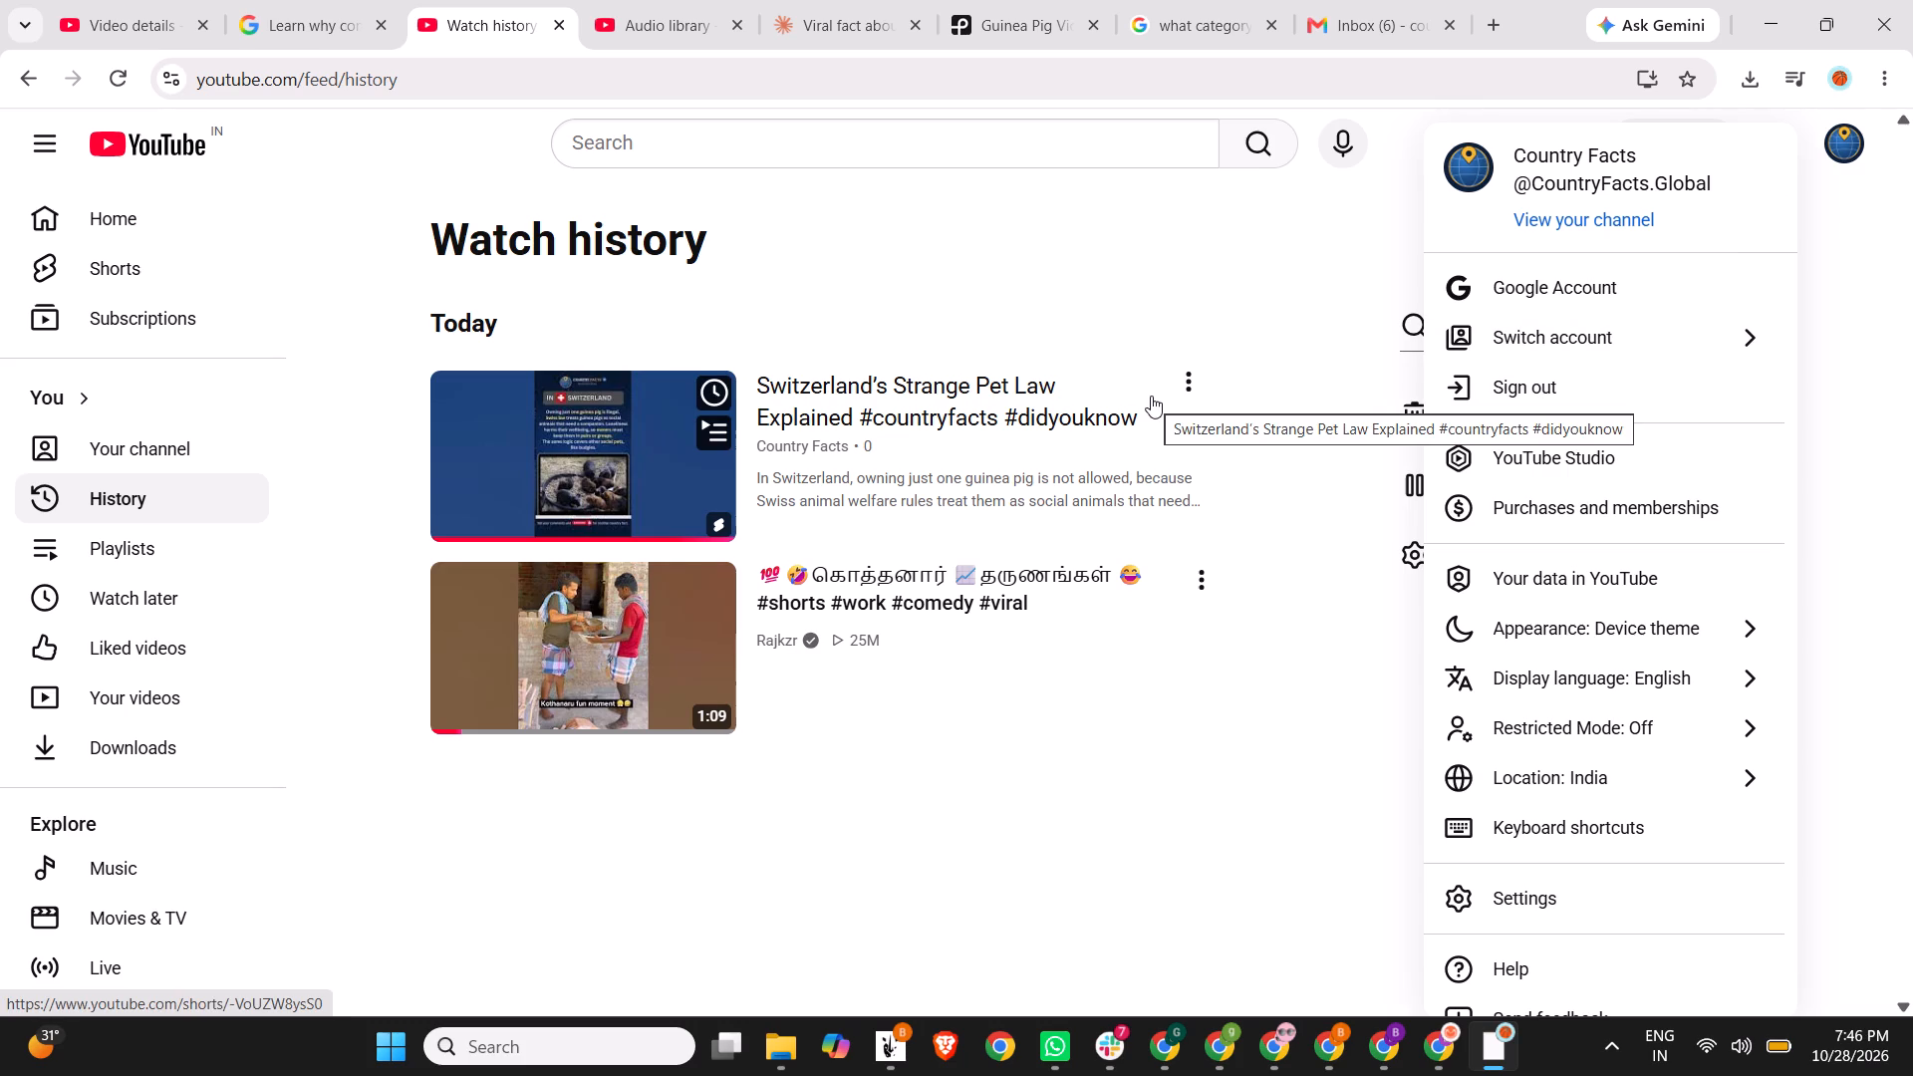
Go from the watch history to YouTube Studio for the Country Facts channel.
click(1197, 380)
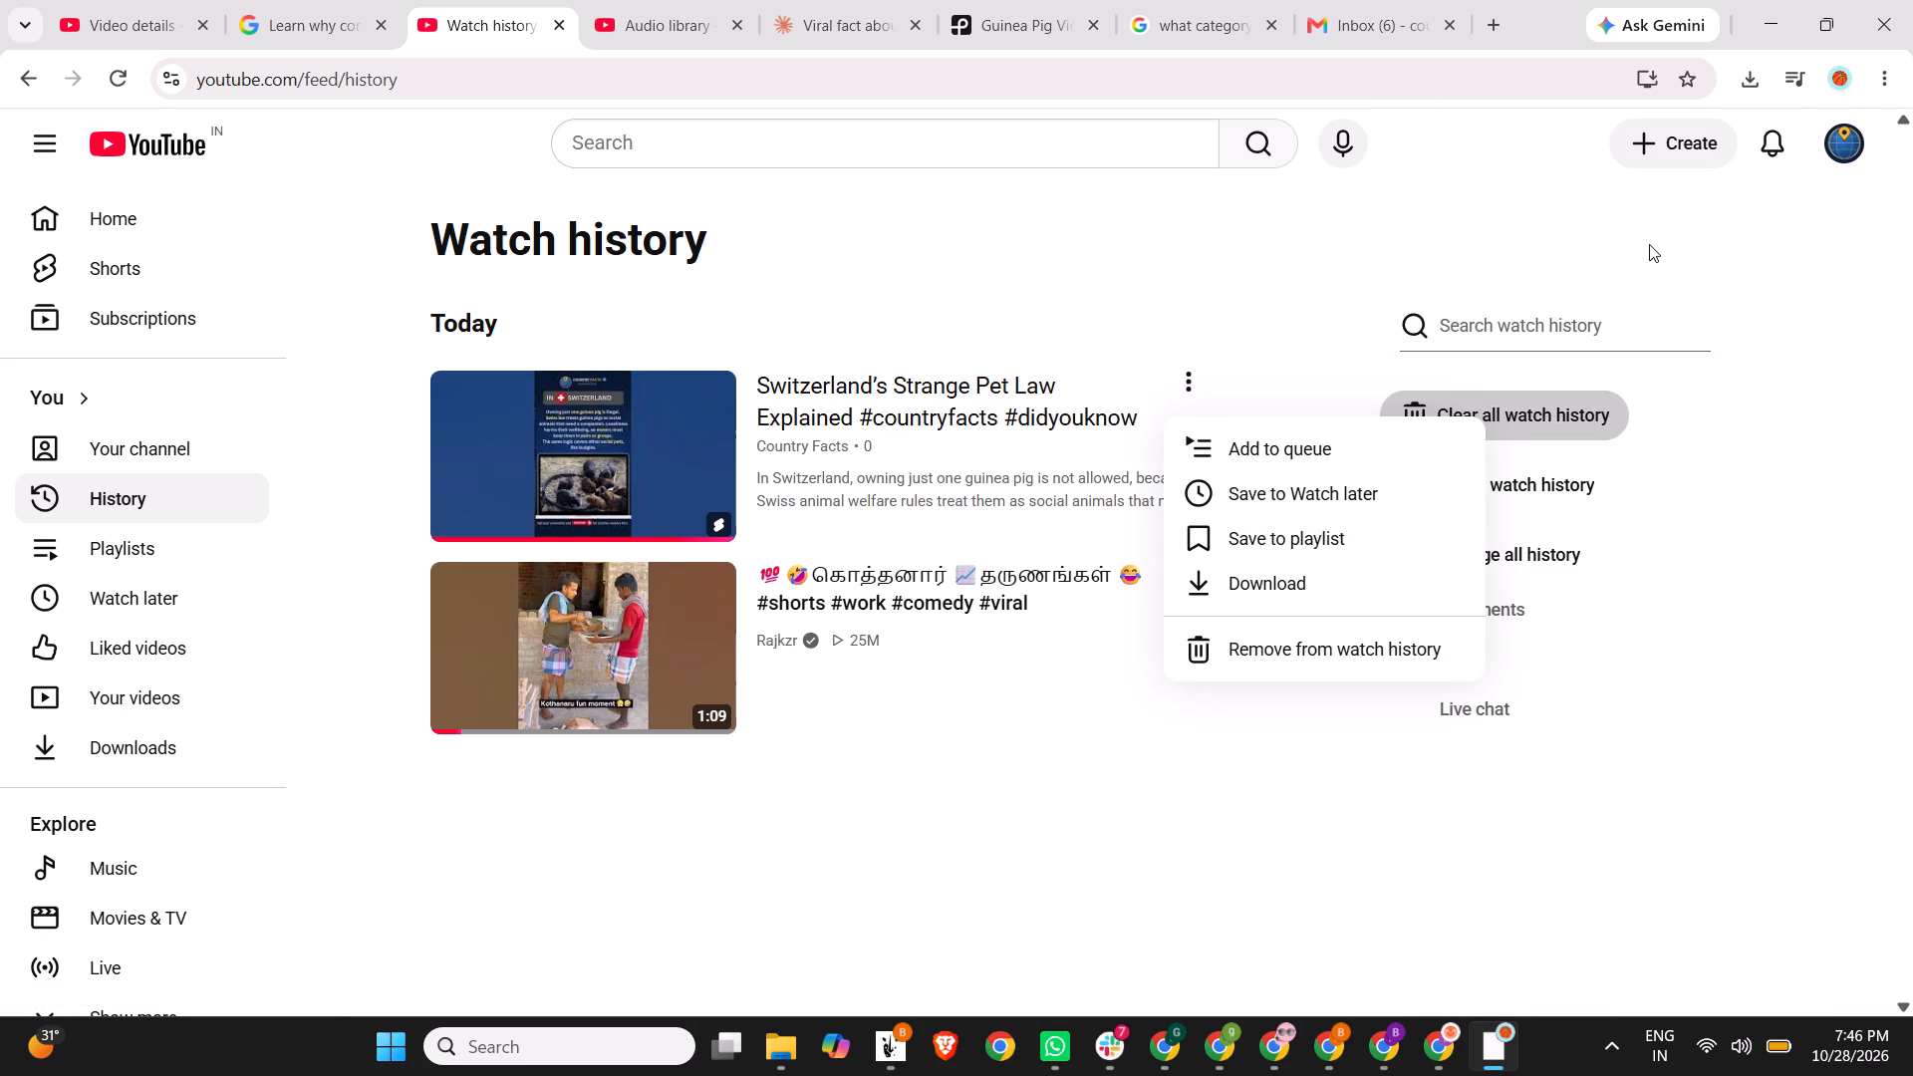
click(1848, 137)
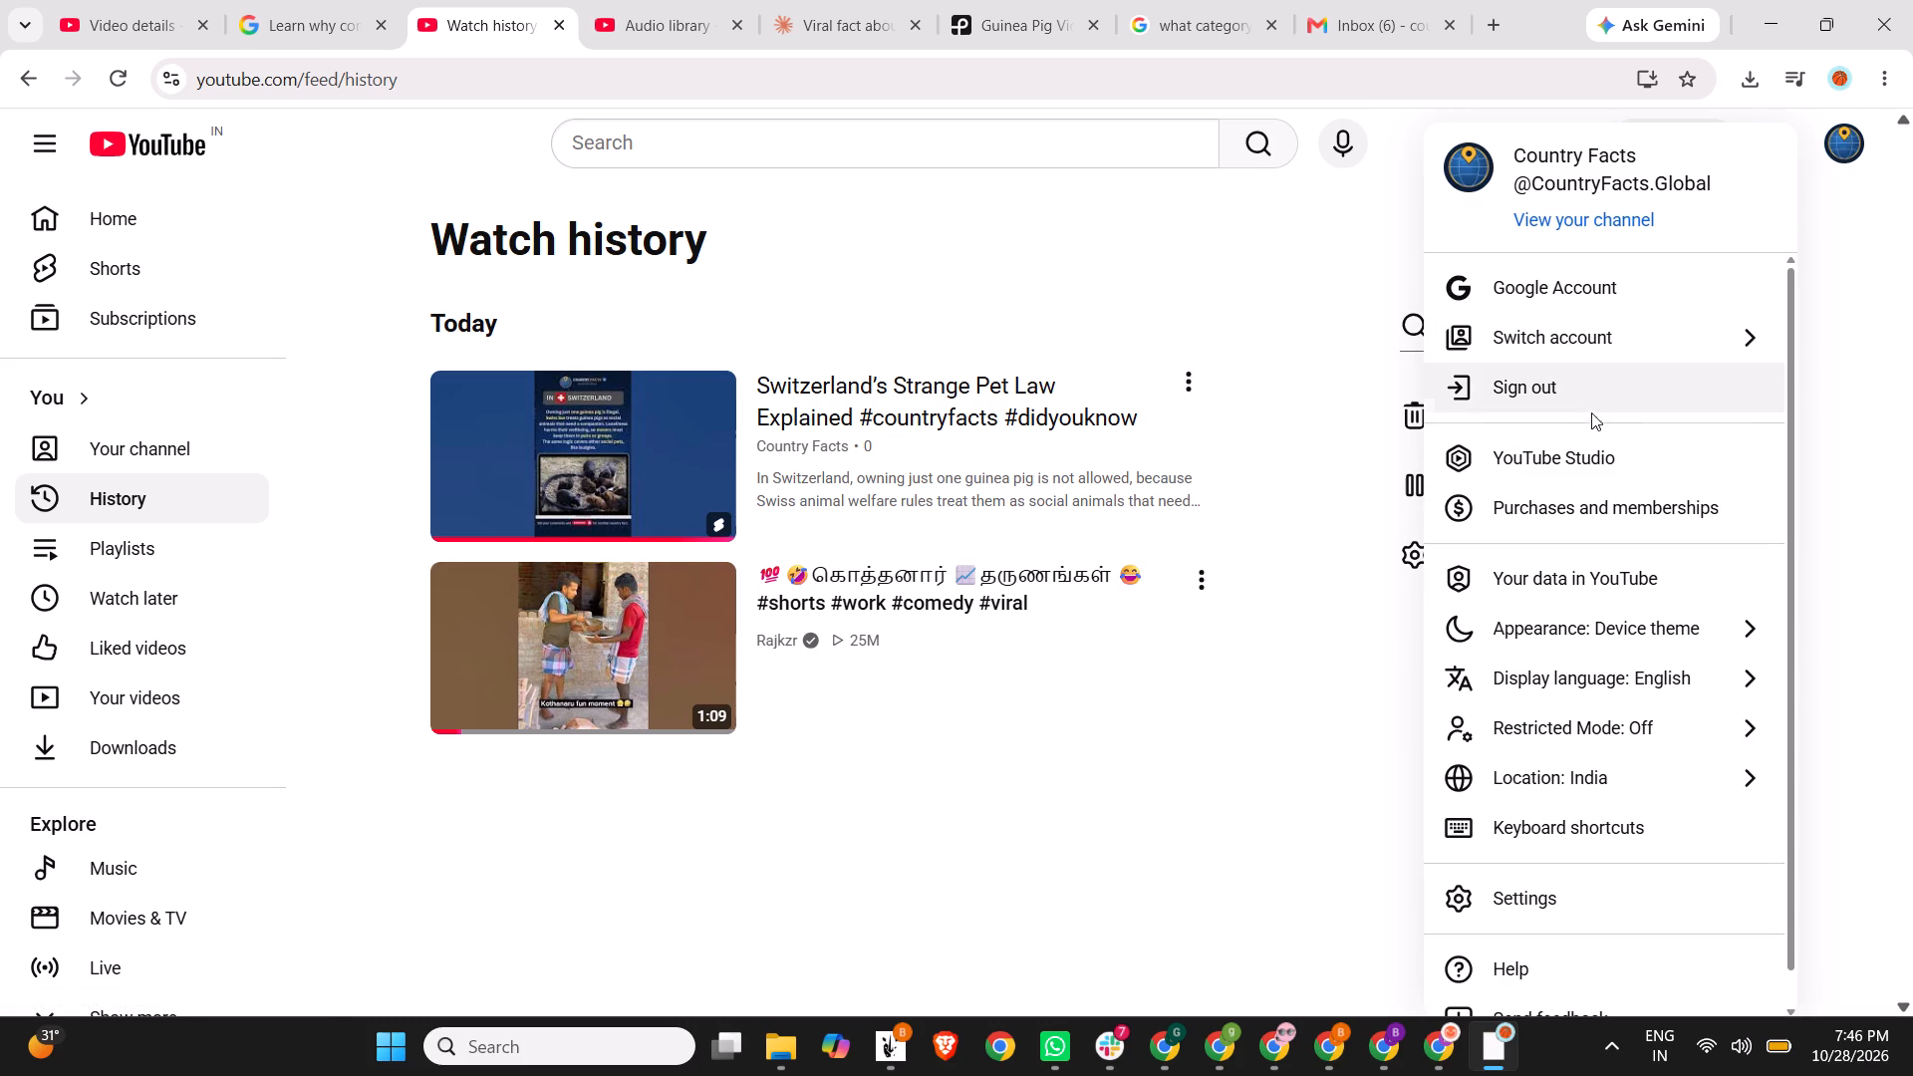
click(1571, 446)
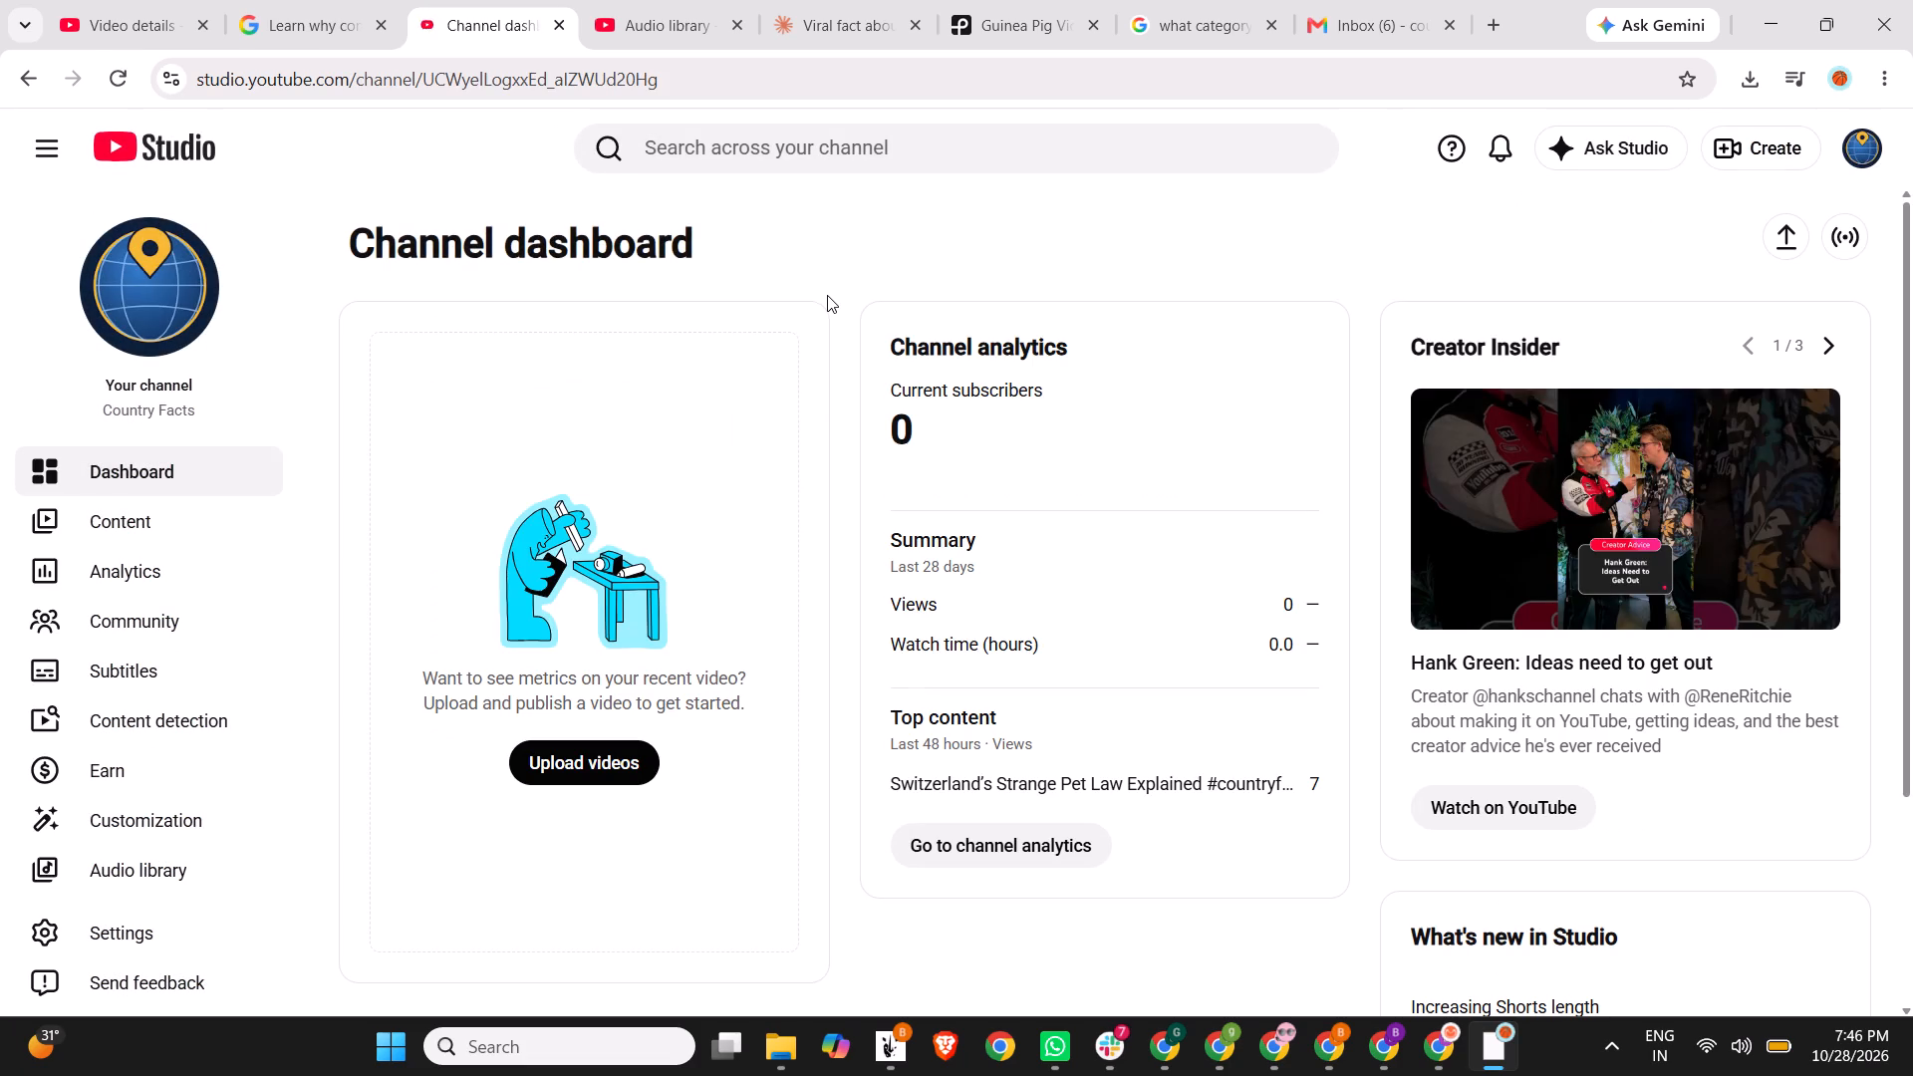
Start a new video upload from the channel dashboard and browse for a file, leaving the file choice cancelled.
click(588, 772)
click(930, 684)
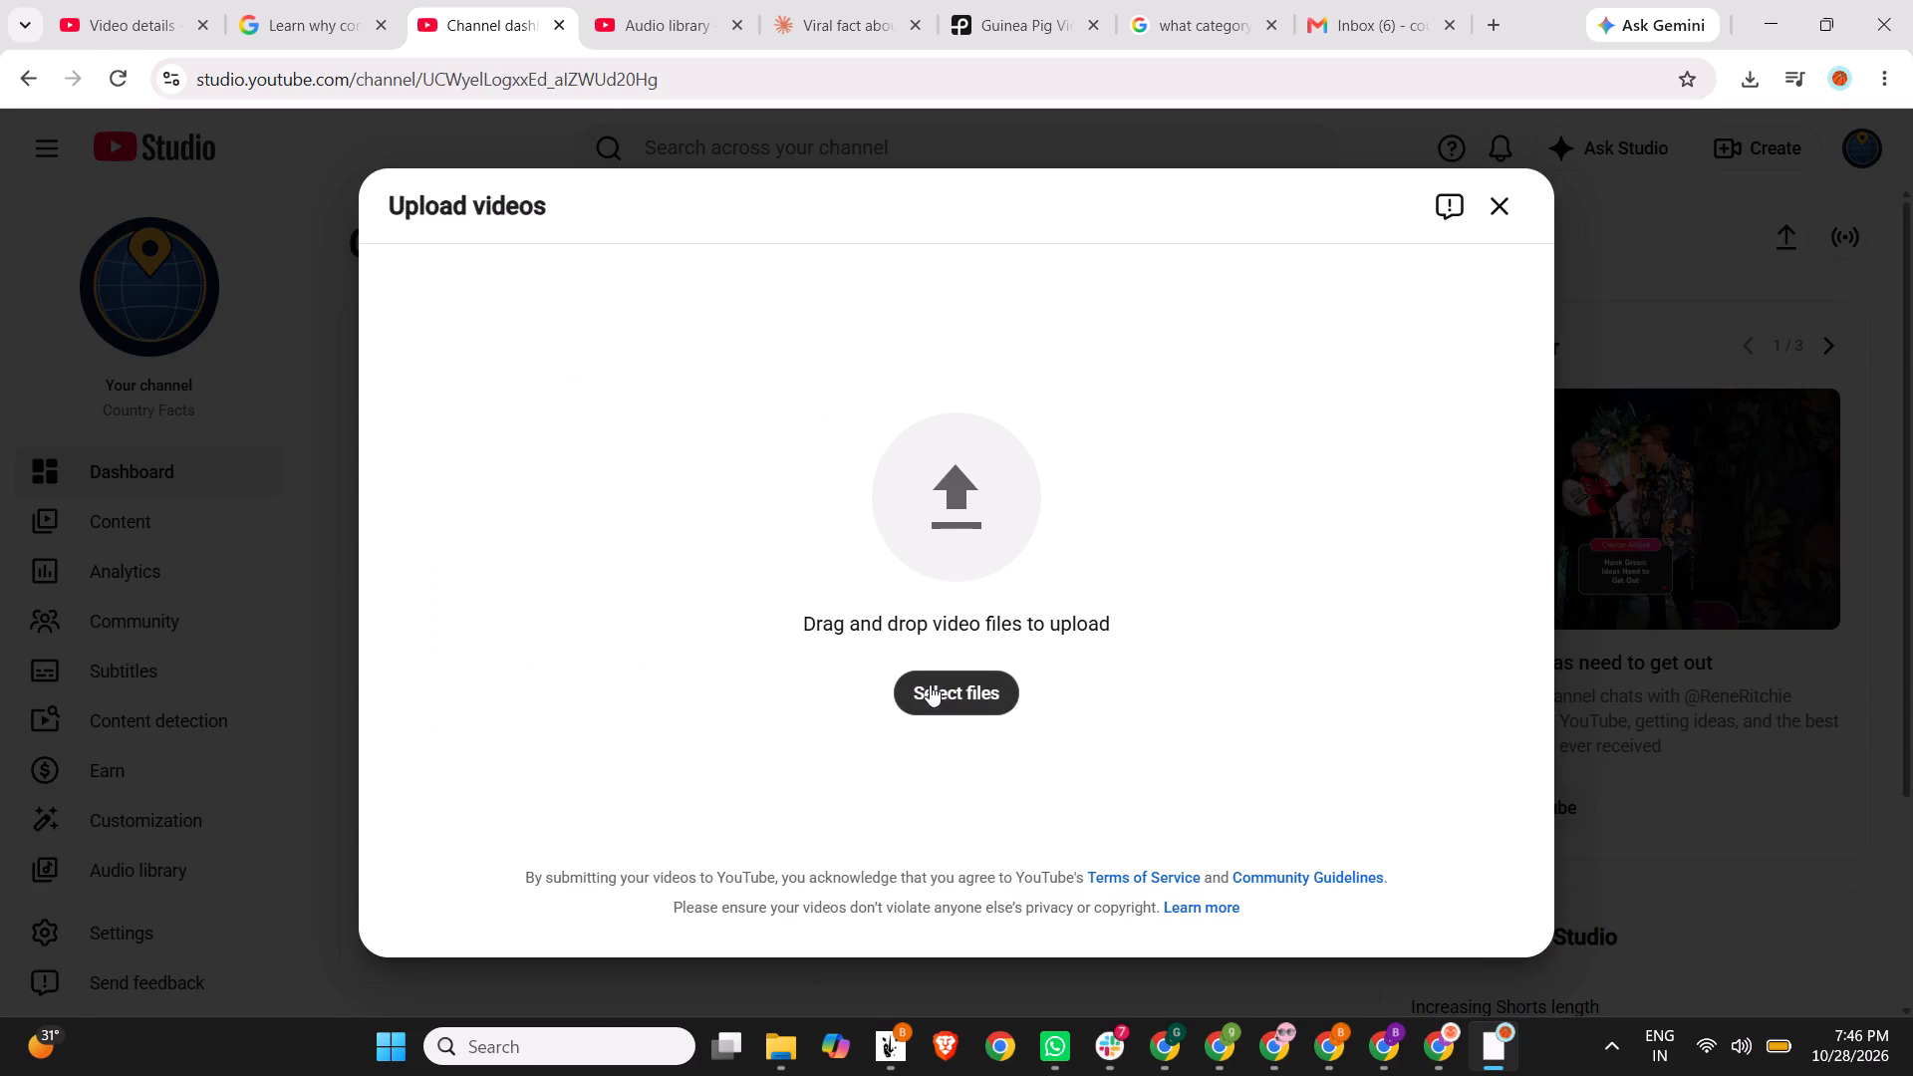
key(Escape)
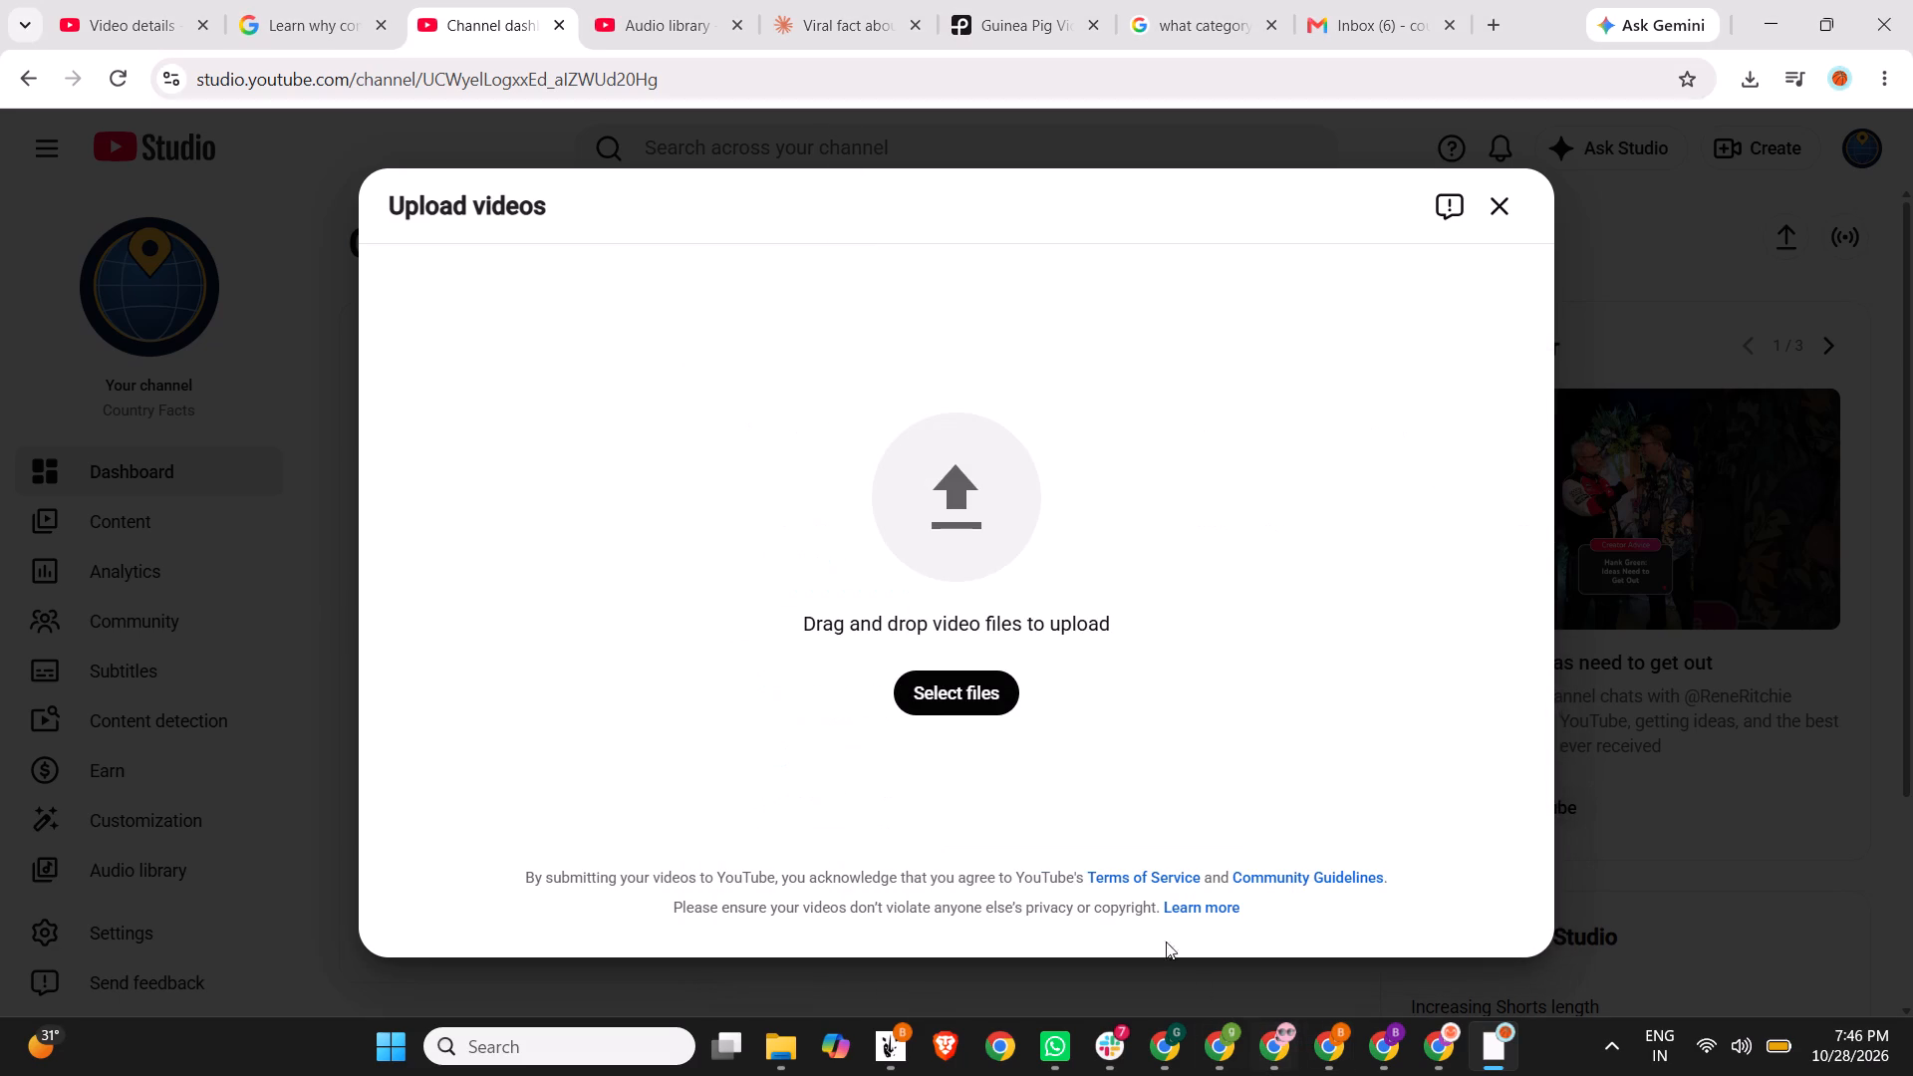
Switch to the Canva design, close its preview and download it as an MP4 video at 1080p.
click(1178, 1072)
click(271, 0)
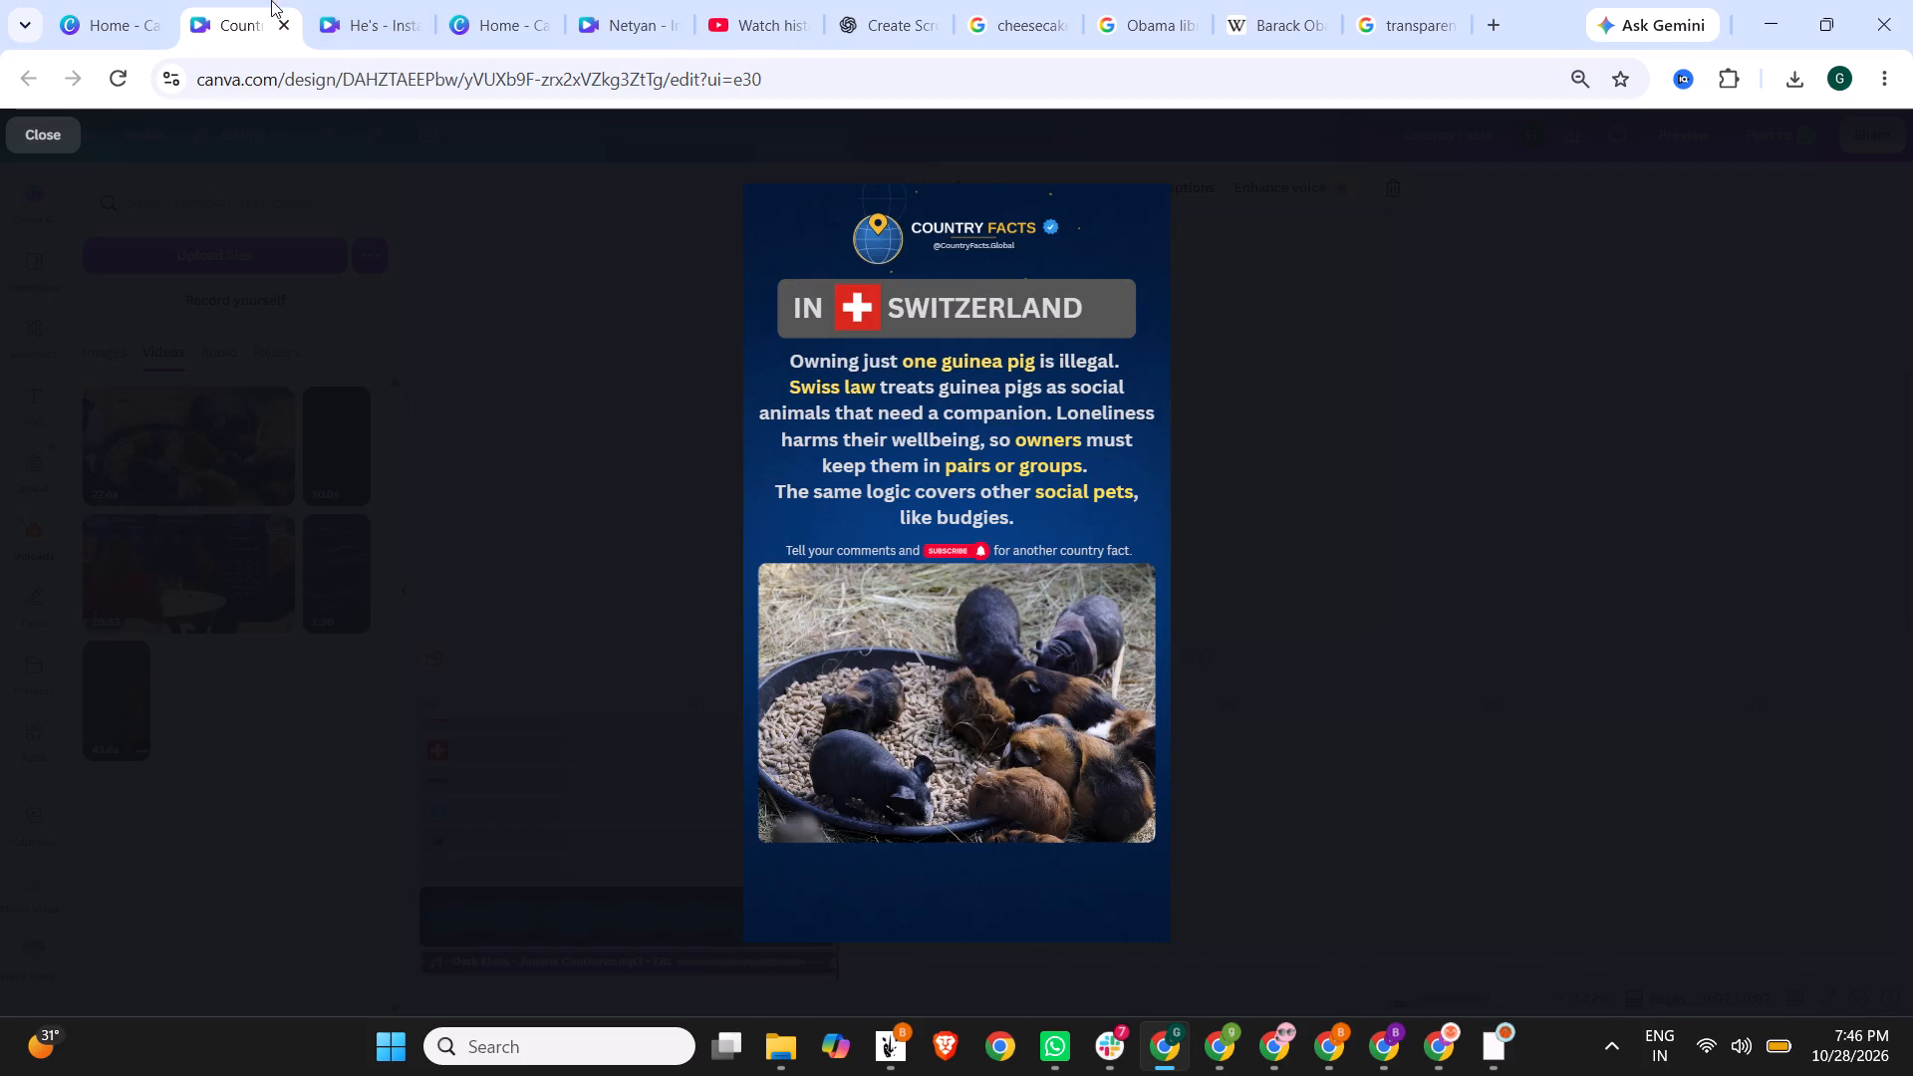
click(1229, 278)
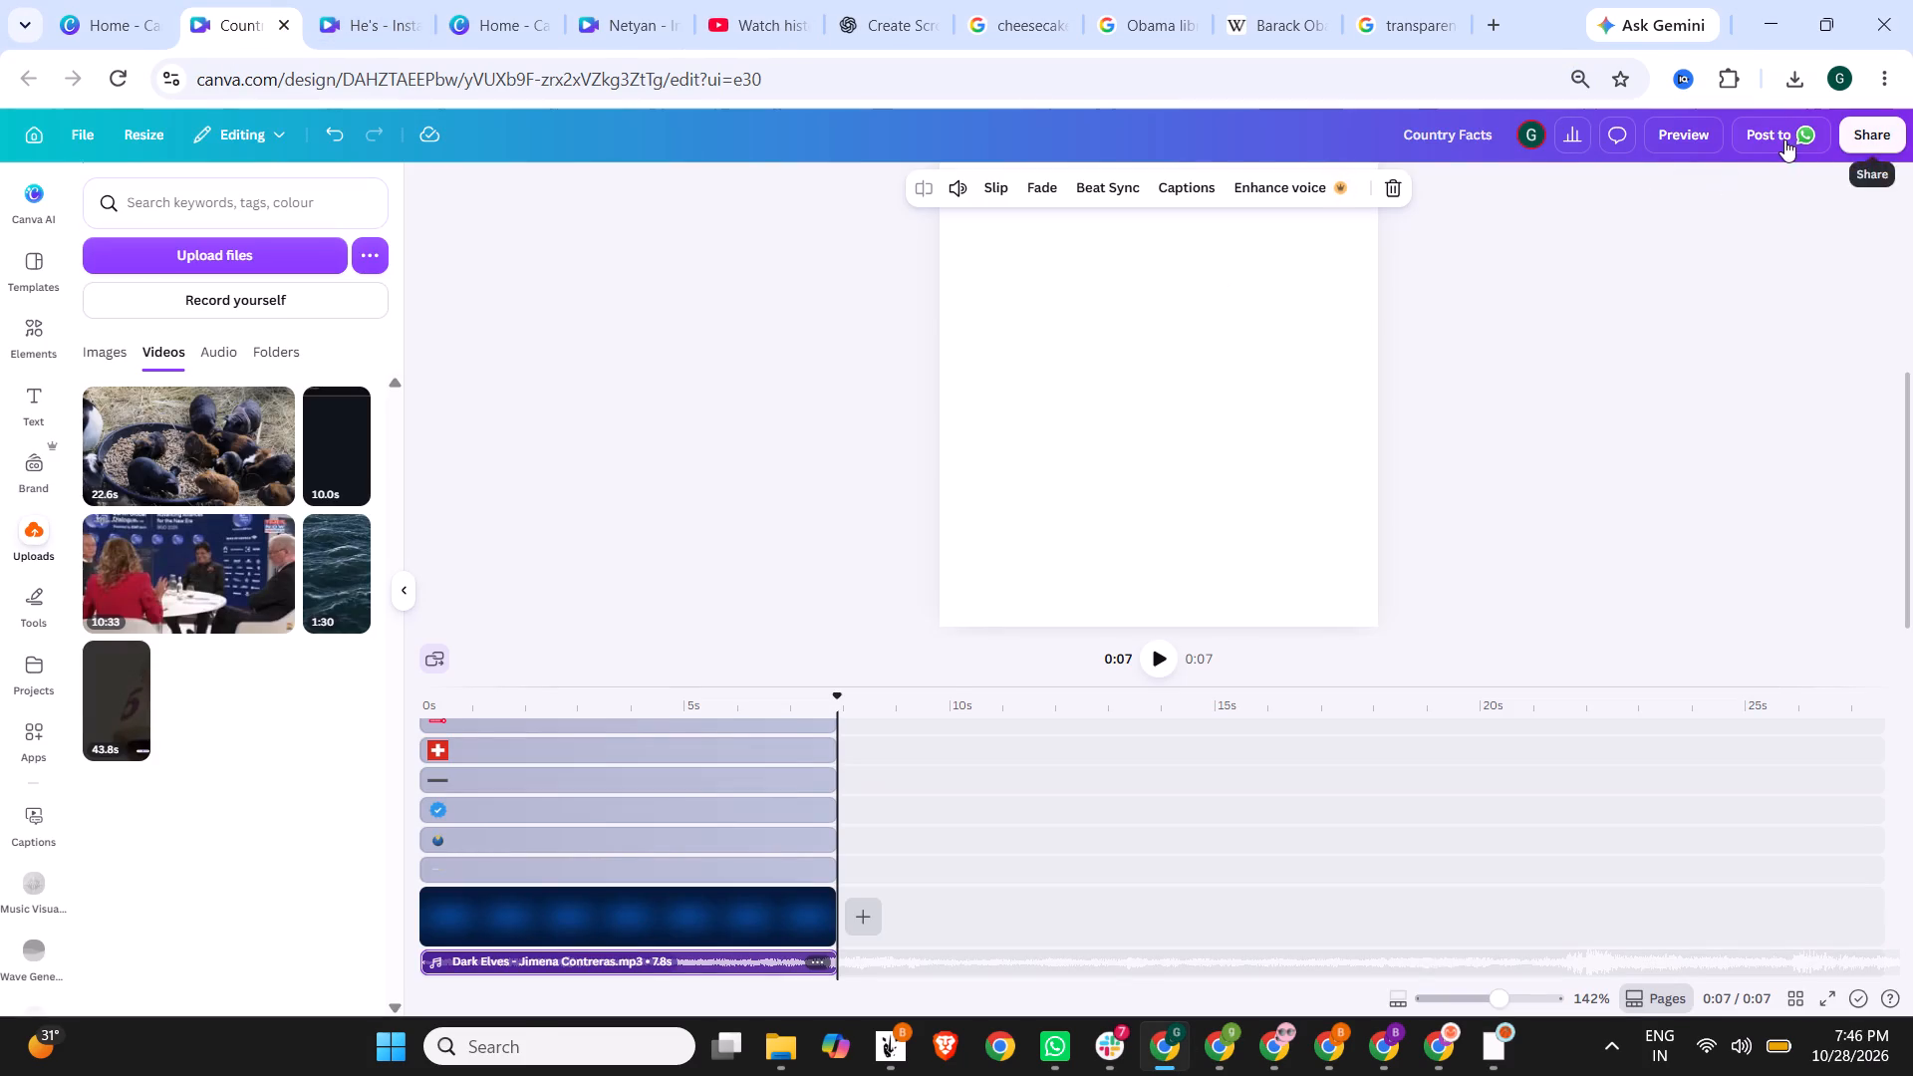
click(1881, 129)
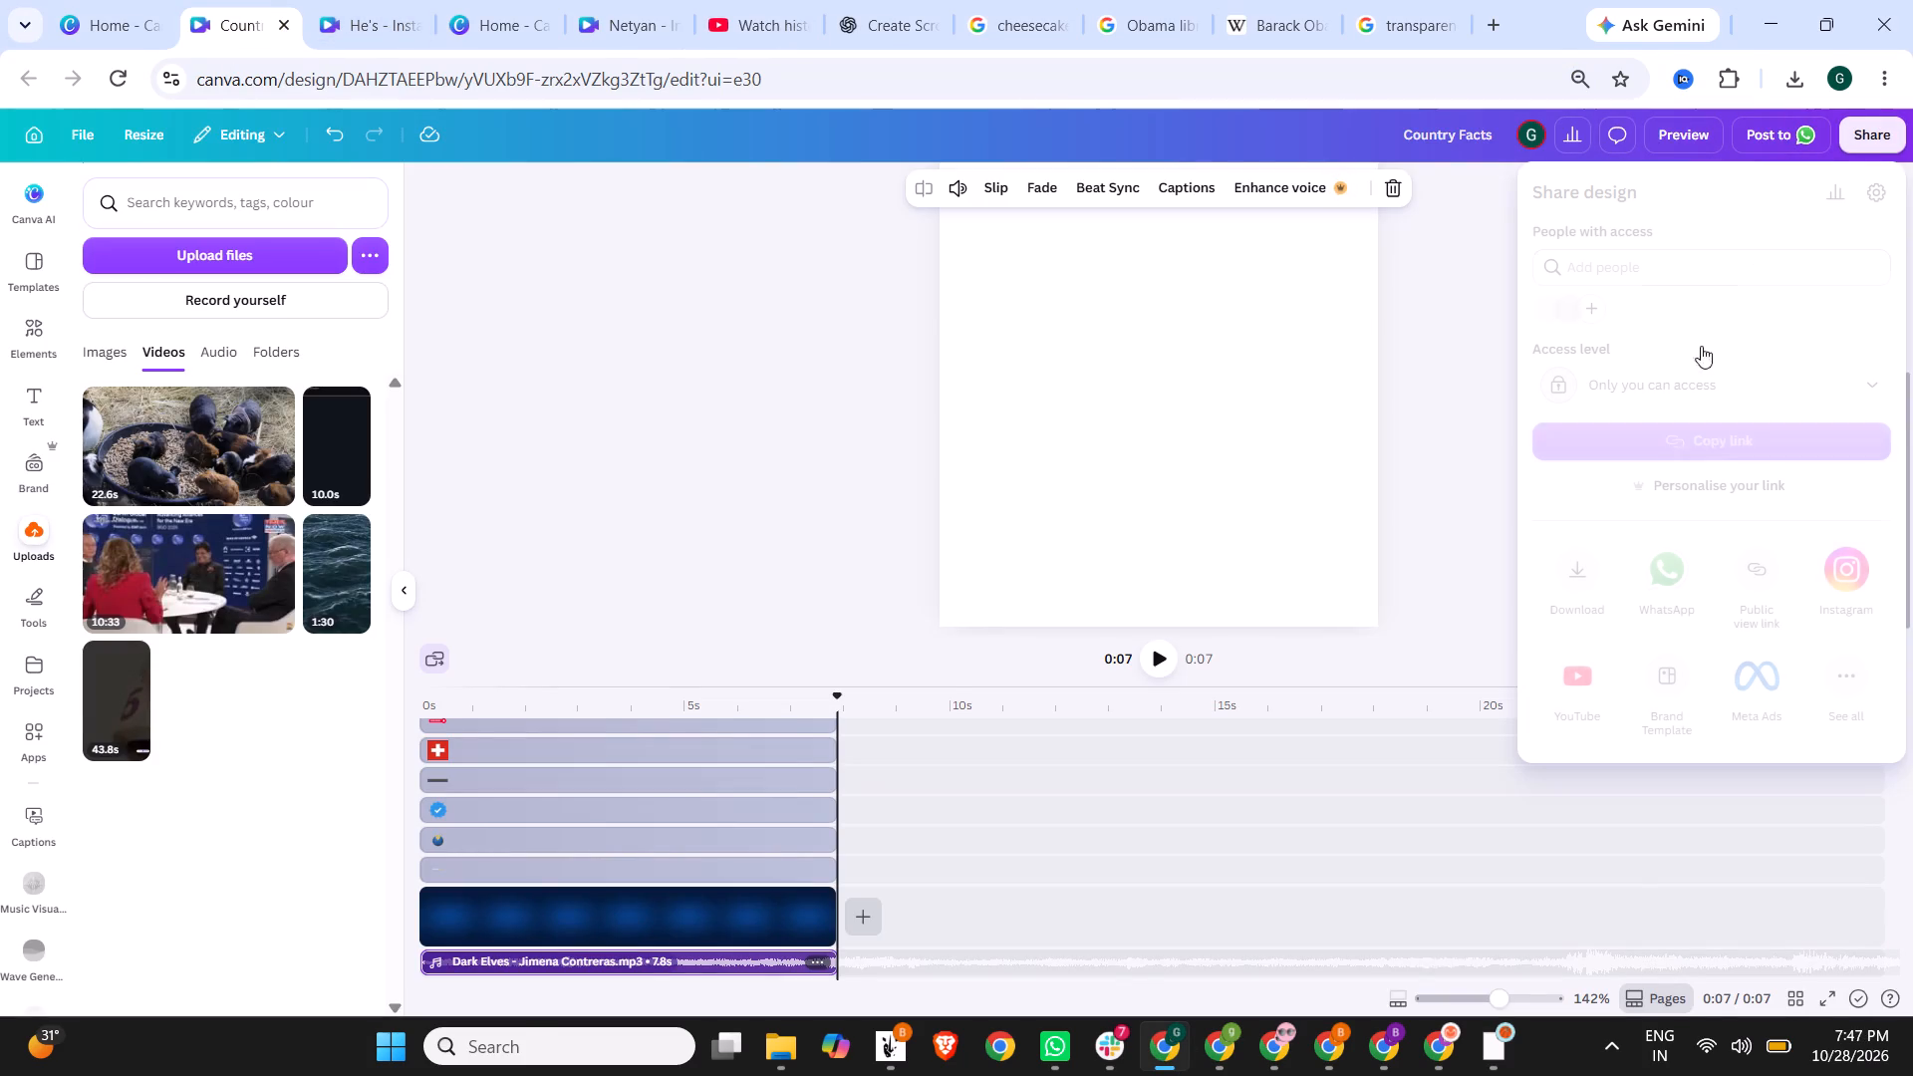
click(1570, 545)
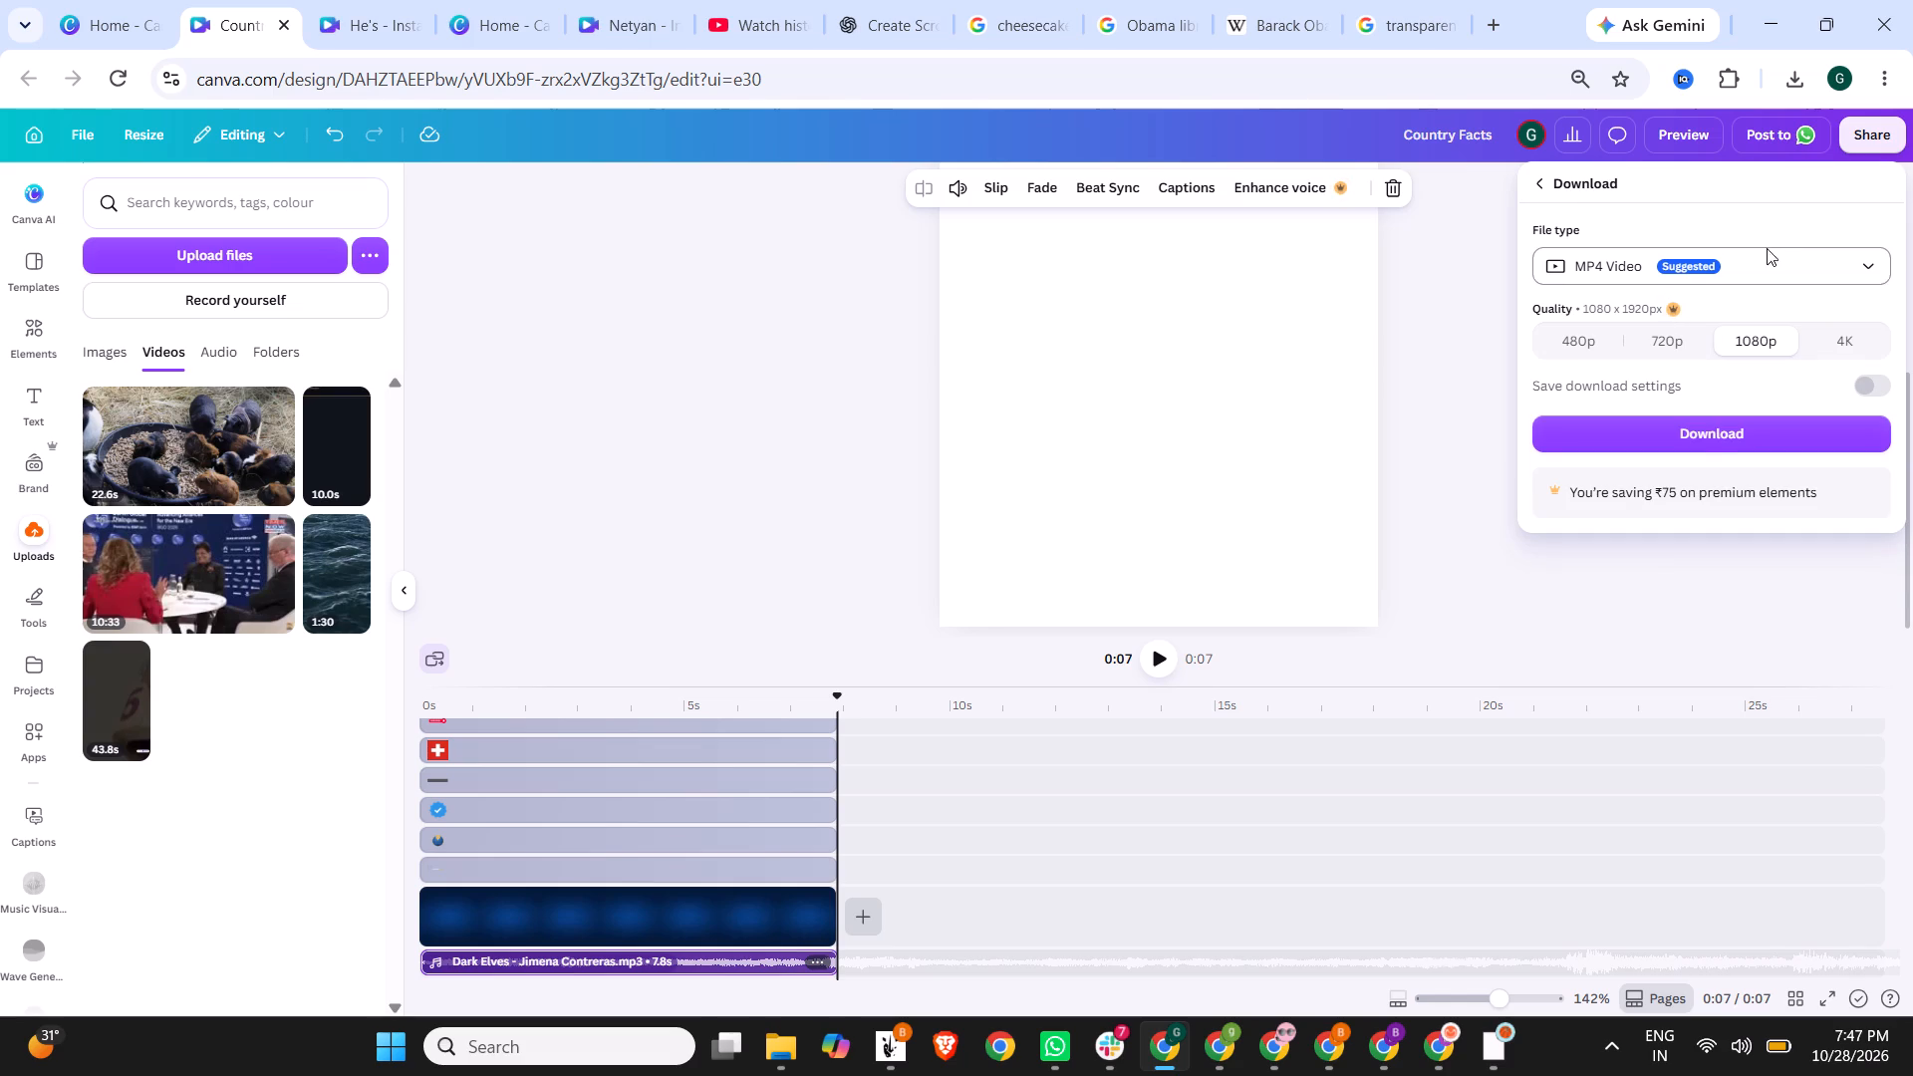
click(1708, 434)
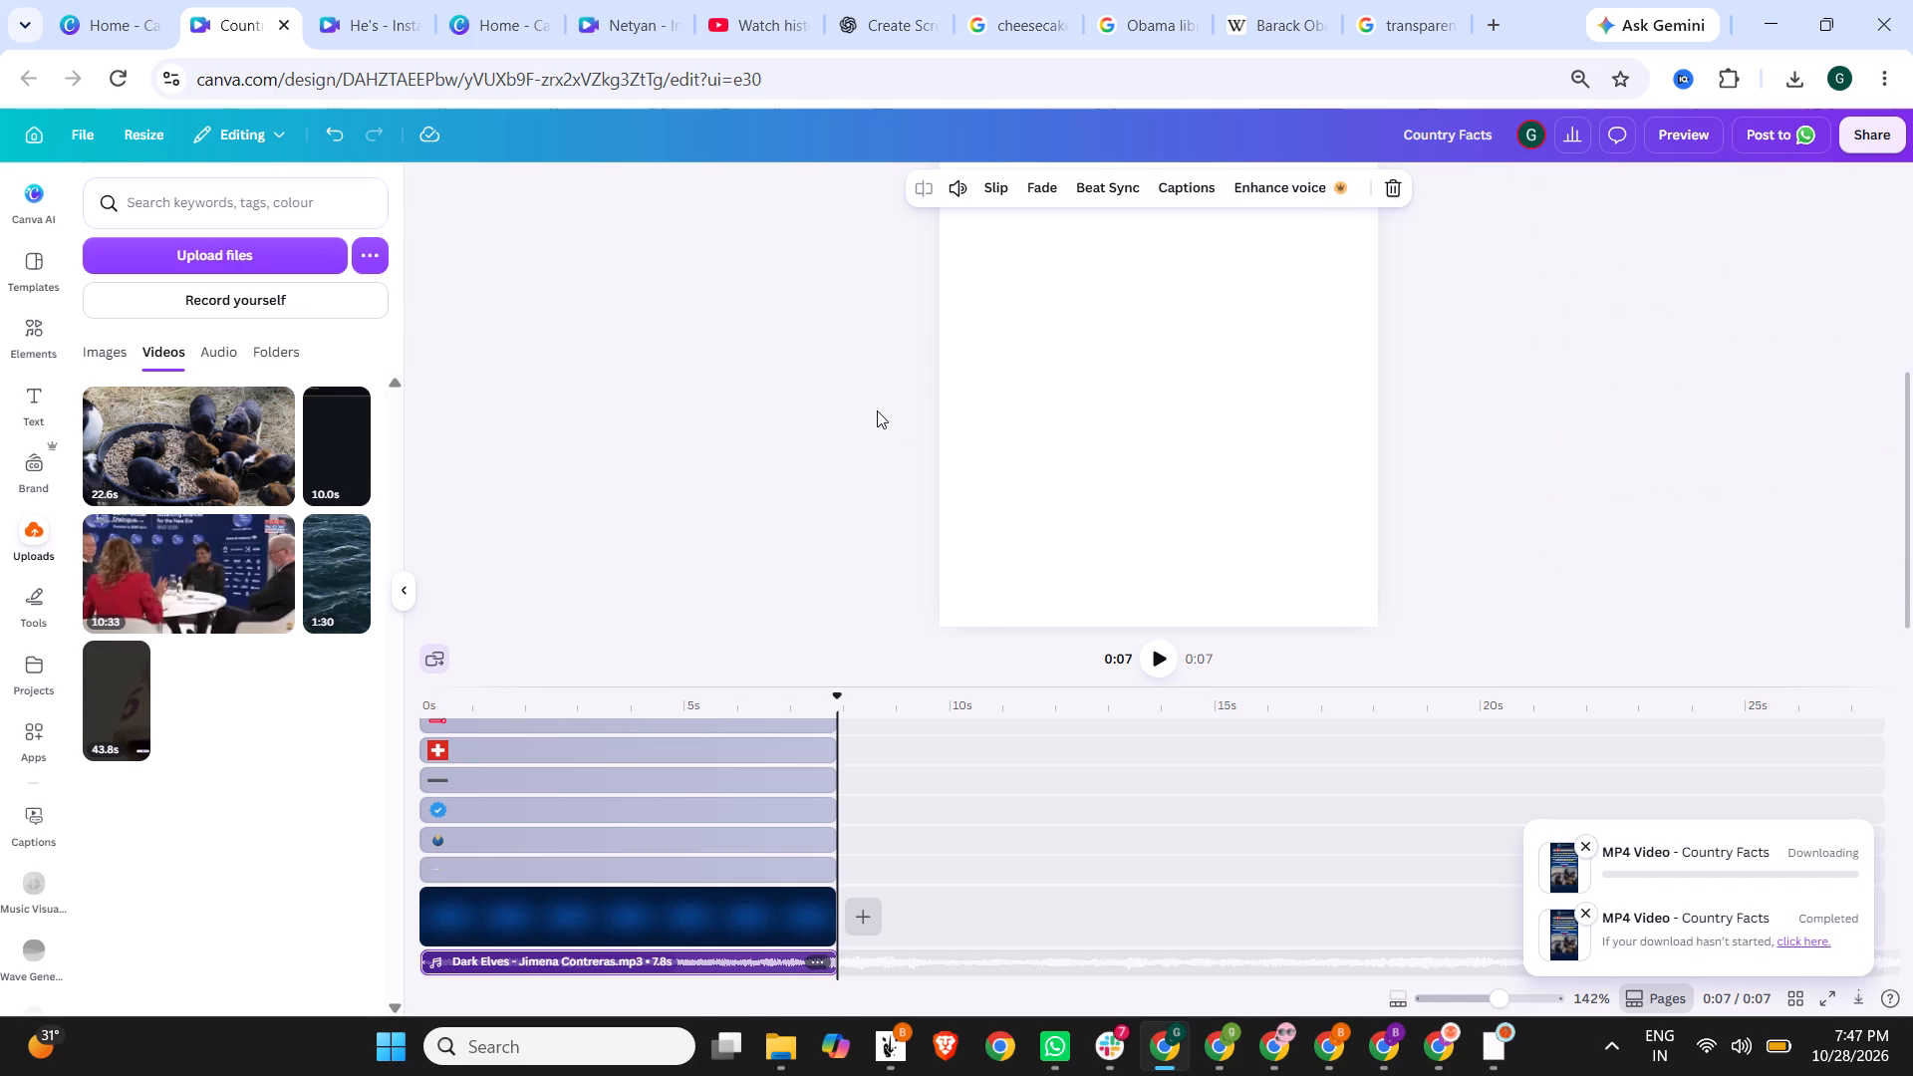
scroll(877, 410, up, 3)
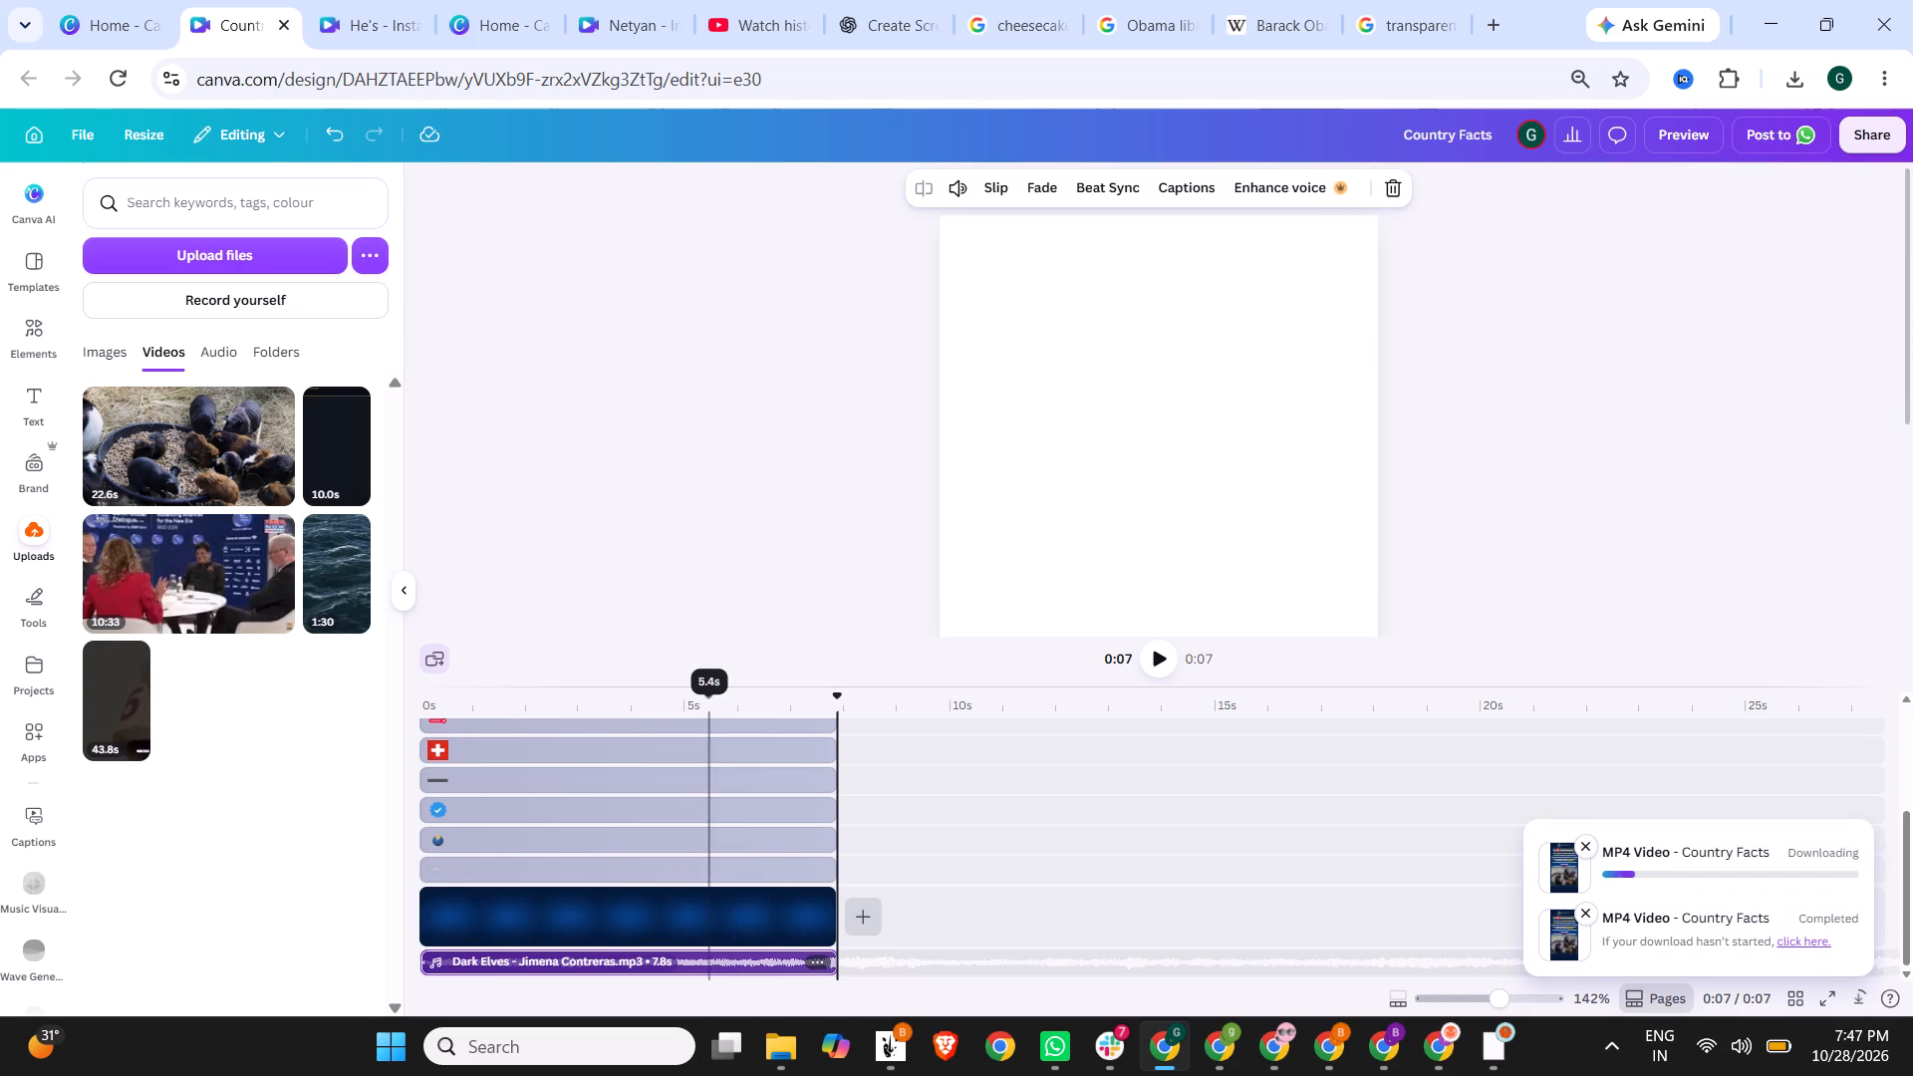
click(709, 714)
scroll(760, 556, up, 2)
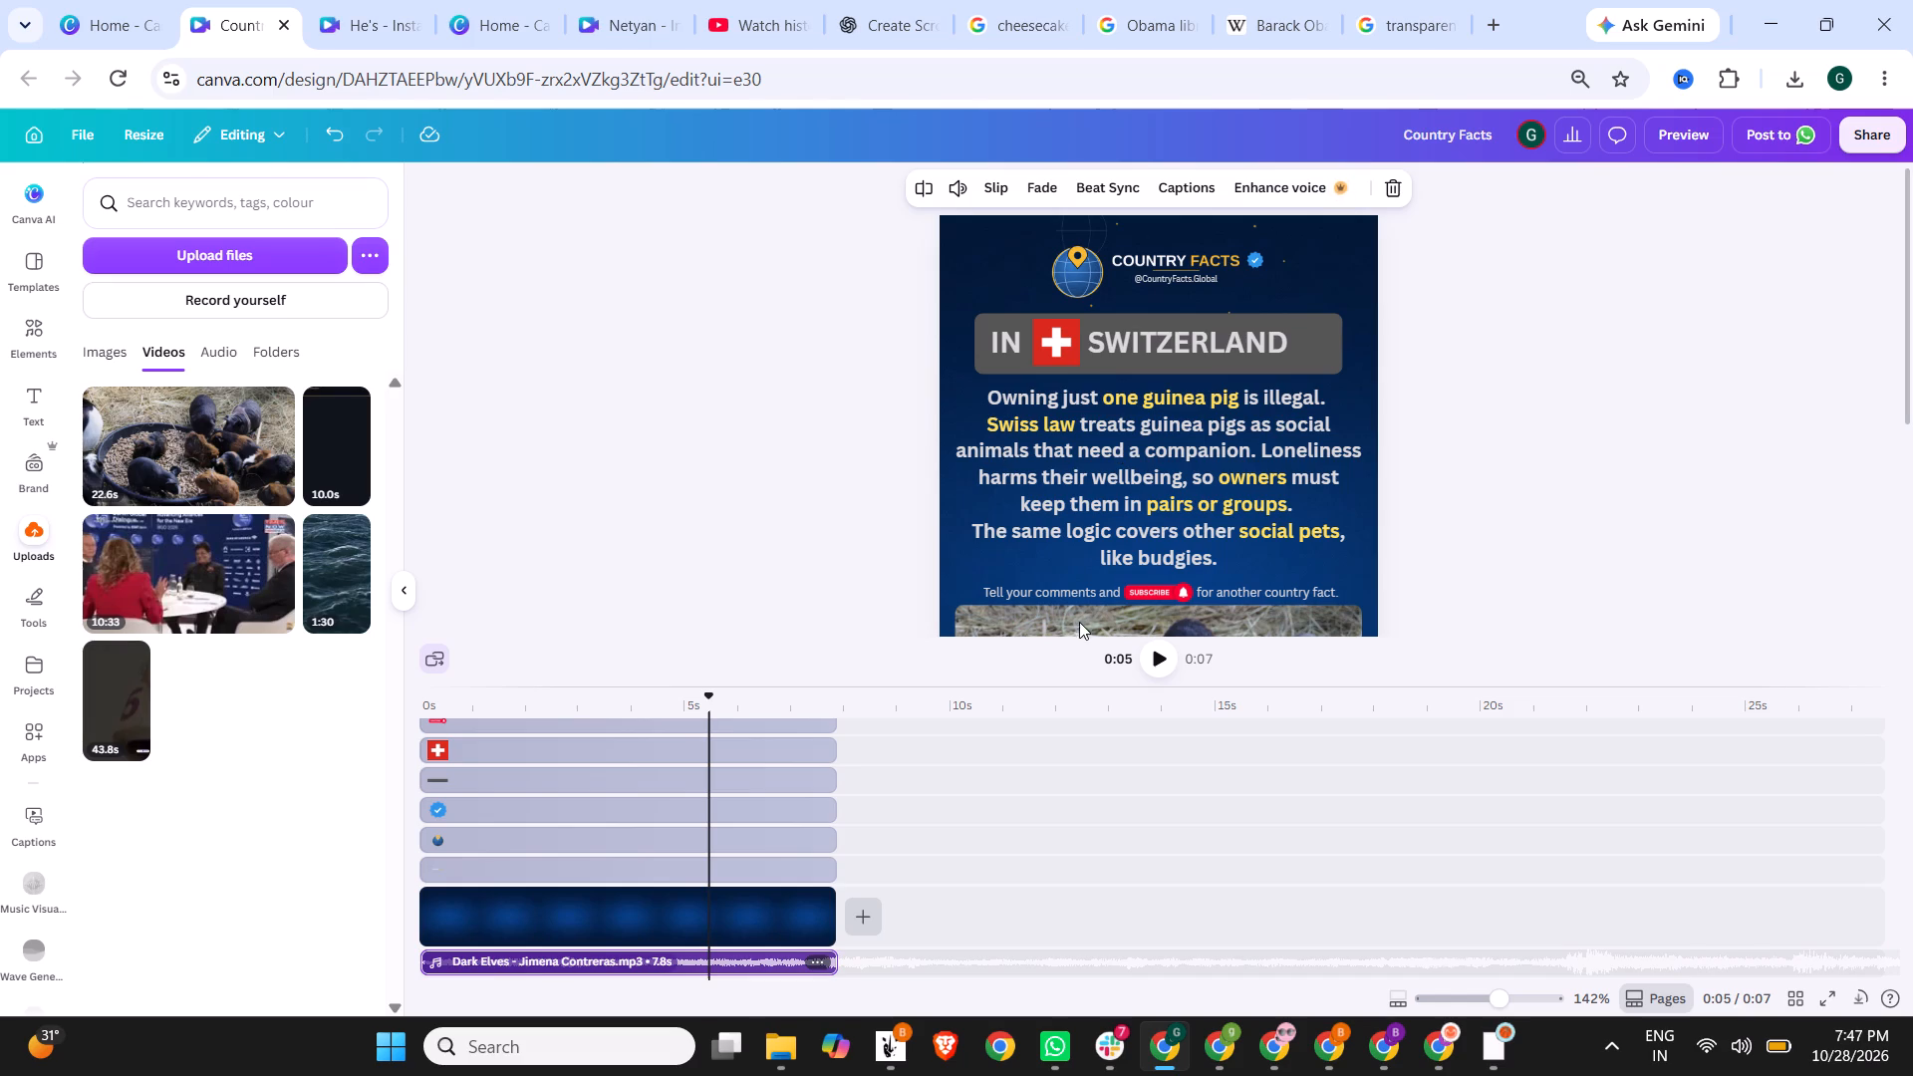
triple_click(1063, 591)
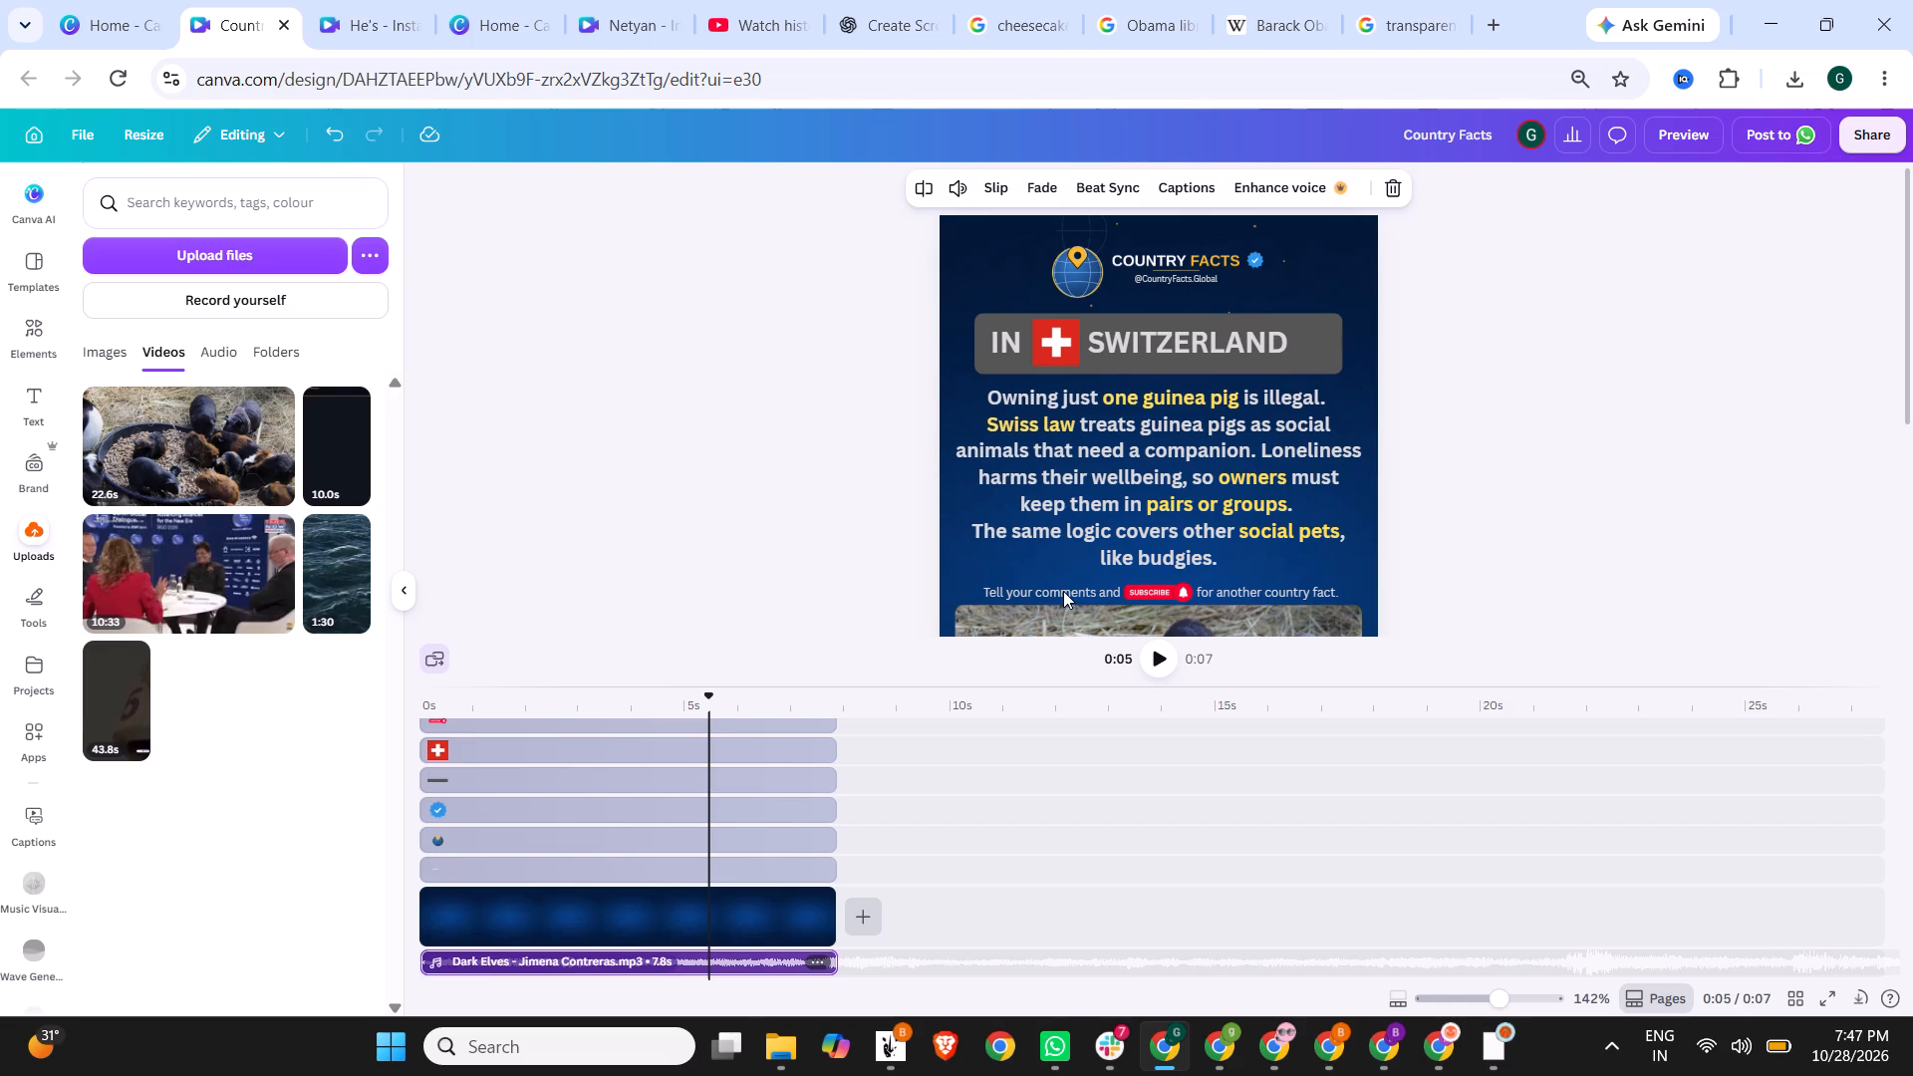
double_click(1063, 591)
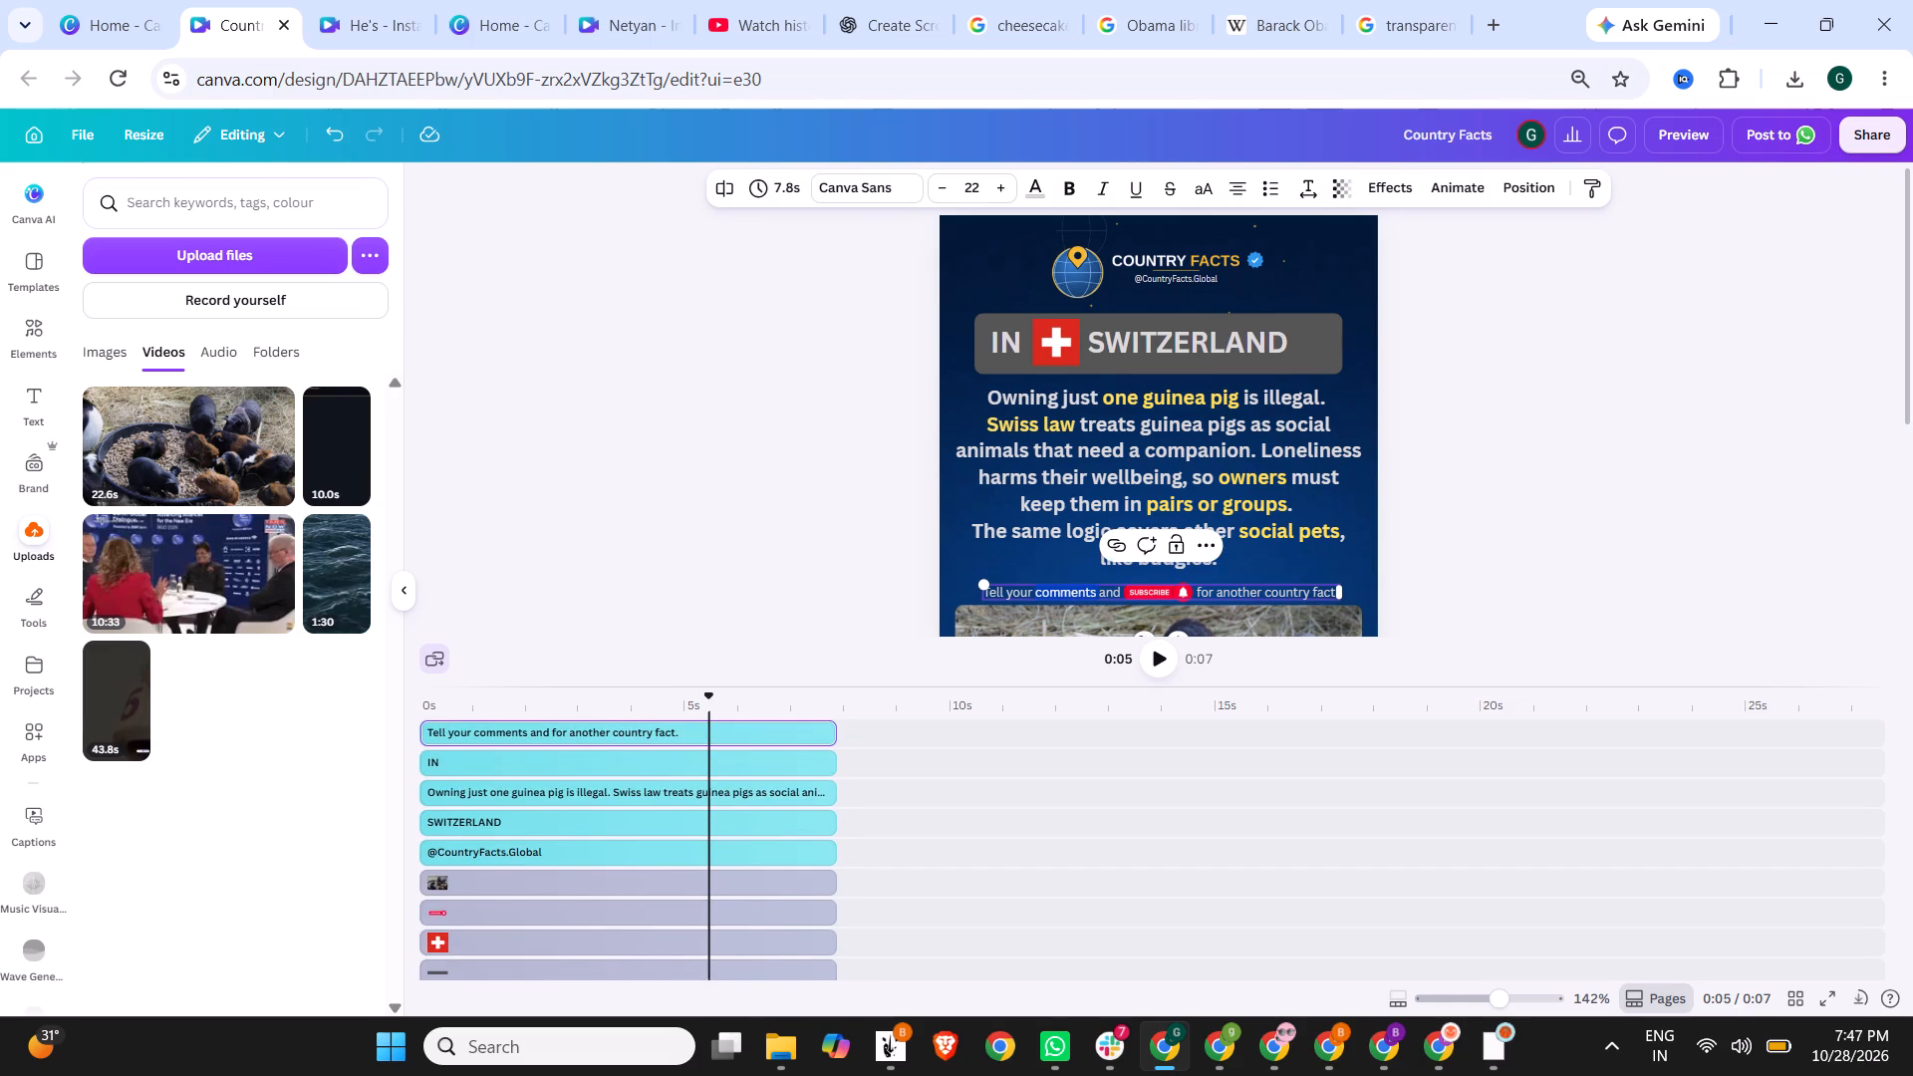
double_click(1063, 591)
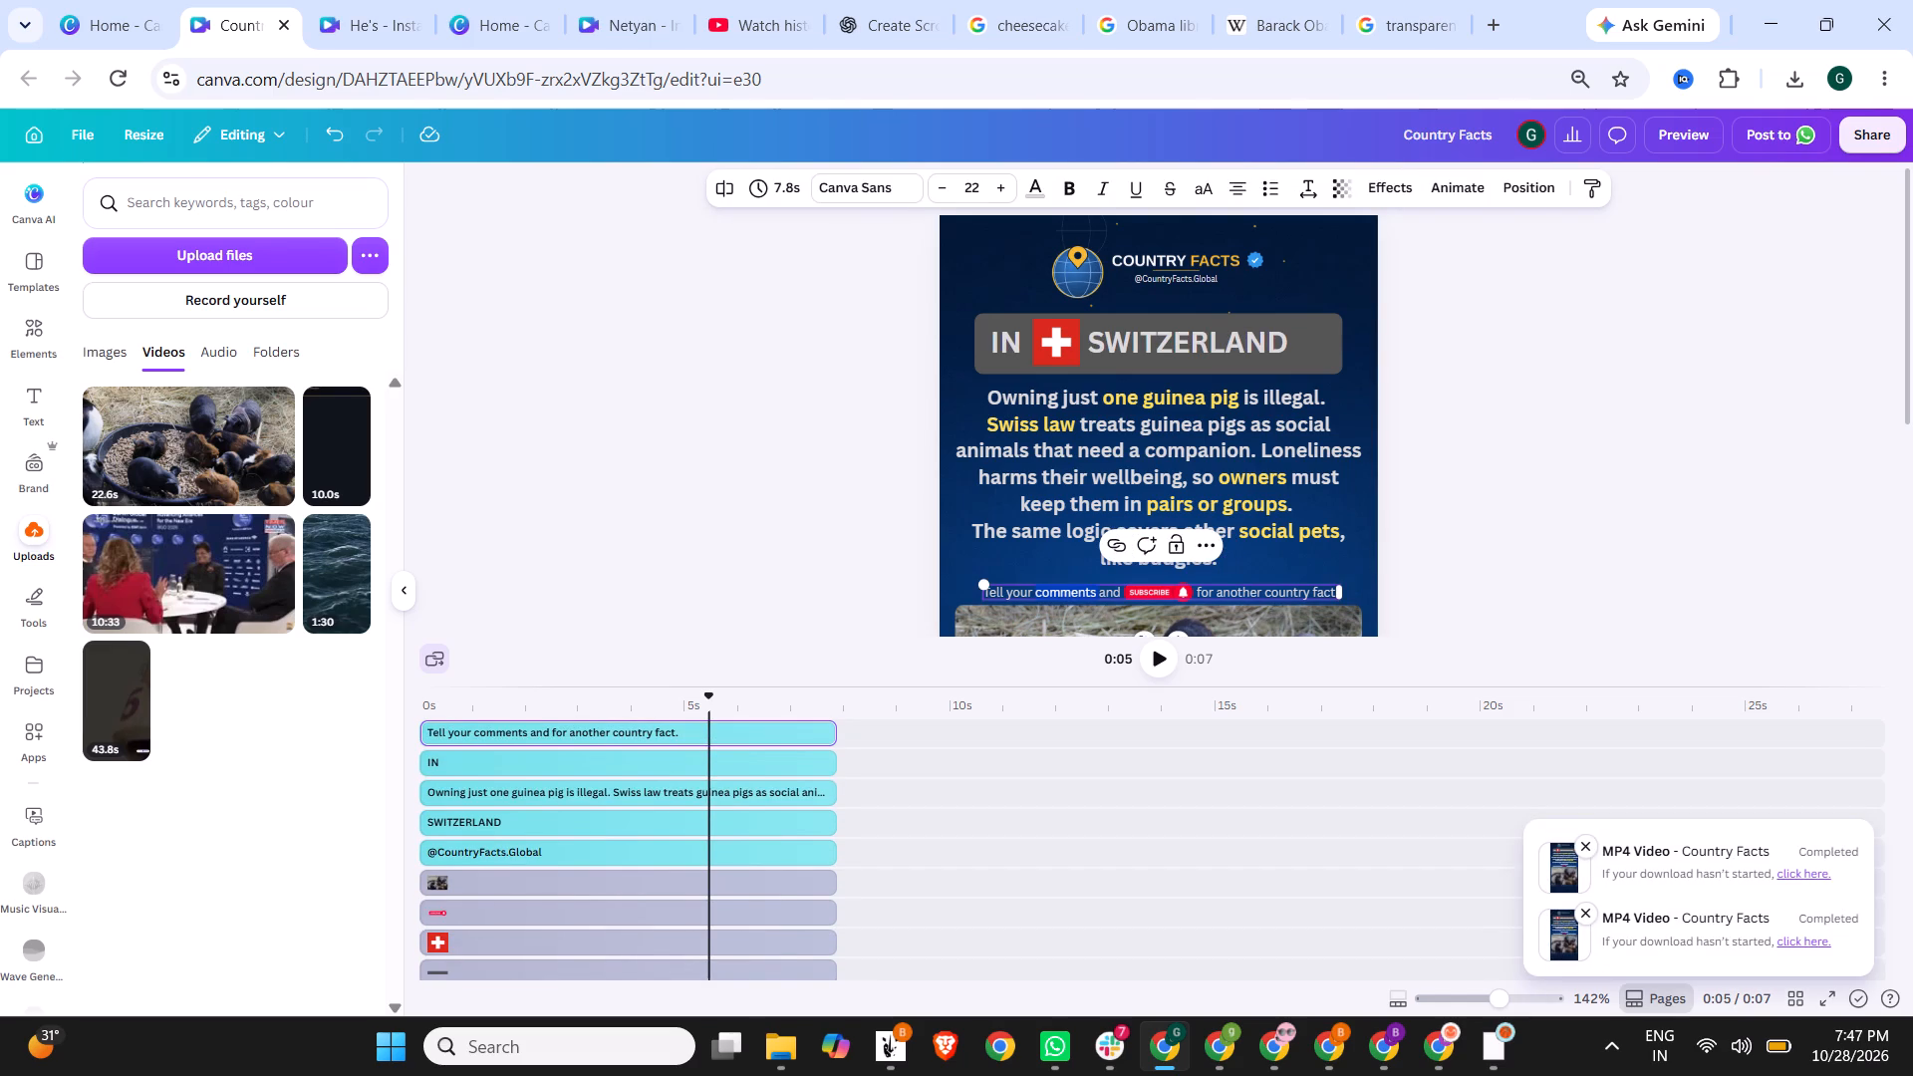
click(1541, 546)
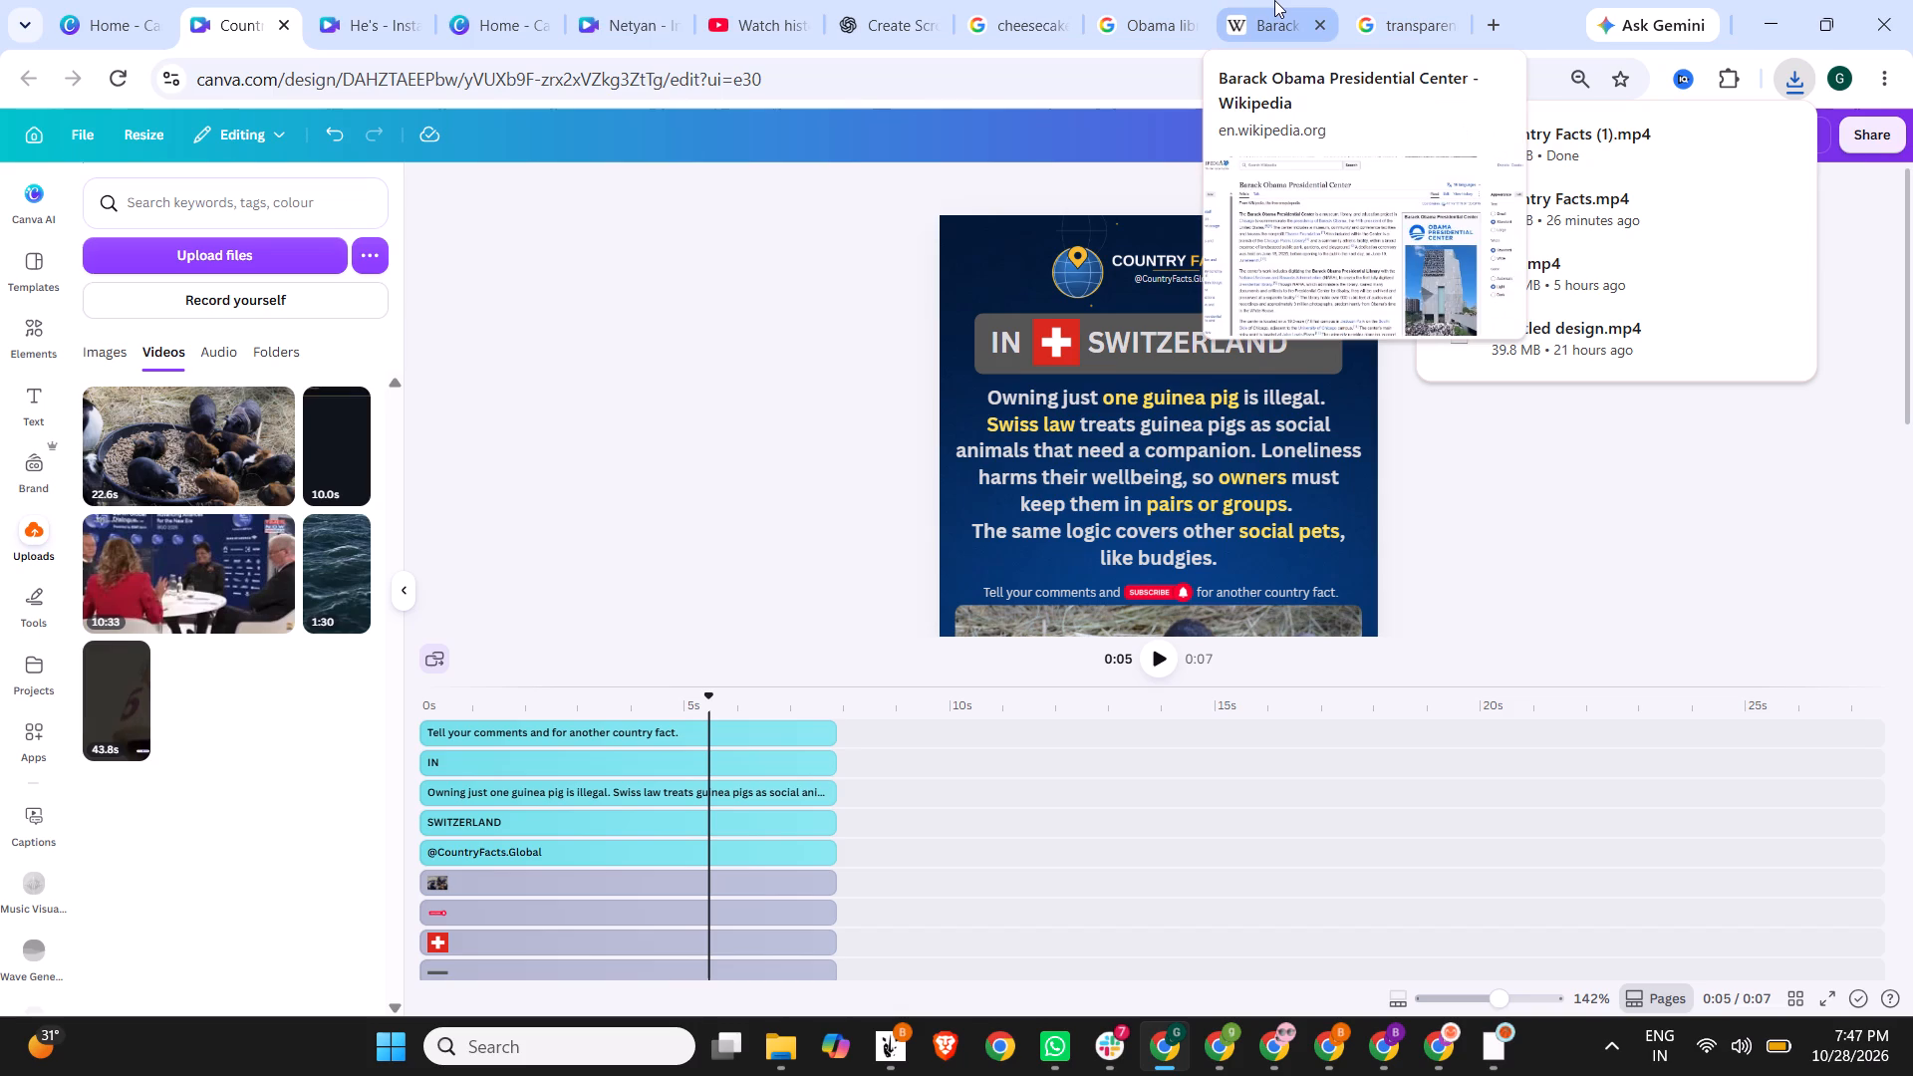
Switch to the YouTube Studio upload window and upload the newly downloaded Country Facts (1).mp4.
click(753, 0)
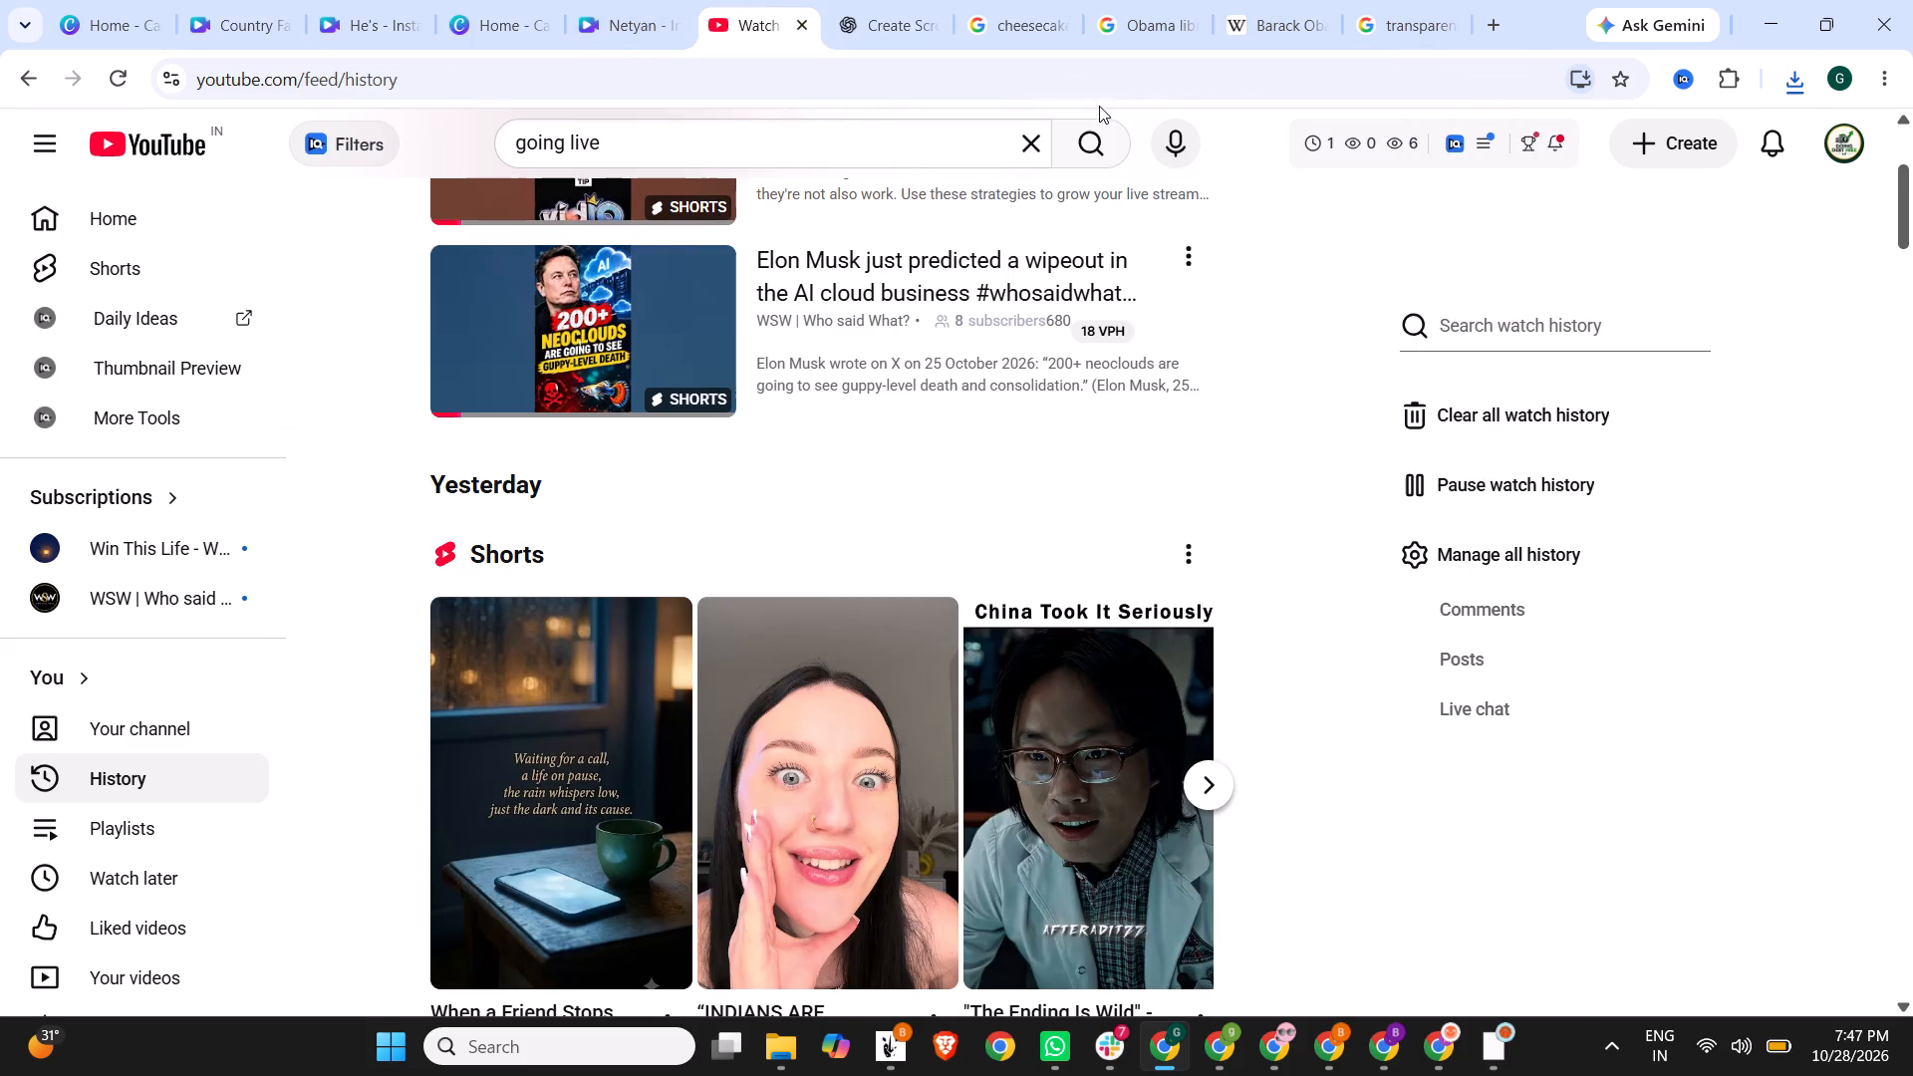
click(1499, 1021)
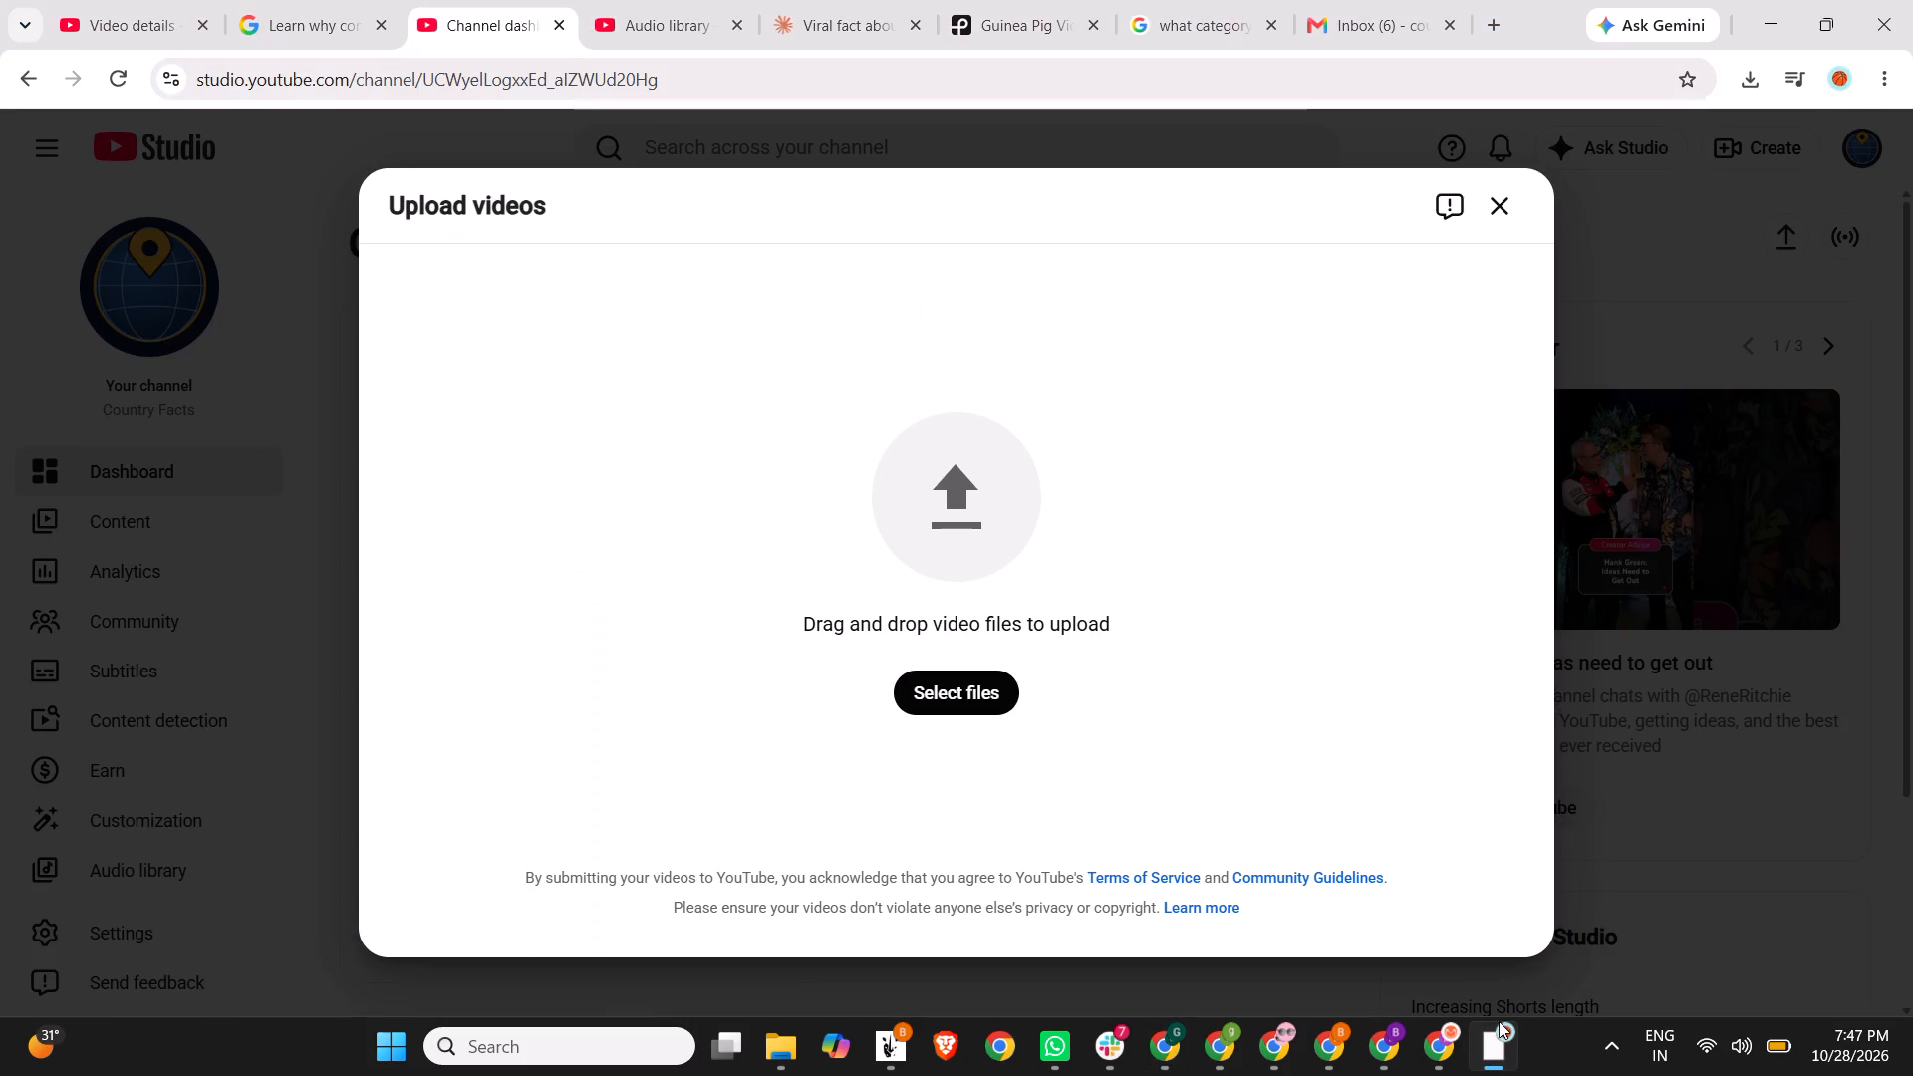
click(960, 692)
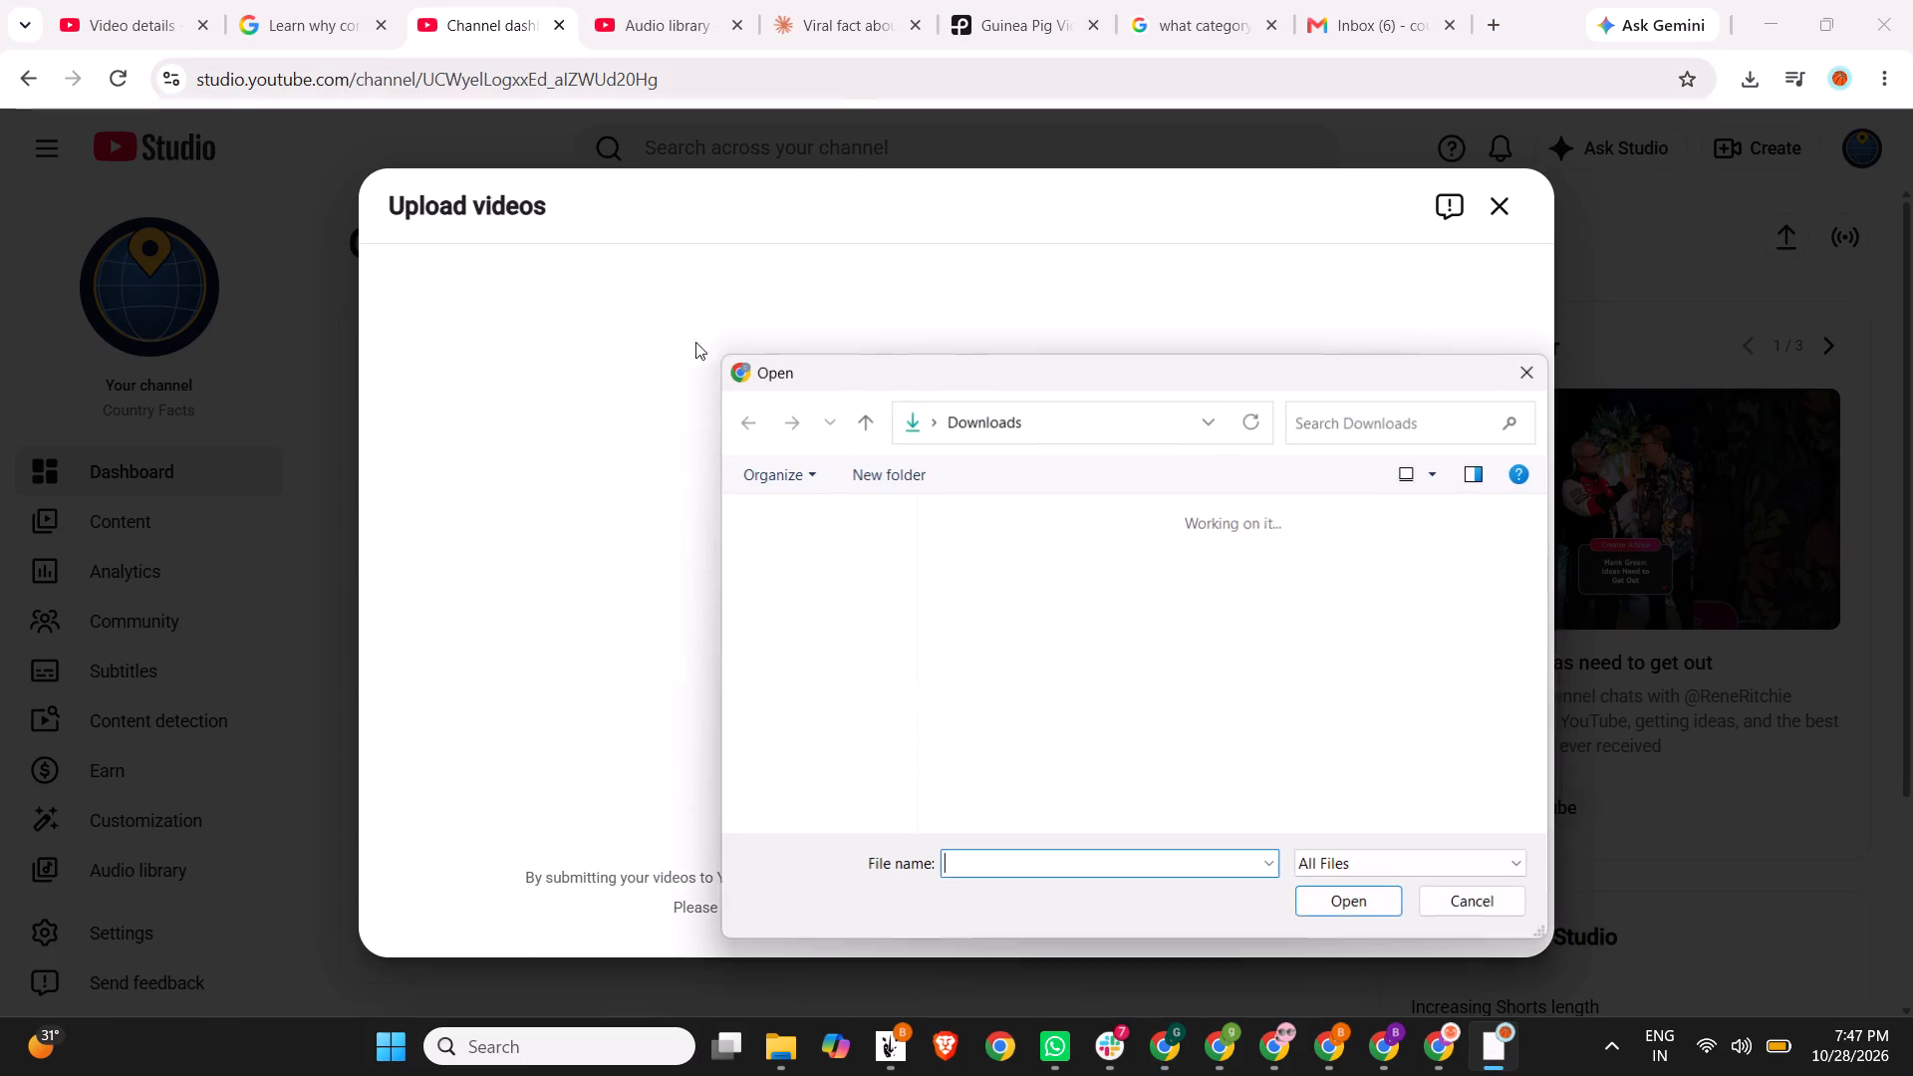
double_click(1030, 594)
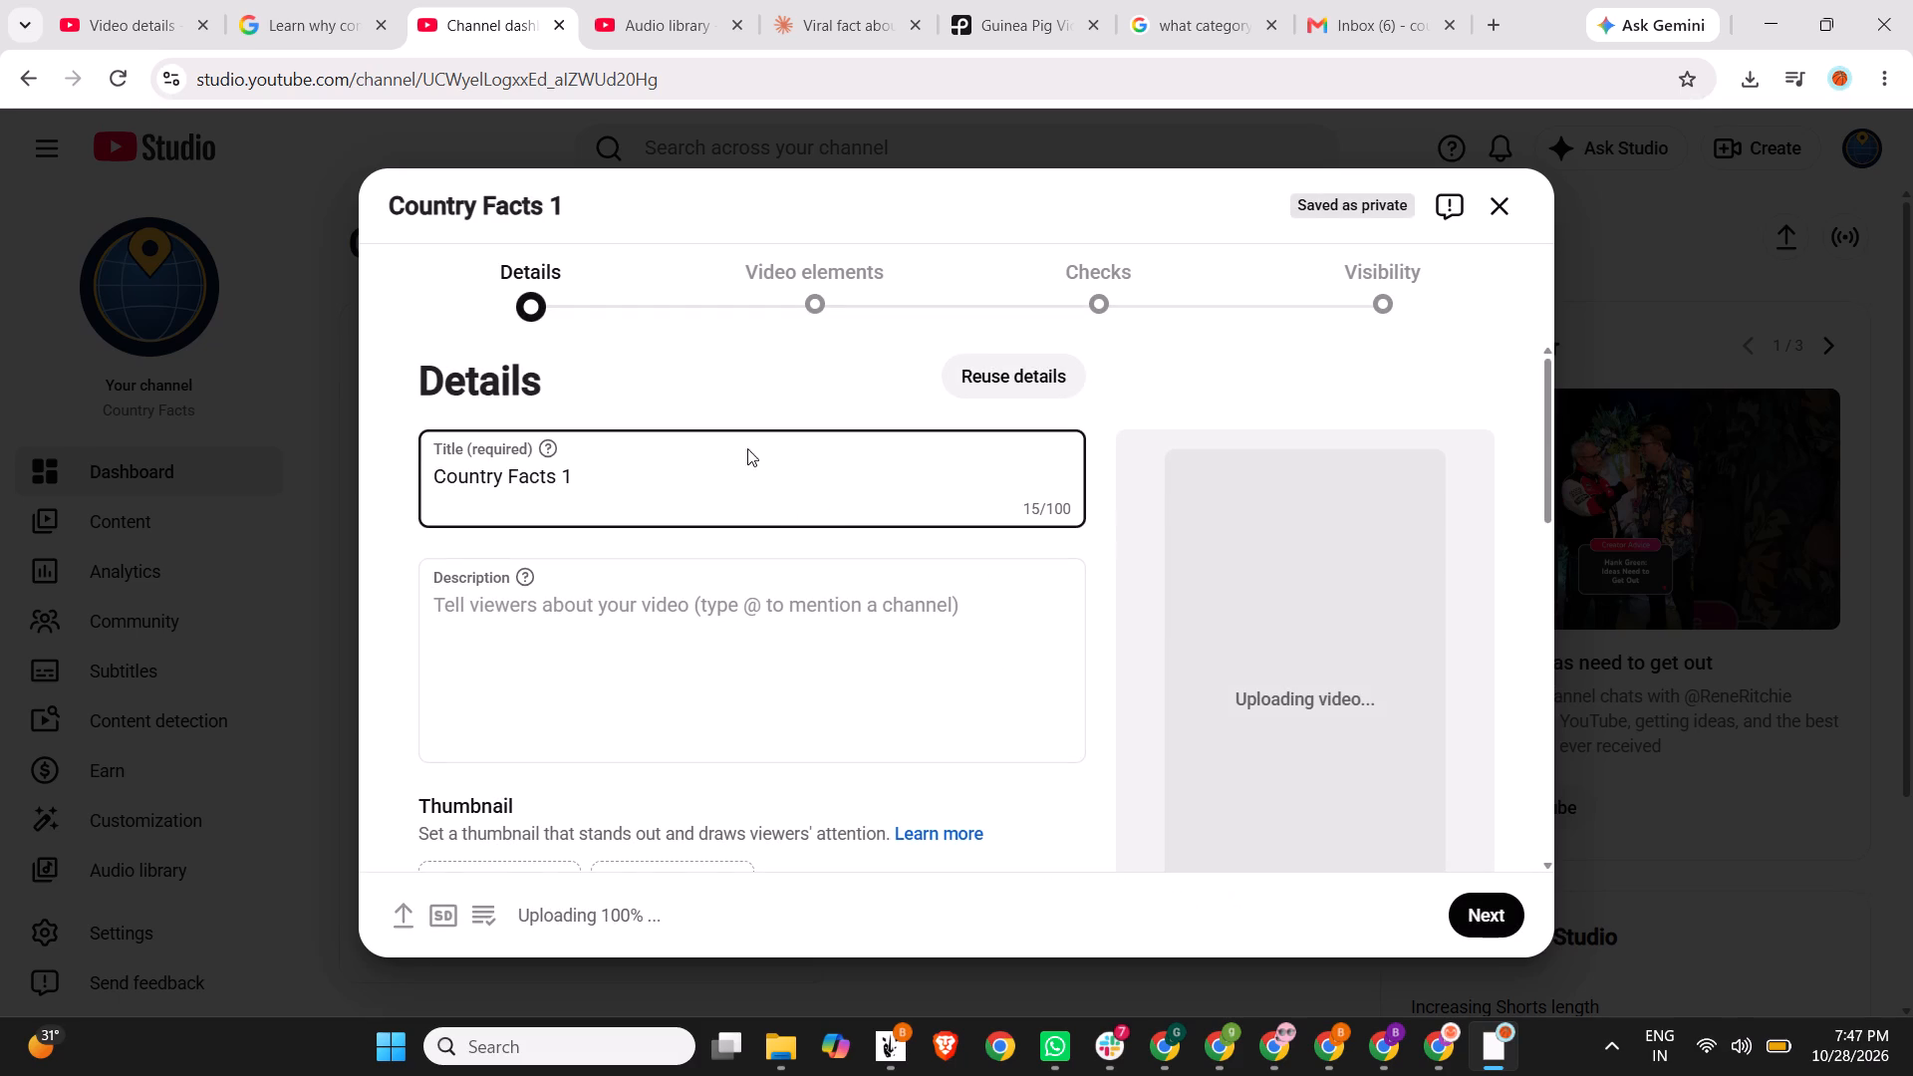
From the channel's Shorts list, open the scheduled "Switzerland's Strange Pet Law Explained" short's details in a new tab.
click(659, 1)
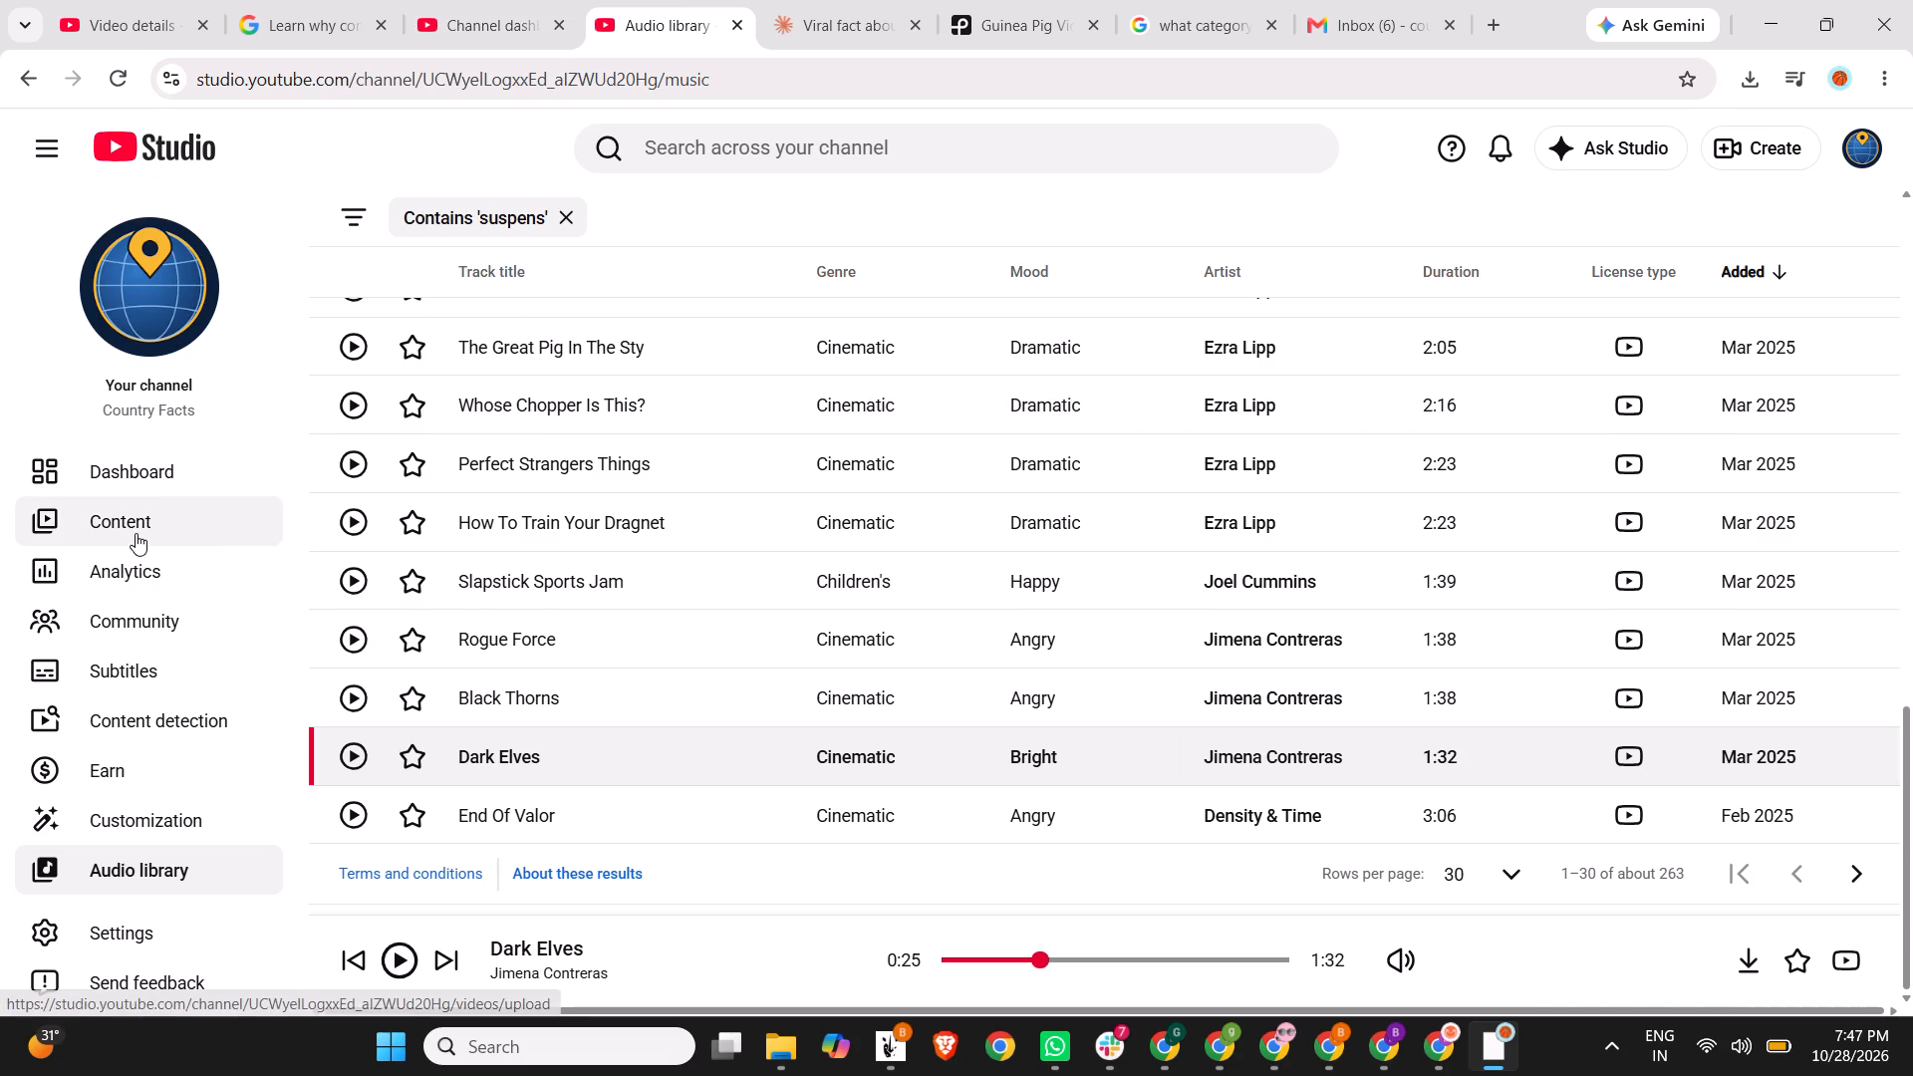
click(136, 533)
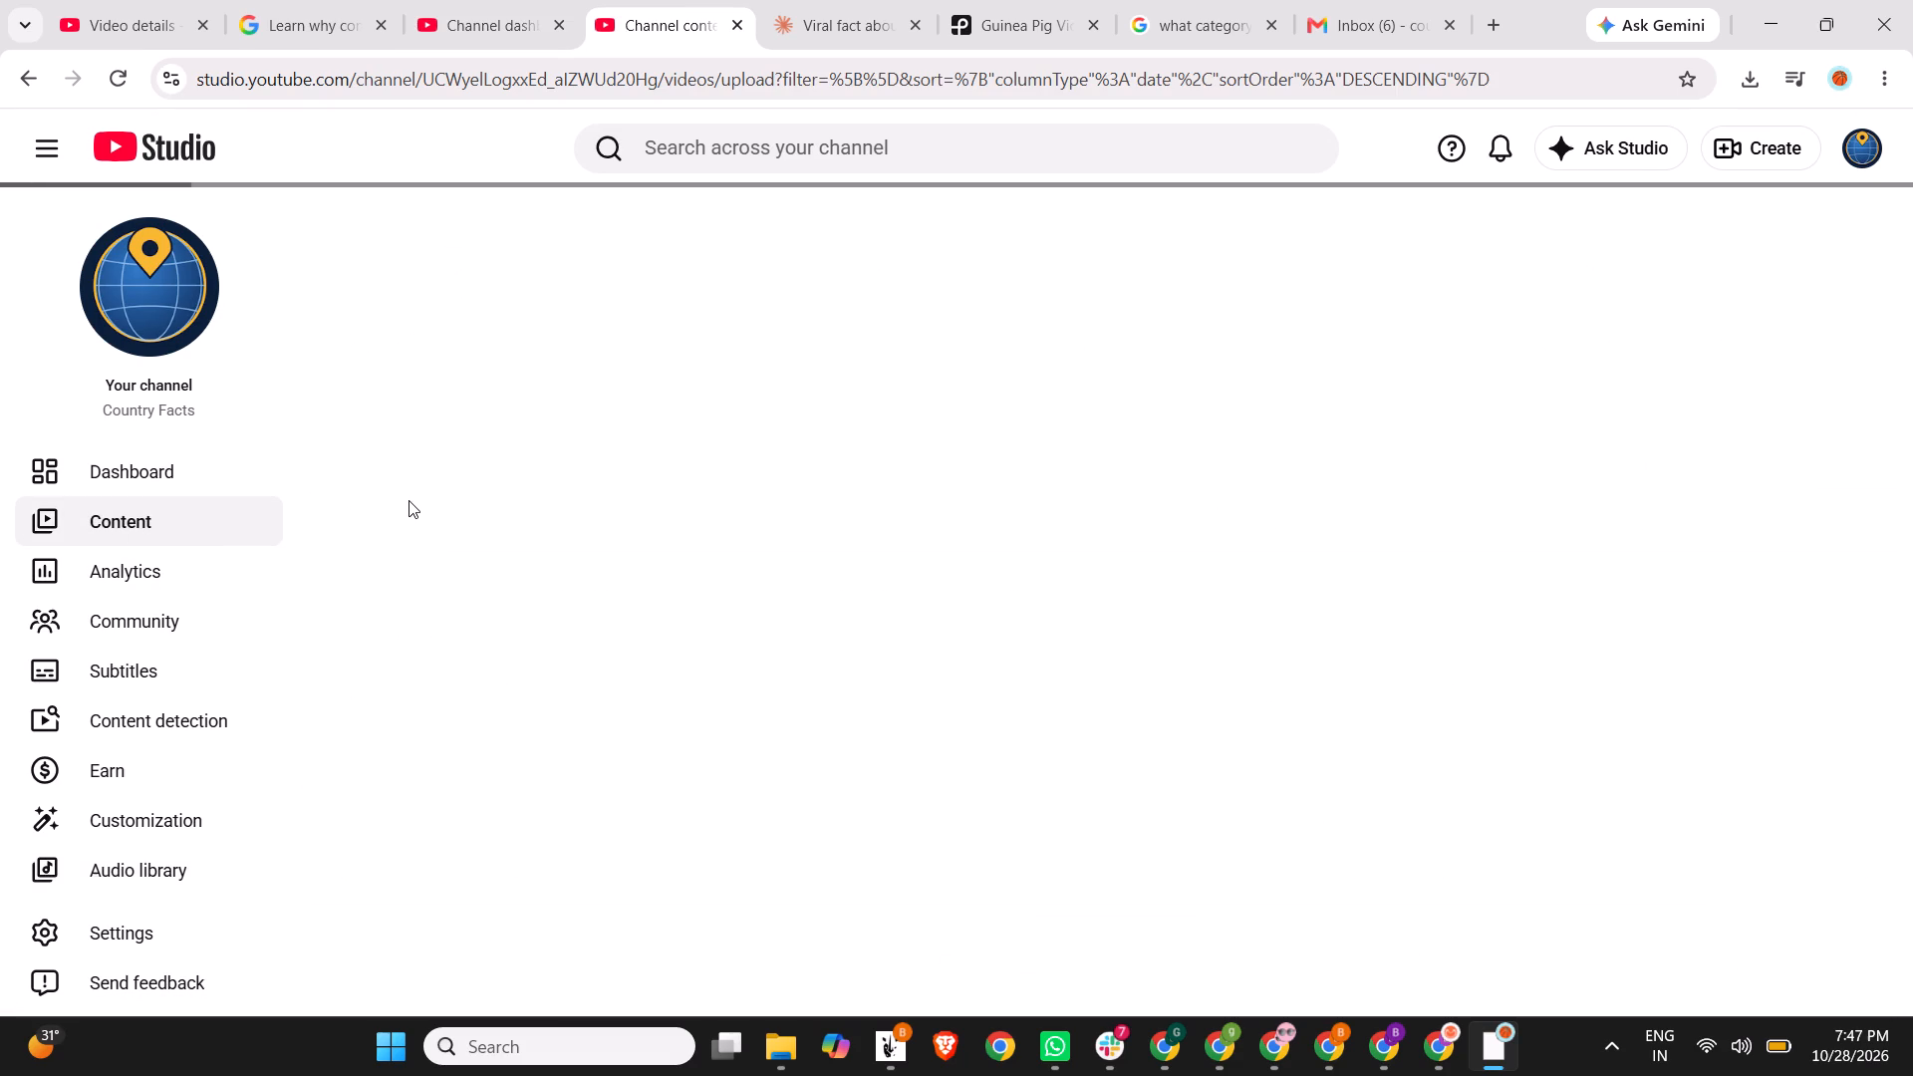
click(461, 344)
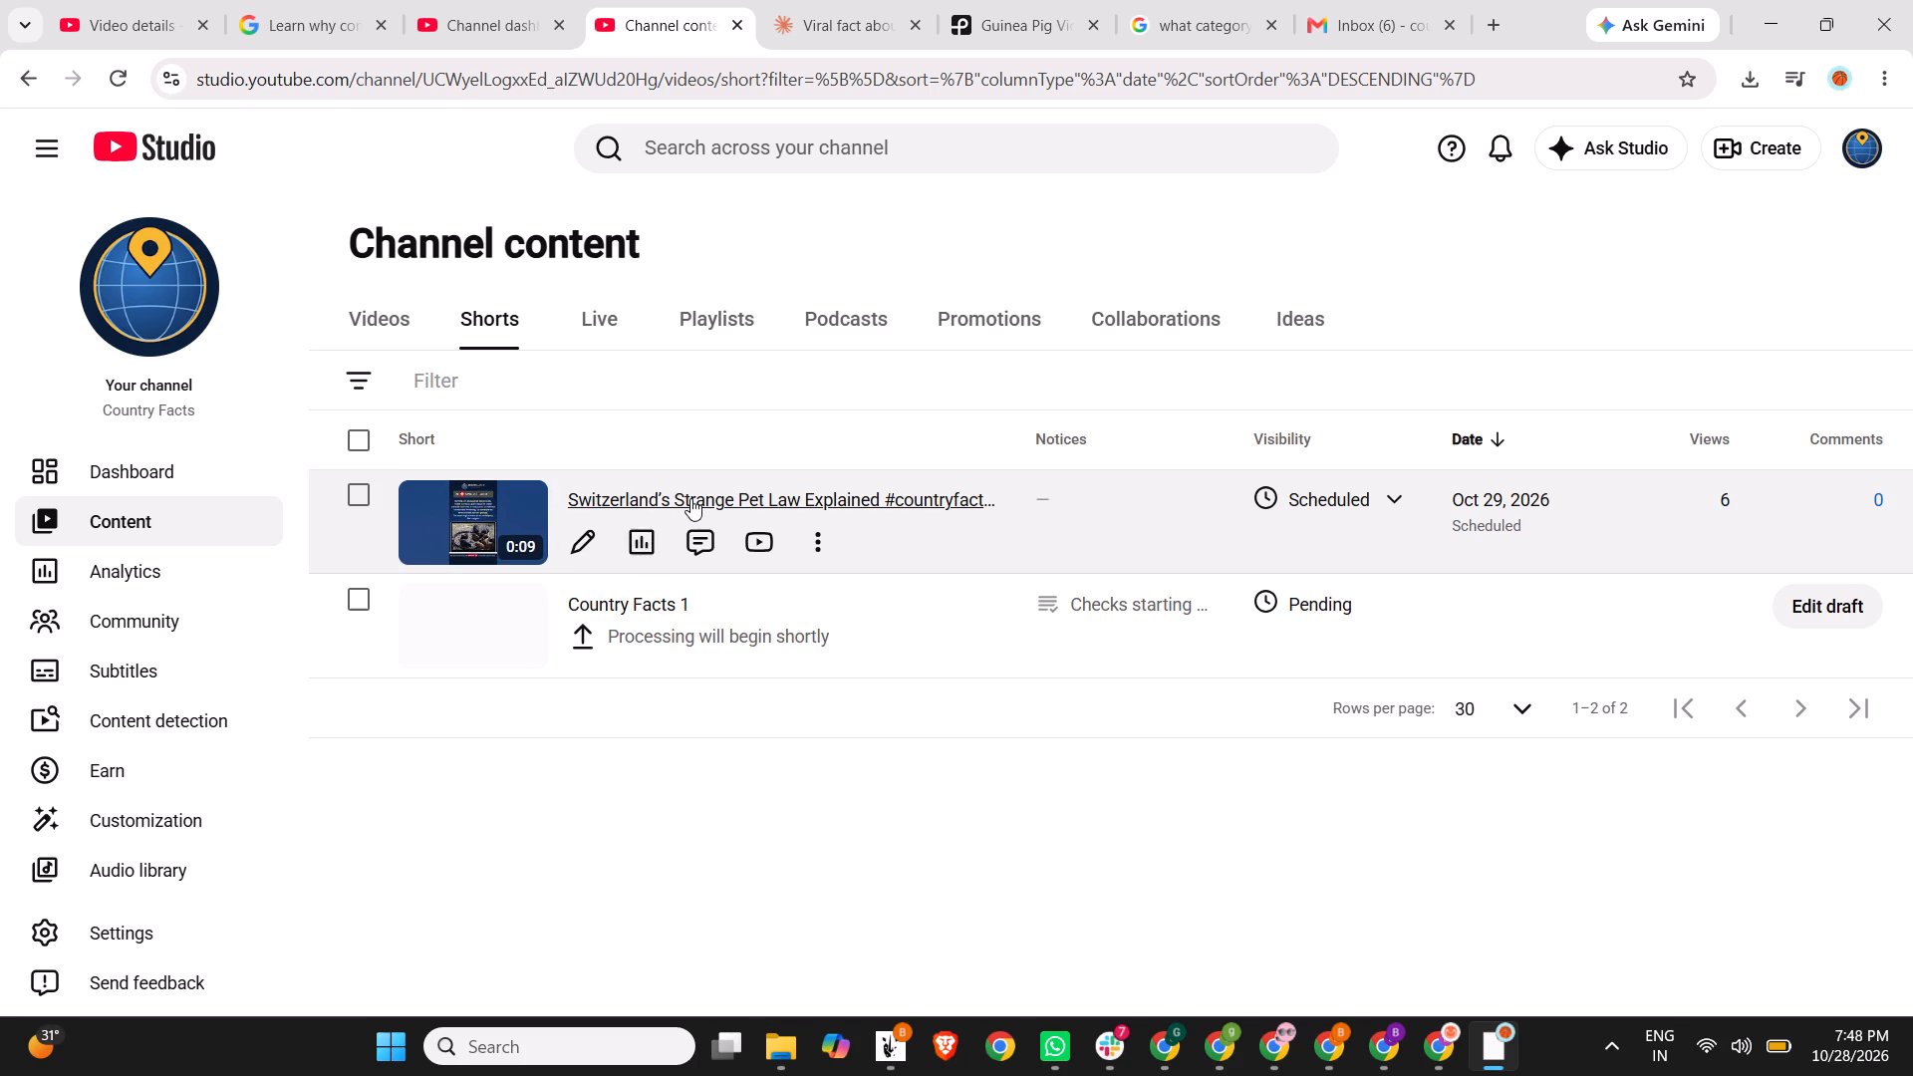
right_click(690, 498)
click(738, 519)
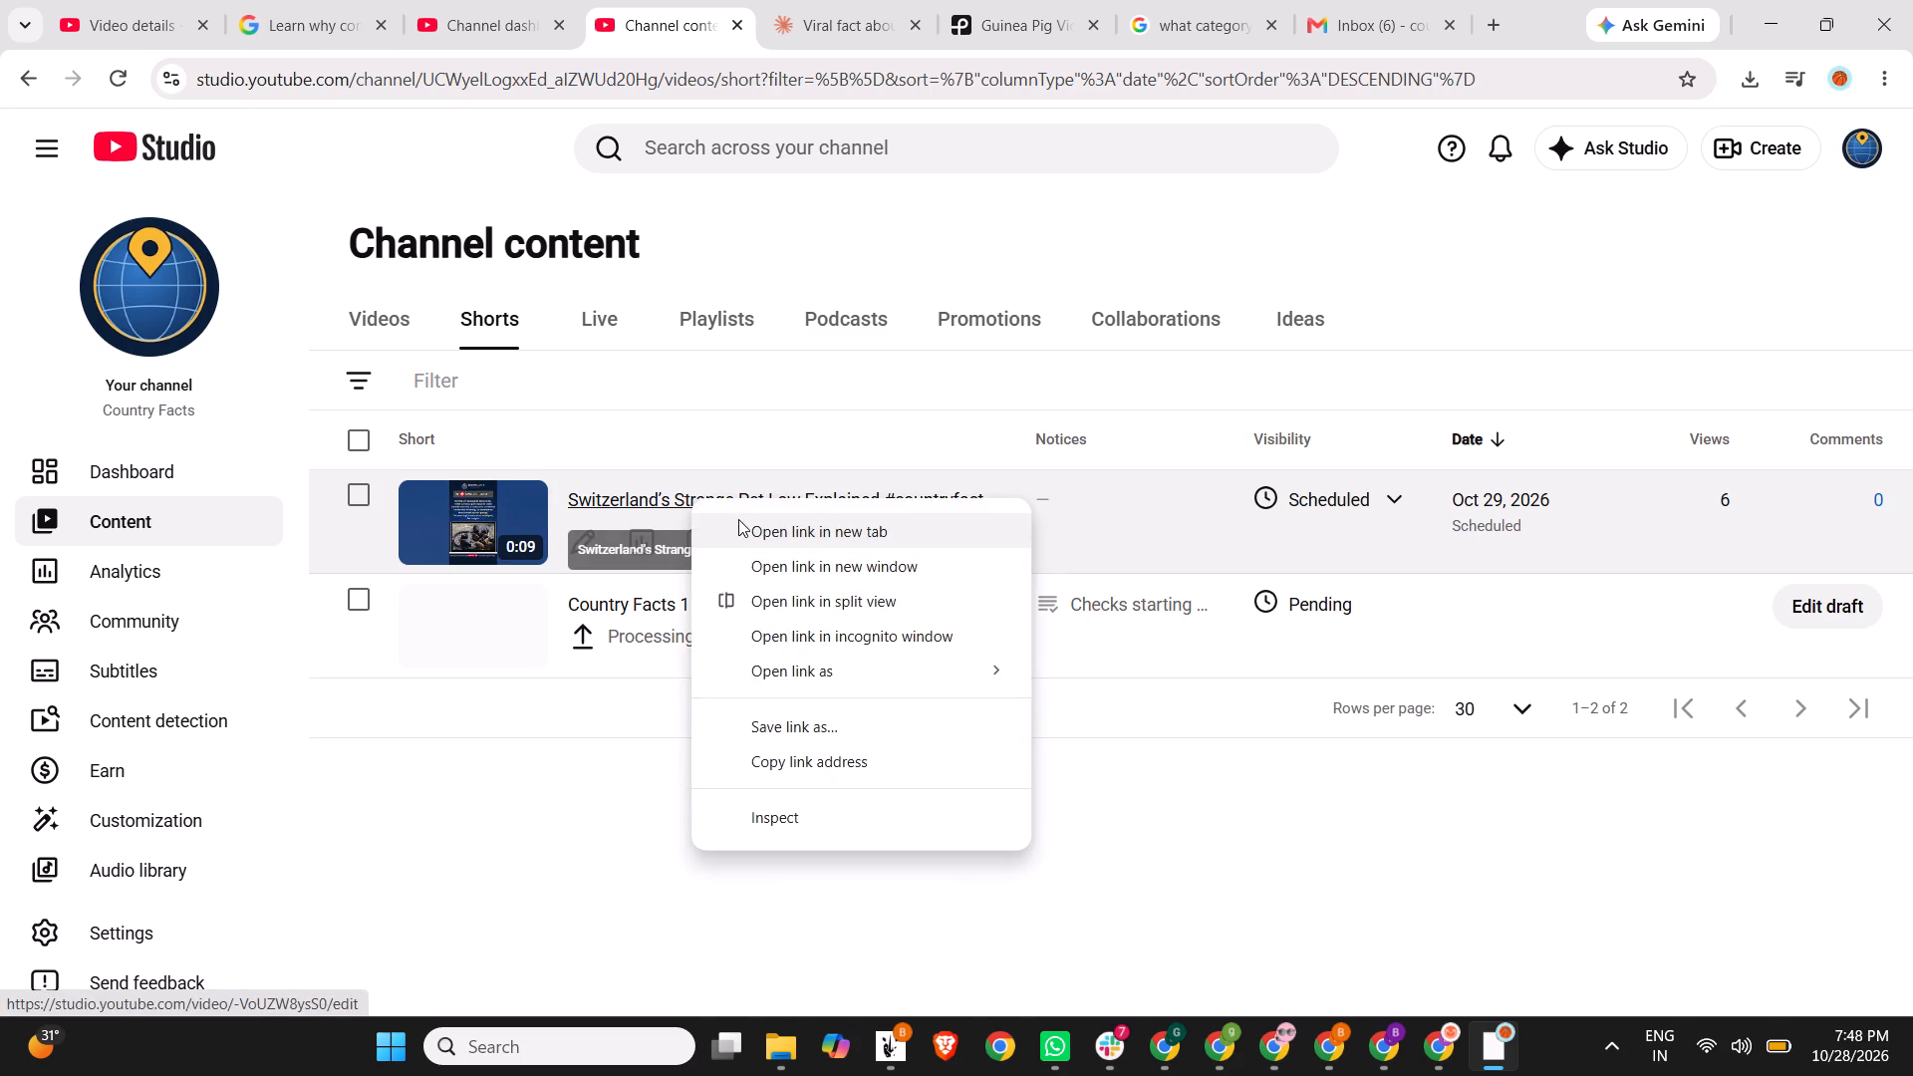
click(786, 2)
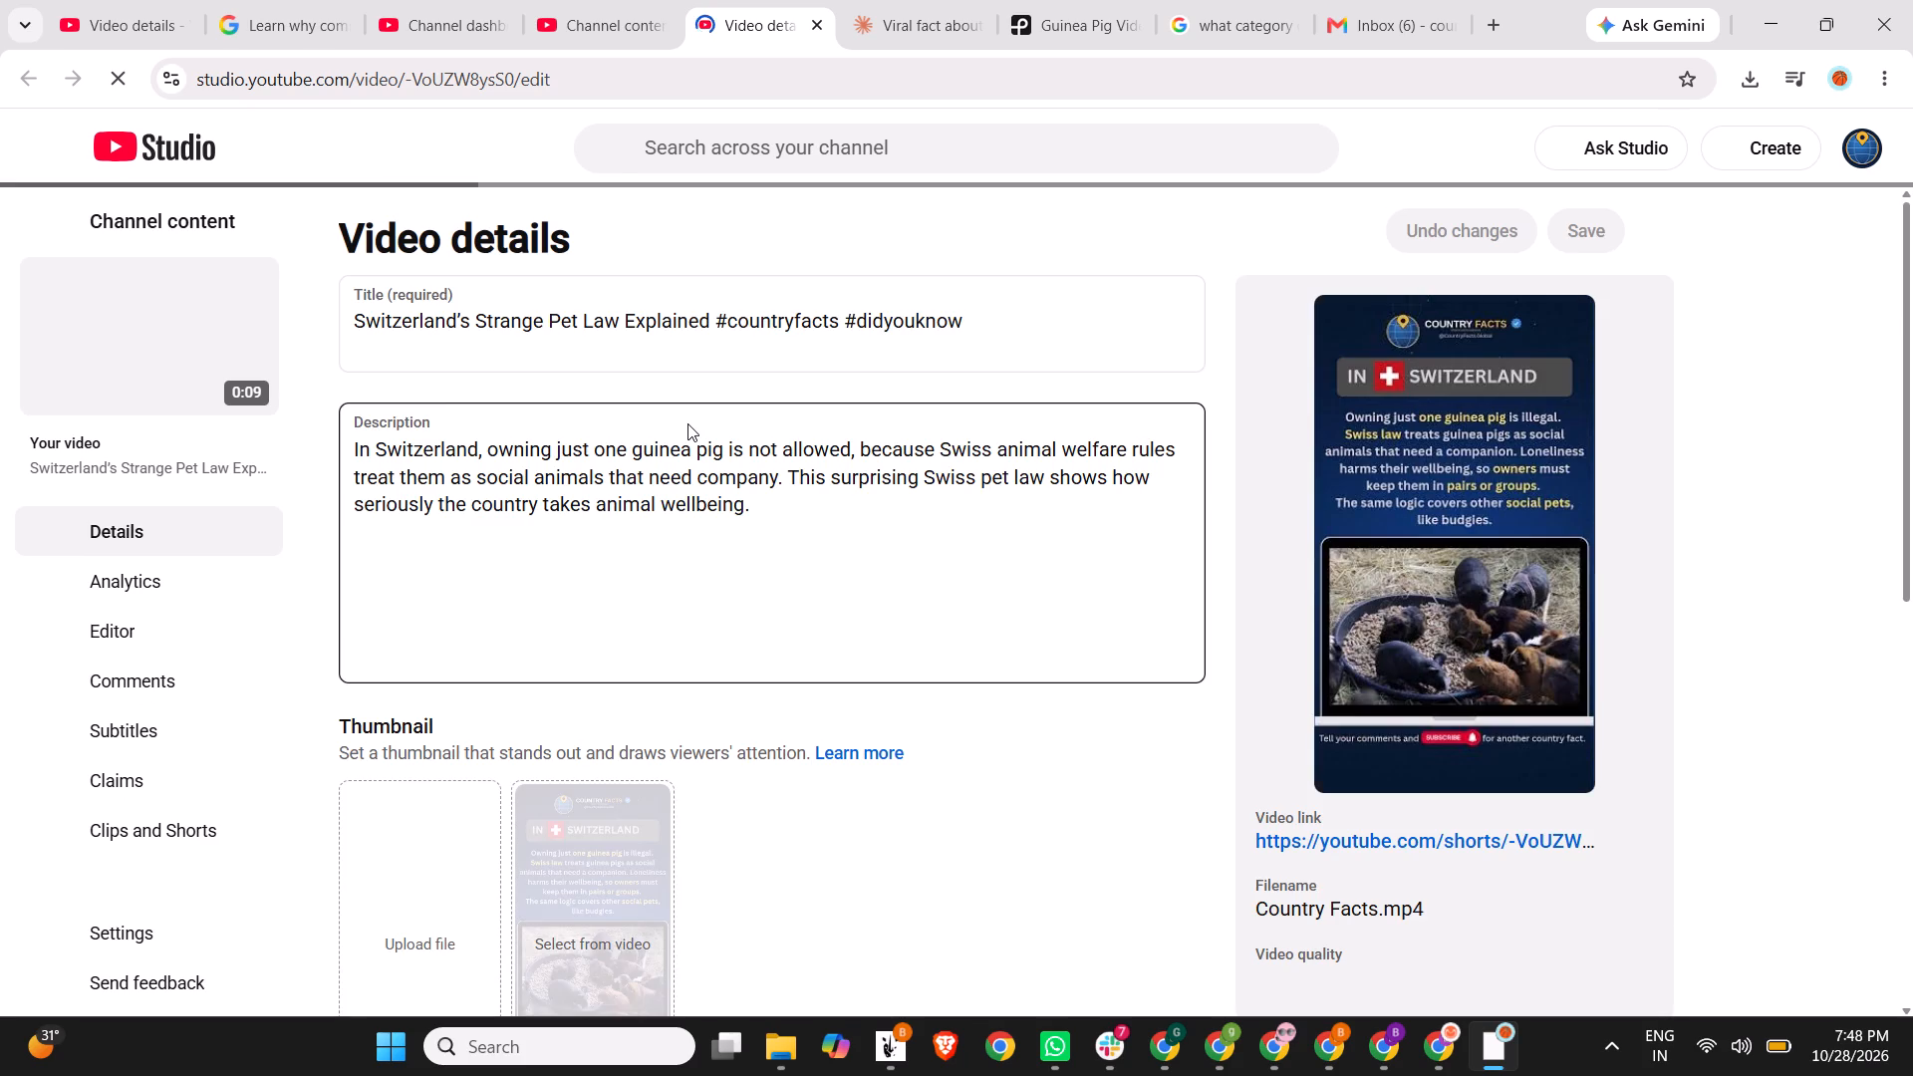
Copy the scheduled short's full description into the description of the new Country Facts 1 upload.
drag(765, 508, 328, 403)
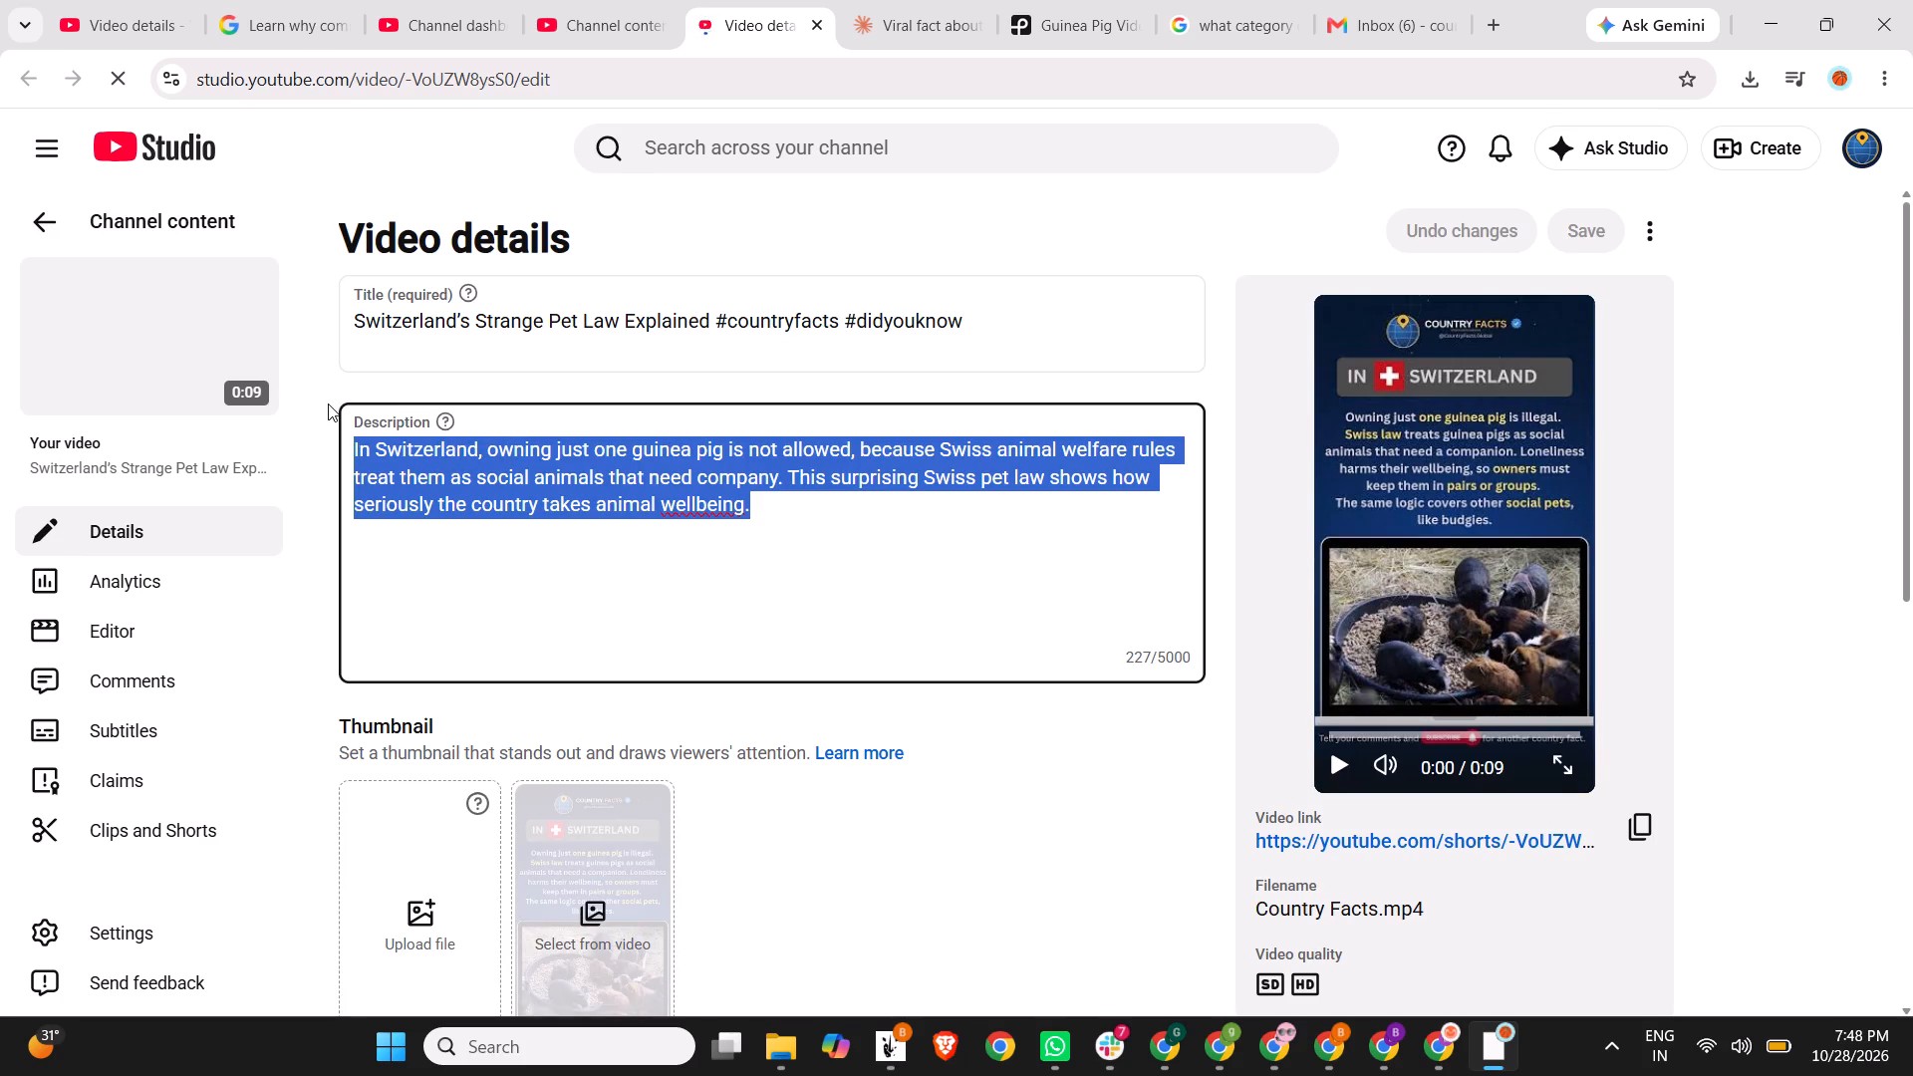
key(ctrl+c)
click(639, 0)
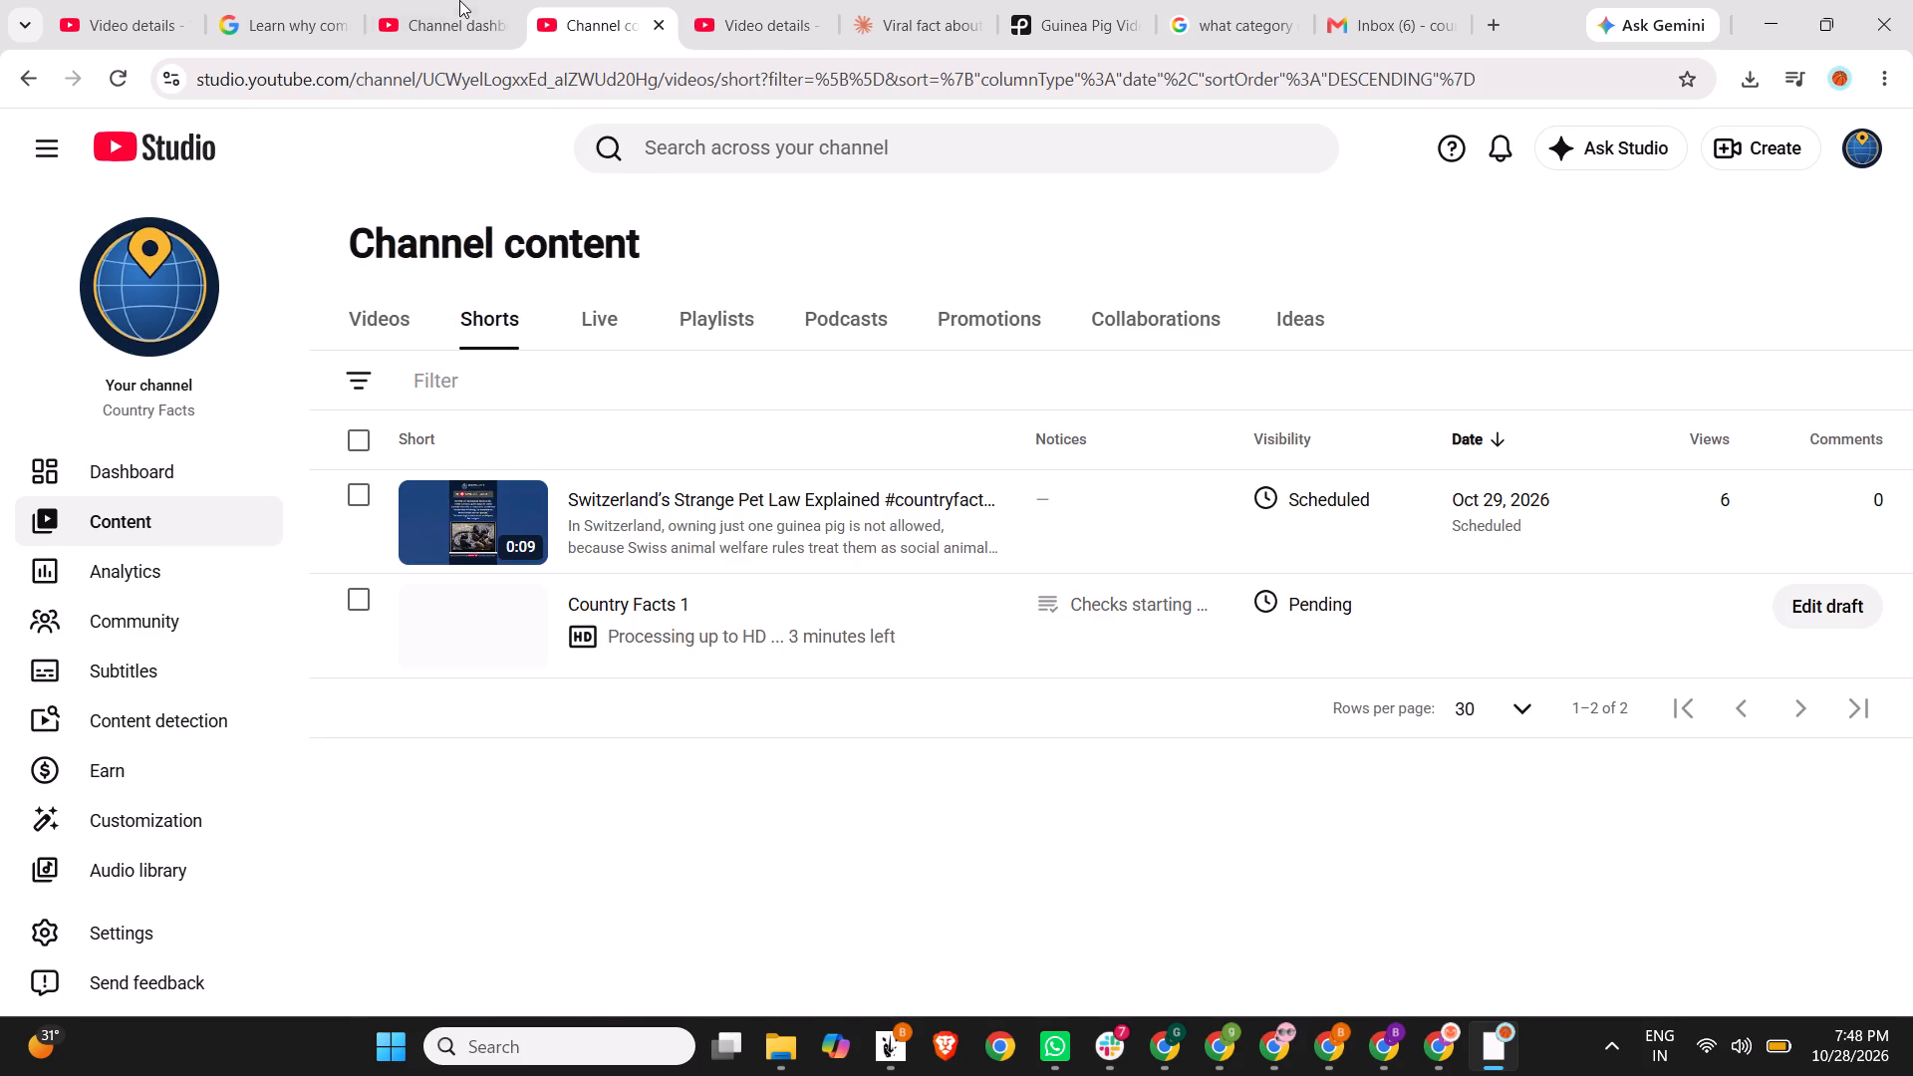
click(450, 0)
click(615, 659)
key(ctrl+v)
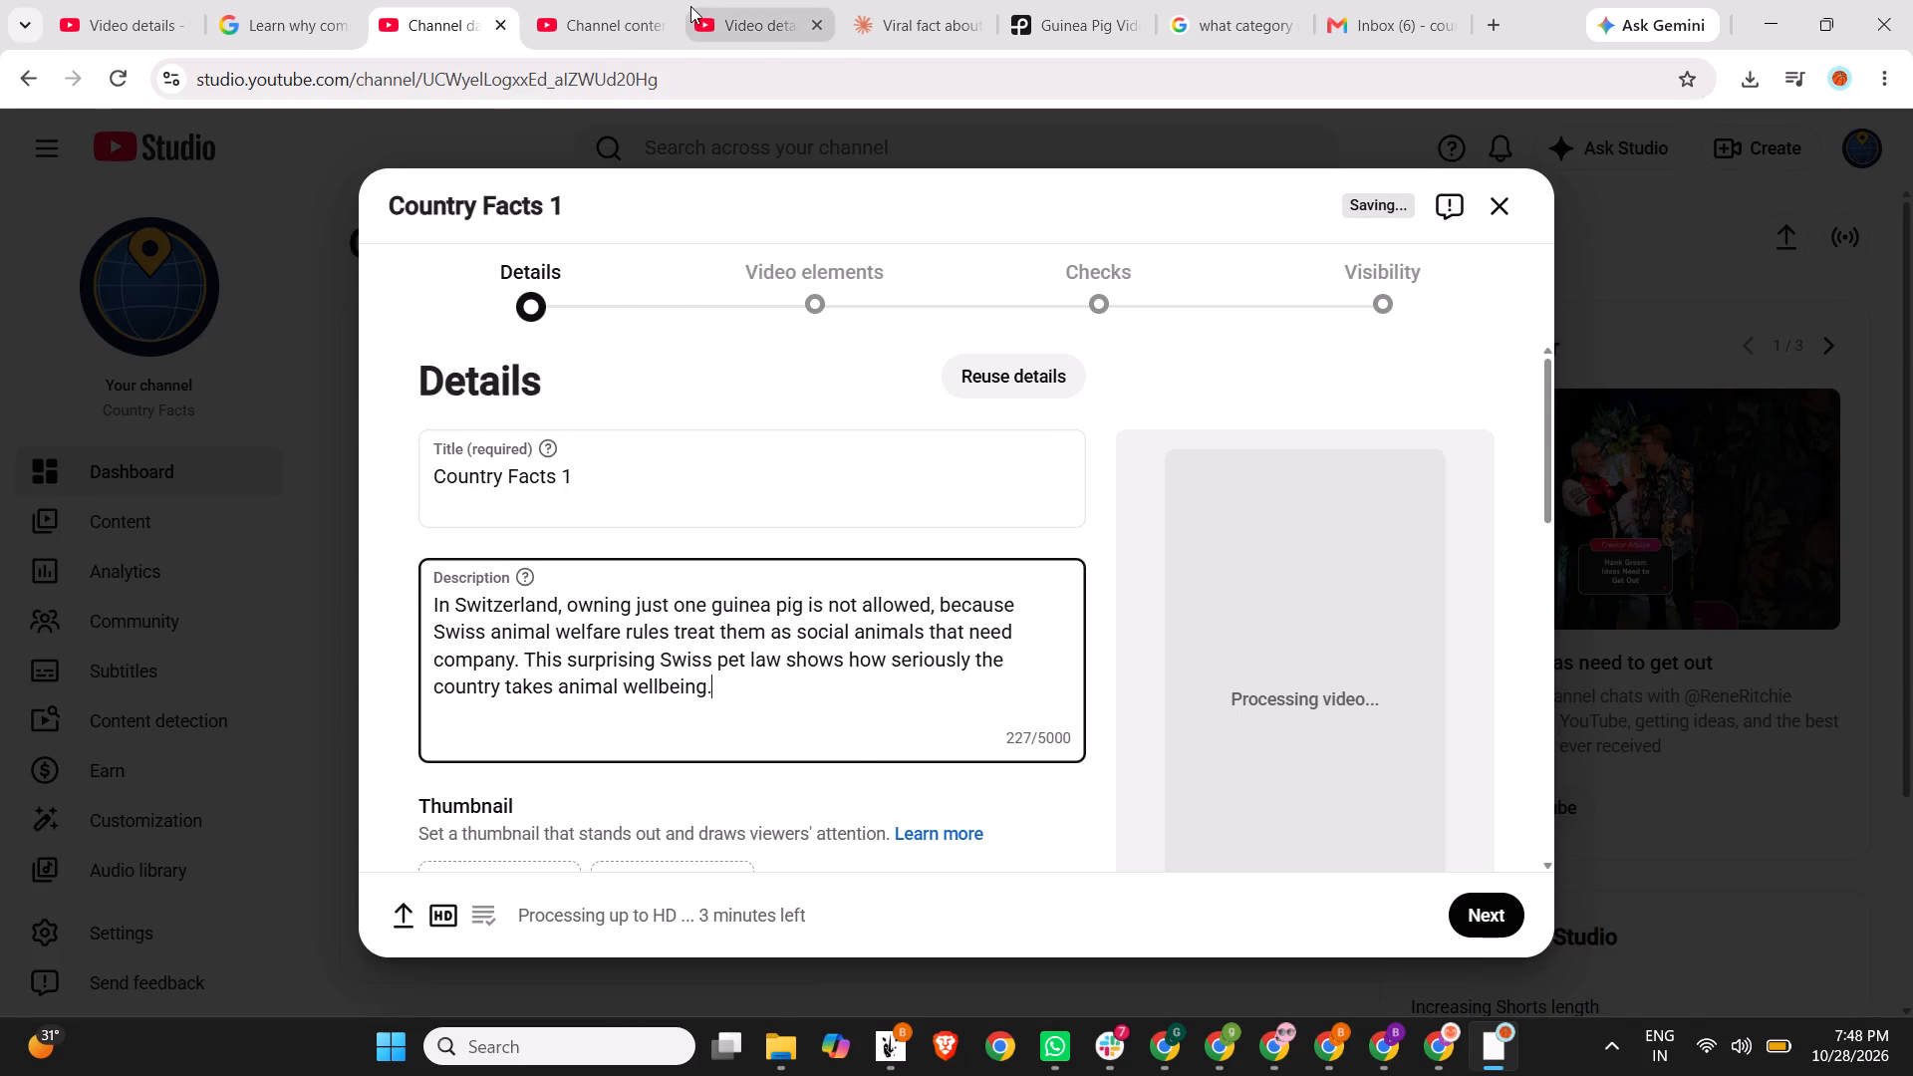
Replace the new upload's title with the scheduled short's "Switzerland's Strange Pet Law Explained #countryfacts #didyouknow".
click(690, 6)
click(714, 313)
key(ctrl+a)
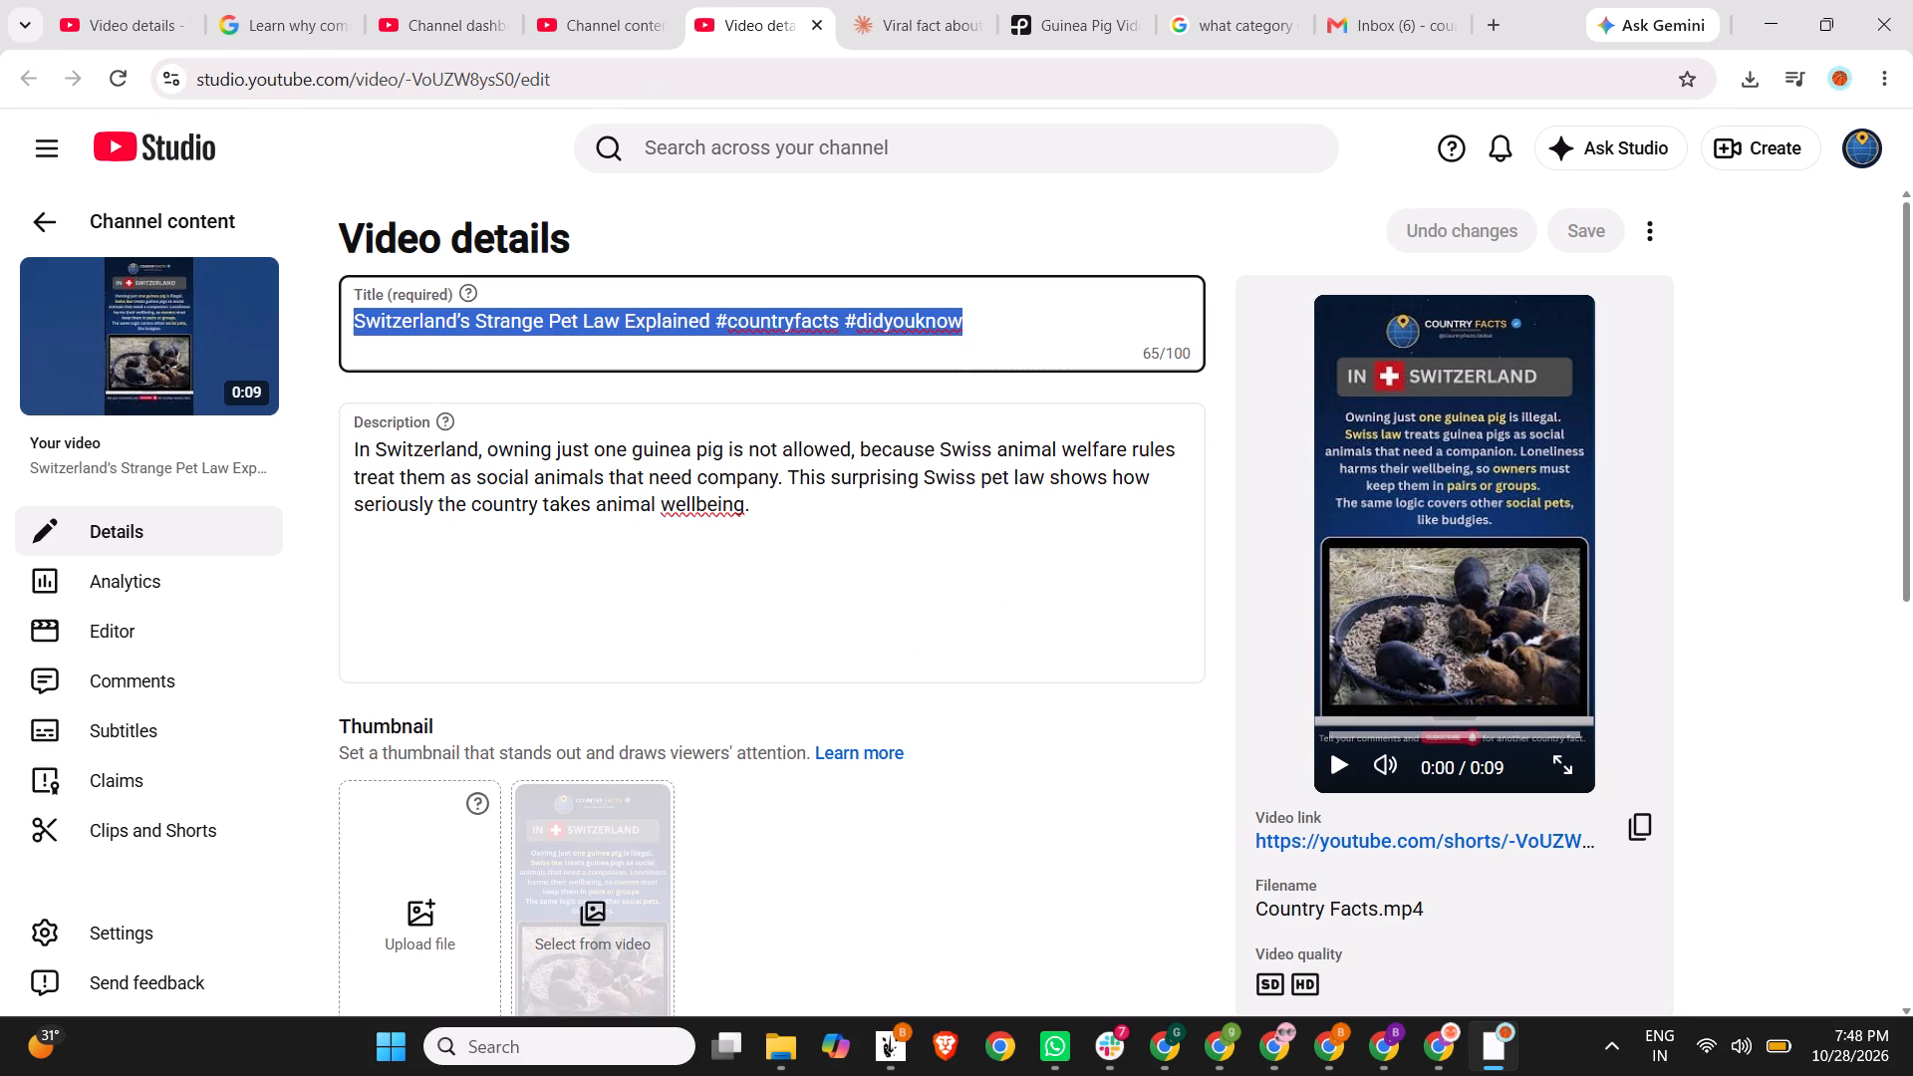
key(ctrl+c)
click(598, 1)
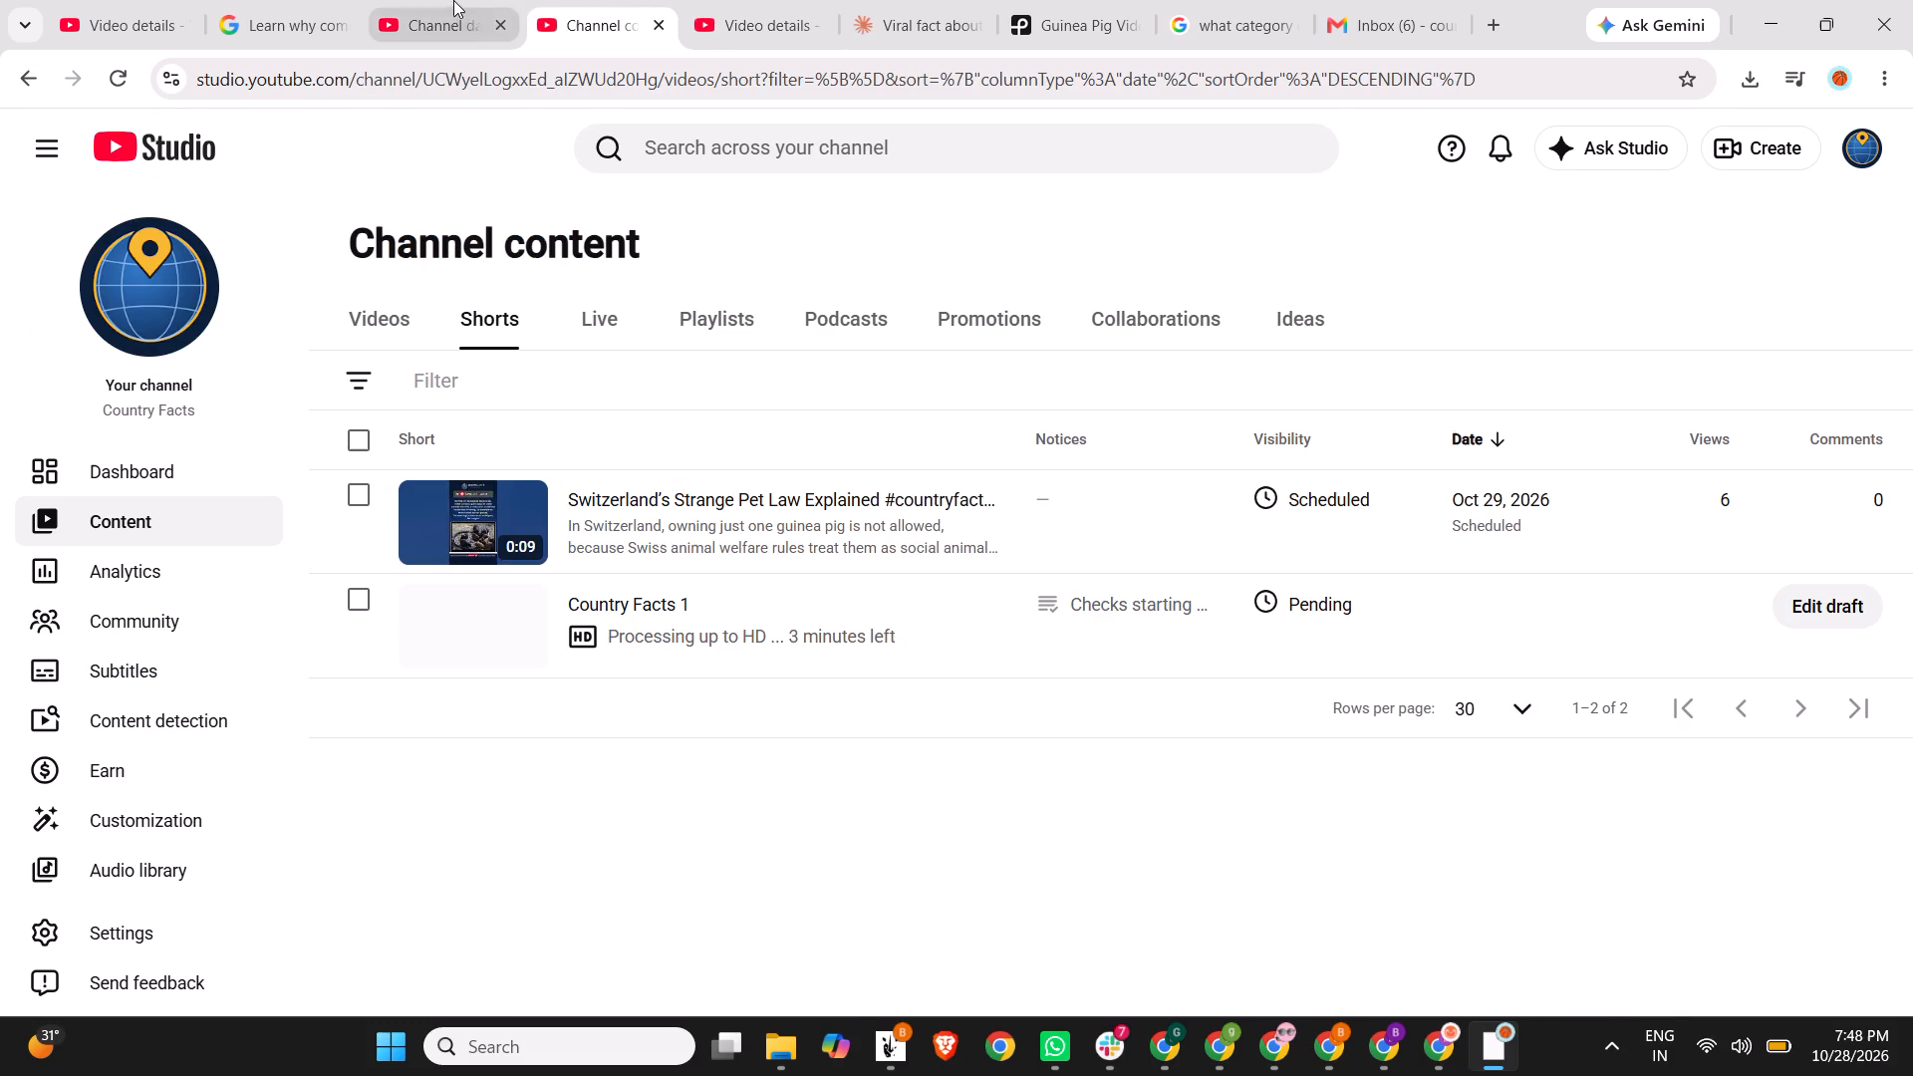
click(453, 1)
drag(594, 475, 328, 480)
key(ctrl+v)
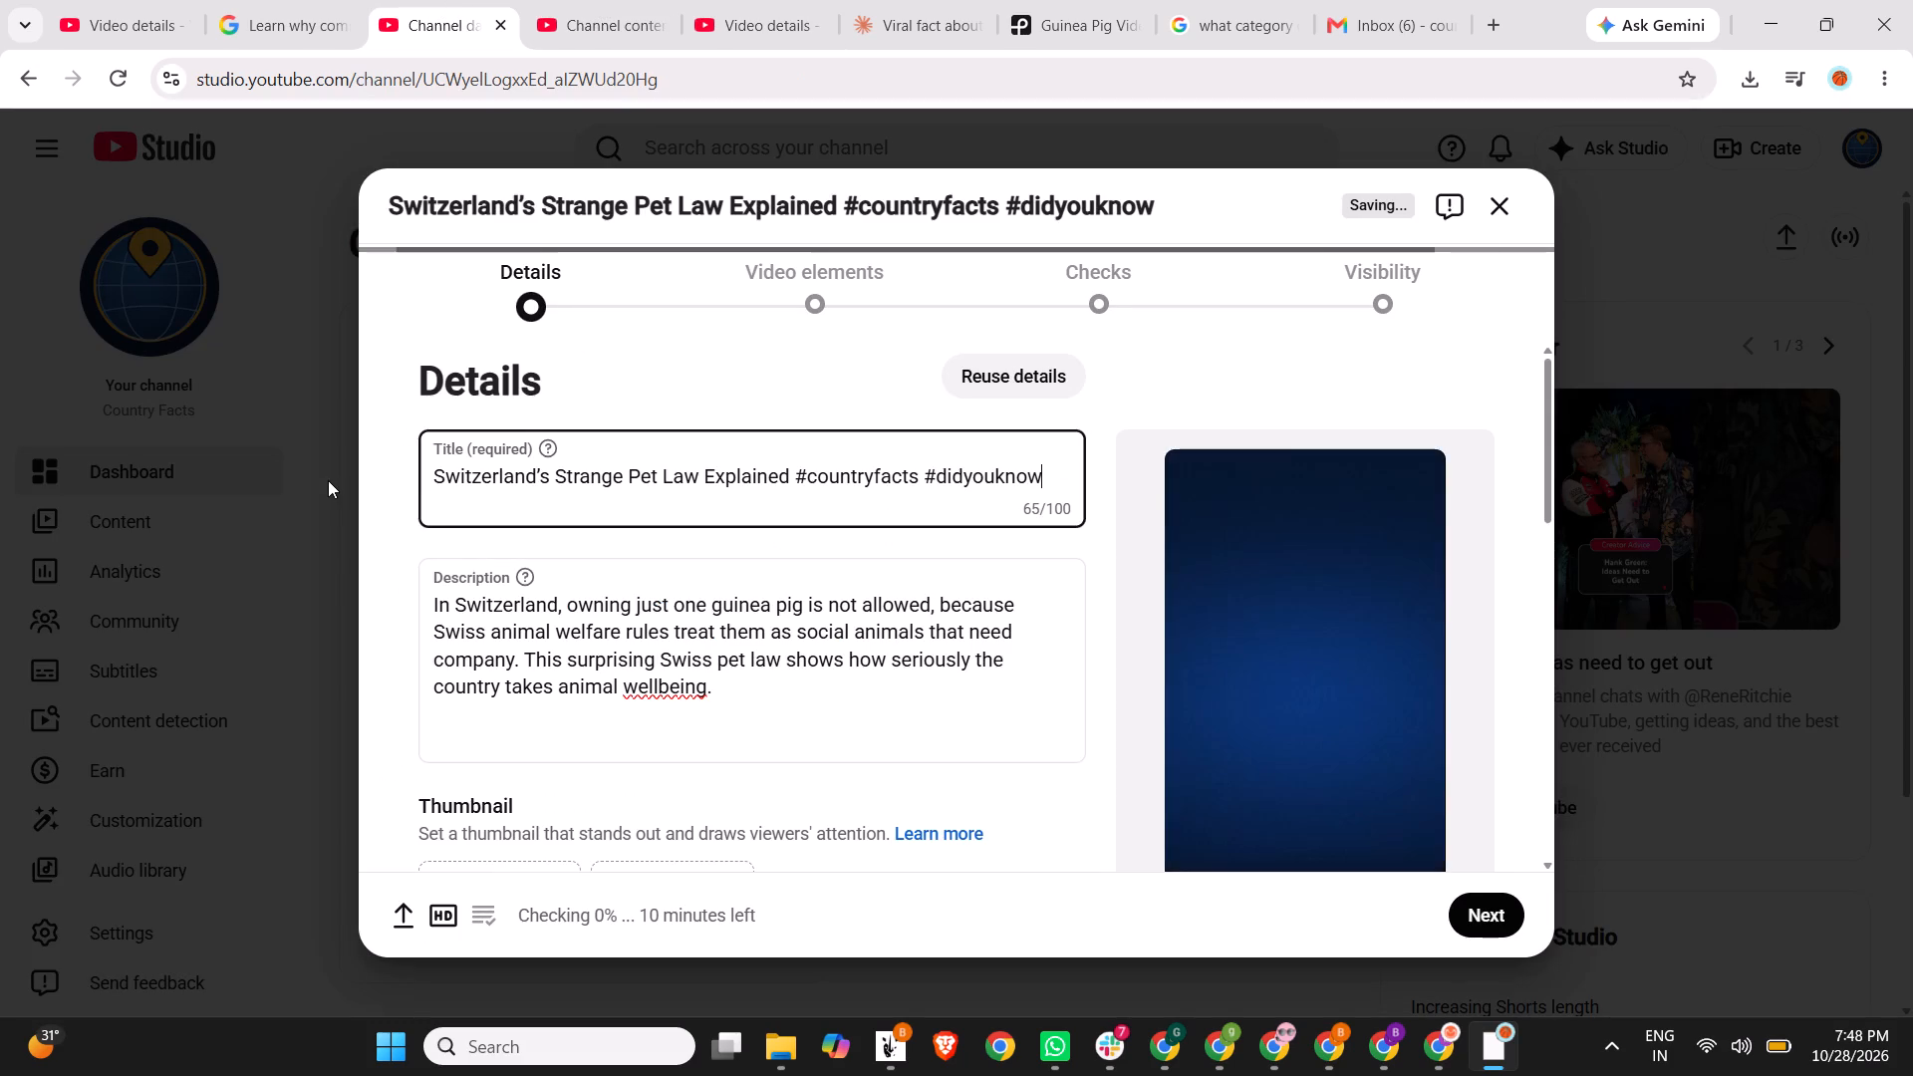
Recapitalize the first hashtag in the new upload's title as #CountryFacts.
scroll(649, 392, down, 1)
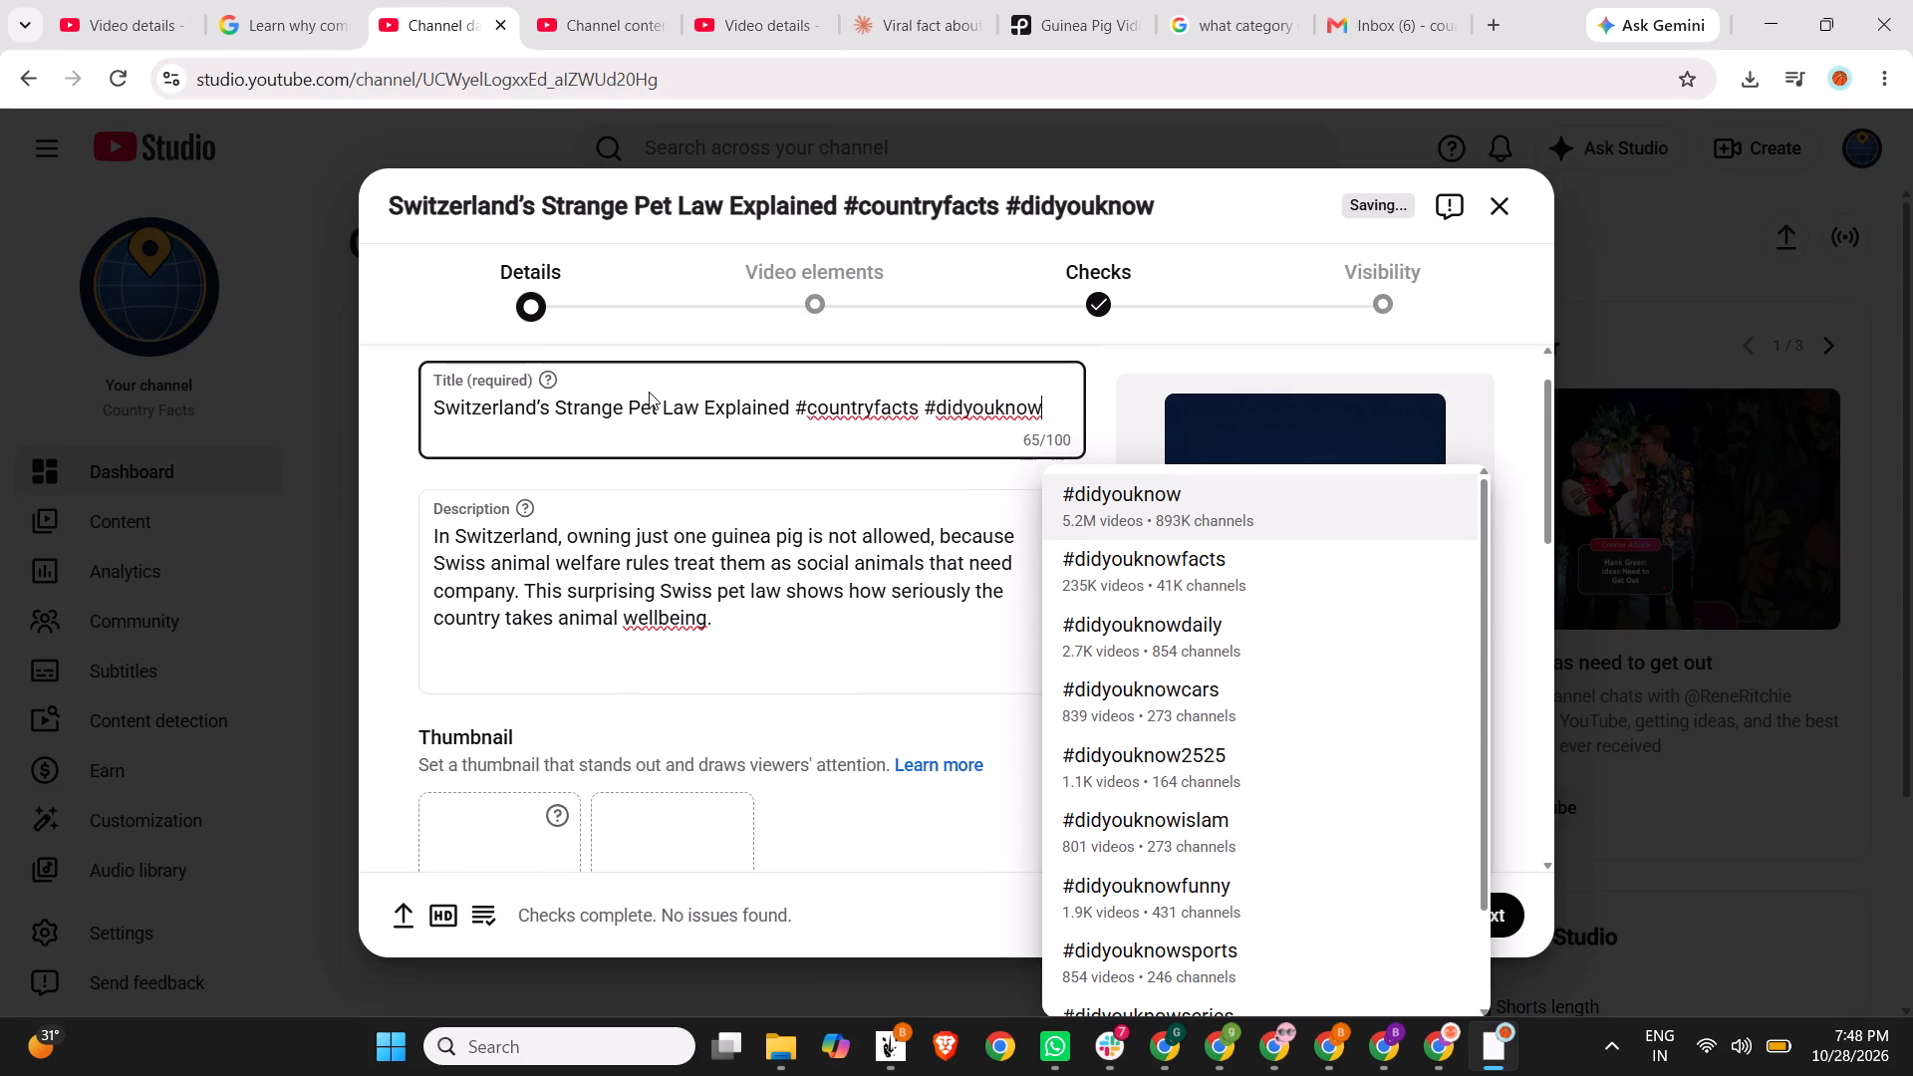
click(819, 403)
key(BackSpace)
key(shift+c)
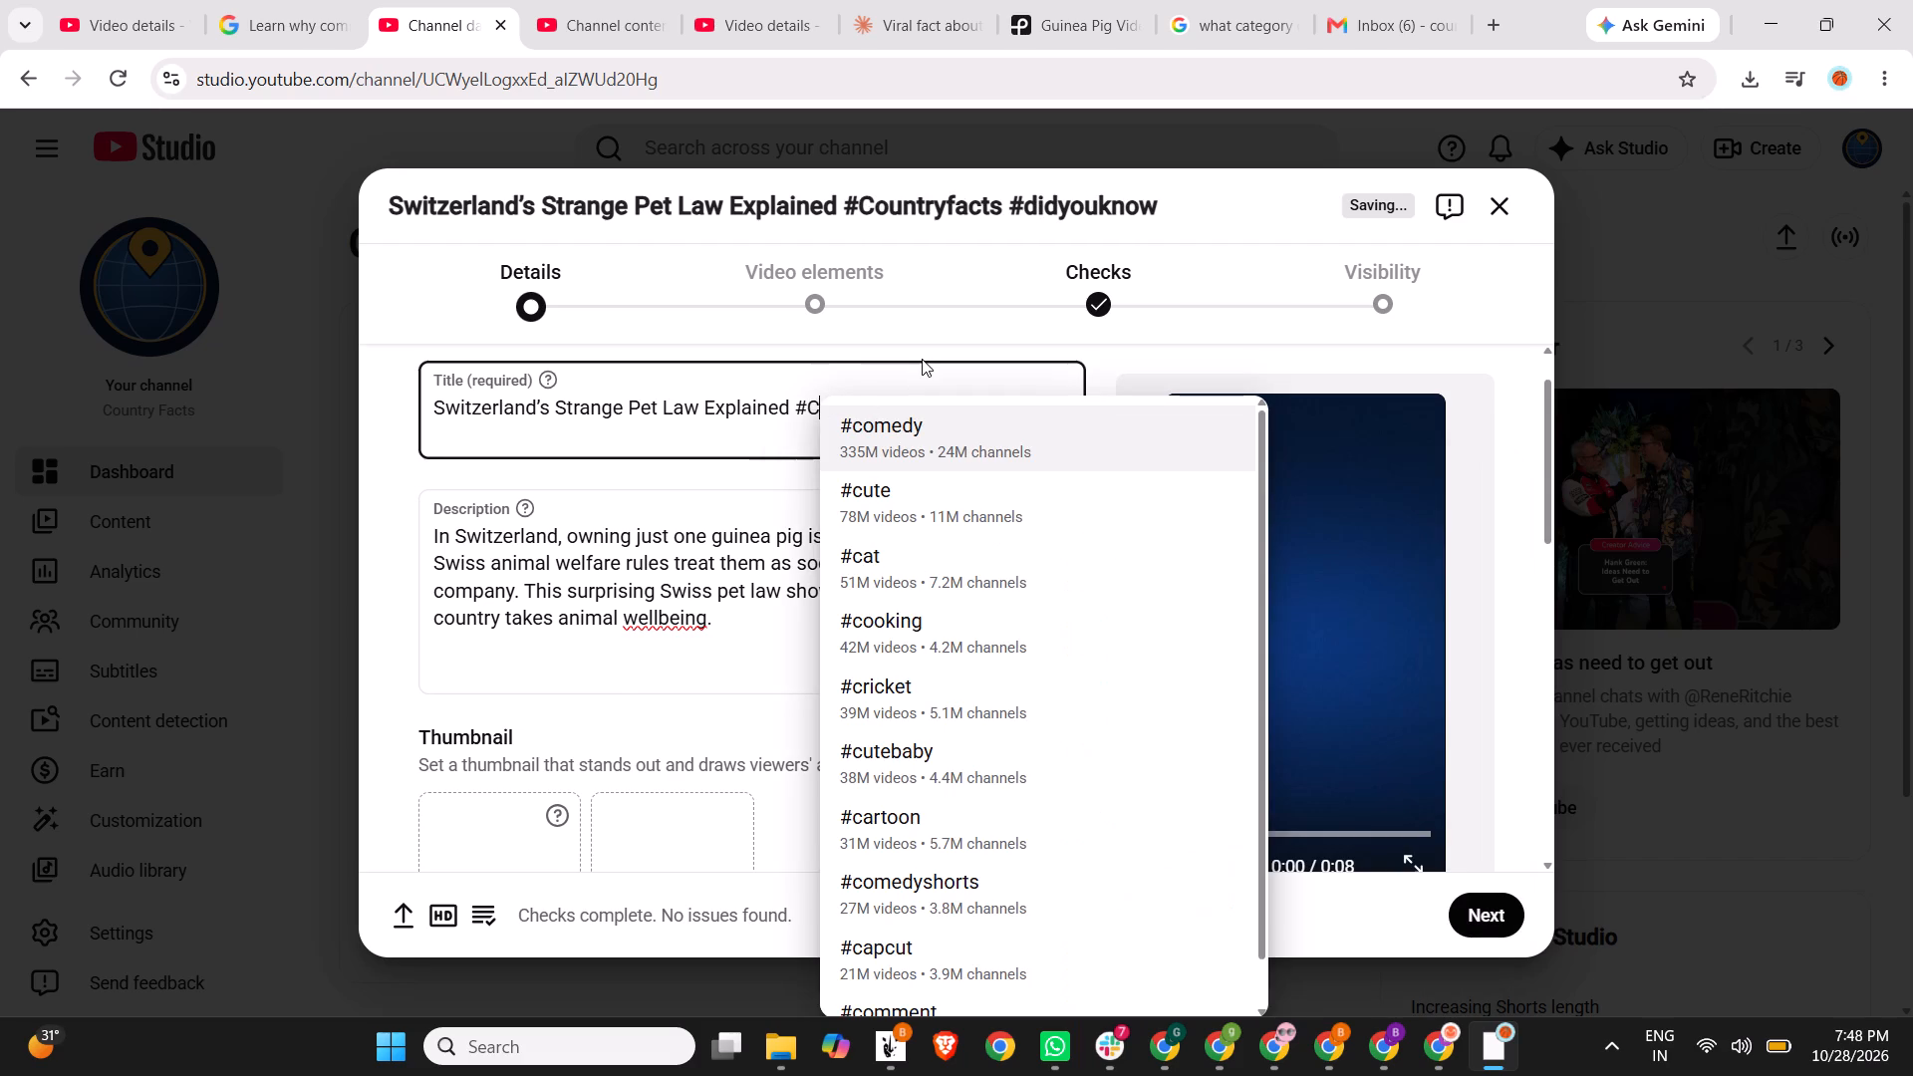
click(922, 359)
click(889, 400)
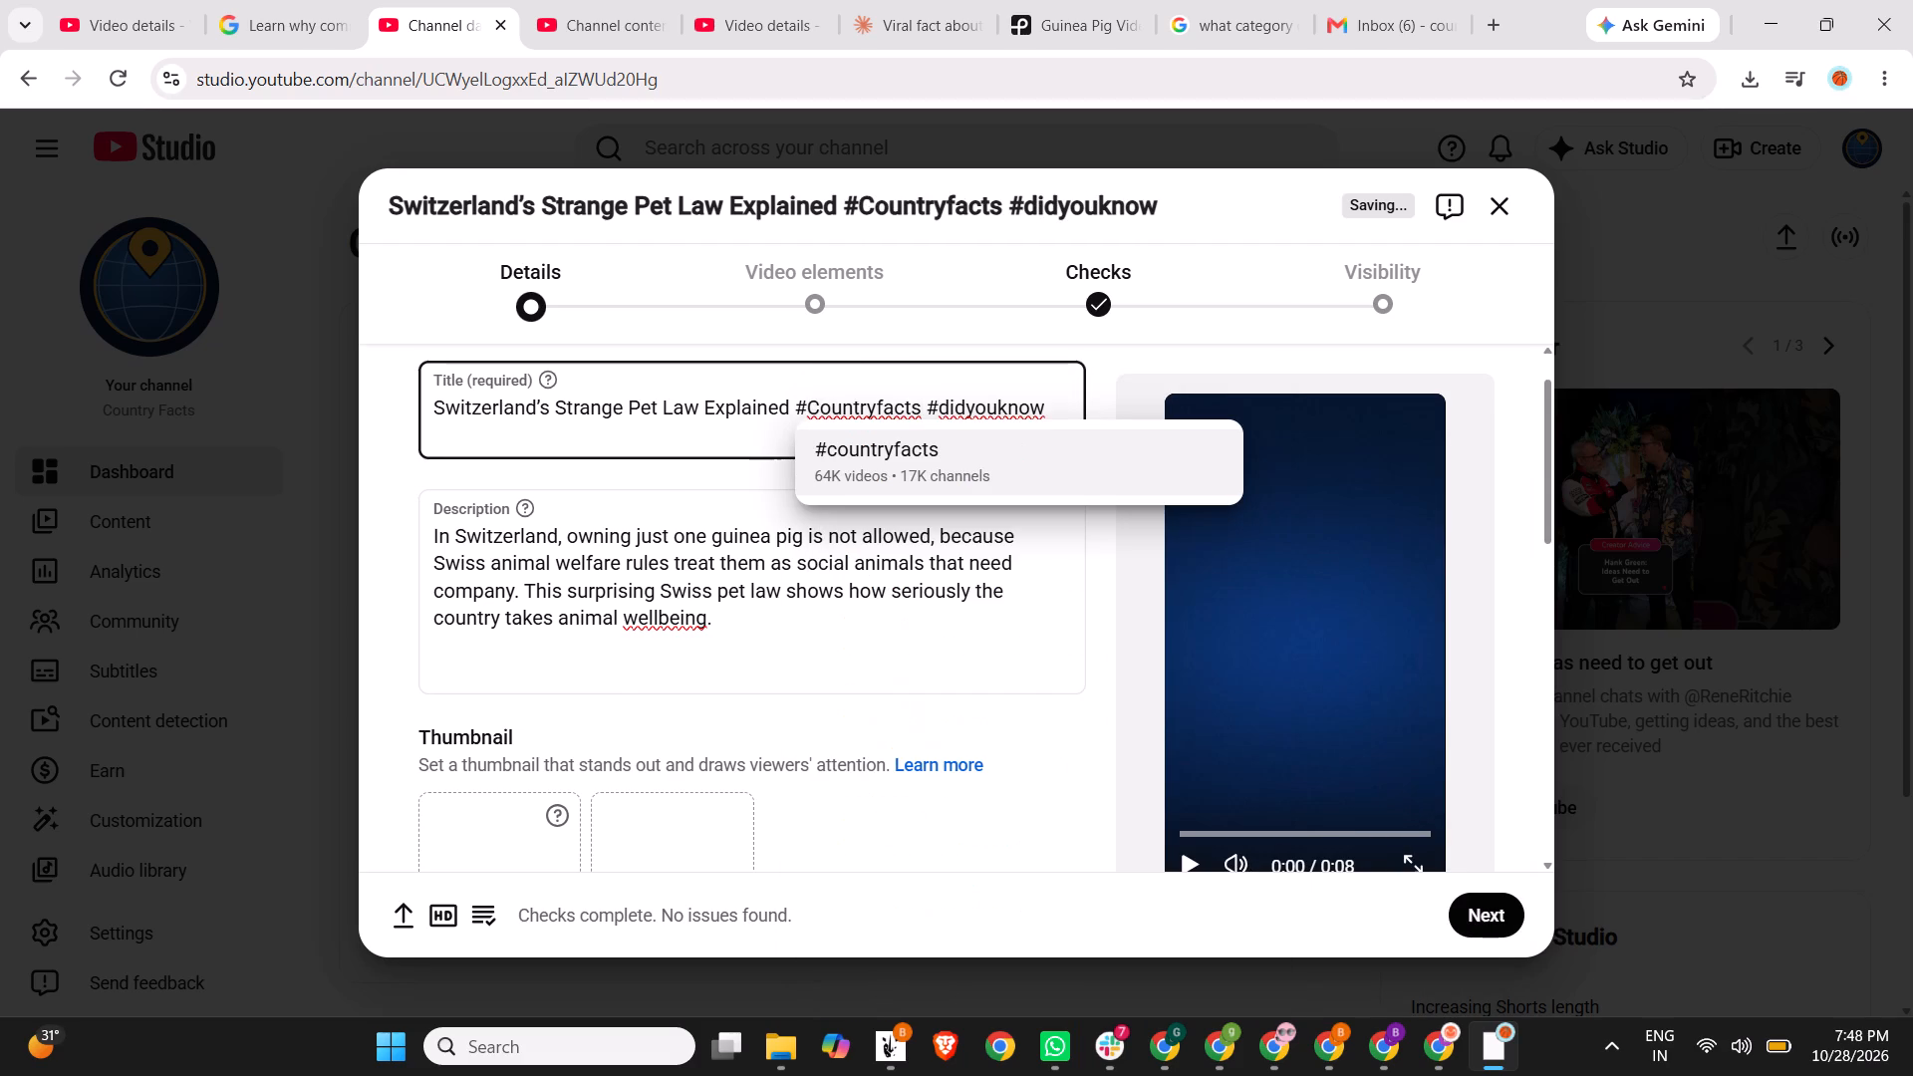
key(Left)
key(BackSpace)
key(shift+f)
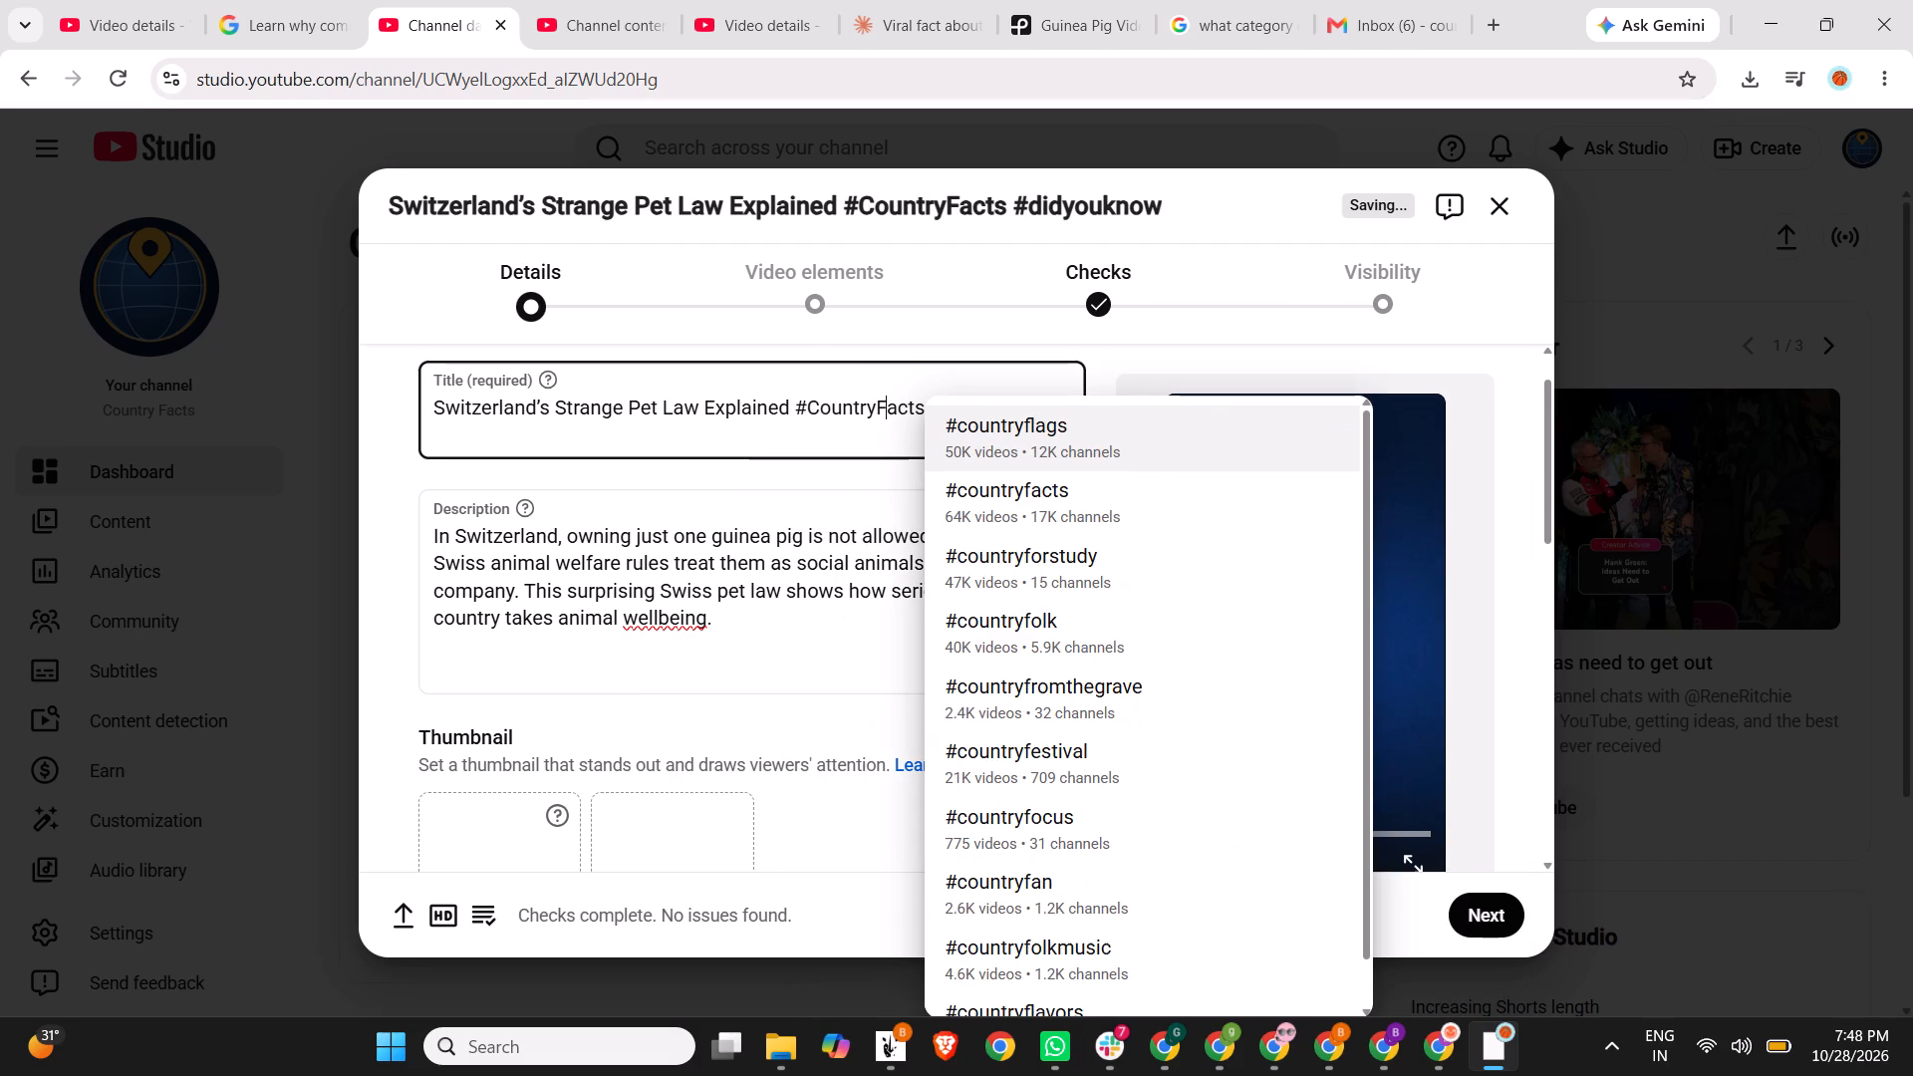
click(709, 338)
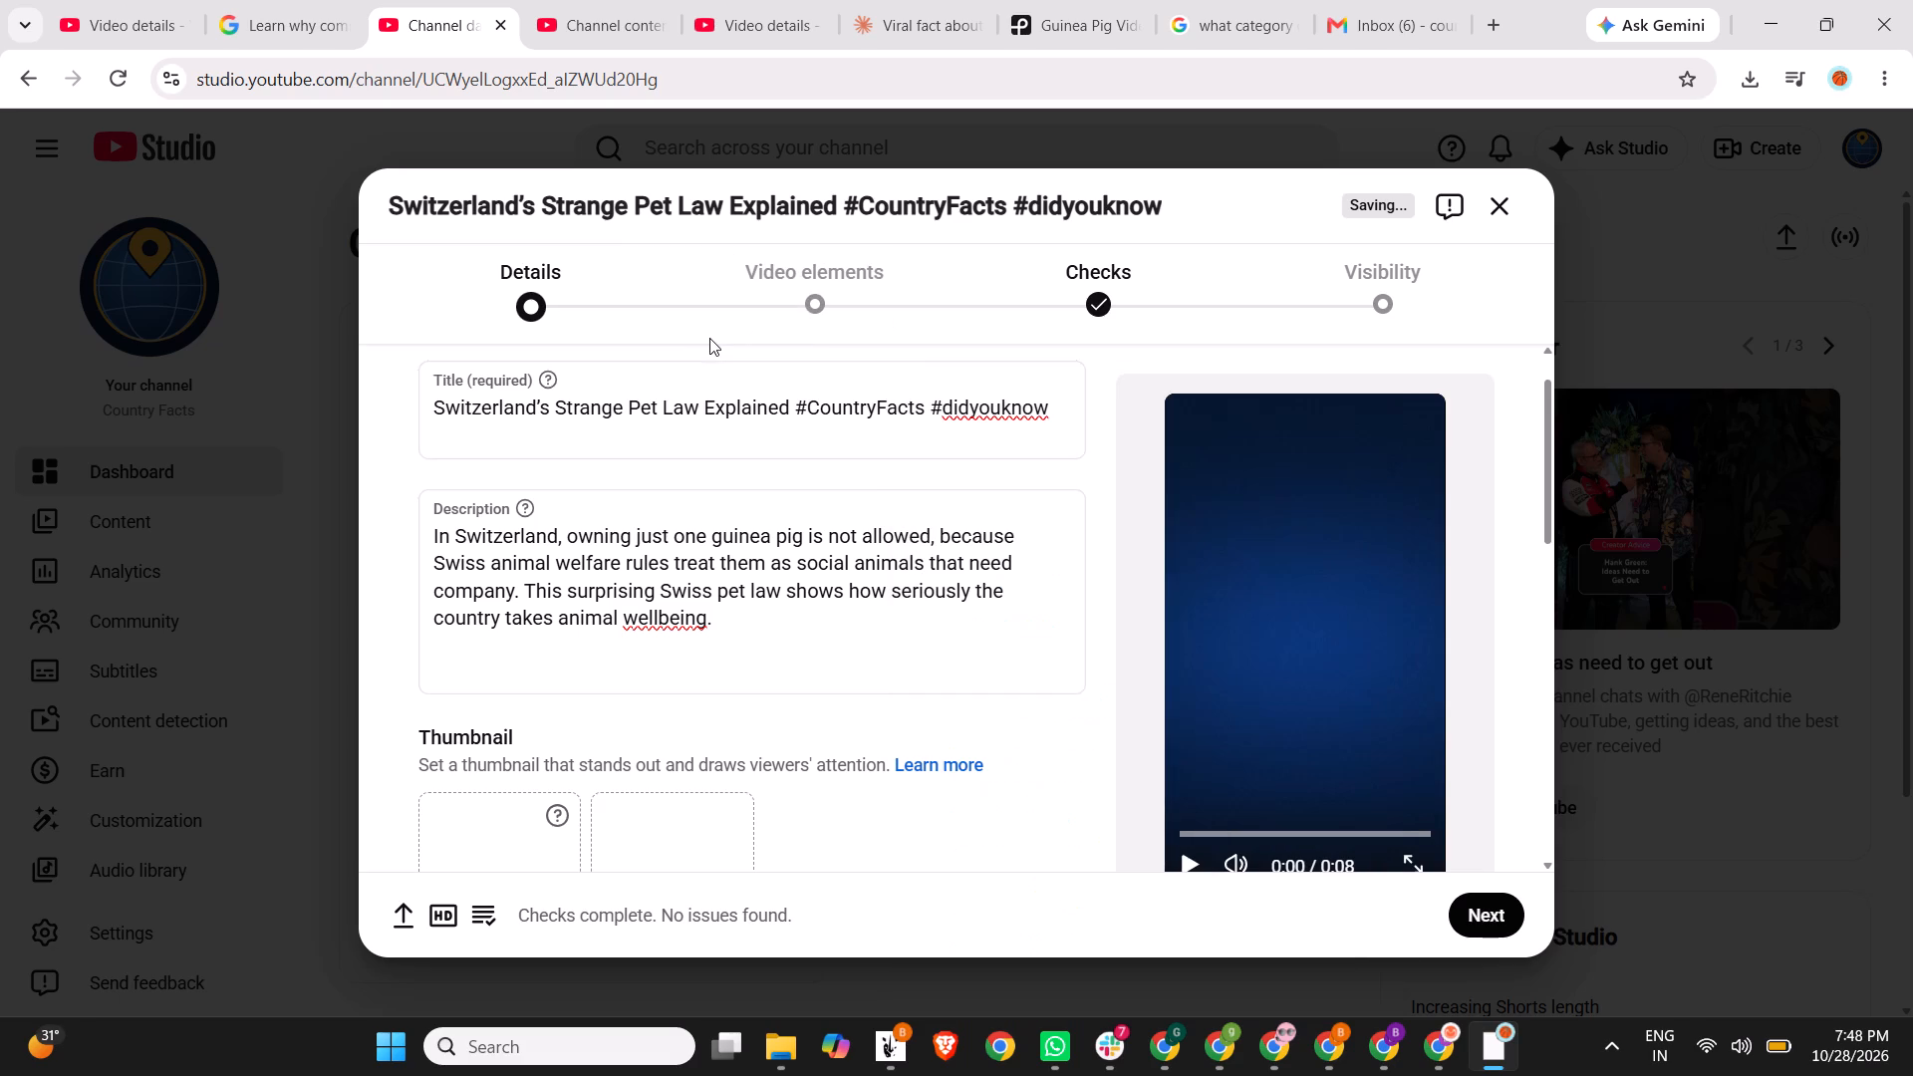
Add the new upload to the Switzerland playlist.
scroll(834, 521, down, 2)
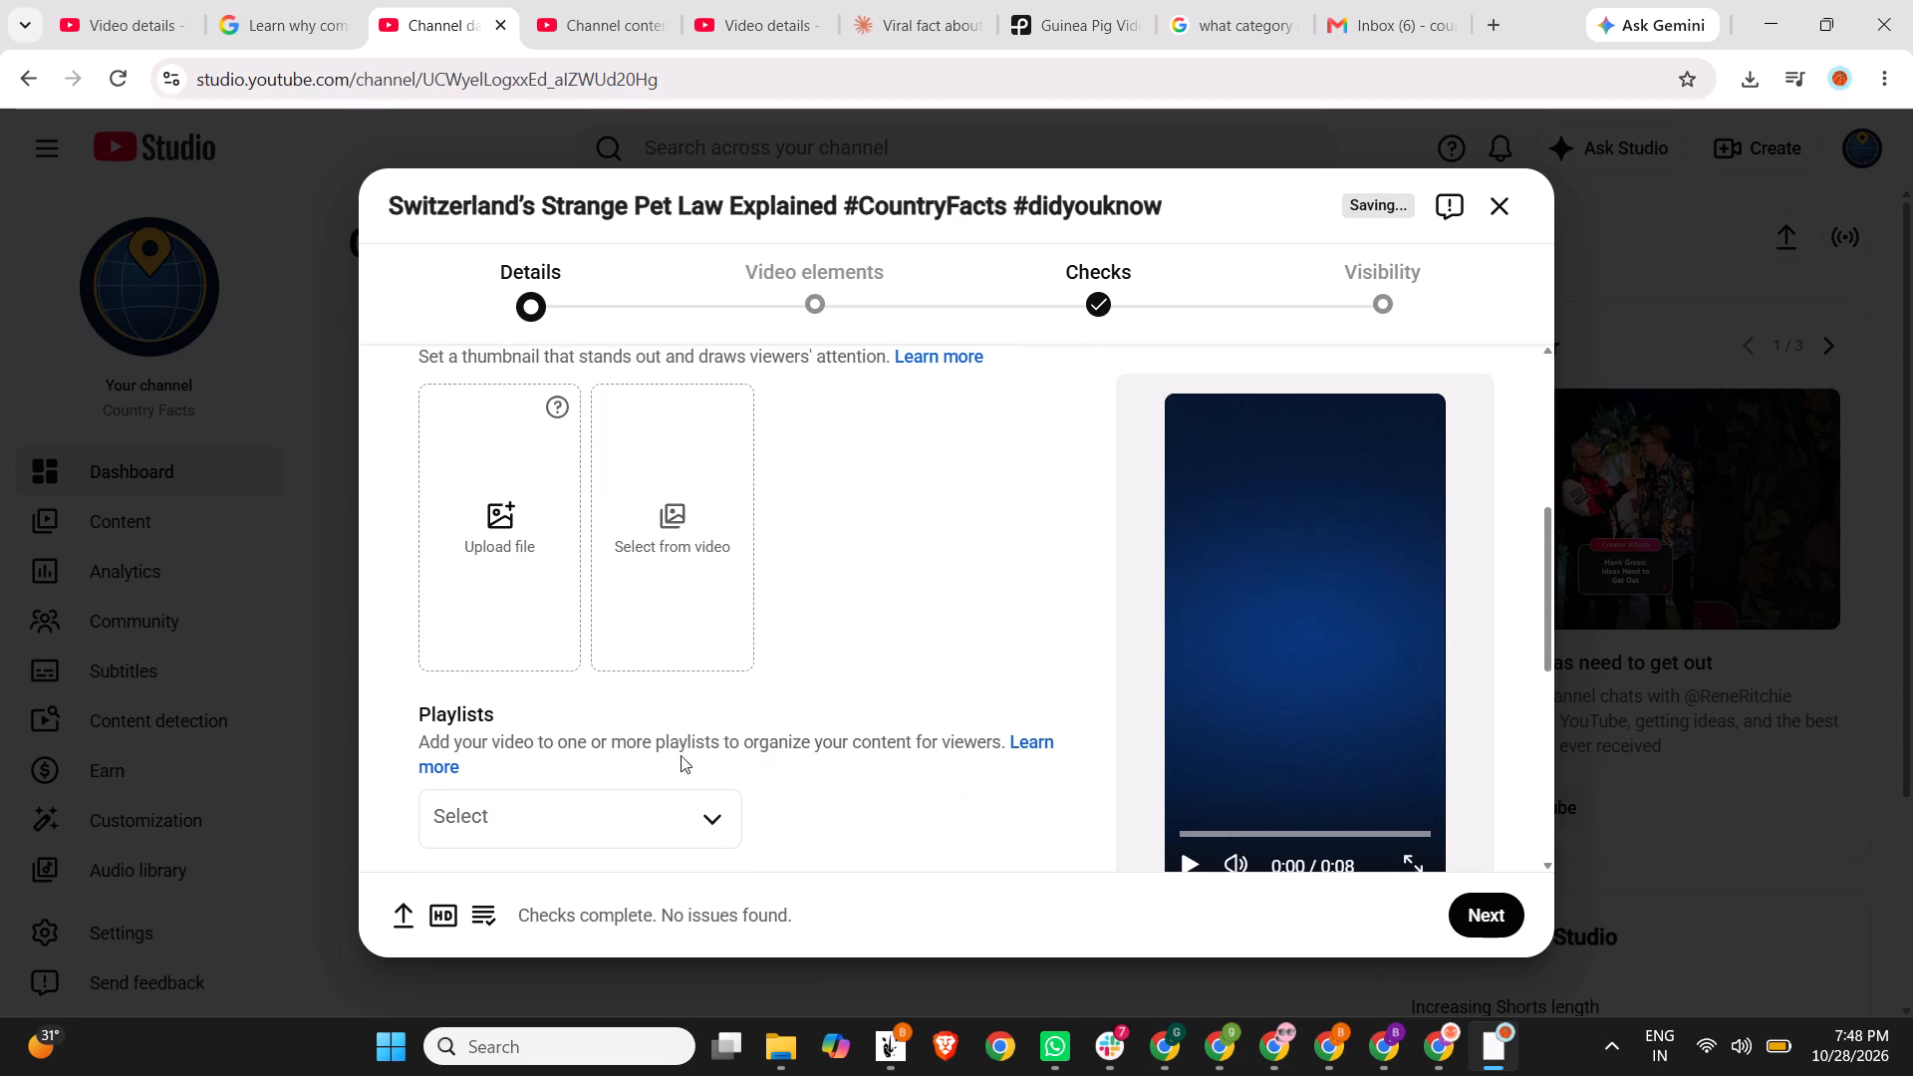
scroll(654, 847, down, 2)
click(679, 513)
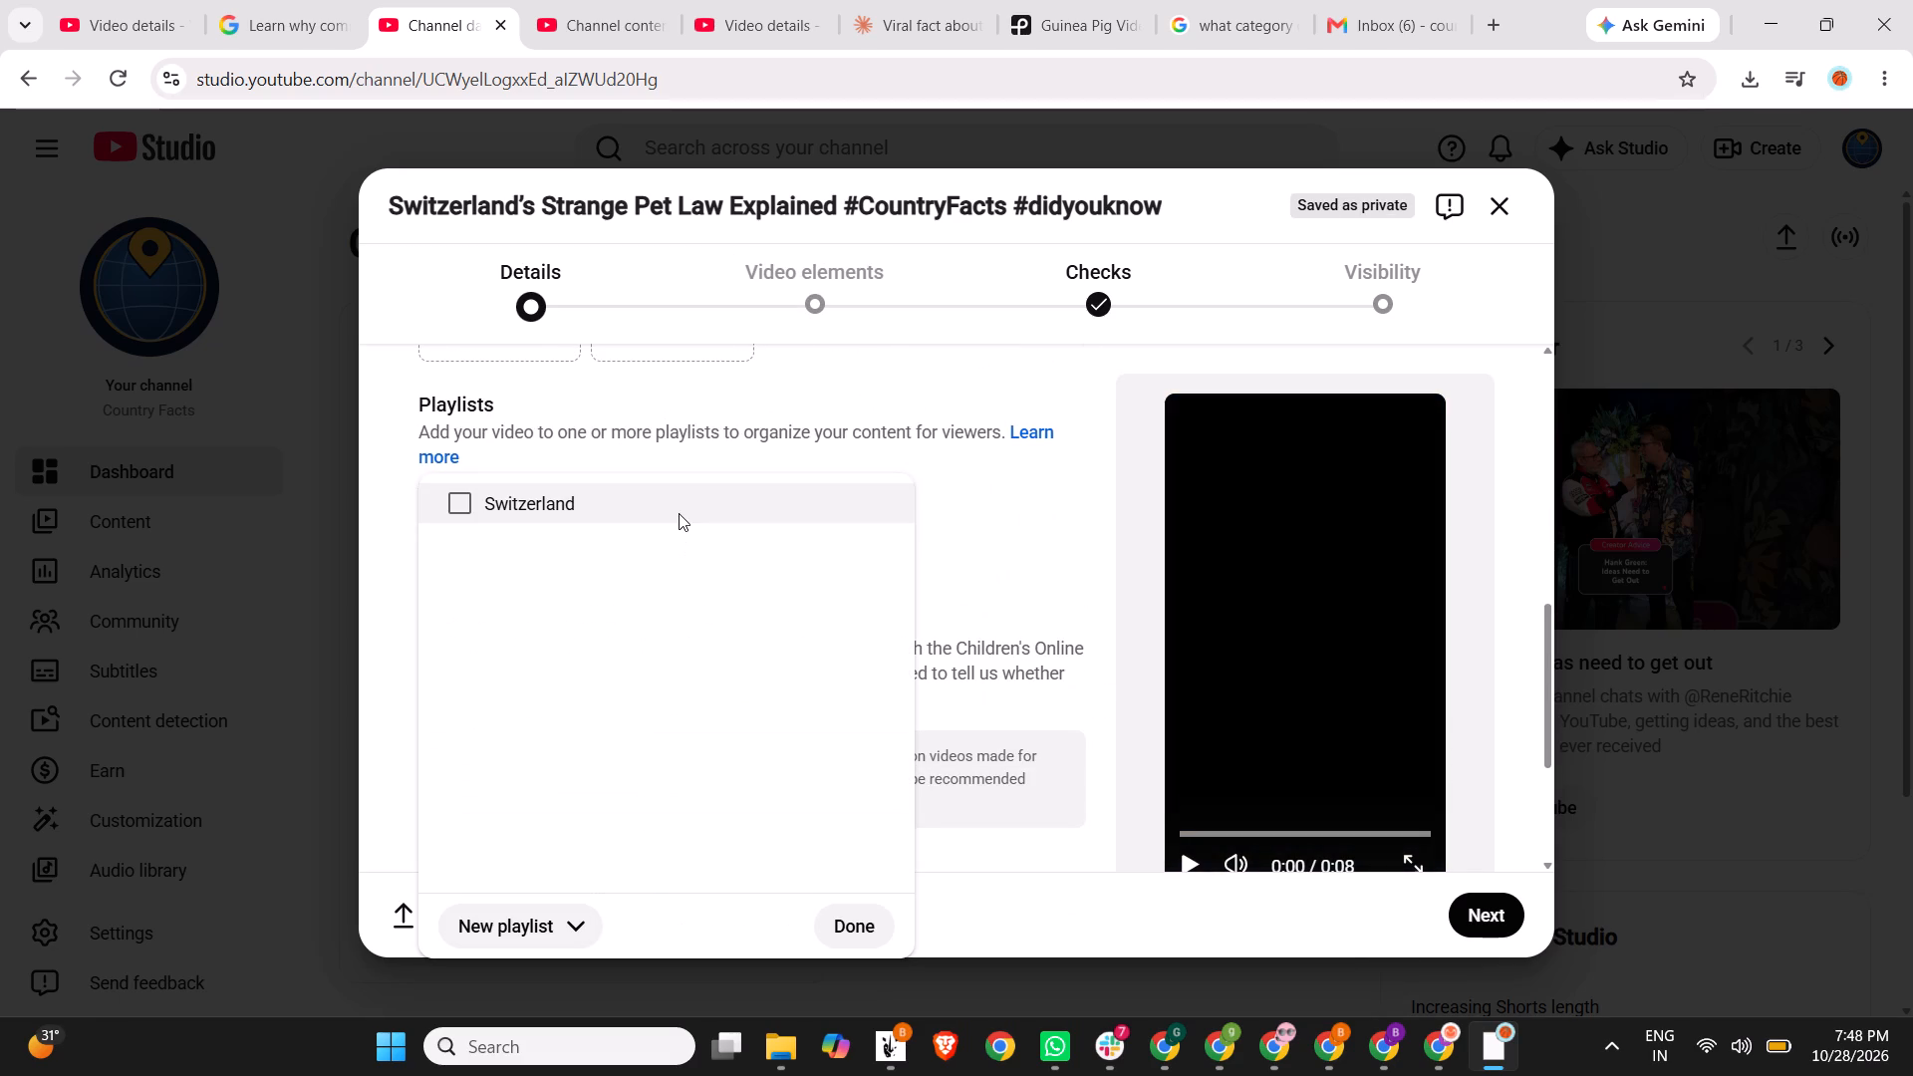
click(556, 499)
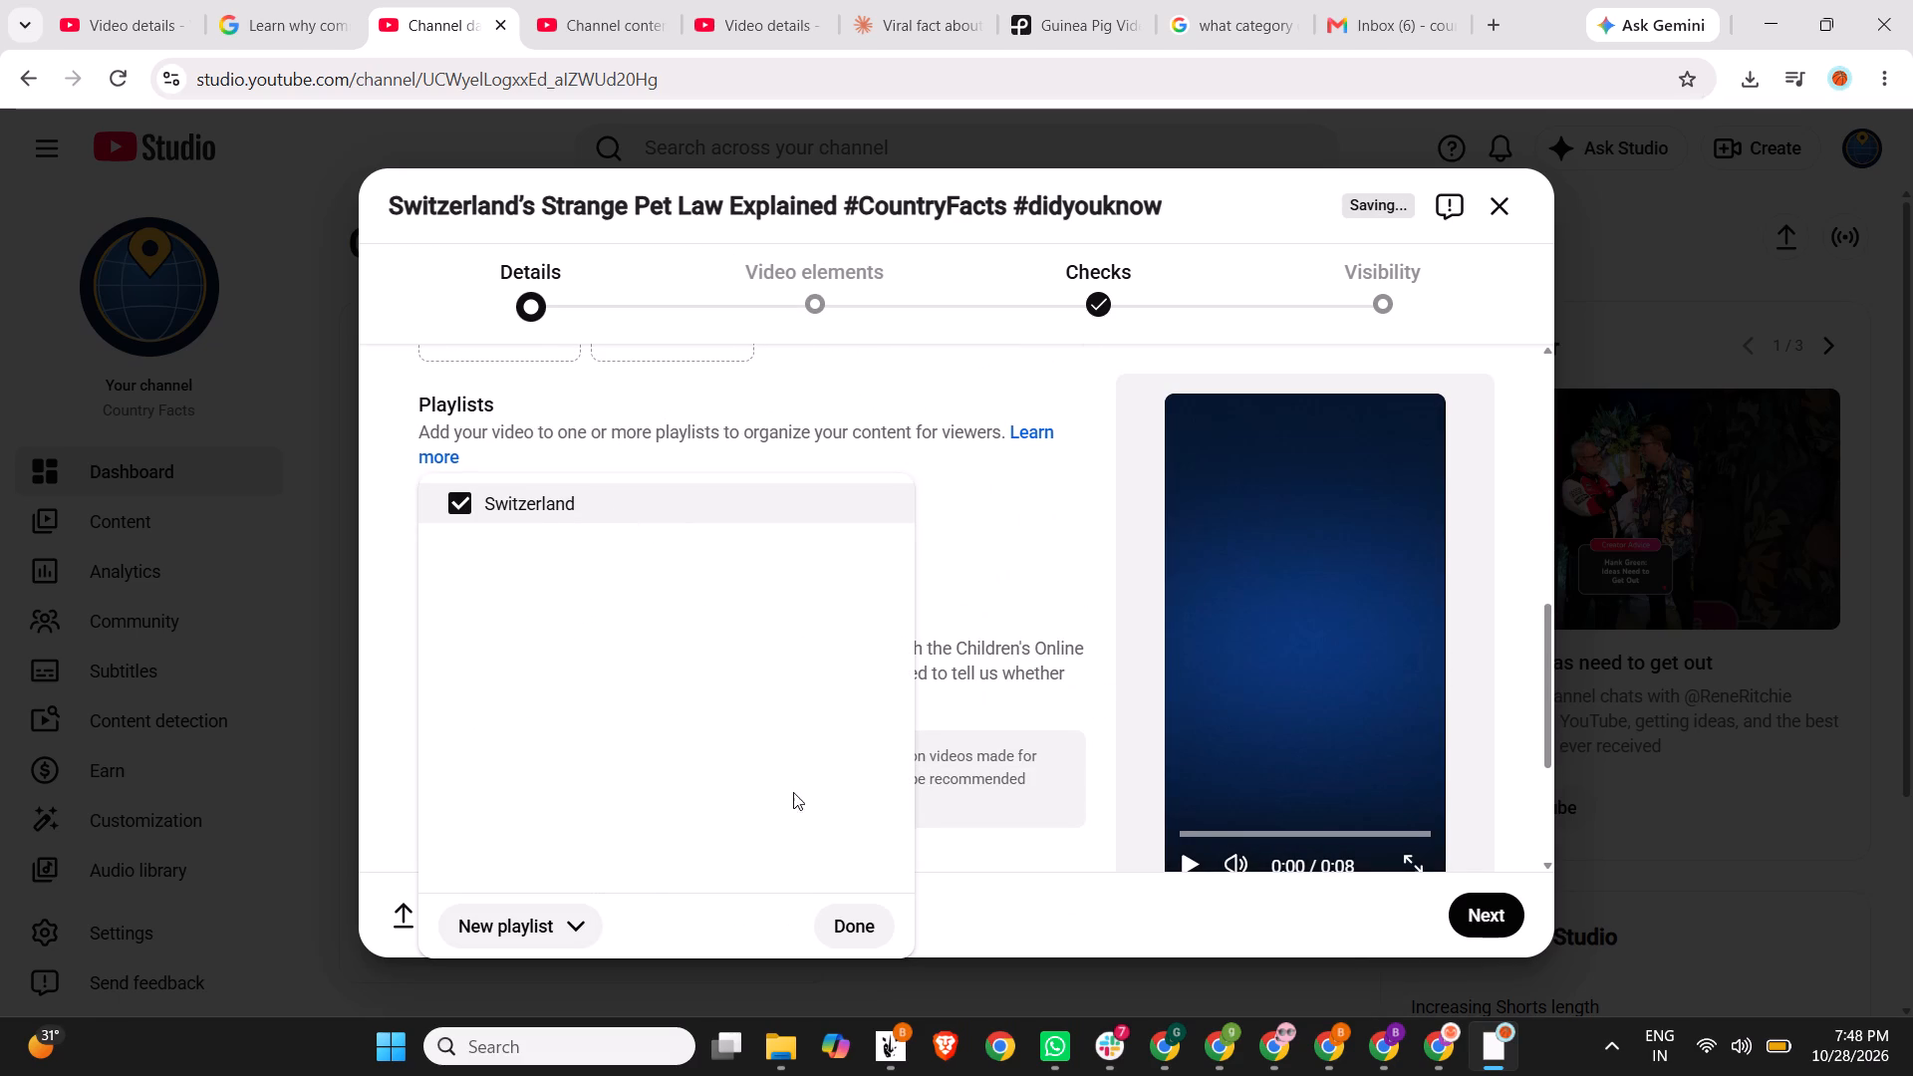
click(854, 917)
Declare the new upload as not made for kids, without paid promotion, and with No for AI use.
scroll(631, 569, down, 2)
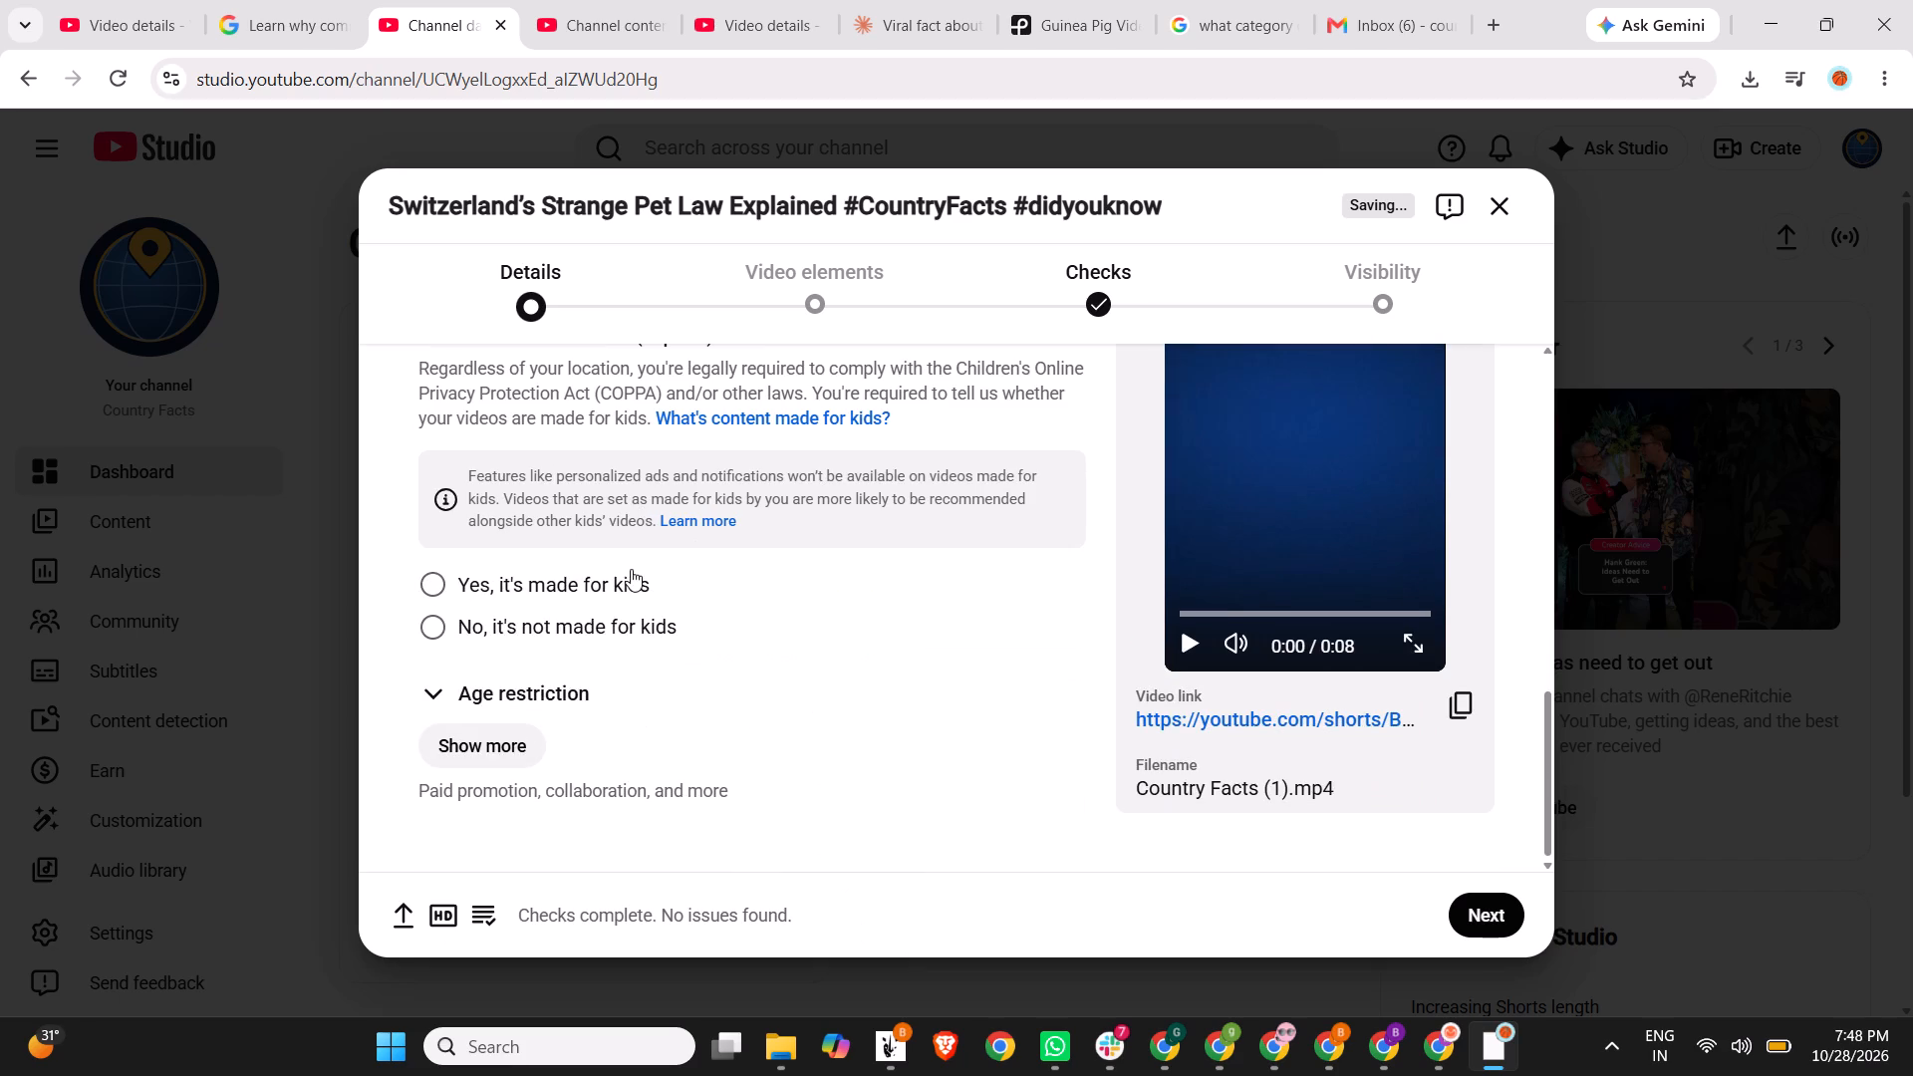
click(565, 617)
click(506, 740)
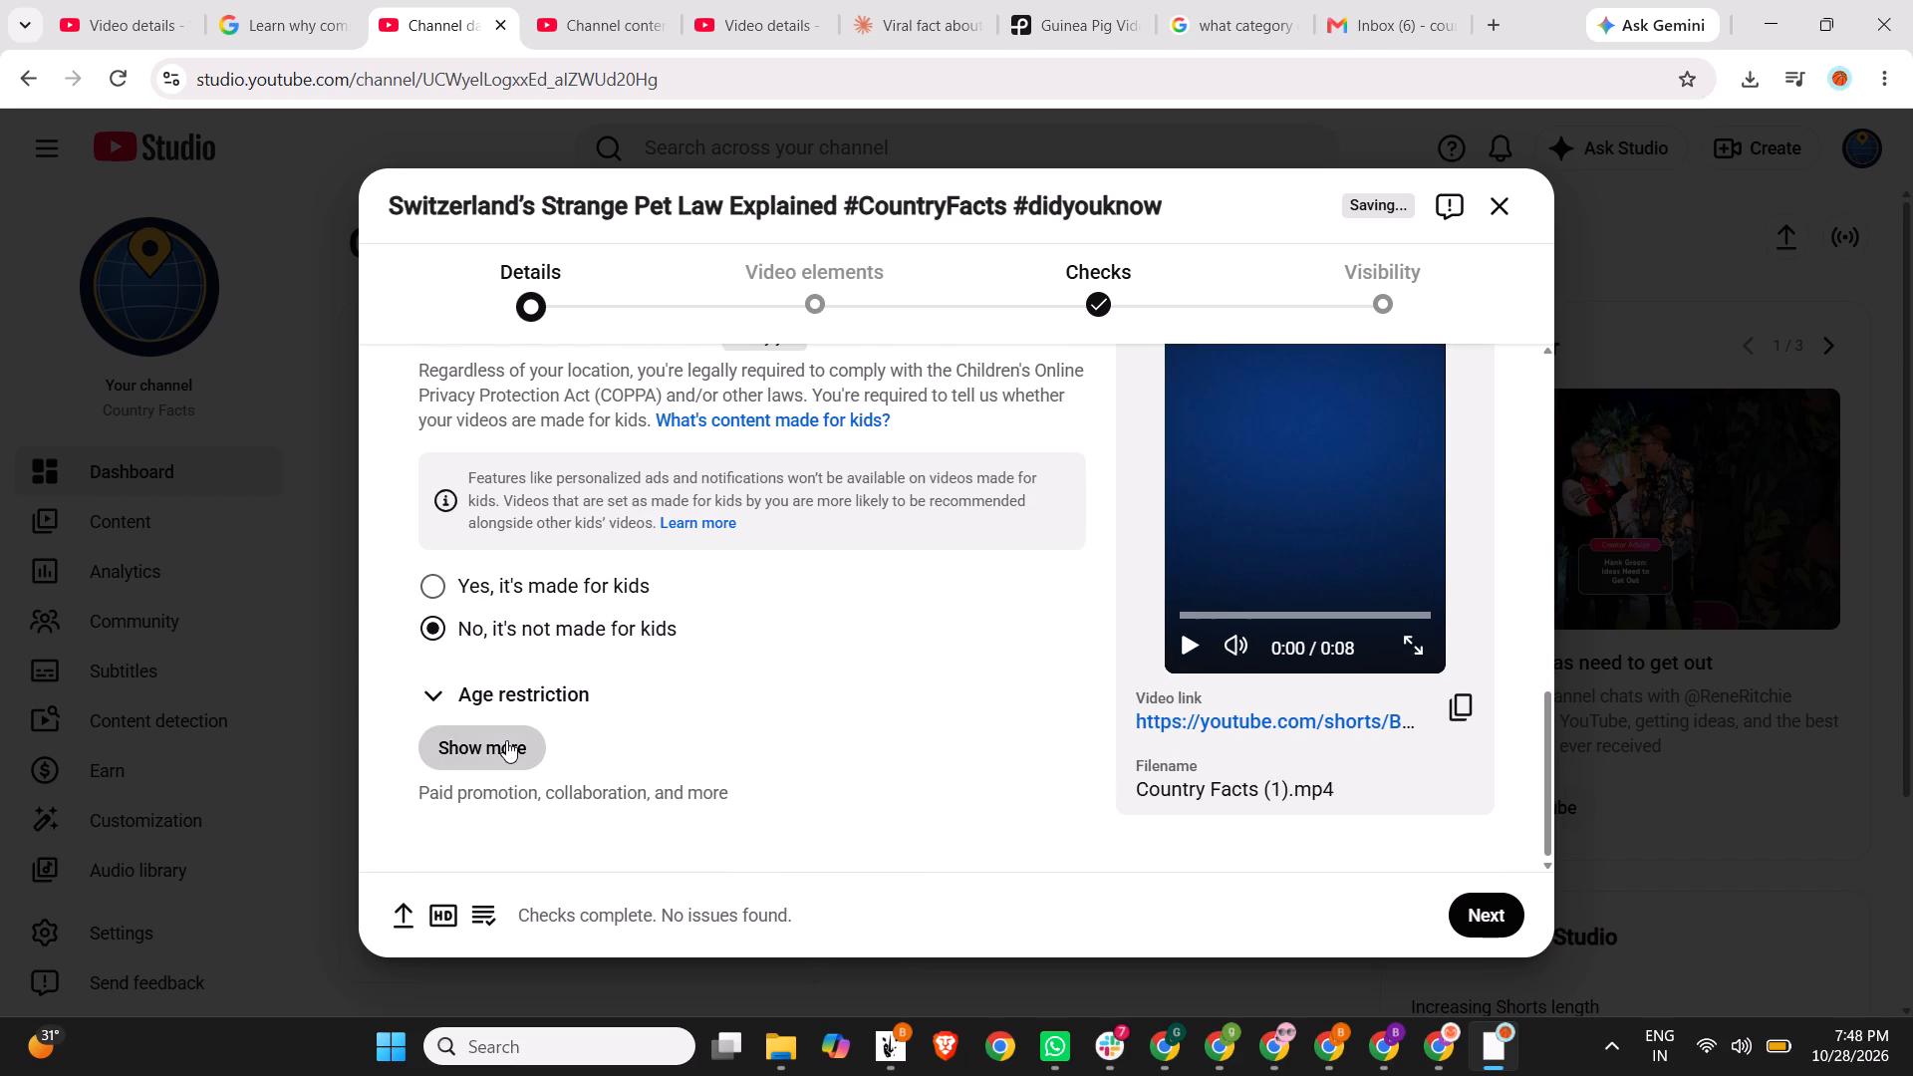
scroll(766, 616, down, 3)
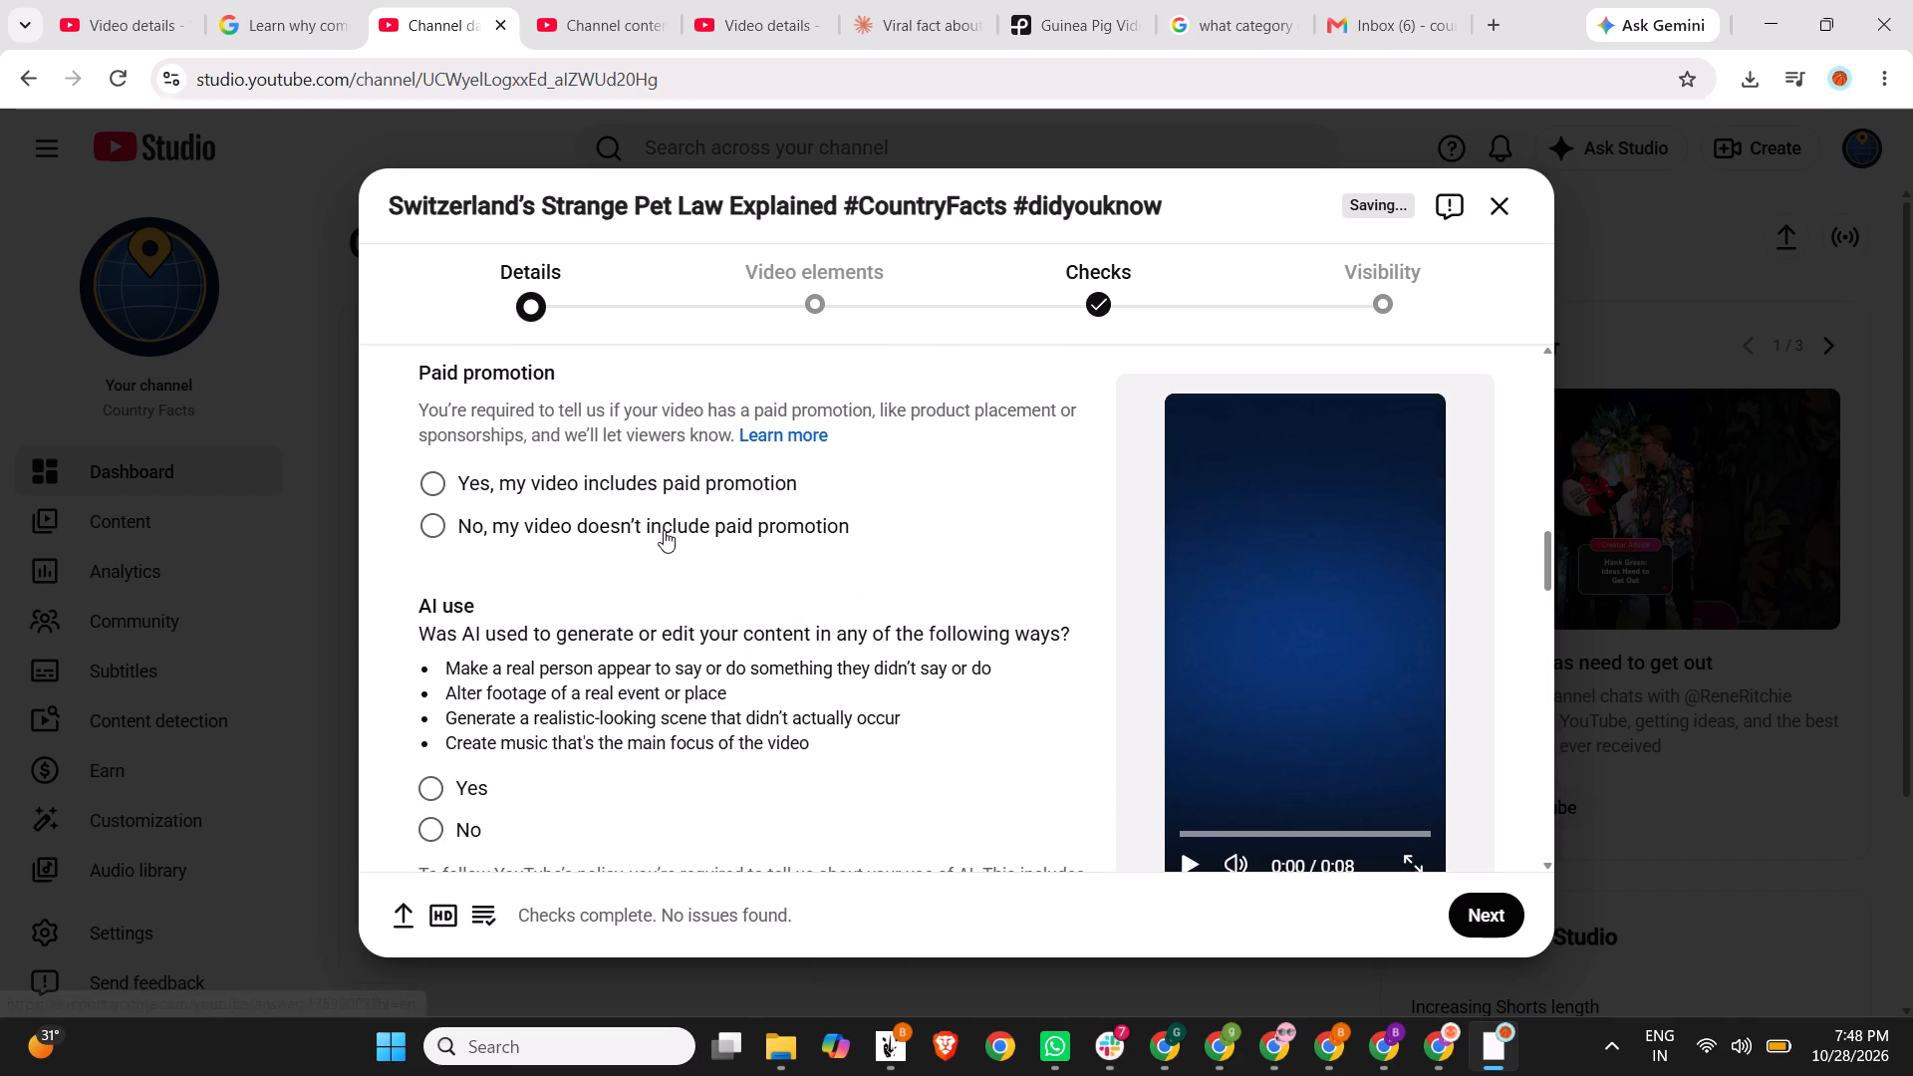
click(664, 530)
click(455, 835)
Copy the scheduled short's complete tag list into the tags of the new upload.
scroll(455, 835, down, 3)
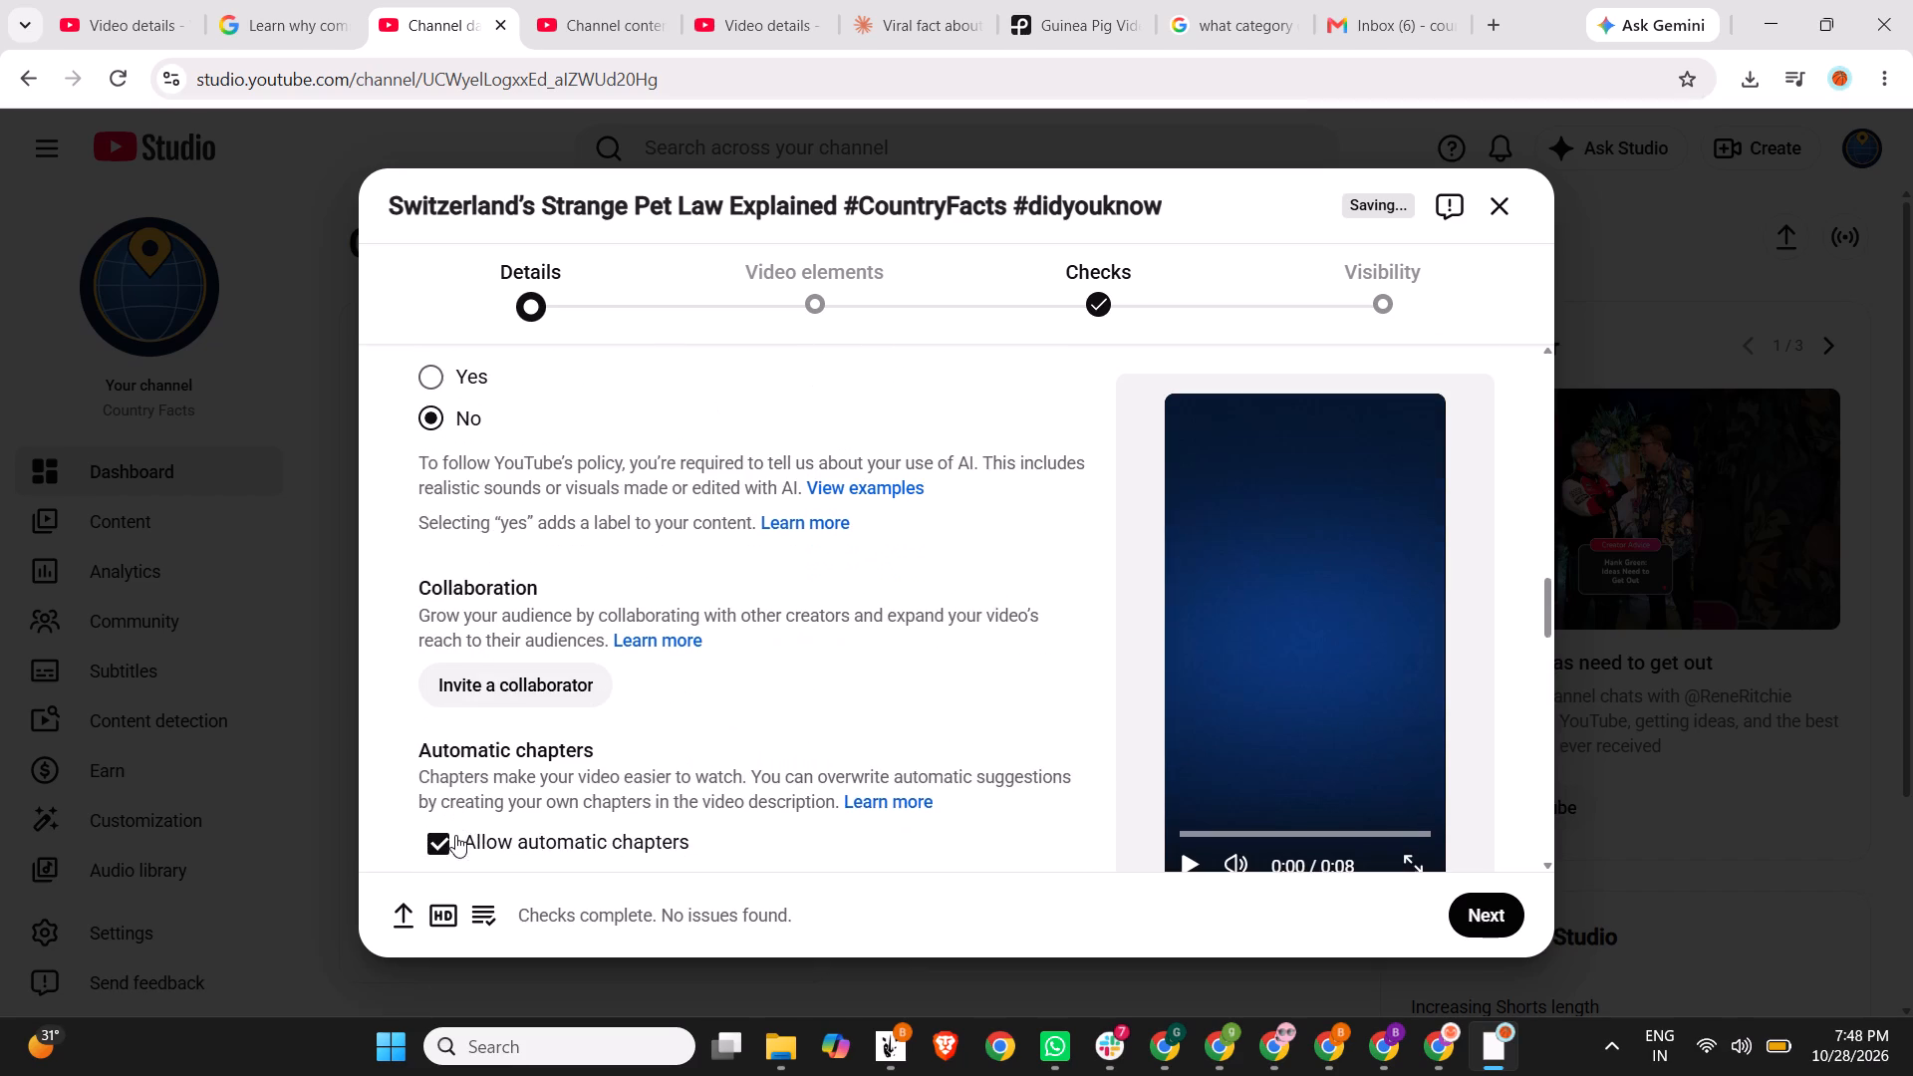
scroll(508, 704, down, 4)
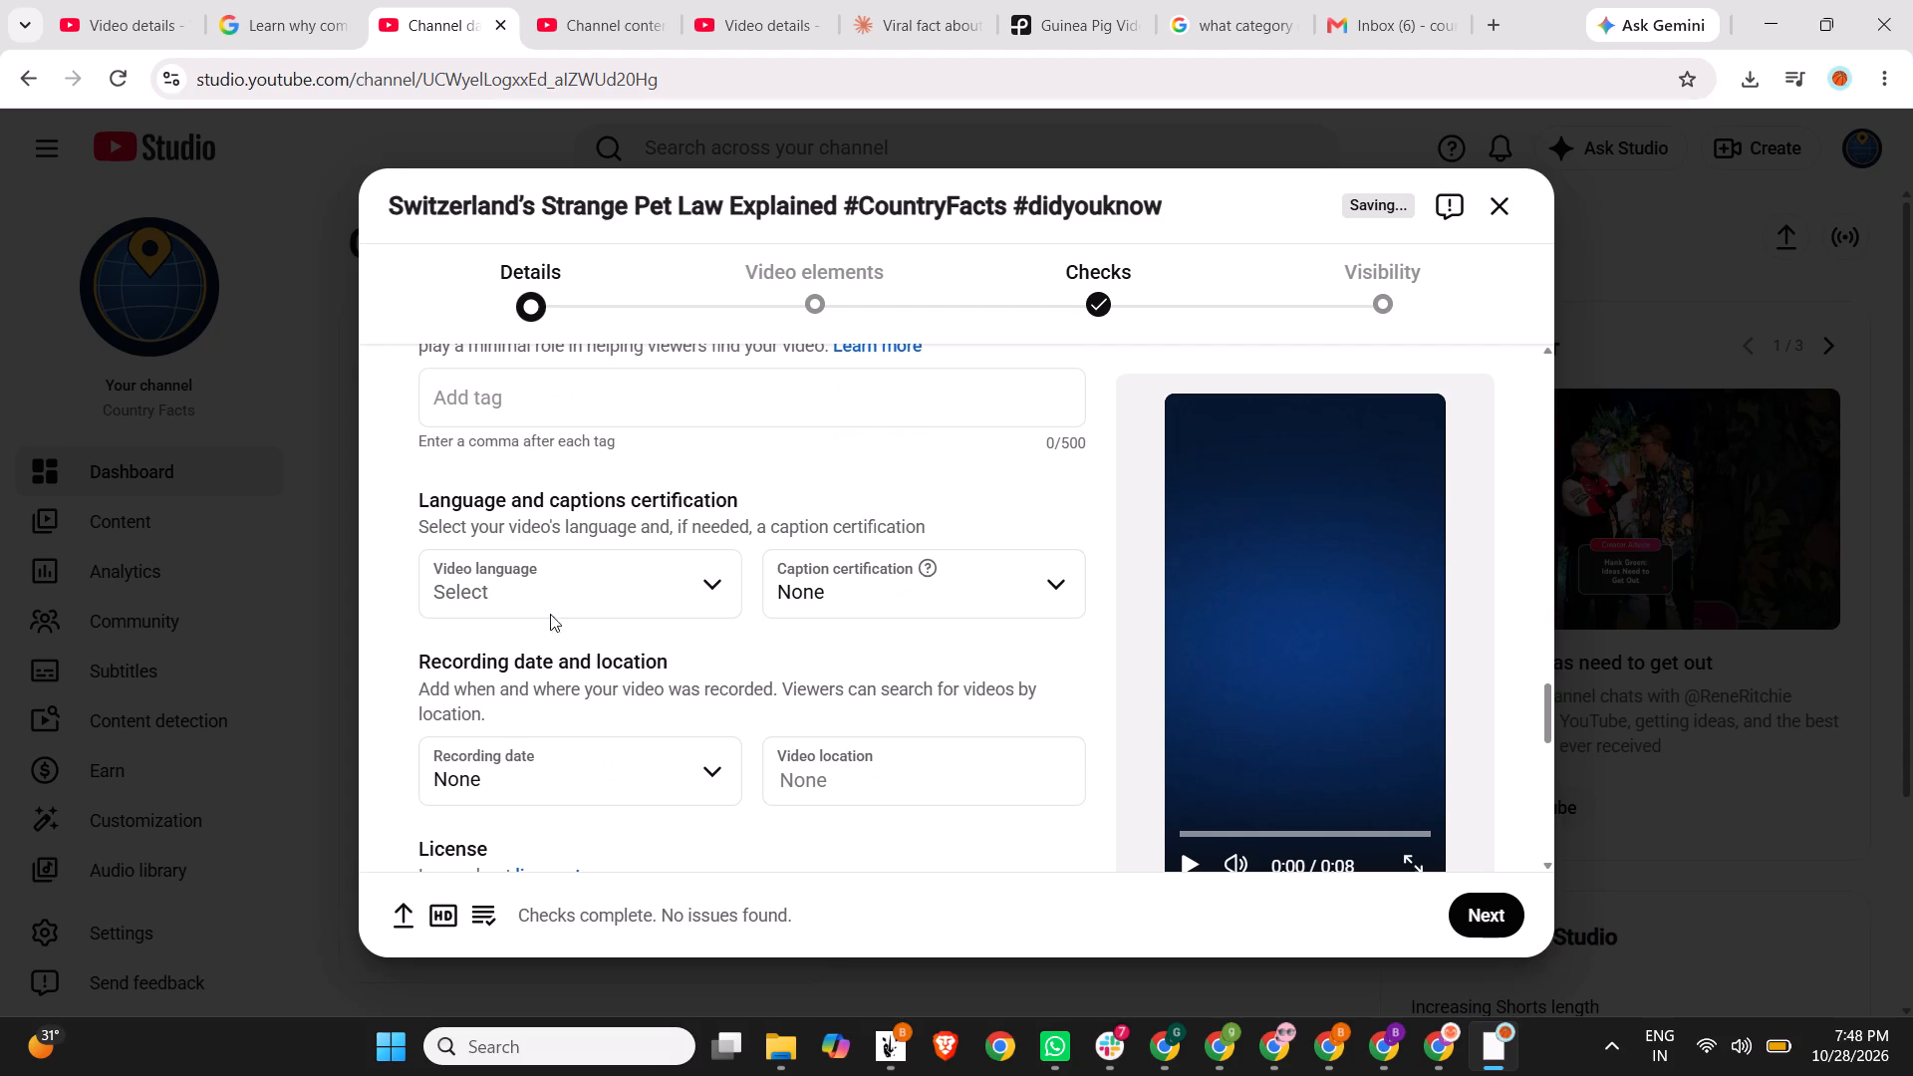
scroll(622, 646, up, 1)
click(602, 476)
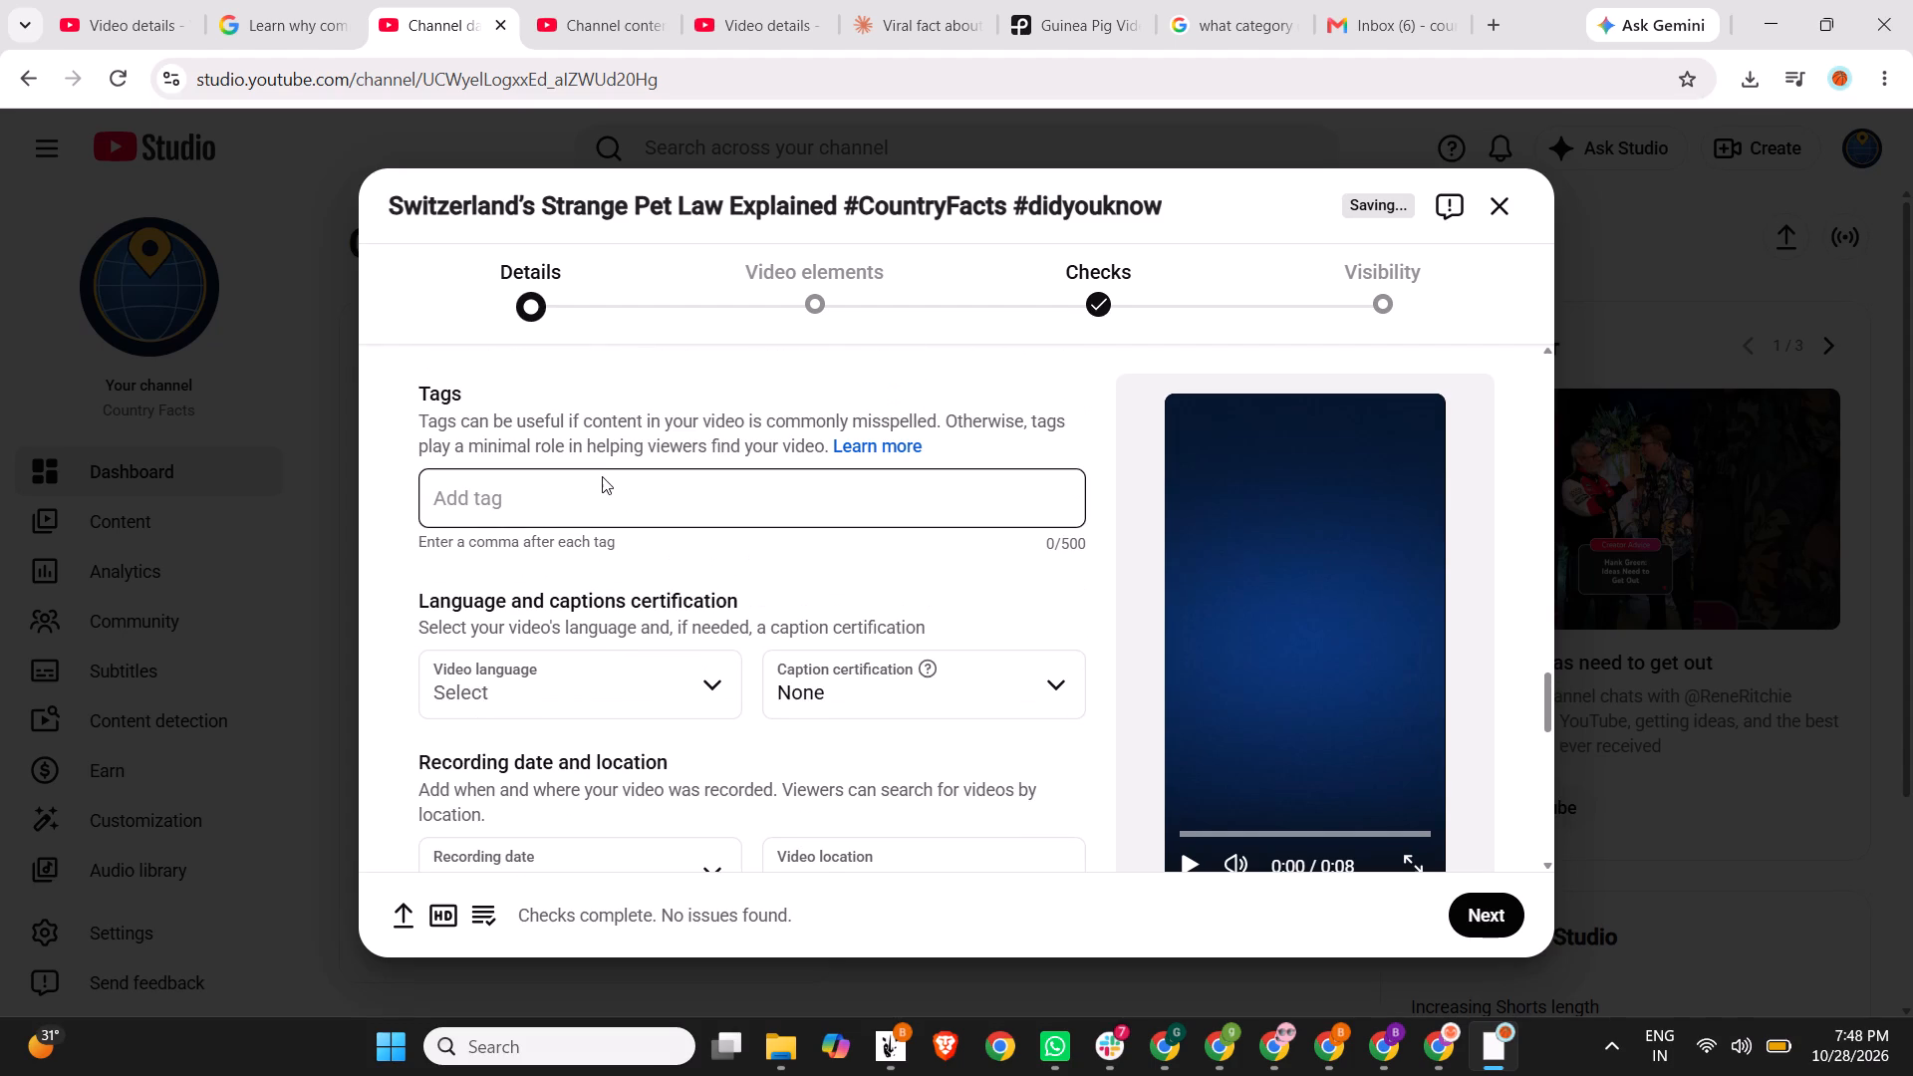
click(531, 485)
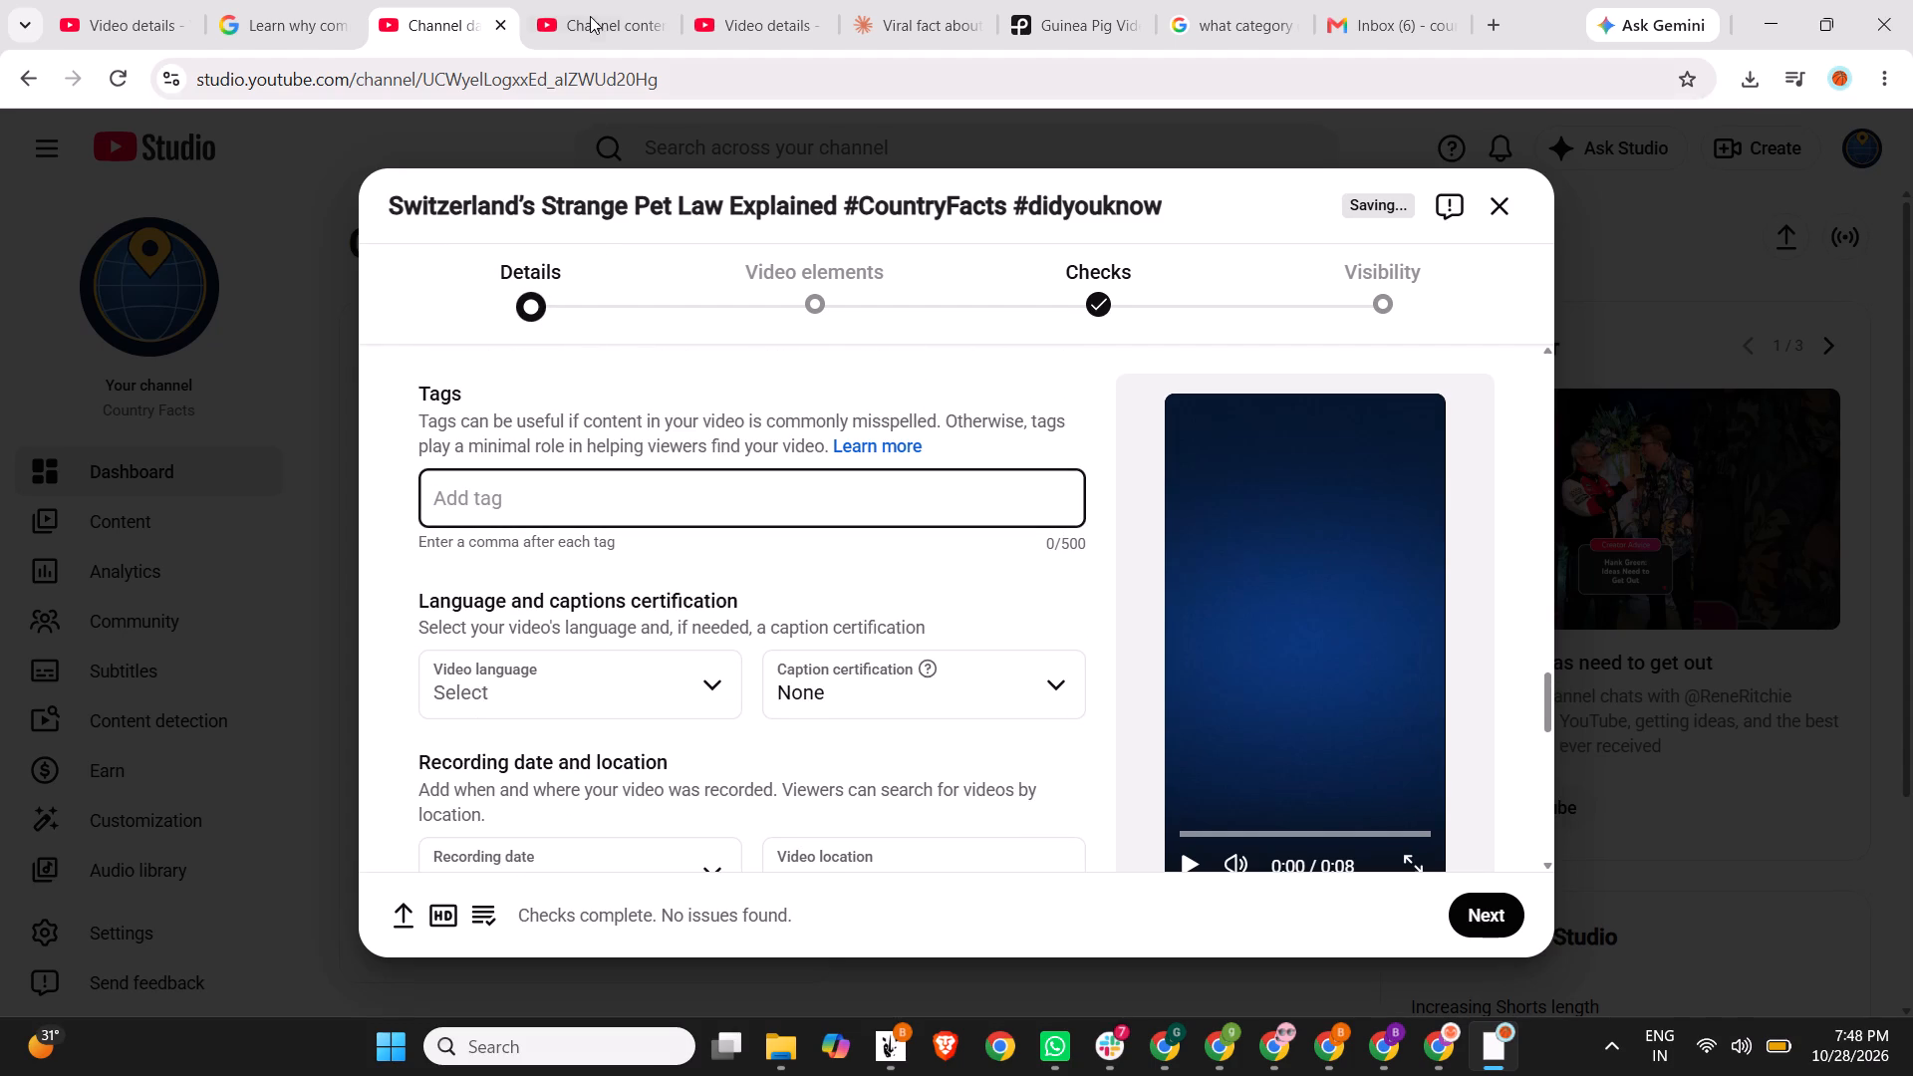
click(655, 0)
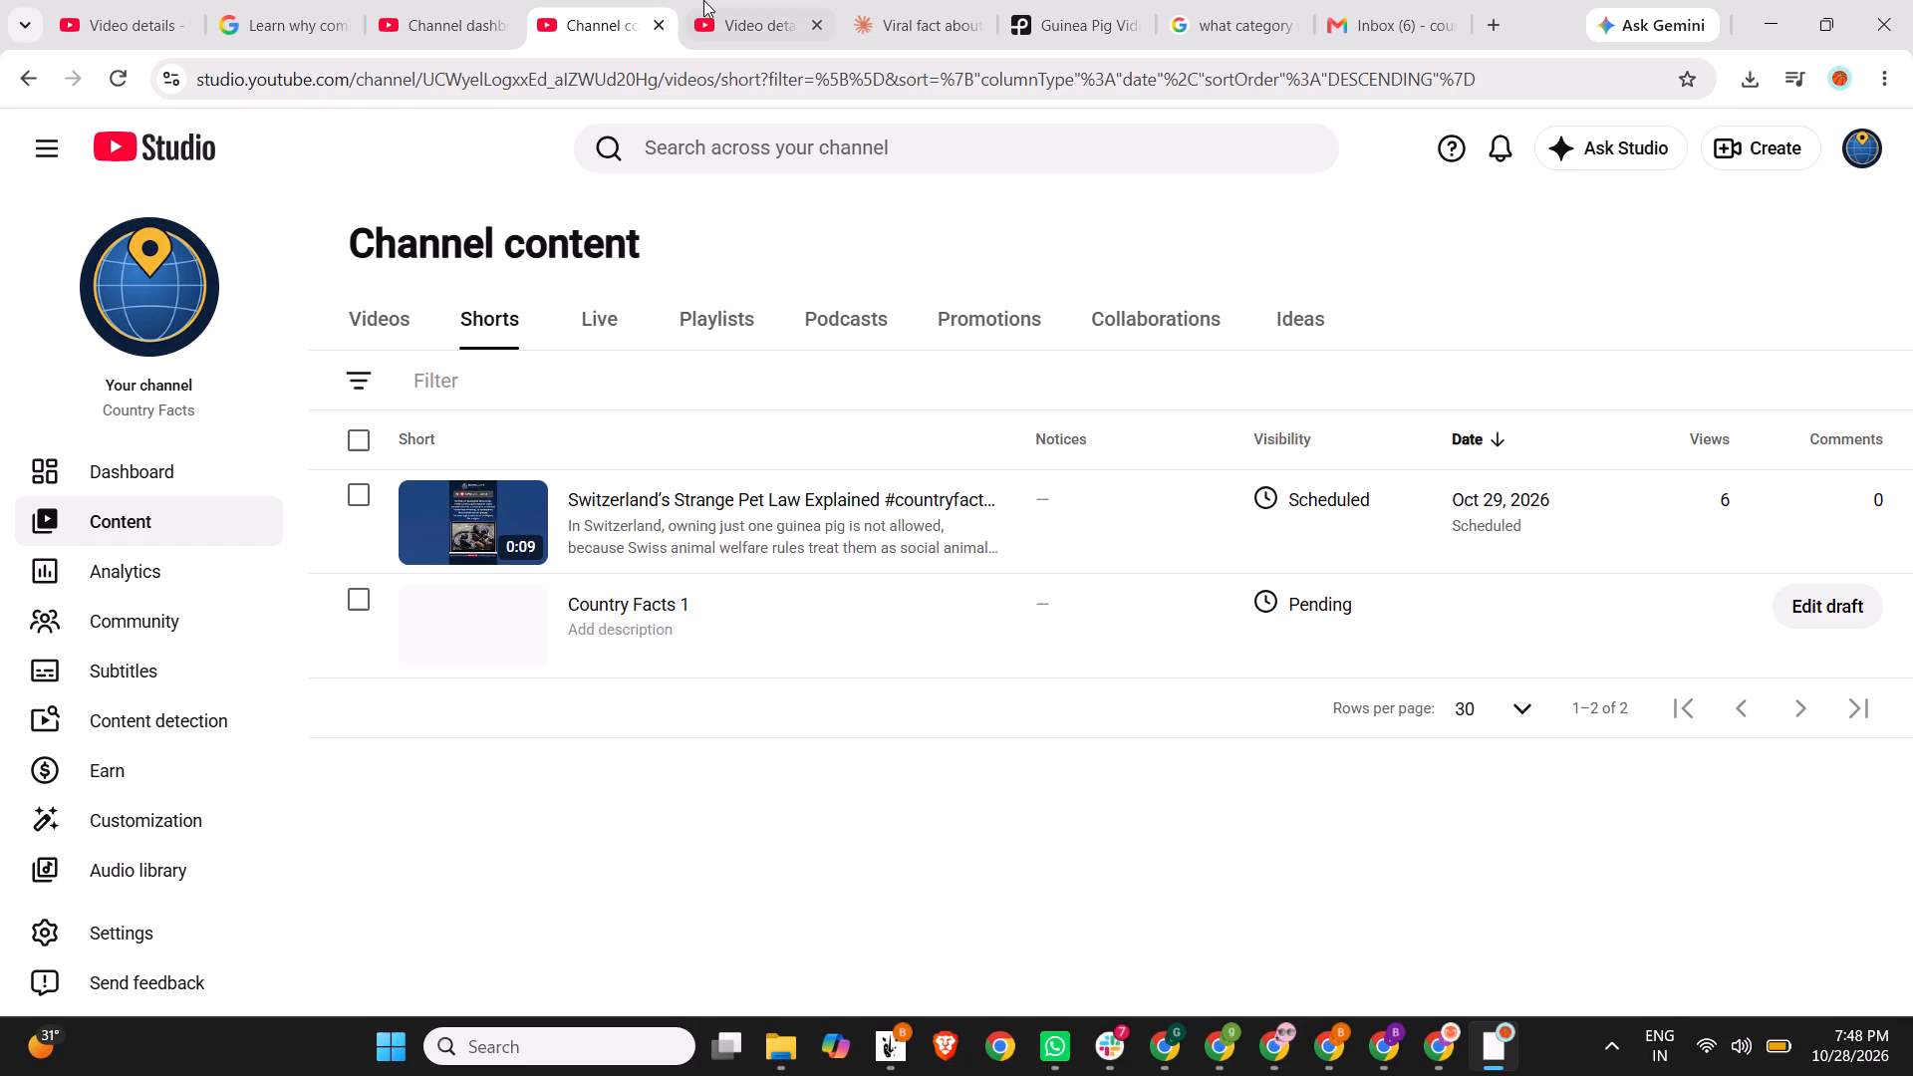
click(715, 0)
scroll(858, 850, down, 6)
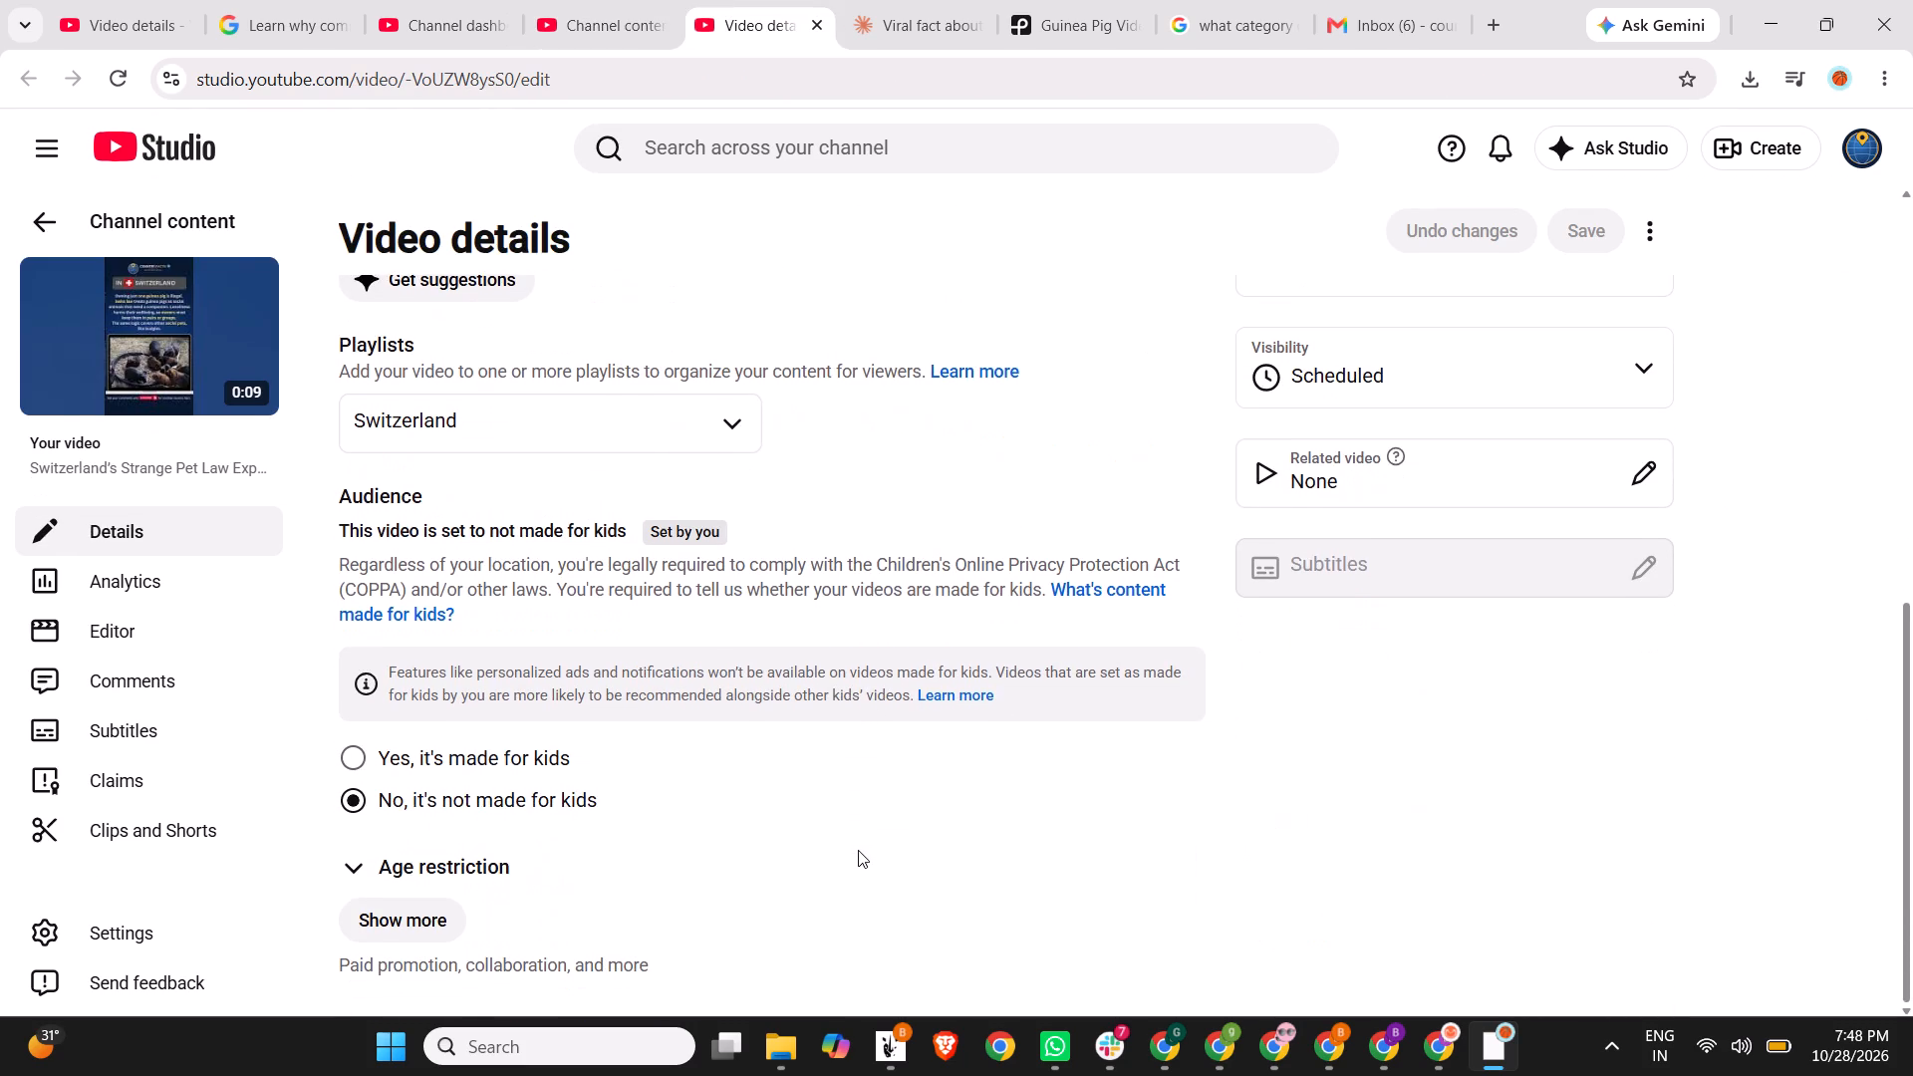
scroll(858, 850, down, 2)
click(418, 919)
scroll(965, 807, down, 1)
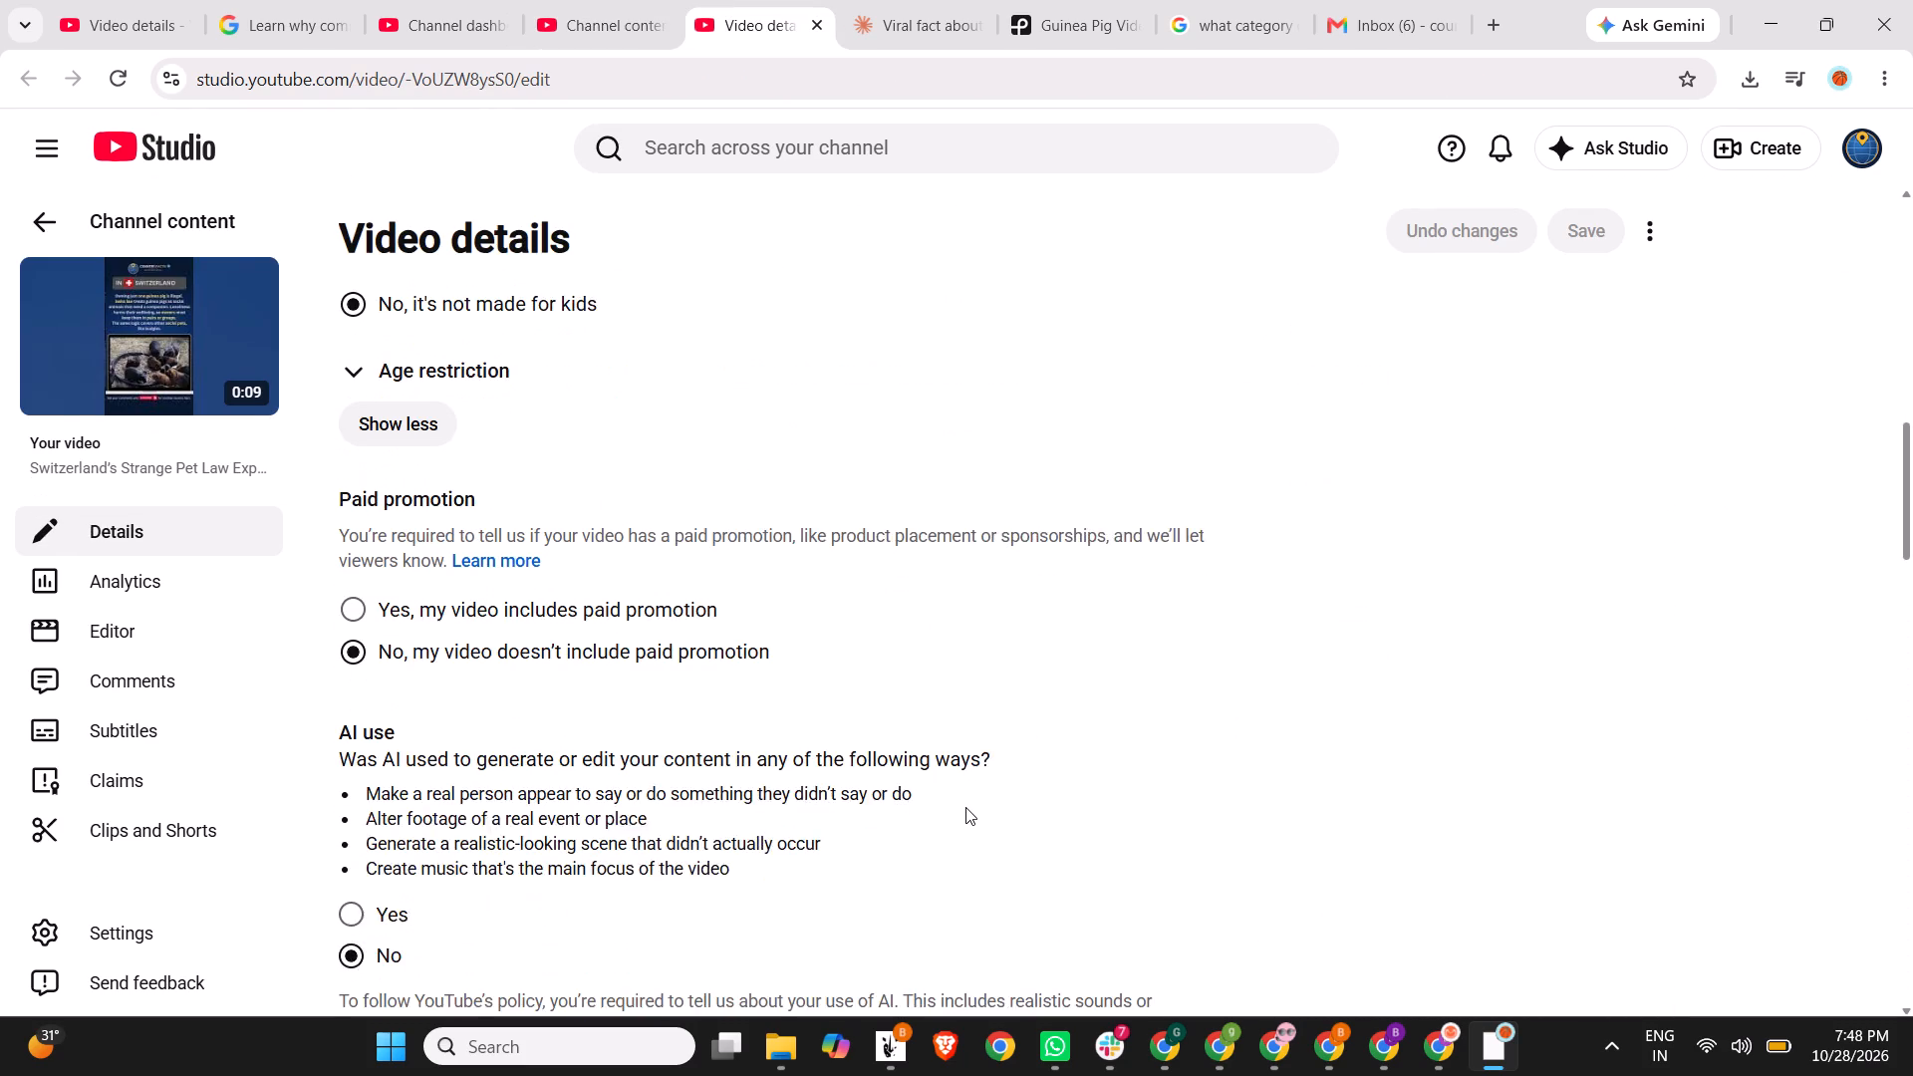
scroll(965, 807, down, 7)
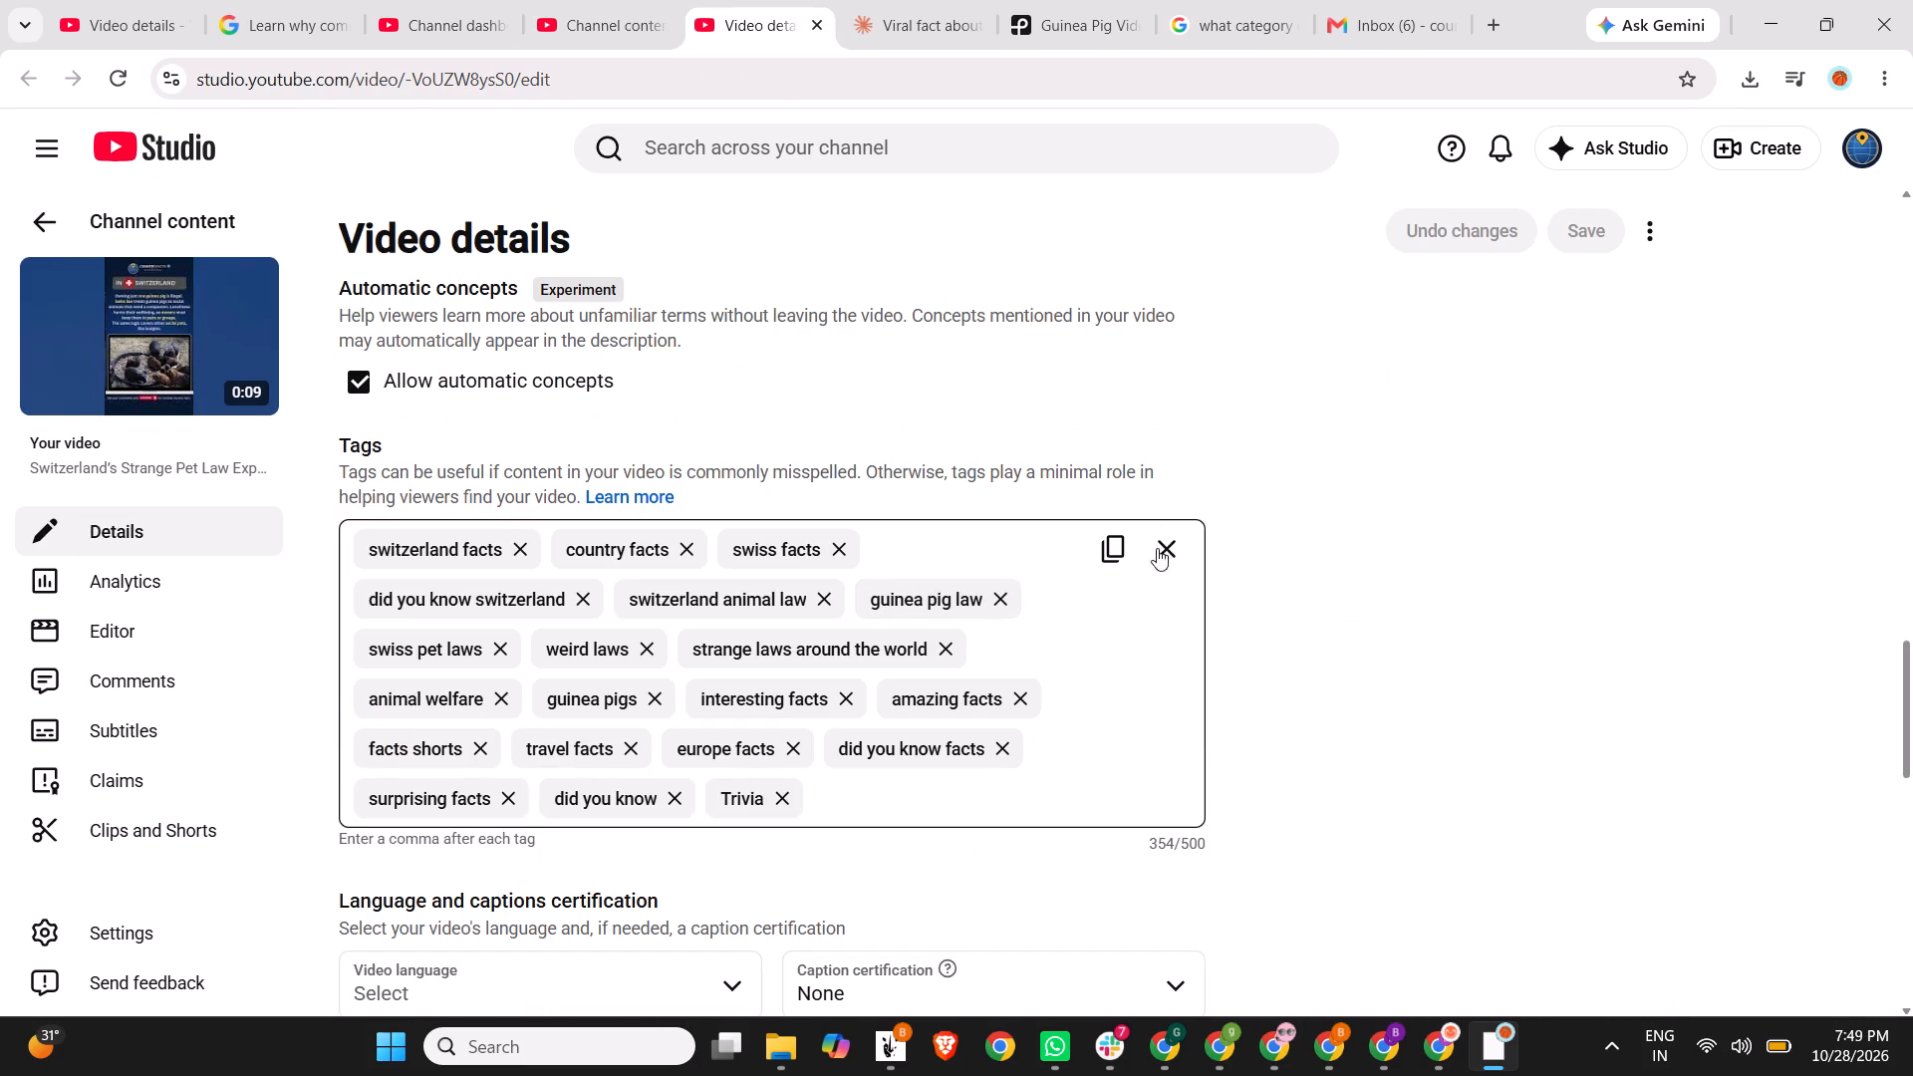
click(1127, 544)
click(608, 0)
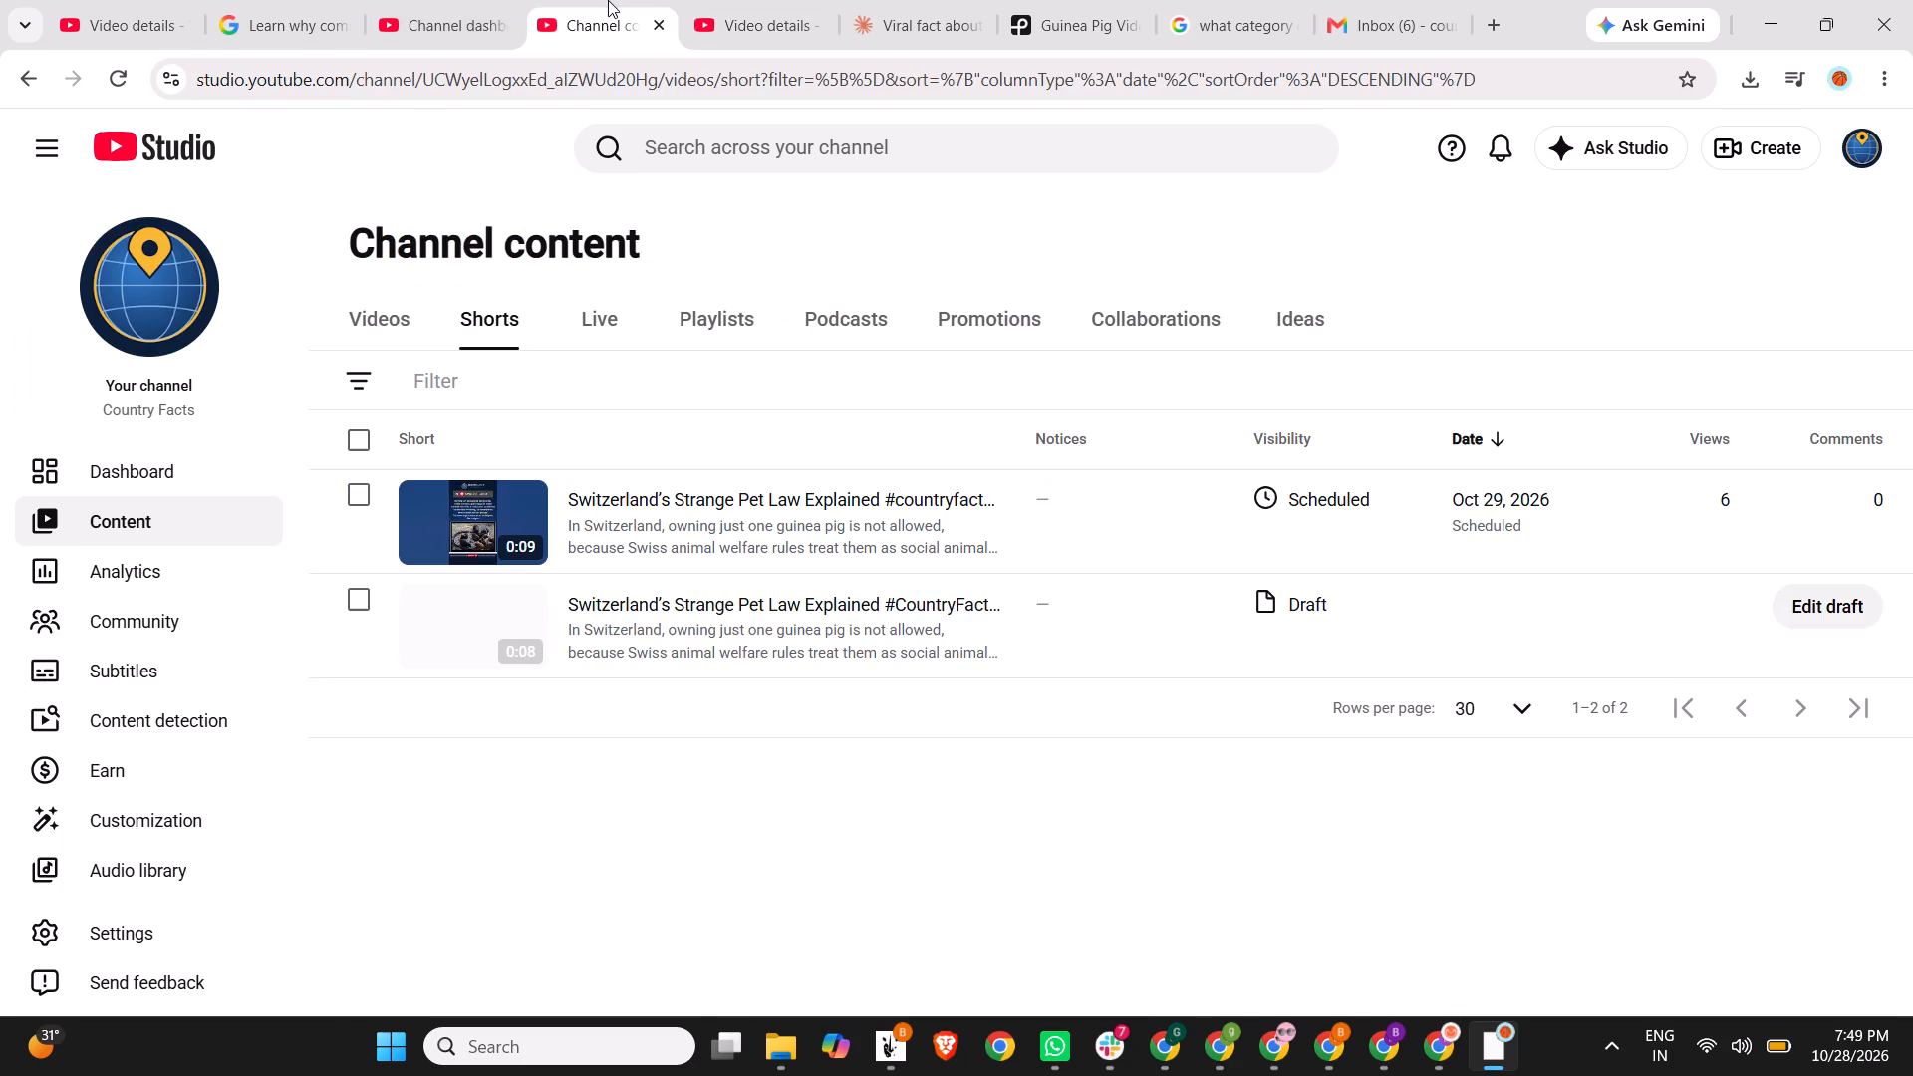
click(493, 2)
key(ctrl+v)
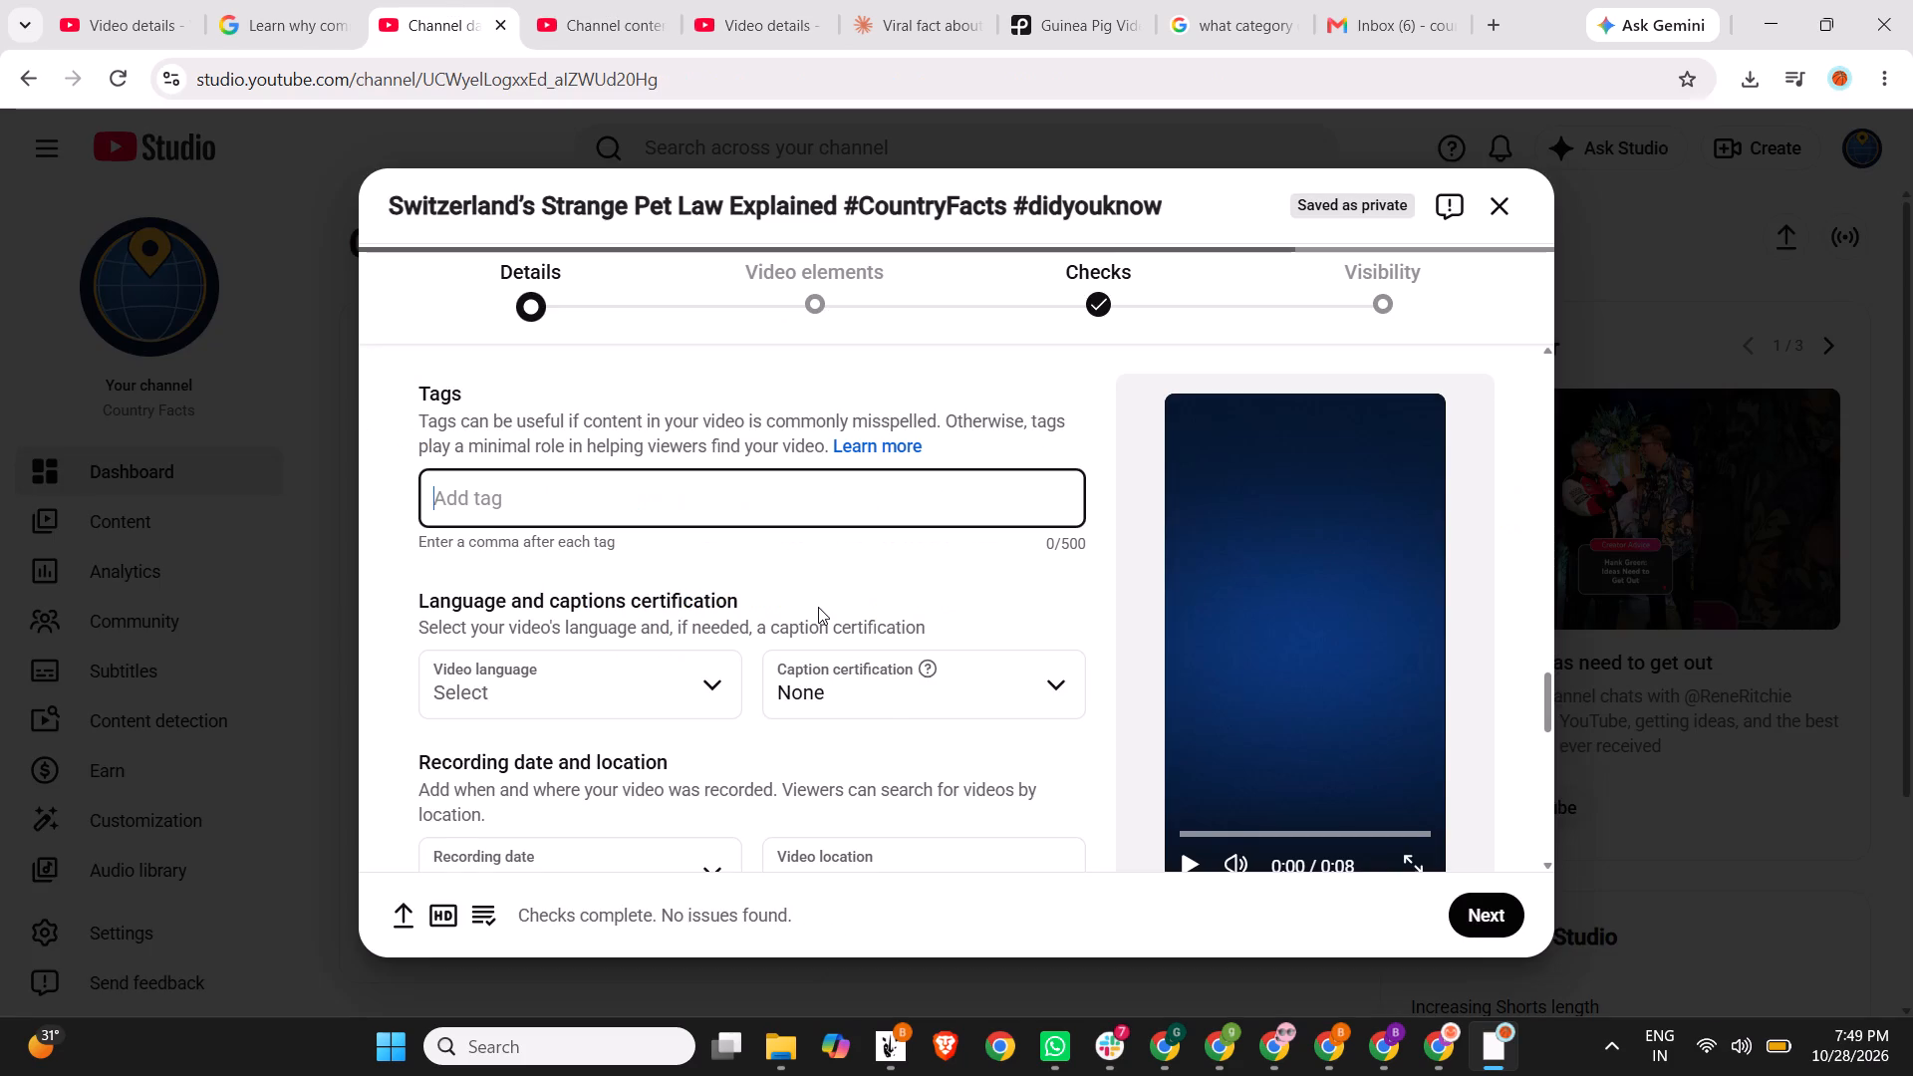
Set the new upload's Shorts remixing to allow only audio remixing.
scroll(818, 607, down, 4)
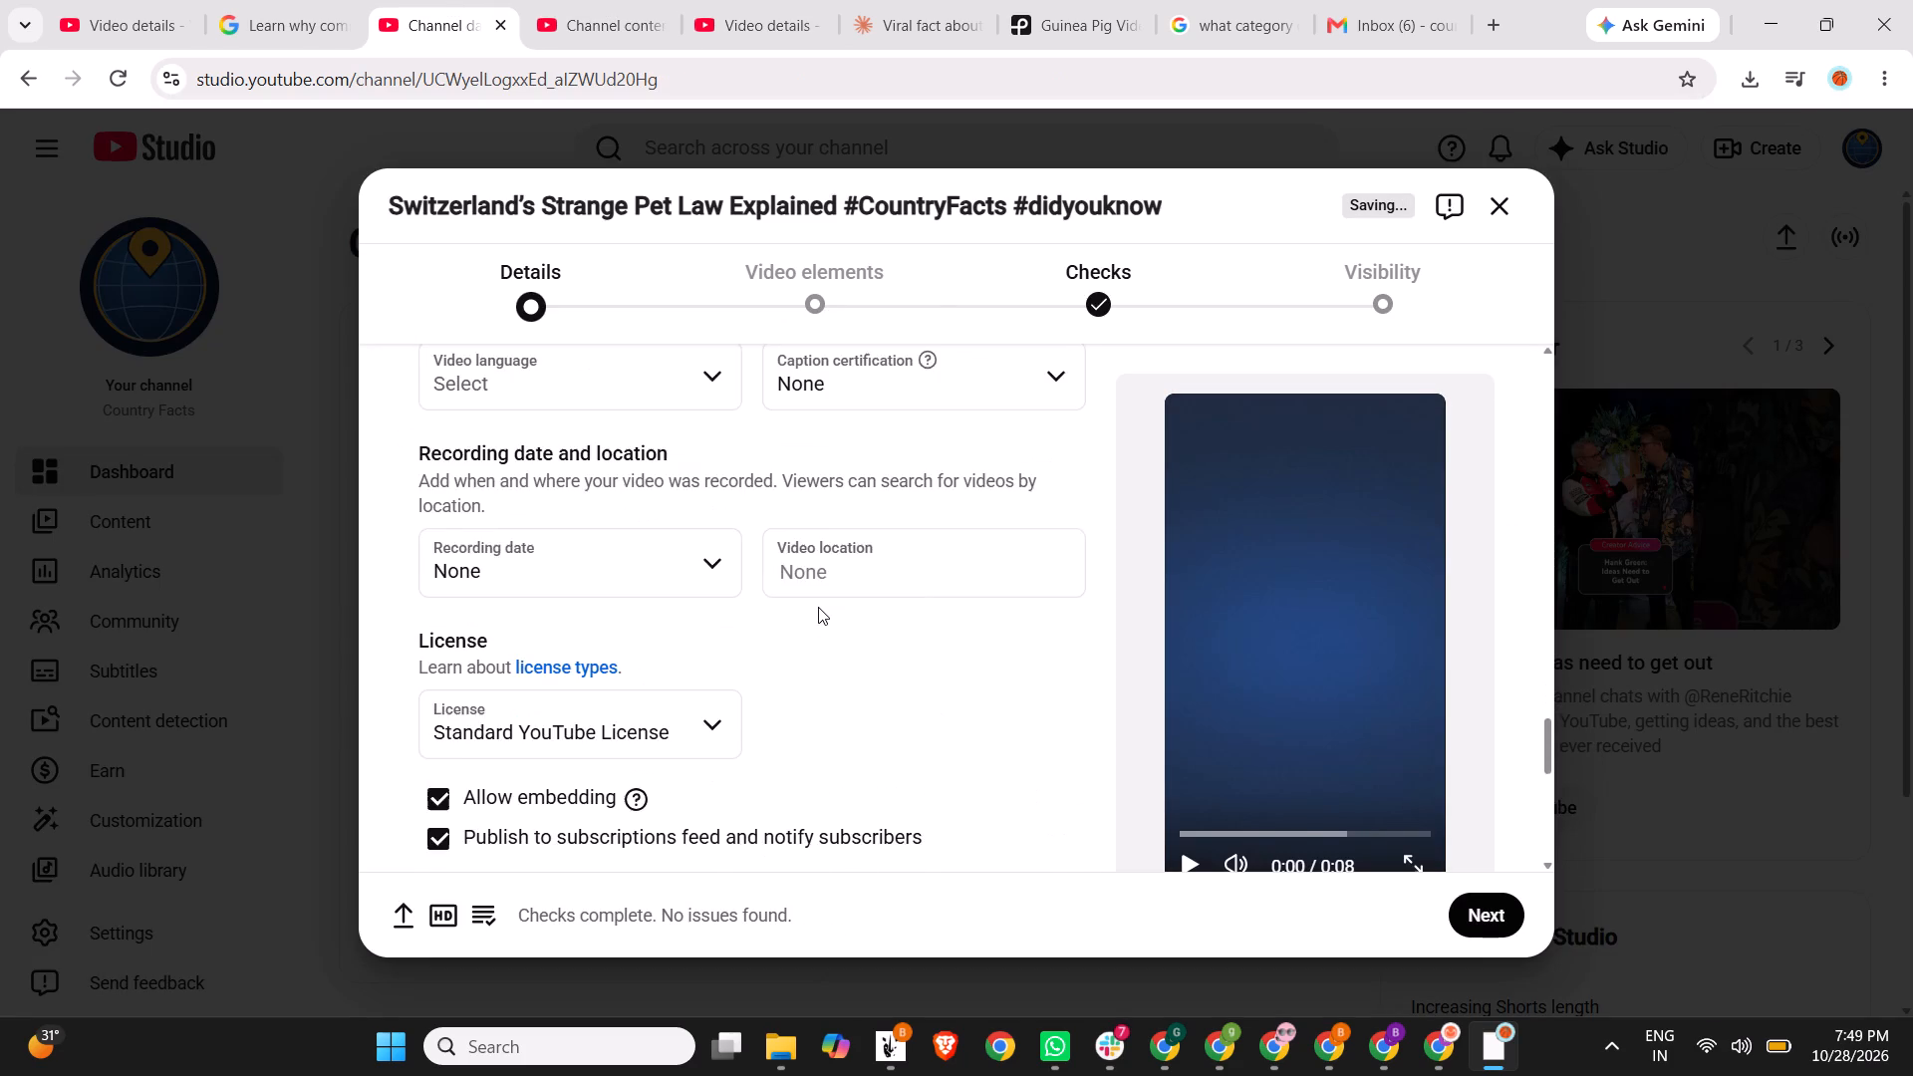
scroll(818, 607, down, 1)
click(585, 721)
Set the new upload's category to Entertainment.
scroll(857, 495, down, 1)
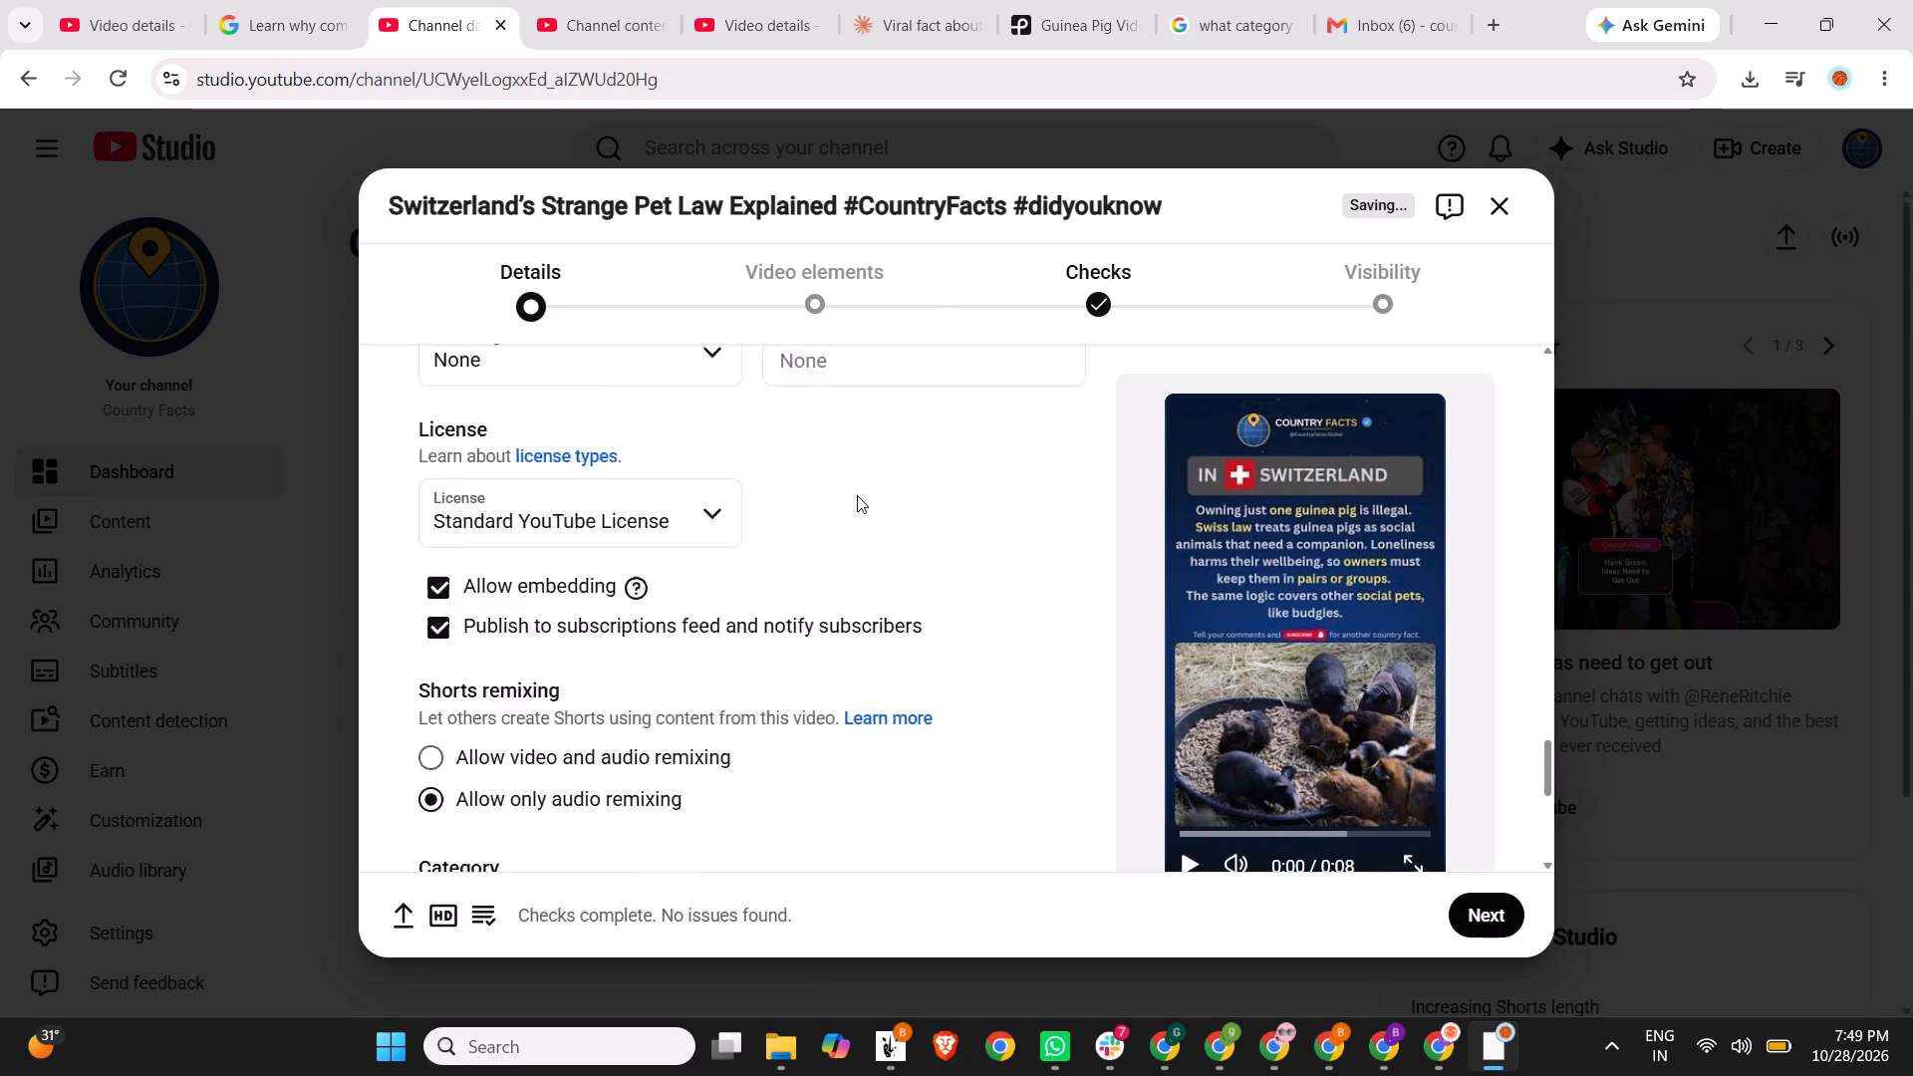
scroll(857, 495, down, 1)
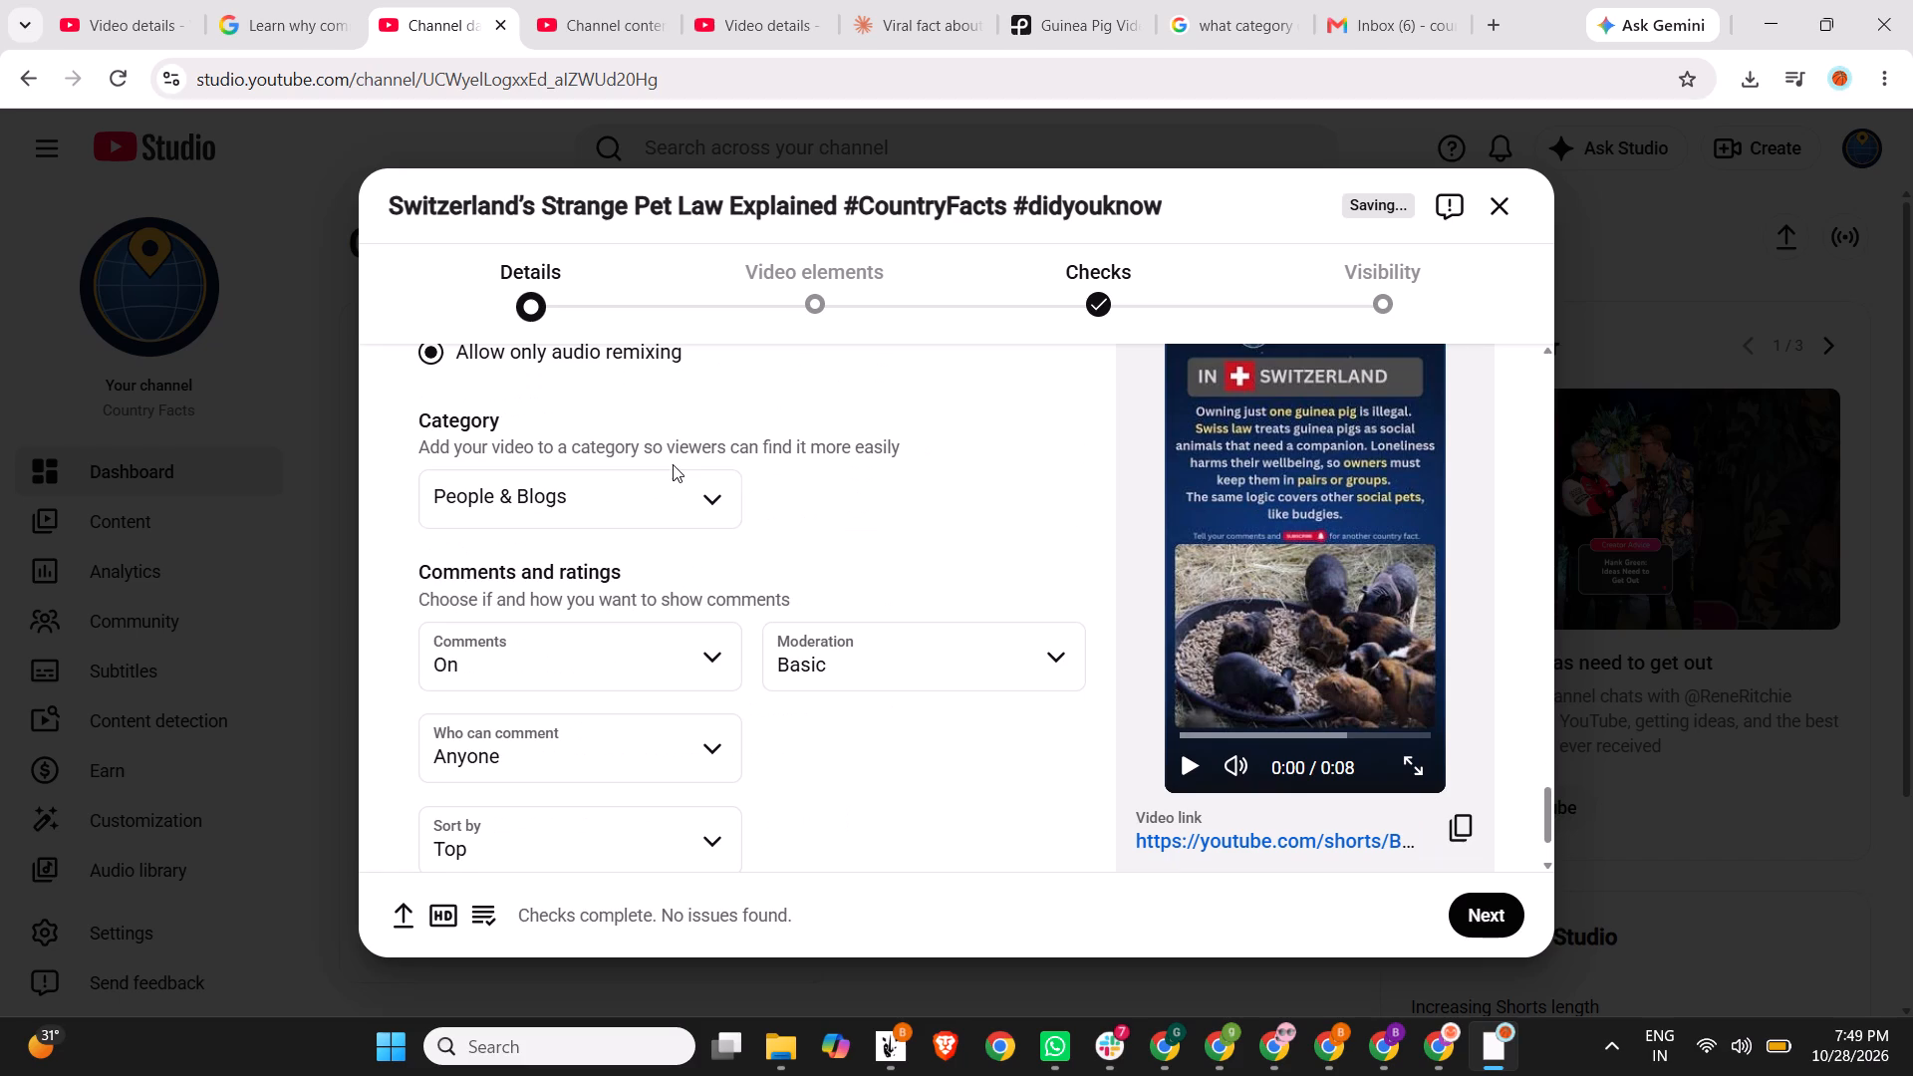
click(671, 494)
click(592, 621)
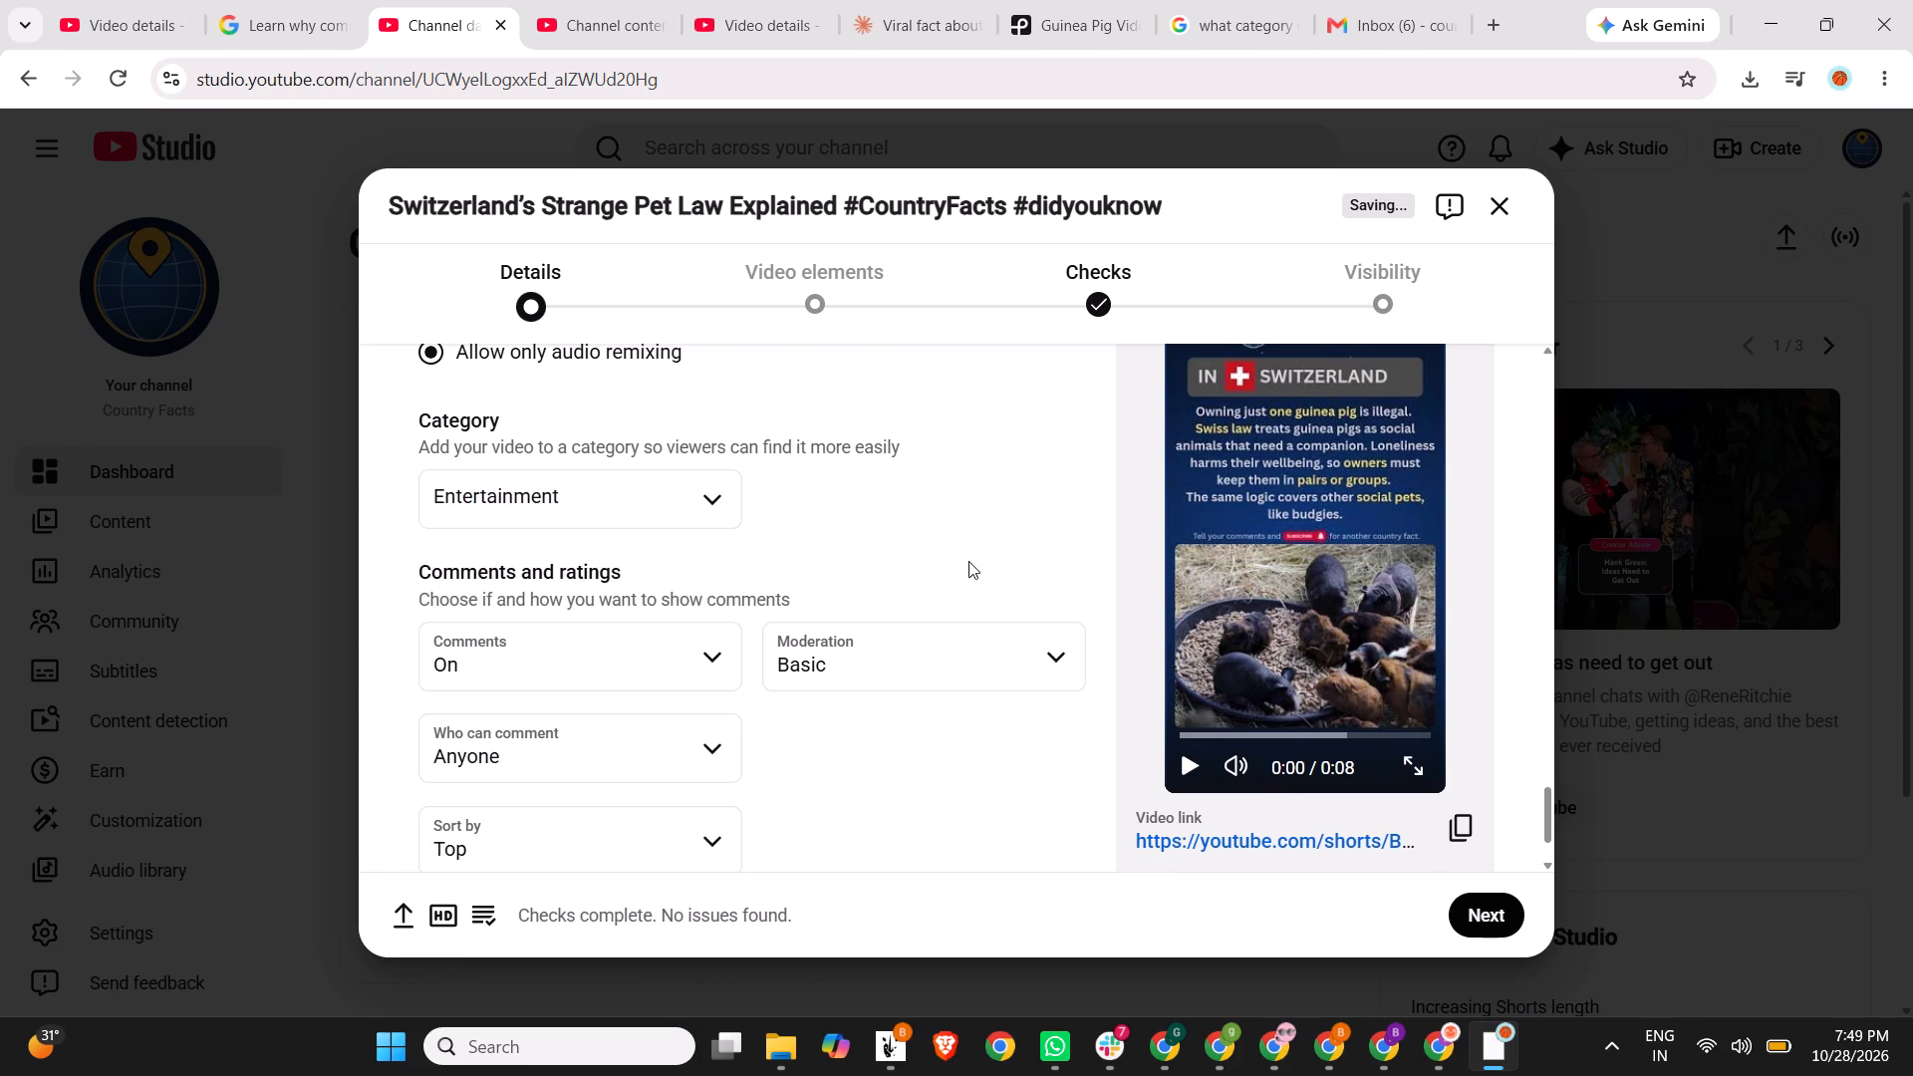
Check over the upload's details, advance it to the Visibility stage and choose scheduled publishing.
scroll(968, 561, down, 2)
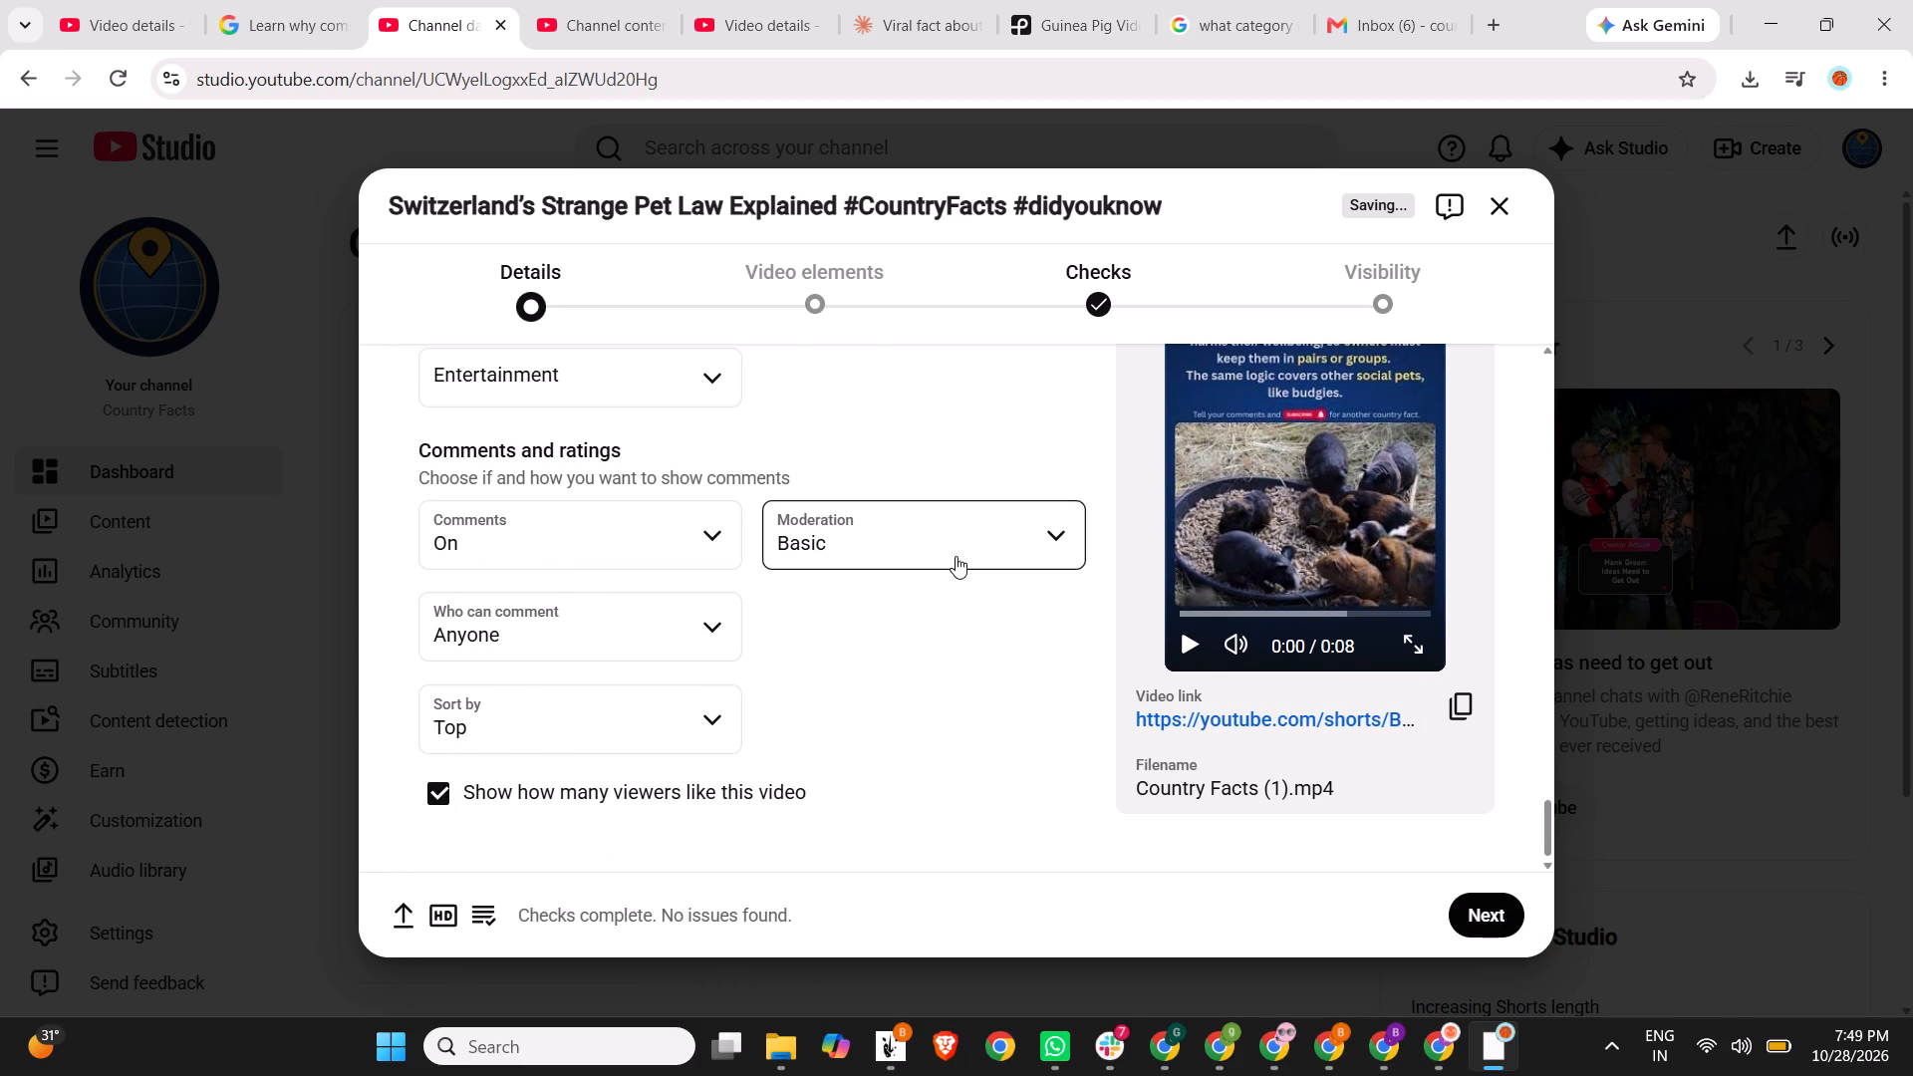
scroll(956, 556, up, 18)
scroll(956, 556, up, 8)
scroll(956, 556, down, 1)
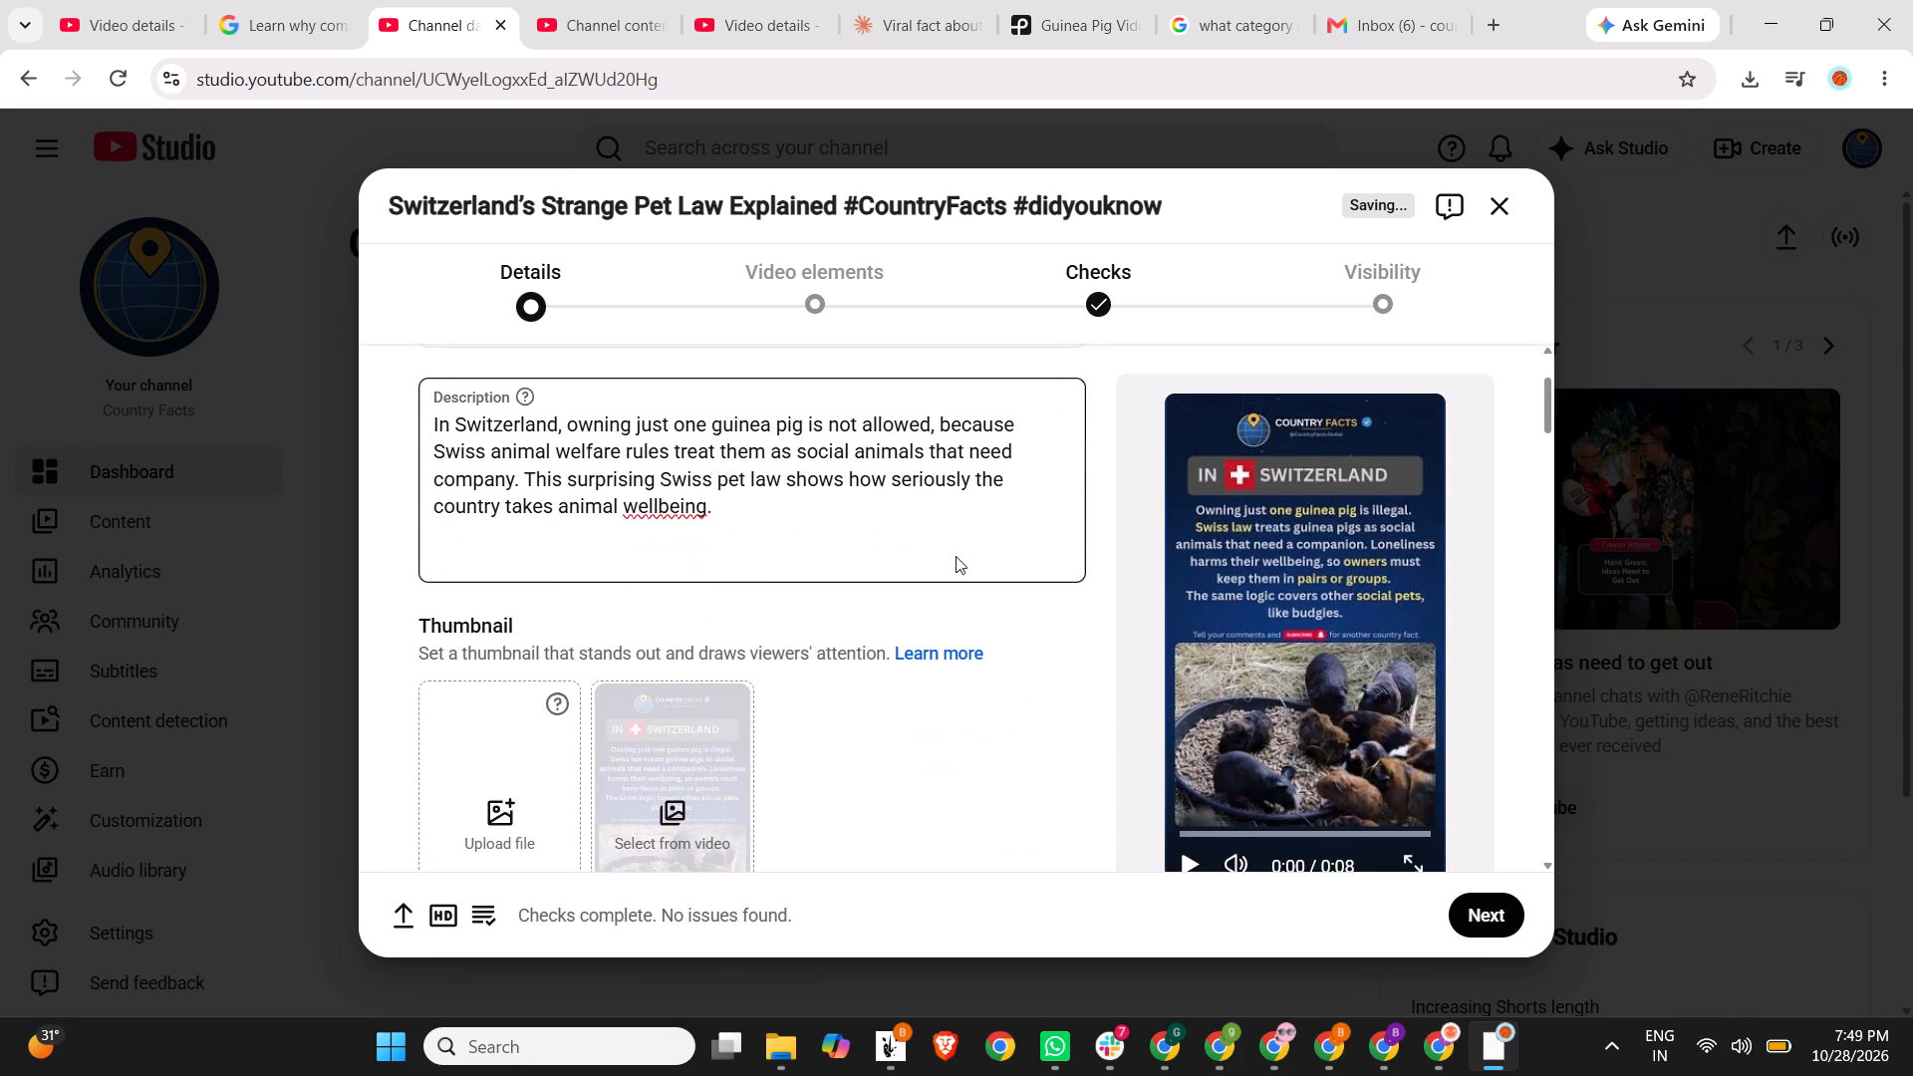
scroll(956, 556, down, 6)
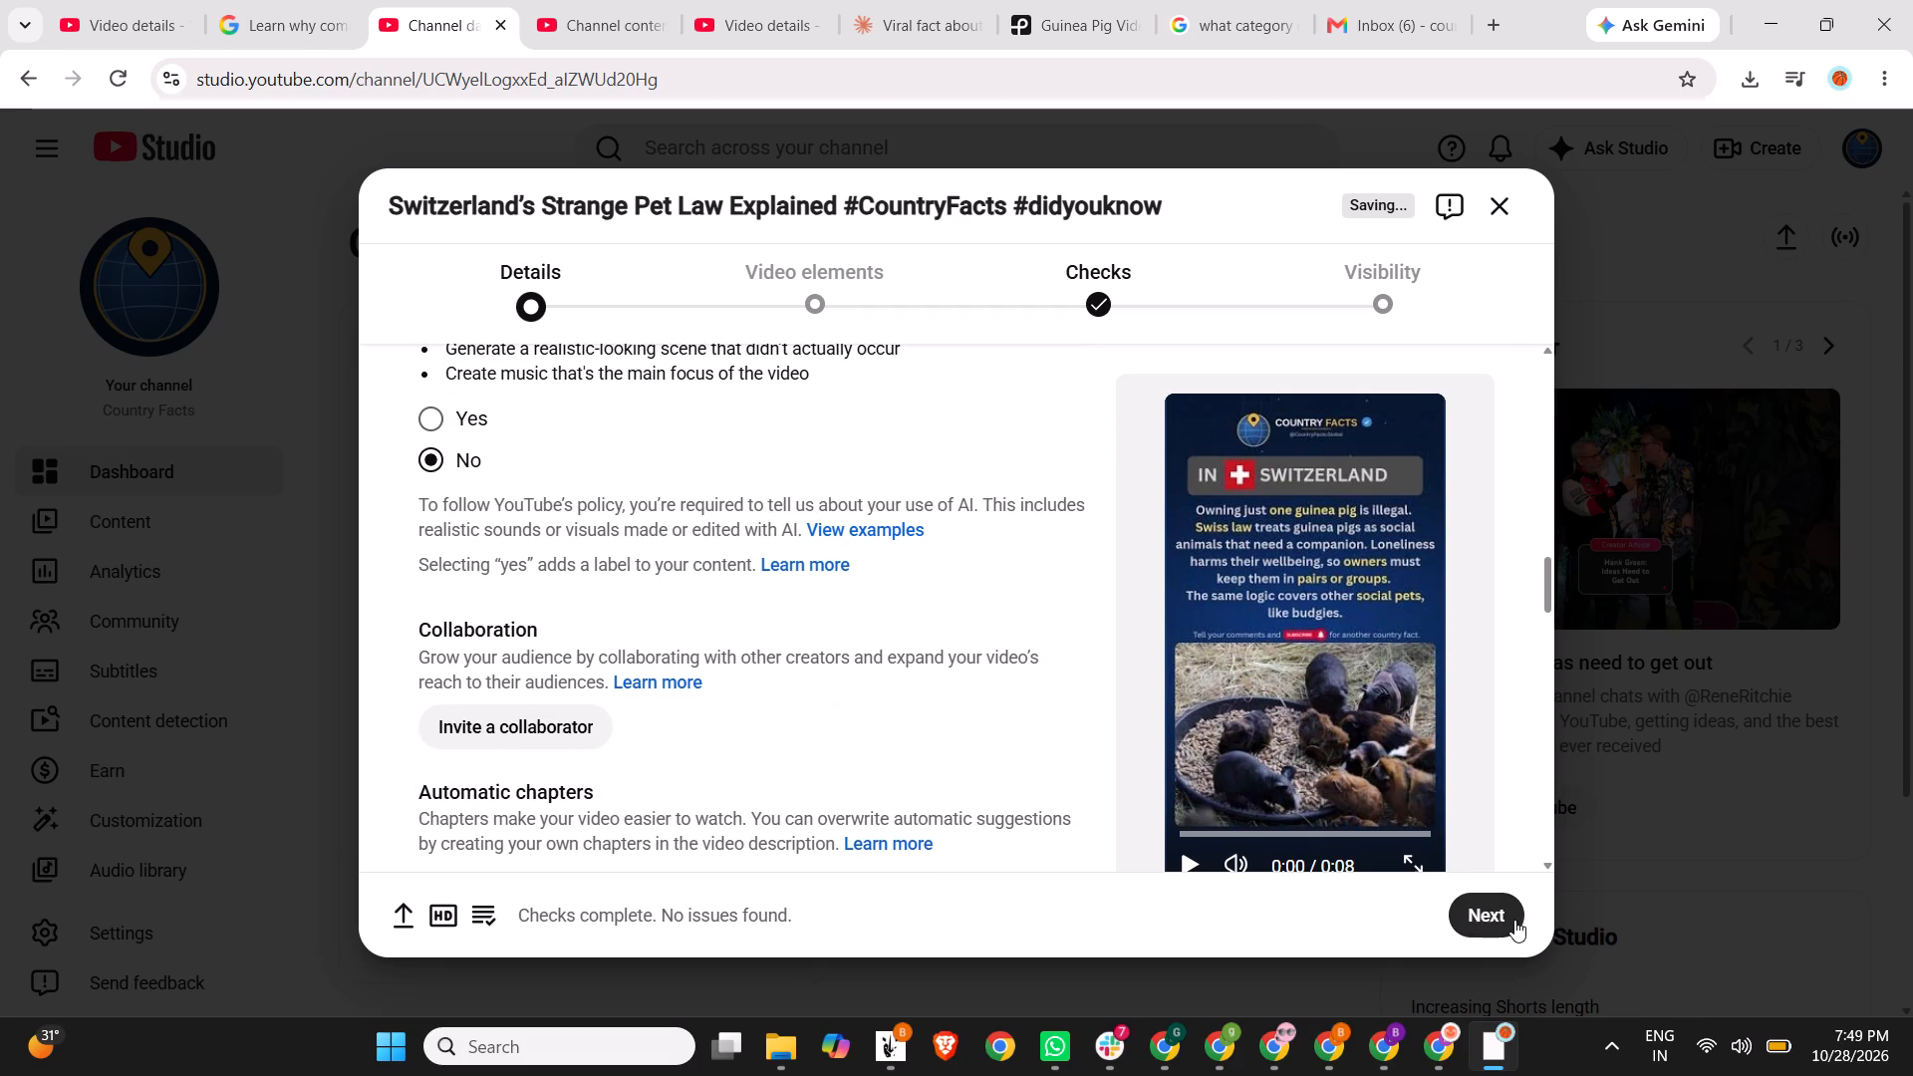
click(1514, 920)
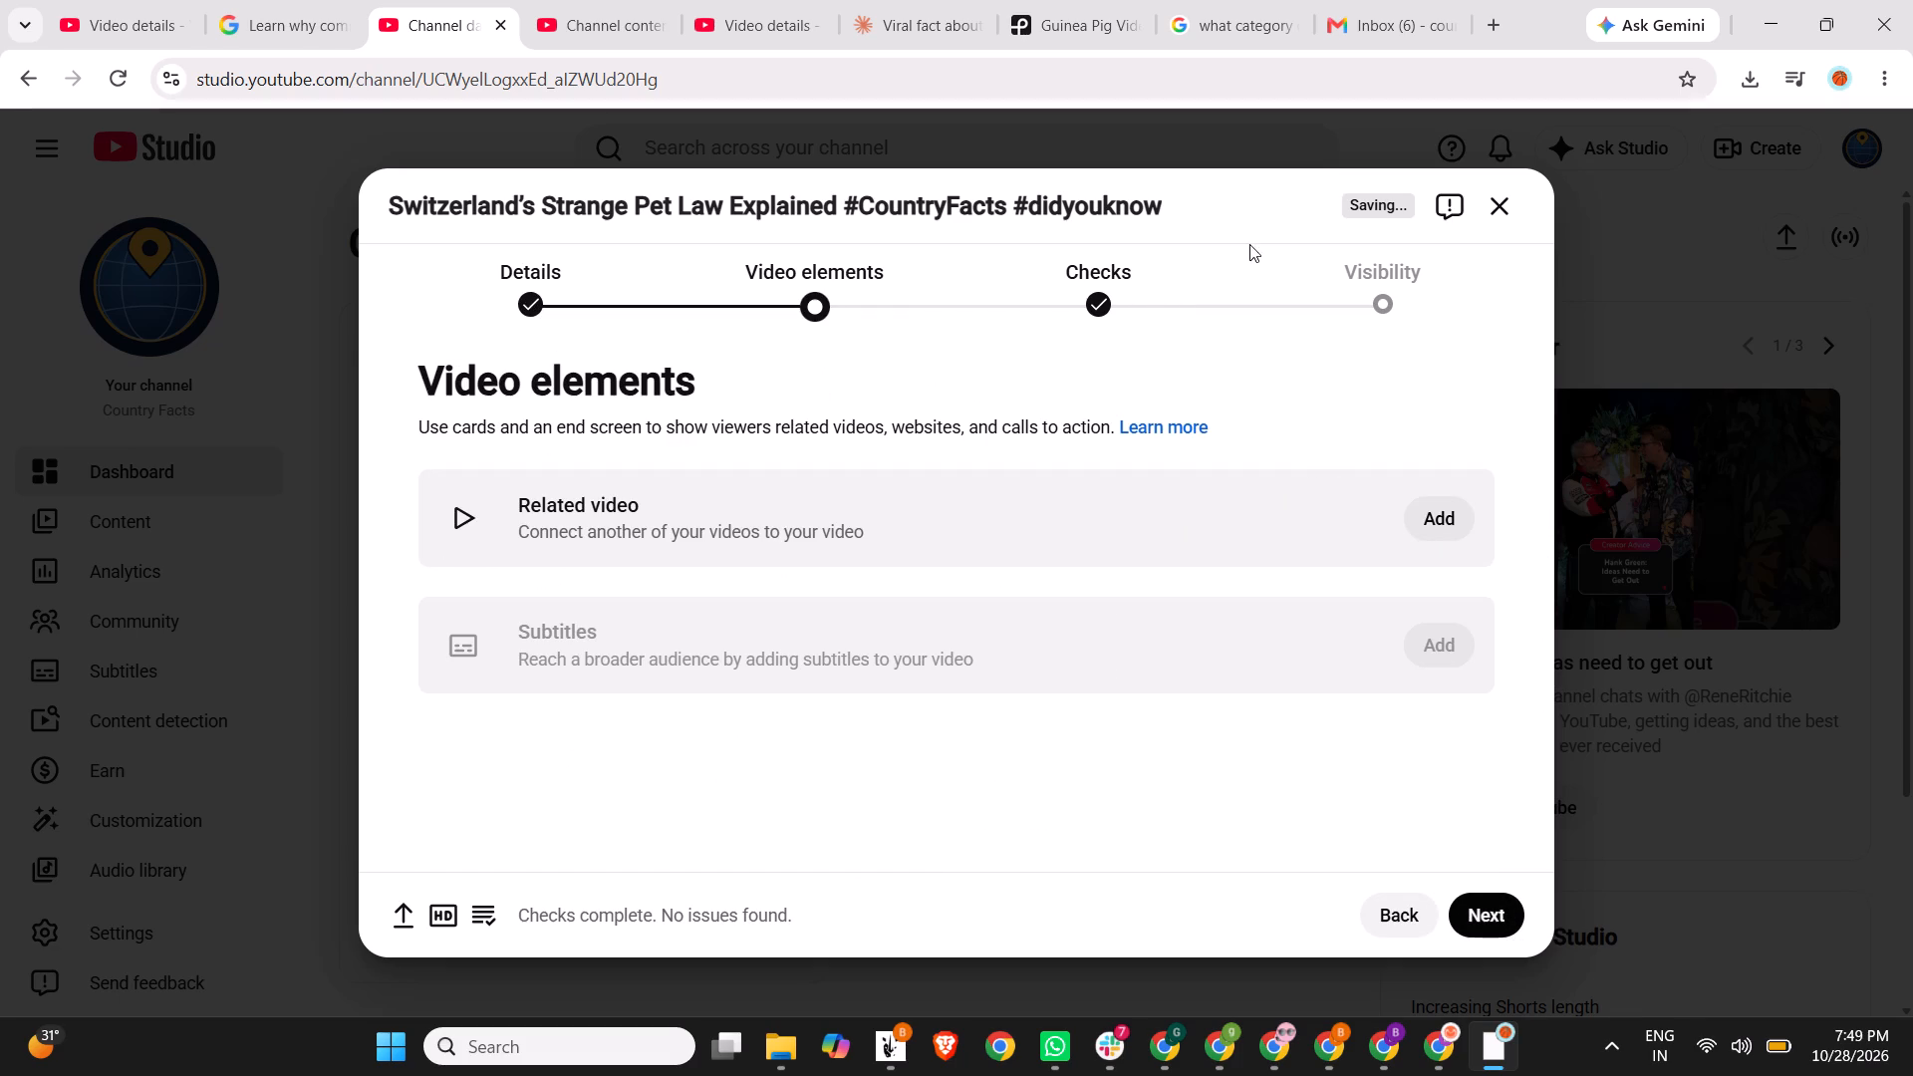
click(1488, 924)
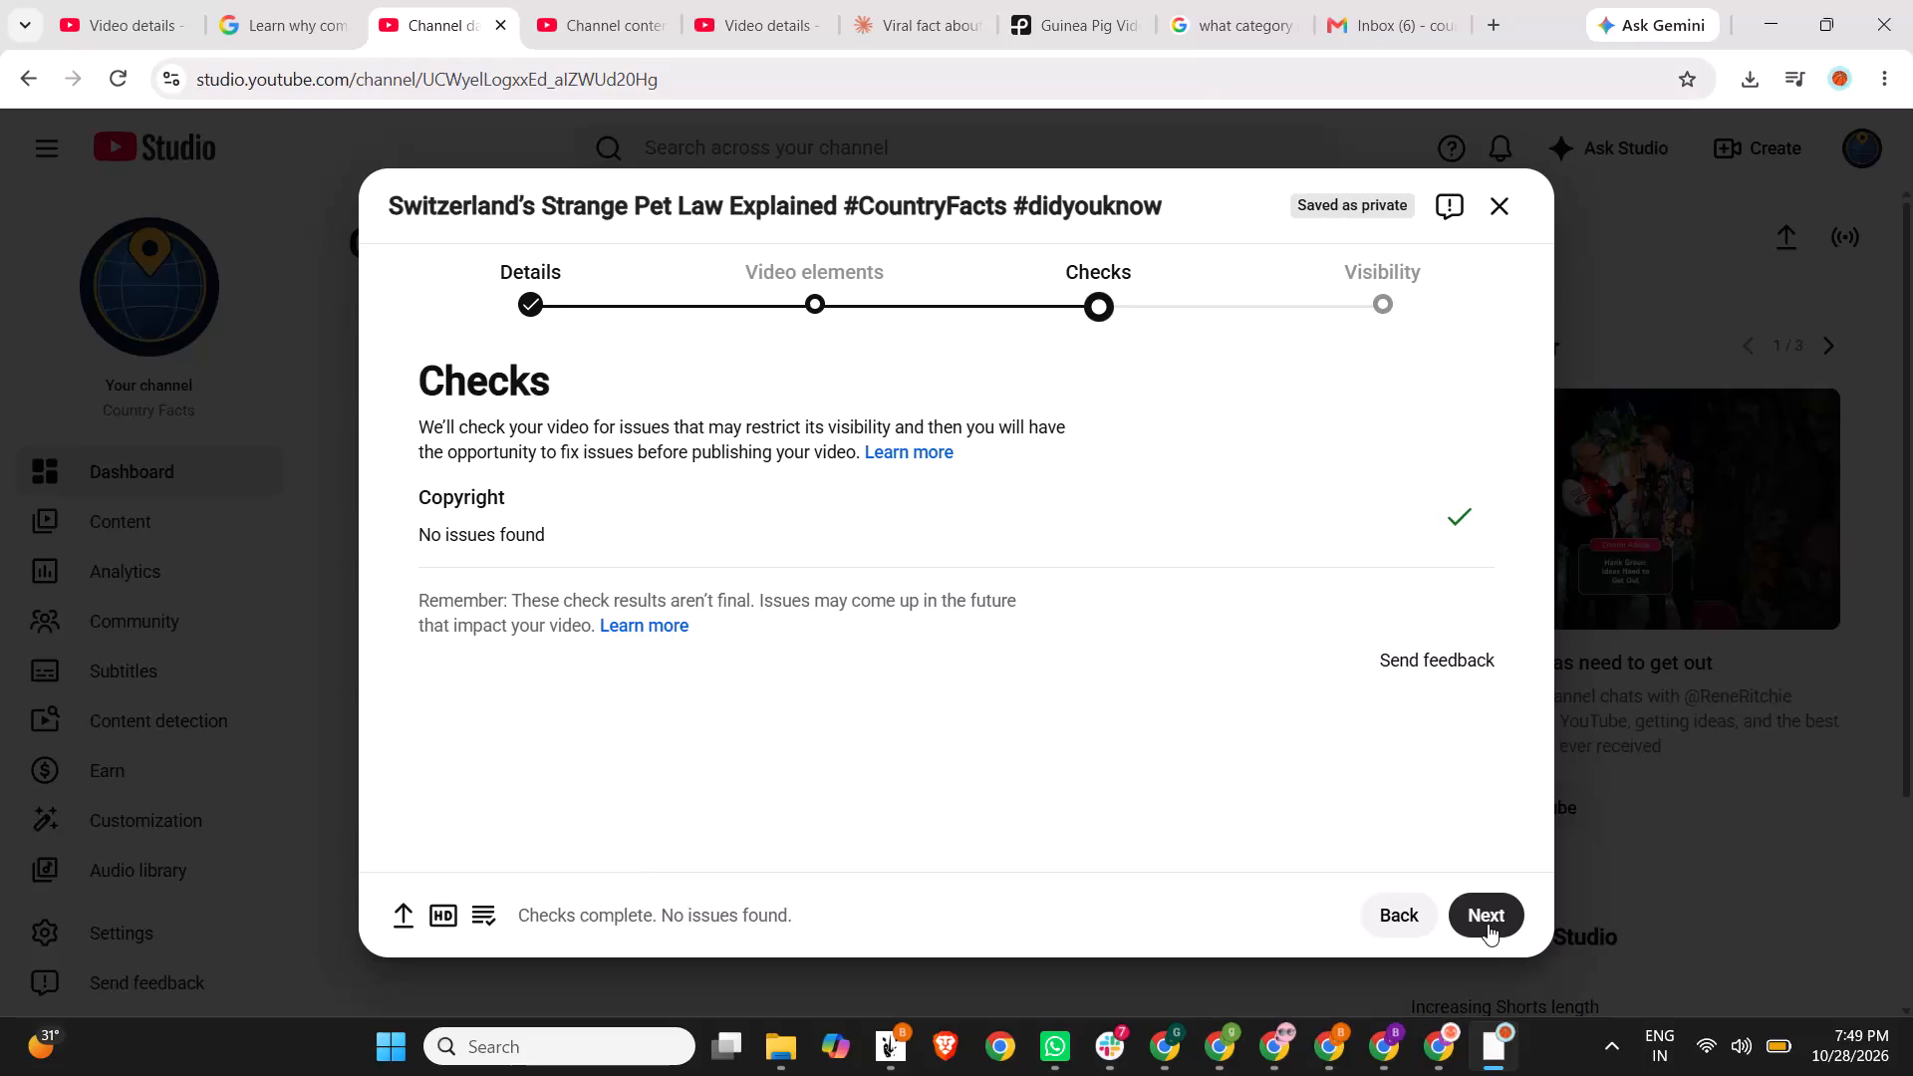
click(1488, 924)
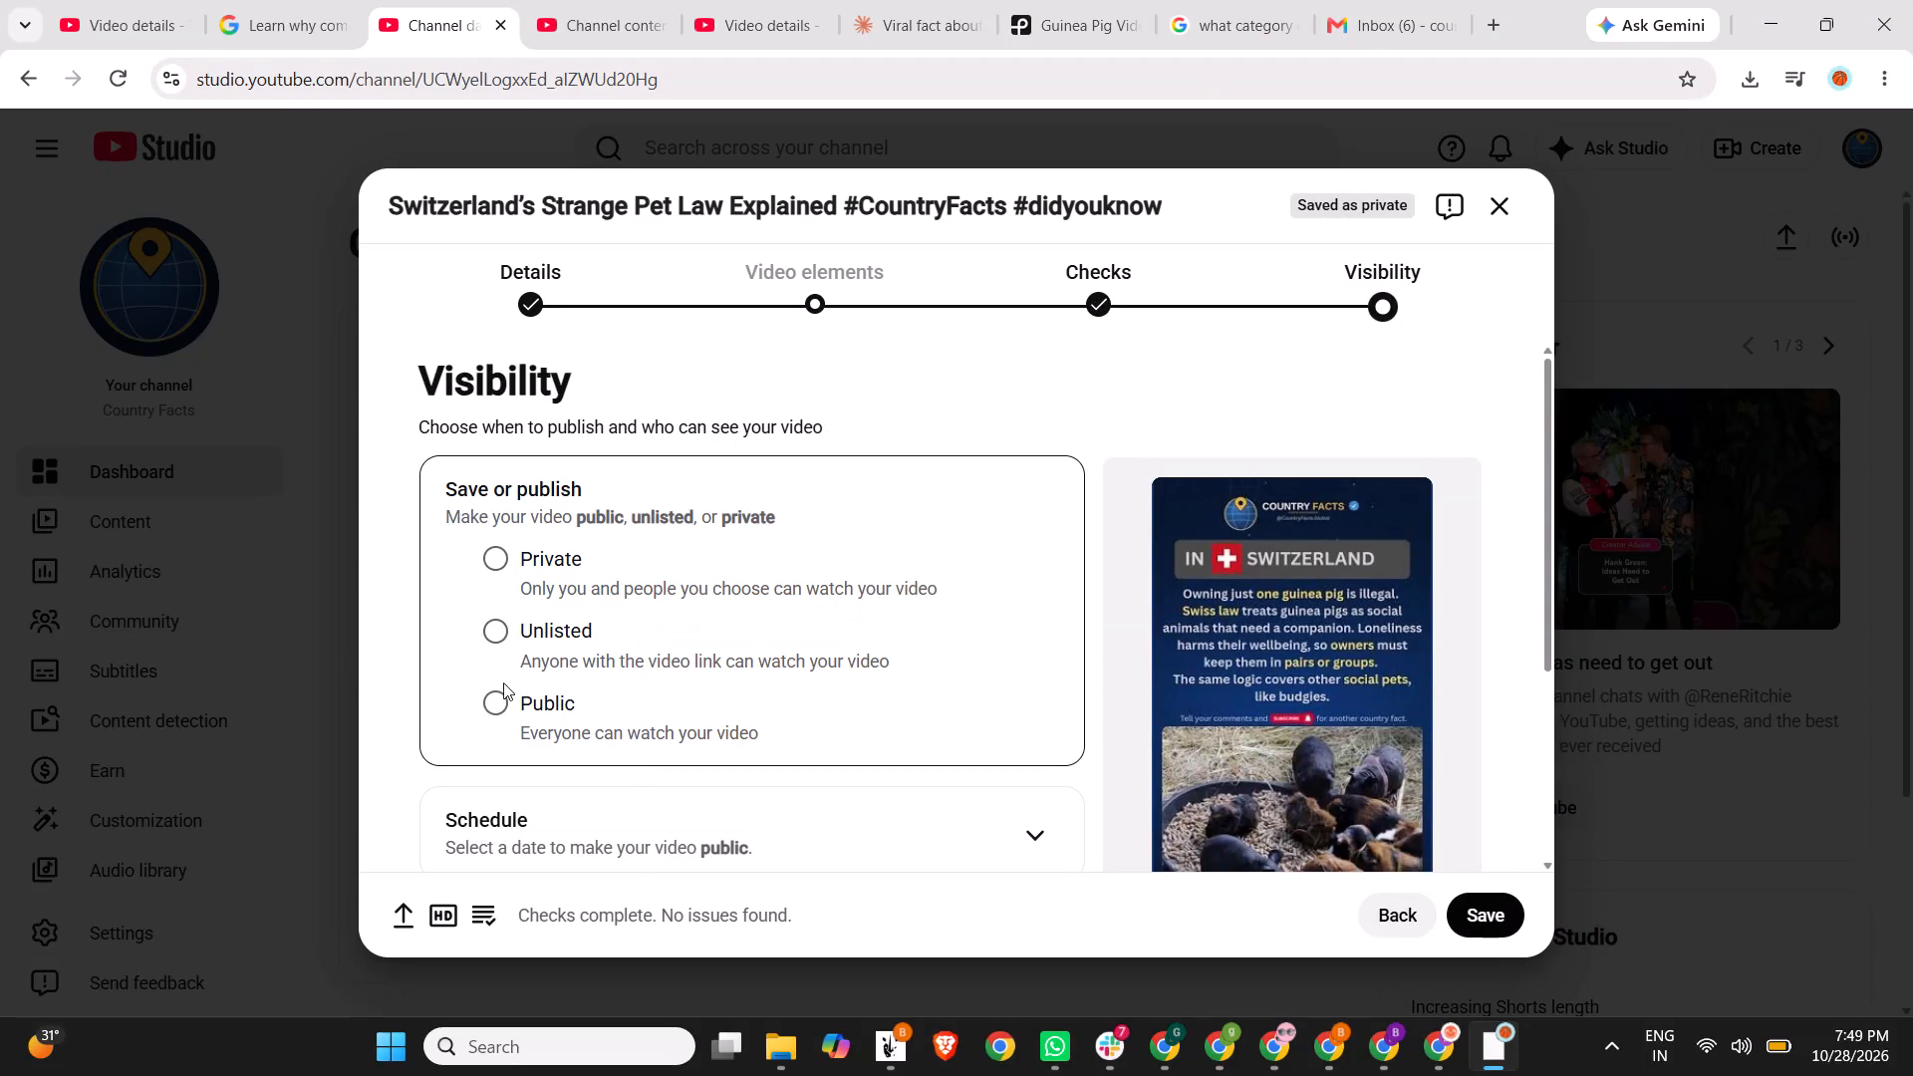
scroll(533, 685, down, 2)
click(637, 543)
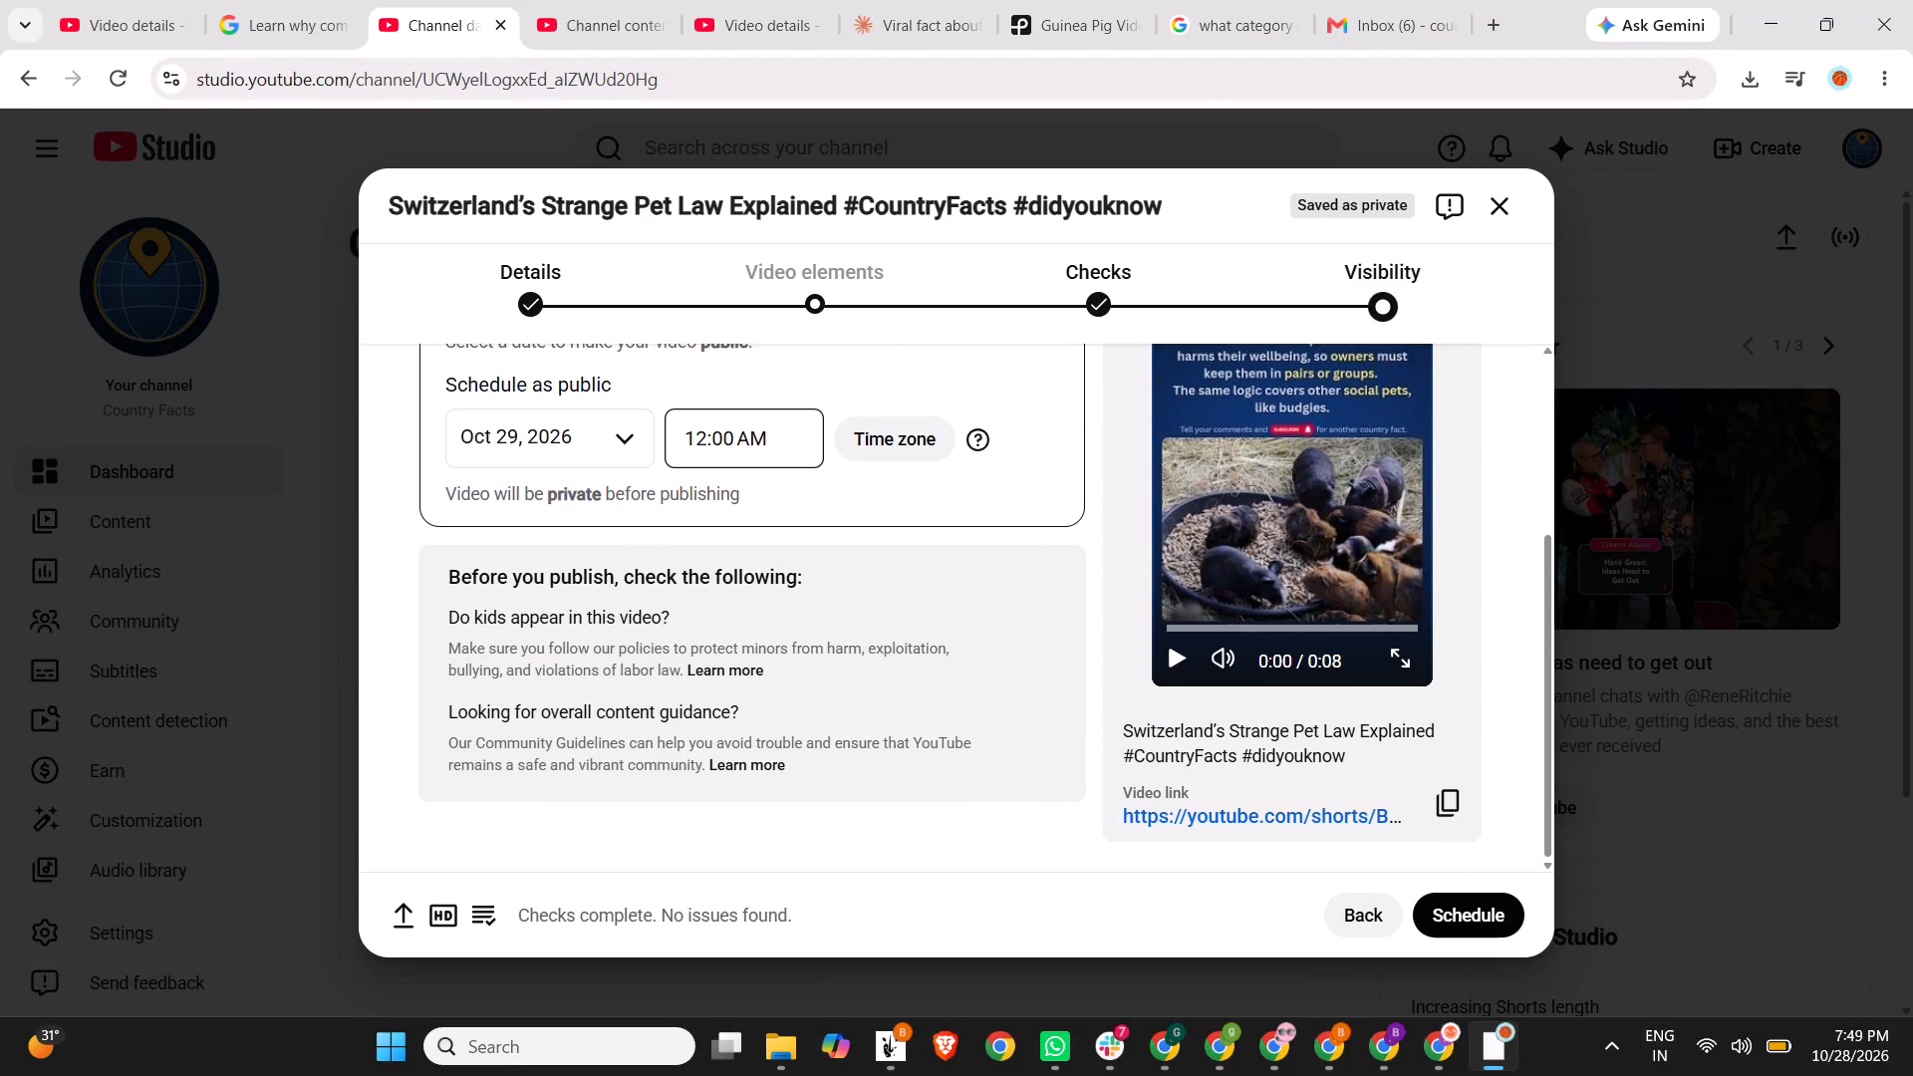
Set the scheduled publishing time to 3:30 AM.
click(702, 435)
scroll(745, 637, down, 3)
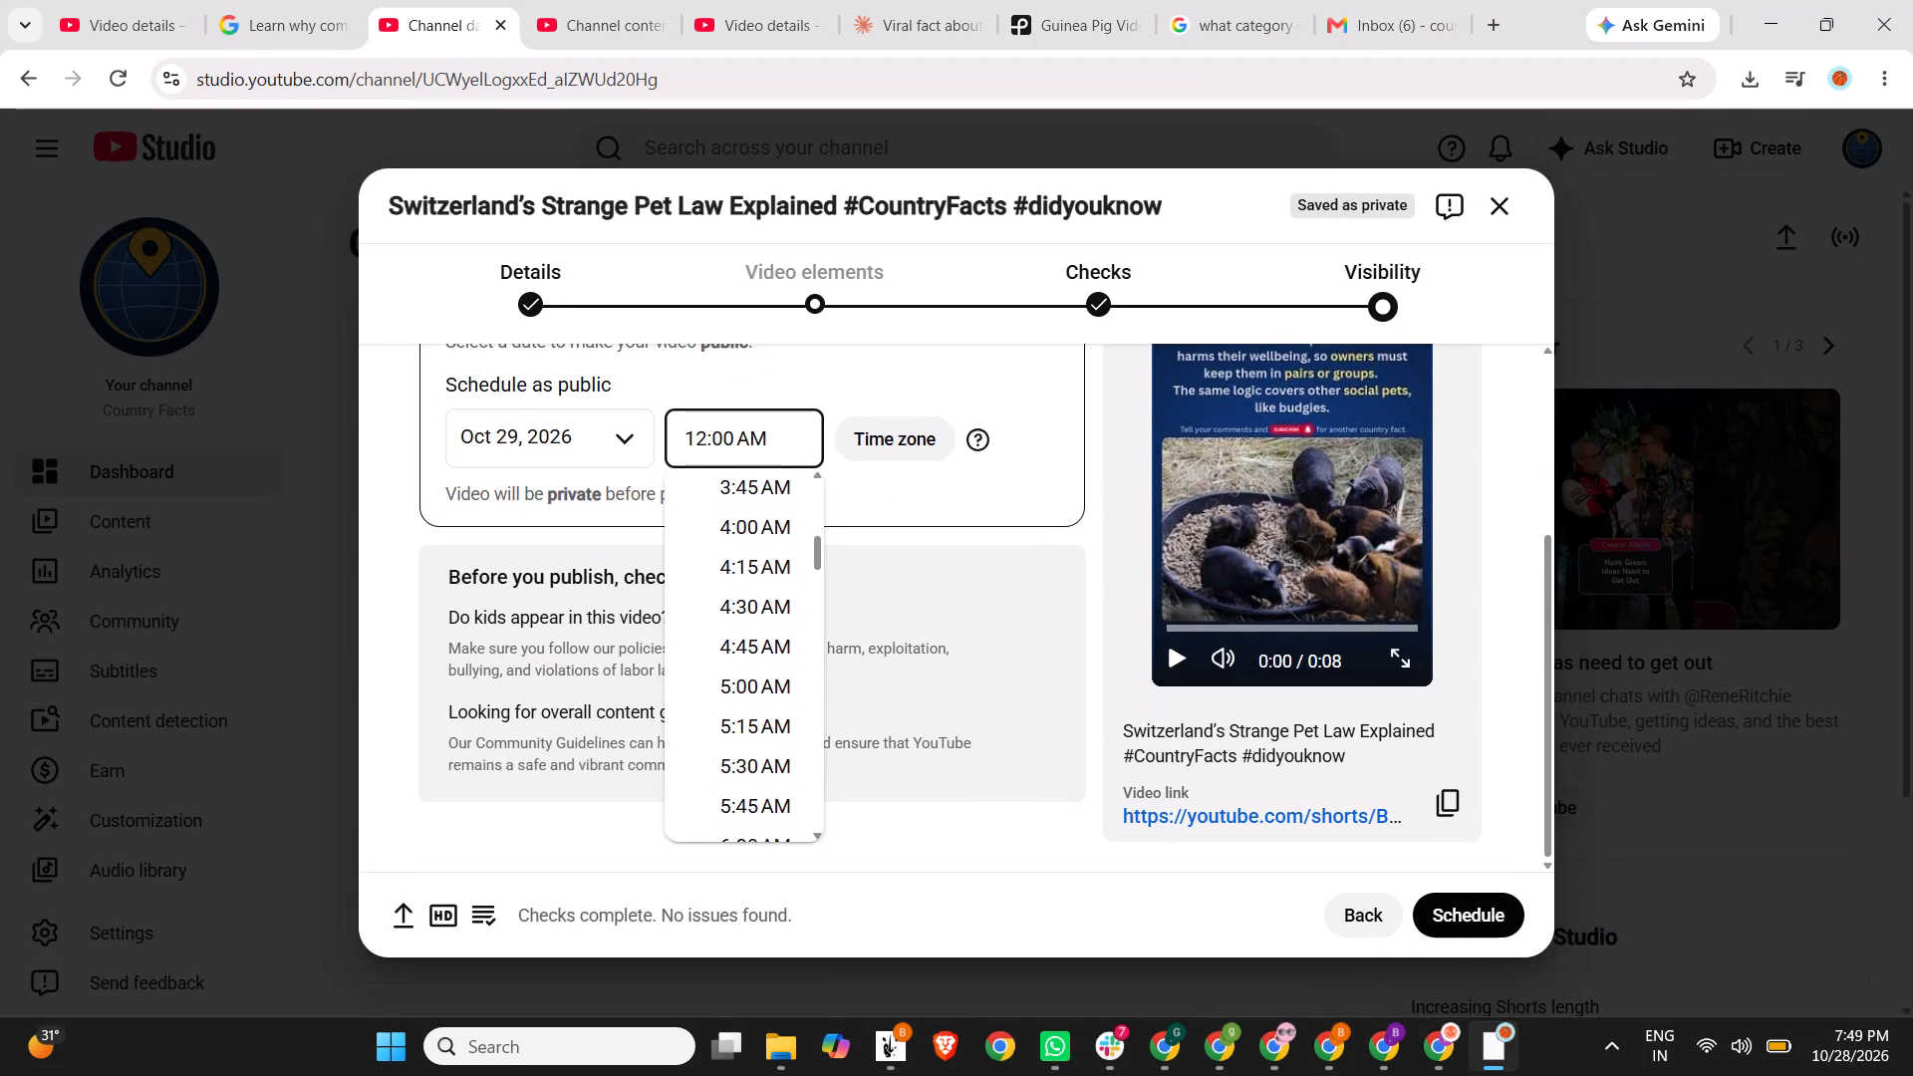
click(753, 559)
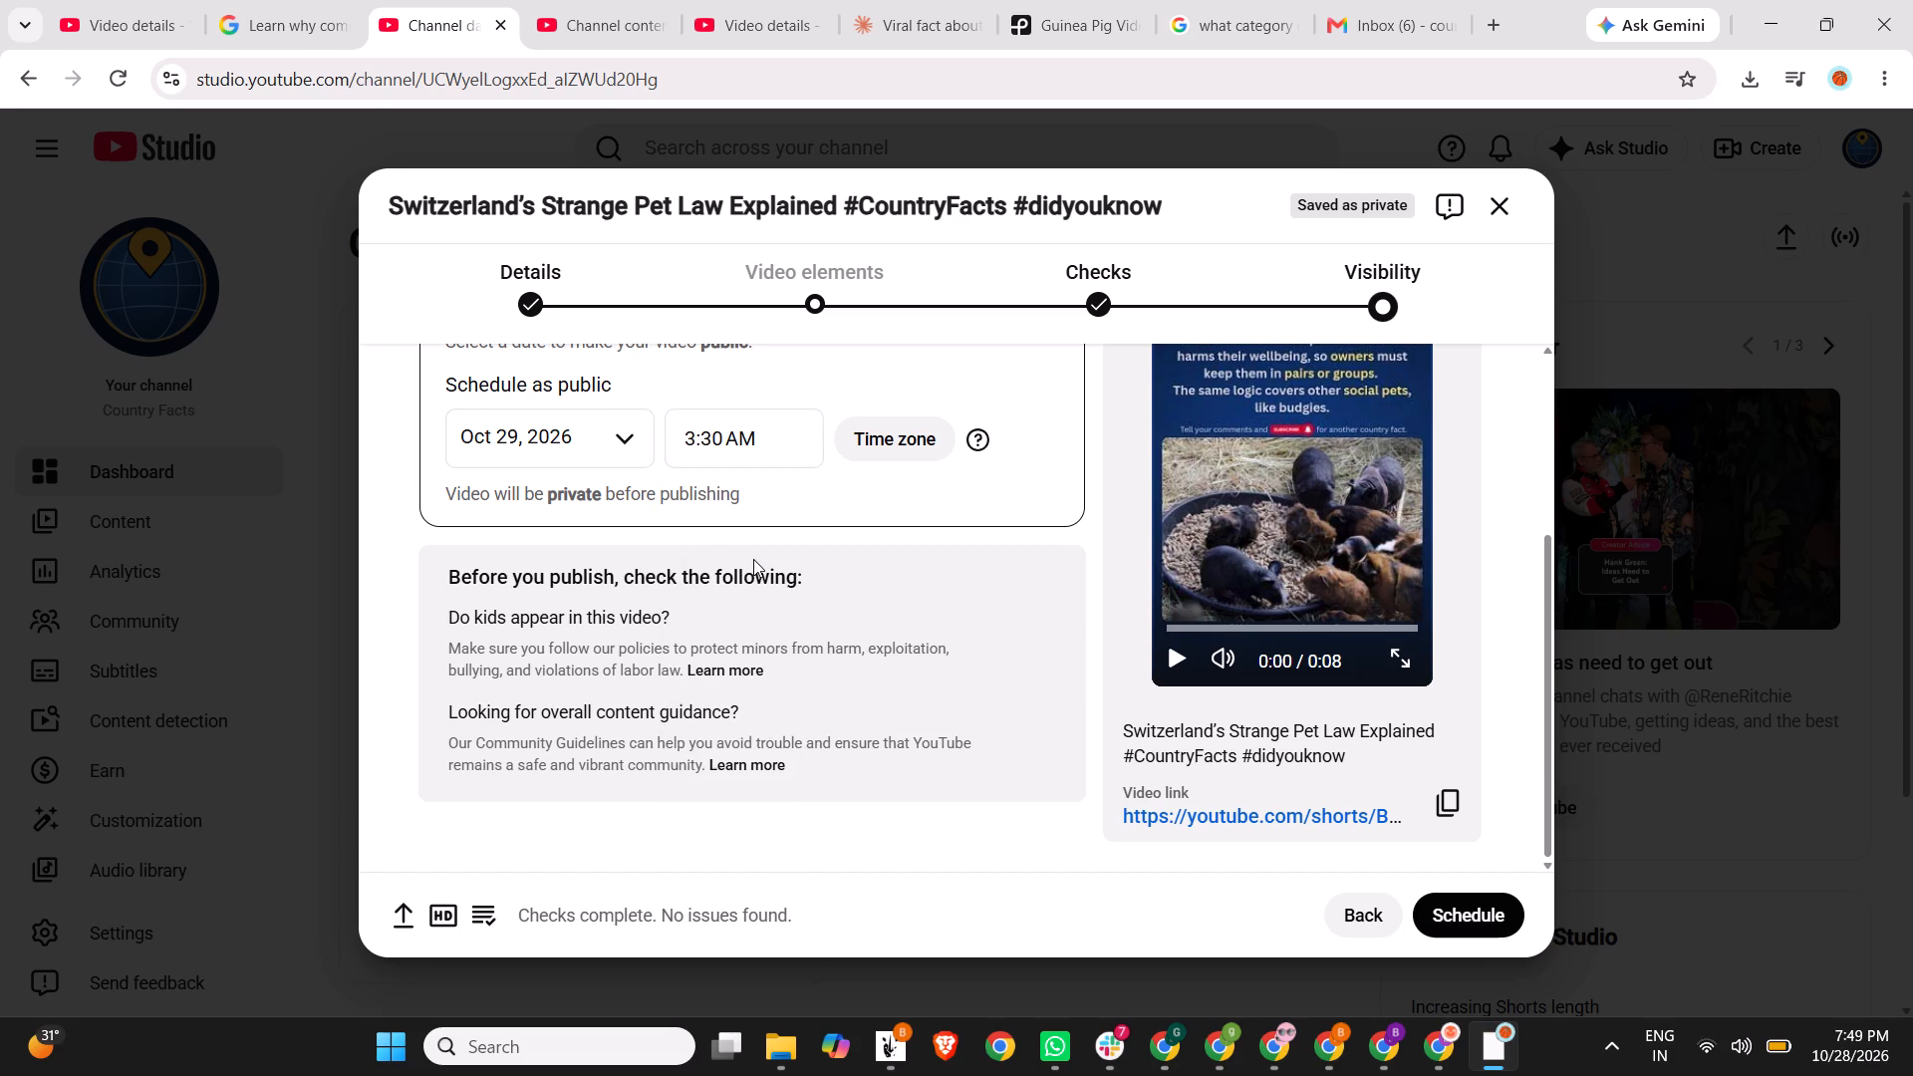
Set the publishing time to 3:30 PM and schedule the short for Oct 29, 2026.
click(747, 429)
scroll(745, 703, down, 3)
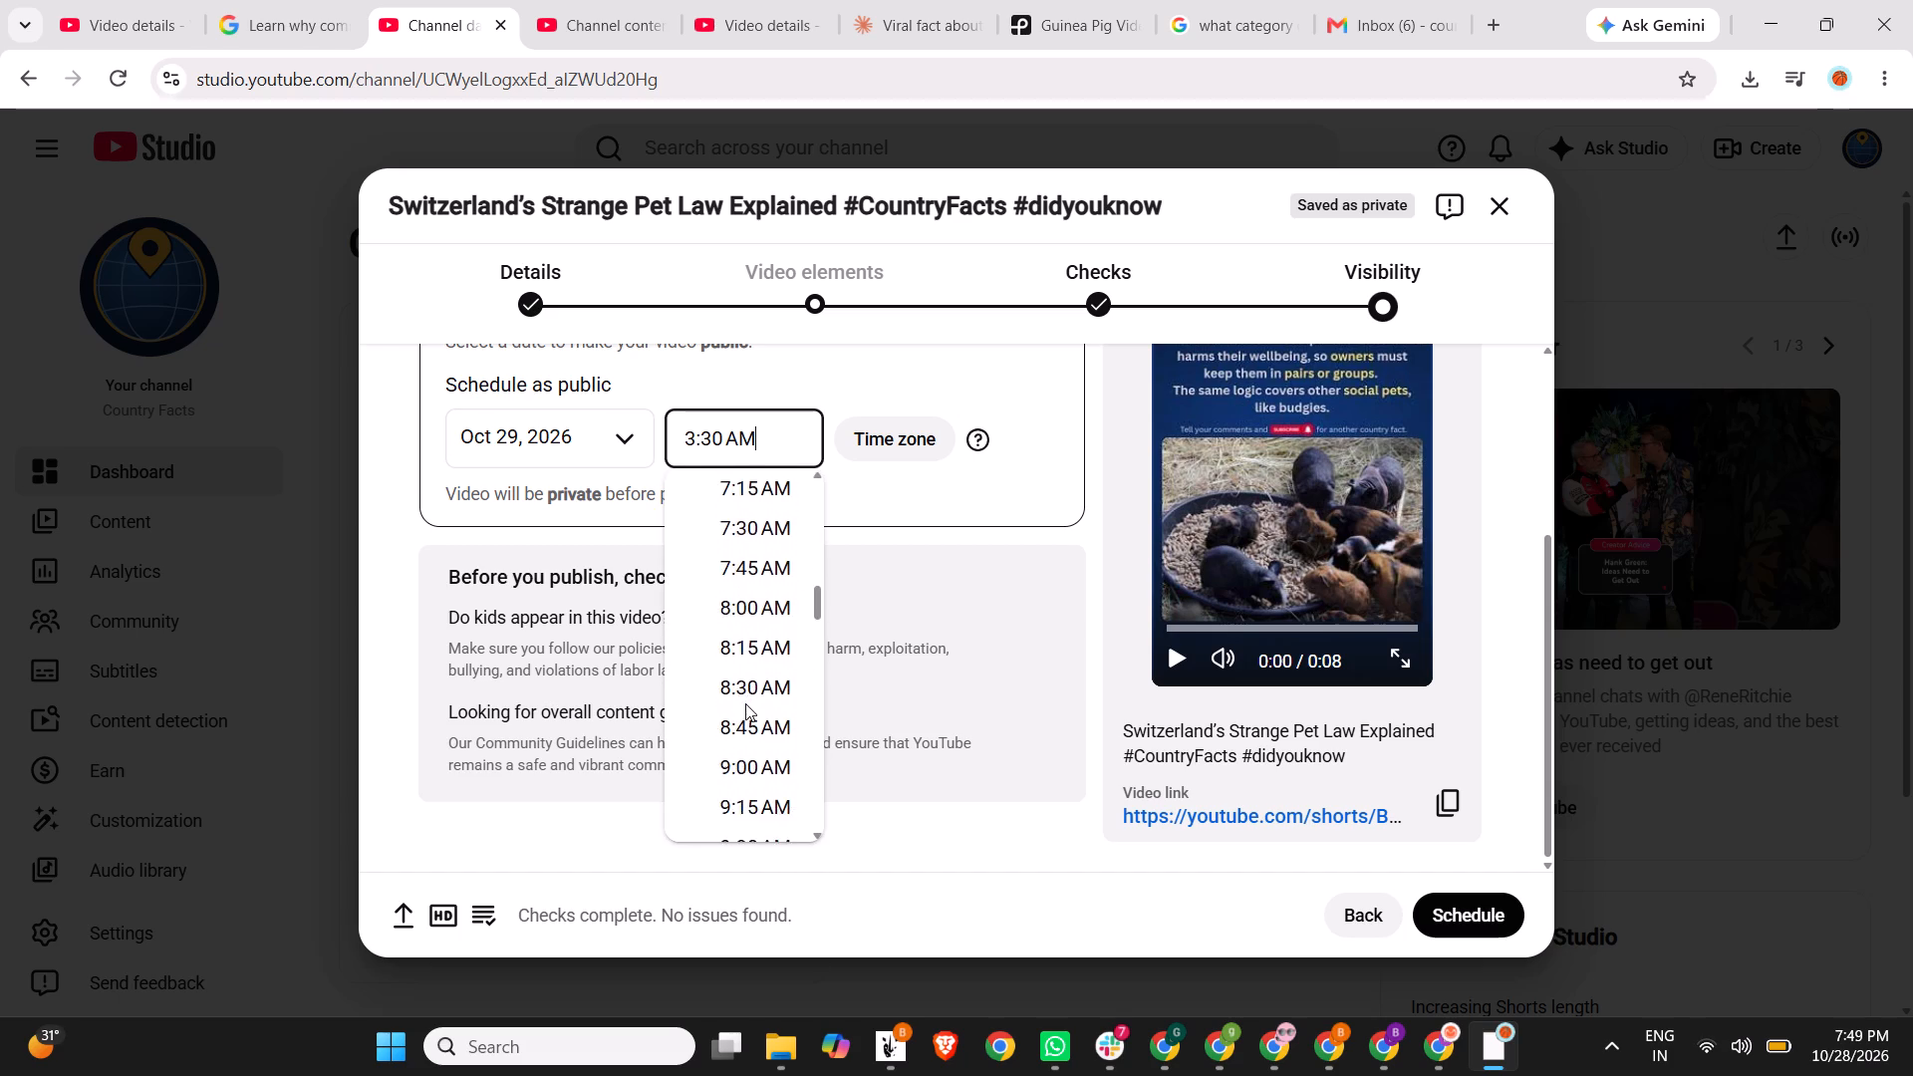
scroll(745, 703, down, 5)
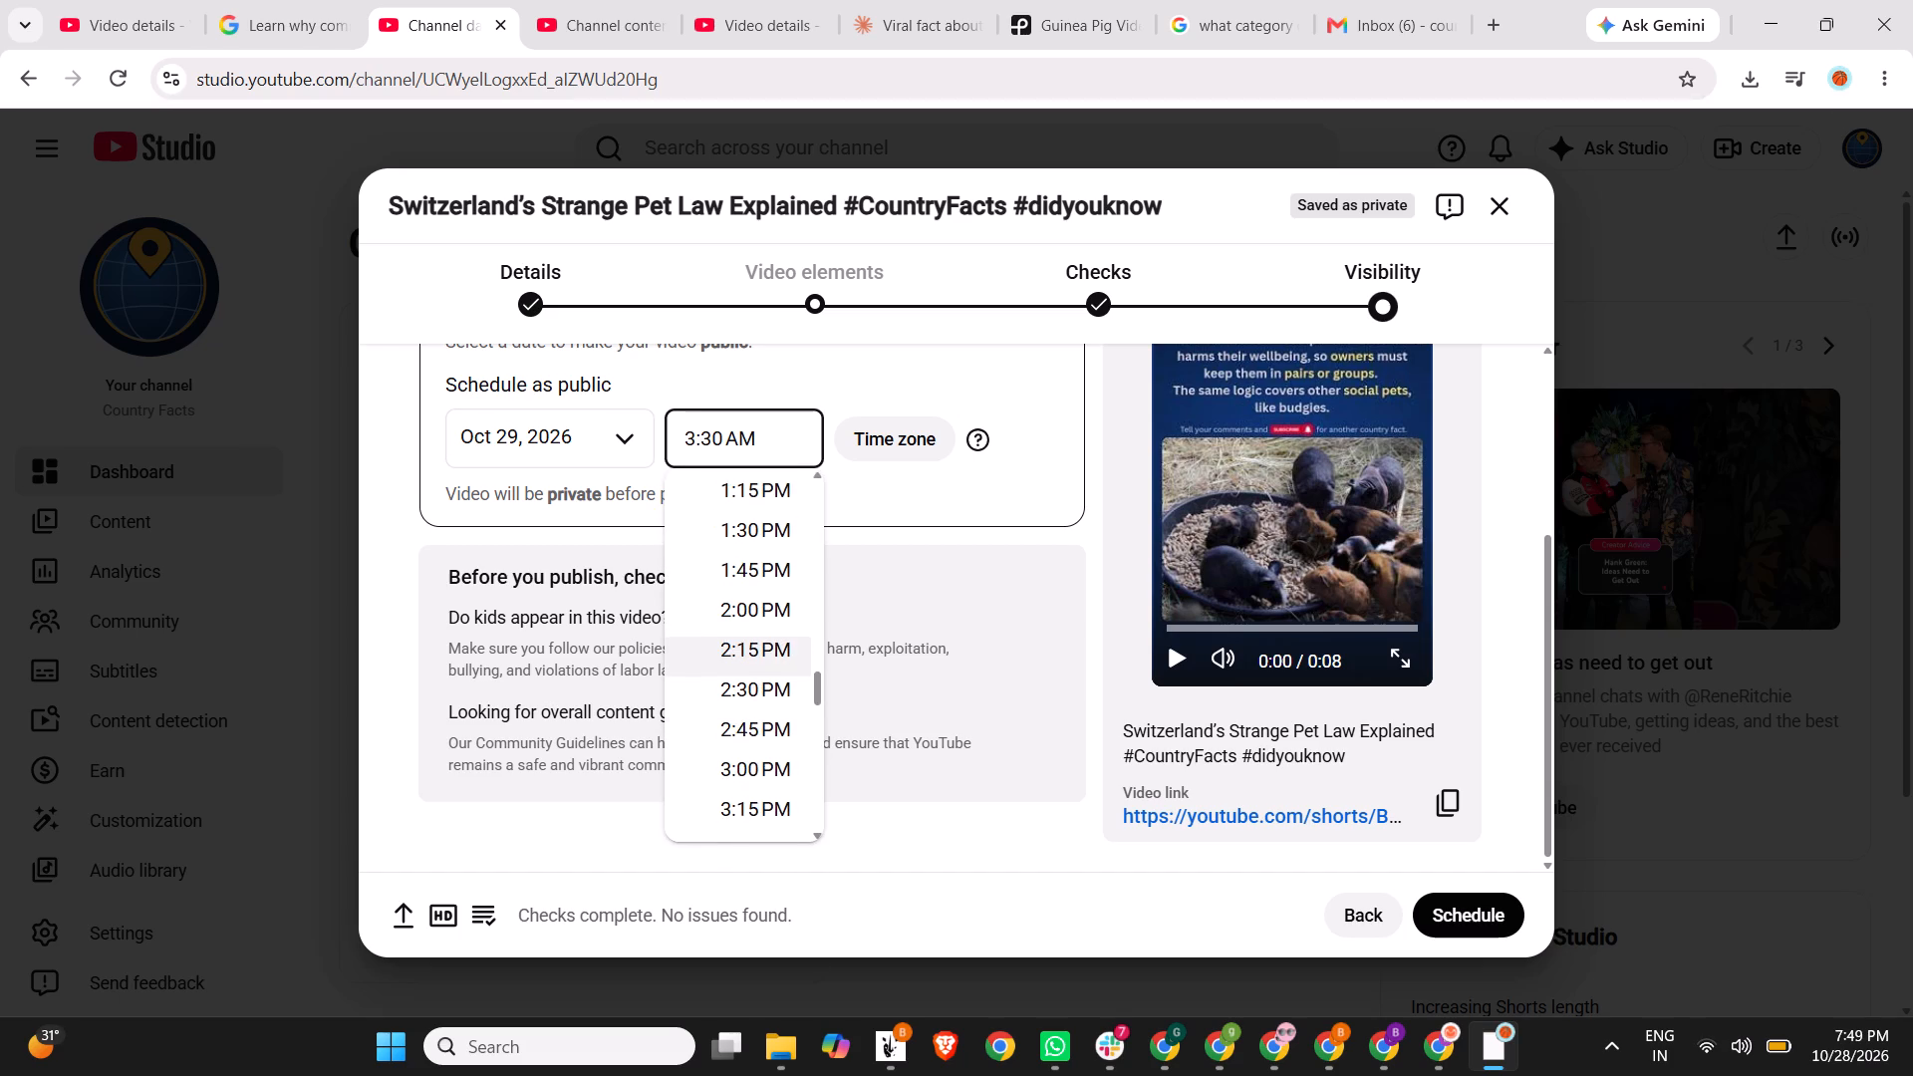
scroll(744, 779, down, 1)
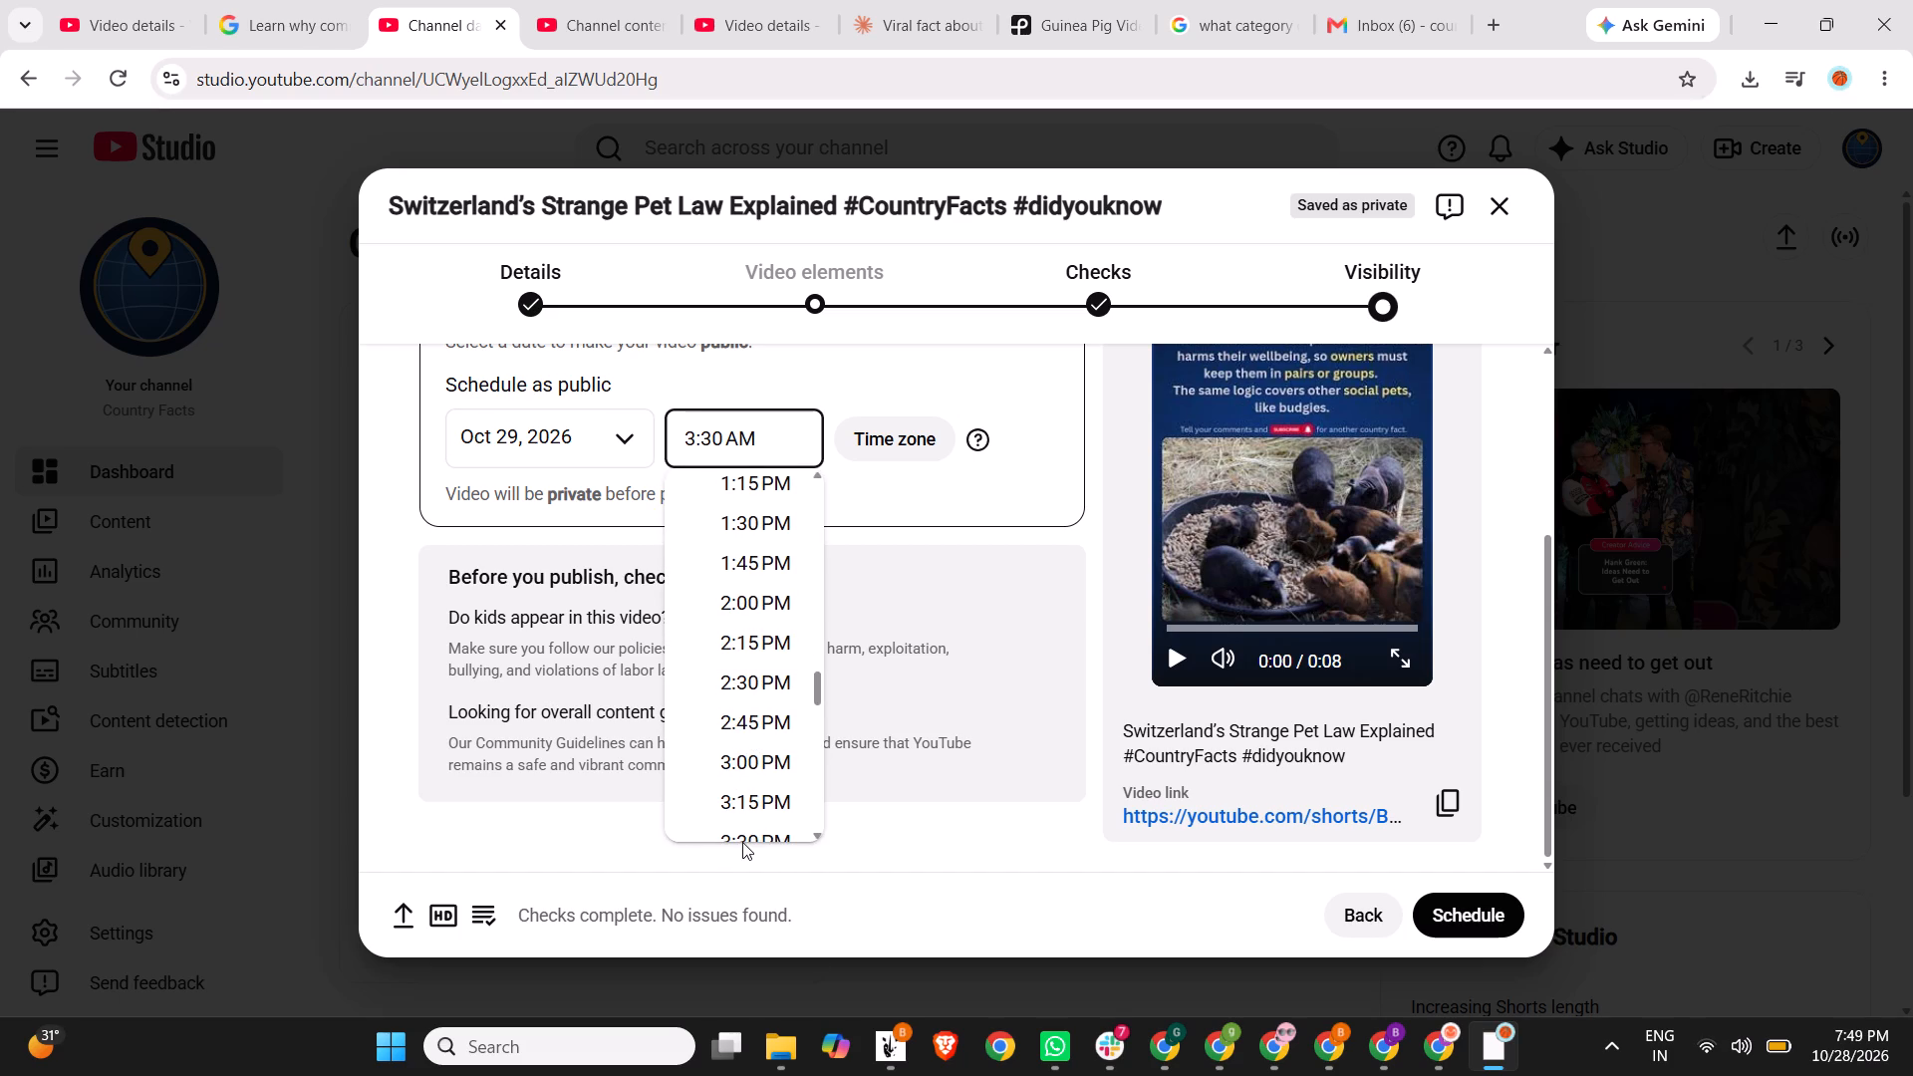
click(739, 834)
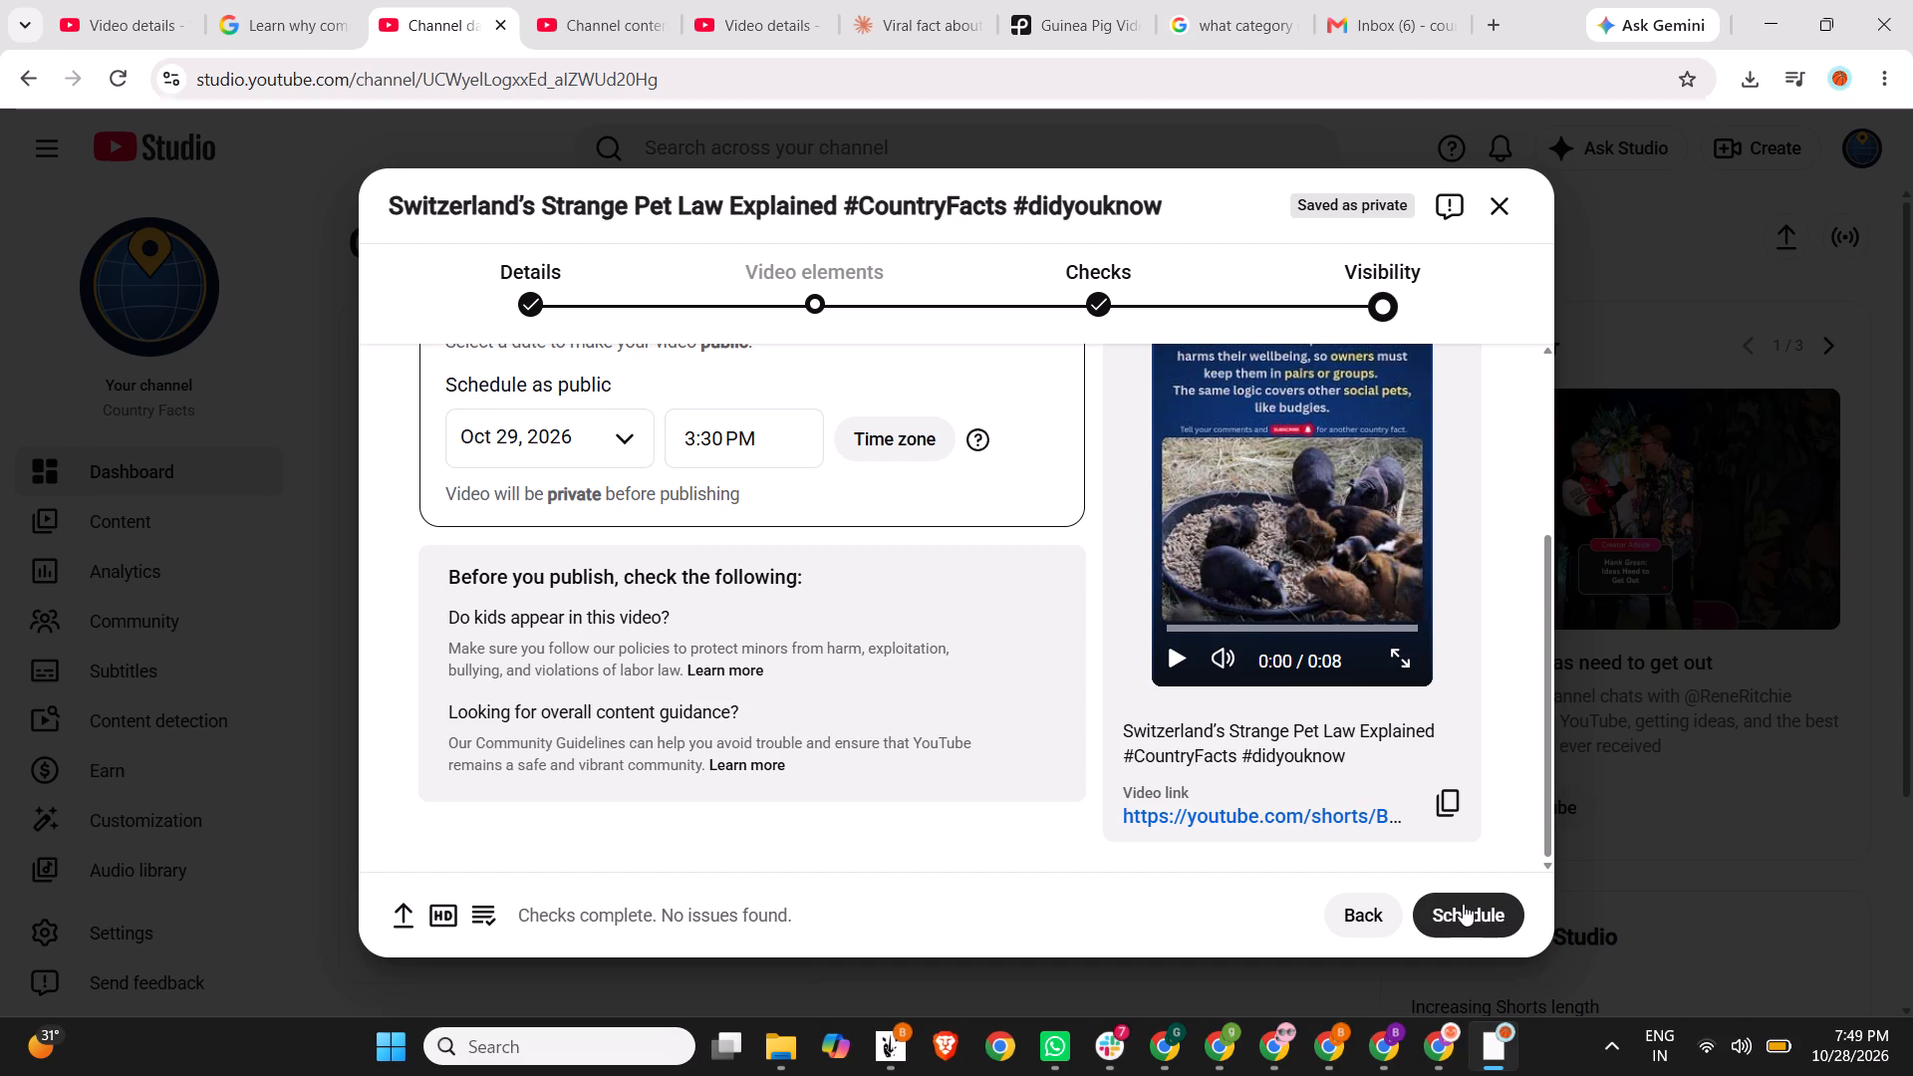
click(1469, 906)
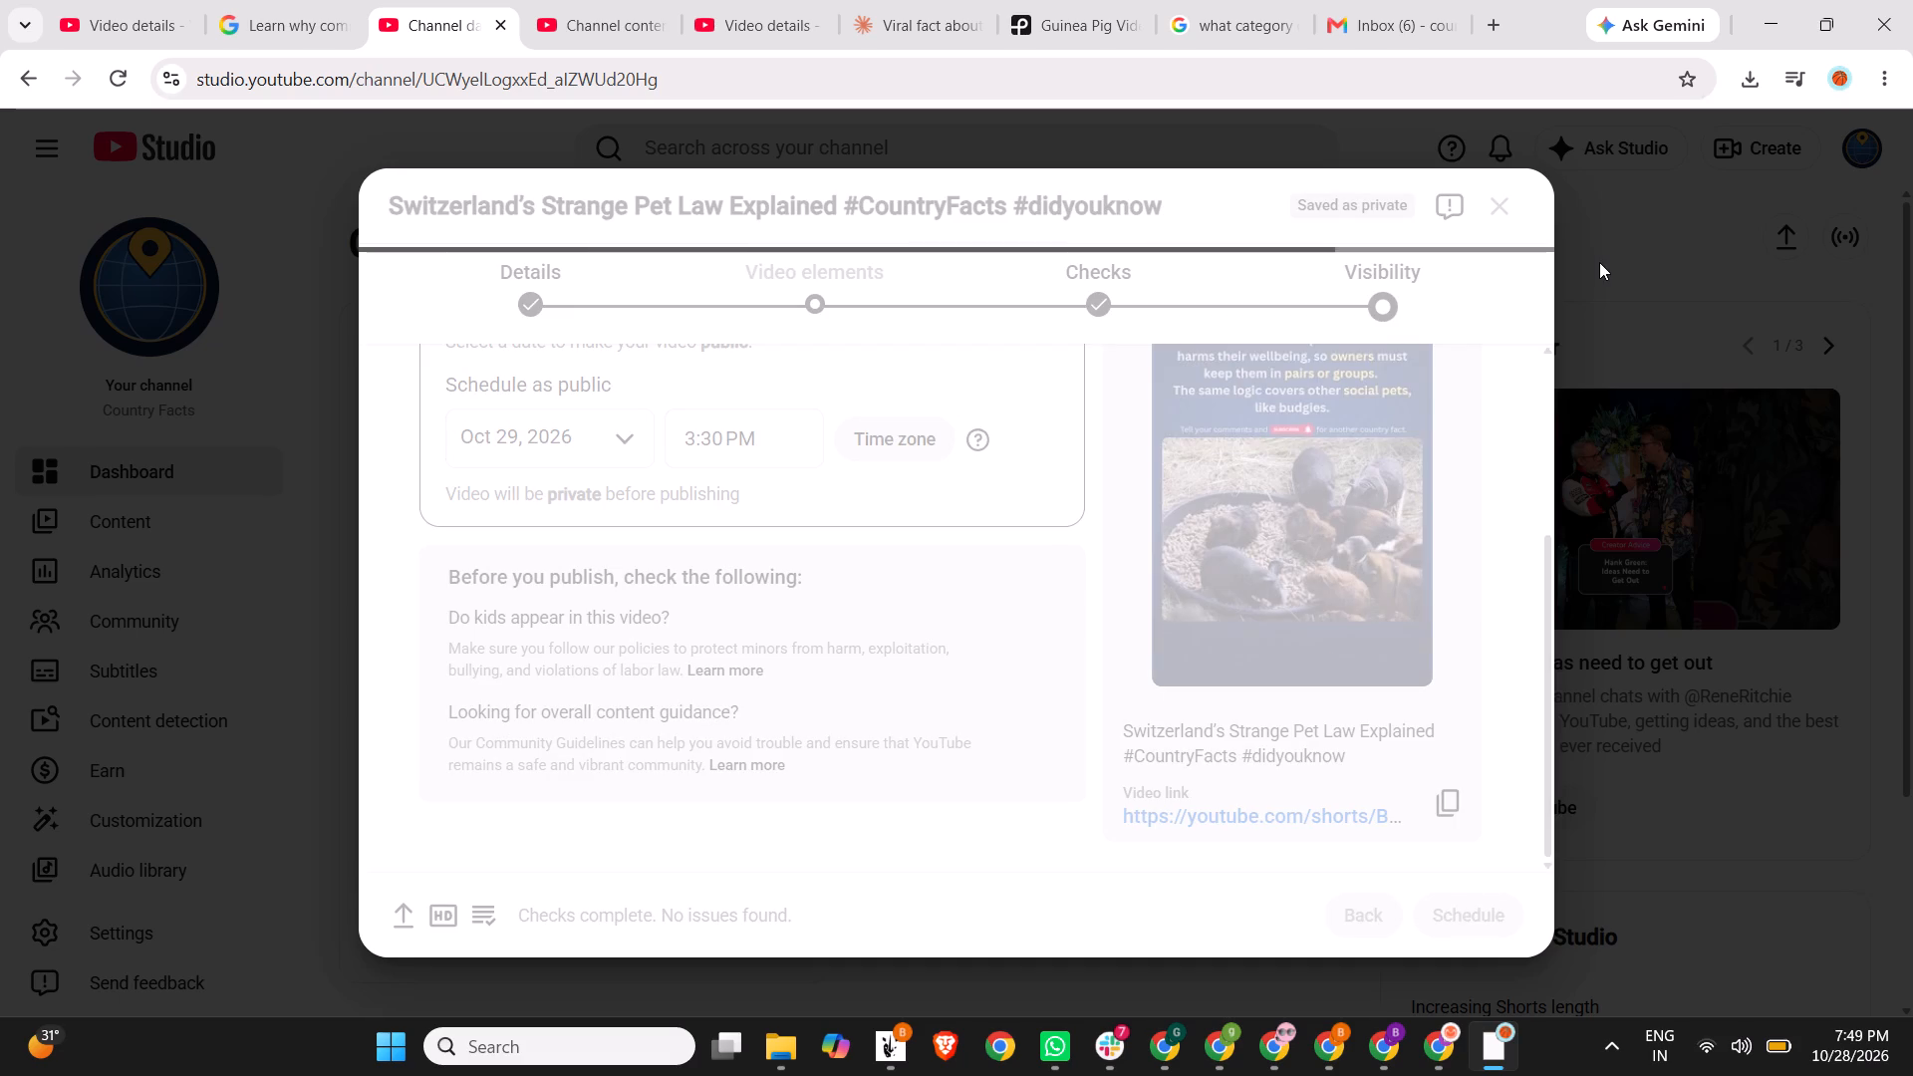
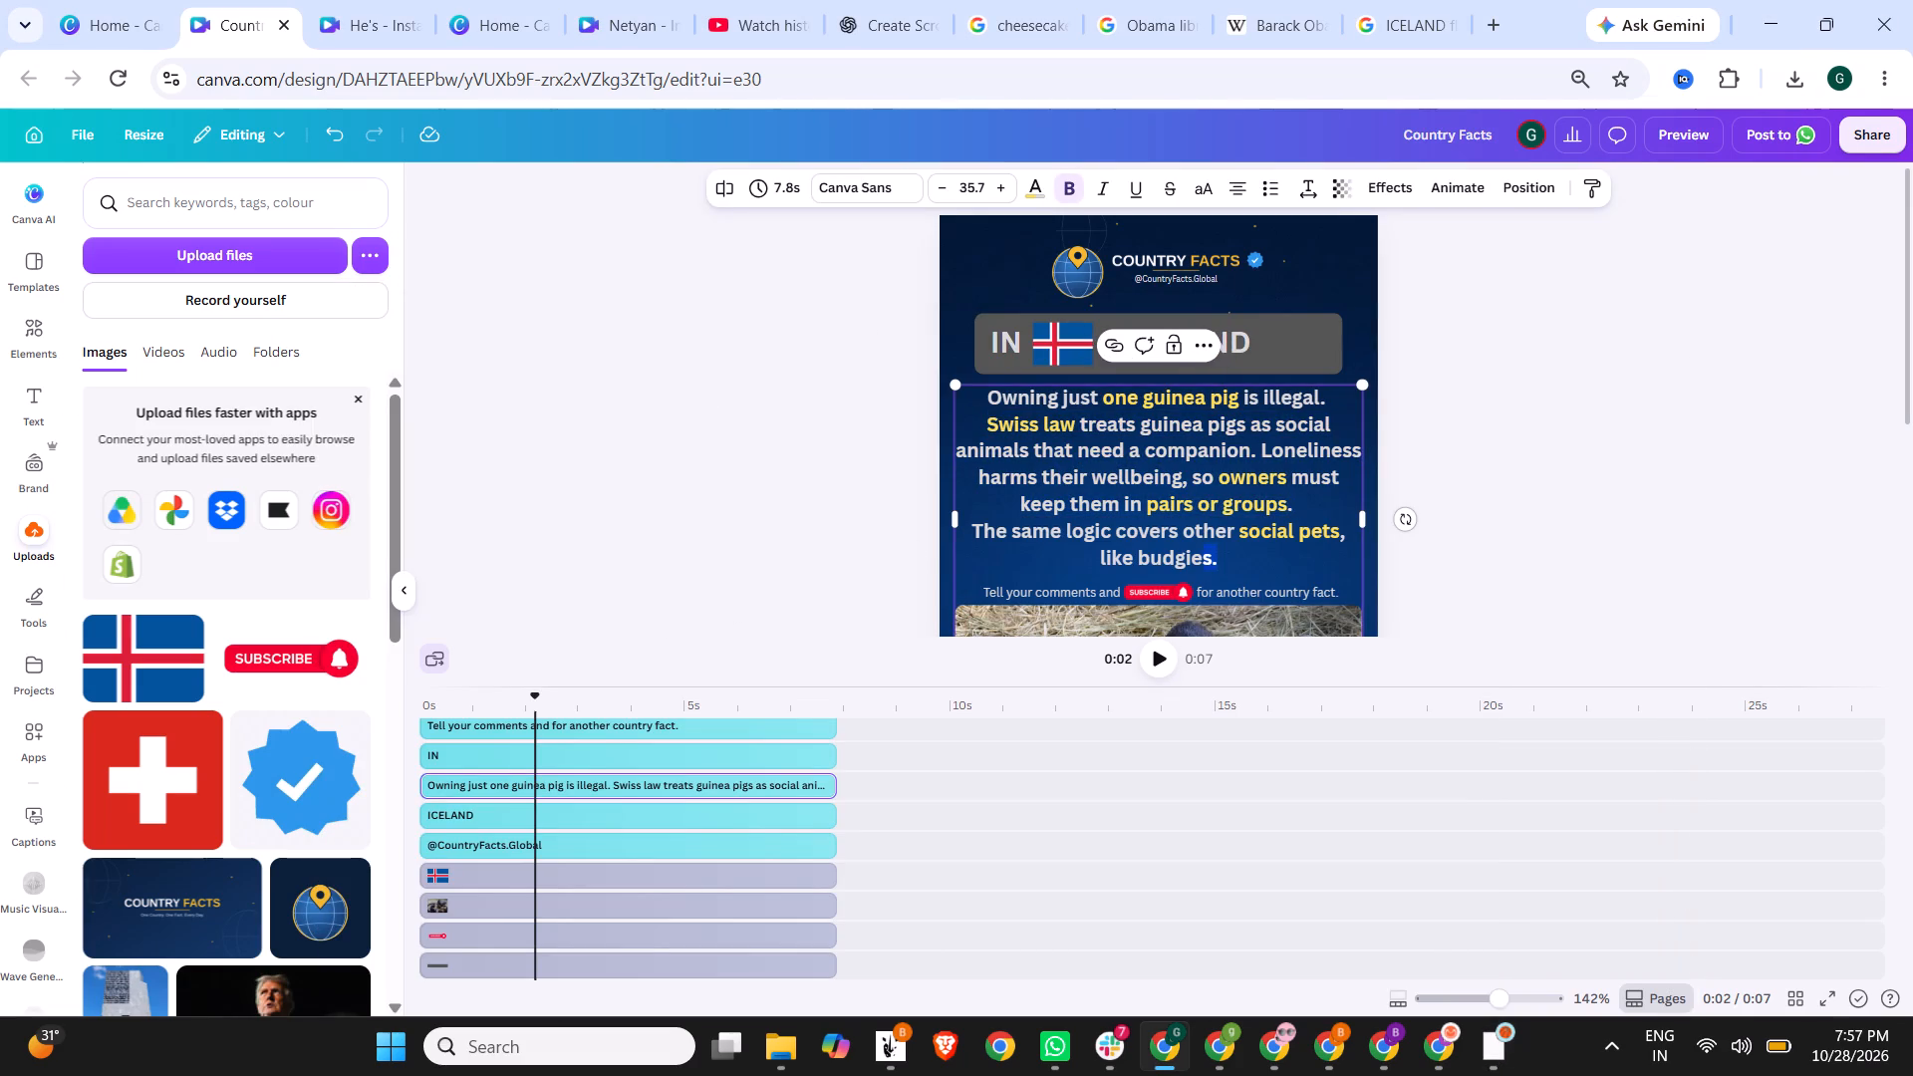
Replace the guinea pig body text with the copied script about Iceland's baby-naming rules.
drag(1112, 537, 971, 408)
key(ctrl+v)
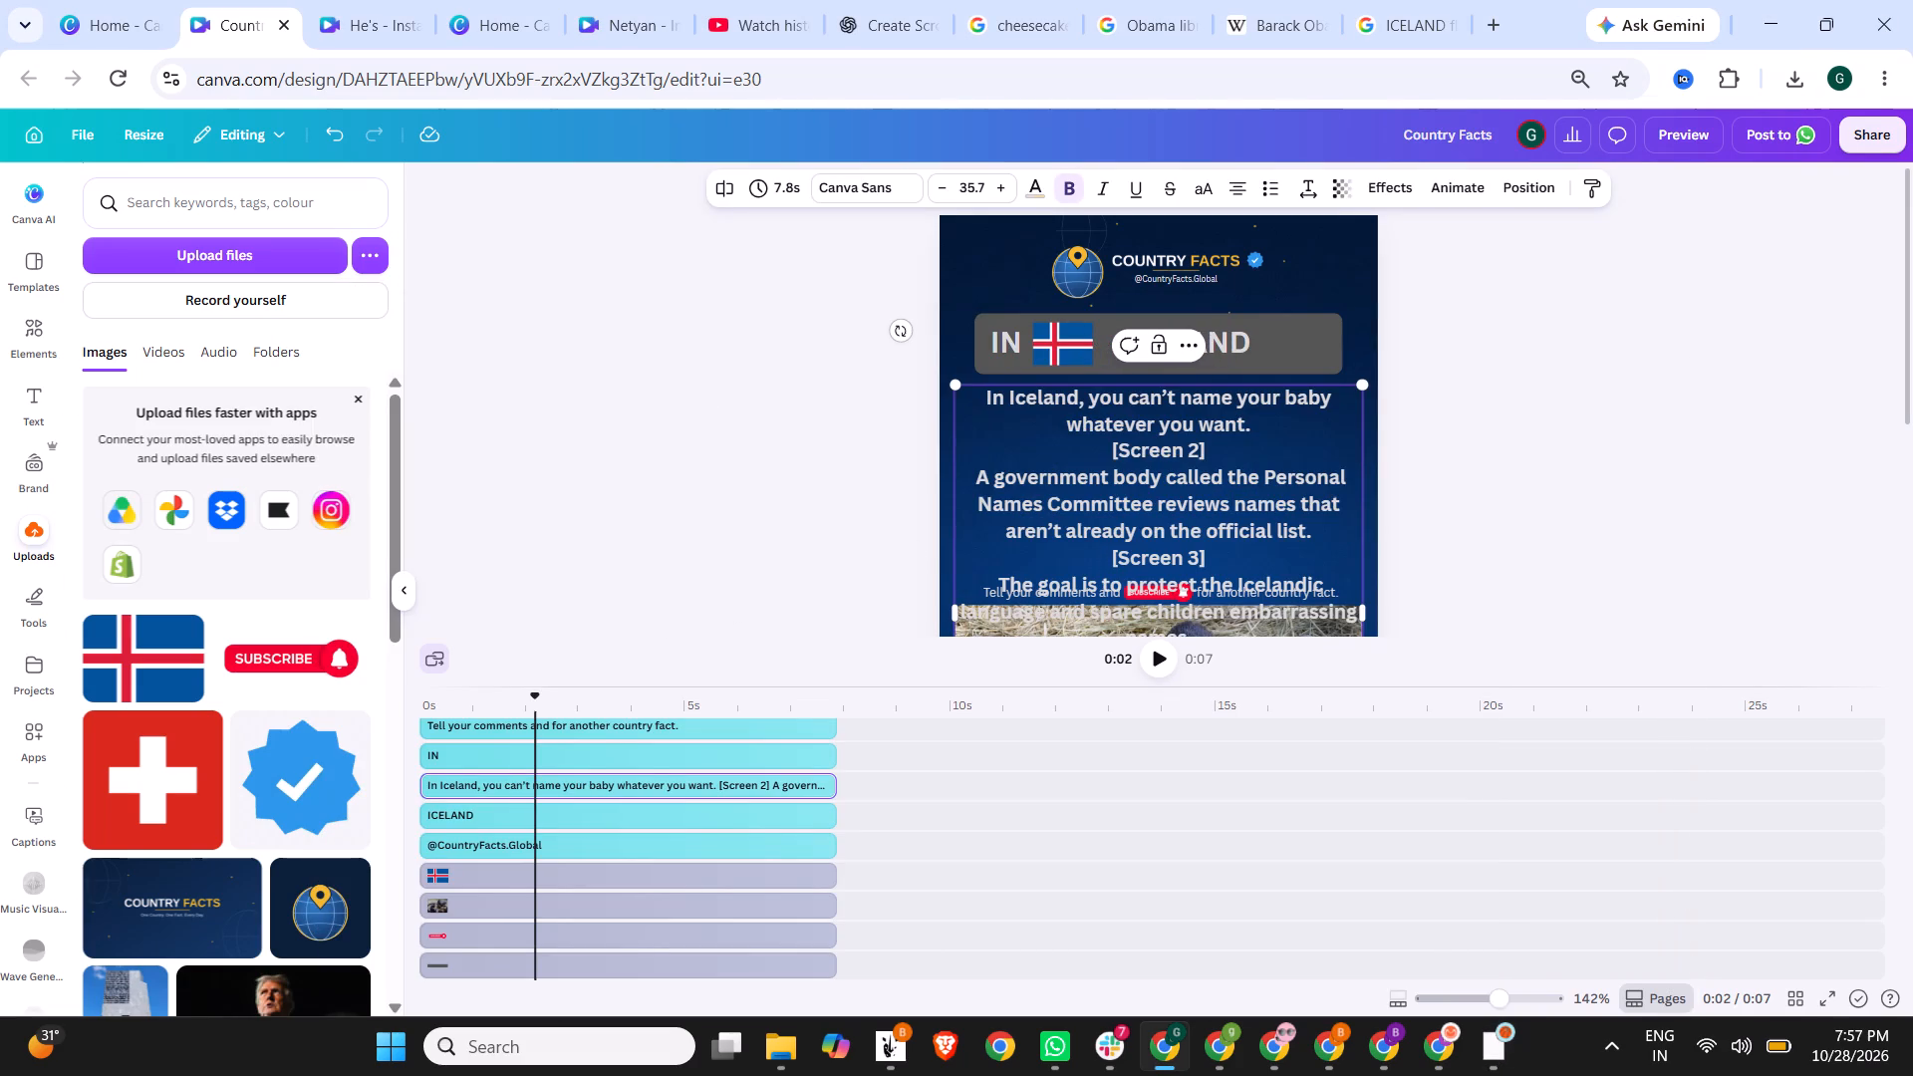
Delete the opening words "In Iceland," from the body text.
click(1230, 442)
drag(1086, 401, 981, 396)
key(BackSpace)
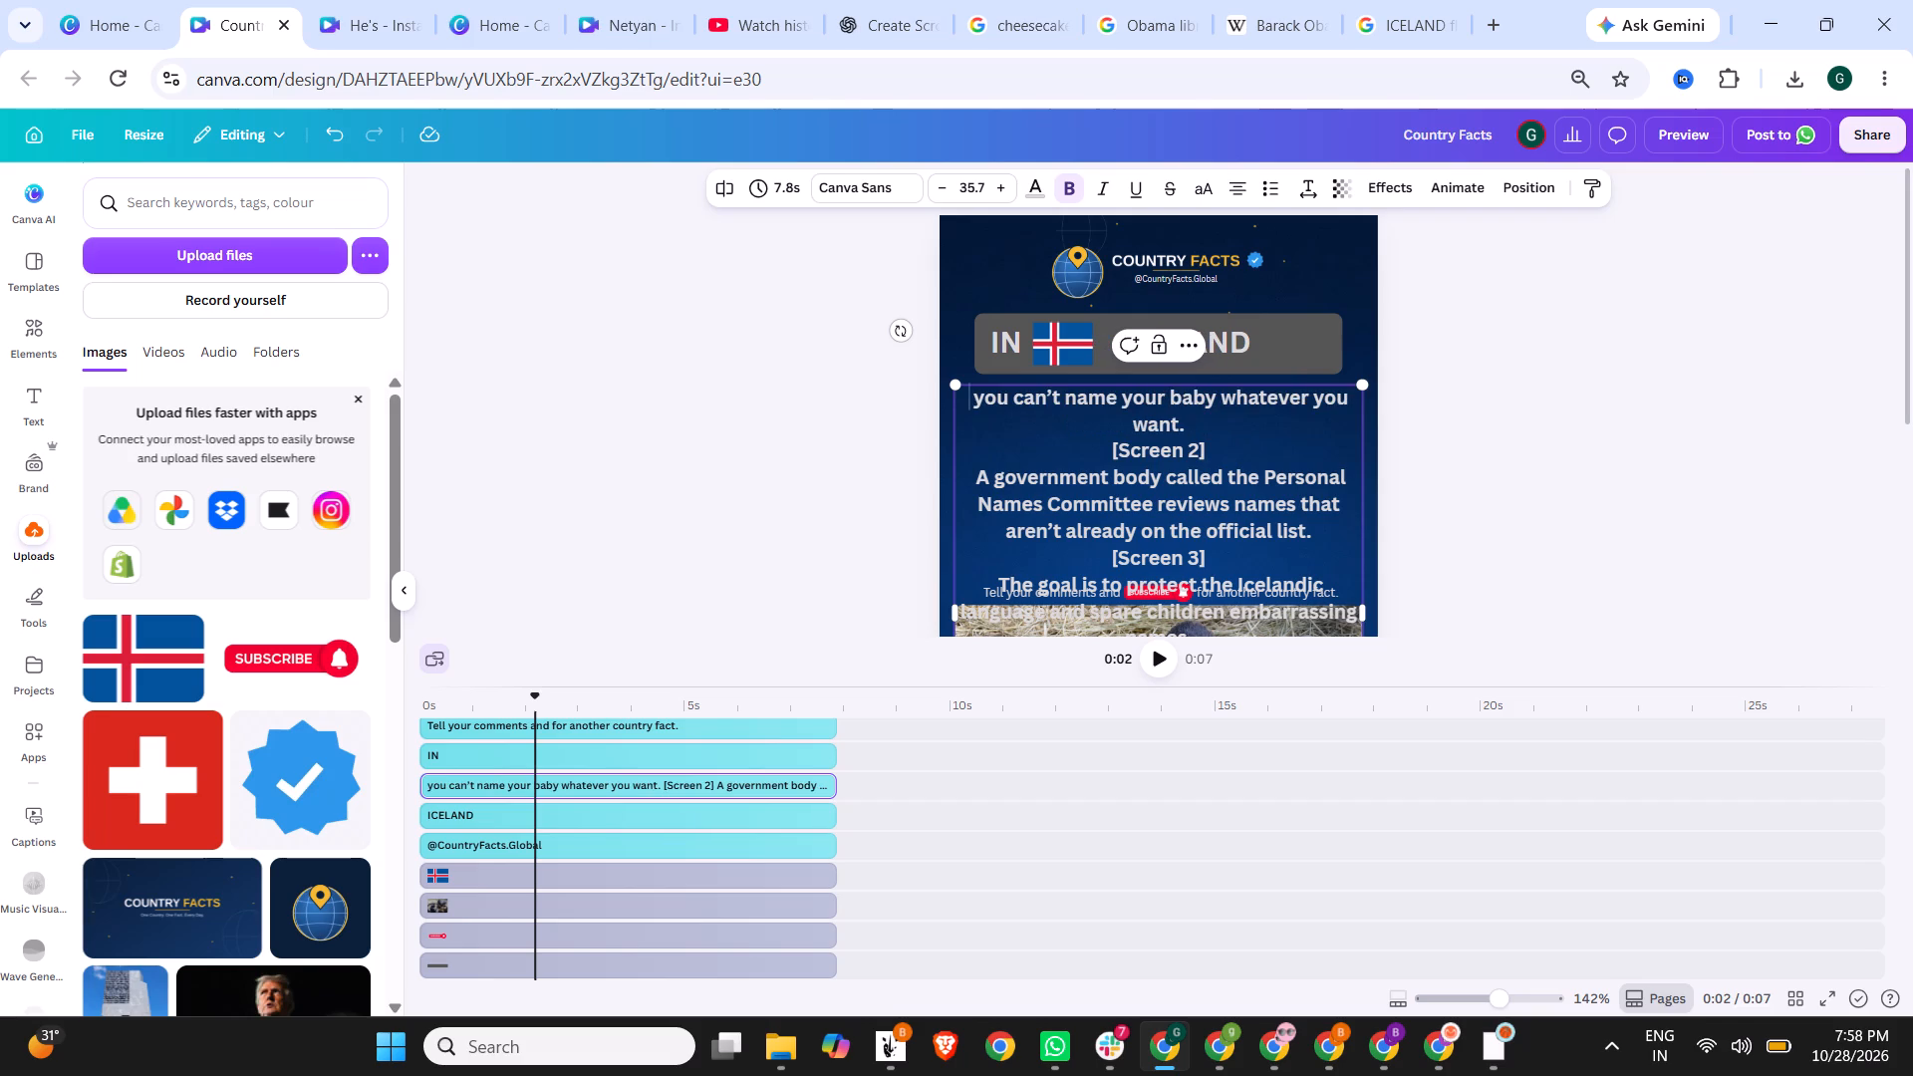
Capitalise the opening word of the pasted fact text as "You".
key(Delete)
key(Delete)
key(shift+y)
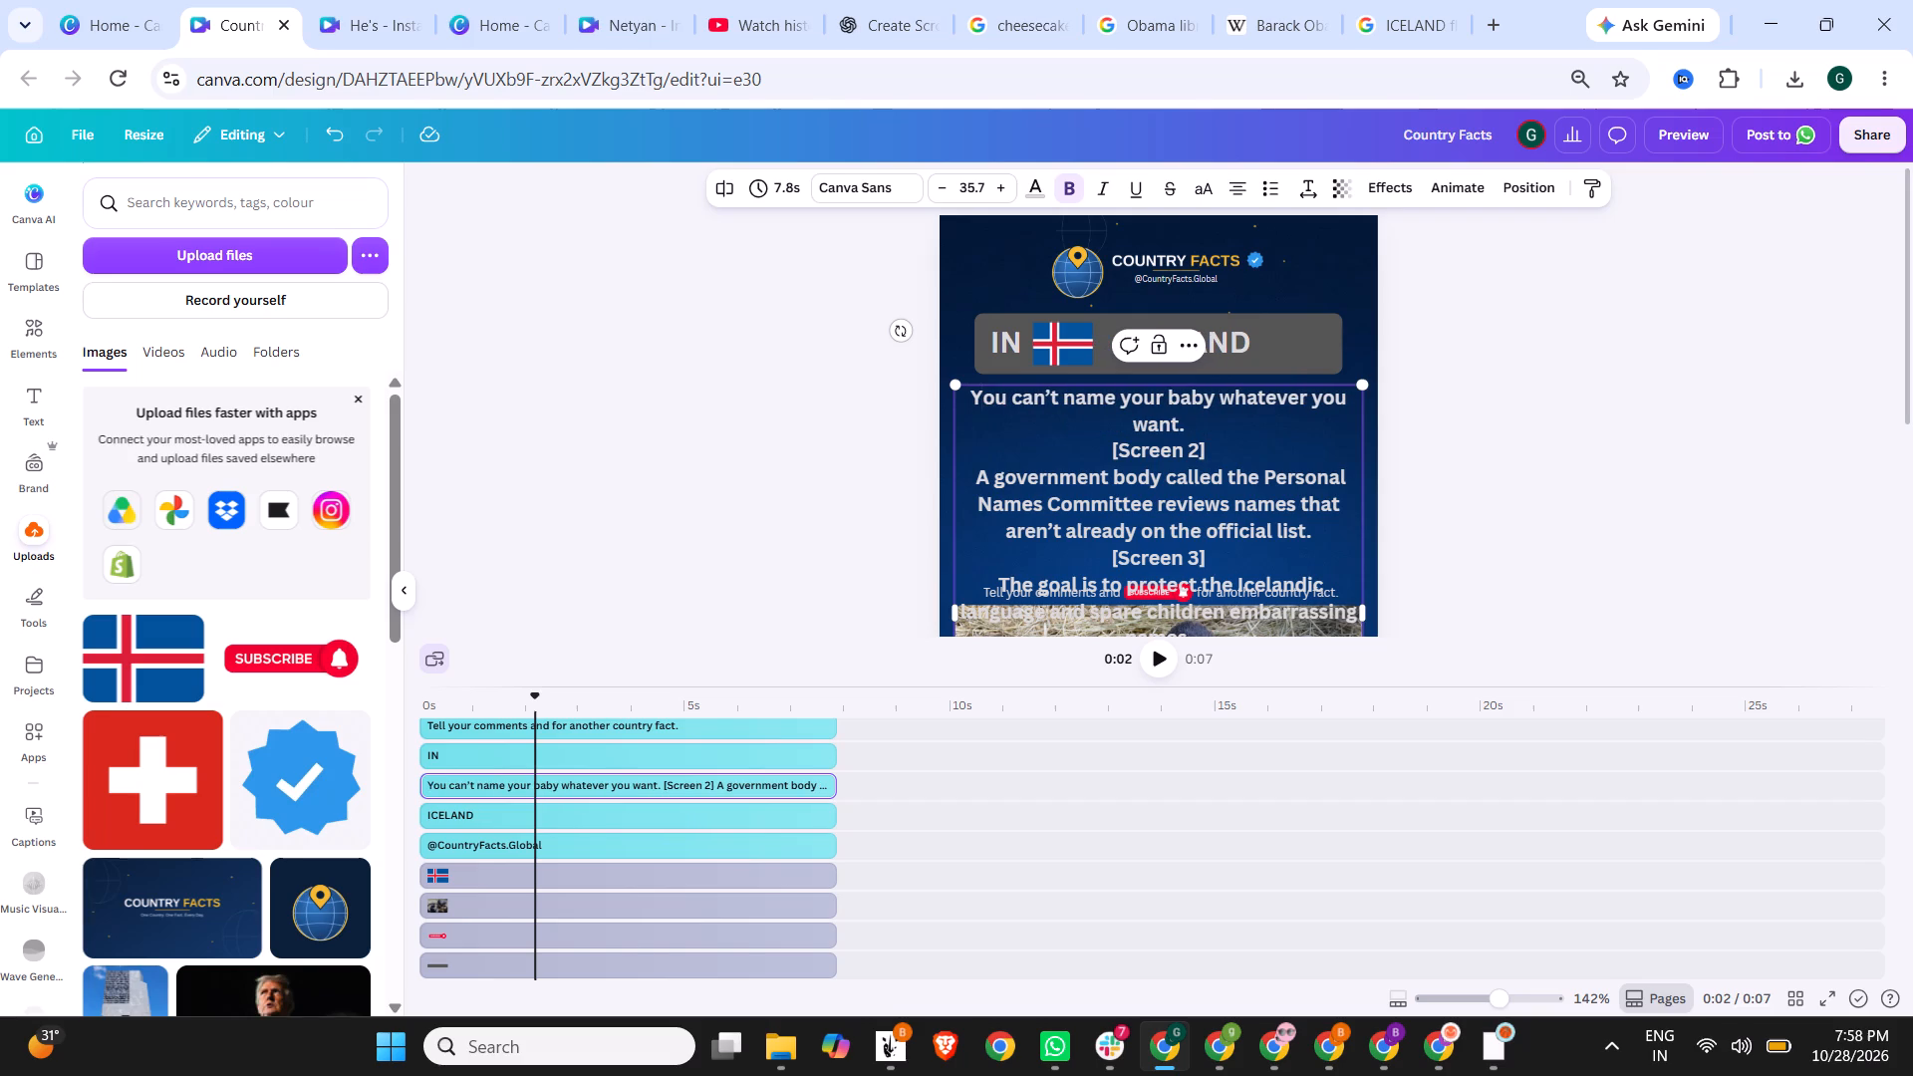
Remove the "[Screen 2]" label and run the "A government body" sentence on from the first one.
drag(1236, 451, 1097, 448)
key(BackSpace)
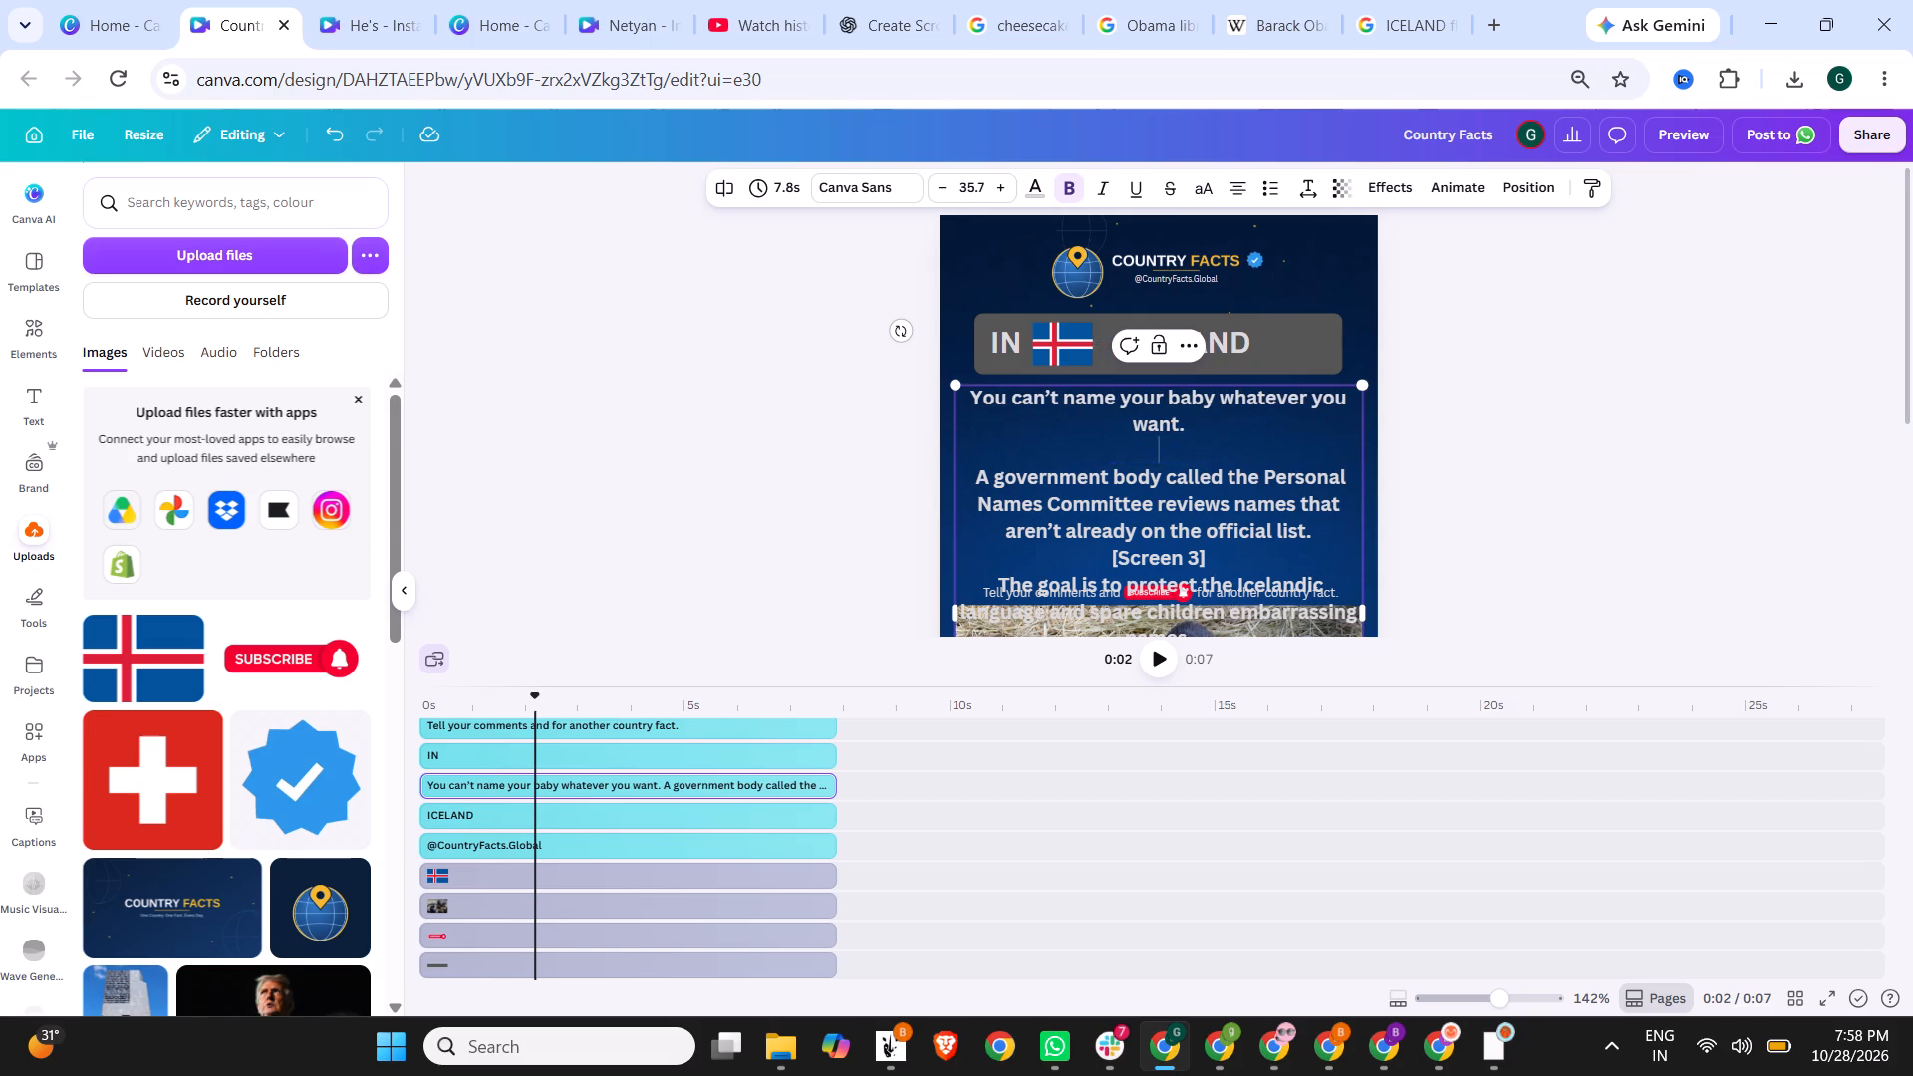
key(BackSpace)
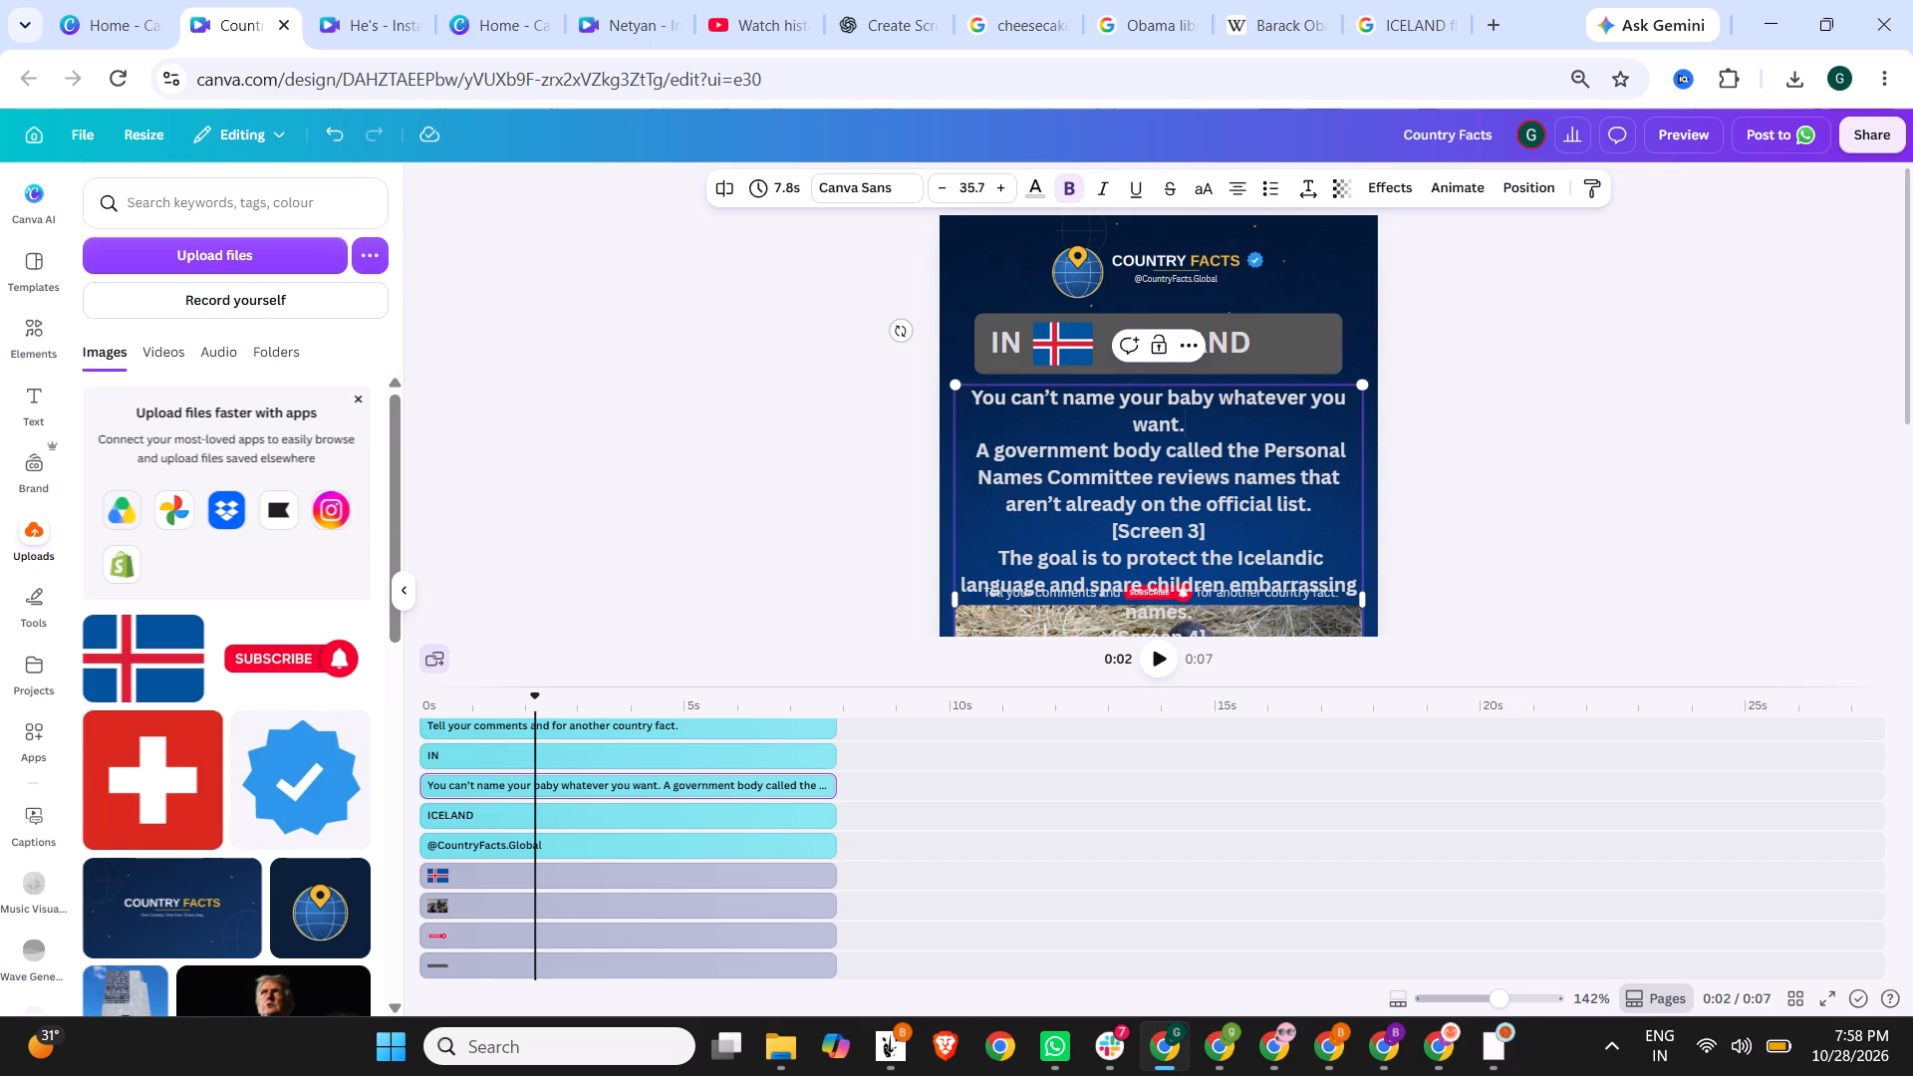
key(Delete)
key(space)
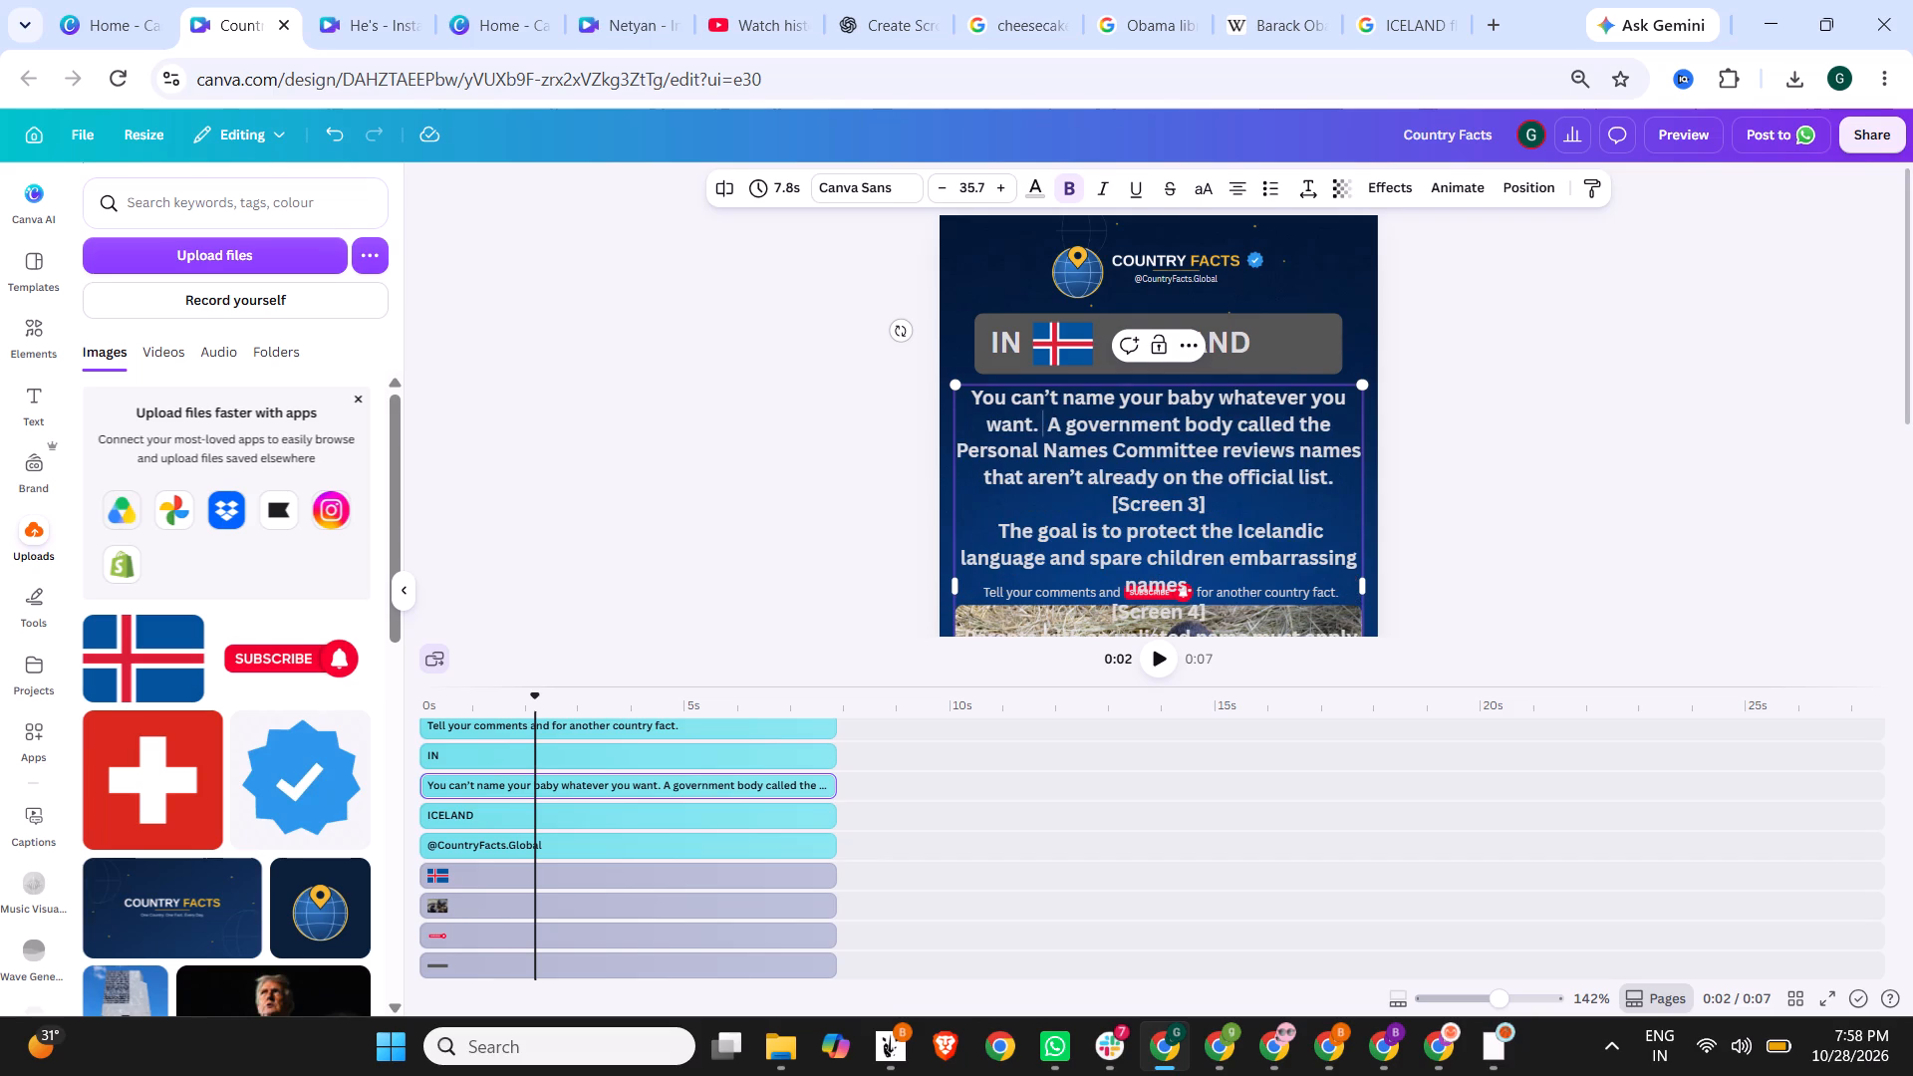
Remove the "[Screen 3]" and "[Screen 4]" labels and their empty lines from the fact text.
drag(1219, 449, 1003, 451)
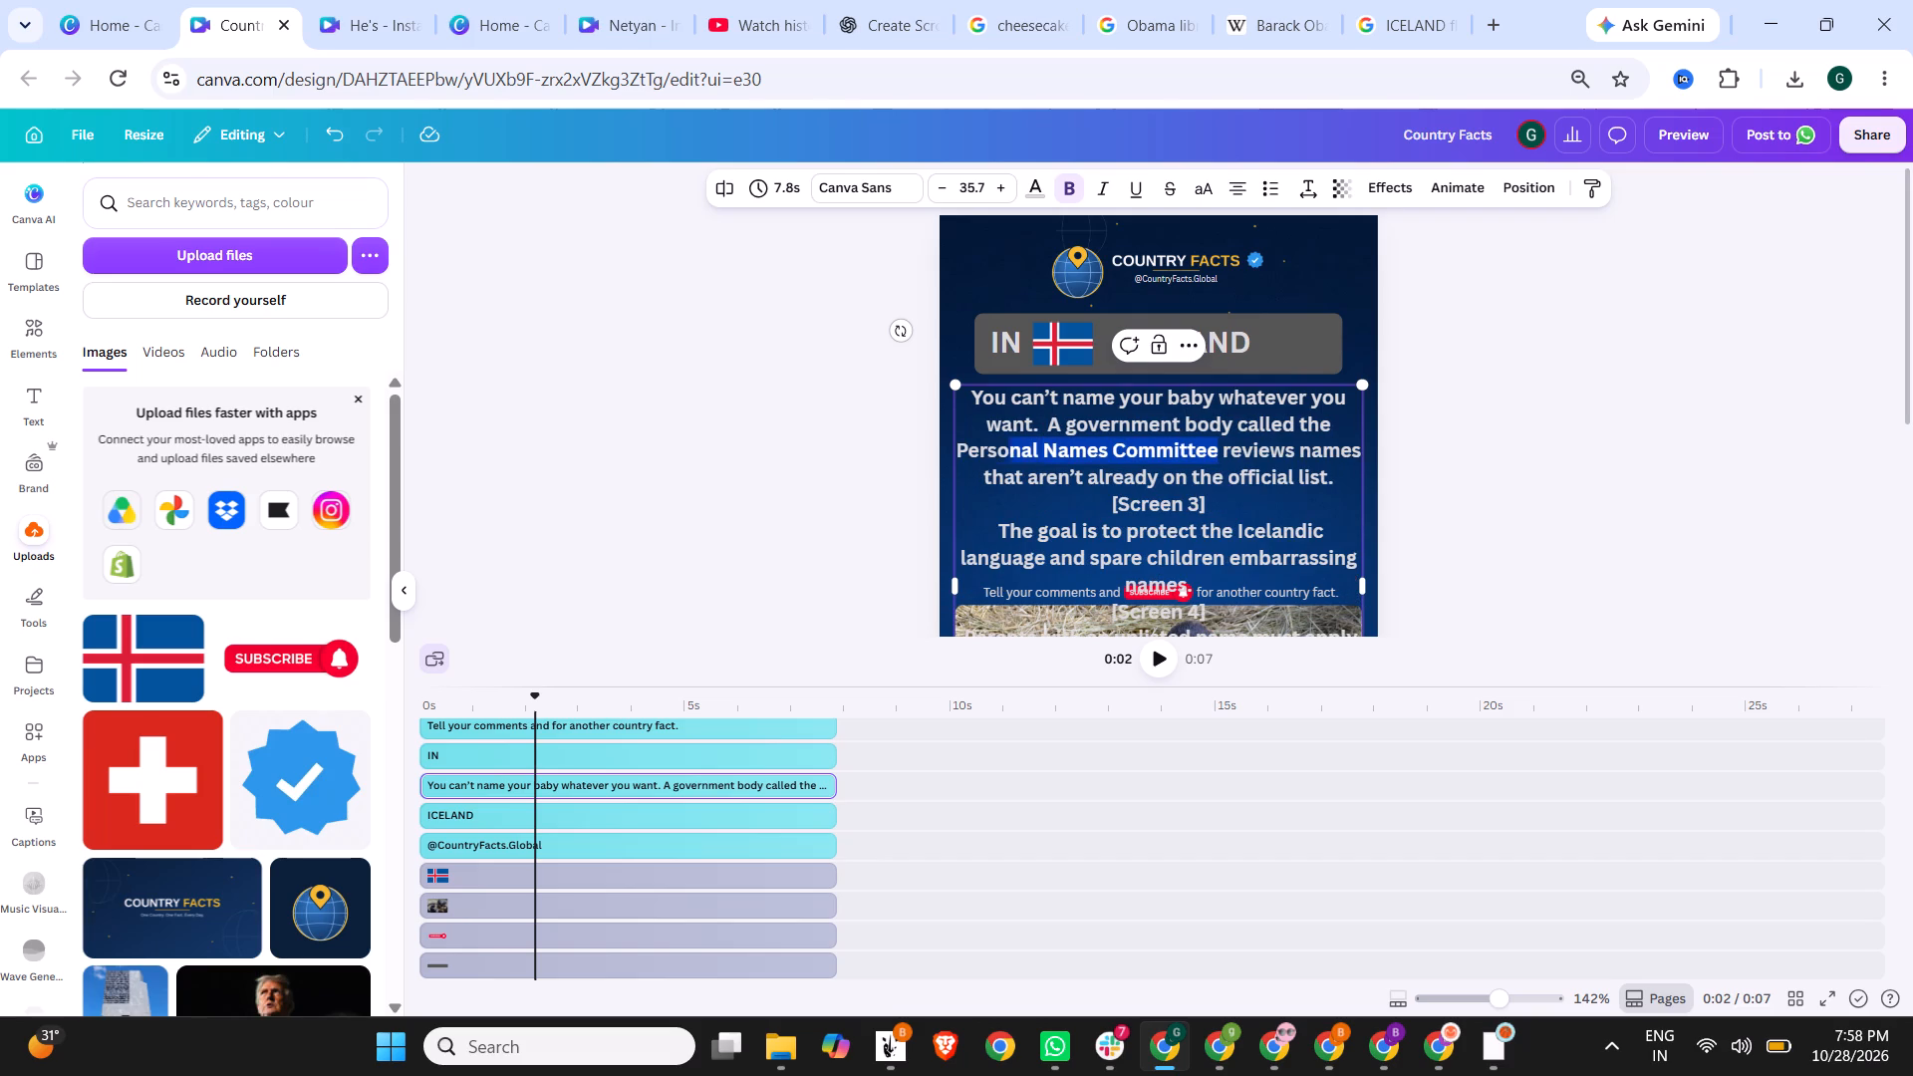
drag(1003, 451, 956, 450)
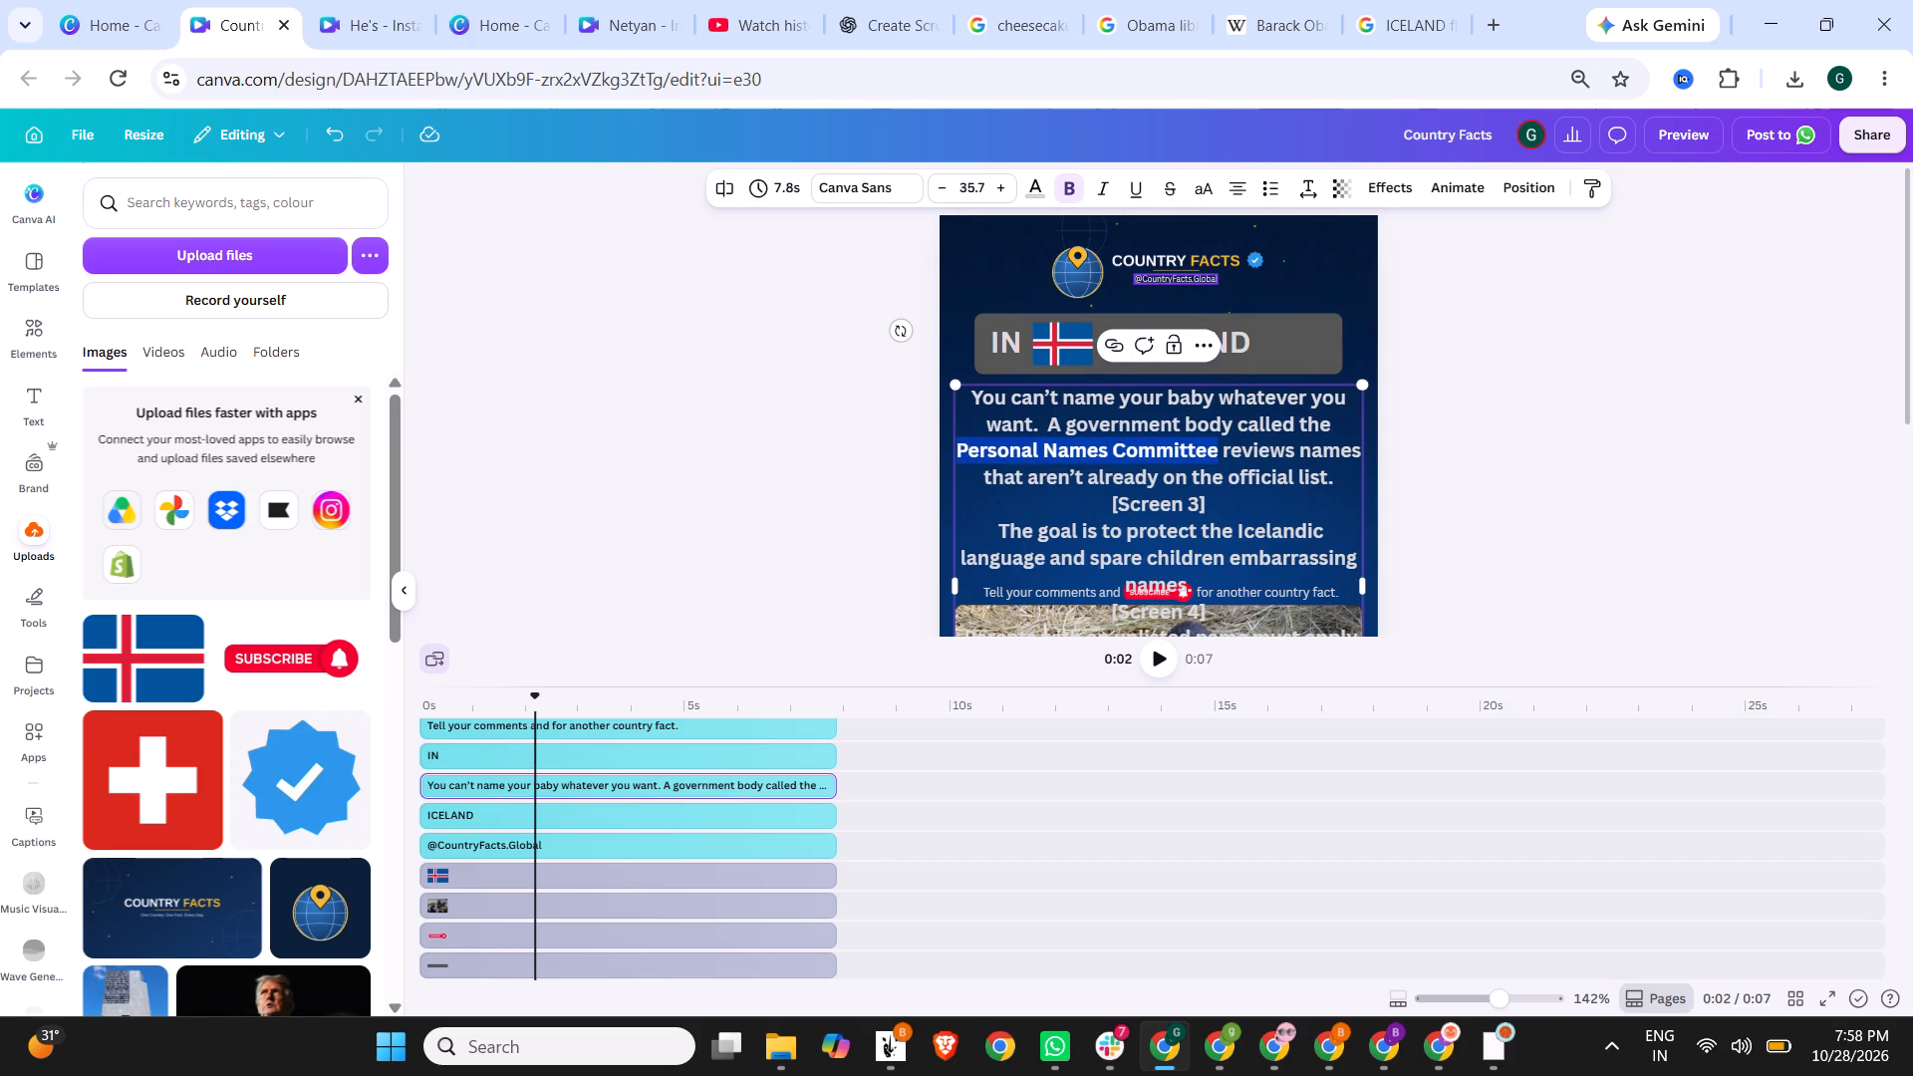
drag(1235, 503, 1088, 502)
key(BackSpace)
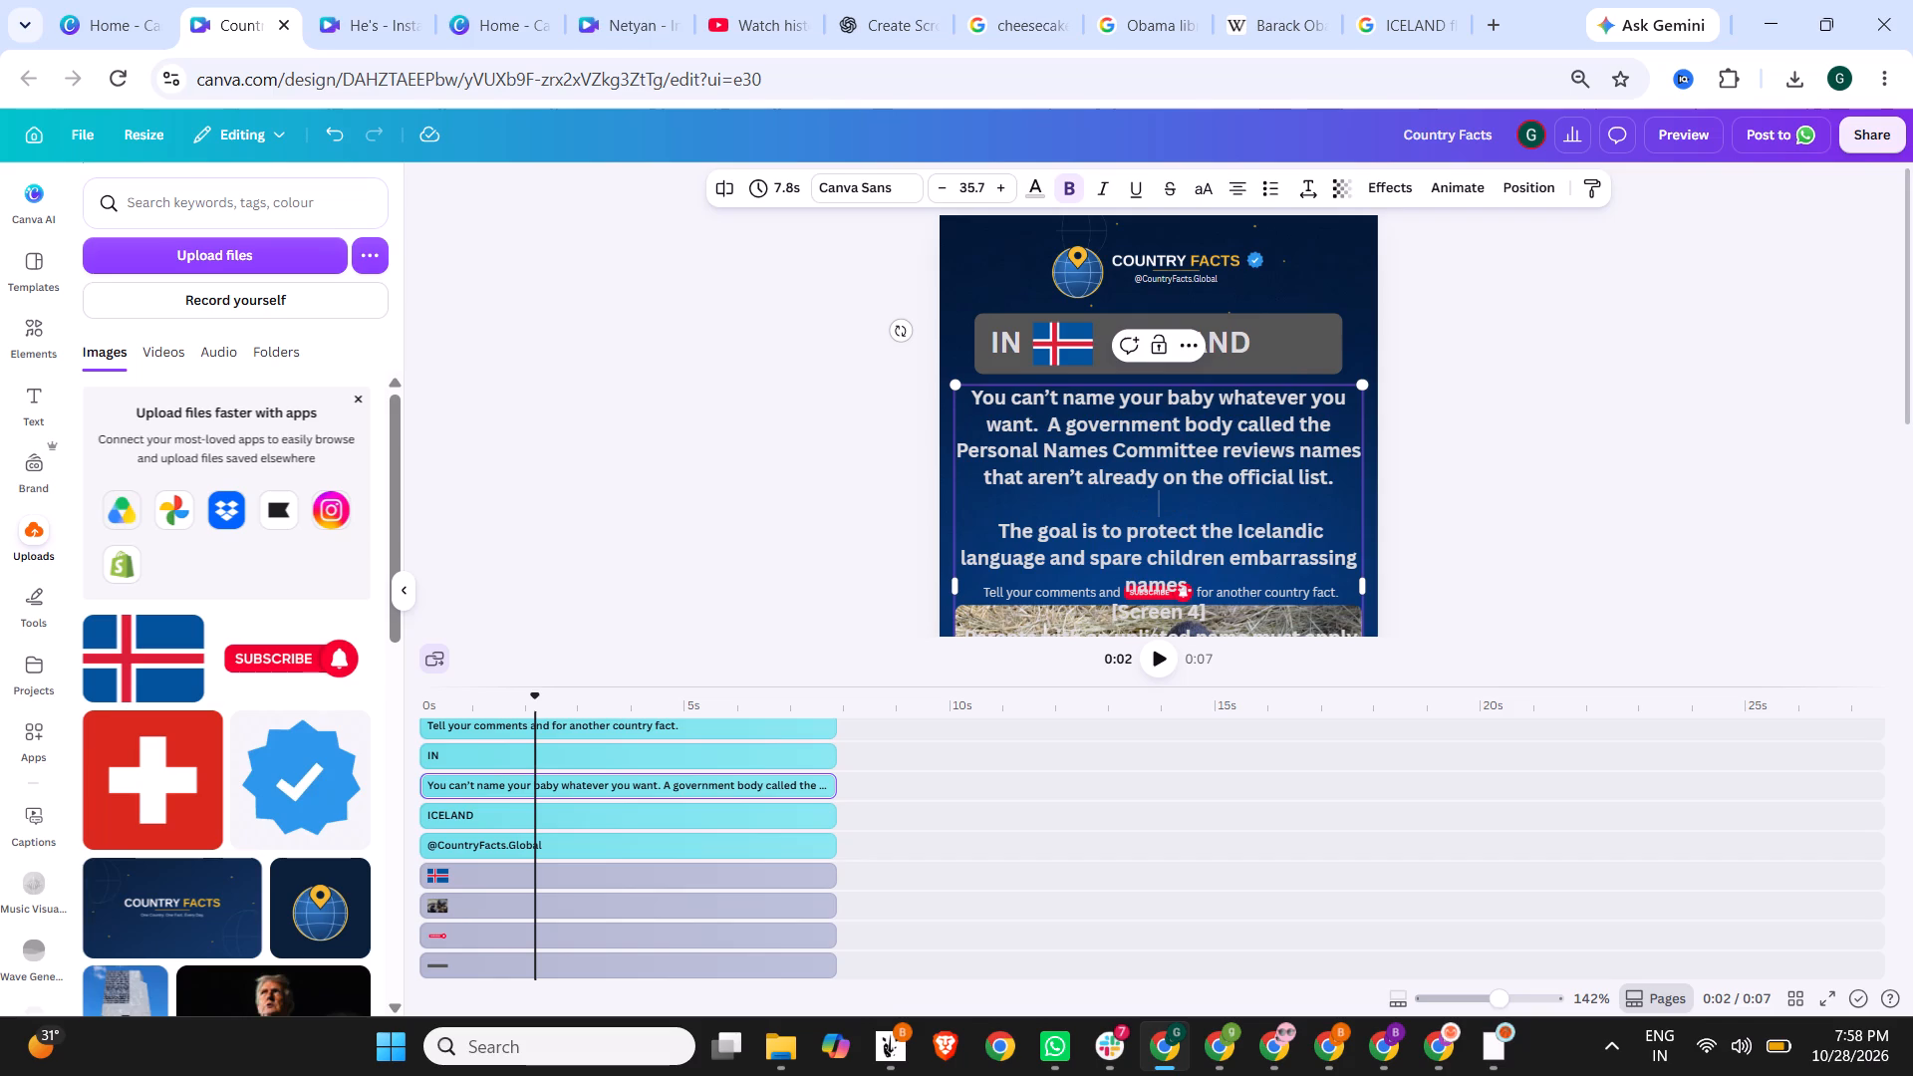
key(BackSpace)
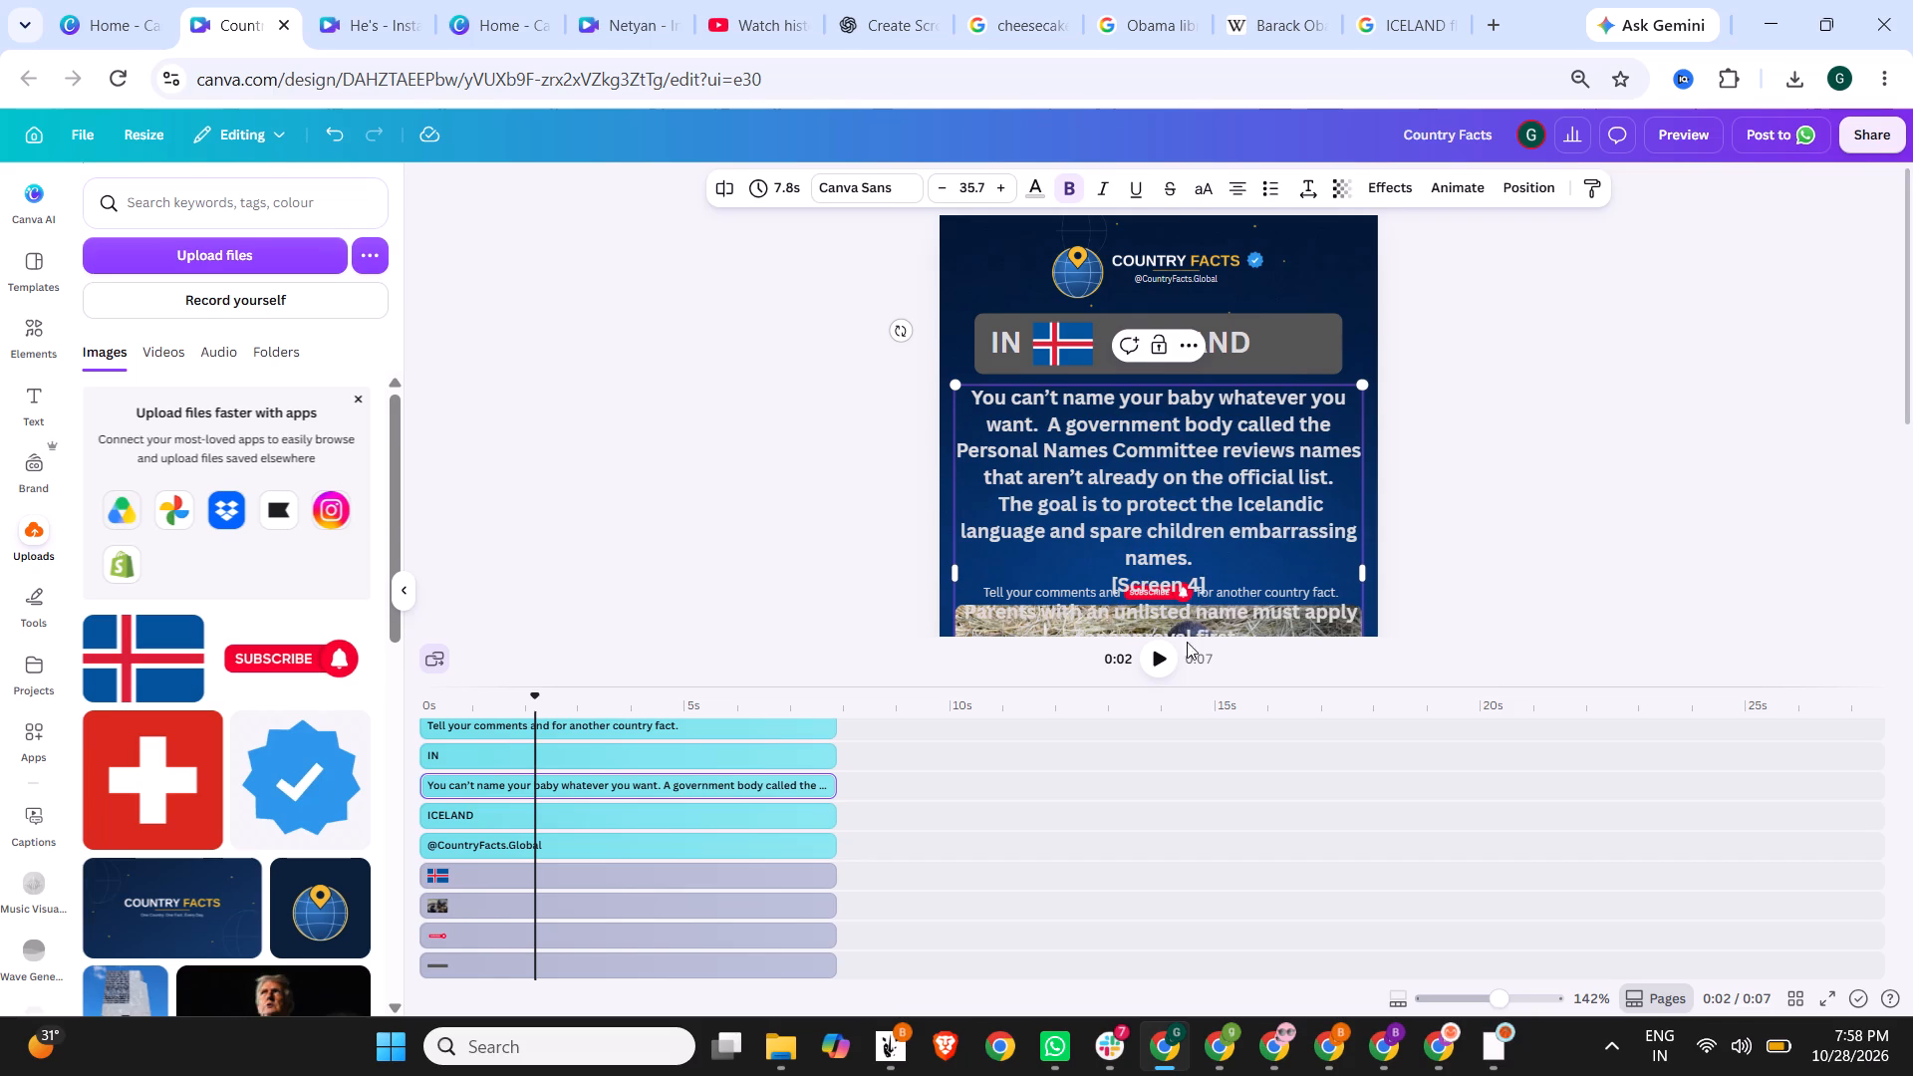
drag(1250, 584, 1076, 583)
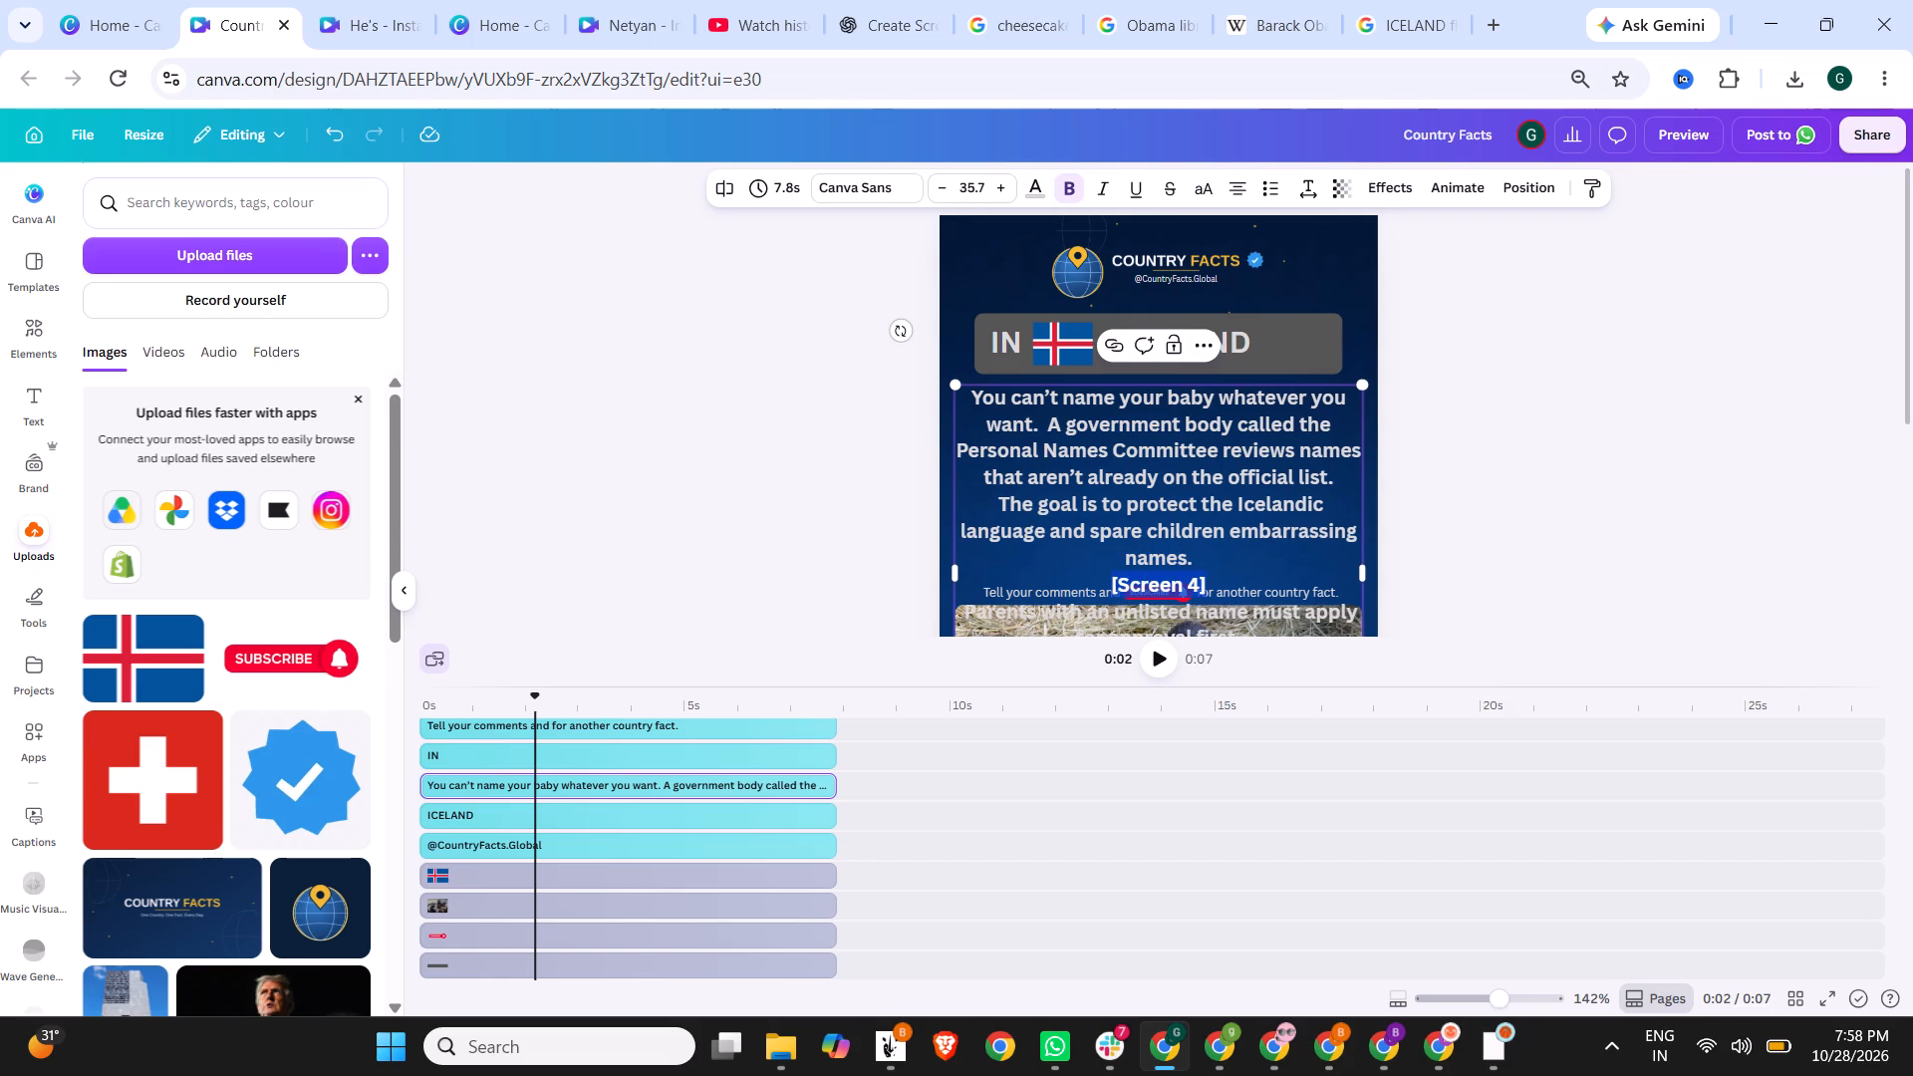
key(BackSpace)
key(BackSpace)
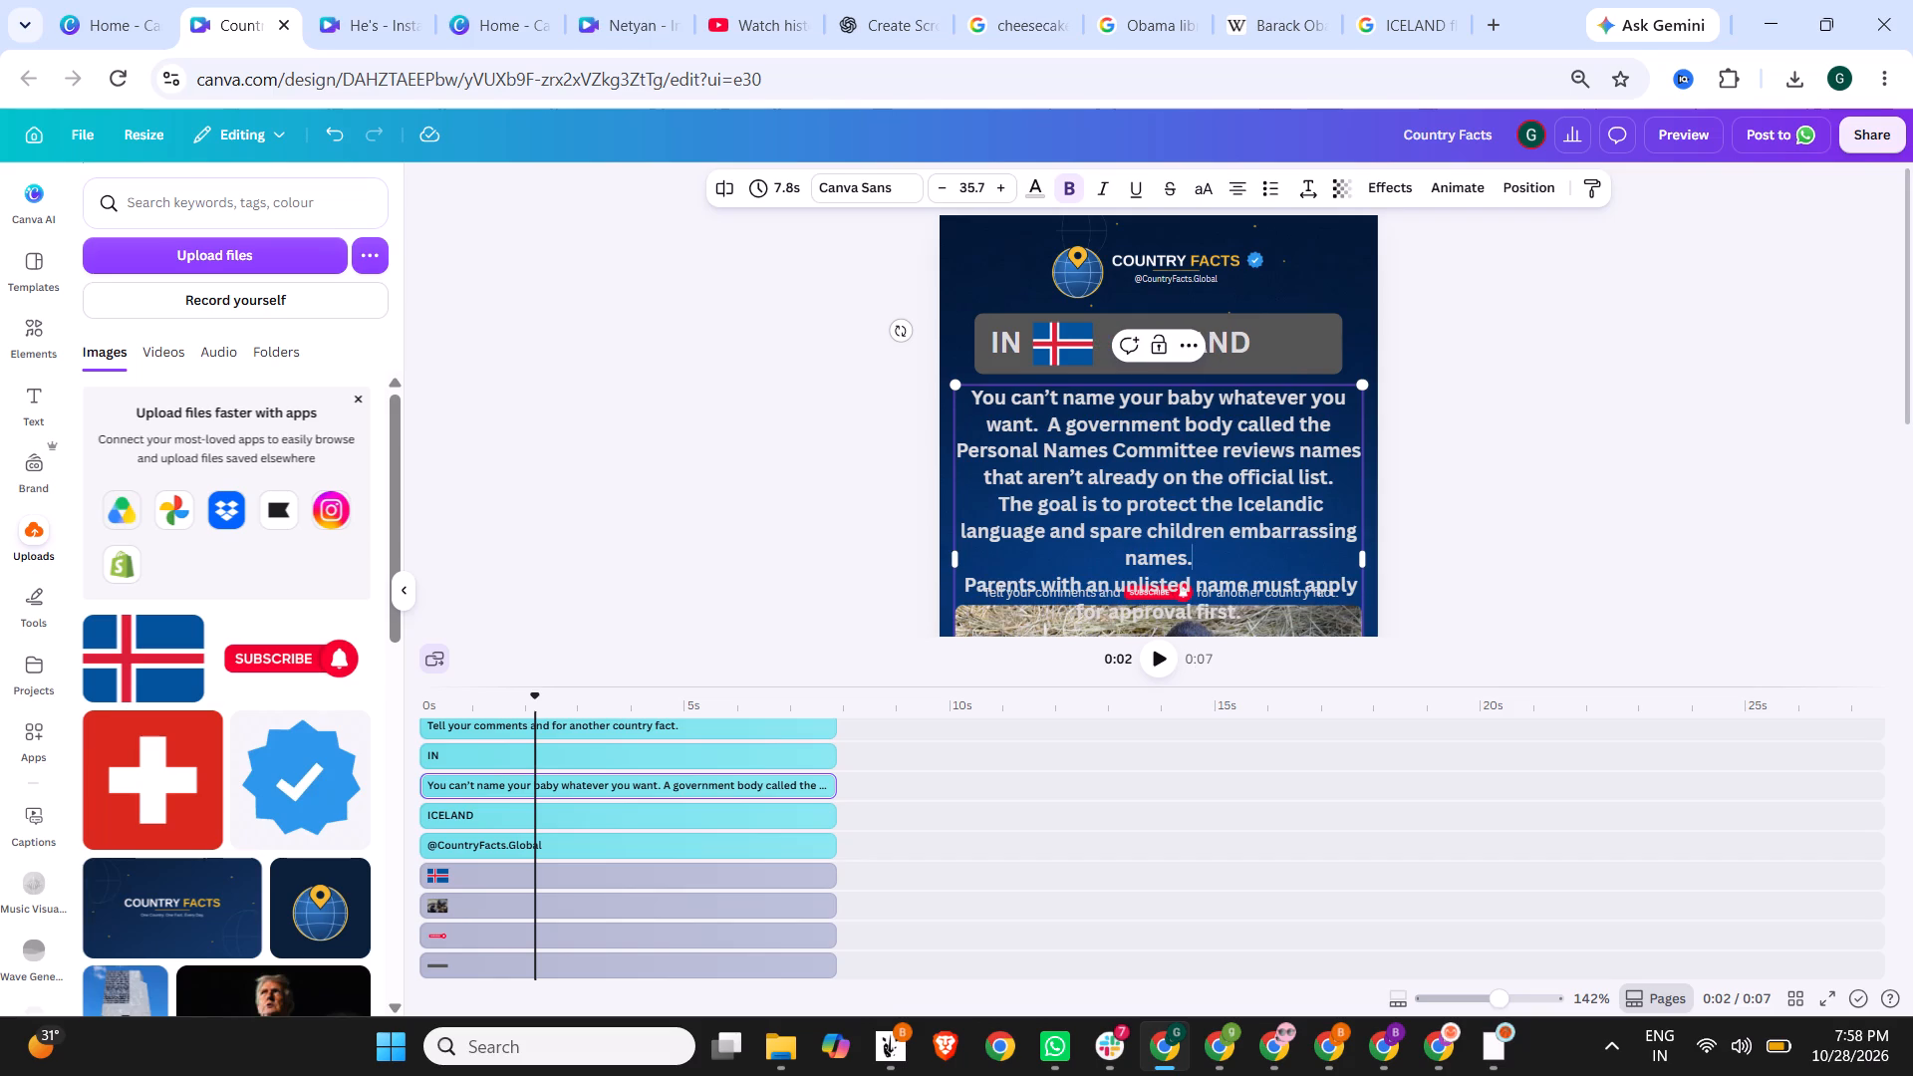
Join "The goal is to protect the Icelandic language" onto the preceding sentence with a space.
click(1340, 473)
key(space)
key(Delete)
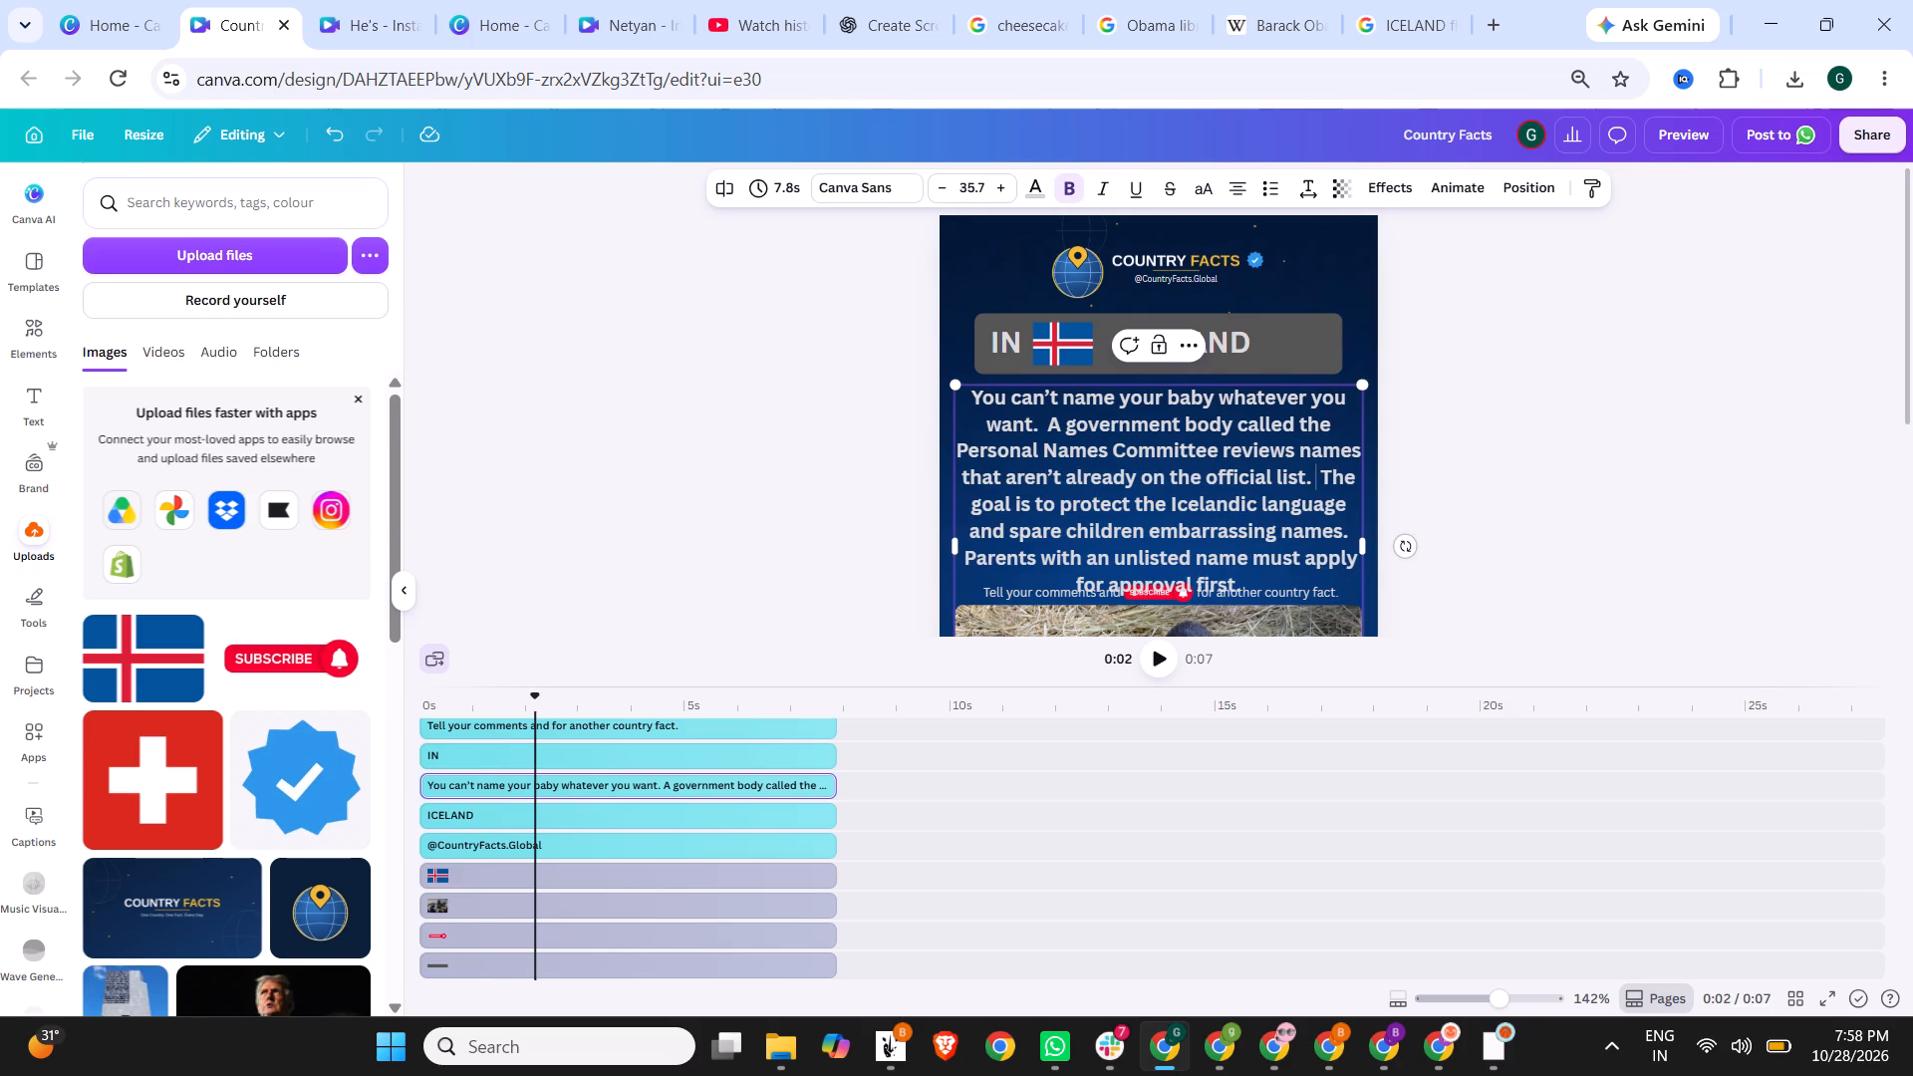
Colour the words "Personal Names Committee" yellow in the fact text.
drag(1215, 444, 999, 472)
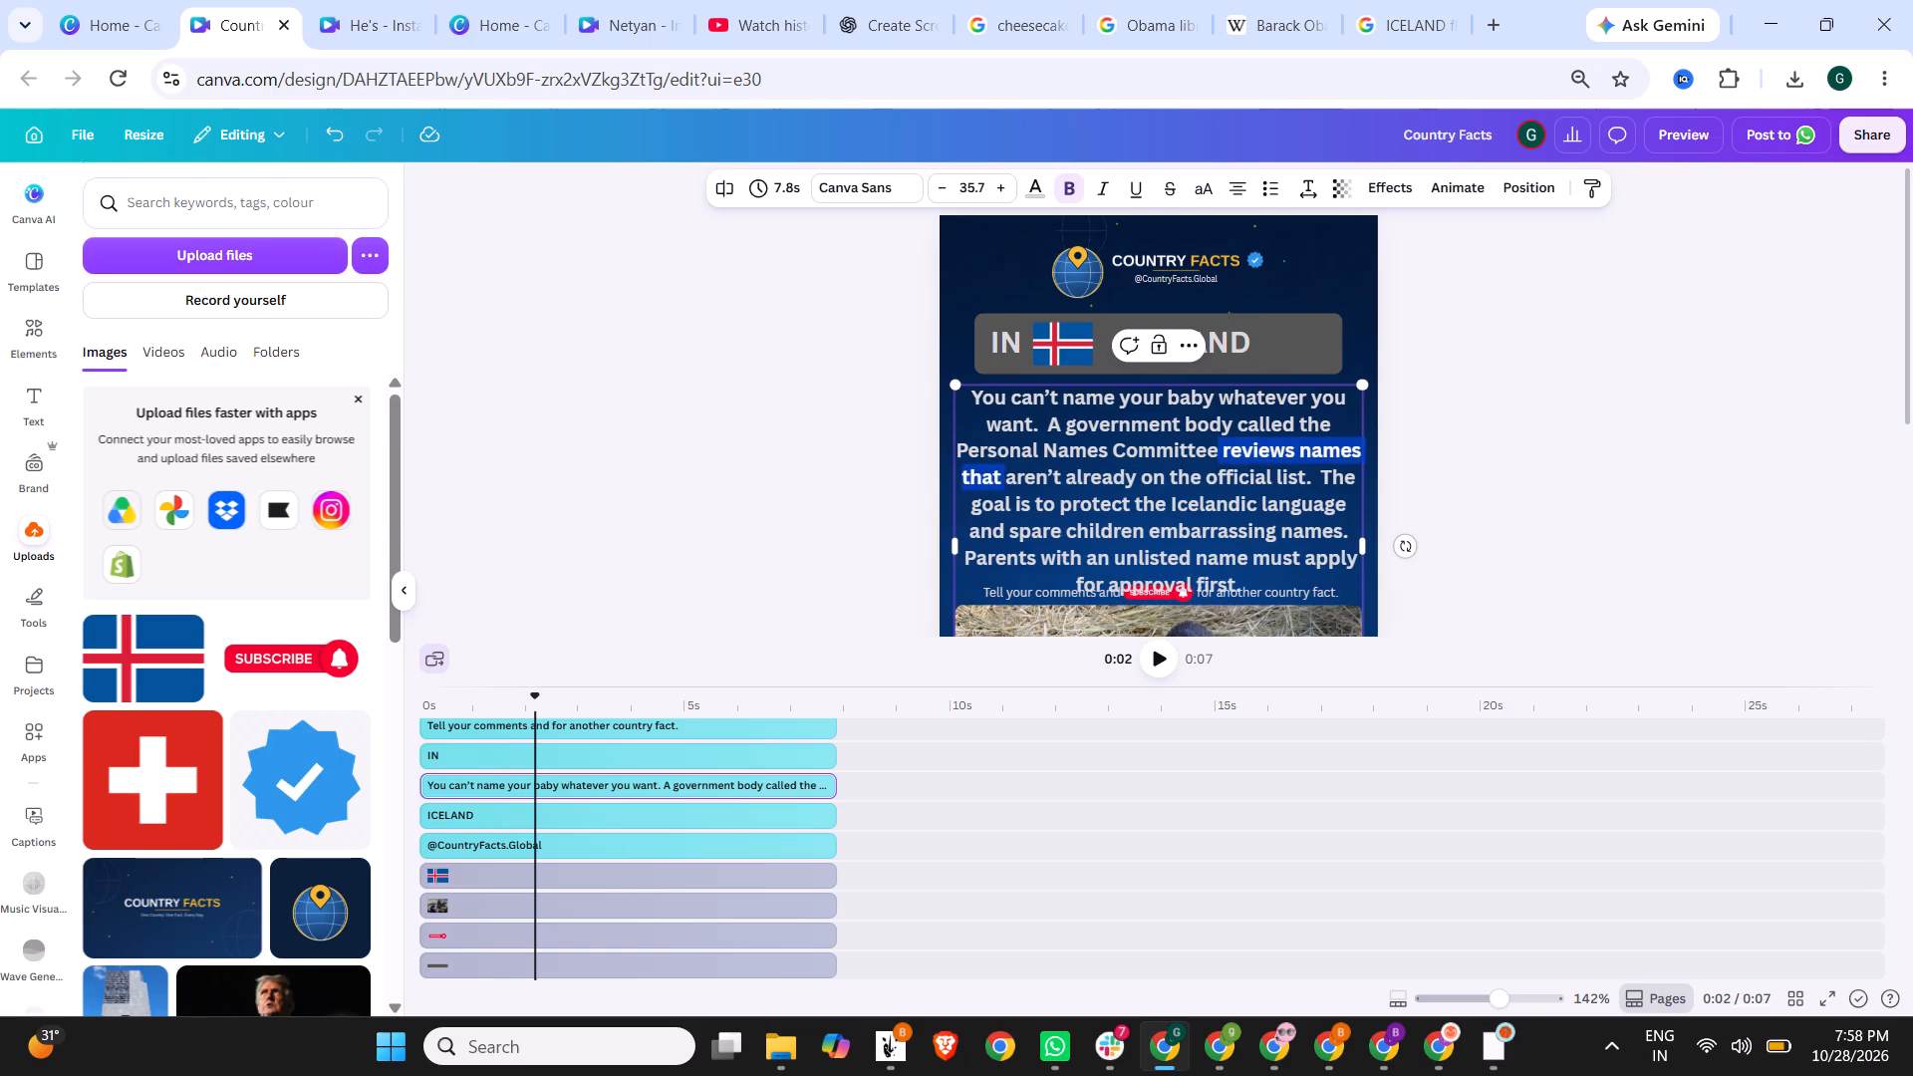
drag(999, 472, 959, 456)
click(1033, 188)
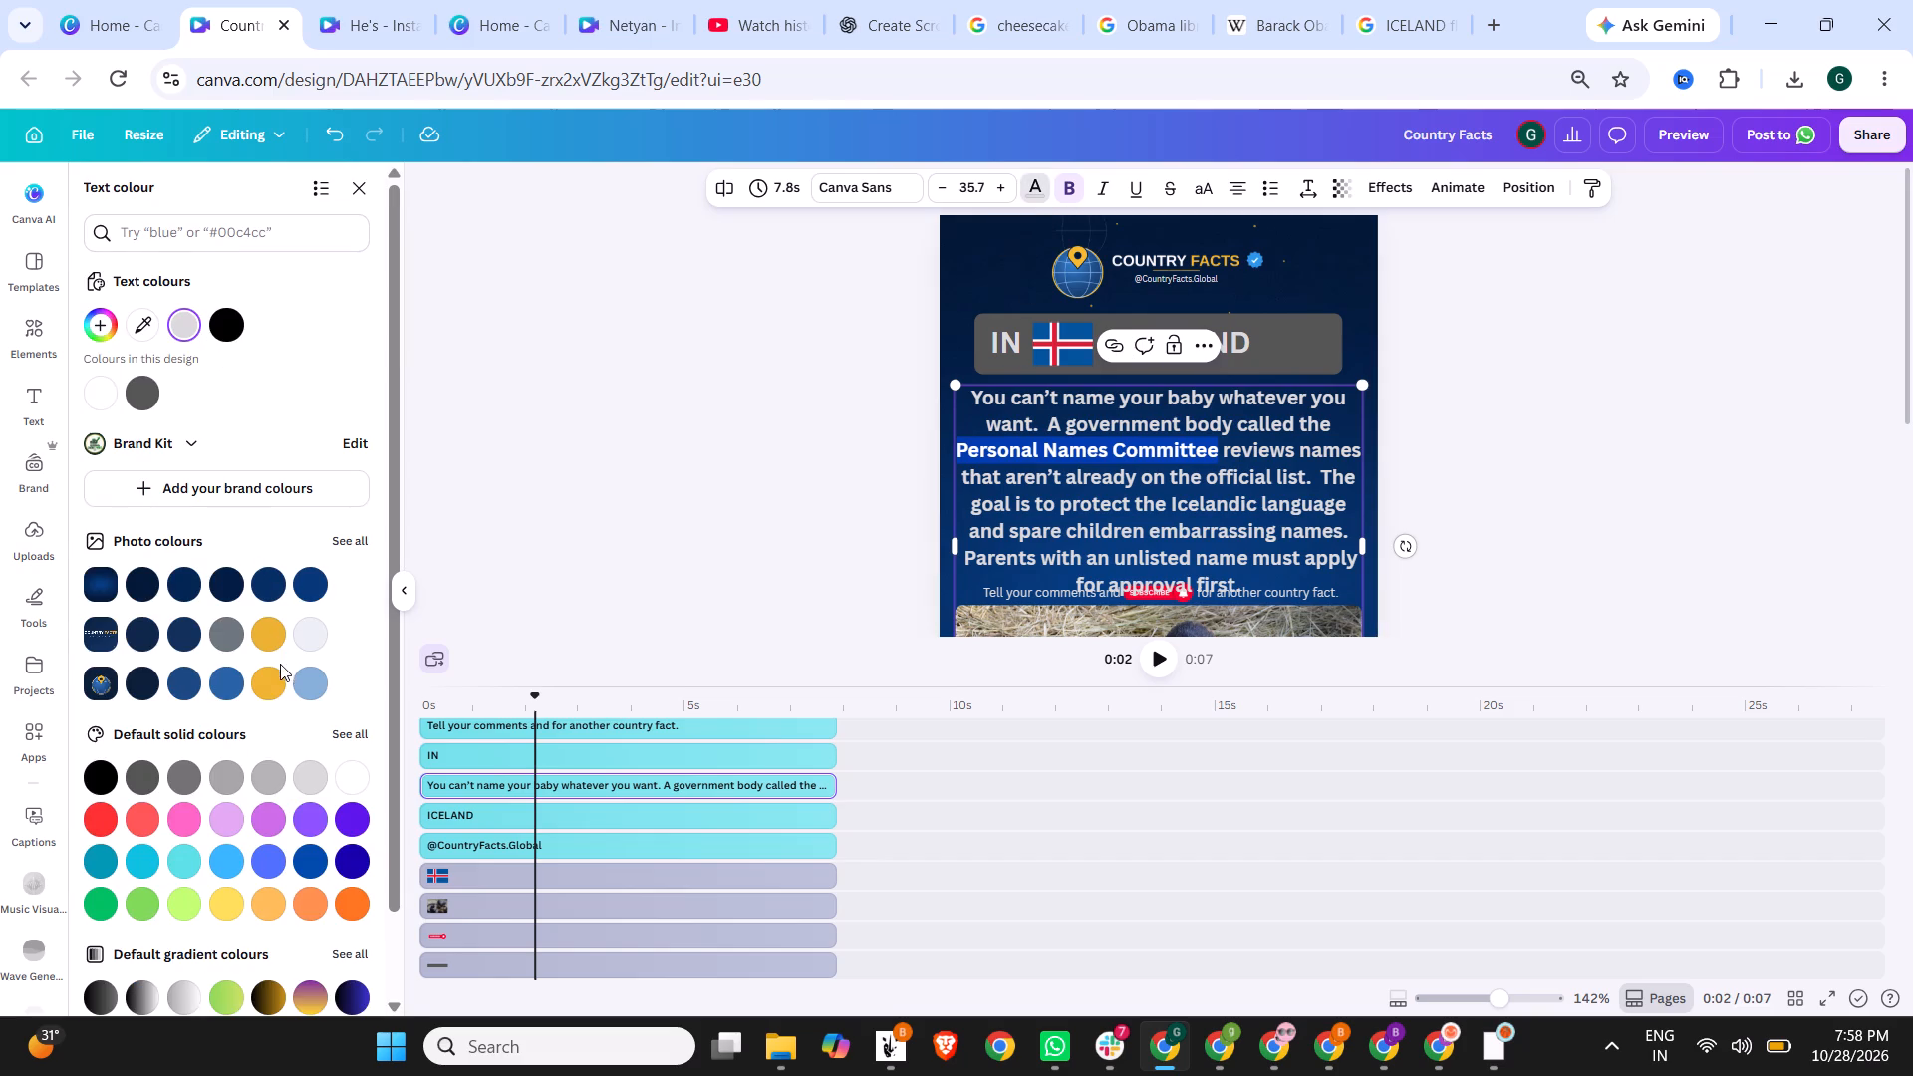
click(228, 905)
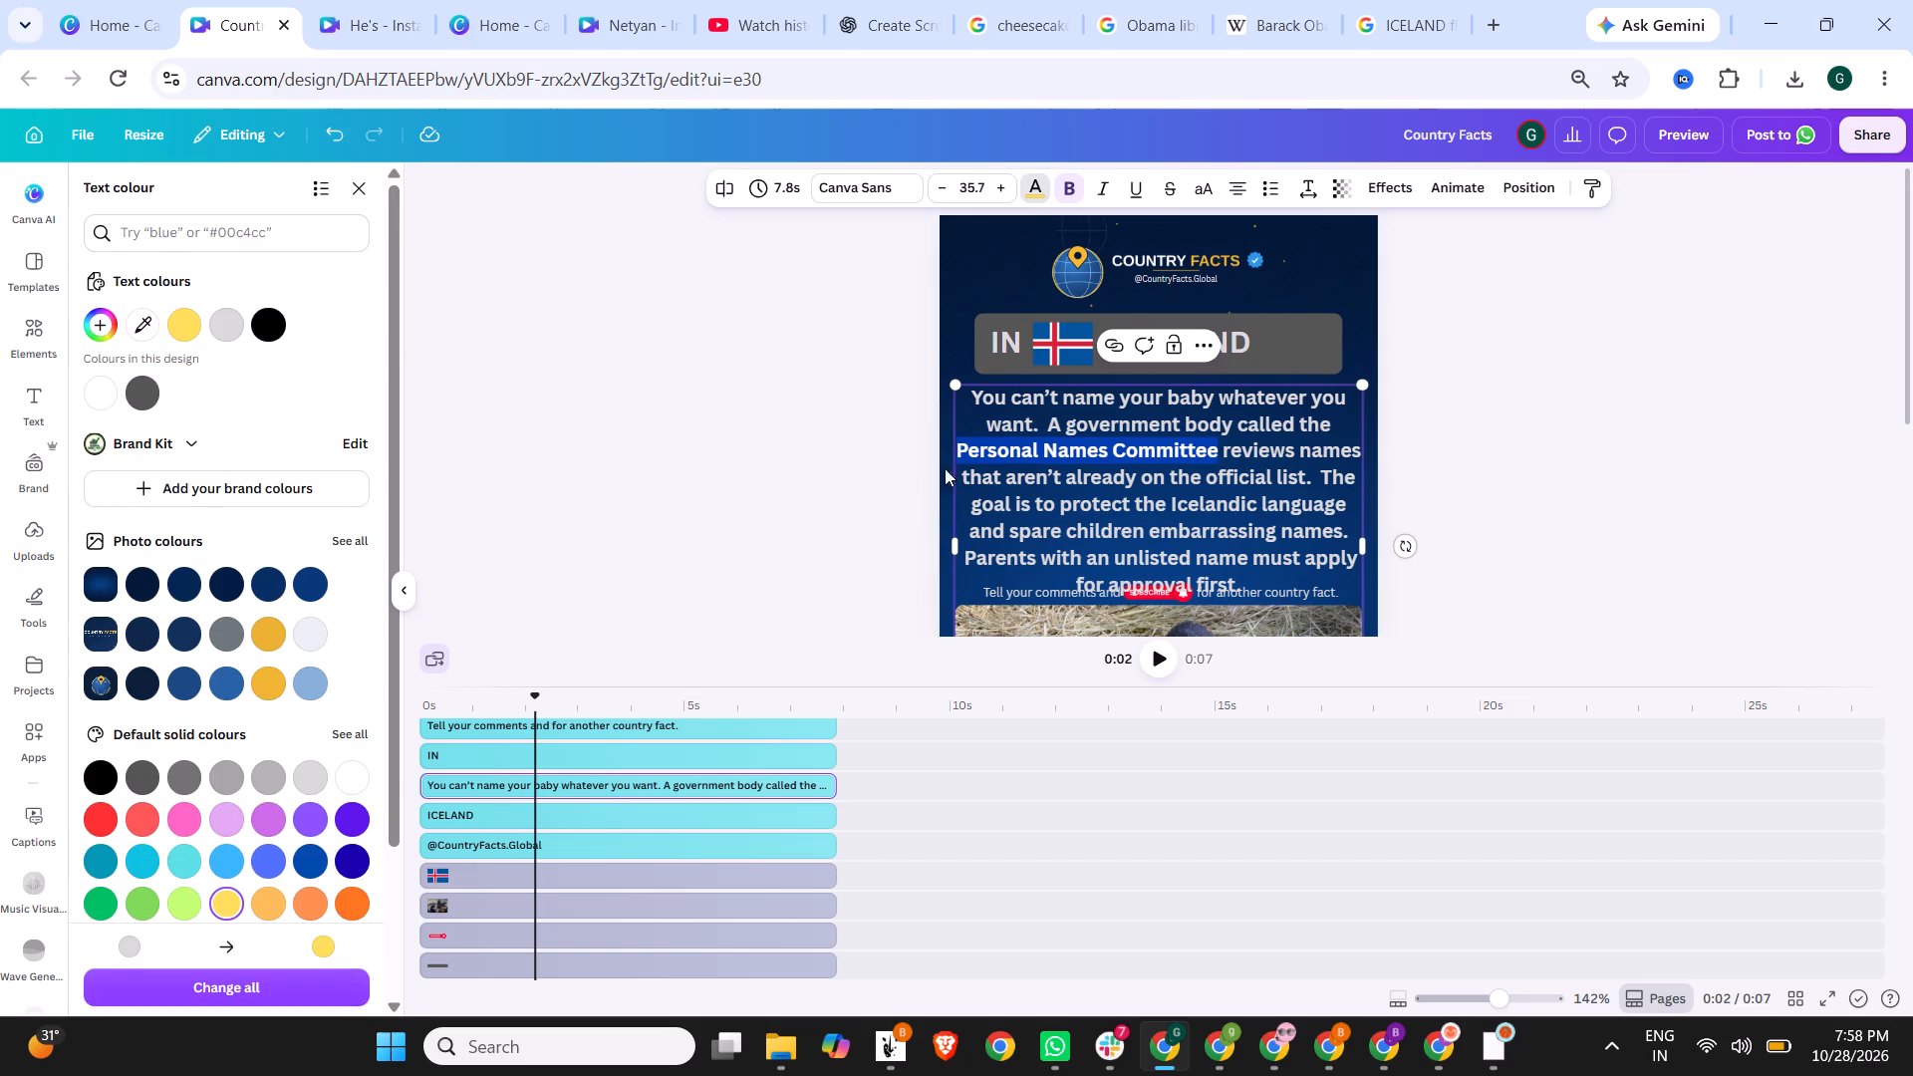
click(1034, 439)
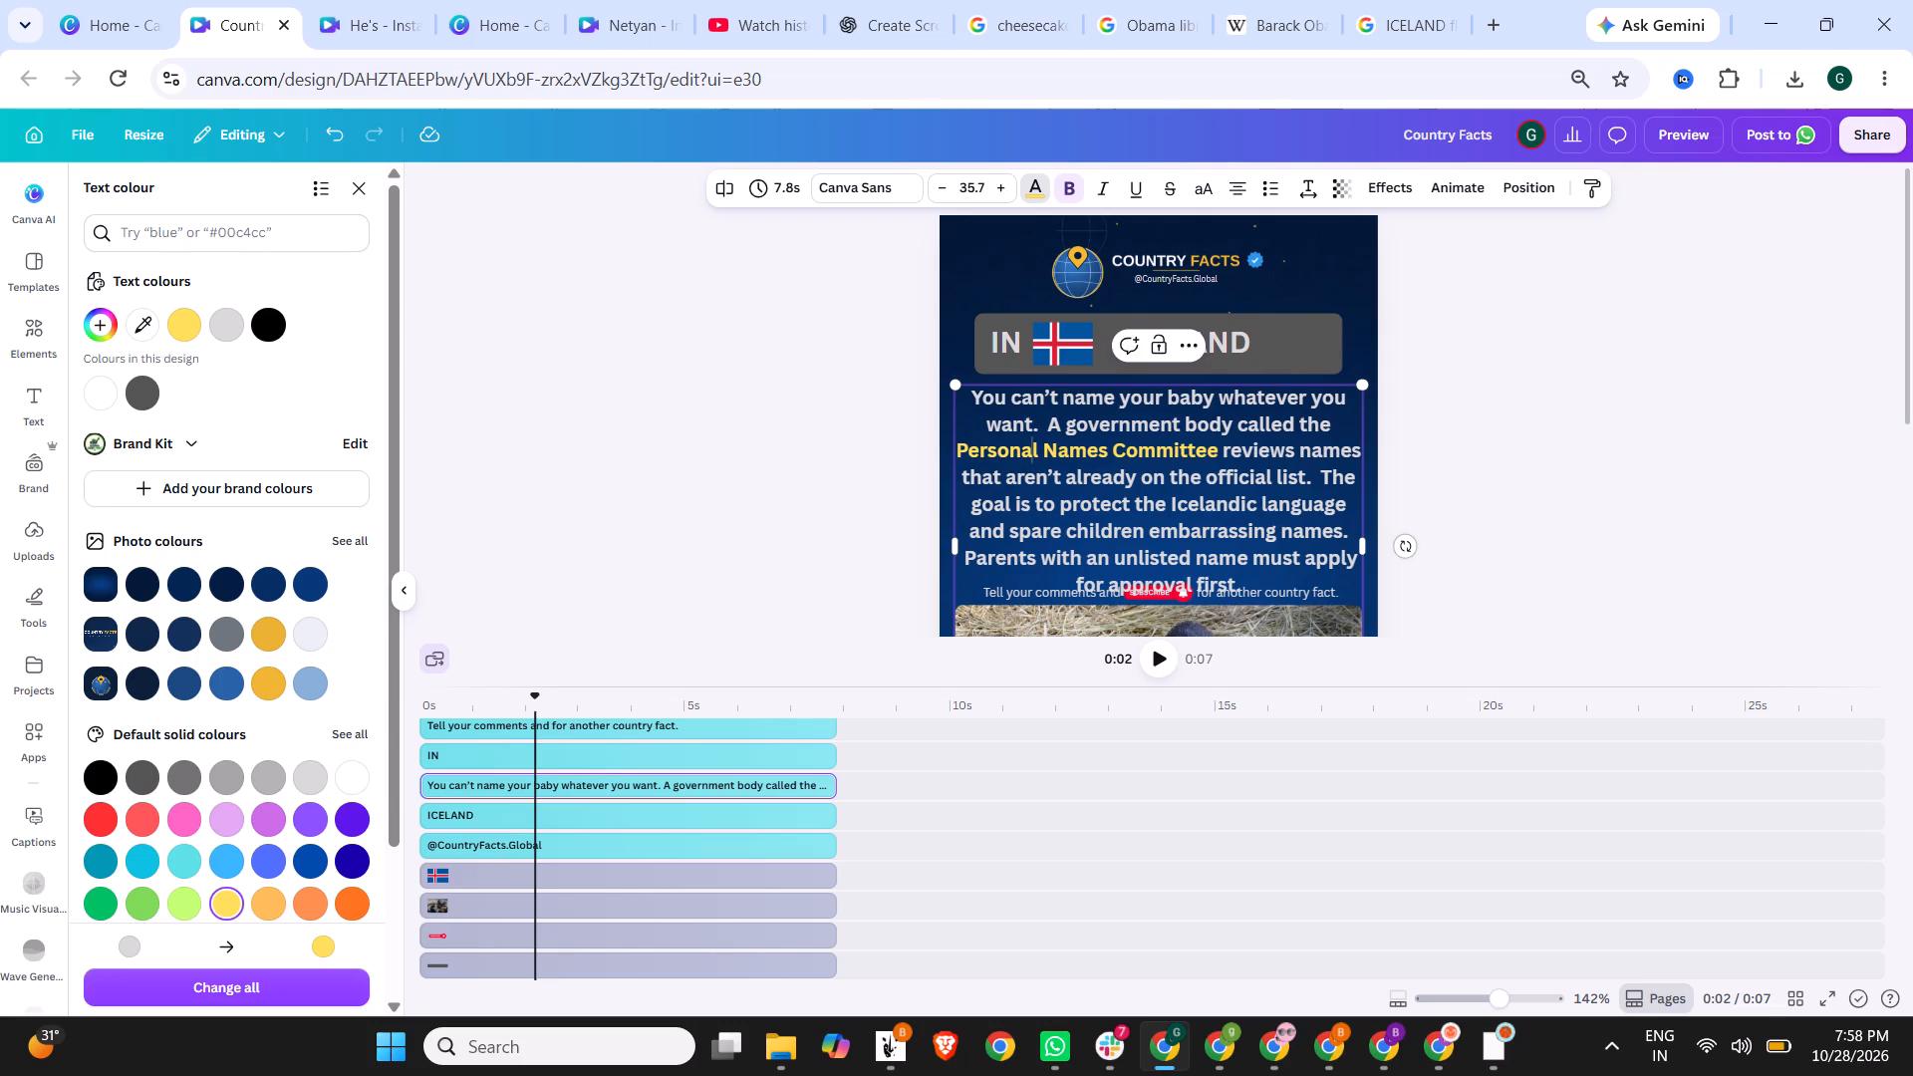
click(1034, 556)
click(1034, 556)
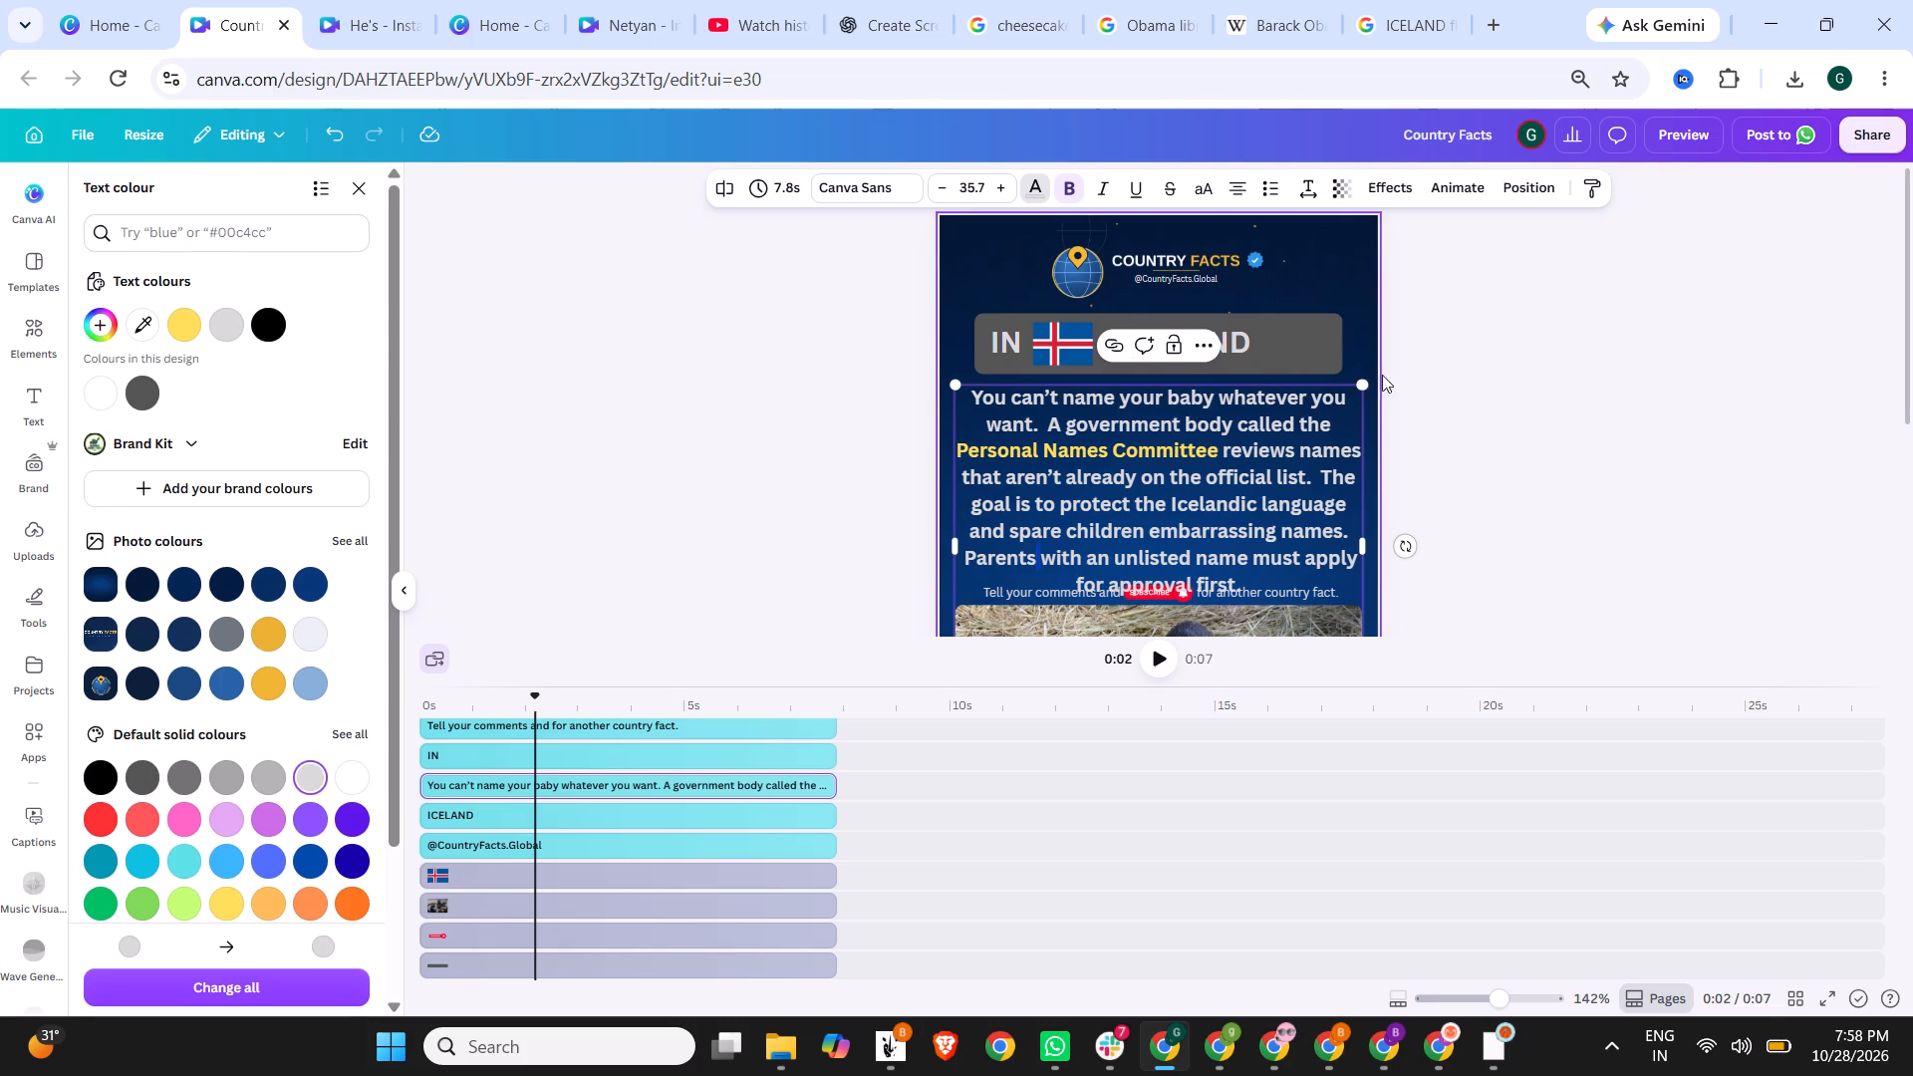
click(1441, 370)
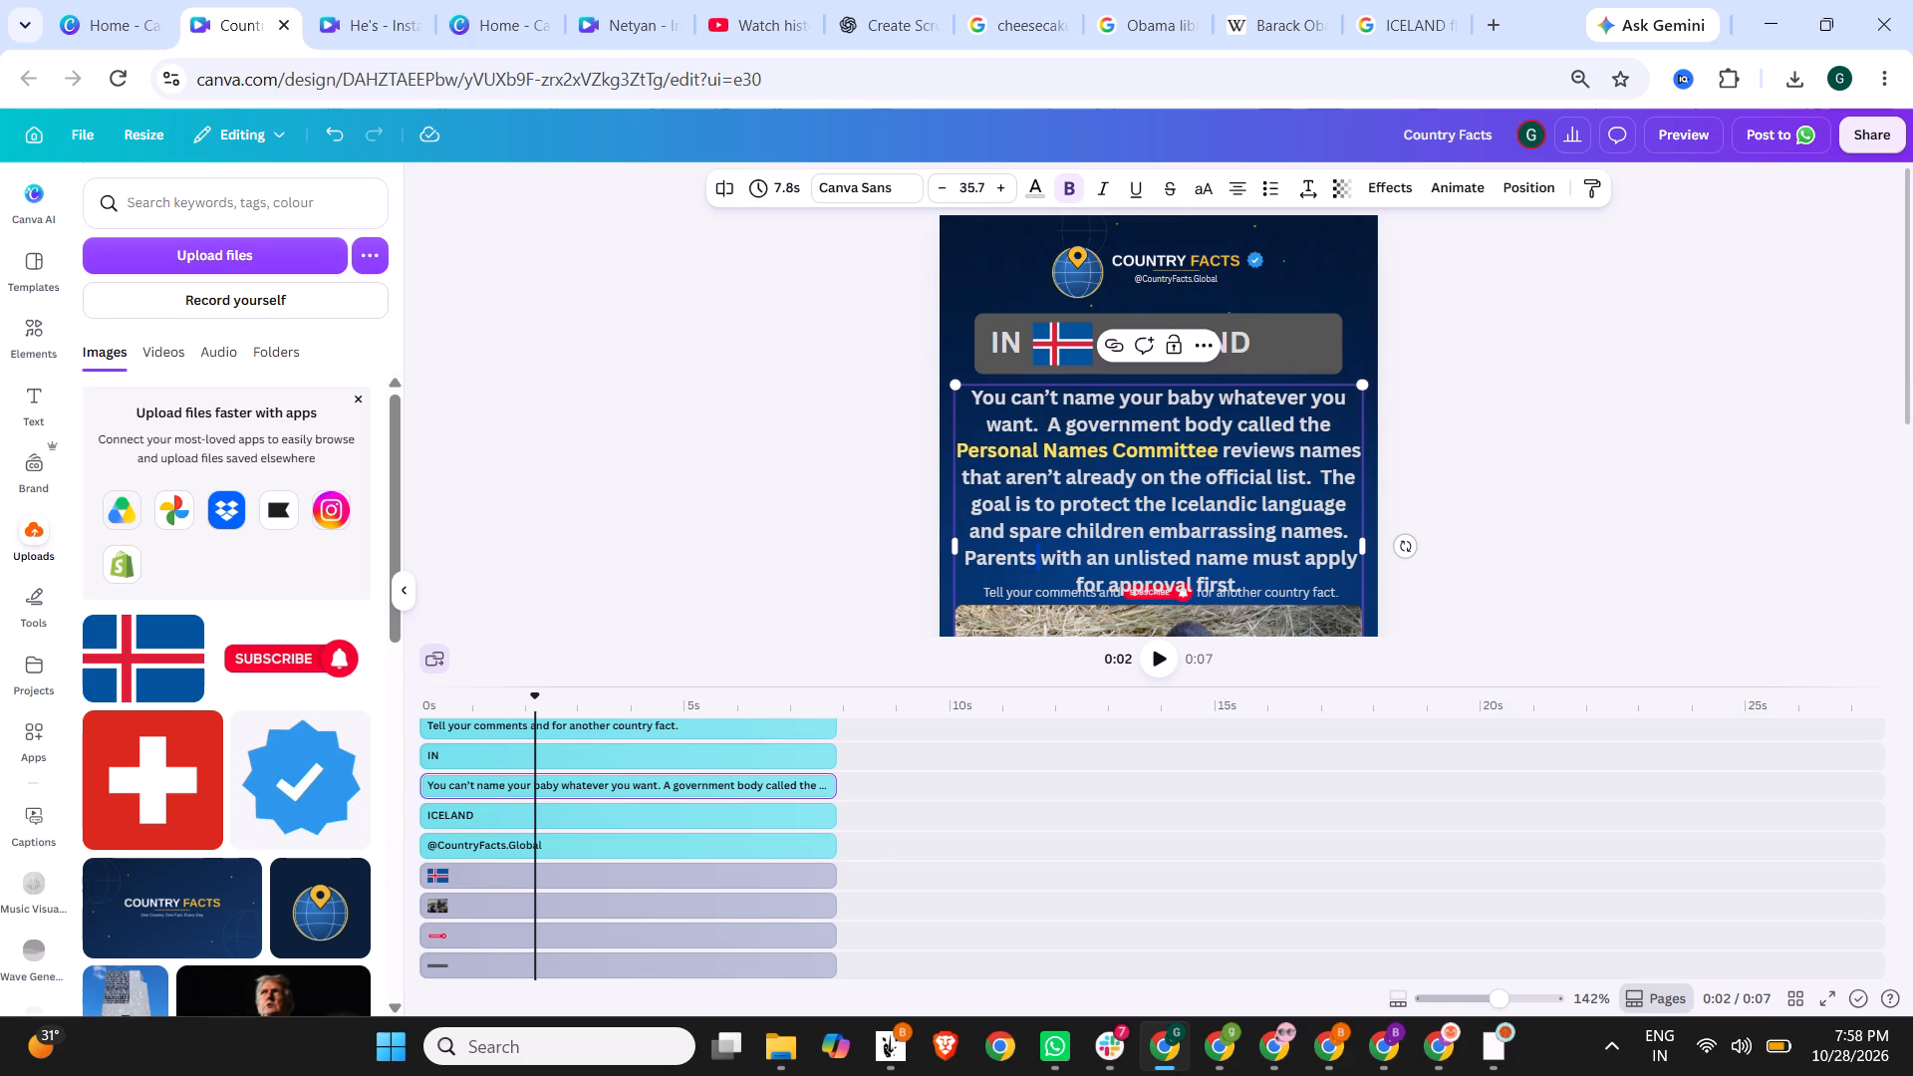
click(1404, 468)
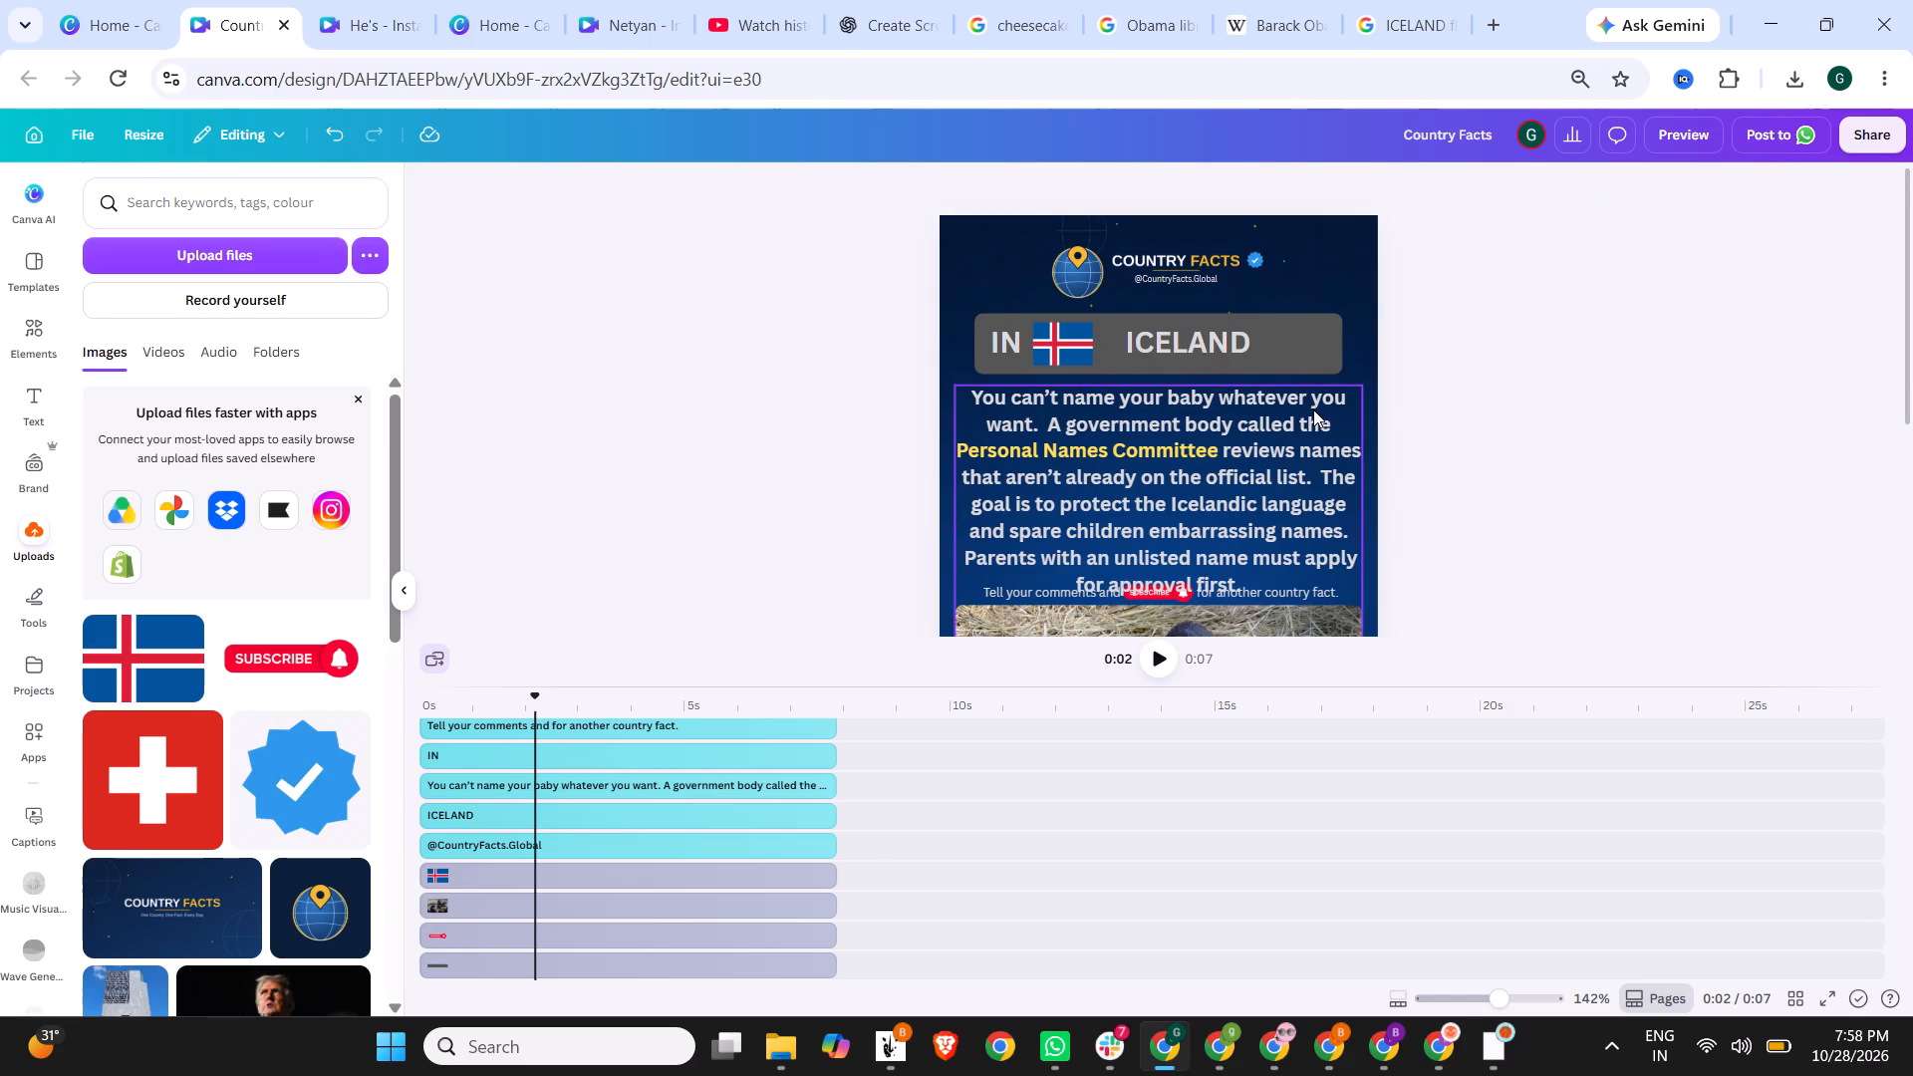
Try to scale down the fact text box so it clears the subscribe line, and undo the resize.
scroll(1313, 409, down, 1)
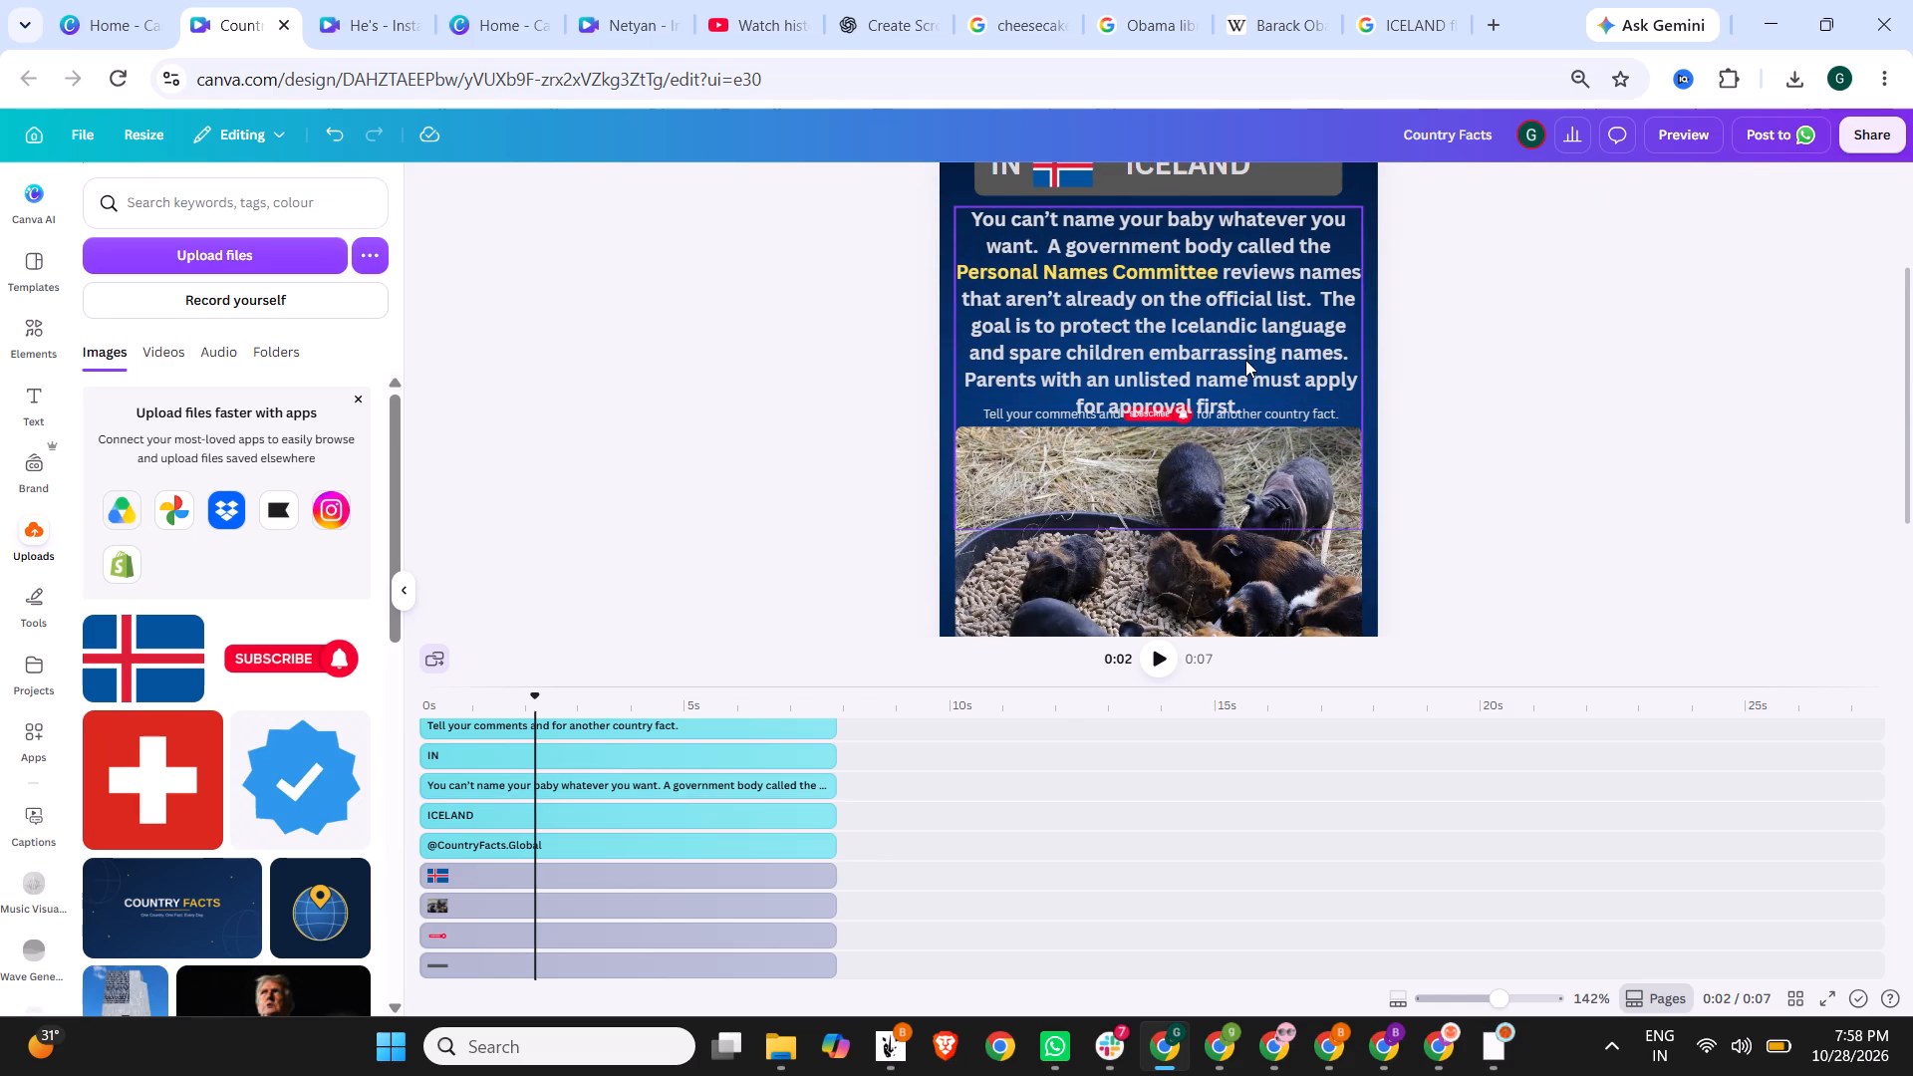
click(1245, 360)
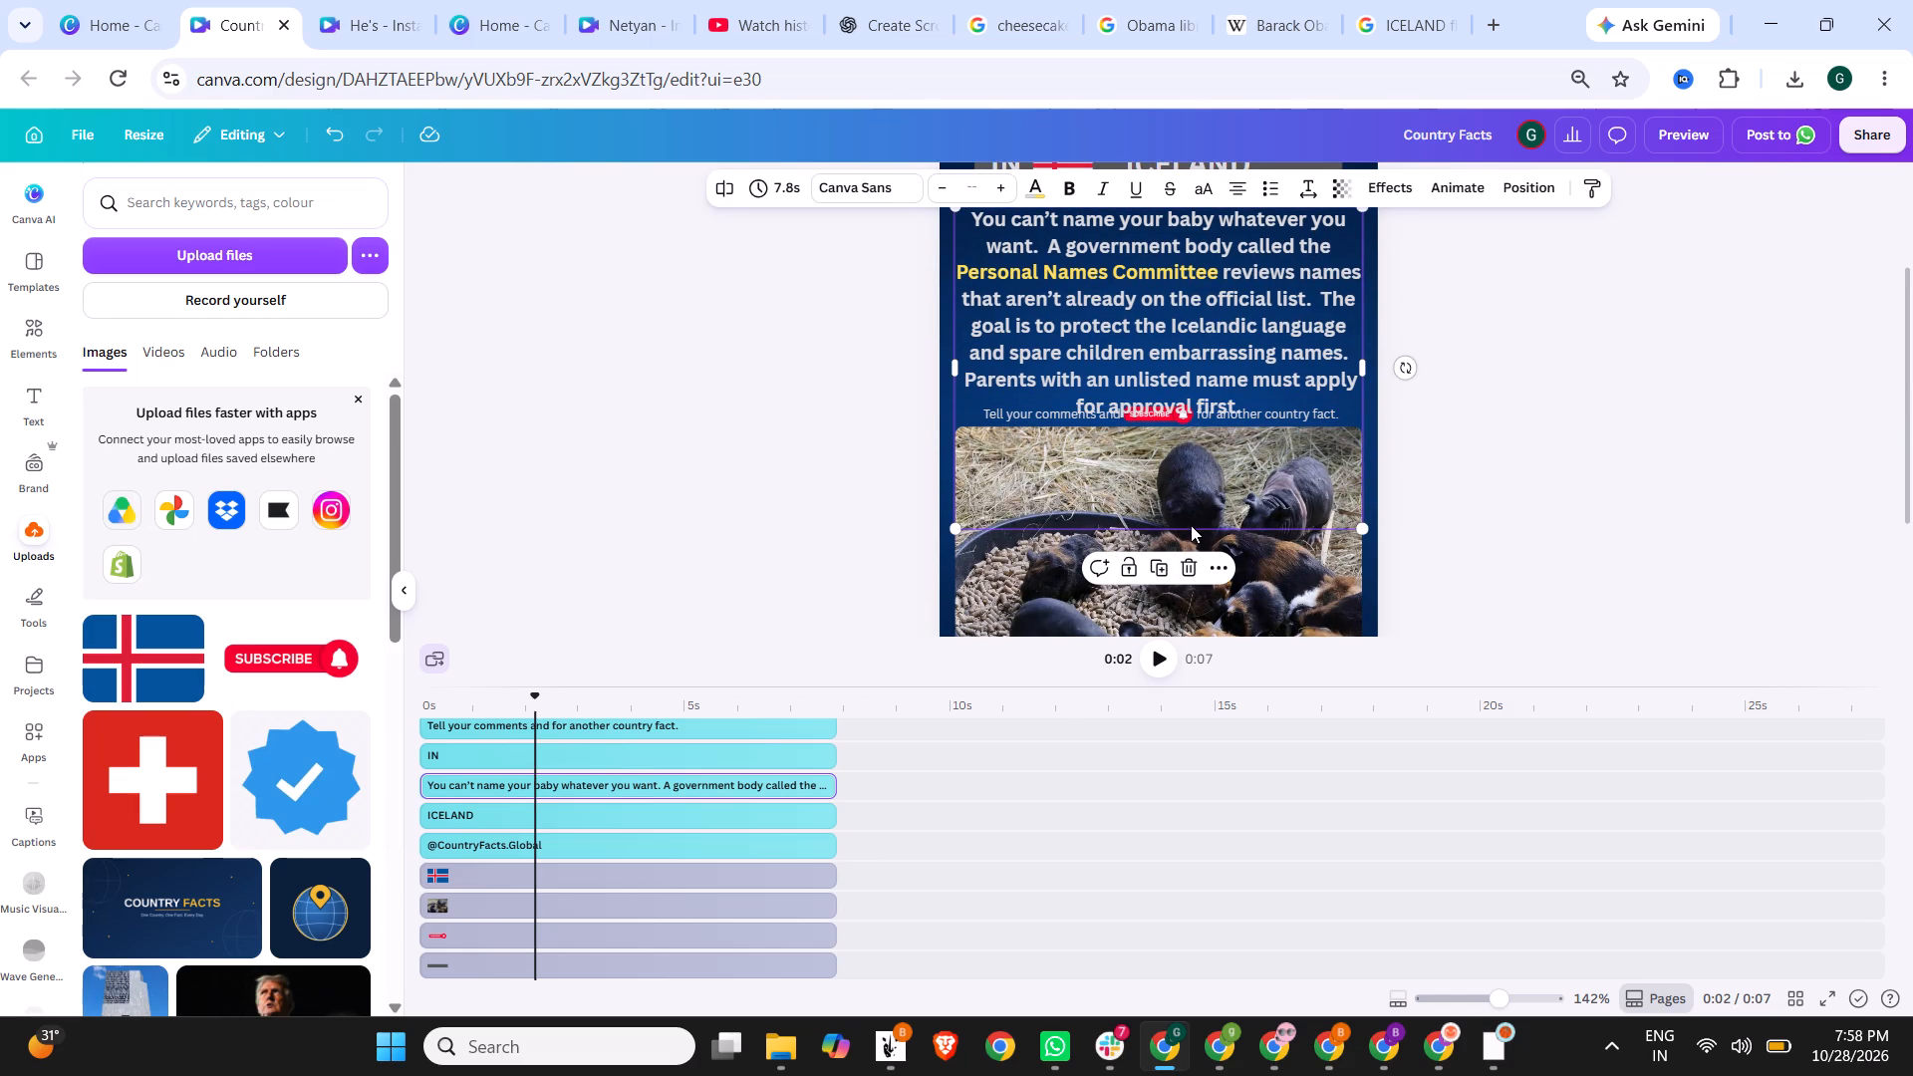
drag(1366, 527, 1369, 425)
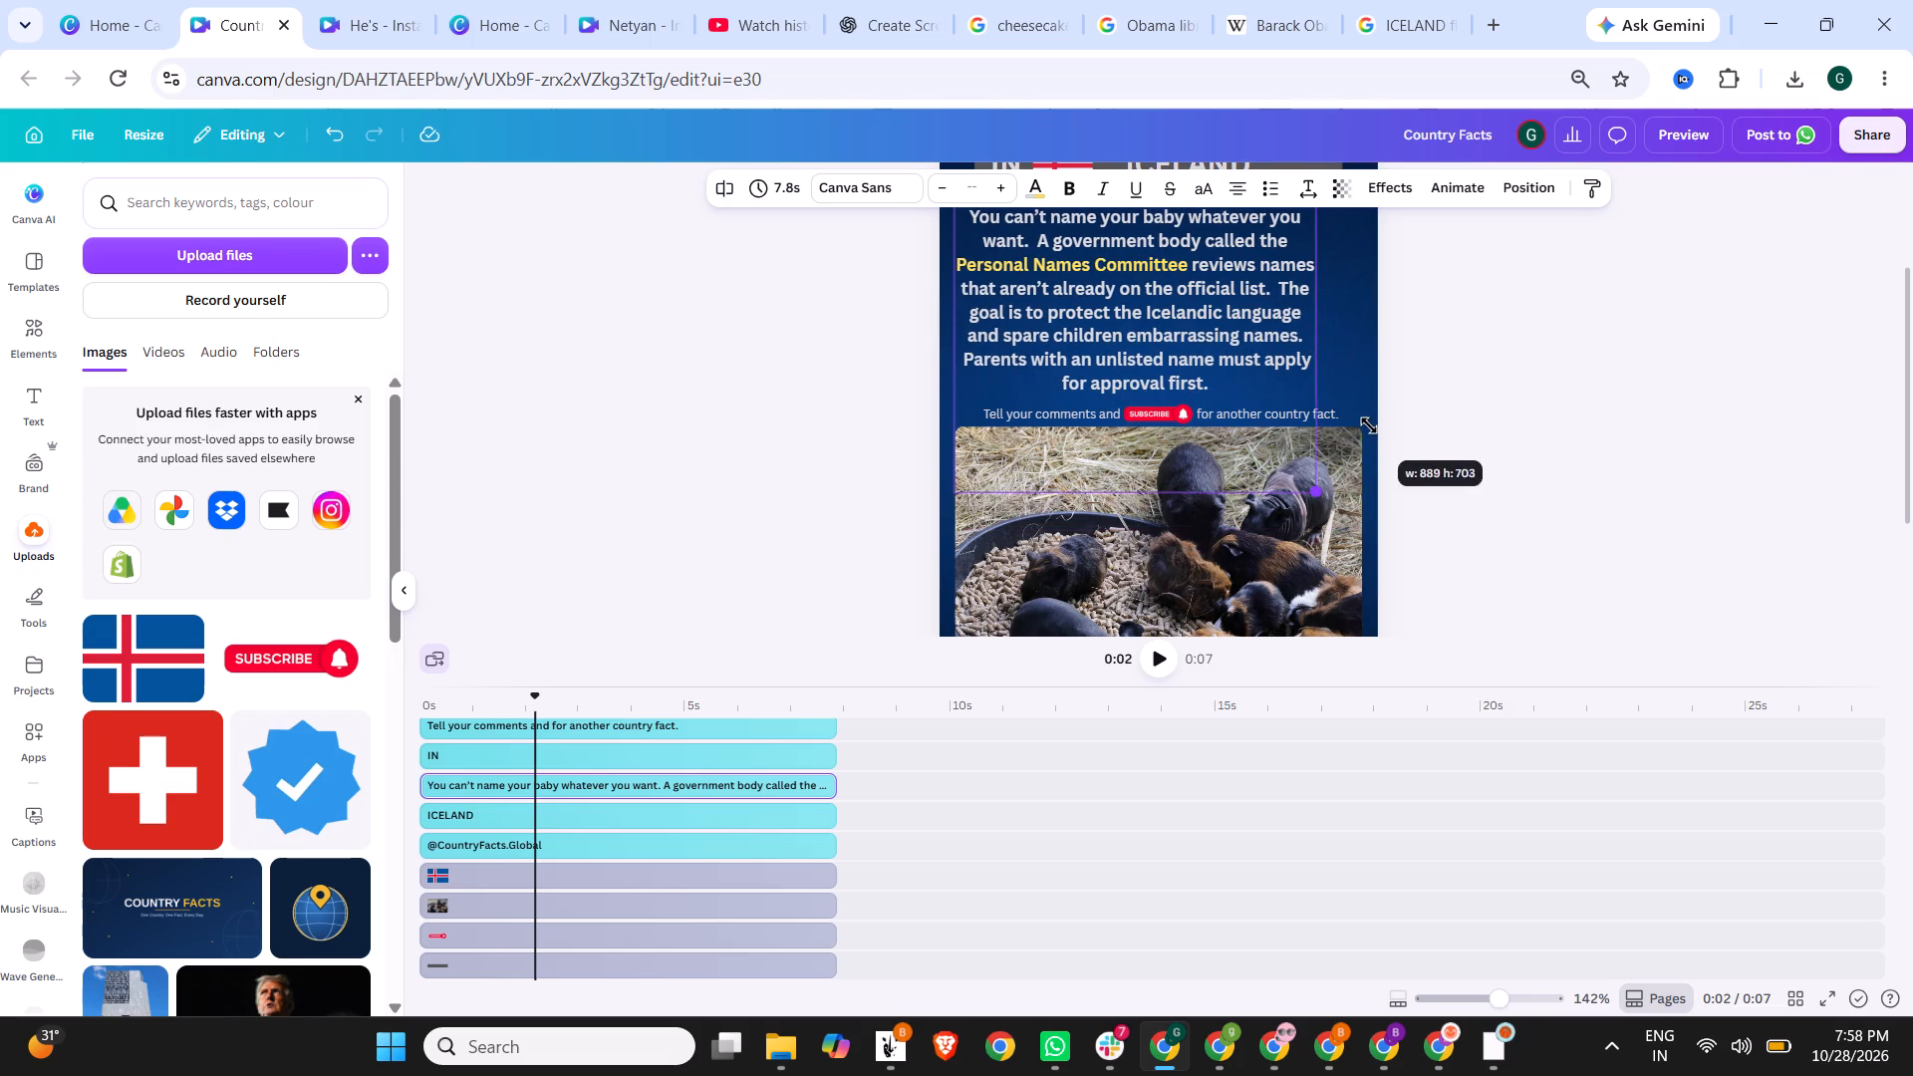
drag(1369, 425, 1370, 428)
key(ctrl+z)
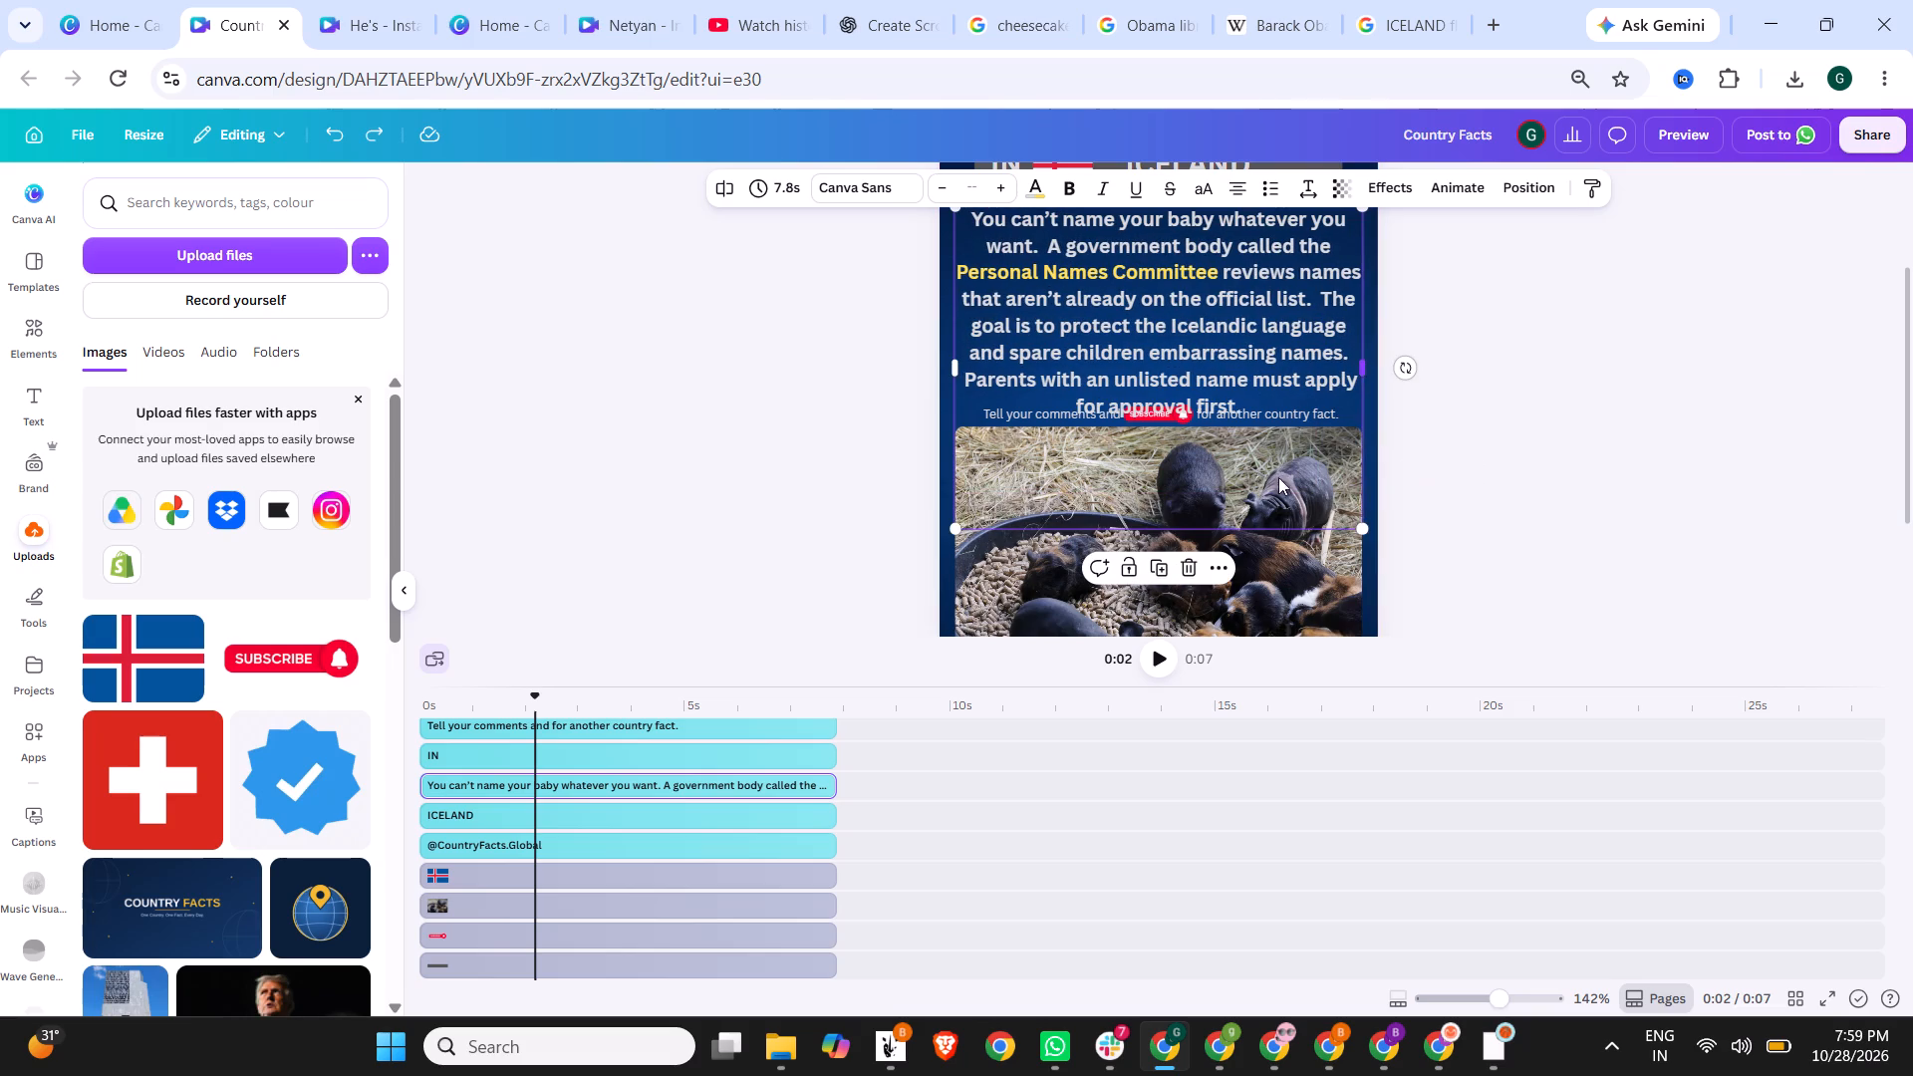
Delete the empty lines after "for approval first." at the end of the fact text.
double_click(1251, 401)
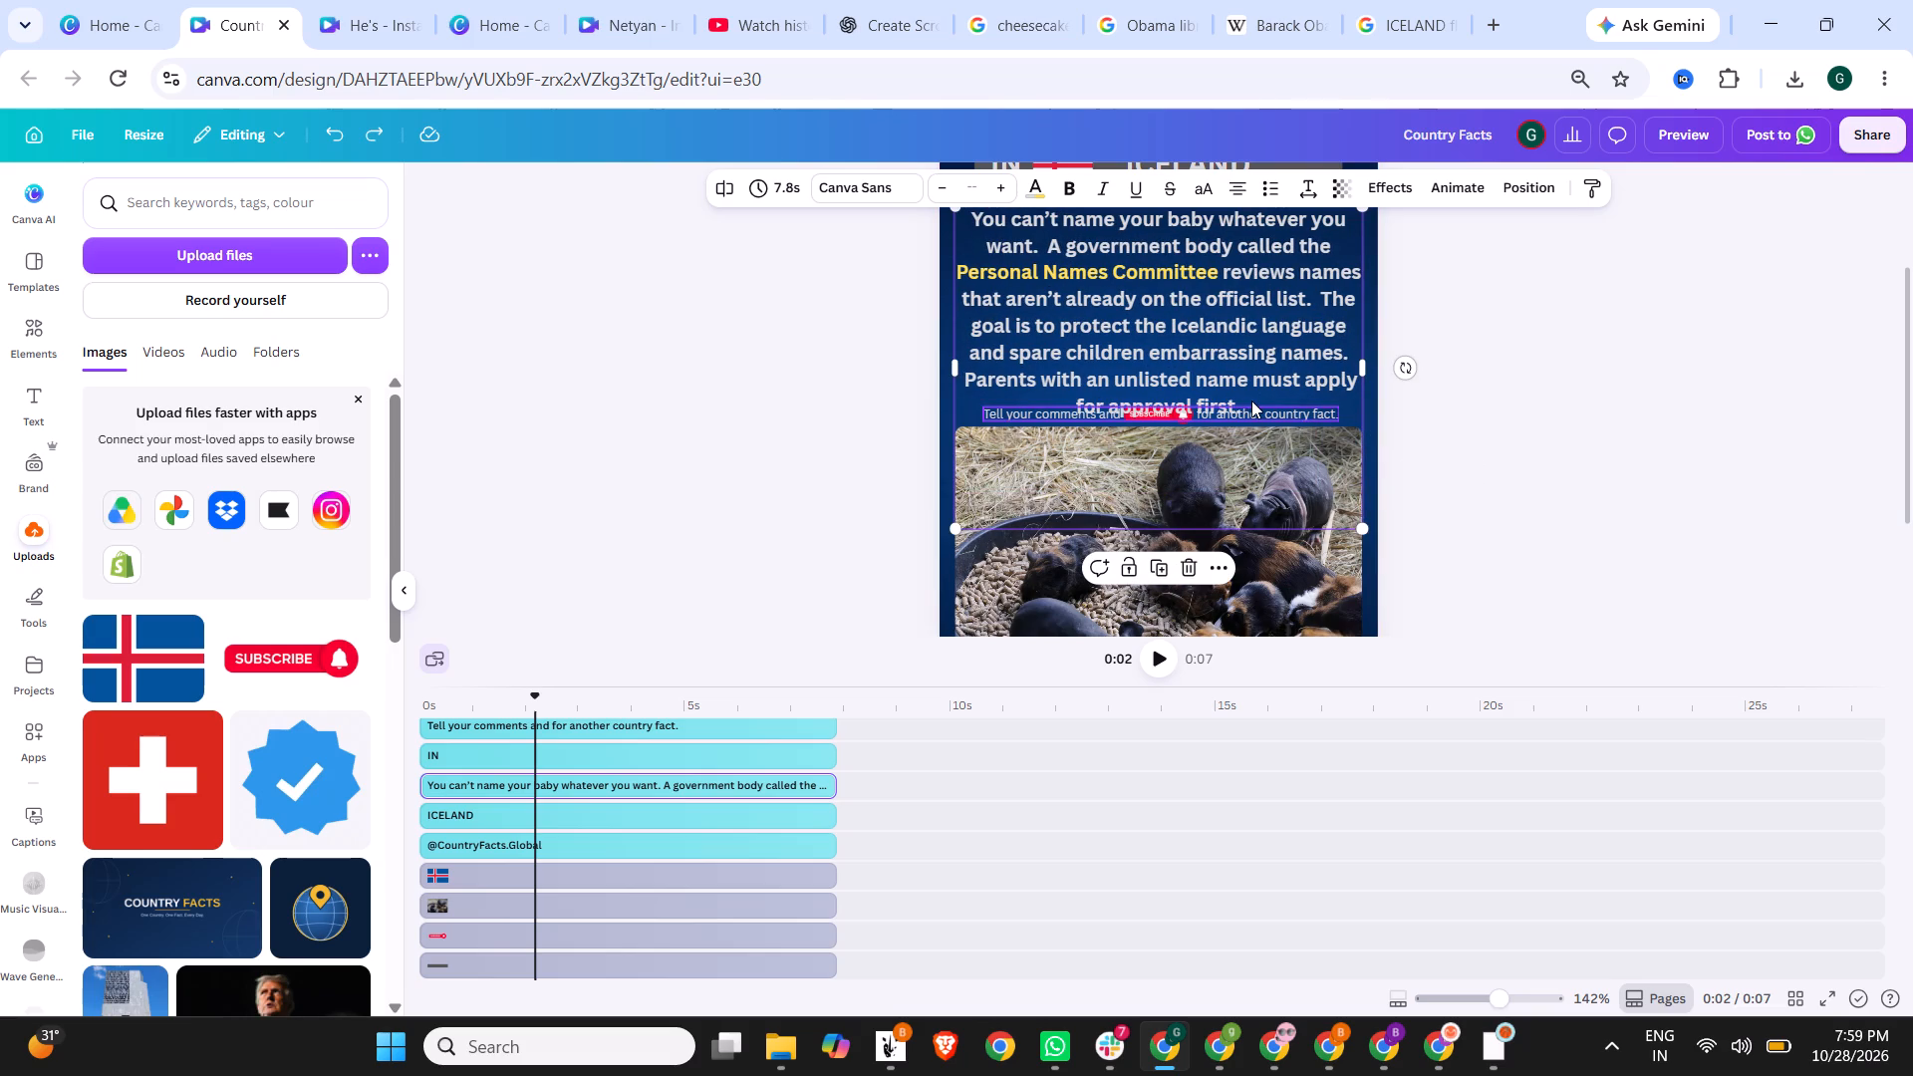
click(1251, 401)
key(Delete)
key(Delete)
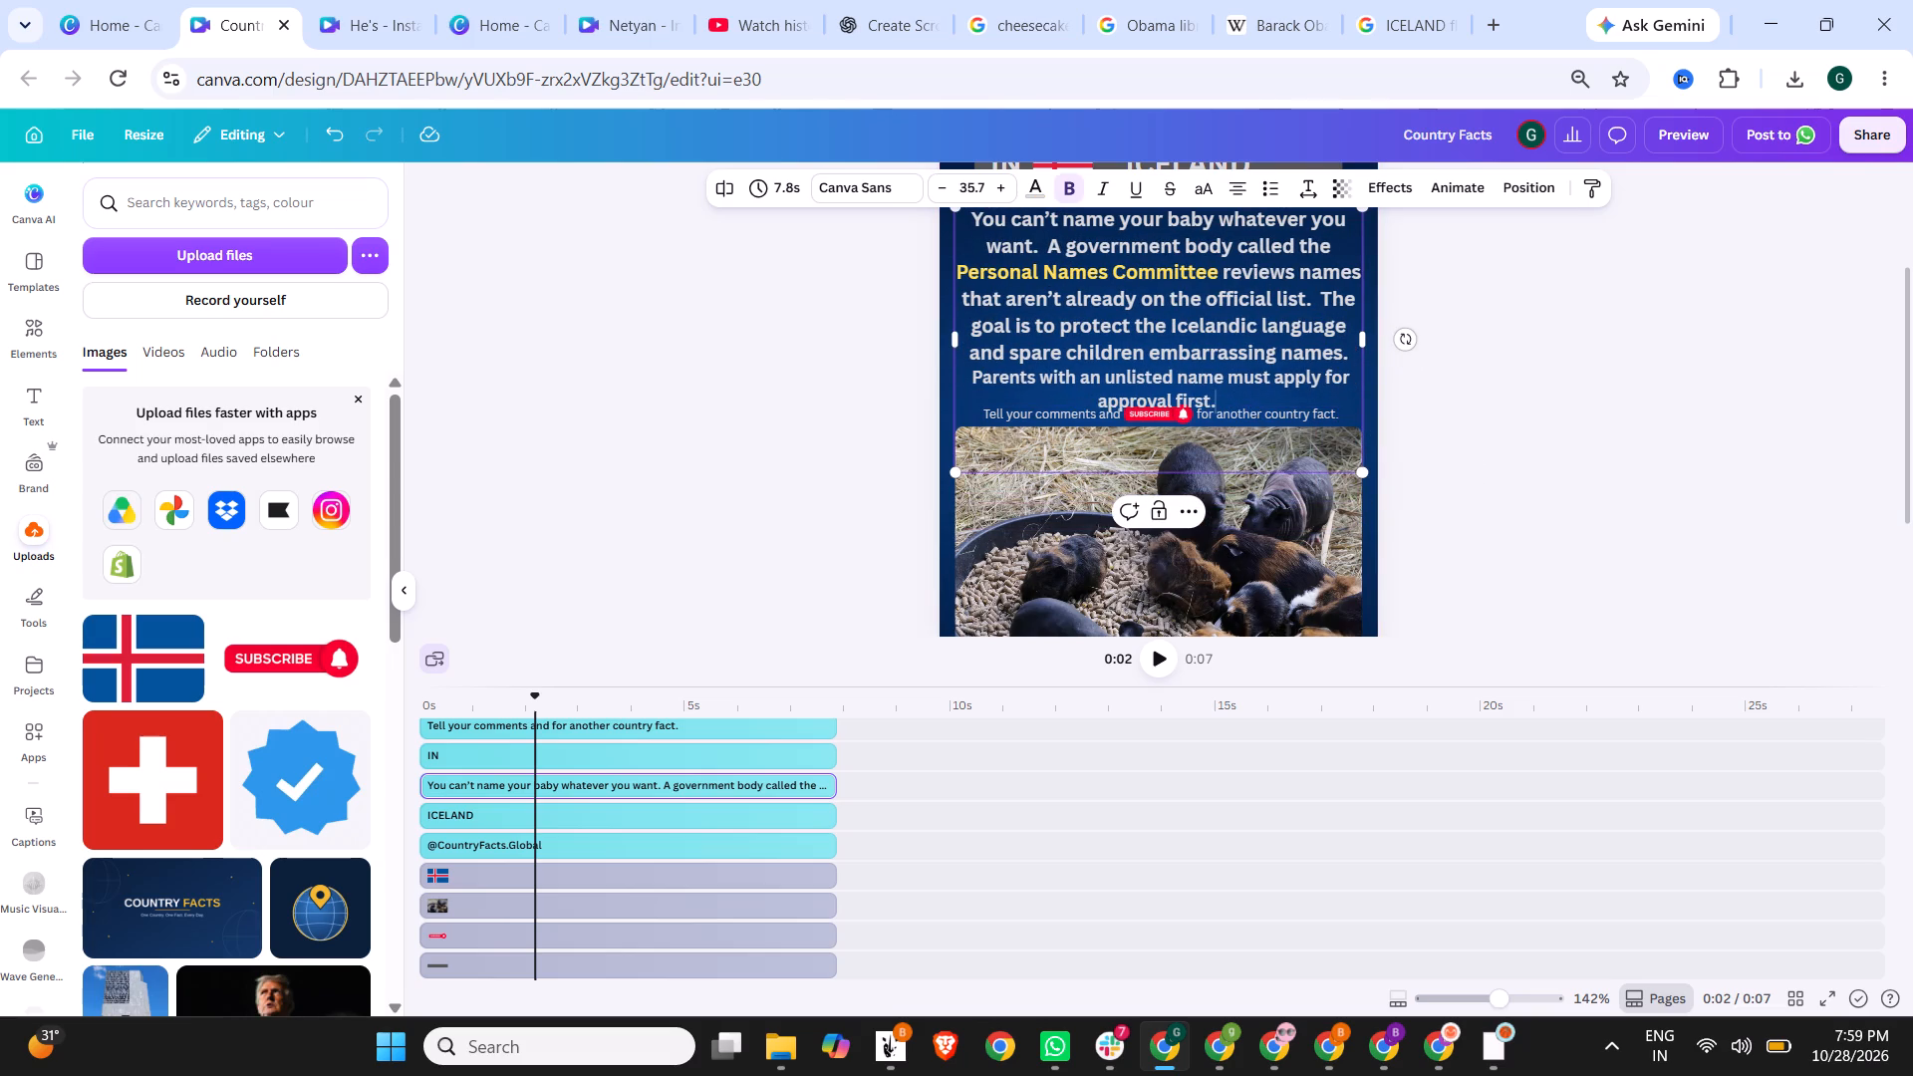
key(Delete)
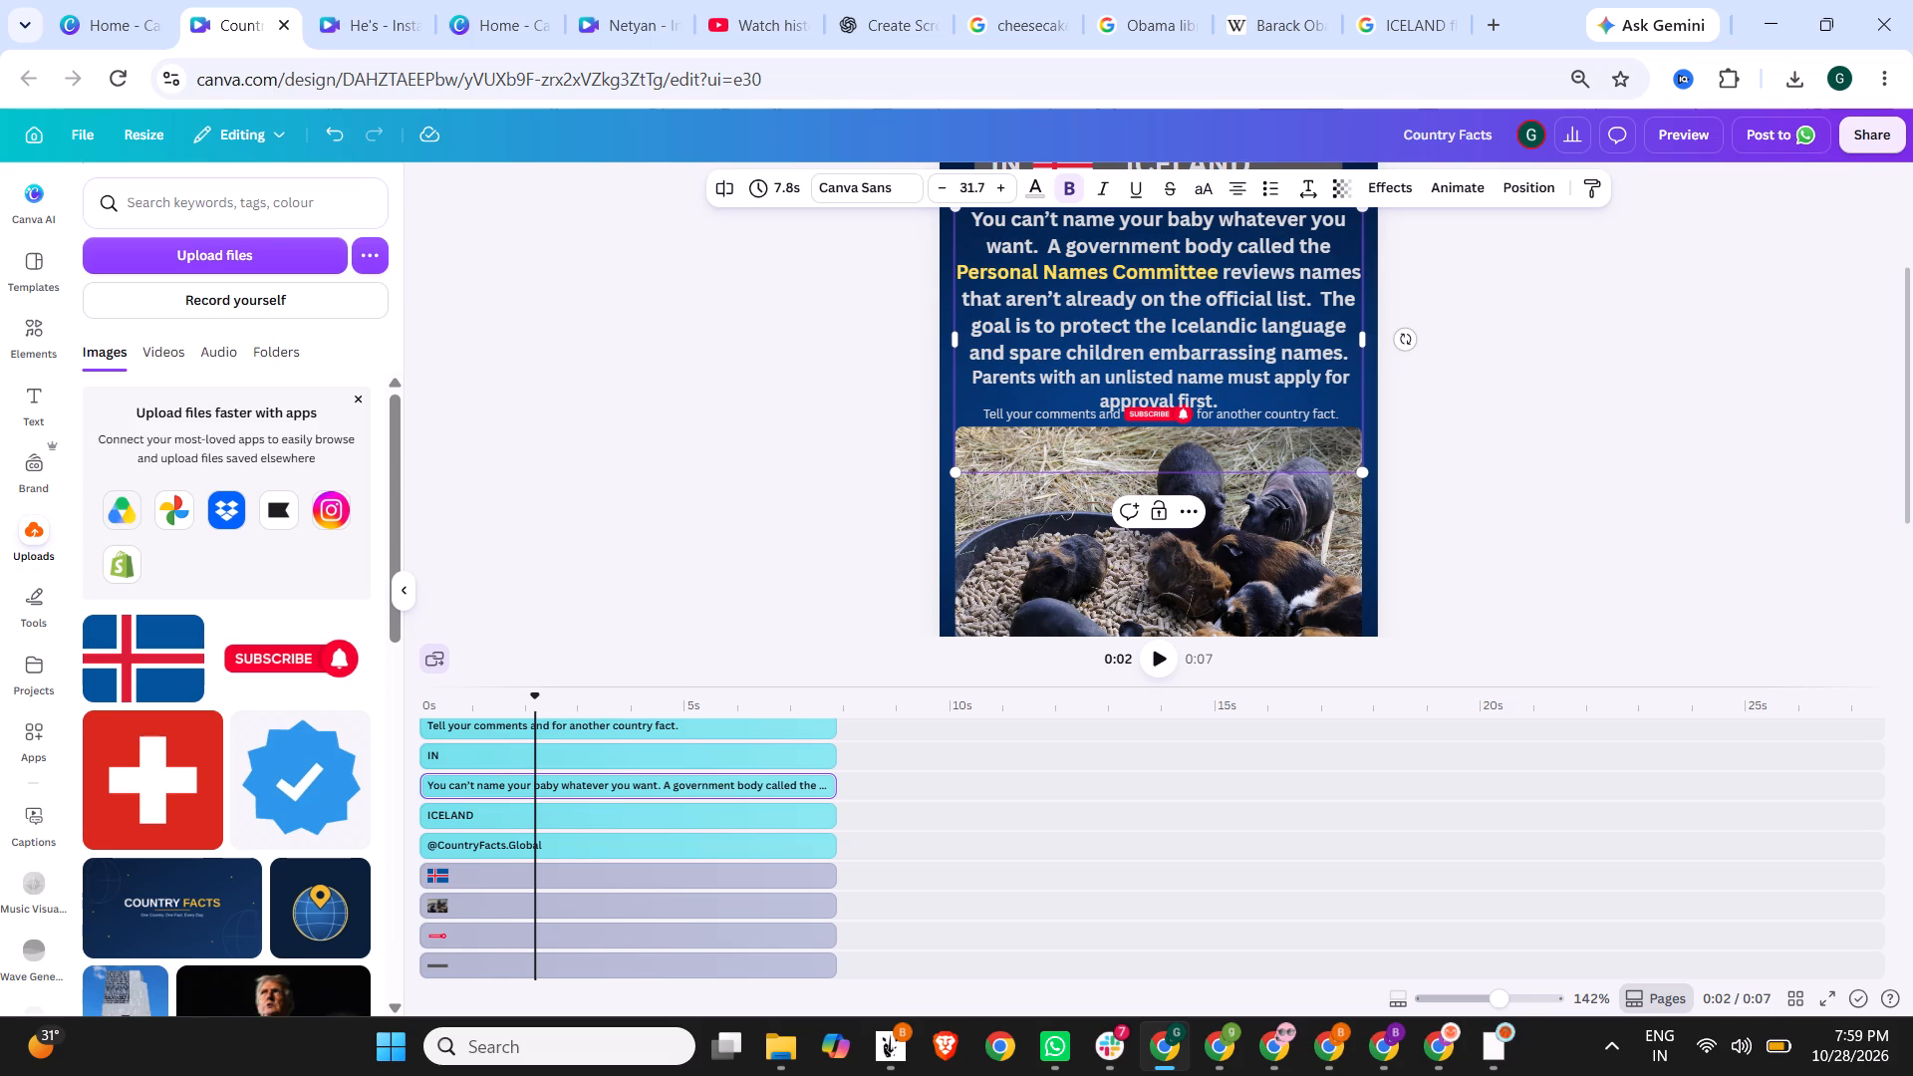
Move the sentence "Parents with an unlisted name must apply for approval first." ahead of "The goal is to protect", followed by a space.
drag(1230, 399, 973, 365)
key(ctrl+x)
click(1323, 298)
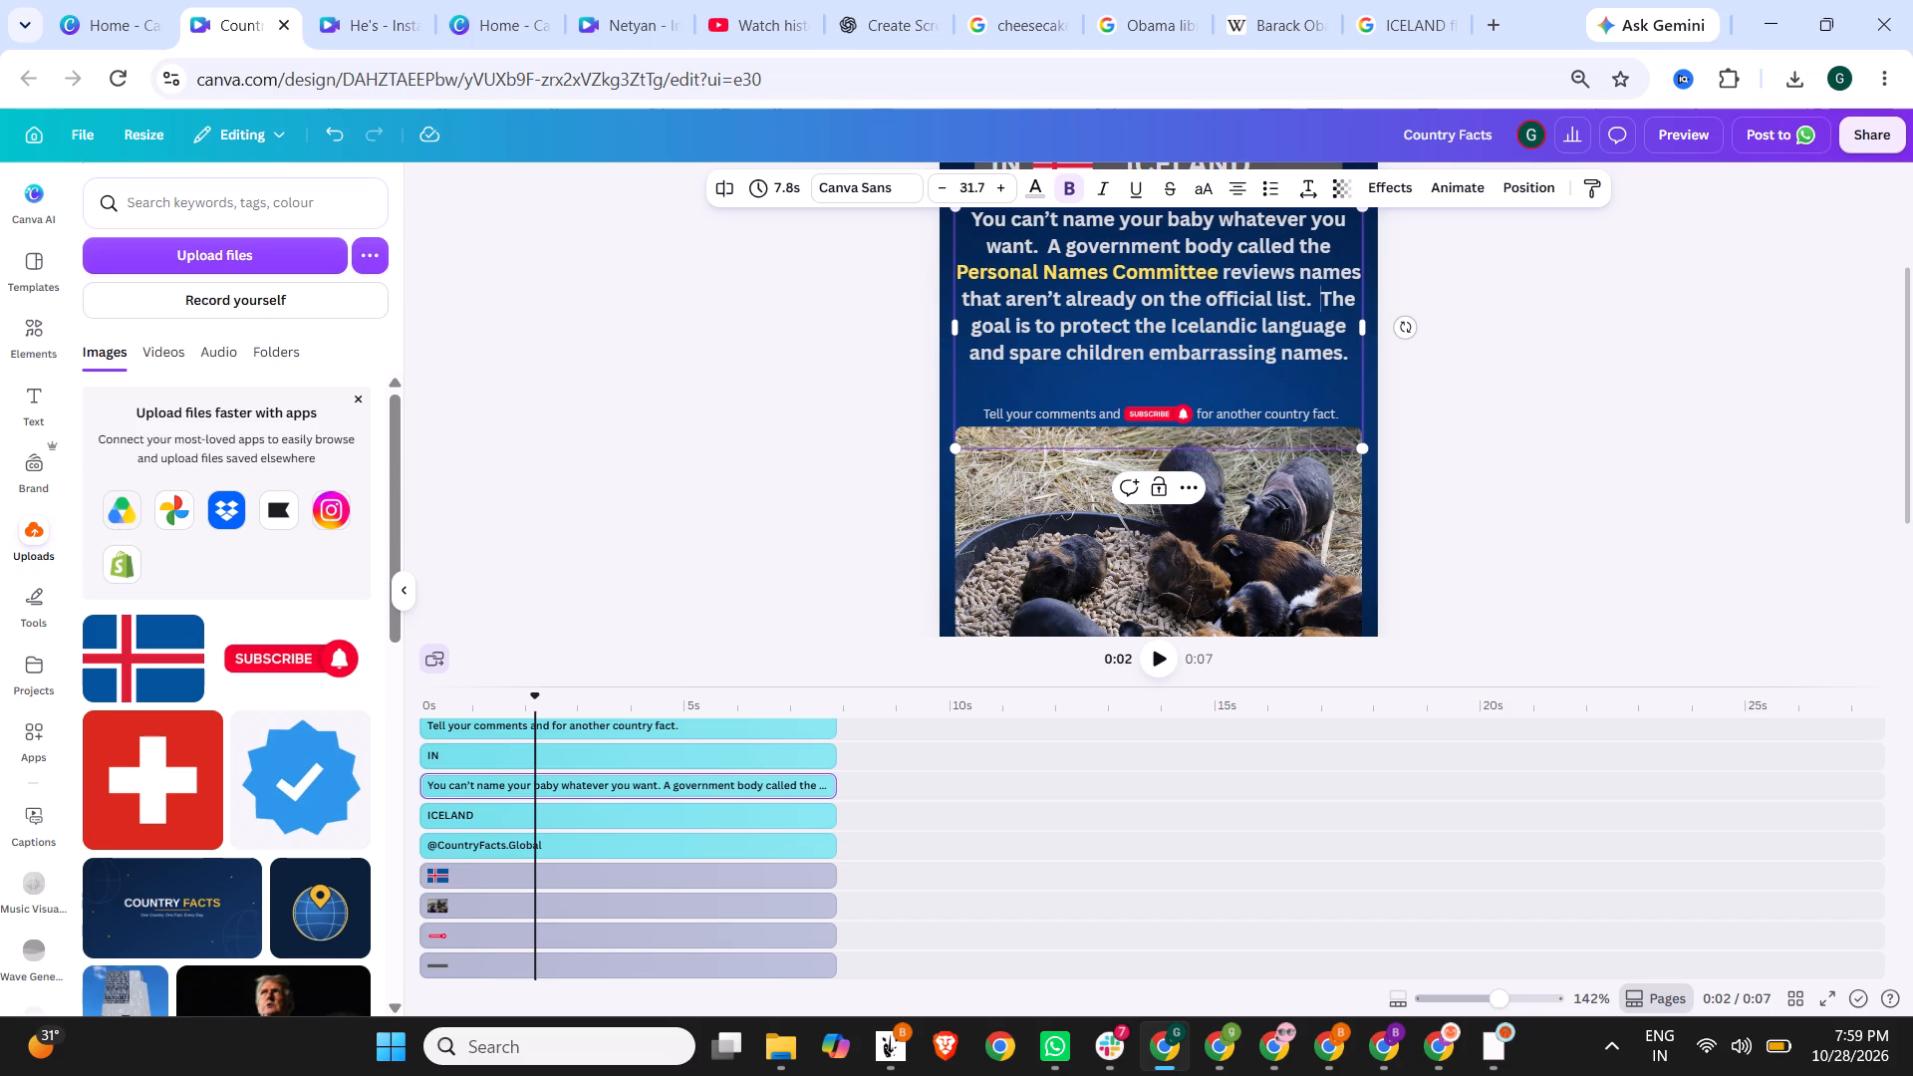
key(ctrl+v)
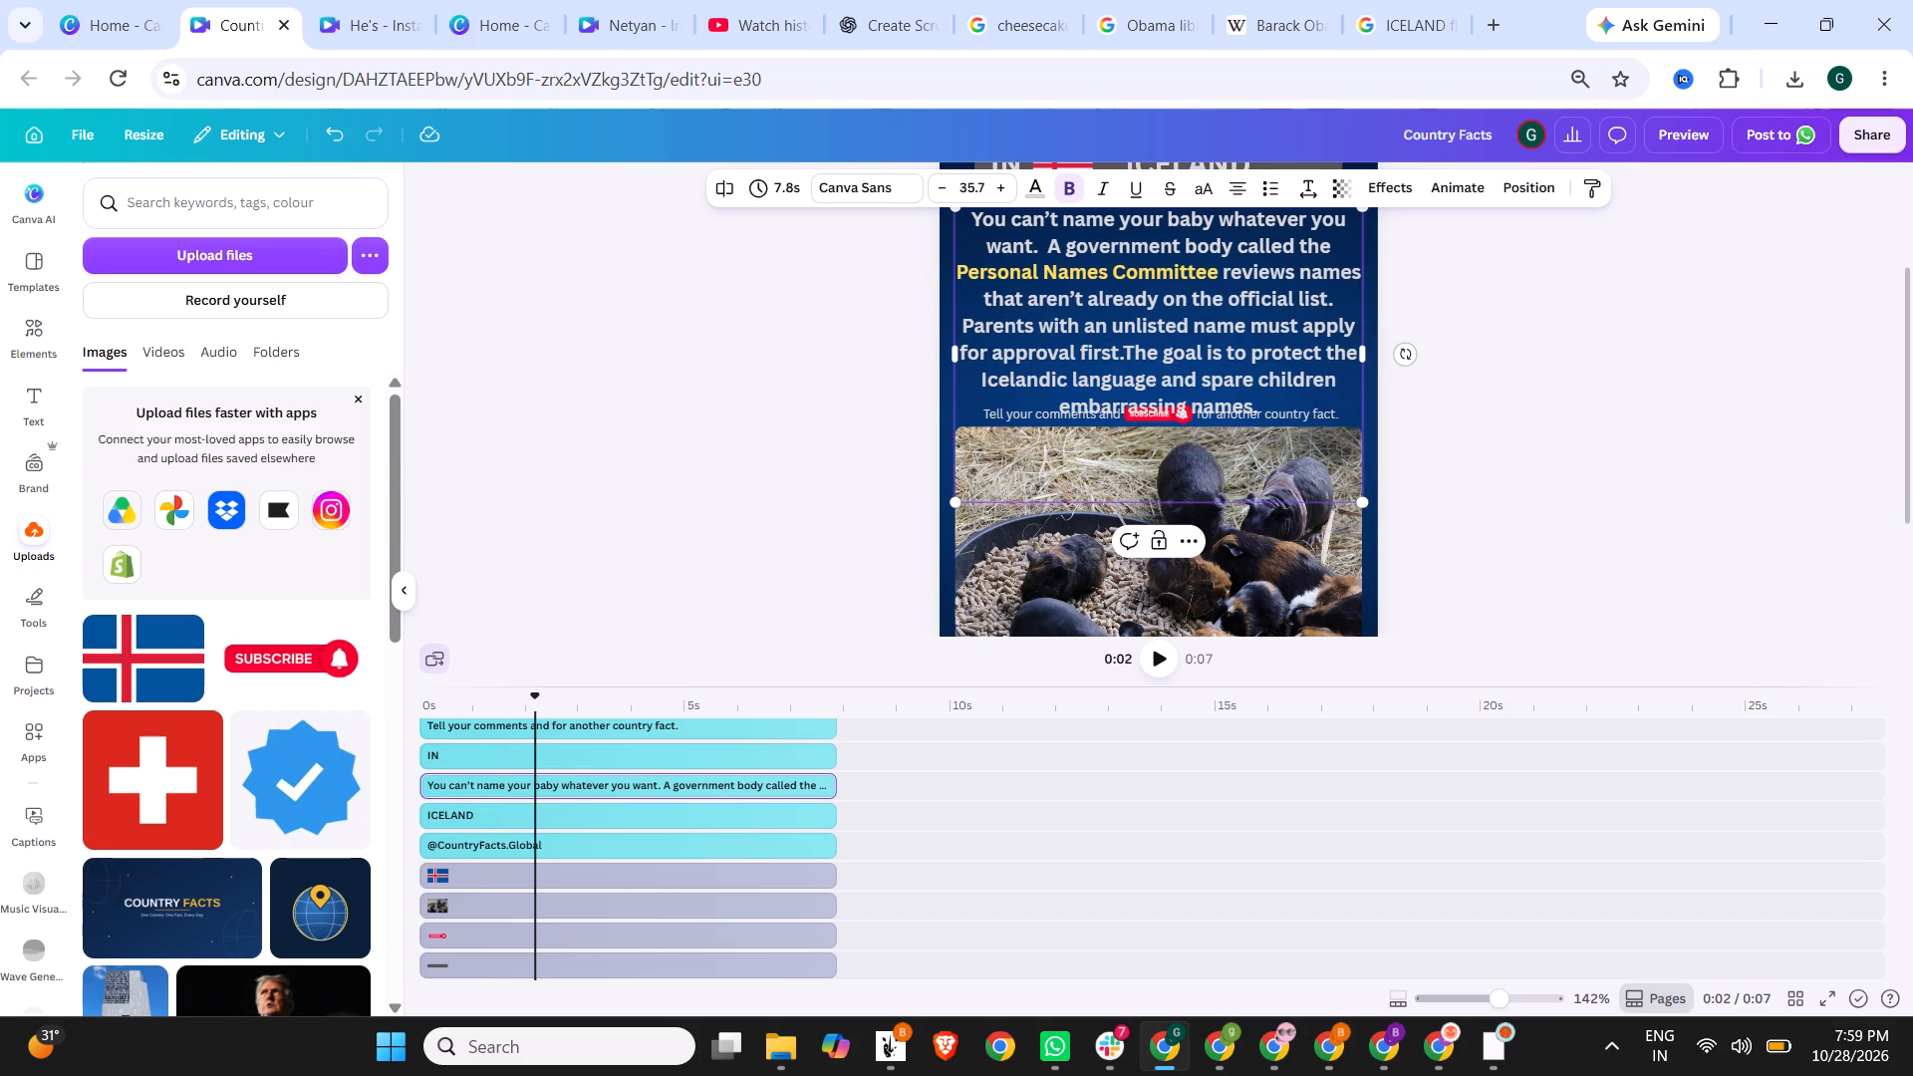
key(space)
Reduce the font size of the whole fact text to 33.7.
scroll(1286, 397, up, 1)
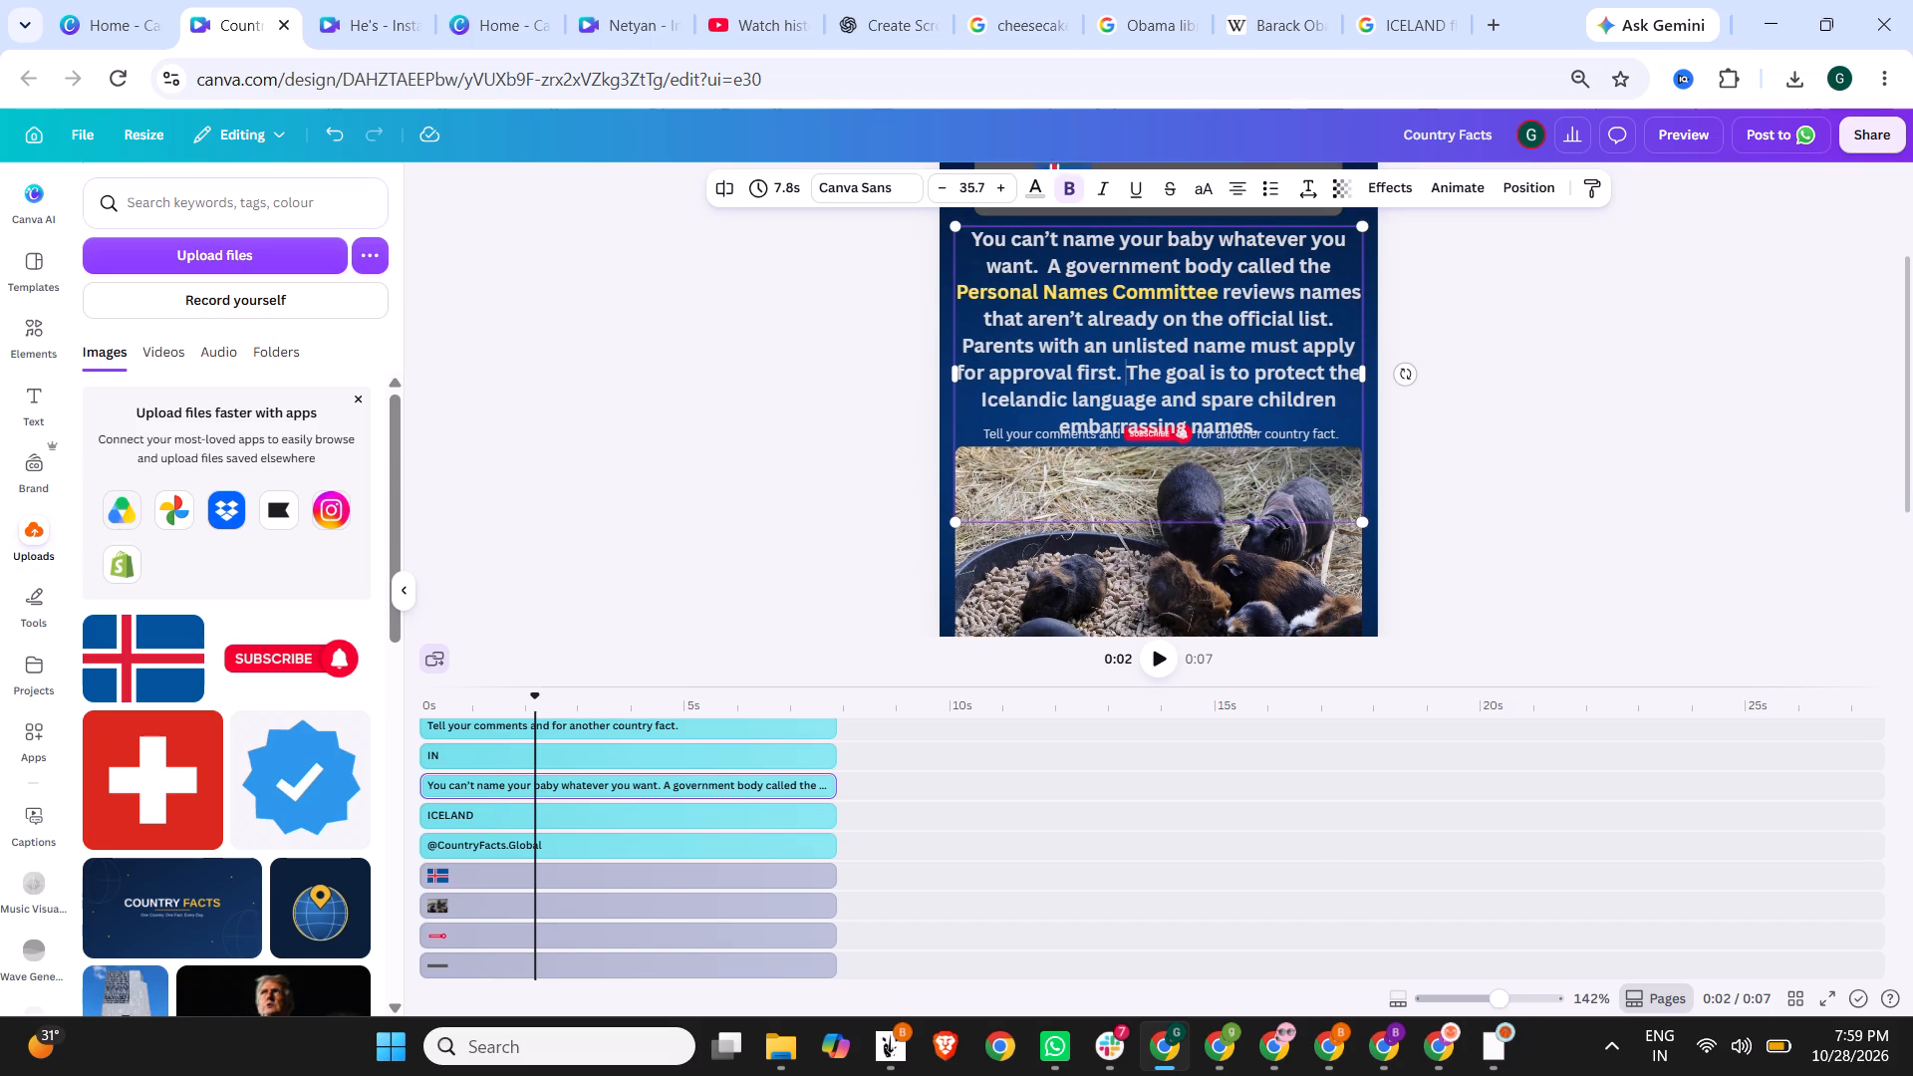
scroll(1286, 397, up, 1)
click(1493, 408)
triple_click(1262, 421)
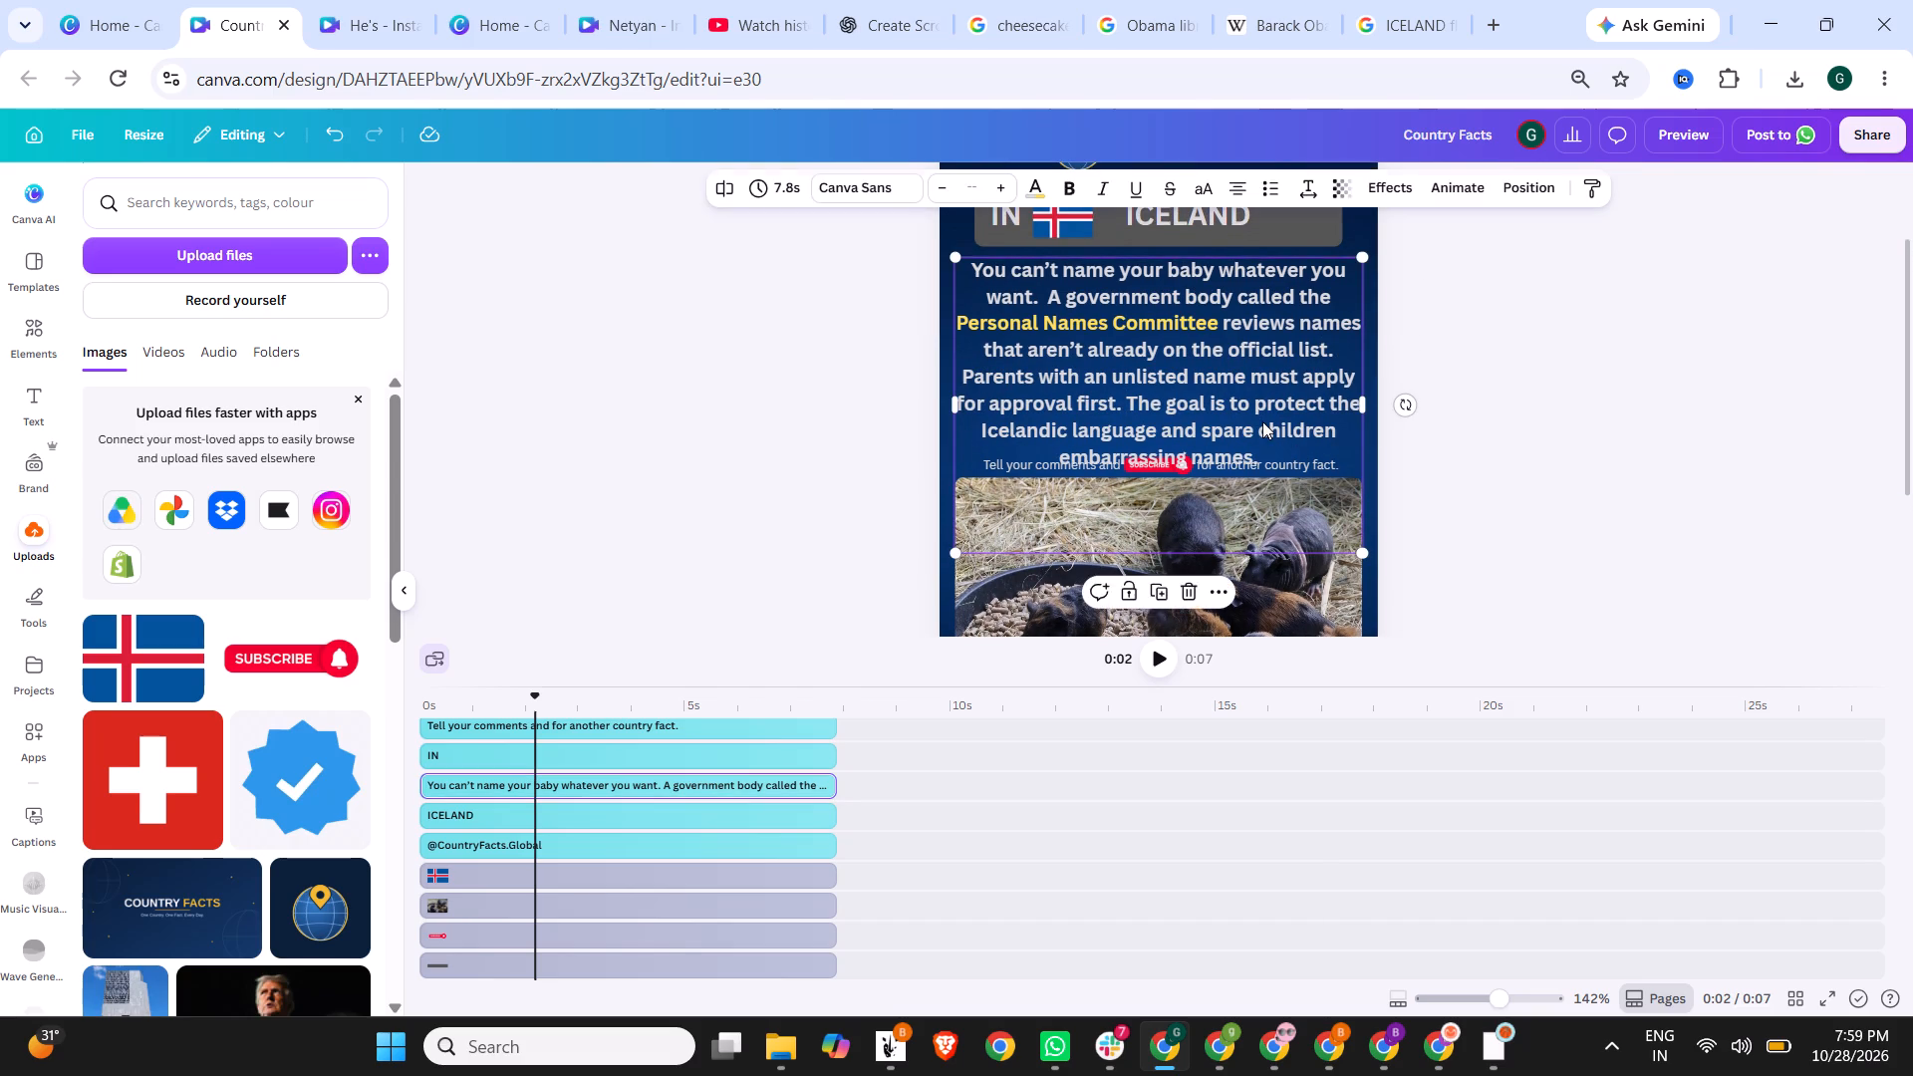
click(1493, 418)
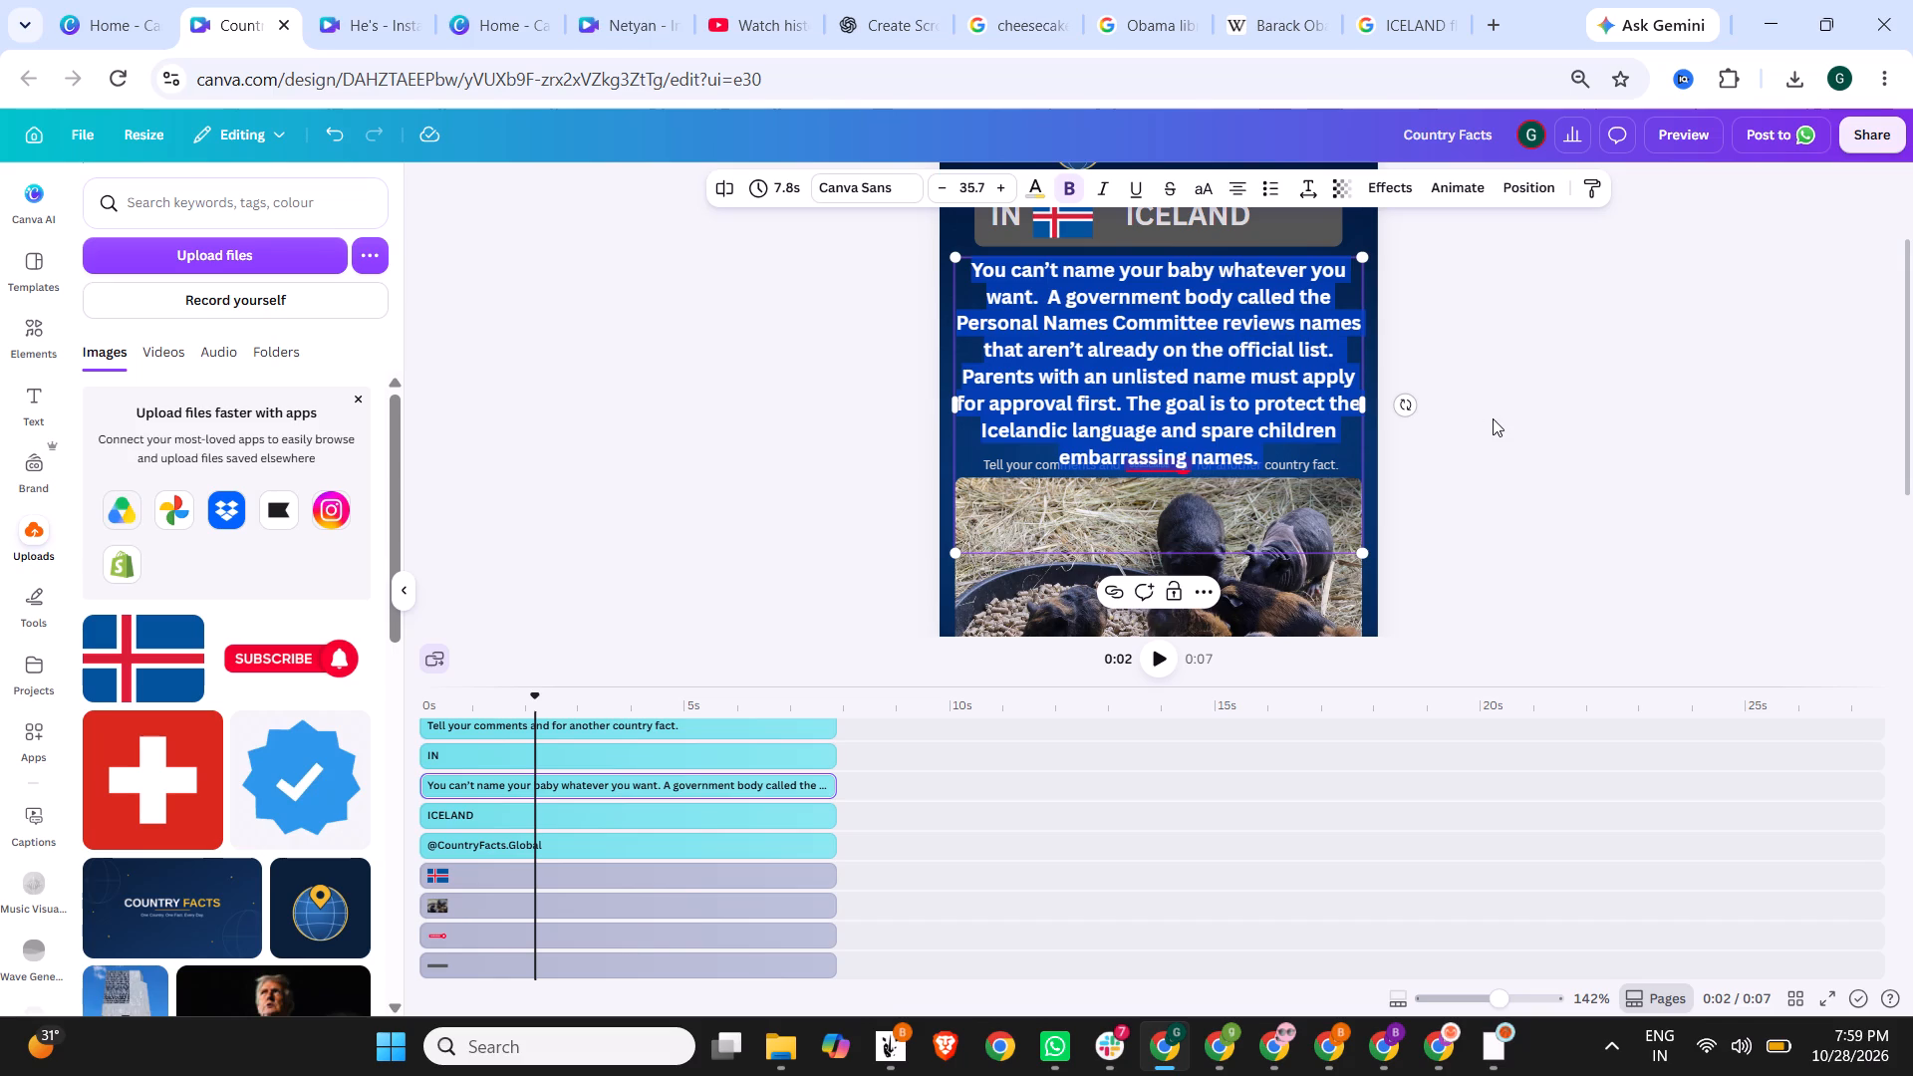
click(1323, 465)
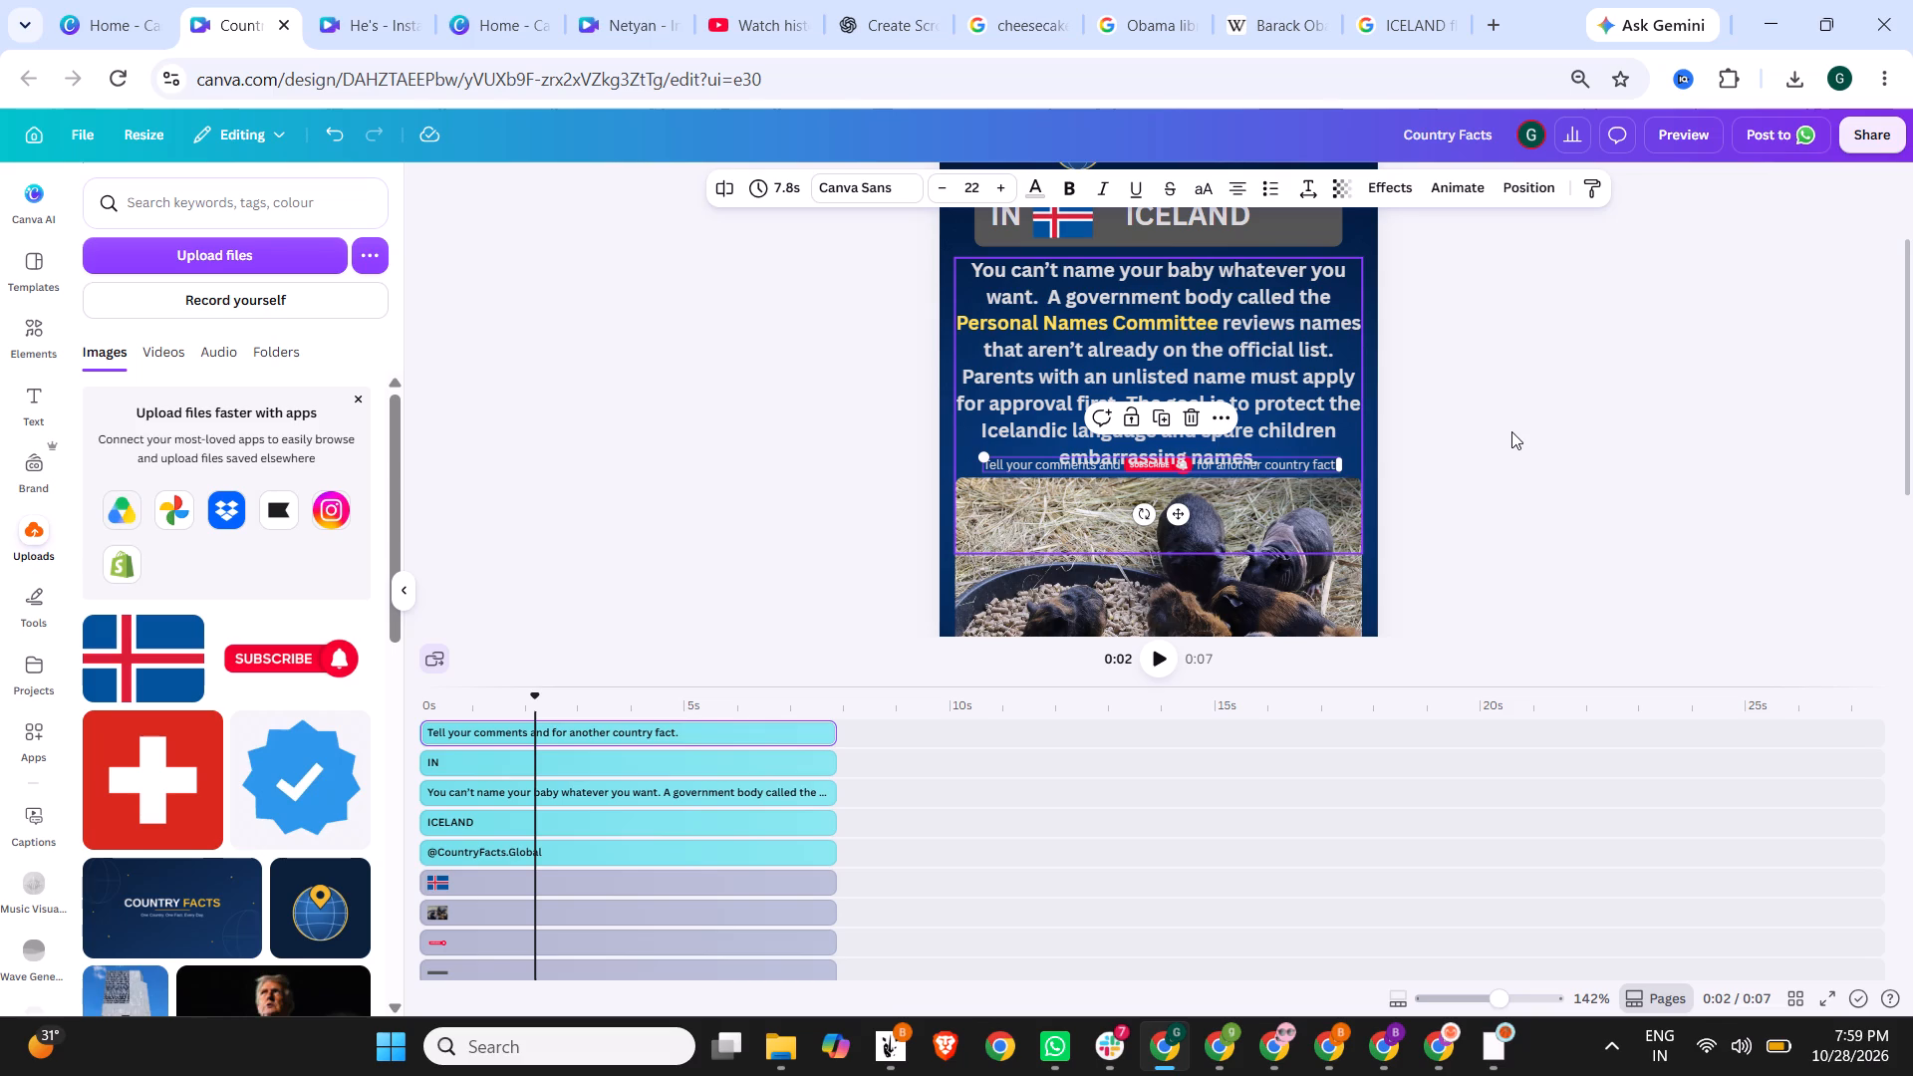
scroll(1487, 474, down, 2)
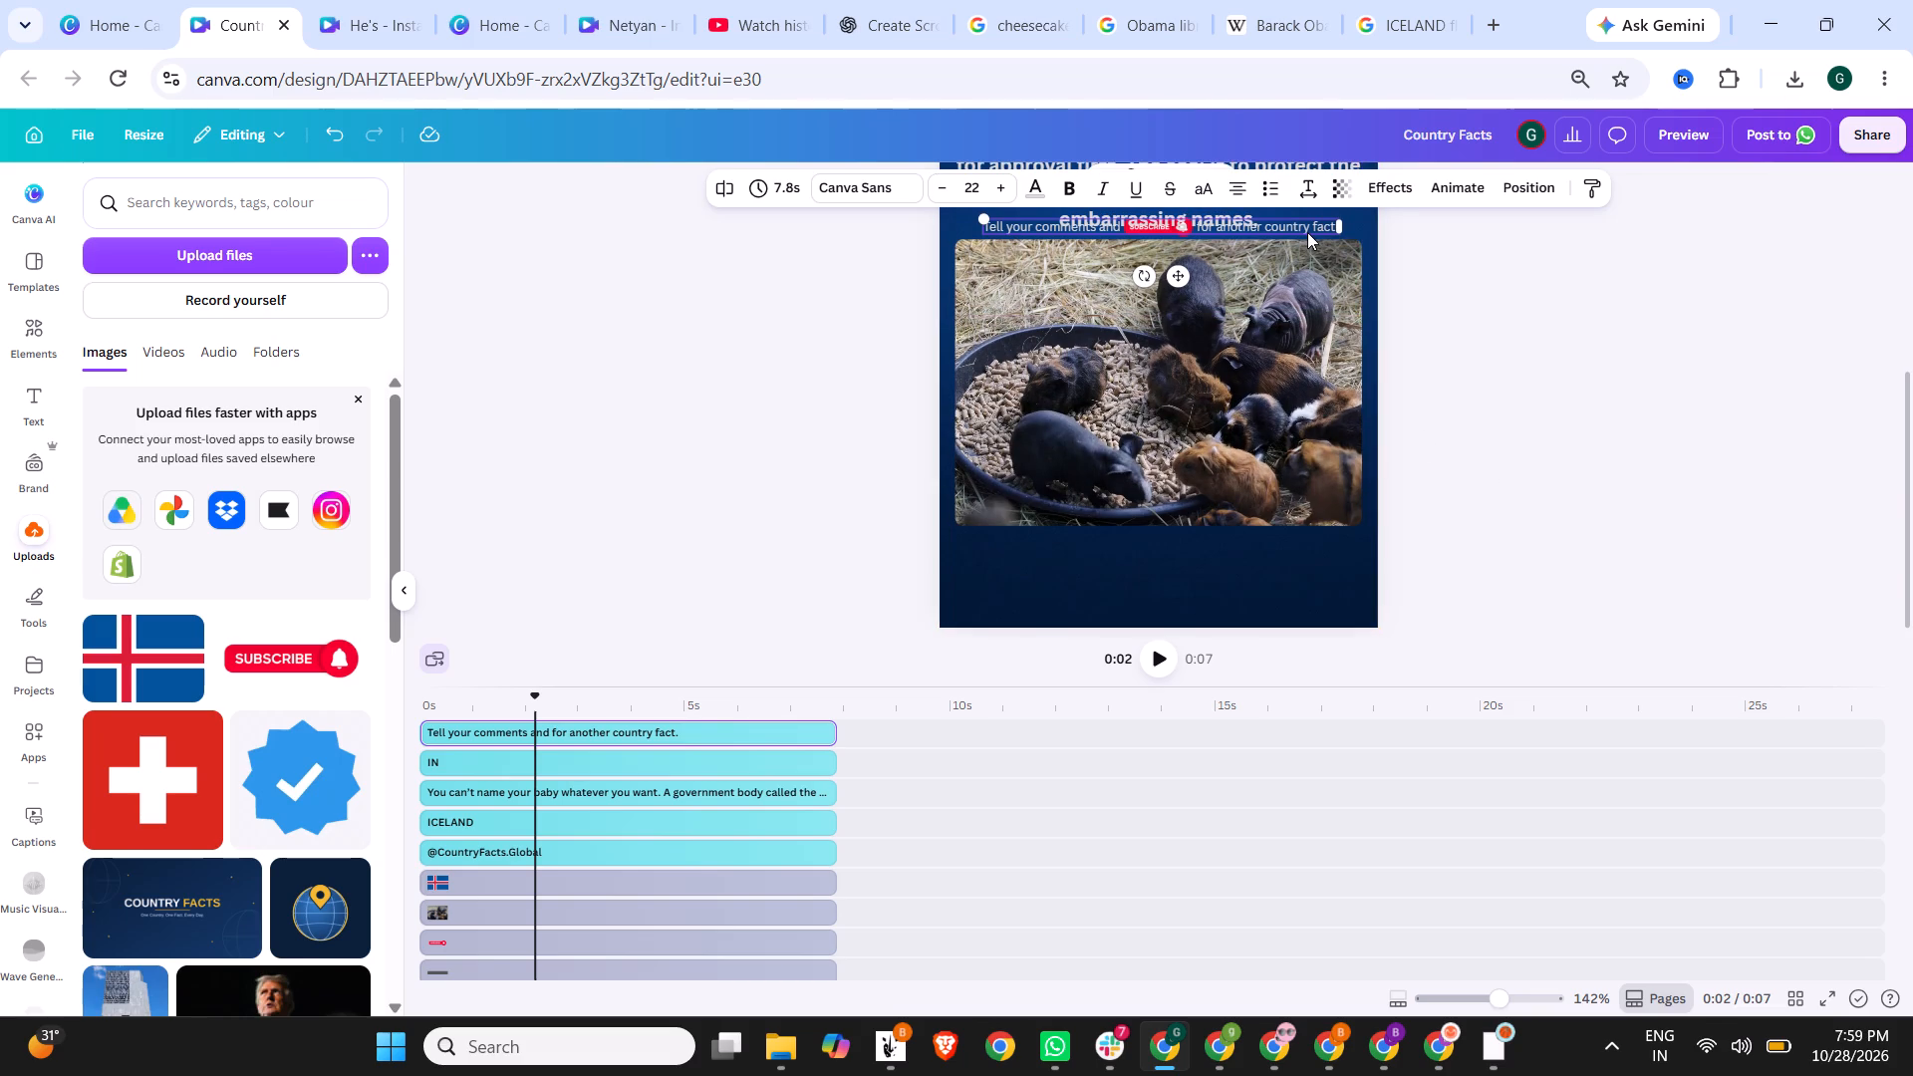
scroll(1542, 304, up, 1)
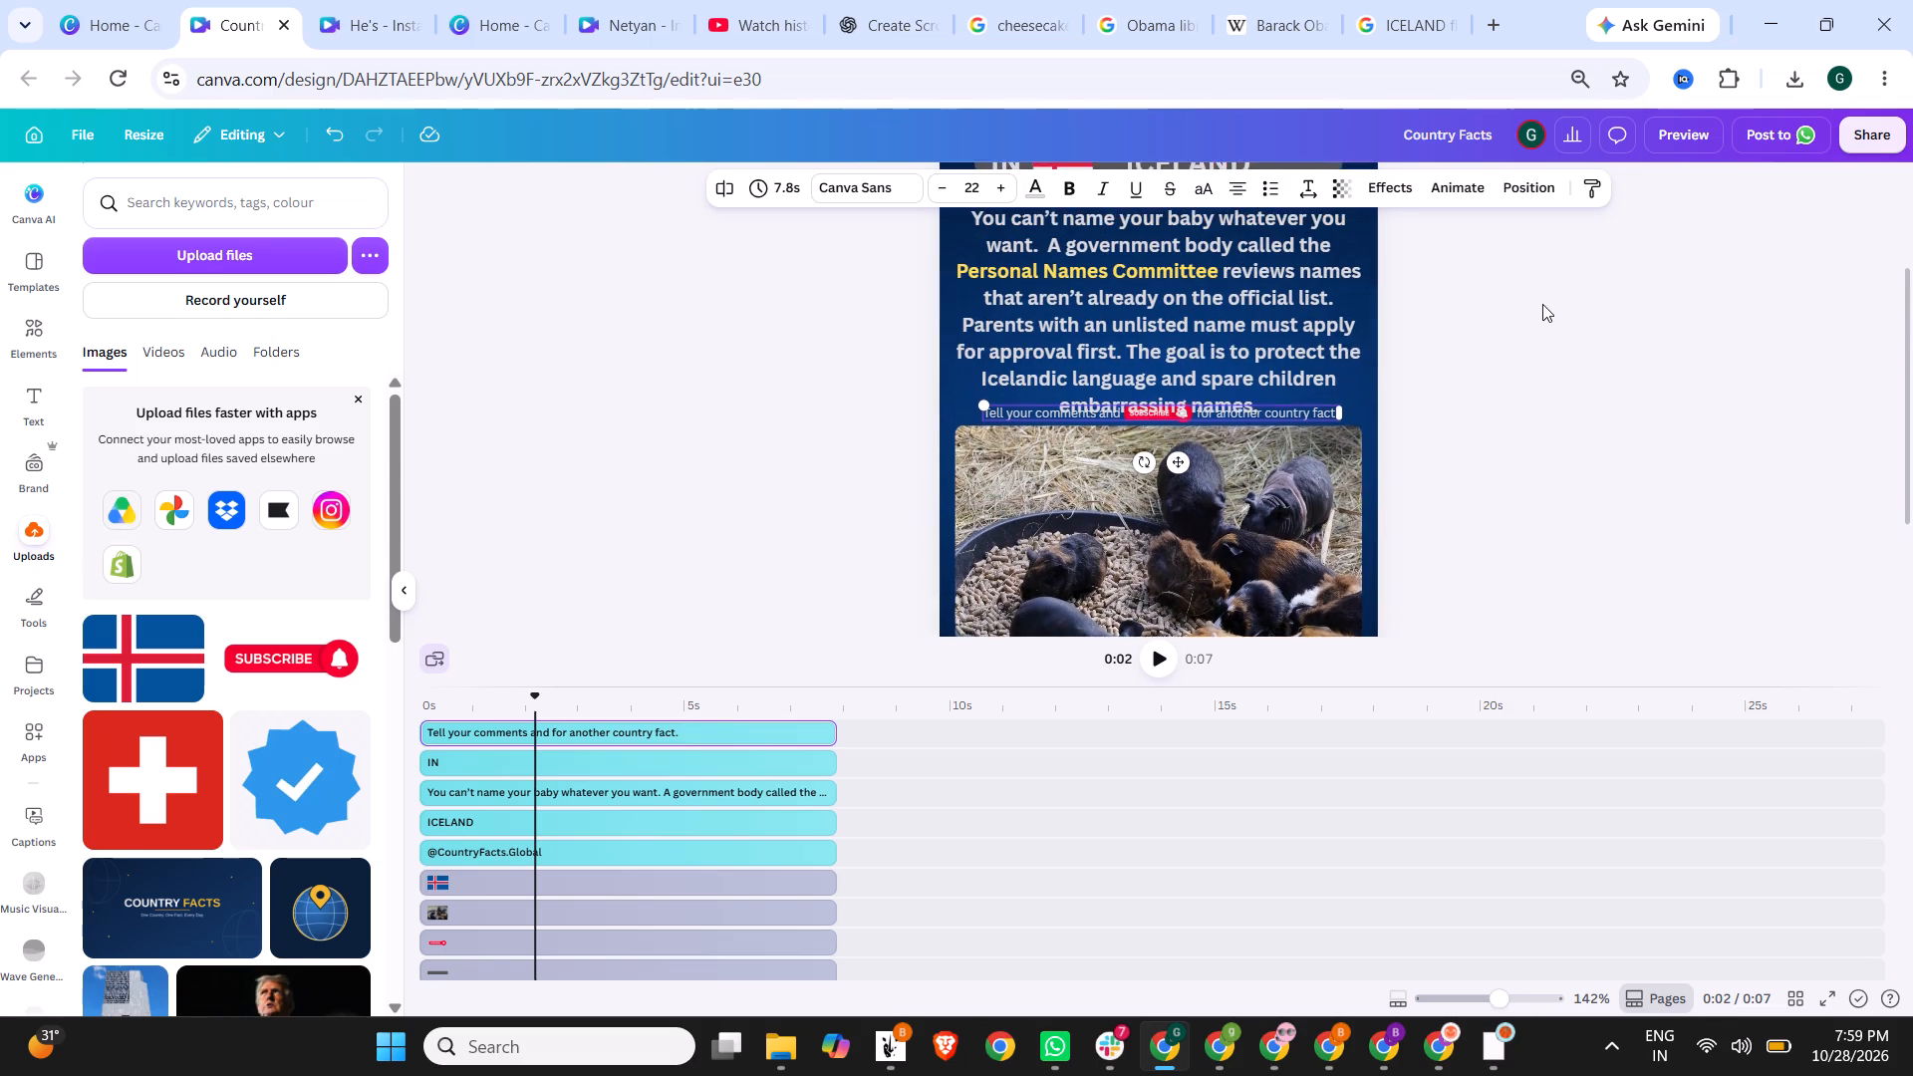
scroll(1542, 304, up, 1)
triple_click(1145, 328)
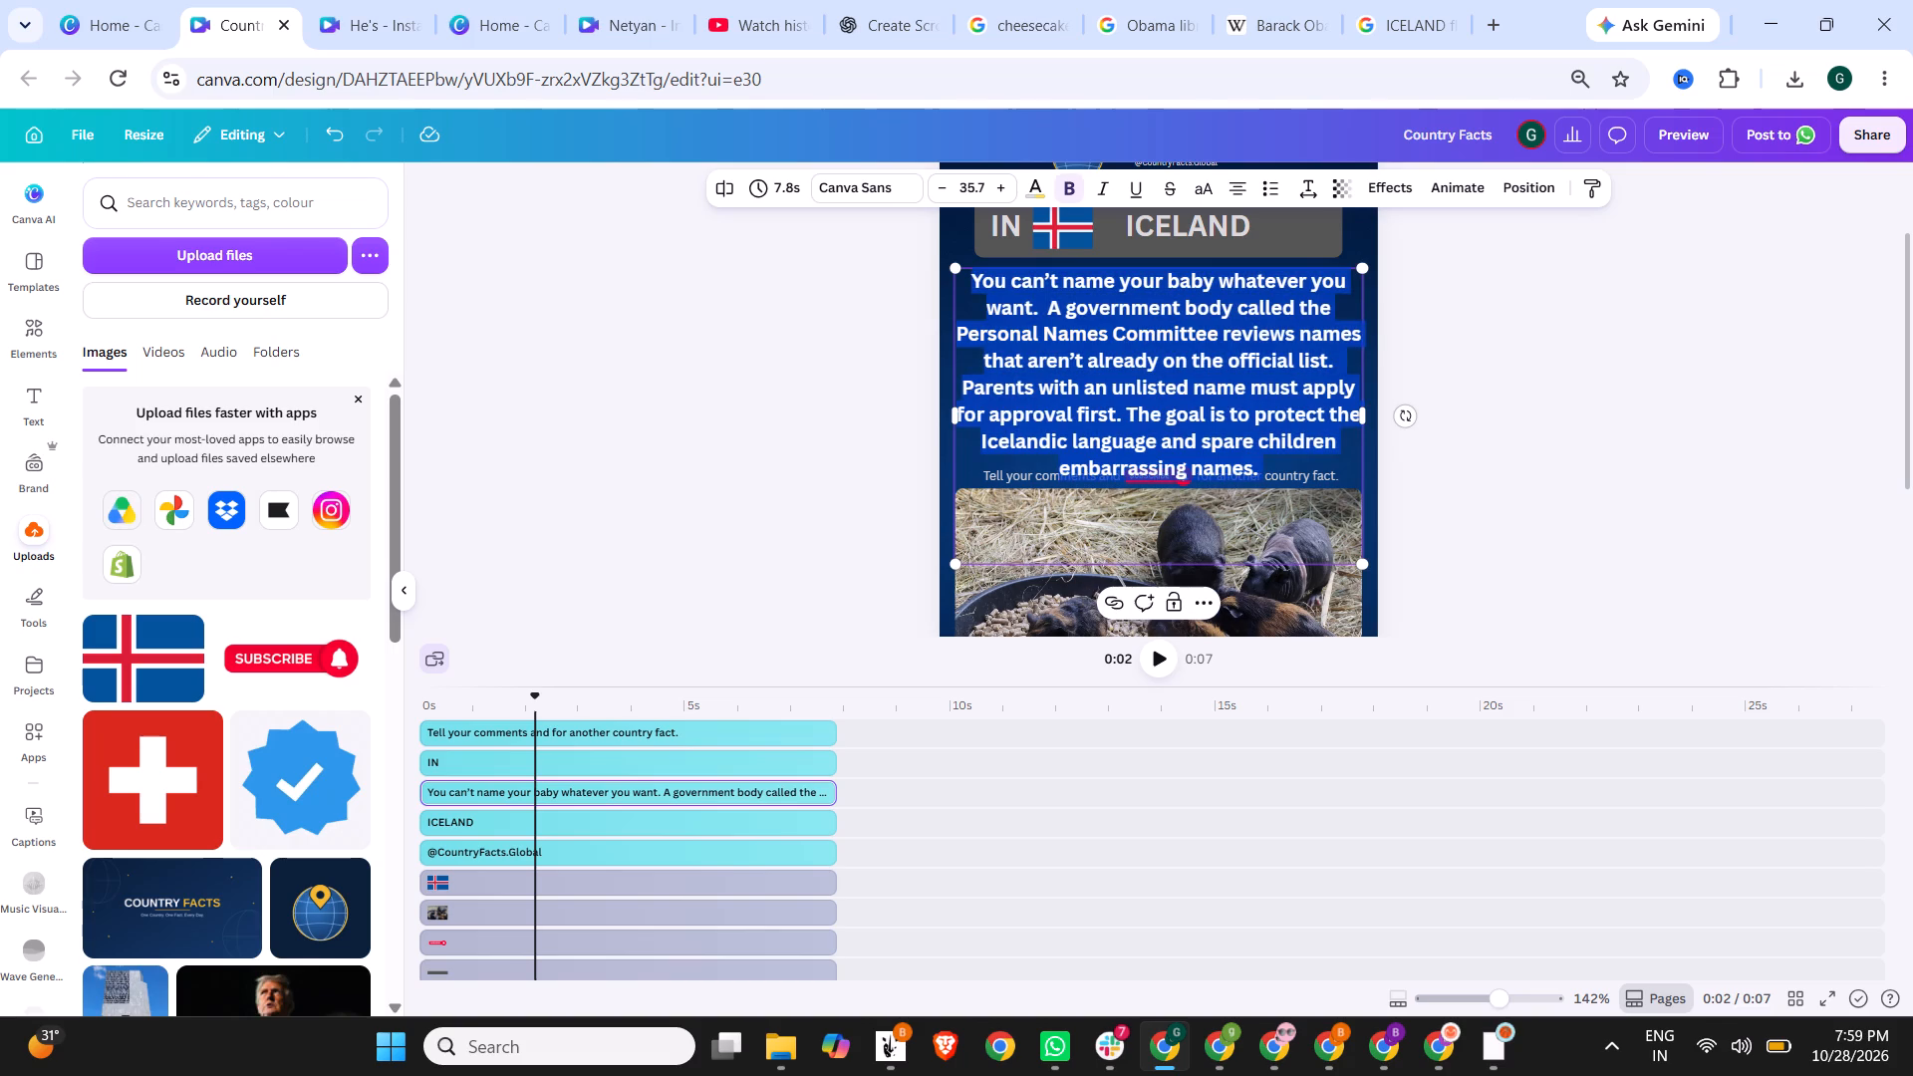
click(943, 182)
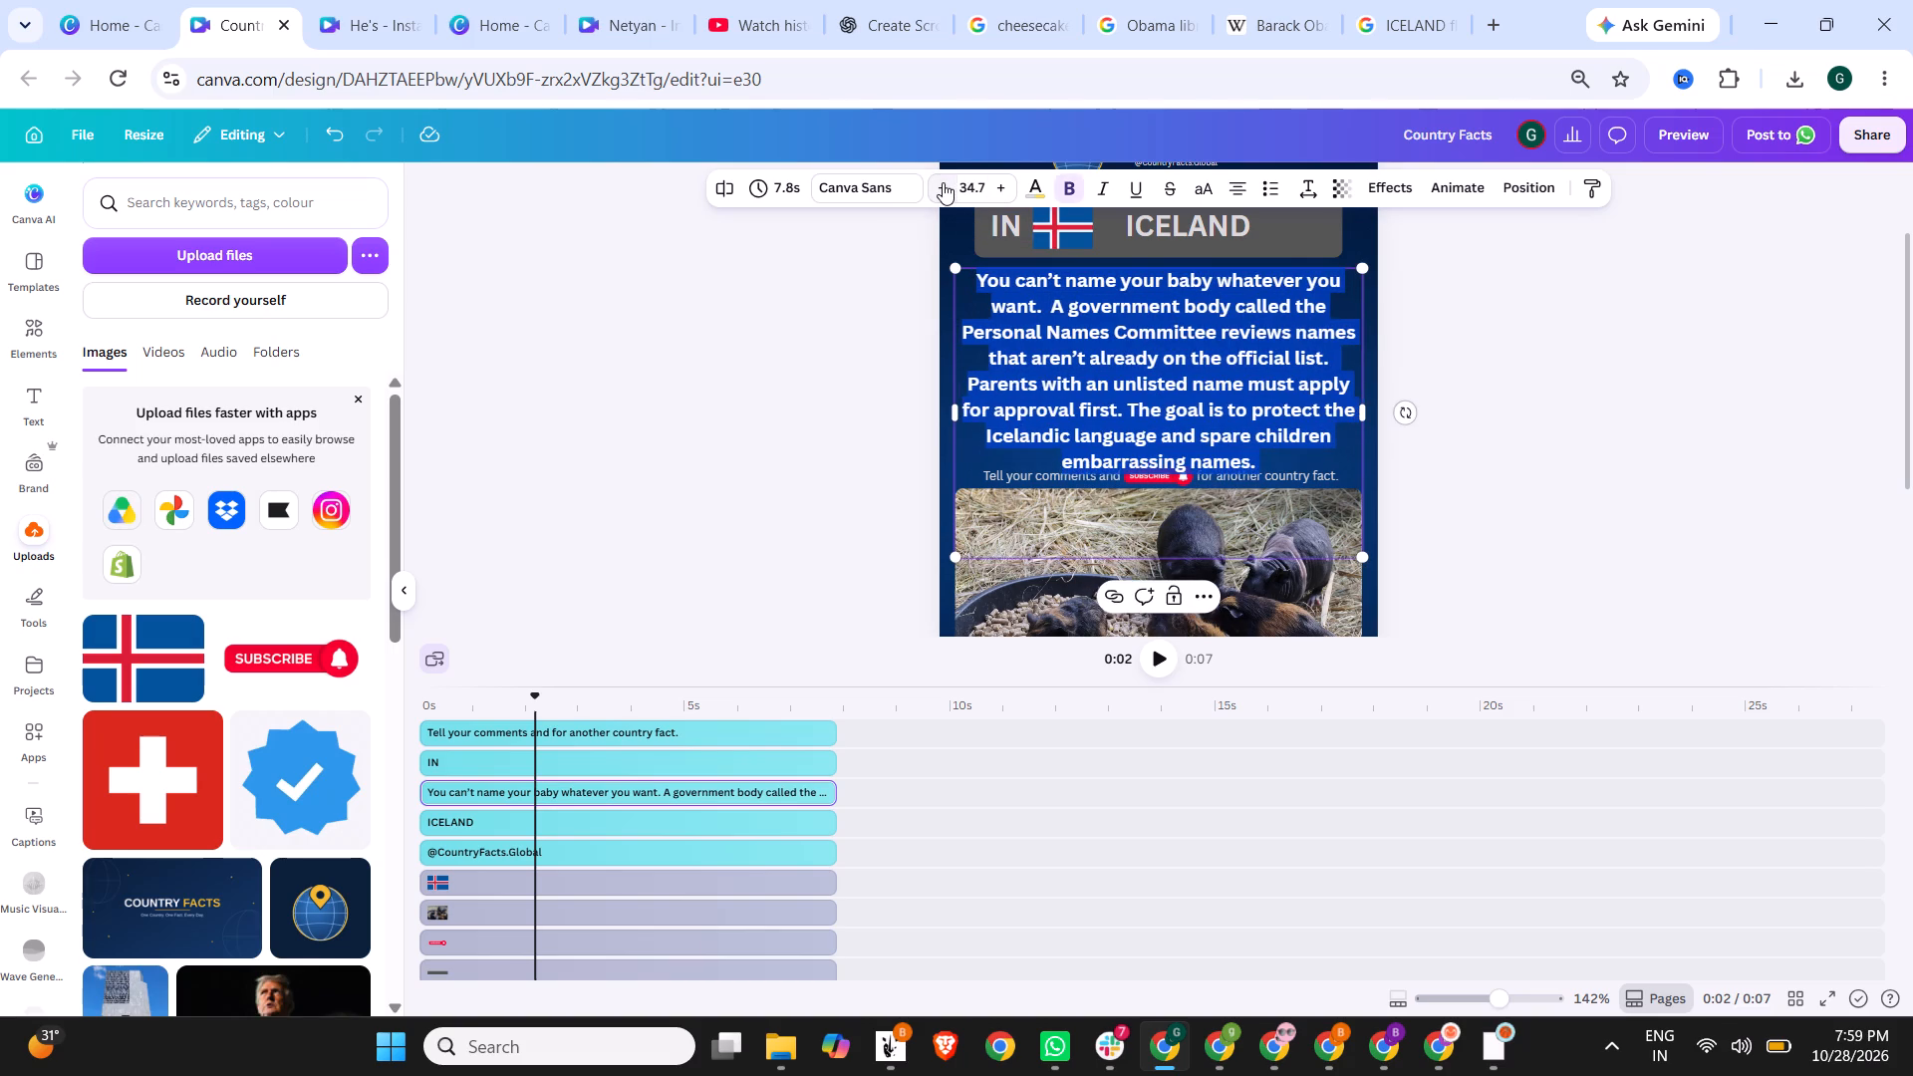
click(943, 182)
click(1629, 430)
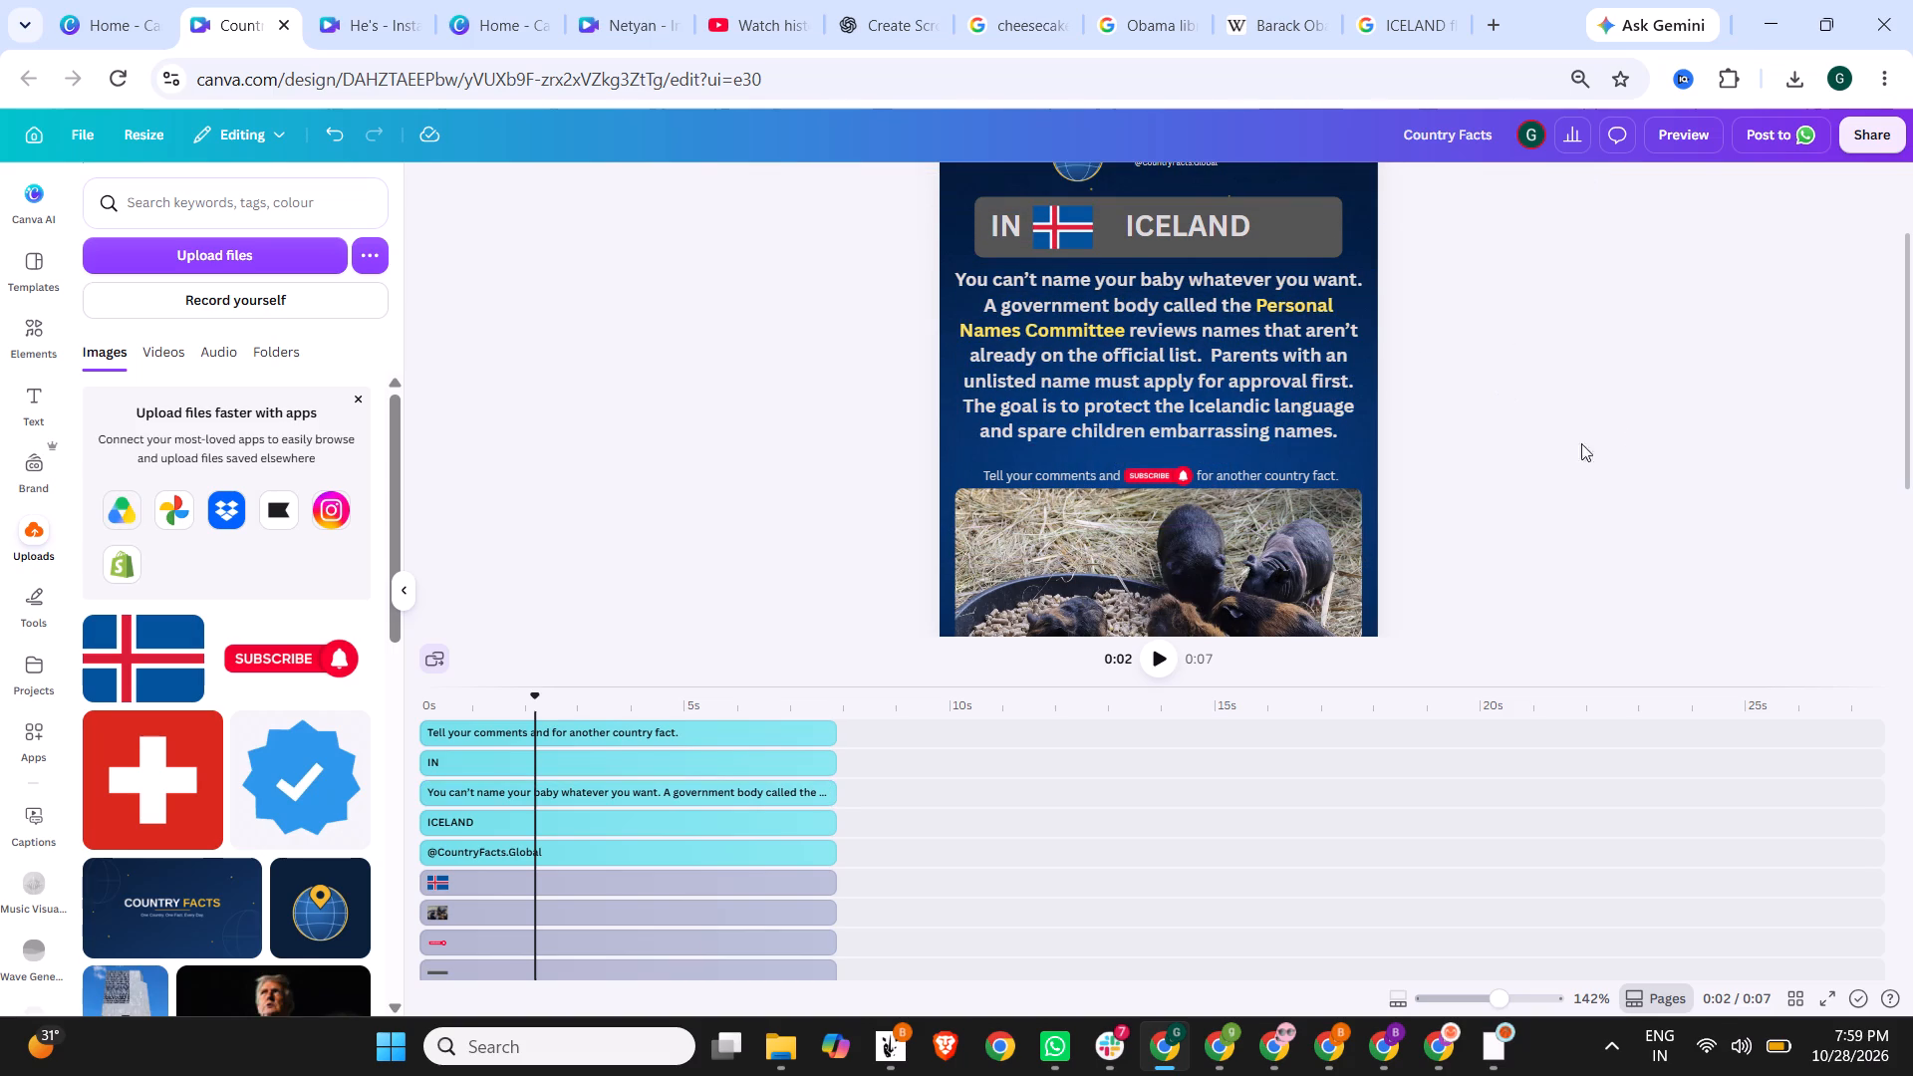
Replace the "Tell your comments and for another country fact." line with "for next Country Fact".
triple_click(1088, 467)
double_click(1112, 476)
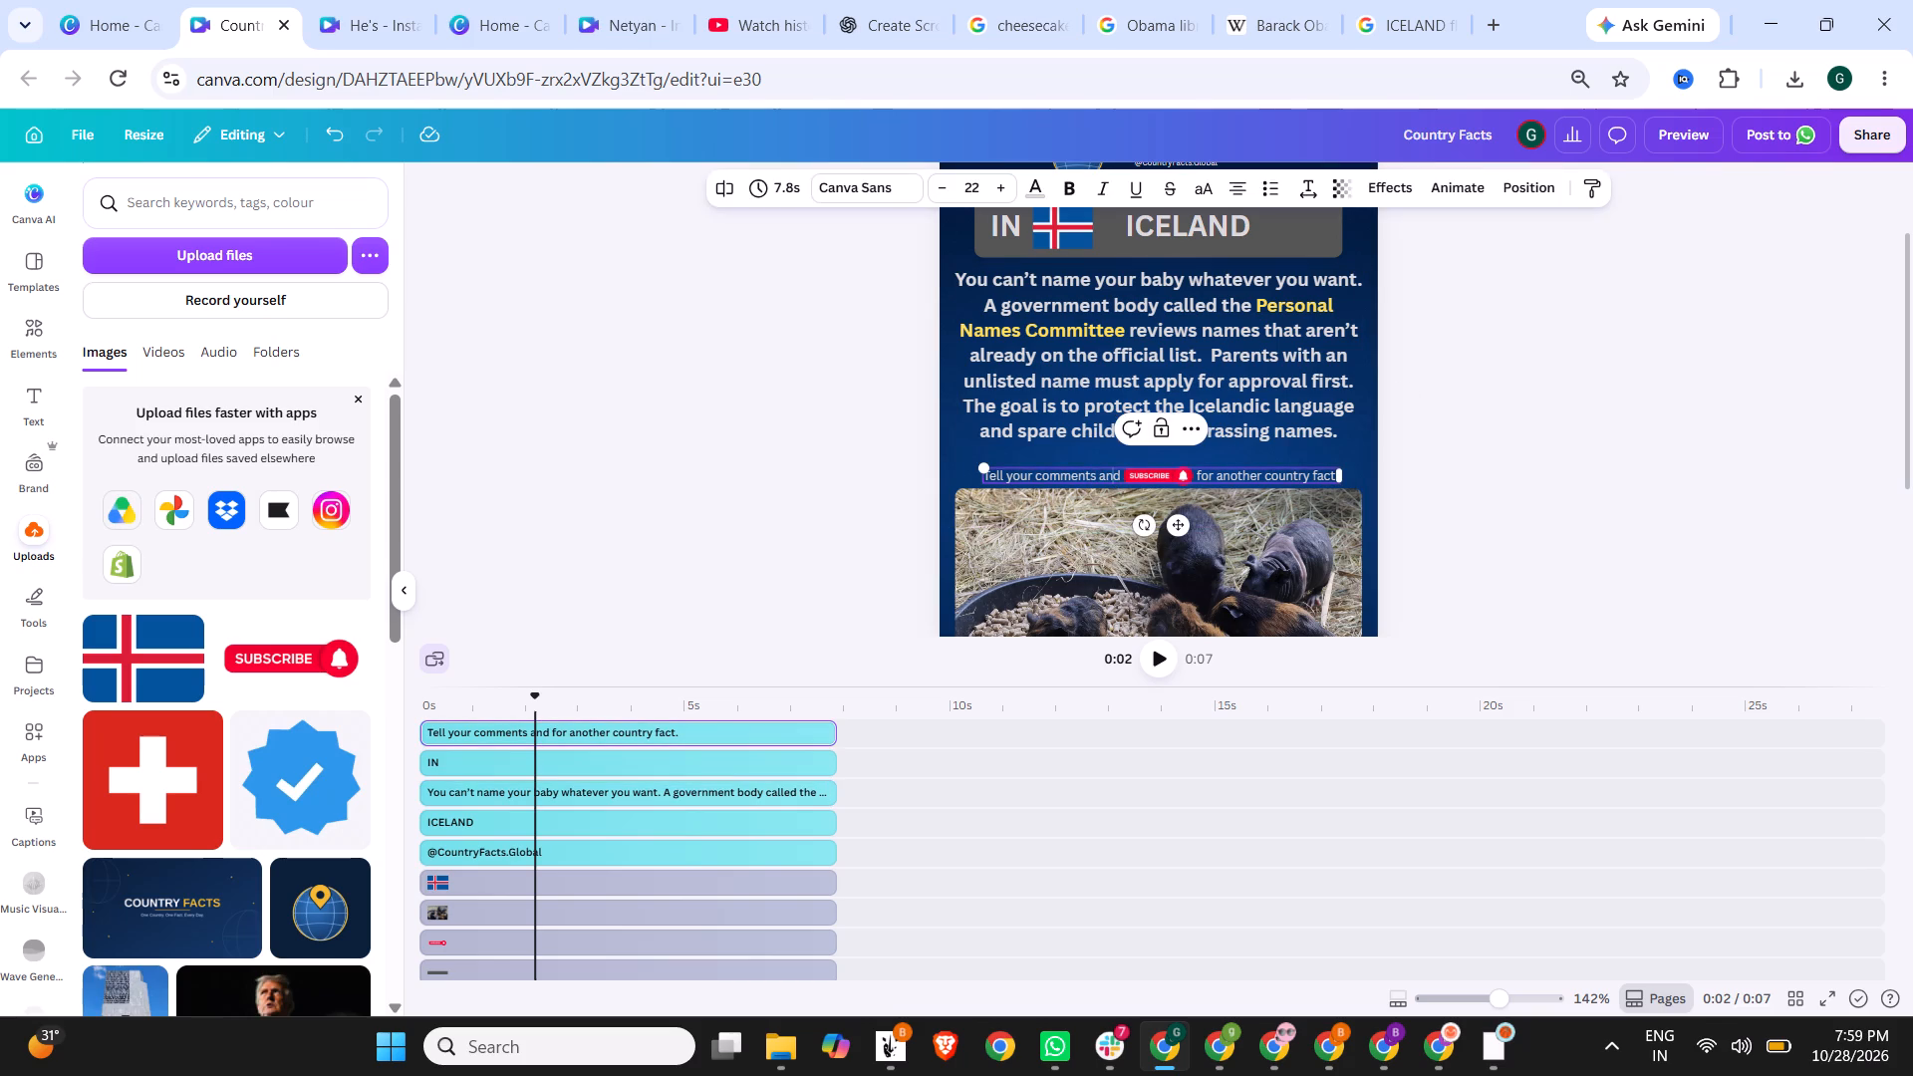
click(1127, 476)
drag(1124, 473, 957, 479)
key(BackSpace)
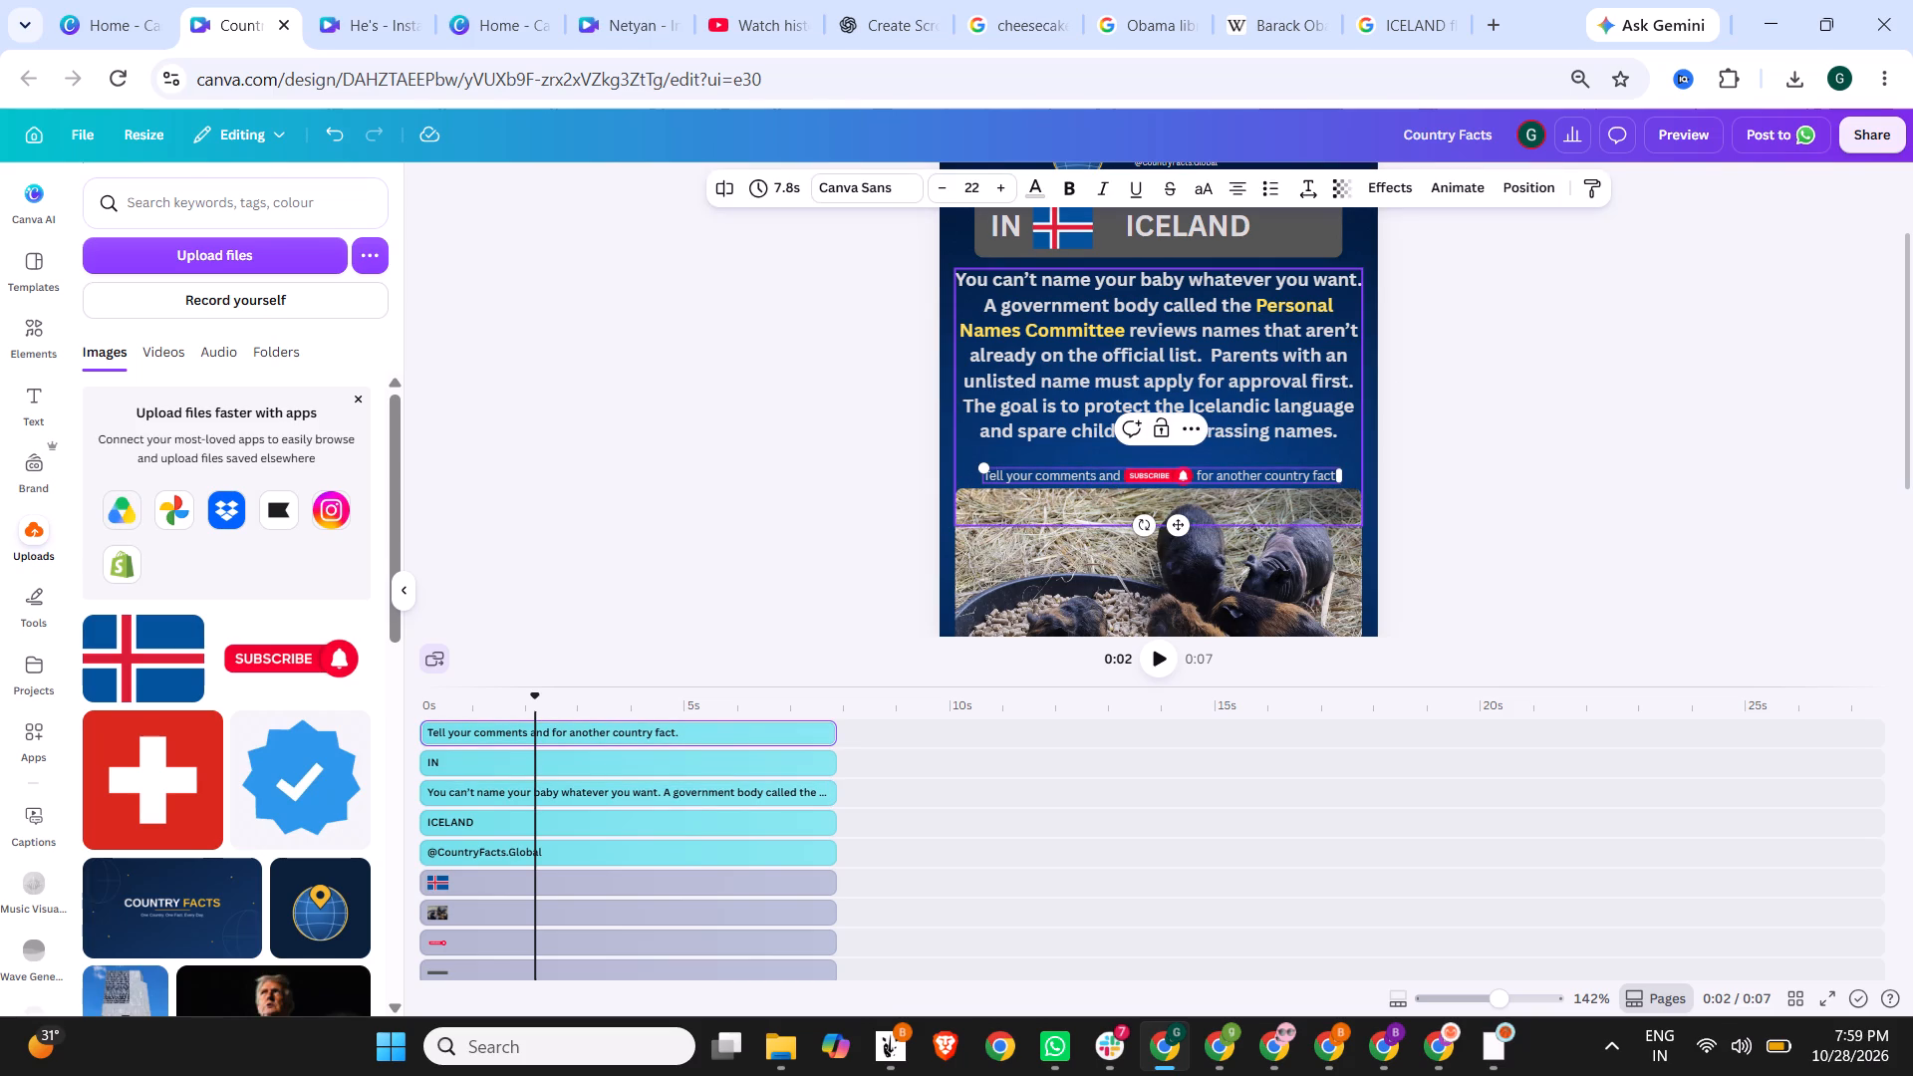
triple_click(1043, 476)
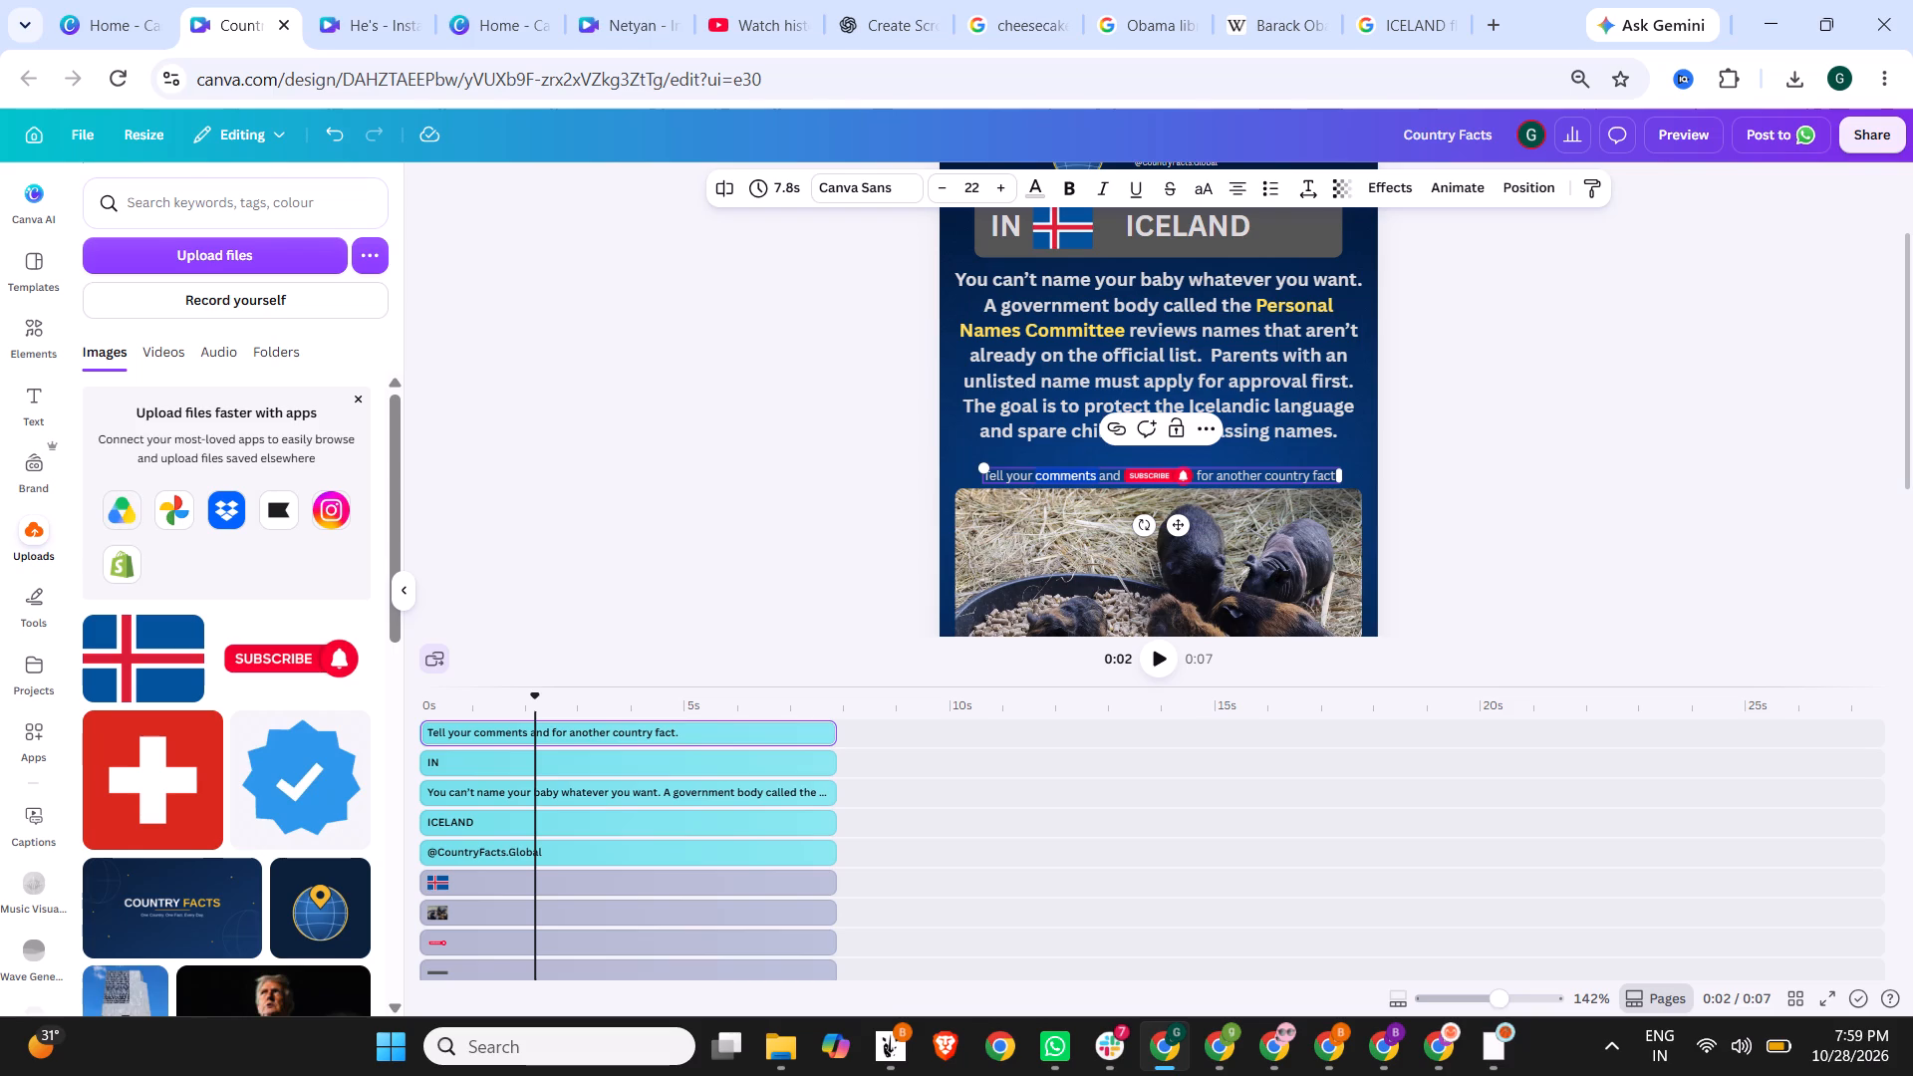
text(for)
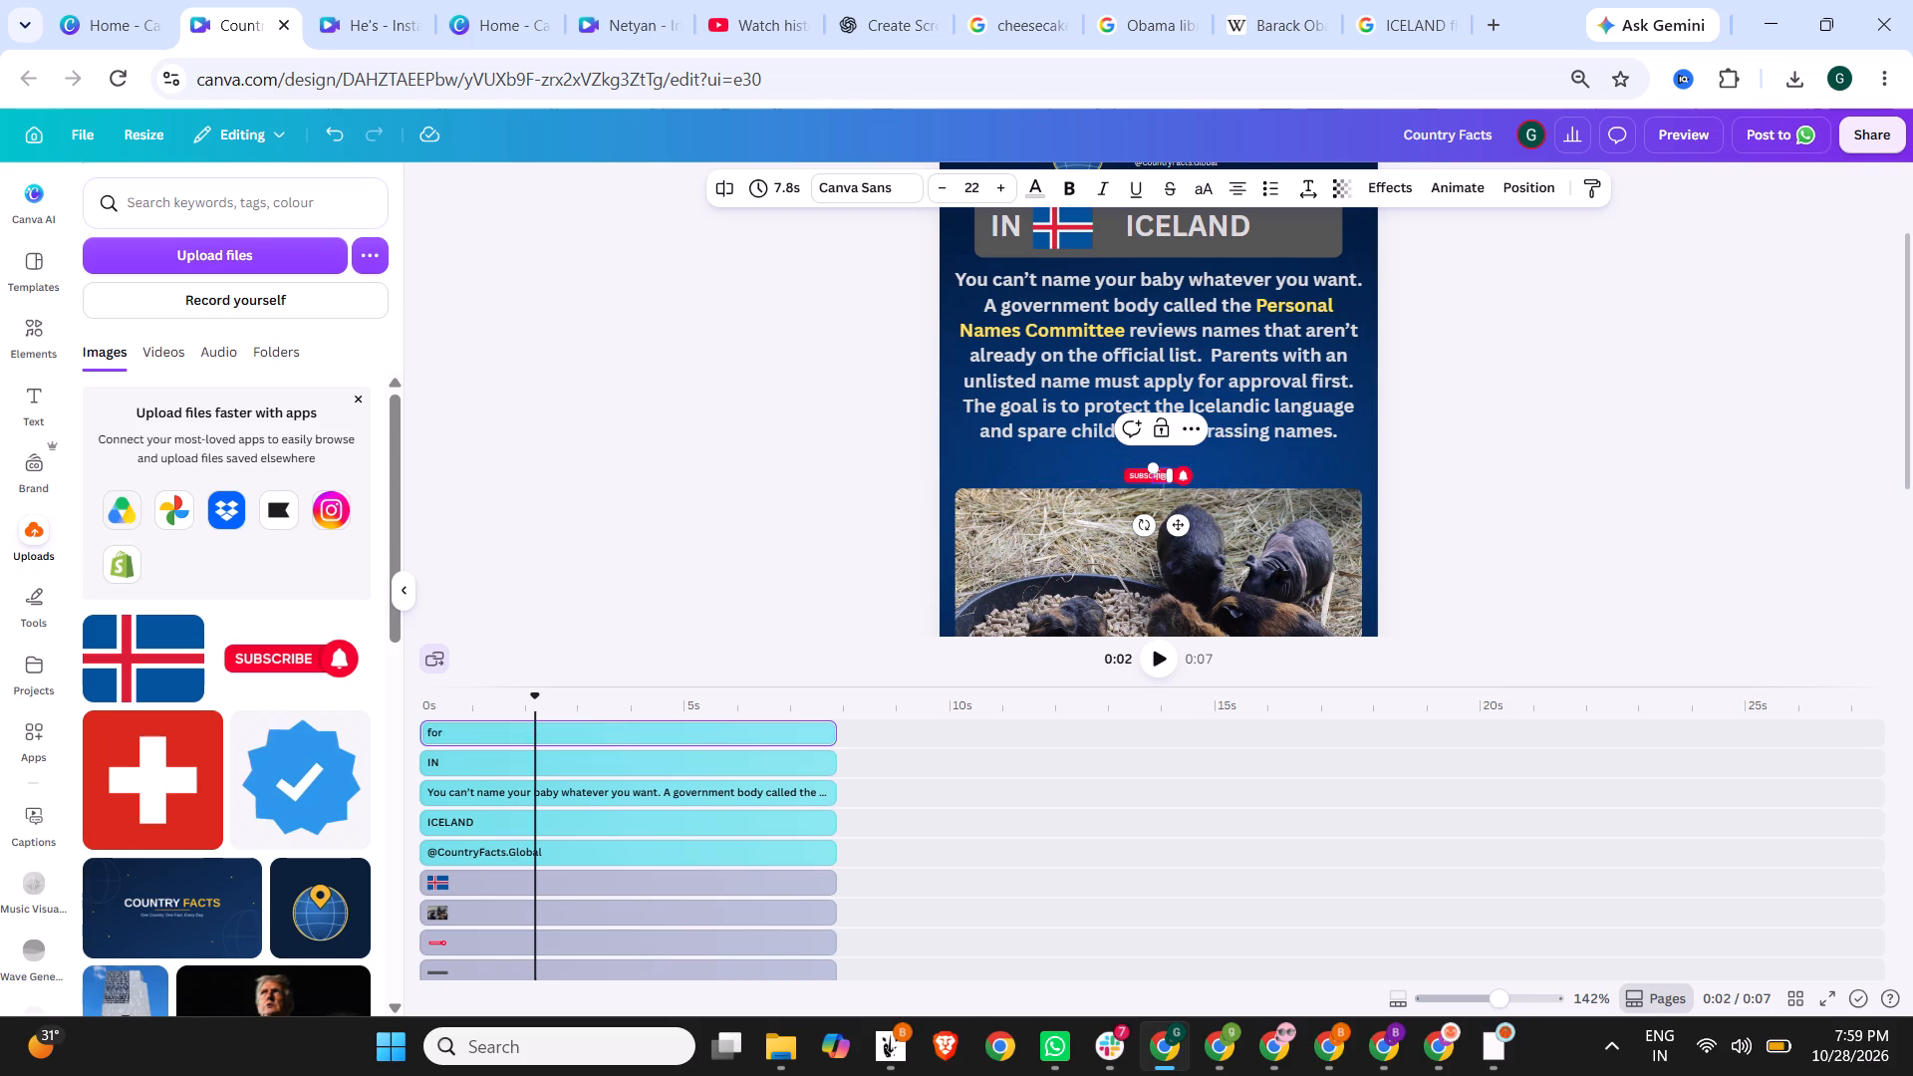
key(space)
text(next)
key(space)
text(Country Fact)
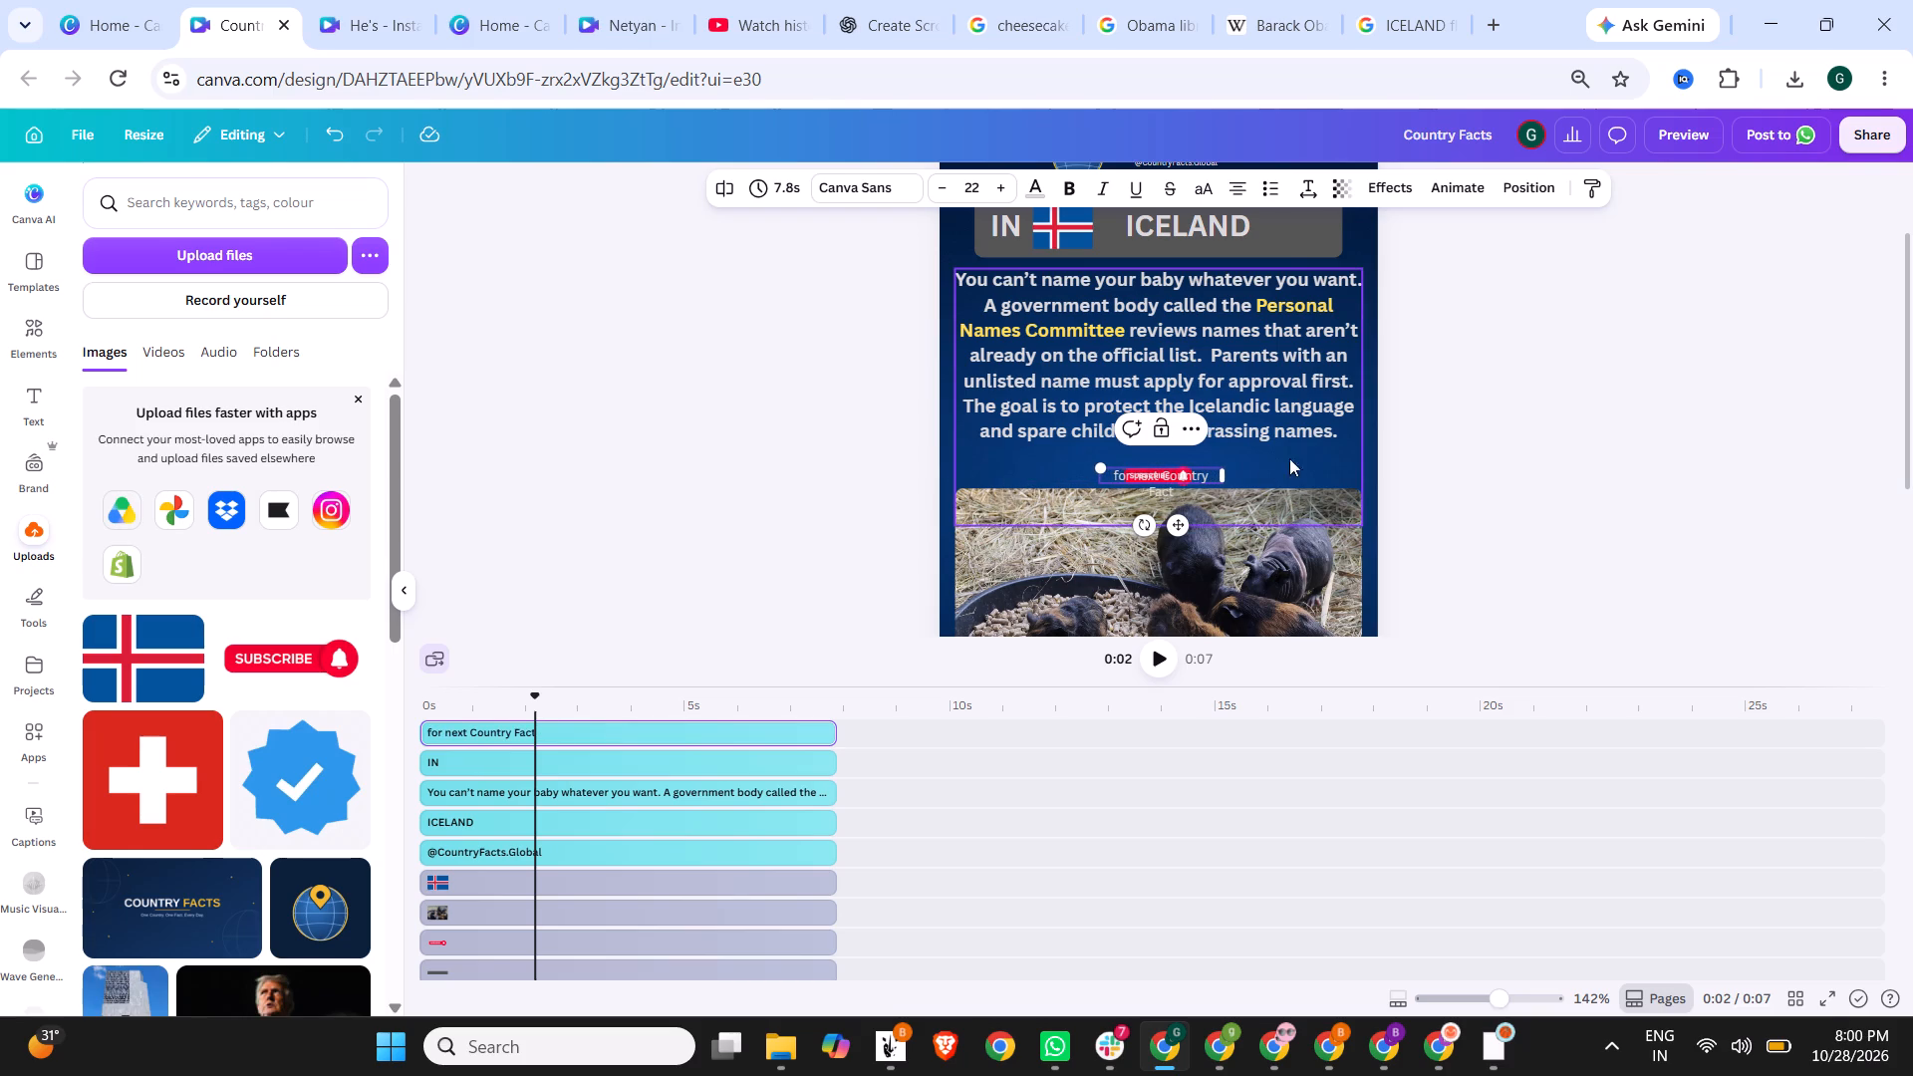
Widen the "for next Country Fact" text box so the text fits on one line.
drag(1225, 476, 1242, 474)
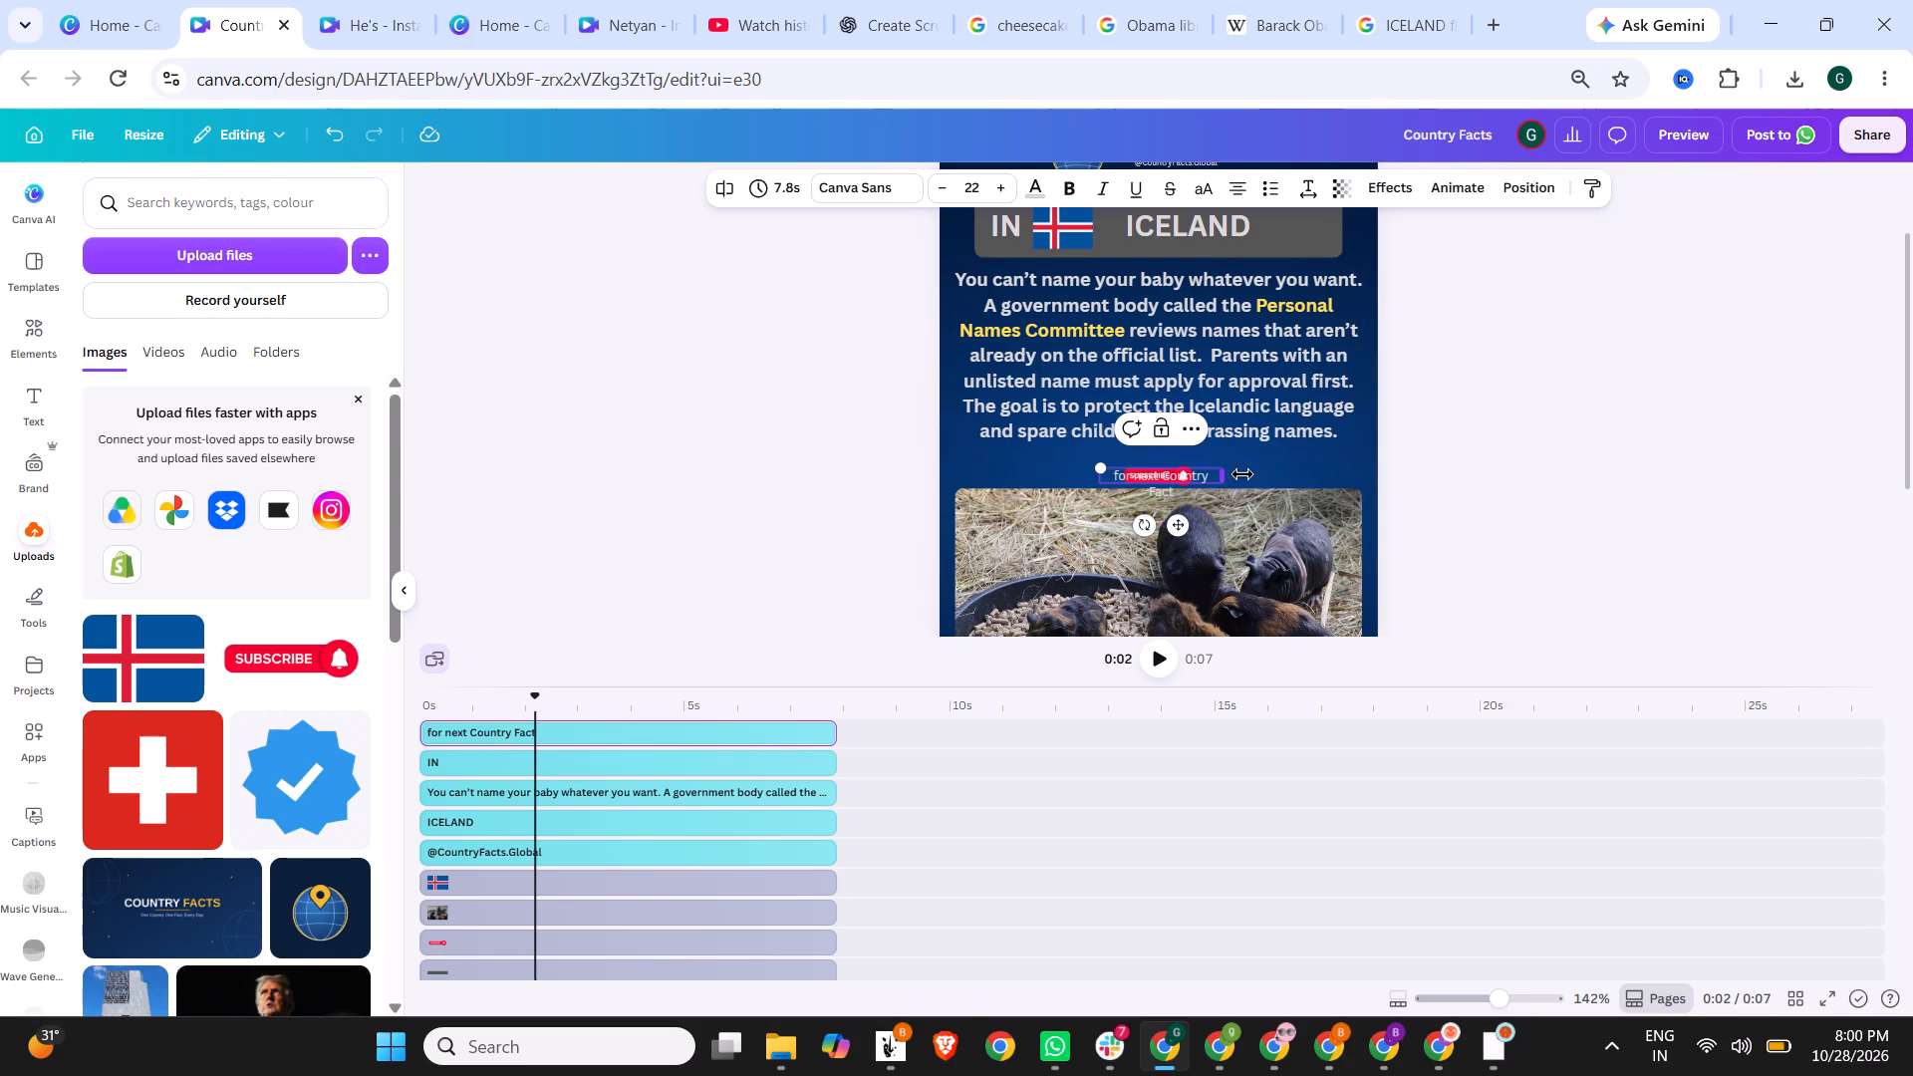
drag(1242, 474, 1281, 476)
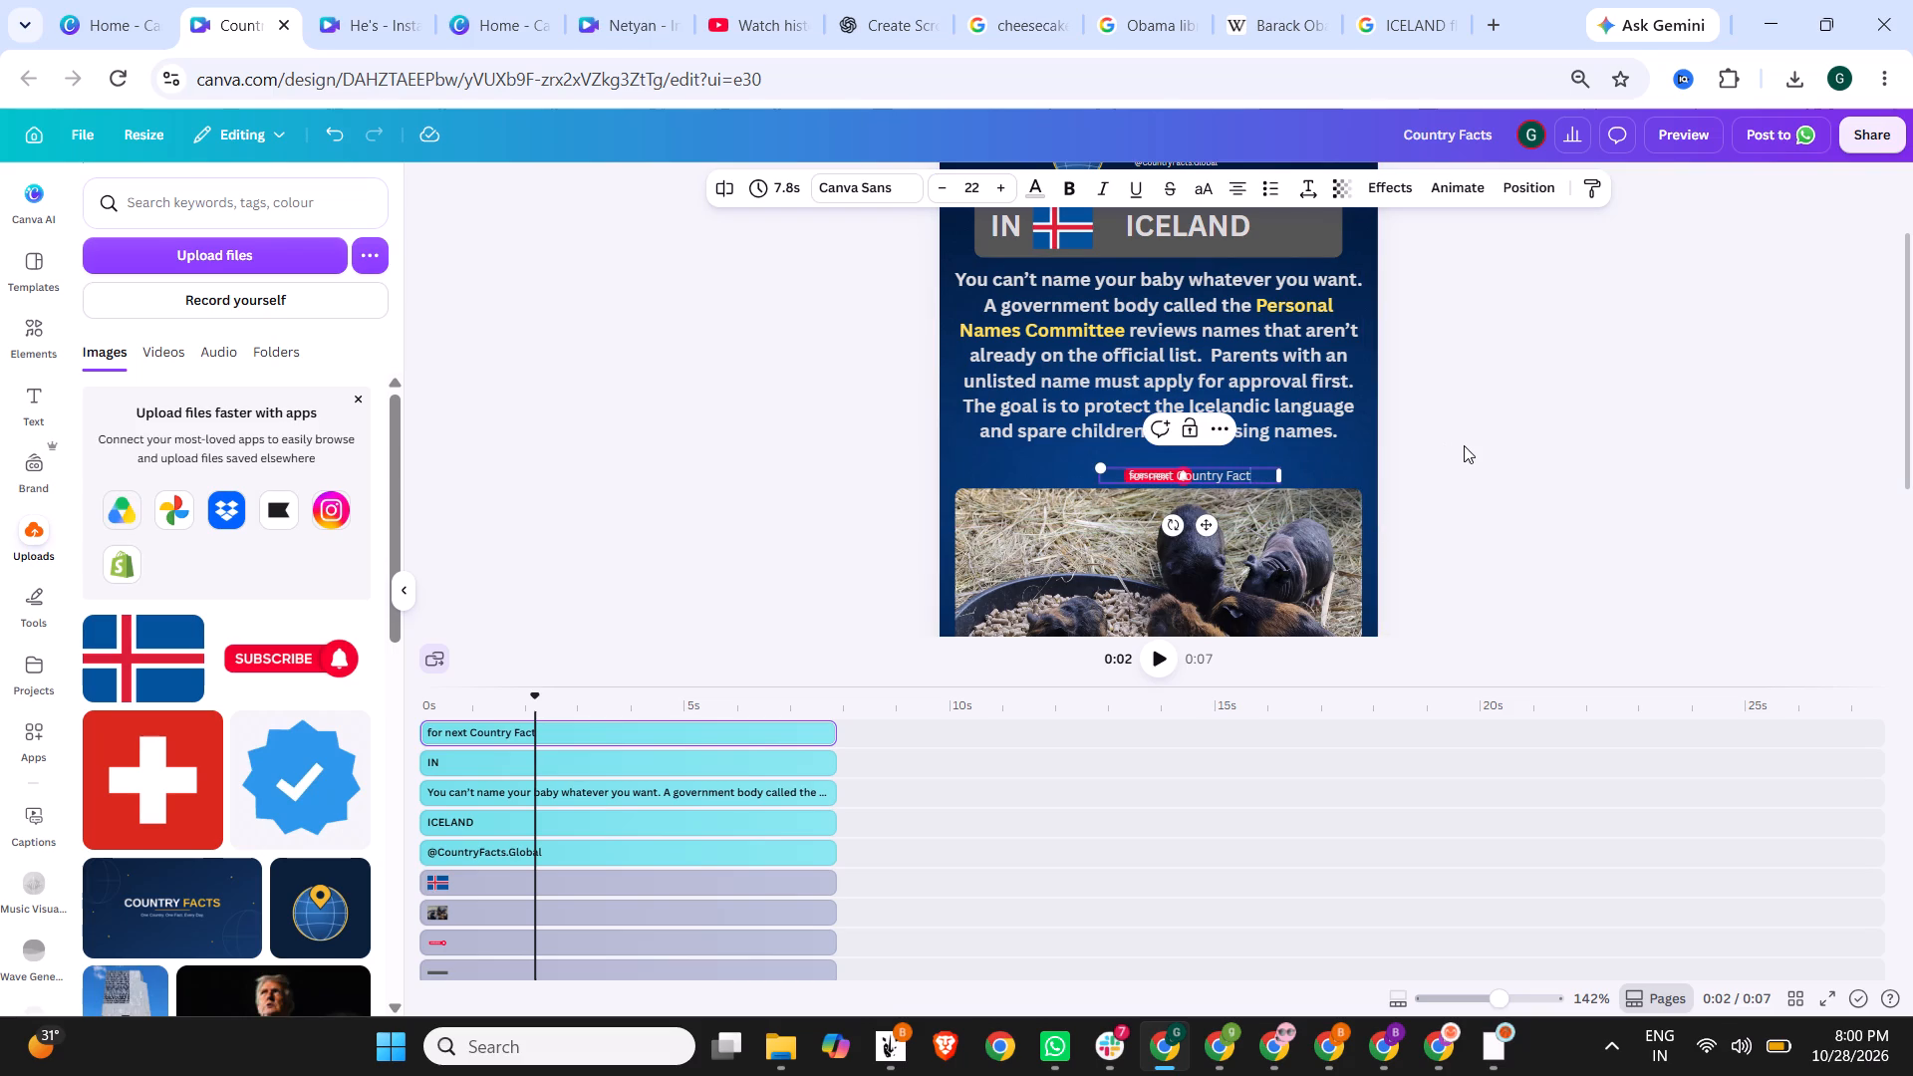
click(1464, 445)
Move the Subscribe badge directly in front of the "for next Country Fact" text, on the same line.
click(484, 941)
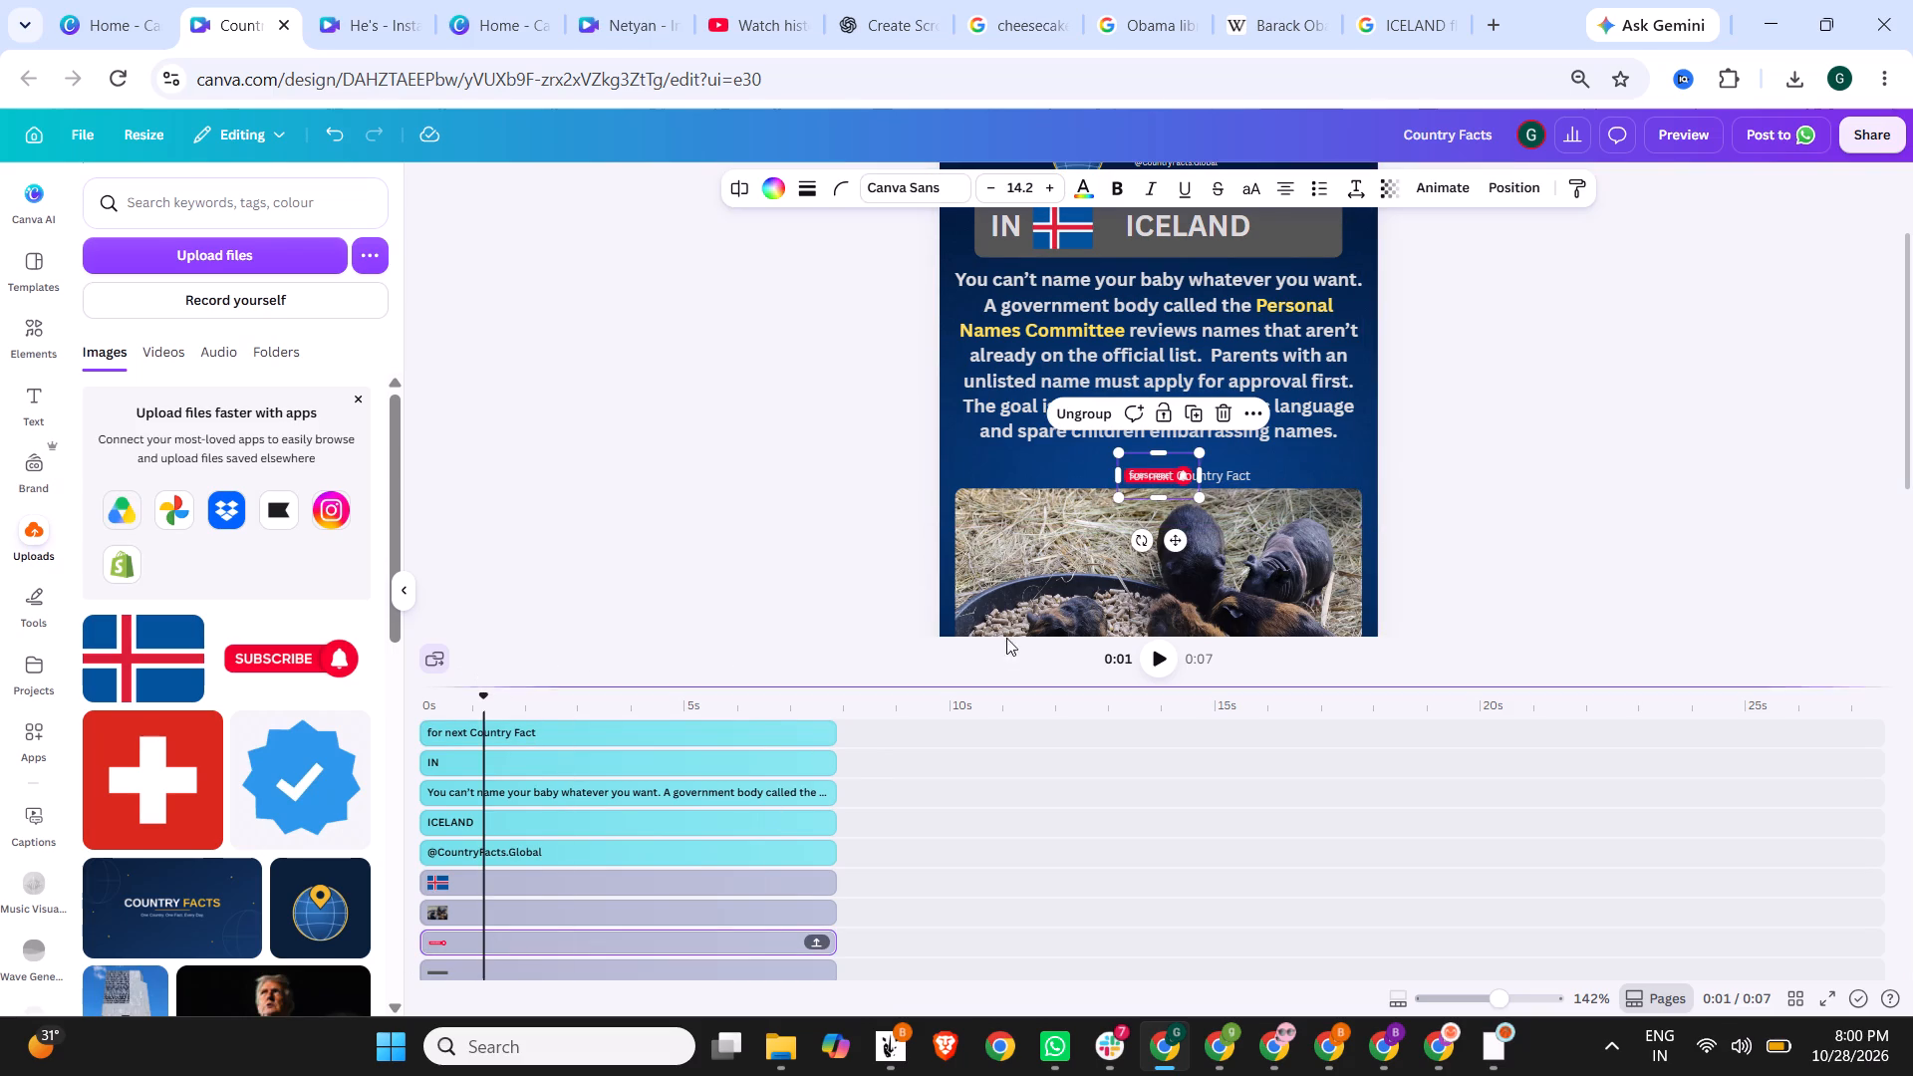
drag(1130, 460, 1093, 463)
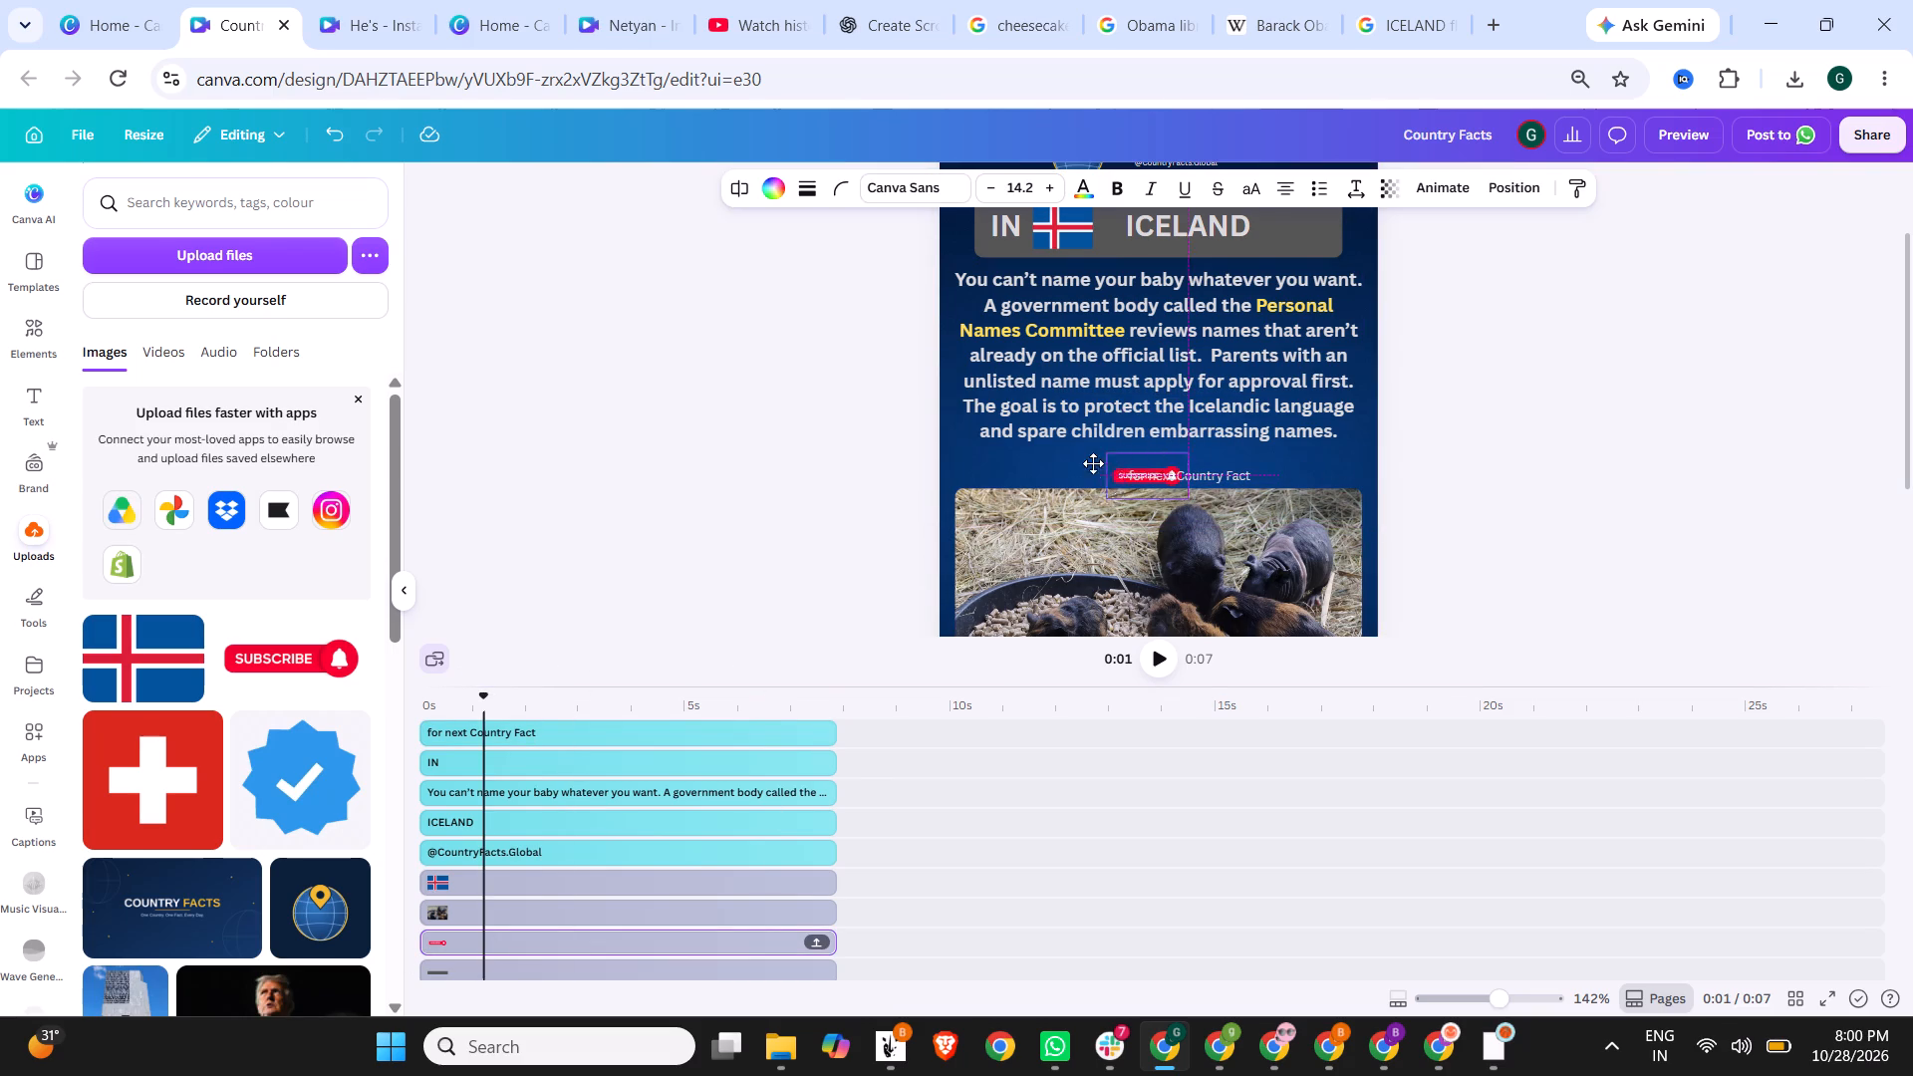
drag(1093, 463, 1058, 457)
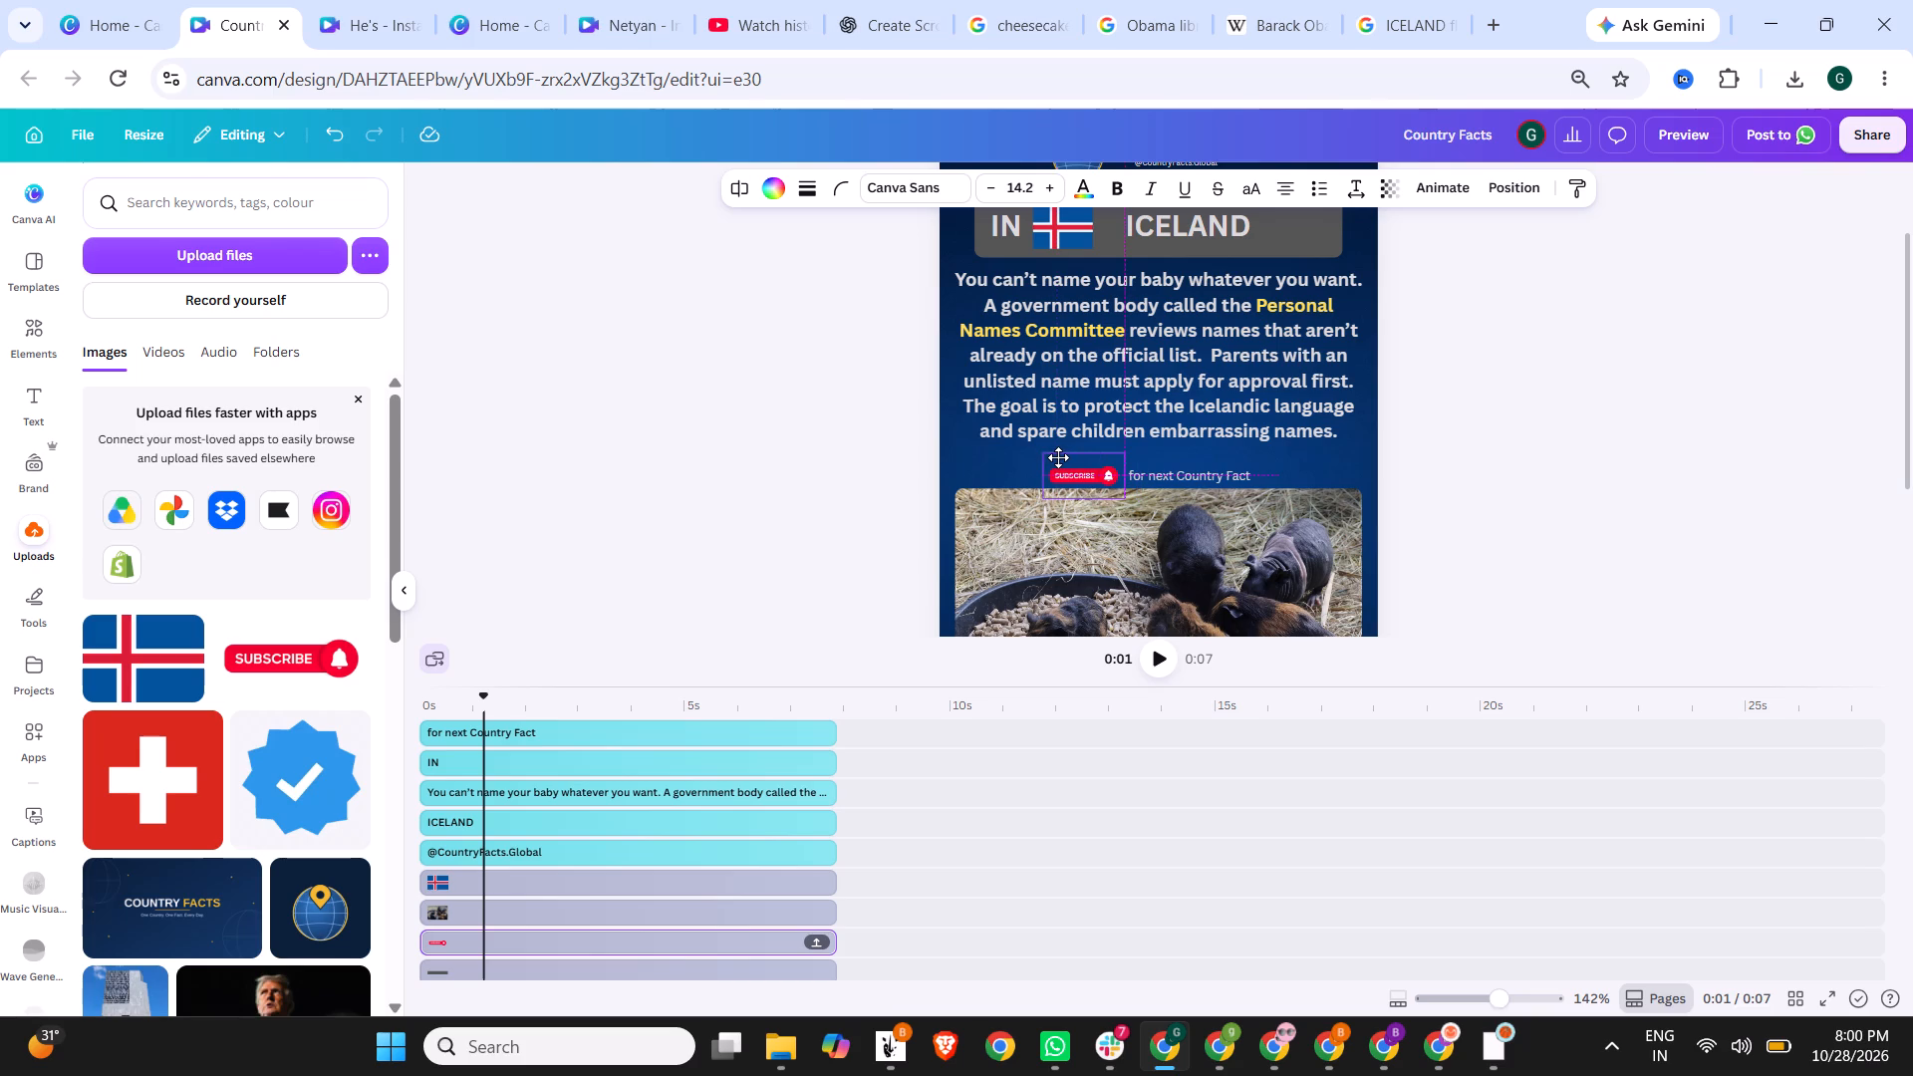
drag(1058, 457, 1064, 457)
click(1672, 452)
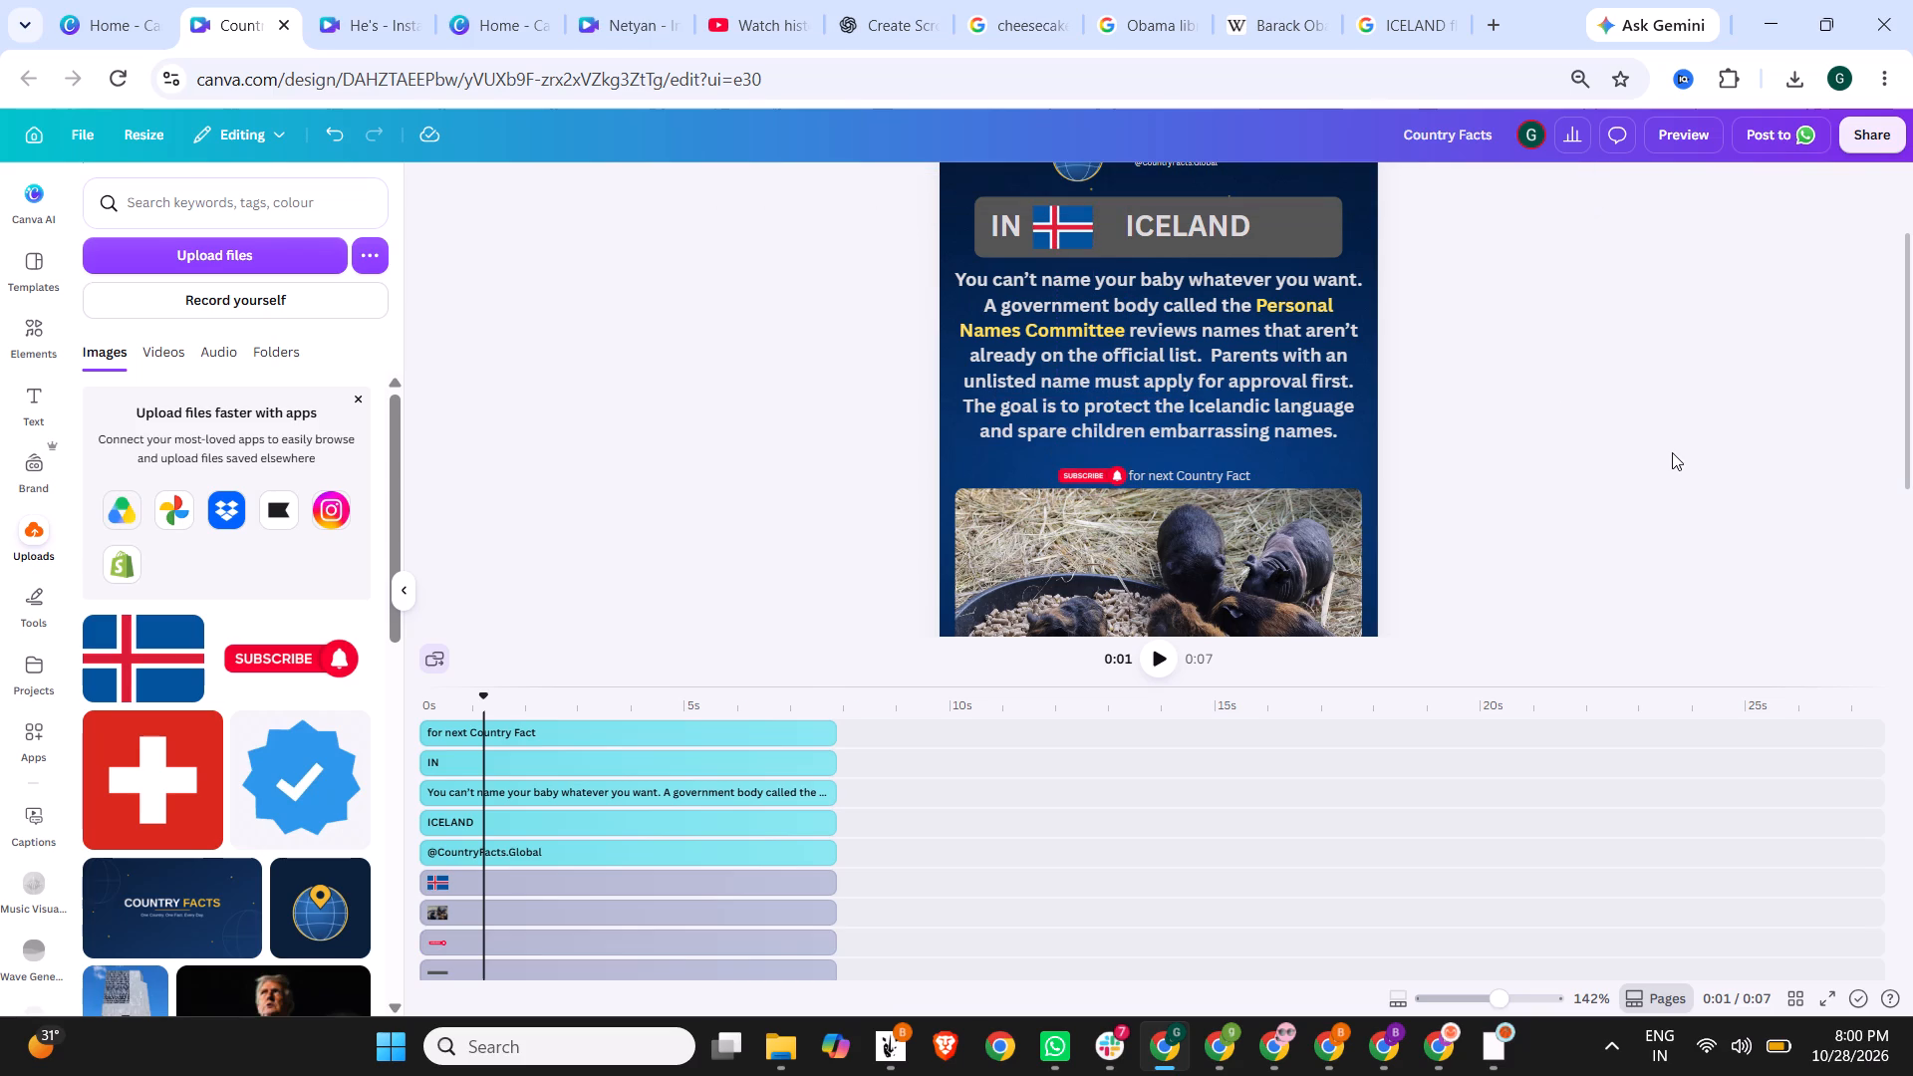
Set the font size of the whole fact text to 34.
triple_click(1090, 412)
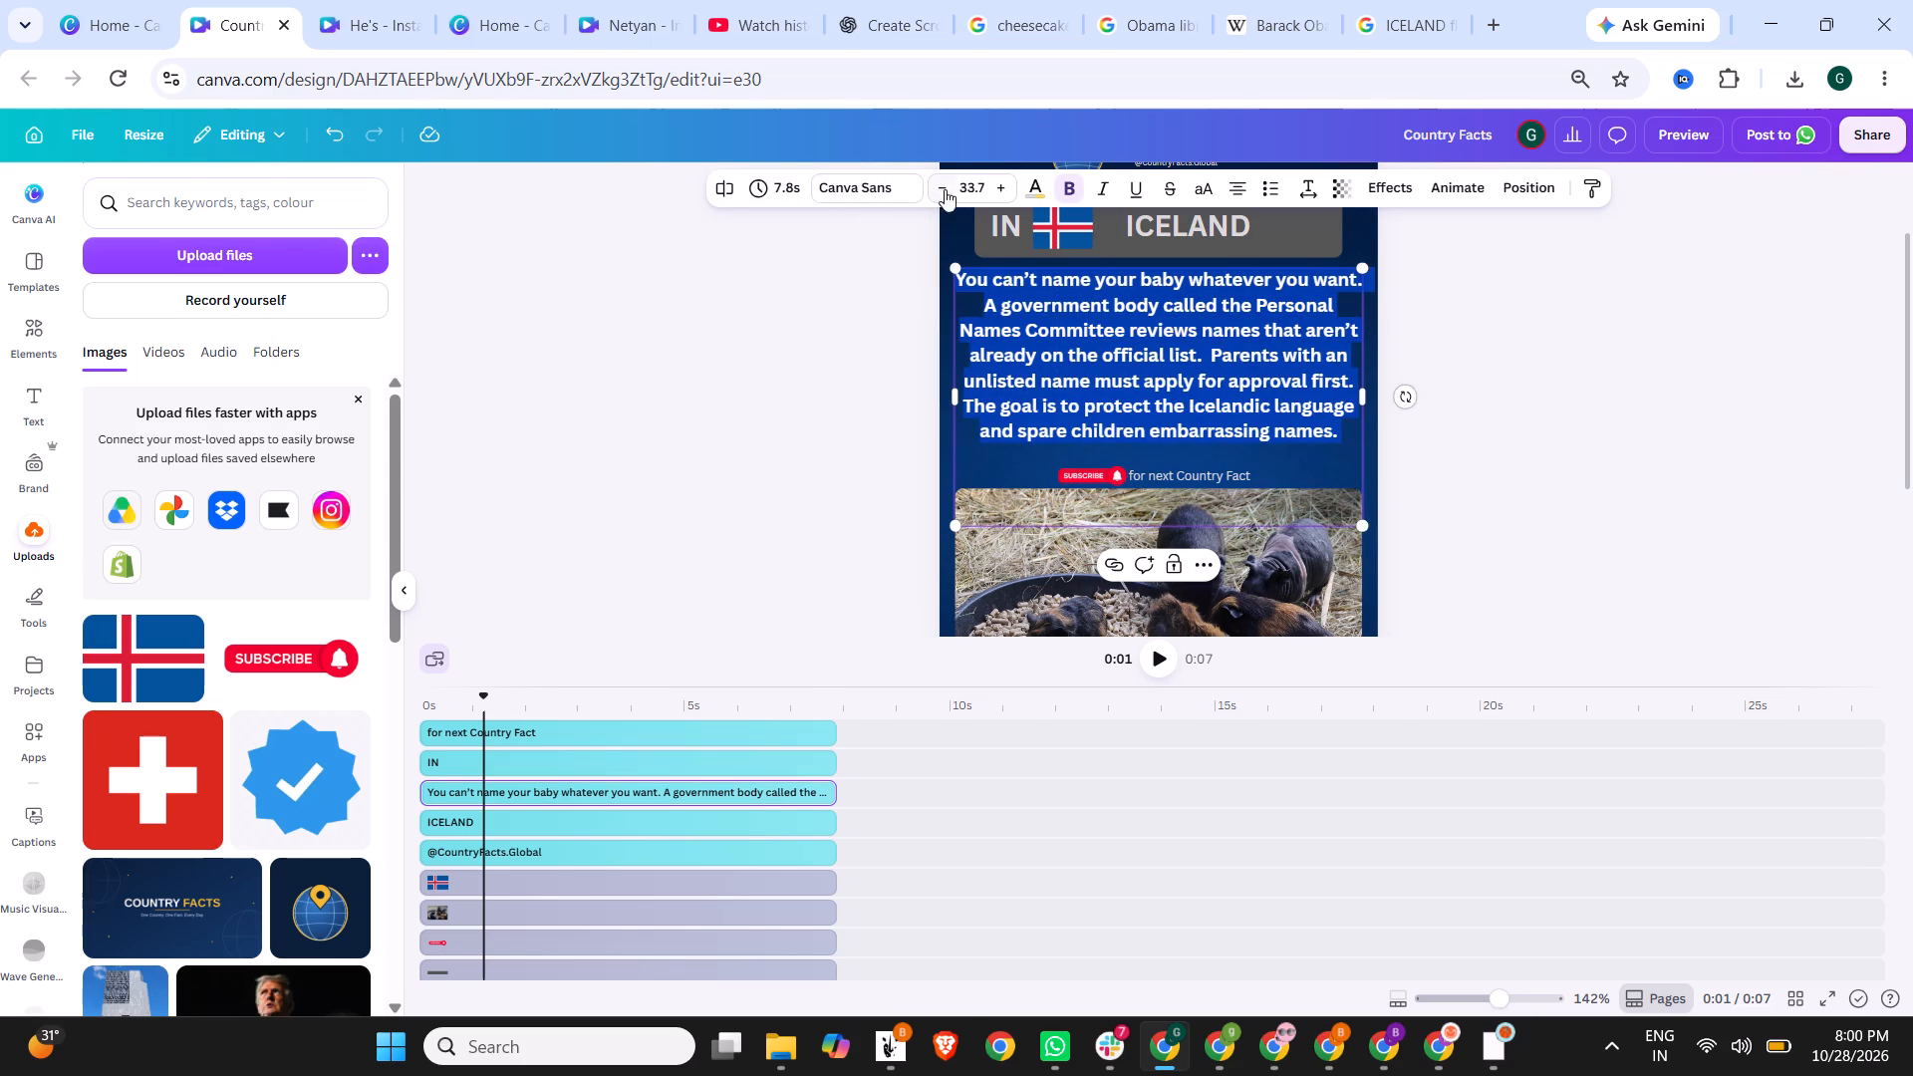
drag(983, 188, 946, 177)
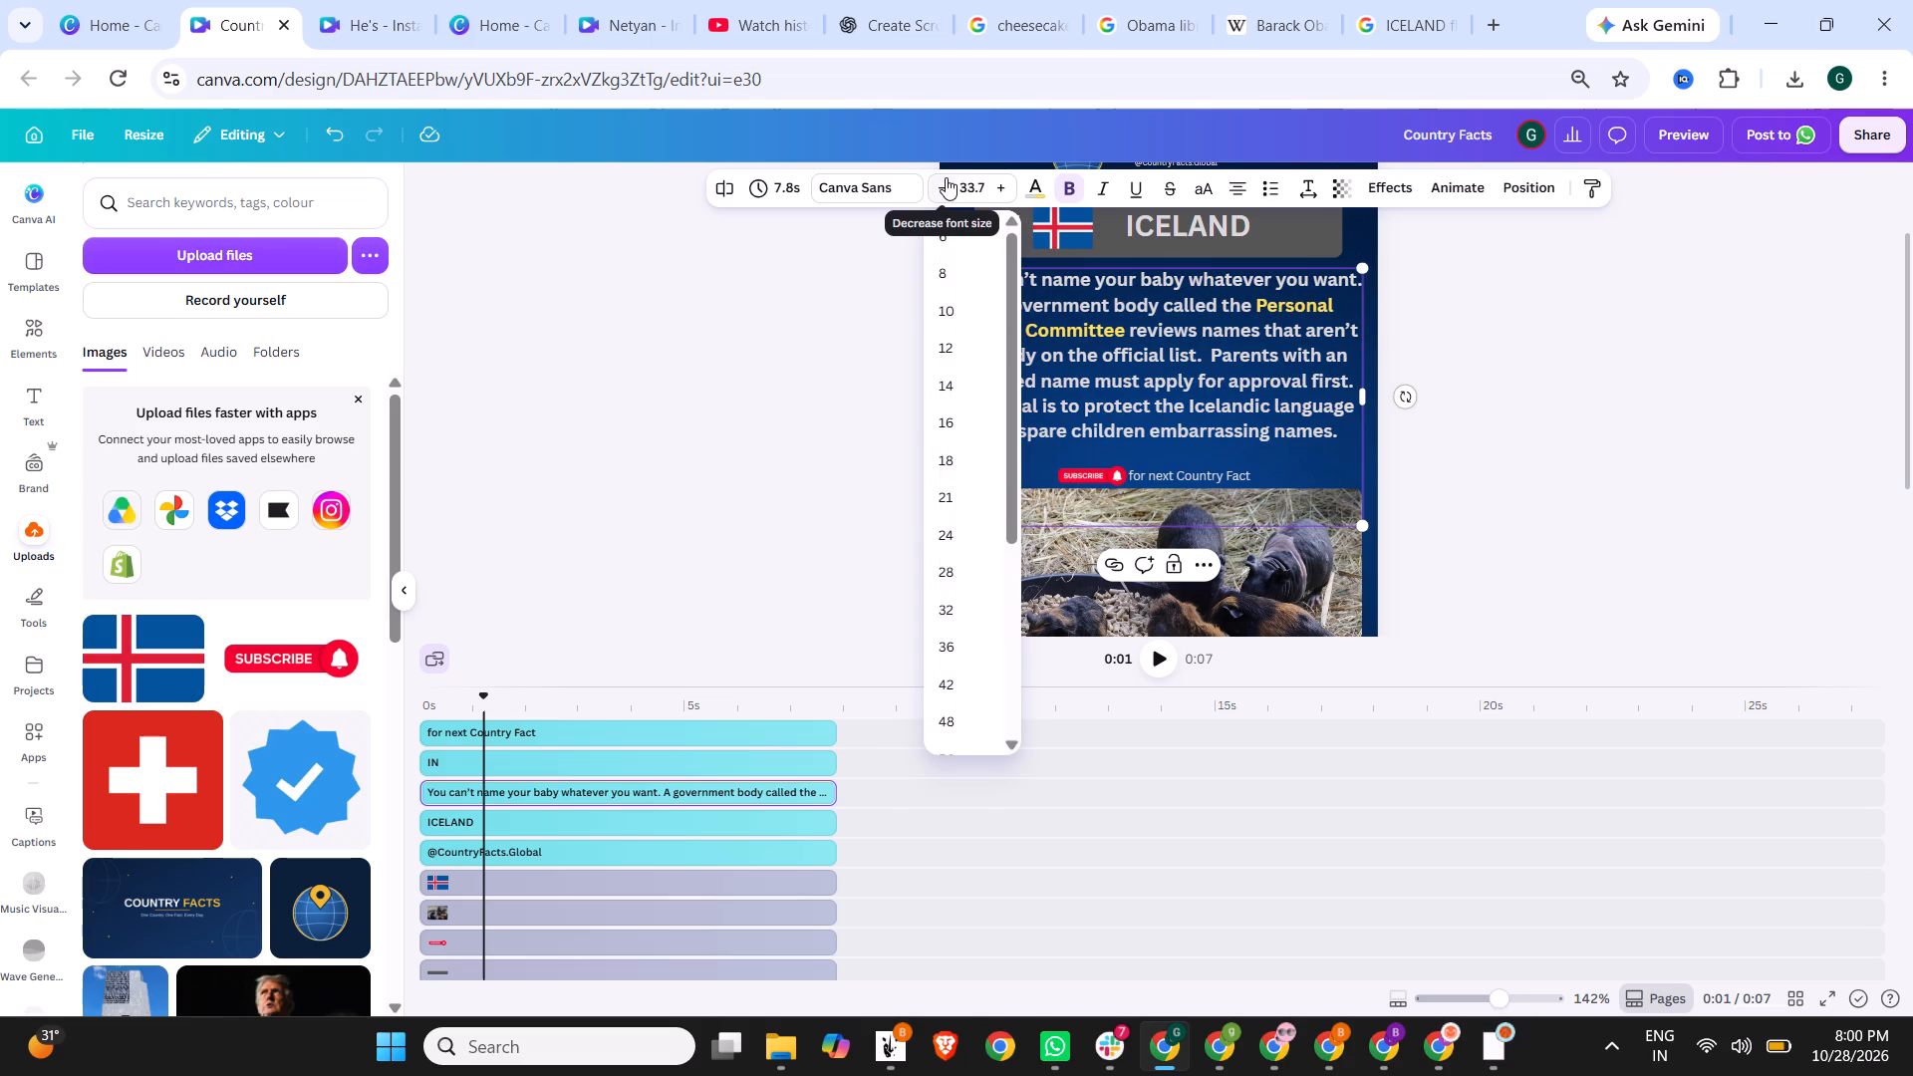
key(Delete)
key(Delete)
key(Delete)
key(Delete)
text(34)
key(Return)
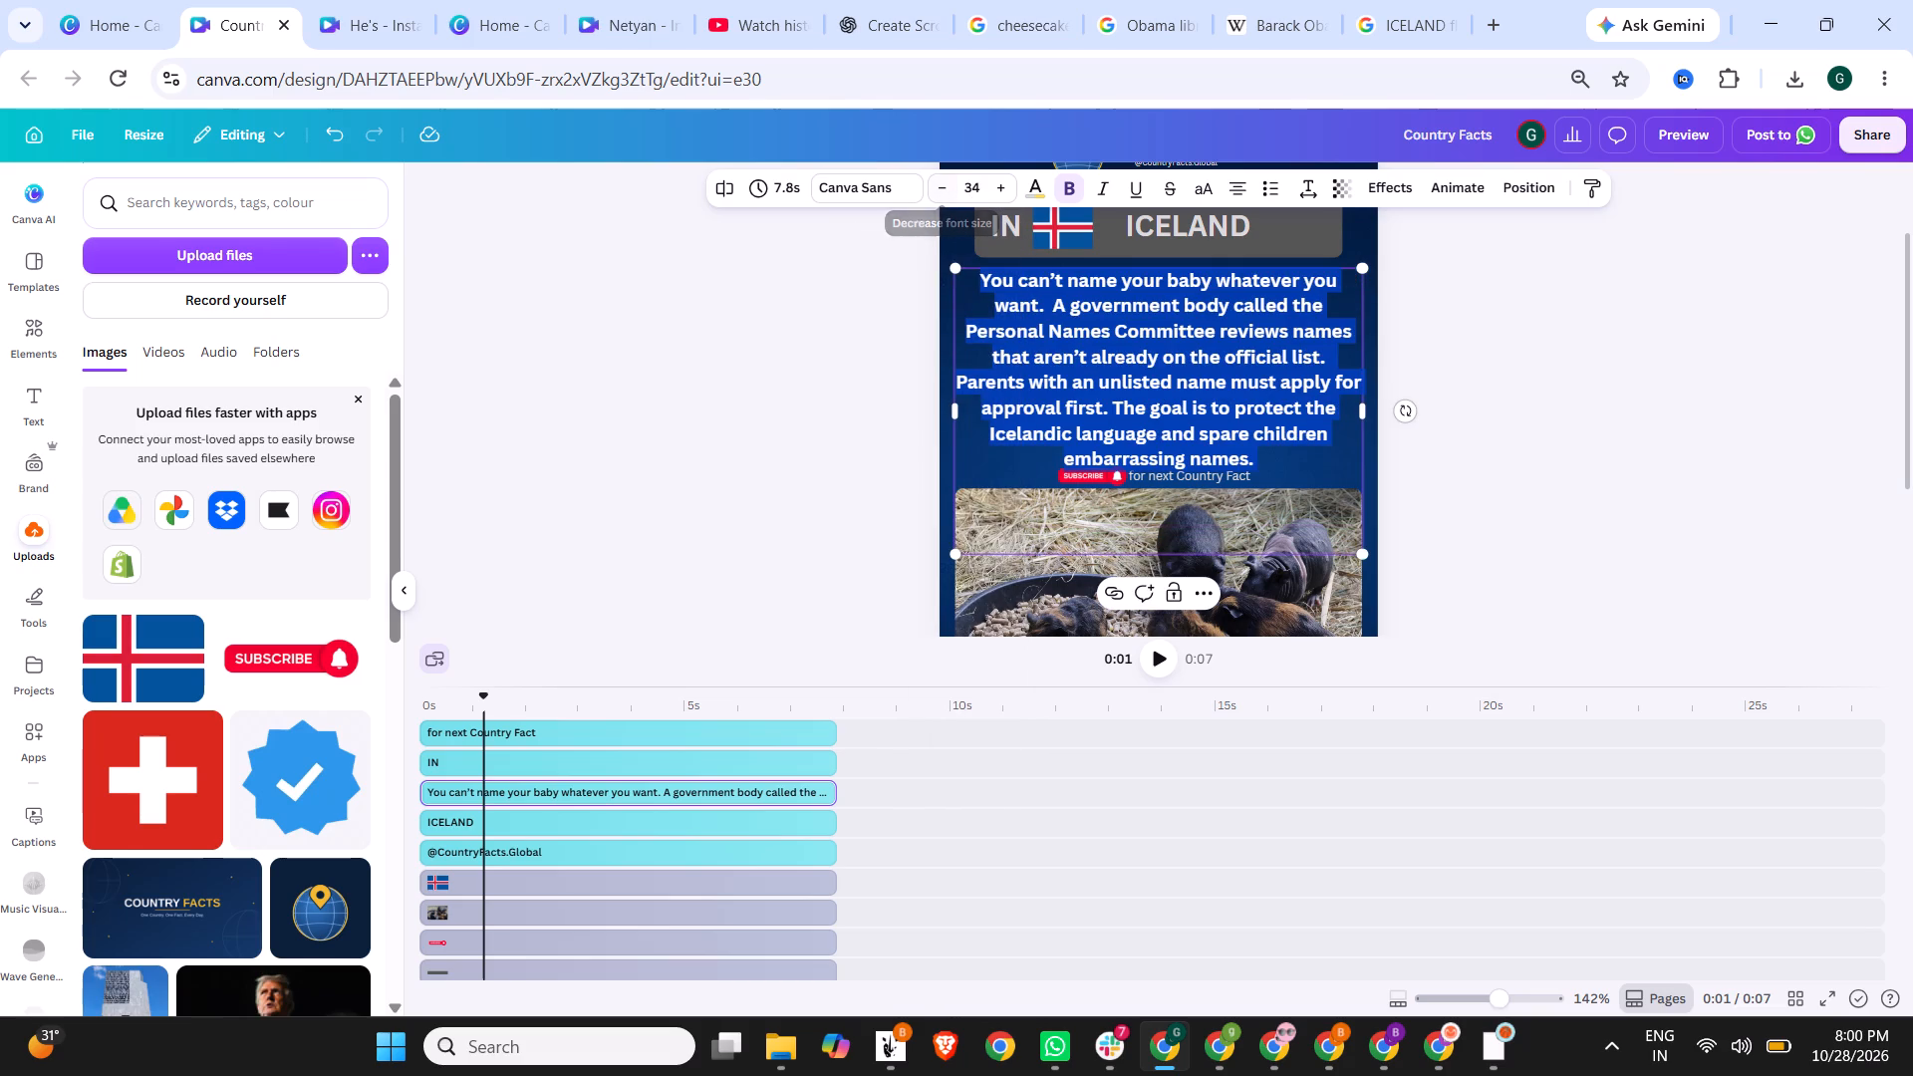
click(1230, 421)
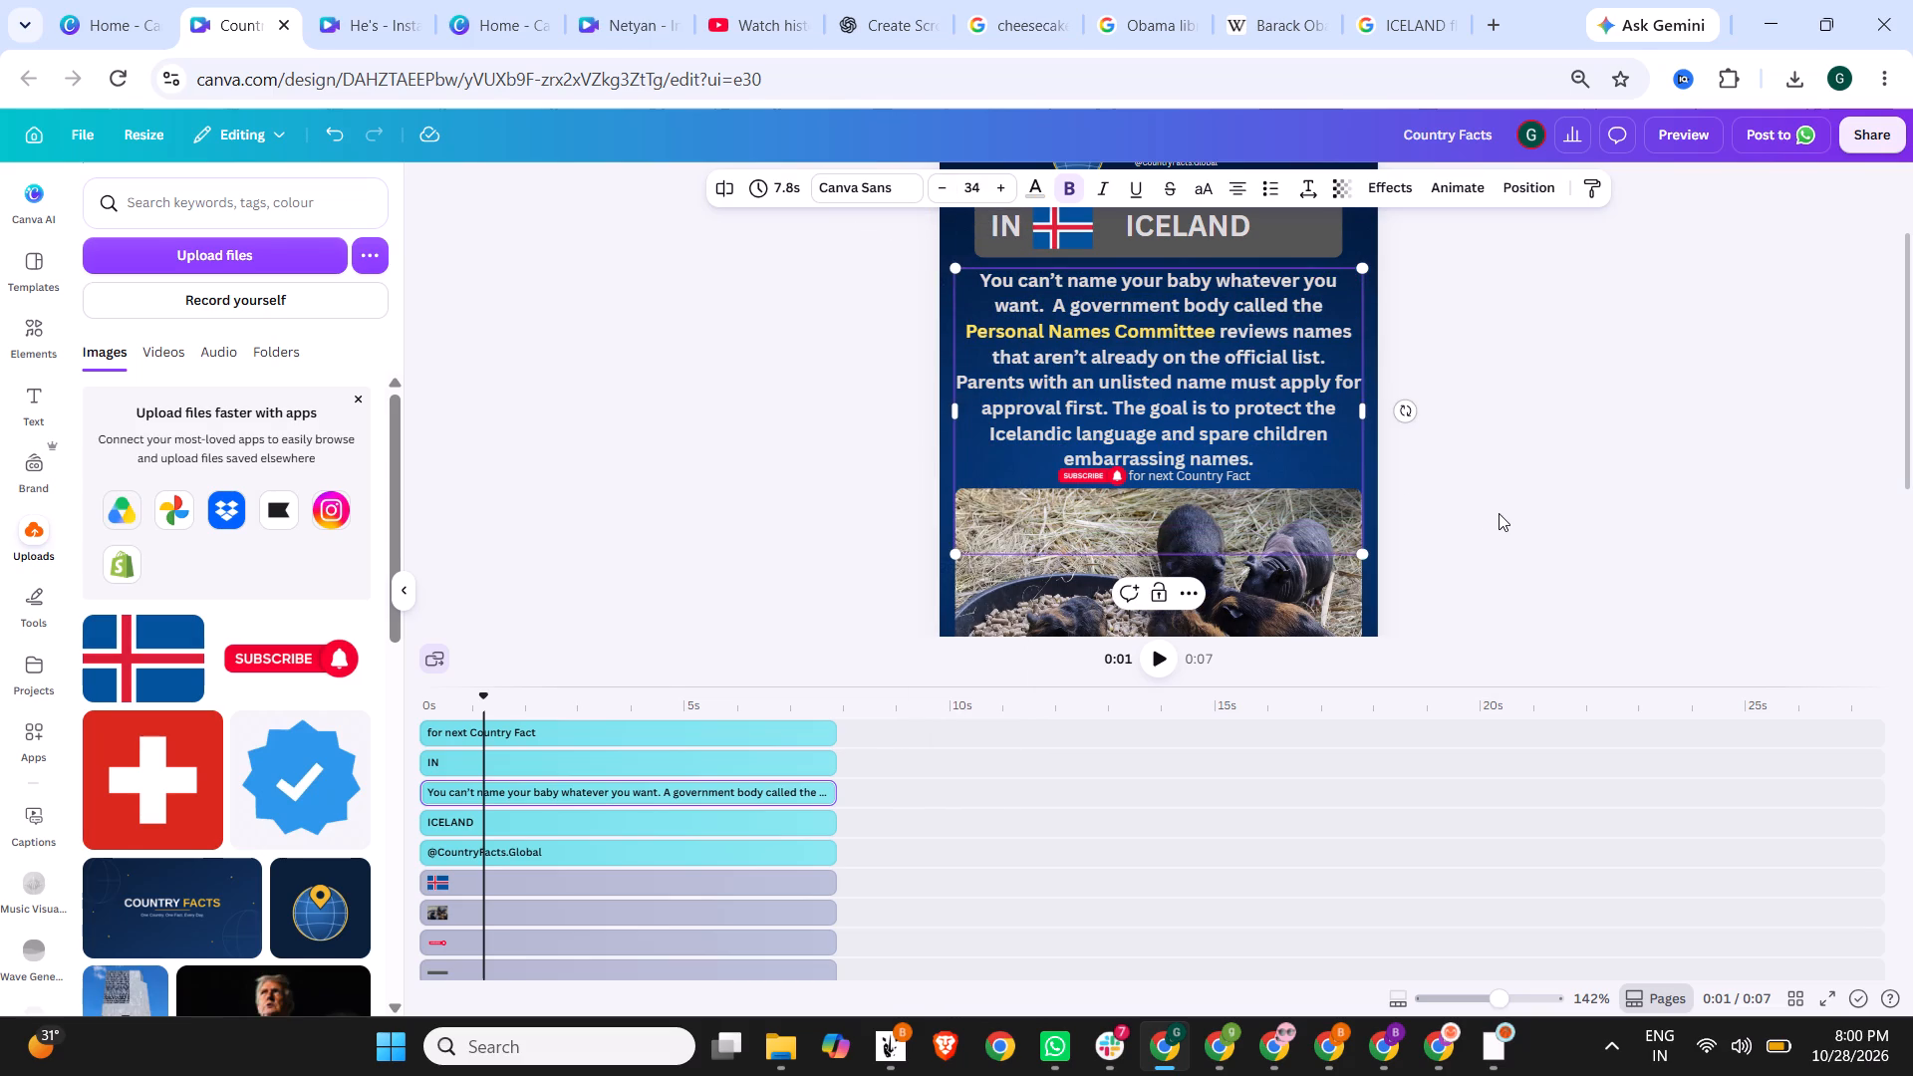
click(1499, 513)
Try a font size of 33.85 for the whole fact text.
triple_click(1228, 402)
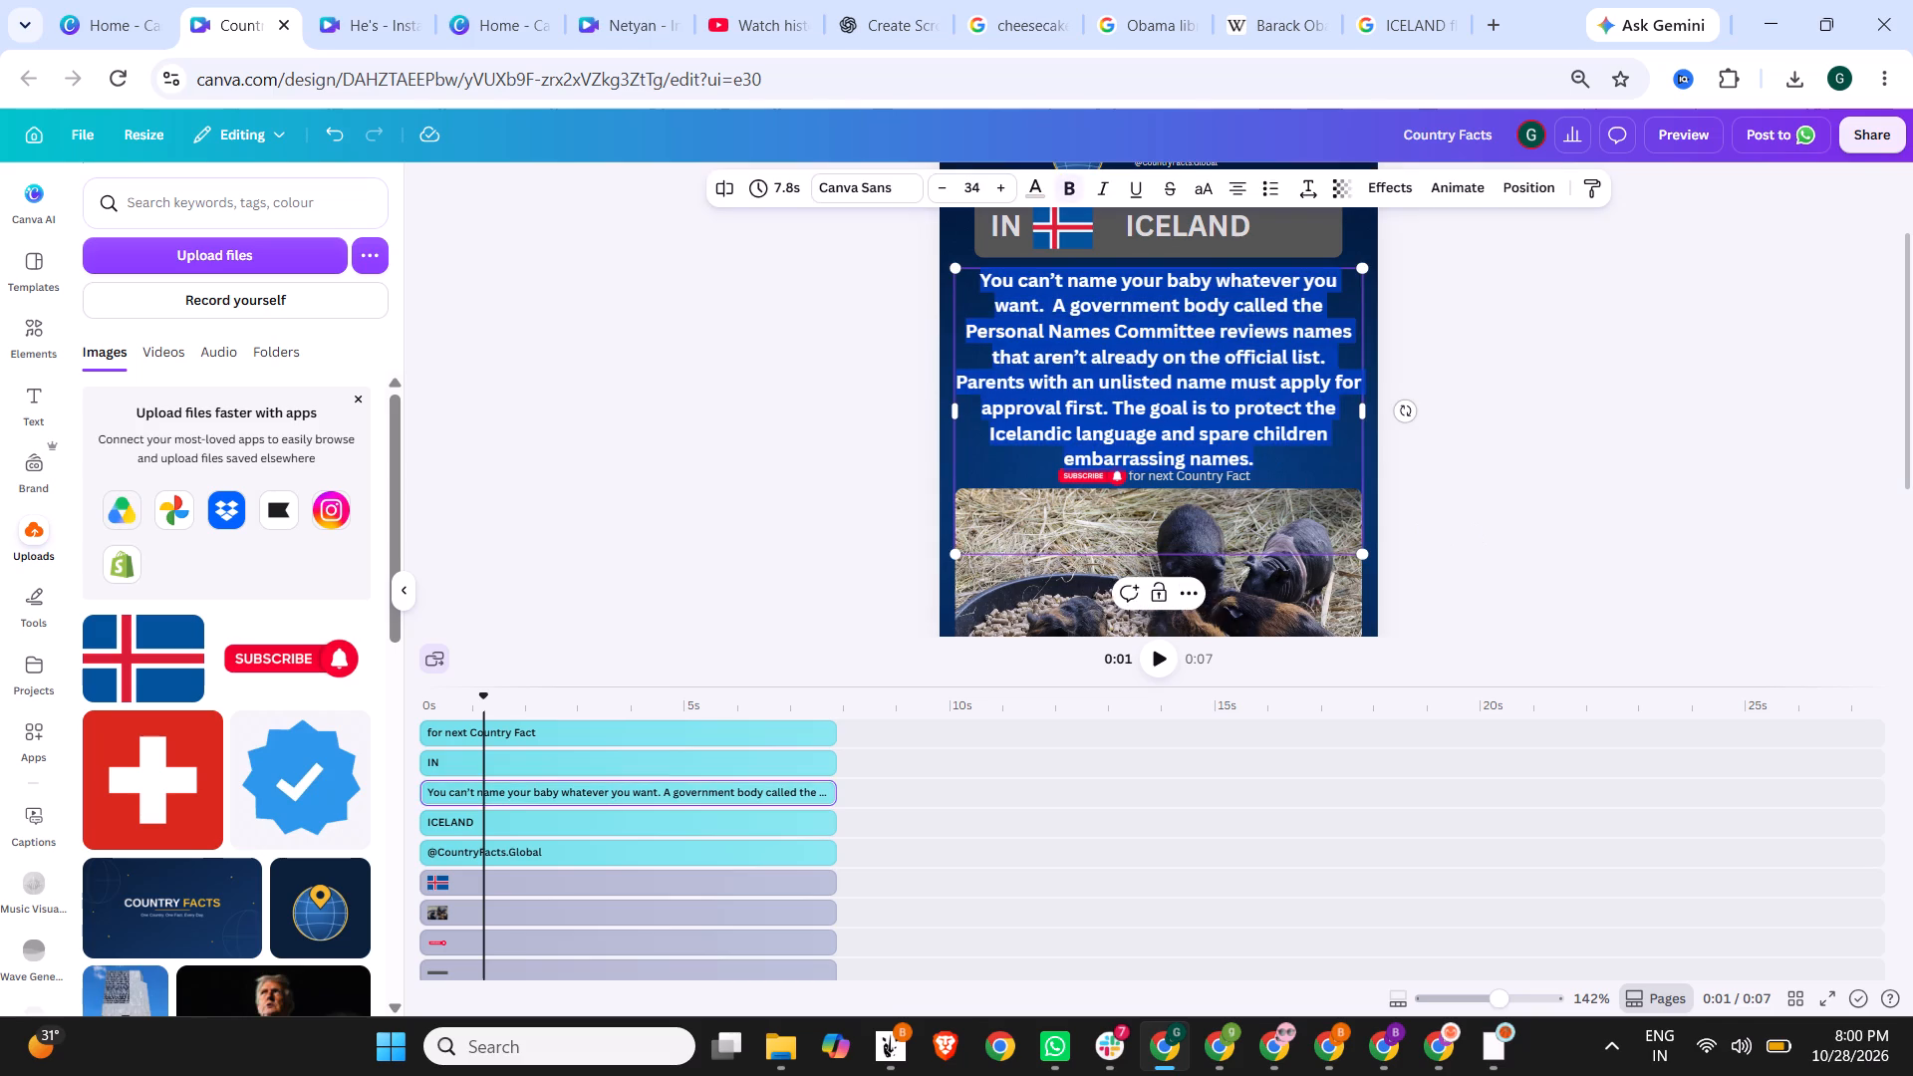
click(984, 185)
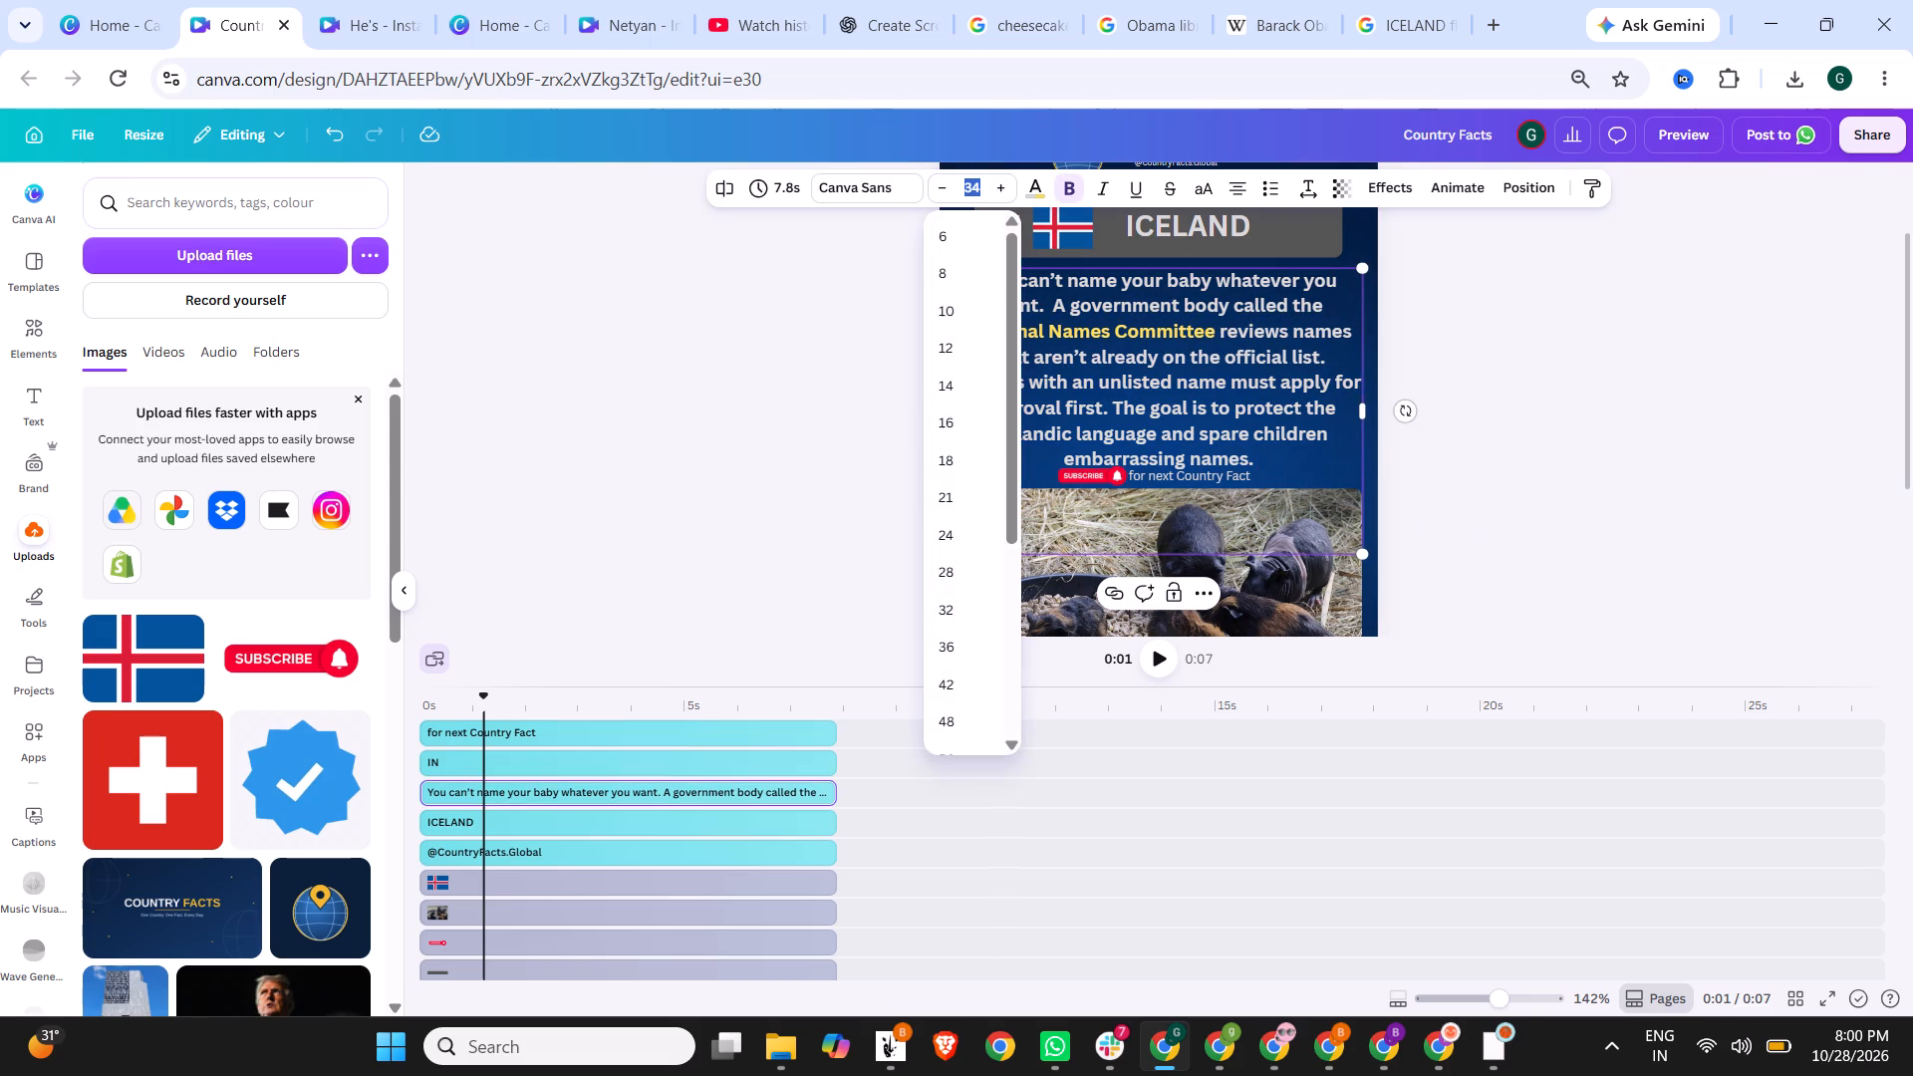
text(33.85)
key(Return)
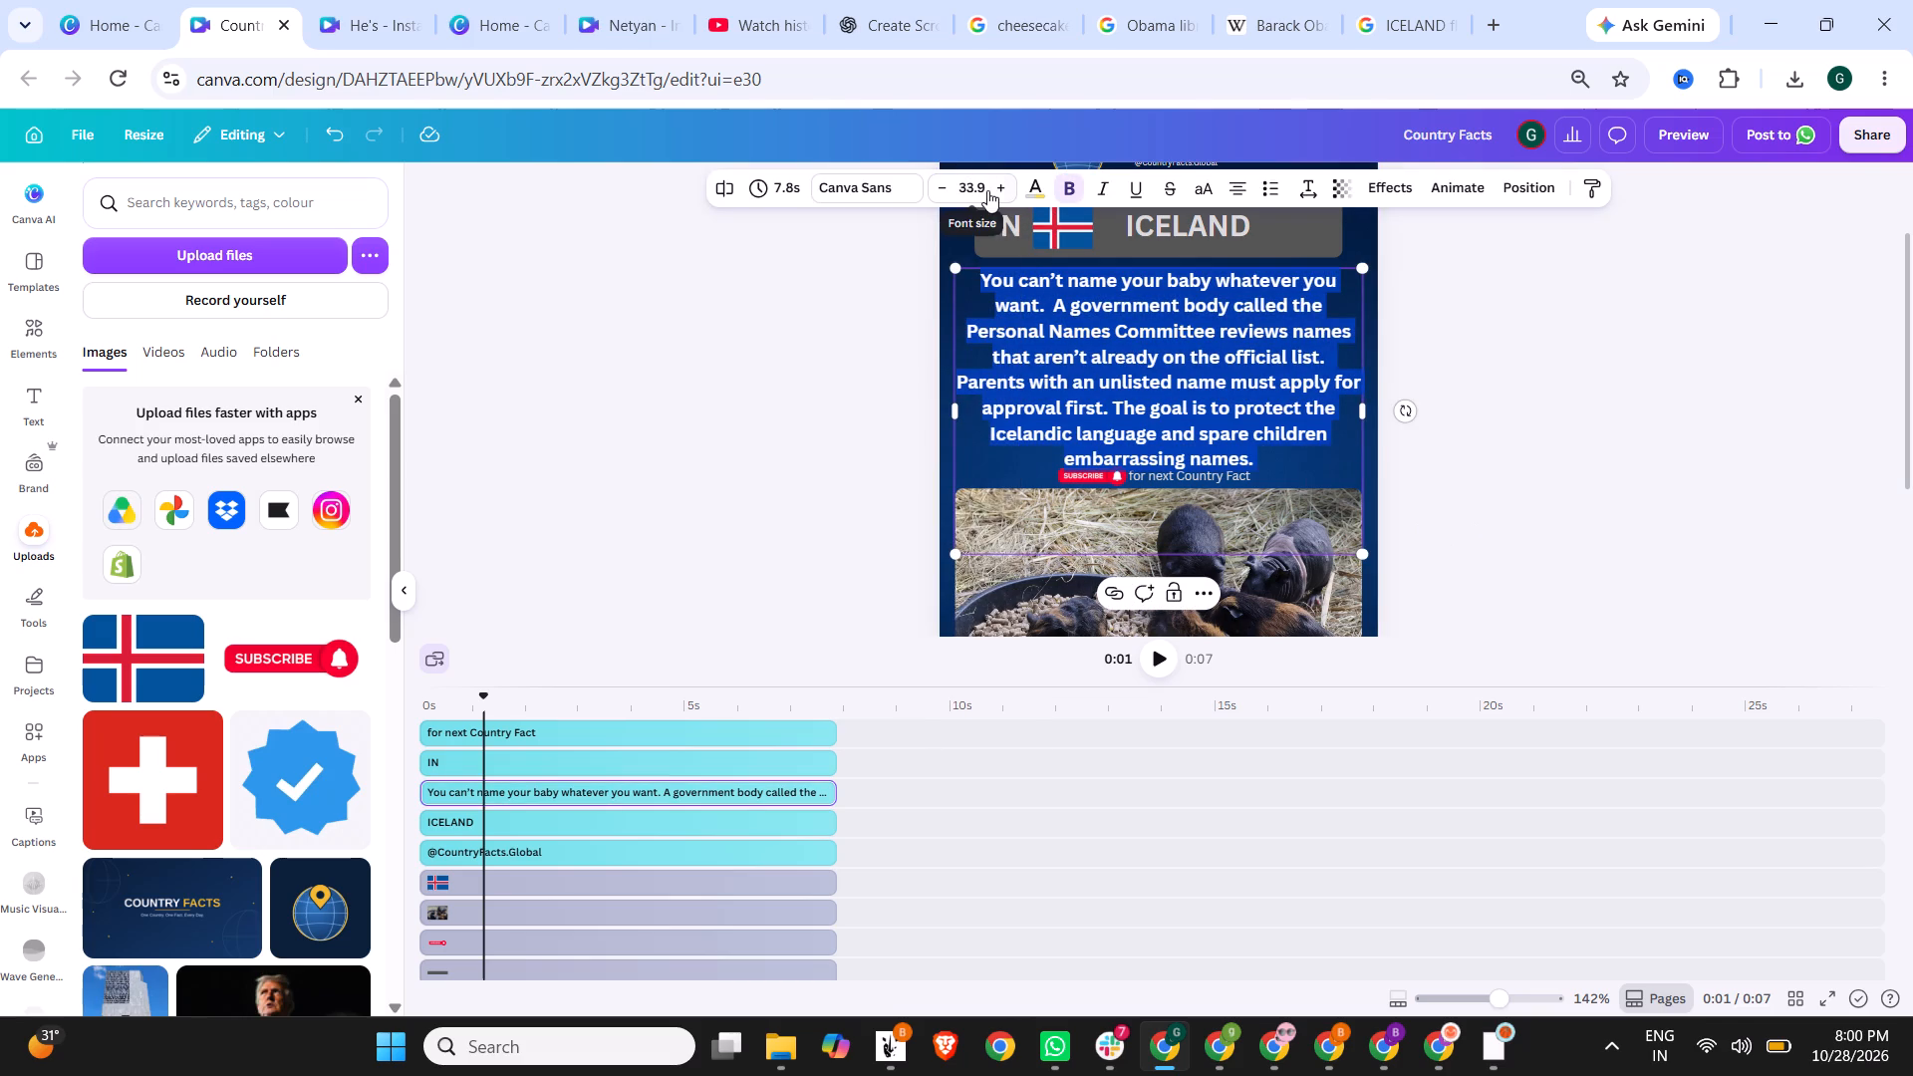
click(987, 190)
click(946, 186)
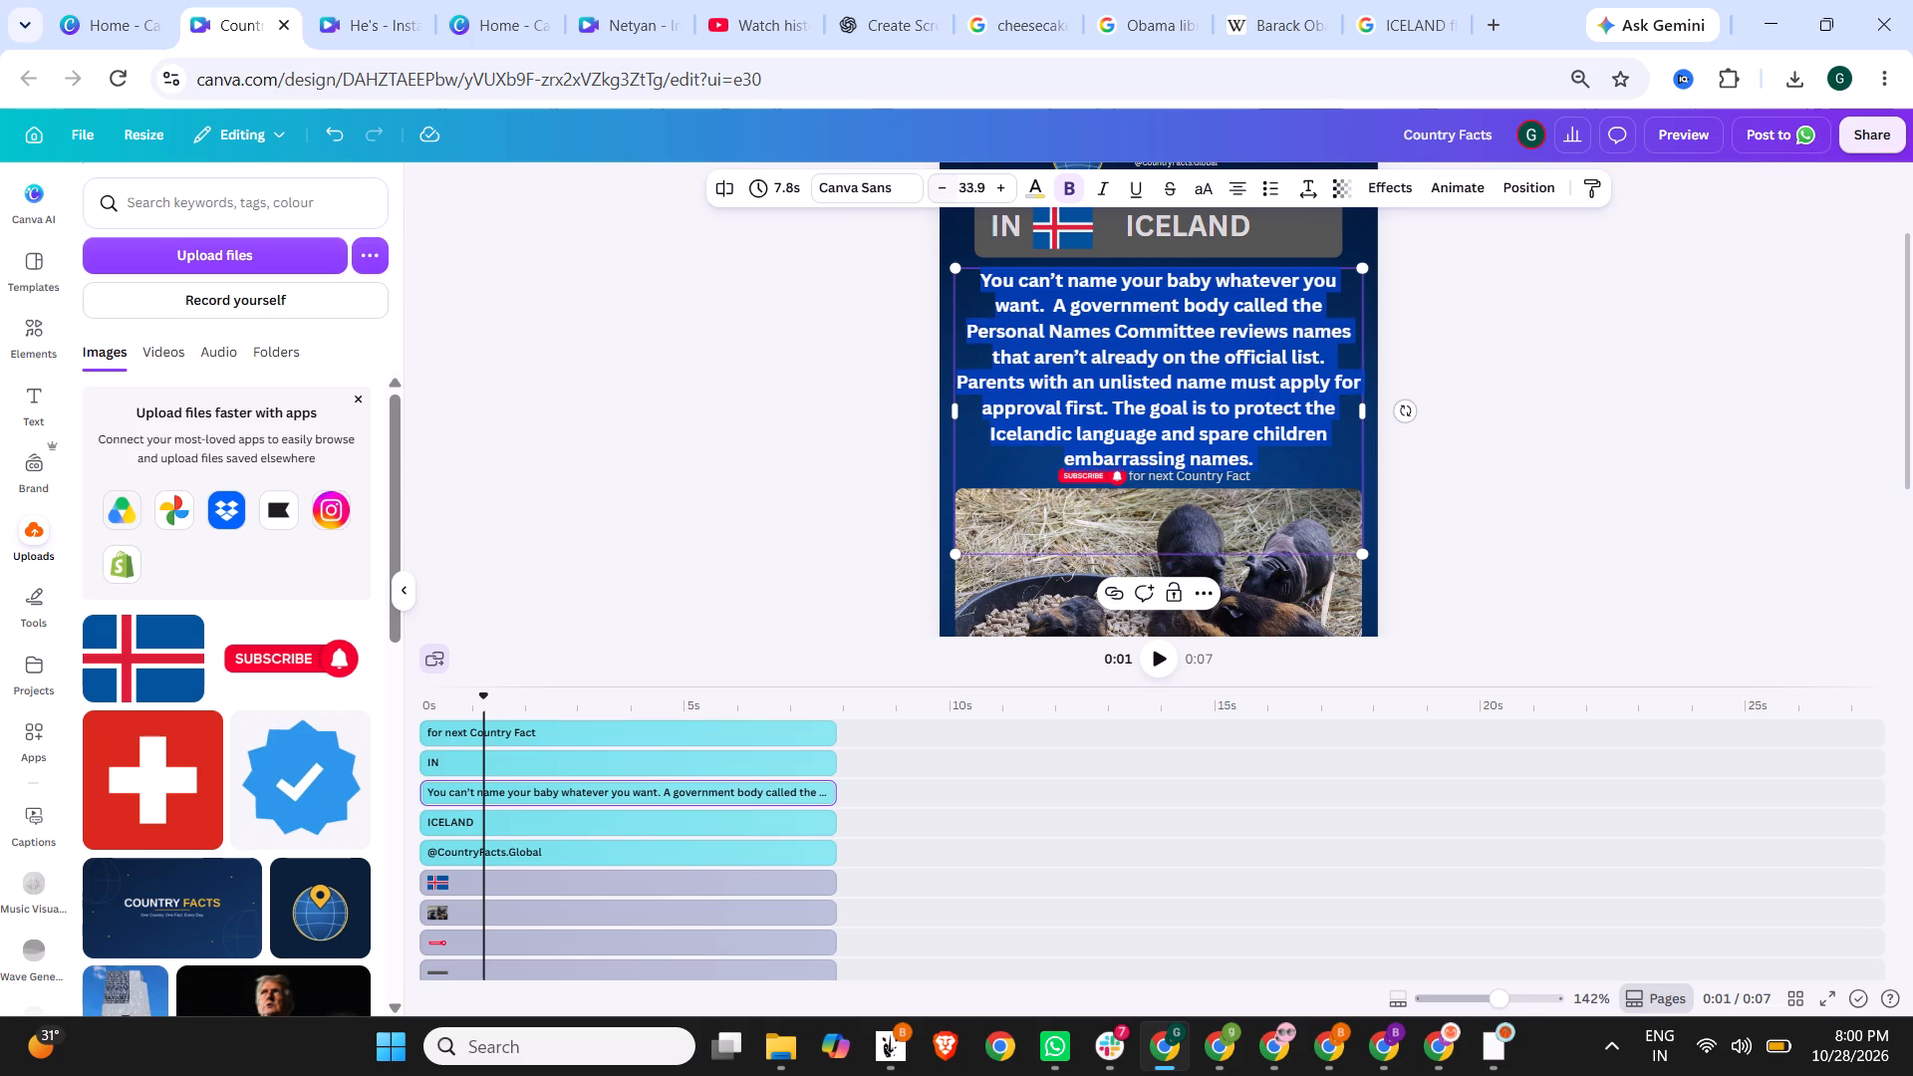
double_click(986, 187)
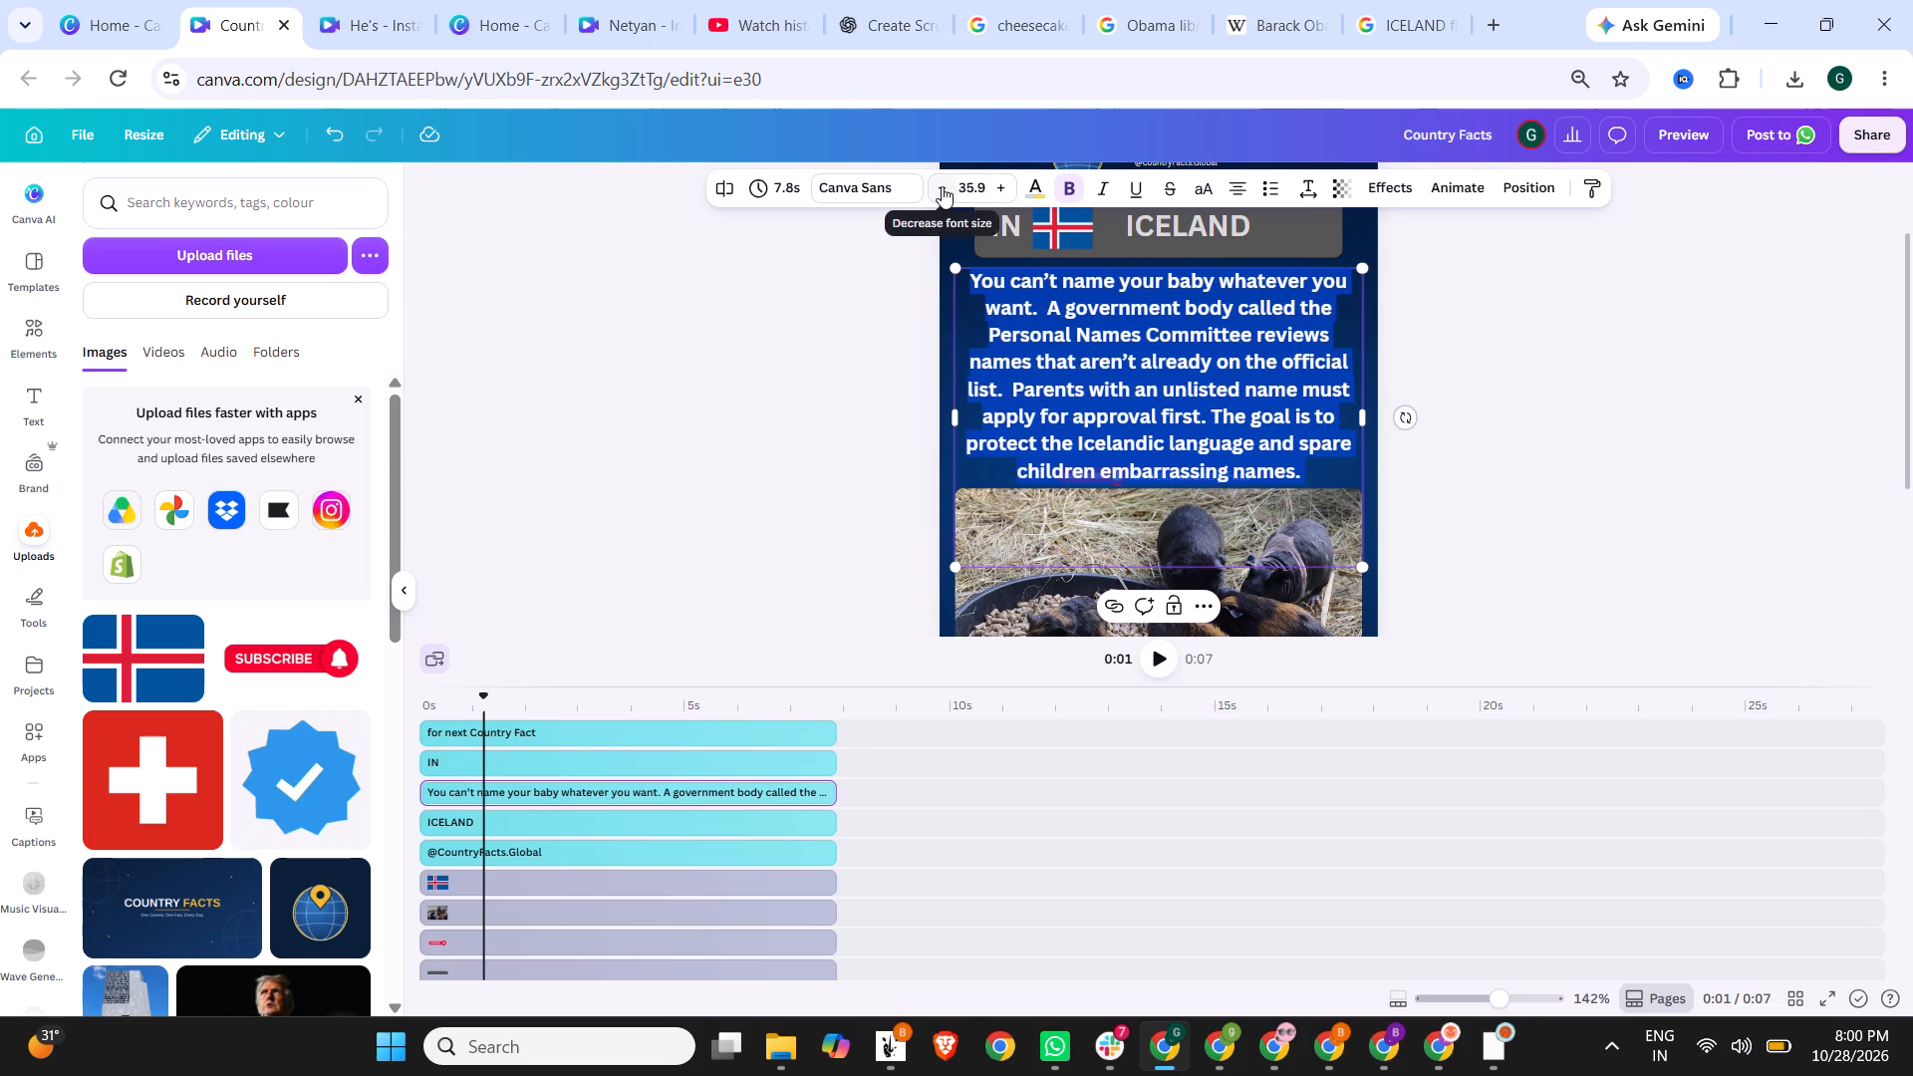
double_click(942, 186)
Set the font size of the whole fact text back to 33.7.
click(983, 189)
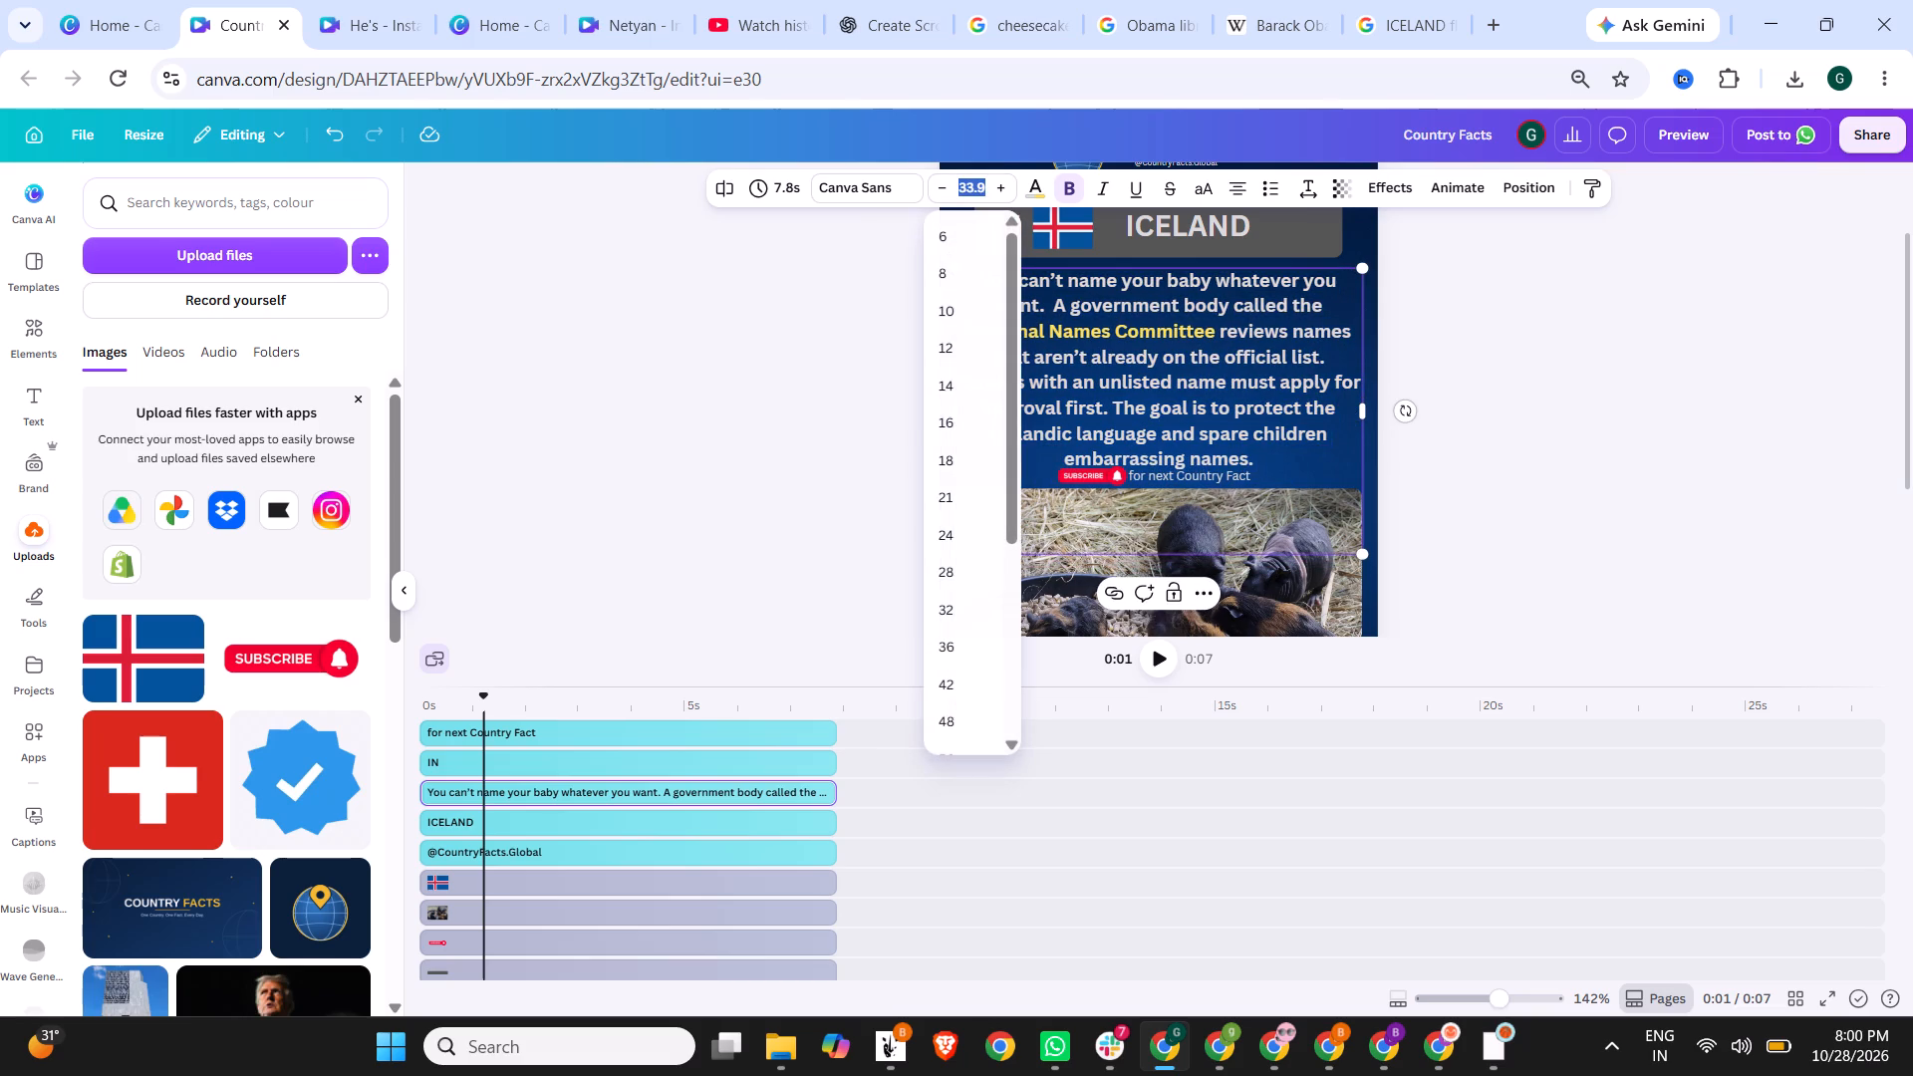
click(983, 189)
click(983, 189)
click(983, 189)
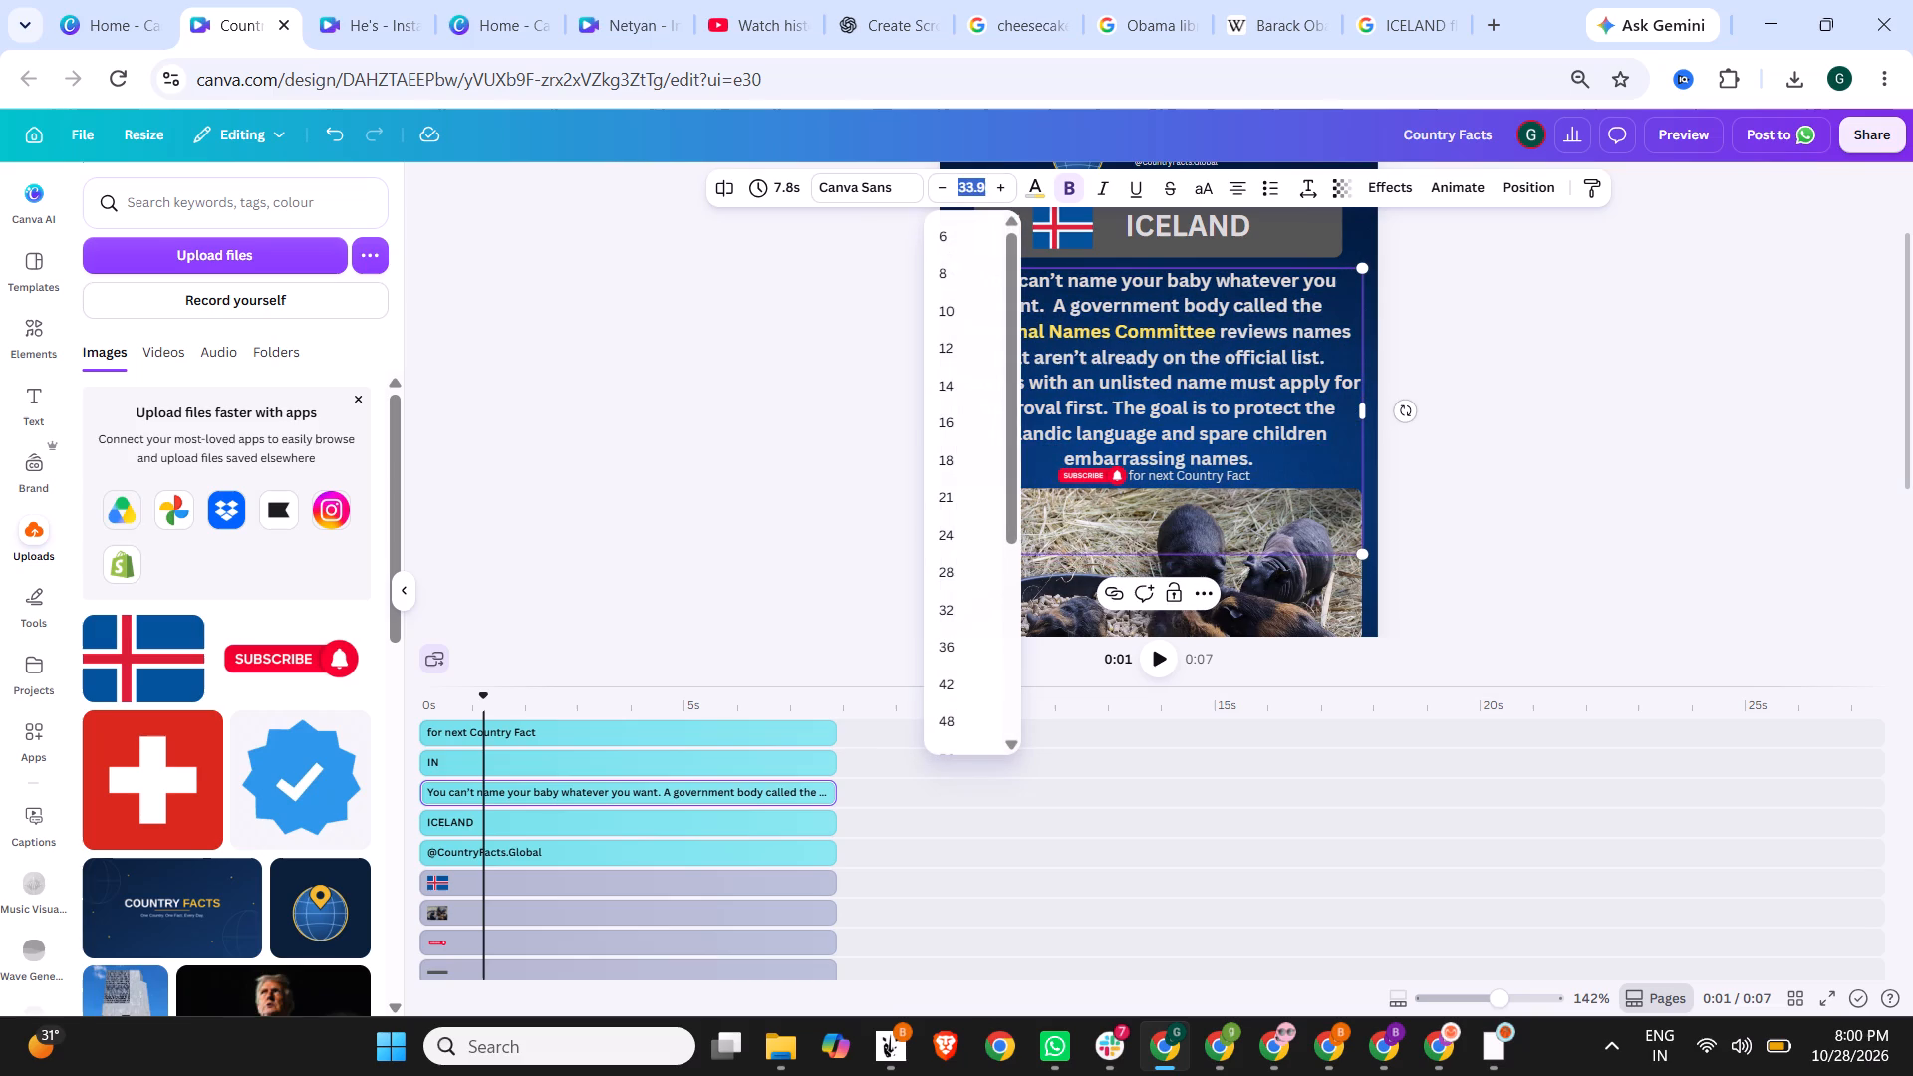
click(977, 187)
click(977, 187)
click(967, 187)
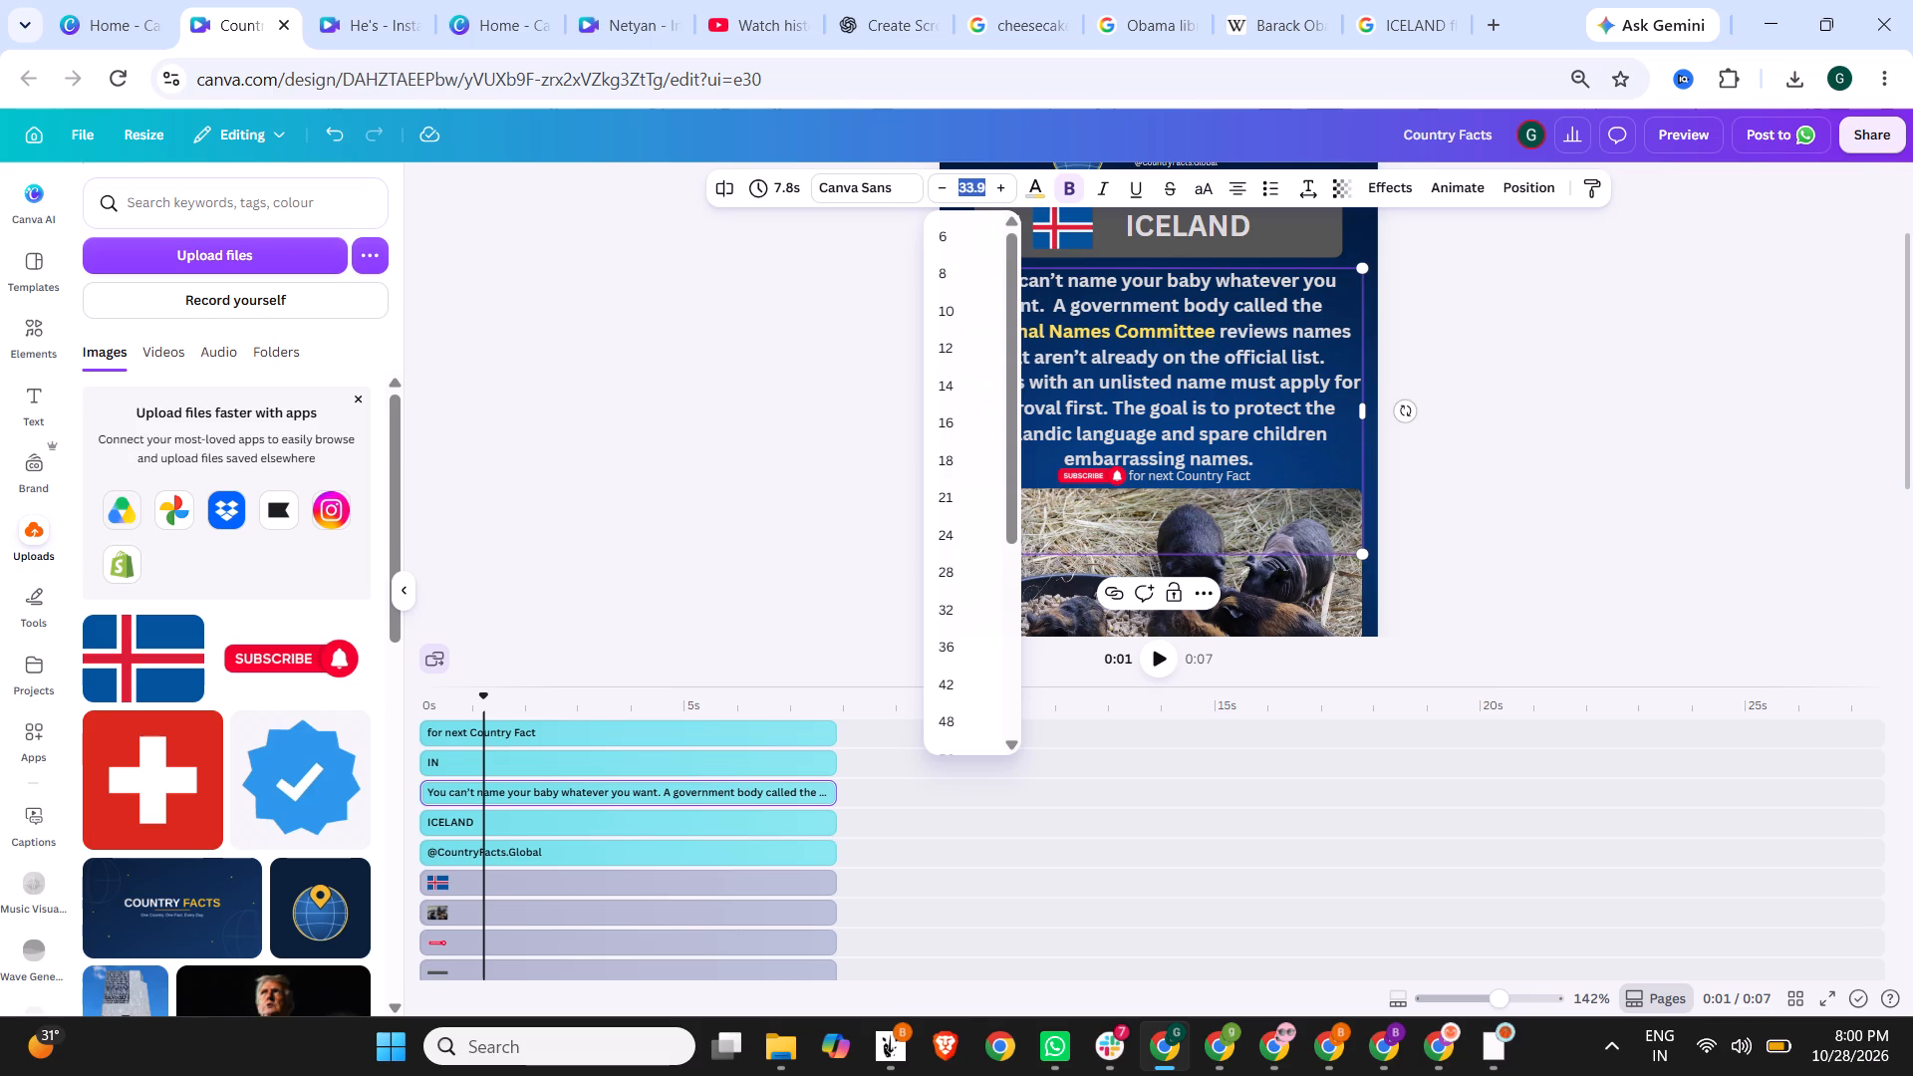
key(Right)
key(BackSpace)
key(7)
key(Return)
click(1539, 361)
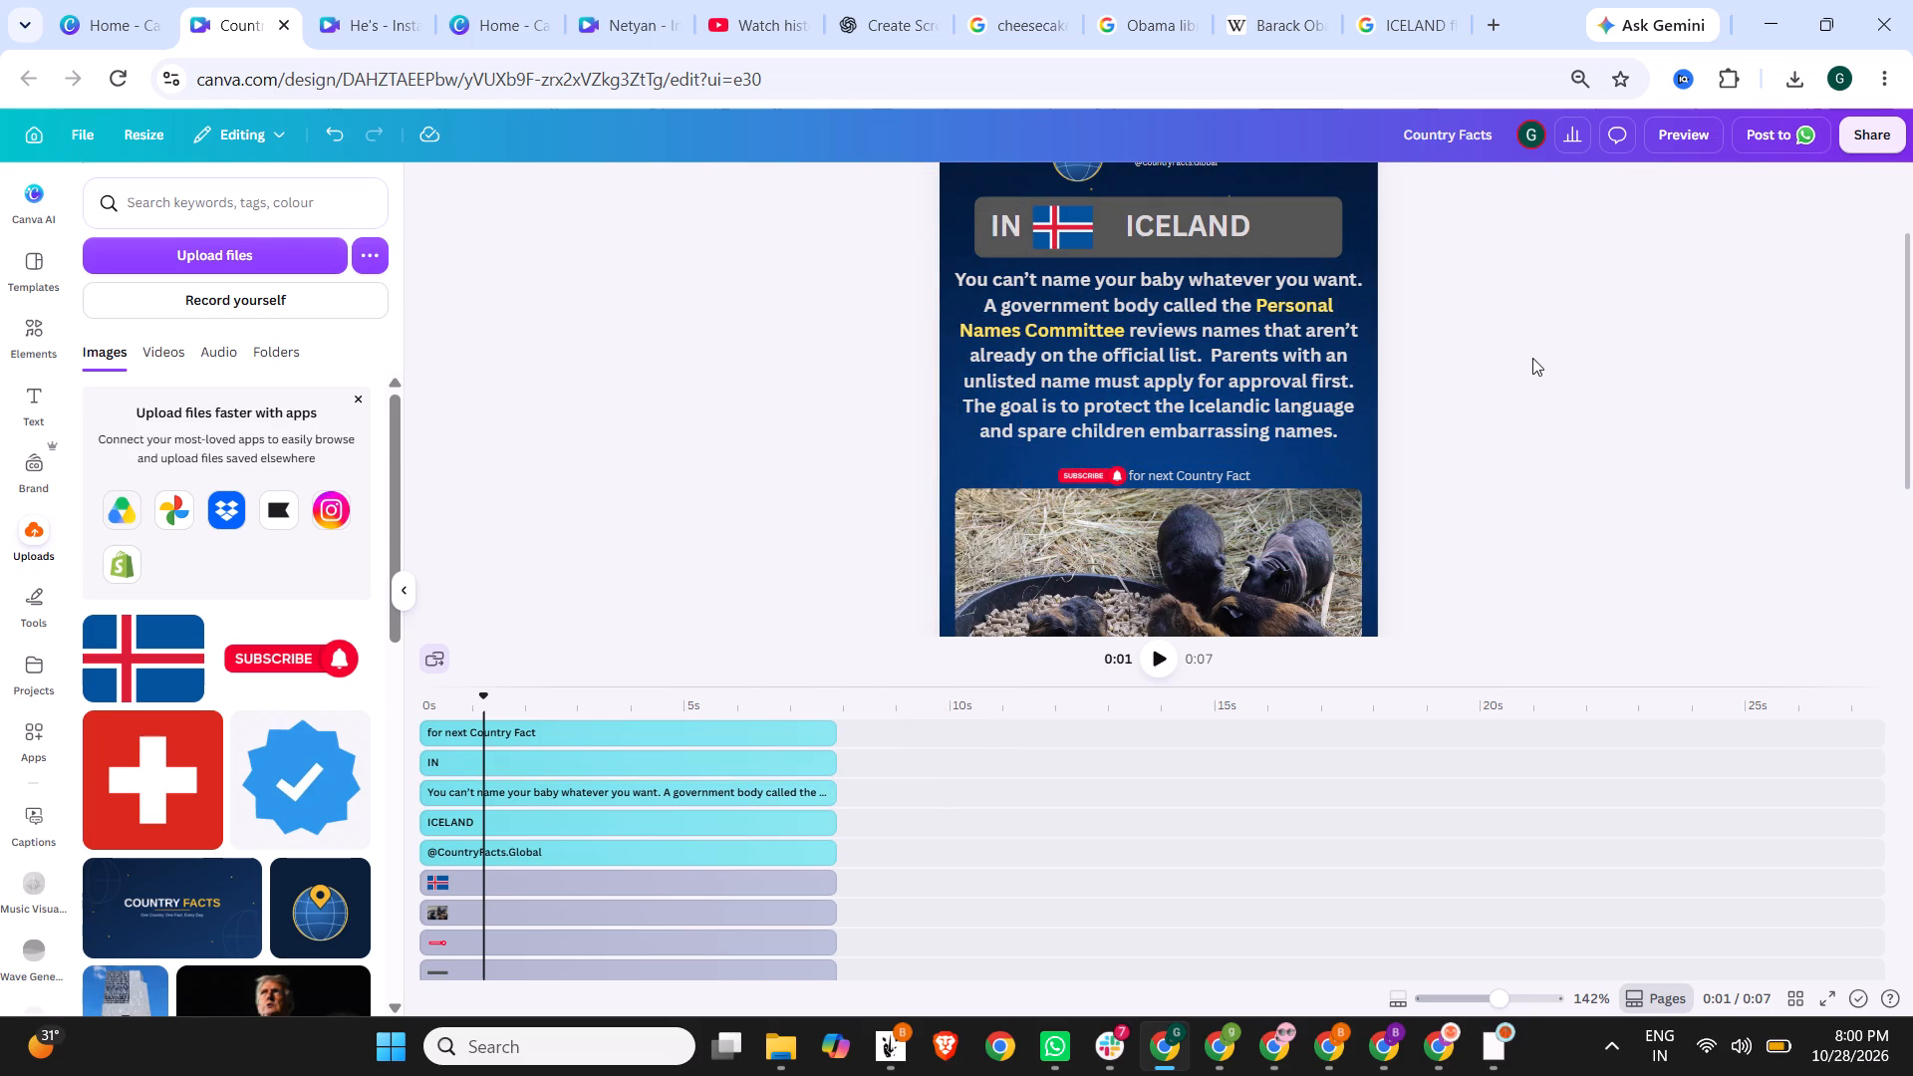
Search Google for "Children stock video" in a new tab and open the Pexels Free Children Videos page.
scroll(1527, 433, down, 1)
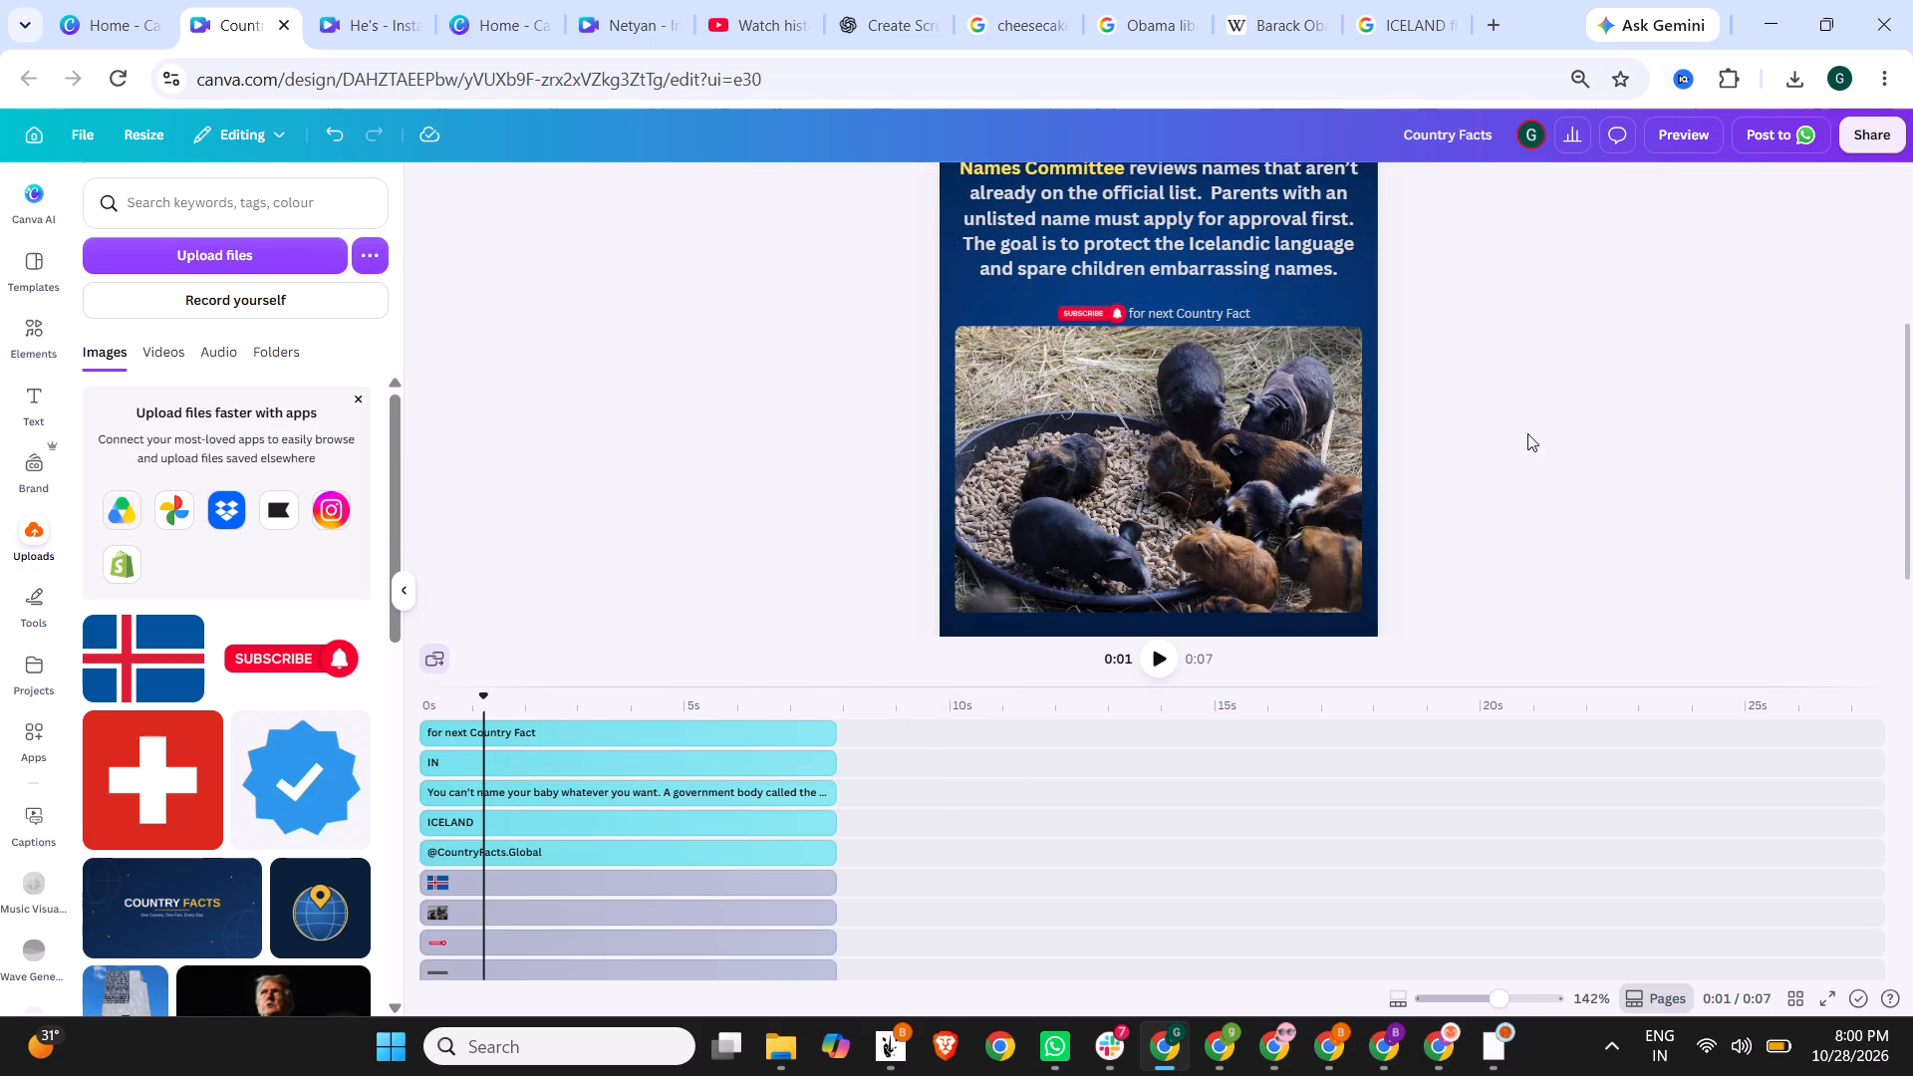
scroll(1527, 433, down, 1)
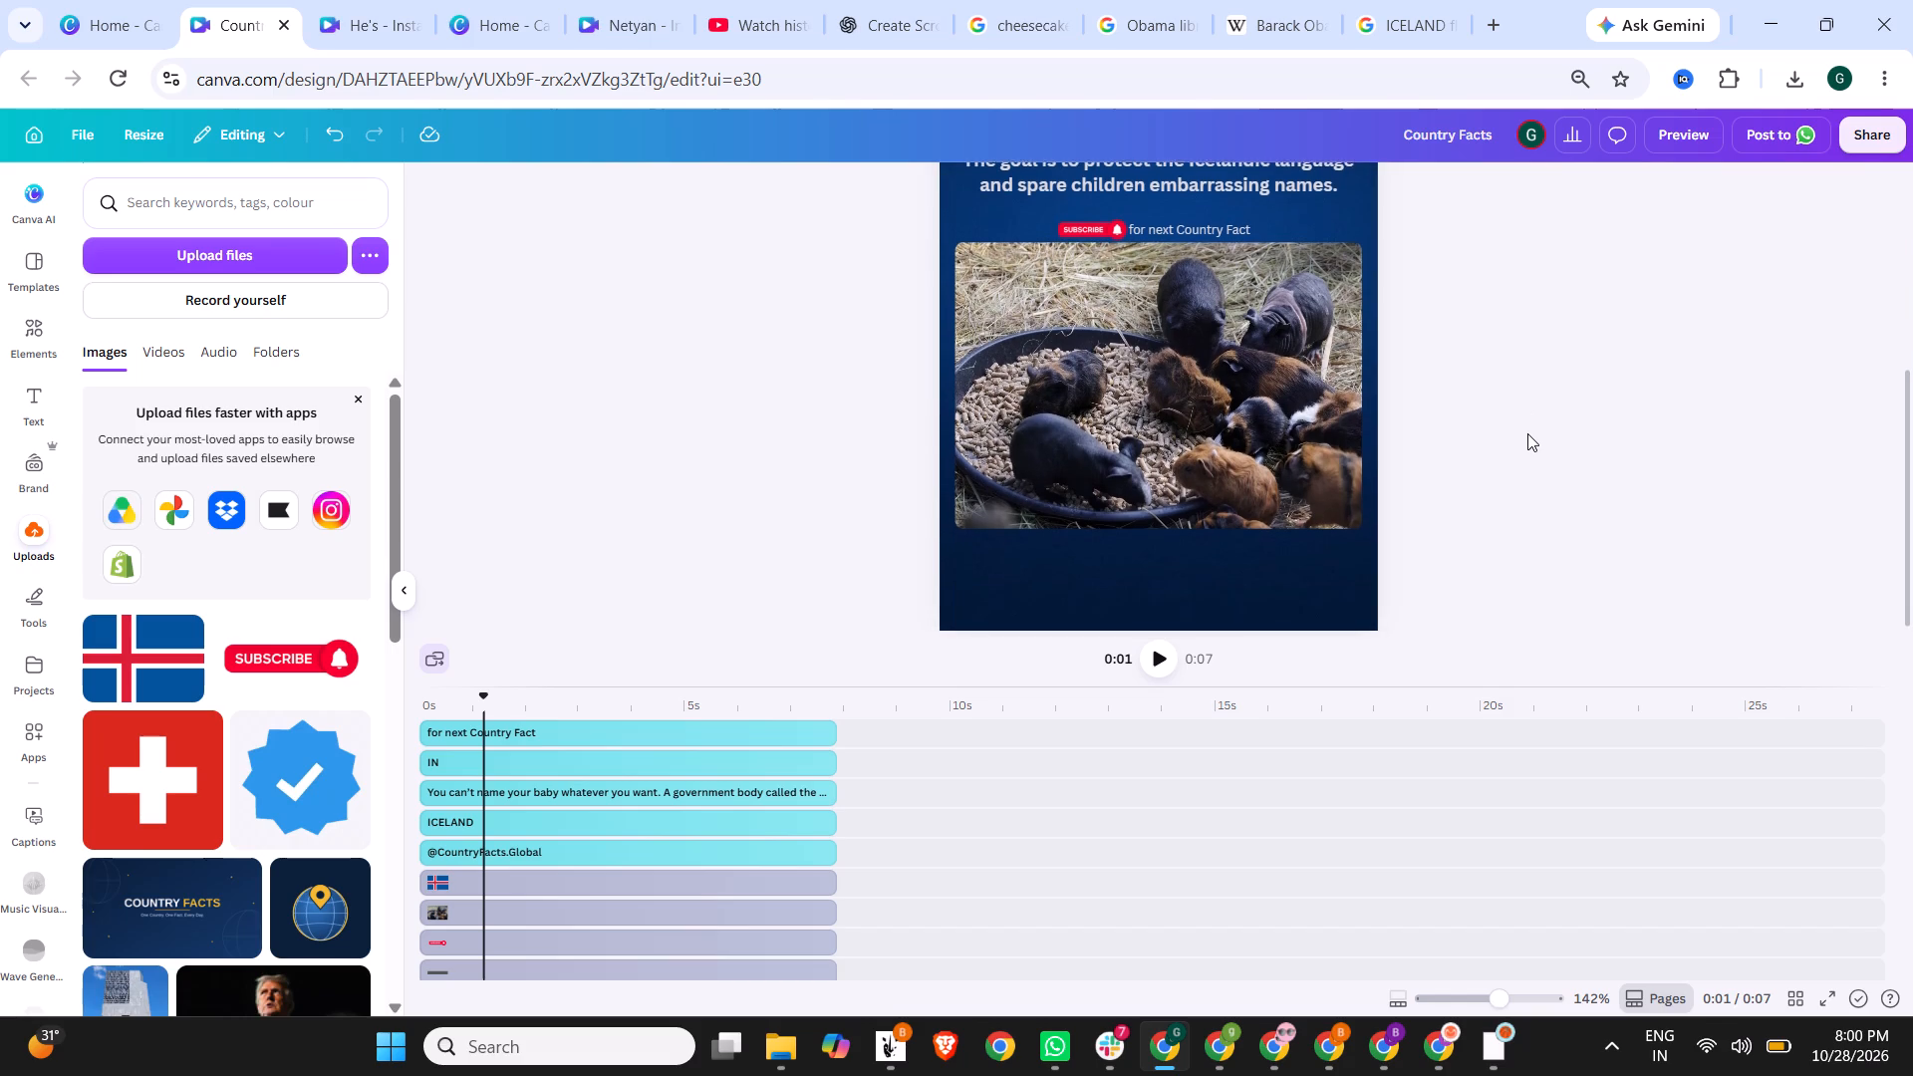
scroll(1527, 433, down, 1)
click(1498, 19)
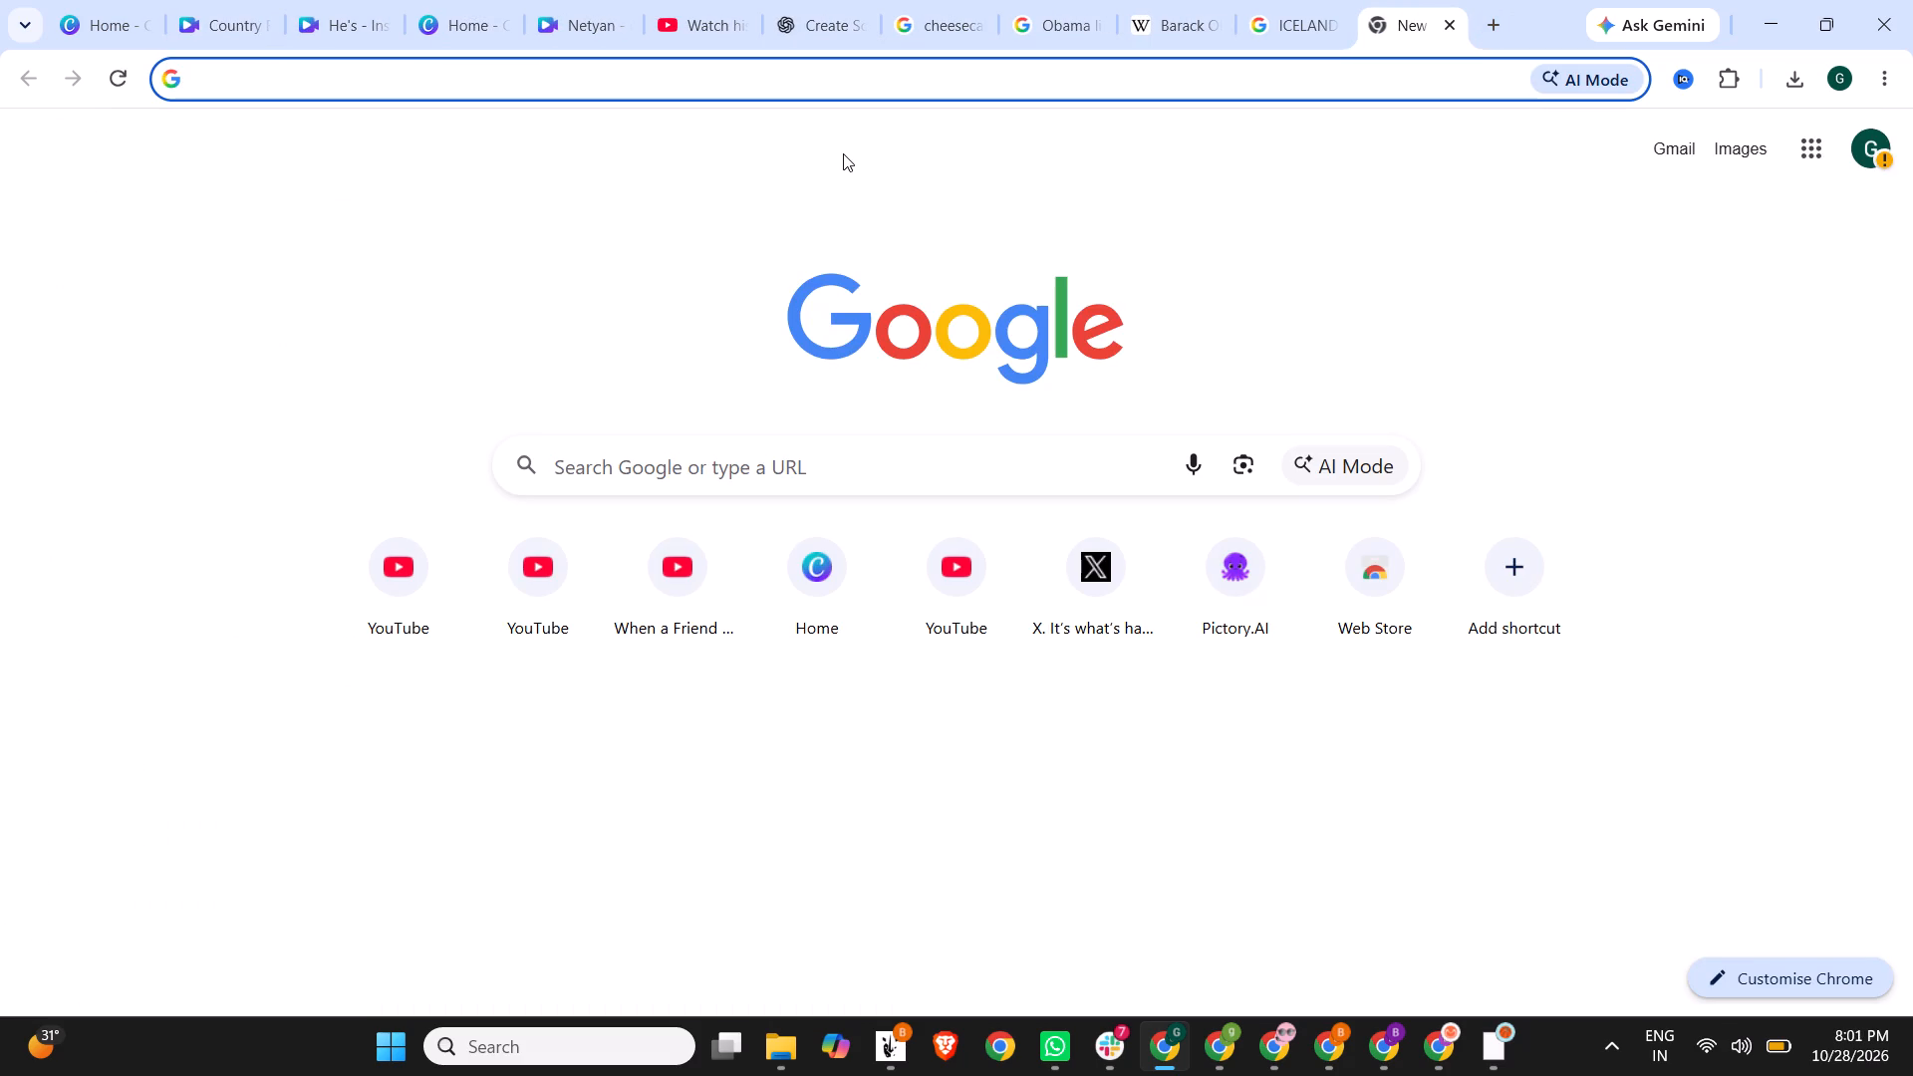
text(Children stock video)
key(Return)
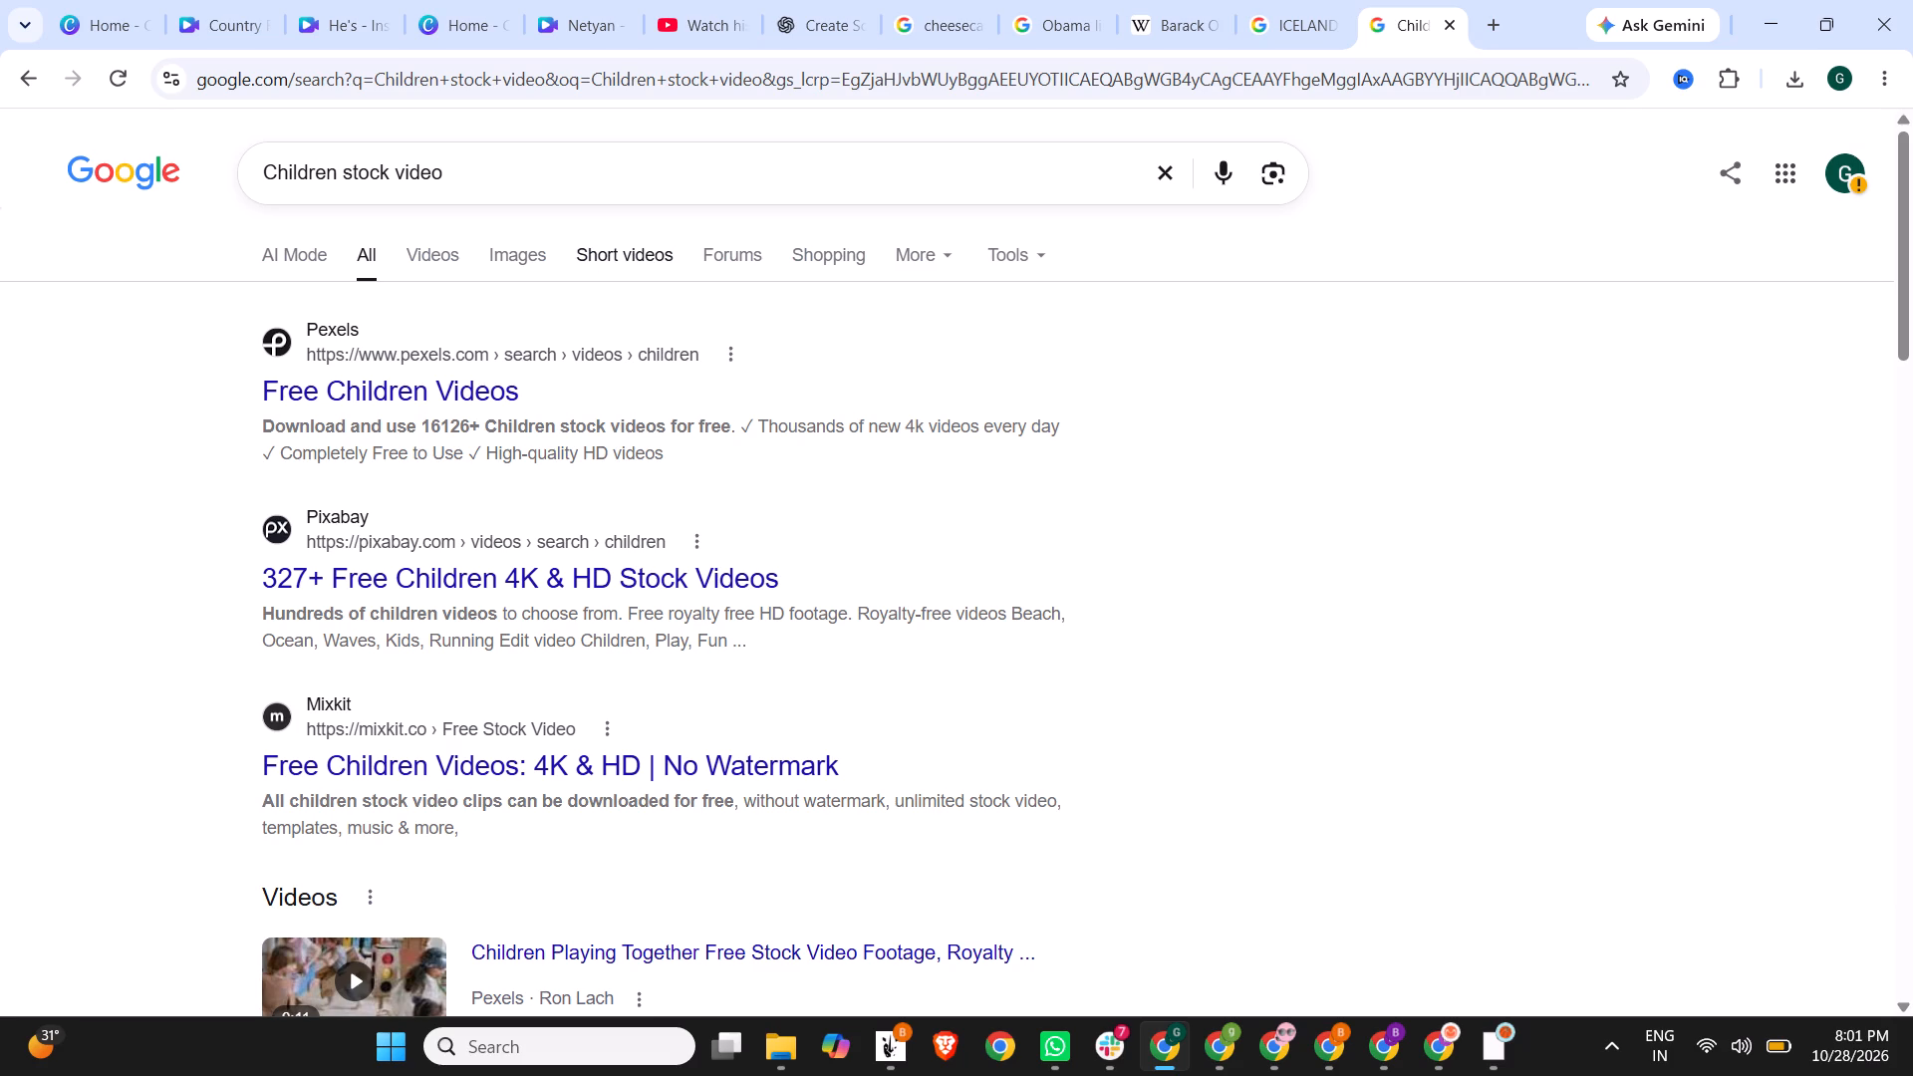
click(502, 400)
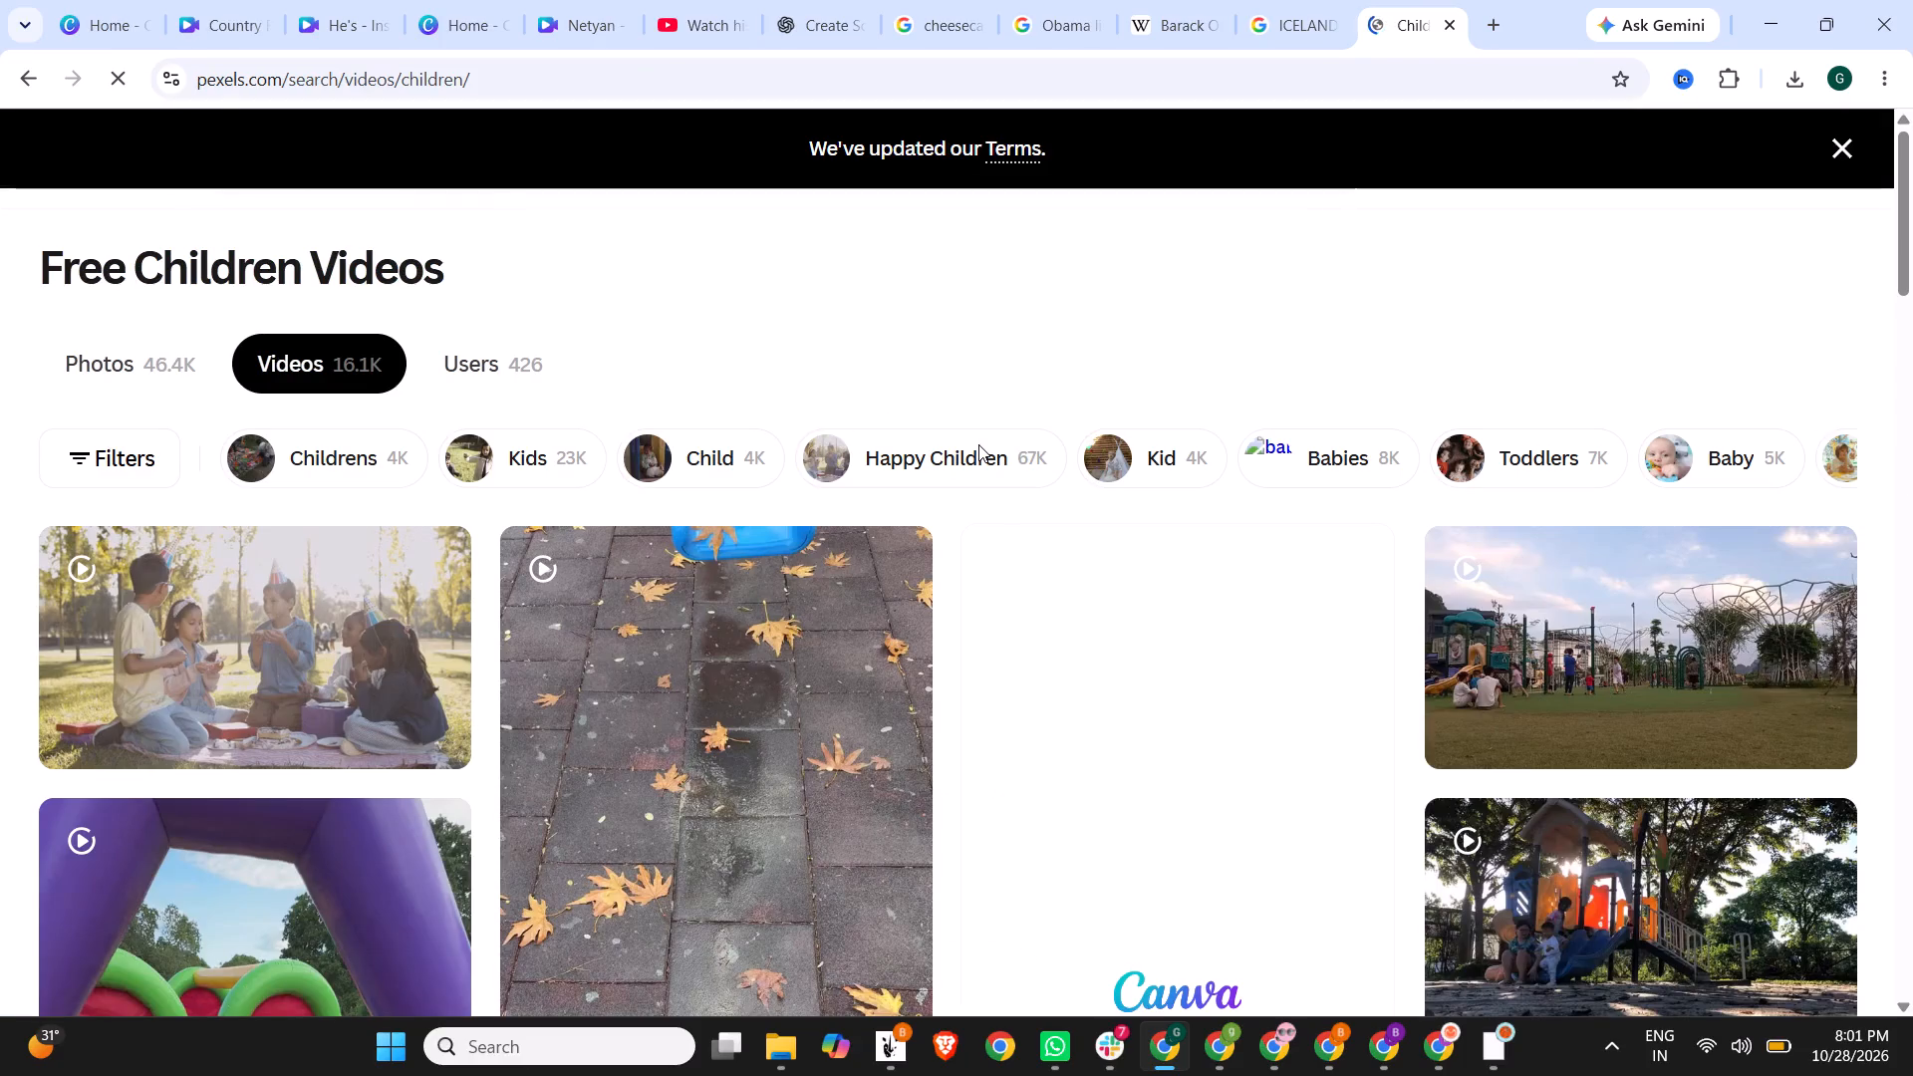
Browse the Pexels children videos for a clip that suits the Iceland baby-naming fact.
scroll(951, 349, down, 4)
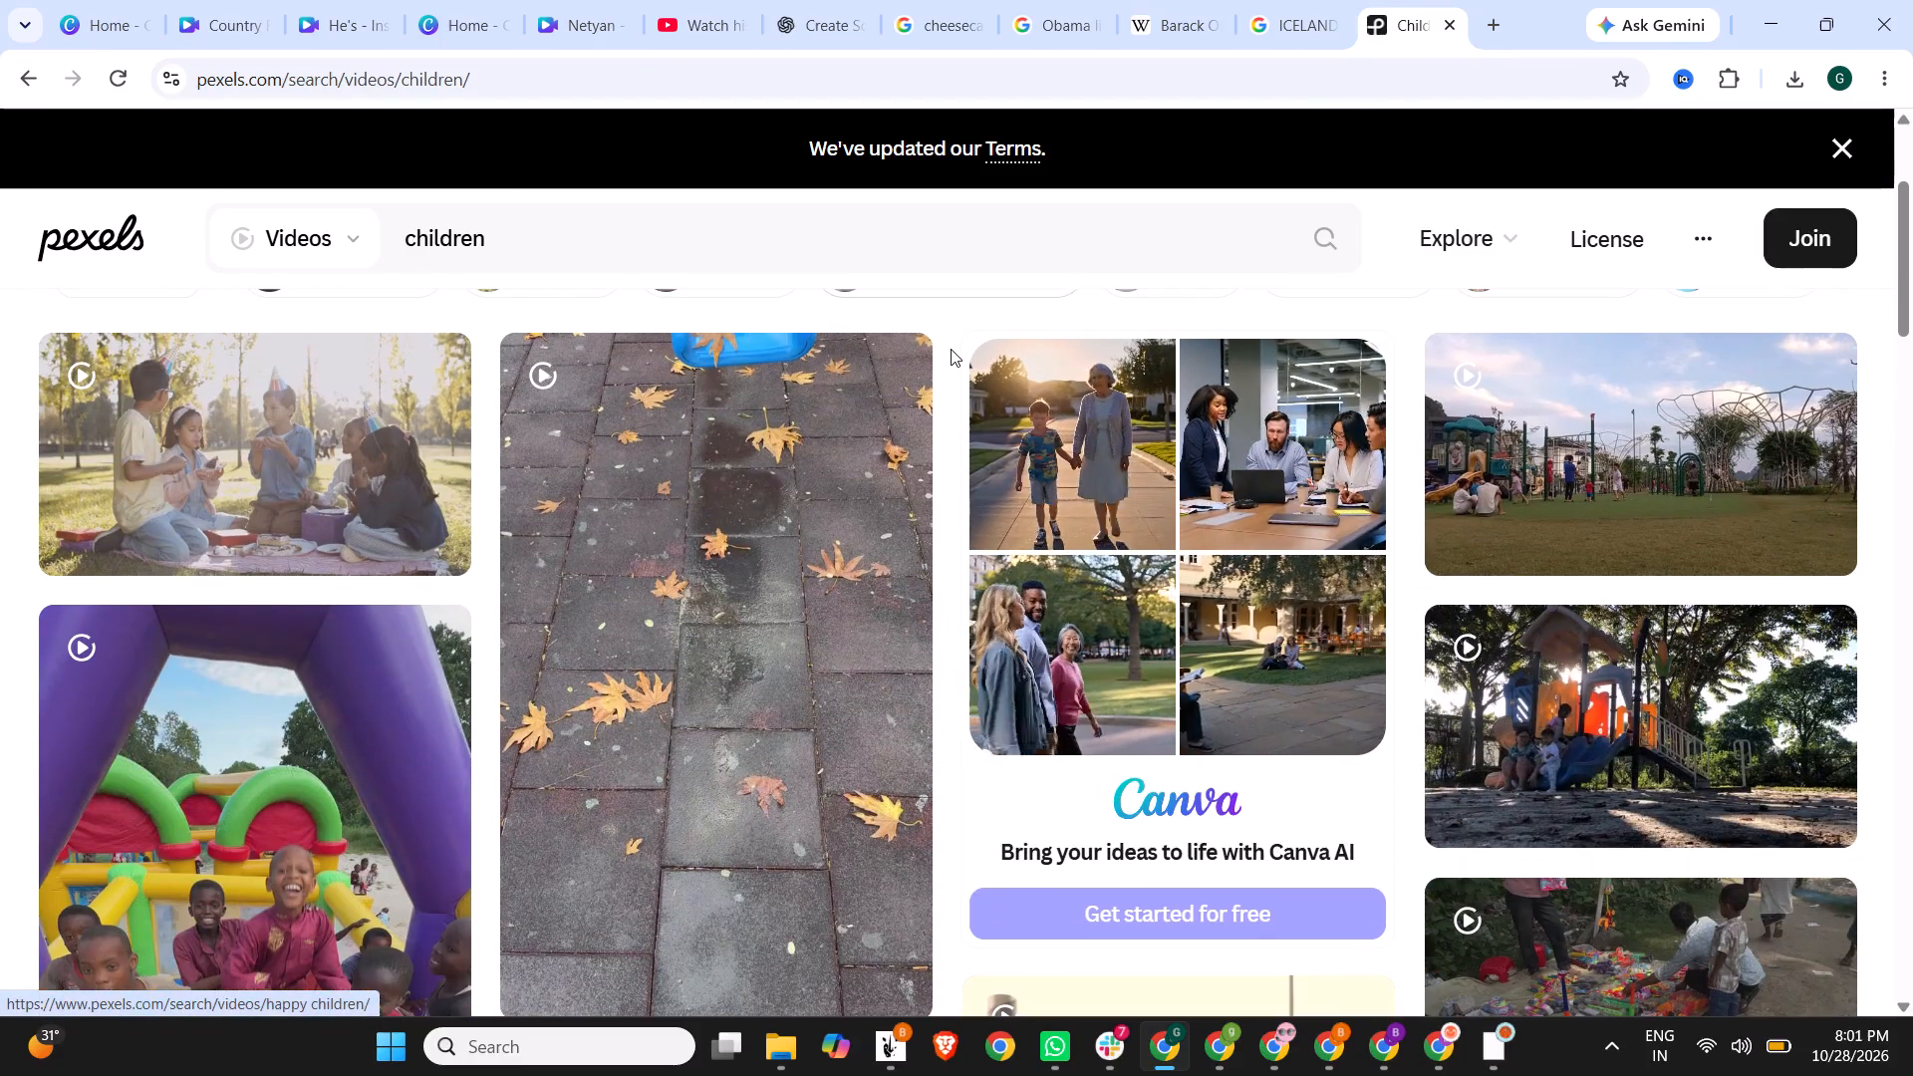
scroll(1295, 442, down, 2)
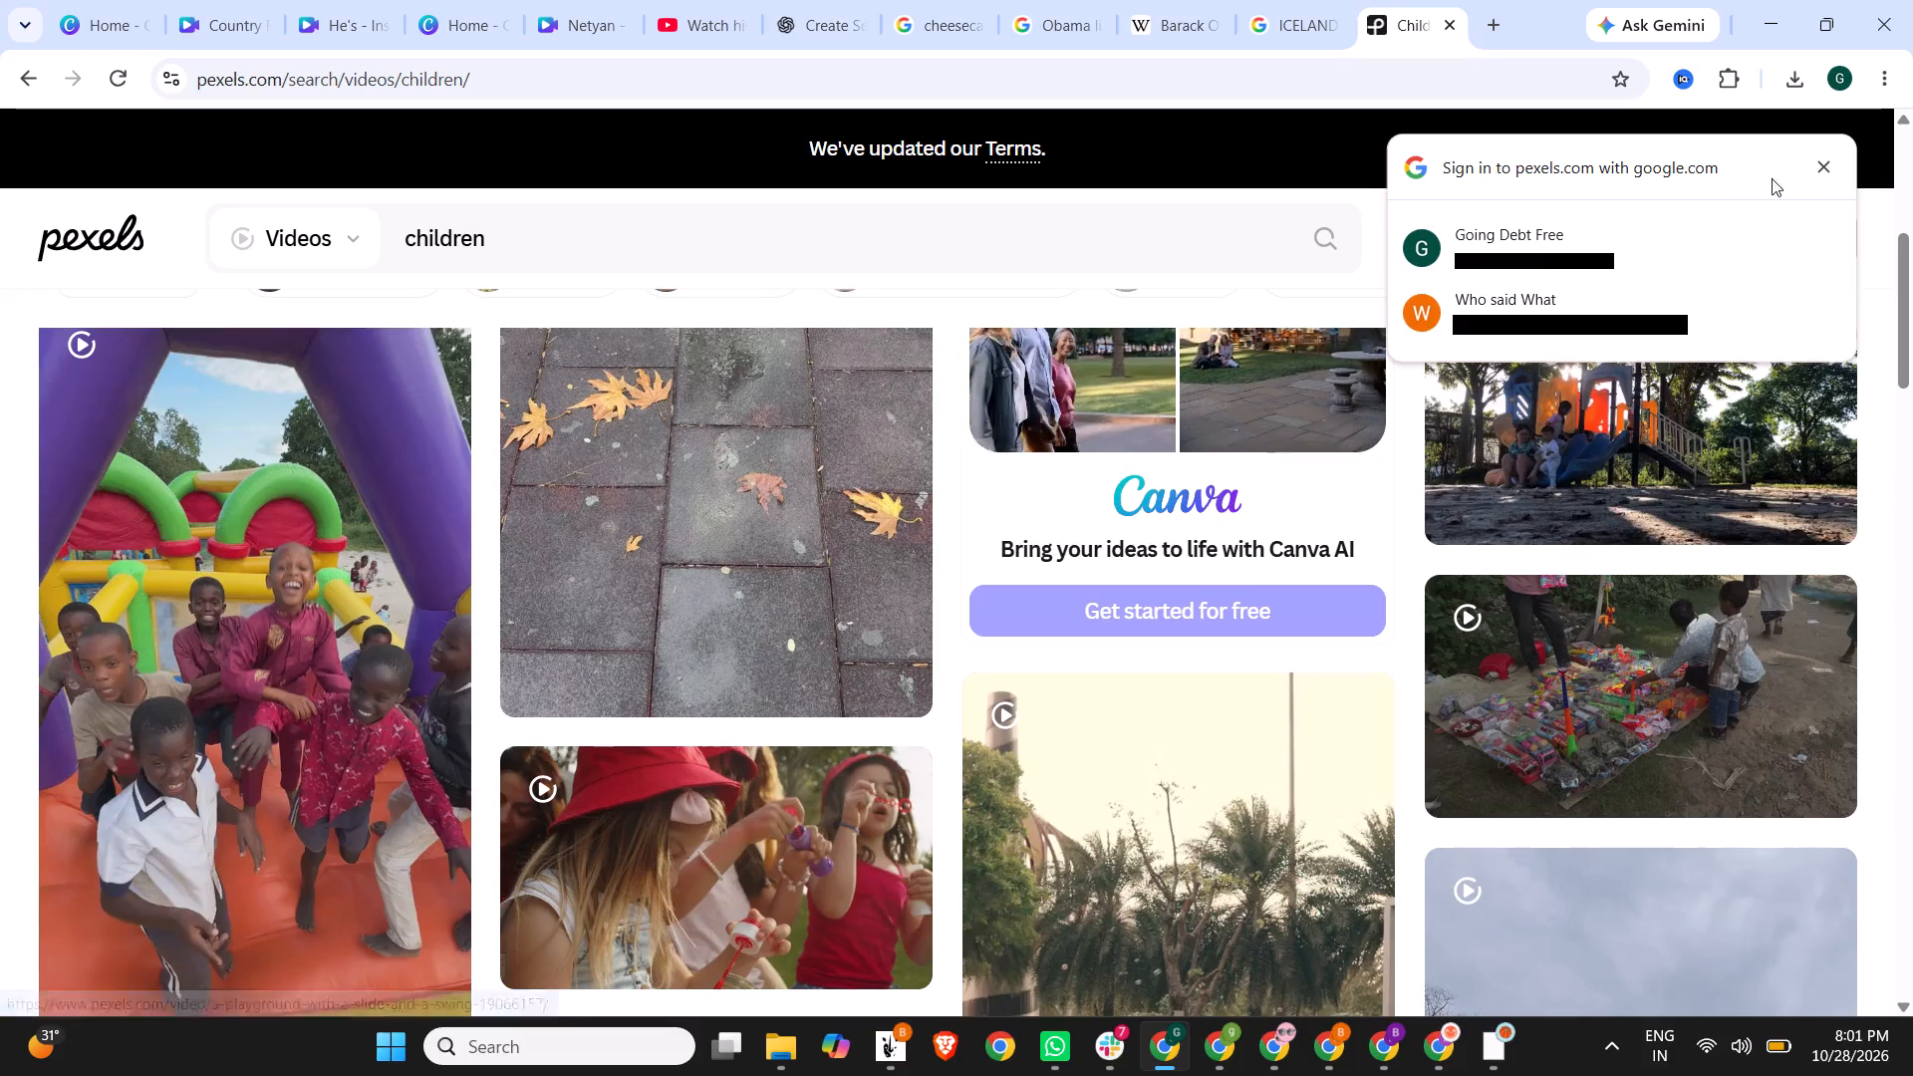
click(1831, 163)
scroll(1478, 450, down, 2)
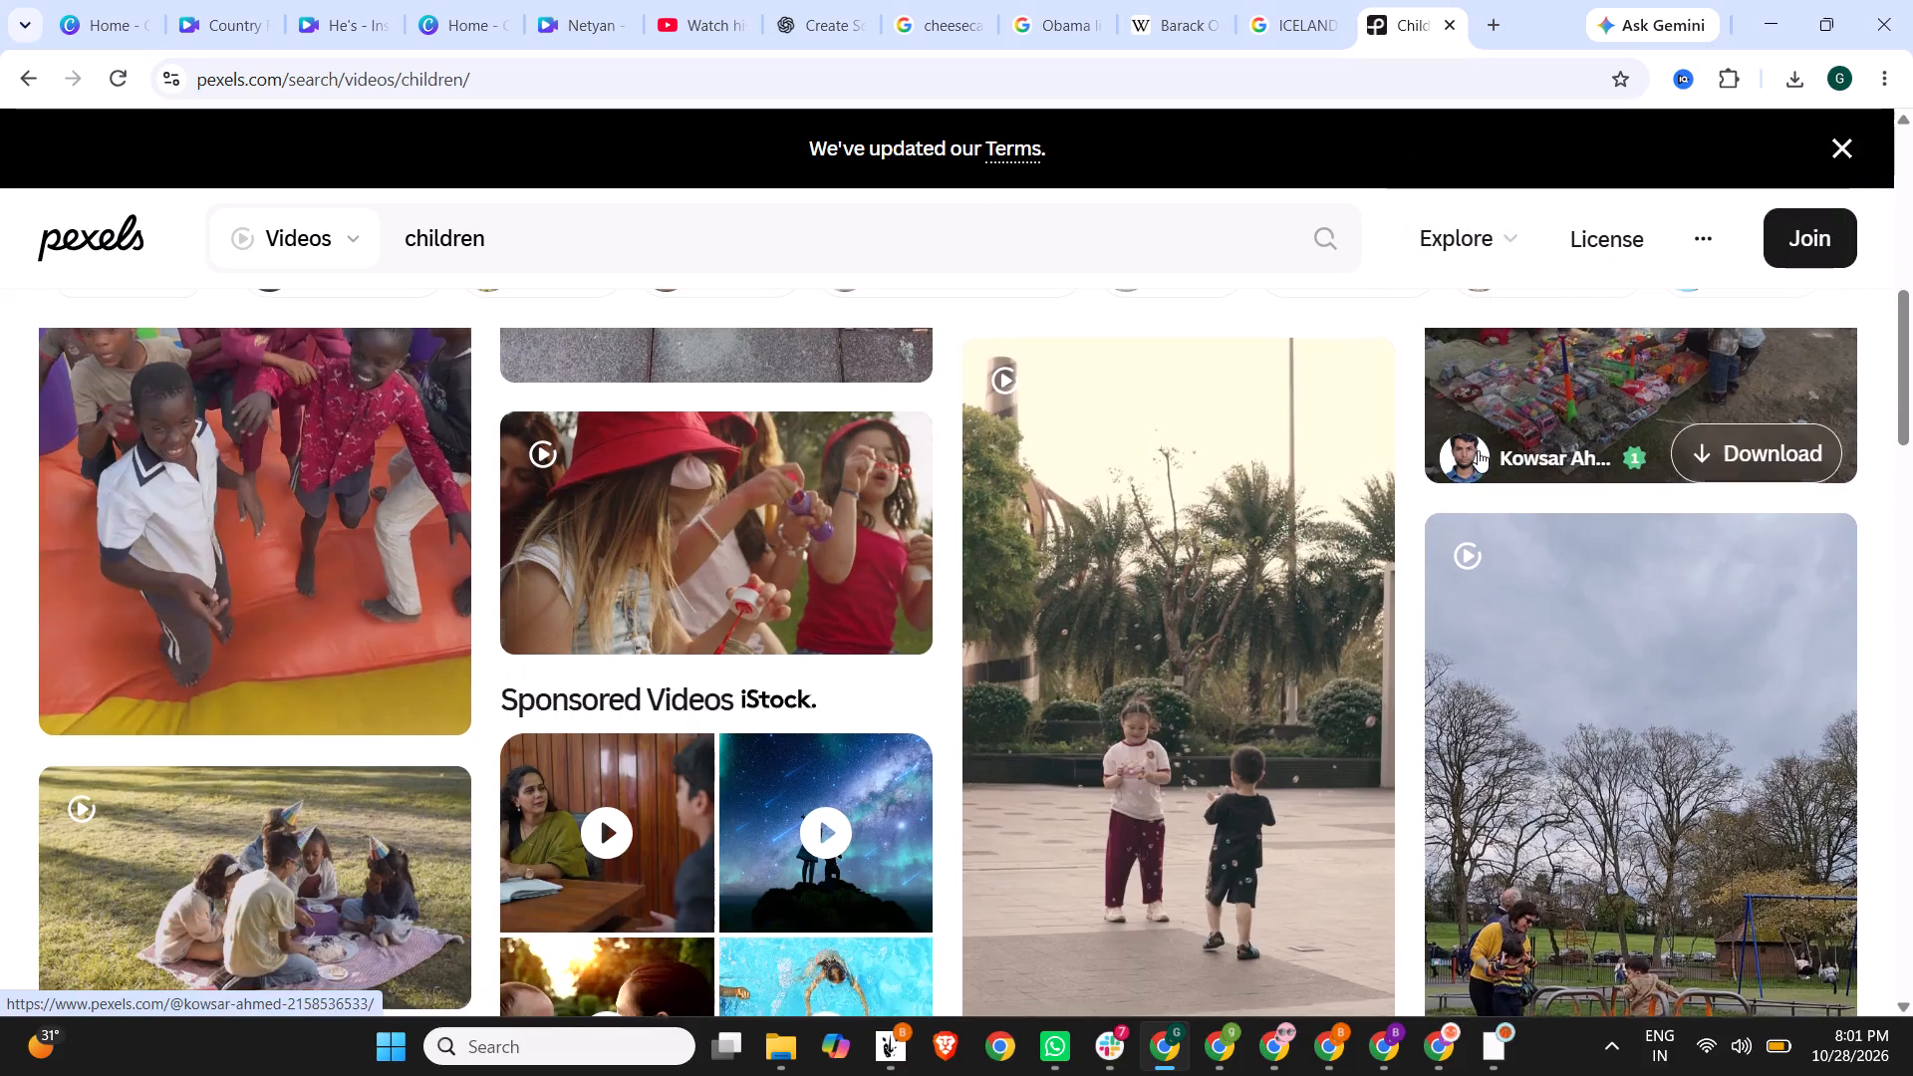
scroll(1478, 450, down, 6)
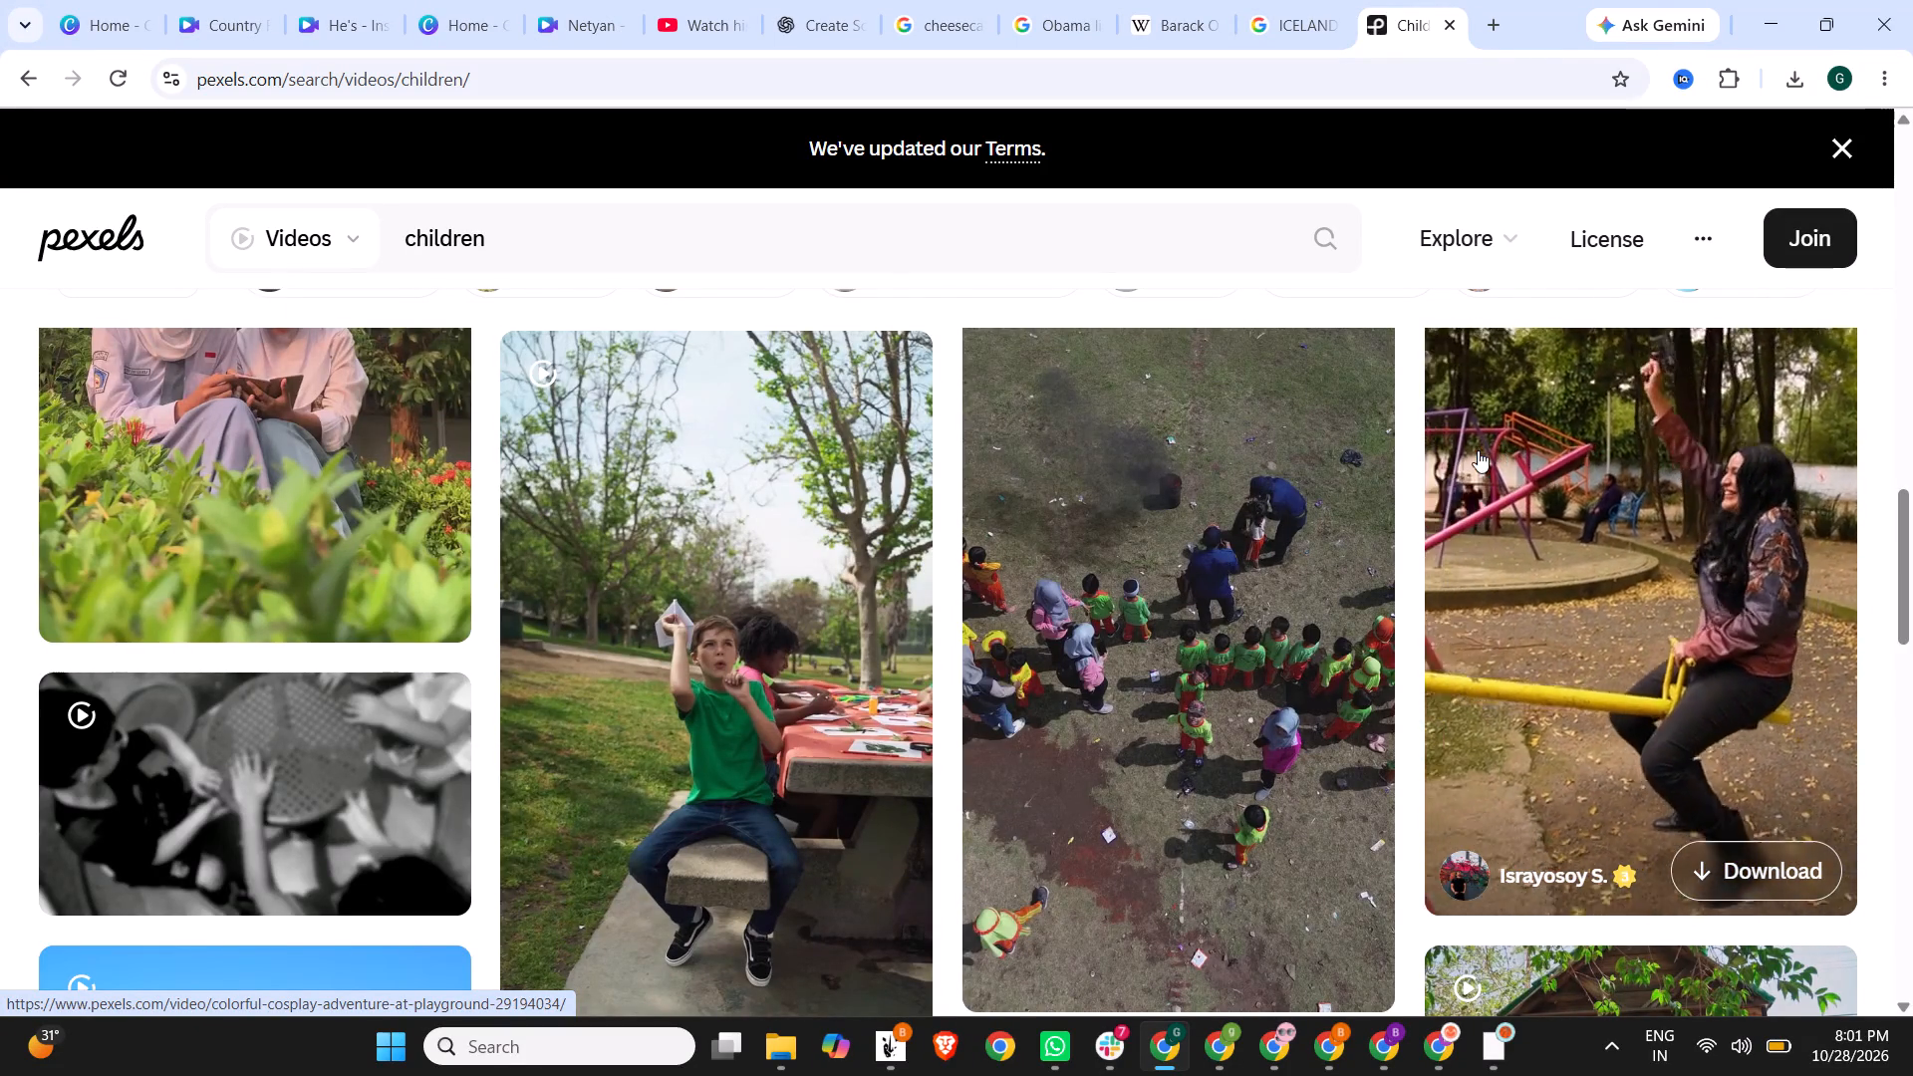
scroll(1711, 564, down, 3)
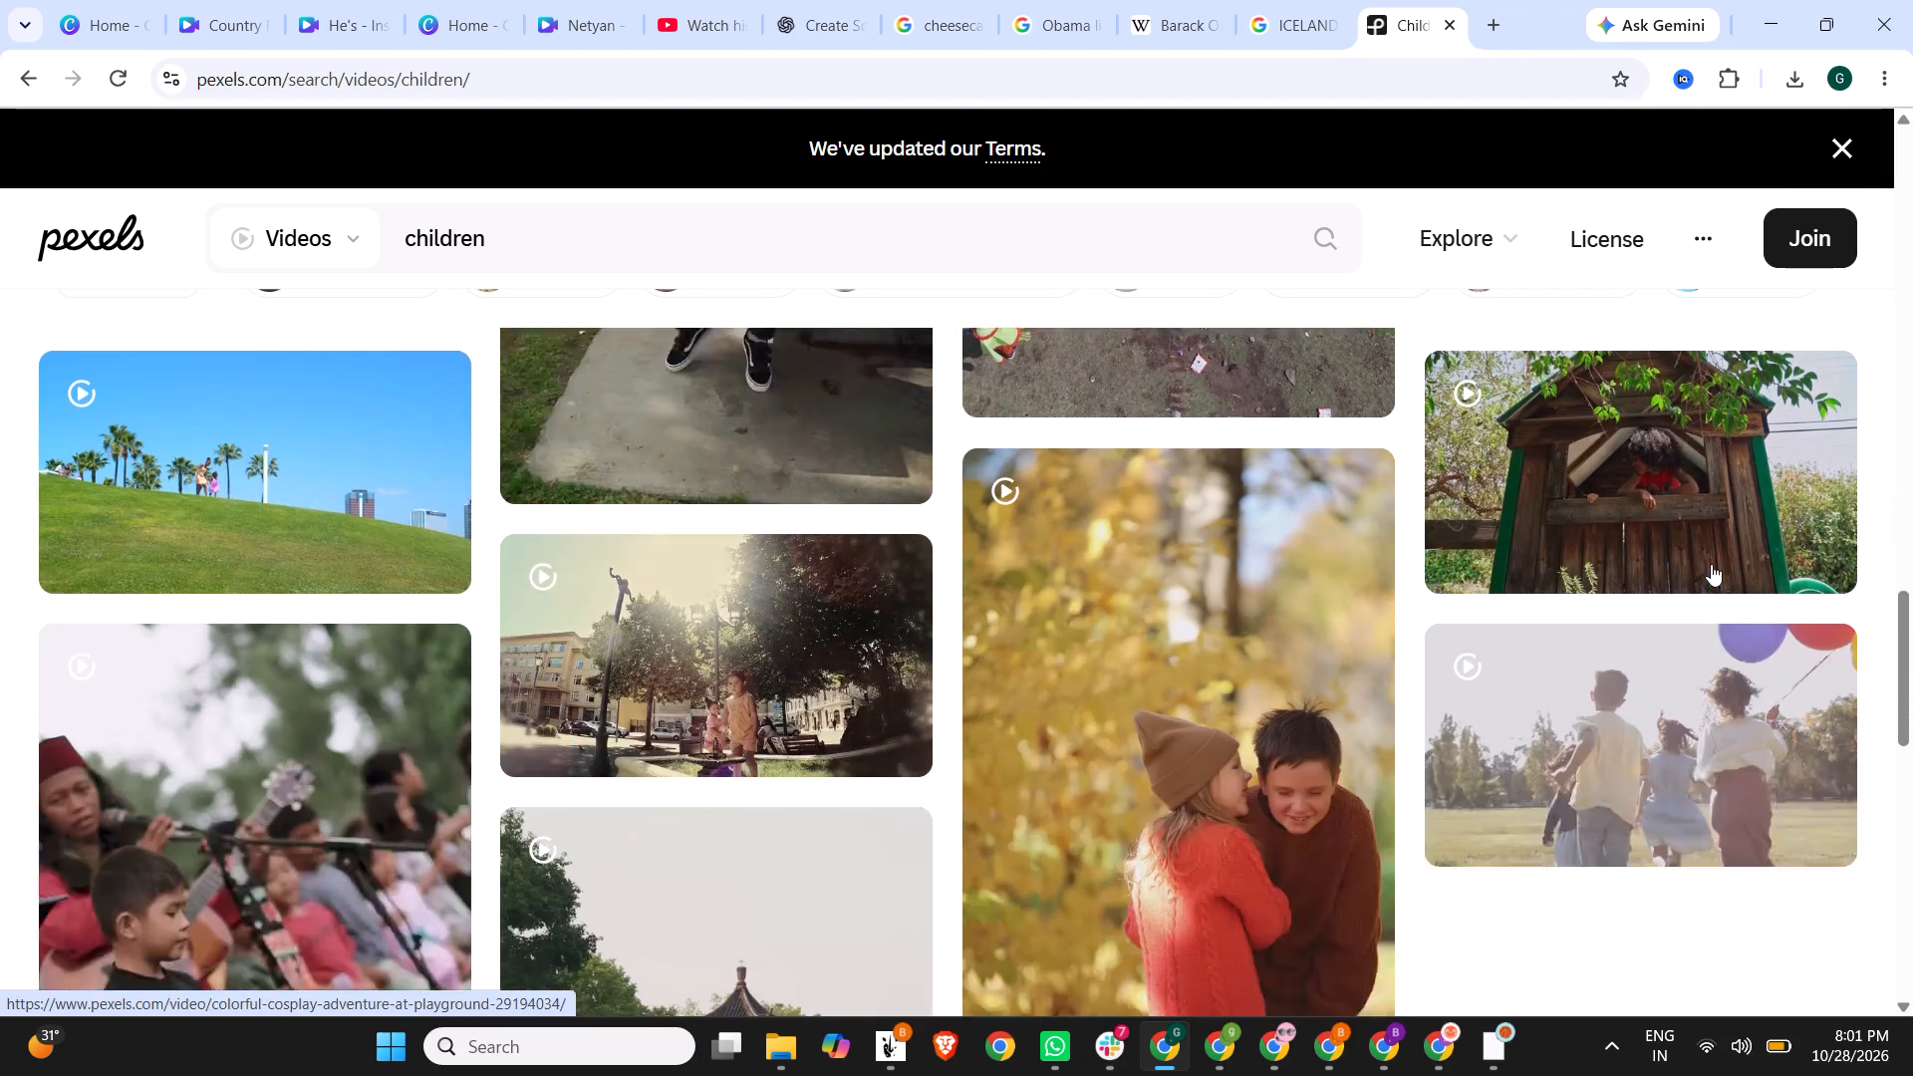
scroll(1711, 564, down, 1)
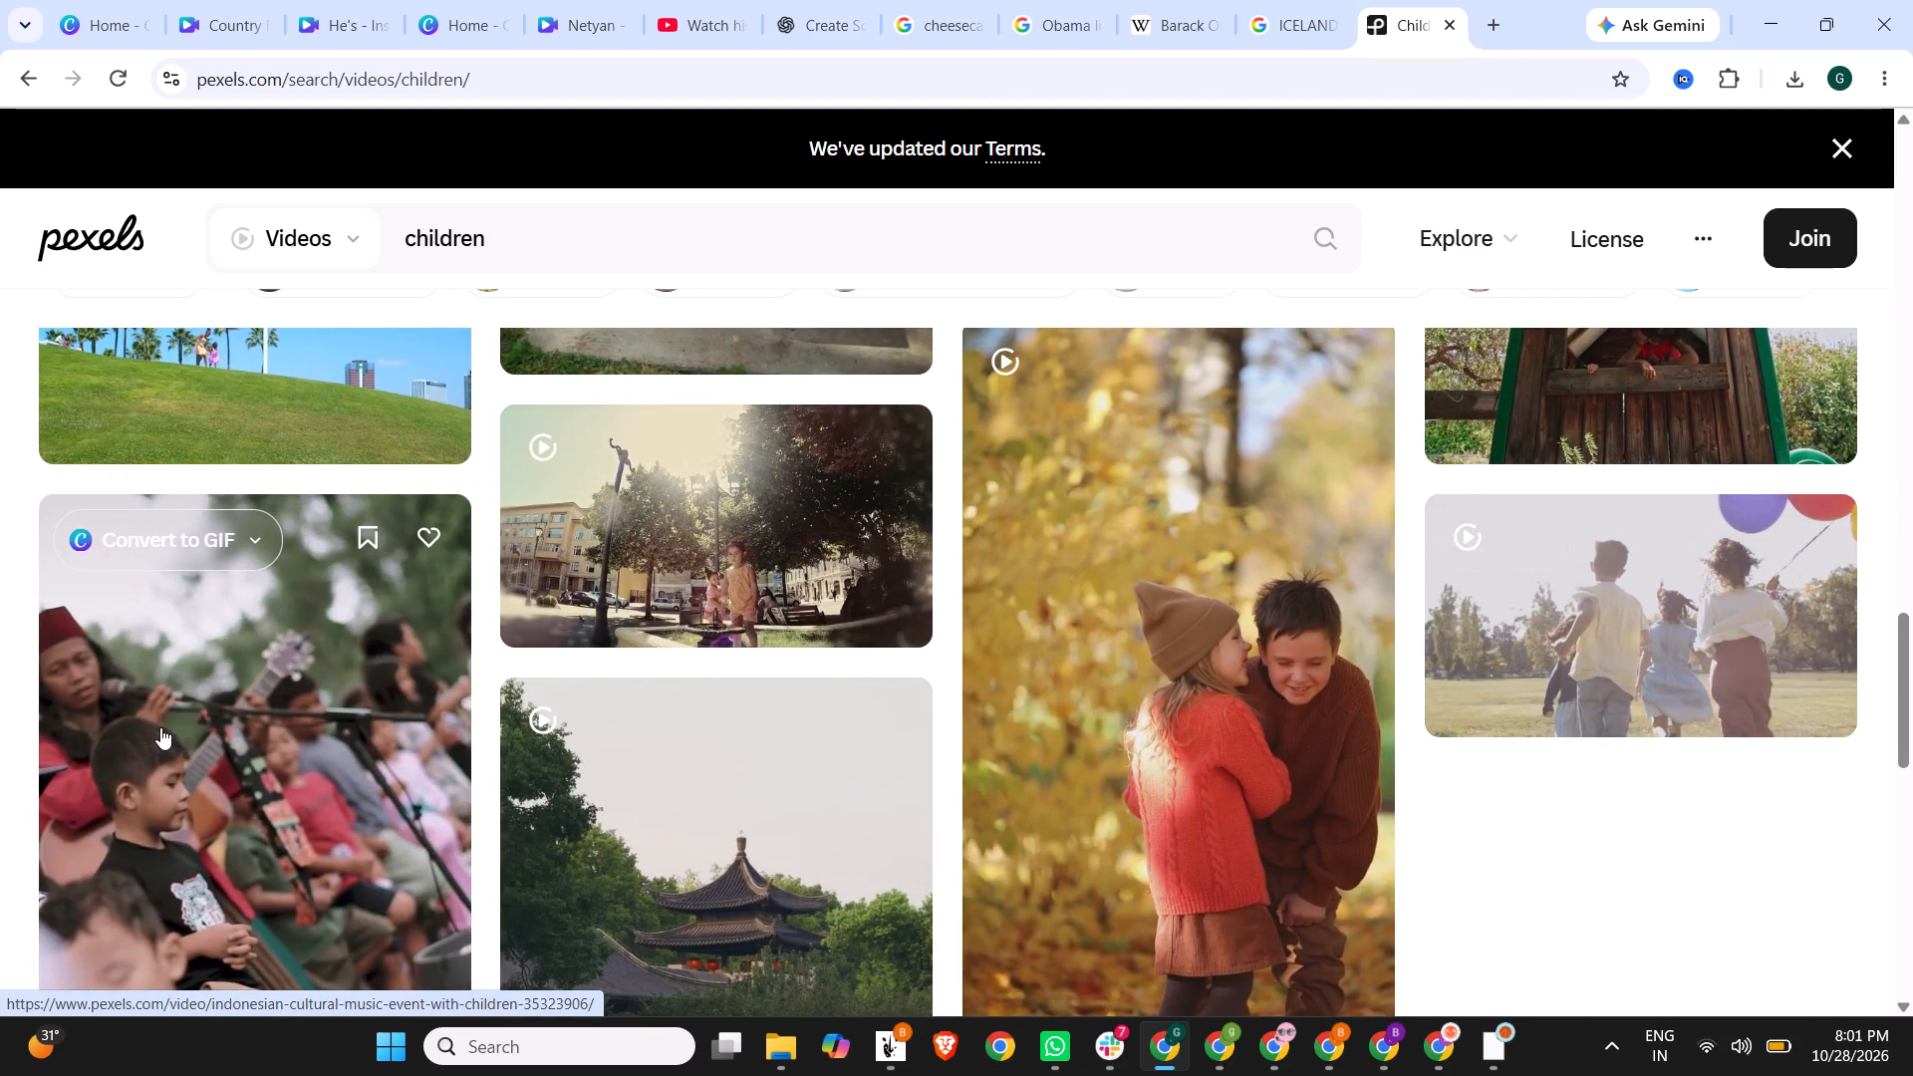
scroll(160, 727, down, 3)
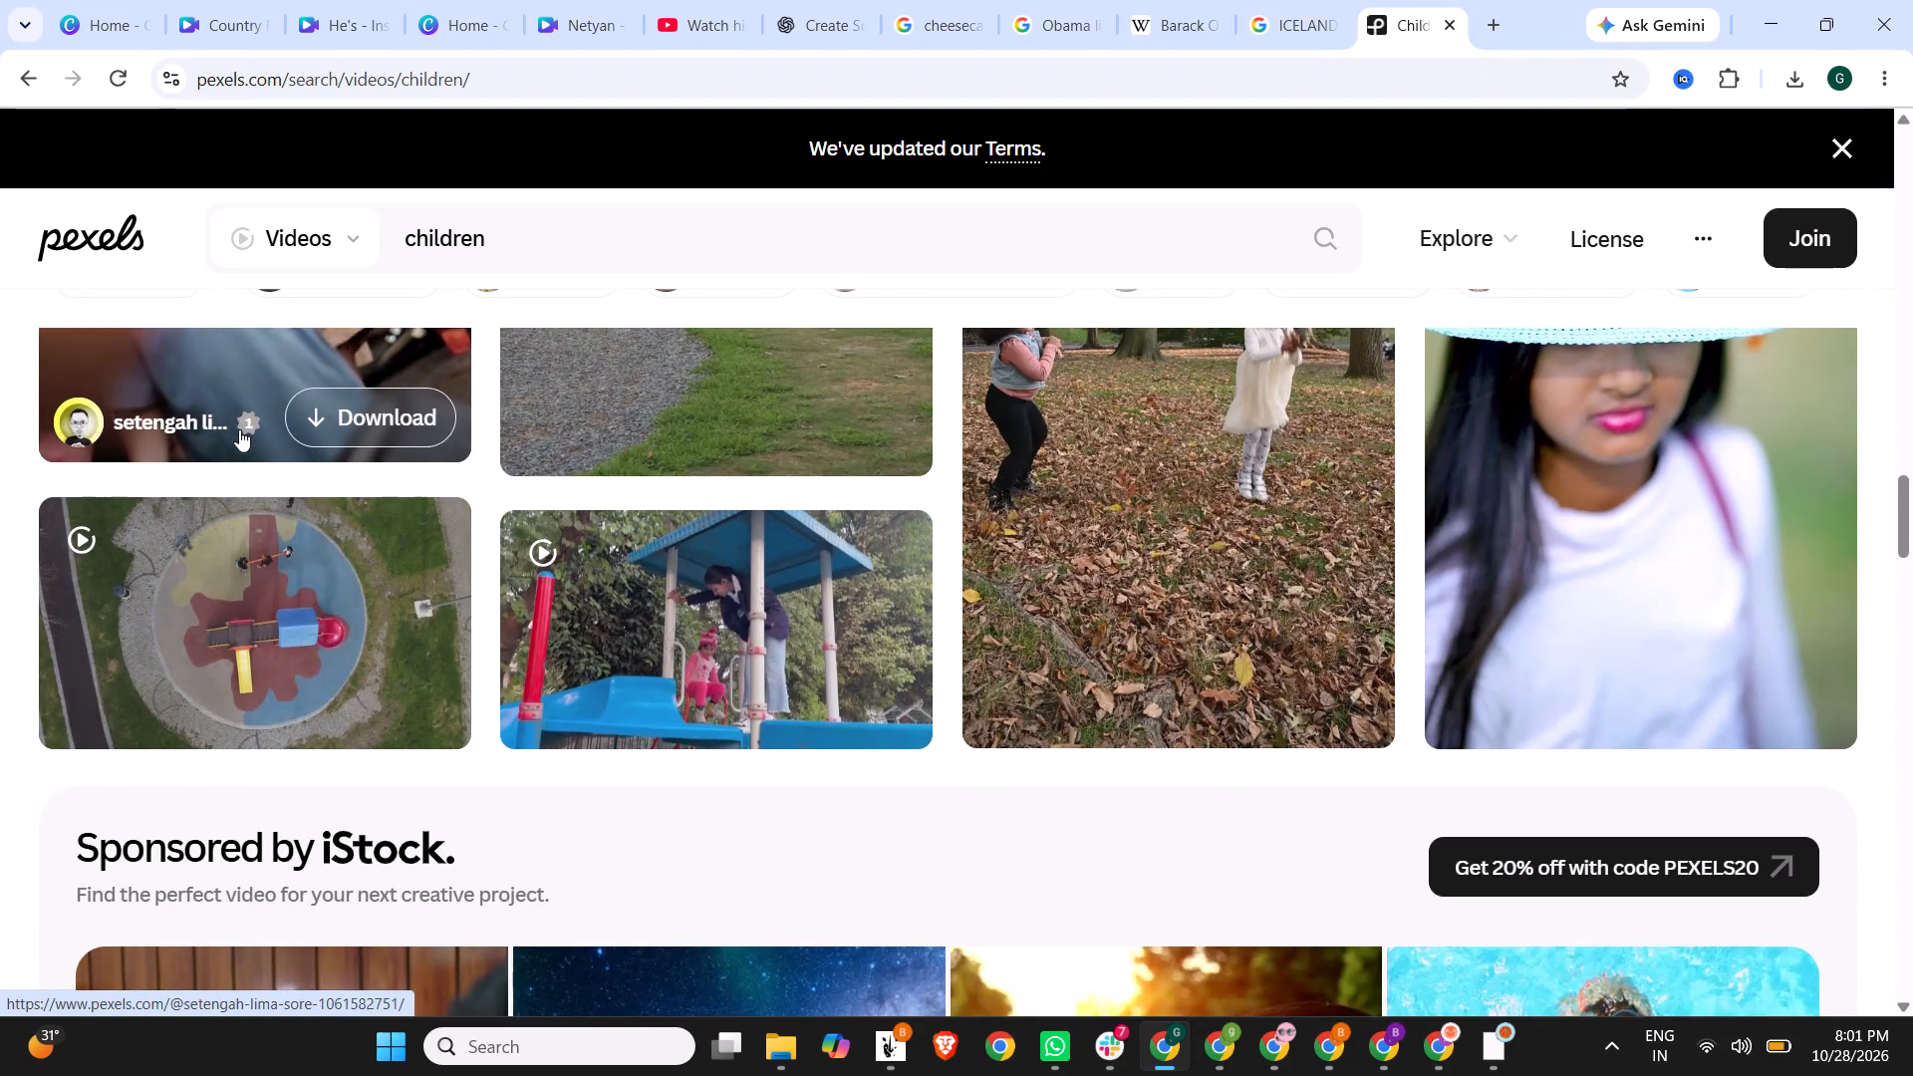
scroll(239, 429, up, 2)
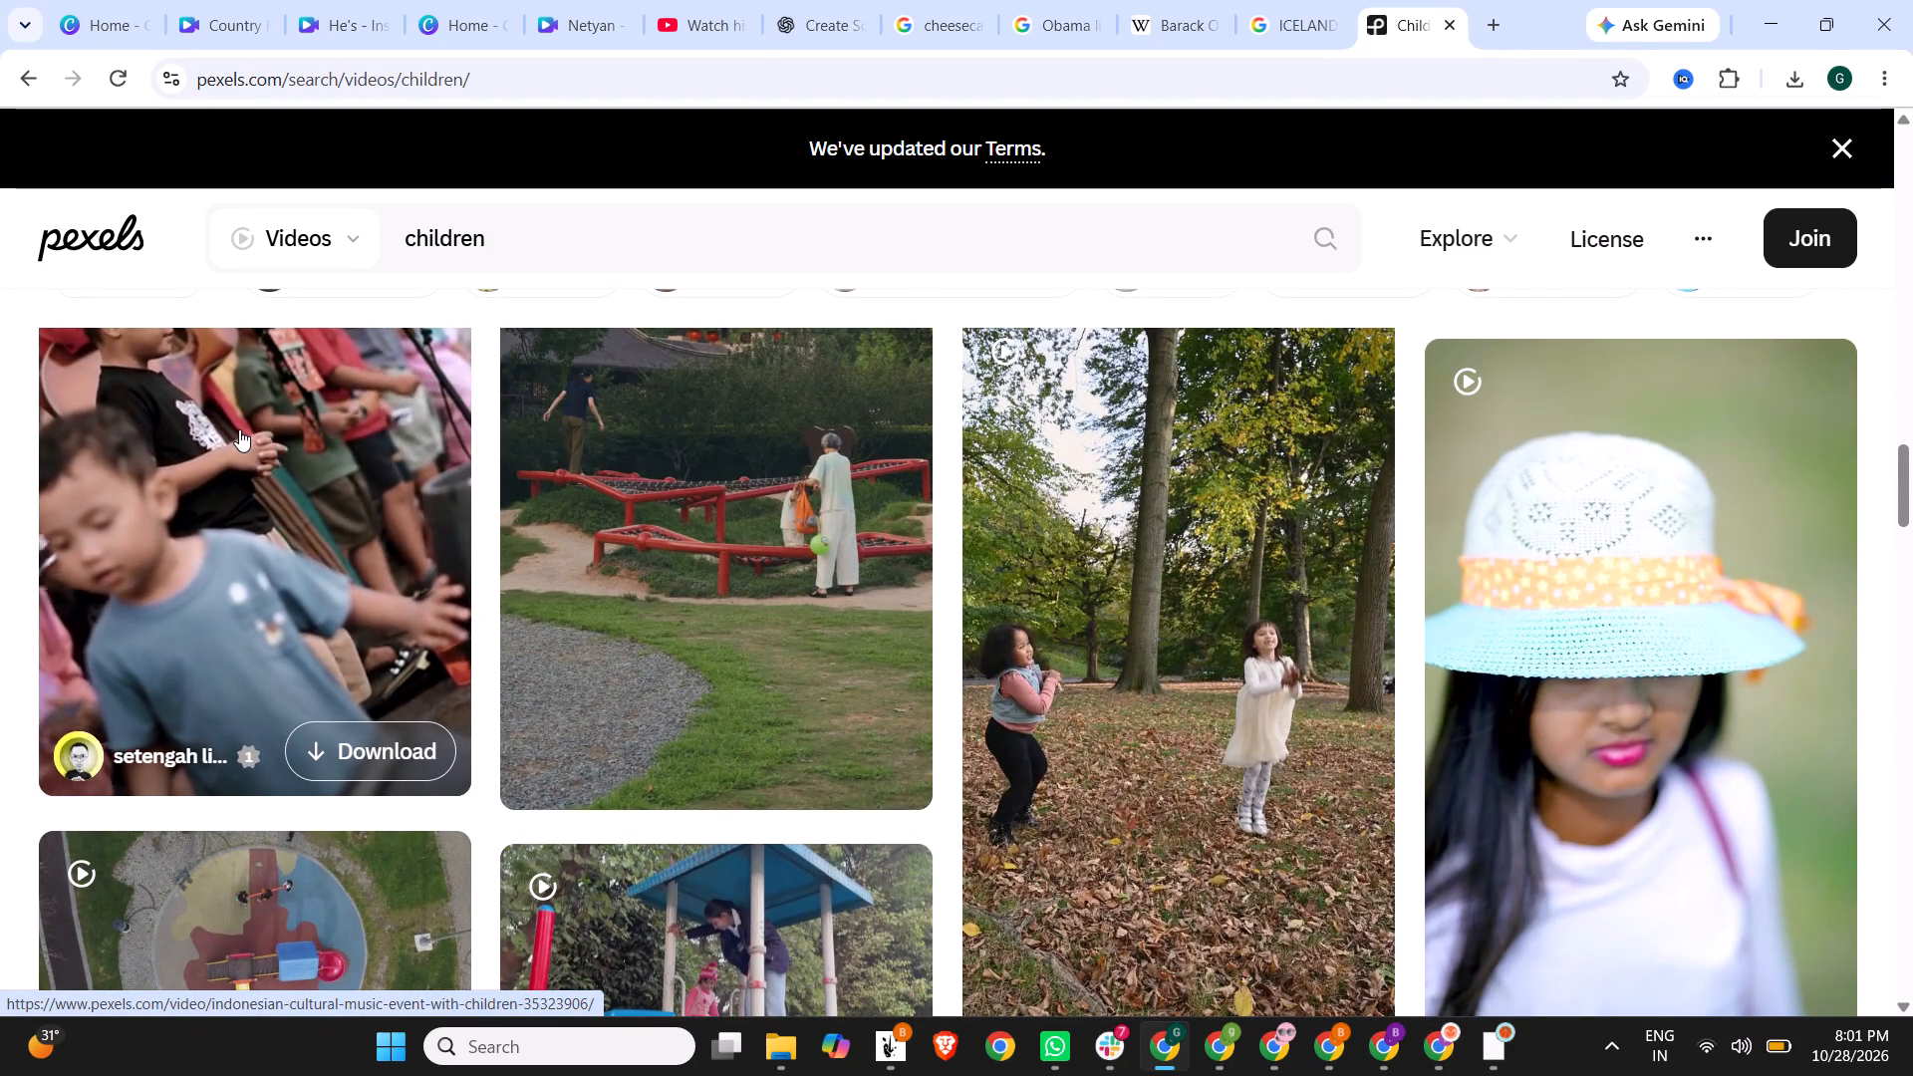
scroll(239, 429, up, 1)
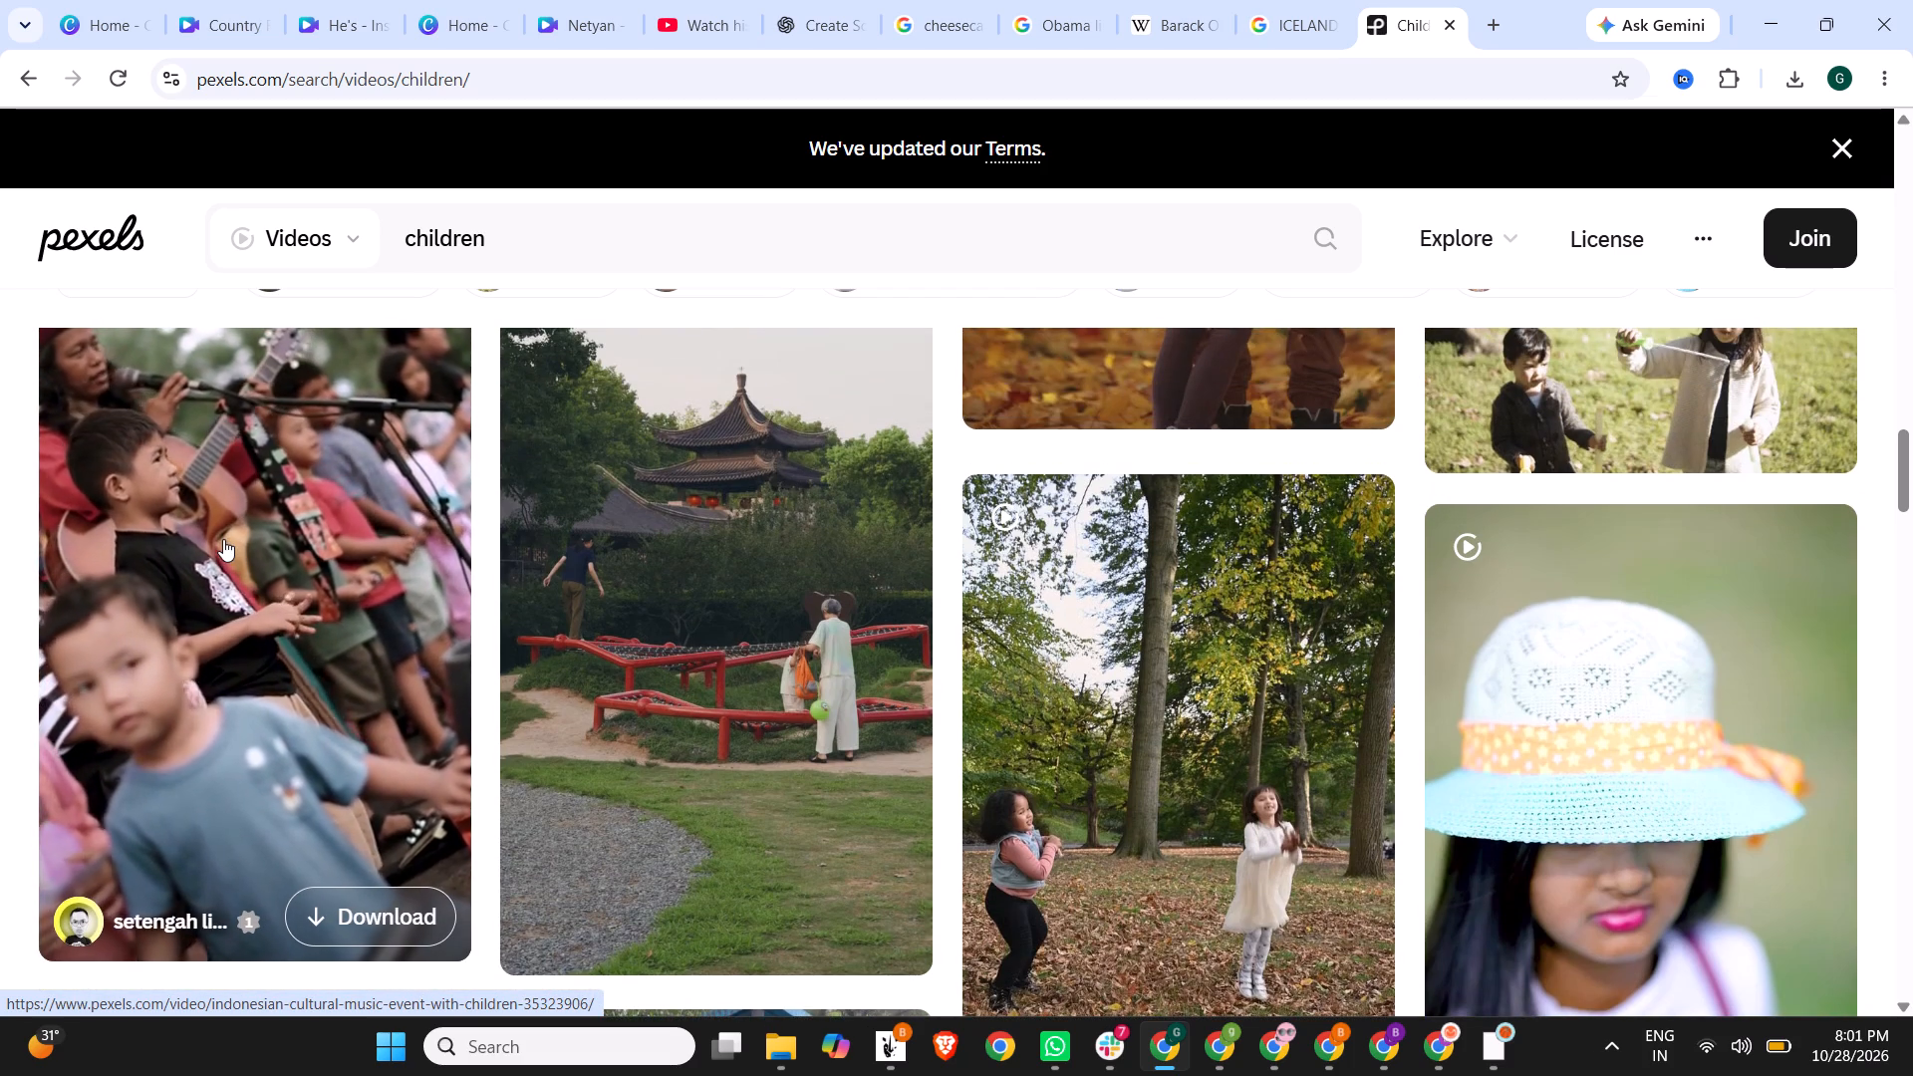
scroll(223, 539, down, 5)
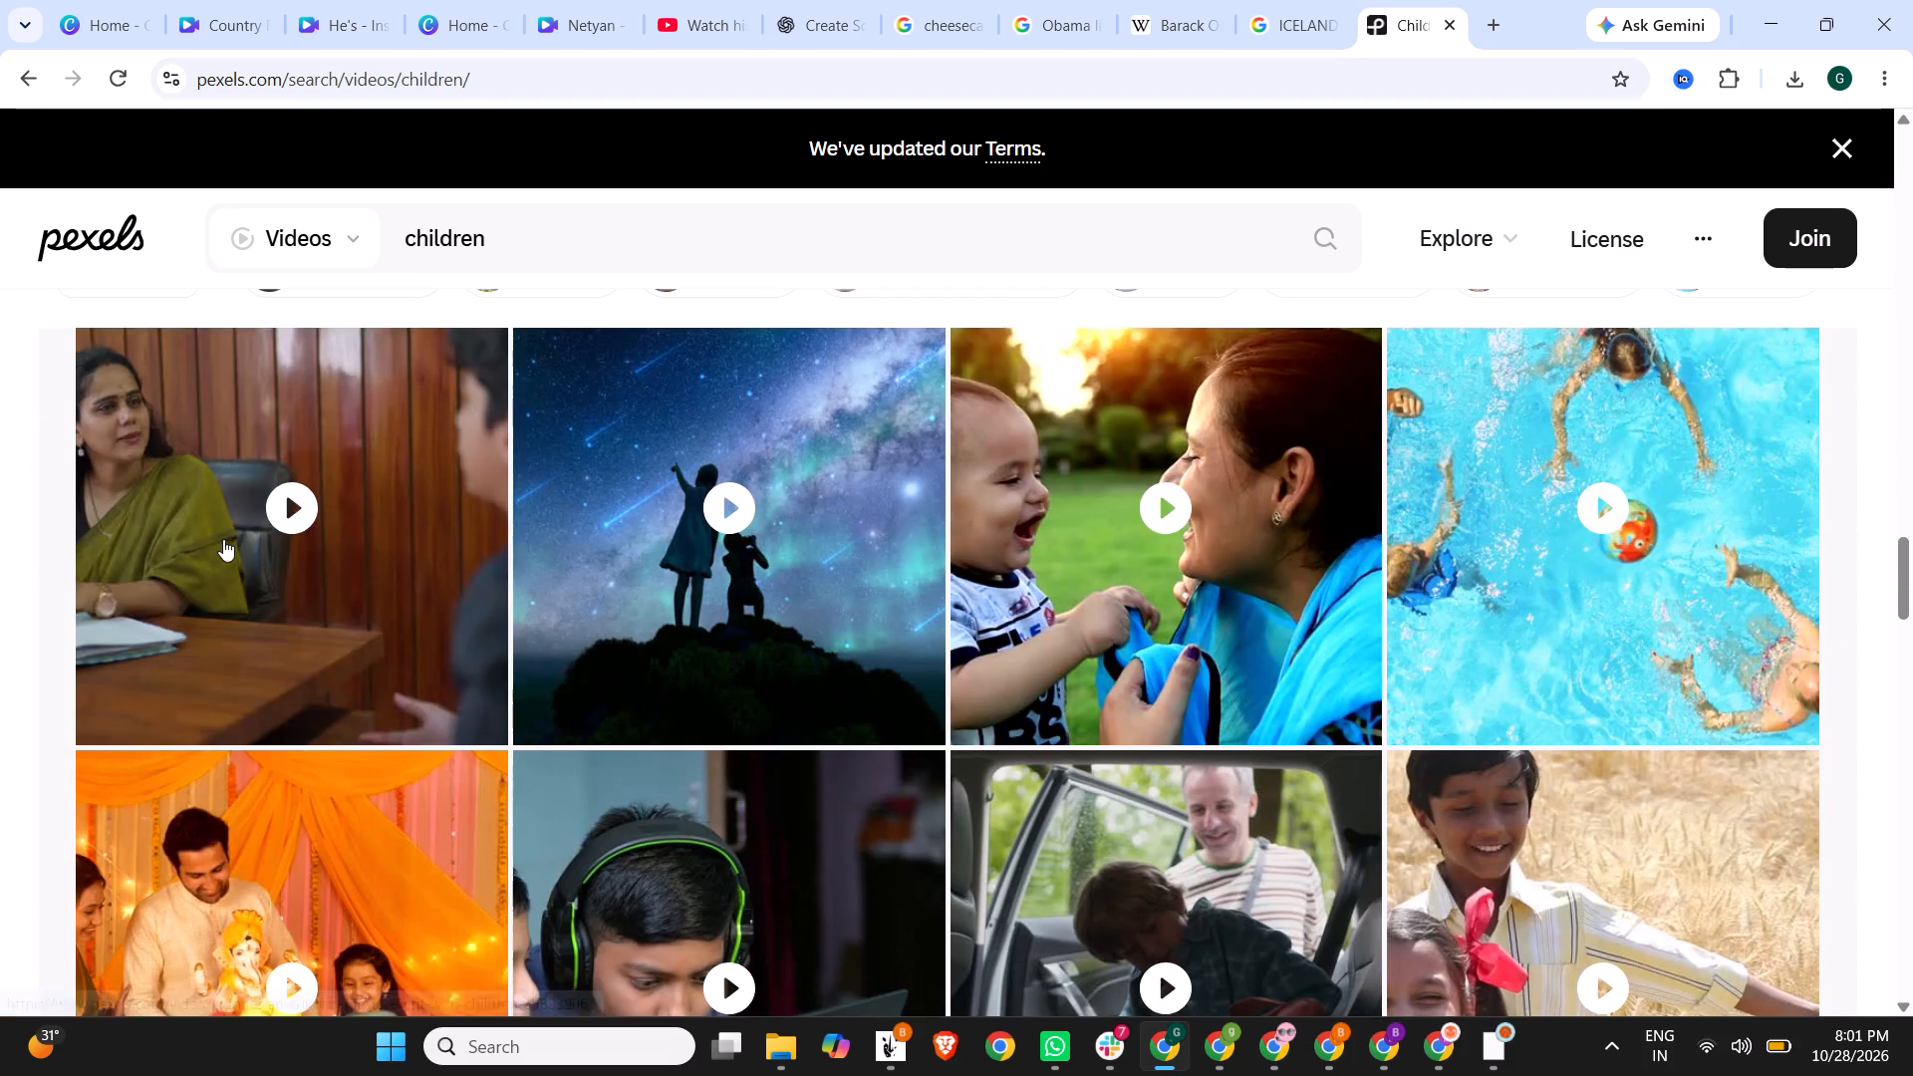
scroll(223, 539, down, 6)
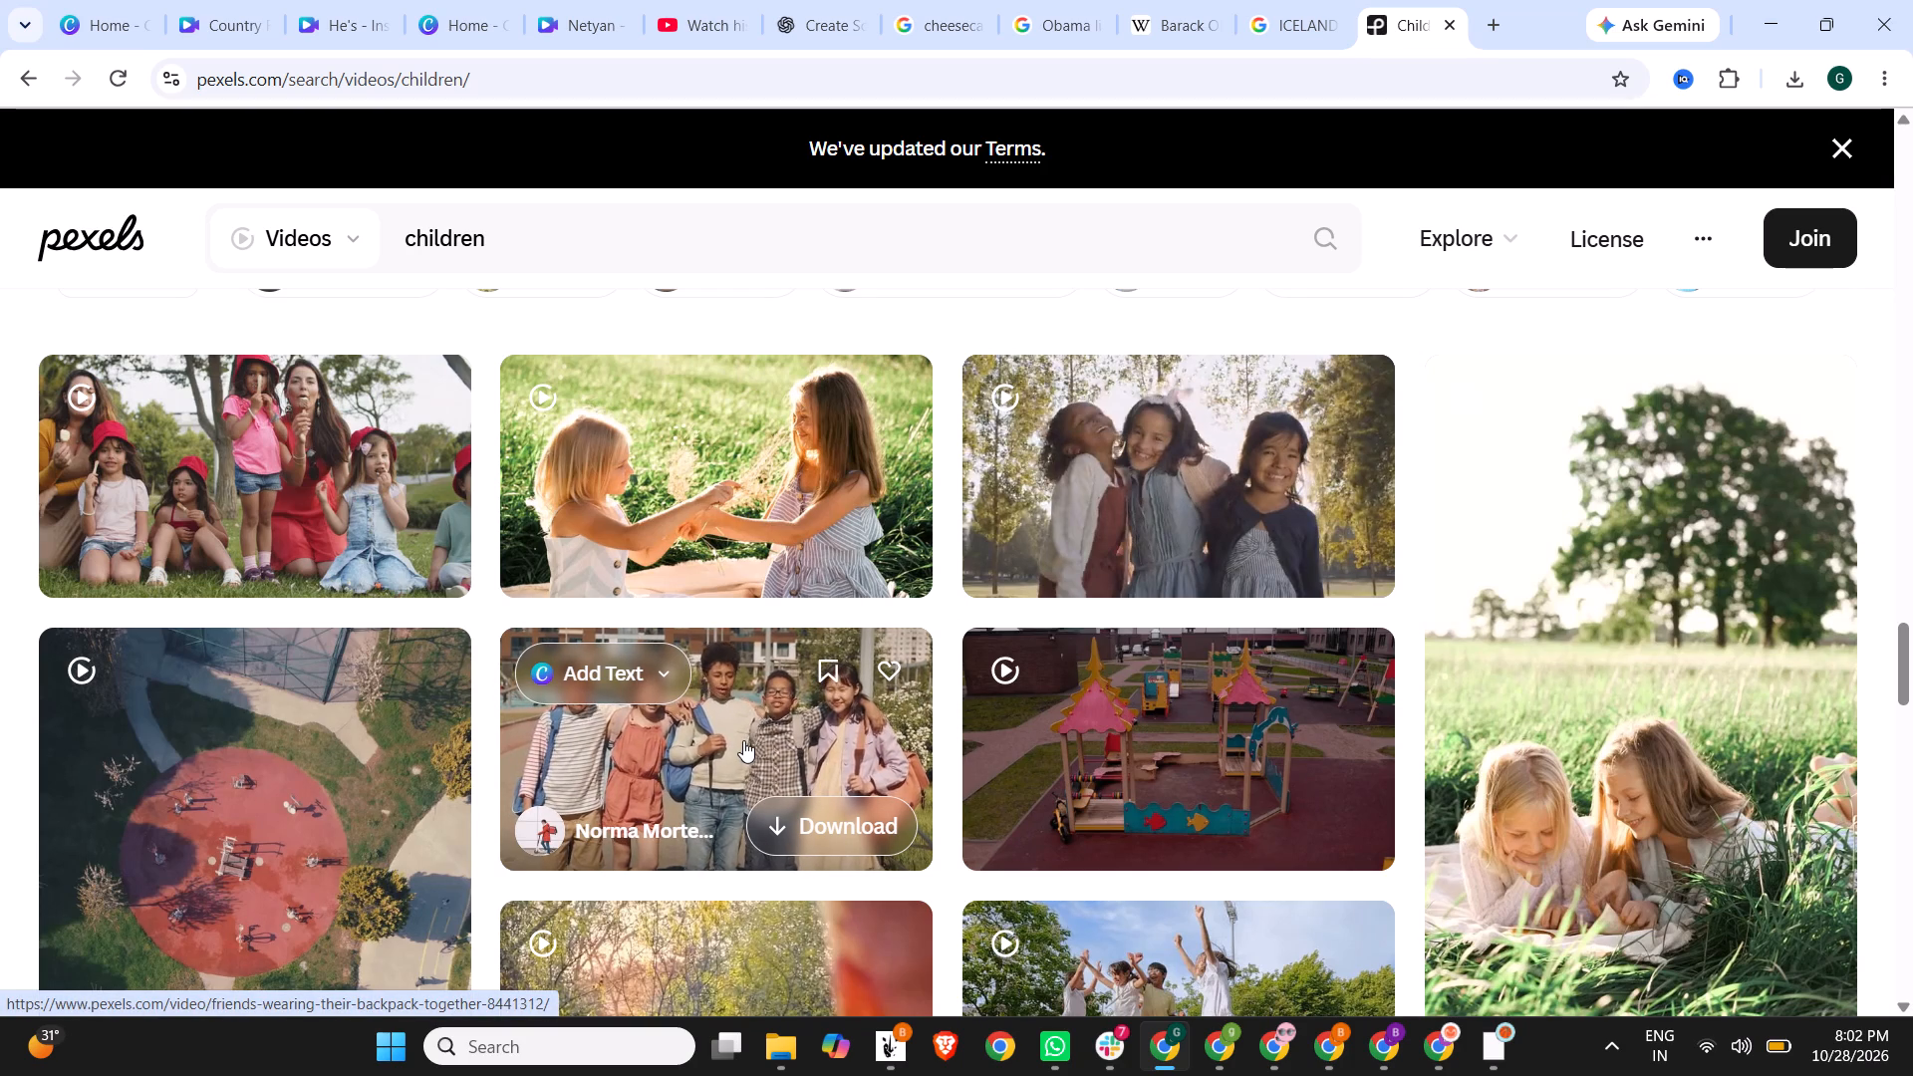
Download the Pexels clip of school friends standing together with their backpacks.
click(792, 801)
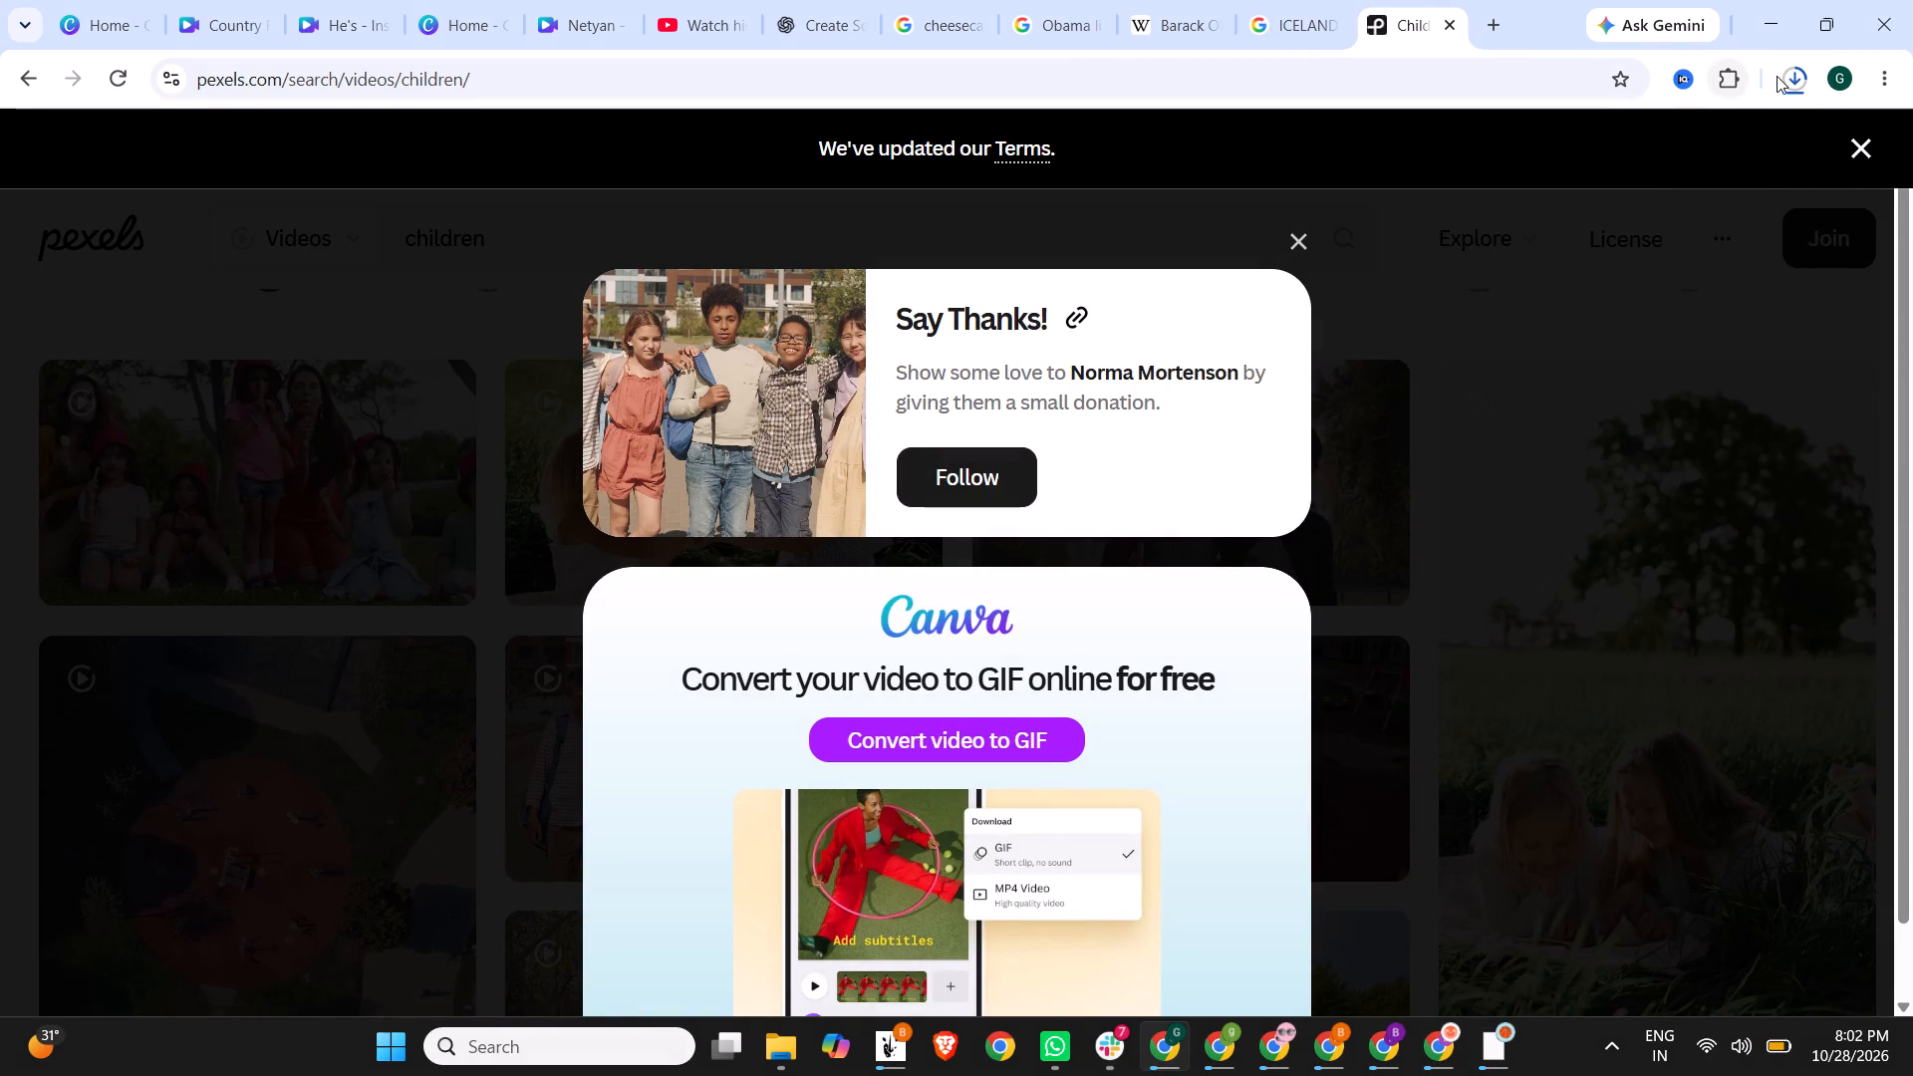
click(1797, 83)
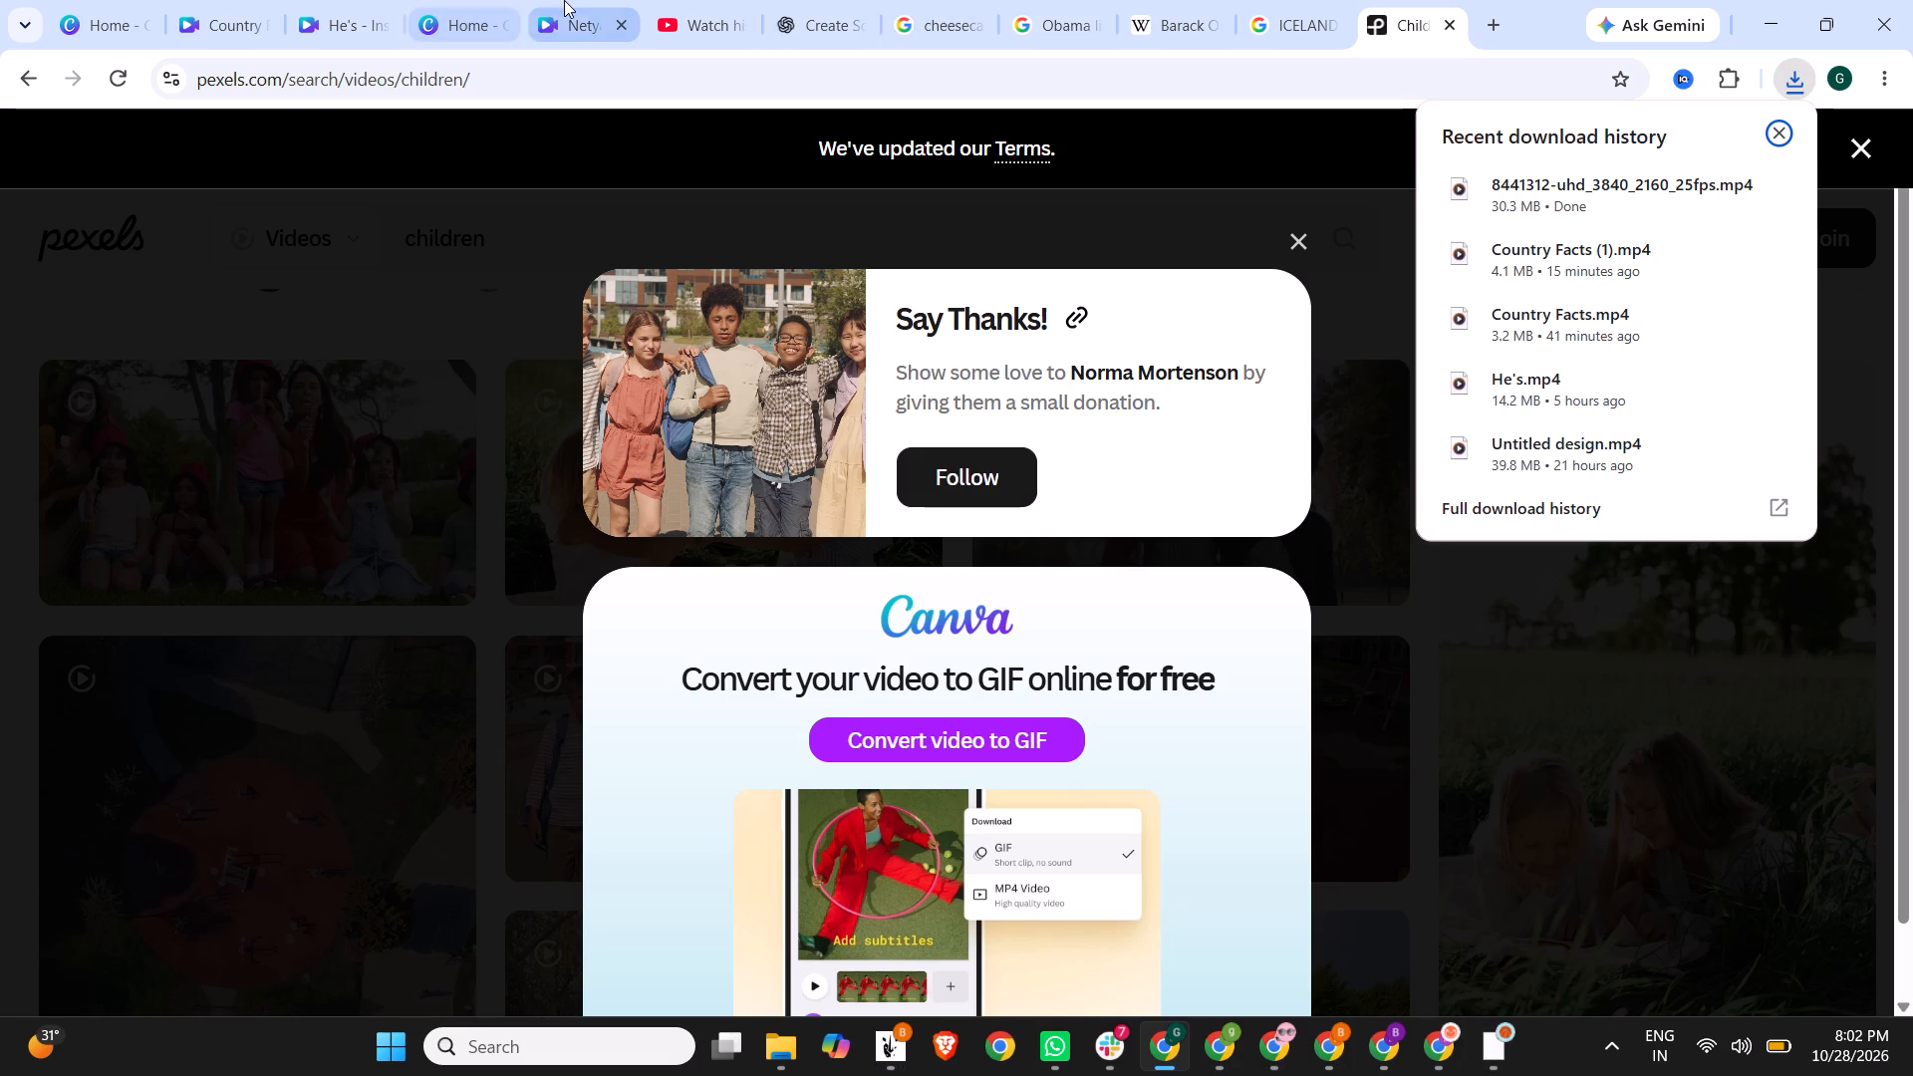
Return to the Country Facts design in Canva and upload the downloaded 8441312-uhd_3840_2160_25fps clip from Downloads.
click(257, 0)
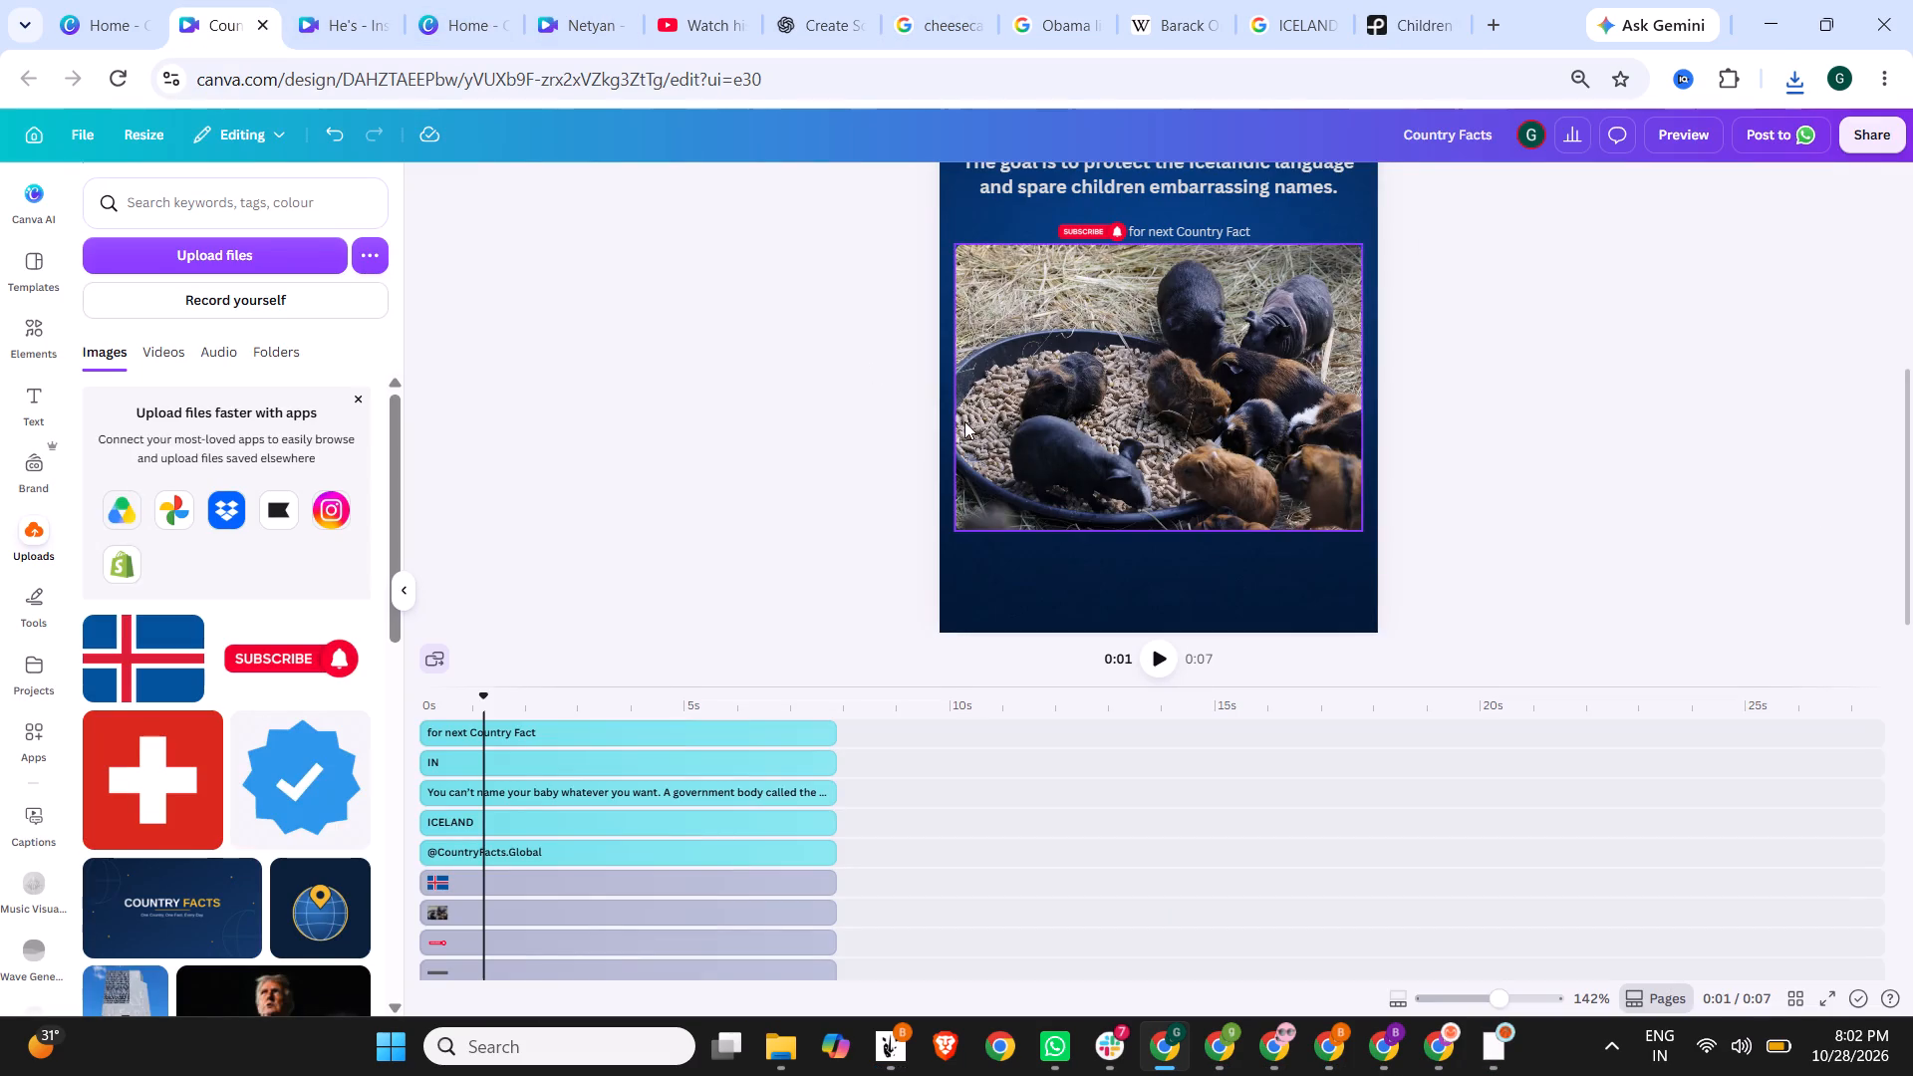
click(1129, 364)
click(497, 906)
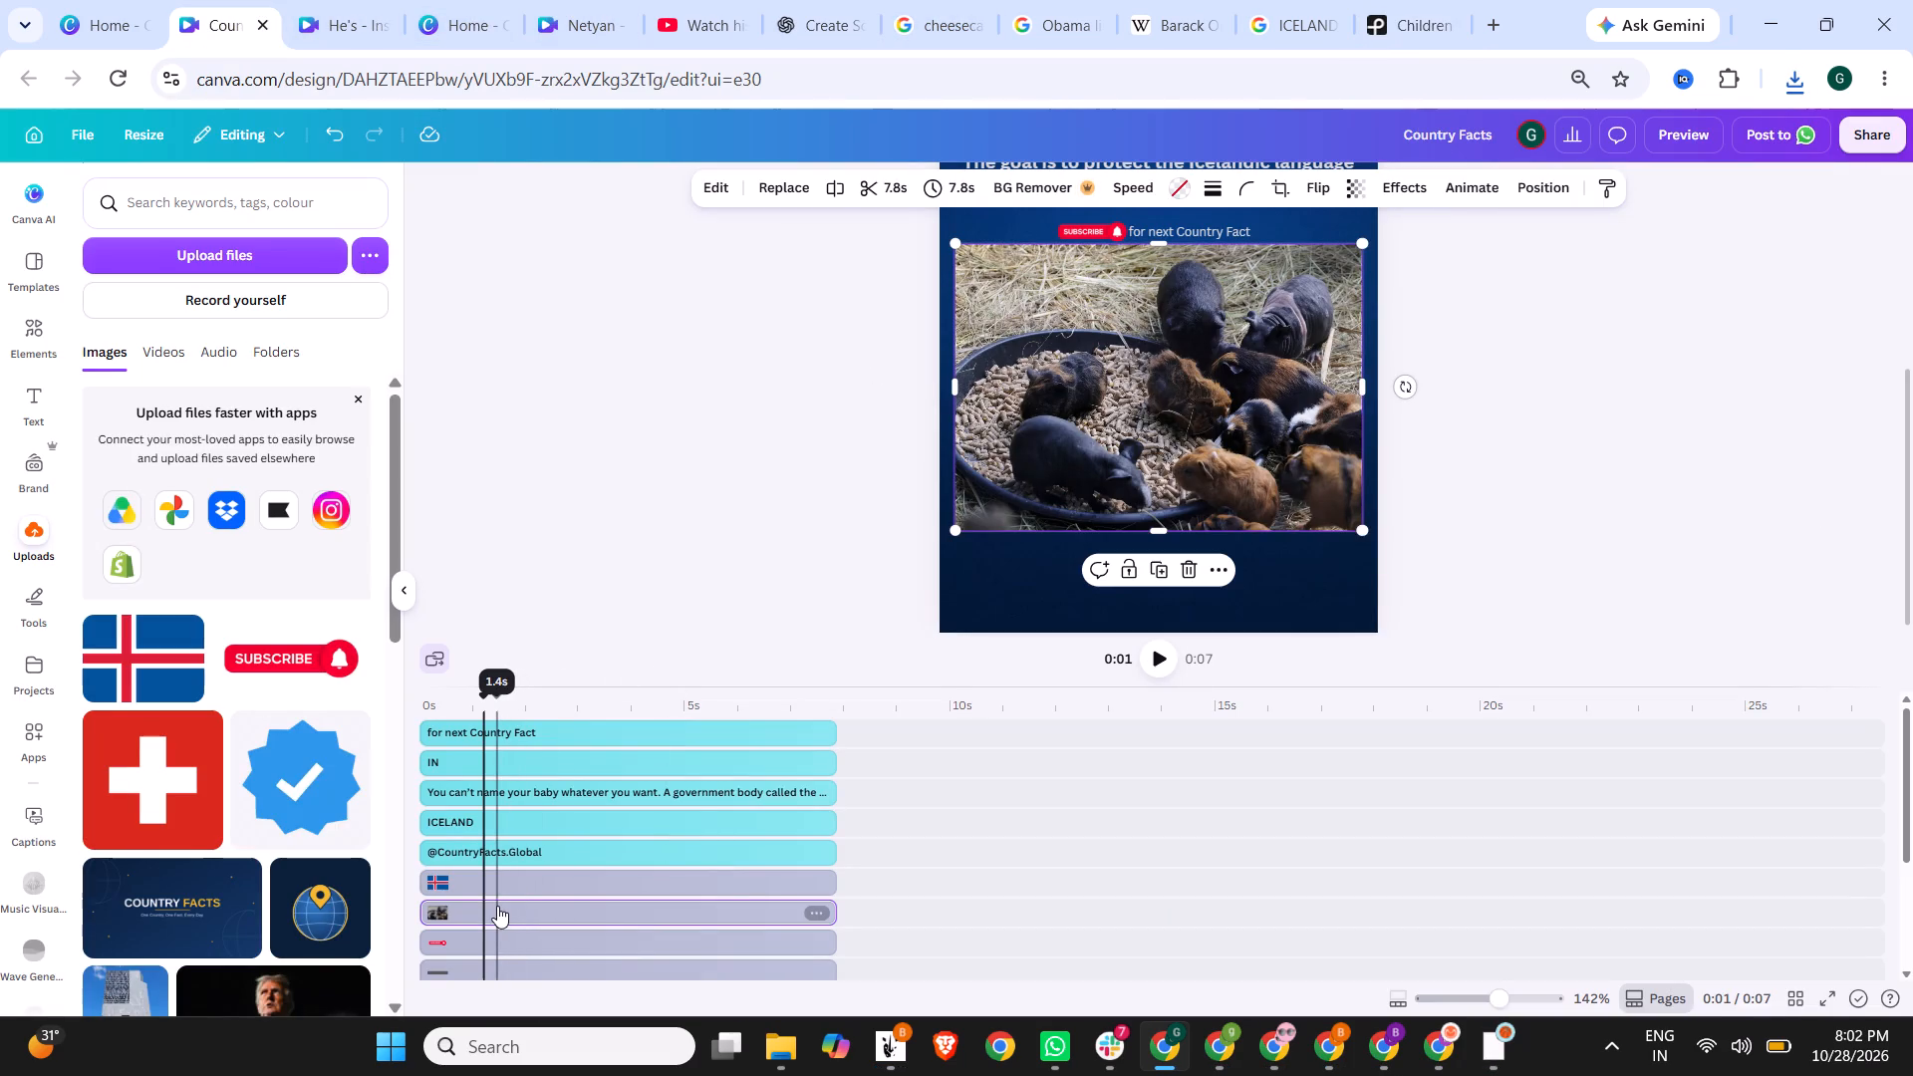
click(176, 261)
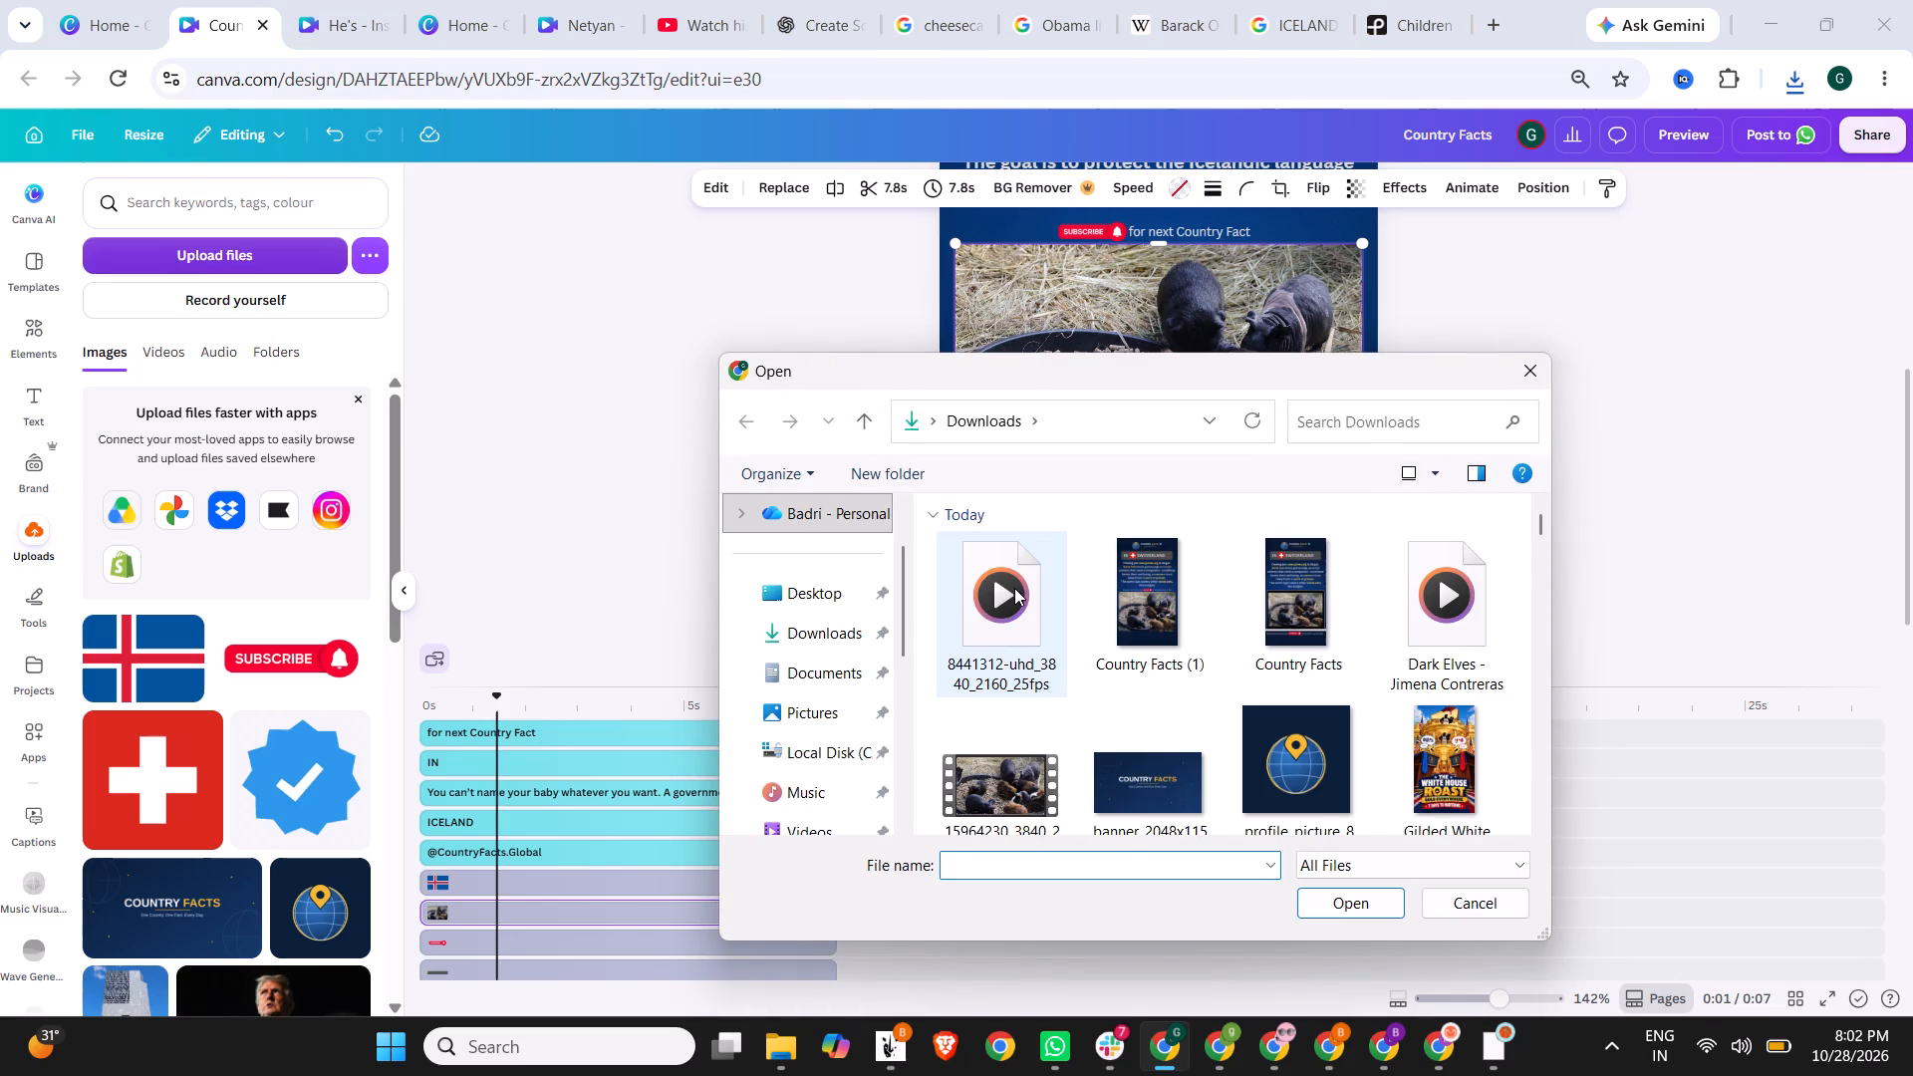
double_click(1014, 588)
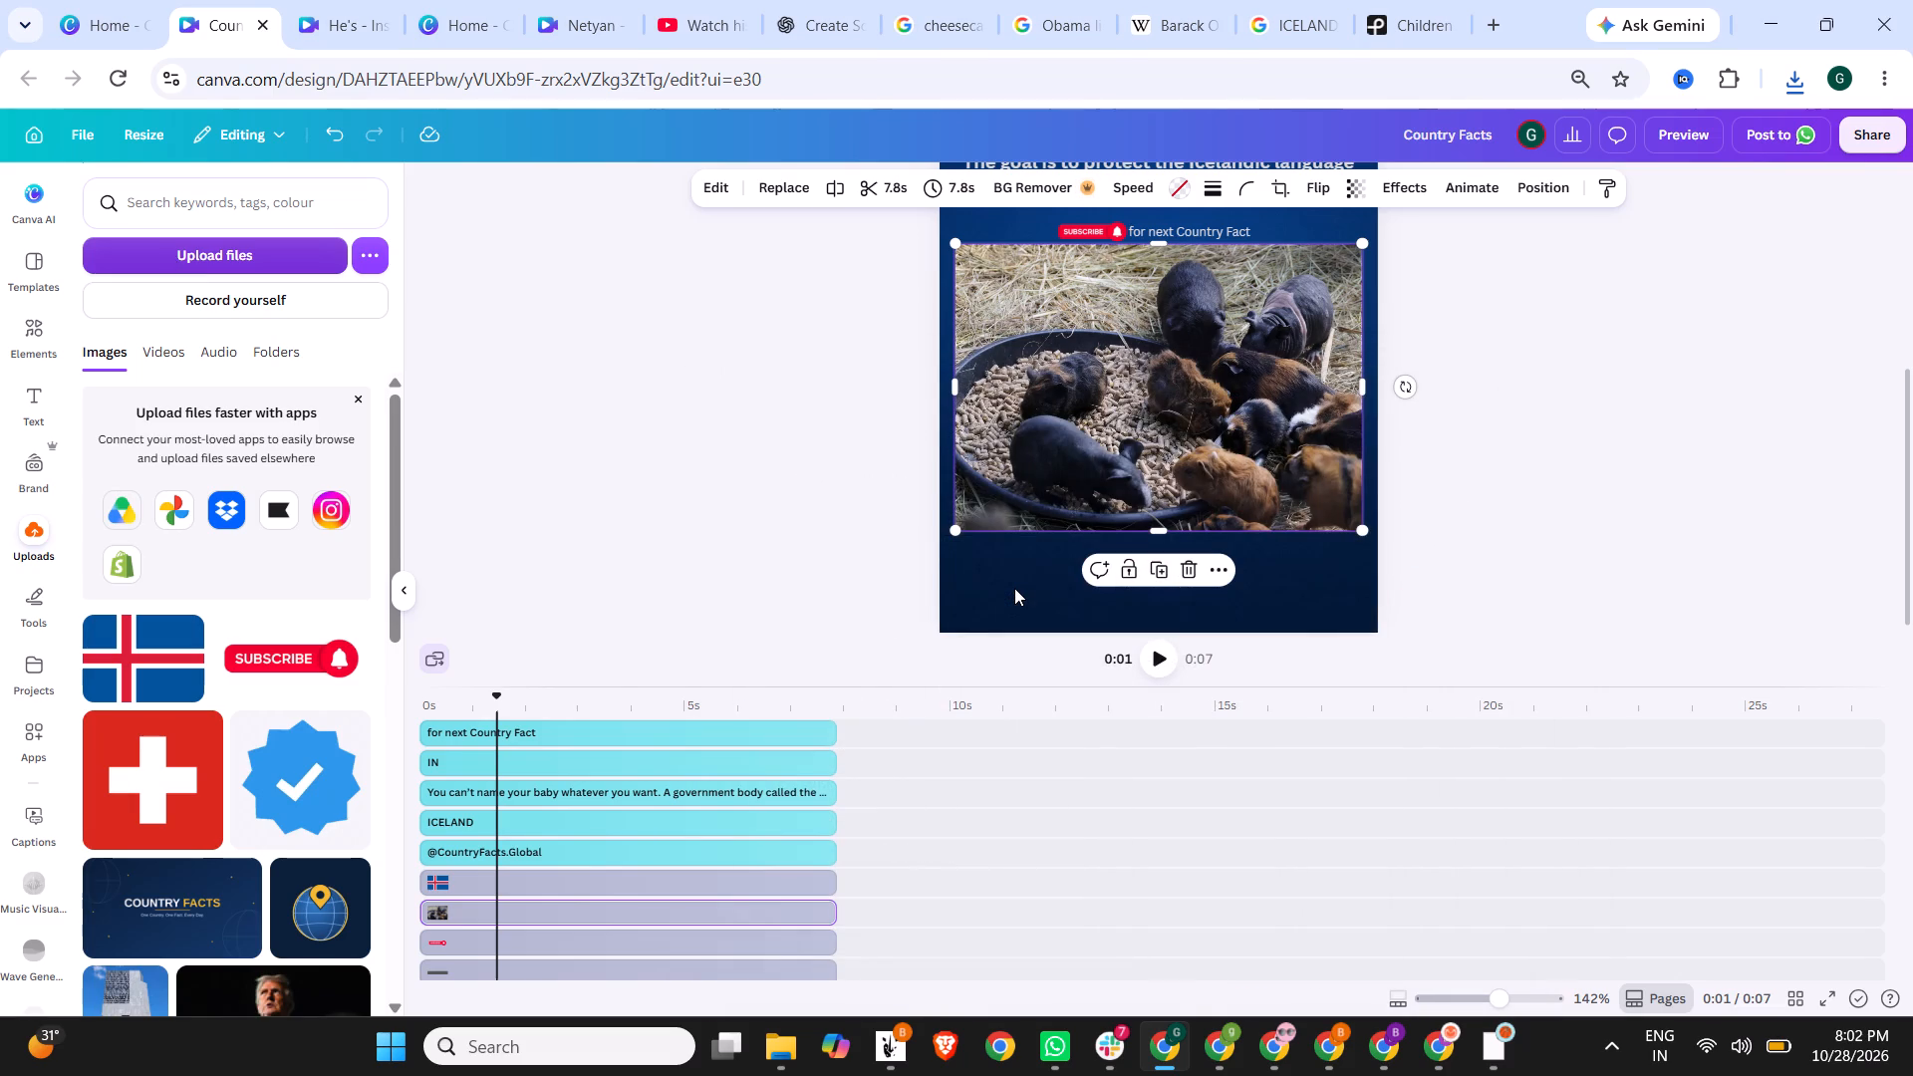
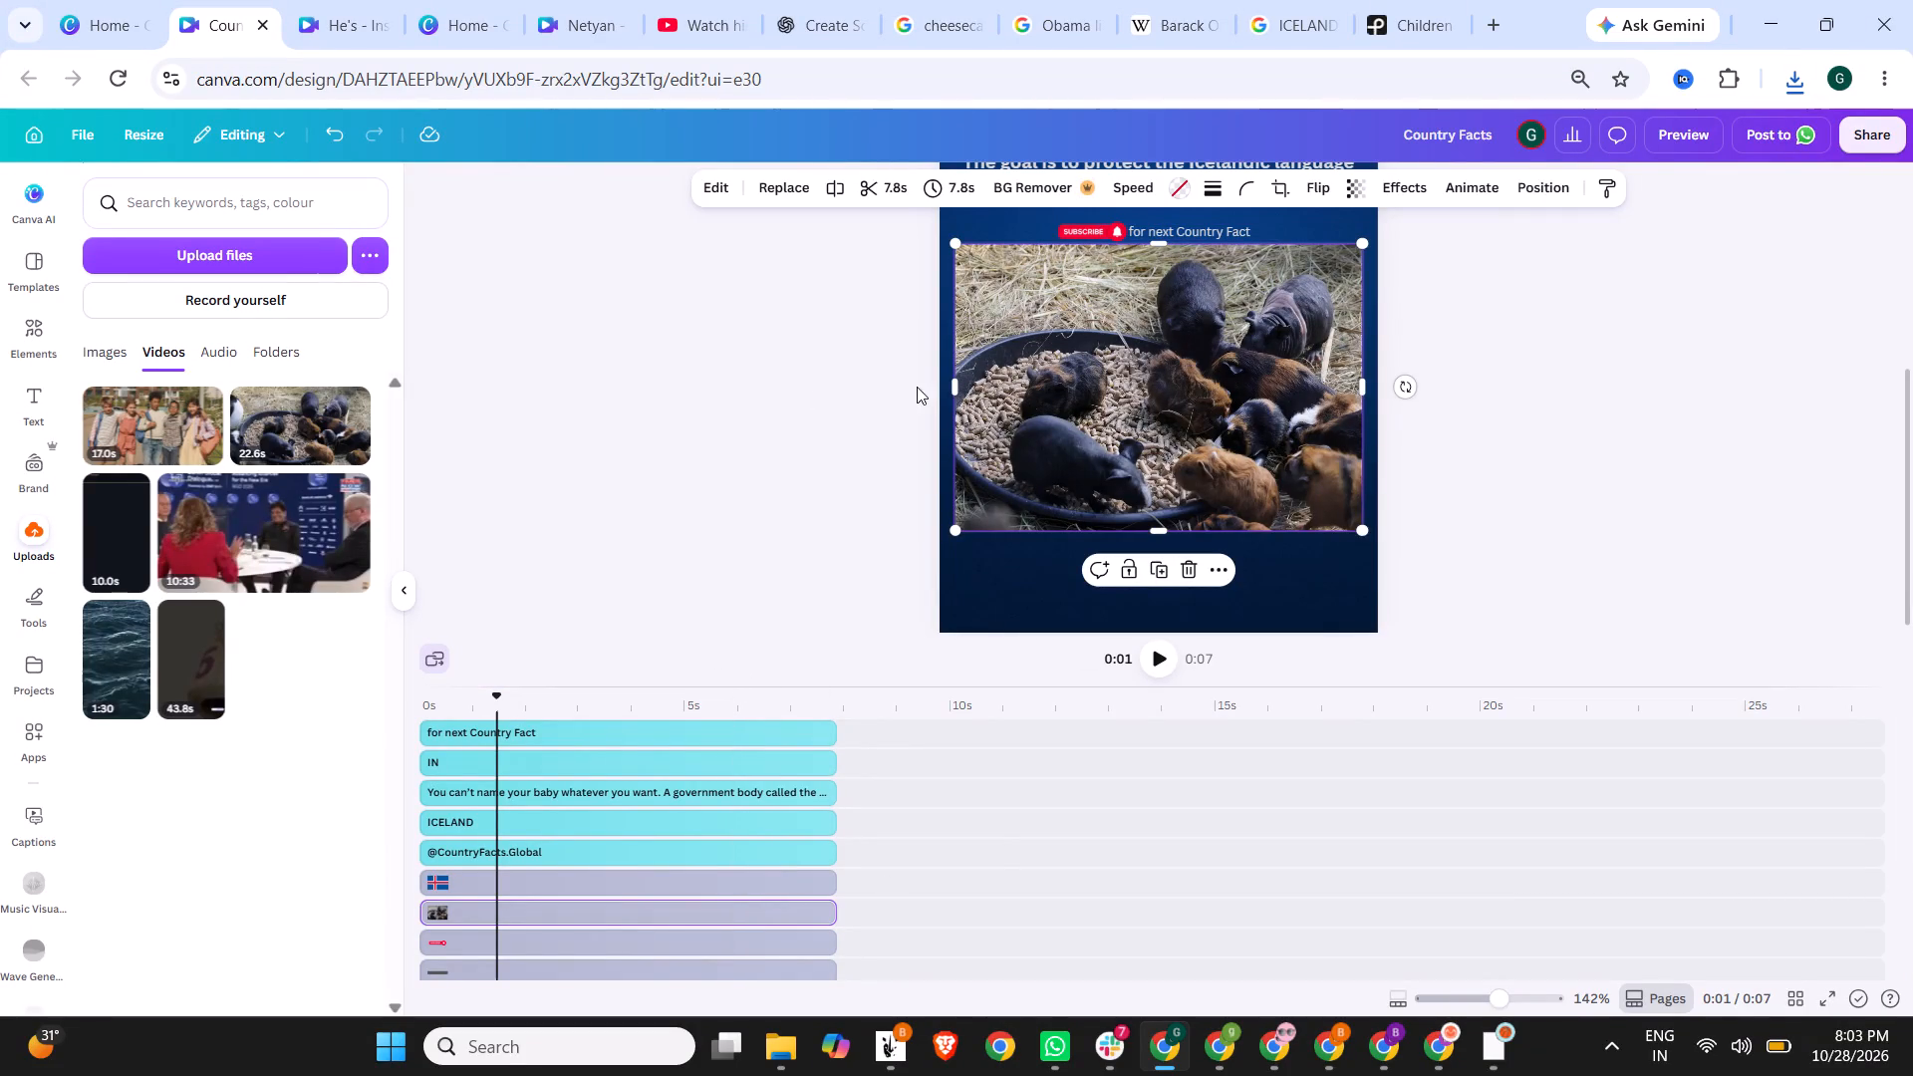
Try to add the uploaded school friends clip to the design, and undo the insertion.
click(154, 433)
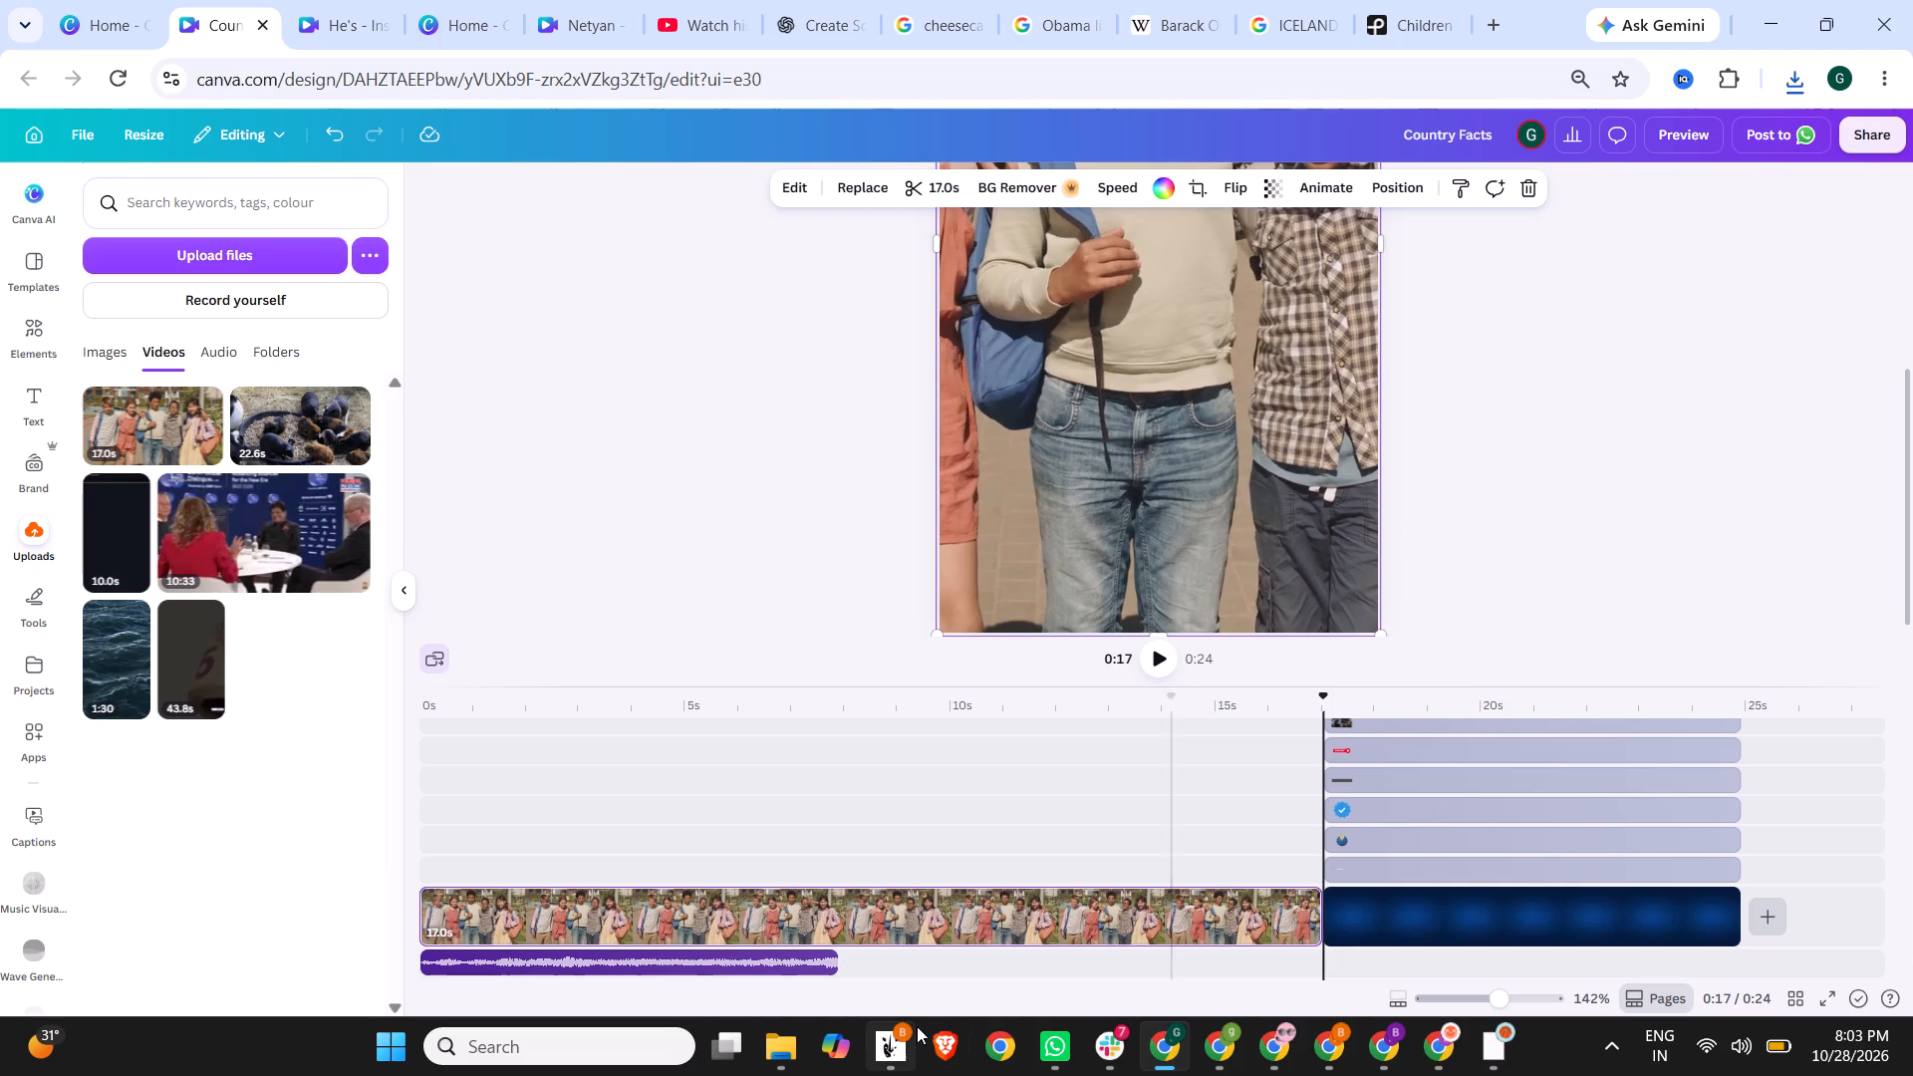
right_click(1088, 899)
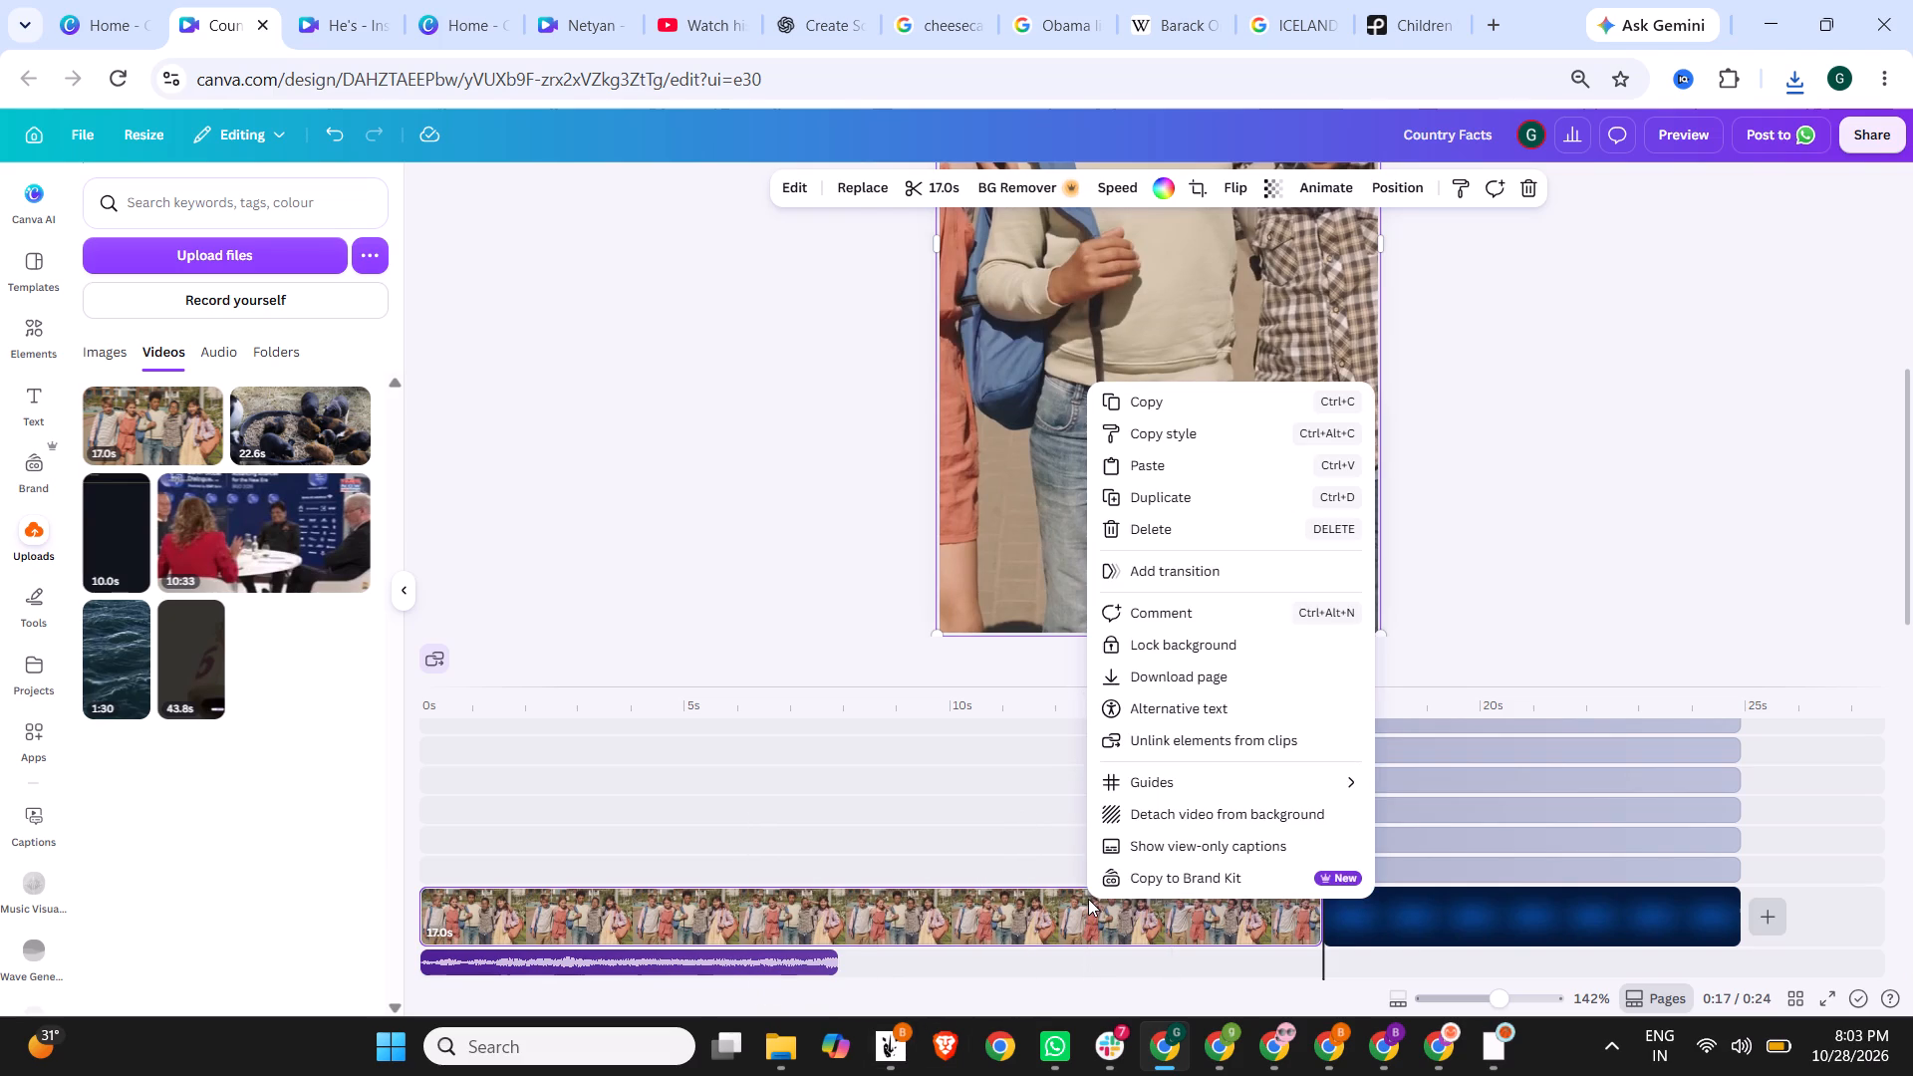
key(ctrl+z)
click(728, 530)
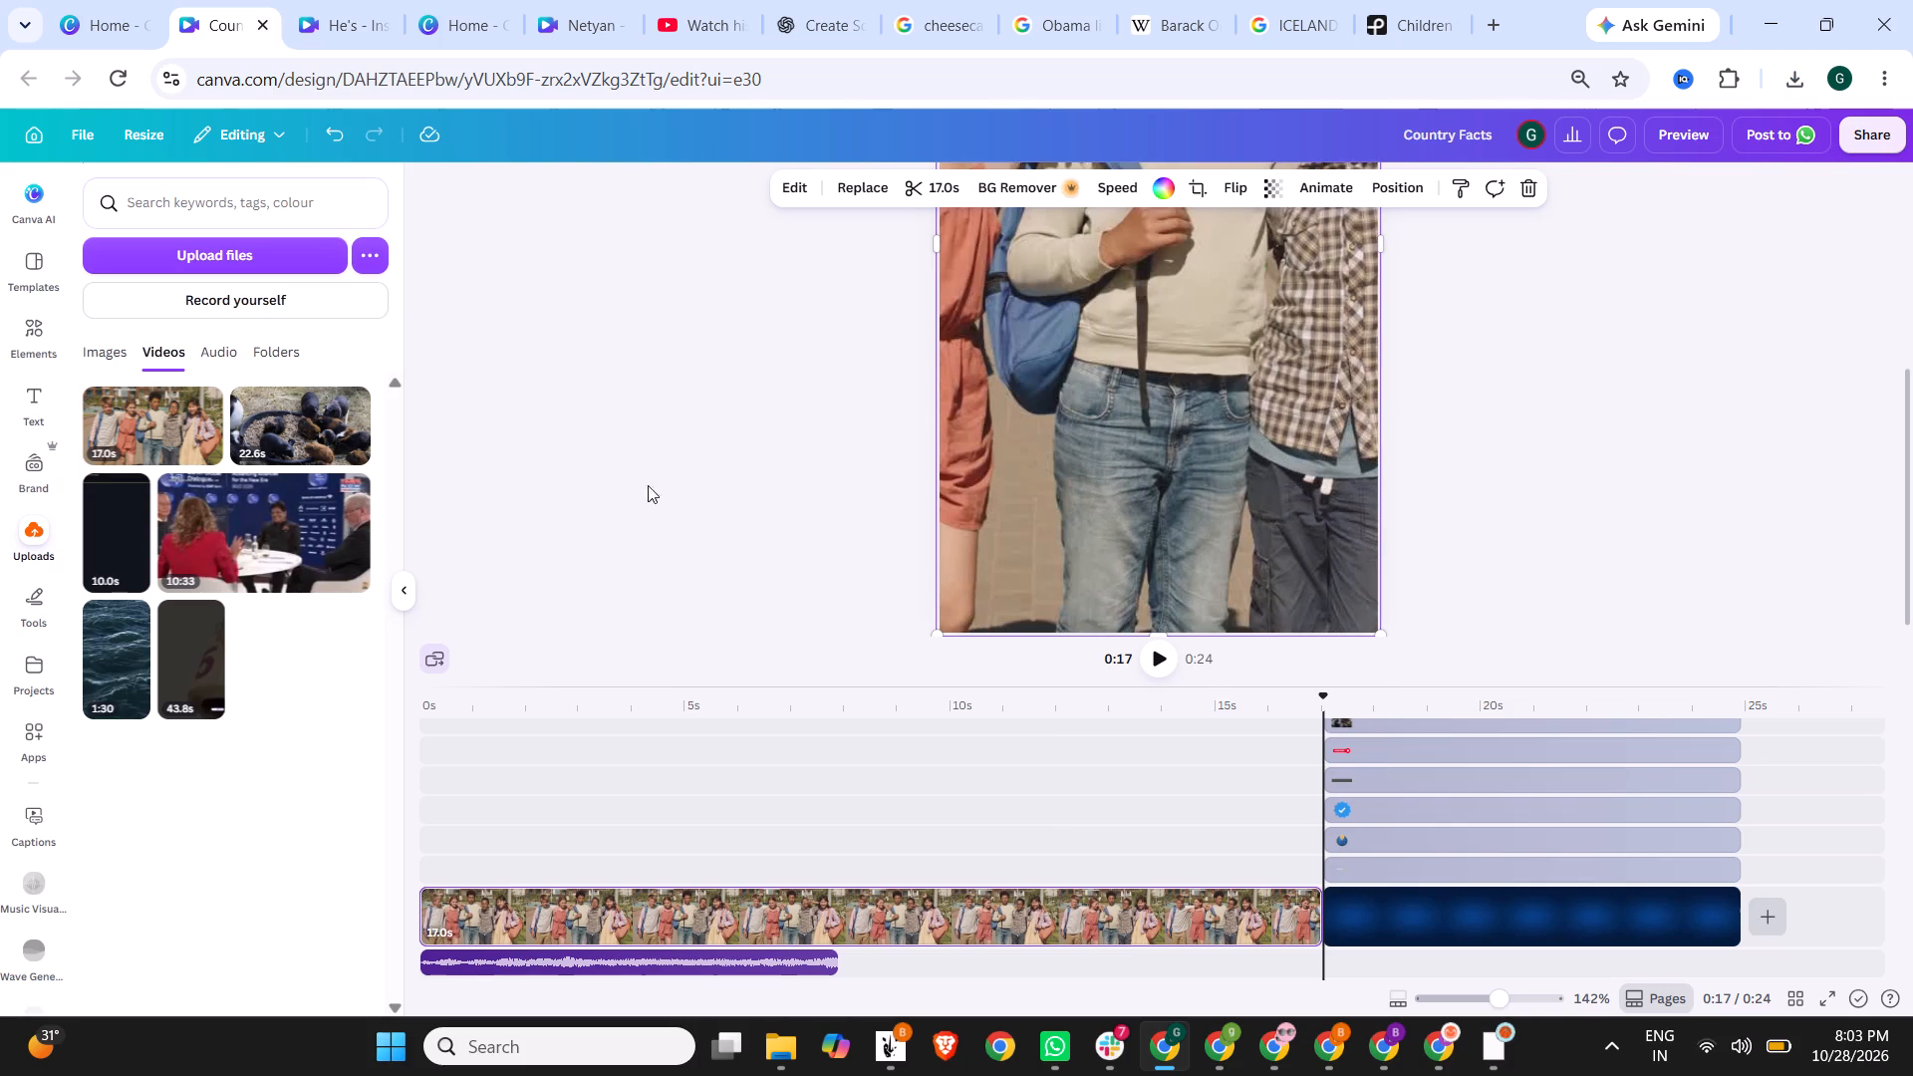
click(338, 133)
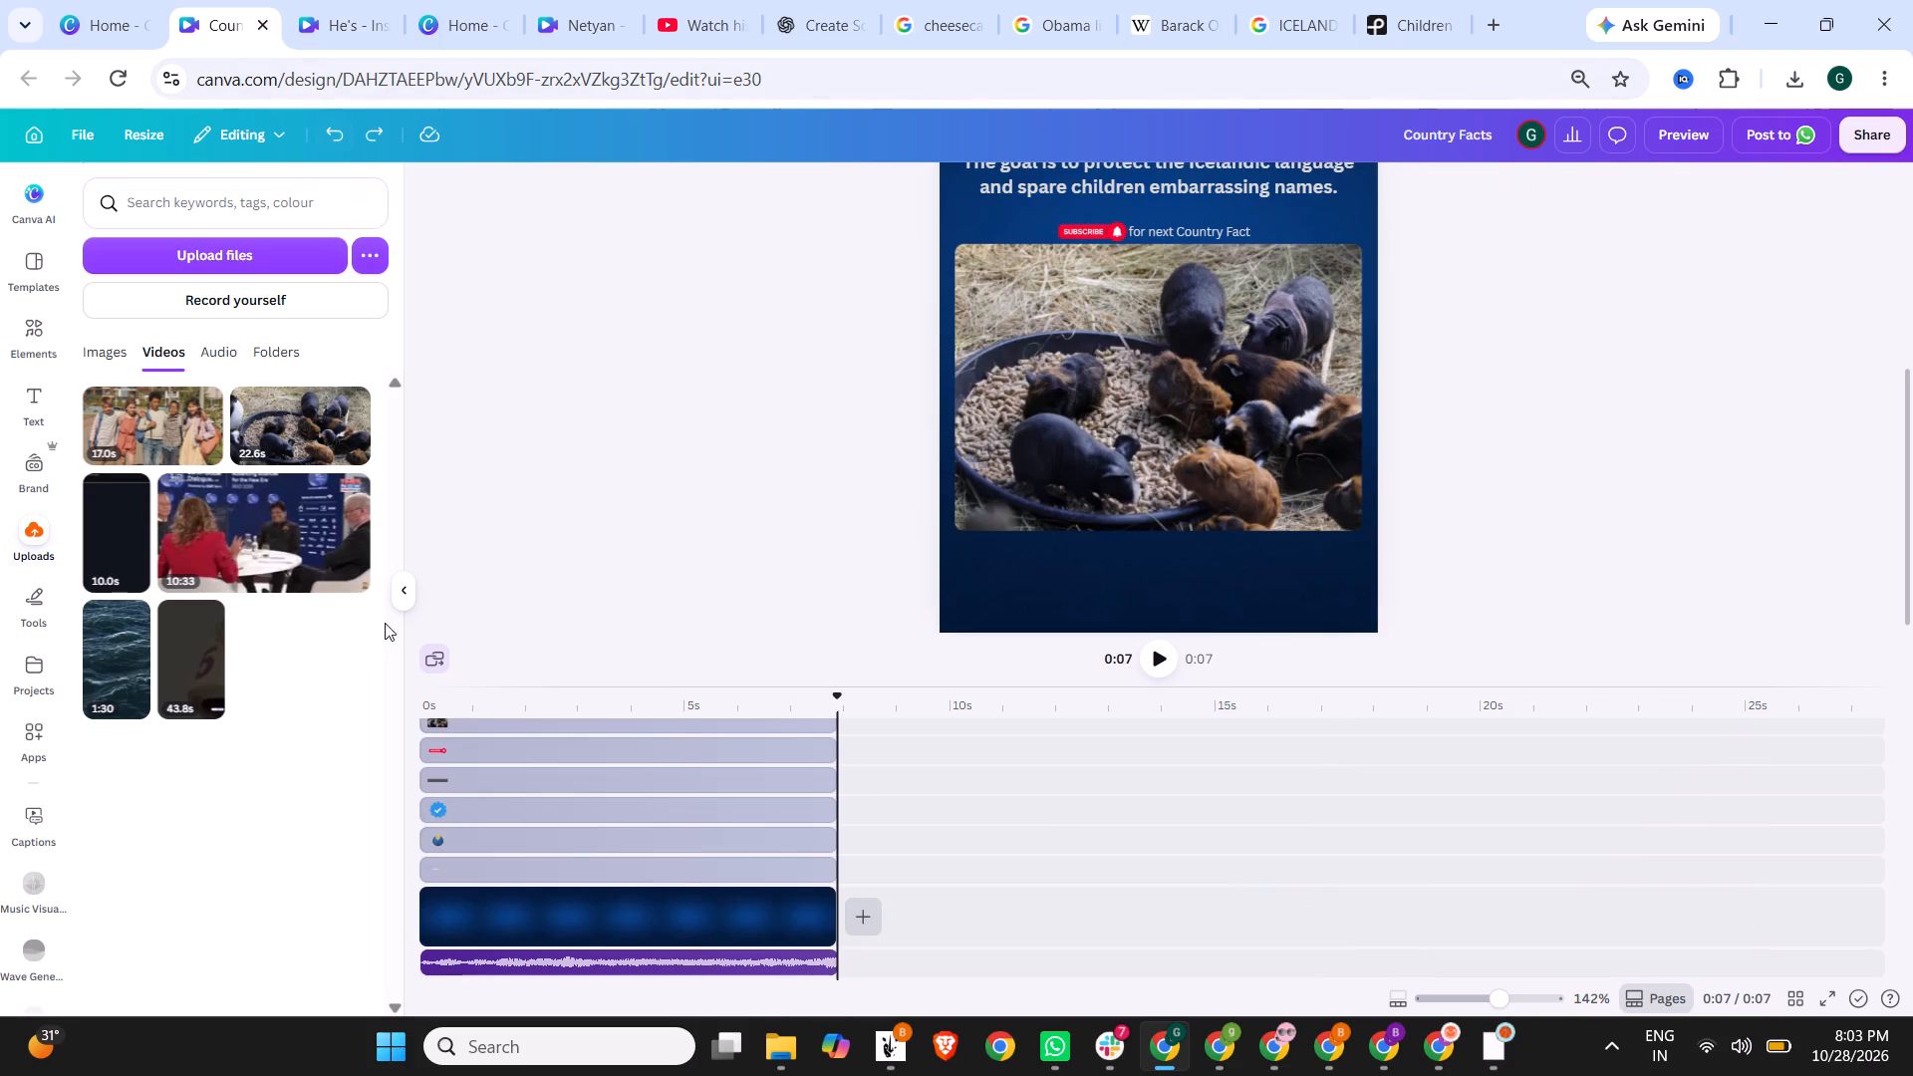
Replace the guinea pig footage below the subscribe line with the uploaded school friends clip, keeping the same frame.
click(612, 742)
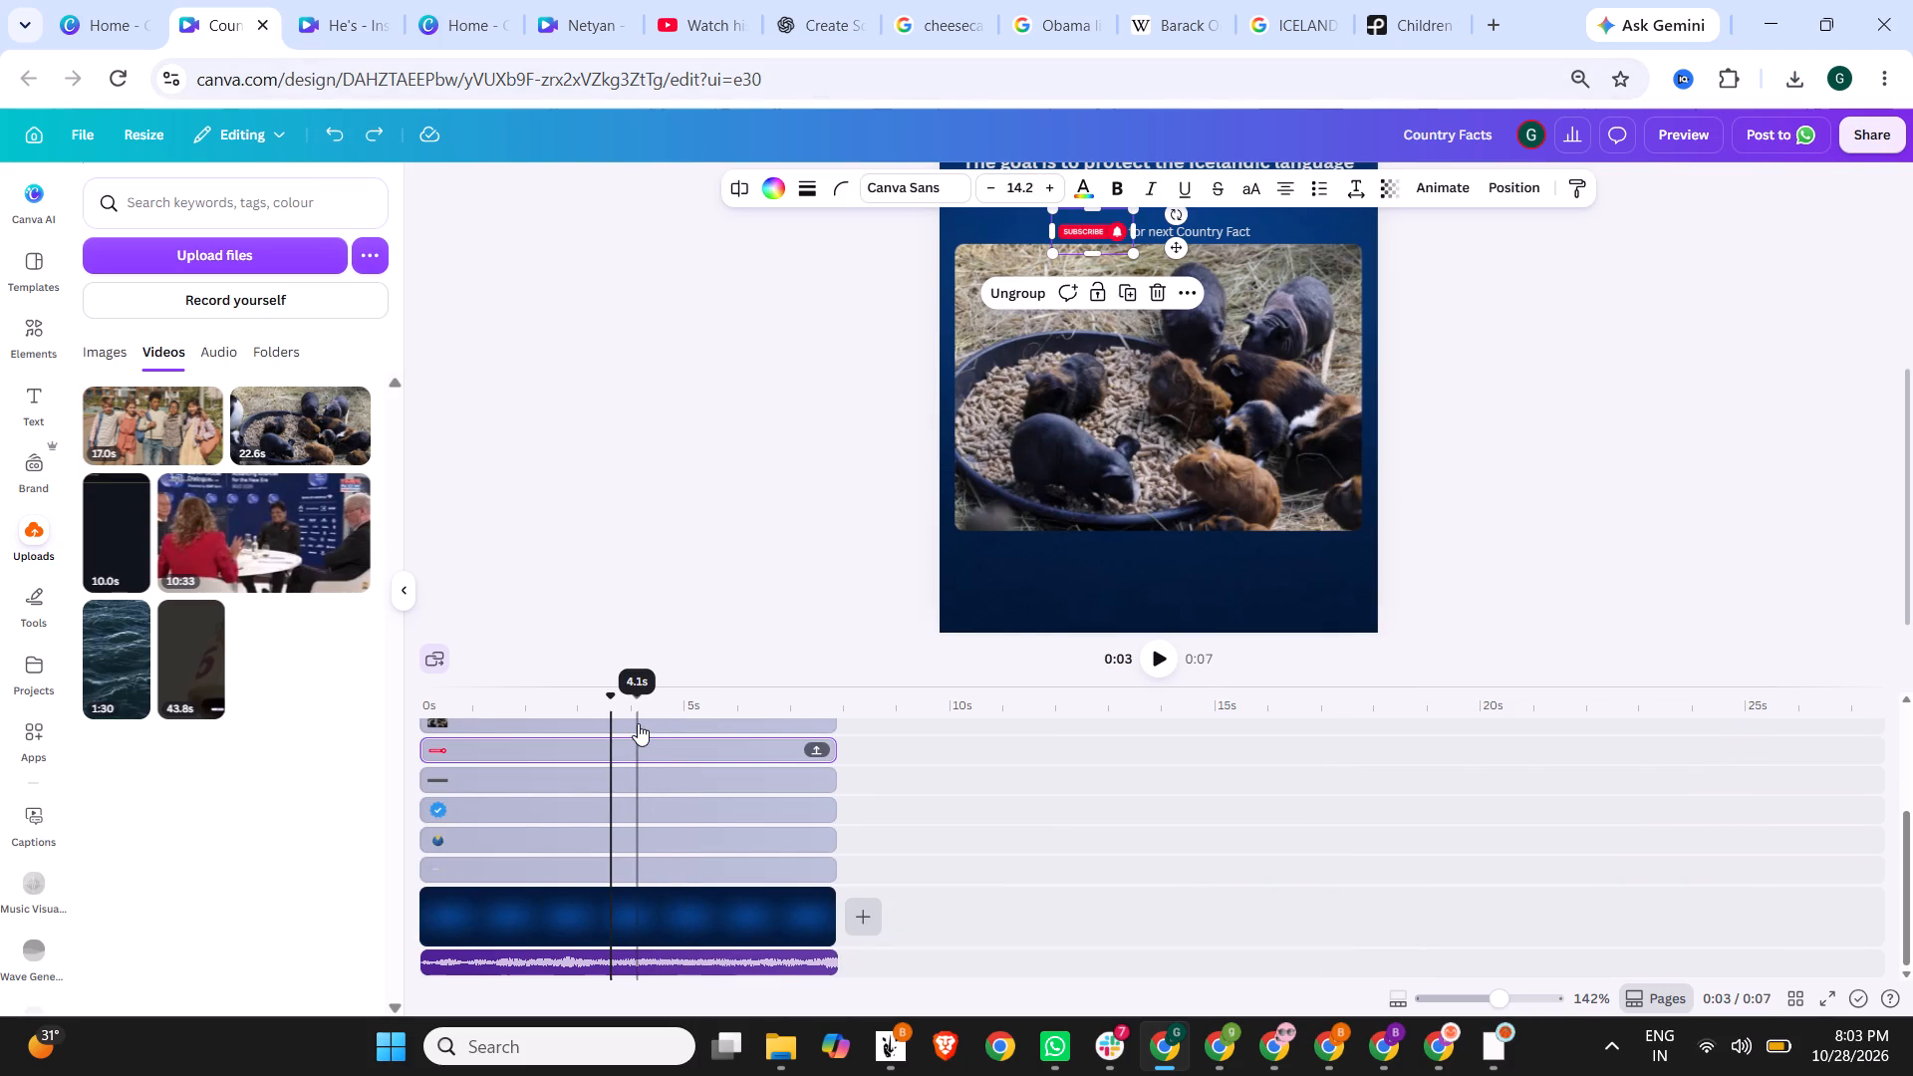
click(638, 723)
scroll(627, 808, up, 1)
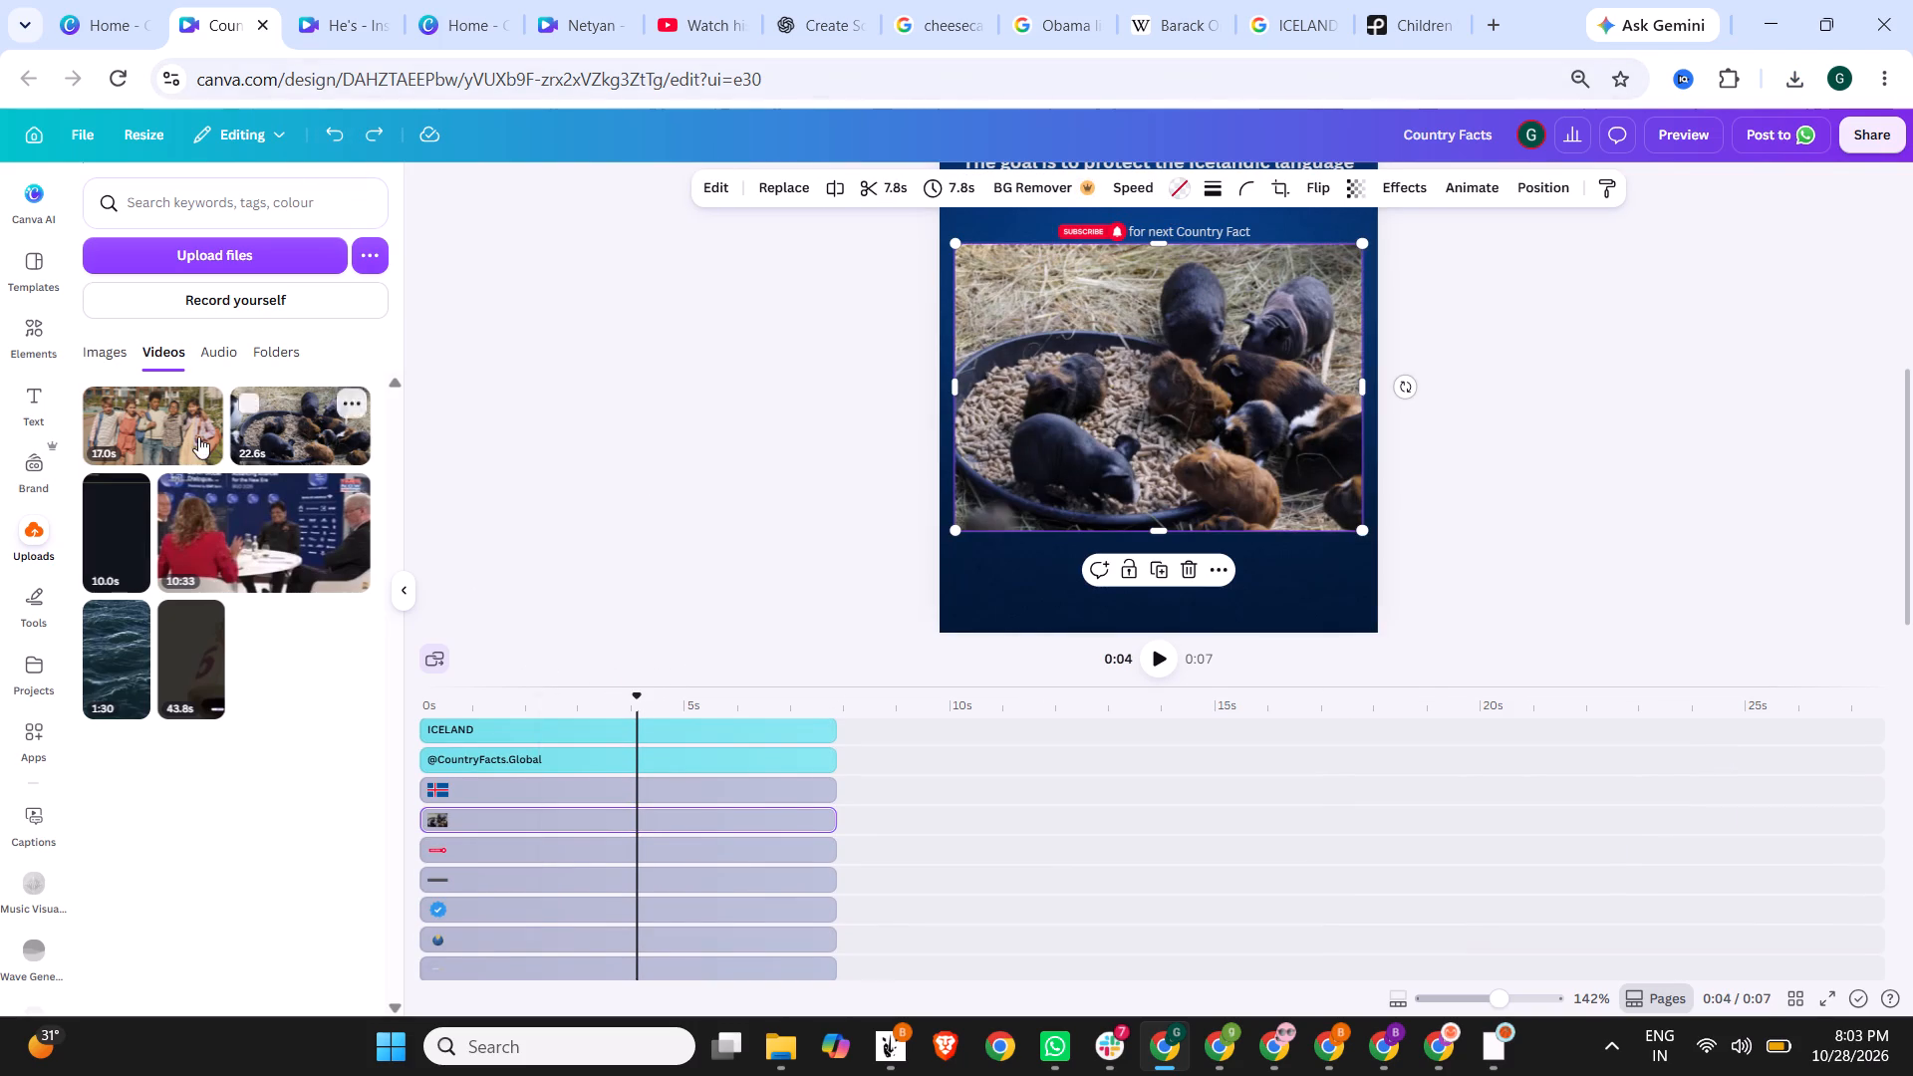
drag(175, 435, 1109, 377)
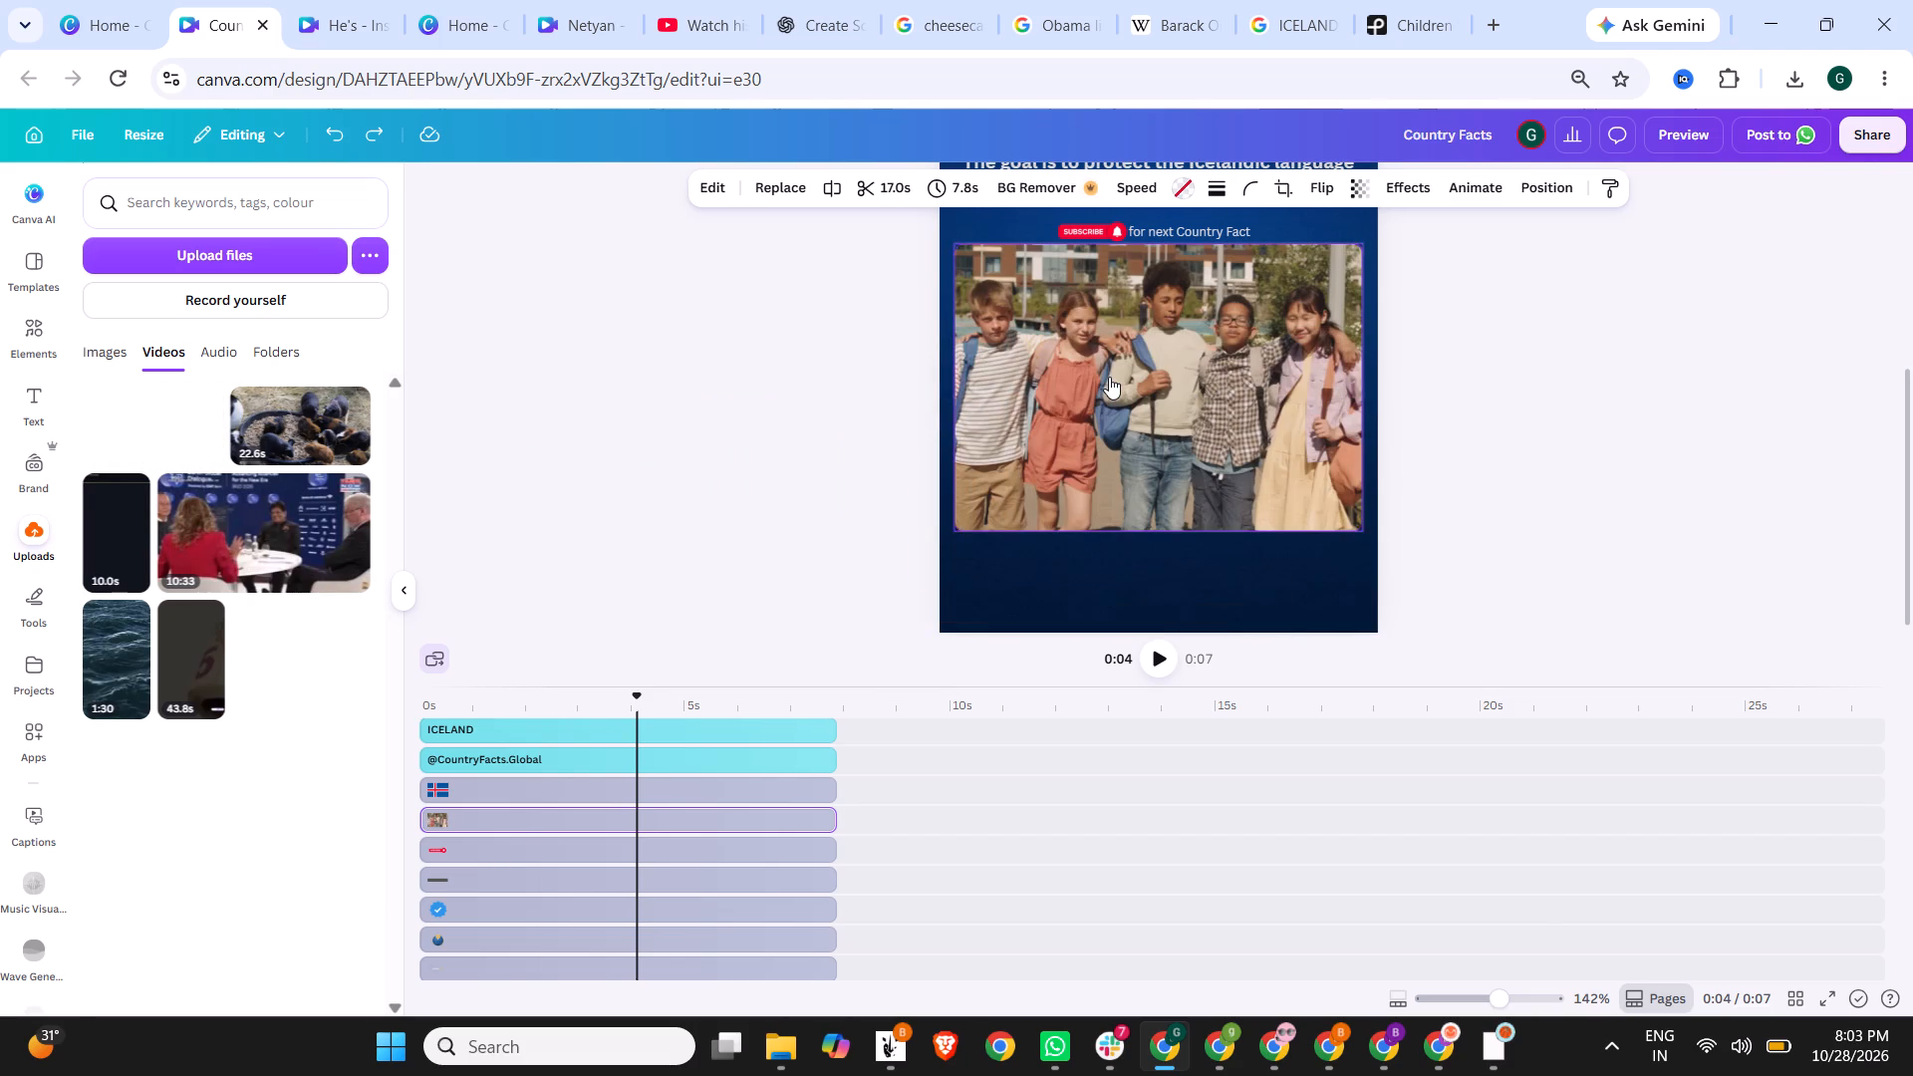
click(480, 849)
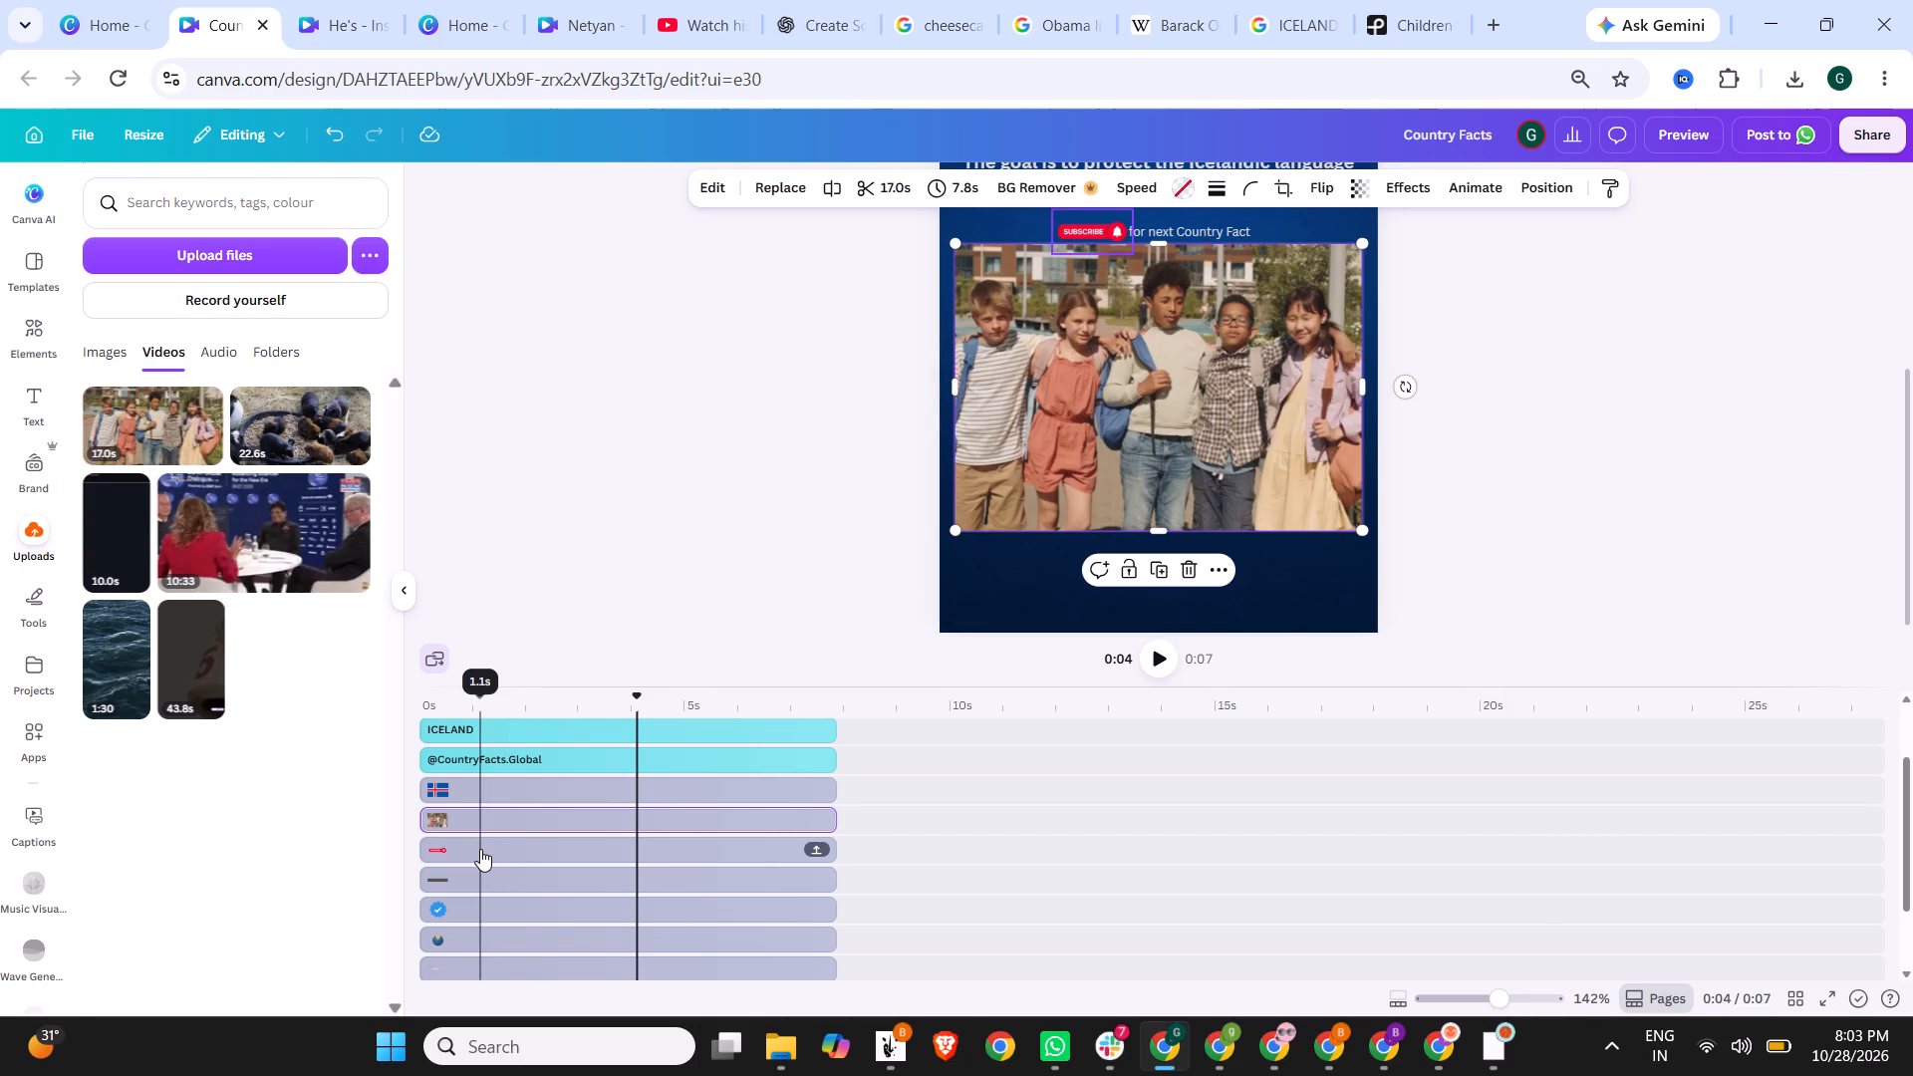
click(477, 880)
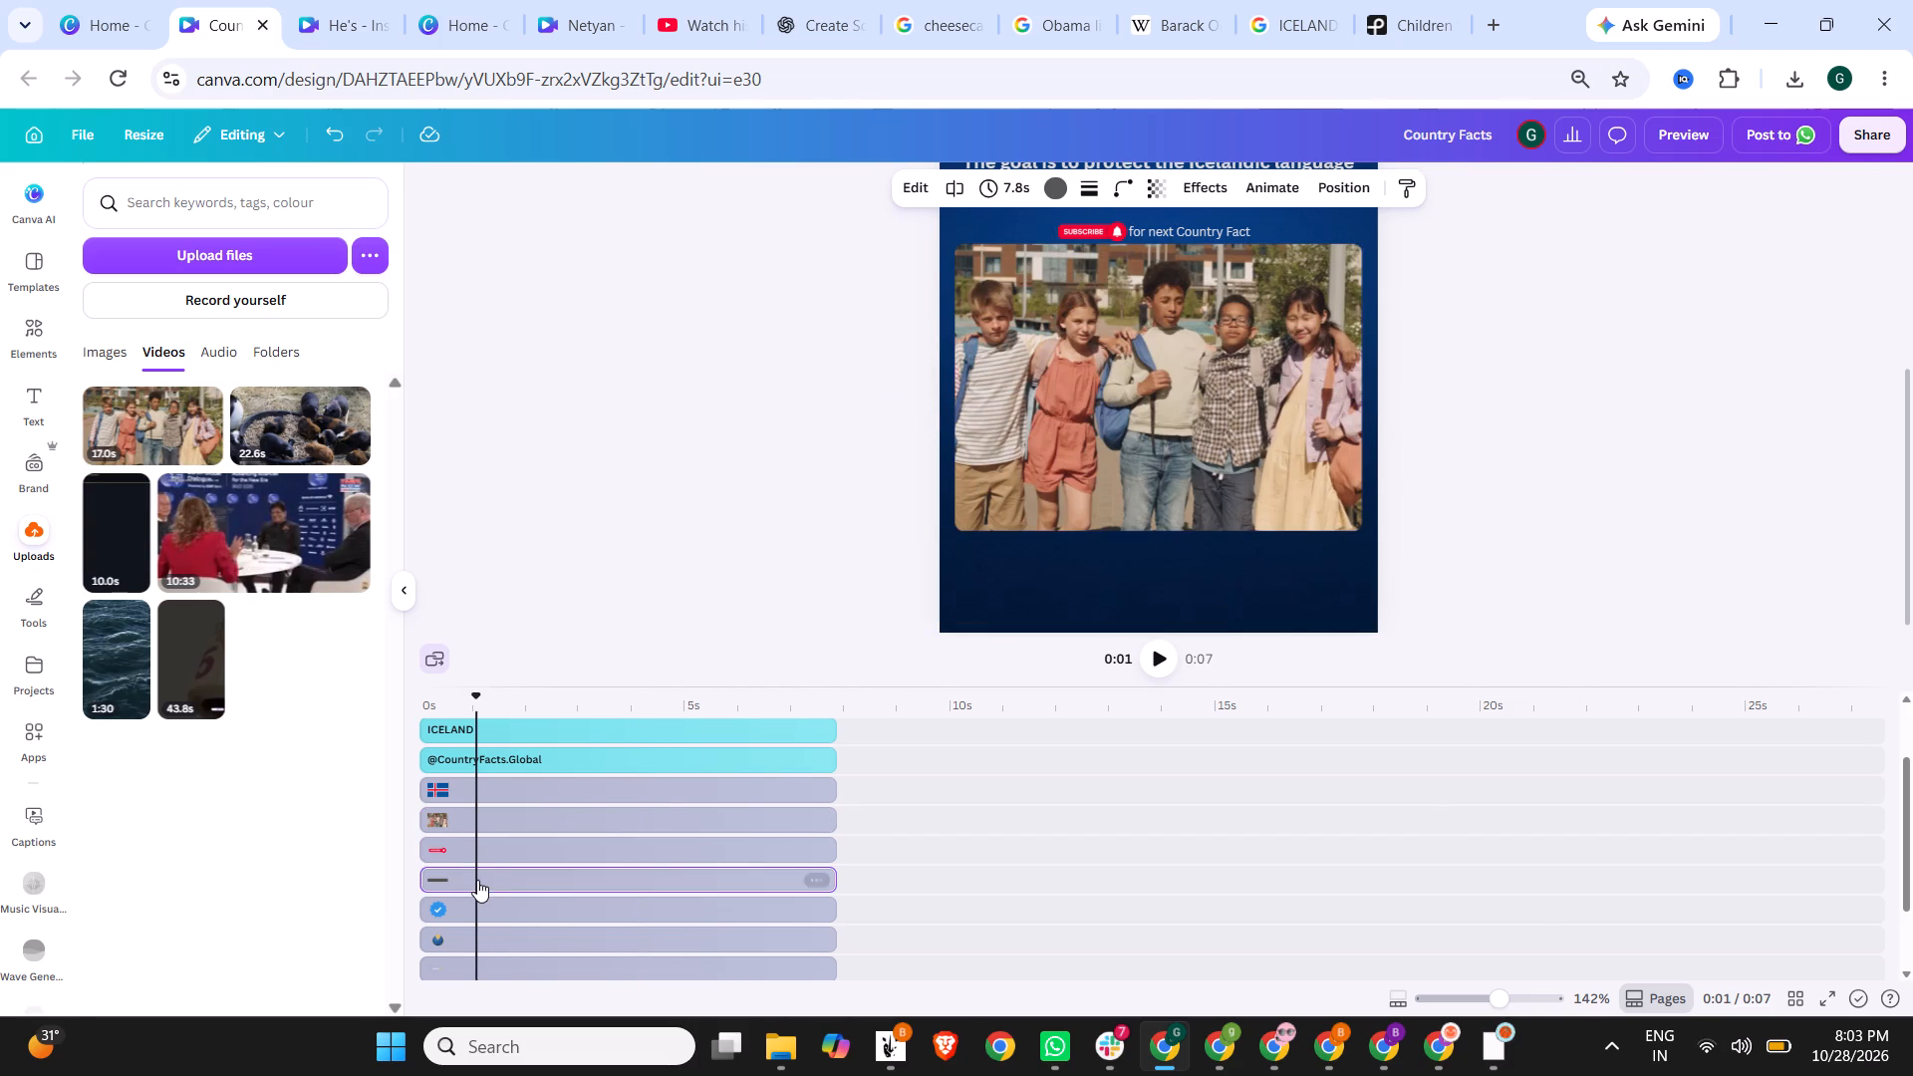
click(492, 821)
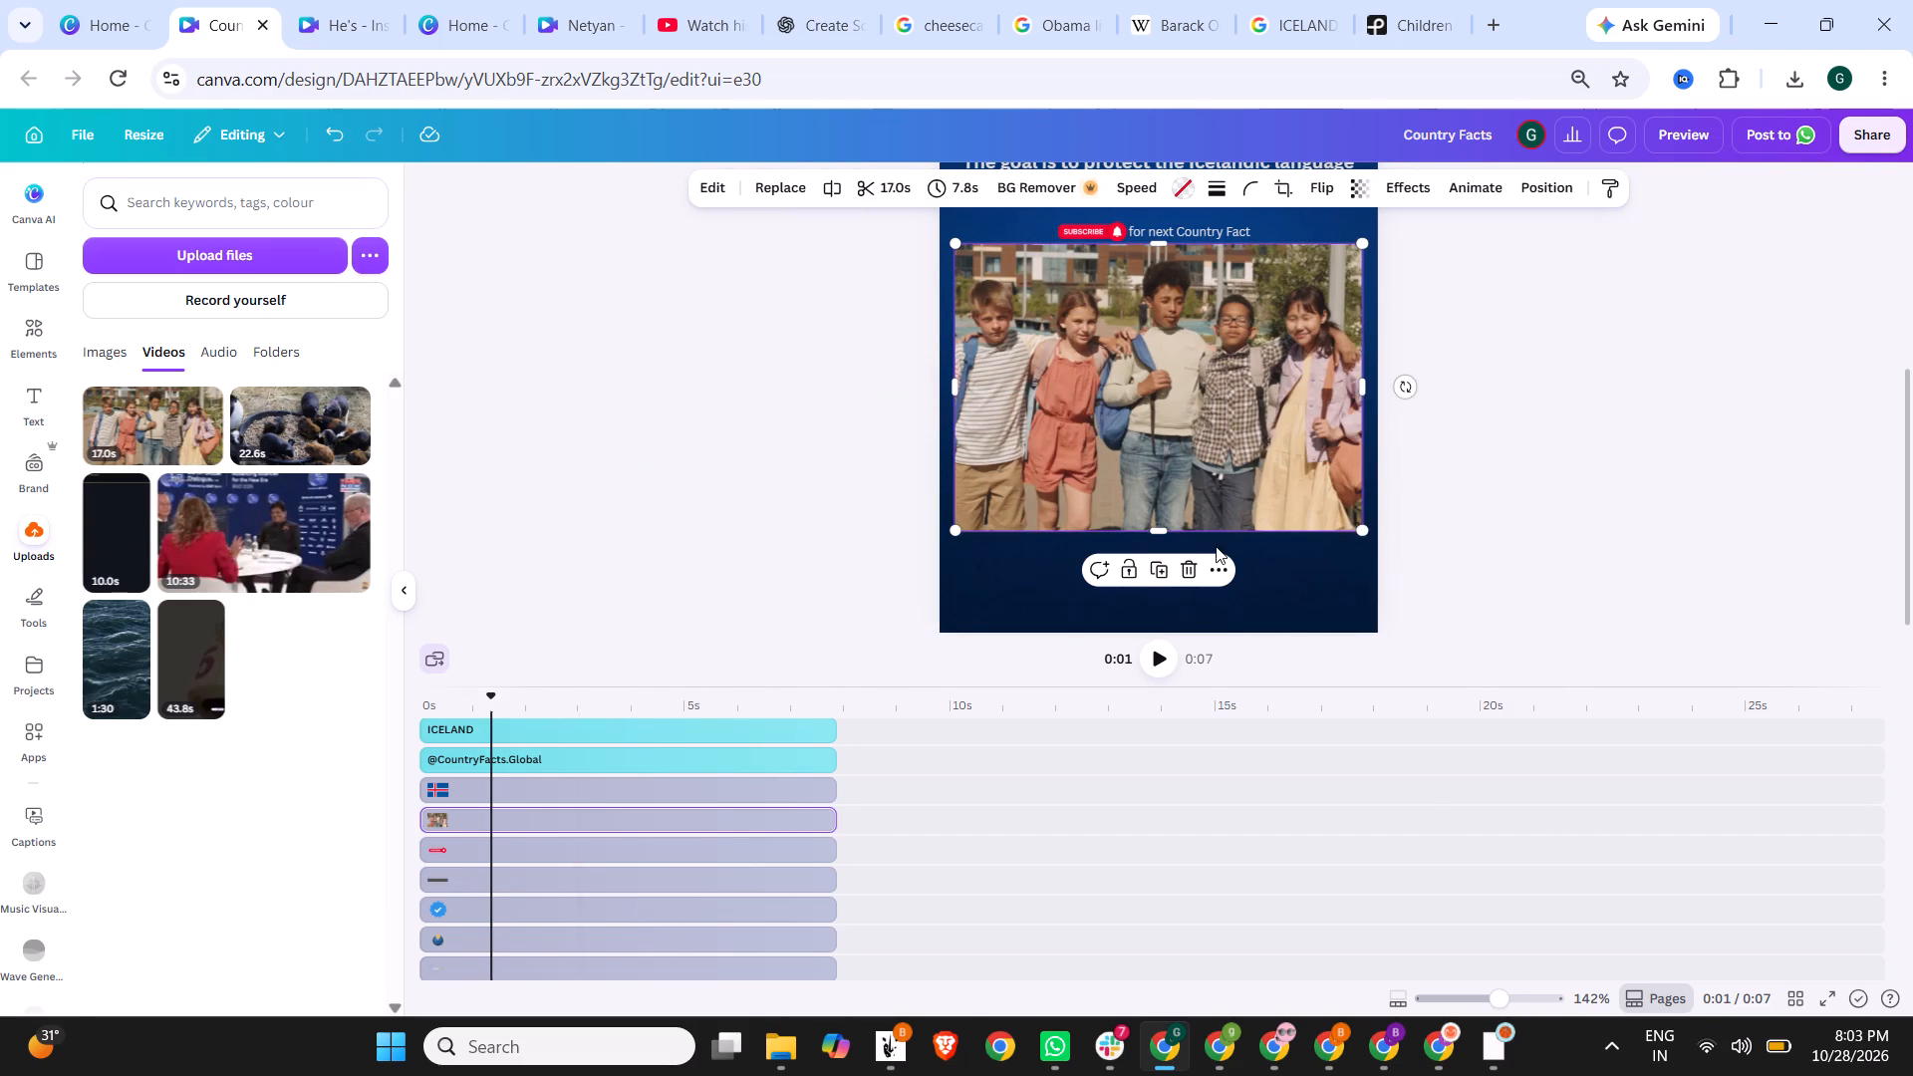
click(731, 547)
Play the preview of the Iceland short to check the new clip, and return to the editor.
click(1678, 136)
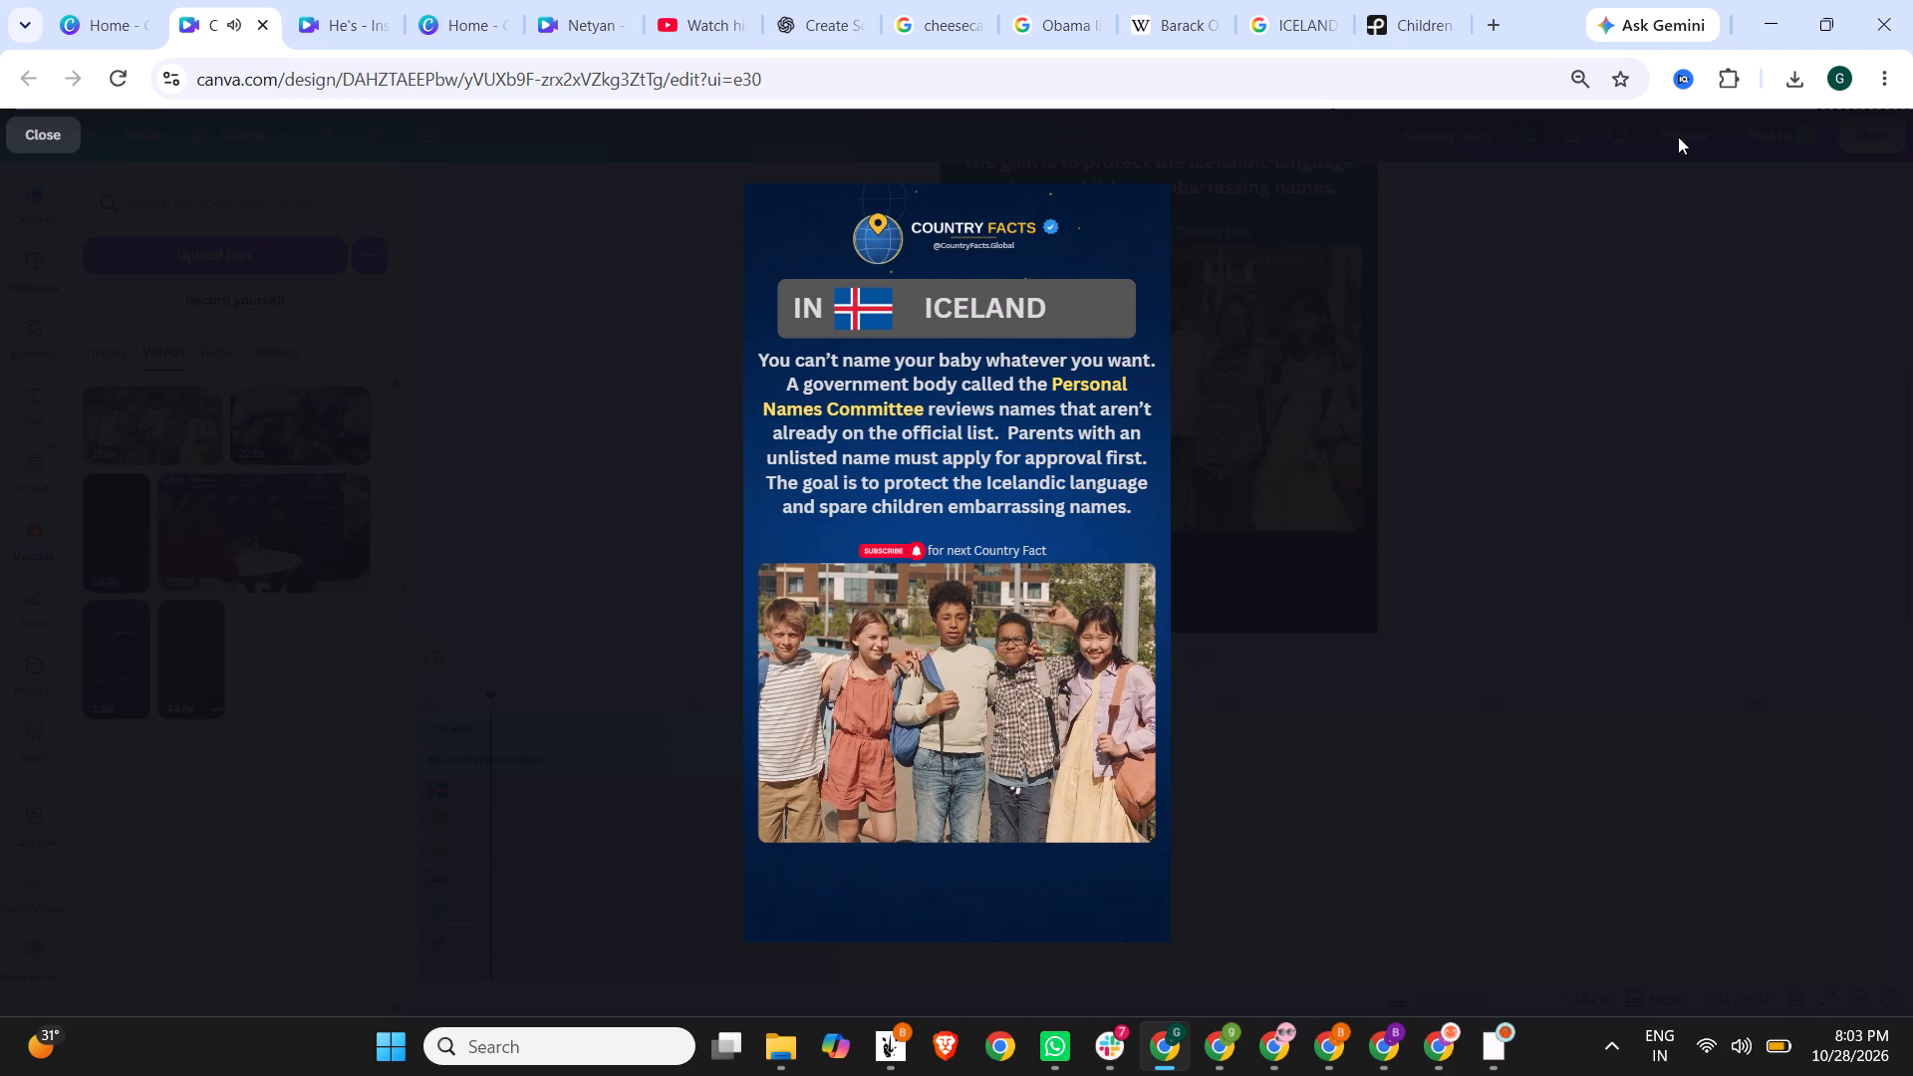
click(1555, 254)
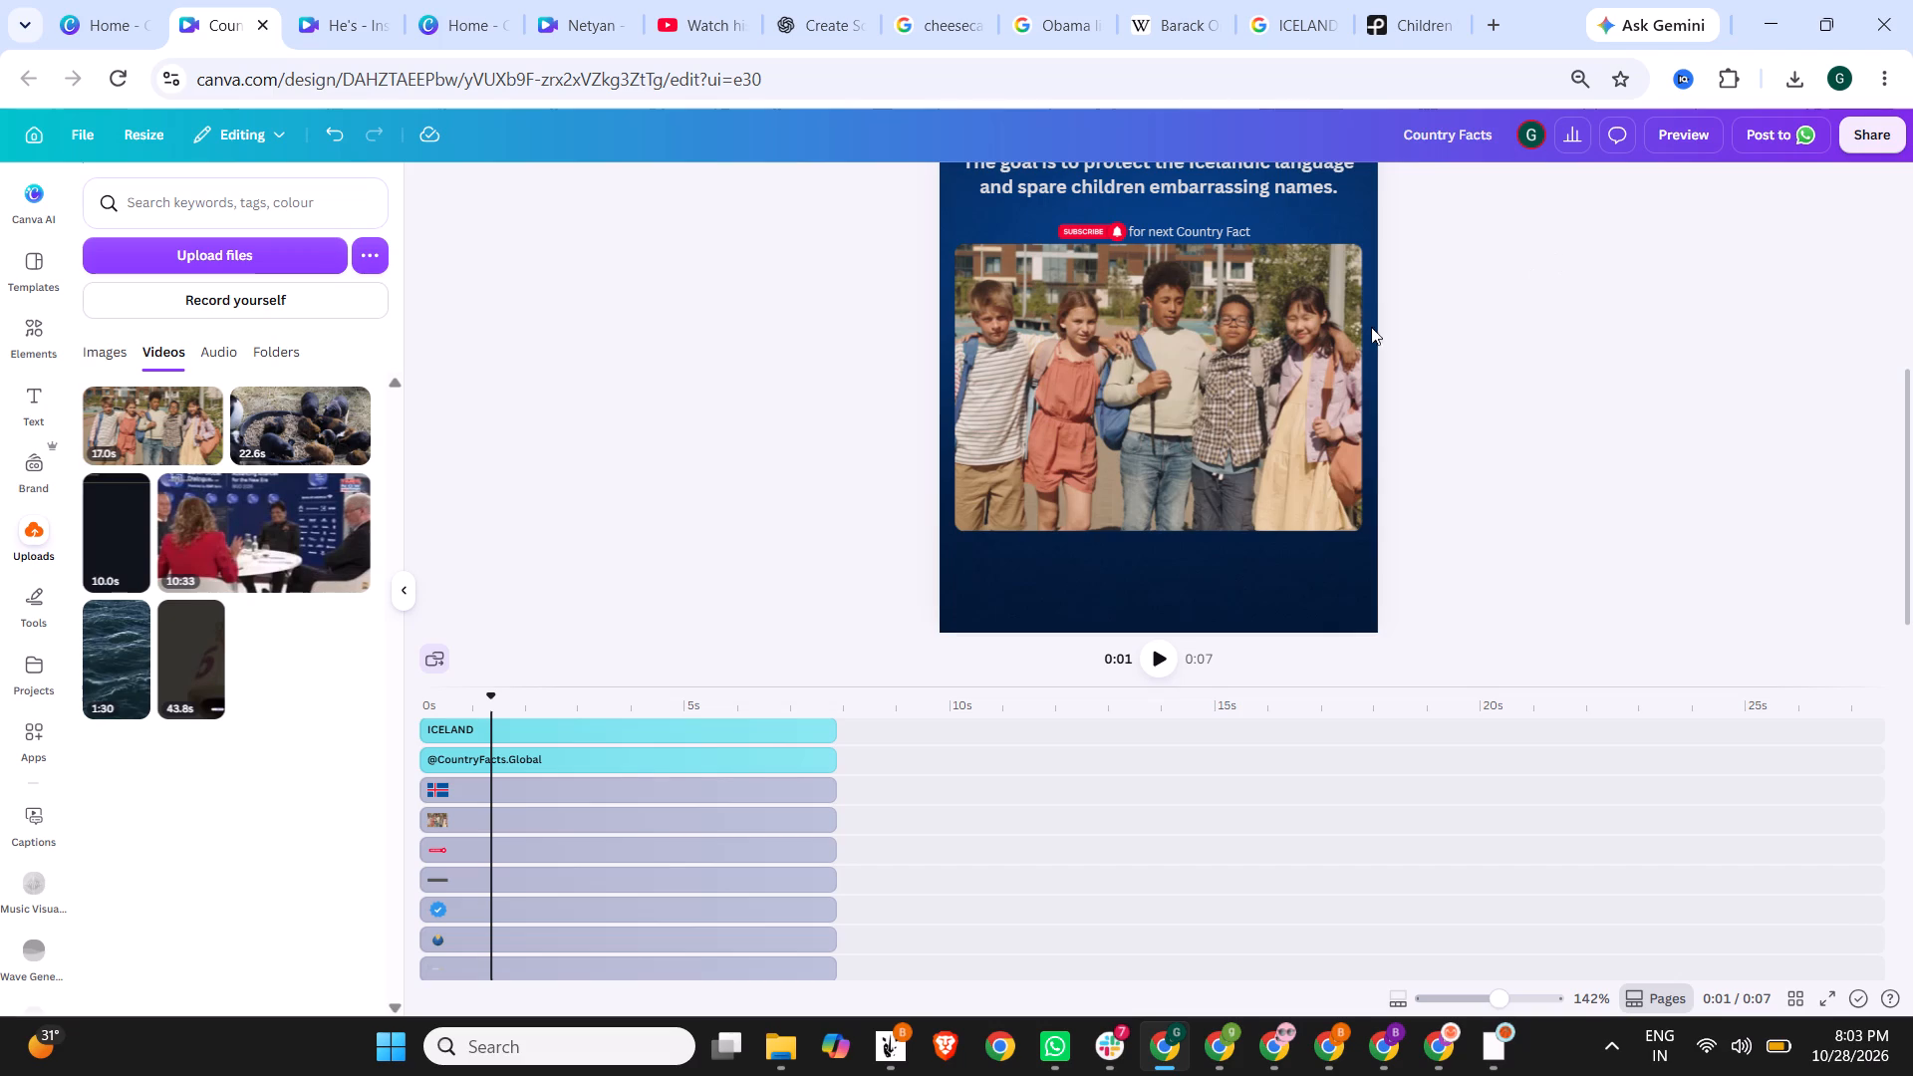
Colour the words "Icelandic language" in the fact text yellow, like "Personal Names Committee".
scroll(1365, 326, up, 2)
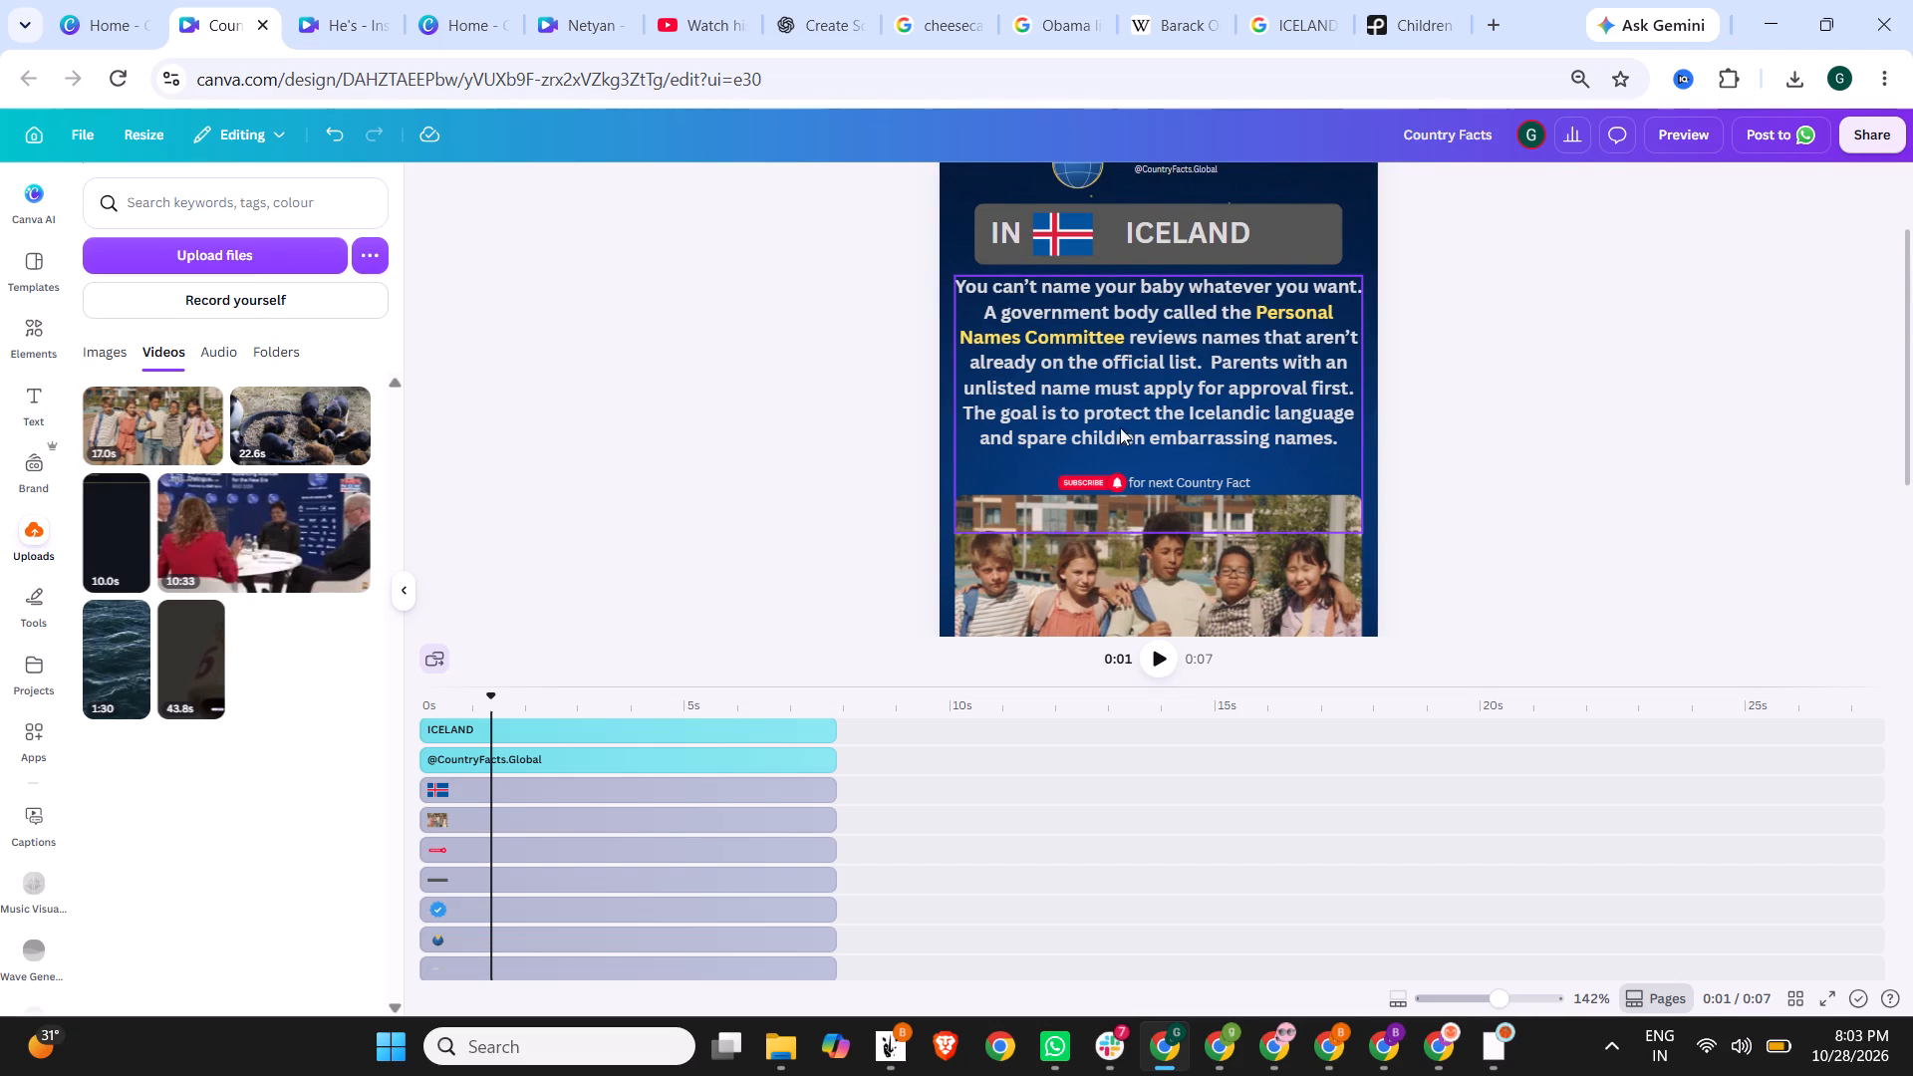
double_click(1211, 407)
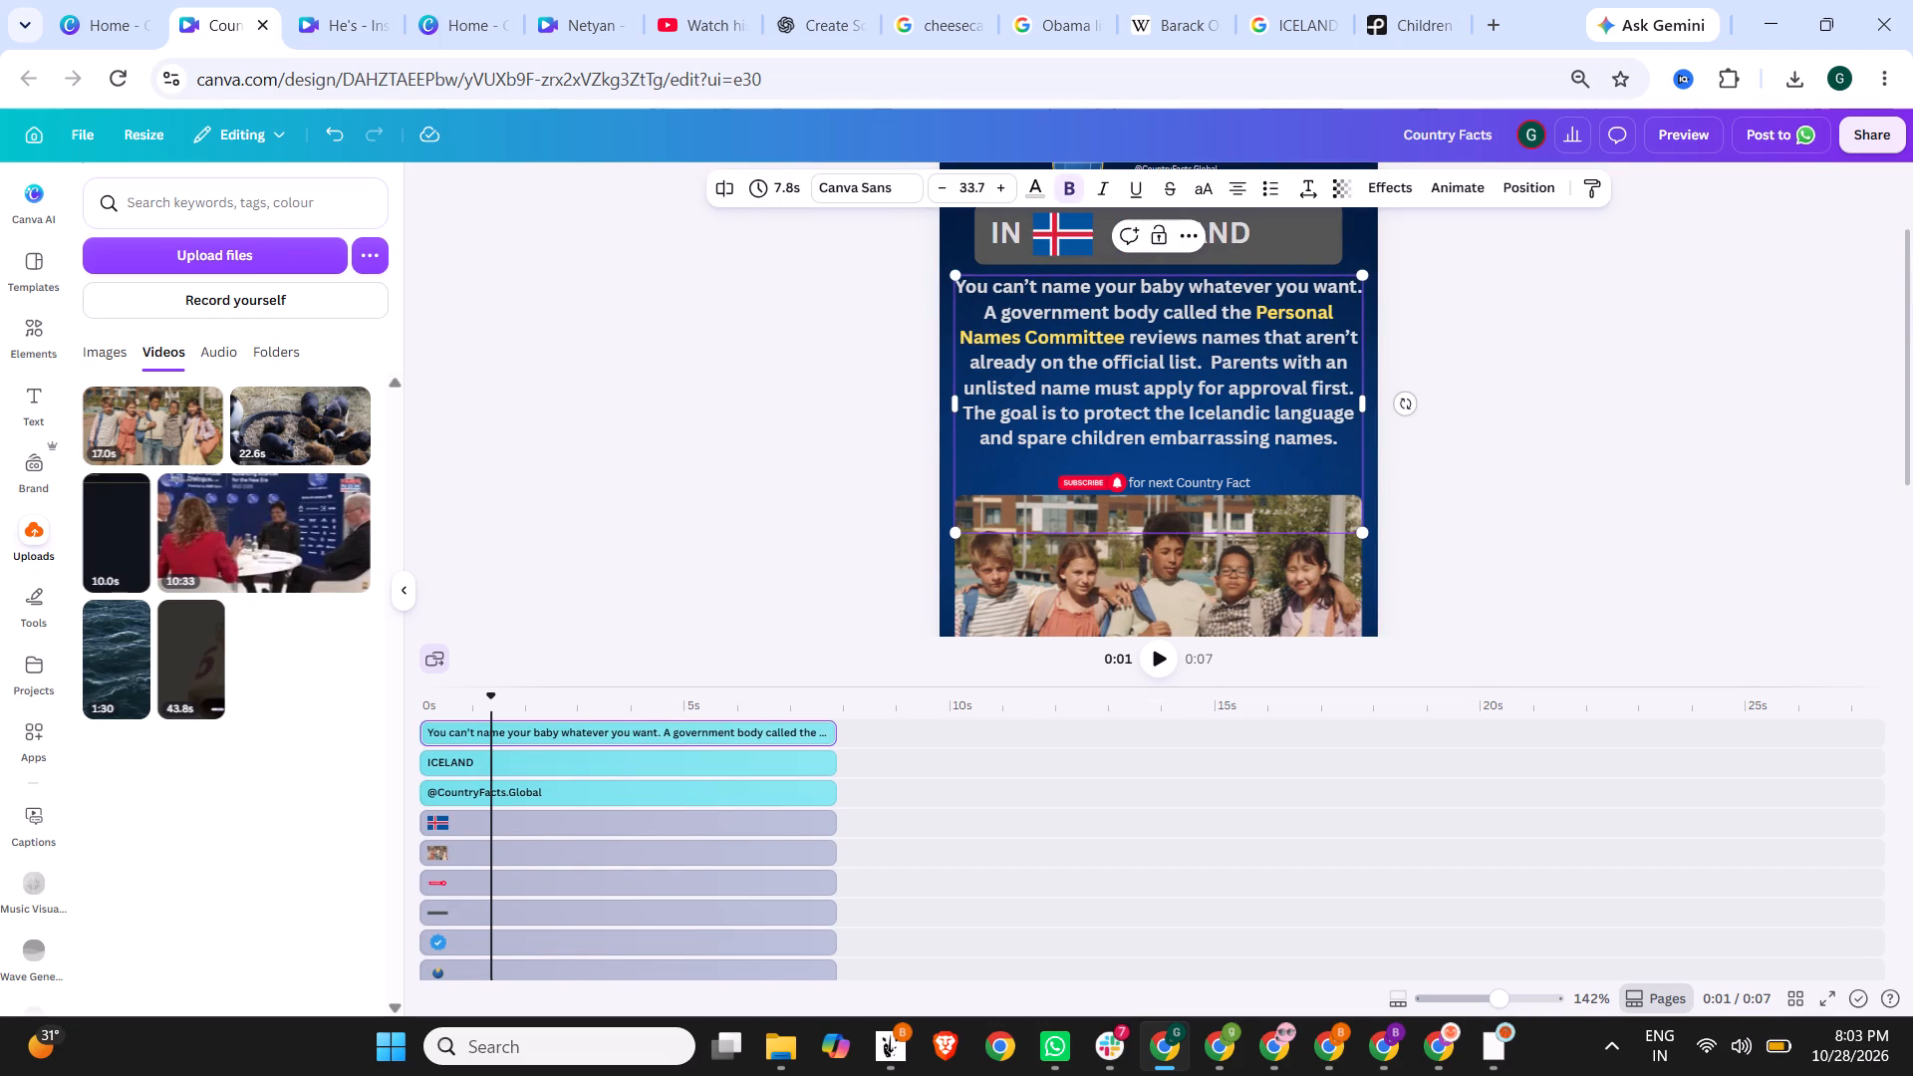
drag(1187, 418, 1350, 411)
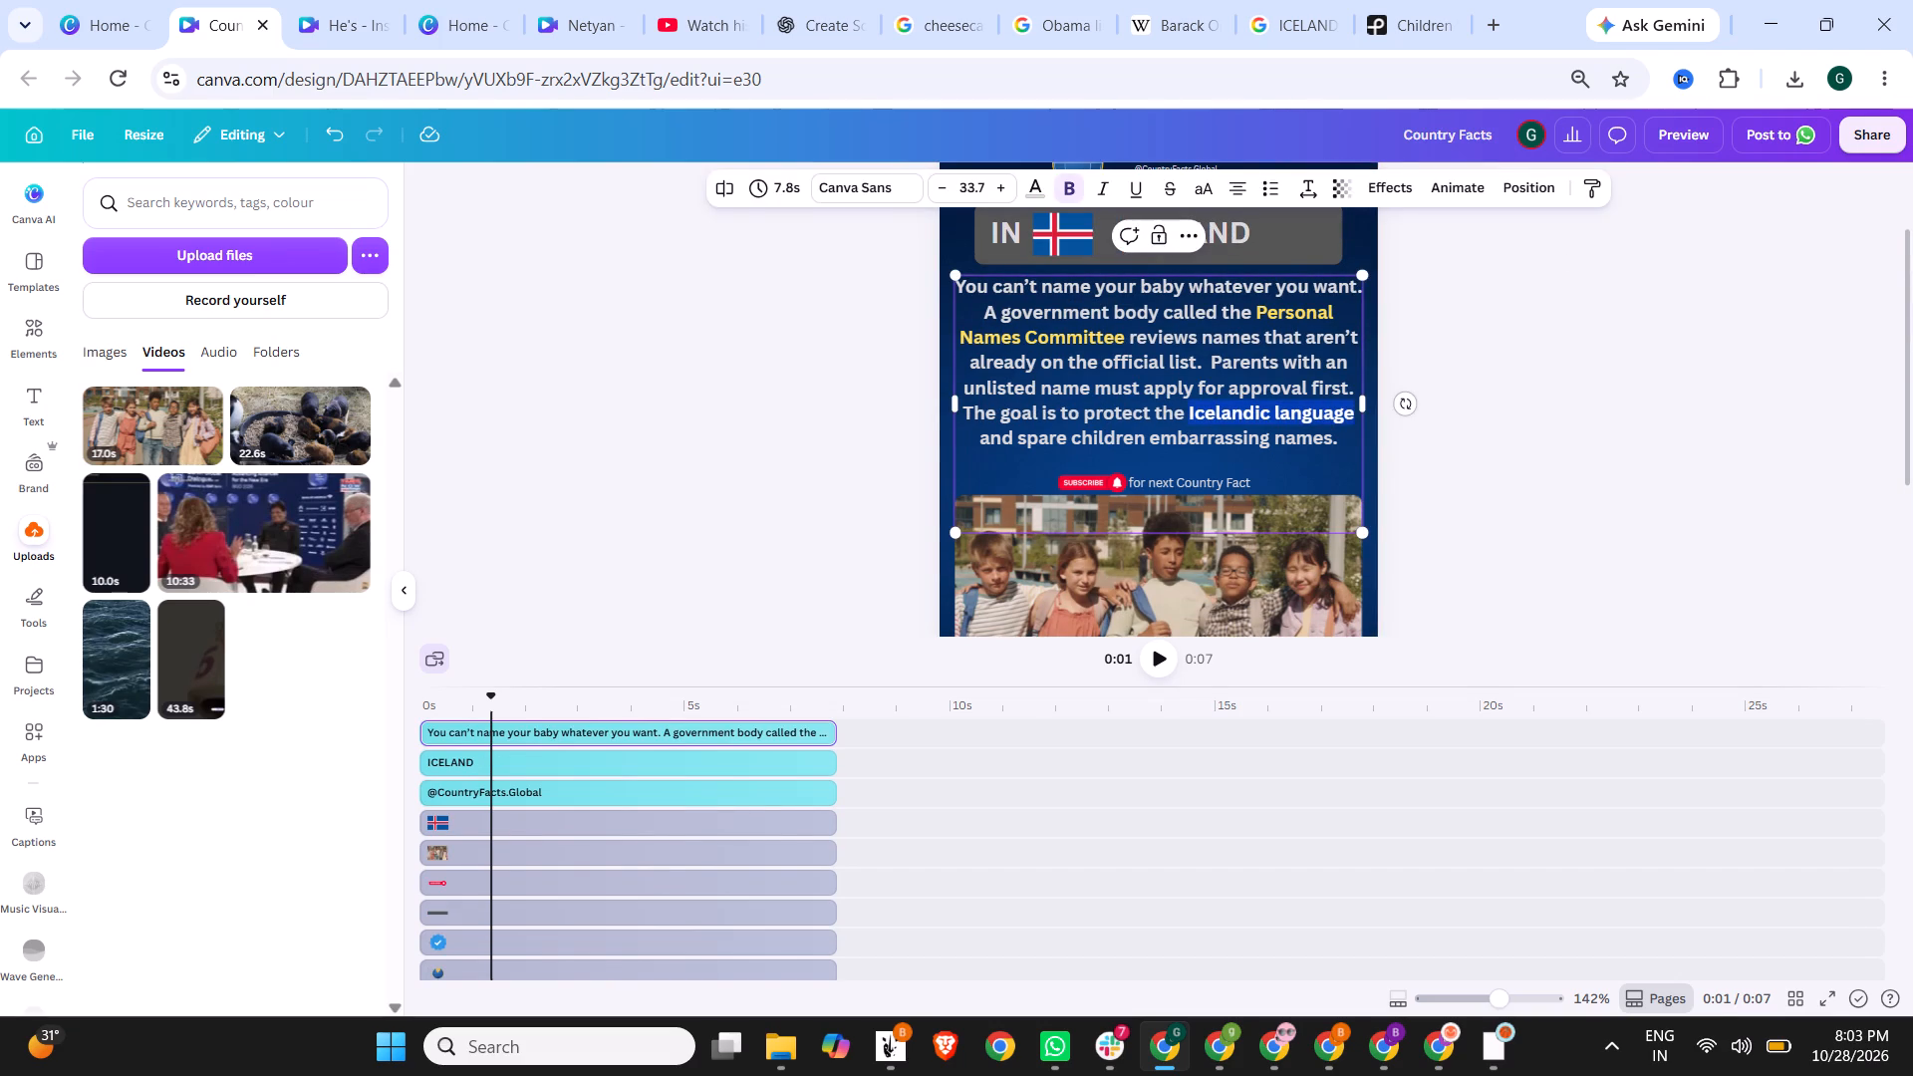
drag(1350, 411, 1352, 411)
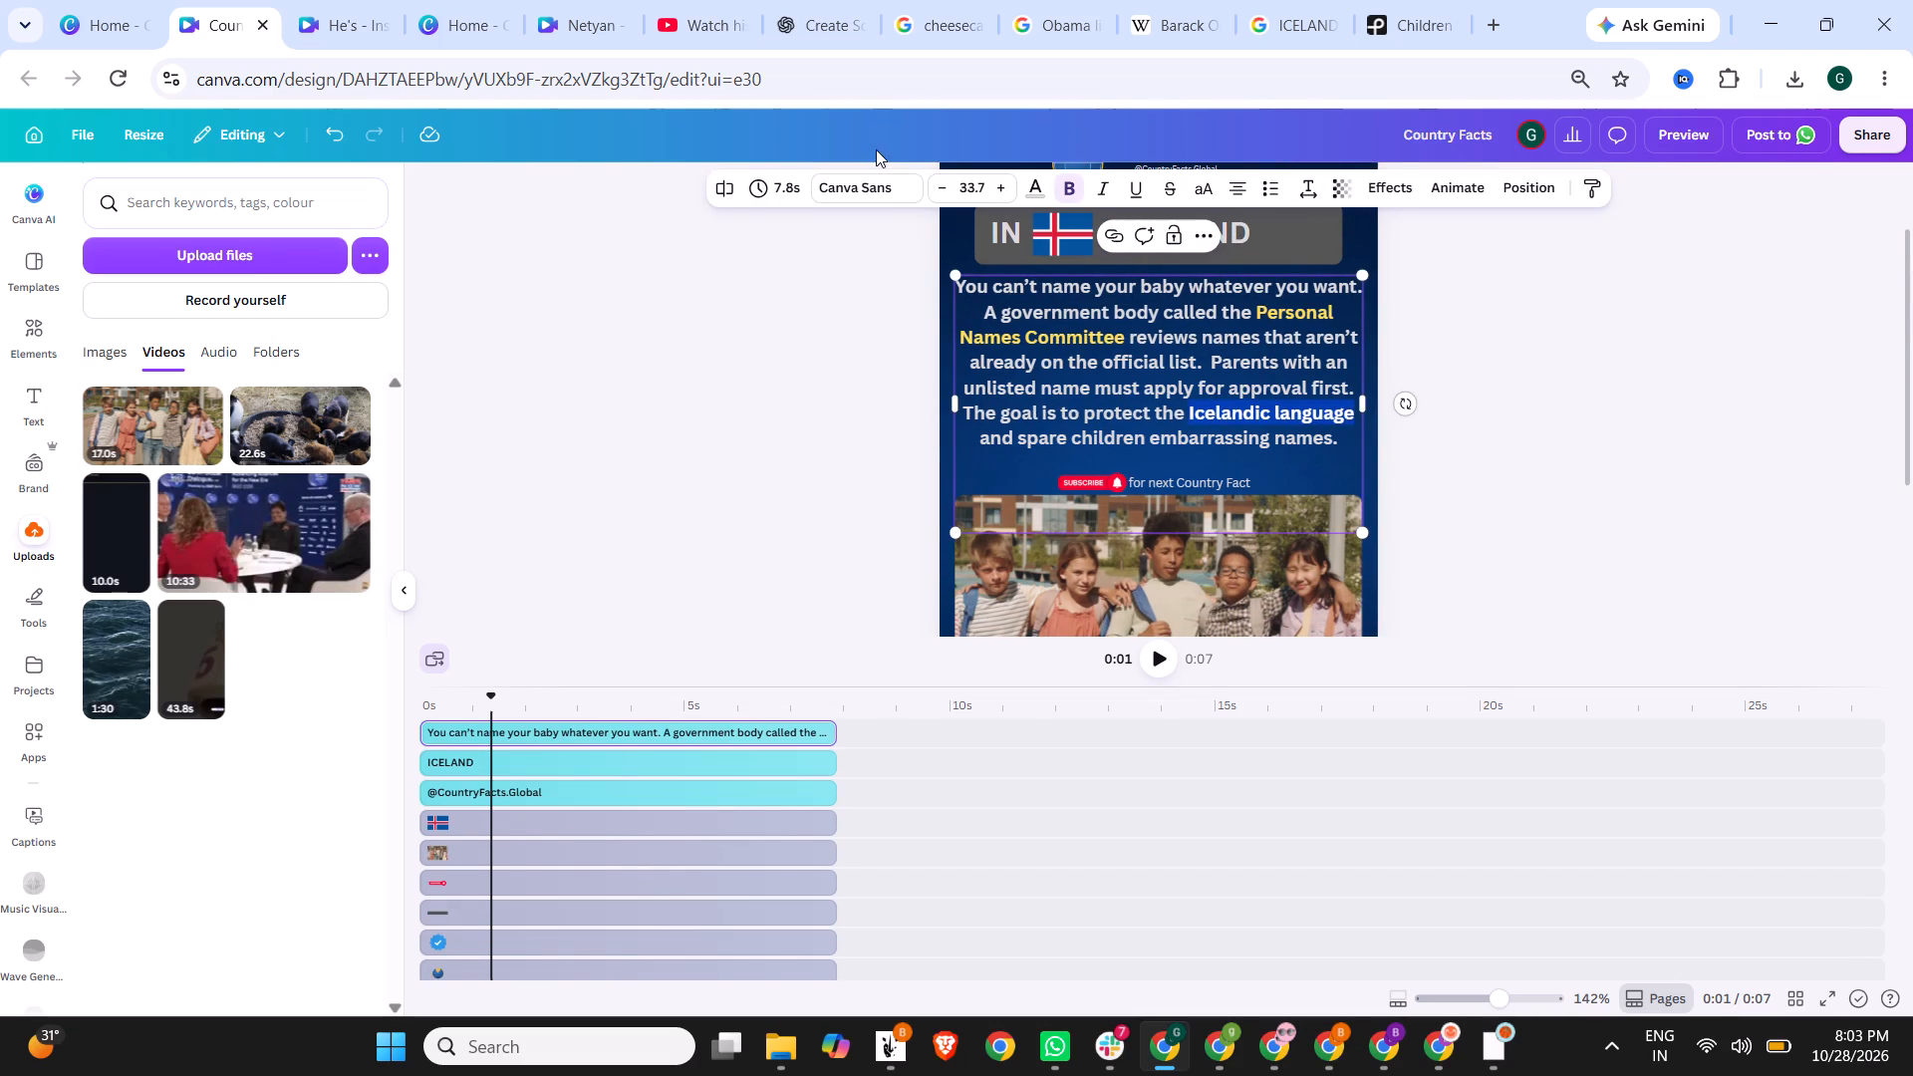
click(1033, 194)
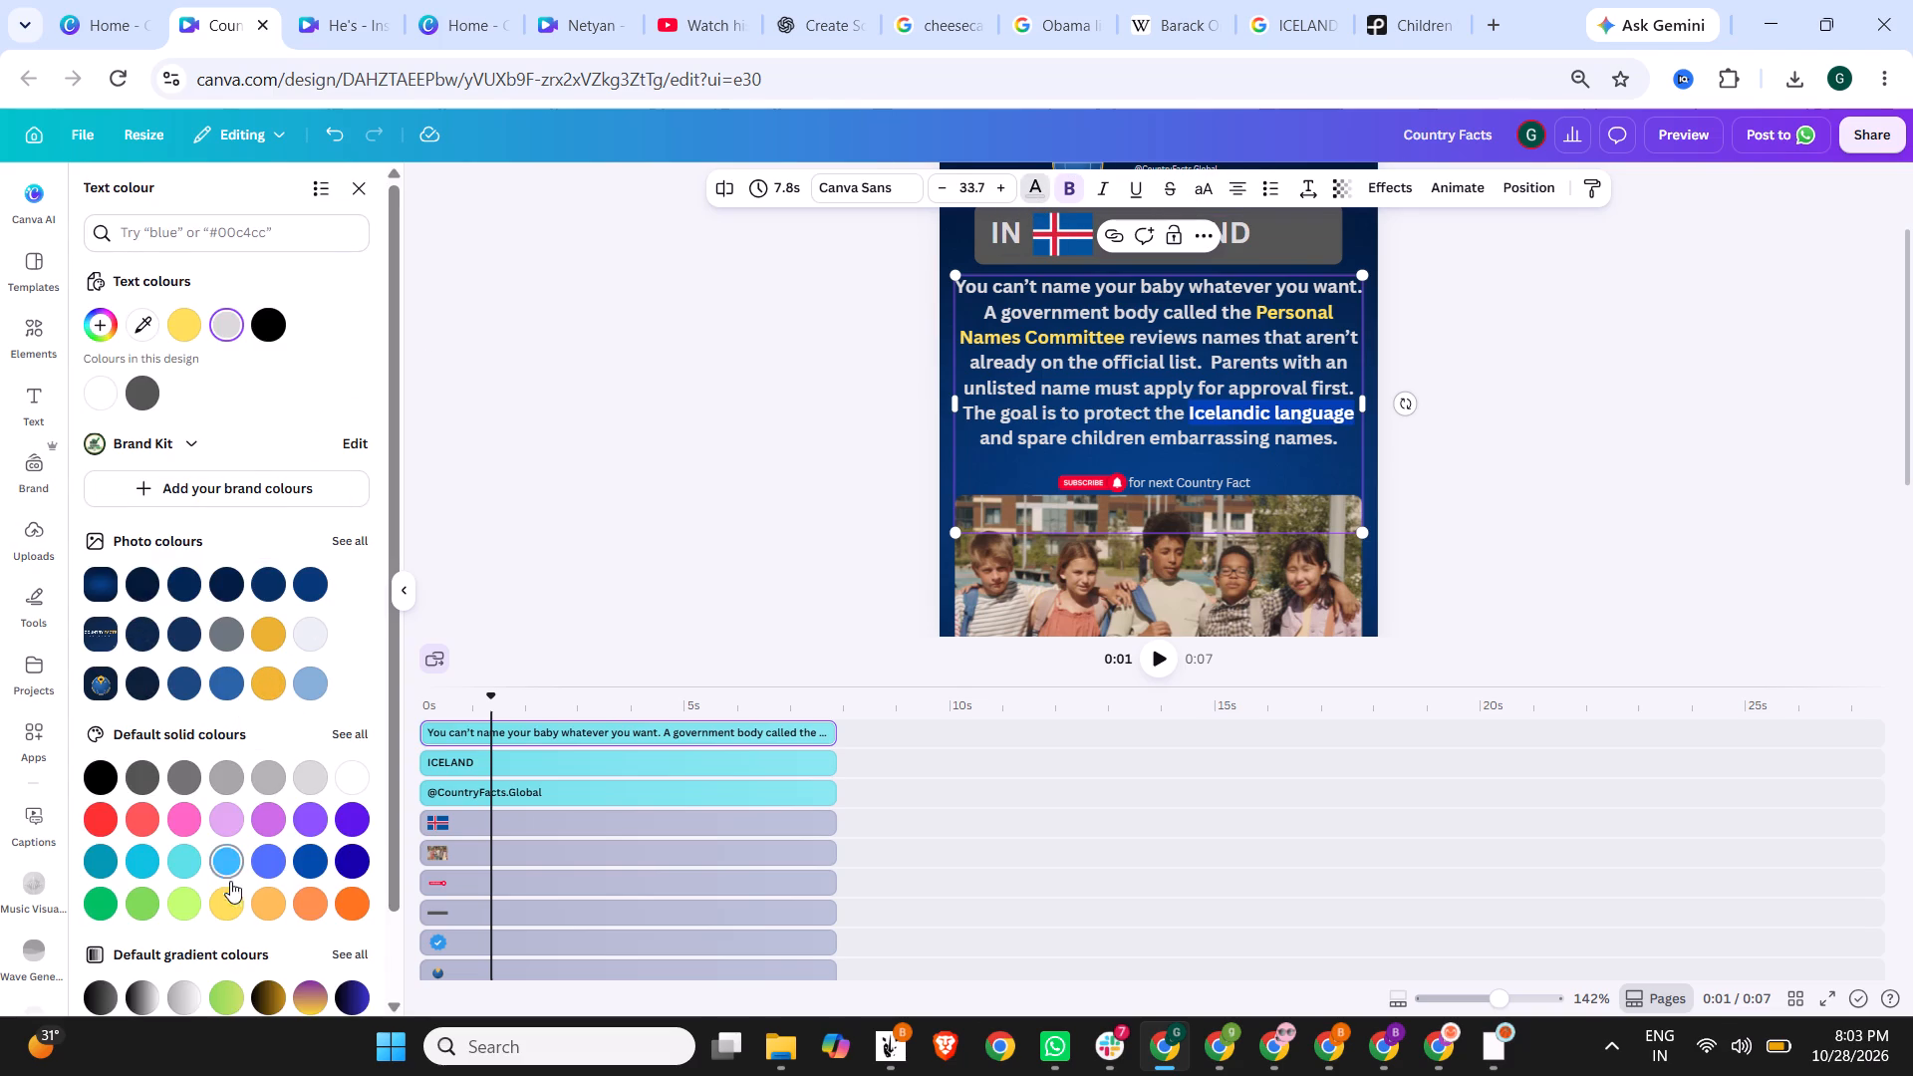
click(224, 896)
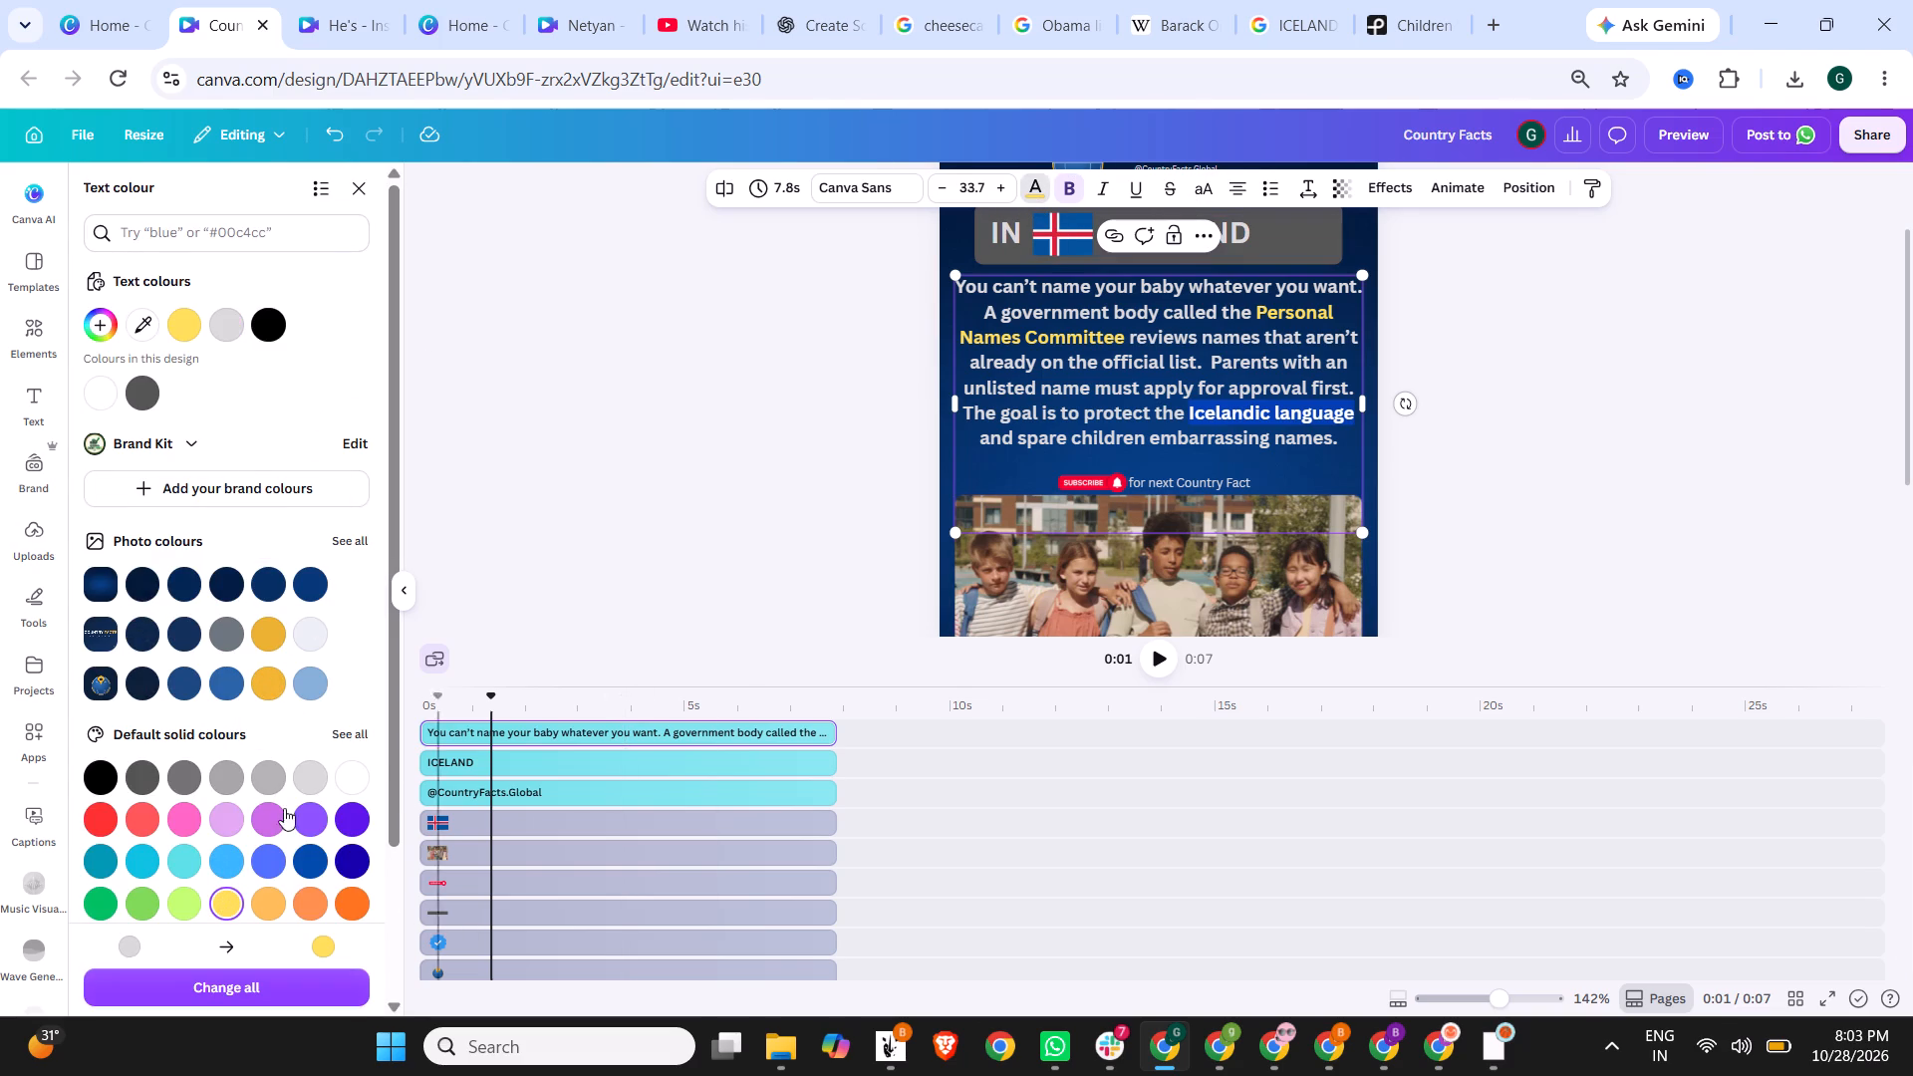
click(1216, 338)
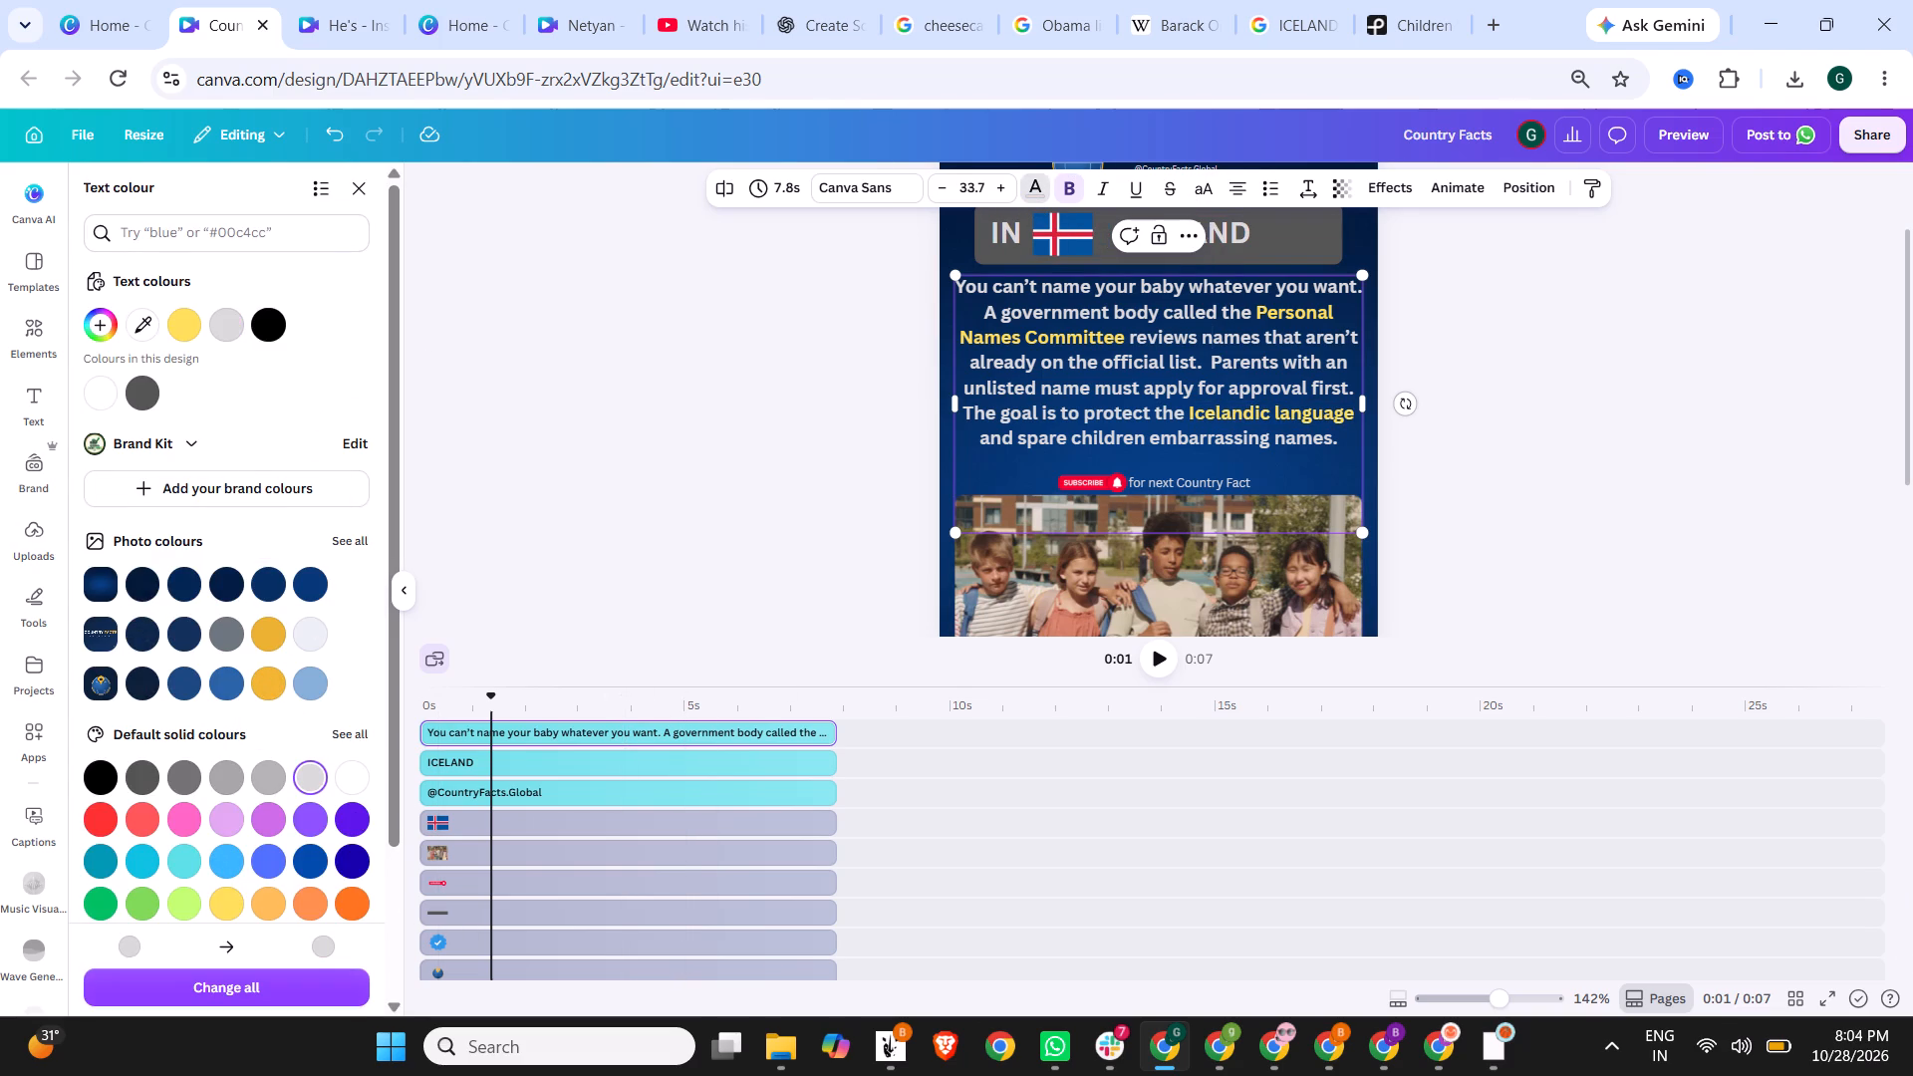
Colour the words "Parents" and "embarrassing names" in the fact text the same yellow.
drag(1212, 361, 1272, 358)
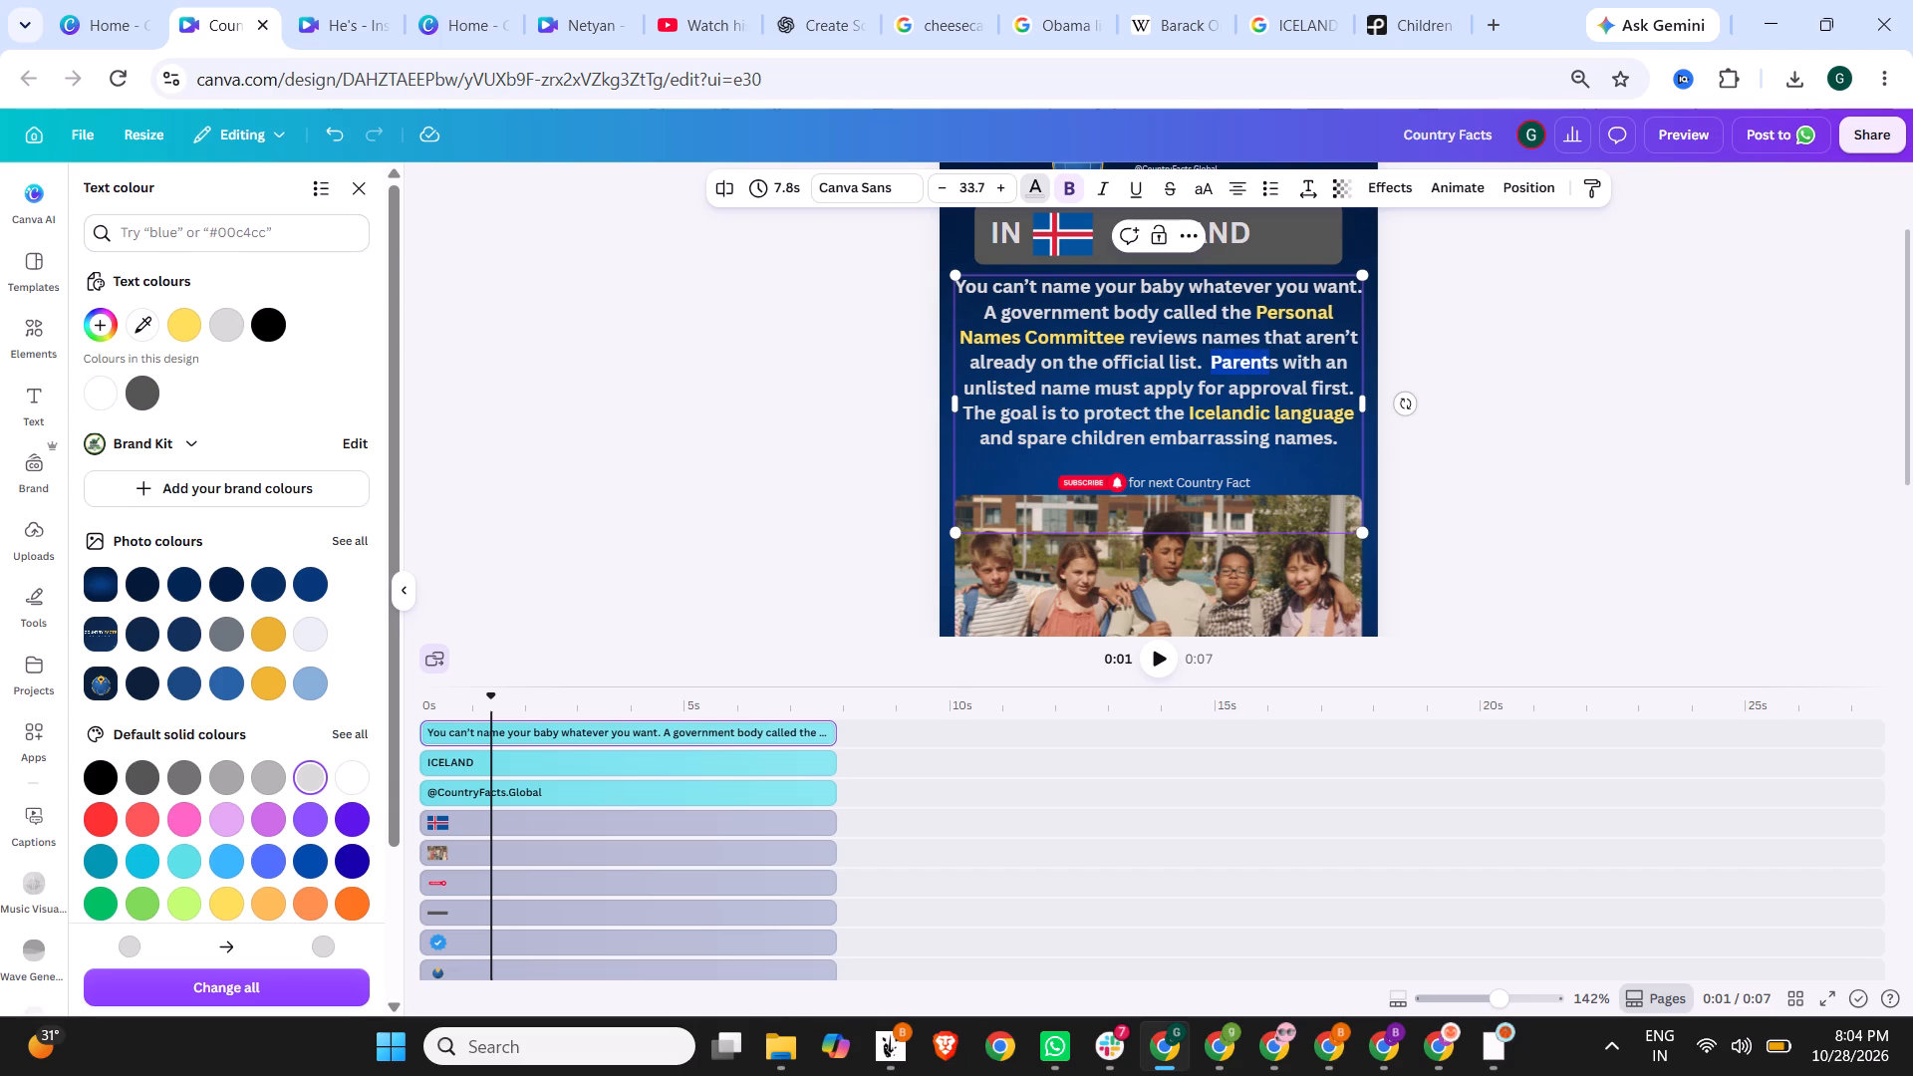
drag(1272, 358, 1275, 360)
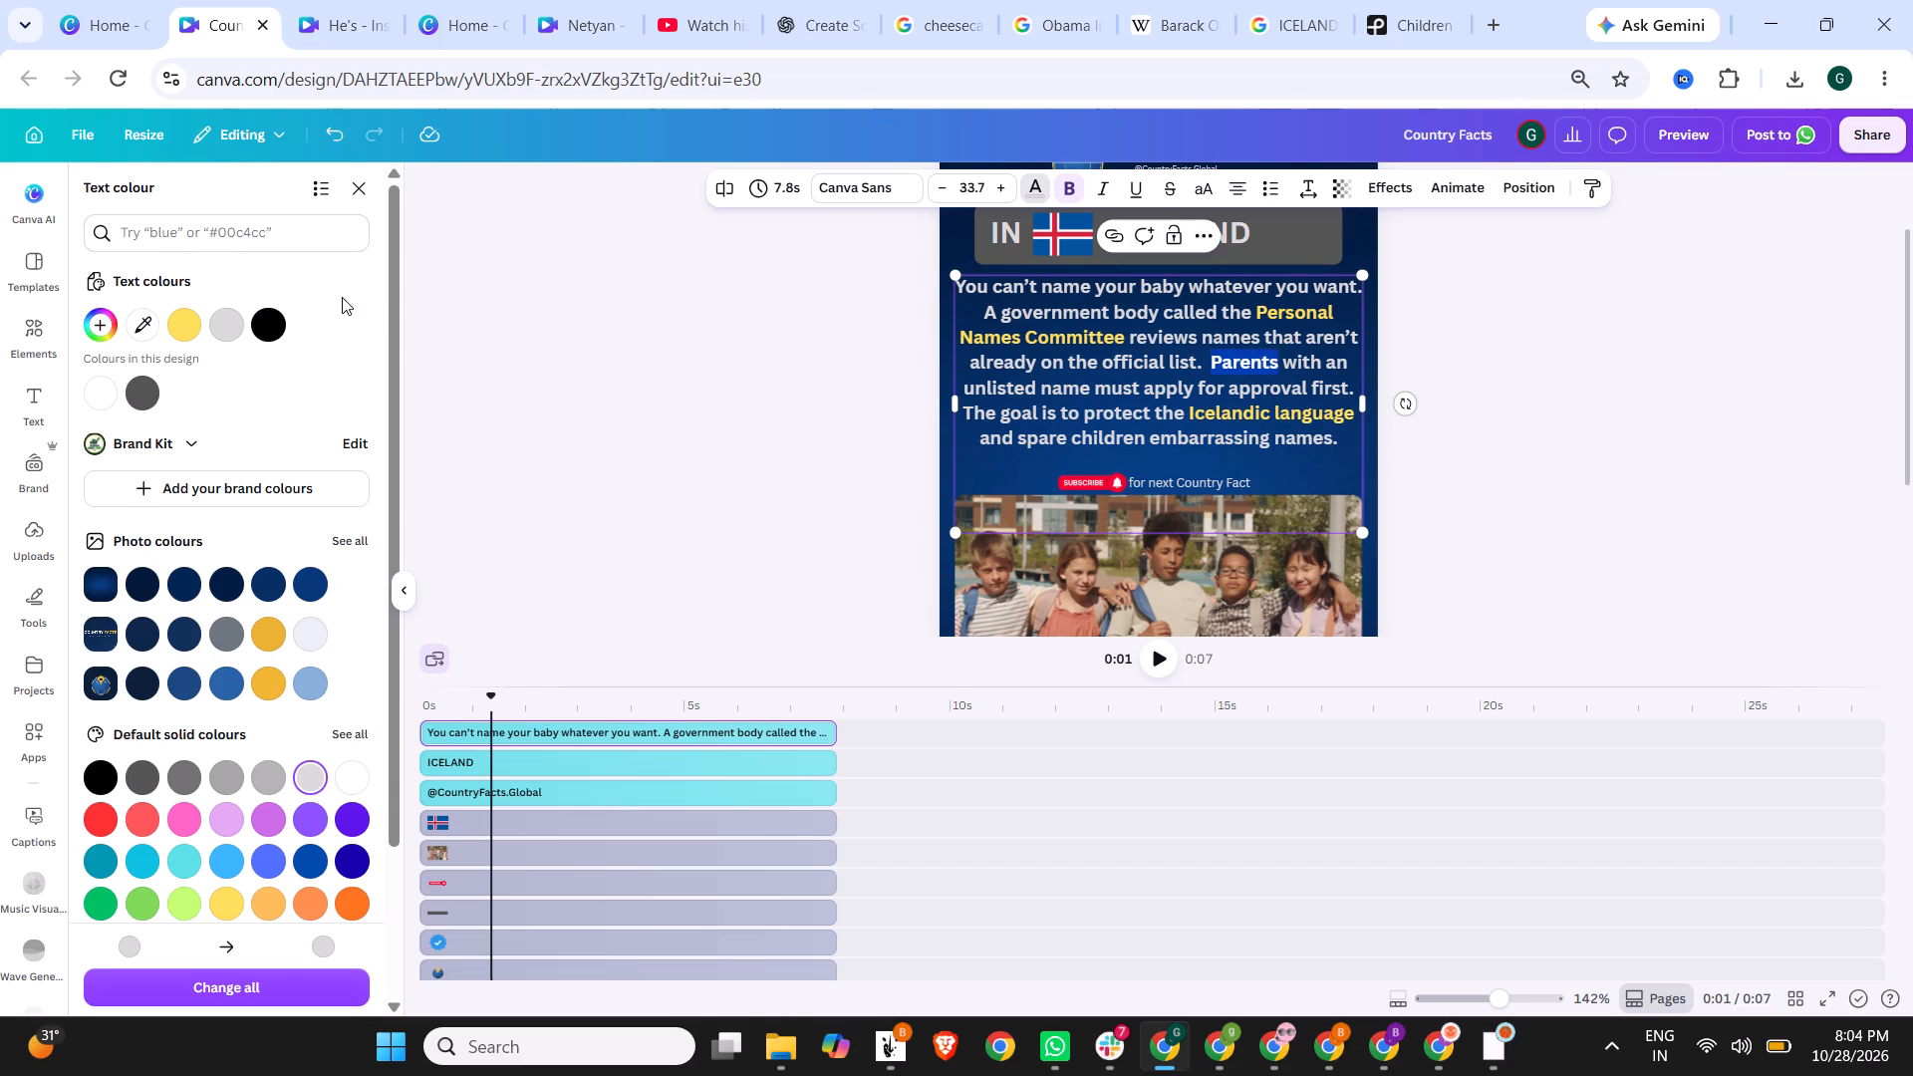
click(179, 326)
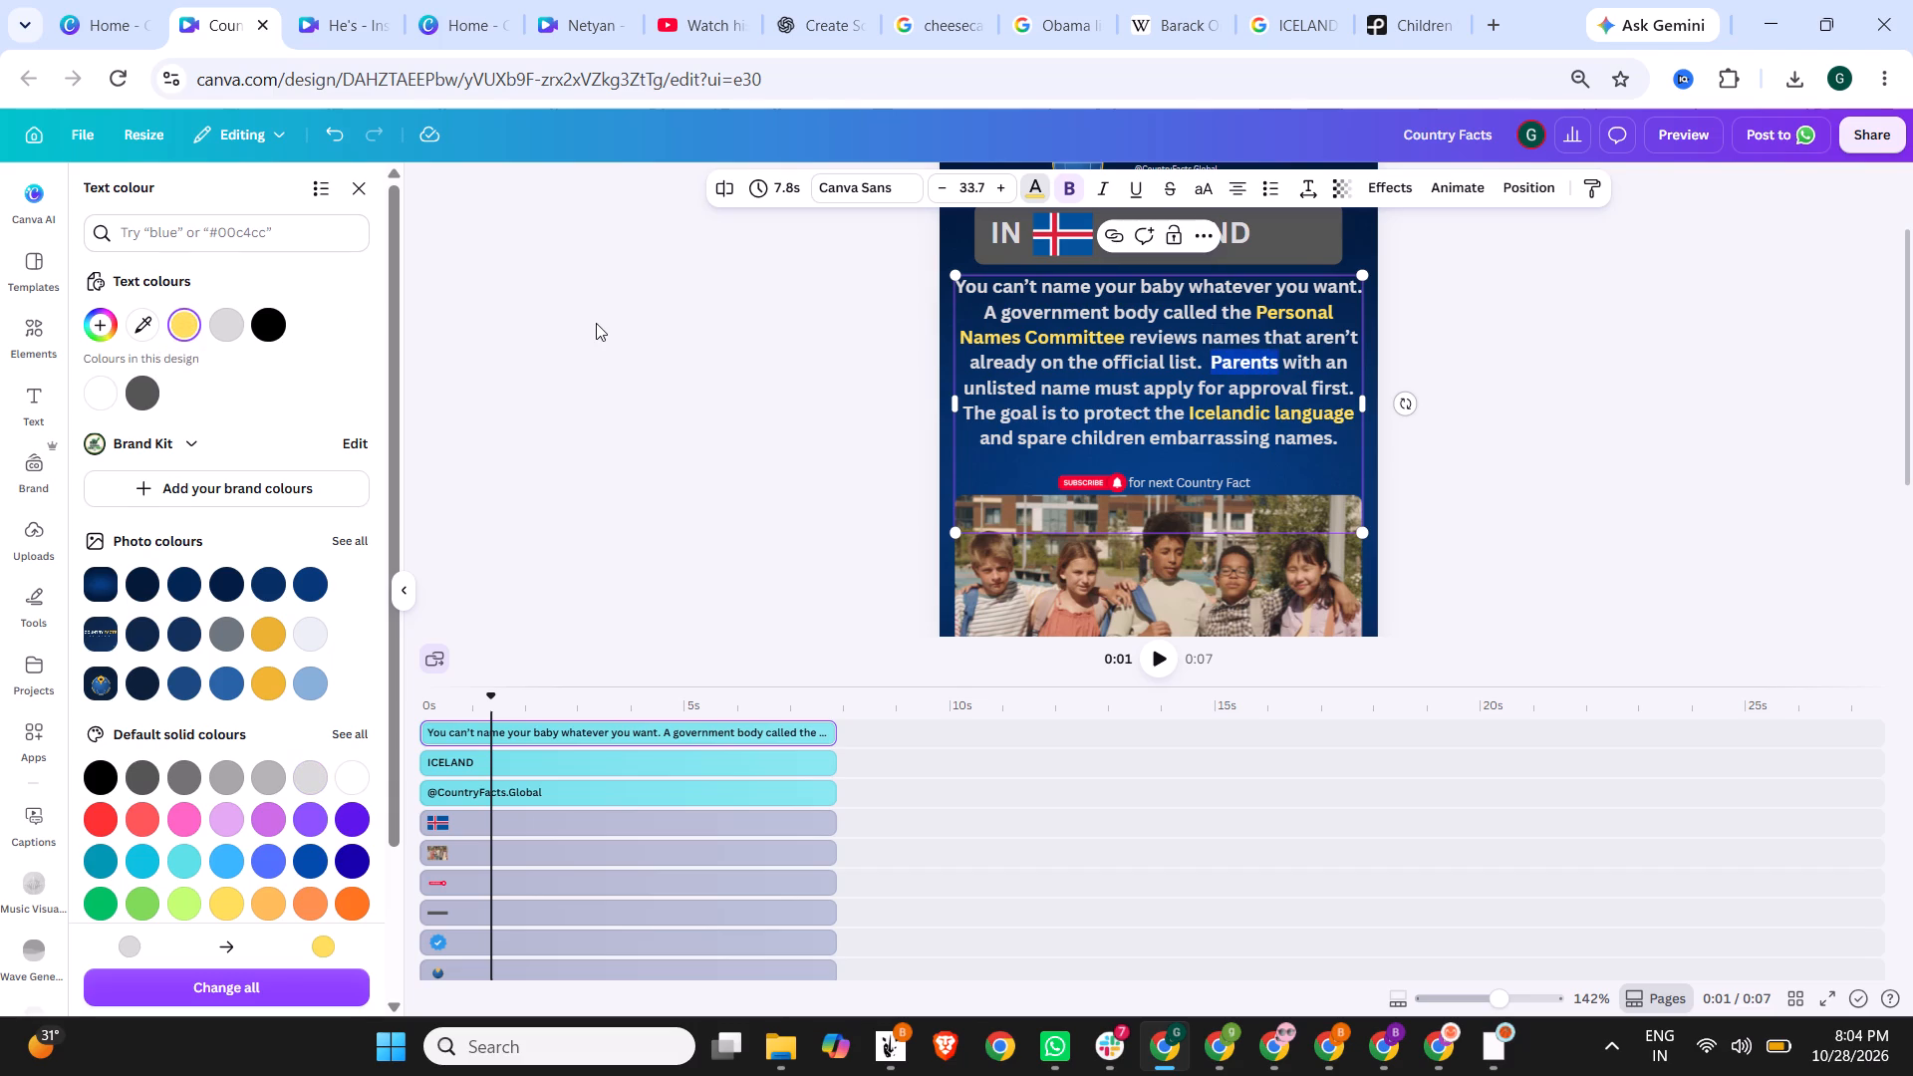
click(1124, 315)
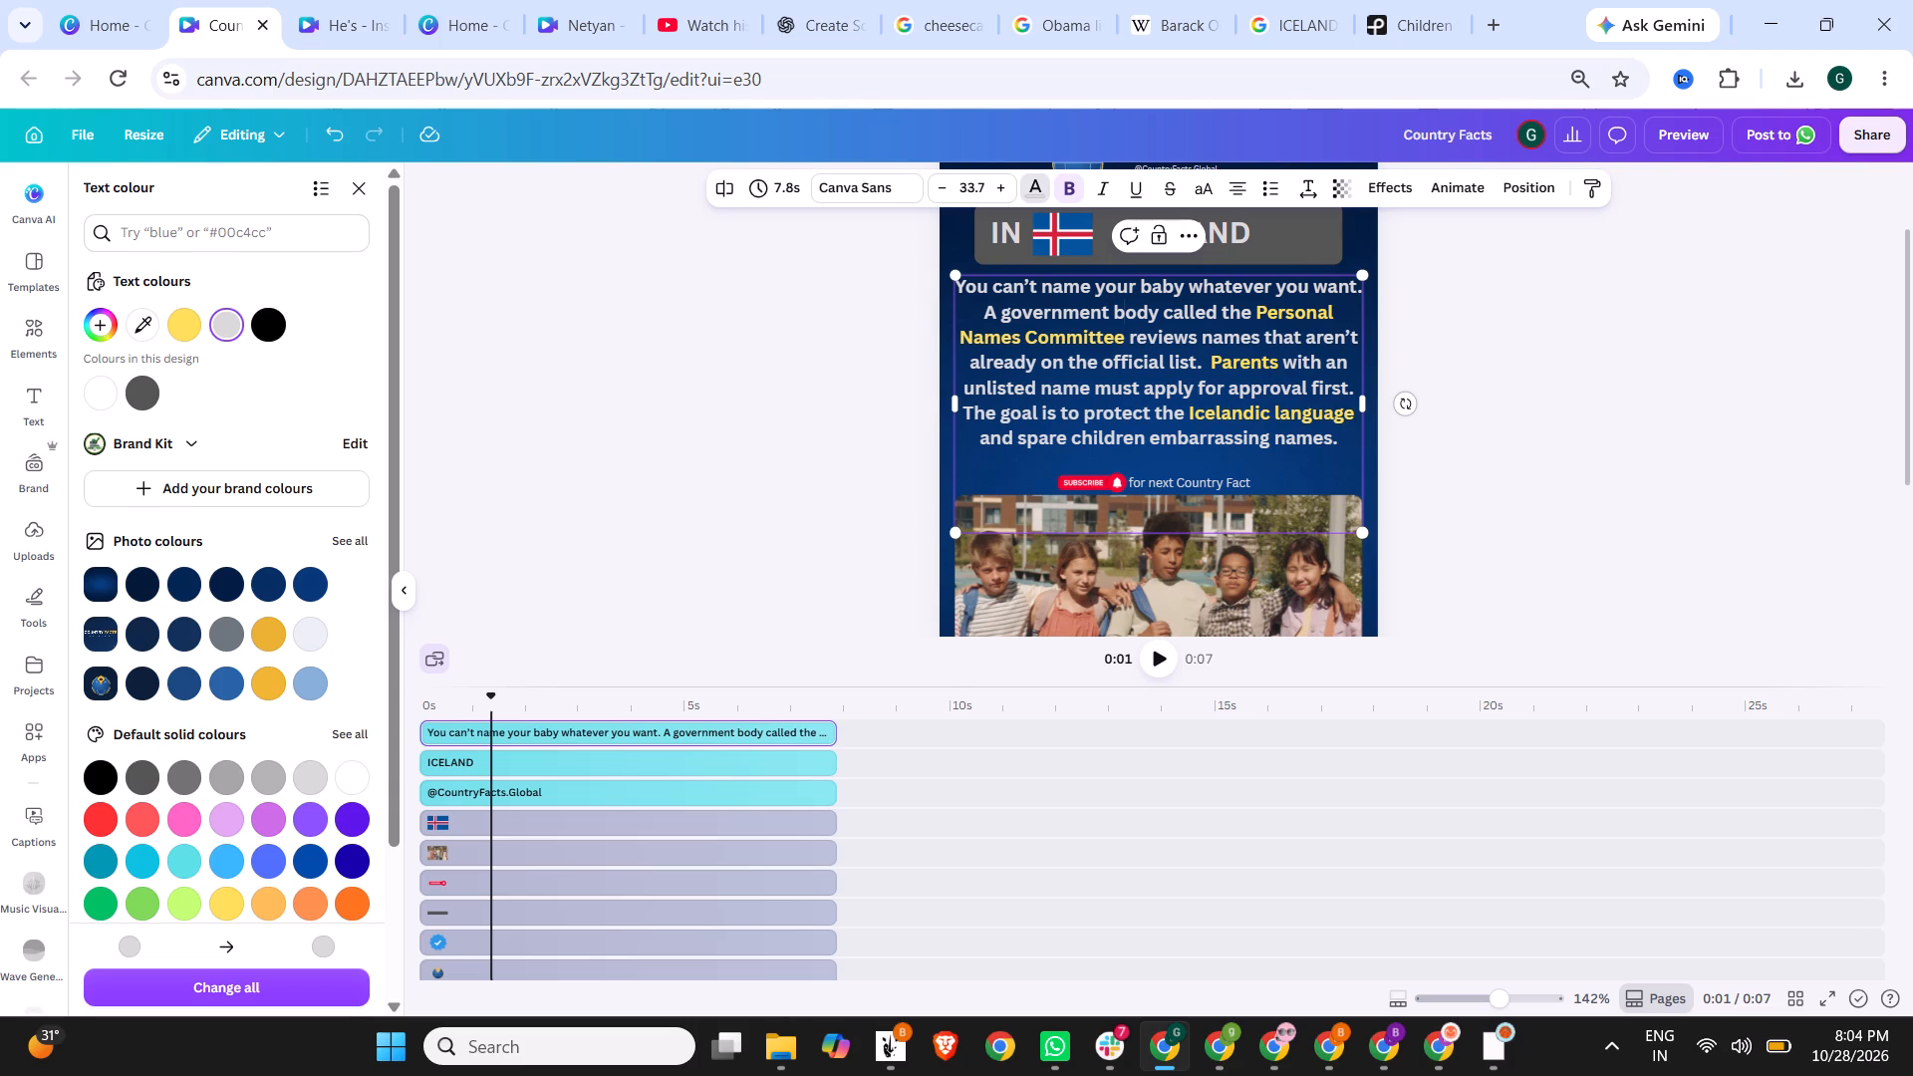
drag(1152, 440, 1331, 432)
click(187, 315)
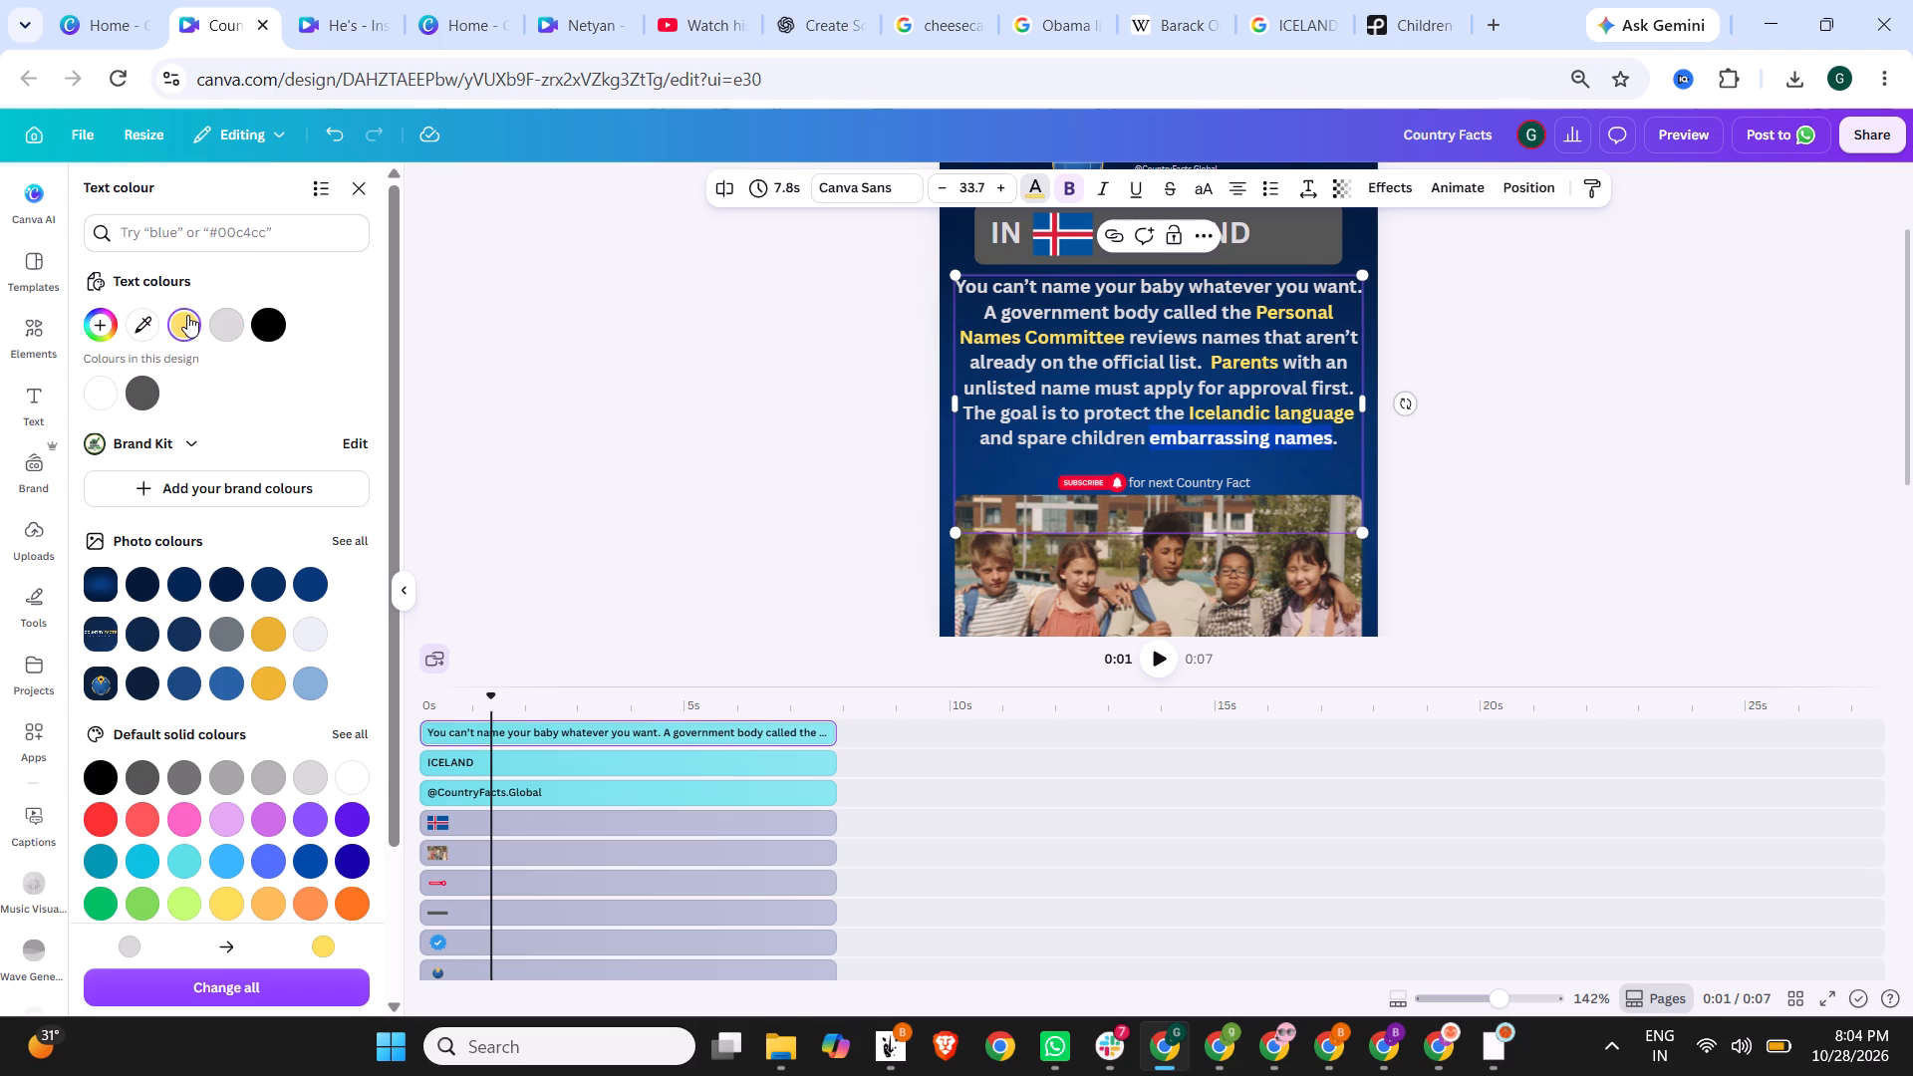
click(1058, 406)
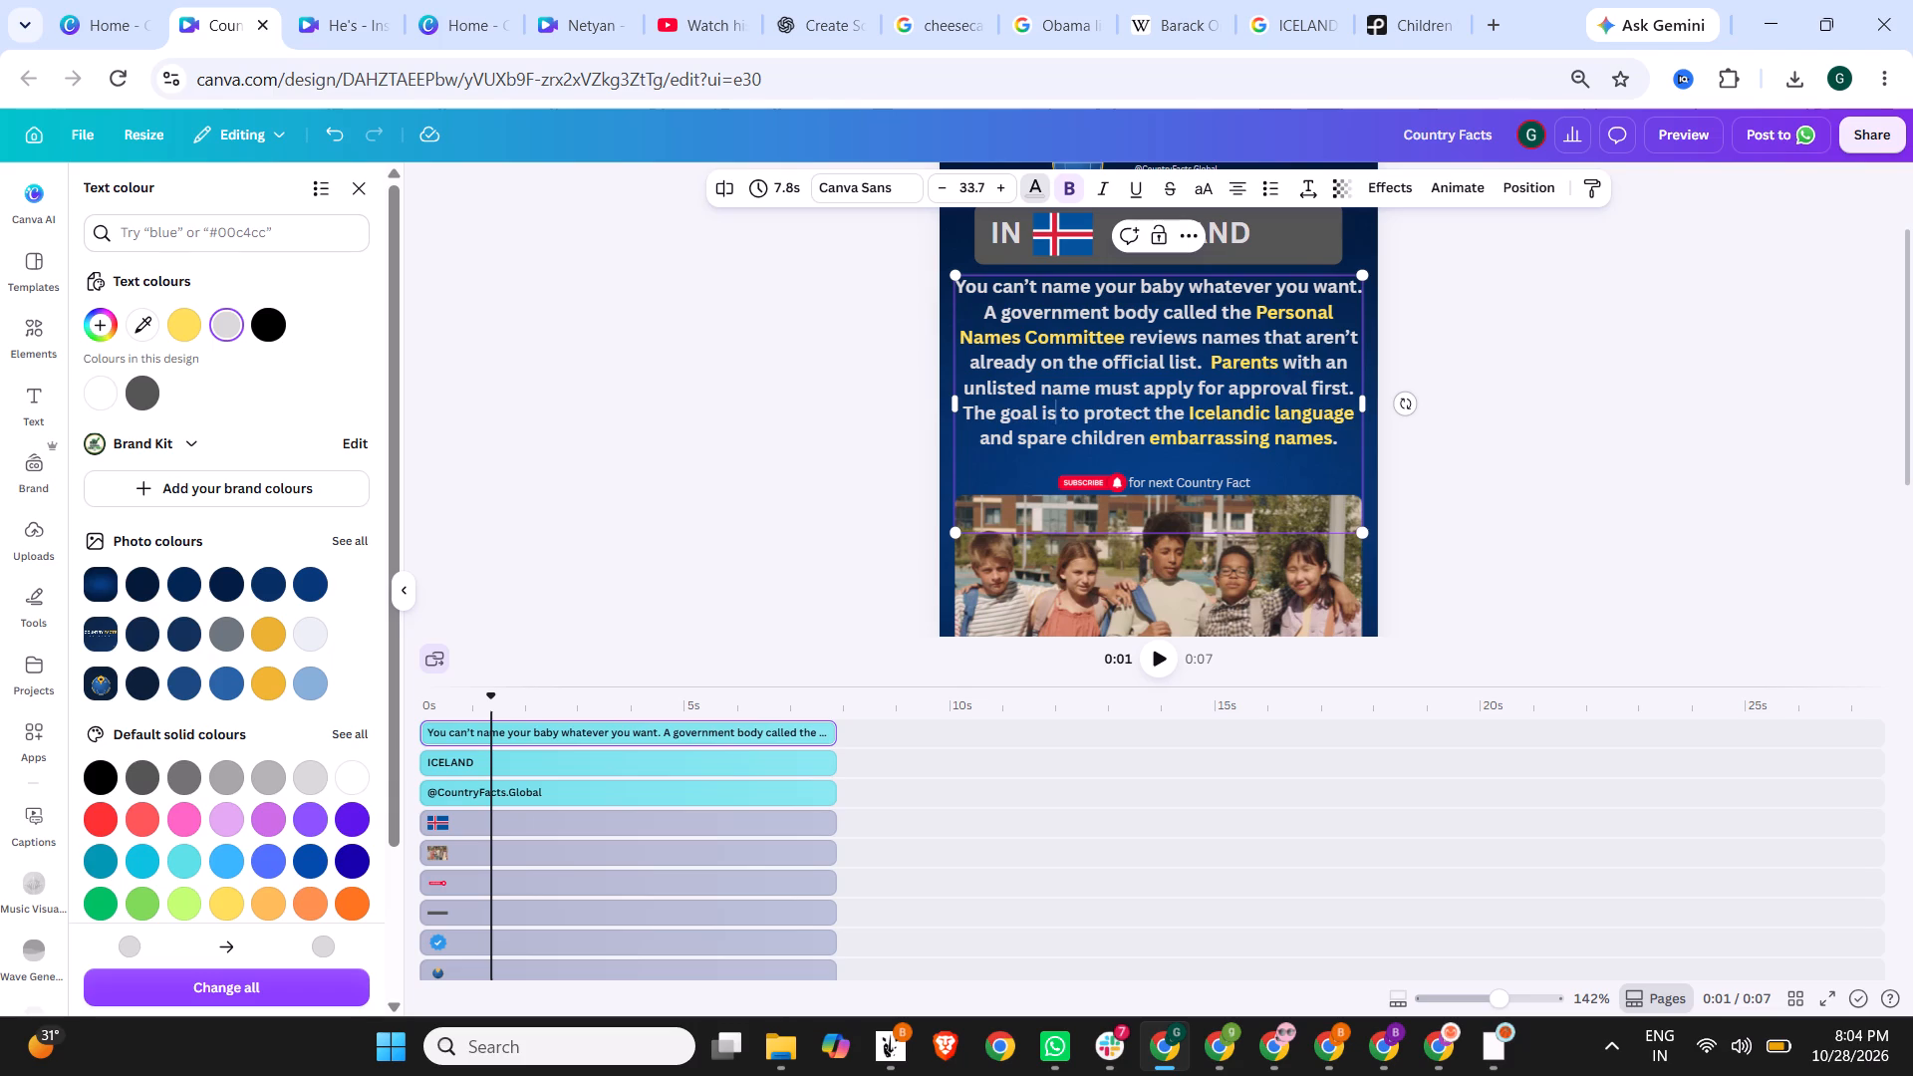
Colour the word "baby" in the first sentence of the fact text the same yellow.
drag(1140, 282, 1176, 285)
drag(1176, 285, 1184, 286)
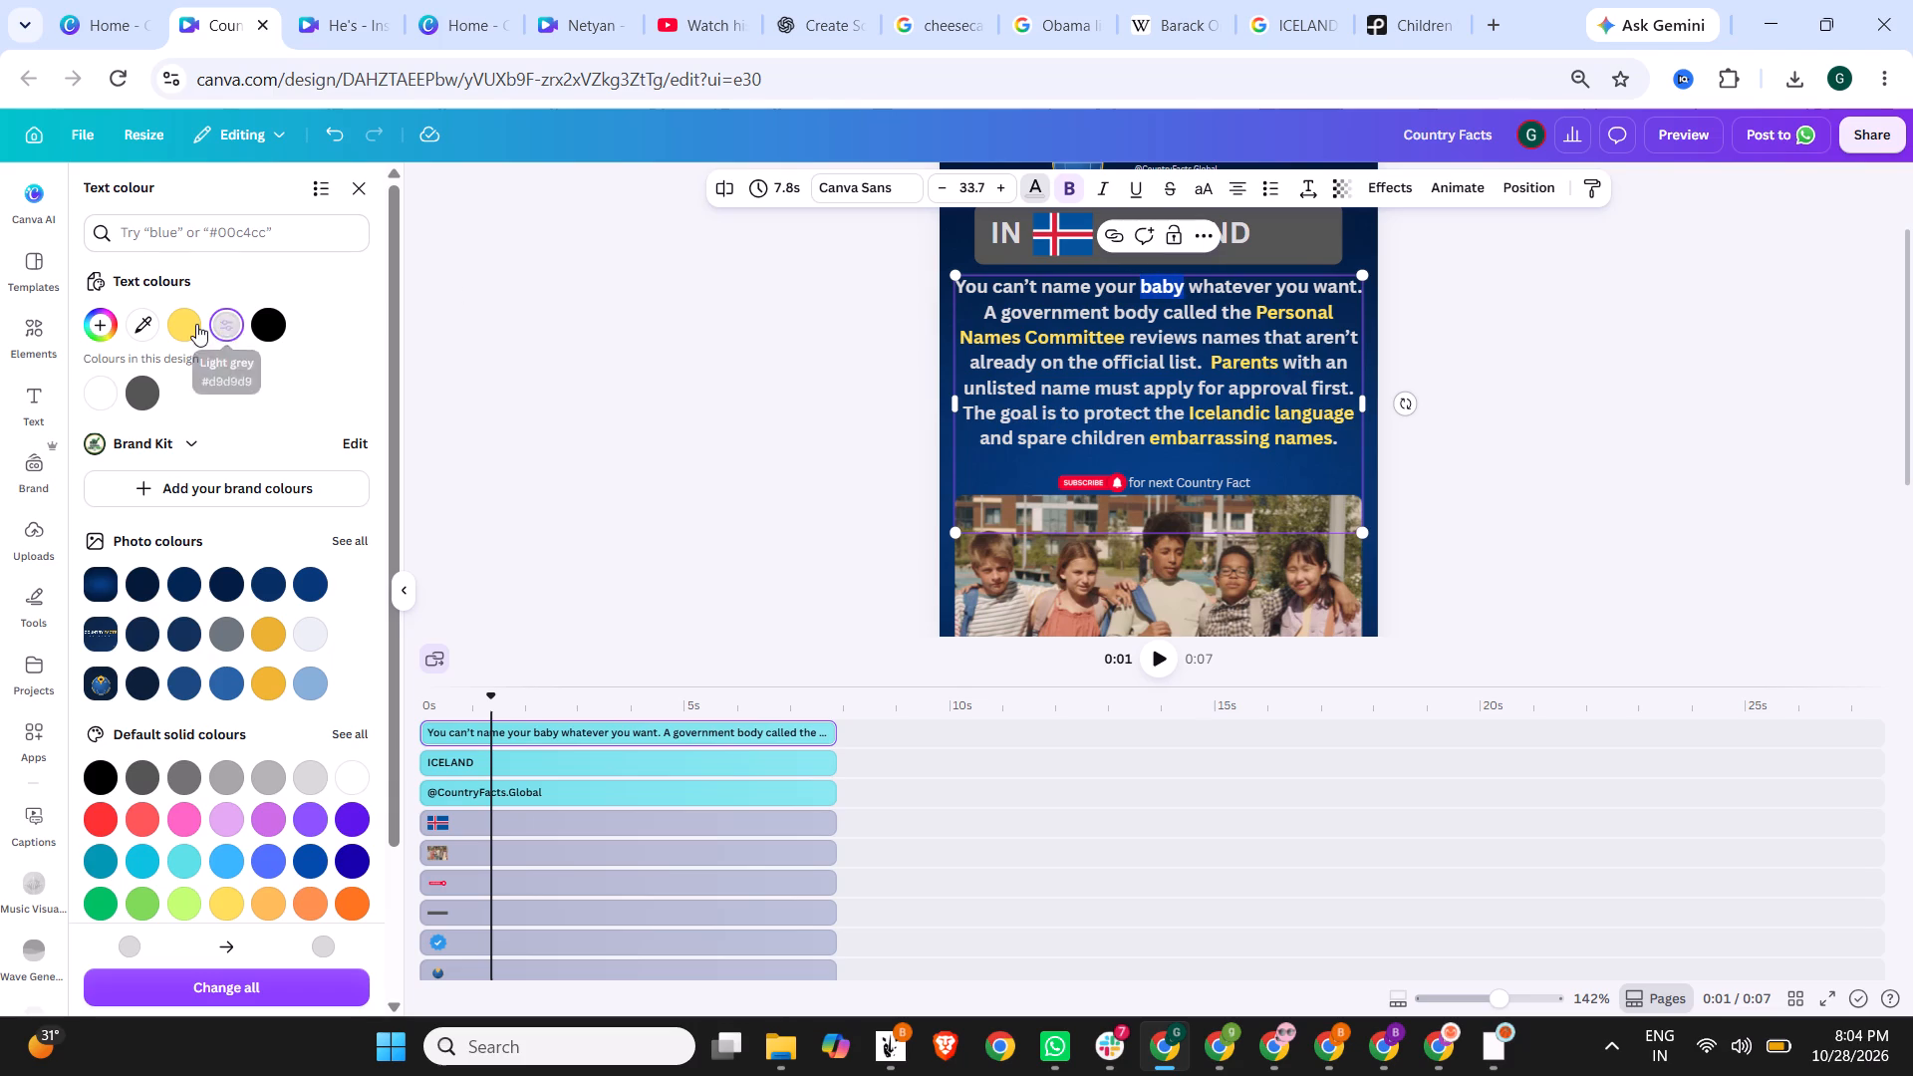
click(196, 324)
click(747, 304)
click(1153, 289)
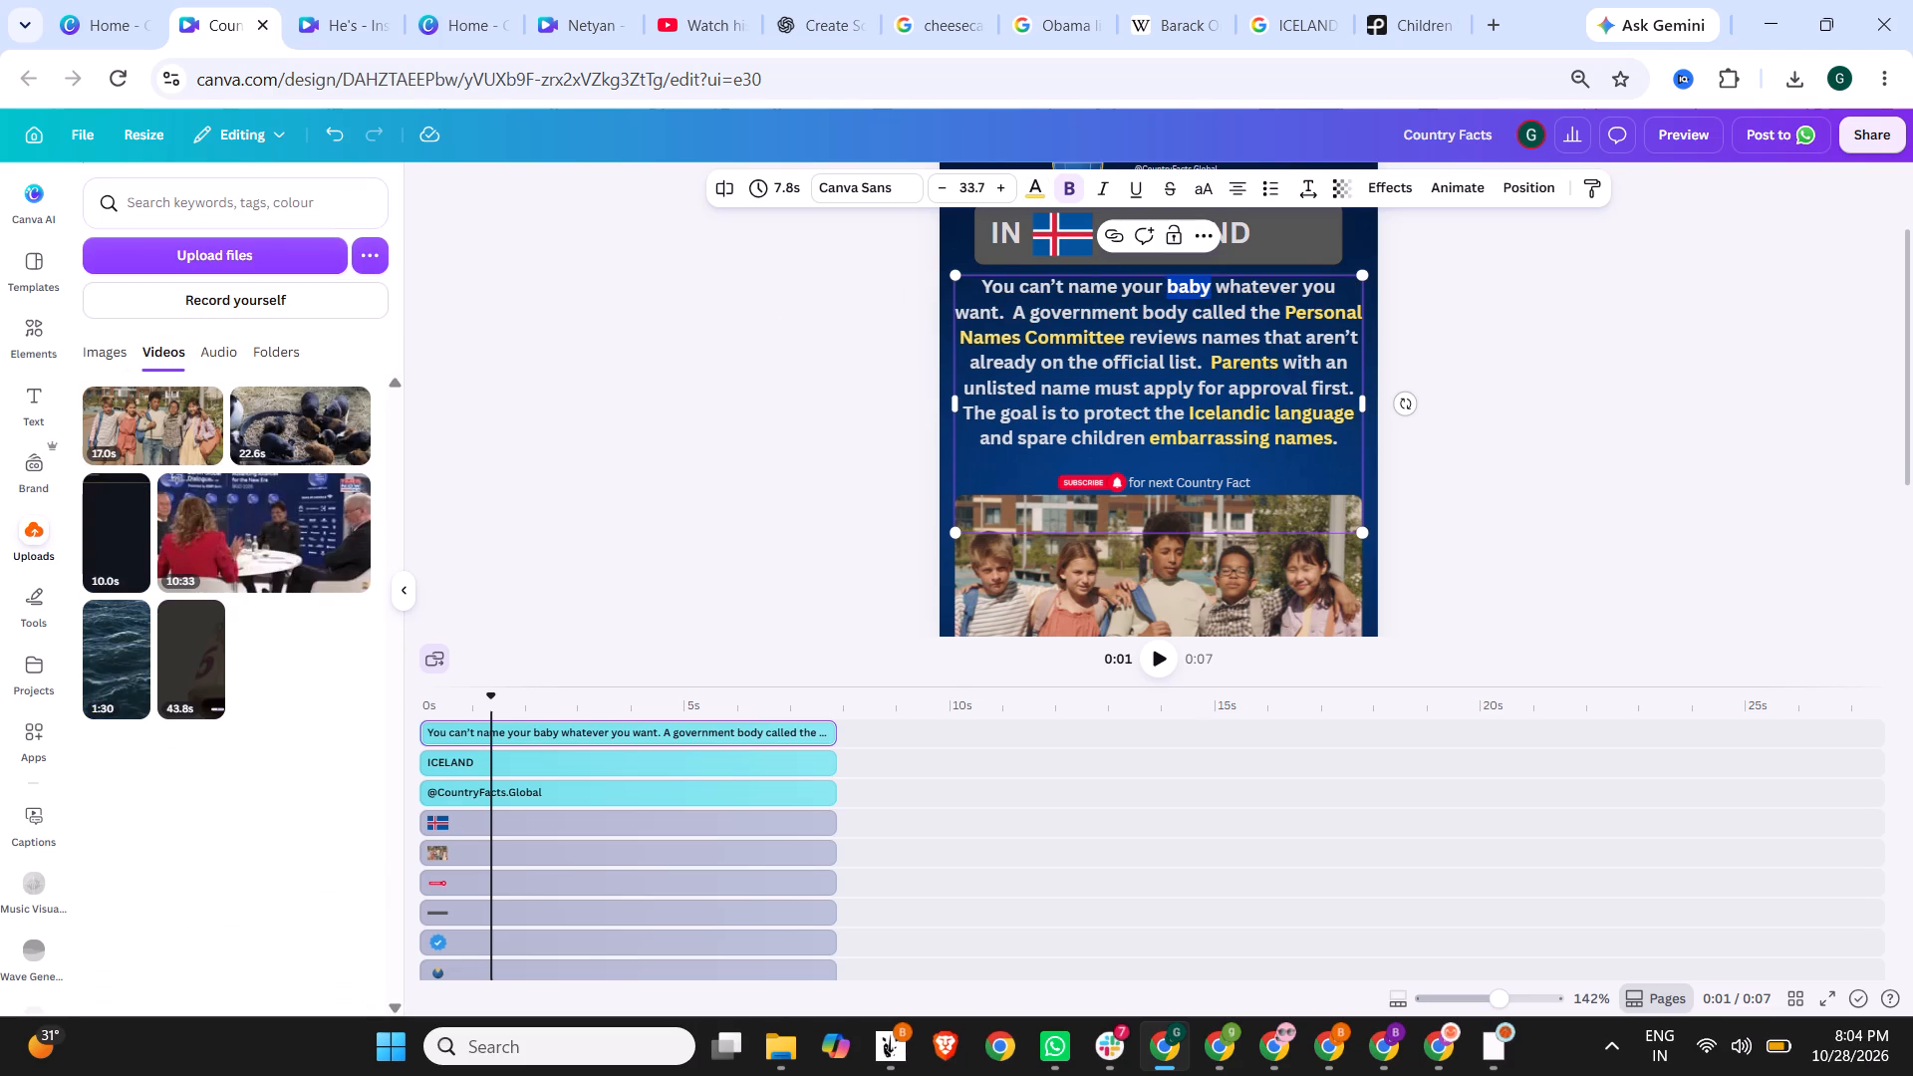
click(1426, 382)
Look over the Iceland page's highlighted text and children clip, and play the full preview of the short.
scroll(1426, 382, up, 1)
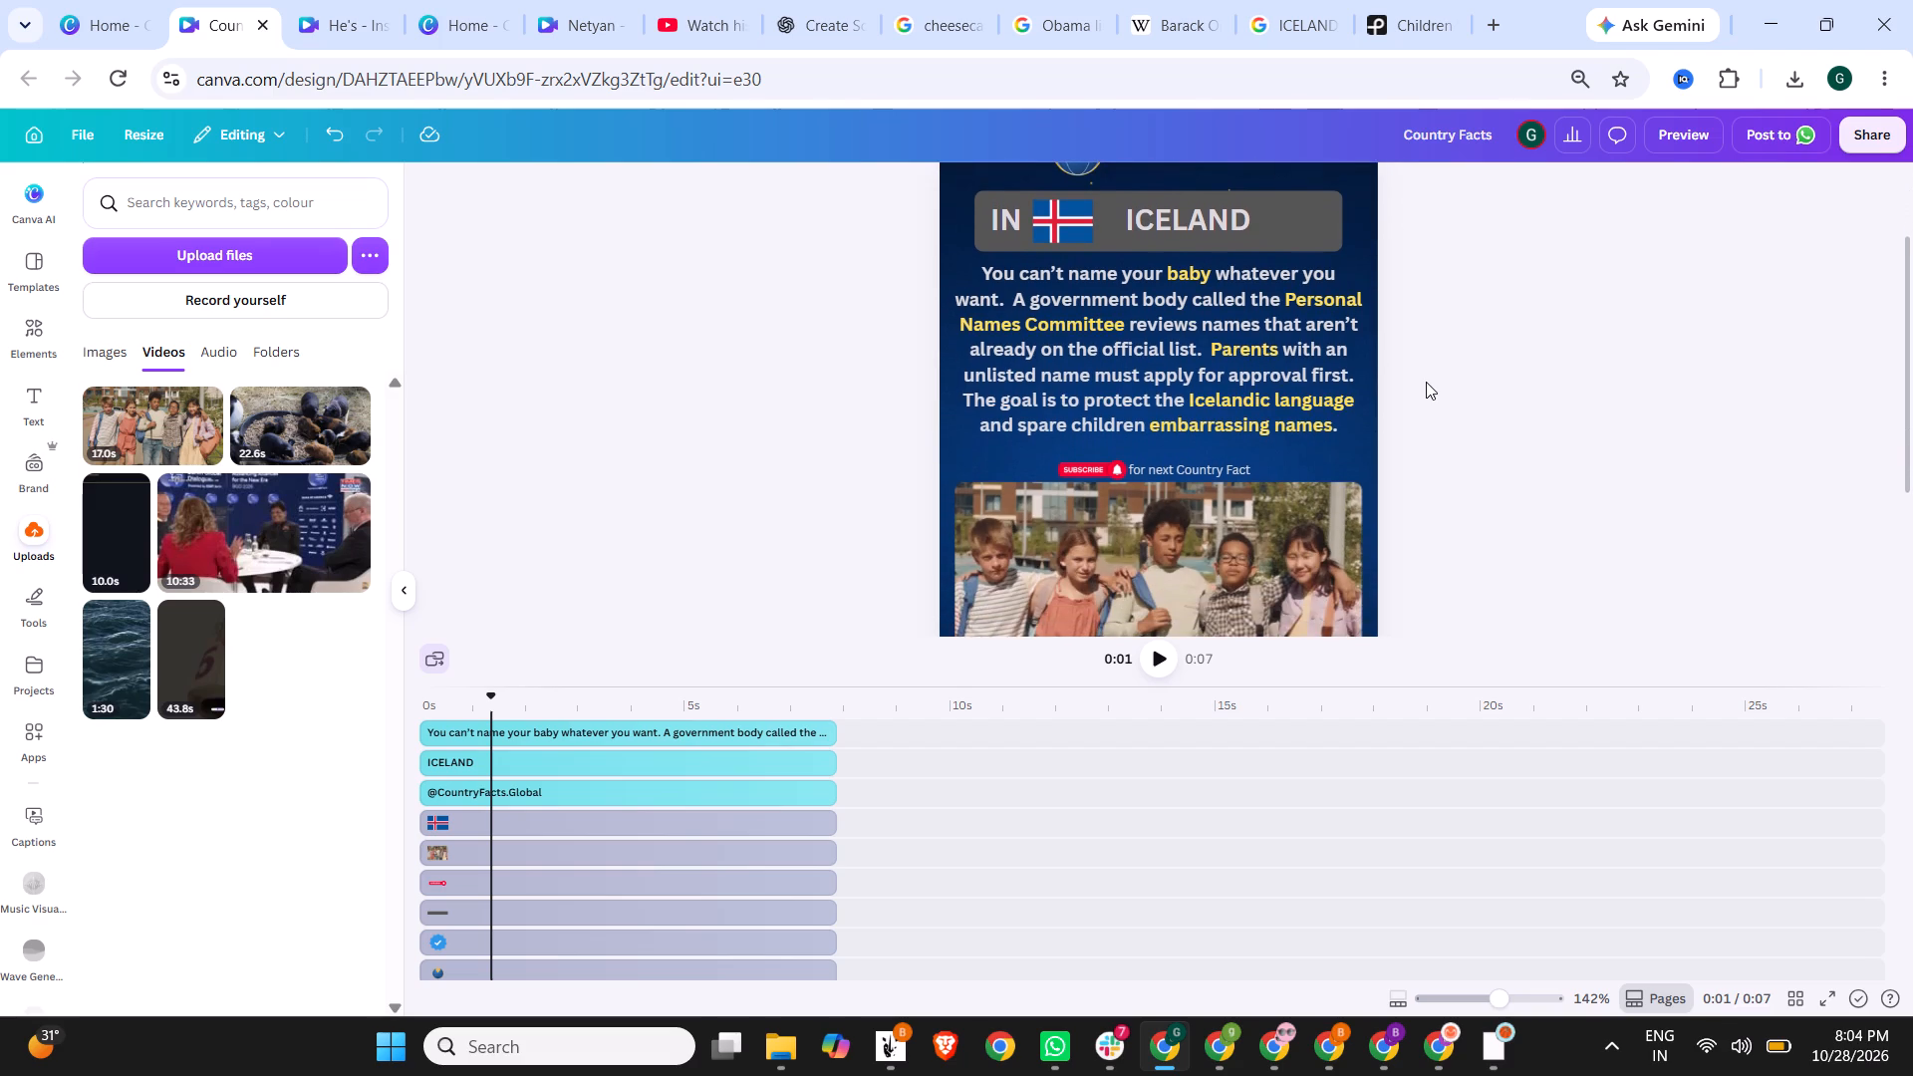
scroll(1426, 382, down, 4)
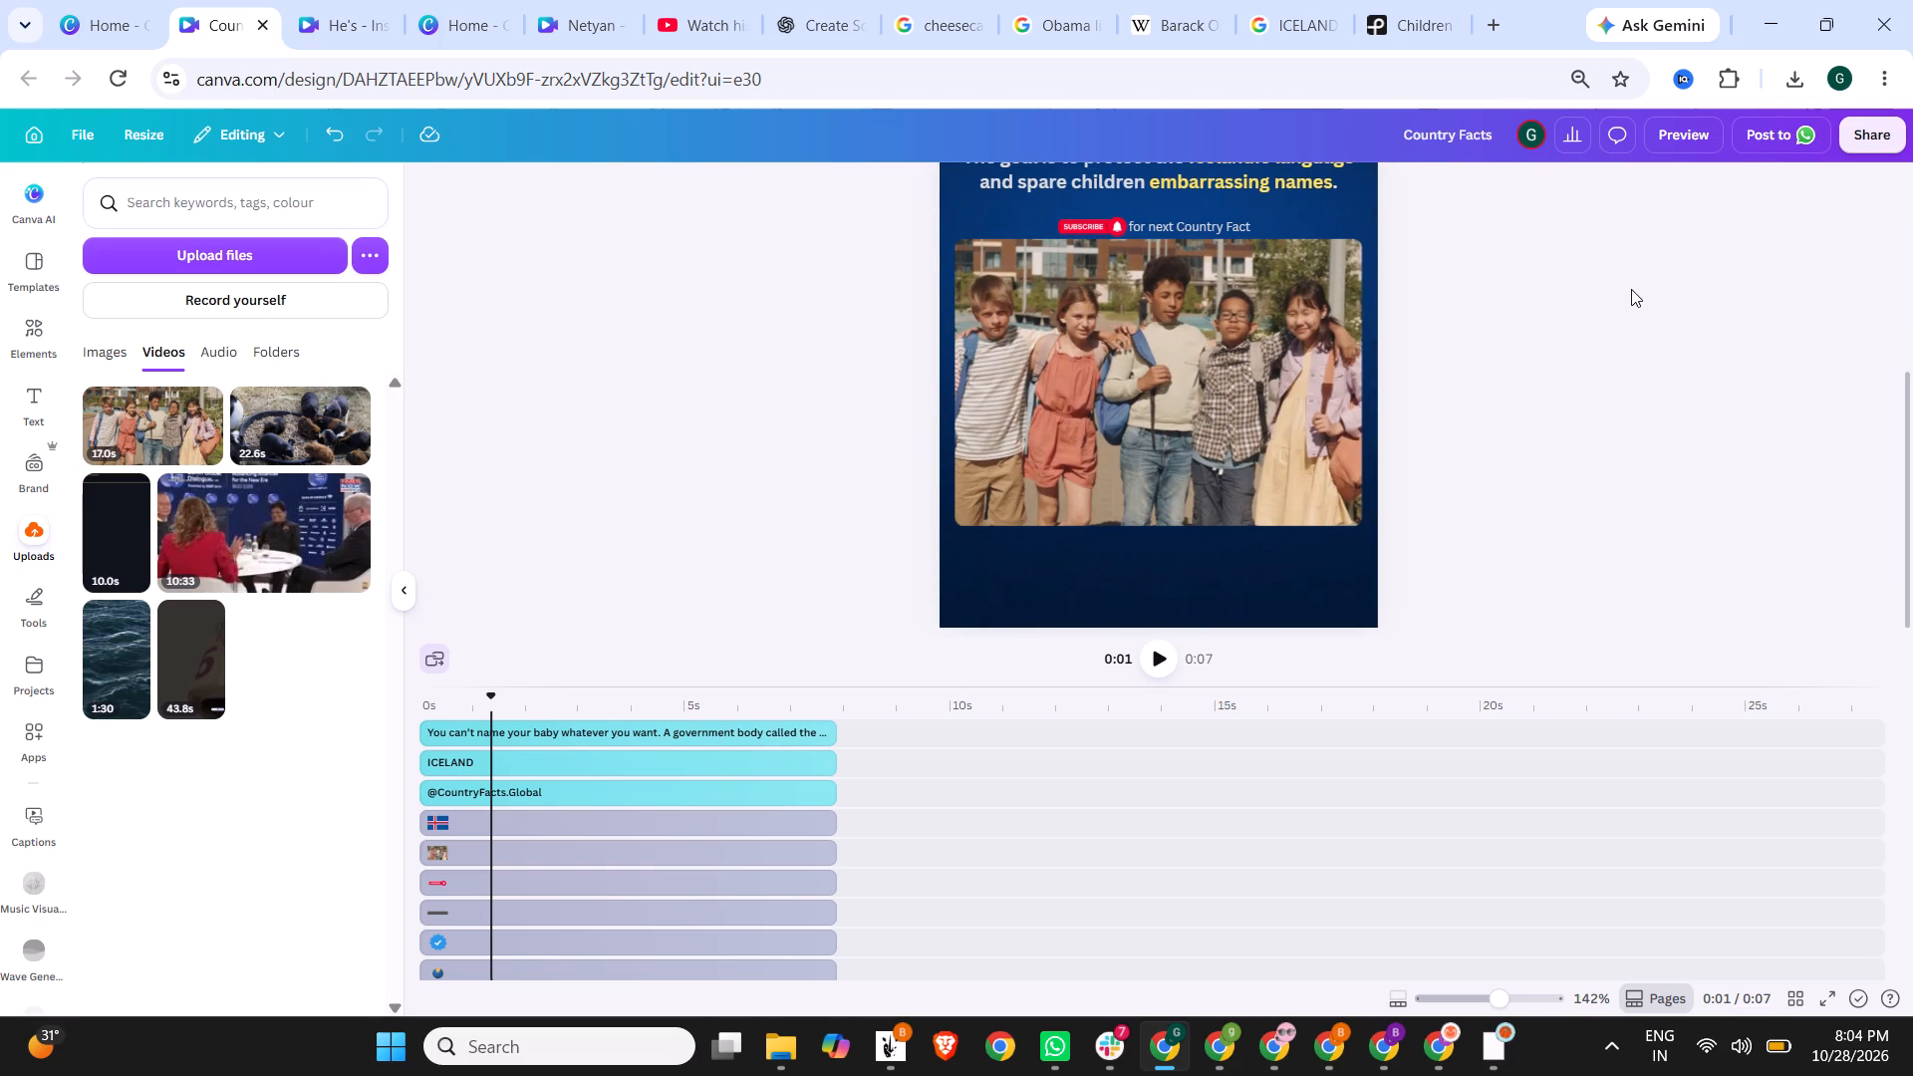
scroll(1631, 289, up, 1)
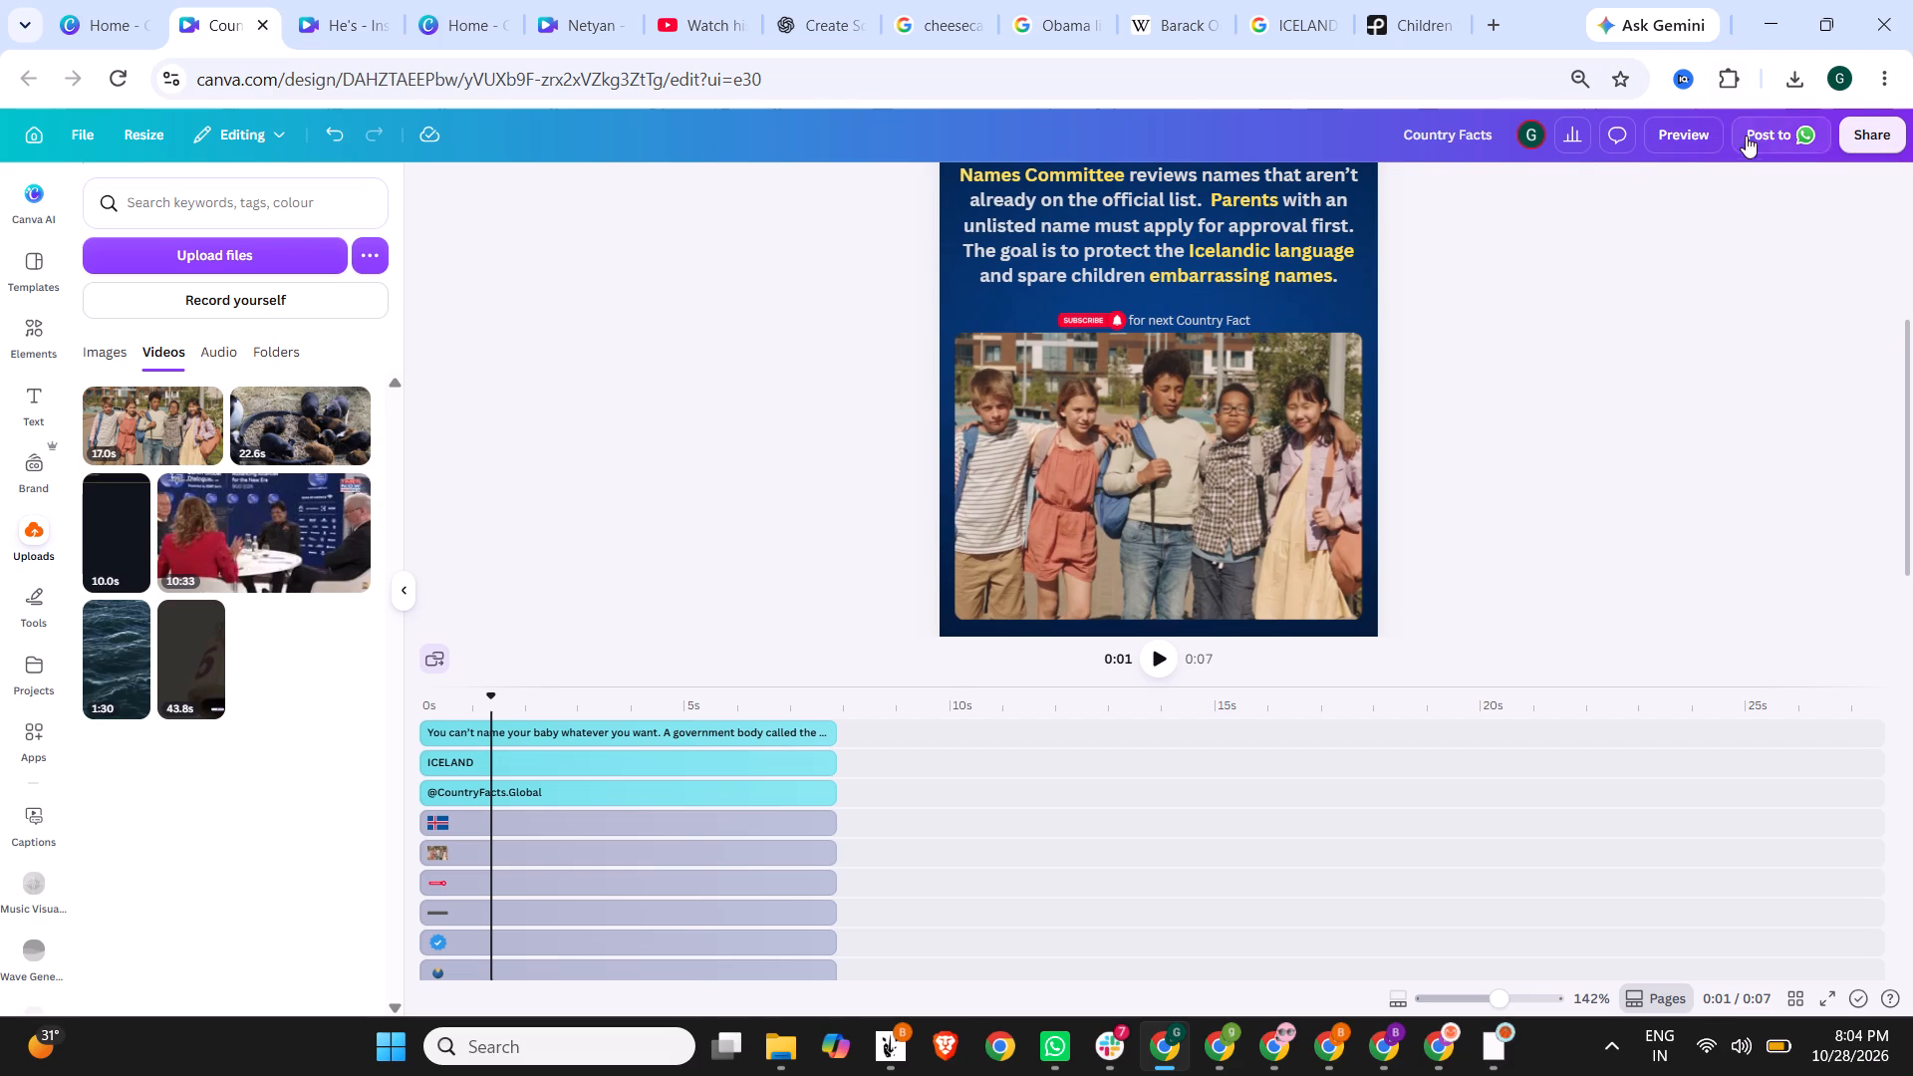
click(1697, 142)
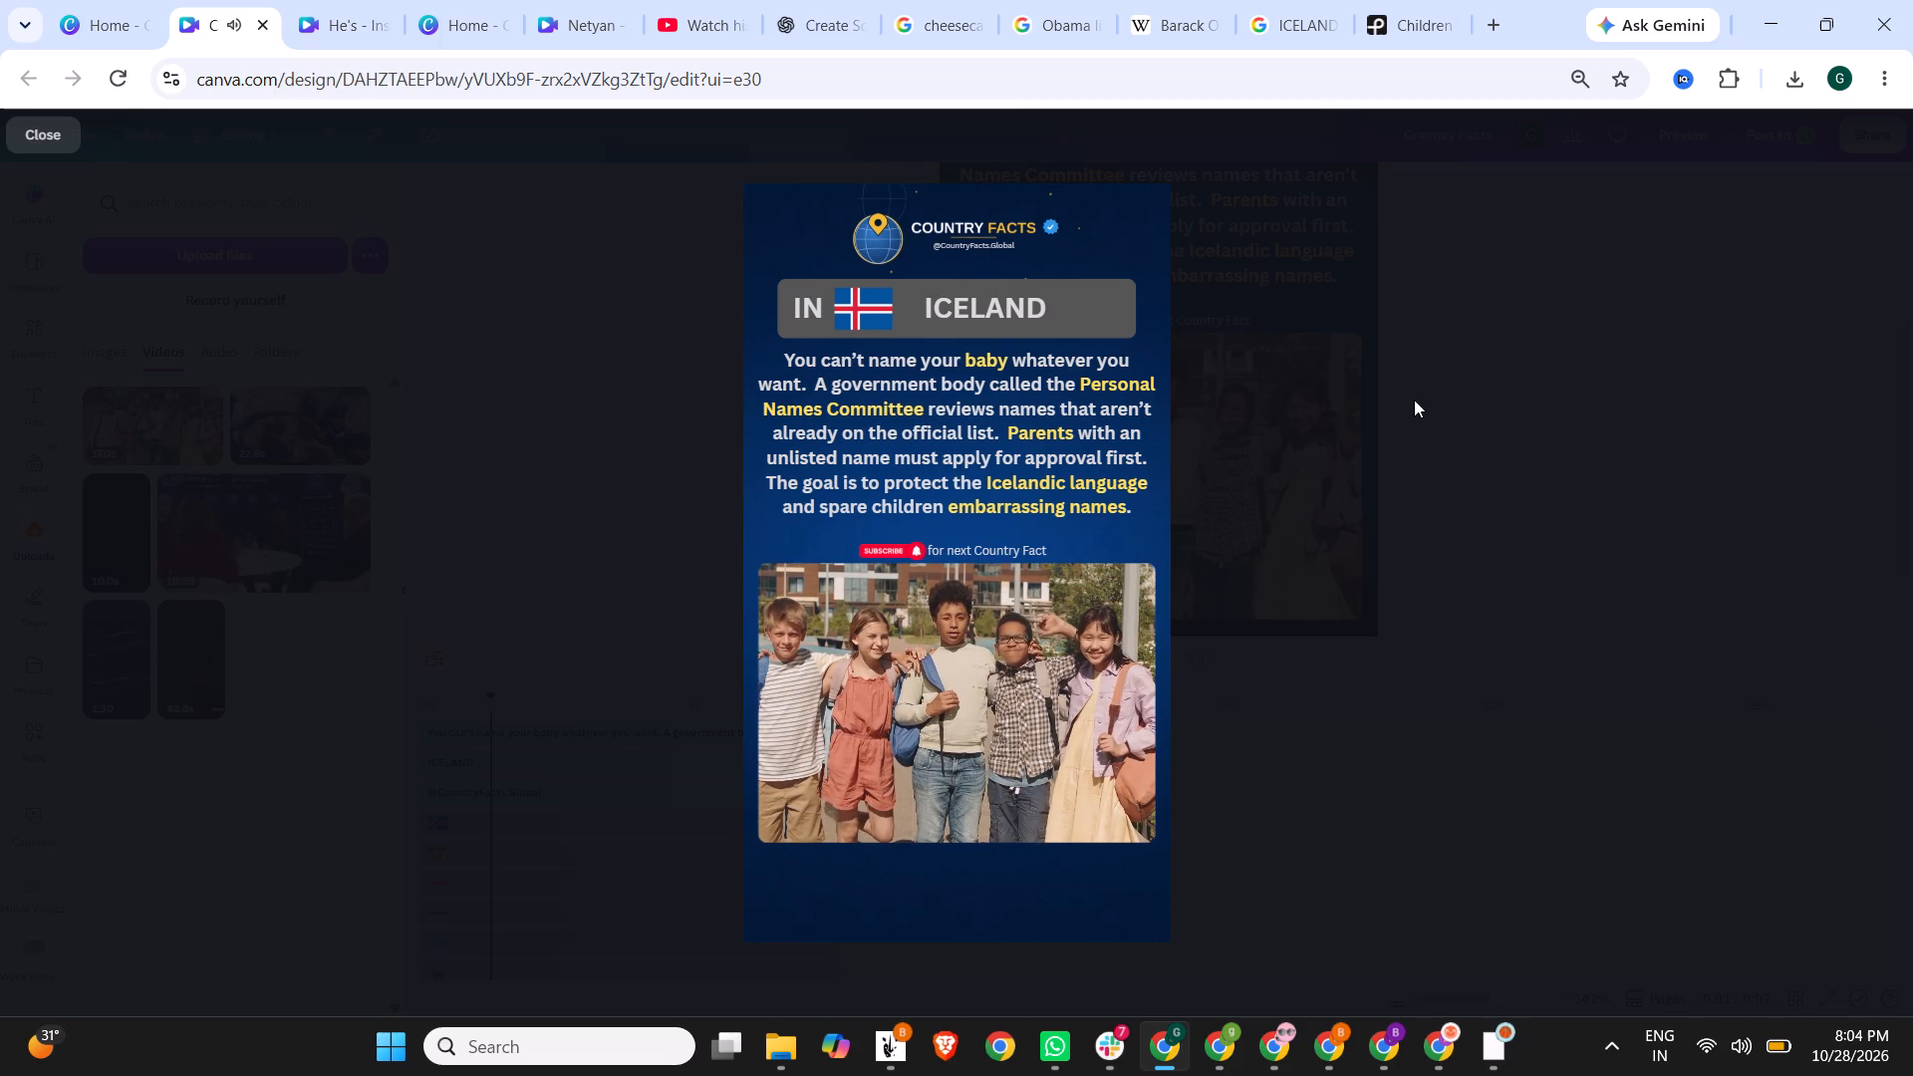
Close the preview and download the Iceland short as an MP4 video at 1080p quality.
click(1524, 318)
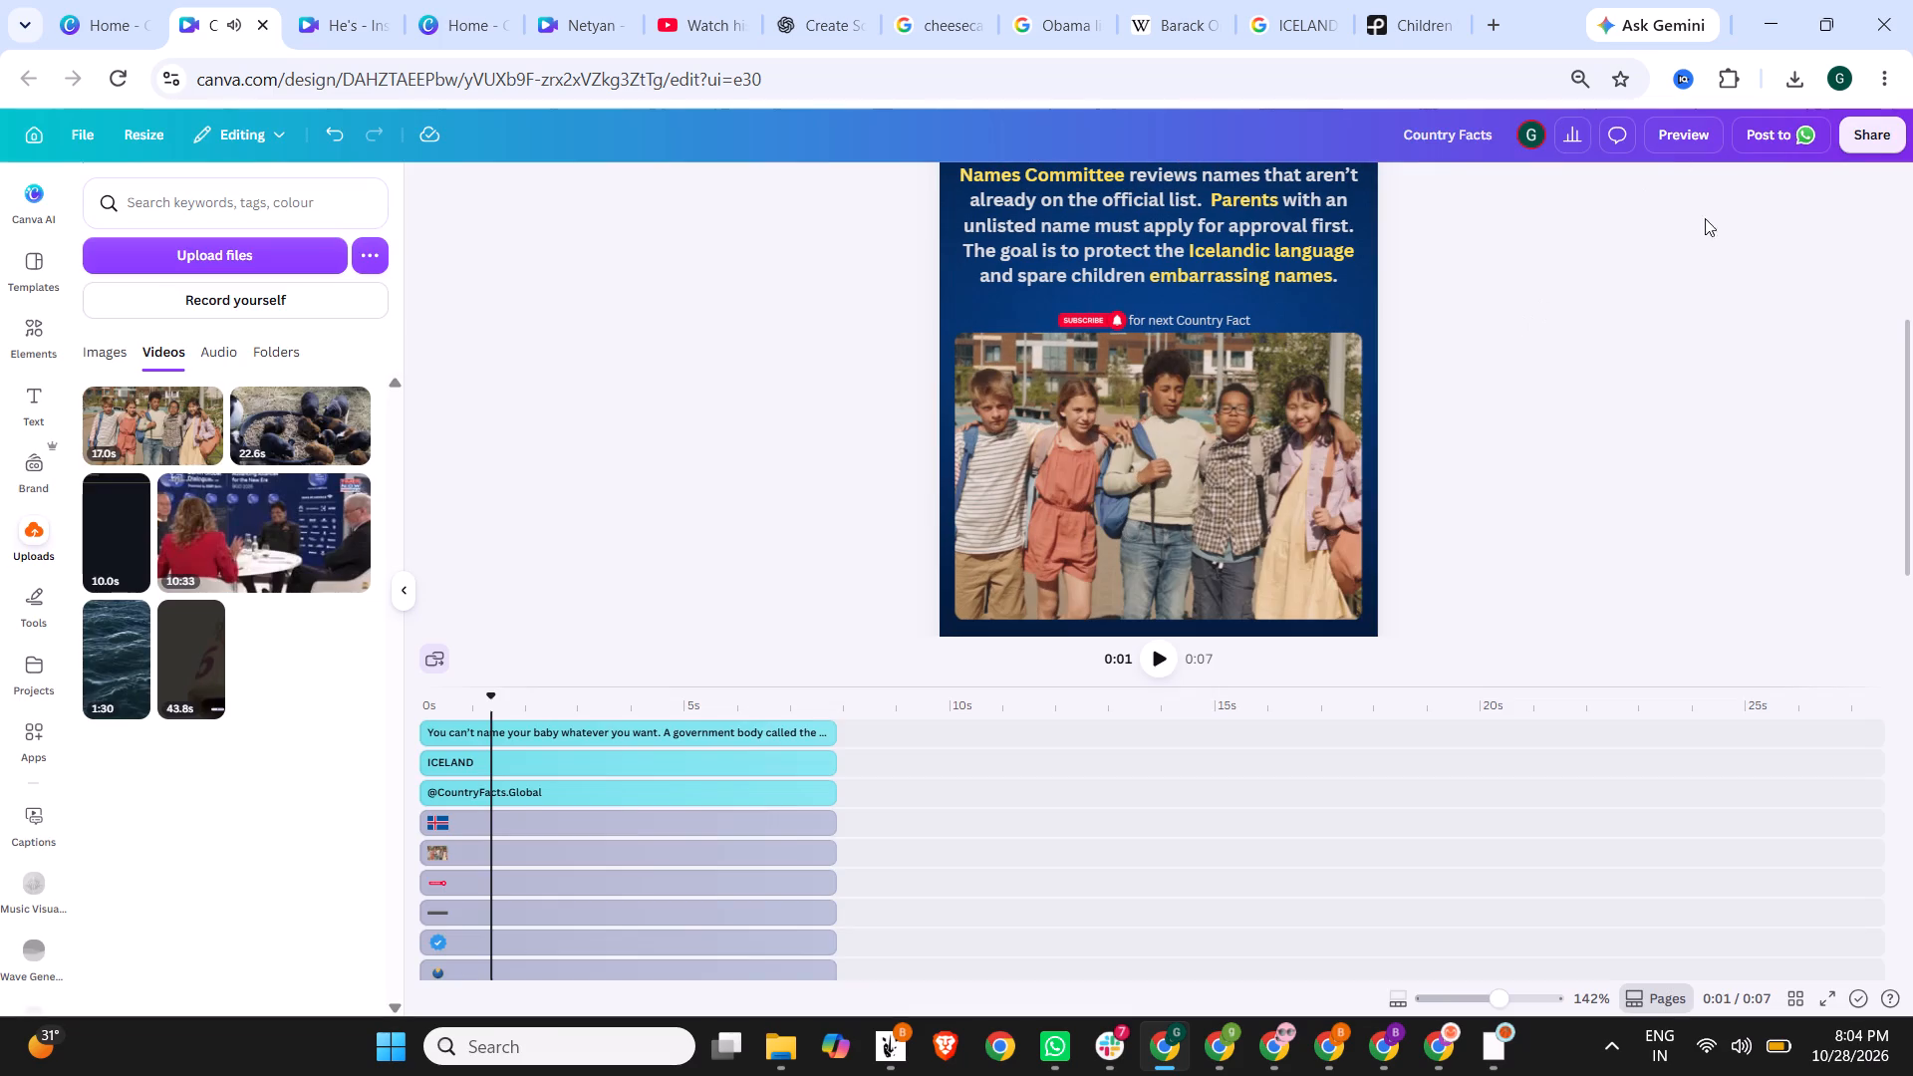
scroll(1448, 236, up, 3)
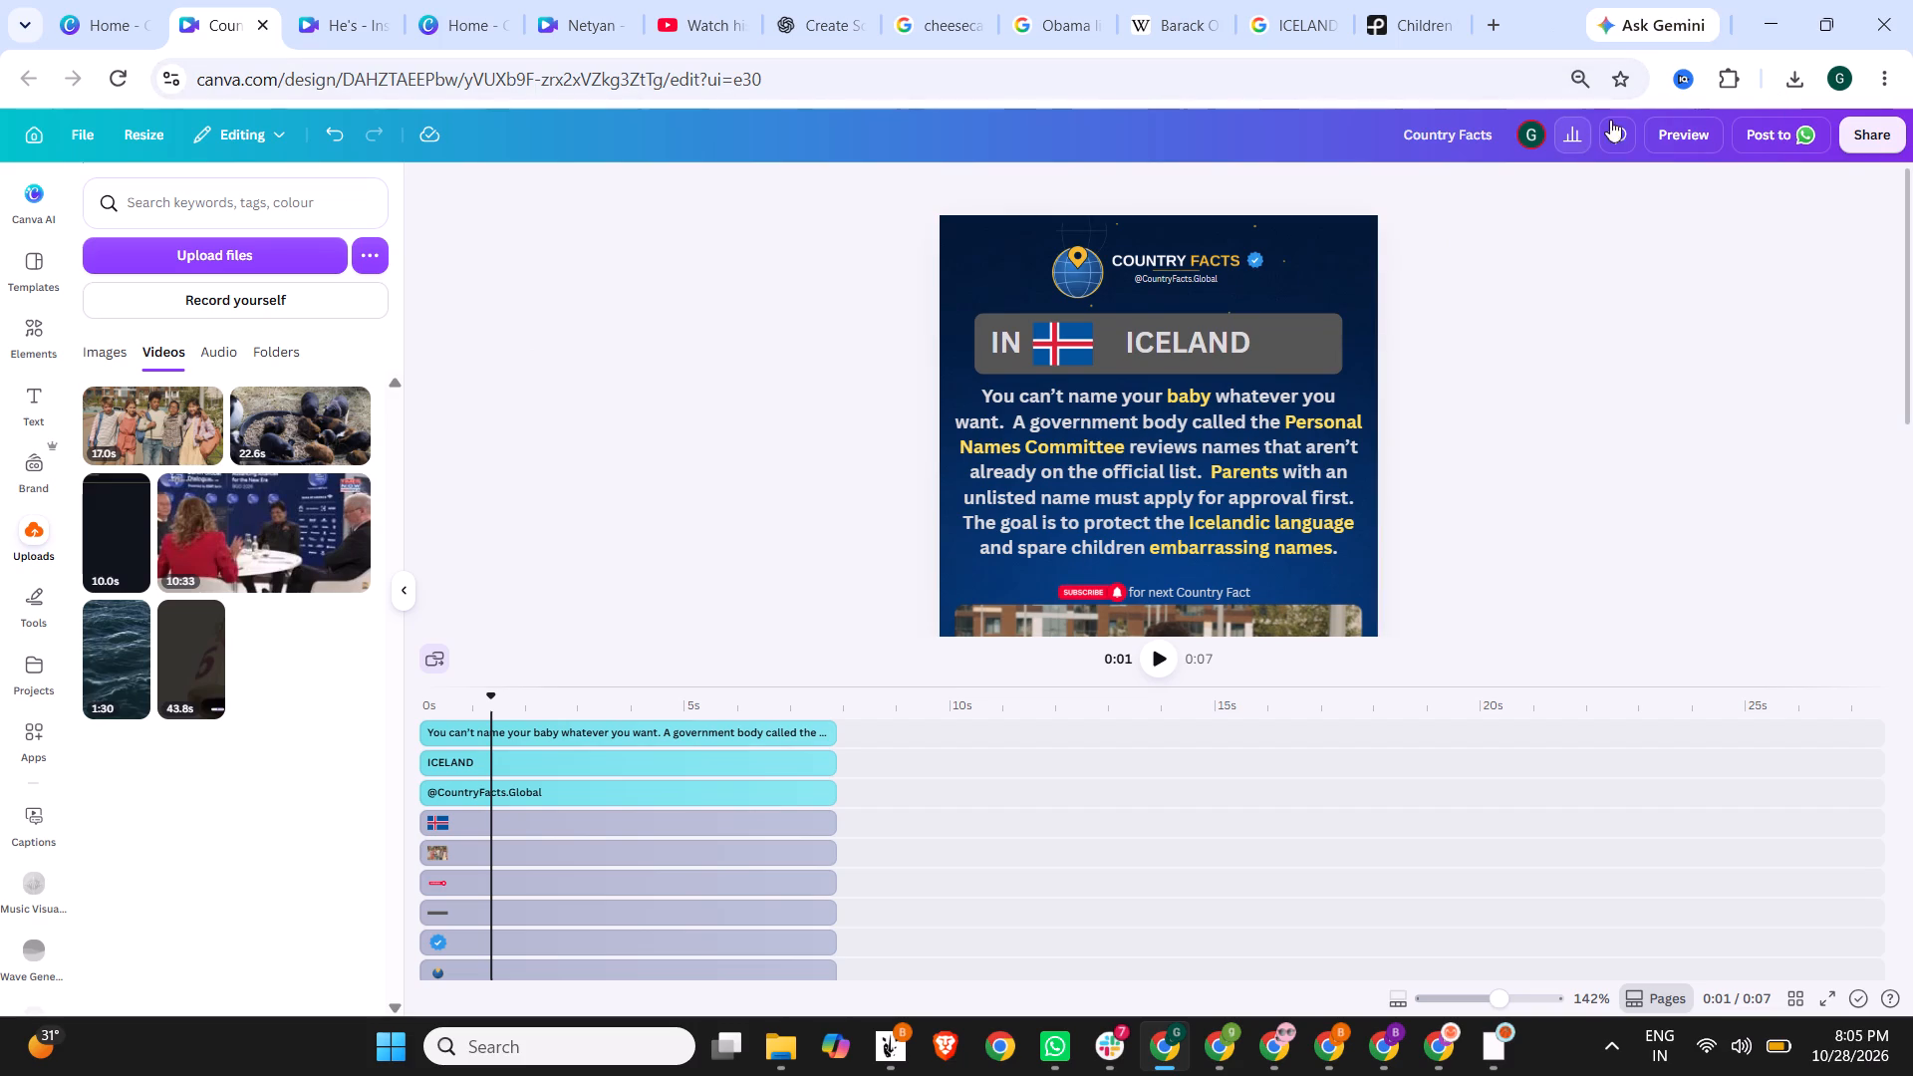
click(1871, 124)
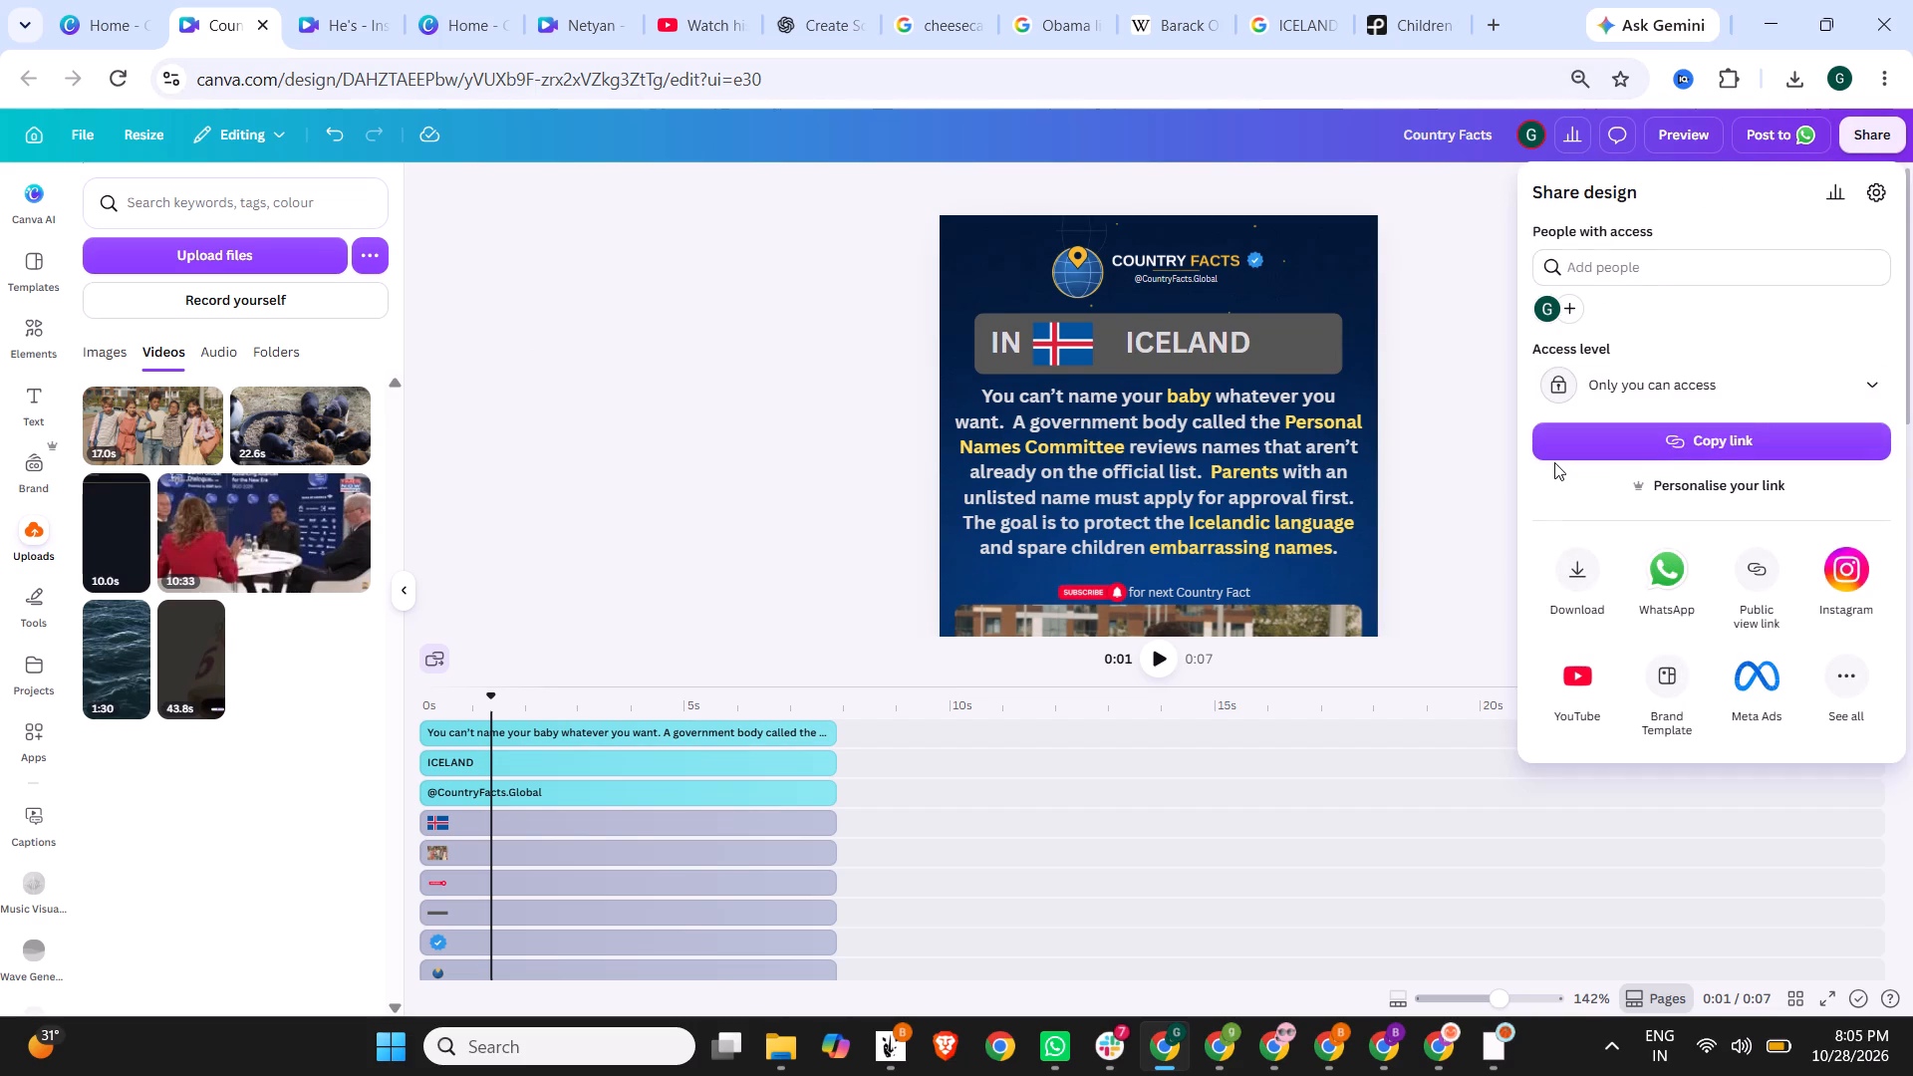
click(1559, 553)
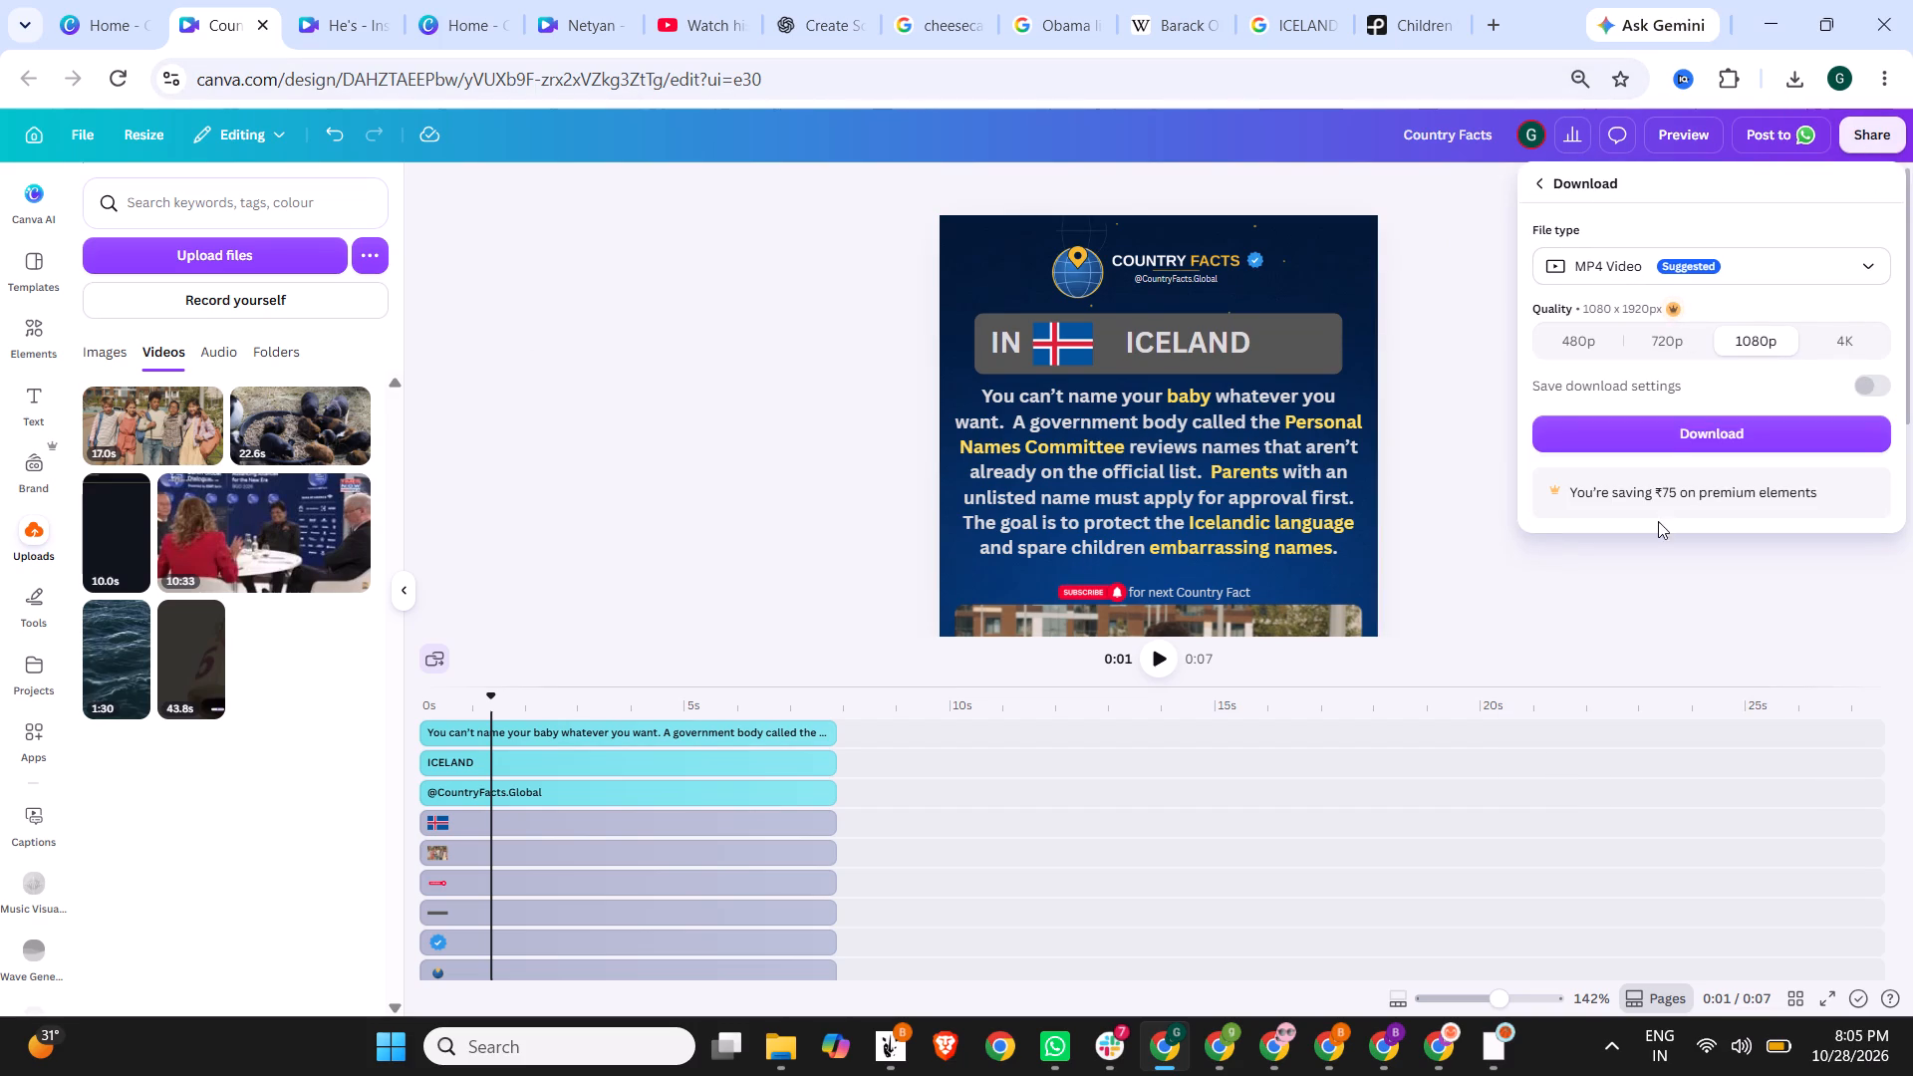
click(1668, 425)
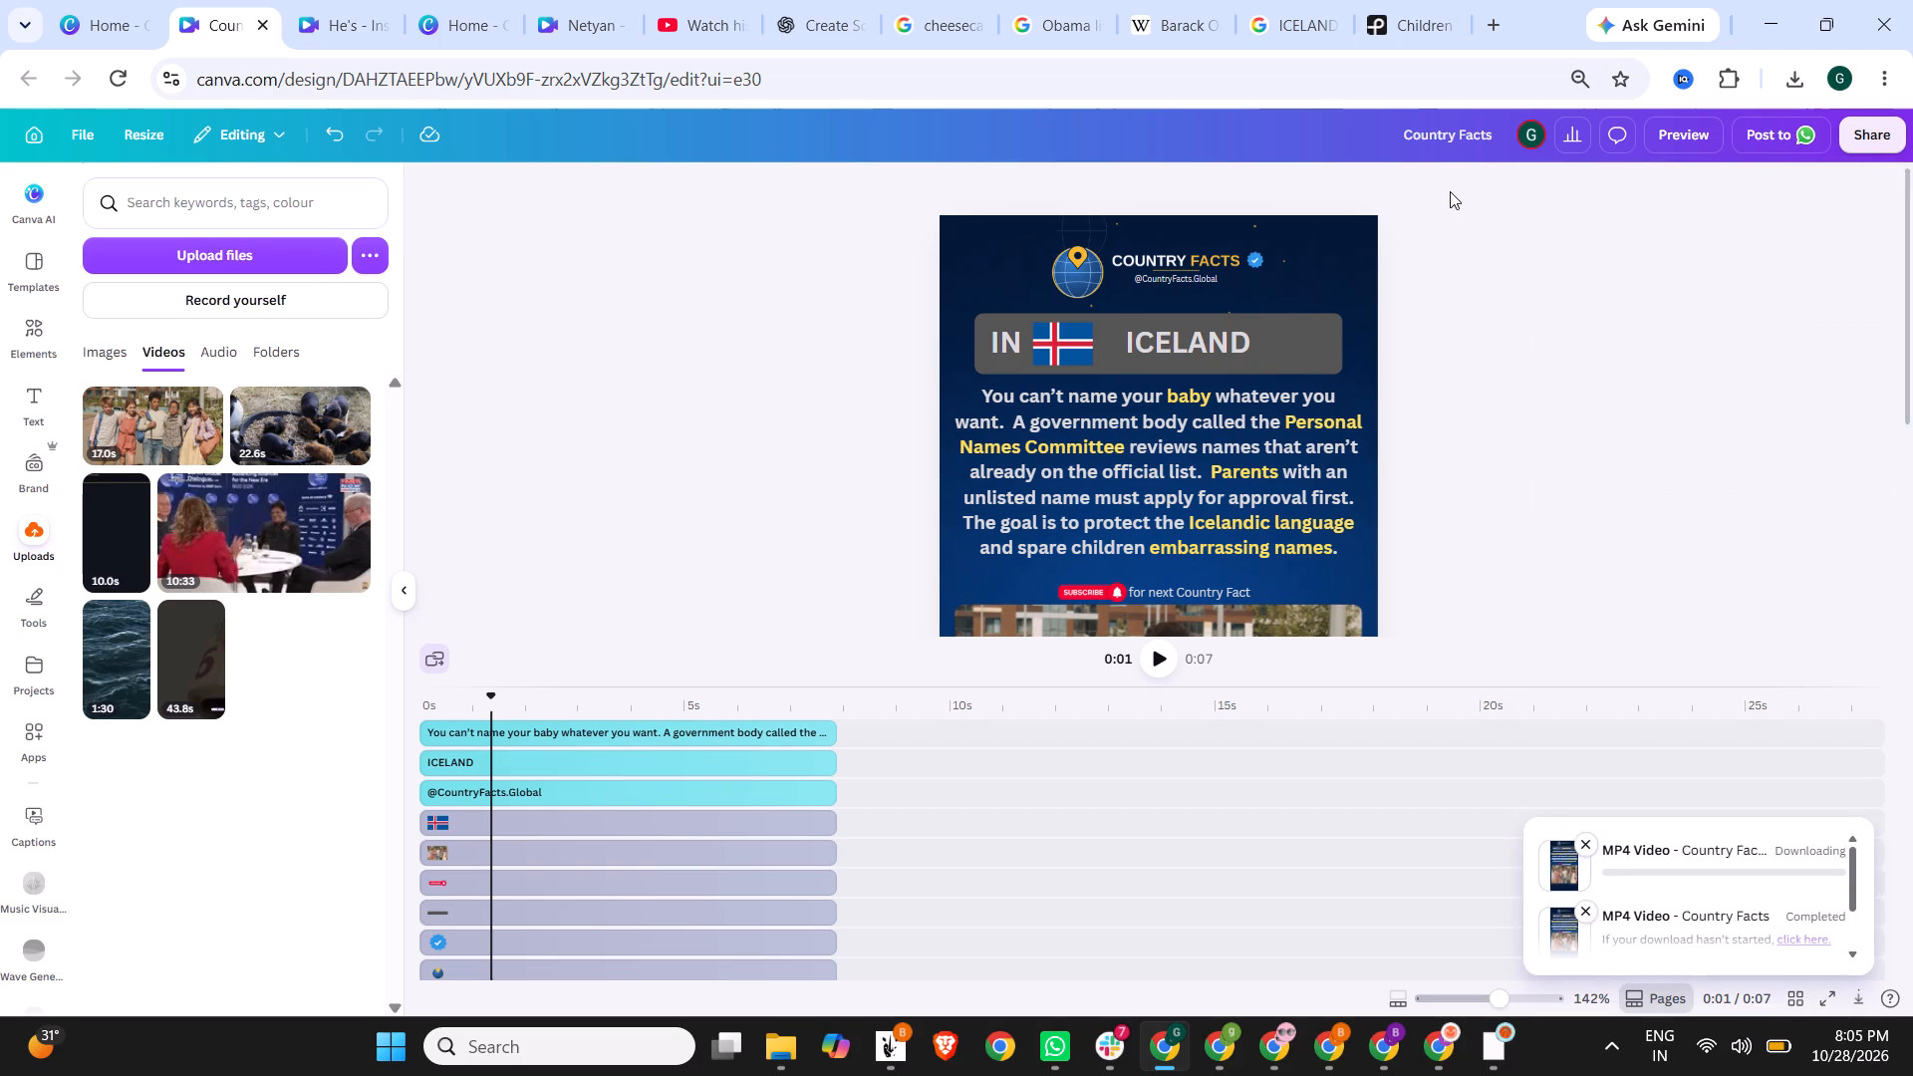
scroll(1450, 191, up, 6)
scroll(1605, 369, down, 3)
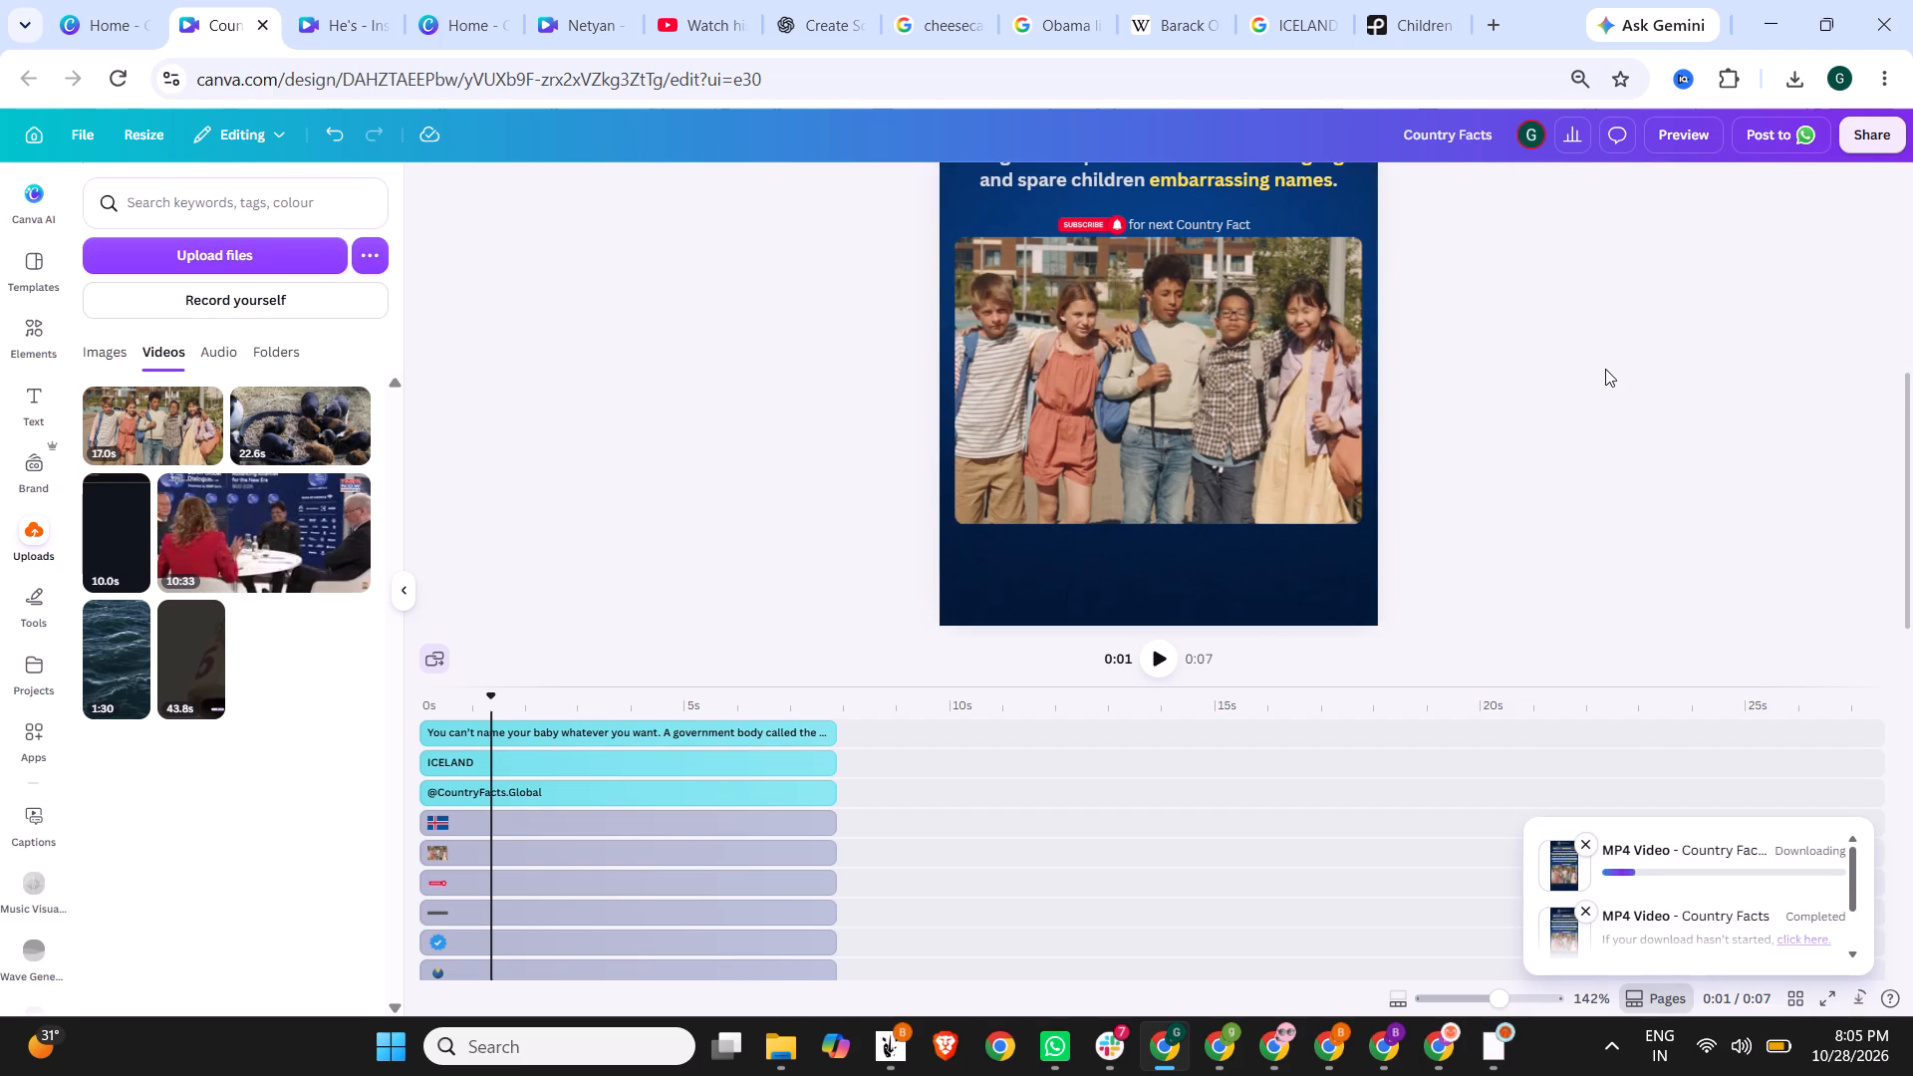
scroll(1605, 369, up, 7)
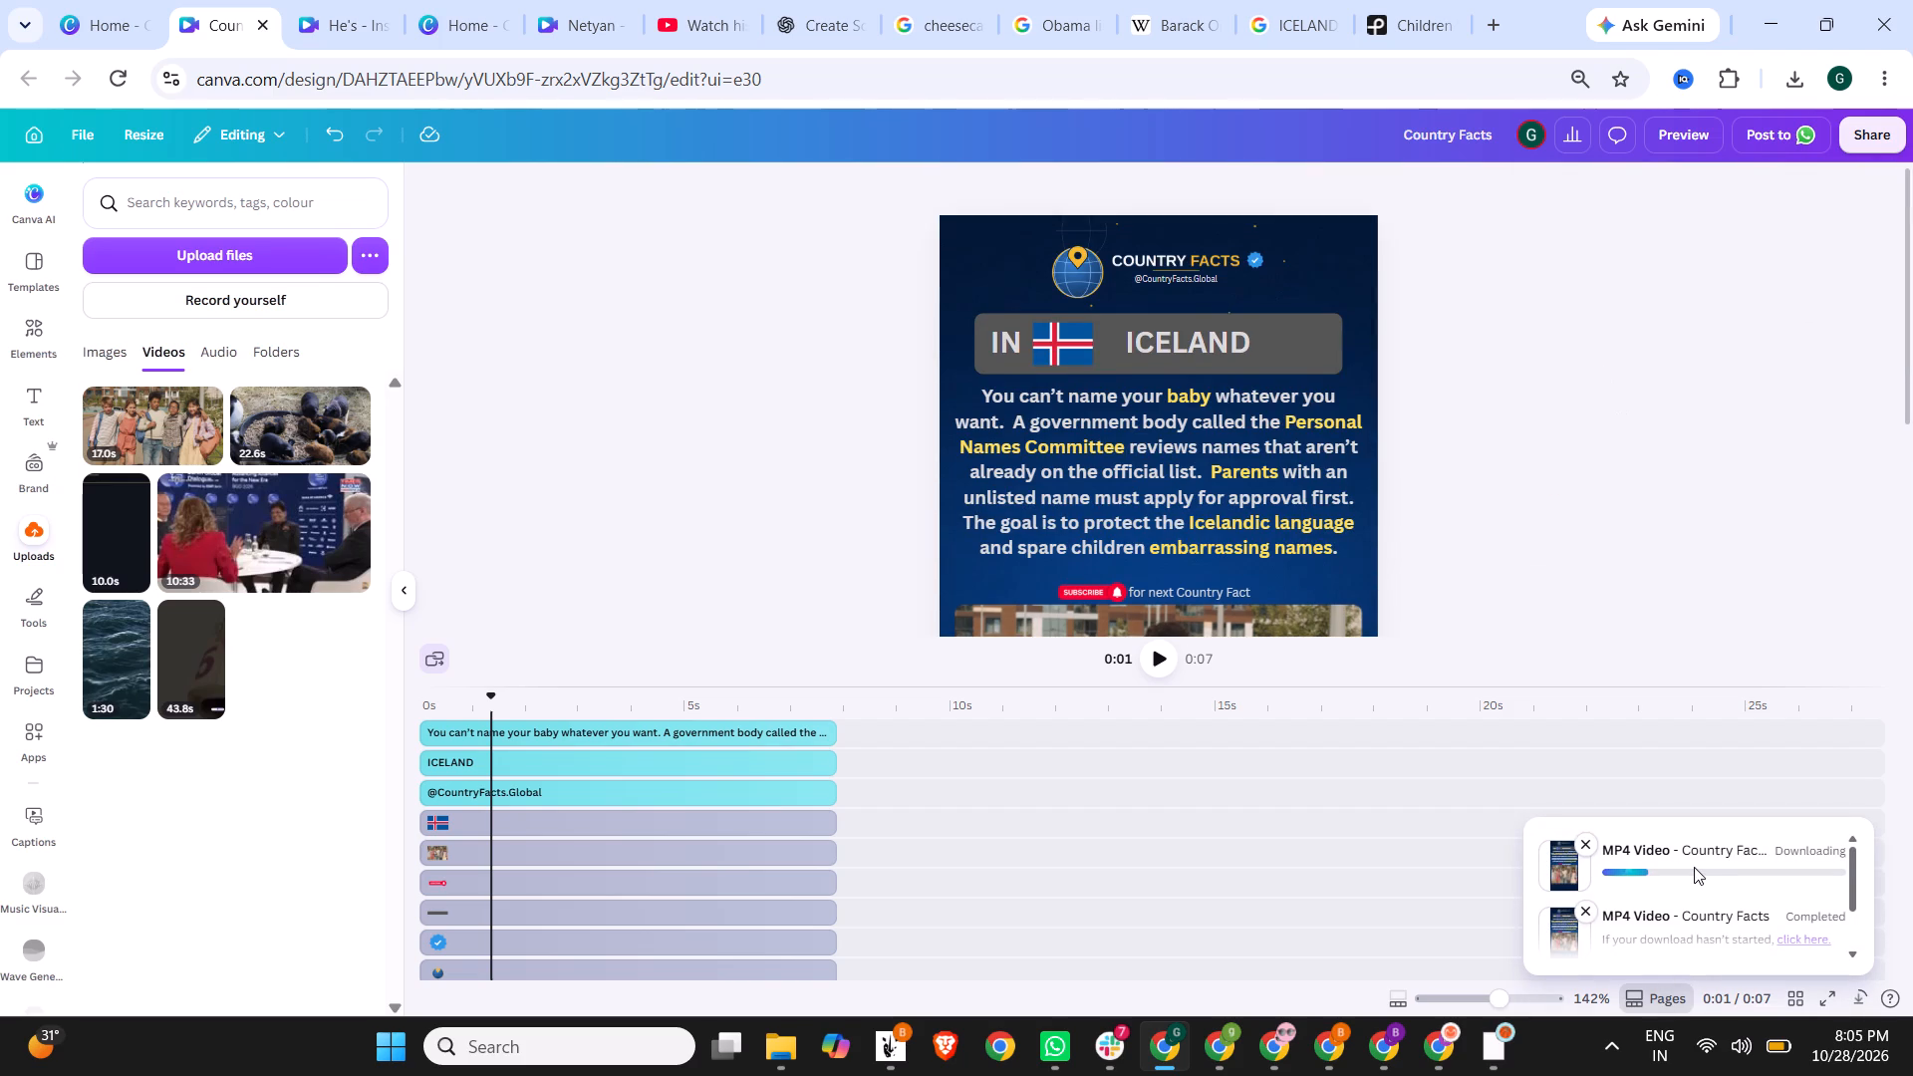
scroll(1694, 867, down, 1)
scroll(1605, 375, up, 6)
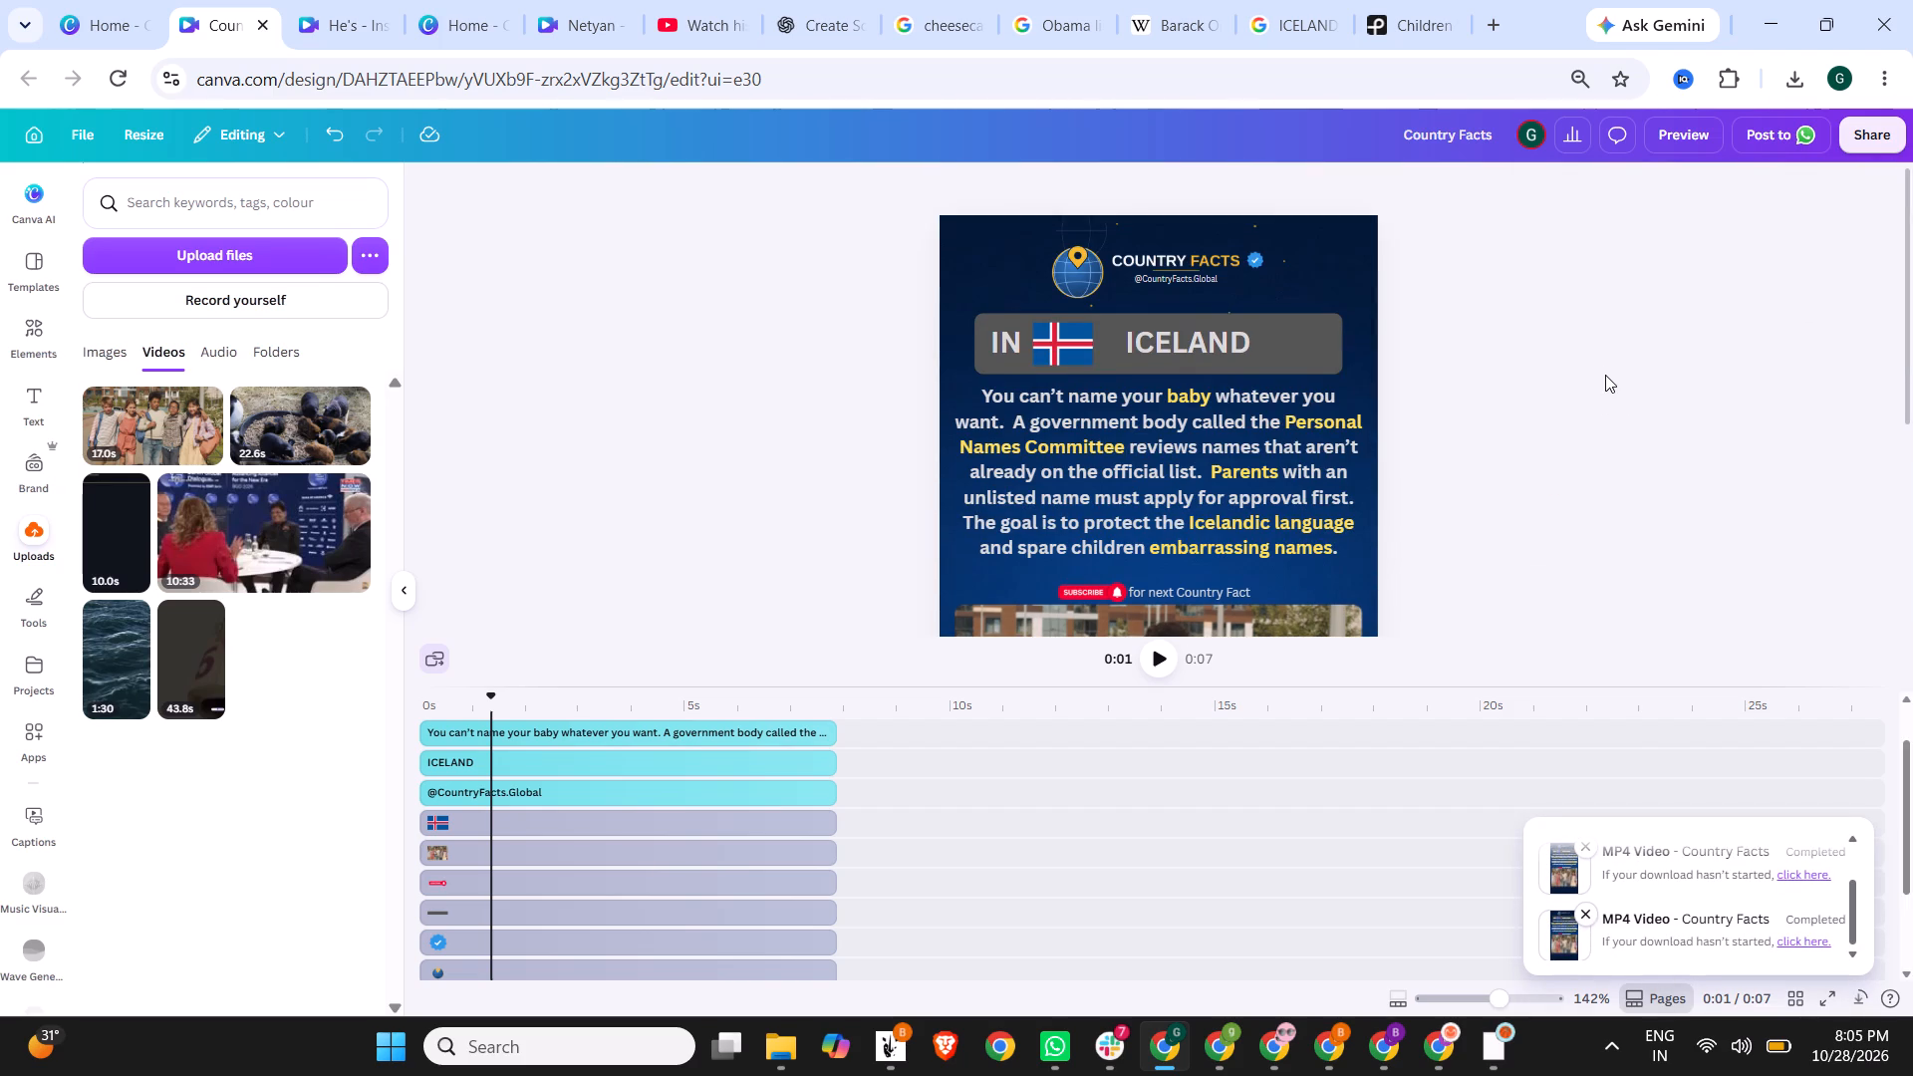
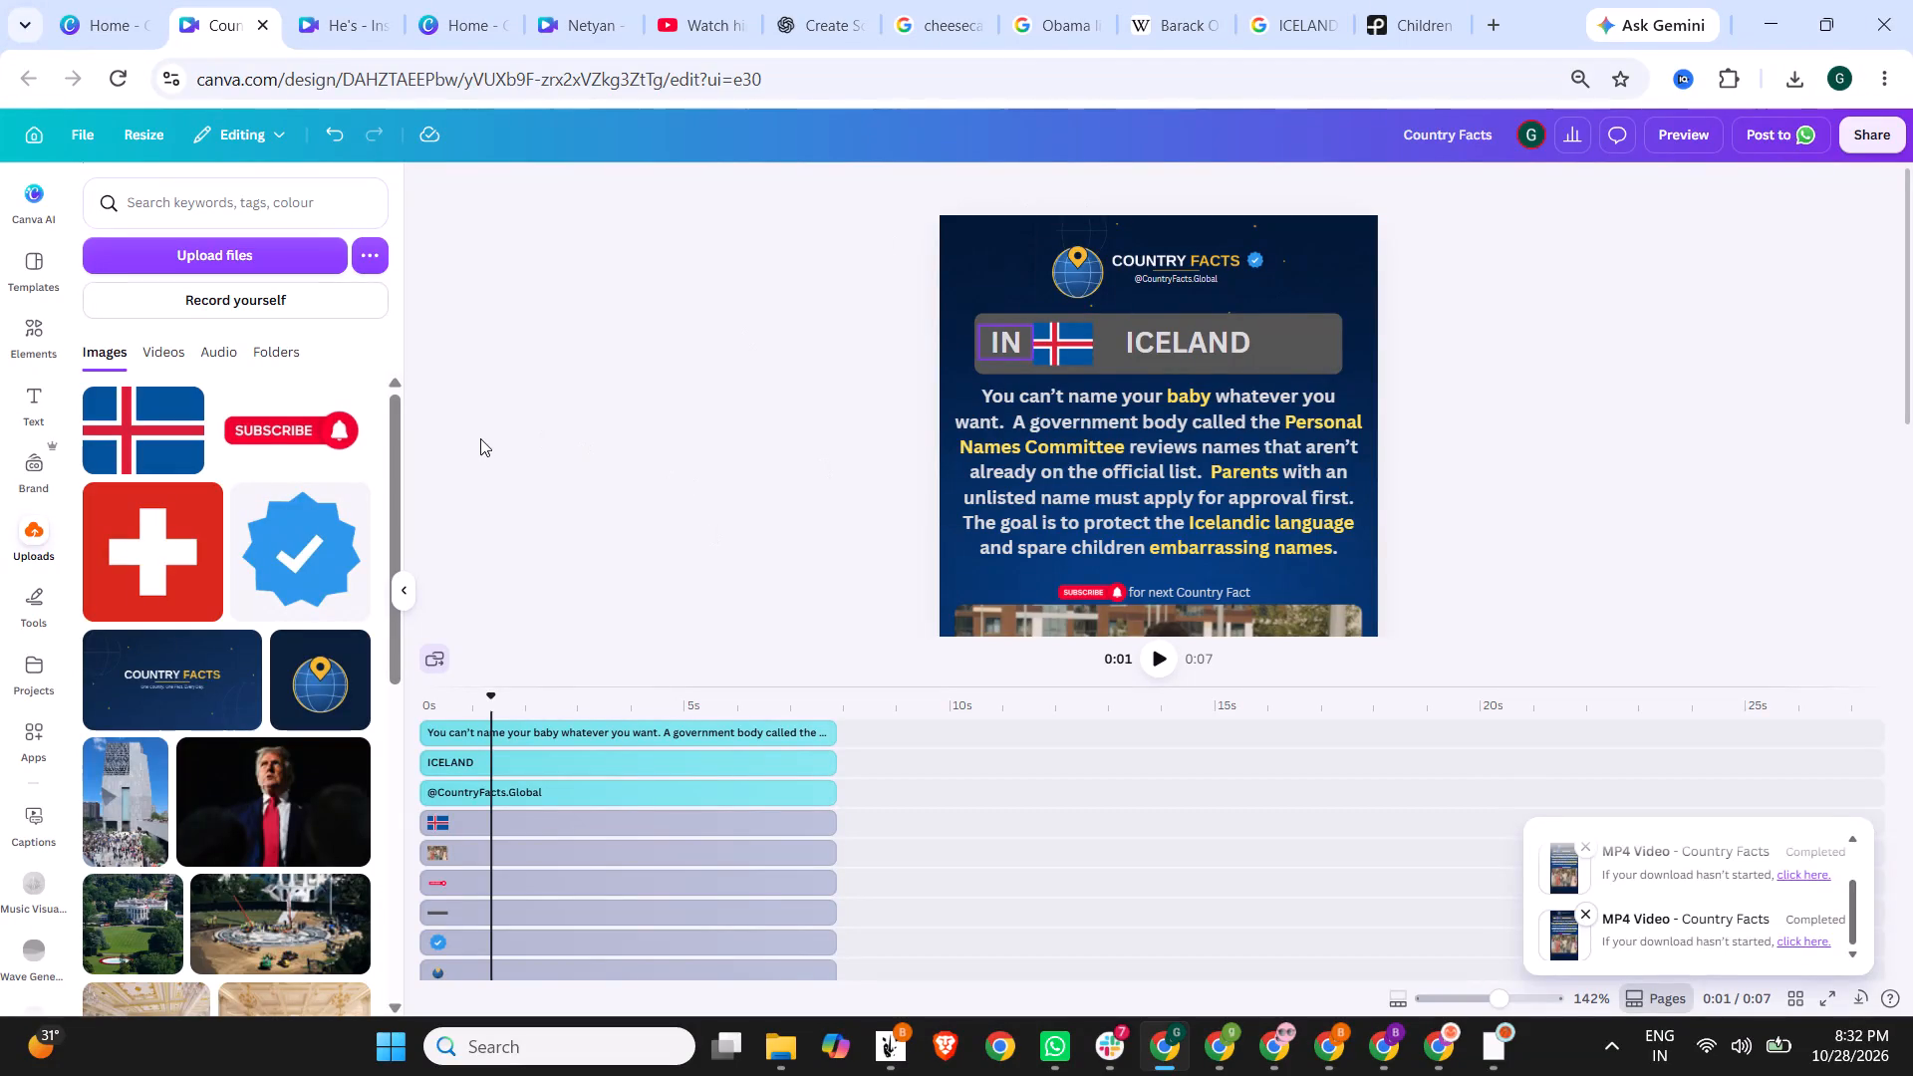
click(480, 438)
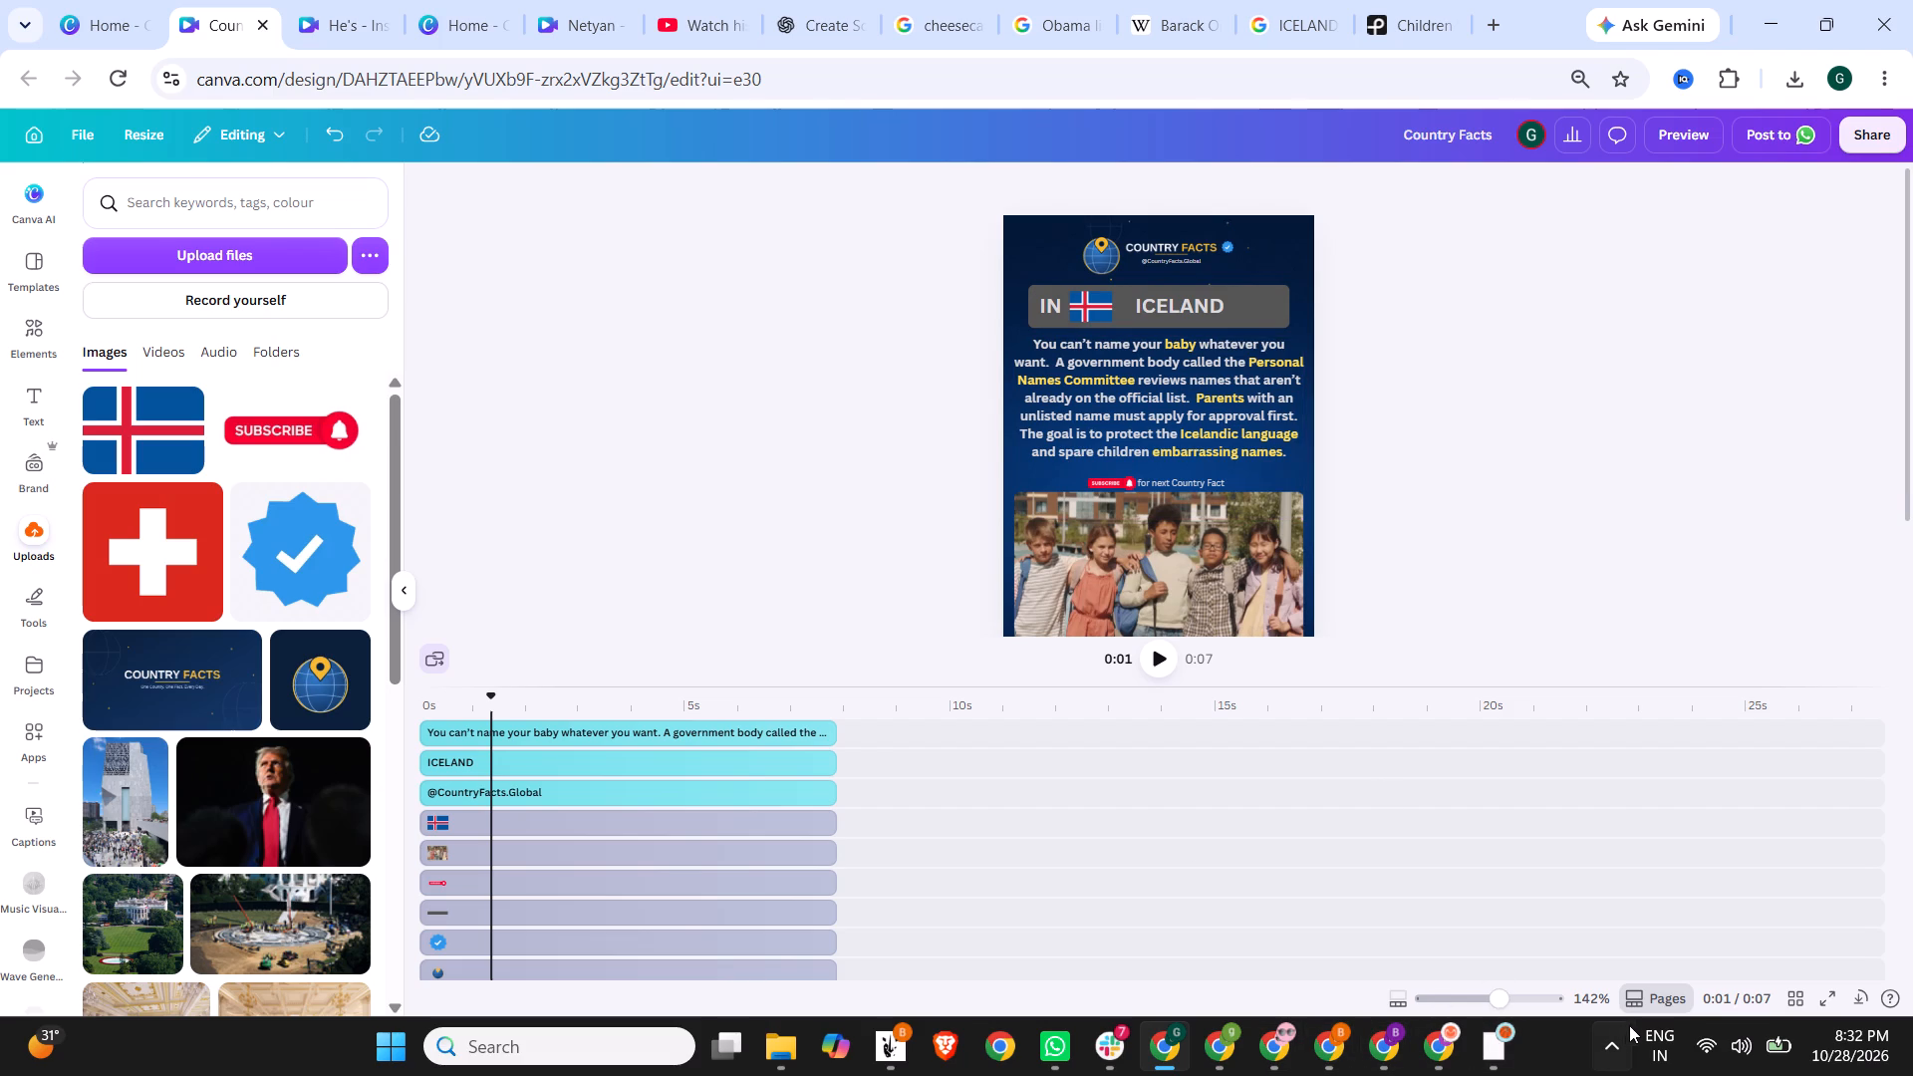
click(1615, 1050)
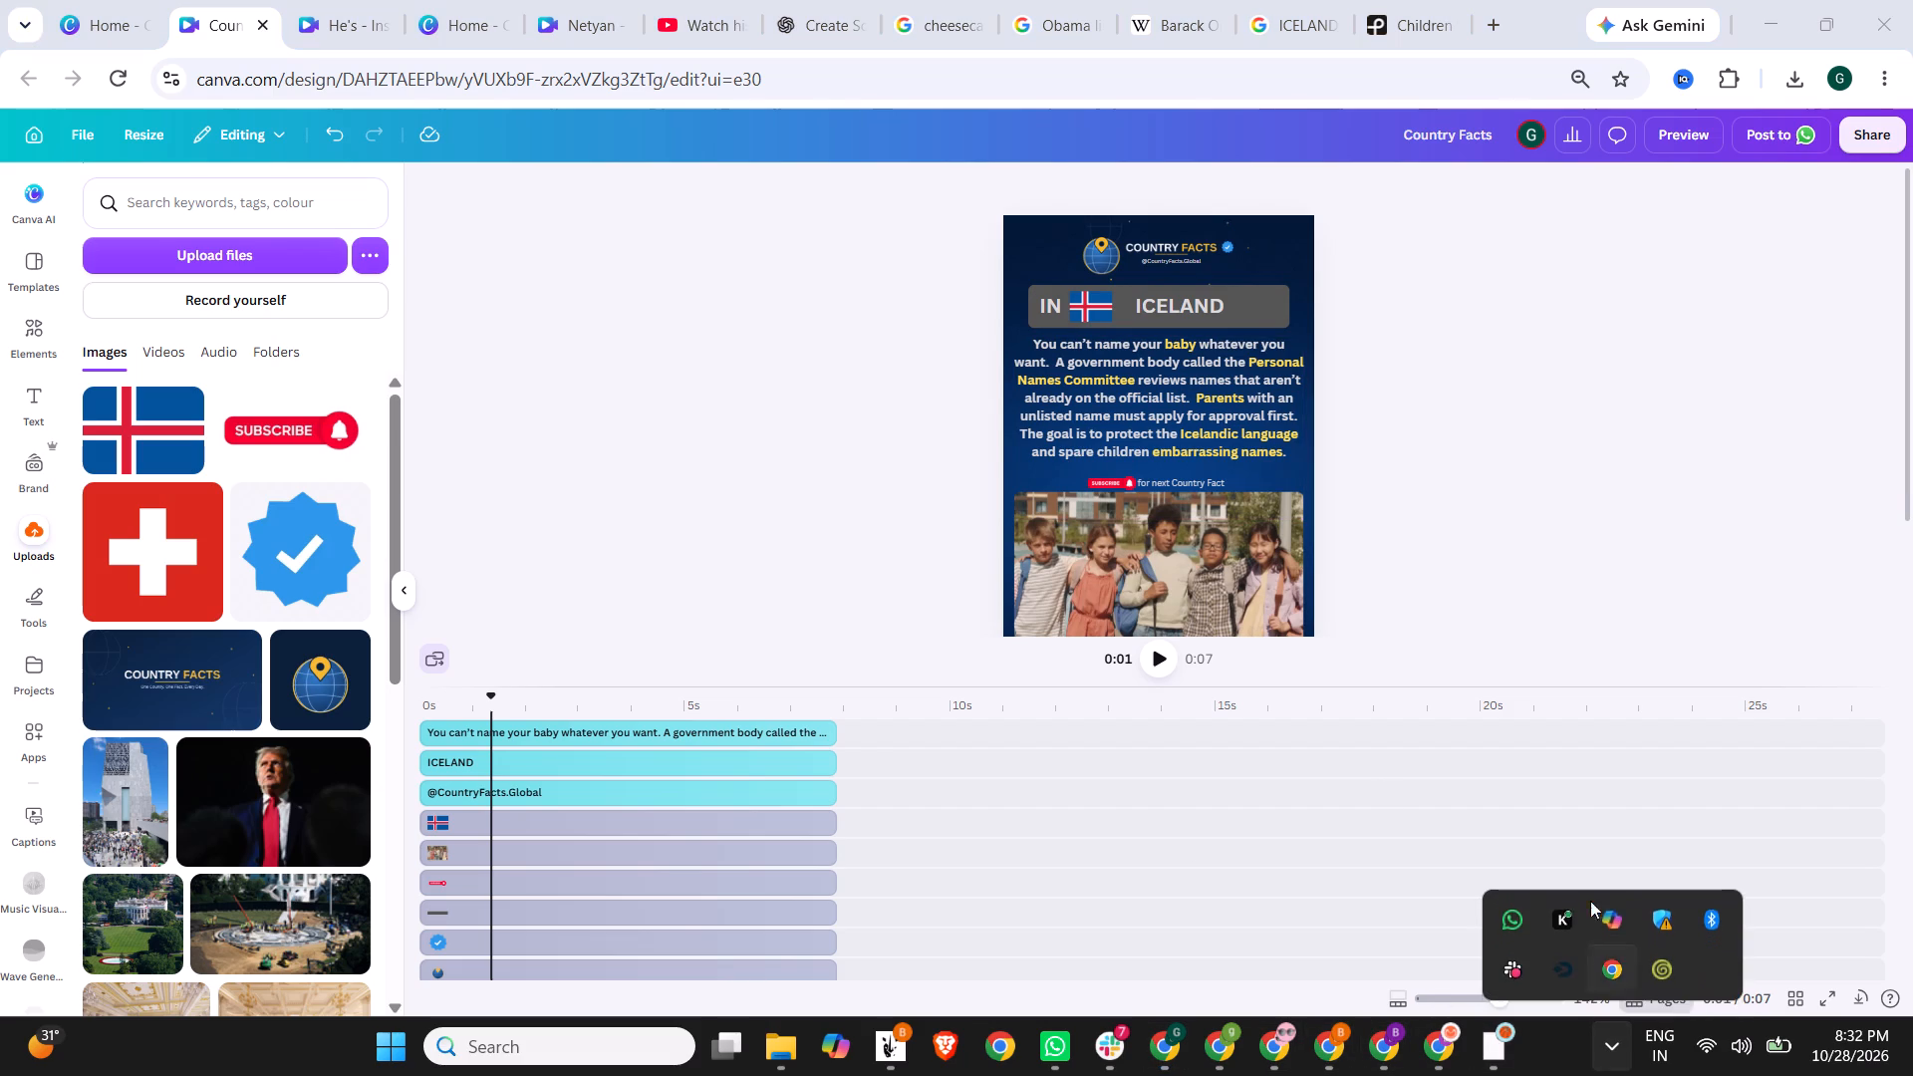
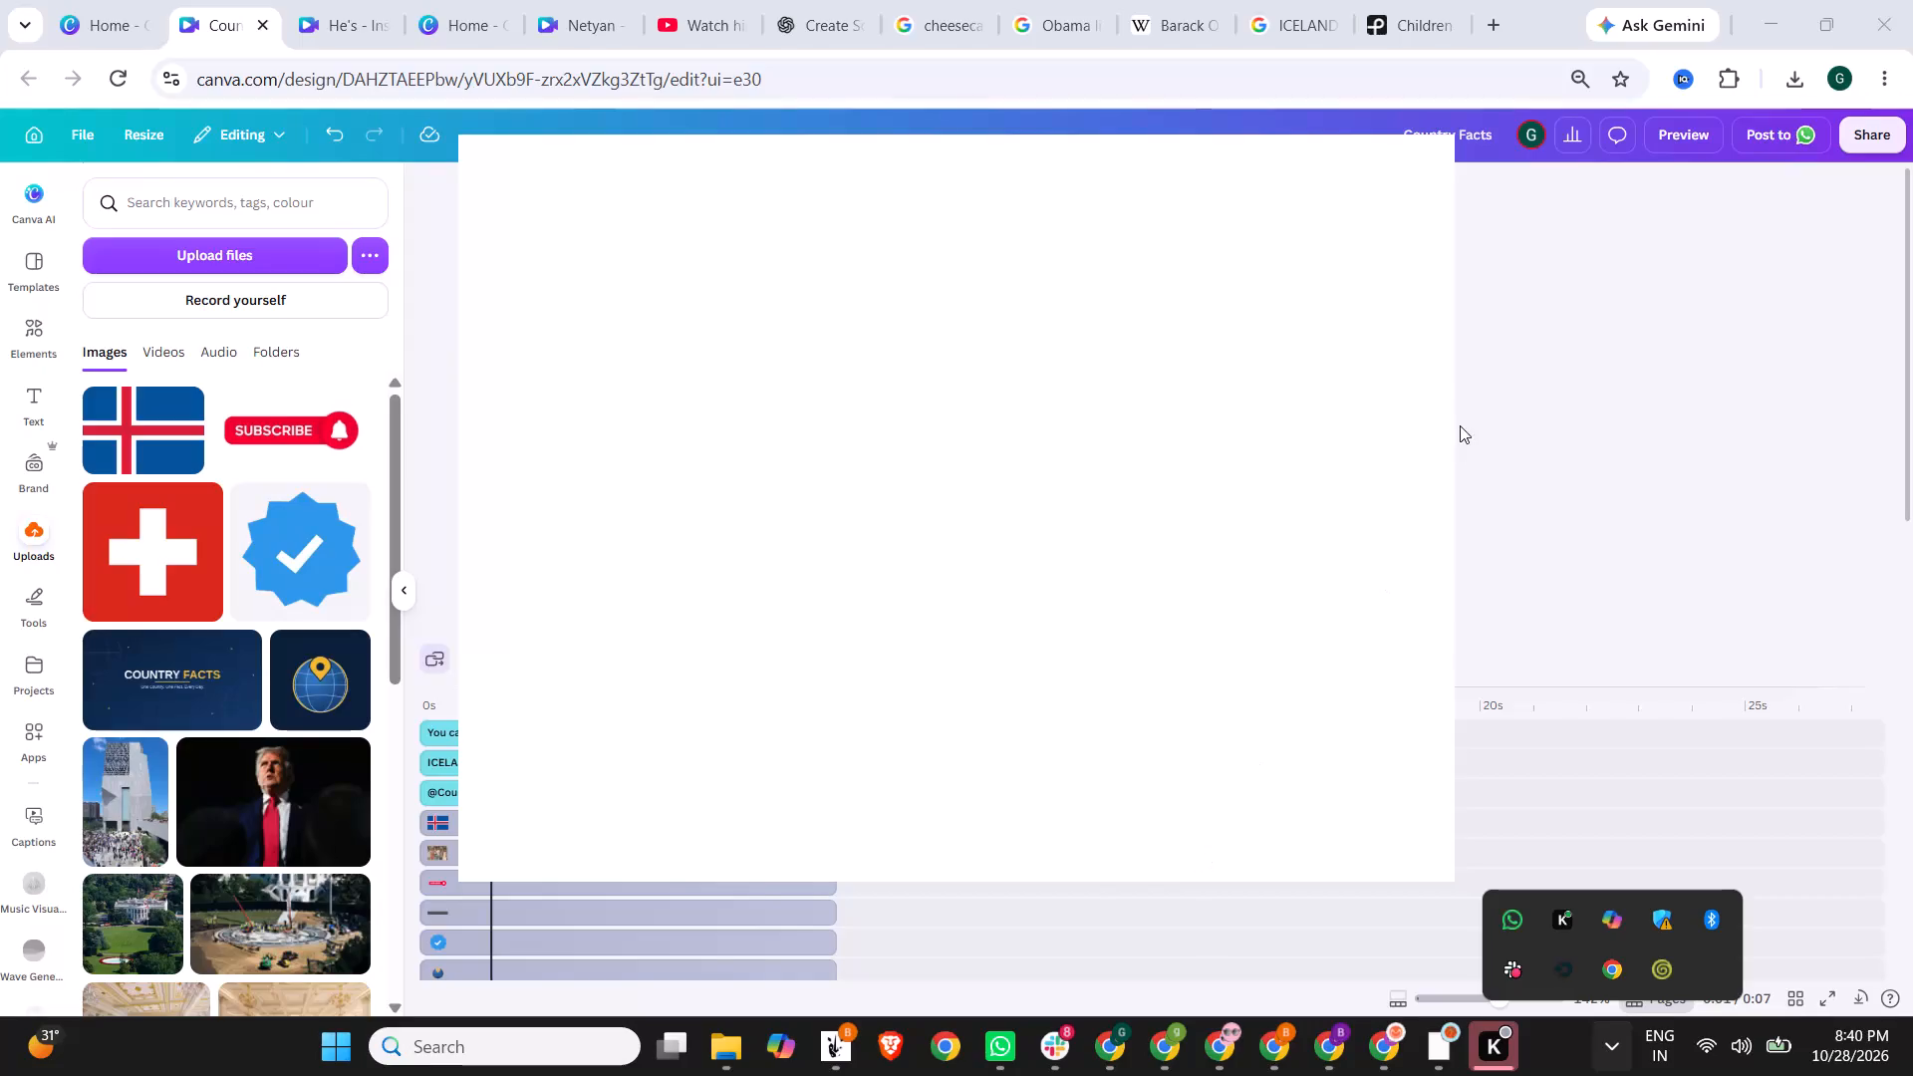
Download the finished Iceland short as an MP4 video.
click(1460, 425)
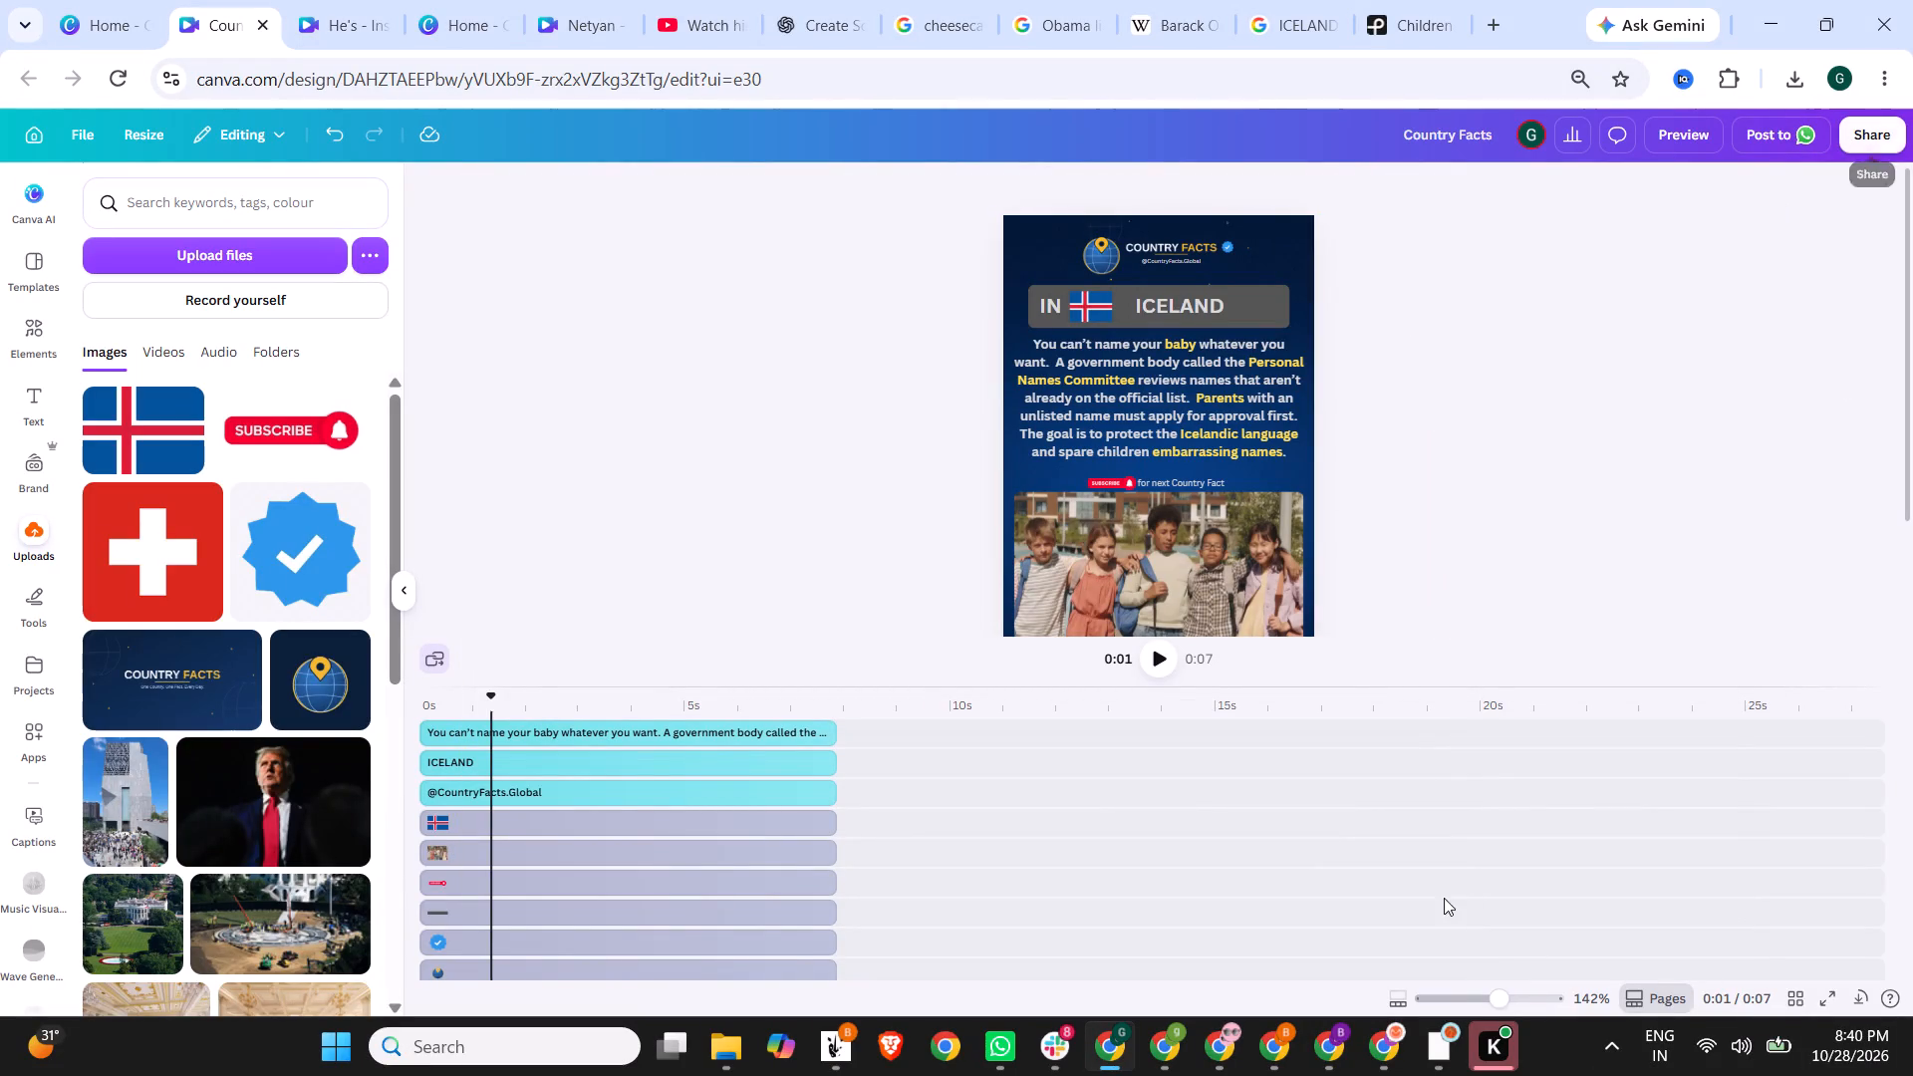
click(1792, 72)
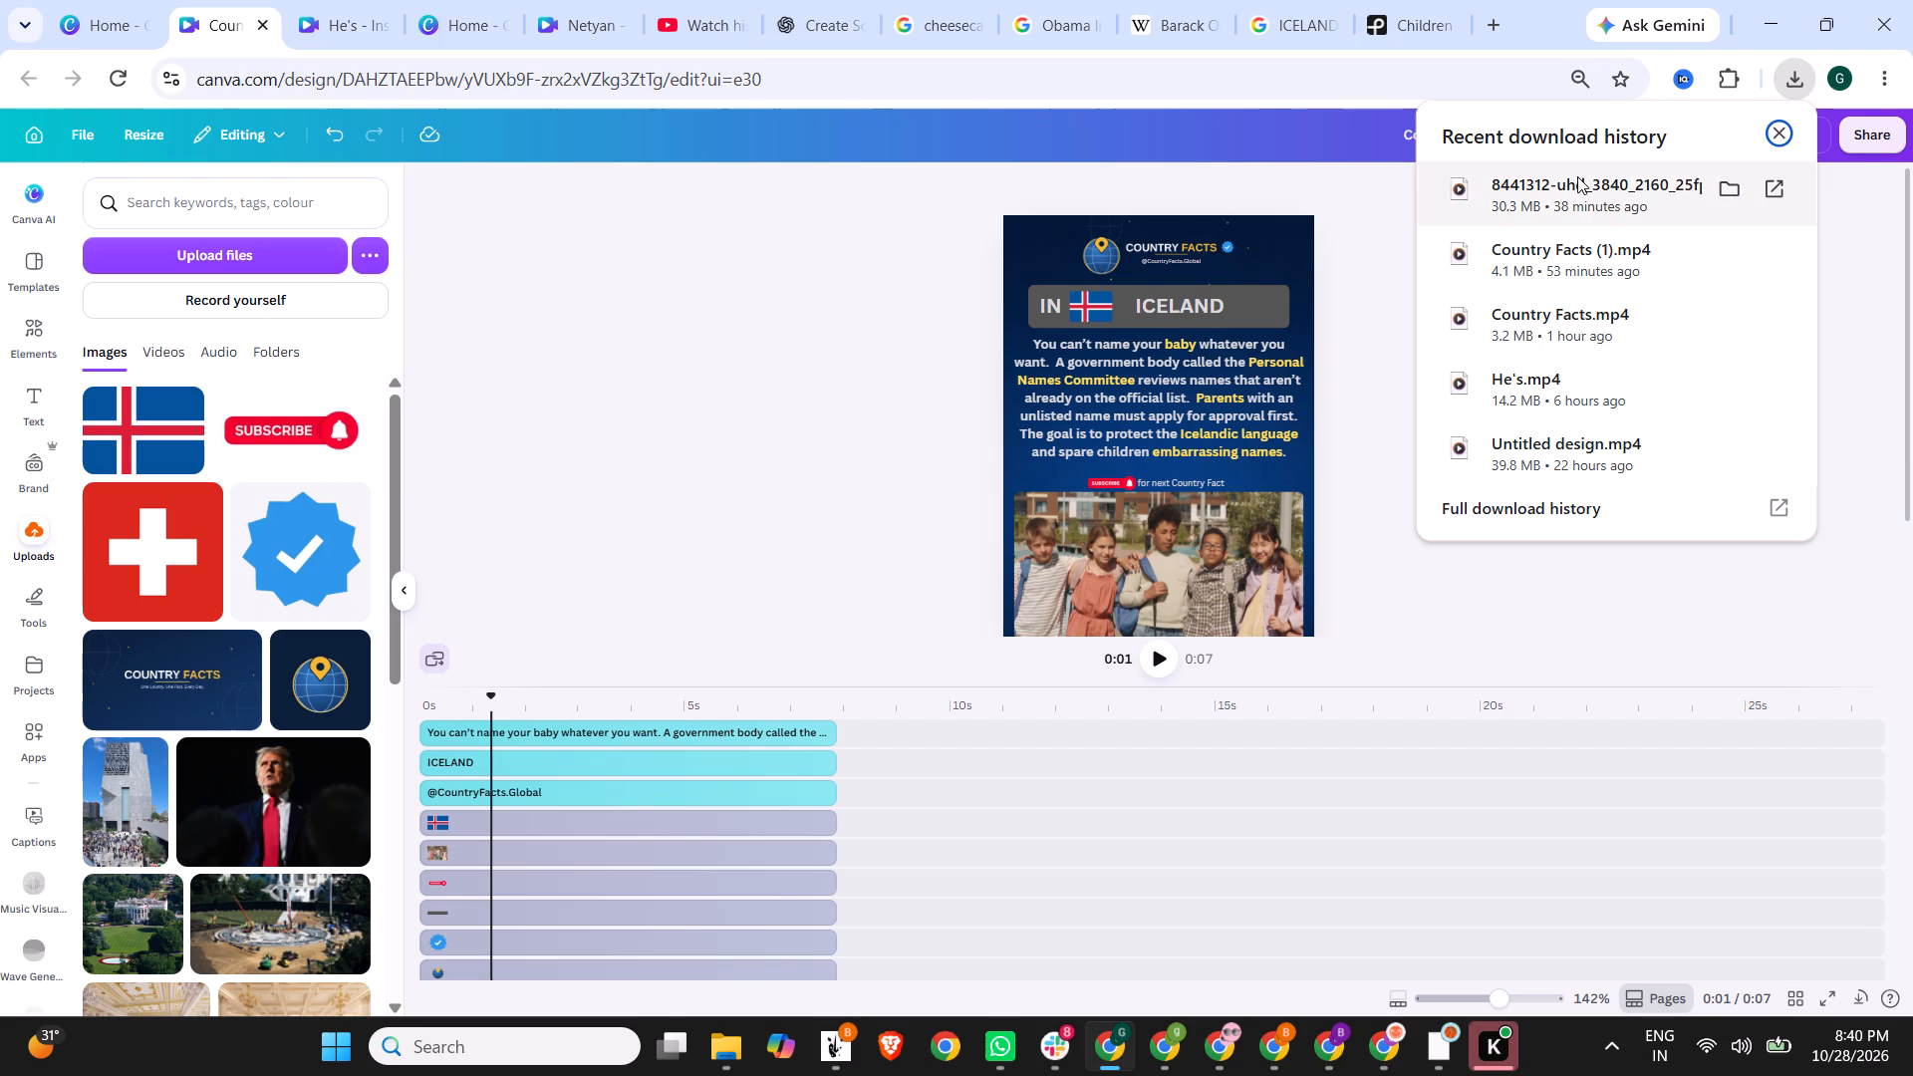
click(1866, 224)
click(1844, 142)
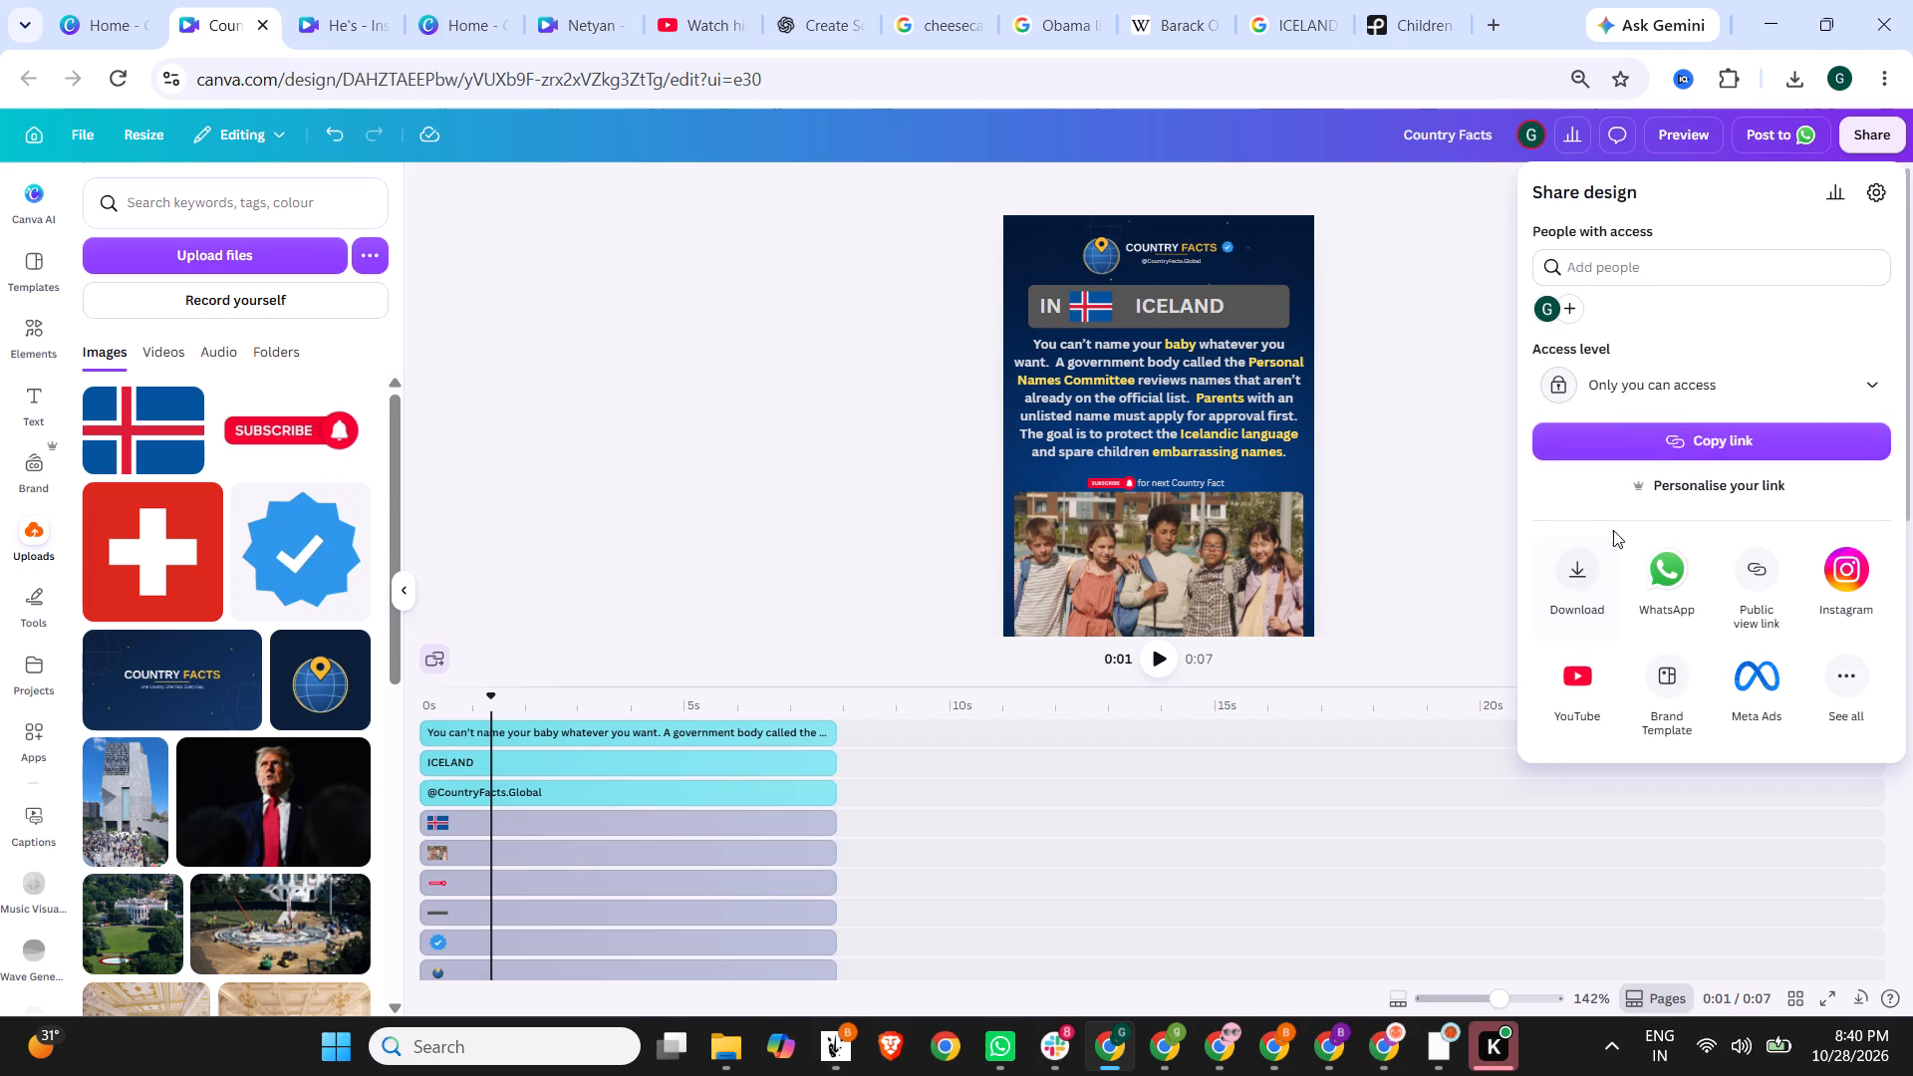
click(1593, 545)
click(1653, 432)
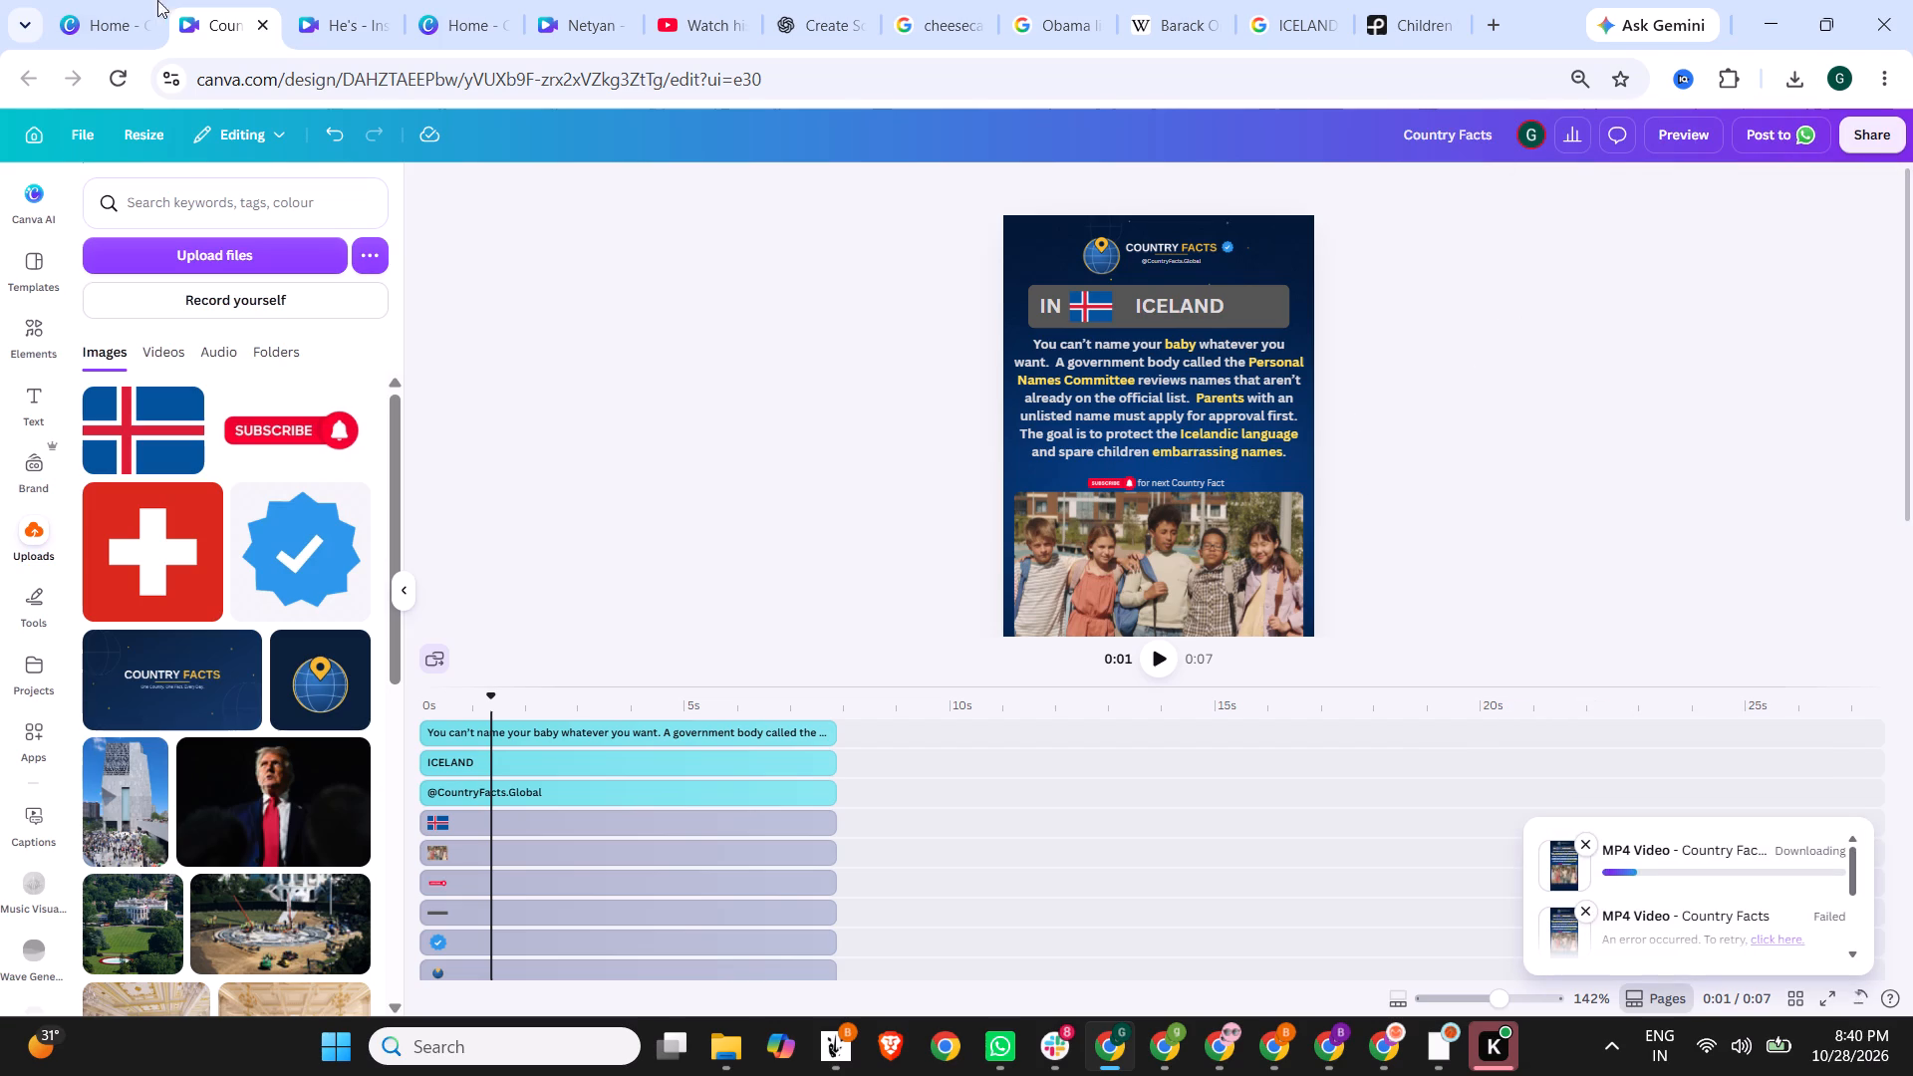
Switch to YouTube Studio and return from the Switzerland video's details to the channel's Shorts content list.
click(1441, 1036)
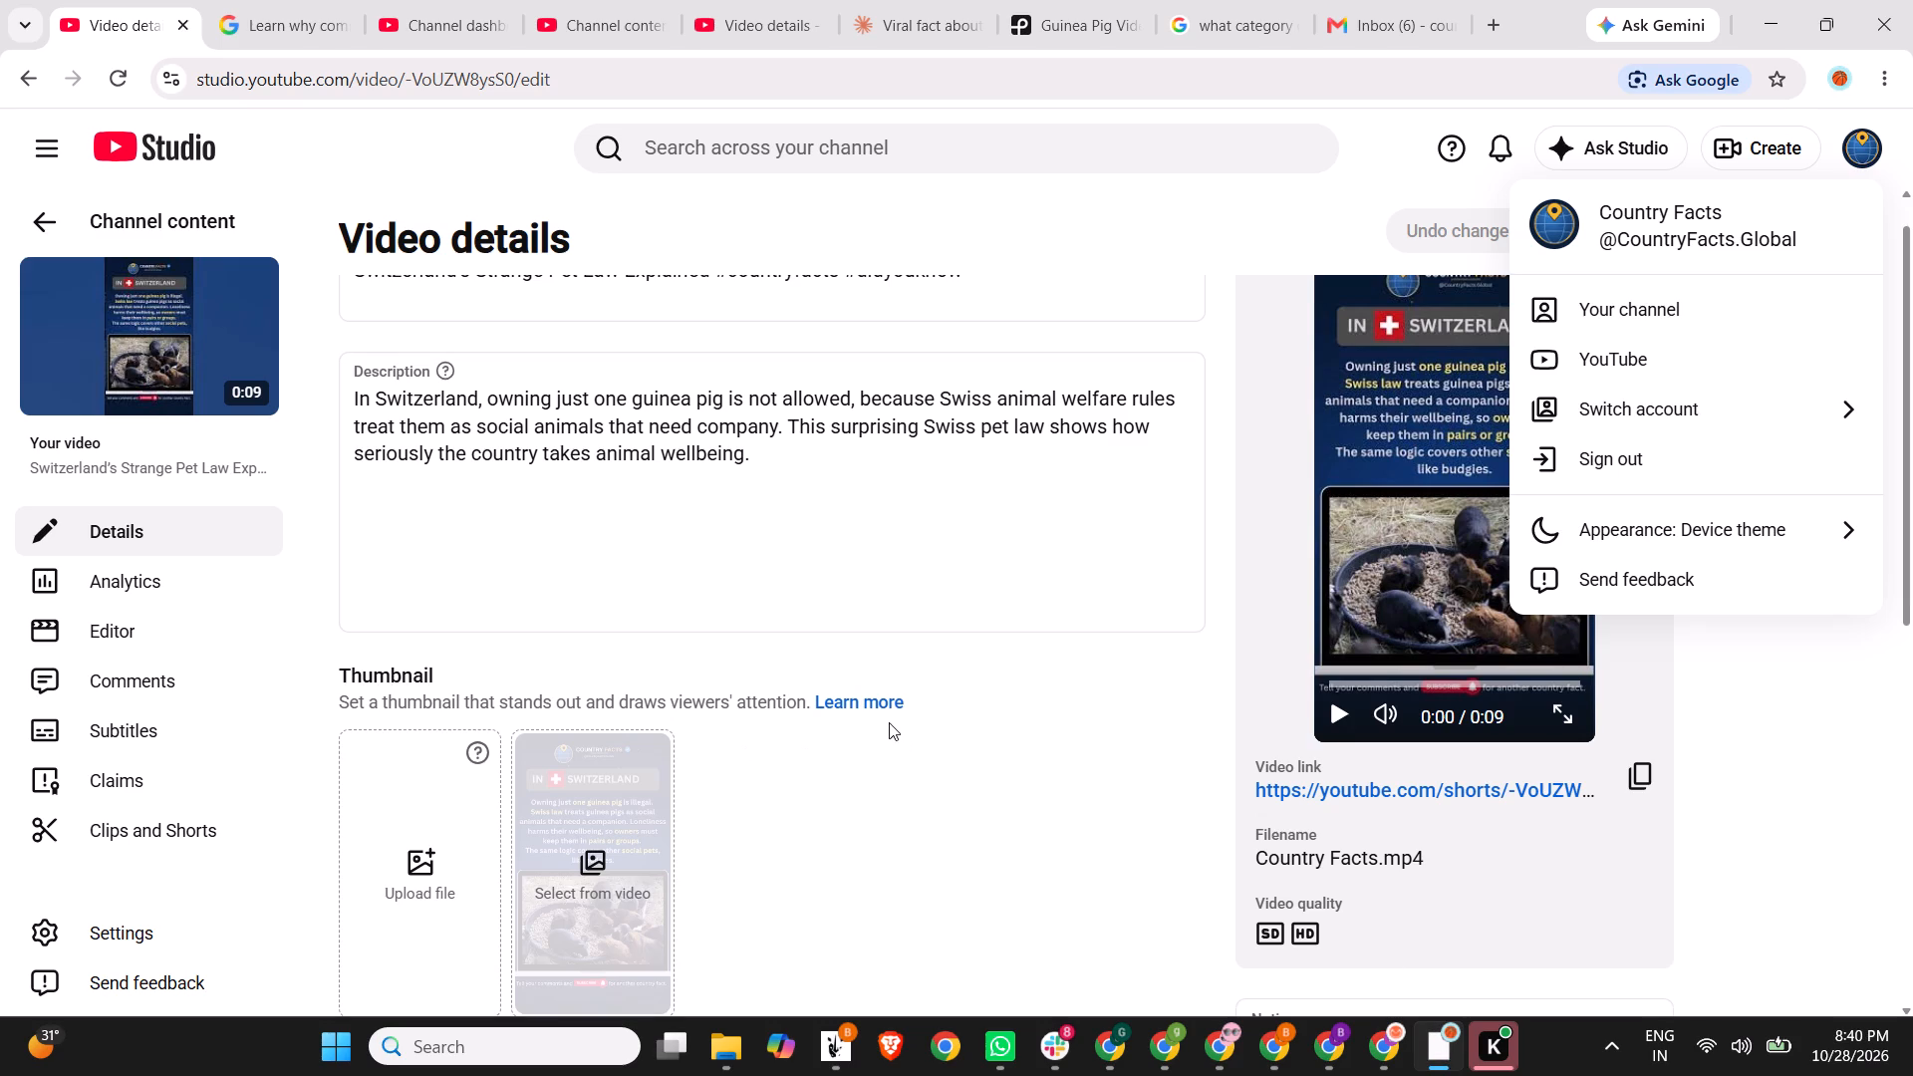
scroll(733, 672, down, 8)
click(92, 232)
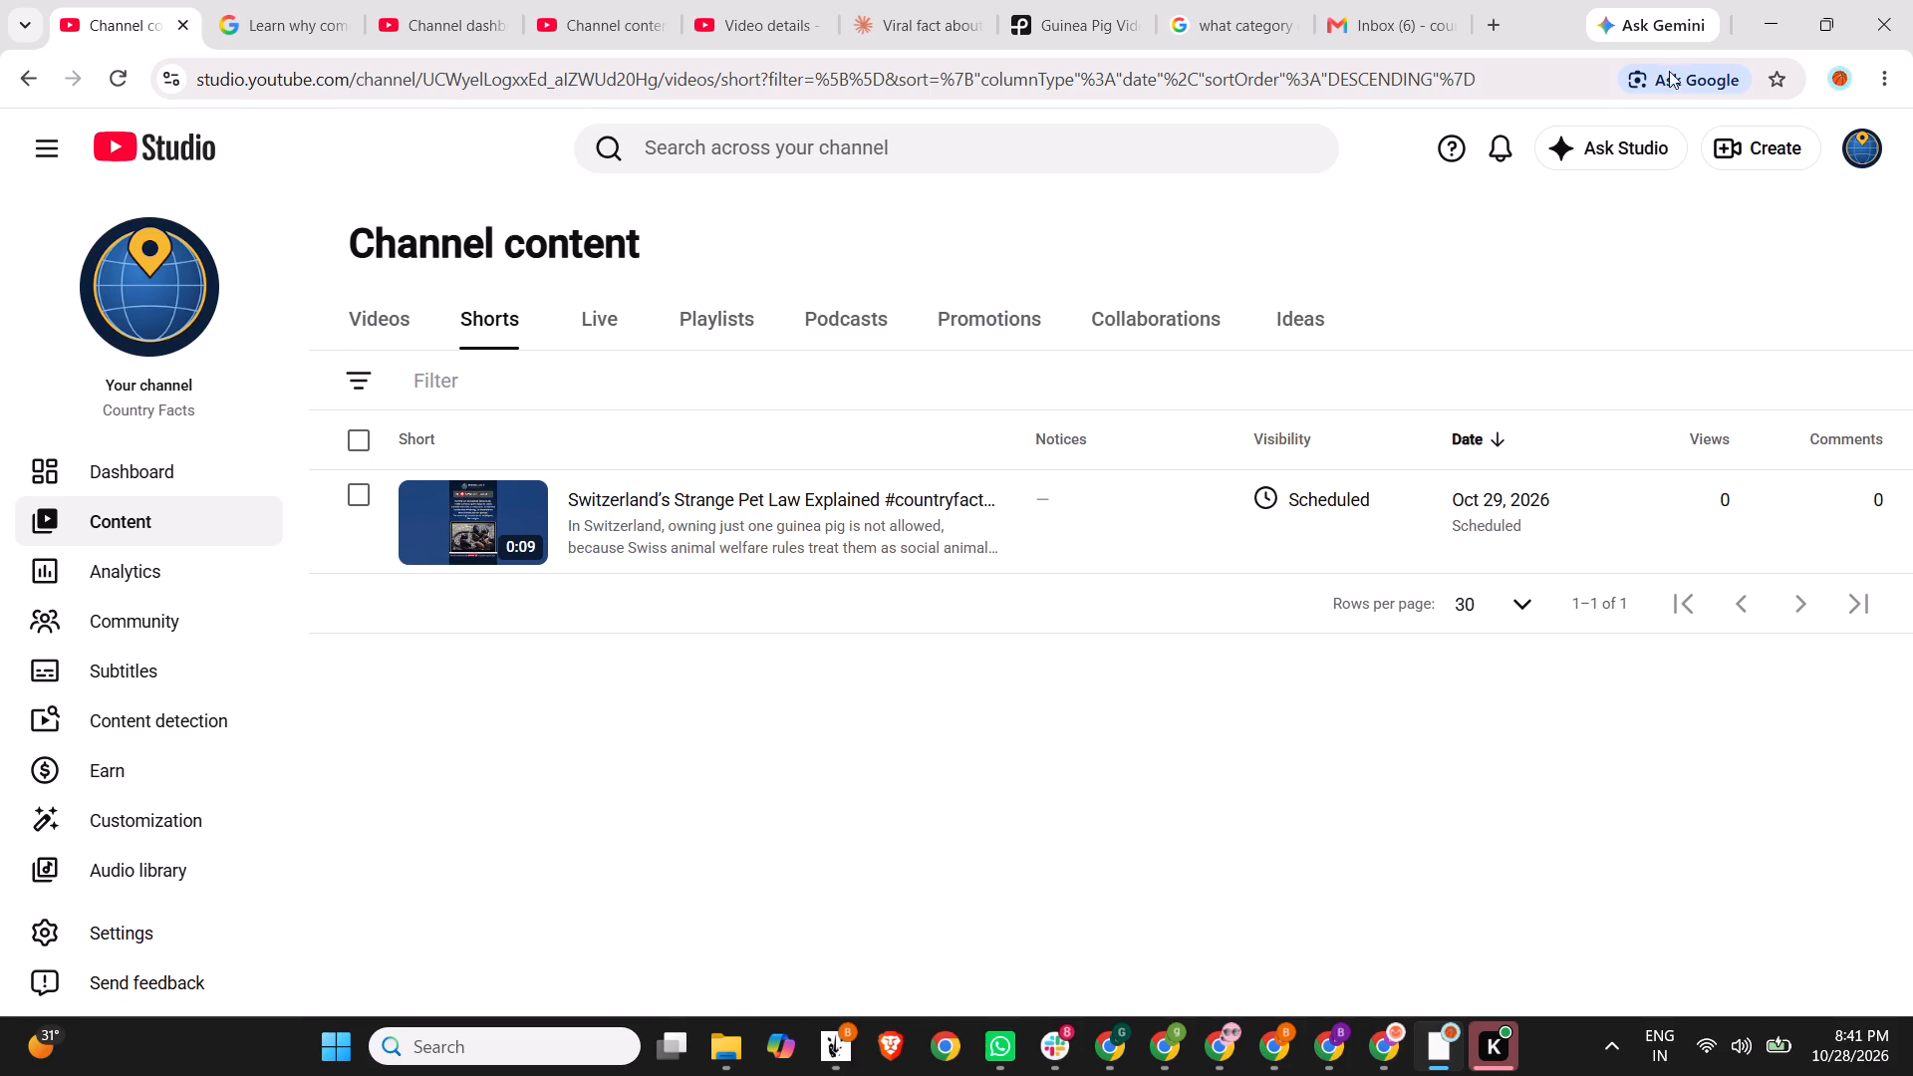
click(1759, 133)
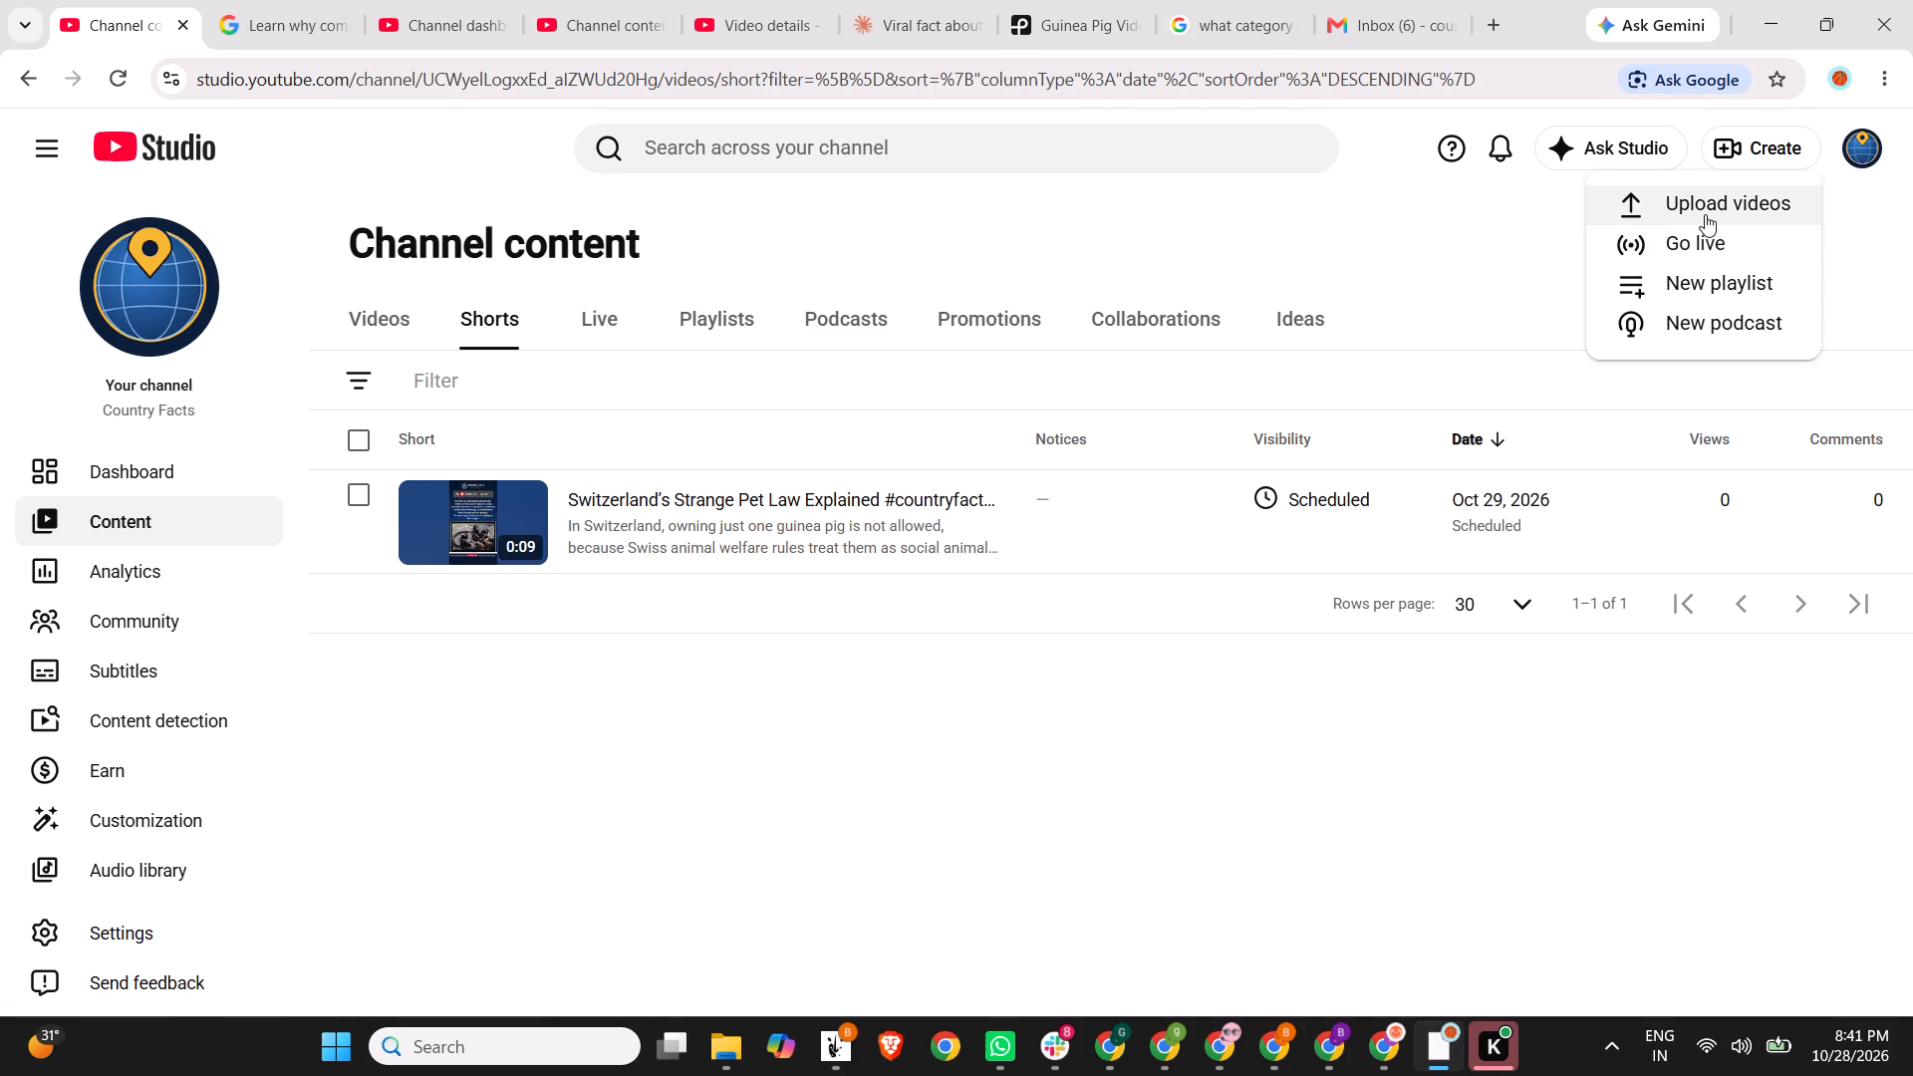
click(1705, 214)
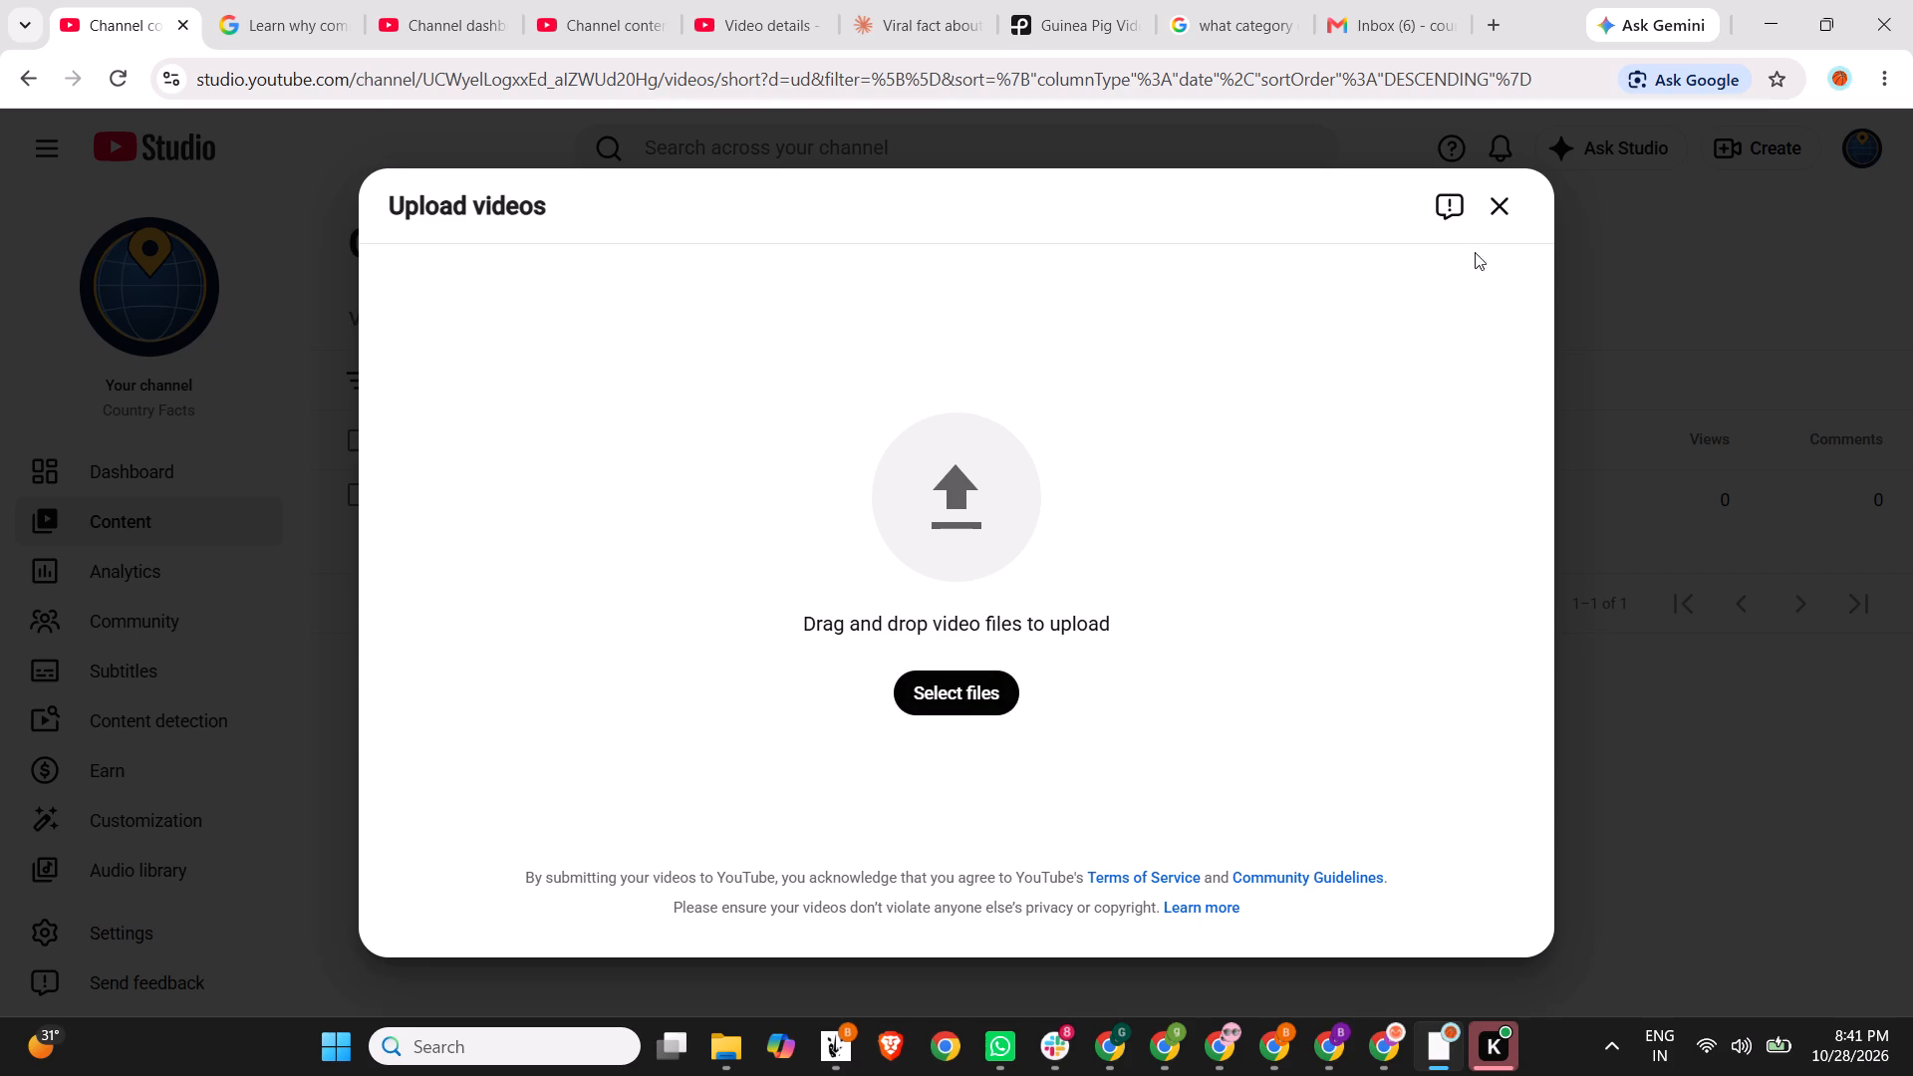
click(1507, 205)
Check the scheduled publishing date and time of the Switzerland pet law short.
click(1367, 503)
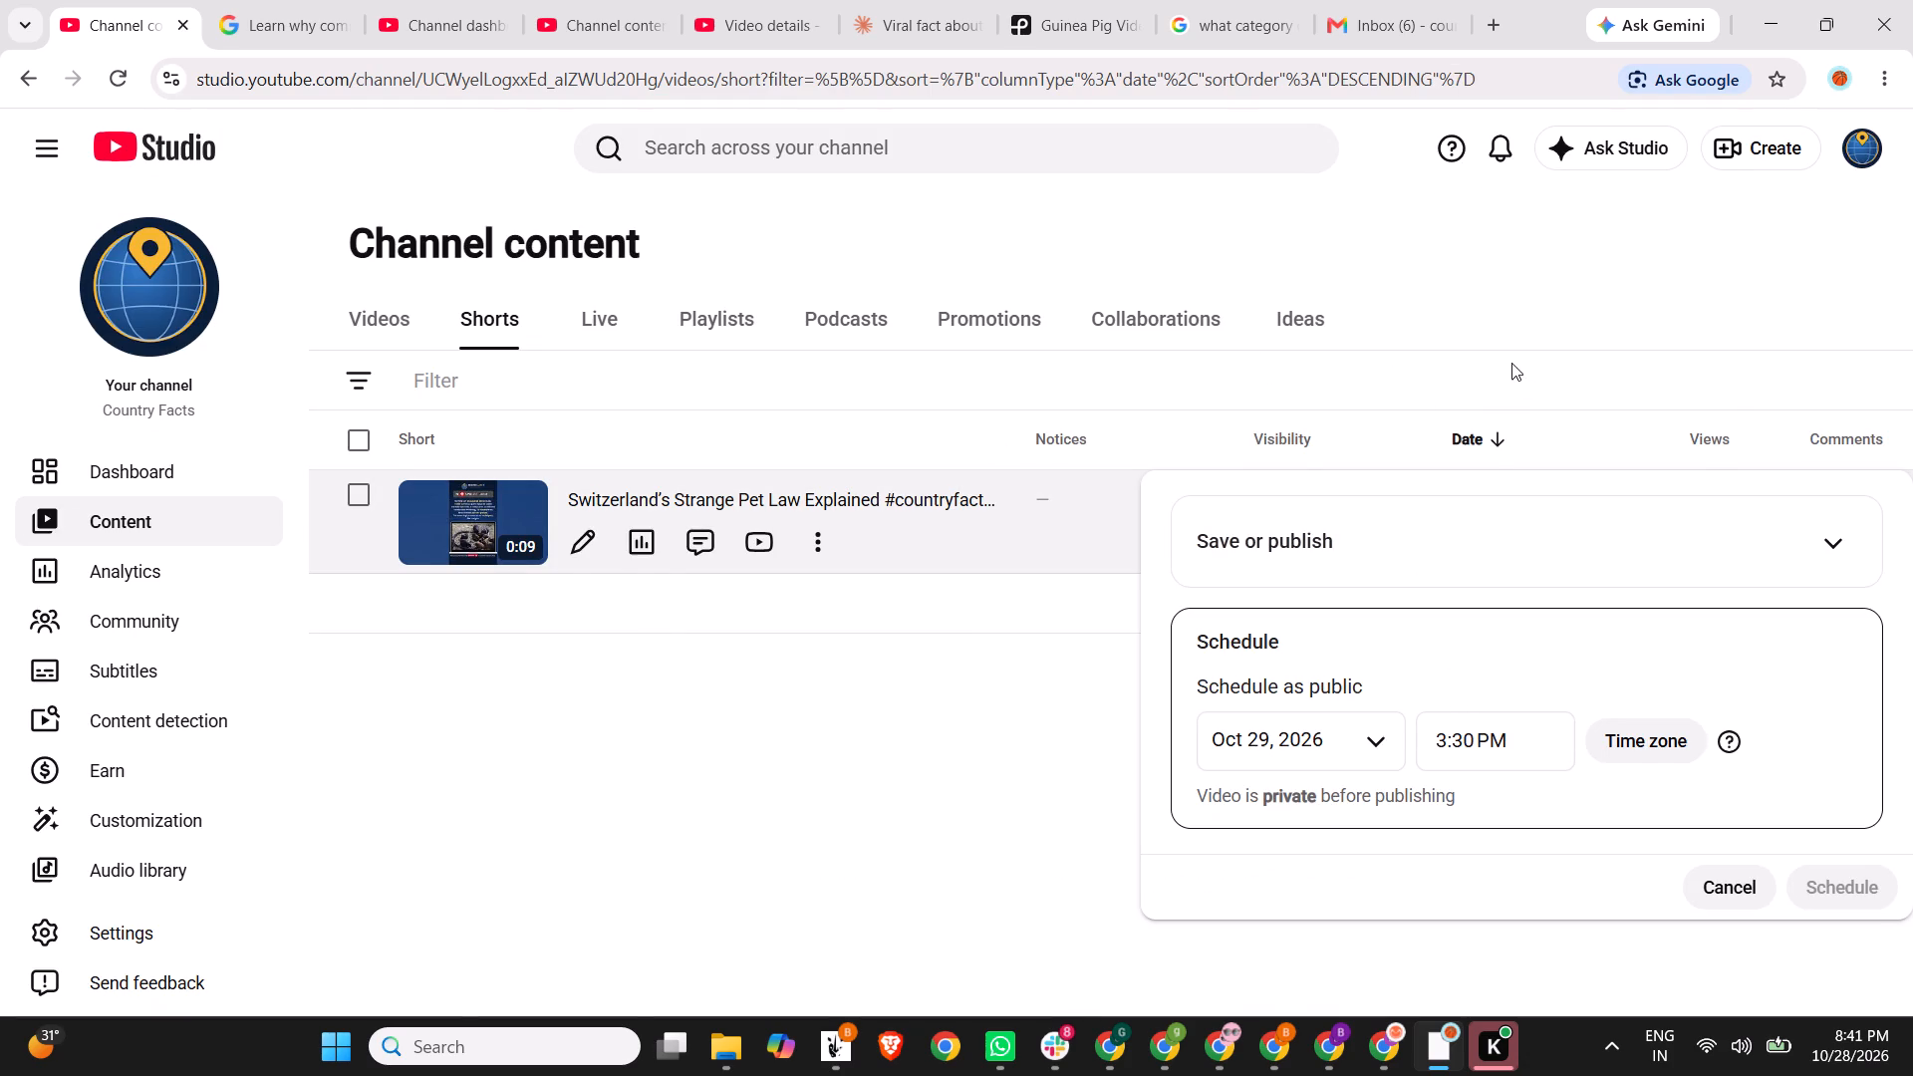
click(1511, 363)
click(1703, 244)
Start a new video upload with the file Country Facts (2) from the Downloads folder.
click(1730, 163)
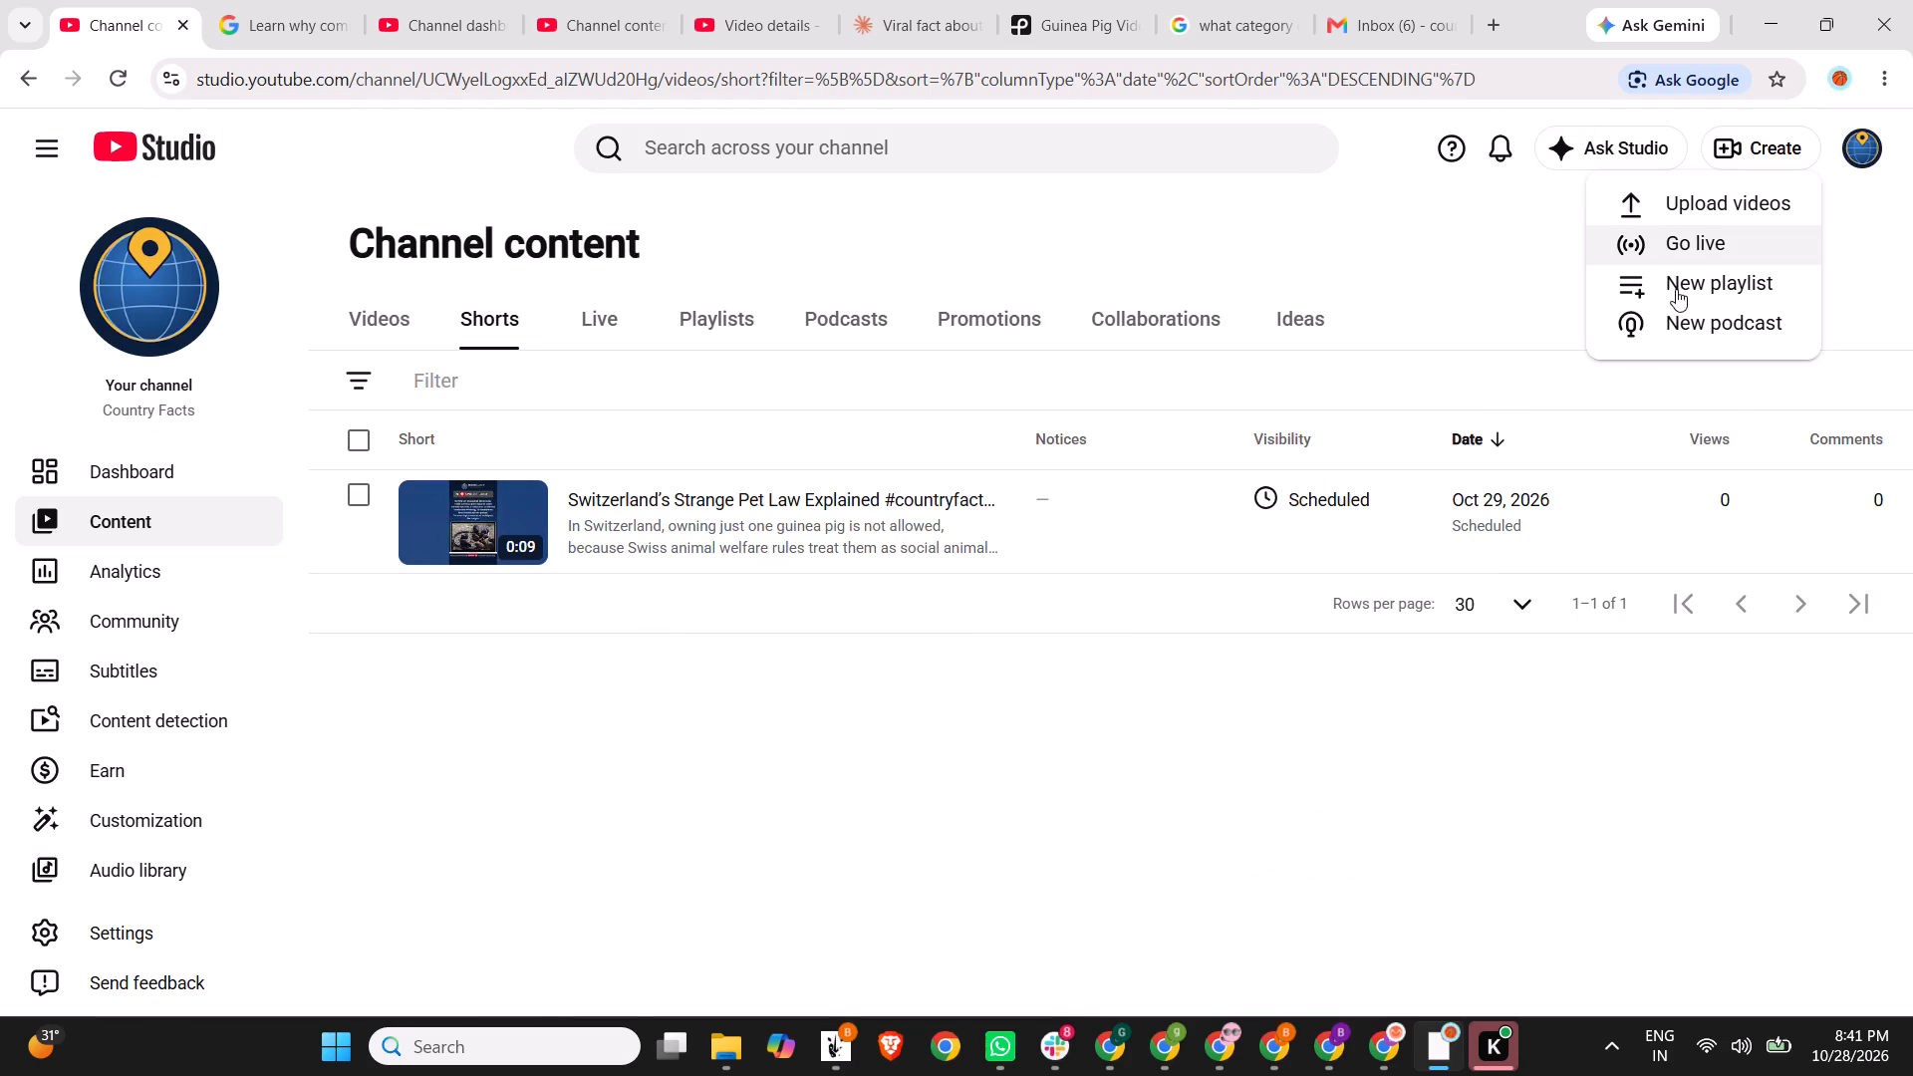
click(1684, 212)
click(998, 699)
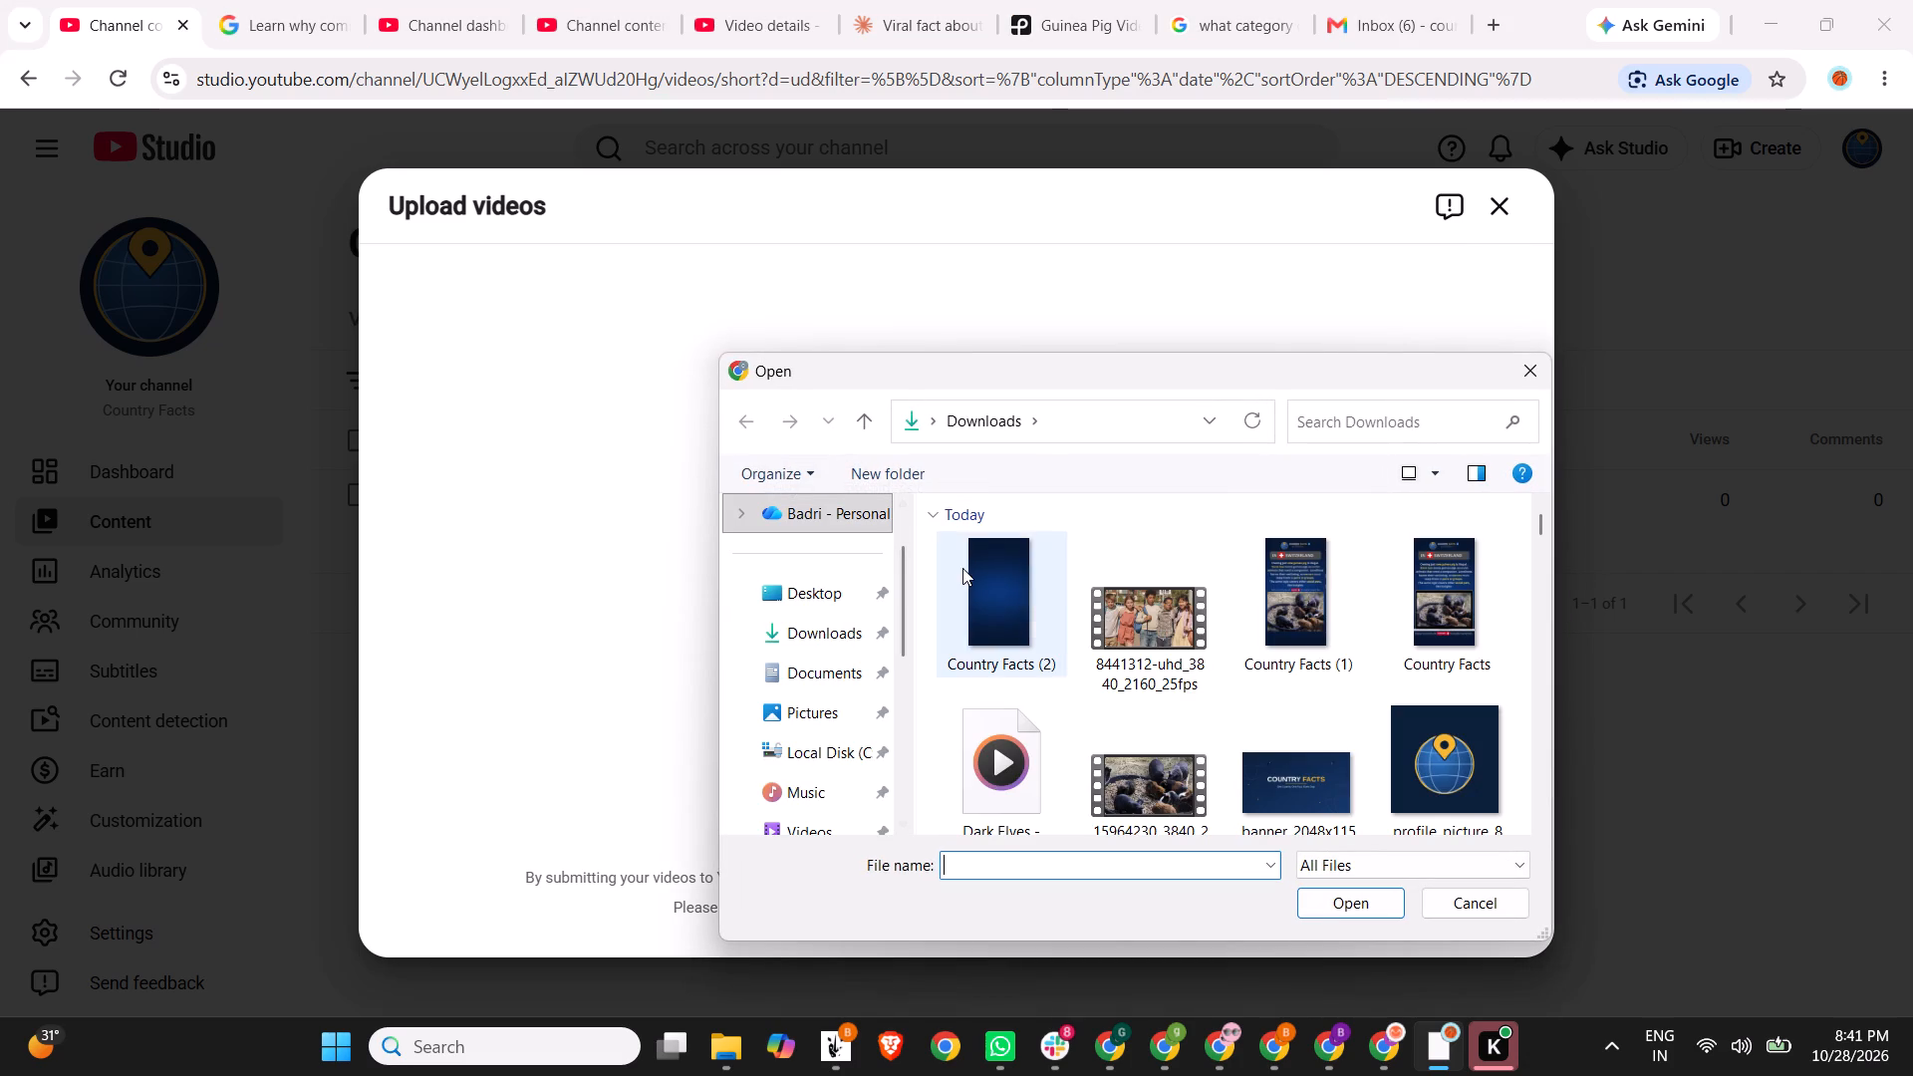
double_click(962, 568)
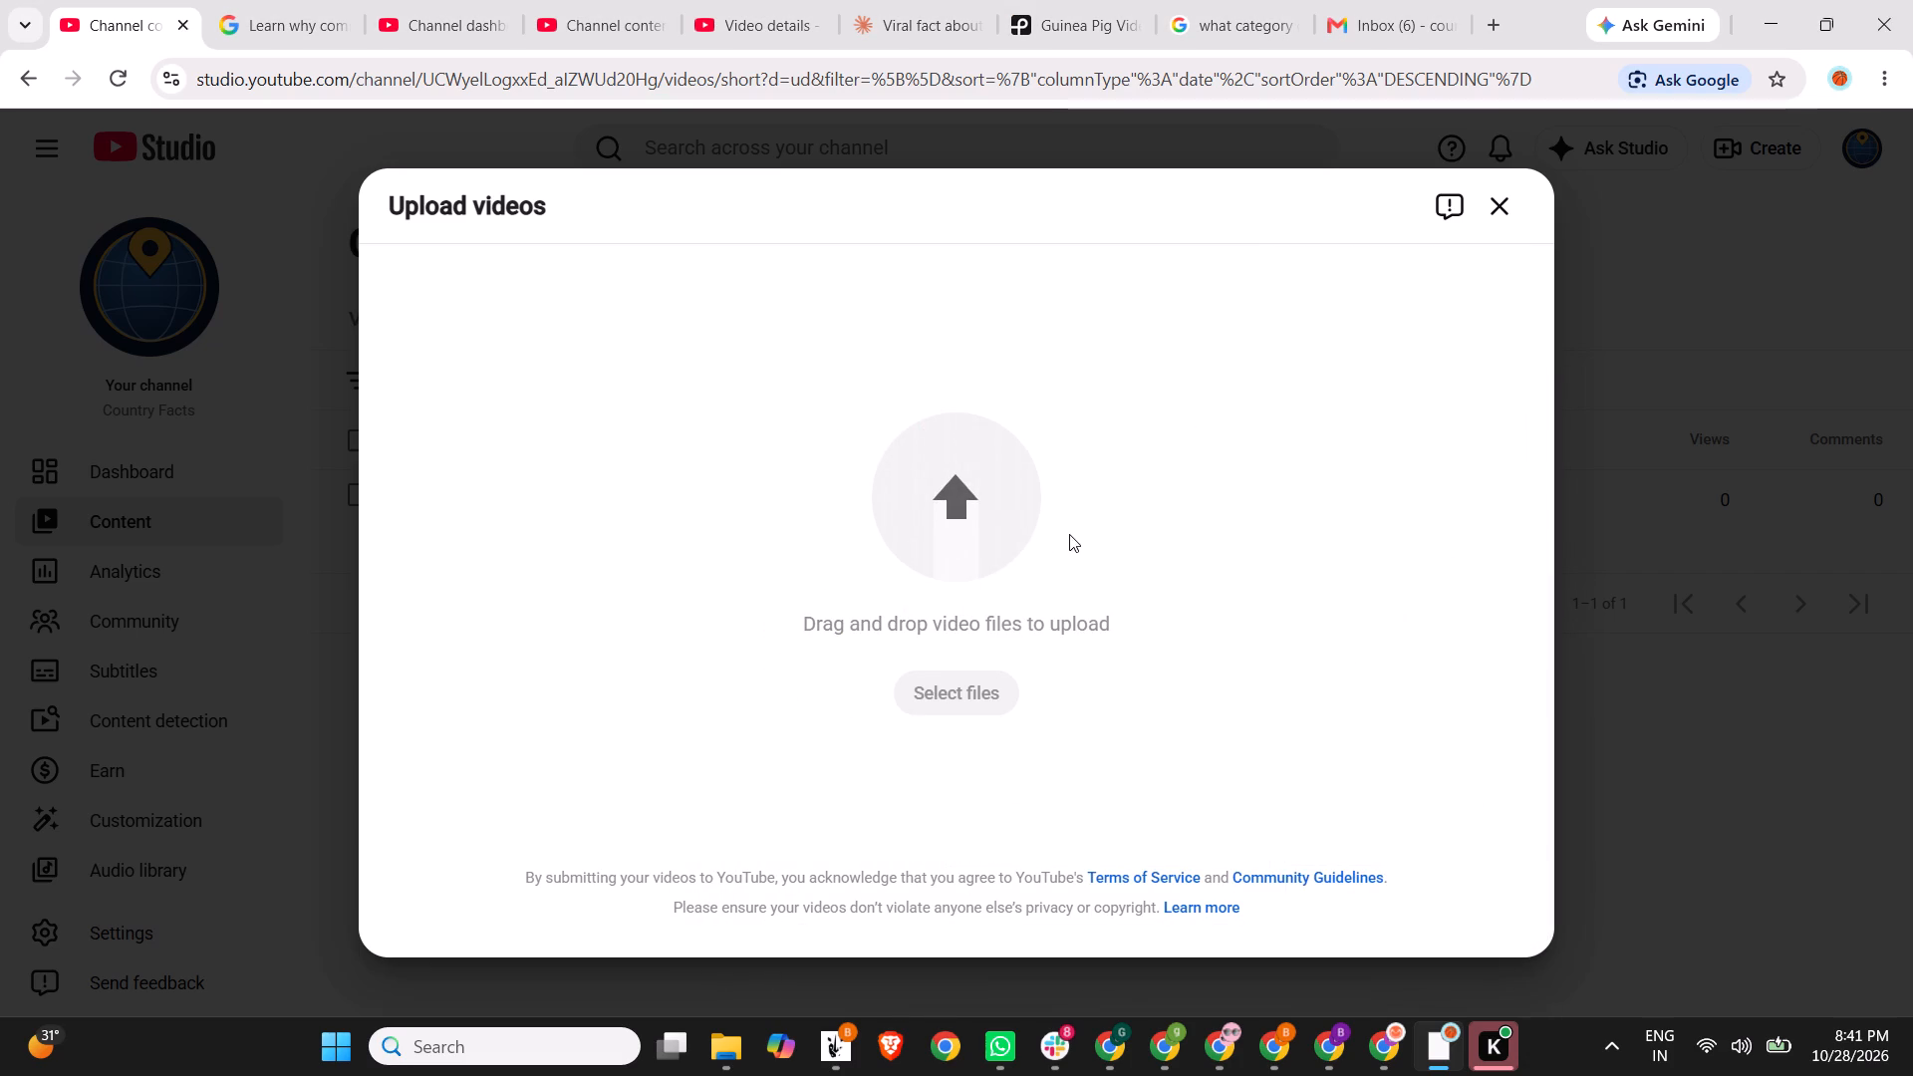
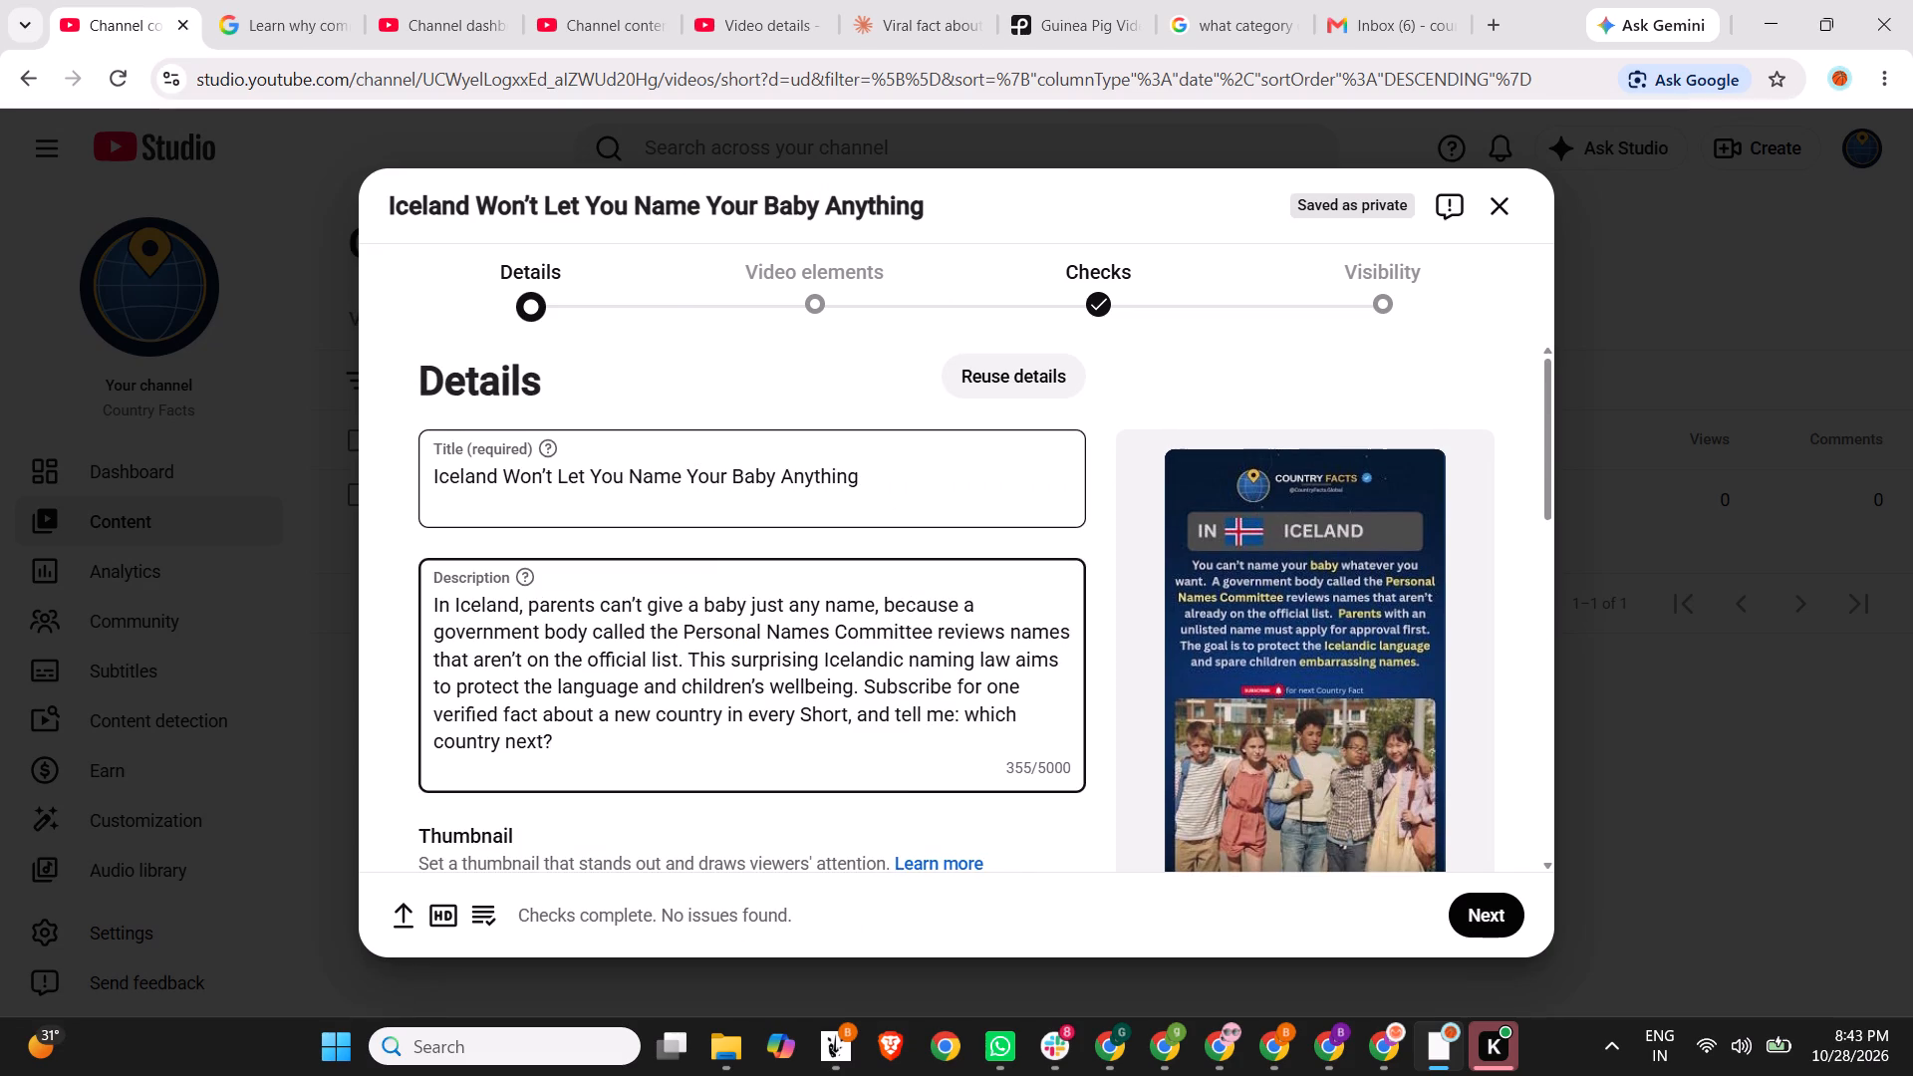
click(894, 490)
key(space)
key(shift+numbersign)
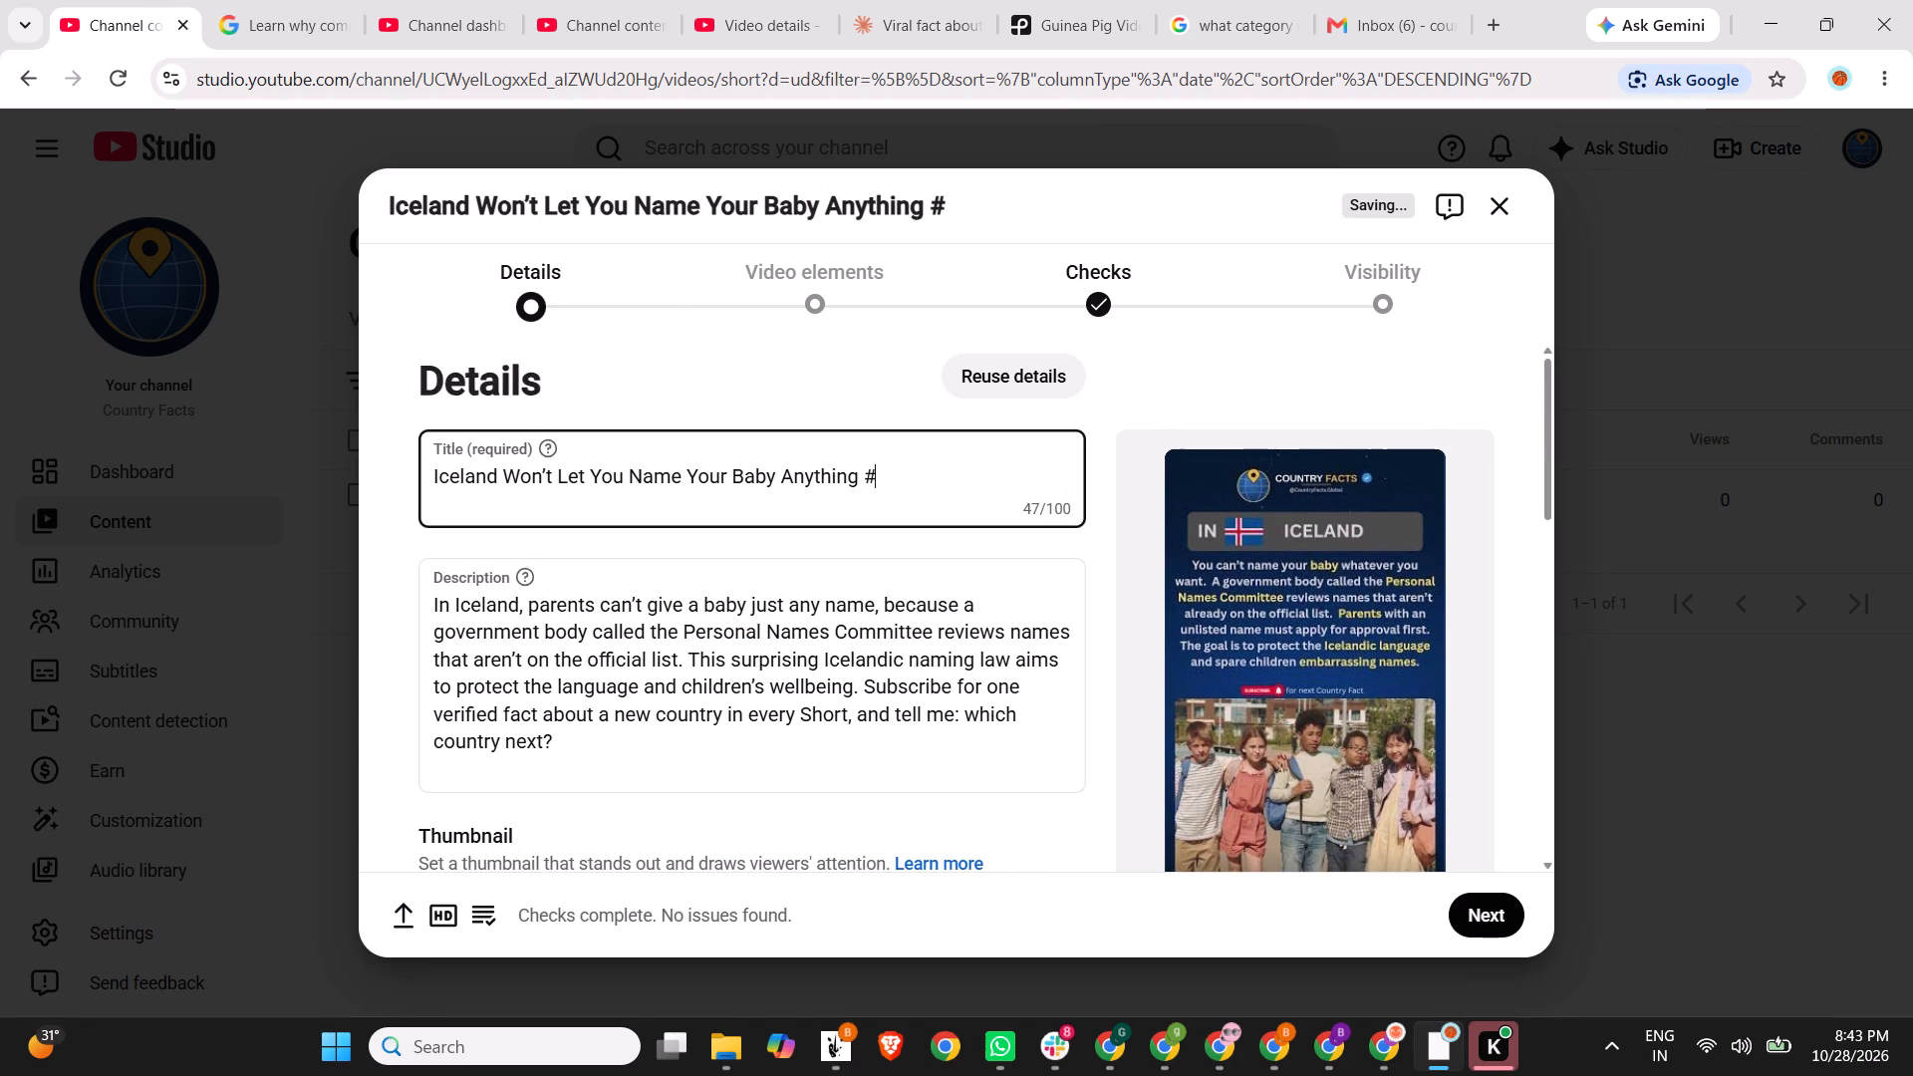
text(CountryFacts)
key(space)
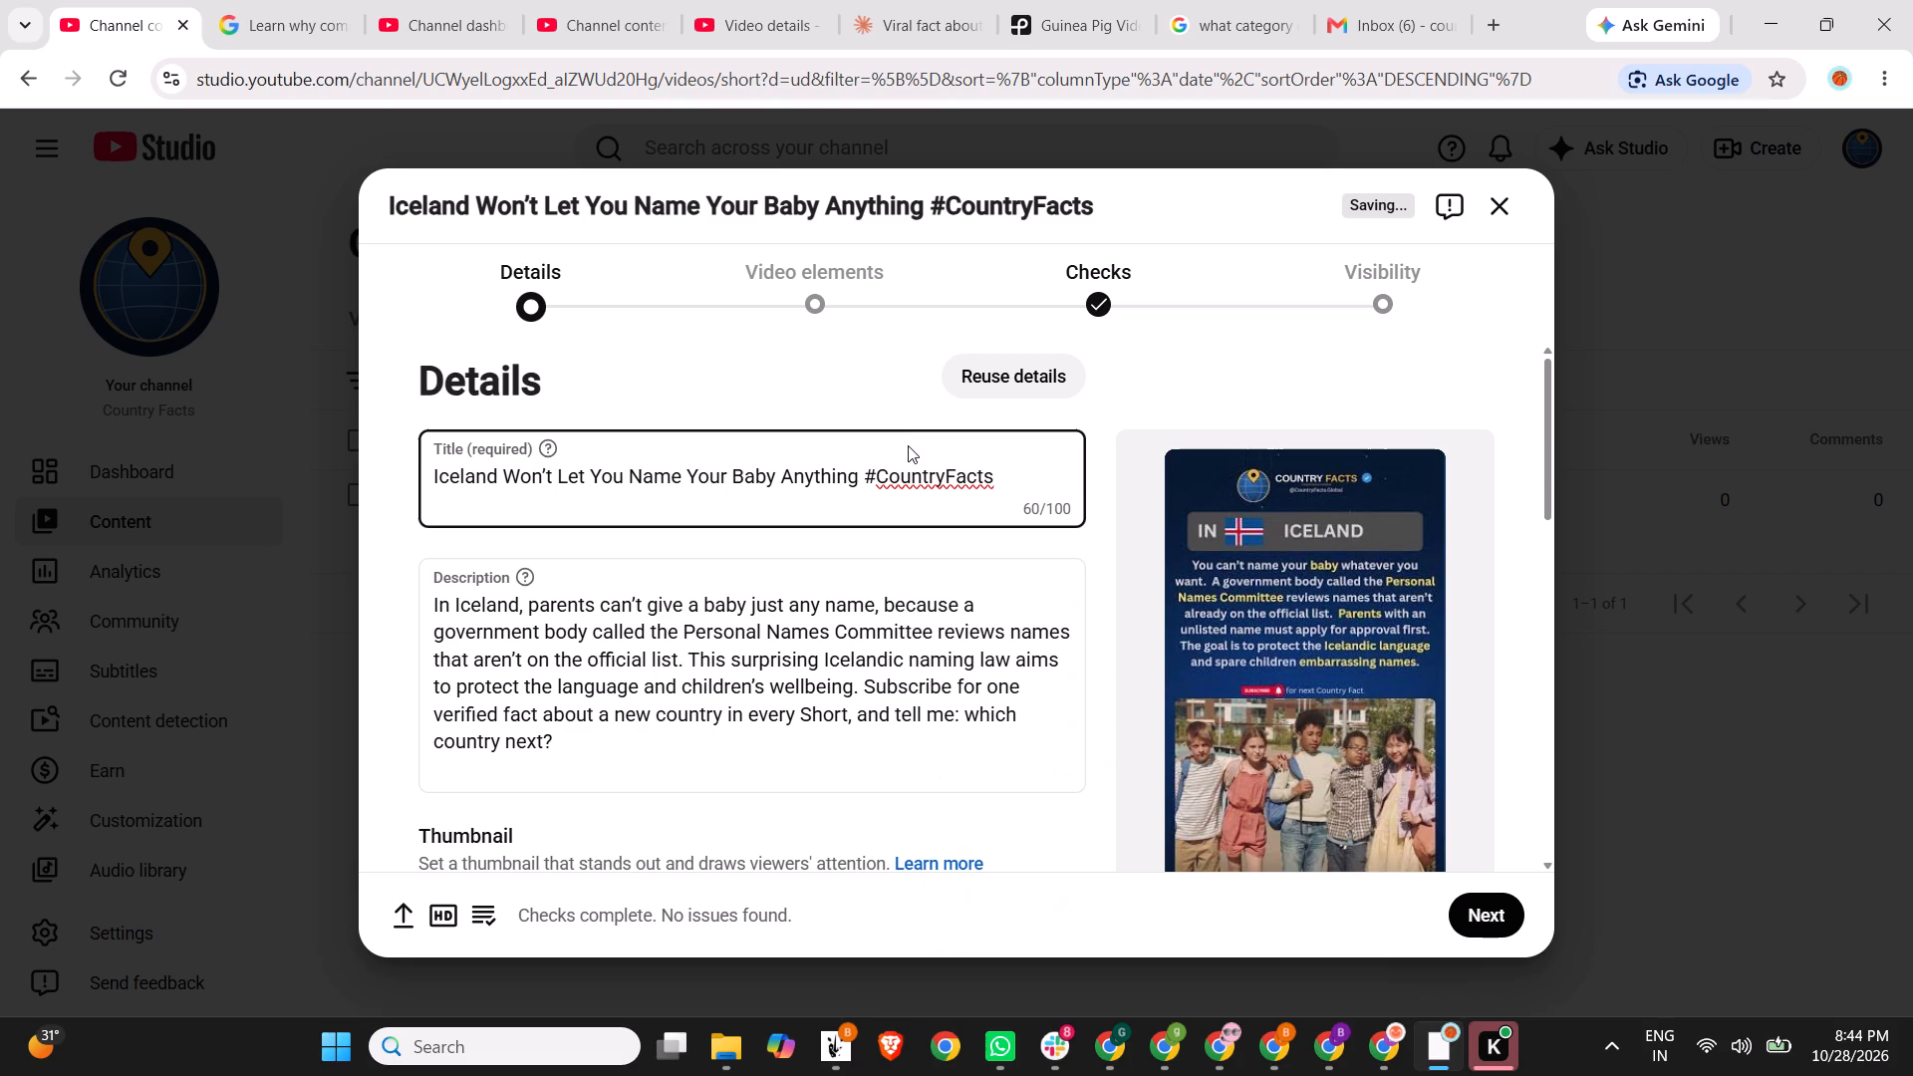
text(#Ice)
text(land)
click(754, 532)
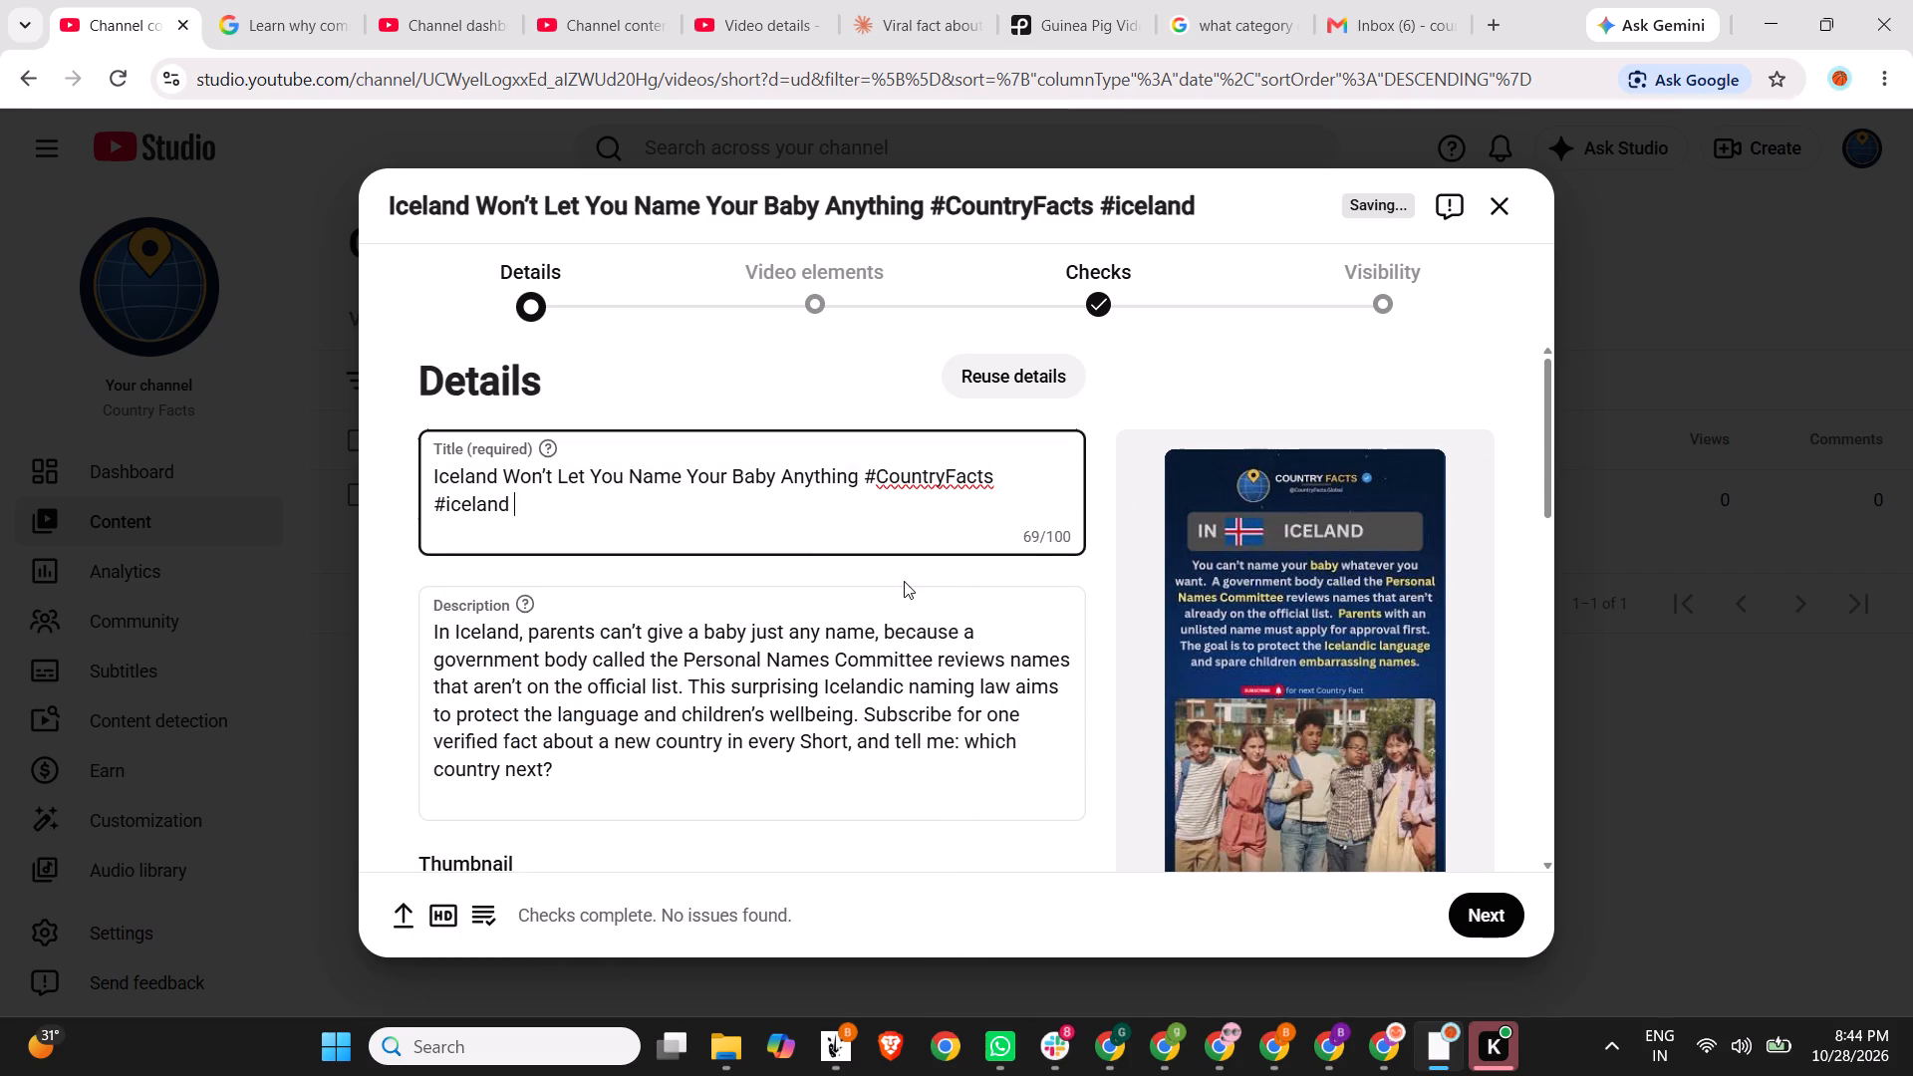
Create a new public playlist titled Iceland and assign the short to it.
scroll(904, 581, down, 6)
click(645, 610)
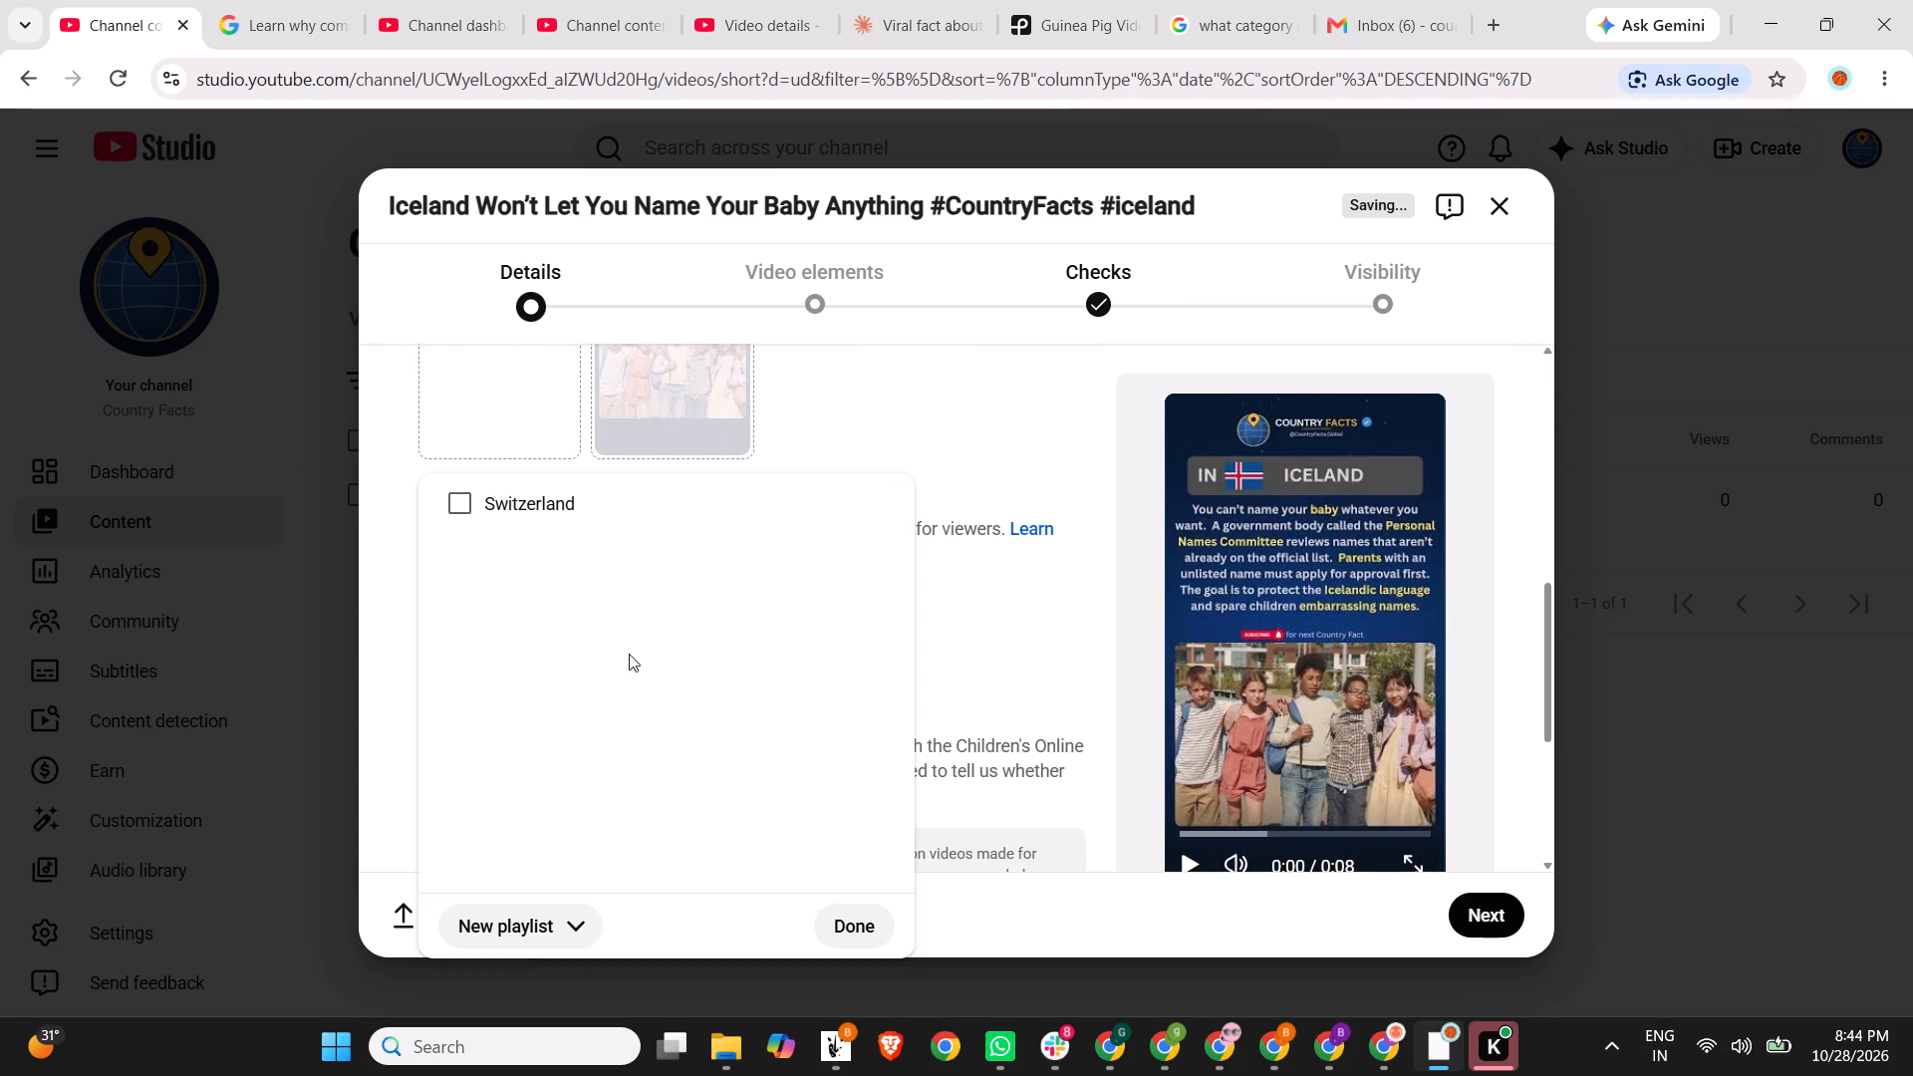
click(528, 922)
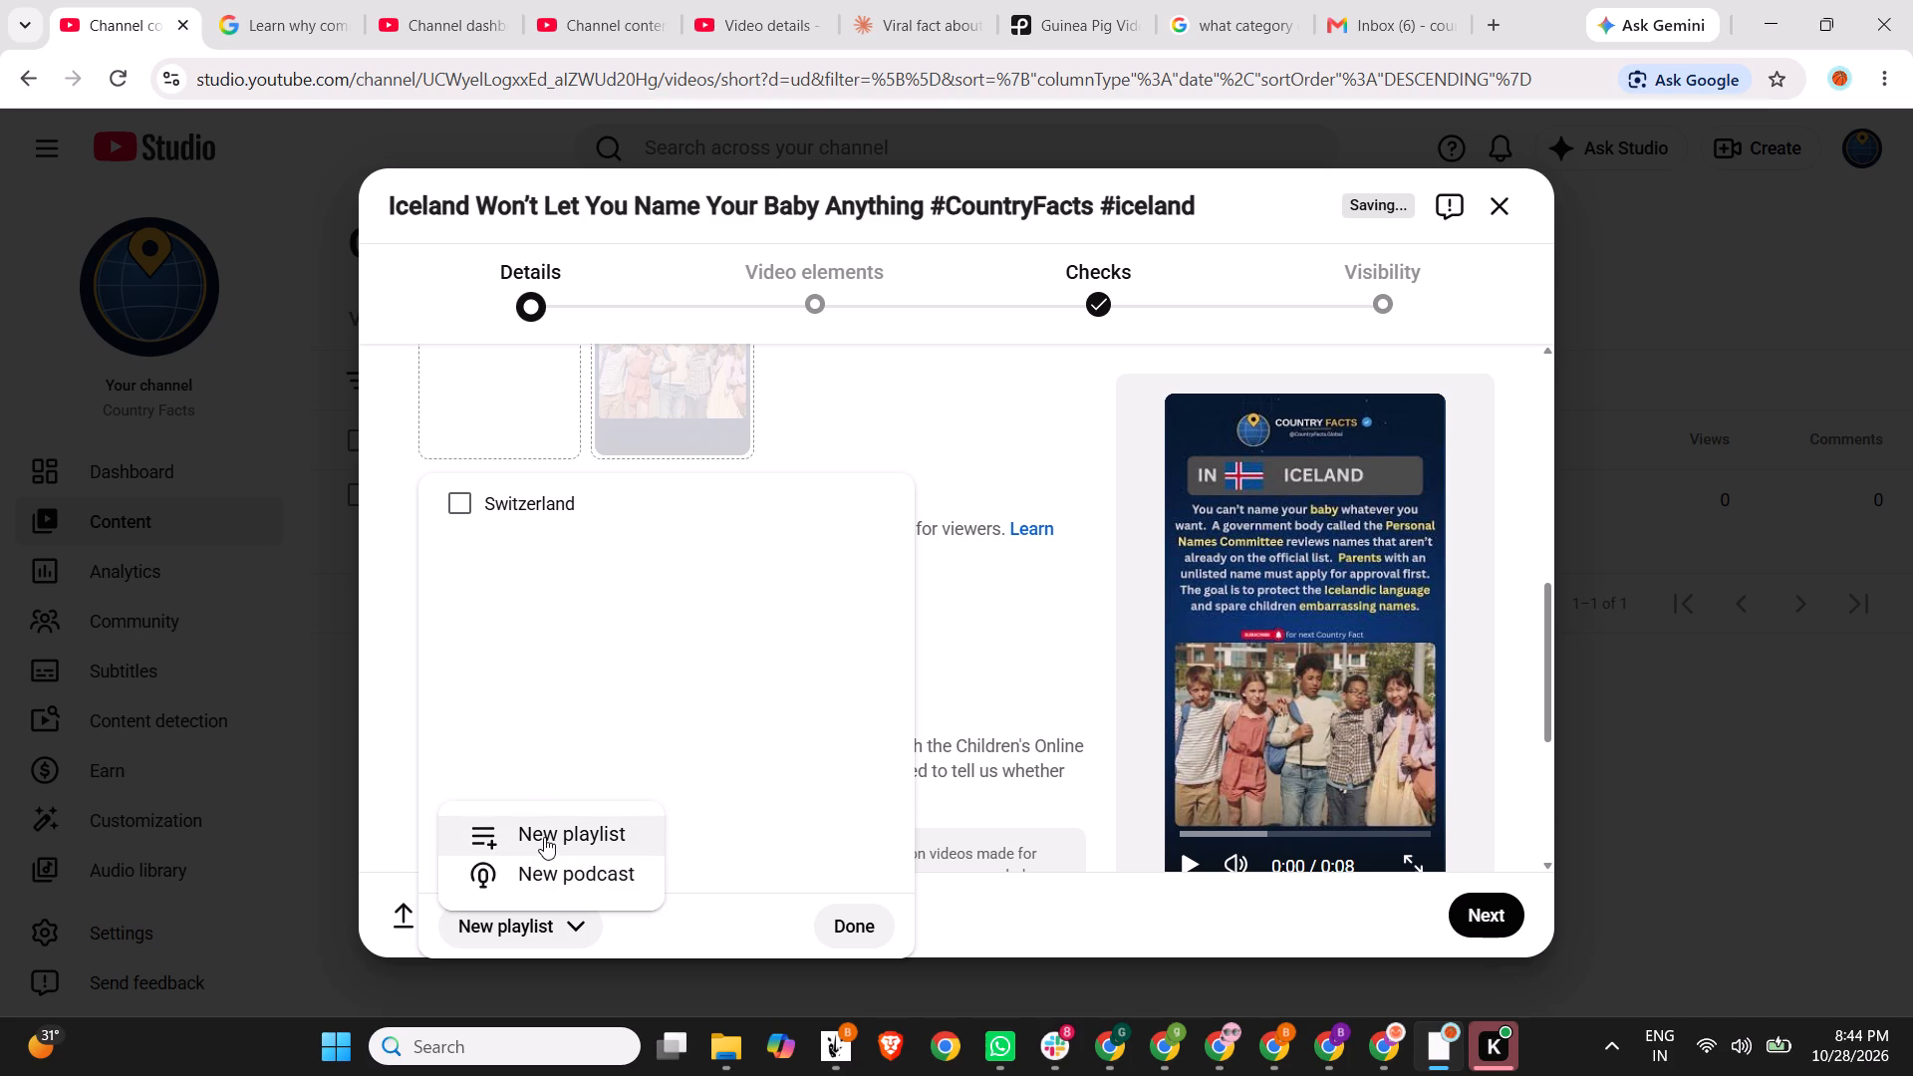
click(544, 837)
click(805, 334)
text(IC)
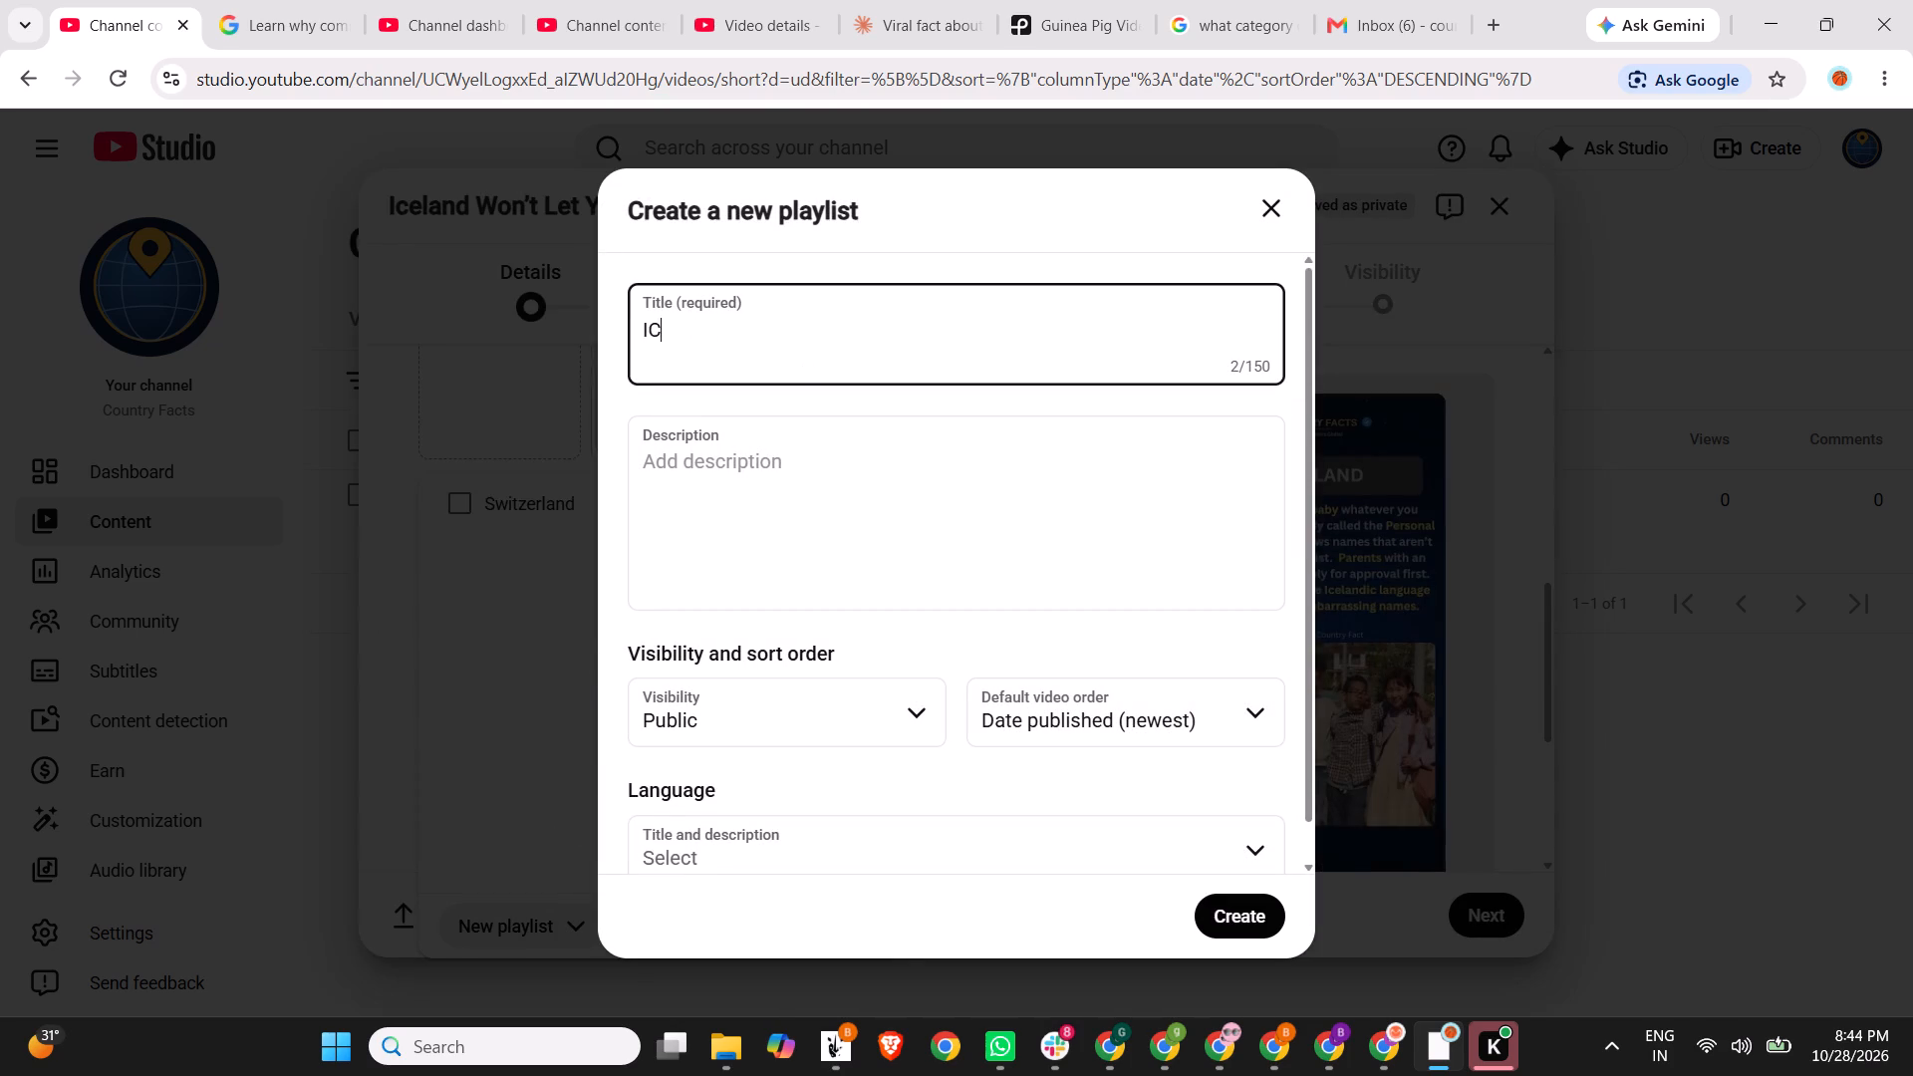
key(BackSpace)
text(celand)
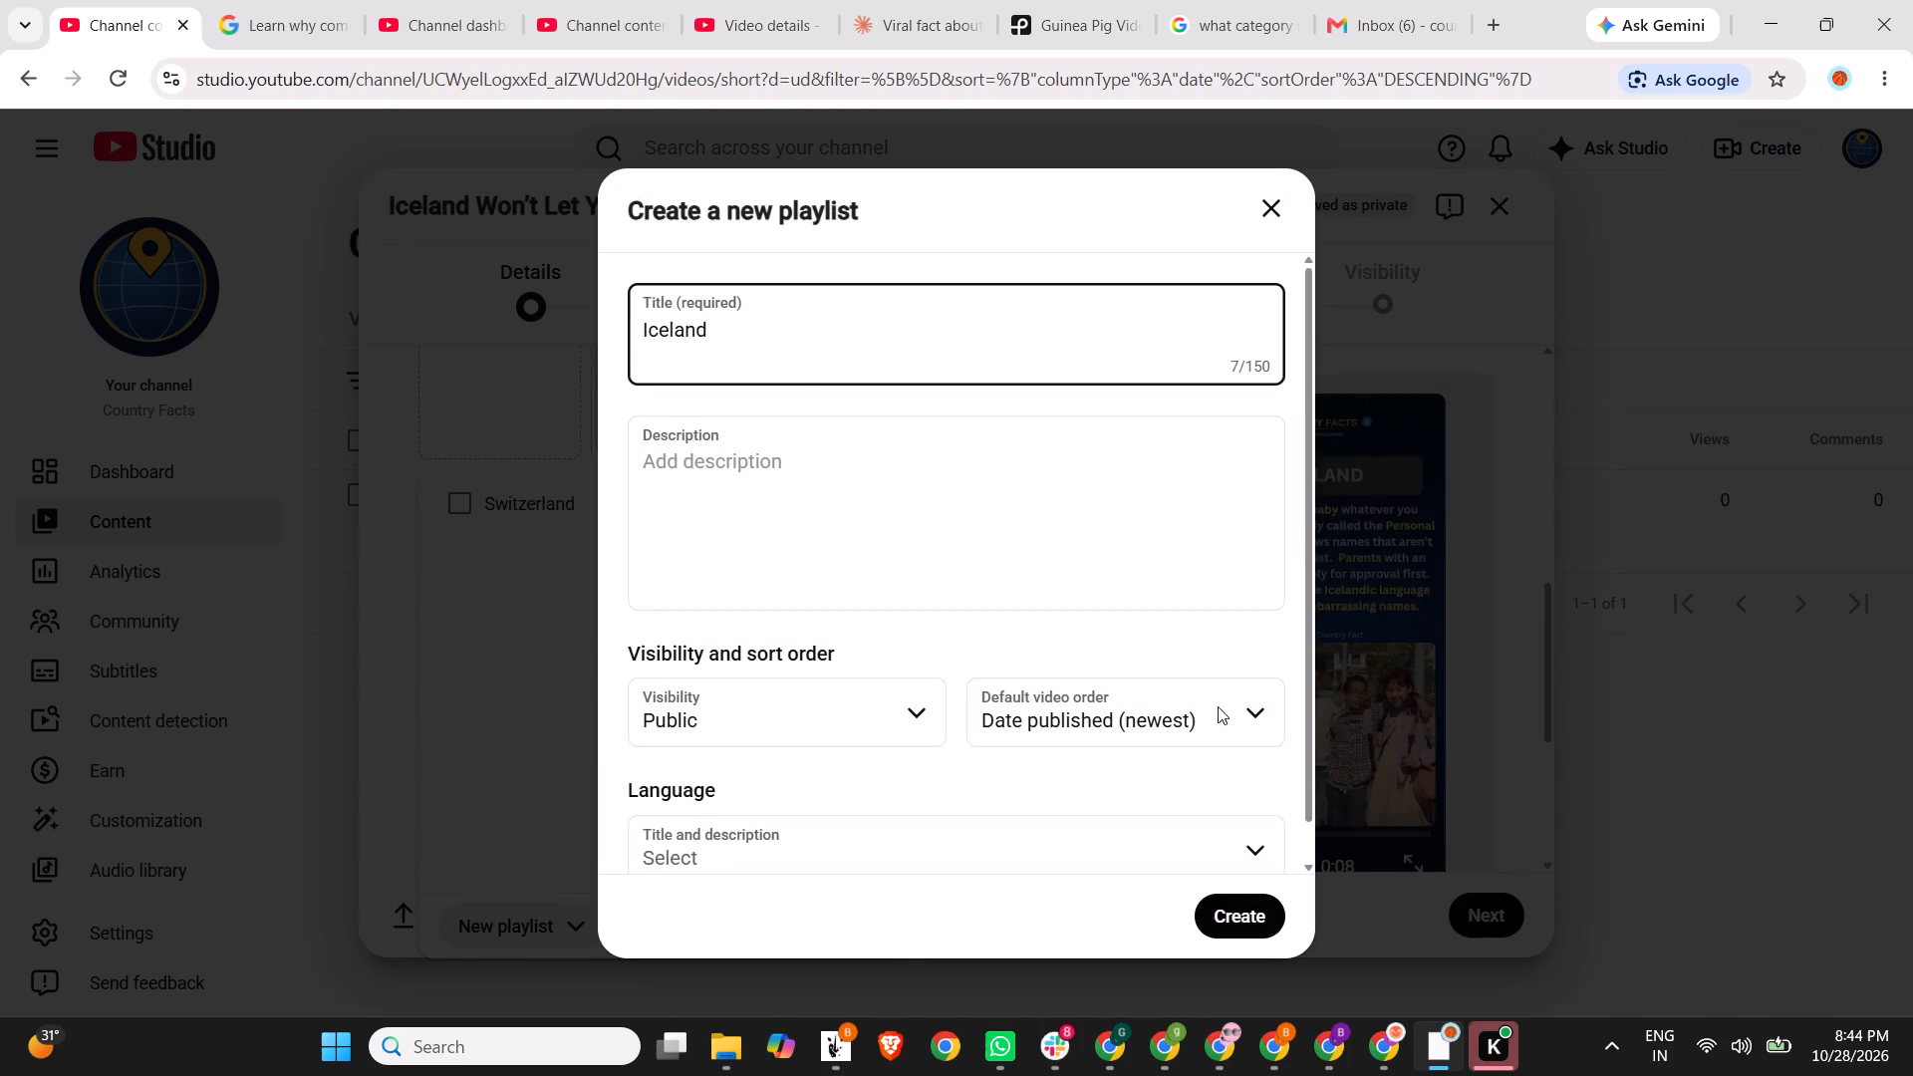
click(1251, 897)
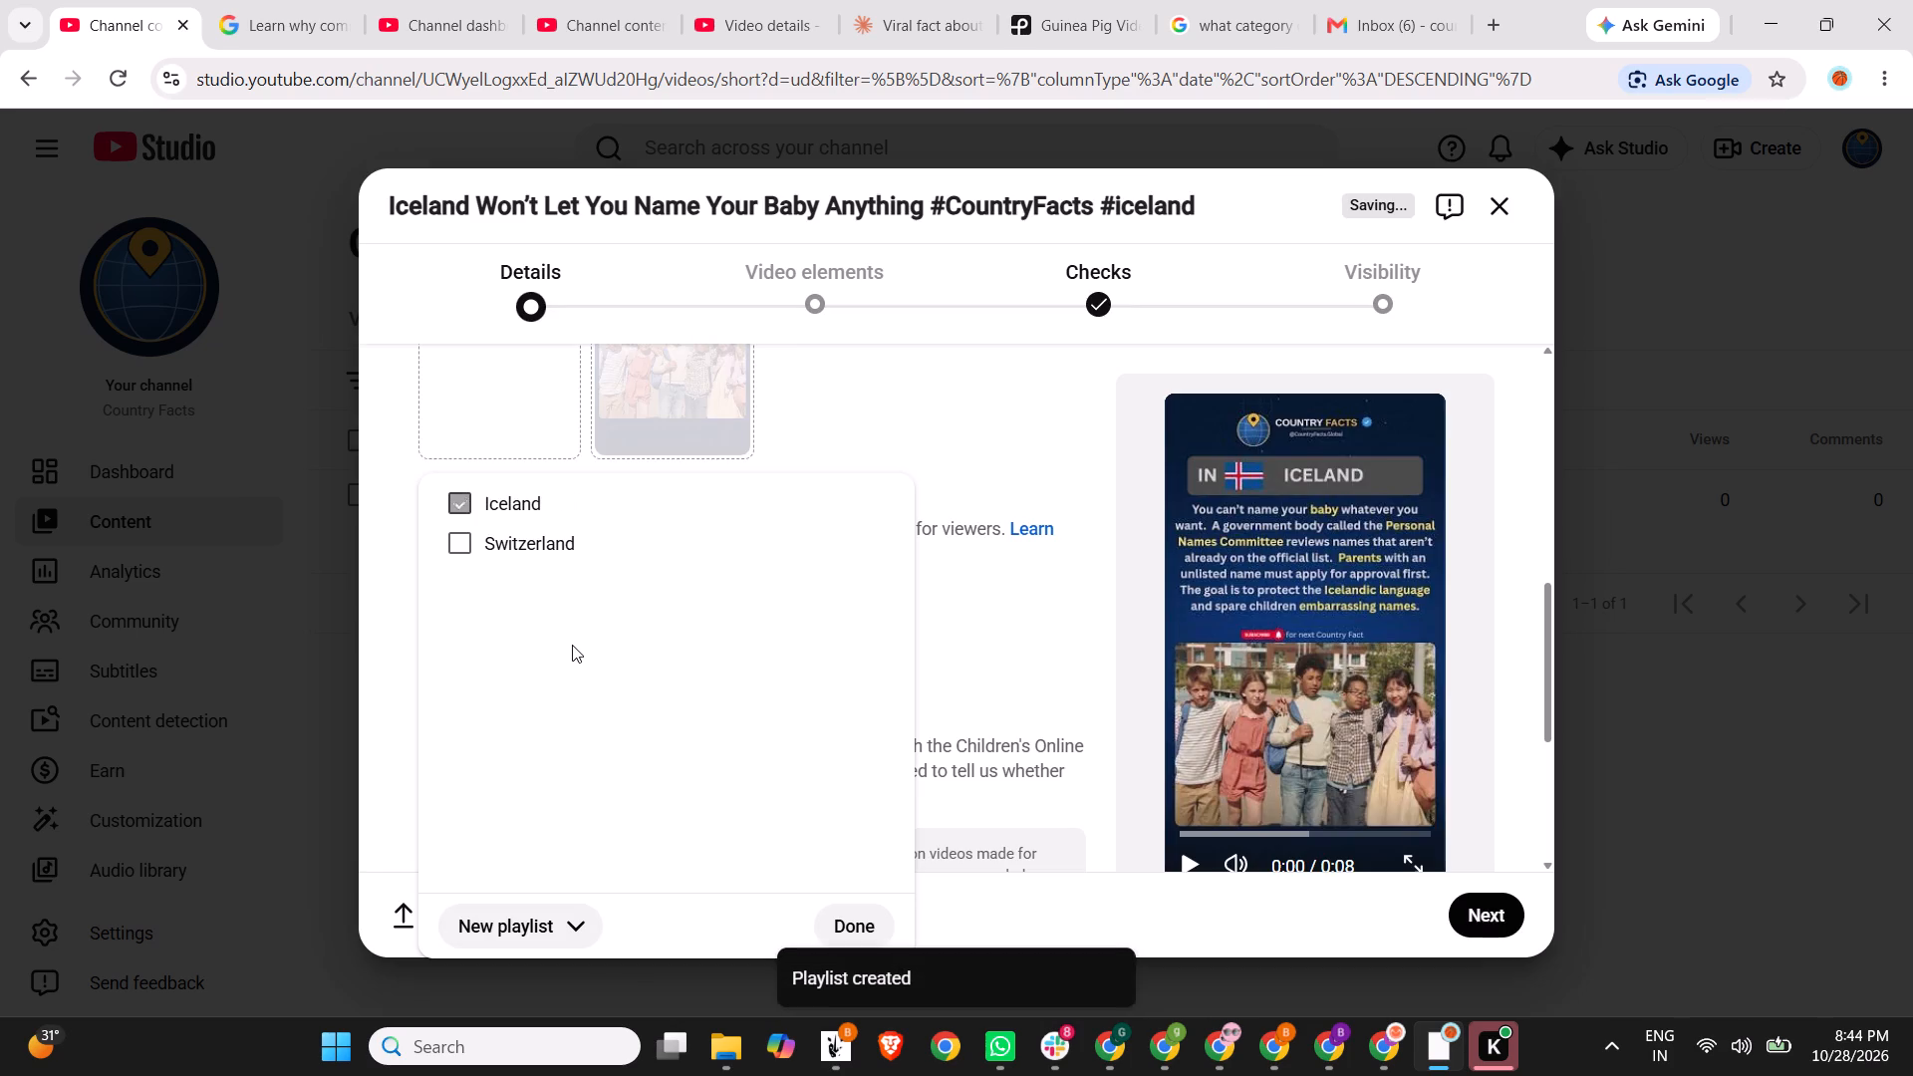
scroll(980, 597, down, 3)
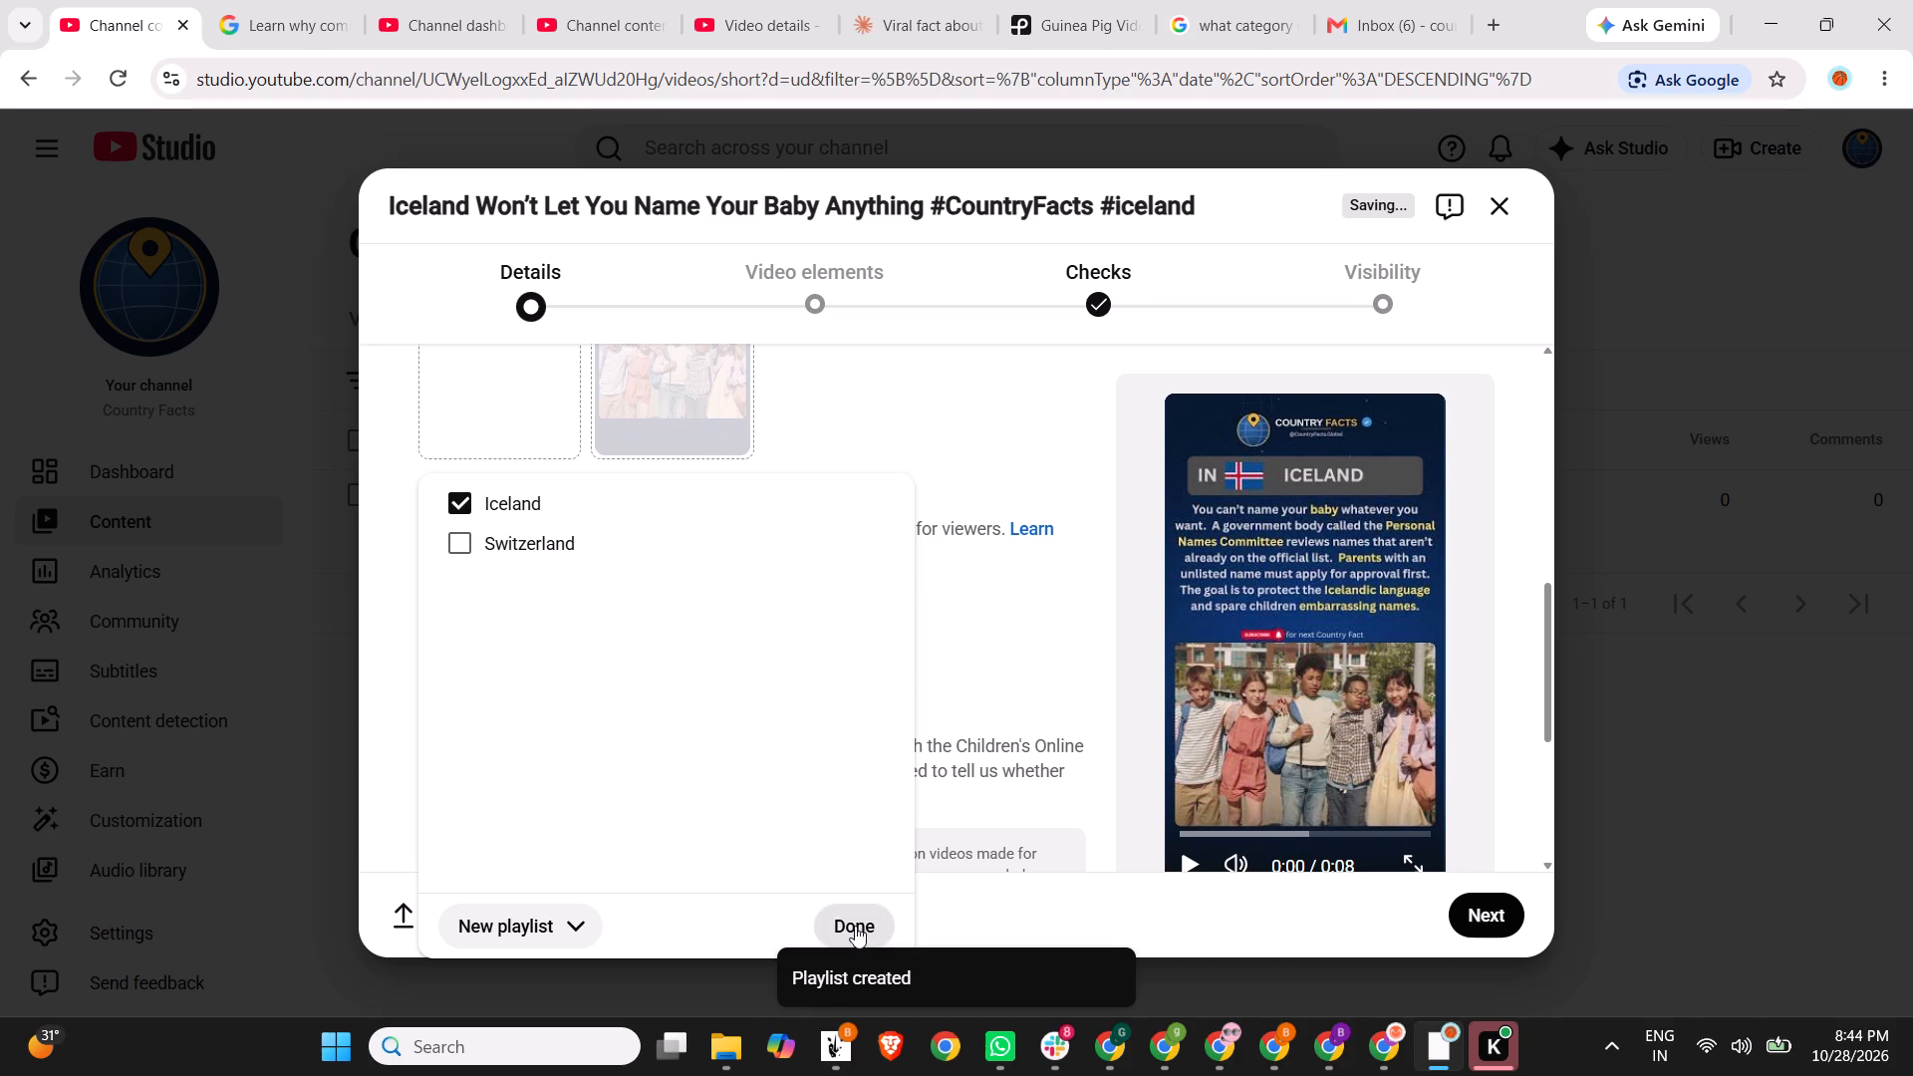
click(855, 925)
Set the audience of the short to not made for kids.
scroll(859, 693, down, 4)
click(564, 627)
Show the additional details and answer No to both paid promotion and AI use.
scroll(575, 645, down, 3)
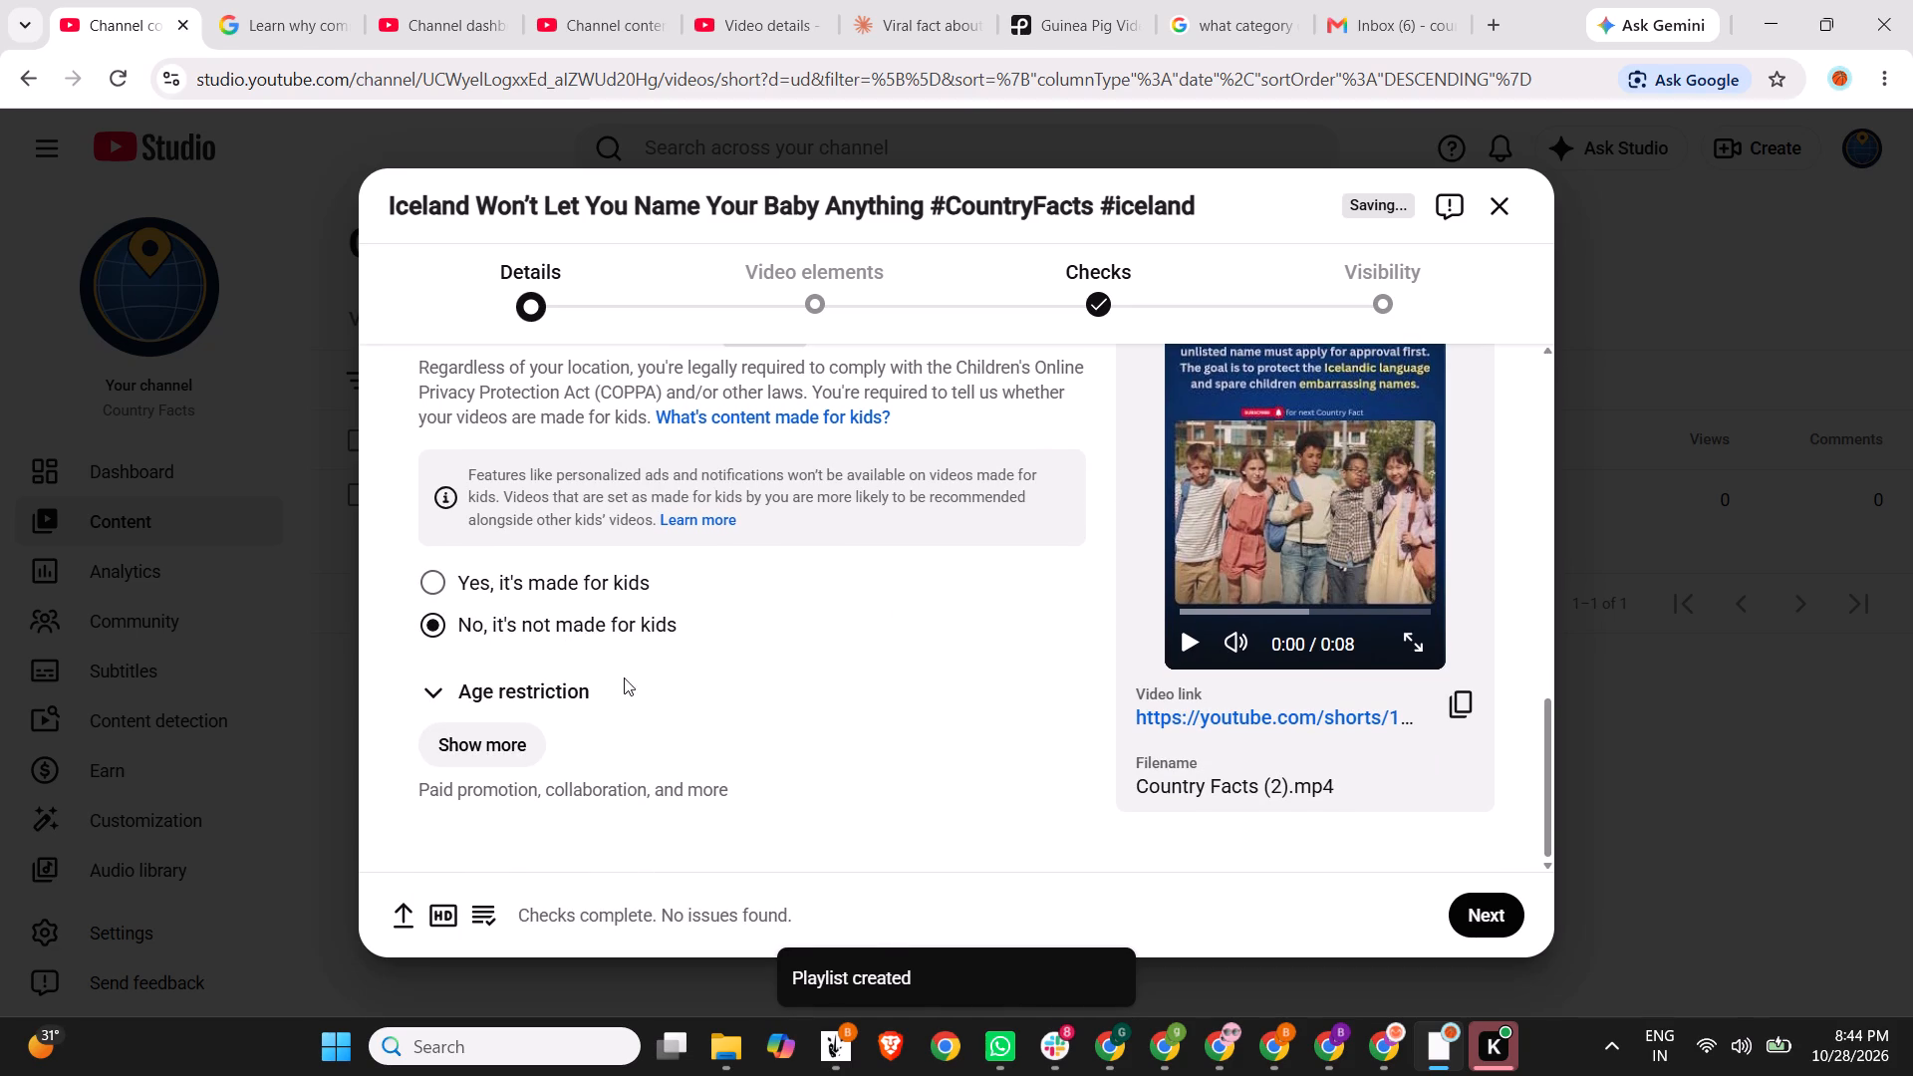
scroll(638, 697, down, 2)
click(517, 739)
scroll(650, 652, down, 3)
click(525, 613)
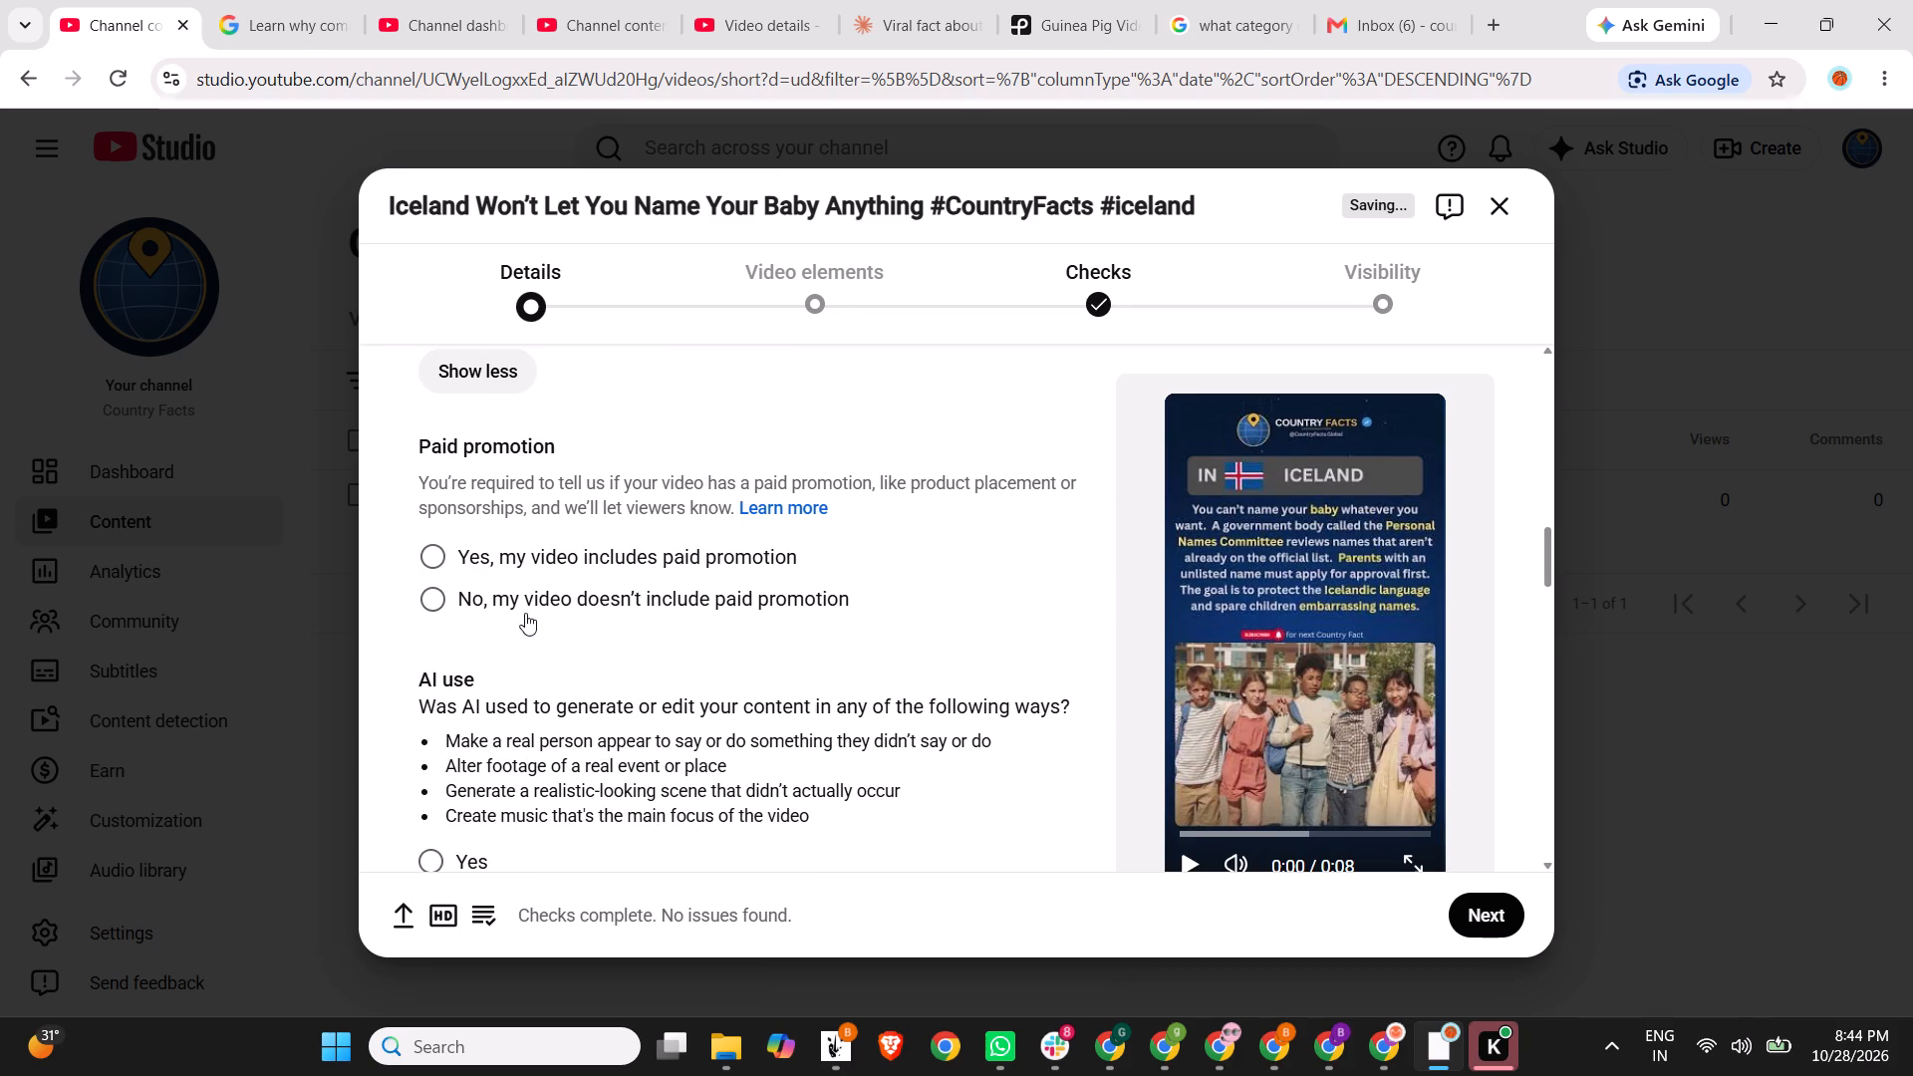
scroll(525, 613, down, 4)
scroll(490, 435, up, 2)
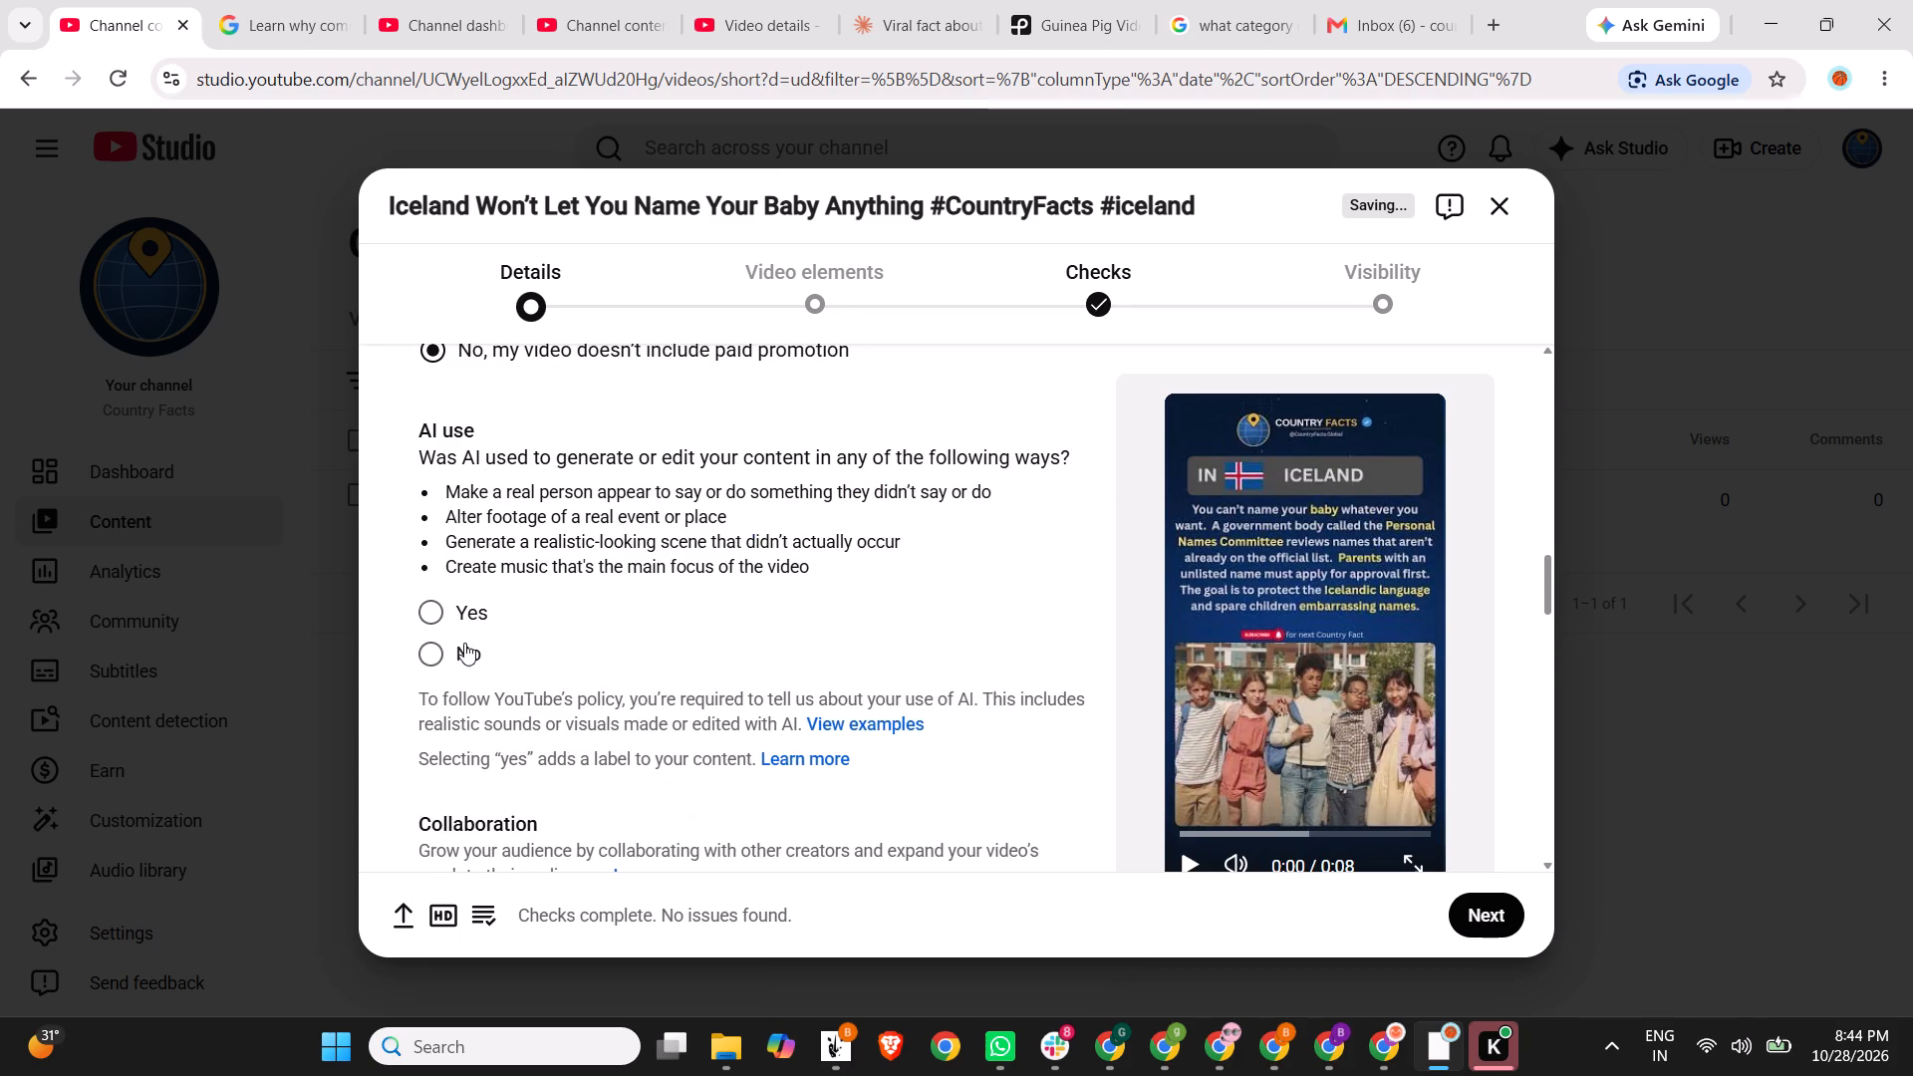
click(464, 643)
Paste the copied Iceland keyword list into the video's tags.
scroll(496, 639, down, 9)
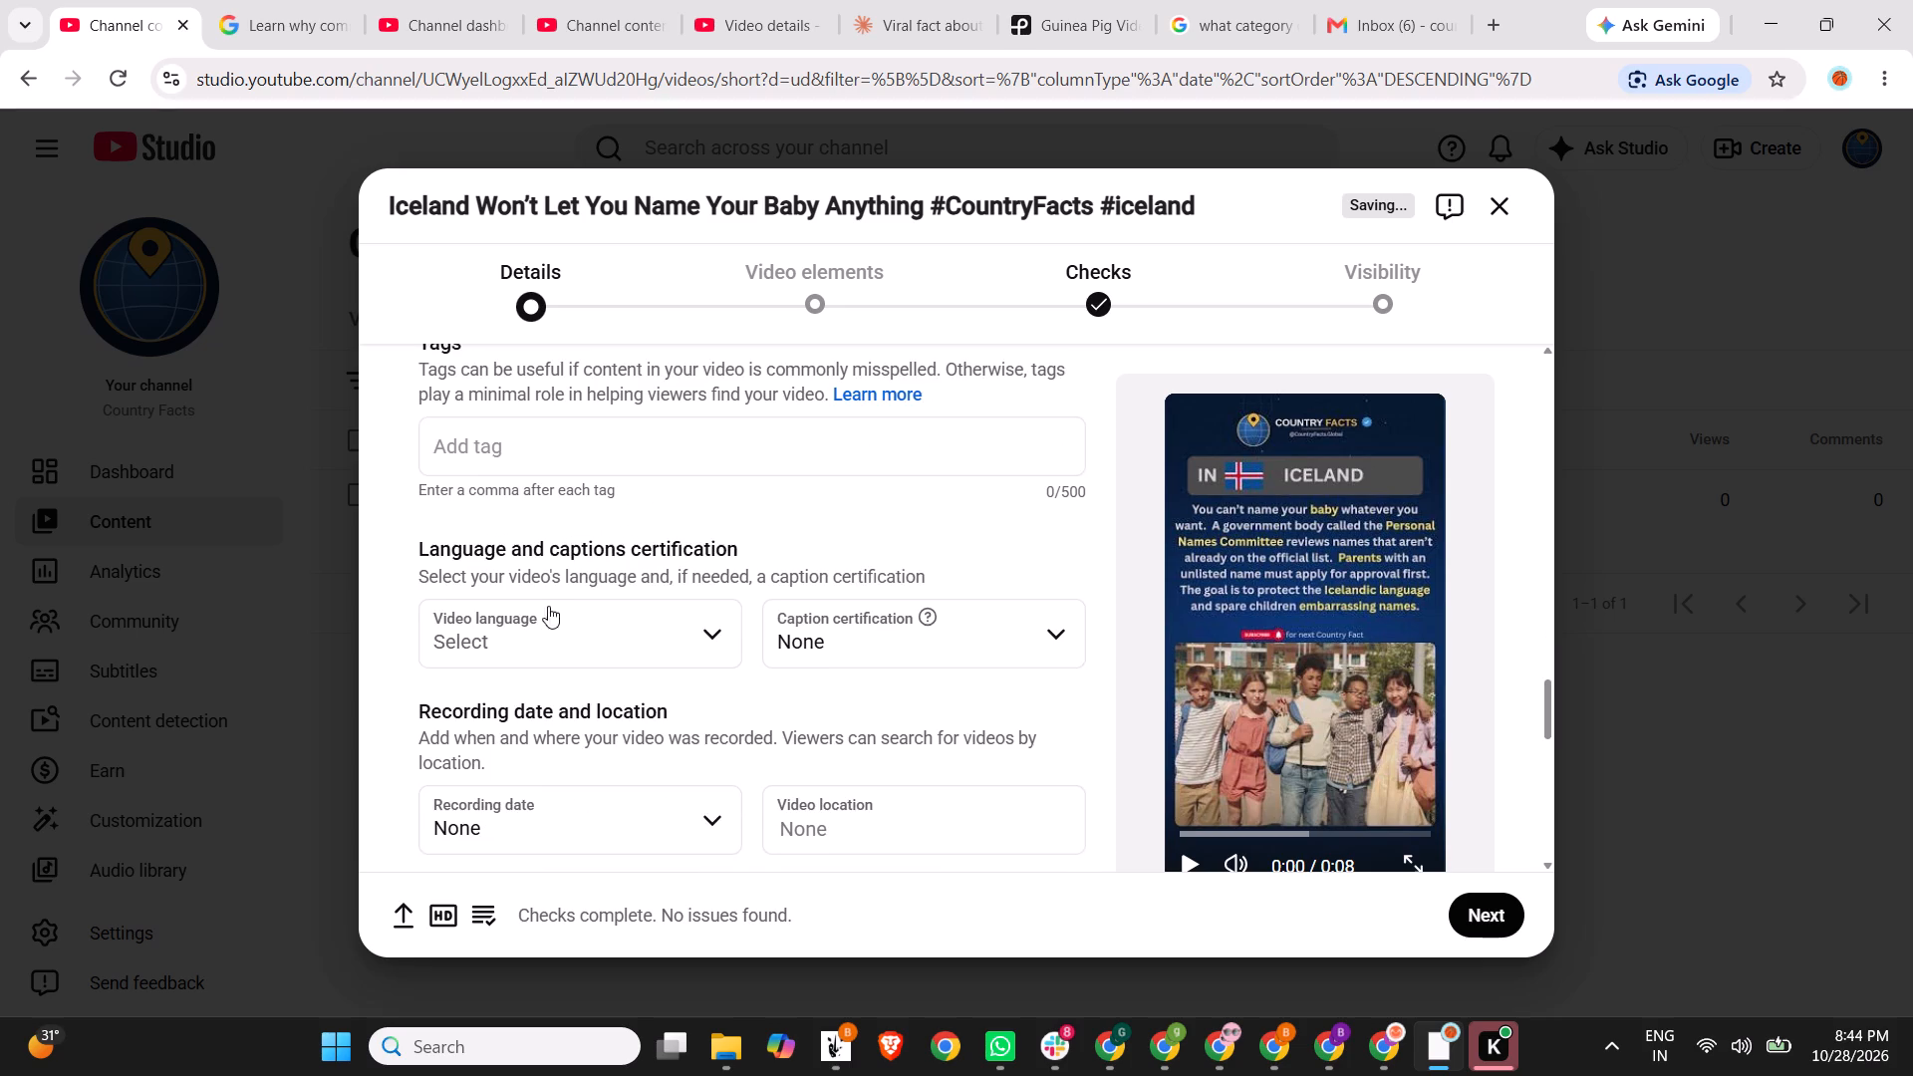
click(549, 462)
click(549, 446)
key(ctrl+v)
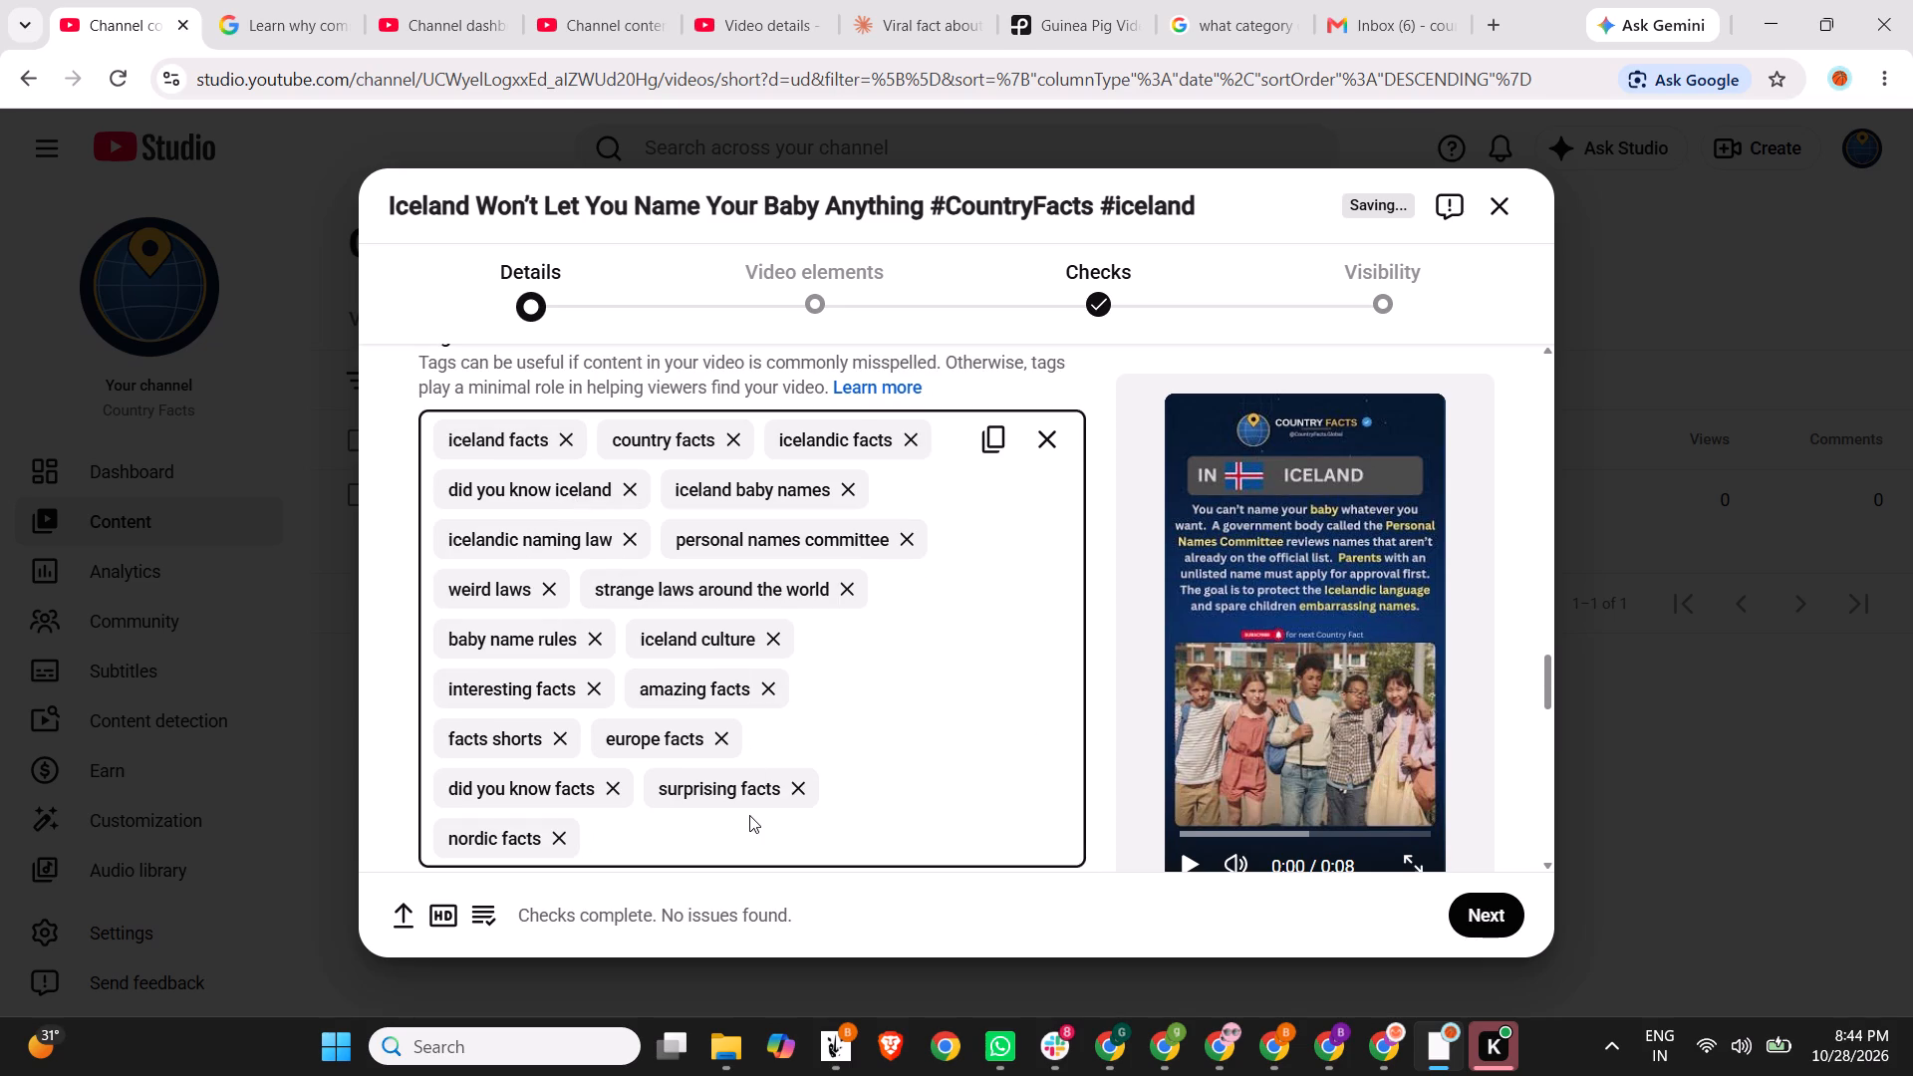
Add the extra tags "did you know", "know about iceland" and "strange laws", and look over the tag list.
key(shift+e)
key(BackSpace)
text(did you know)
key(Return)
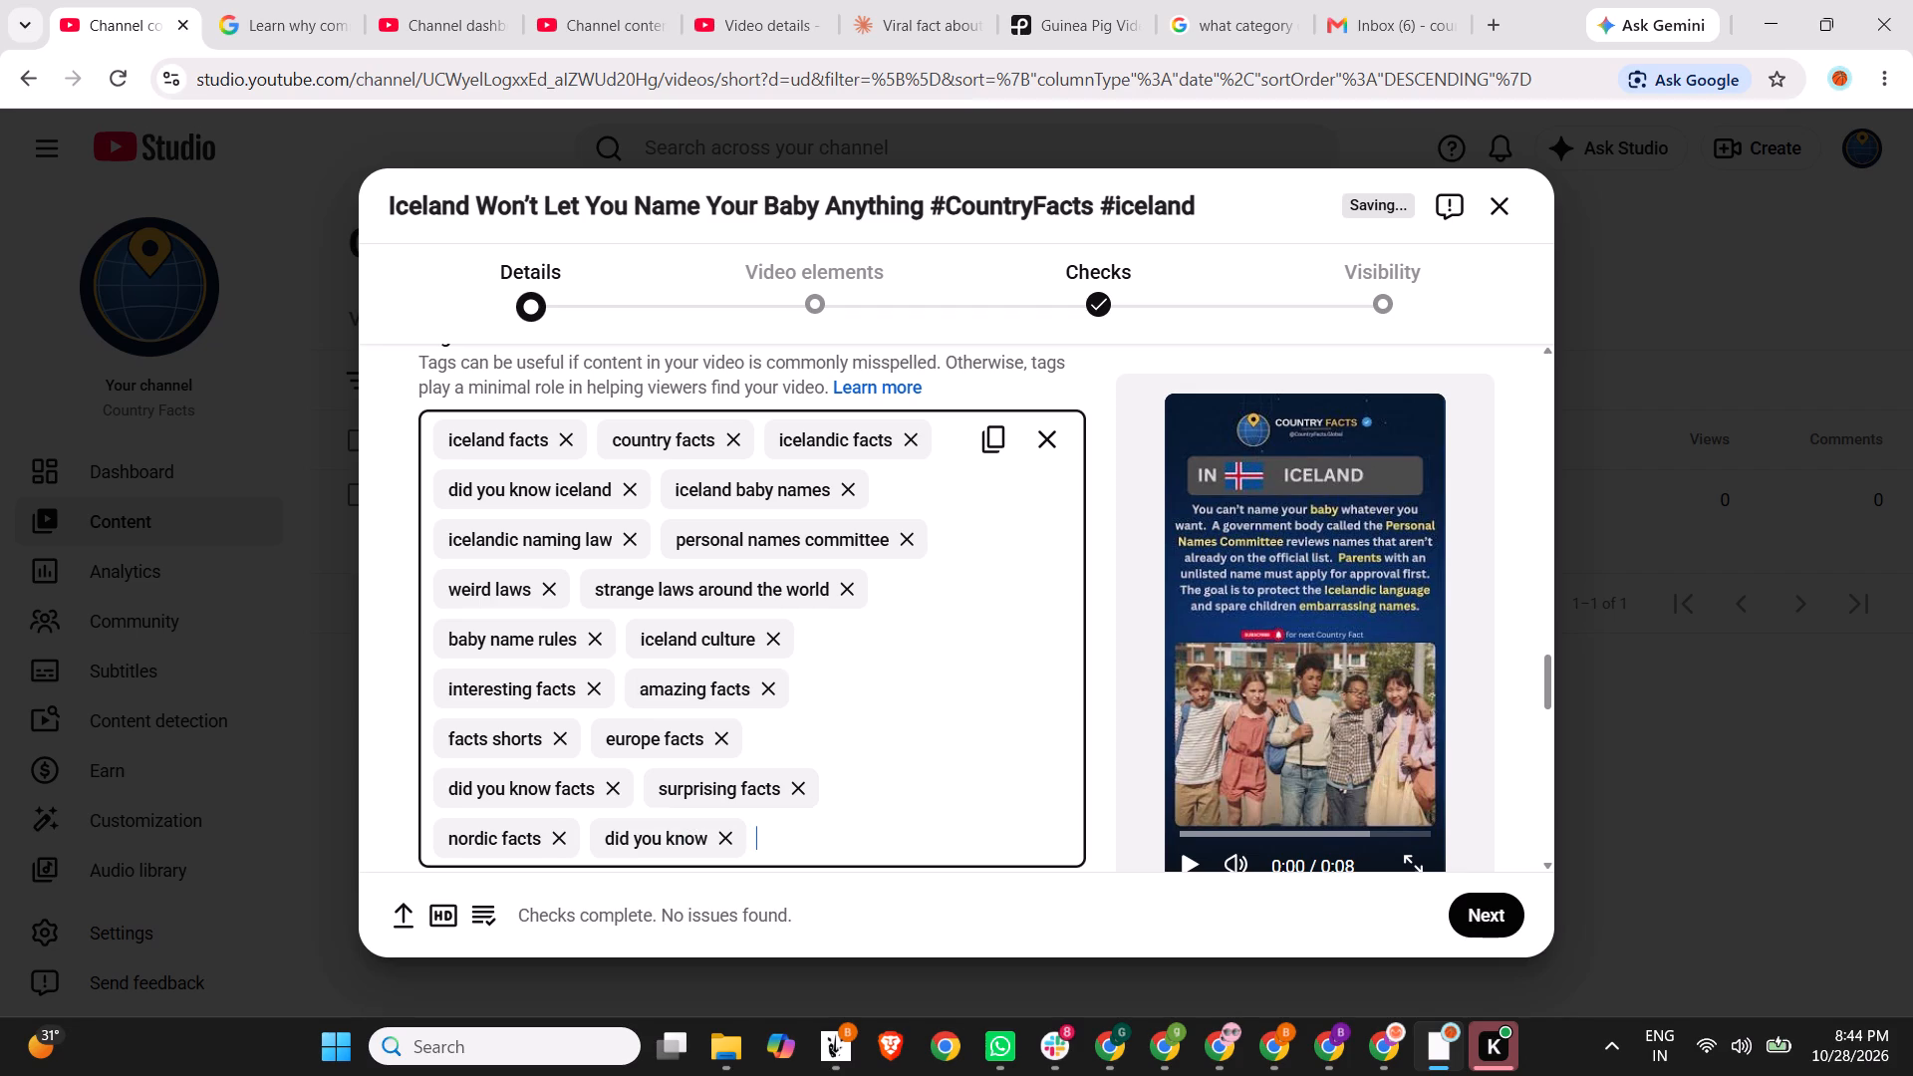
text(know about icen)
key(BackSpace)
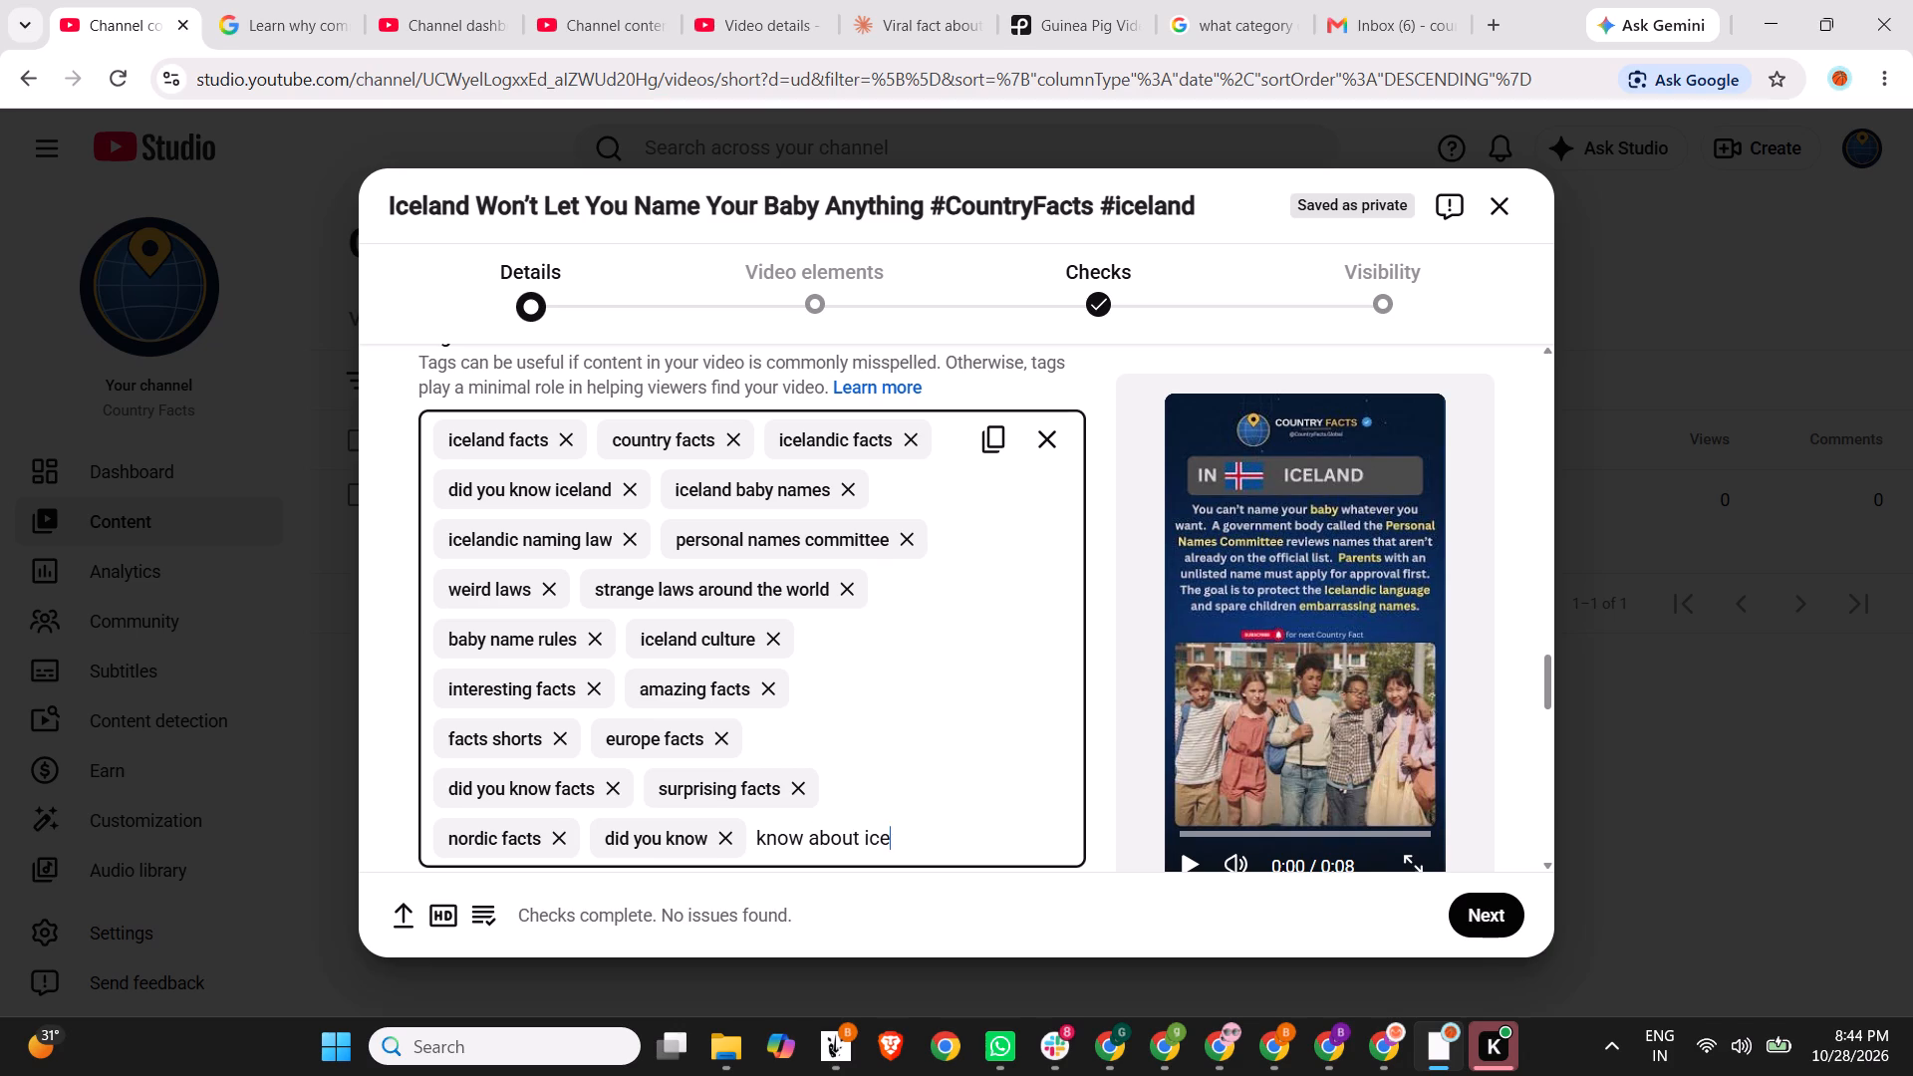
text(land)
key(Return)
text(strange laws)
key(Return)
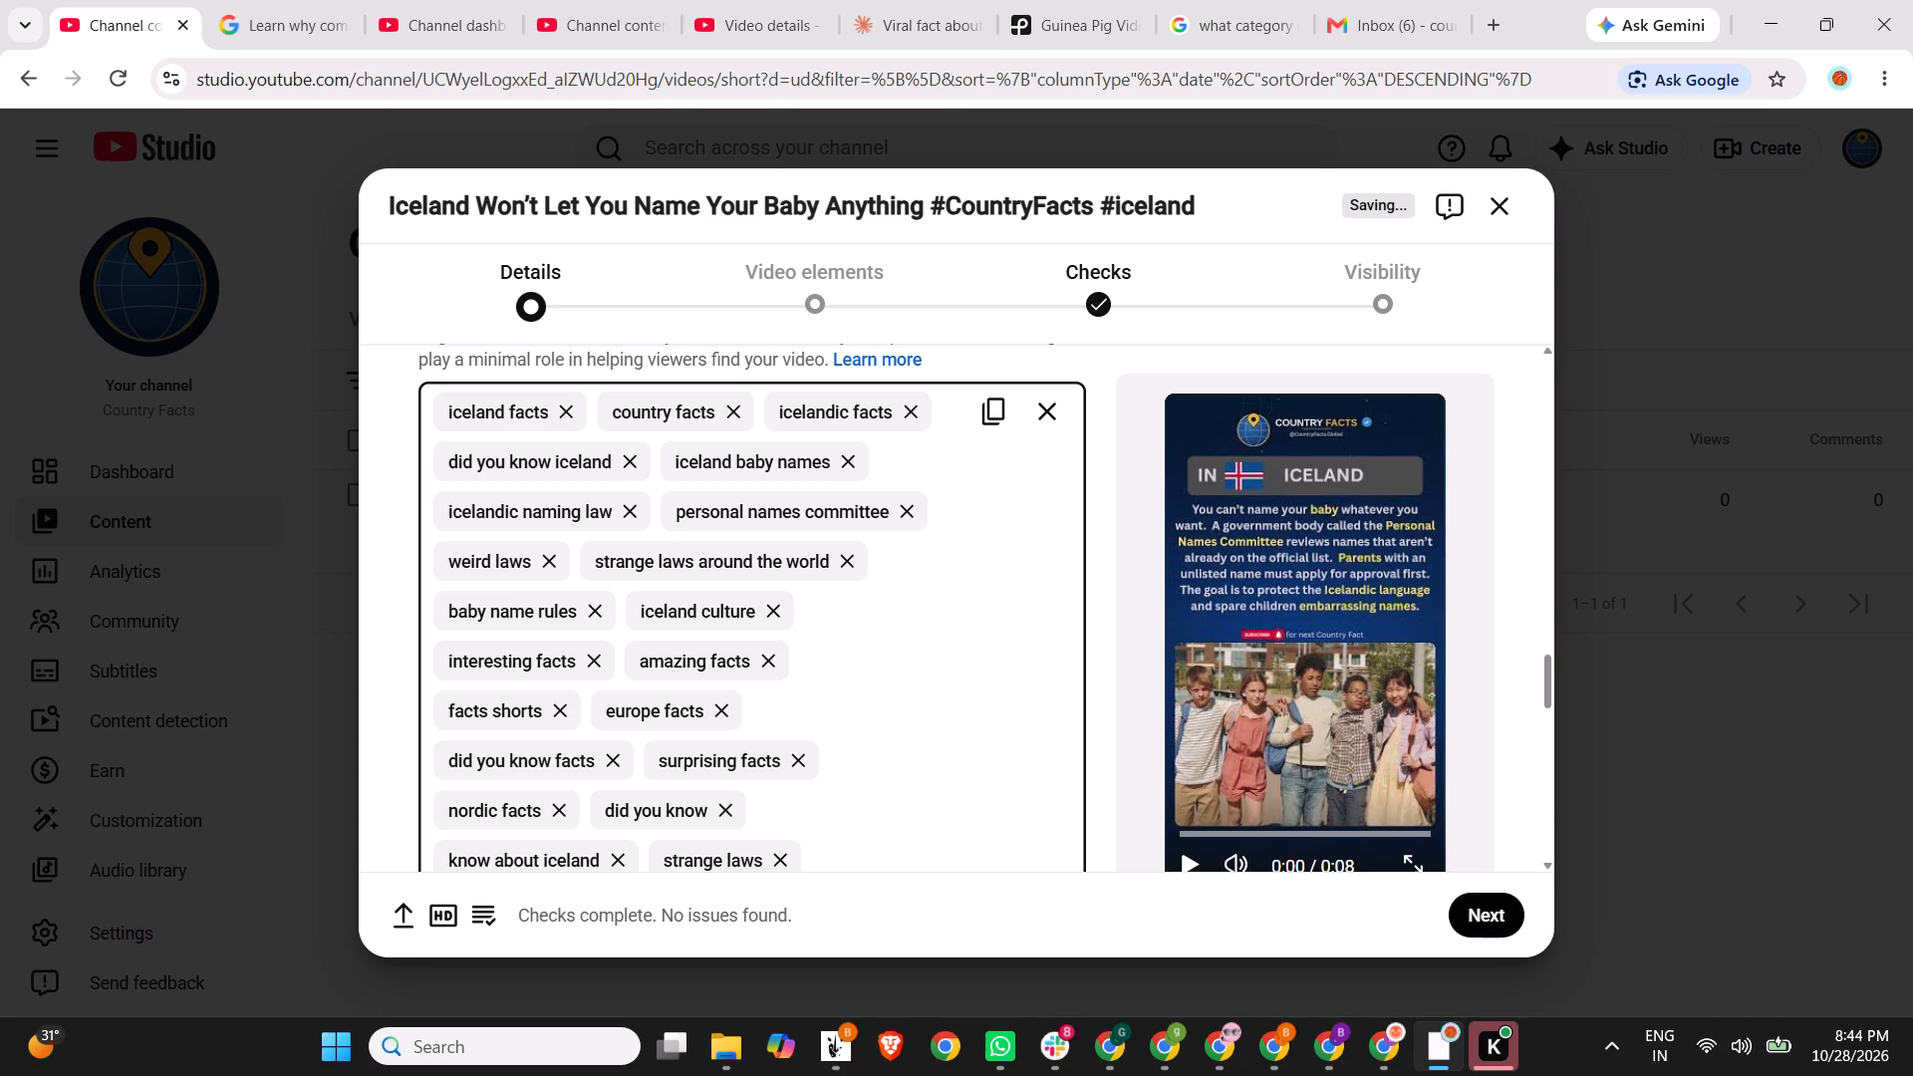
key(k)
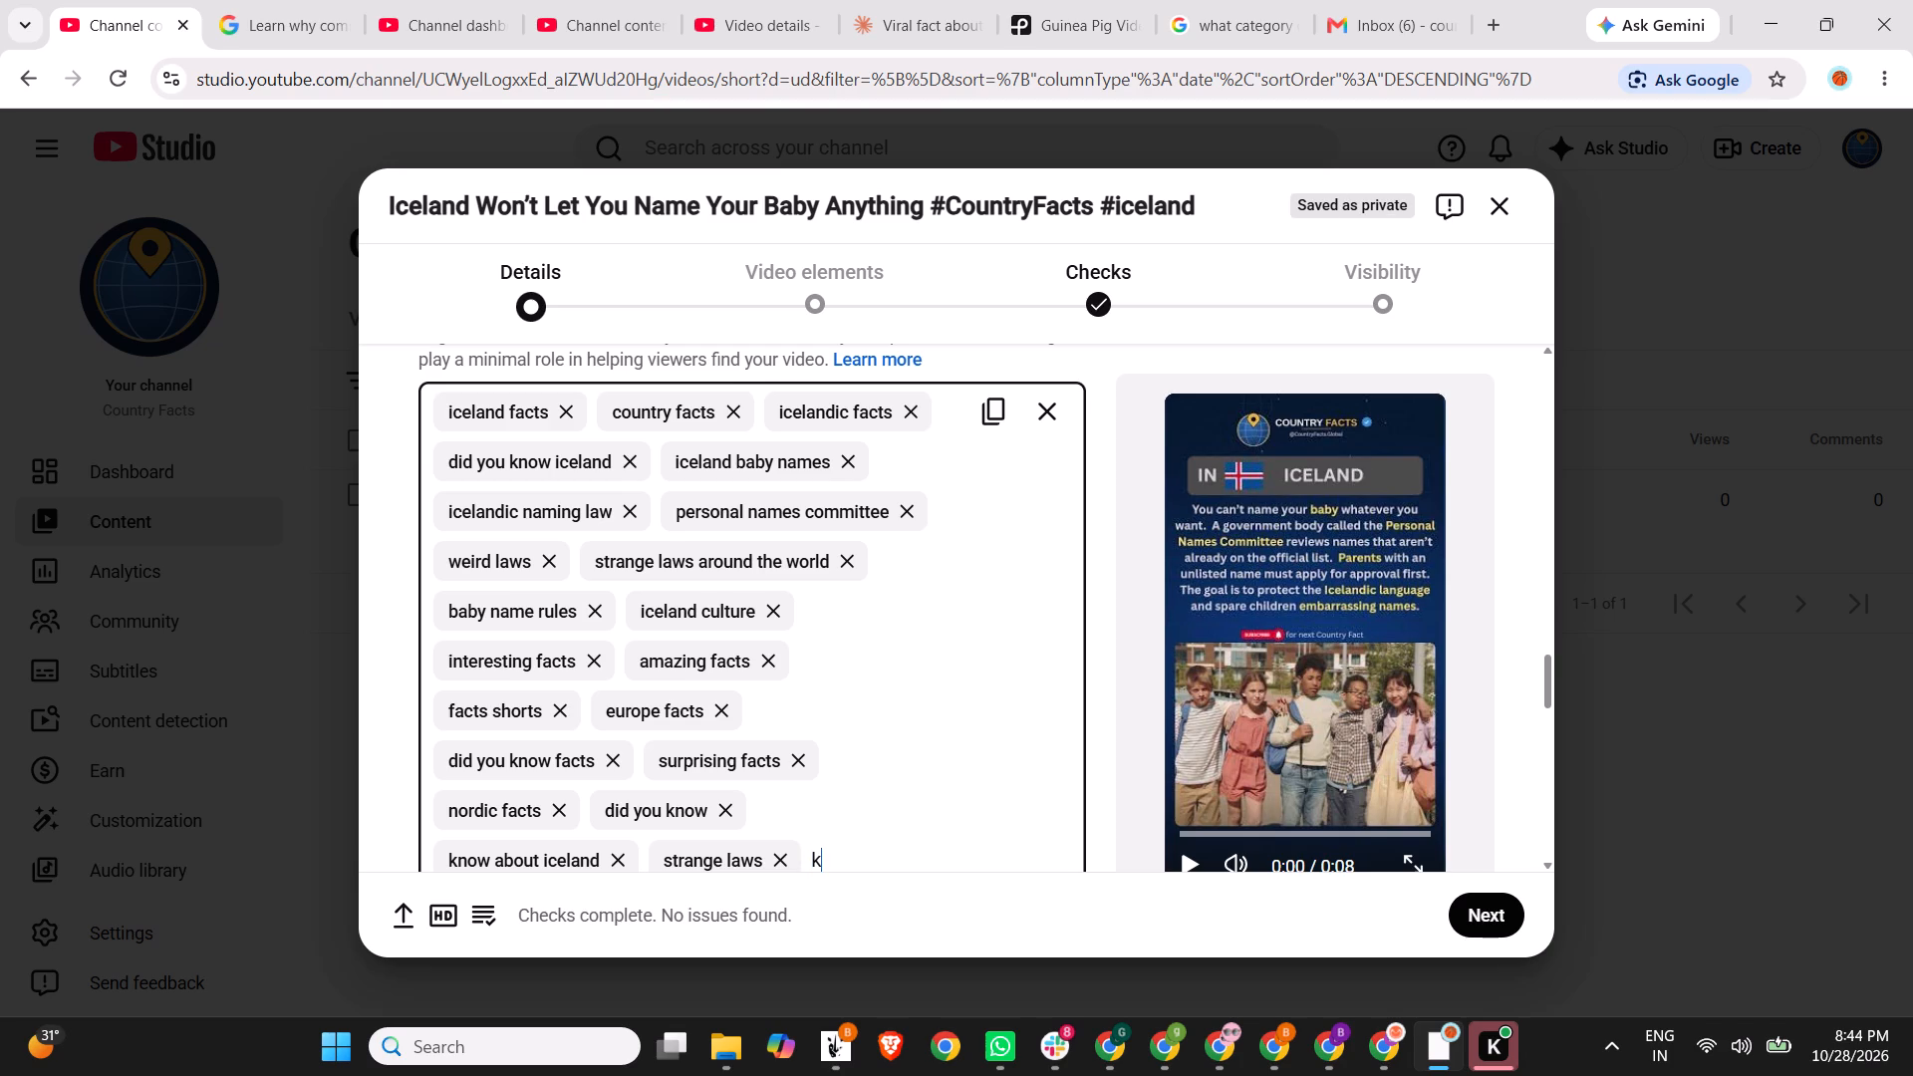
text(no)
key(BackSpace)
key(BackSpace)
key(BackSpace)
scroll(886, 671, down, 1)
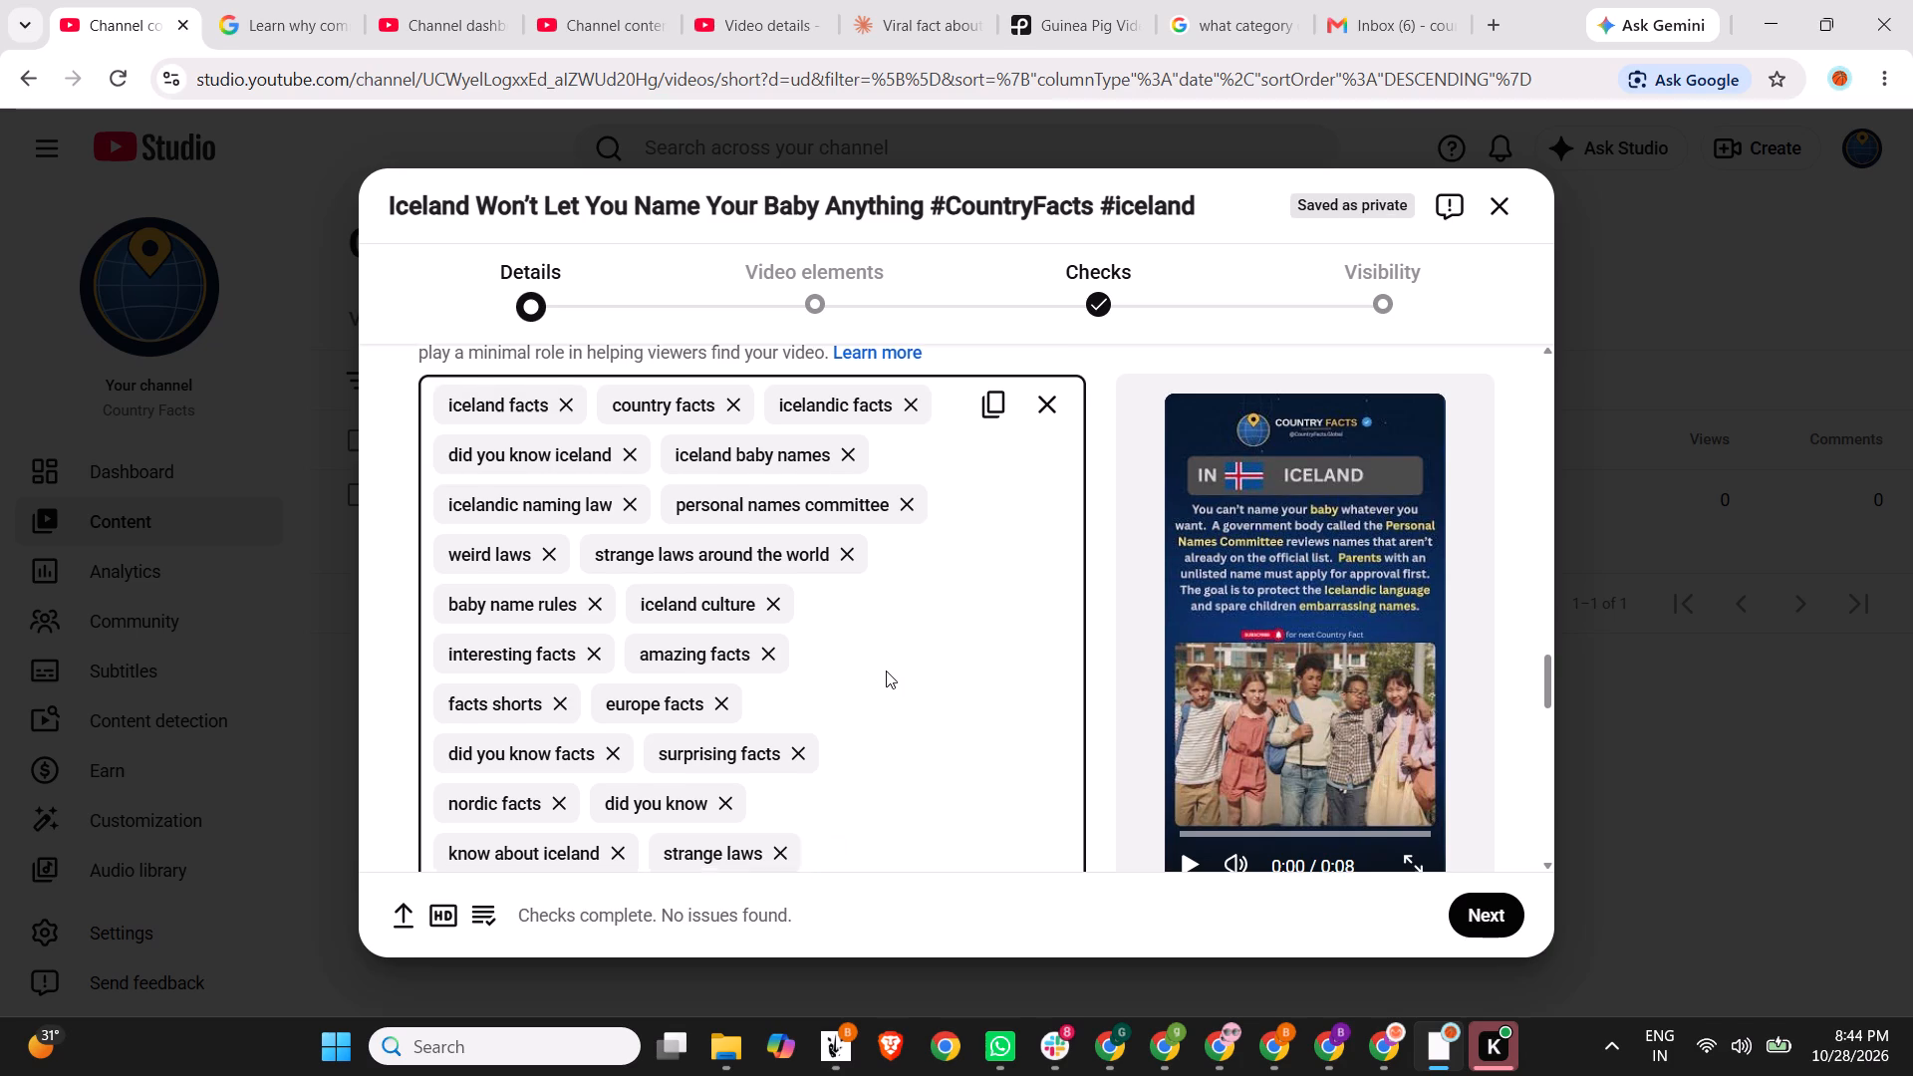
scroll(886, 671, down, 2)
scroll(474, 709, down, 5)
scroll(477, 706, up, 7)
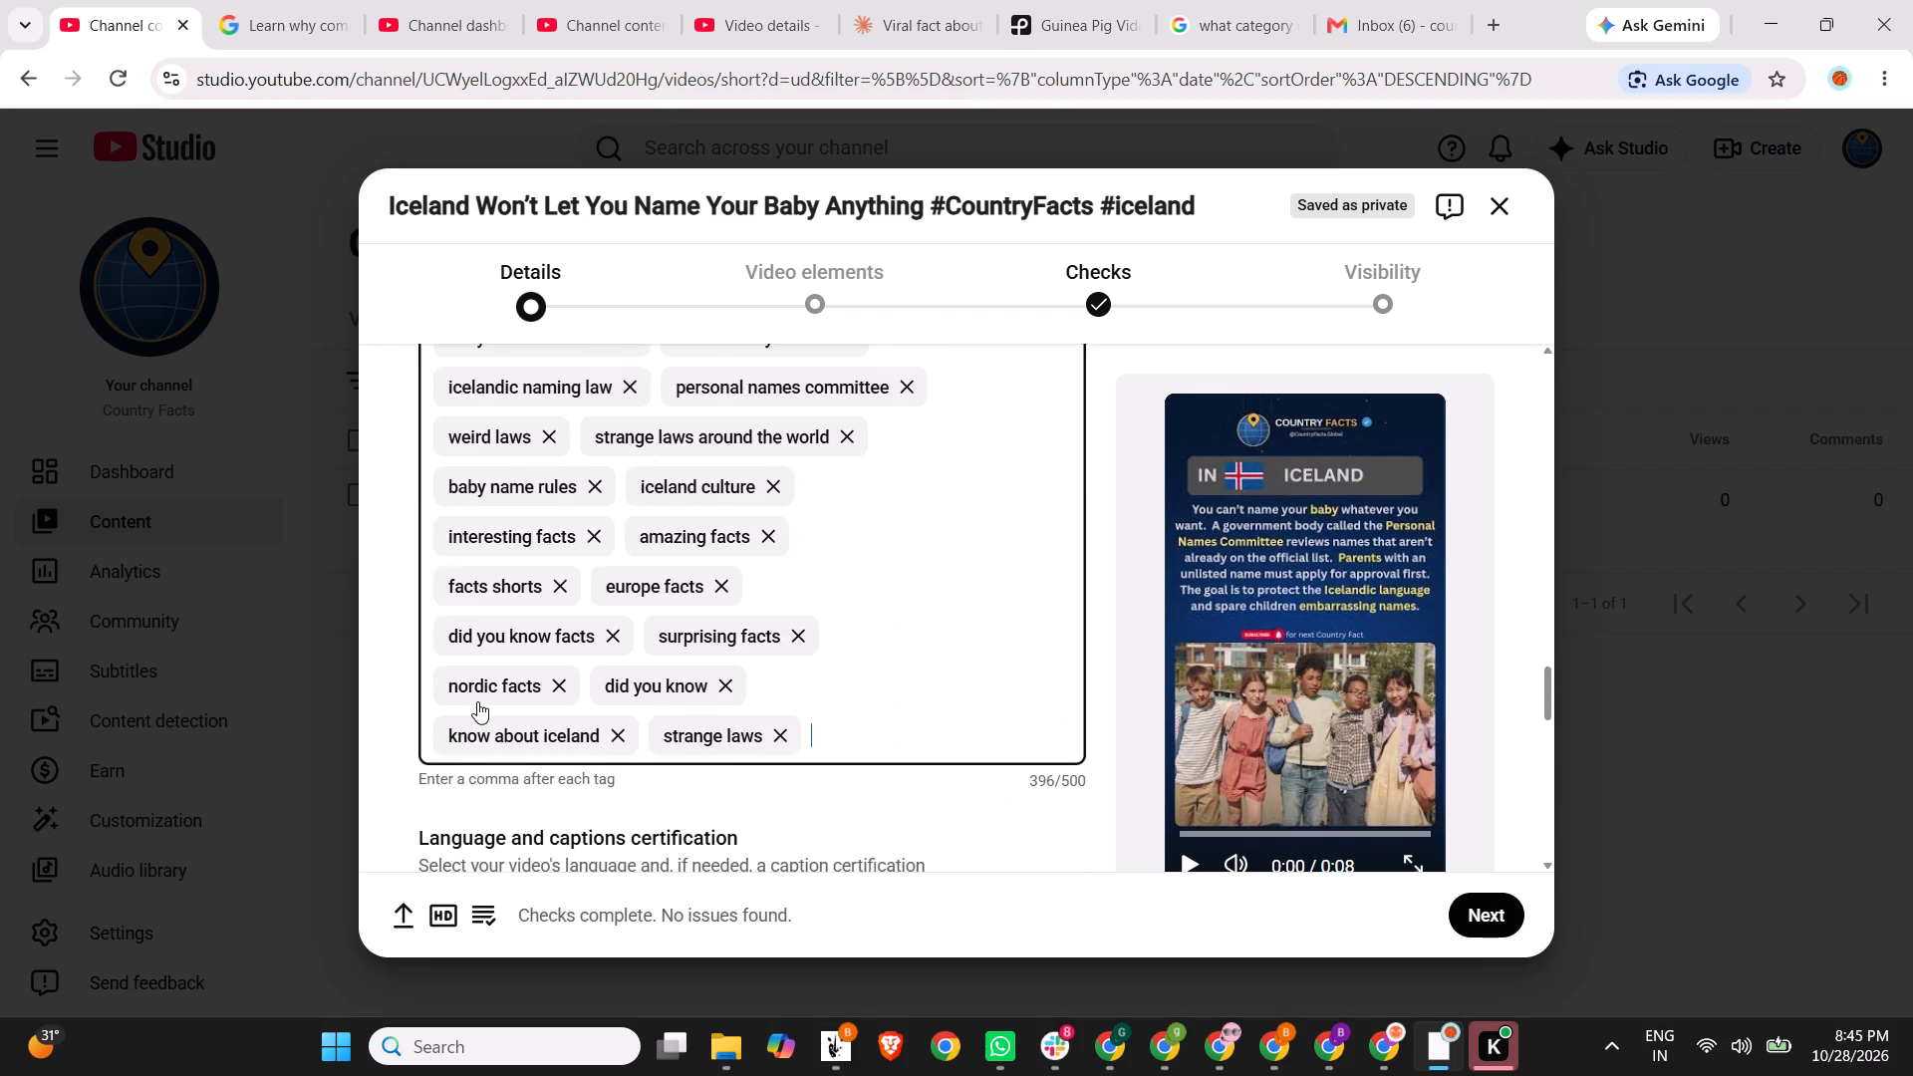
Allow only audio remixing of the short, keep its viewer like count shown, and proceed to the video elements.
scroll(477, 701, down, 6)
click(552, 825)
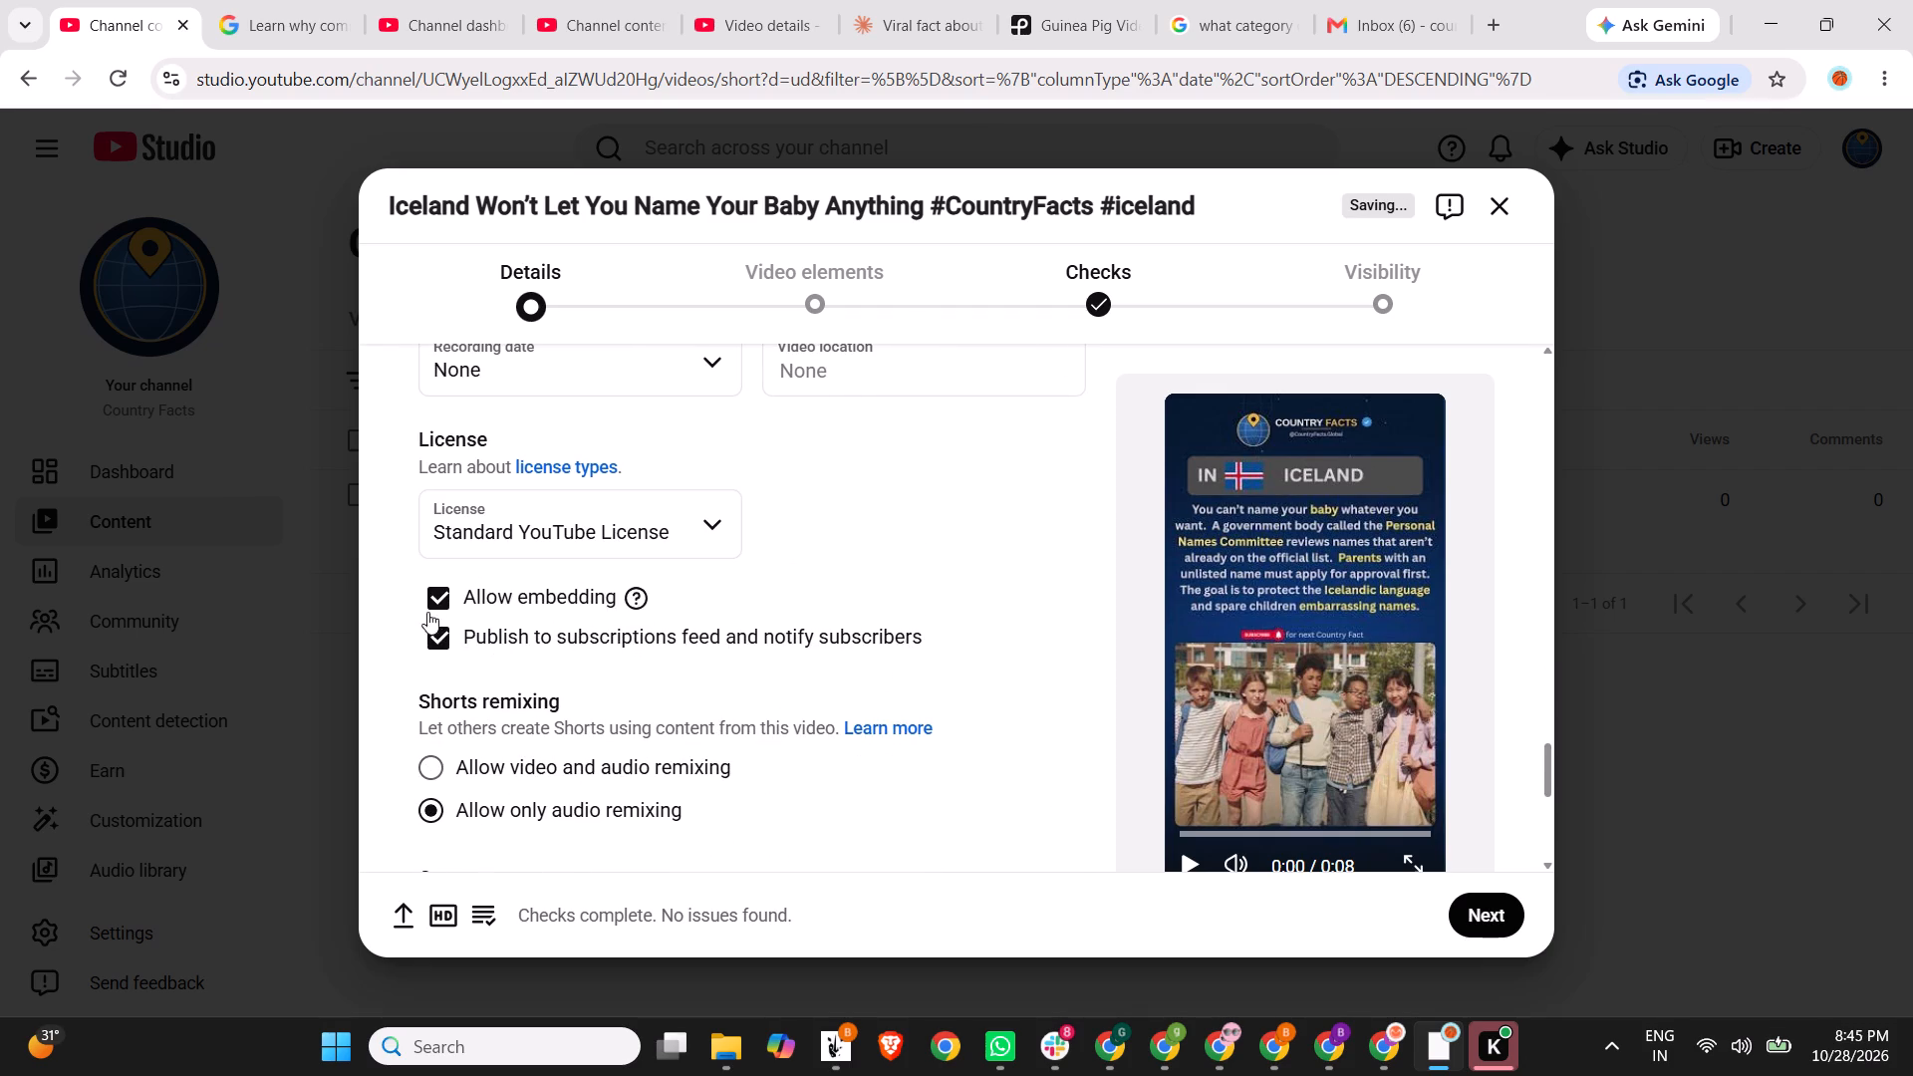
scroll(566, 639, down, 8)
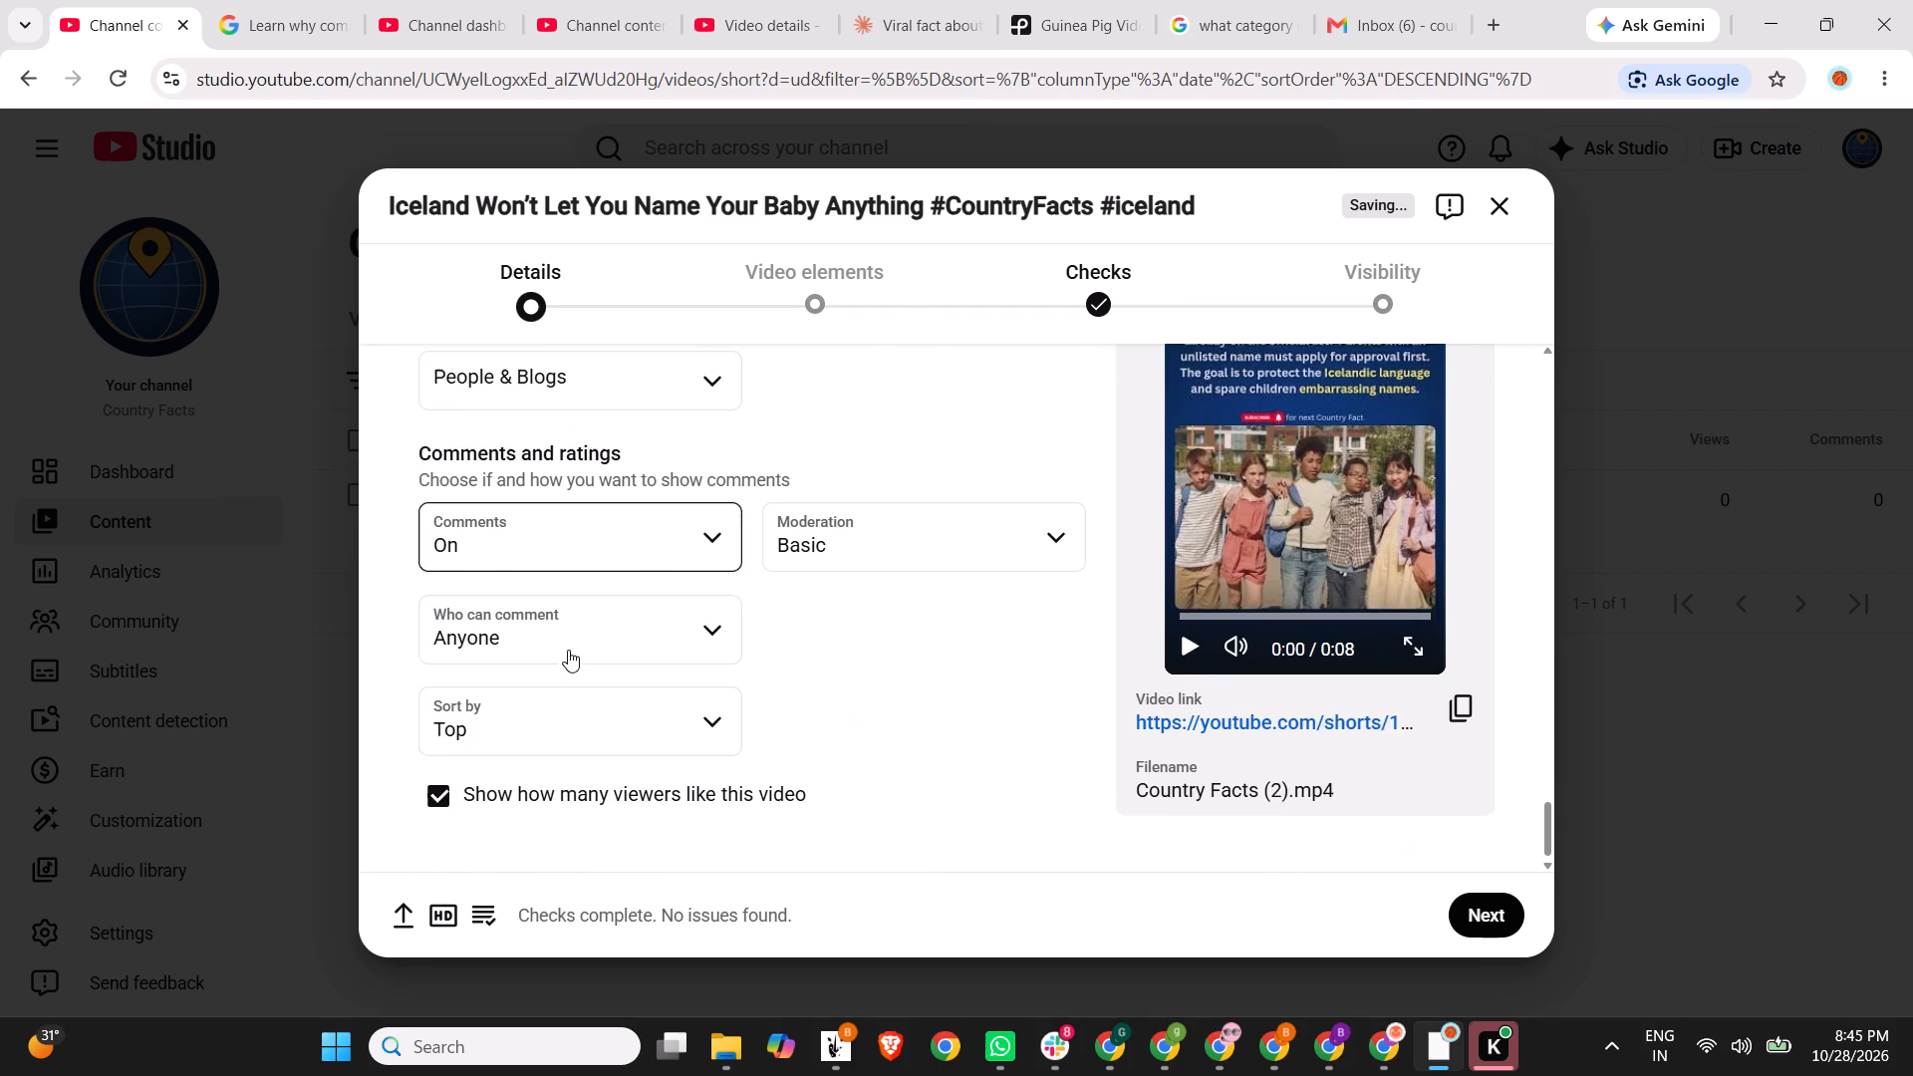
scroll(706, 560, down, 8)
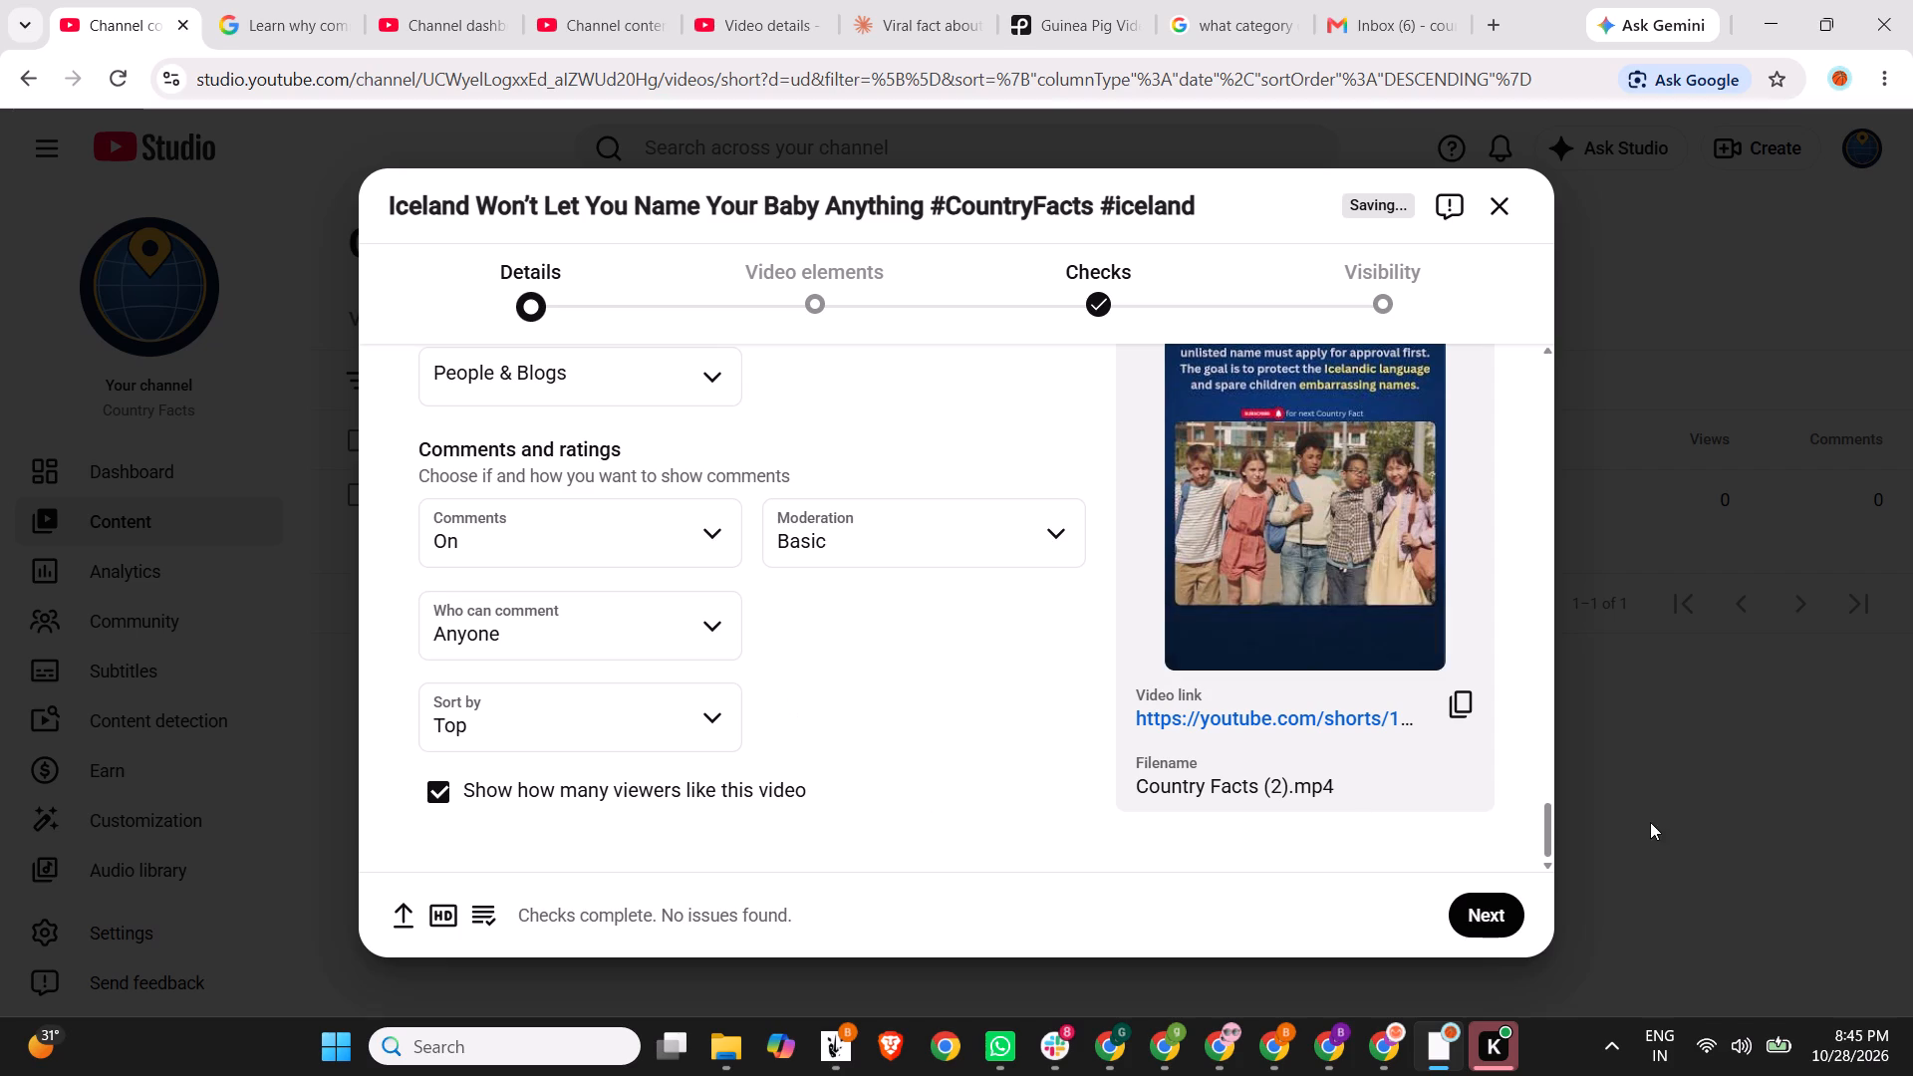
click(691, 784)
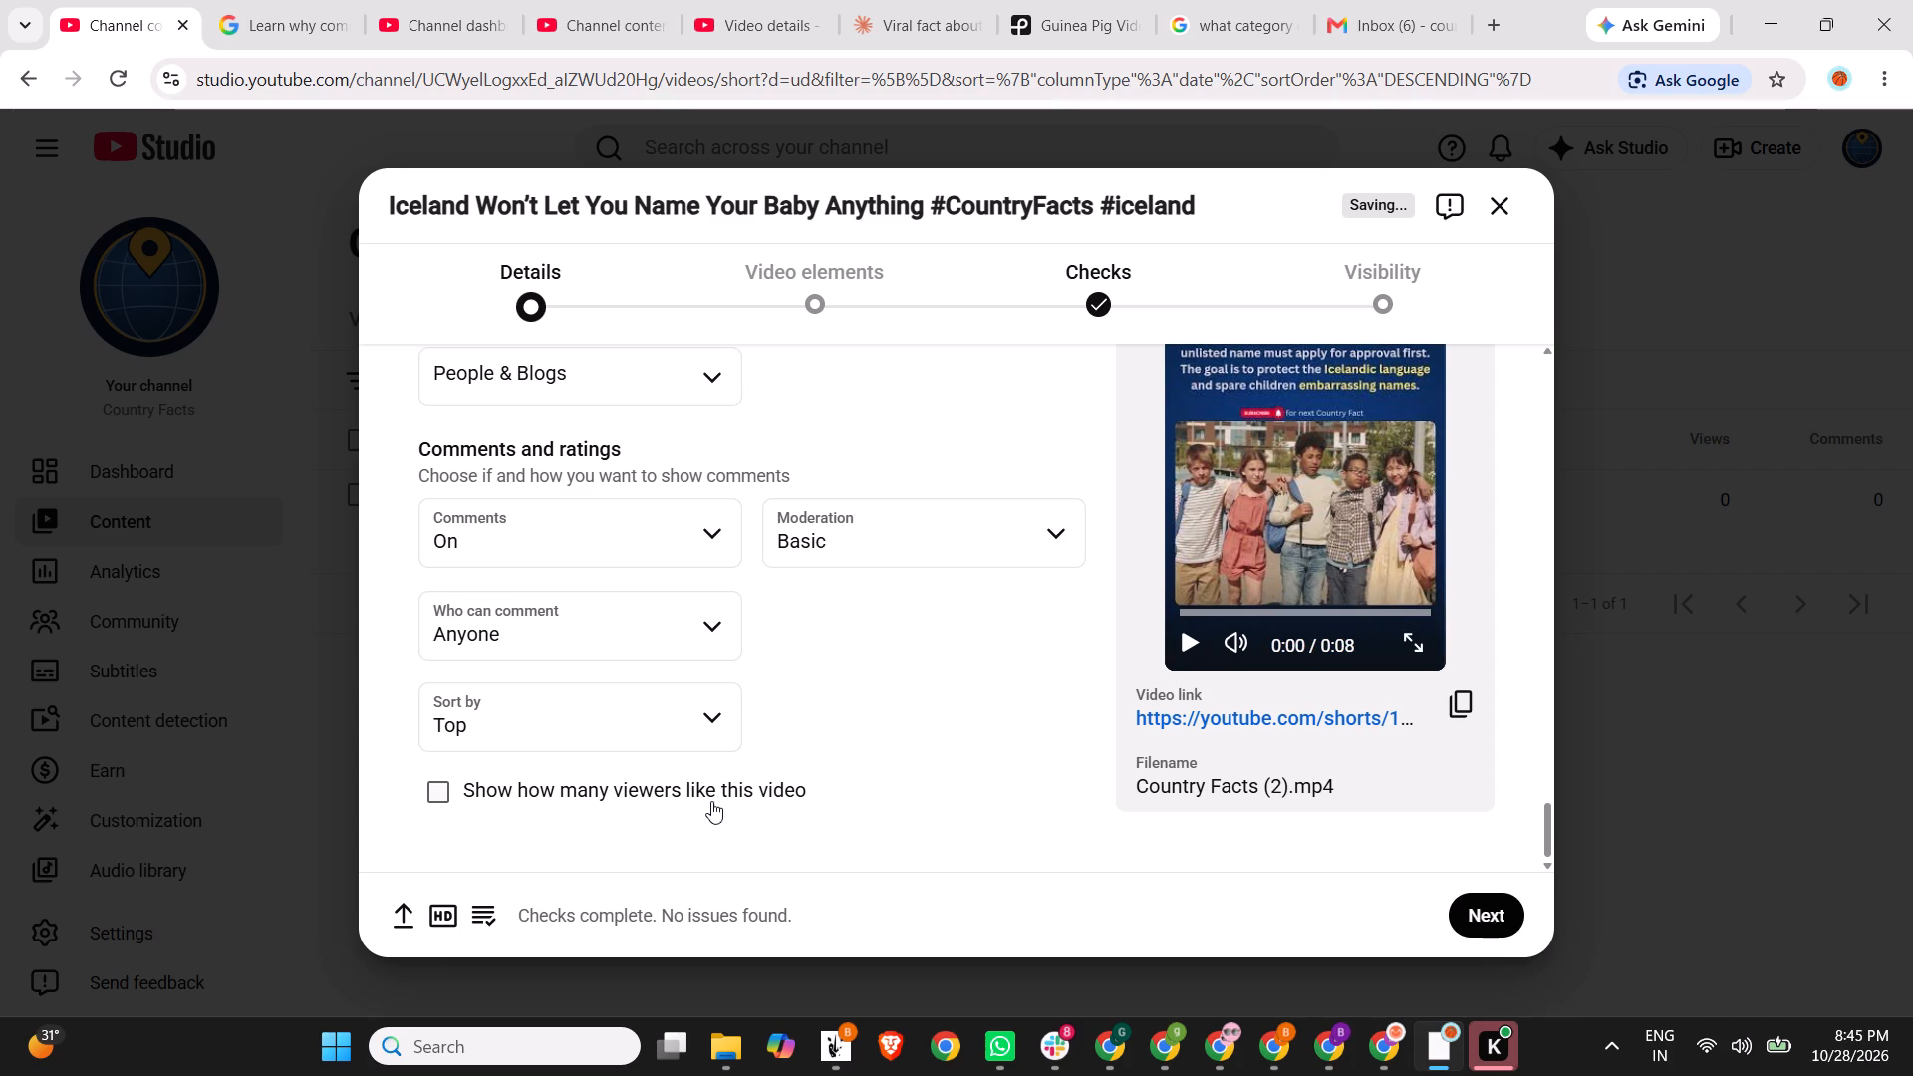
click(710, 801)
click(1505, 918)
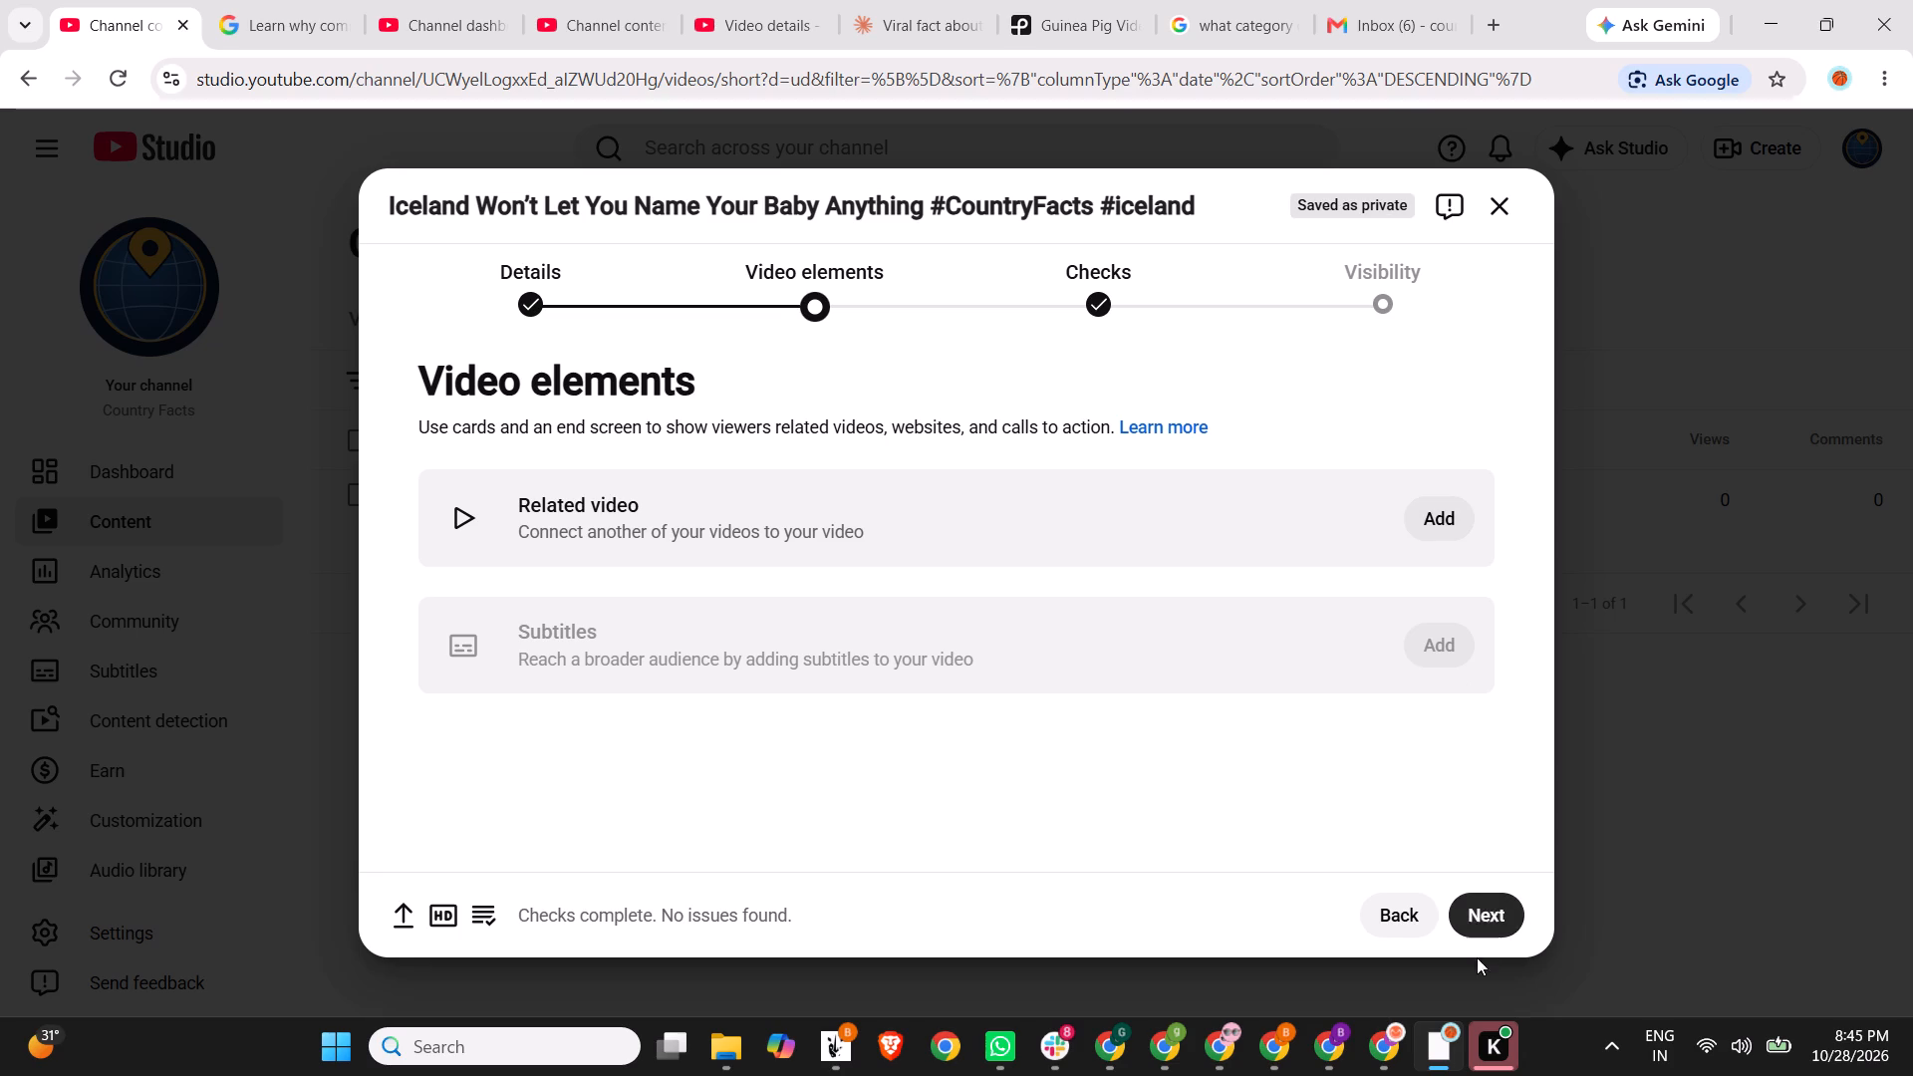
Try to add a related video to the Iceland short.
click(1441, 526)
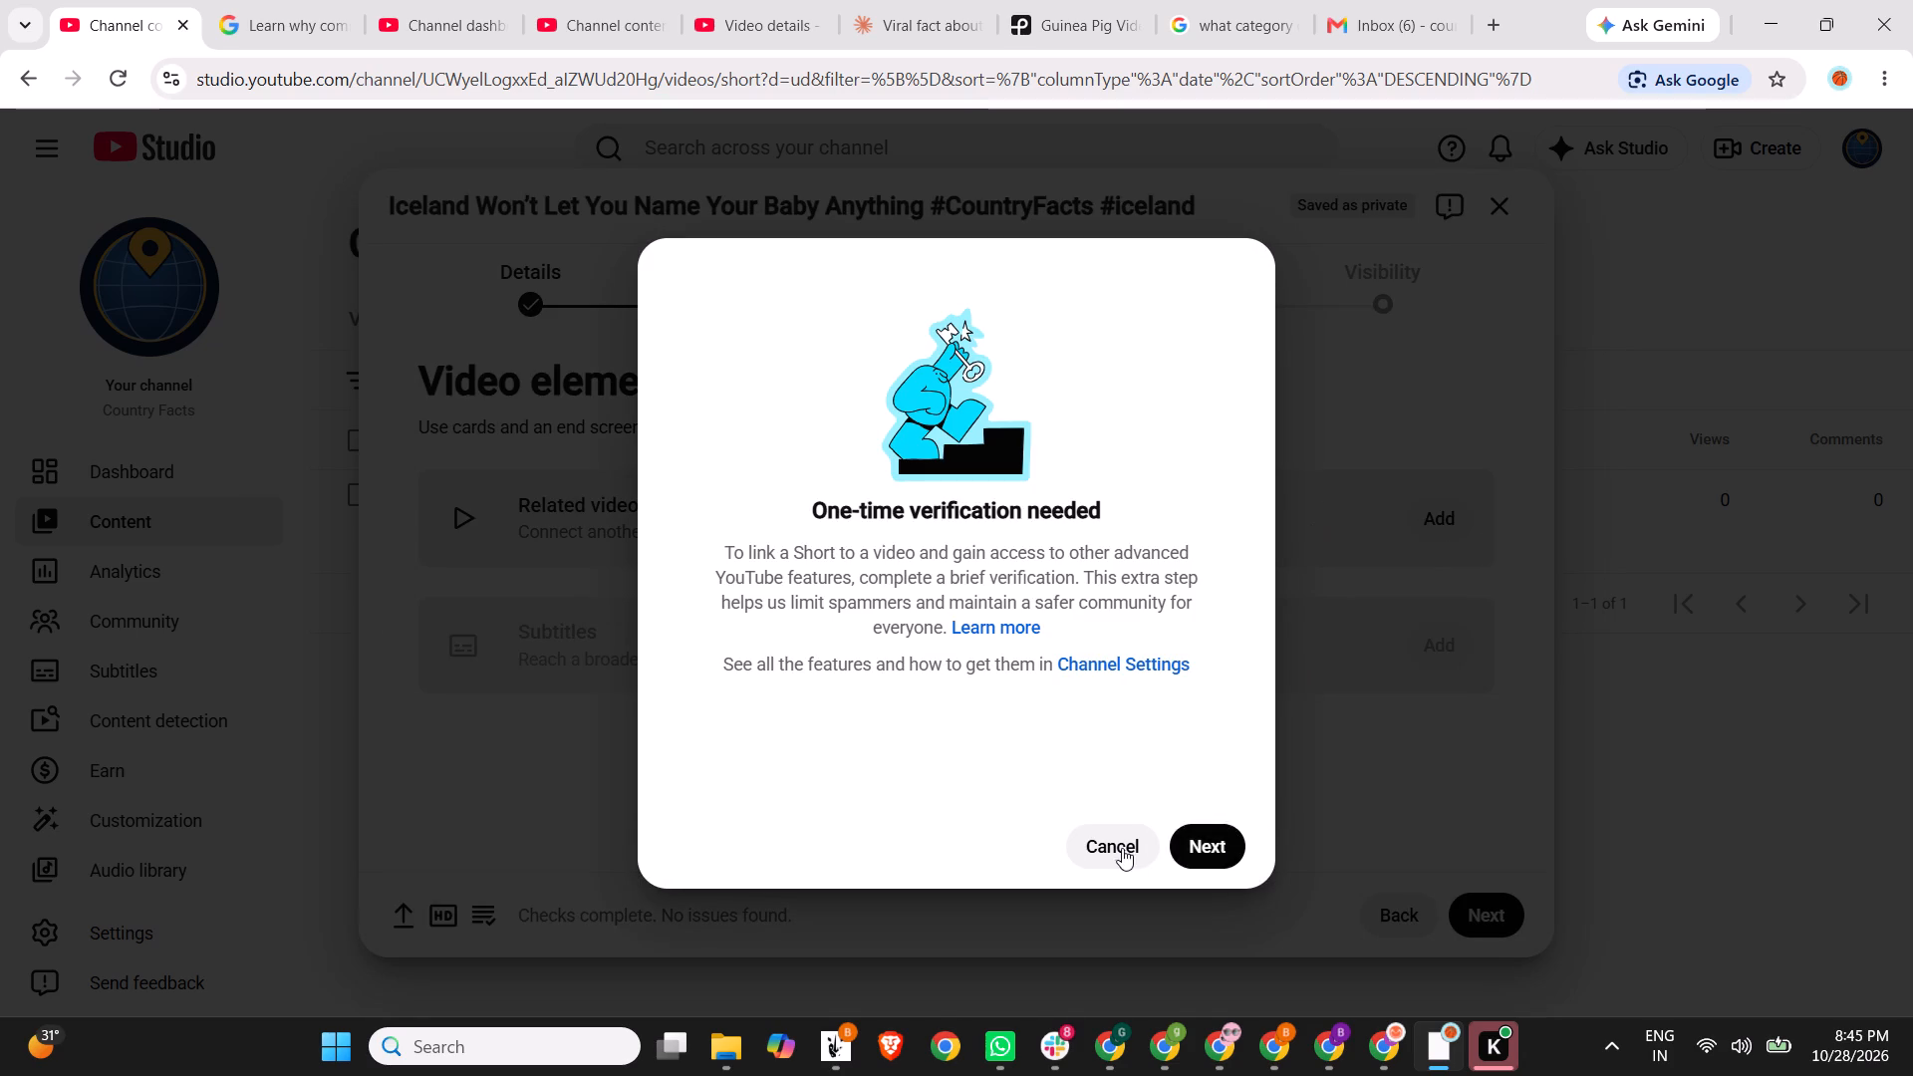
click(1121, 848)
Proceed past the checks to the visibility settings and choose to schedule the short's public release.
click(1489, 915)
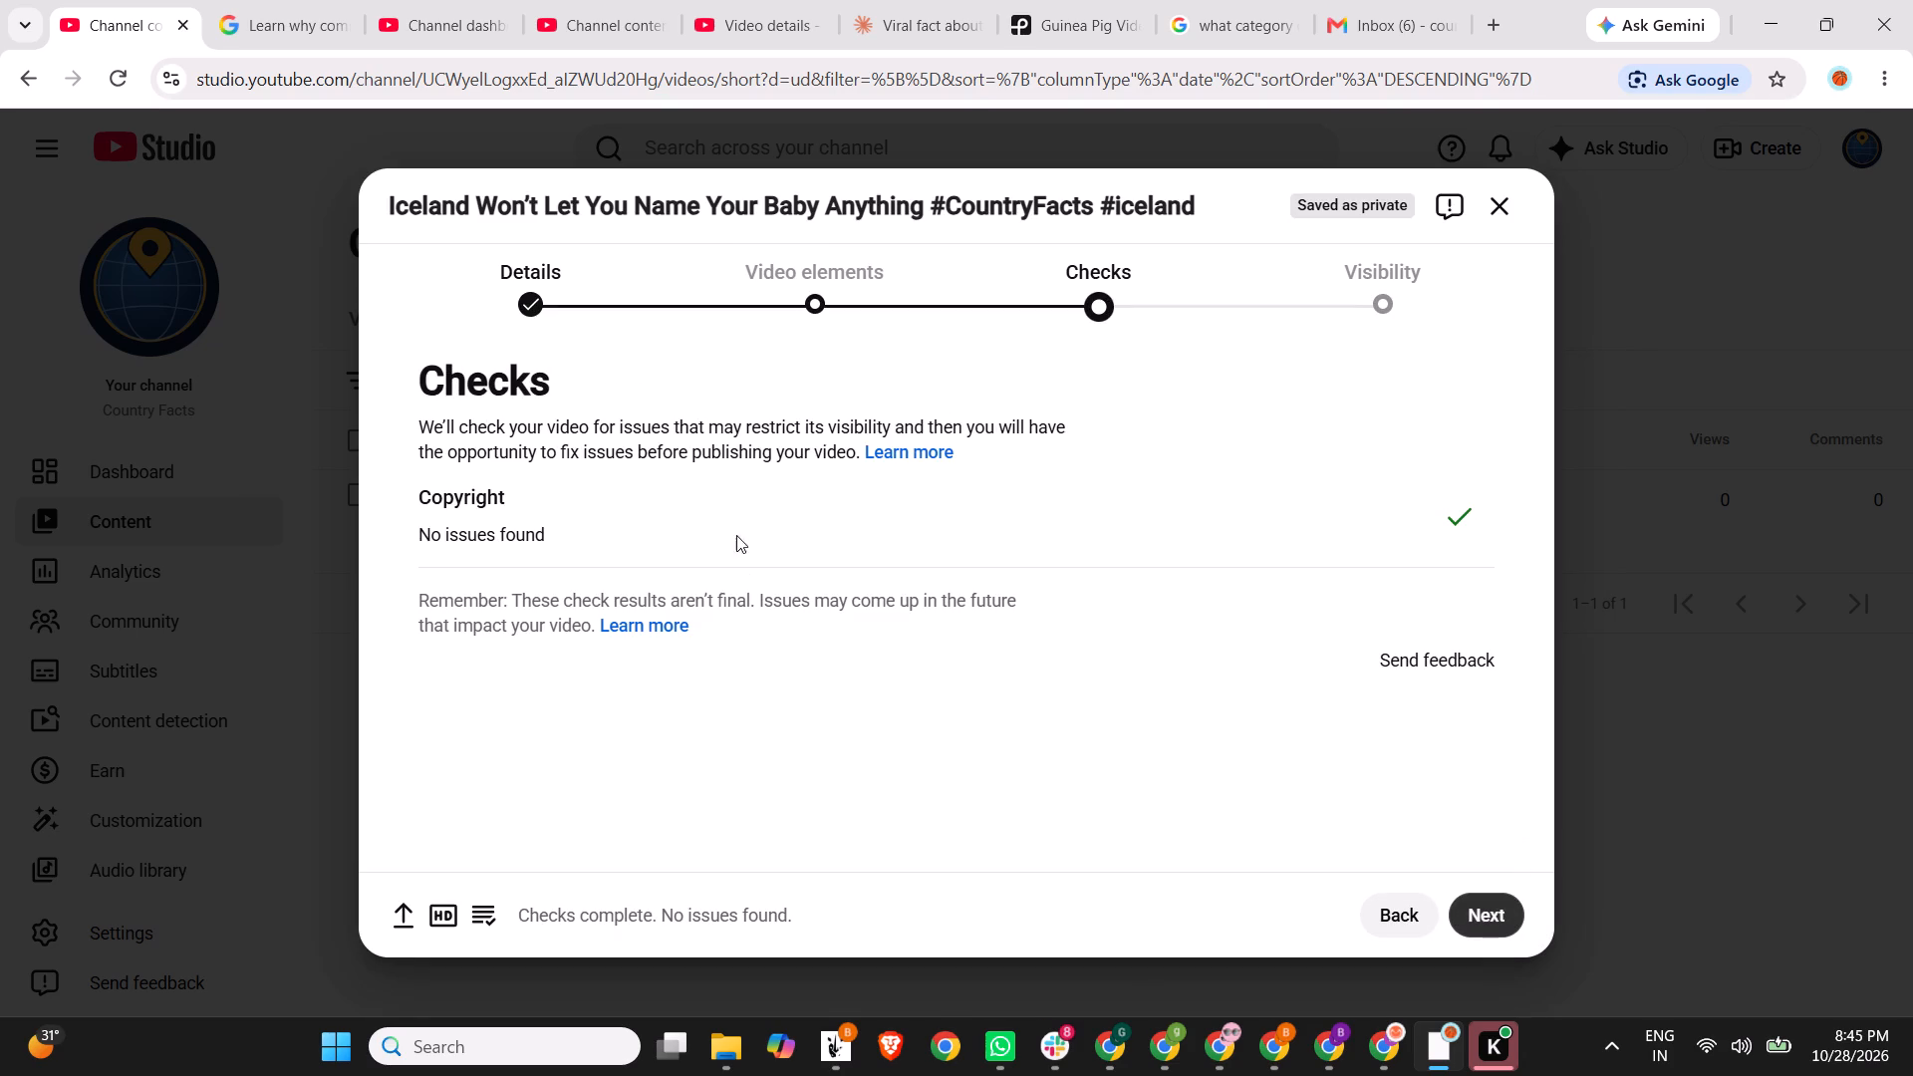
click(1501, 908)
click(558, 708)
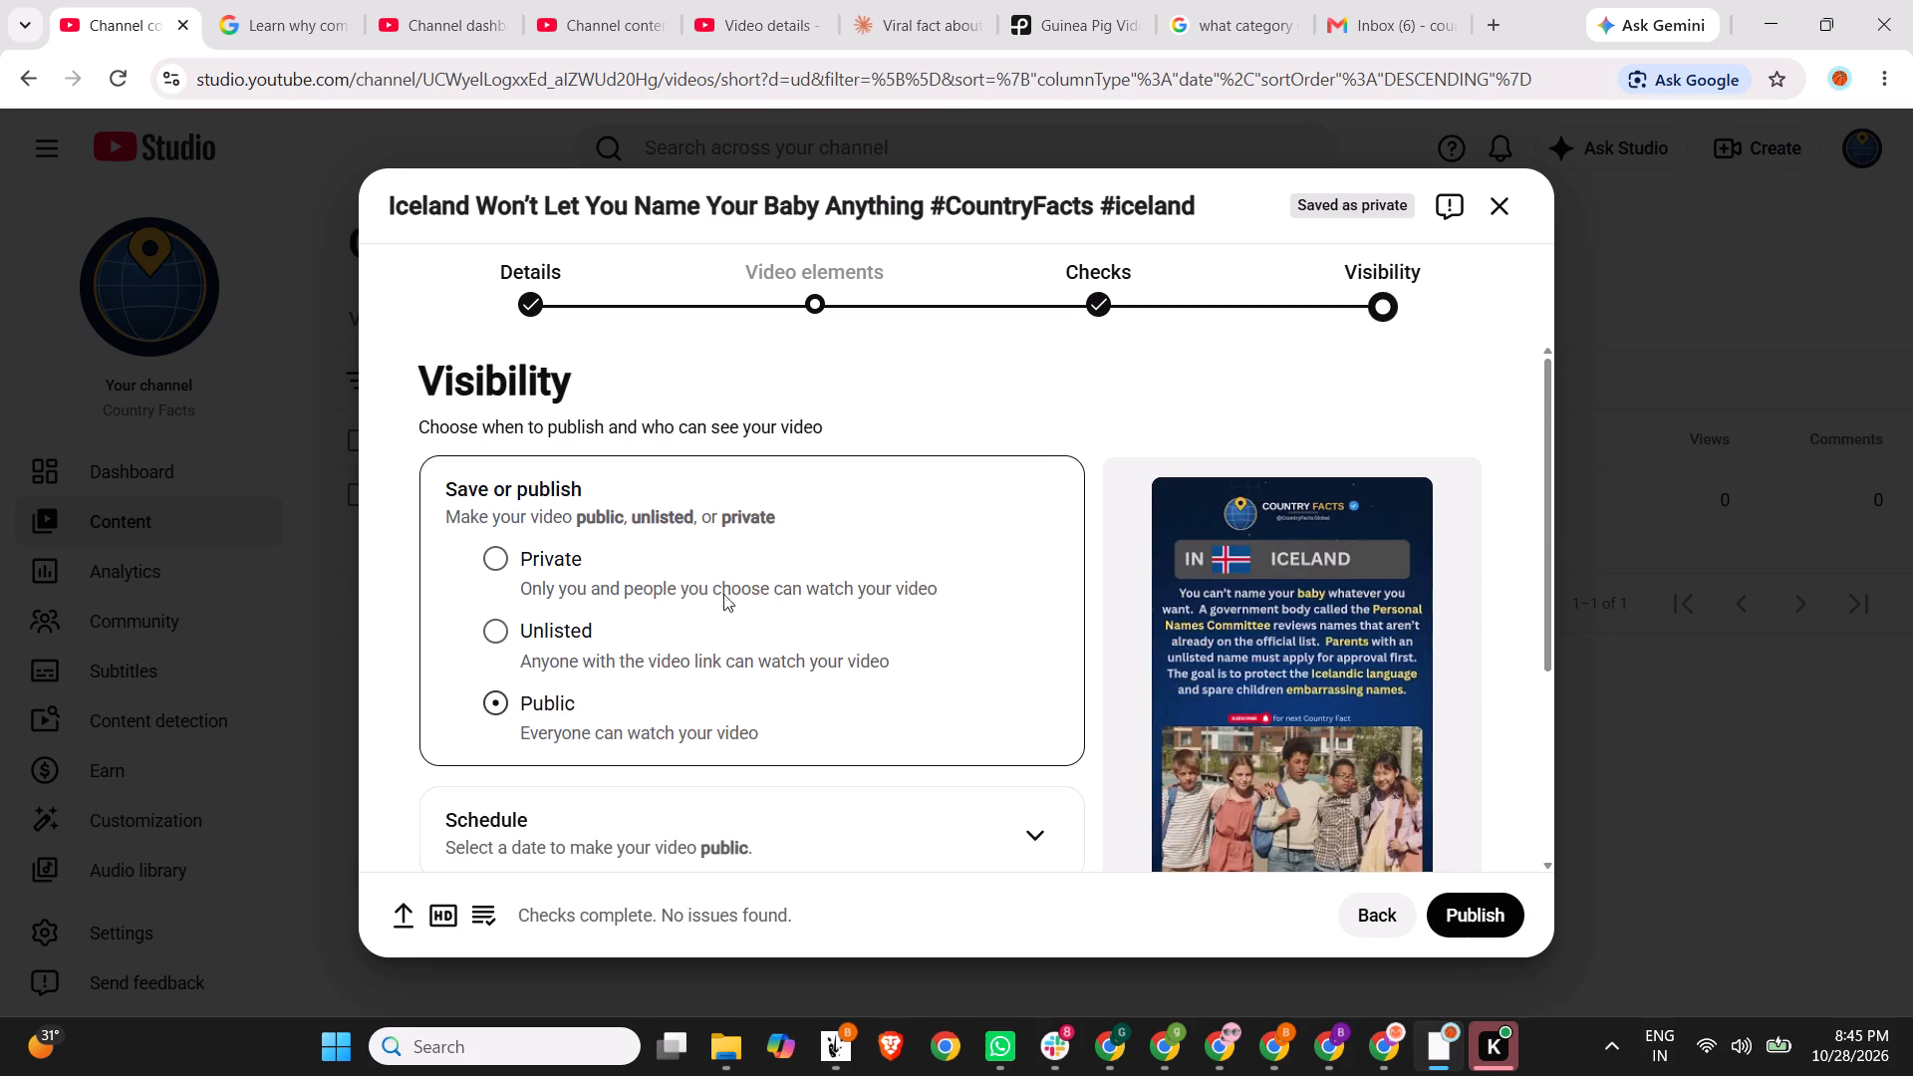
scroll(751, 570, down, 4)
click(747, 507)
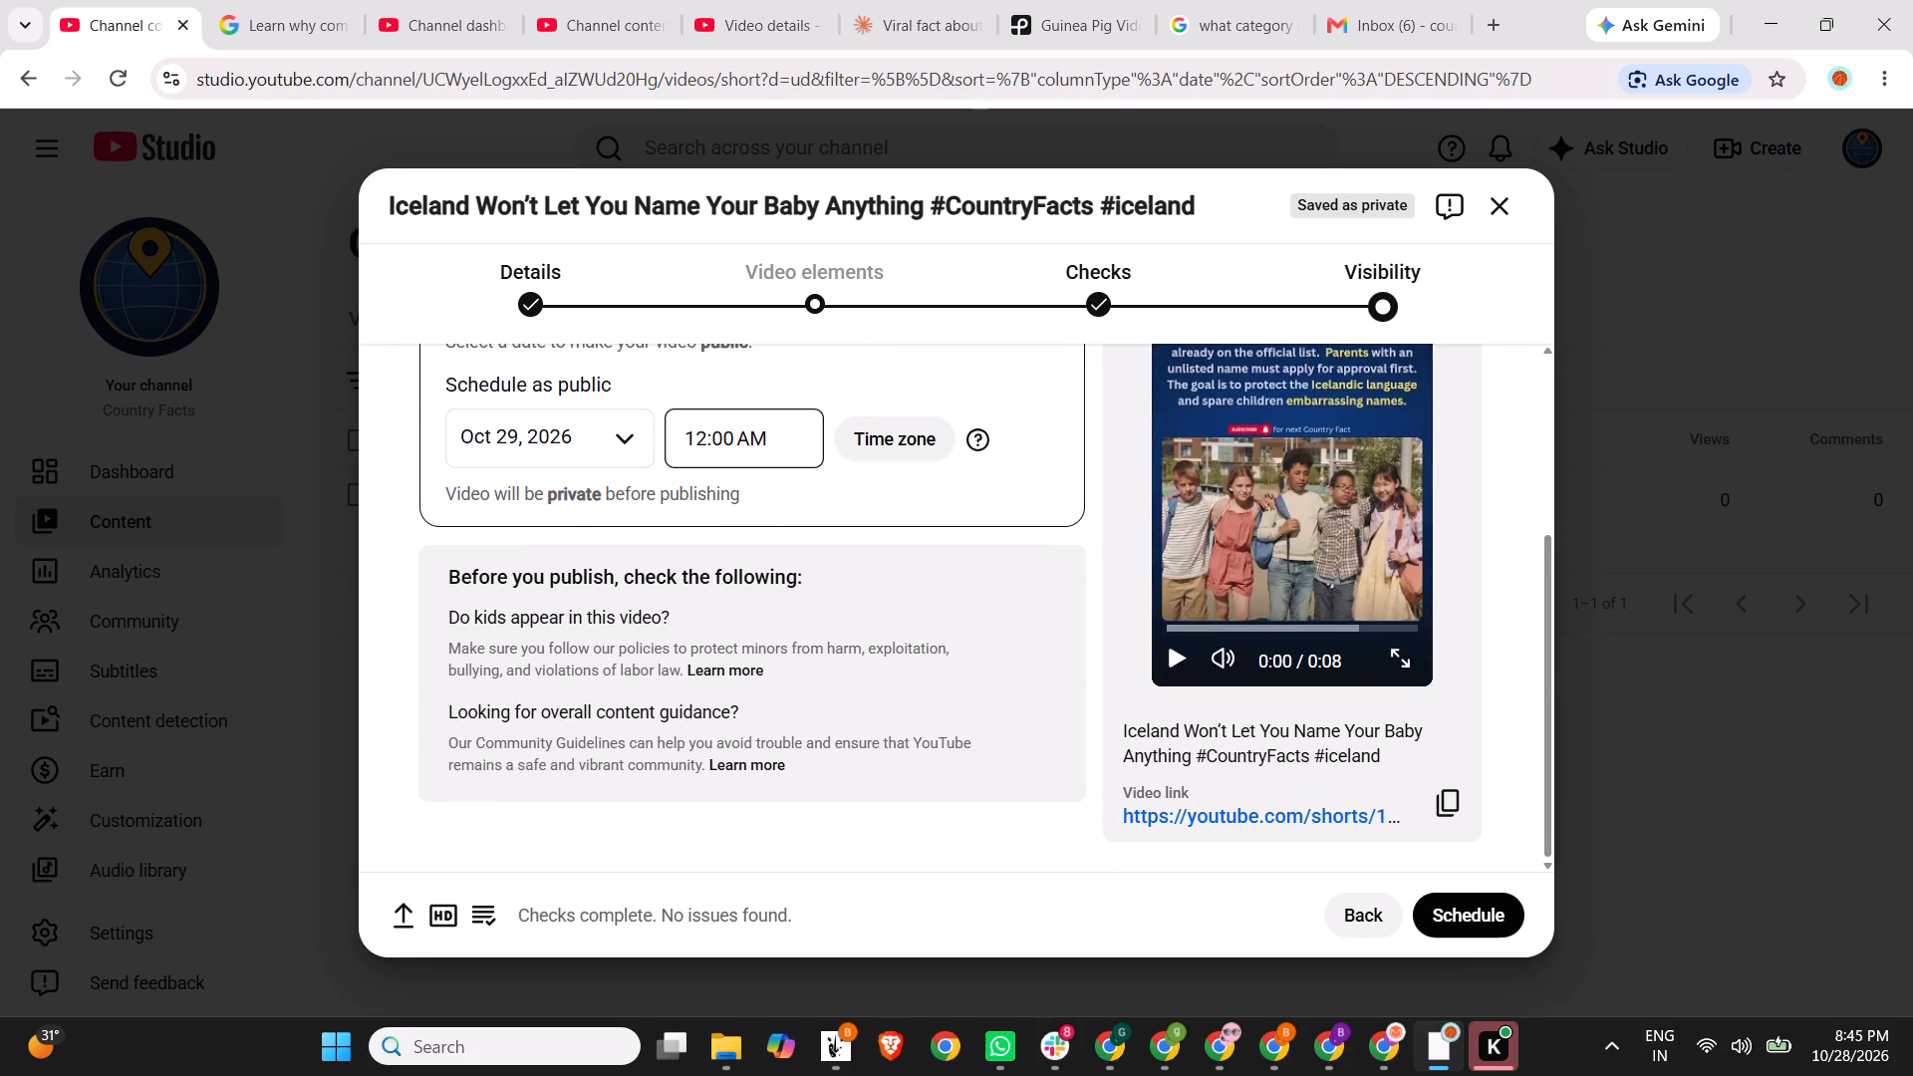
Set the release time to 3:30 PM on Oct 29, 2026 and schedule the Iceland short.
click(718, 436)
scroll(782, 666, down, 5)
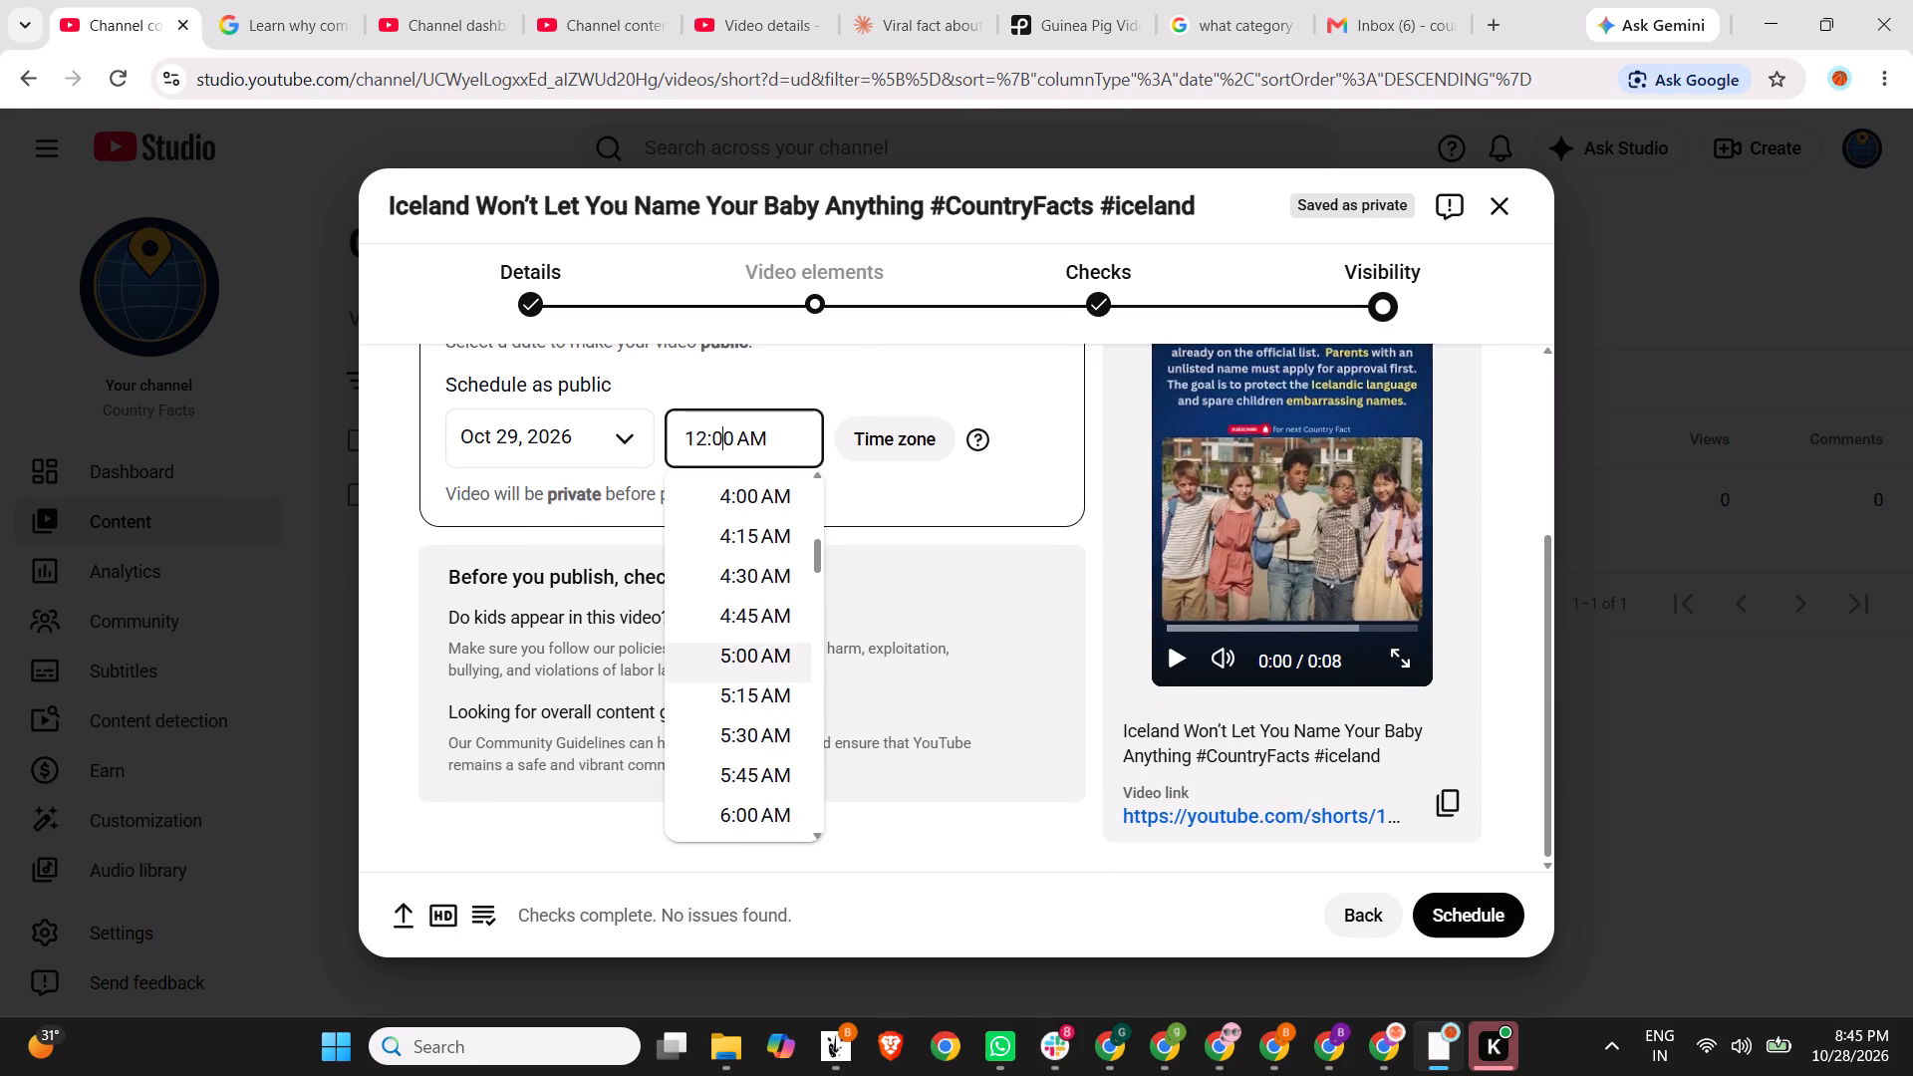
scroll(771, 629, down, 1)
scroll(771, 630, up, 3)
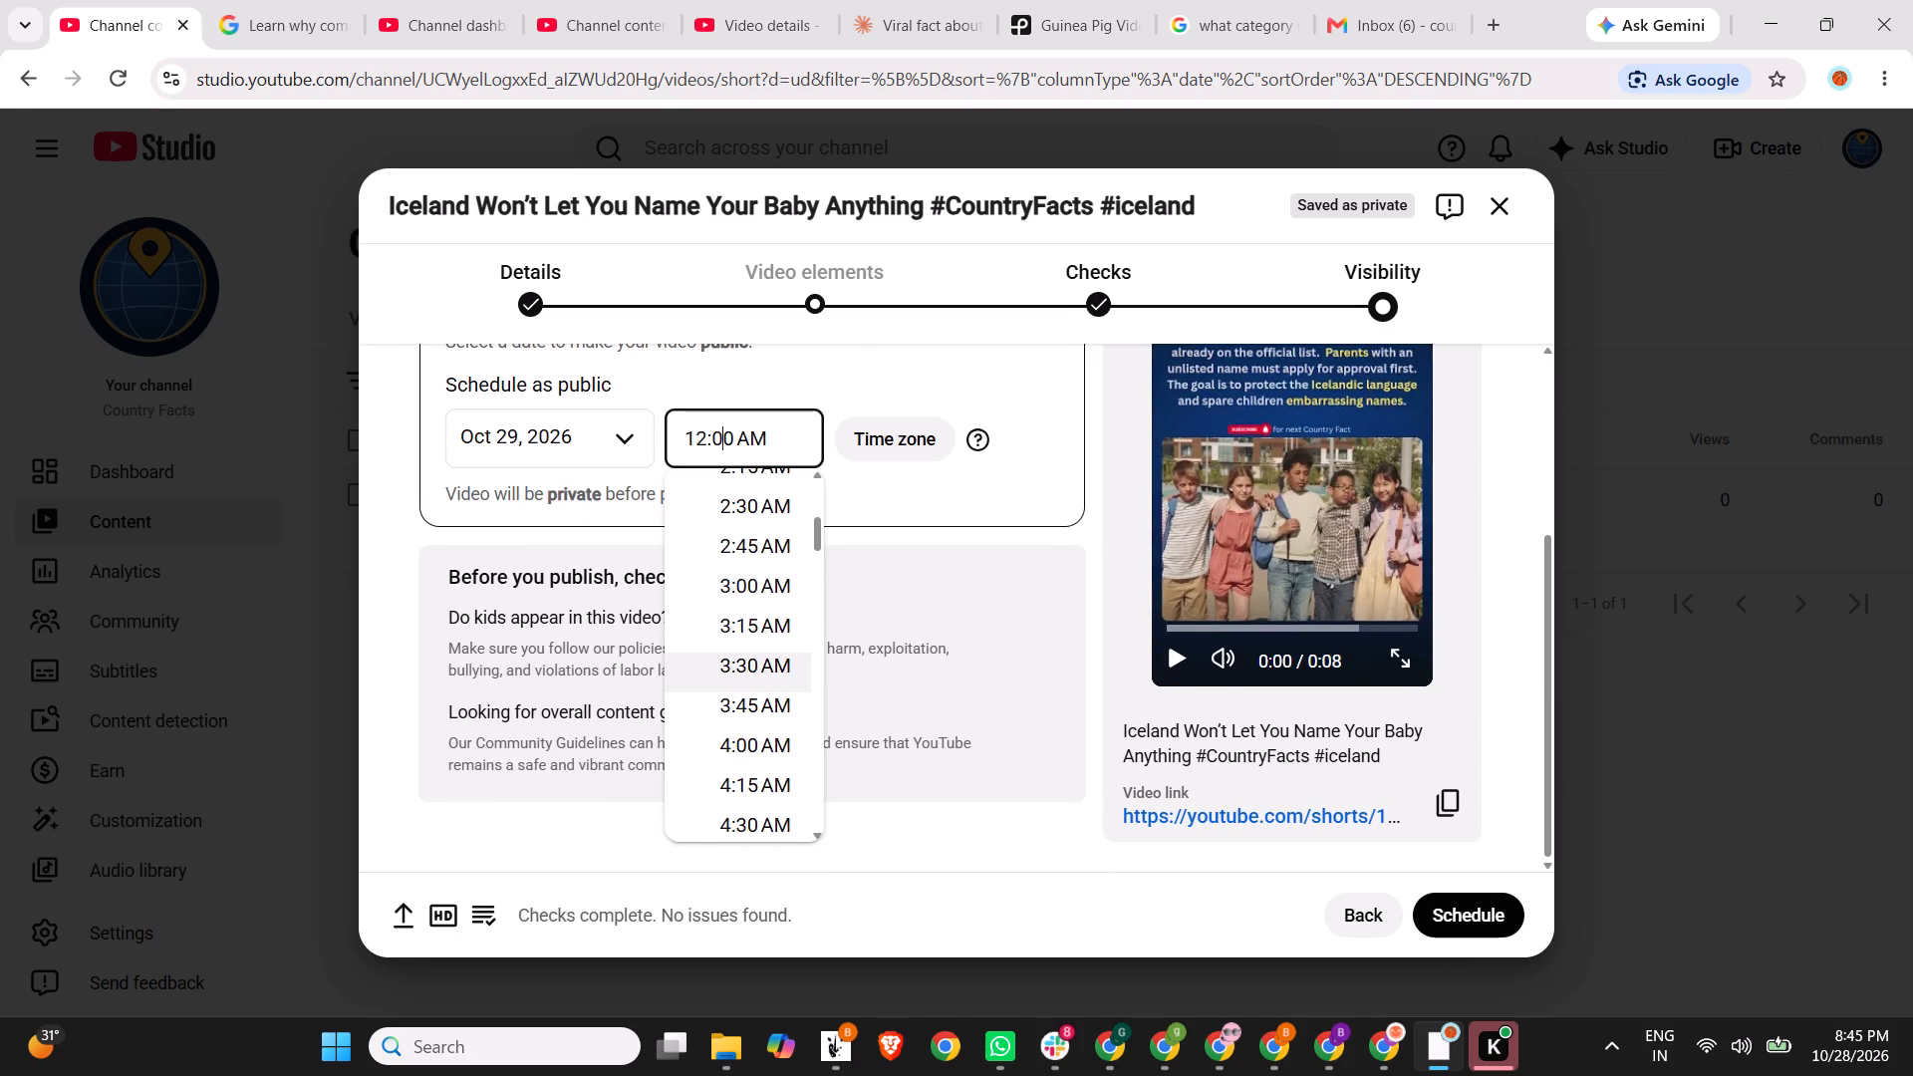
scroll(764, 685, down, 15)
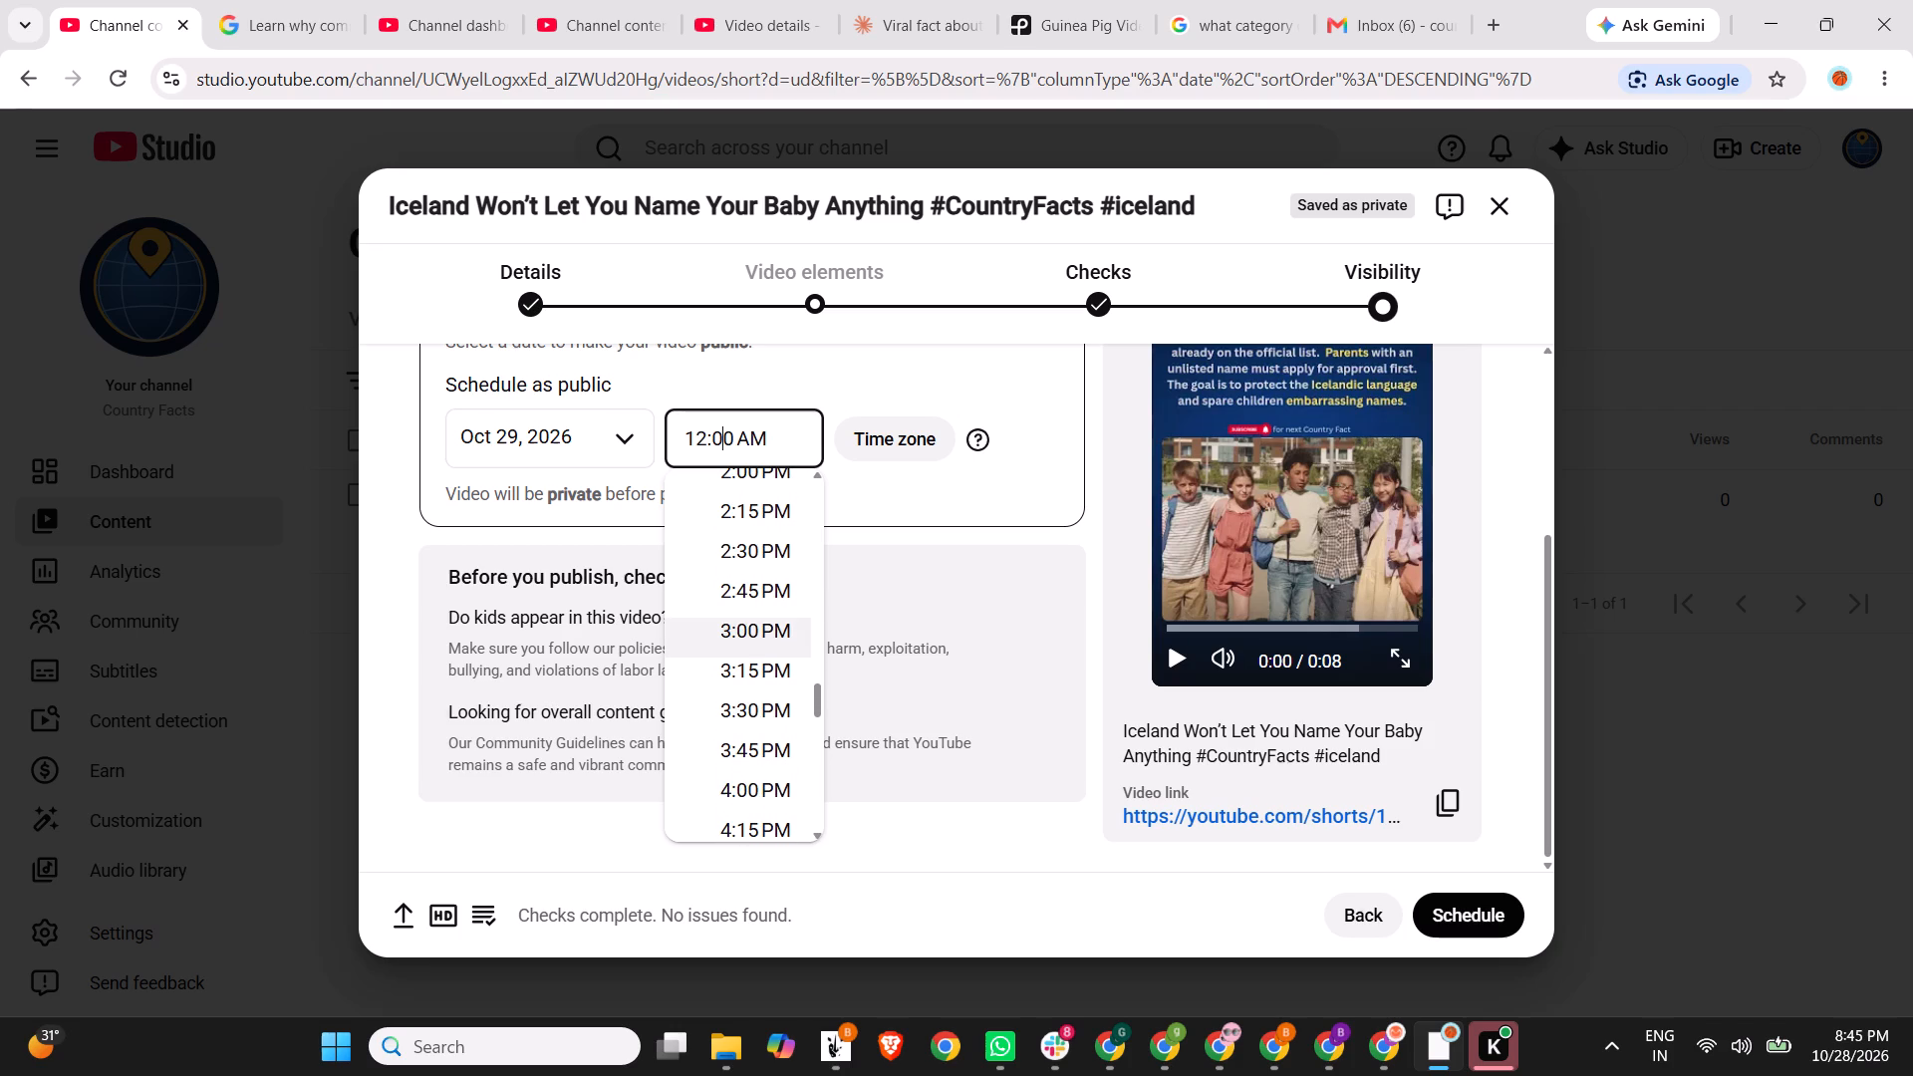
click(769, 709)
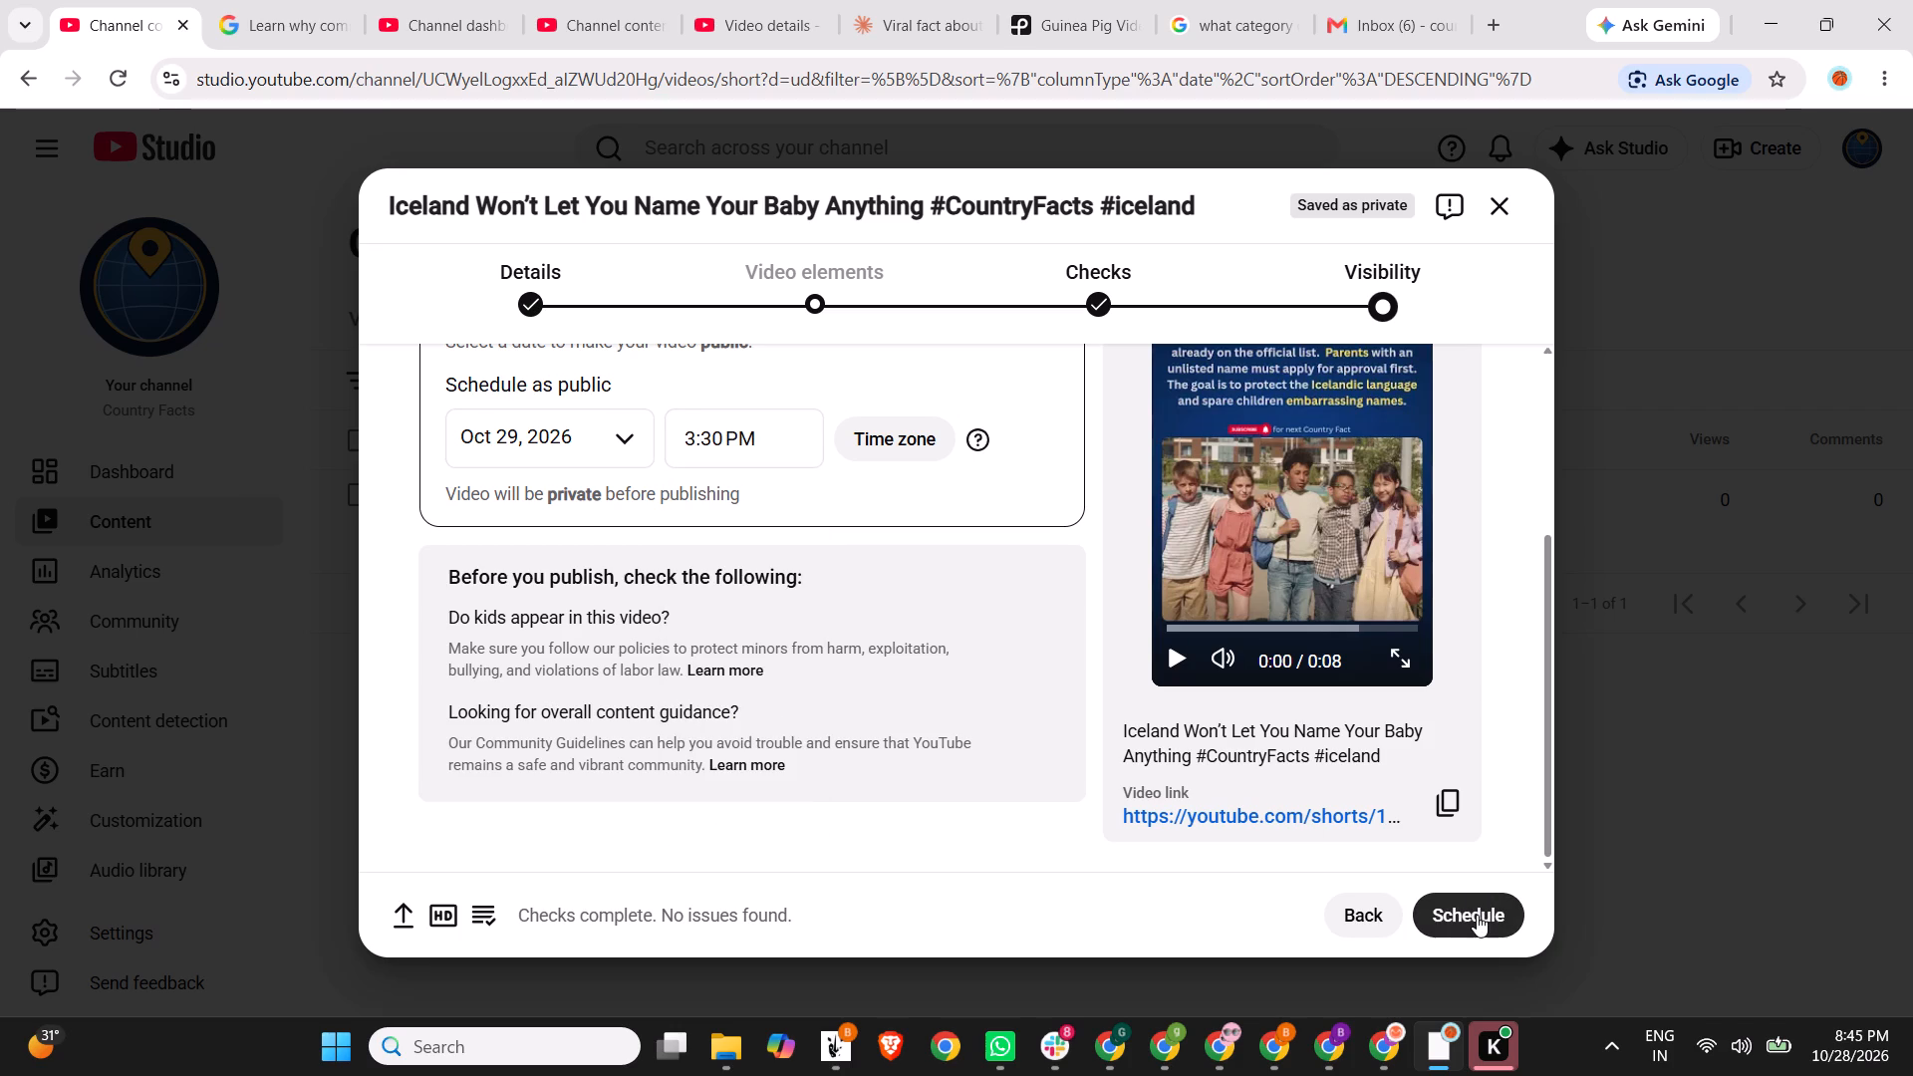
click(1477, 916)
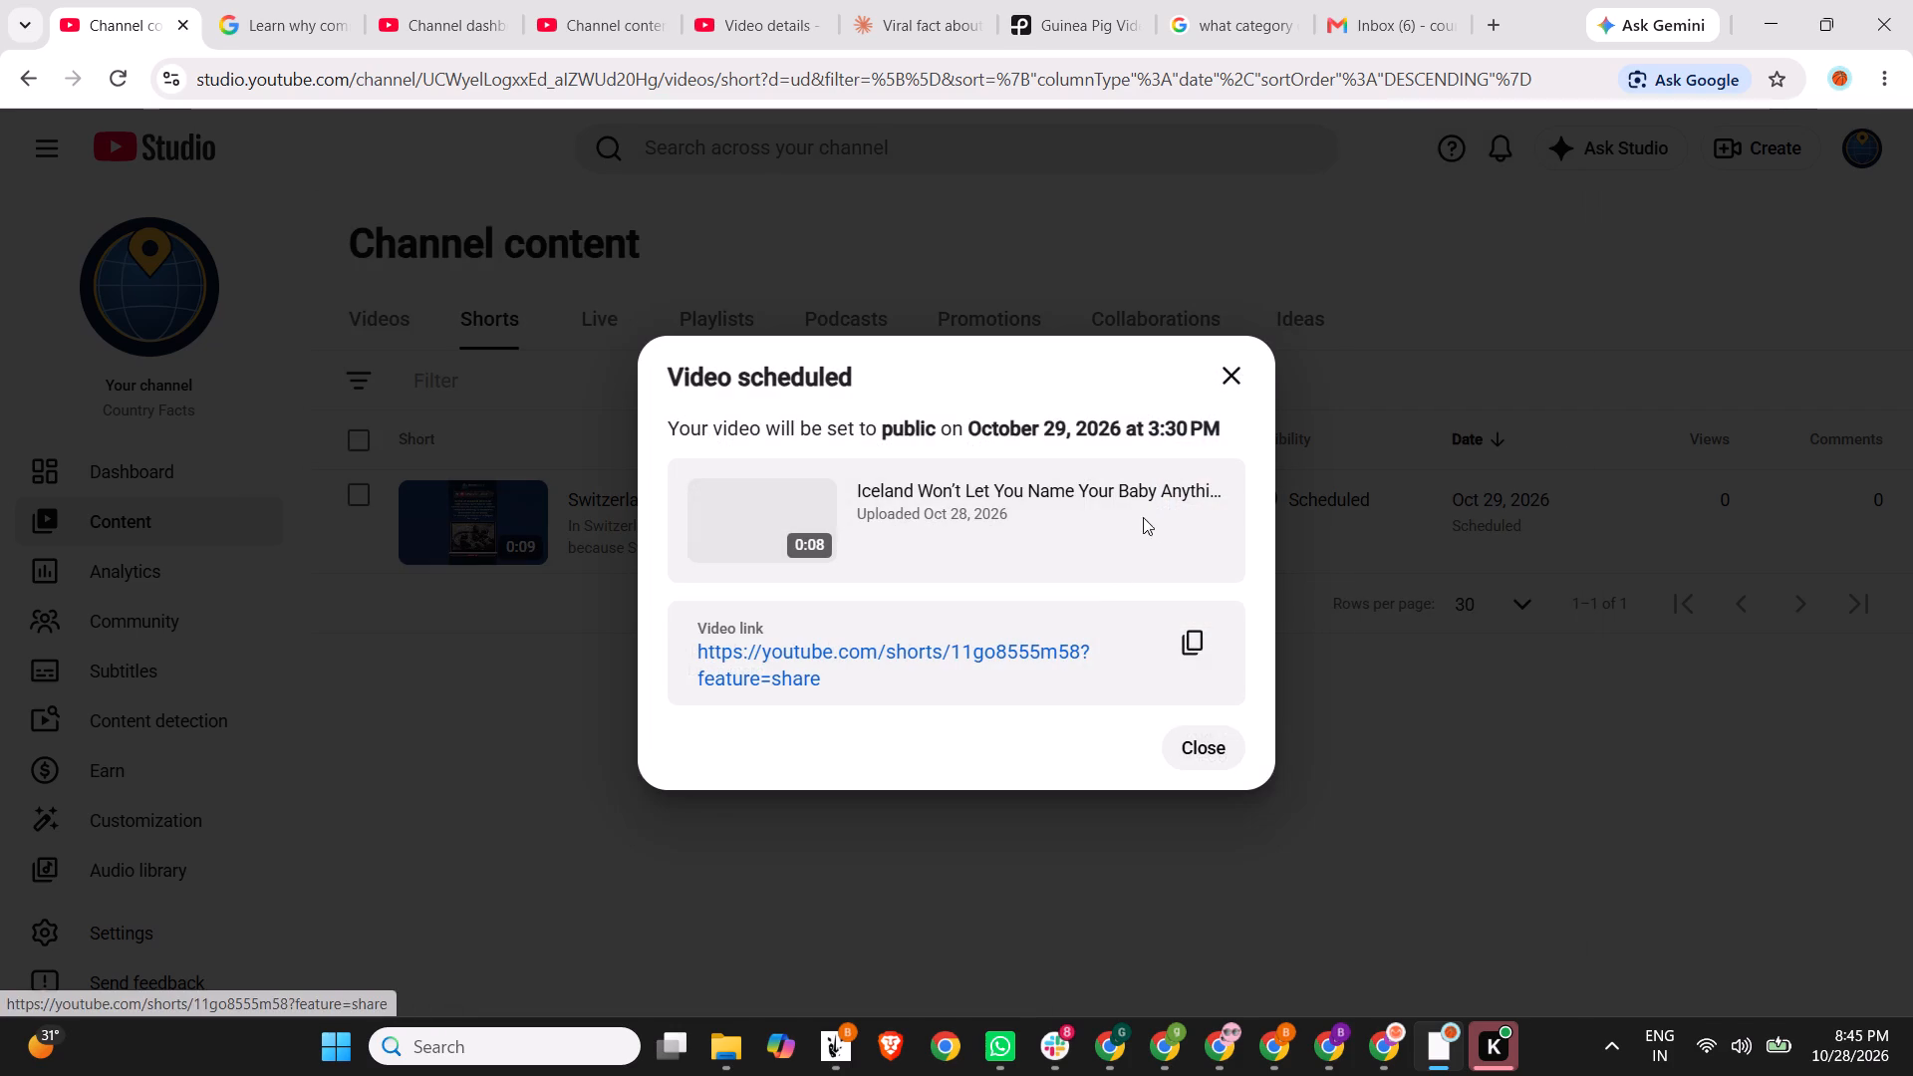
click(1211, 754)
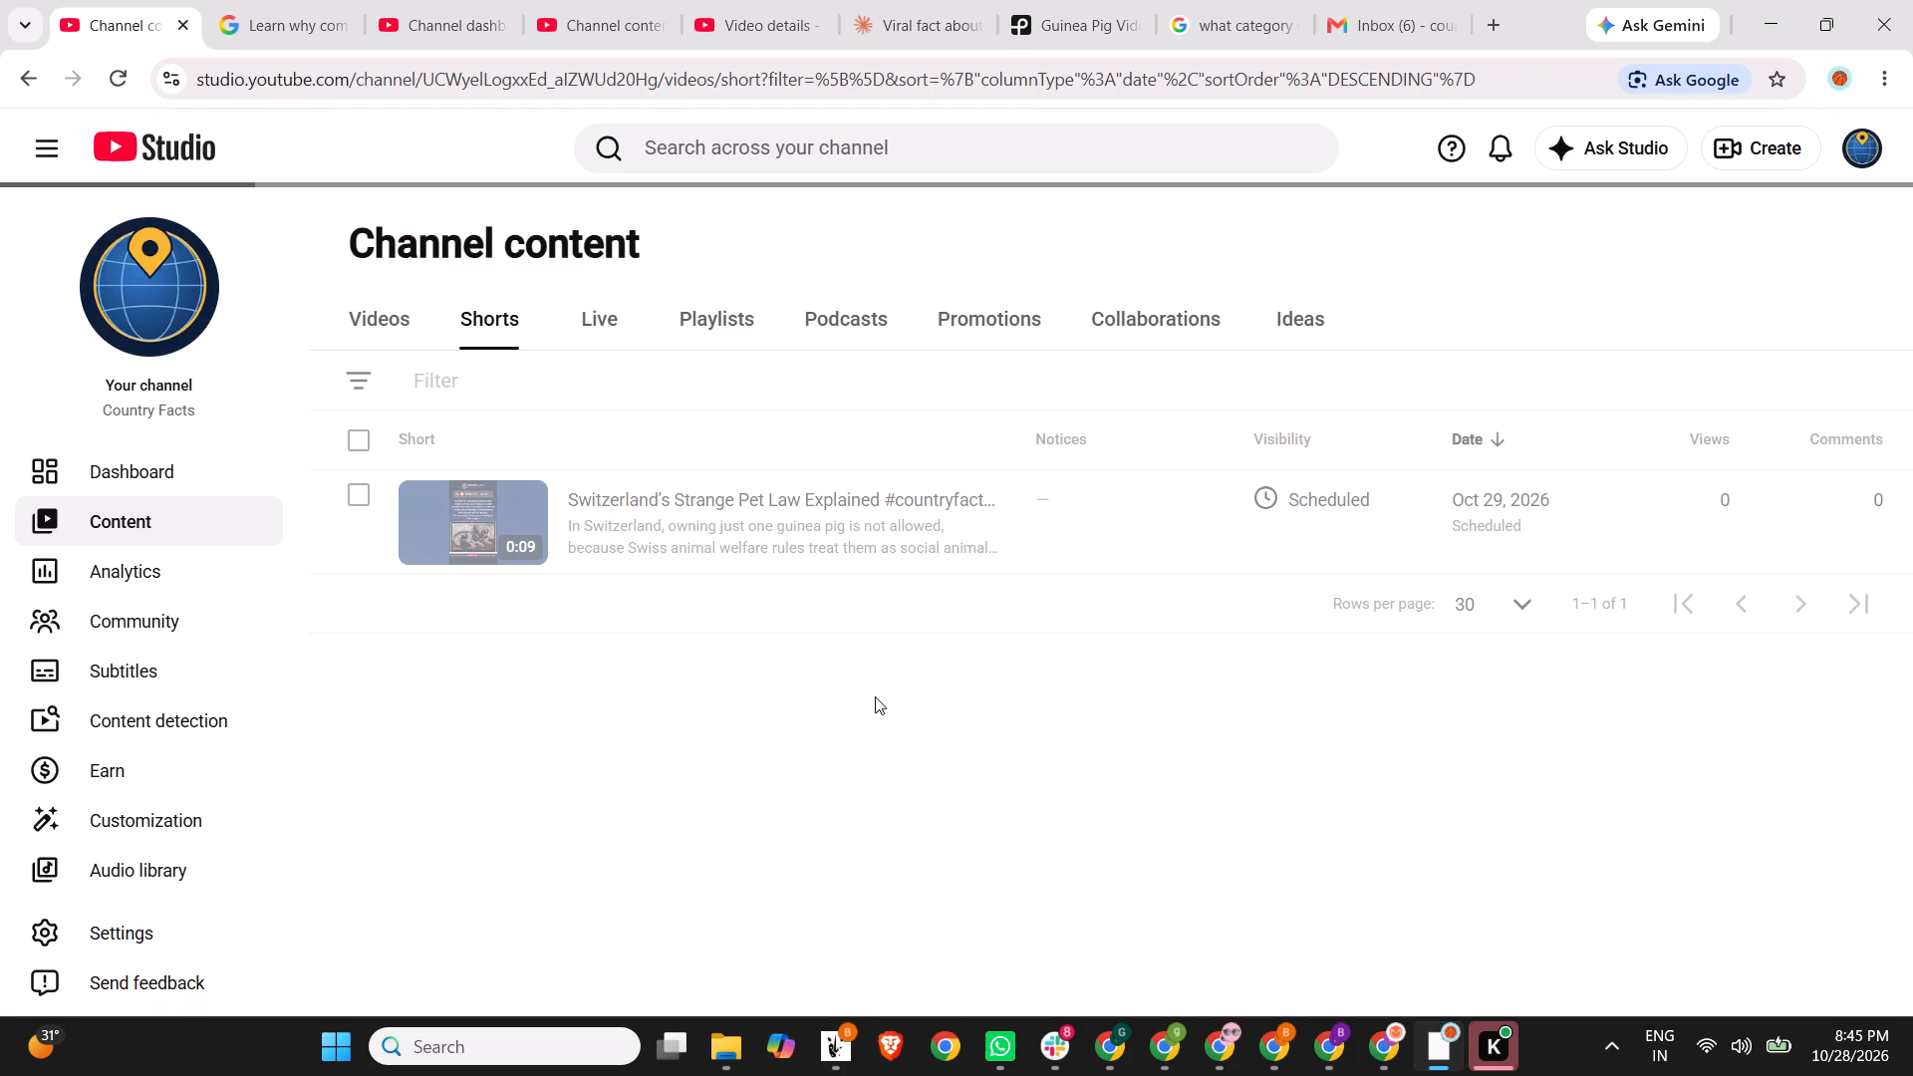
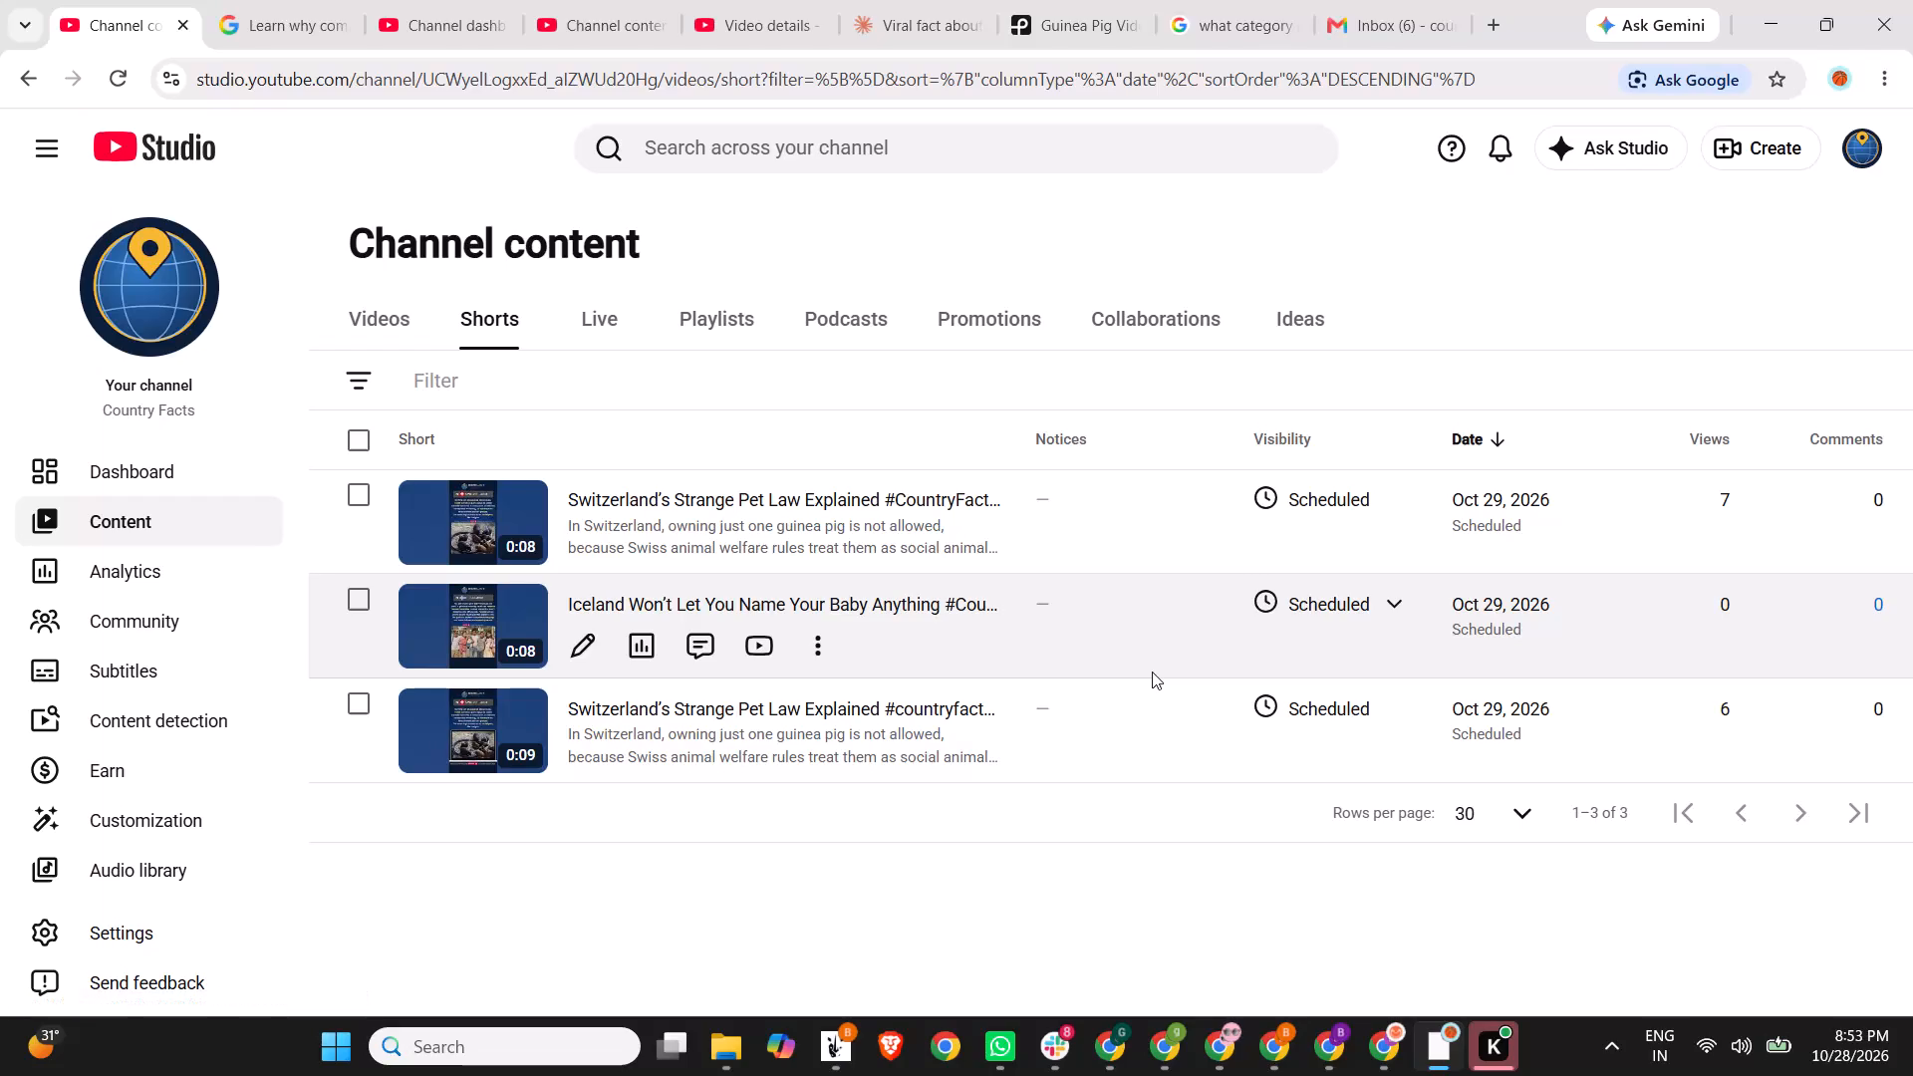
Check the 9-second Switzerland short's details and playback page, and return to the channel content list.
click(1152, 672)
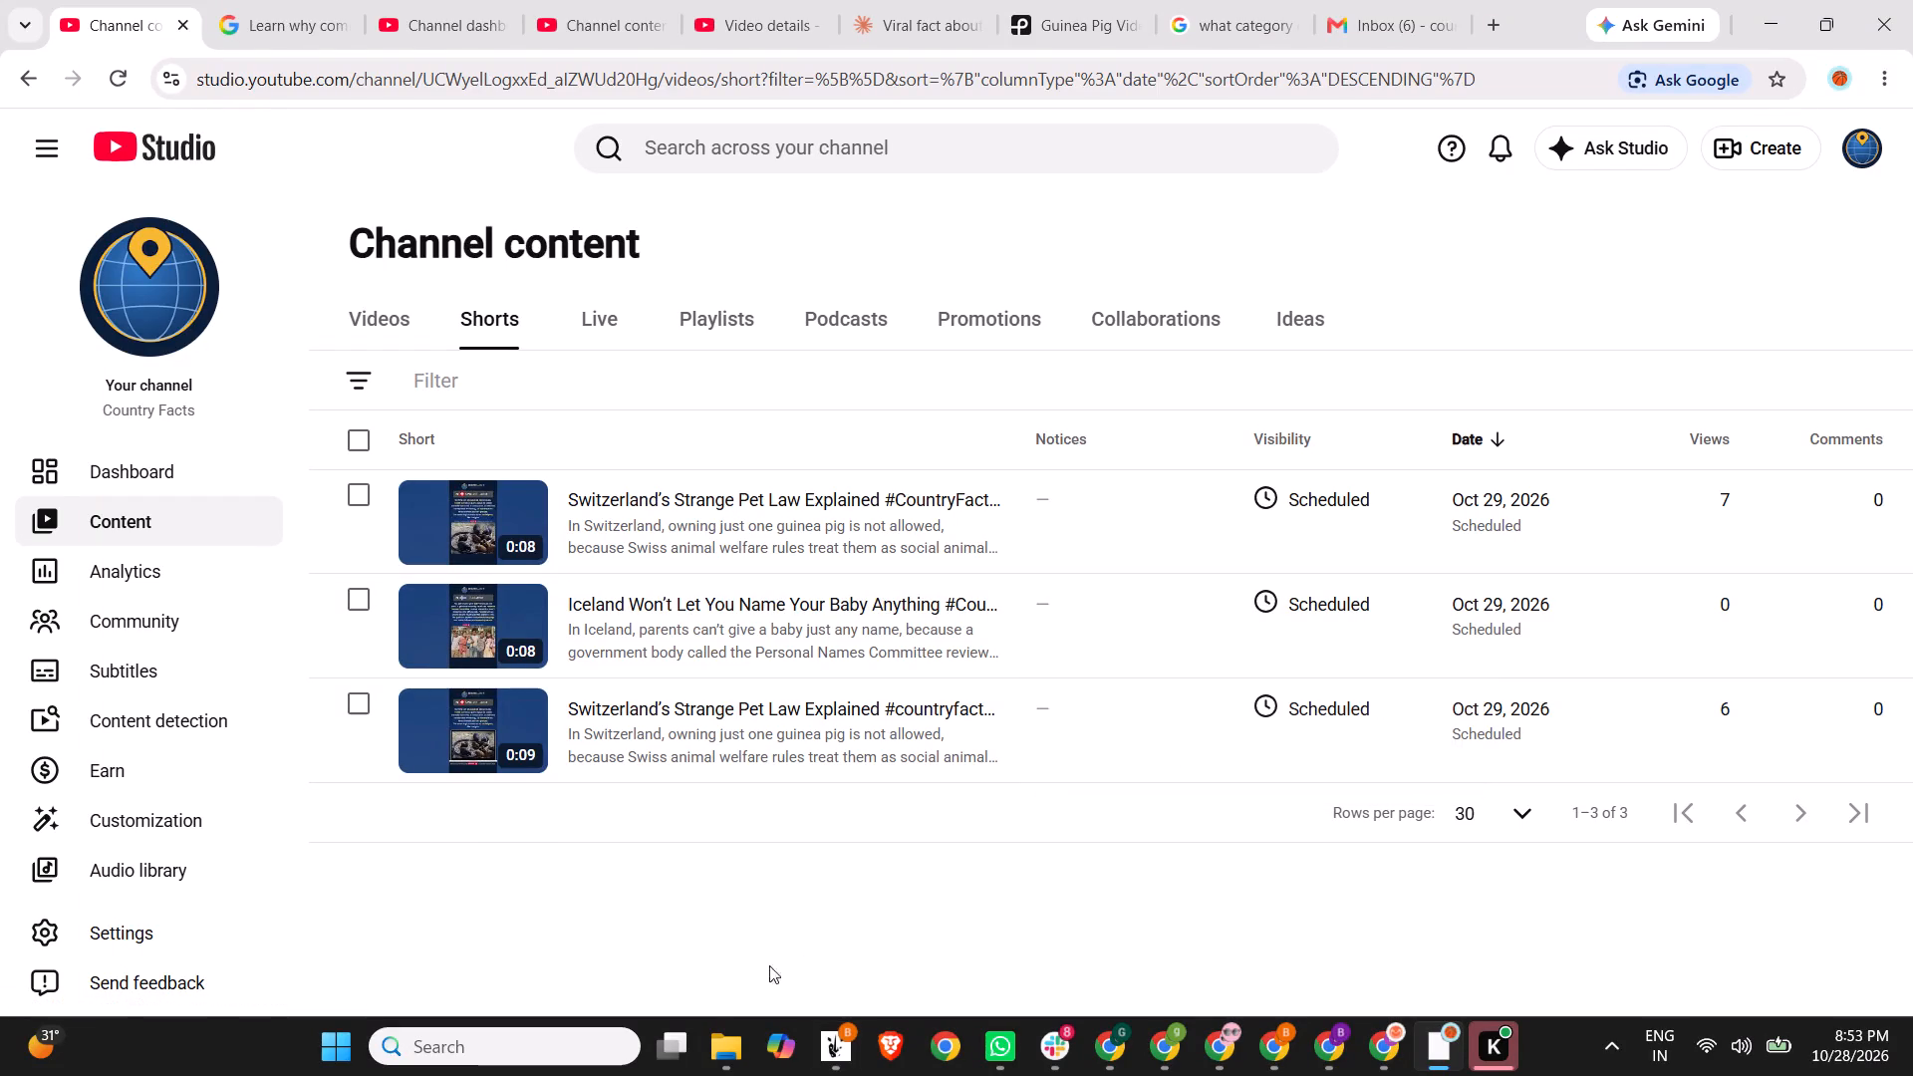
click(723, 903)
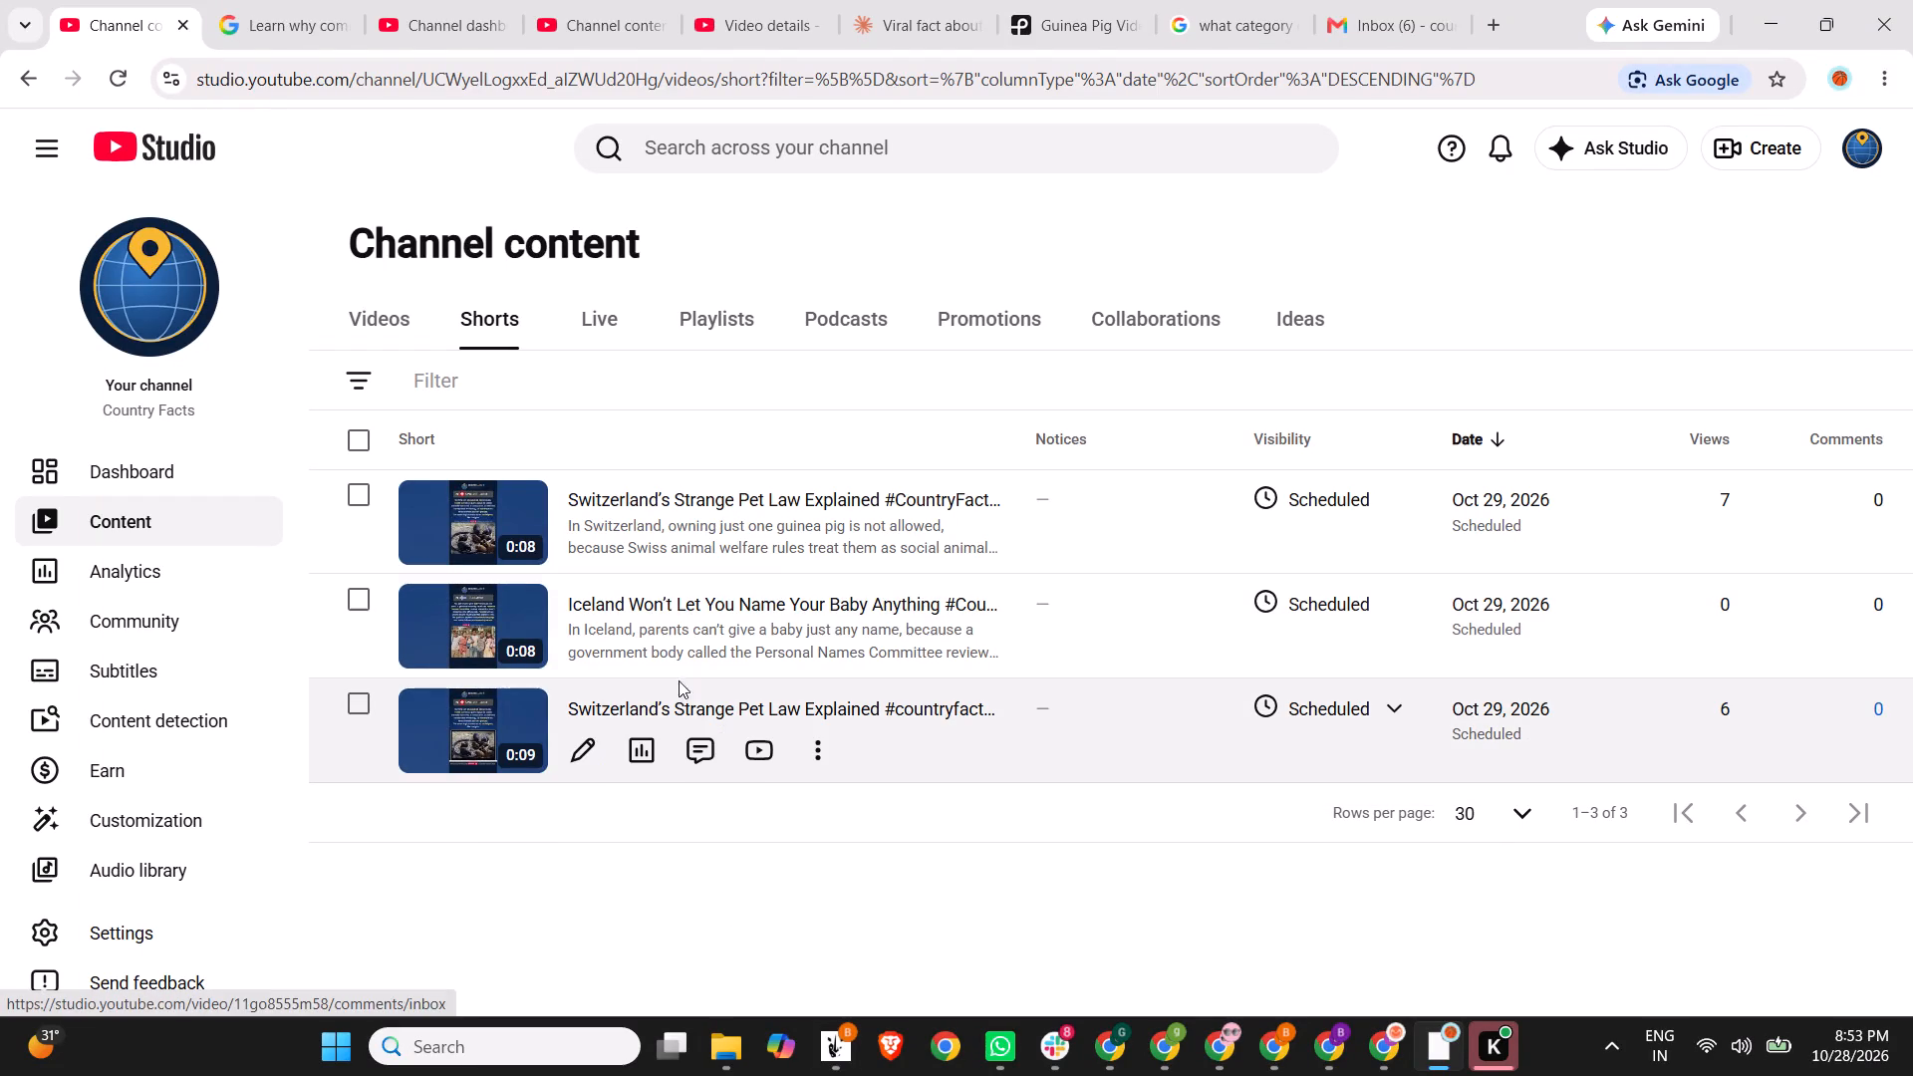
click(477, 723)
click(166, 299)
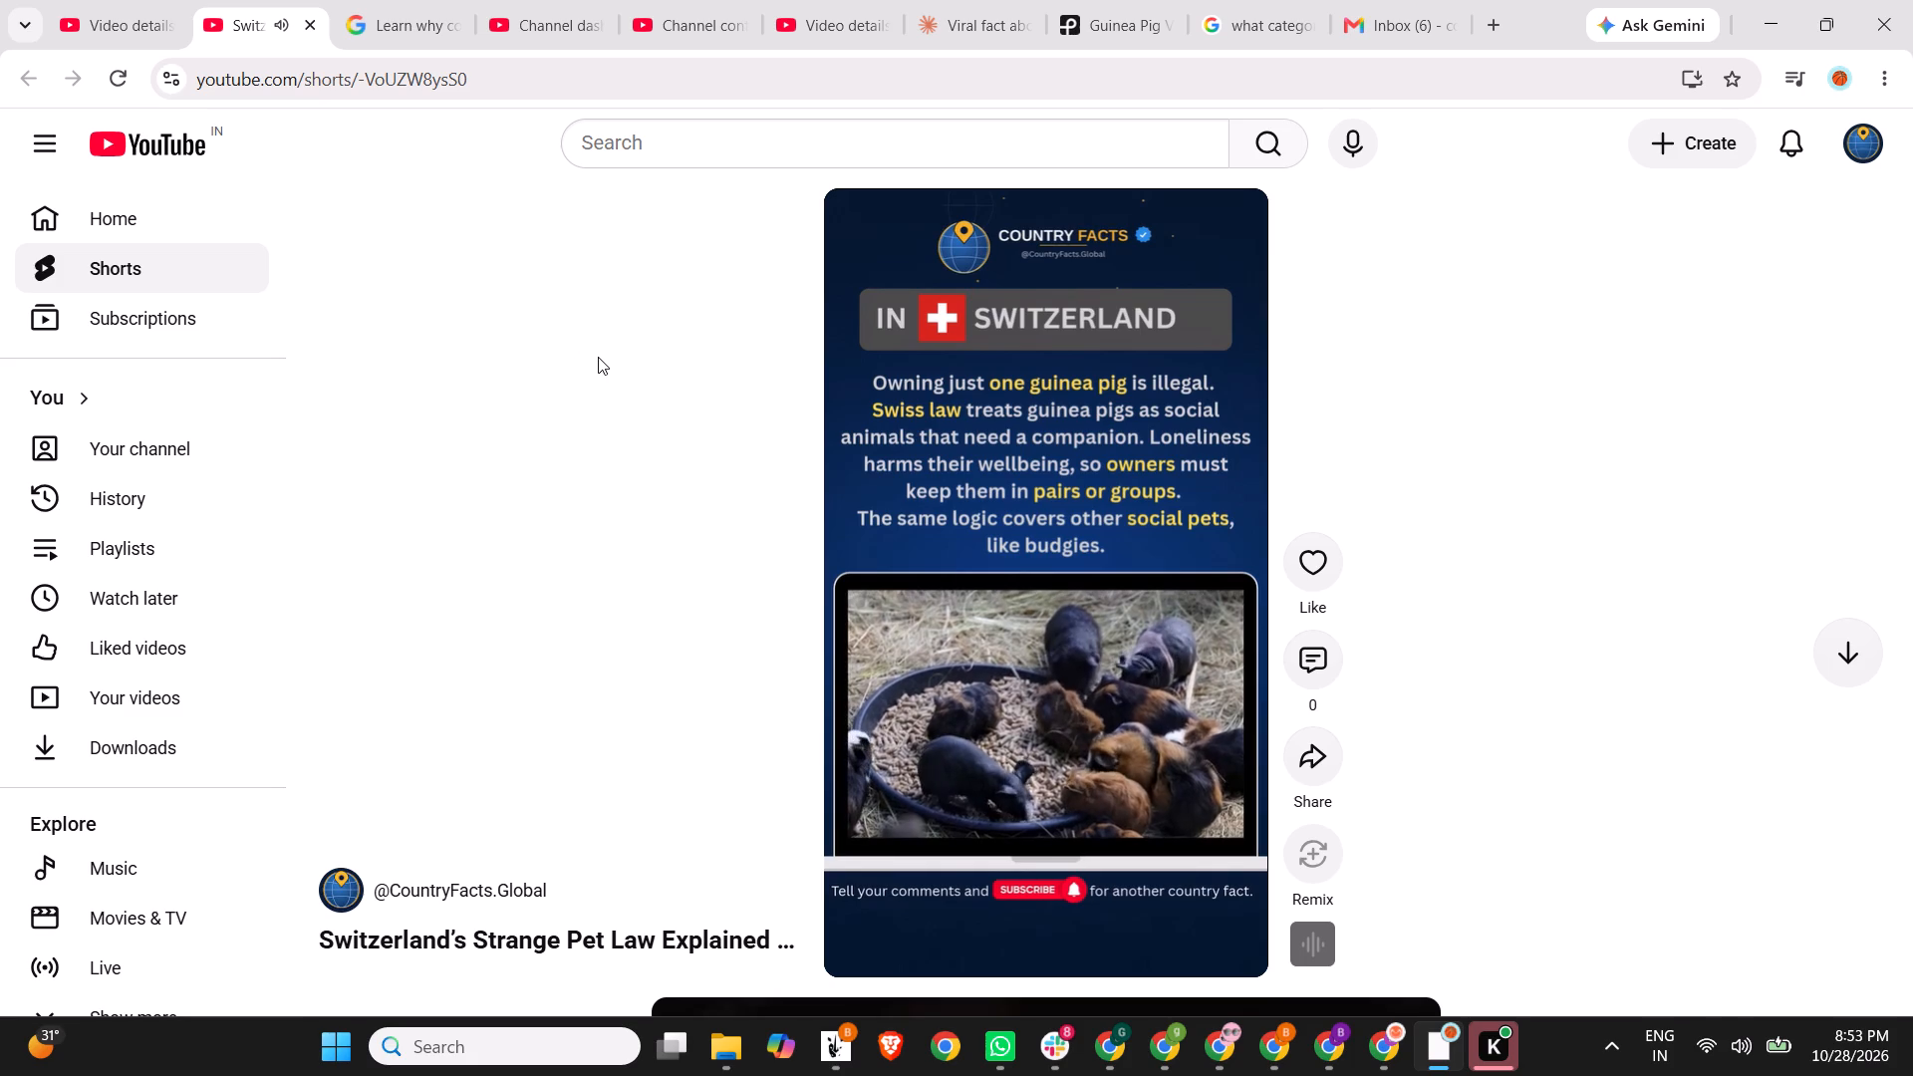
click(307, 20)
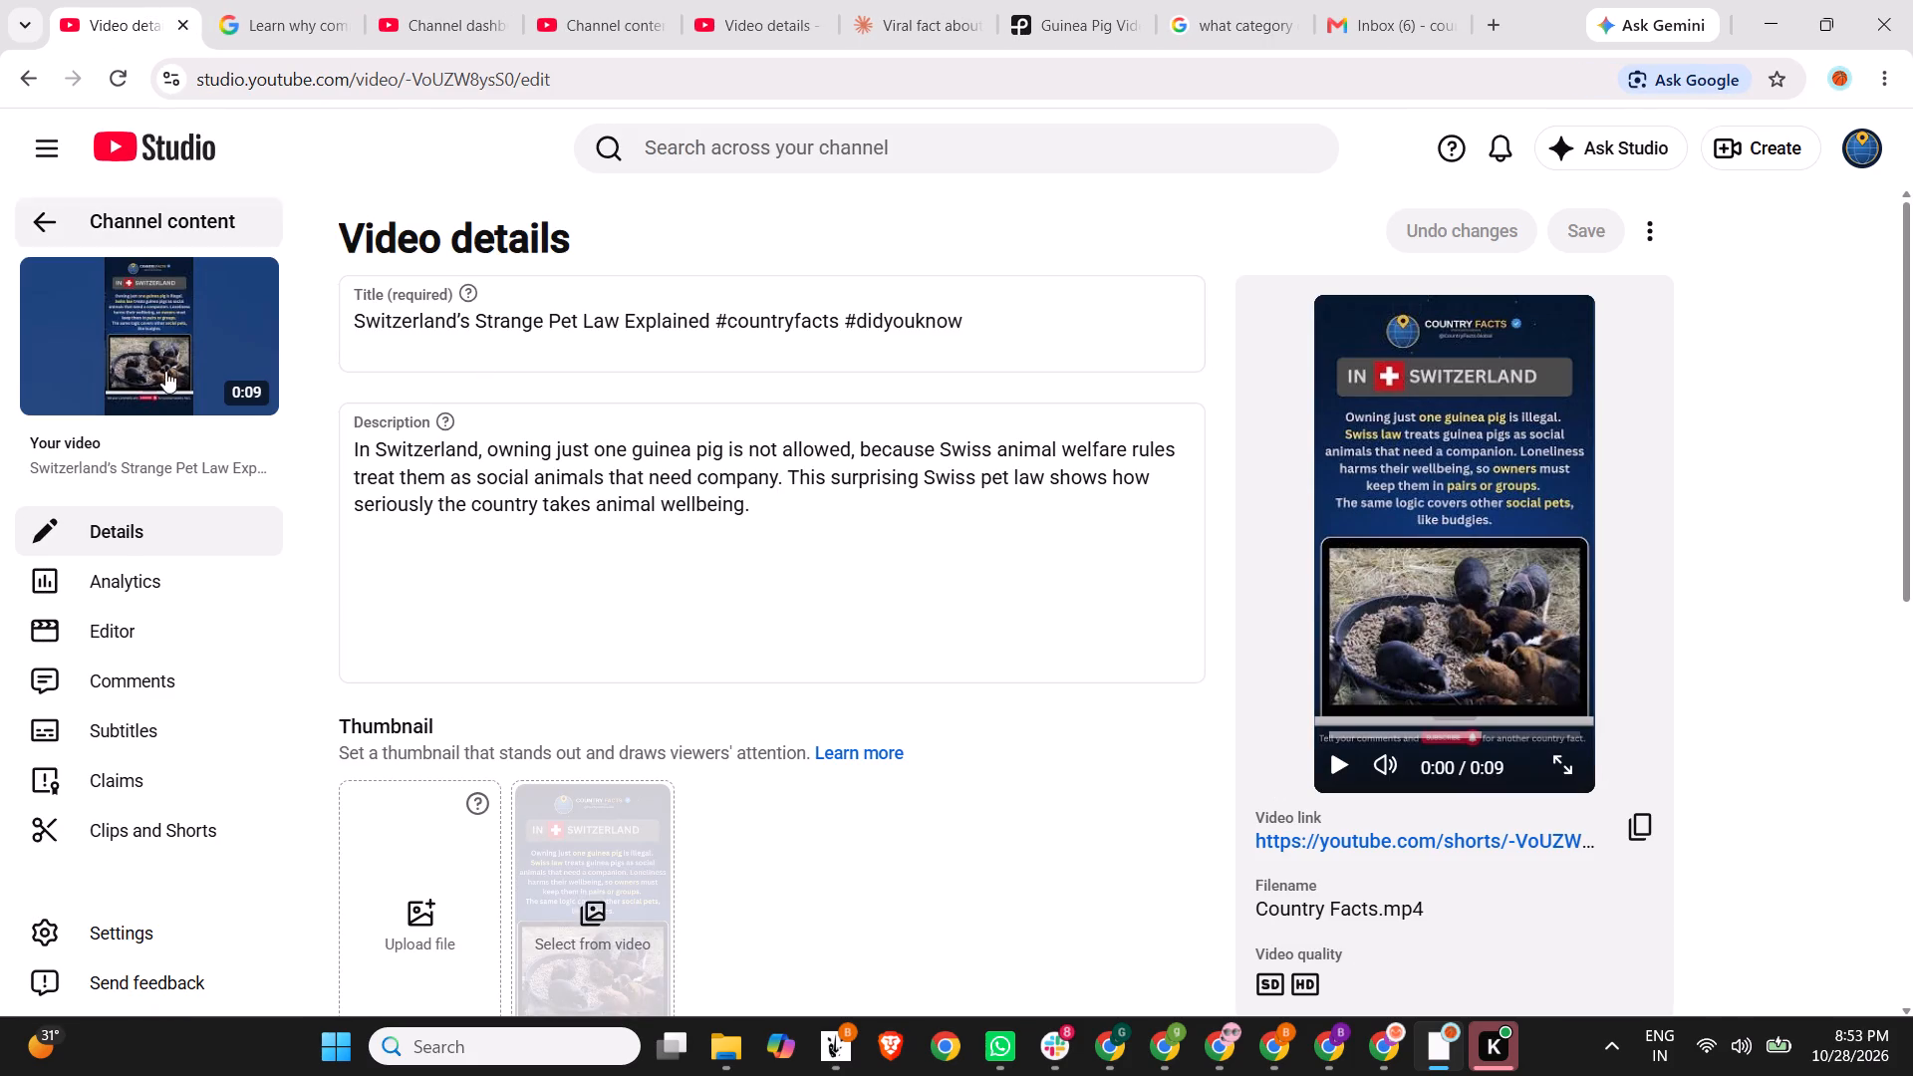
click(62, 223)
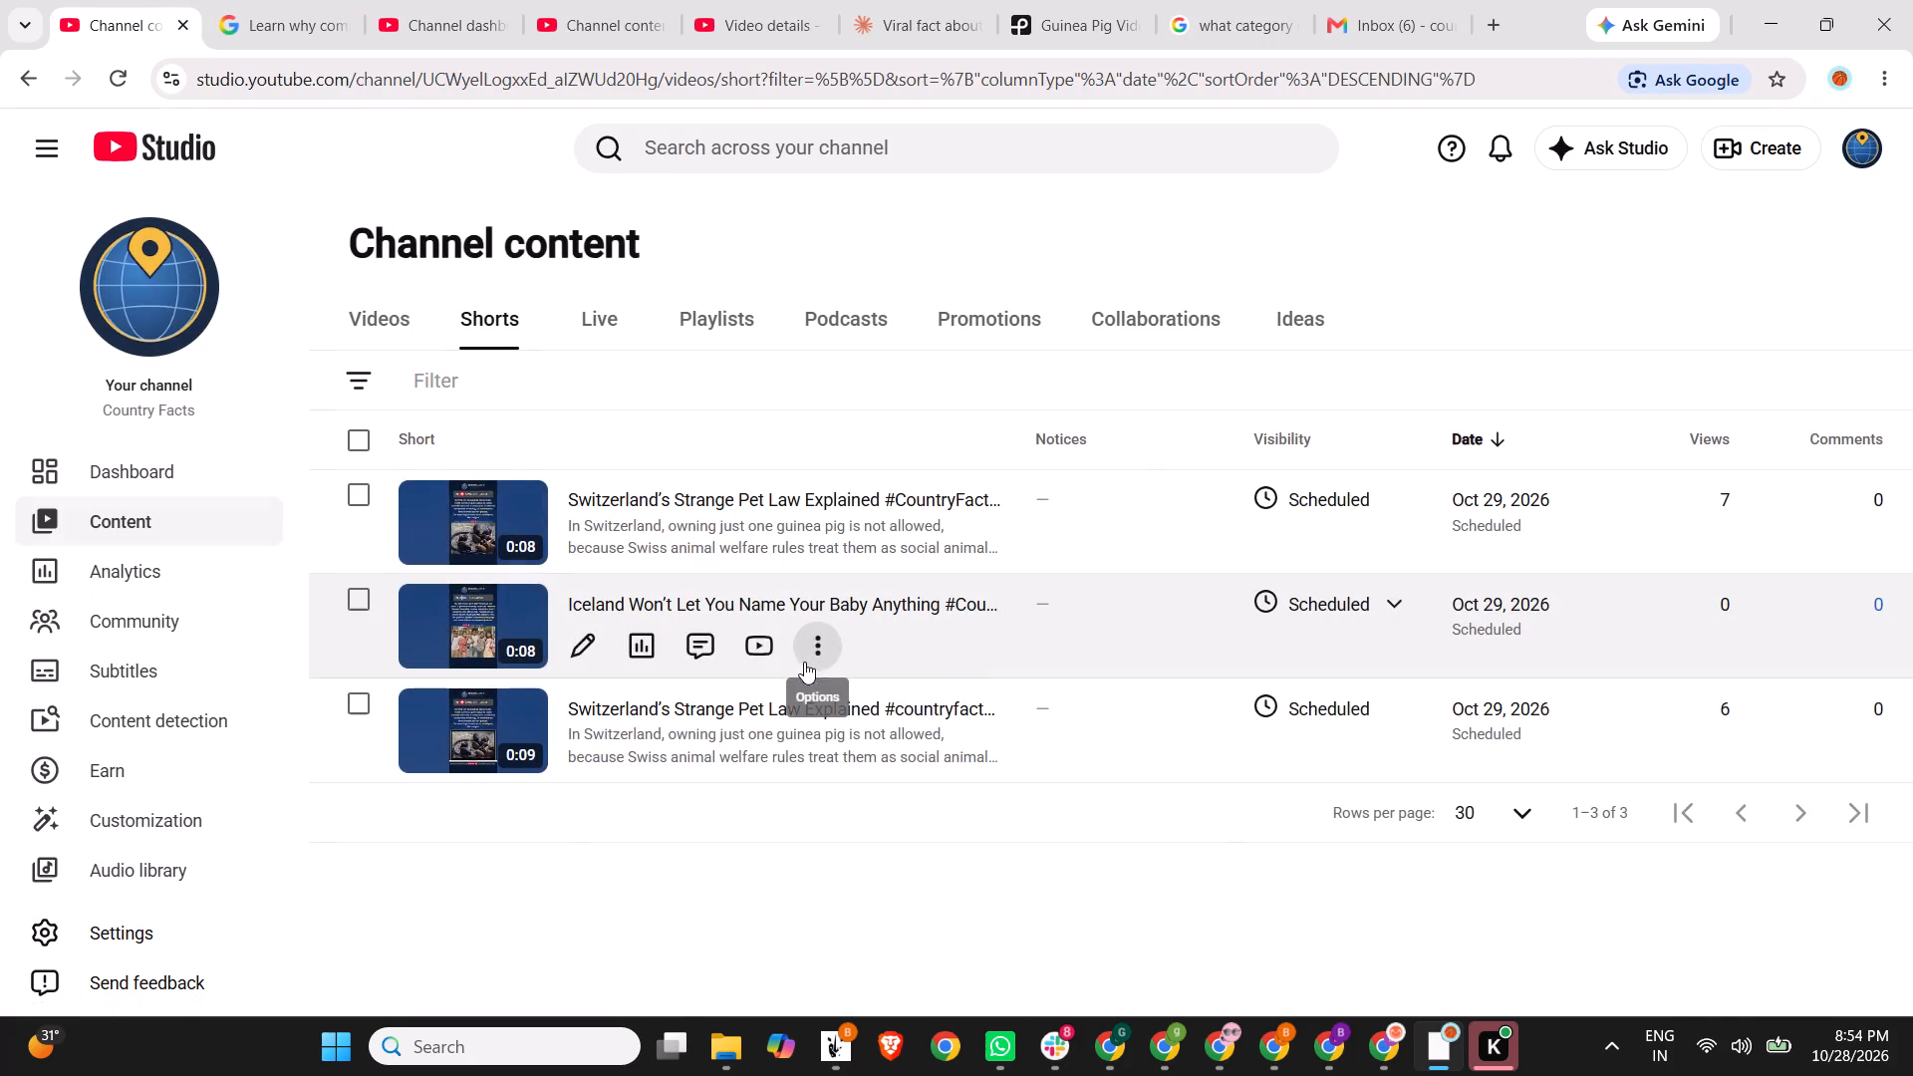
click(368, 704)
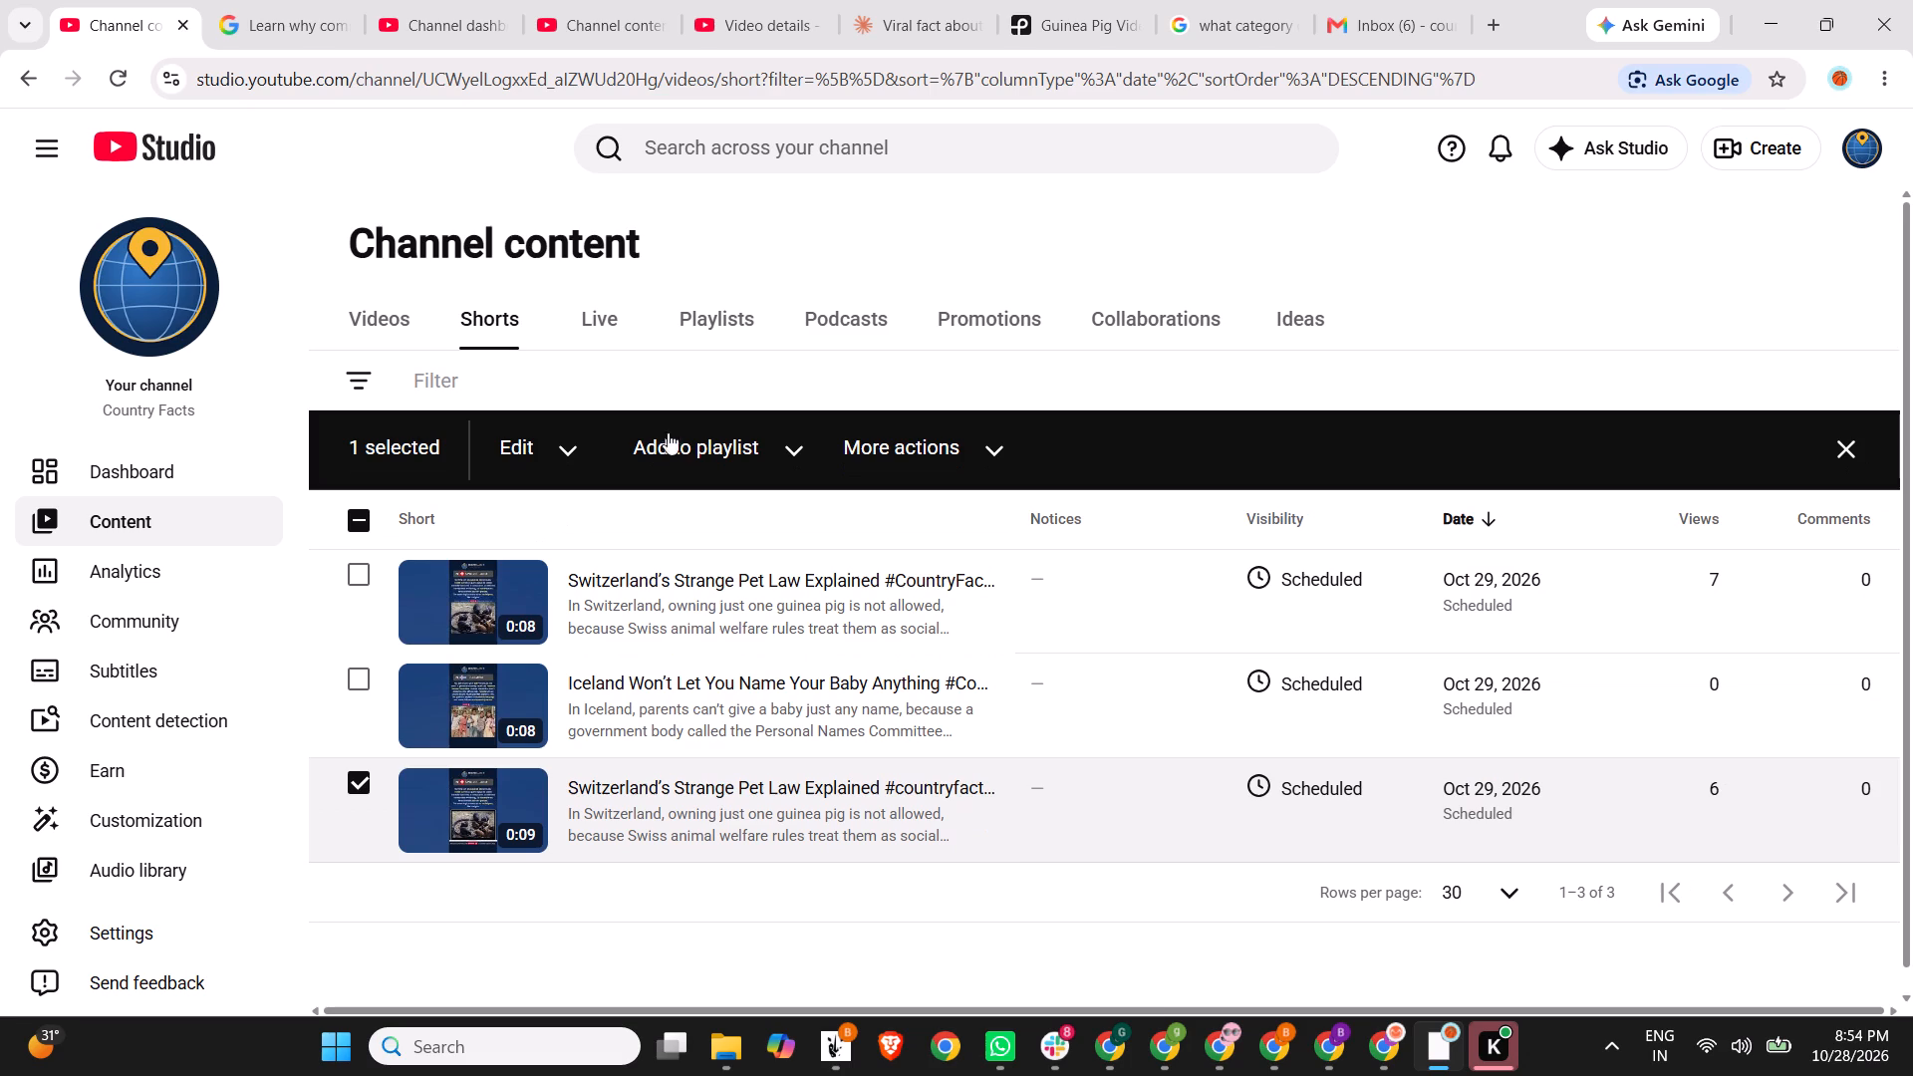
click(959, 444)
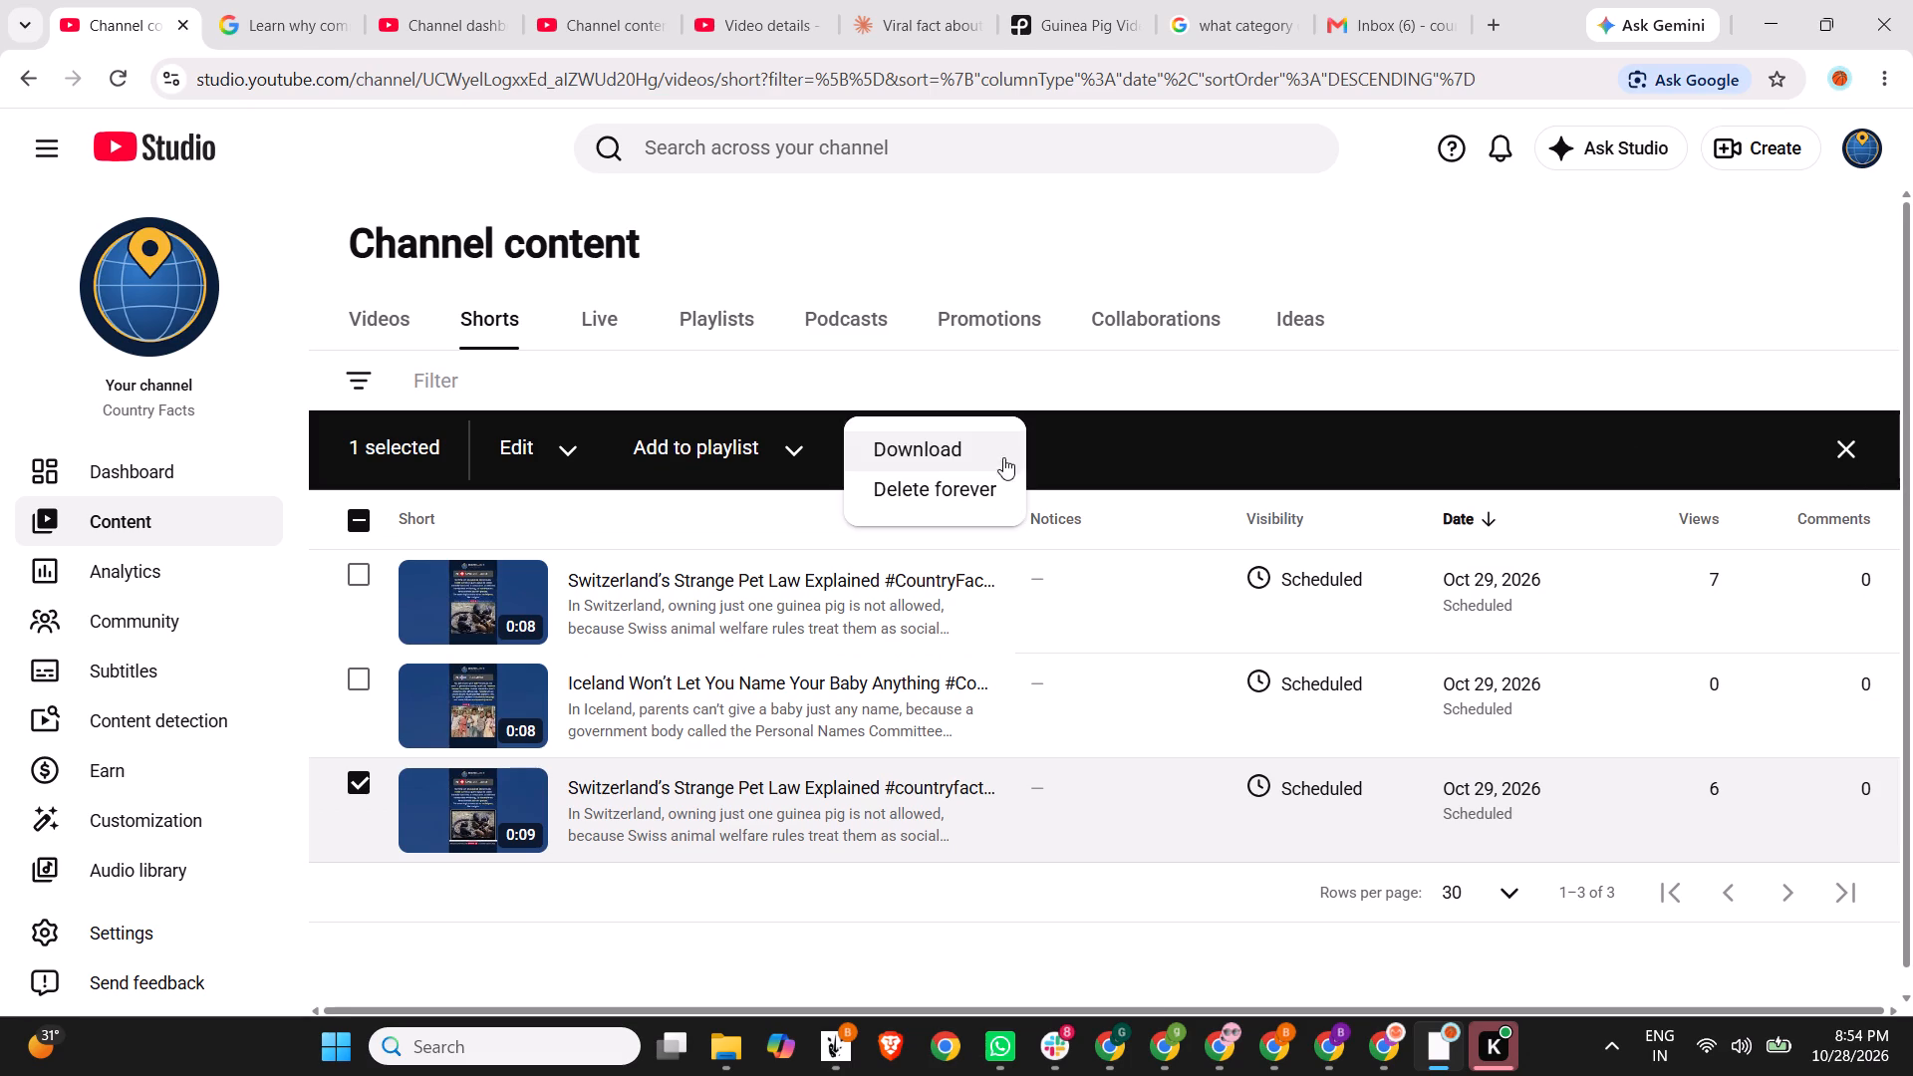
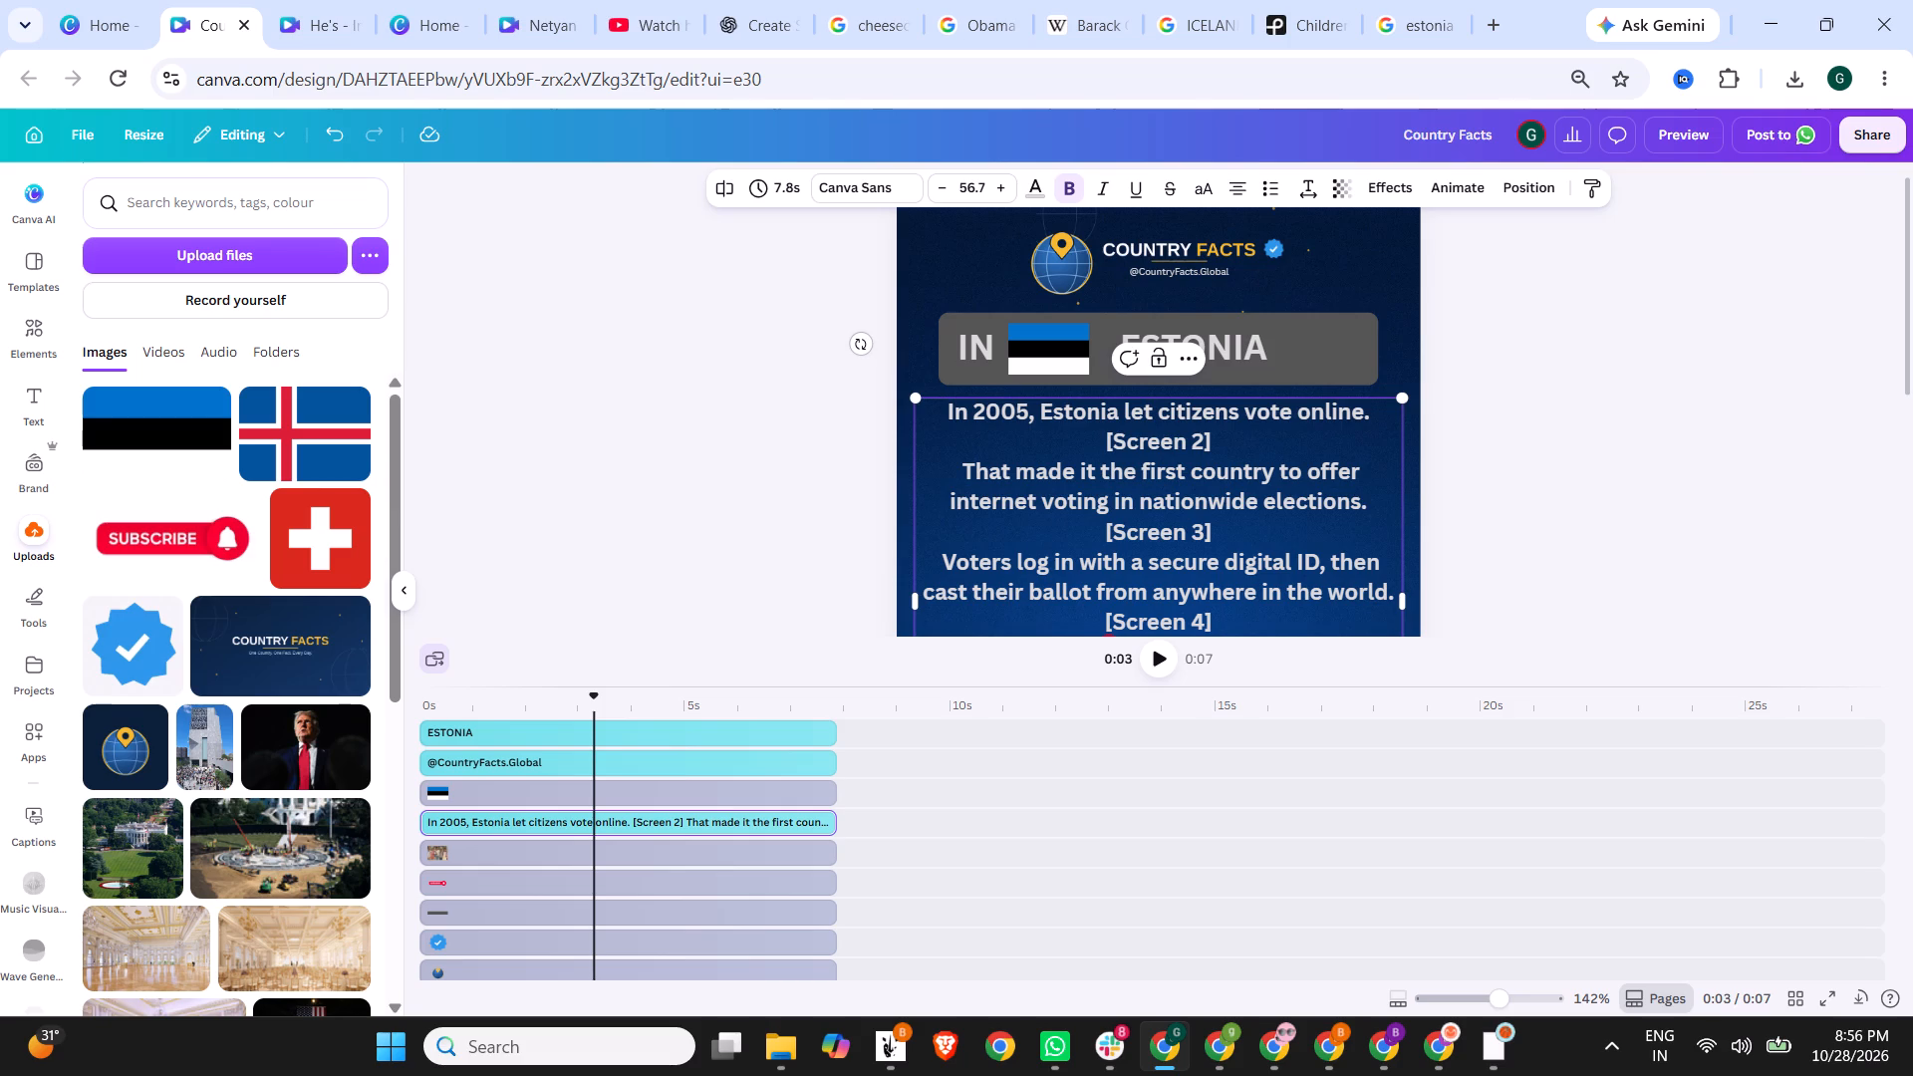
Change the opening words of the Estonia paragraph to "During 2005,".
drag(1035, 410, 916, 409)
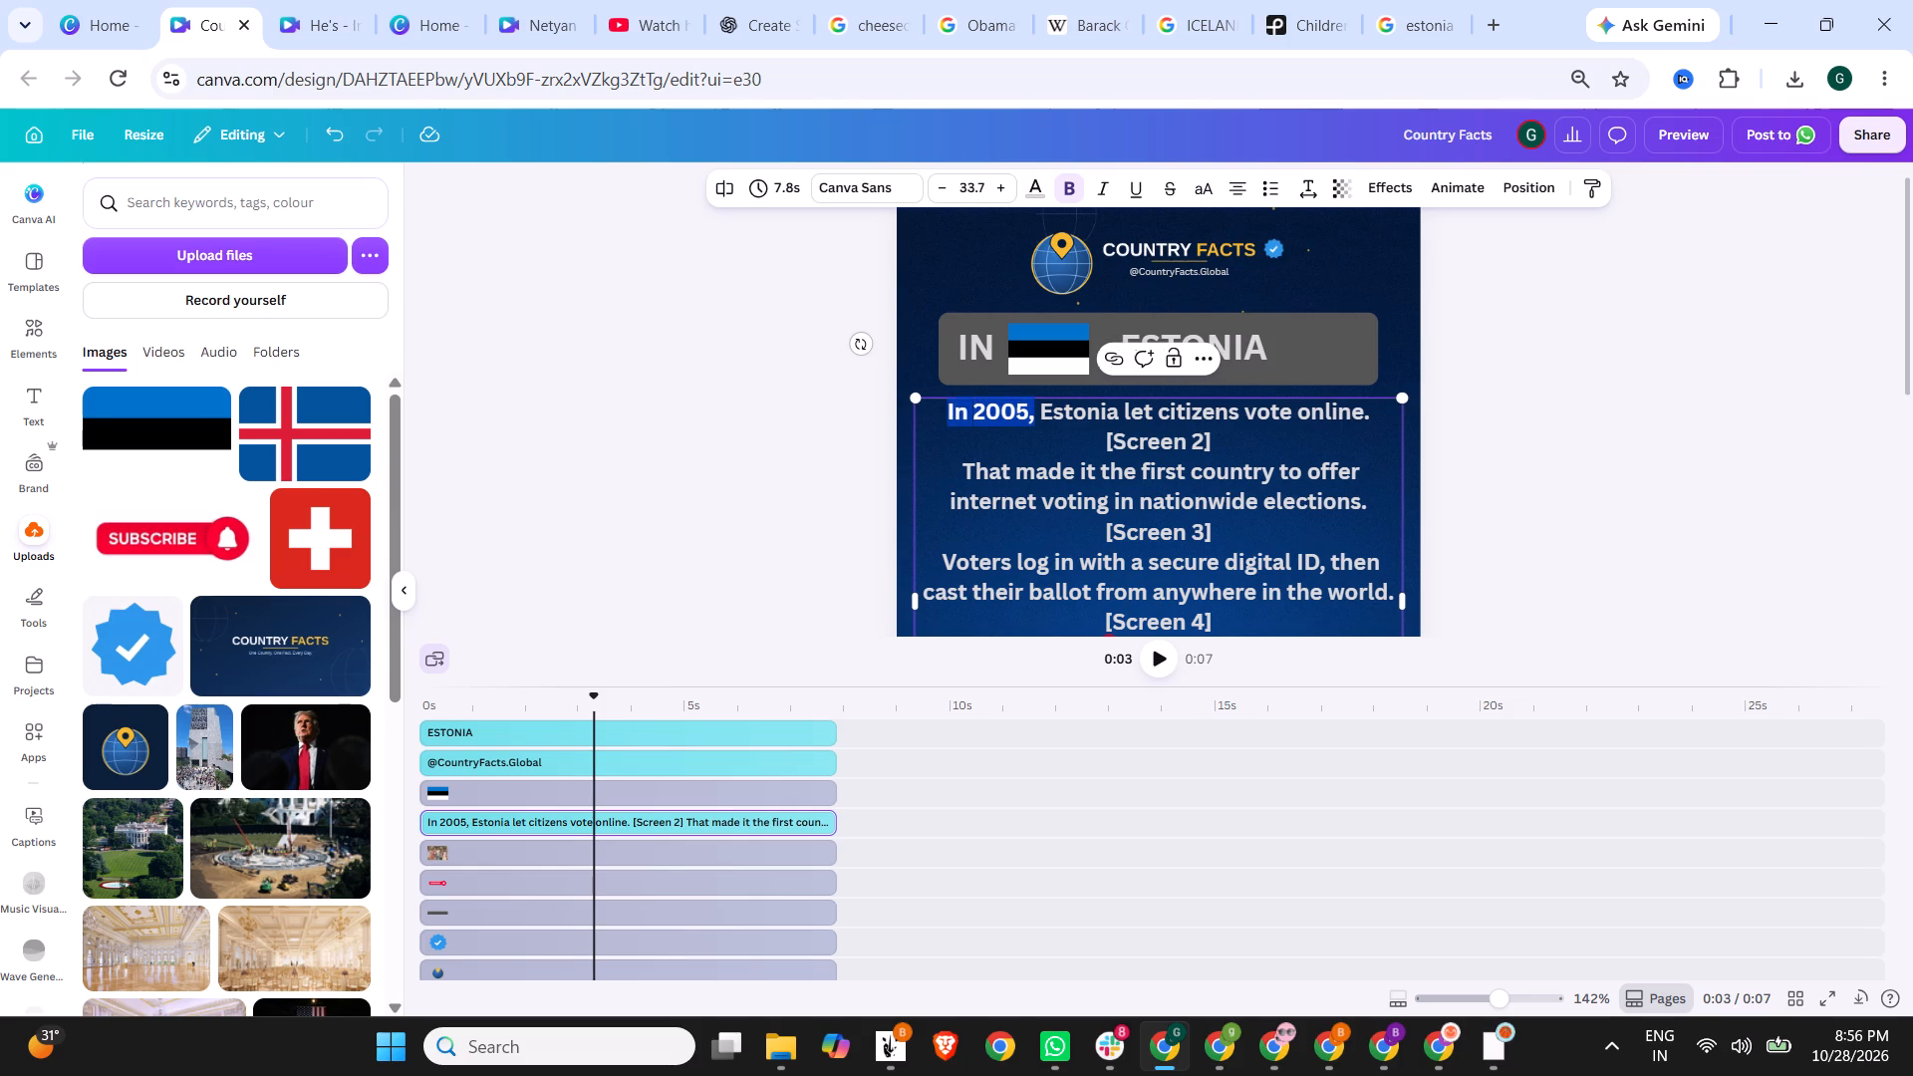
text(During 2005,)
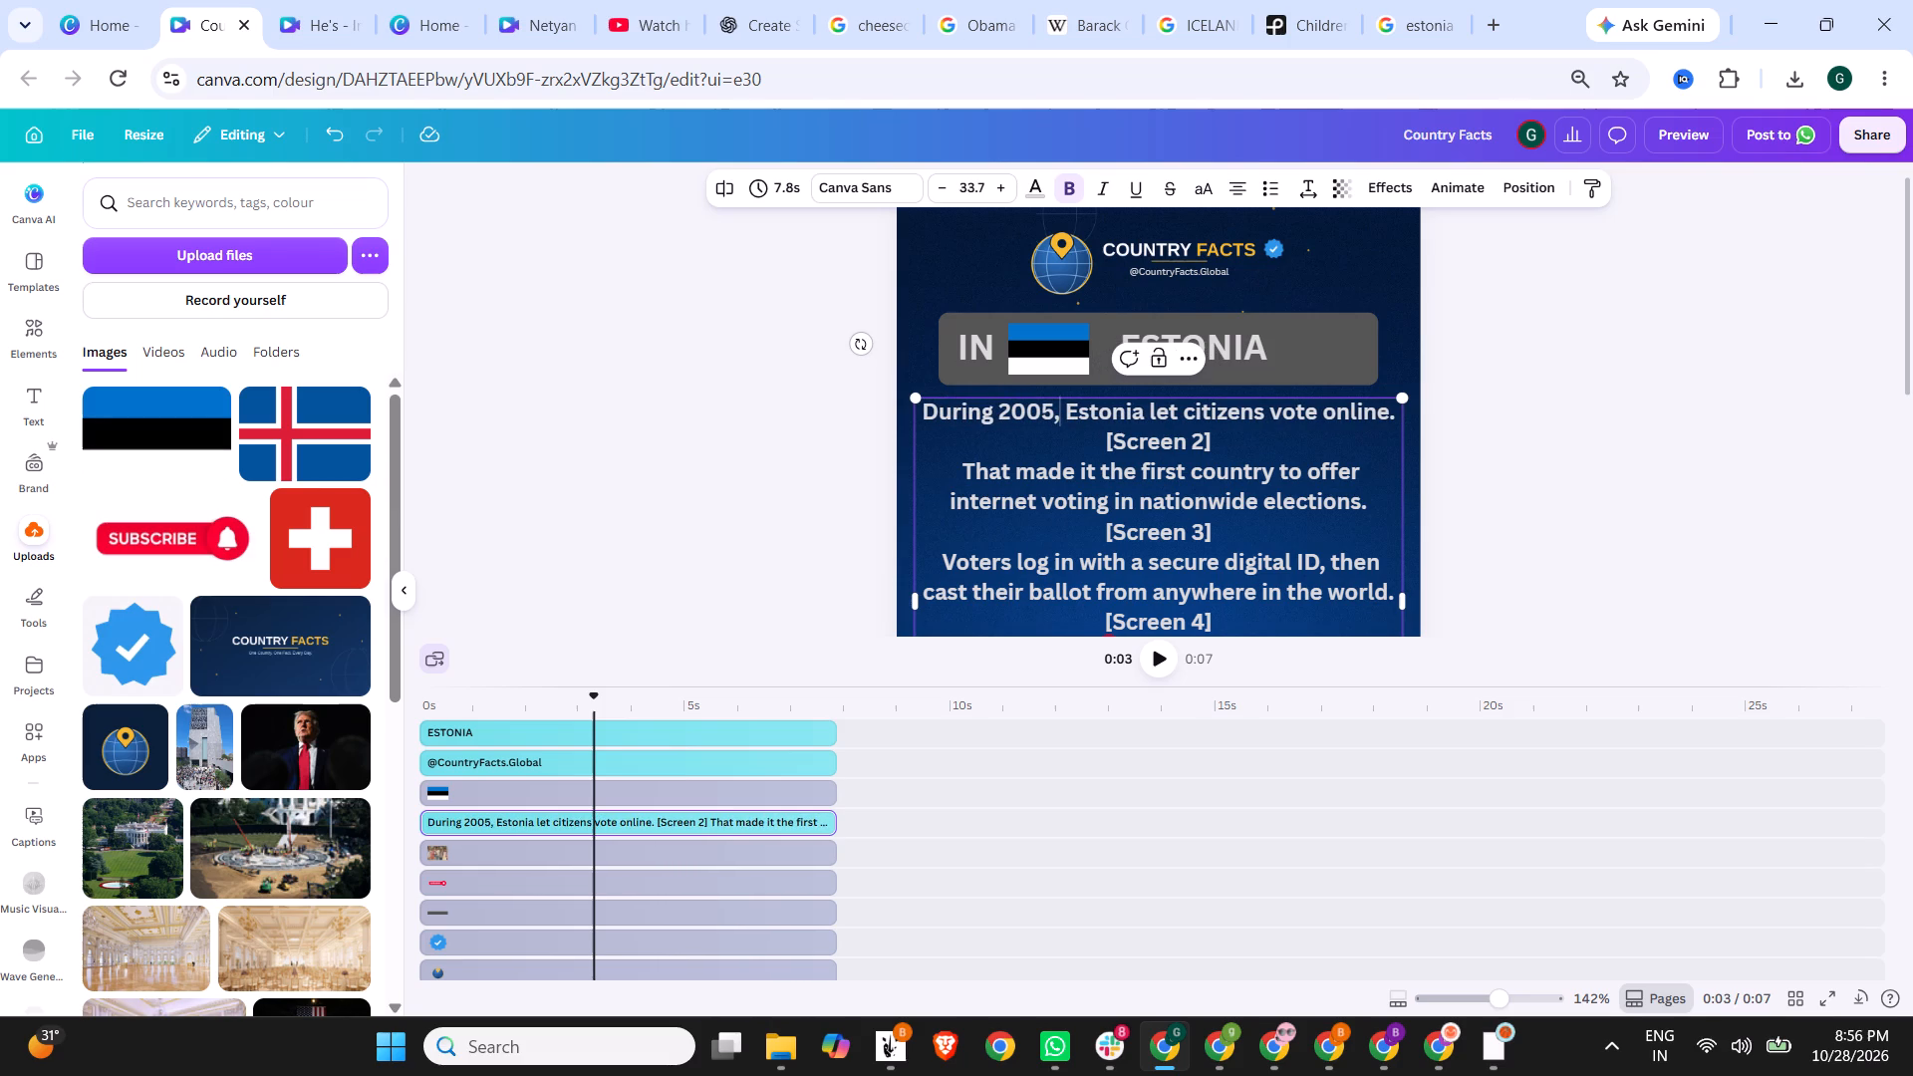
Remove the [Screen 2], [Screen 3], [Screen 4] and [Screen 5] label lines from the Estonia paragraph.
drag(1237, 437, 1095, 439)
key(BackSpace)
key(BackSpace)
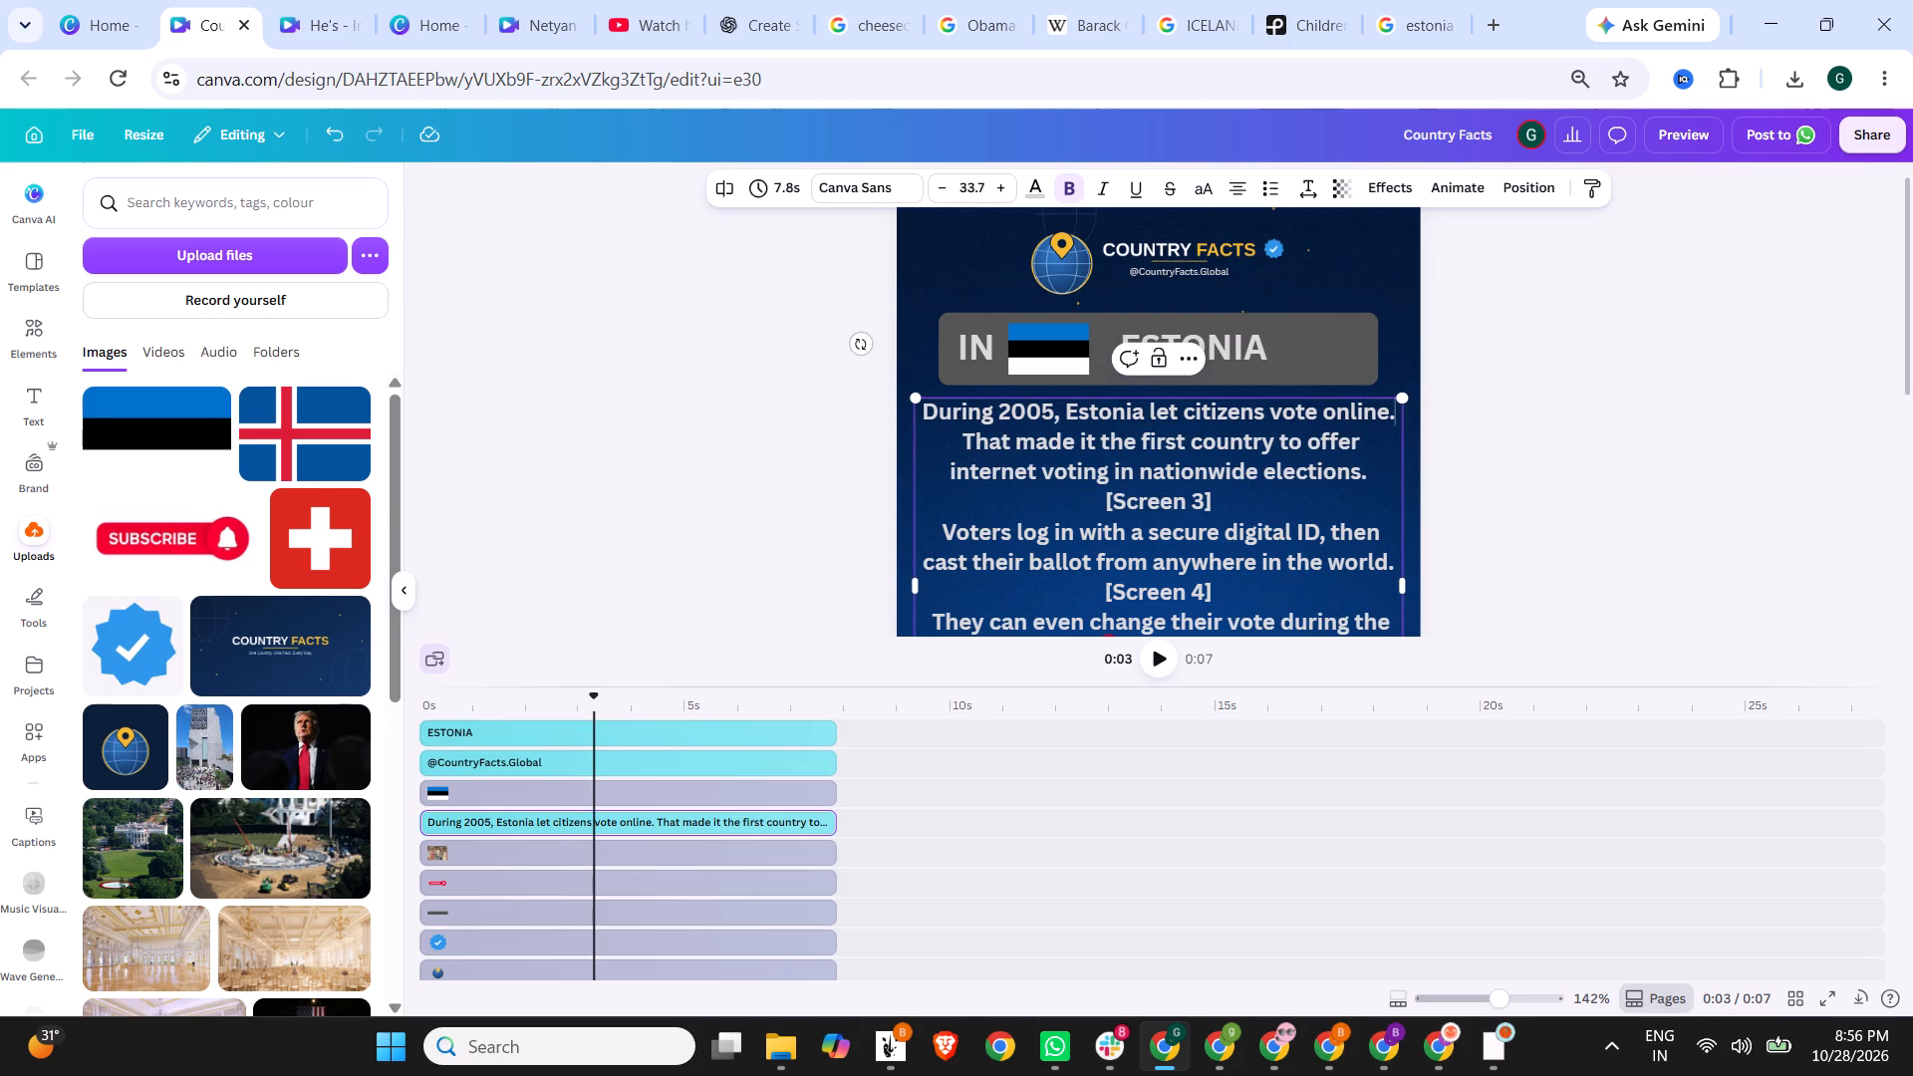
drag(1239, 502, 1081, 496)
key(BackSpace)
key(BackSpace)
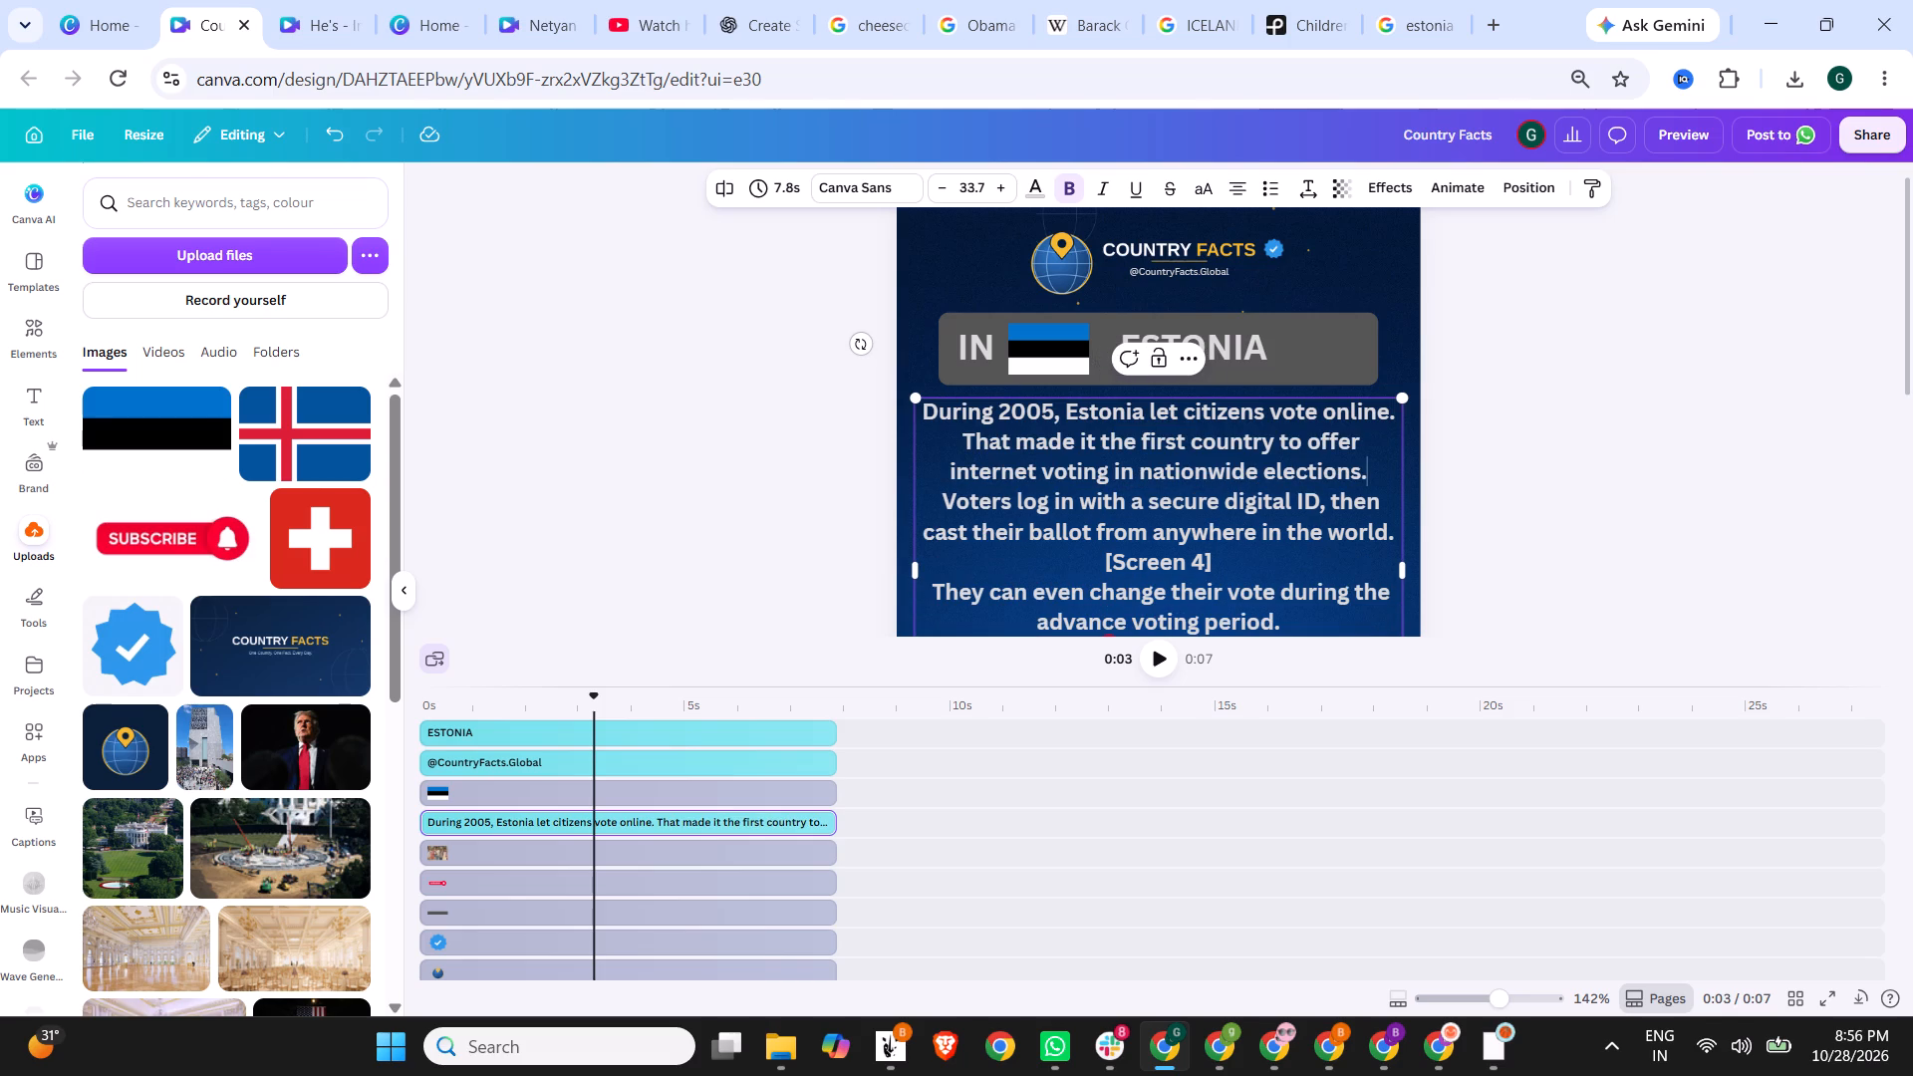
drag(1236, 576, 1081, 564)
click(1183, 562)
drag(1270, 555, 1080, 554)
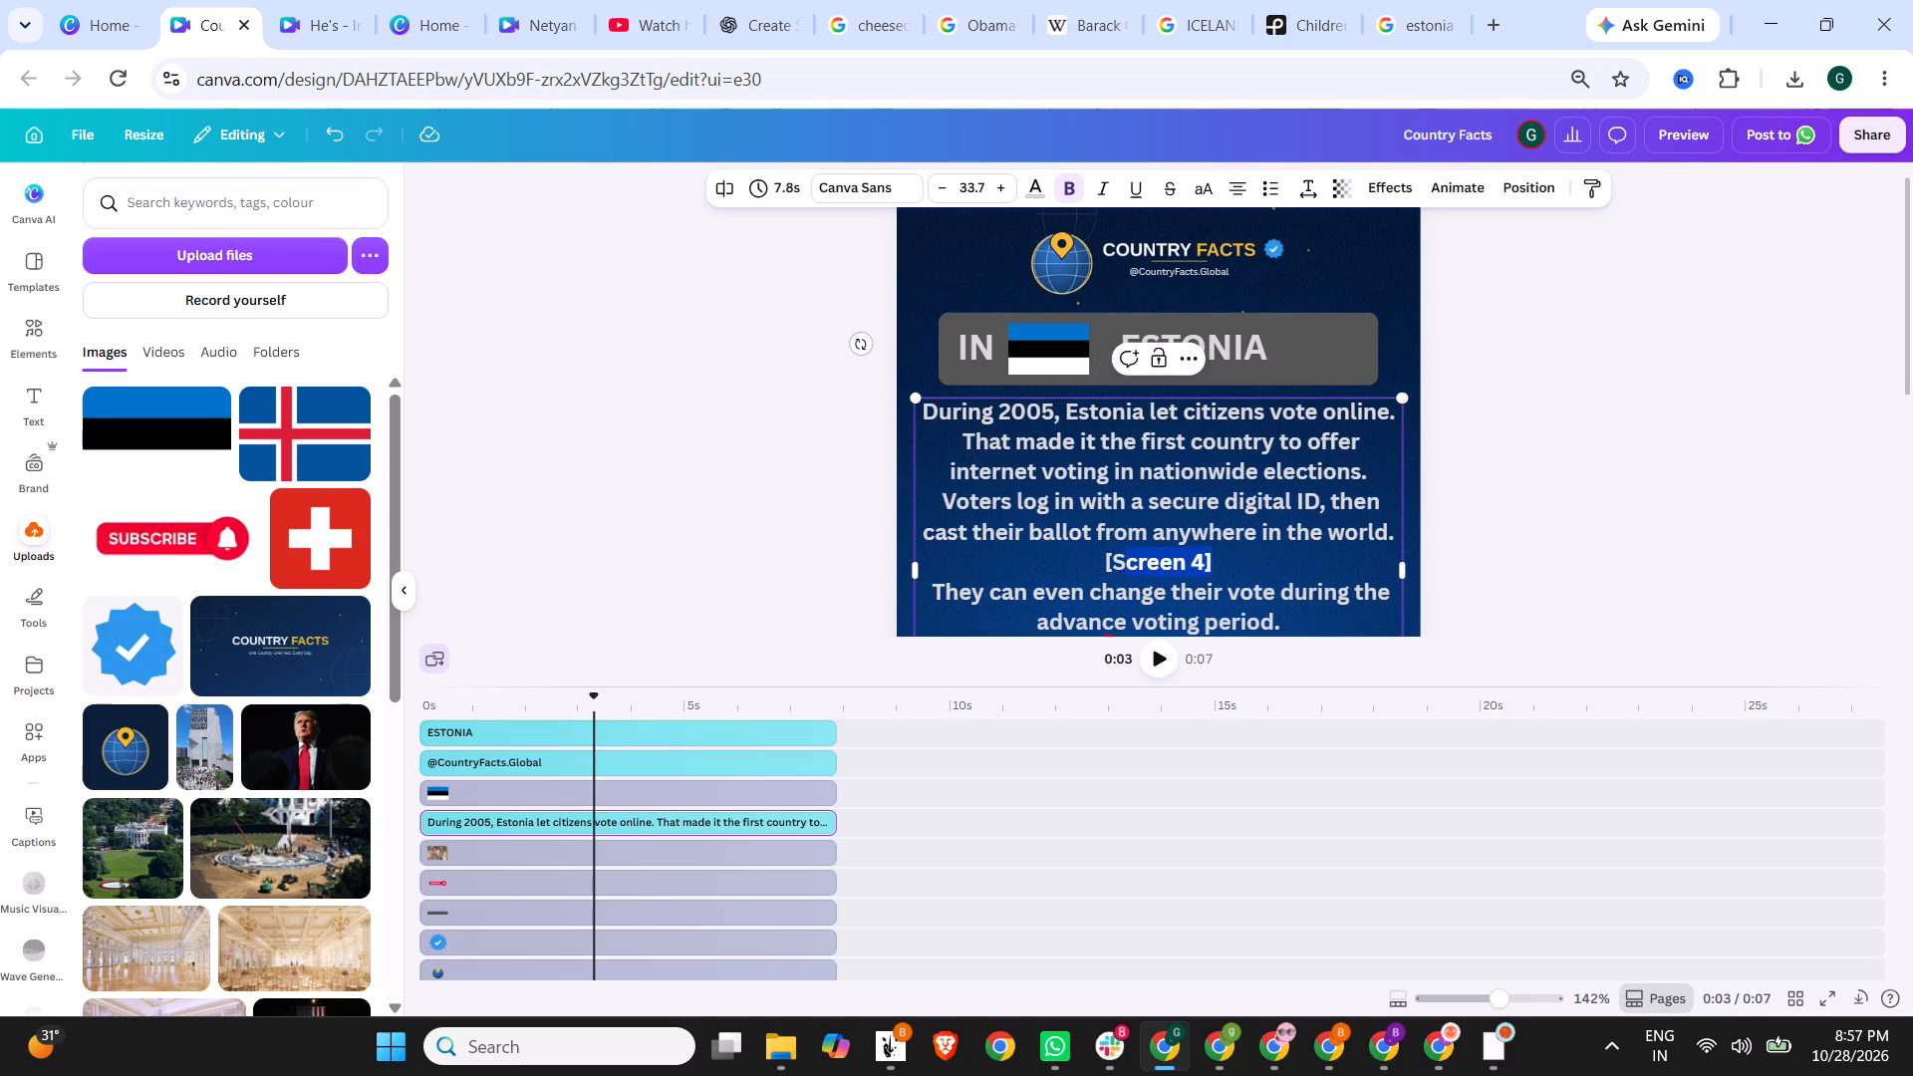
drag(1080, 554, 1044, 554)
key(BackSpace)
key(BackSpace)
scroll(1139, 459, down, 1)
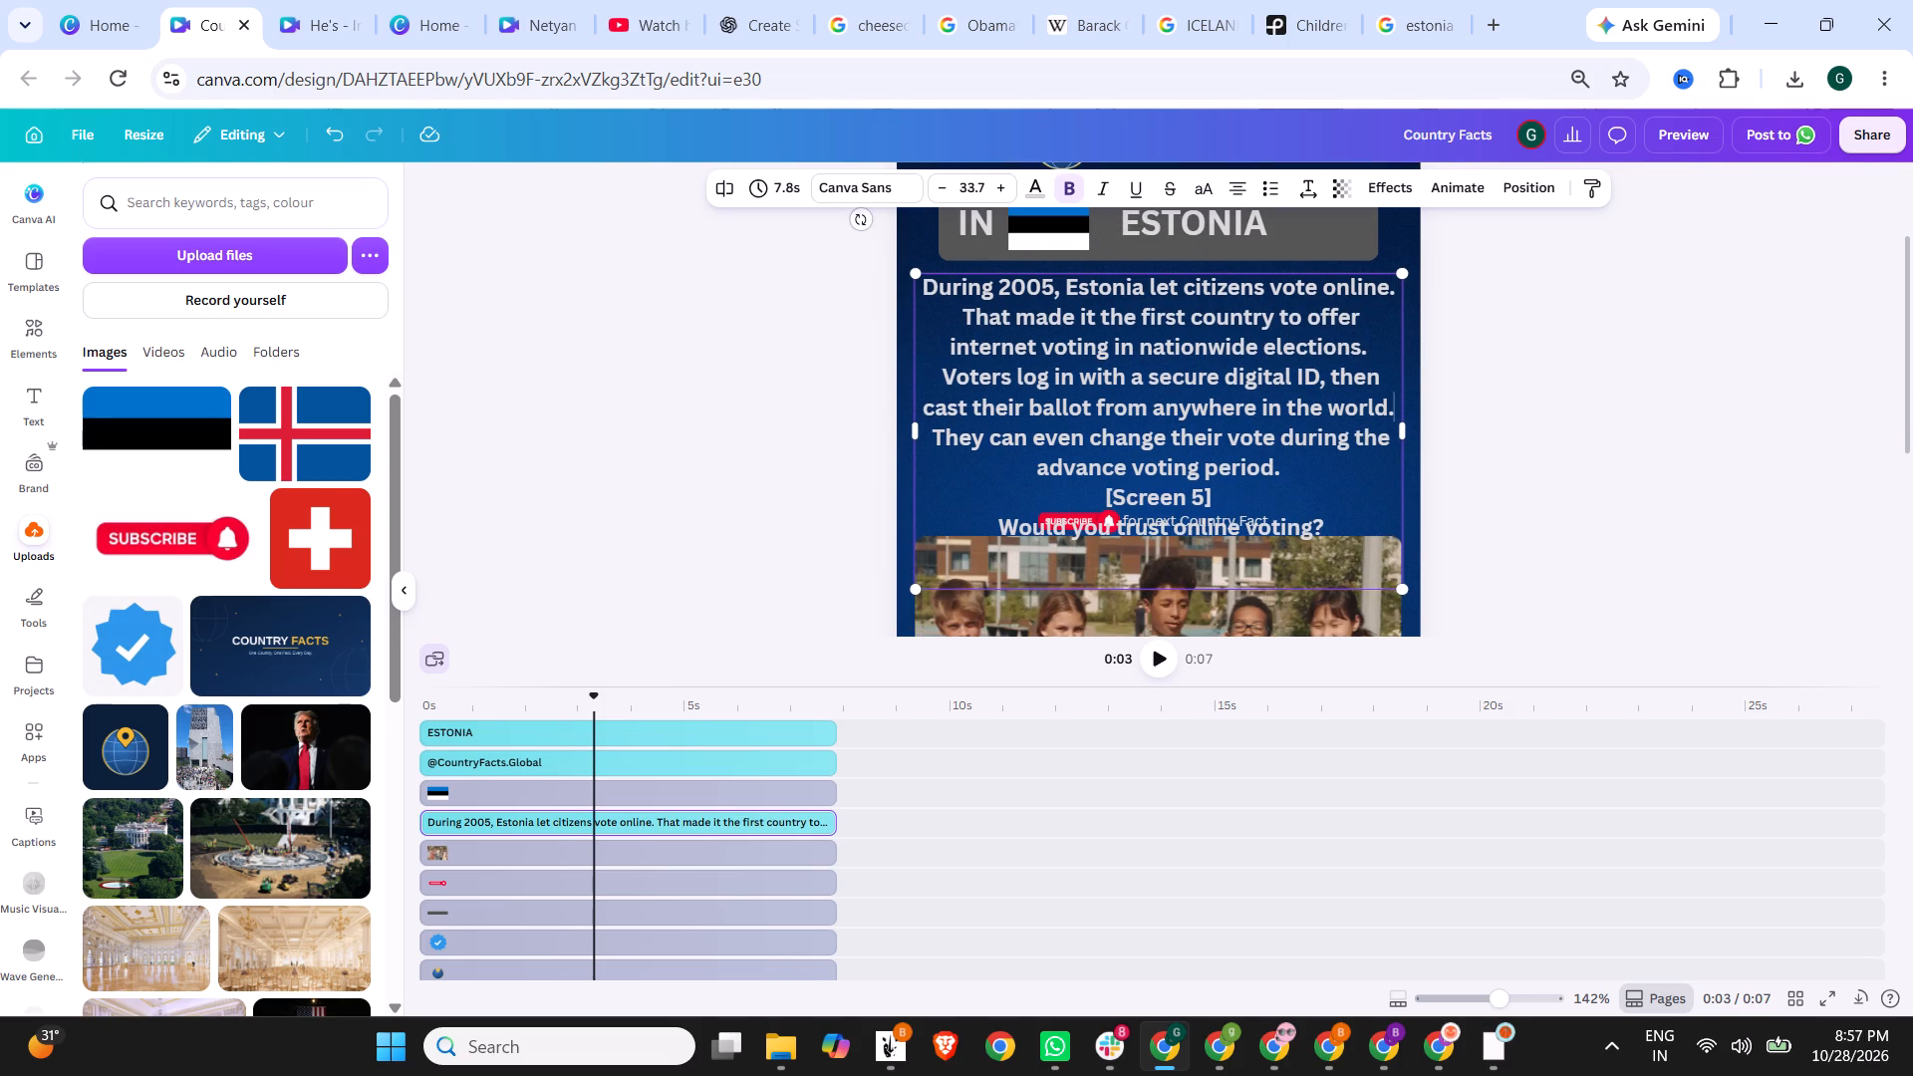
drag(1241, 495, 1009, 500)
key(BackSpace)
key(BackSpace)
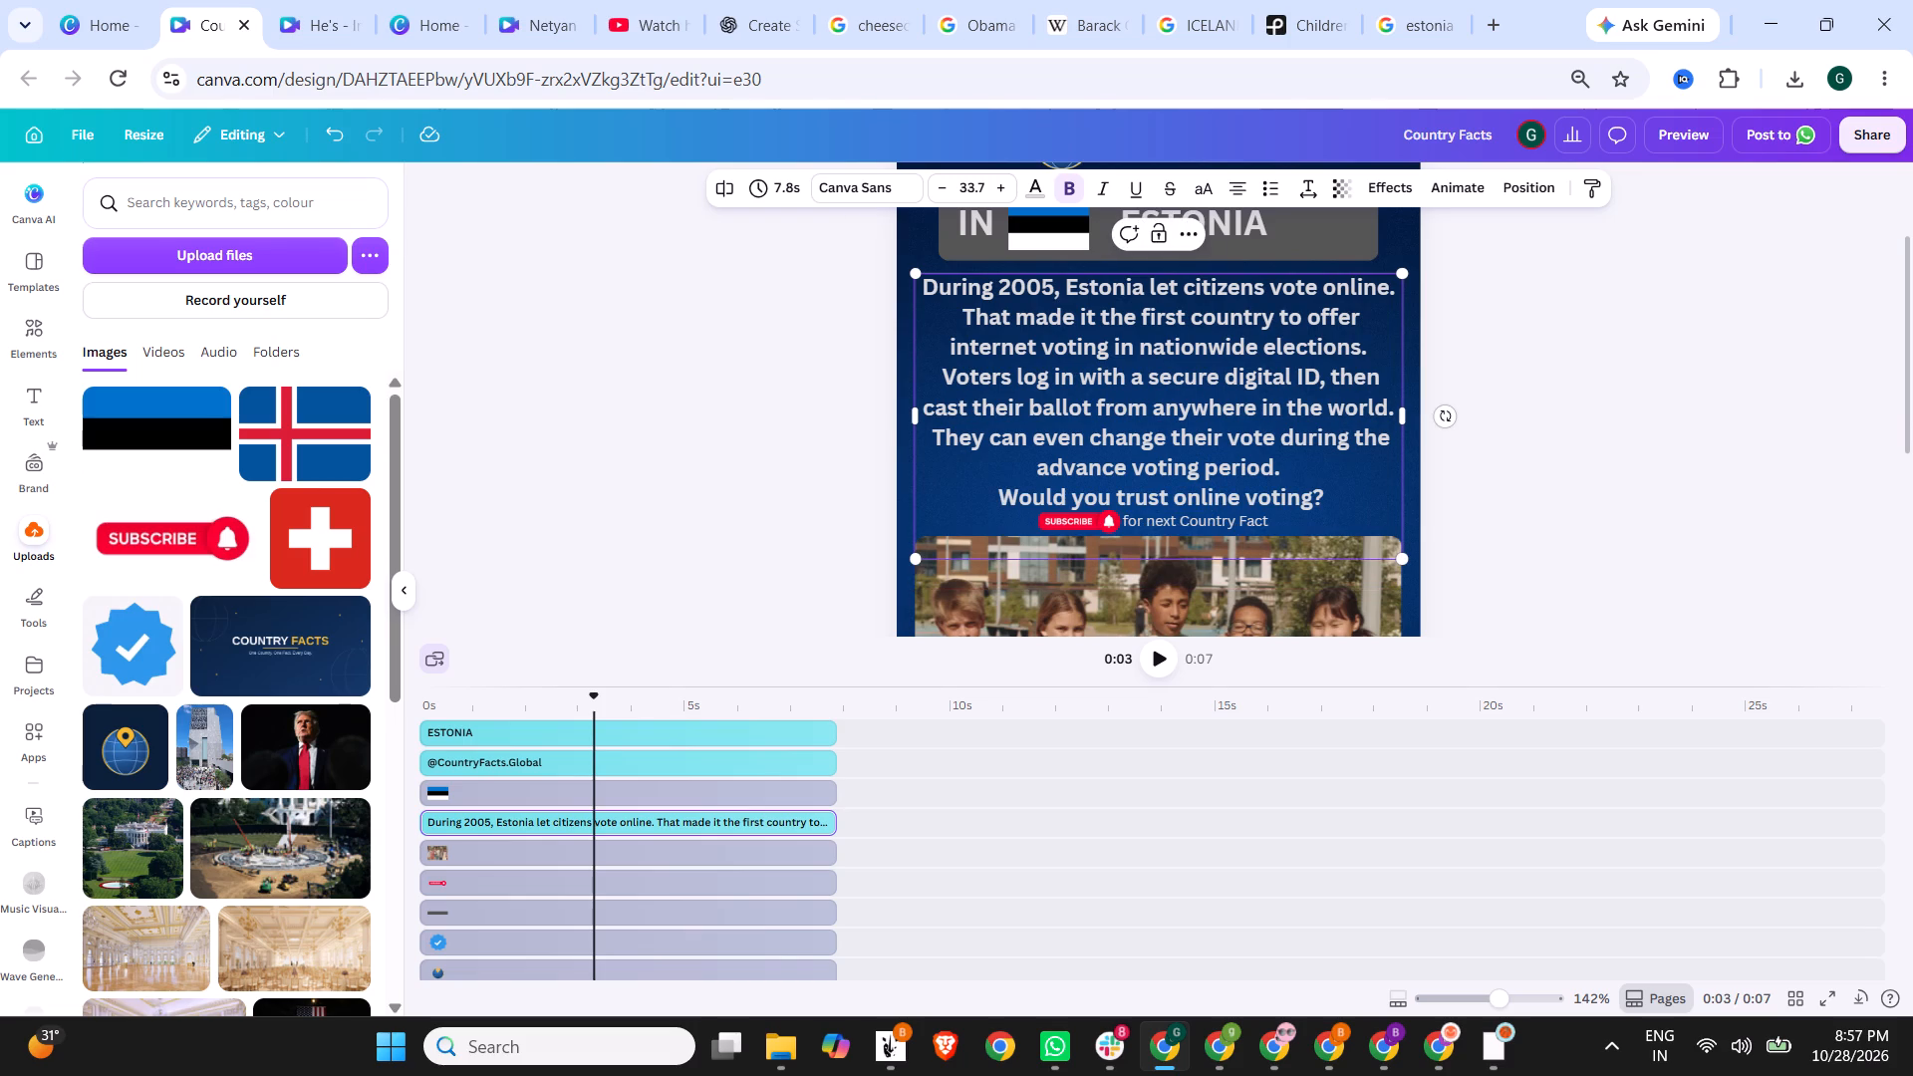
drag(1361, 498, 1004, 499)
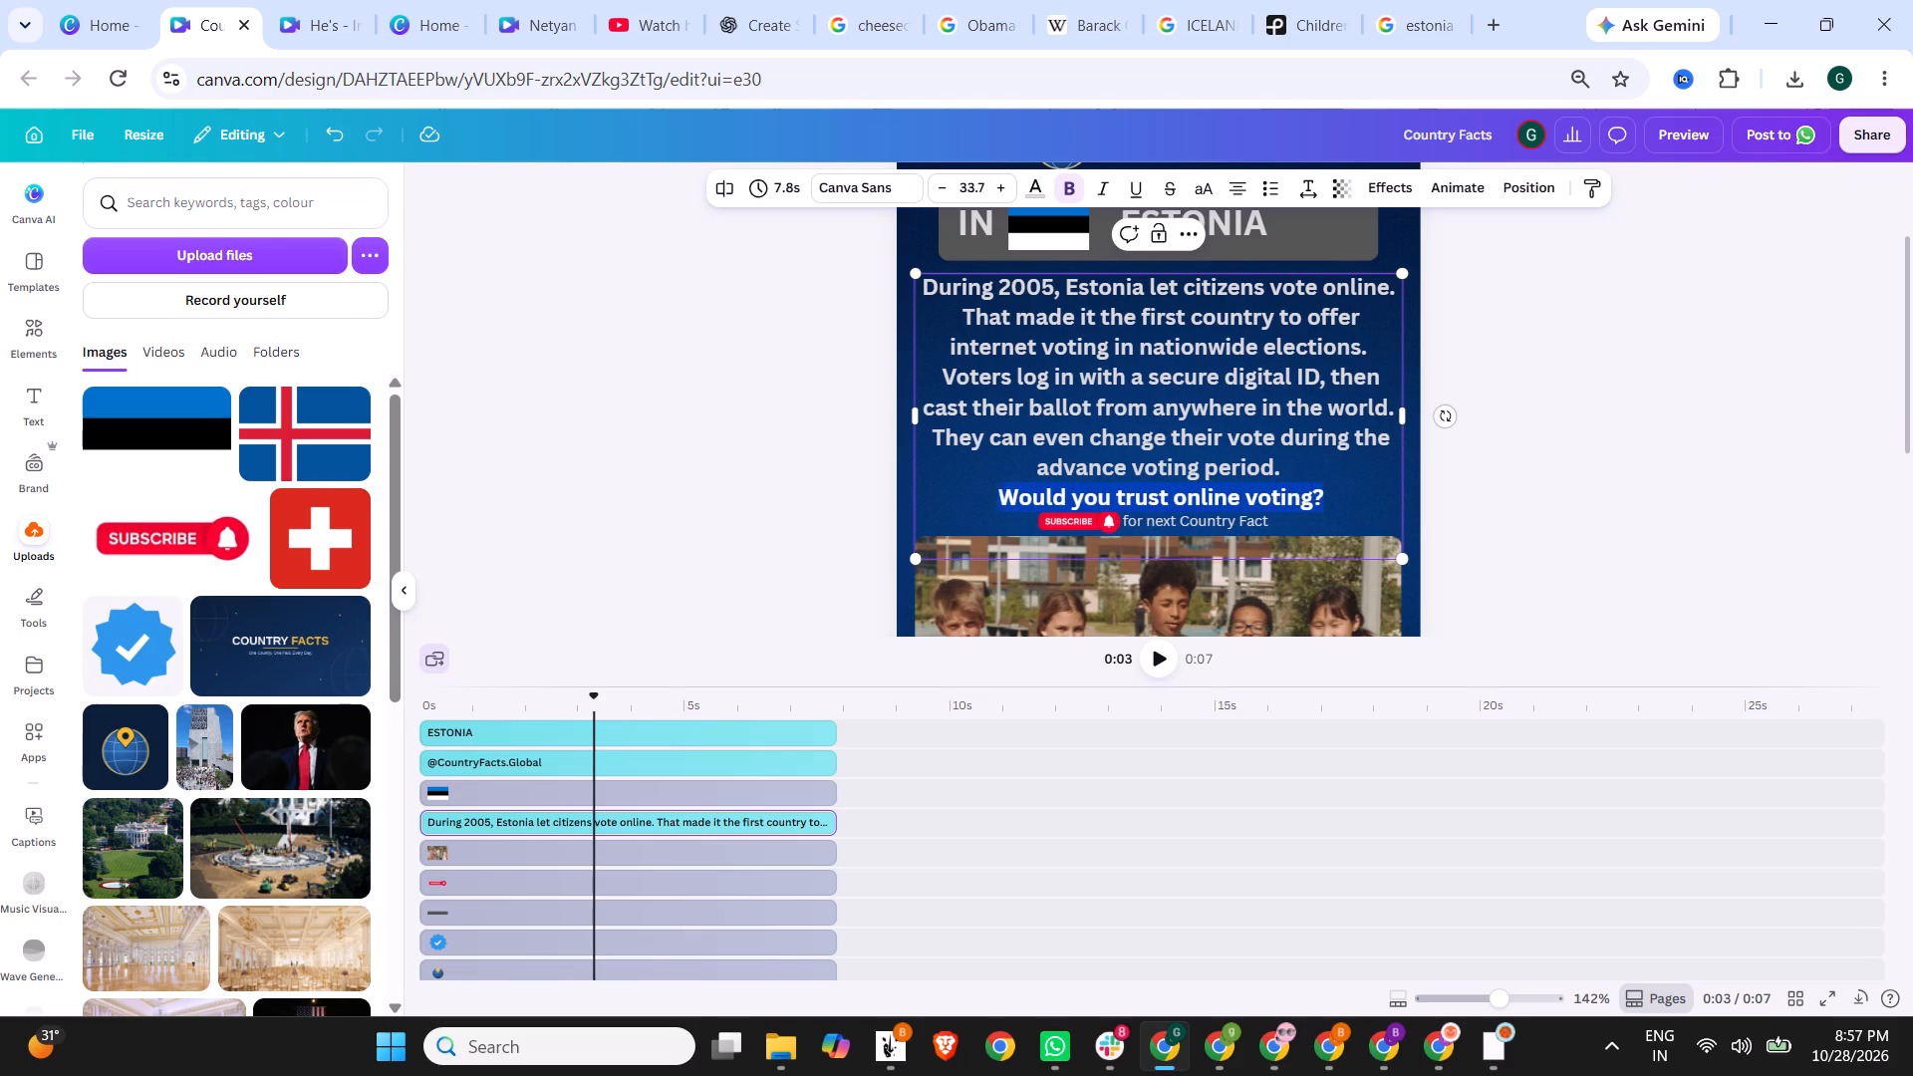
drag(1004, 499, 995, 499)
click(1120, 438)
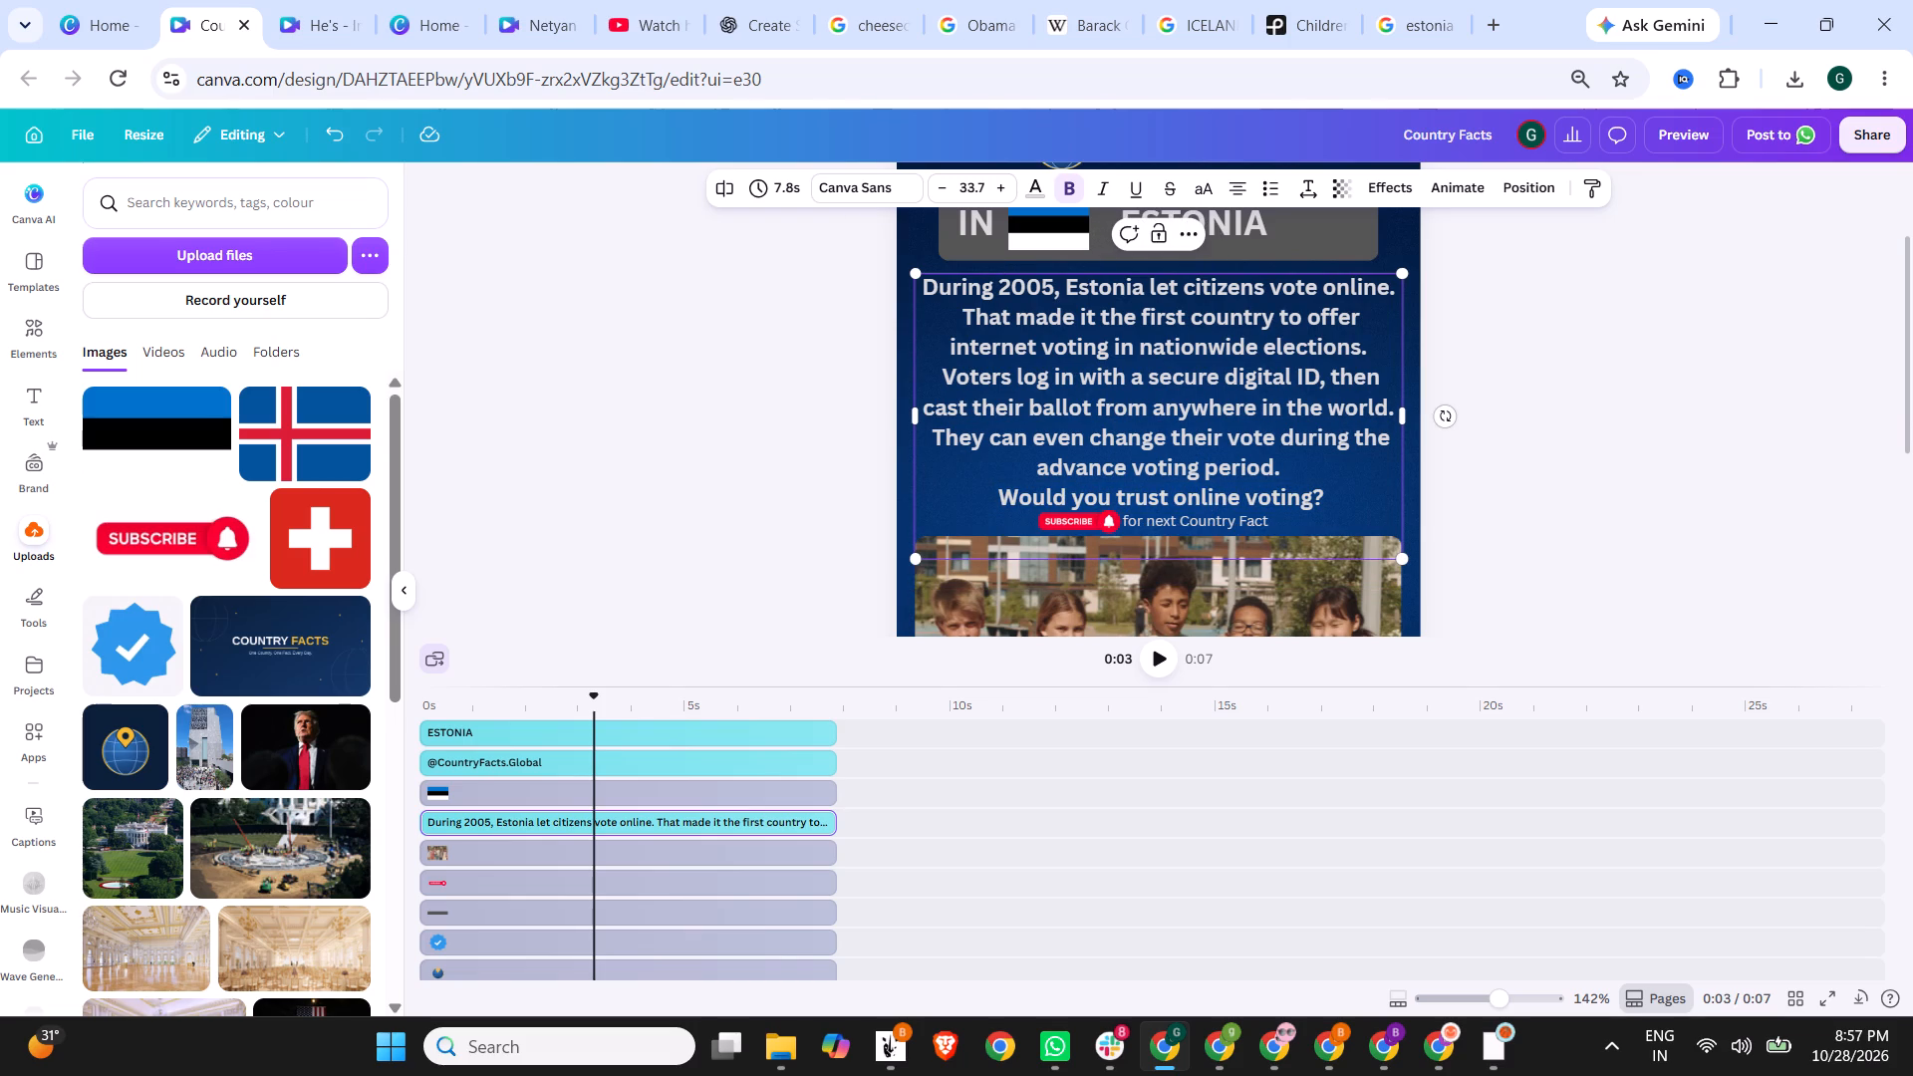
Colour the words "vote online", "elections.", "digital ID" and "Voters" yellow in the Estonia paragraph.
drag(1270, 286, 1385, 284)
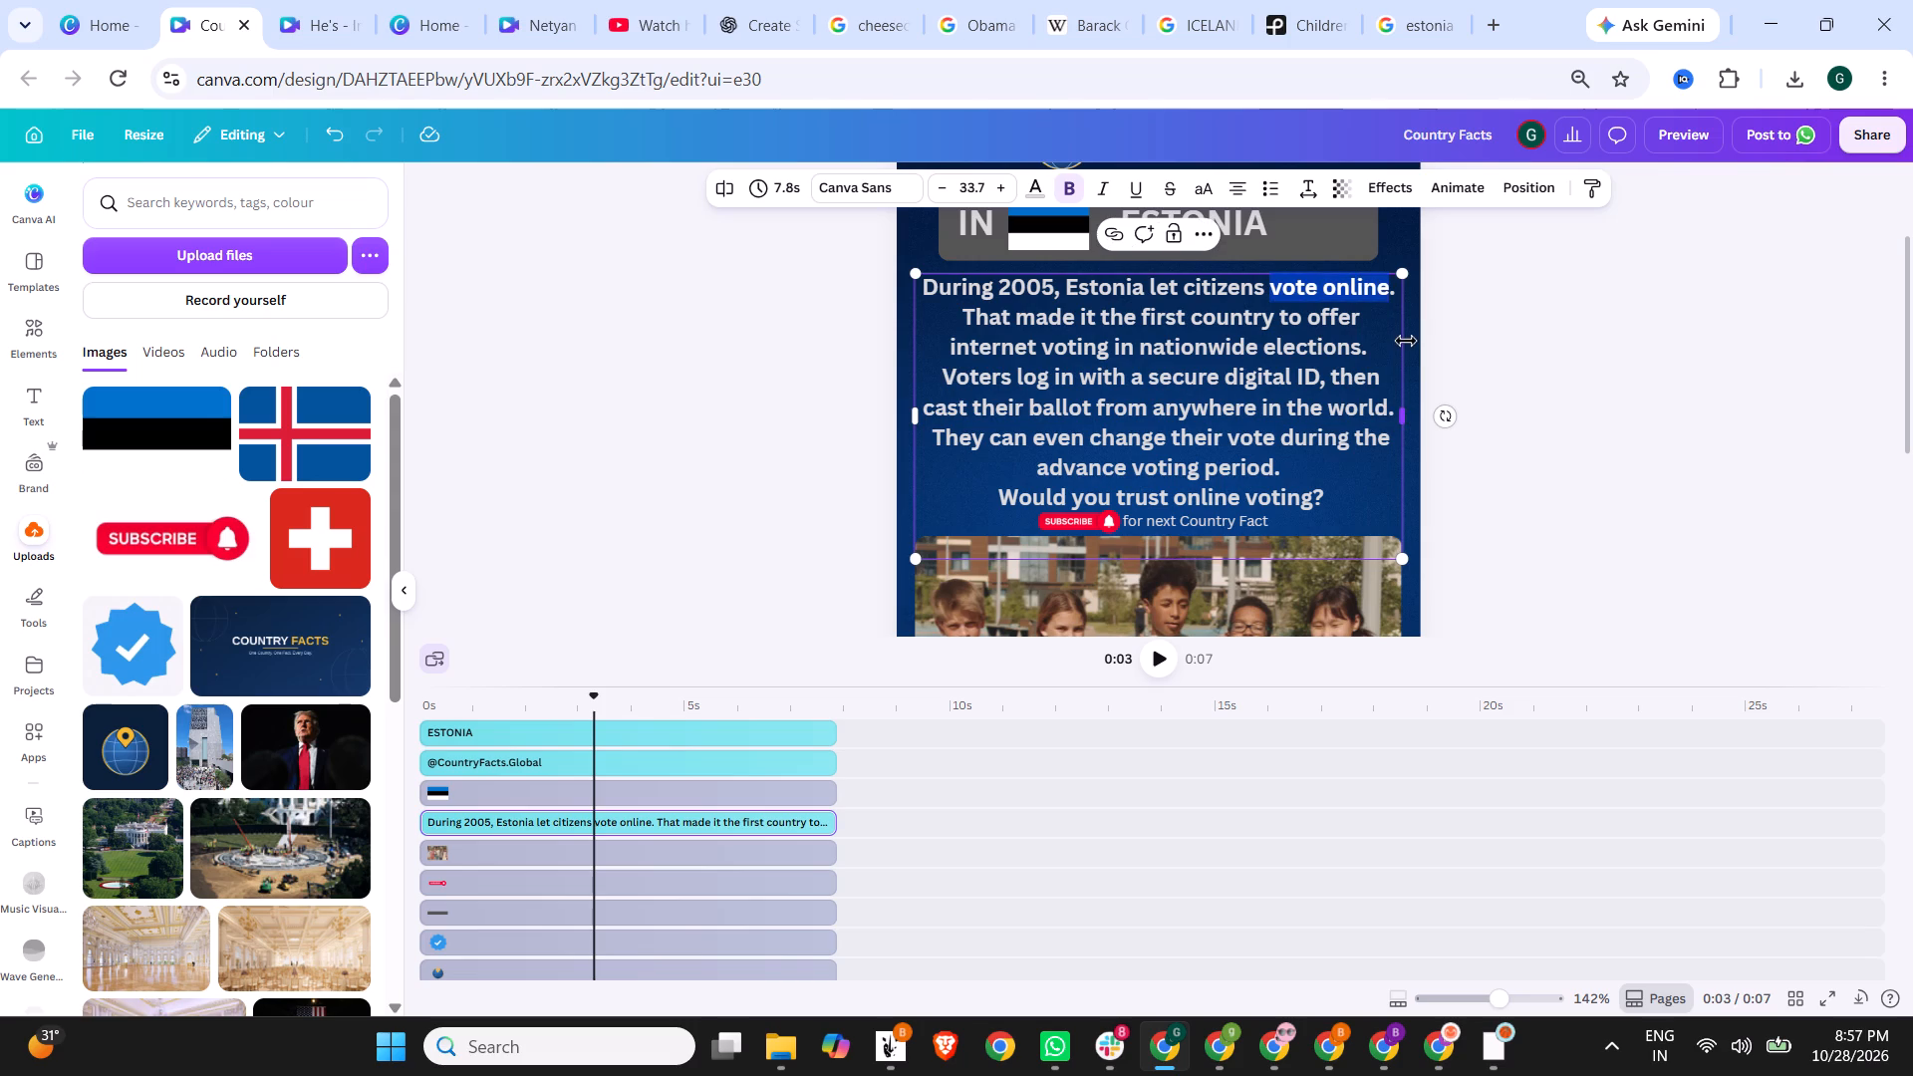
click(1043, 187)
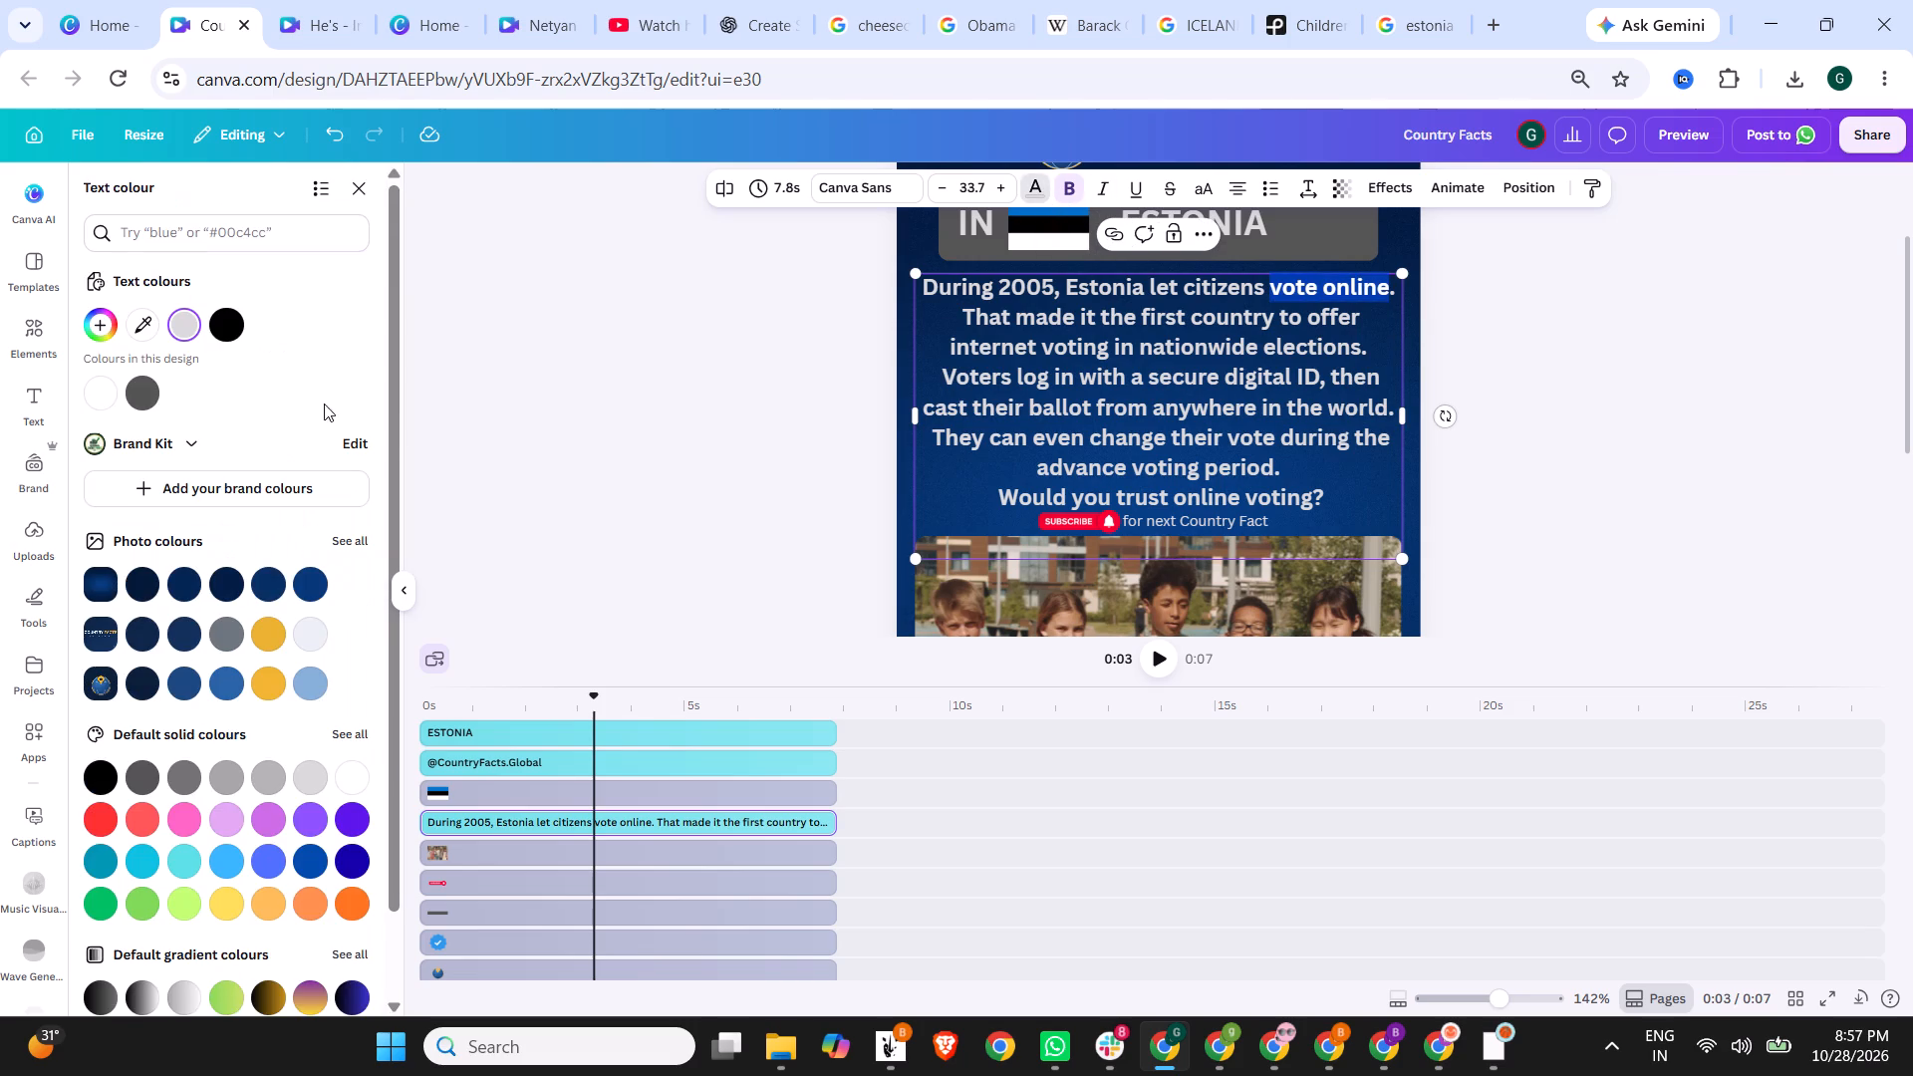
click(214, 904)
click(1151, 394)
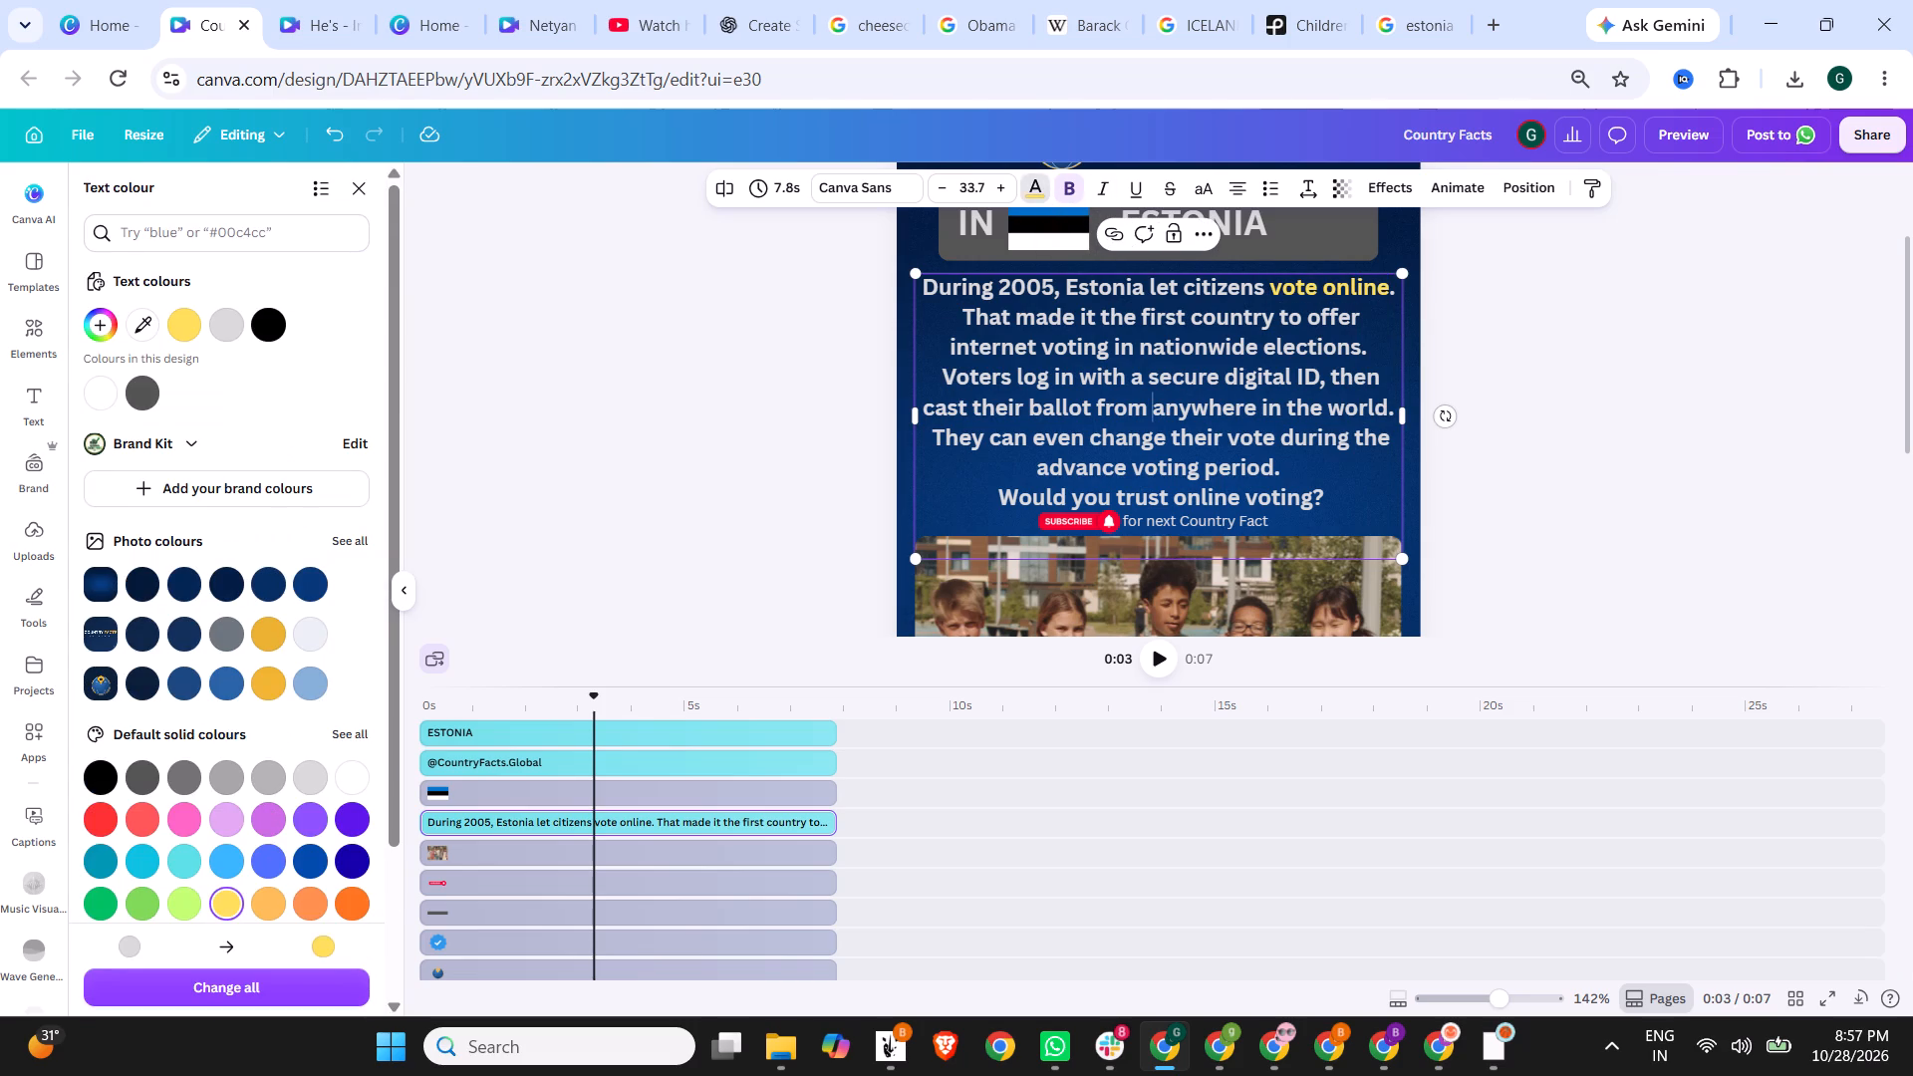
drag(1262, 342, 1280, 342)
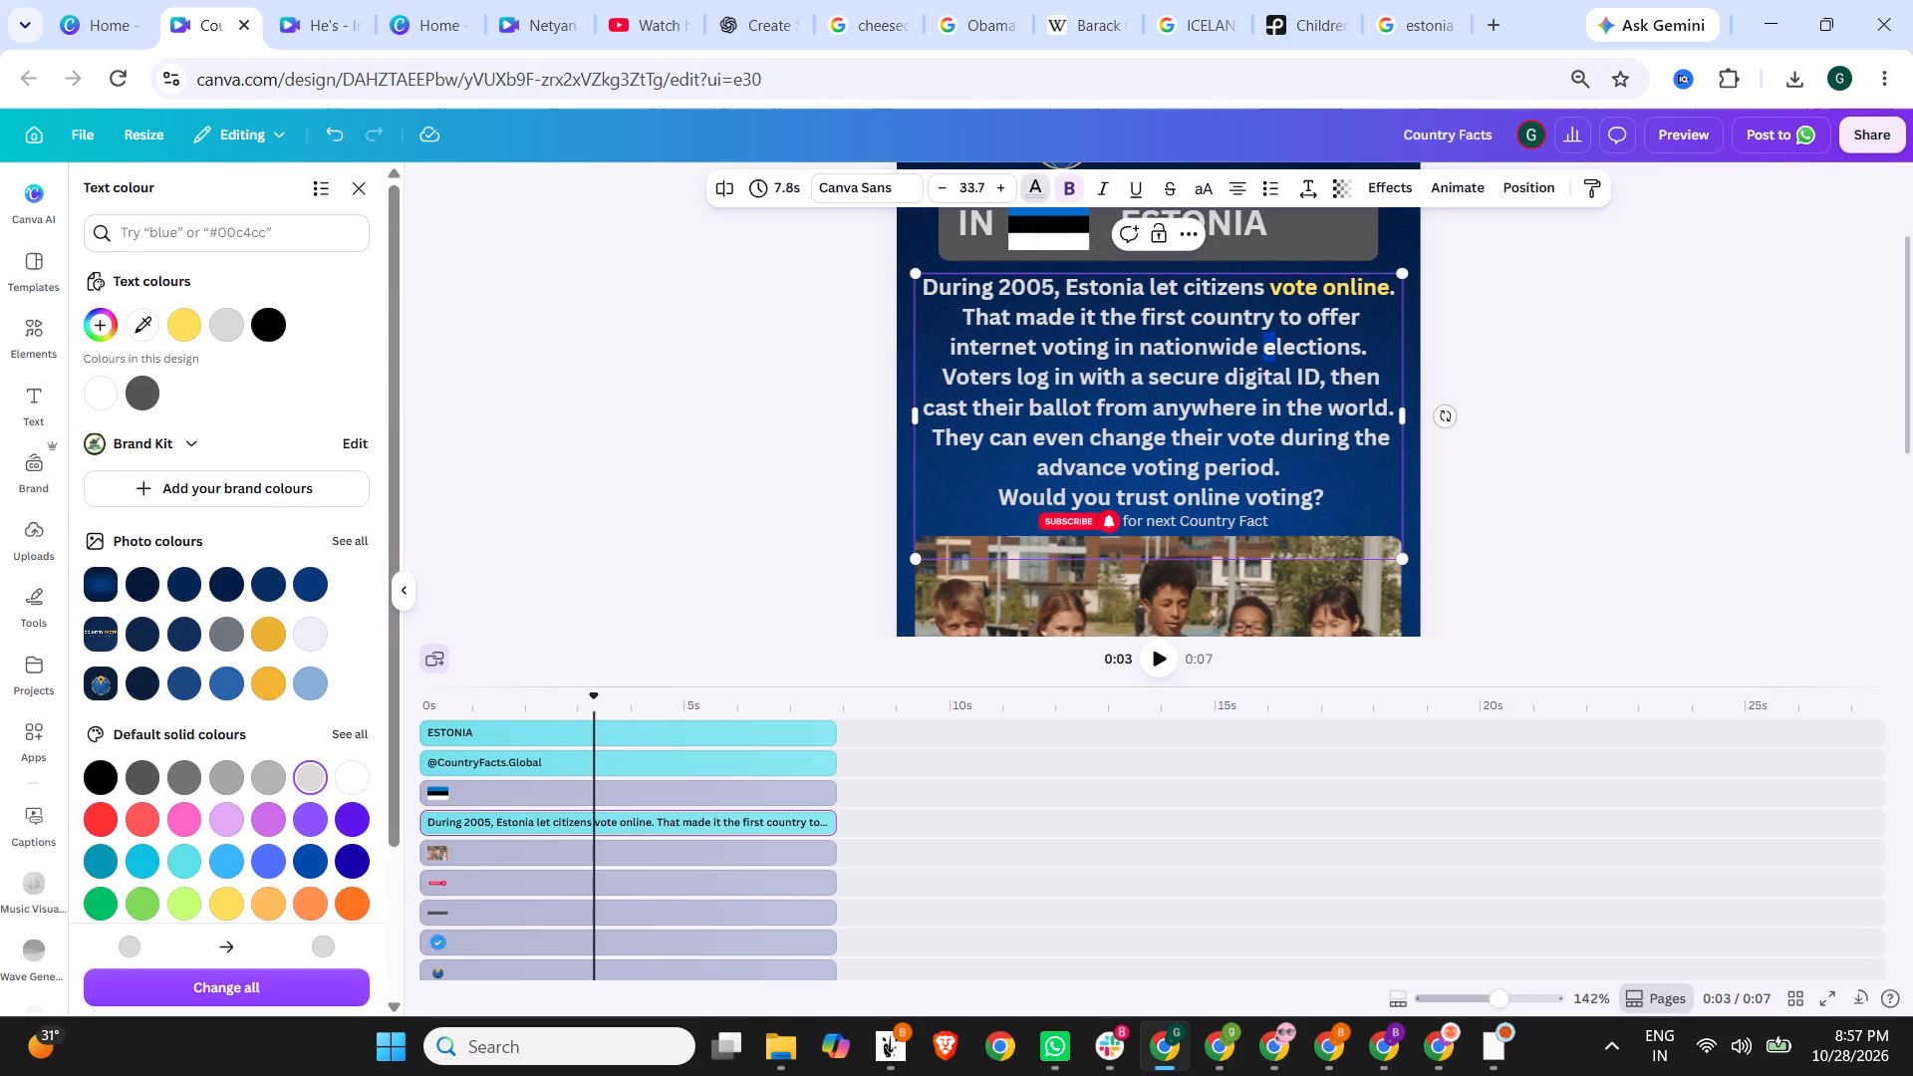
drag(1280, 342, 1366, 341)
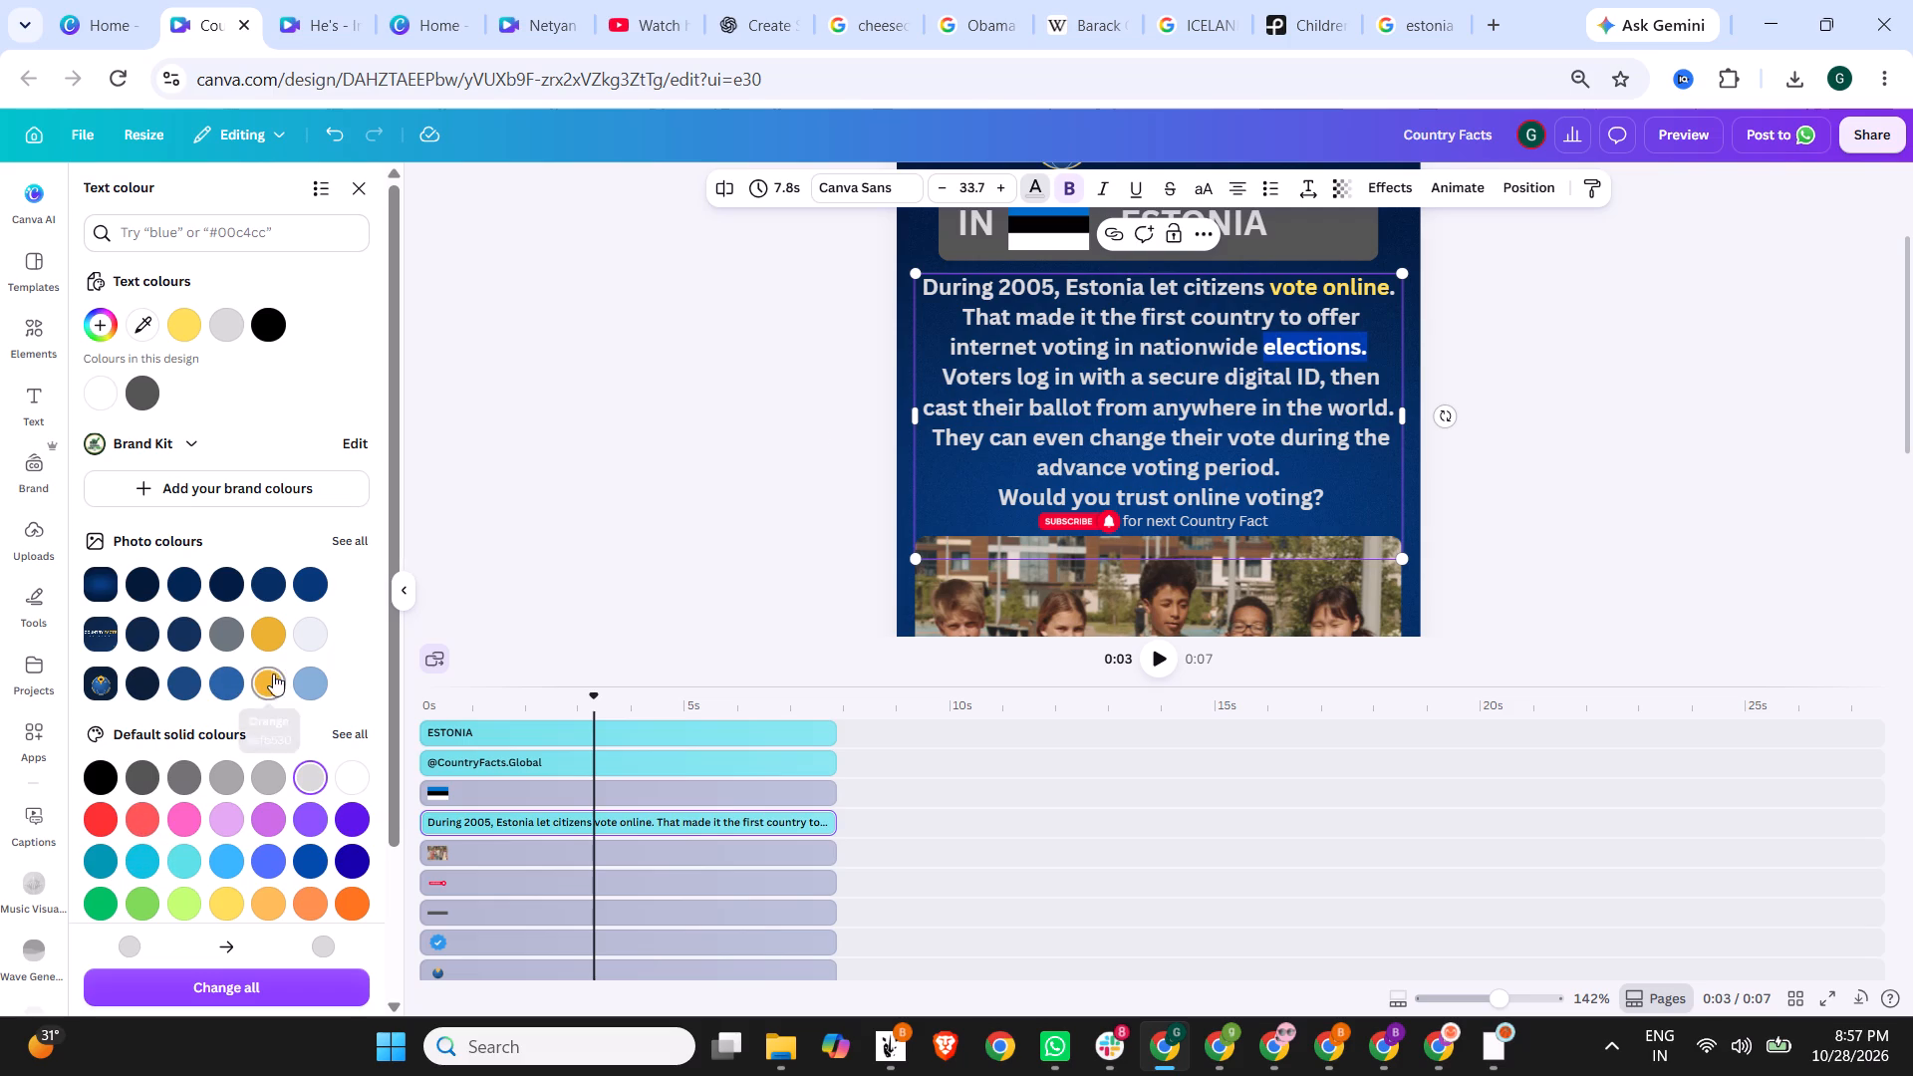
click(233, 912)
click(1006, 364)
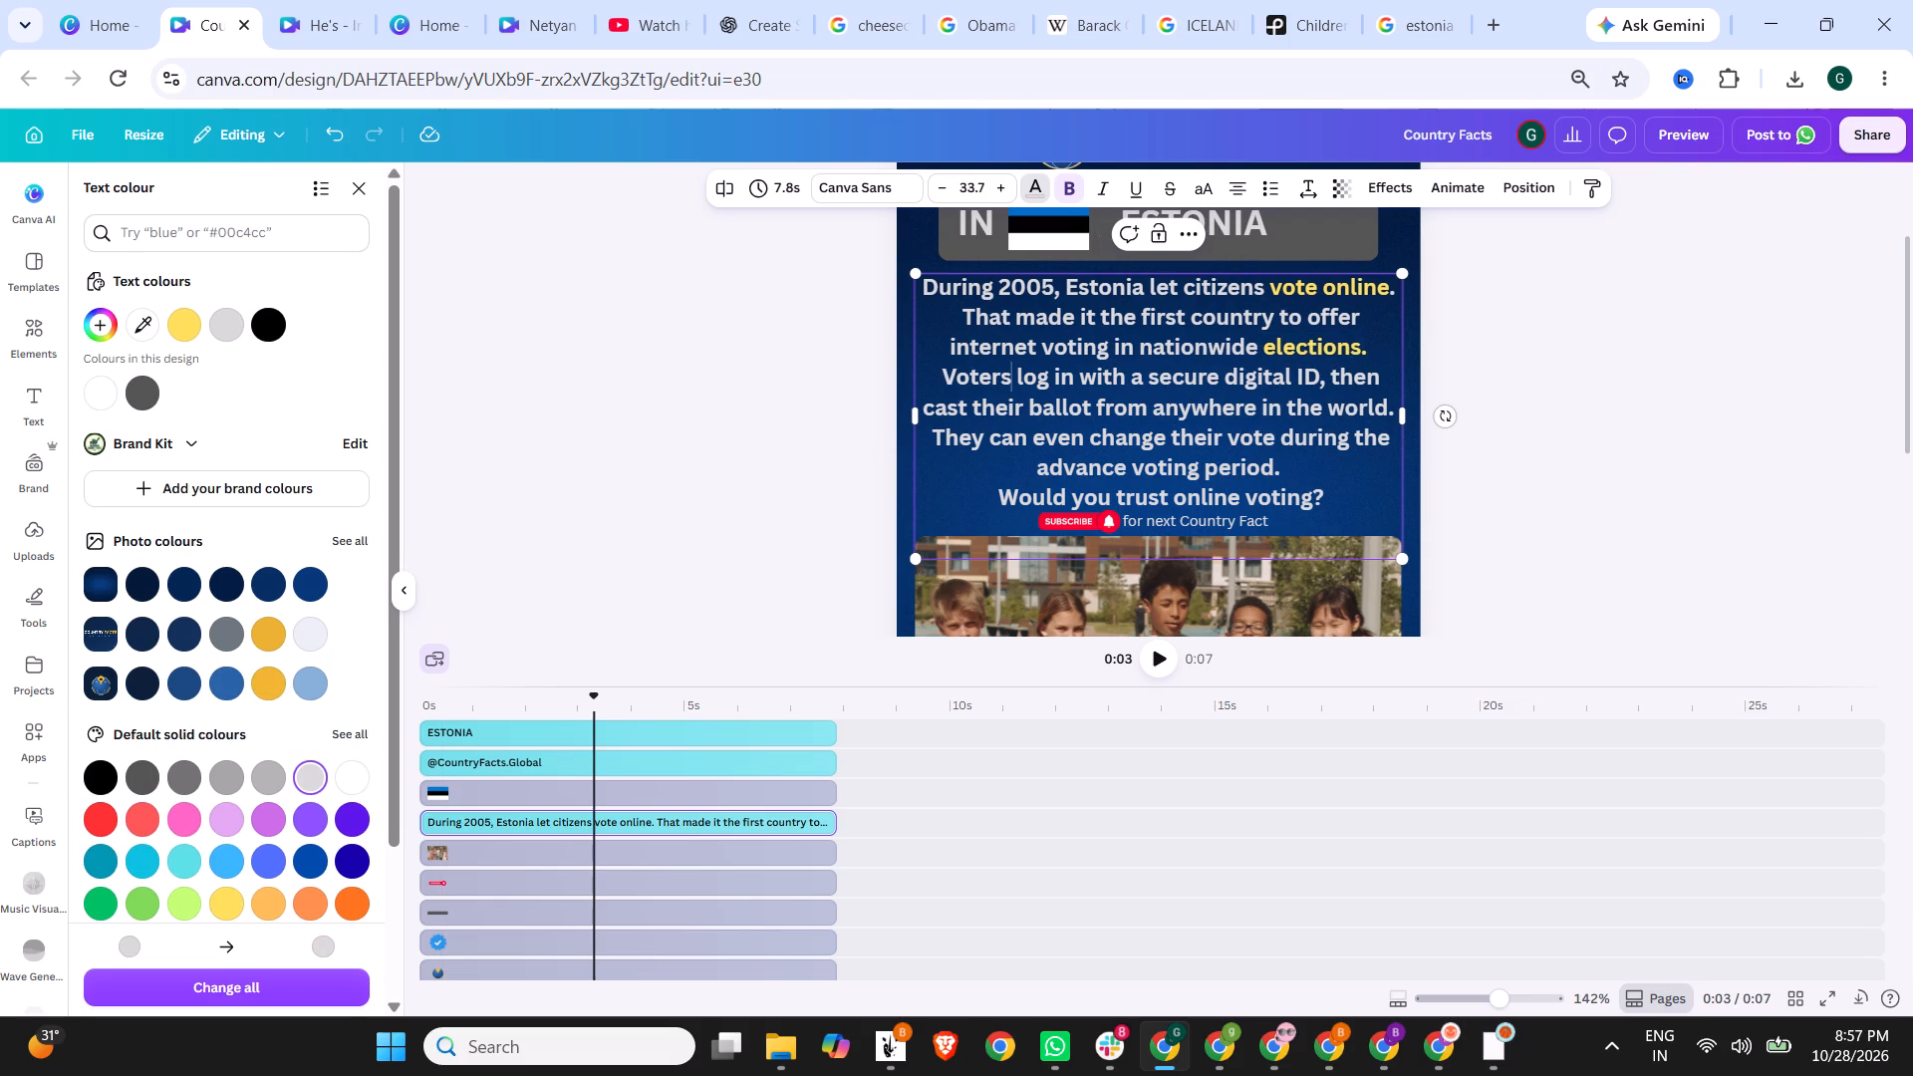
drag(1225, 371, 1315, 371)
click(217, 895)
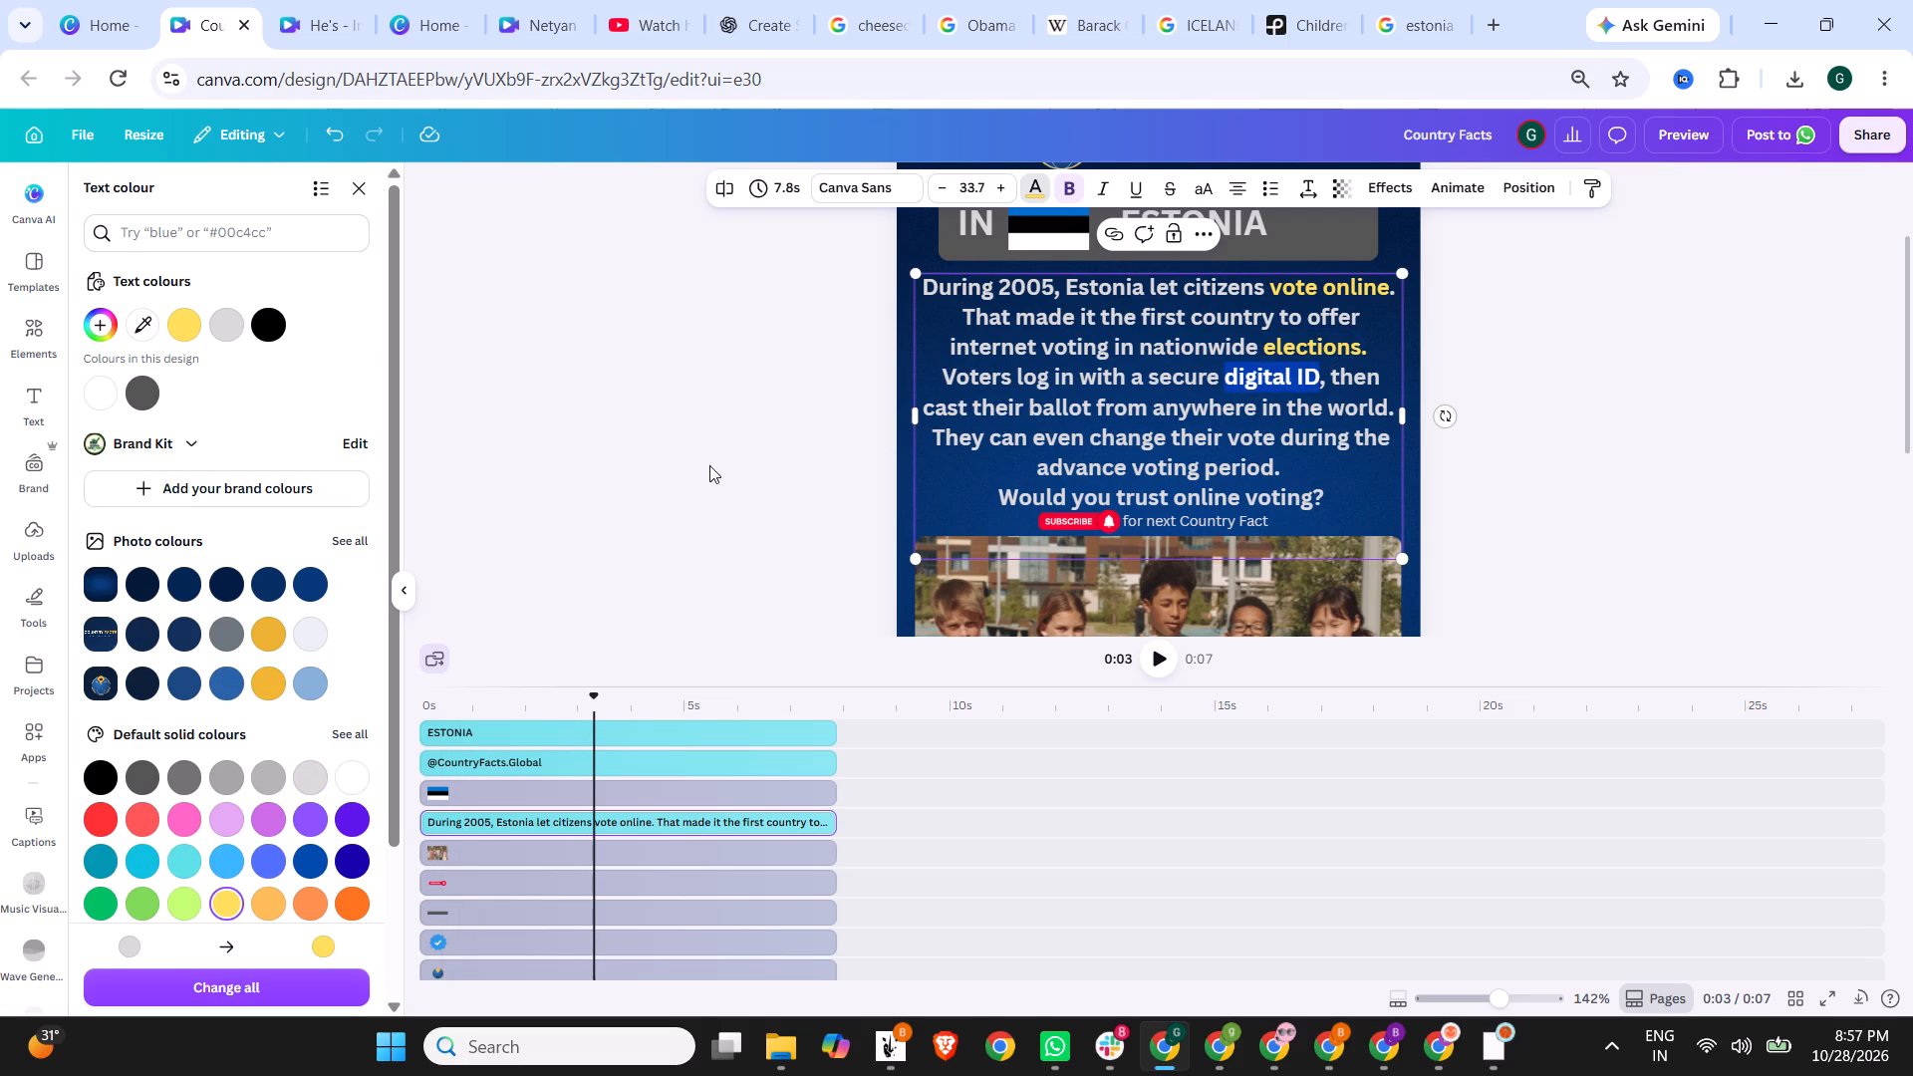
drag(1011, 382, 941, 378)
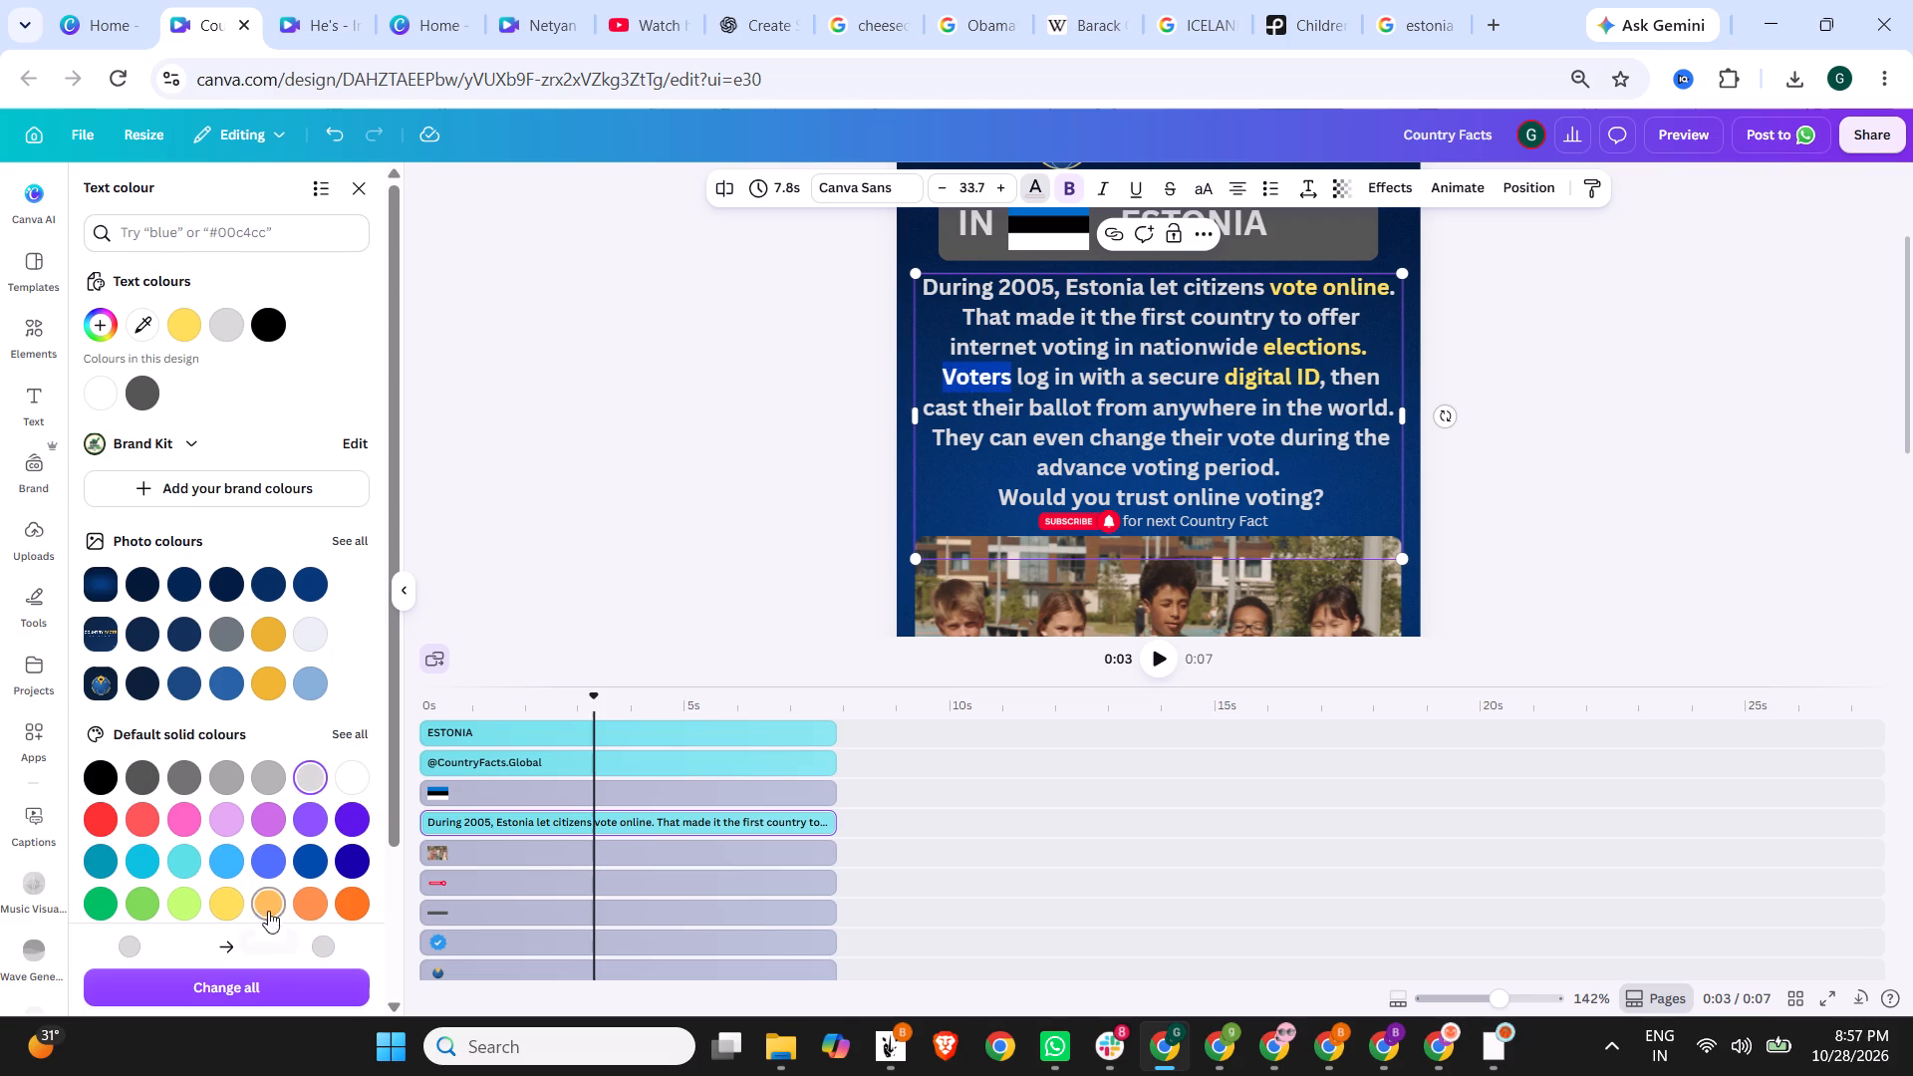
click(225, 909)
click(1089, 413)
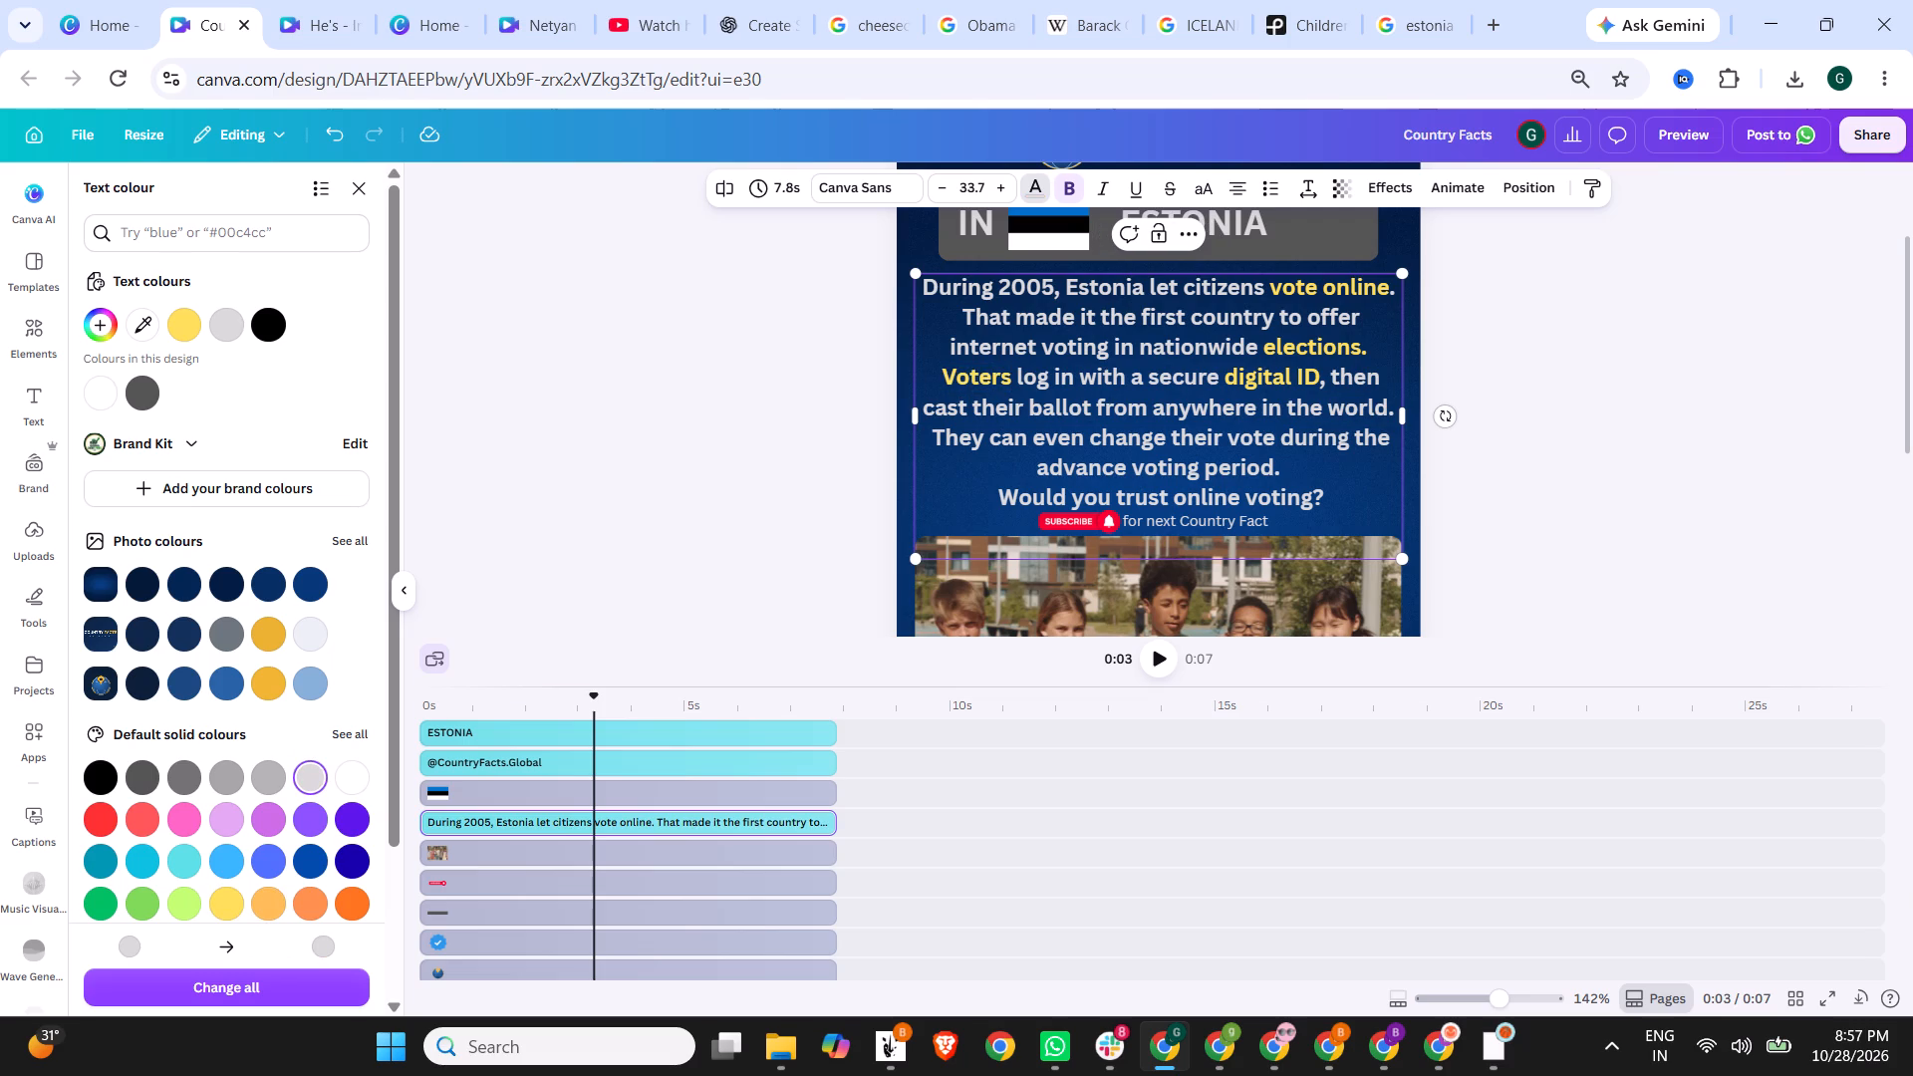
Colour the closing question "Would you trust online voting?" yellow and deselect the text box.
drag(1334, 490, 953, 502)
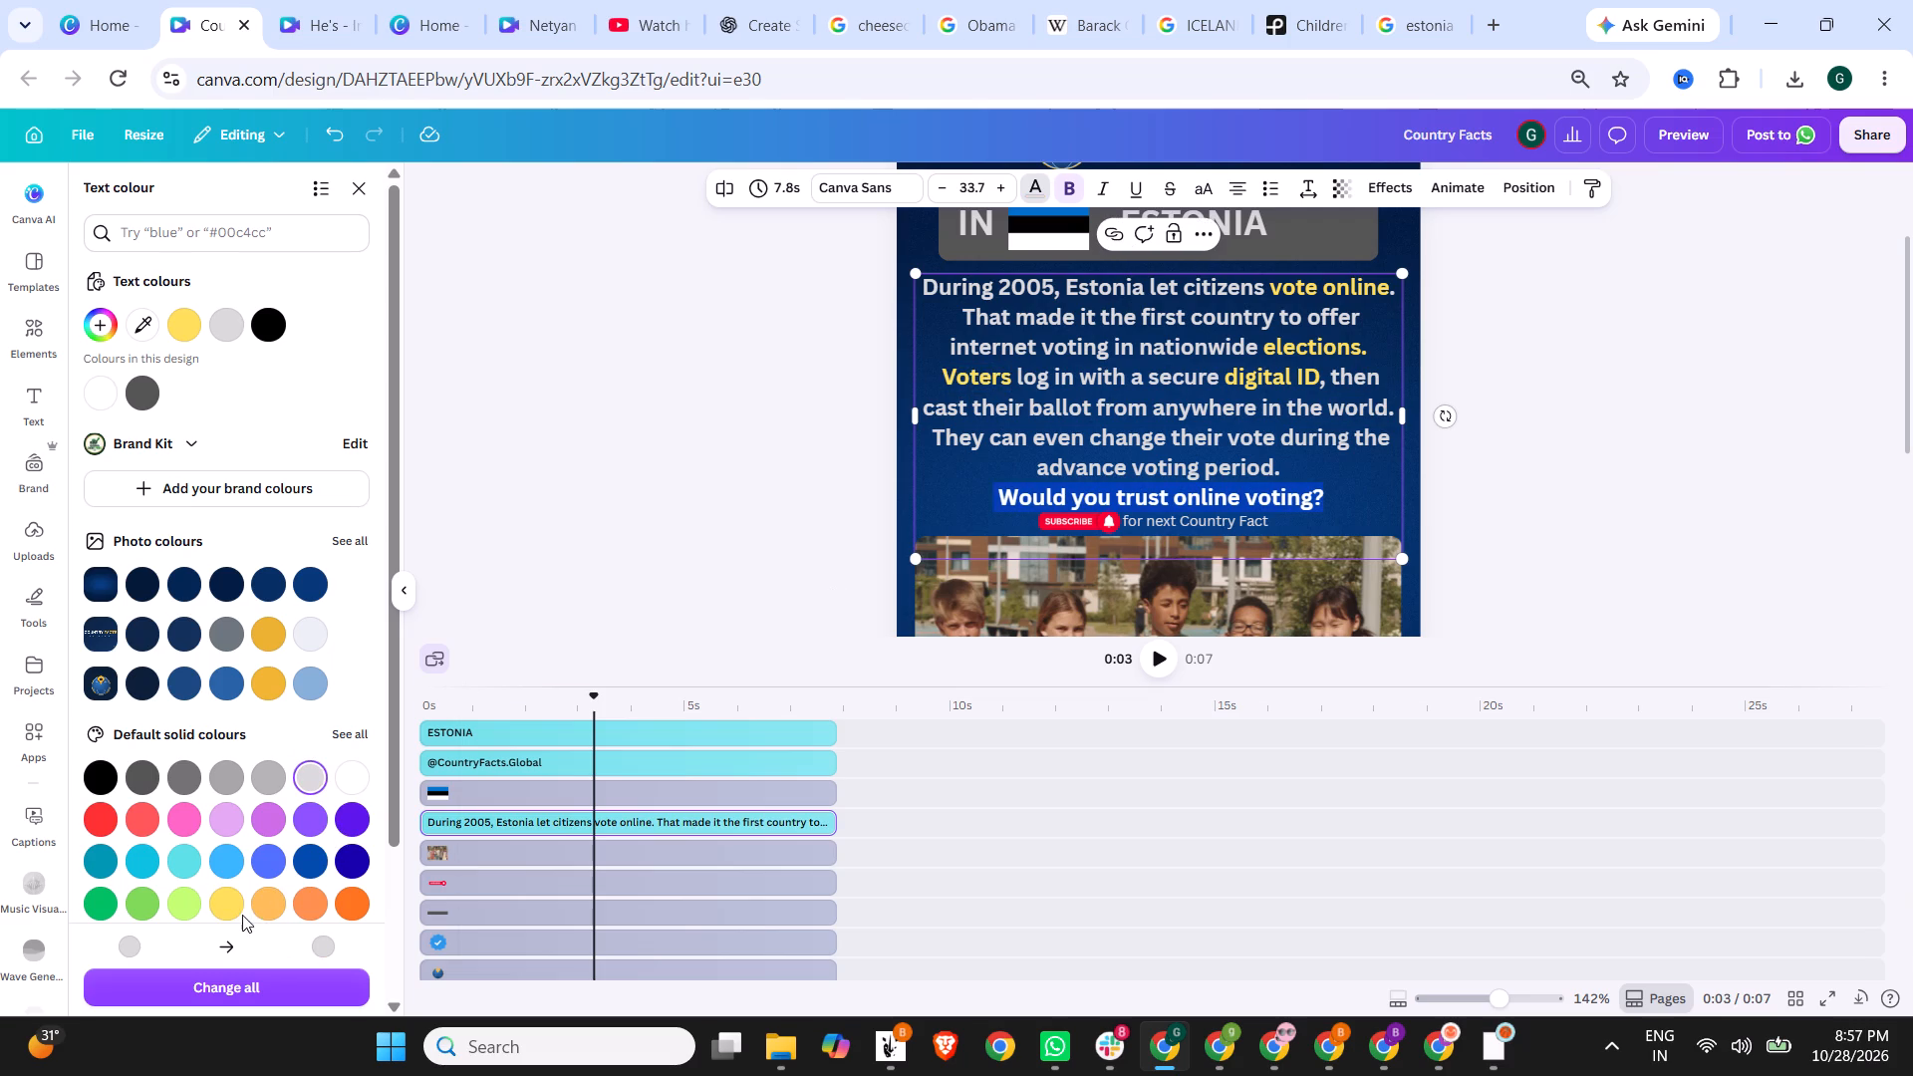
click(233, 910)
click(1120, 458)
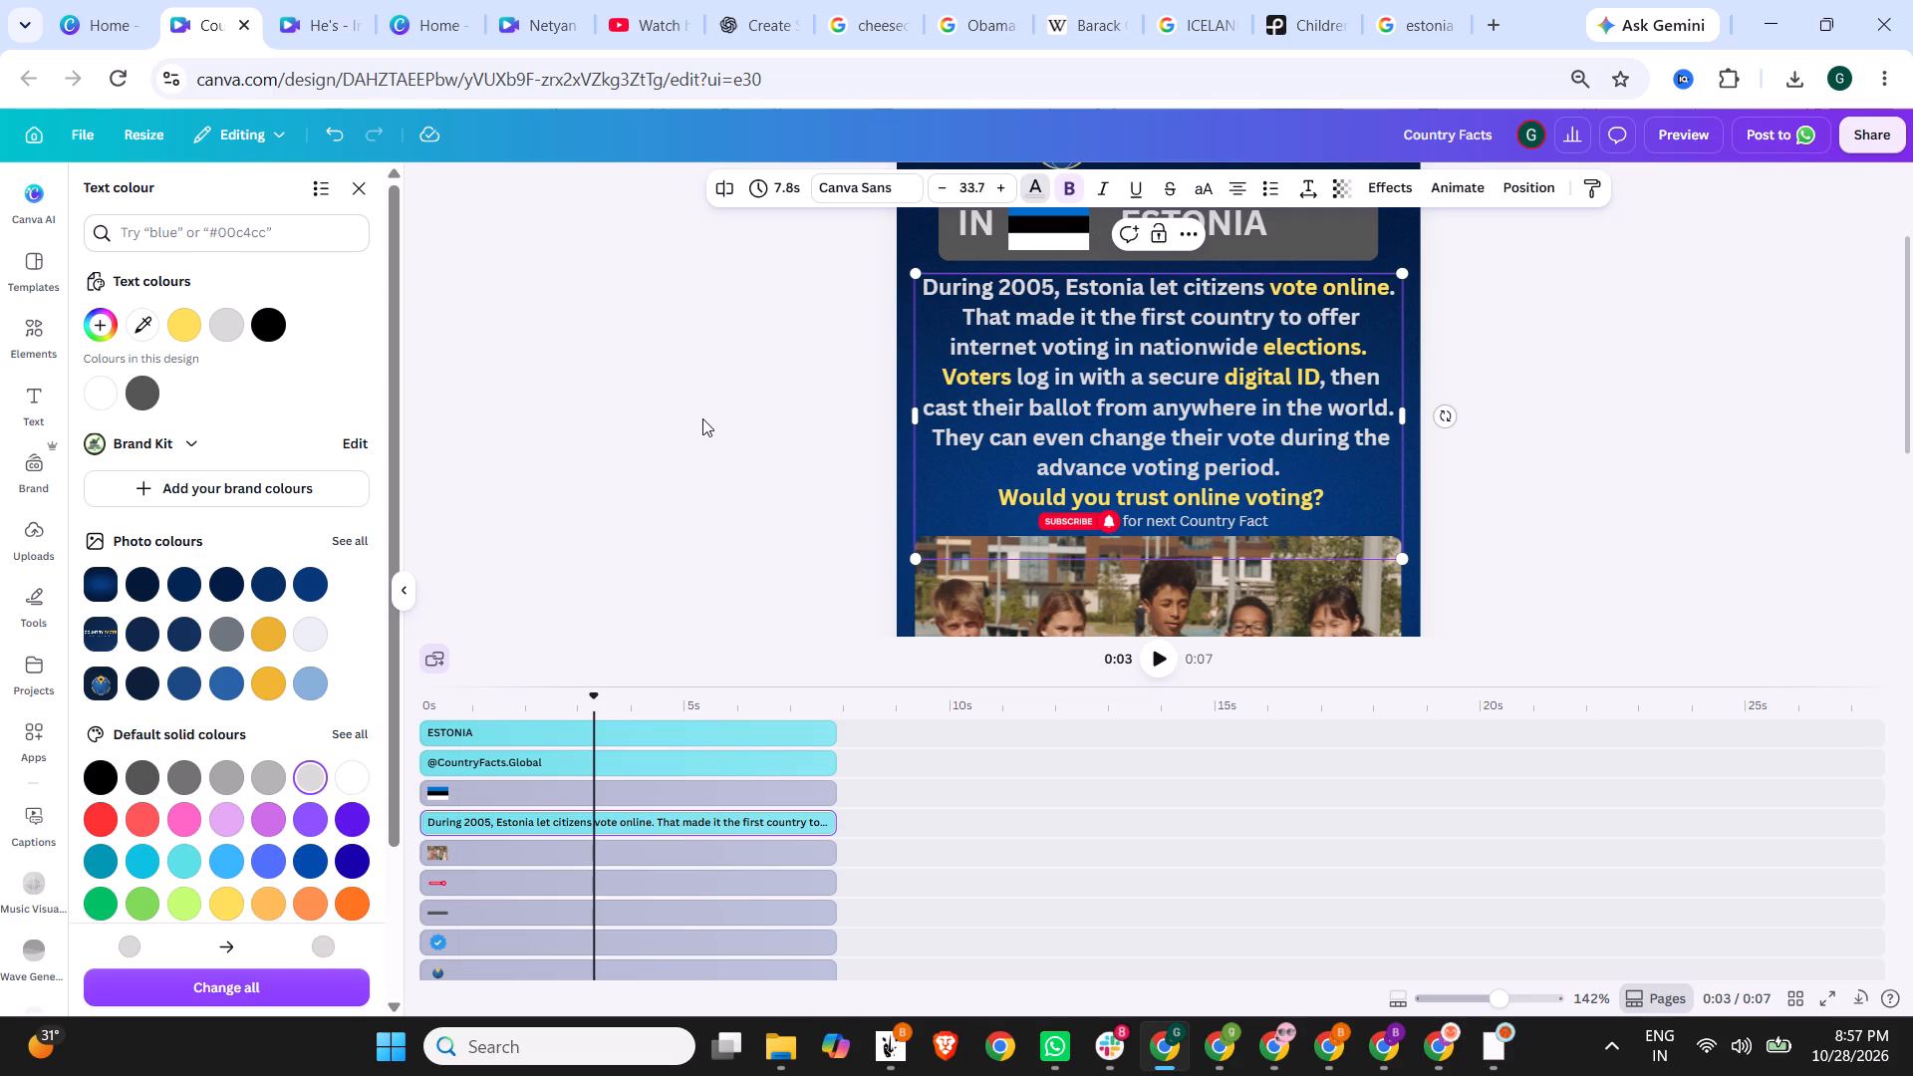
click(693, 418)
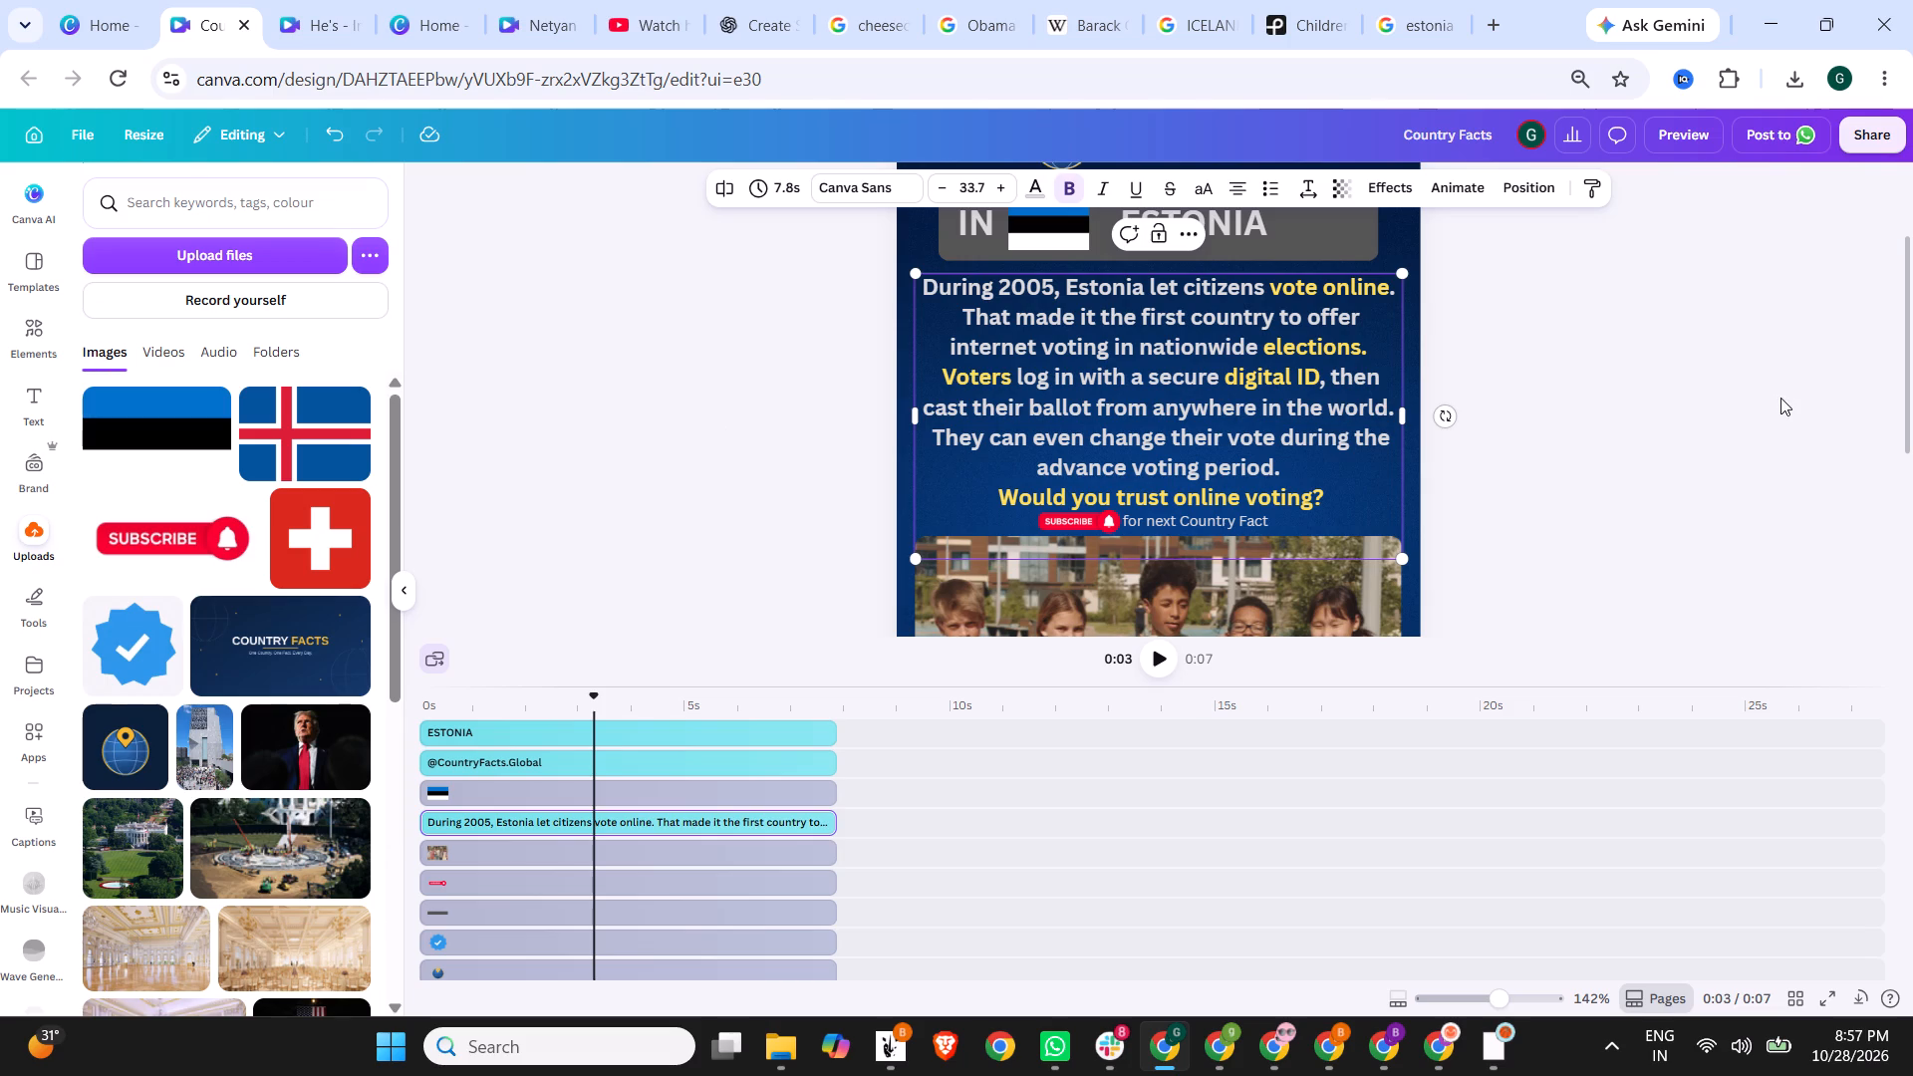
click(1778, 394)
Switch to the open Pexels page, dismiss the donation pop-up and search its videos for "online voting".
scroll(1078, 421, down, 2)
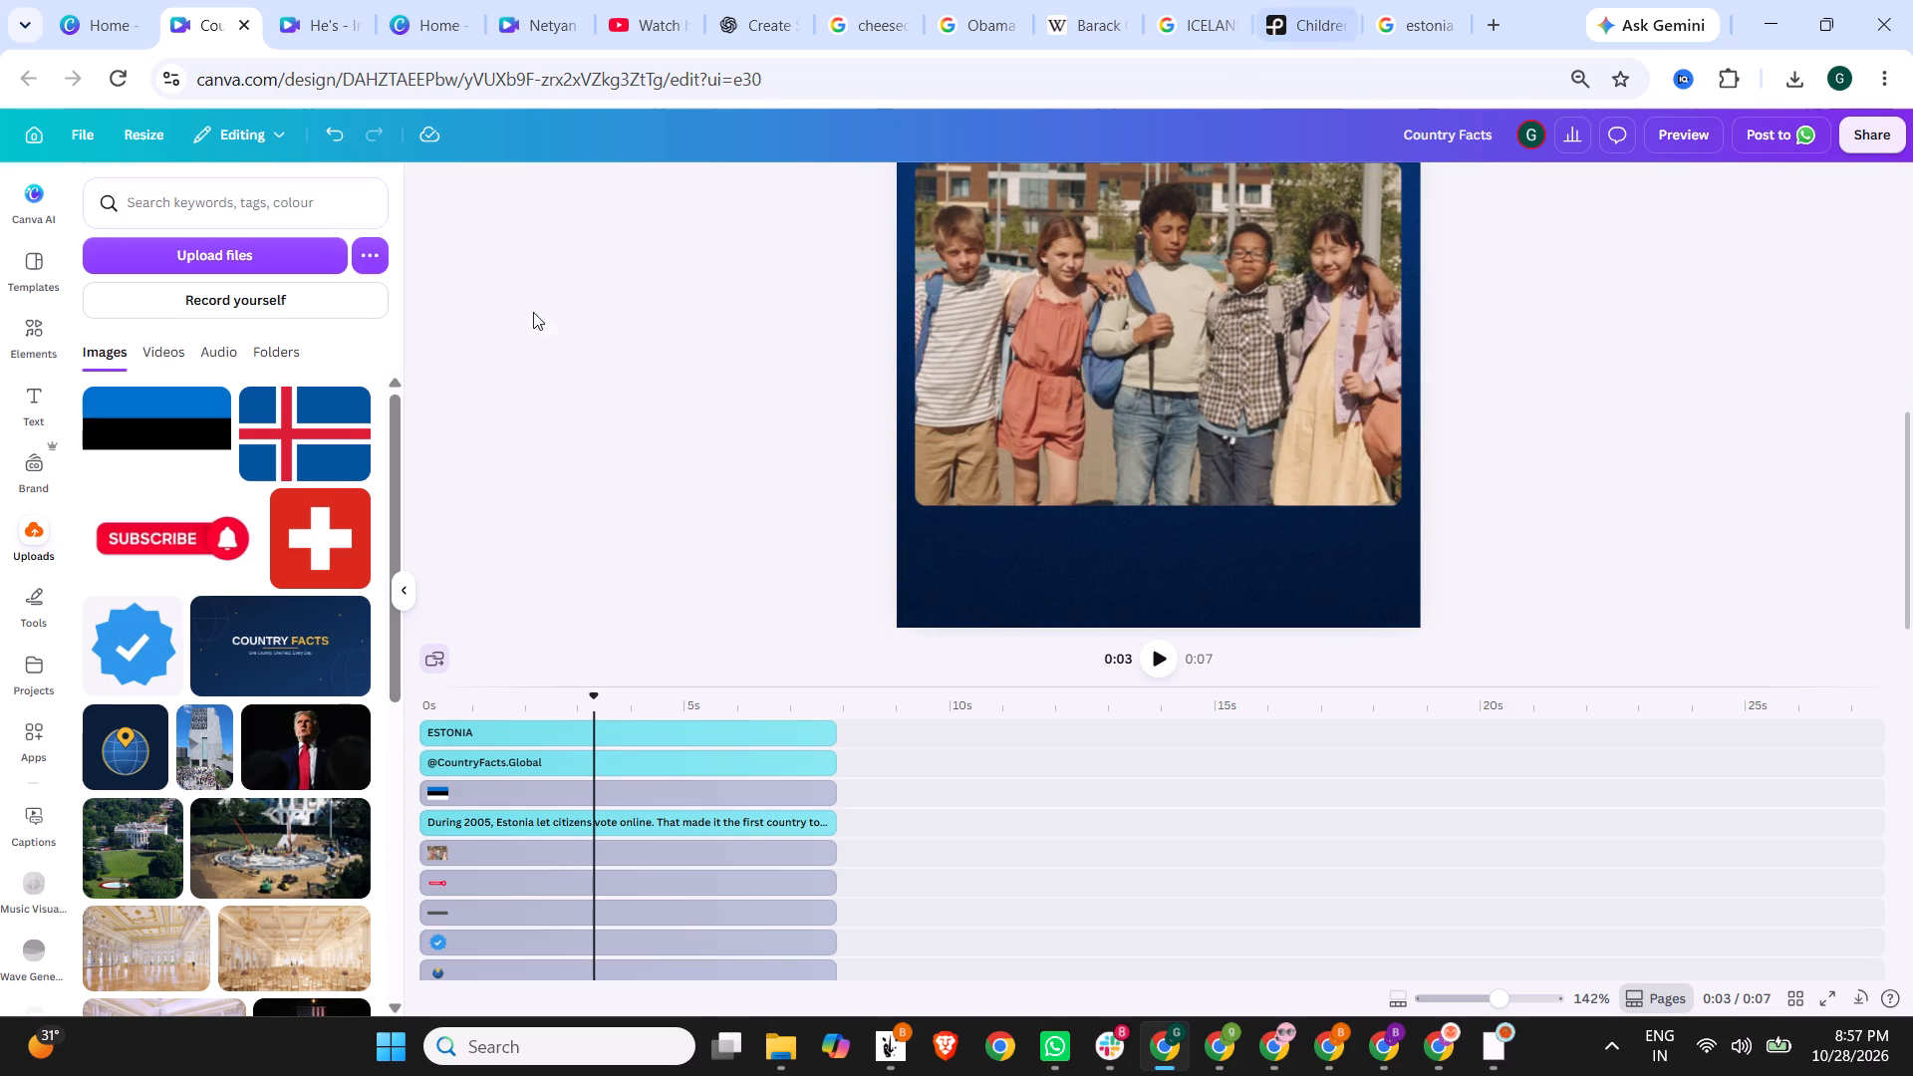
click(1399, 3)
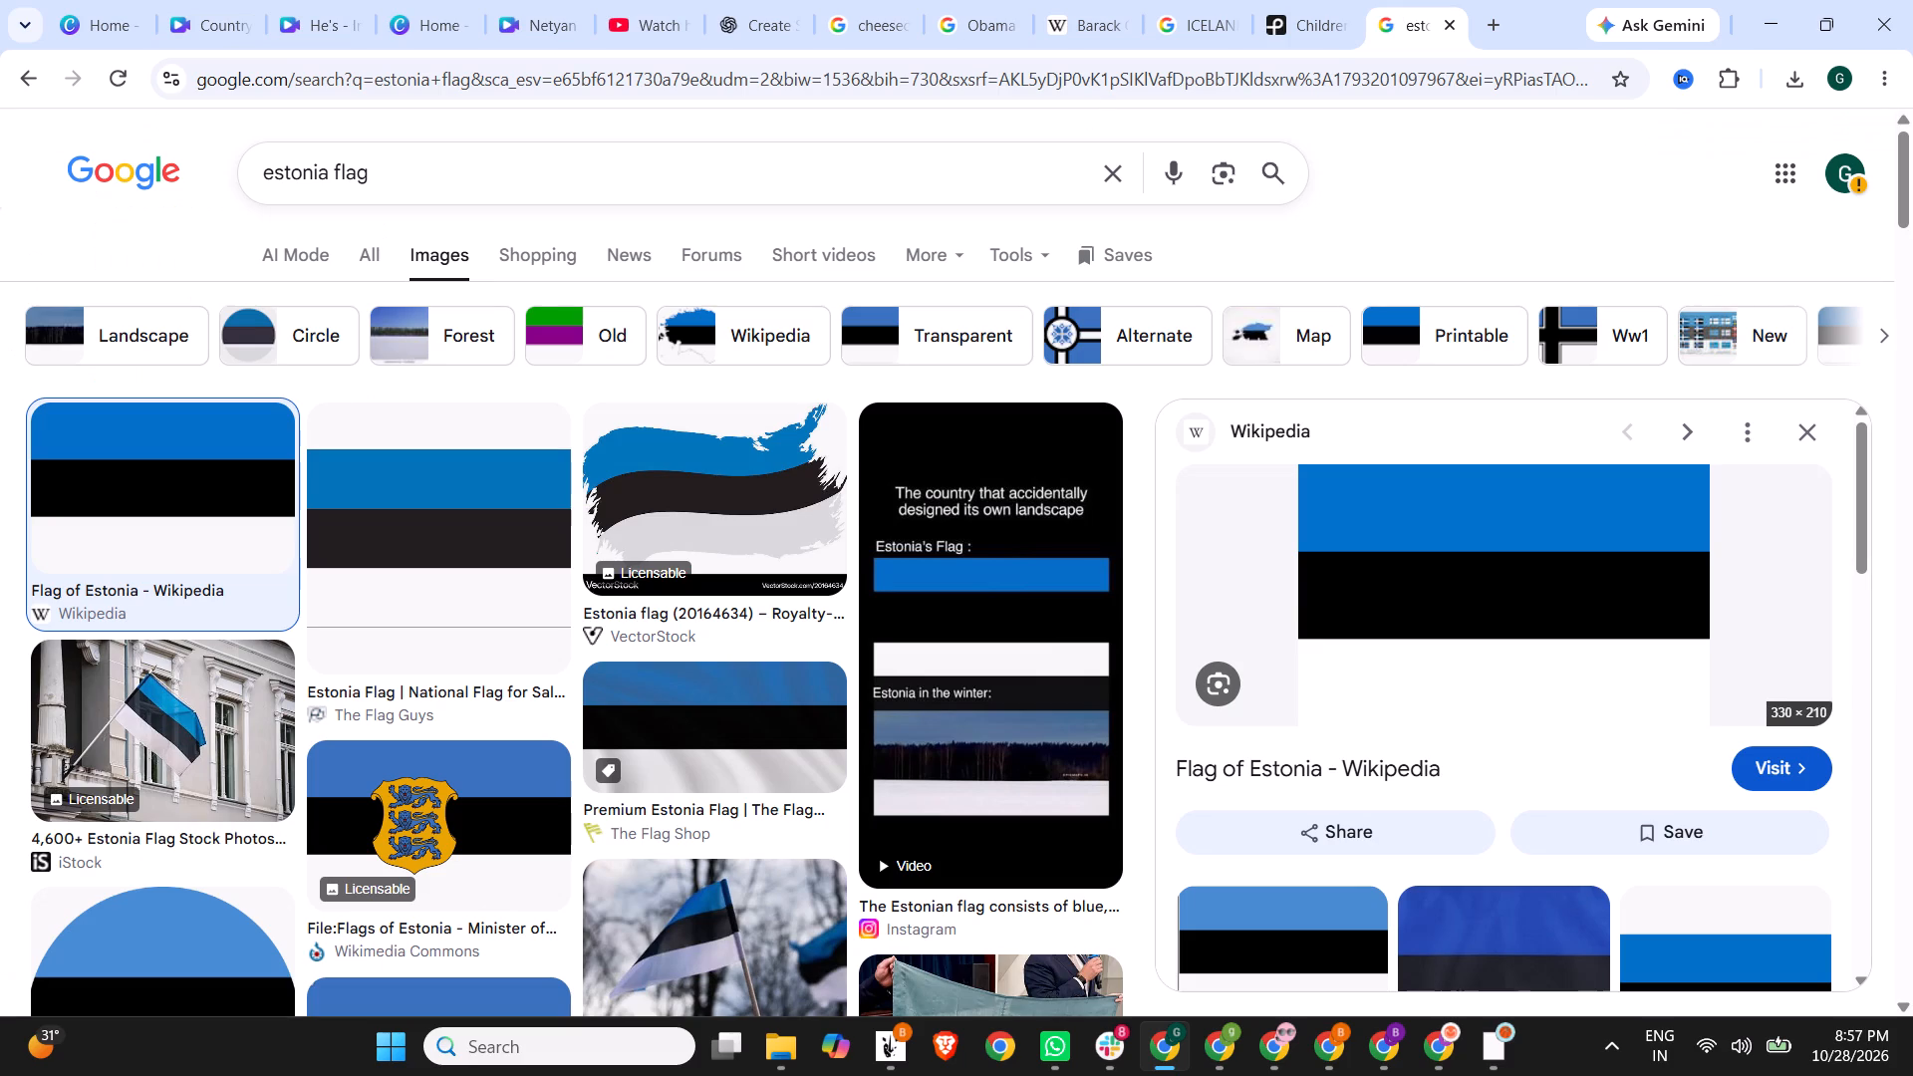
click(1299, 0)
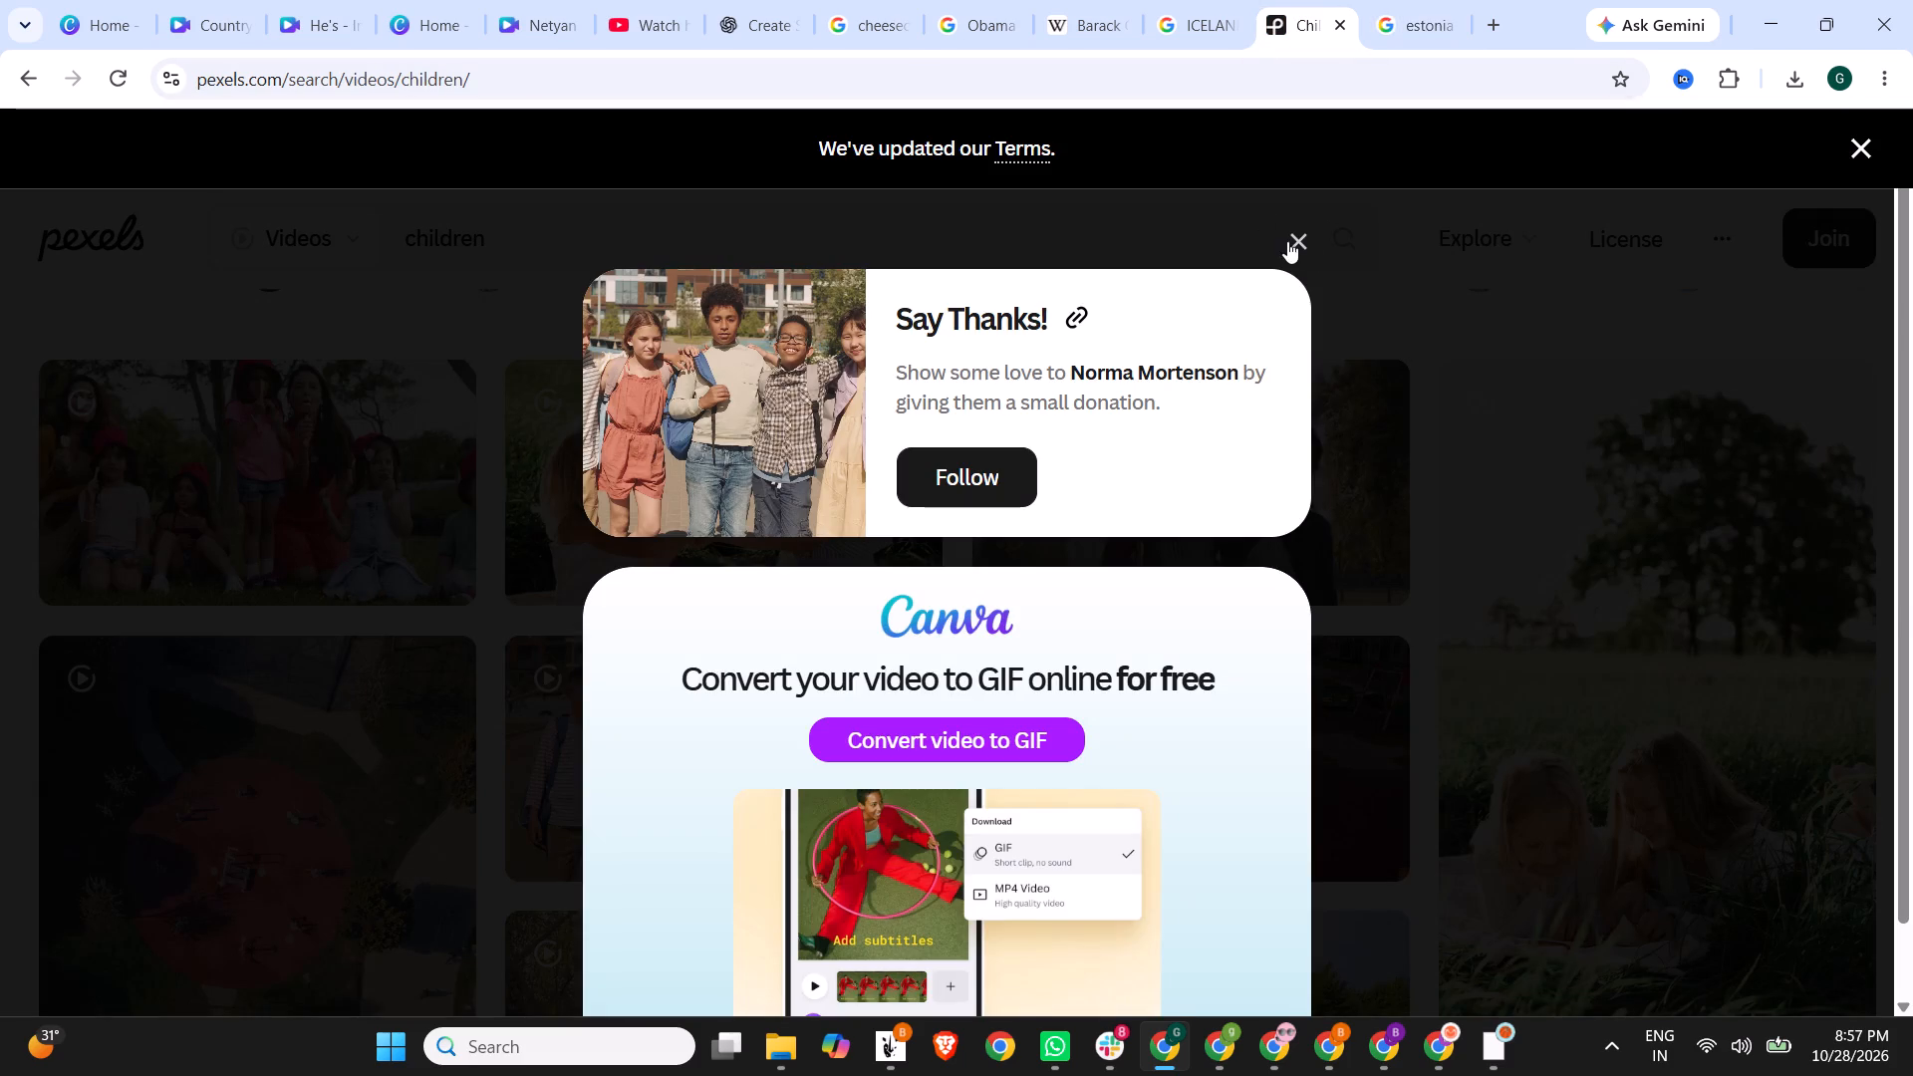
click(1287, 241)
click(652, 233)
drag(750, 228, 394, 222)
text(online voting)
key(Return)
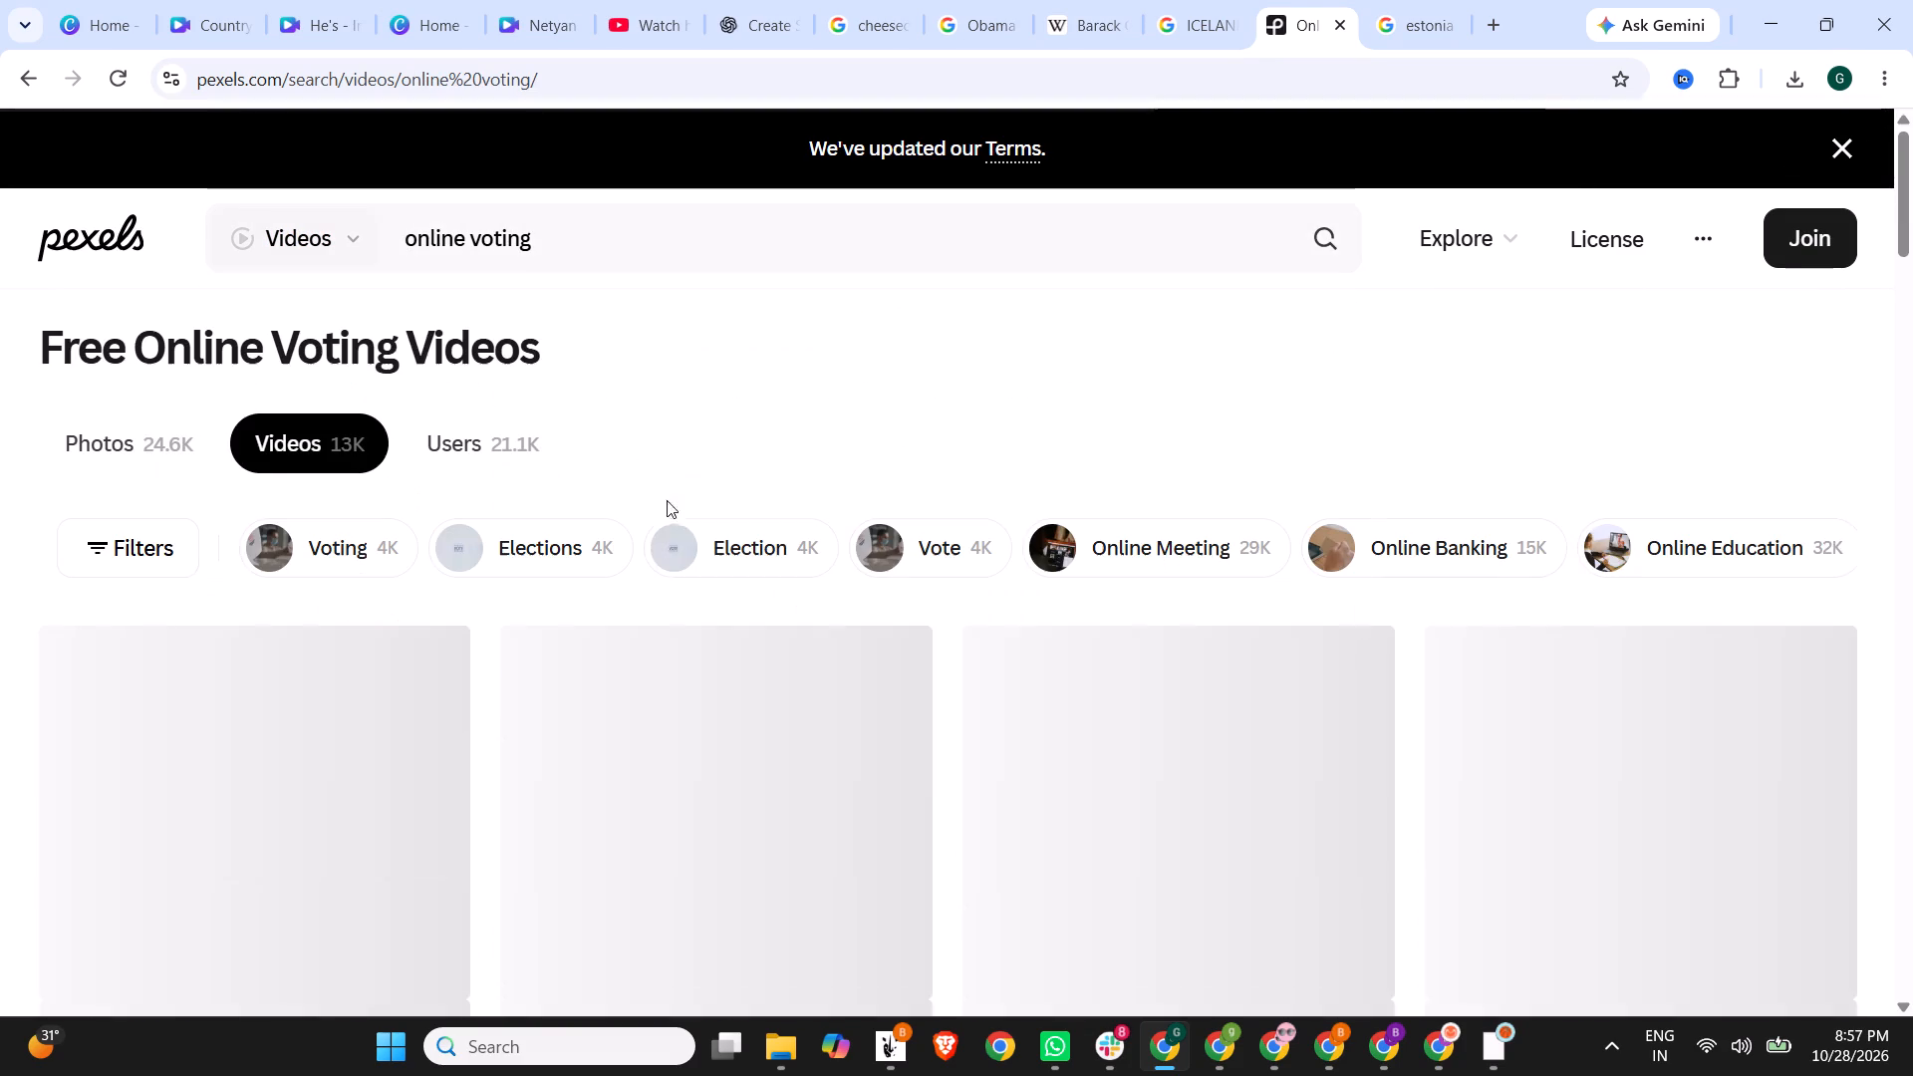
Look through the online voting video results for footage that suits the Estonia internet-voting short.
scroll(715, 377, down, 2)
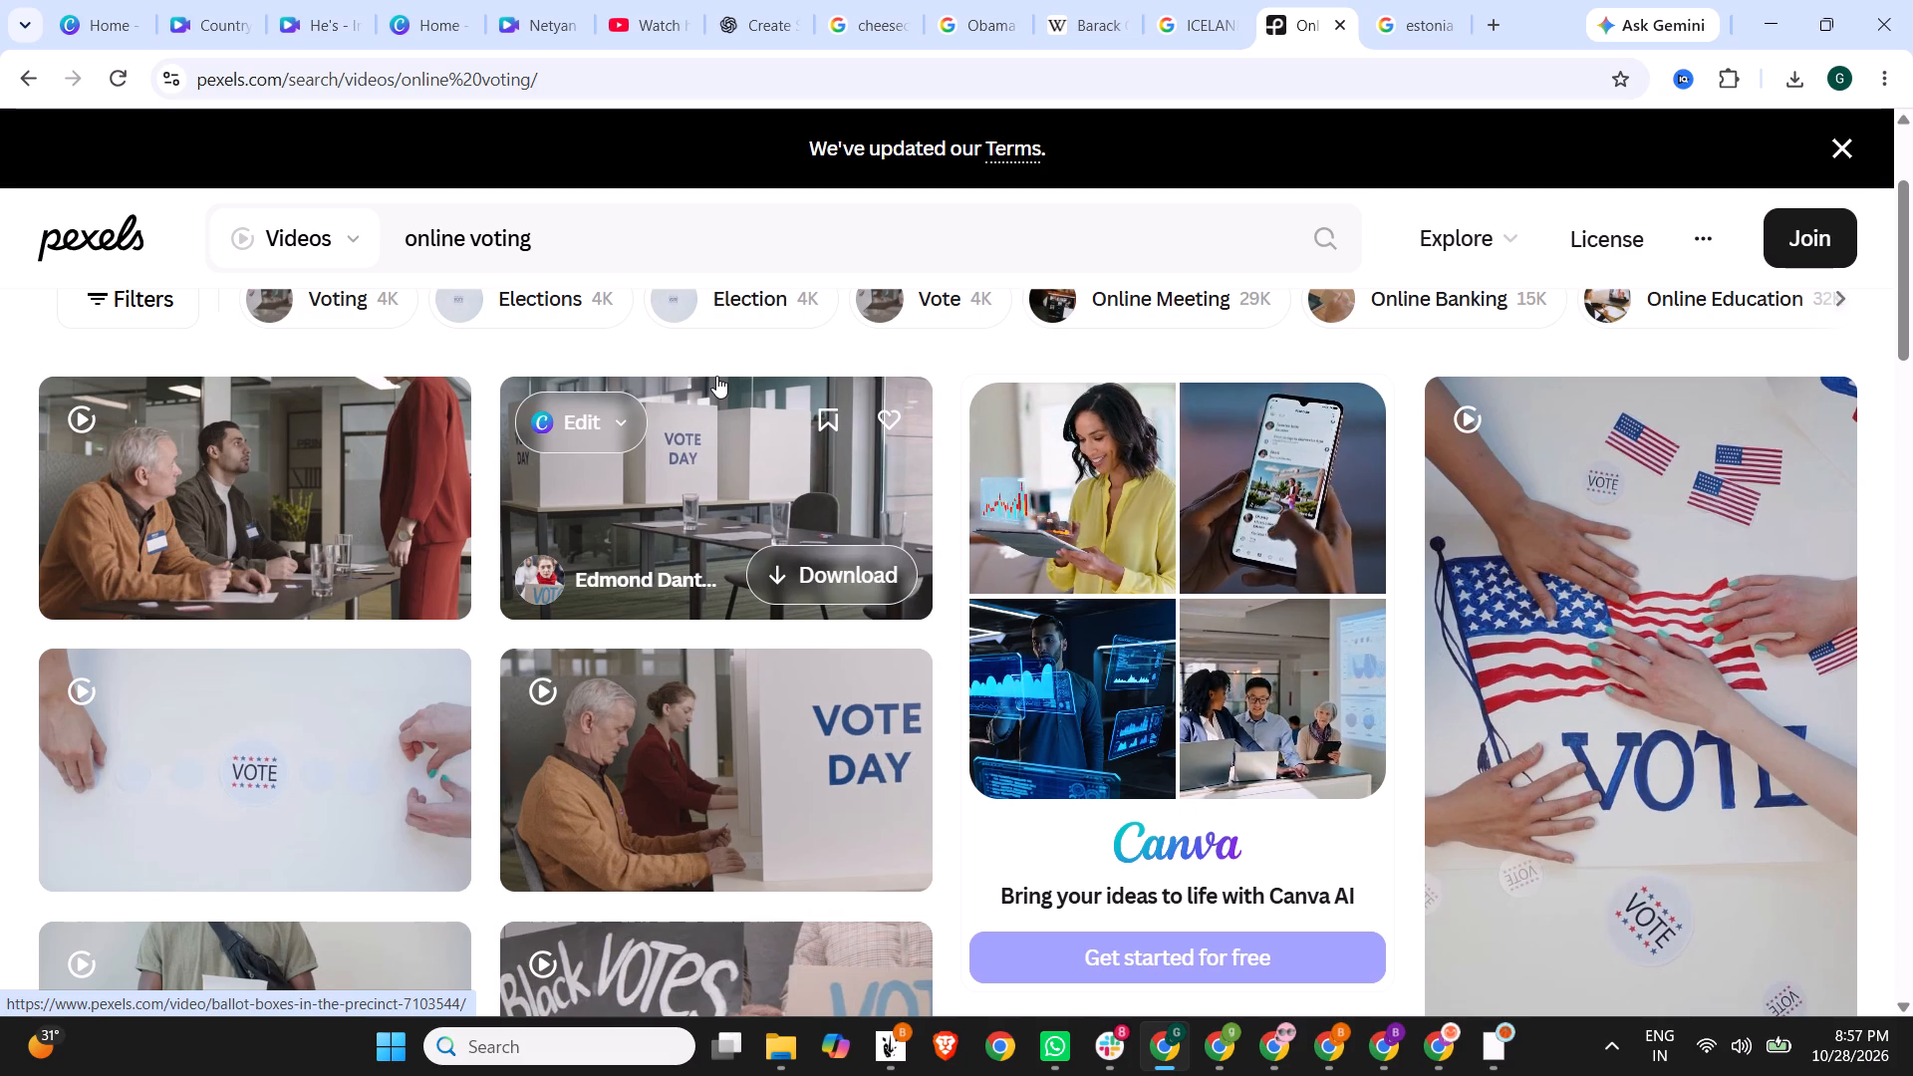
scroll(717, 460, down, 2)
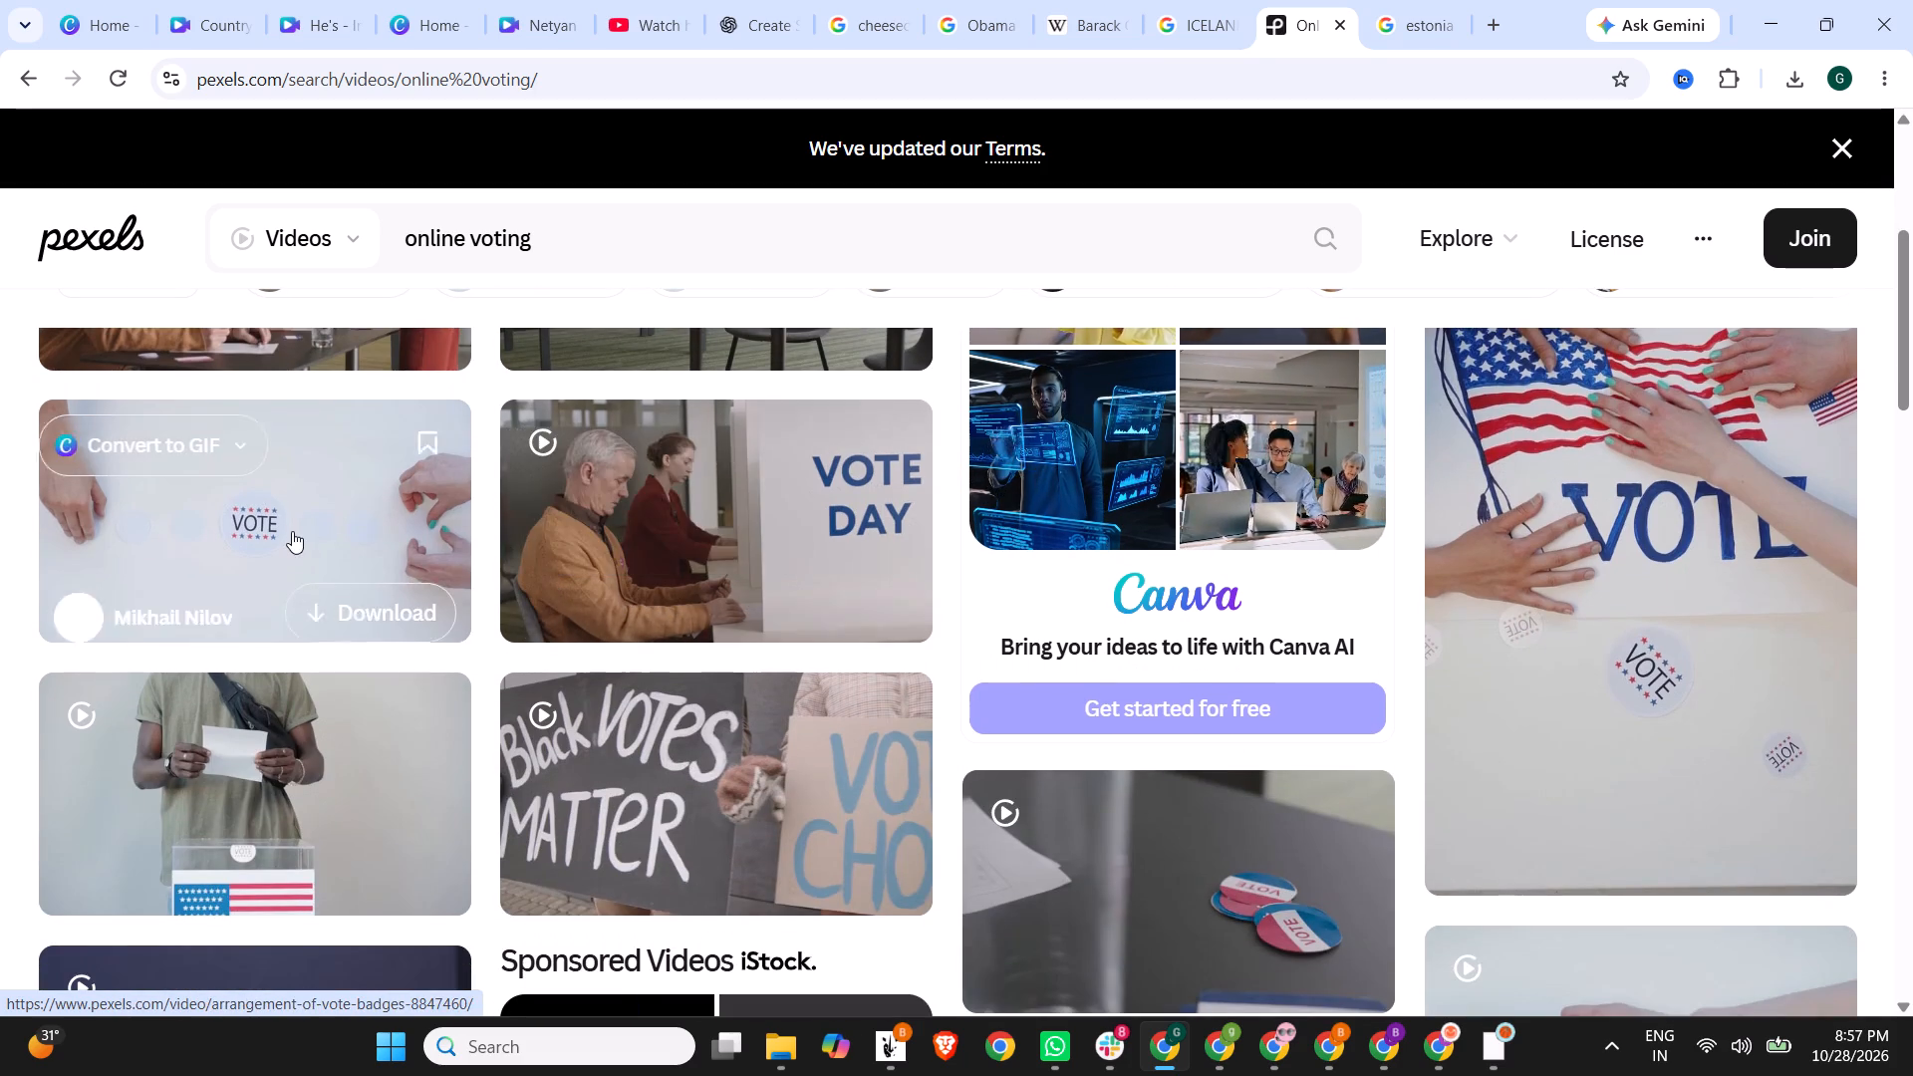
scroll(292, 531, down, 2)
scroll(691, 567, down, 5)
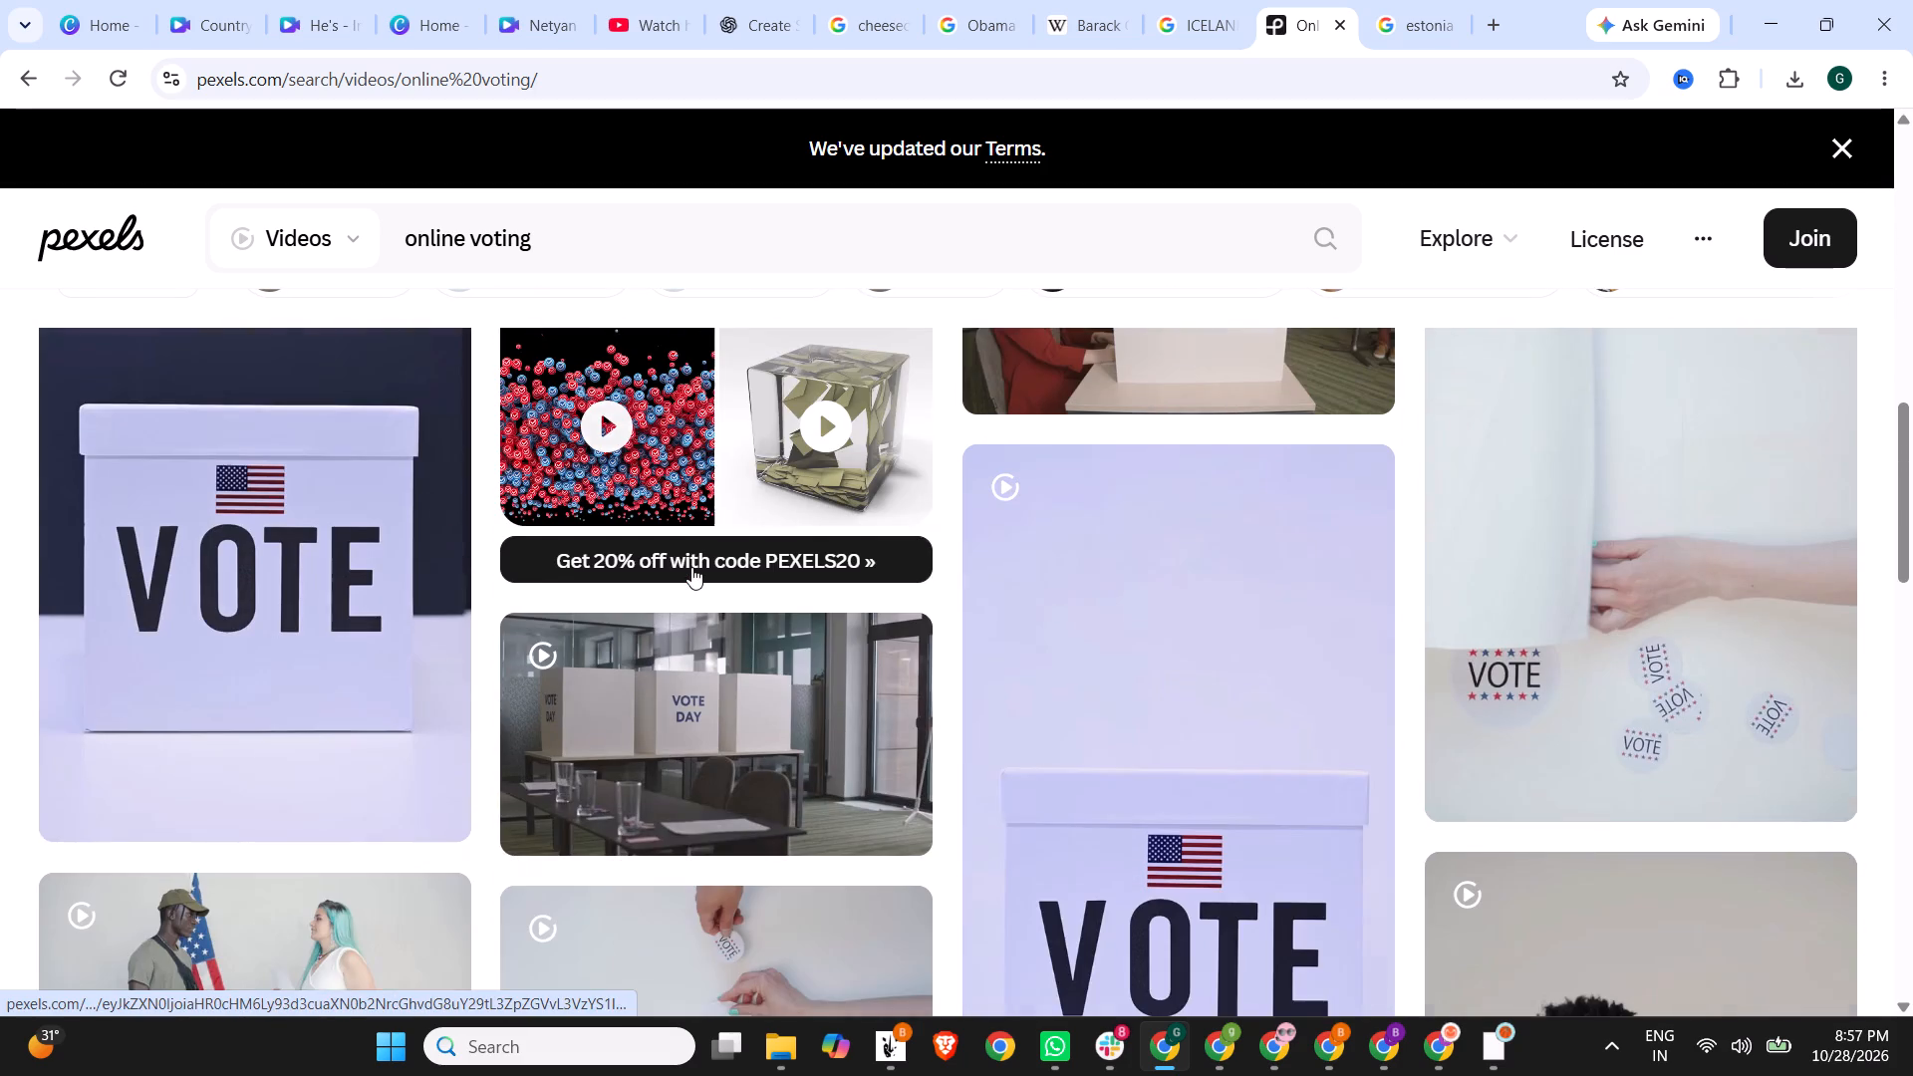
scroll(692, 587, down, 4)
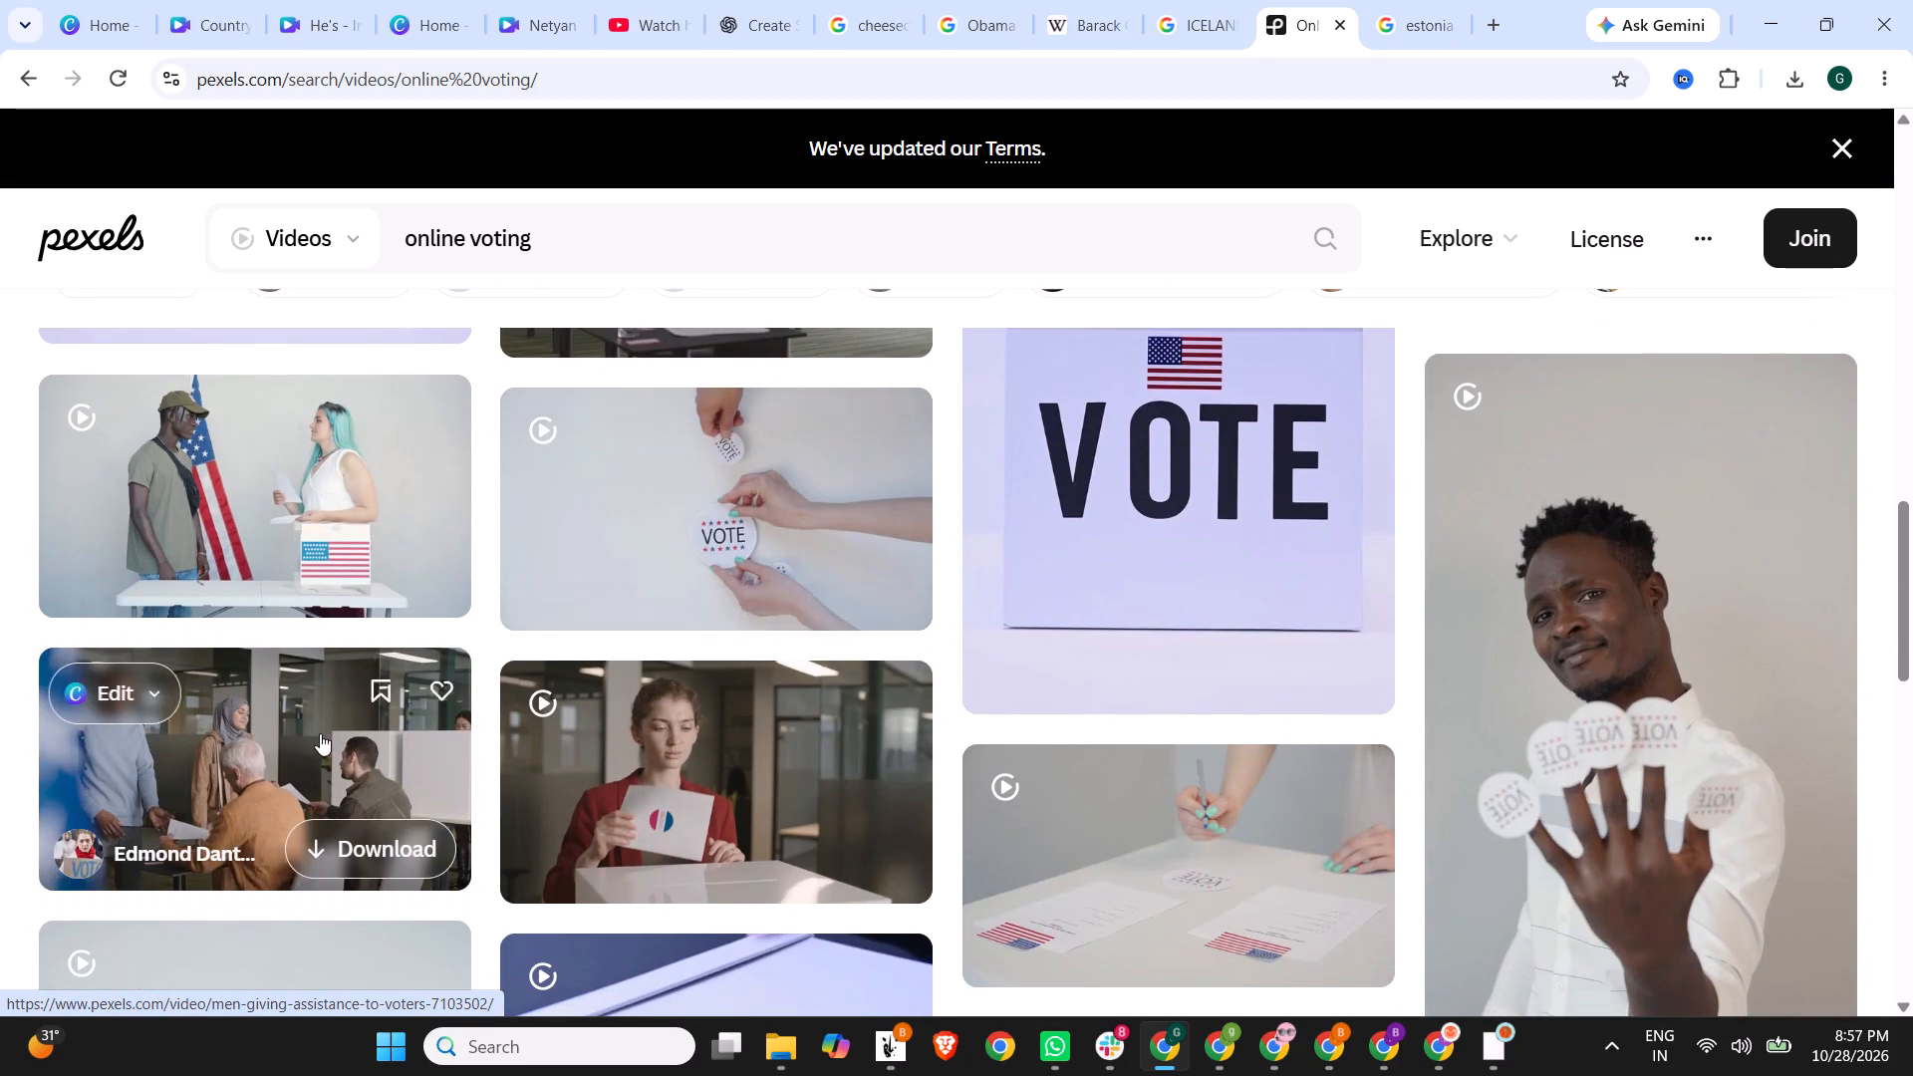
scroll(331, 734, down, 3)
scroll(683, 532, down, 4)
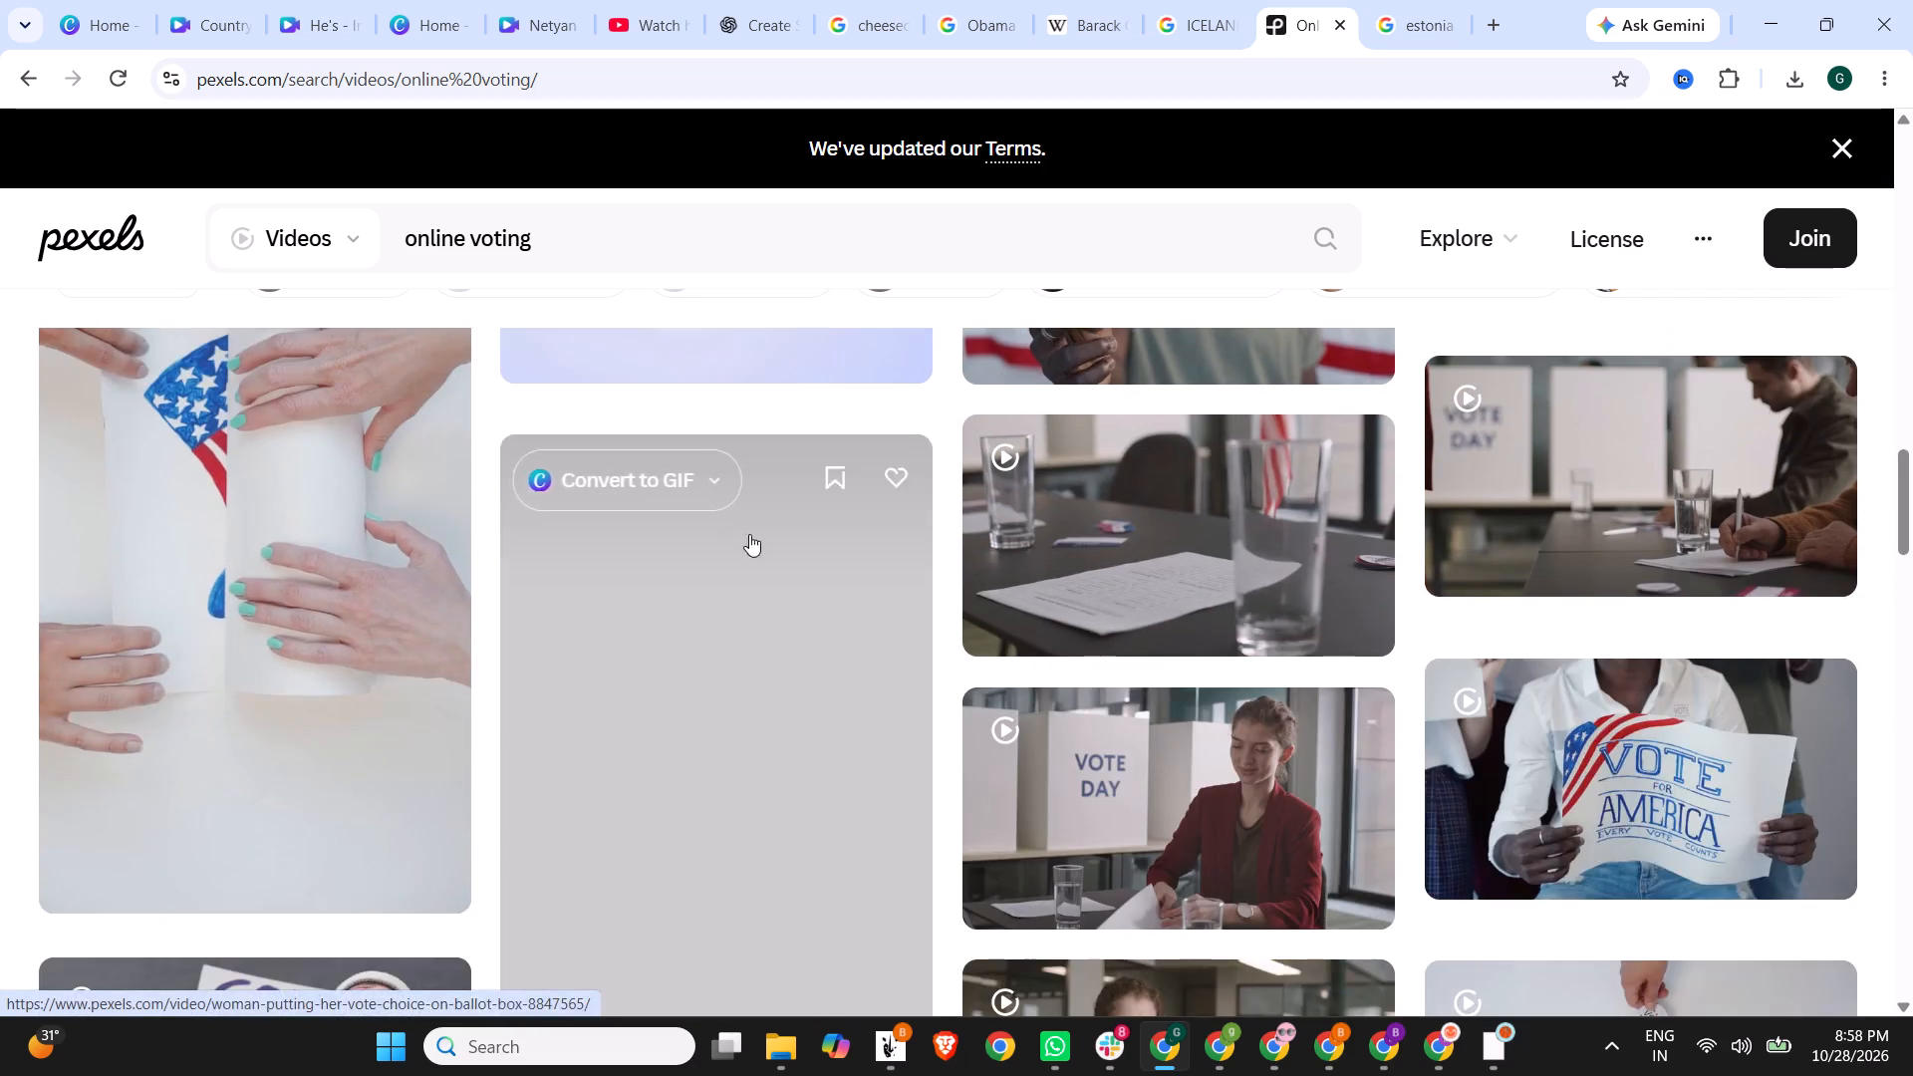
scroll(783, 535, up, 3)
scroll(911, 616, down, 8)
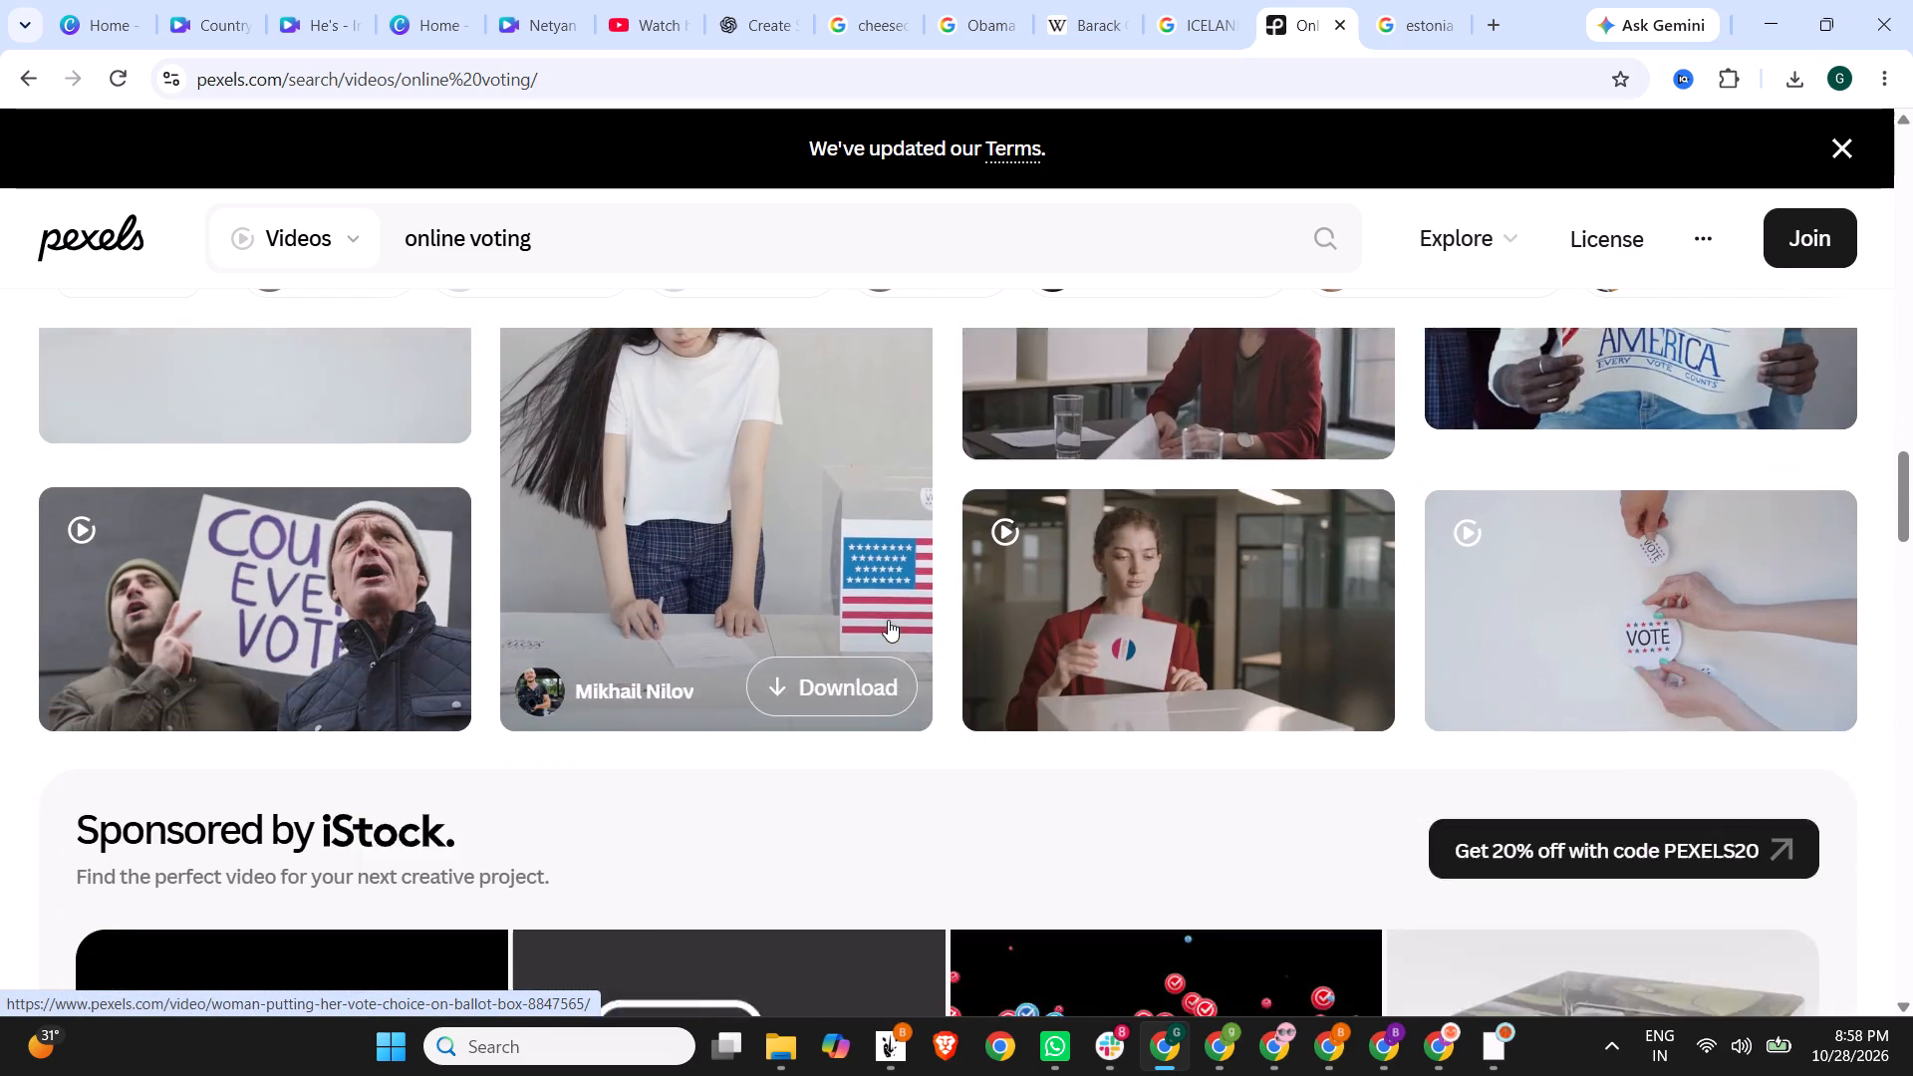
scroll(888, 620, down, 5)
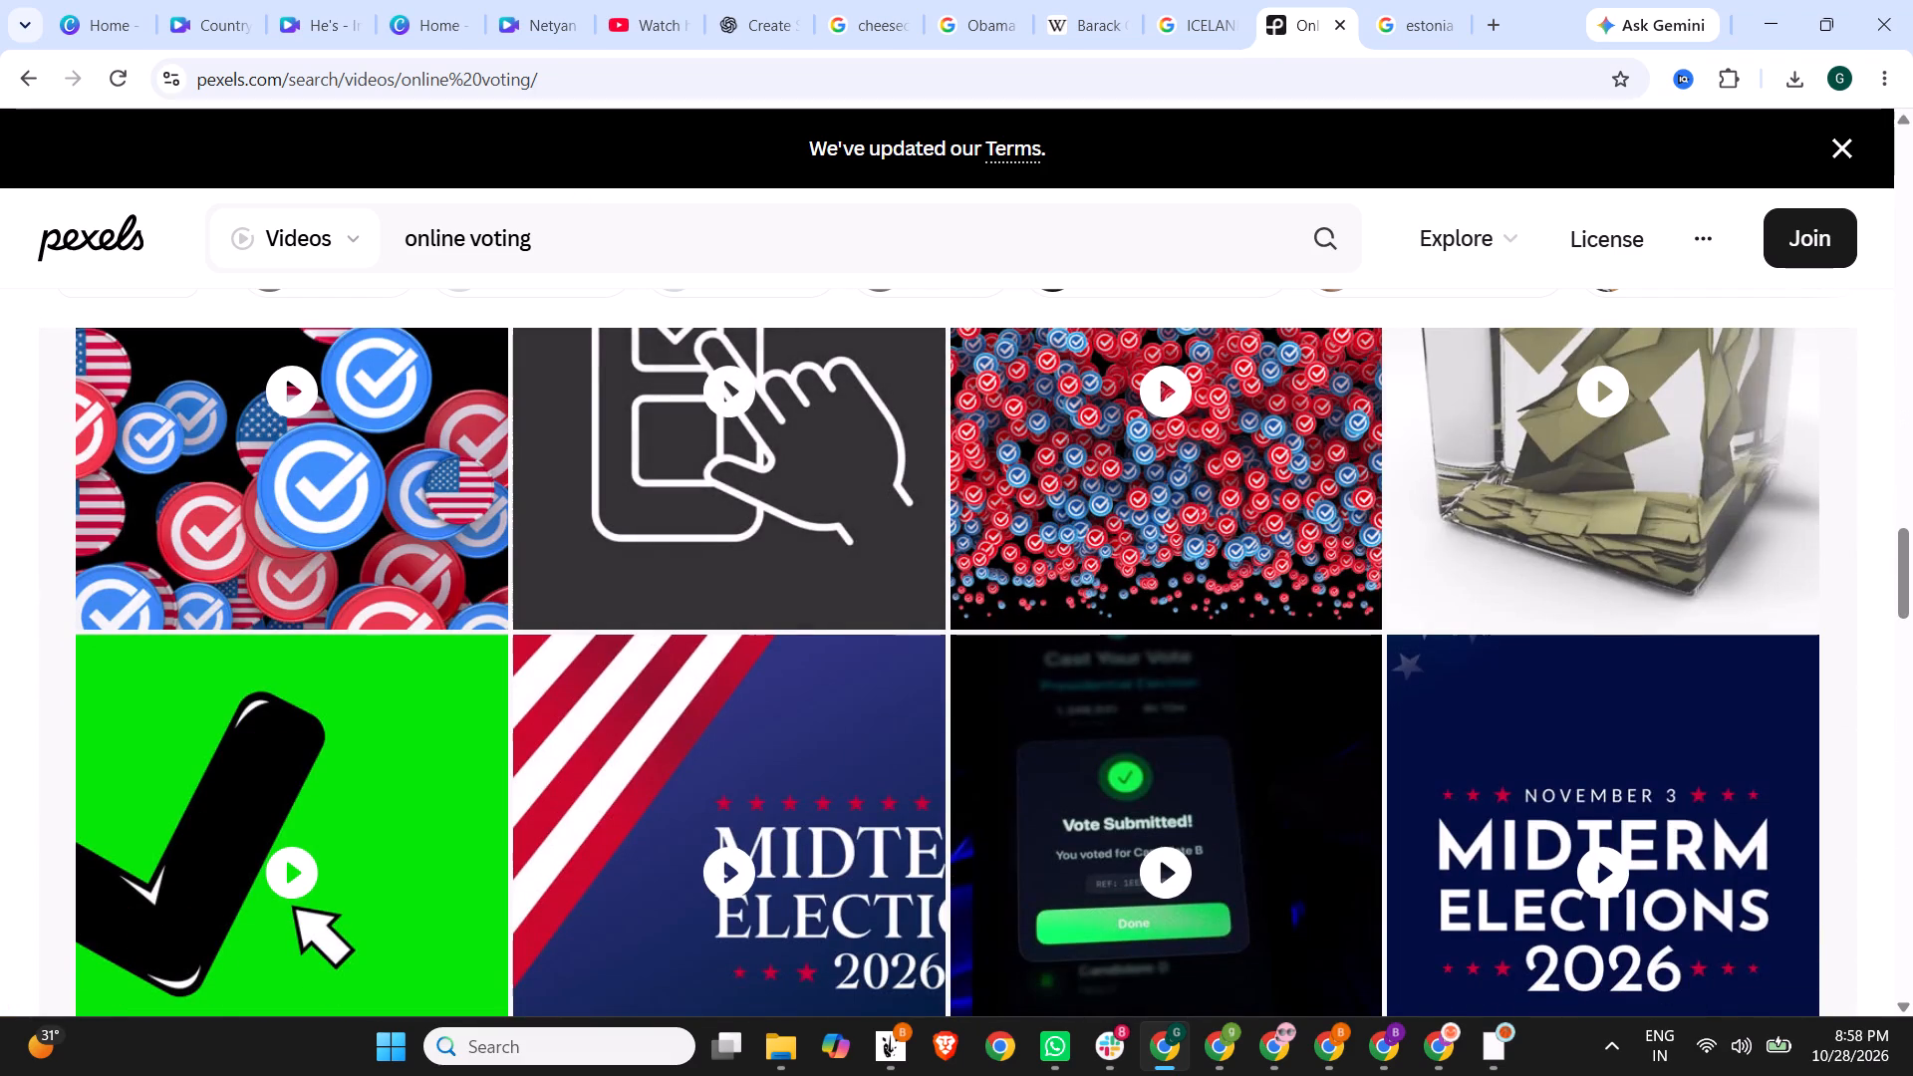
Search the Pexels videos for "Digital voting".
drag(459, 236, 298, 235)
text(Digital)
key(Return)
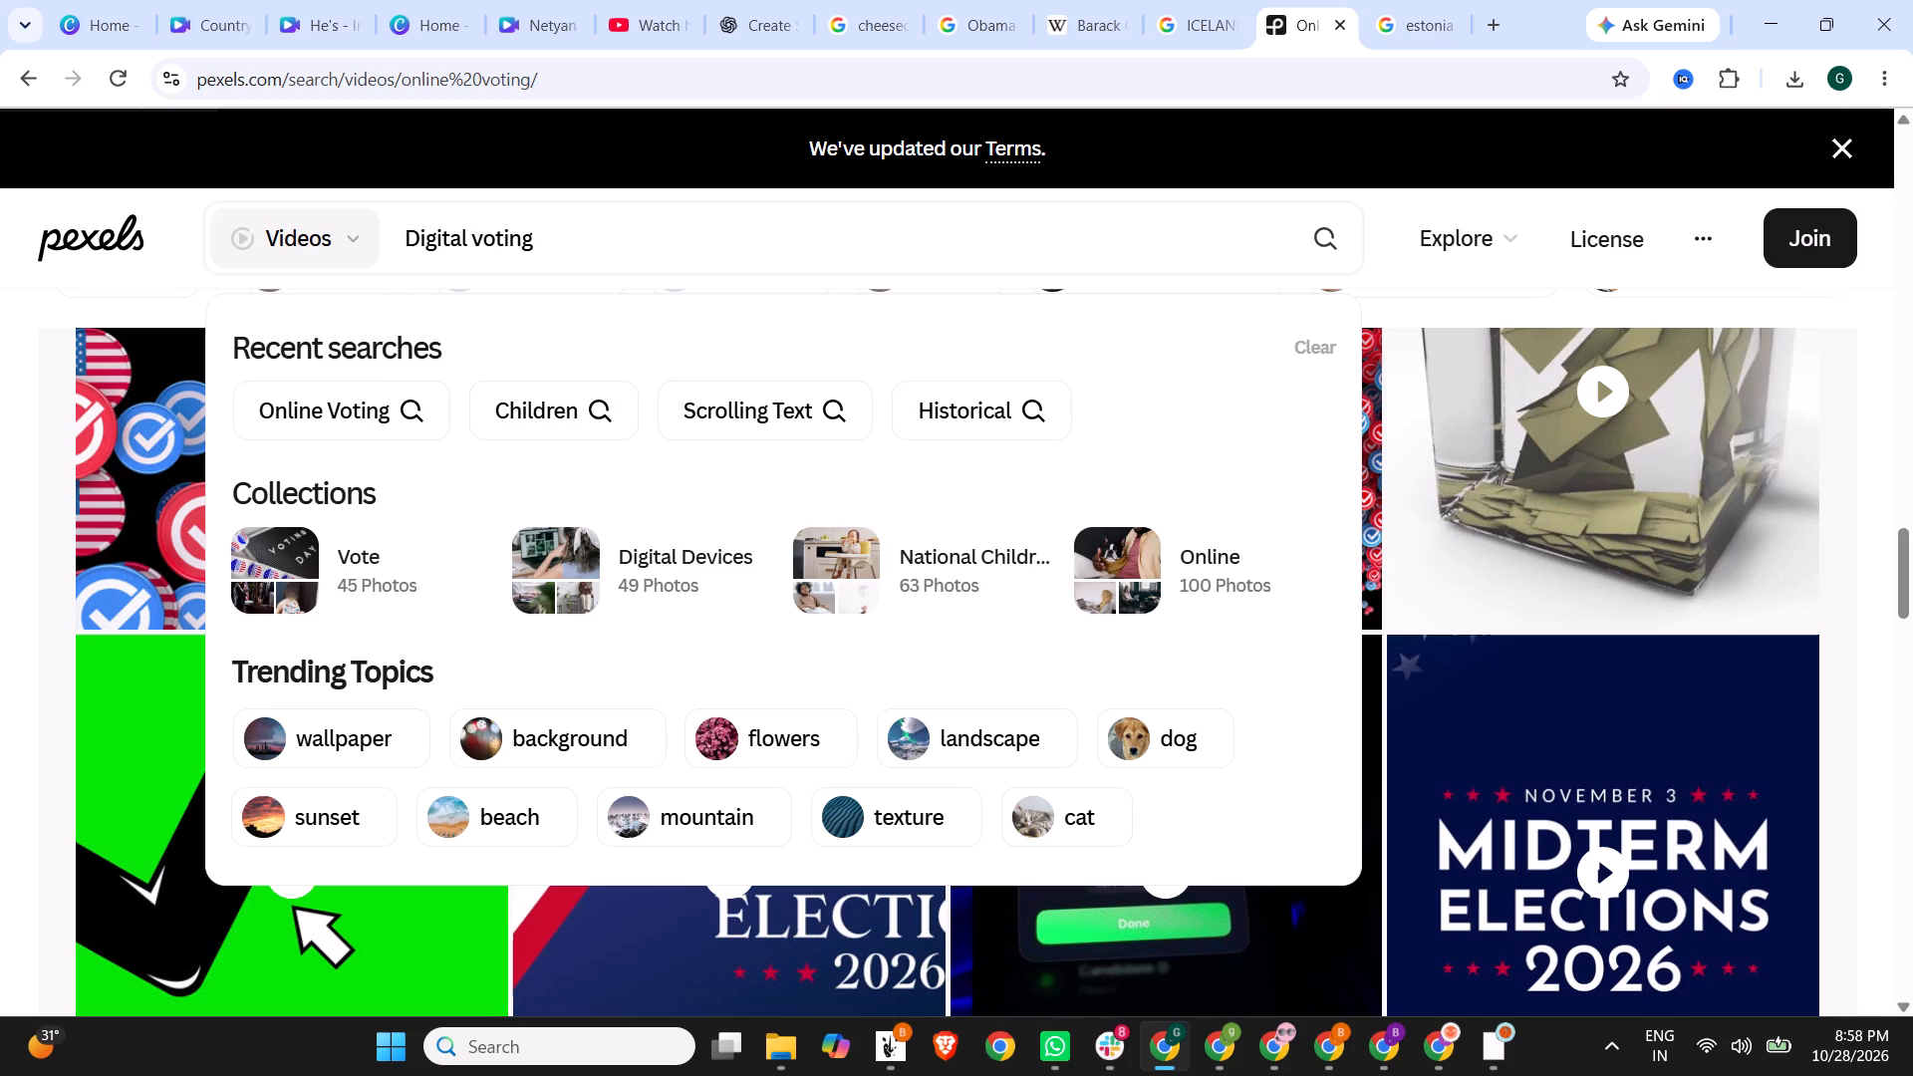
click(1305, 236)
click(1508, 362)
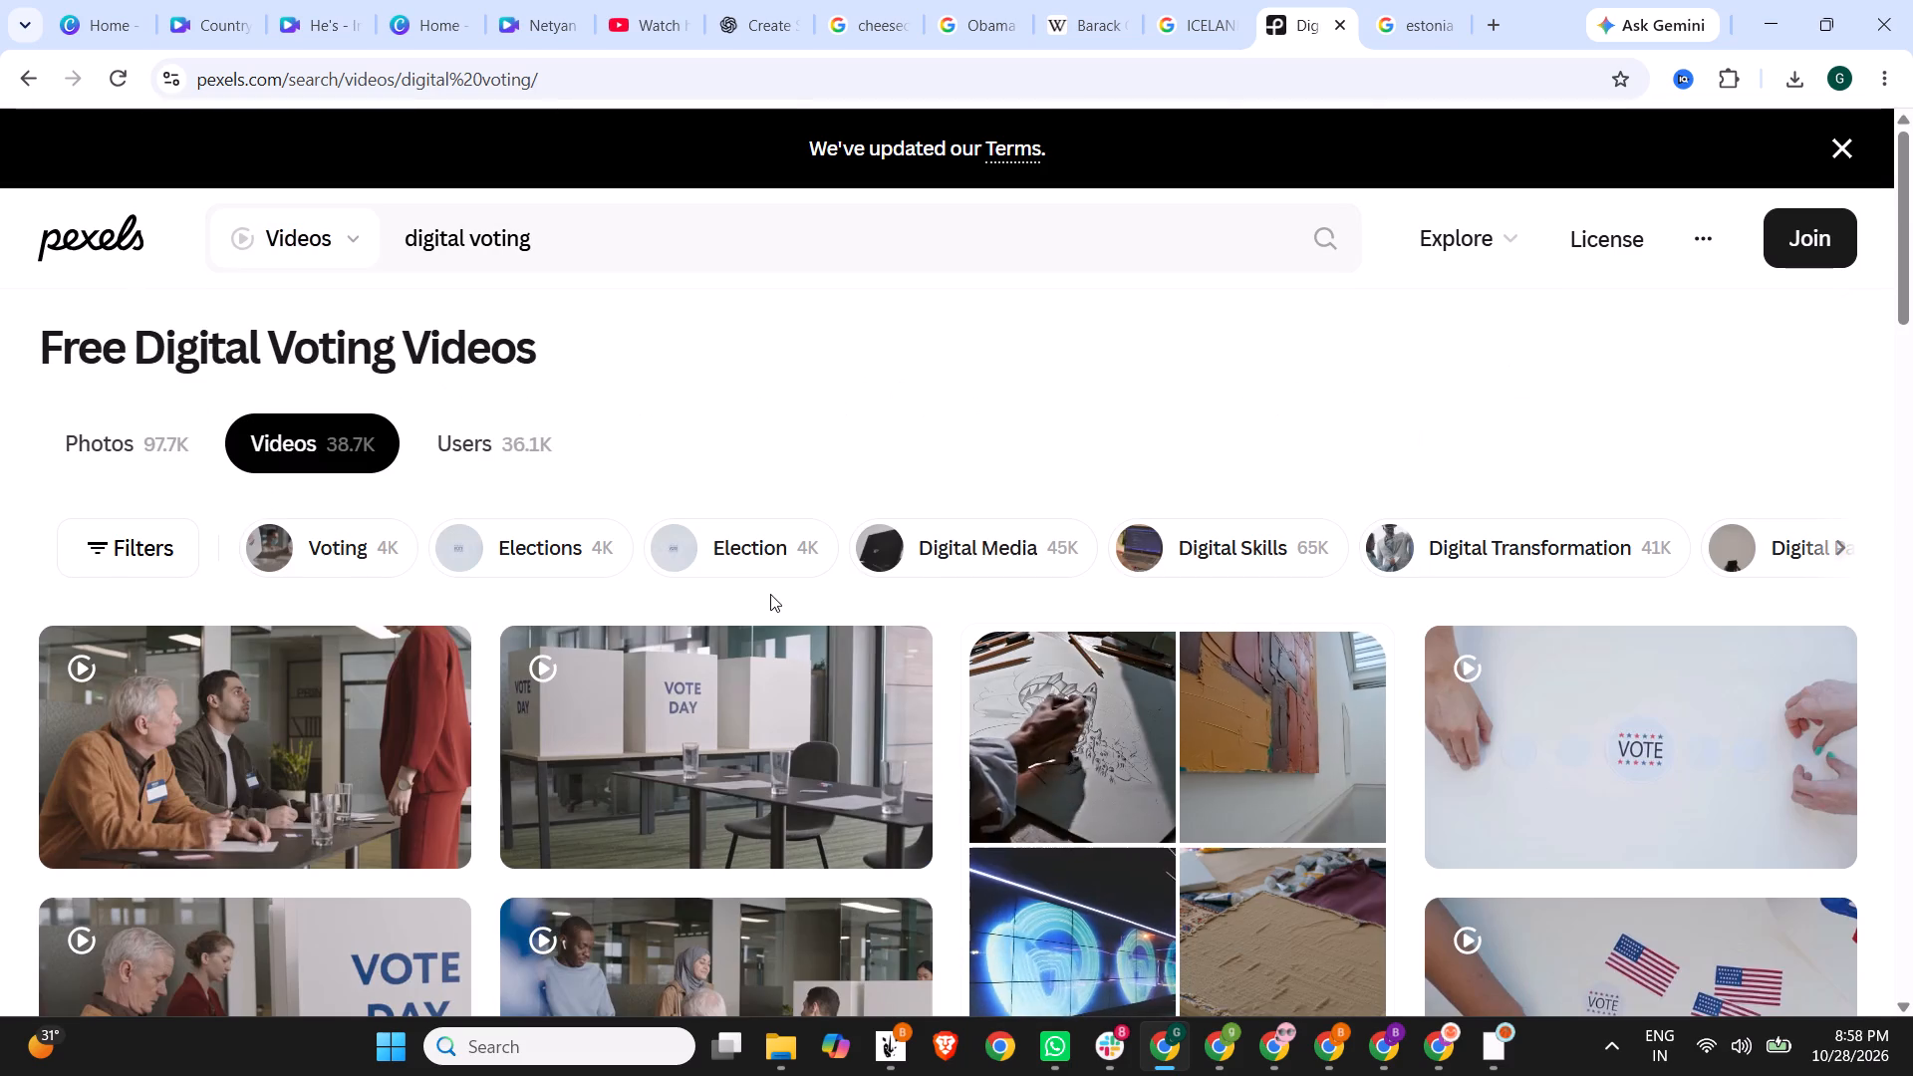
Look over the first digital voting videos and preview the clip of empty Vote Day booths, then close it.
scroll(648, 479, down, 2)
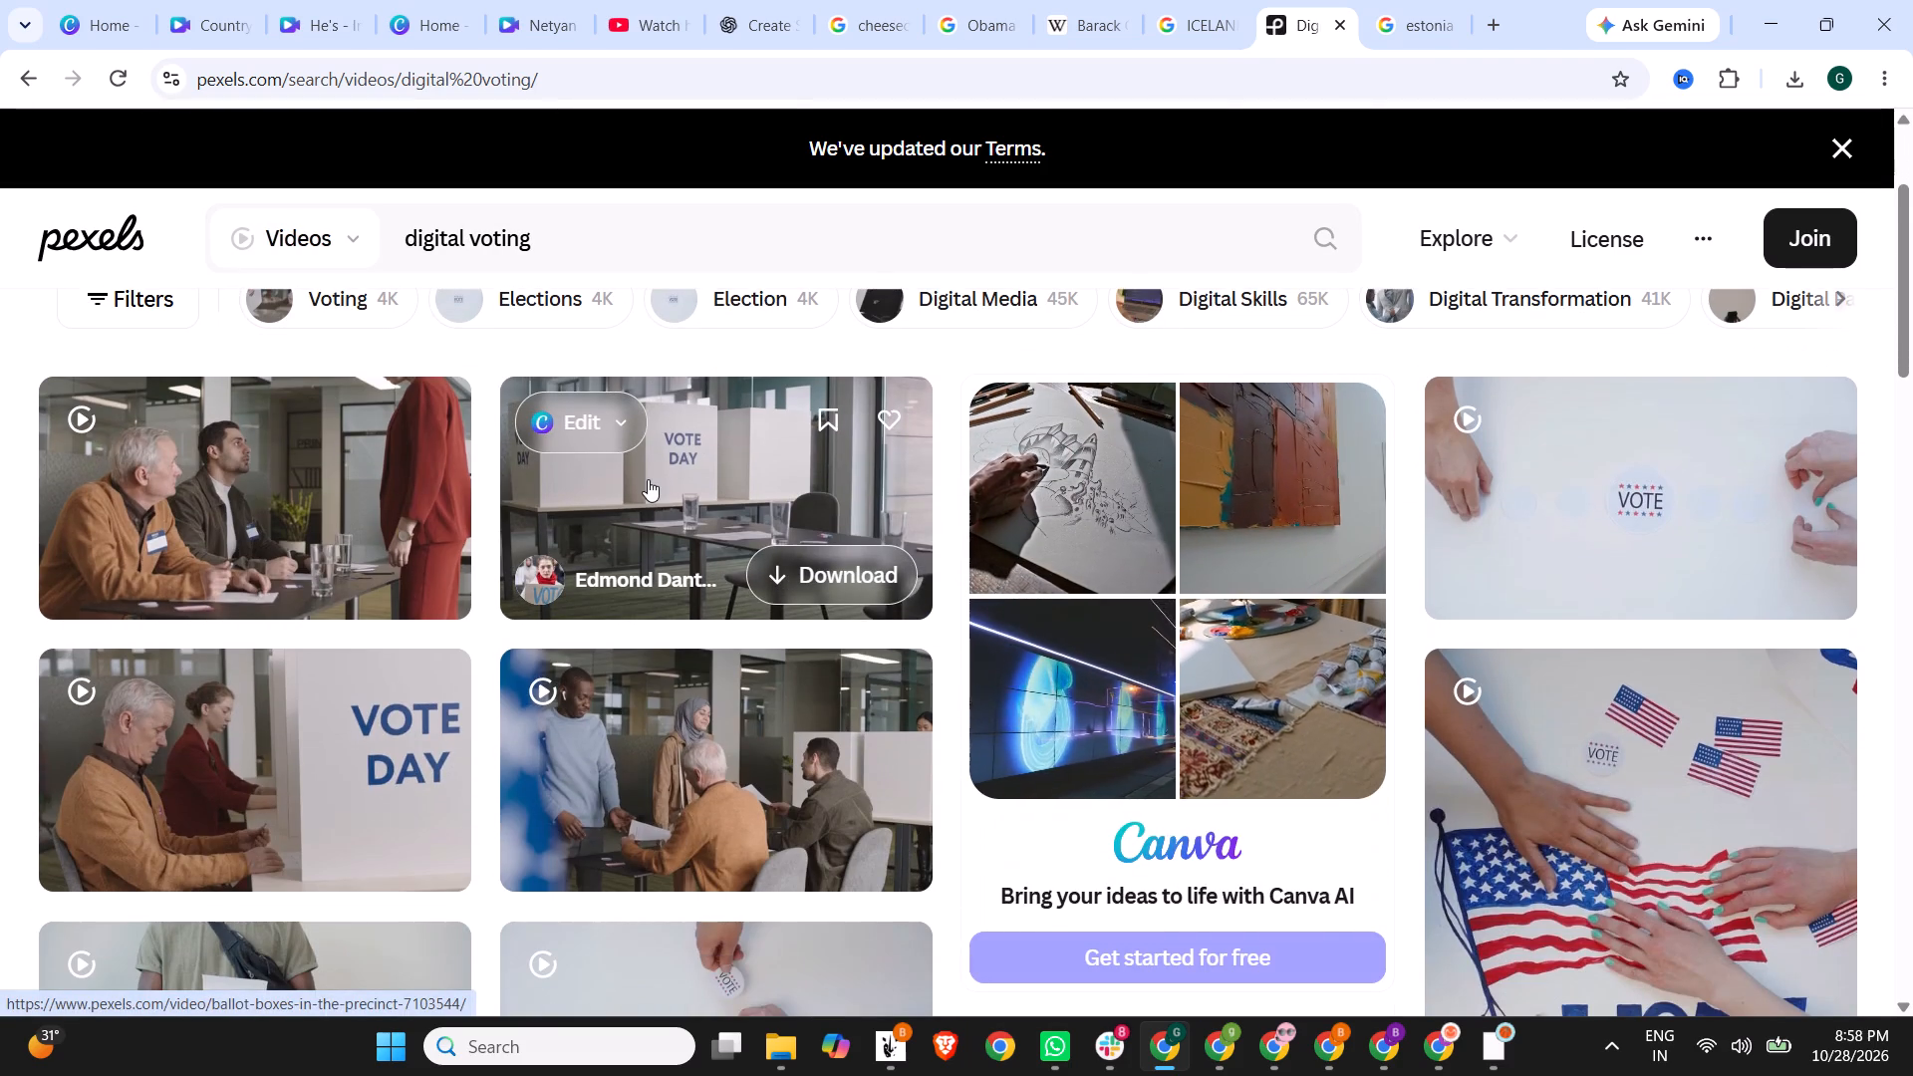
scroll(648, 479, down, 2)
scroll(770, 461, up, 3)
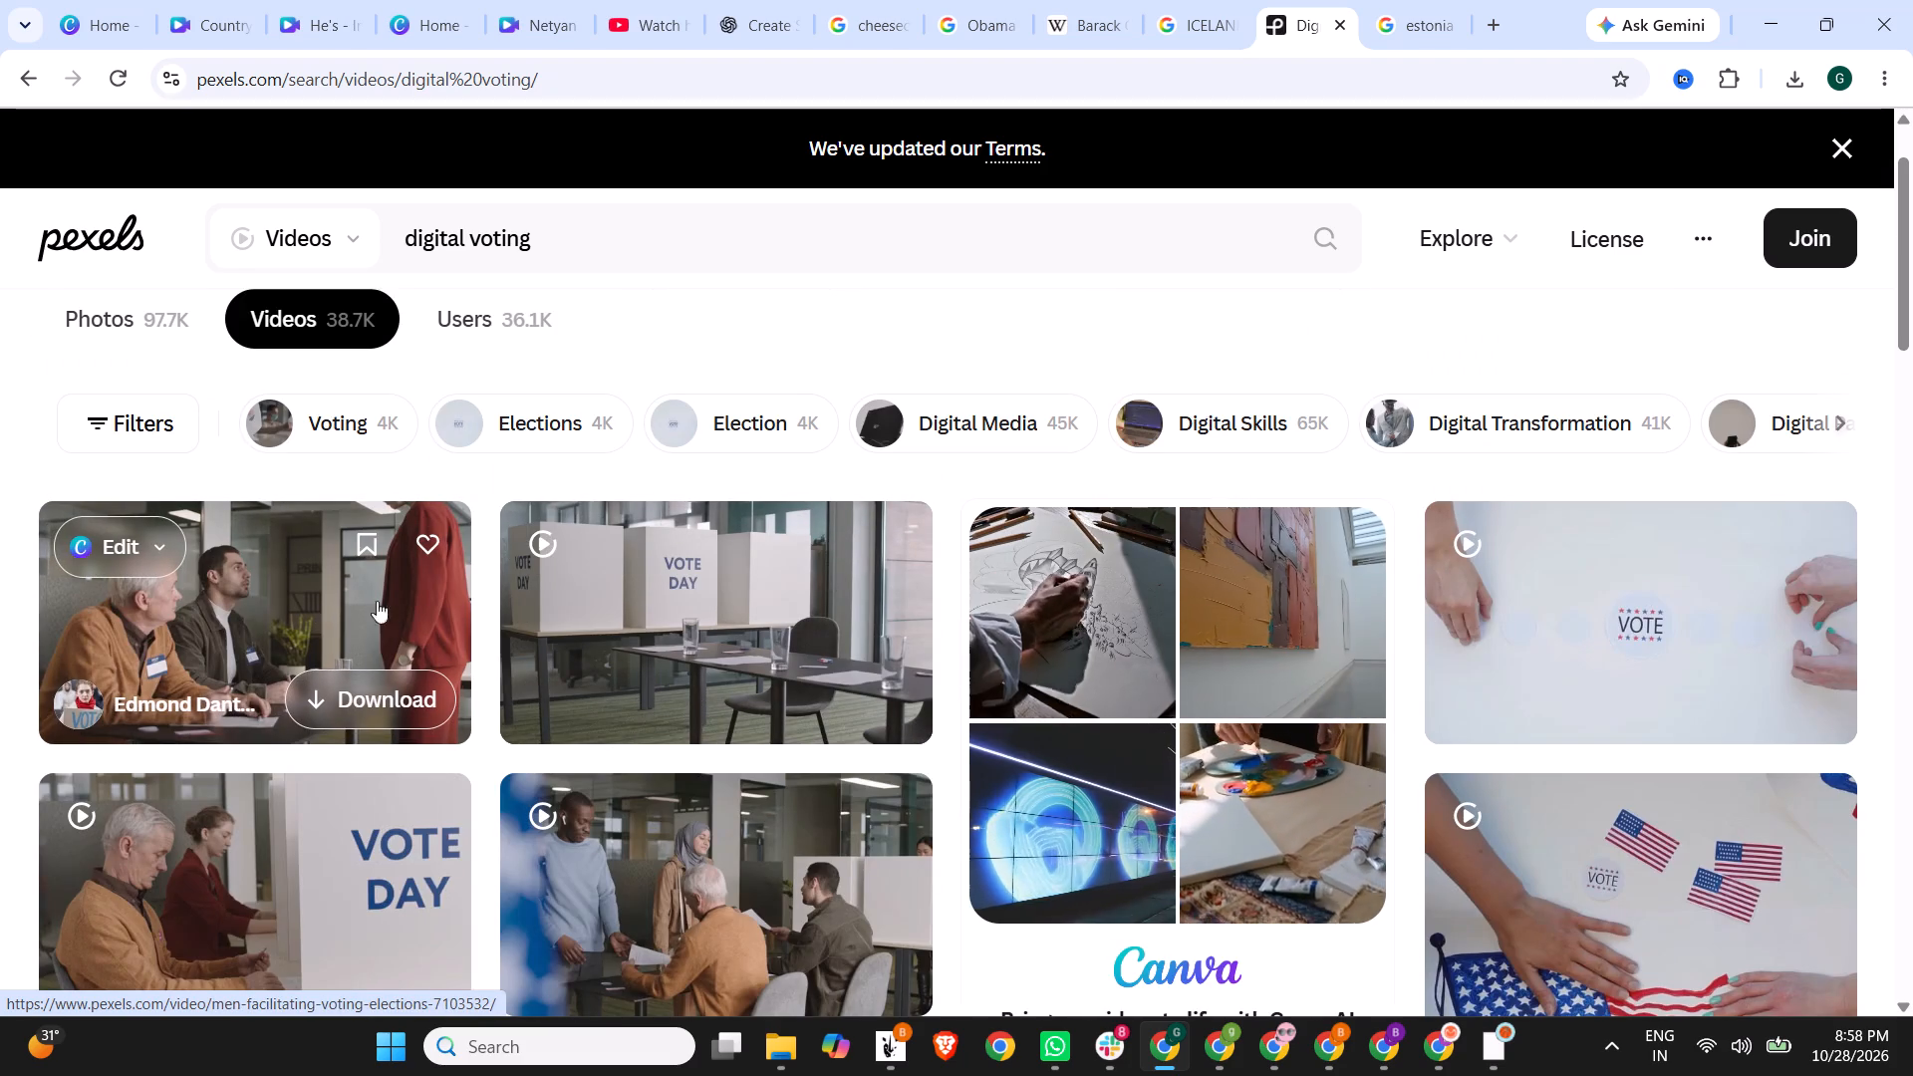
scroll(625, 602, down, 2)
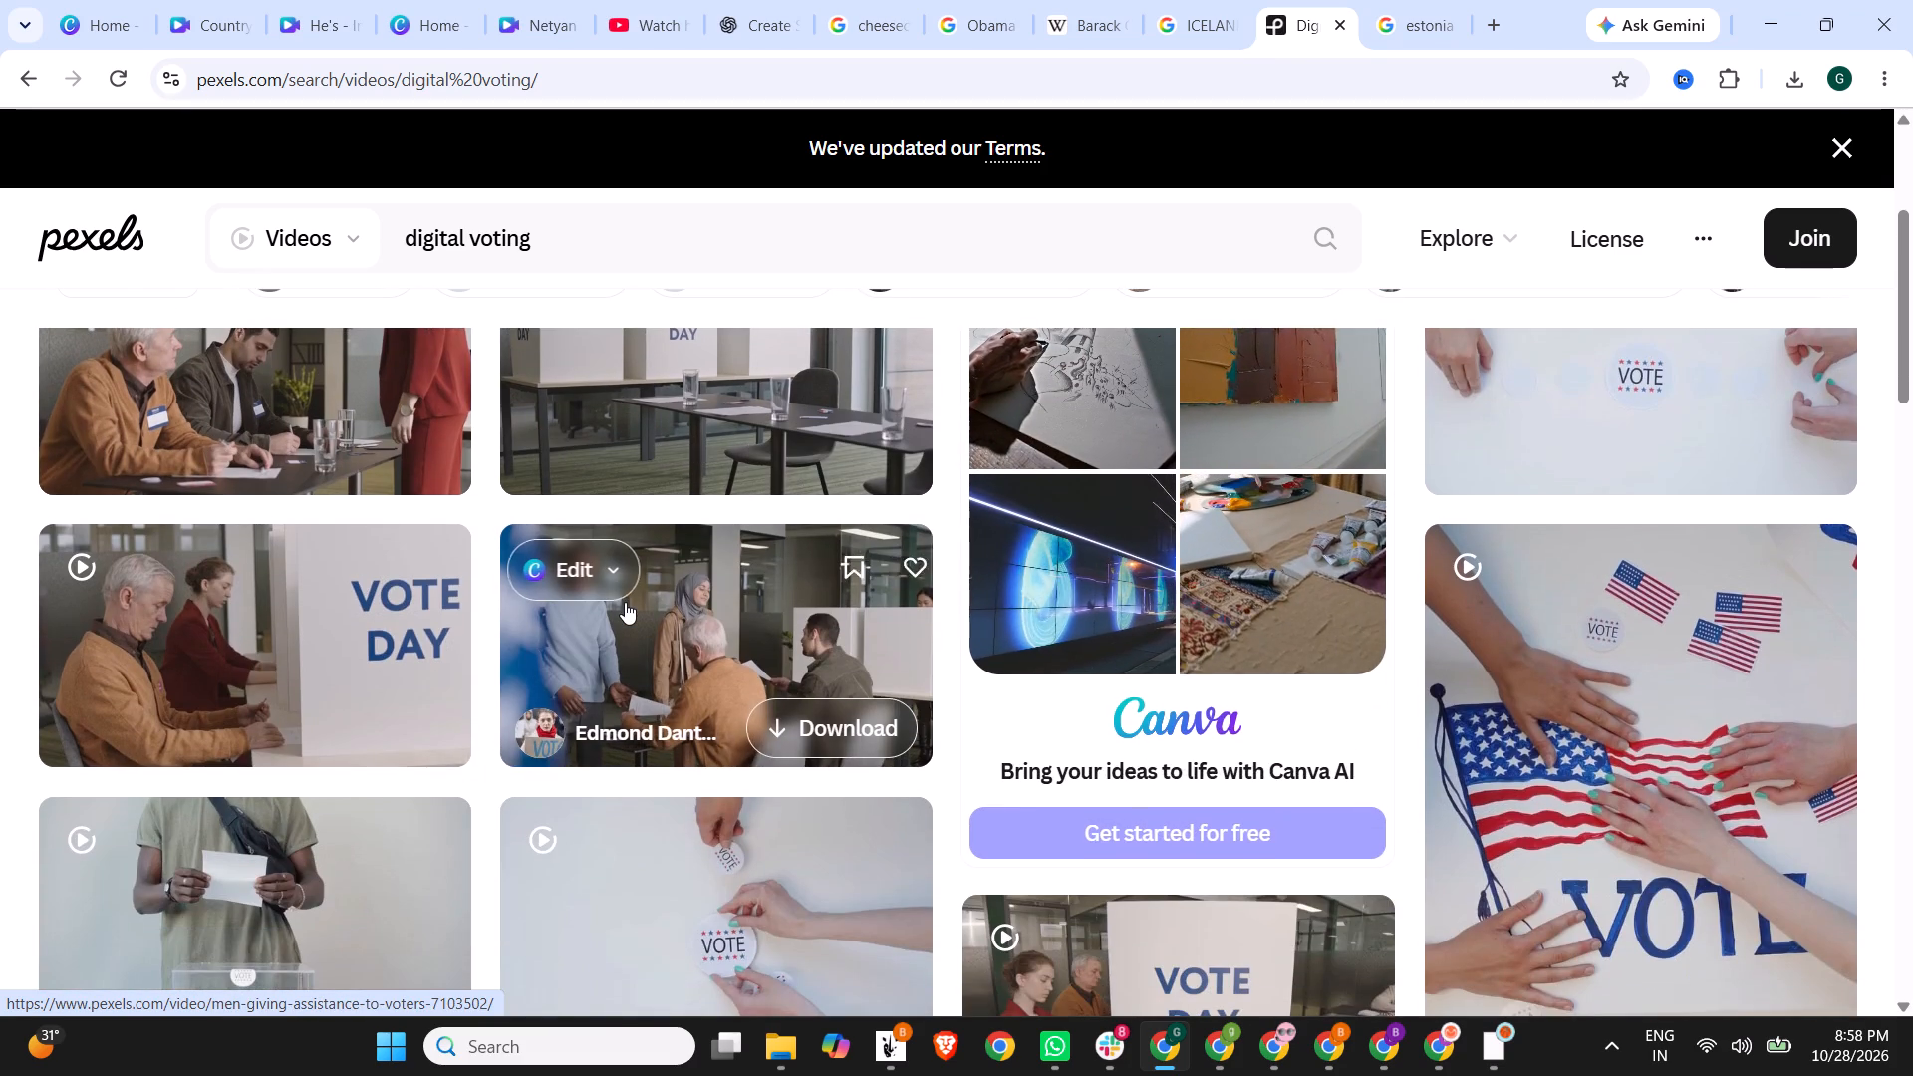
click(687, 366)
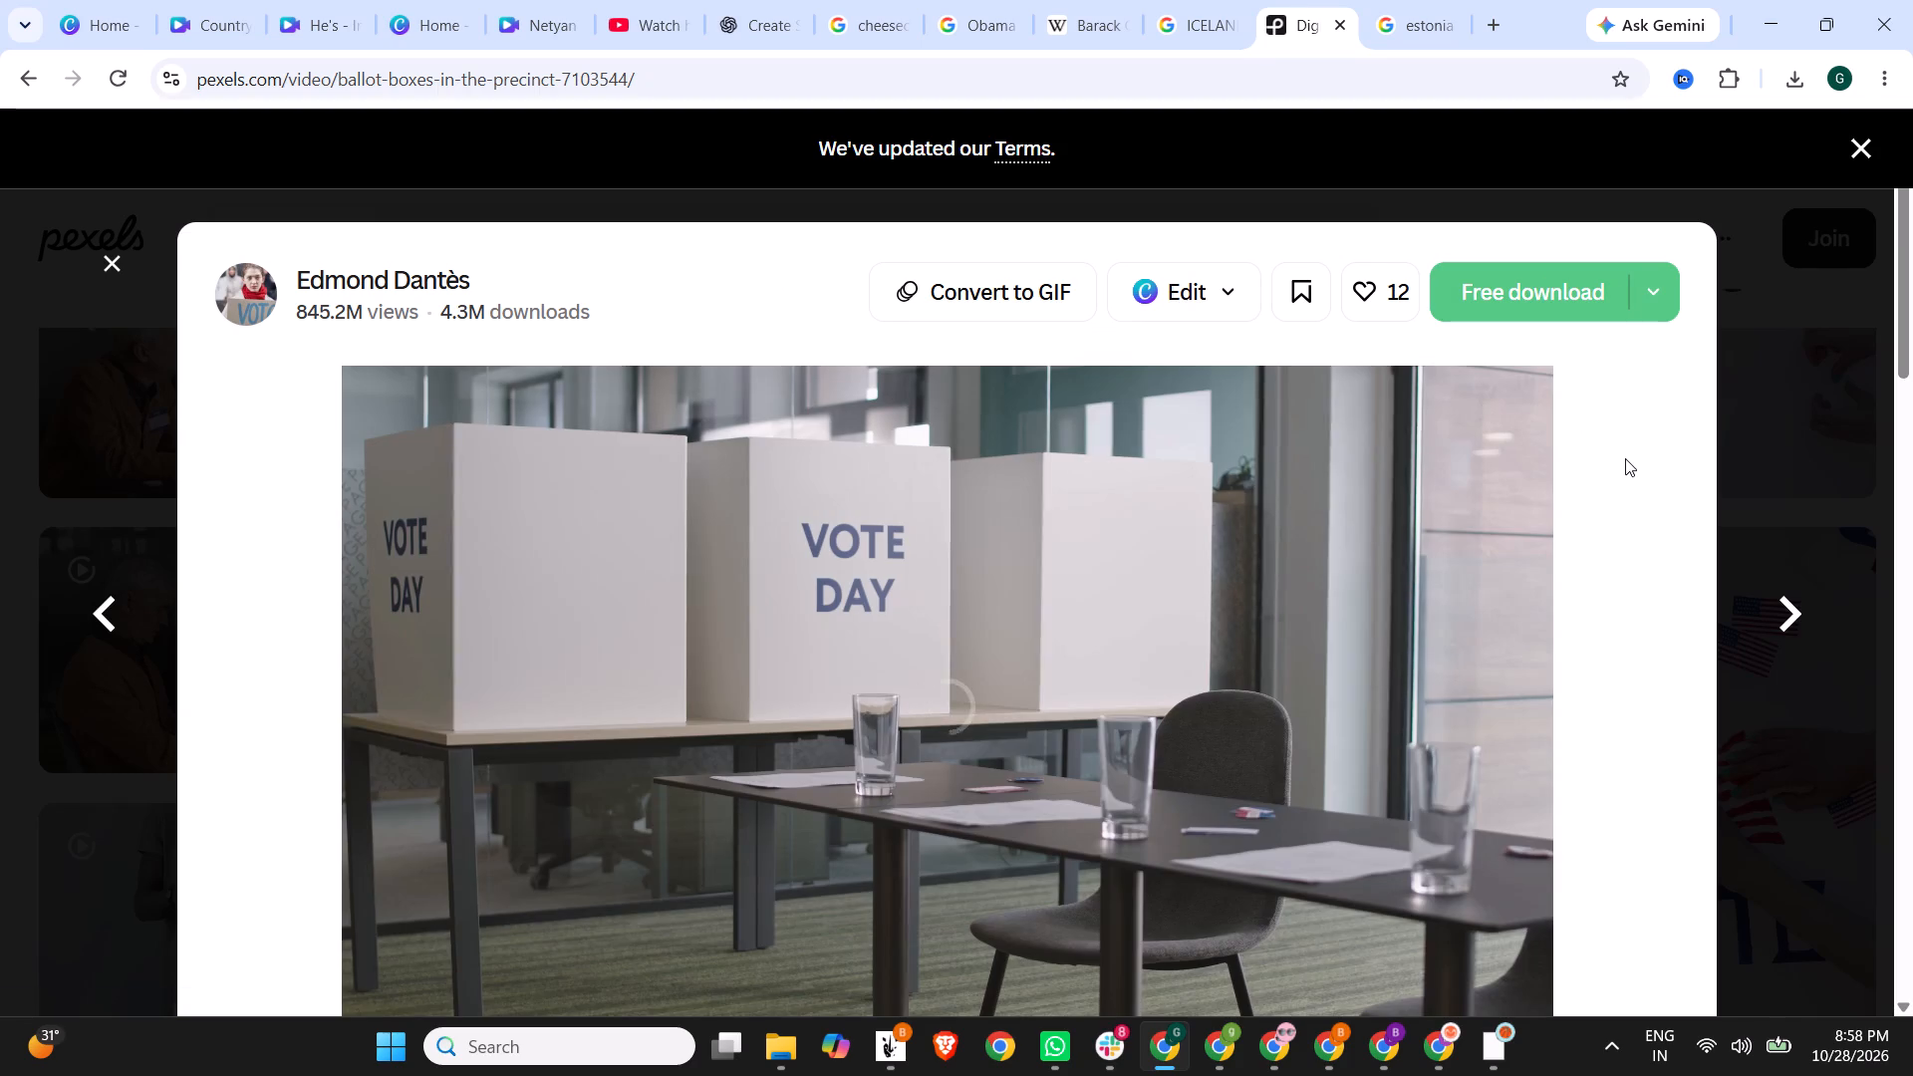
click(1850, 361)
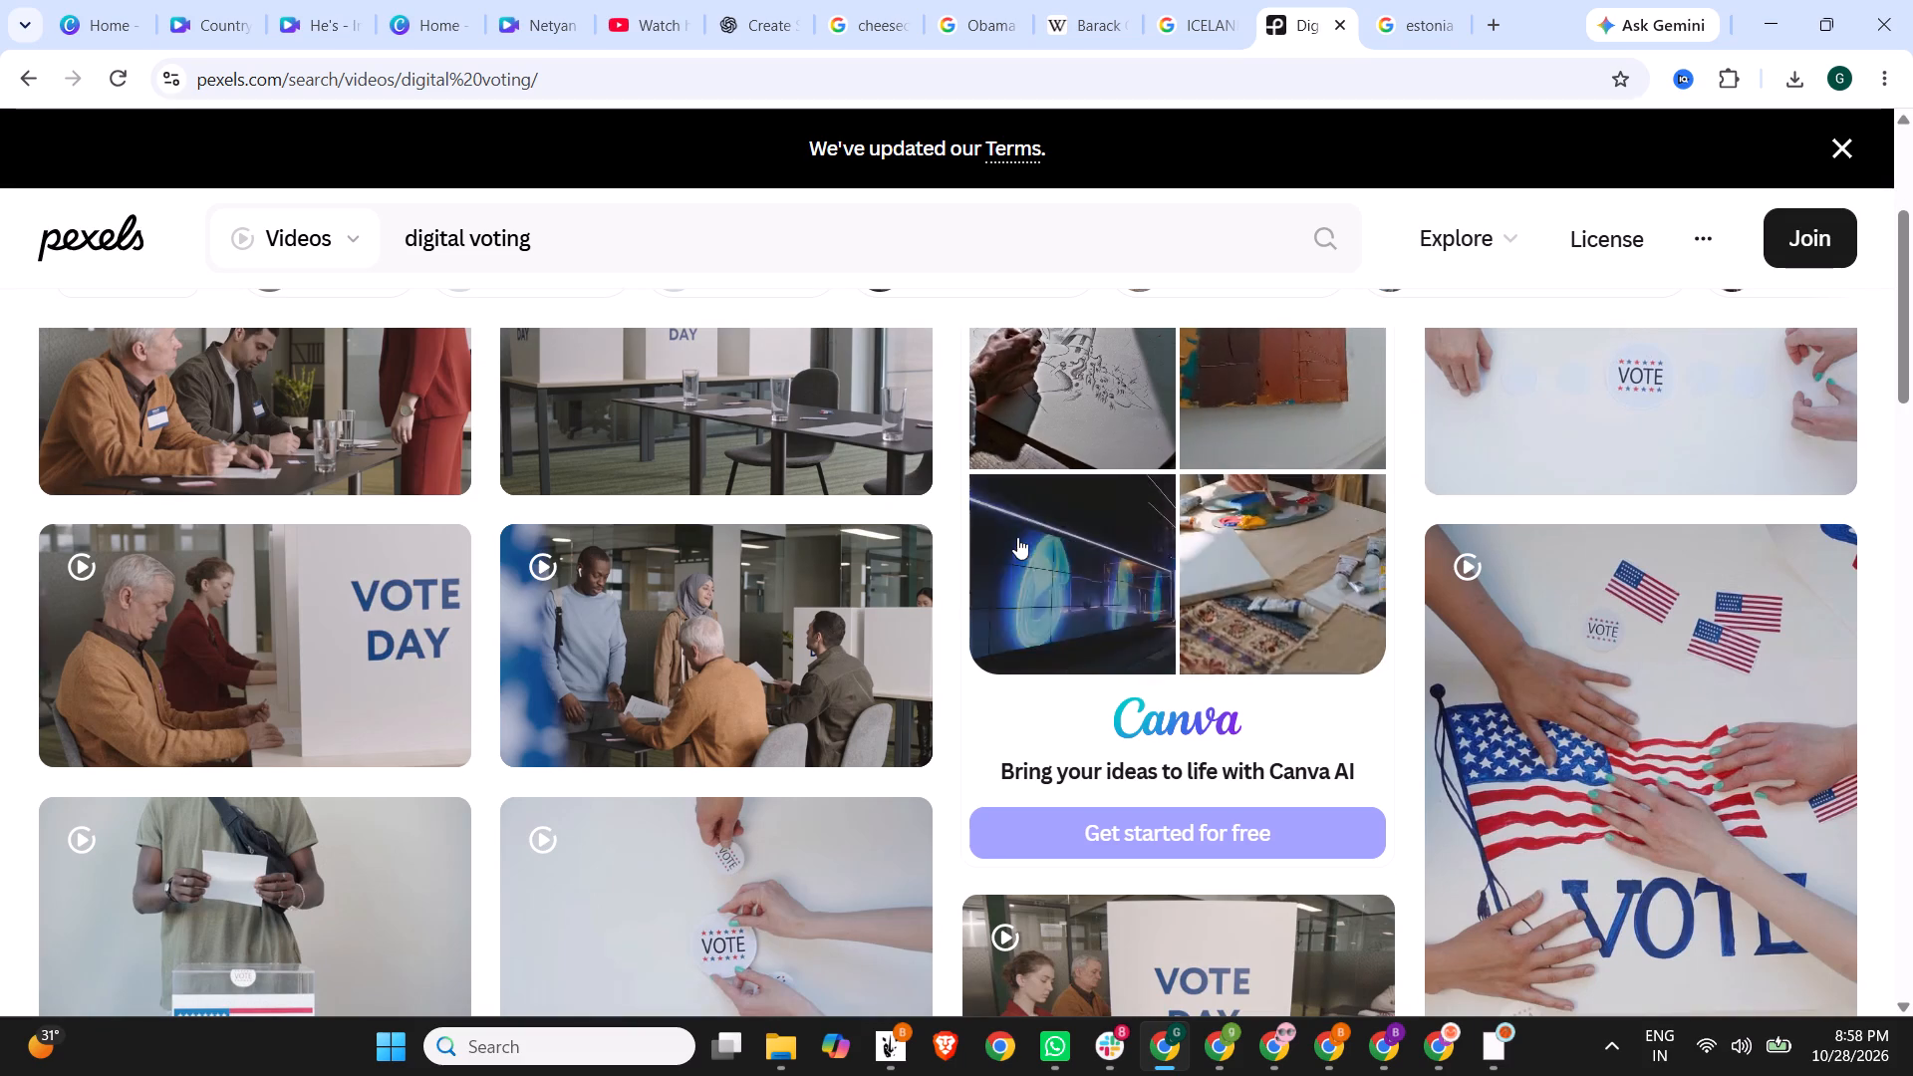
Examine the remaining digital voting videos for a clip that shows voting by digital means.
scroll(1017, 537, down, 5)
scroll(1324, 641, down, 4)
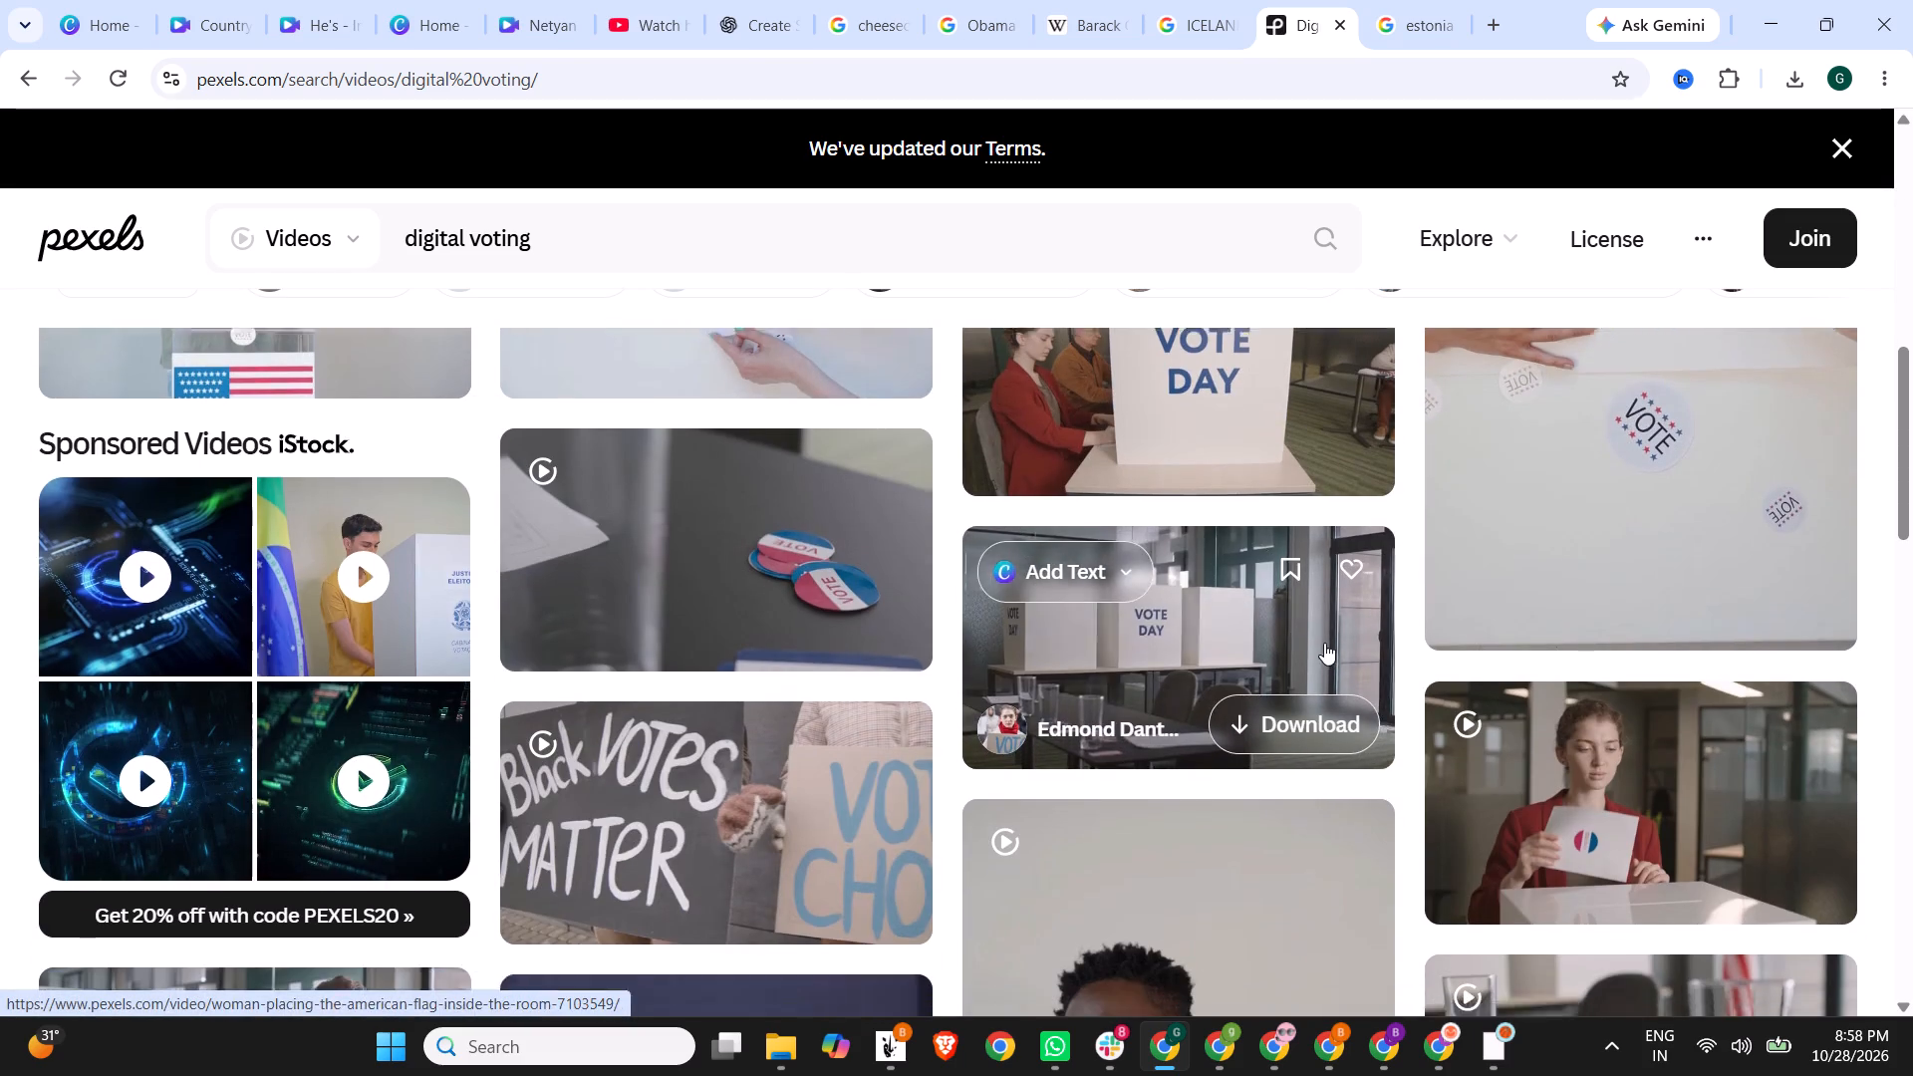
scroll(1545, 592, down, 4)
scroll(850, 565, down, 2)
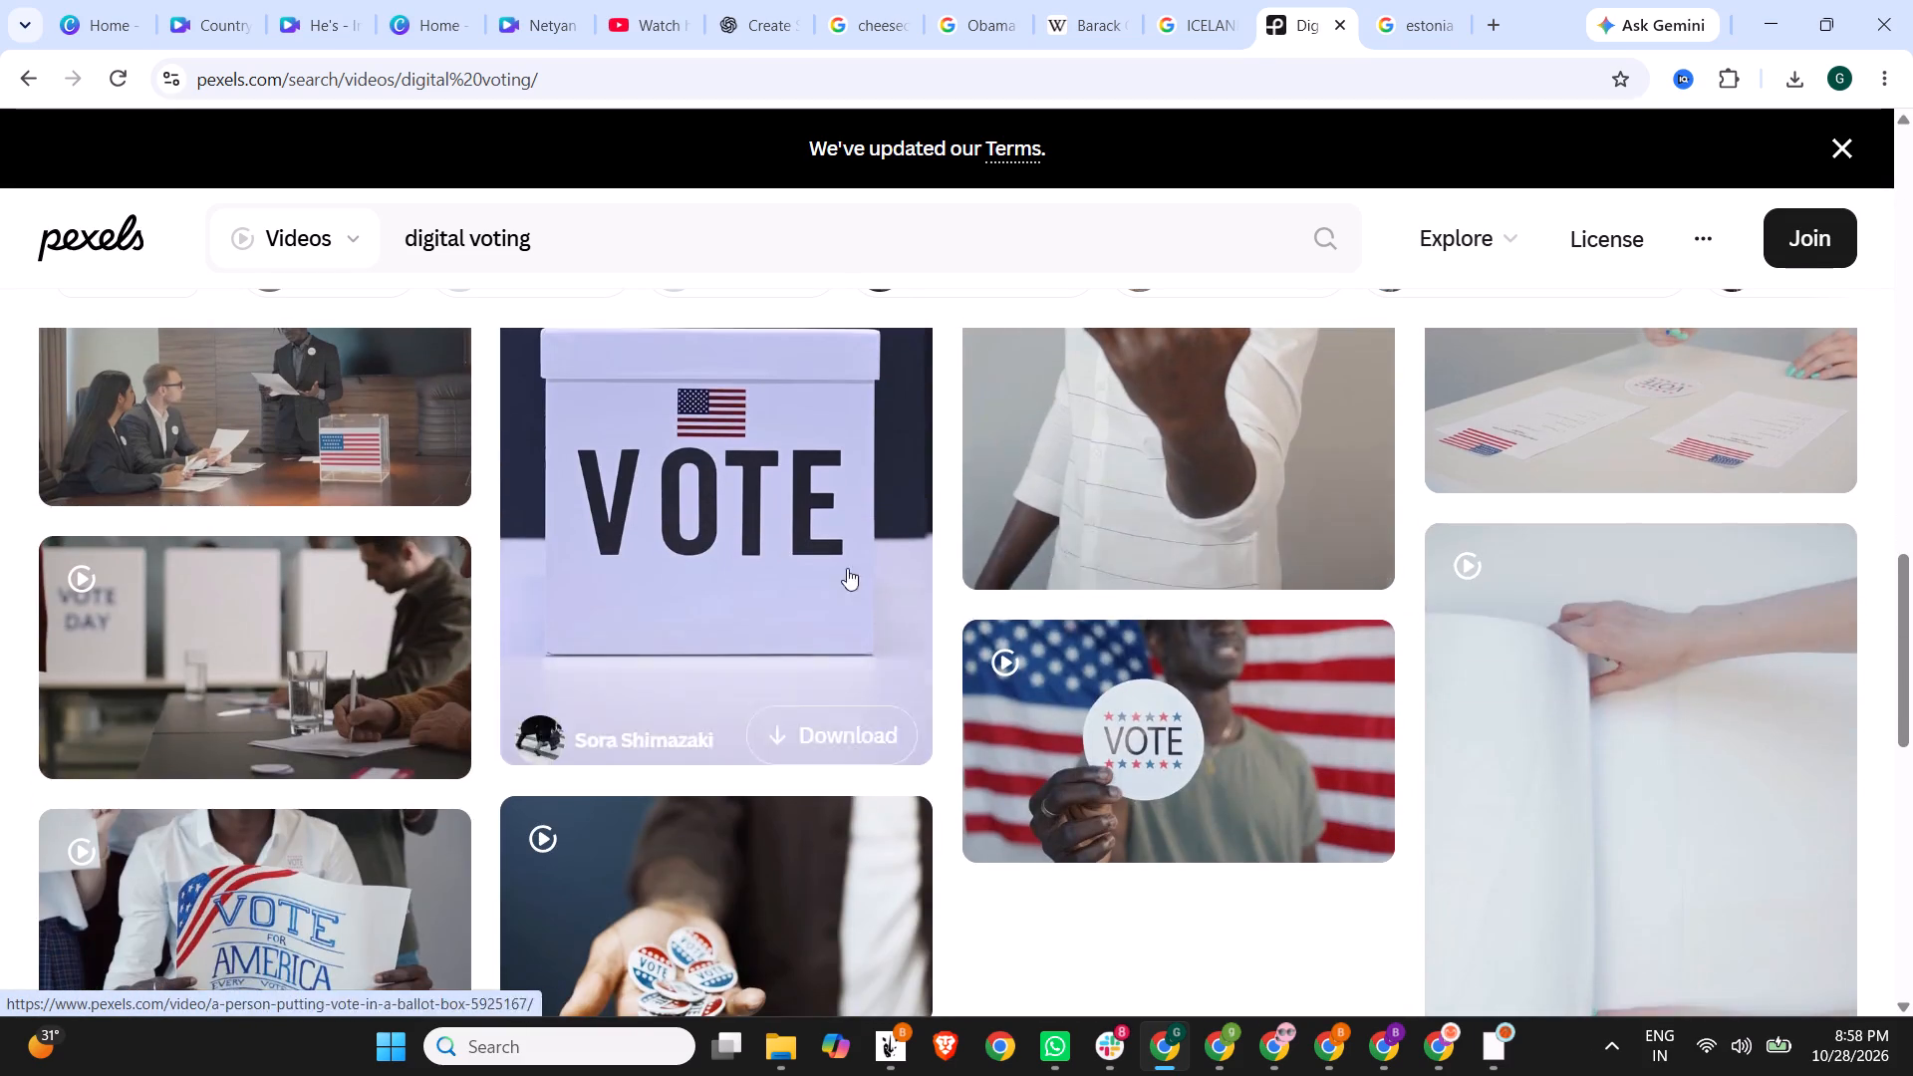
scroll(847, 568, down, 4)
scroll(1091, 497, down, 5)
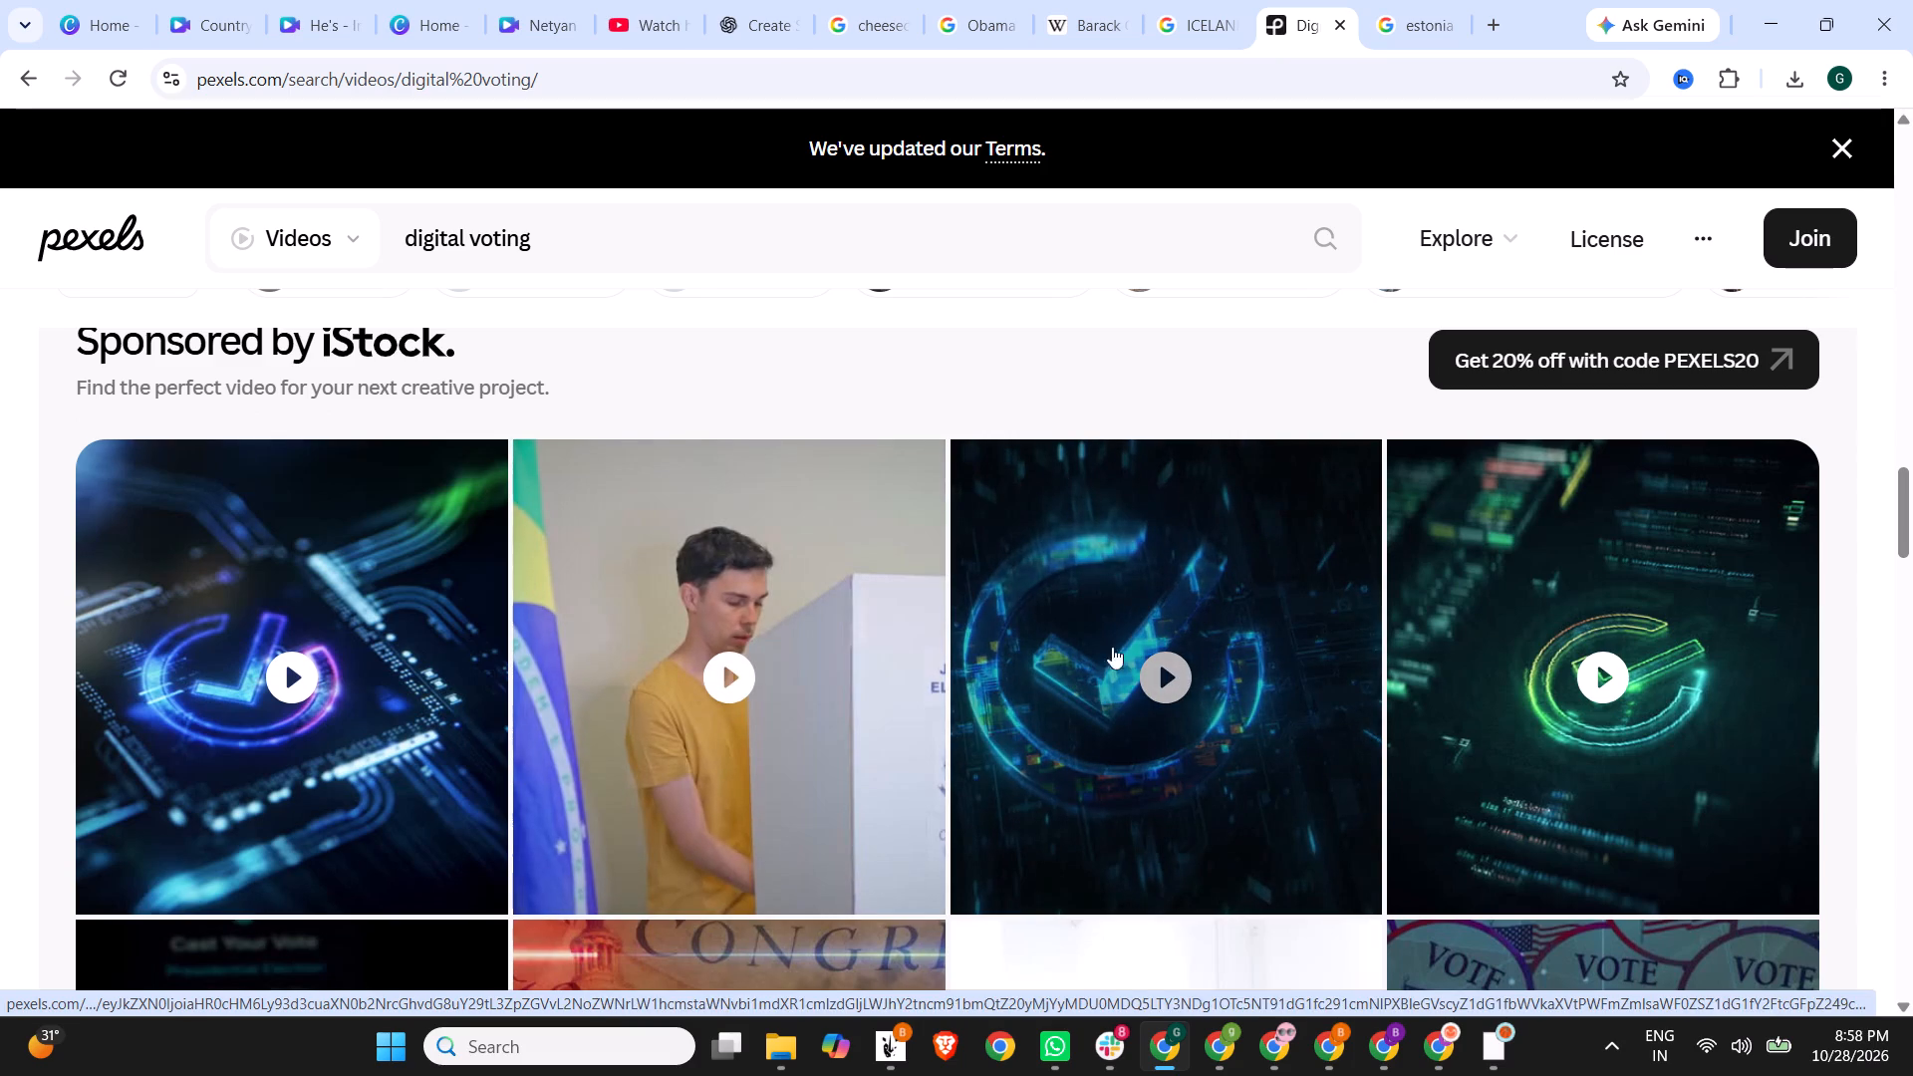
scroll(621, 522, up, 4)
scroll(255, 562, up, 8)
scroll(338, 782, up, 3)
scroll(338, 782, down, 3)
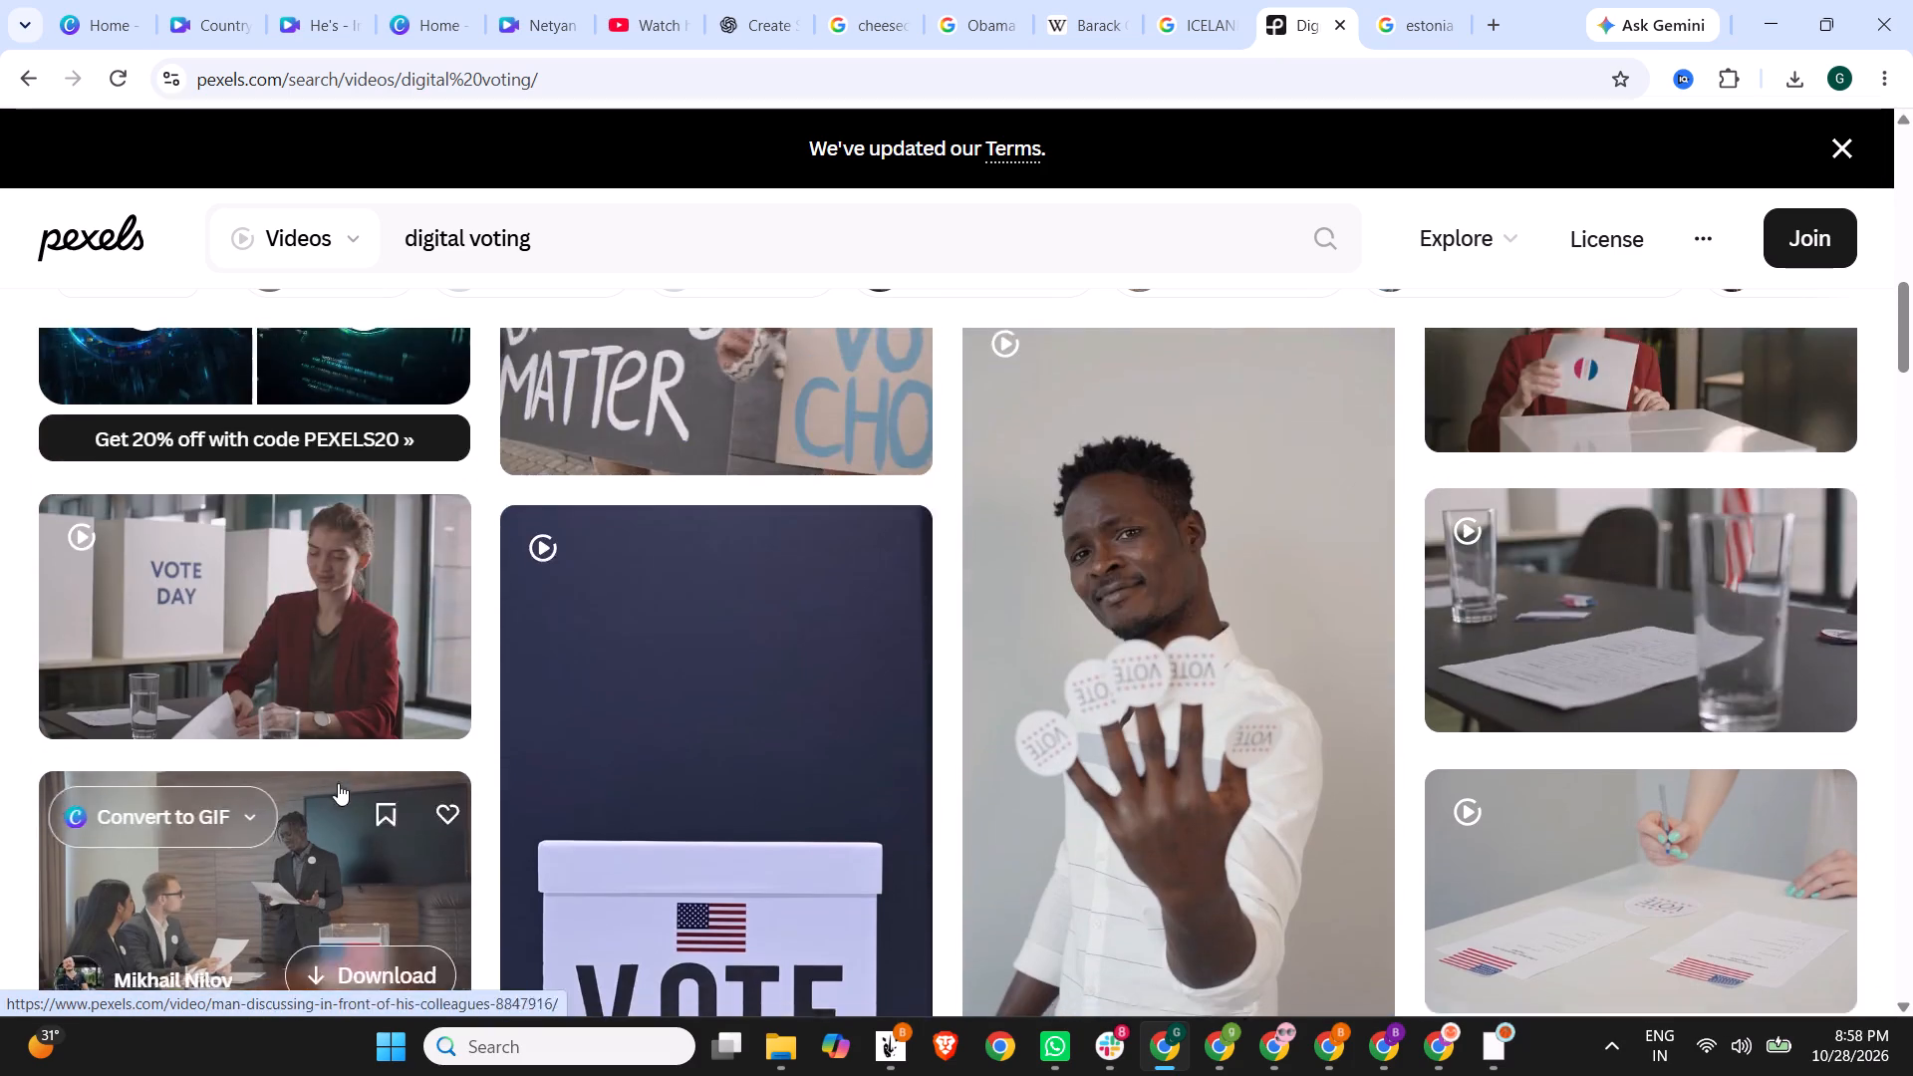
scroll(338, 783, down, 2)
scroll(280, 584, up, 14)
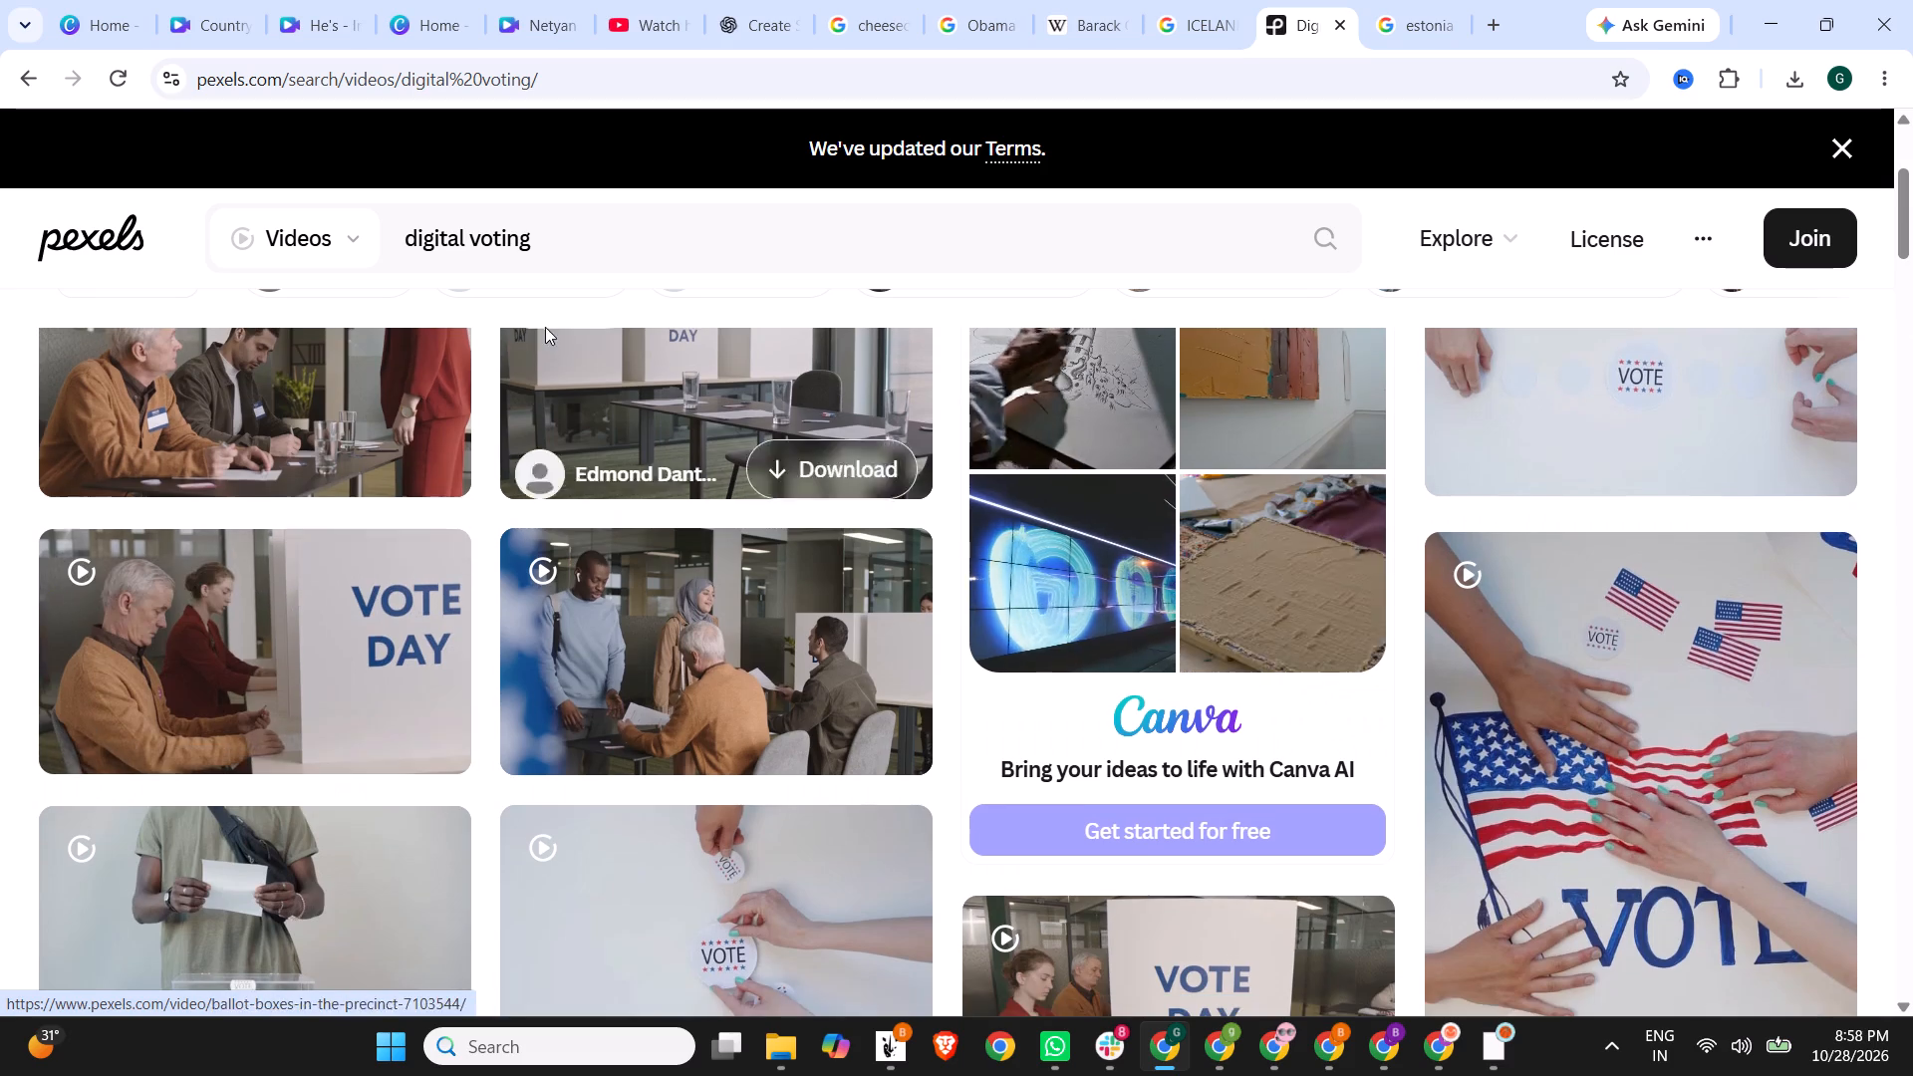
Search the Pexels videos for "digital poll".
drag(596, 239, 472, 237)
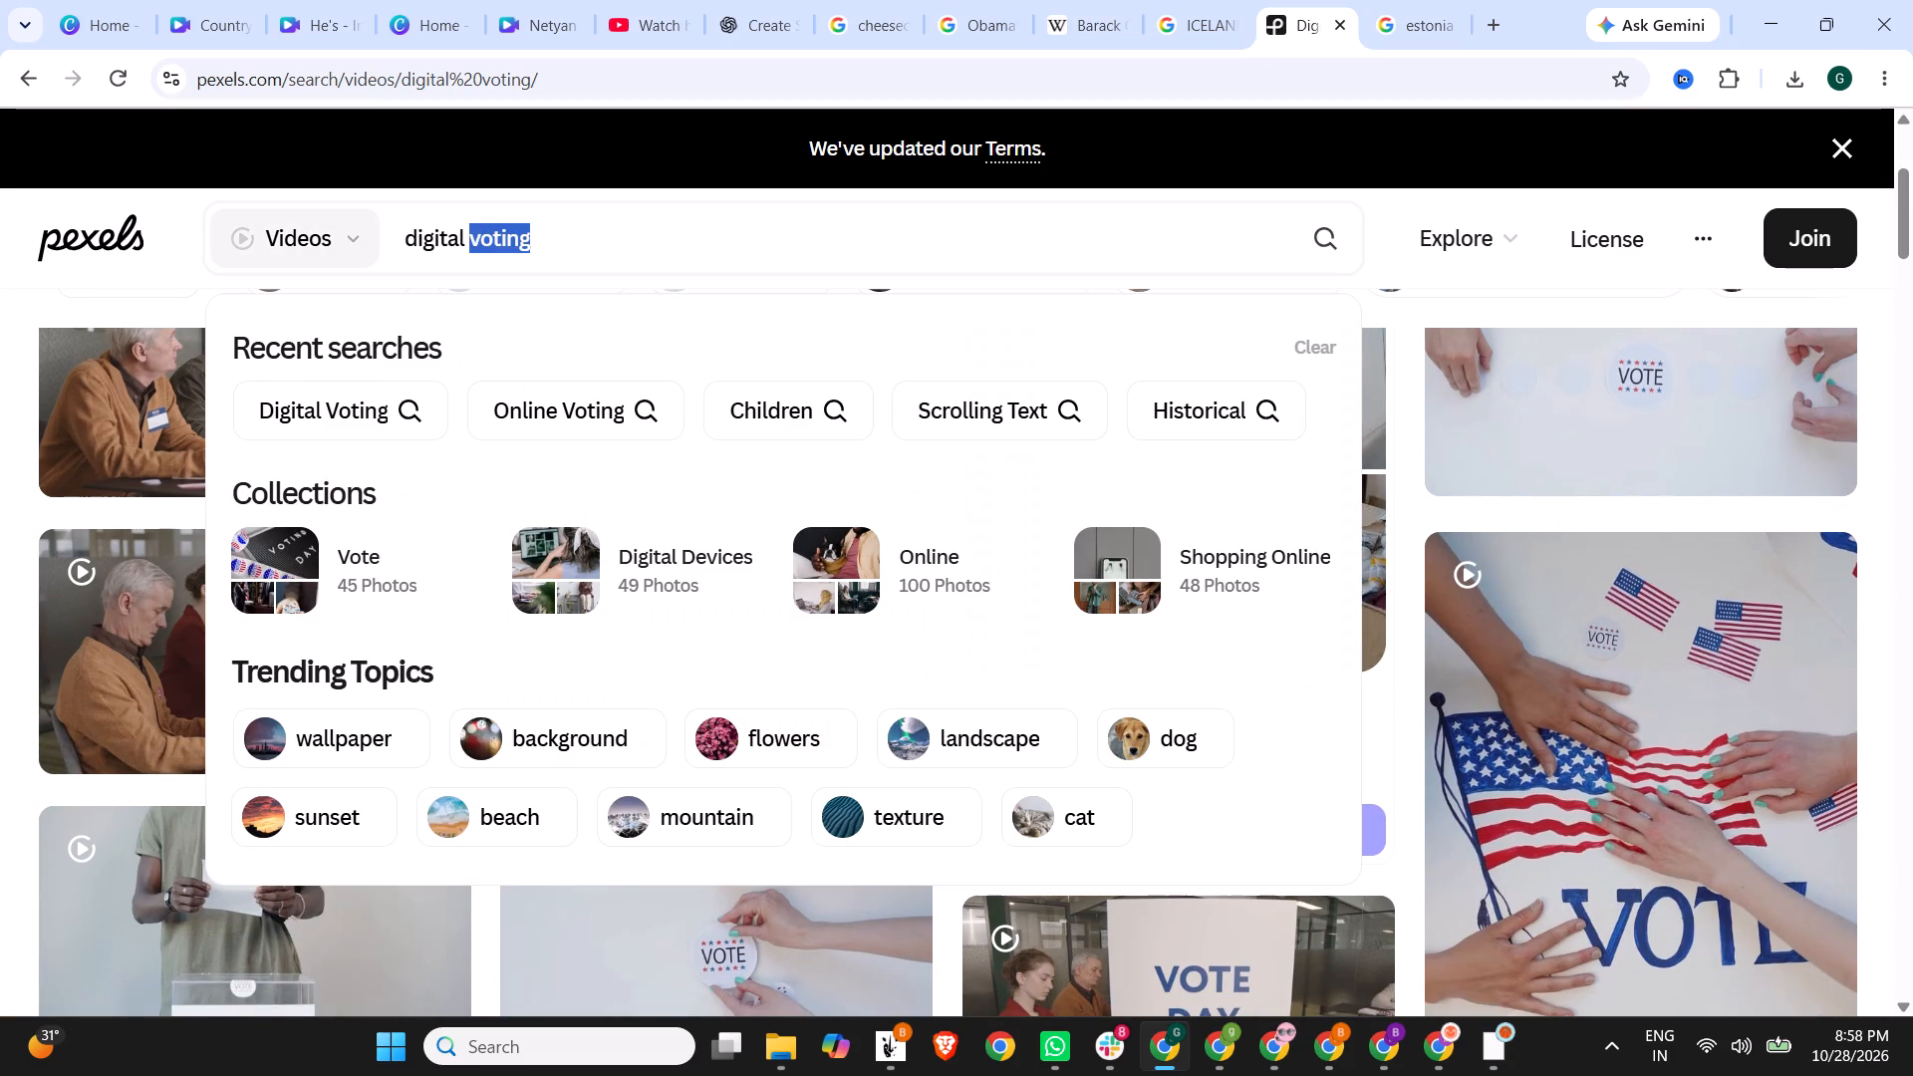
text(poll)
key(Return)
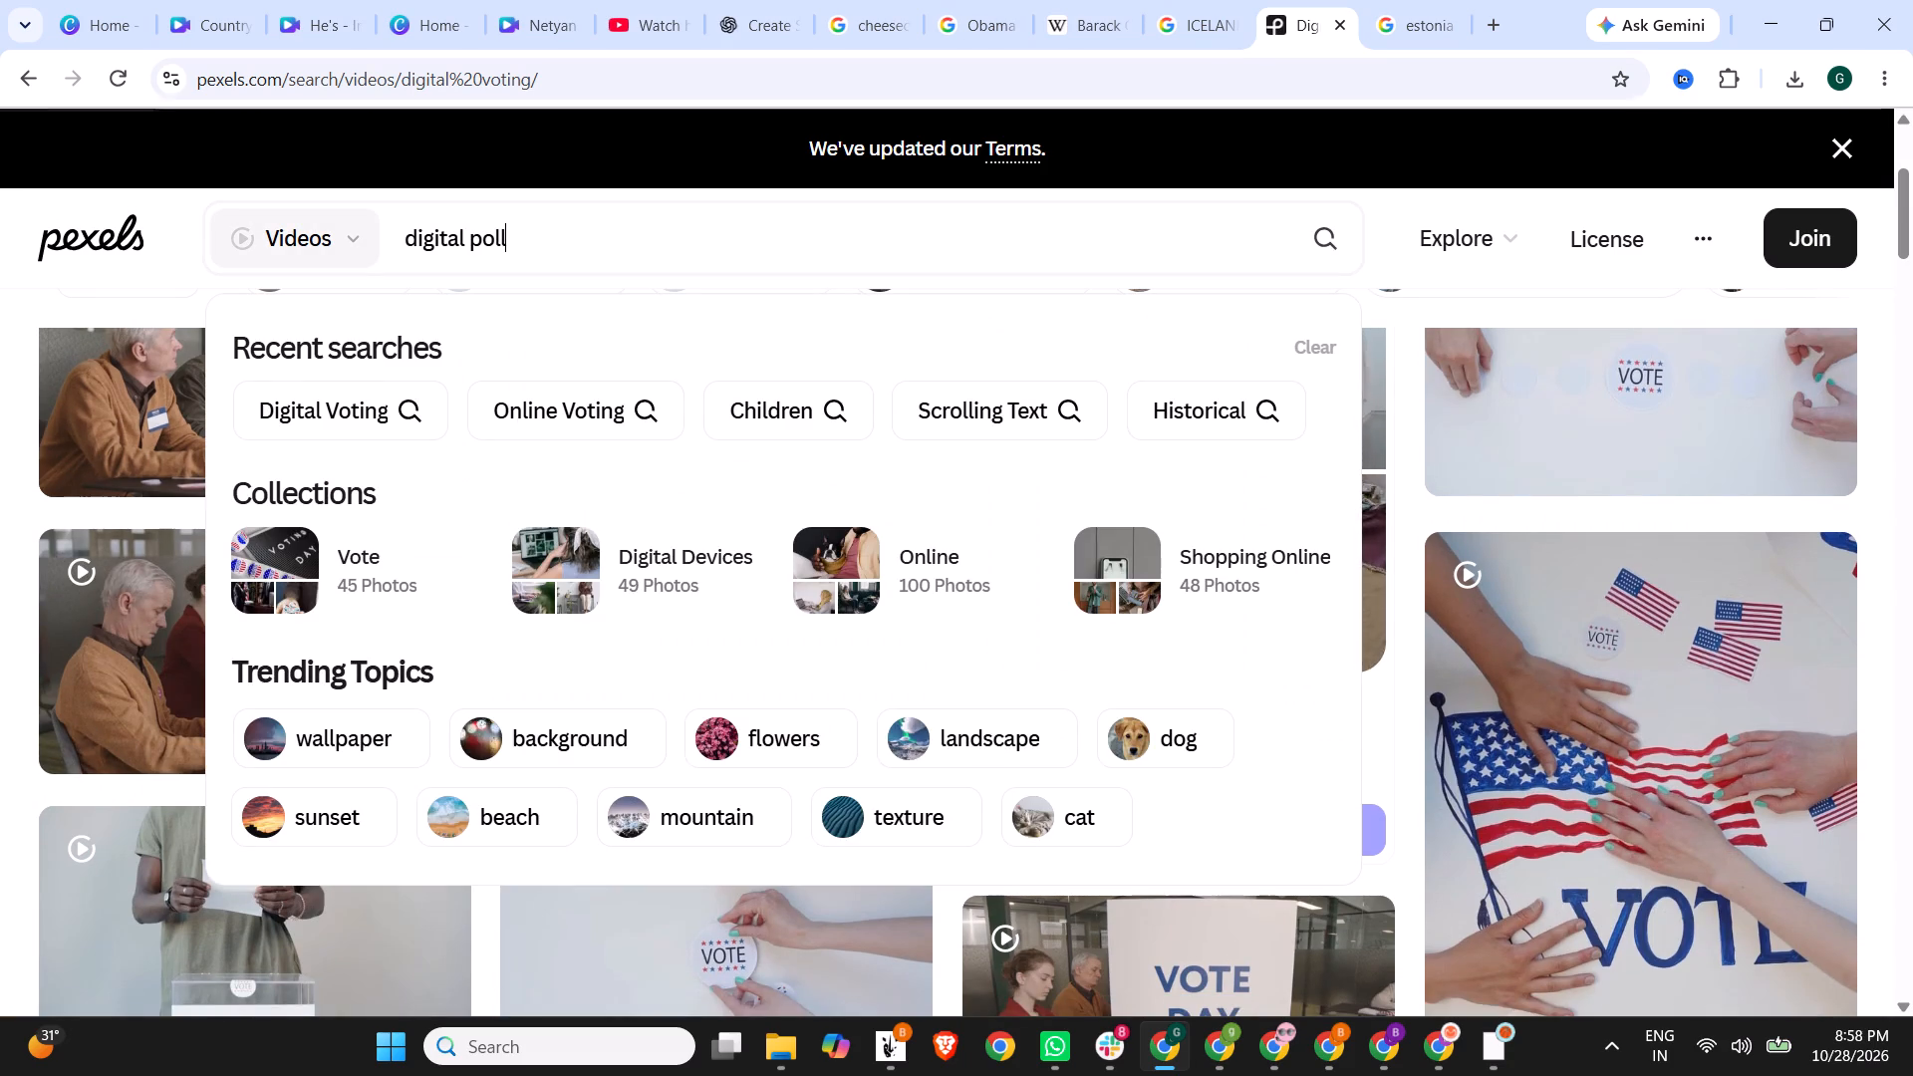
click(1333, 232)
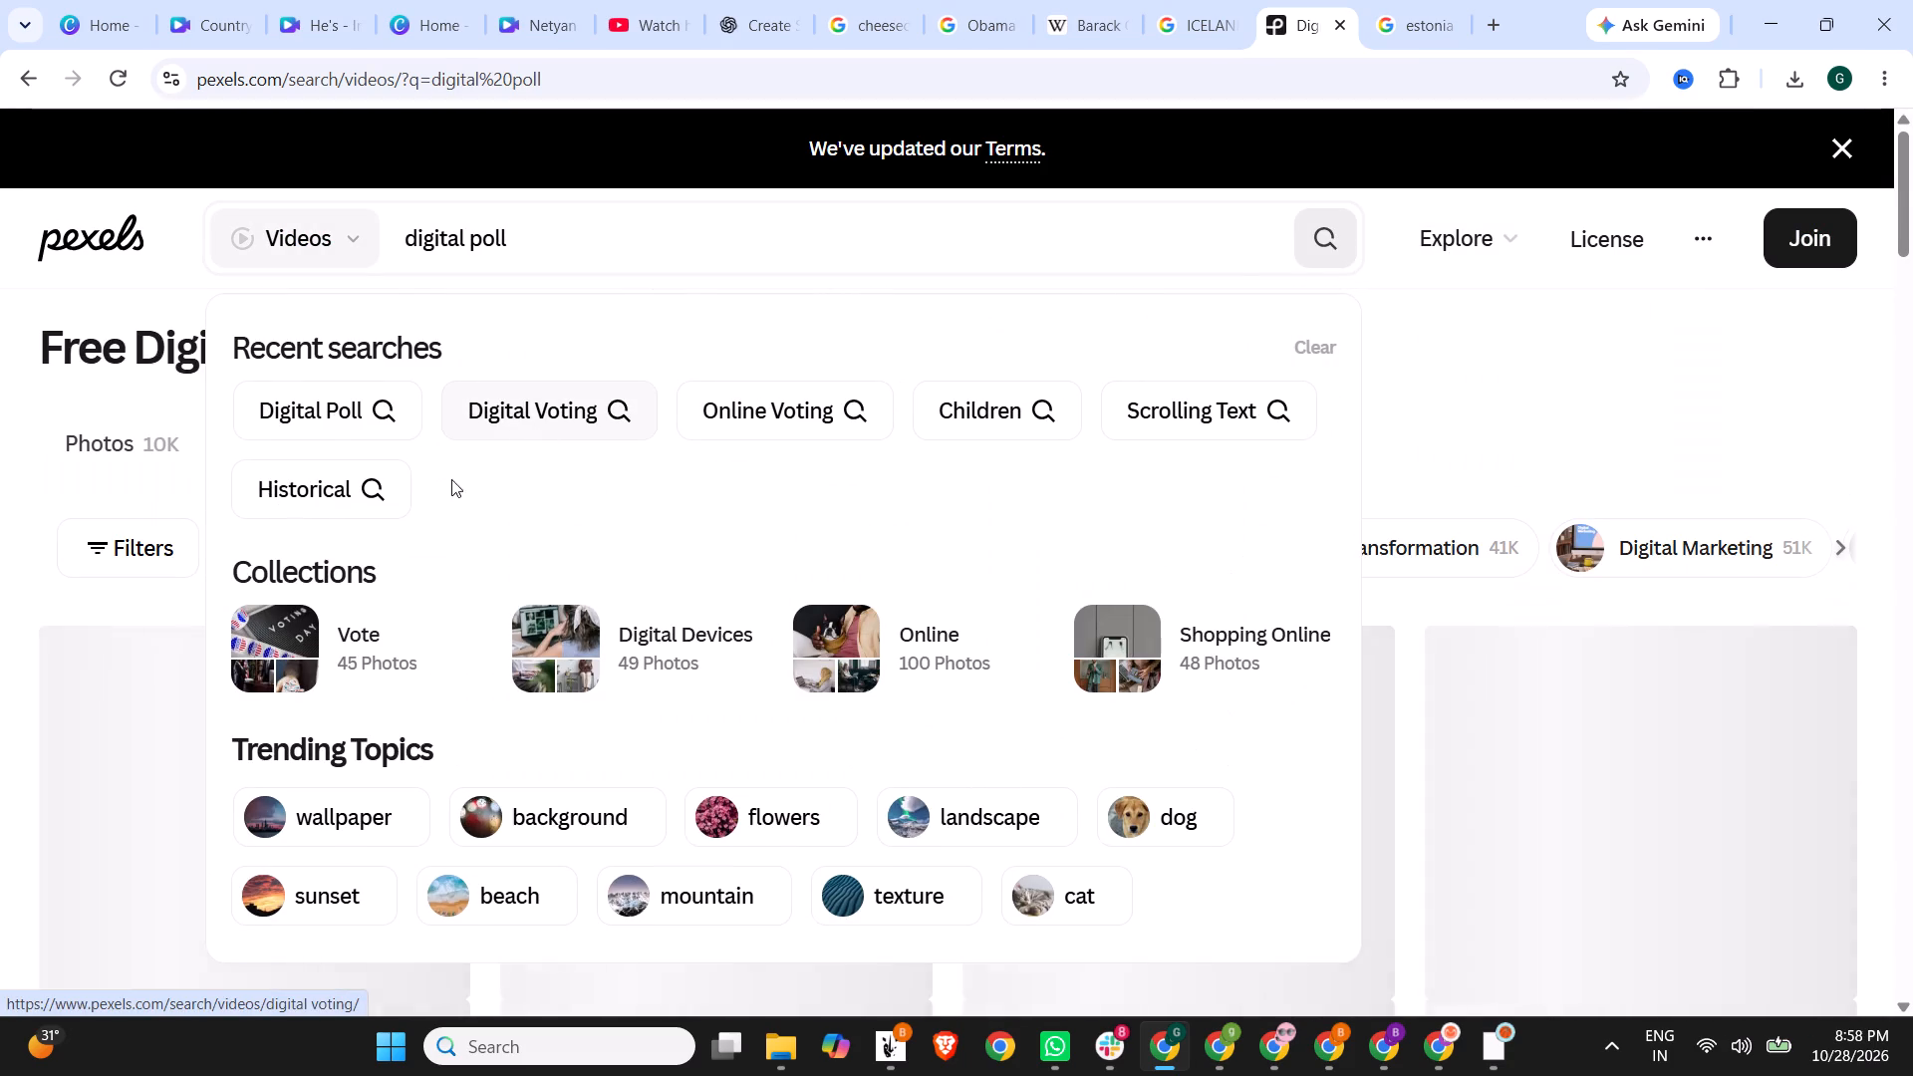
click(0, 419)
Look through the digital poll video results for tablet or screen footage that fits online voting.
scroll(378, 503, down, 2)
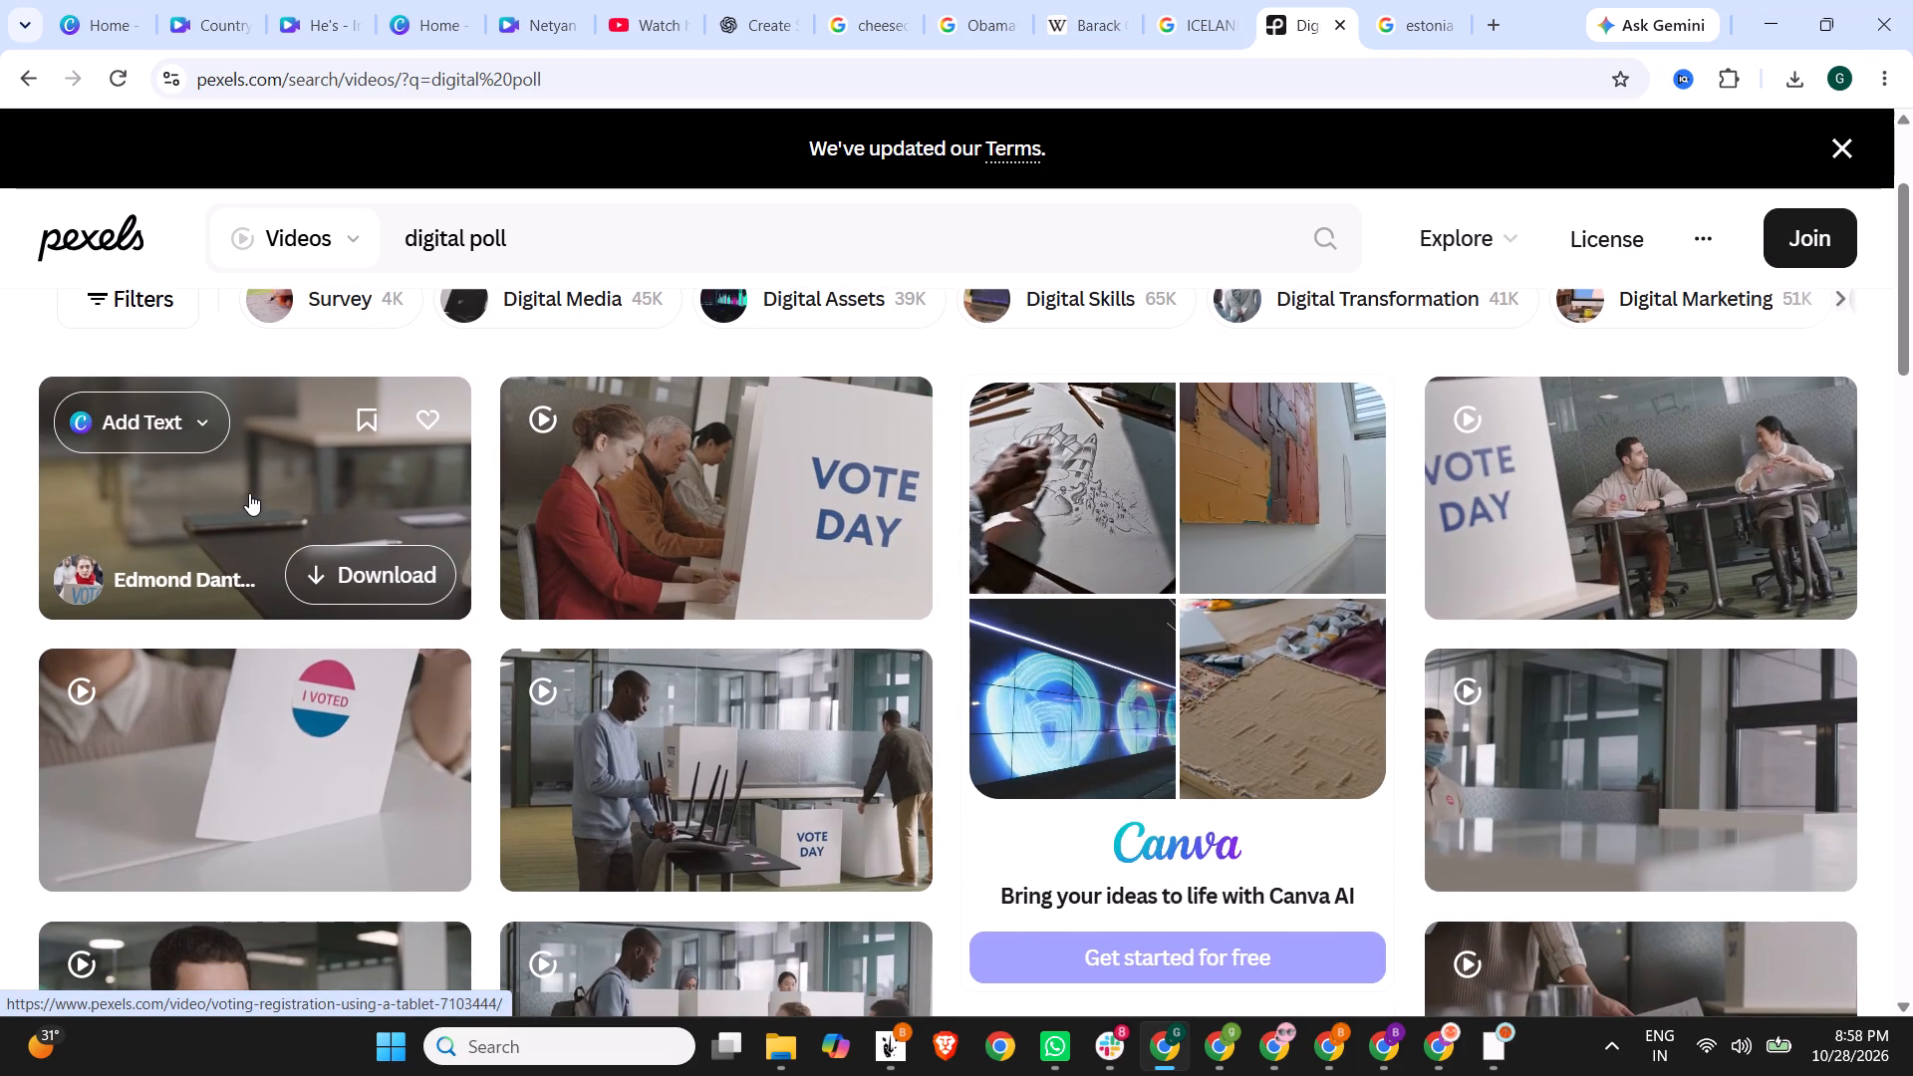
scroll(249, 493, down, 3)
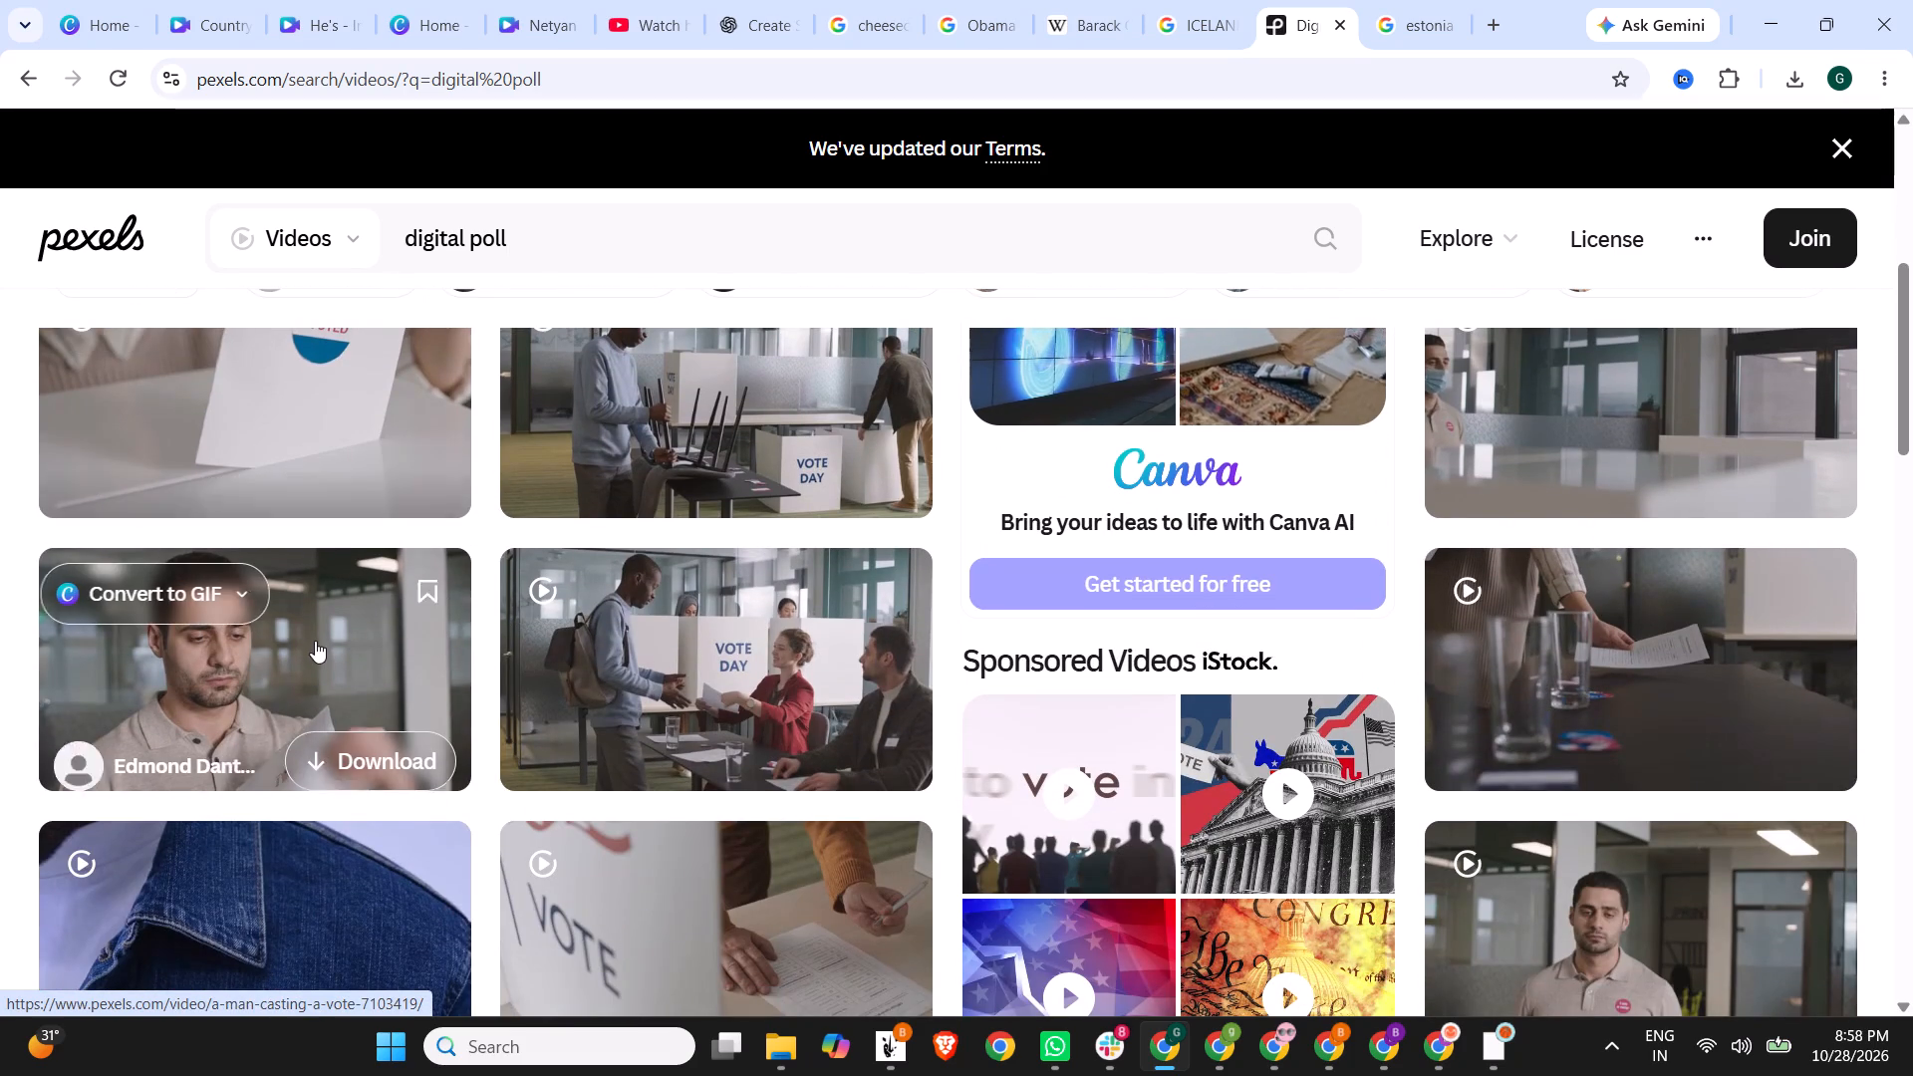
scroll(1113, 616, down, 4)
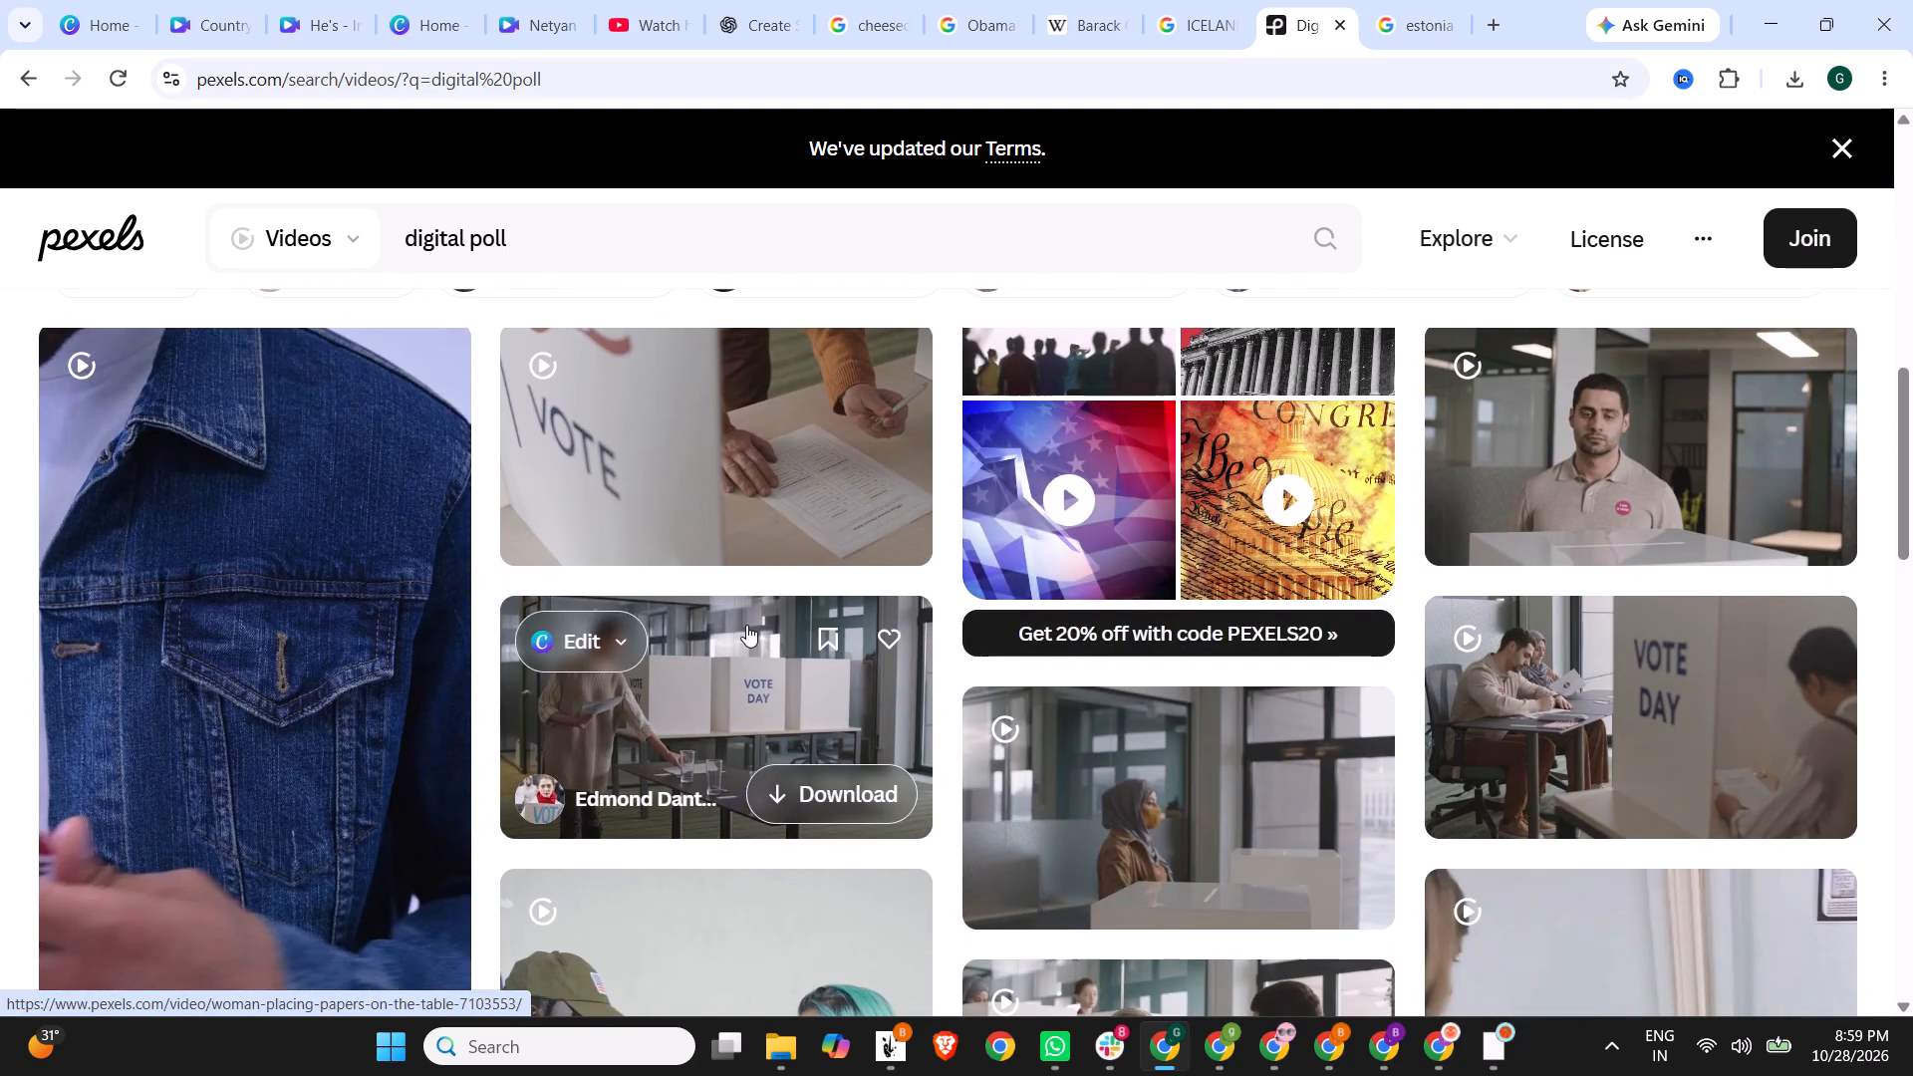
scroll(743, 628, down, 3)
scroll(1144, 427, down, 3)
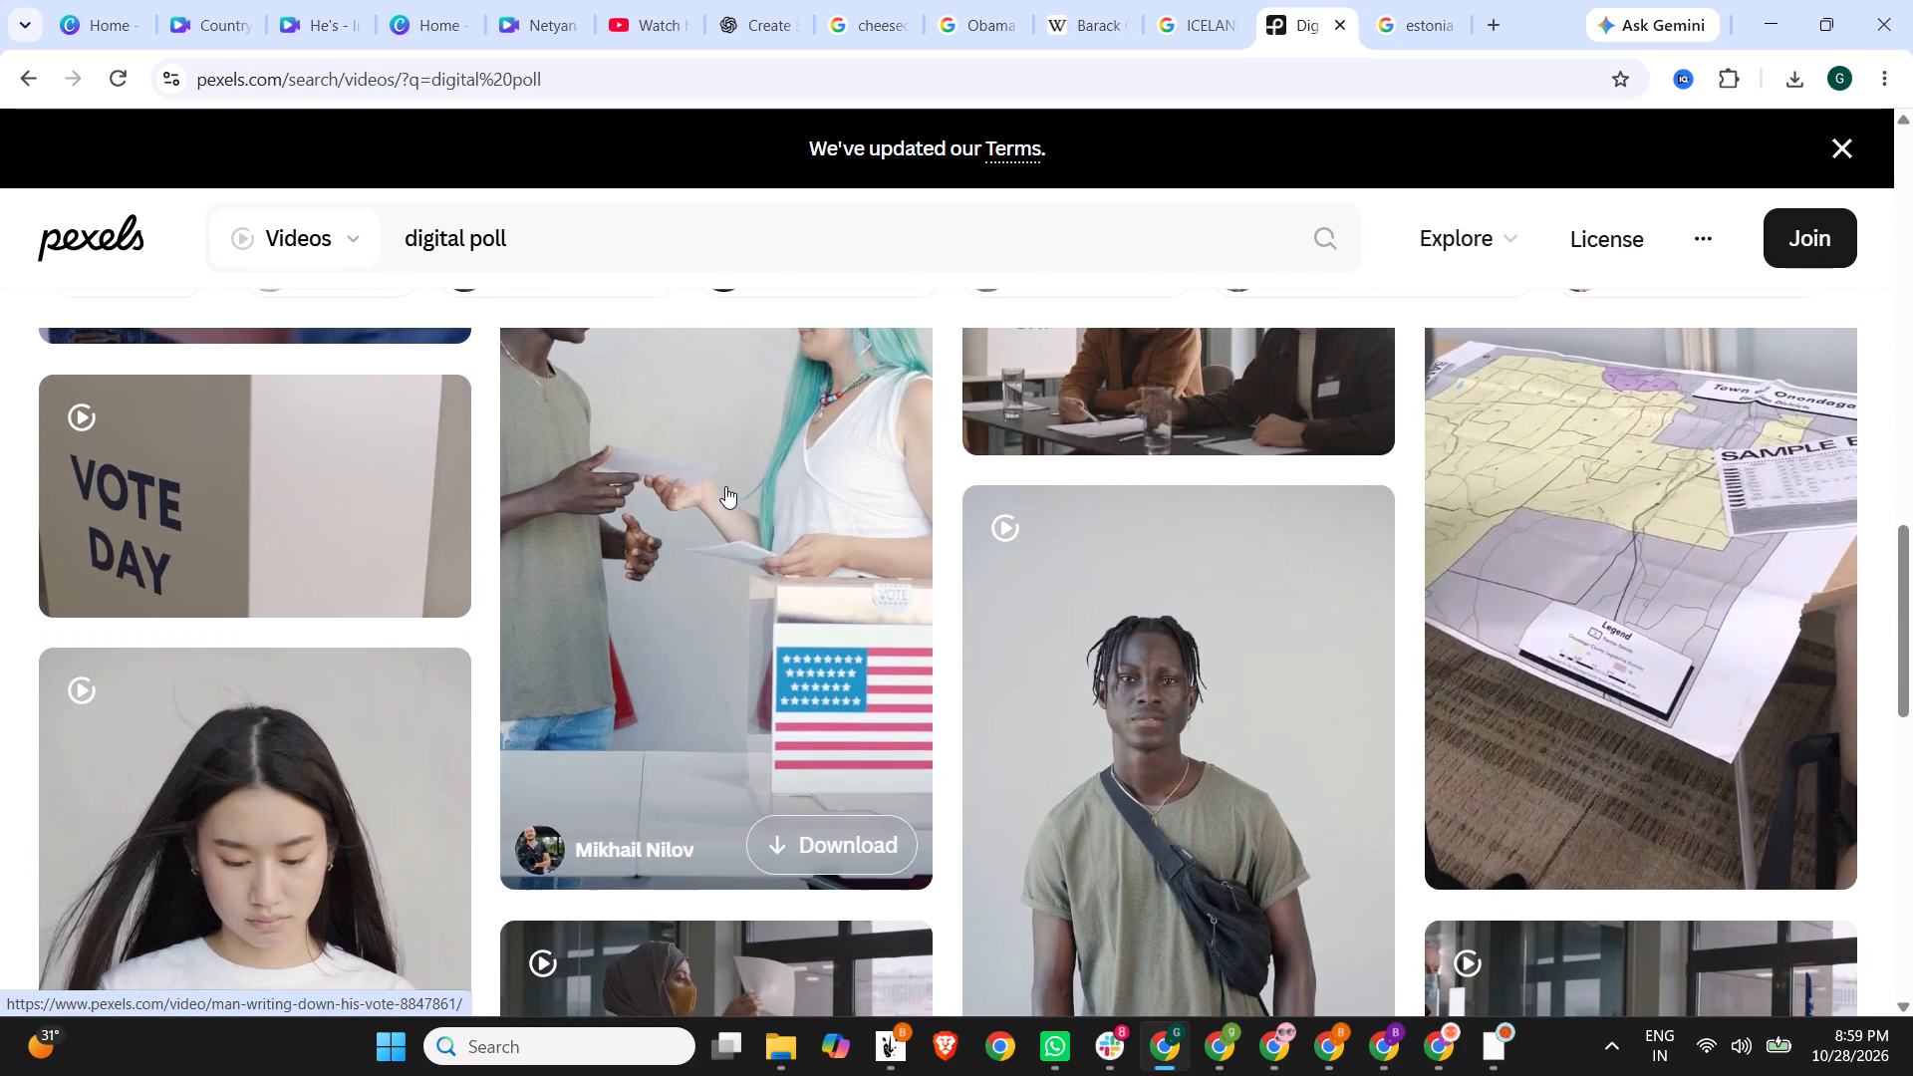
scroll(725, 486, down, 4)
scroll(748, 678, down, 3)
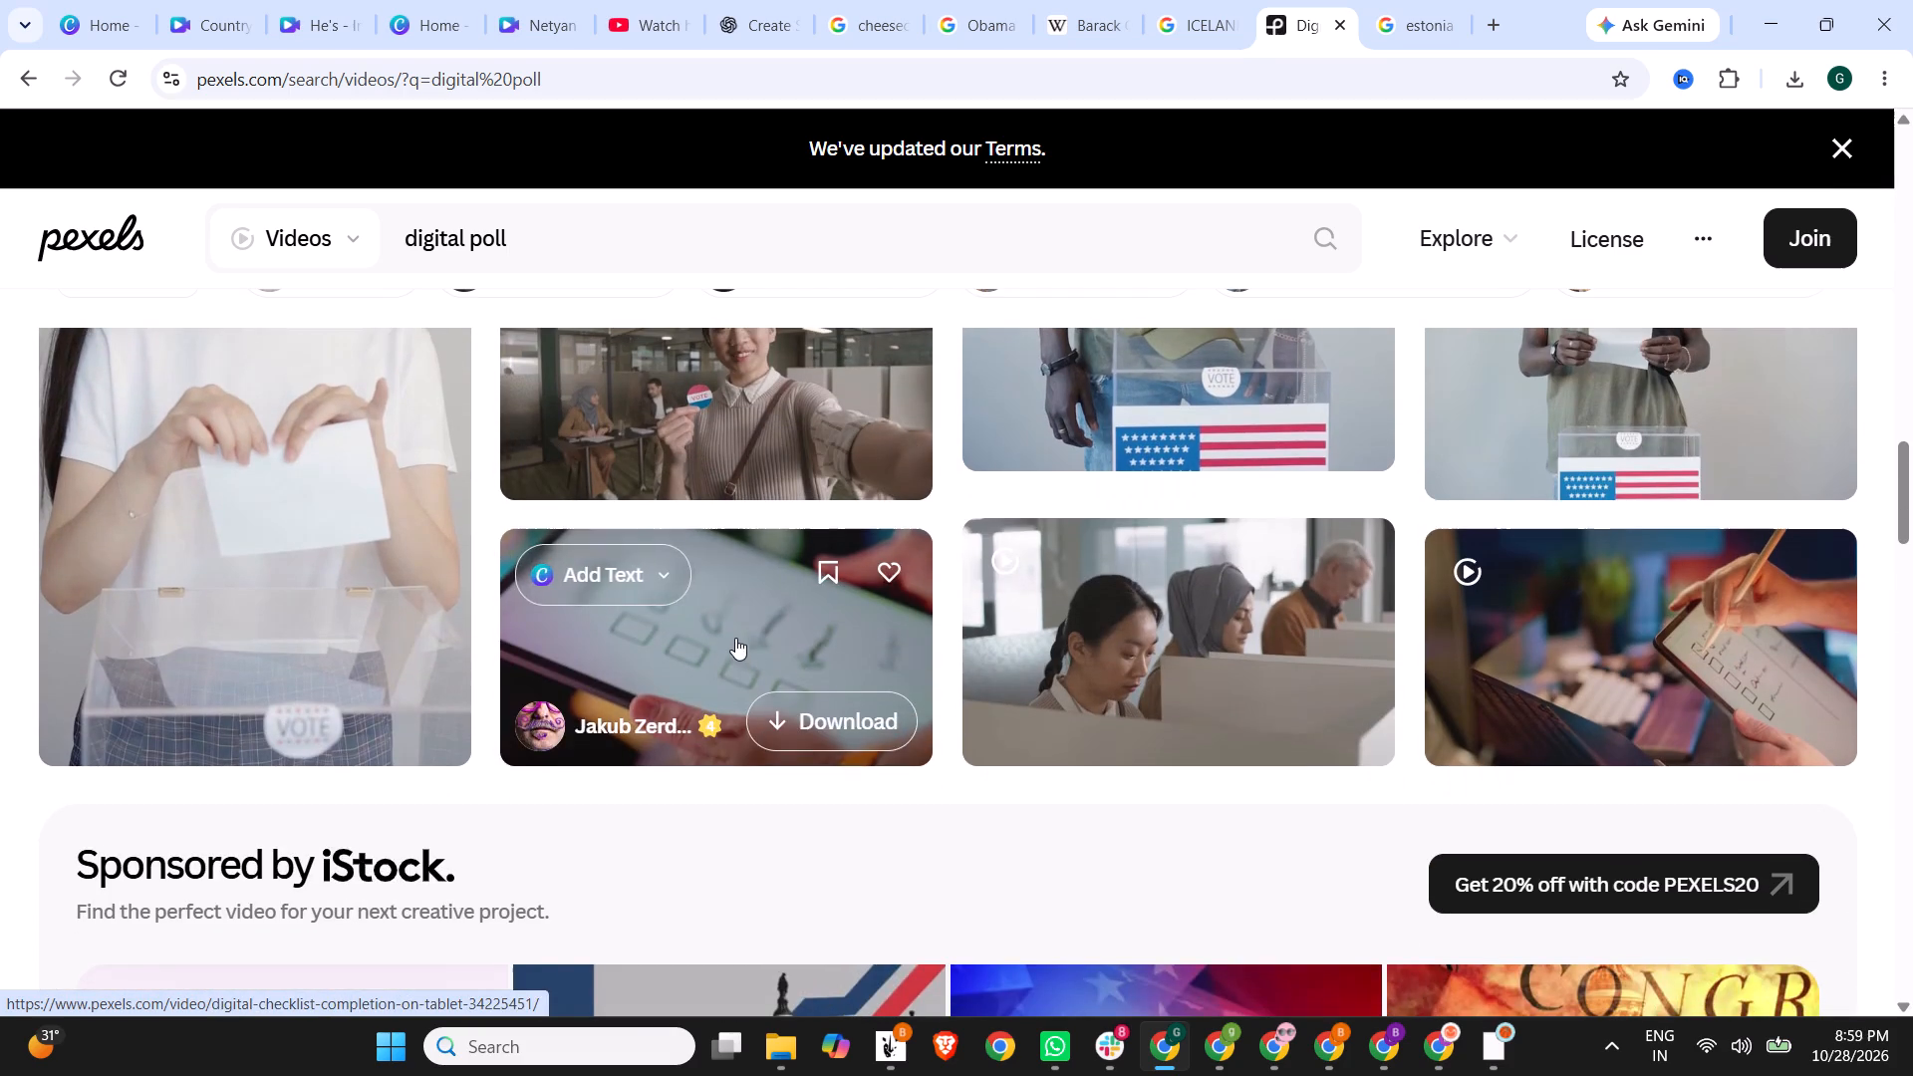
scroll(1165, 631, down, 2)
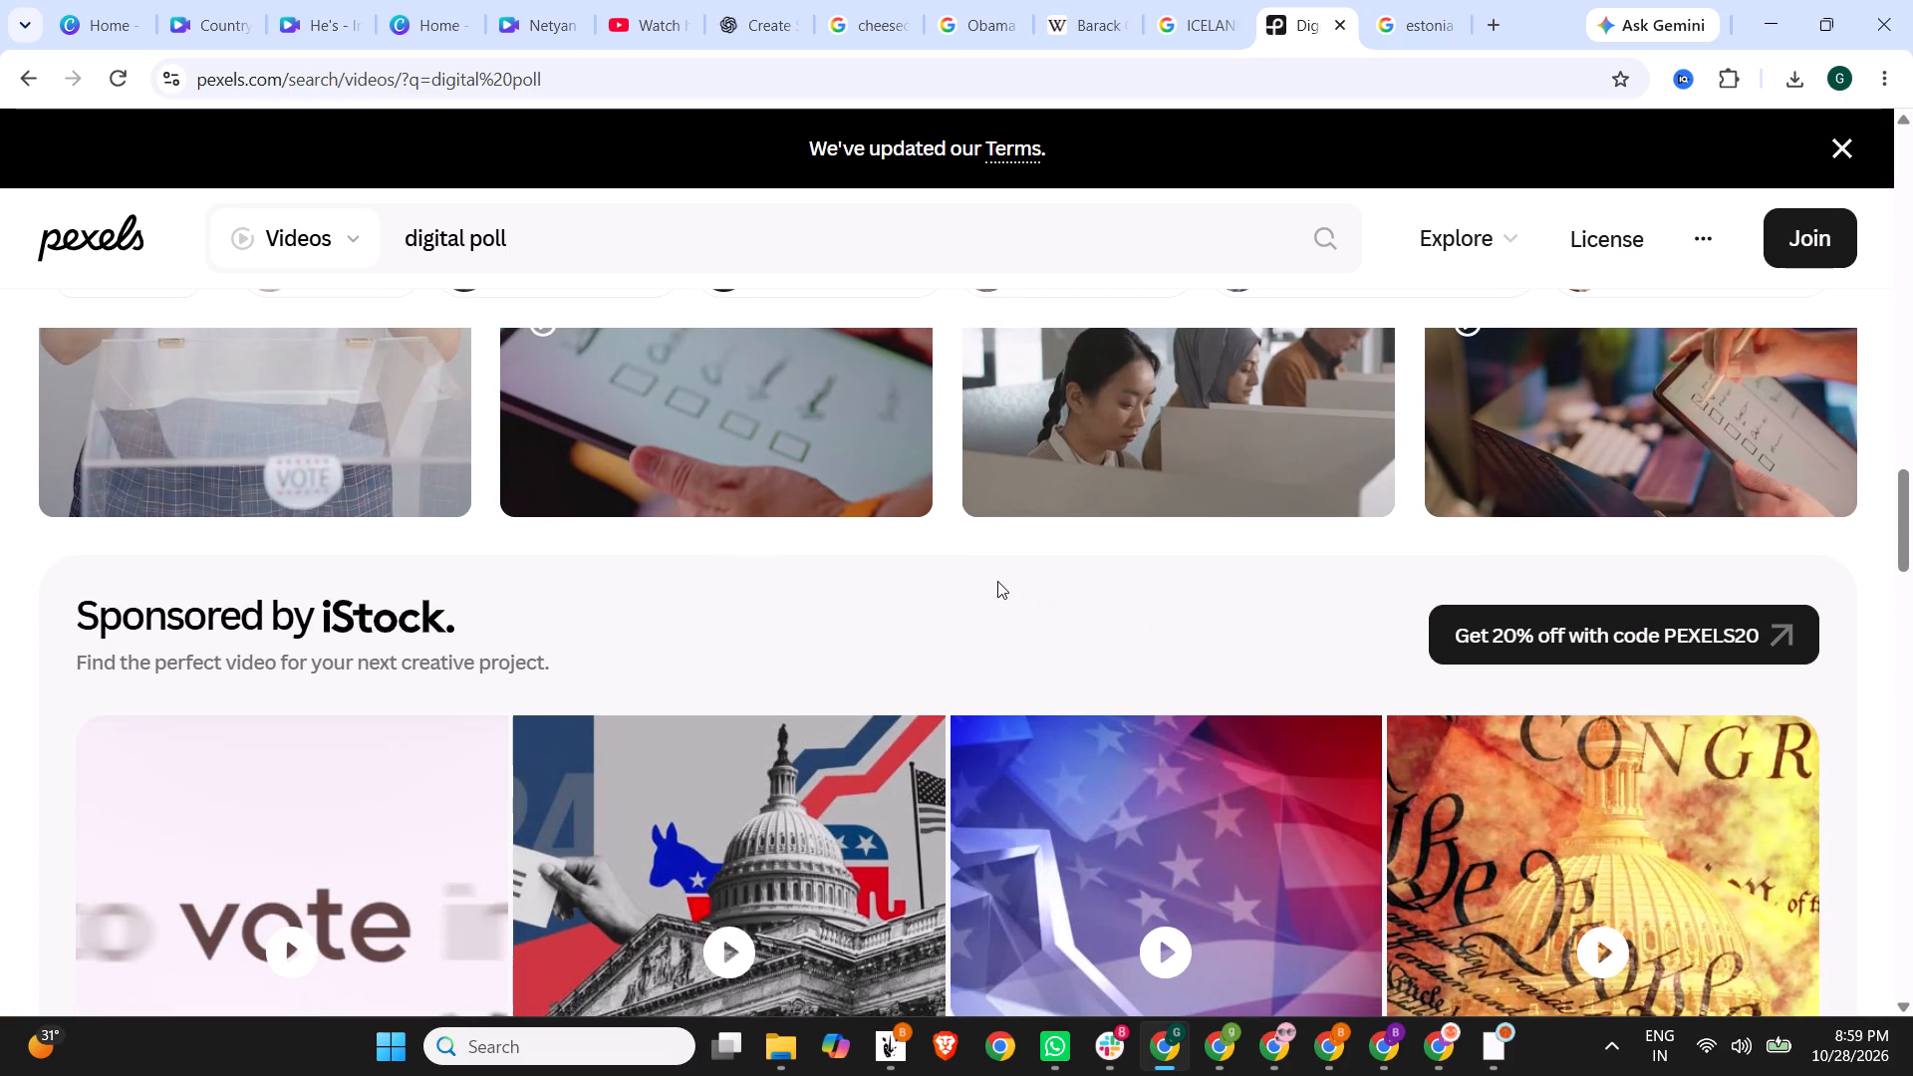
scroll(1097, 479, down, 3)
scroll(714, 536, up, 3)
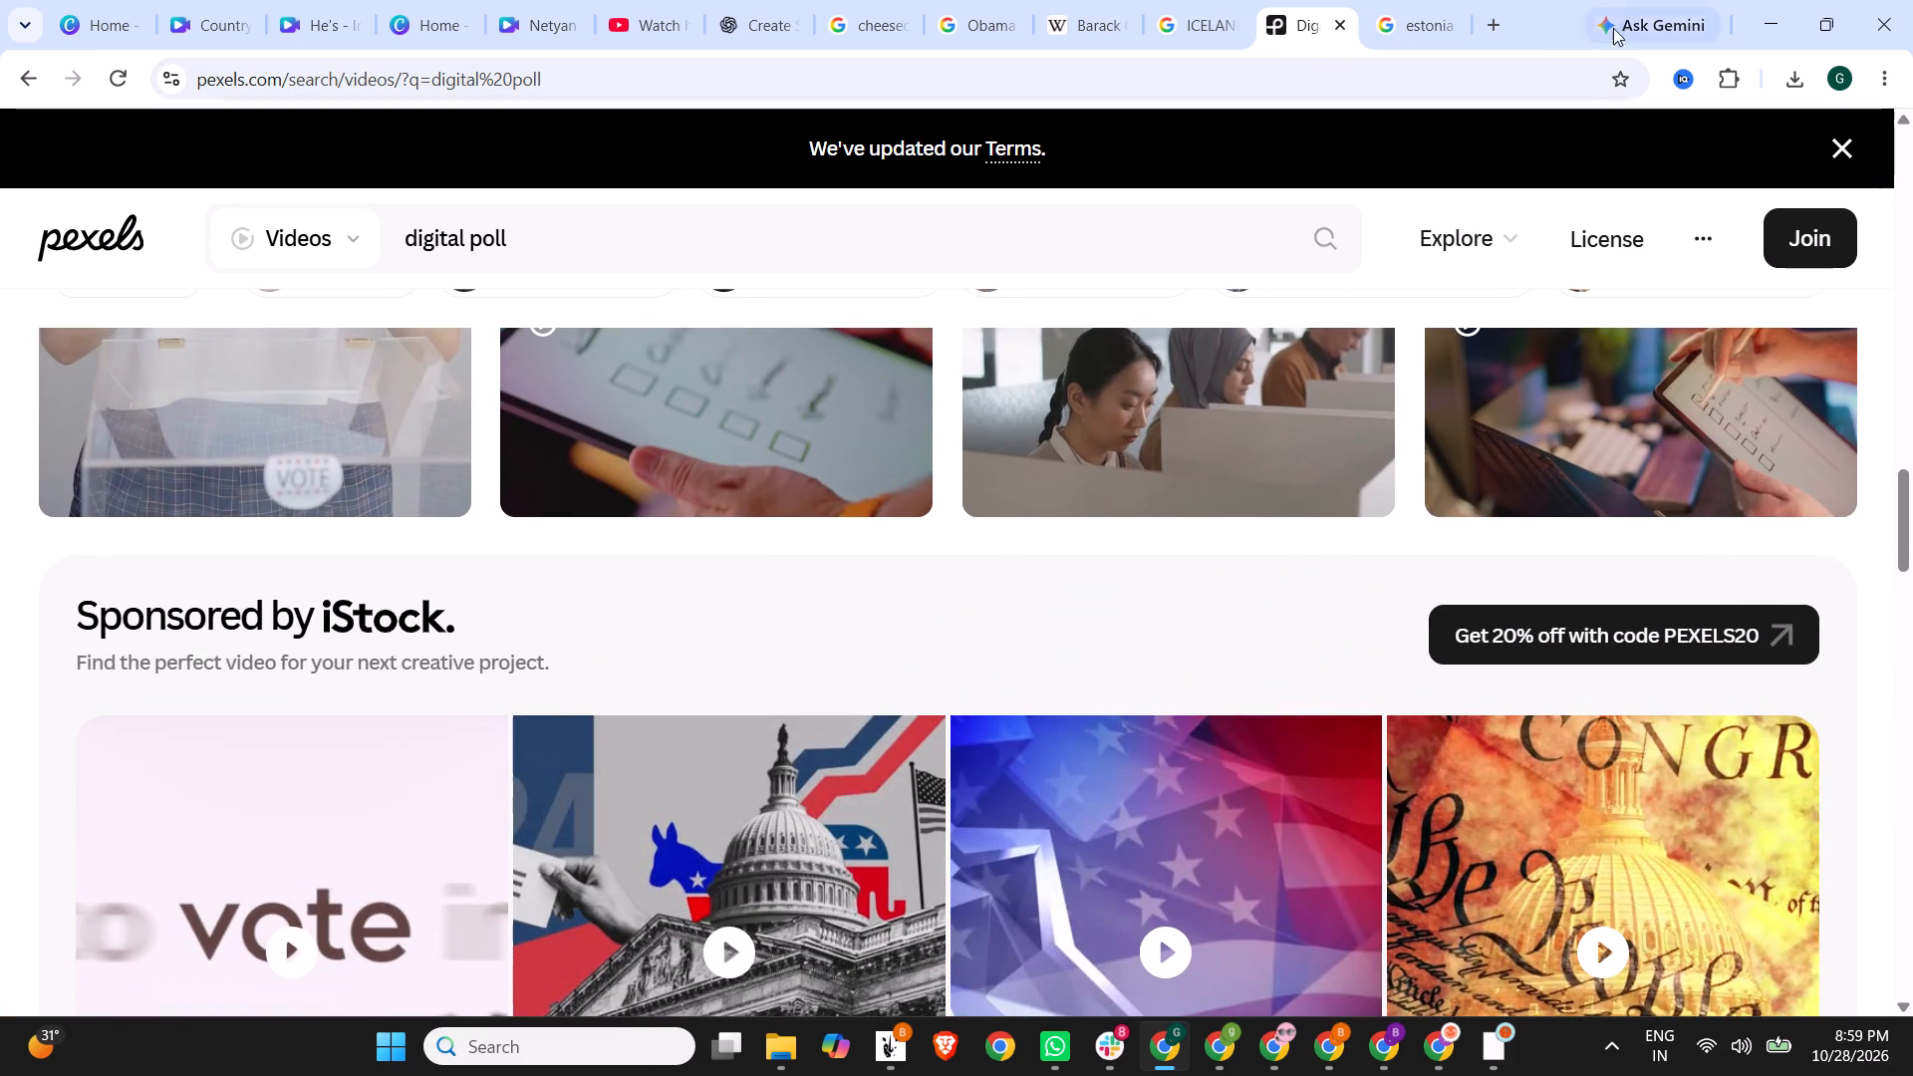
scroll(1168, 628, up, 4)
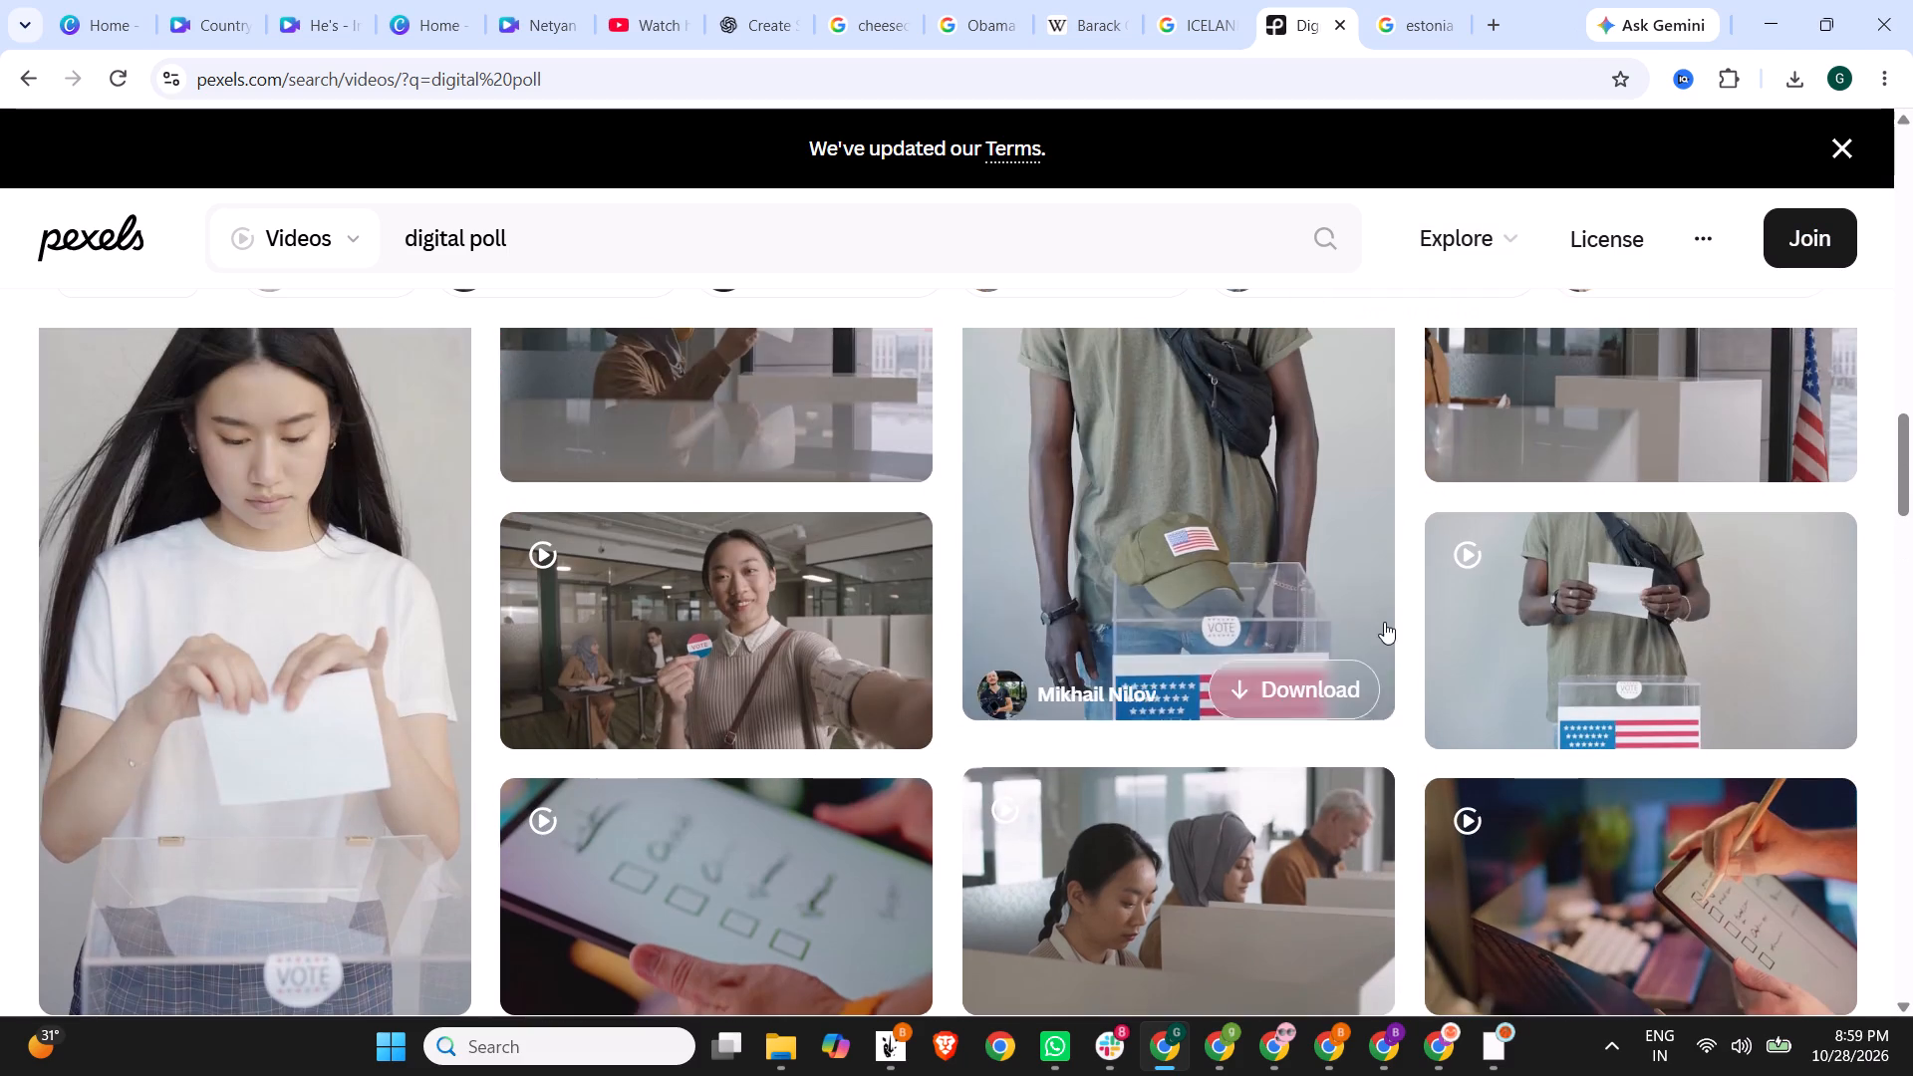
scroll(1384, 622, down, 2)
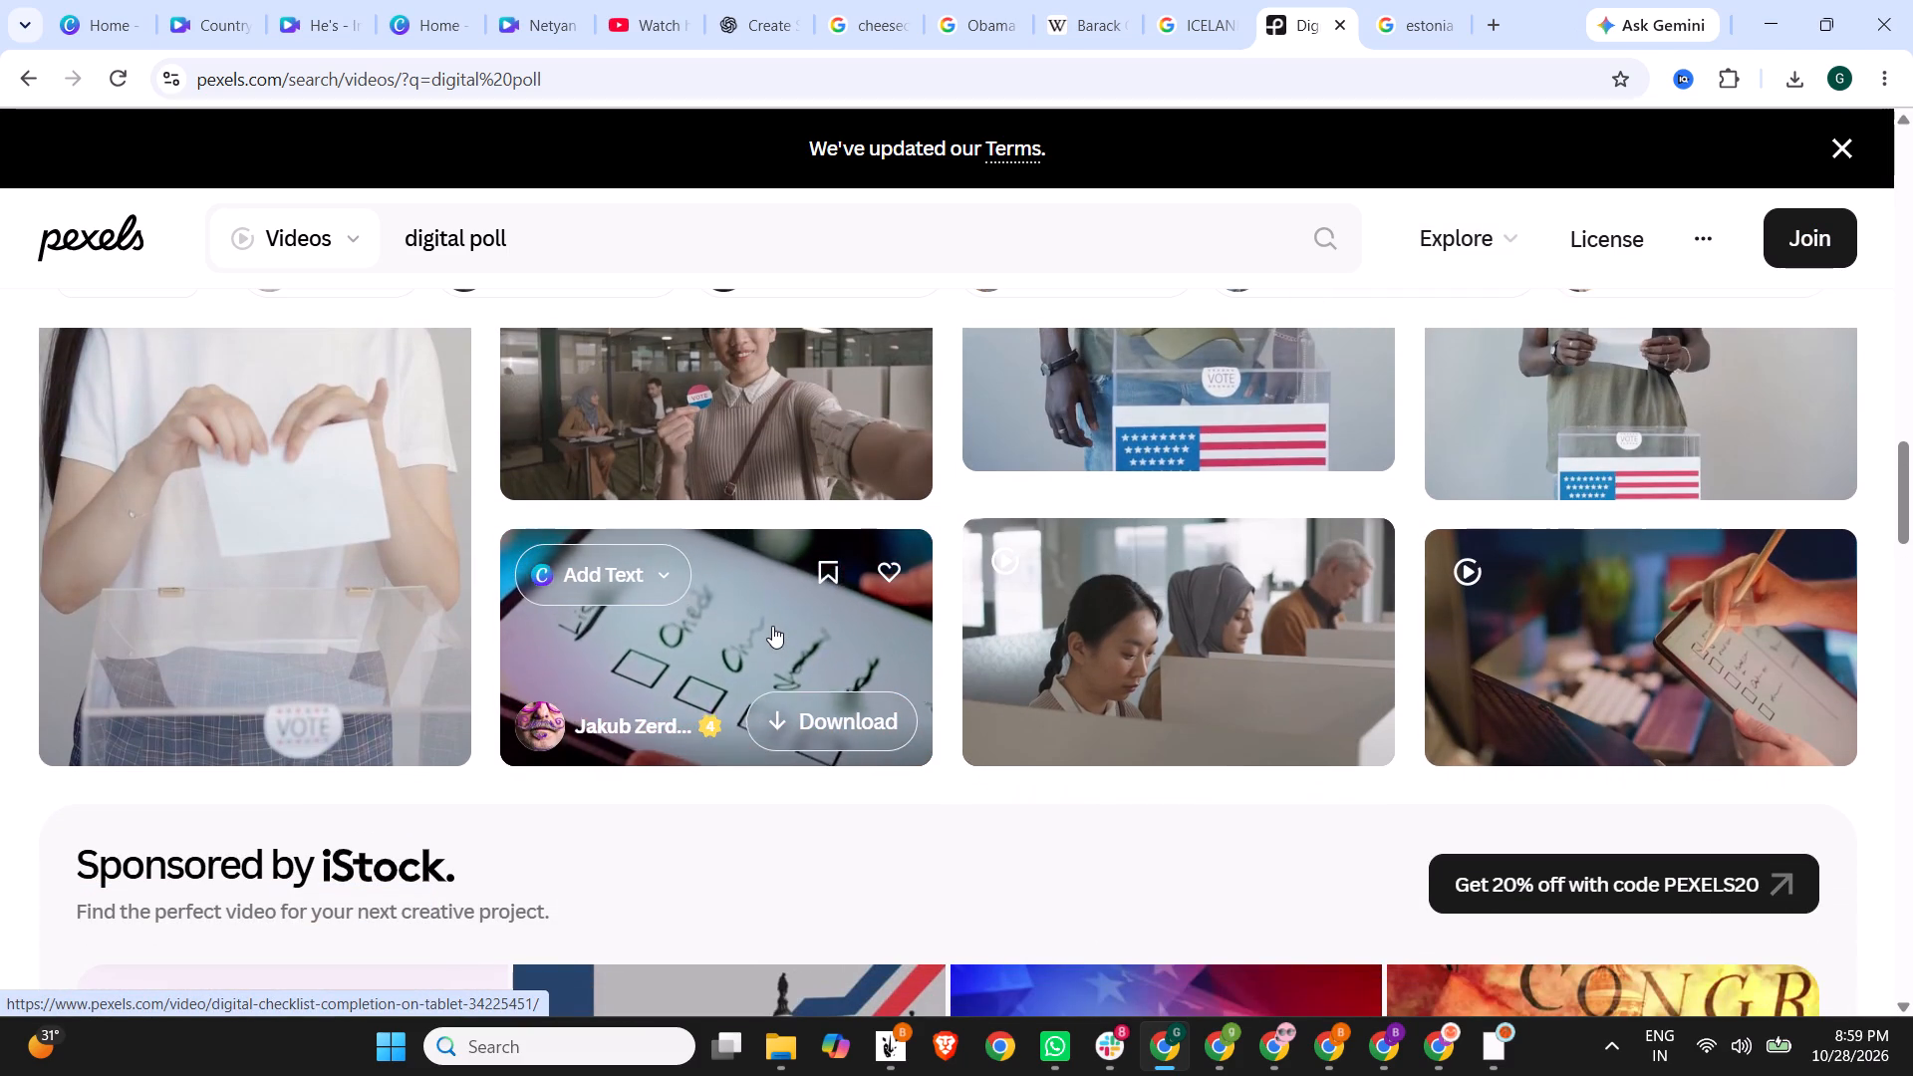
Open the Pexels clip of a hand ticking a digital checklist on a tablet beside a laptop, download it, and close its page.
click(1577, 634)
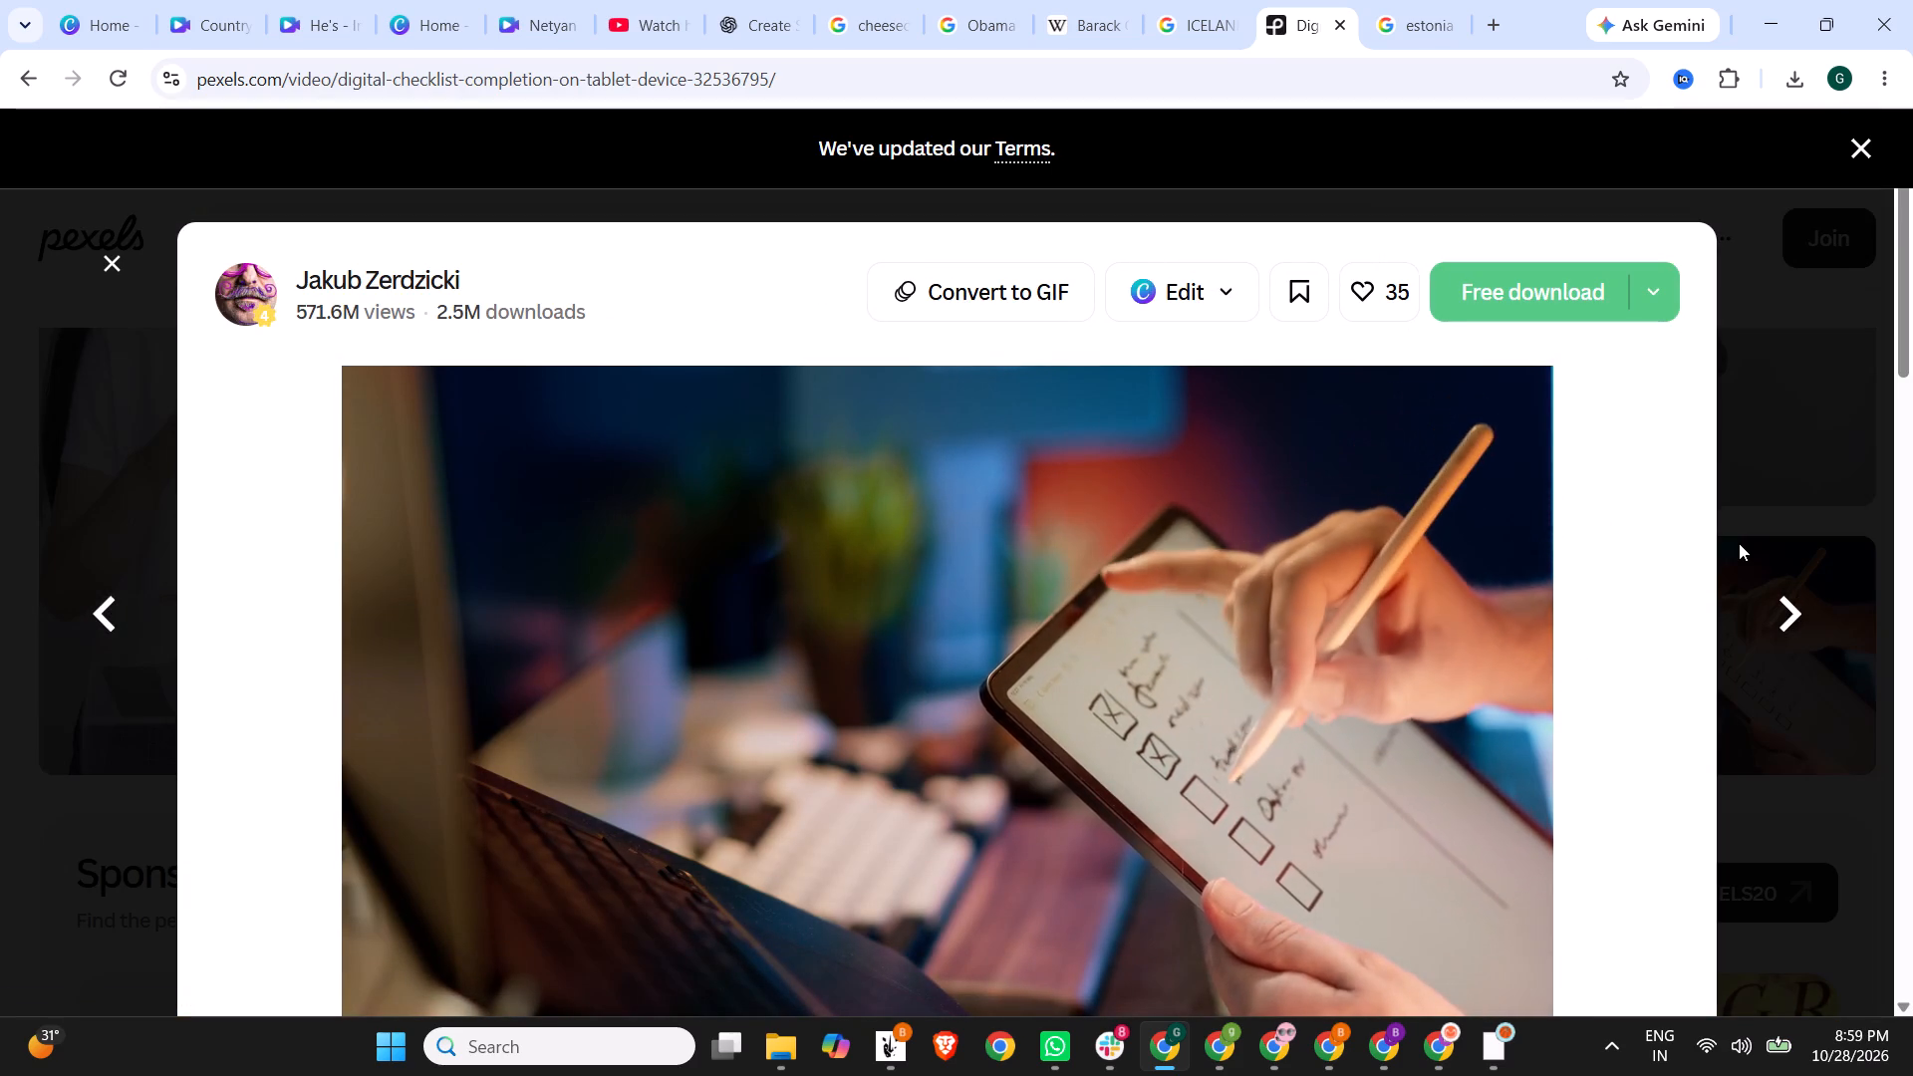
scroll(1153, 503, down, 1)
scroll(1454, 379, up, 3)
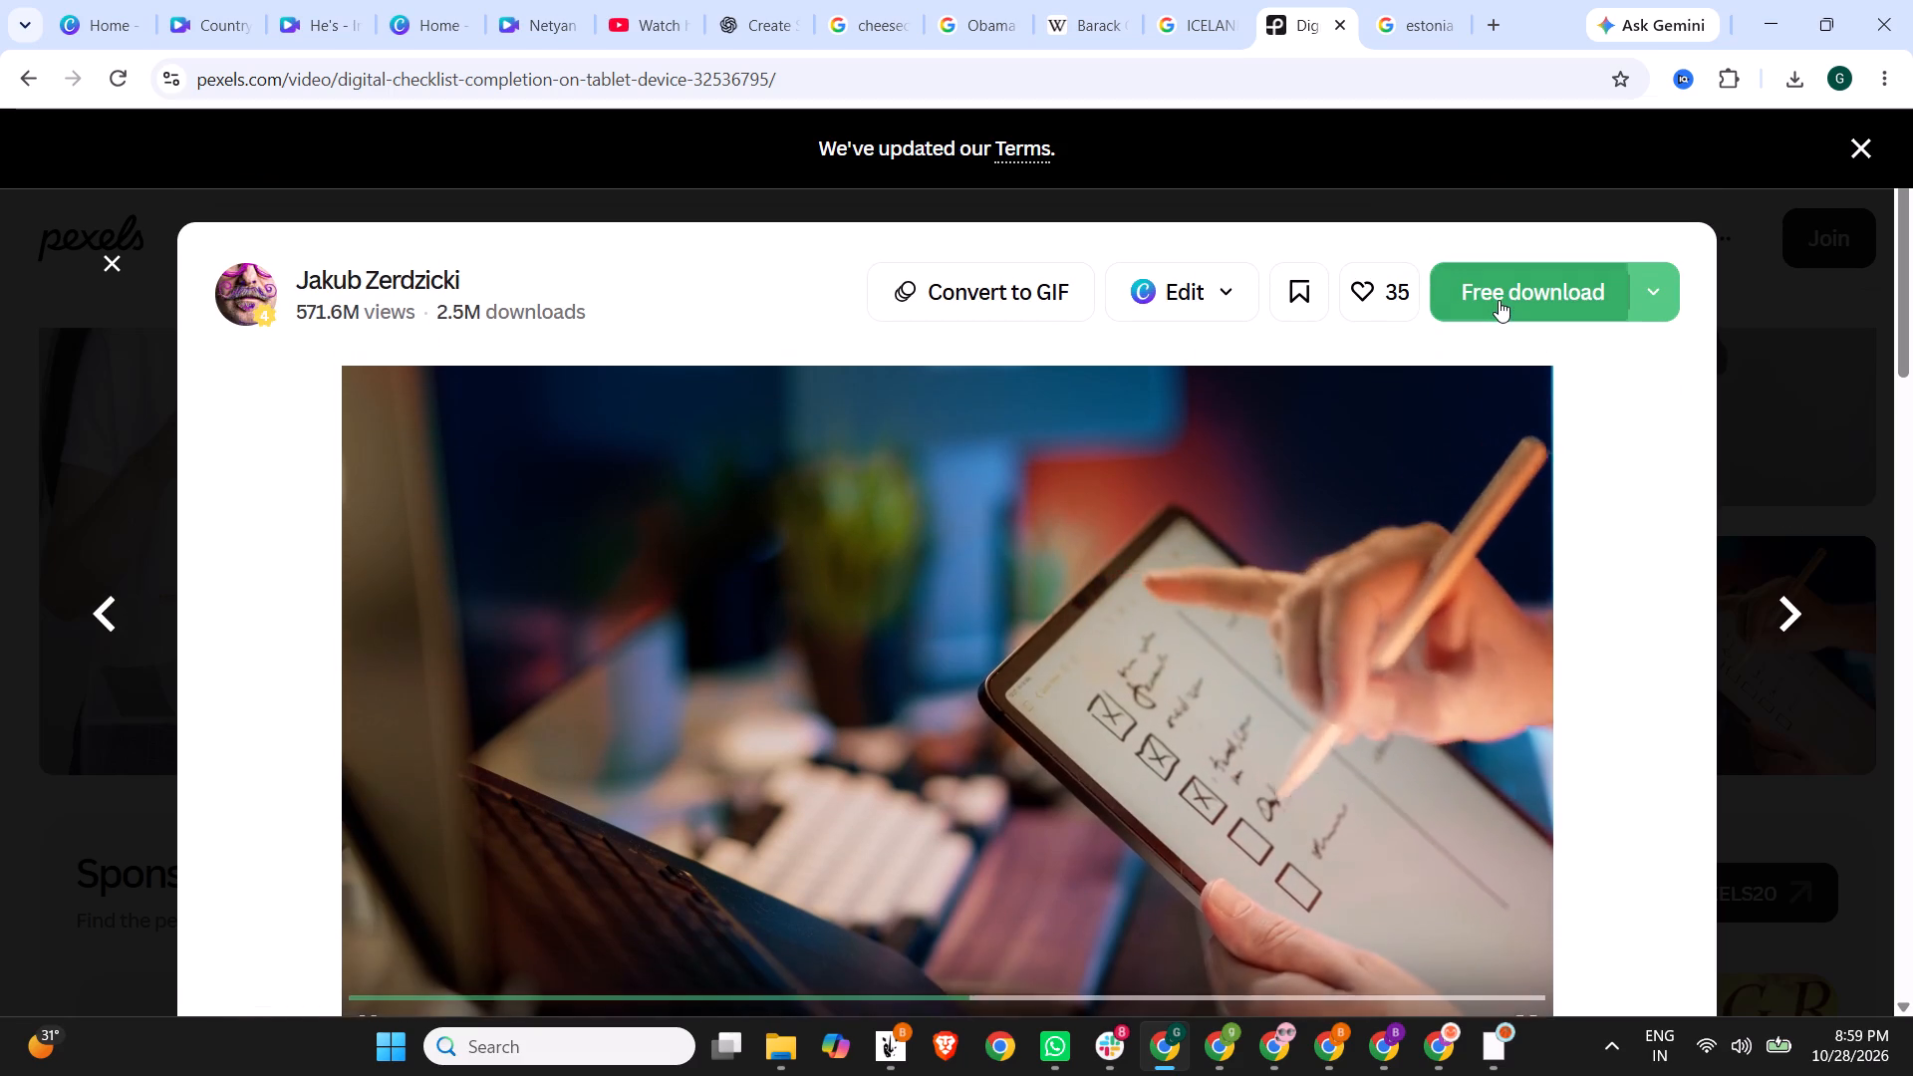
click(1499, 300)
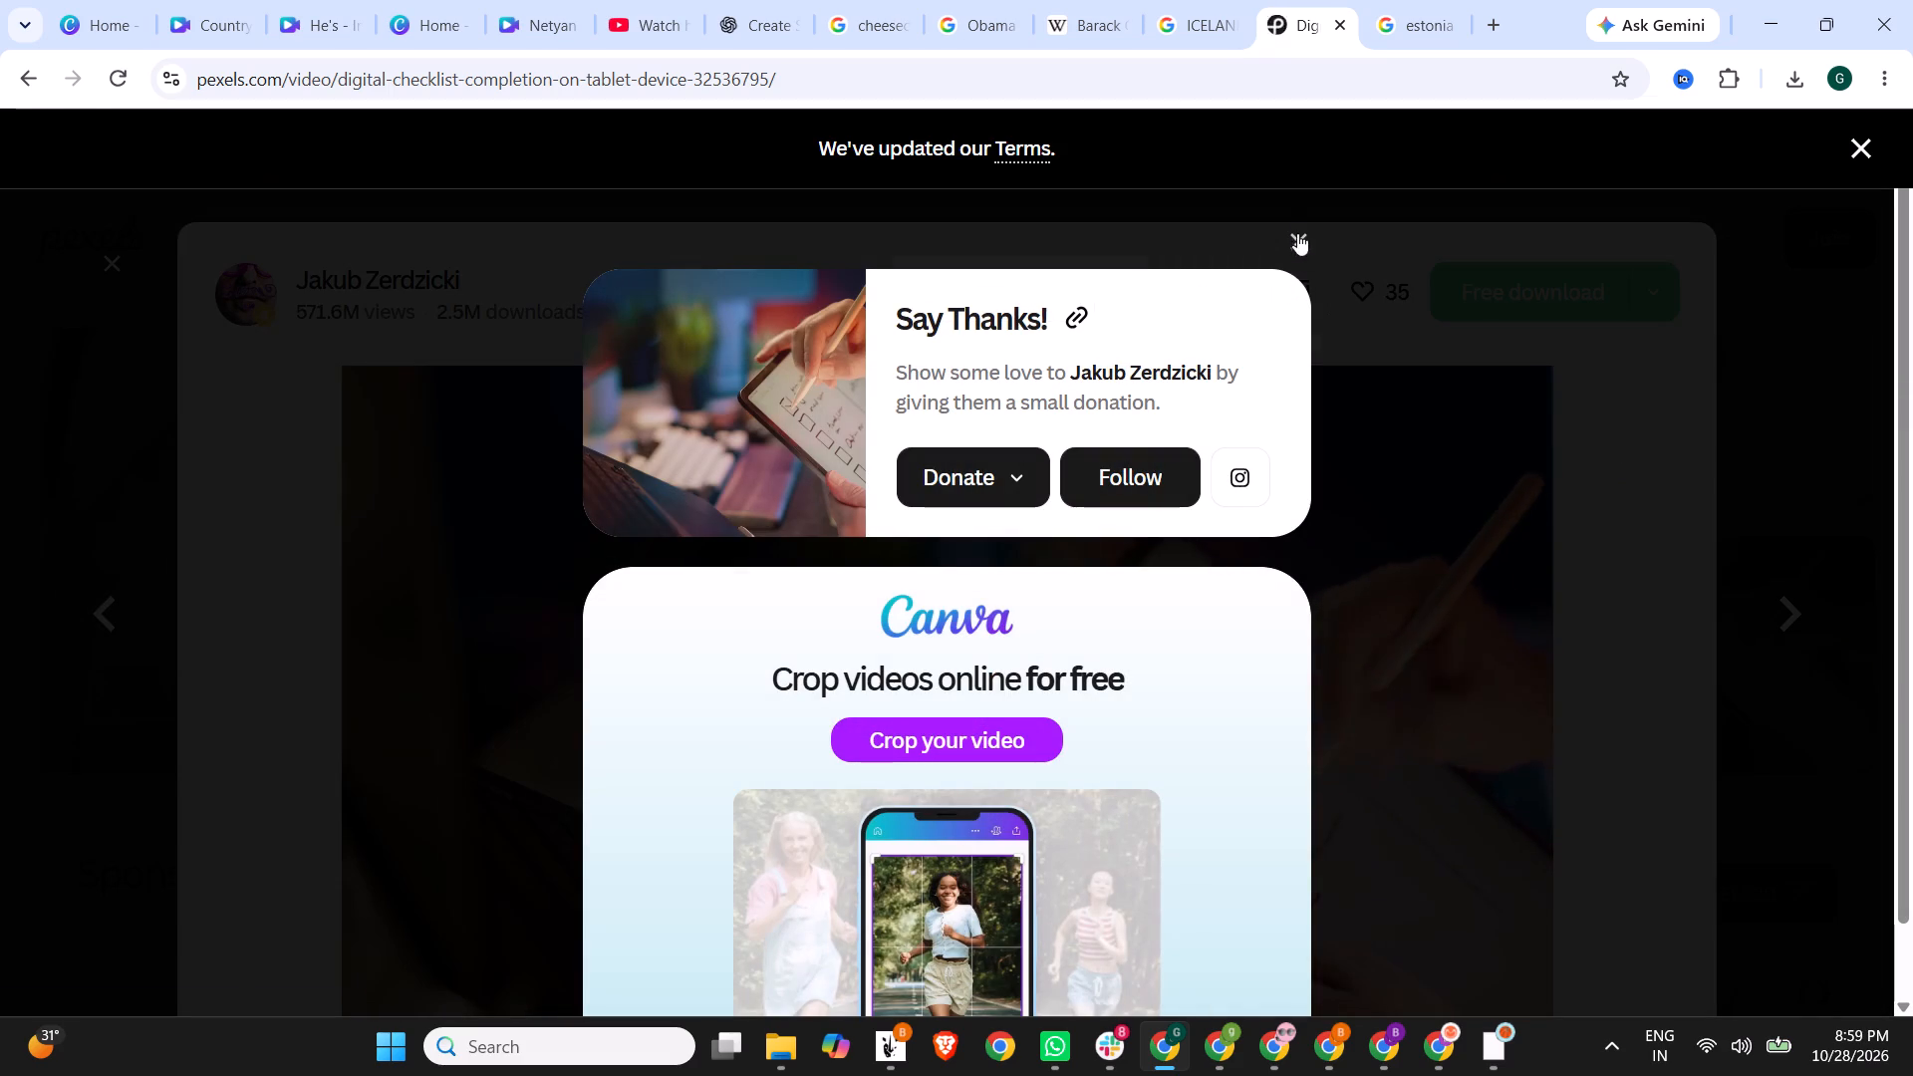
click(1297, 240)
click(1854, 155)
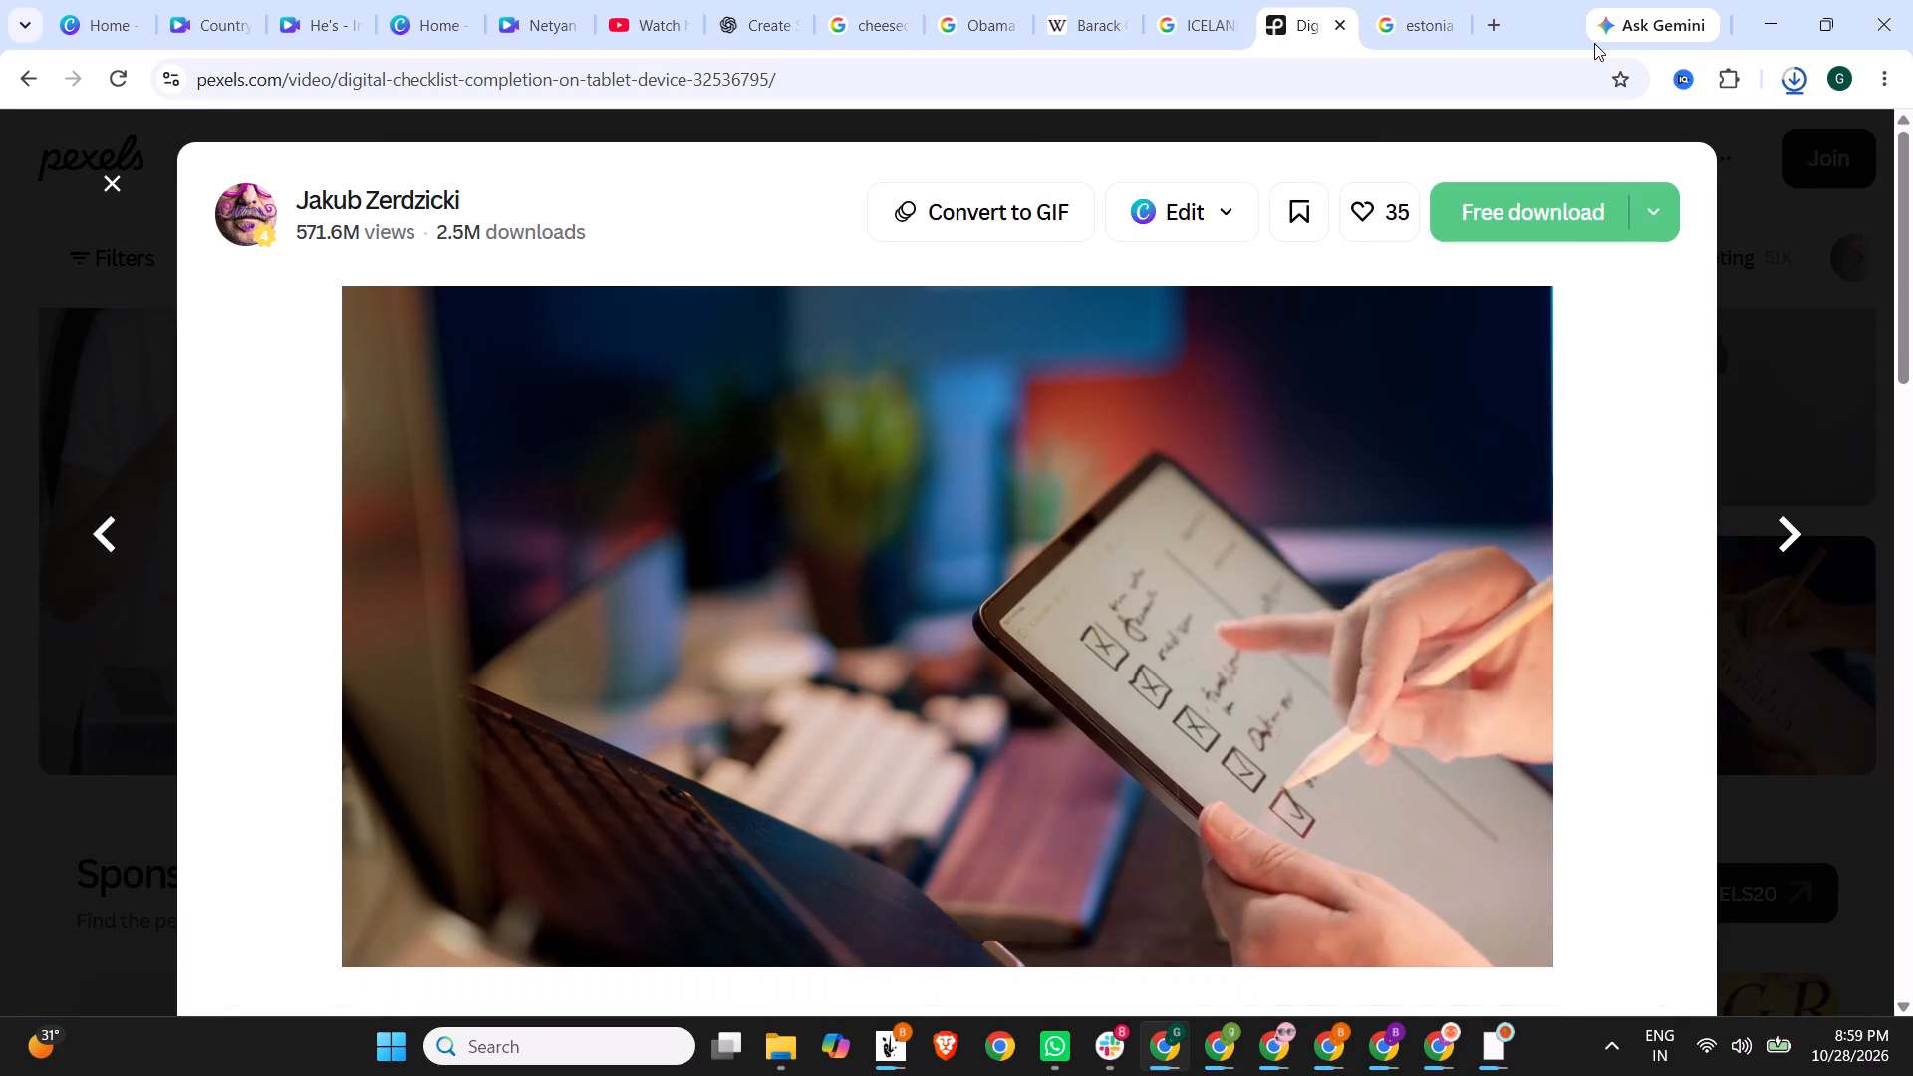
click(1822, 366)
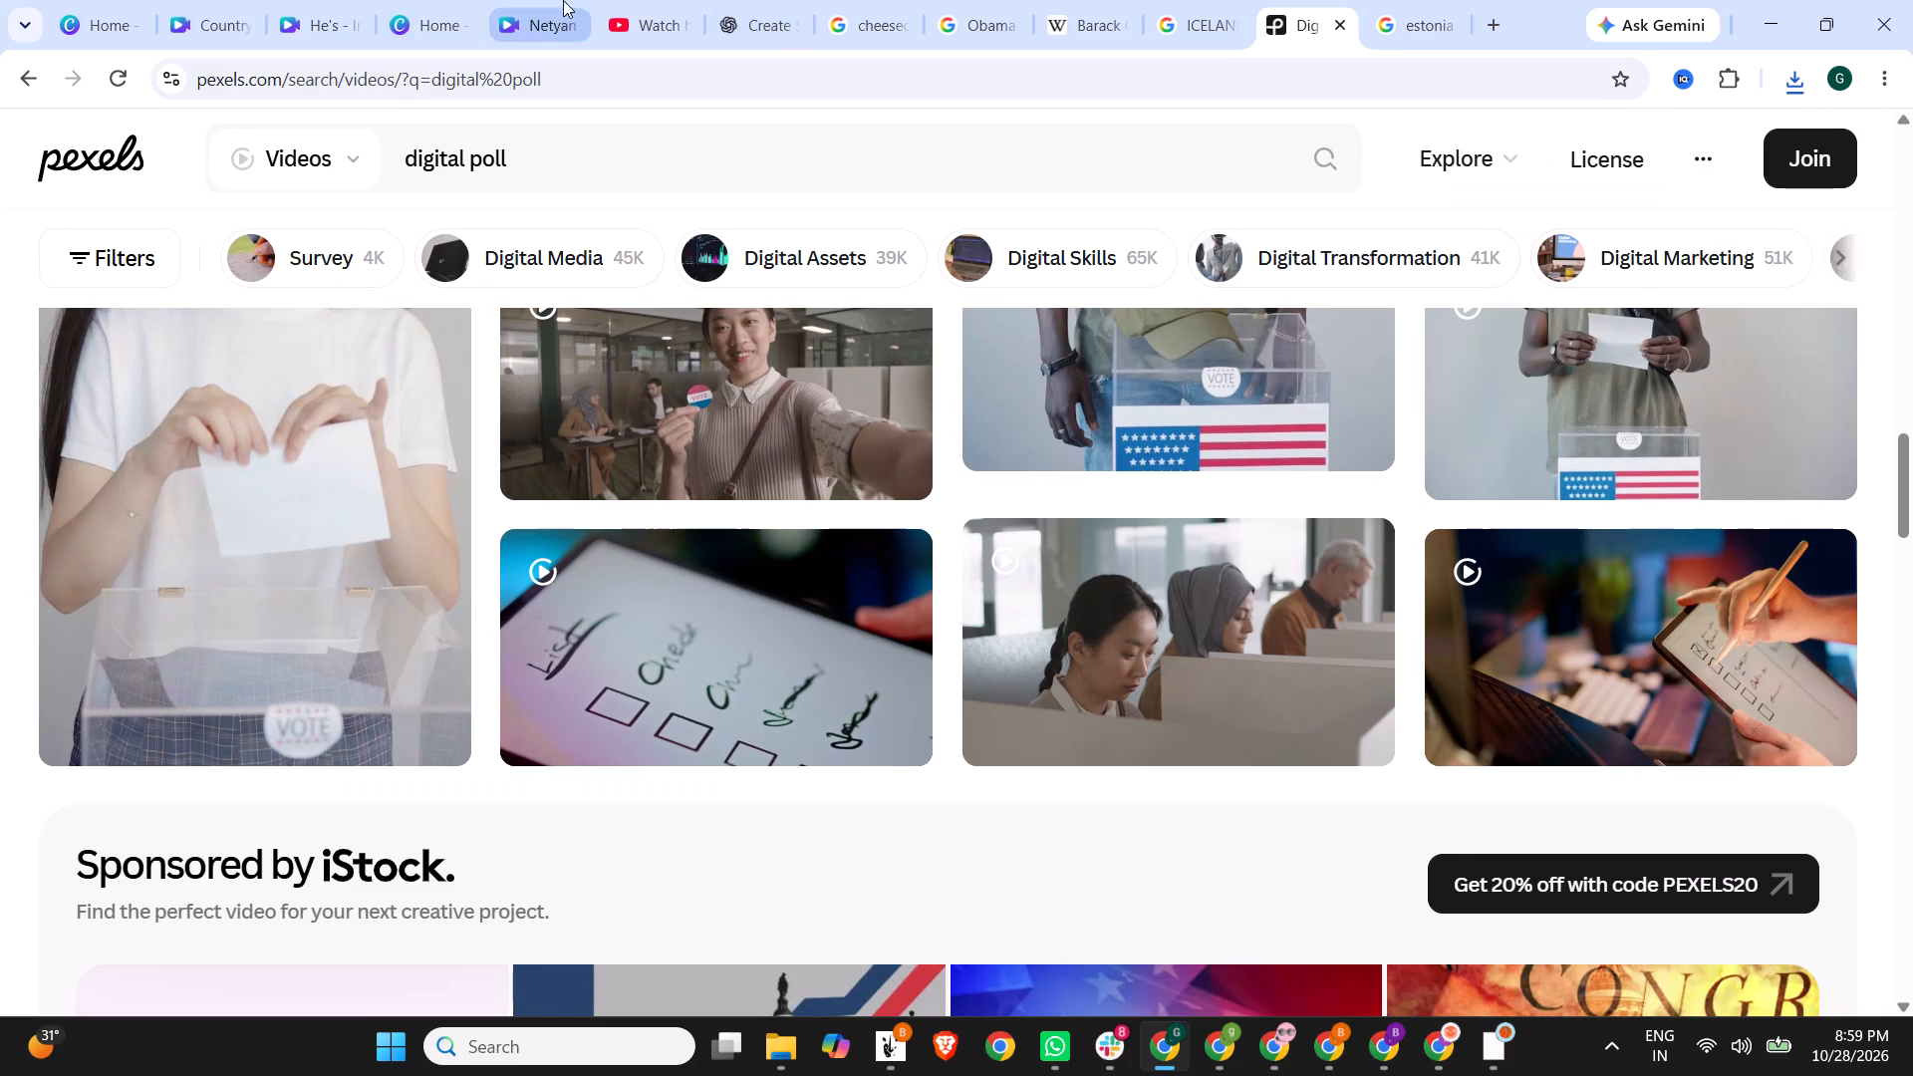
Switch to the Country Facts Canva design and upload the downloaded video 13875319_3840_2160_25fps.
click(664, 0)
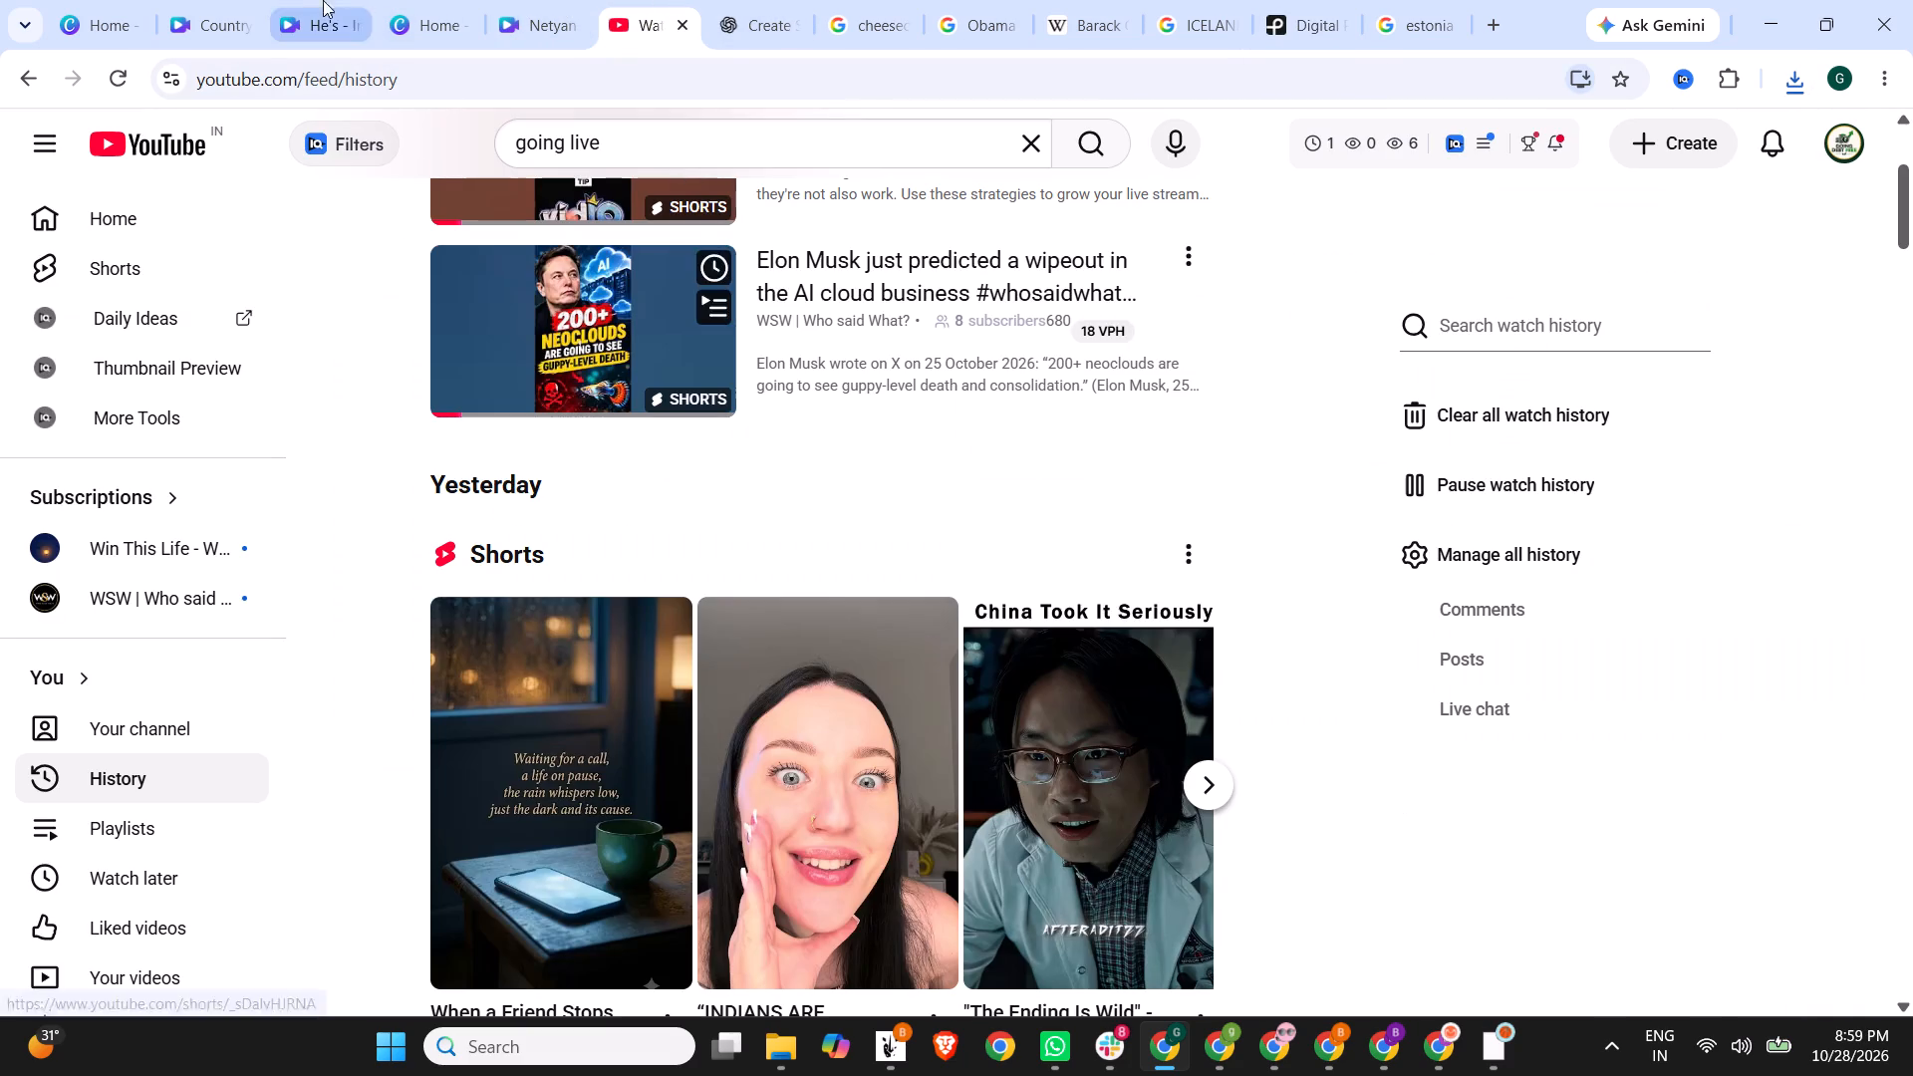
click(199, 0)
scroll(68, 461, up, 6)
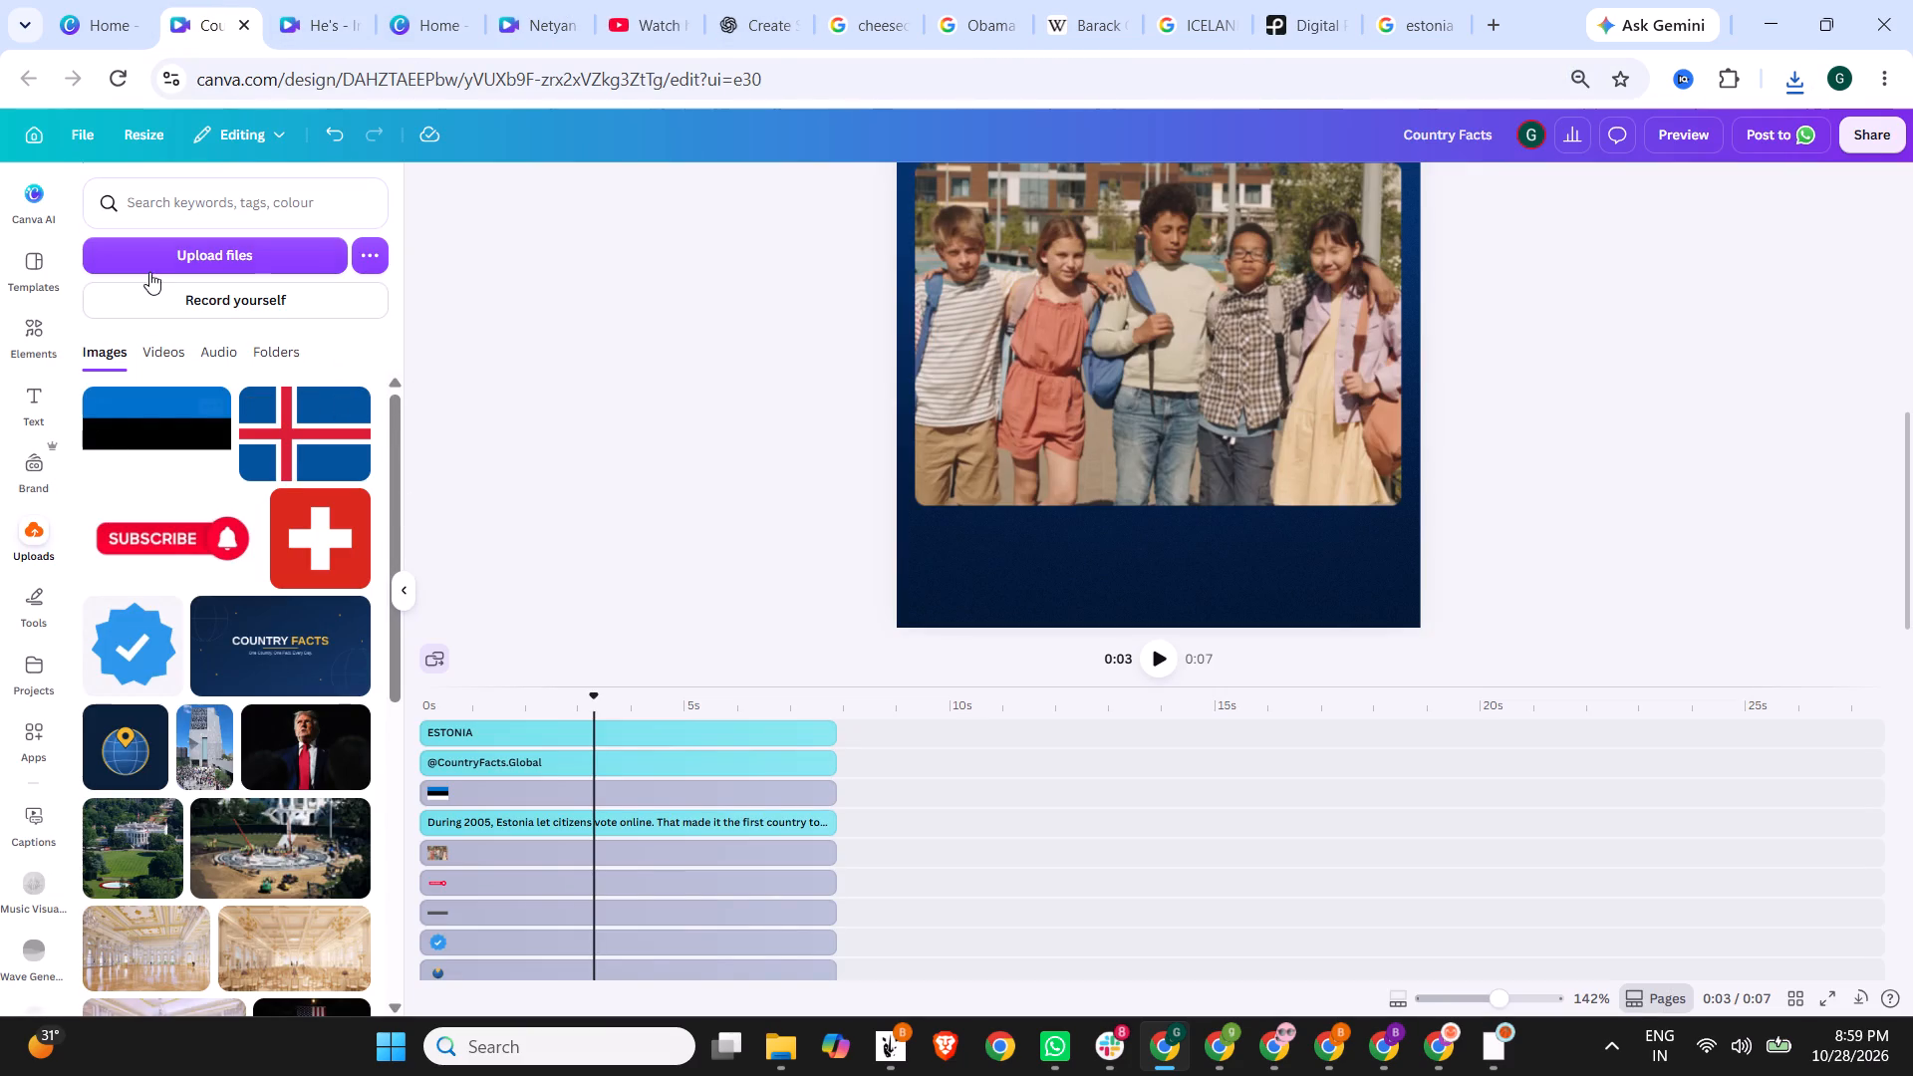
click(150, 257)
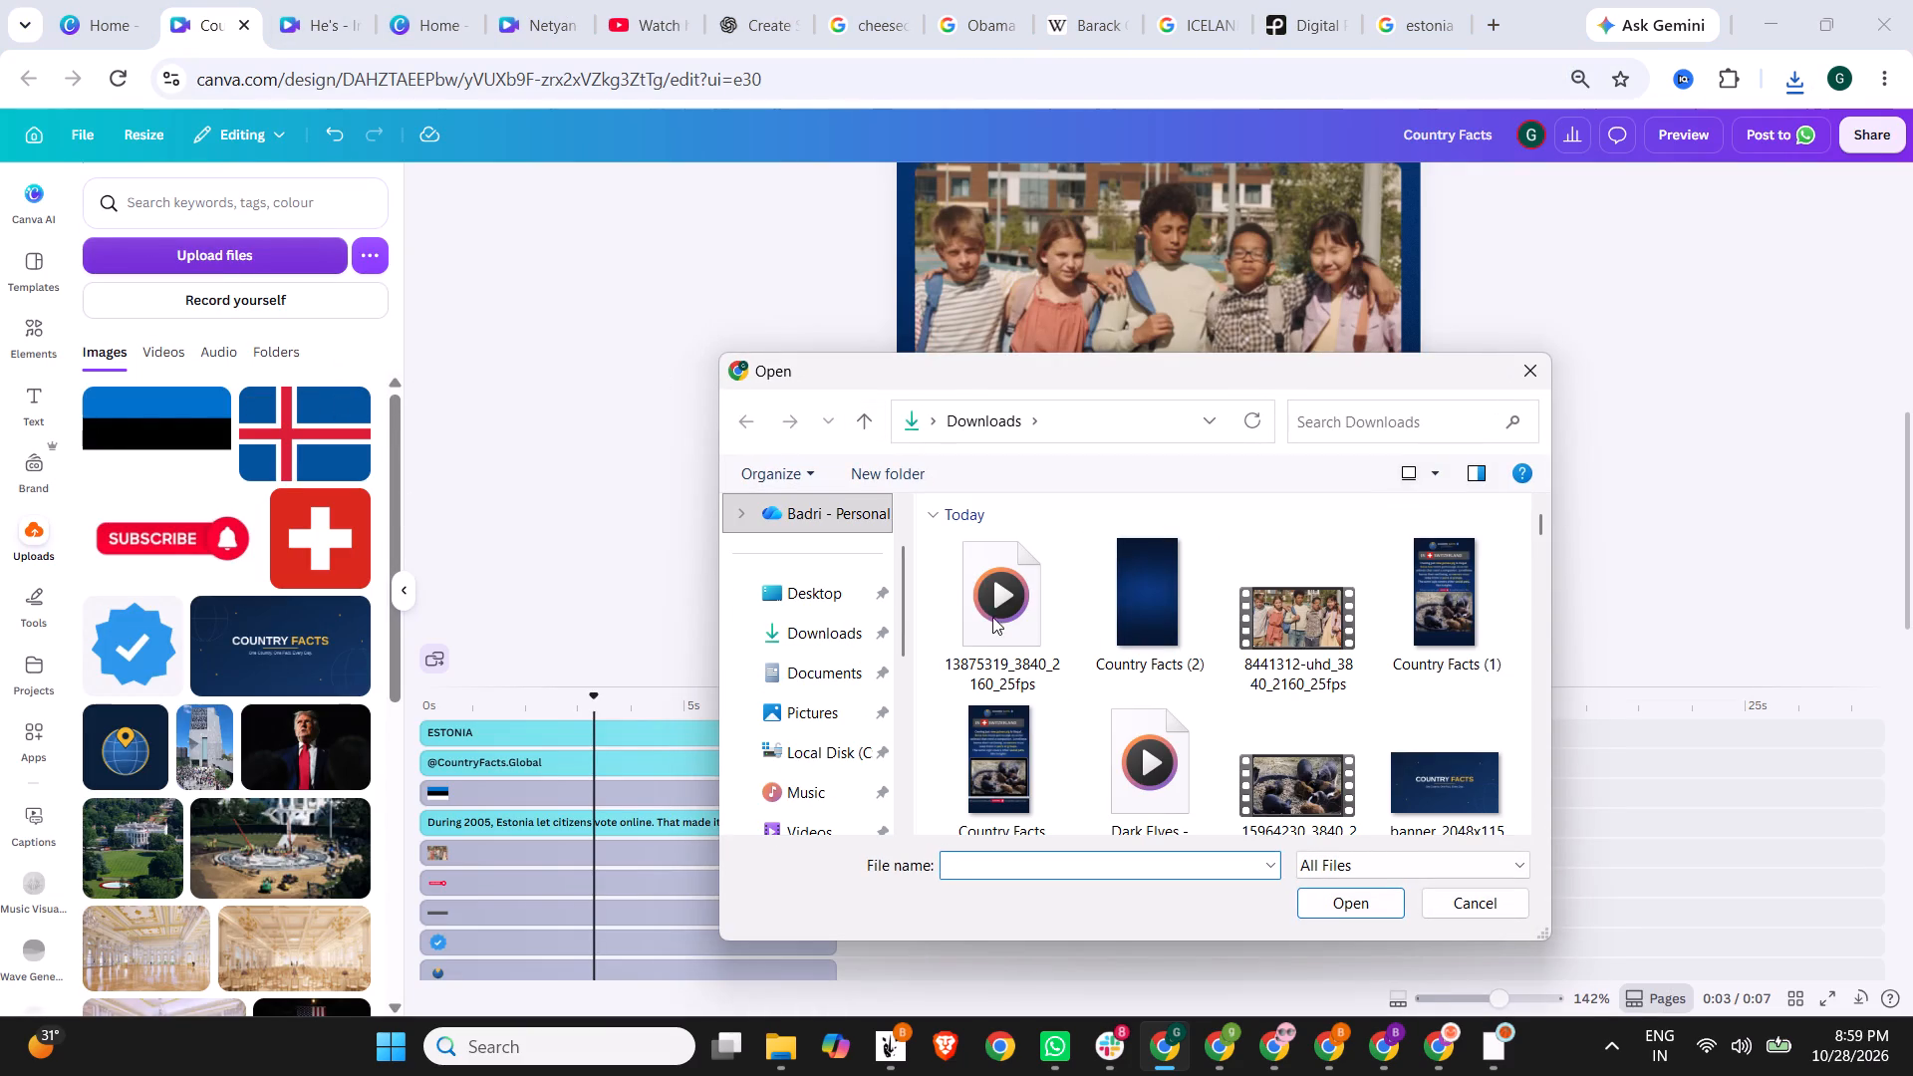
double_click(992, 617)
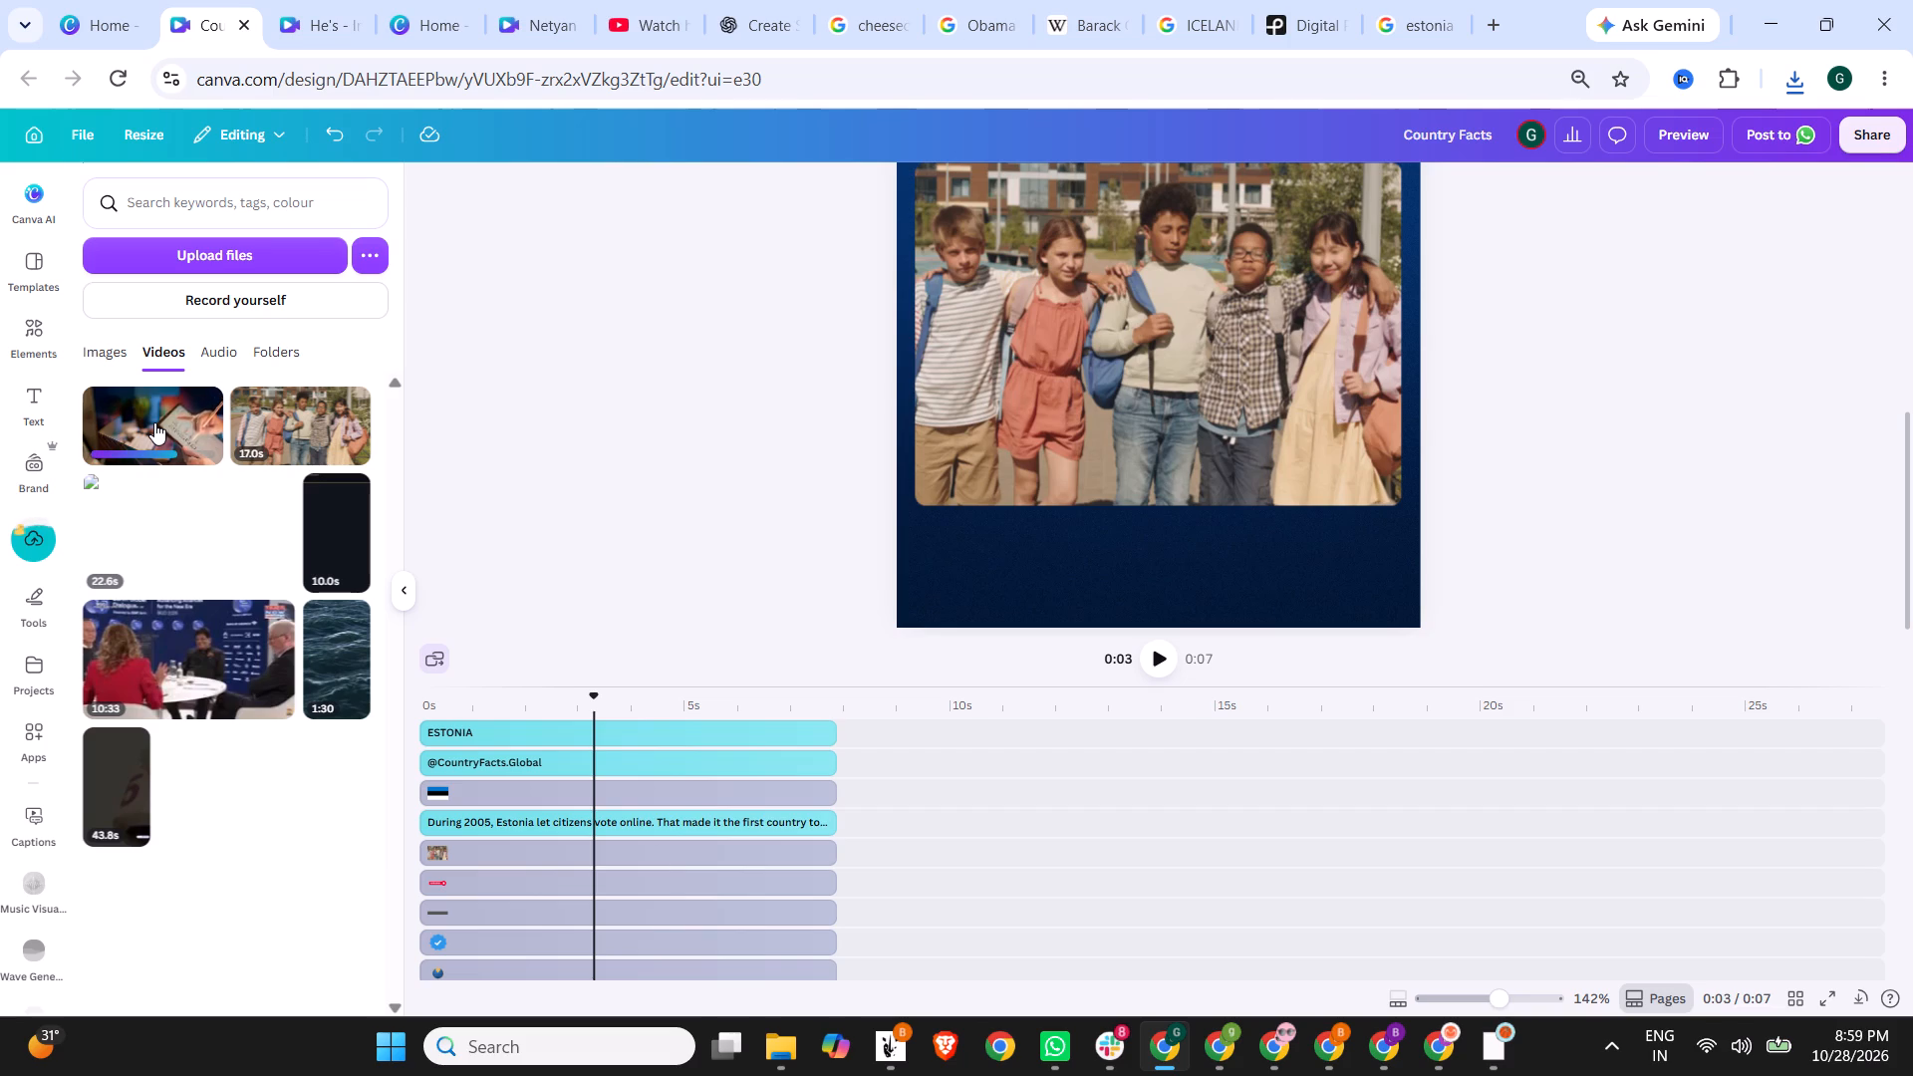
Replace the children clip in the Estonia design with the uploaded tablet checklist video, keeping it in the same frame.
click(485, 859)
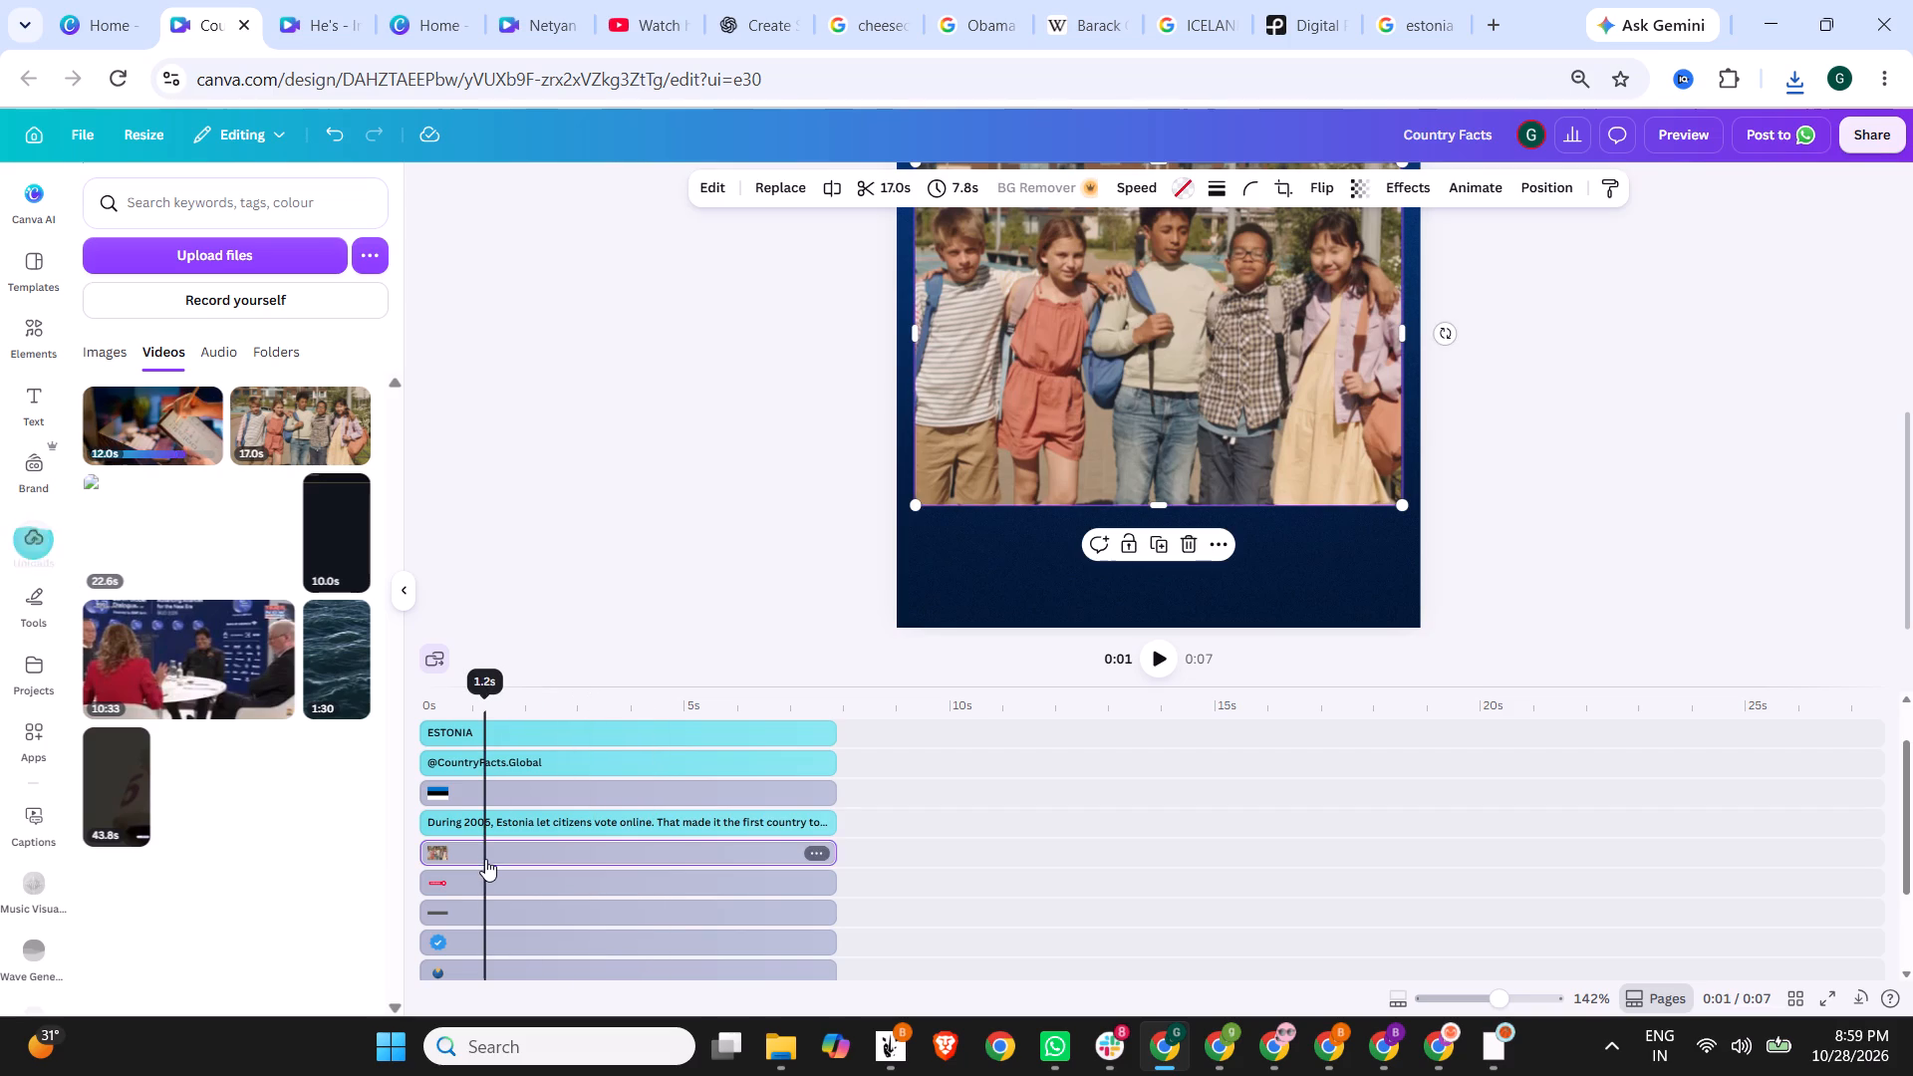
drag(173, 425, 357, 468)
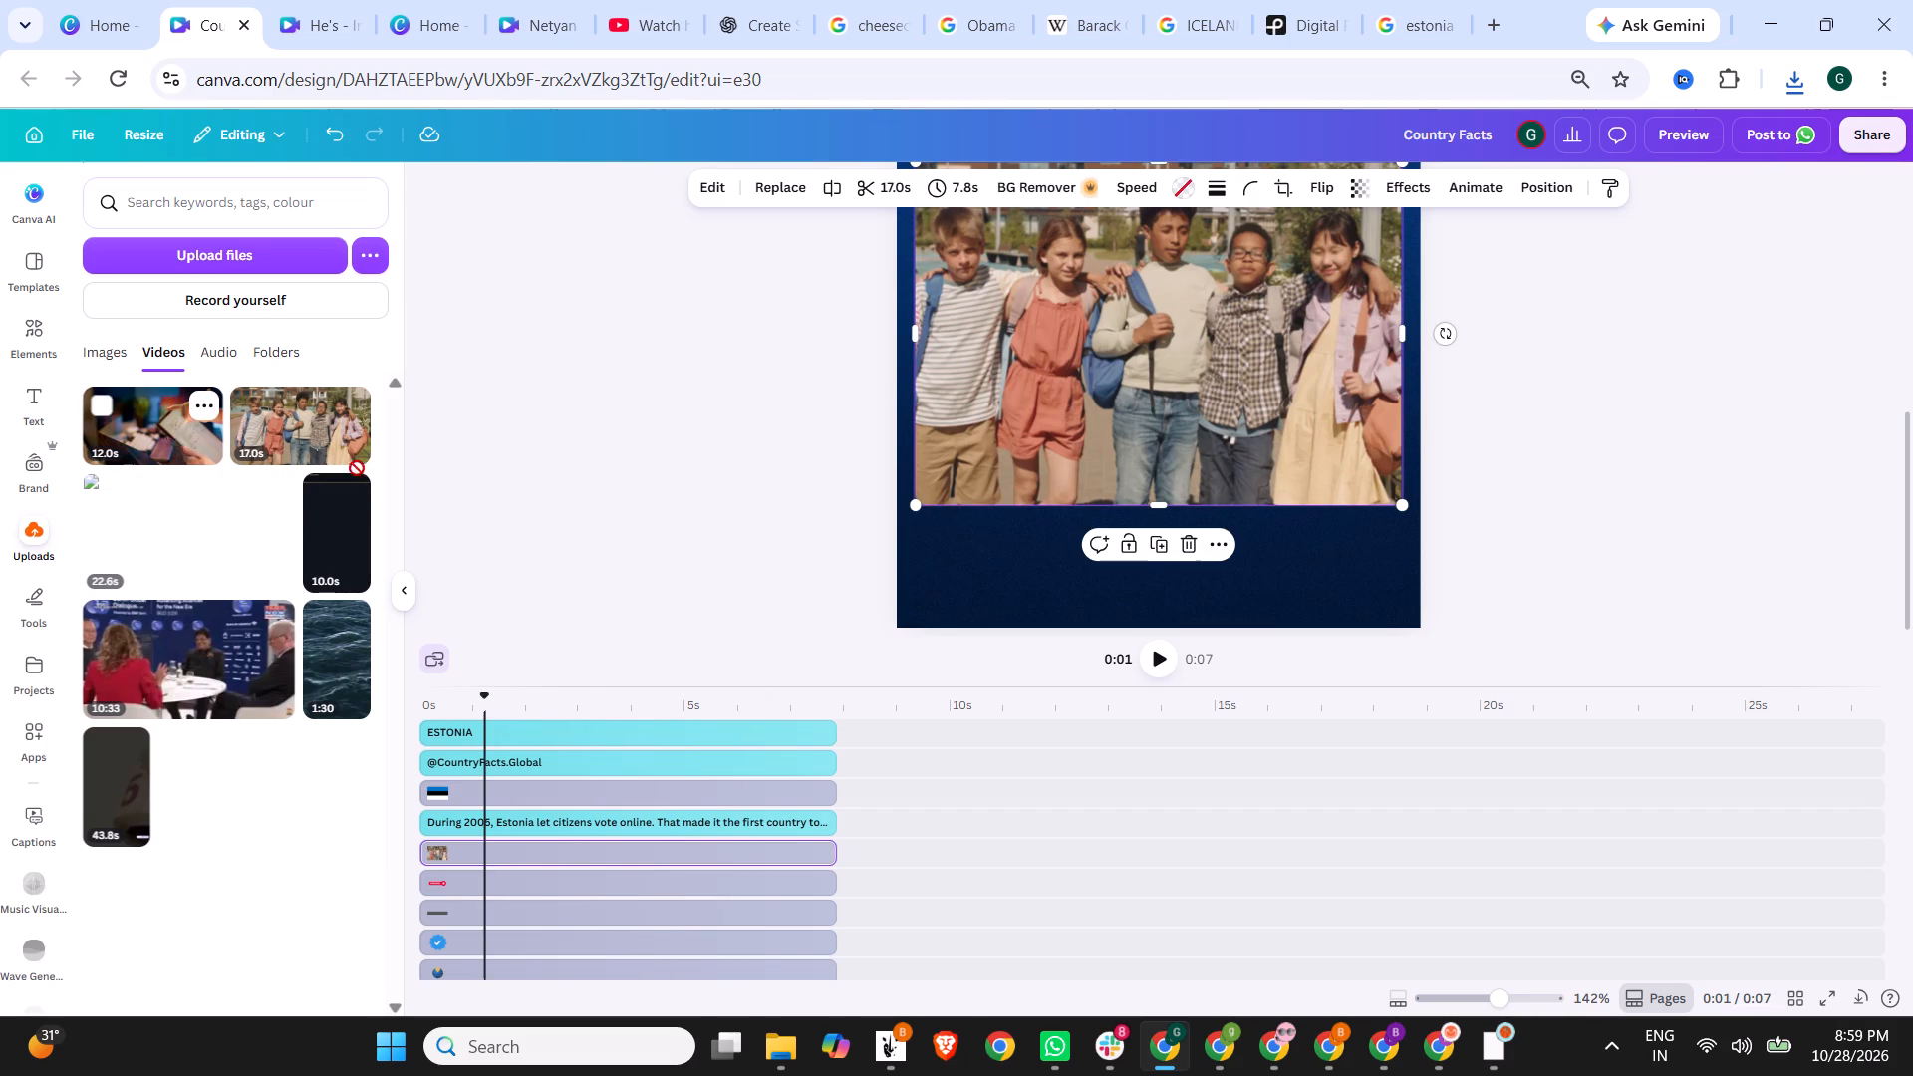
drag(357, 468, 546, 858)
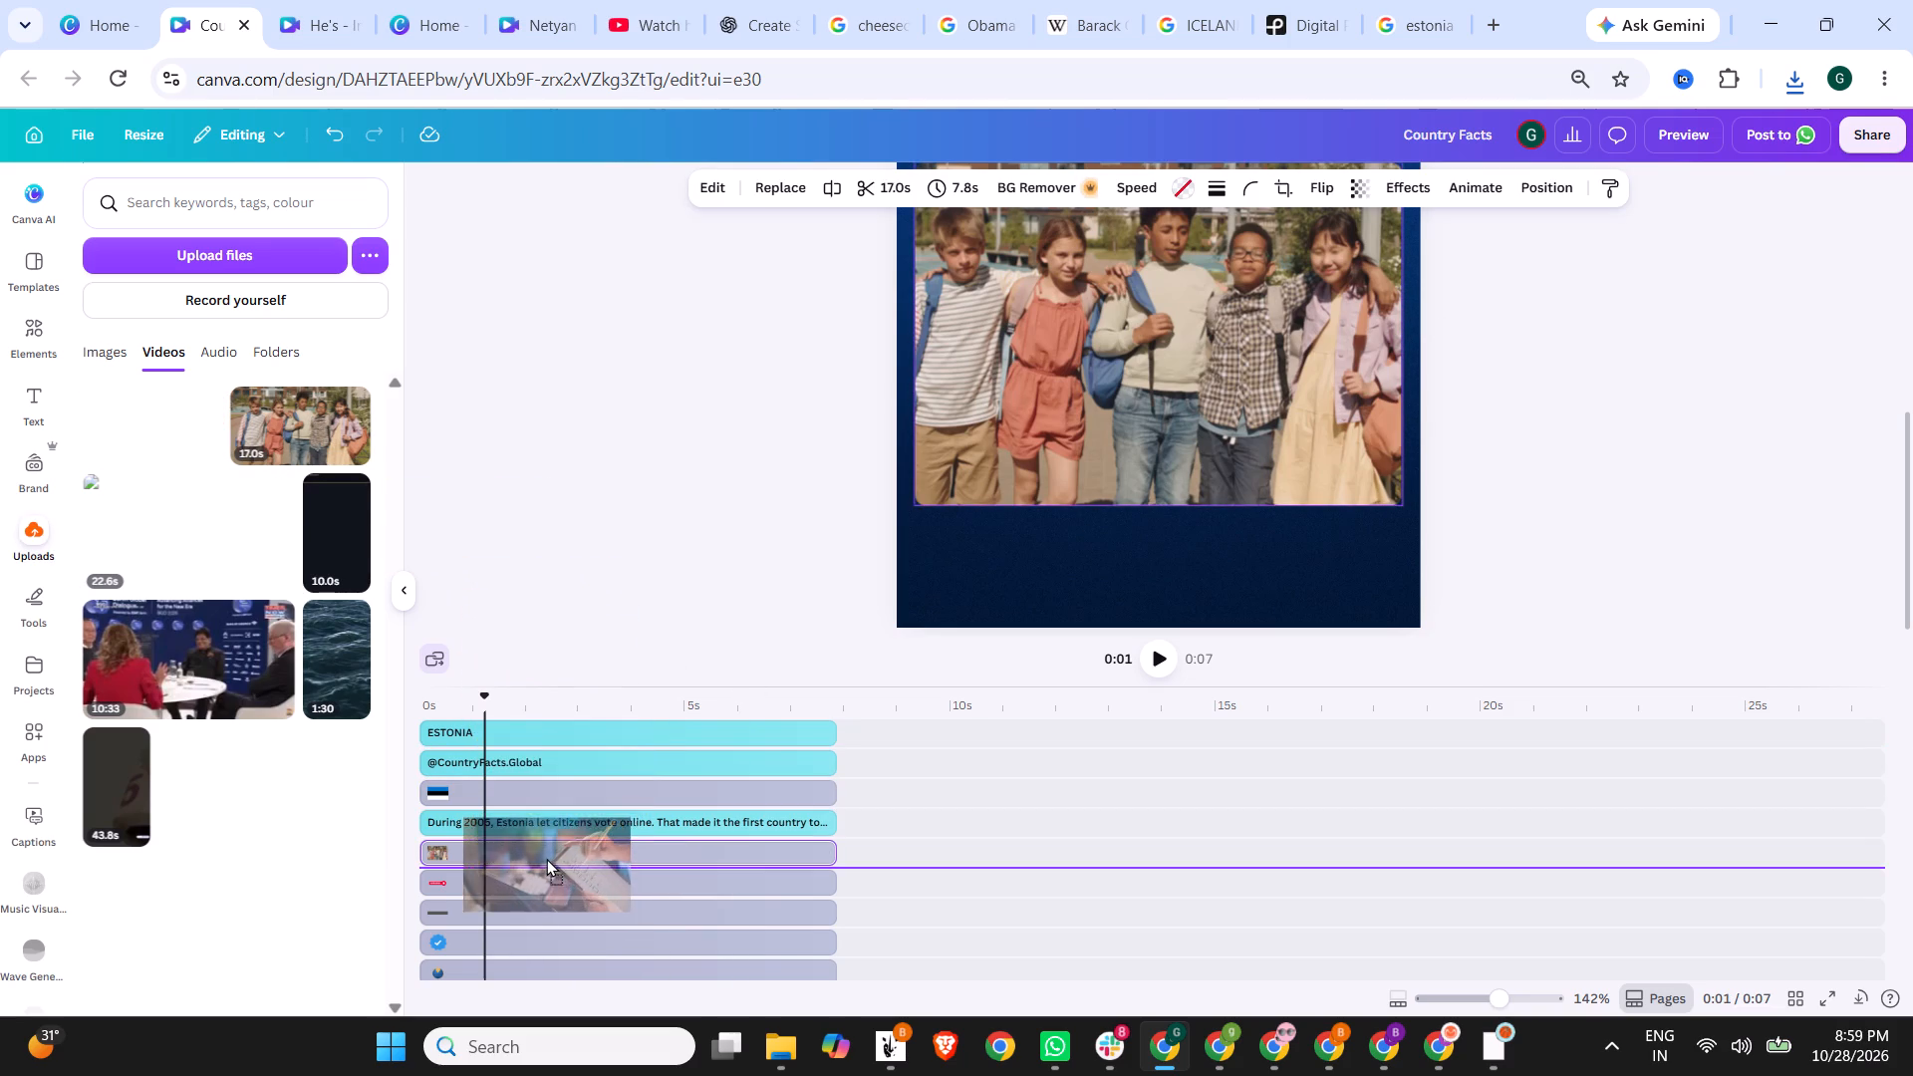
drag(546, 858, 1194, 312)
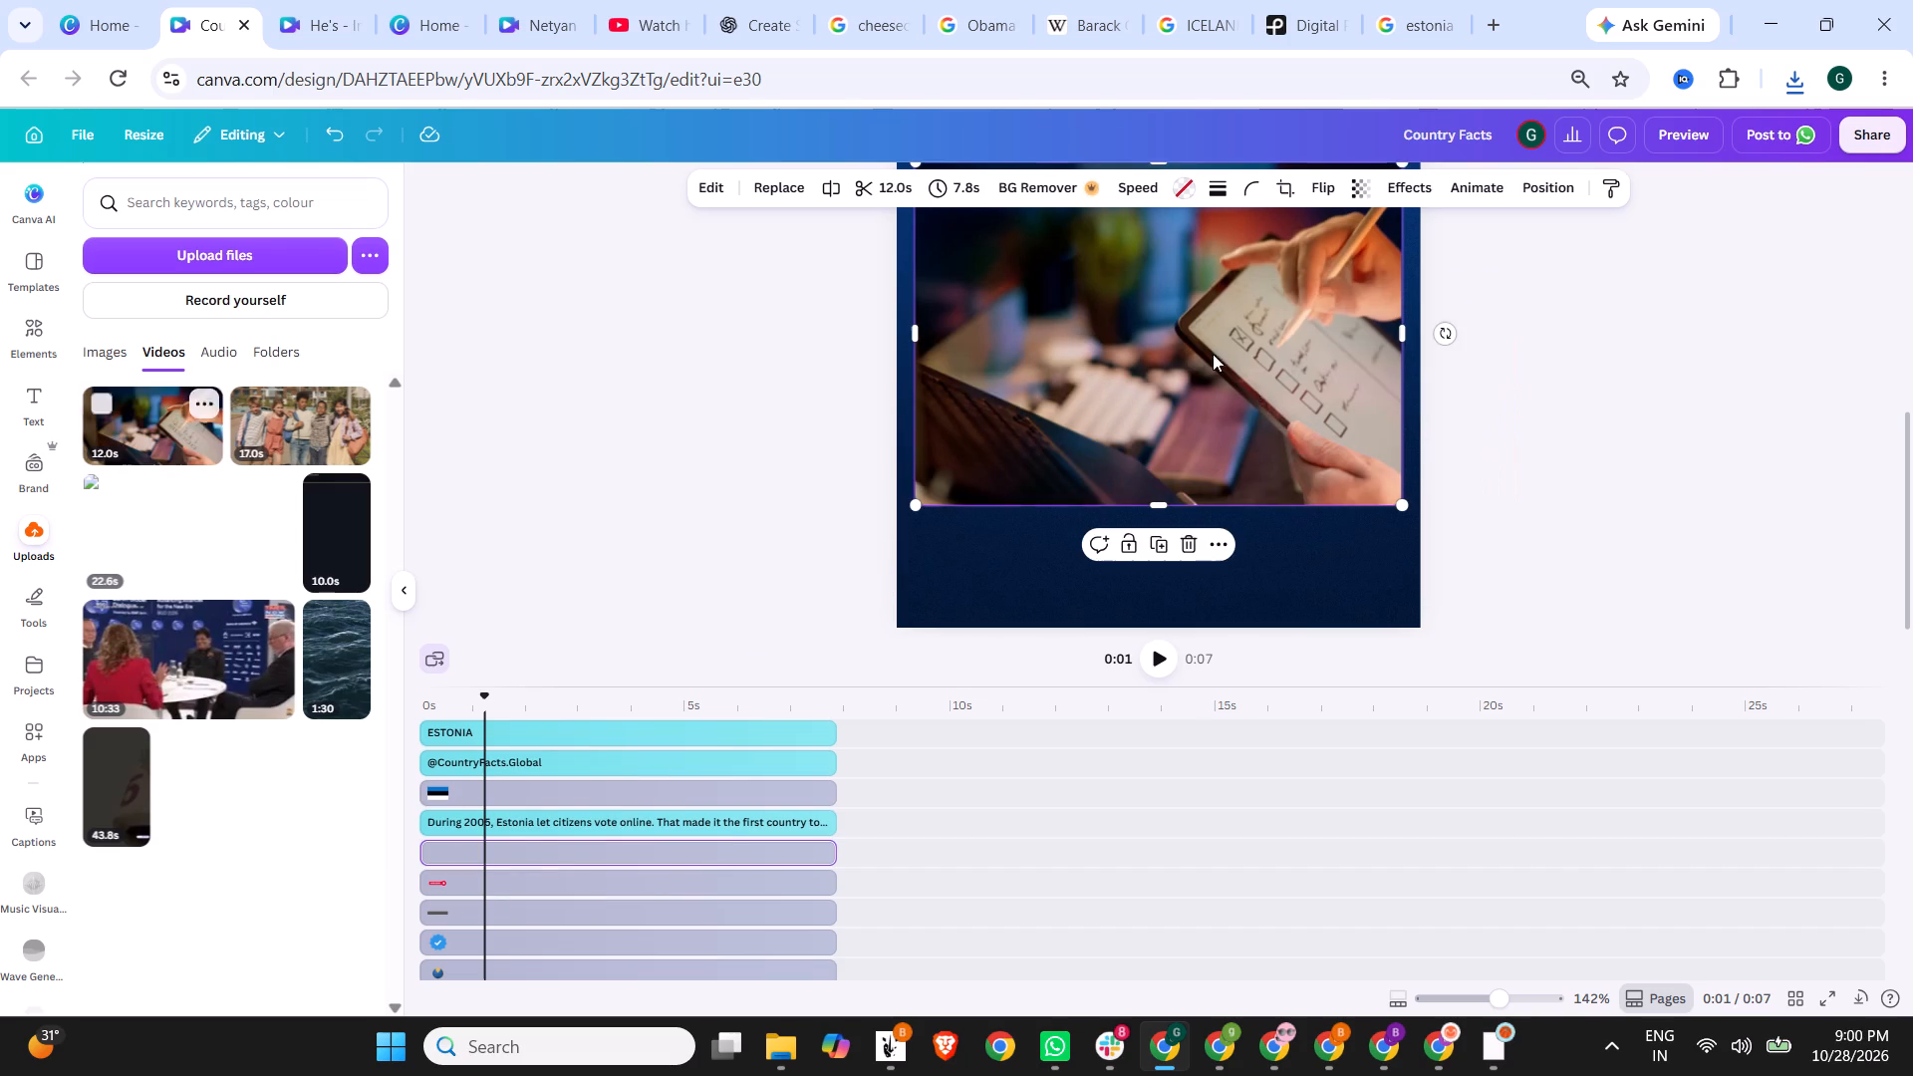
scroll(1584, 504, up, 7)
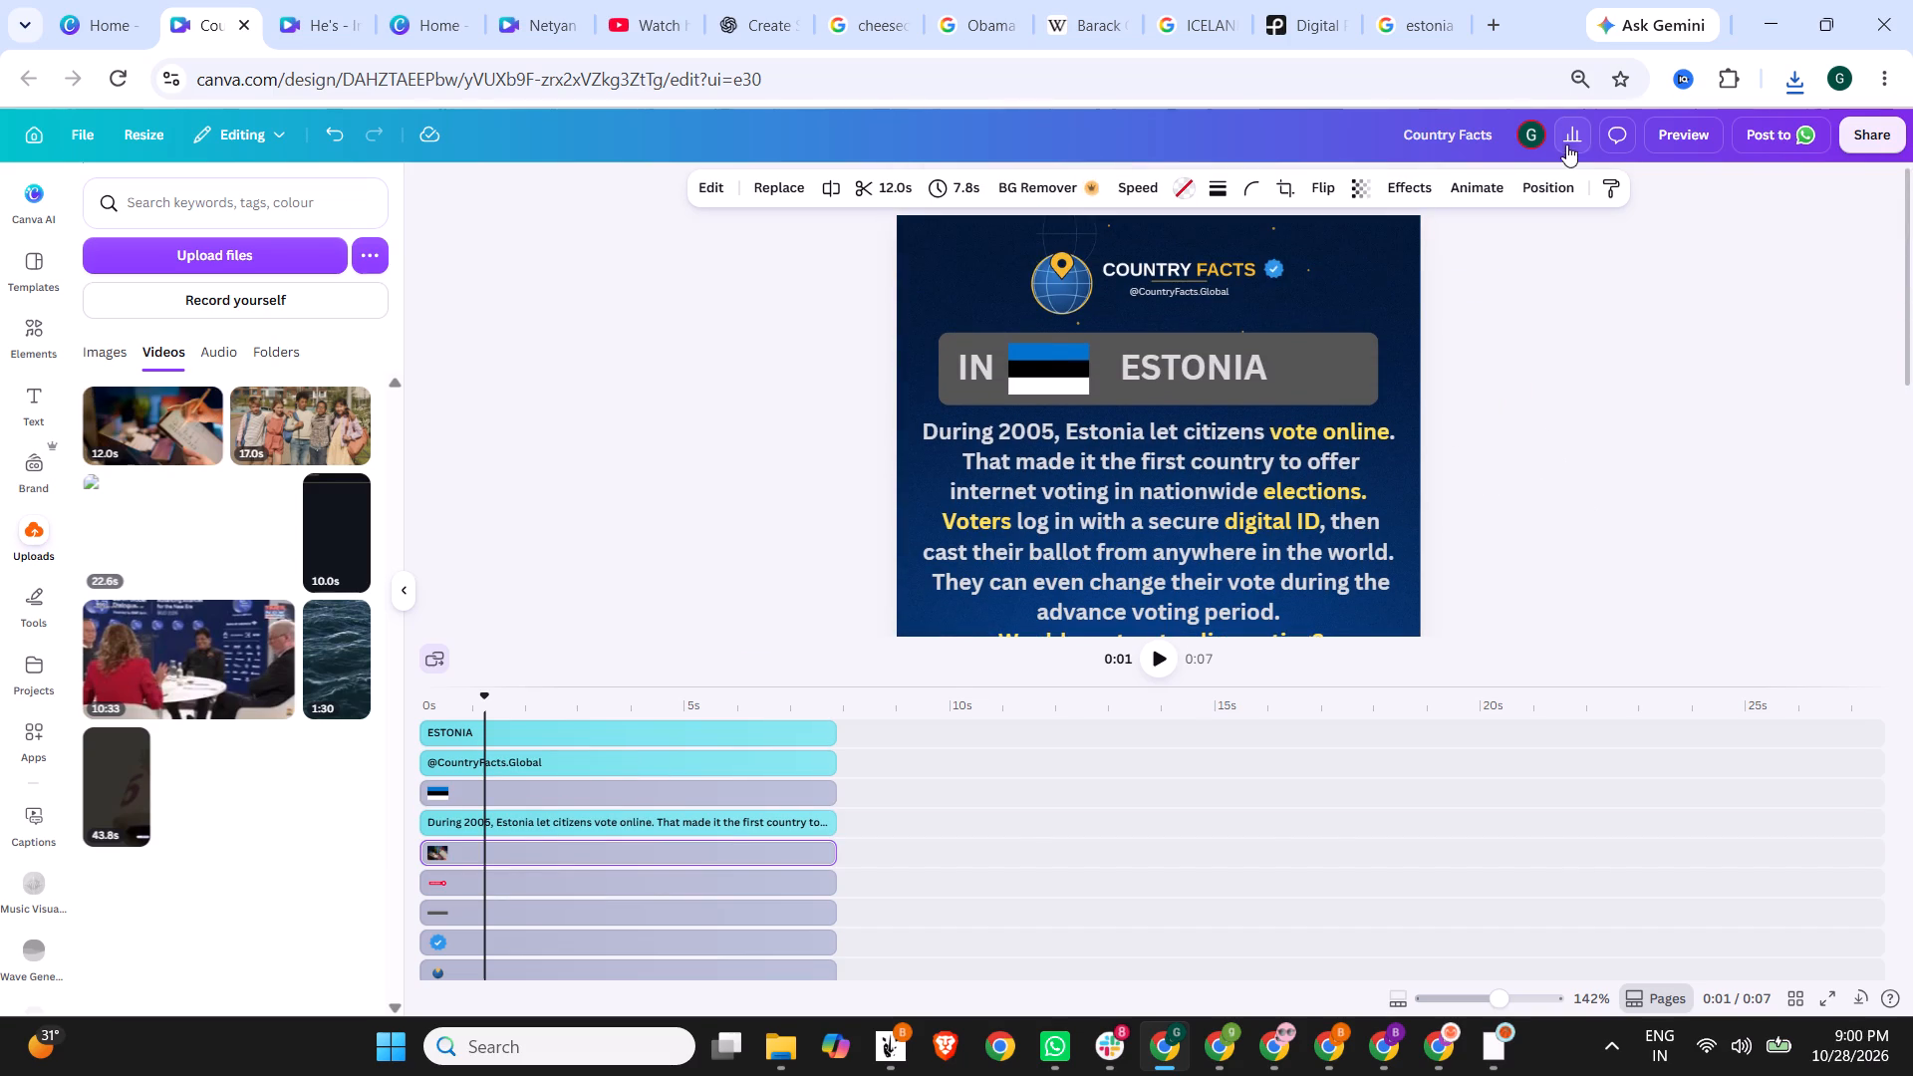
Reword the line beside the Subscribe badge as "for more Country Facts" and nudge it slightly away from the badge.
scroll(1431, 435, down, 3)
scroll(1498, 421, up, 2)
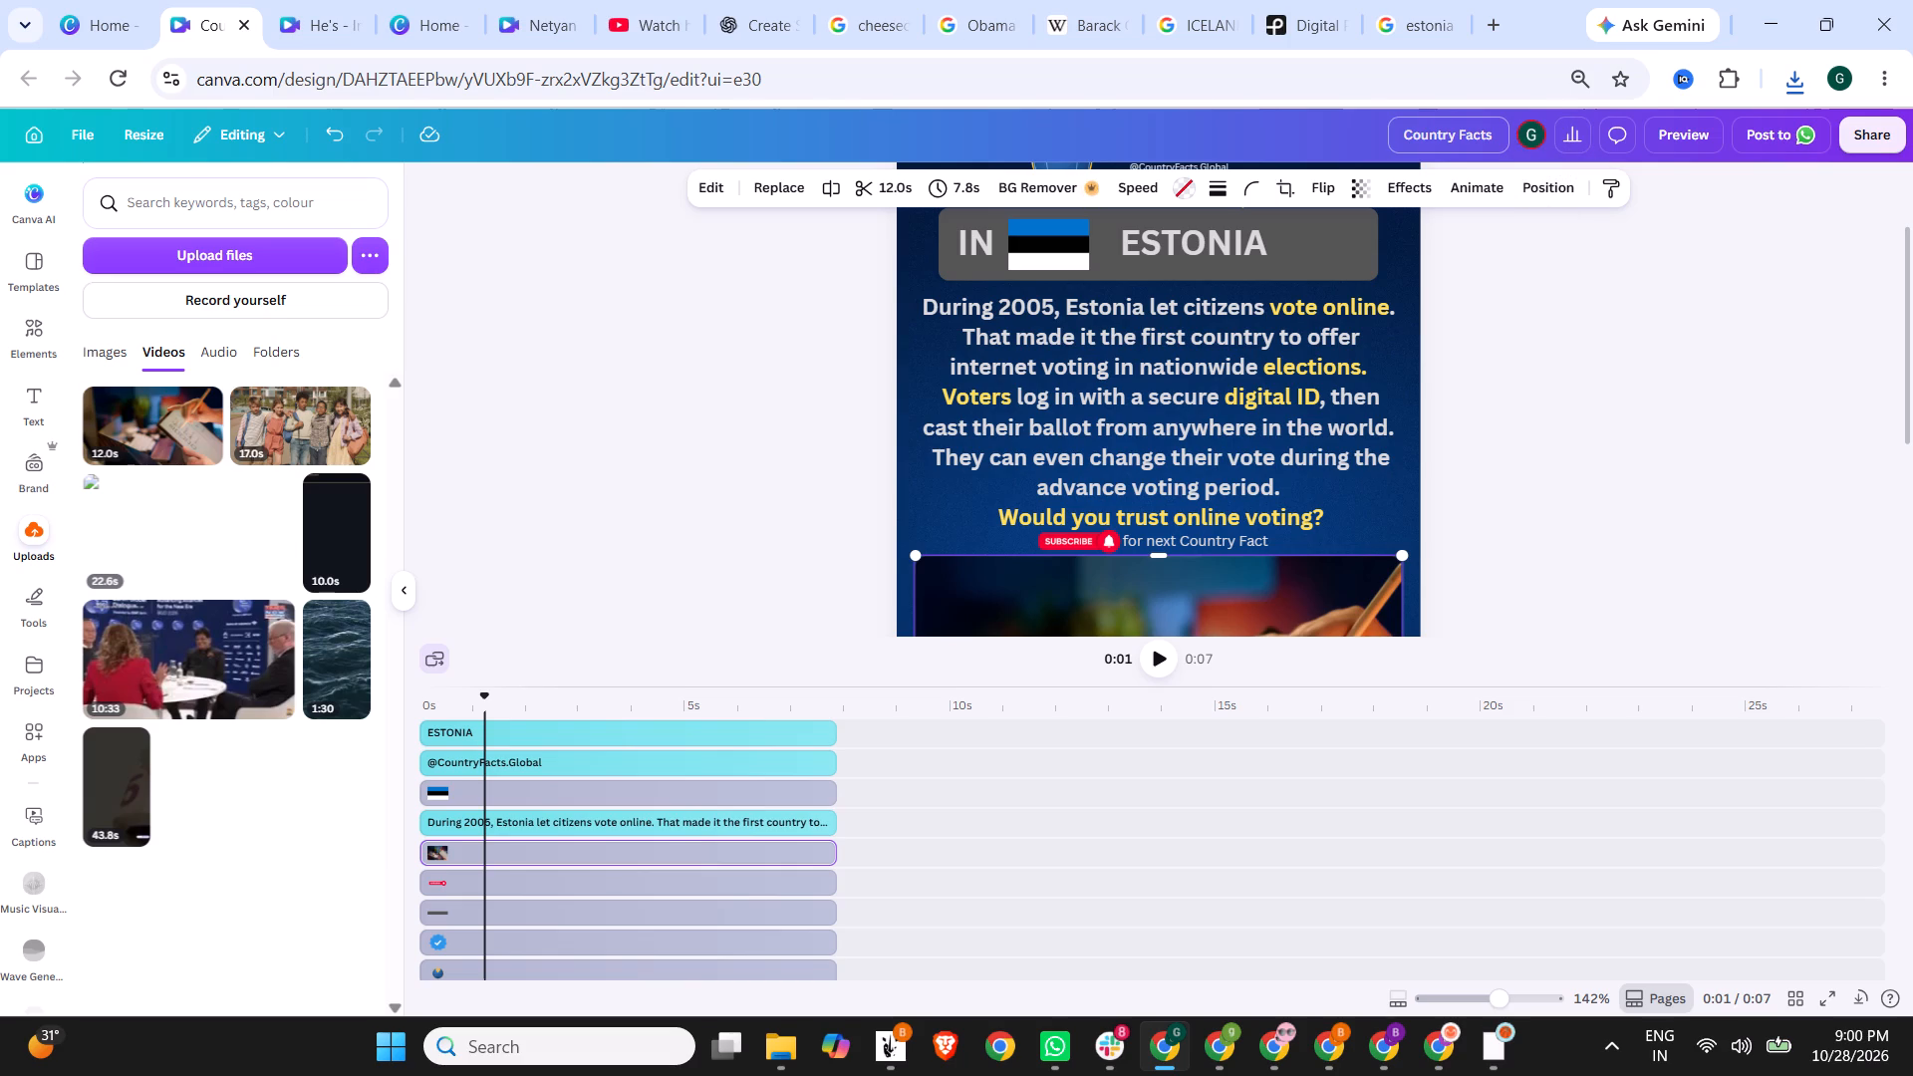
double_click(1184, 541)
drag(1173, 539, 1146, 539)
key(Delete)
key(Delete)
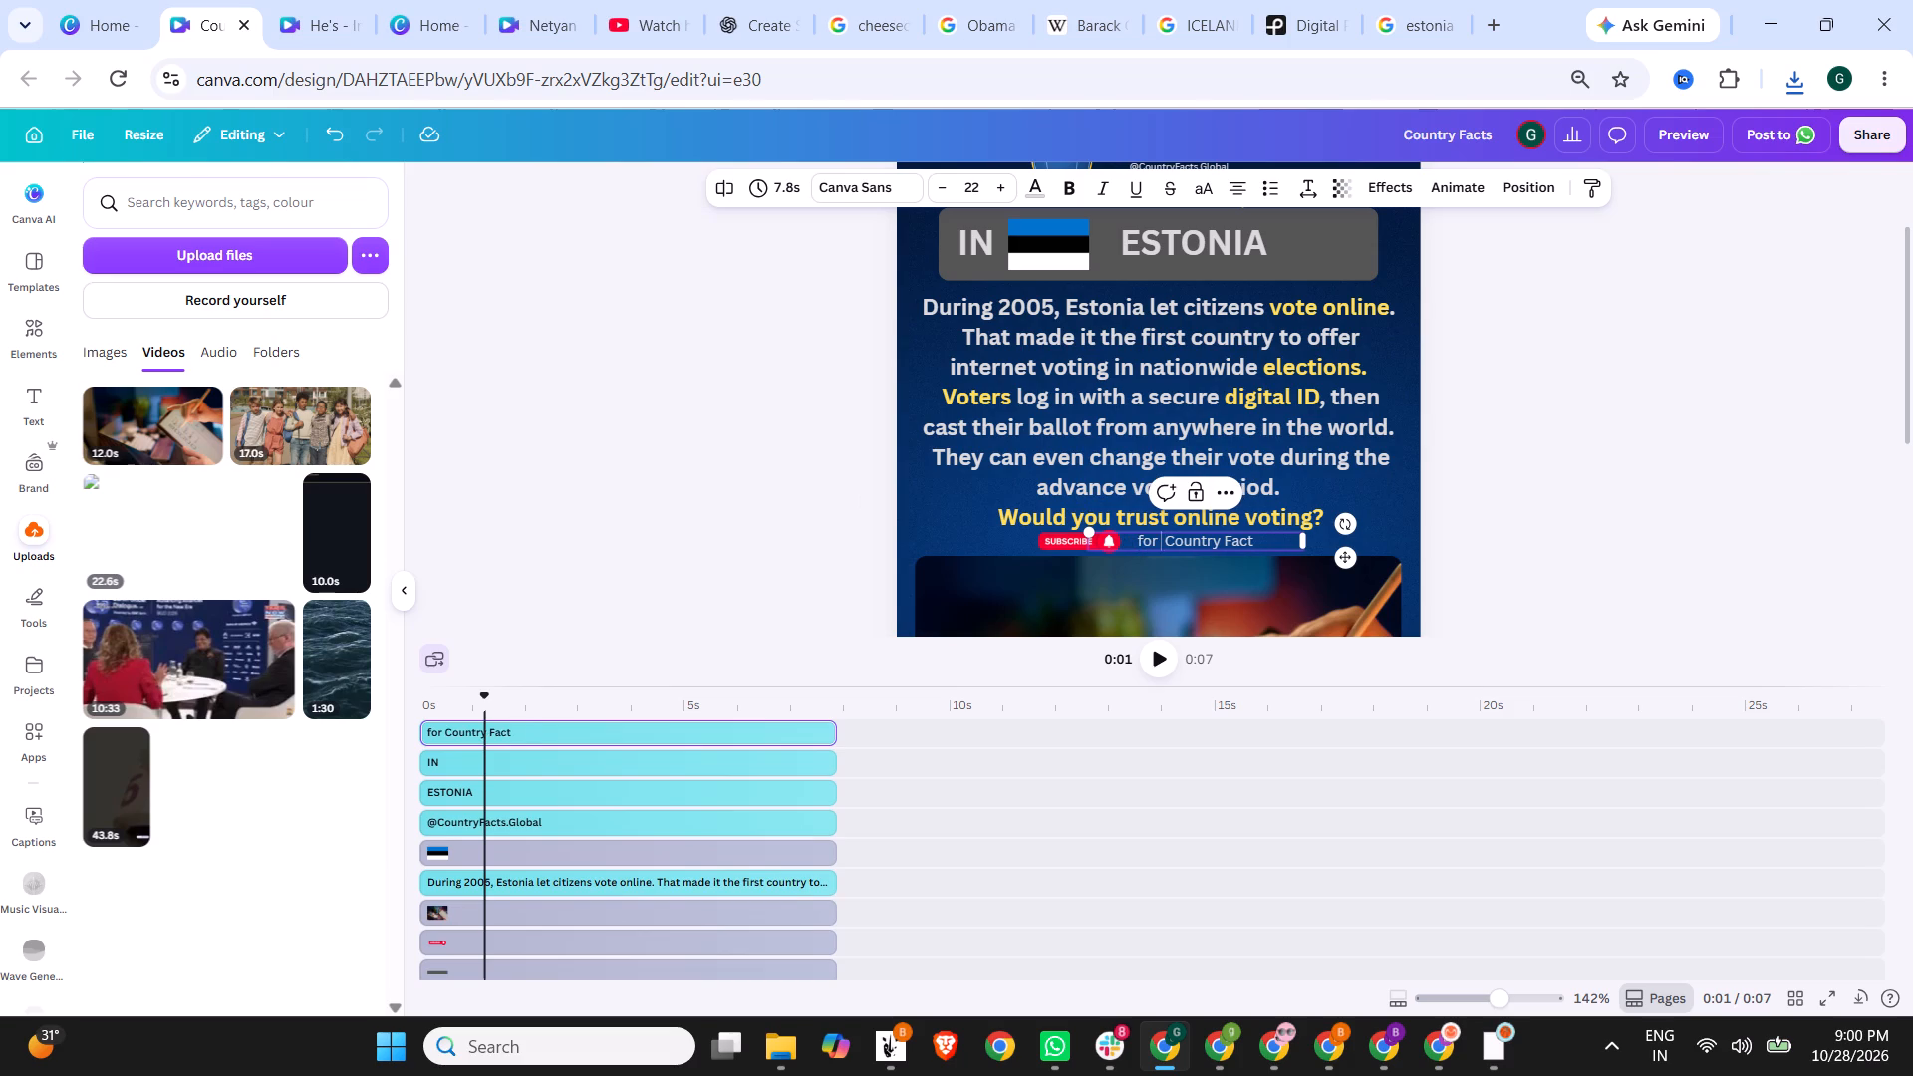
text(more)
click(1276, 538)
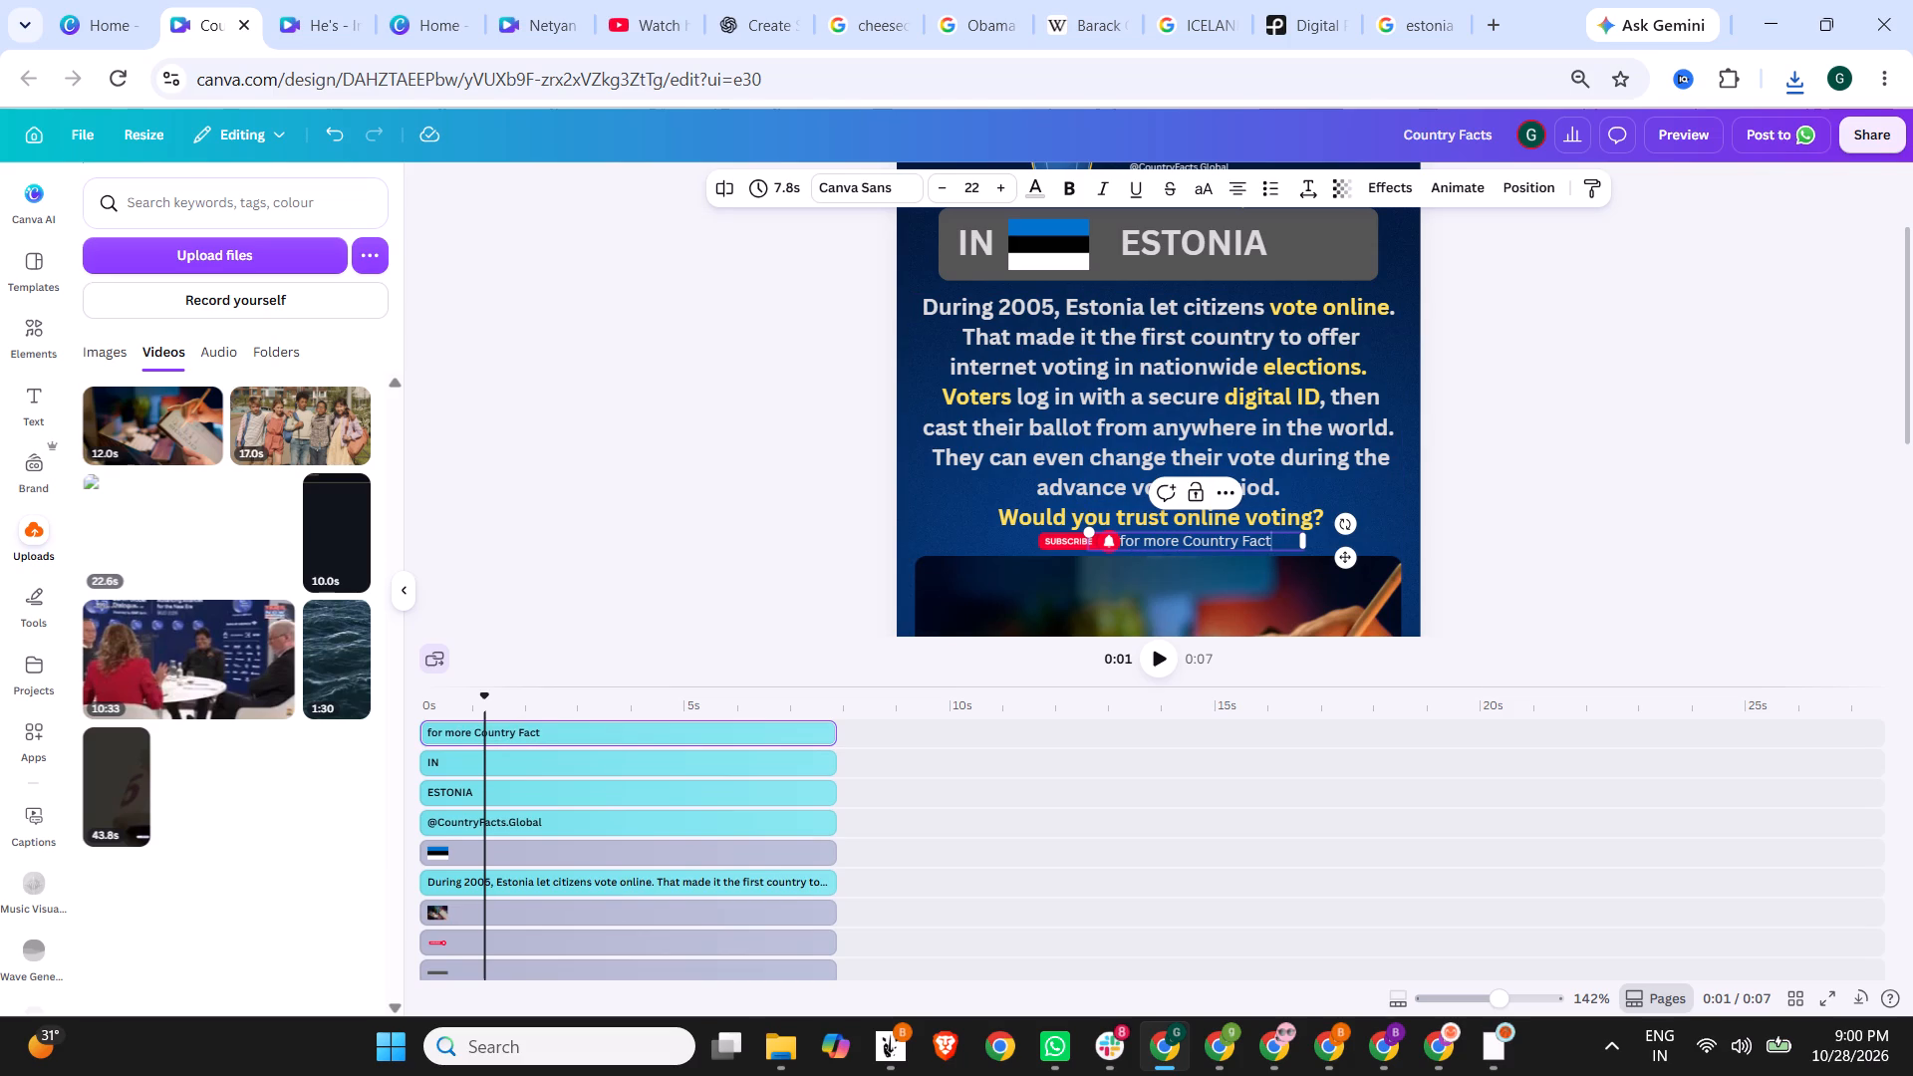
key(s)
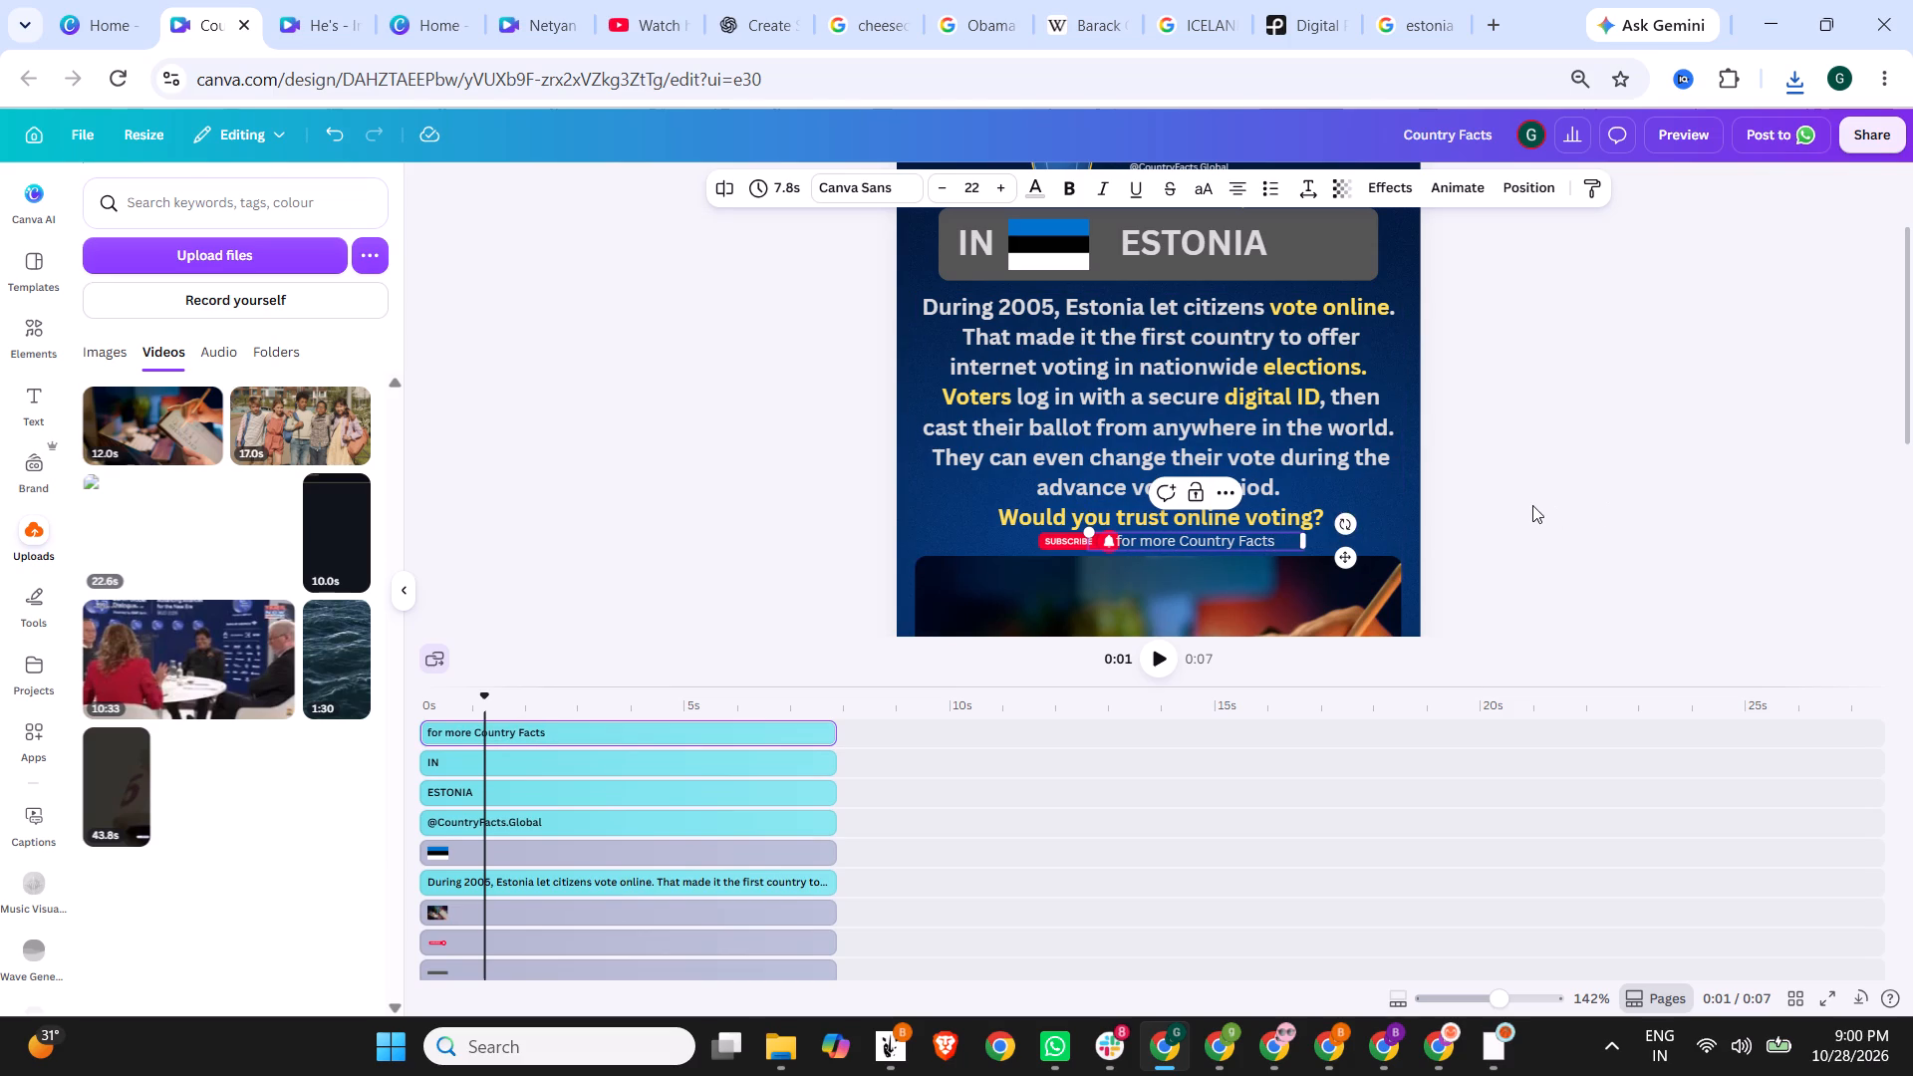
click(1532, 505)
drag(1251, 537, 1261, 536)
click(1564, 534)
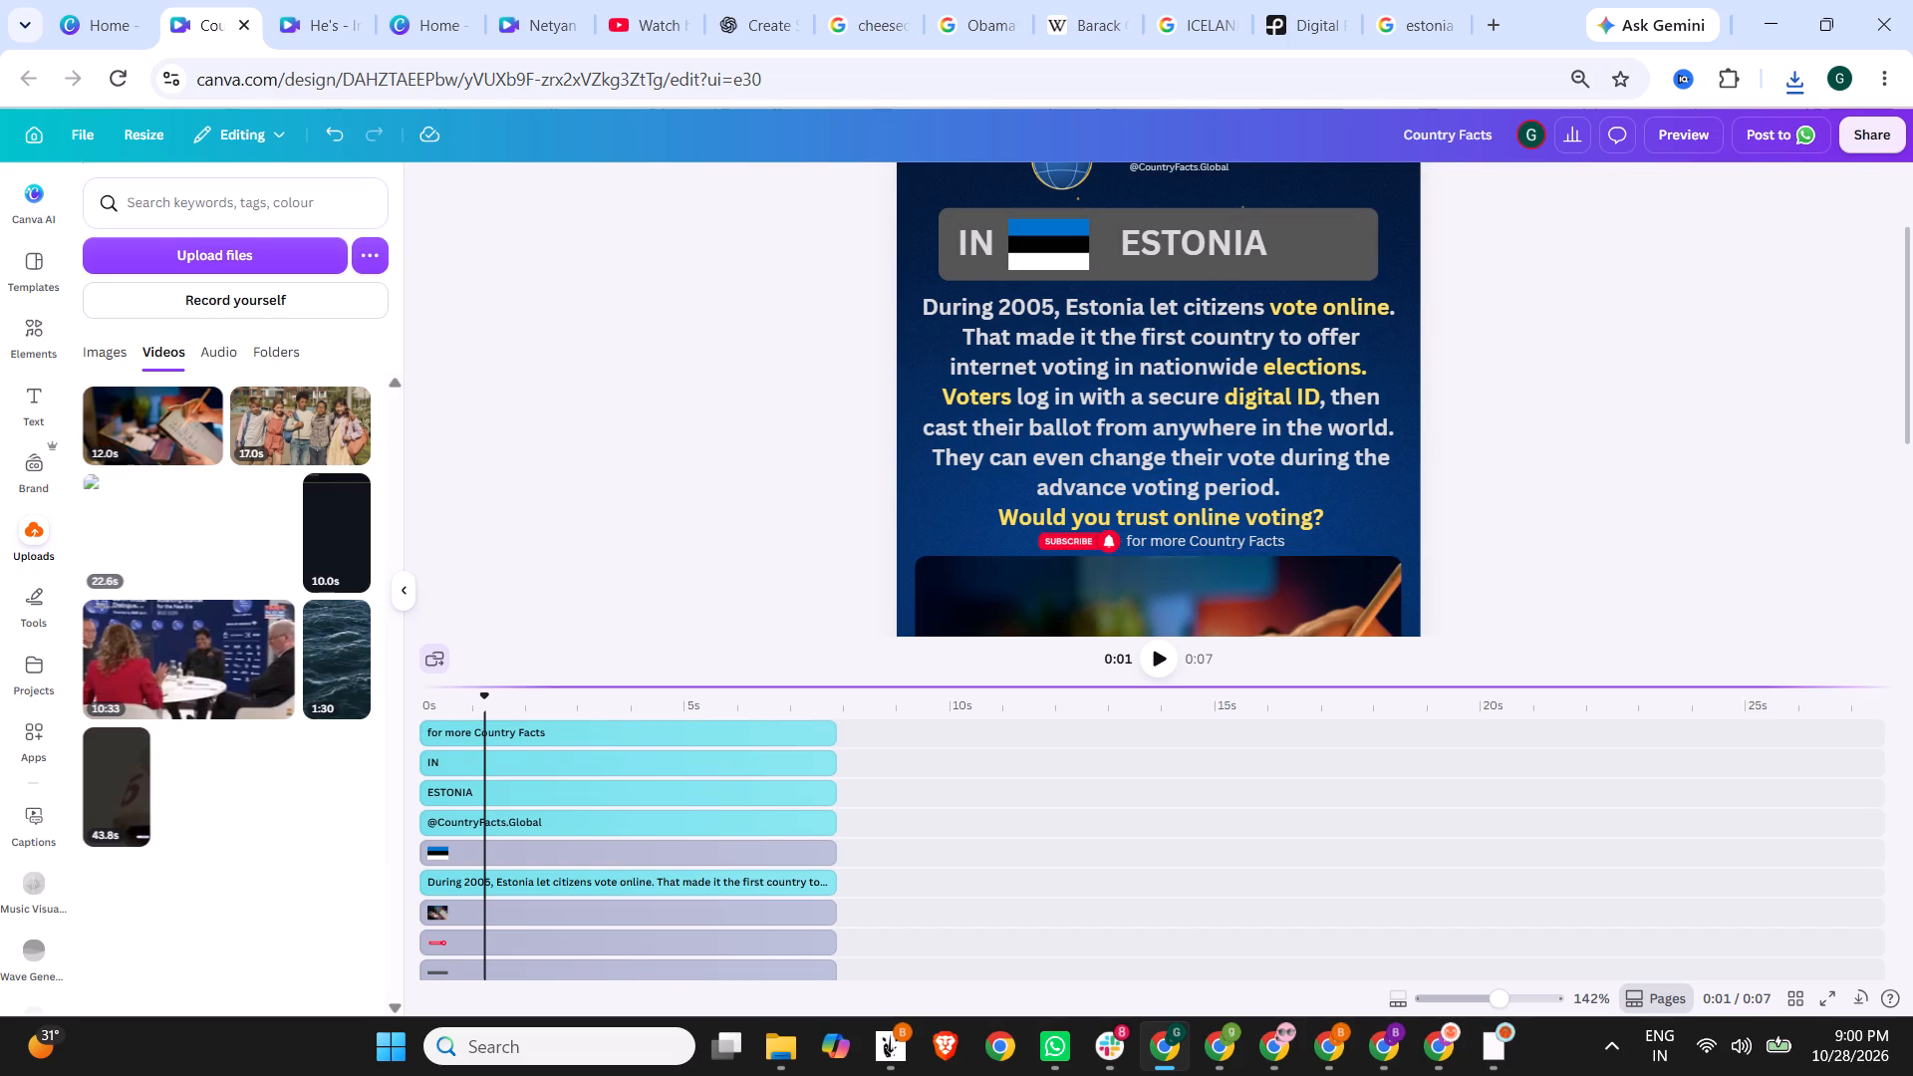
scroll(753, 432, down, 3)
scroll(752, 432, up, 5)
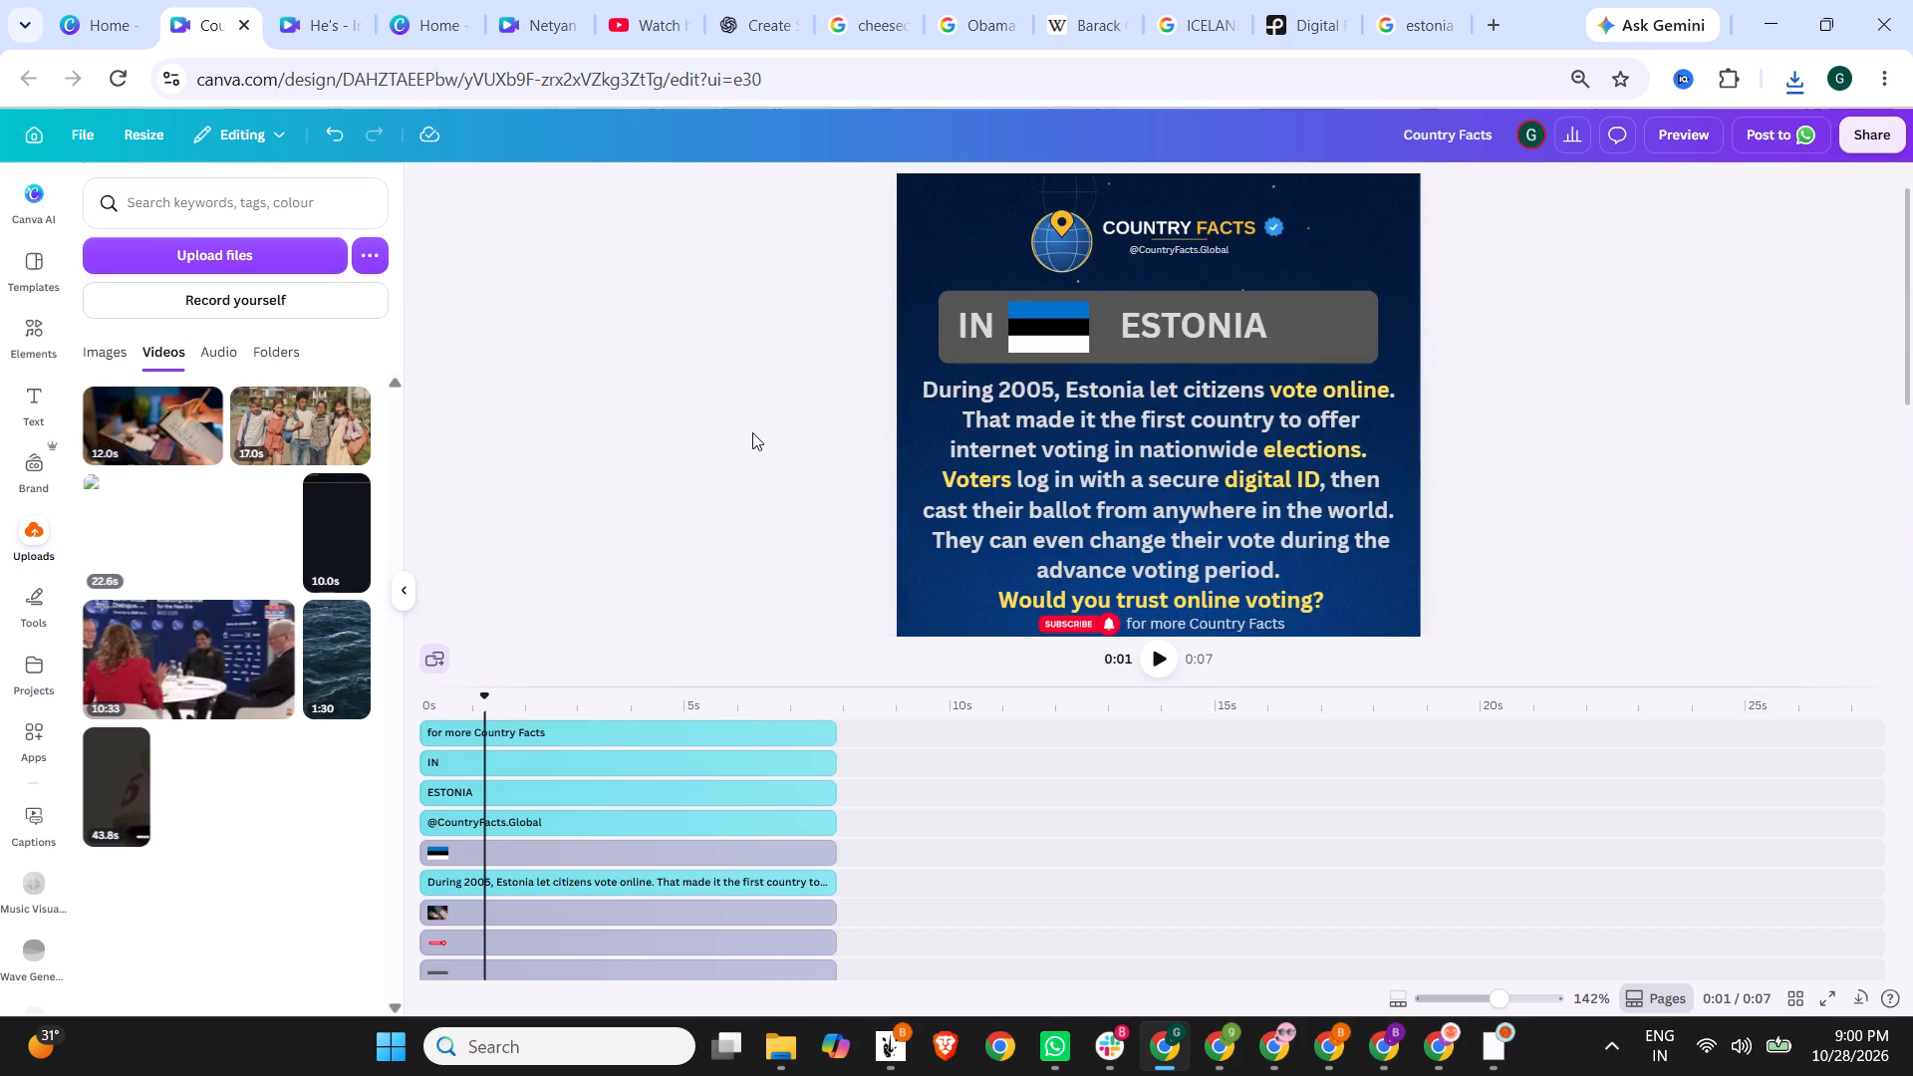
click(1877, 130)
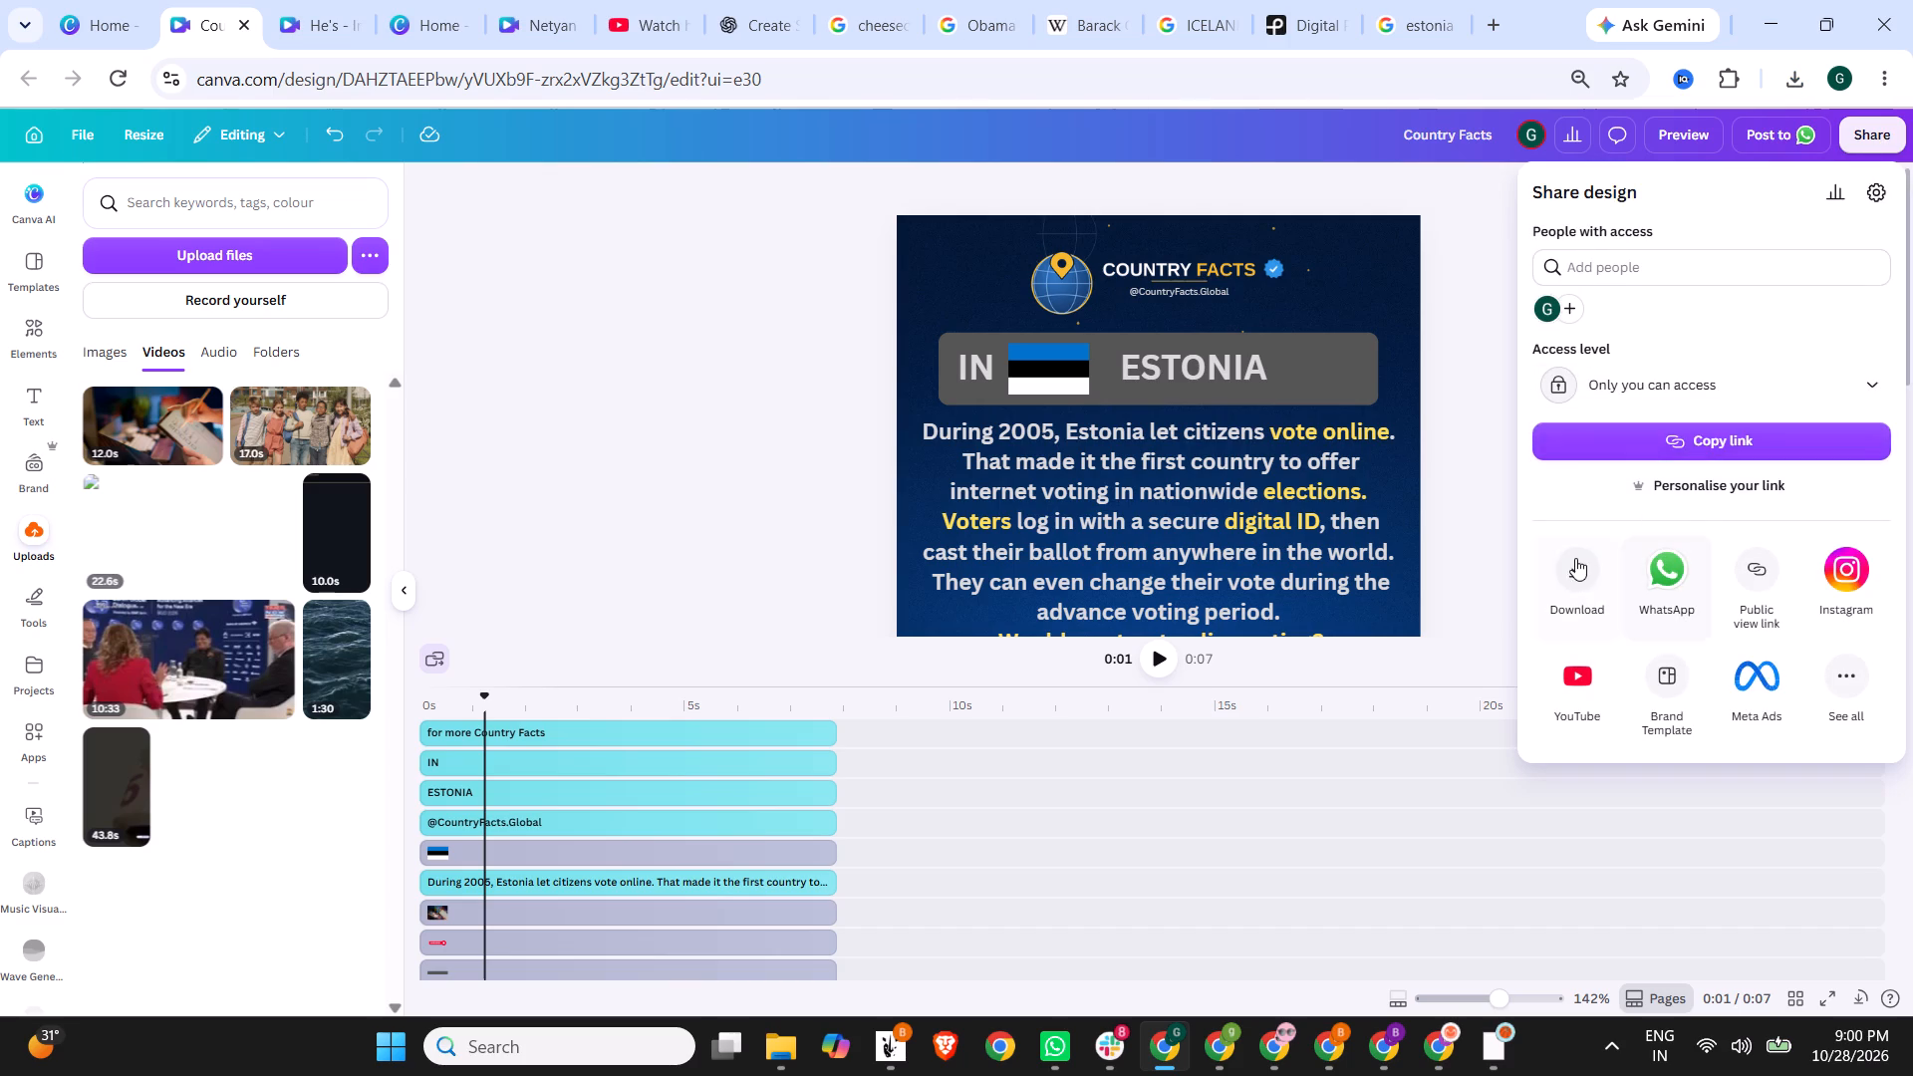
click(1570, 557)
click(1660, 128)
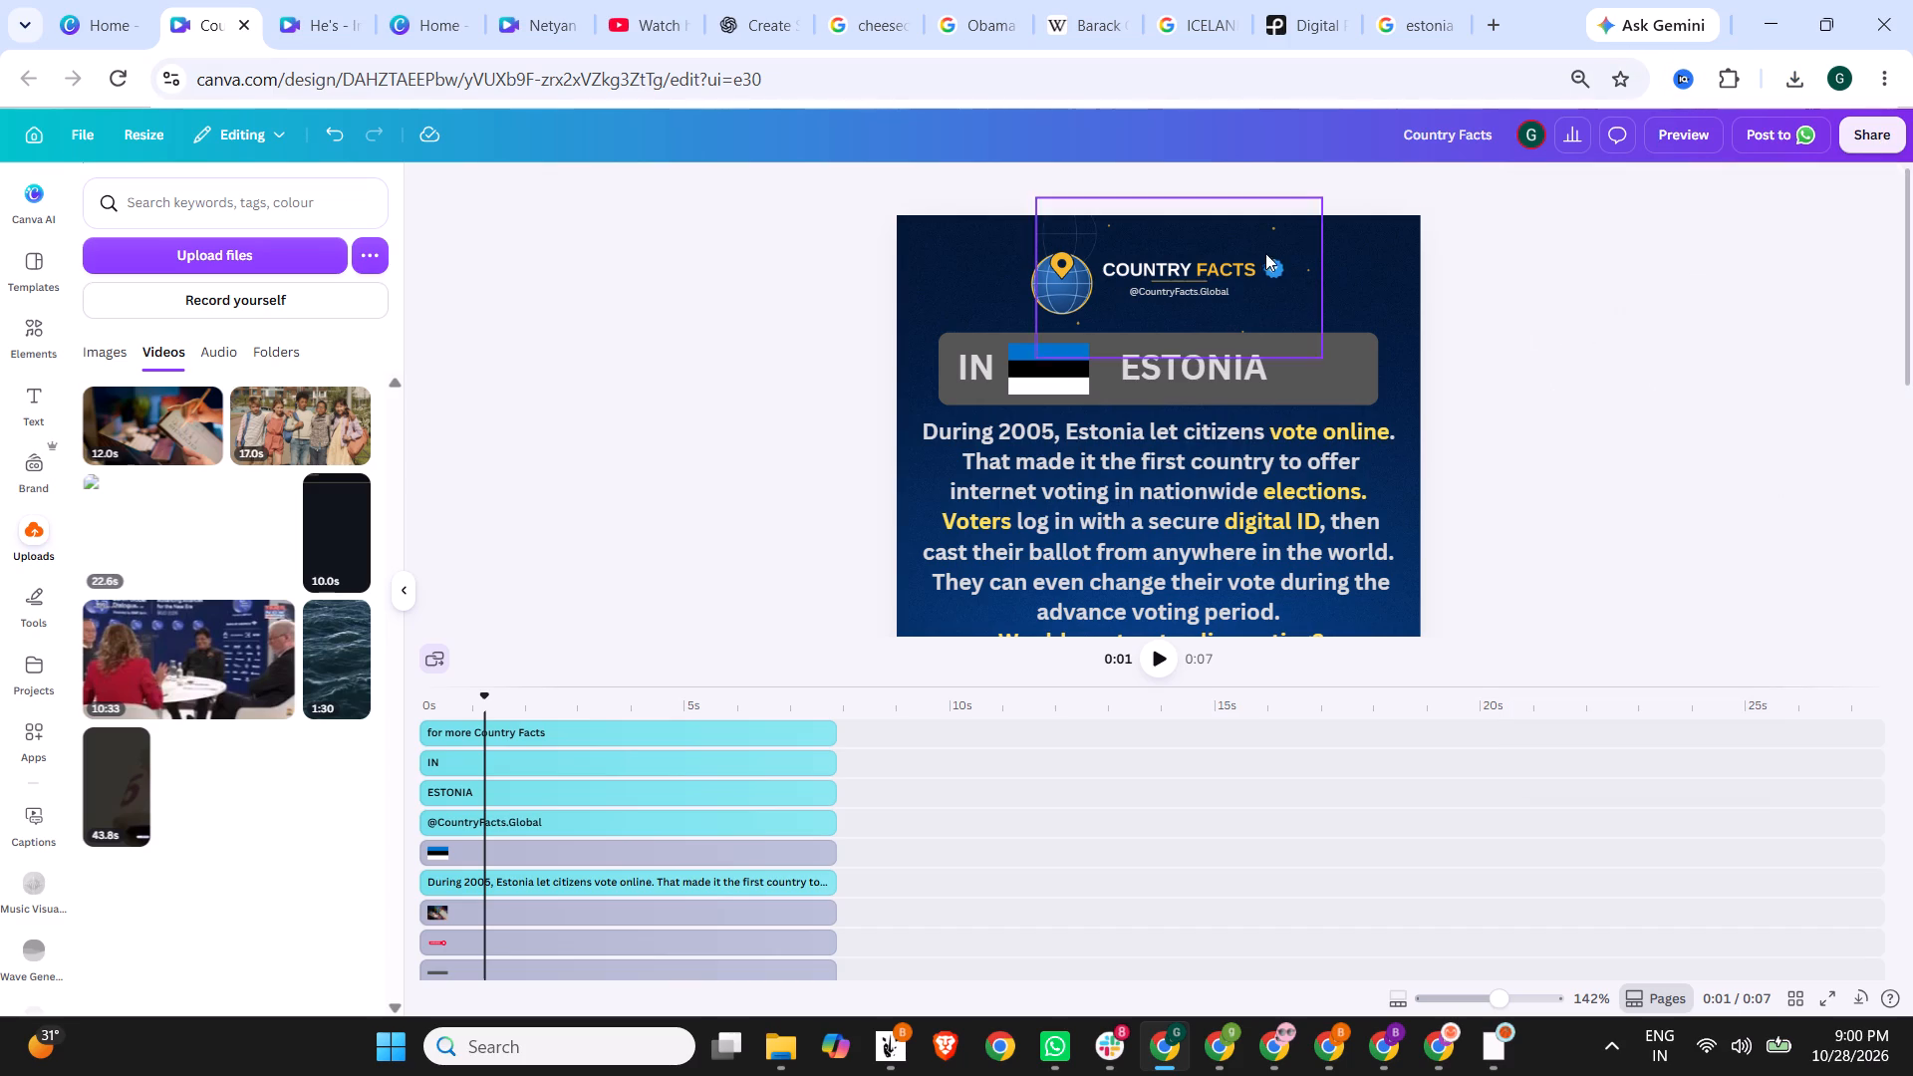
Play the full preview of the Estonia short to check its layout and footage, and close the preview.
click(1689, 136)
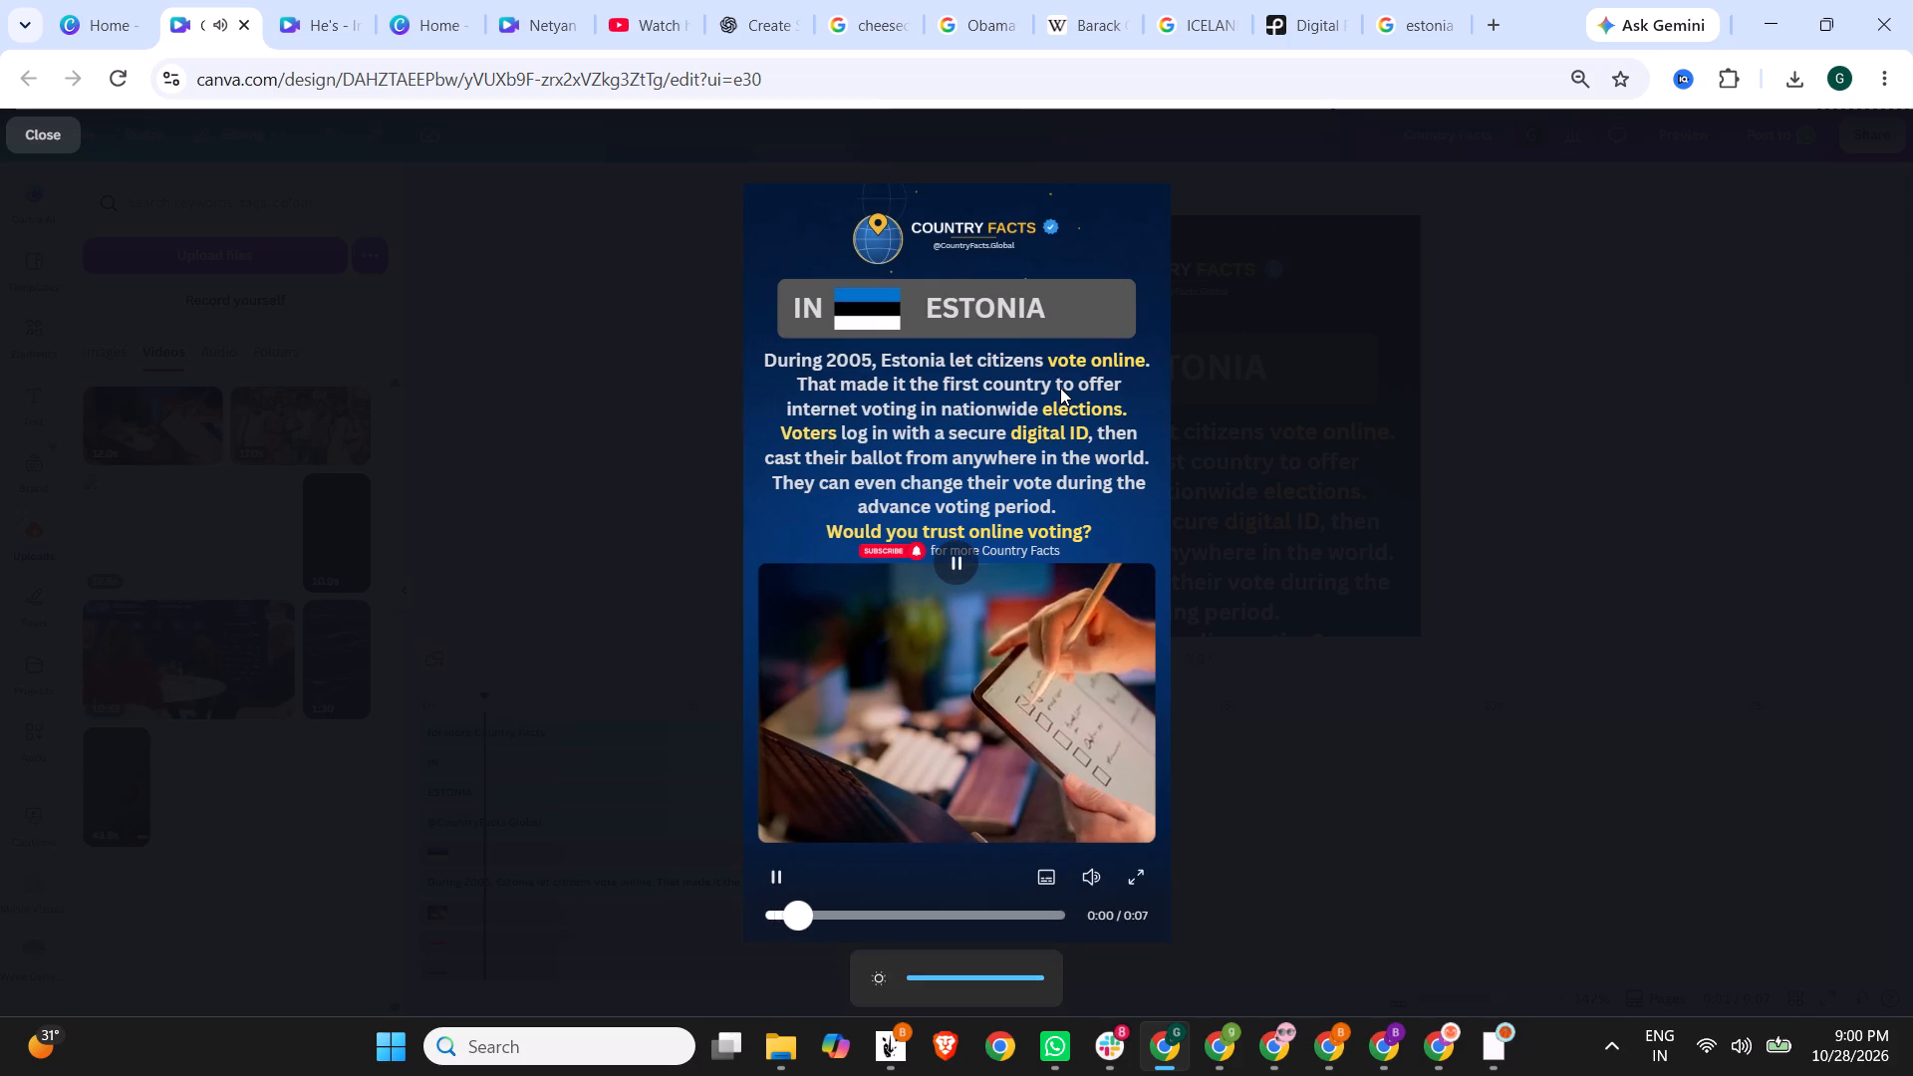
click(1452, 400)
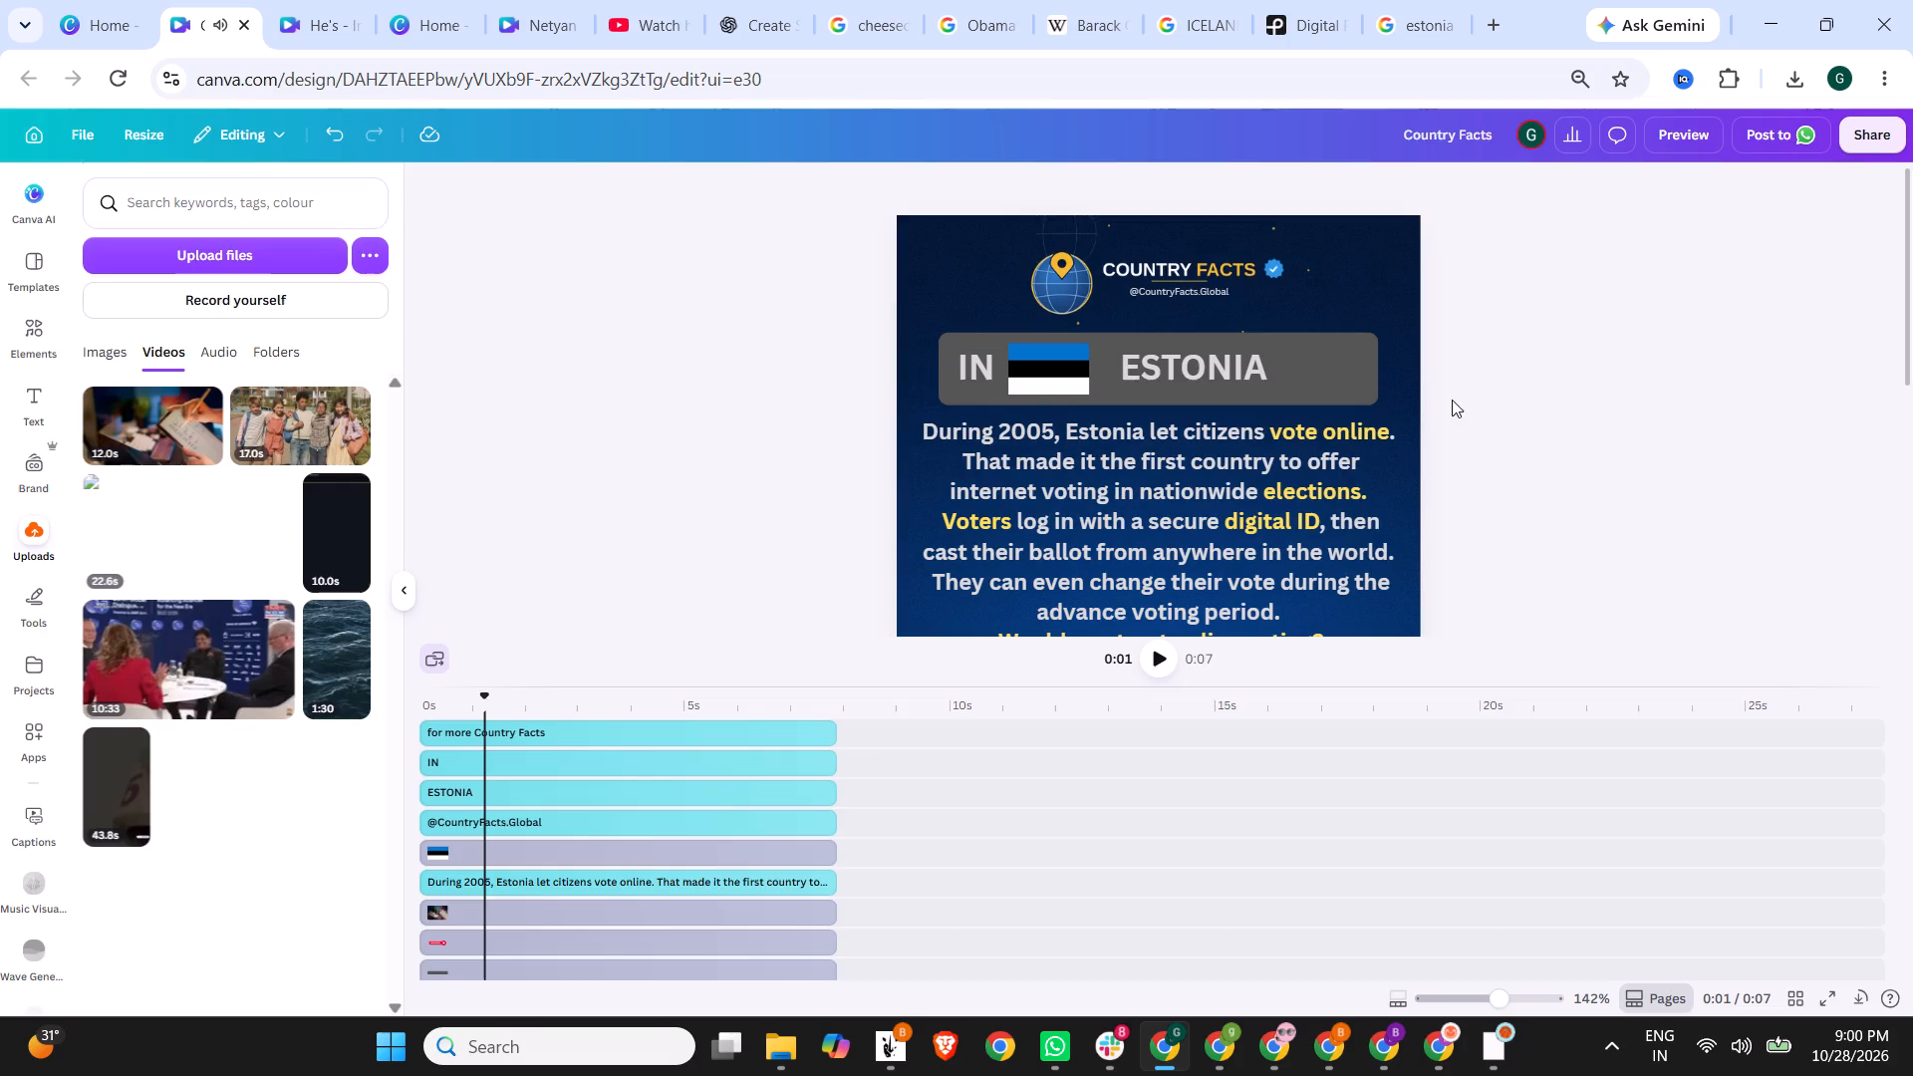
Colour the words "change their vote" in the Estonia fact text yellow.
scroll(1183, 485, down, 2)
scroll(1148, 423, up, 1)
scroll(1172, 308, up, 2)
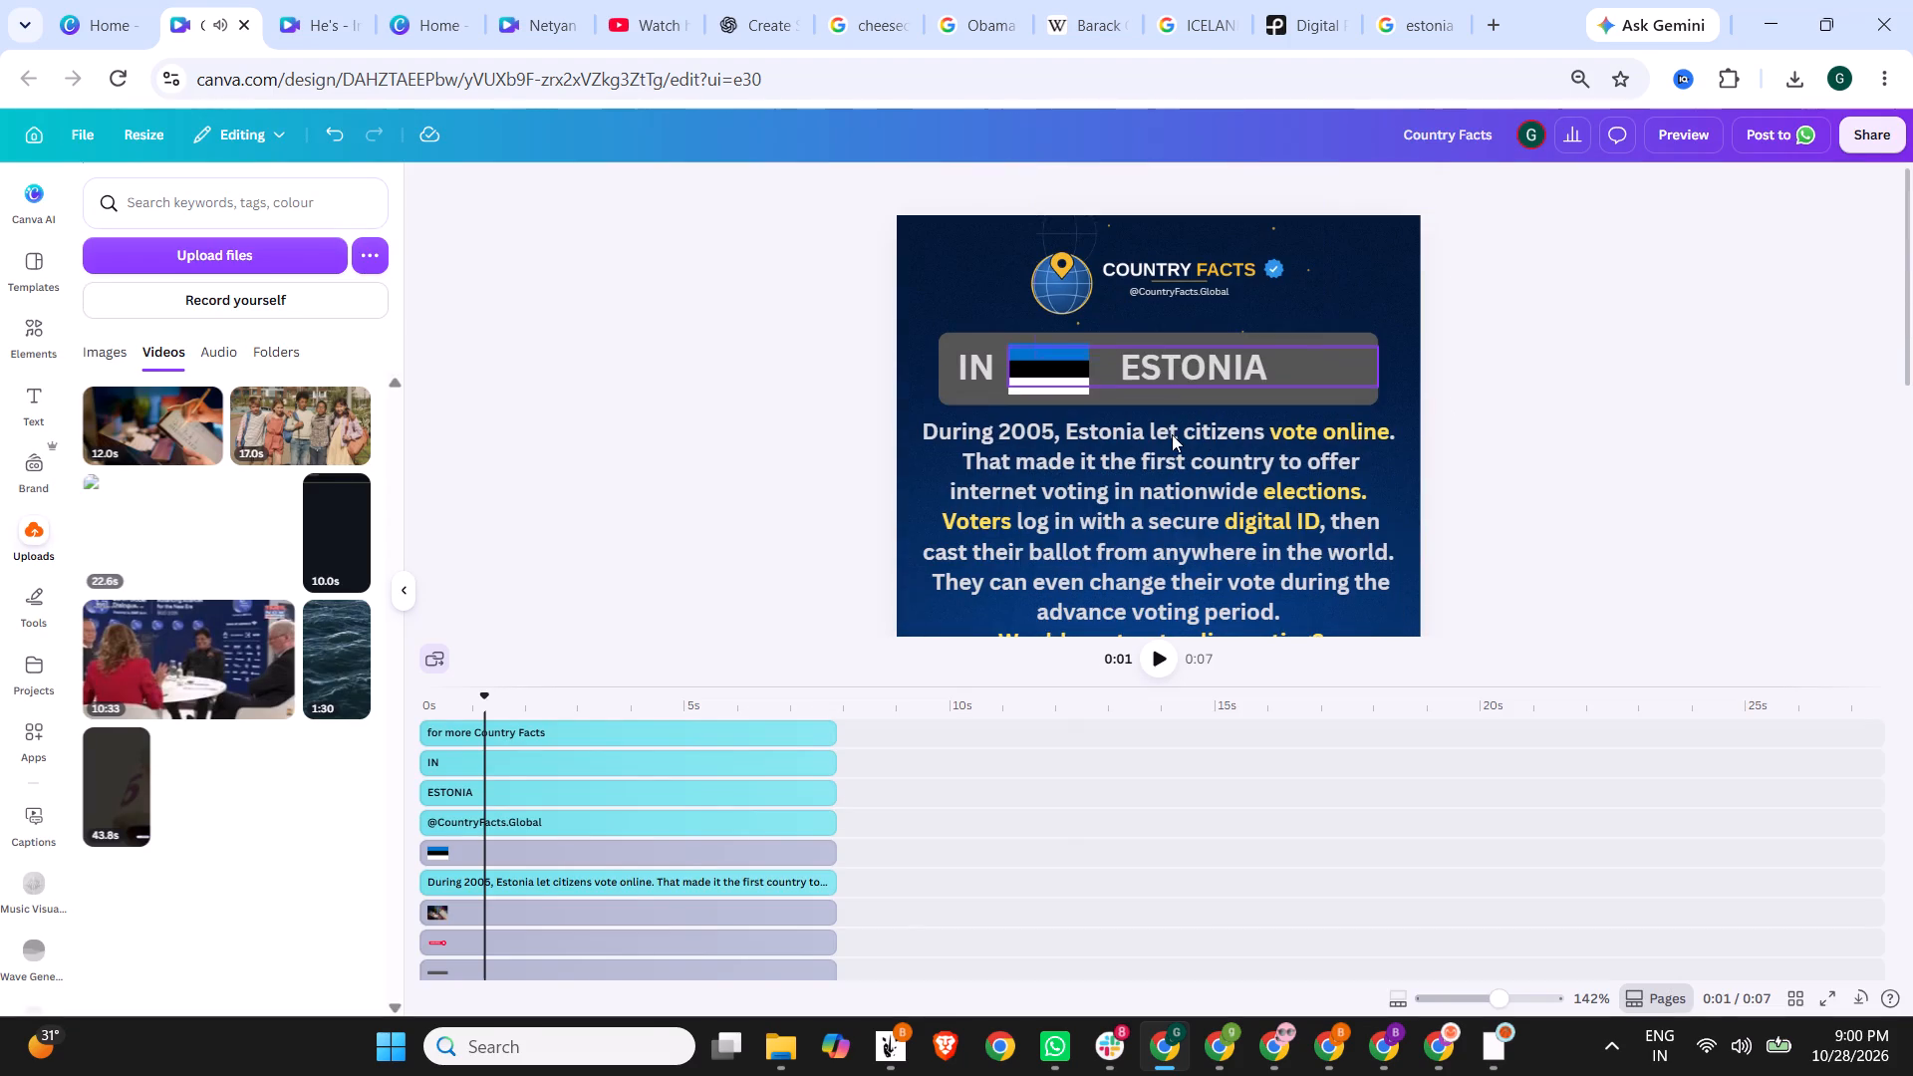
double_click(1116, 582)
drag(1092, 583, 1137, 583)
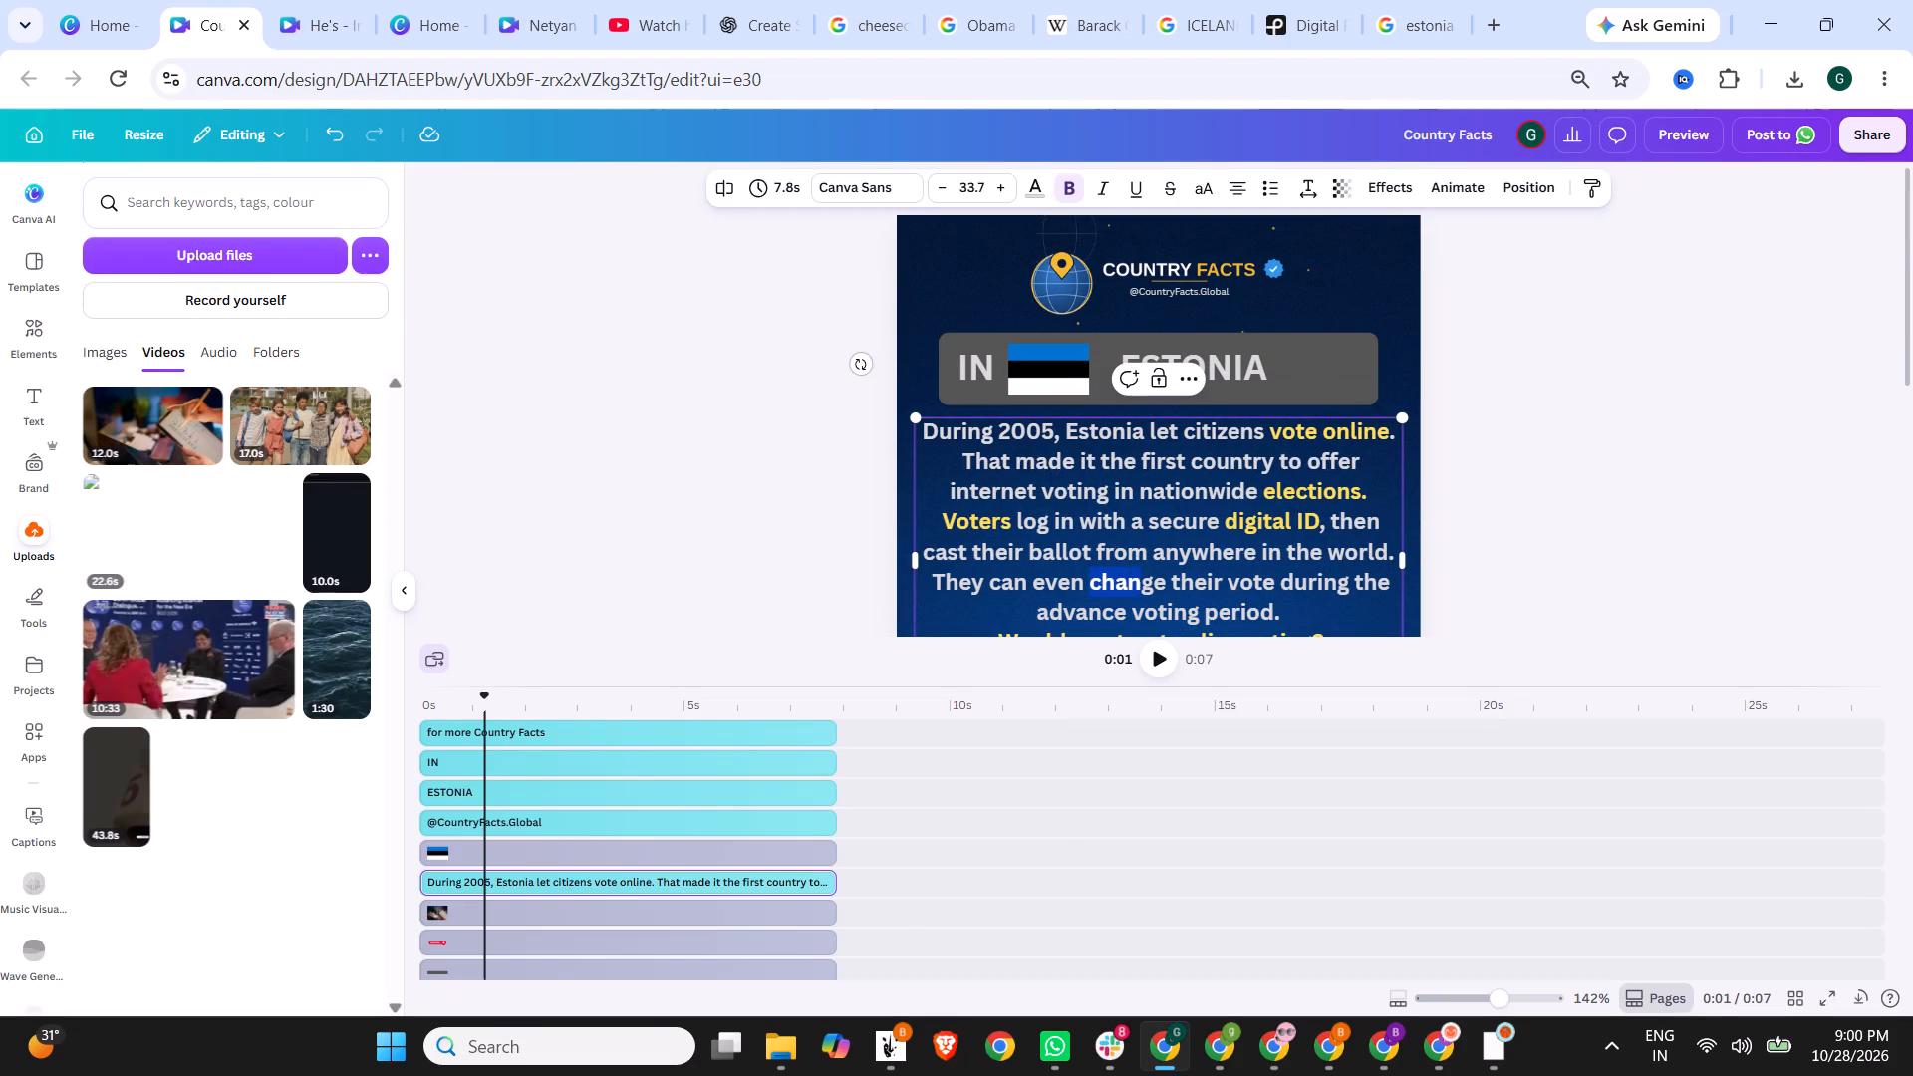
drag(1137, 583, 1271, 577)
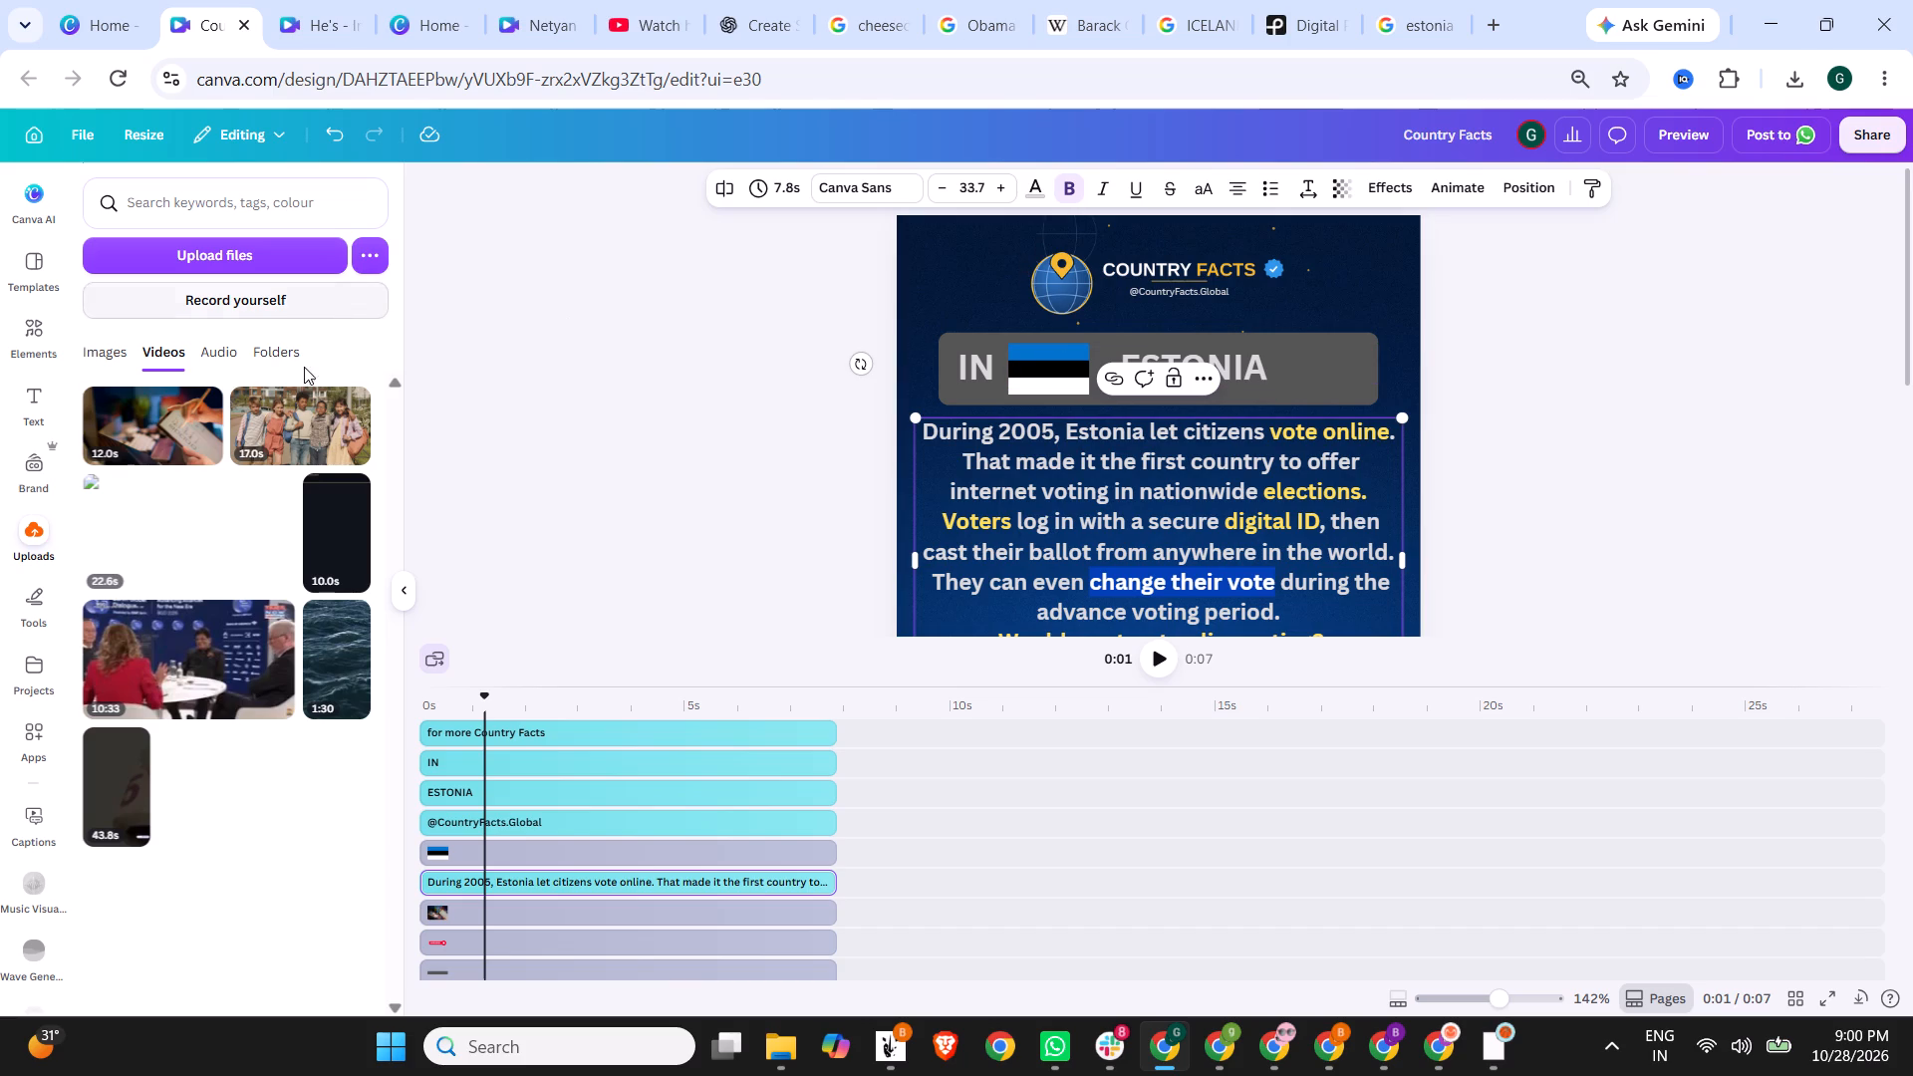
click(1034, 190)
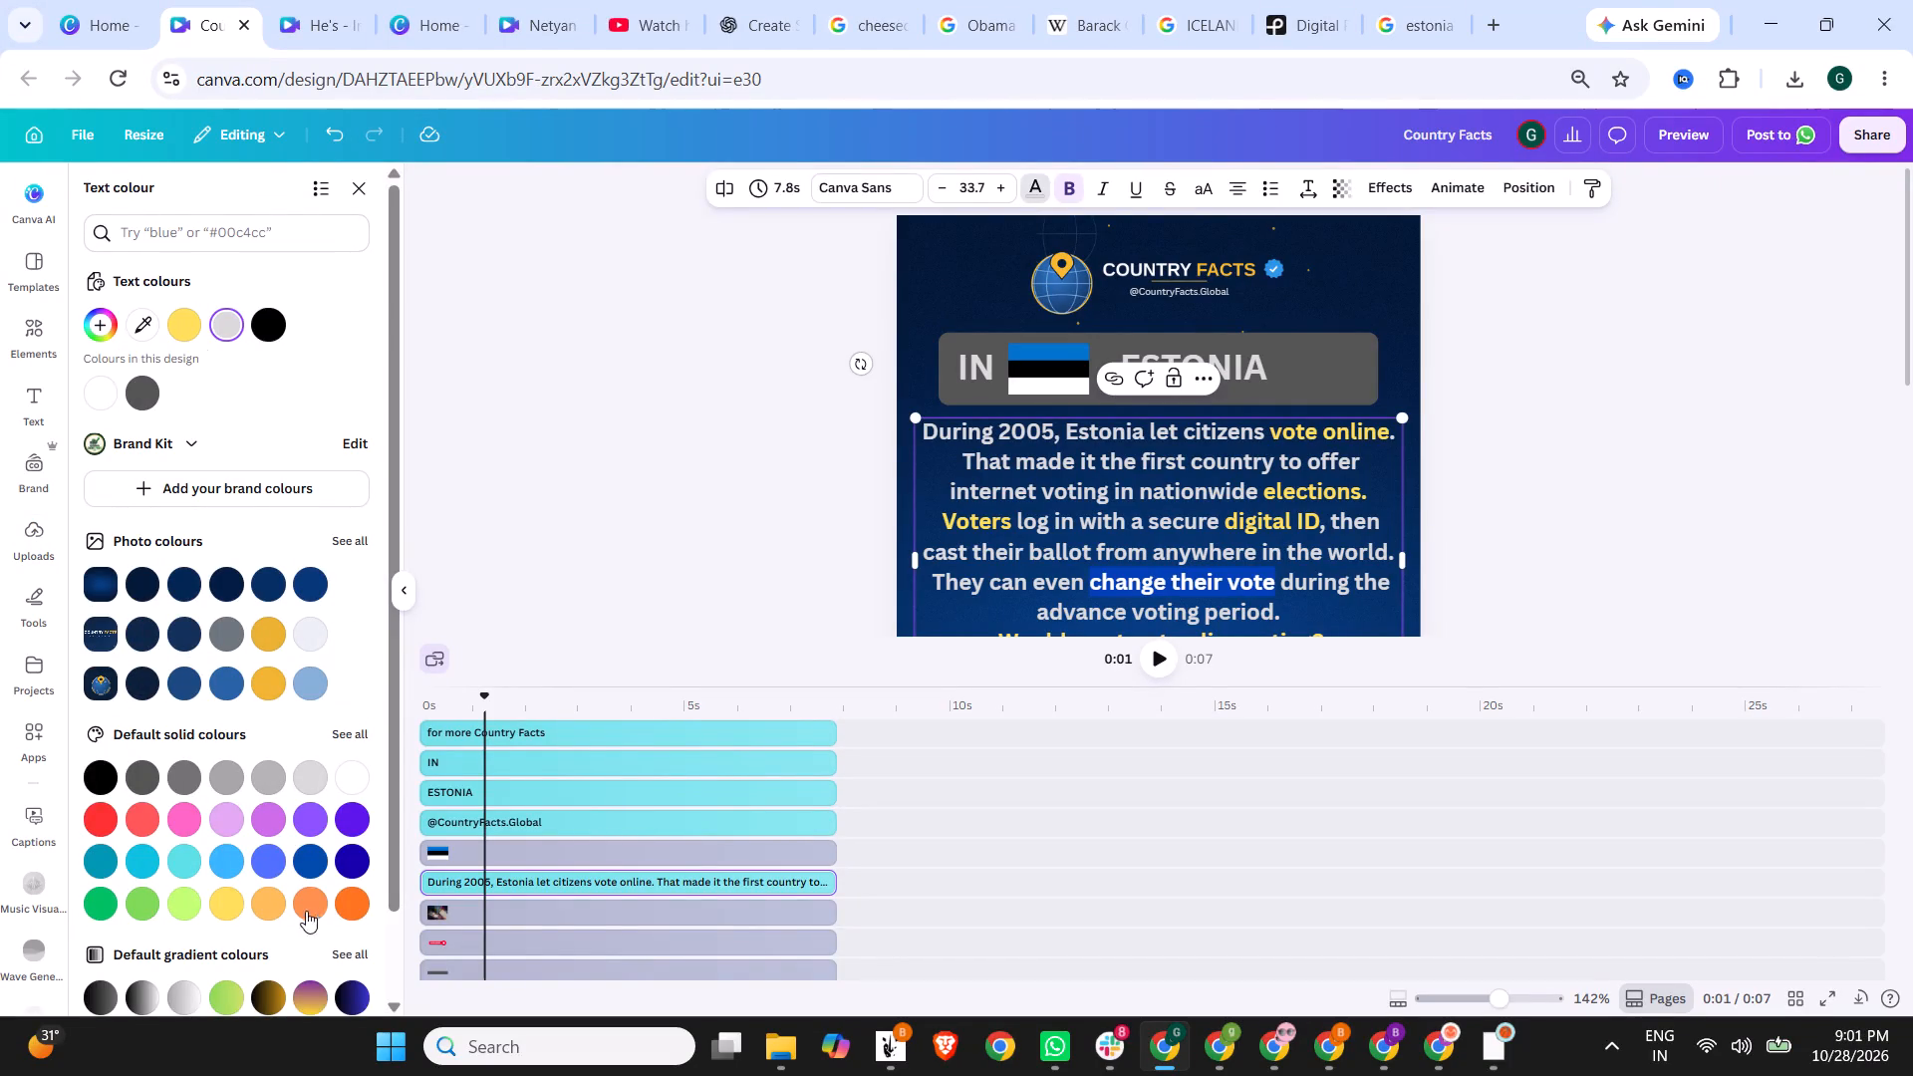
click(226, 902)
click(1077, 538)
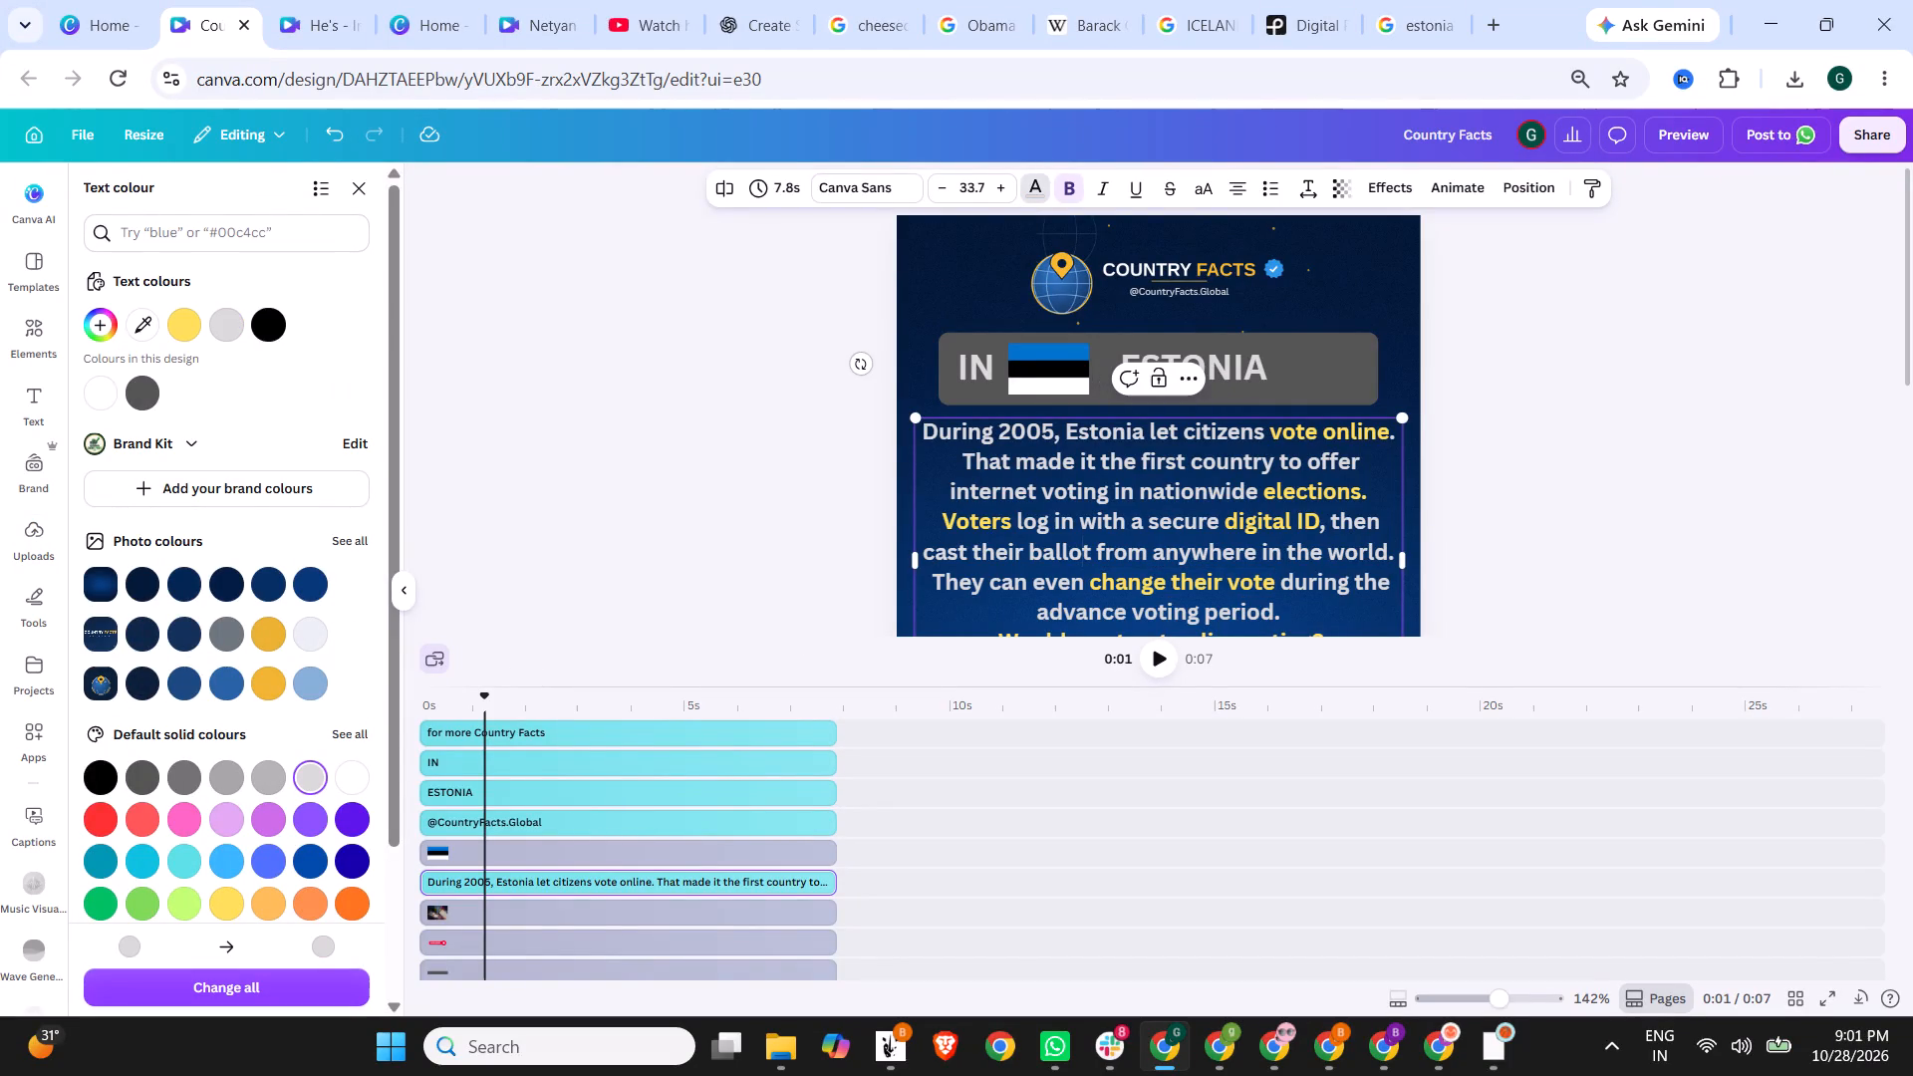
Colour the words "anywhere in the world" in the Estonia fact text yellow and check the highlighted text.
drag(1146, 555, 1162, 555)
drag(1162, 555, 1391, 552)
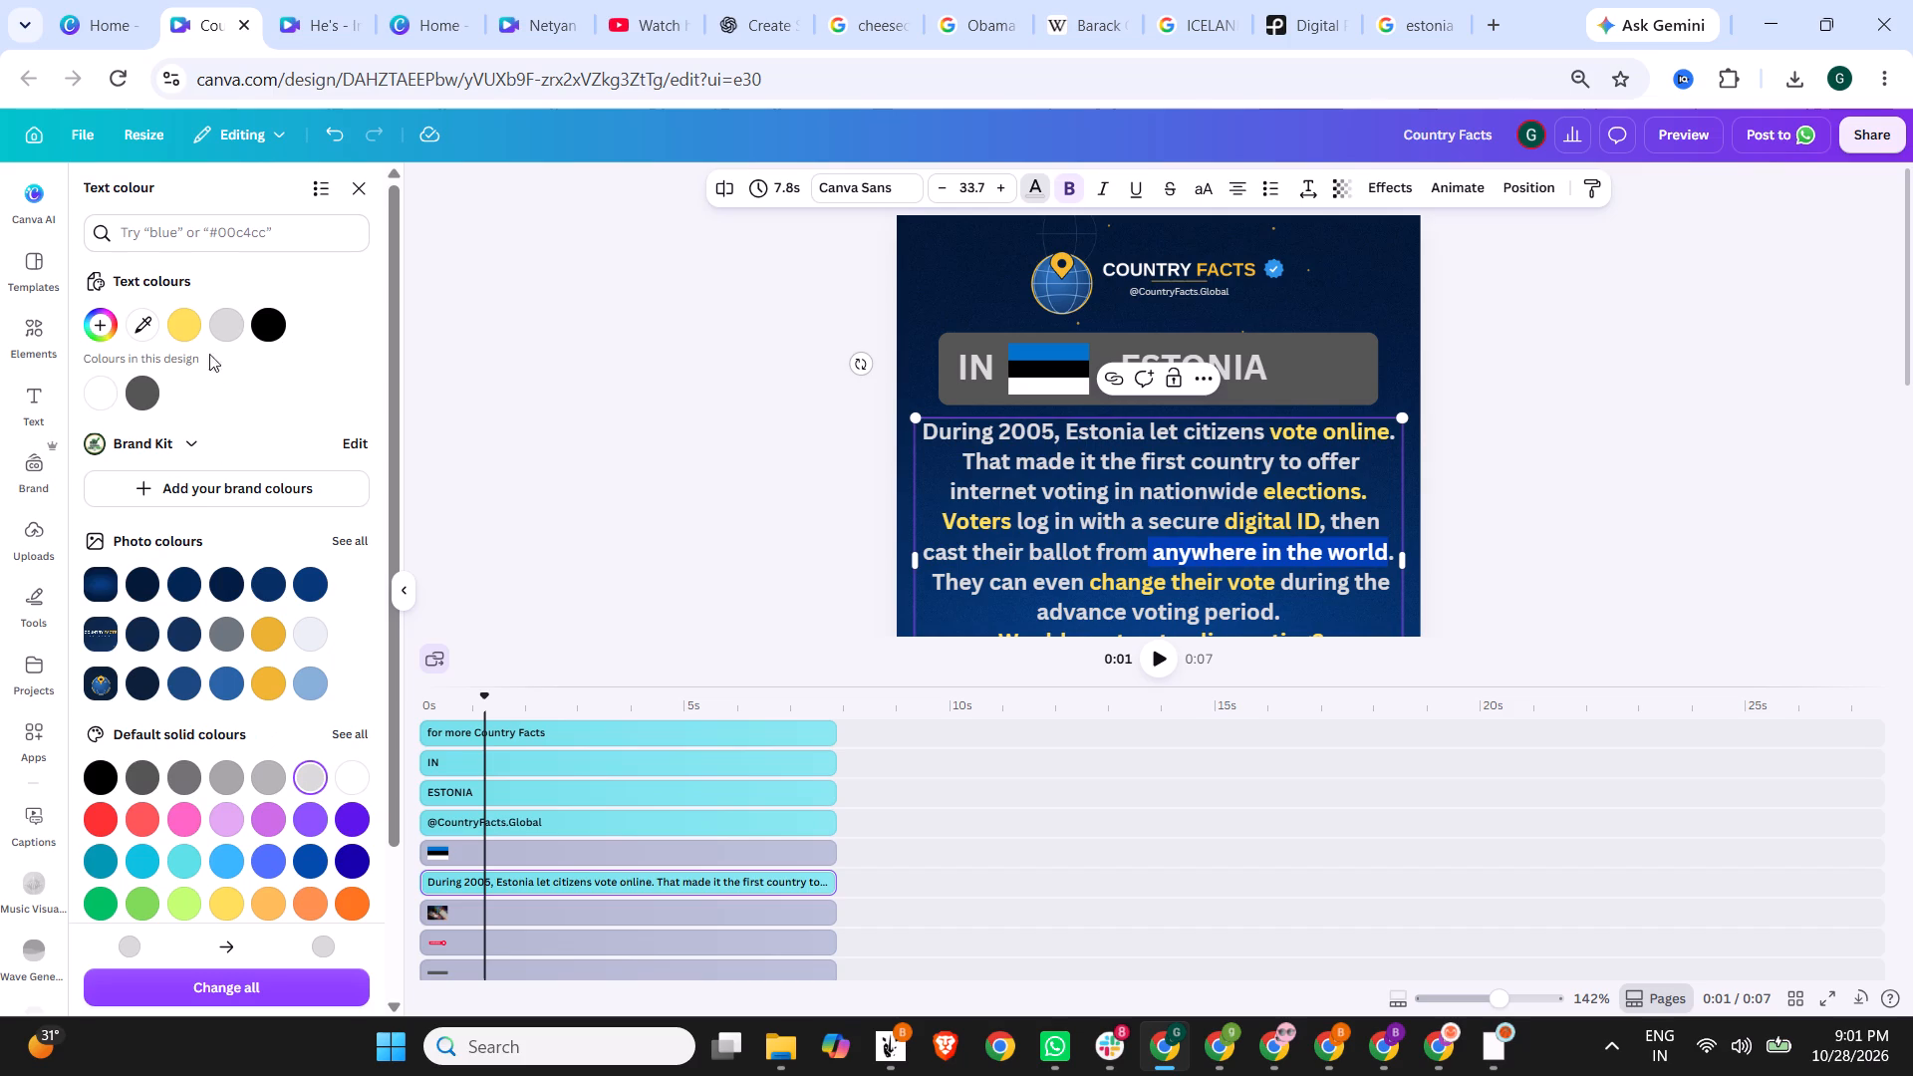
click(189, 332)
click(740, 439)
click(1239, 559)
click(1612, 503)
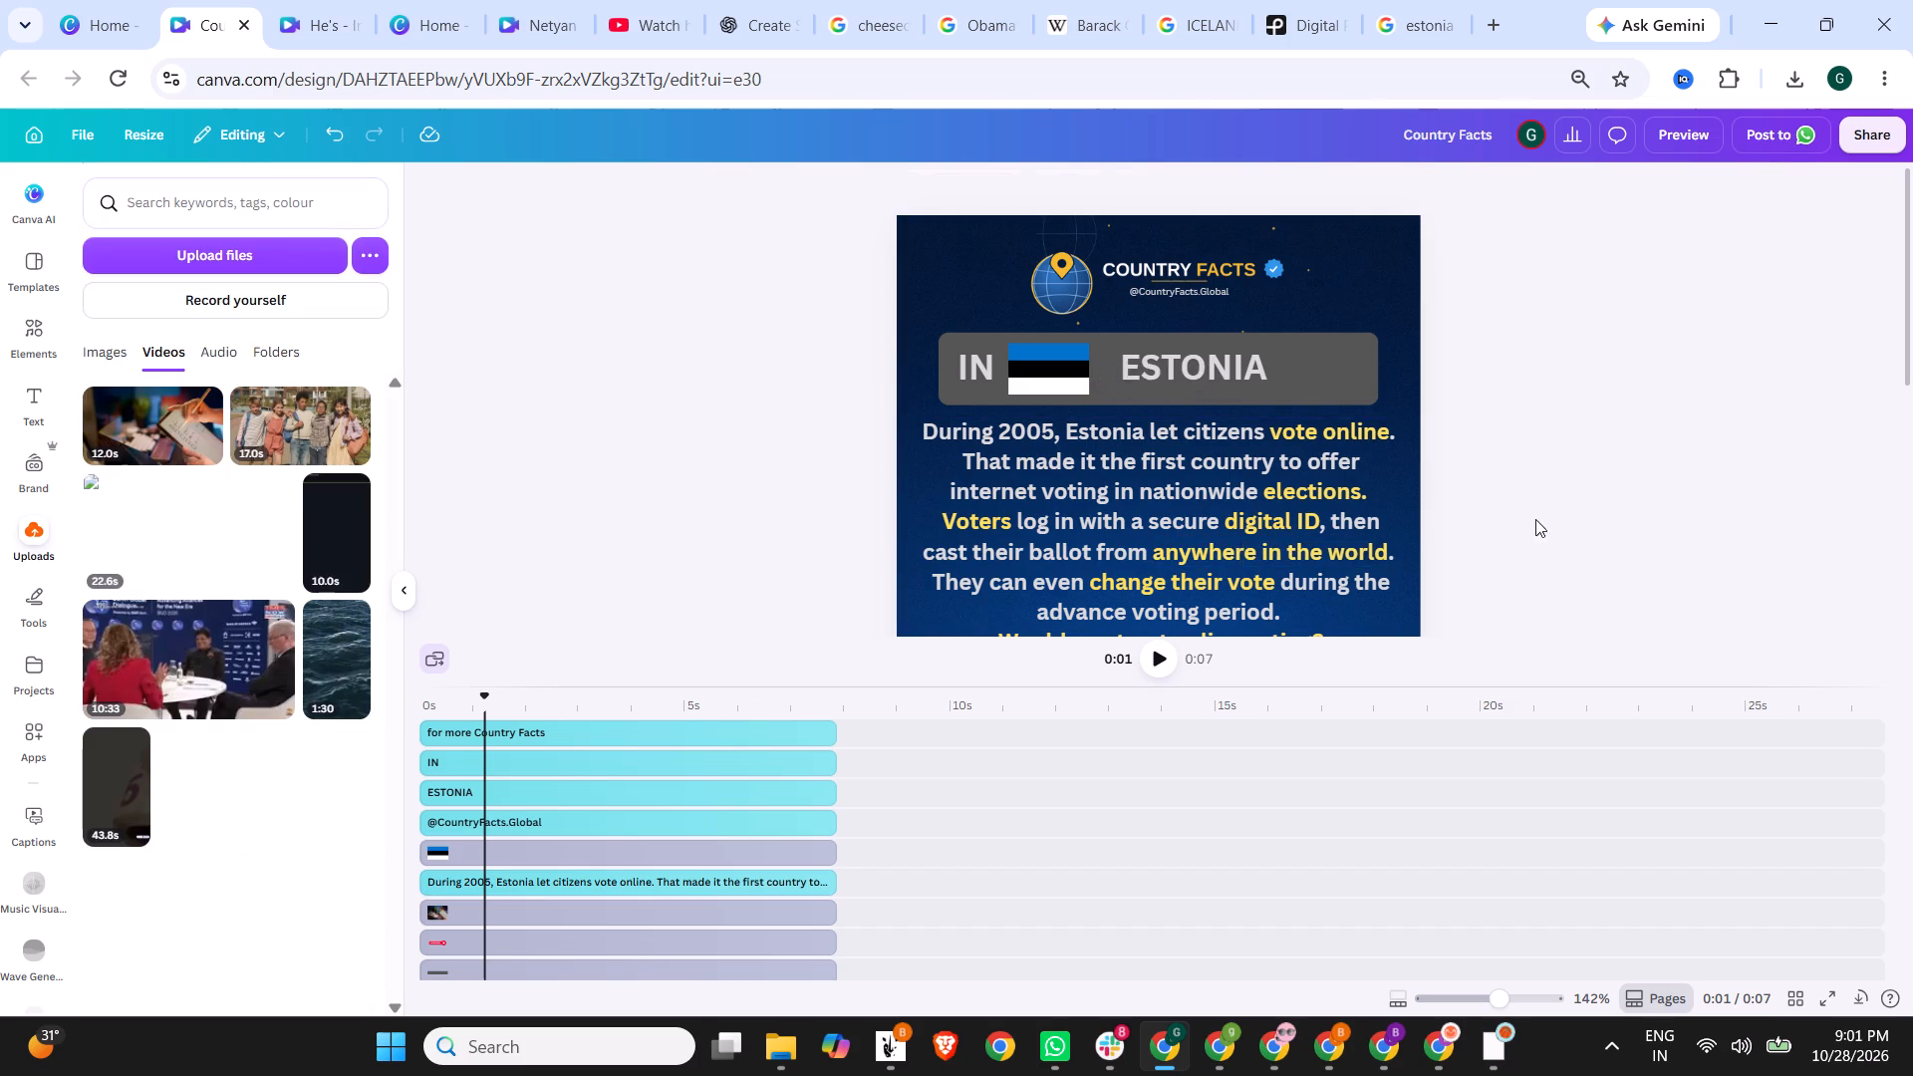
scroll(1427, 530, down, 2)
scroll(1784, 493, up, 1)
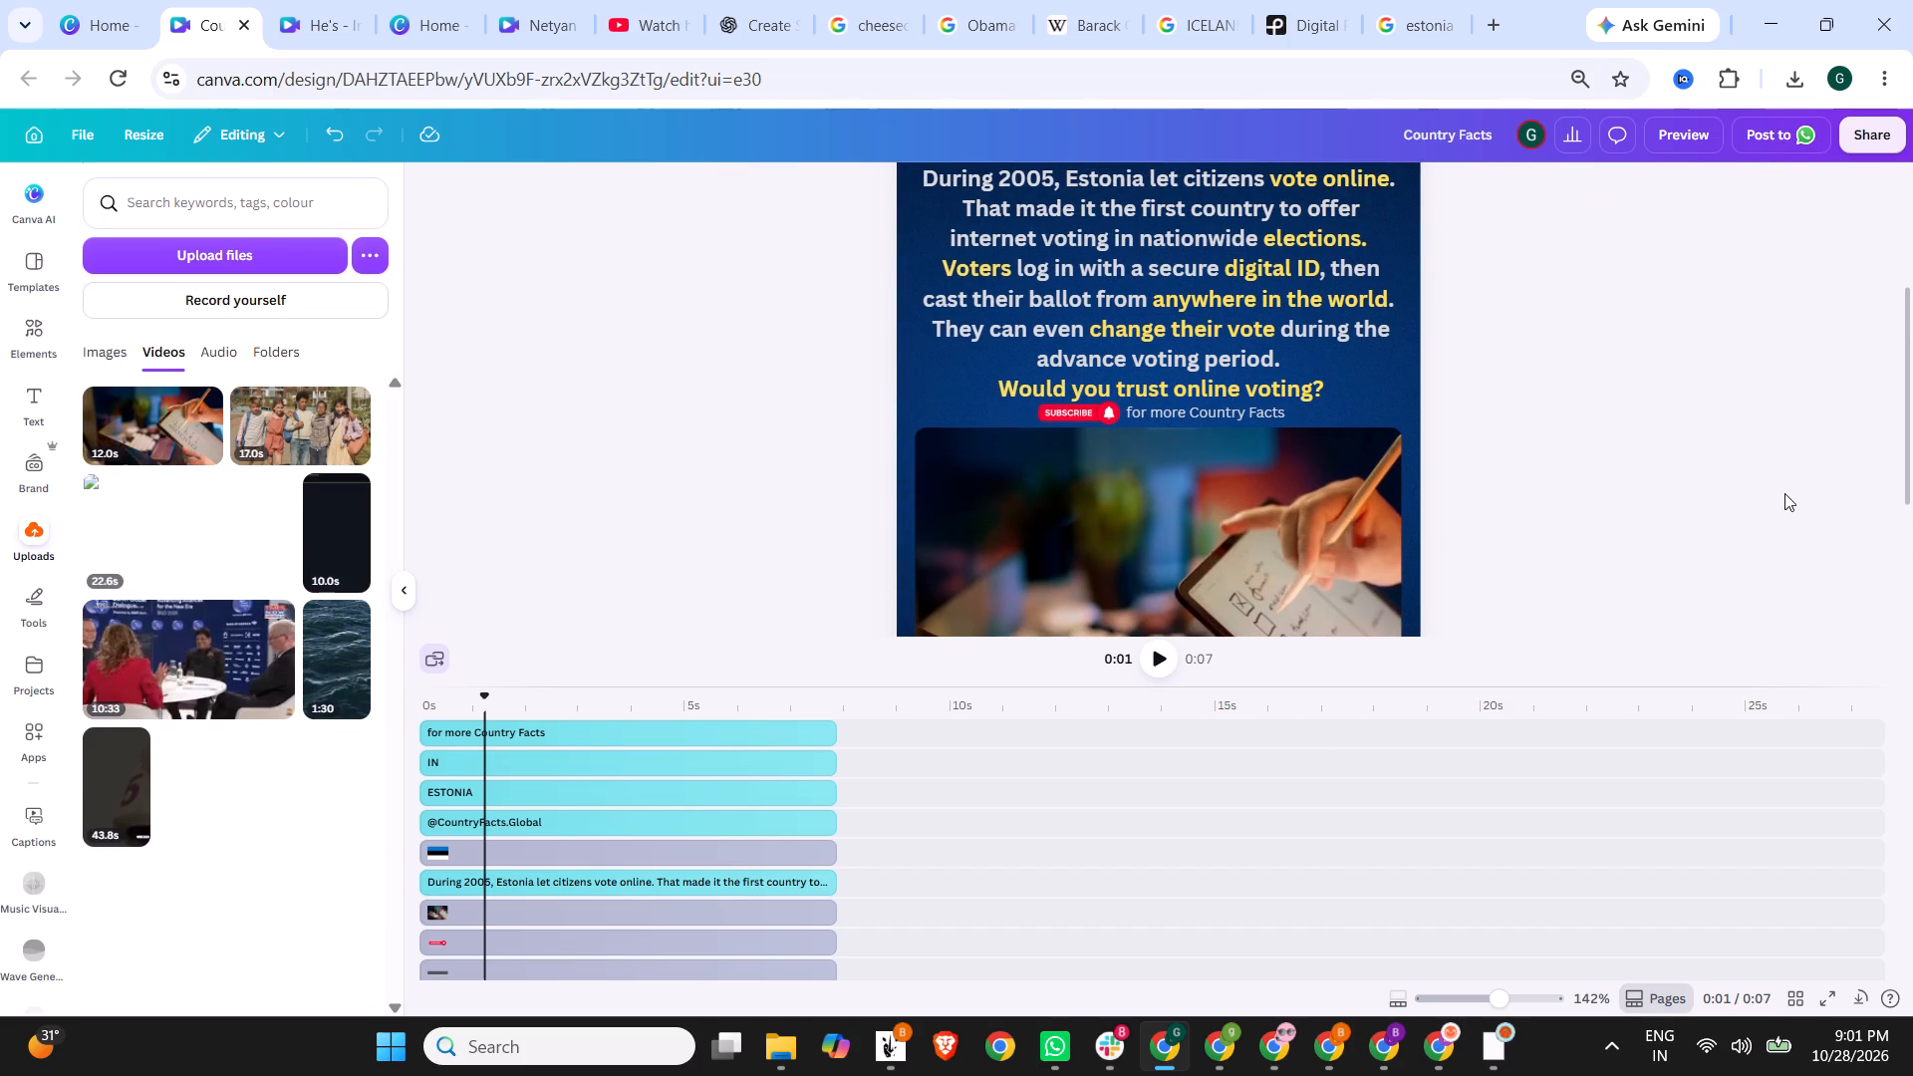
scroll(1784, 493, up, 1)
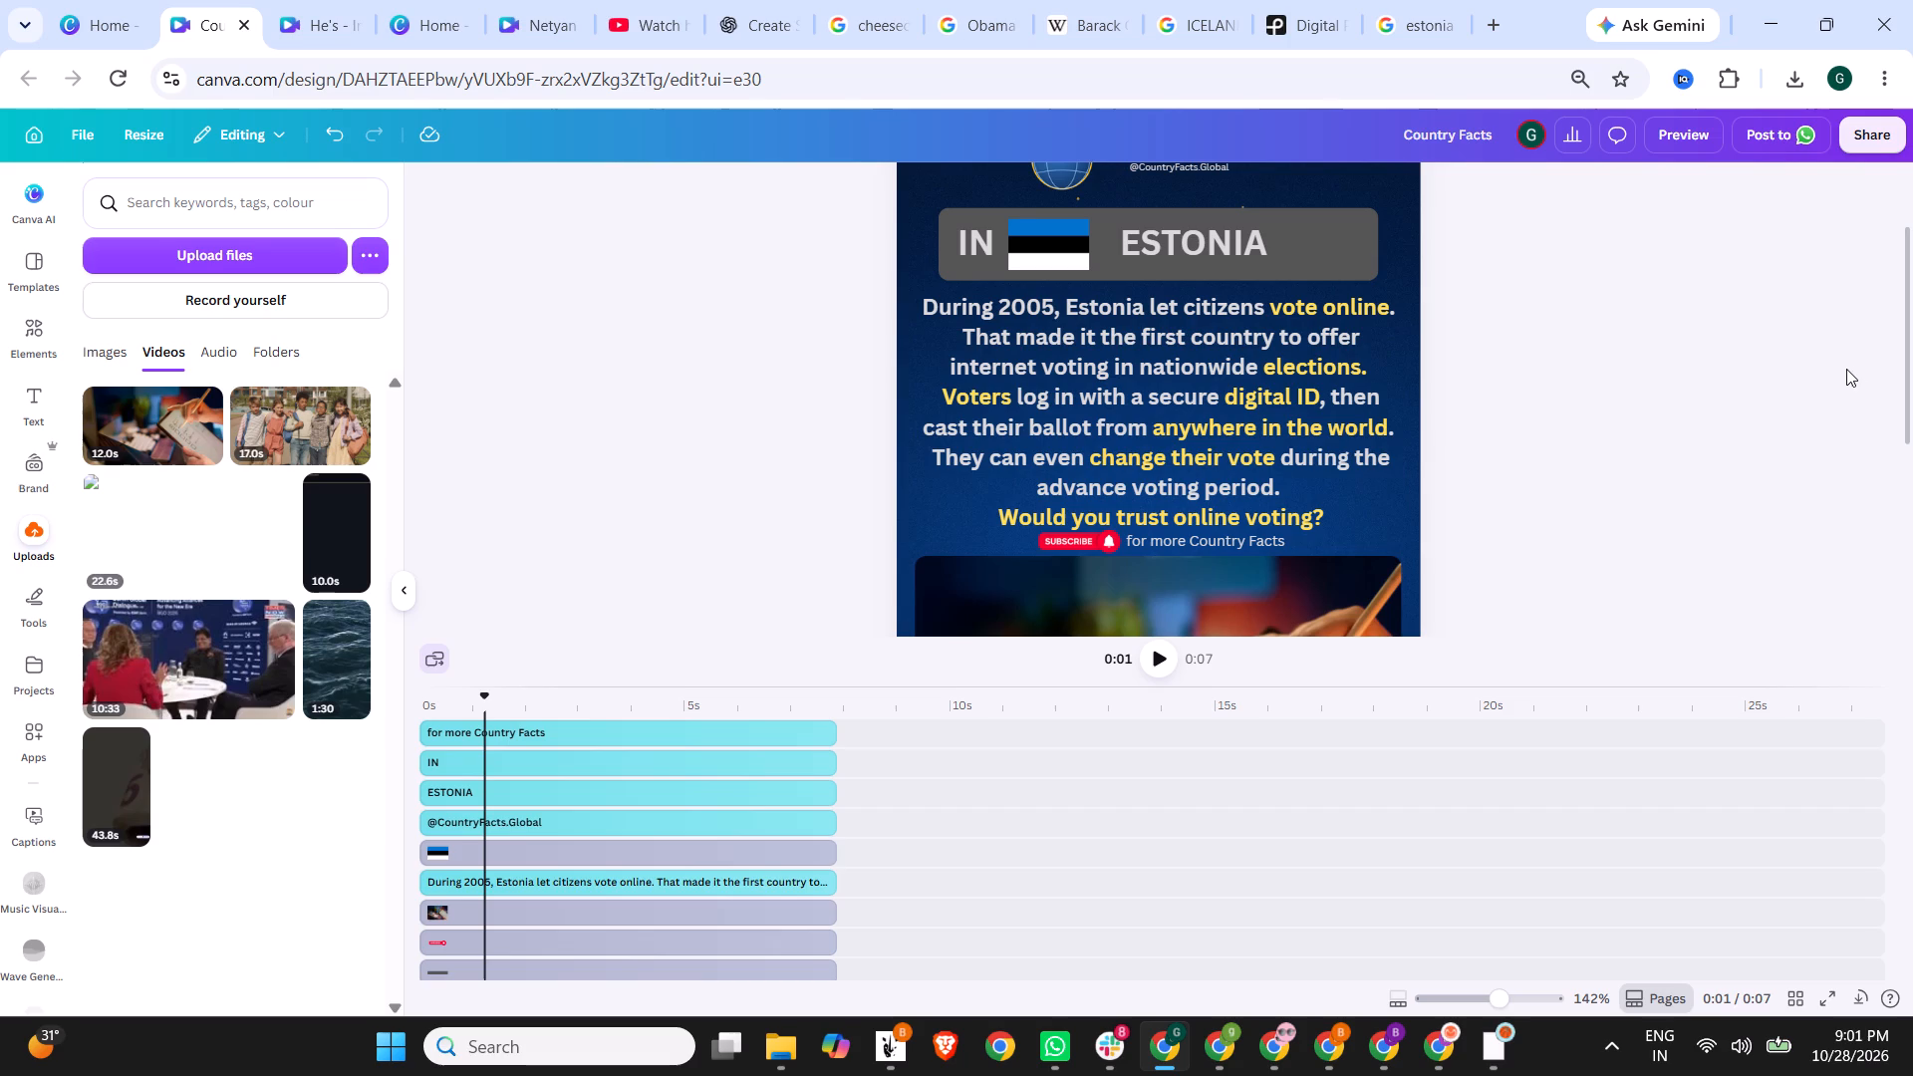
click(1711, 365)
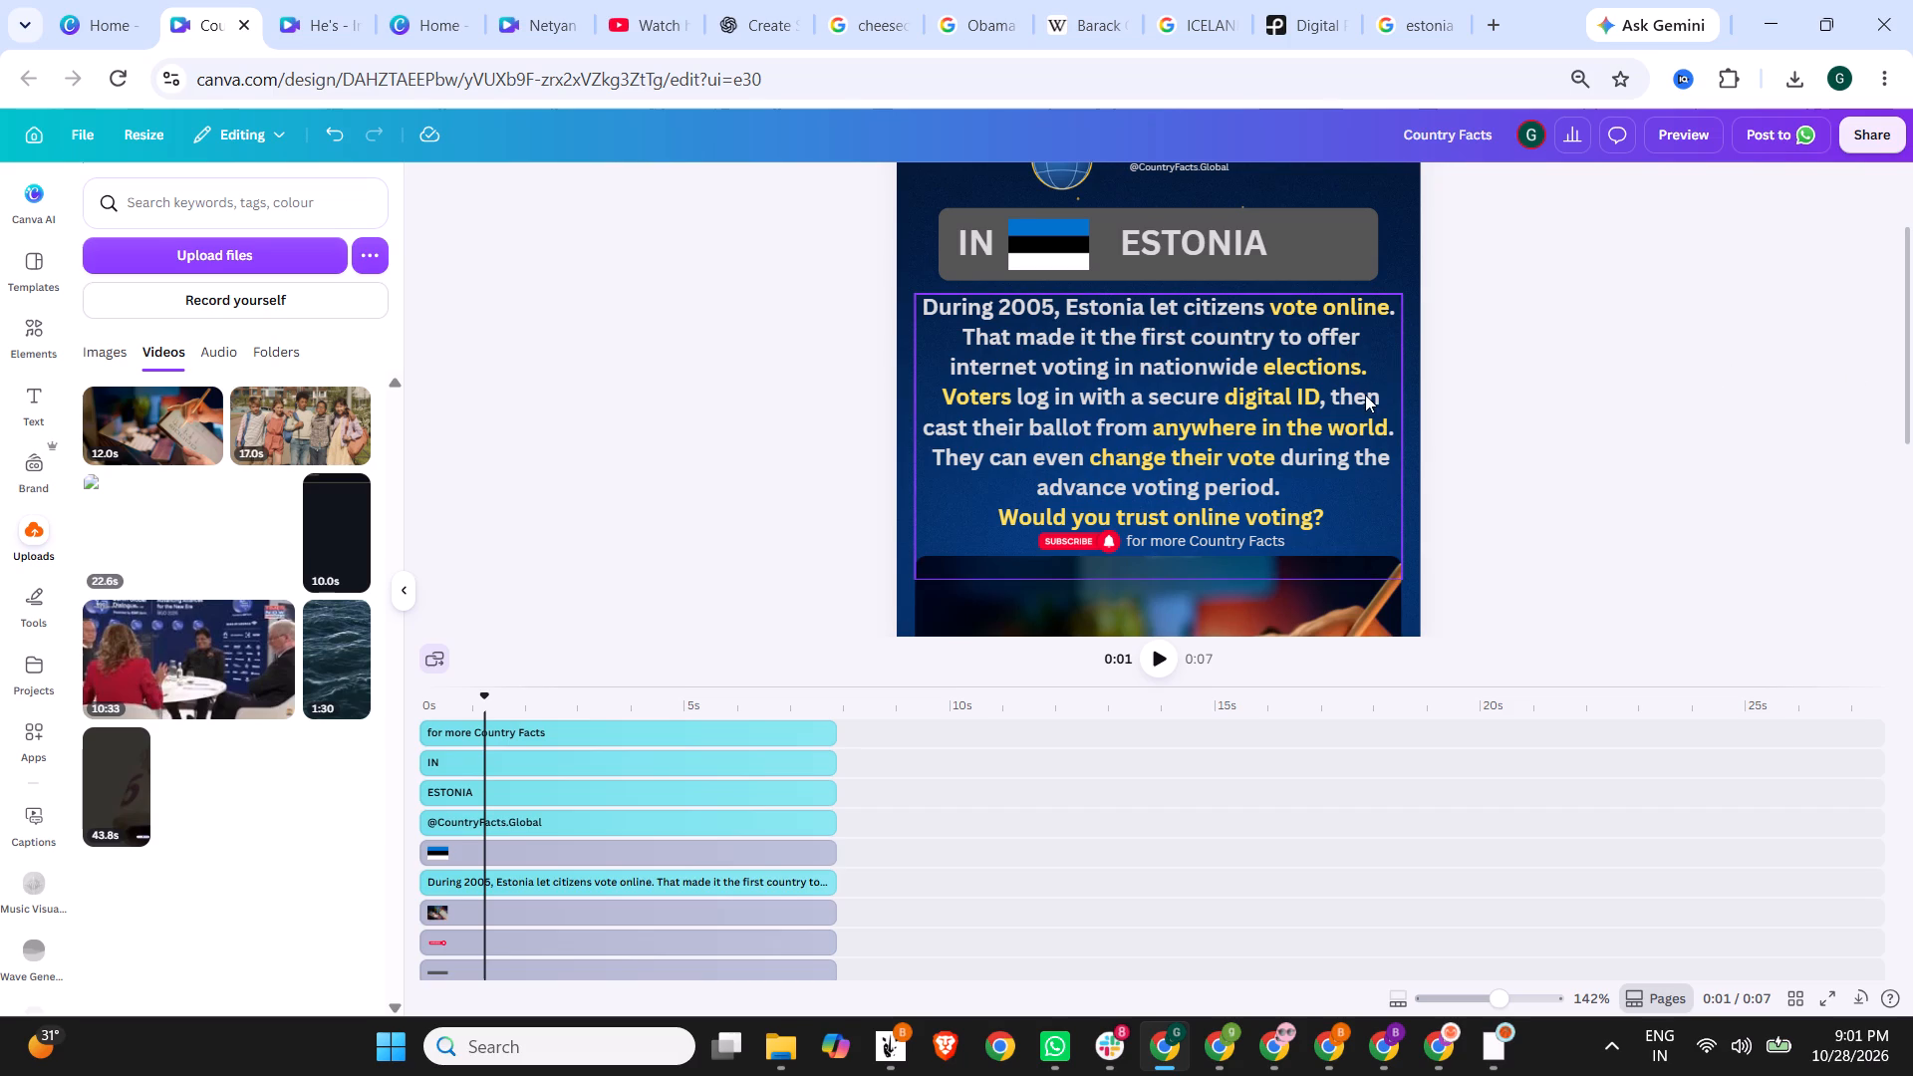
Download the Estonia short as an MP4 video at 1080p.
scroll(1365, 395, up, 2)
click(1848, 127)
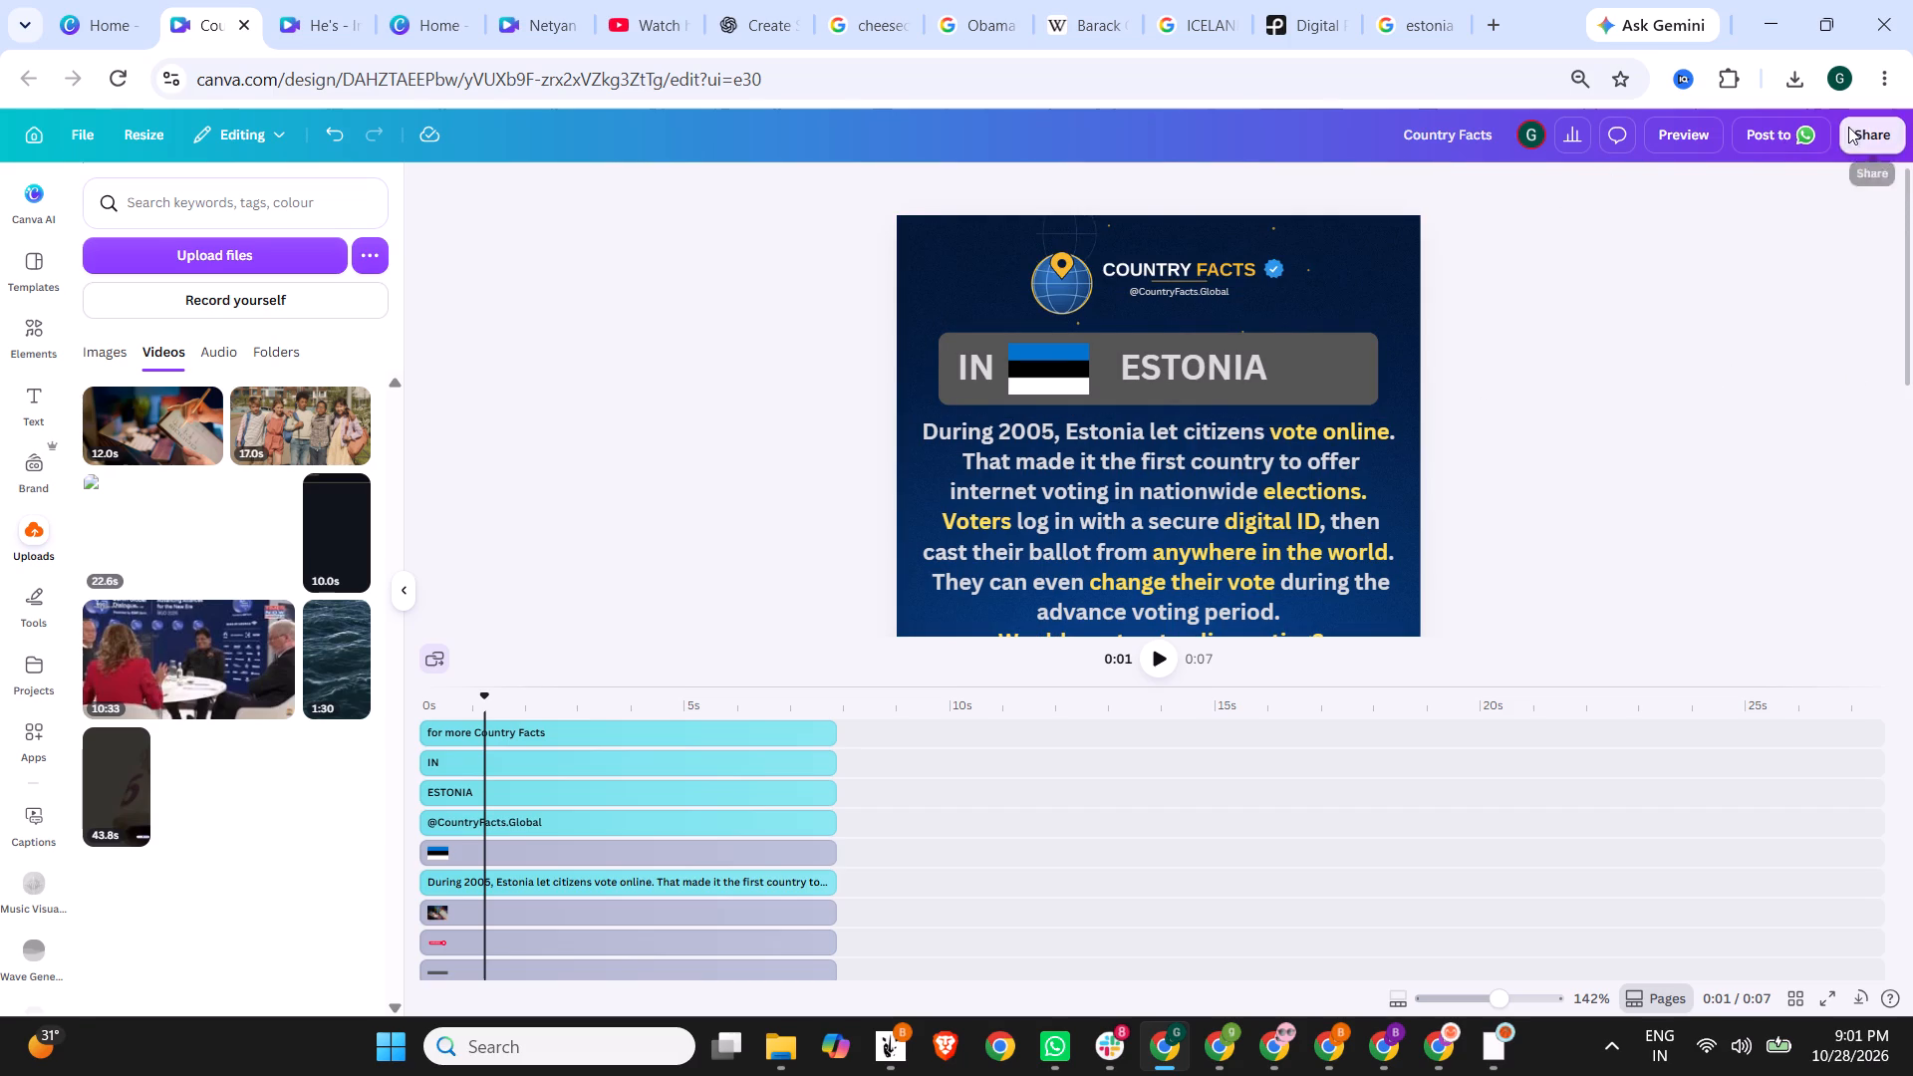
click(1588, 568)
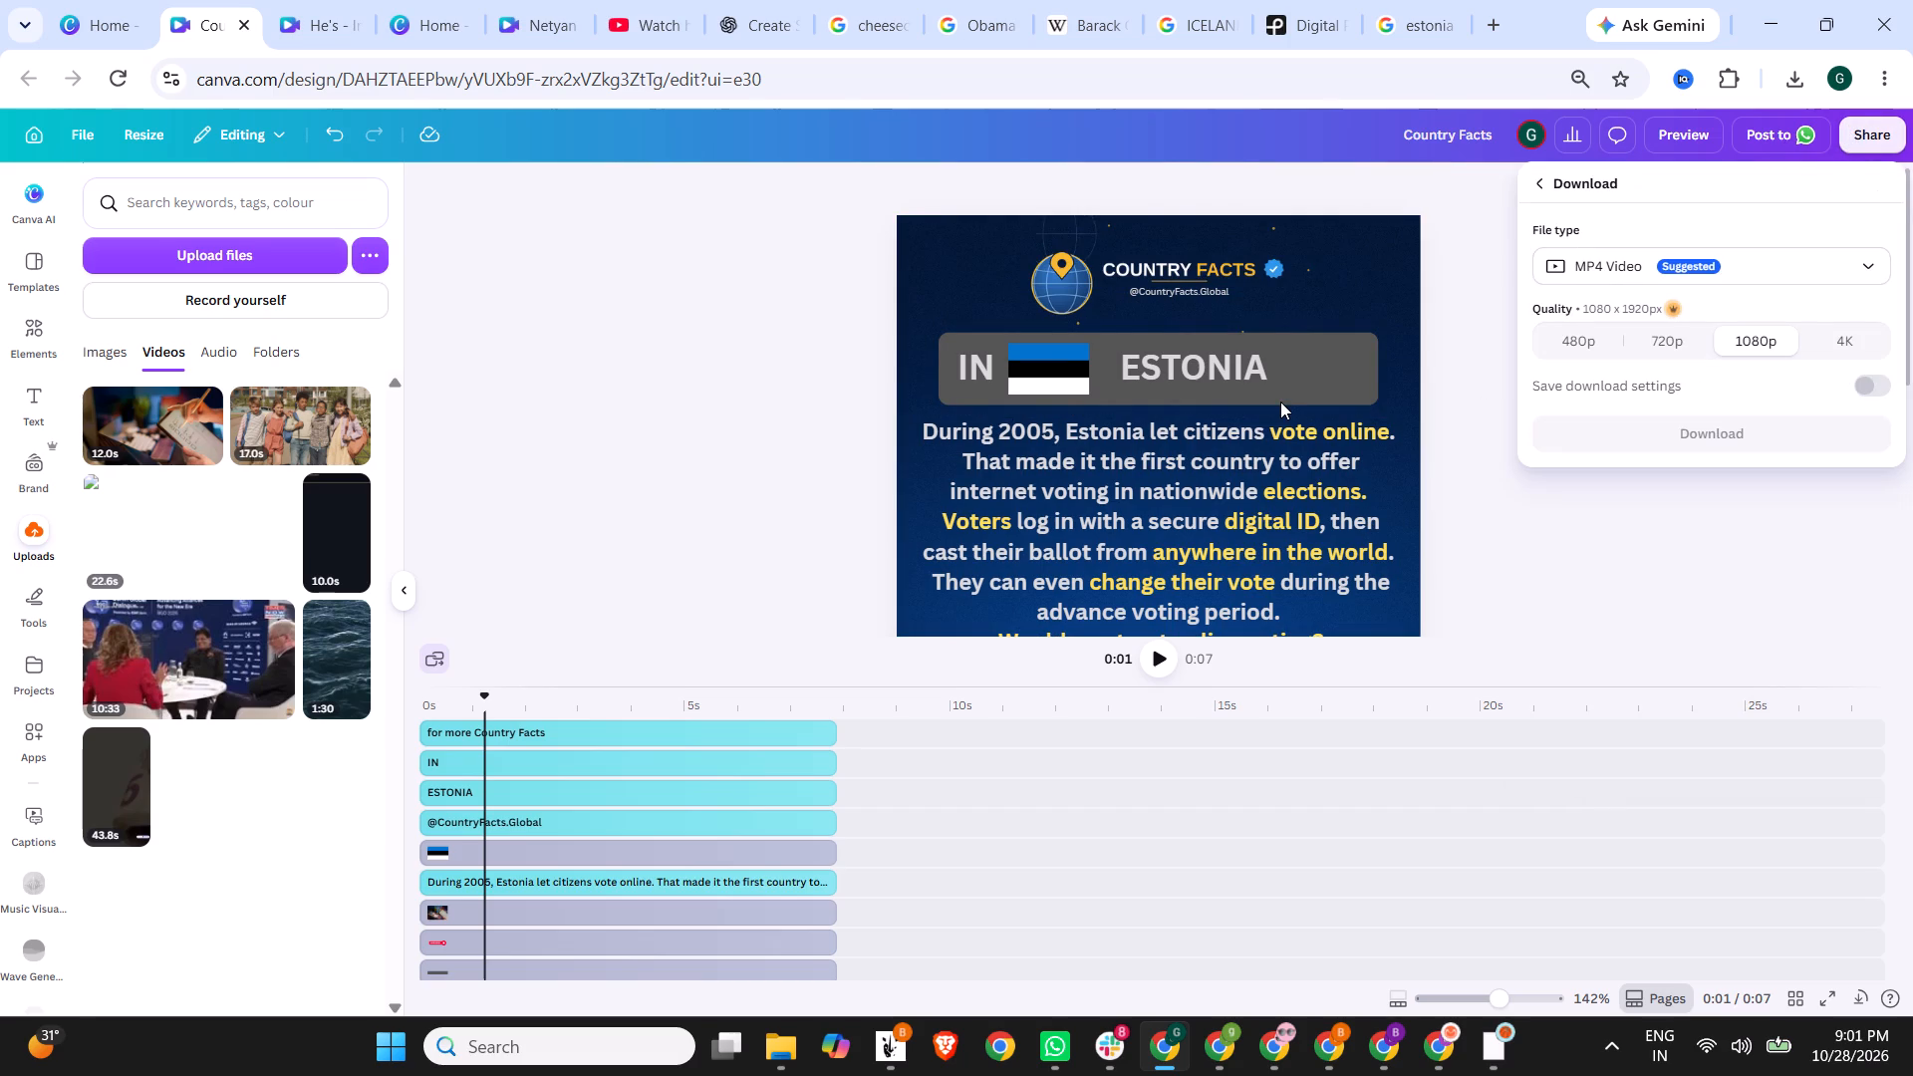
click(1669, 429)
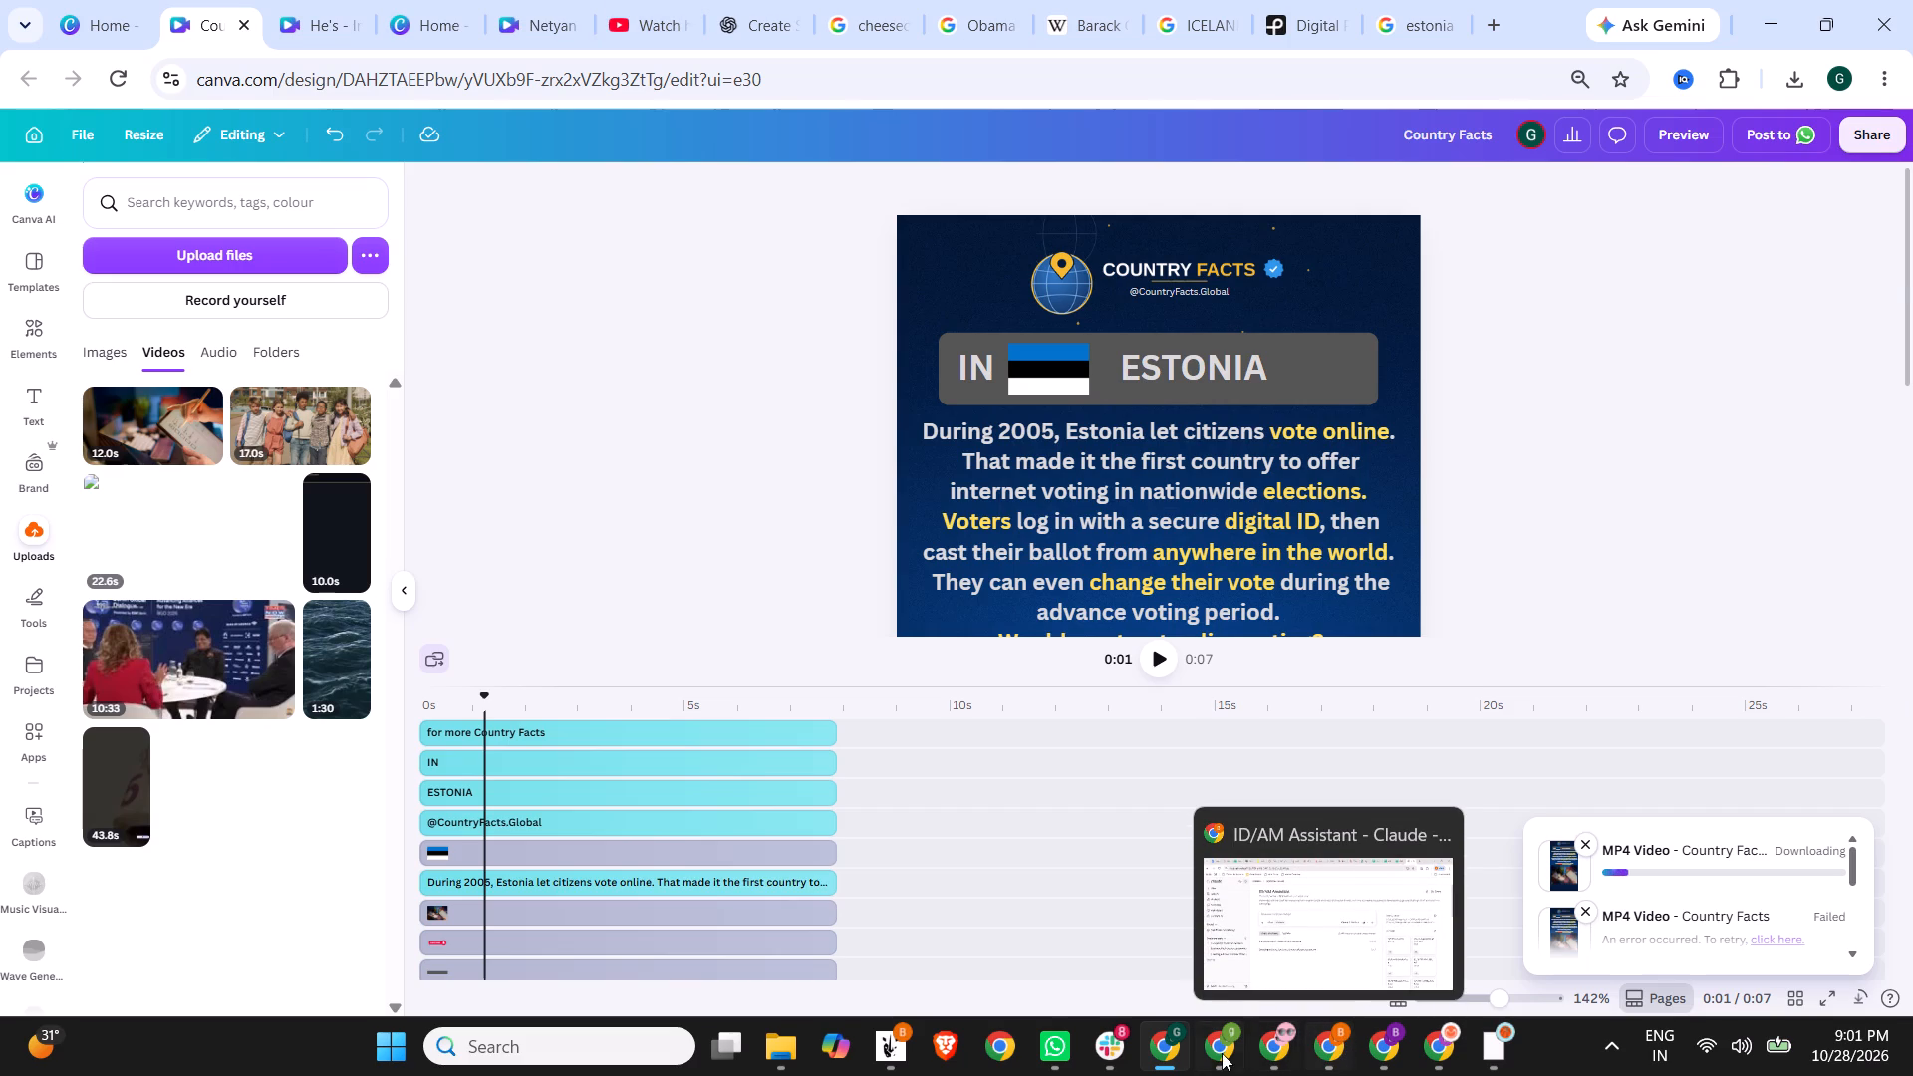
Switch to the WSW channel in YouTube Studio and review its top content and the realtime performance report of views per video.
click(1288, 1041)
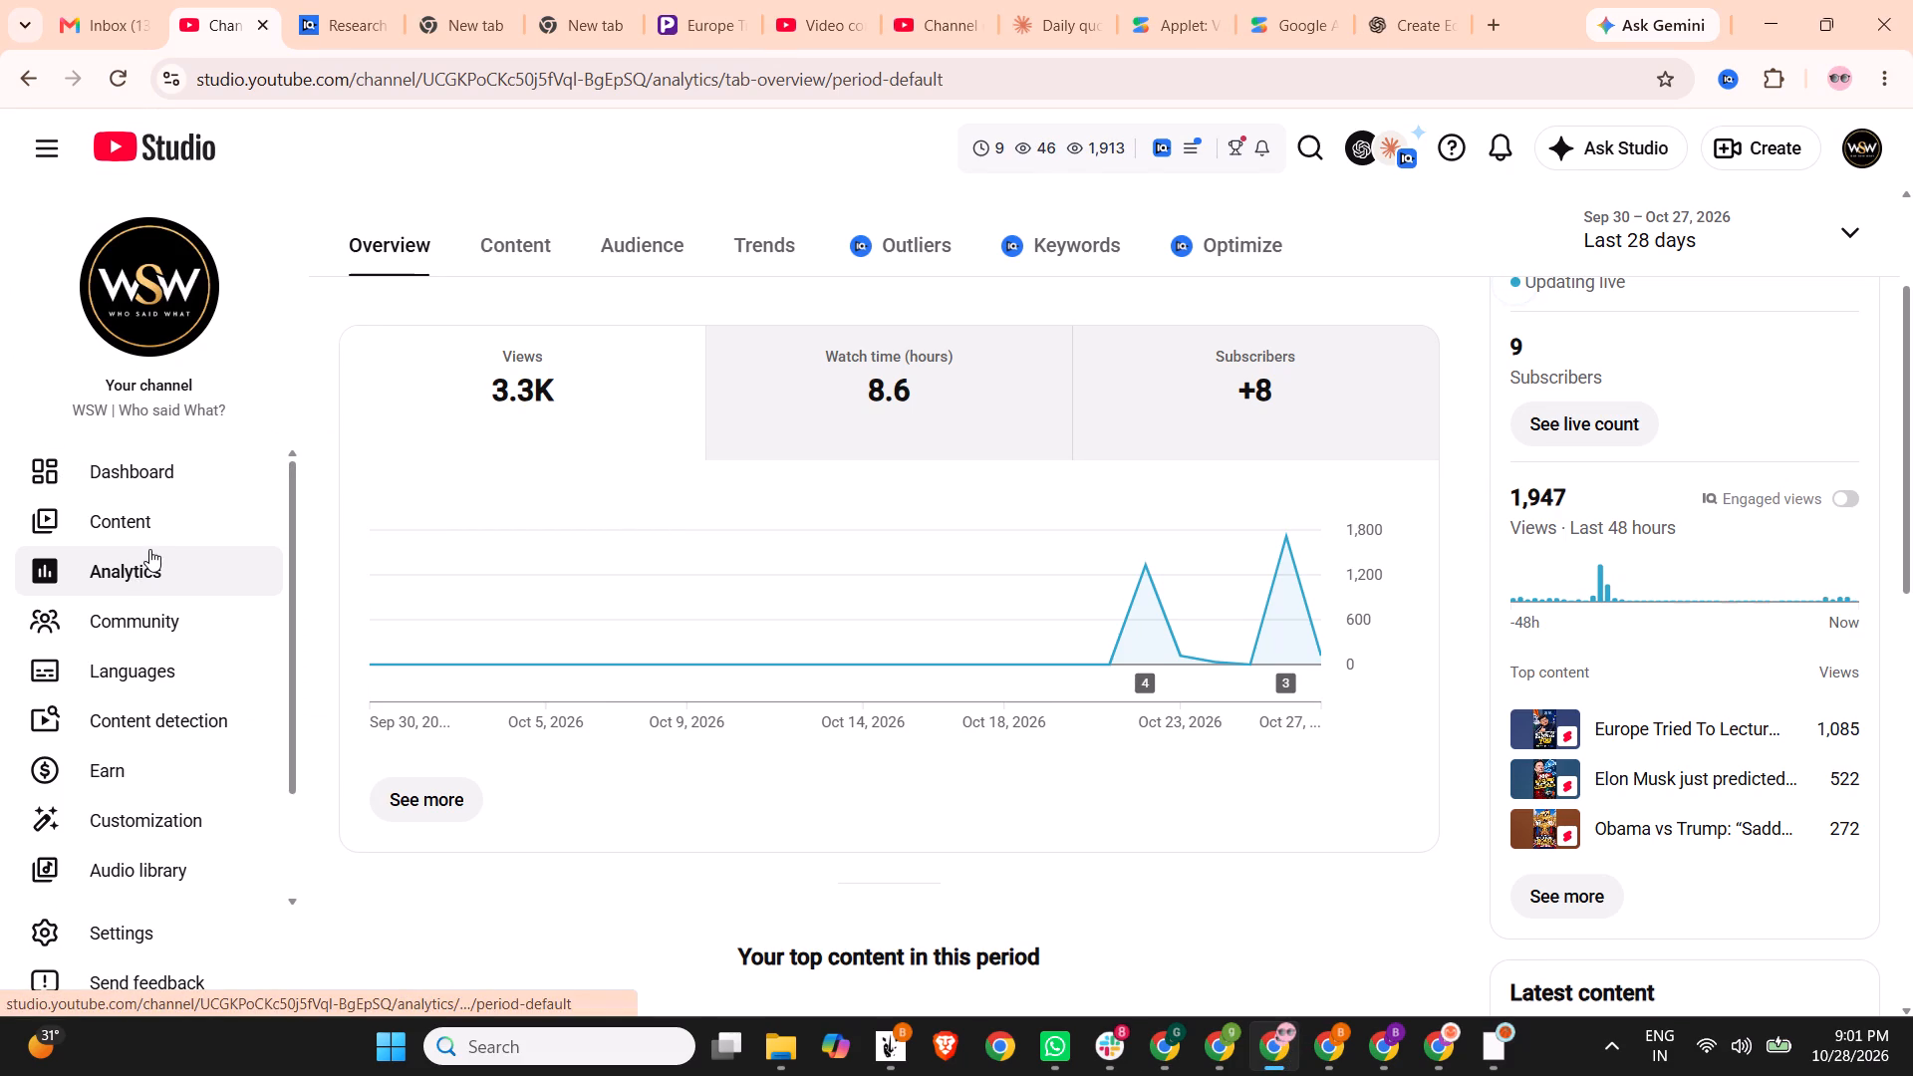
scroll(1050, 548, down, 4)
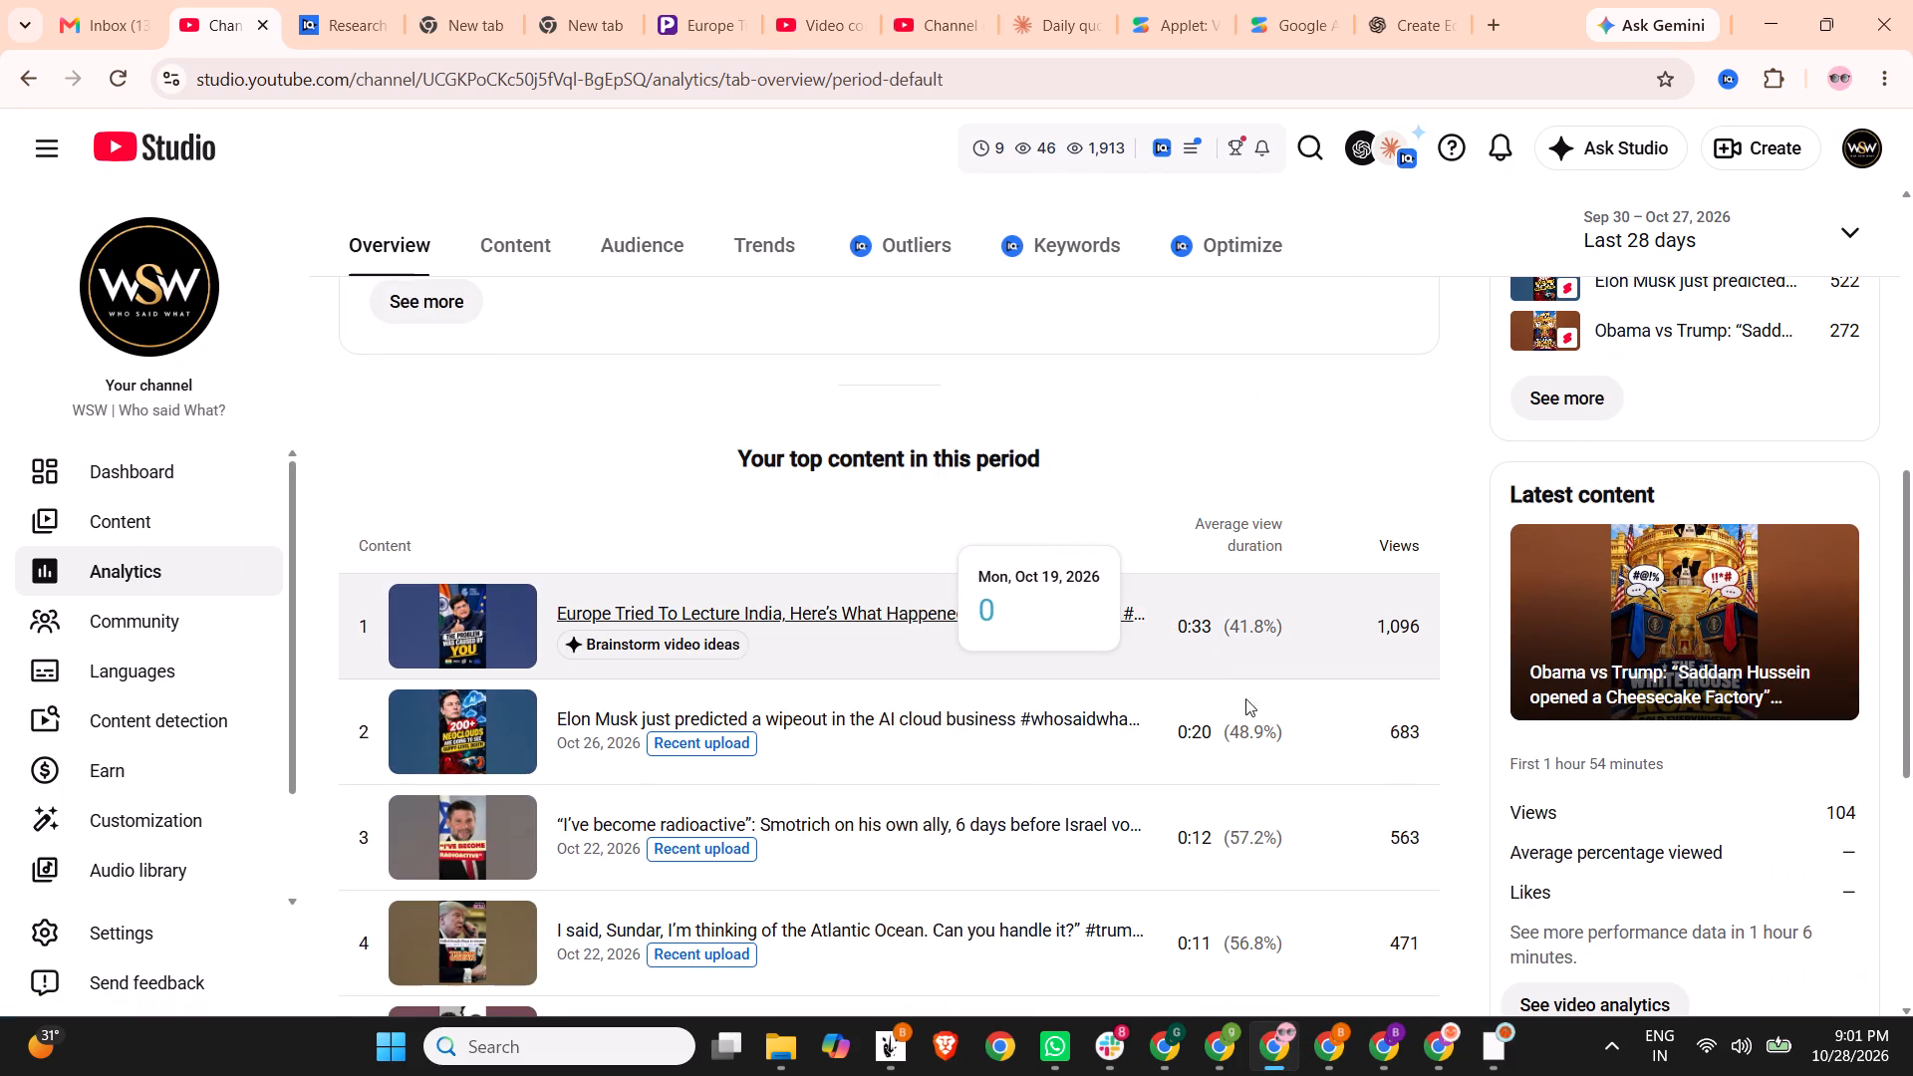
scroll(1296, 714, up, 5)
scroll(1512, 792, down, 2)
click(1551, 788)
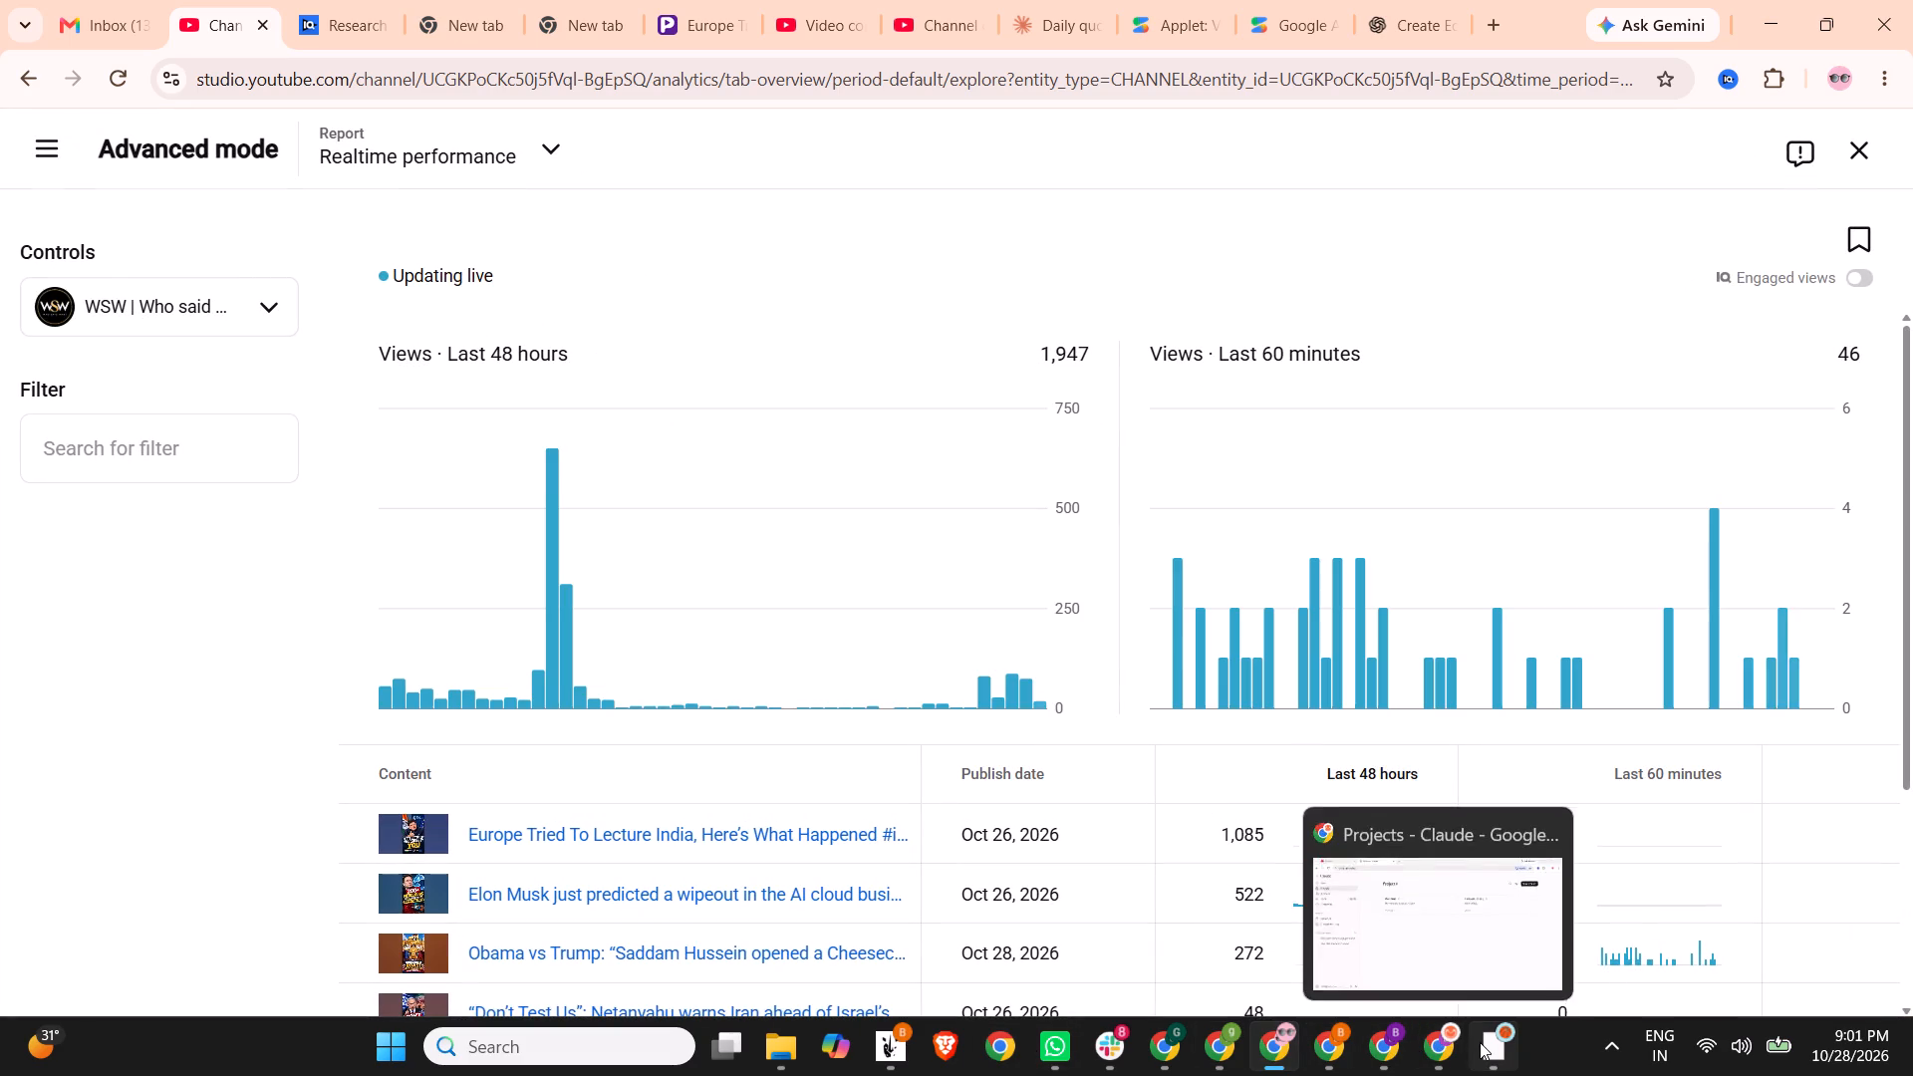
scroll(1424, 543, down, 3)
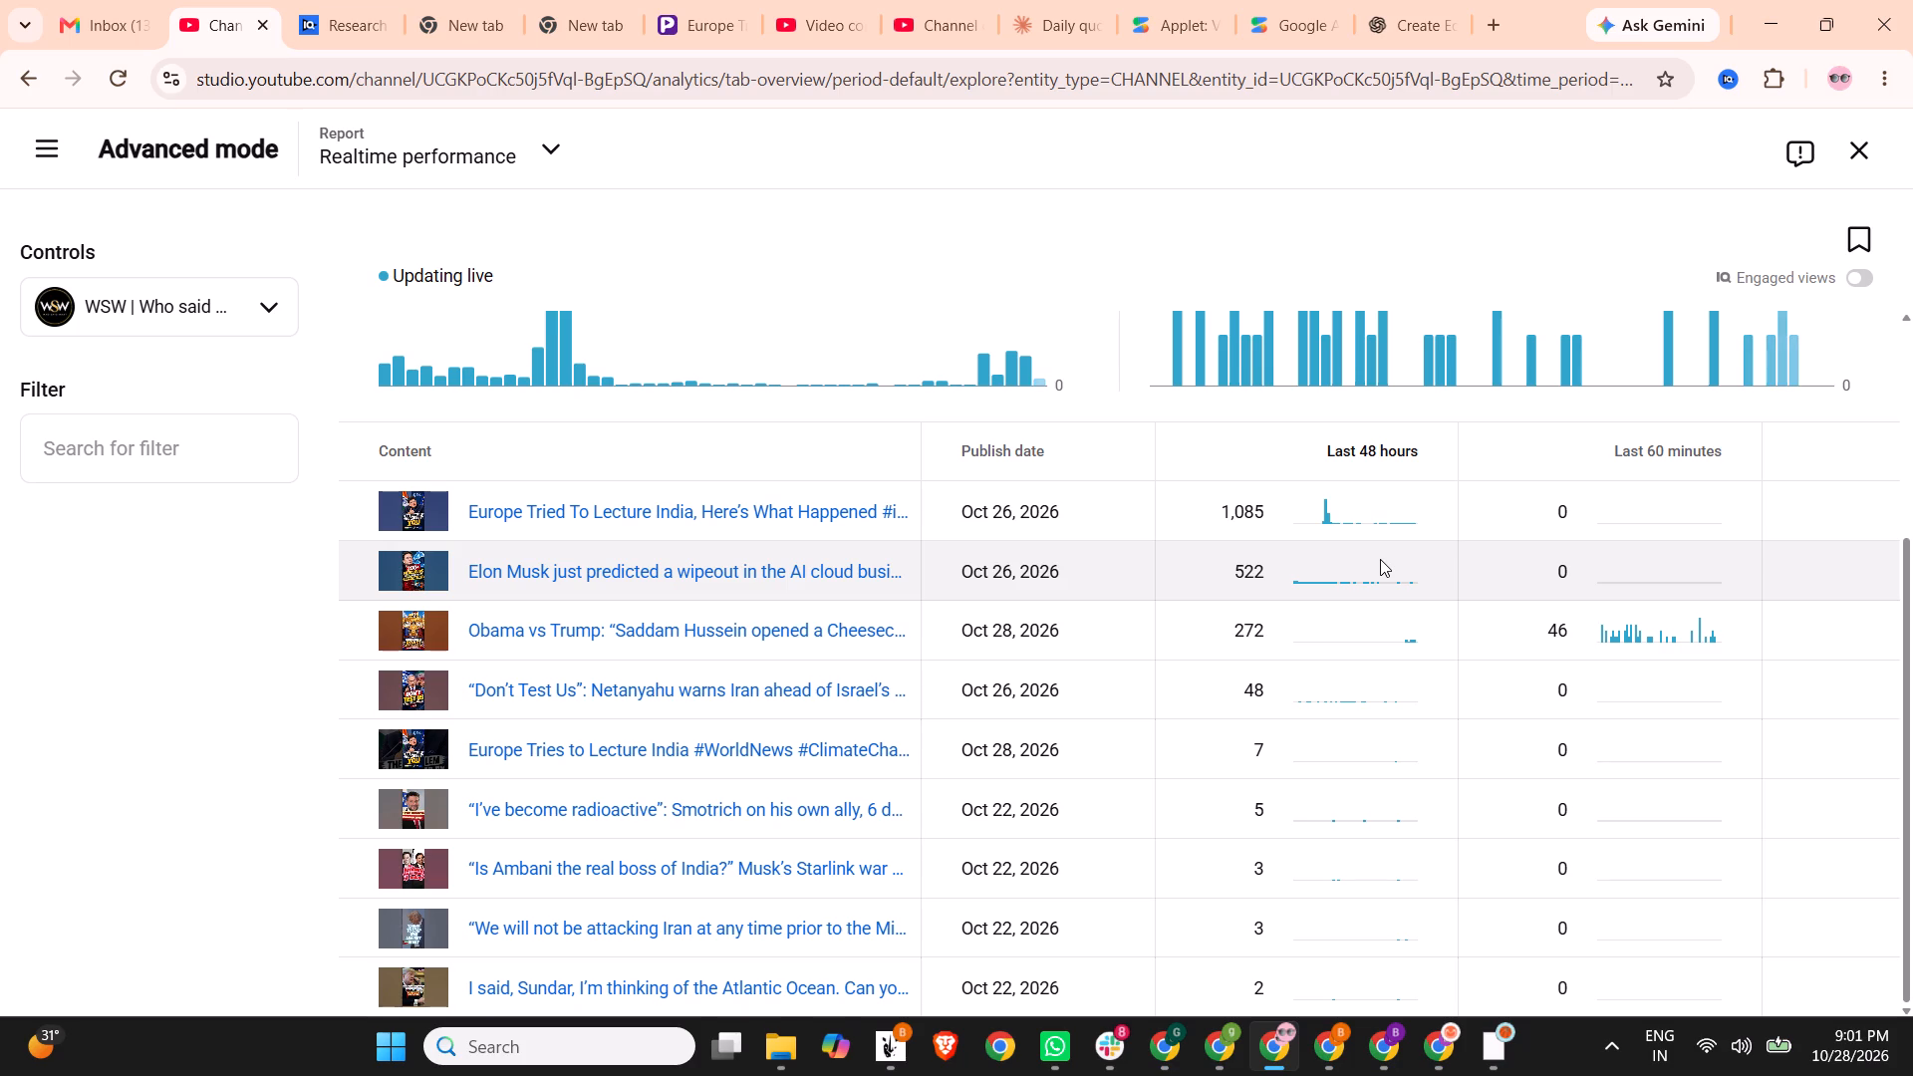
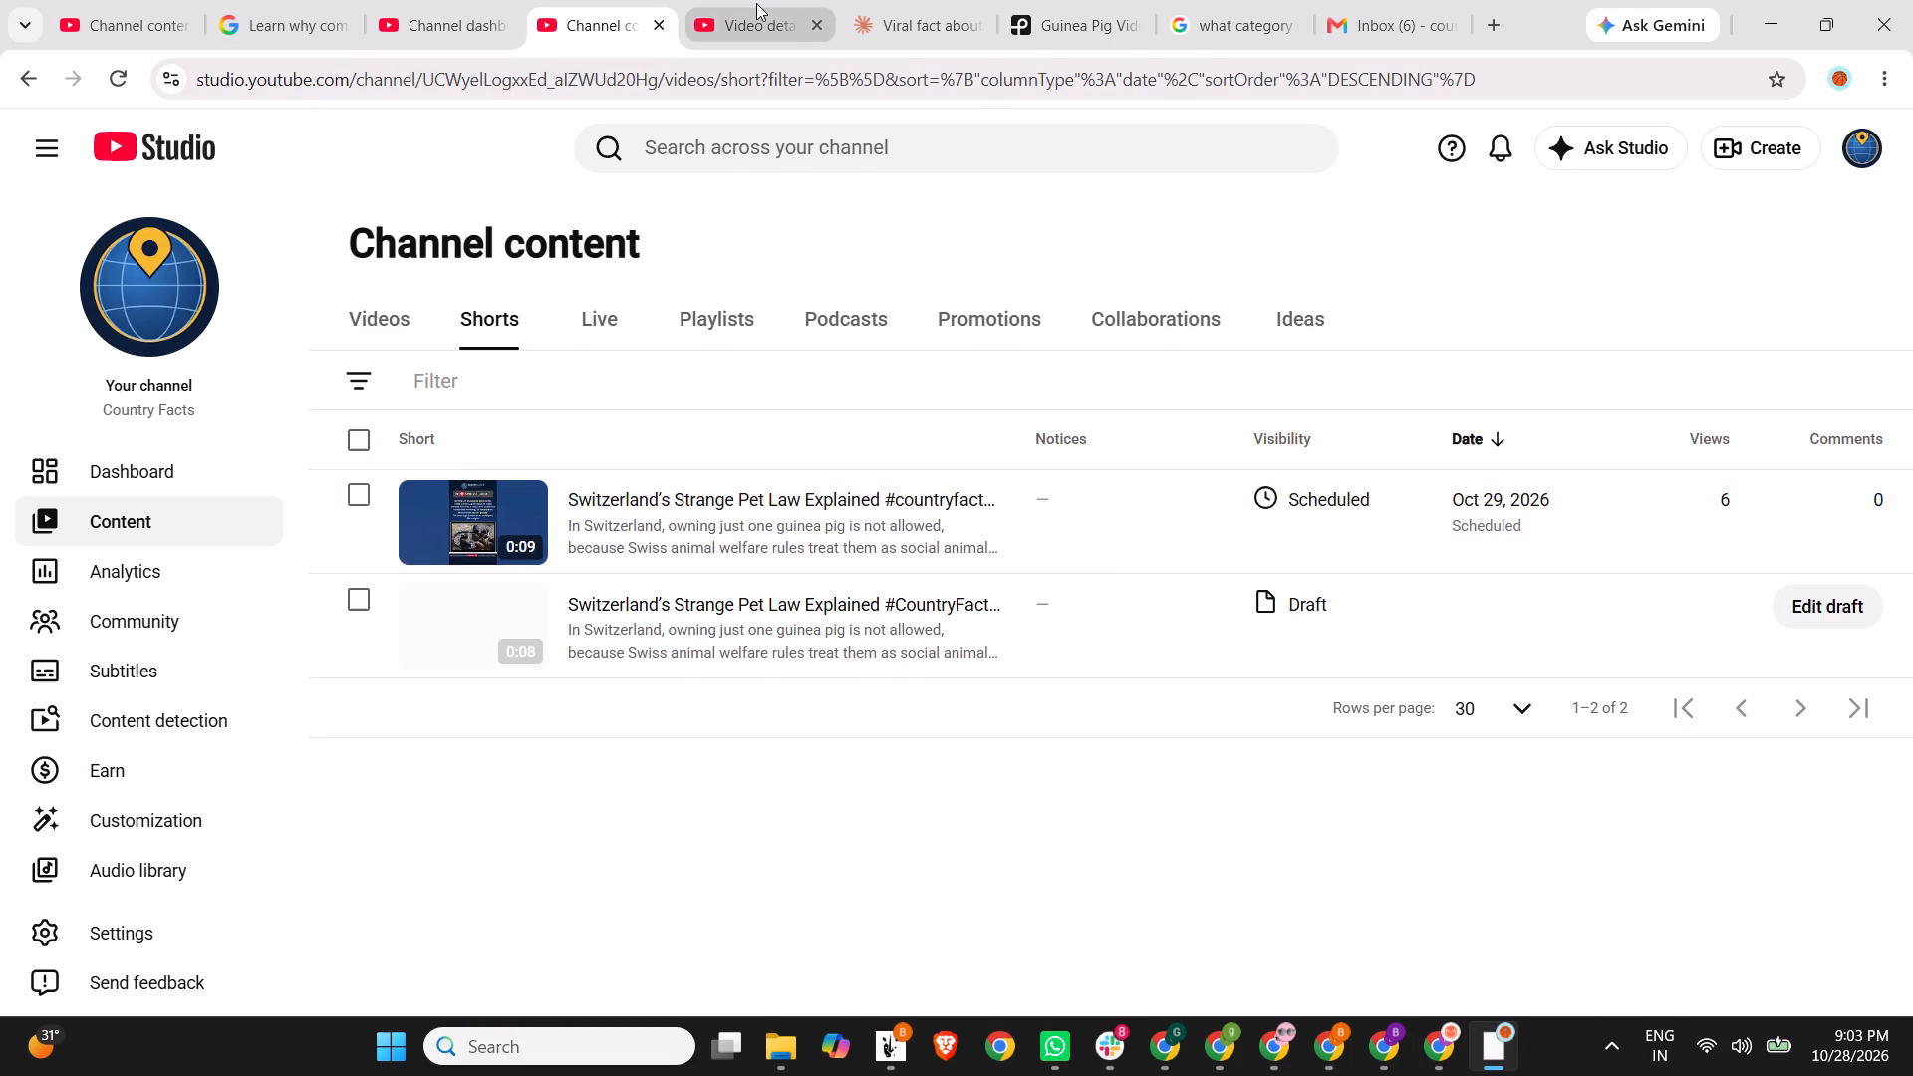
Return to the Estonia short's upload details and select the "Creator name" placeholder in the description's credit line.
click(756, 3)
click(128, 0)
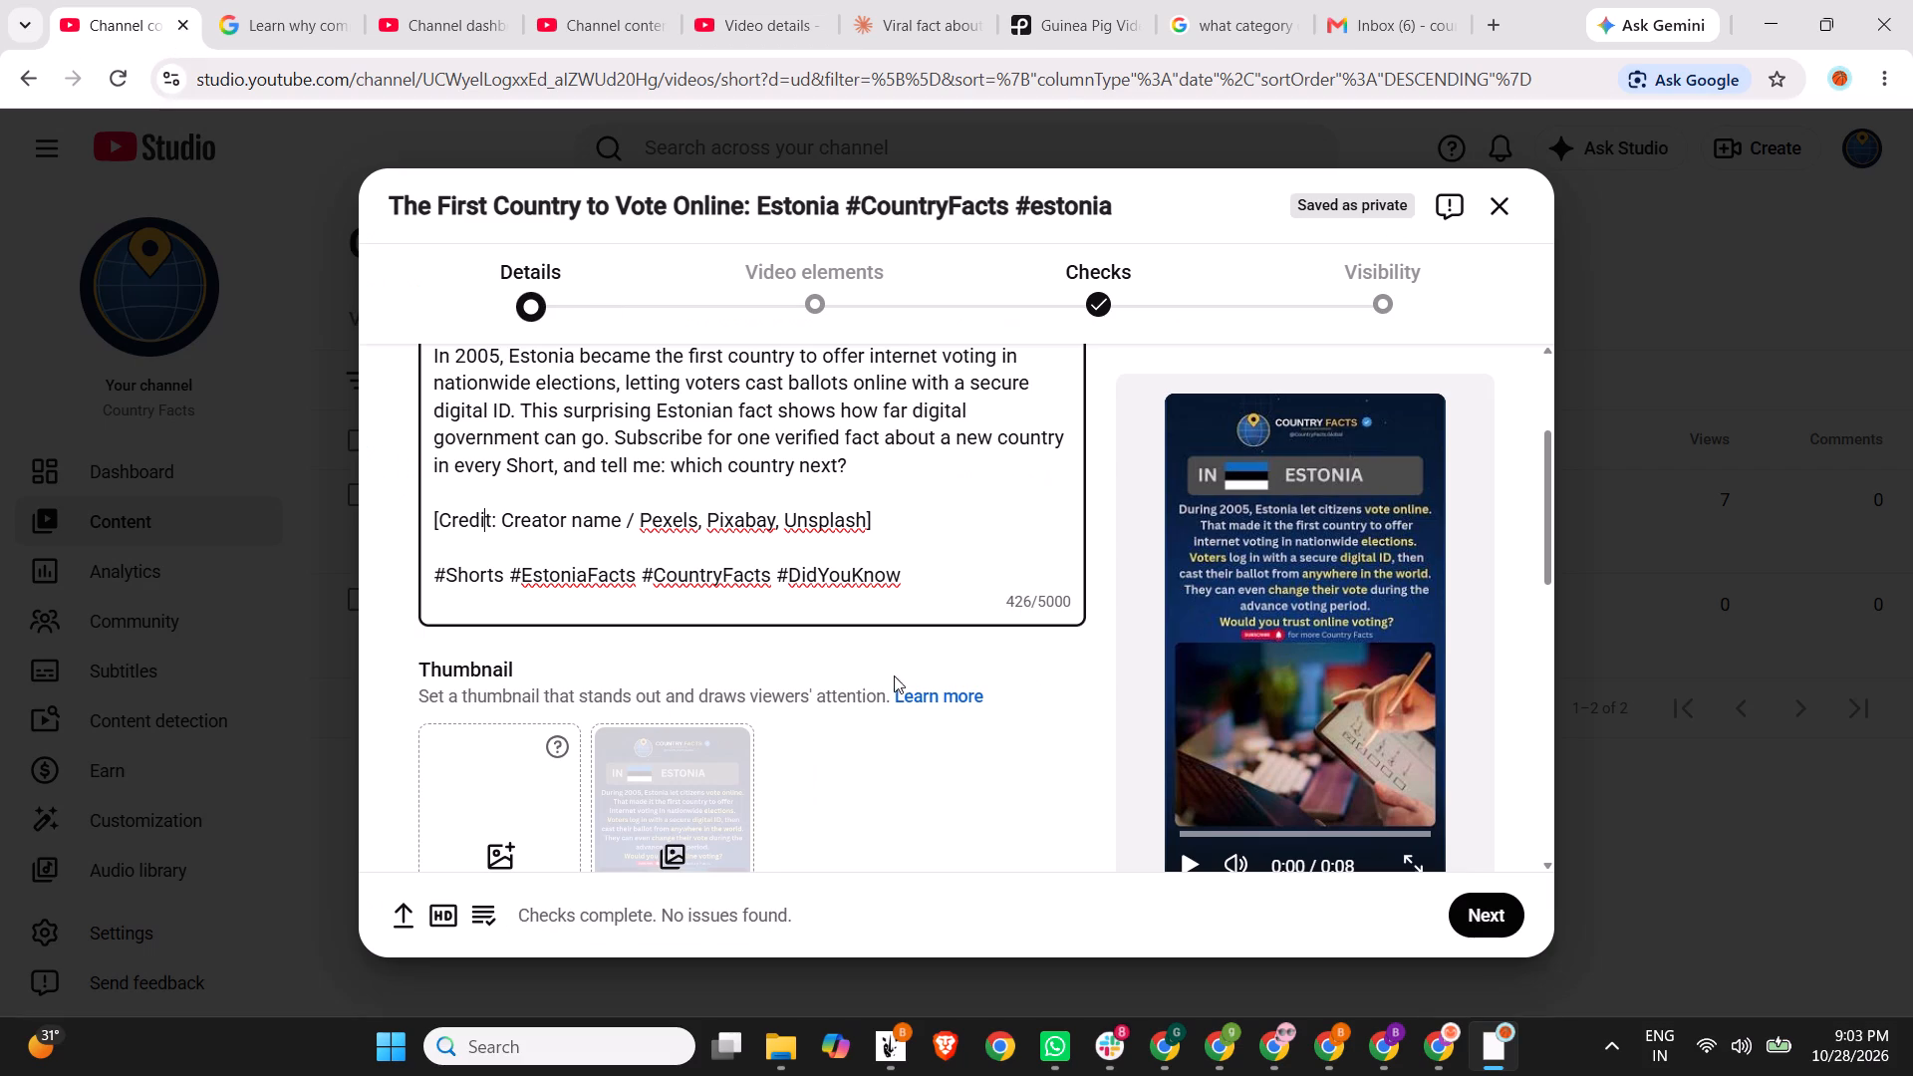
drag(505, 515, 614, 513)
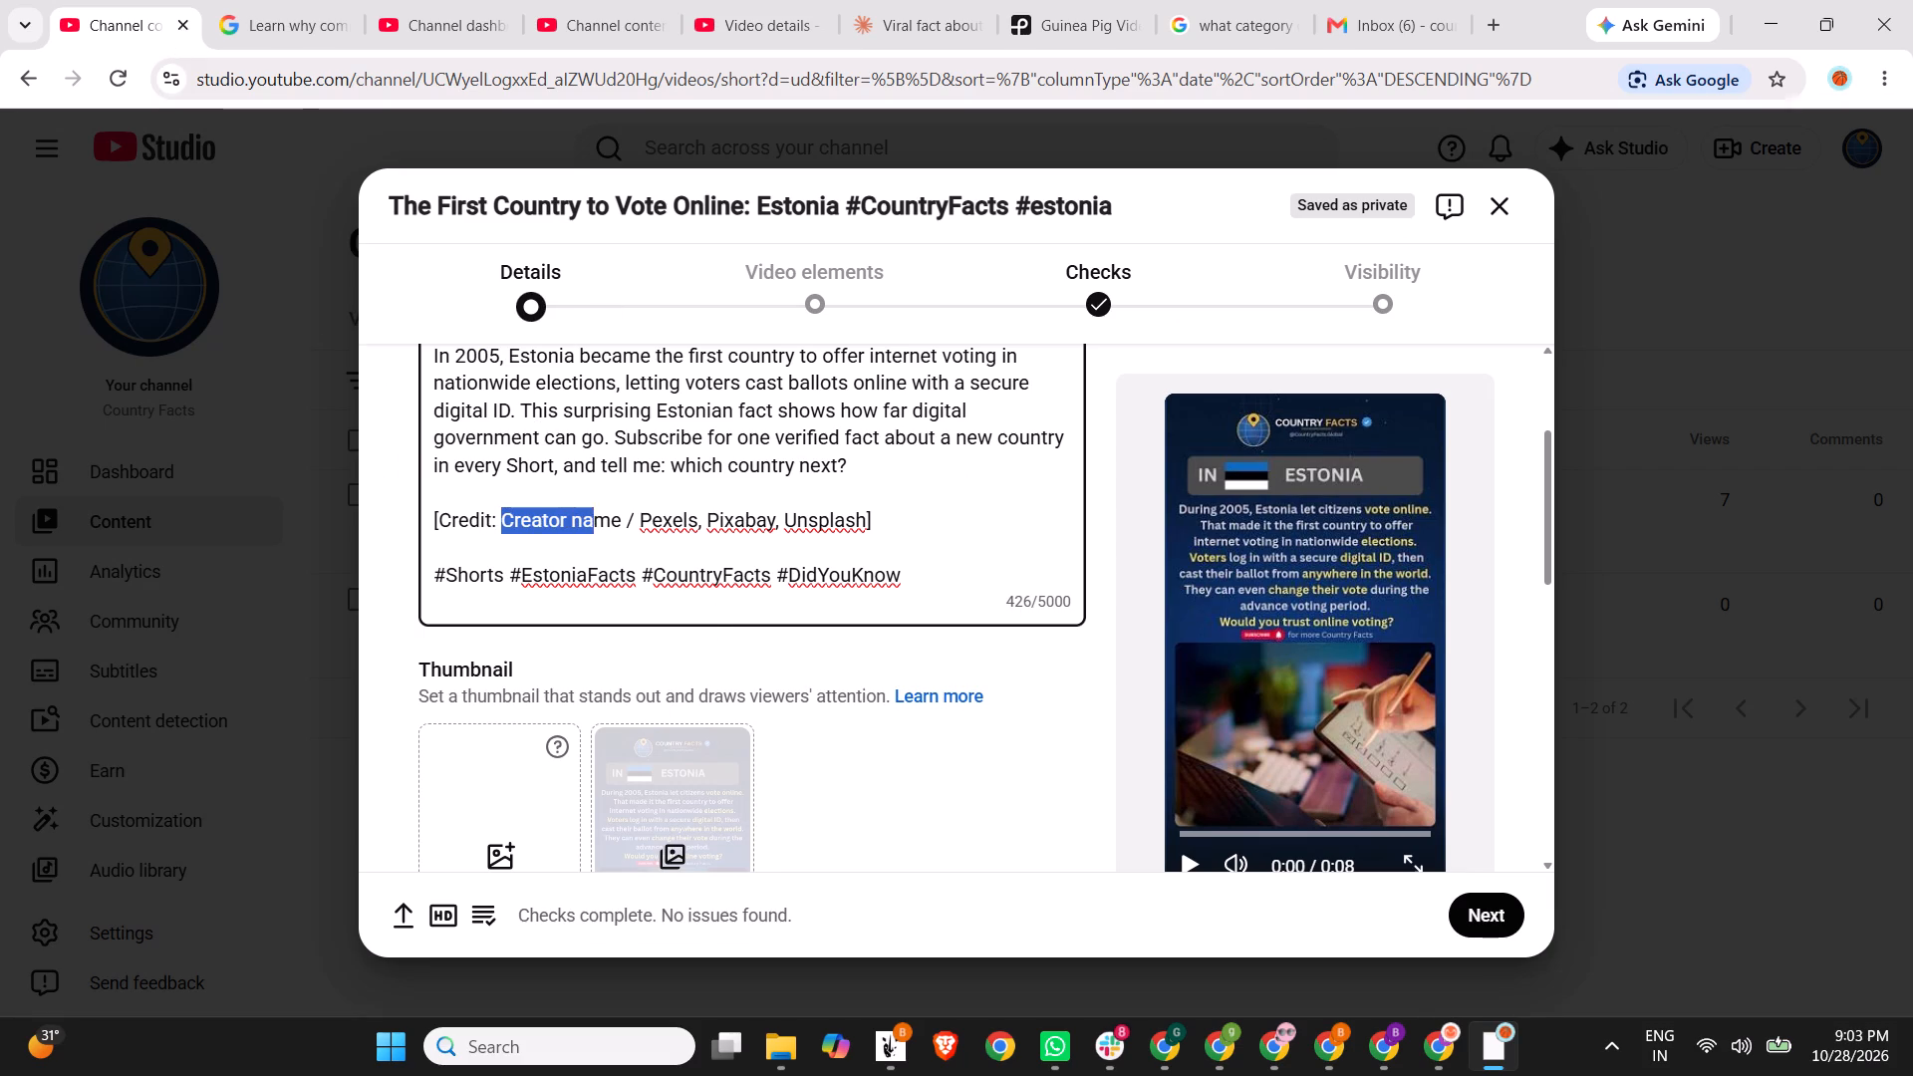
drag(614, 513, 615, 512)
click(628, 514)
drag(620, 514, 552, 520)
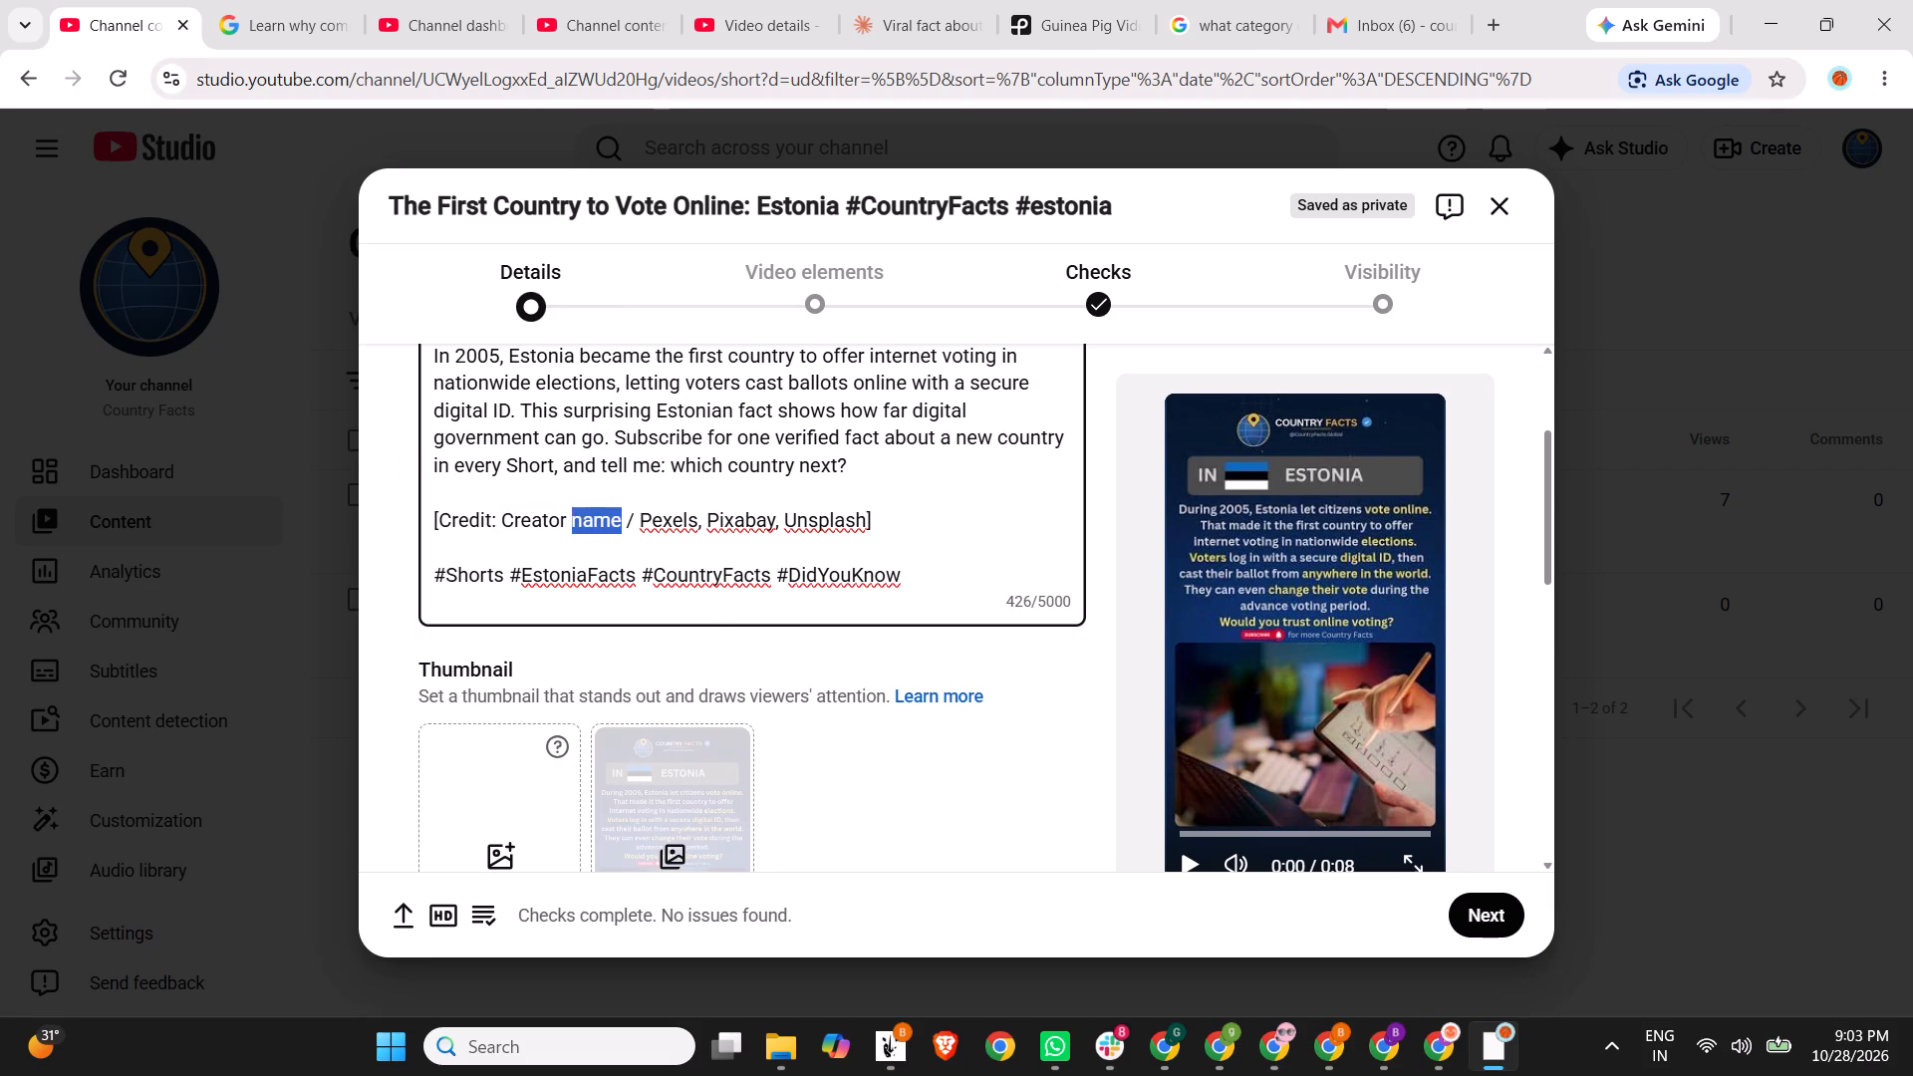
Rewrite the description's credit line as "Video Credit:" with the copied creator name and "/ Pexels", removing the brackets and other stock sites.
drag(552, 520, 501, 519)
key(ctrl+v)
drag(915, 512, 804, 518)
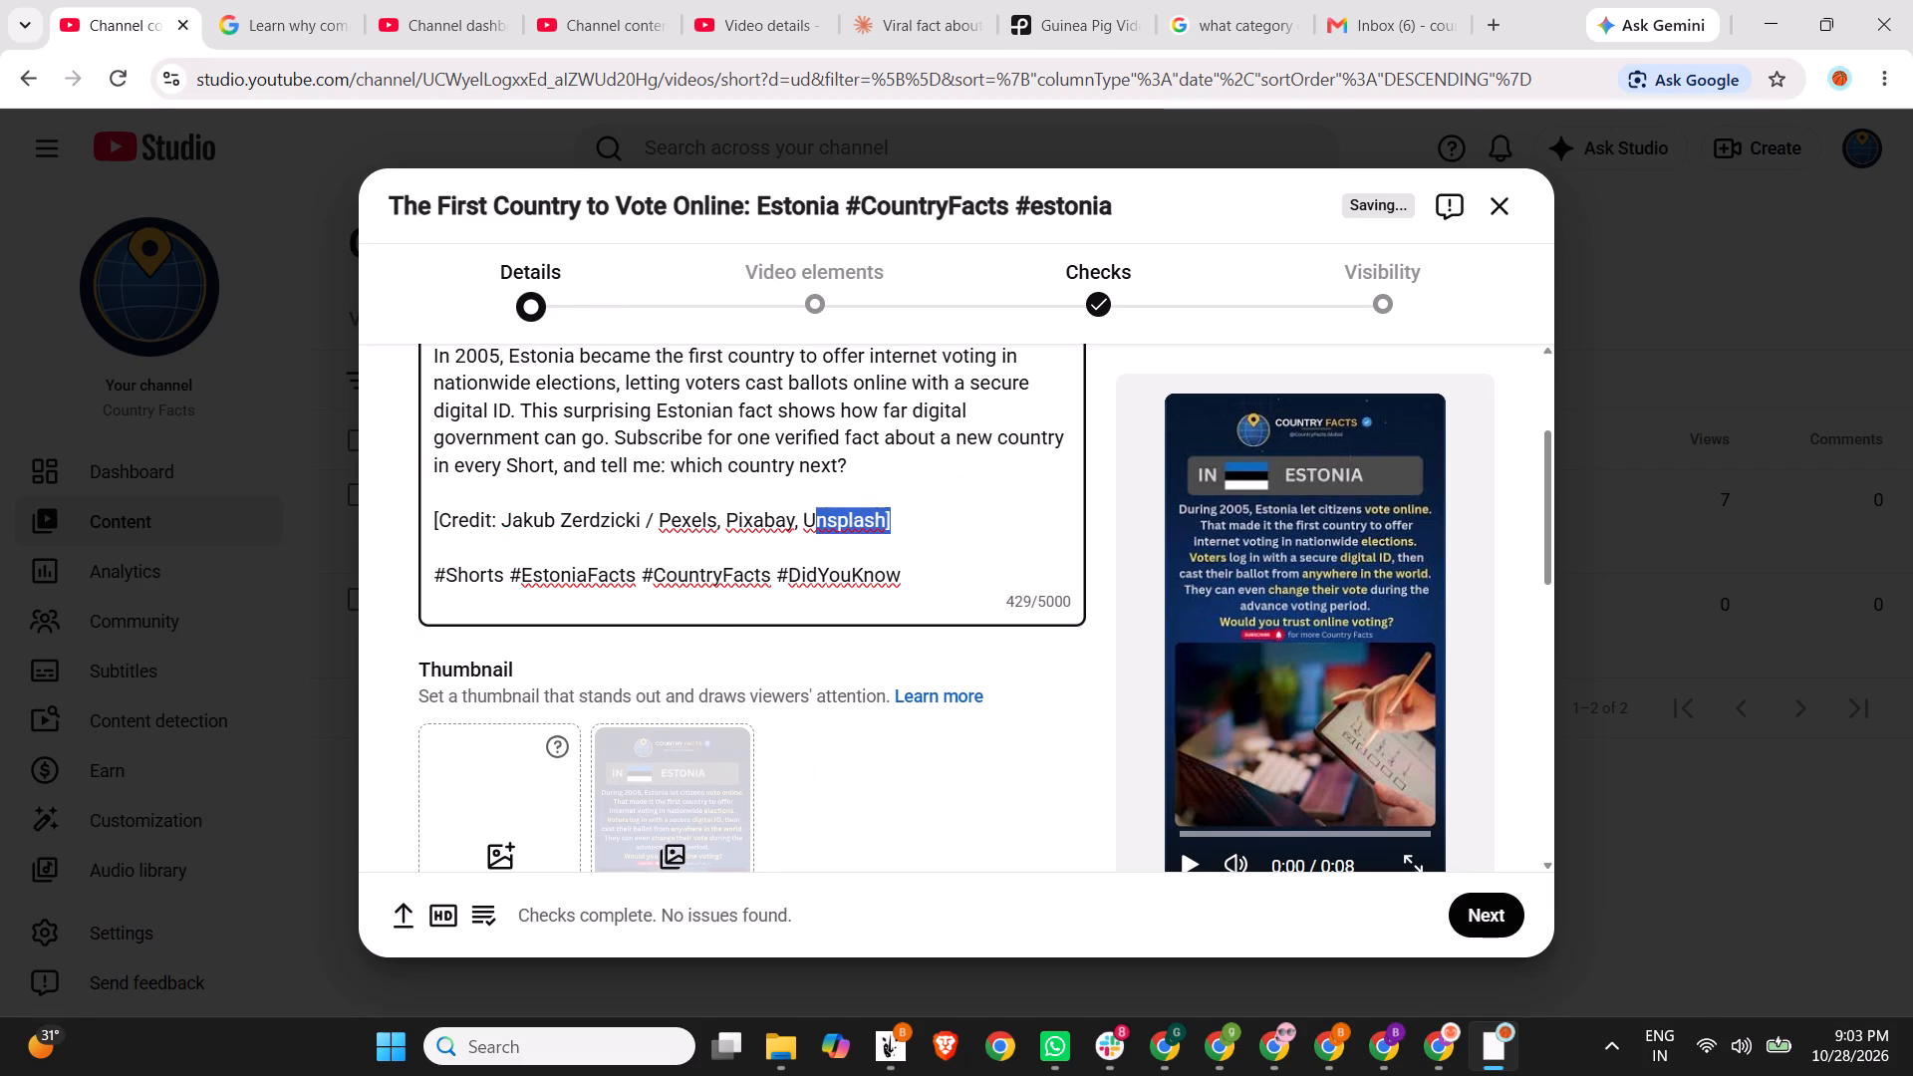
drag(804, 518, 716, 518)
key(BackSpace)
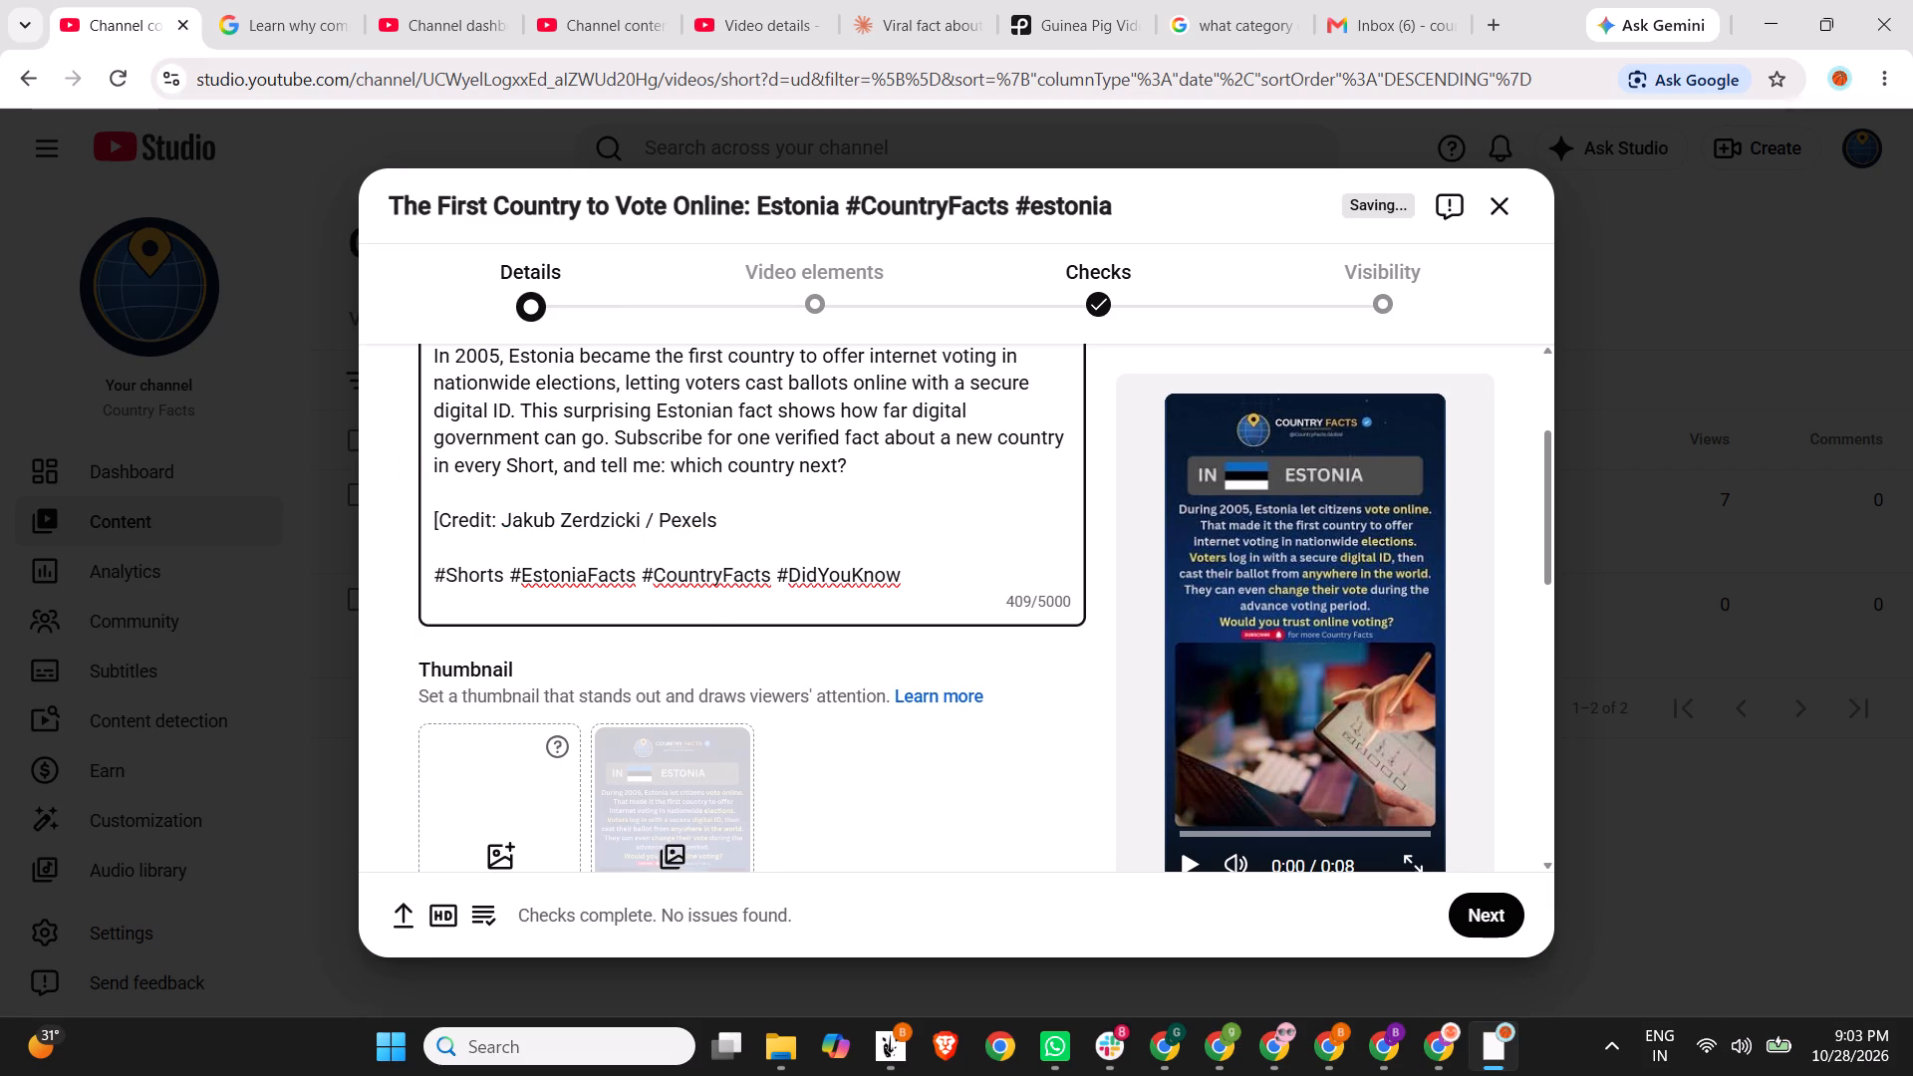
drag(434, 515, 403, 513)
click(437, 512)
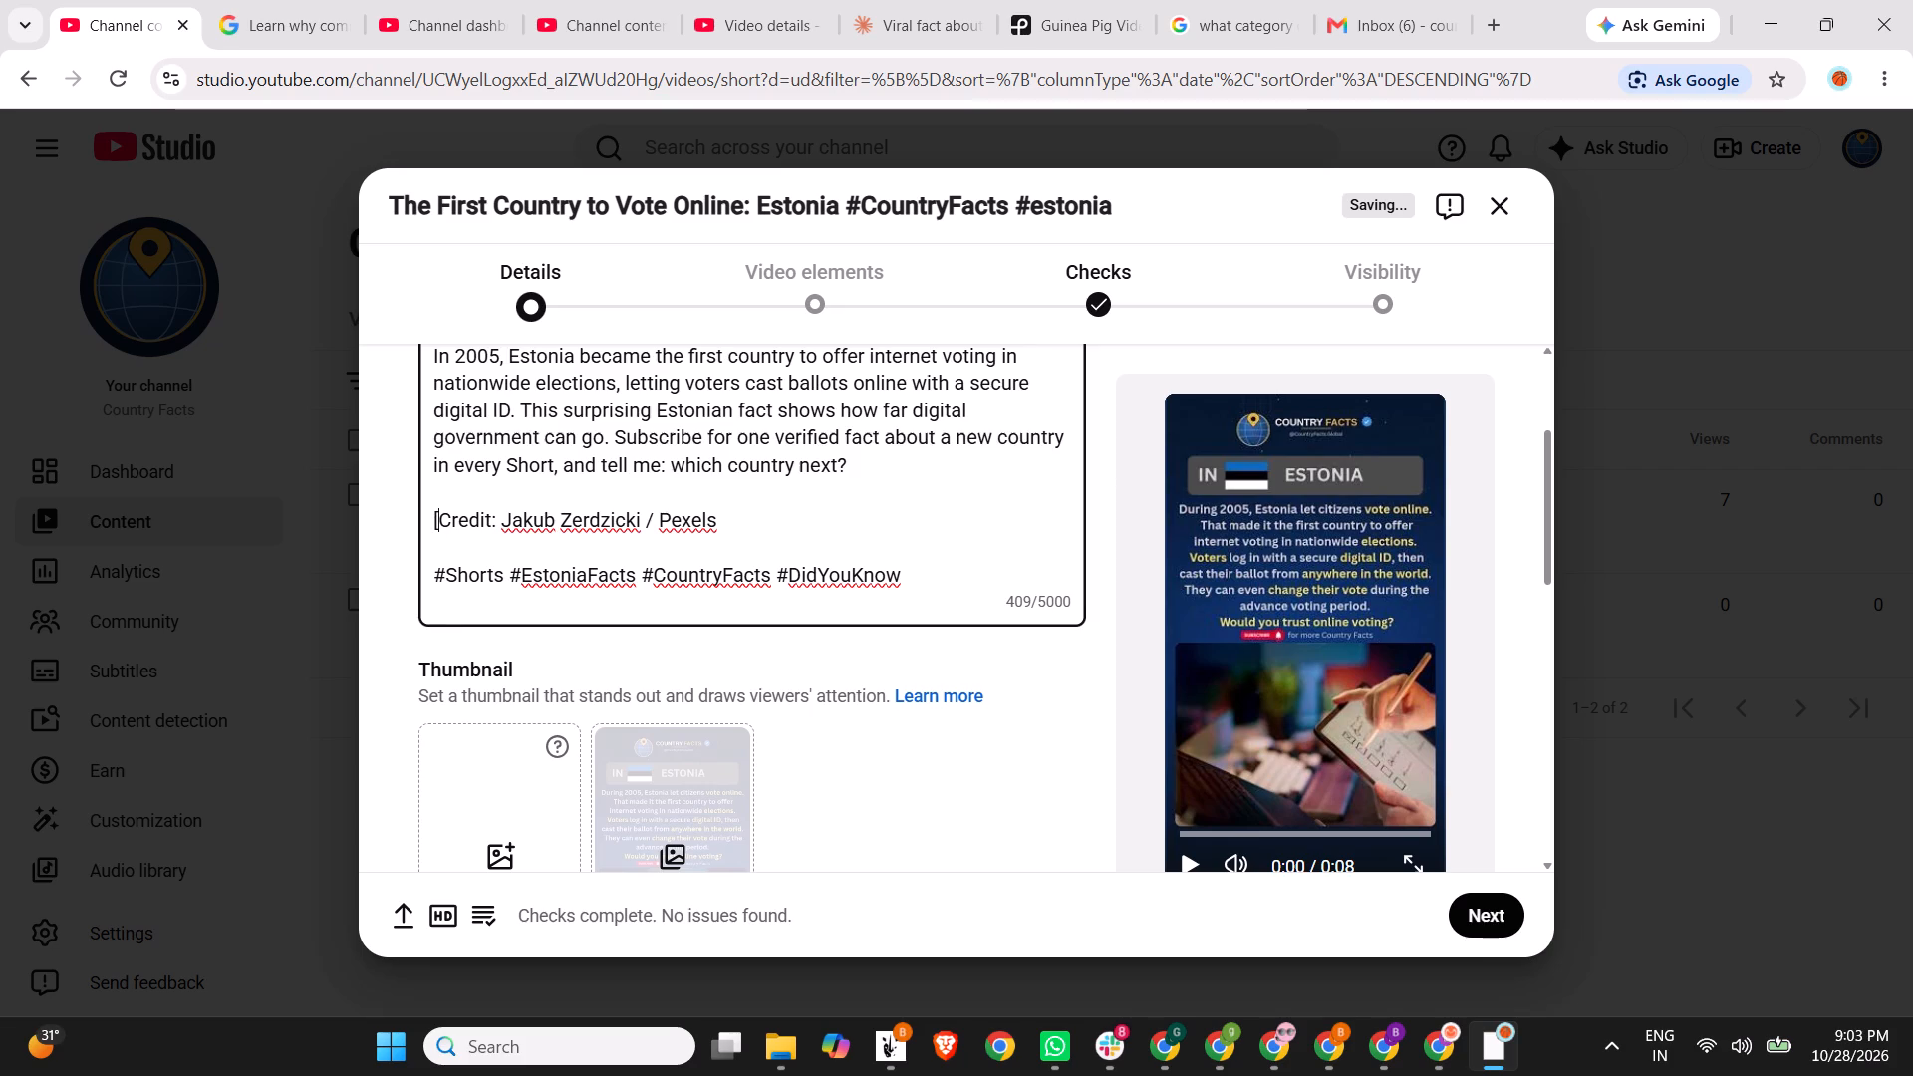
key(BackSpace)
click(861, 537)
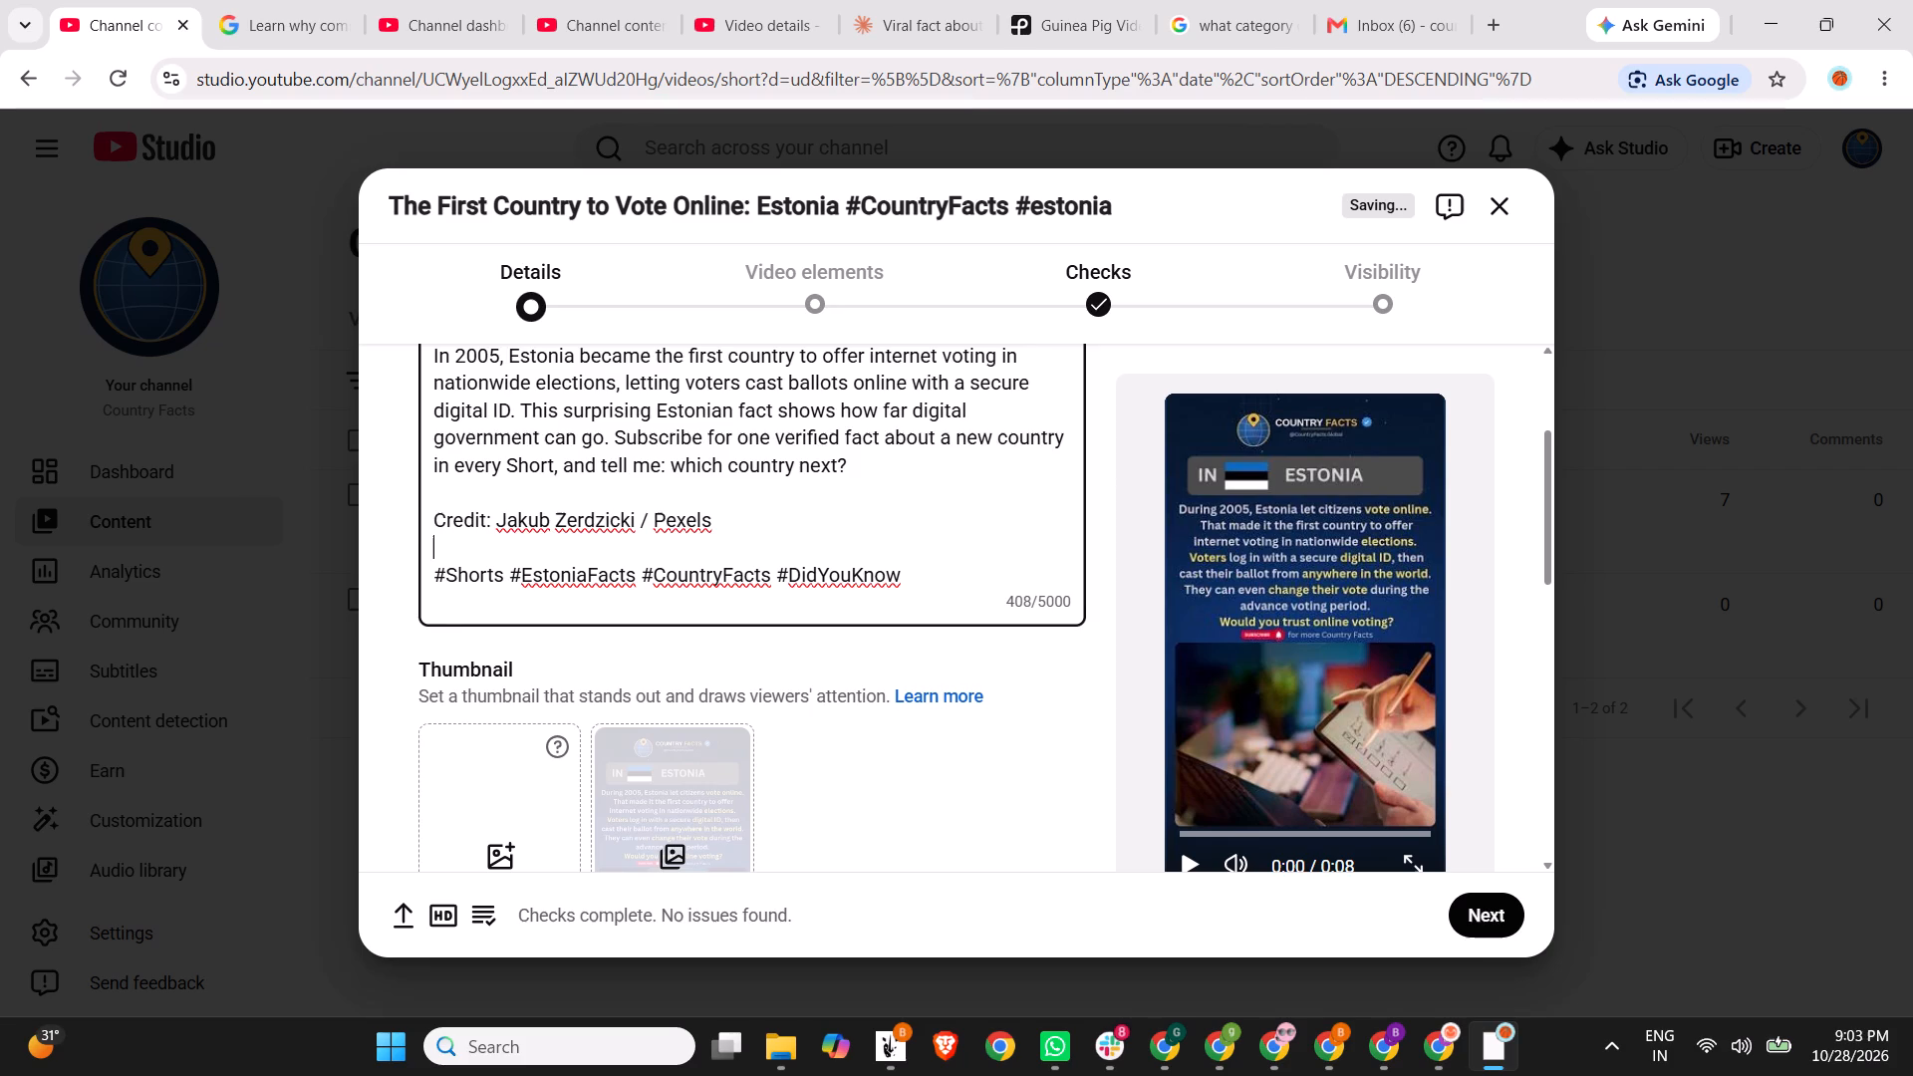
click(433, 521)
text(Video)
key(space)
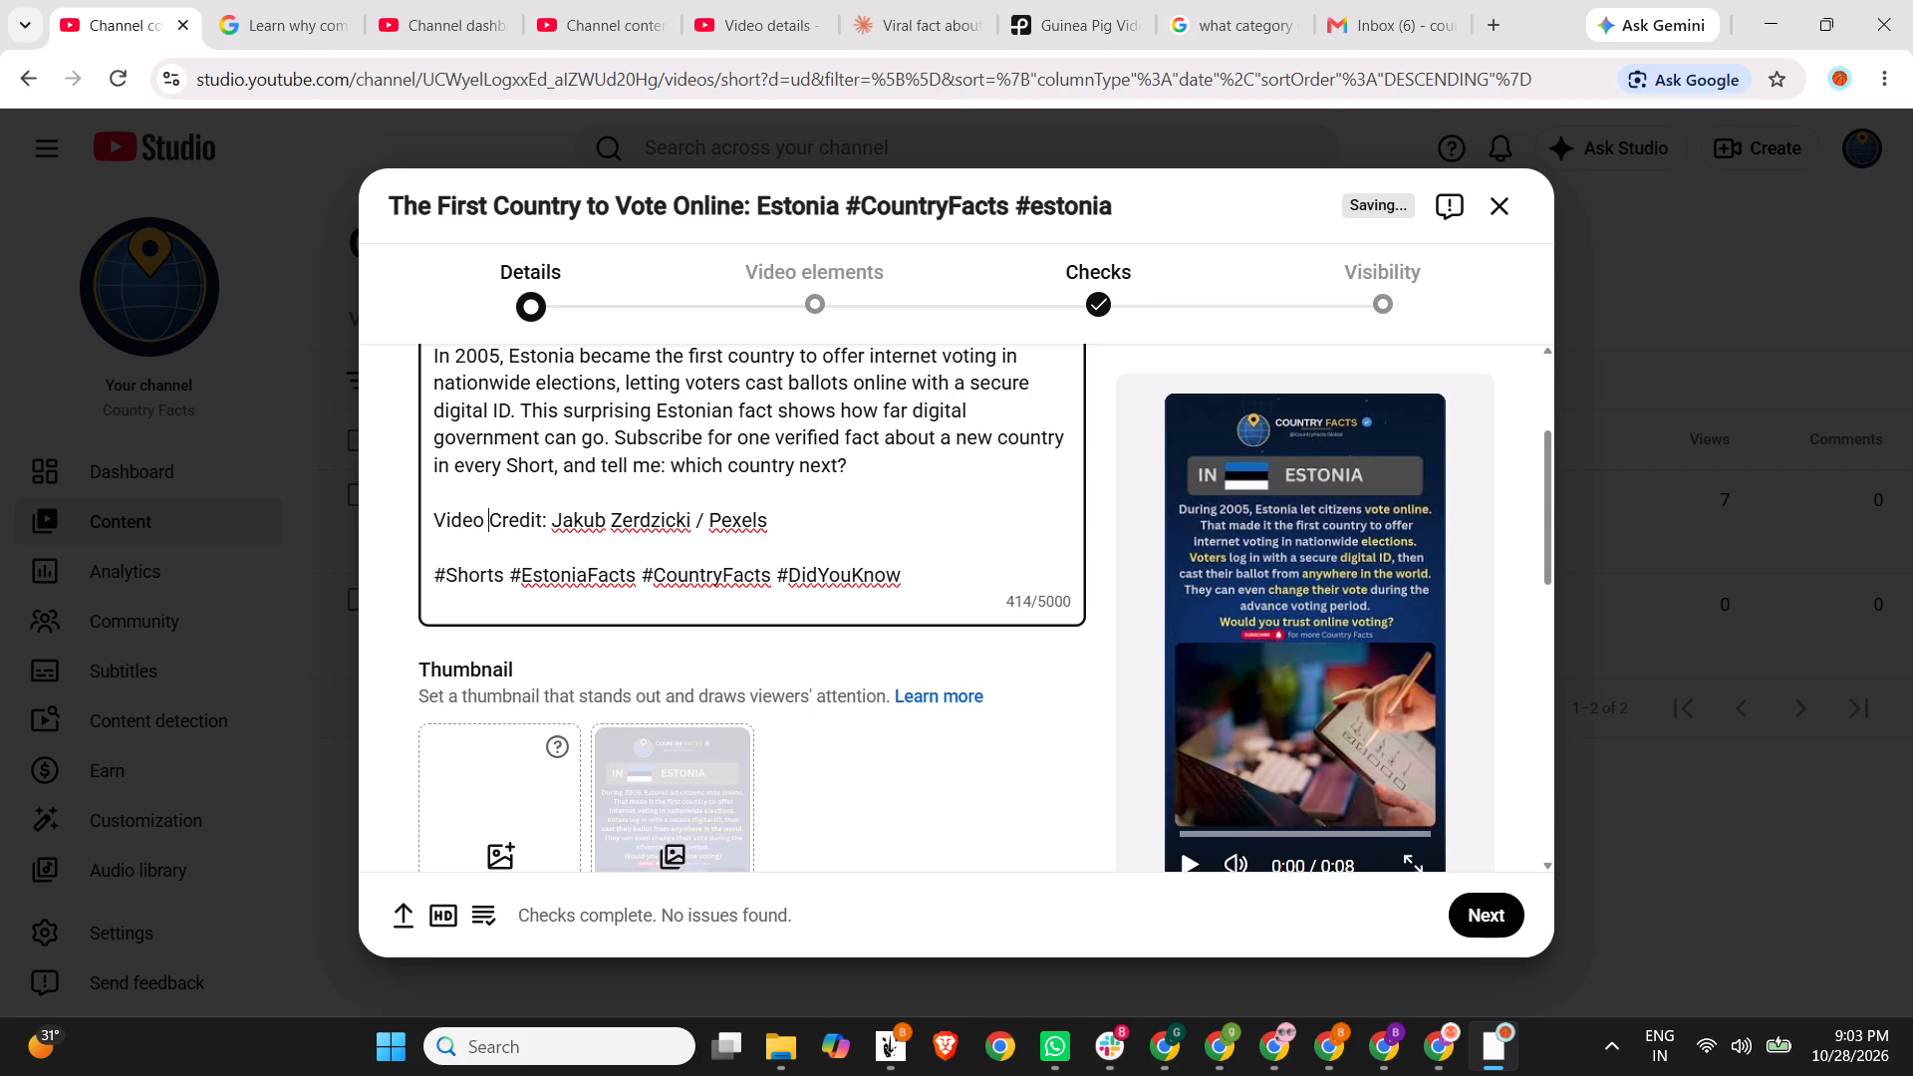
Create a public playlist titled Estonia and assign the video to it.
scroll(897, 554, down, 6)
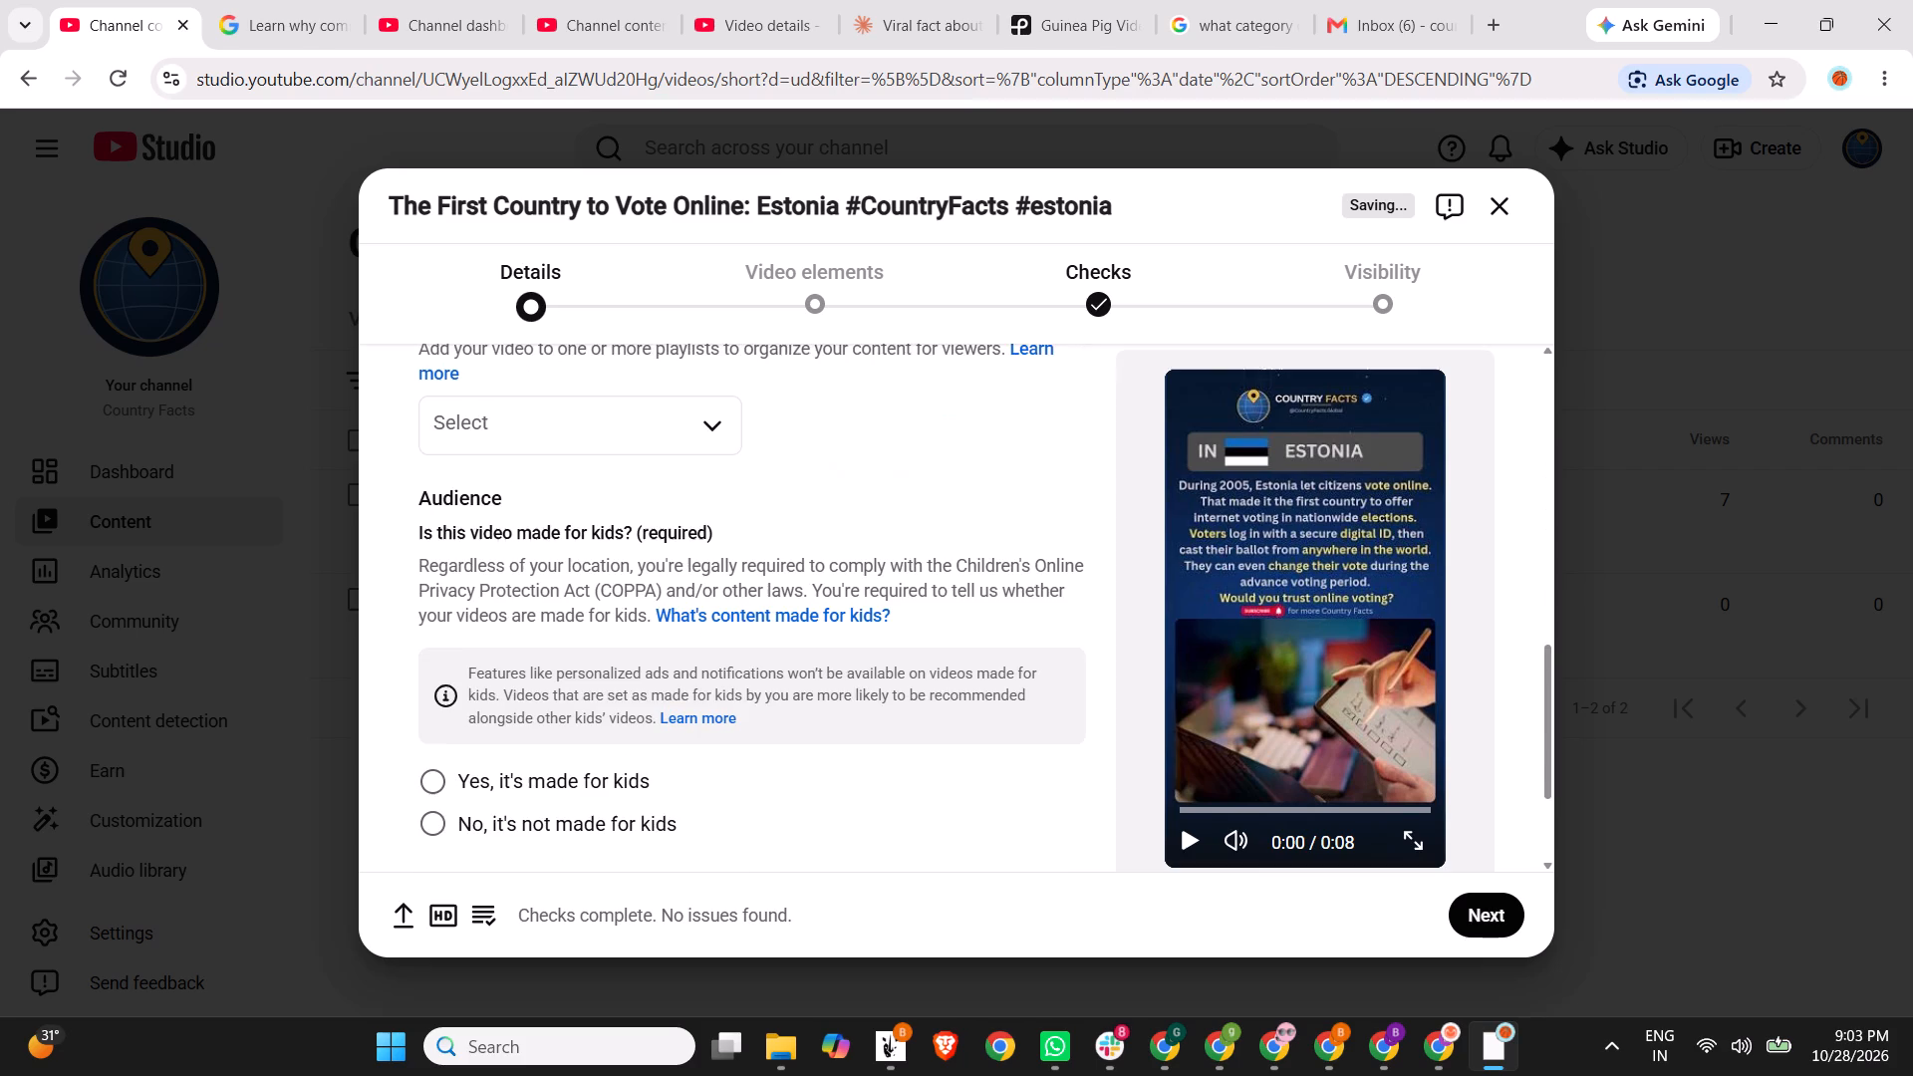
click(537, 402)
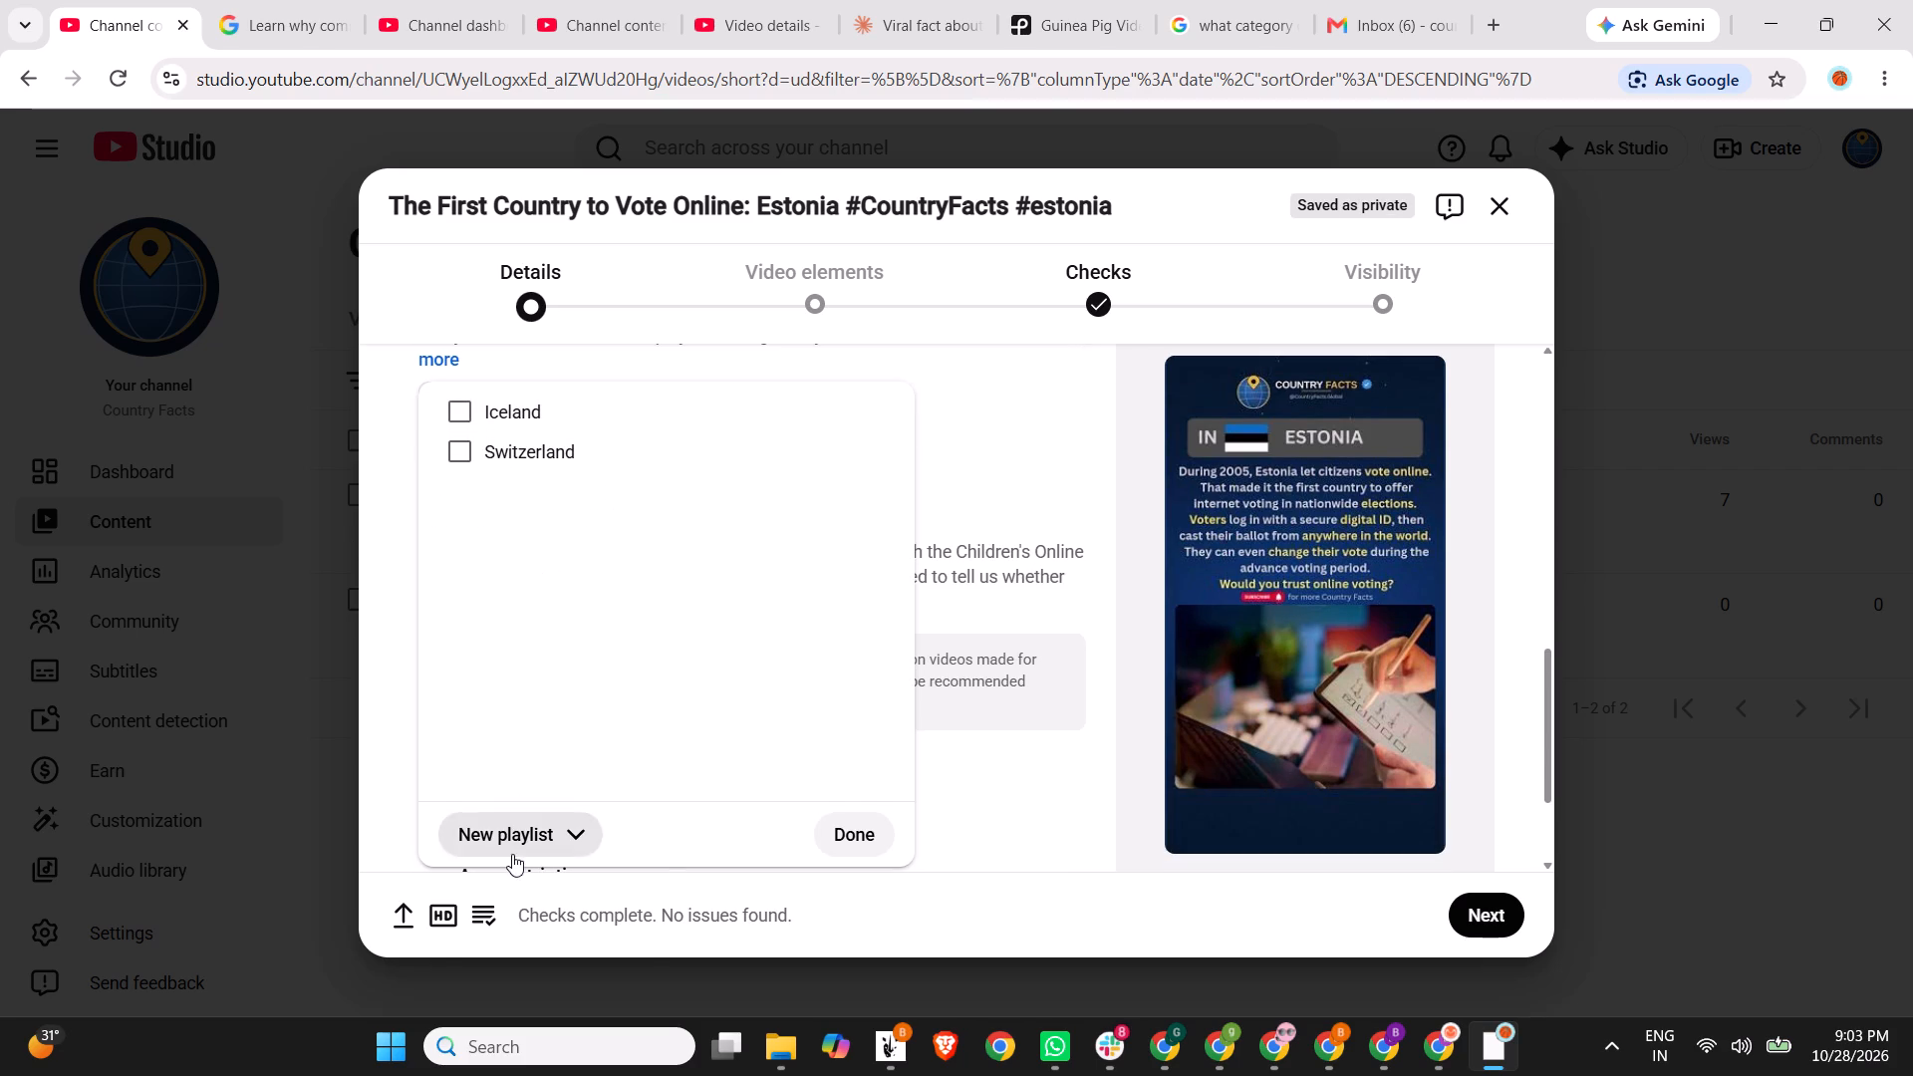
click(512, 854)
click(535, 887)
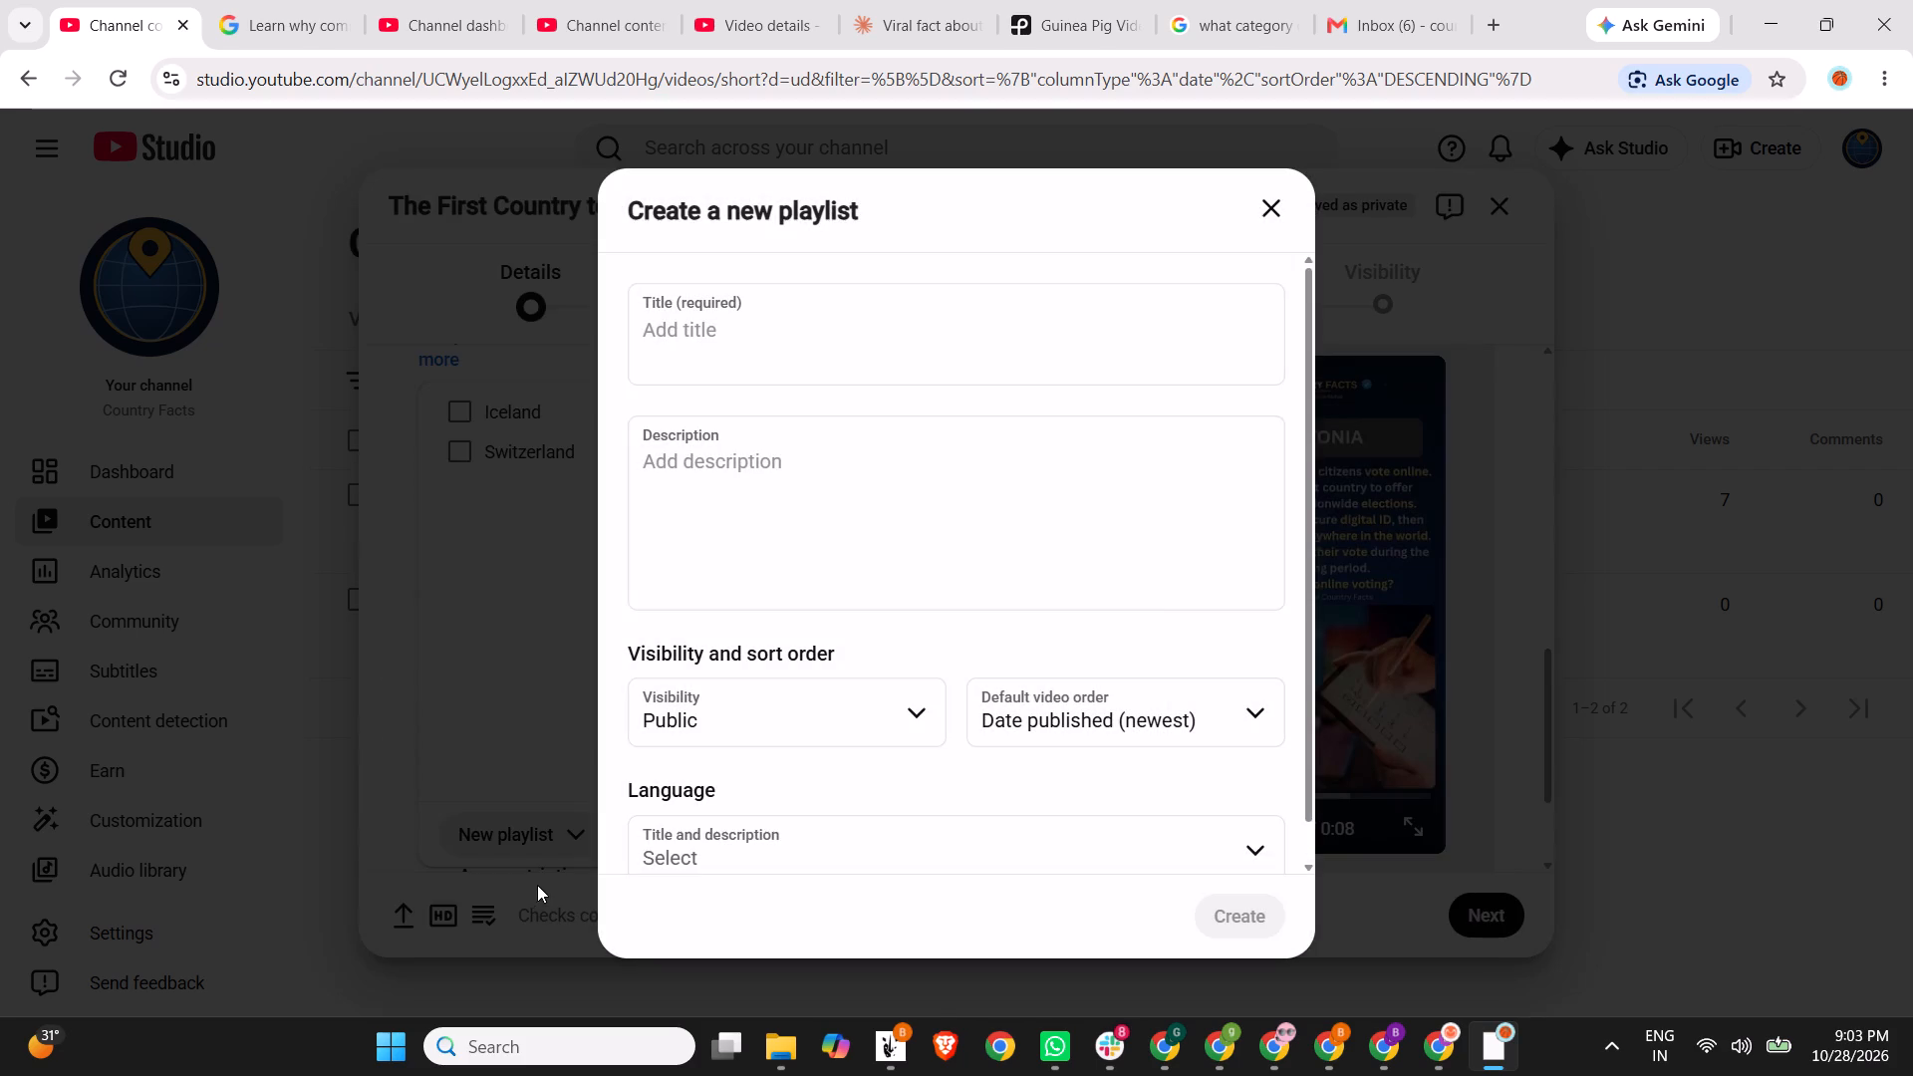
click(780, 349)
text(Estonia)
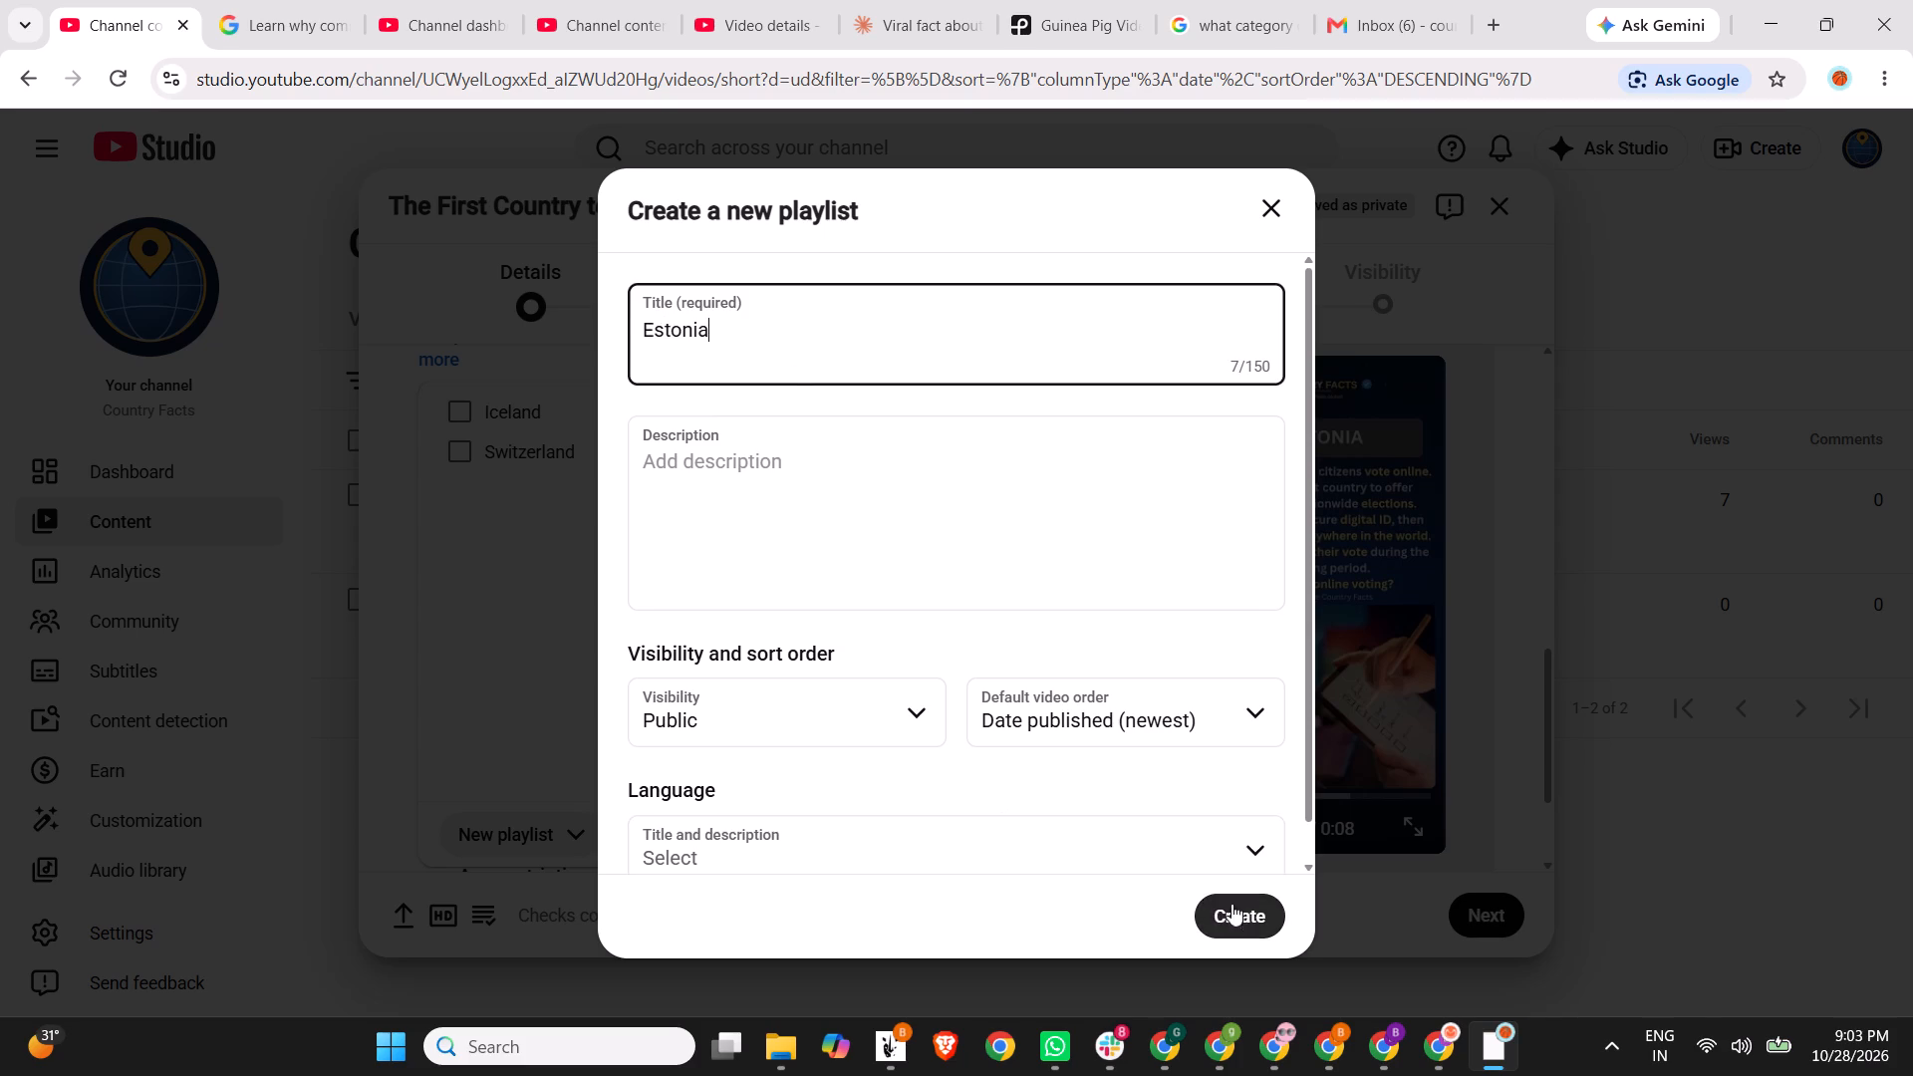
click(1231, 914)
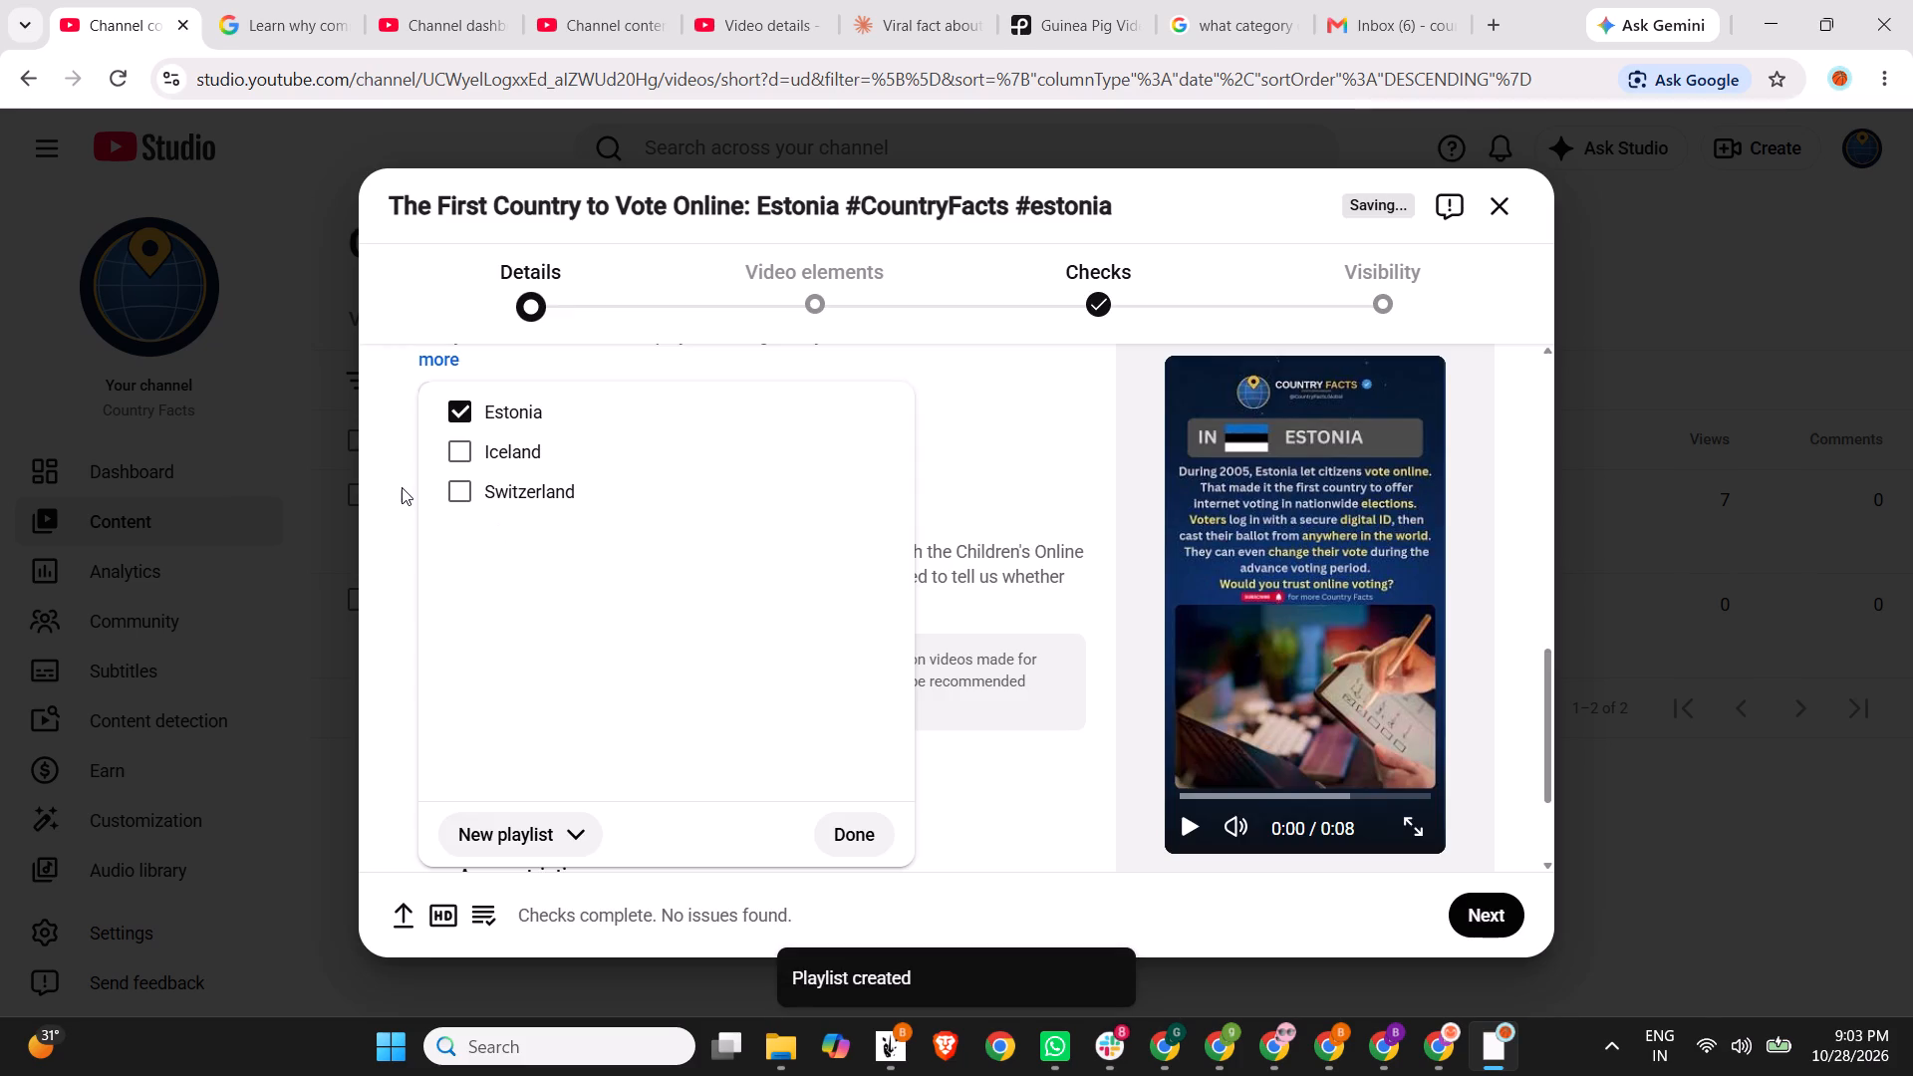
click(877, 827)
Declare the video as not made for kids, without paid promotion, and with No for AI use.
scroll(867, 587, down, 4)
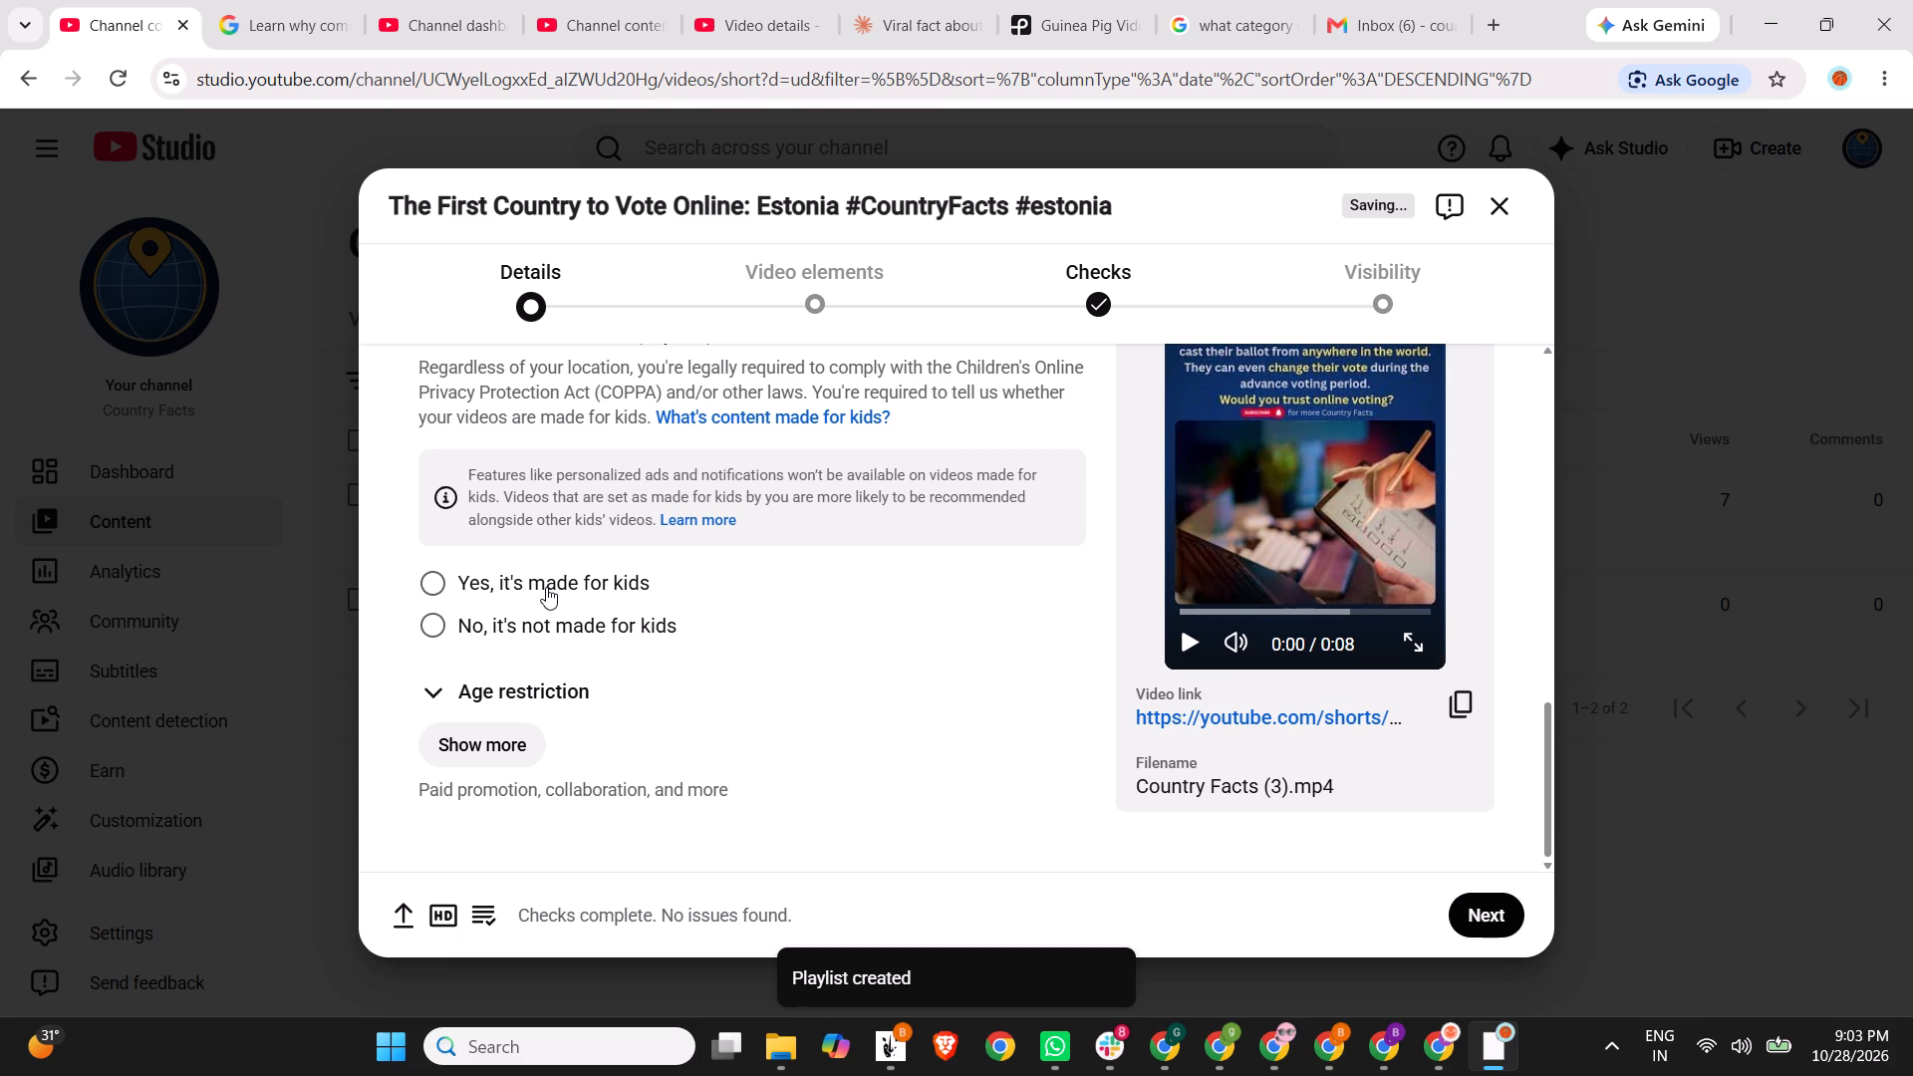
click(546, 619)
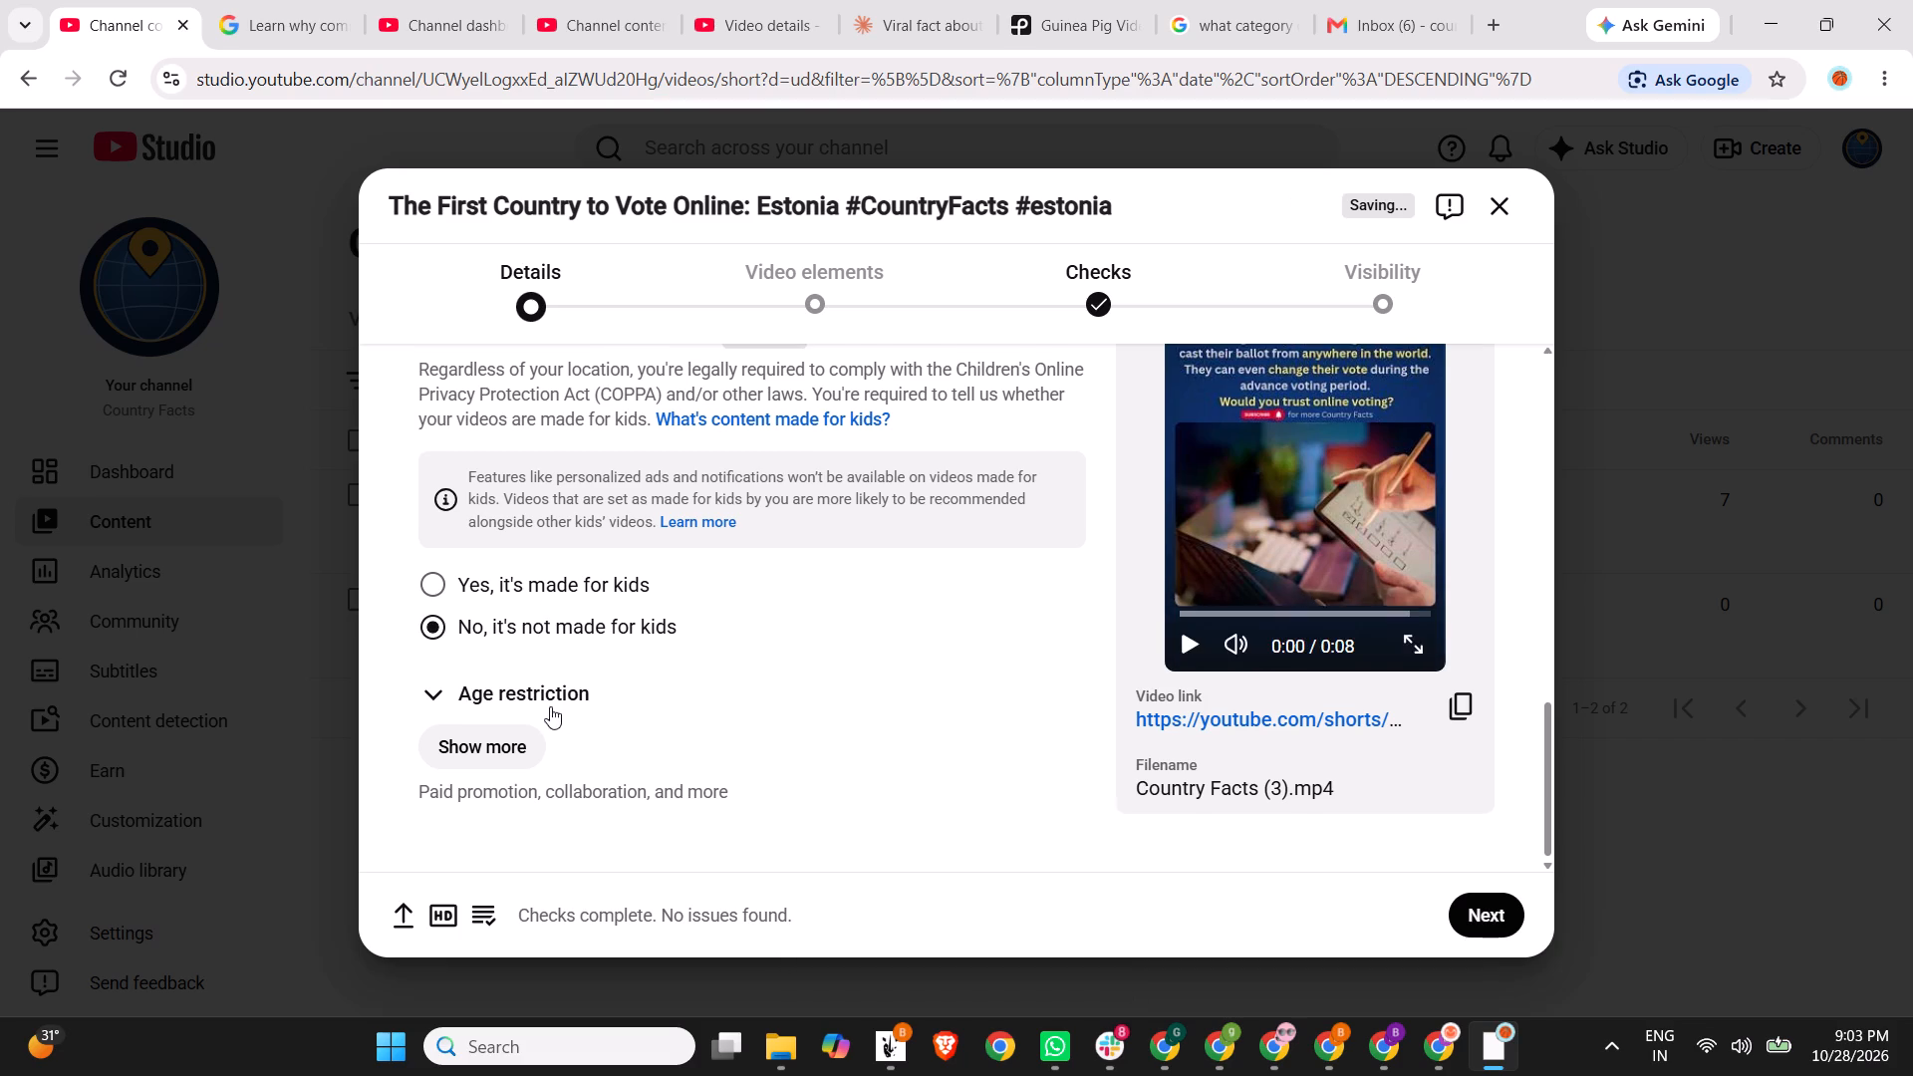
click(499, 749)
scroll(695, 583, down, 4)
click(471, 491)
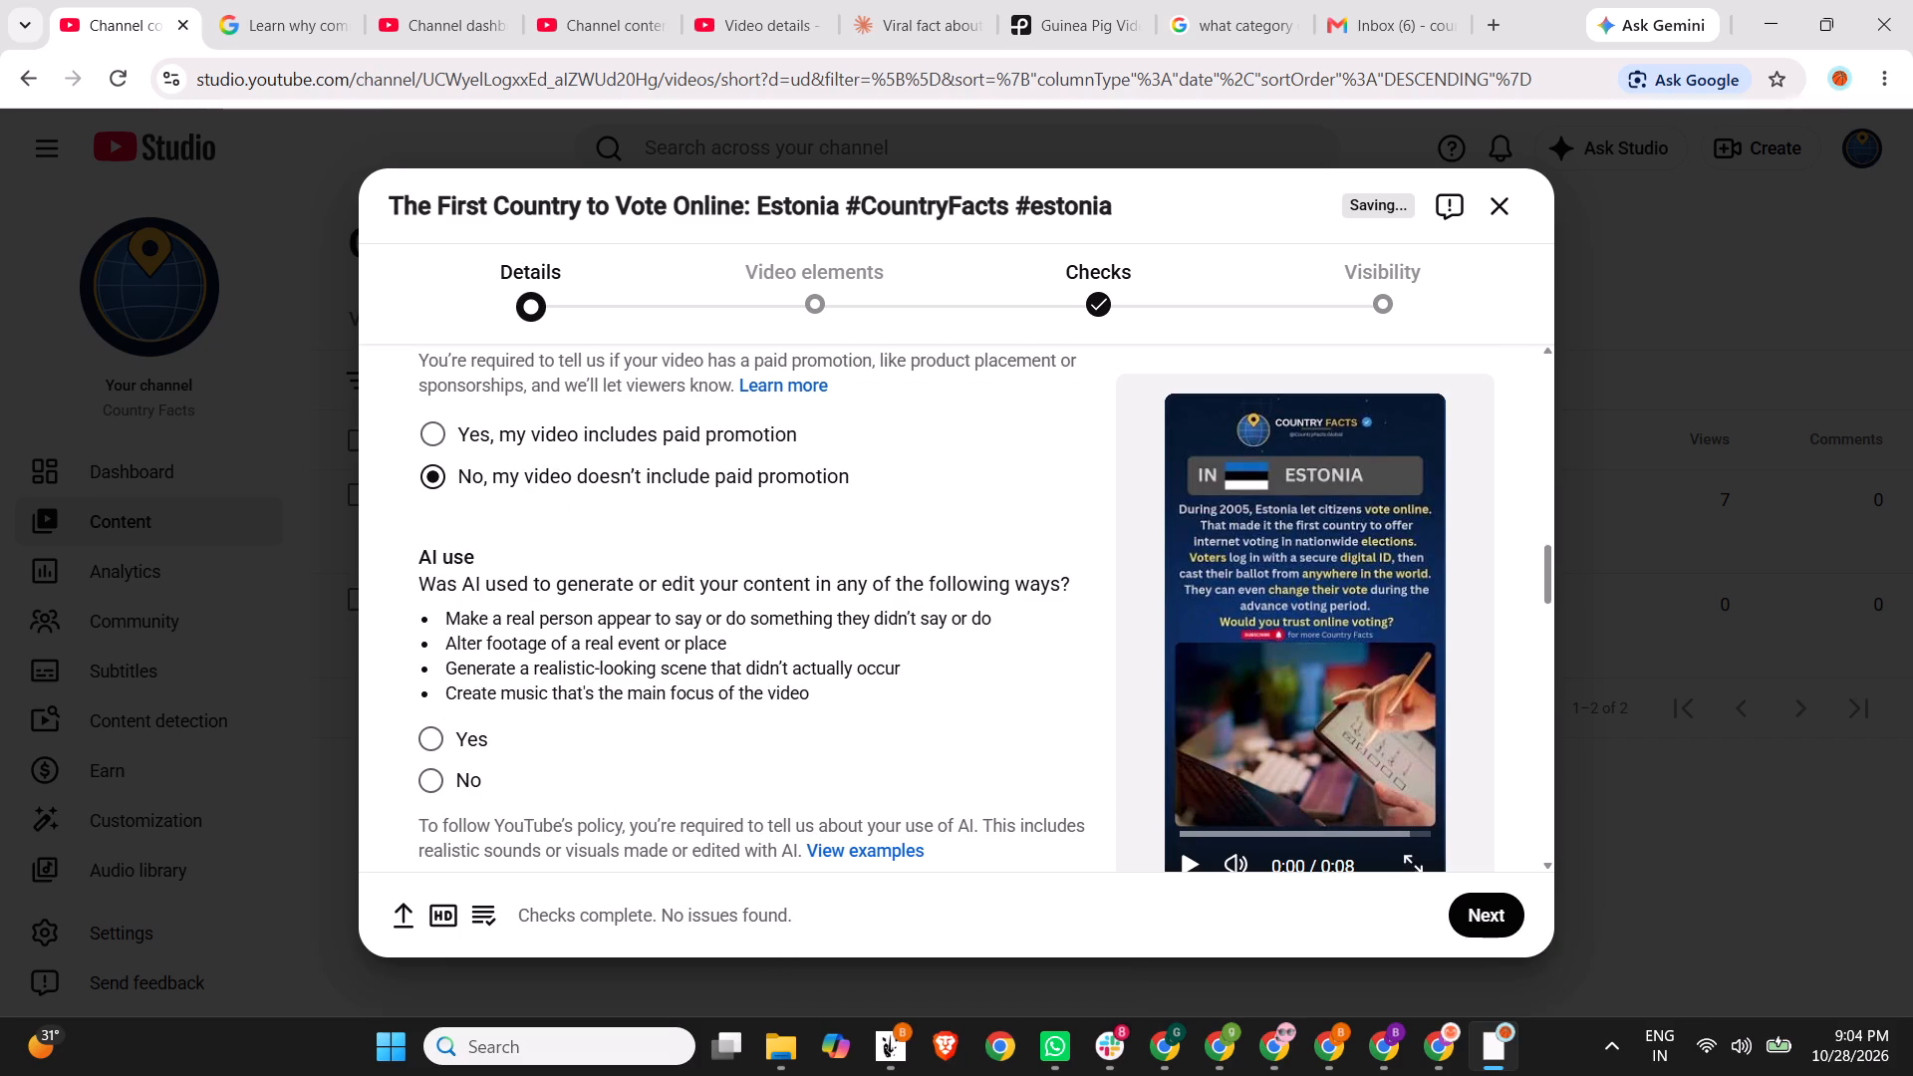
click(468, 772)
Set the video's category to Entertainment.
scroll(596, 610, down, 4)
scroll(501, 671, down, 6)
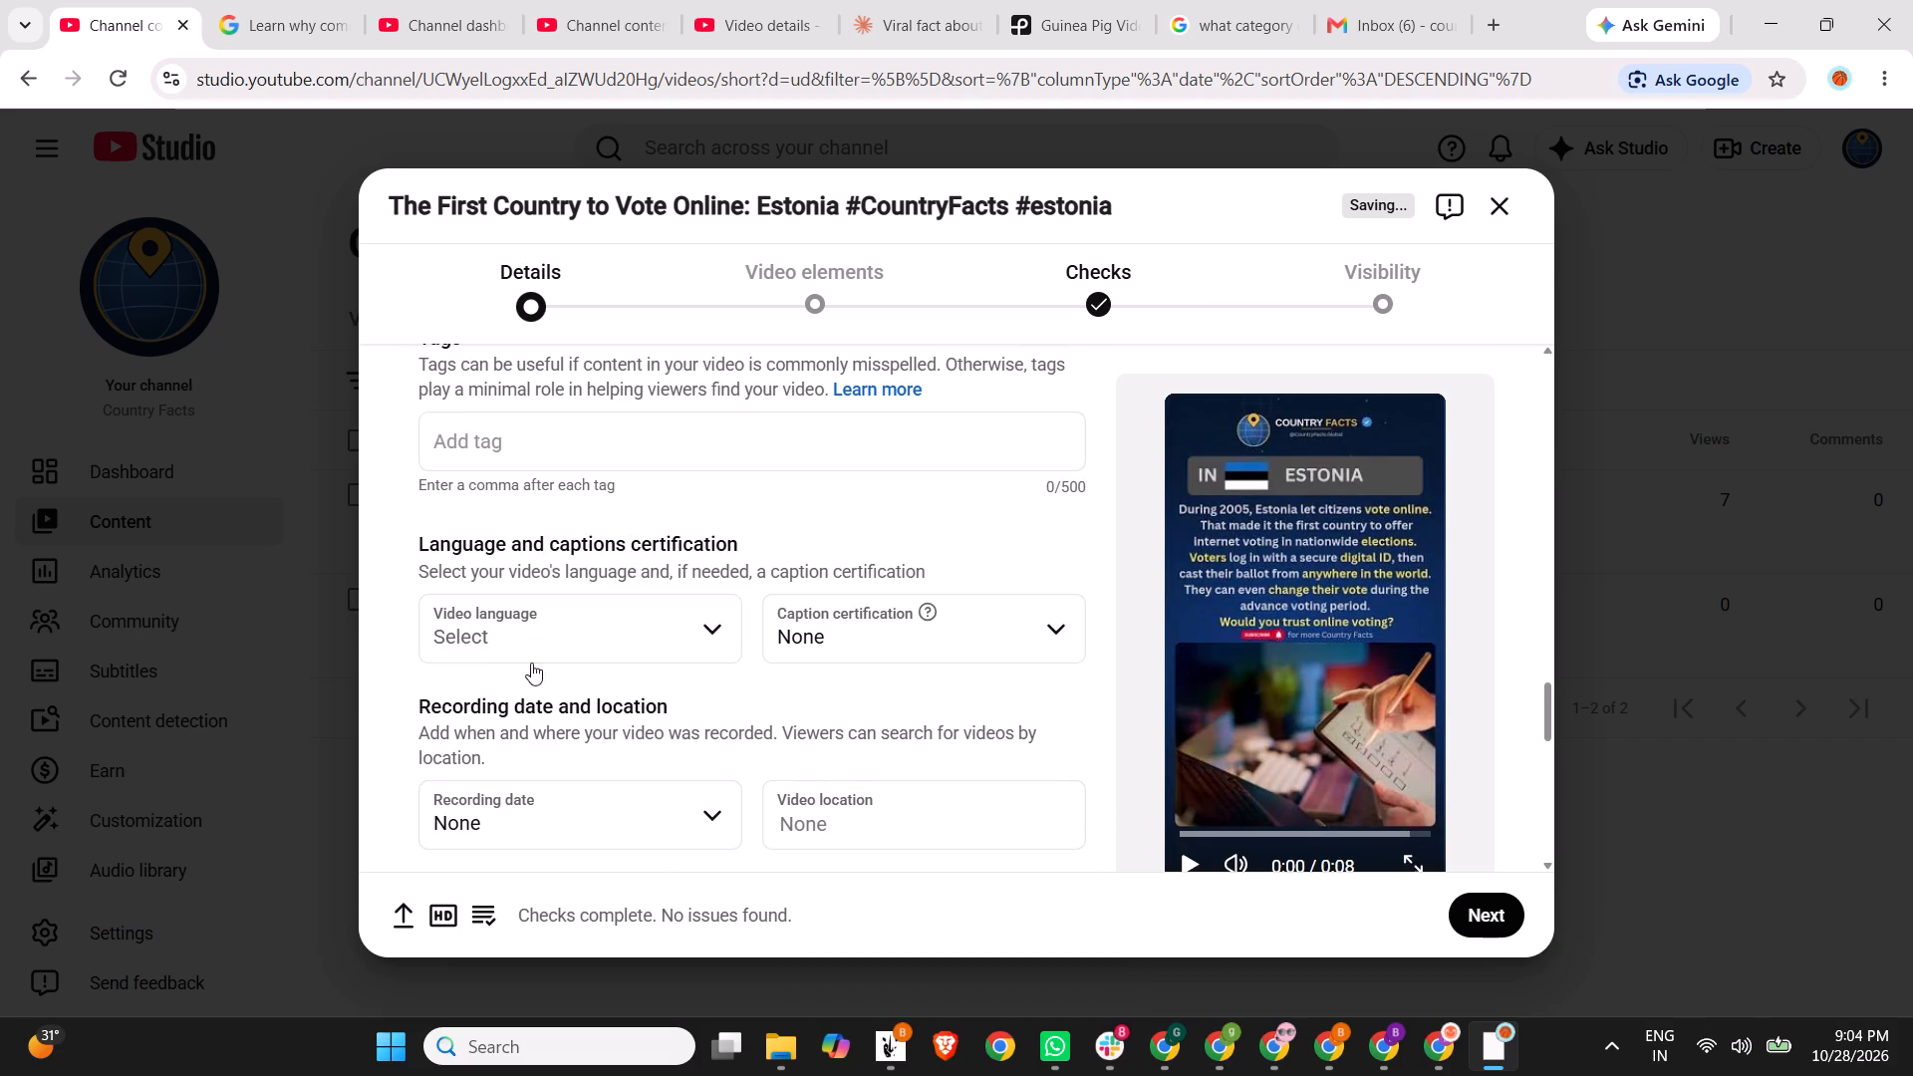
scroll(598, 640, down, 10)
click(625, 399)
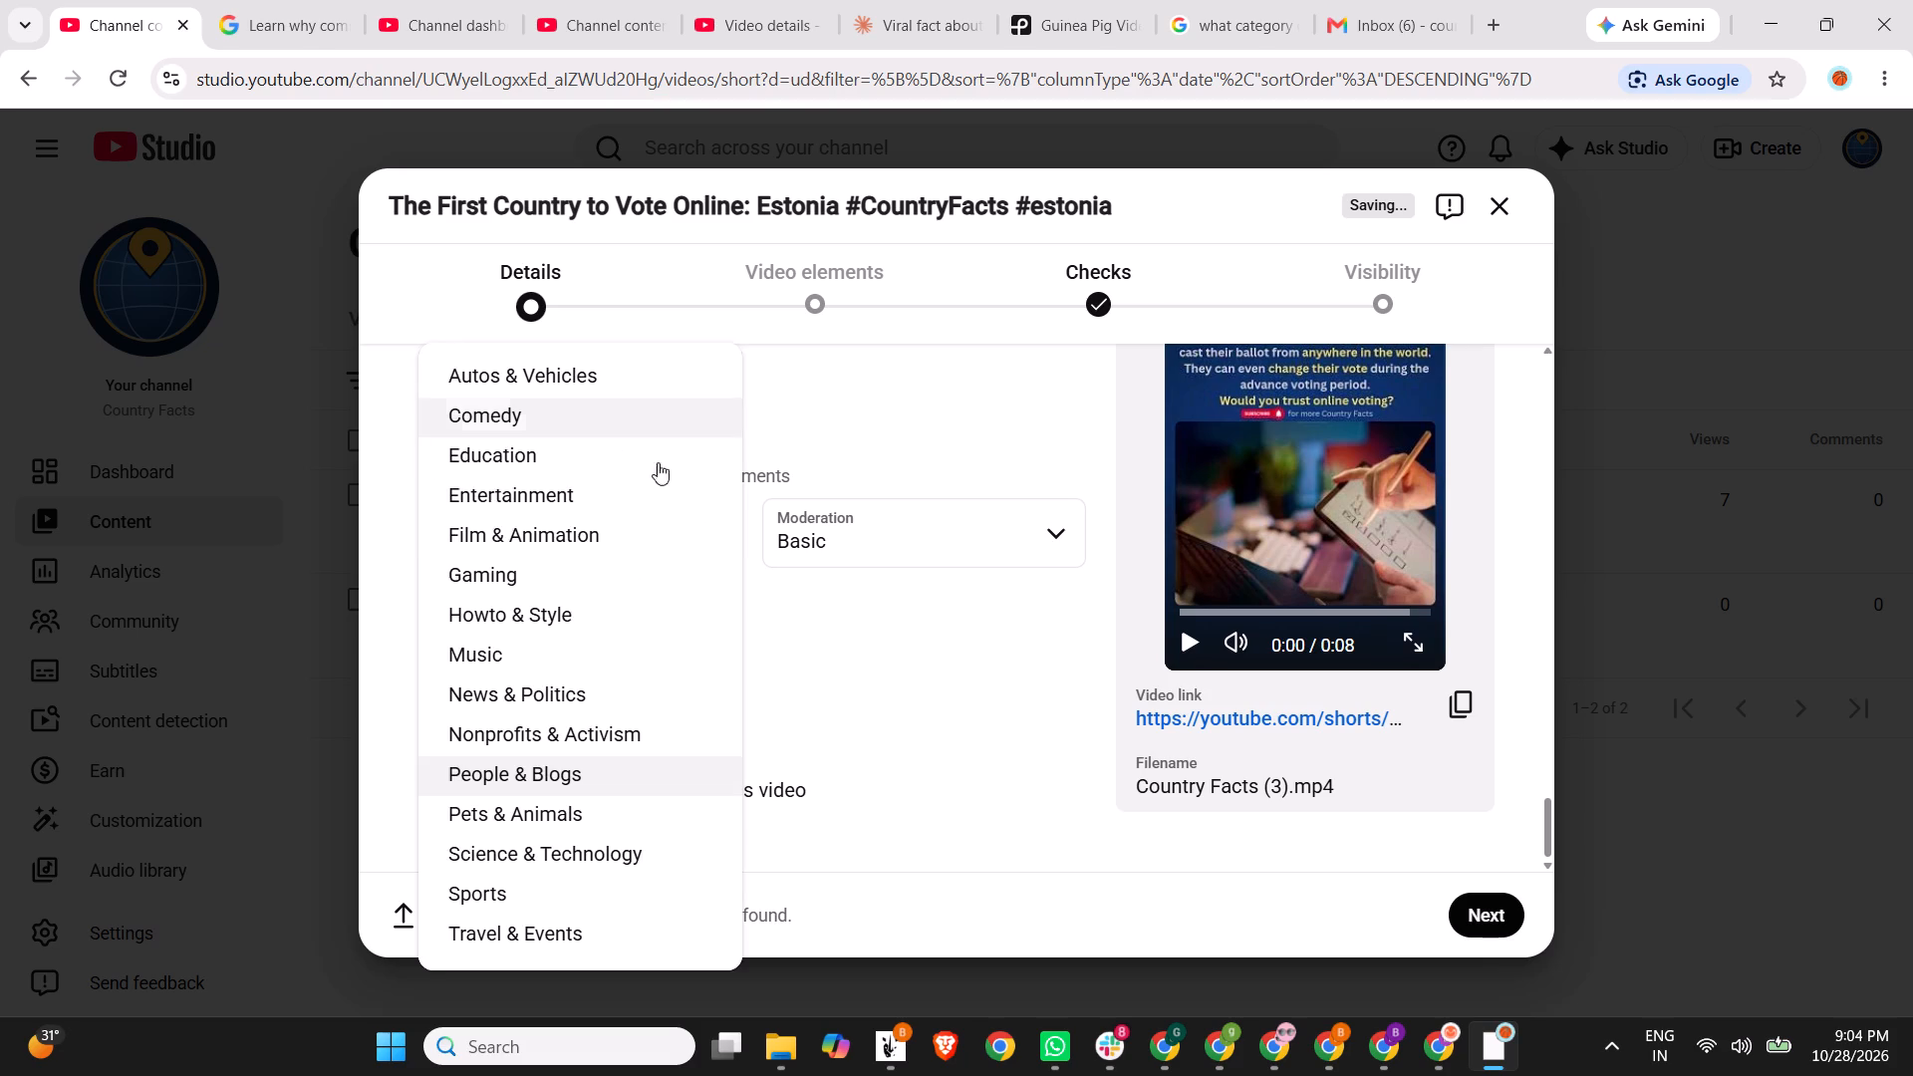
click(607, 500)
scroll(931, 677, down, 6)
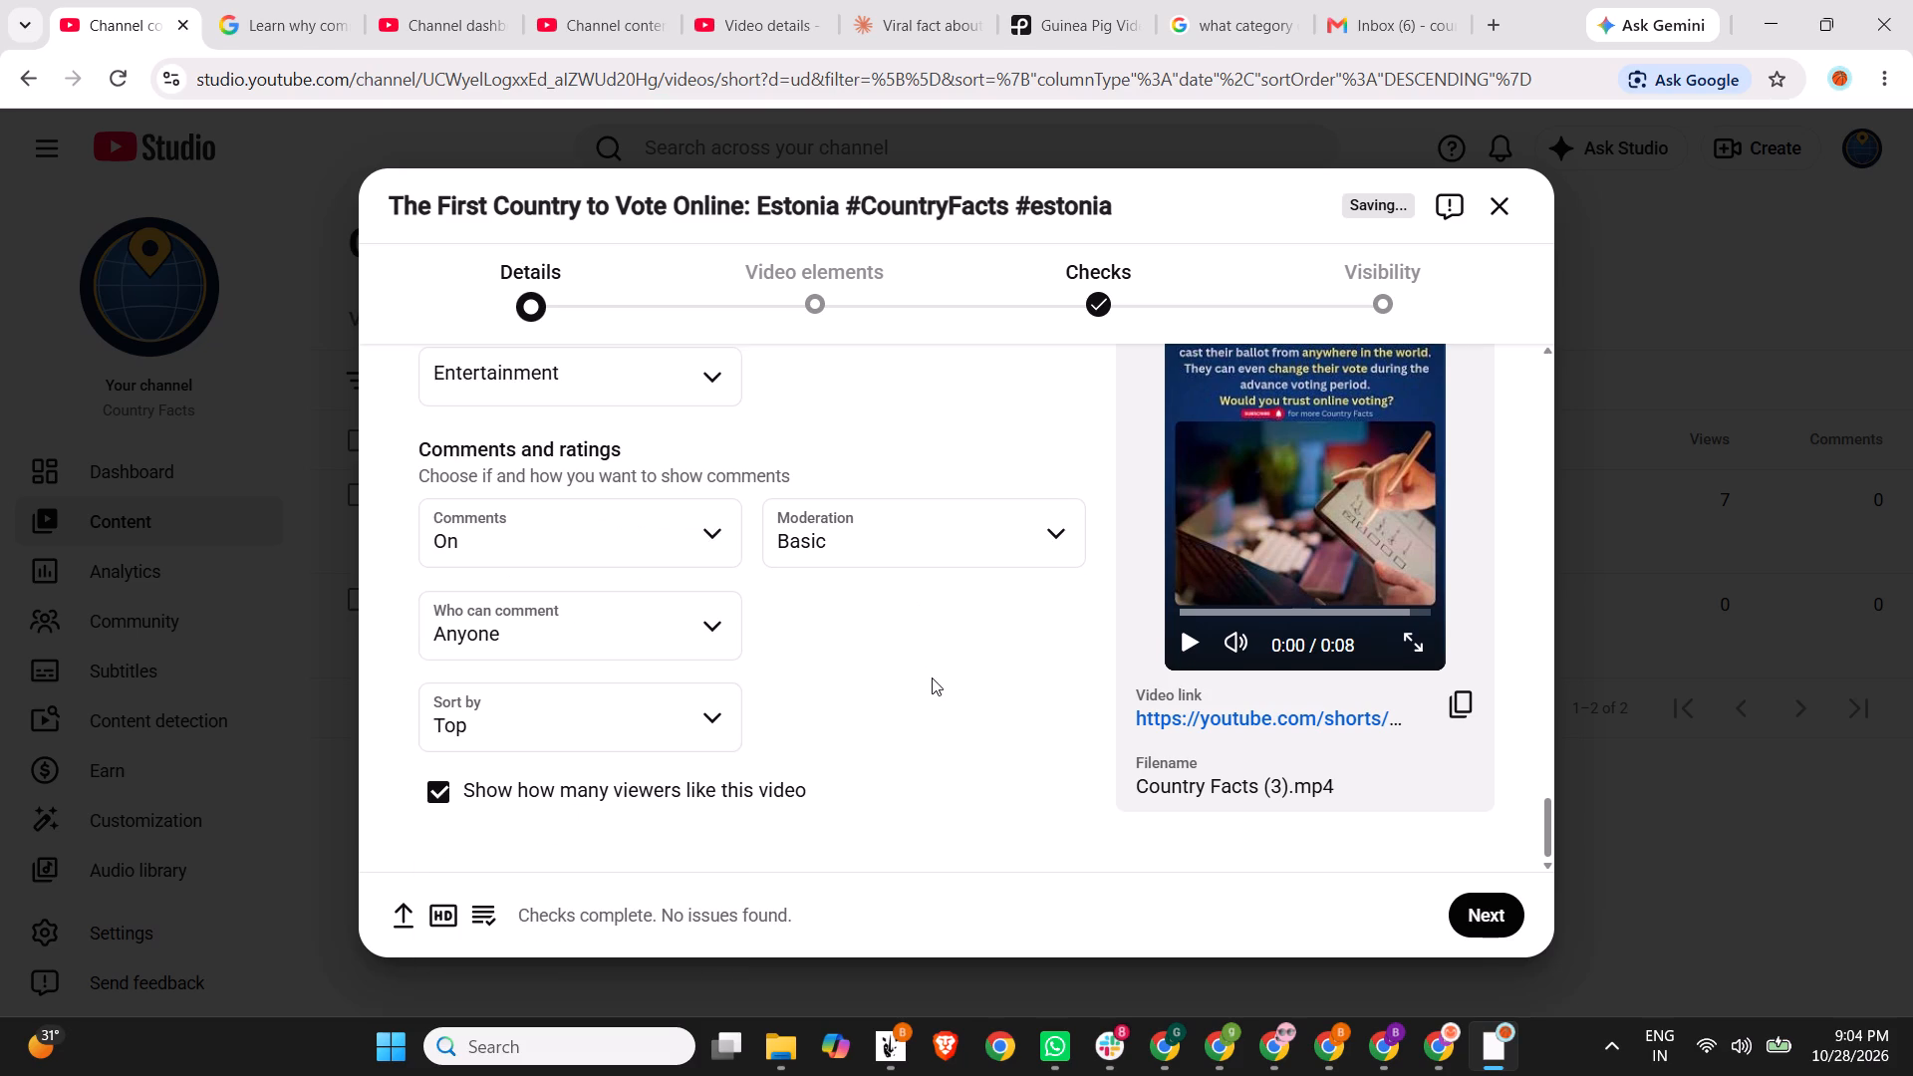
scroll(970, 697, up, 20)
scroll(970, 697, up, 20)
scroll(970, 697, up, 1)
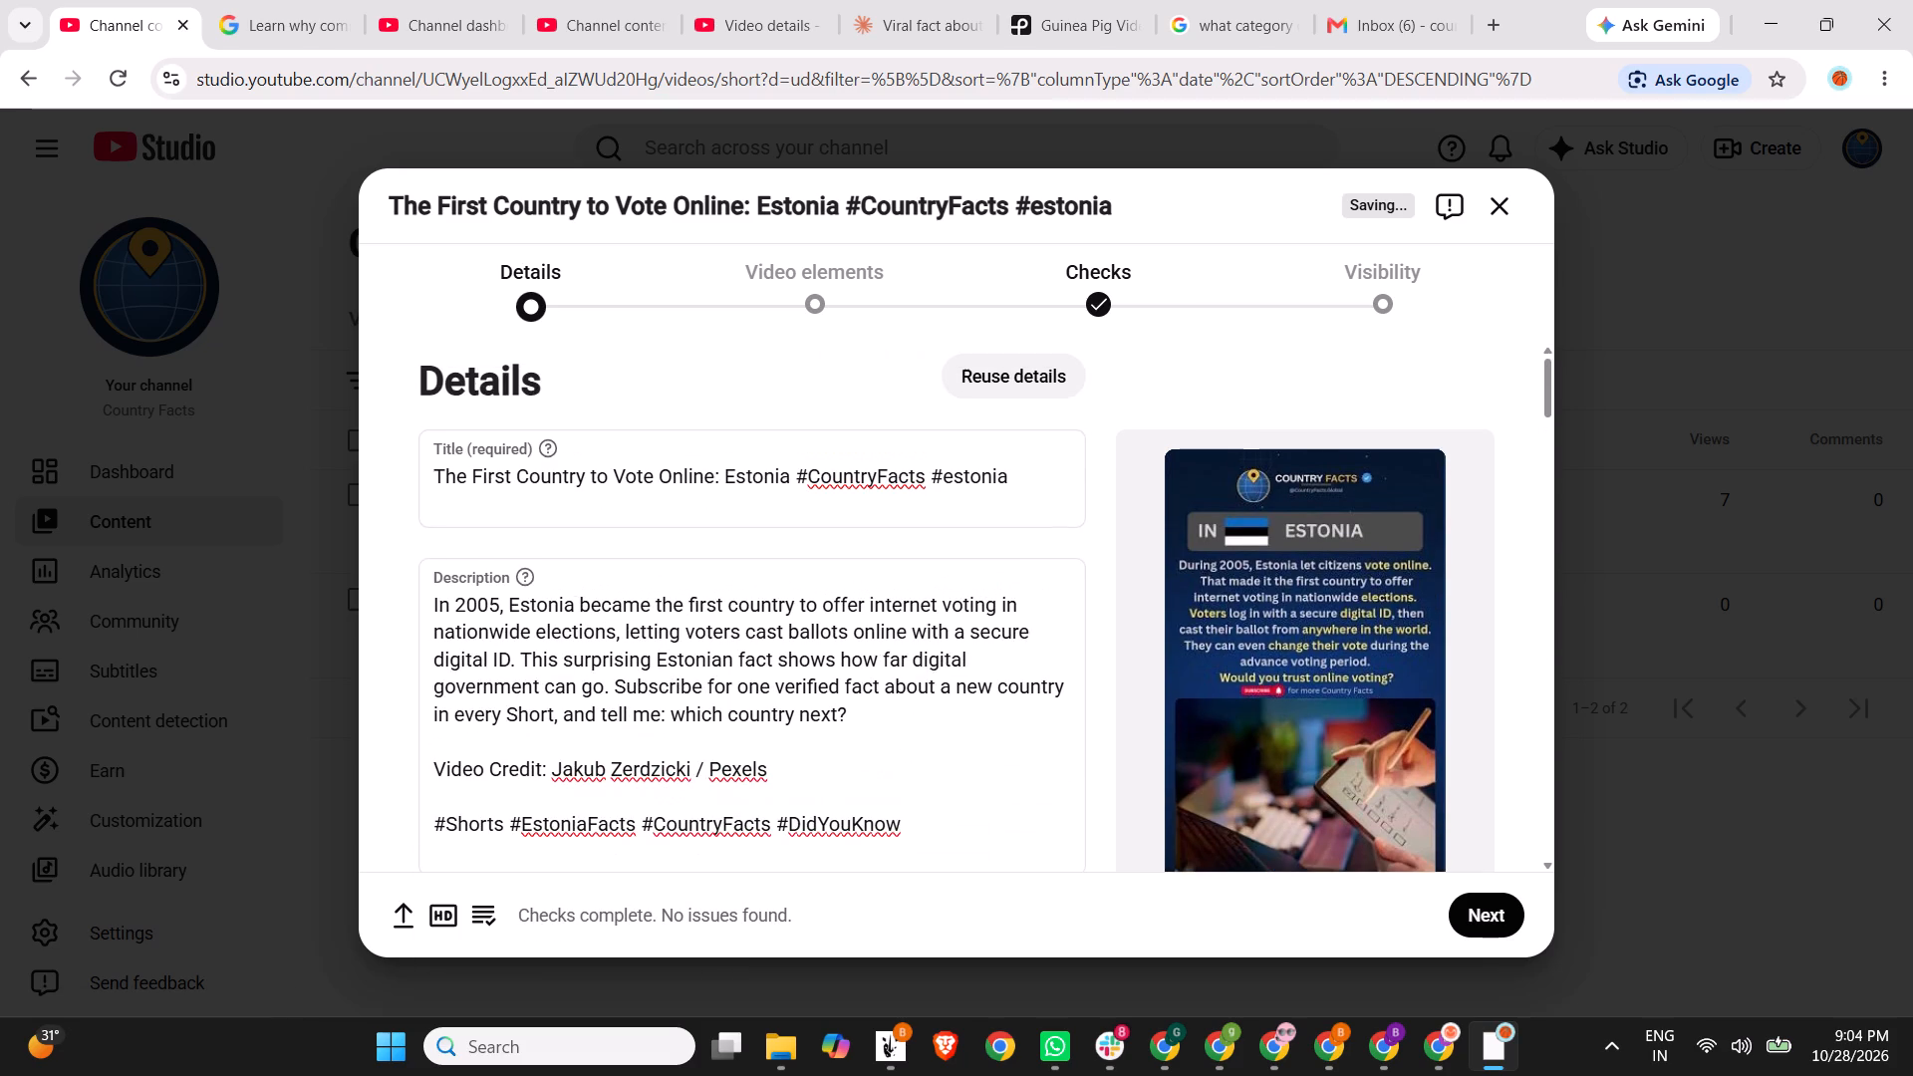
scroll(992, 689, up, 4)
Advance through the video elements and checks stages to Visibility and select Public.
click(1466, 922)
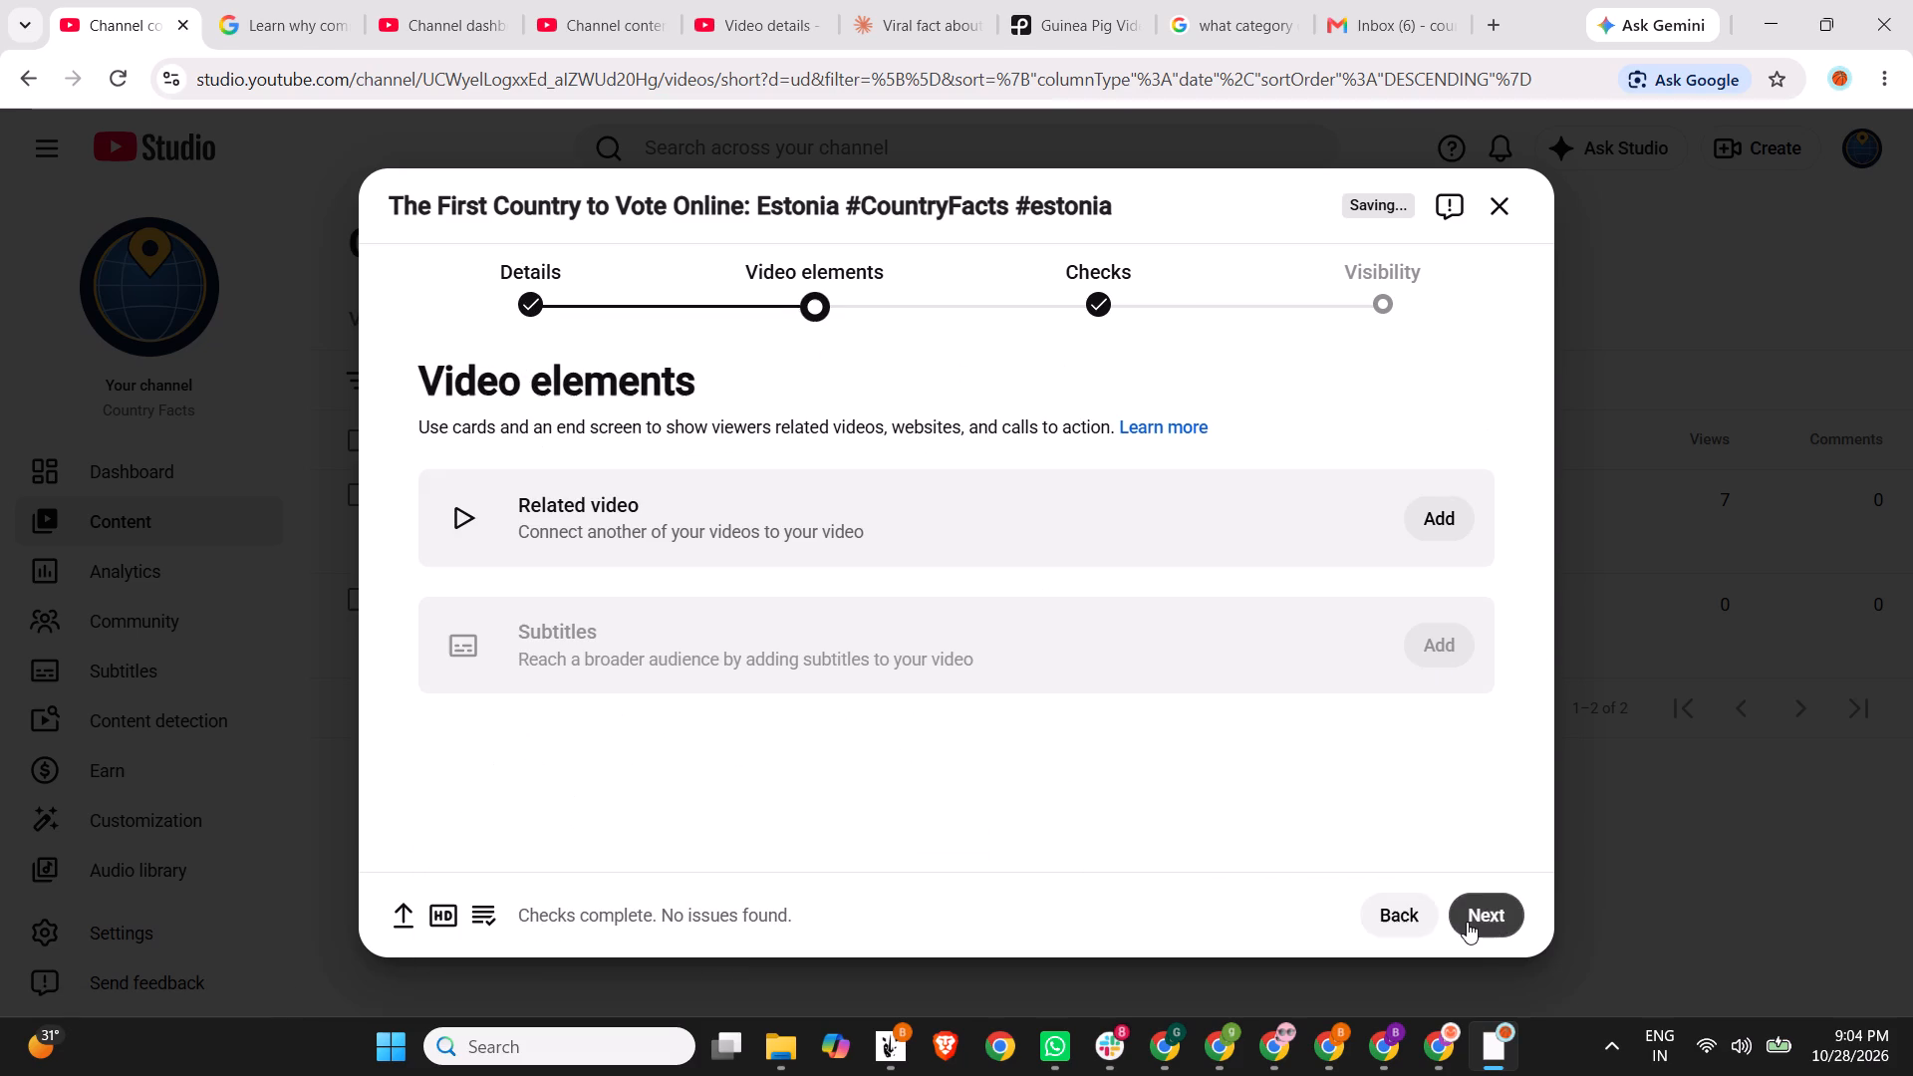
click(1470, 915)
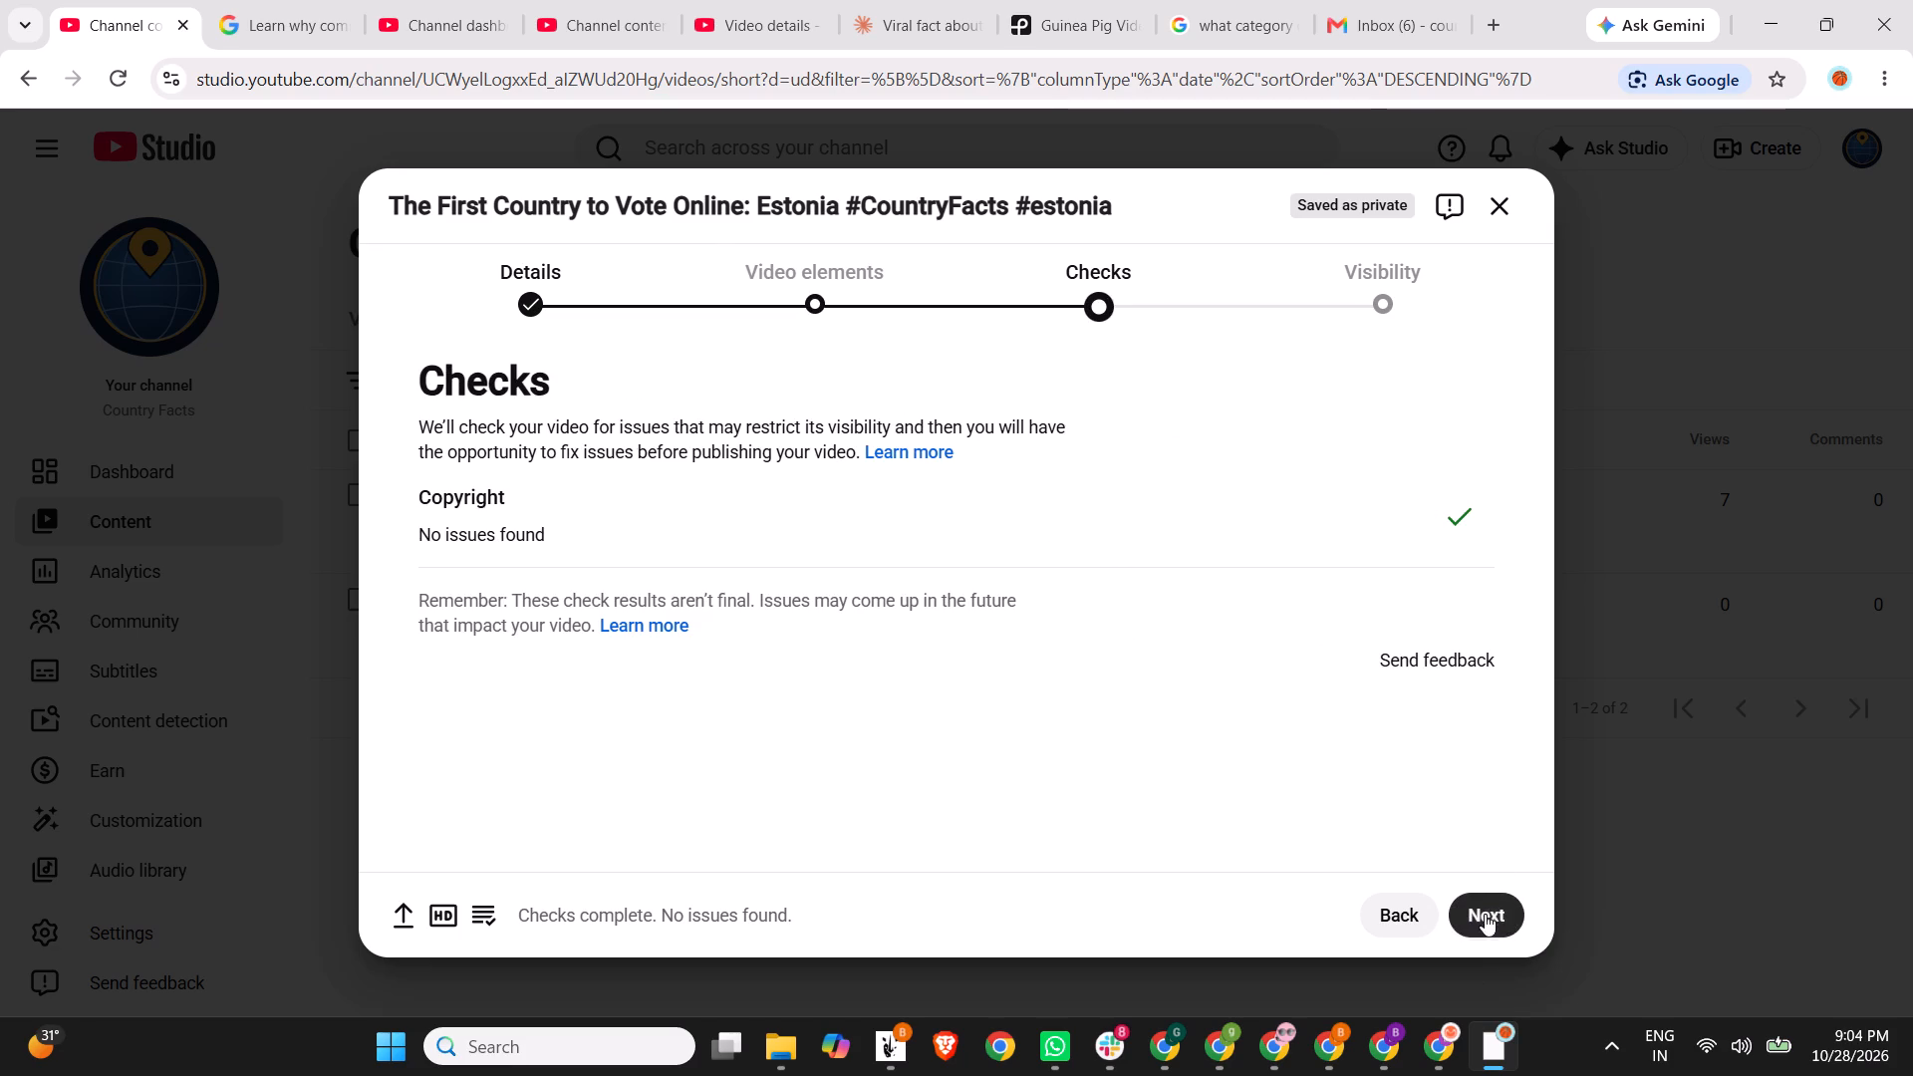
click(1485, 914)
click(546, 704)
scroll(776, 489, down, 4)
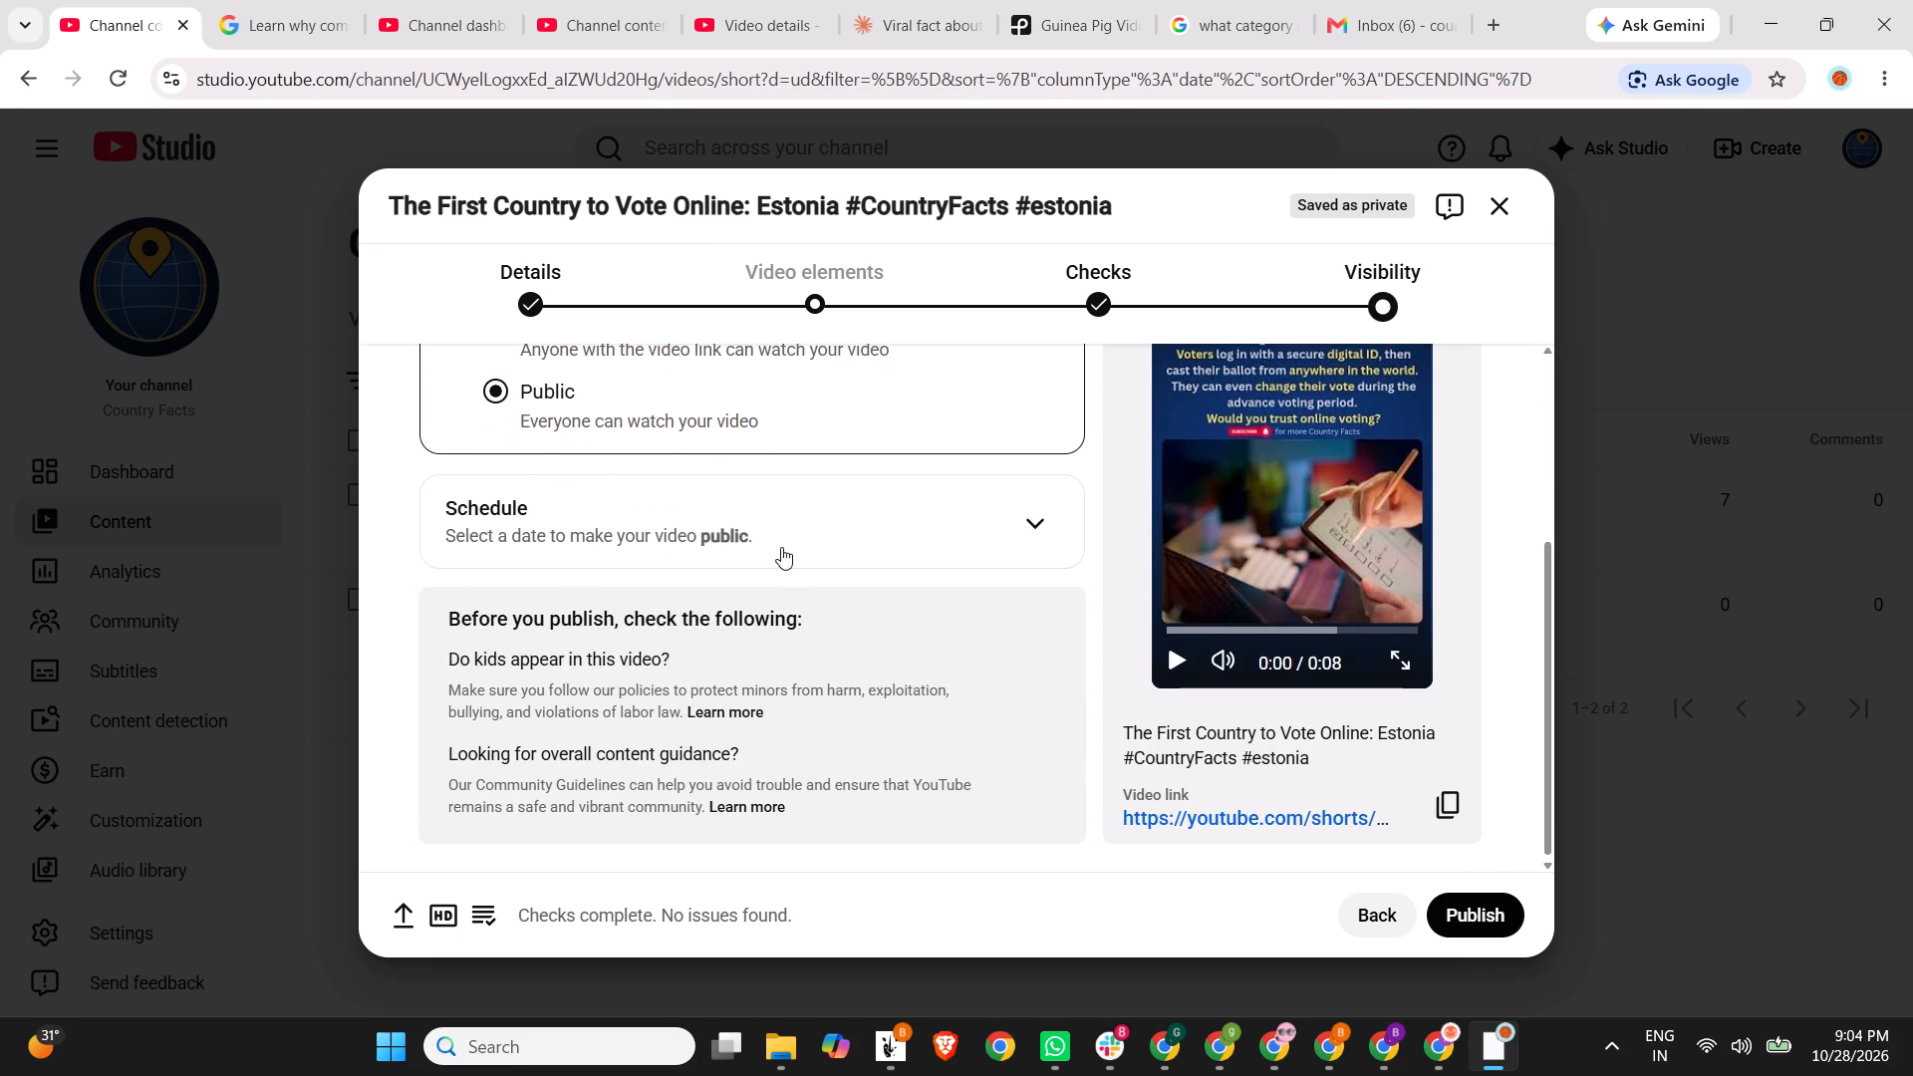
click(801, 541)
click(575, 440)
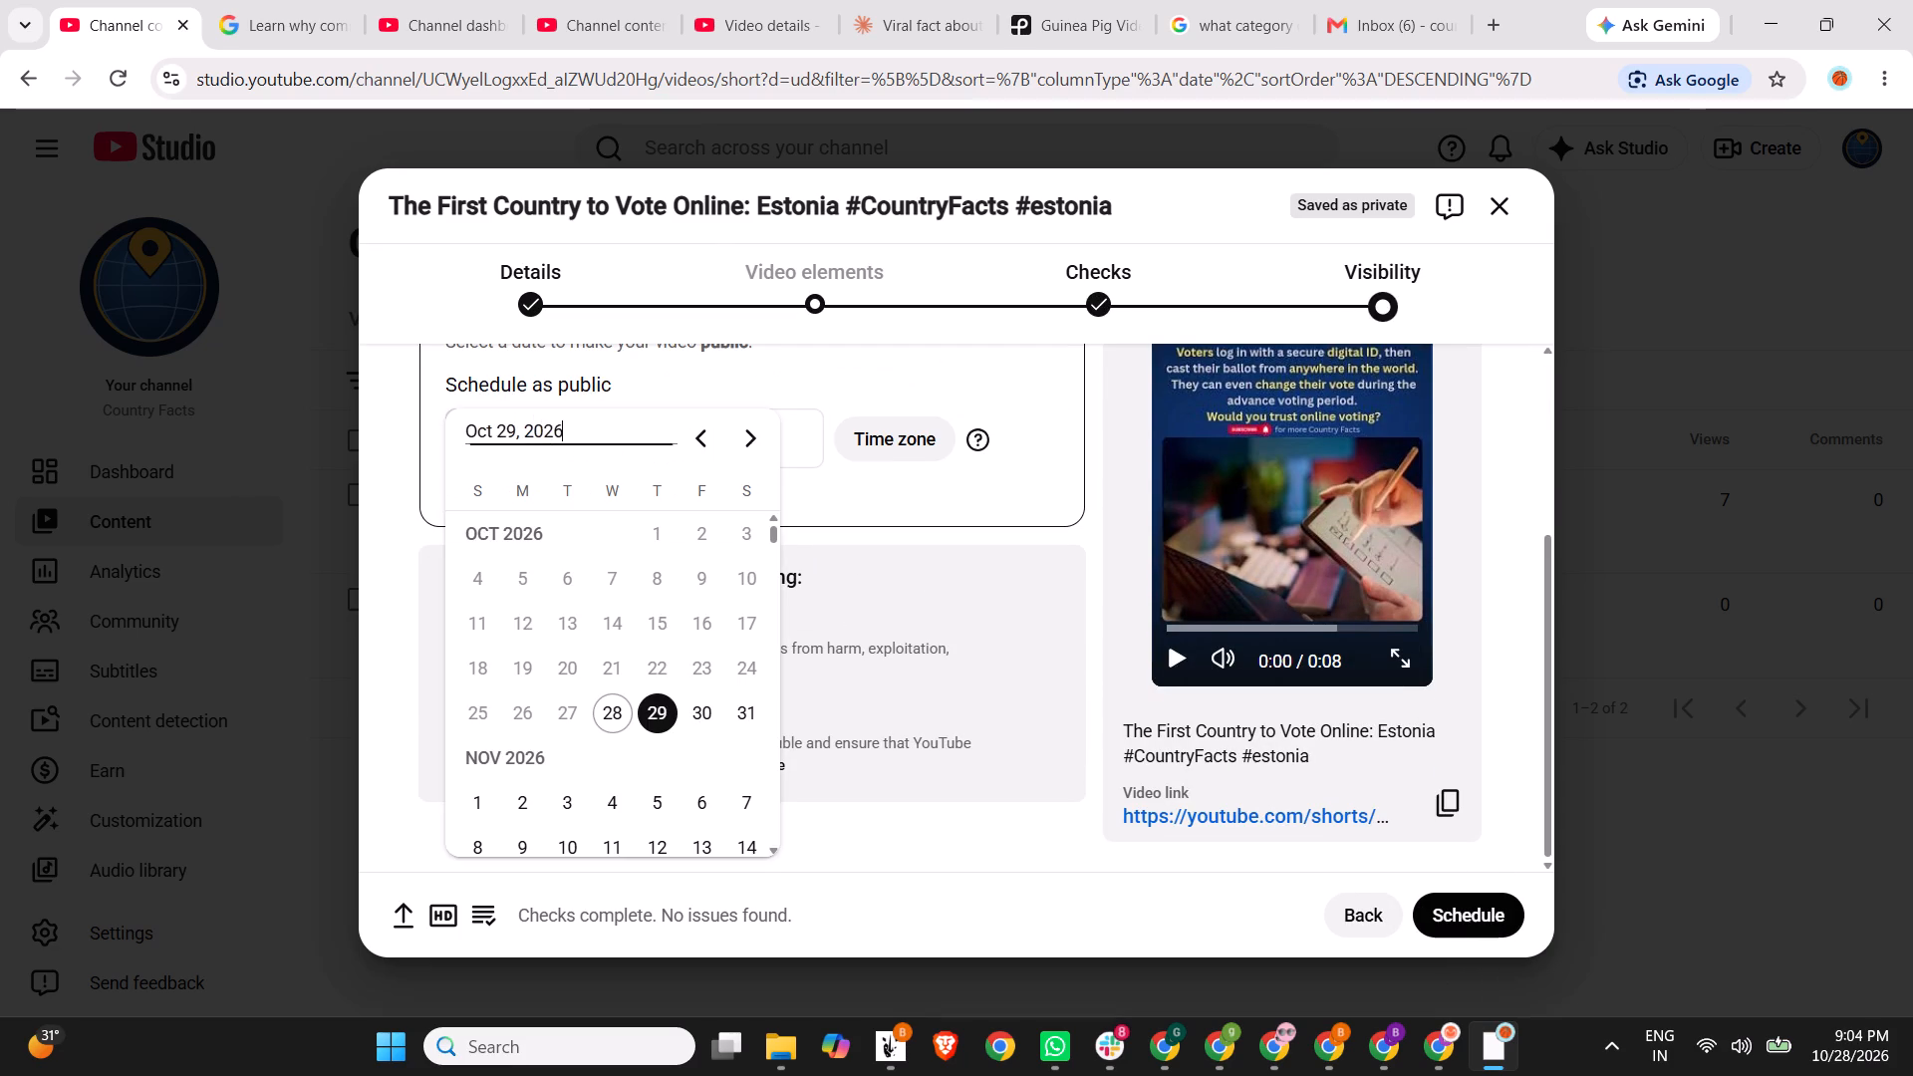
click(809, 431)
click(779, 440)
scroll(796, 627, down, 6)
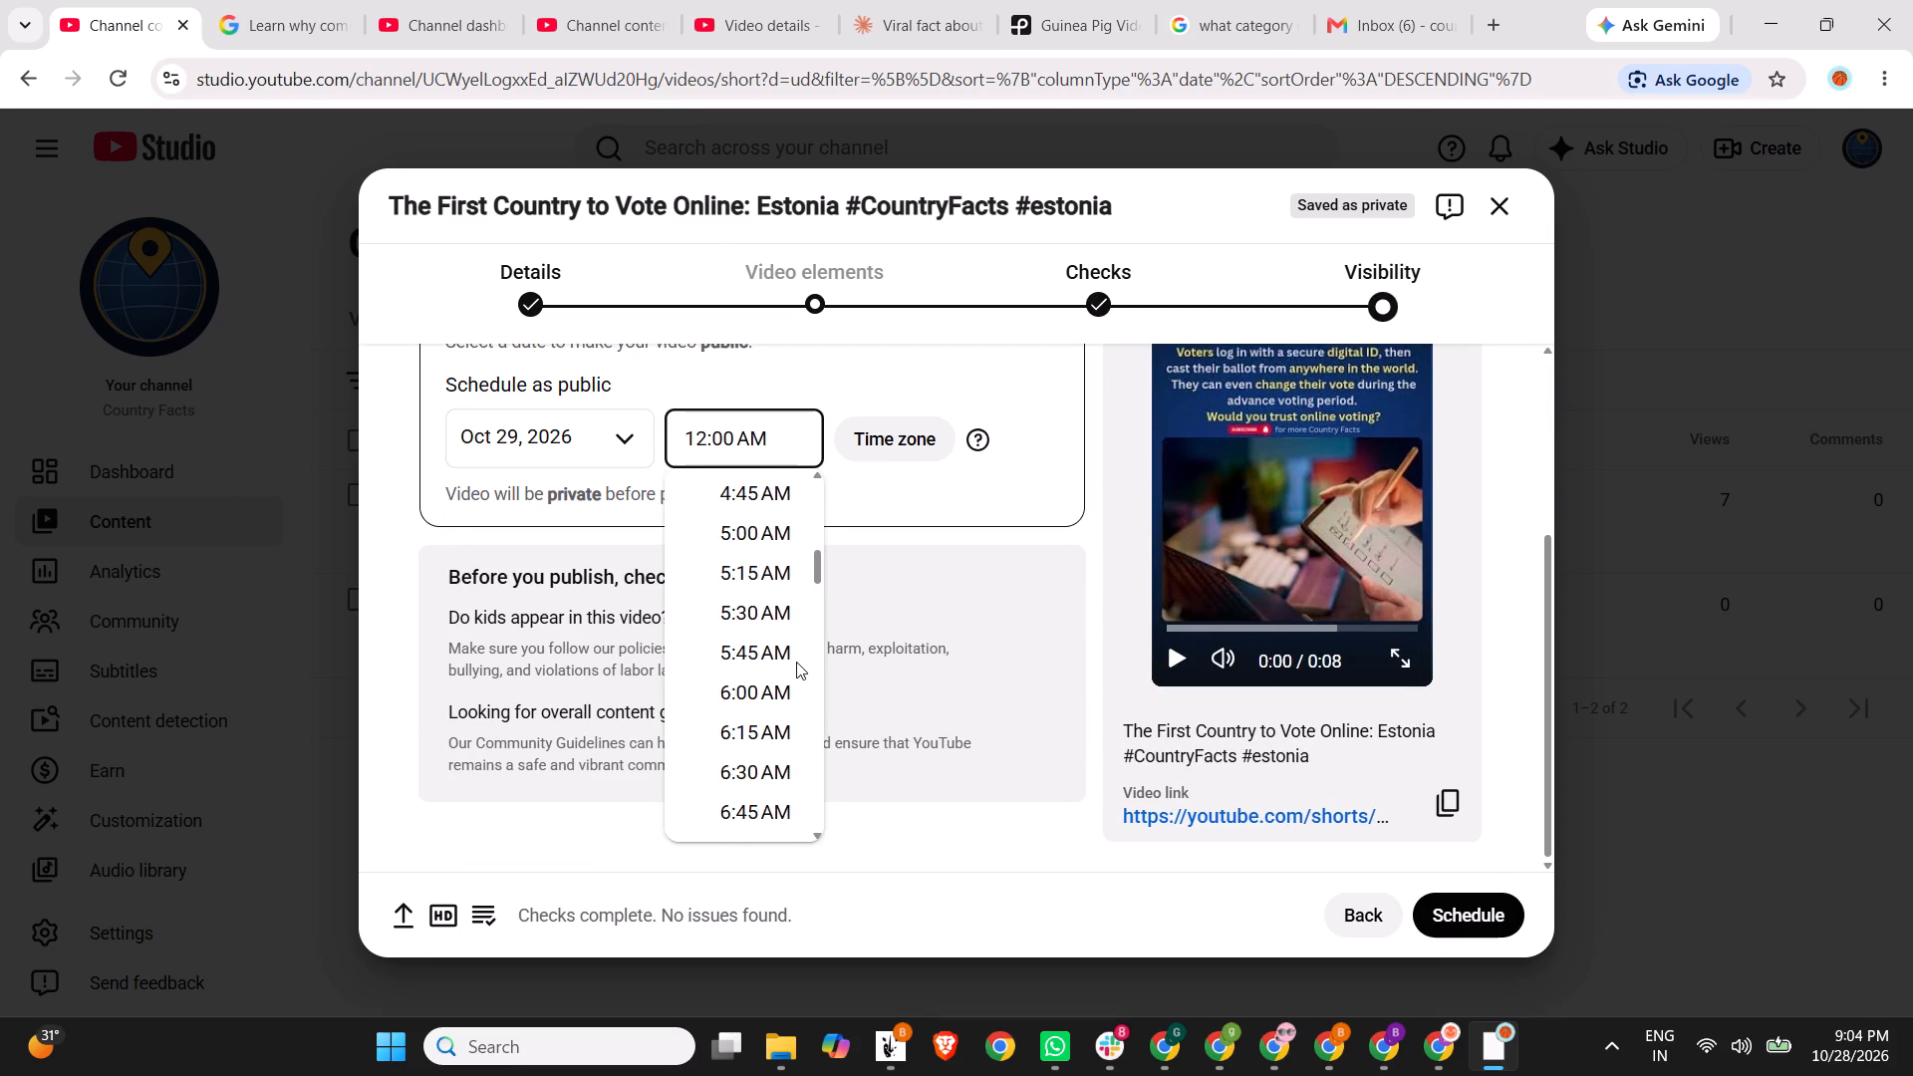
scroll(760, 616, up, 2)
scroll(755, 545, down, 5)
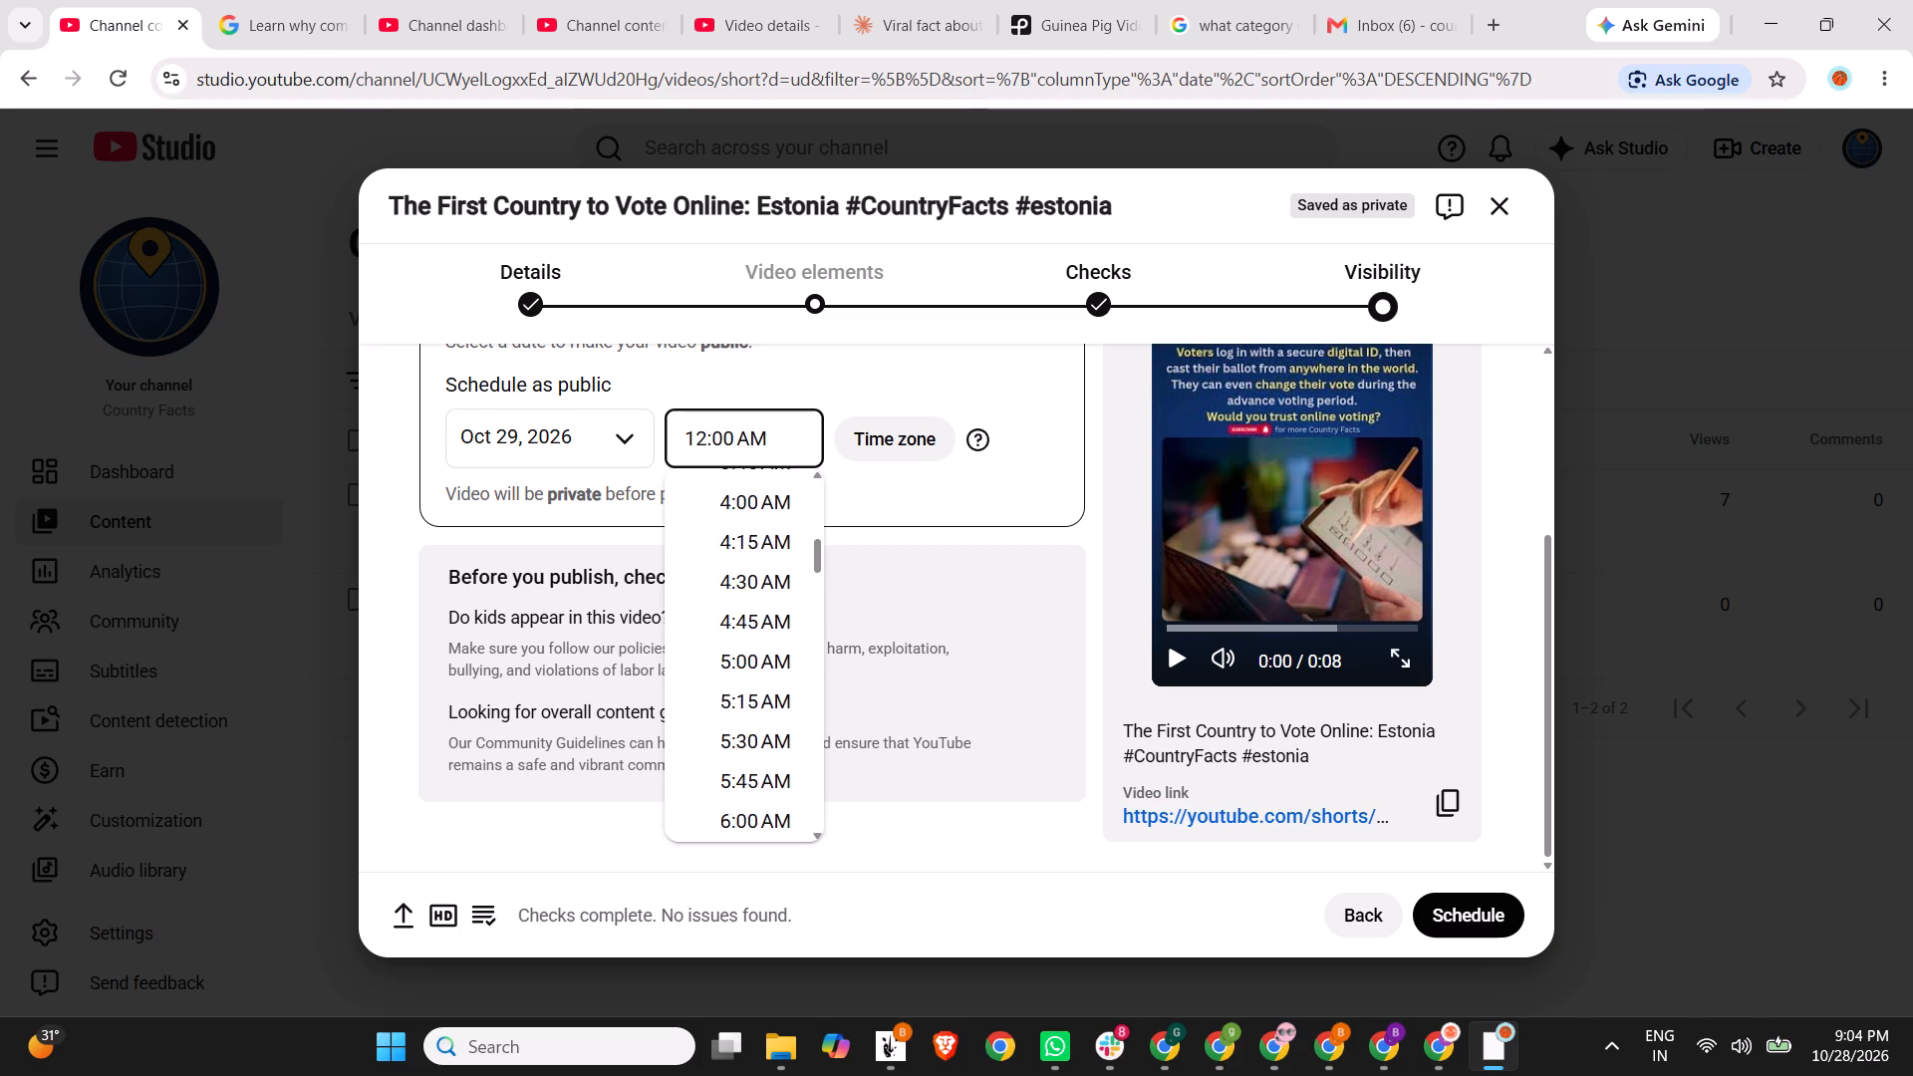
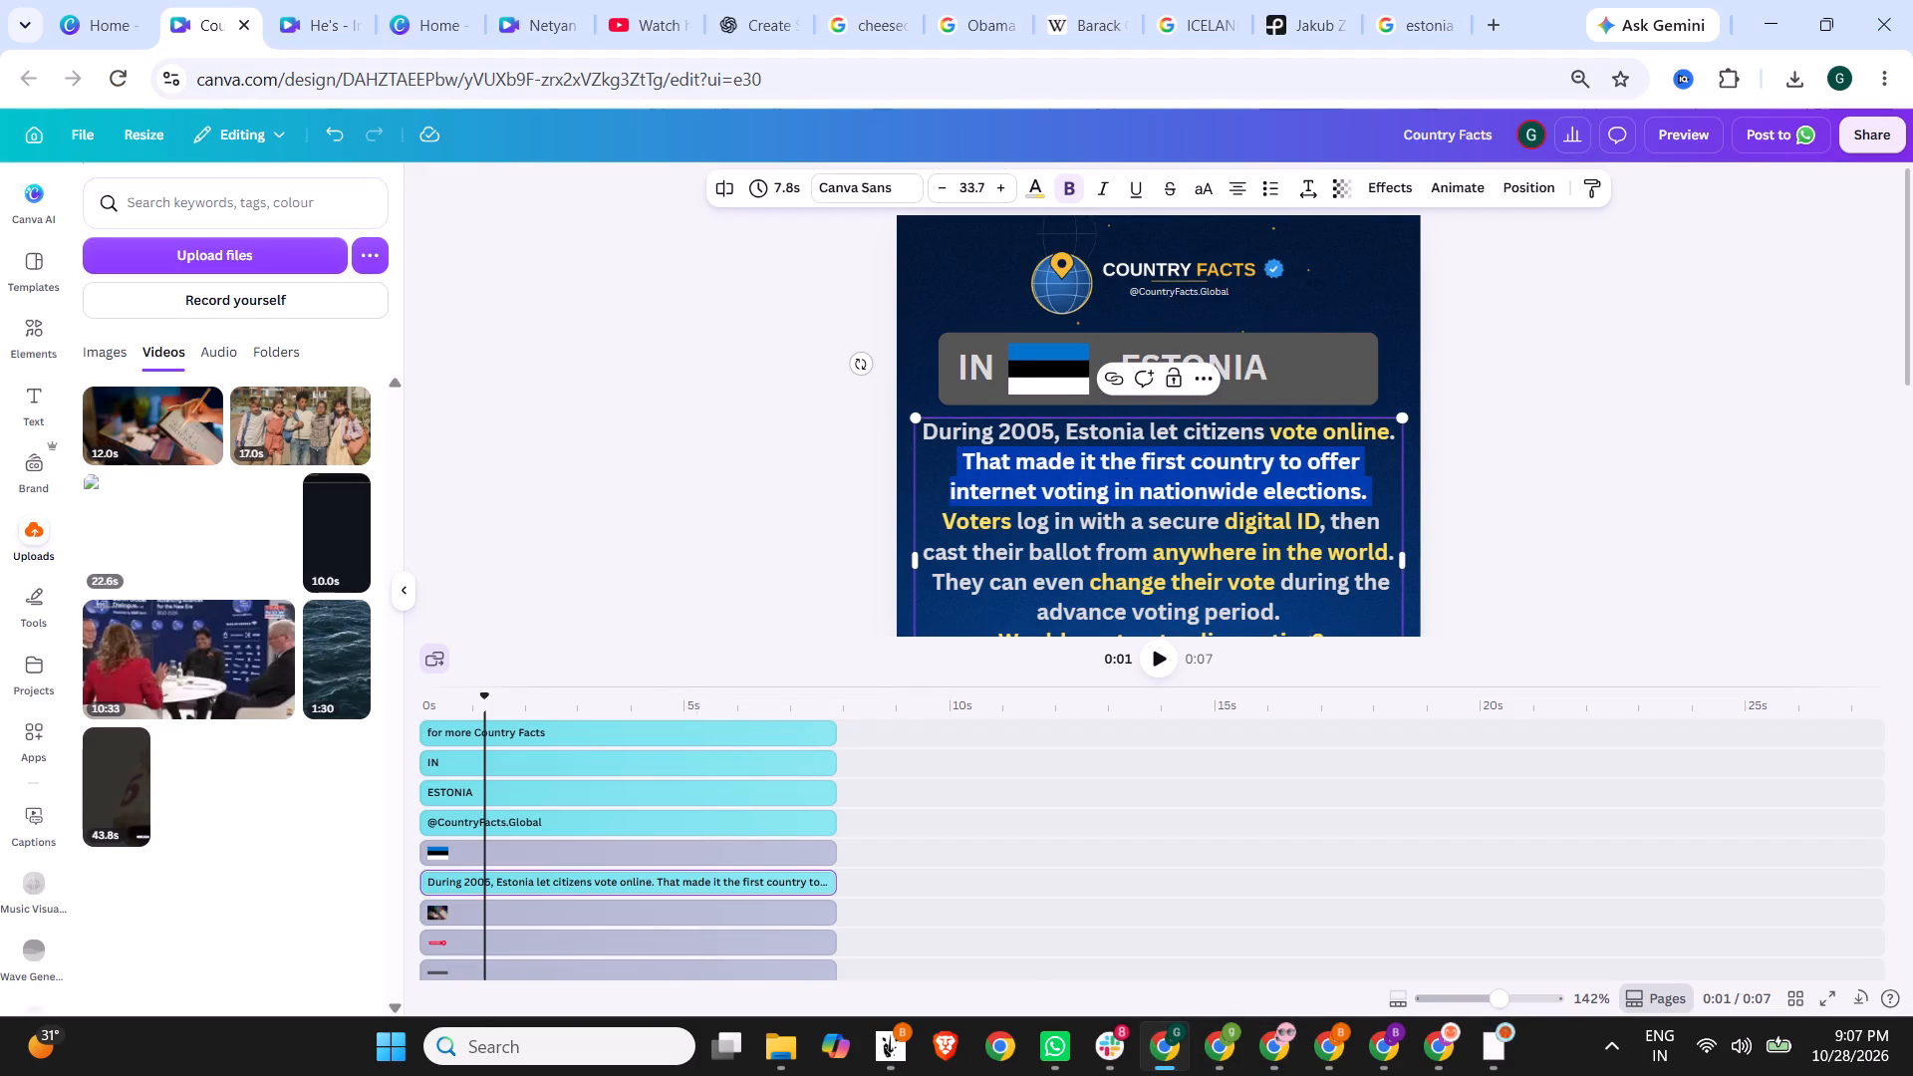
key(ctrl+a)
key(ctrl+v)
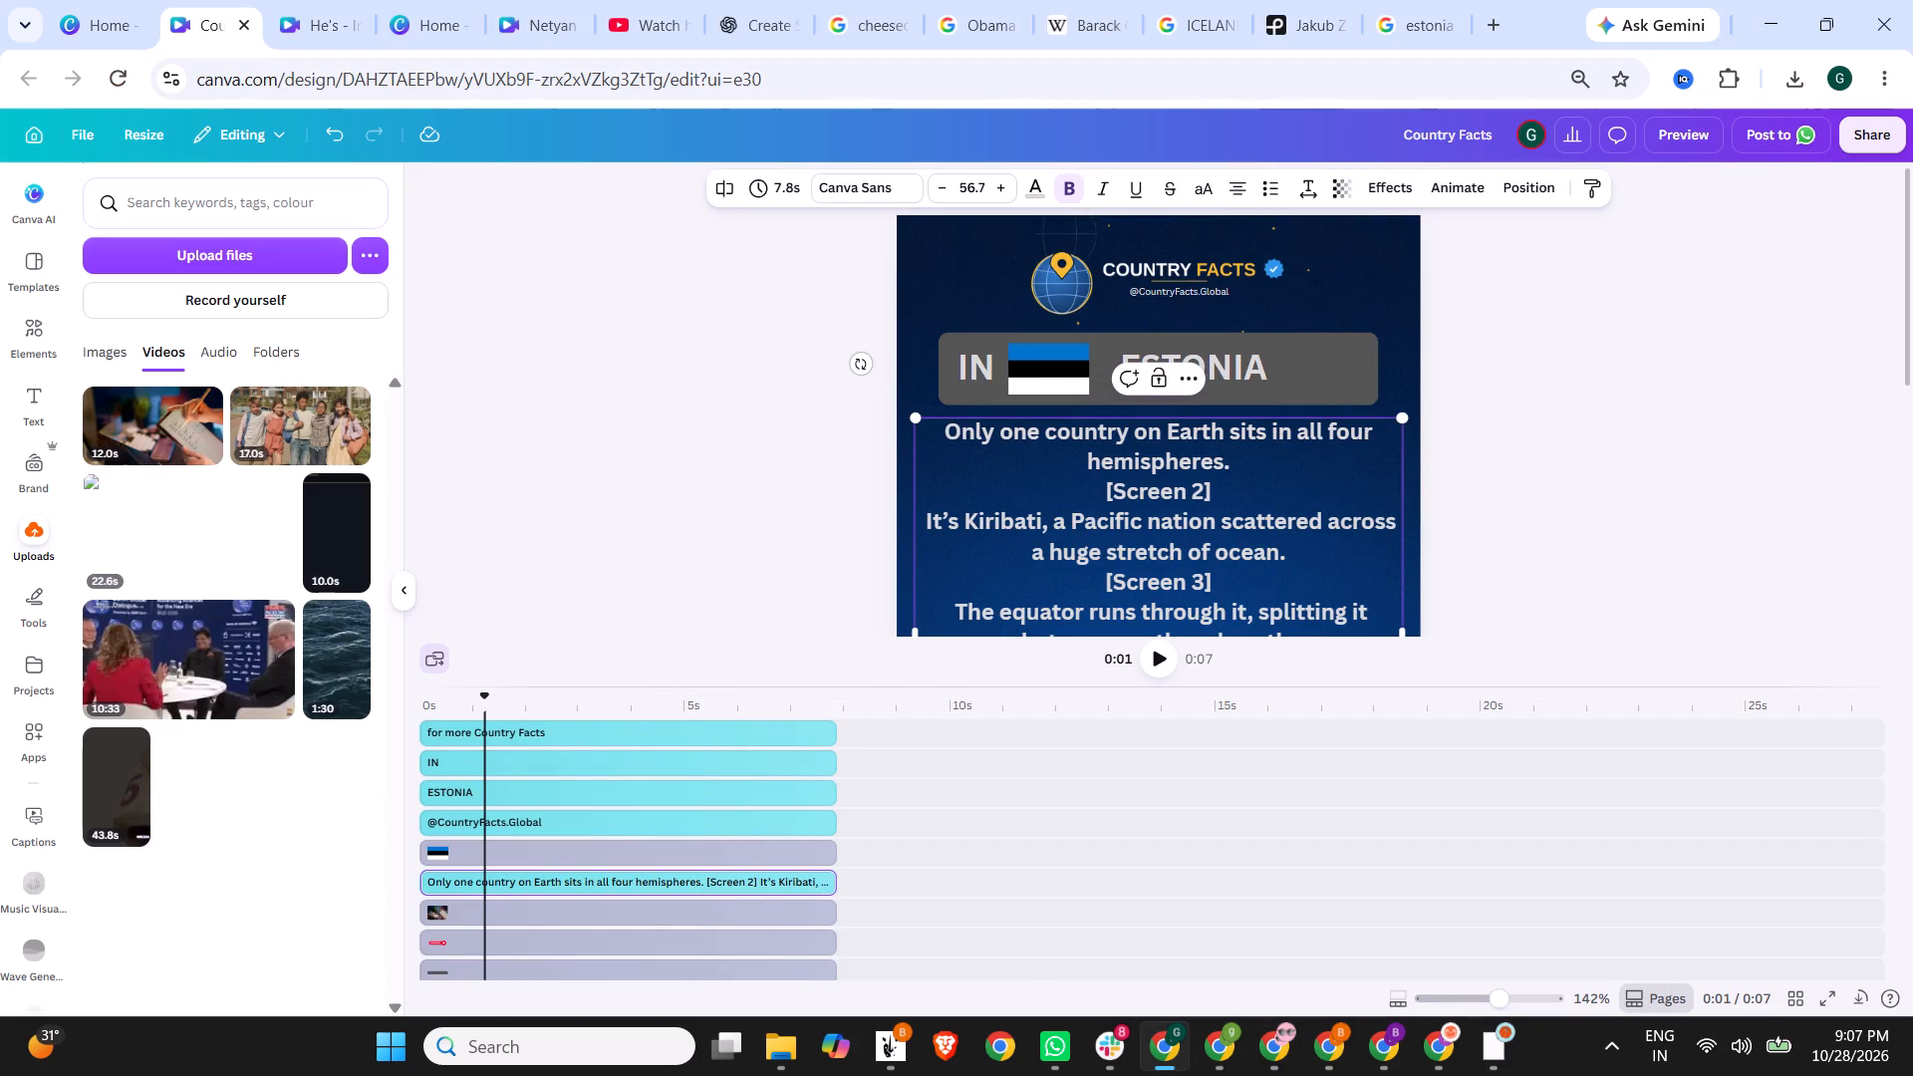
Reword the opening of the body text to "Is the Only country on Earth sits in all four hemispheres.".
click(949, 430)
text(Is the)
key(space)
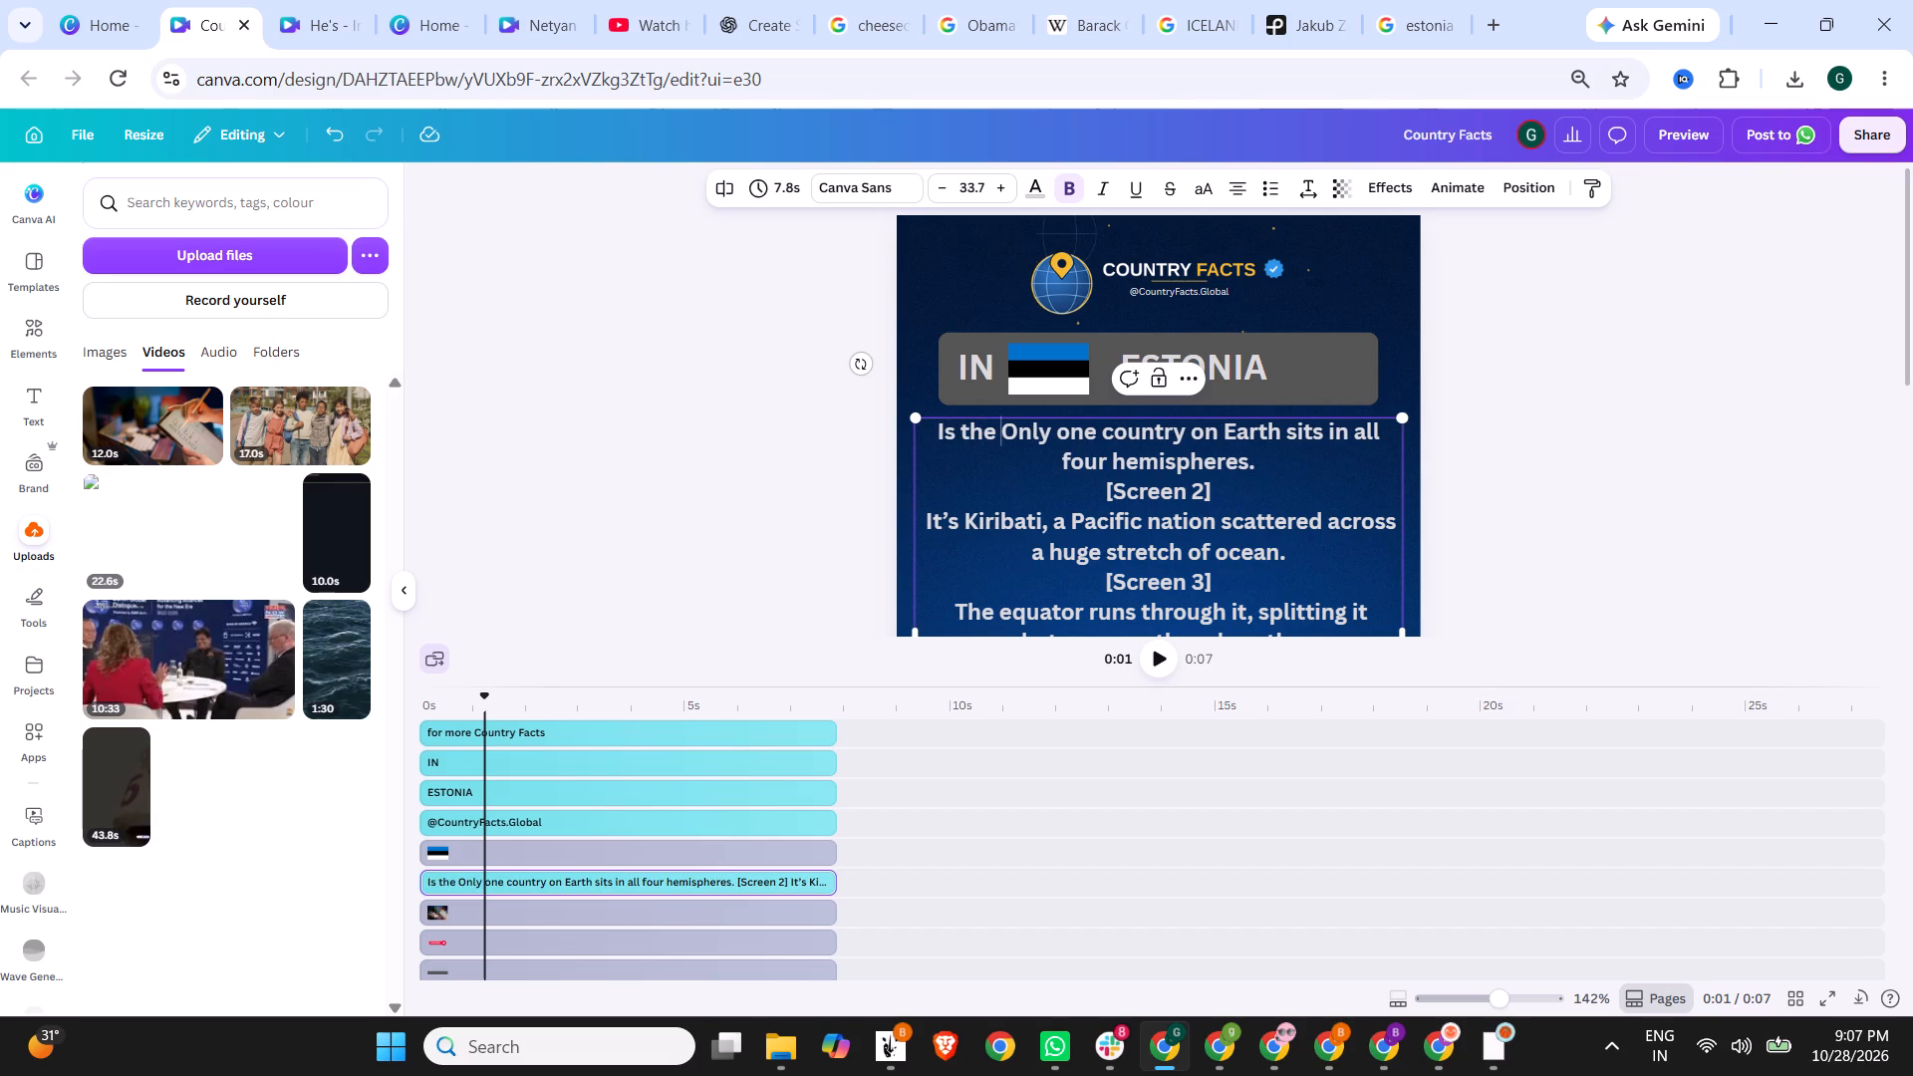
drag(1115, 435, 1063, 429)
key(c)
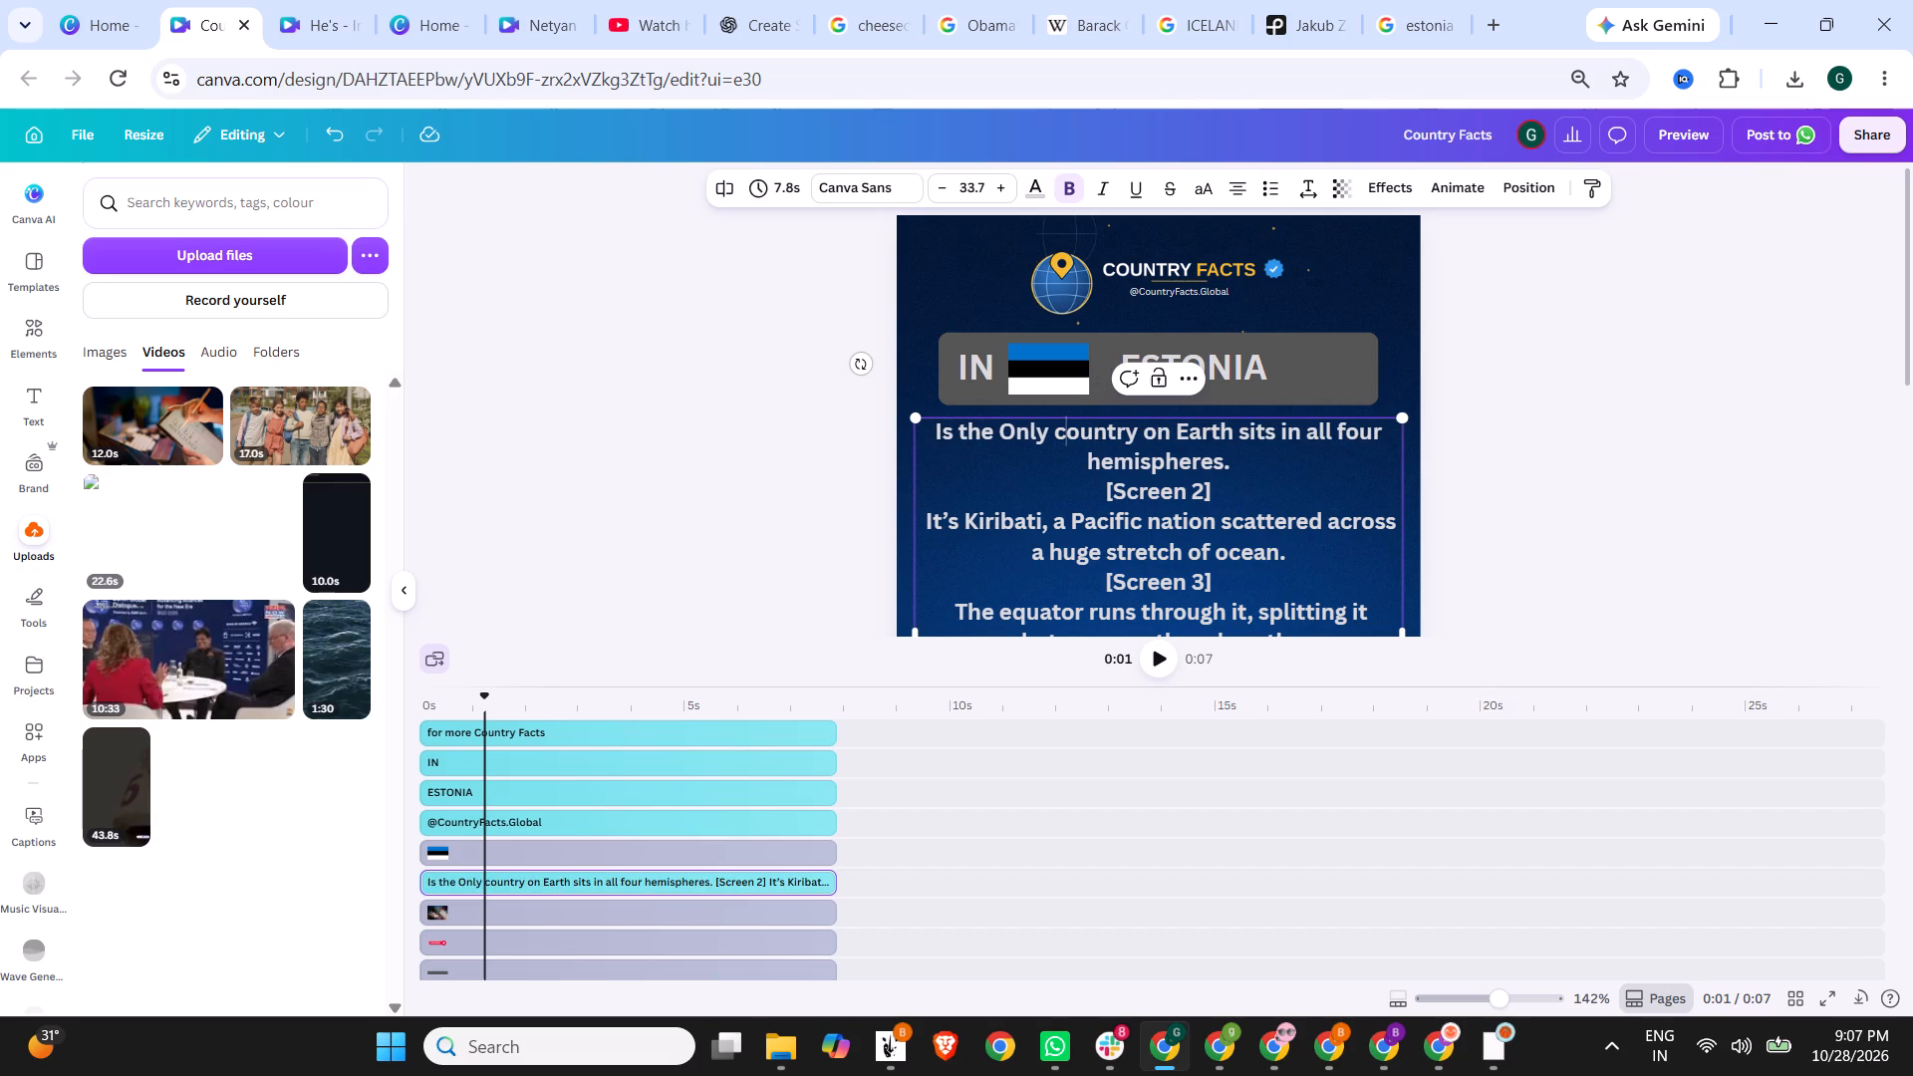
Delete the "[Screen 2]" label and the word "It's", and run the Kiribati sentence on after "hemispheres.".
drag(1221, 492, 1073, 484)
key(BackSpace)
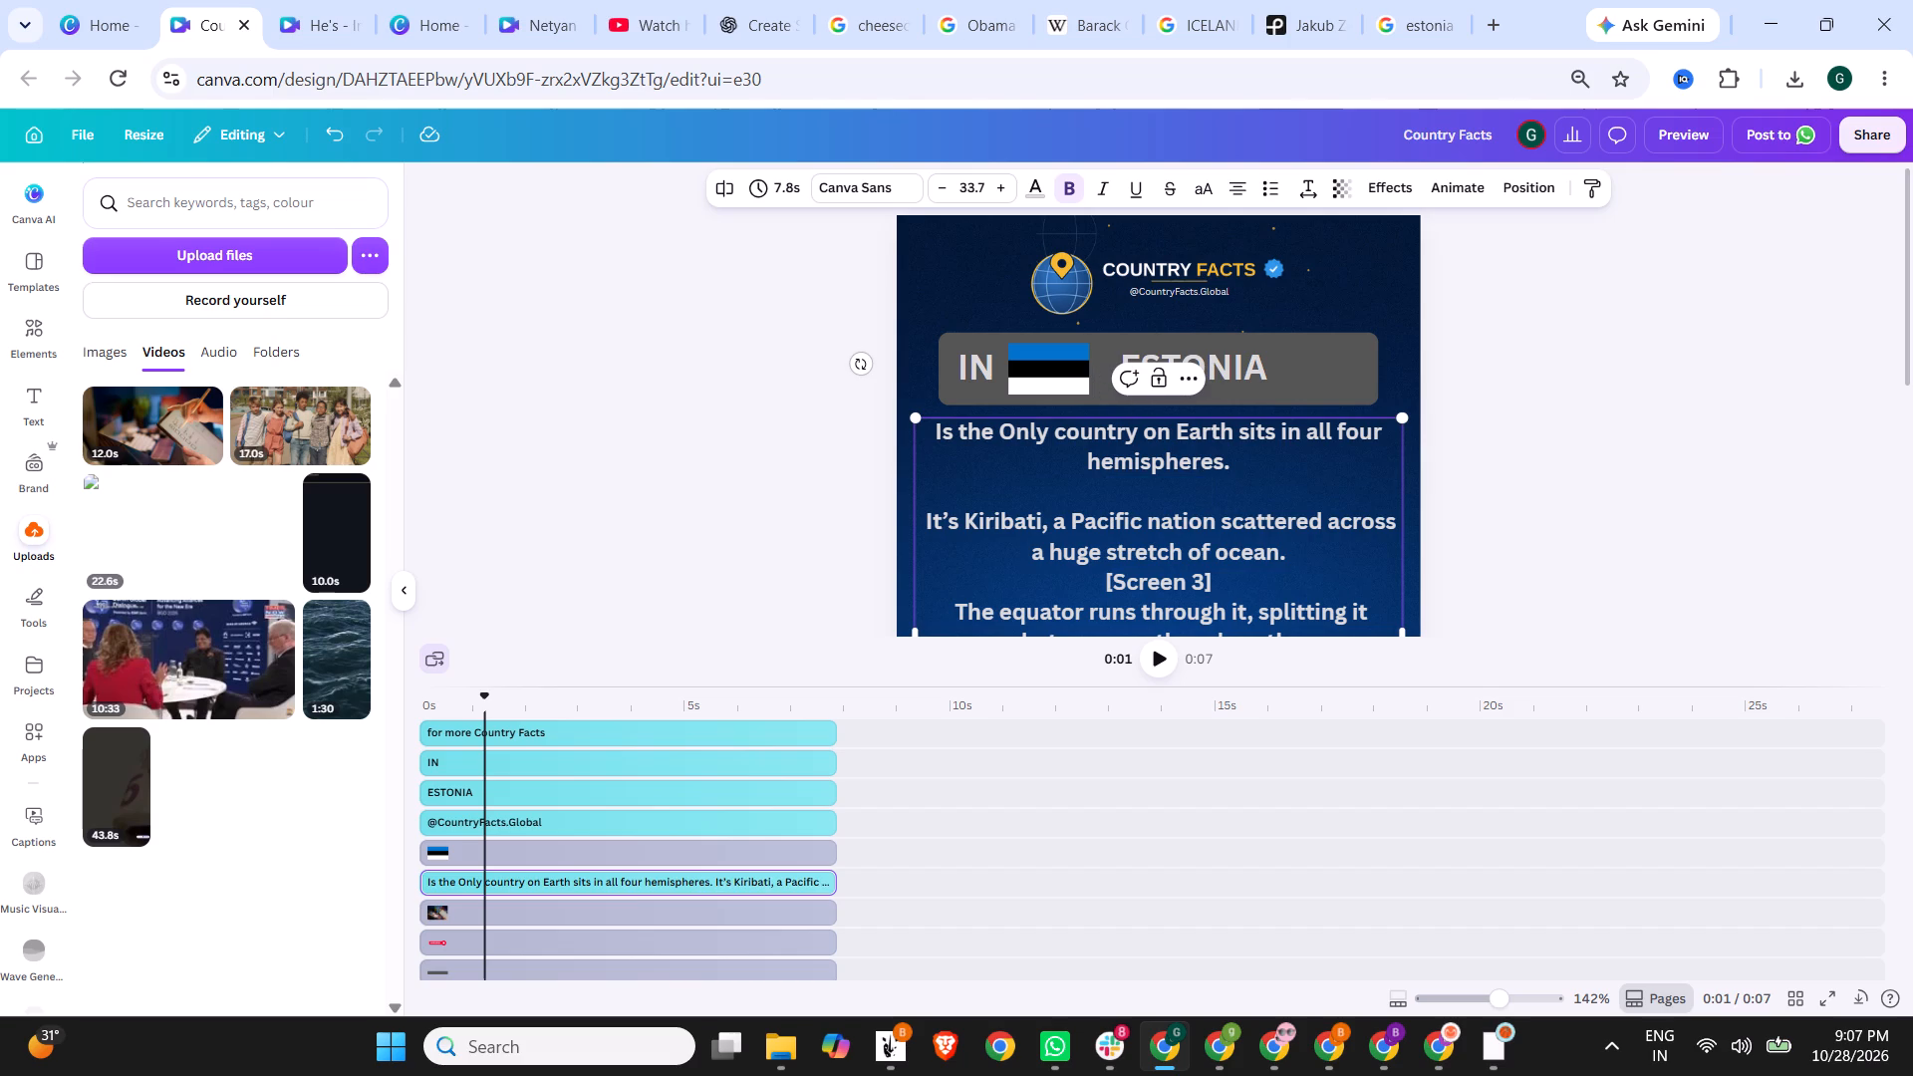
key(BackSpace)
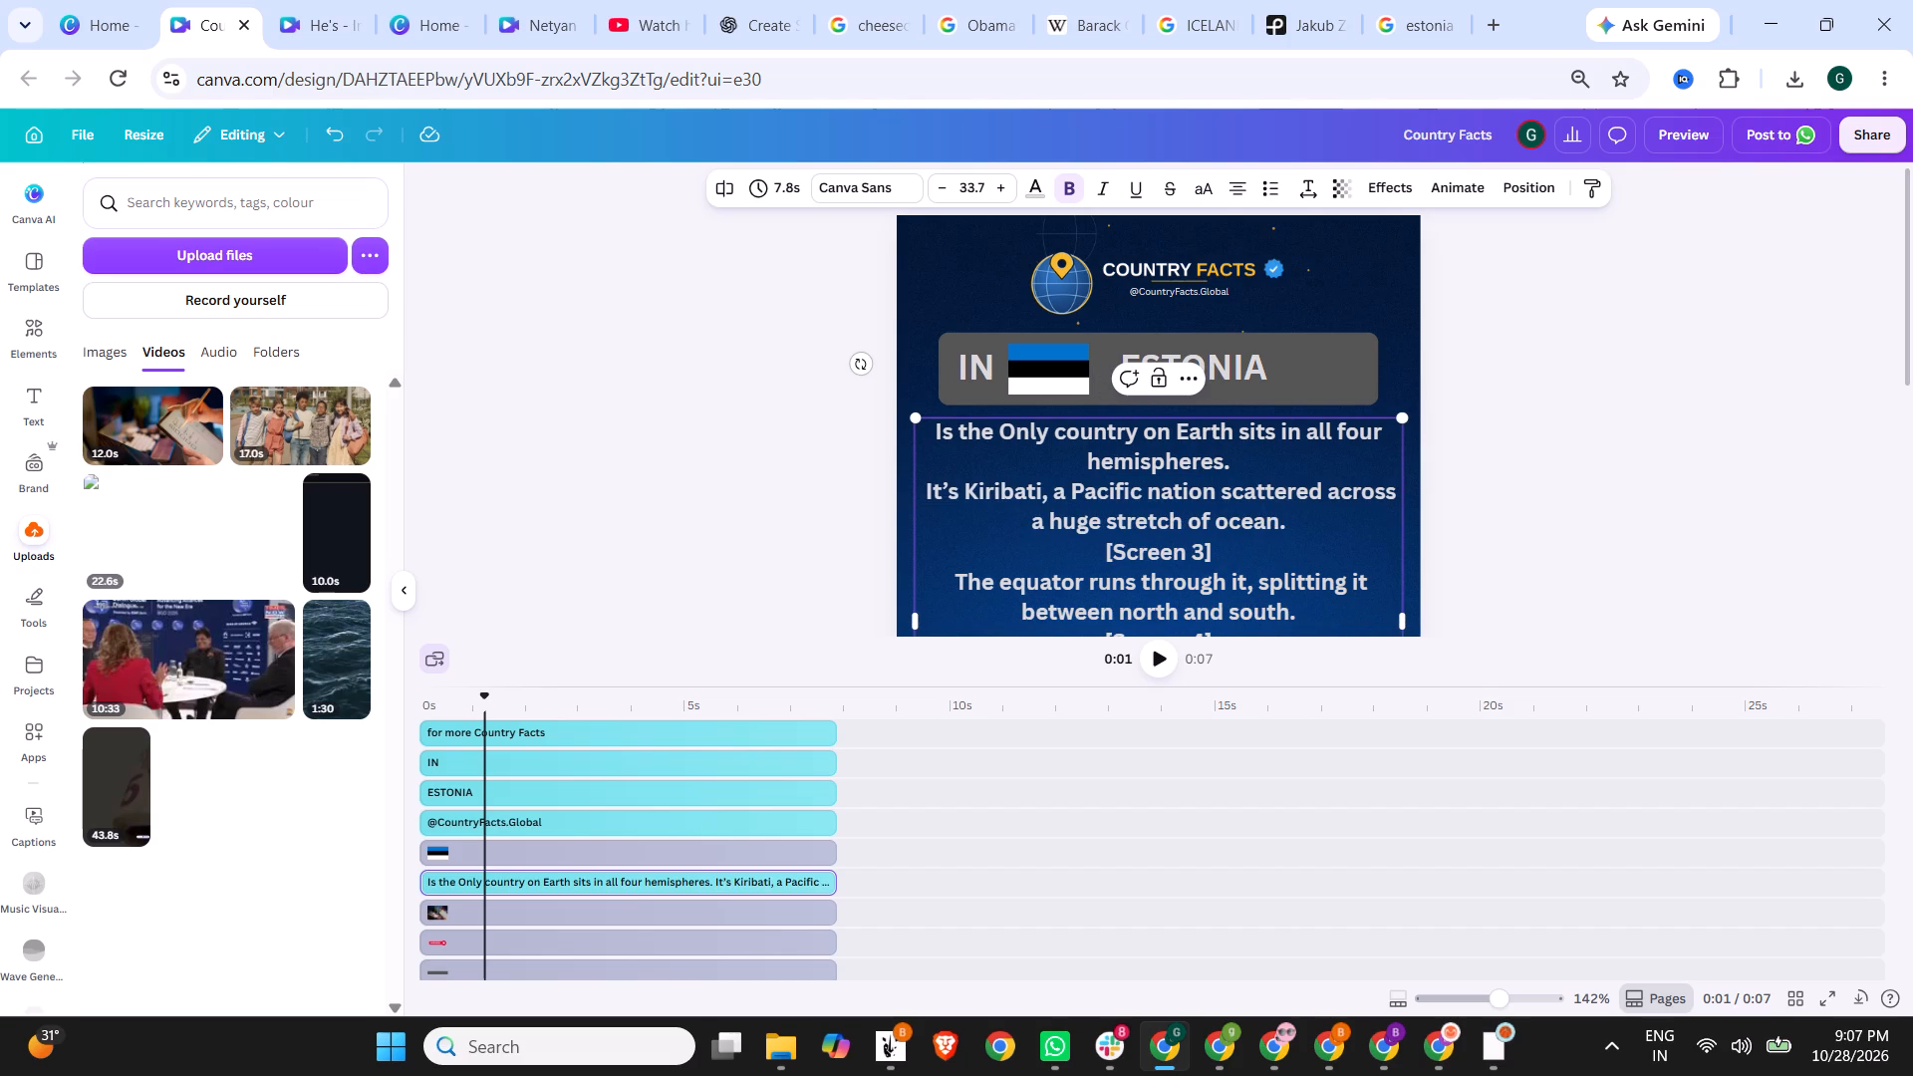
drag(963, 488, 910, 488)
click(972, 490)
drag(964, 495, 928, 494)
key(BackSpace)
key(BackSpace)
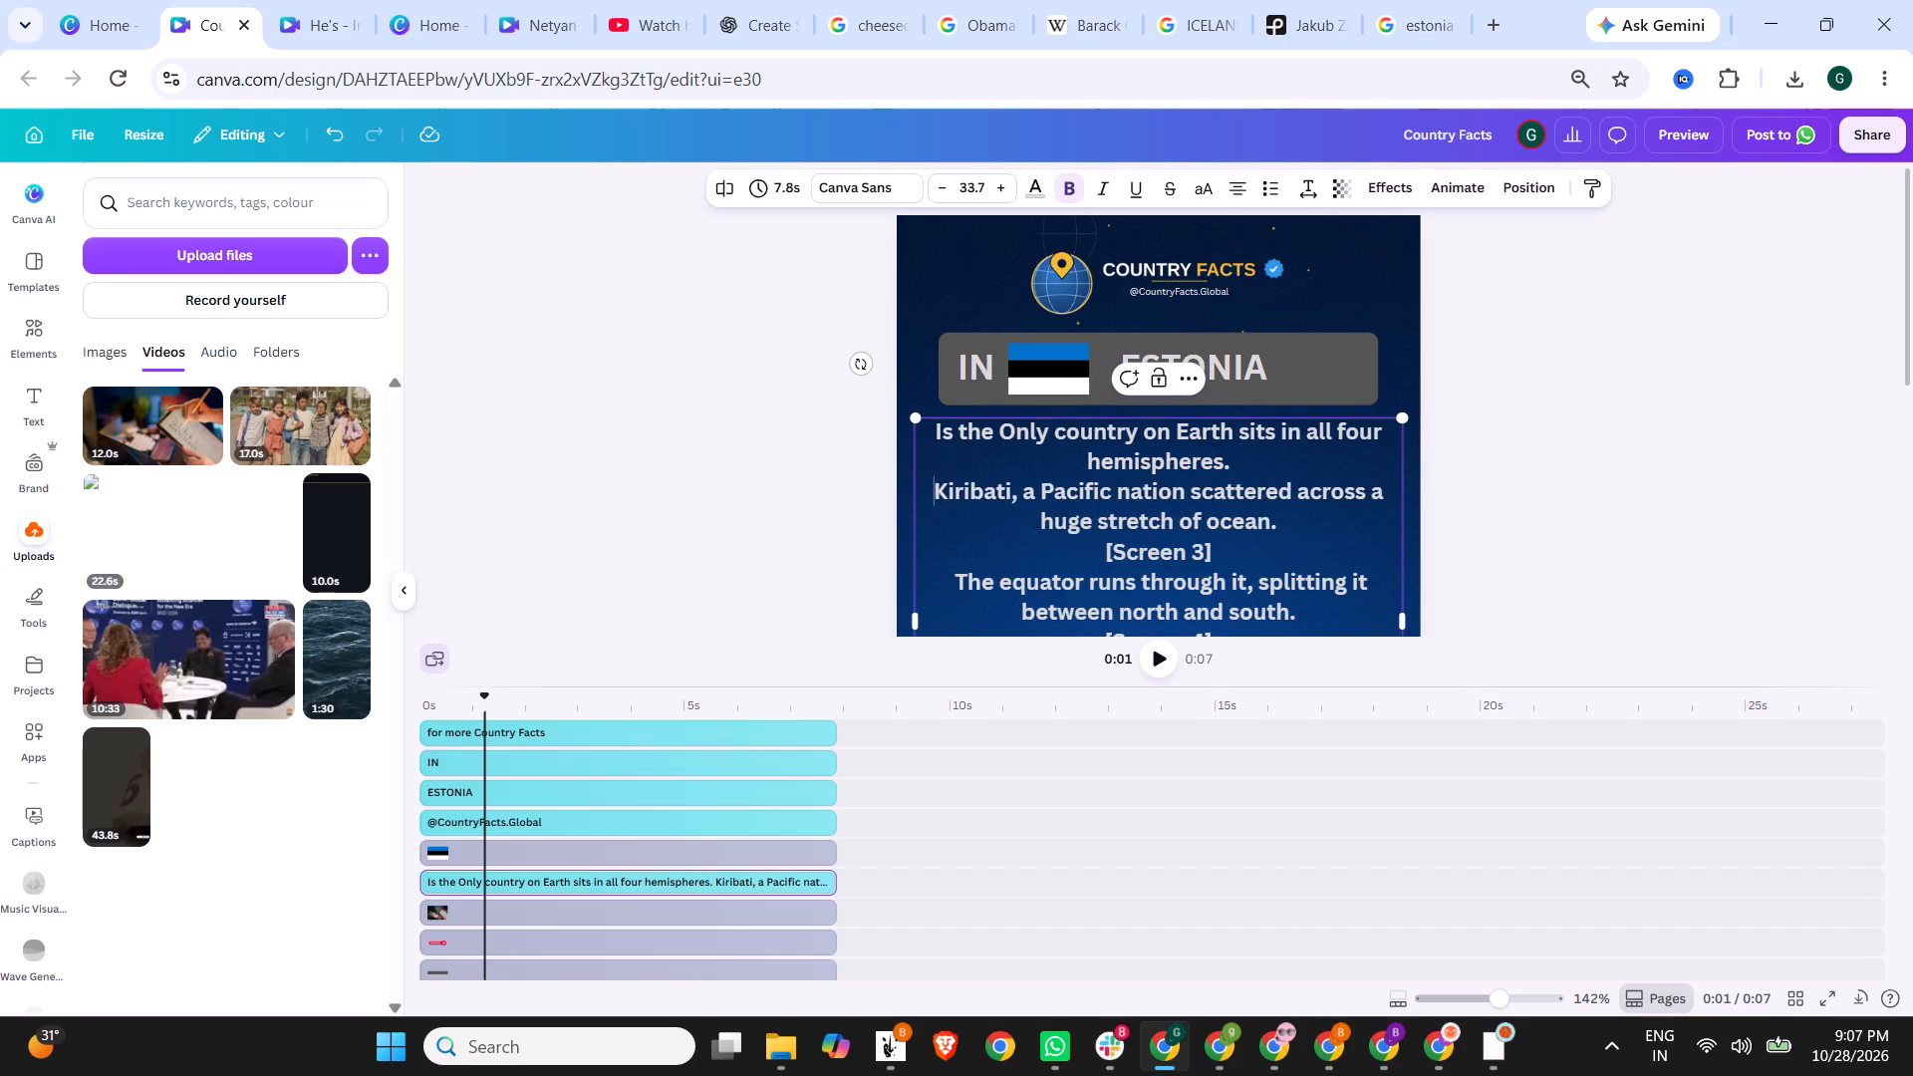
key(BackSpace)
key(space)
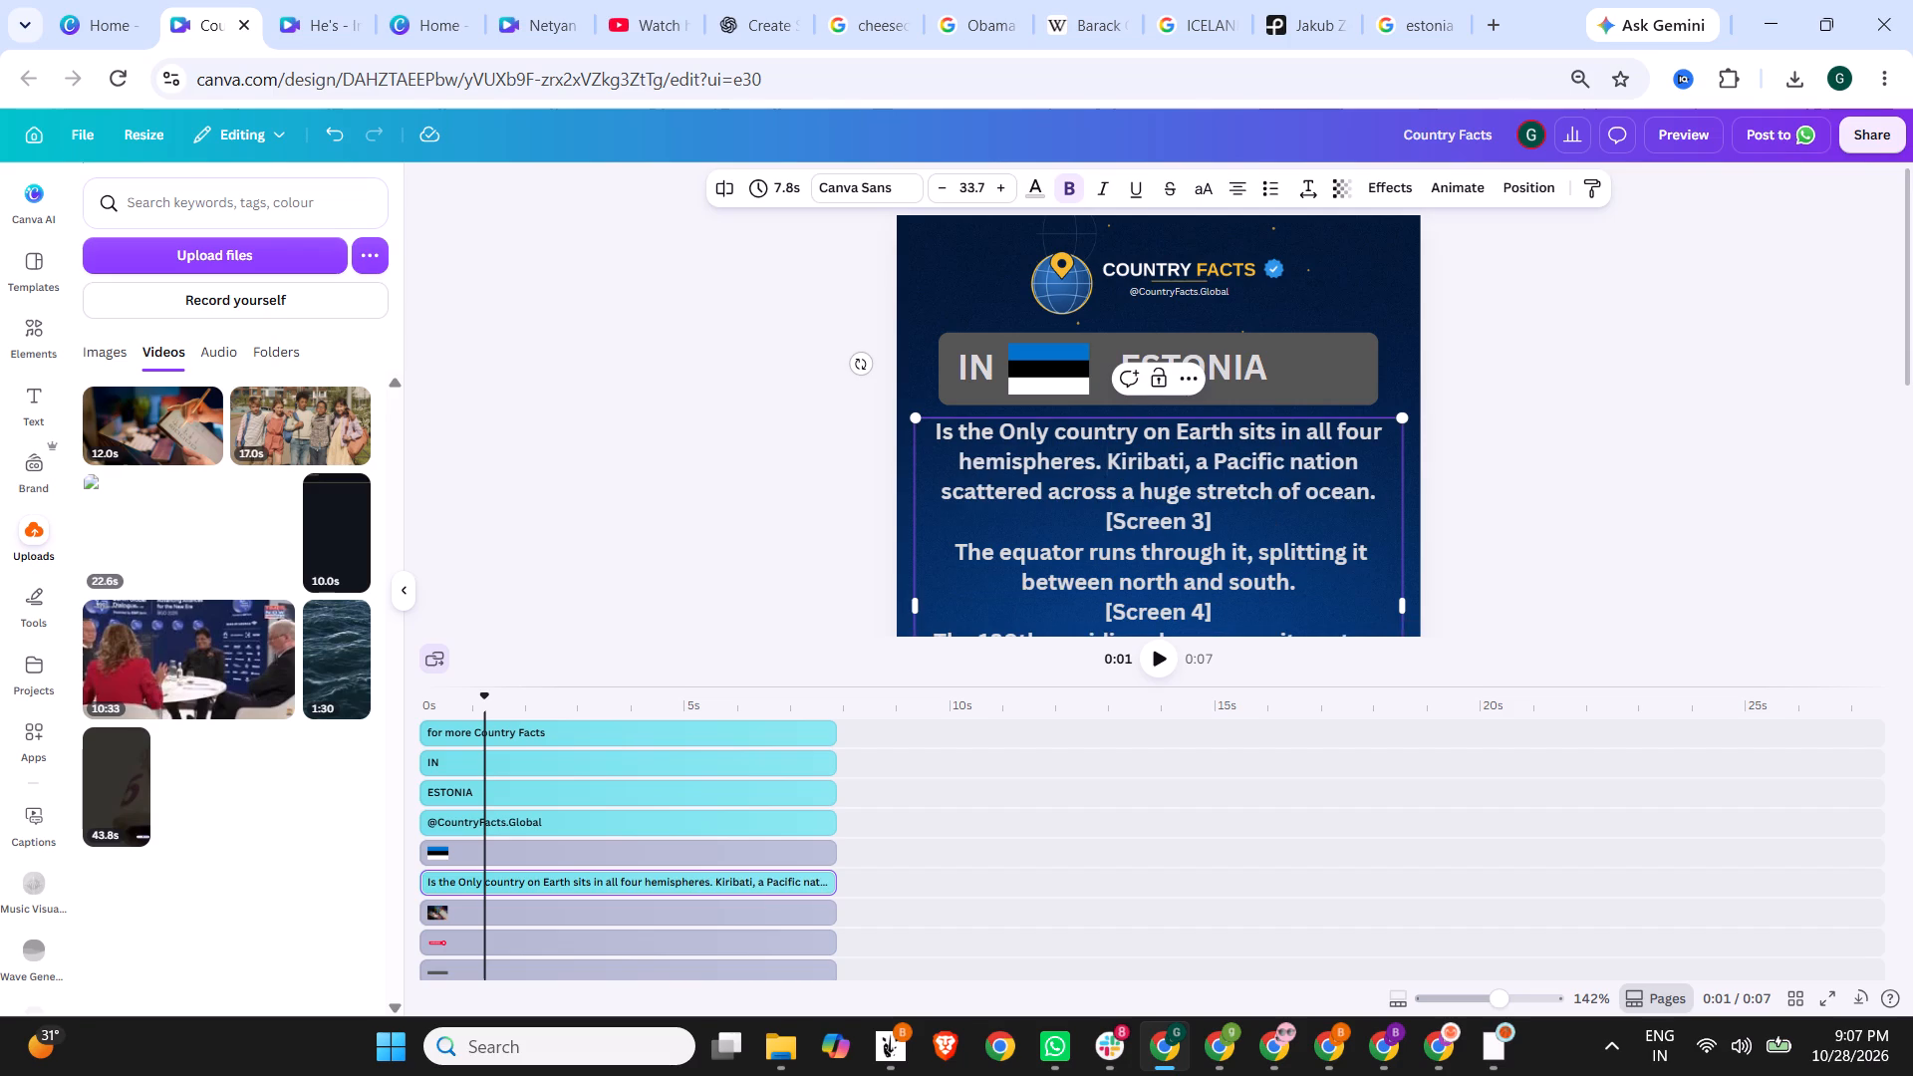
Delete the "[Screen 3]" and "[Screen 4]" labels and run the 180th meridian sentence on after "north and south.".
drag(1245, 515, 1073, 513)
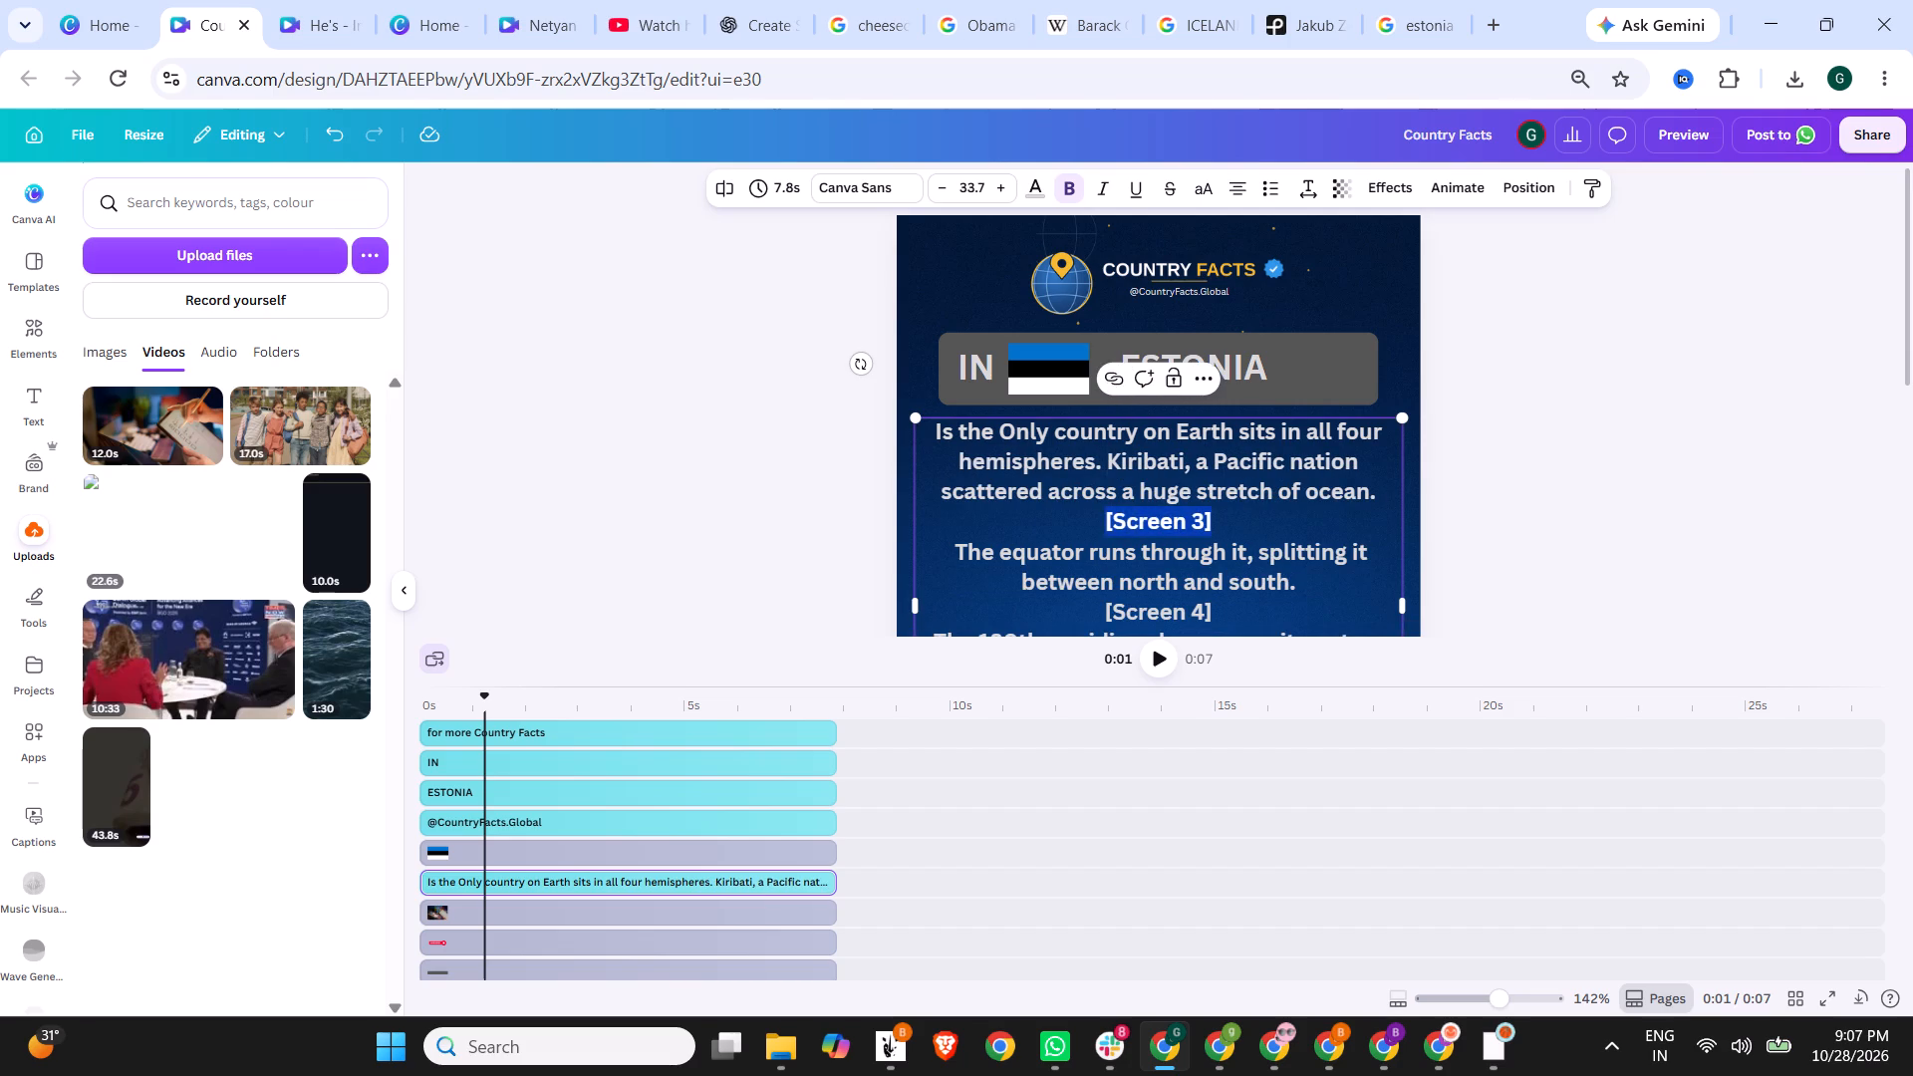
key(BackSpace)
key(BackSpace)
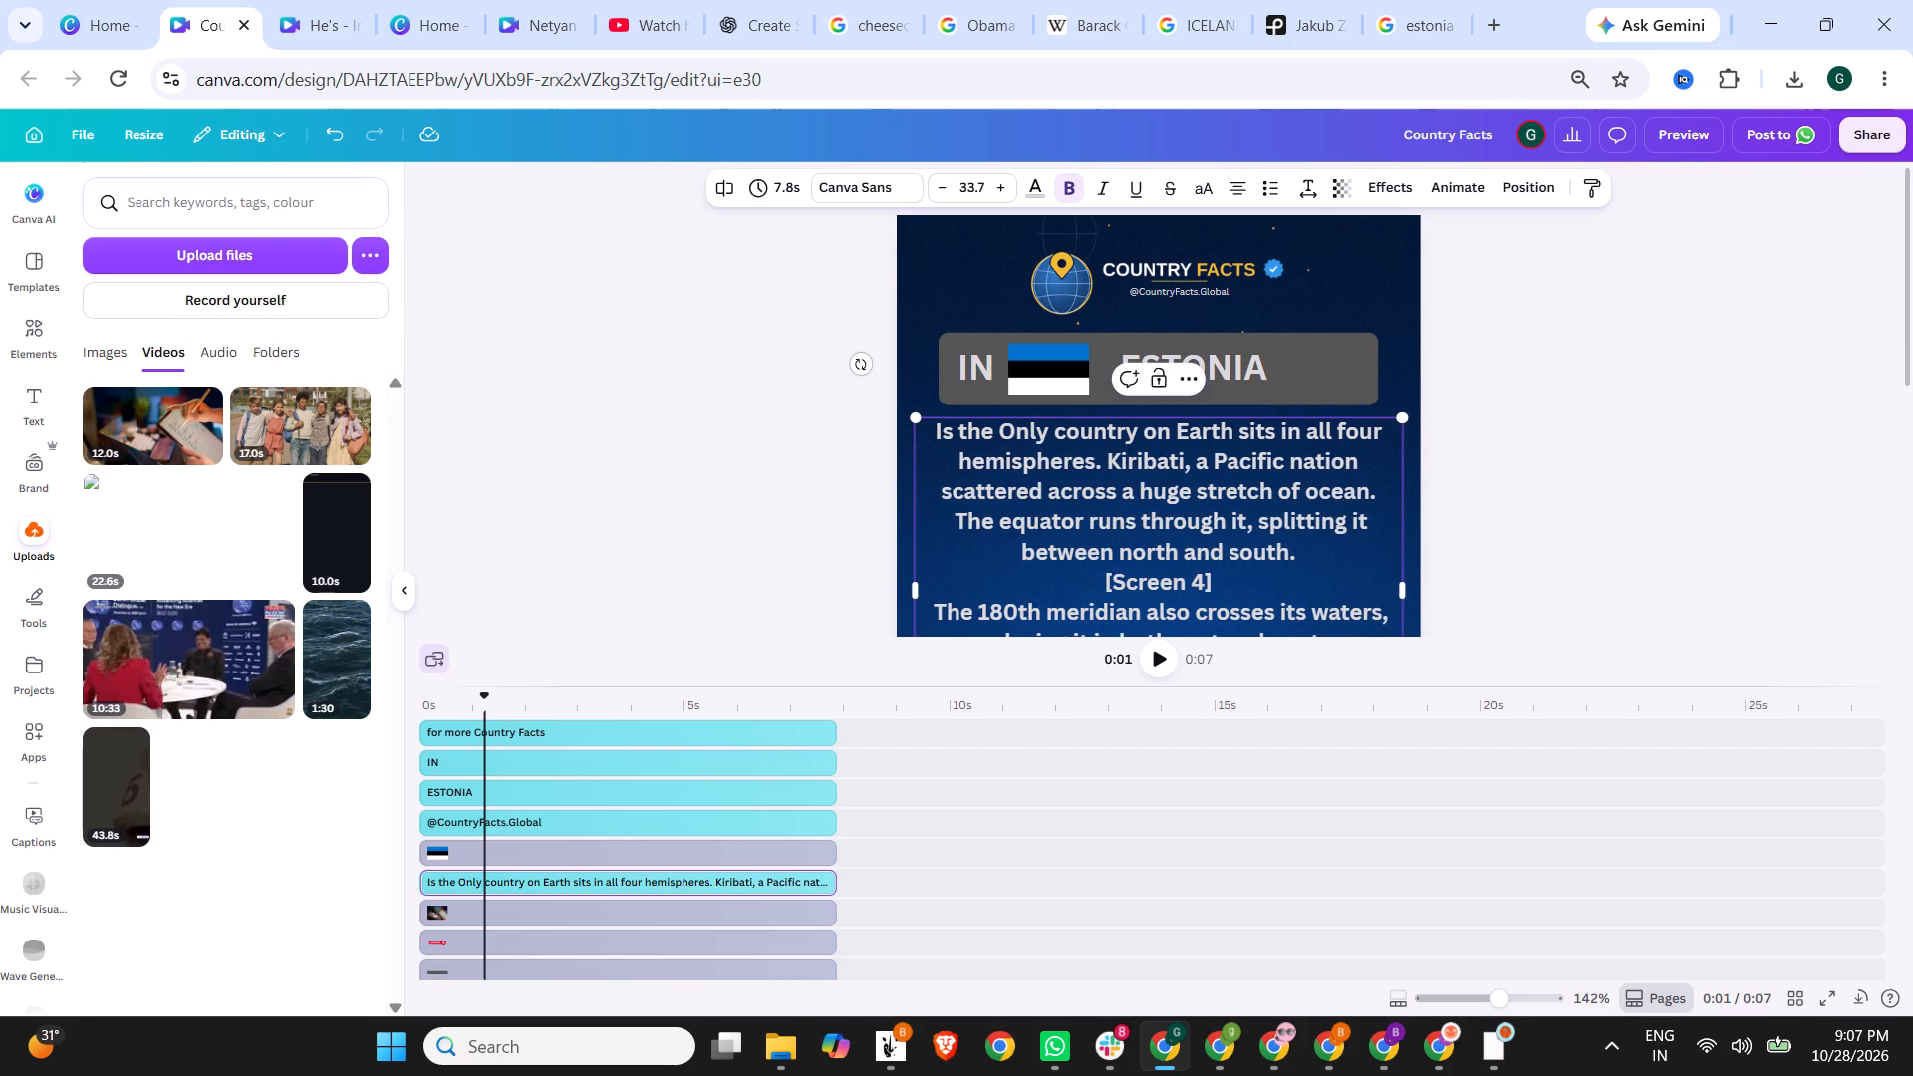
drag(1236, 583, 1101, 583)
key(BackSpace)
key(BackSpace)
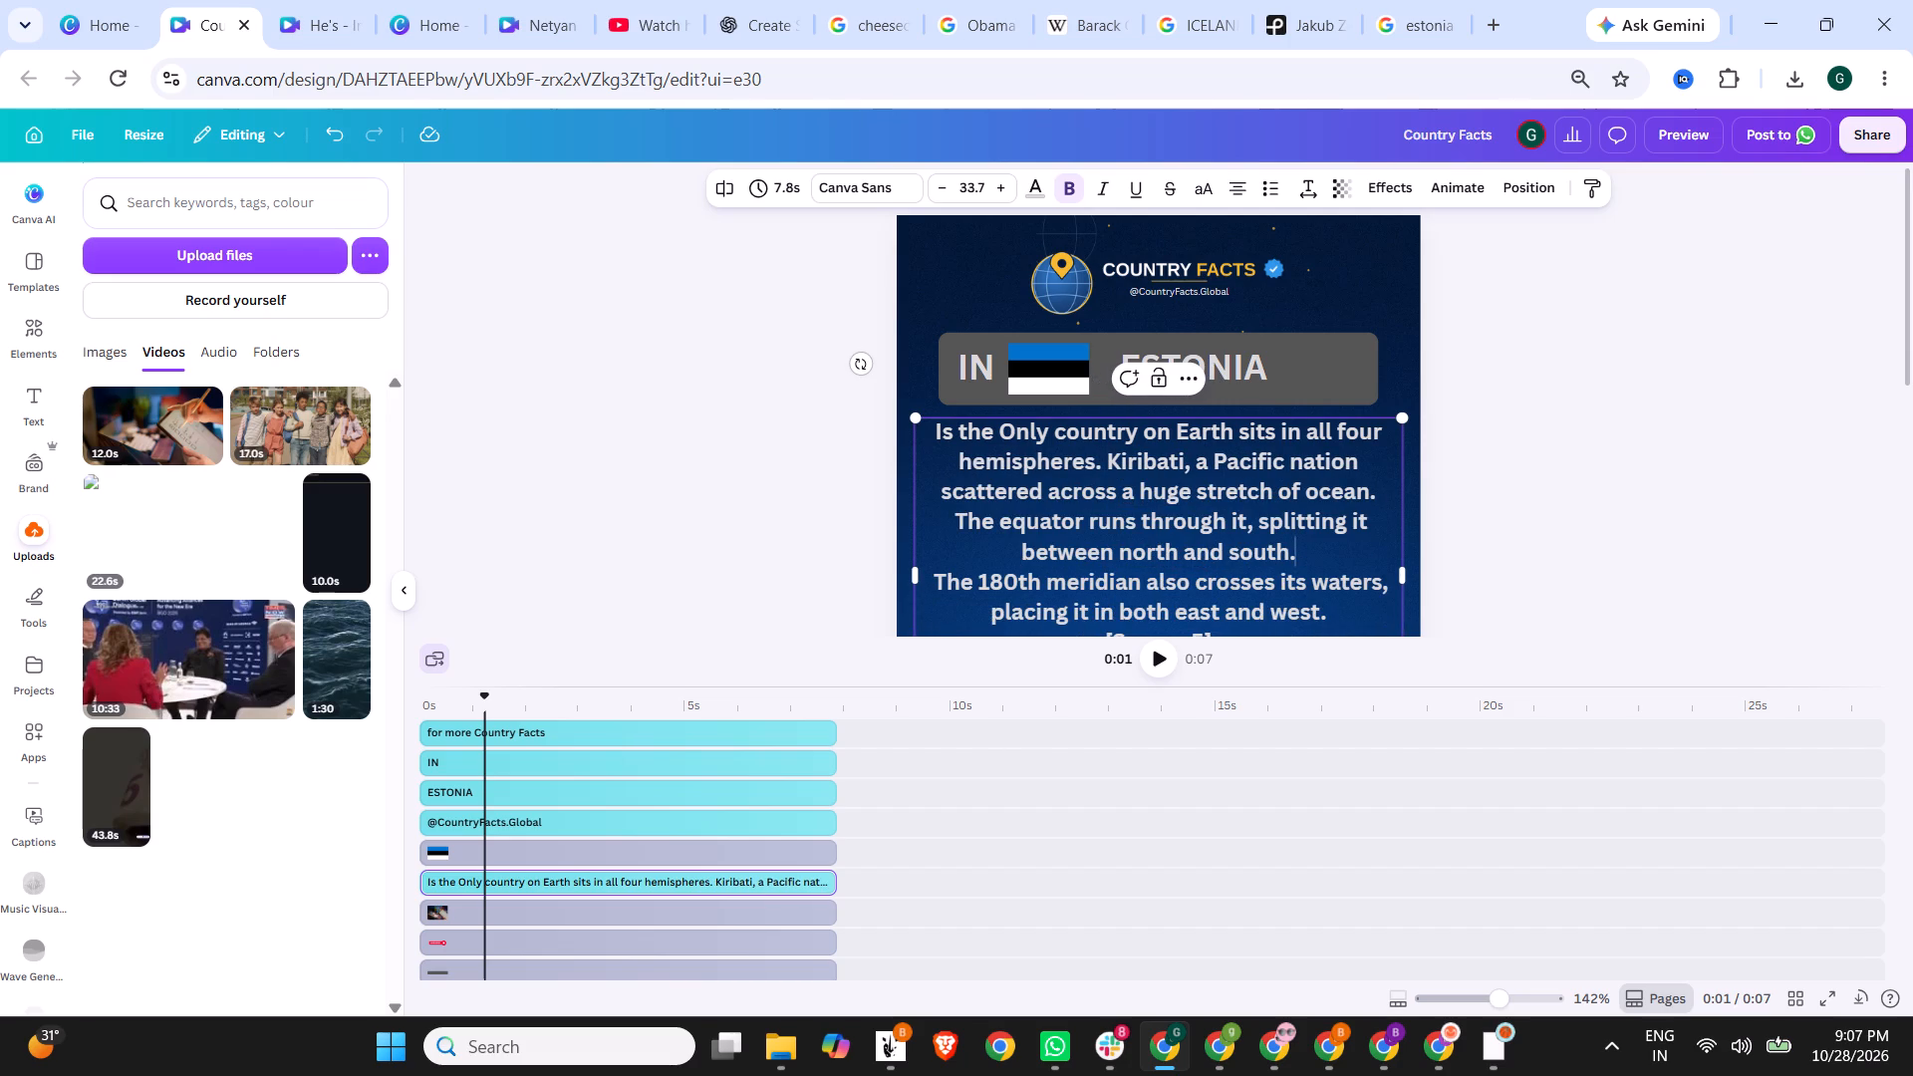
key(BackSpace)
key(period)
key(Delete)
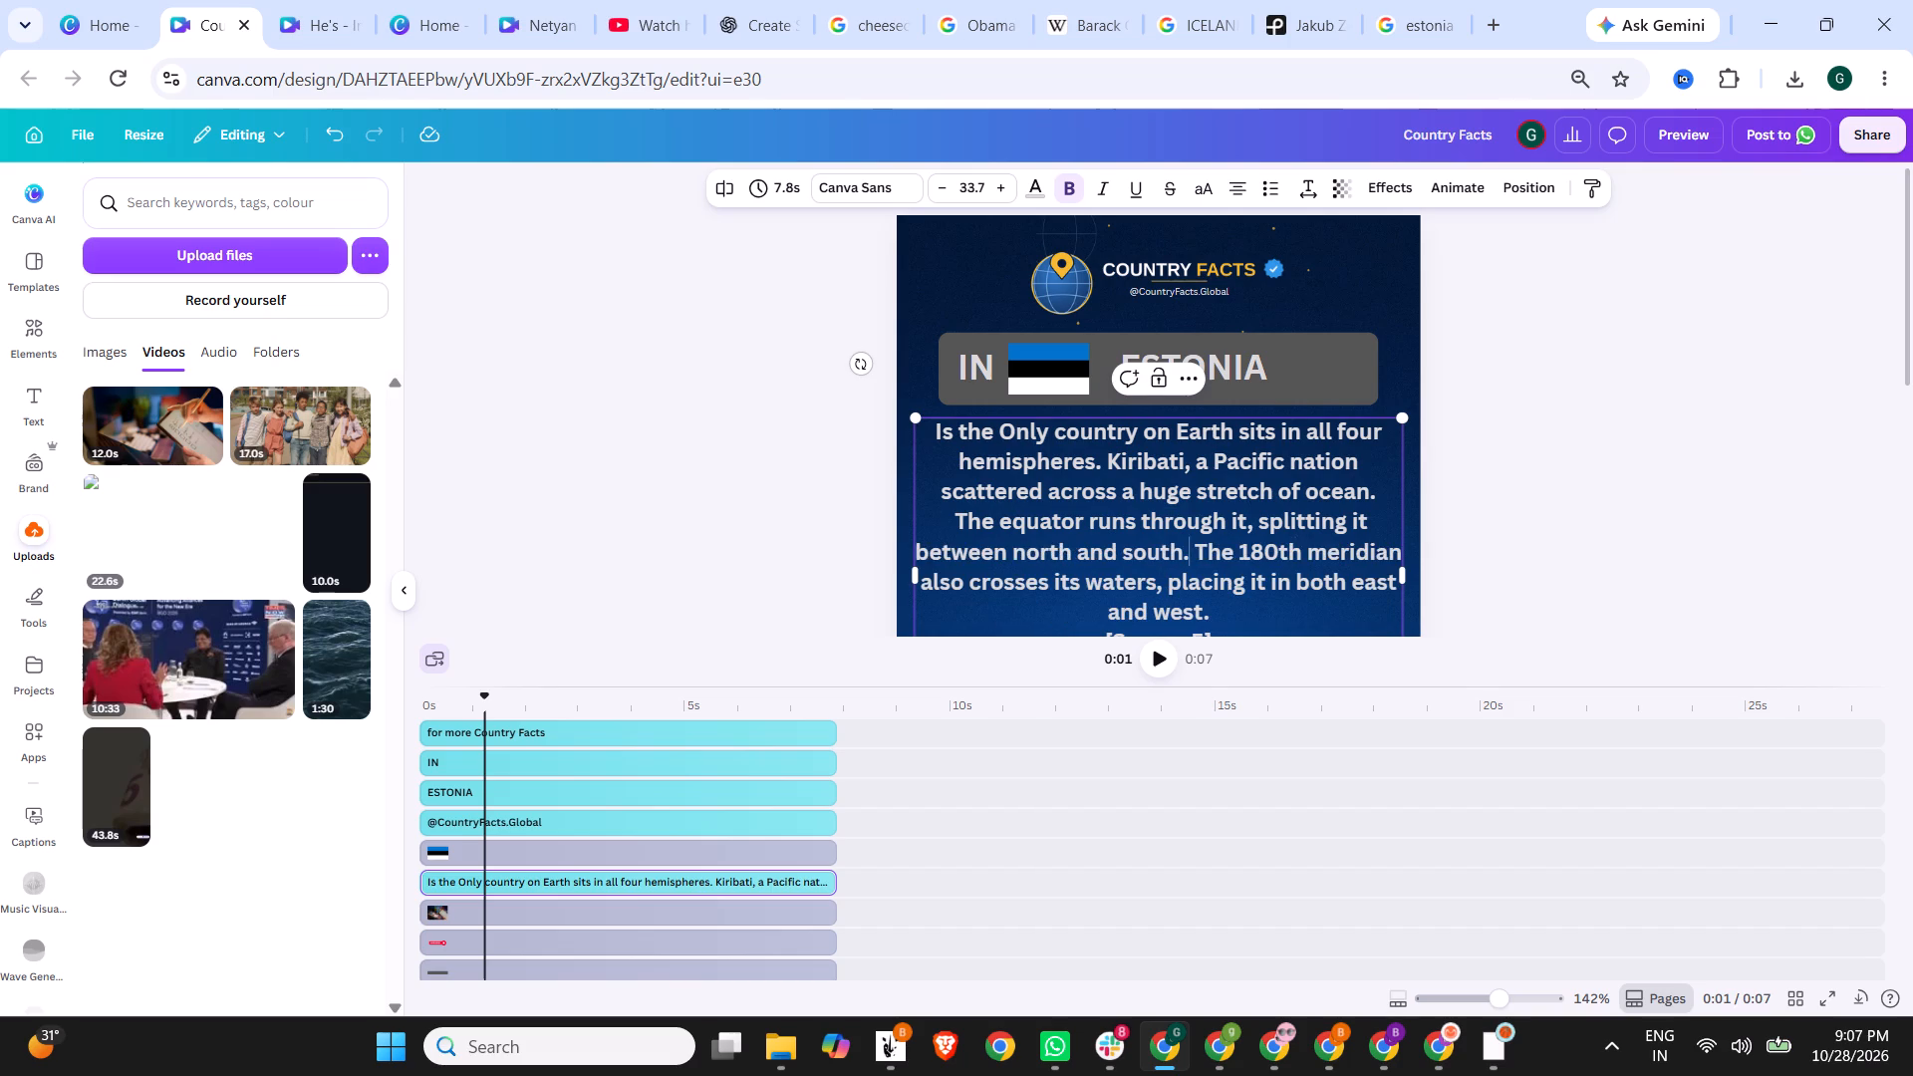
key(space)
key(BackSpace)
Delete the "[Screen 5]" label, keeping "Could you find it on a map?" on its own closing line.
click(1189, 525)
scroll(1189, 525, down, 1)
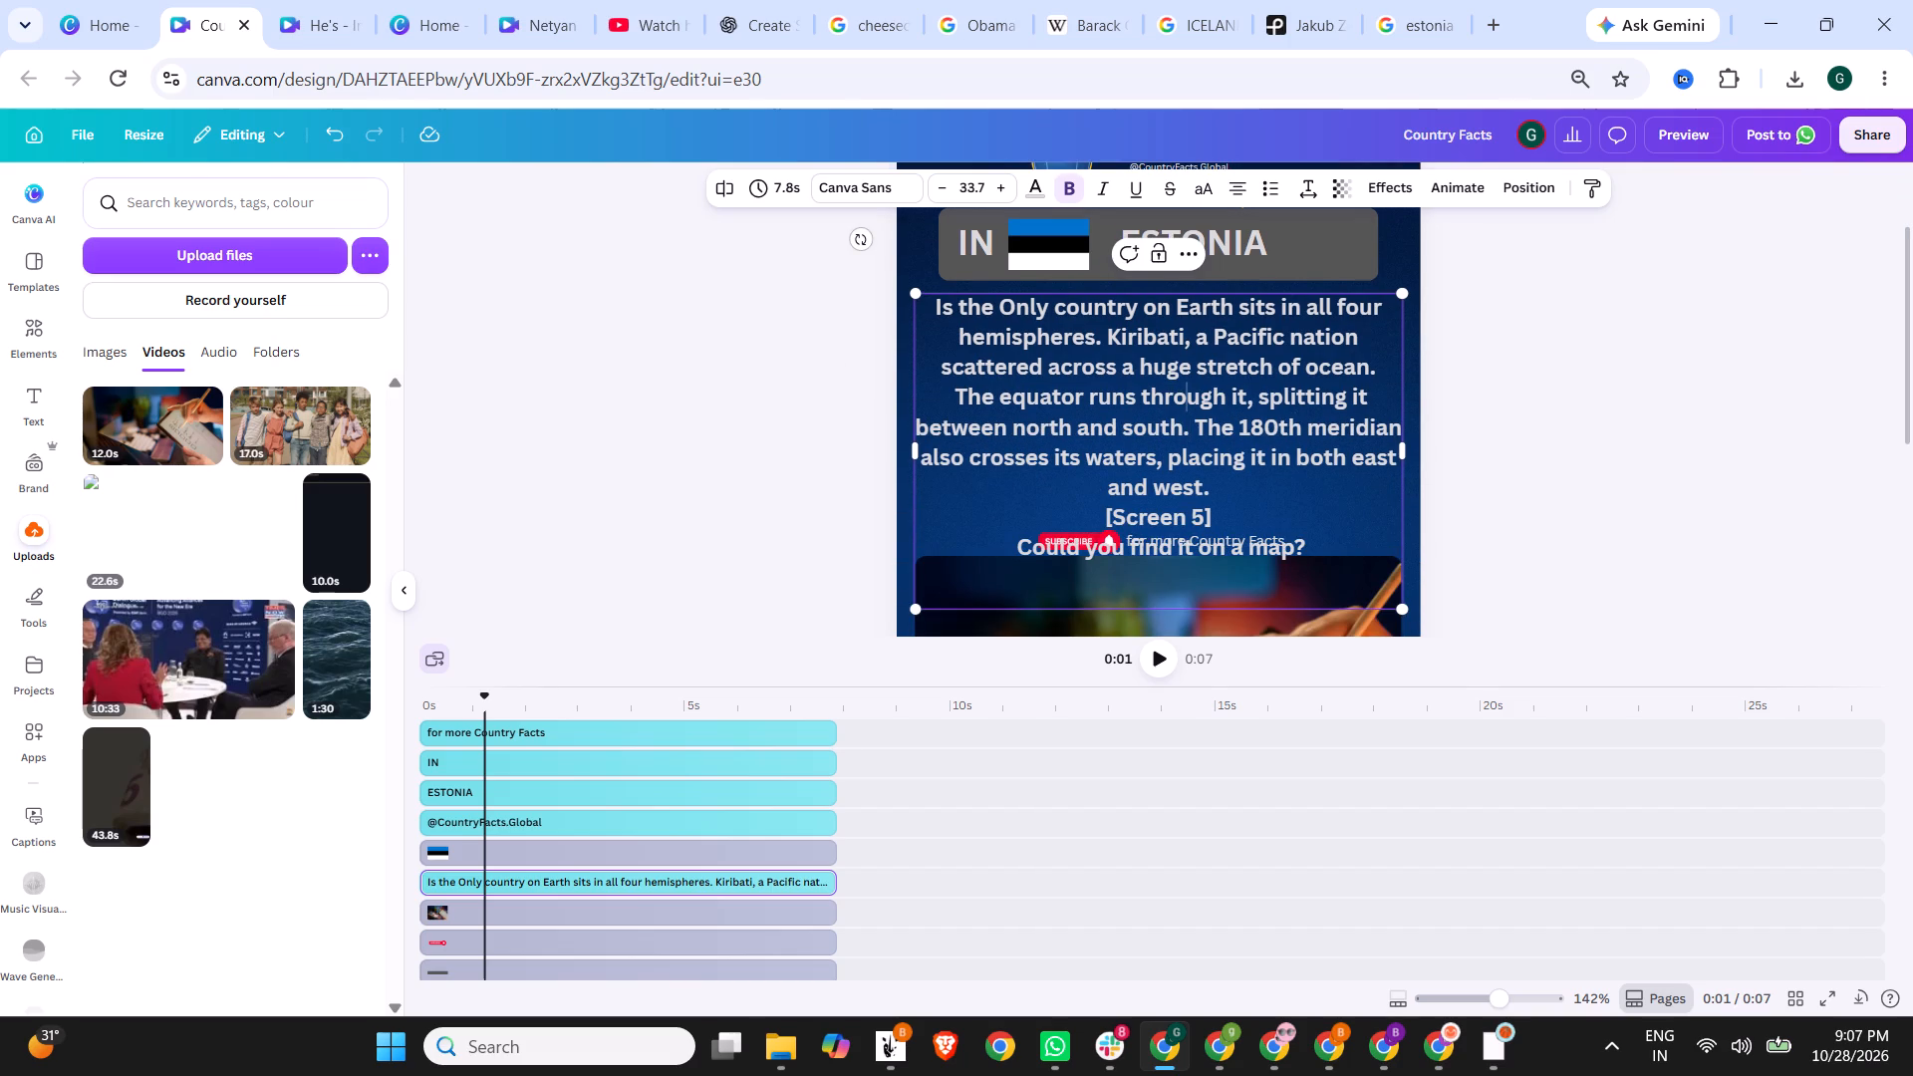
drag(1230, 521, 1089, 516)
key(BackSpace)
key(Delete)
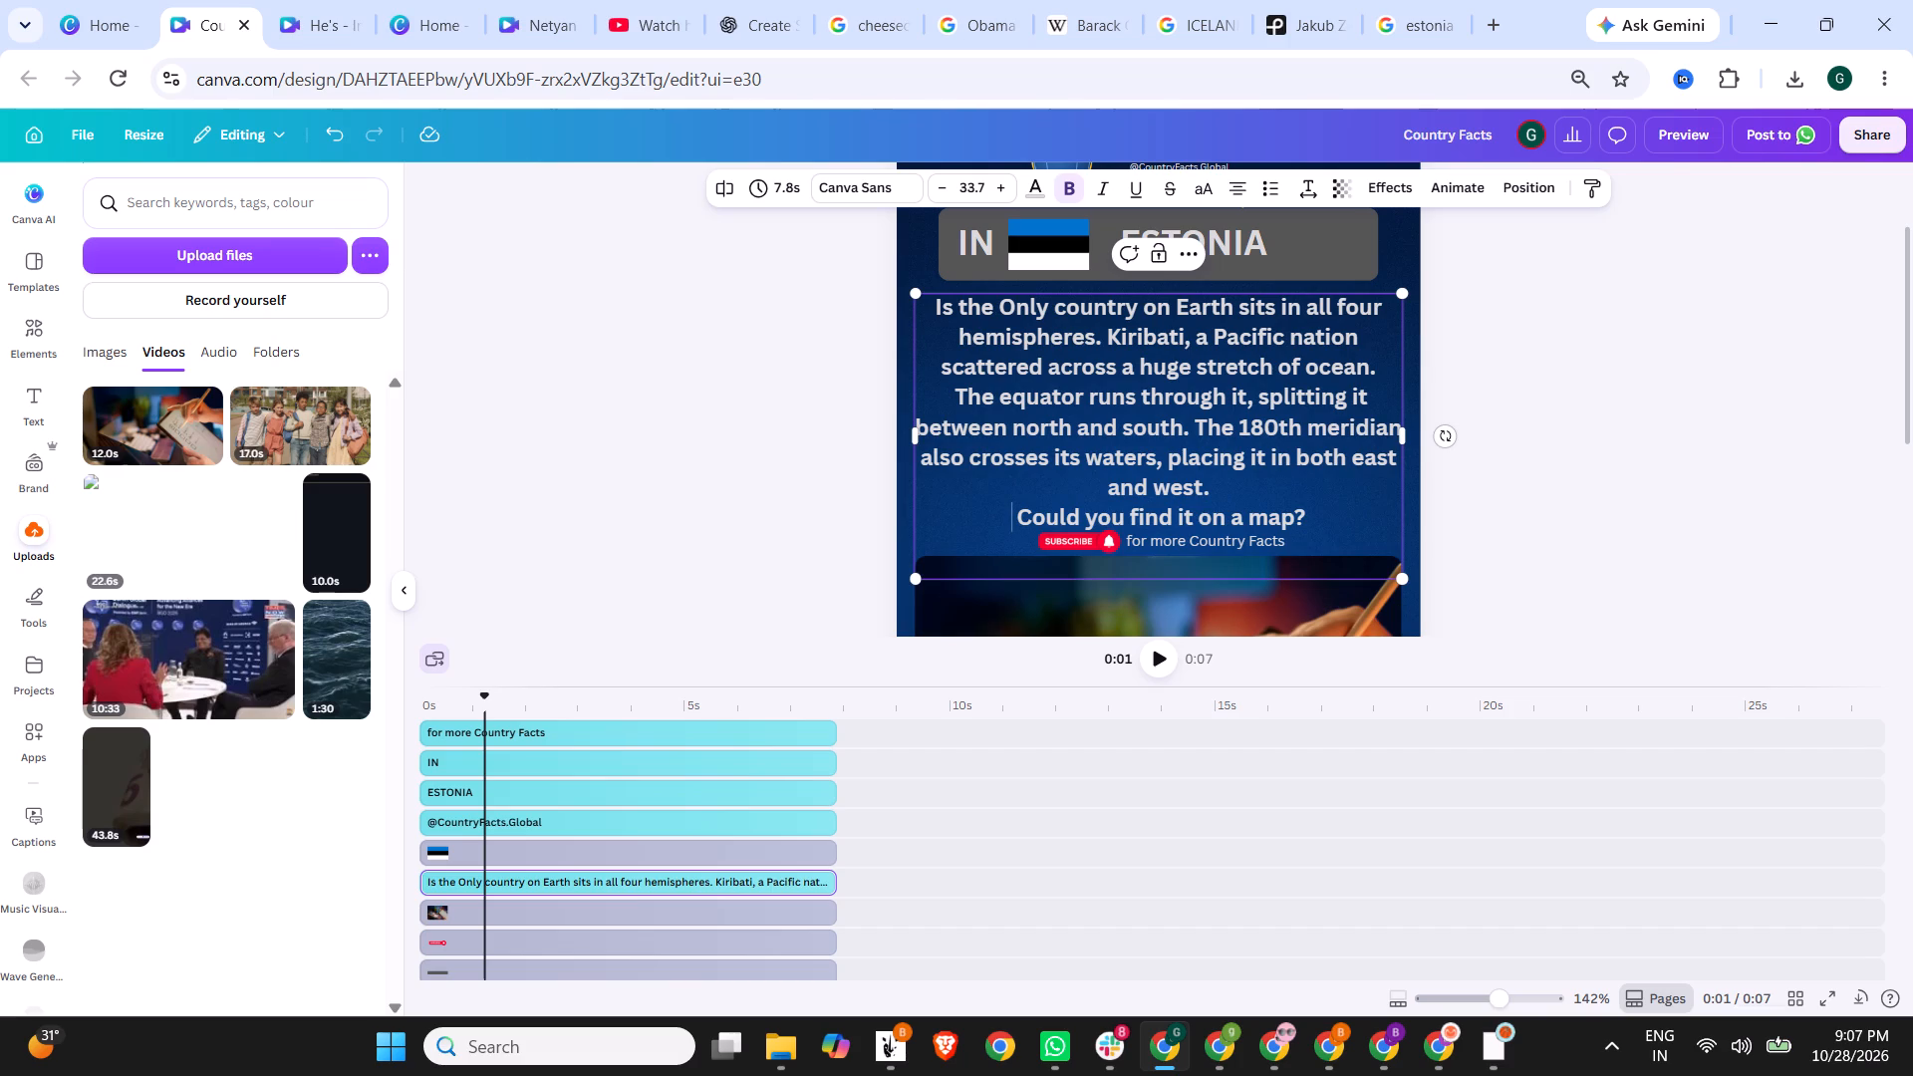
Colour the phrases "Could you find it on a map?", "Only country on Earth" and "180th meridian" yellow in the body text.
drag(1323, 519, 1010, 519)
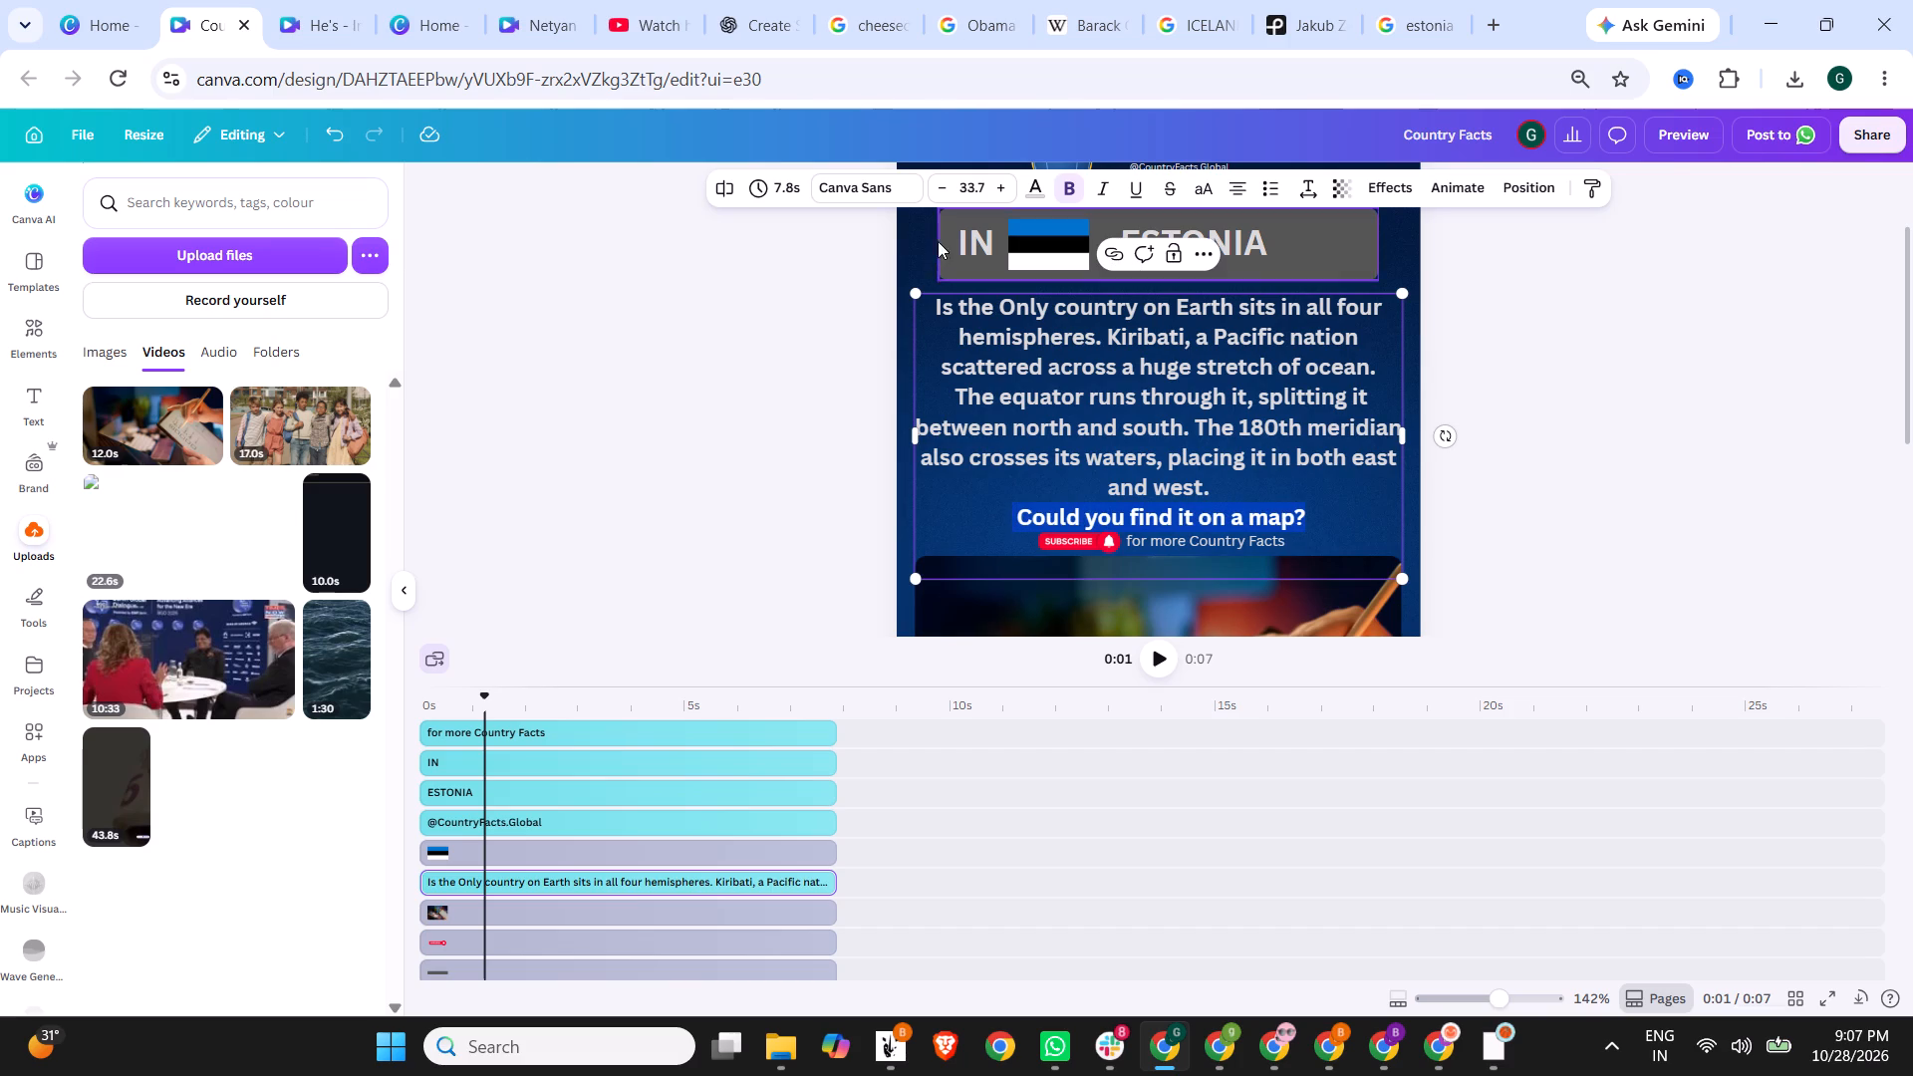
click(1043, 183)
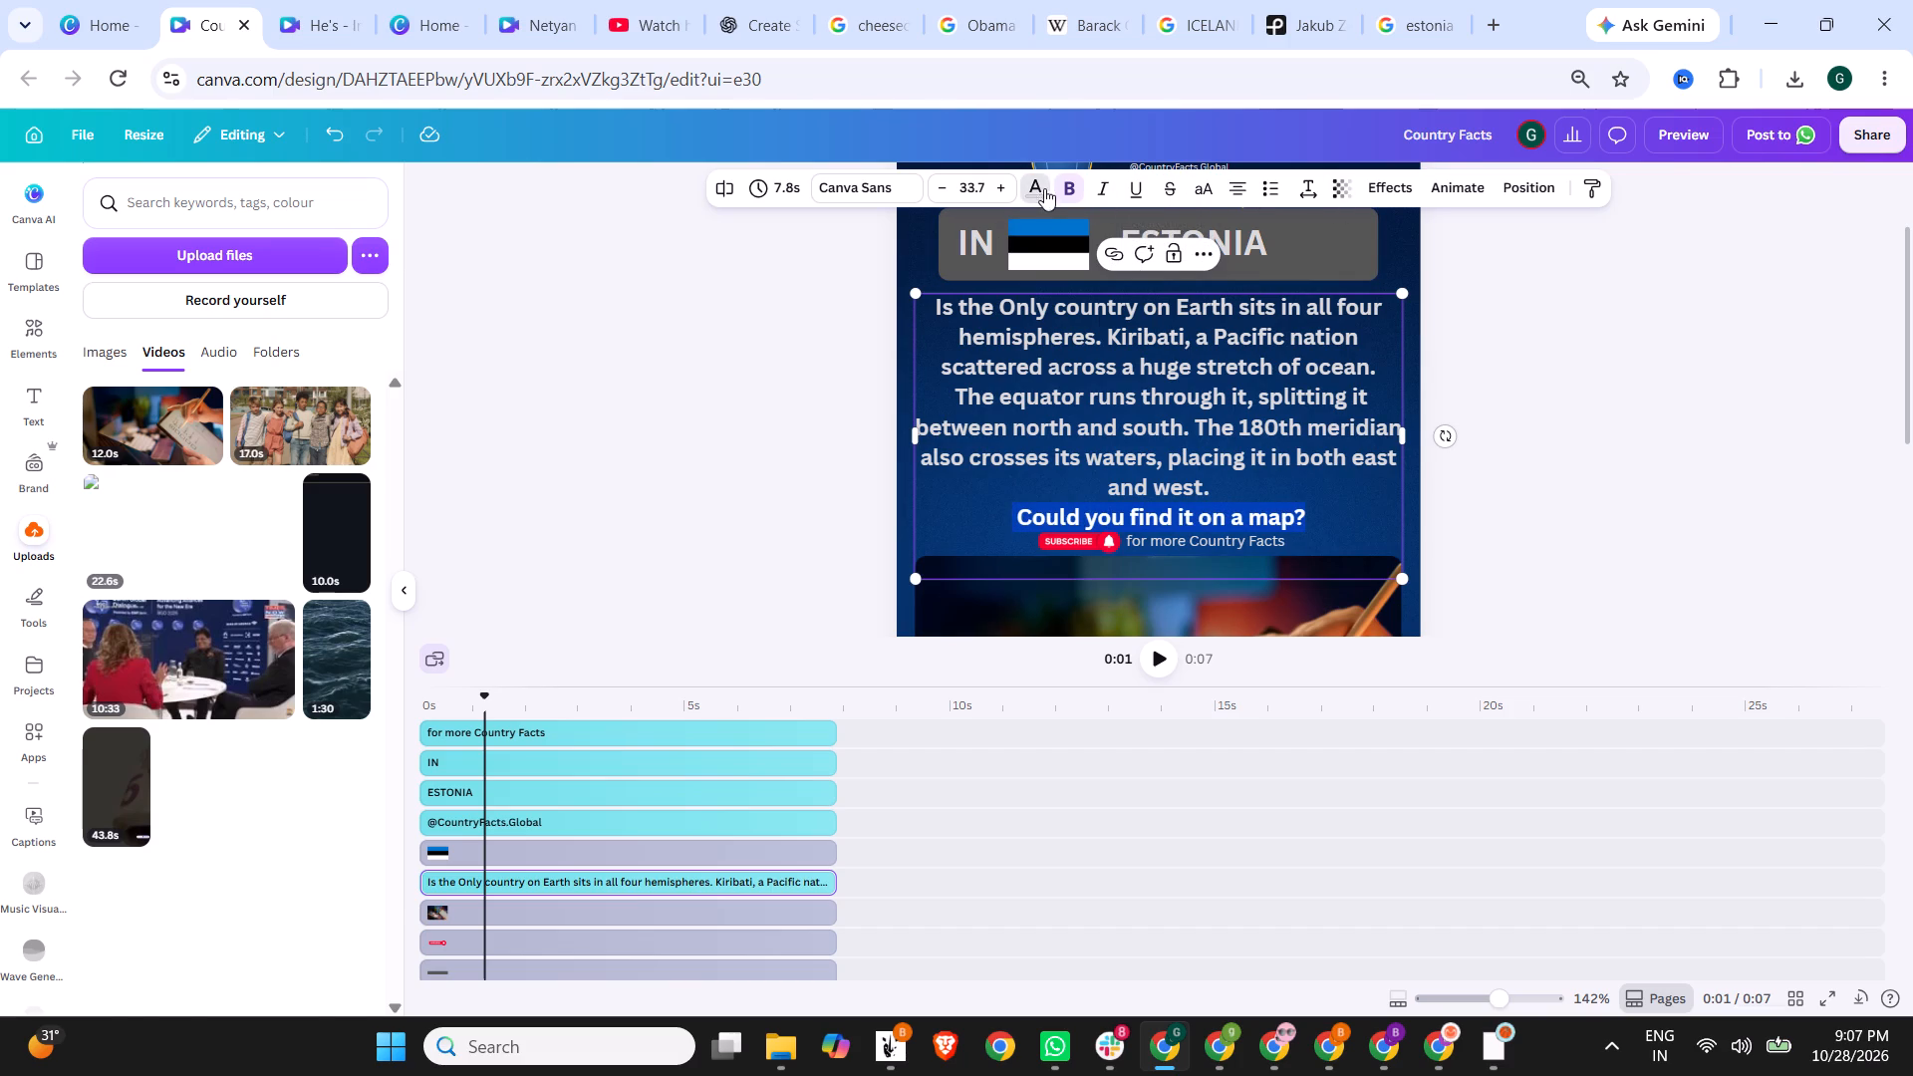
click(222, 910)
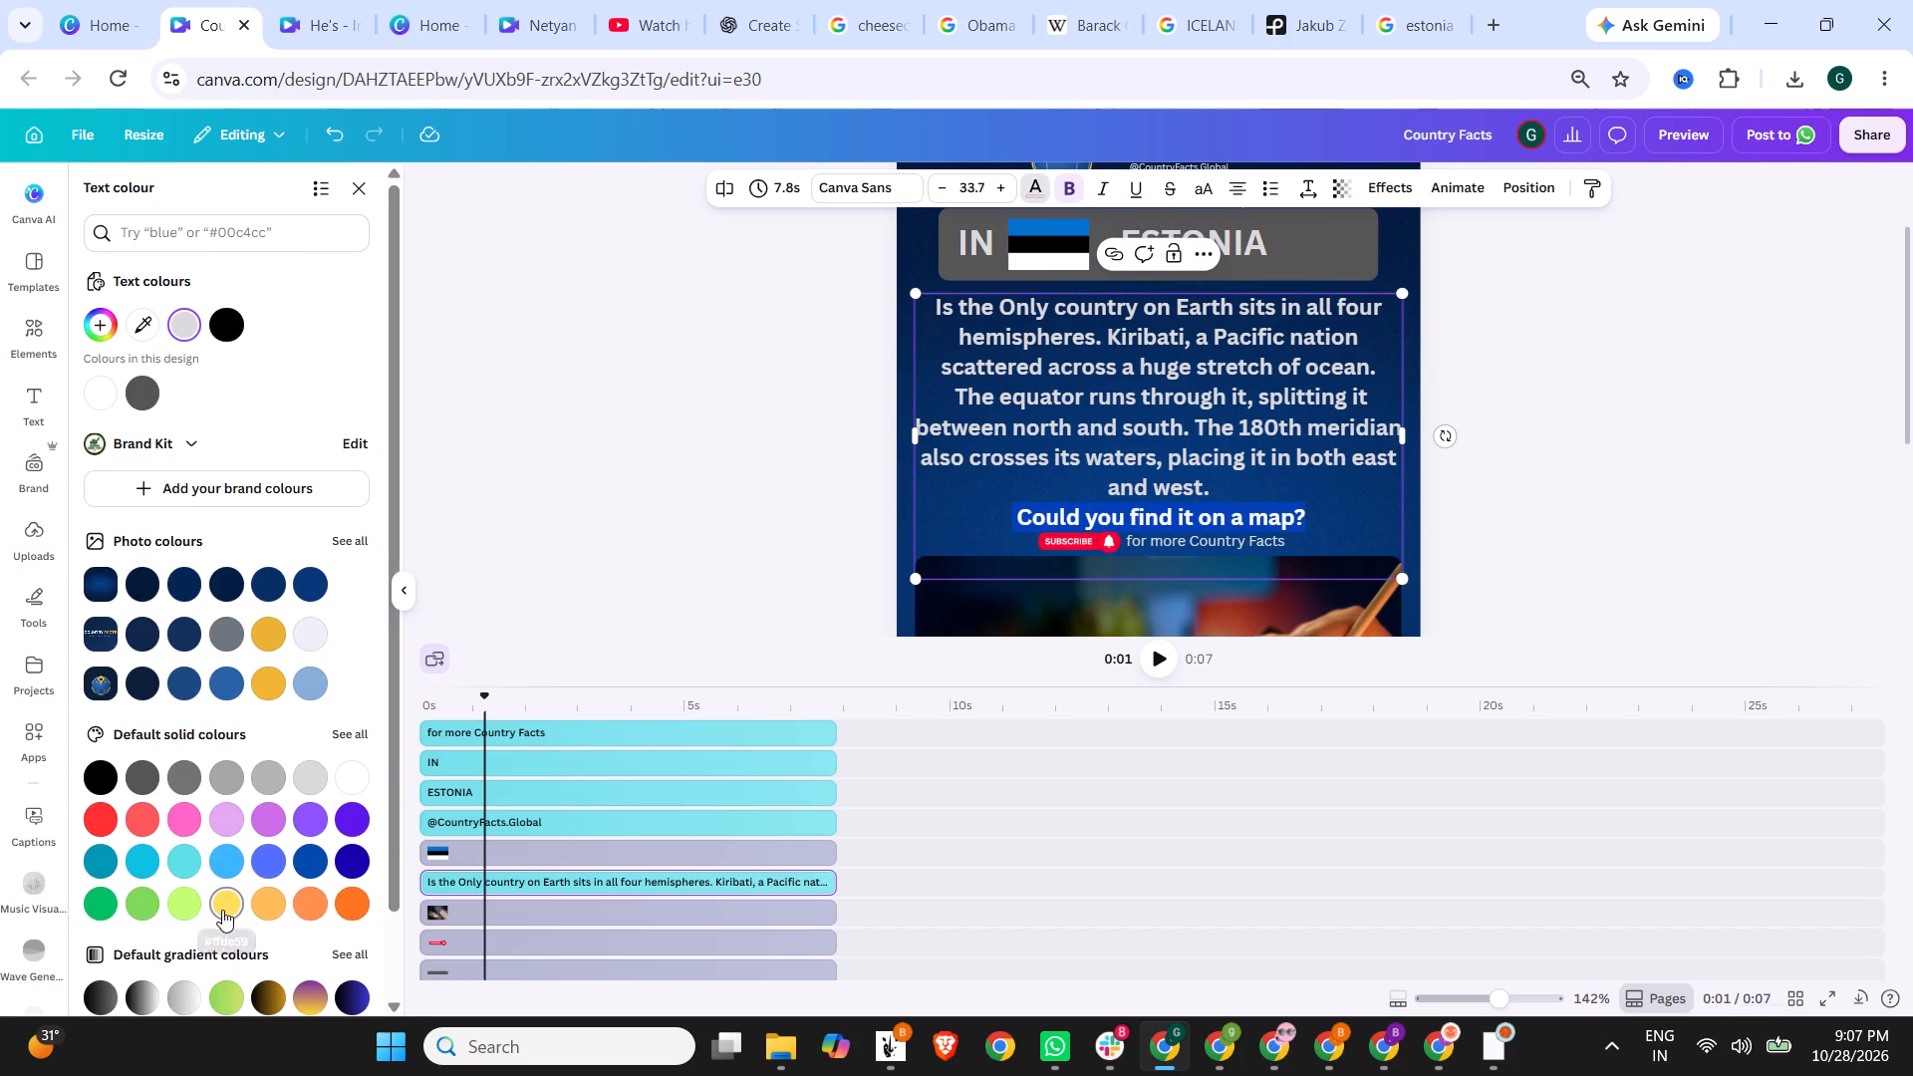
click(1079, 387)
drag(1001, 306, 1127, 305)
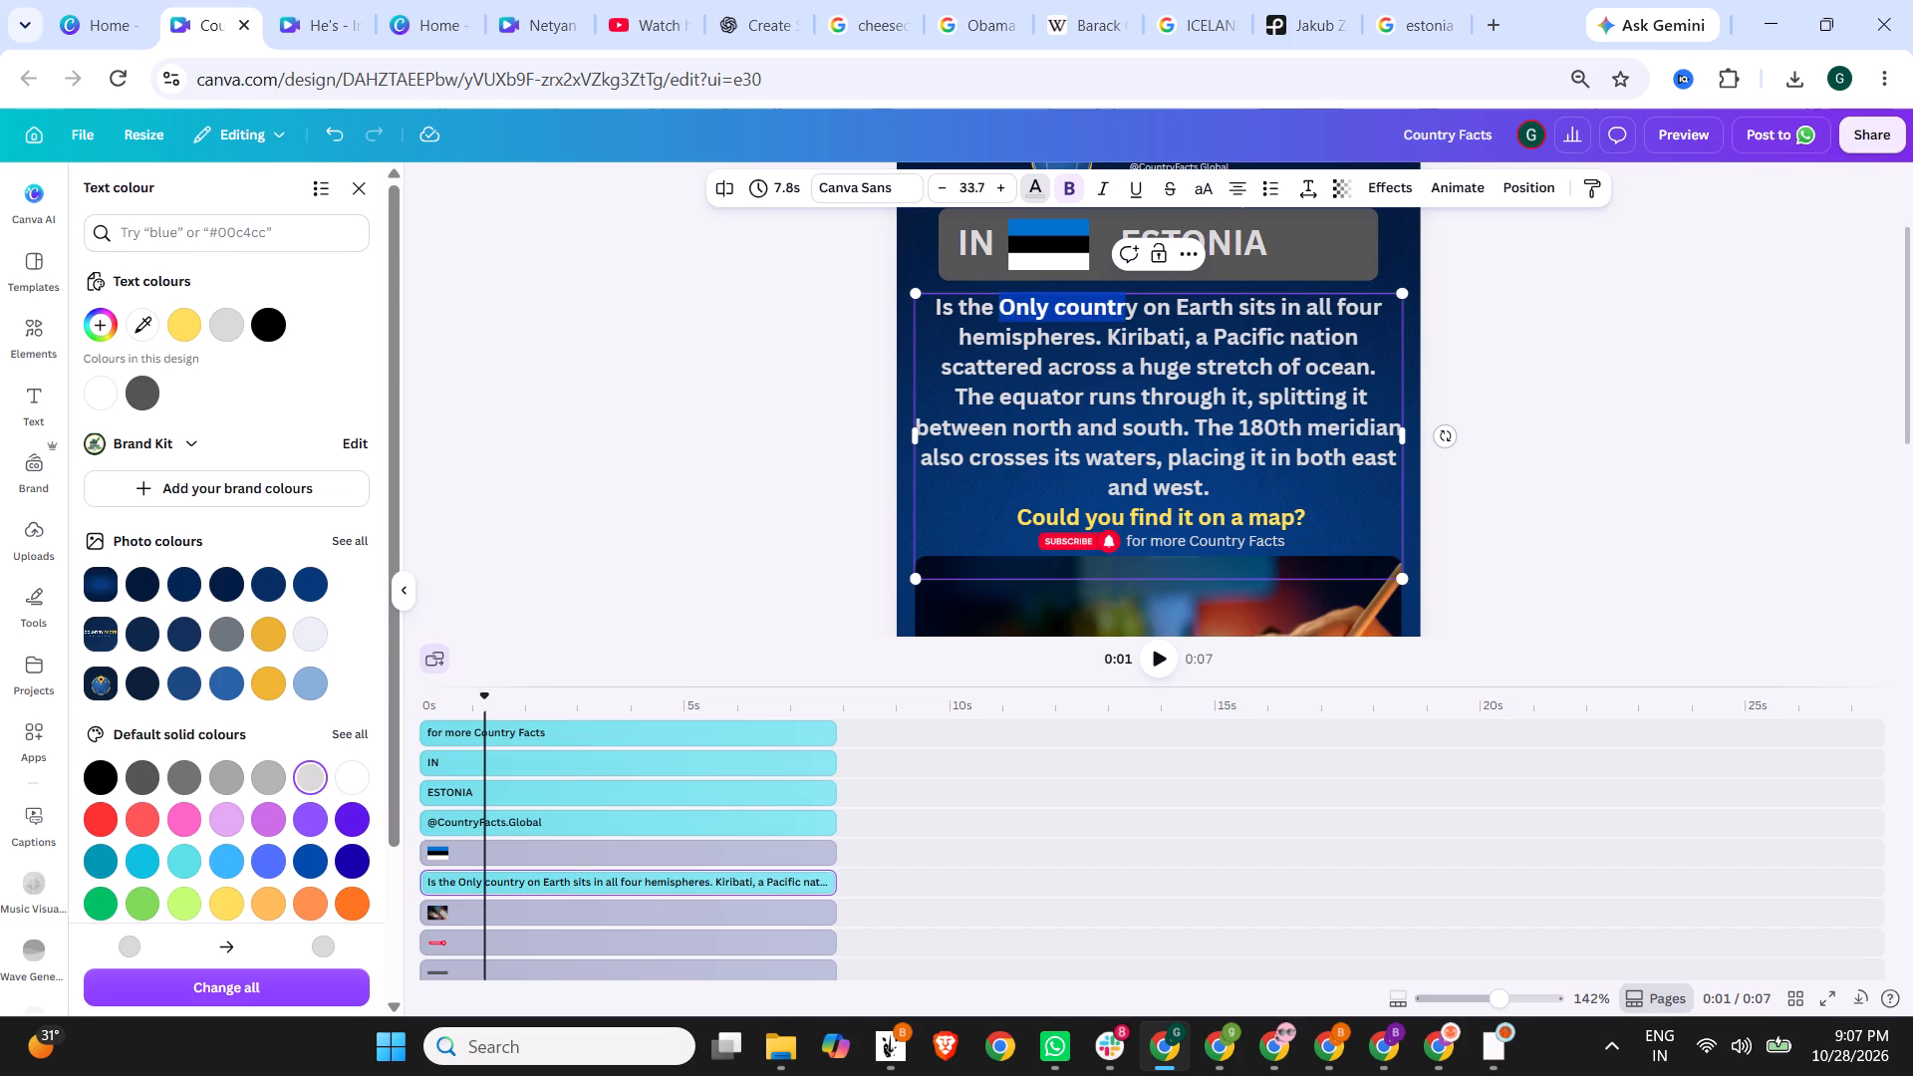
drag(1127, 305, 1236, 300)
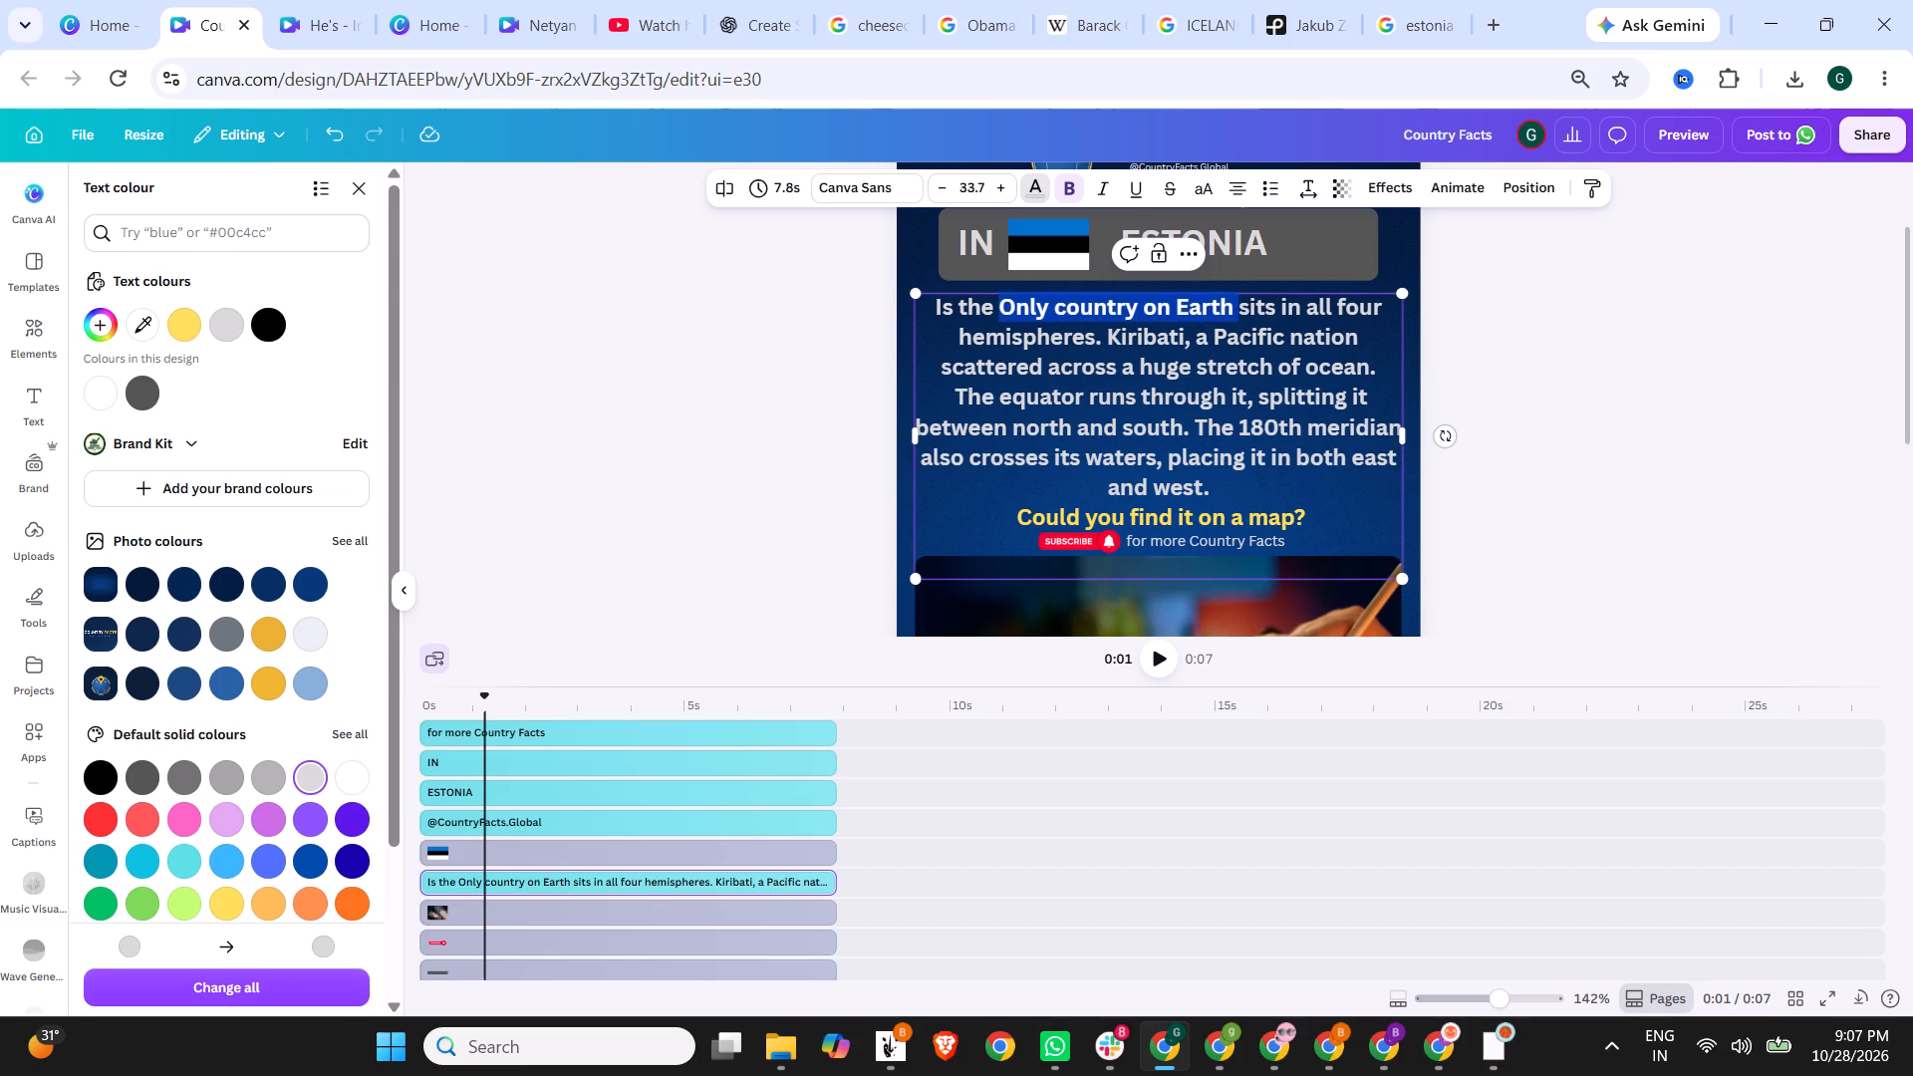
drag(1236, 300, 1235, 300)
click(237, 908)
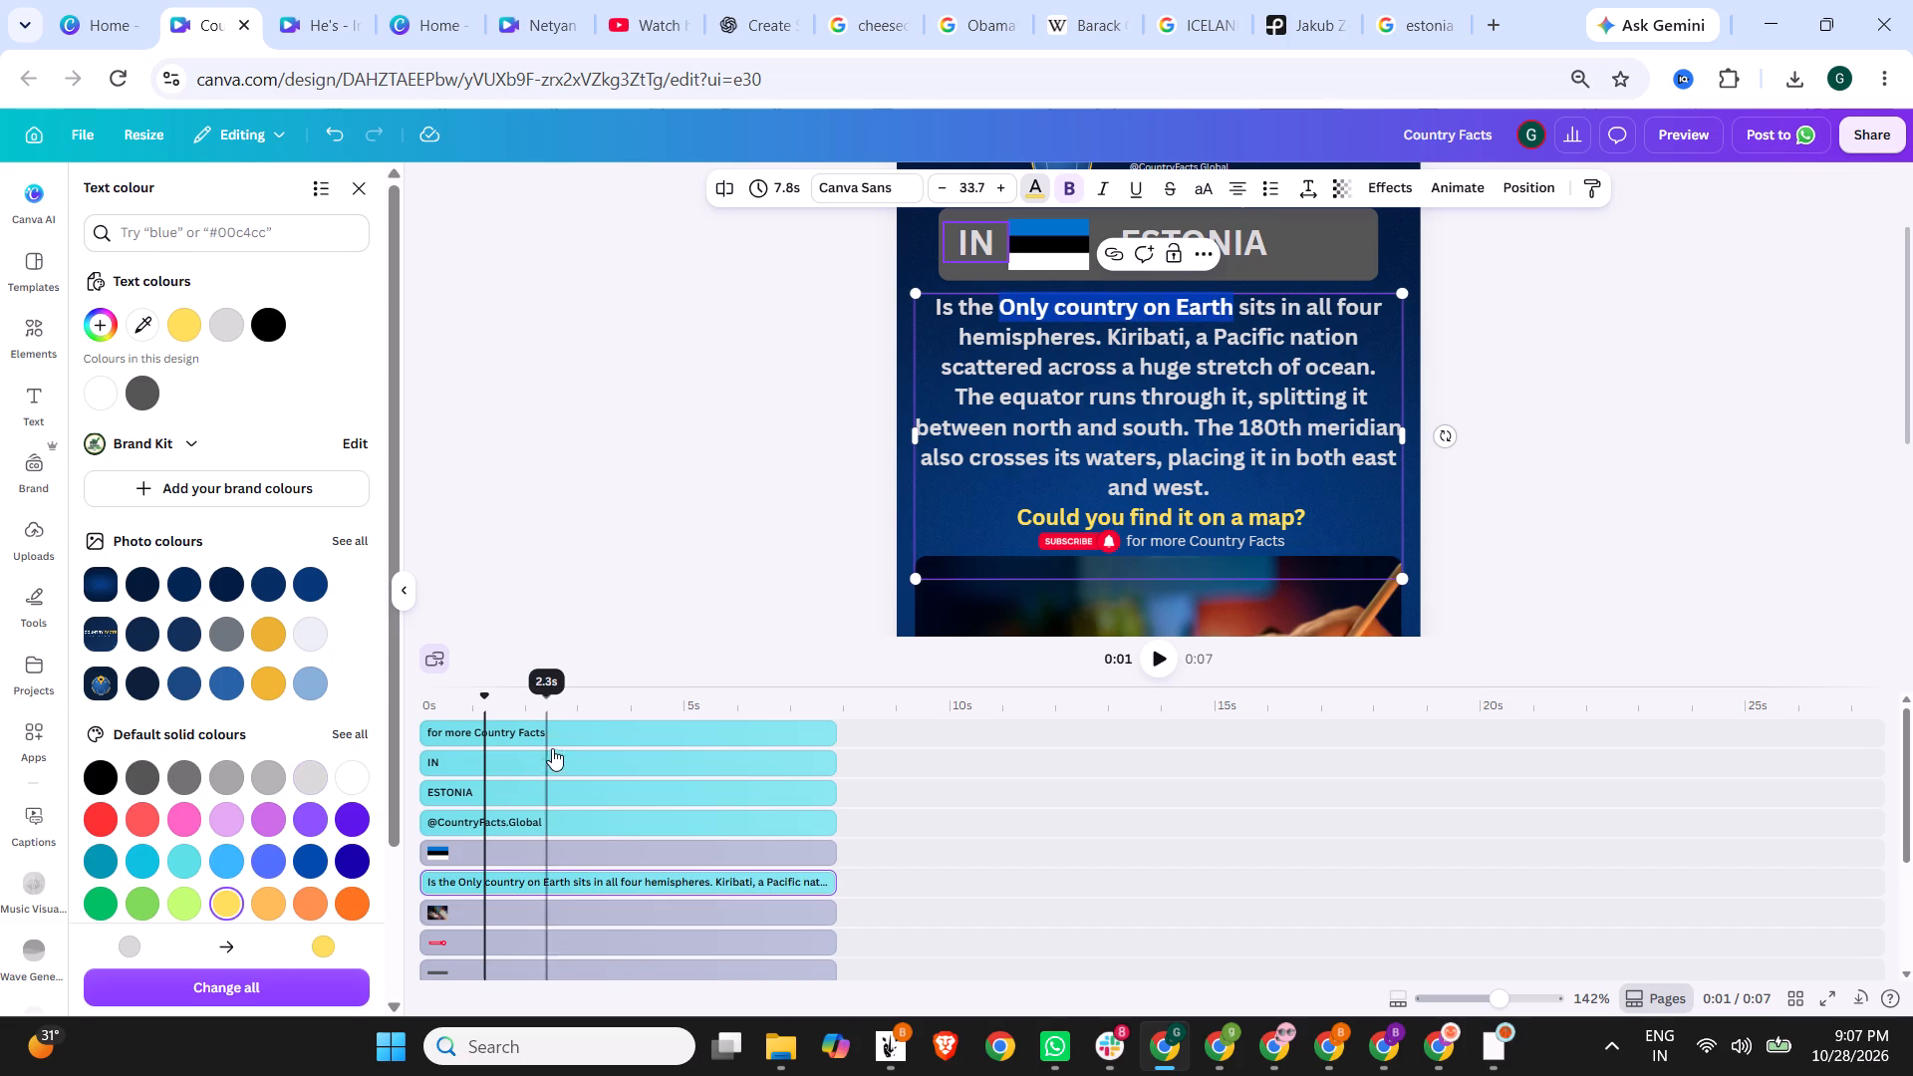
click(1139, 378)
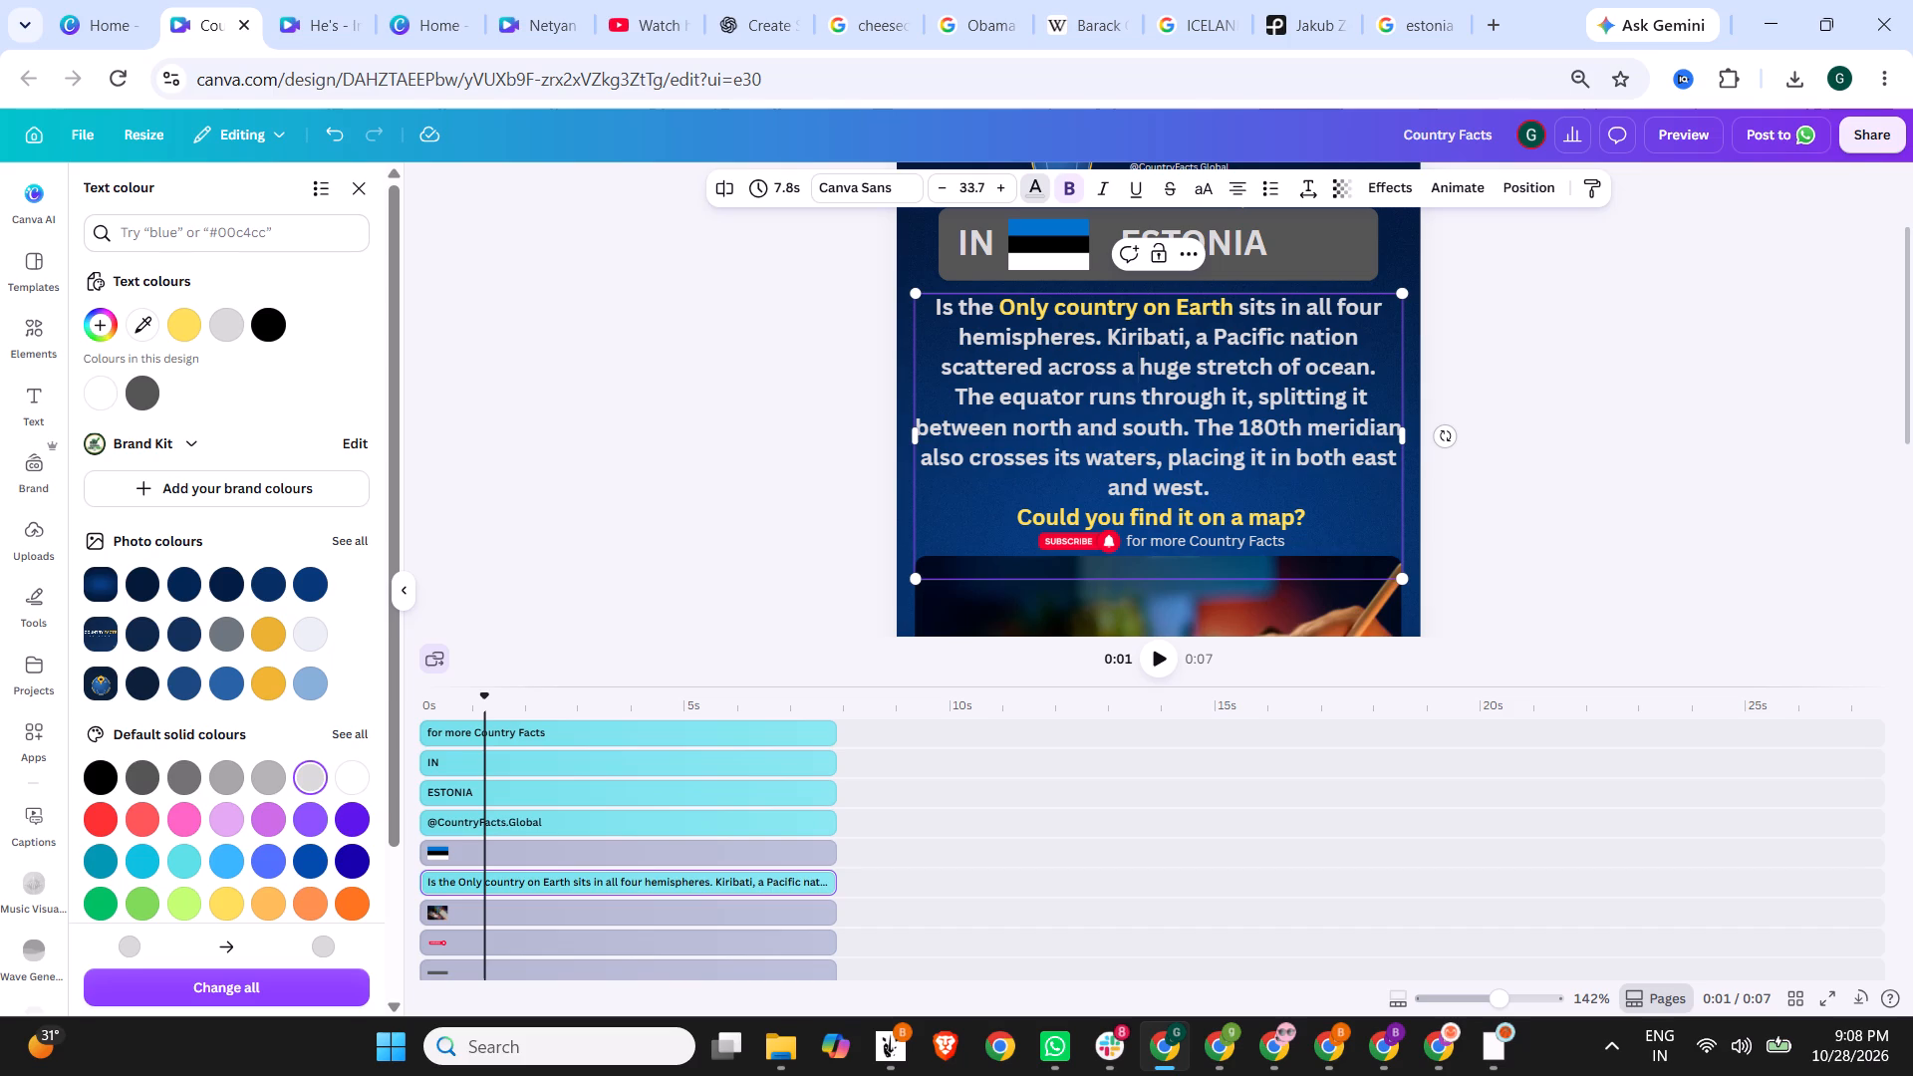
drag(1235, 426, 1396, 428)
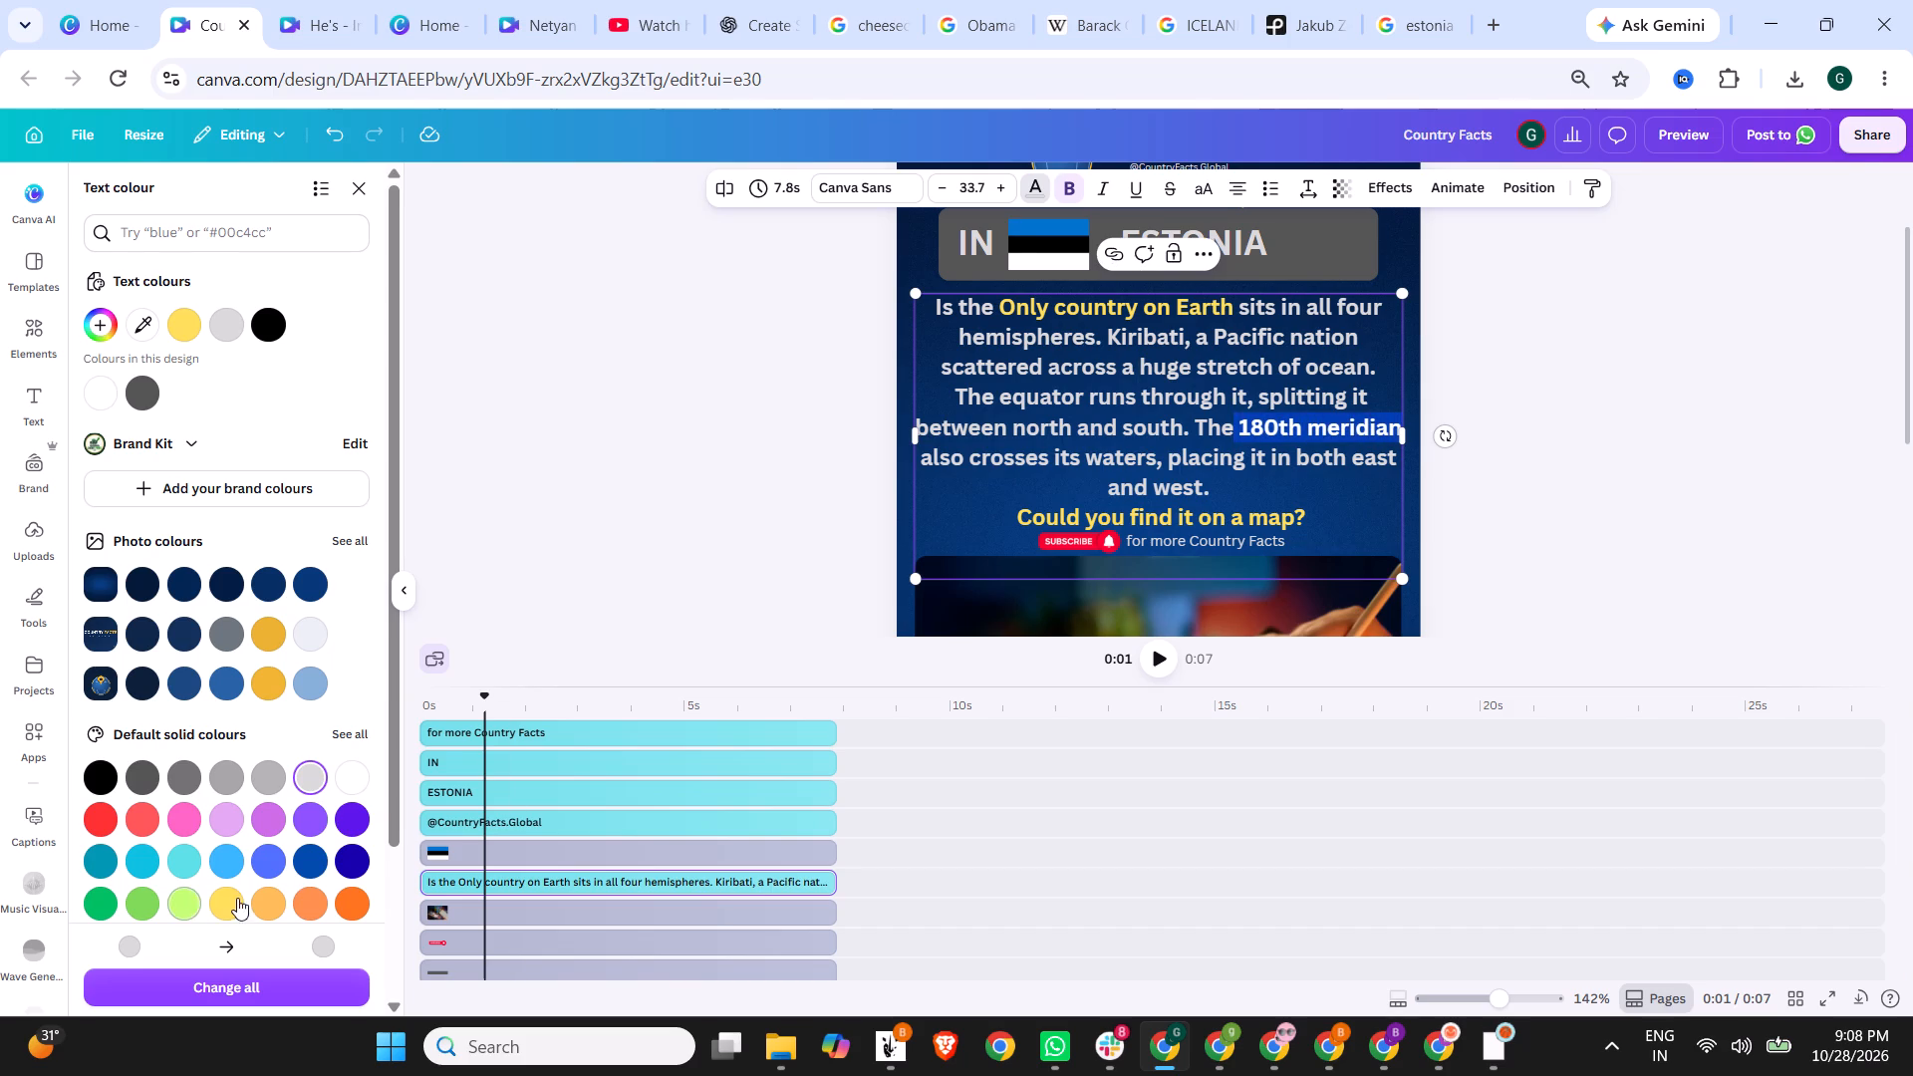
click(237, 898)
click(1089, 414)
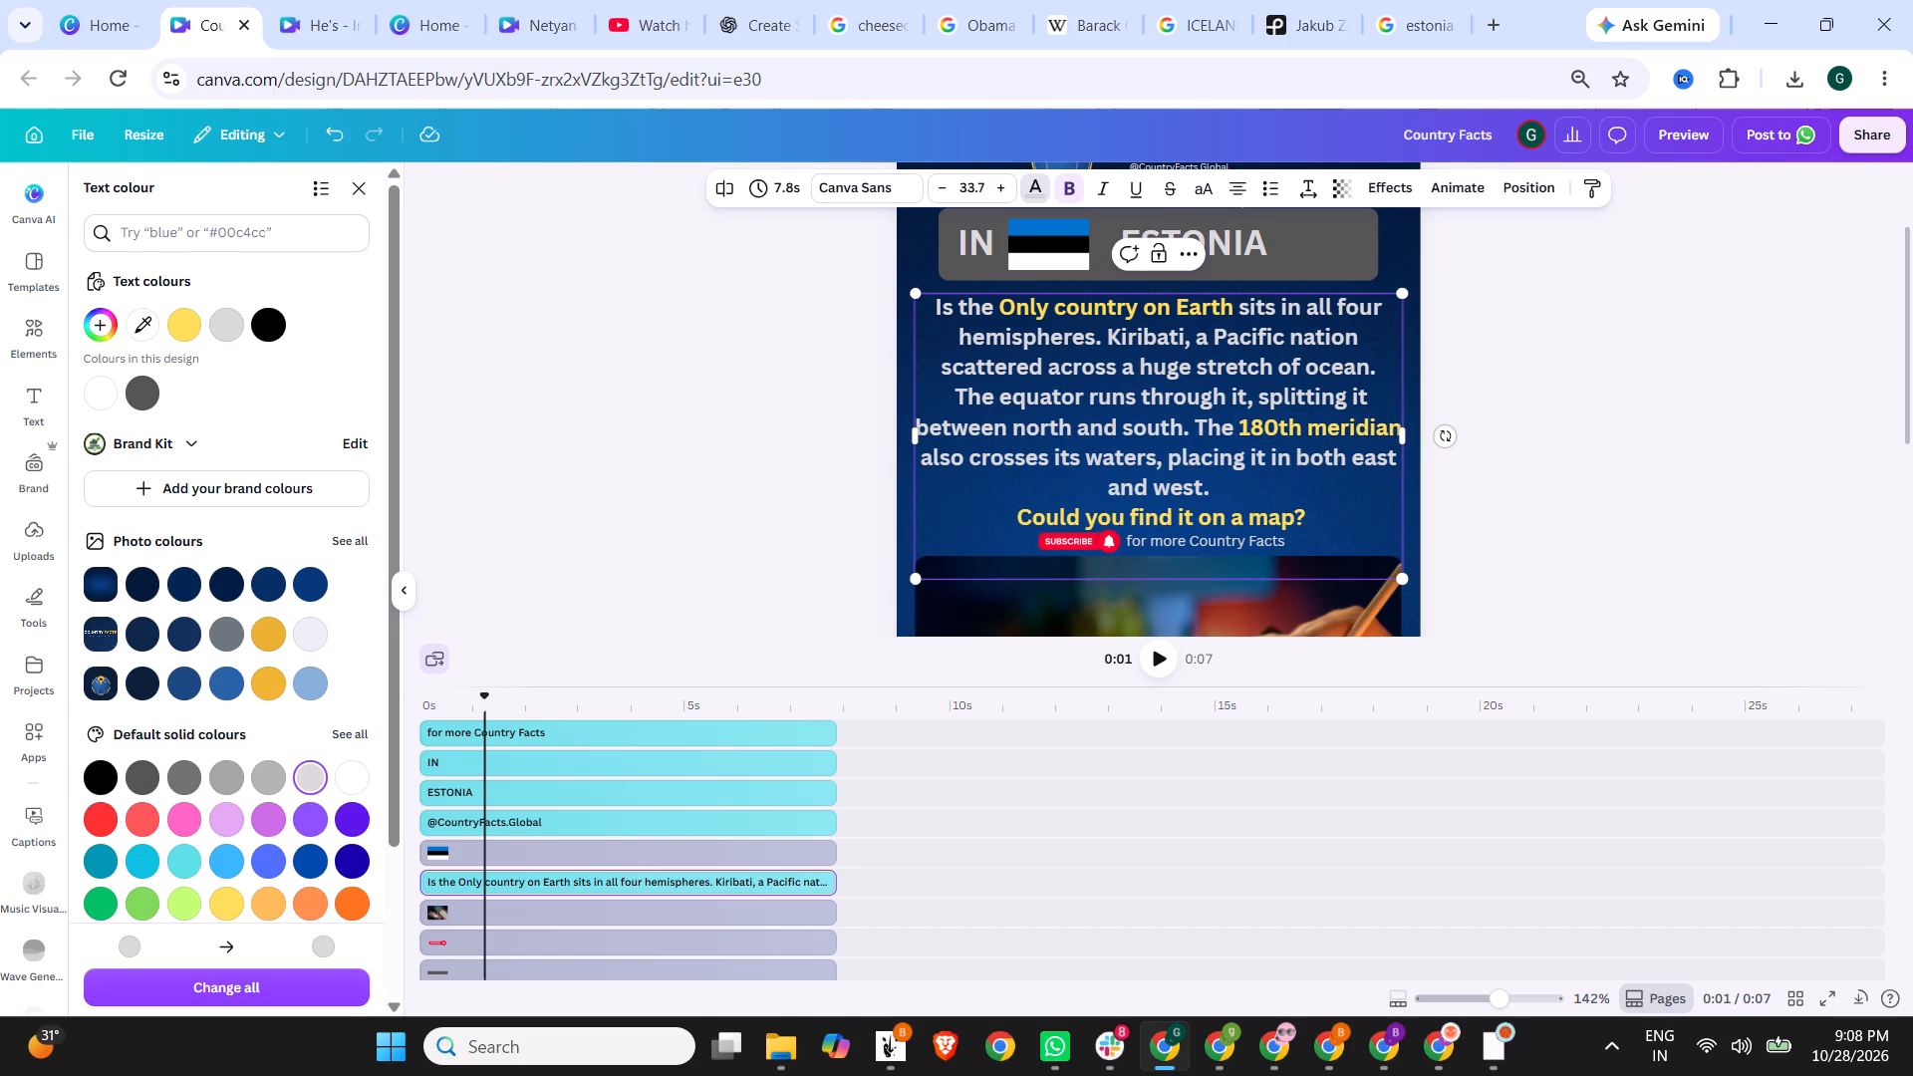
Colour the phrase "Pacific nation" yellow in the body text.
drag(1339, 308, 1203, 325)
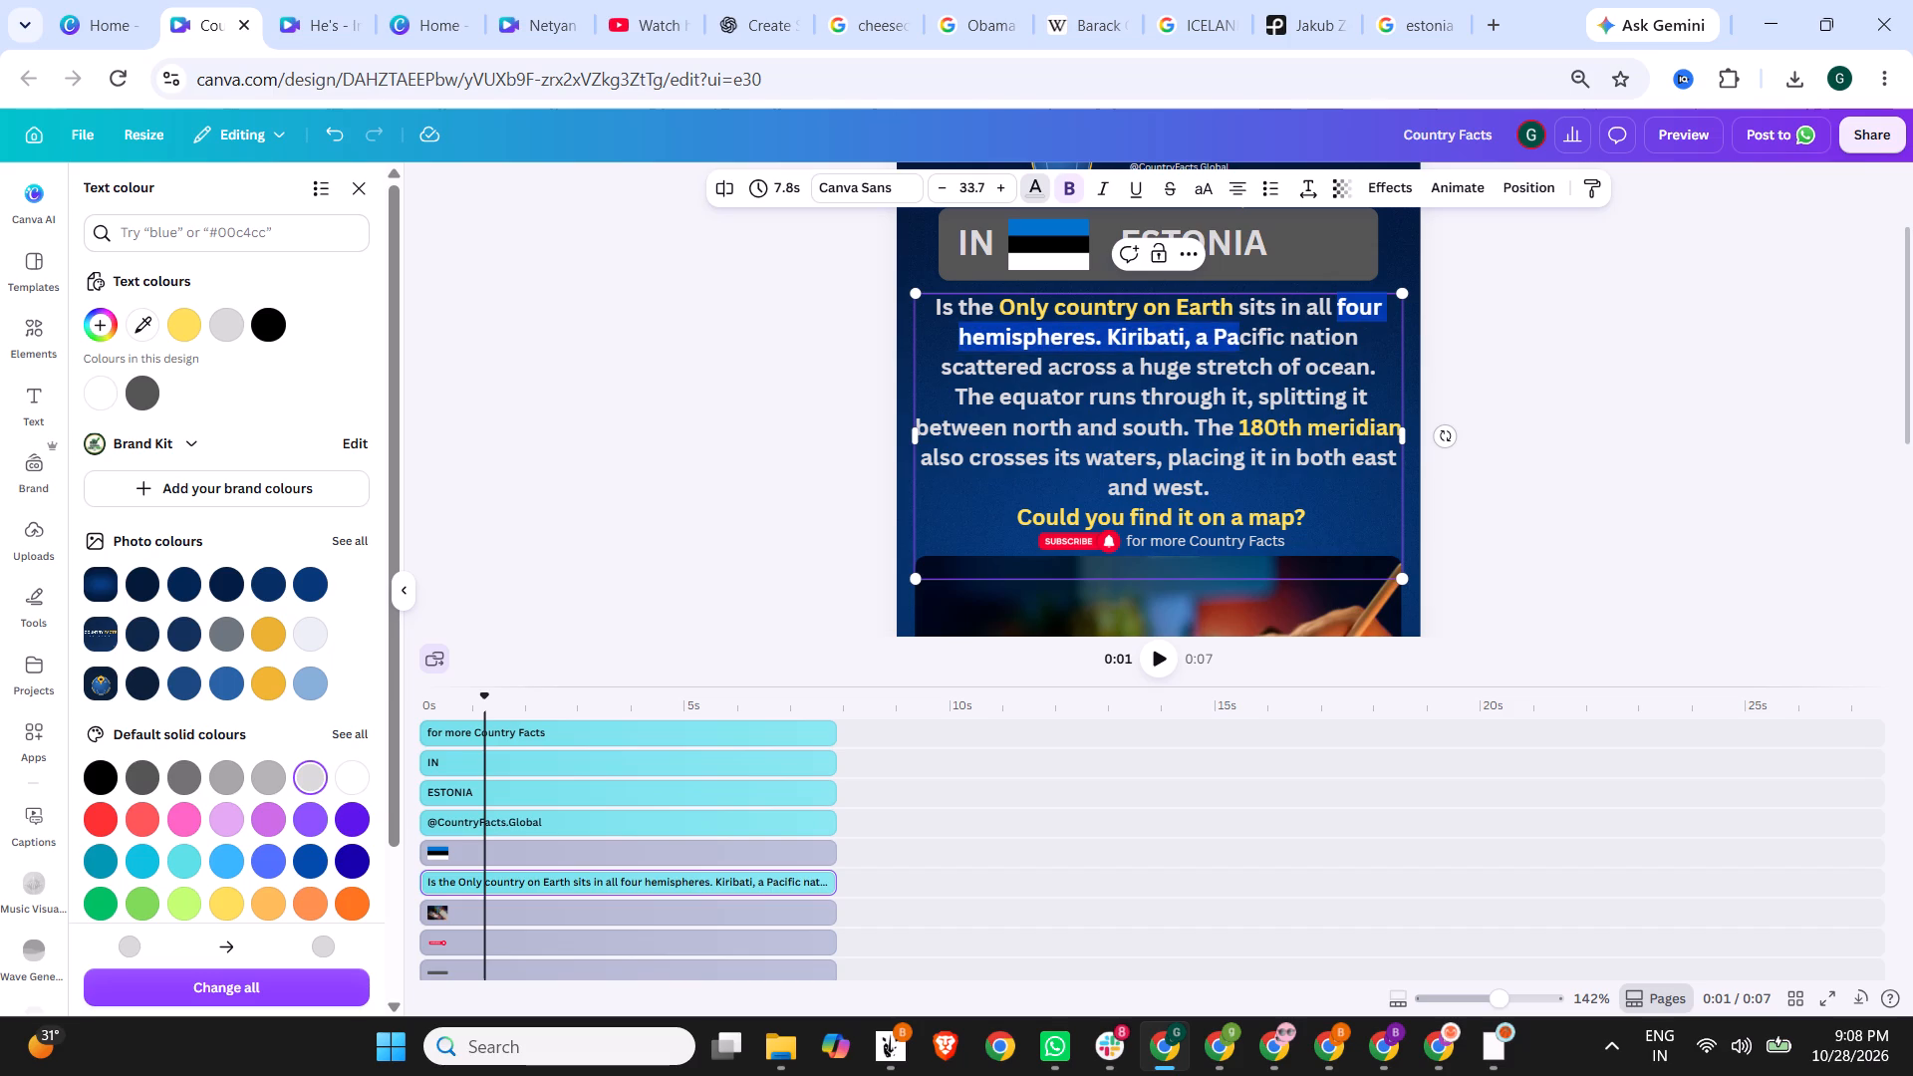
drag(1203, 325, 1125, 336)
drag(1217, 334, 1363, 337)
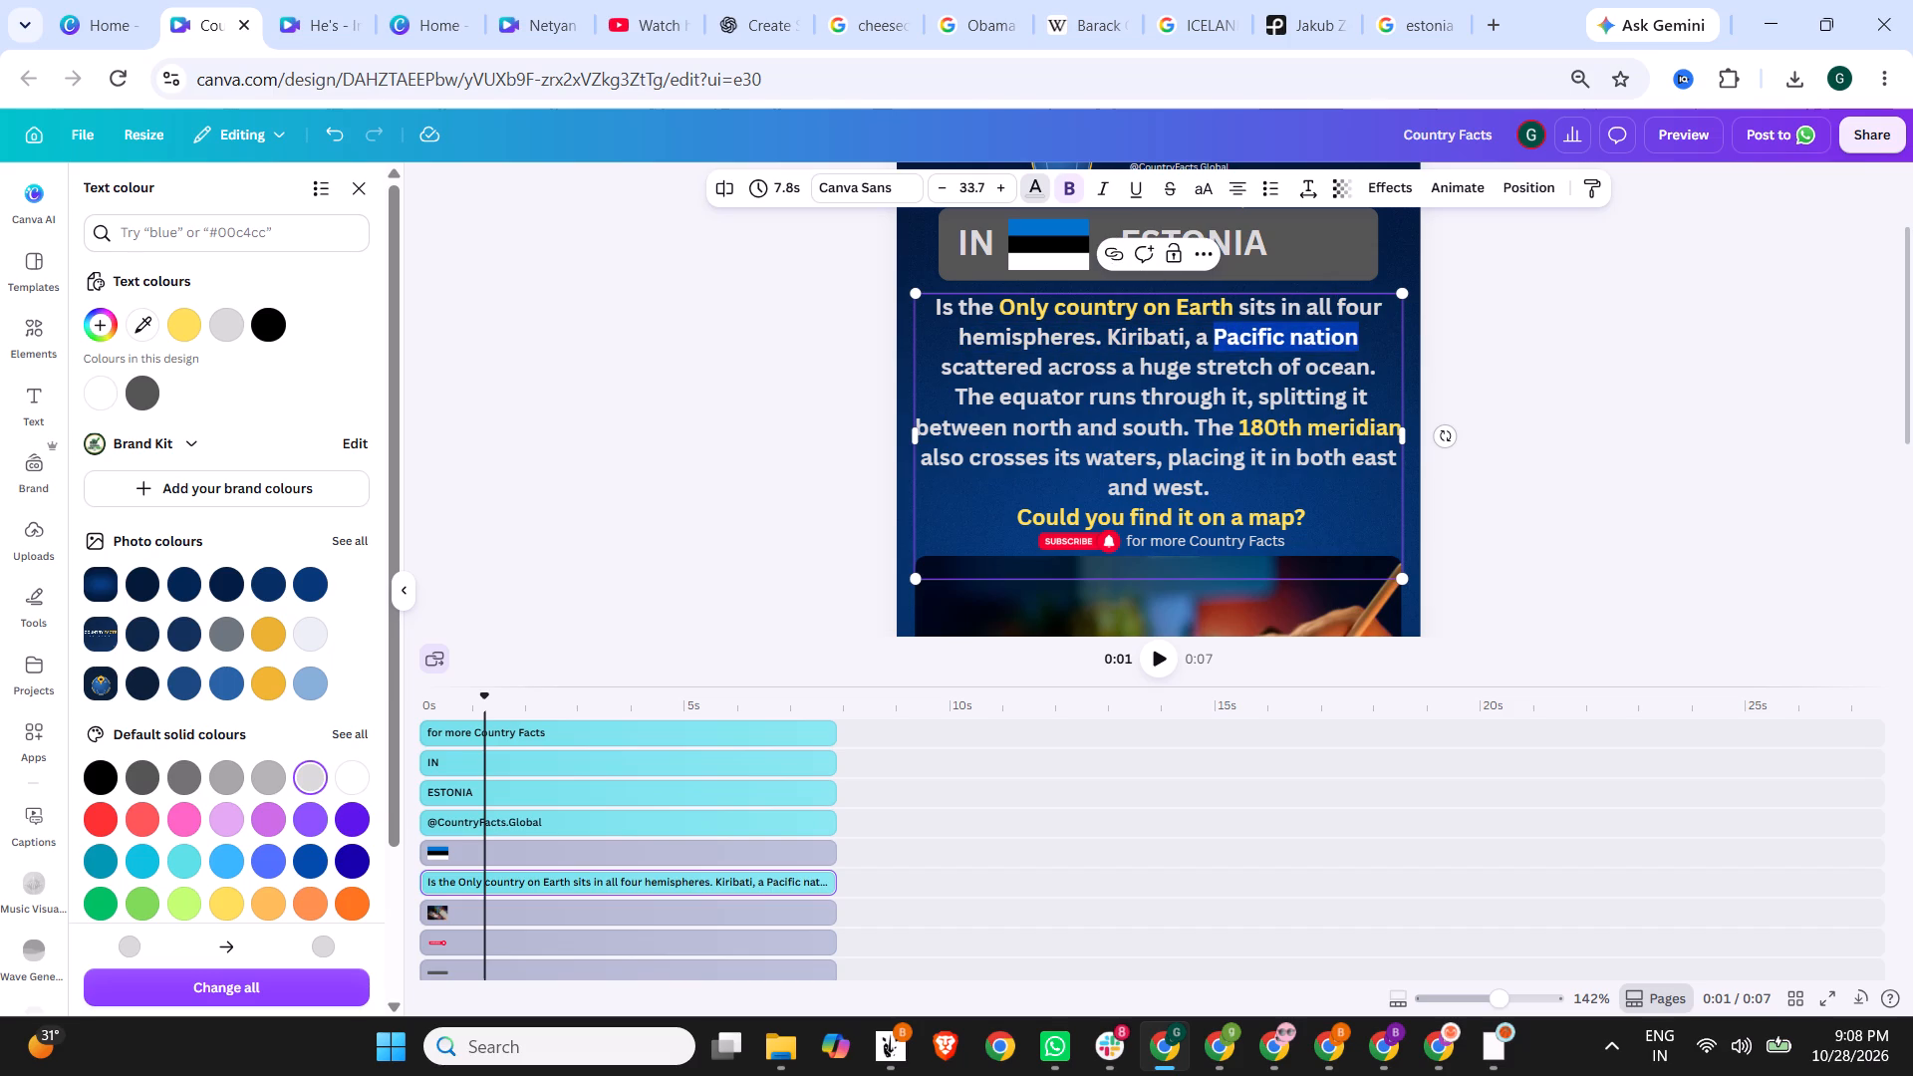
click(238, 890)
click(981, 430)
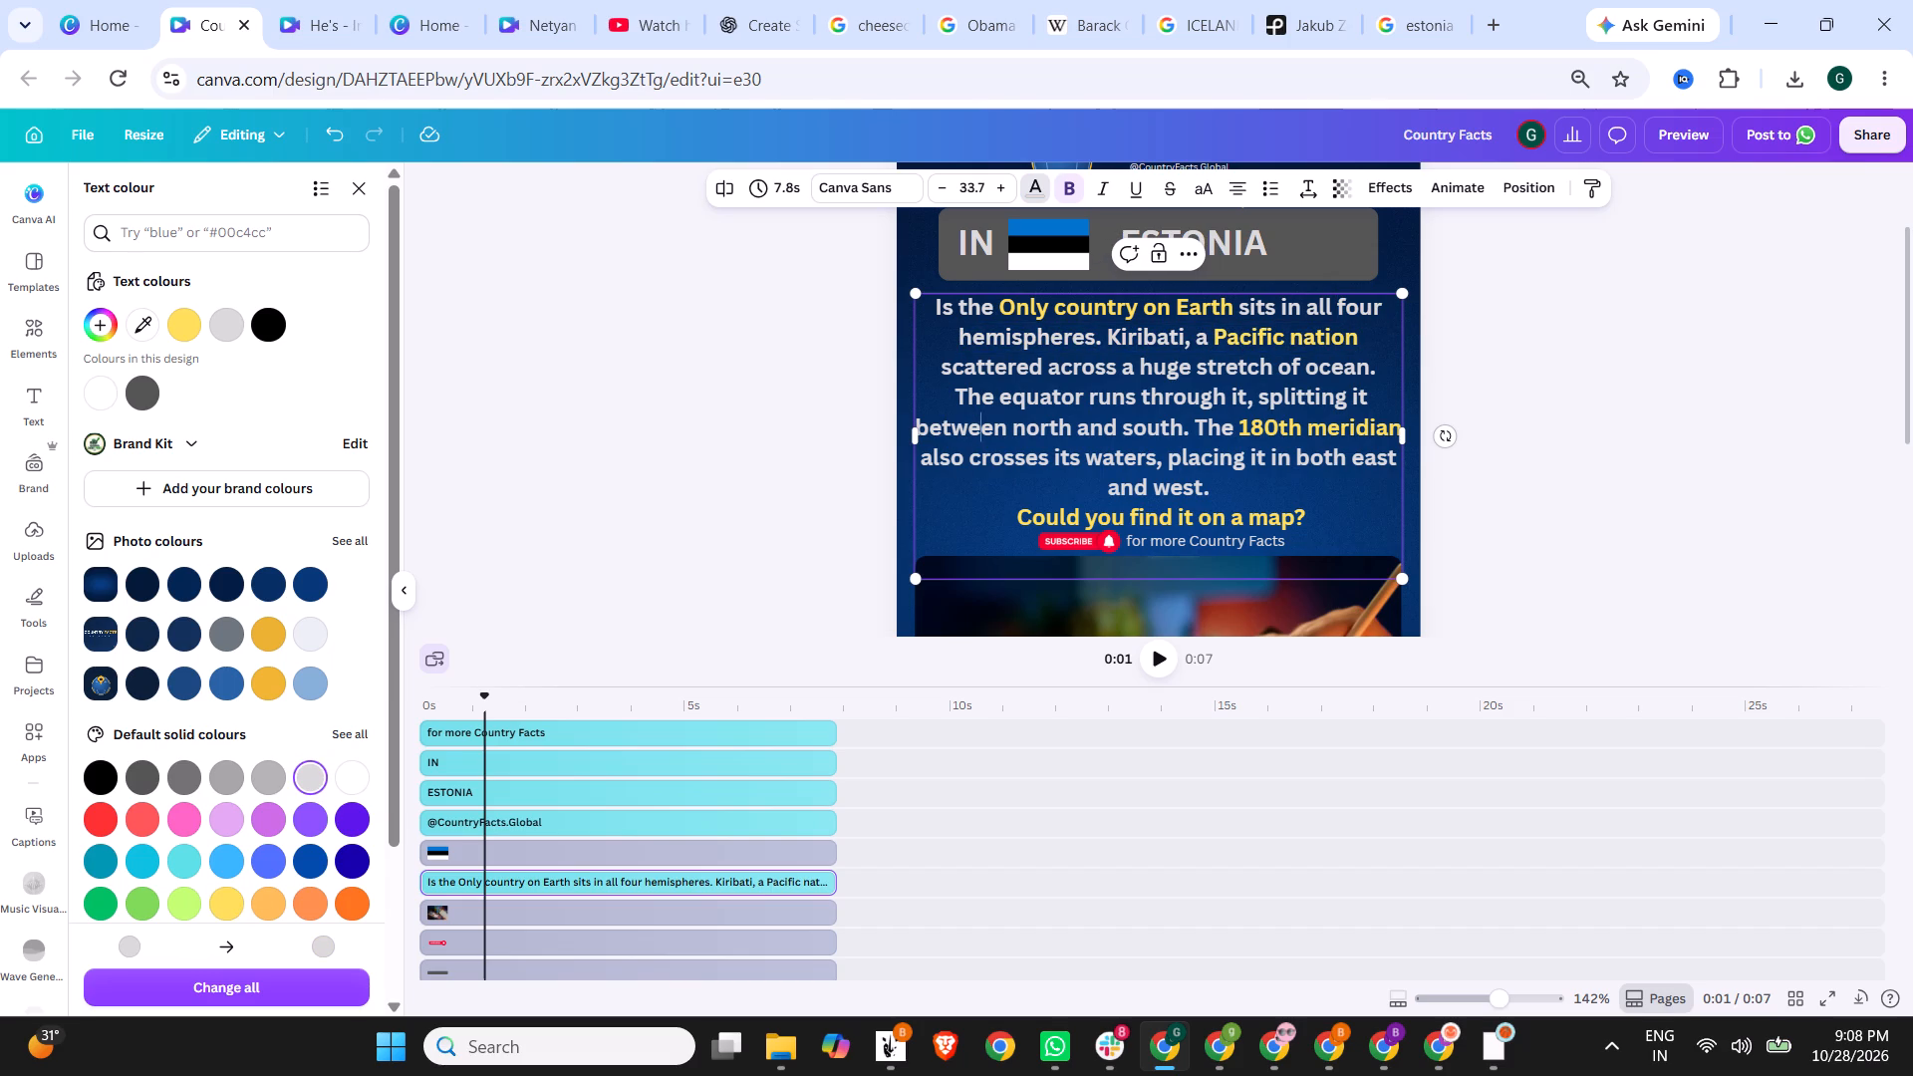
click(1620, 453)
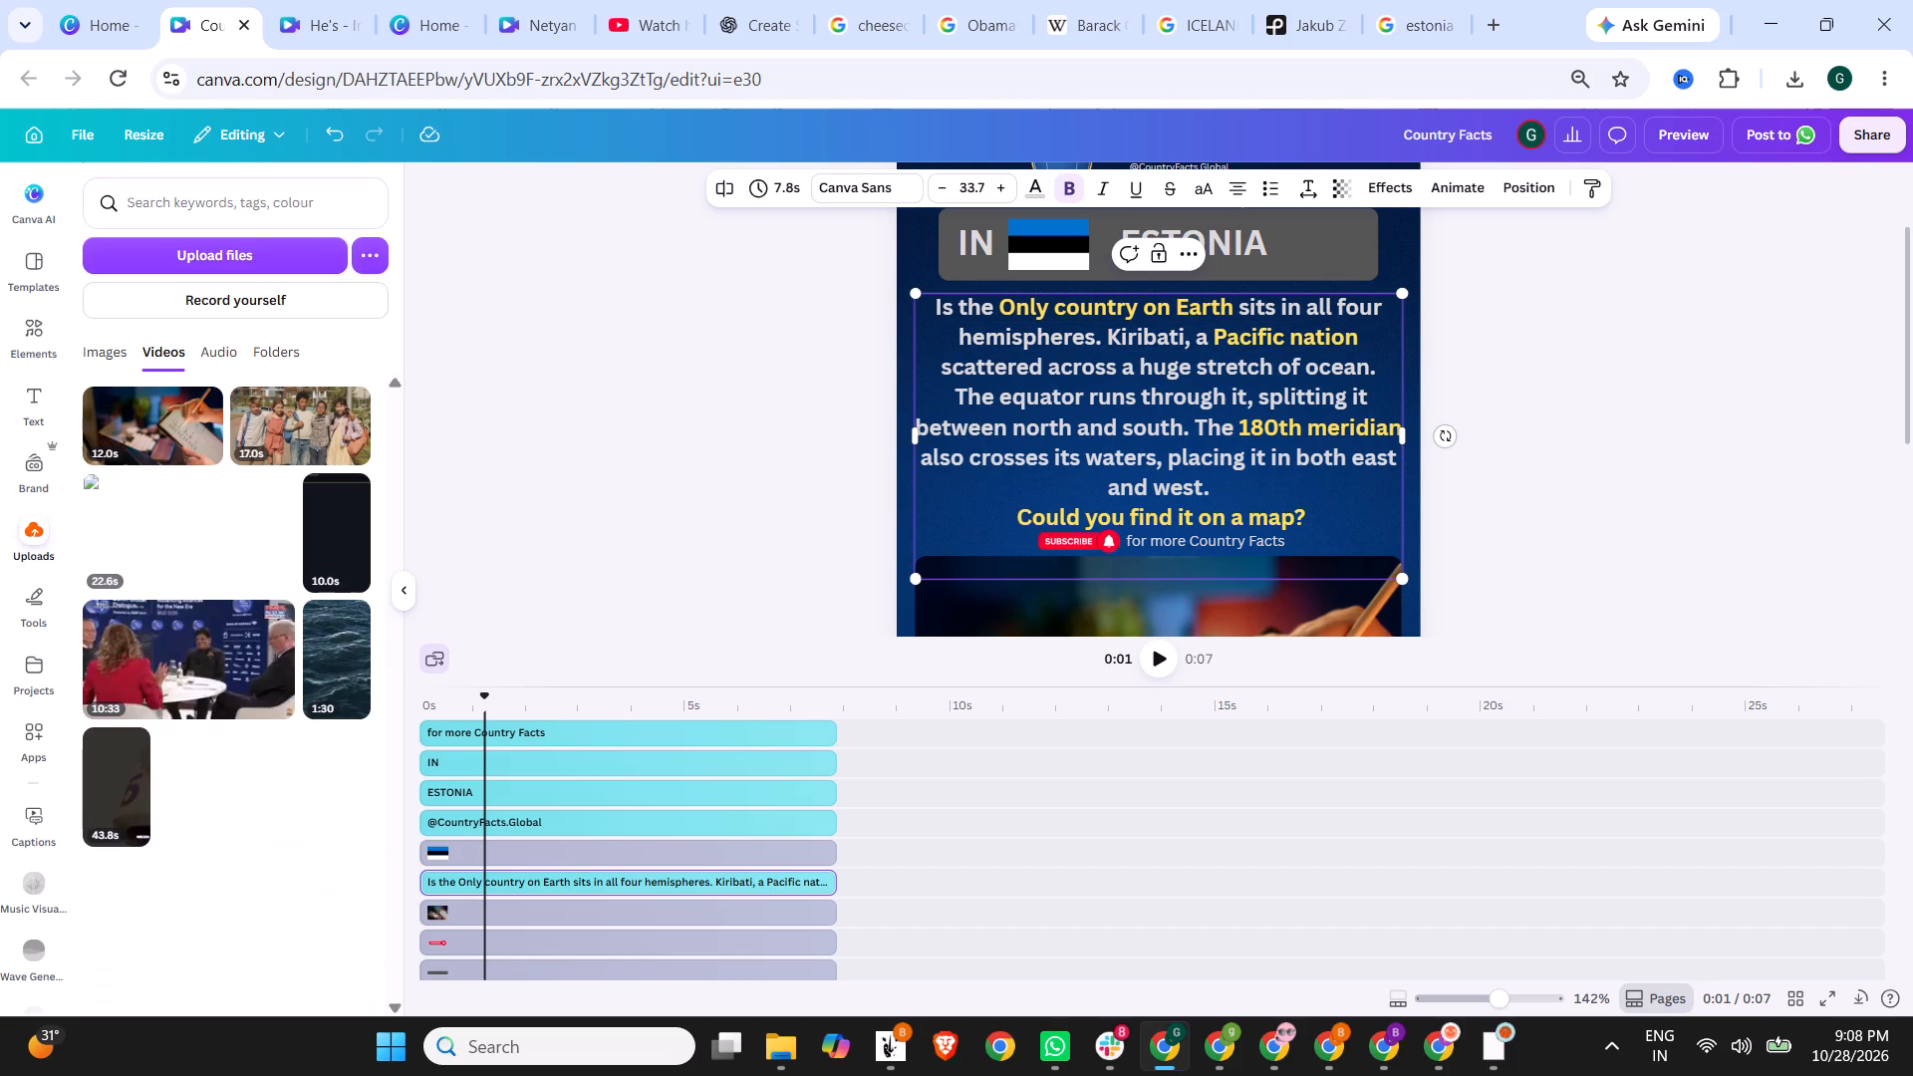
Replace the country name "ESTONIA" in the heading with "KIRIBATI".
double_click(1249, 238)
drag(1262, 241, 1072, 245)
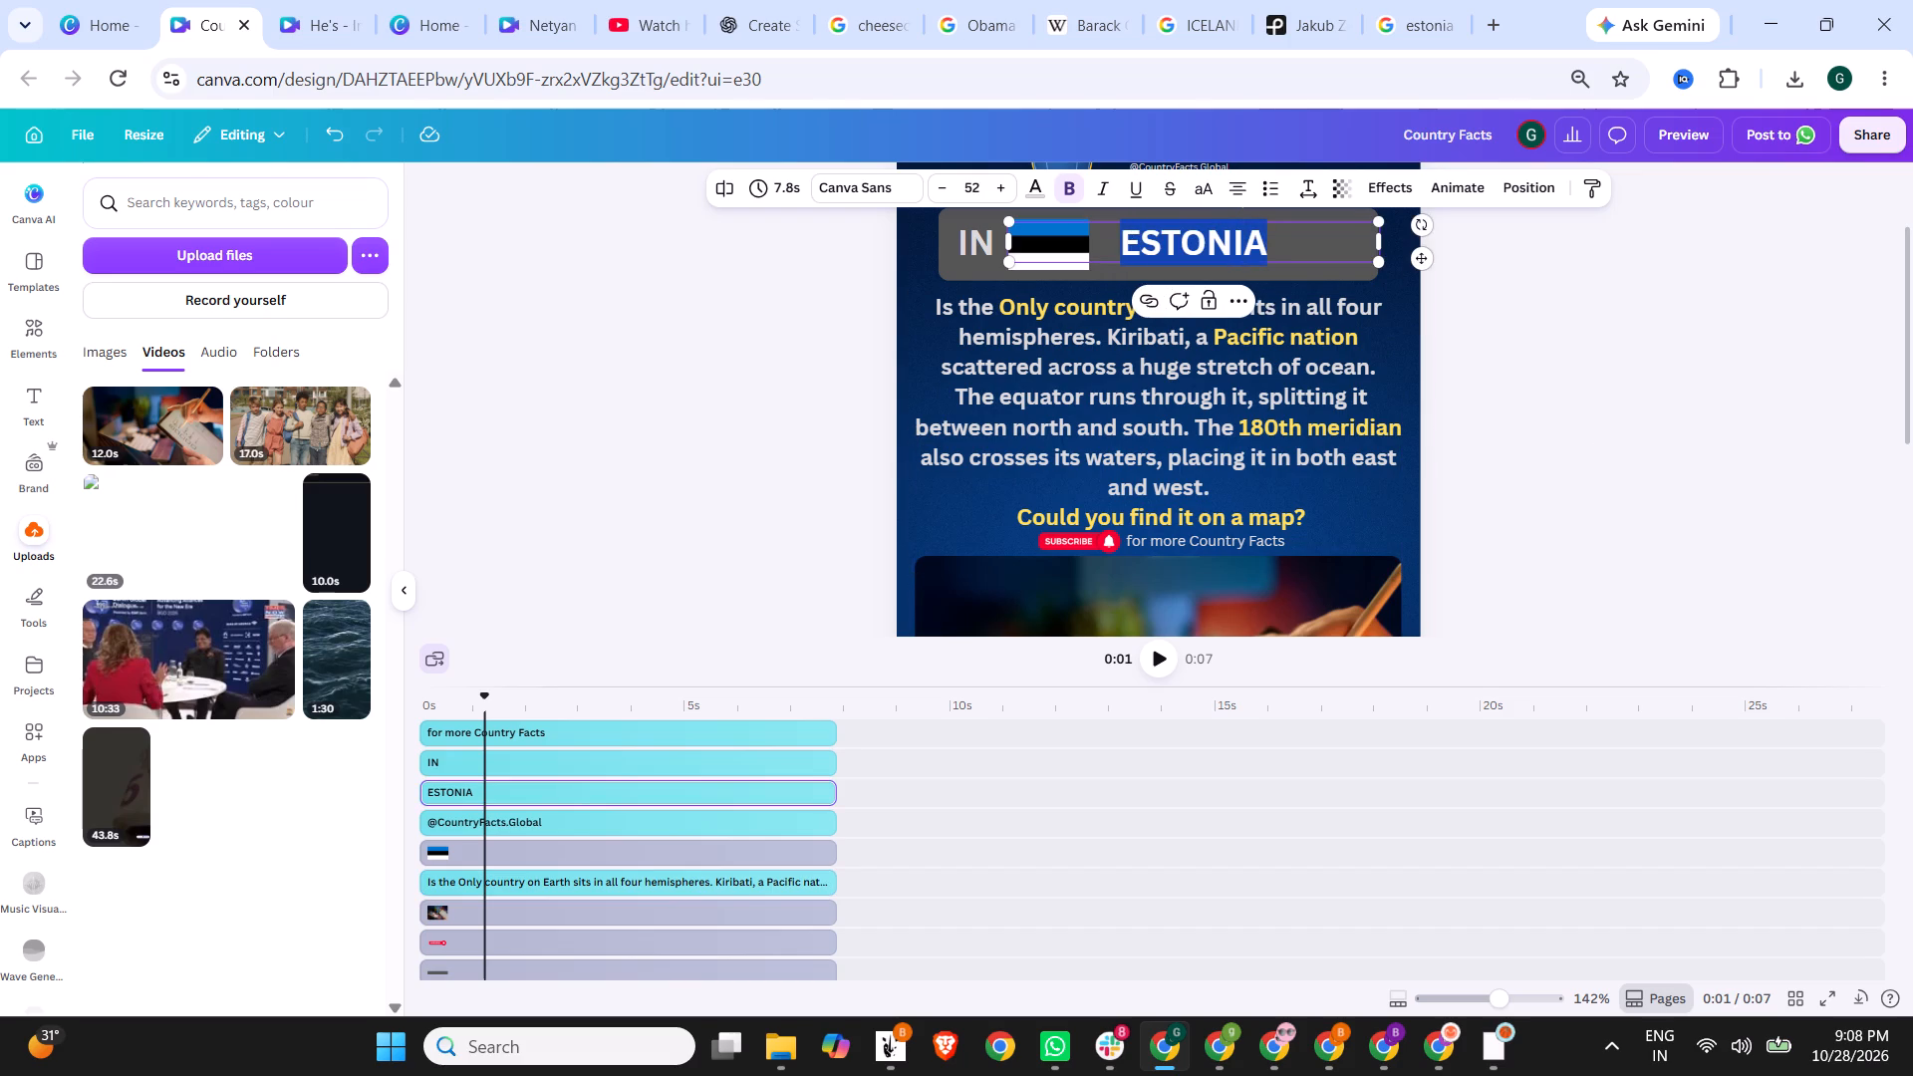
text(KIRIBATI)
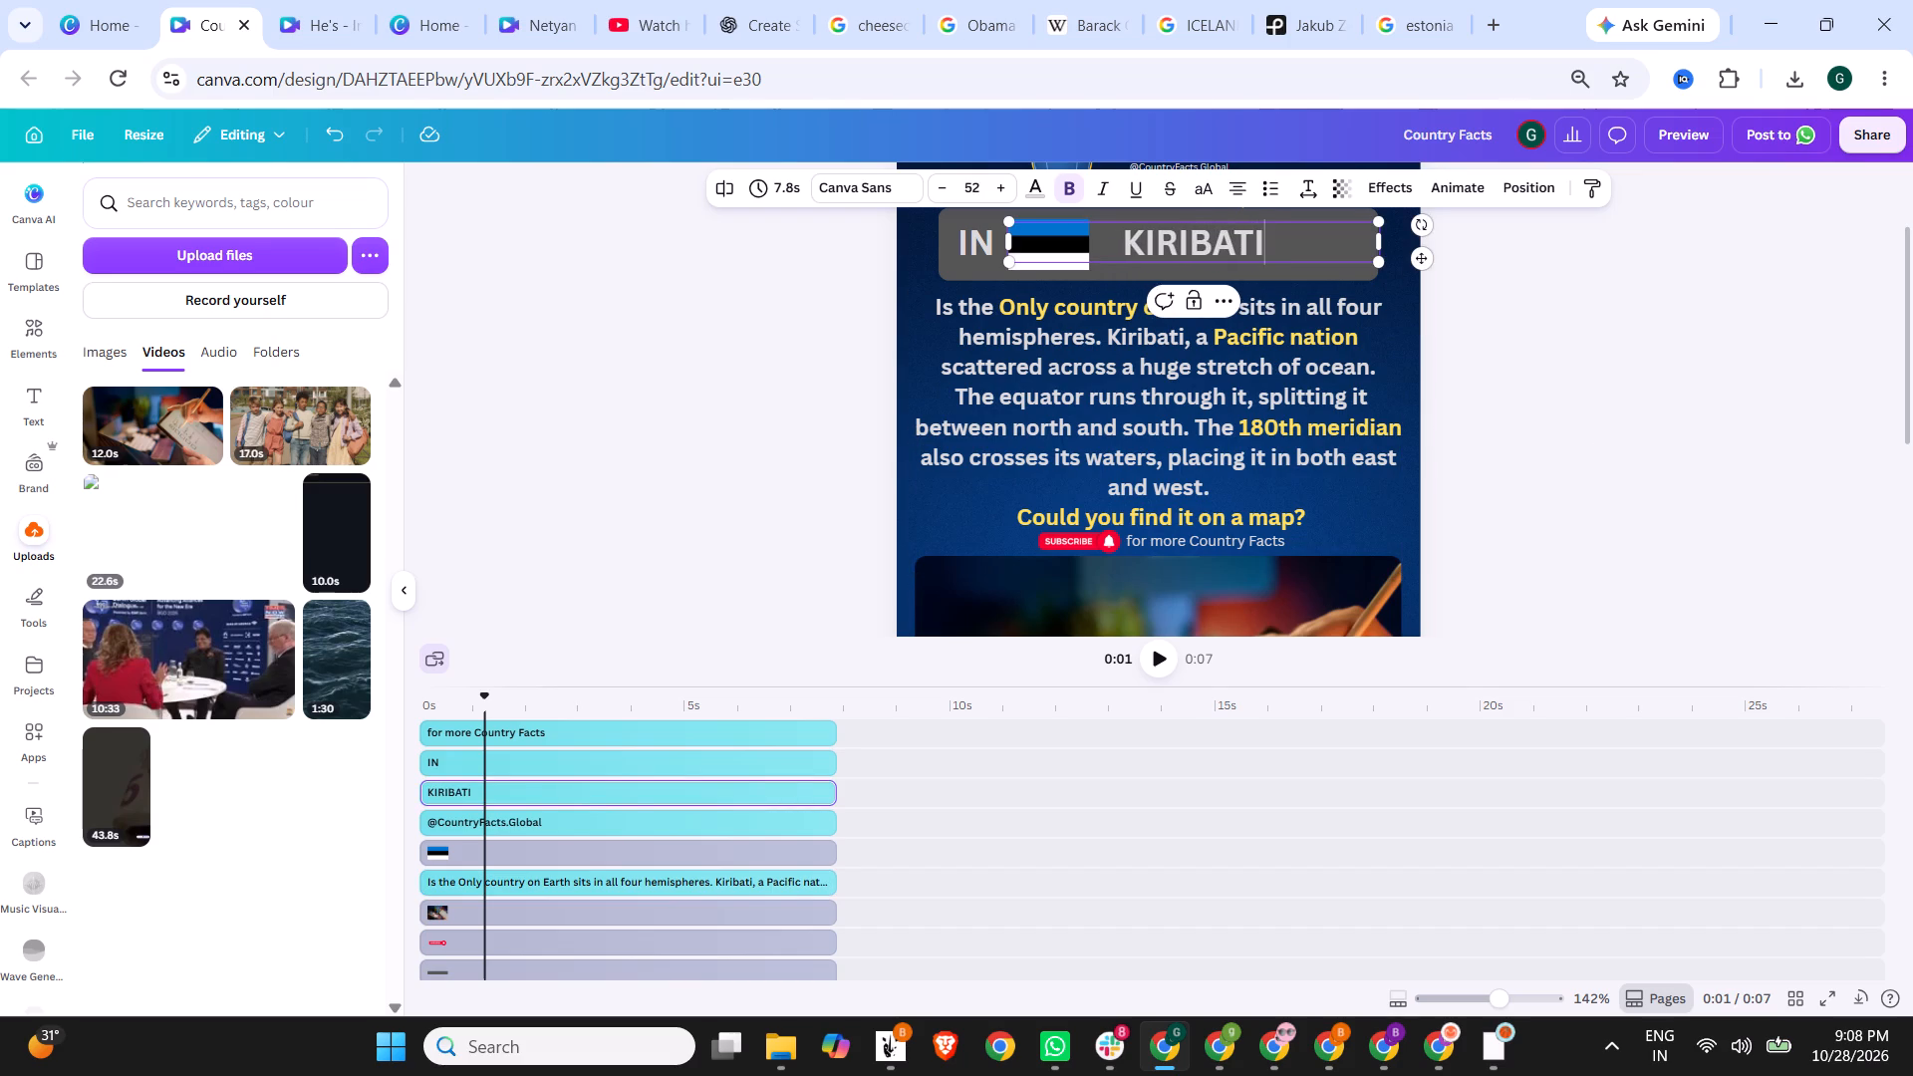
Delete the word "IN" in front of the flag in the heading.
double_click(964, 246)
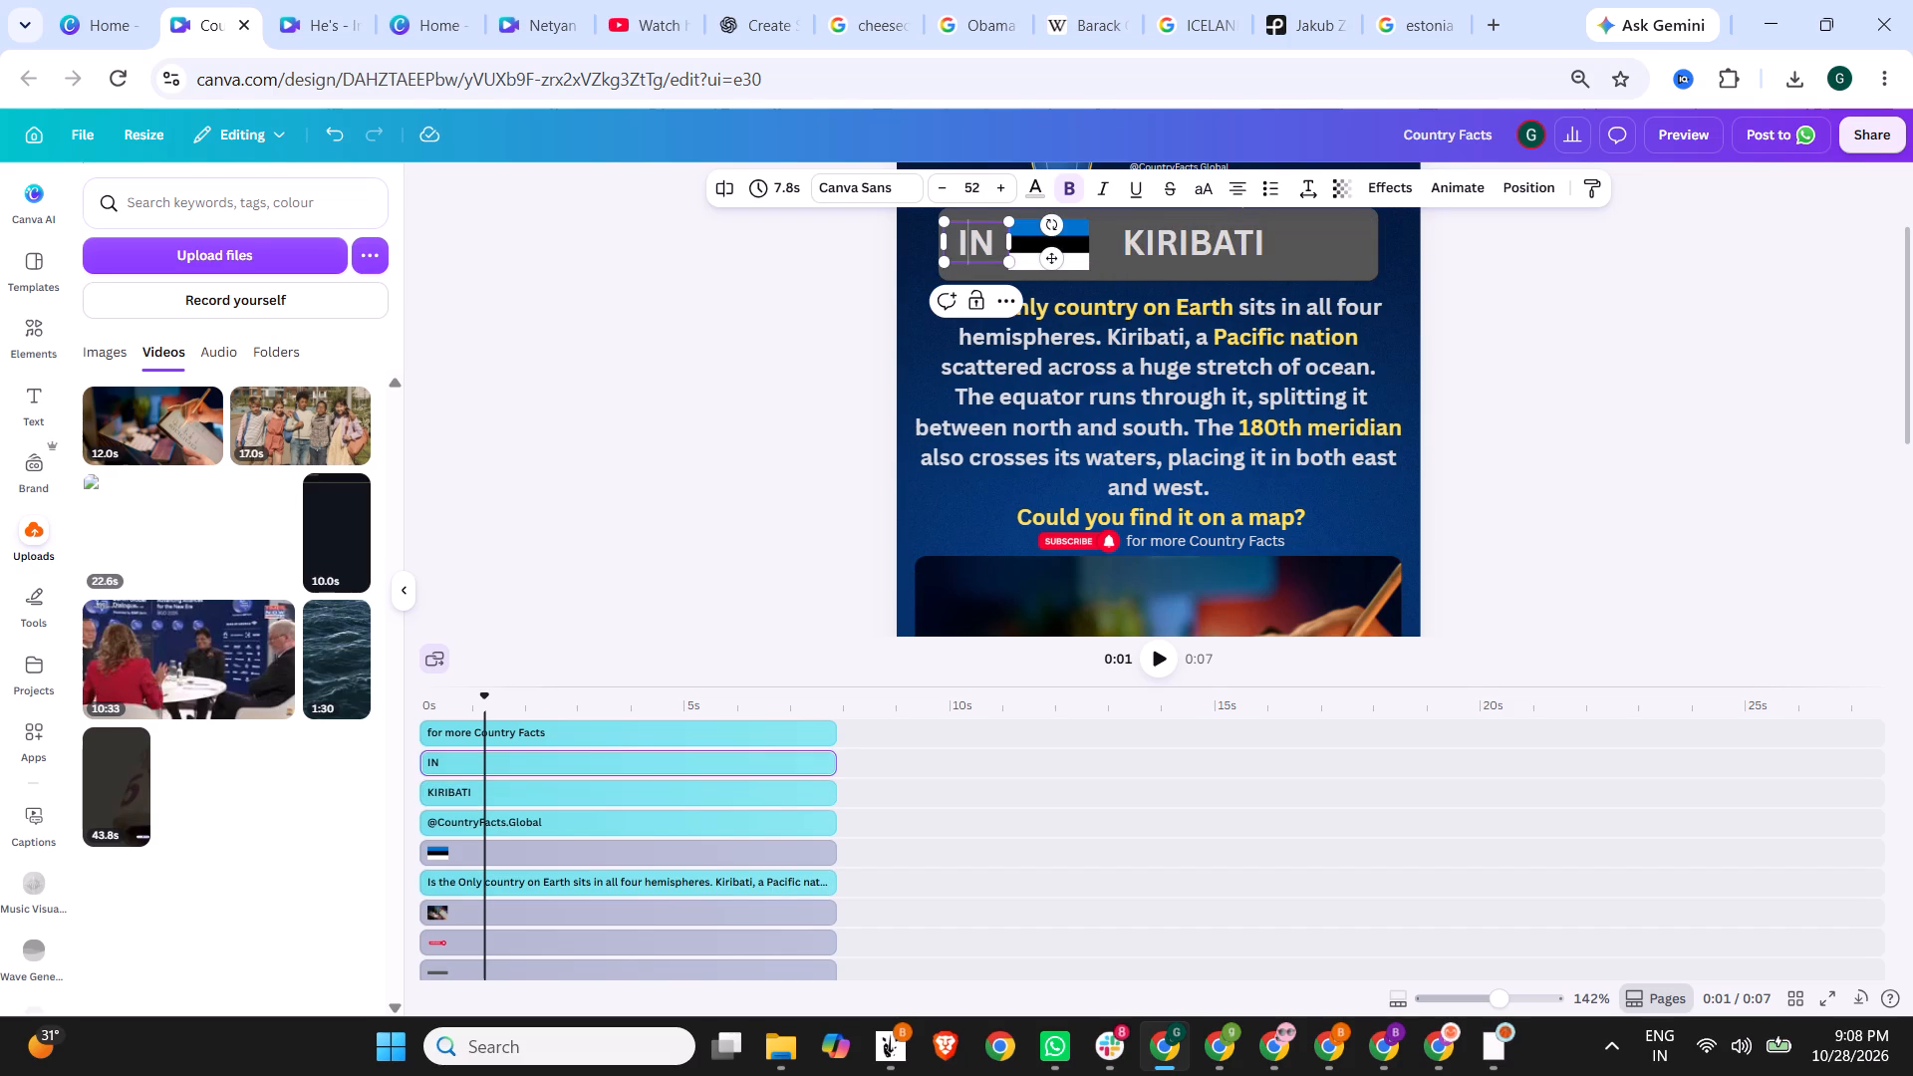
drag(988, 246, 959, 248)
key(BackSpace)
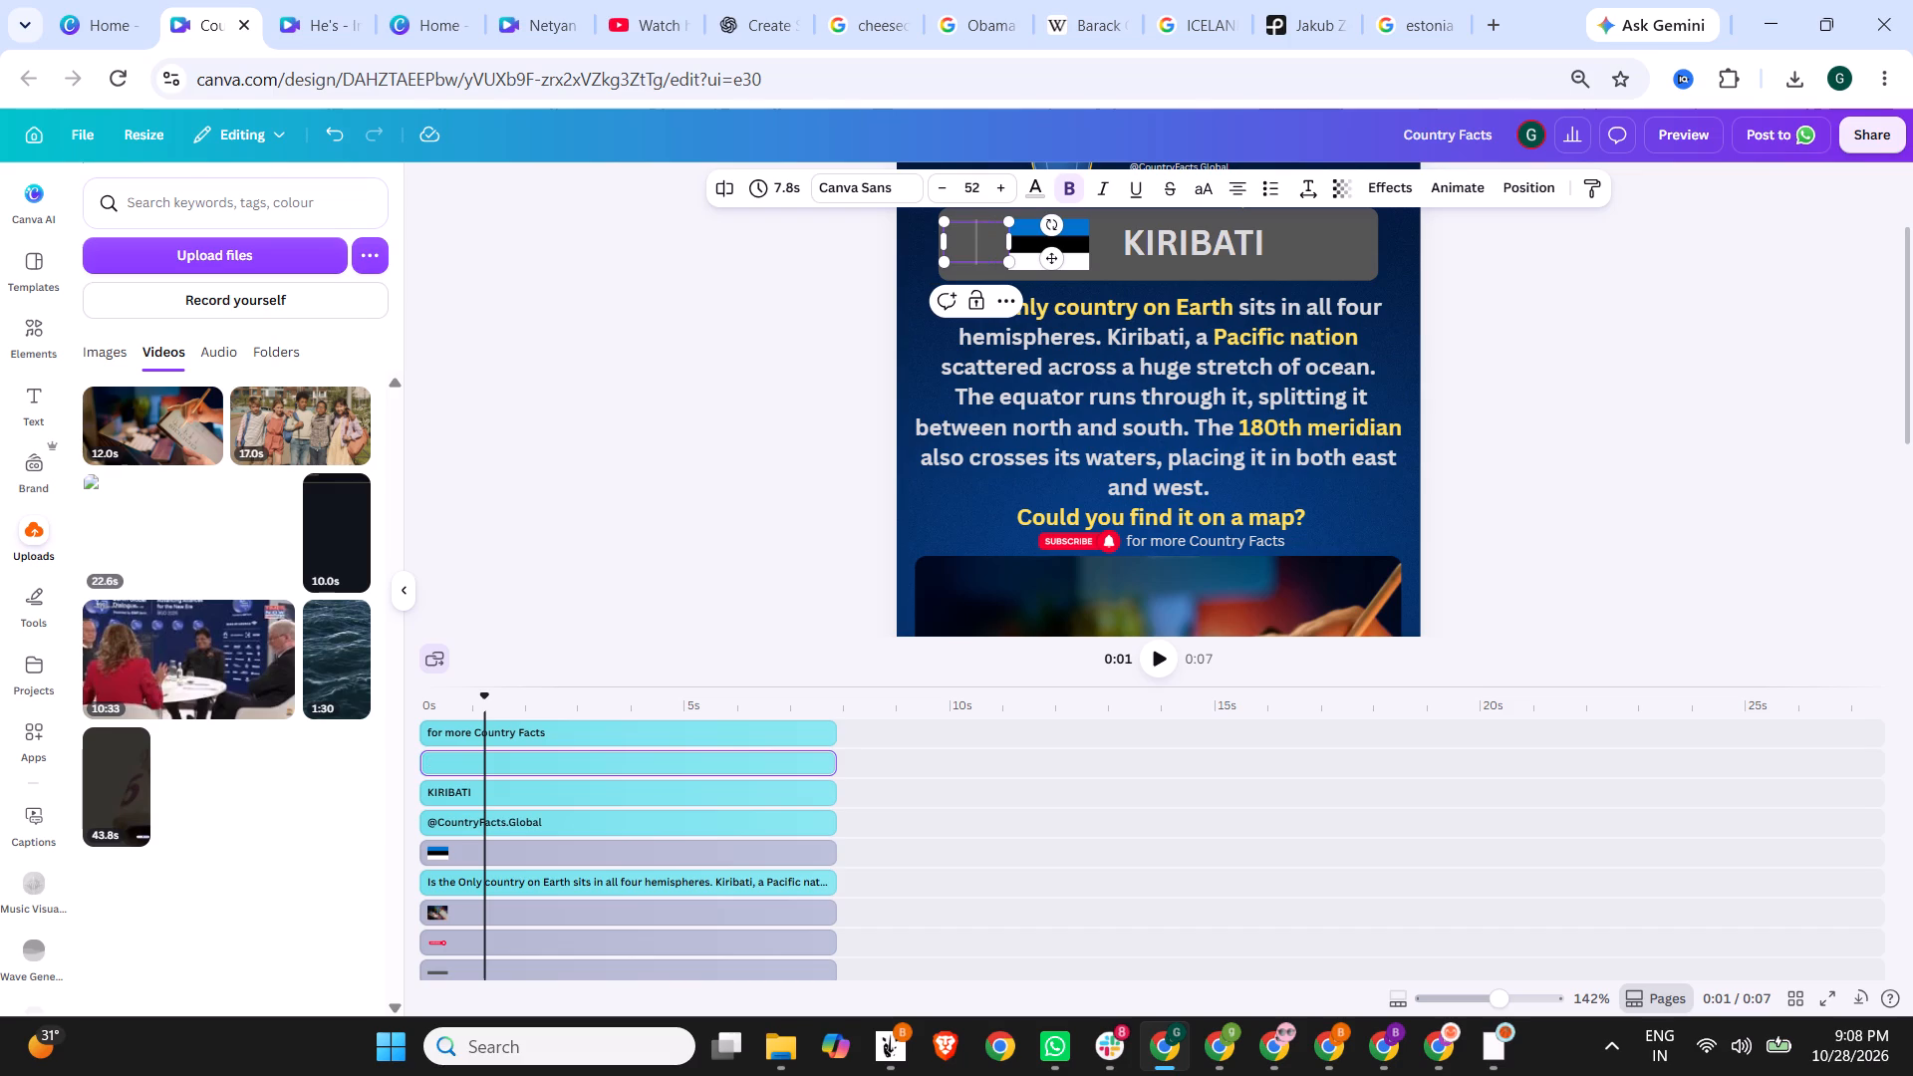
click(771, 261)
click(971, 240)
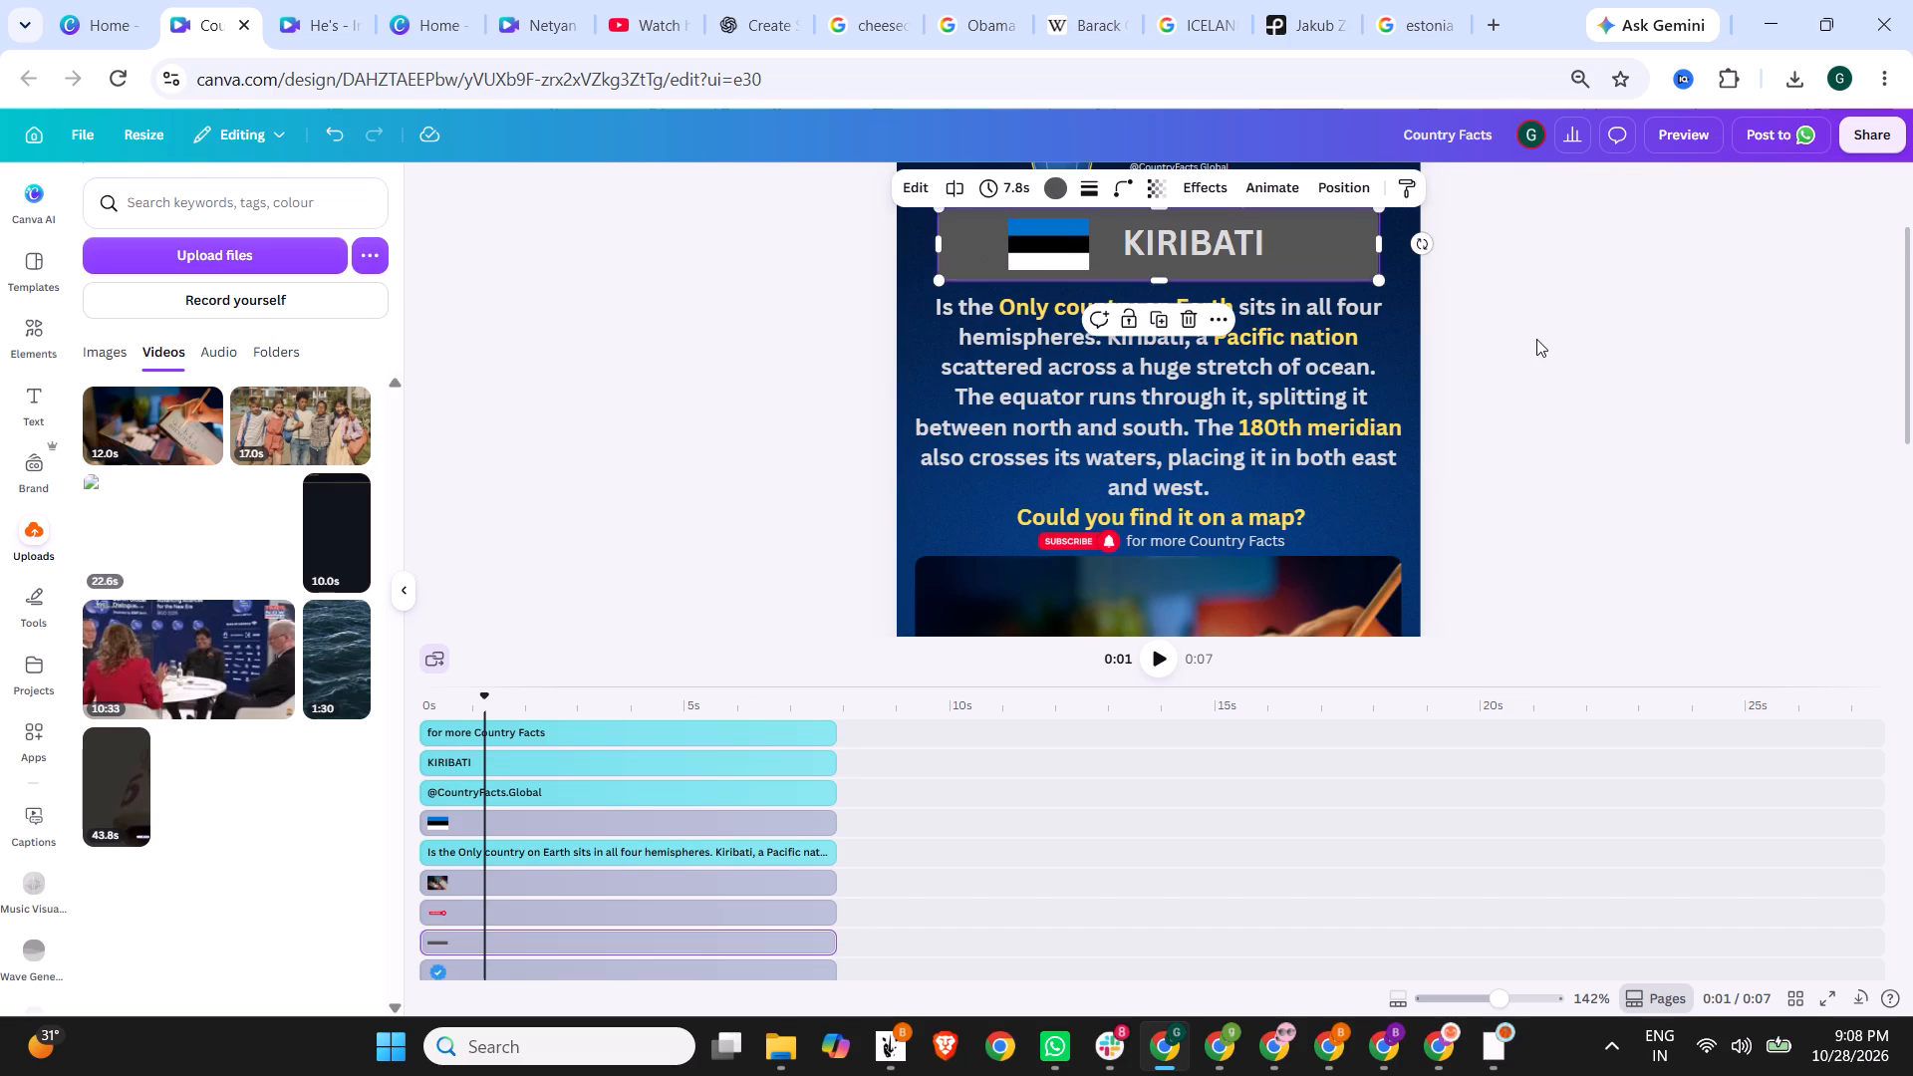
scroll(1505, 363, up, 2)
click(1573, 482)
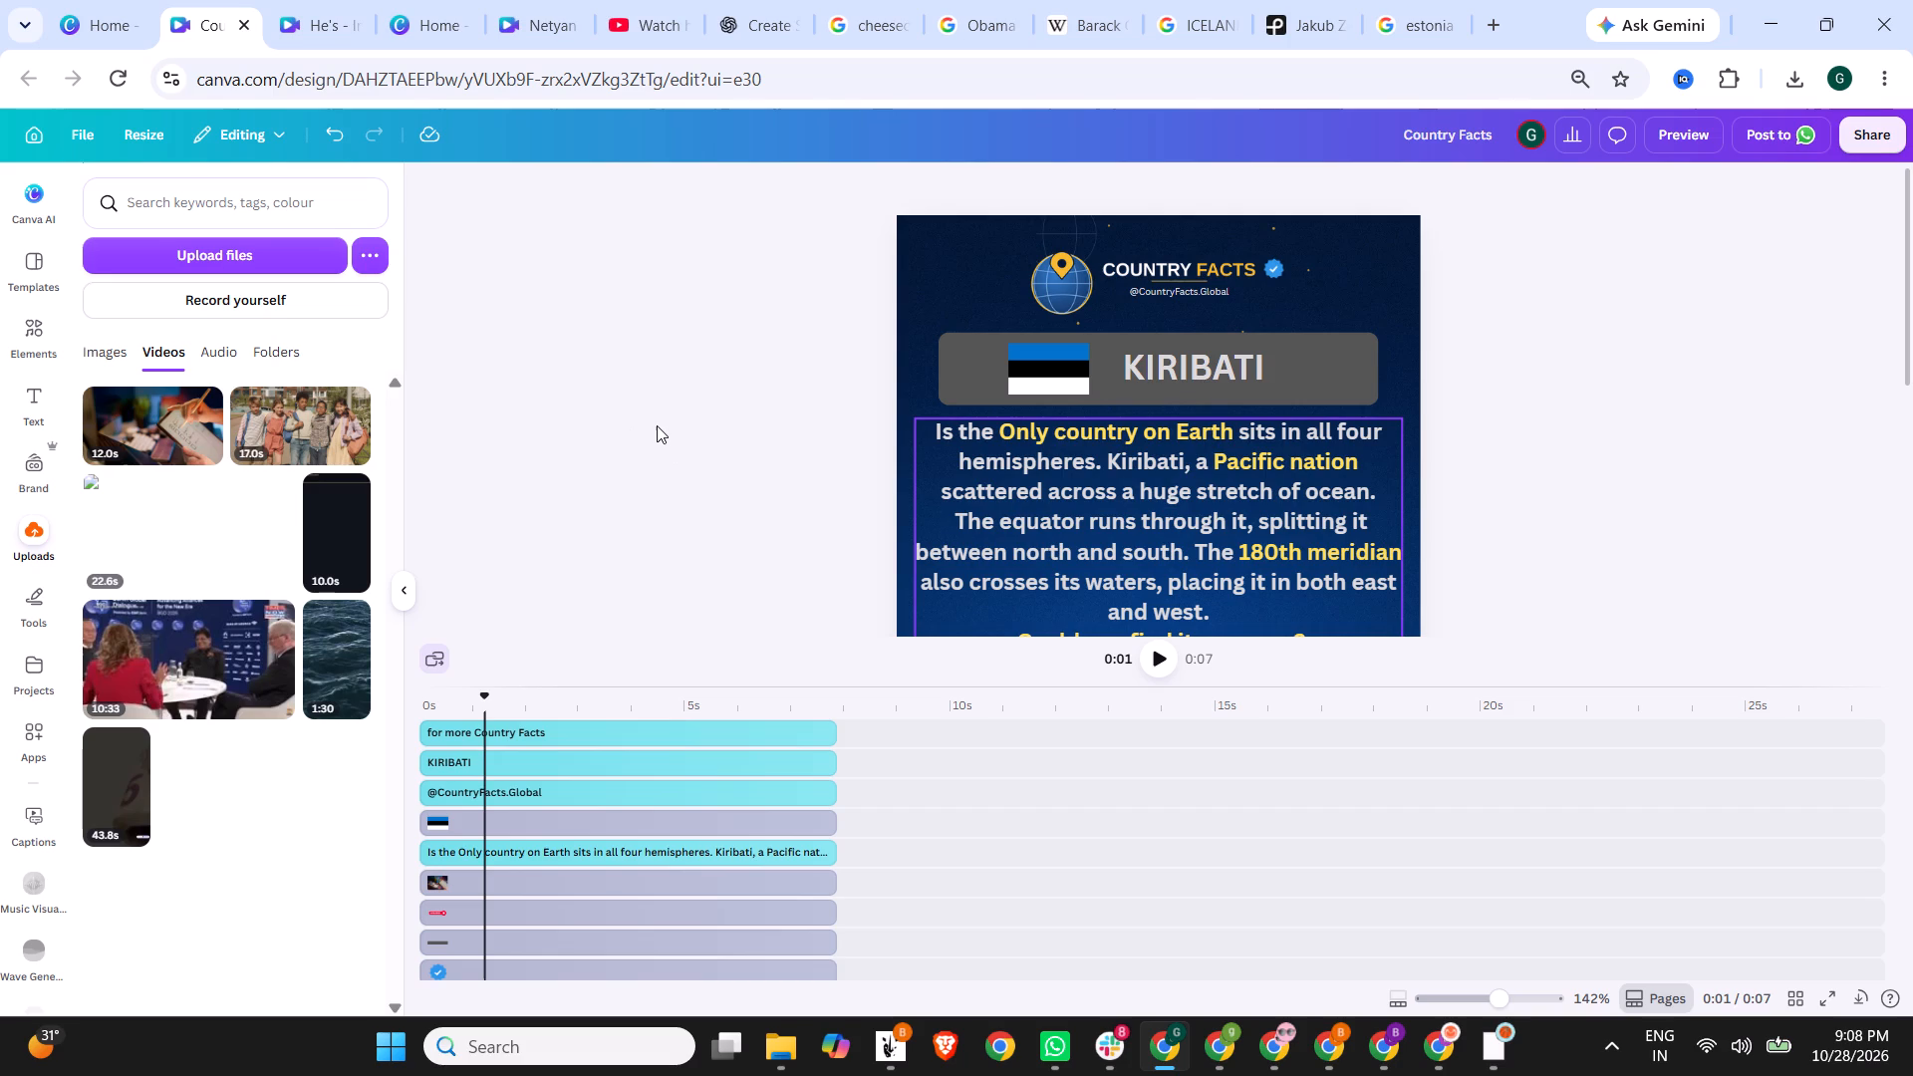
scroll(687, 423, down, 3)
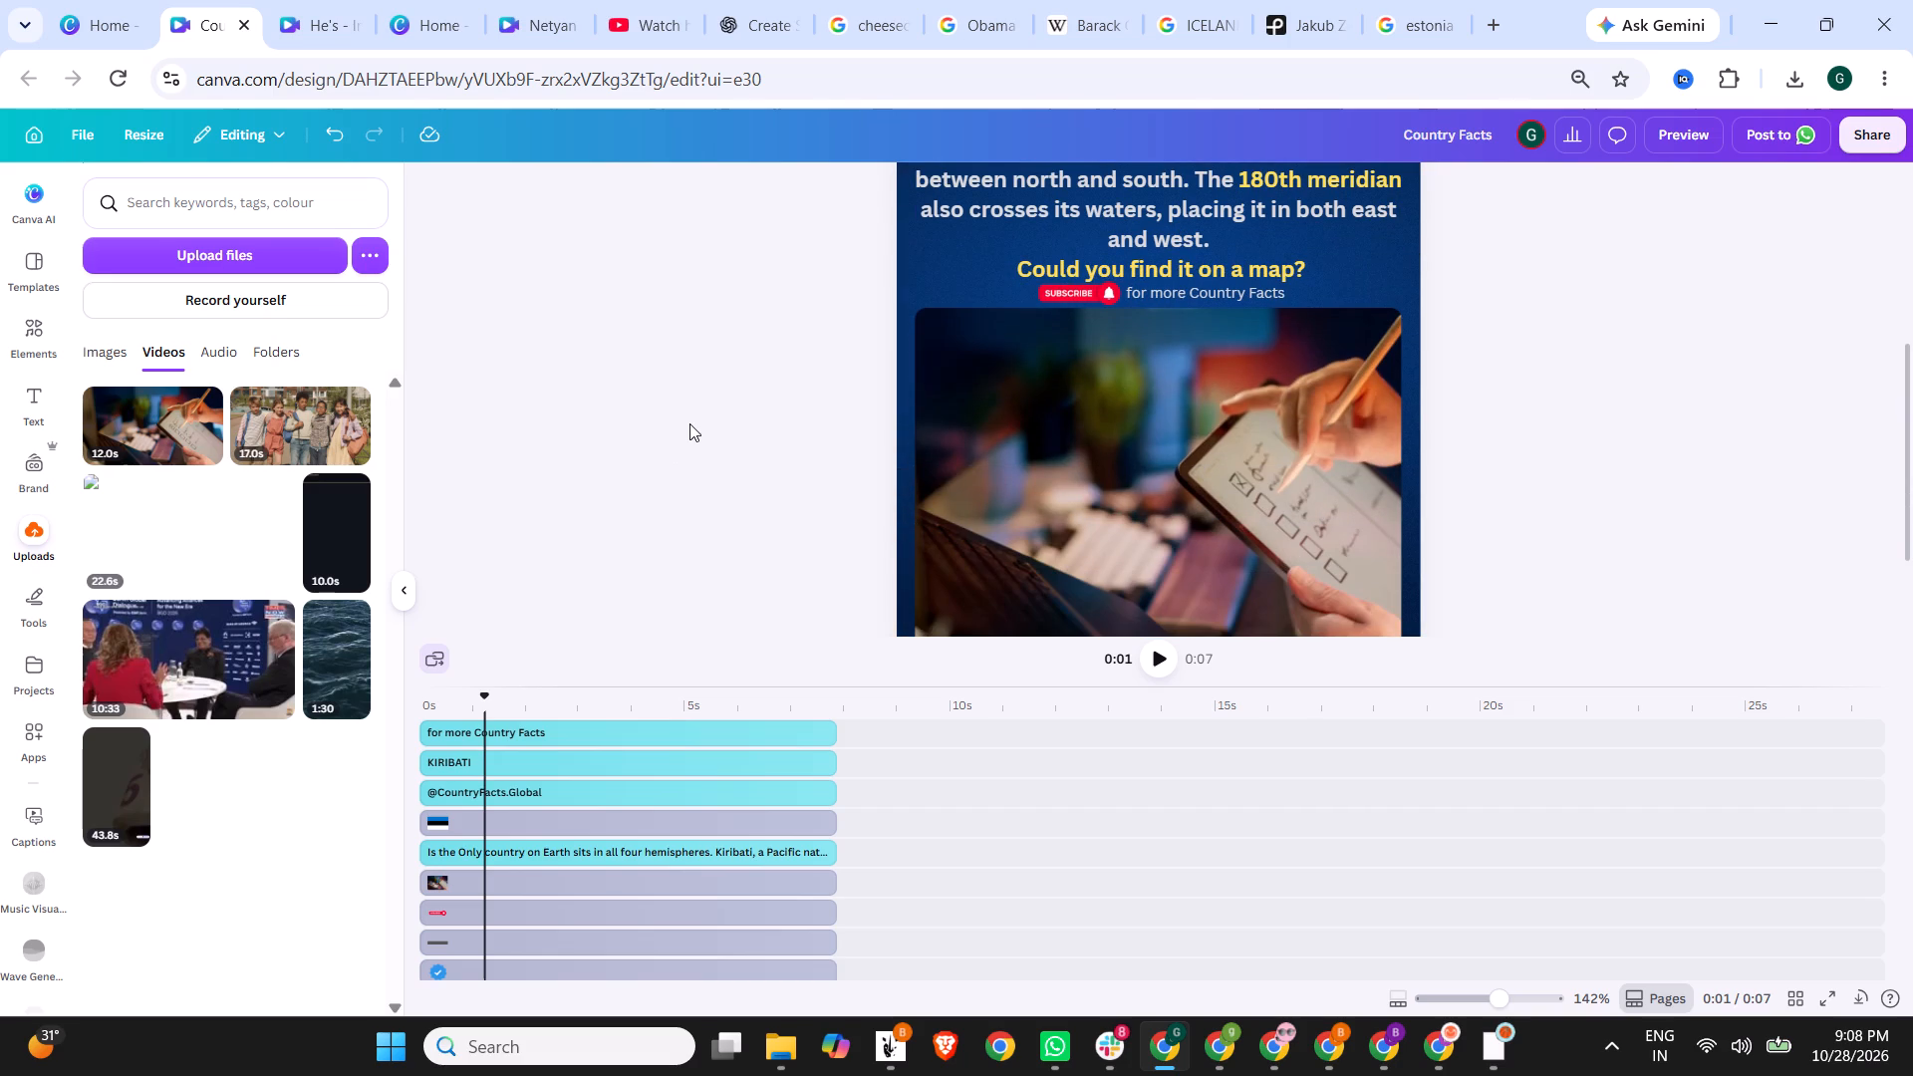
Switch to Pexels and search its free videos for "kiribati".
click(1309, 4)
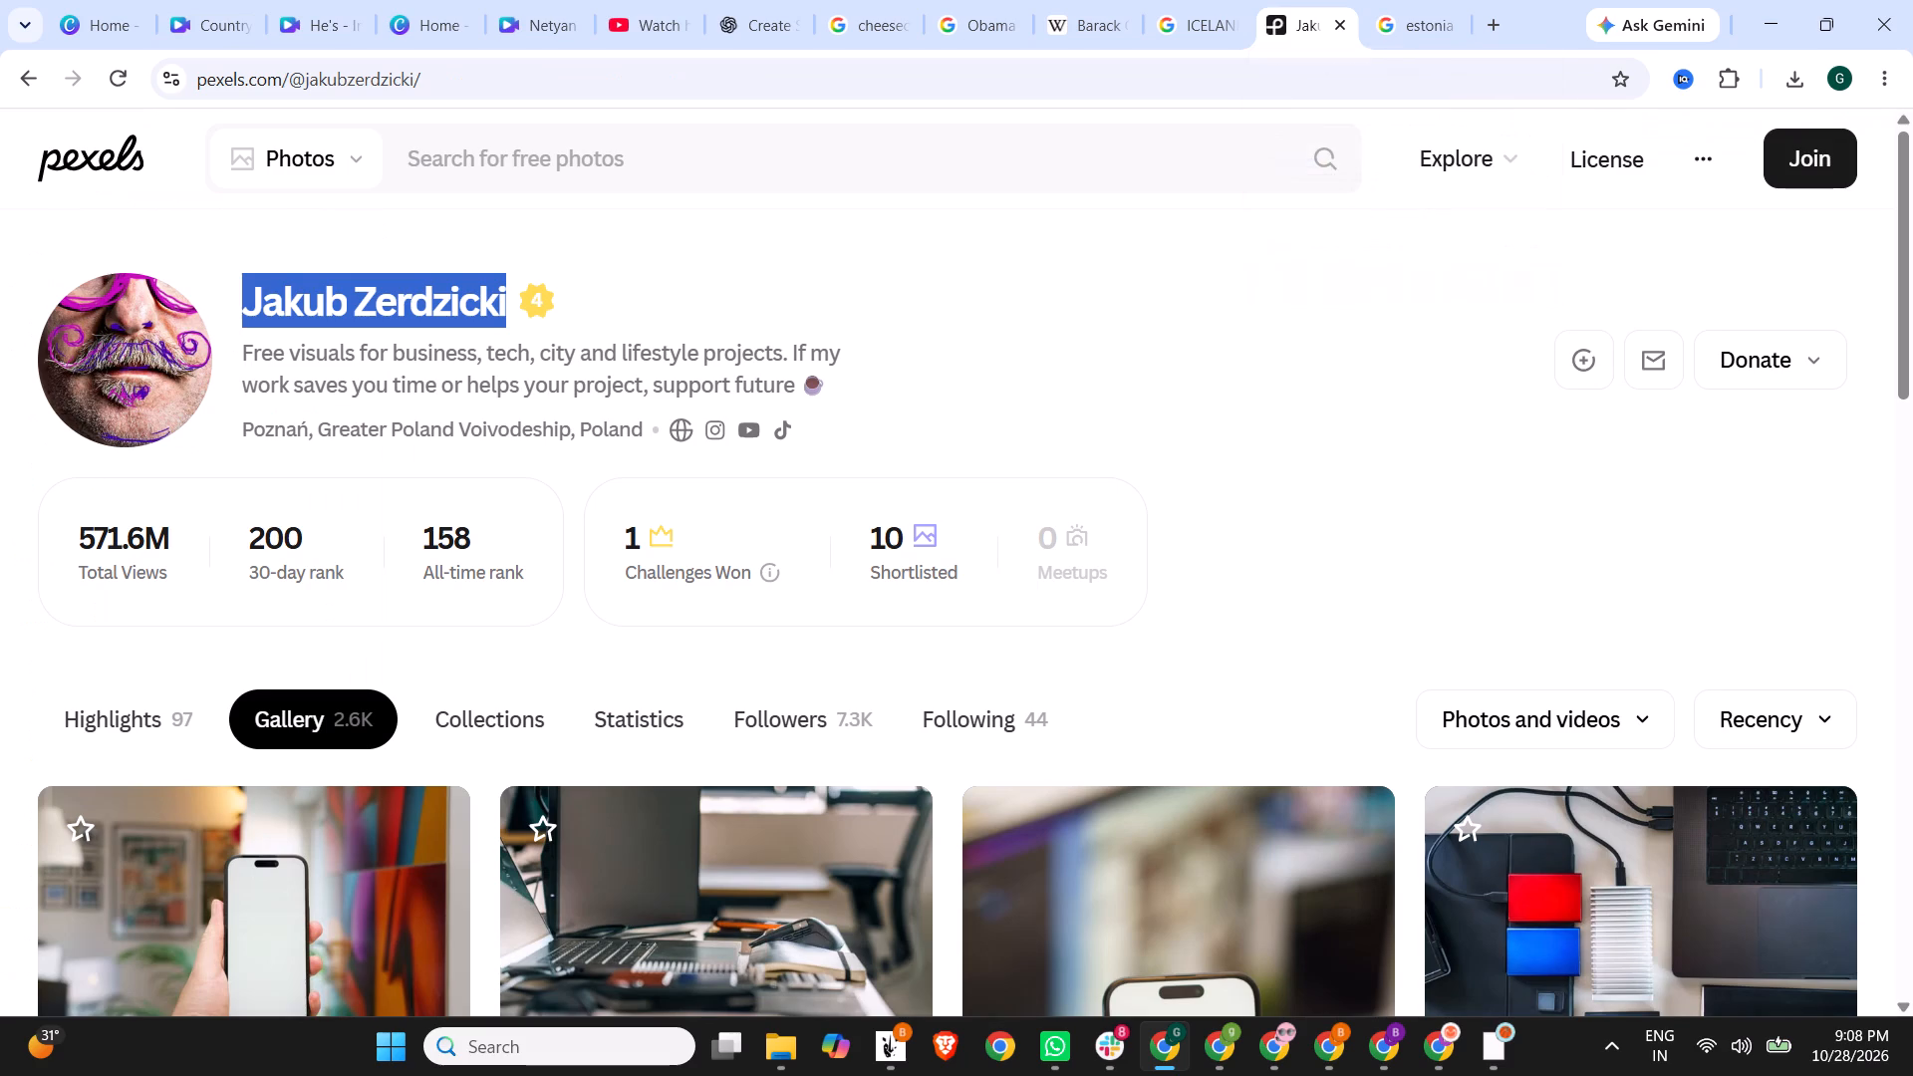
click(31, 78)
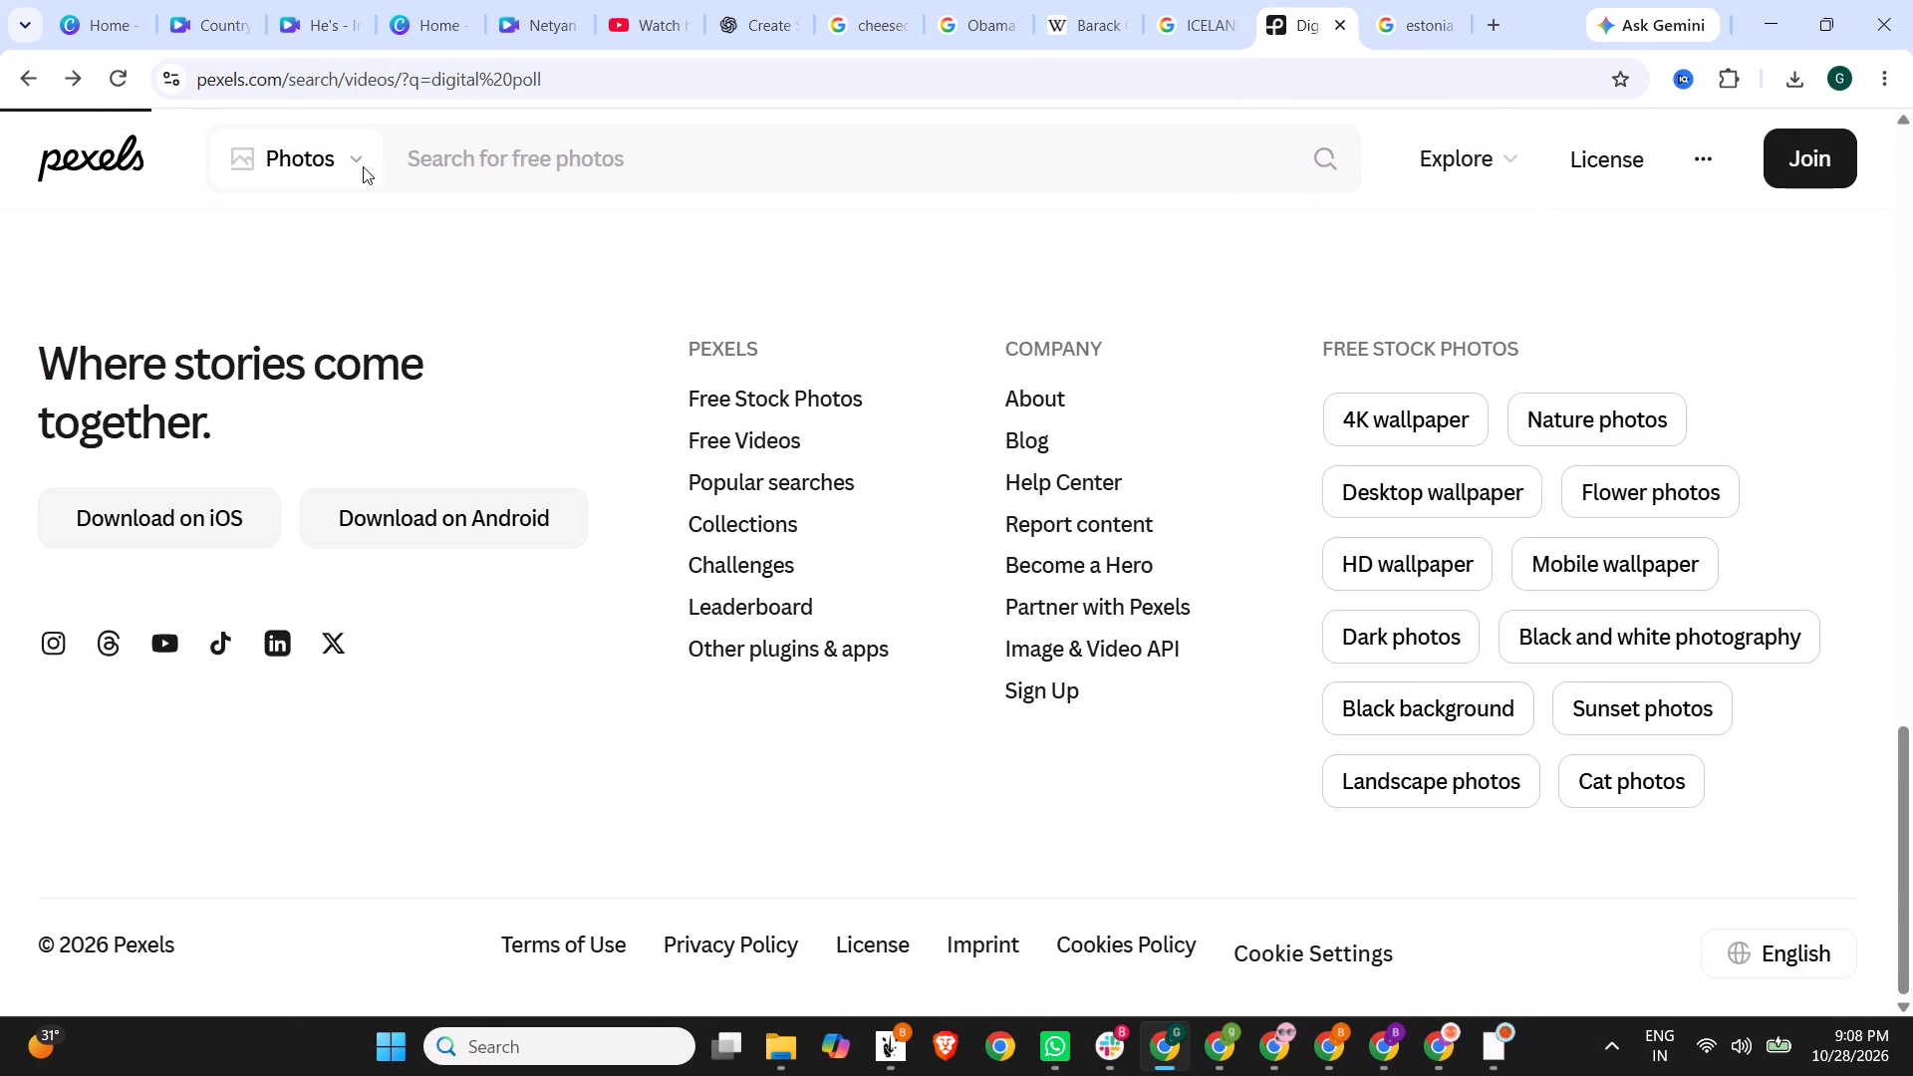
click(347, 150)
click(320, 300)
click(471, 174)
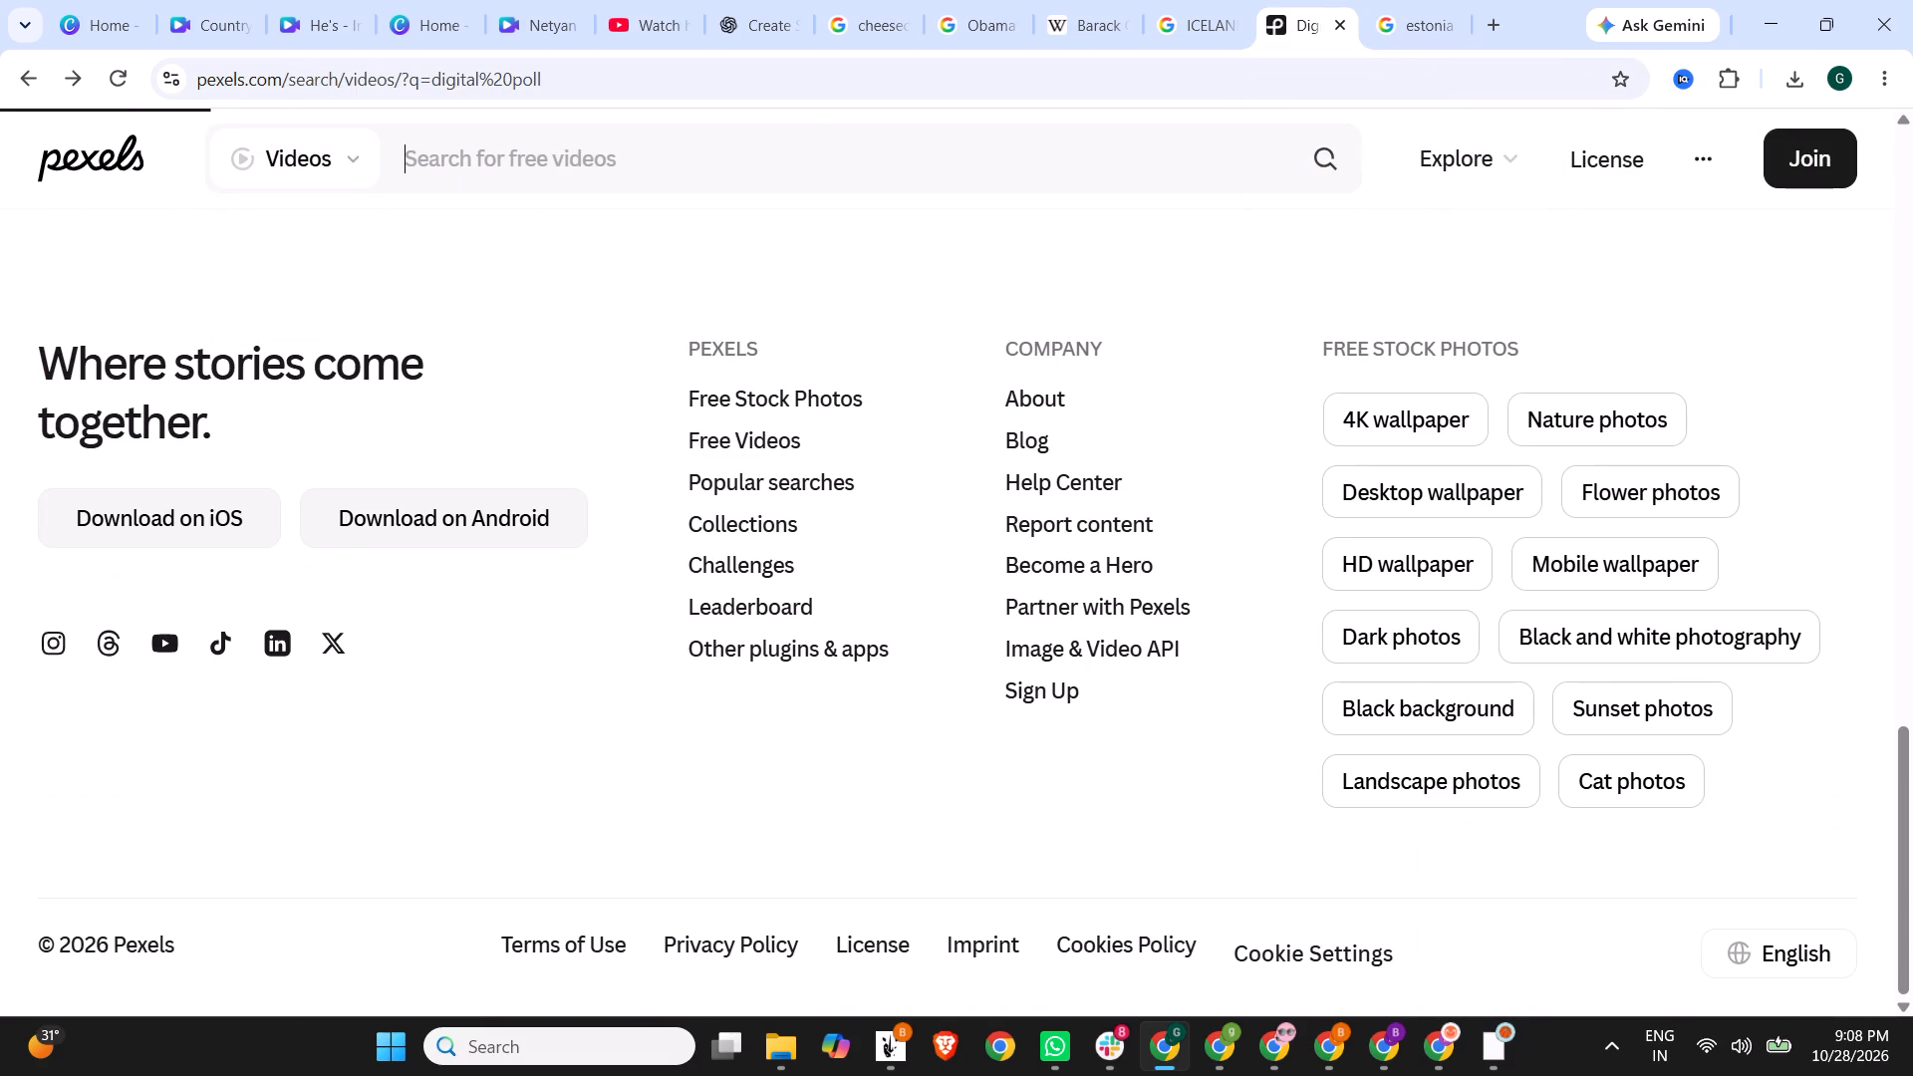
text(kri)
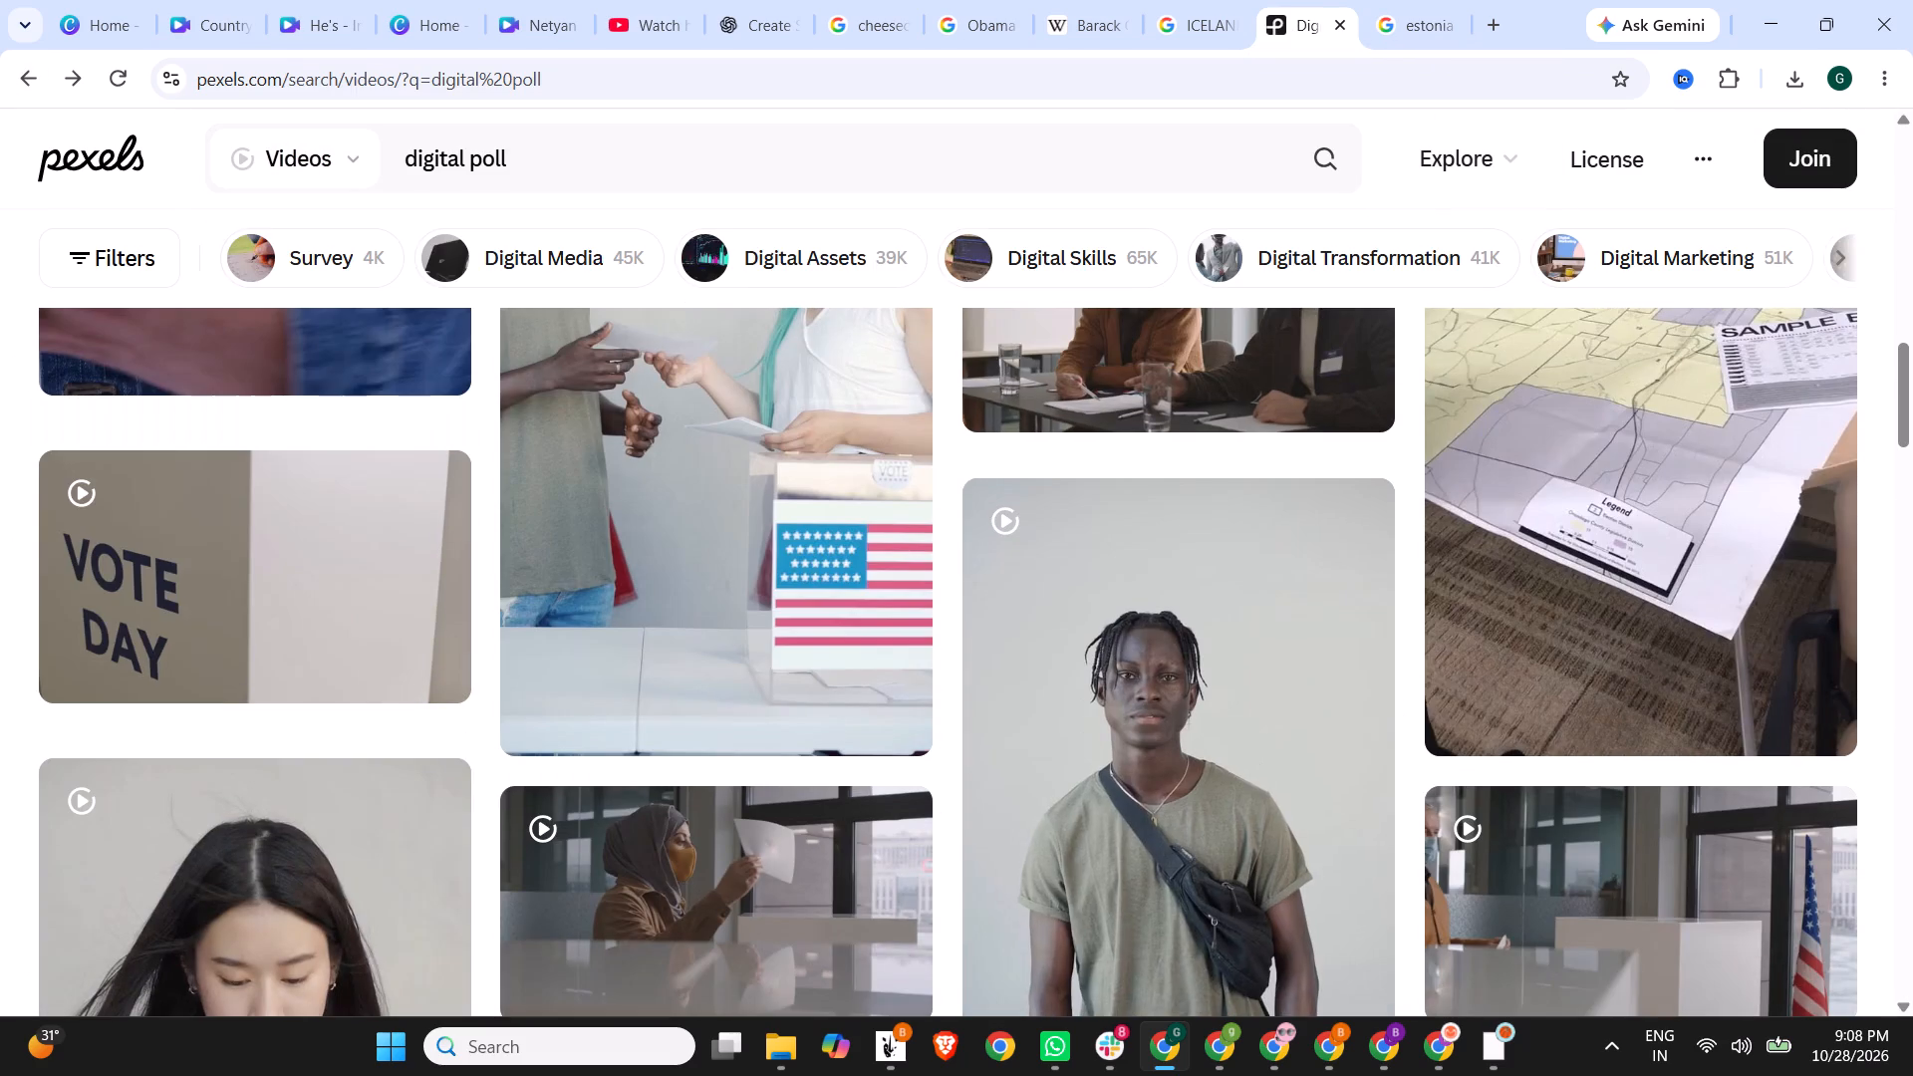
triple_click(458, 160)
text(kri)
key(BackSpace)
key(BackSpace)
text(iribati)
key(Return)
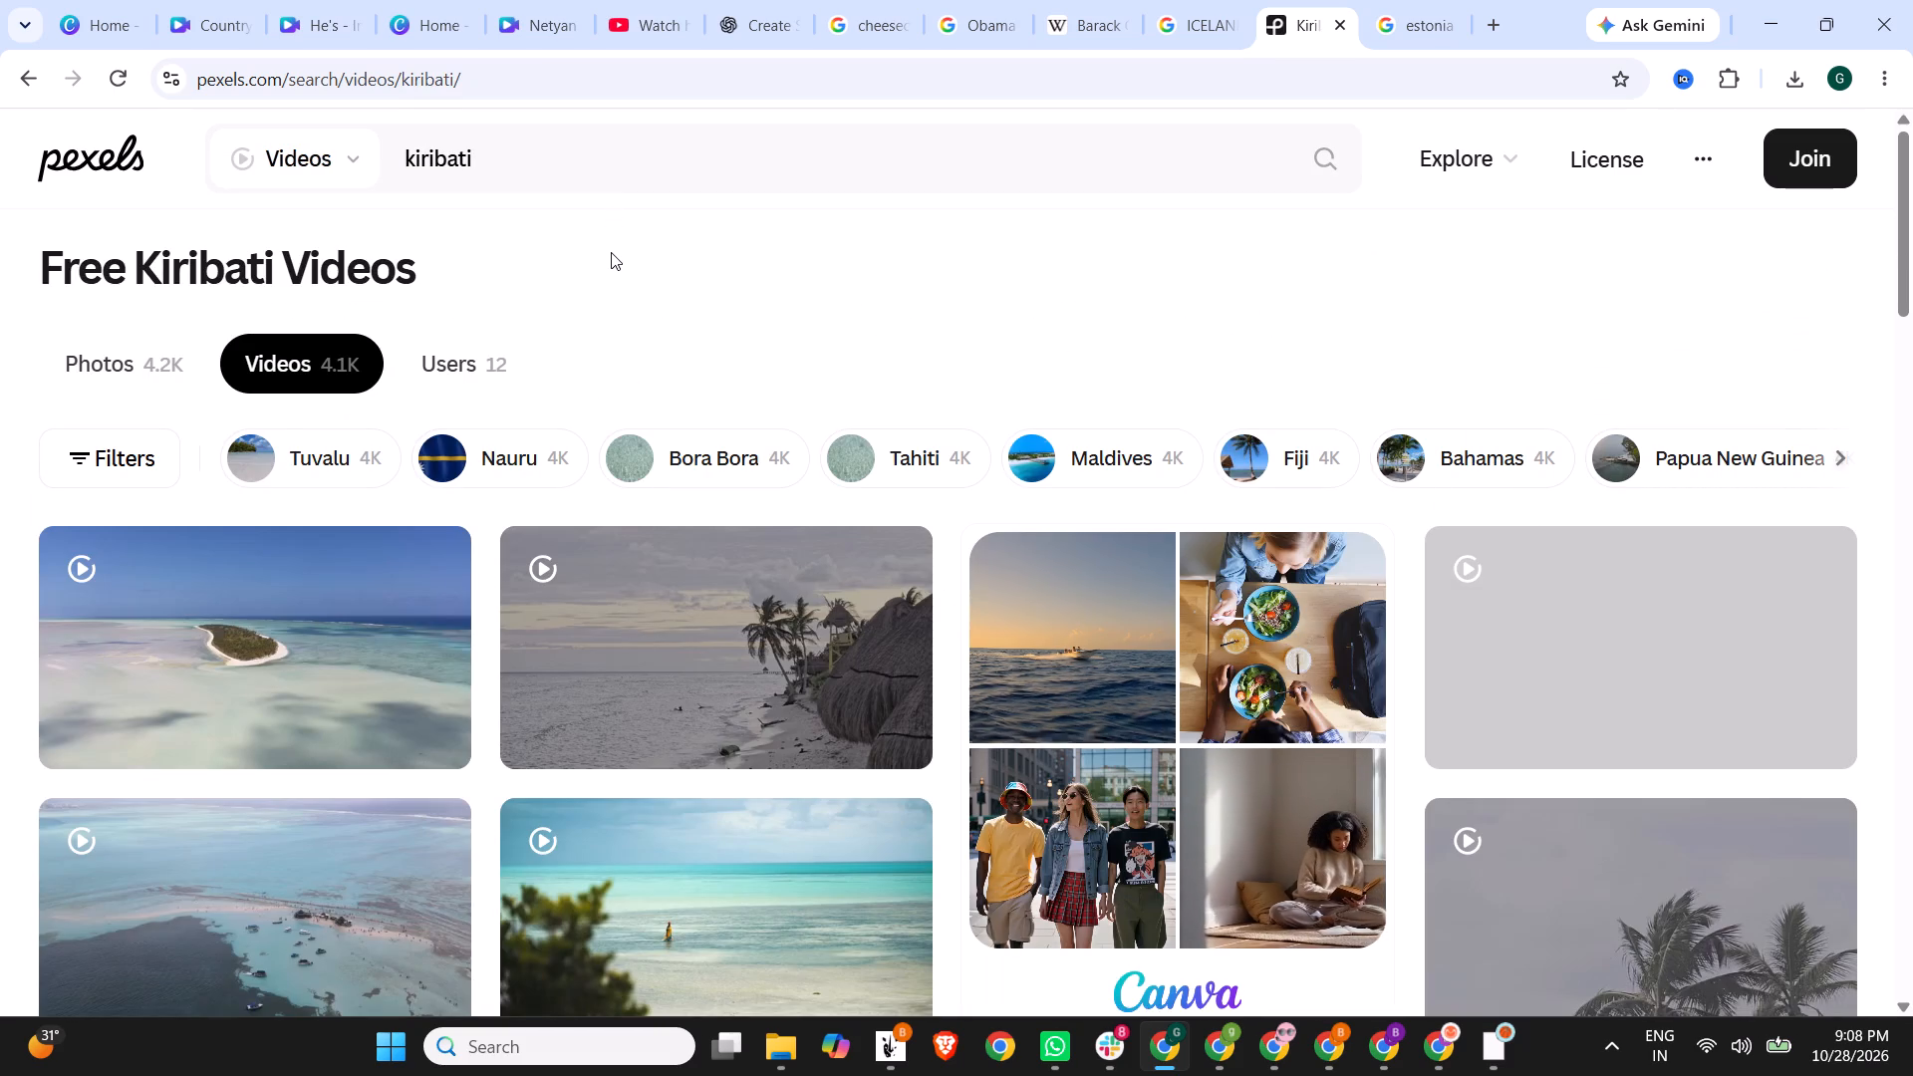
Look through the first Kiribati video results and open the drone shot of the small beach island.
scroll(610, 254, down, 4)
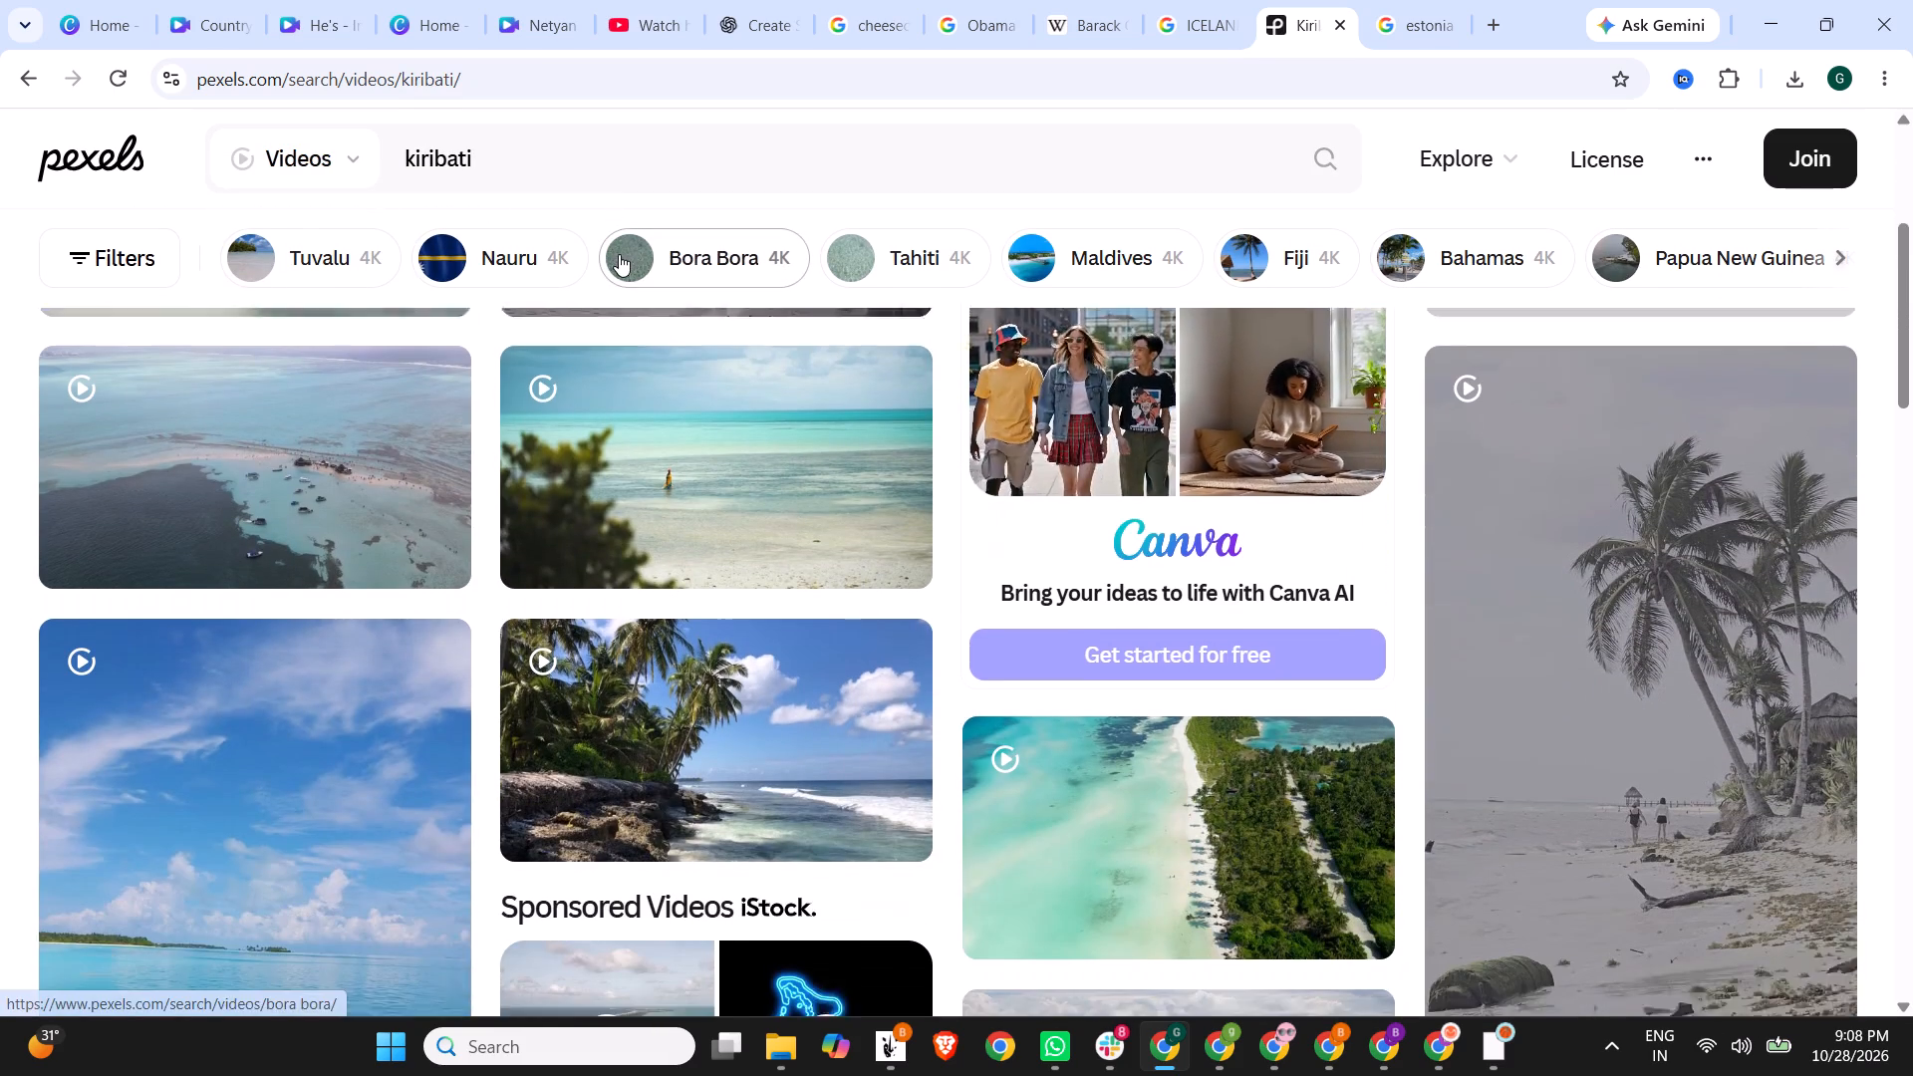
scroll(627, 488, up, 2)
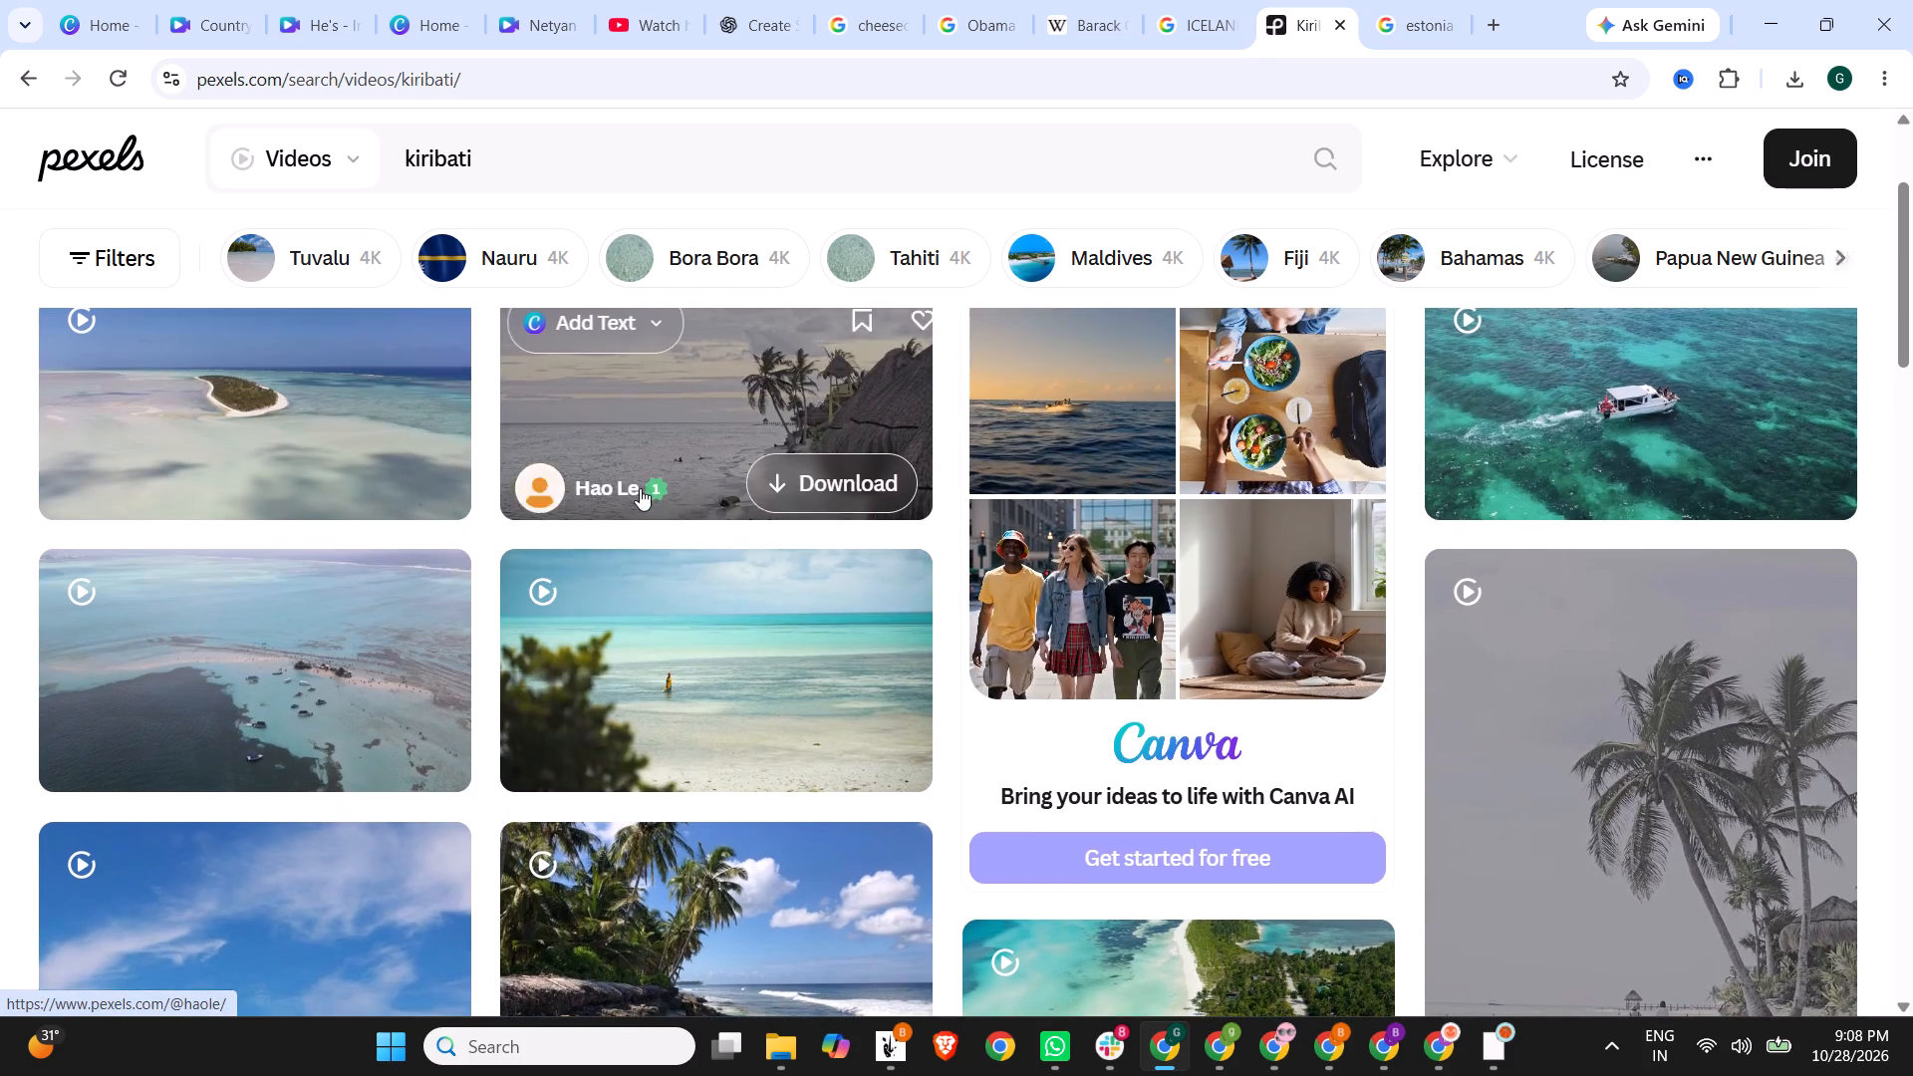
click(202, 398)
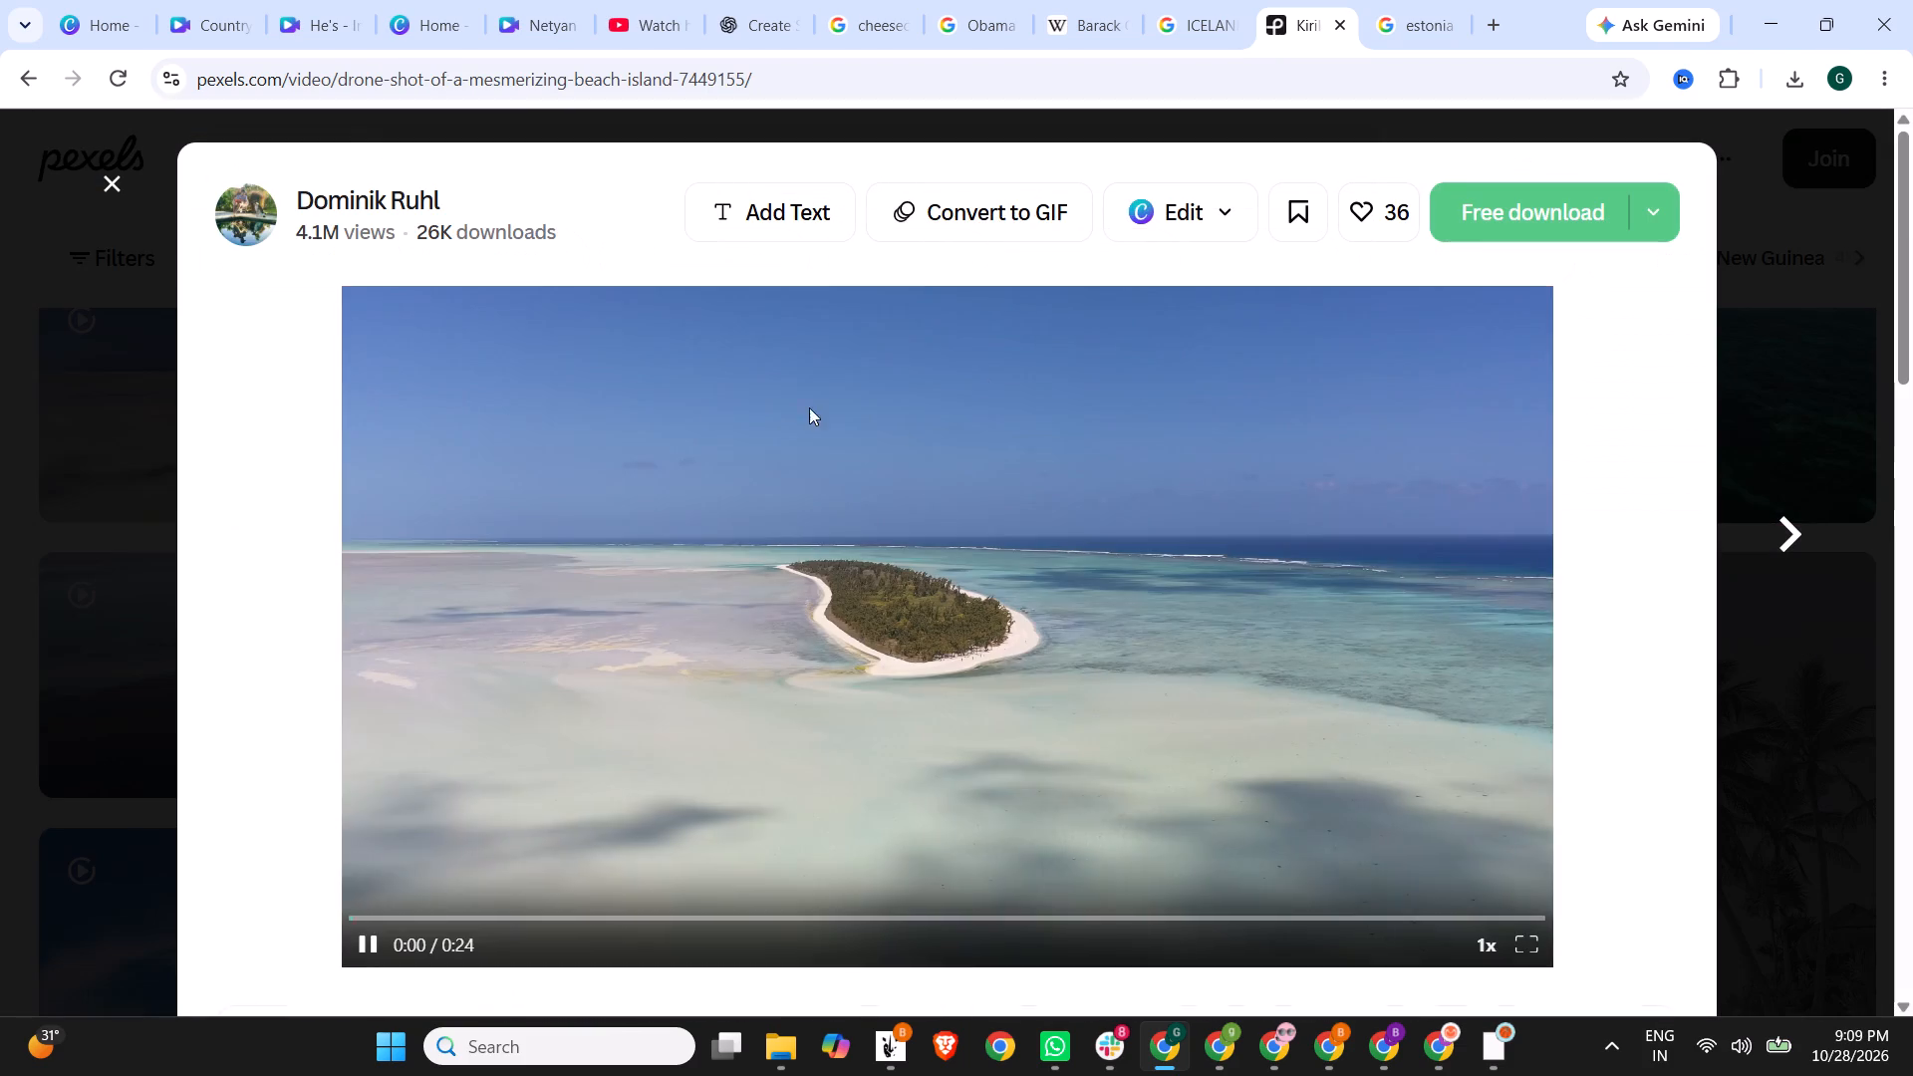
Search Google for "kiribati" in a new browser tab.
click(1509, 30)
click(1482, 24)
text(kriab)
key(BackSpace)
key(BackSpace)
key(BackSpace)
key(BackSpace)
text(iribati)
key(Return)
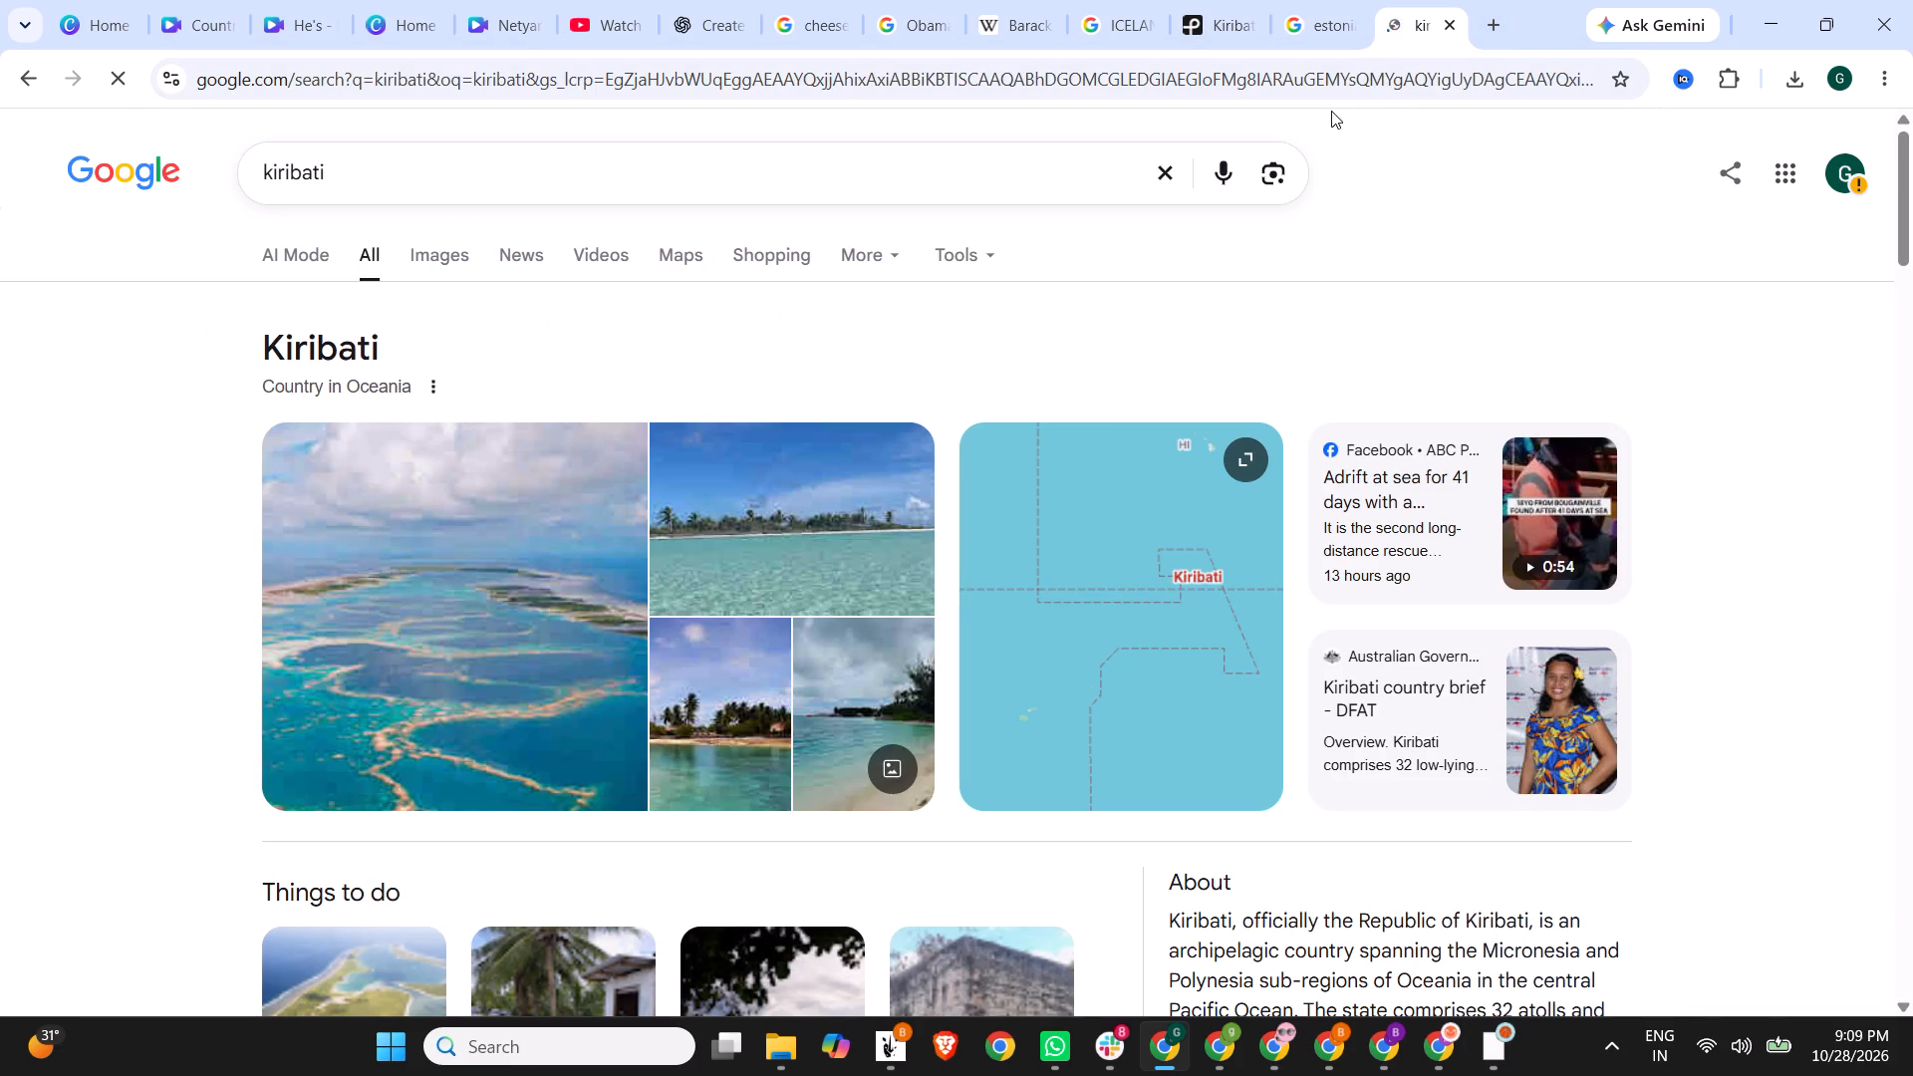
Compare the beach-island drone clip on Pexels with Google's Kiribati photos and map, and close the clip preview.
click(1296, 0)
click(1221, 0)
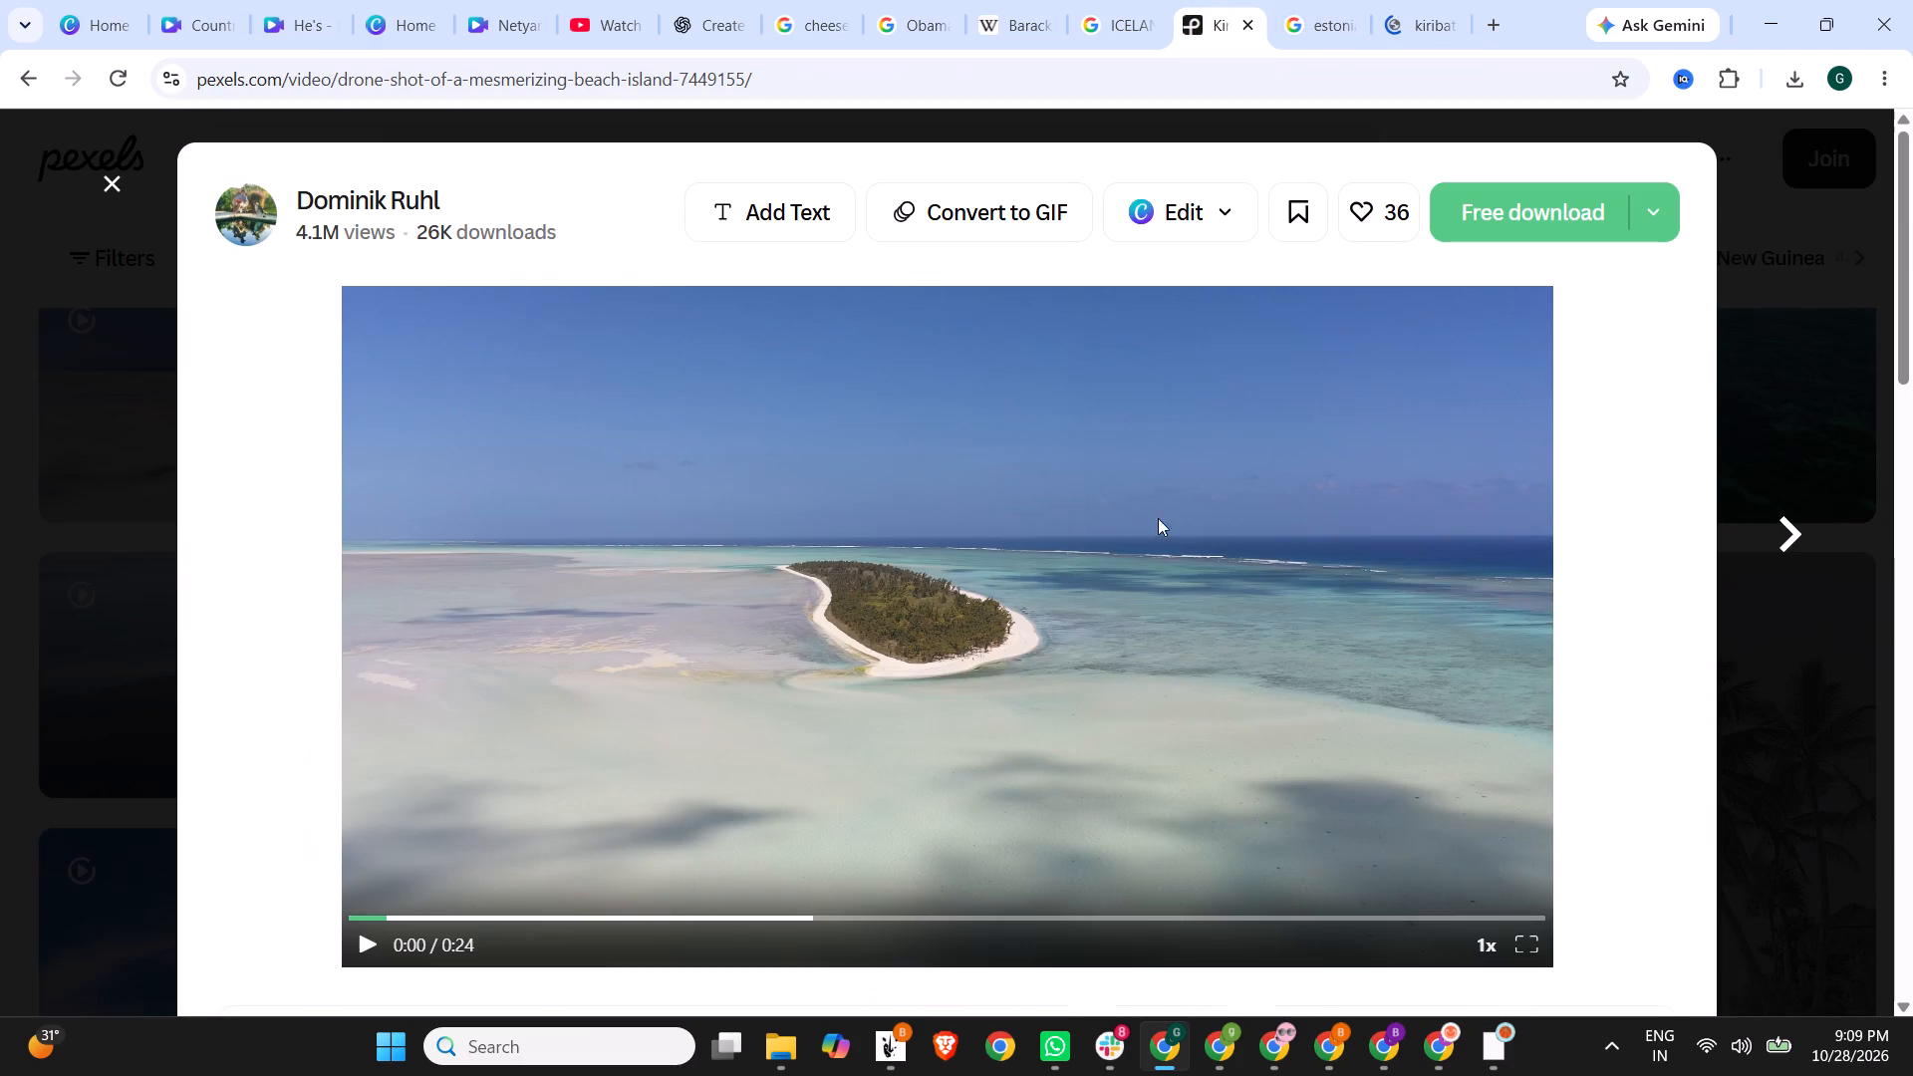
click(796, 708)
click(876, 709)
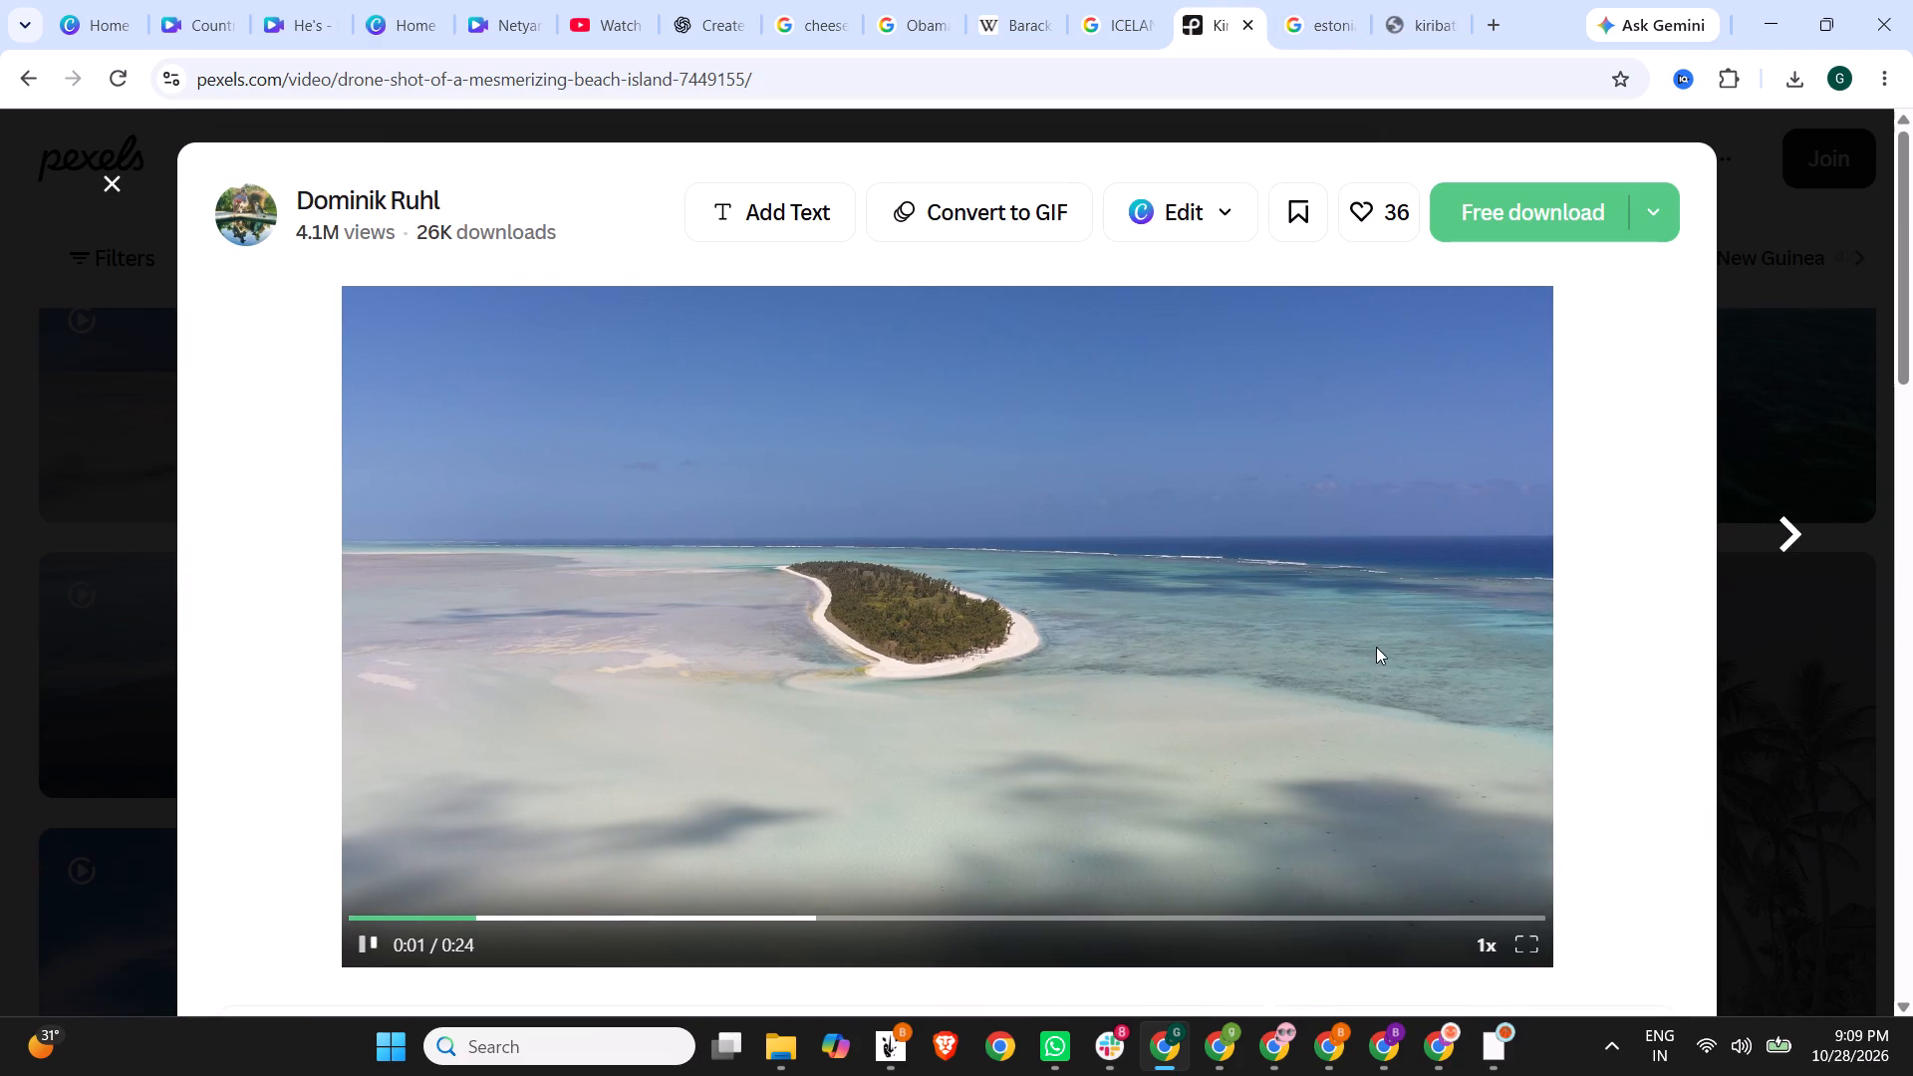
click(1400, 0)
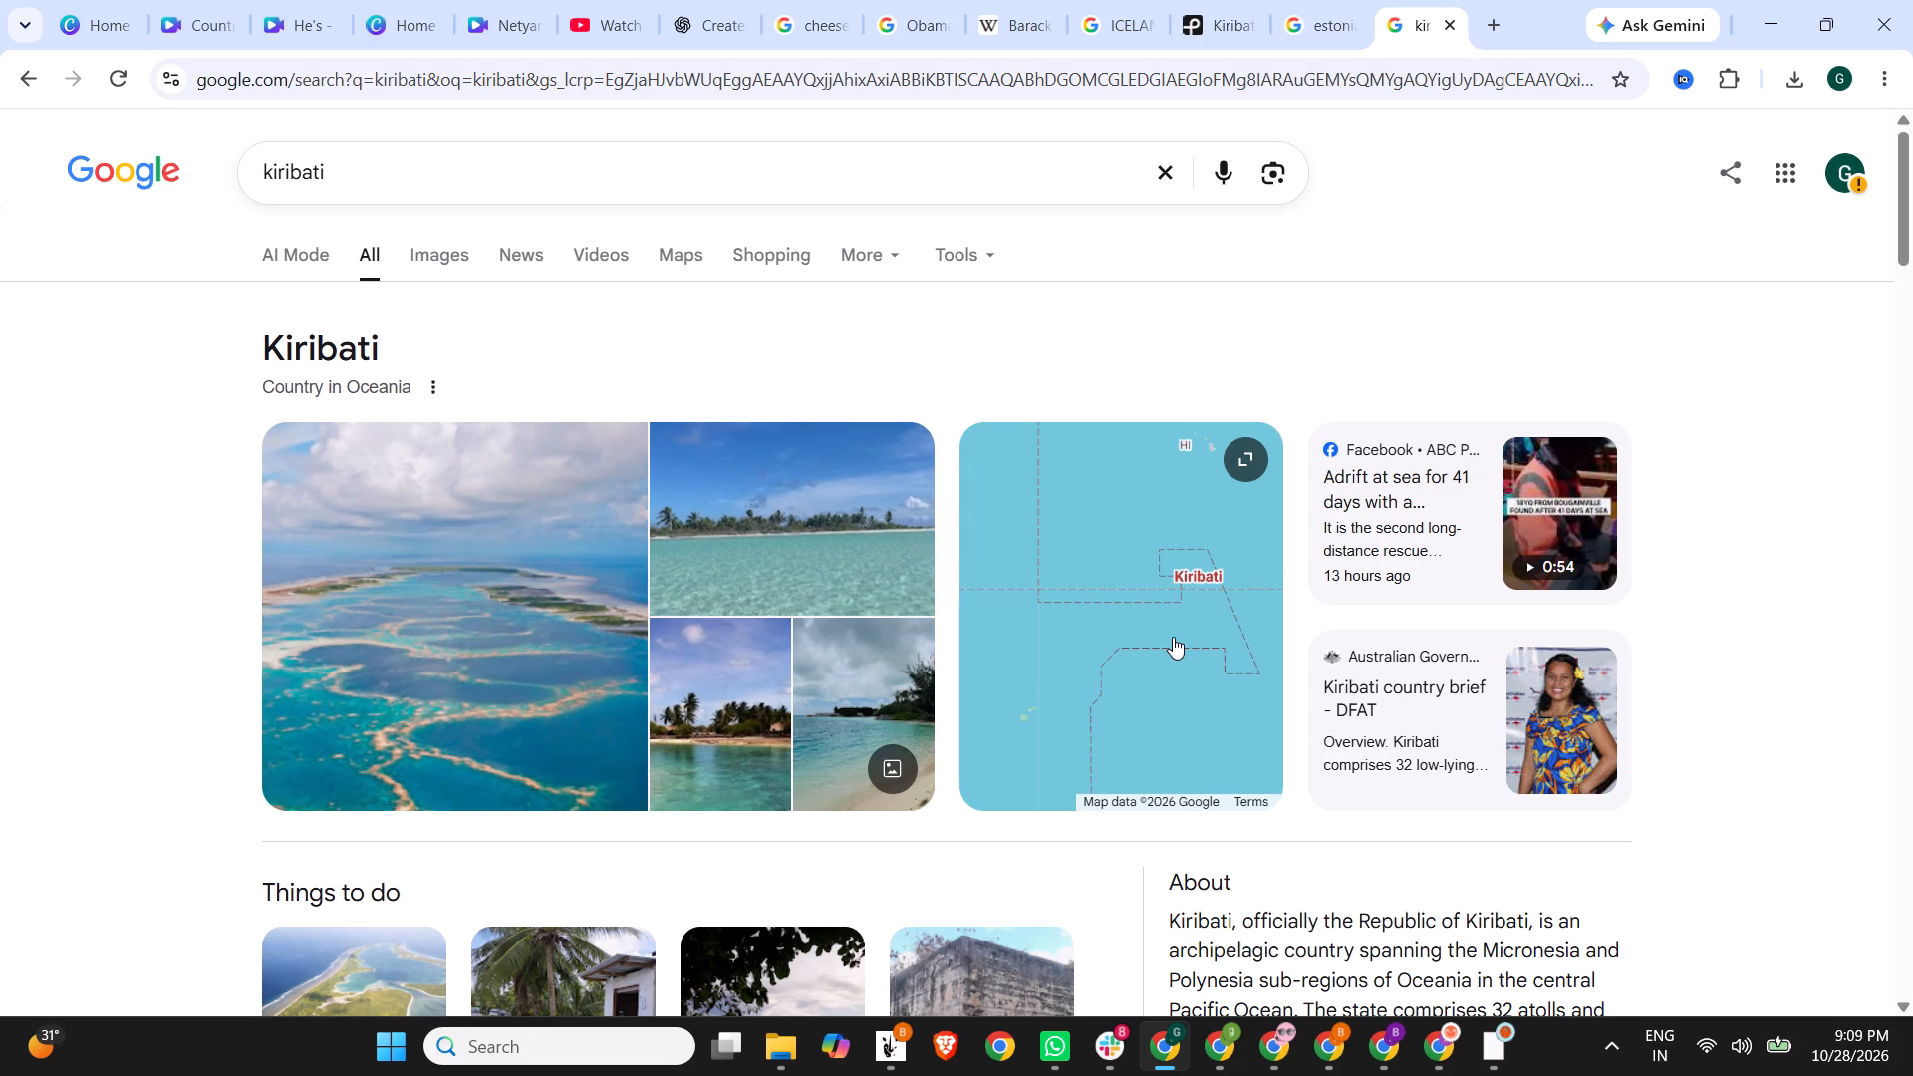
scroll(1173, 637, down, 2)
click(1211, 0)
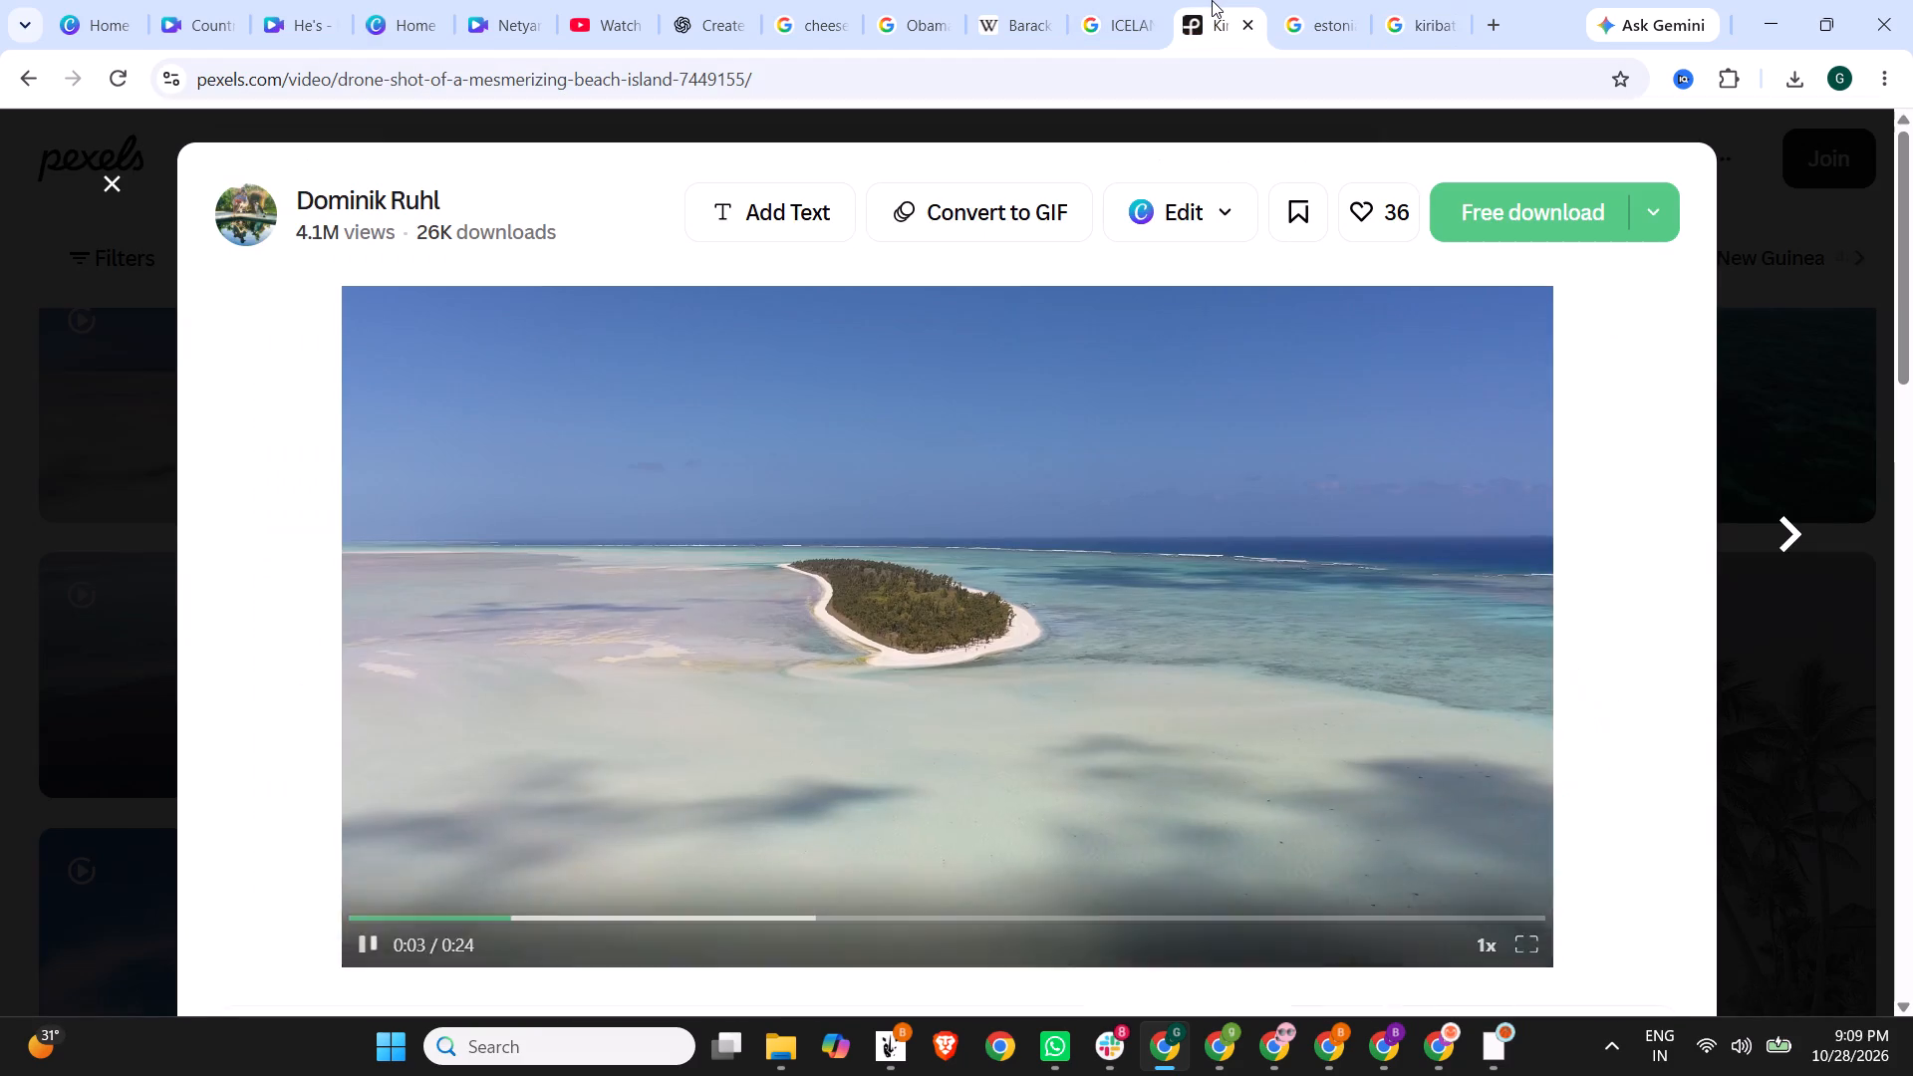
click(1778, 195)
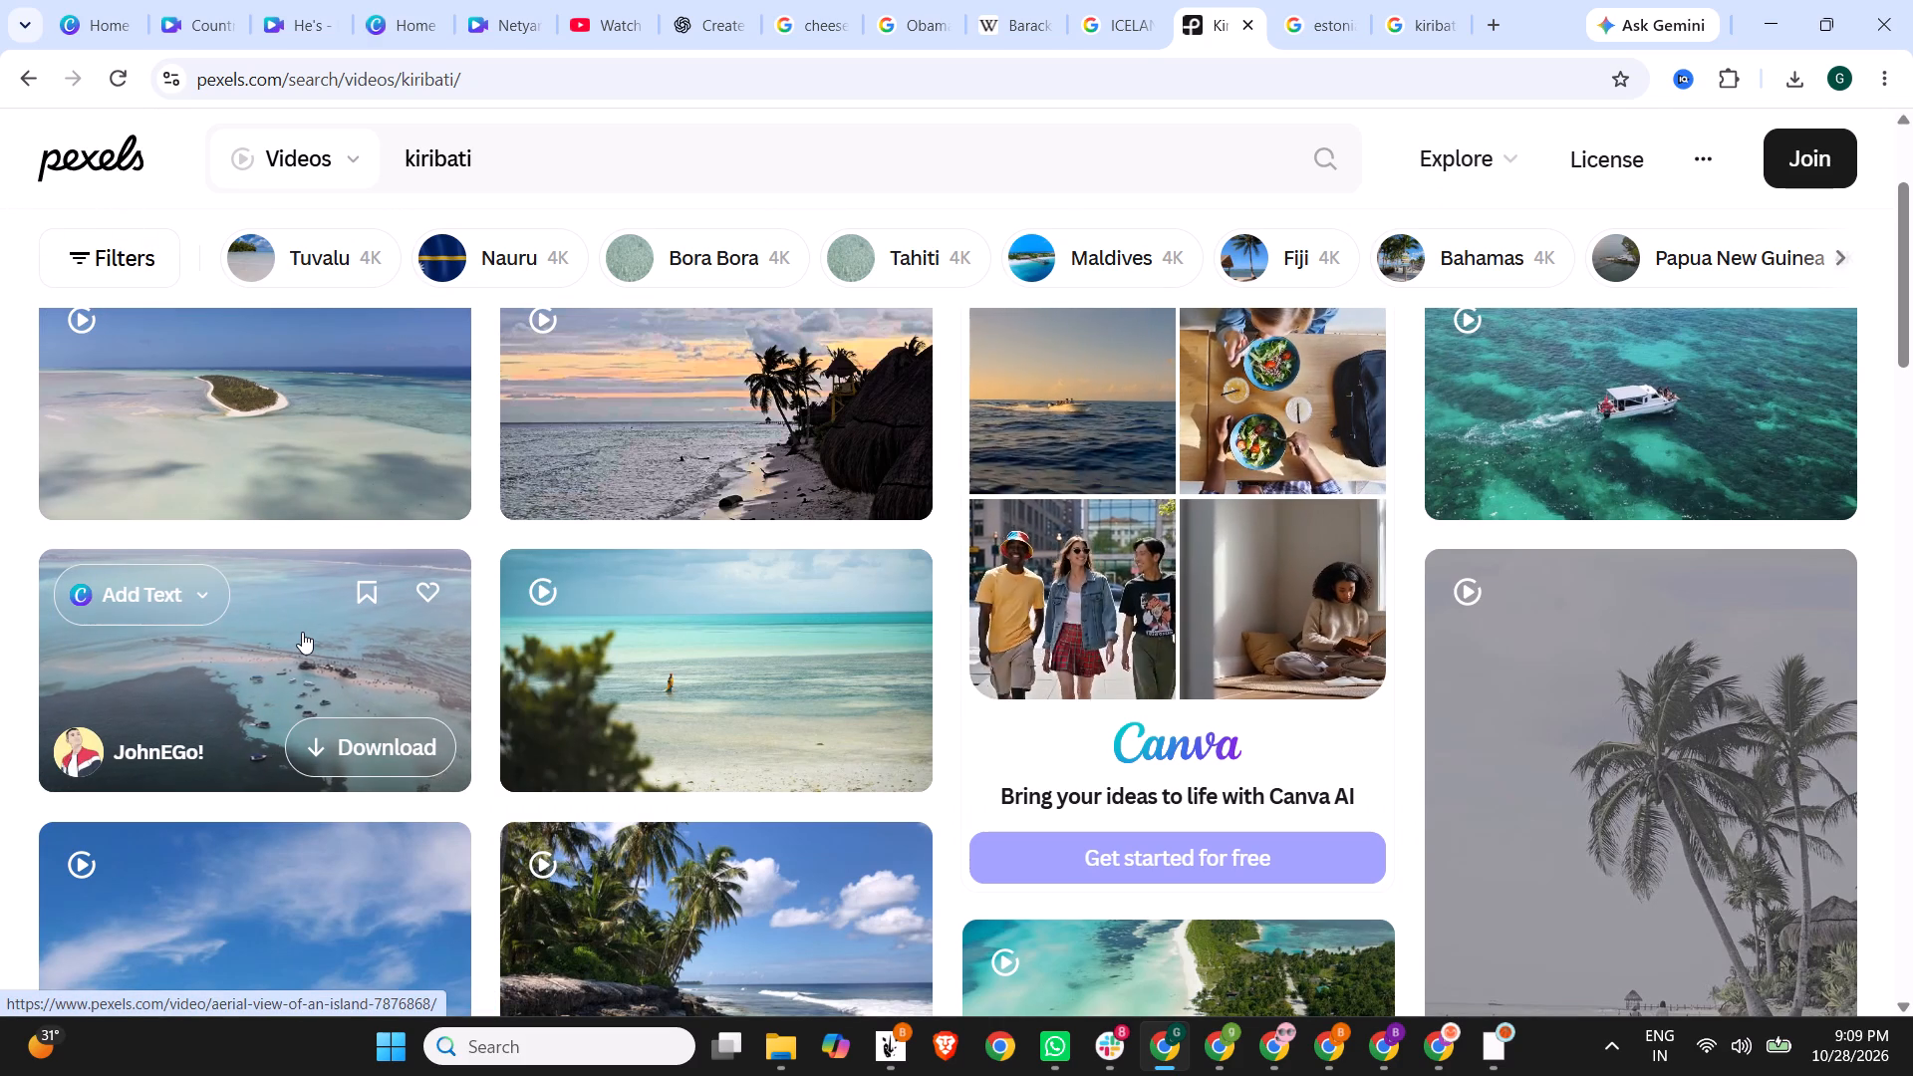
Examine the aerial island clip with the boats, including its details and similar videos, and close its preview.
click(302, 632)
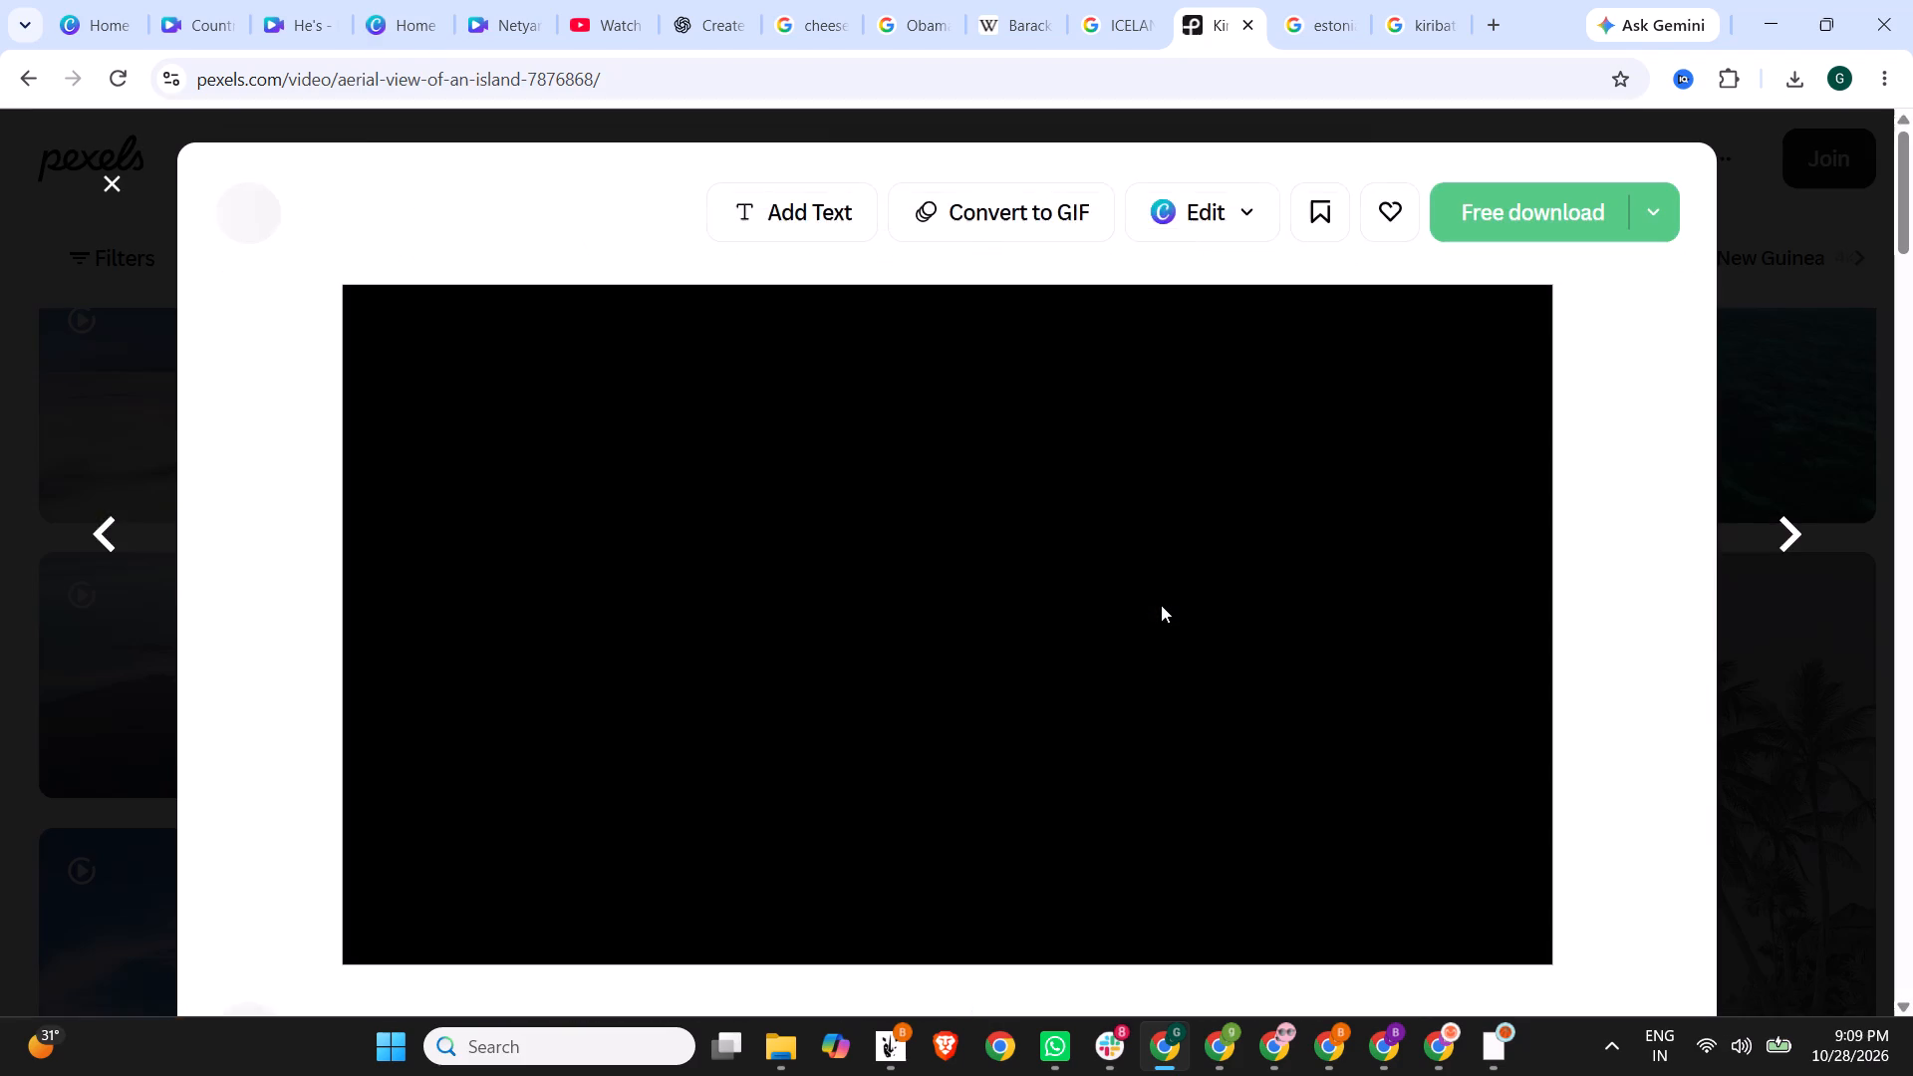
scroll(1459, 572, down, 4)
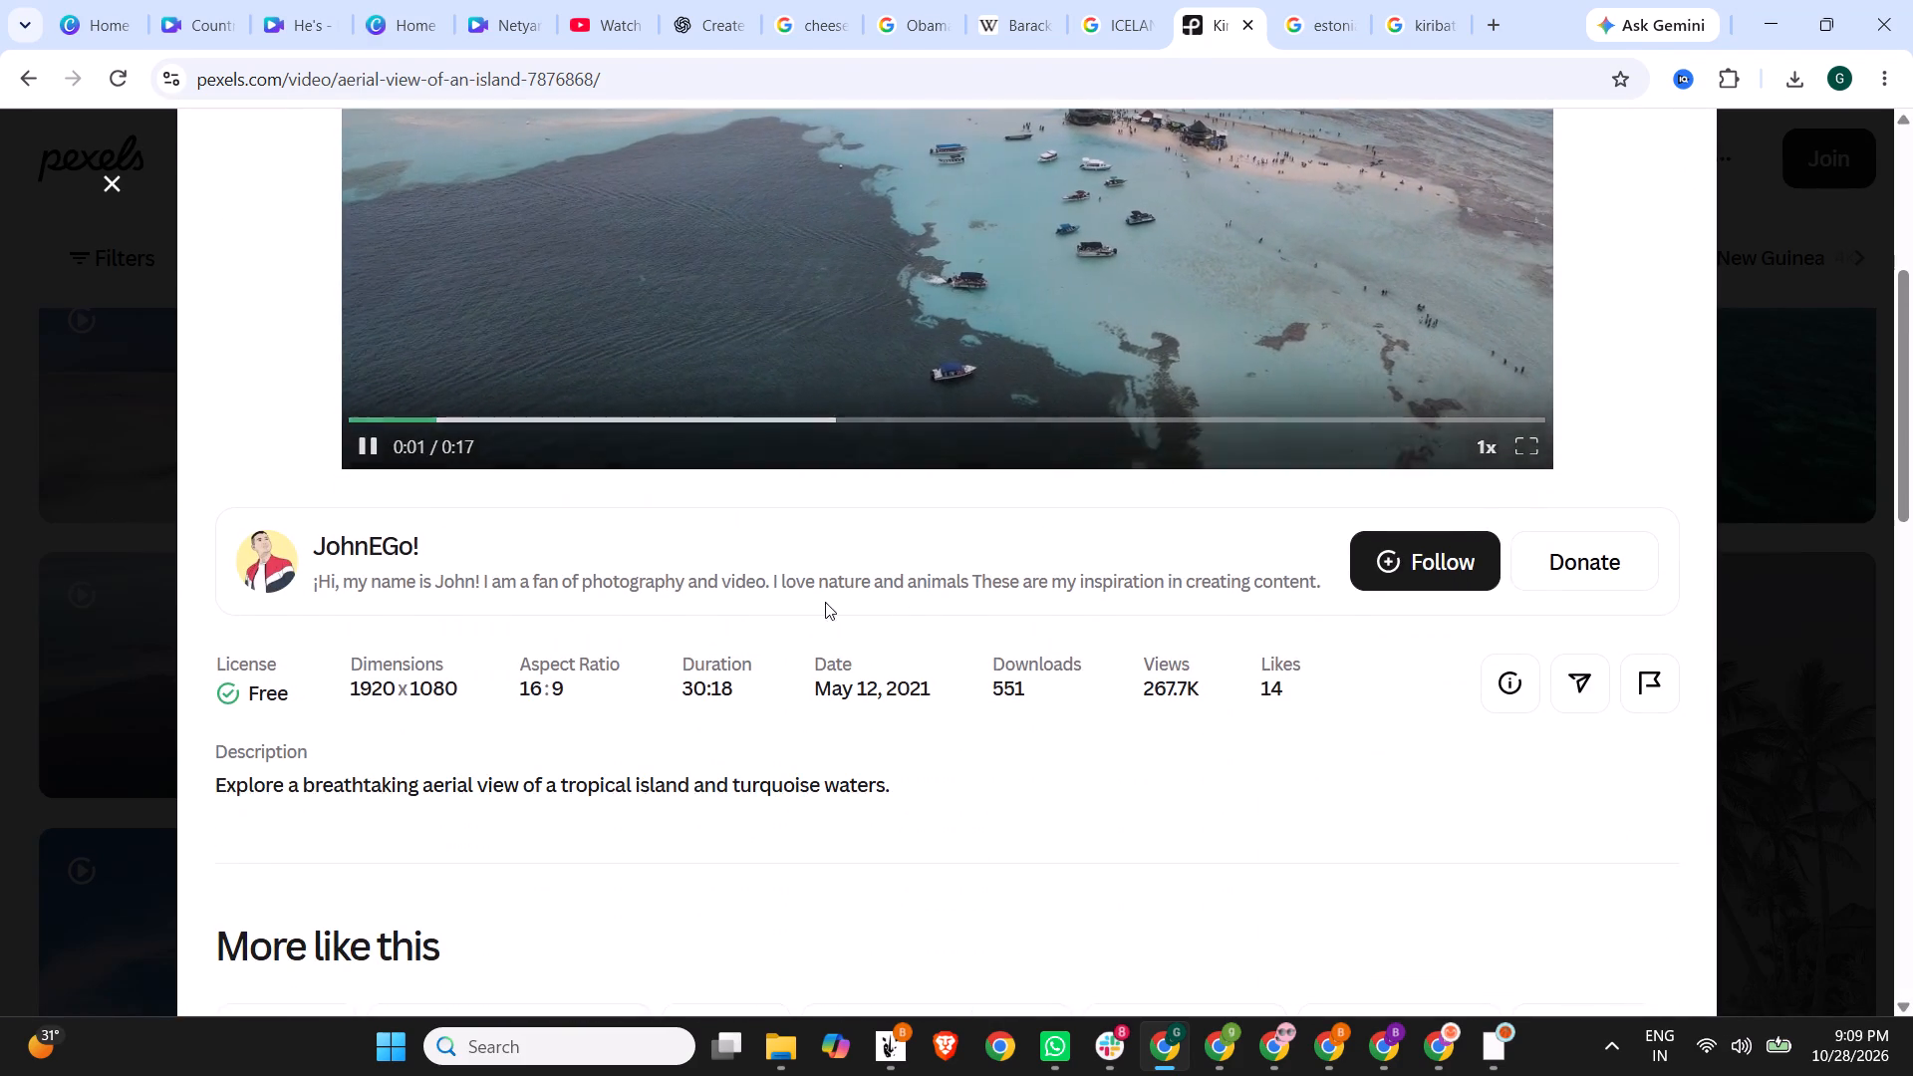
scroll(745, 778, down, 3)
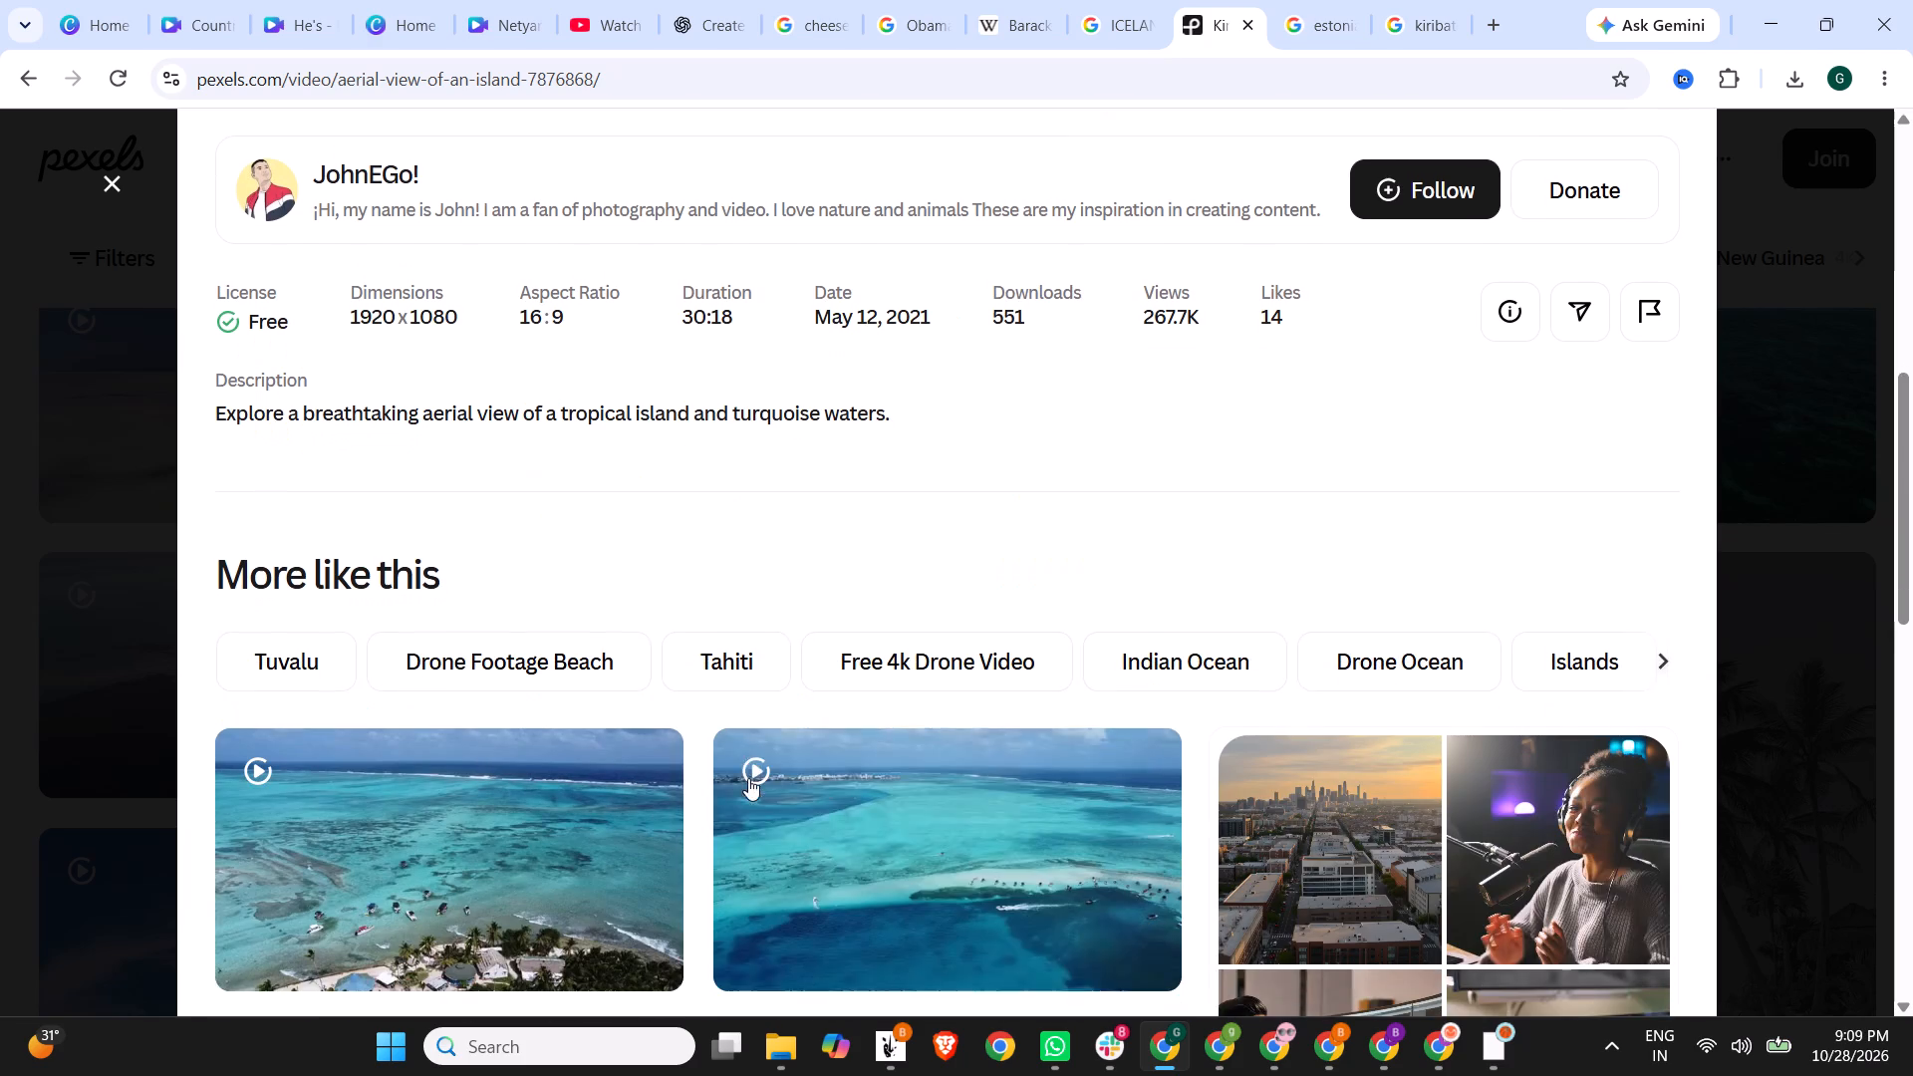
click(1912, 432)
click(1836, 450)
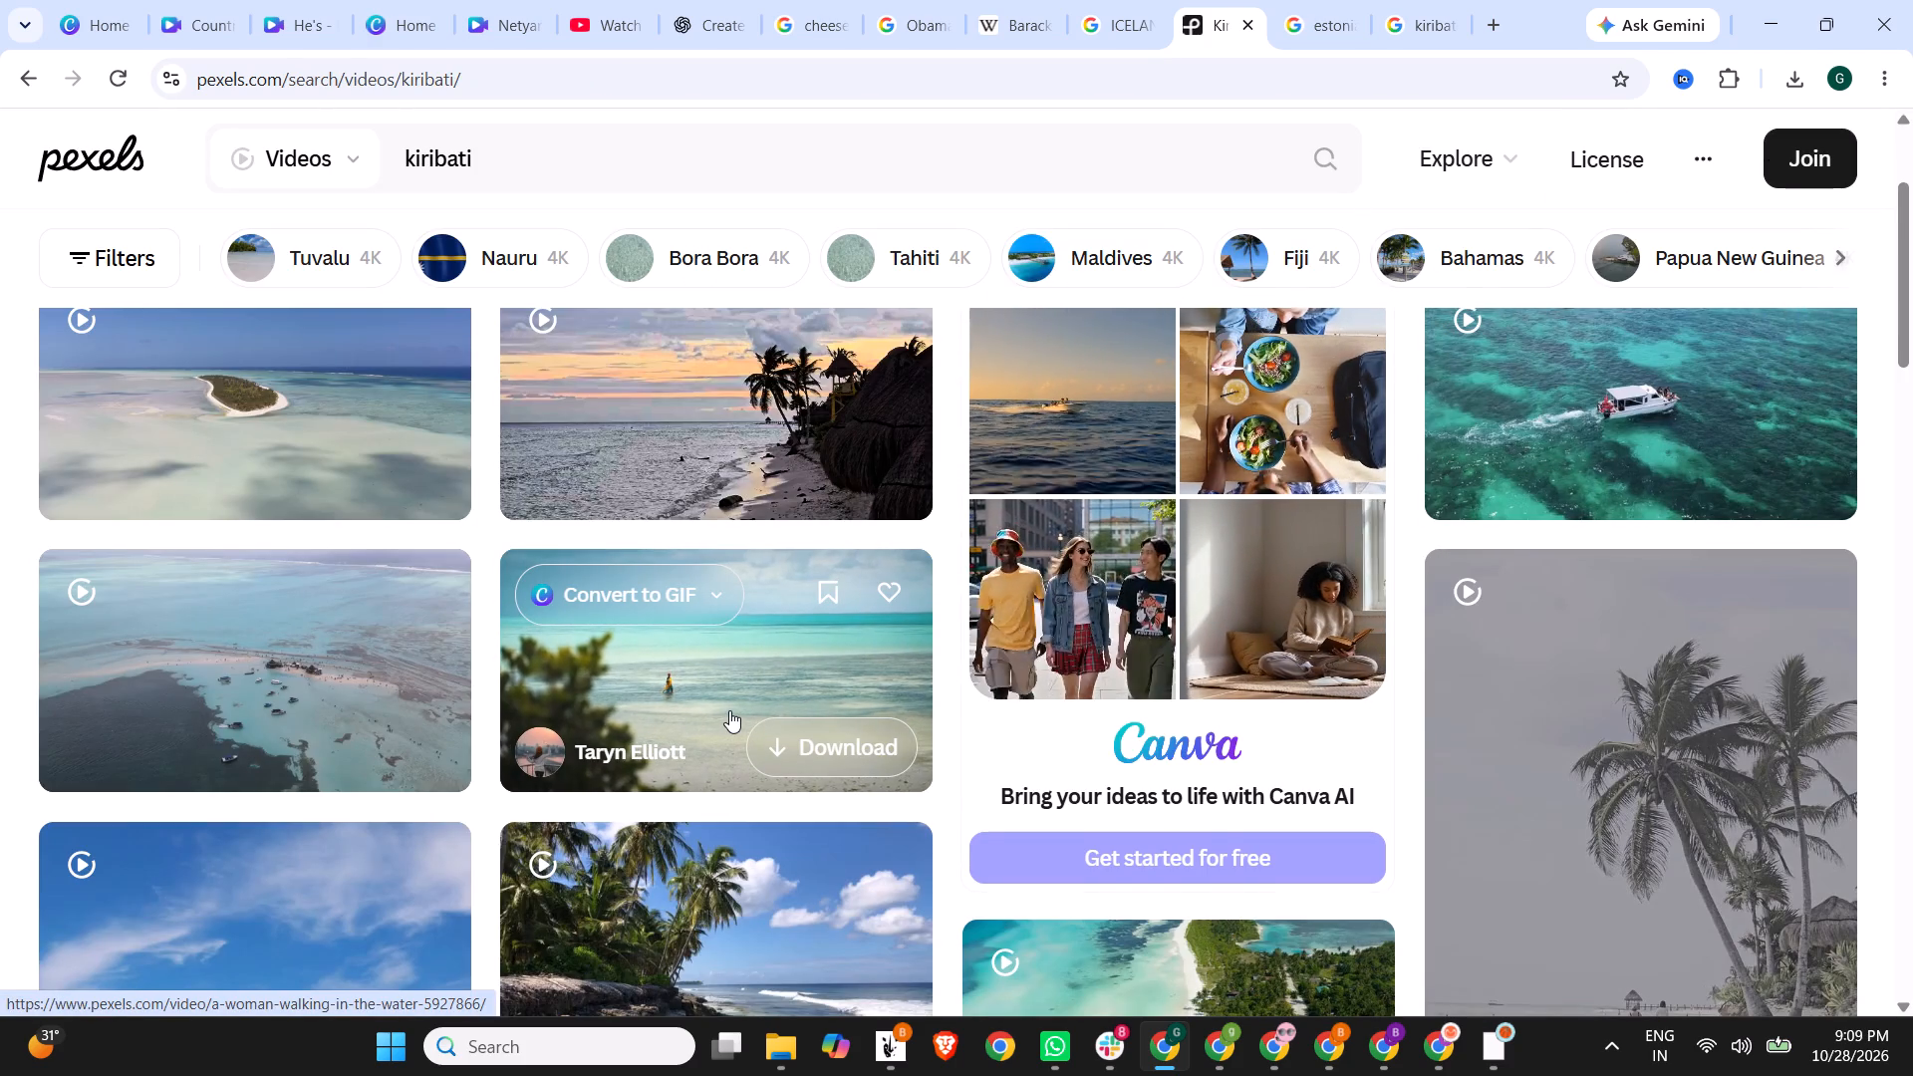
Browse further down the Kiribati video results and open the vertical clip of the ocean and blue sky.
scroll(729, 710, down, 4)
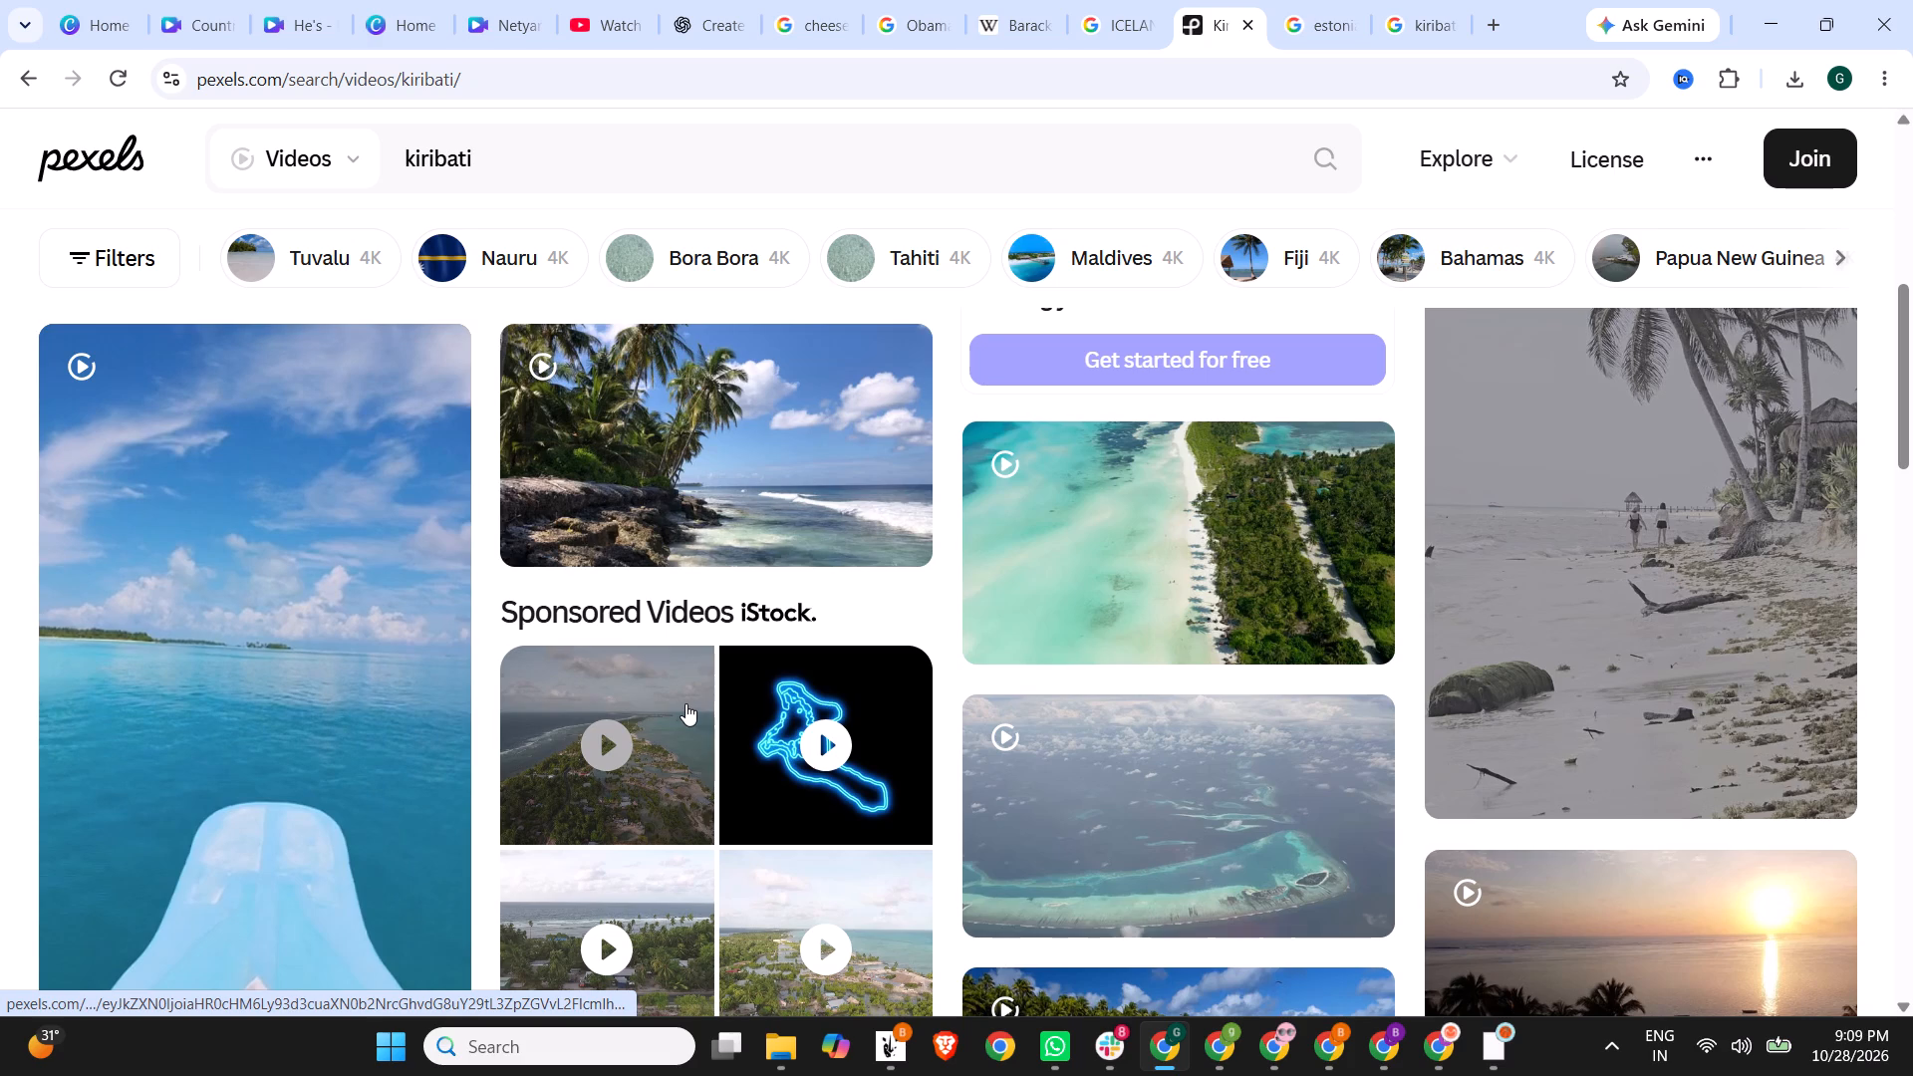
scroll(1153, 753, down, 2)
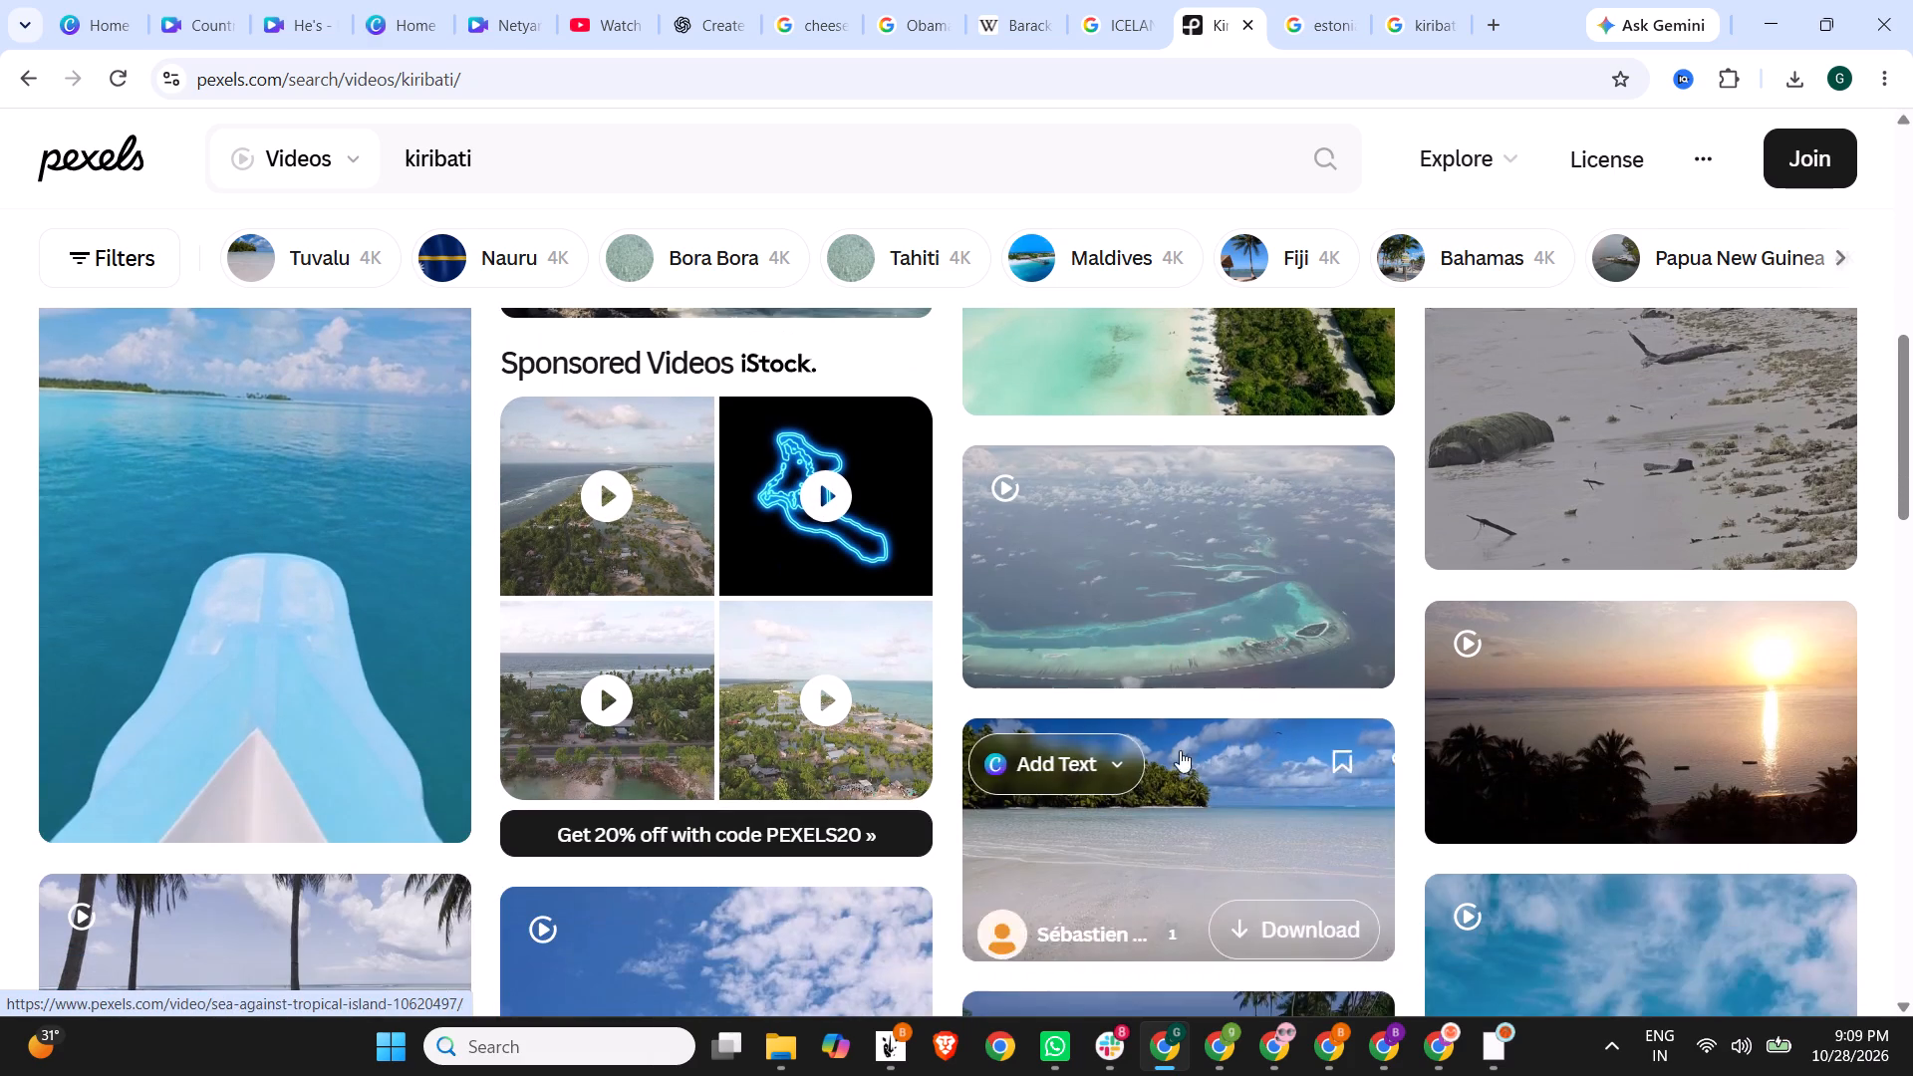
scroll(1395, 724, down, 4)
scroll(335, 567, down, 4)
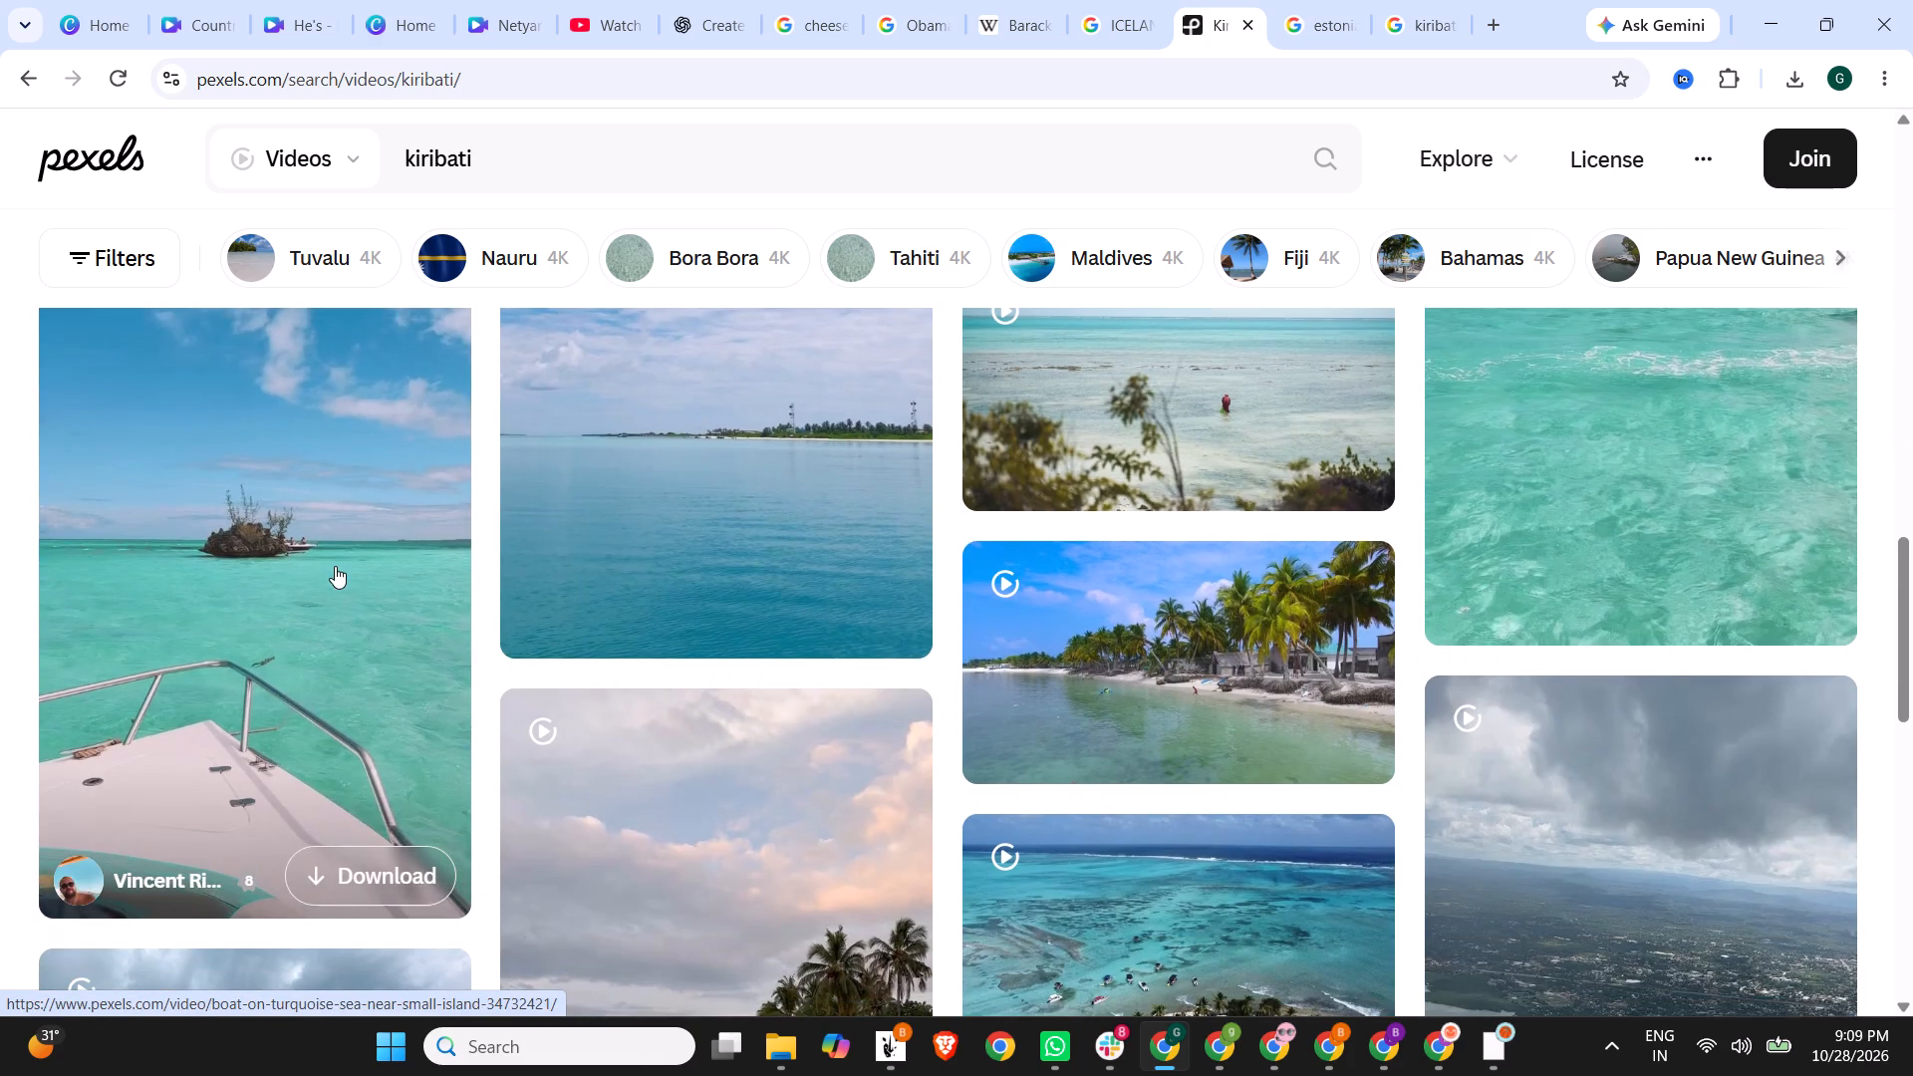
scroll(816, 746, down, 3)
scroll(773, 703, up, 3)
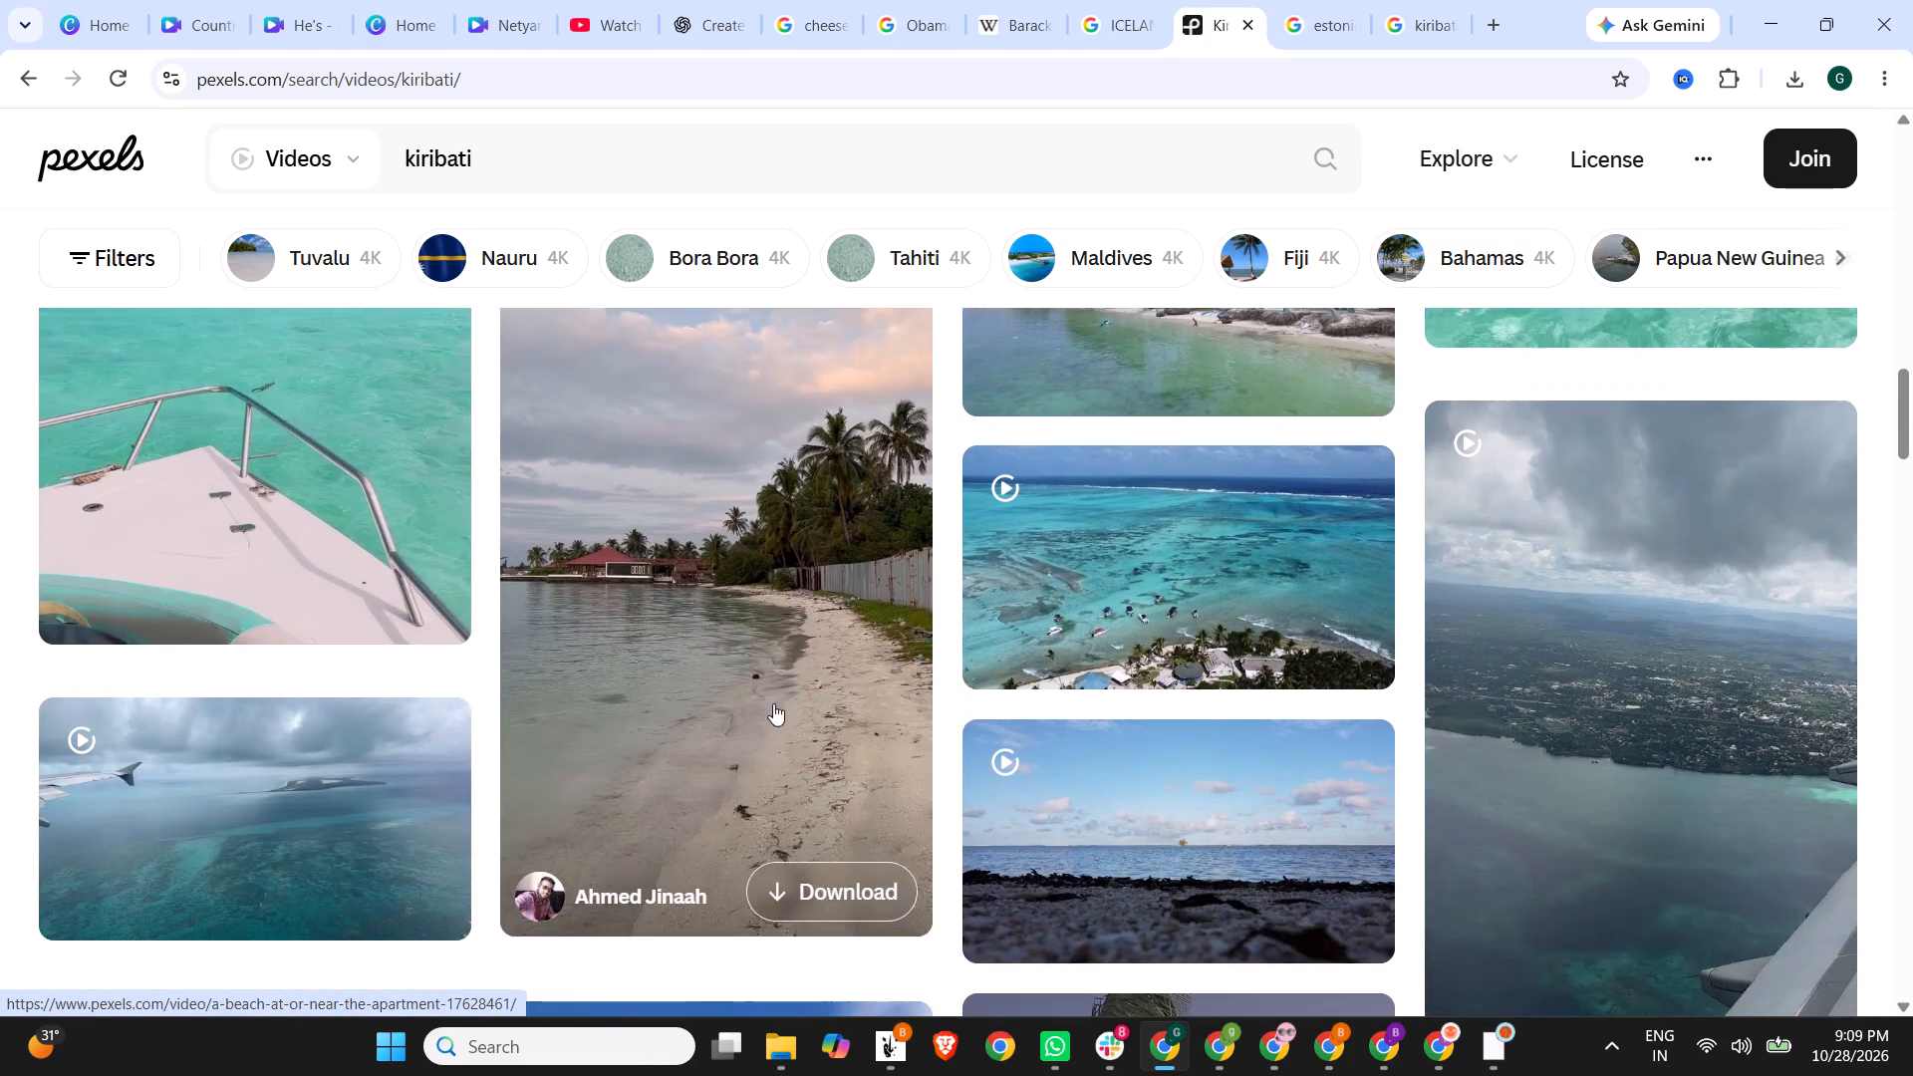
scroll(773, 703, up, 3)
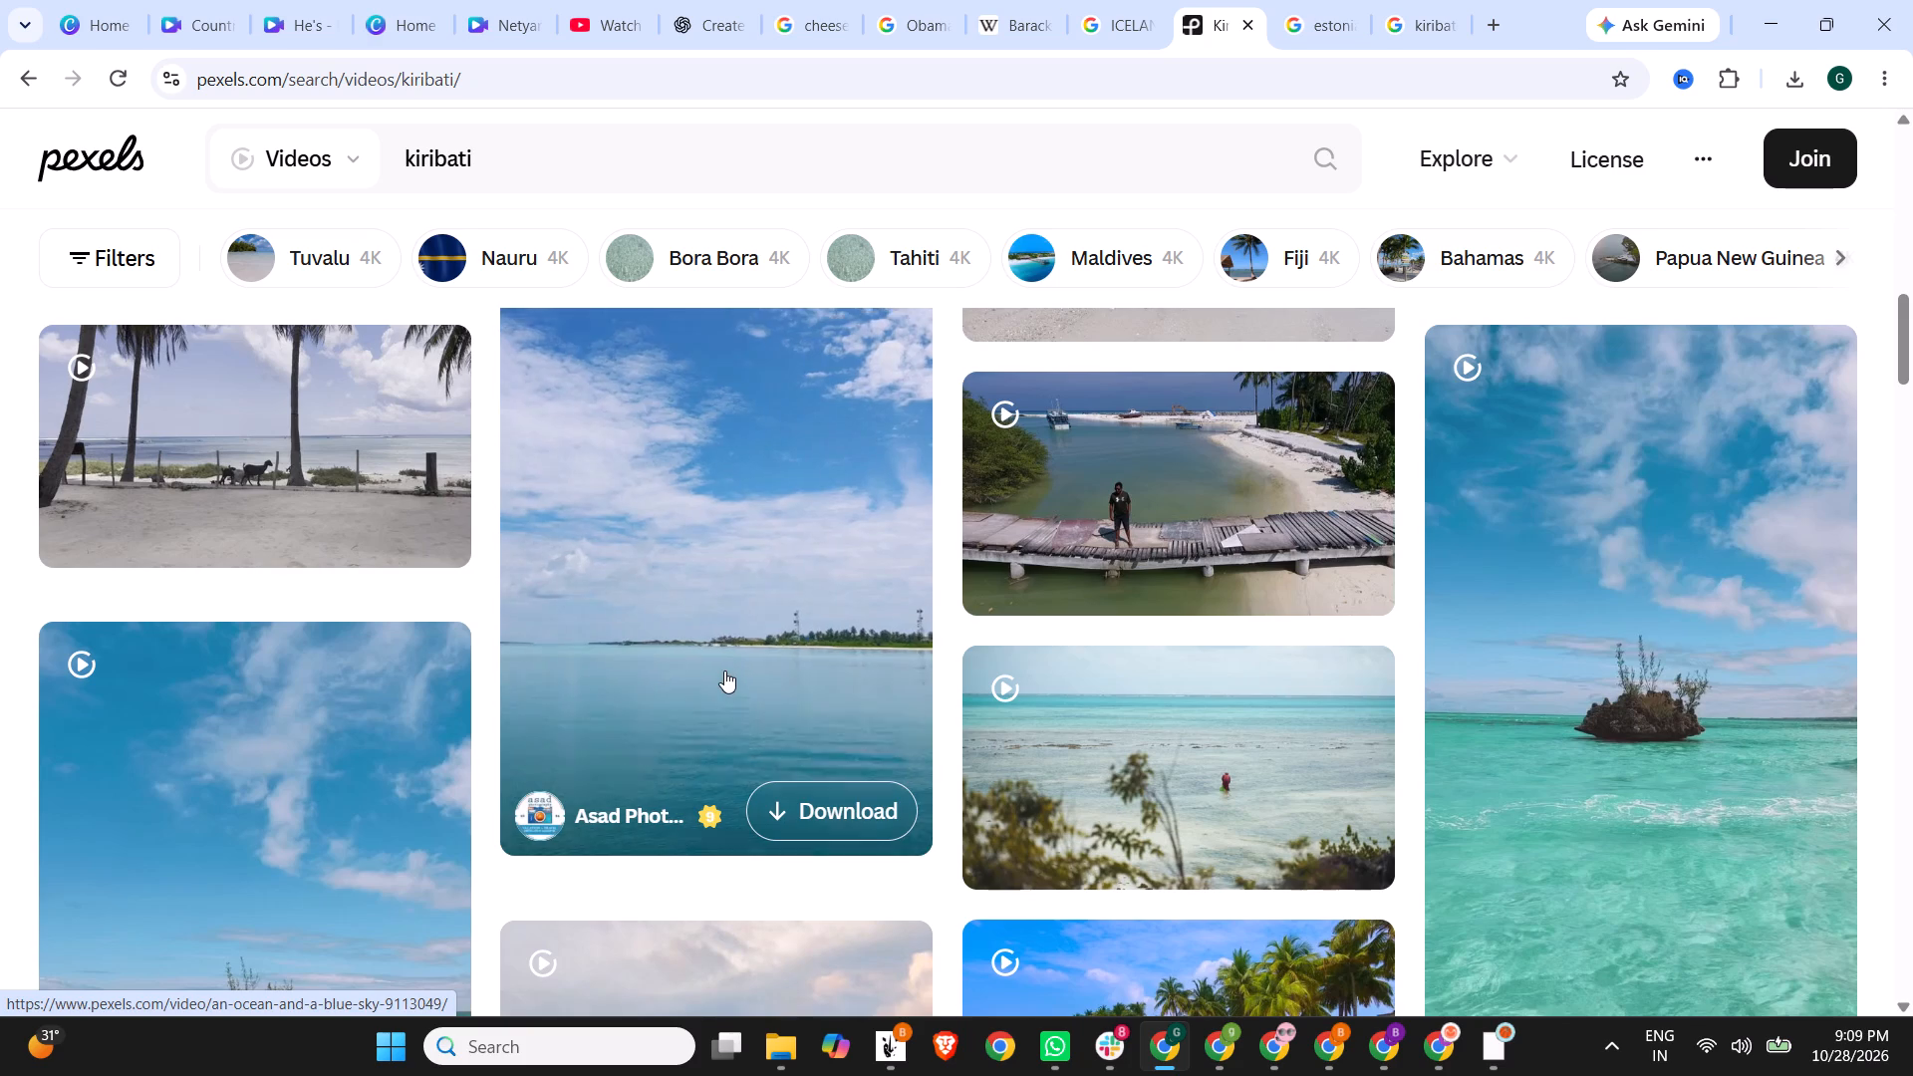
click(724, 671)
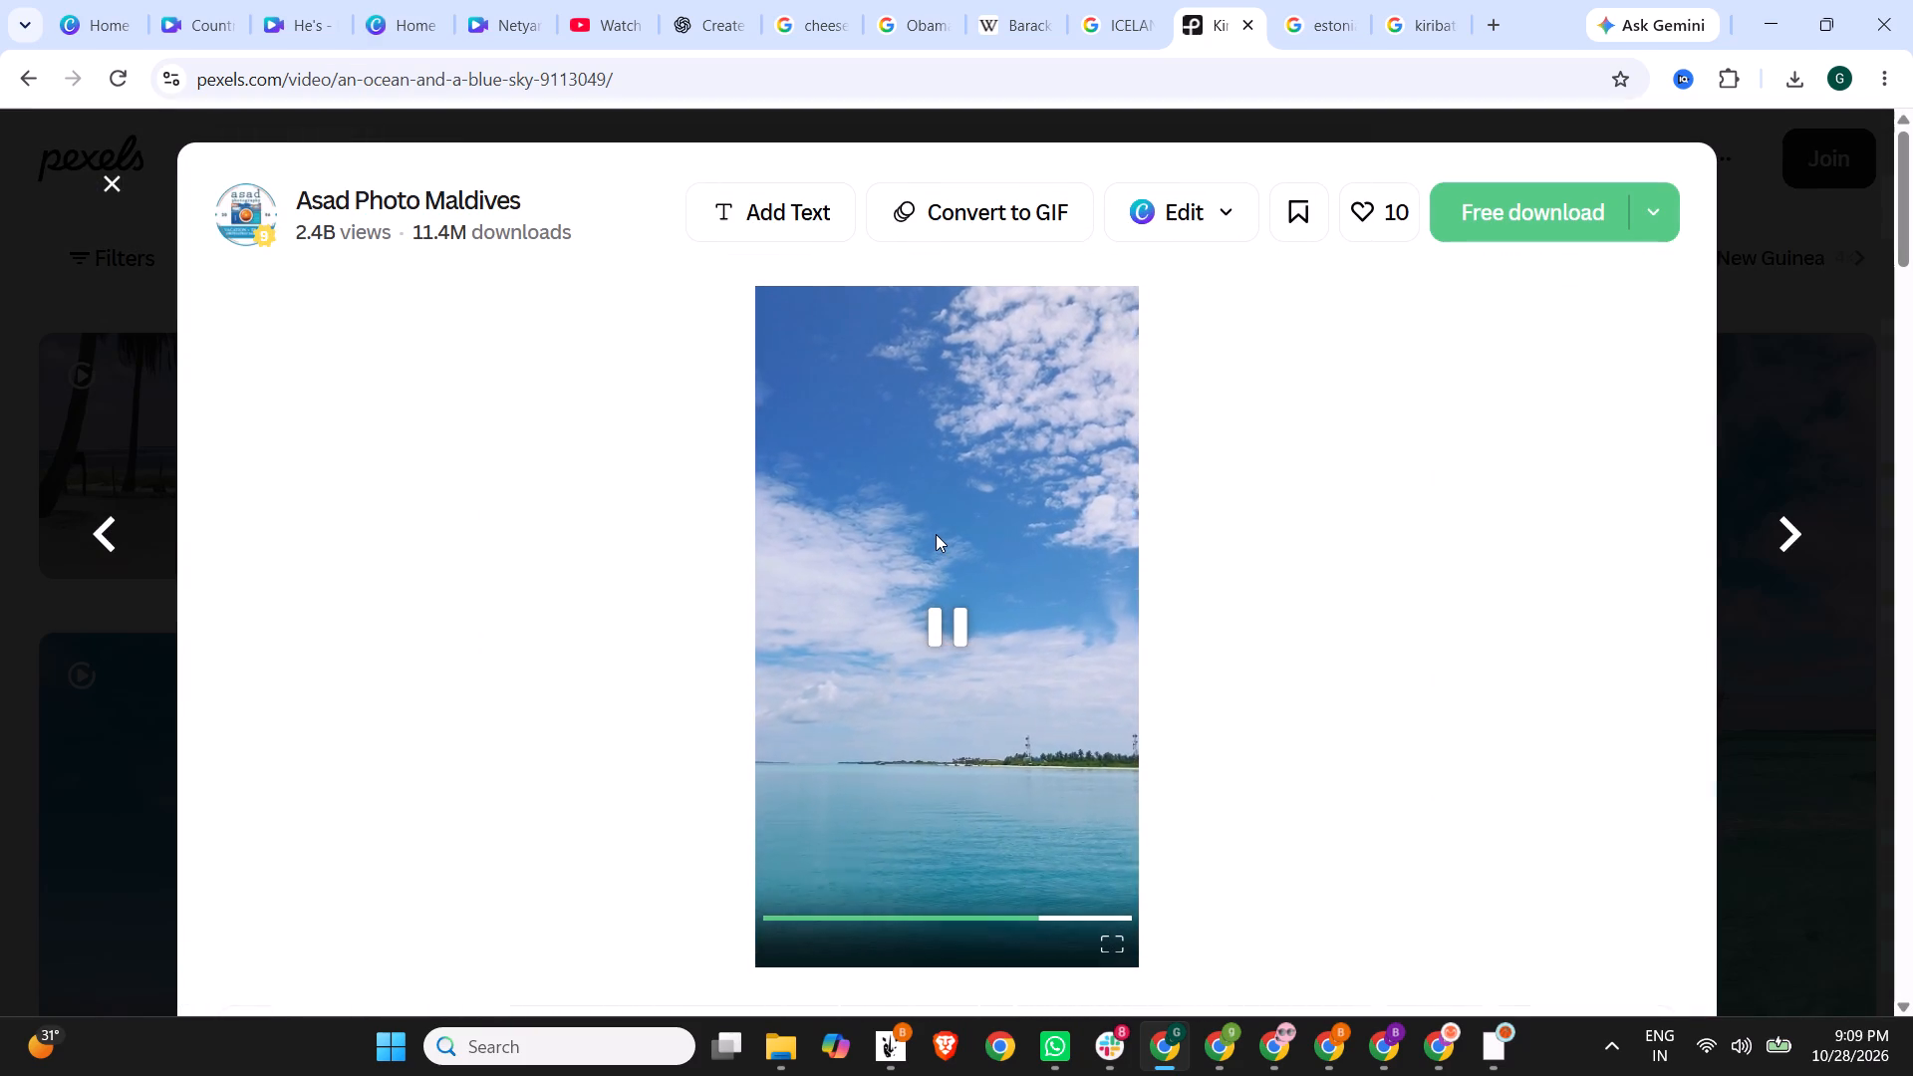
Close the ocean clip preview, find the vertical tropical beach clip with two palm trees, and download it.
click(1871, 405)
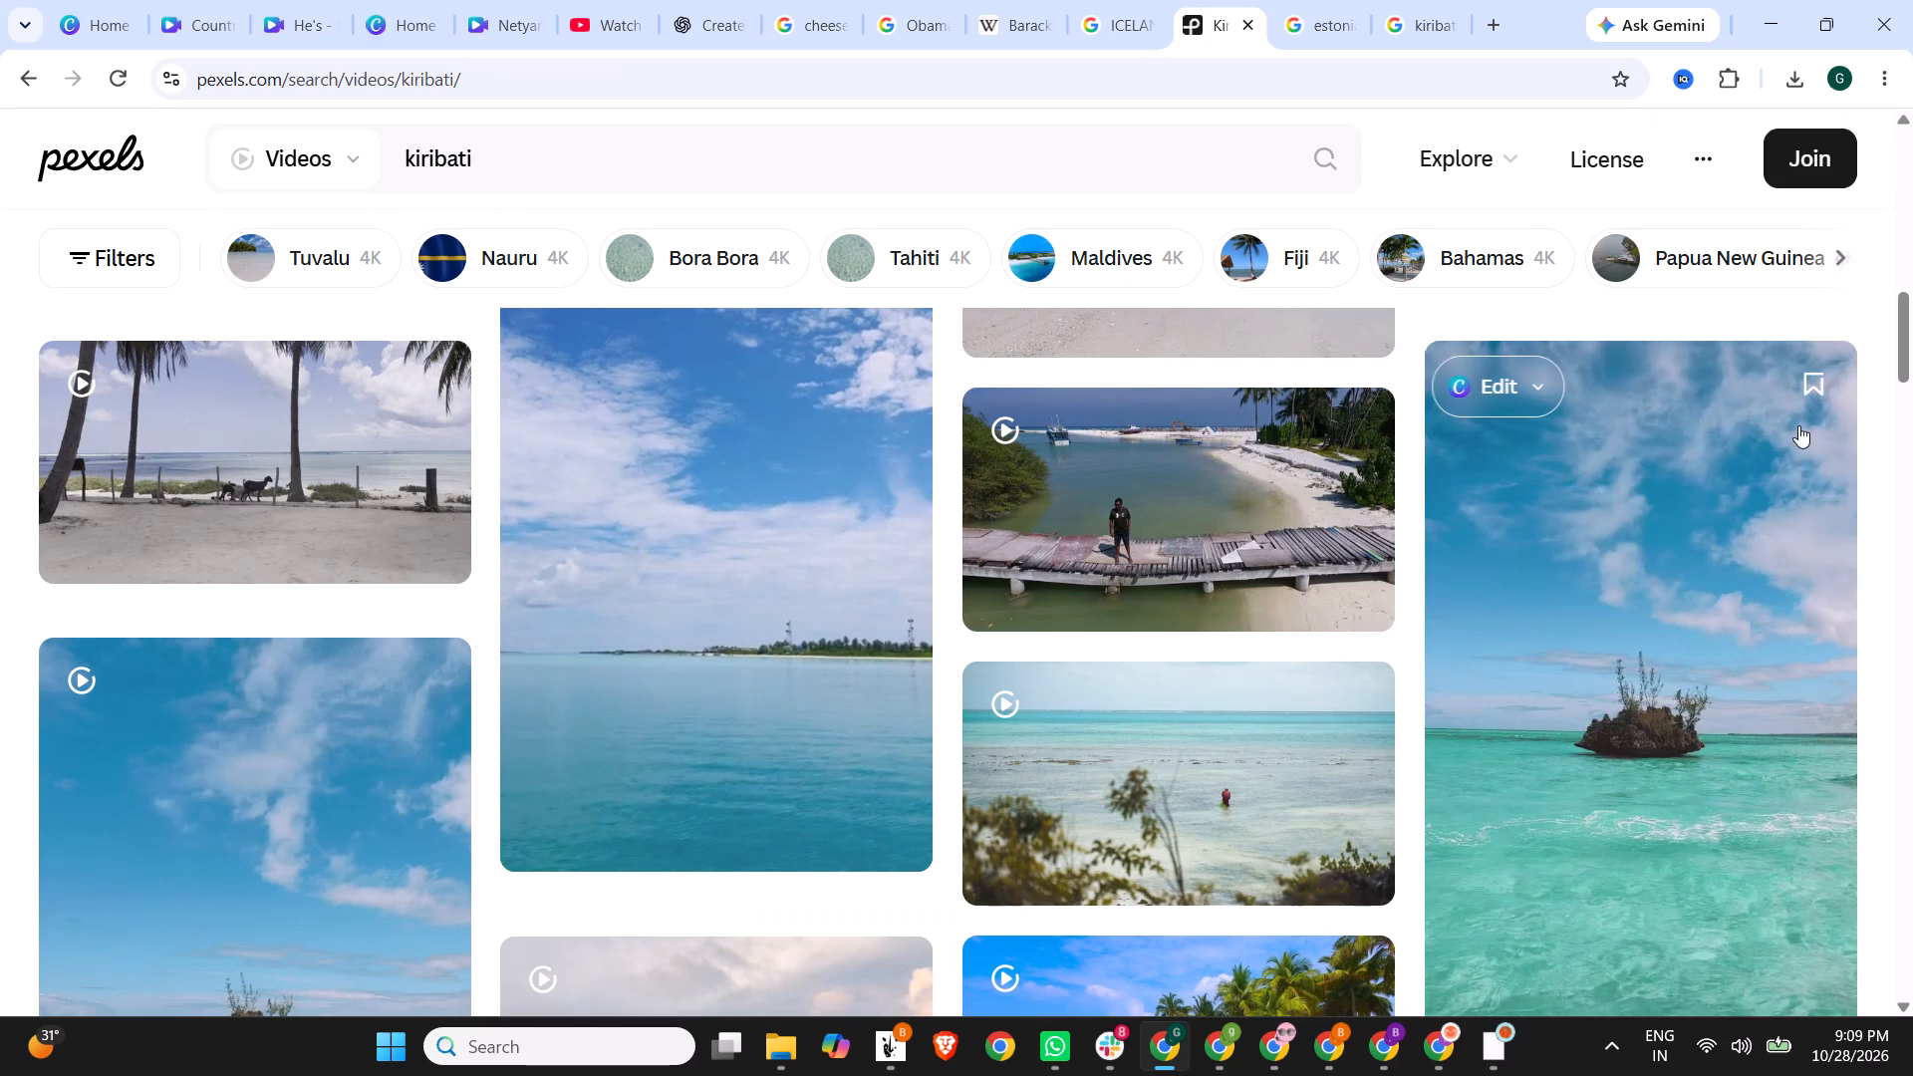
scroll(1633, 661, down, 3)
scroll(1641, 538, down, 4)
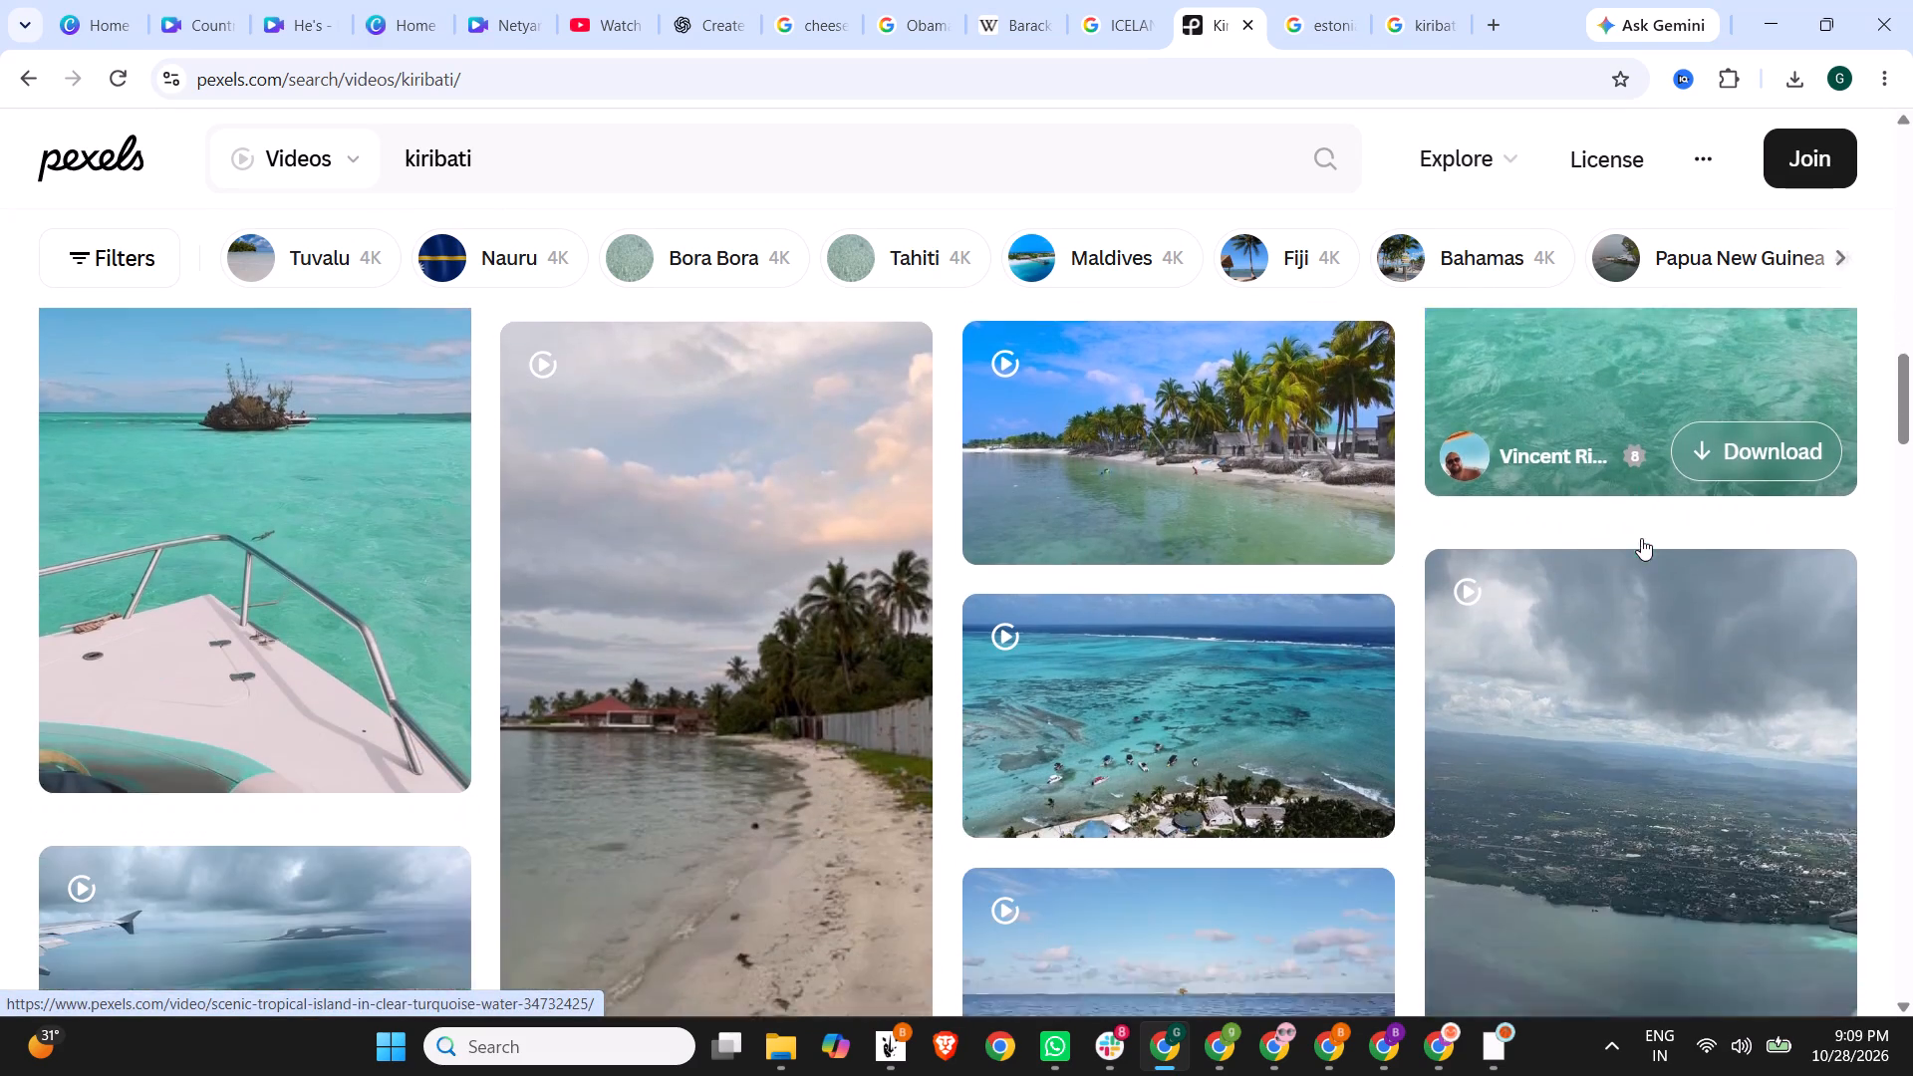
scroll(1241, 475, down, 3)
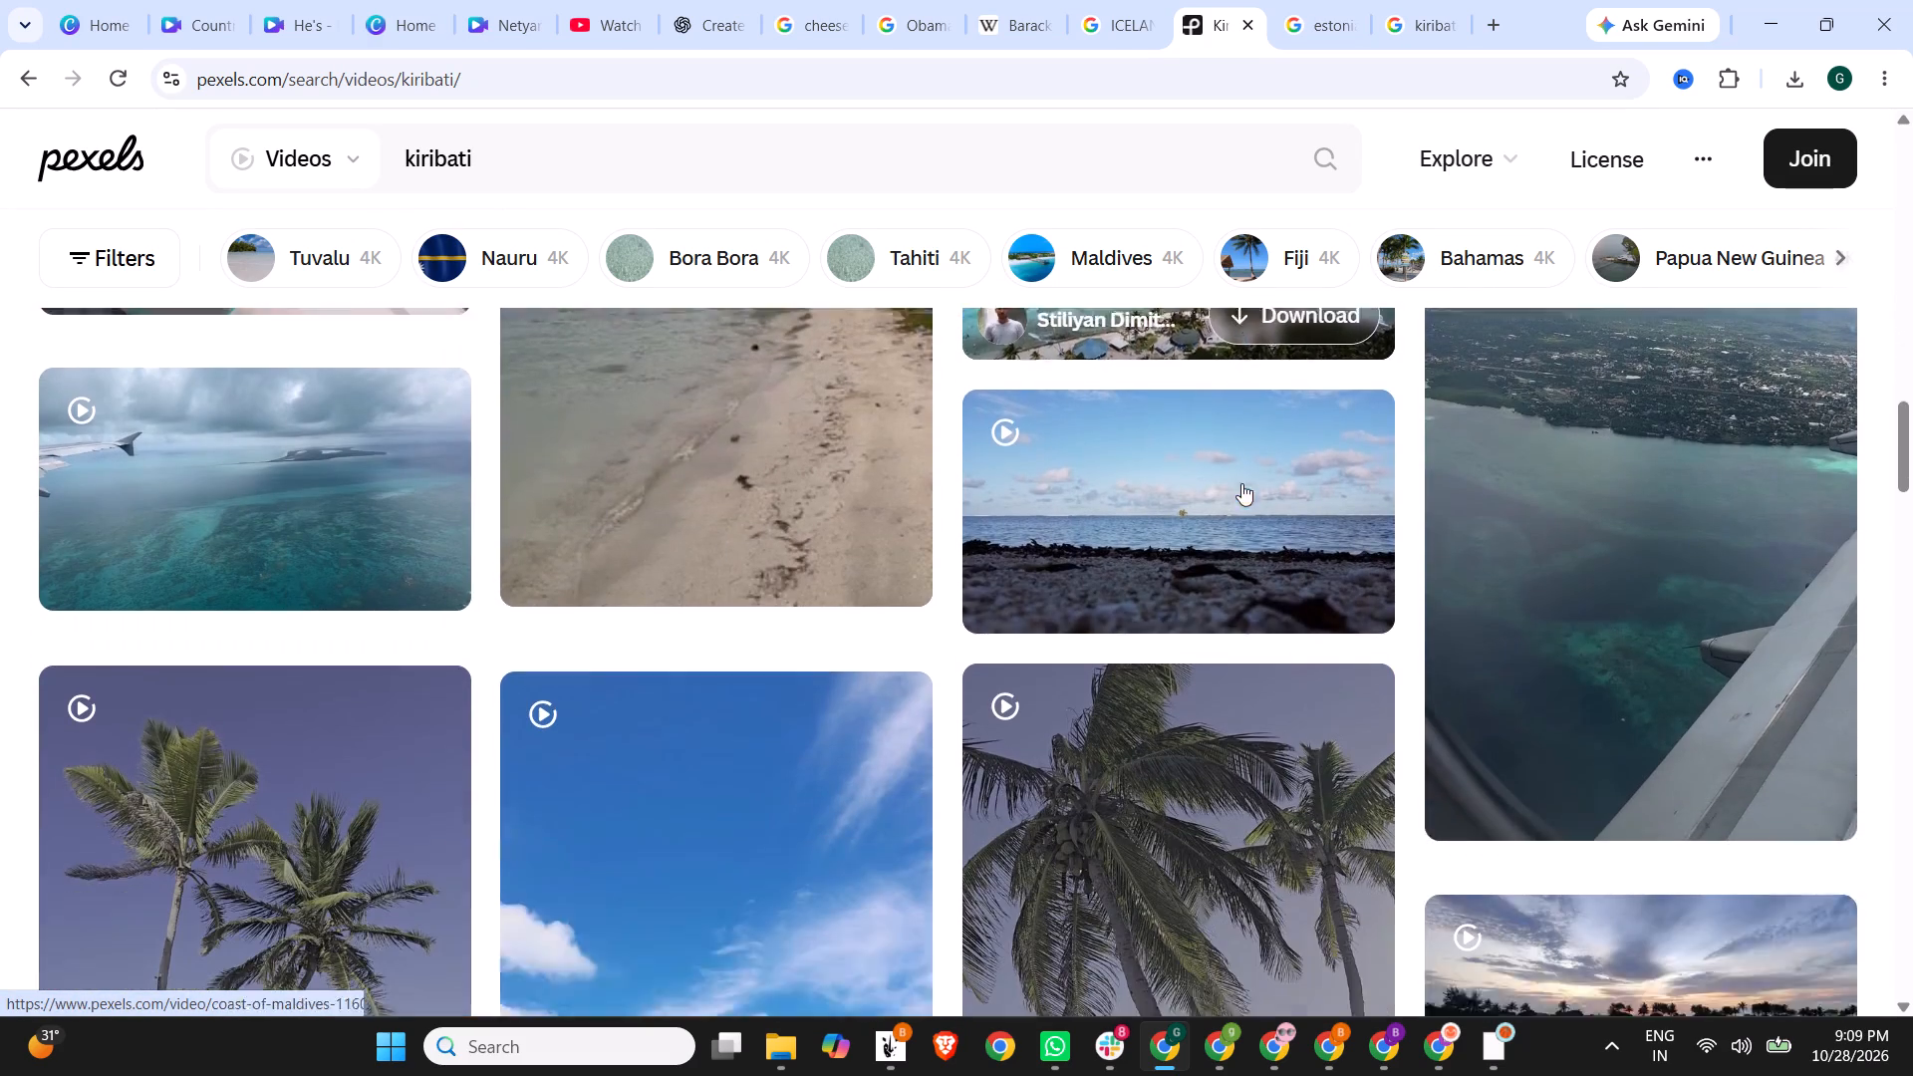
scroll(1241, 483, down, 1)
scroll(1008, 519, down, 3)
click(283, 543)
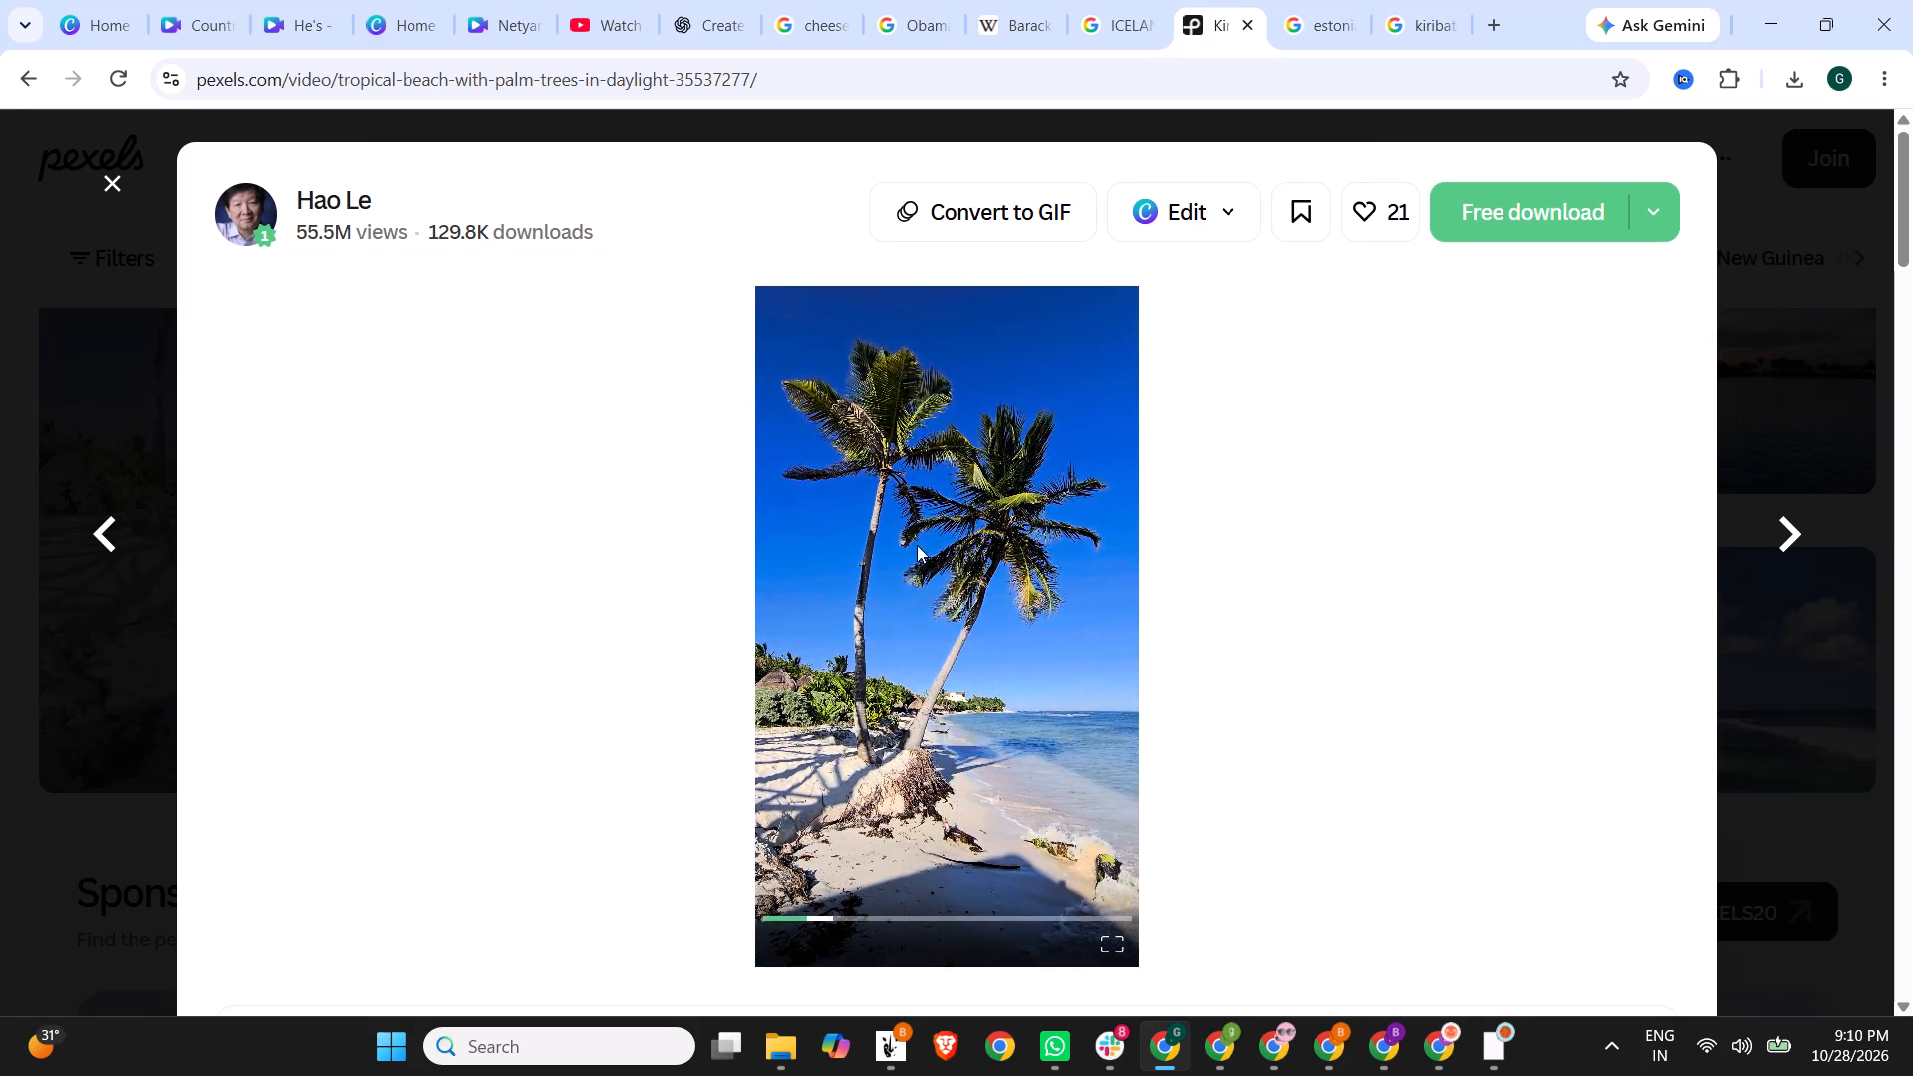
click(1576, 202)
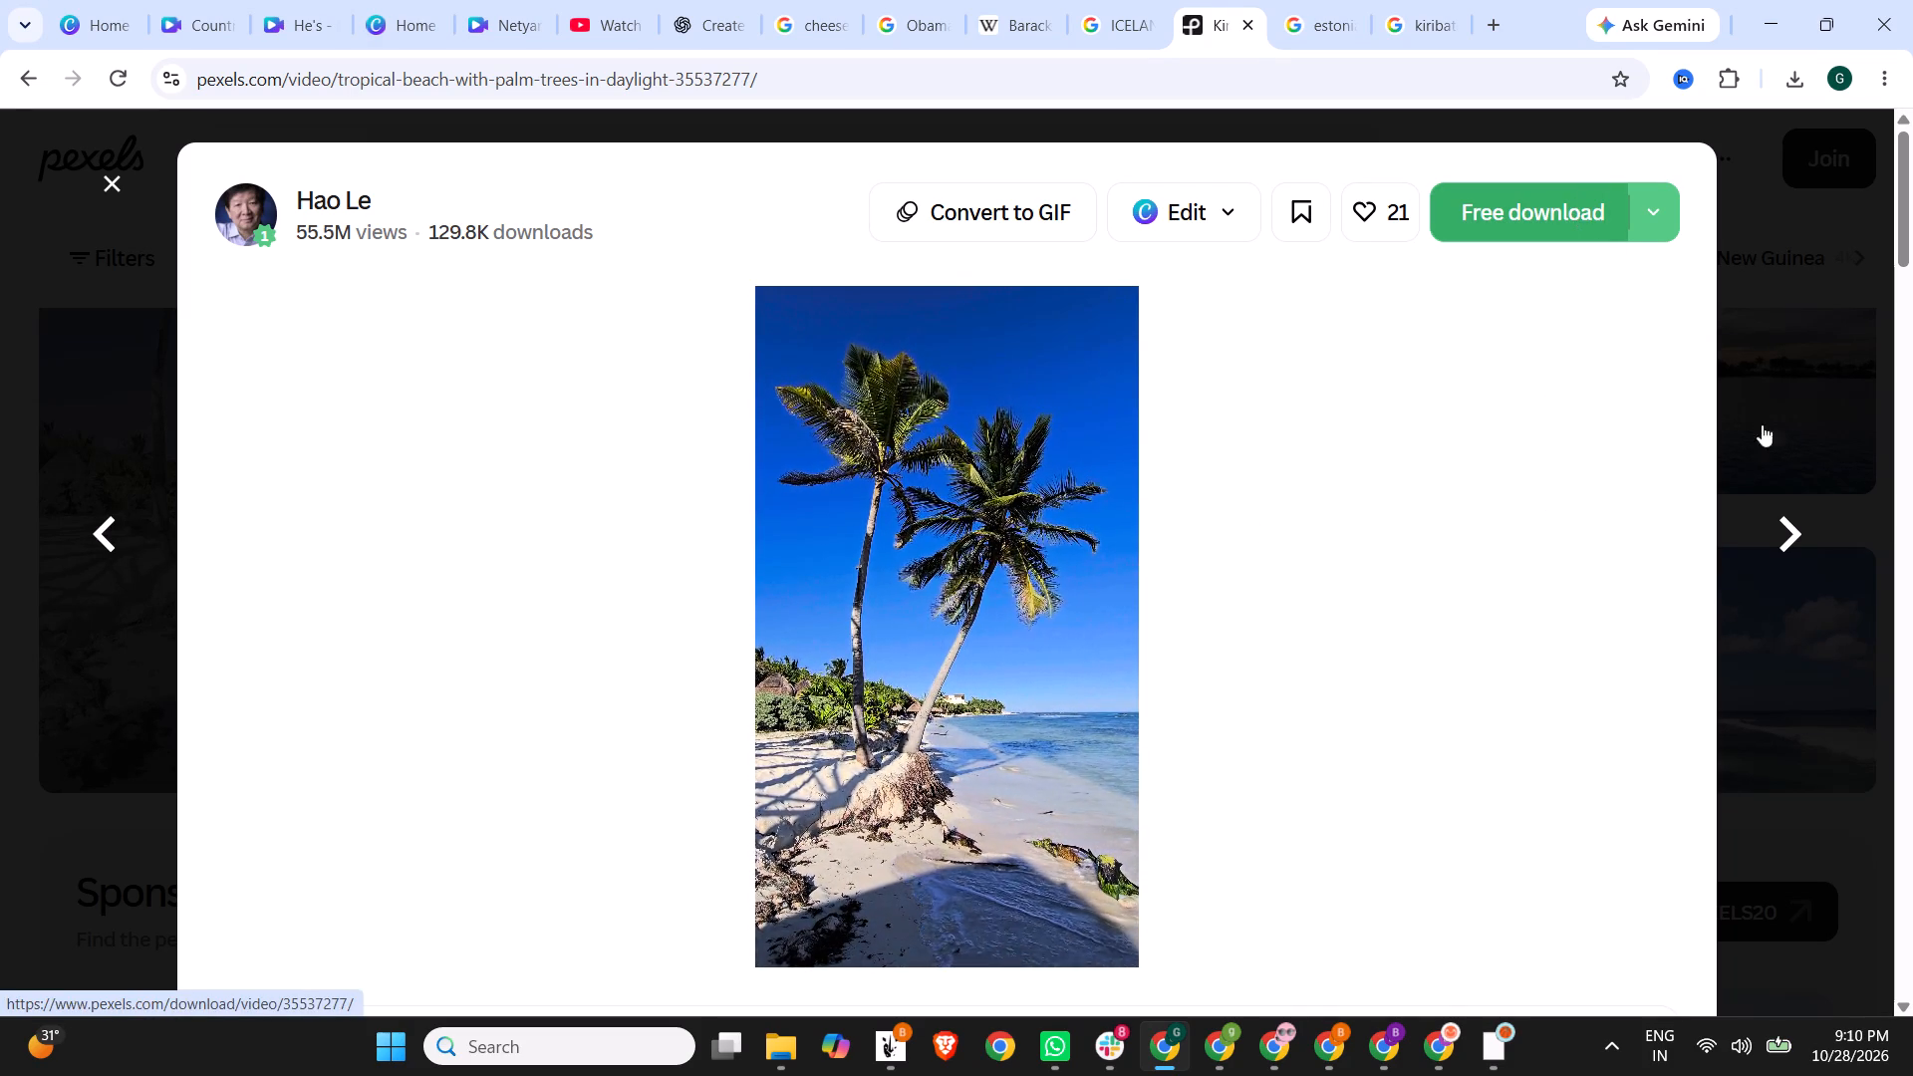
click(1824, 427)
click(1744, 180)
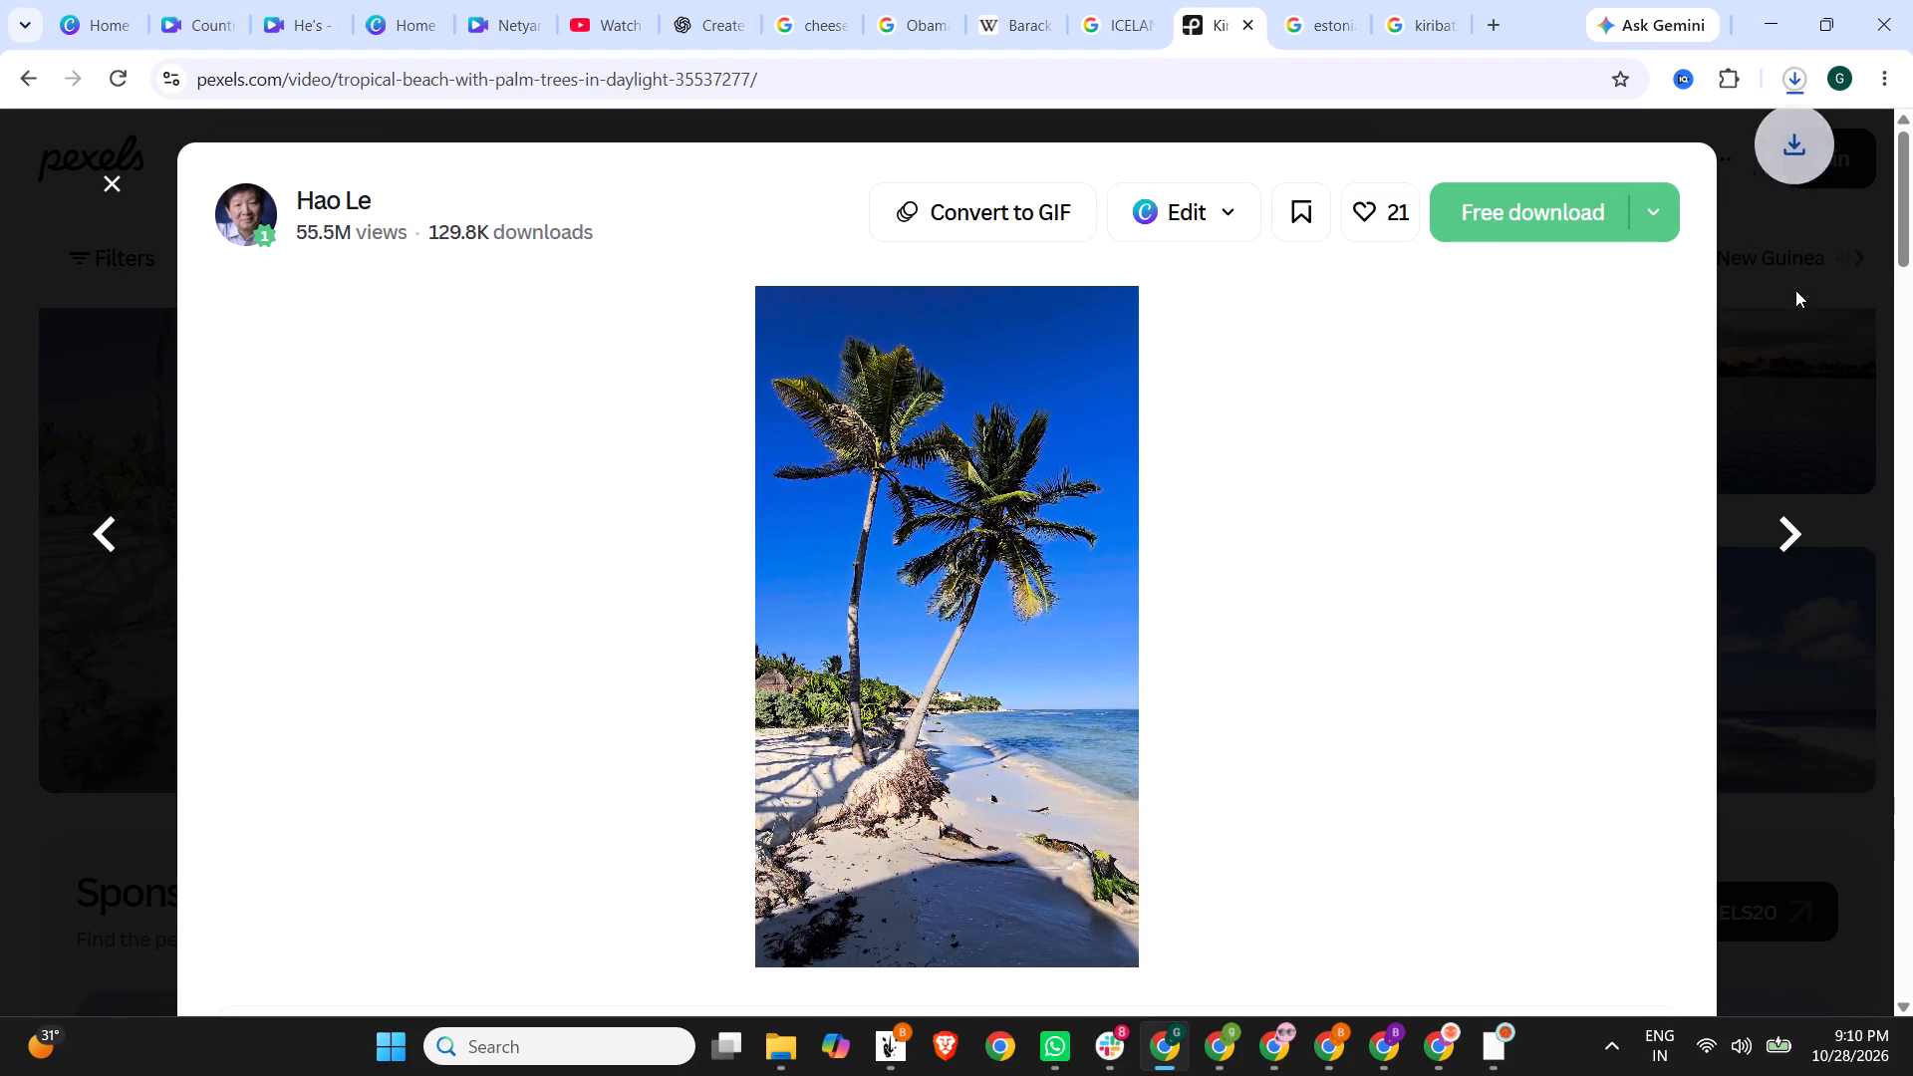
click(1871, 410)
Search Google Images for "kiribati sitting on all hemispheres" and browse the pictures for a suitable globe graphic.
click(1424, 0)
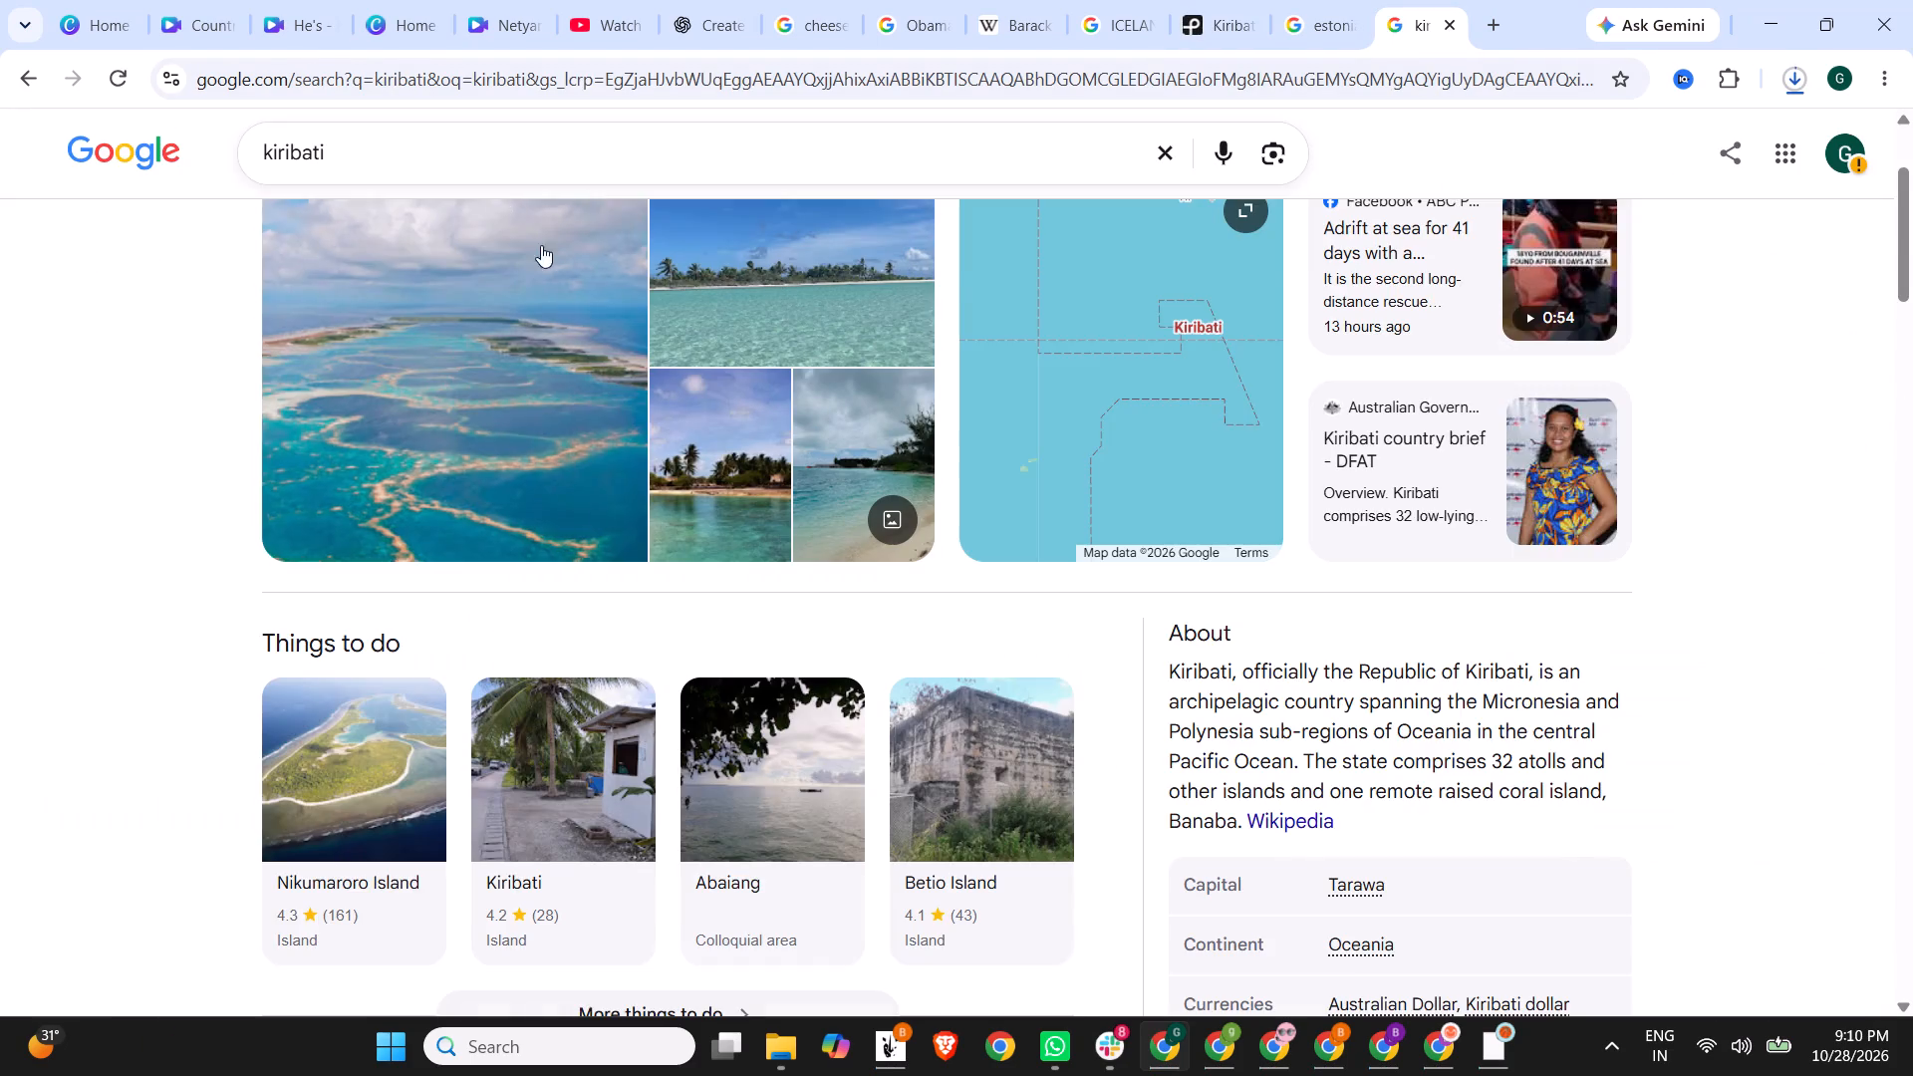
scroll(541, 245, up, 3)
click(430, 156)
key(space)
text(sitting on all hemispheres)
key(Return)
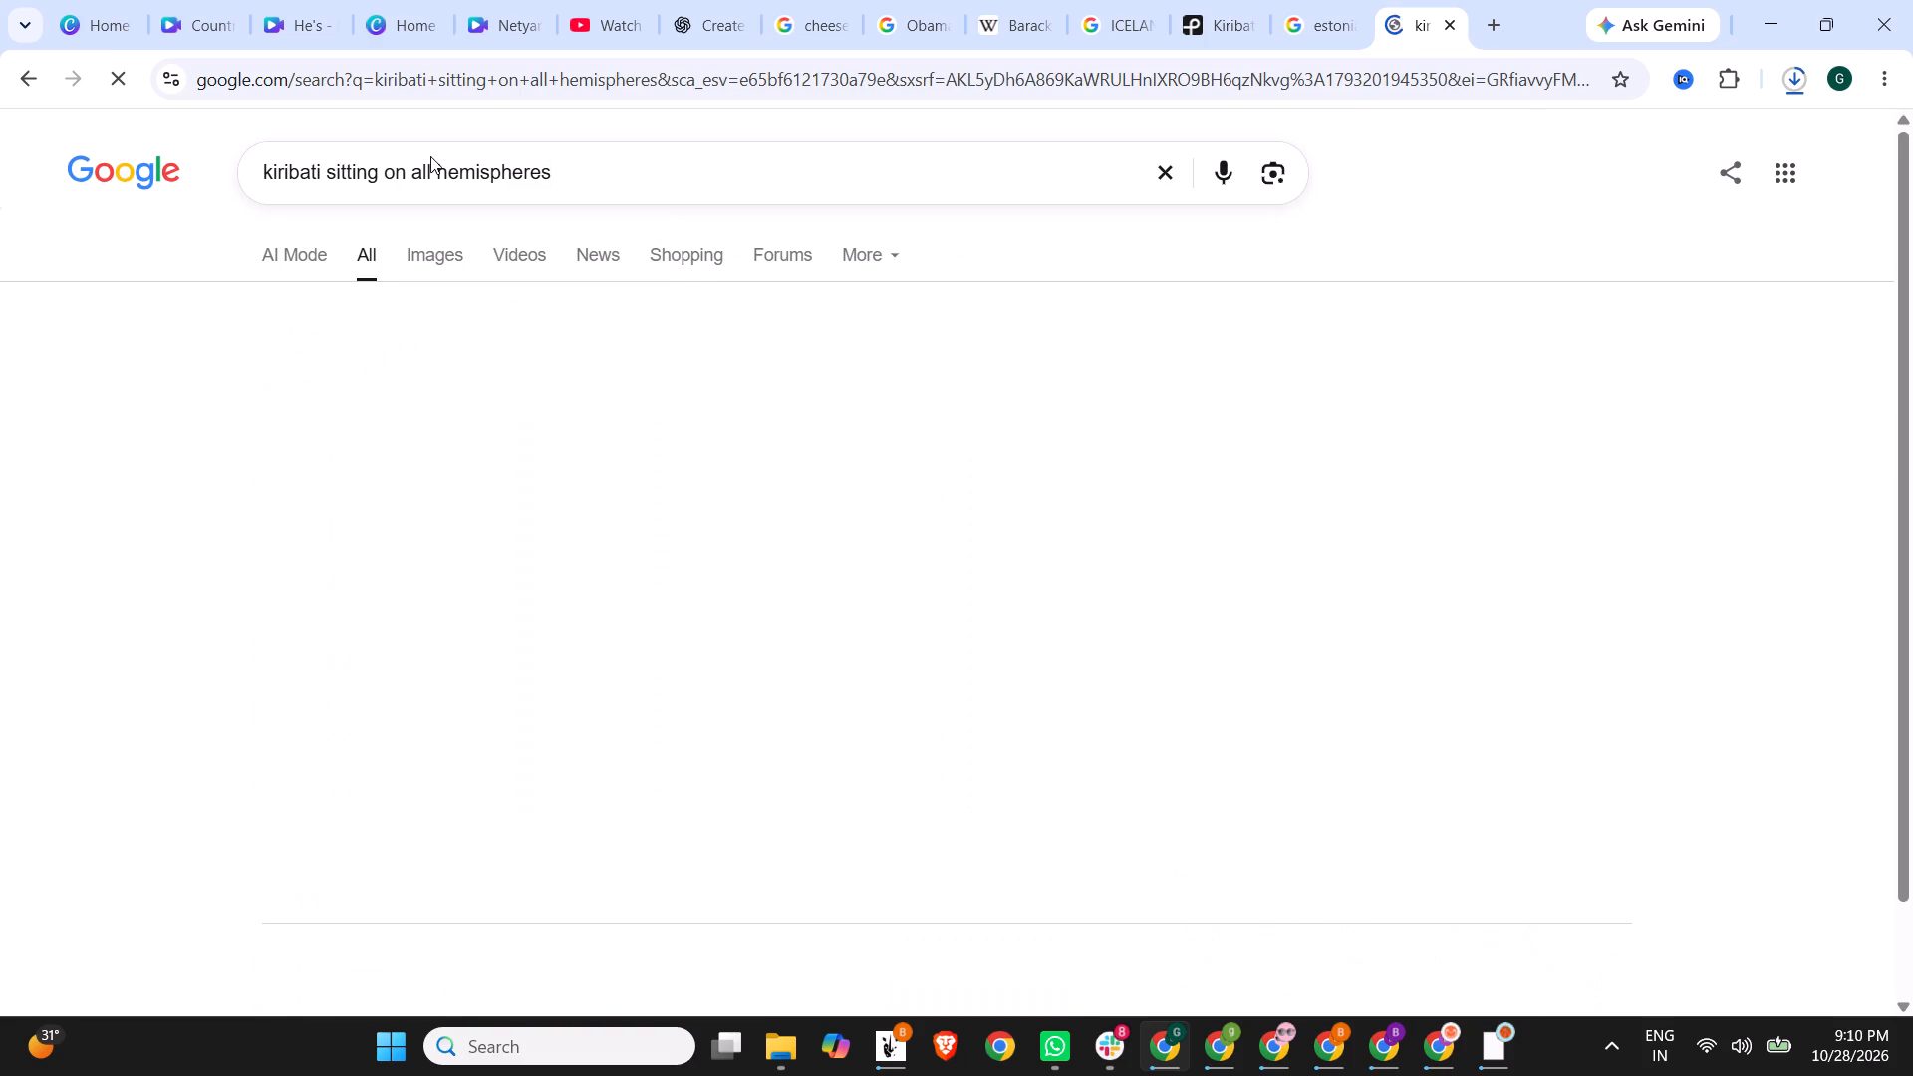
click(410, 235)
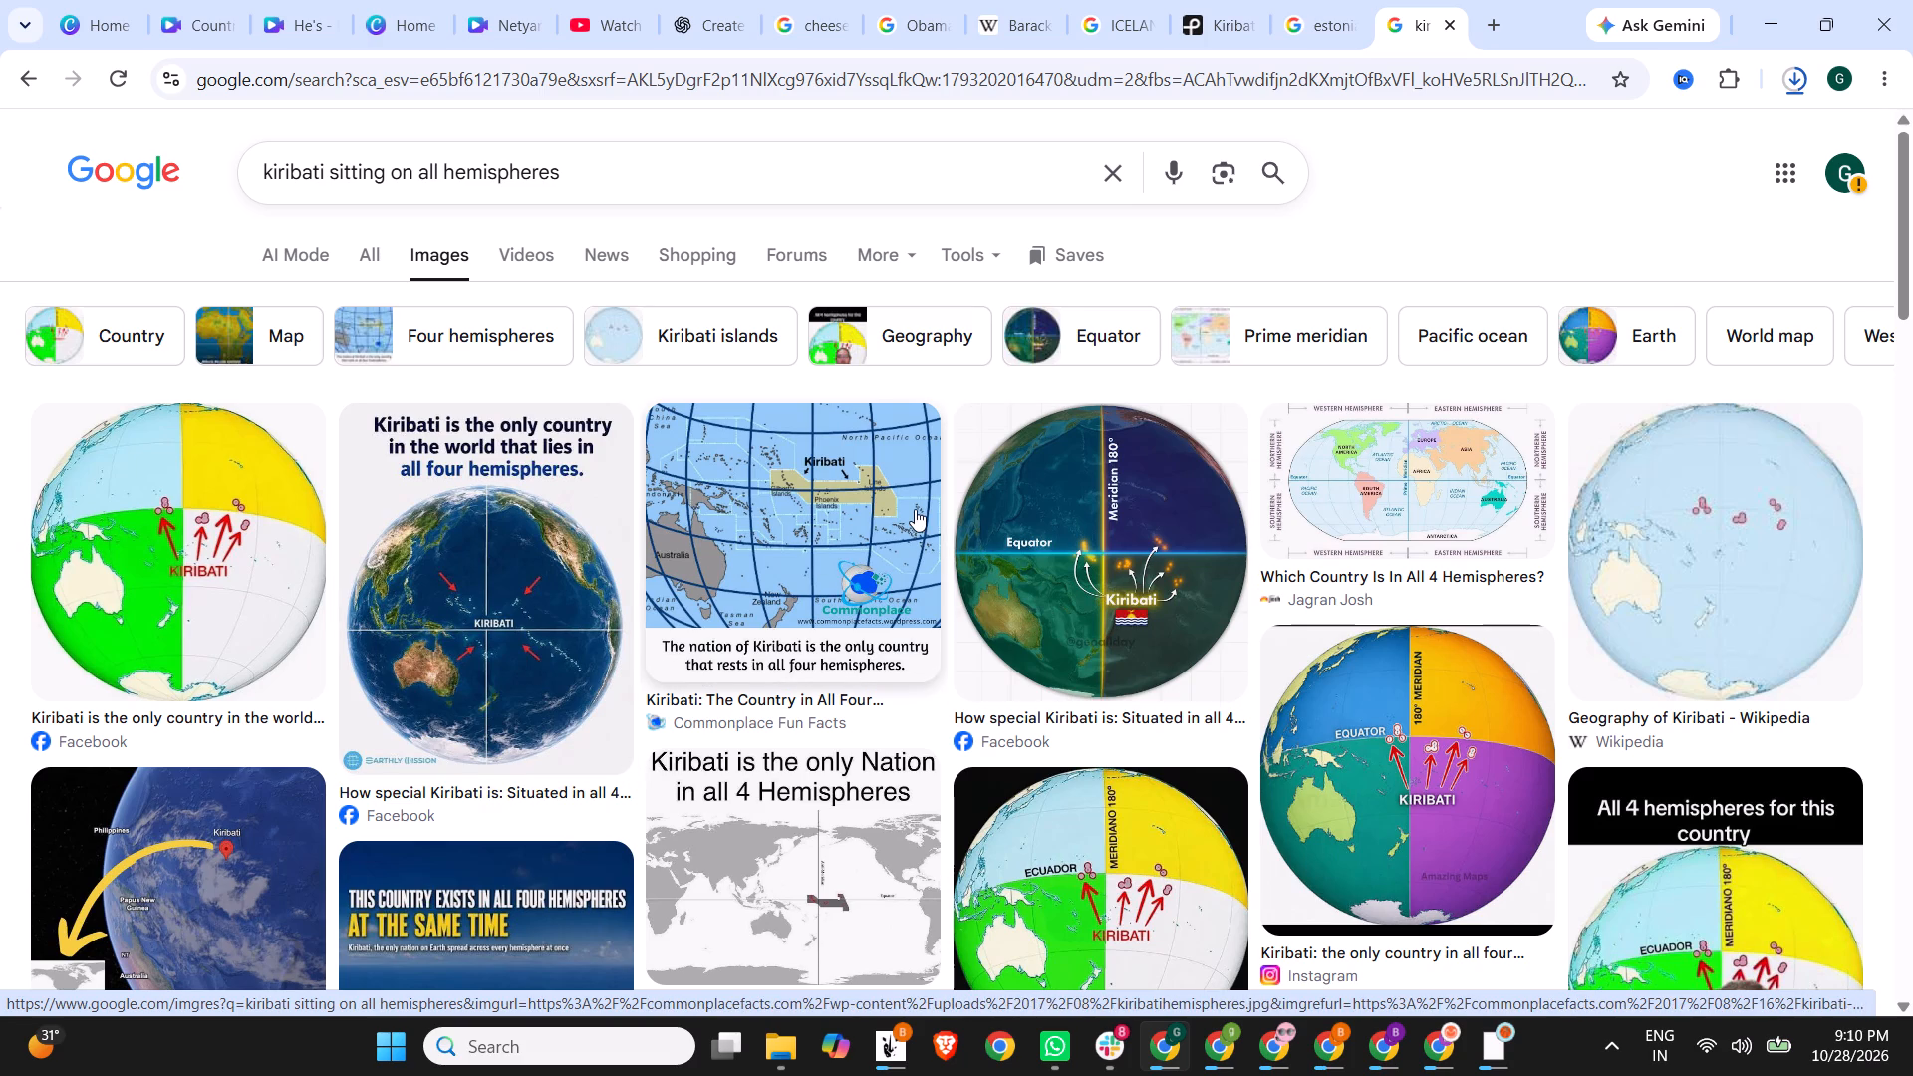
scroll(1171, 605, down, 1)
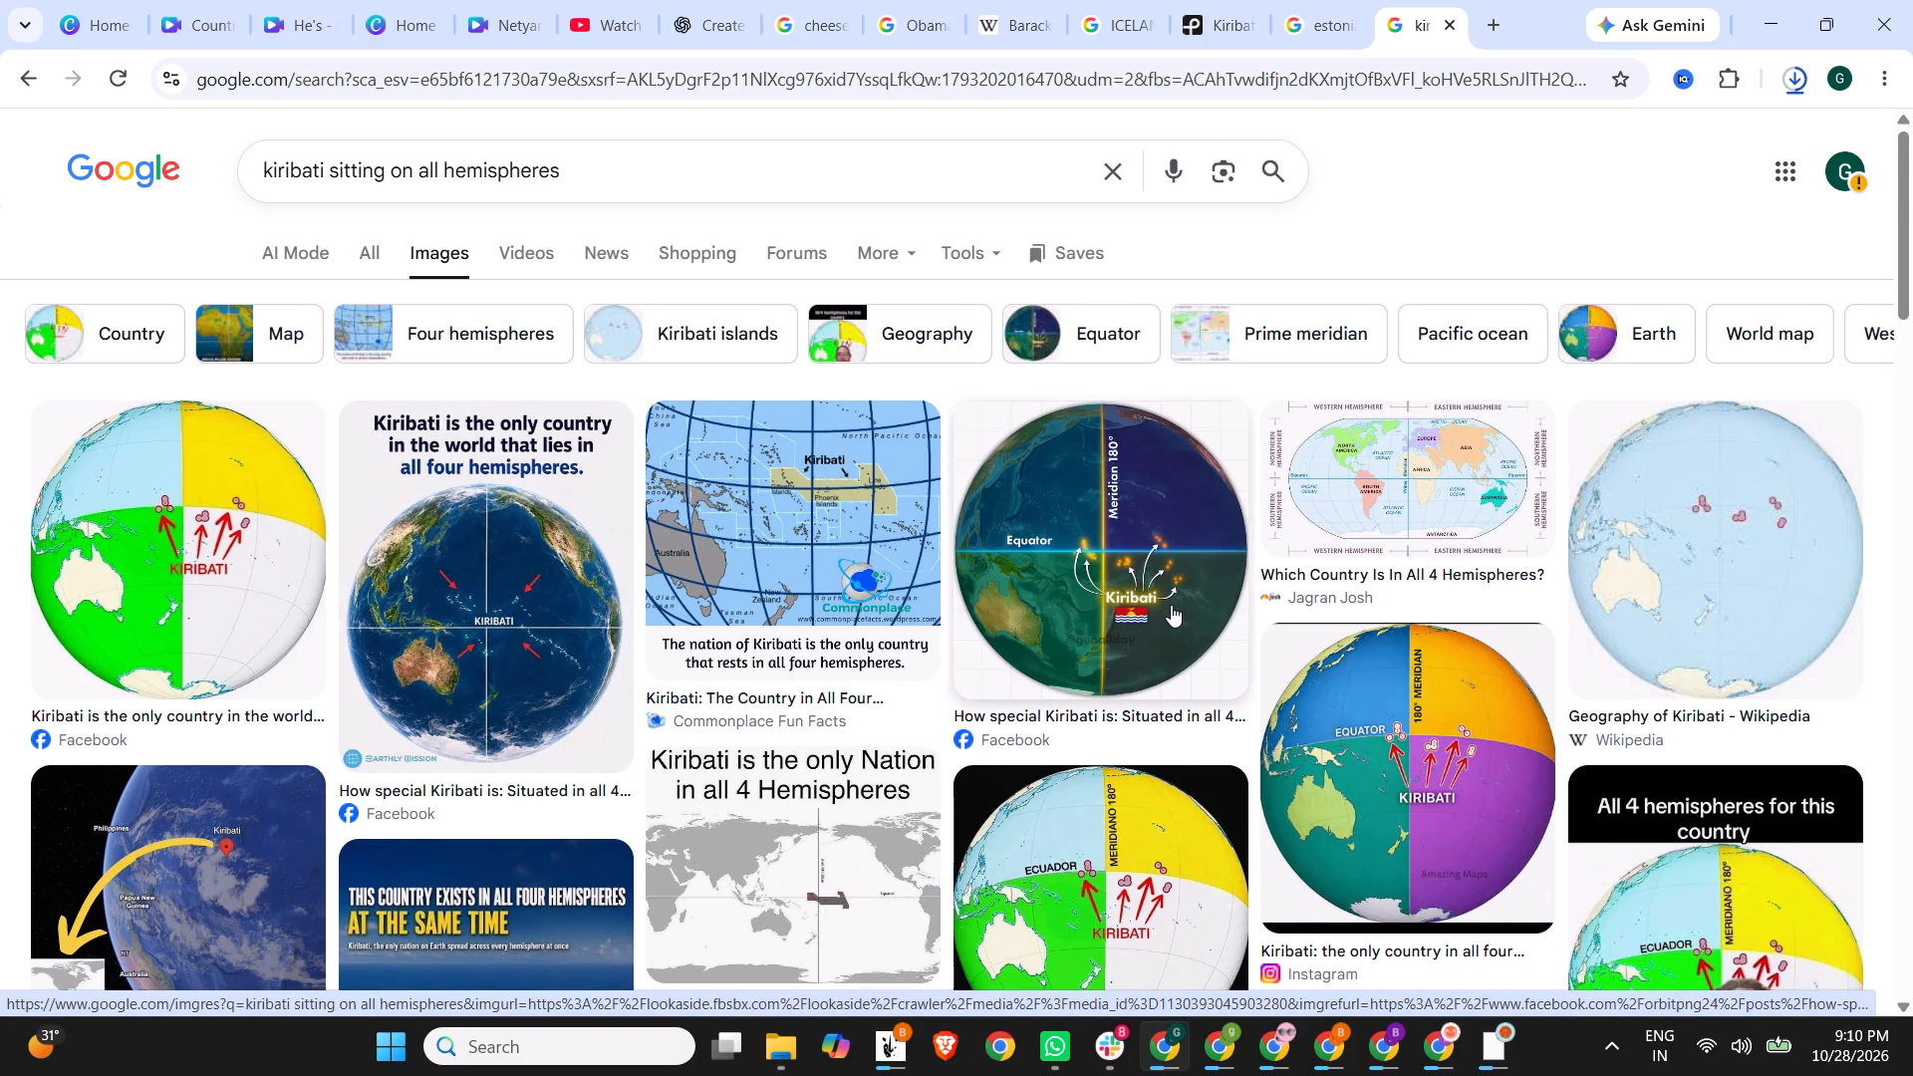
scroll(1171, 605, down, 2)
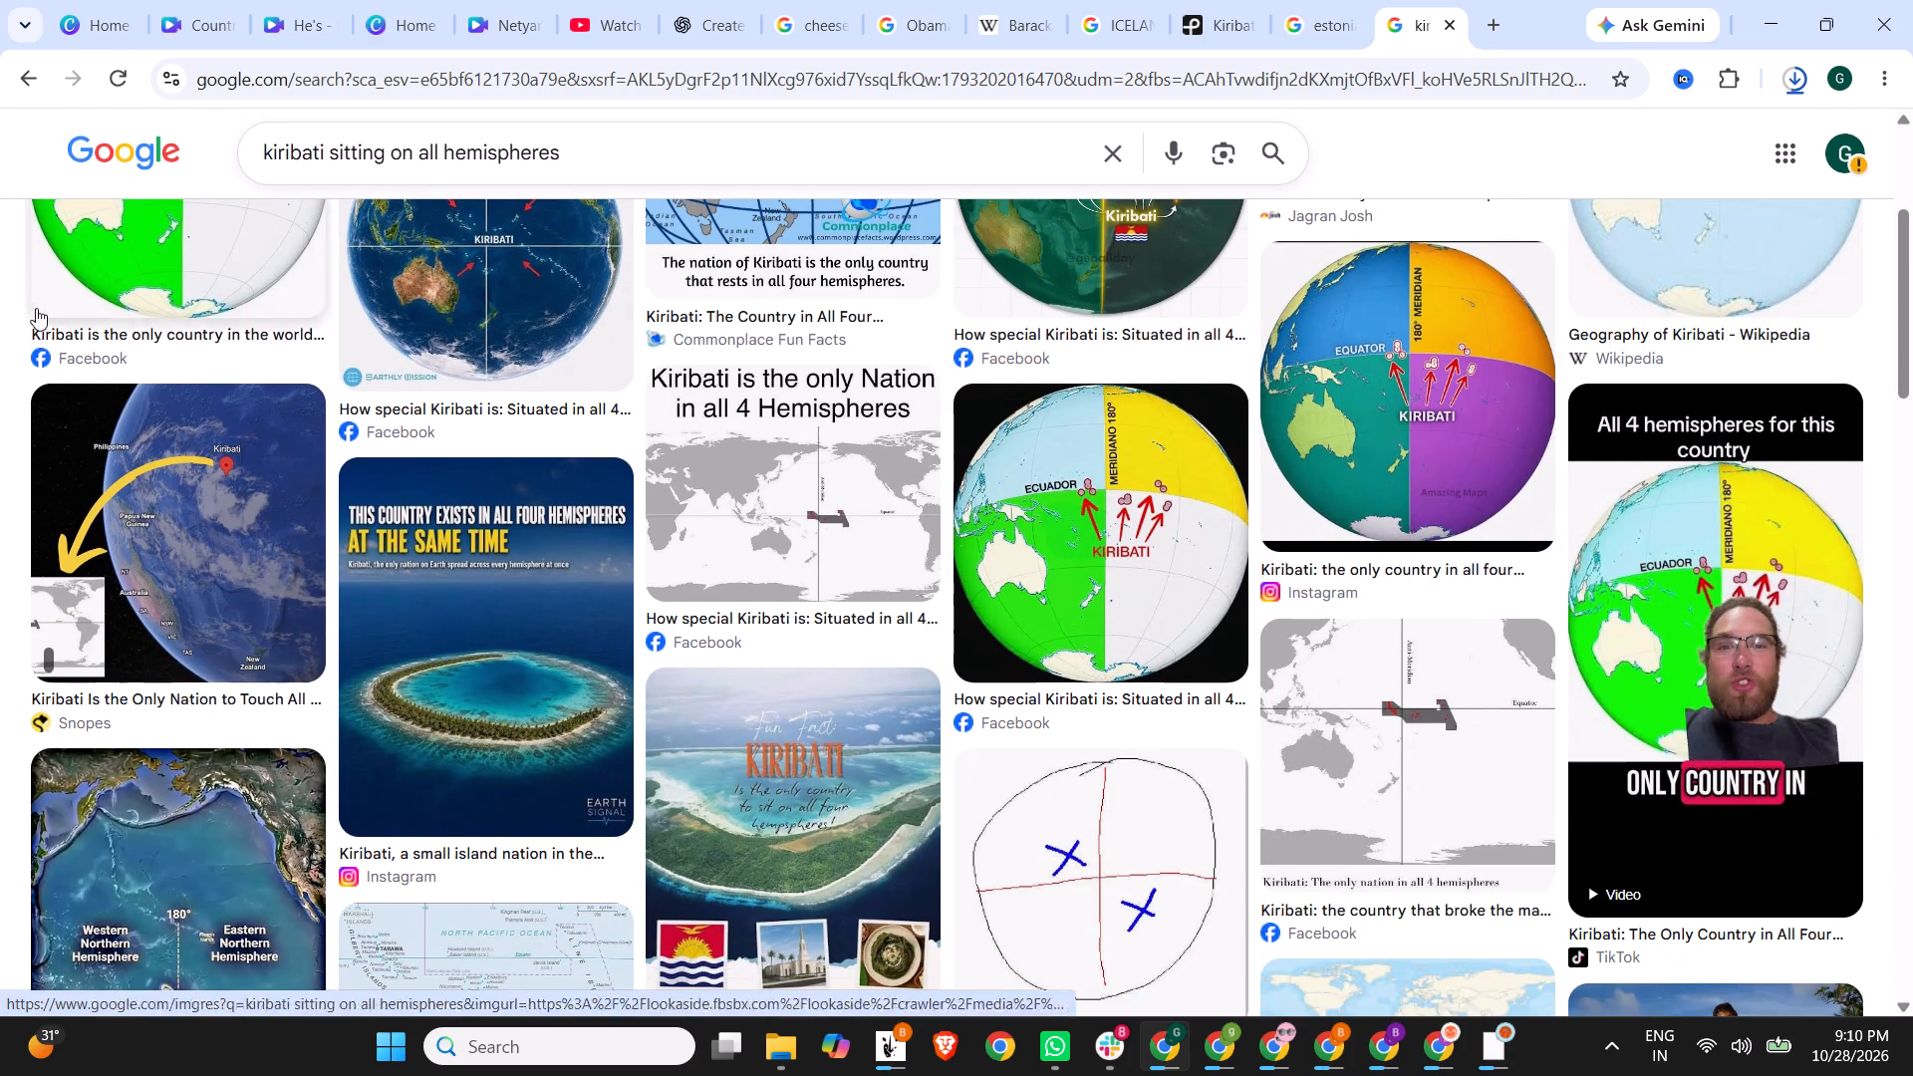
scroll(218, 531, down, 3)
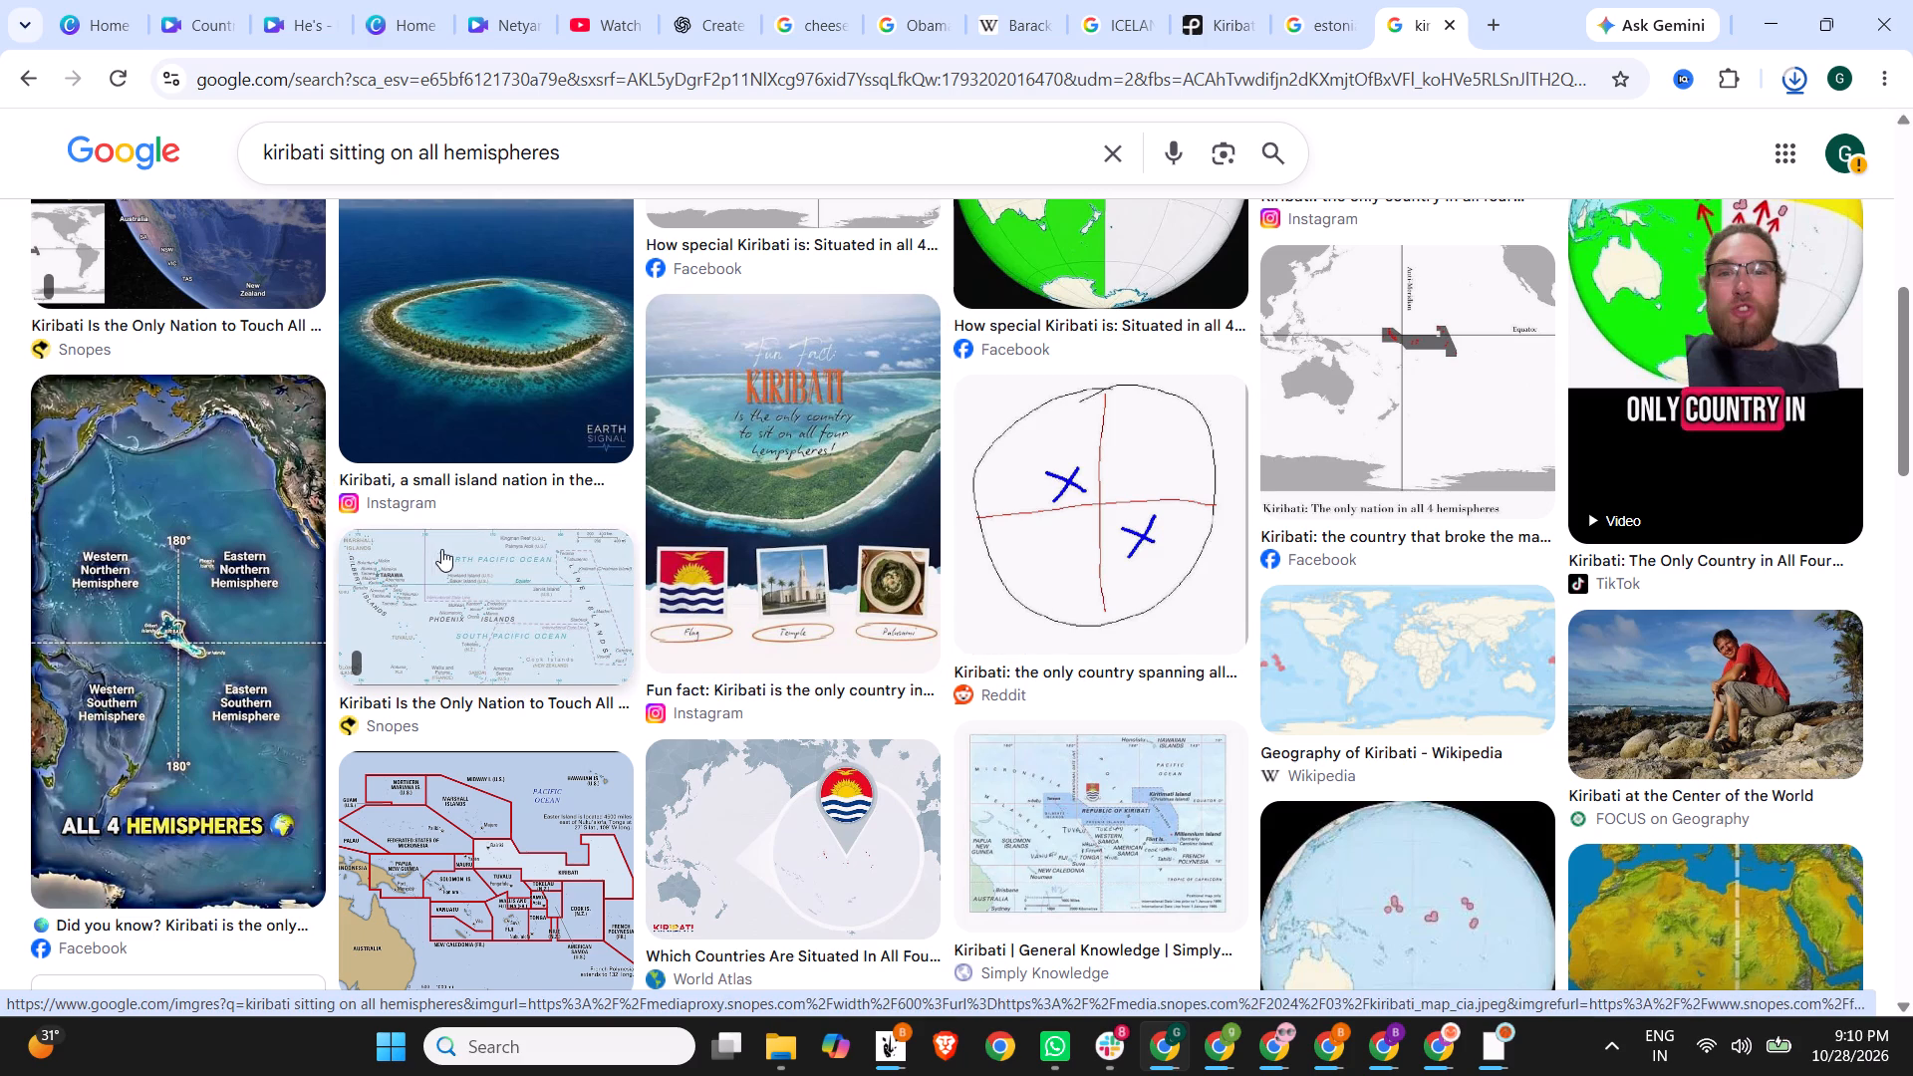
scroll(485, 549, down, 4)
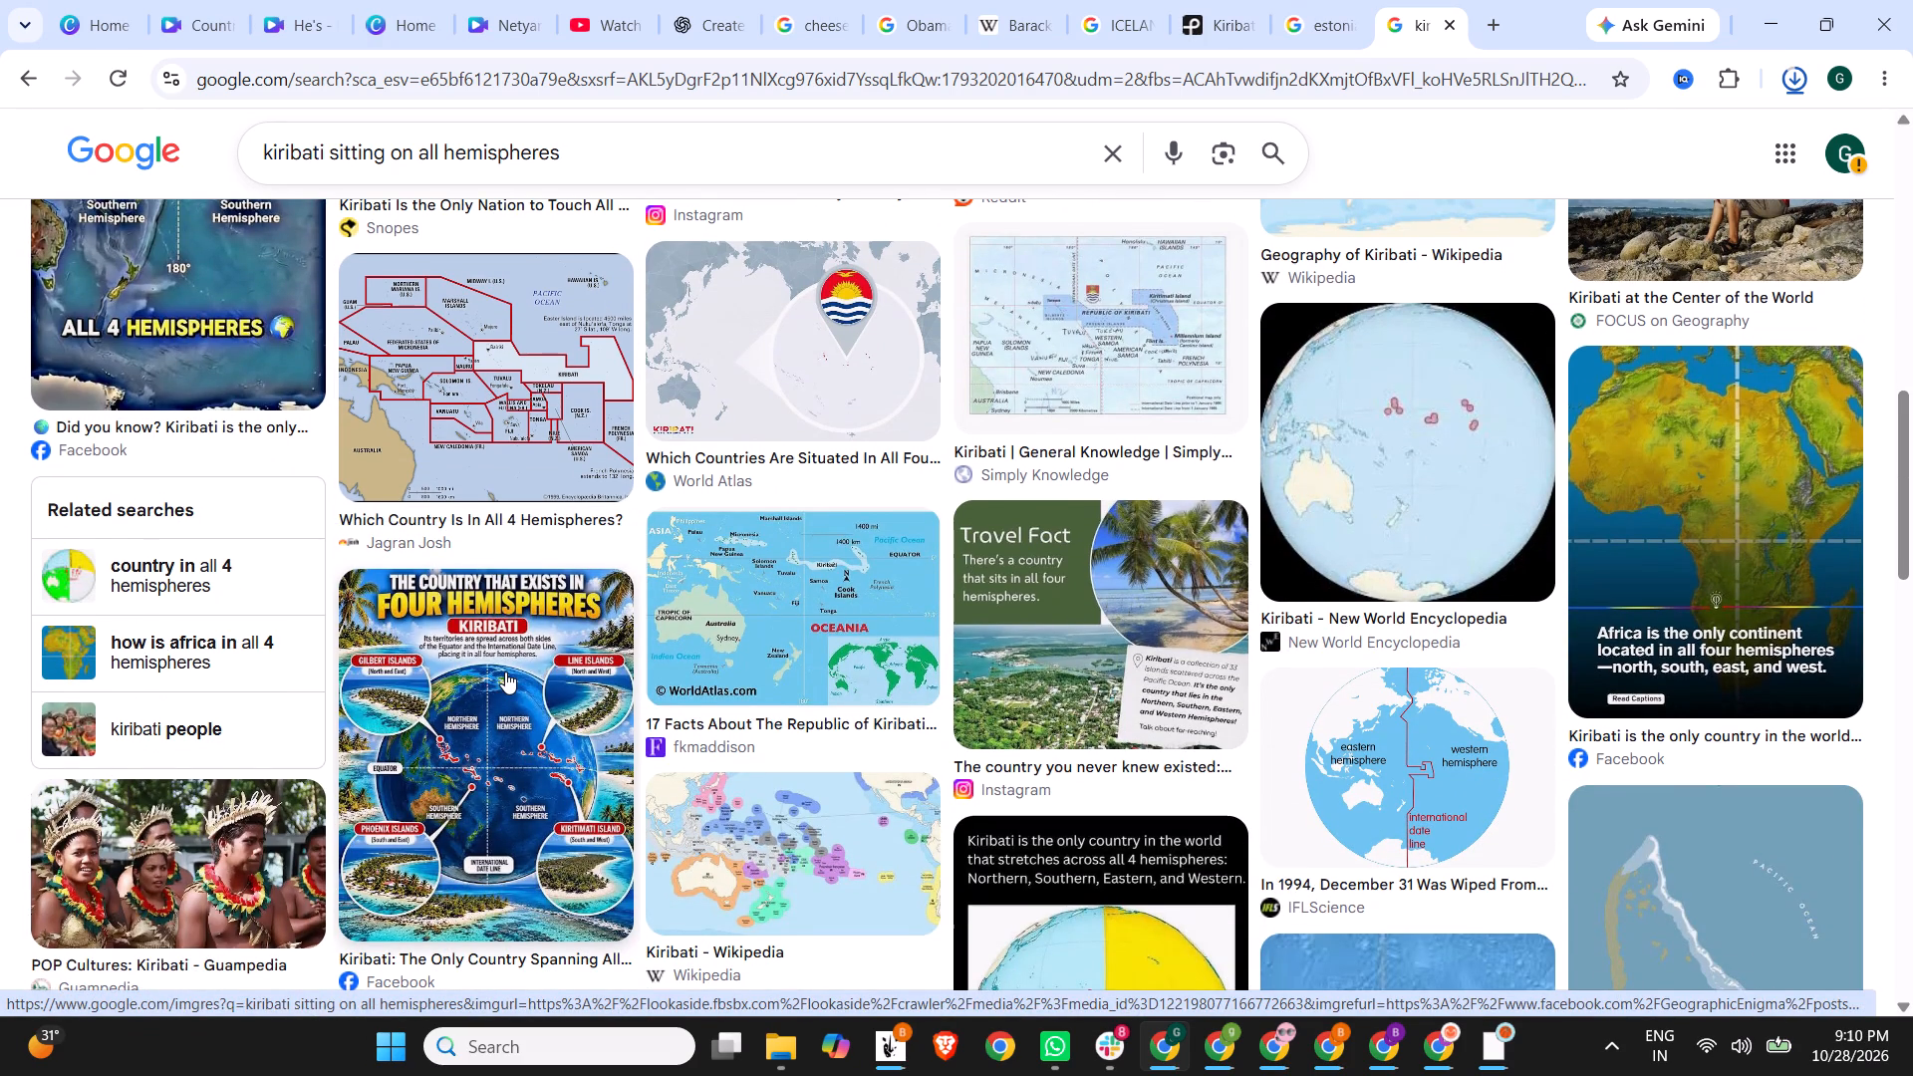
Examine the map image showing Kiribati across all four hemispheres and browse its related images for a clearer globe graphic.
scroll(402, 663, up, 3)
click(189, 602)
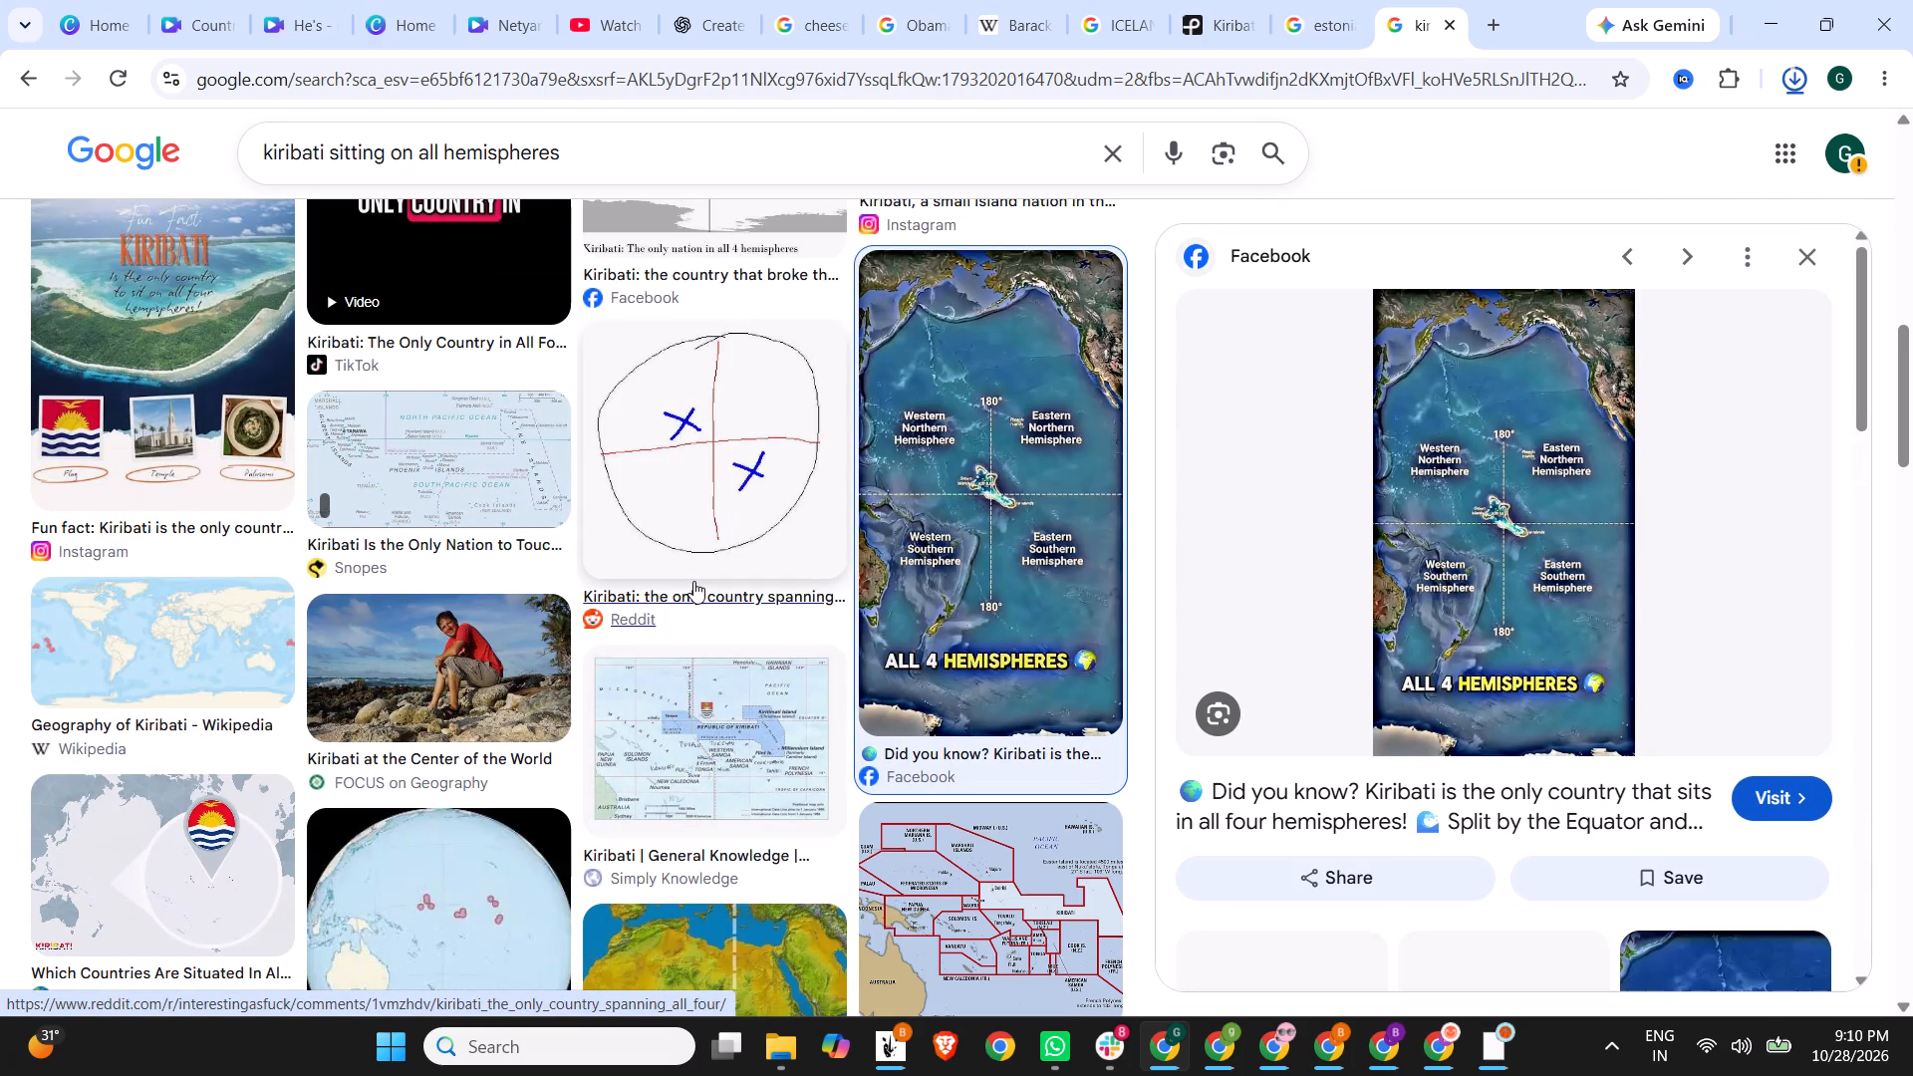
scroll(1638, 627, down, 4)
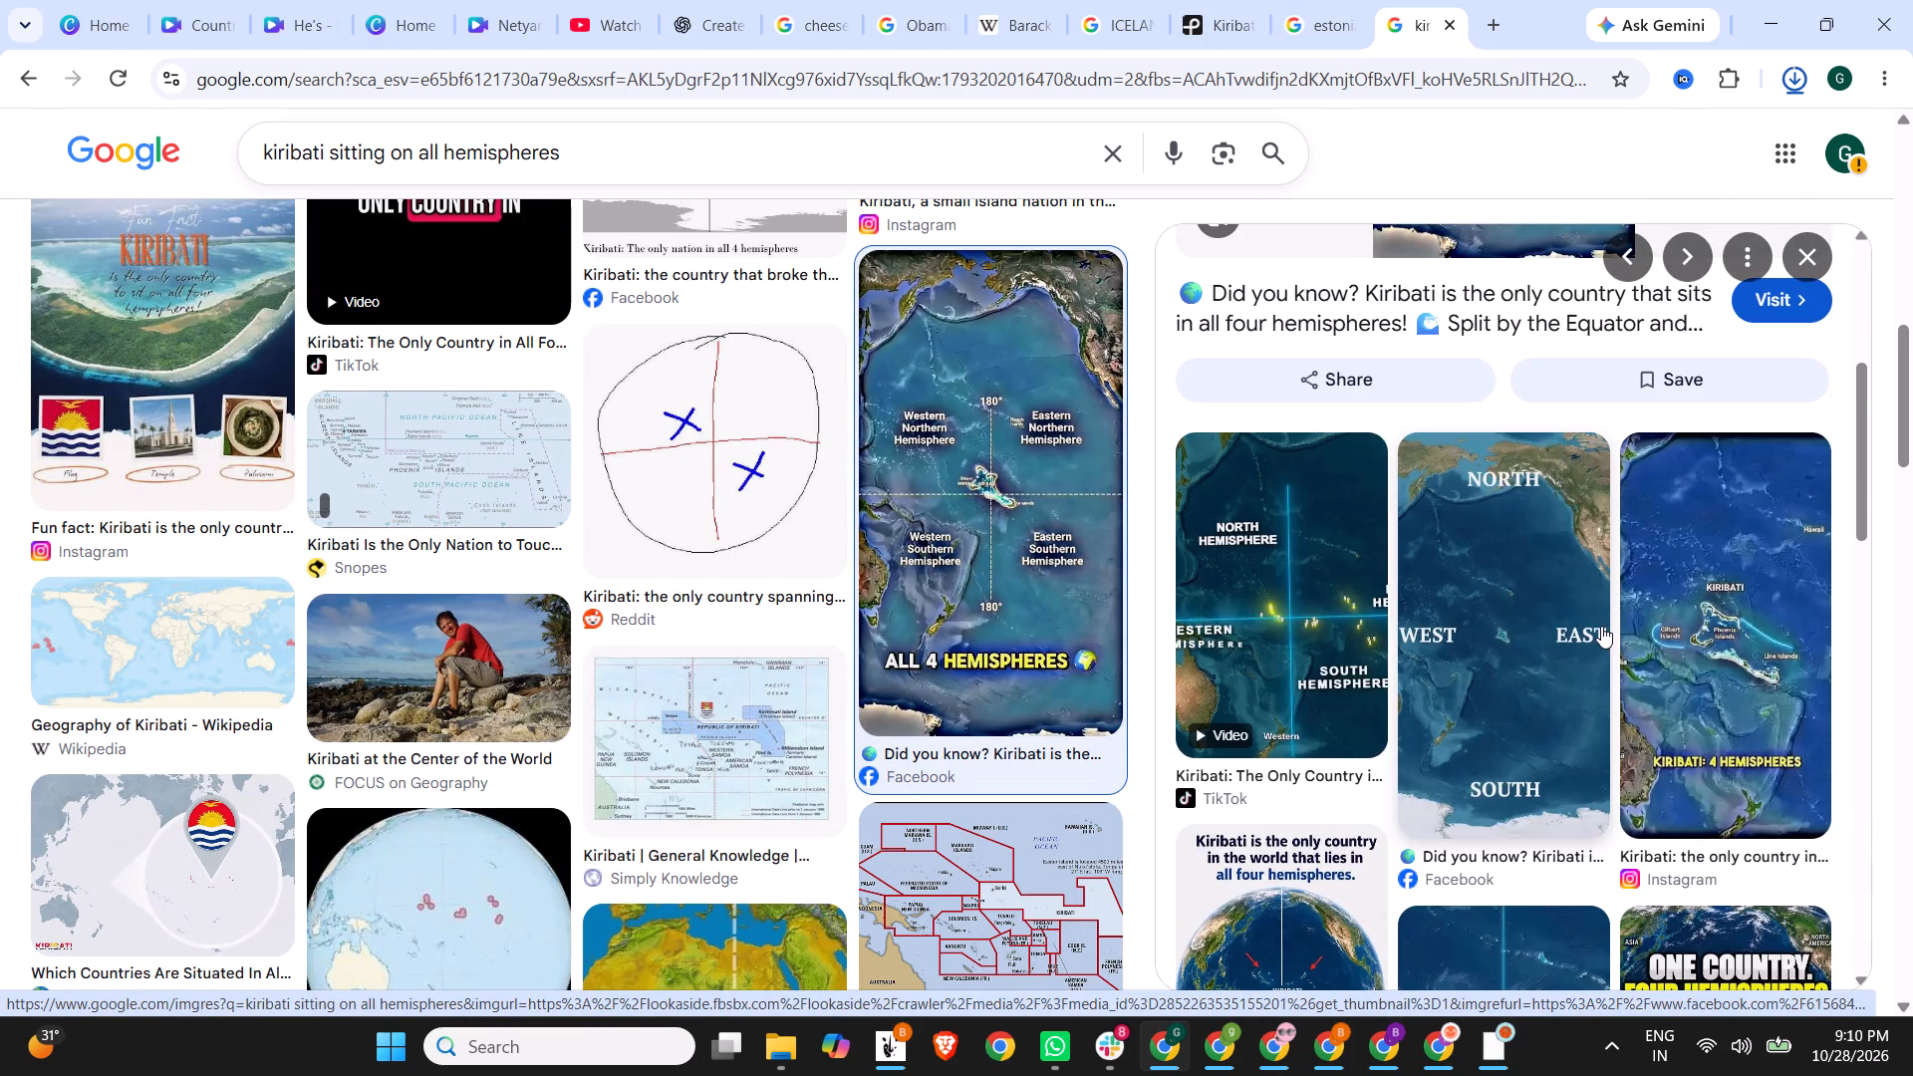
click(1314, 598)
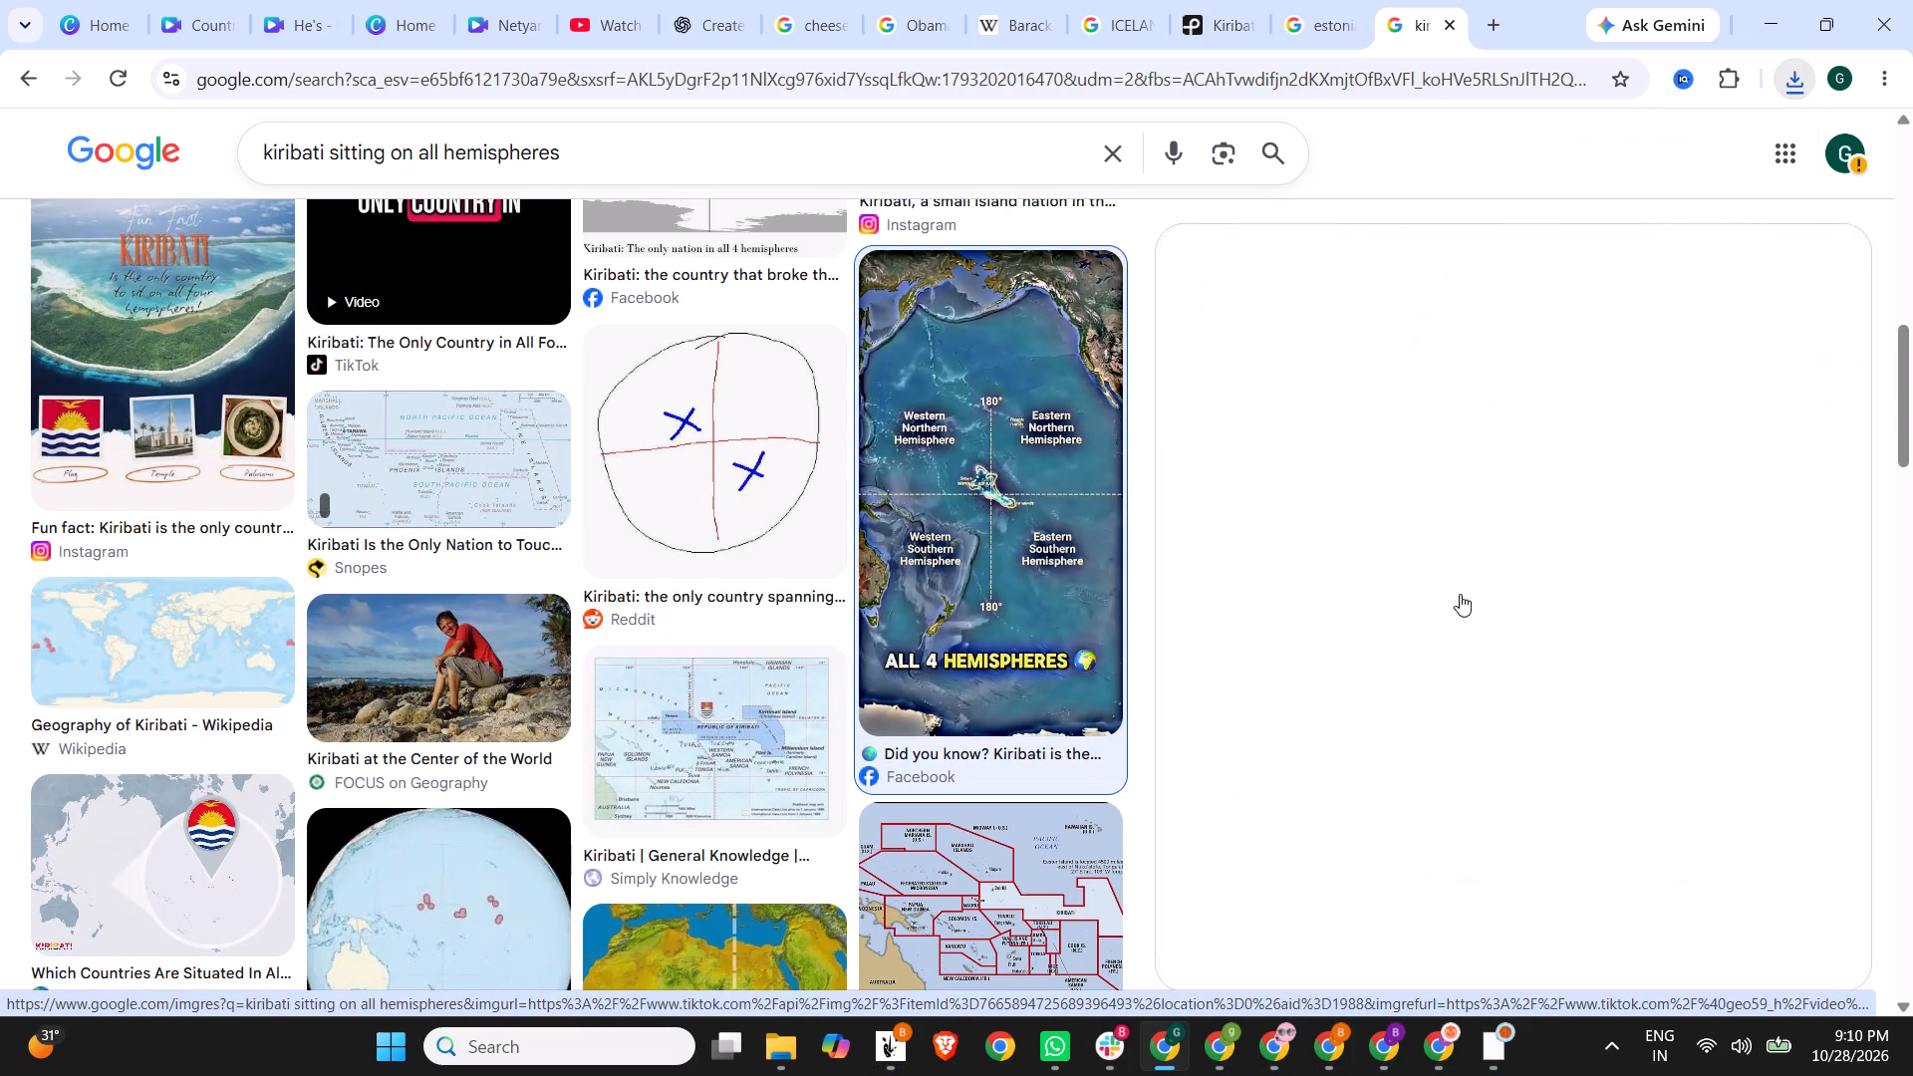
scroll(1510, 593, down, 5)
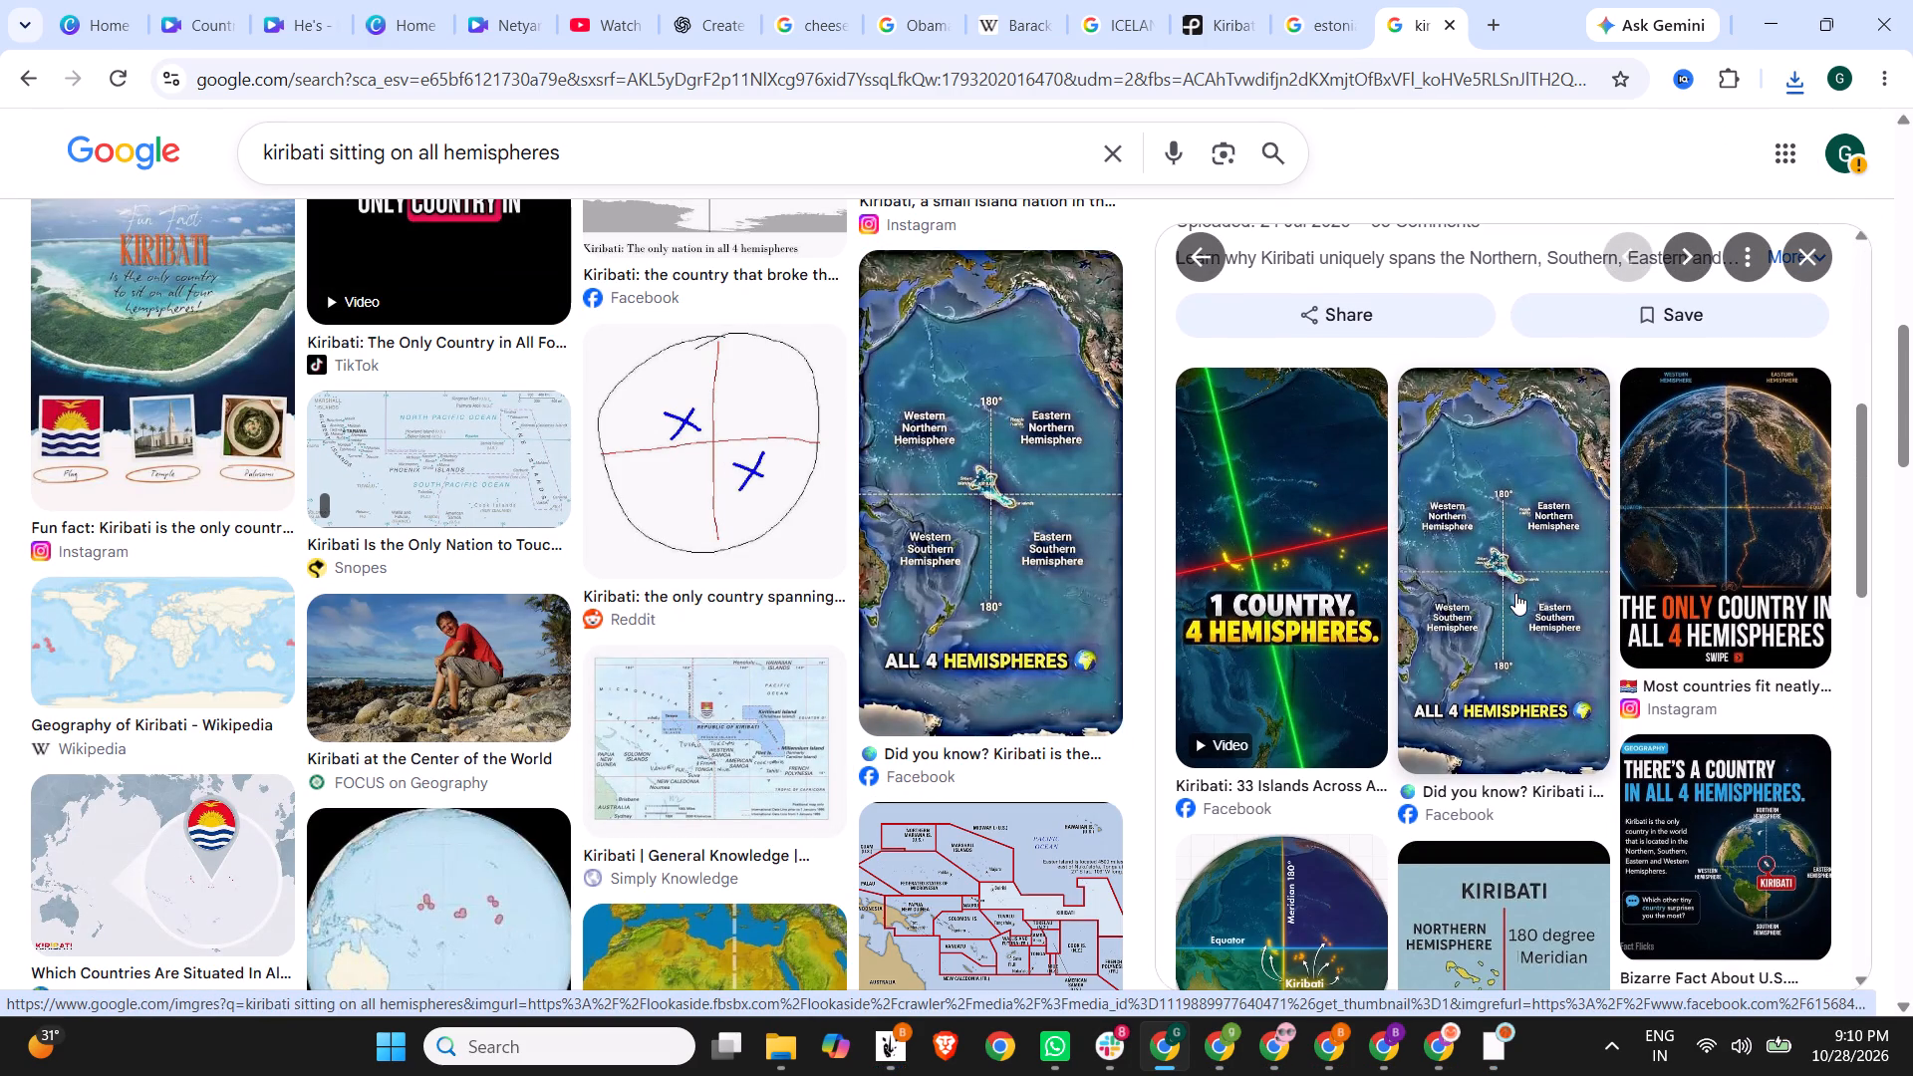
click(1508, 590)
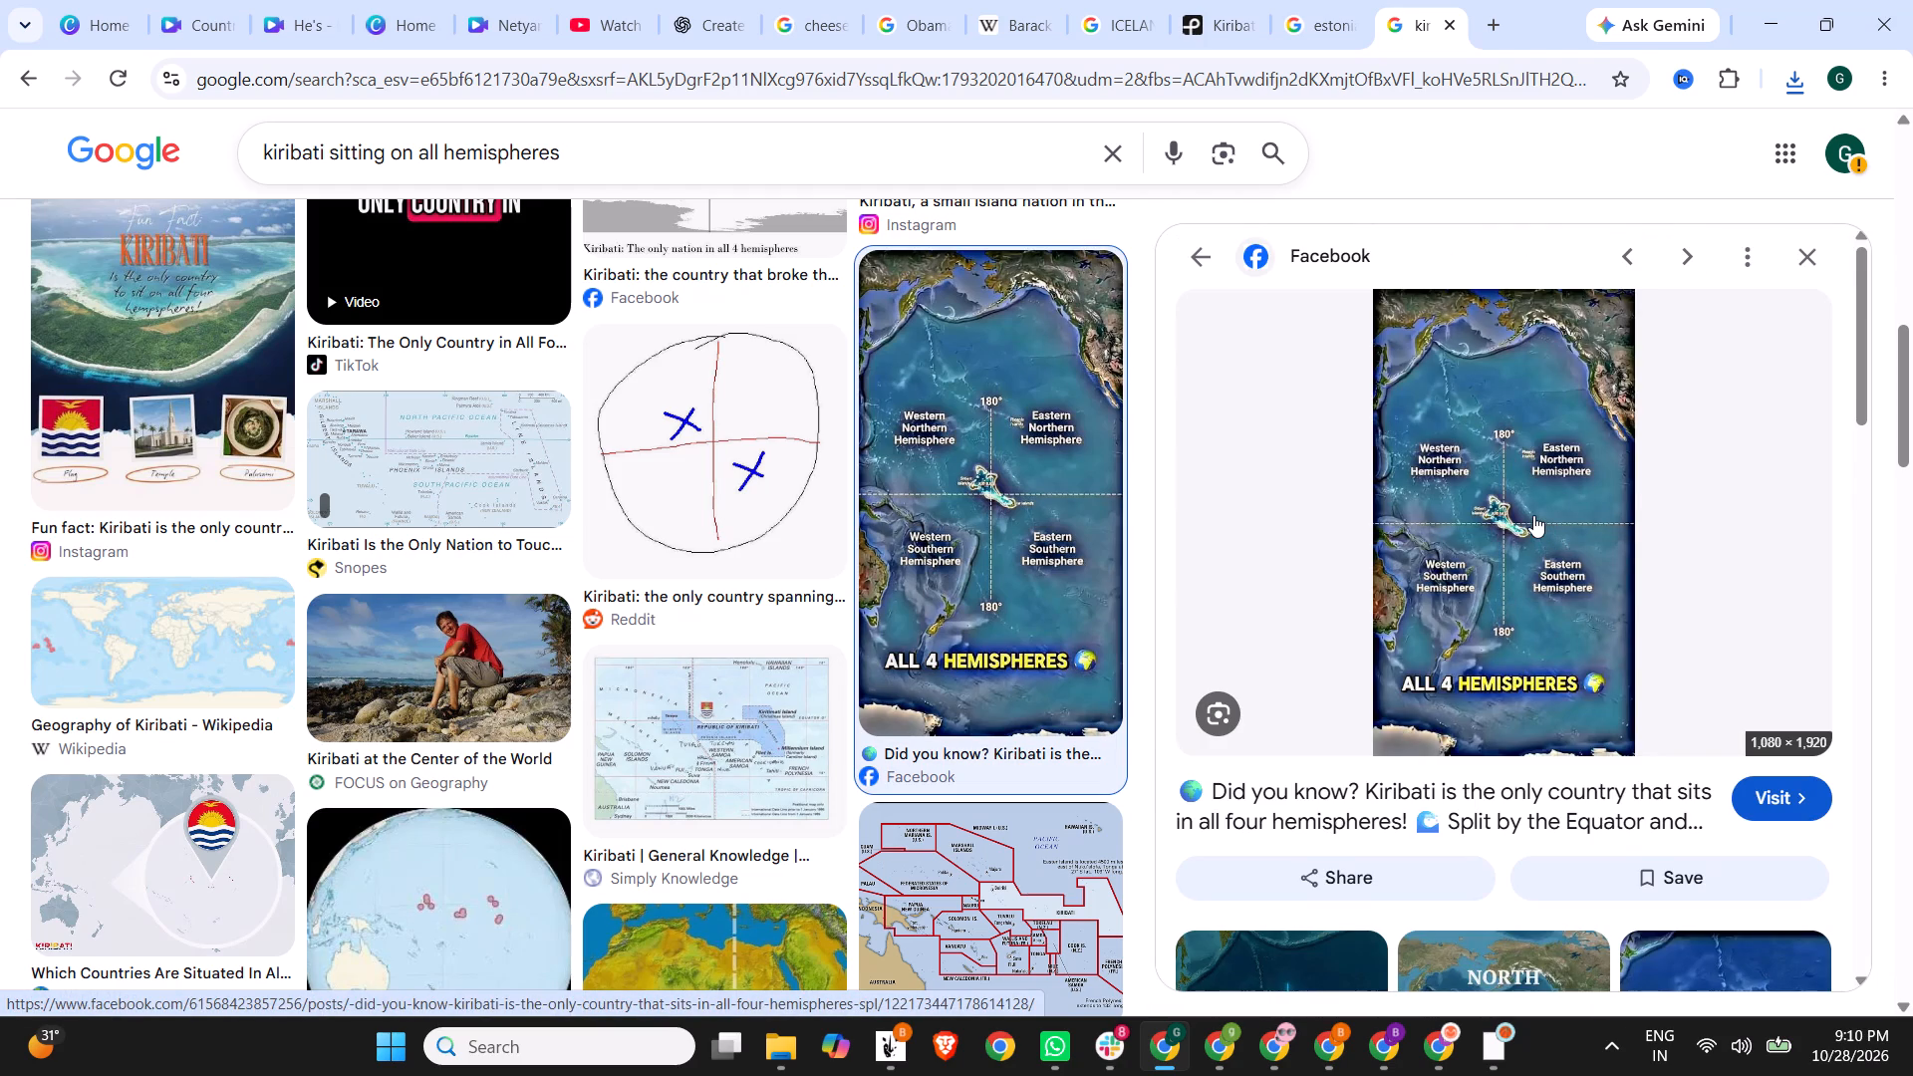
scroll(1533, 515, down, 4)
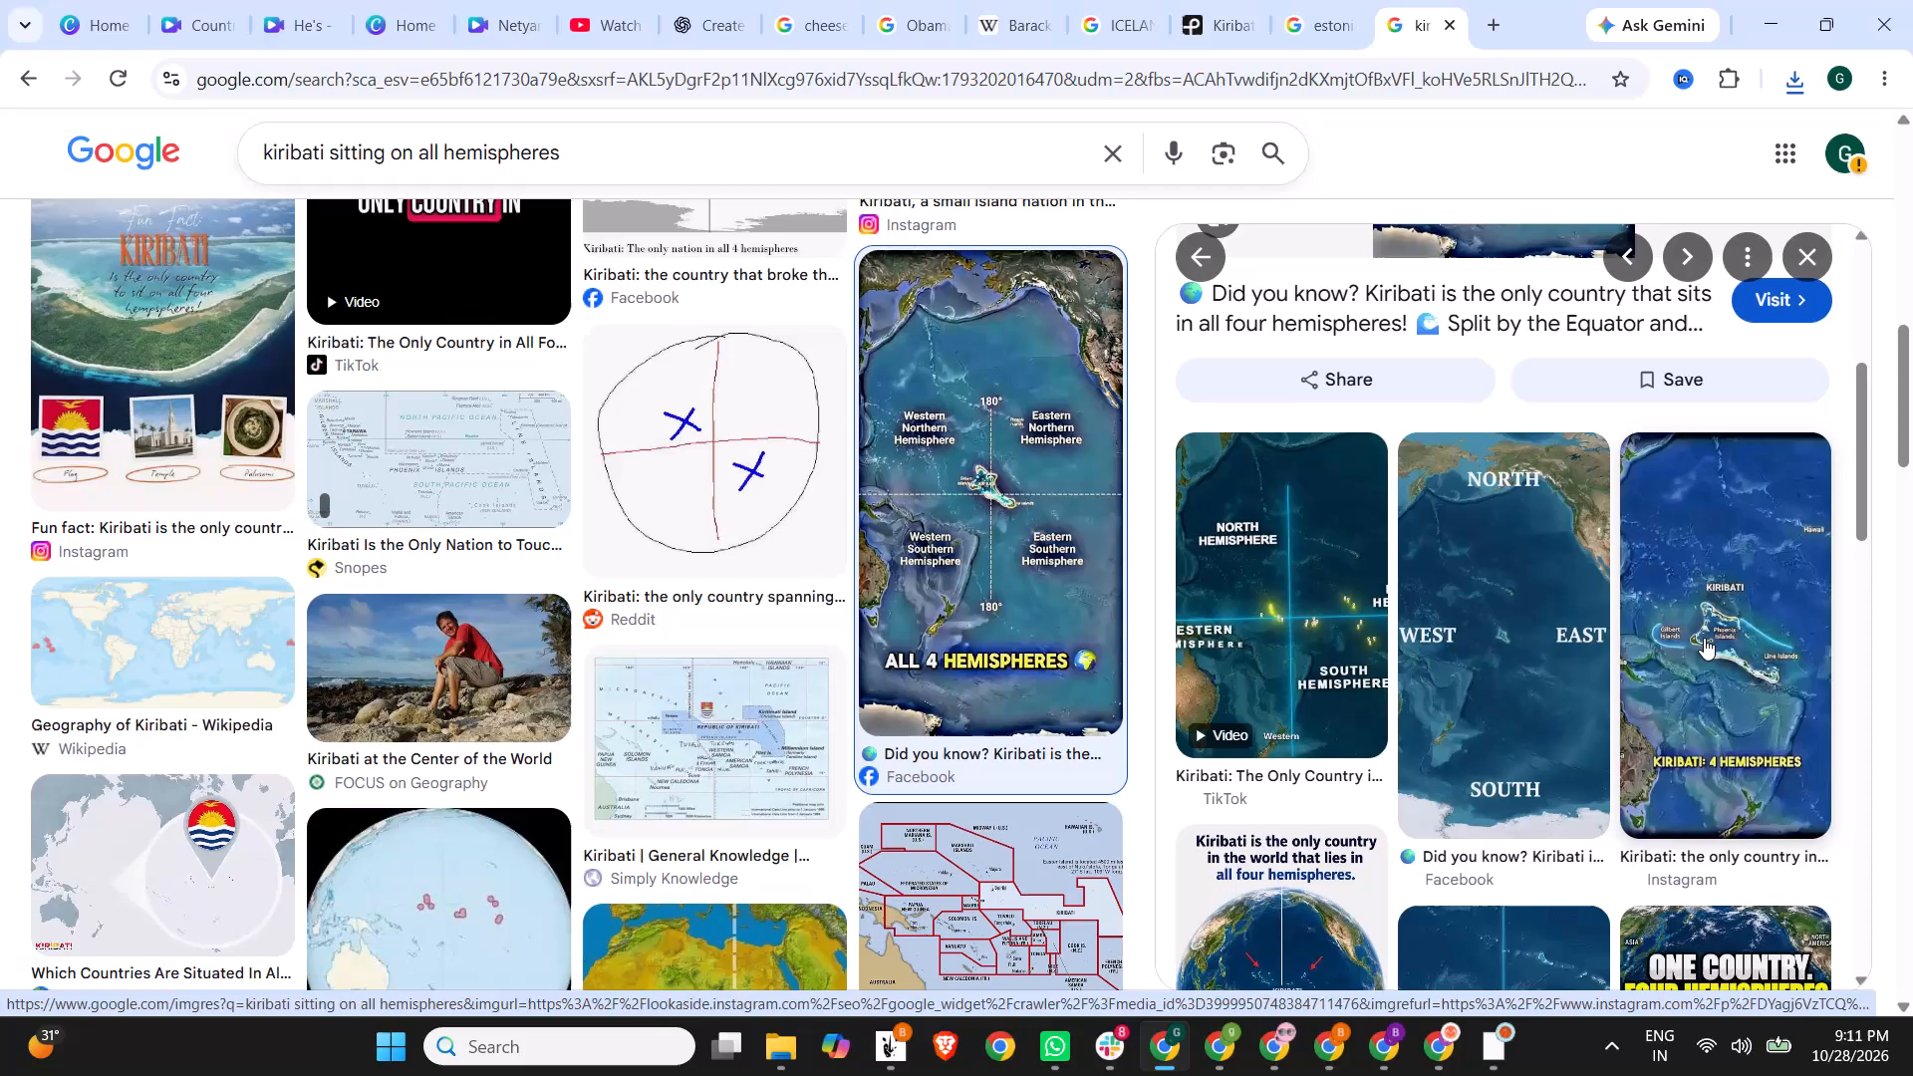
scroll(1704, 638, down, 3)
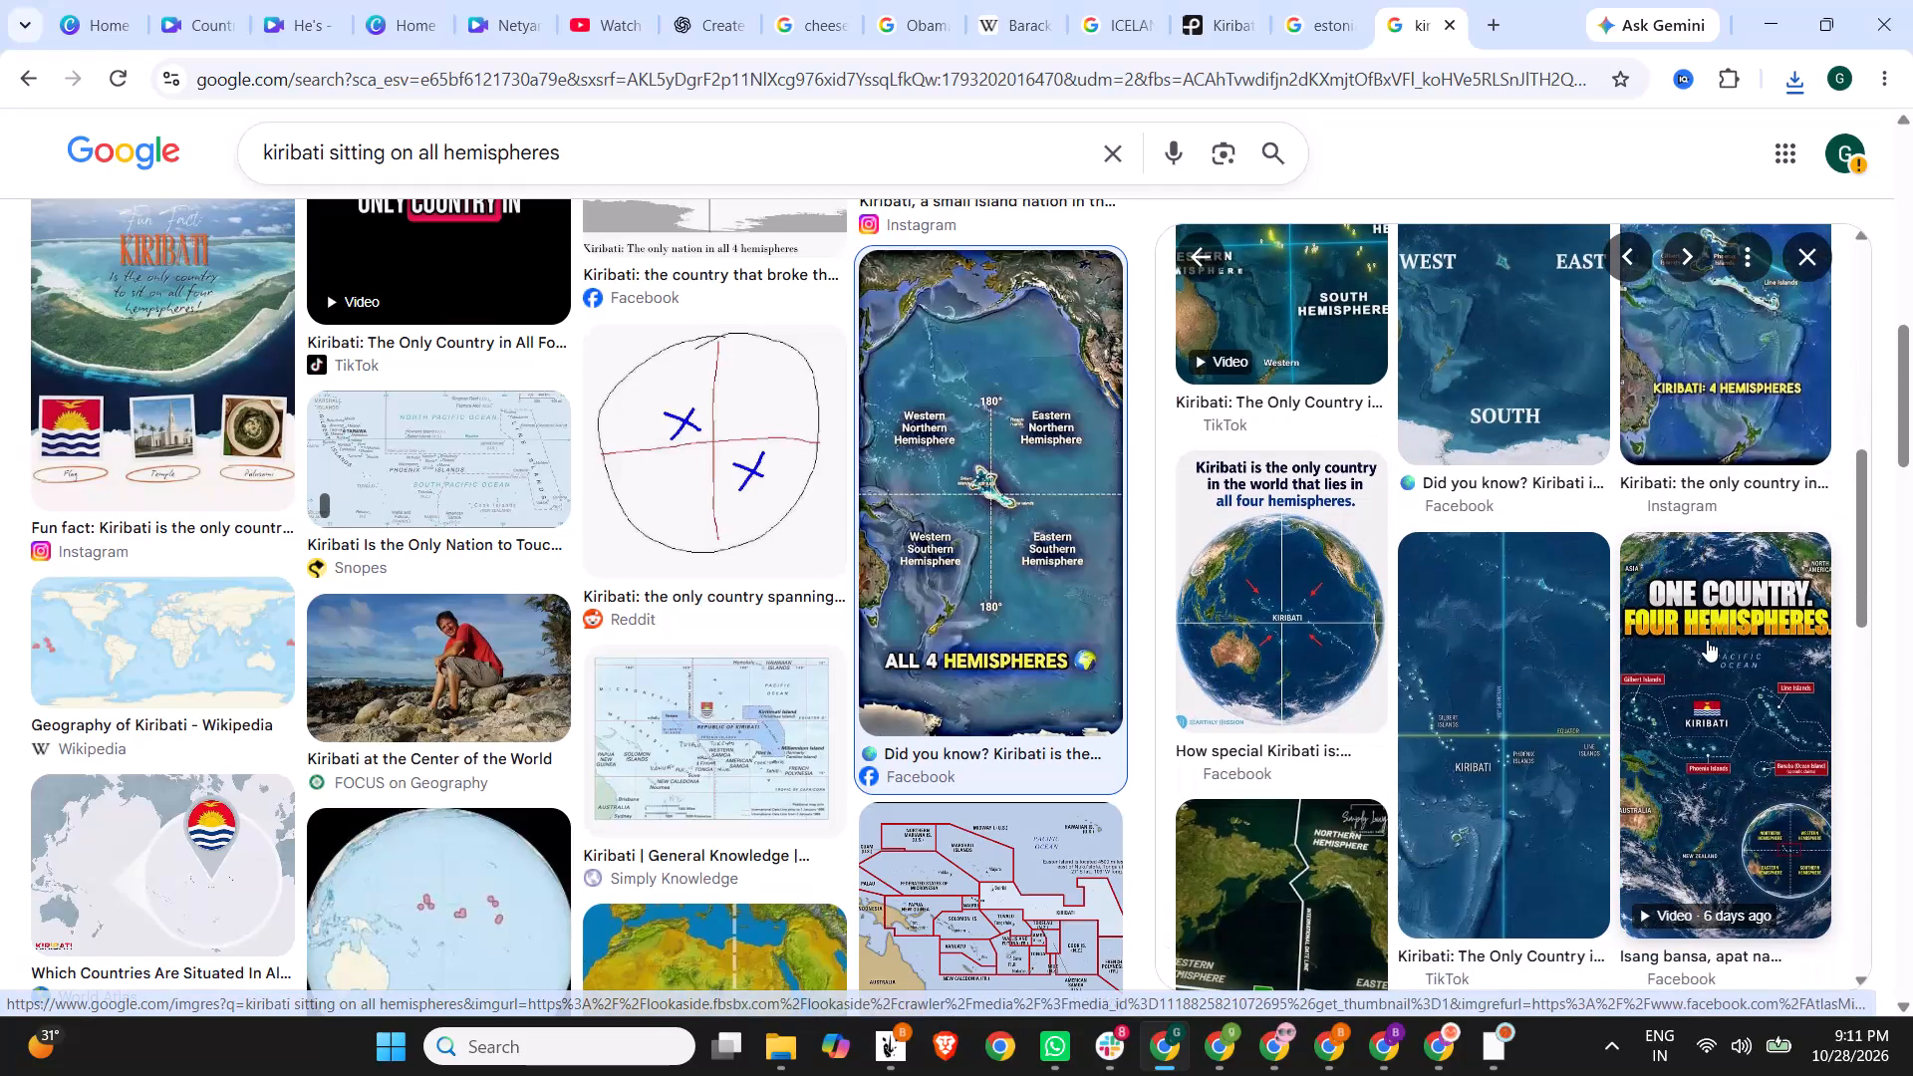
Open the globe graphic headed "Kiribati is the only country in the world that lies in all four hemispheres", copy the image and close its preview.
click(1336, 612)
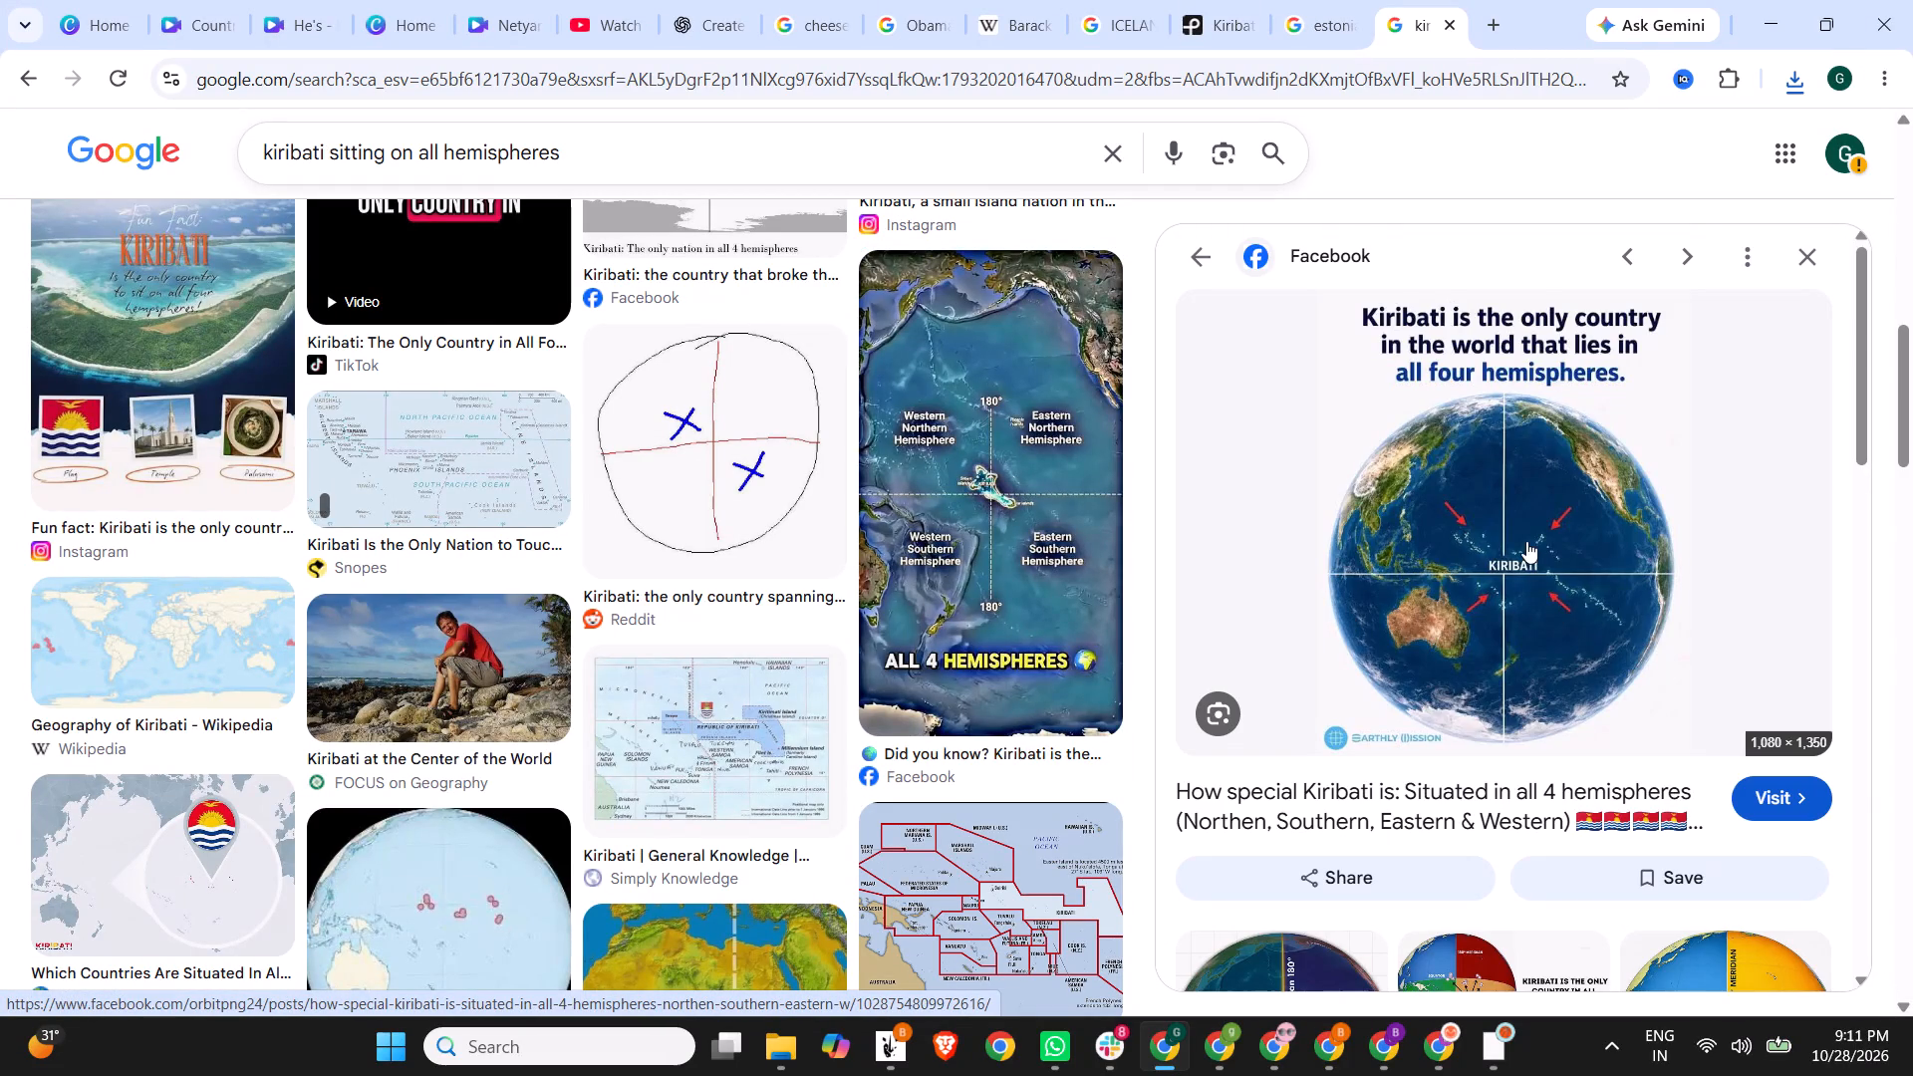
right_click(1526, 541)
click(1651, 849)
click(1814, 260)
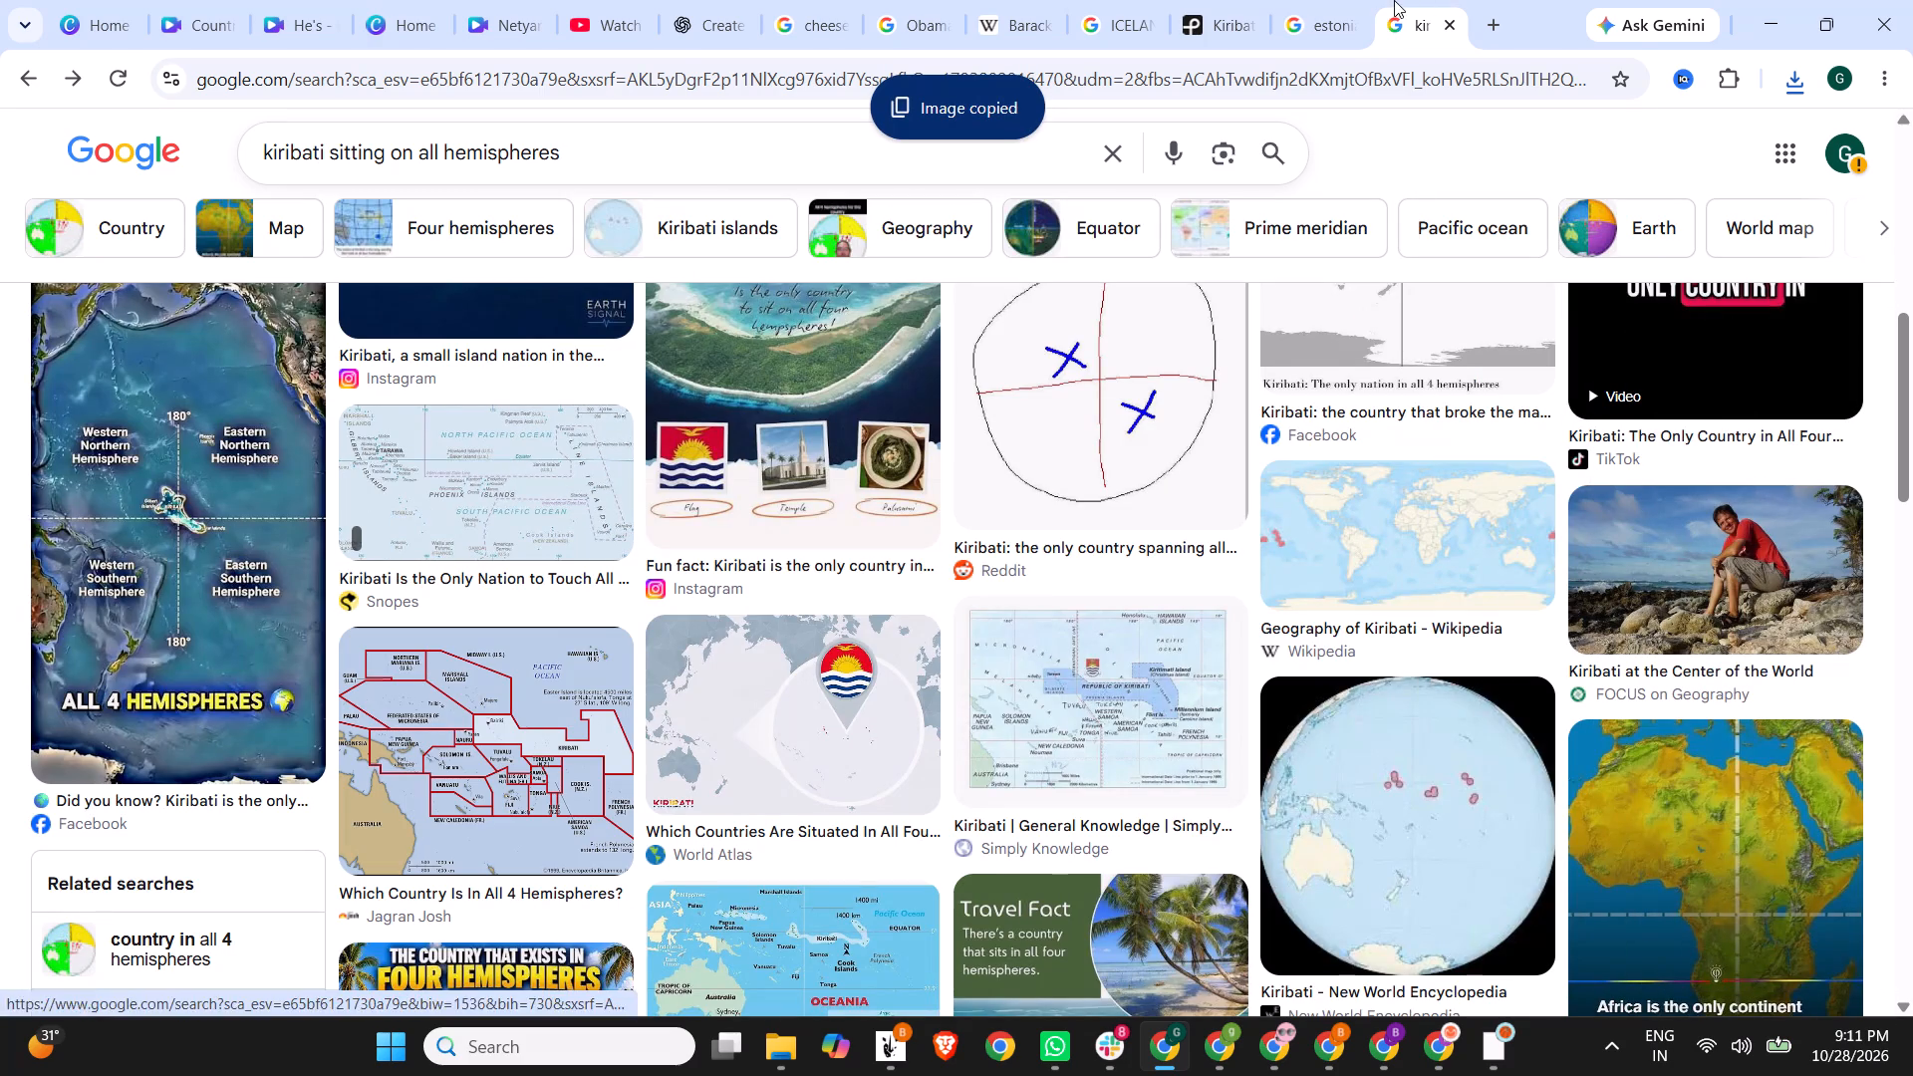
Switch to the Country Facts design in Canva and paste the copied Kiribati globe image into it.
click(583, 0)
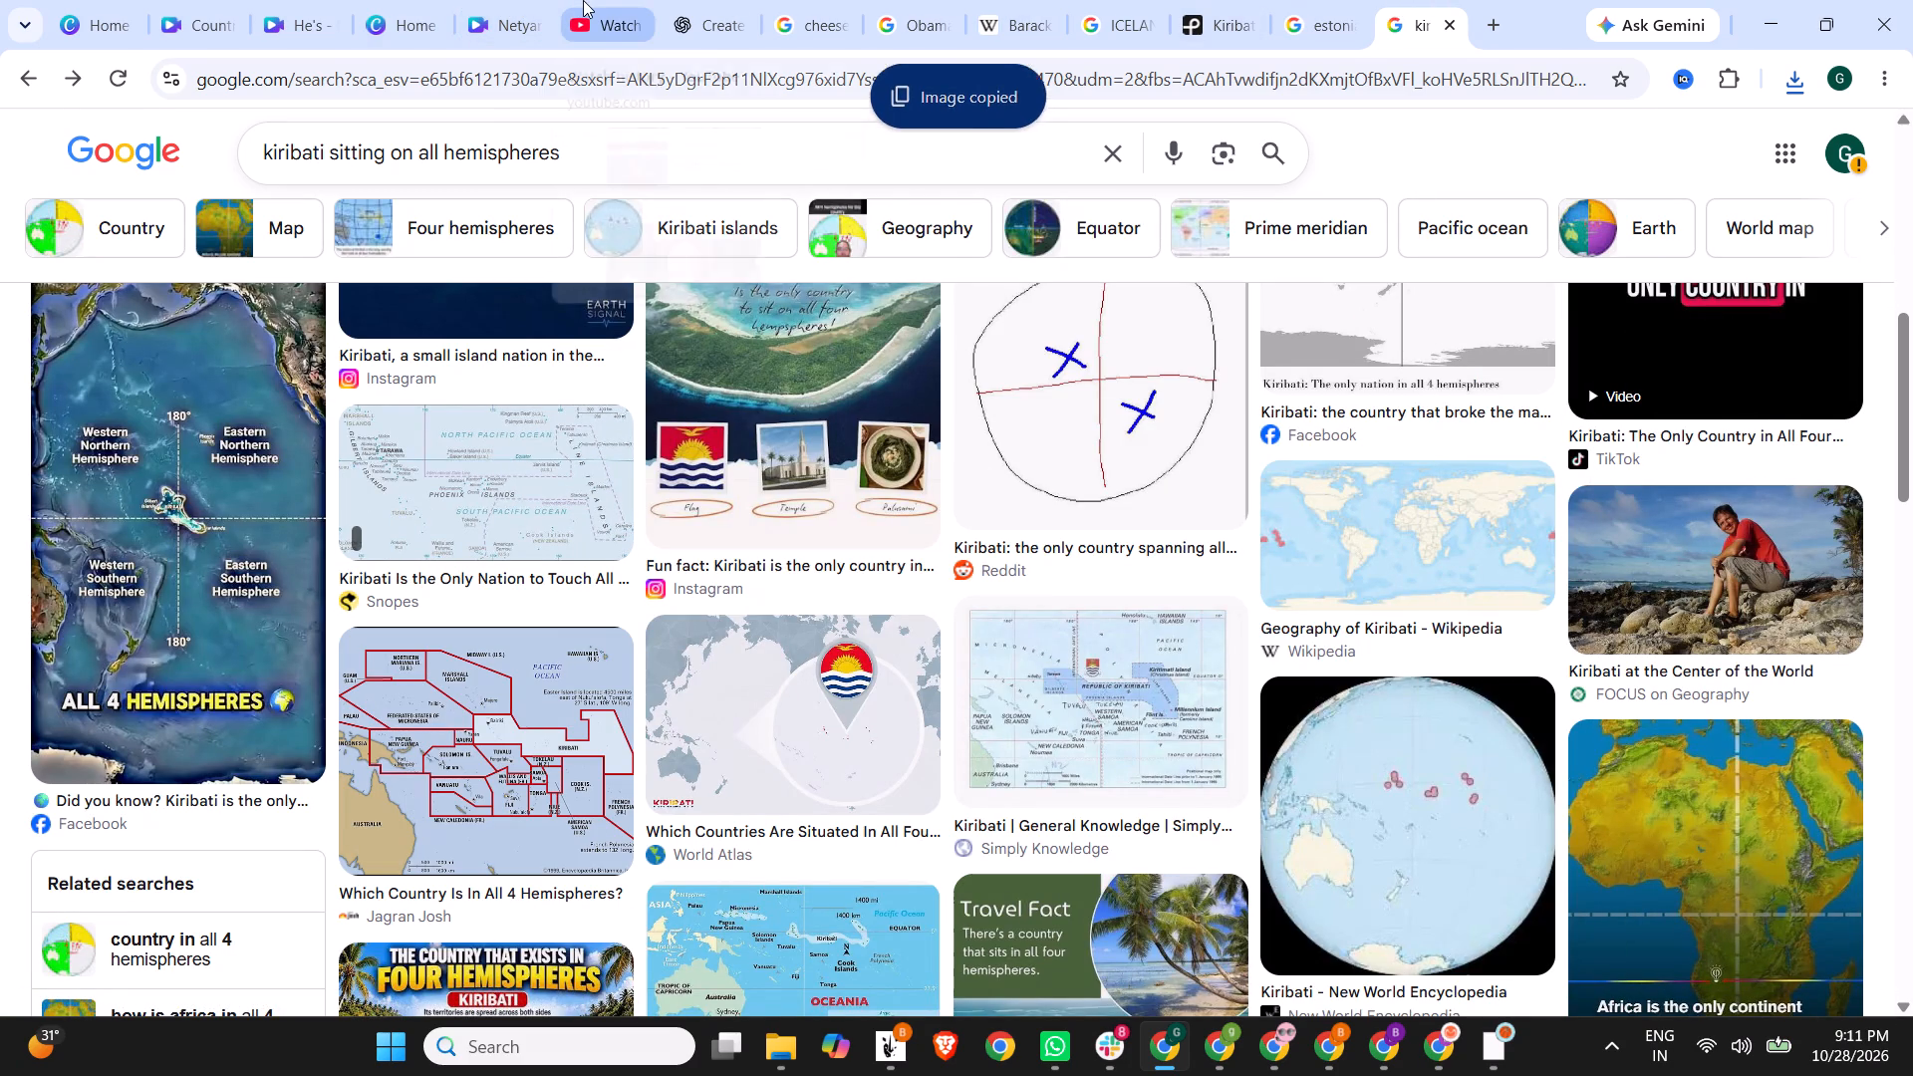
click(221, 0)
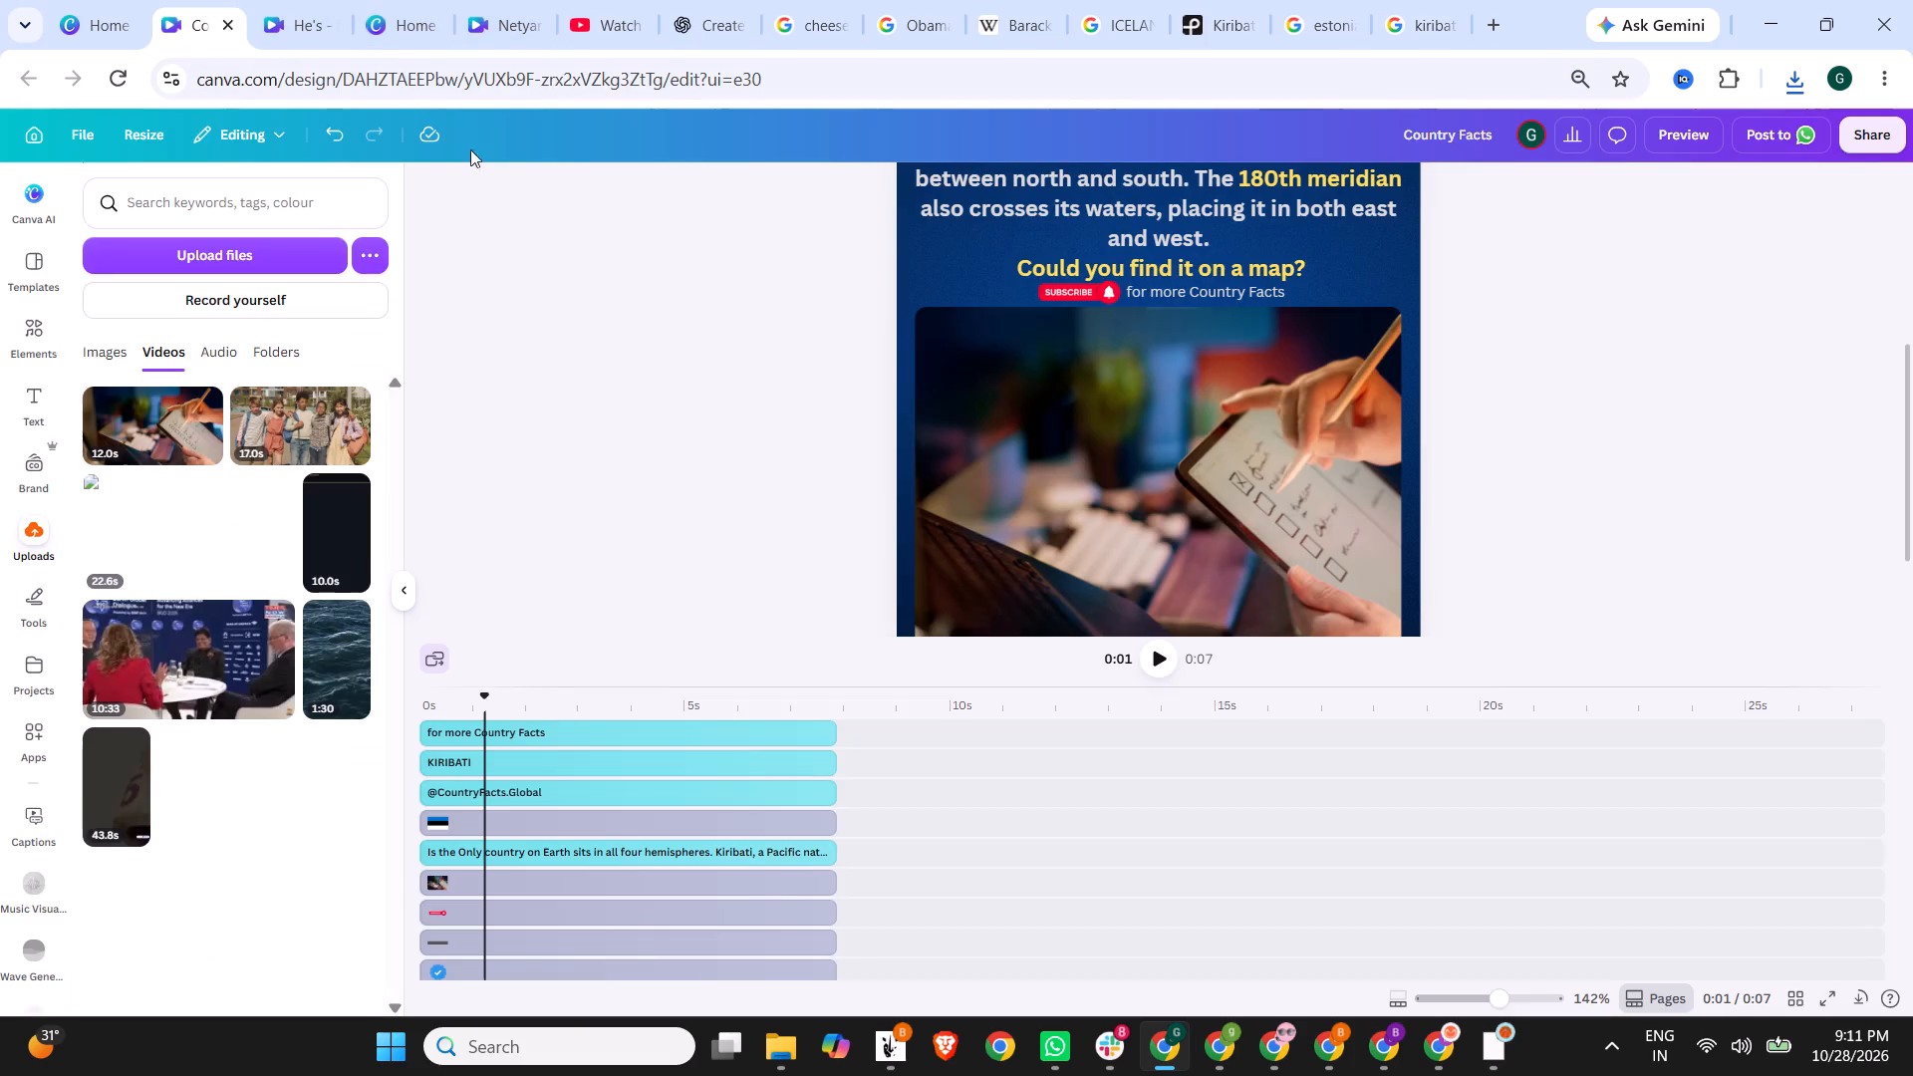
click(300, 0)
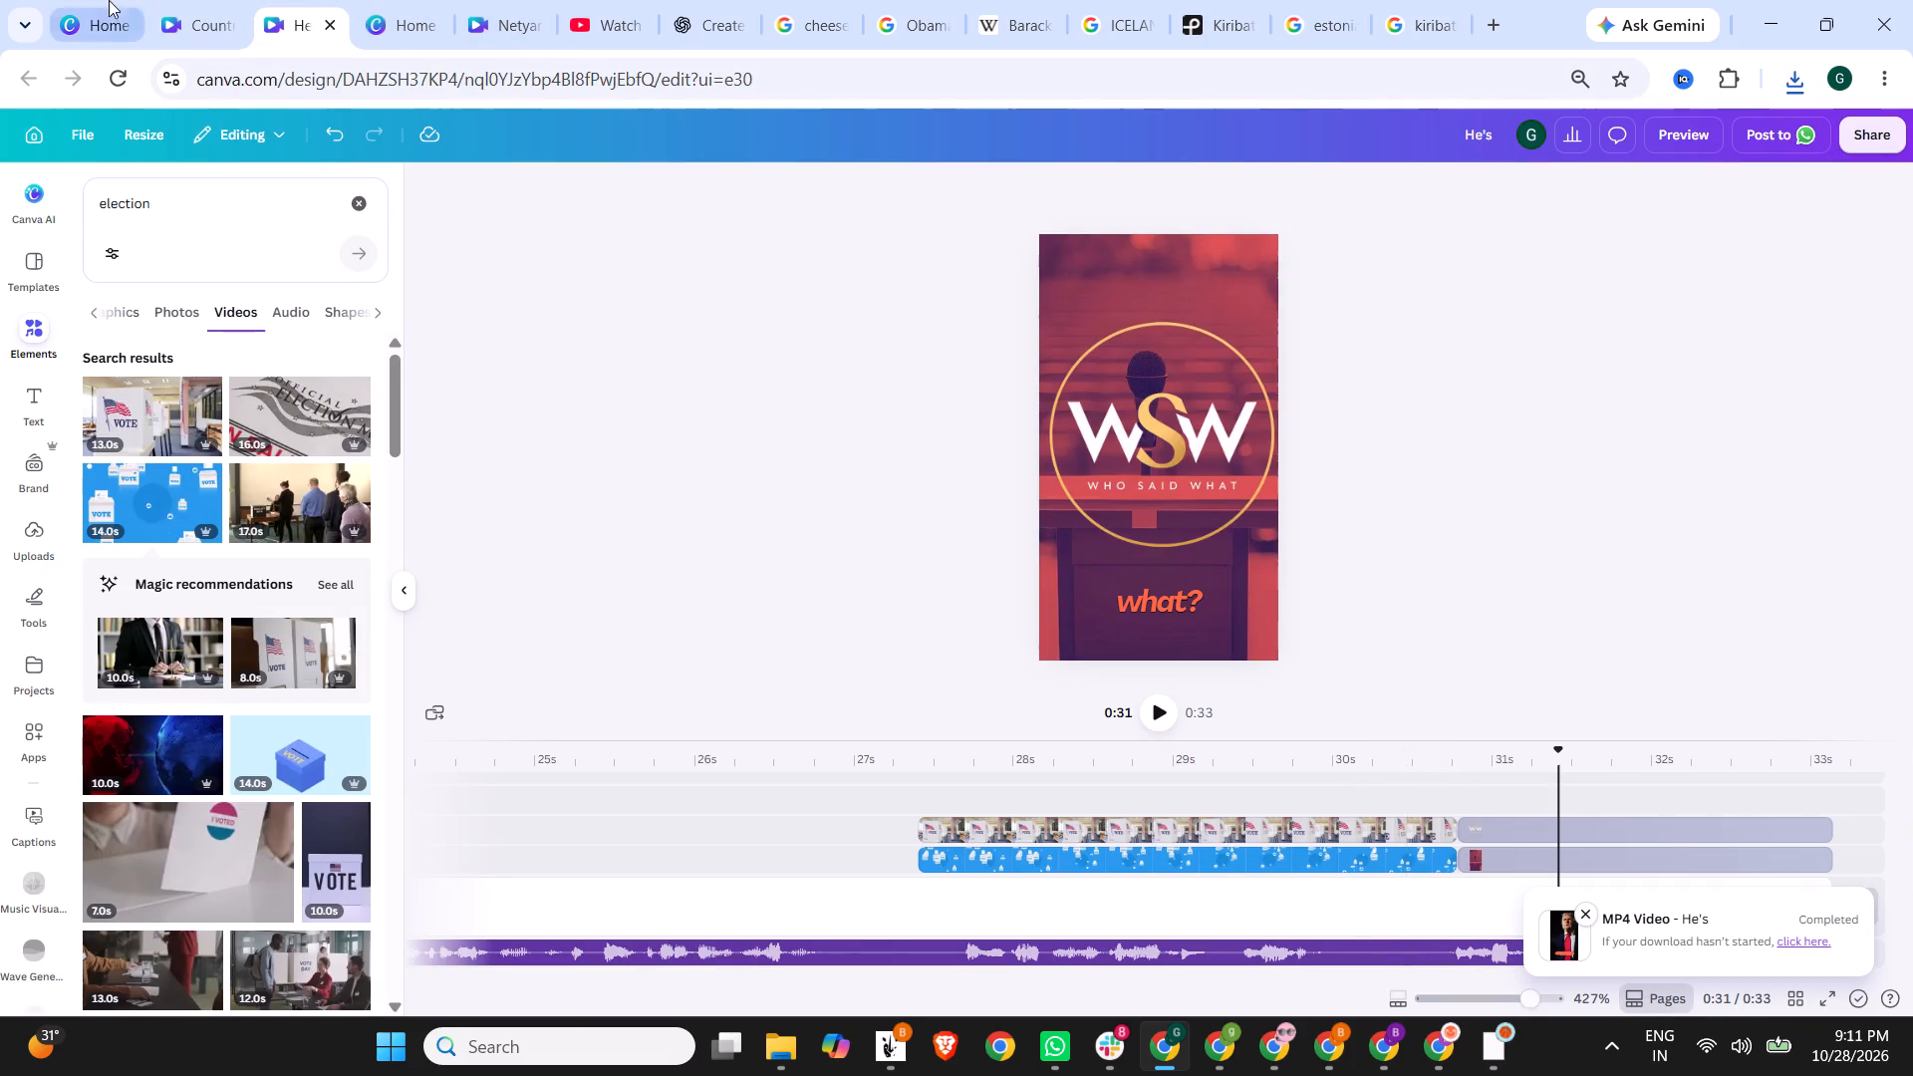
click(185, 0)
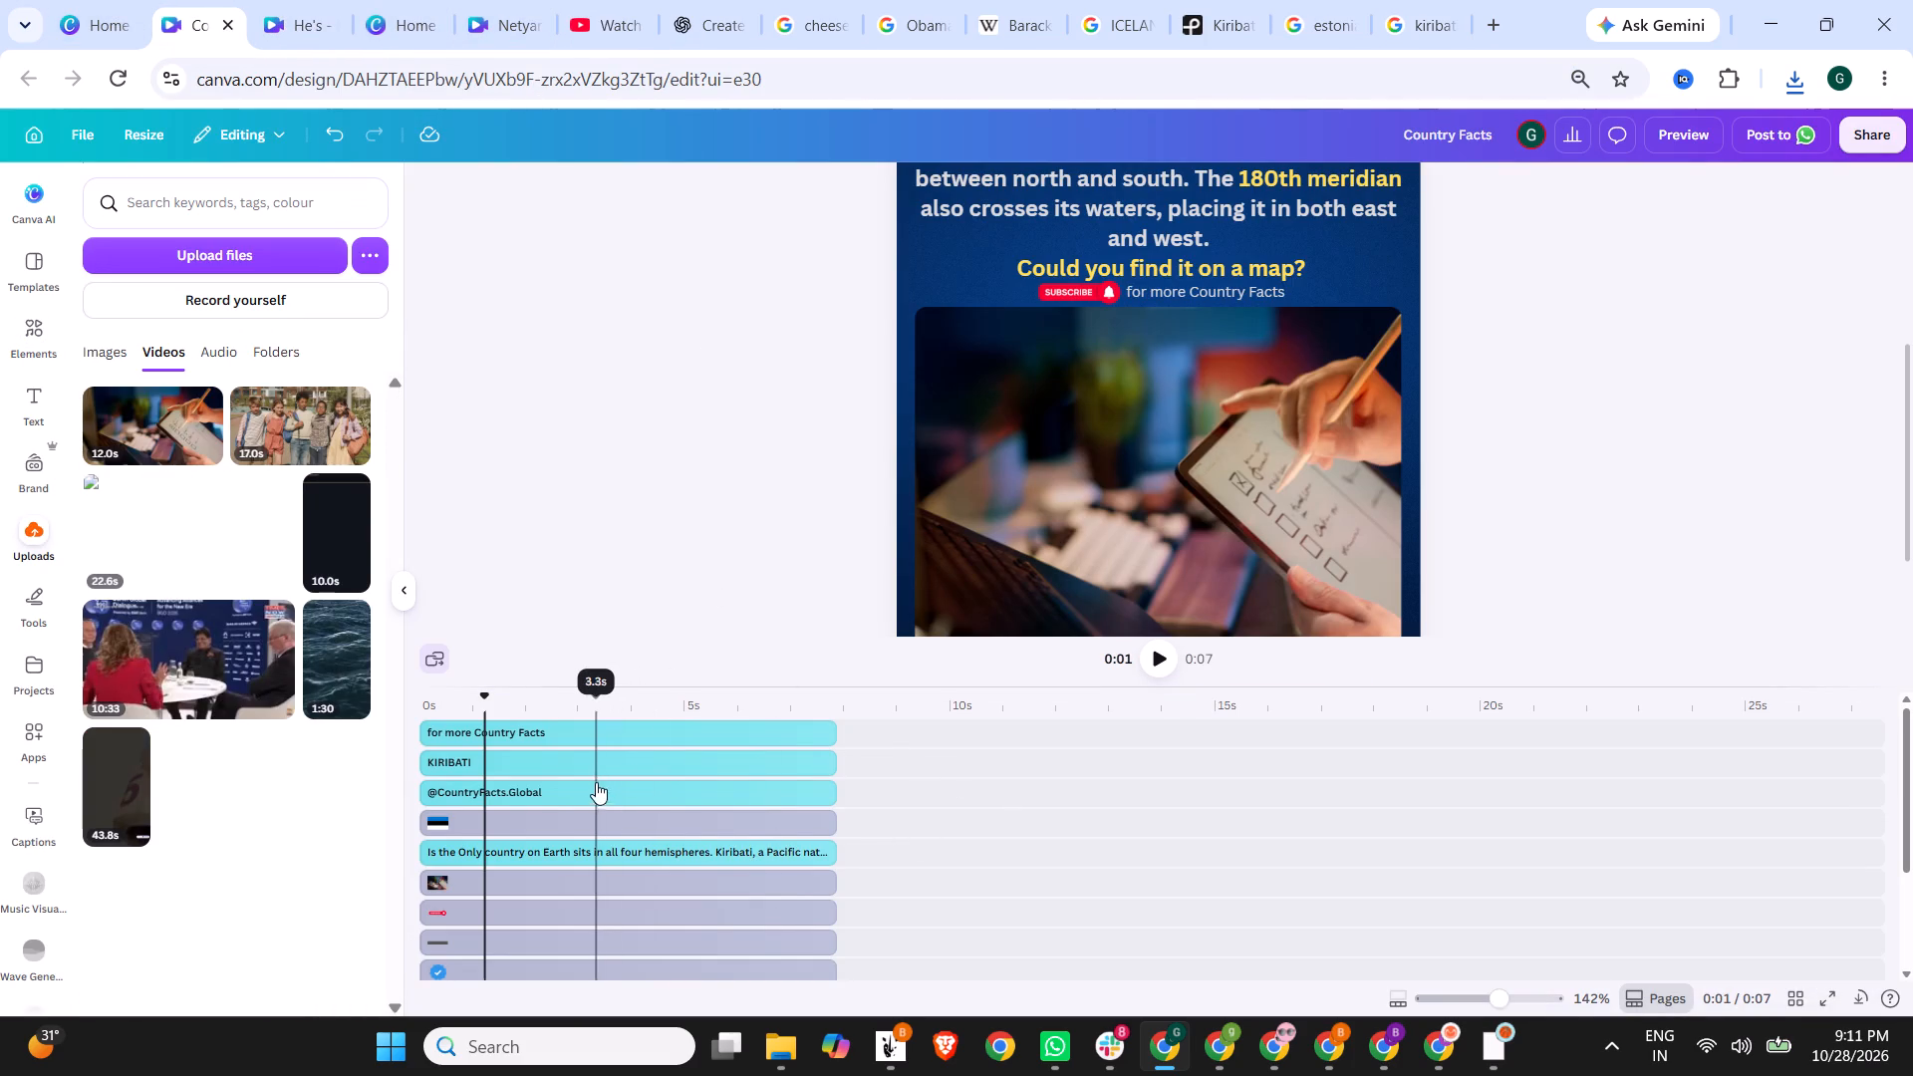
click(543, 852)
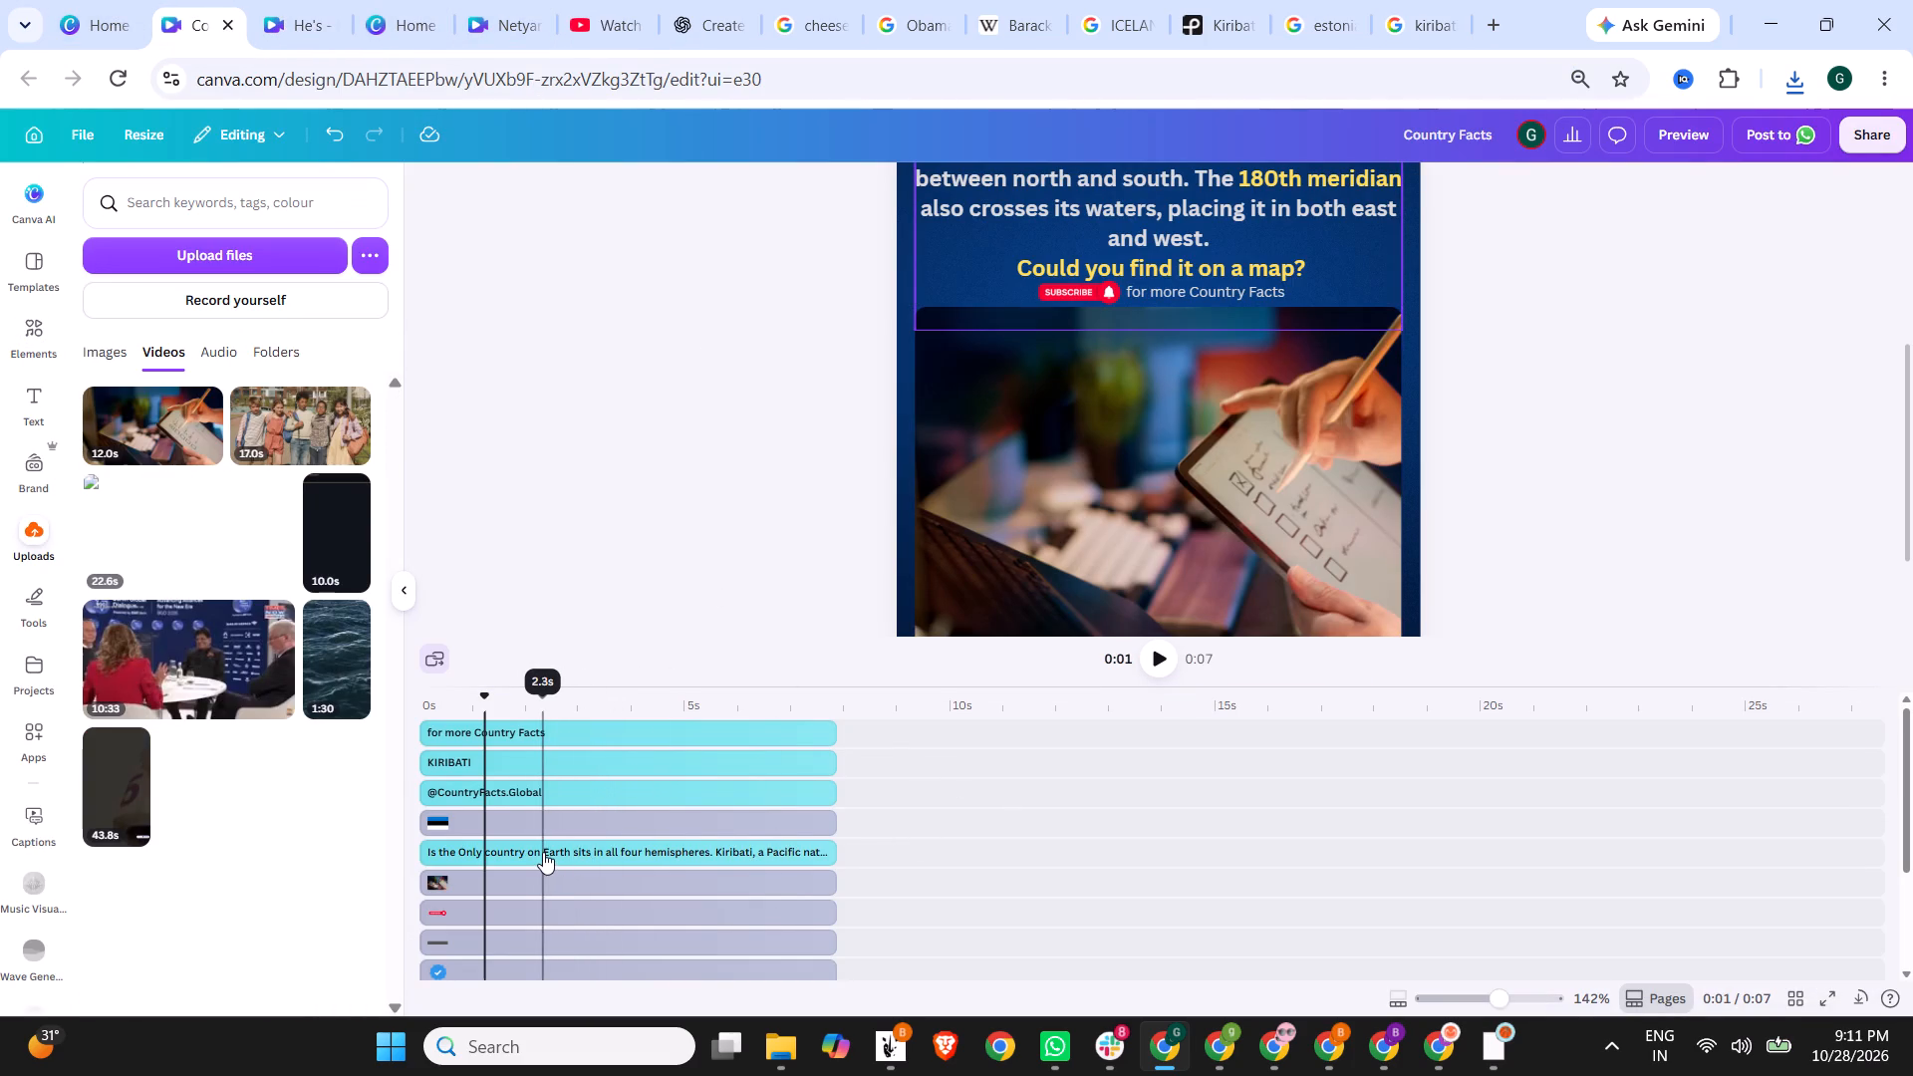
key(ctrl+v)
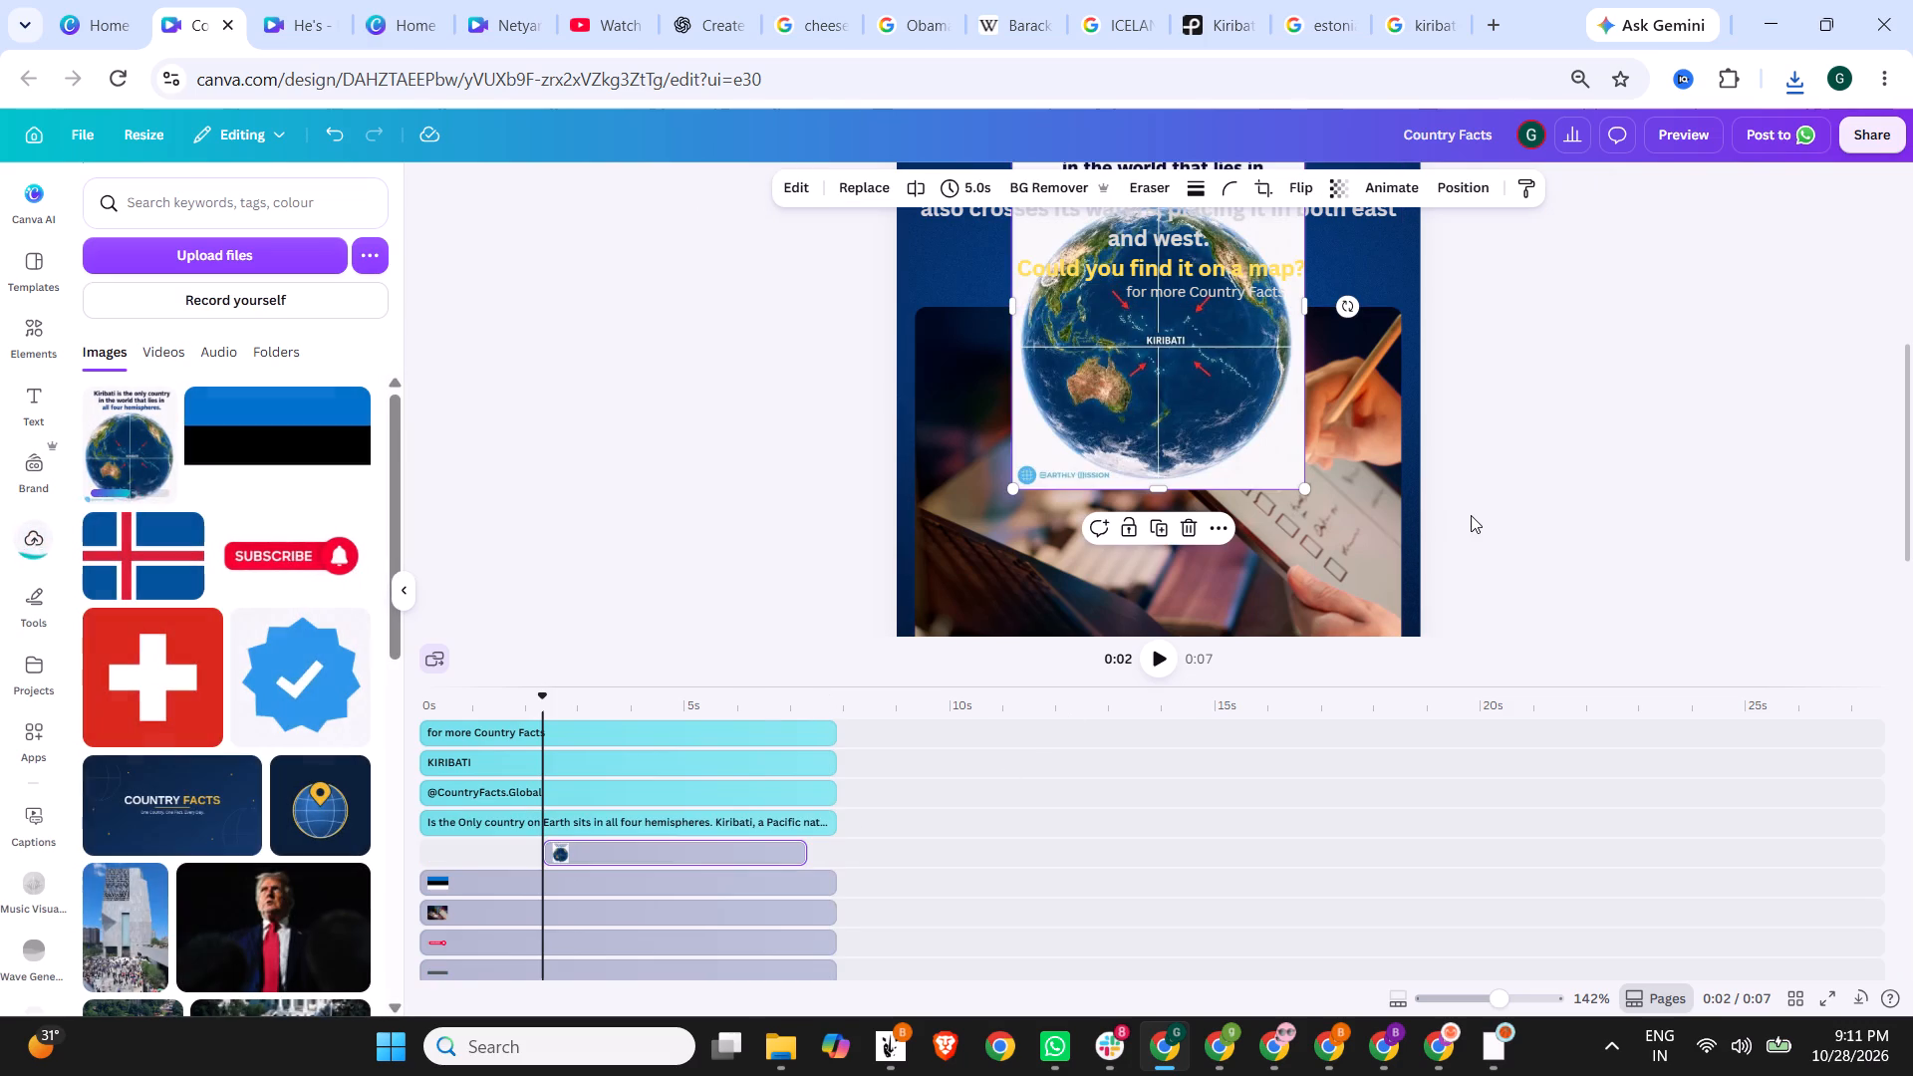
Move the pasted globe image off the tablet video, up over the Kiribati title and fact text, and select it.
drag(1213, 422, 1324, 498)
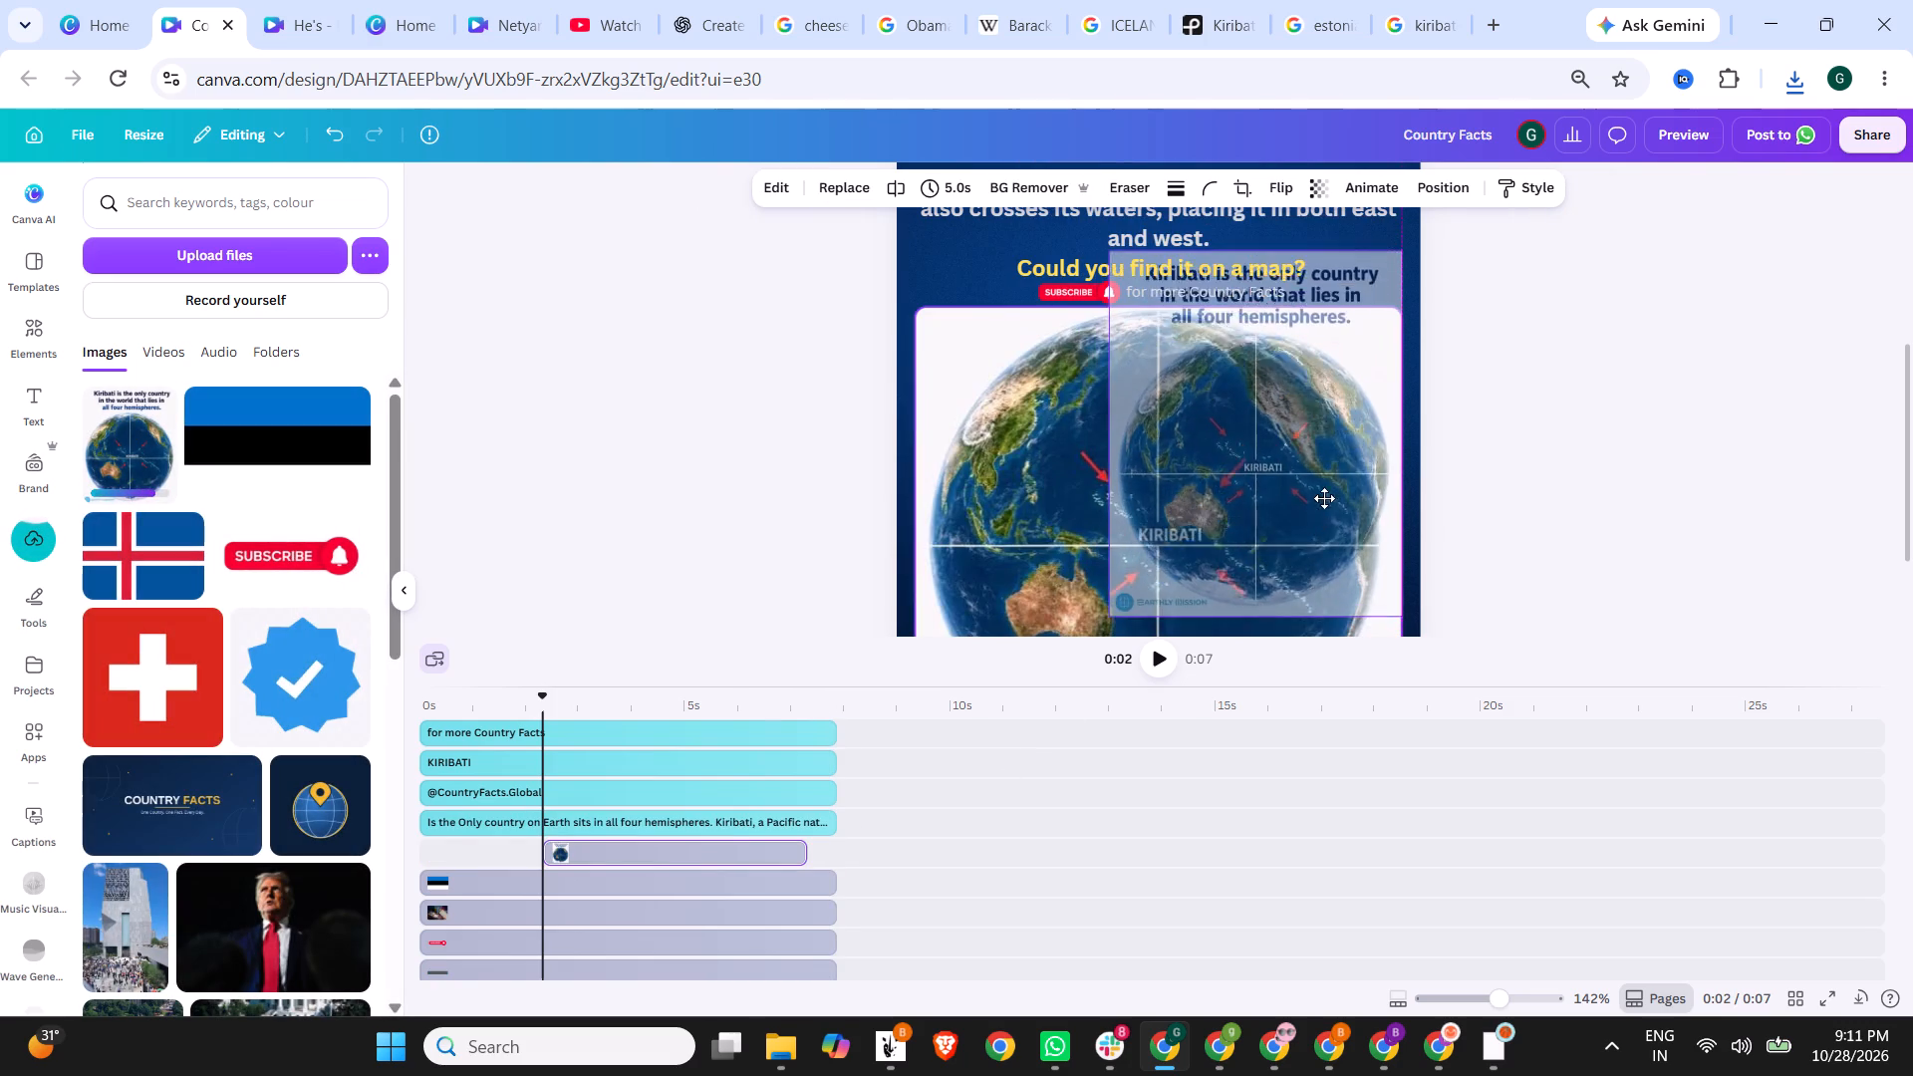
drag(1324, 498, 1168, 233)
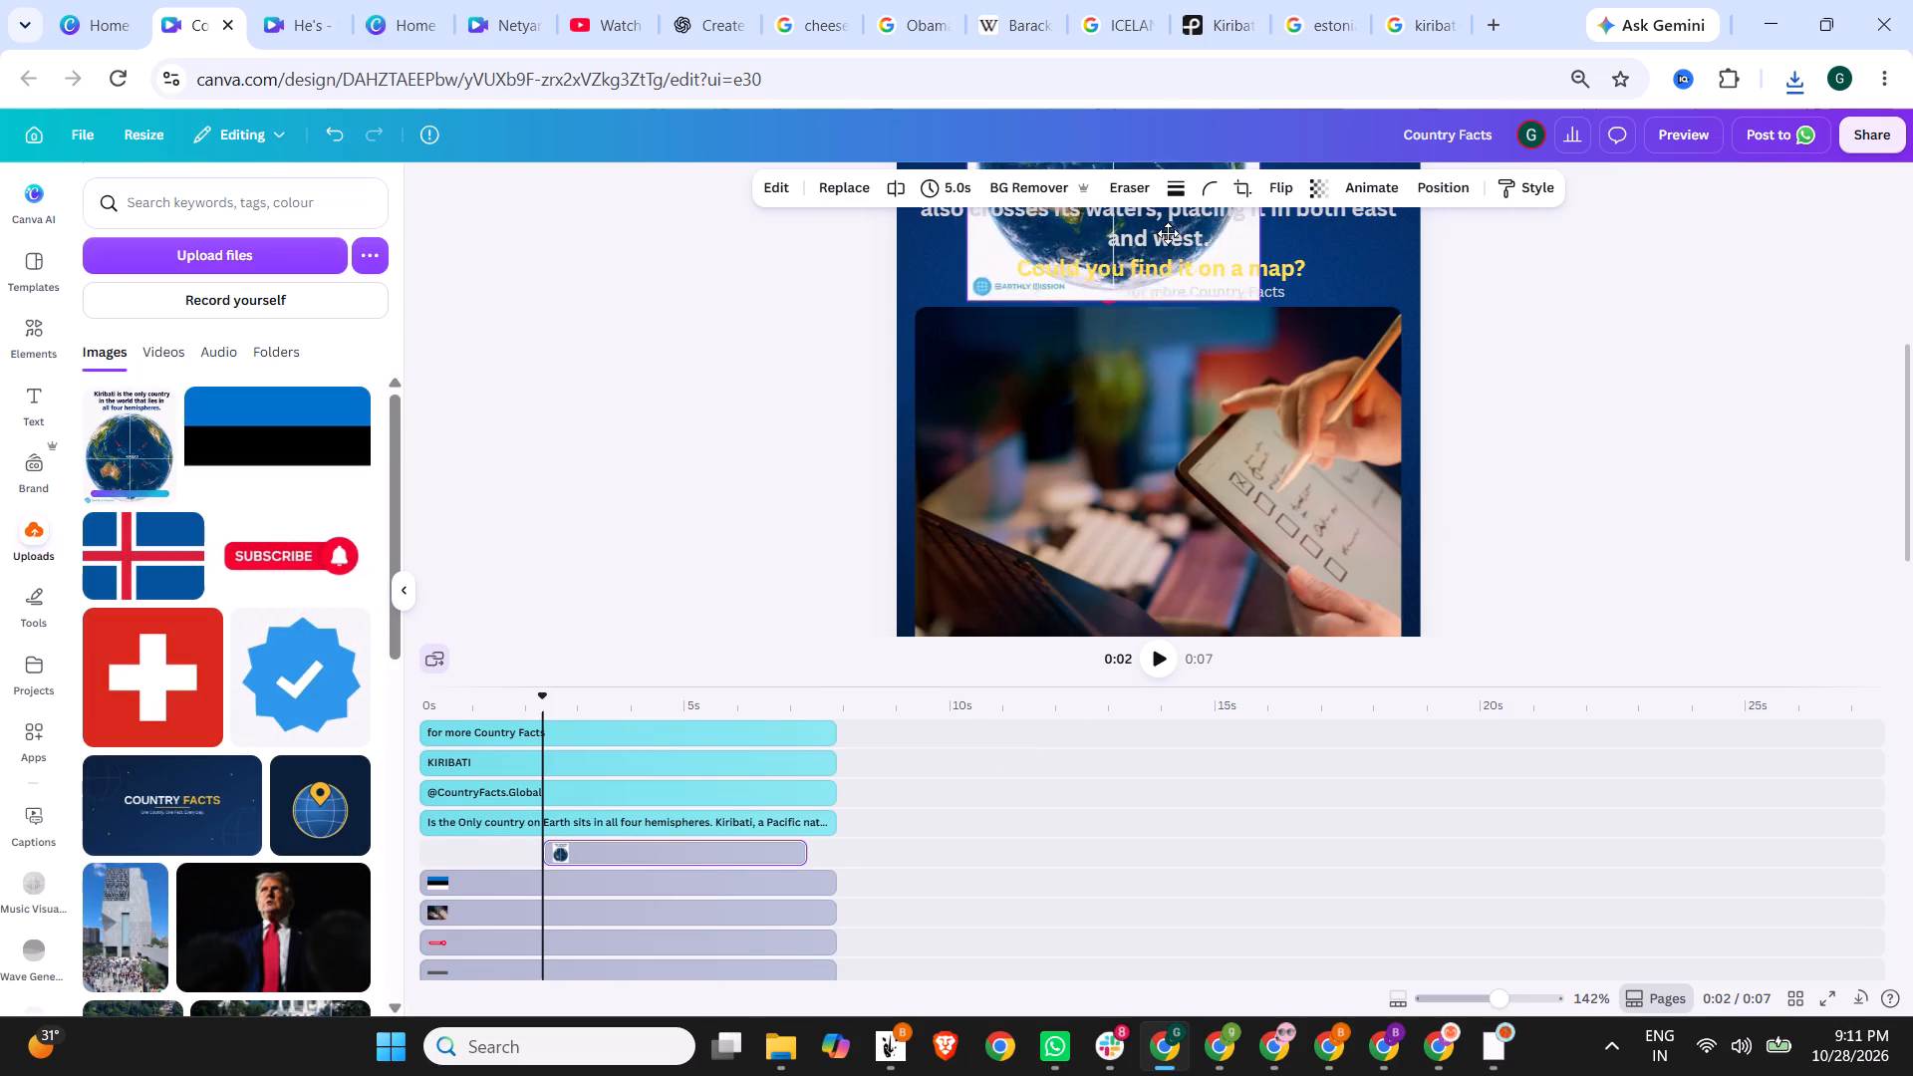
drag(1168, 233, 1168, 253)
scroll(1458, 471, up, 3)
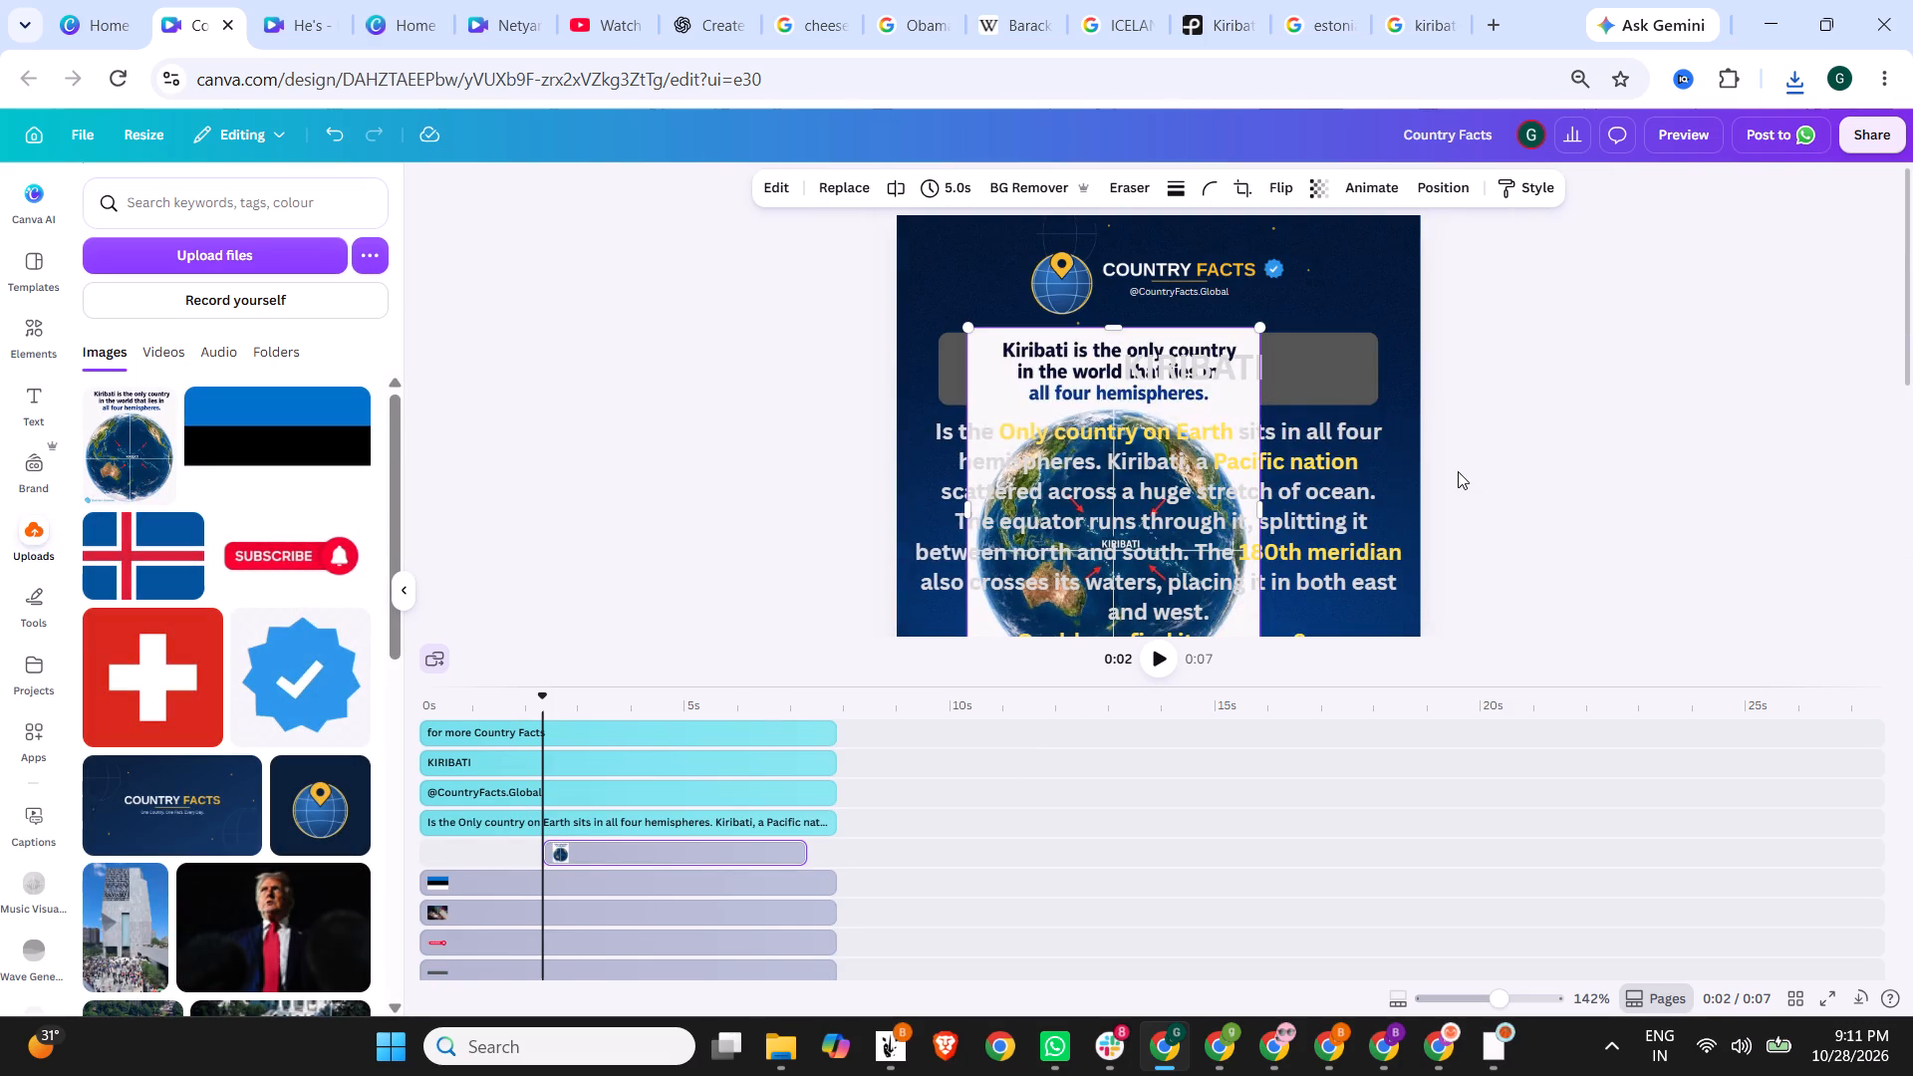
click(986, 363)
click(983, 370)
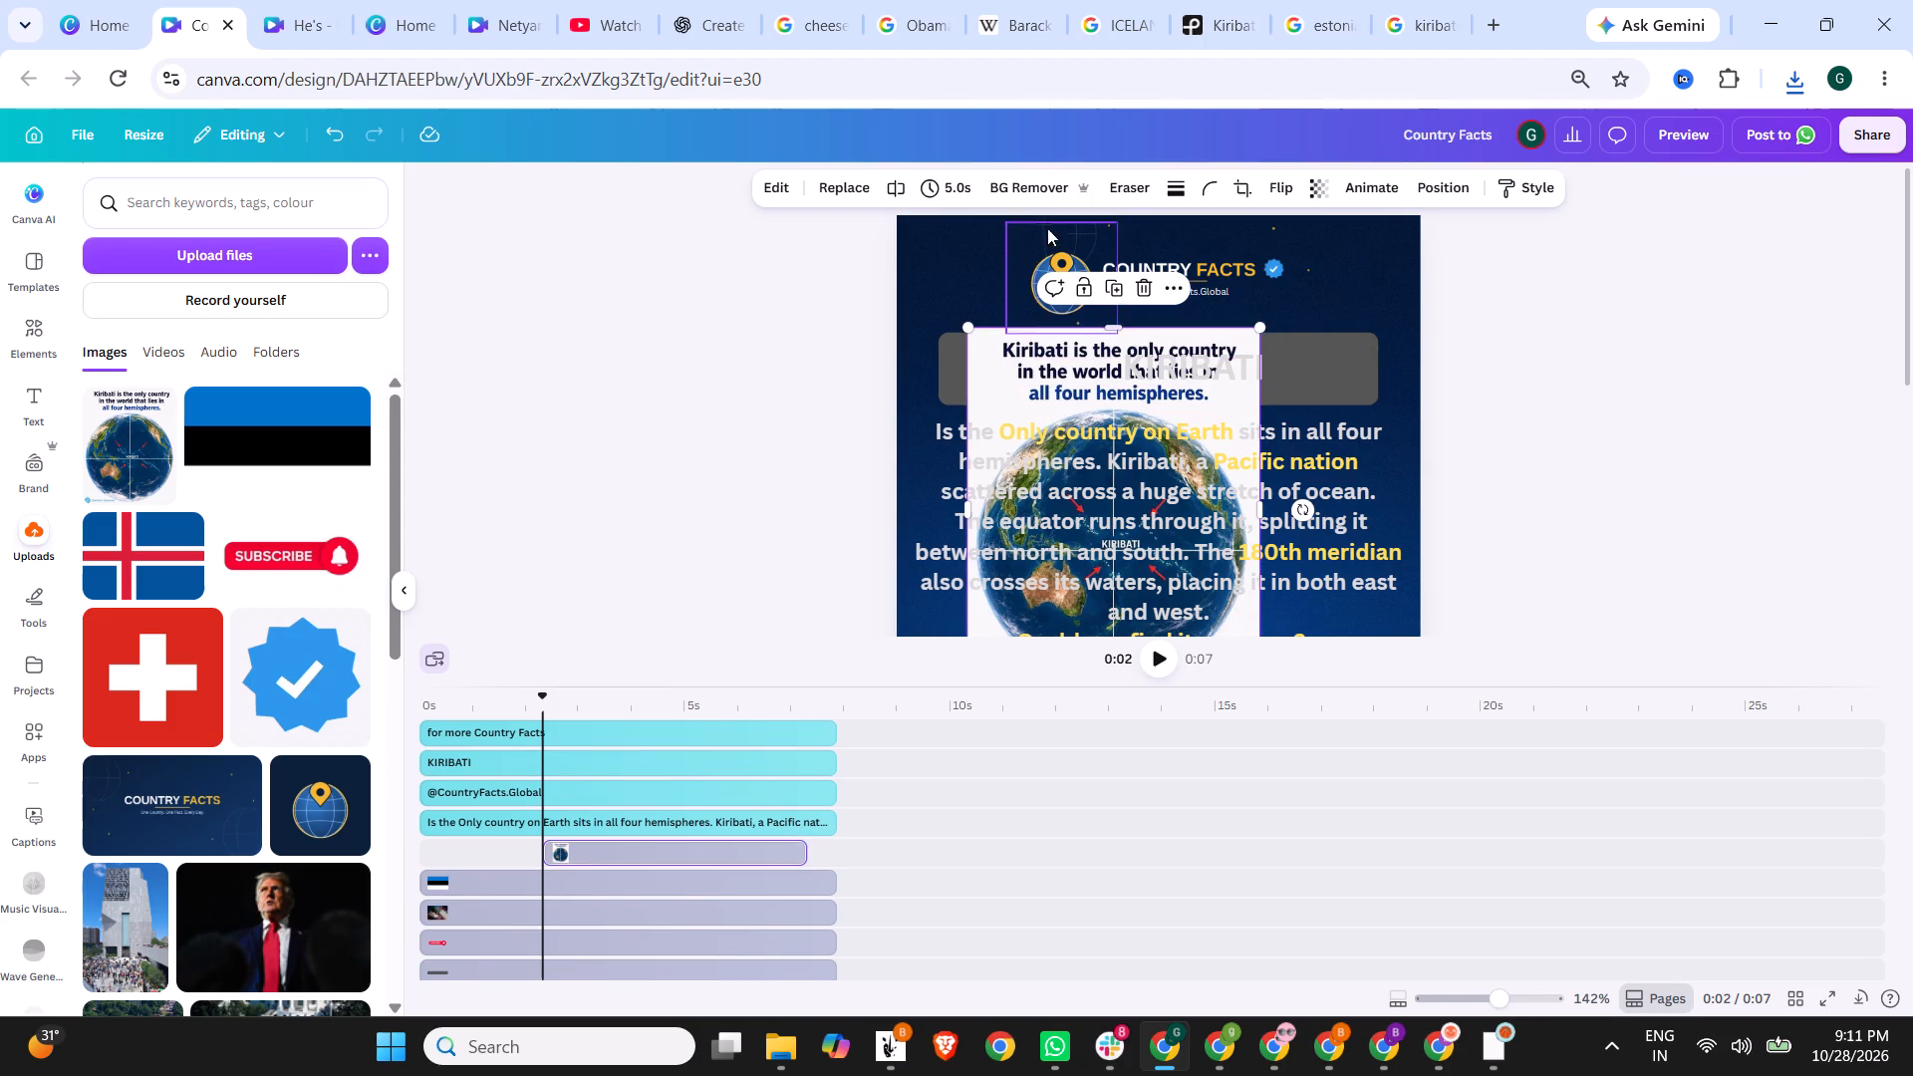
Remove the background from the Kiribati four-hemispheres globe picture in the Canva design.
click(1026, 193)
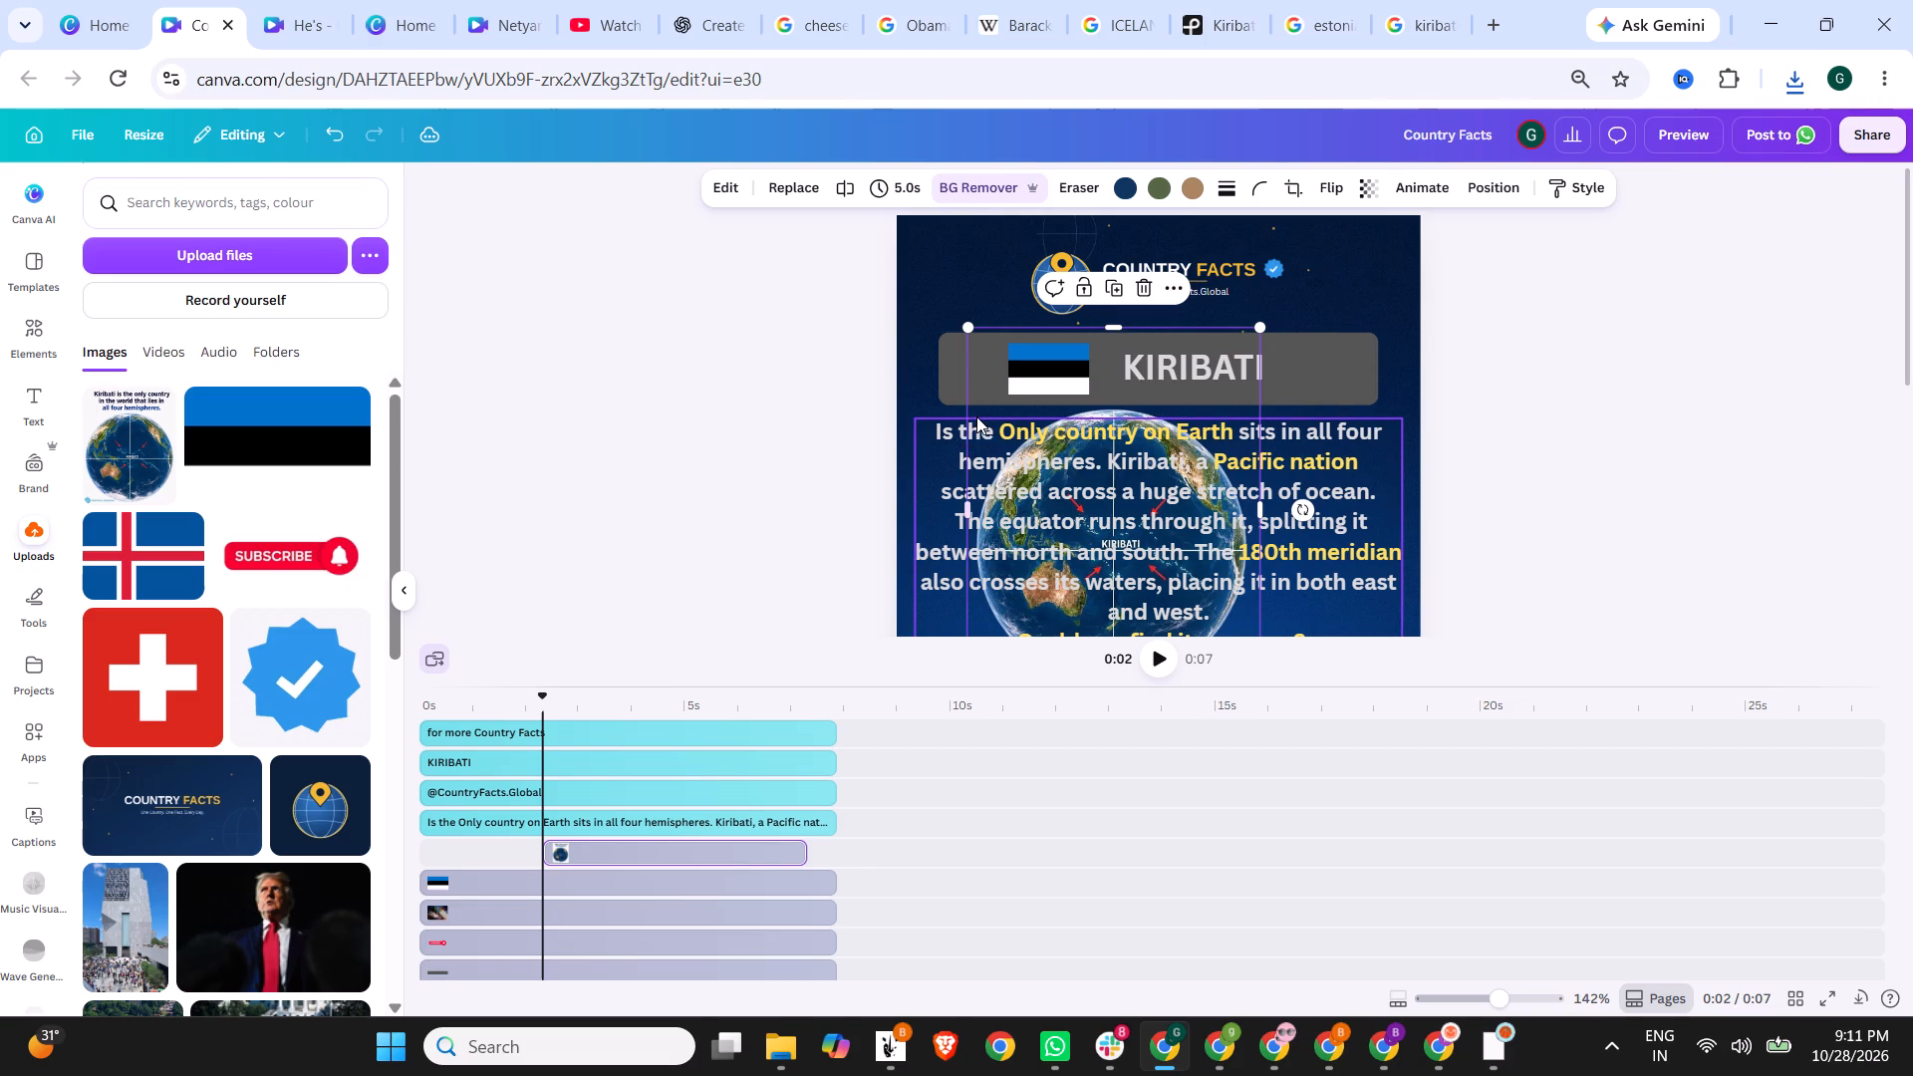
Return to the Kiribati video results on Pexels and look through them for footage to replace the tablet-drawing clip.
scroll(698, 546, down, 3)
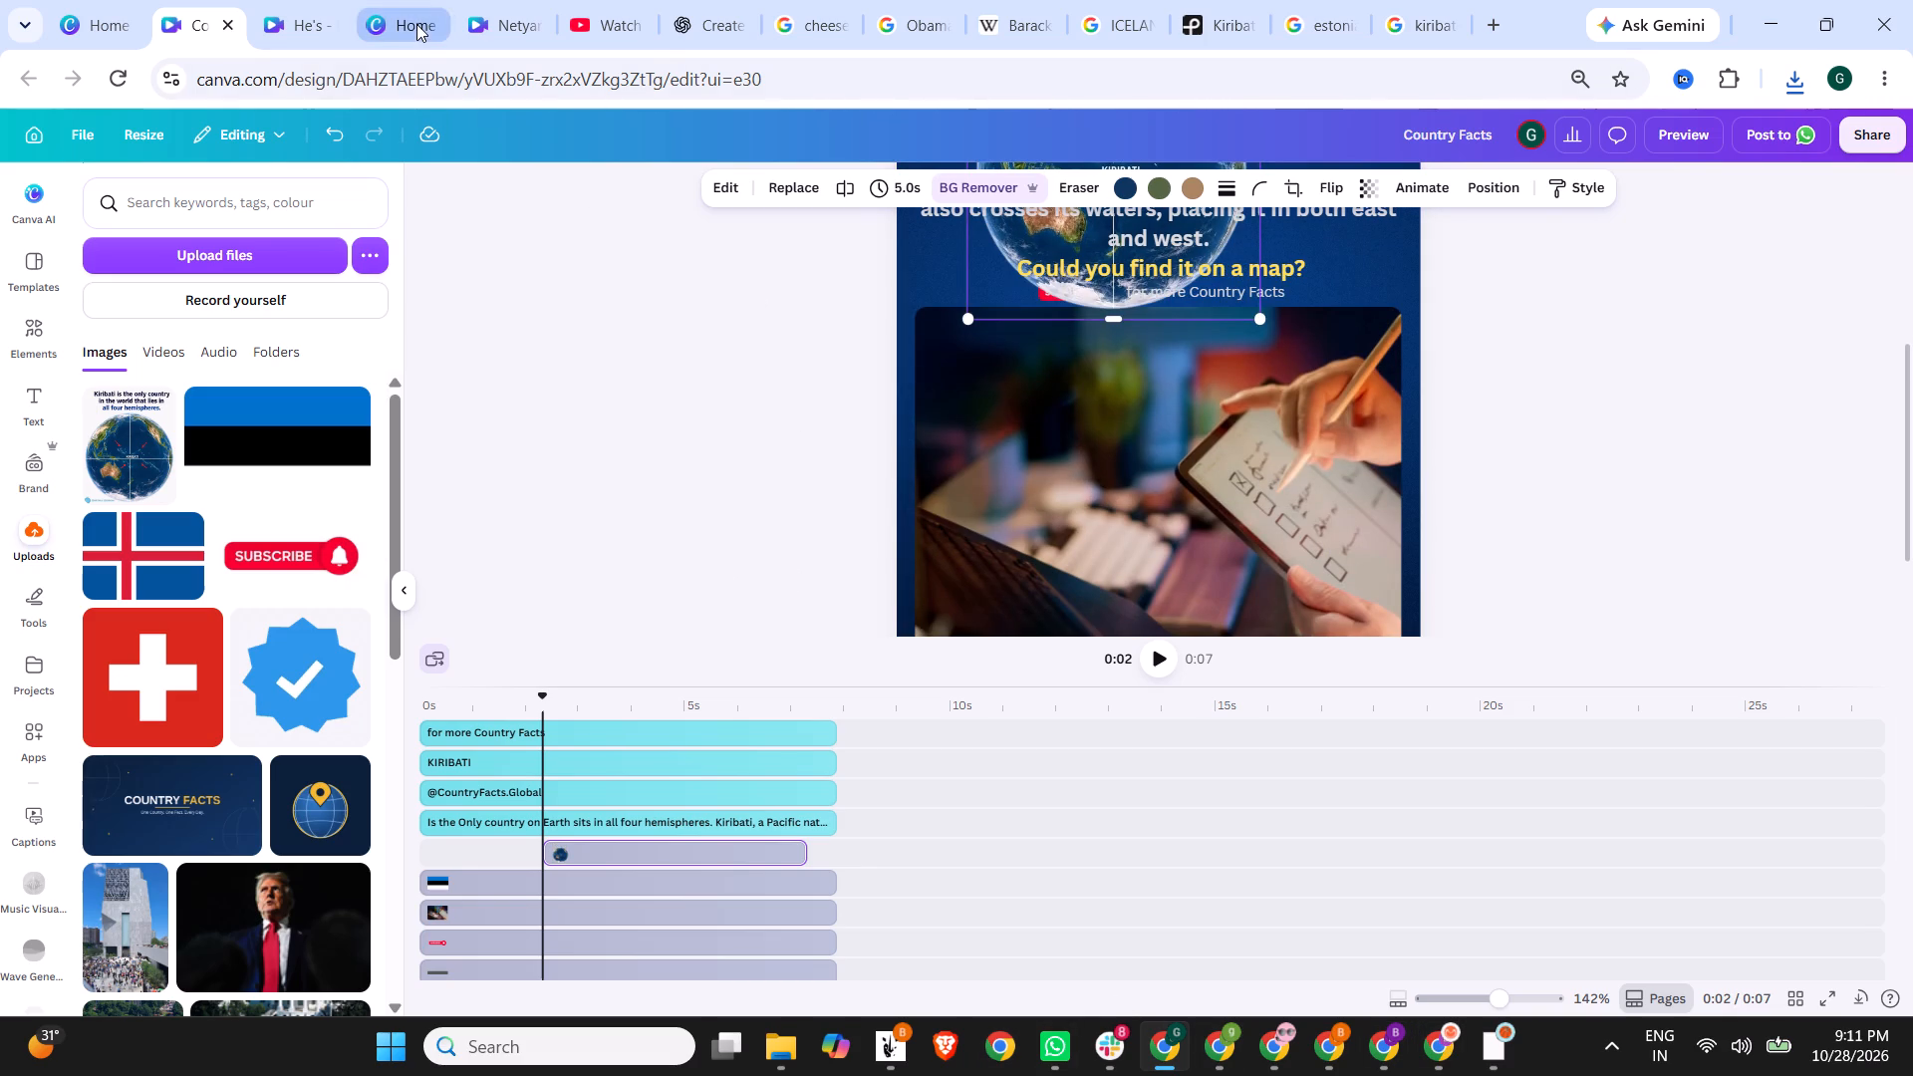
click(1221, 0)
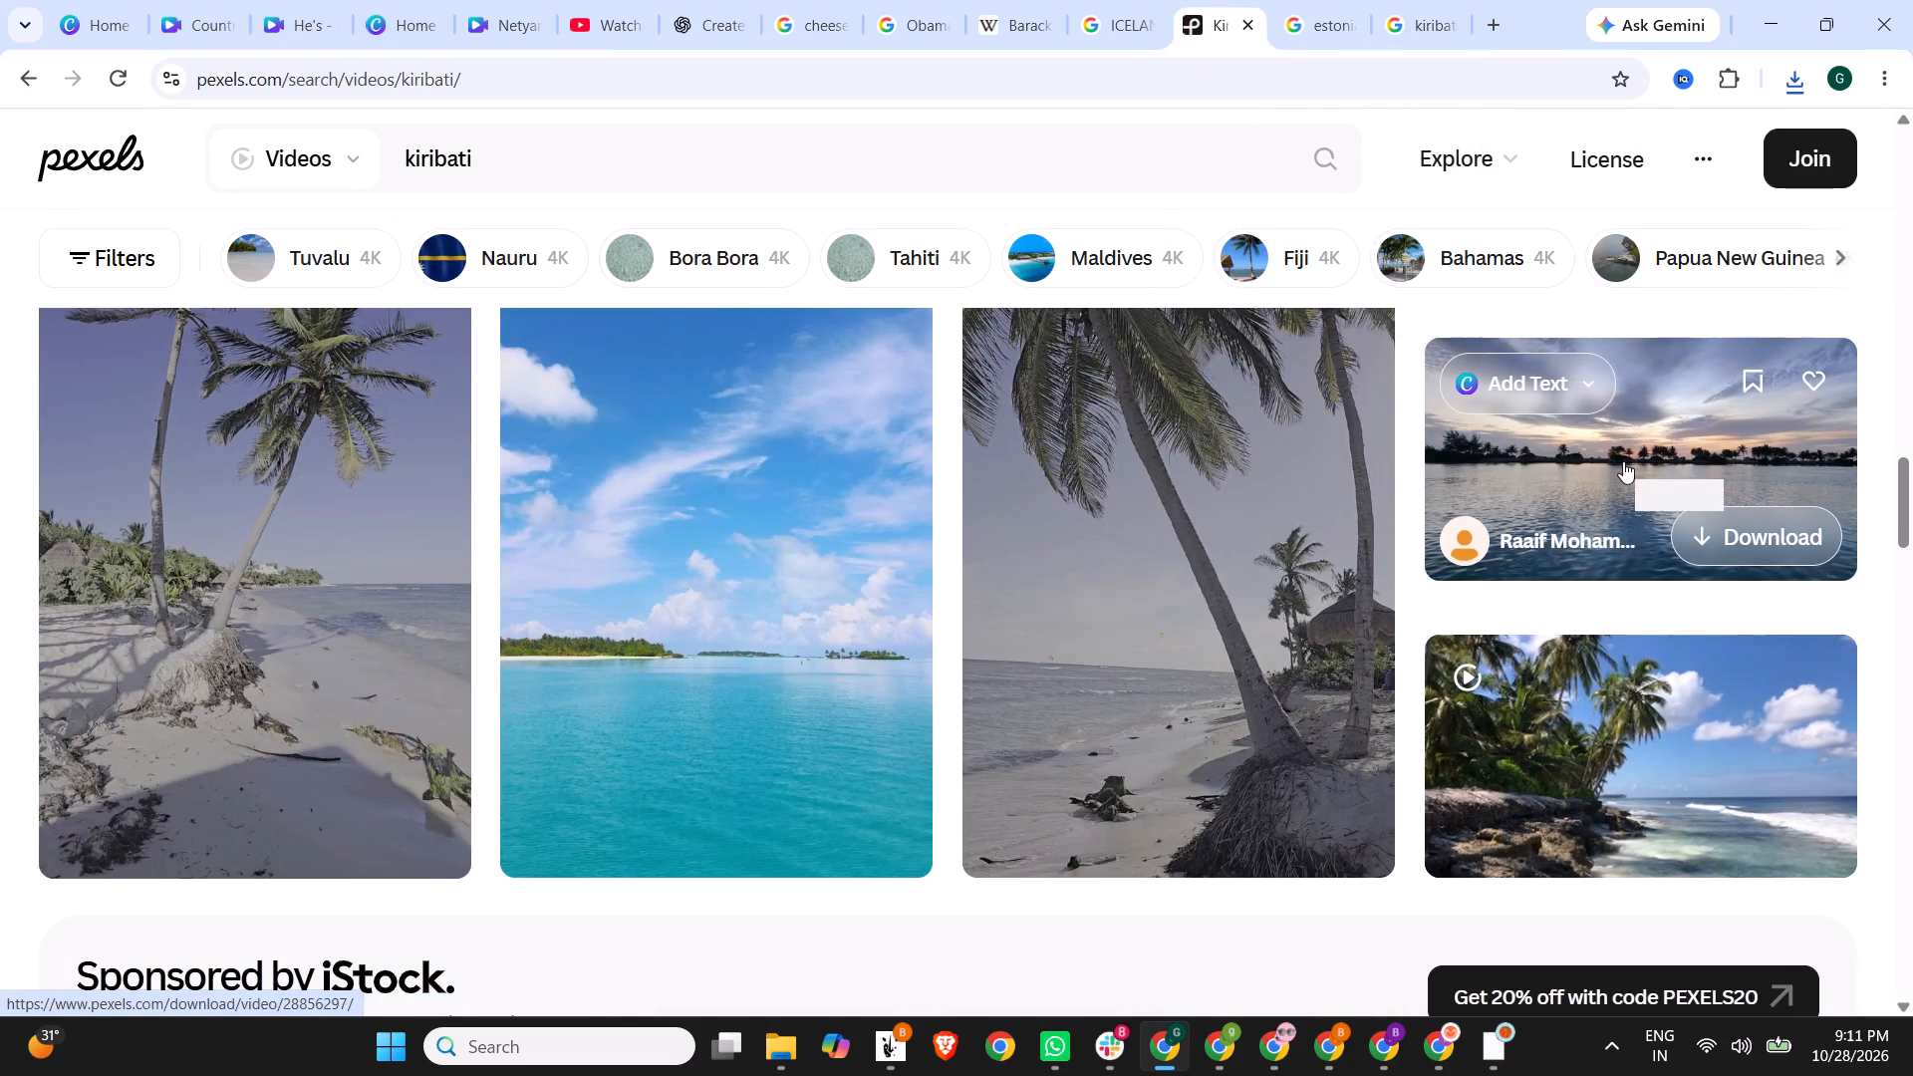
scroll(1623, 461, down, 4)
scroll(1301, 475, down, 3)
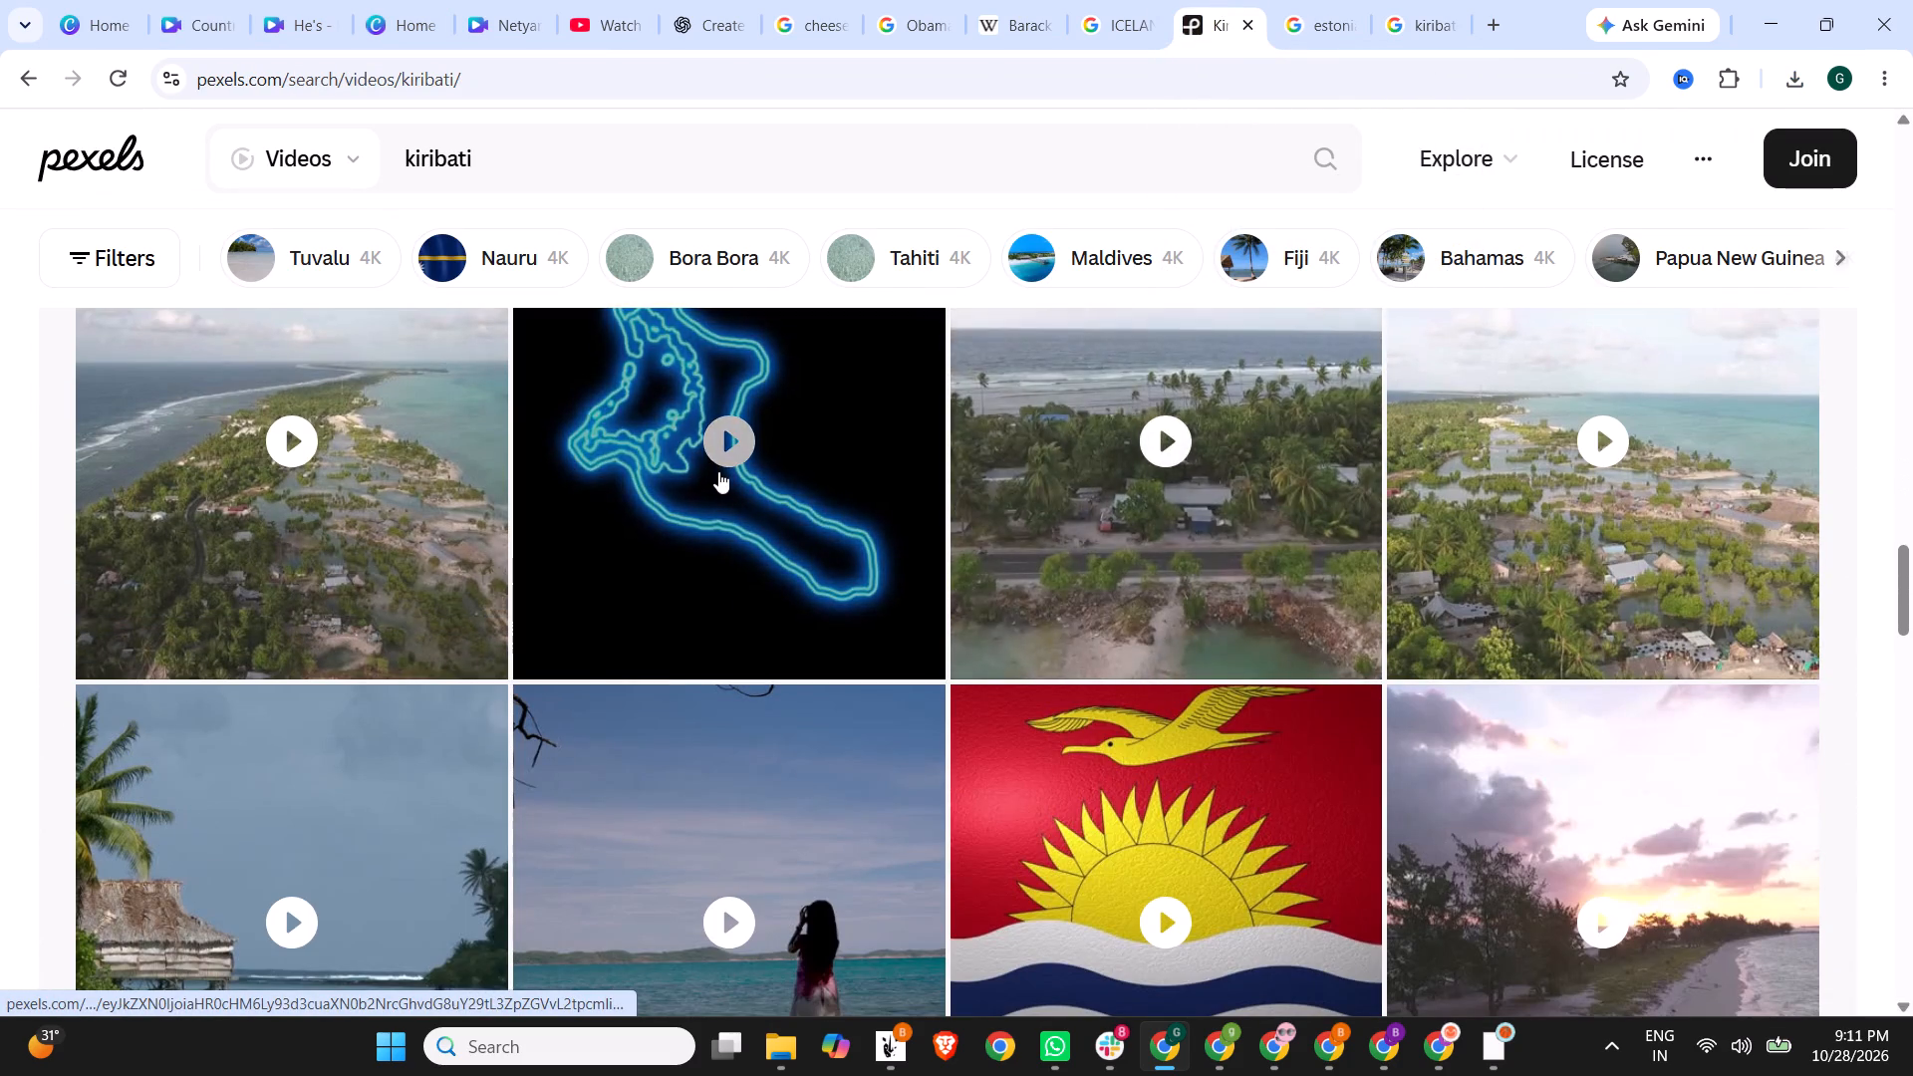
scroll(723, 474, up, 3)
scroll(683, 523, up, 20)
scroll(683, 523, up, 3)
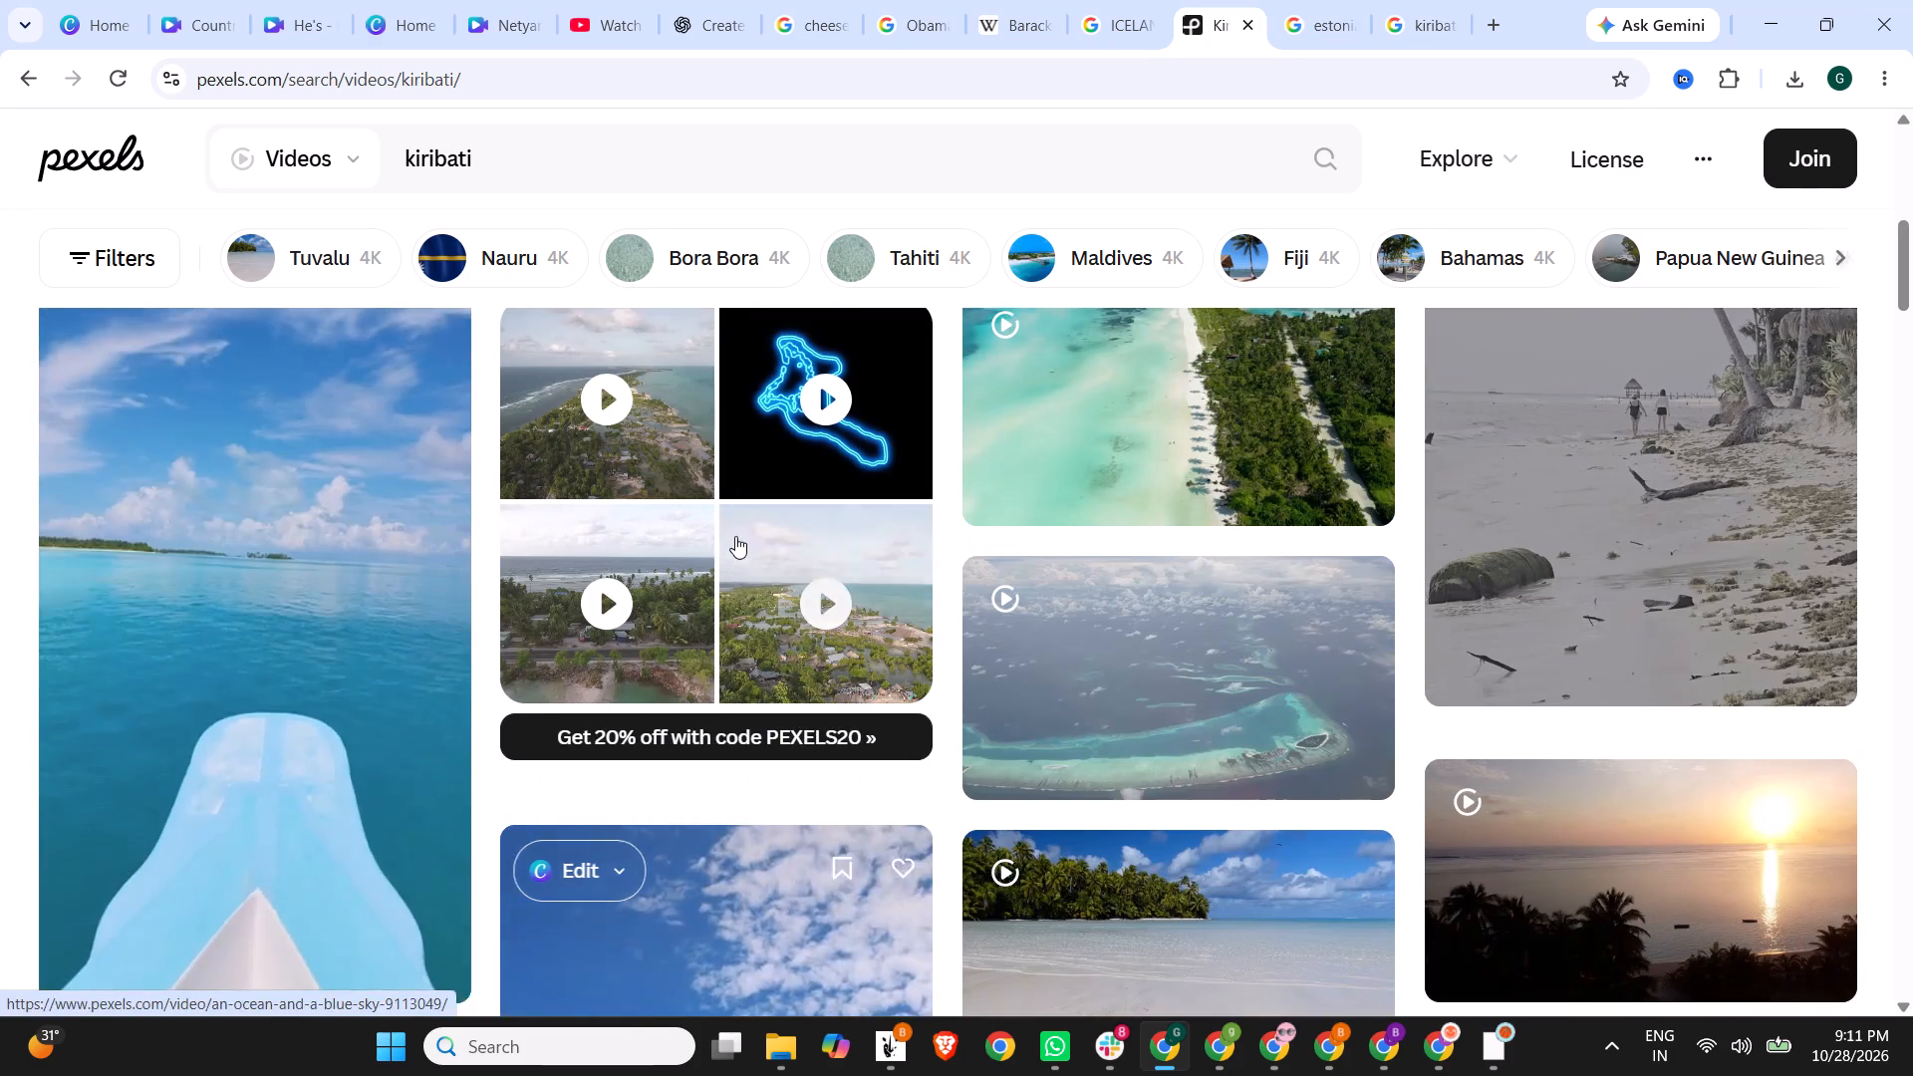
scroll(683, 553, down, 4)
scroll(802, 624, up, 15)
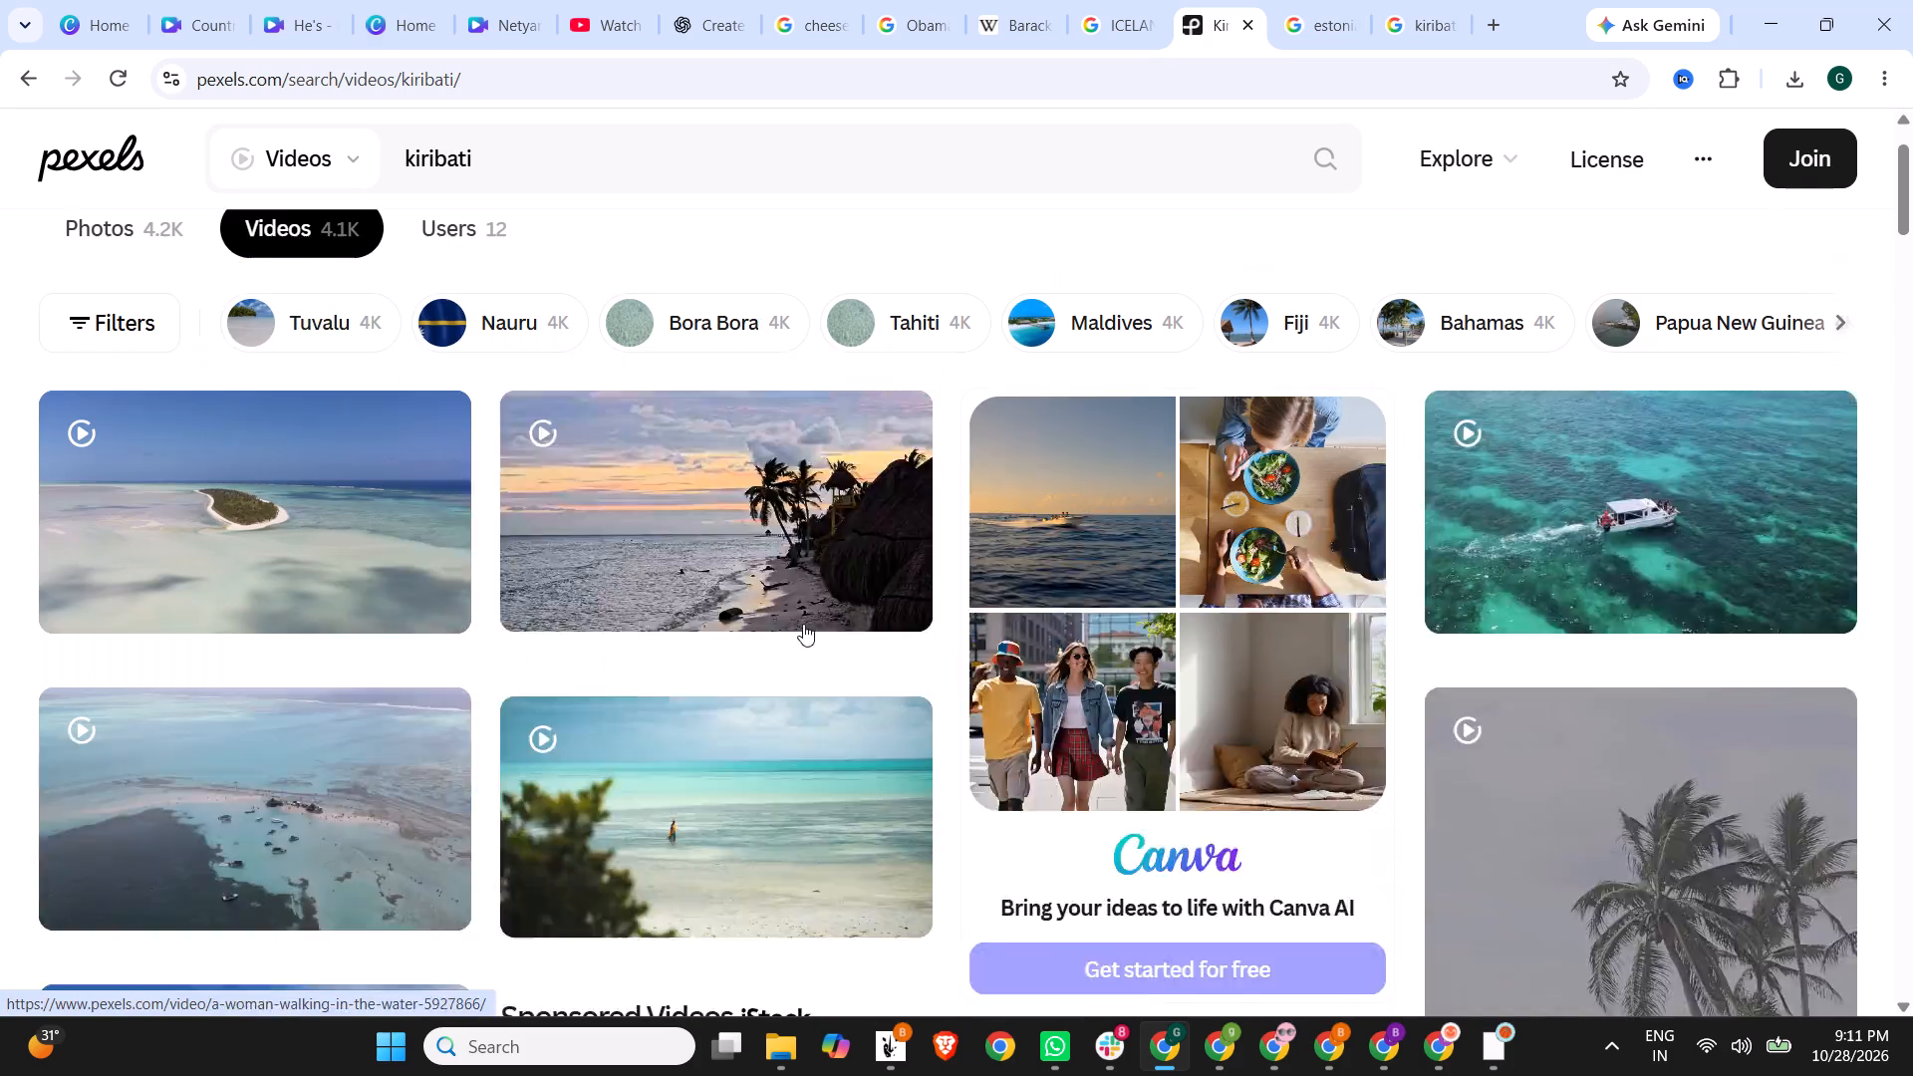
scroll(803, 624, up, 1)
scroll(298, 632, down, 3)
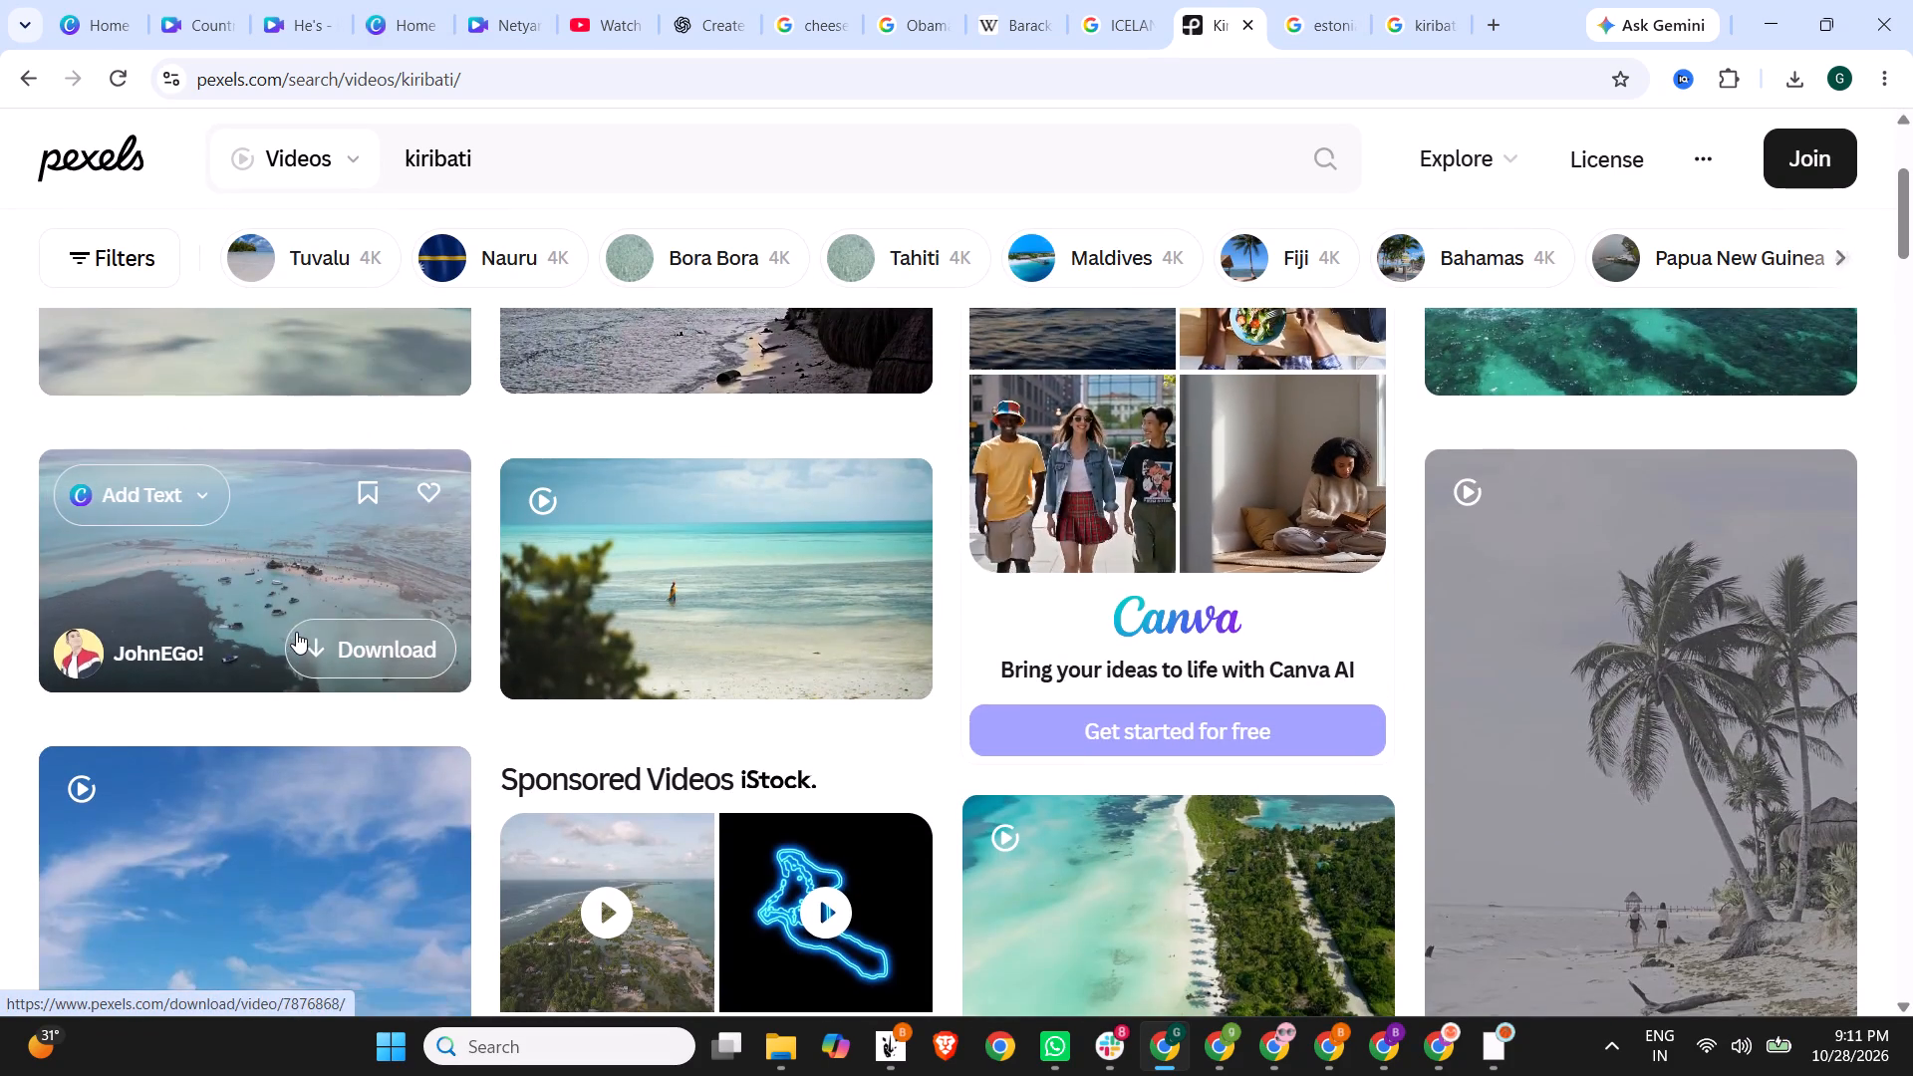
Open the aerial island clip with the boats, review its details, and download it.
click(285, 573)
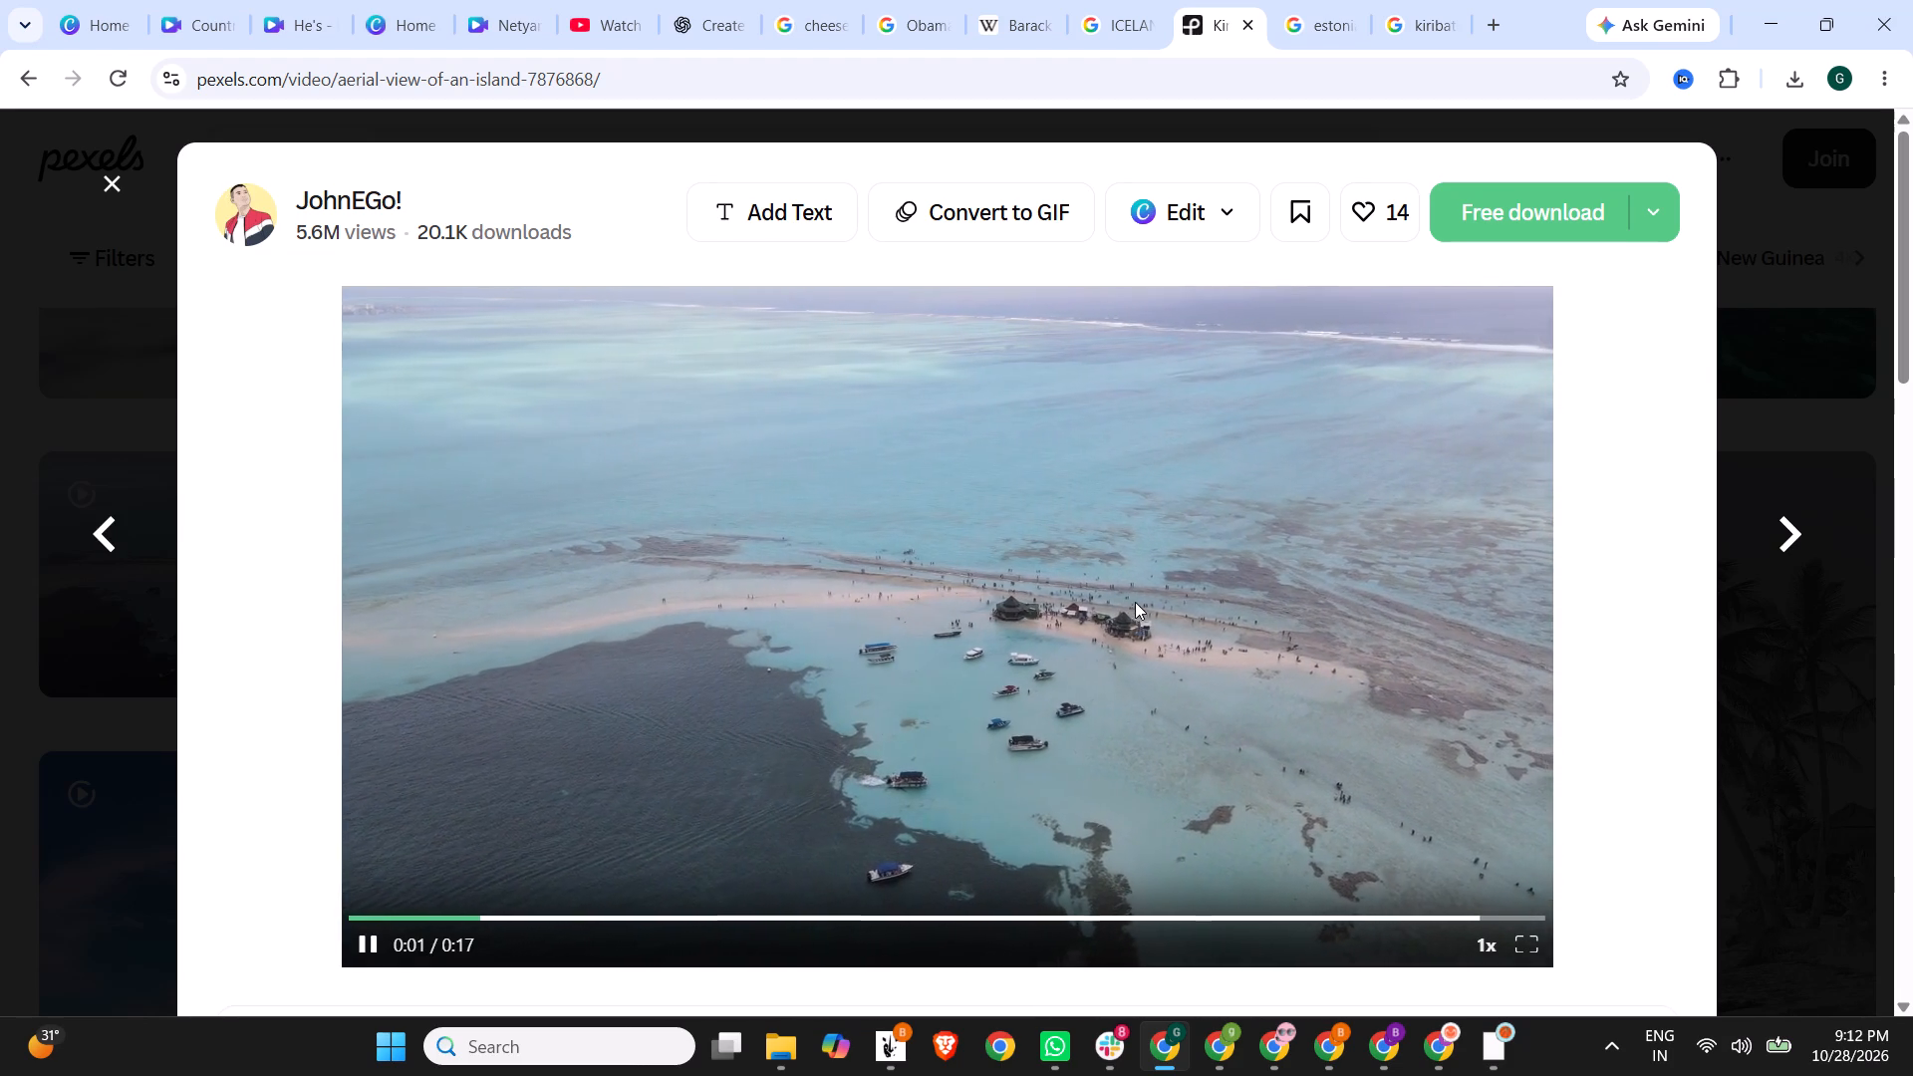
scroll(1135, 601, down, 3)
scroll(1079, 670, down, 3)
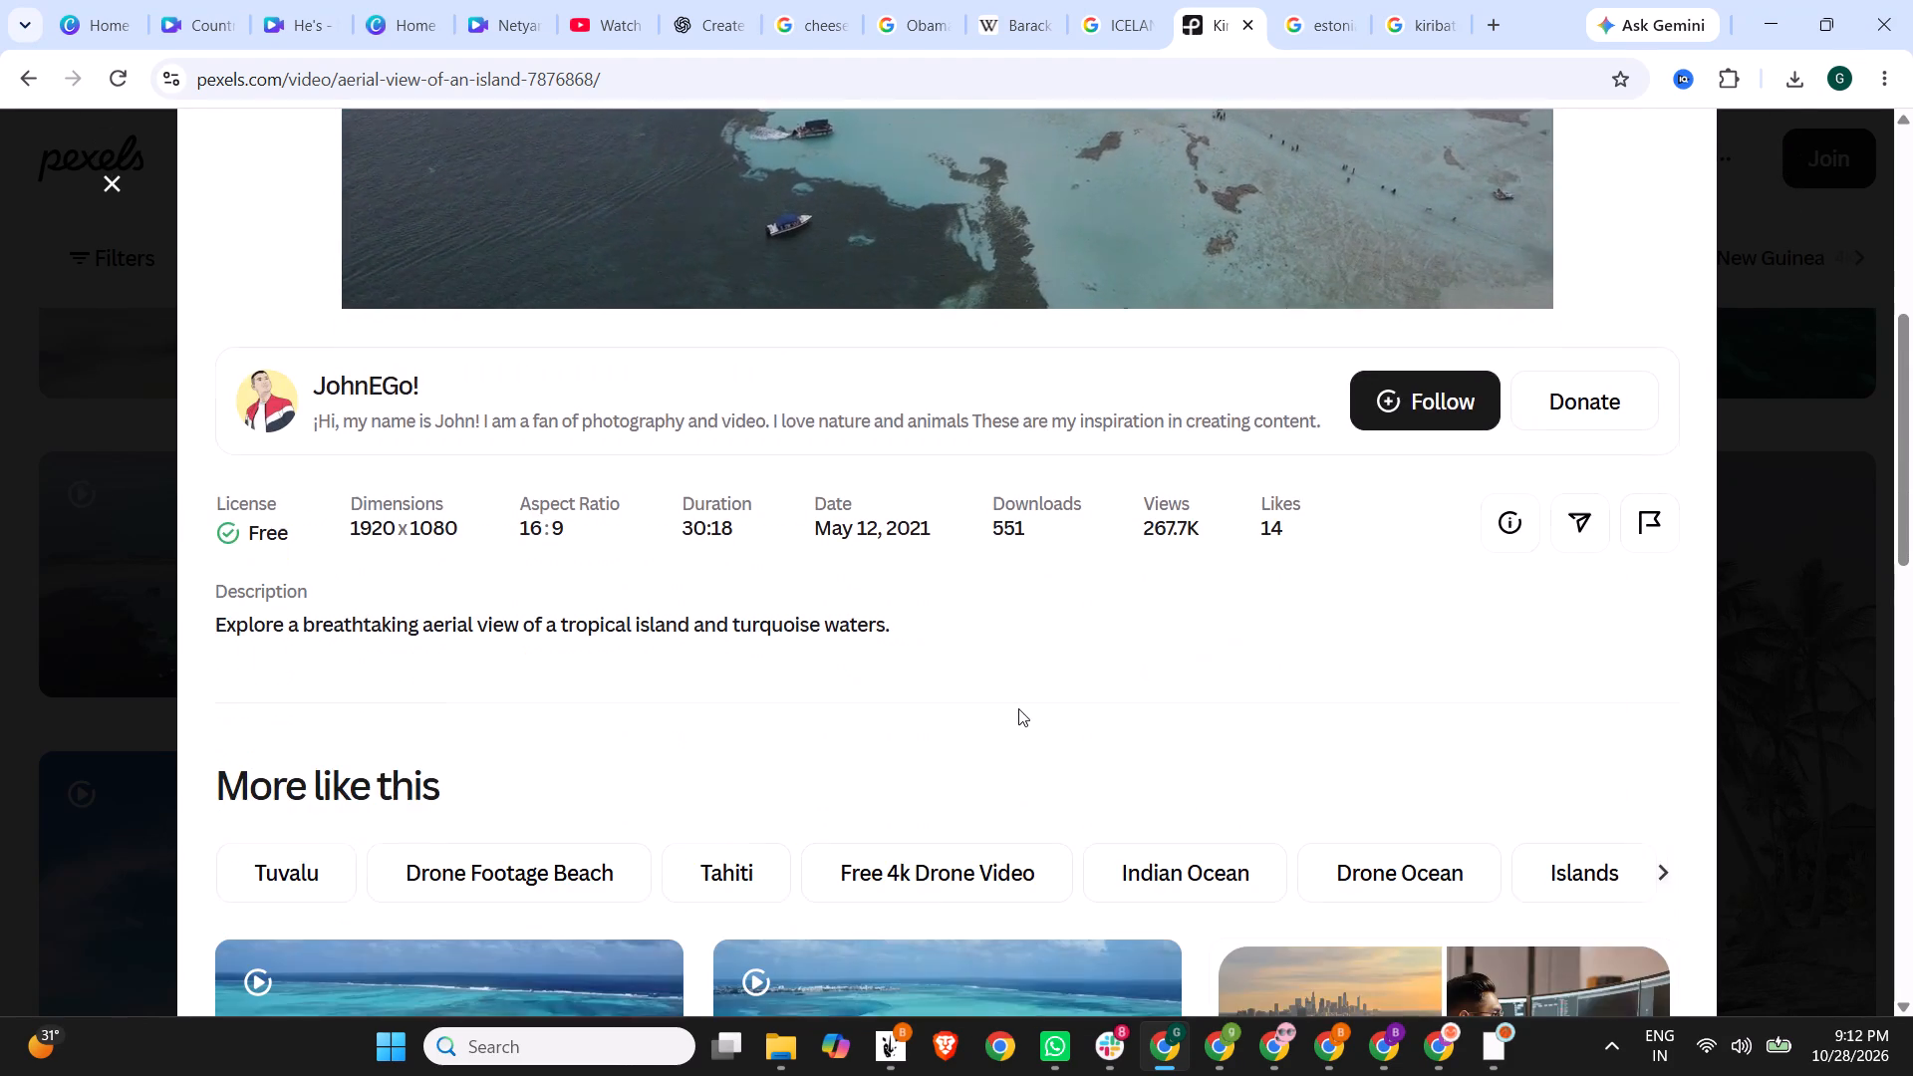
scroll(1018, 704, up, 5)
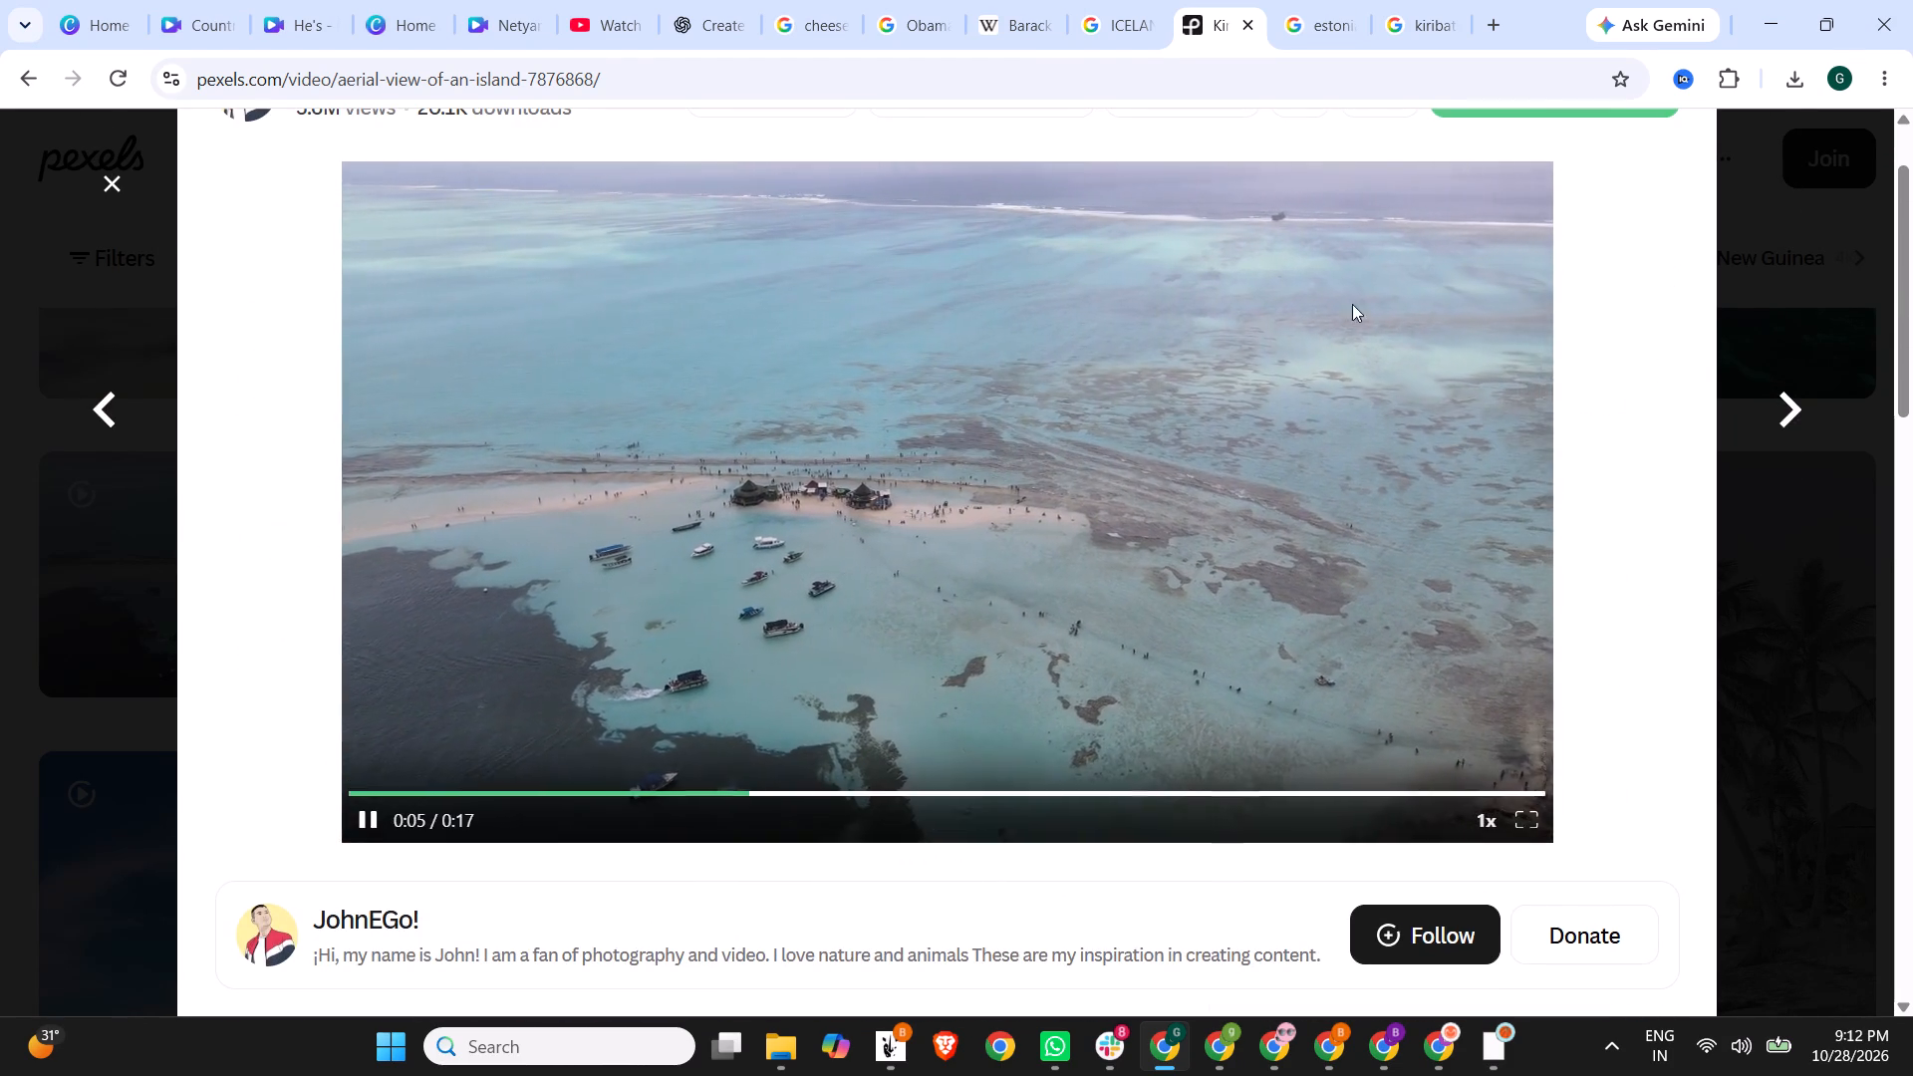
scroll(1566, 394, up, 3)
click(1548, 215)
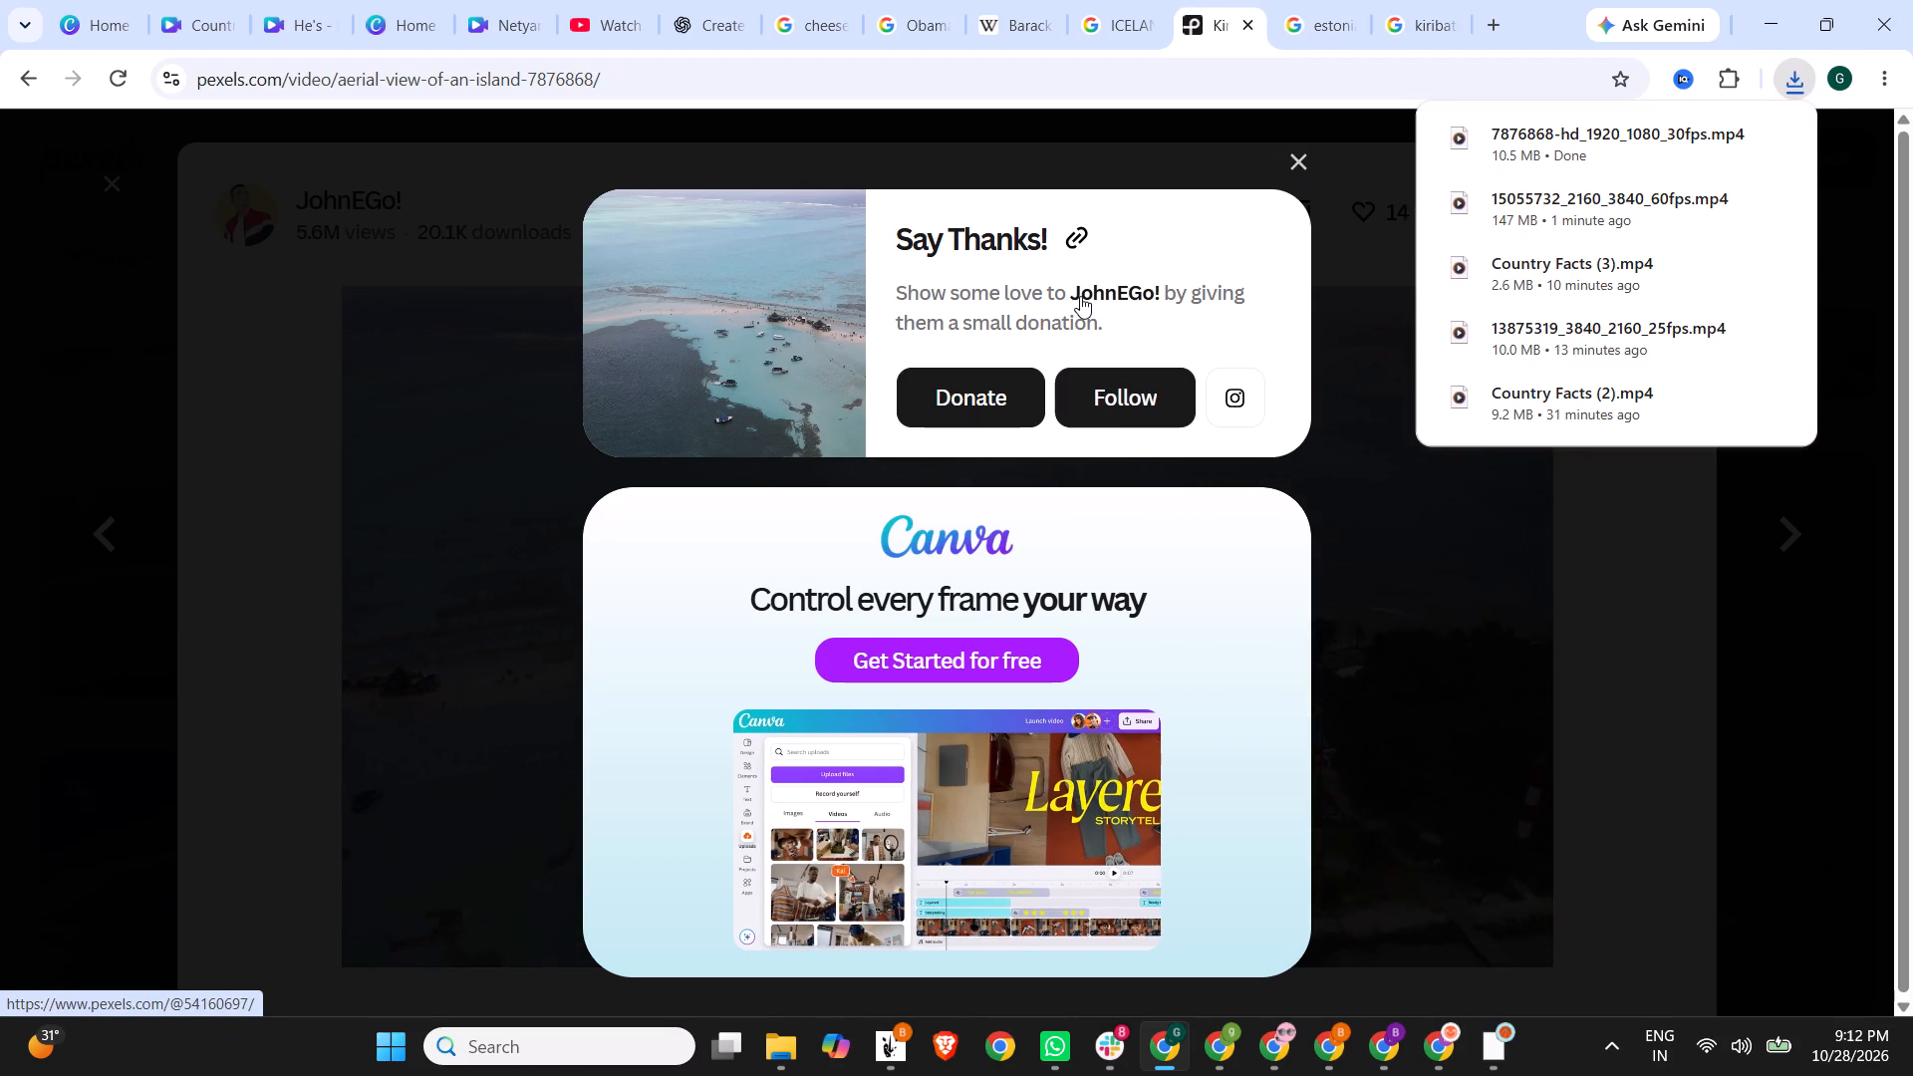
click(1754, 567)
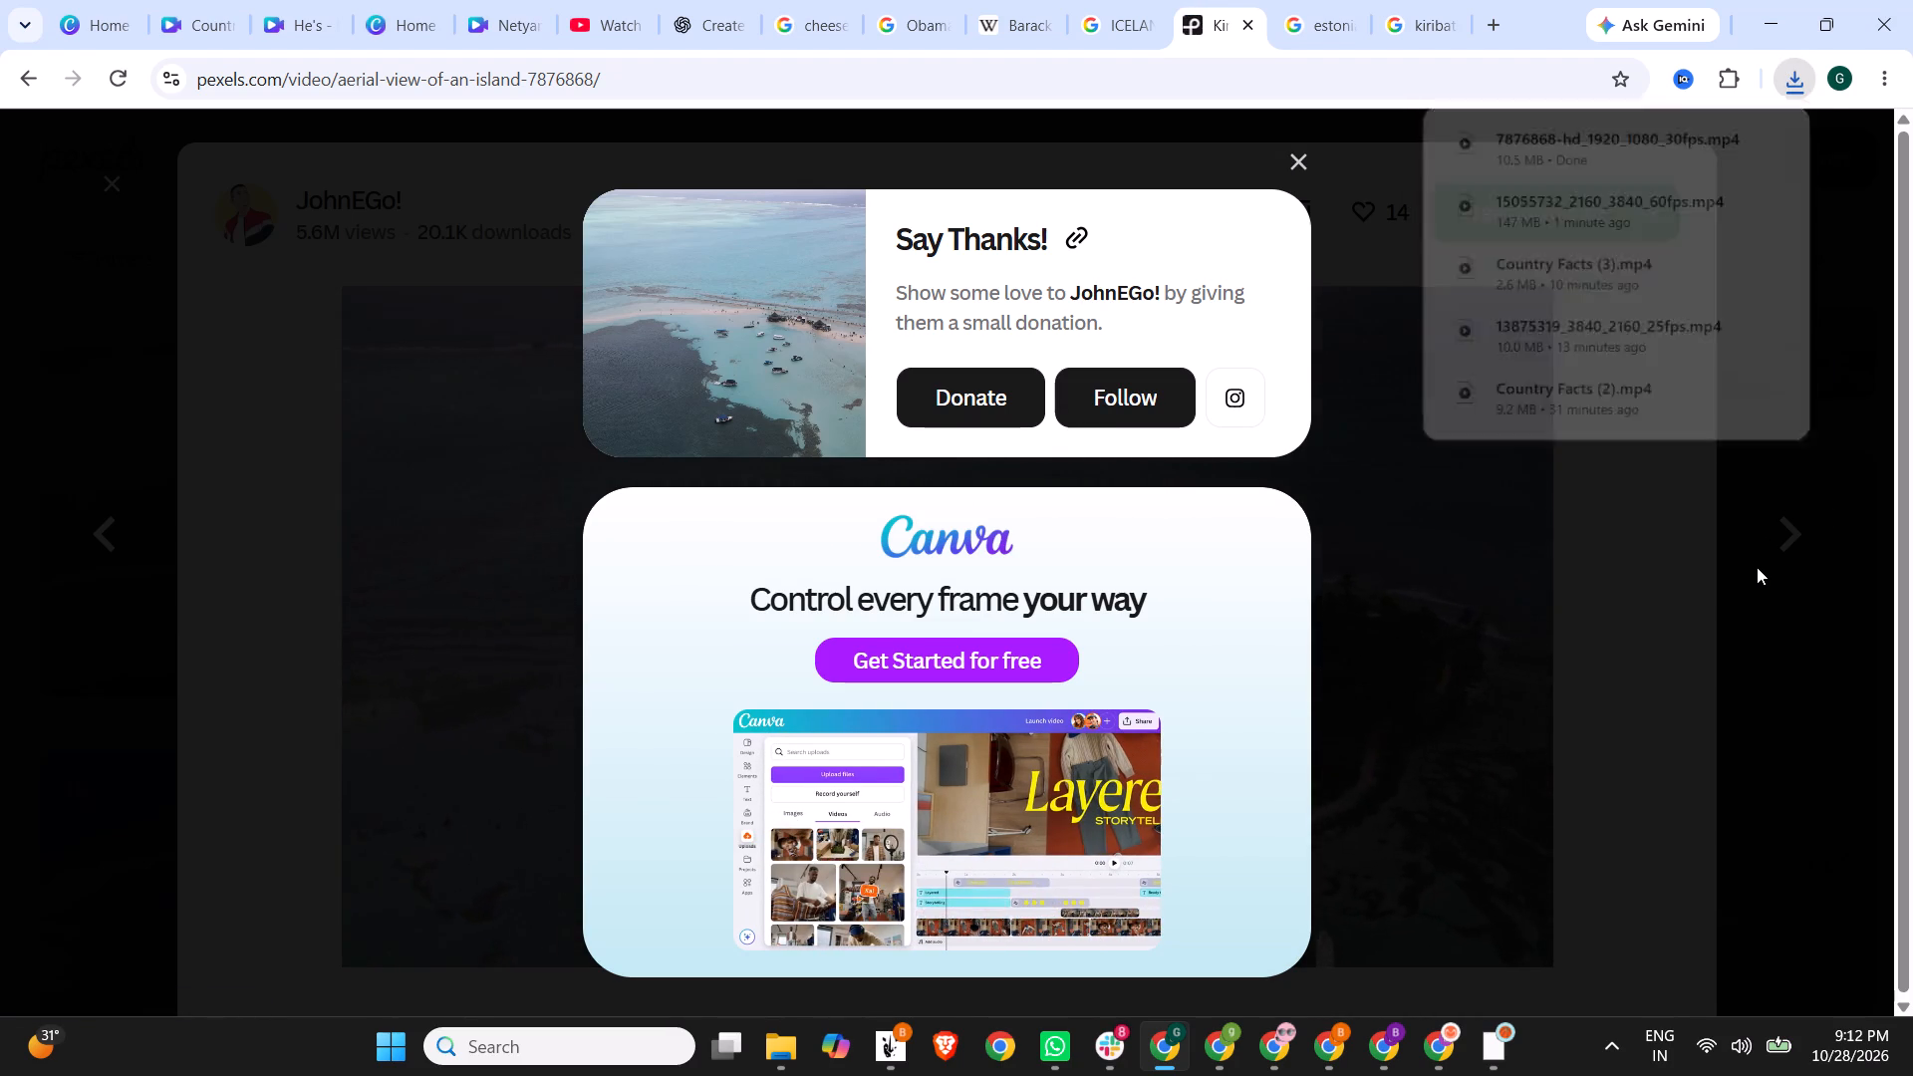
Switch to the Country Facts design in Canva and upload the aerial island video 7876868-hd_1920_1080_30fps from Downloads.
click(188, 0)
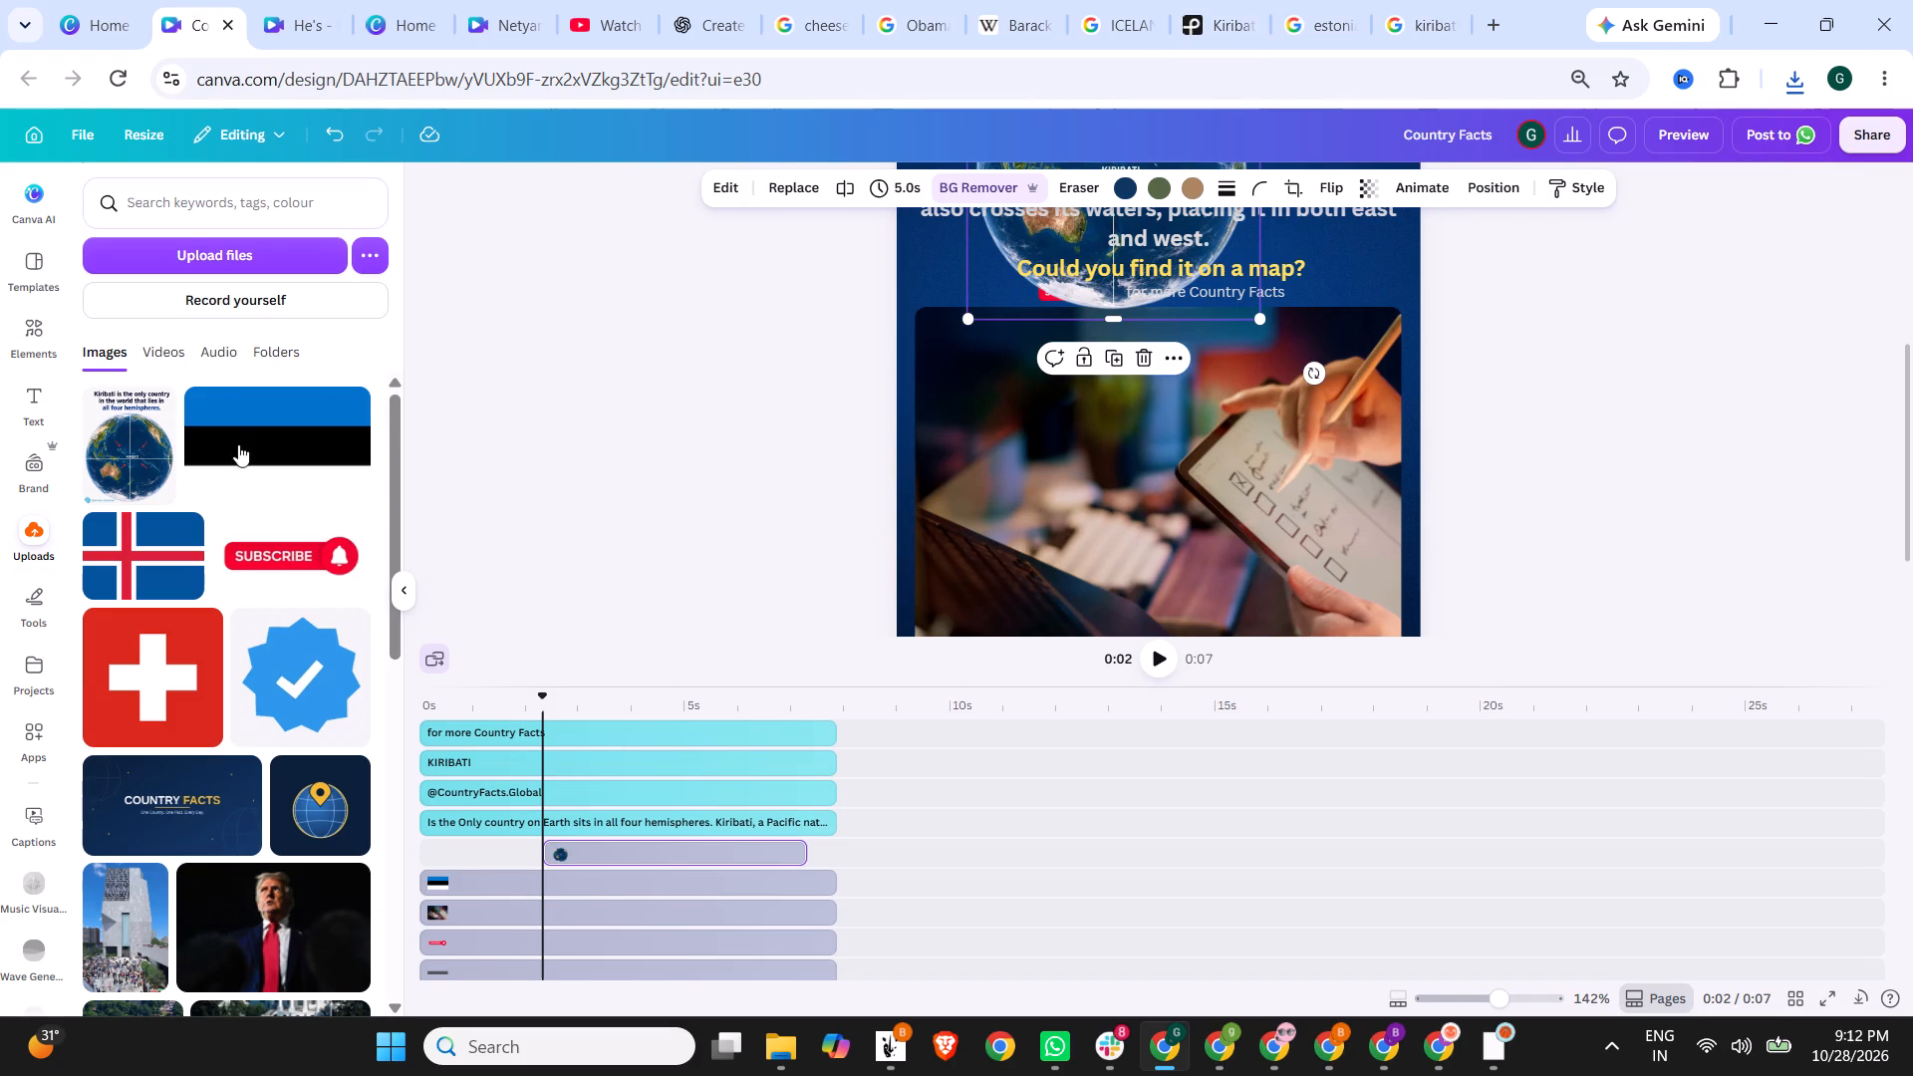
click(182, 250)
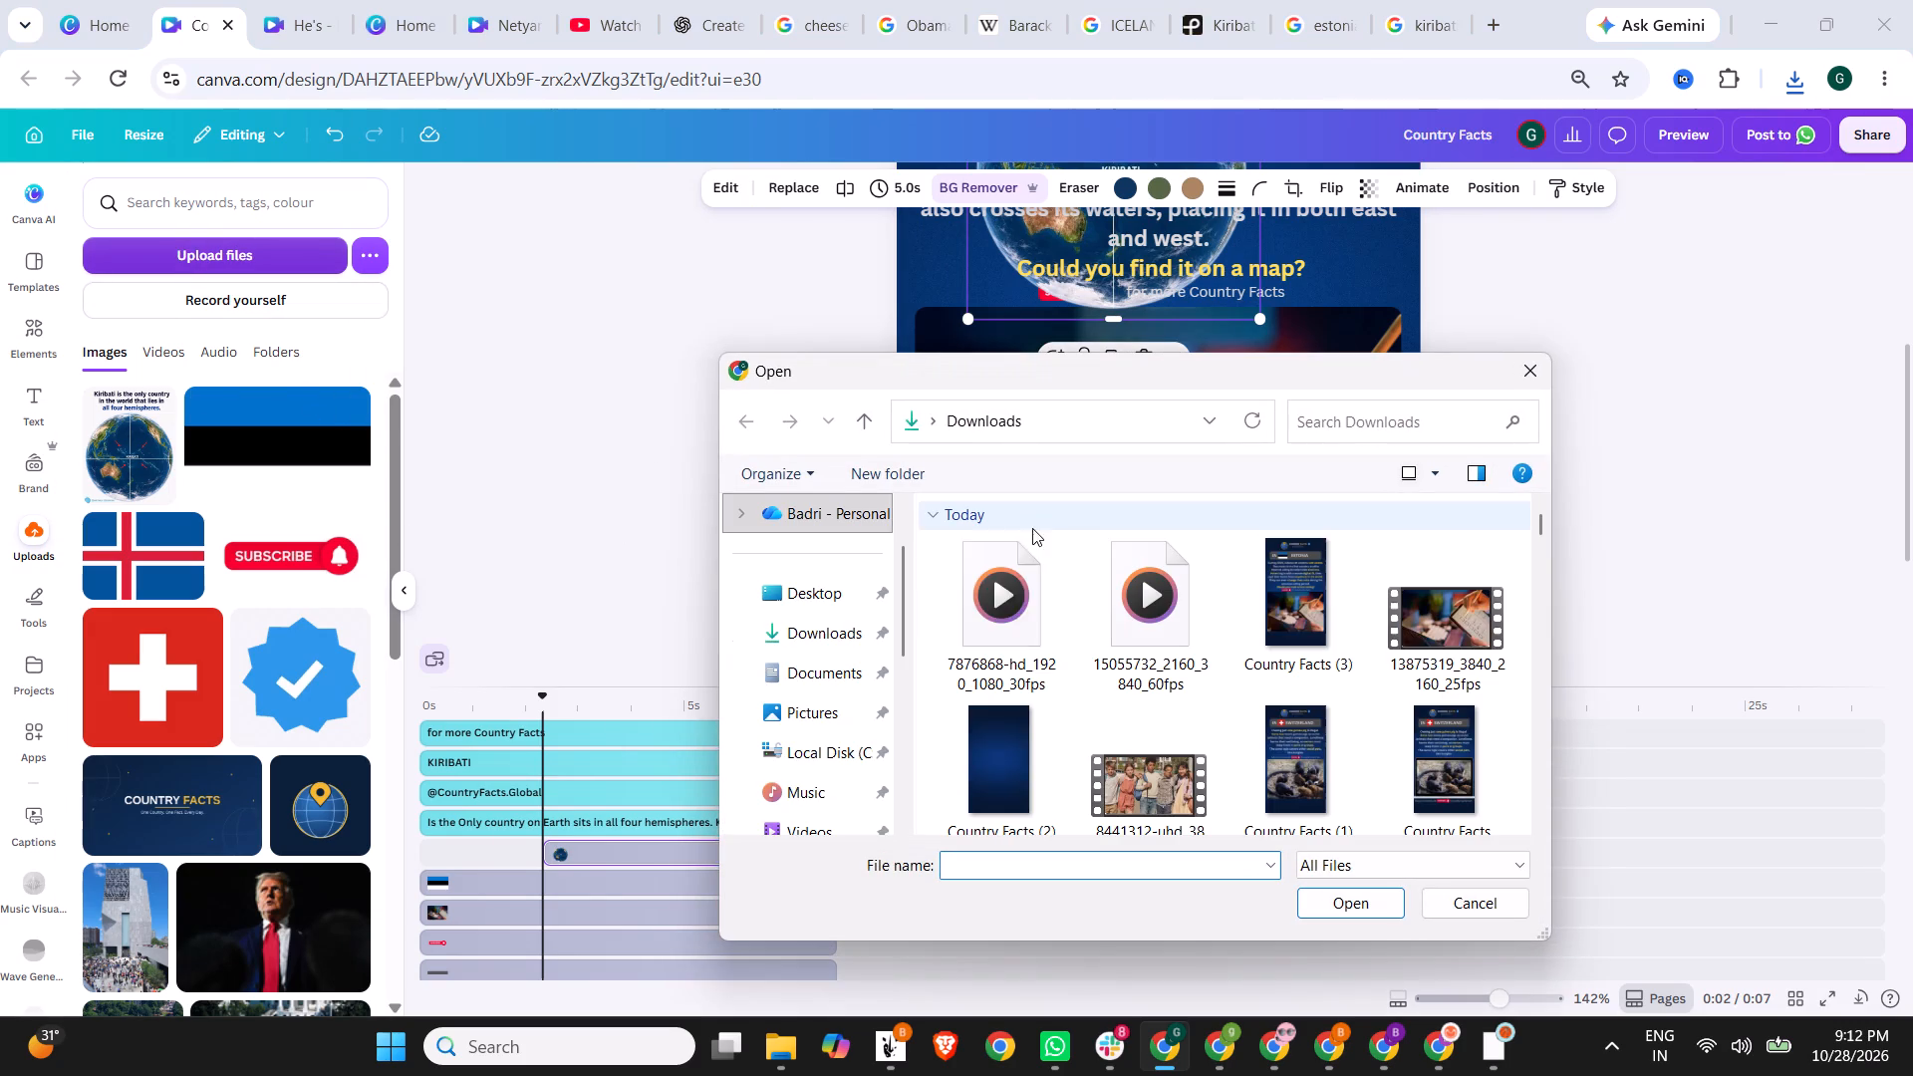
double_click(1013, 603)
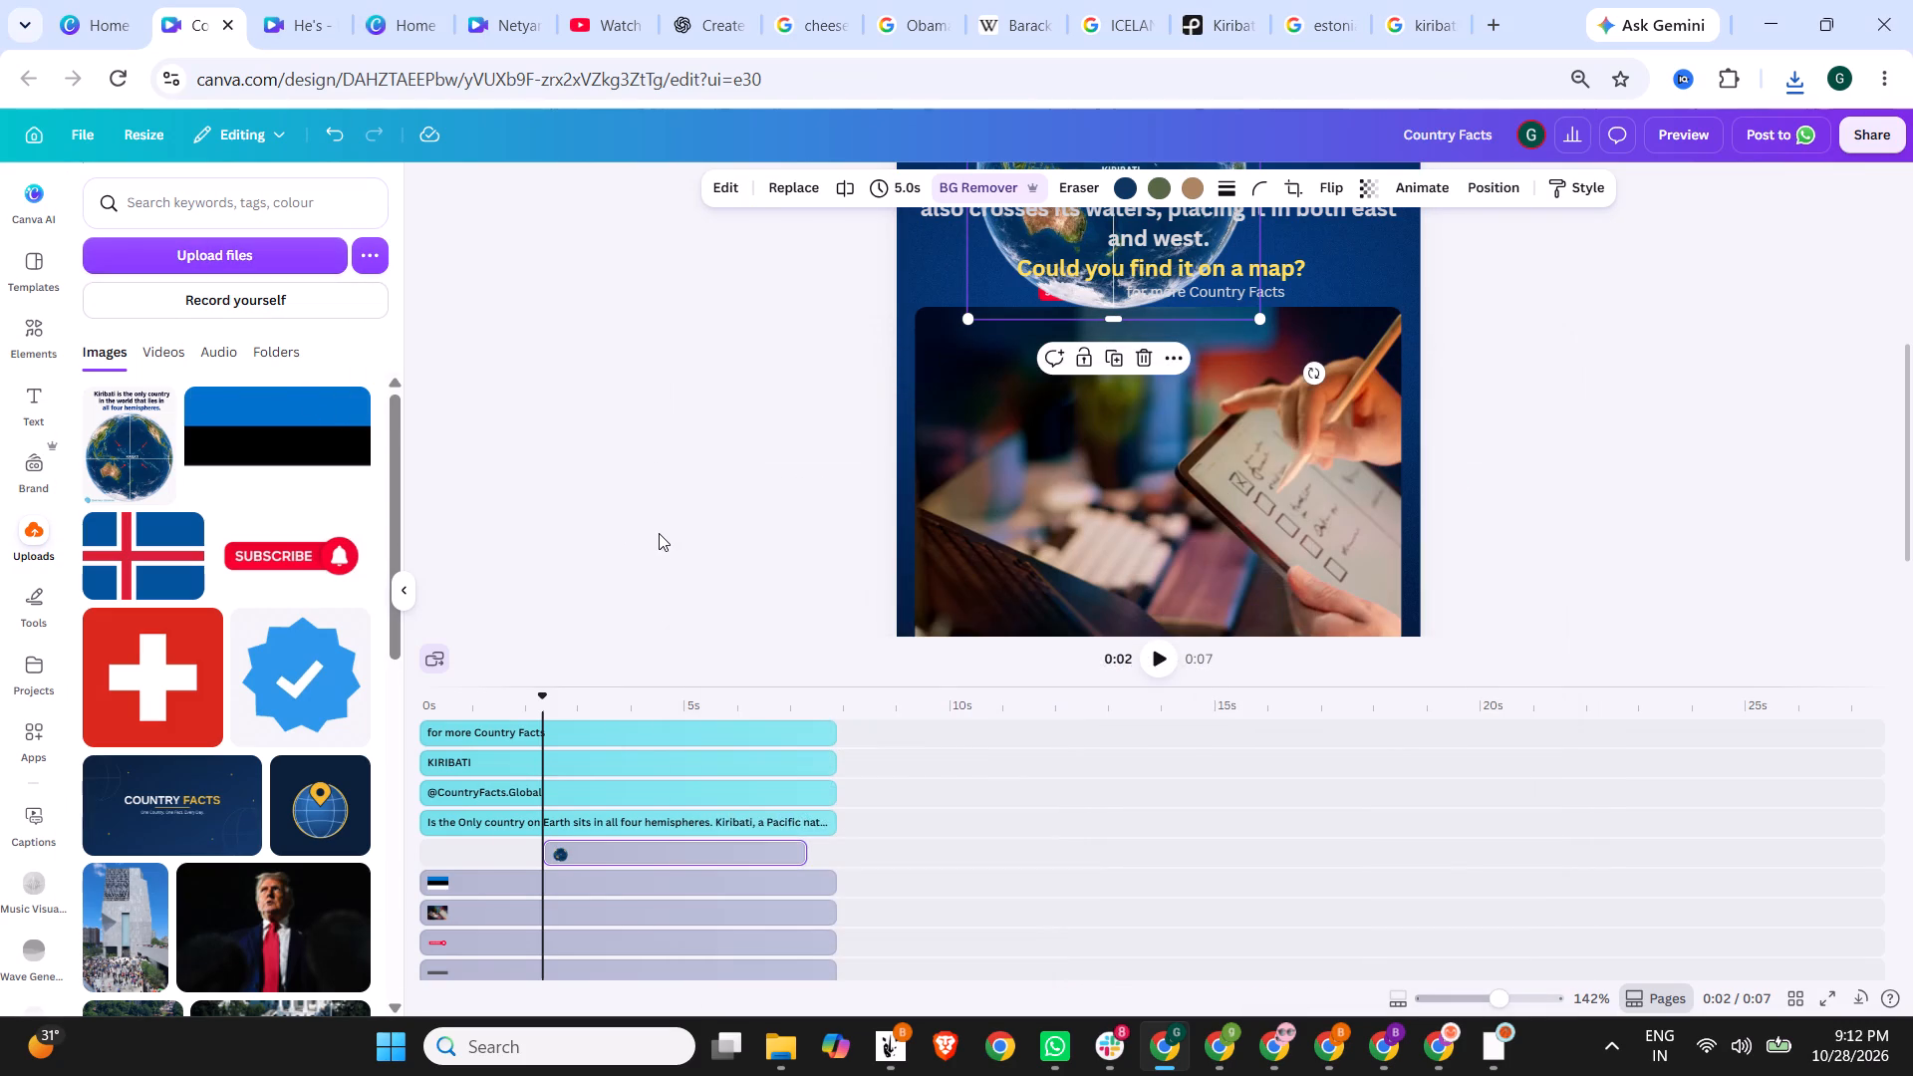
scroll(659, 532, up, 2)
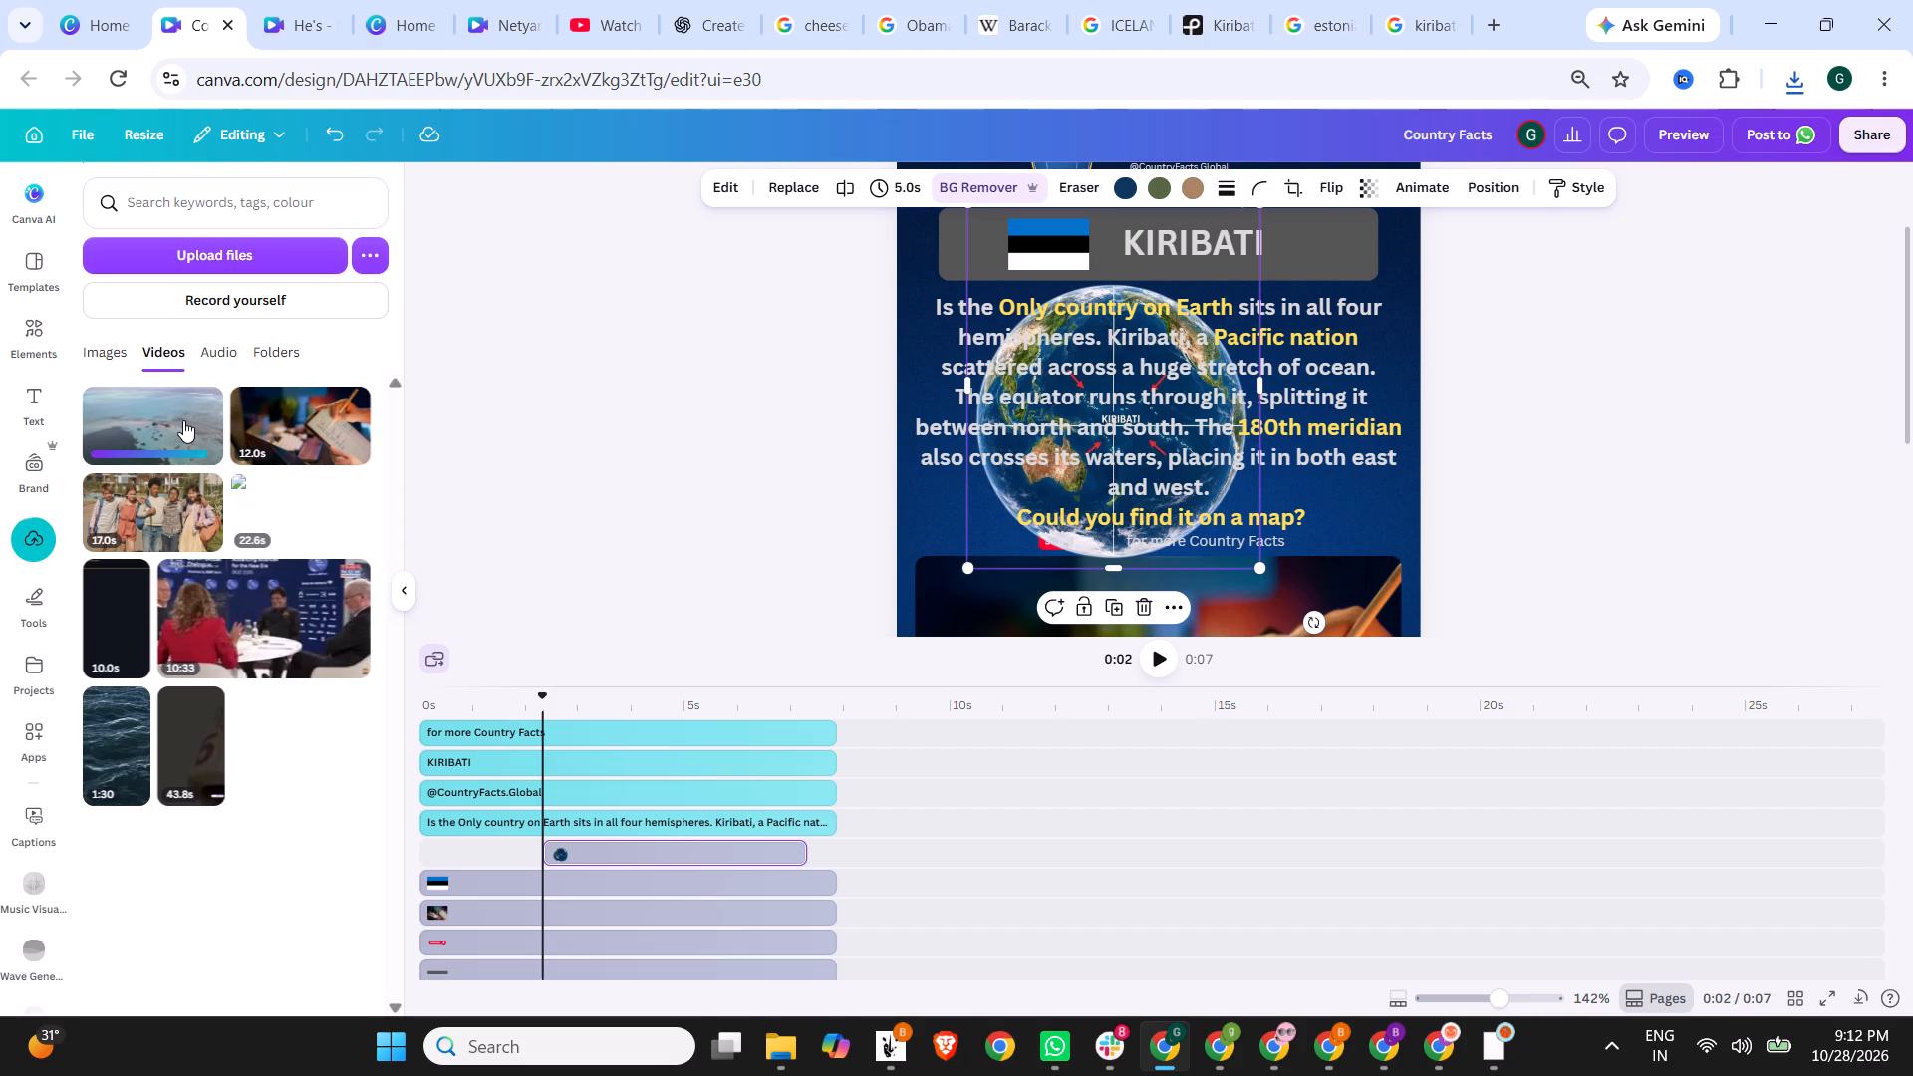
Extend the globe picture at both ends on the timeline to span the whole video, 7.8 s.
scroll(350, 407, down, 1)
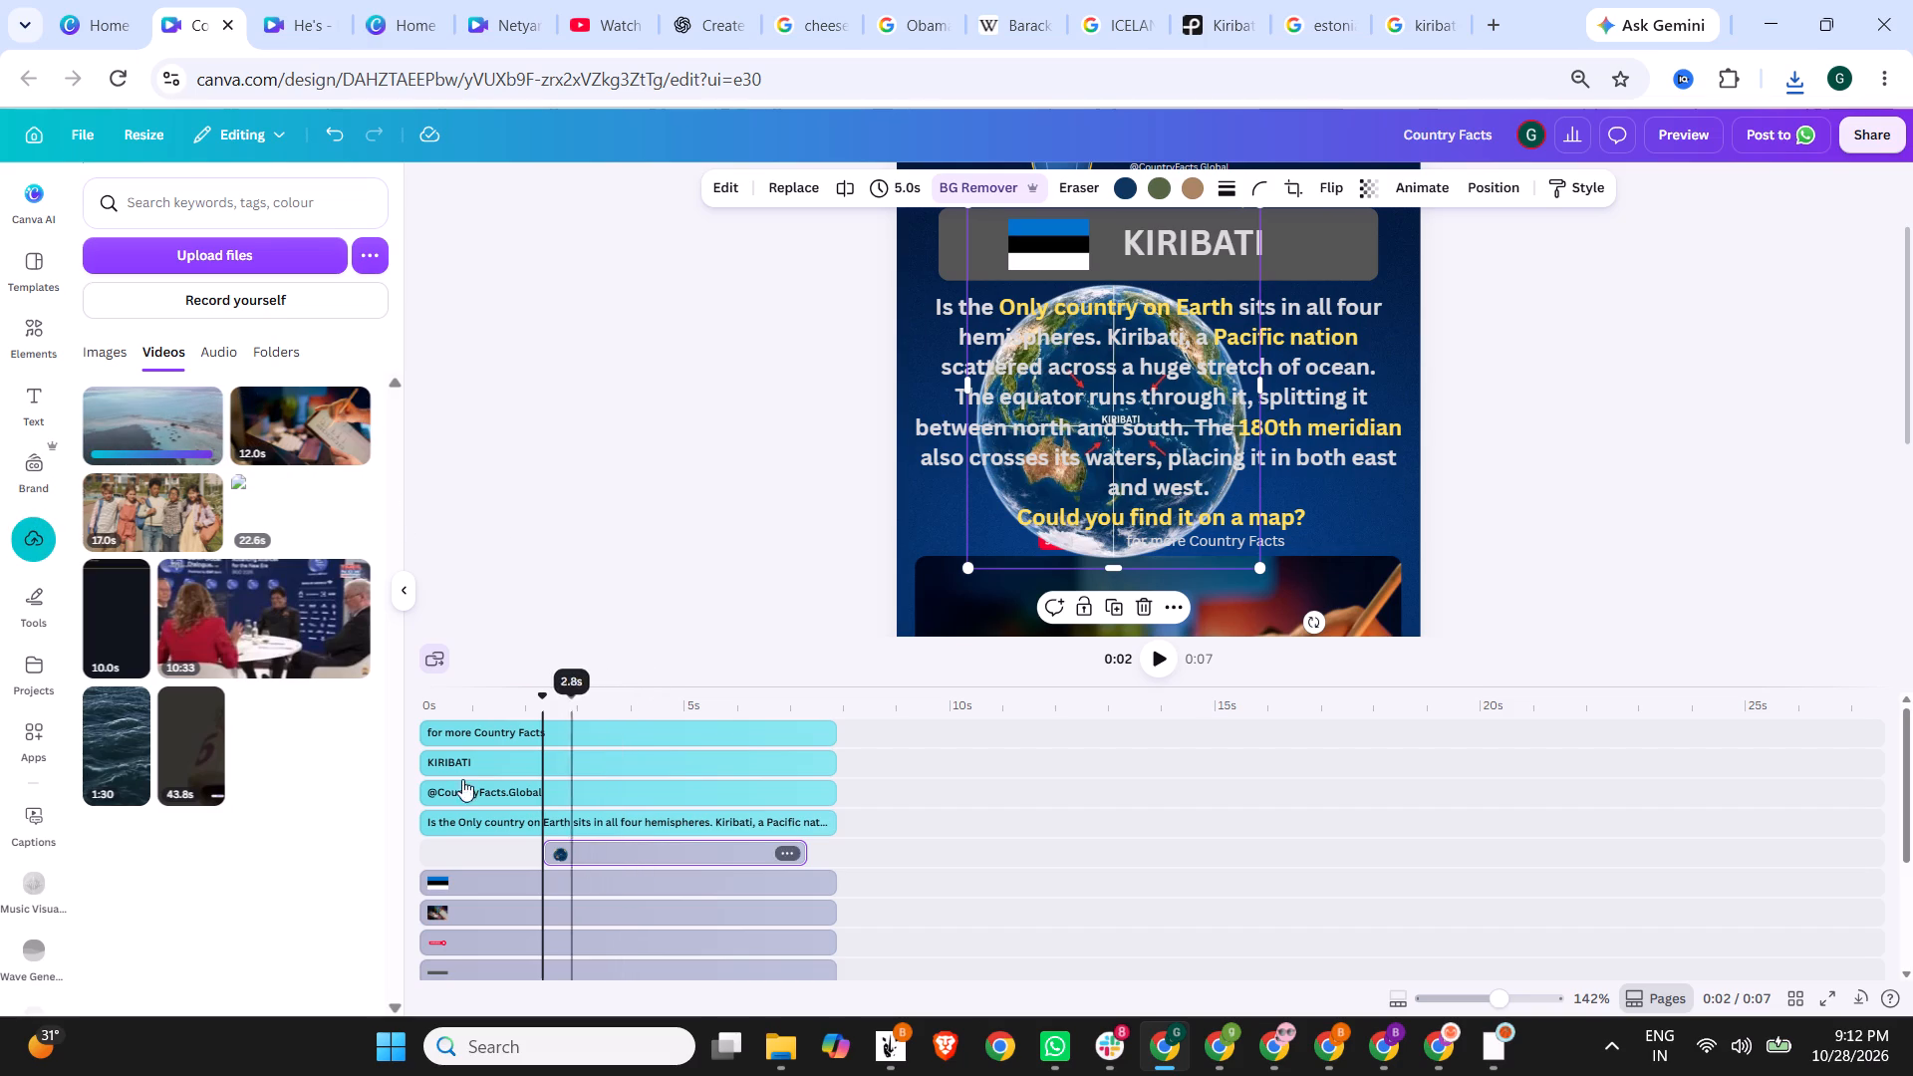
drag(549, 854, 431, 847)
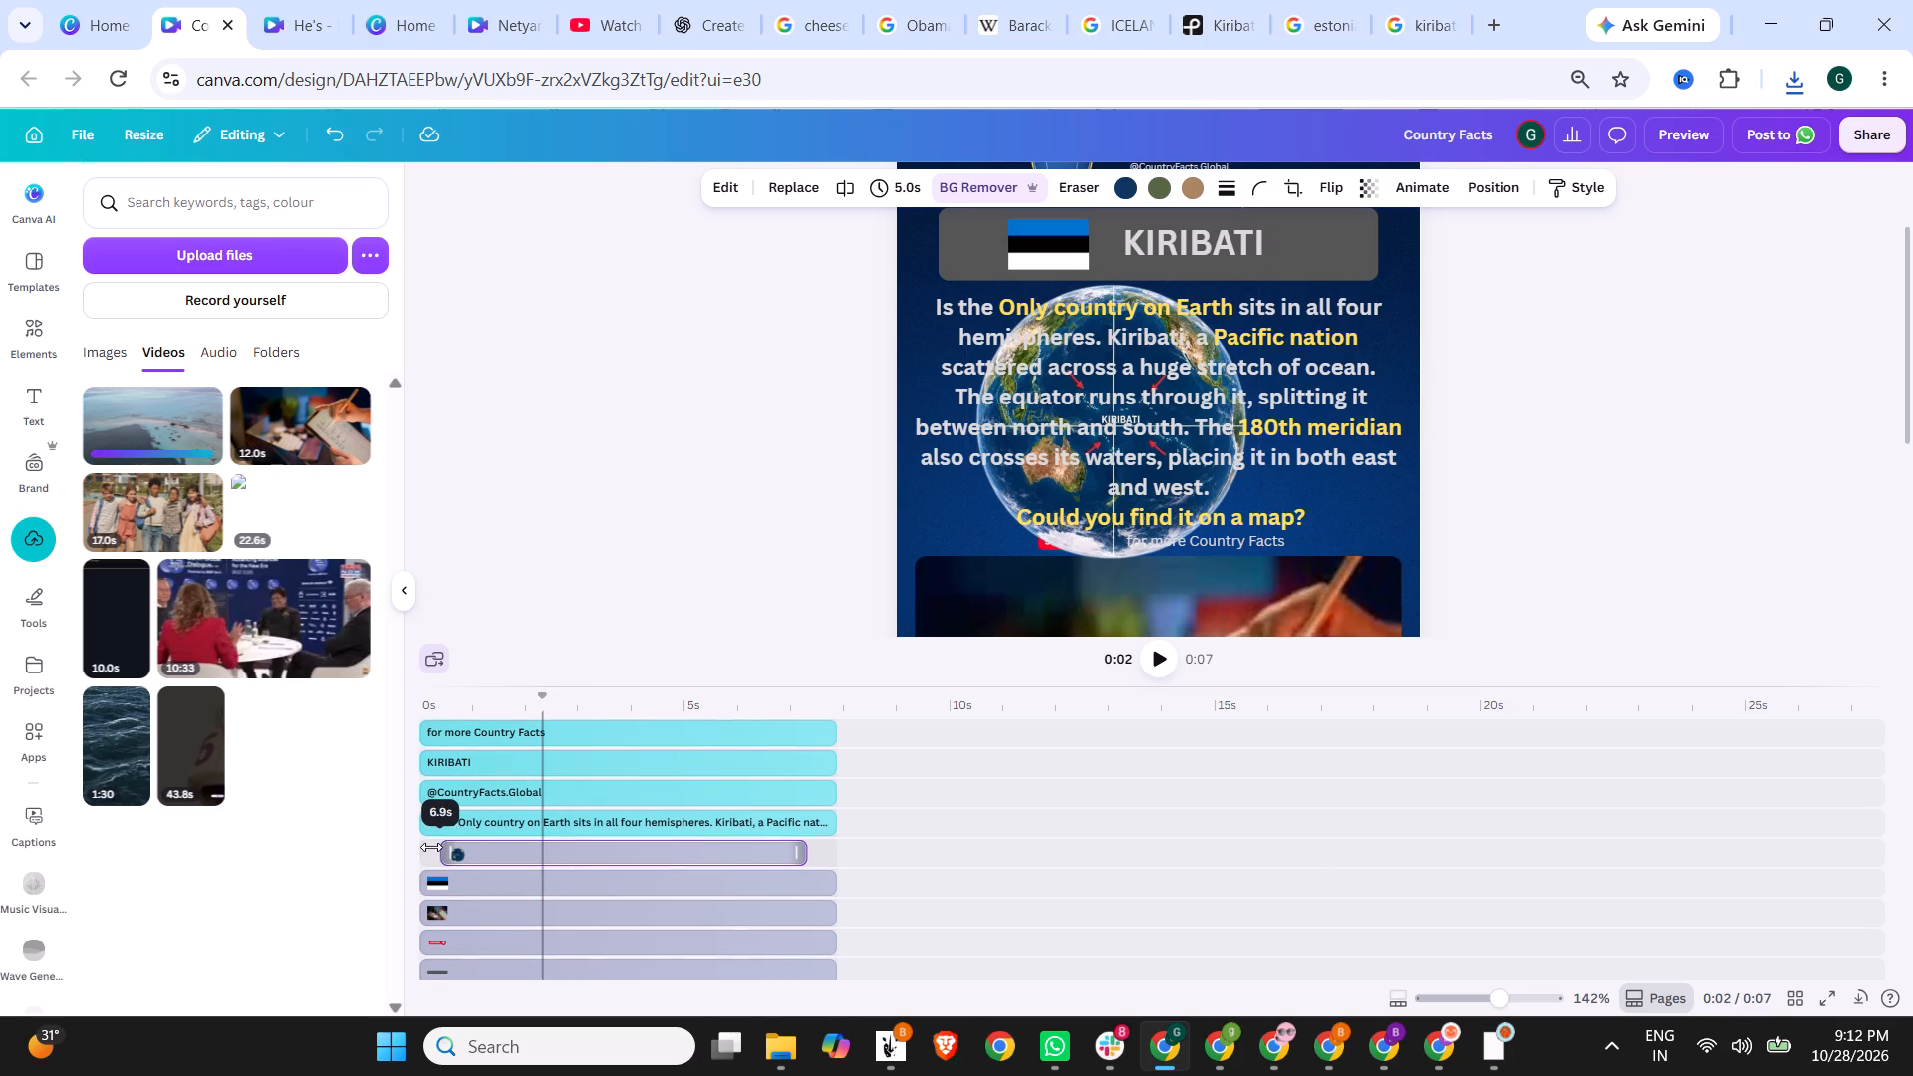
drag(431, 847, 427, 848)
drag(803, 857, 837, 855)
Replace the tablet-drawing footage in the lower frame of the design with the uploaded aerial island video.
click(484, 912)
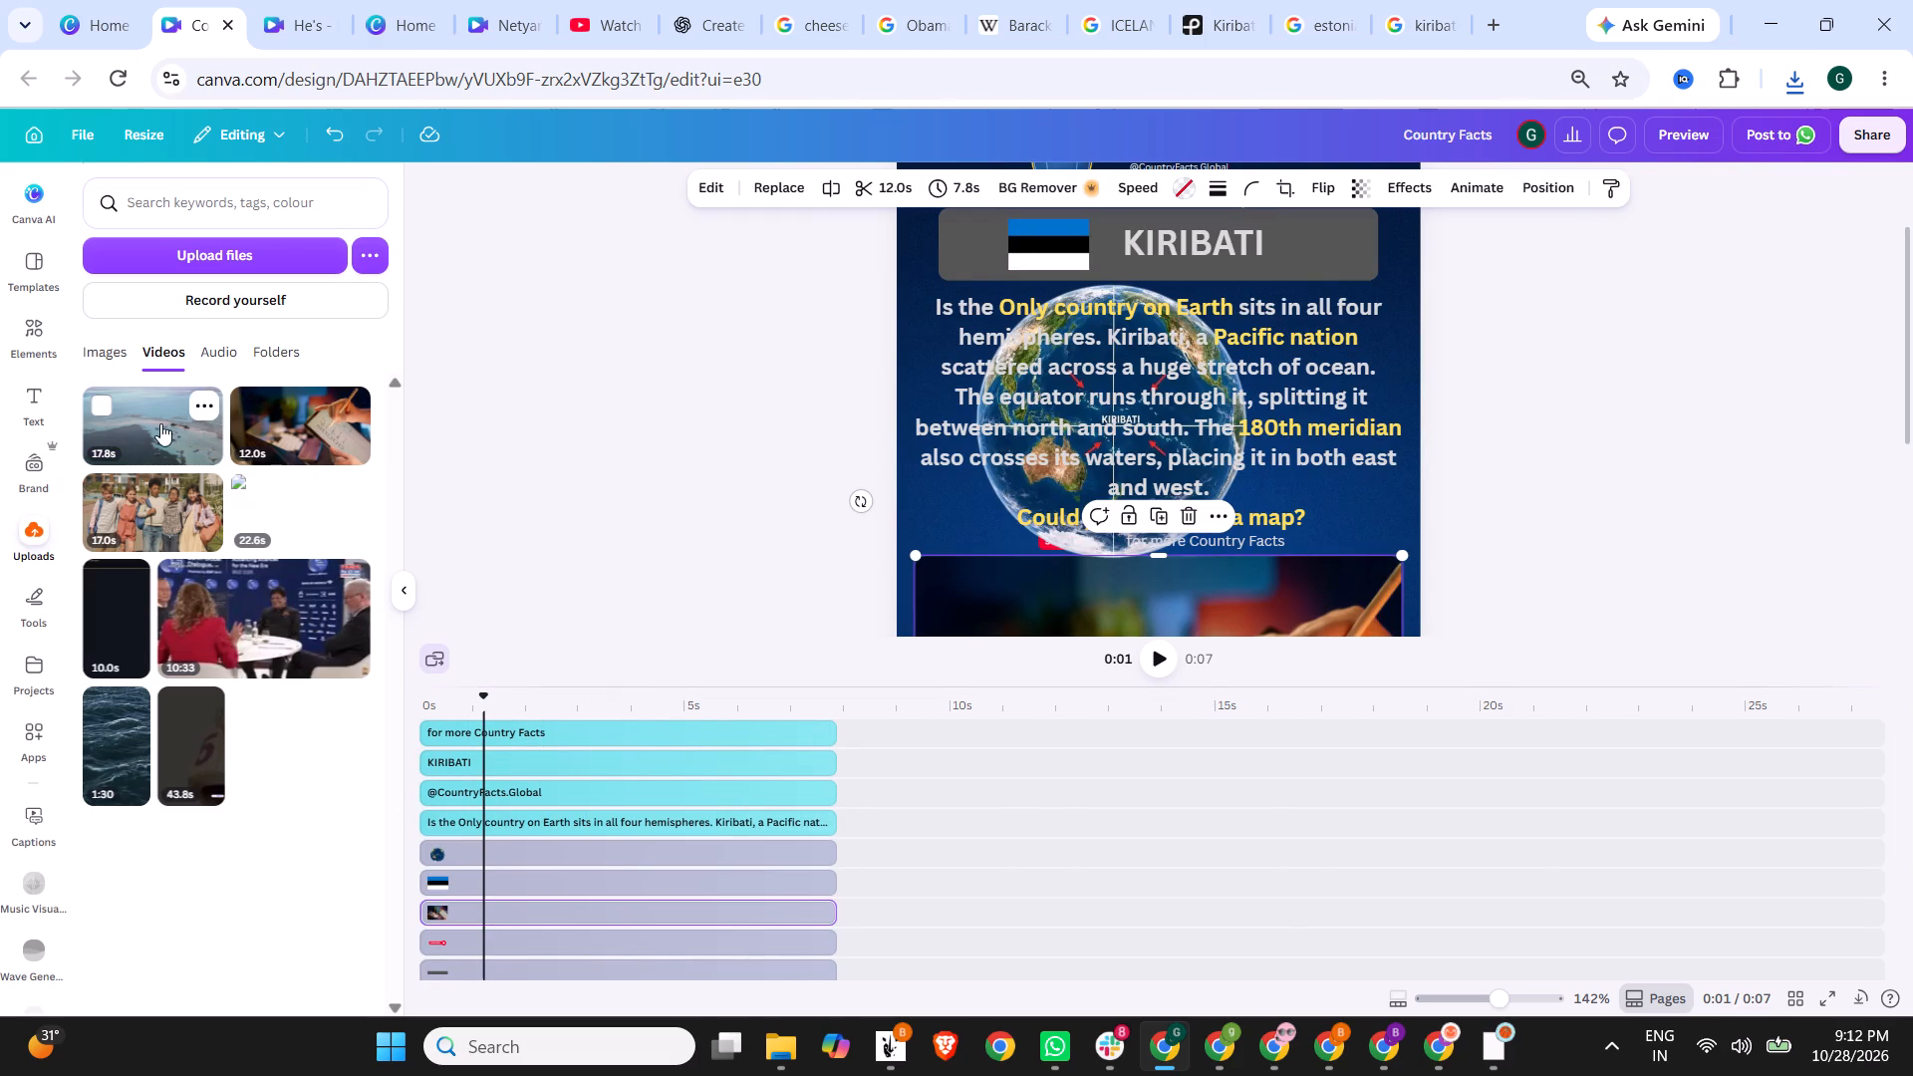
drag(160, 423, 1047, 602)
scroll(1505, 491, down, 4)
scroll(1509, 488, up, 1)
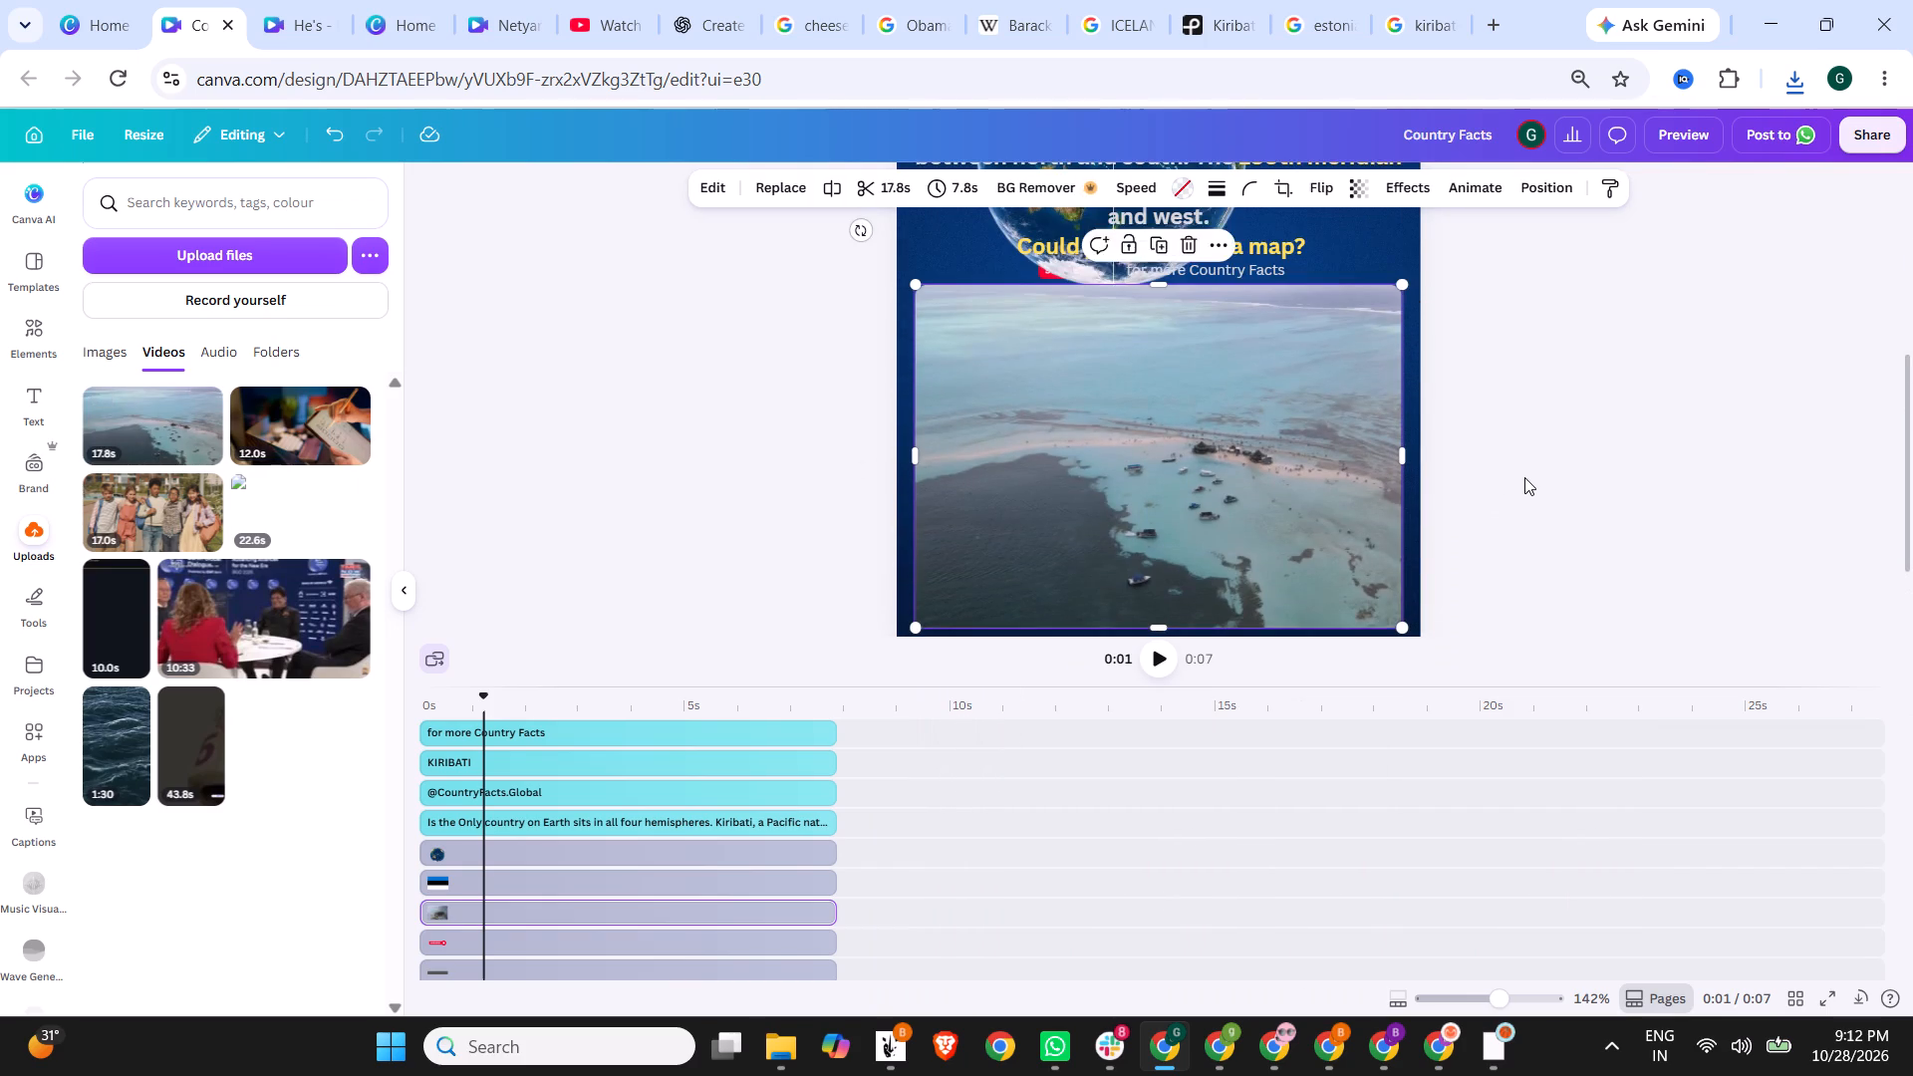
Enlarge the hemispheres globe picture and move it down from the fact text onto the island video.
scroll(1526, 472, up, 2)
click(992, 473)
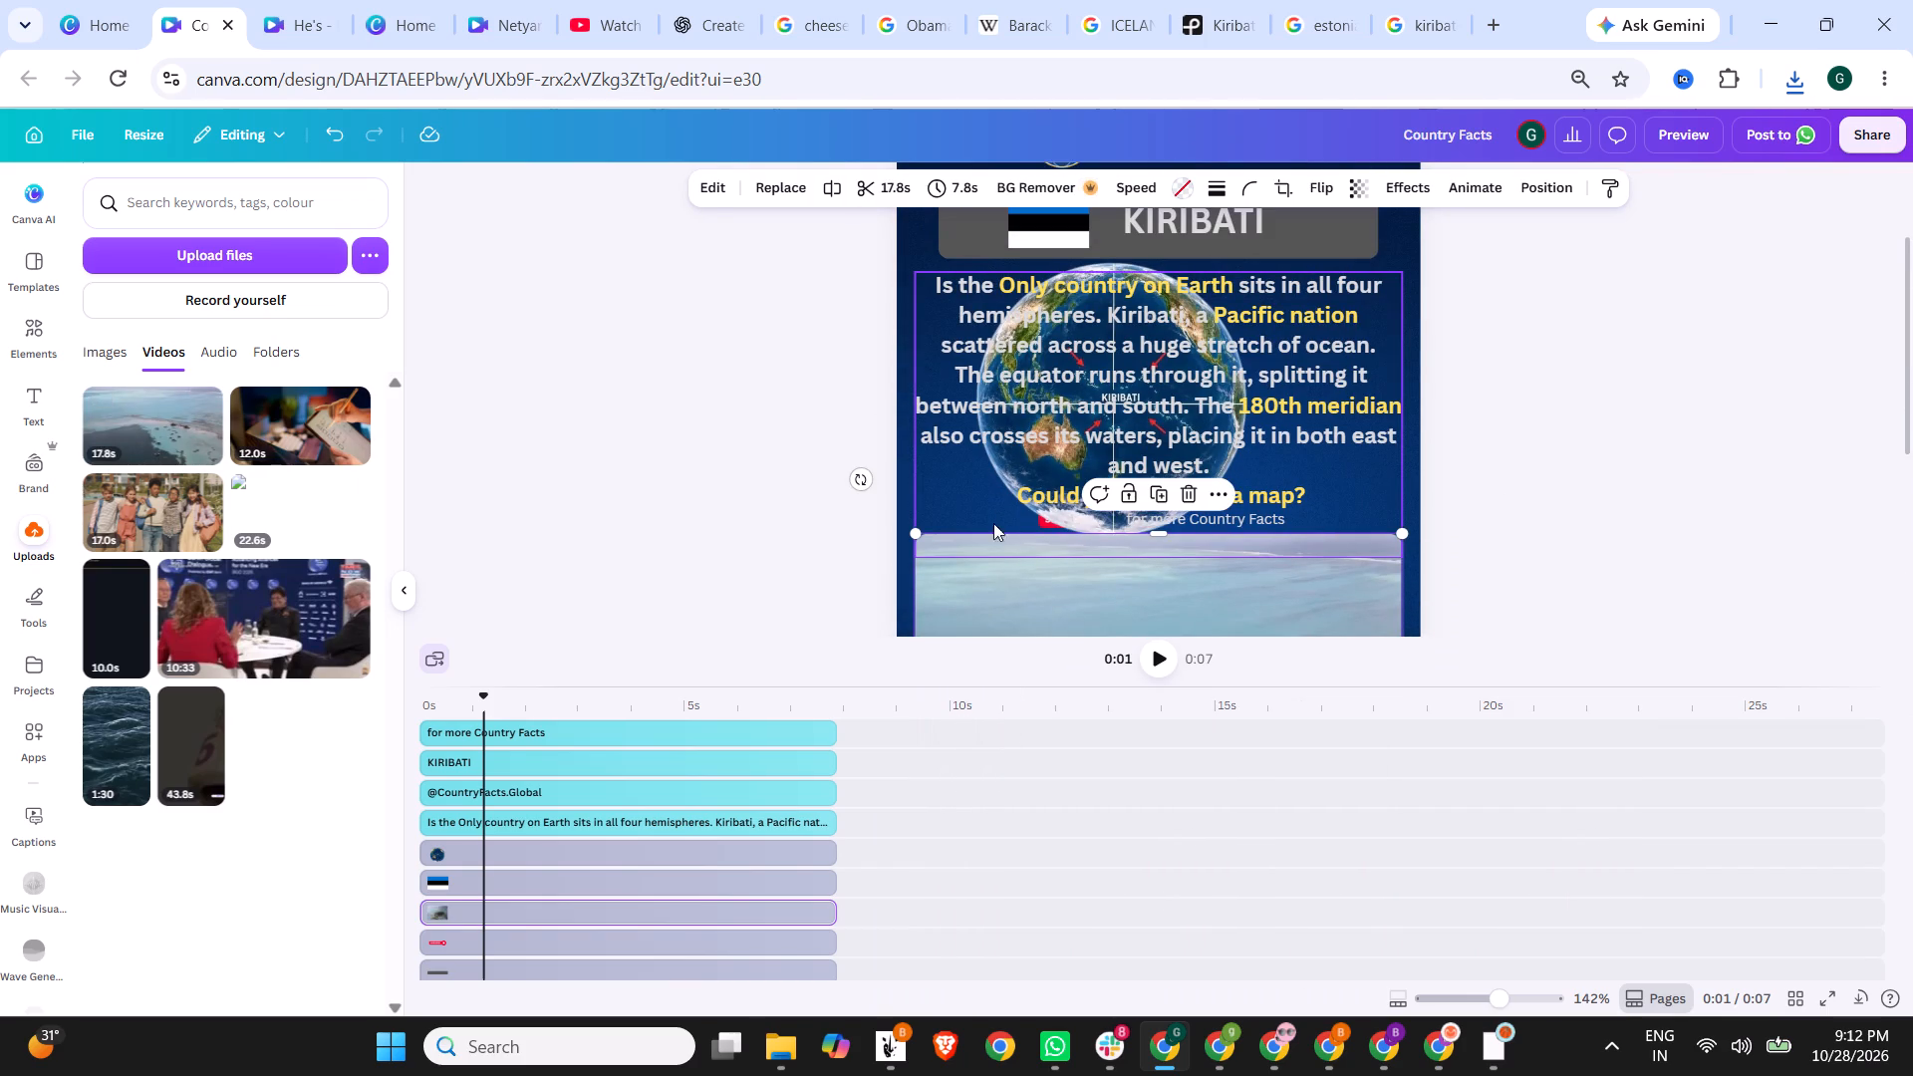
click(533, 845)
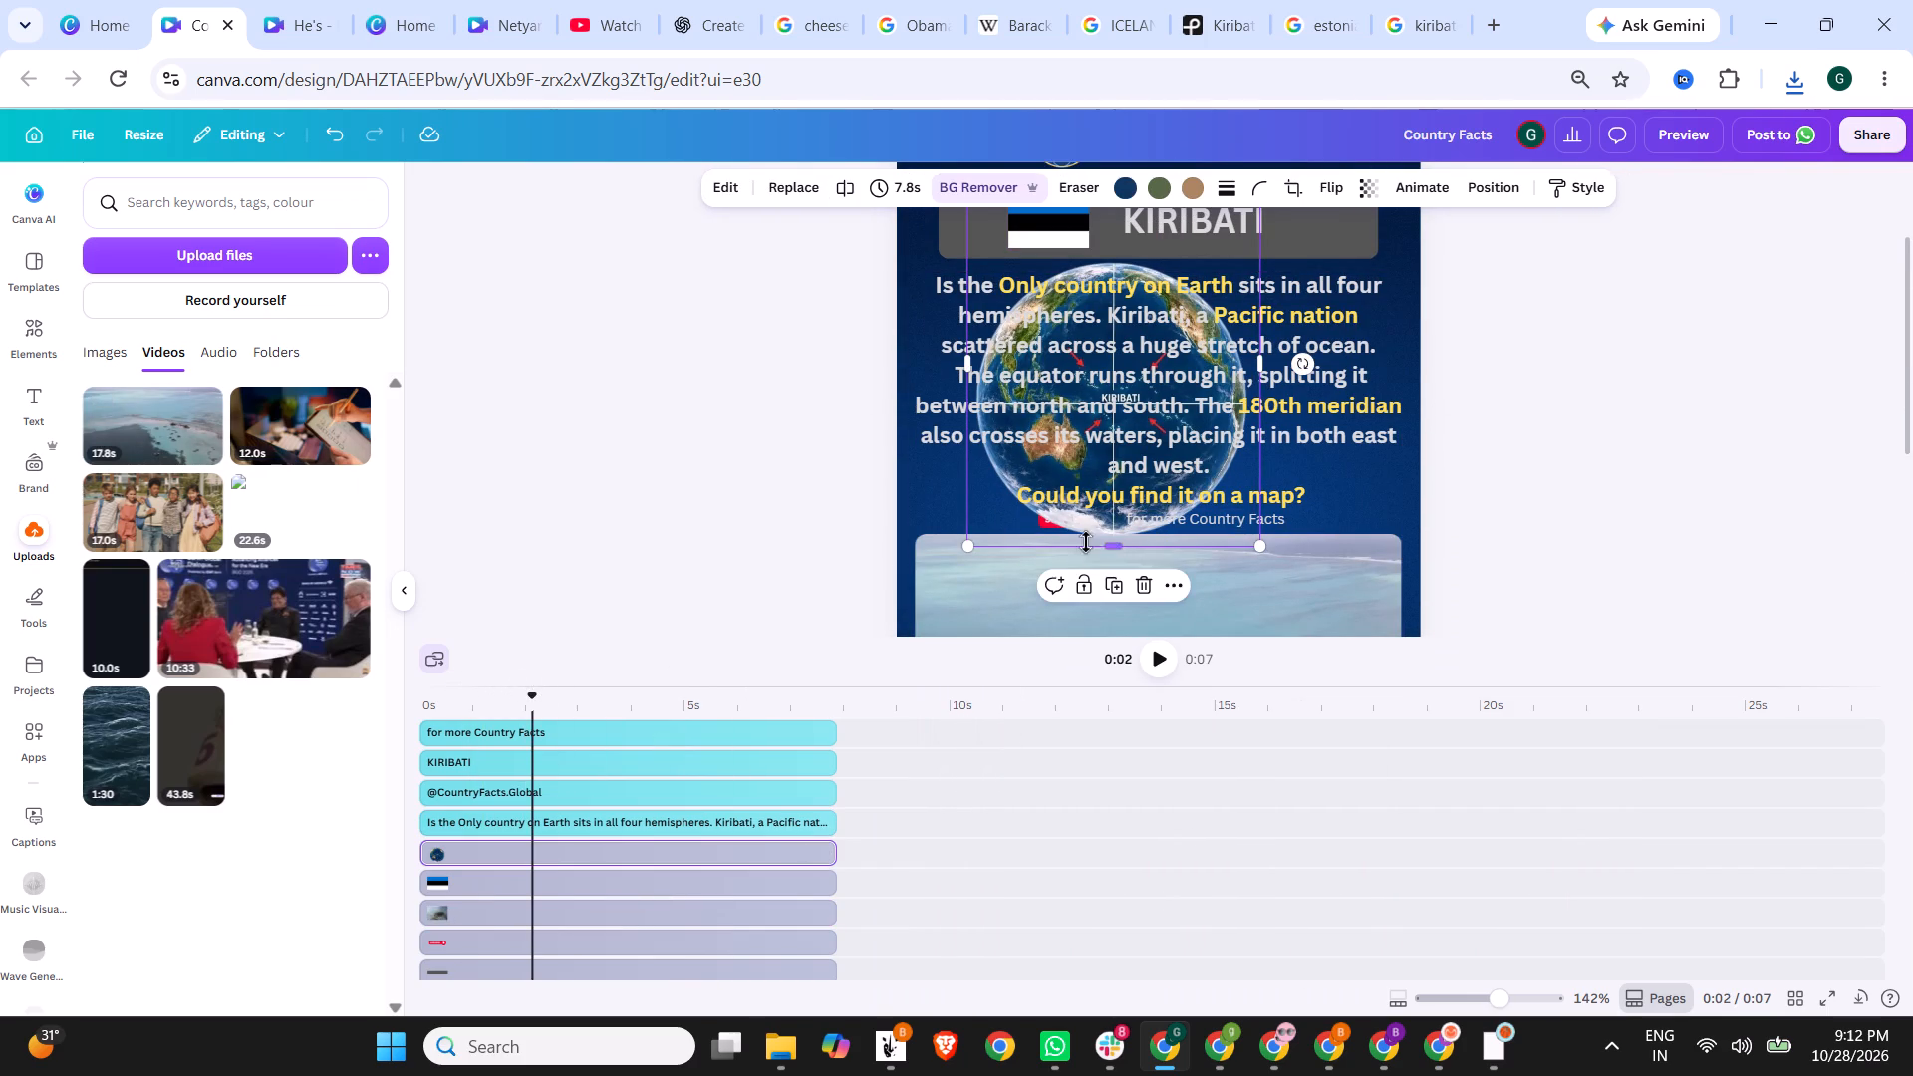
drag(974, 549, 903, 686)
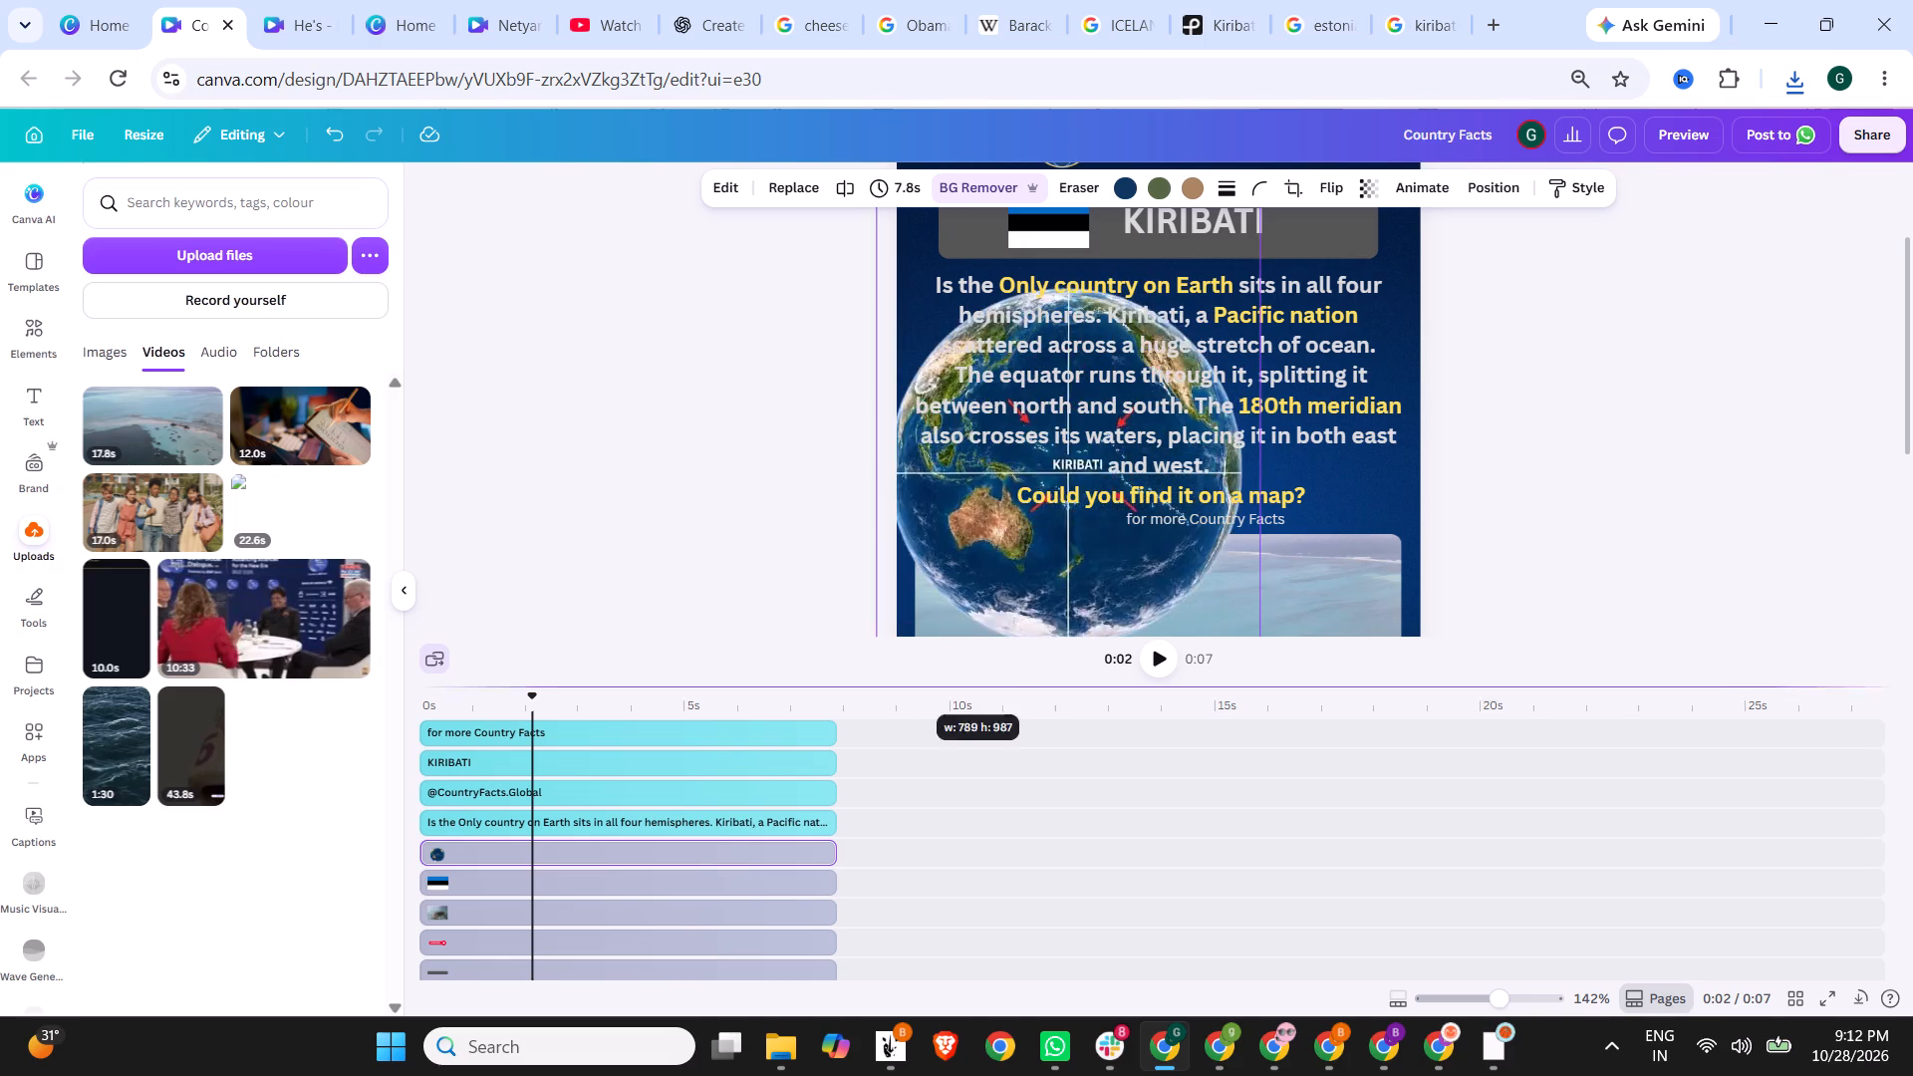
drag(903, 686, 881, 721)
scroll(1671, 426, down, 3)
drag(1049, 267, 1151, 545)
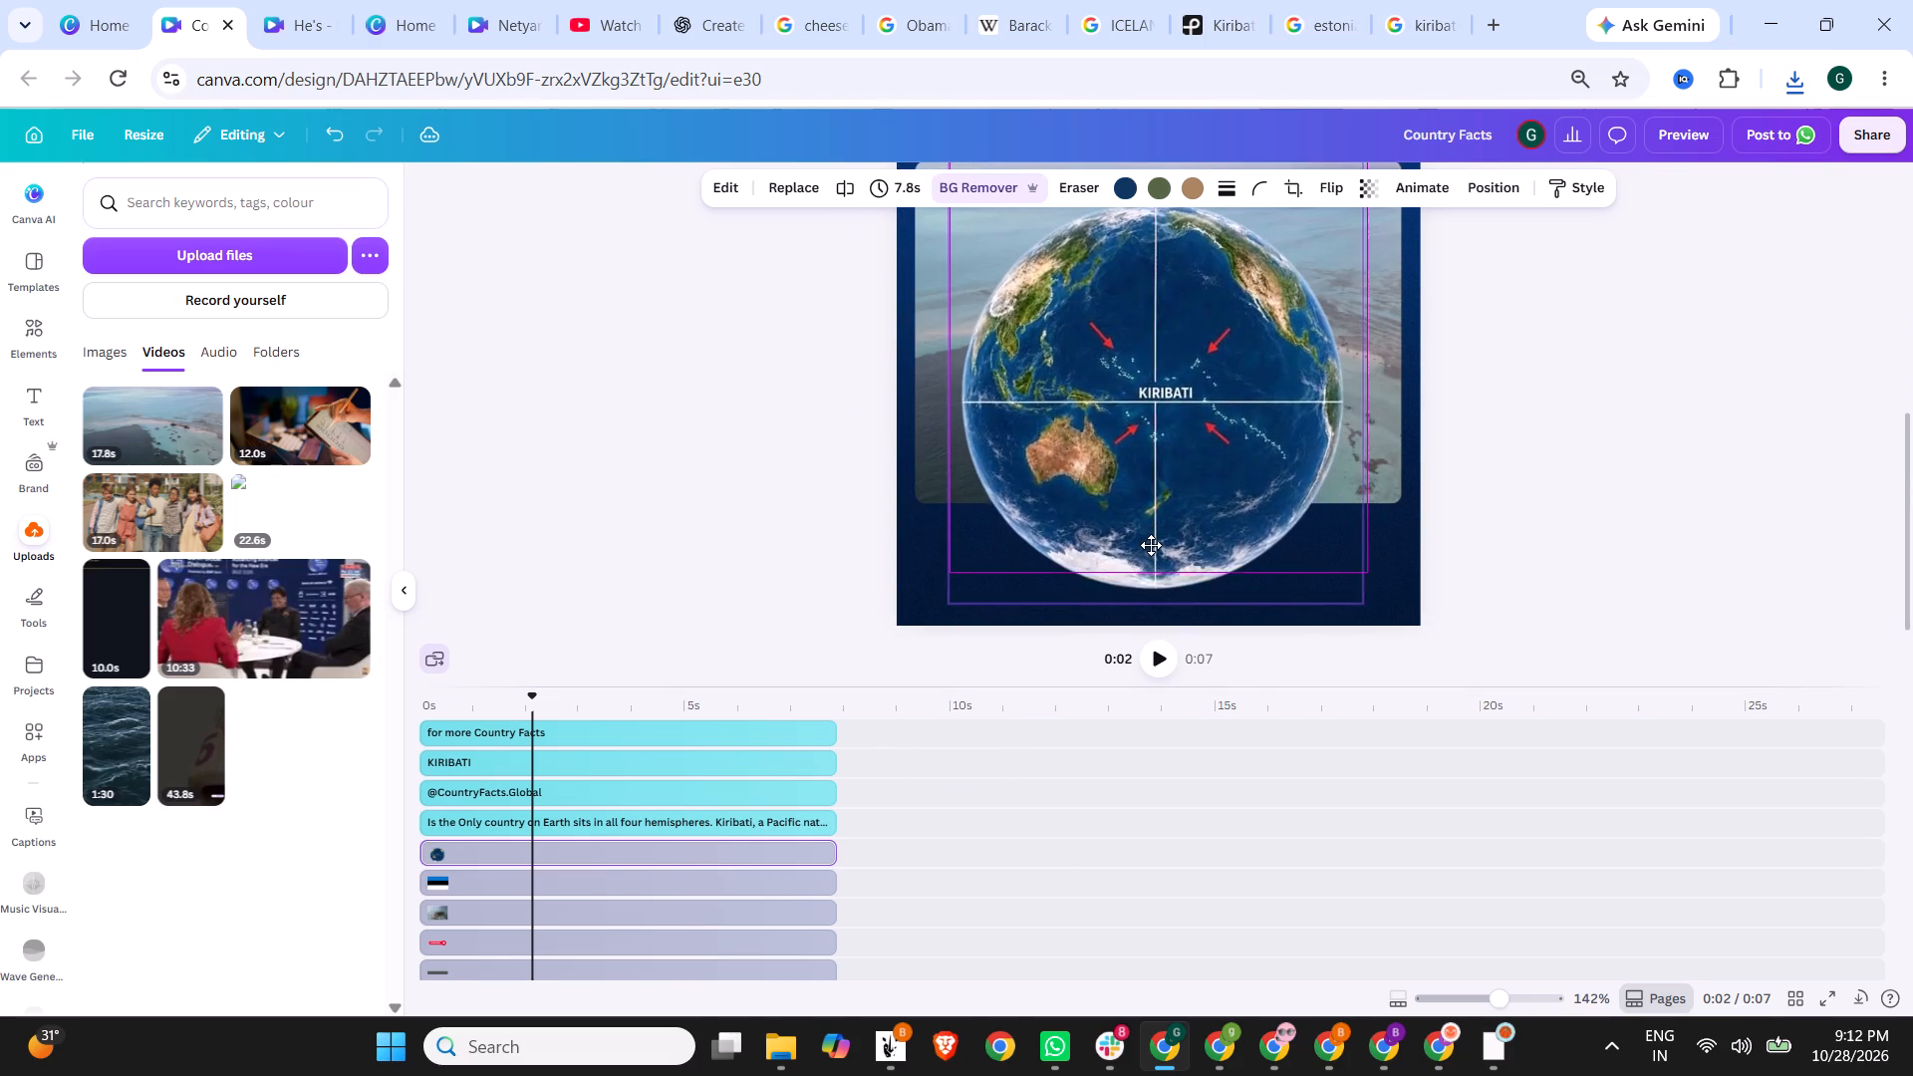
drag(1151, 545, 1151, 528)
click(1609, 503)
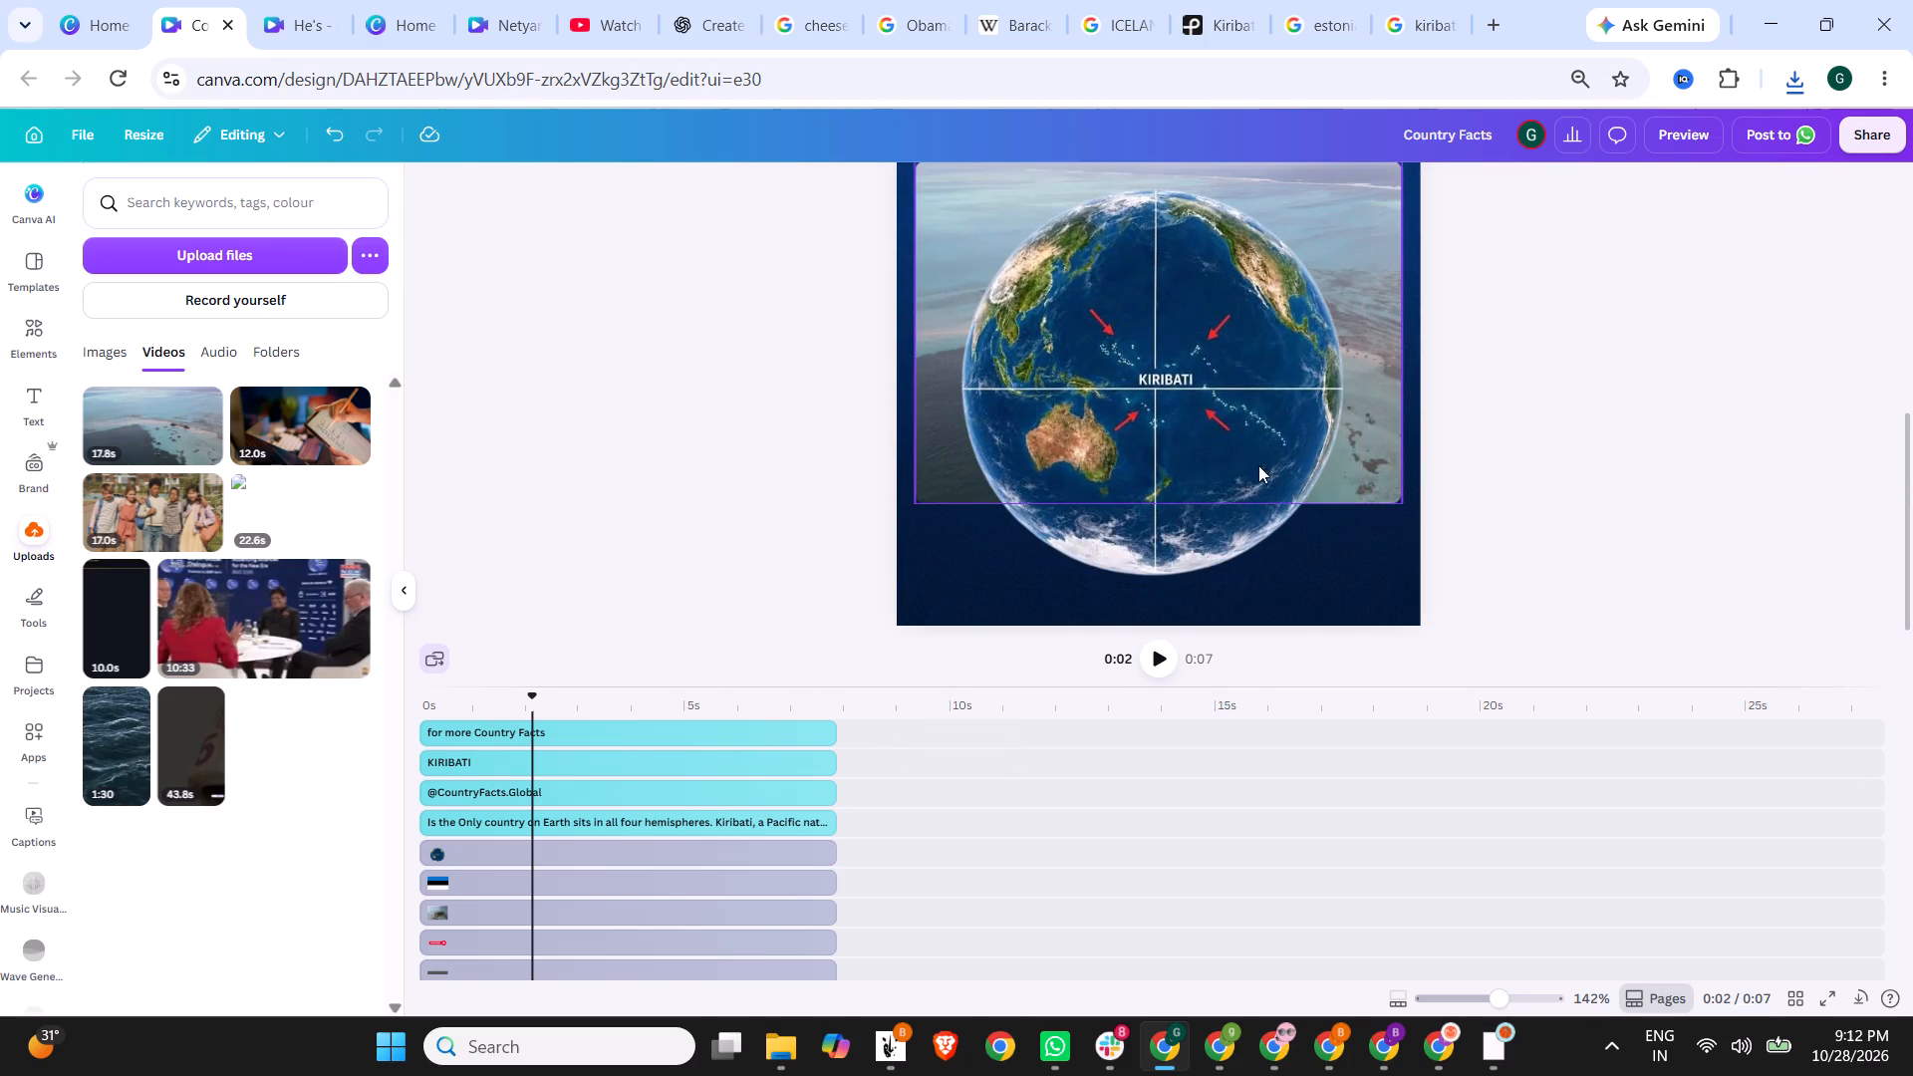
scroll(1350, 483, up, 2)
scroll(1580, 497, down, 2)
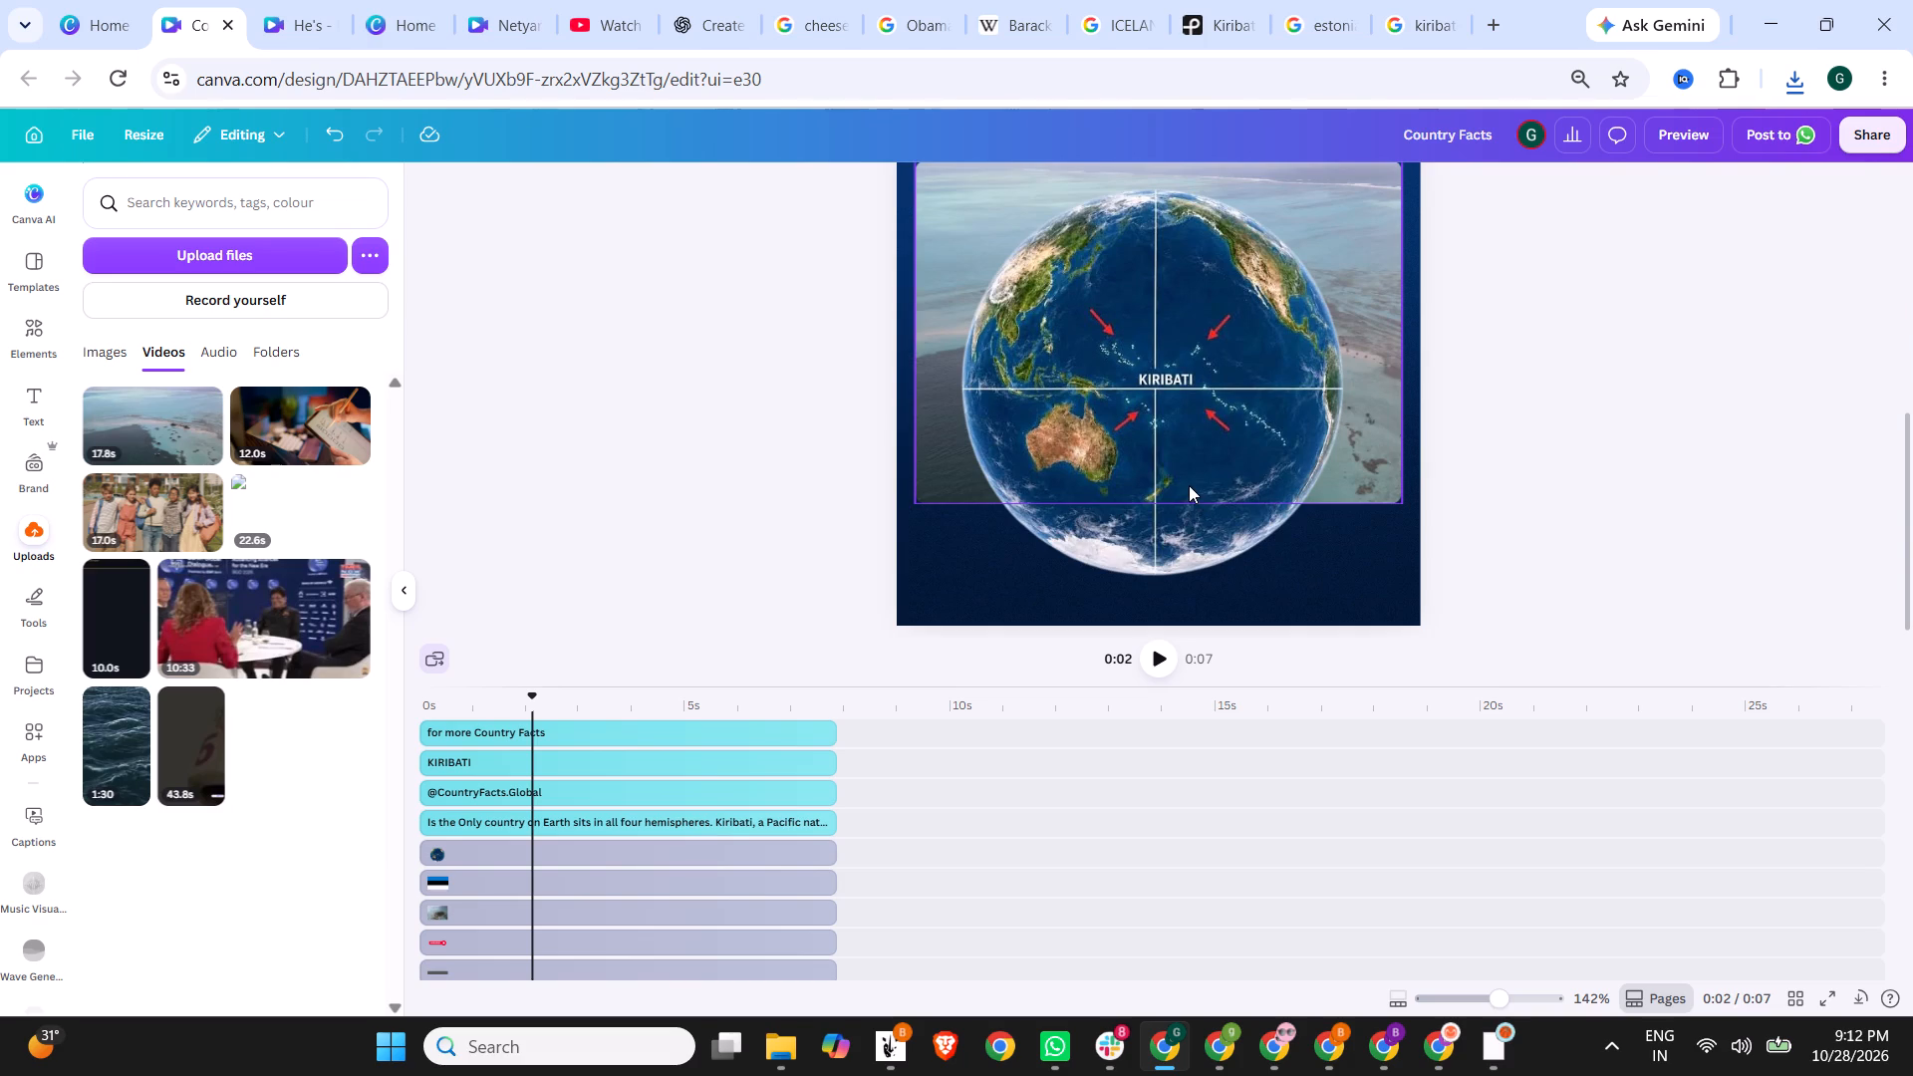
Apply the Rotate add-on animation effect to the globe picture and play the video to preview it.
click(1189, 485)
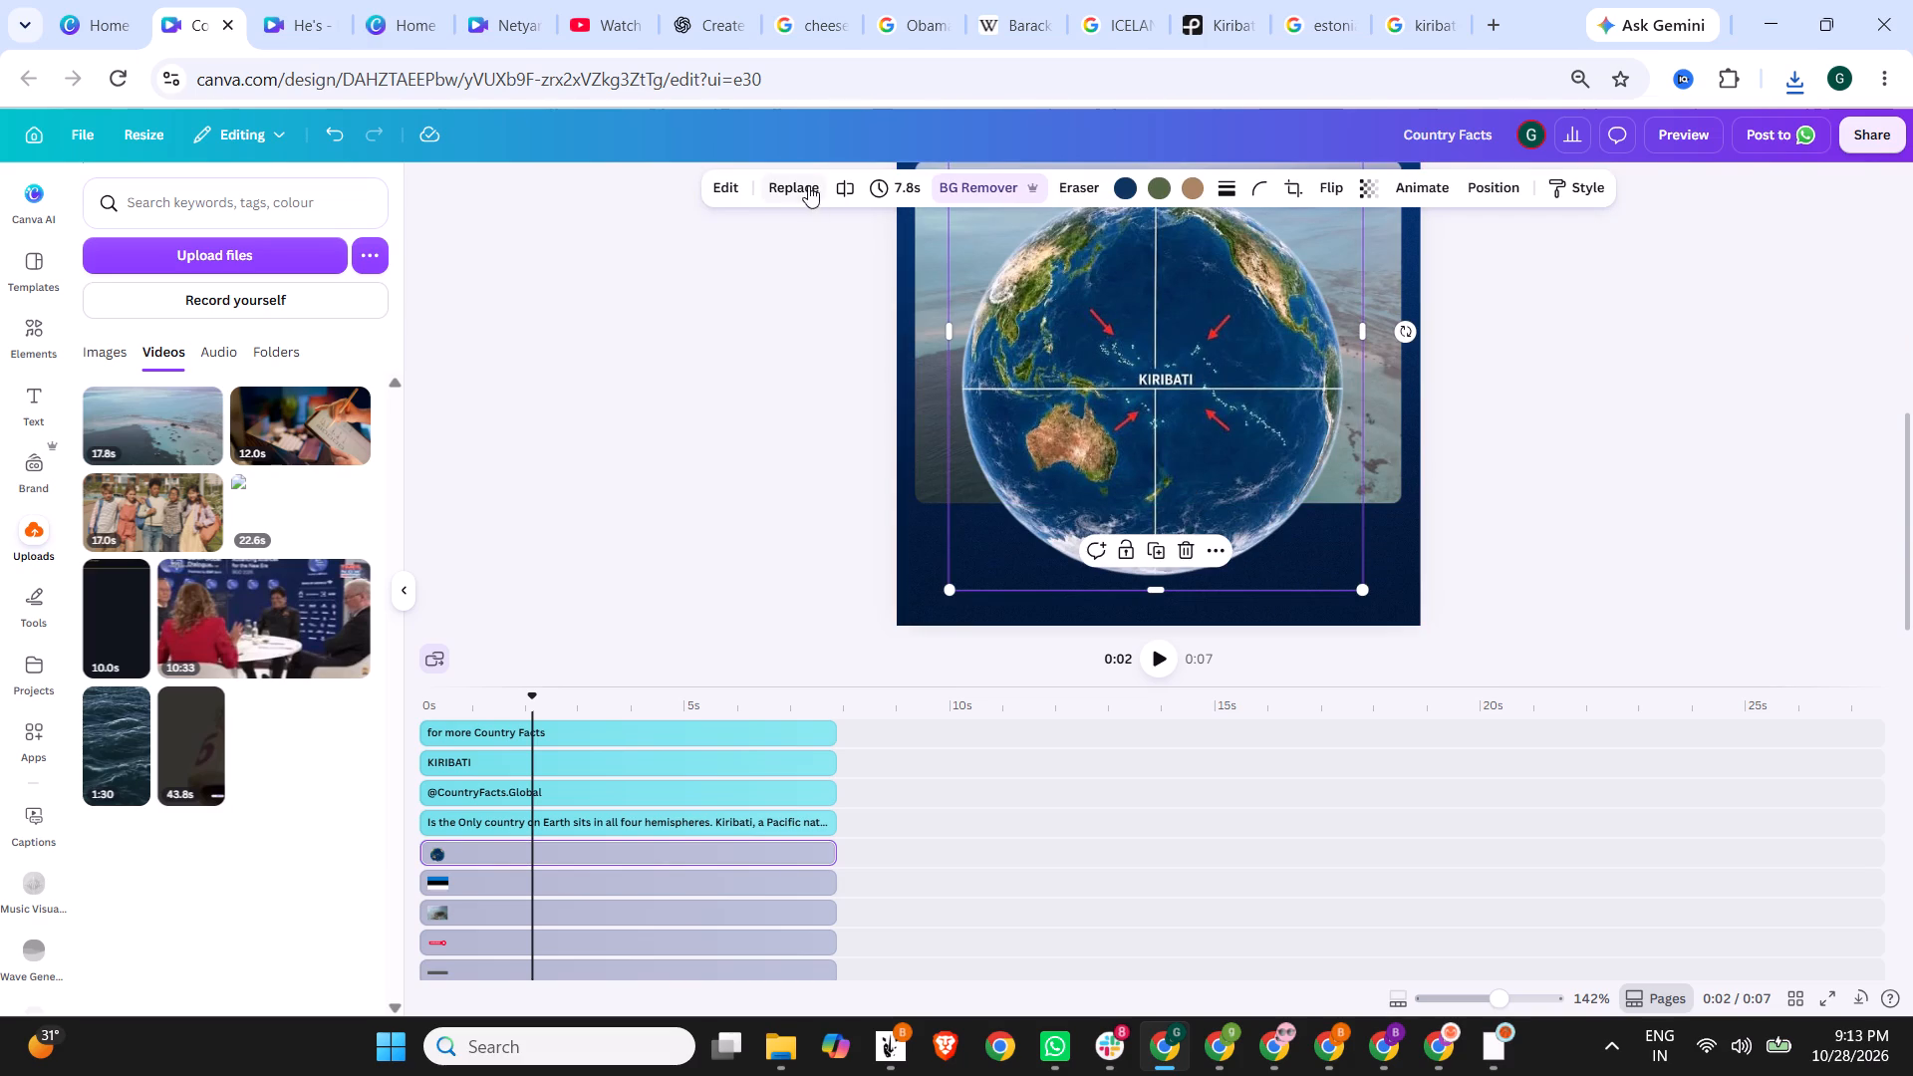
click(1405, 180)
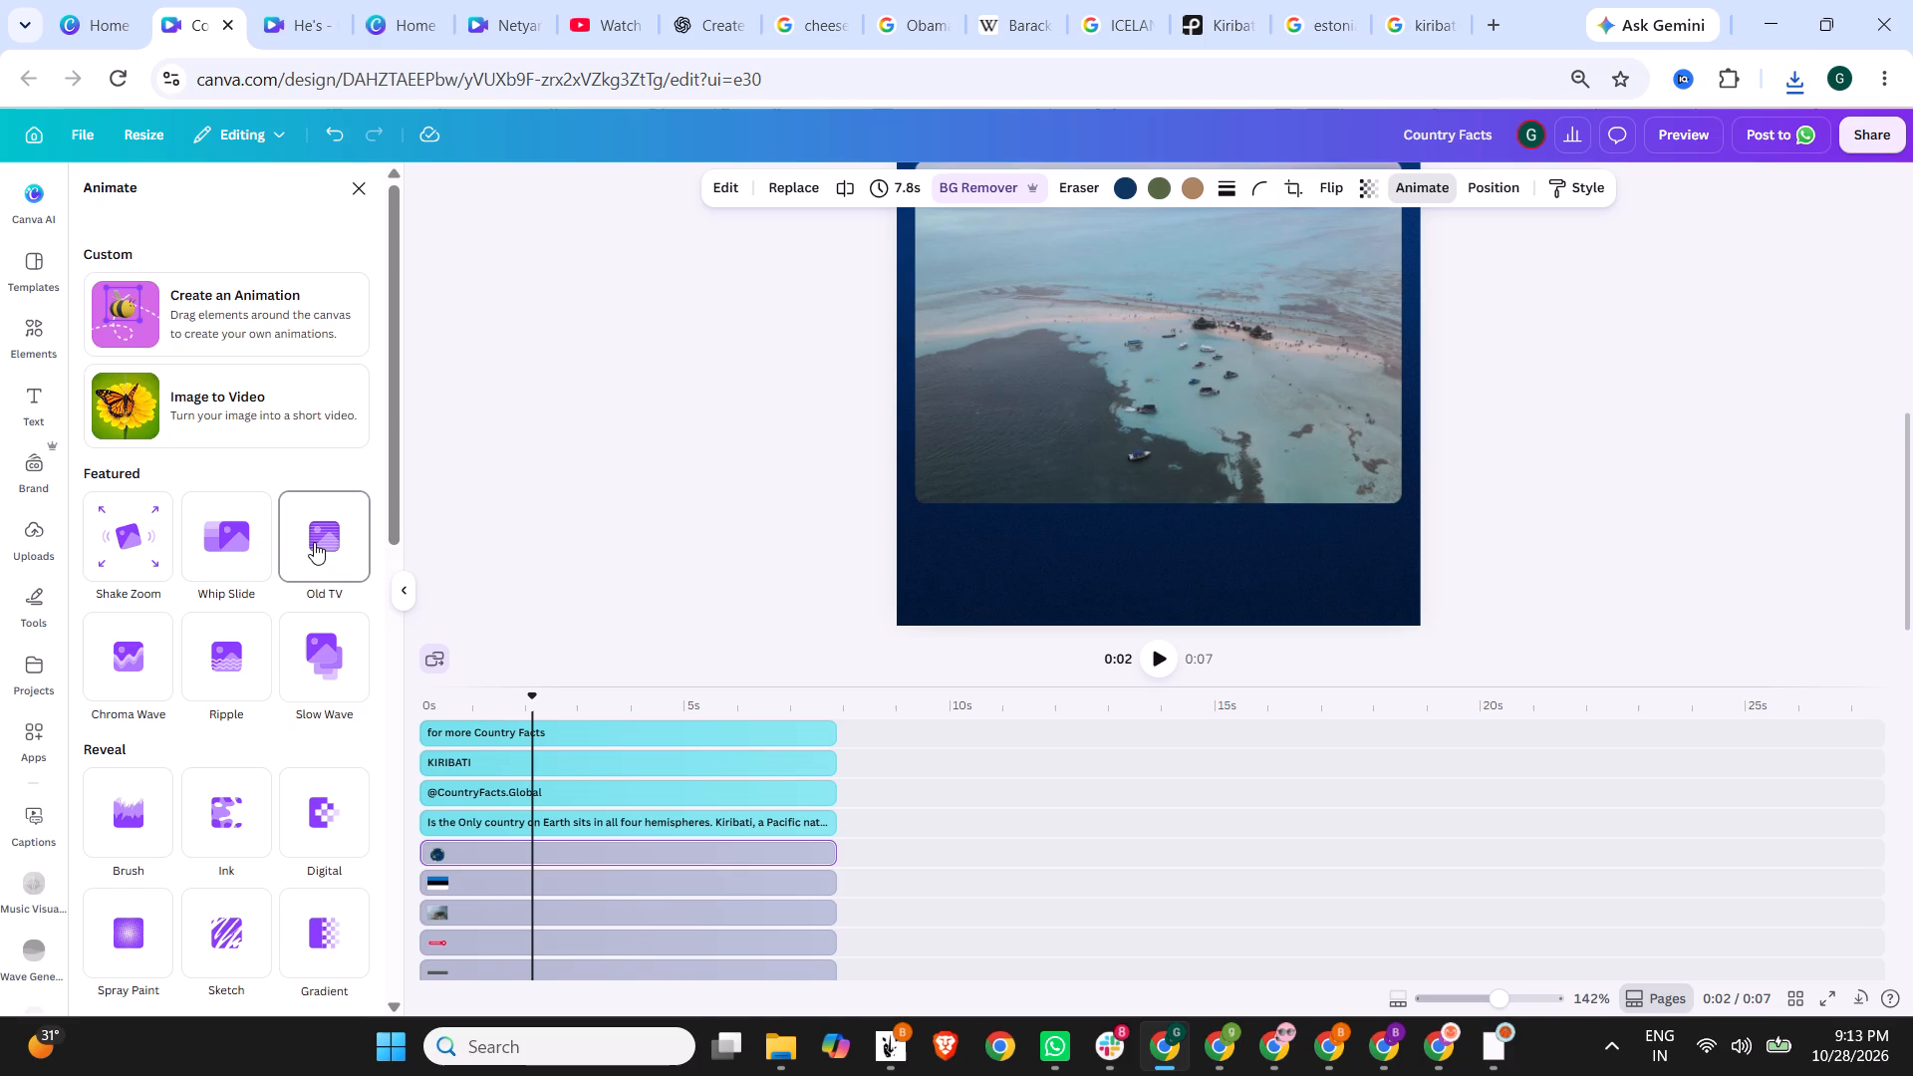
scroll(250, 713, down, 3)
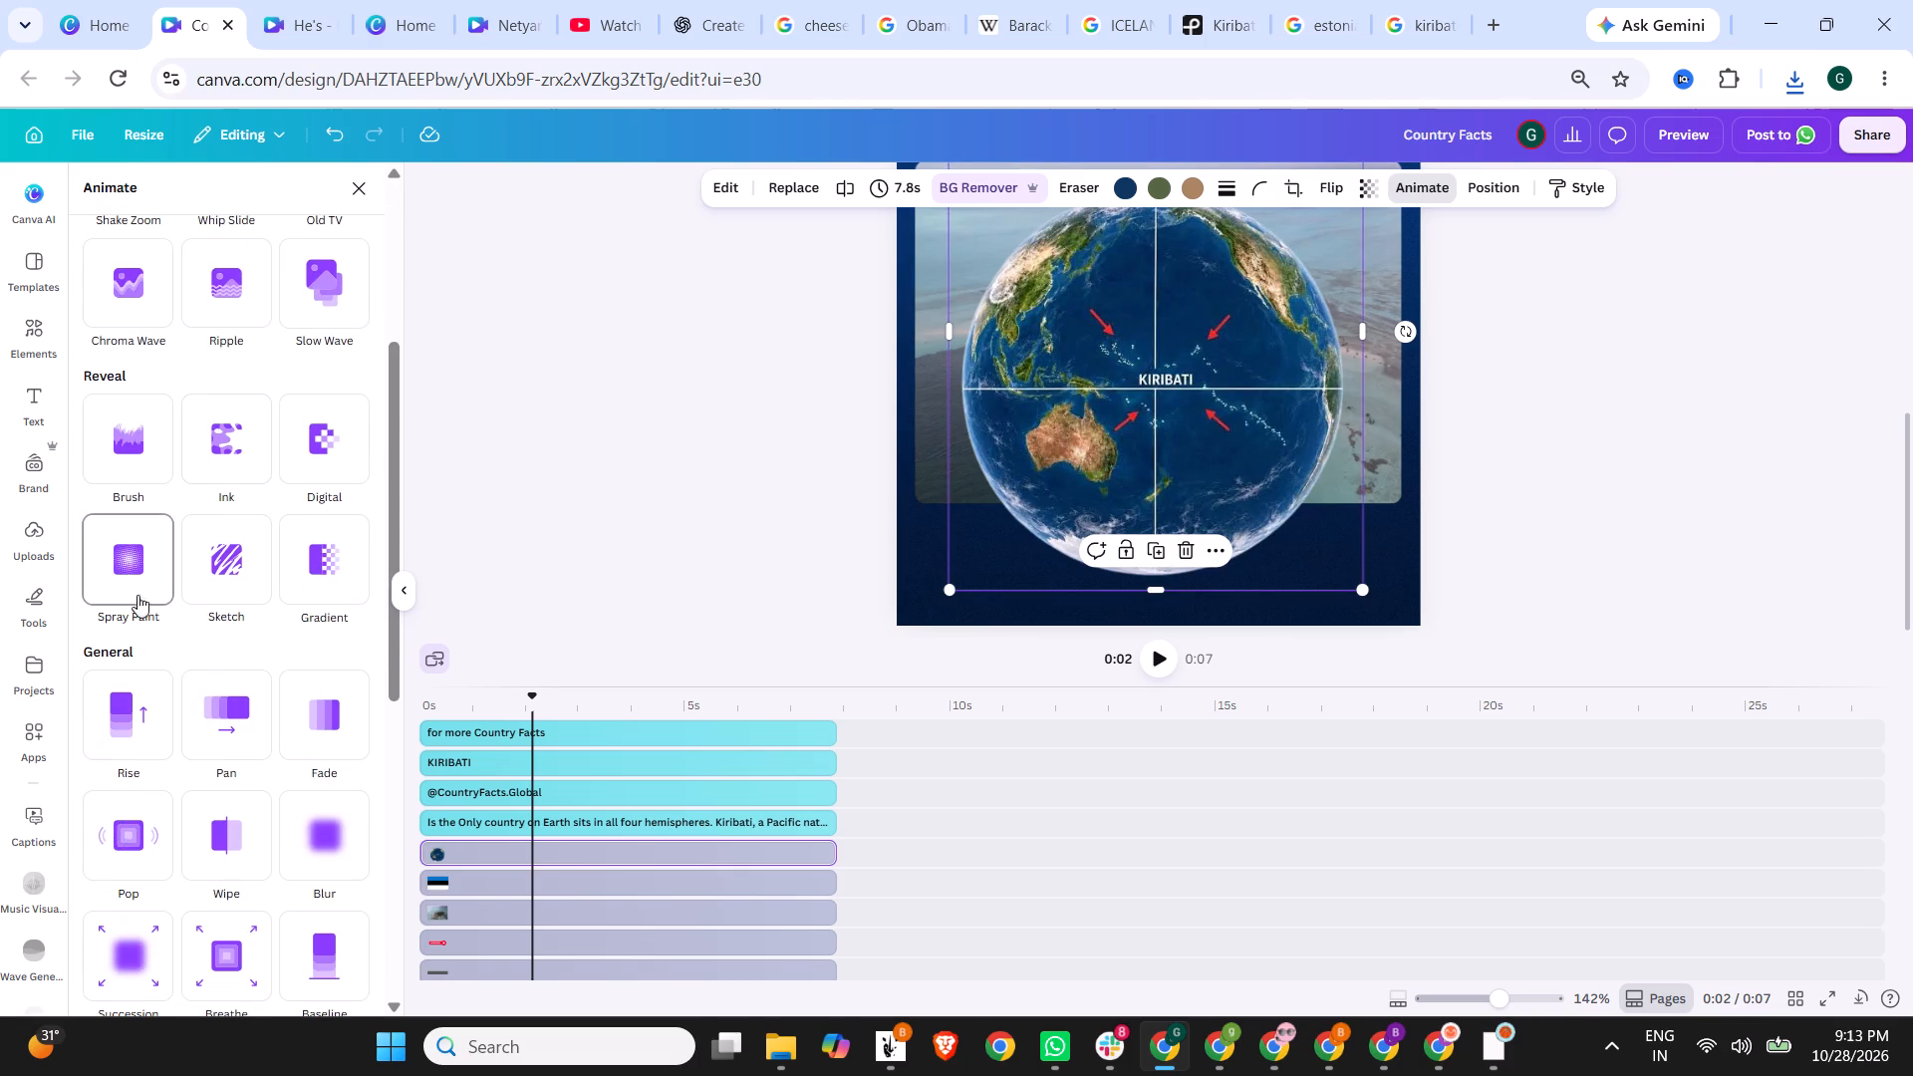
scroll(154, 733, down, 2)
scroll(249, 578, down, 6)
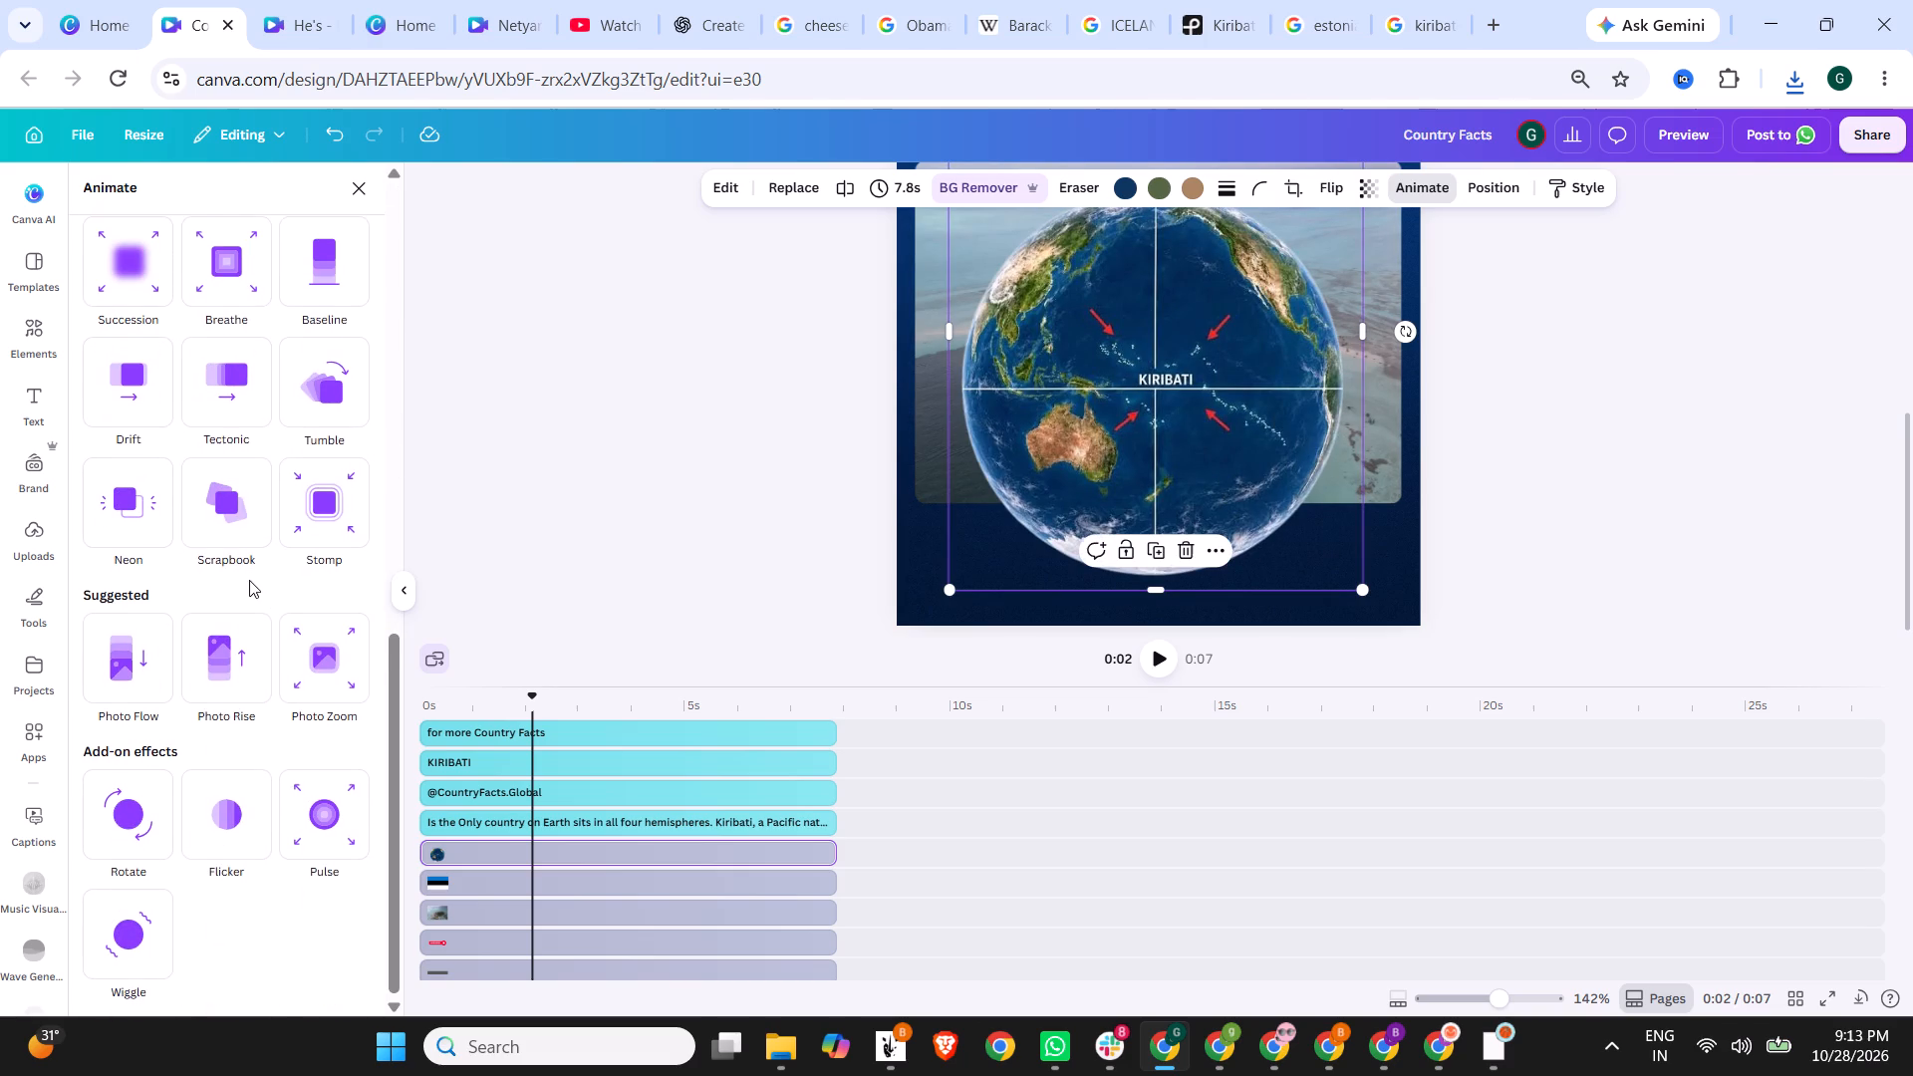
scroll(249, 580, down, 1)
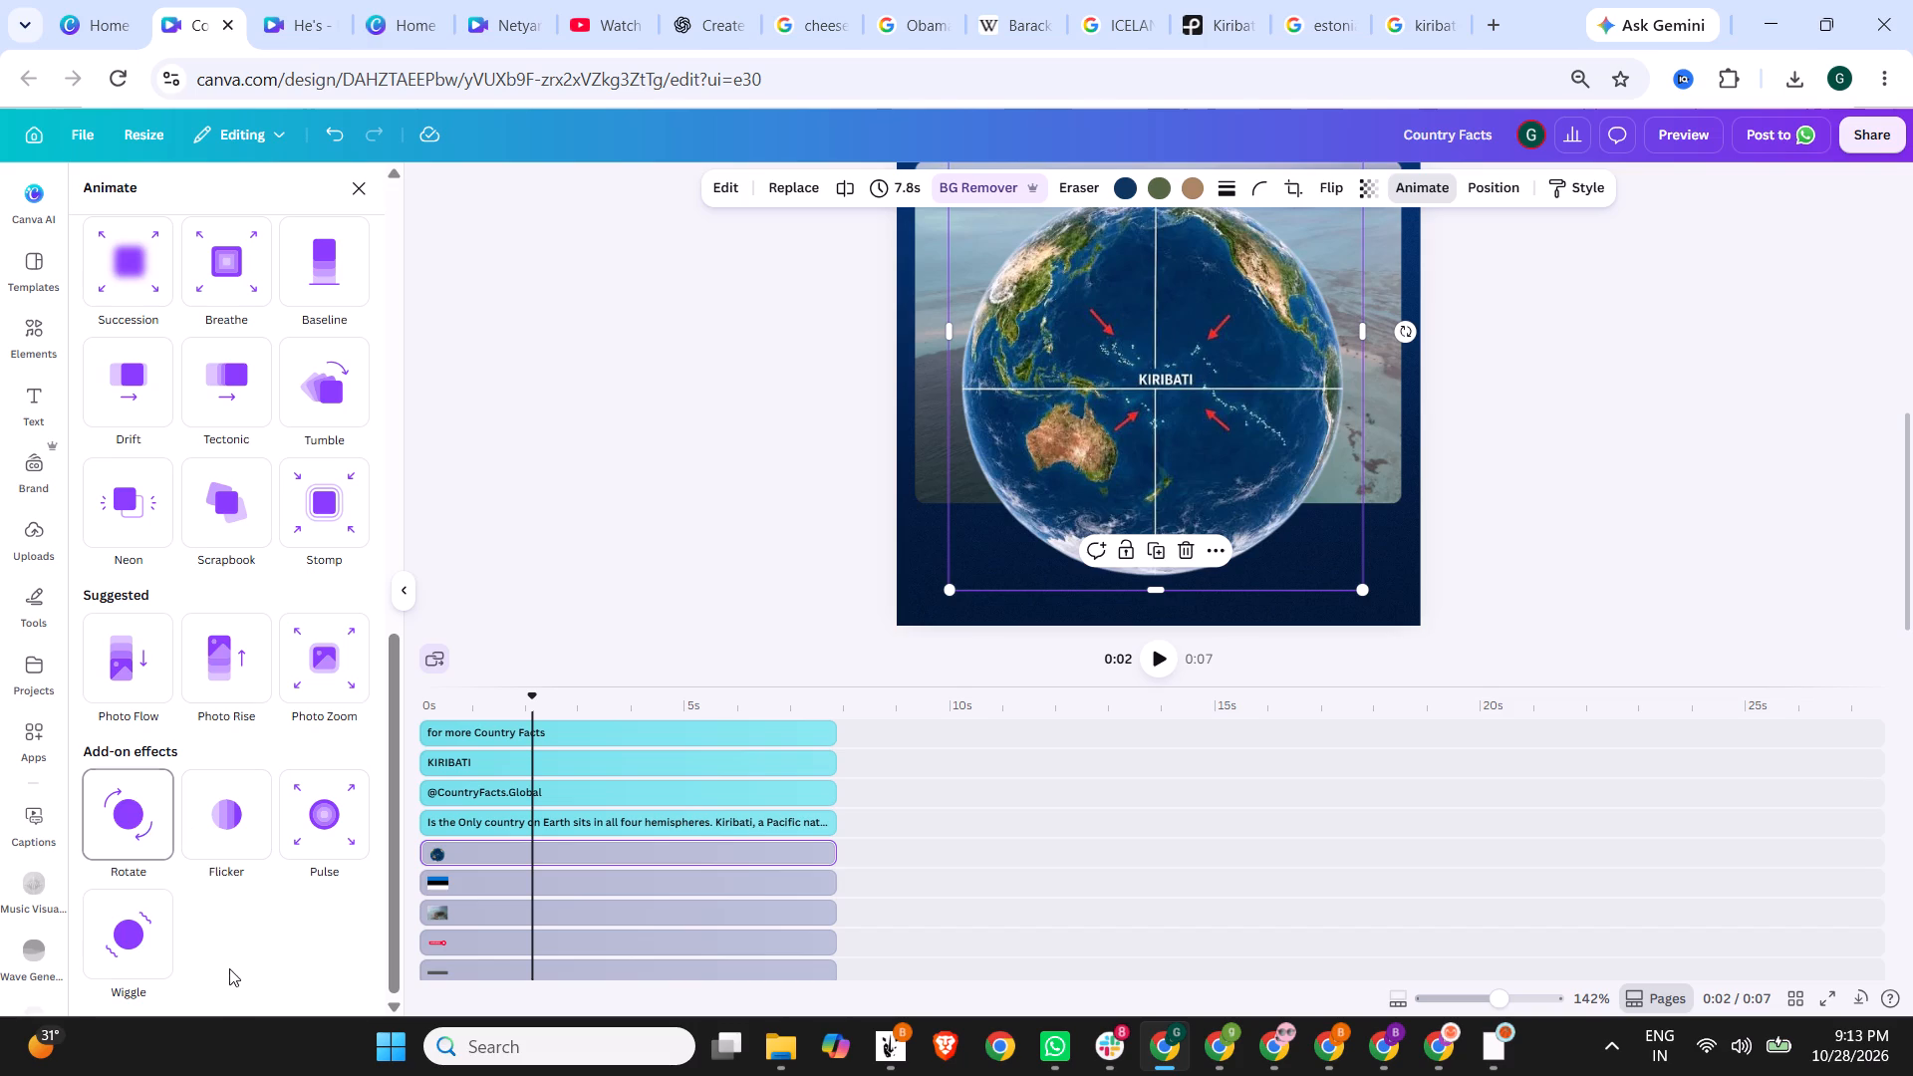
click(135, 818)
click(630, 458)
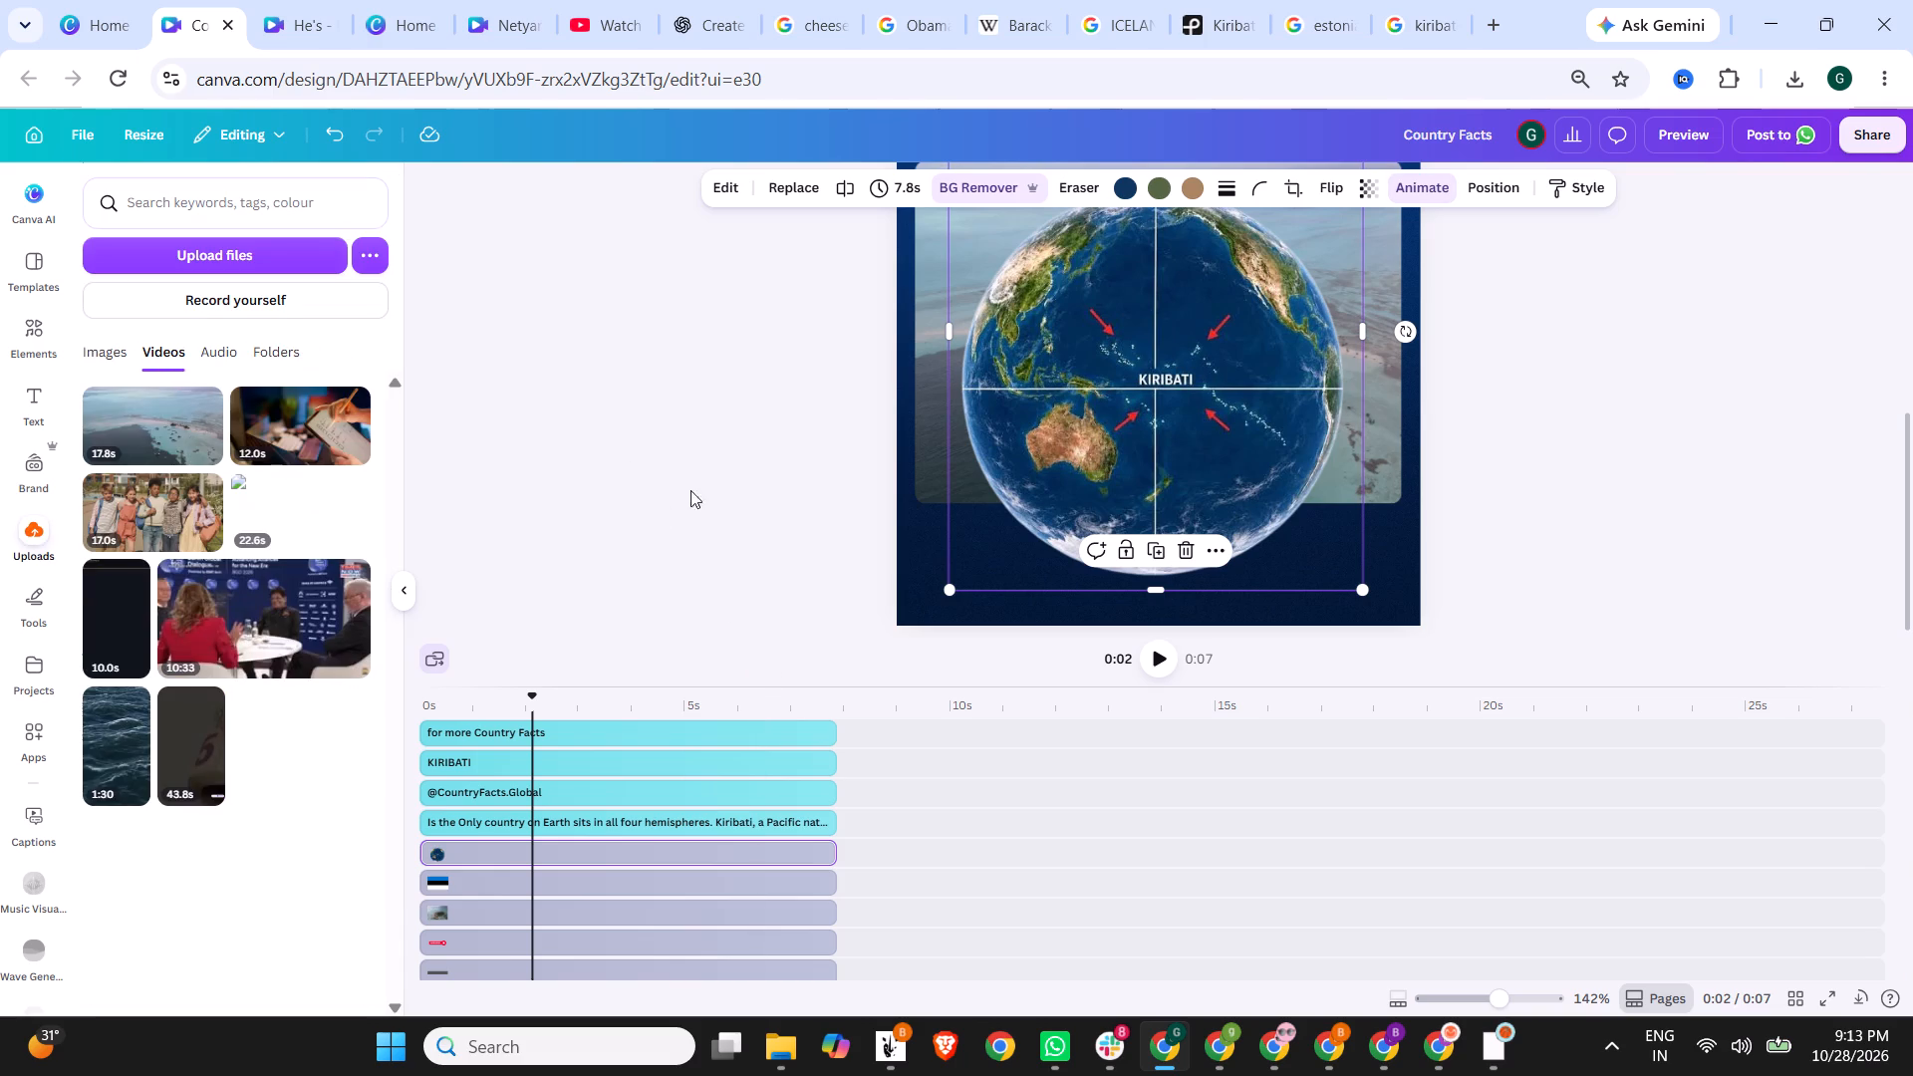
scroll(738, 501, up, 3)
scroll(772, 421, down, 3)
click(1154, 652)
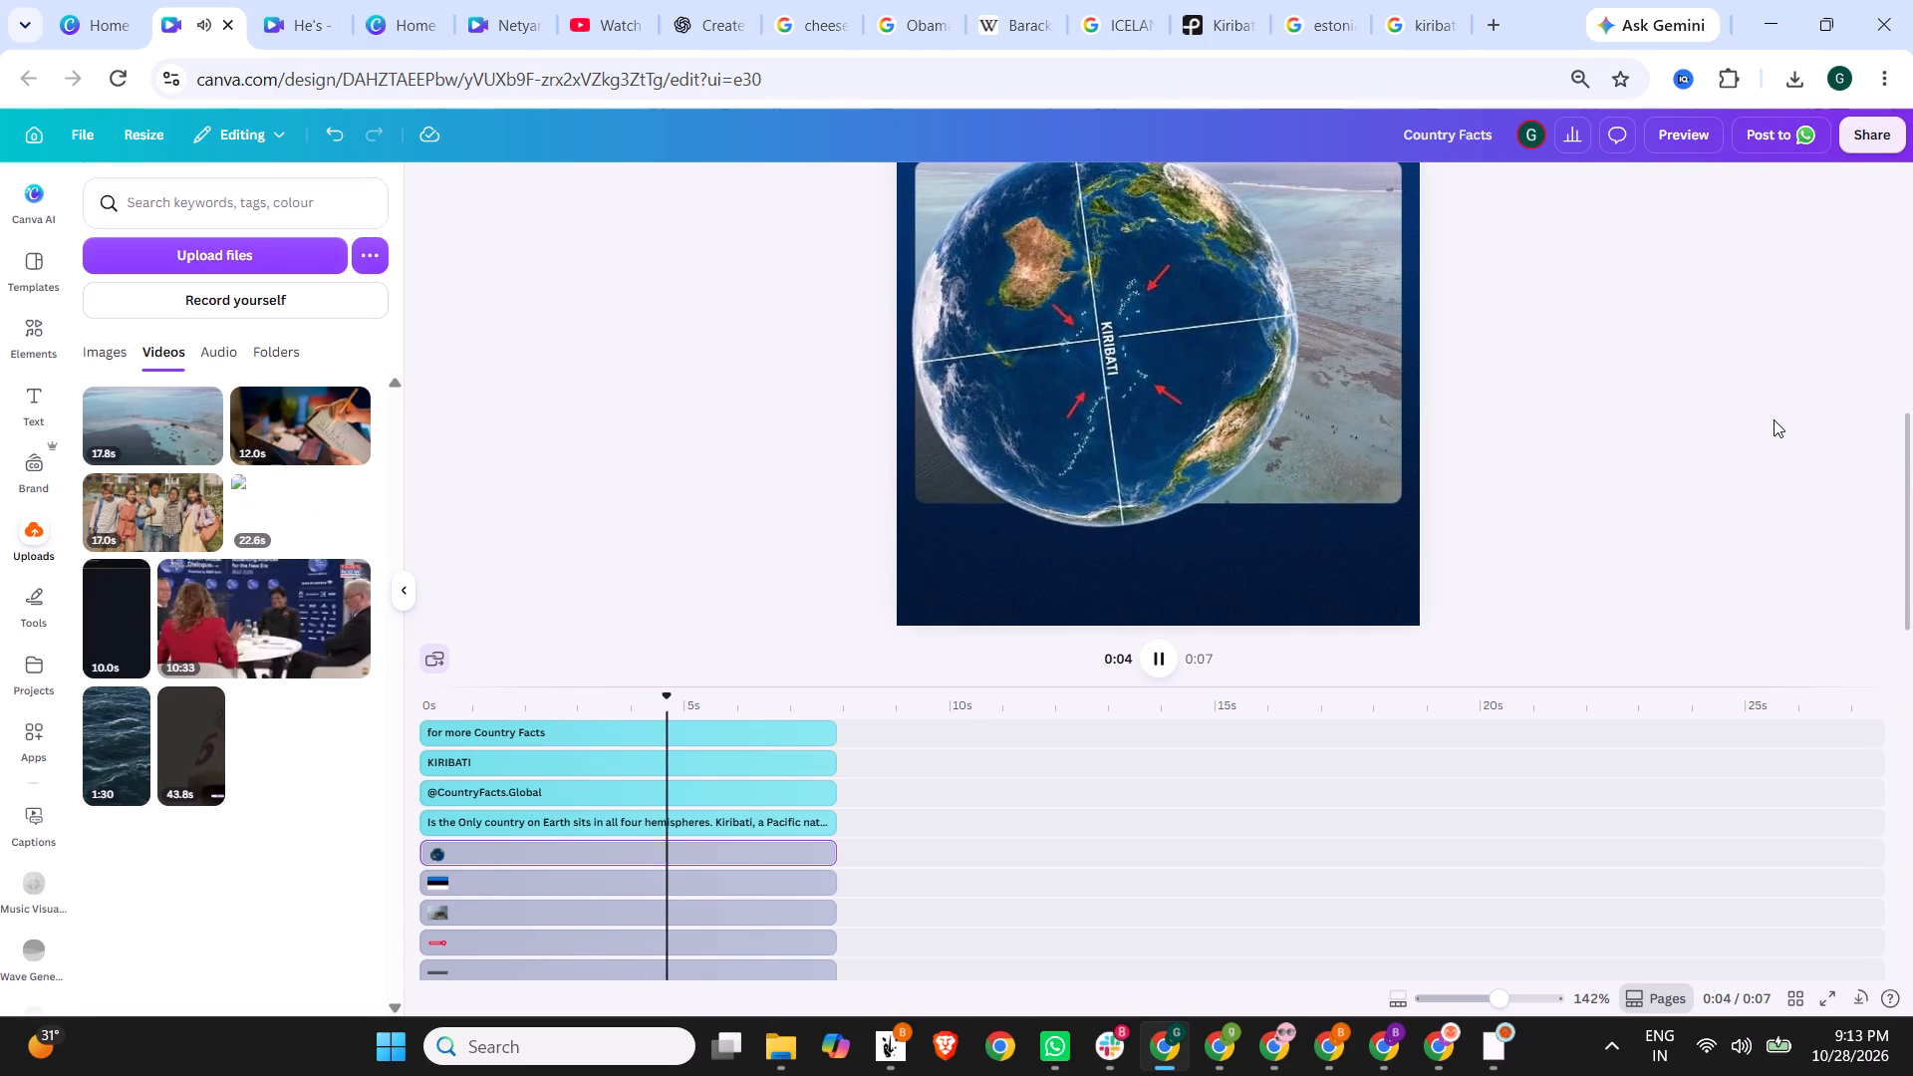
scroll(1774, 419, up, 2)
scroll(1544, 421, down, 2)
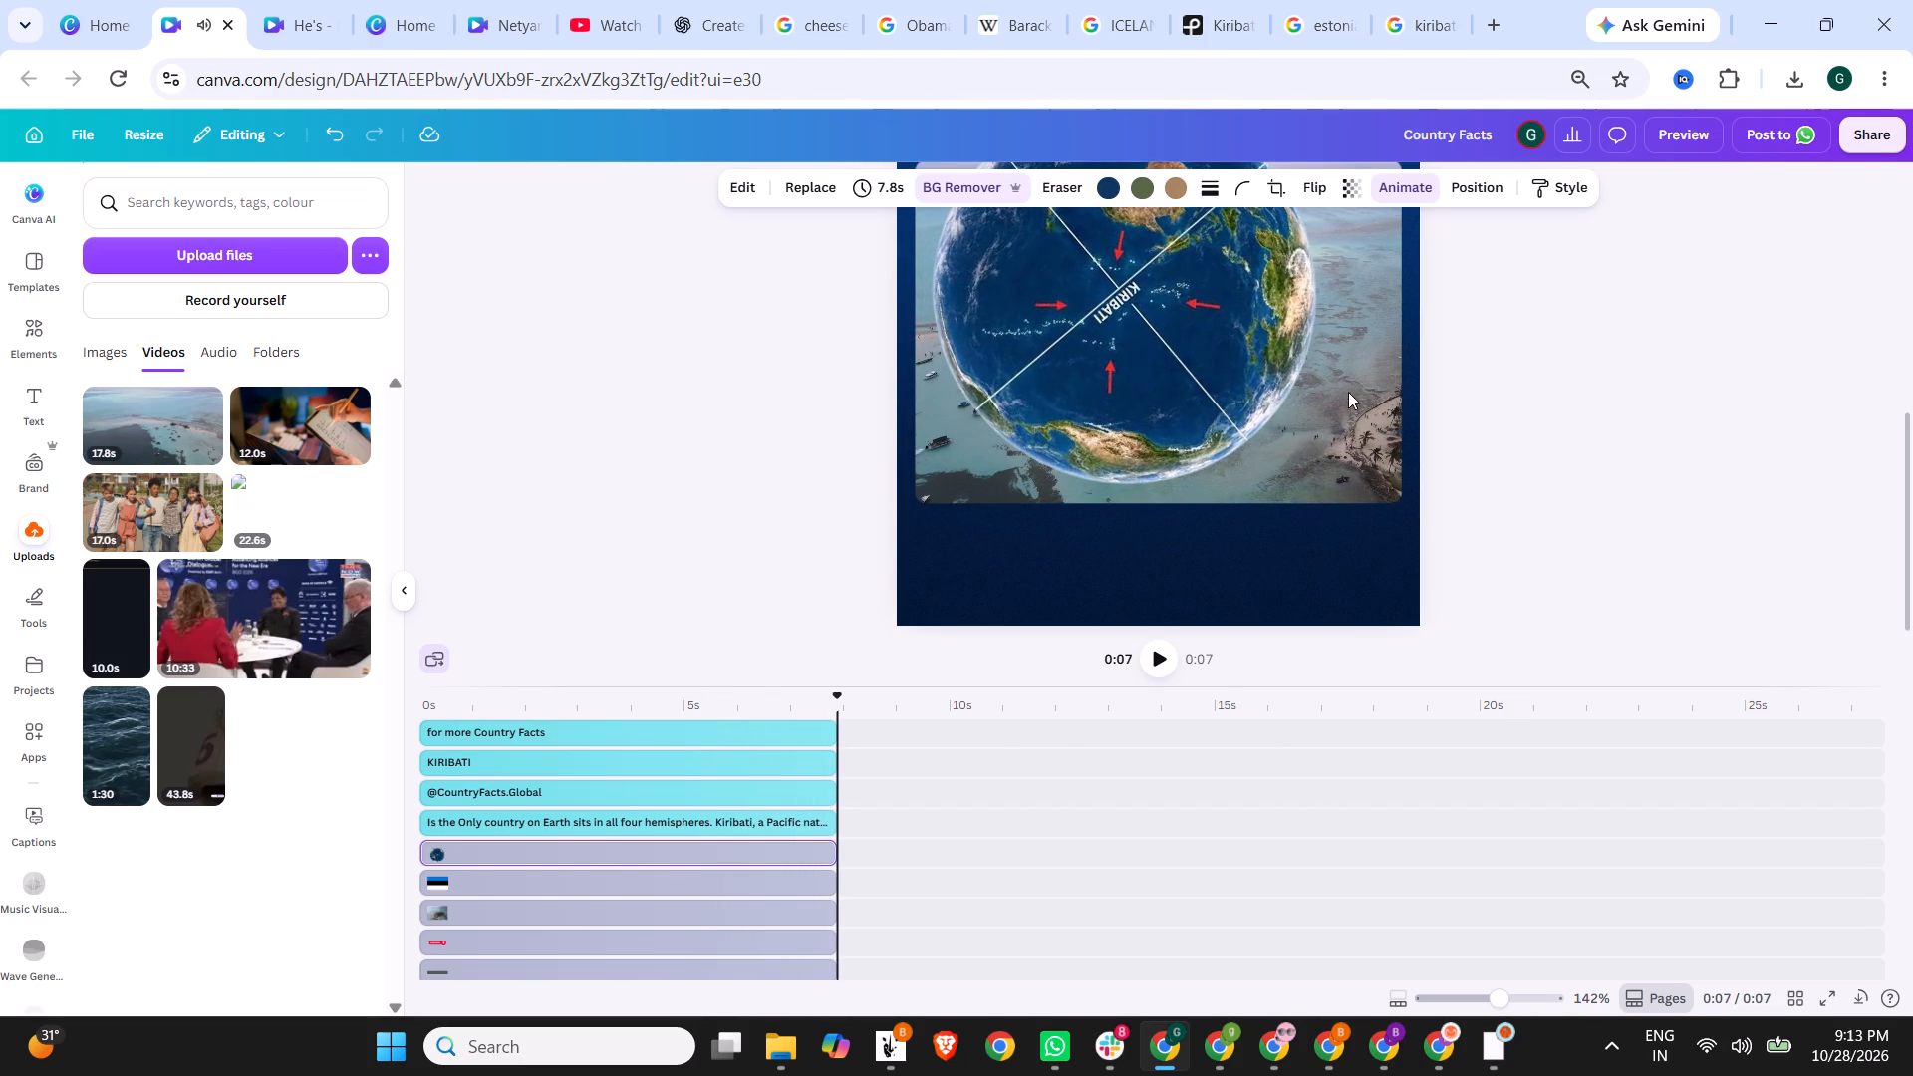
Shrink the globe picture and centre it horizontally over the lower part of the island video.
click(1095, 332)
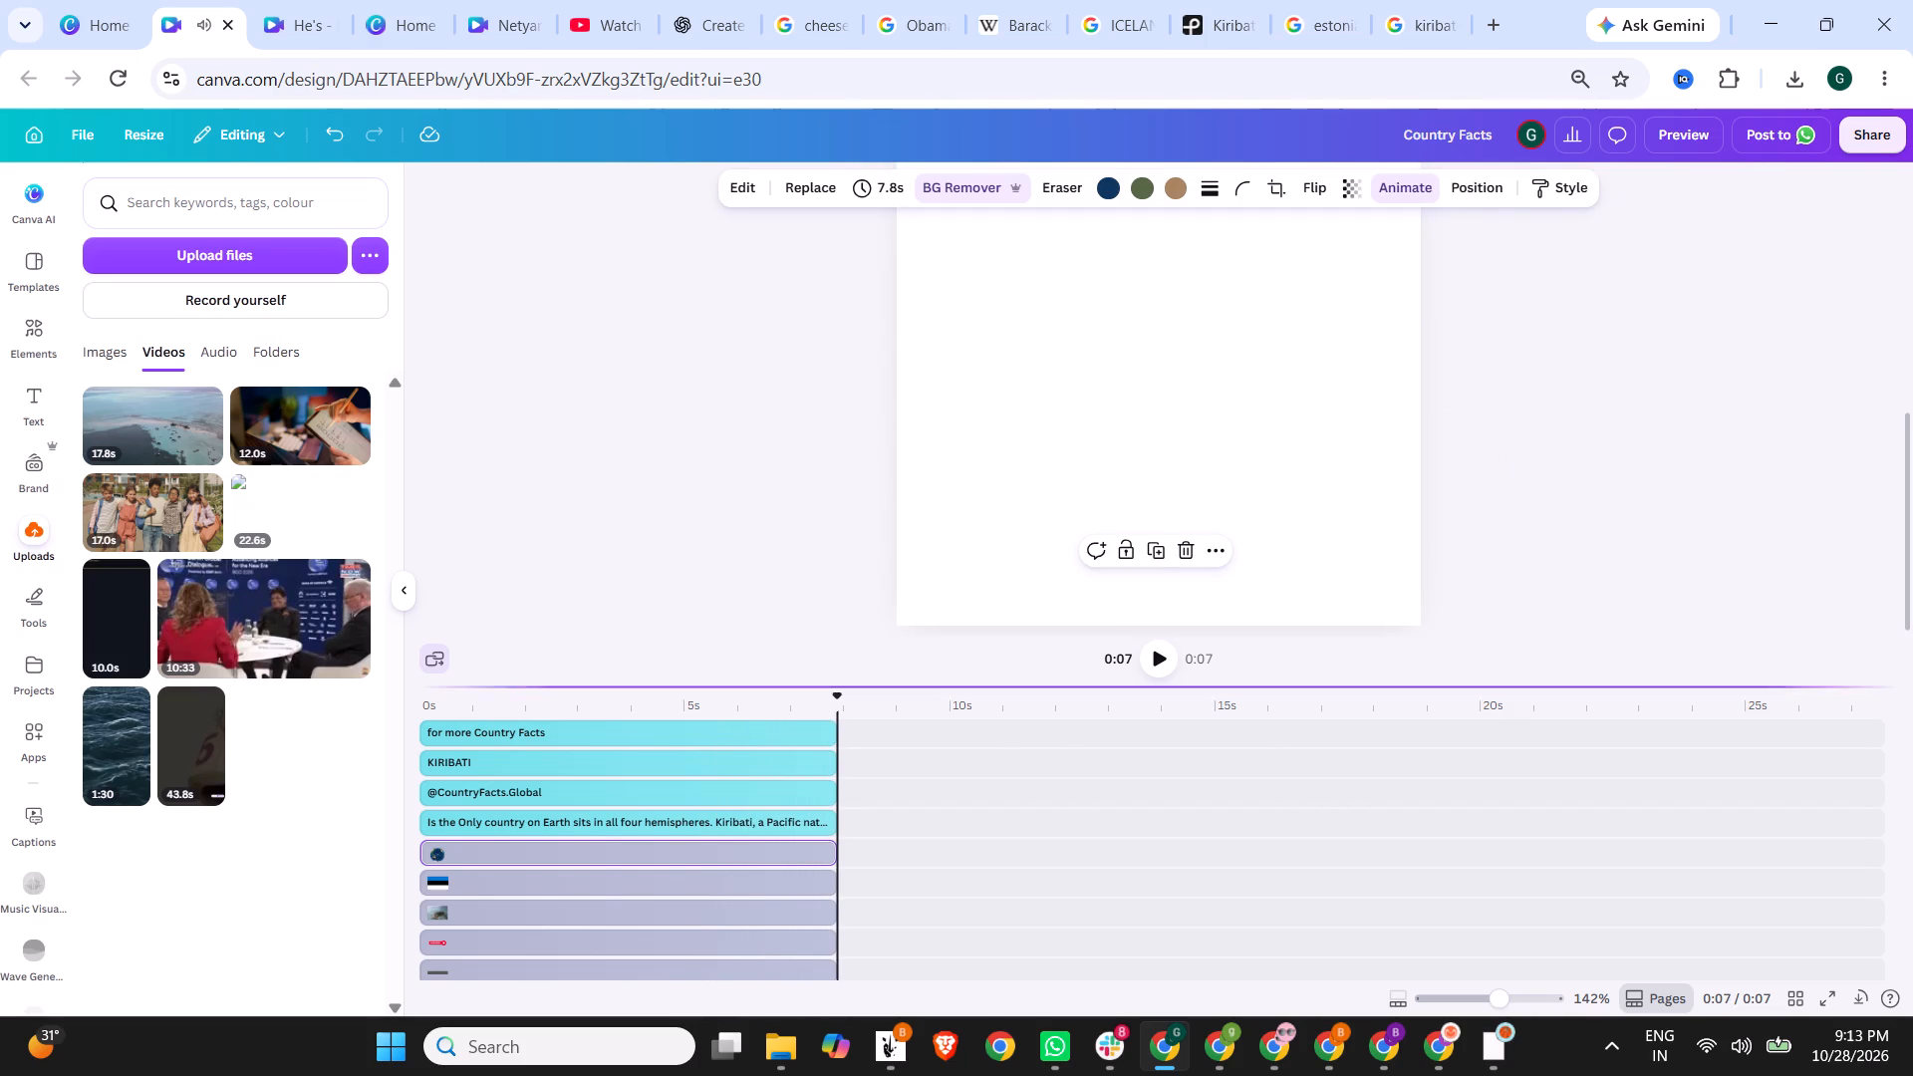
click(606, 710)
scroll(1539, 448, up, 1)
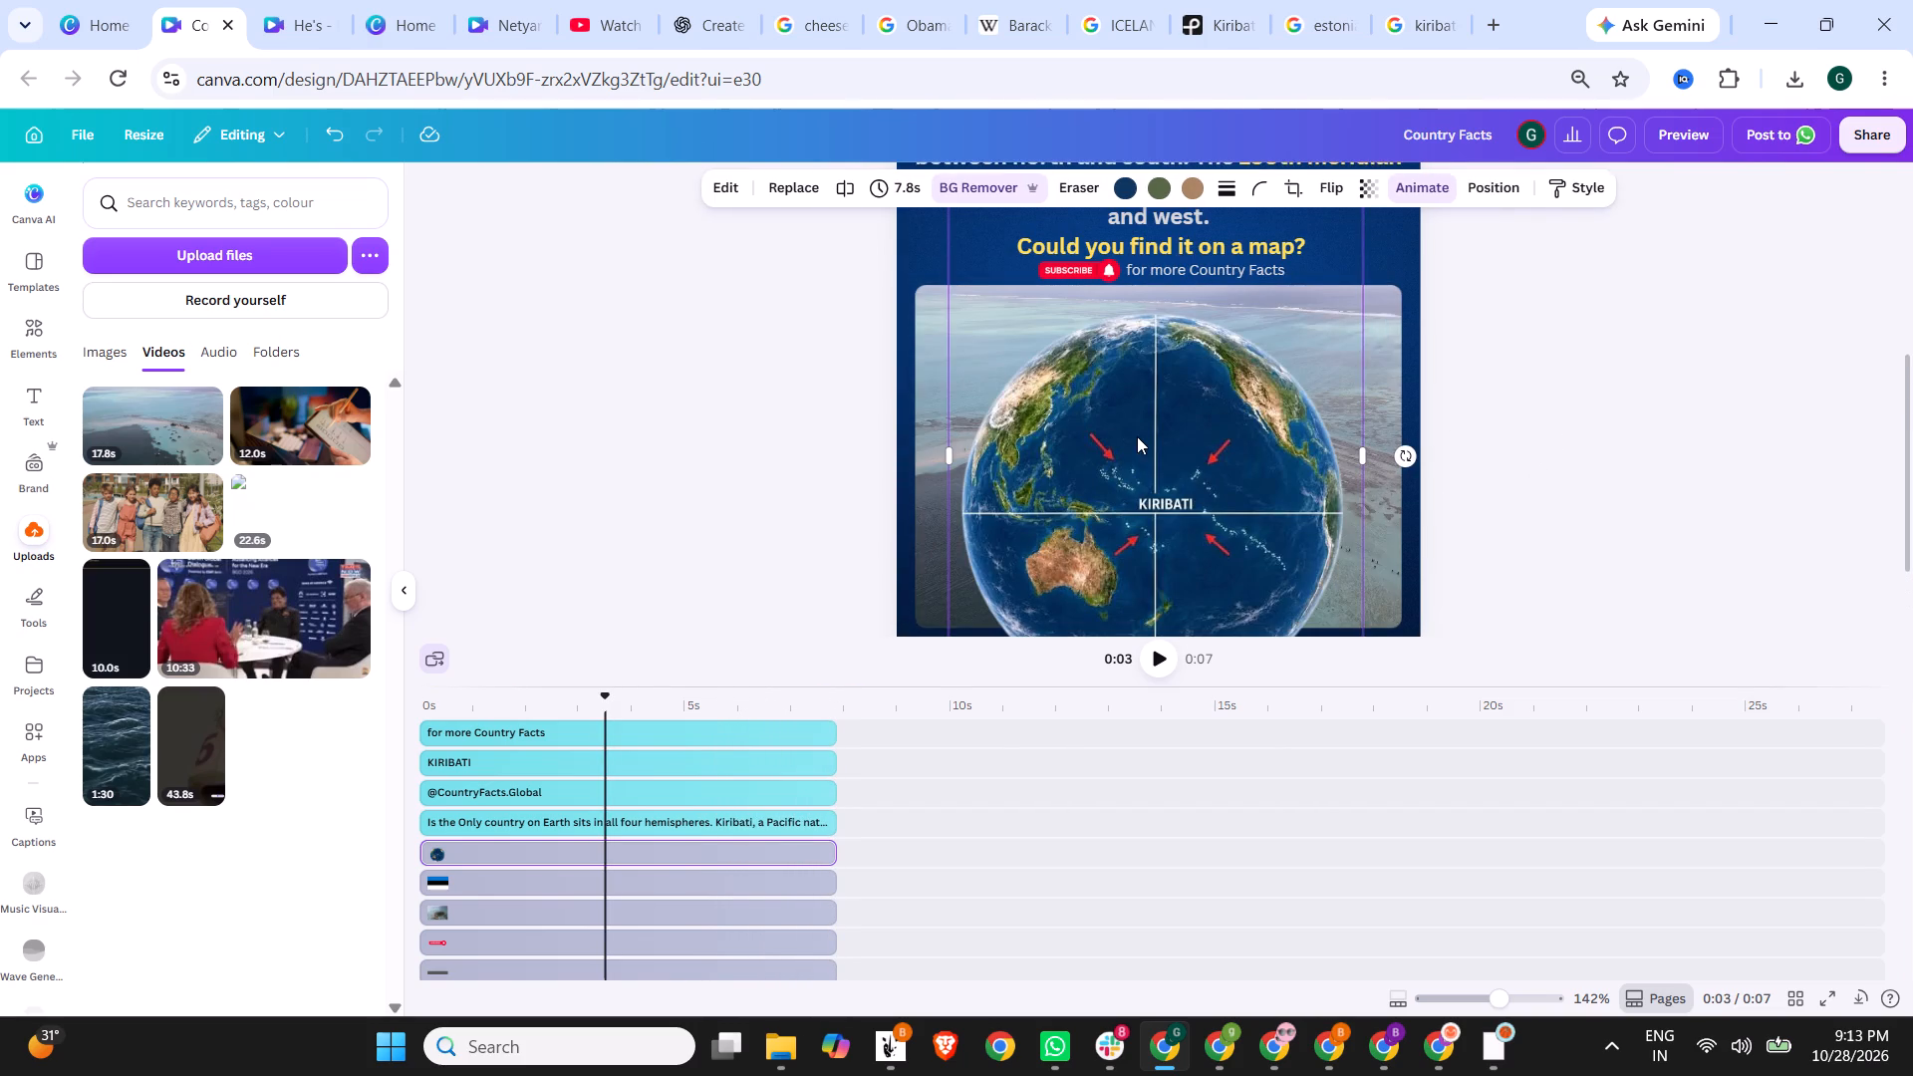
scroll(1139, 434, up, 2)
drag(949, 453, 1046, 535)
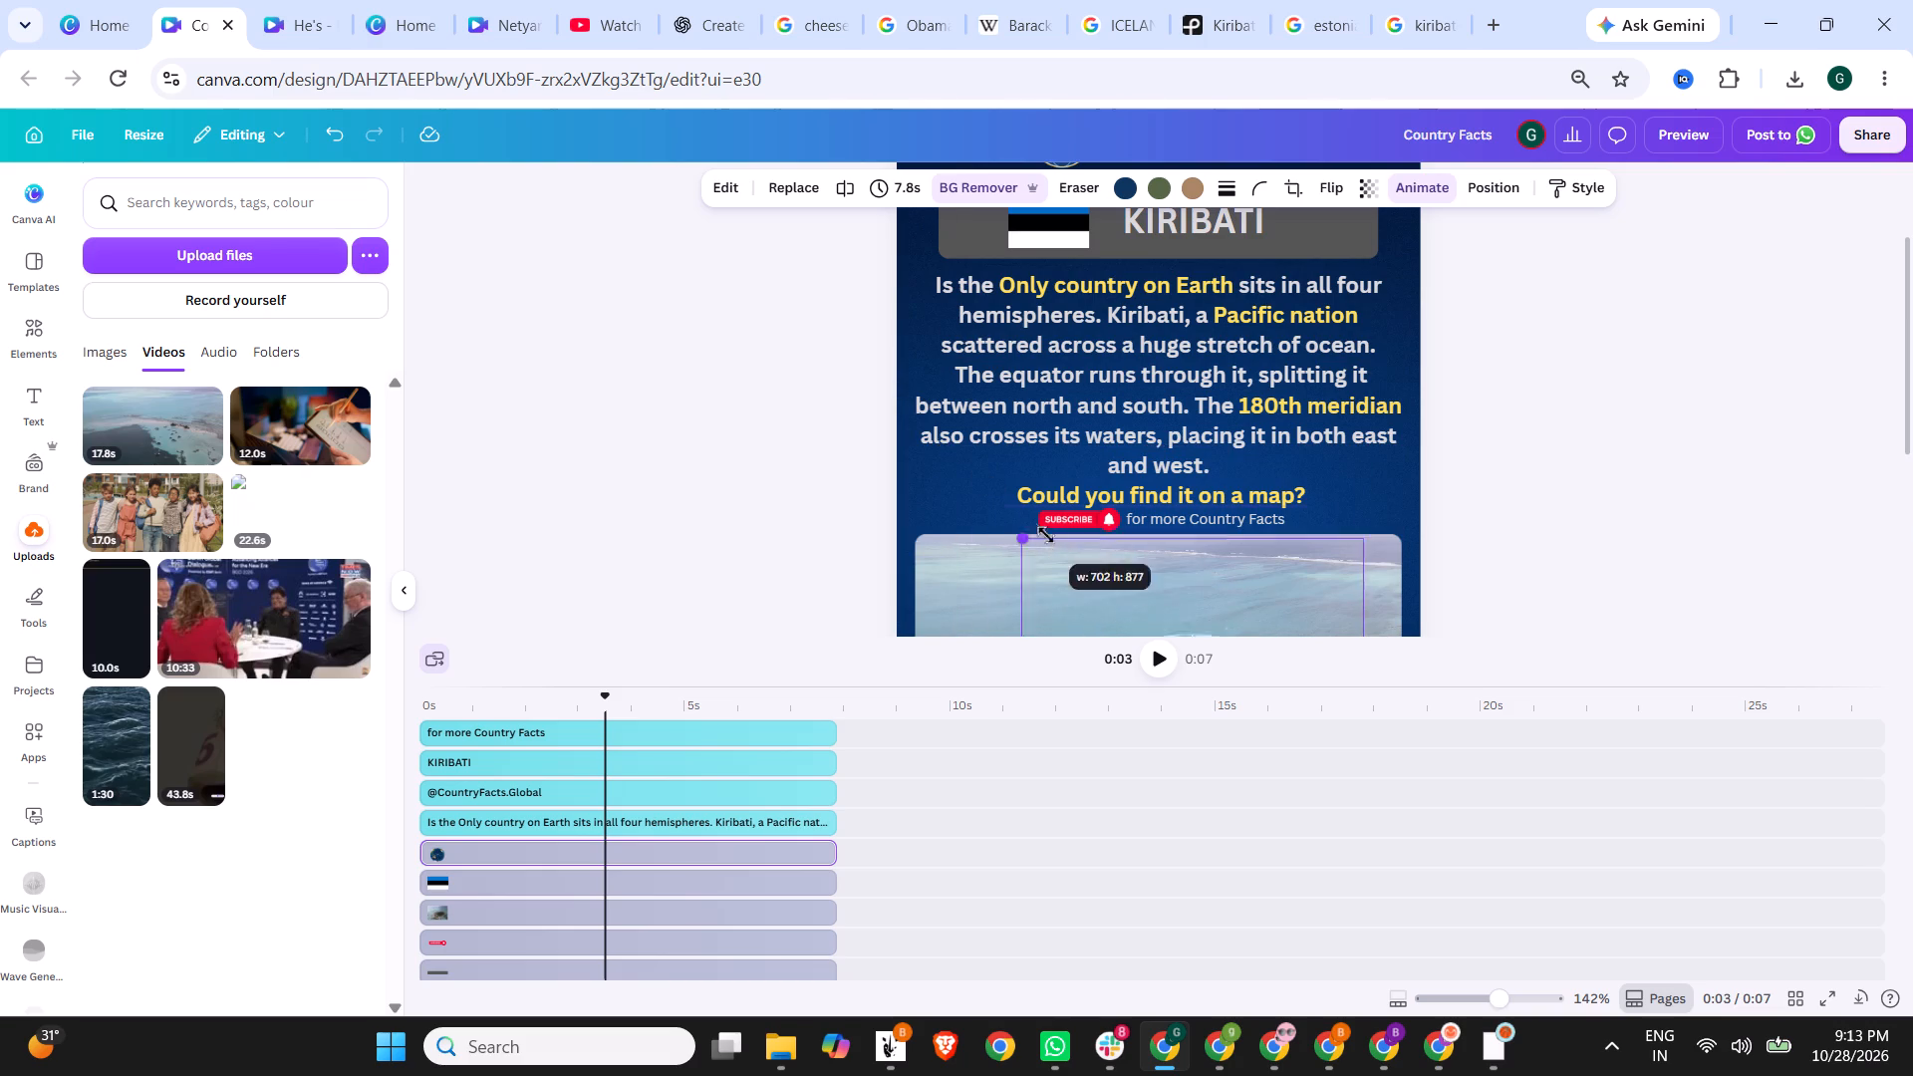
drag(1046, 535, 1086, 571)
scroll(1487, 391, down, 3)
drag(1212, 503, 1165, 500)
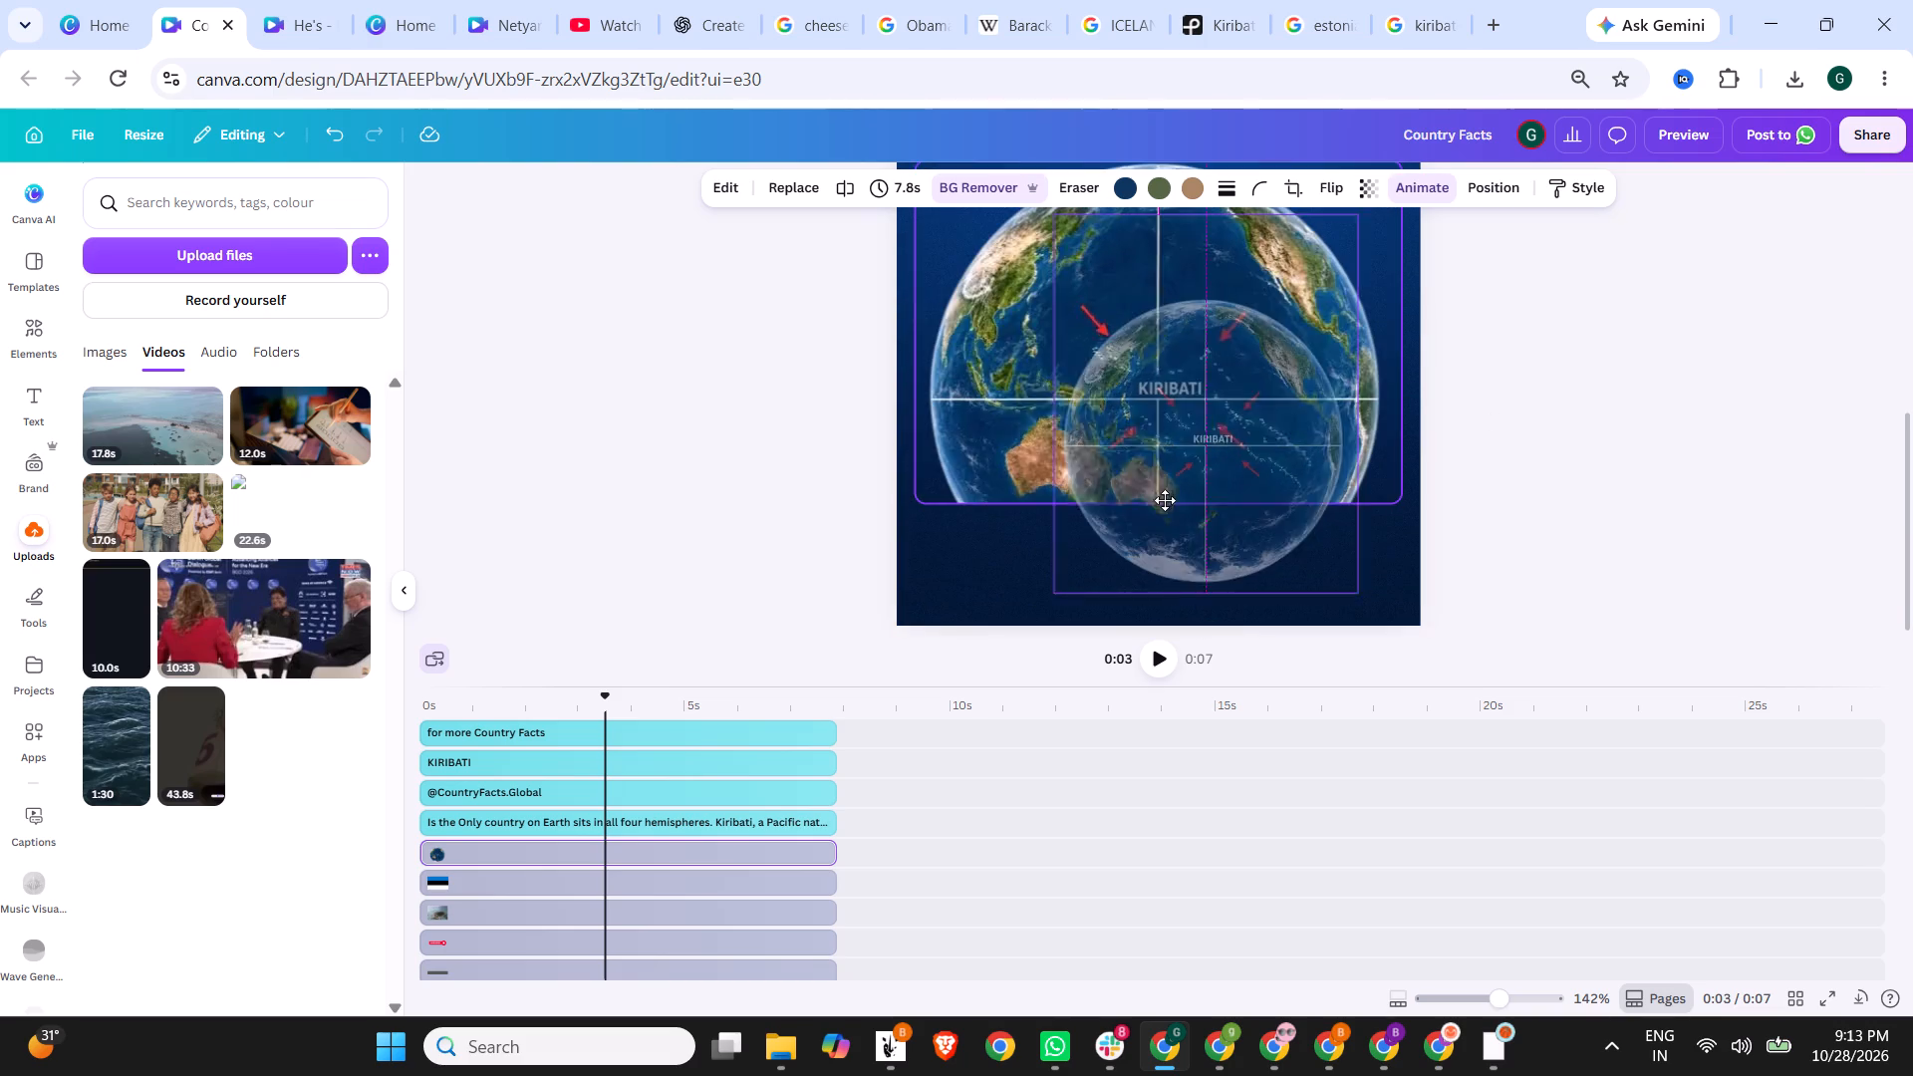
drag(1165, 500, 1156, 526)
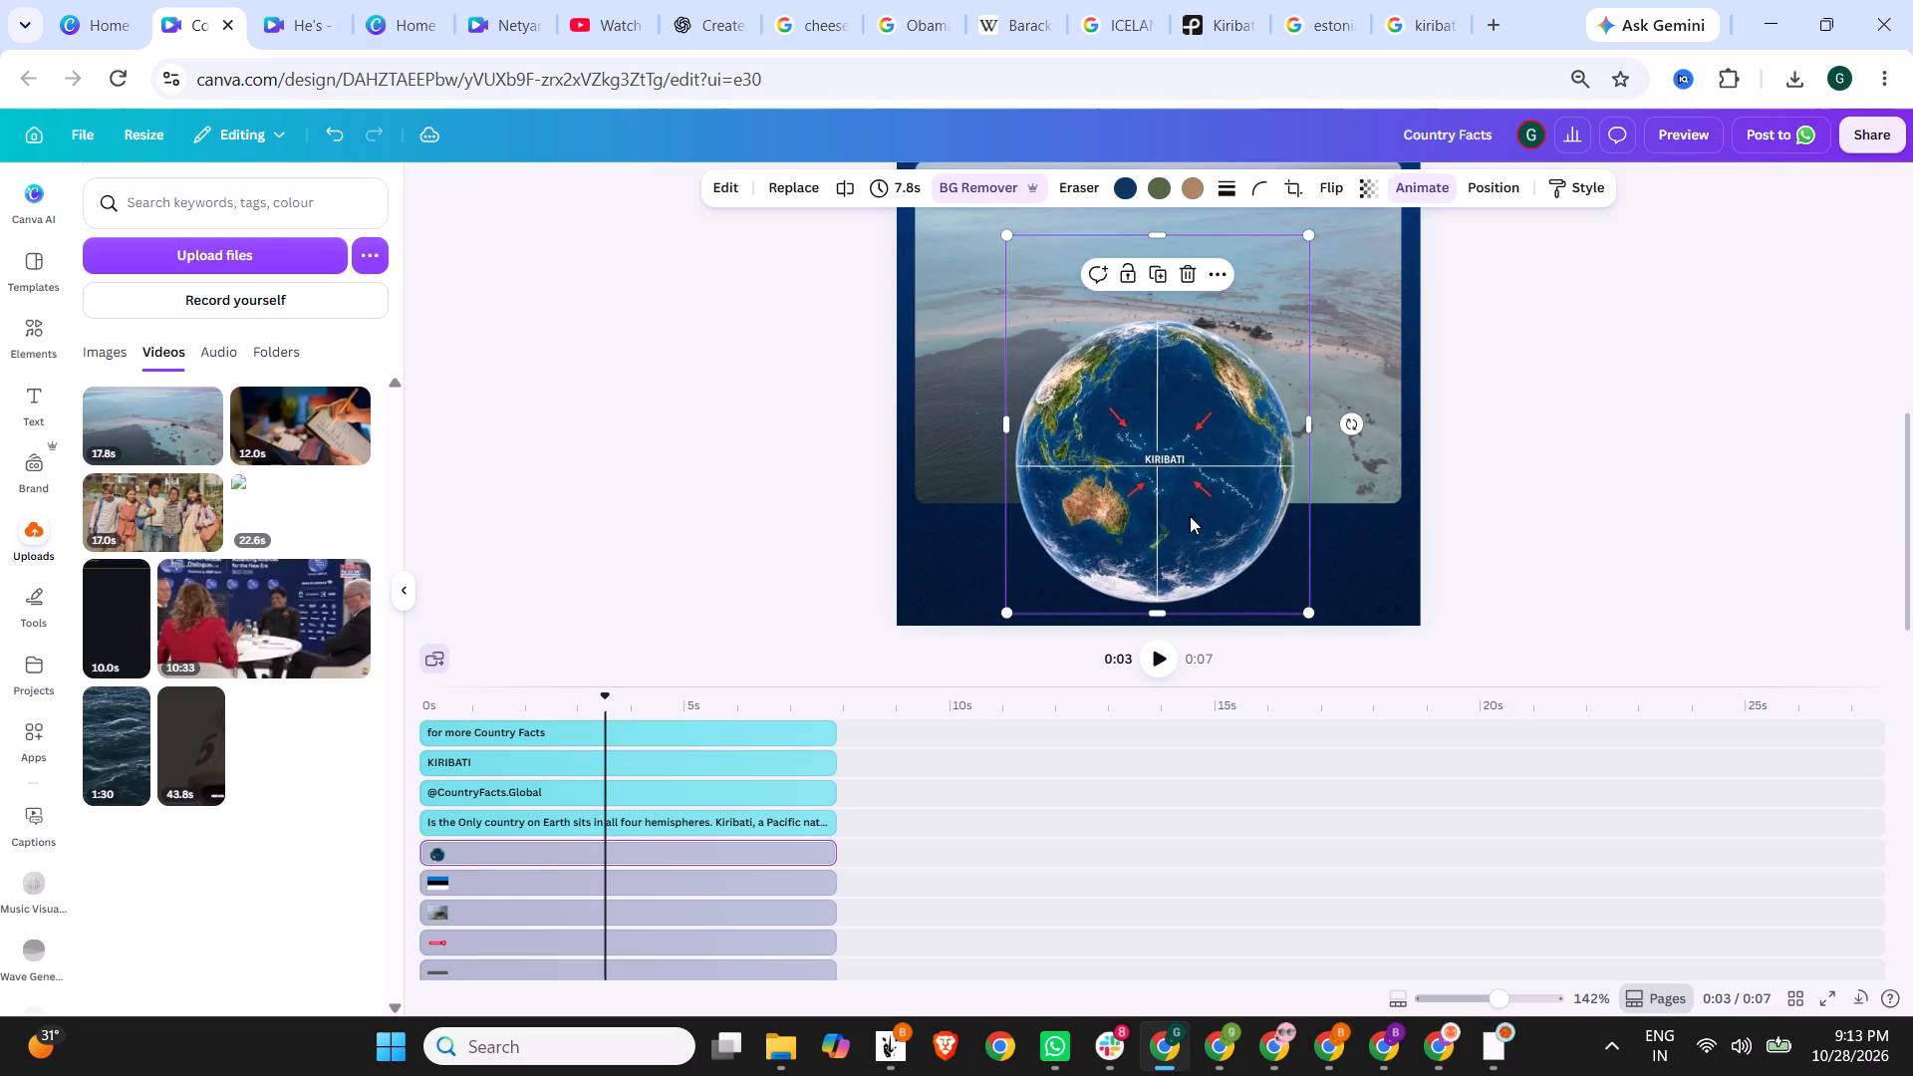
Crop the globe picture freeform, trimming its empty margins close around the globe, and play the video to check its rotation.
click(1285, 186)
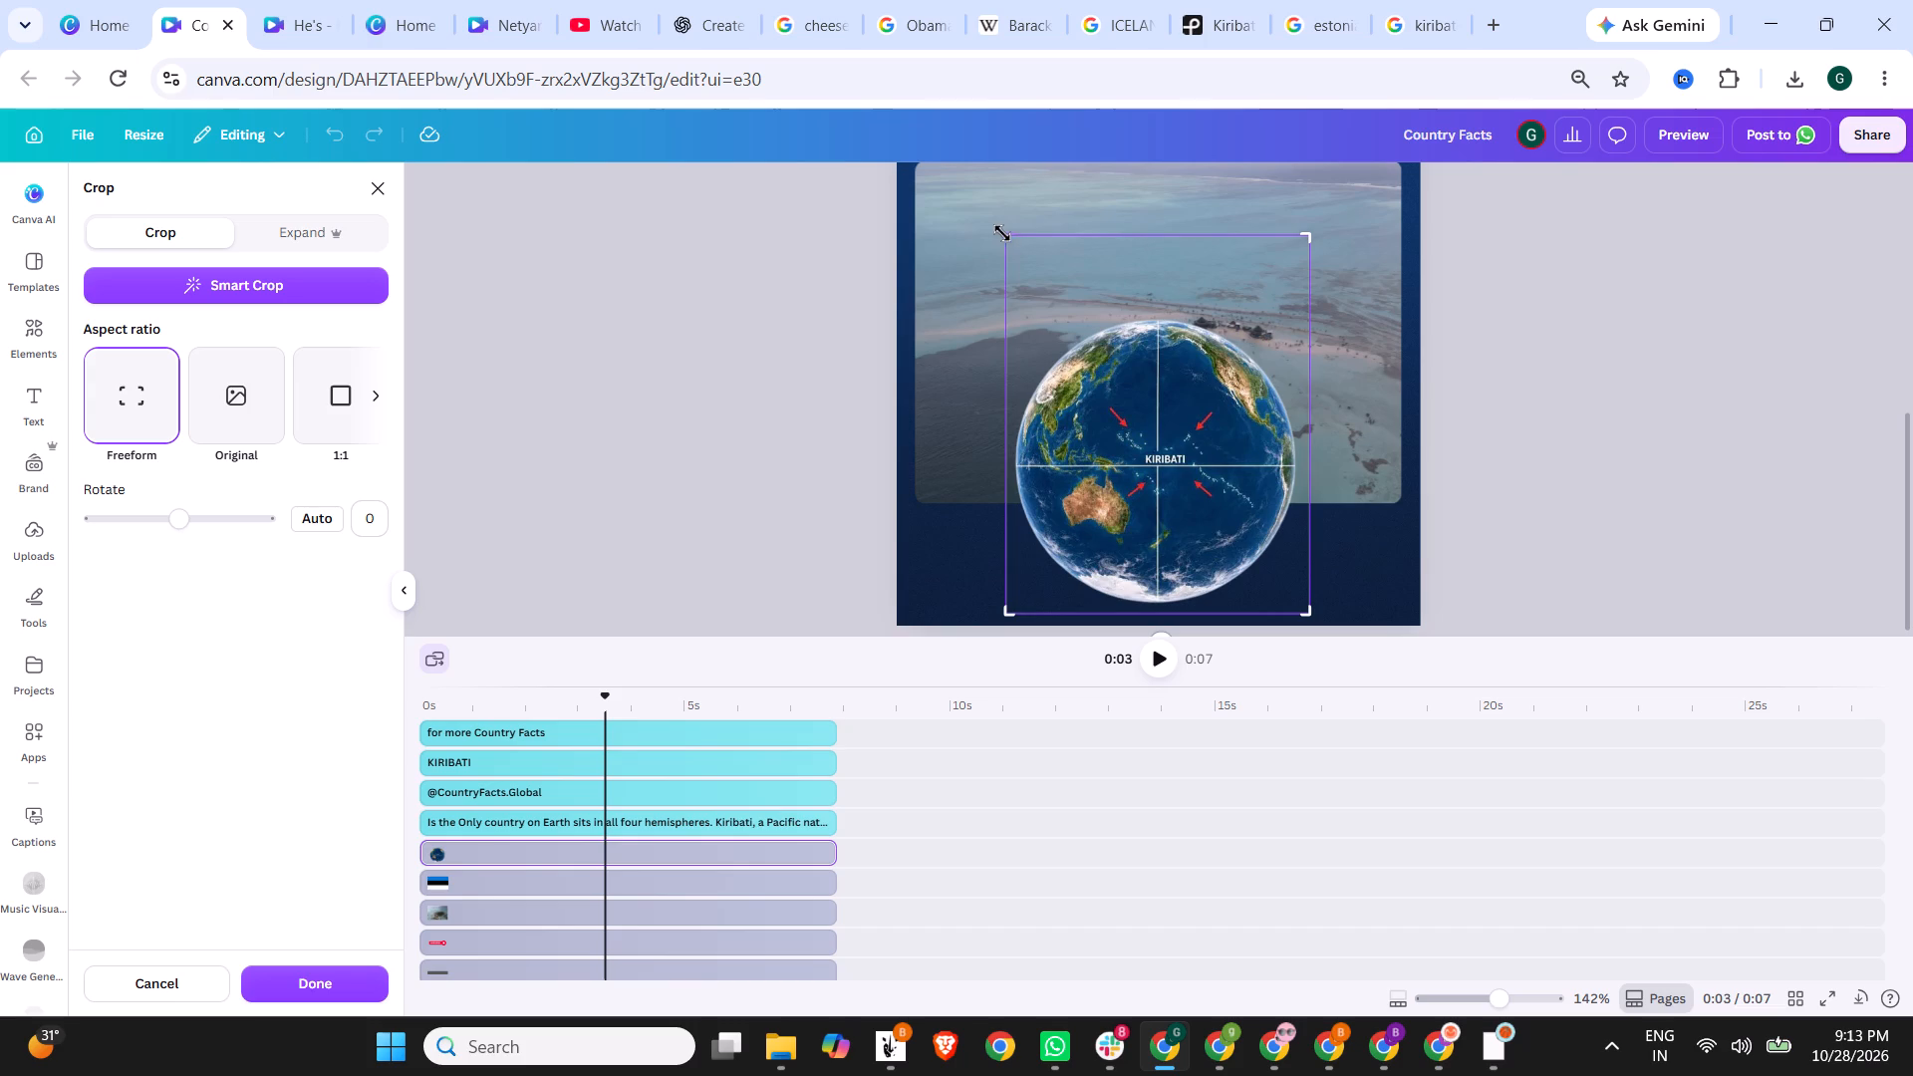
drag(1006, 235, 1007, 319)
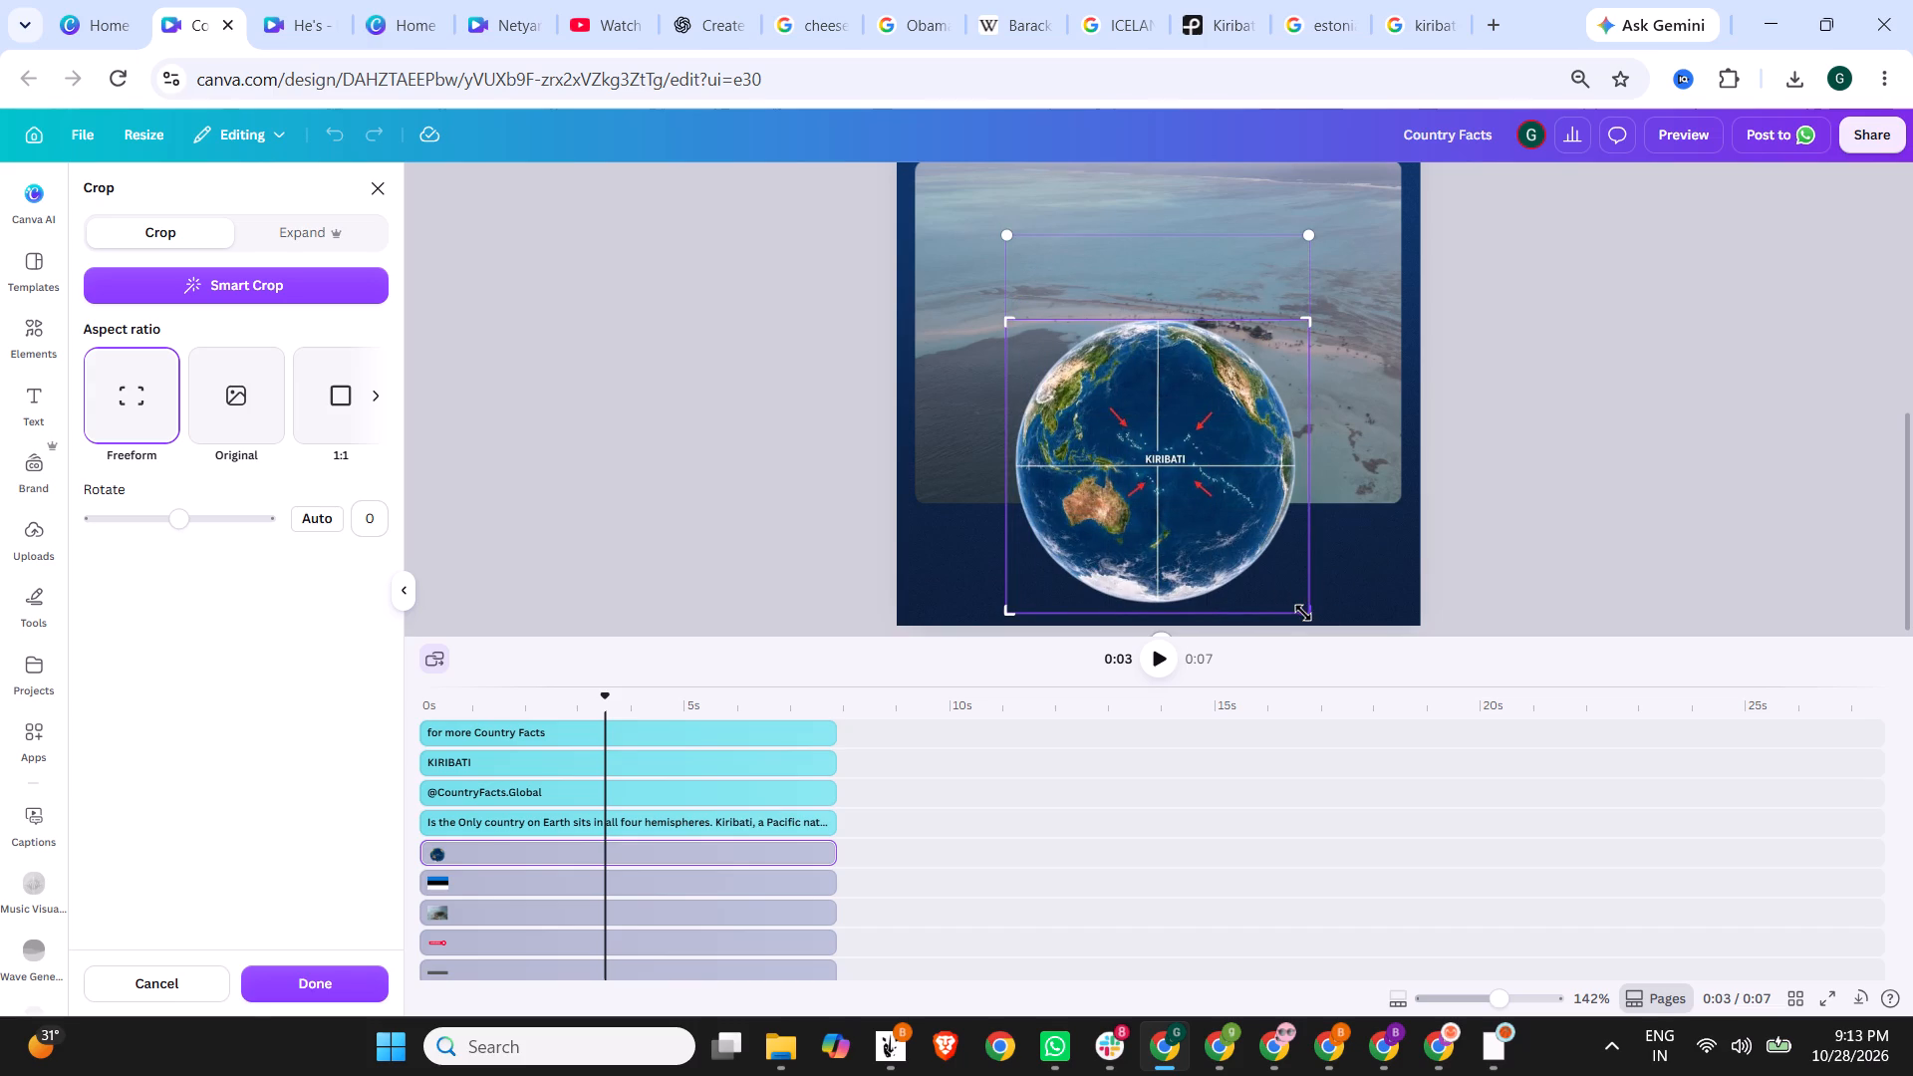
drag(1303, 613, 1301, 603)
click(1009, 611)
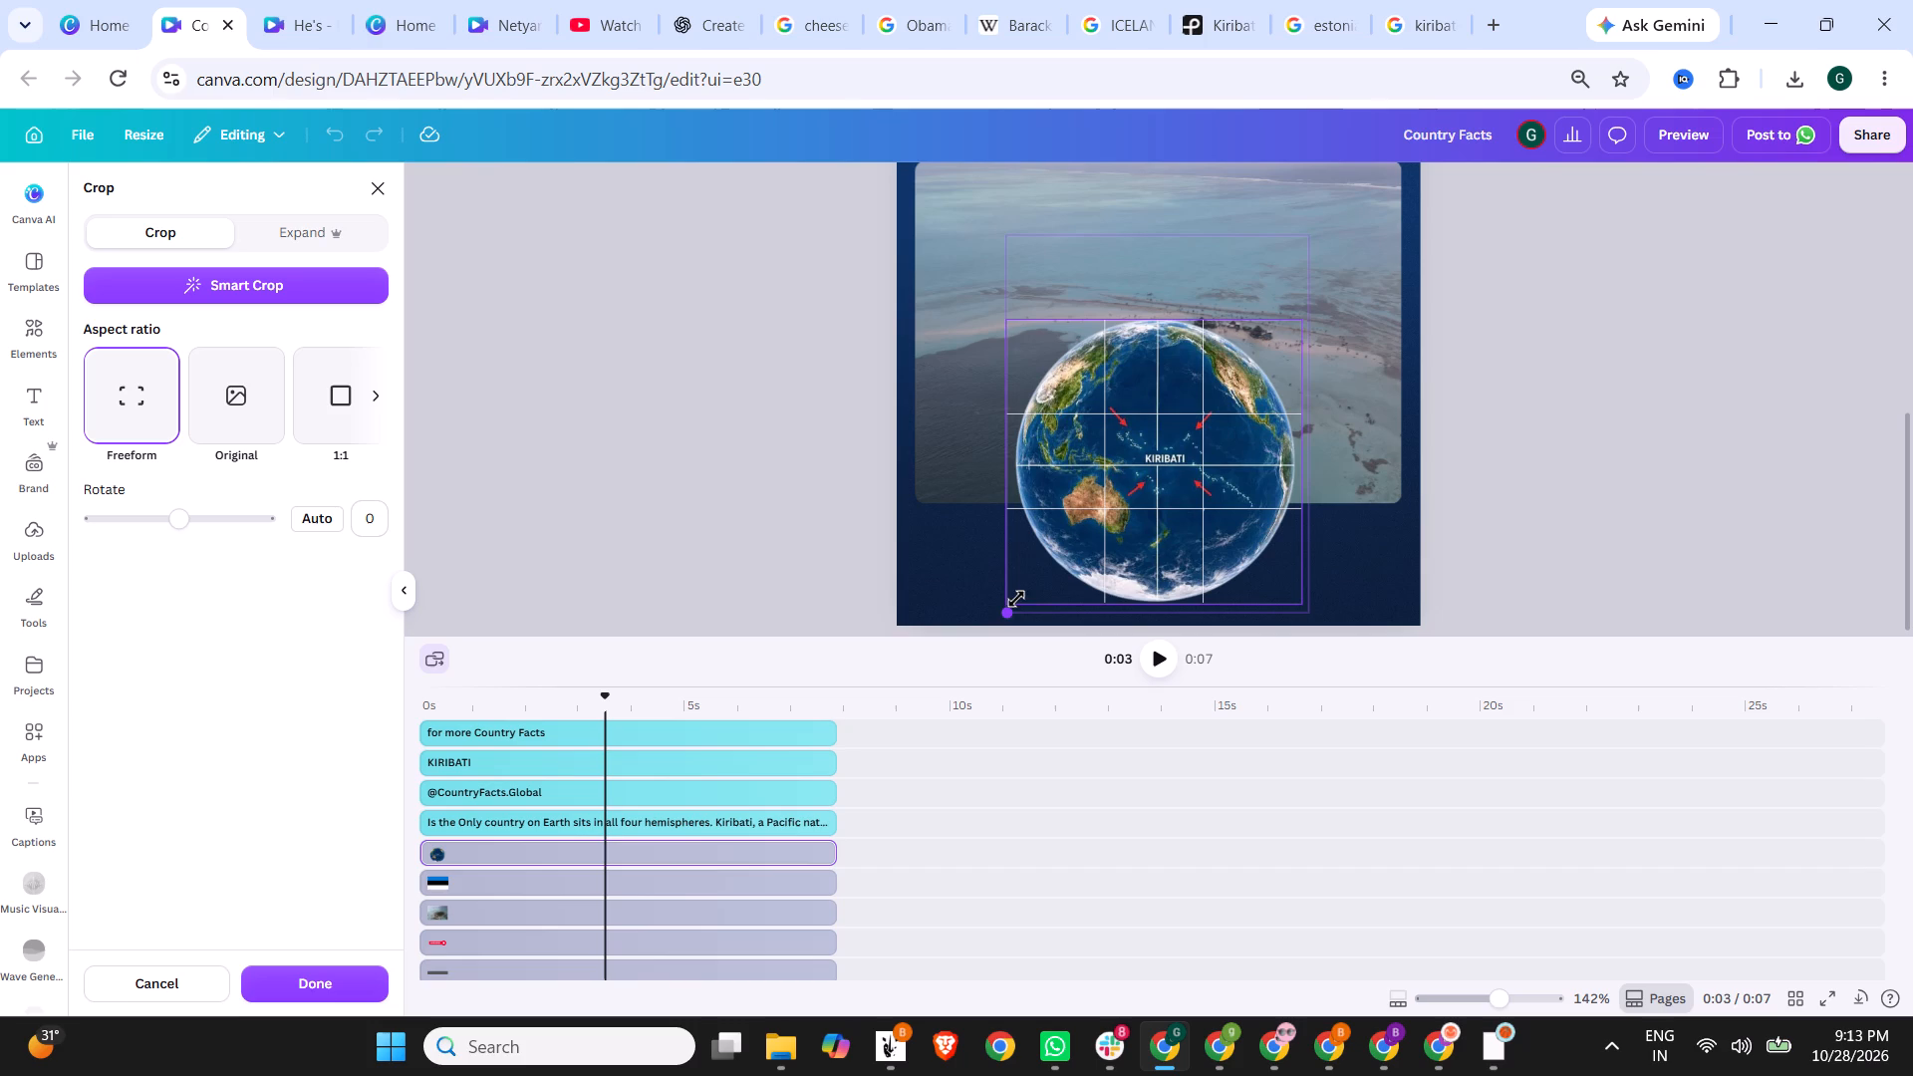
drag(1005, 618, 1005, 615)
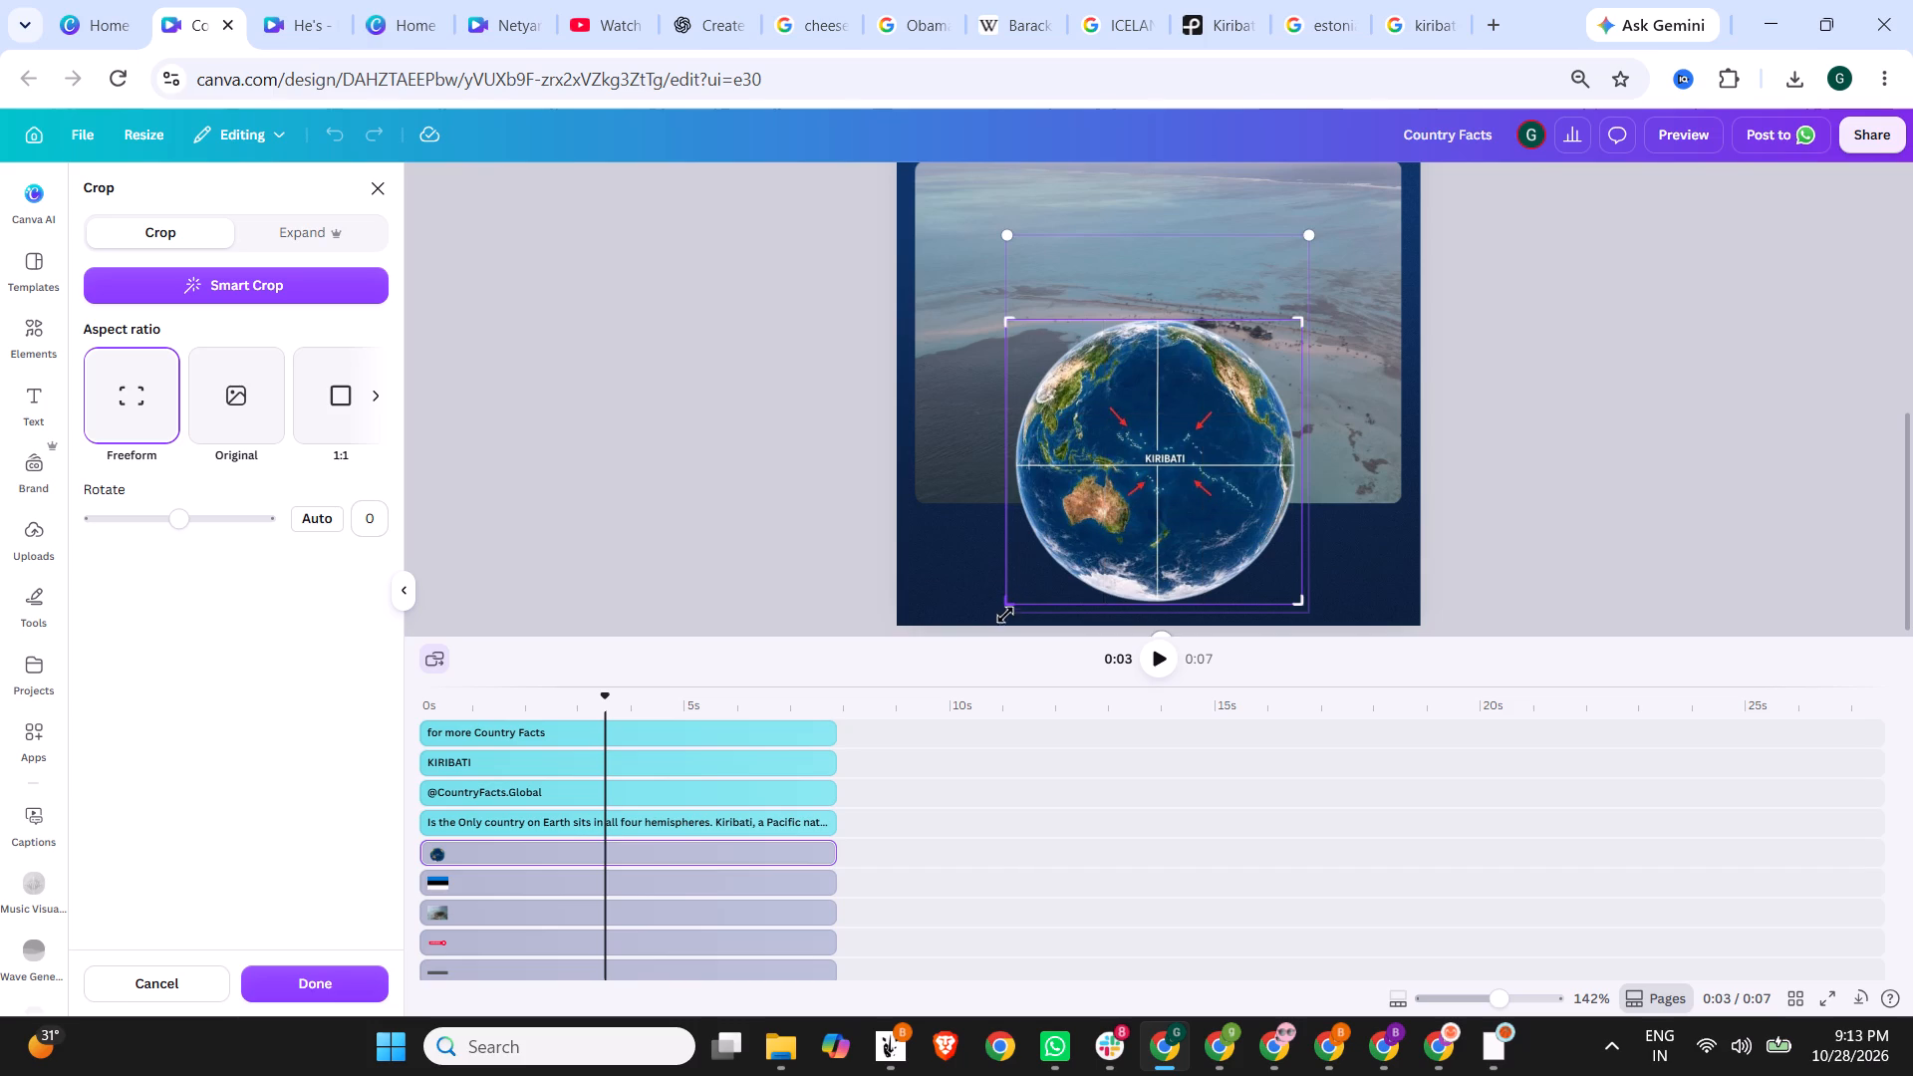
drag(1005, 615, 1019, 599)
drag(1005, 320, 1019, 325)
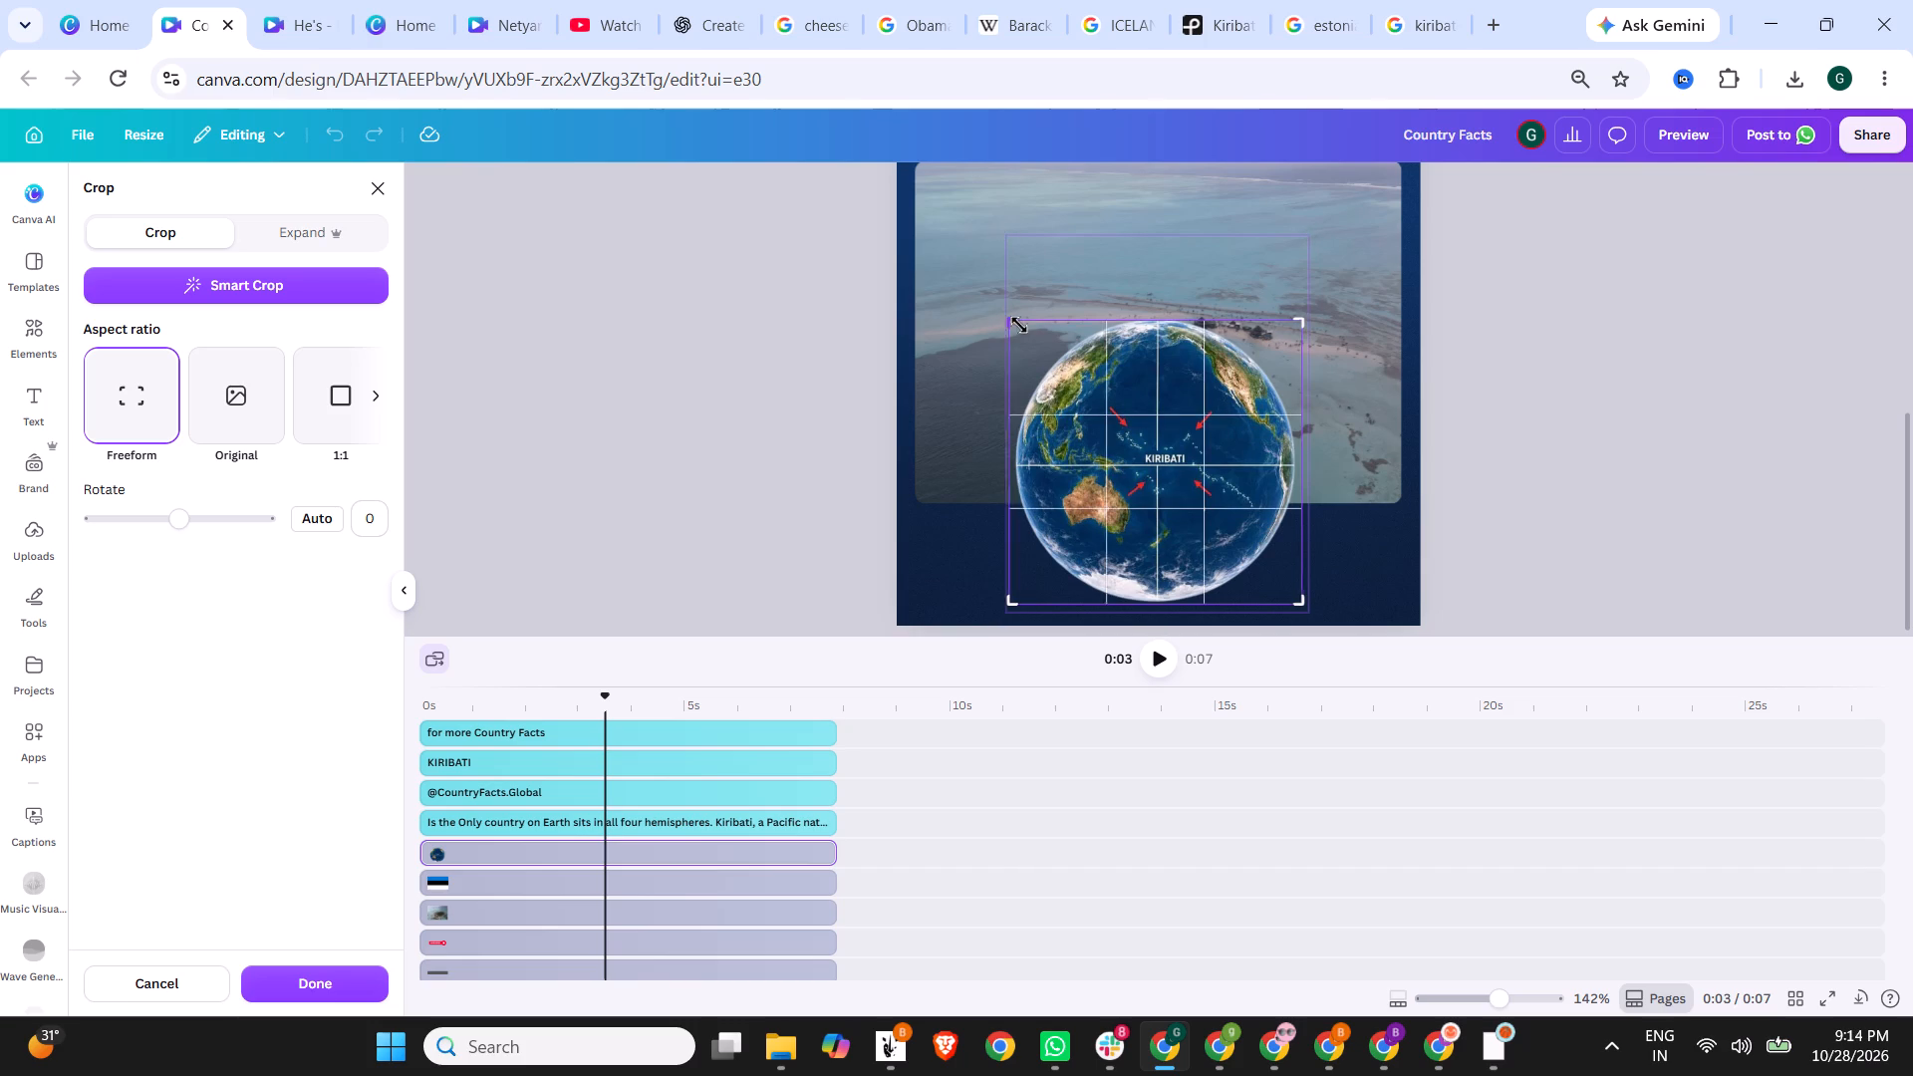
drag(1019, 325, 1015, 316)
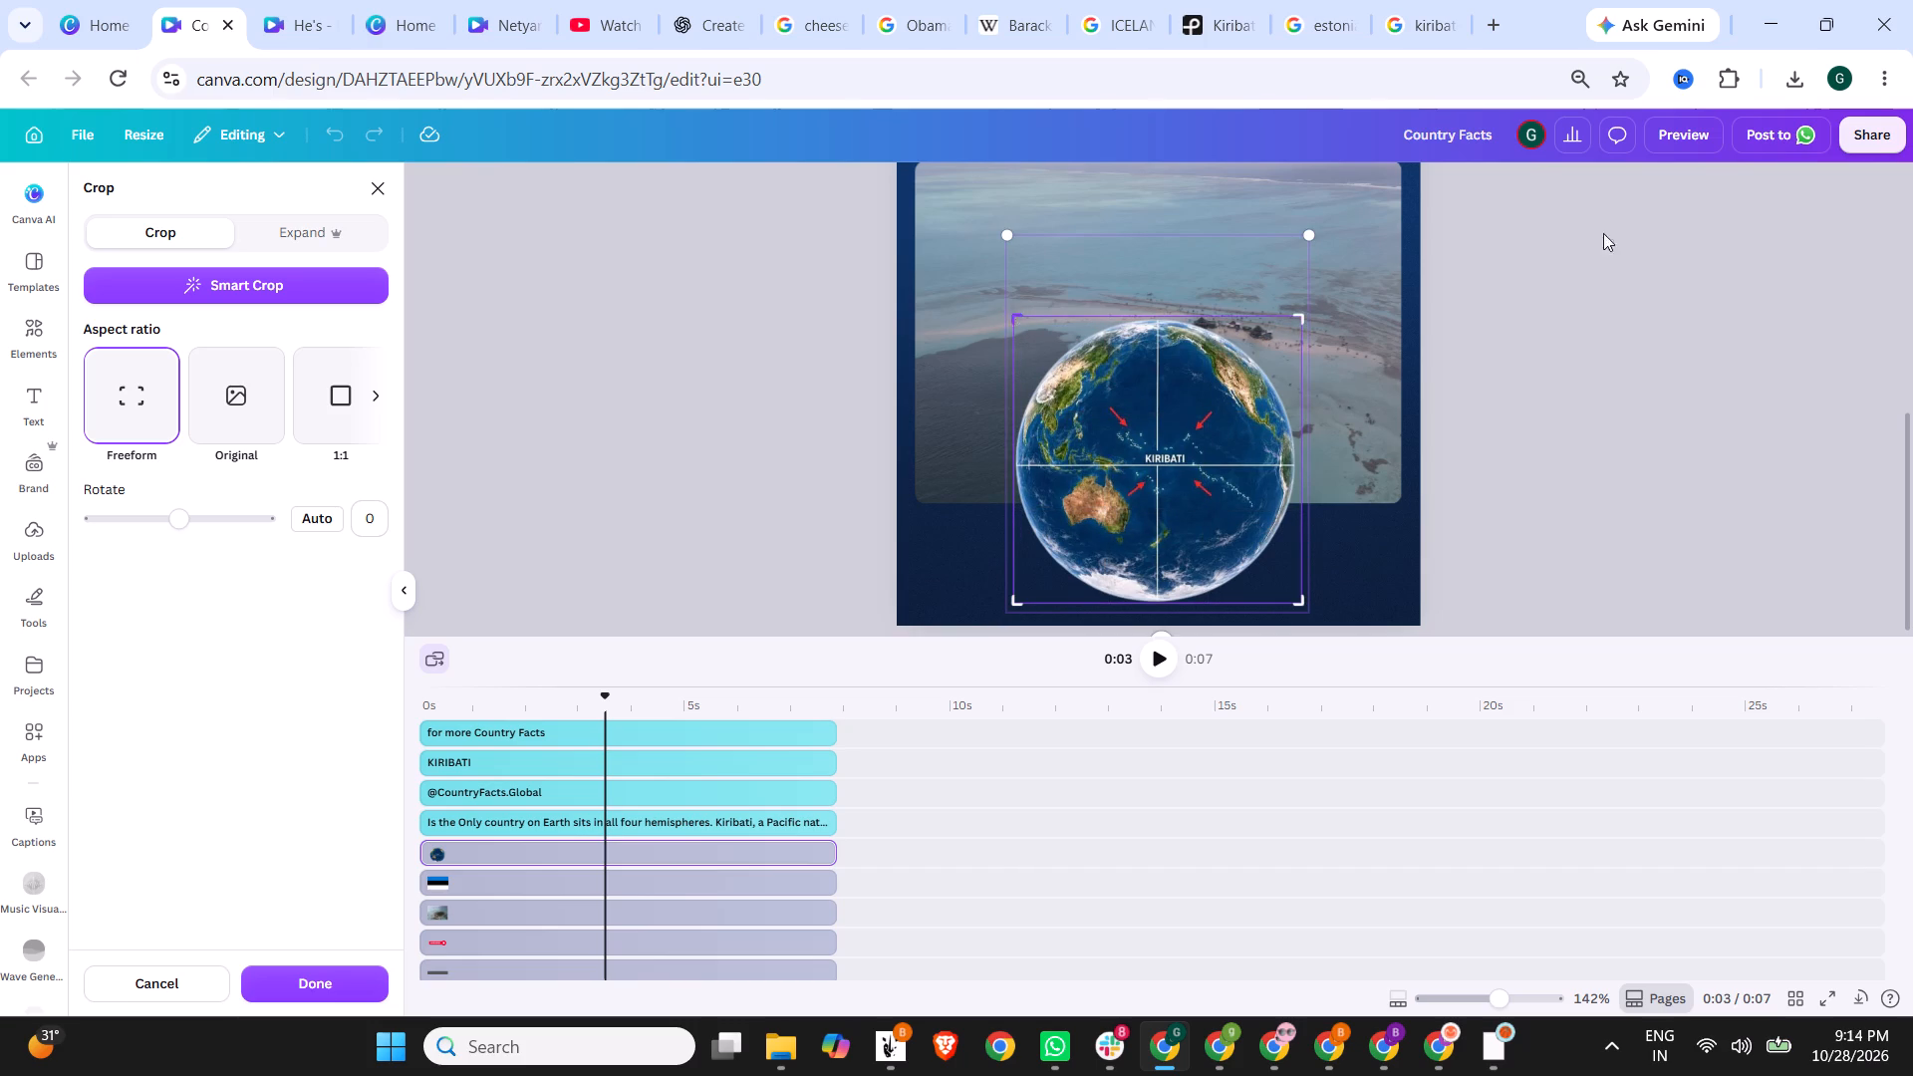
scroll(1483, 423, up, 7)
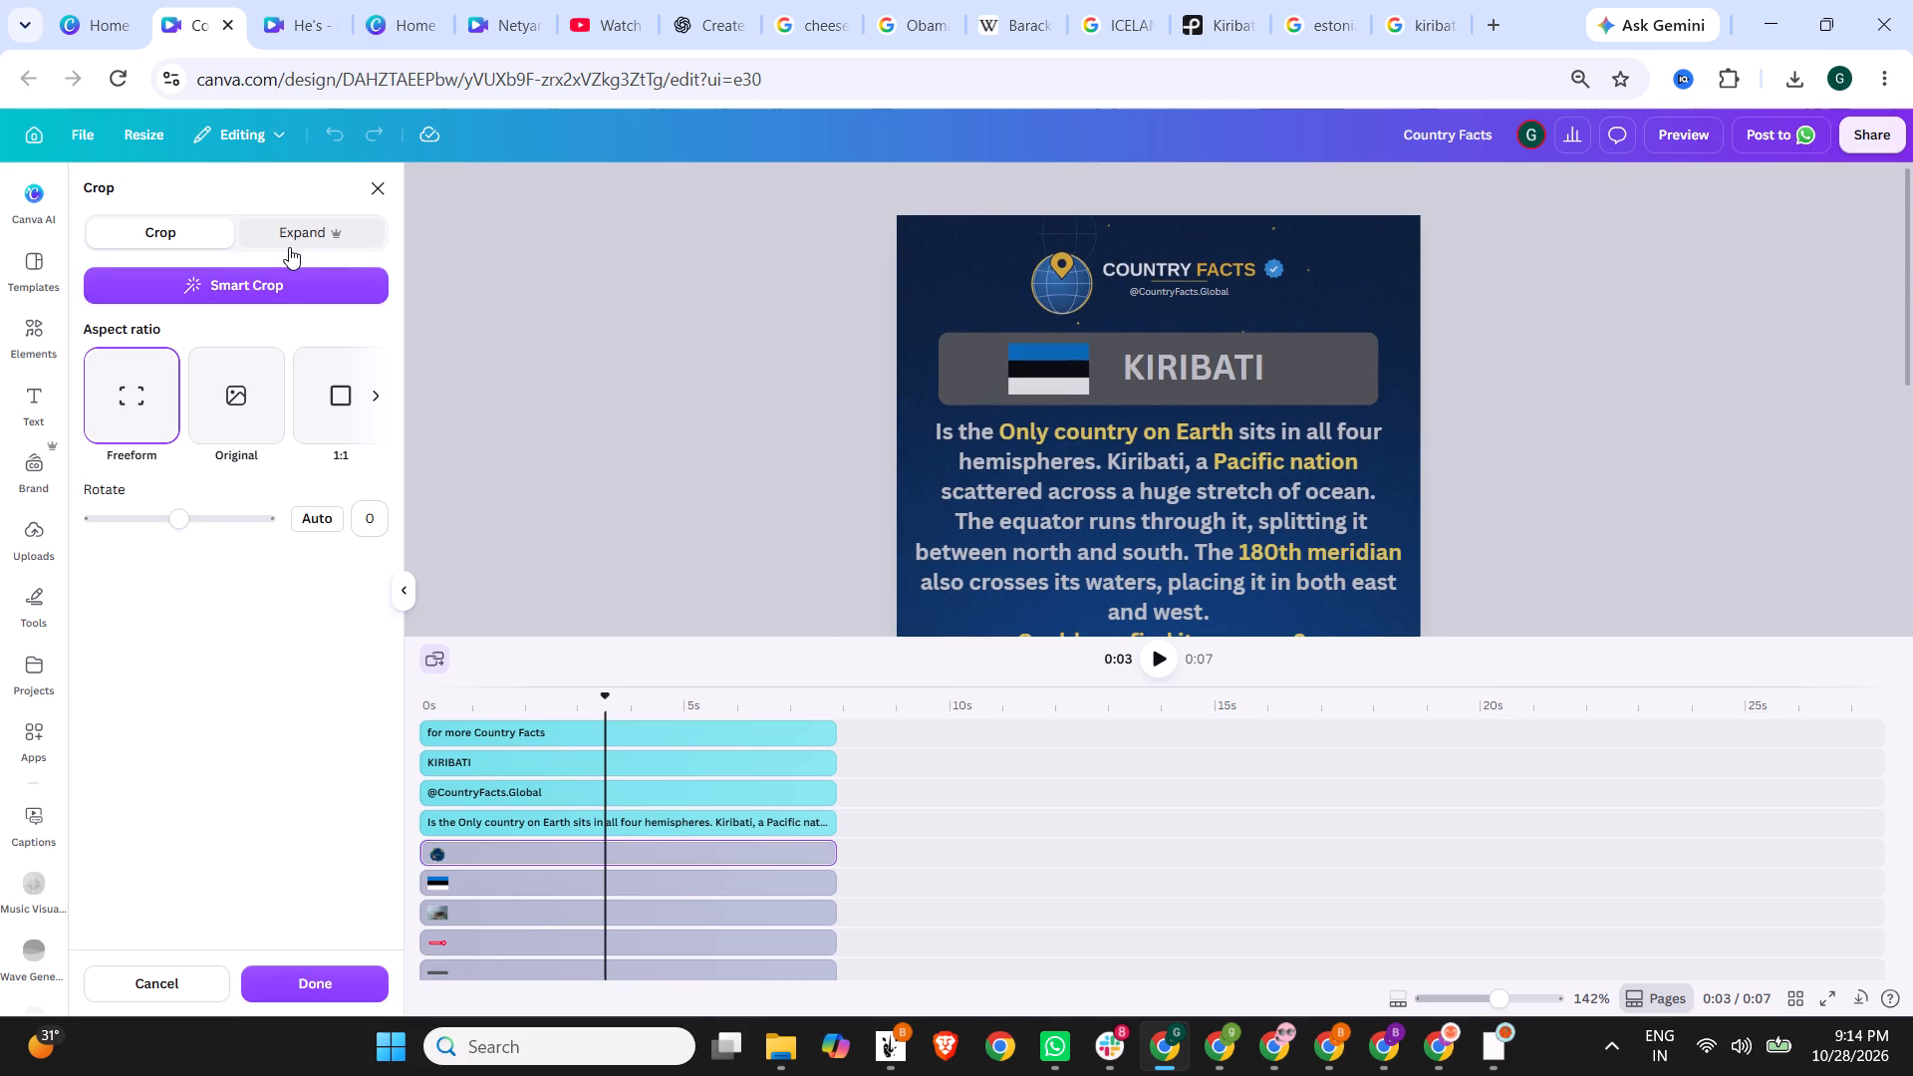
click(321, 975)
scroll(1408, 425, down, 4)
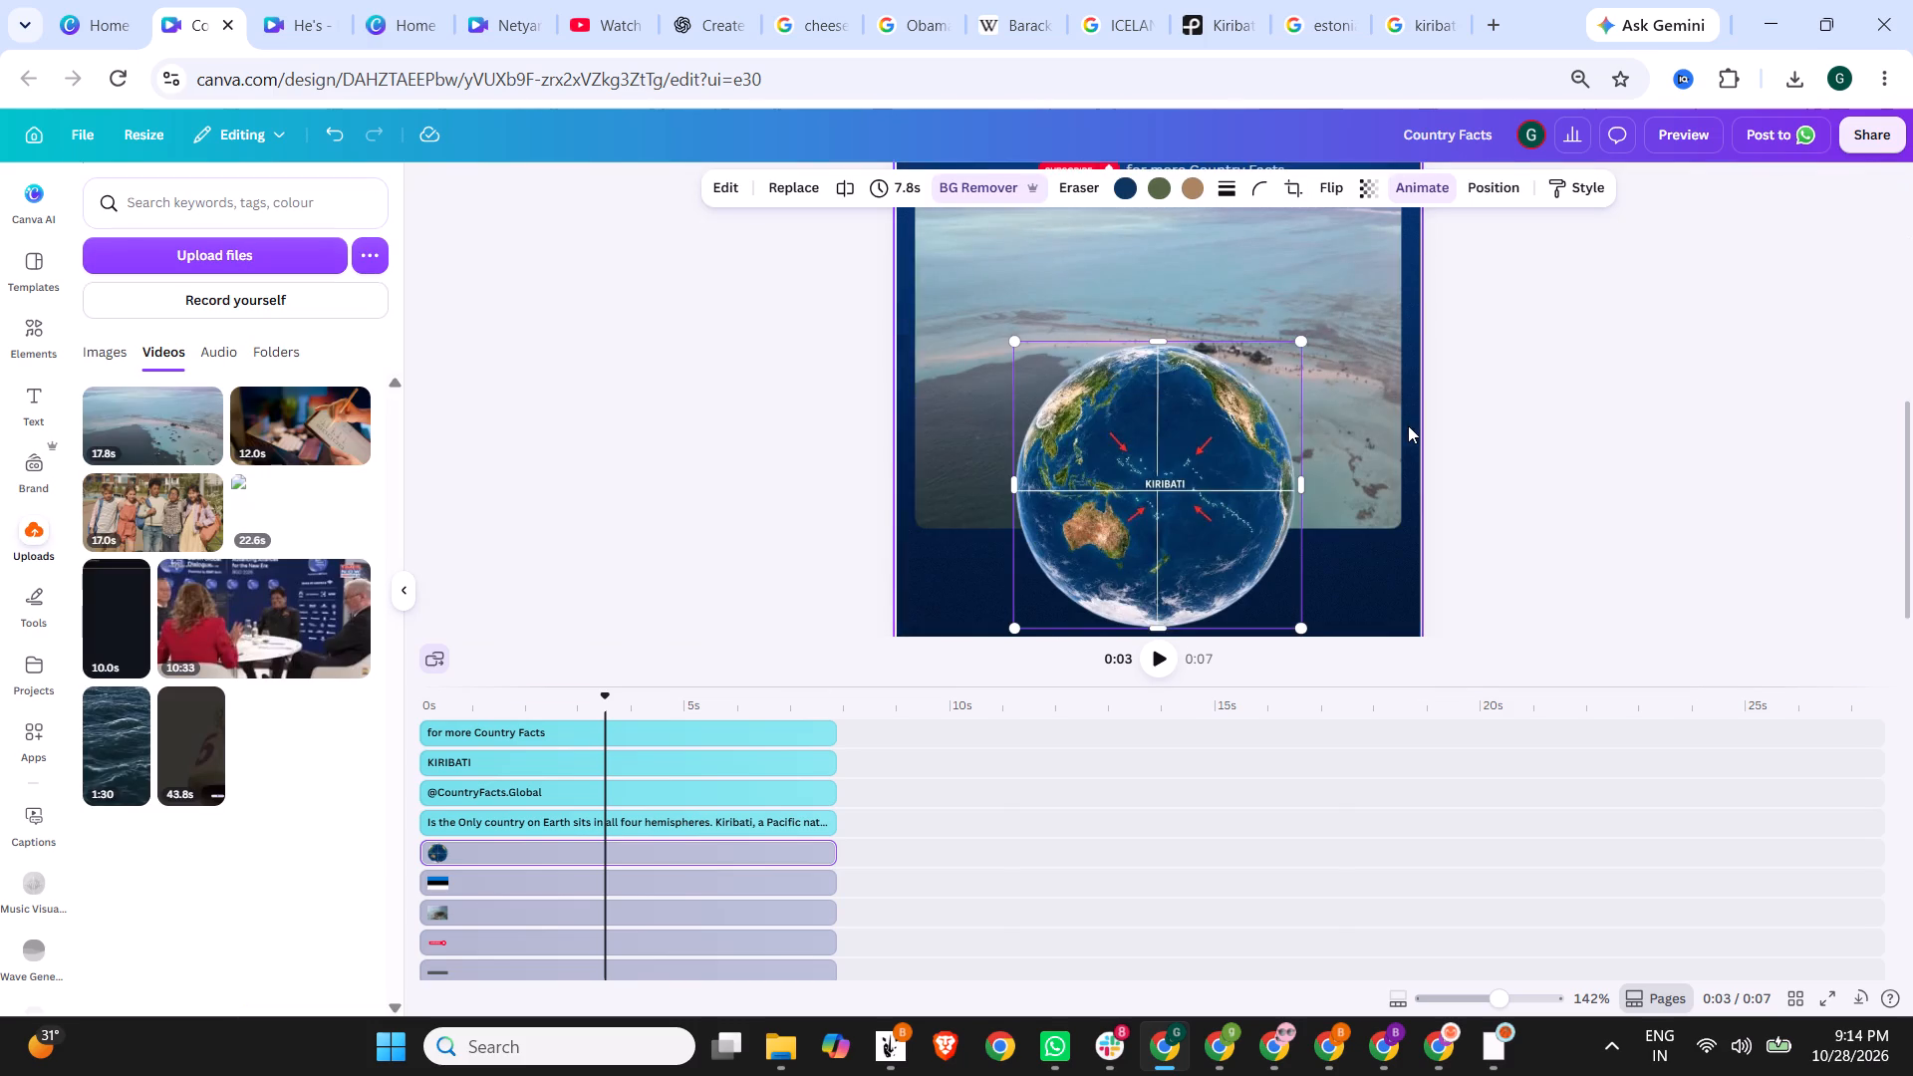
click(1171, 664)
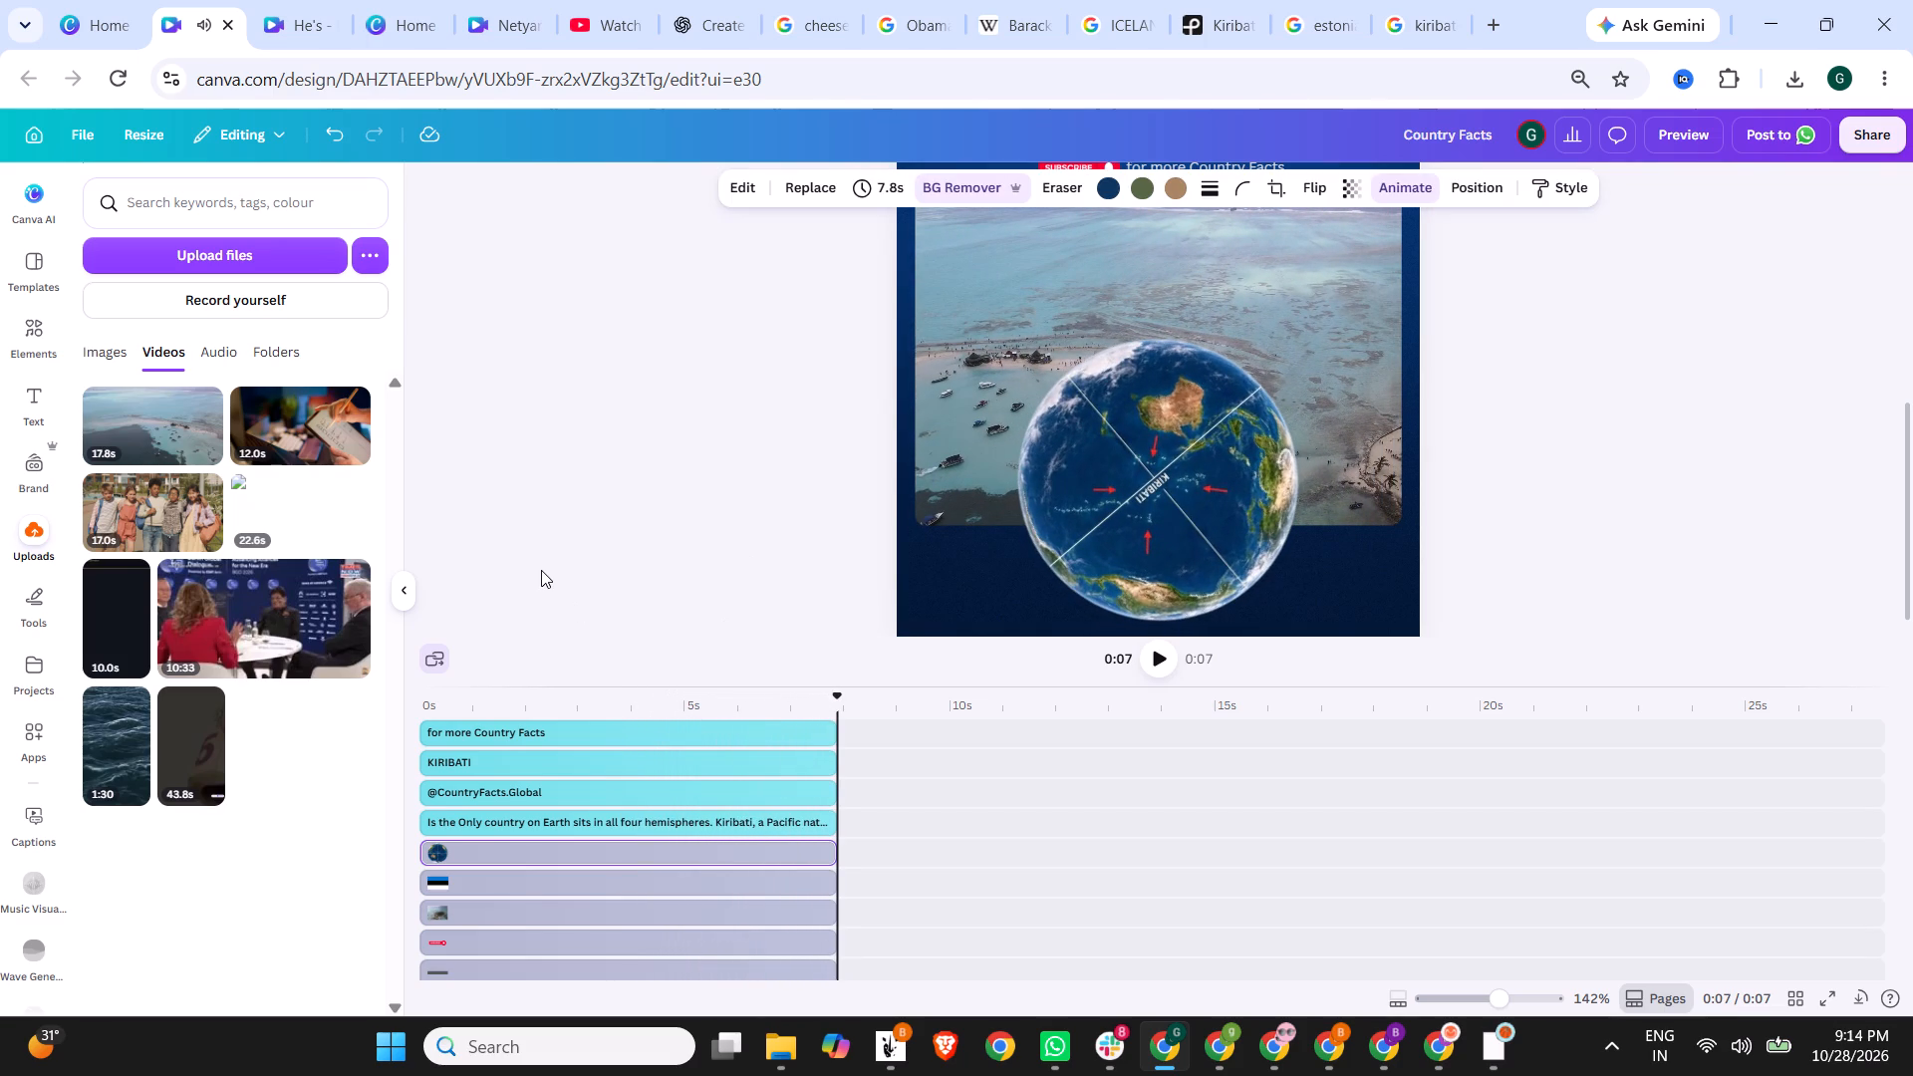
Move the globe picture's timeline layer above the layer of the main fact text.
click(1141, 578)
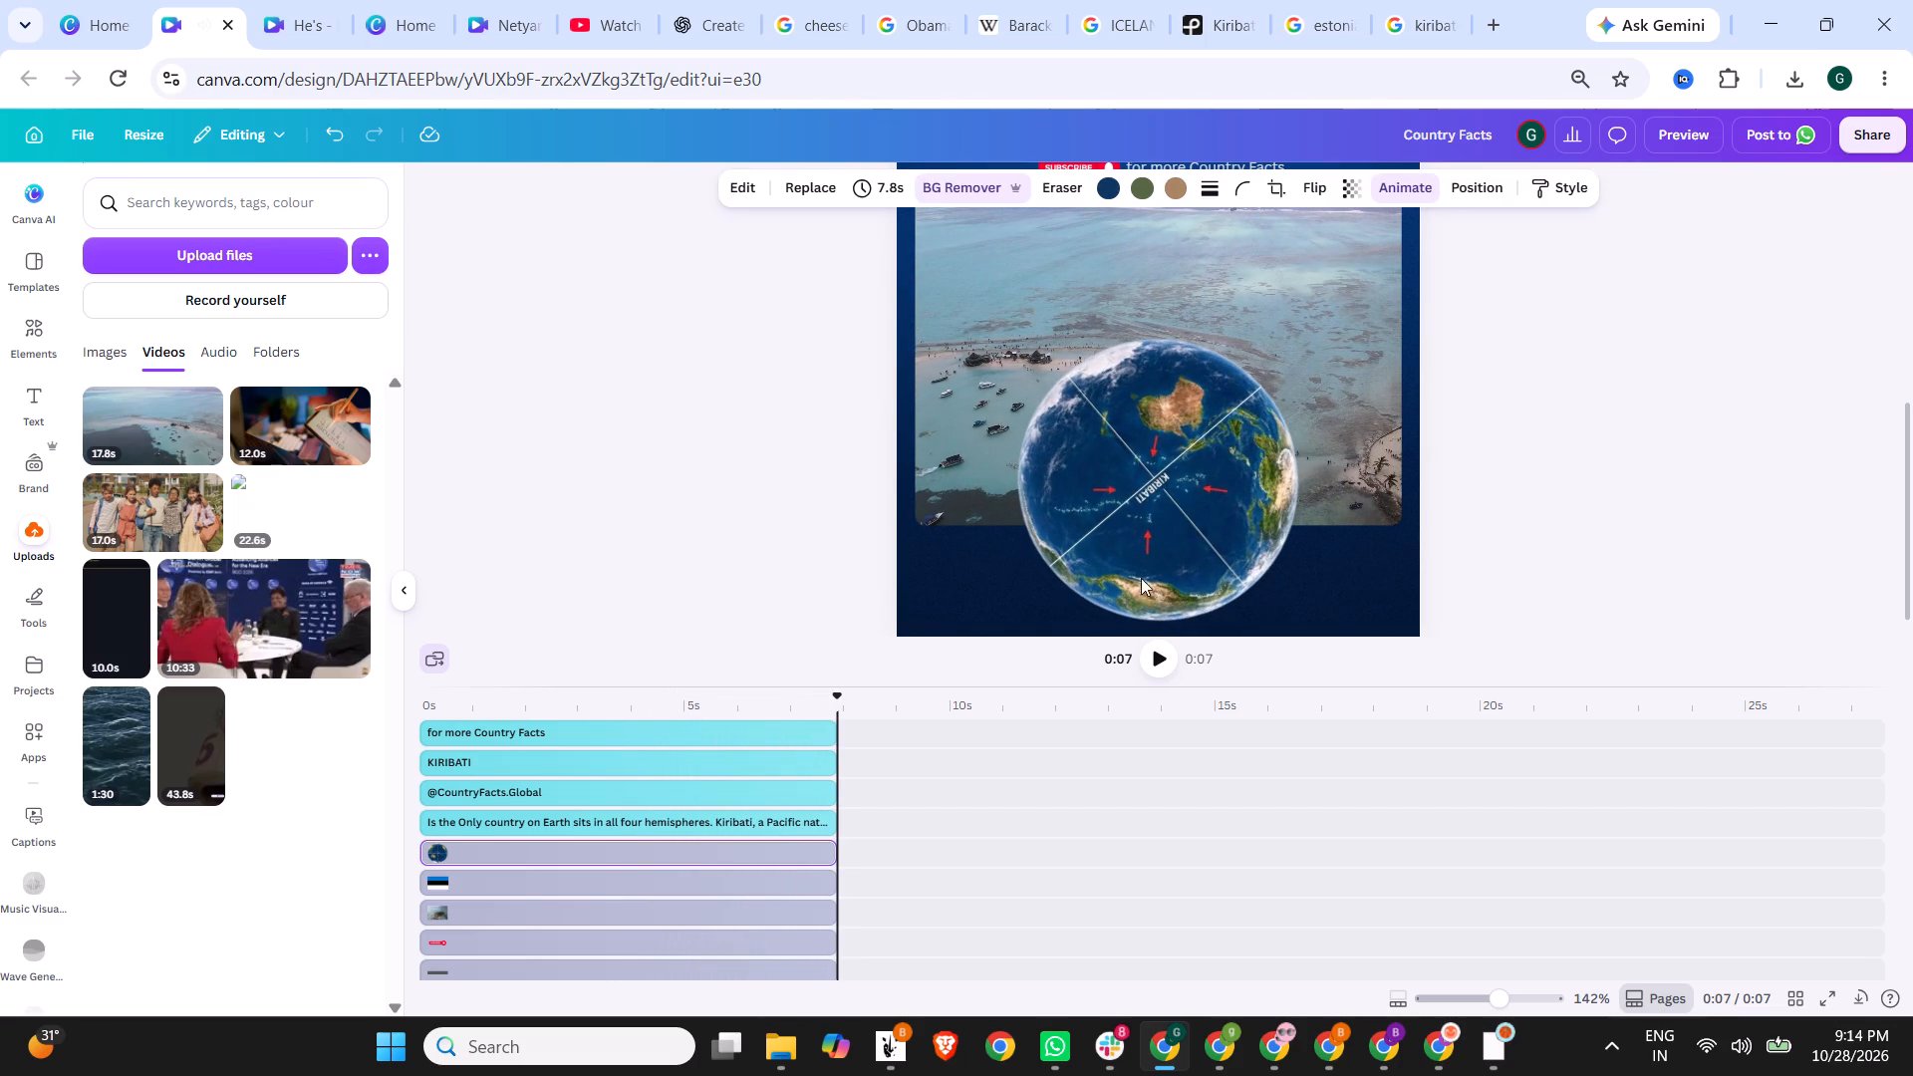
click(570, 704)
click(1150, 592)
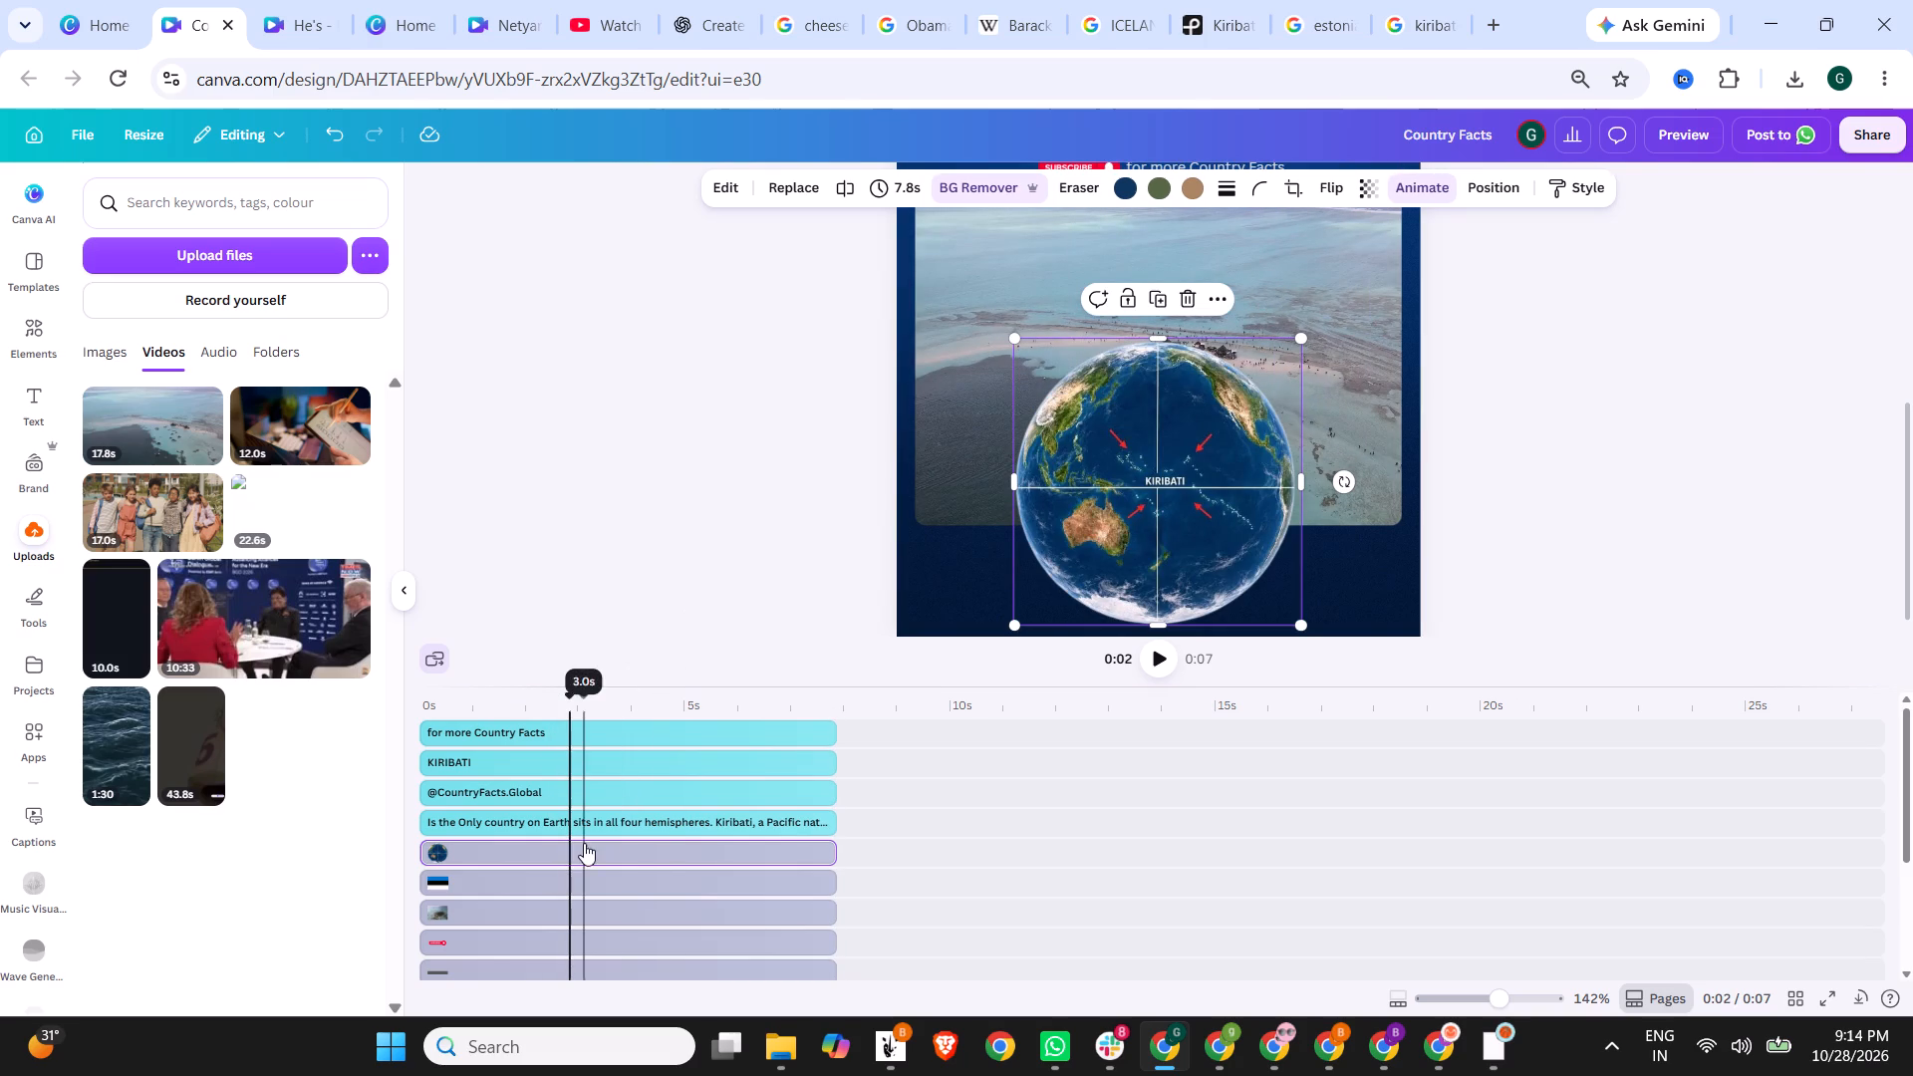
drag(629, 844, 632, 814)
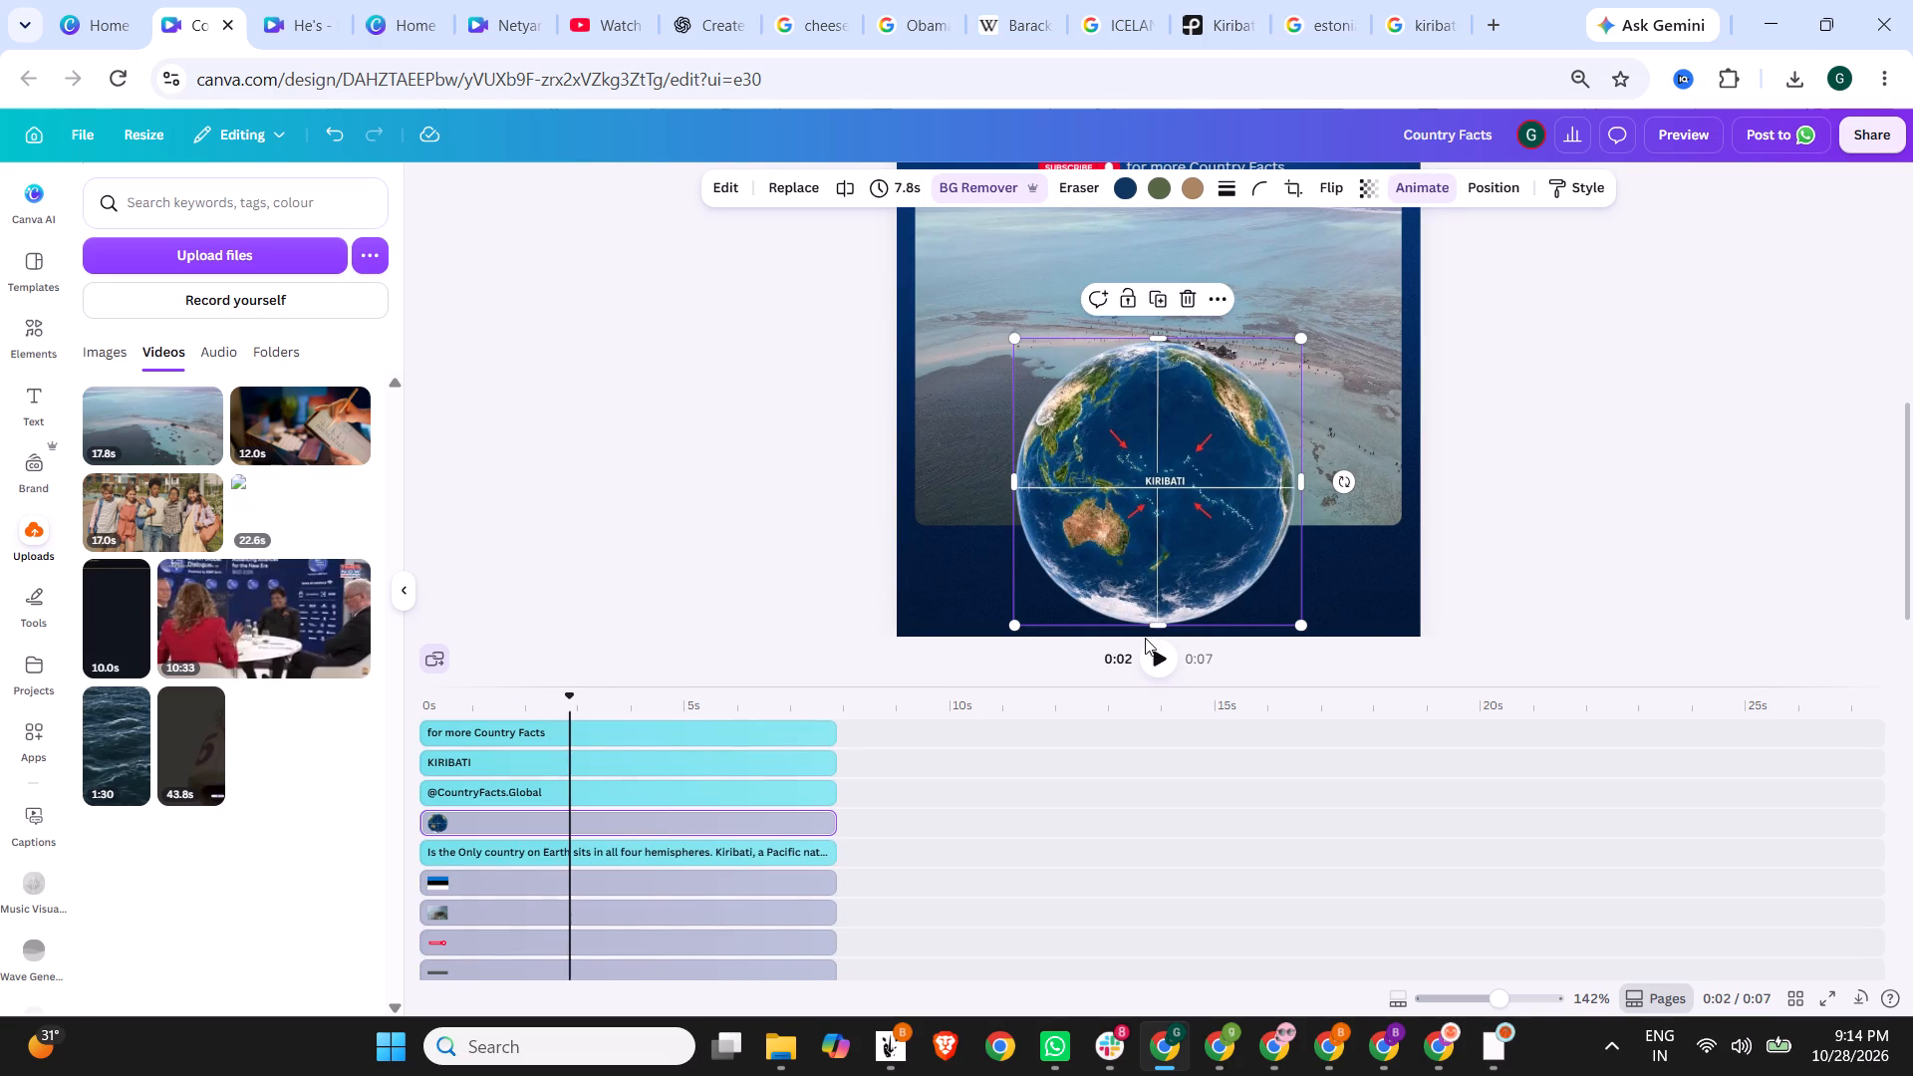
Move the globe picture slightly up so more of it overlaps the island video.
drag(1223, 588, 1225, 534)
click(1546, 468)
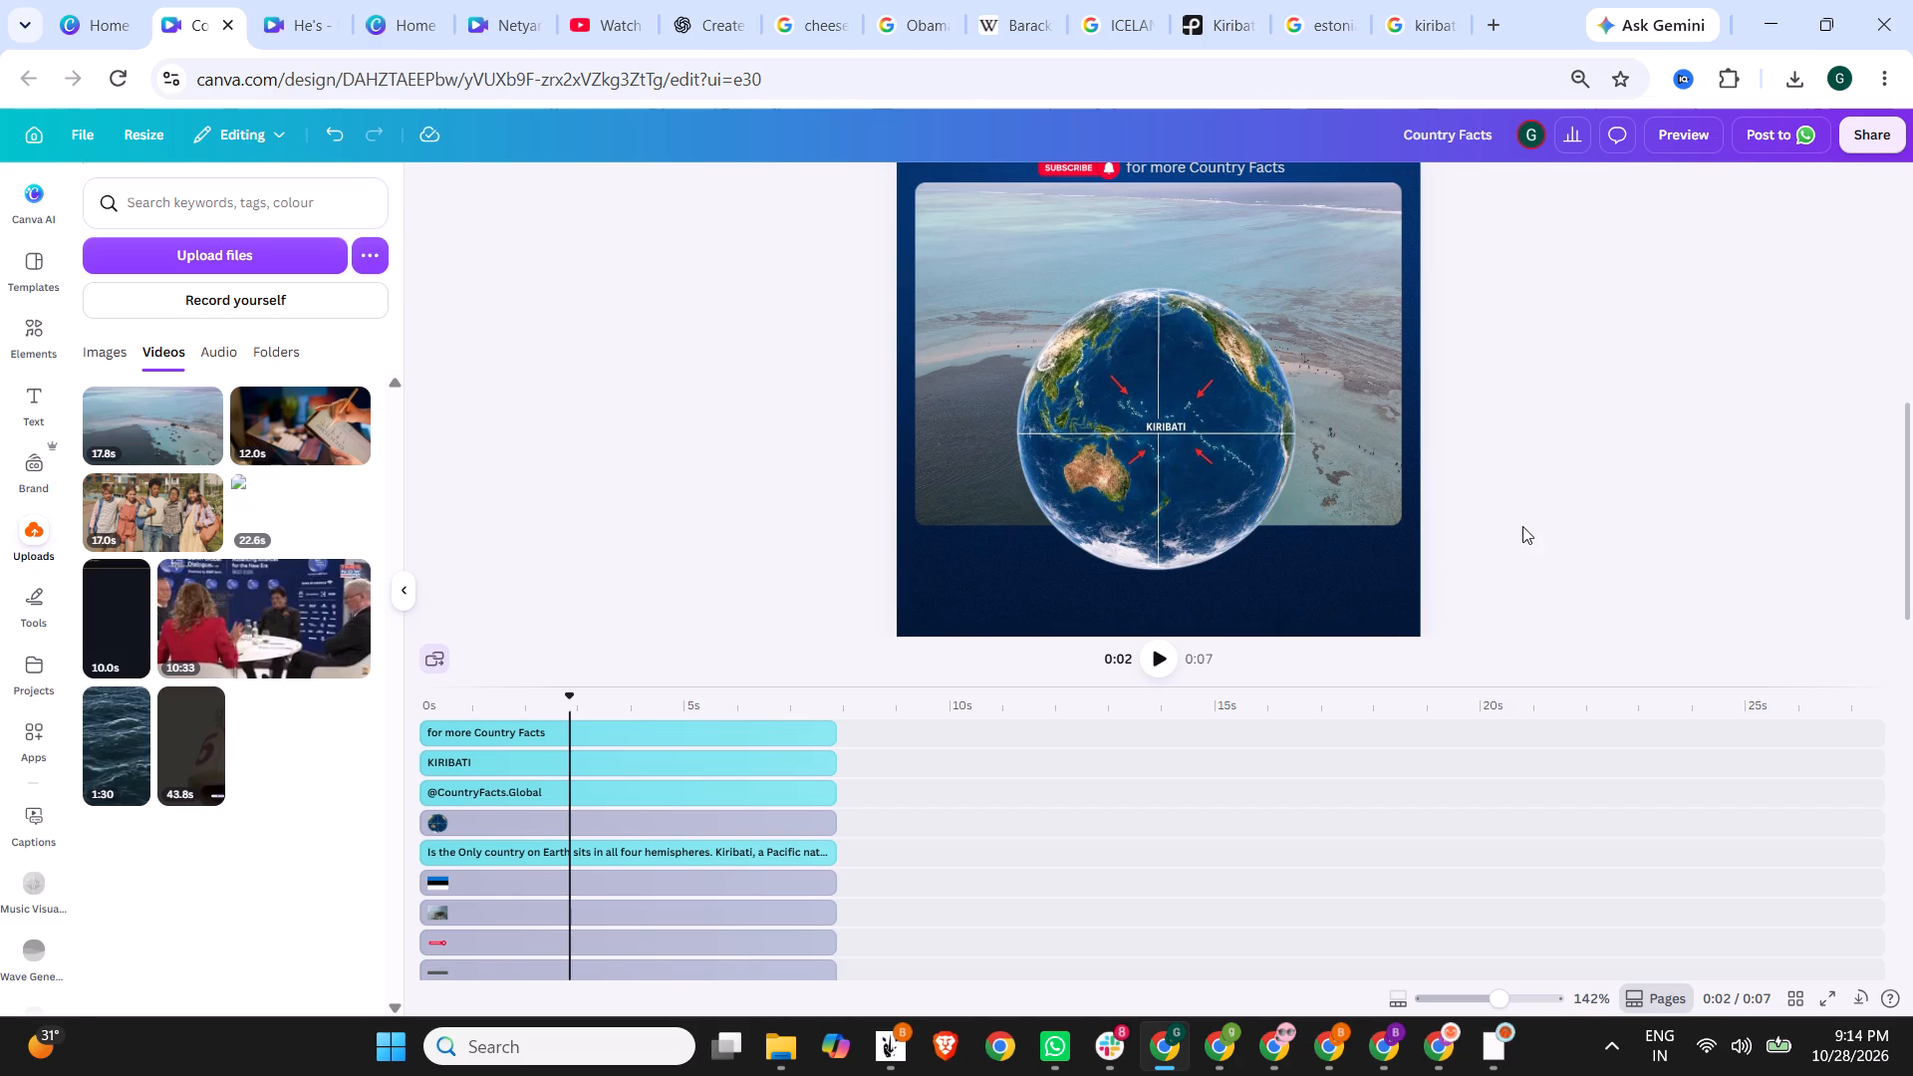
scroll(1518, 516, down, 2)
scroll(1518, 516, up, 6)
scroll(1518, 516, down, 5)
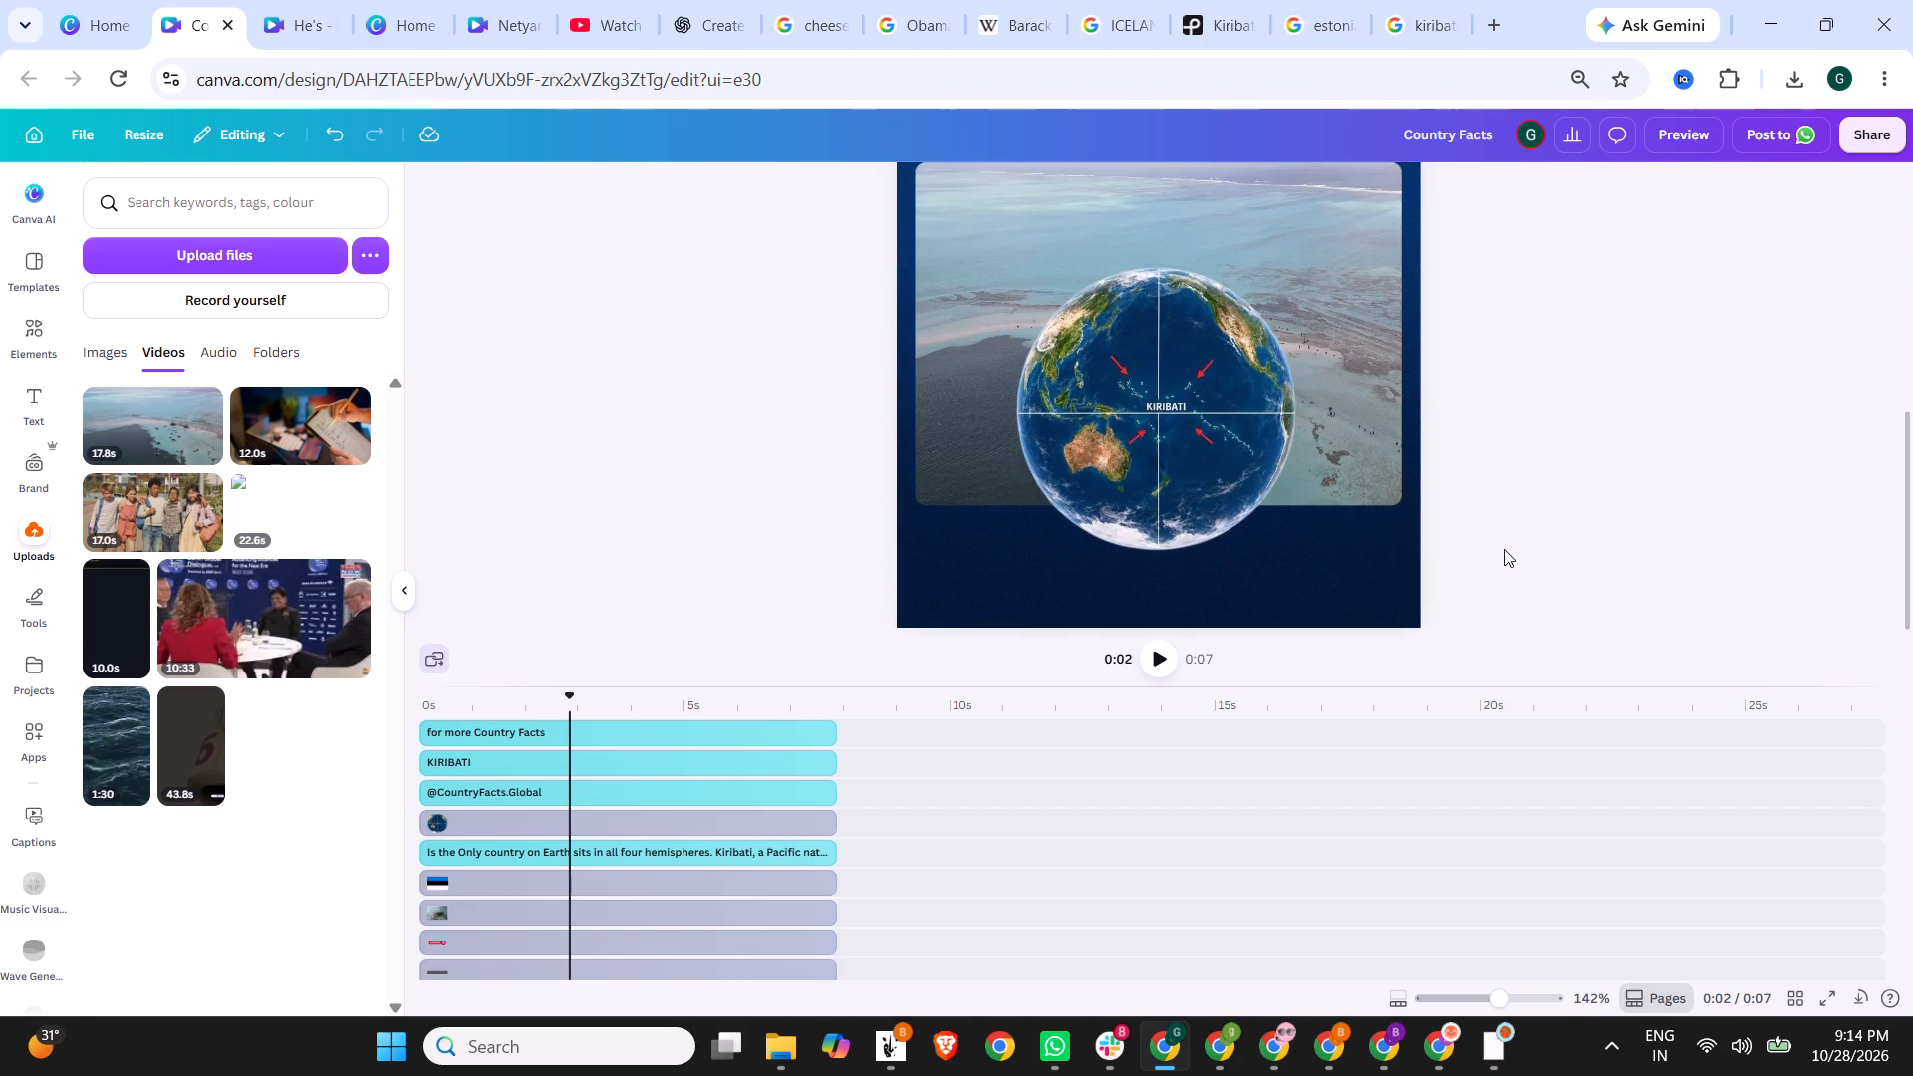
Review the whole Kiribati page and play its preview, checking the fact text, island video and rotating globe.
scroll(1504, 549, up, 4)
scroll(1505, 549, down, 4)
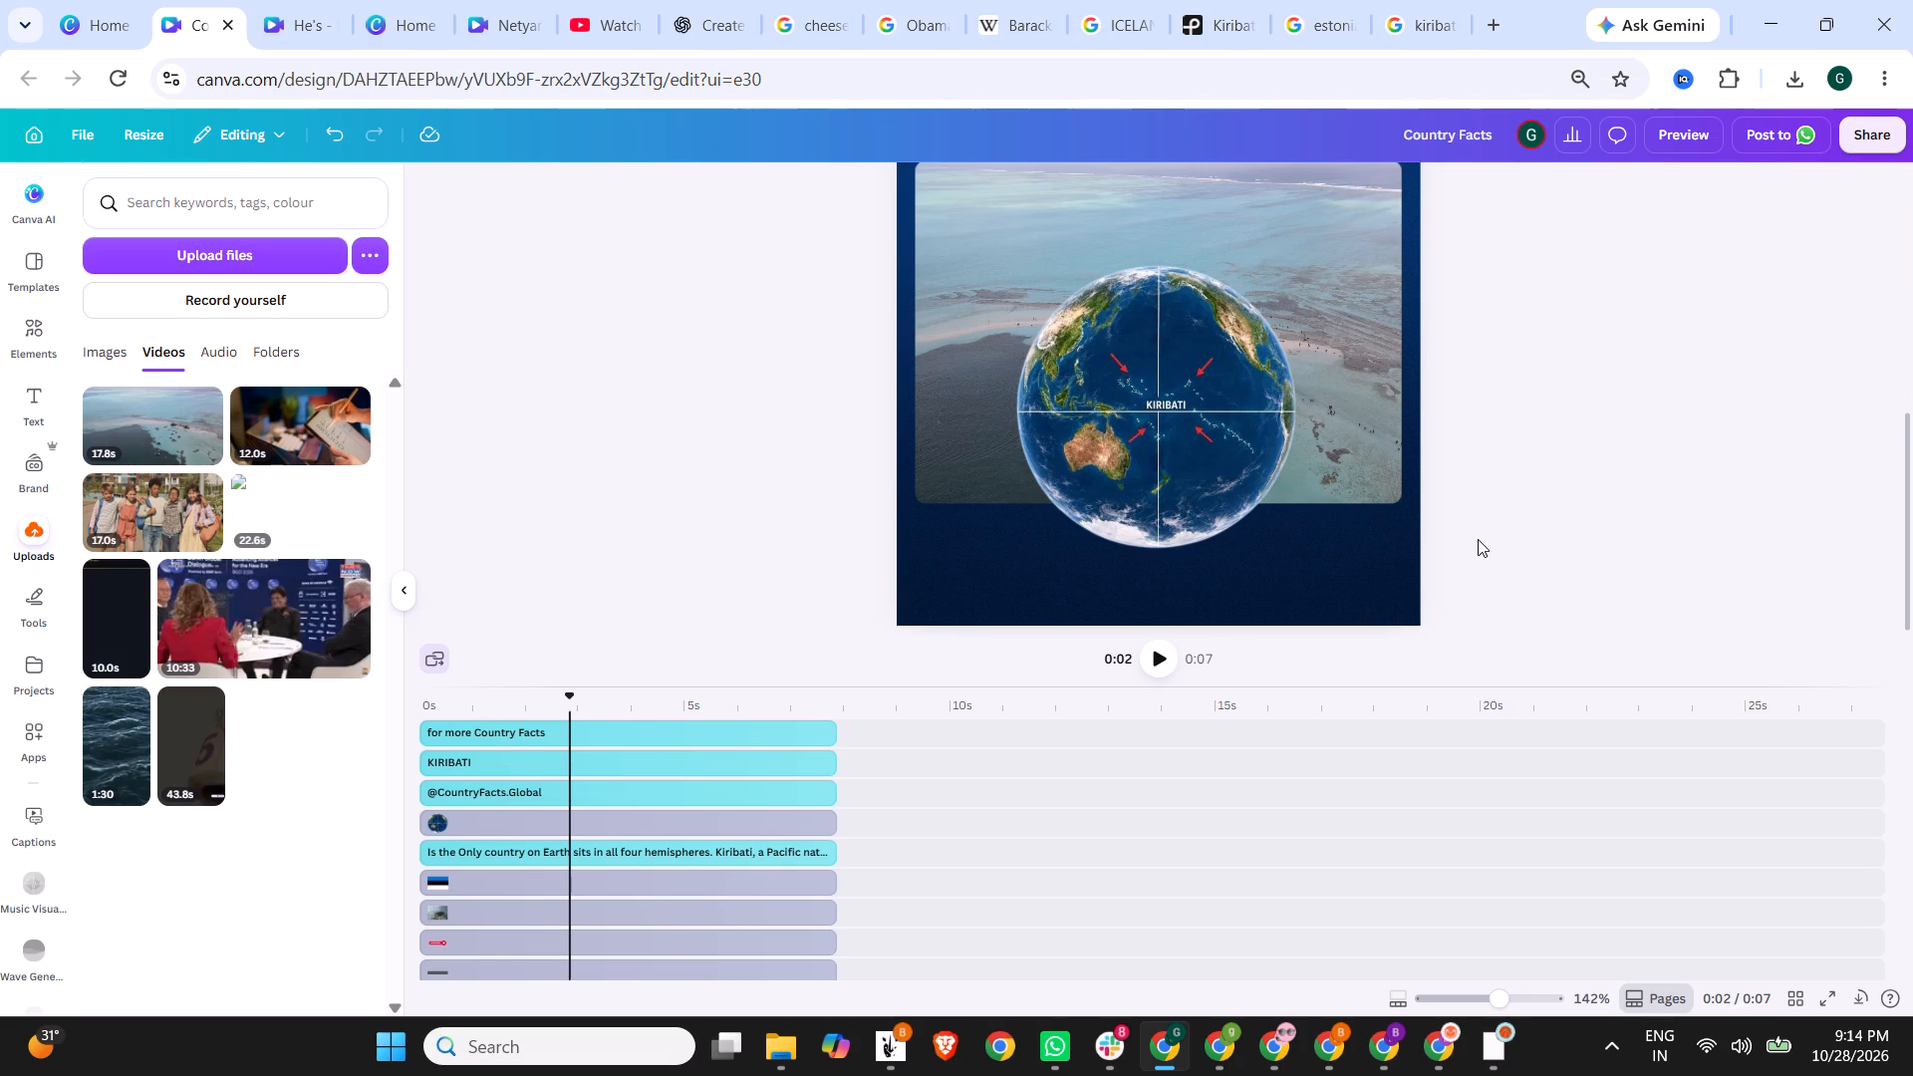
scroll(1478, 539, up, 3)
scroll(1467, 479, down, 3)
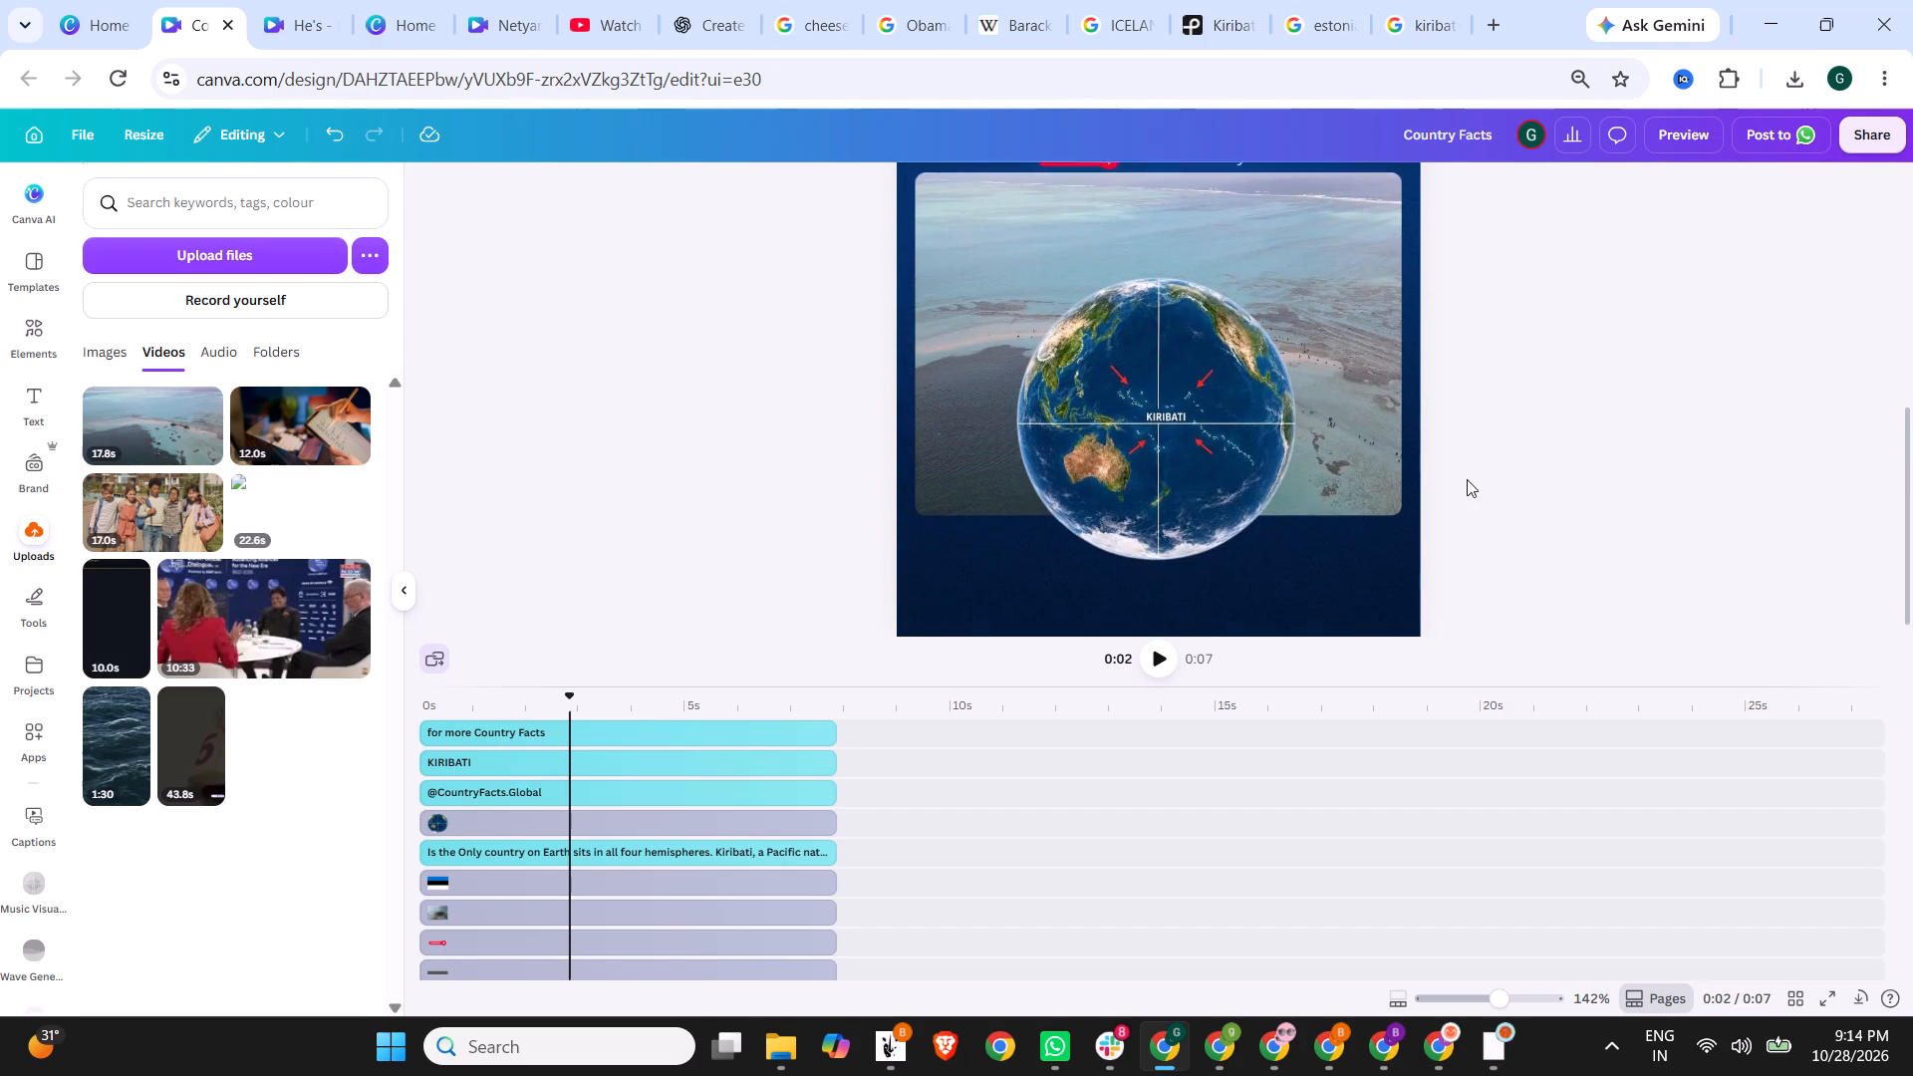
scroll(1467, 479, down, 2)
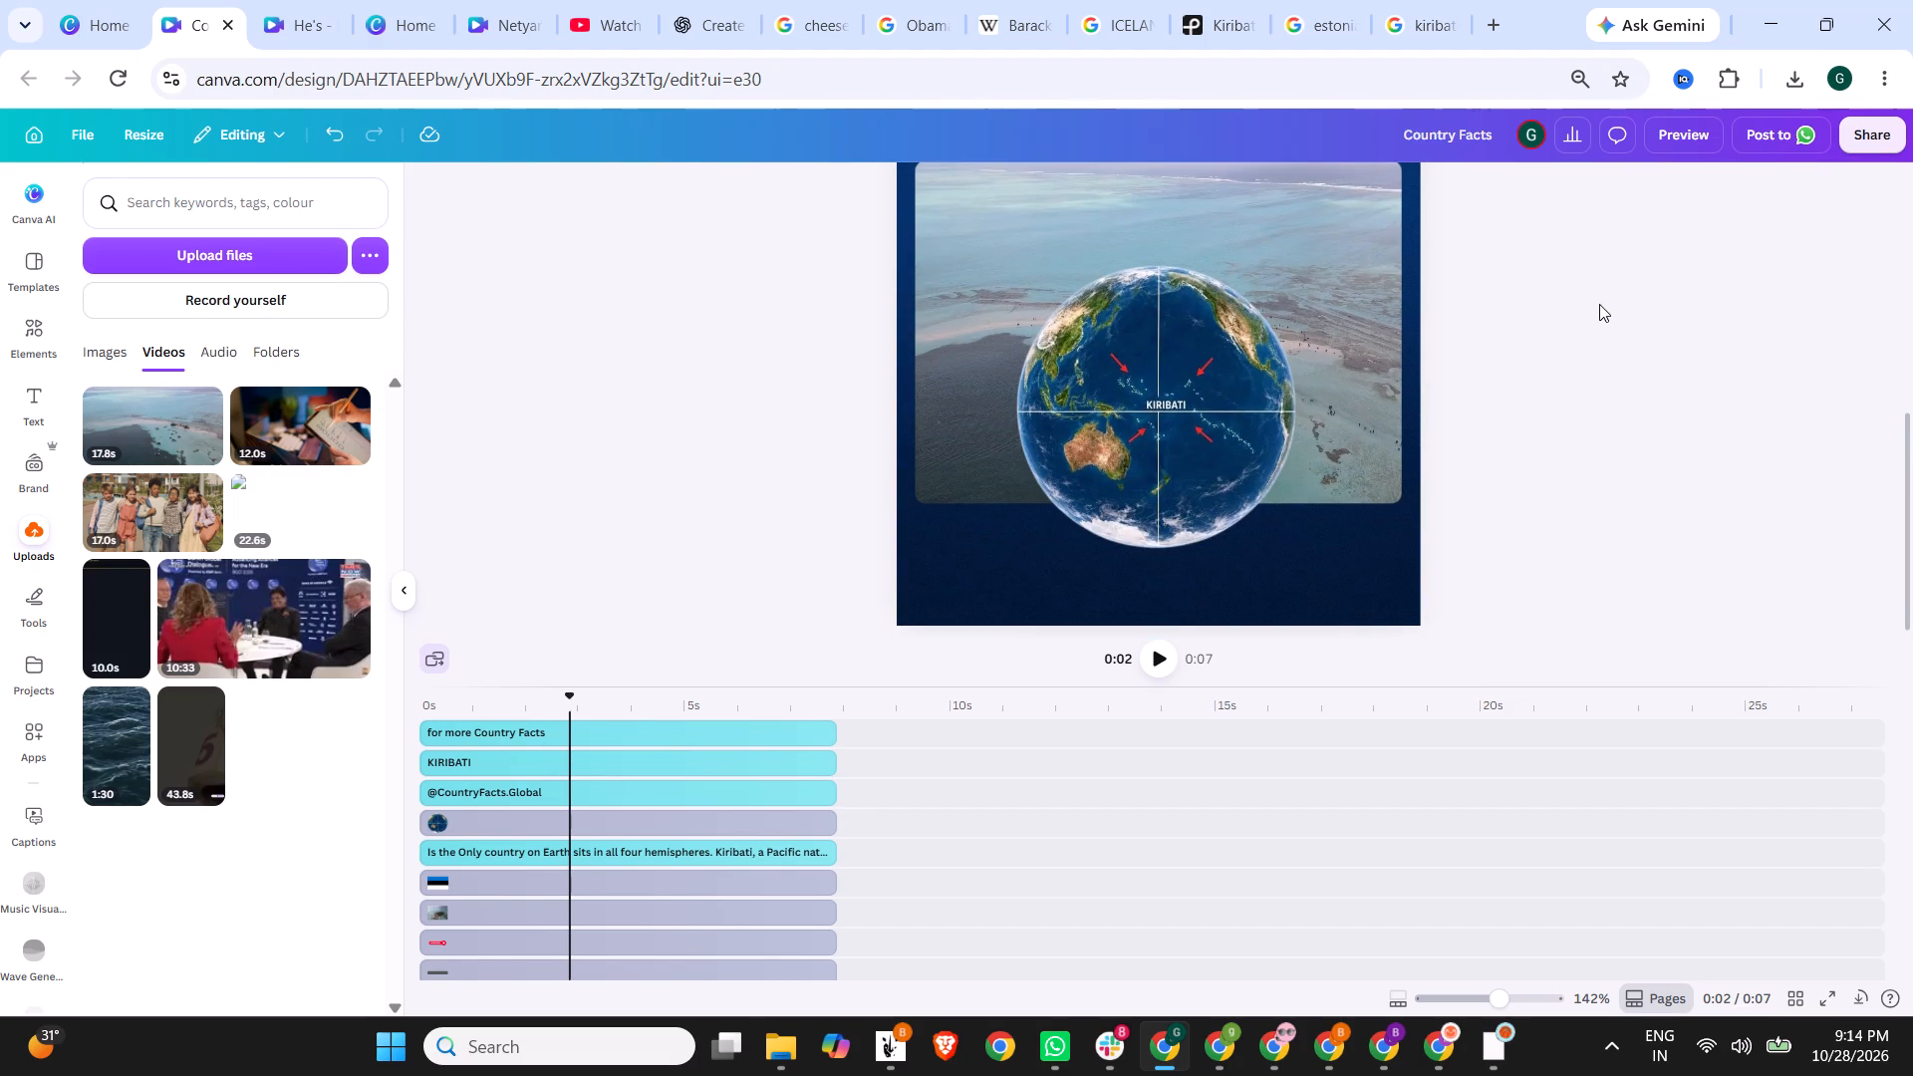
scroll(1451, 406, up, 3)
click(1672, 131)
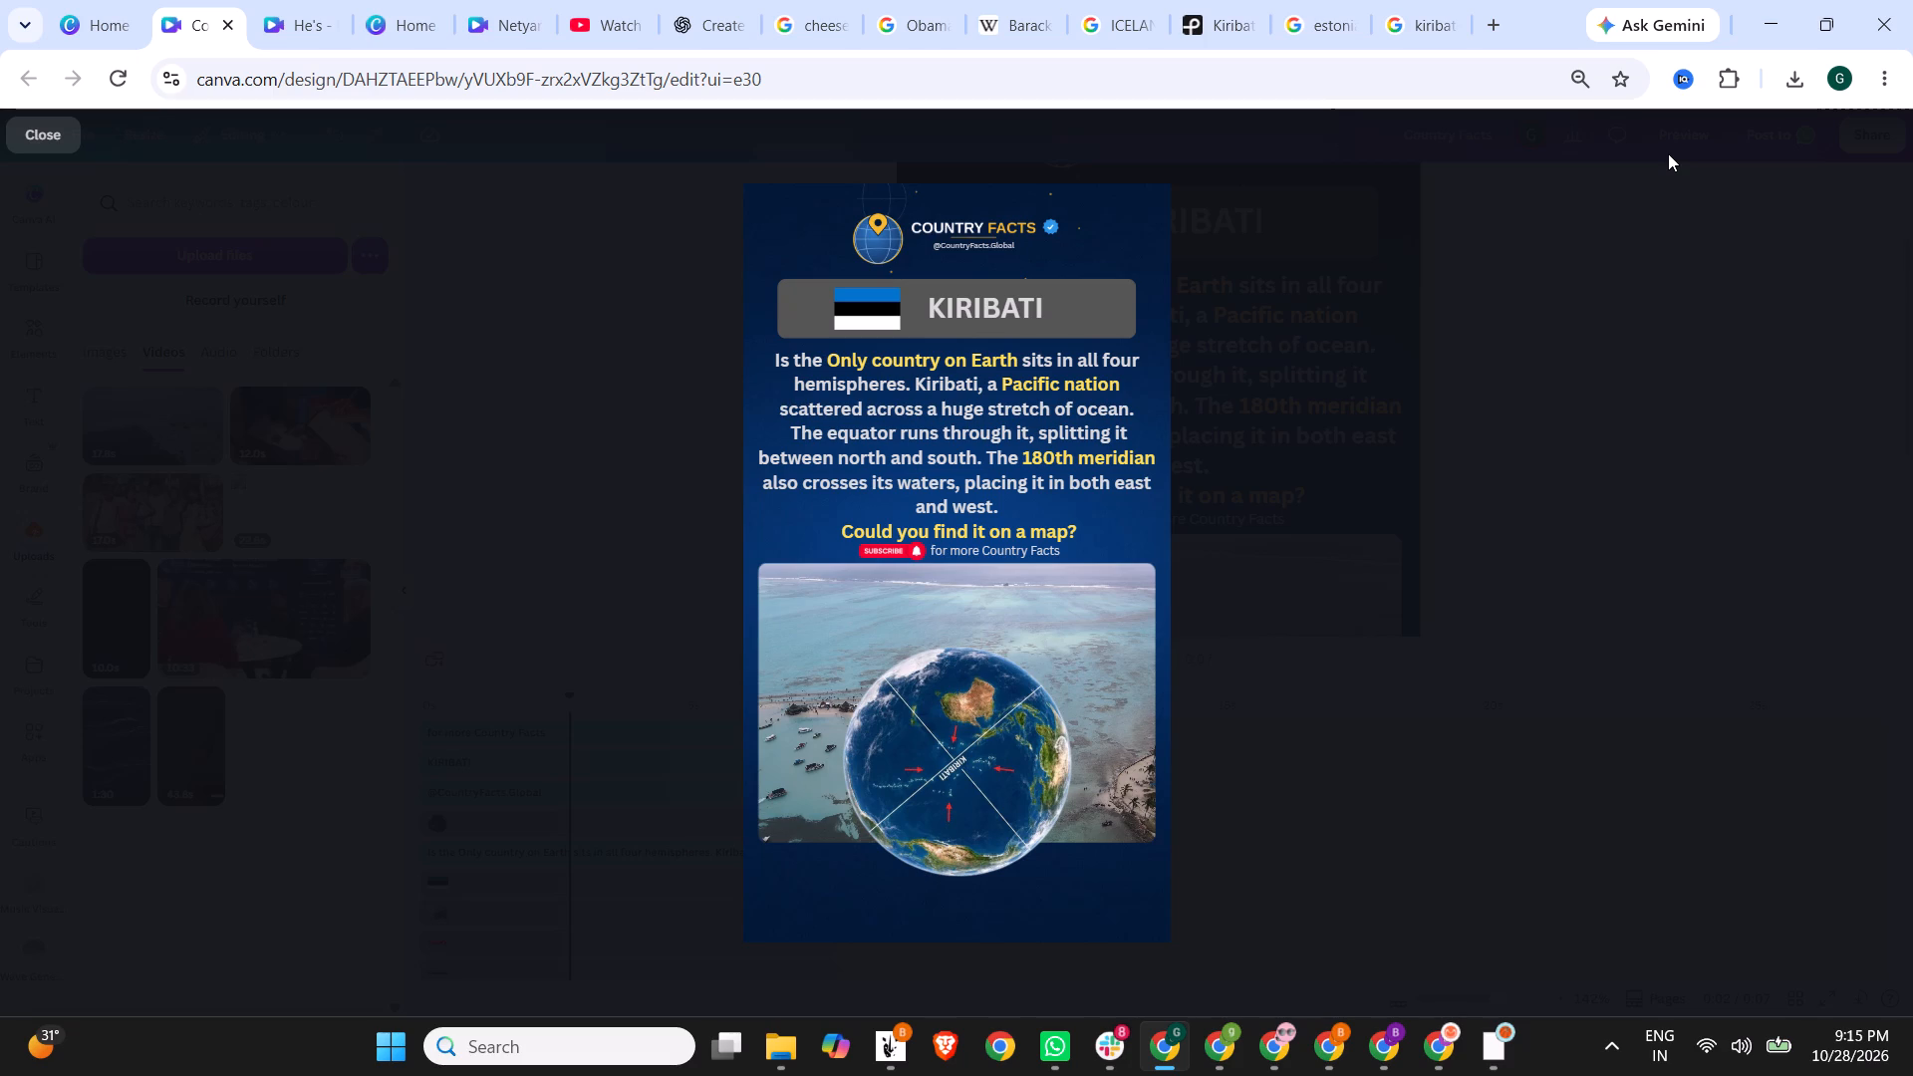
click(1640, 259)
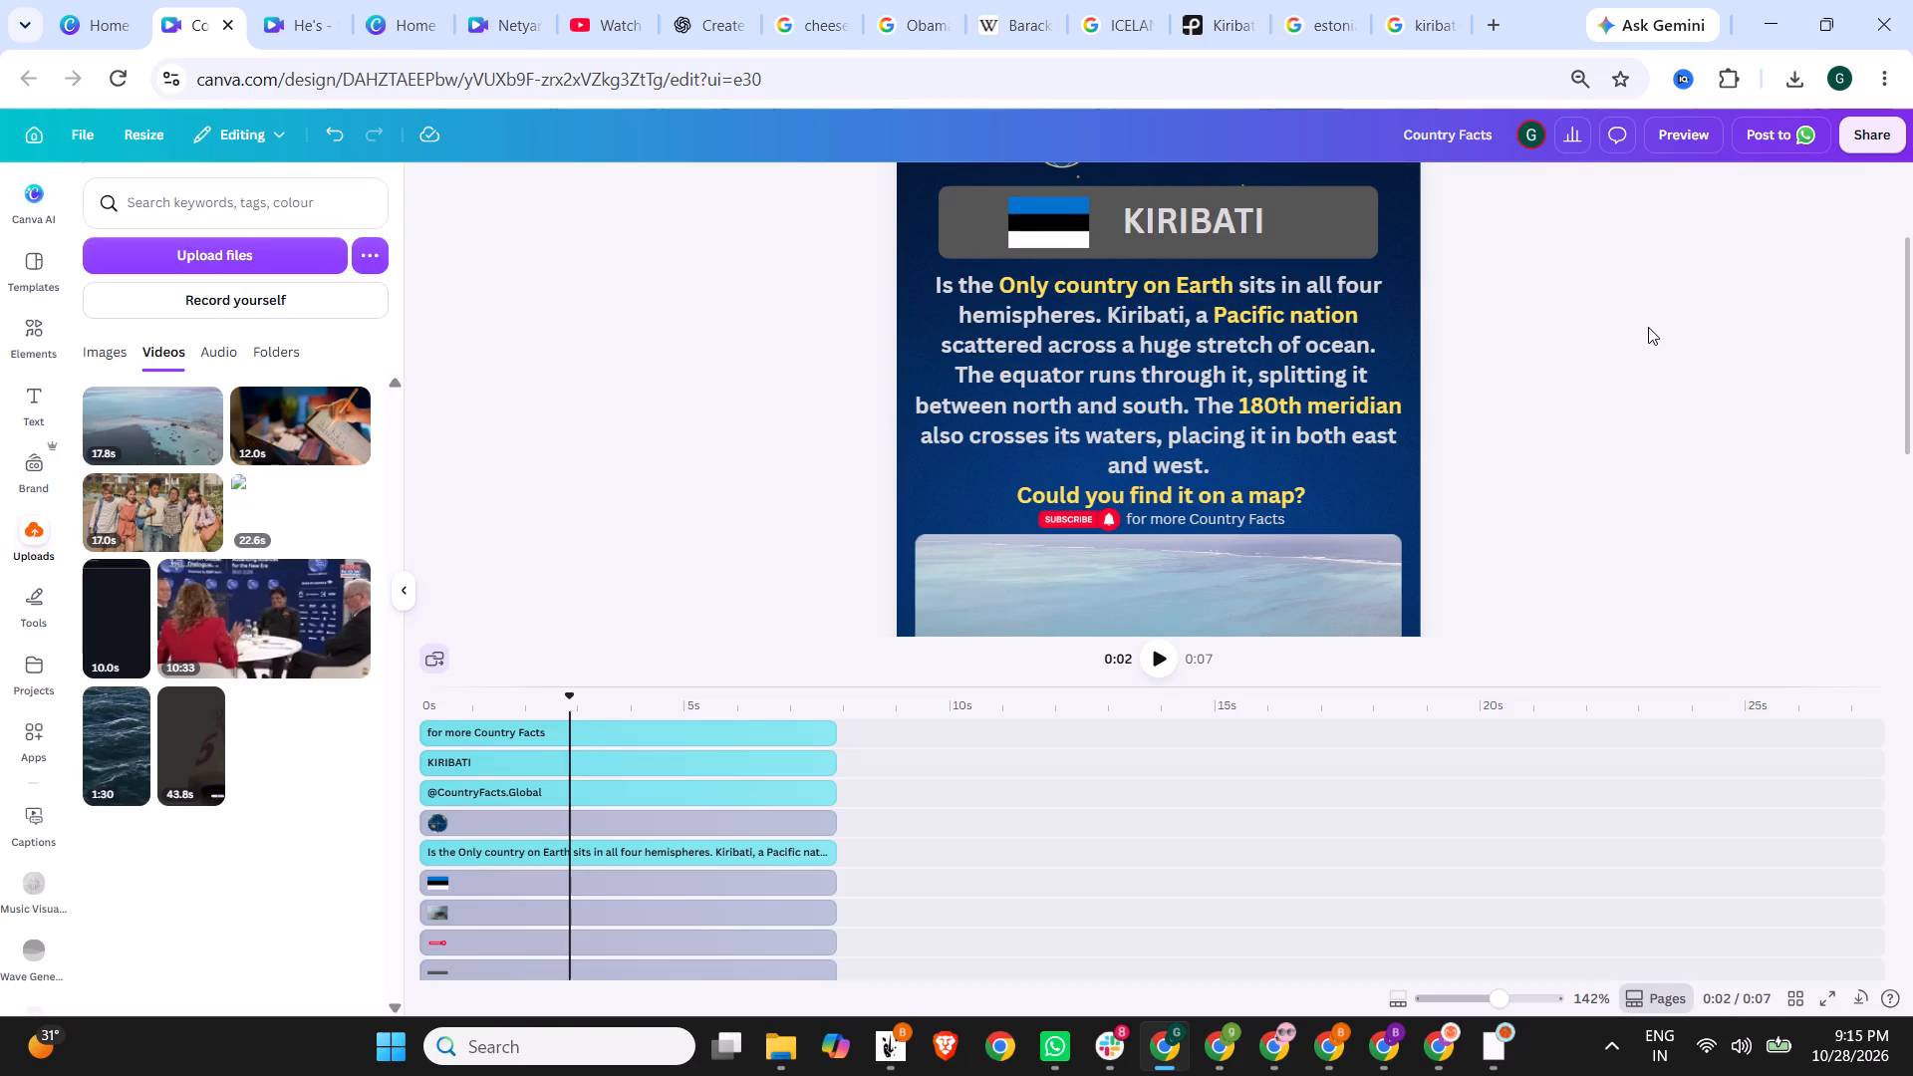
scroll(785, 406, down, 4)
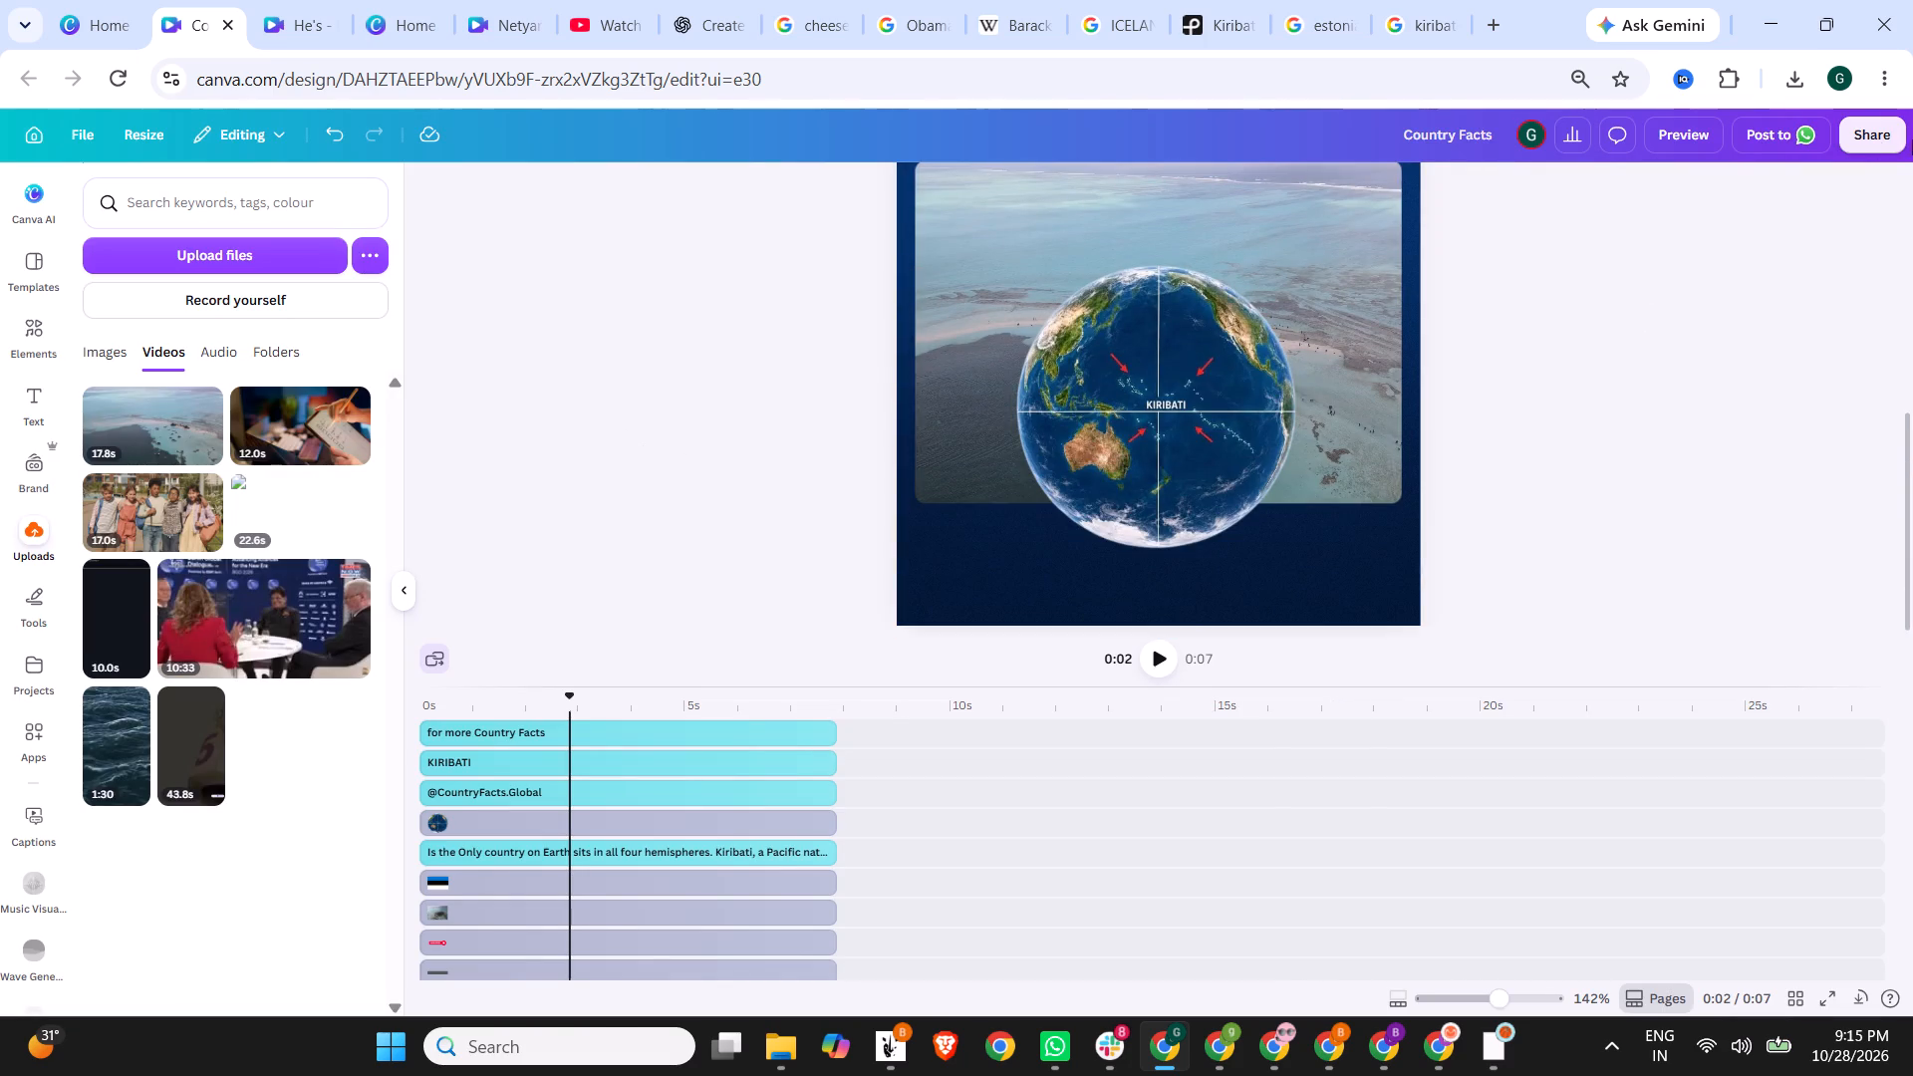
scroll(1313, 542, up, 4)
scroll(1509, 438, down, 1)
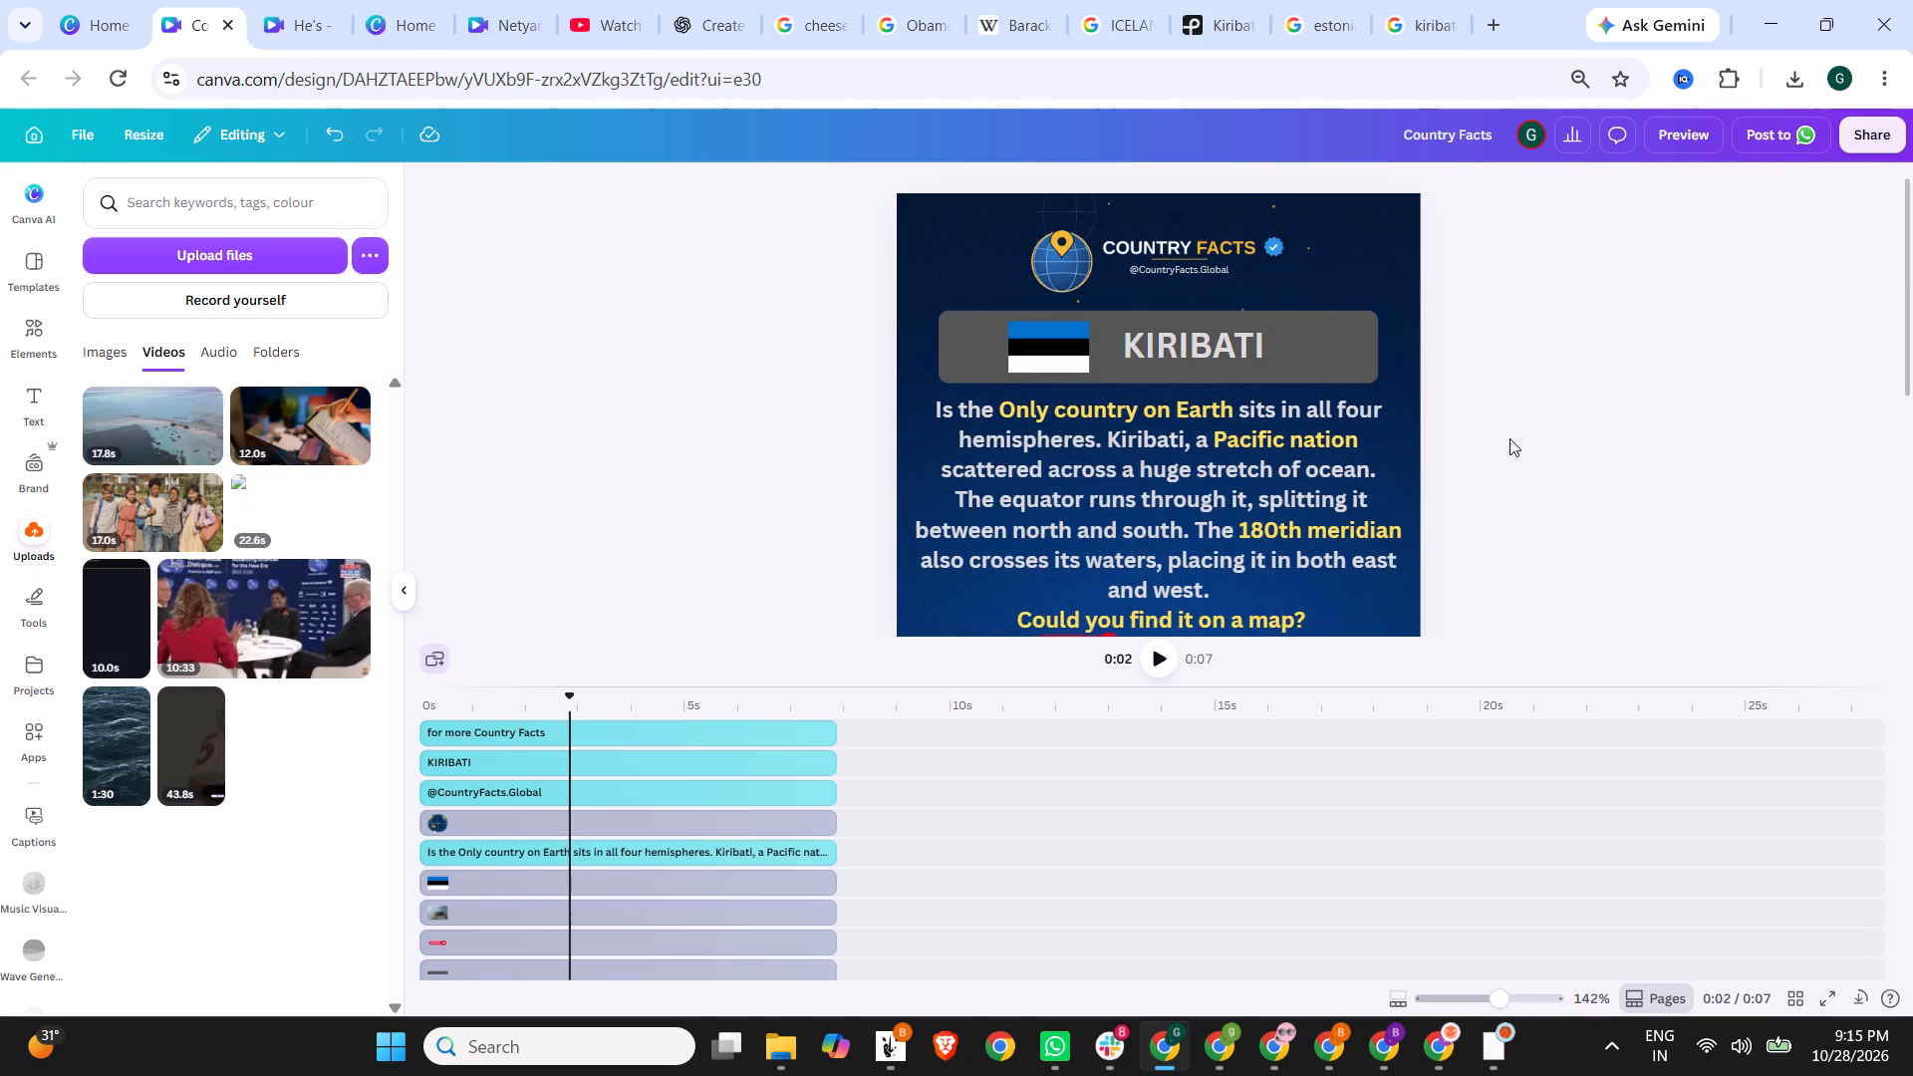
scroll(1509, 438, down, 1)
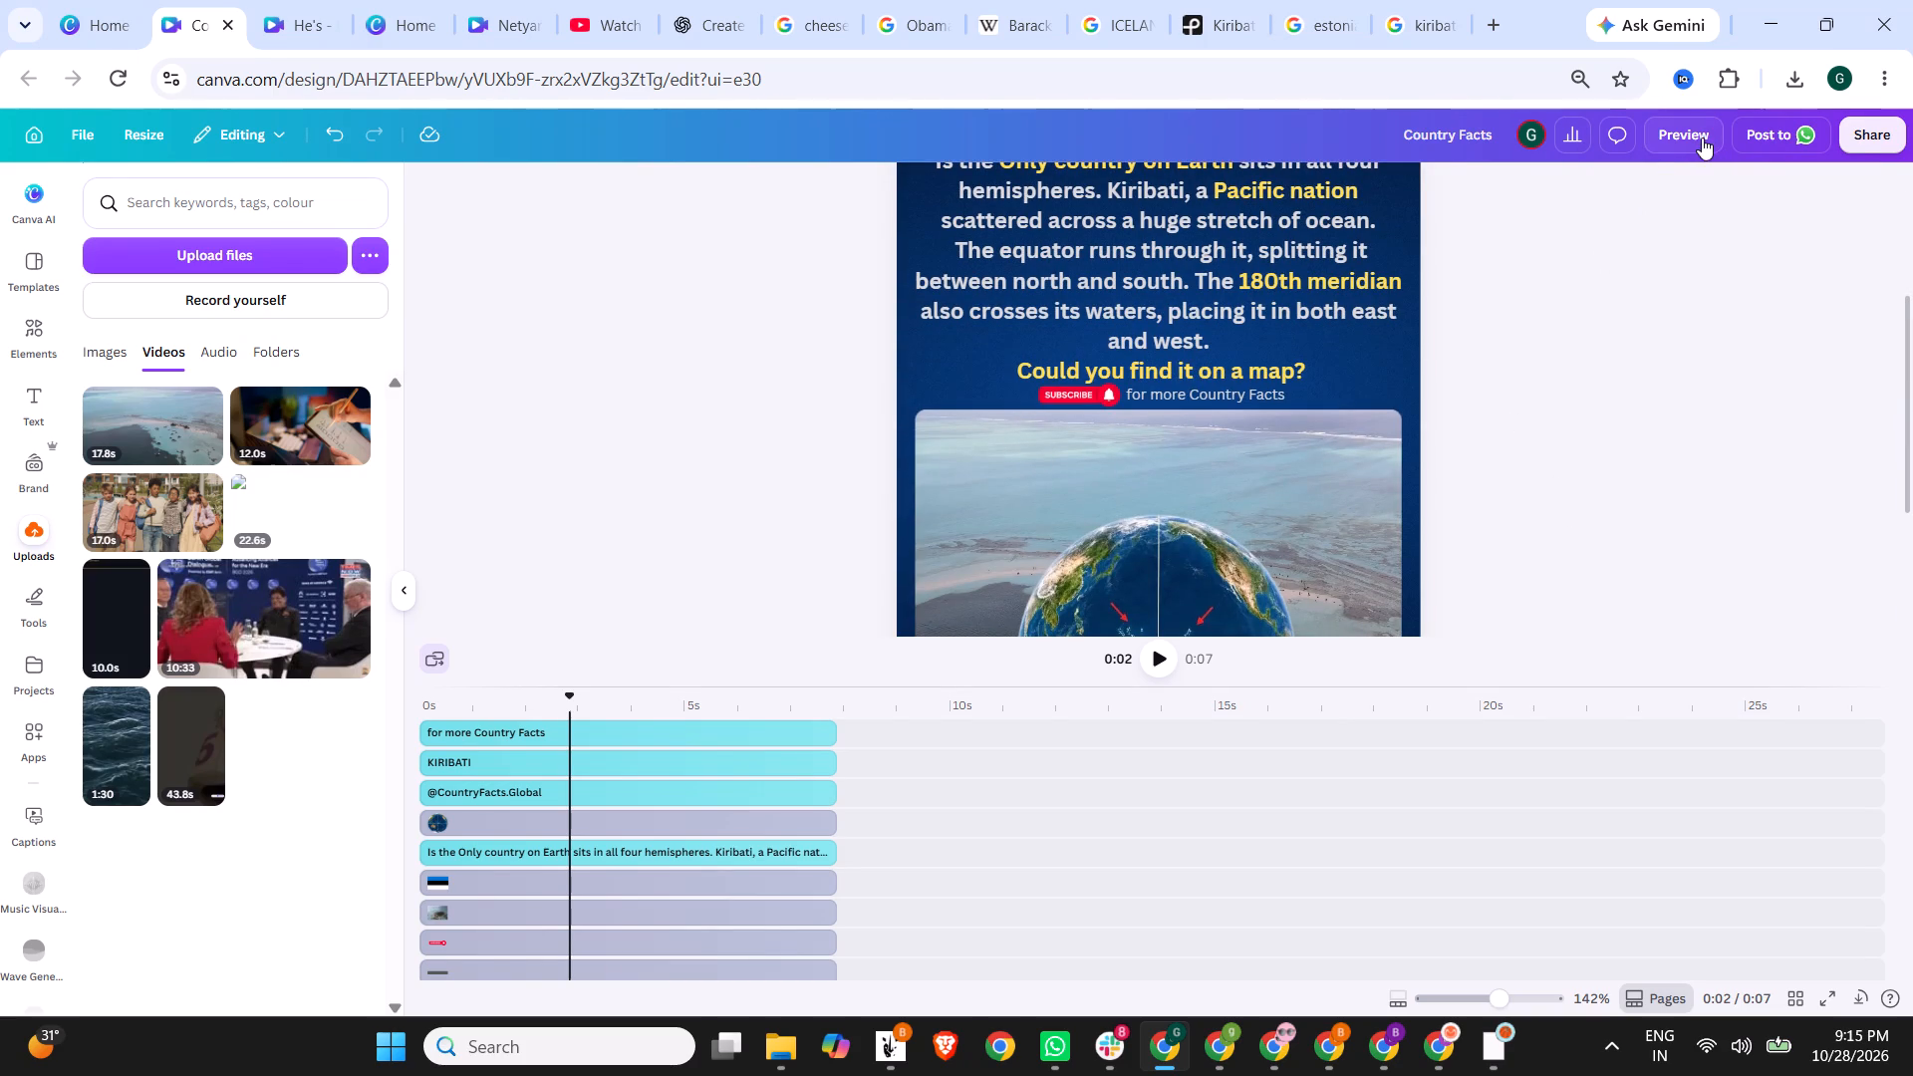
Download the finished Kiribati Country Facts design as an MP4 video.
click(1863, 134)
click(1562, 587)
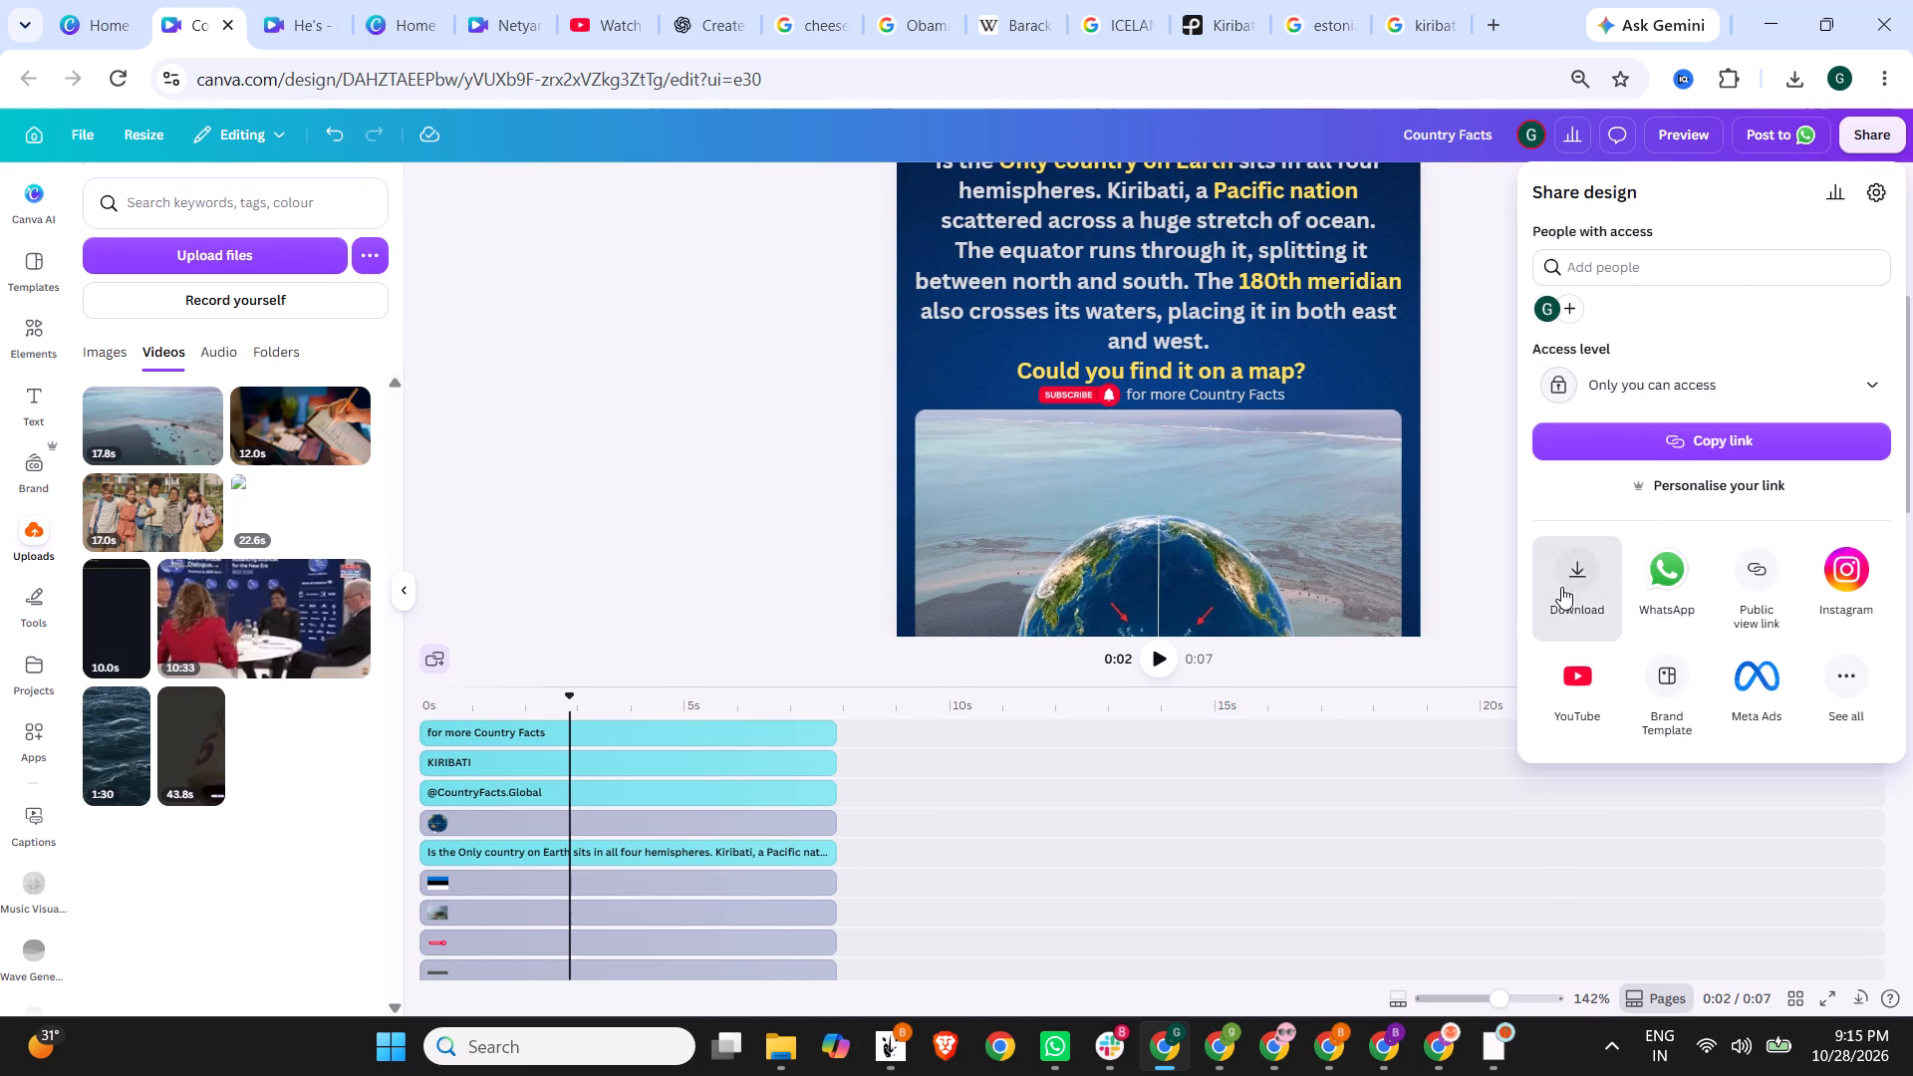
click(1662, 443)
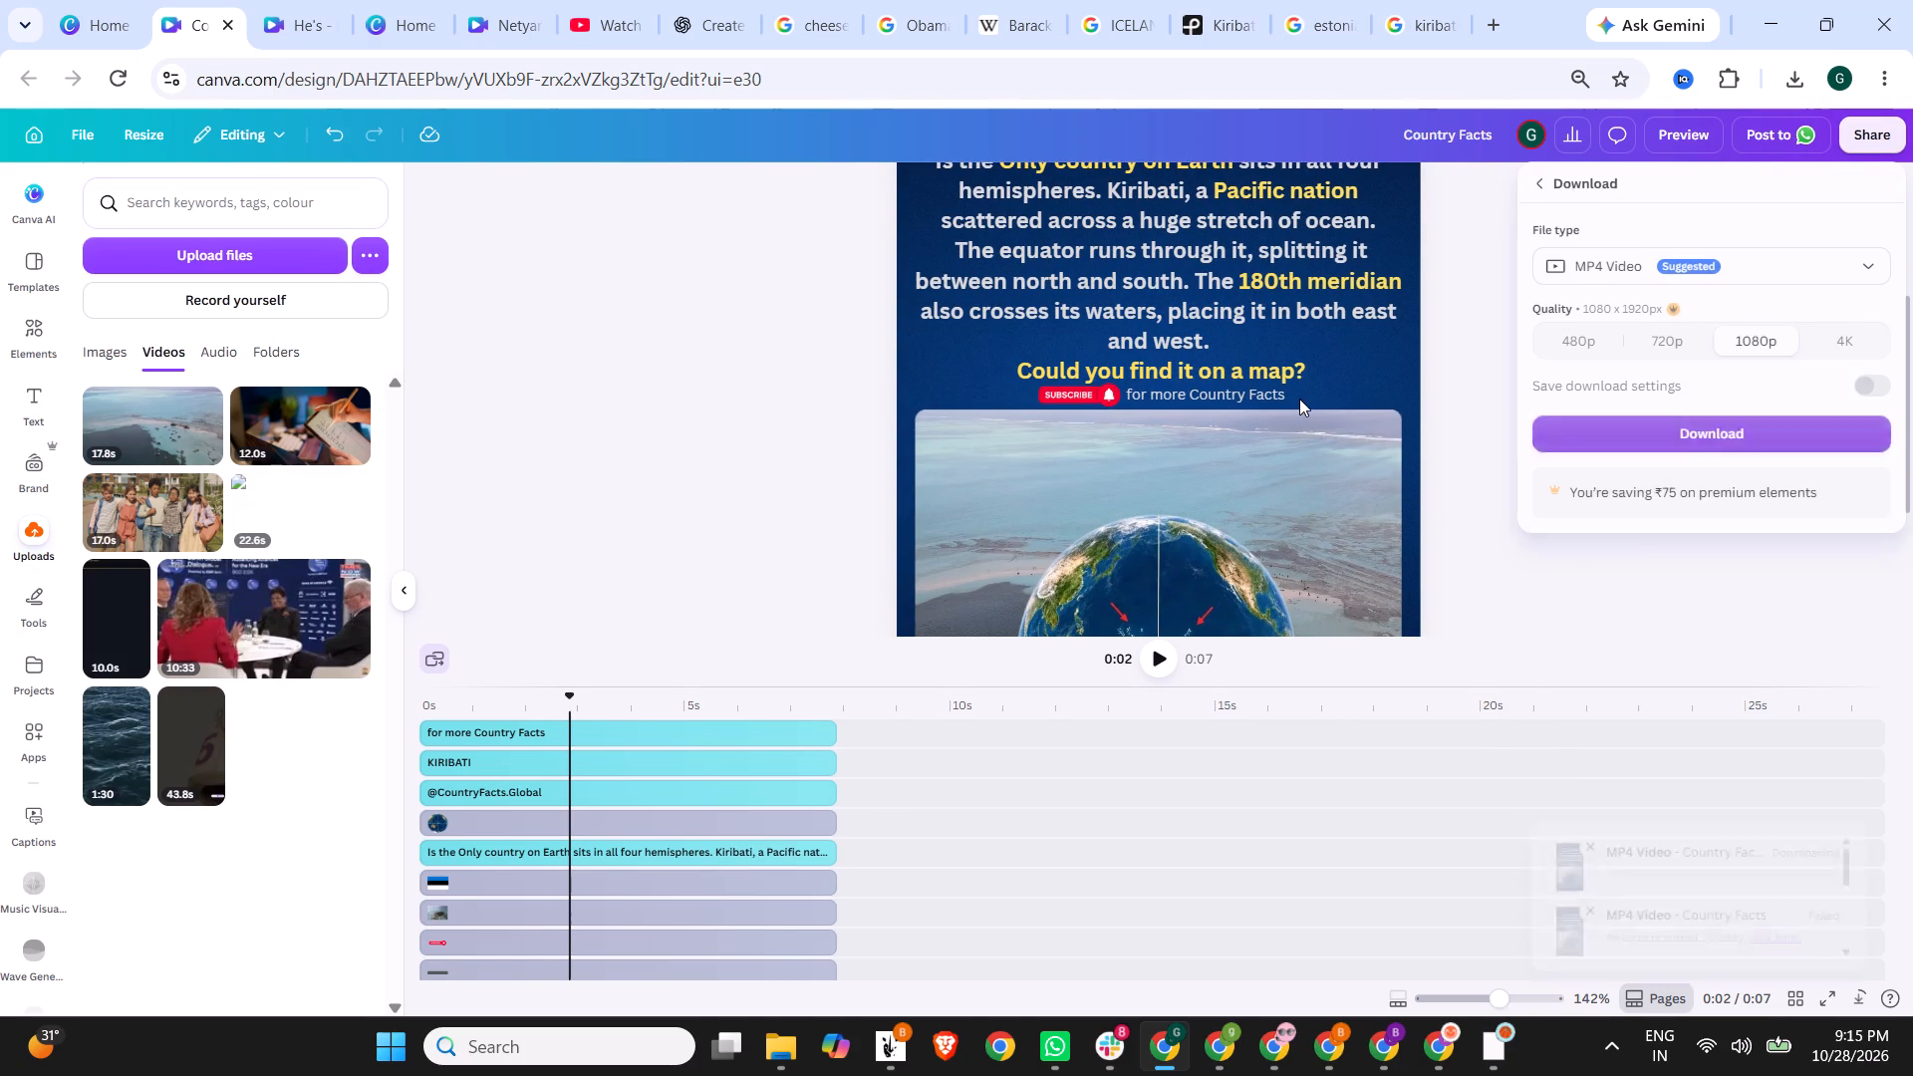
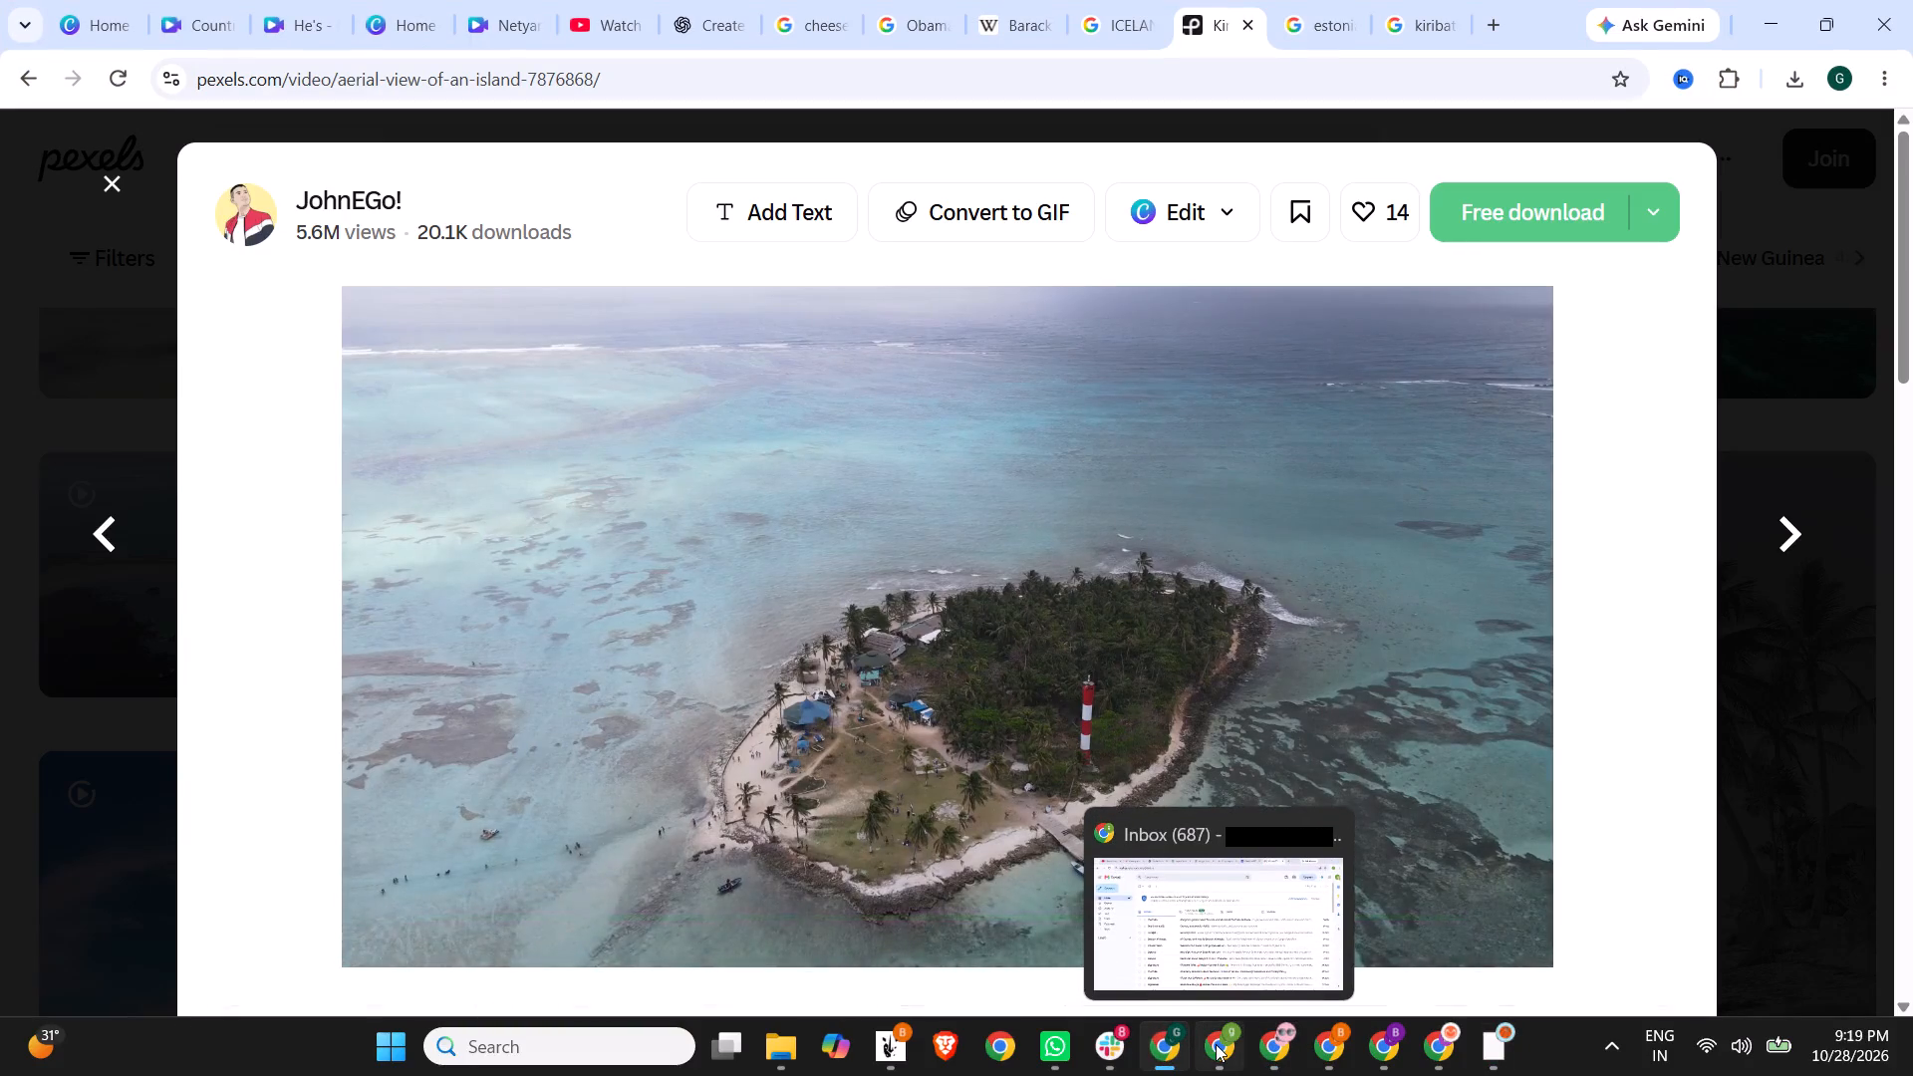
Close the aerial island video preview on Pexels.
click(1816, 698)
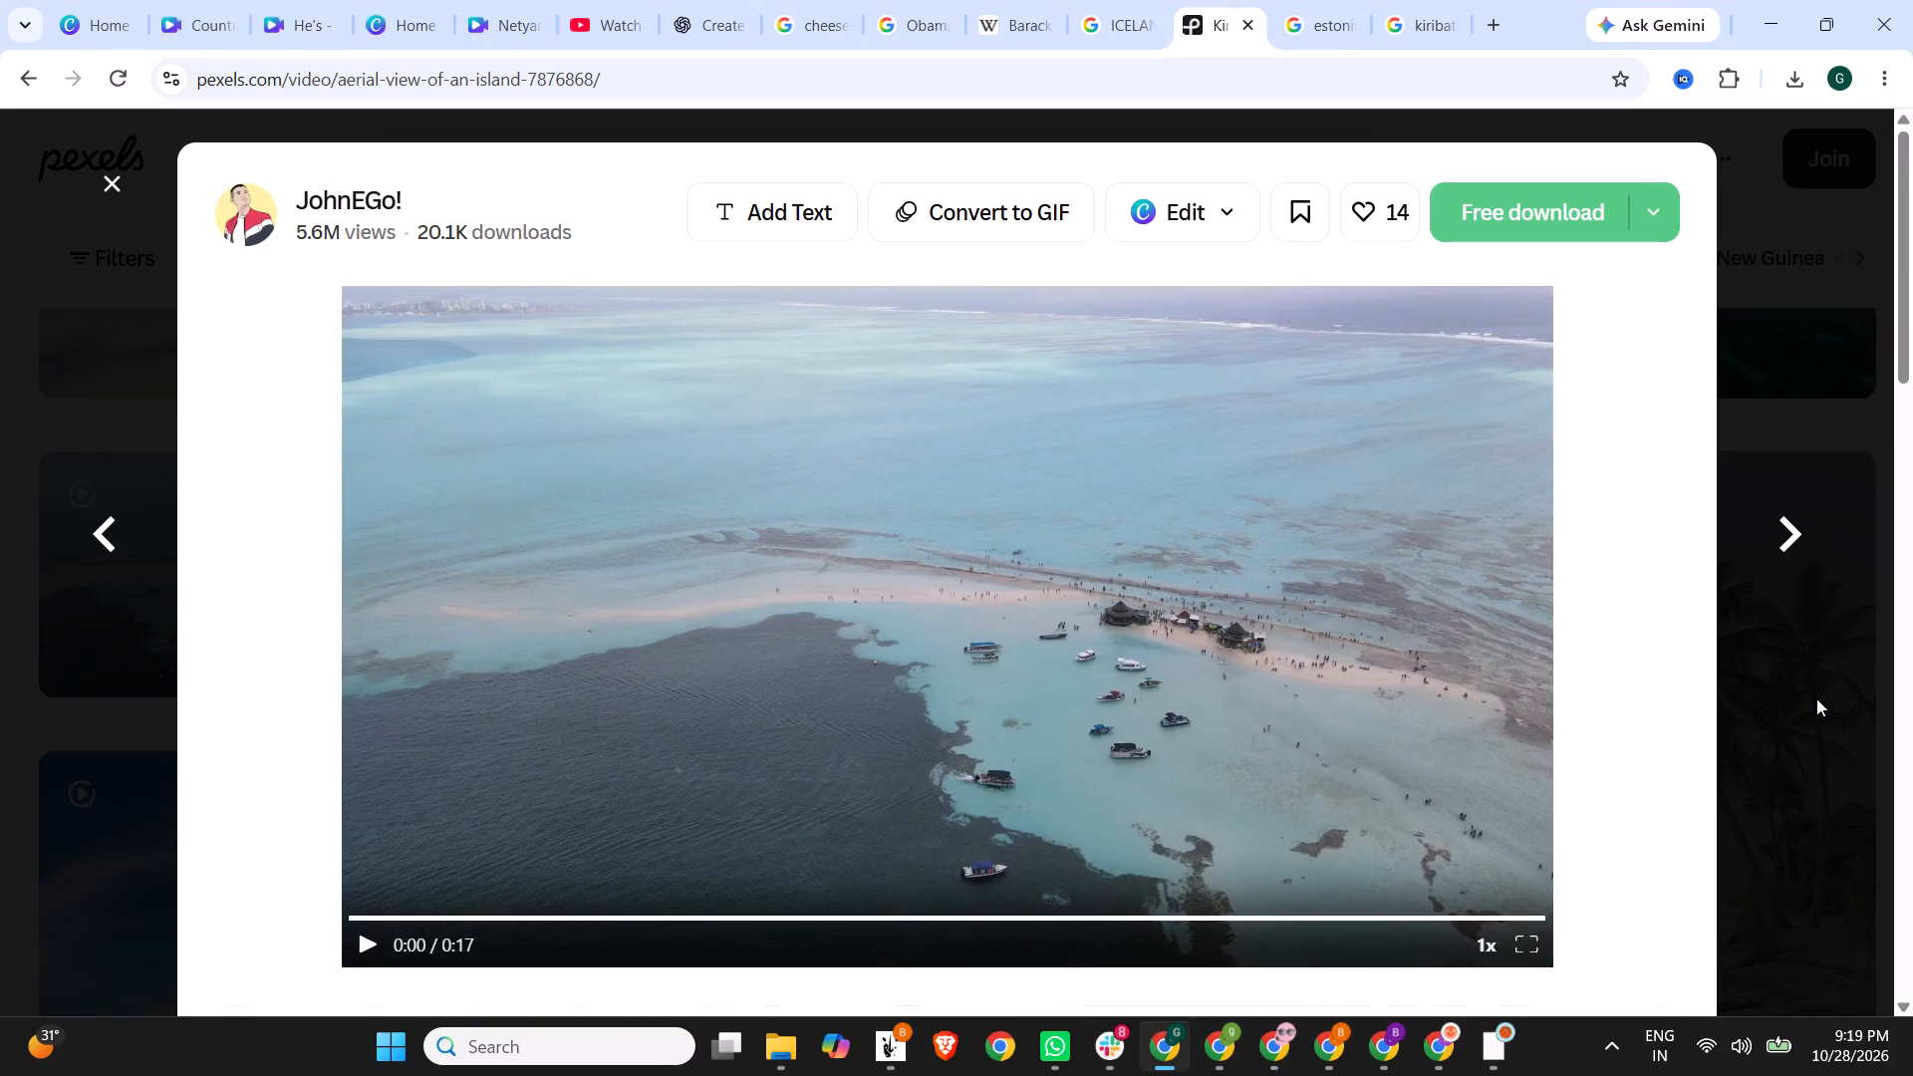
click(113, 178)
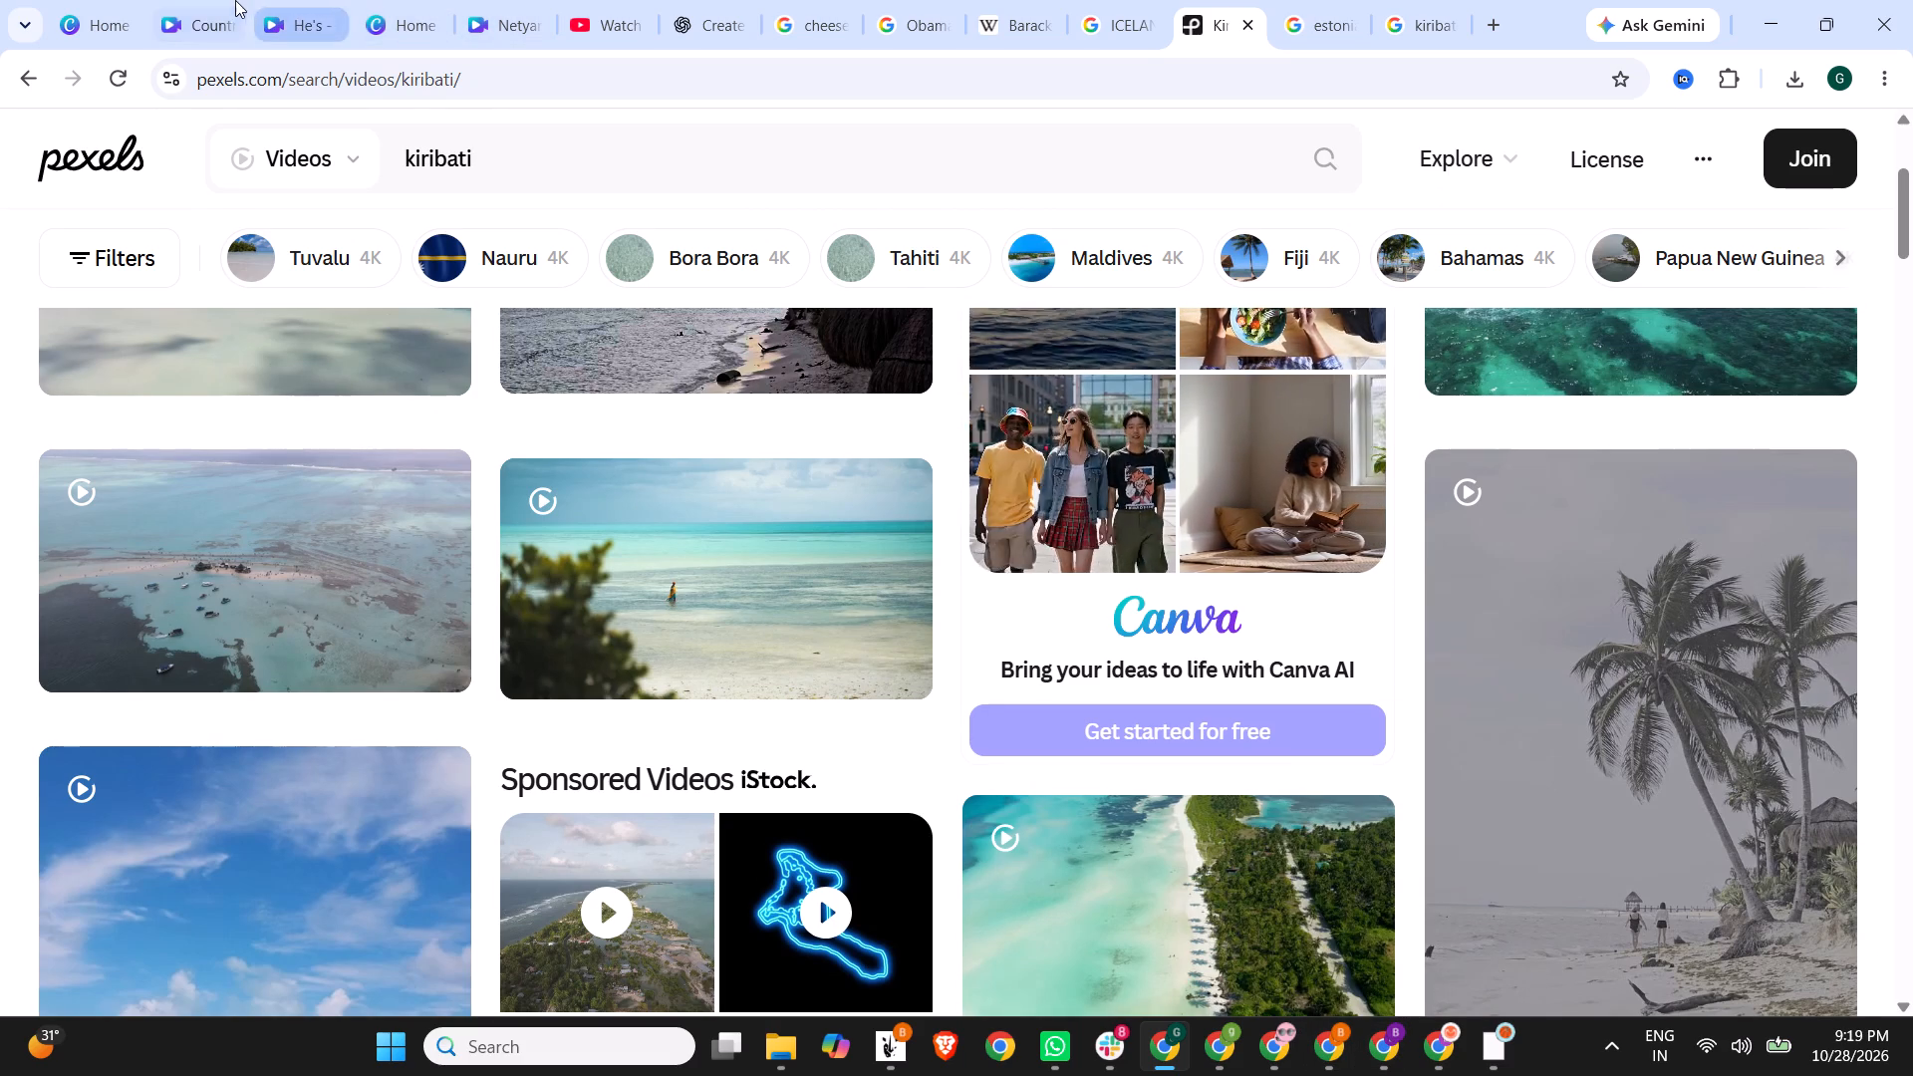
Switch to the Country Facts design in Canva and replace the Kiribati body text with the copied Lesotho fact script.
click(234, 0)
scroll(948, 455, up, 3)
triple_click(1107, 471)
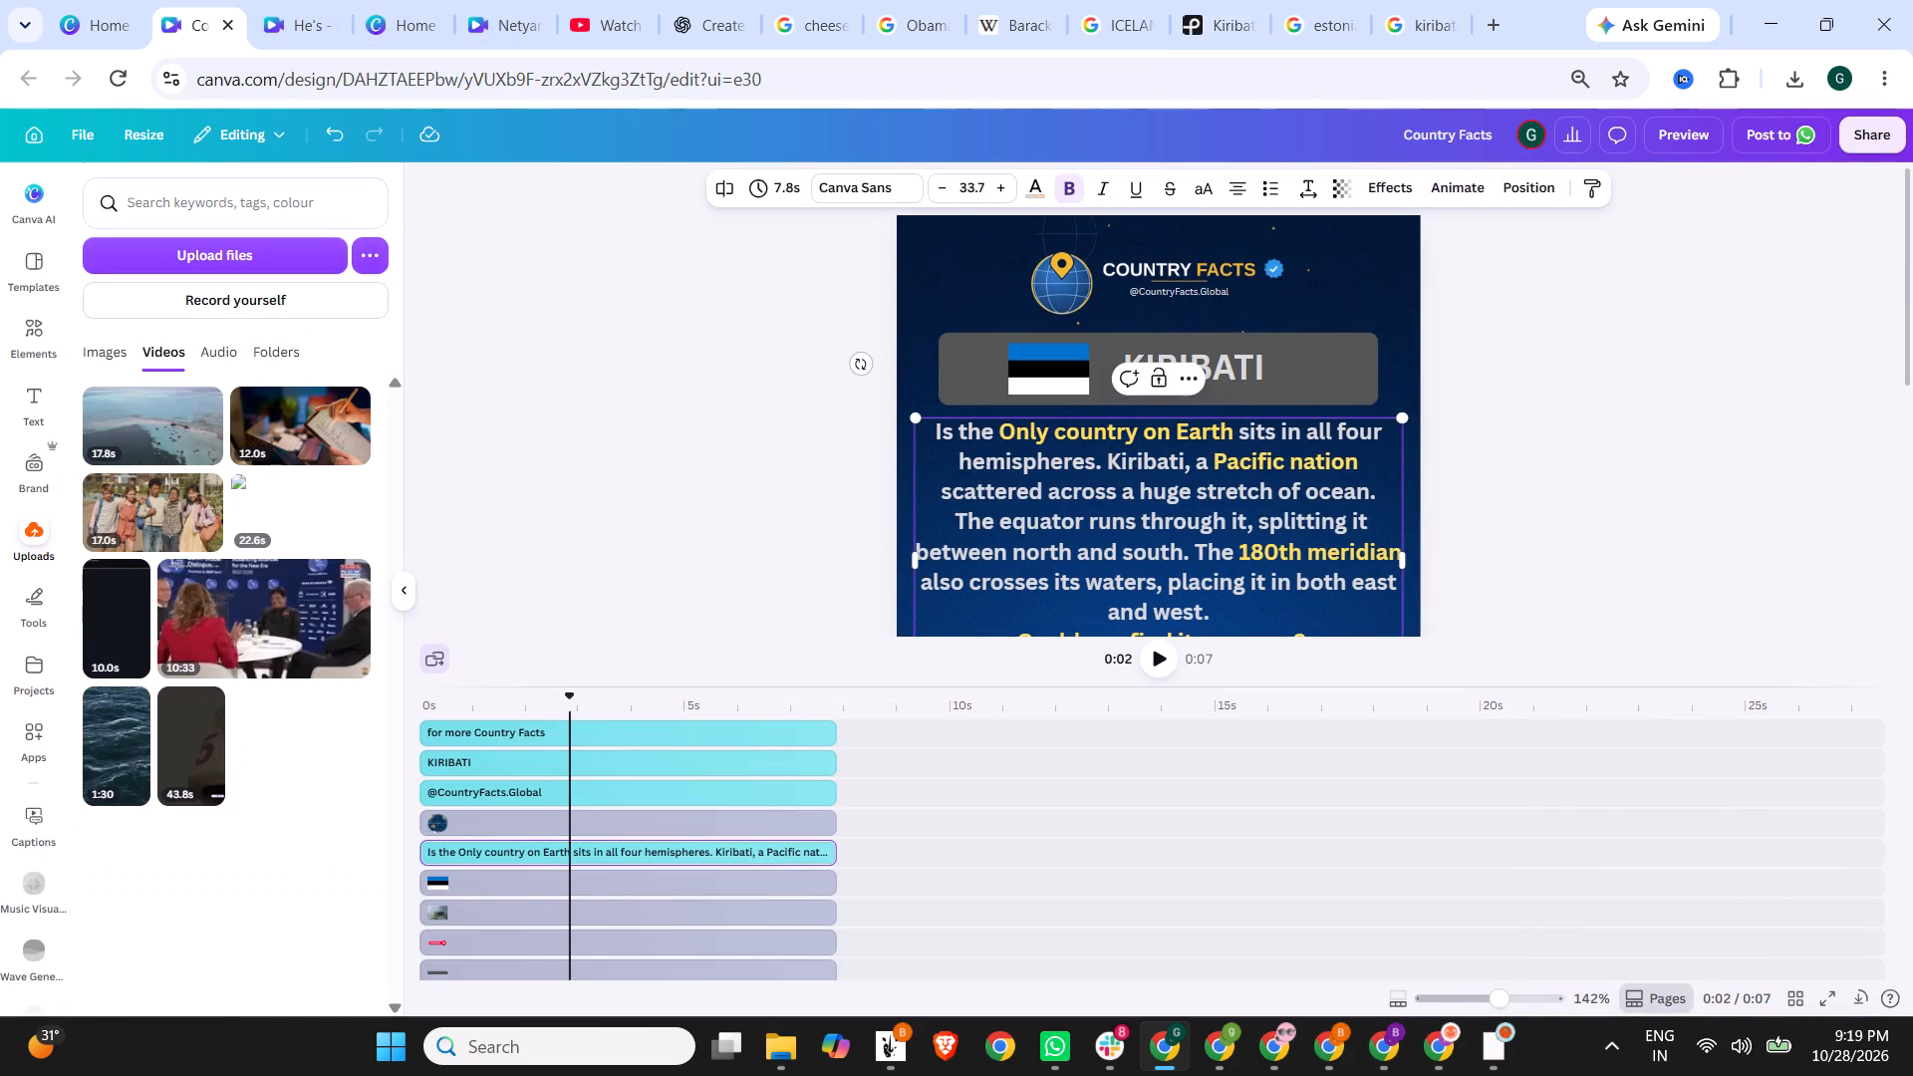
key(ctrl+a)
key(ctrl+v)
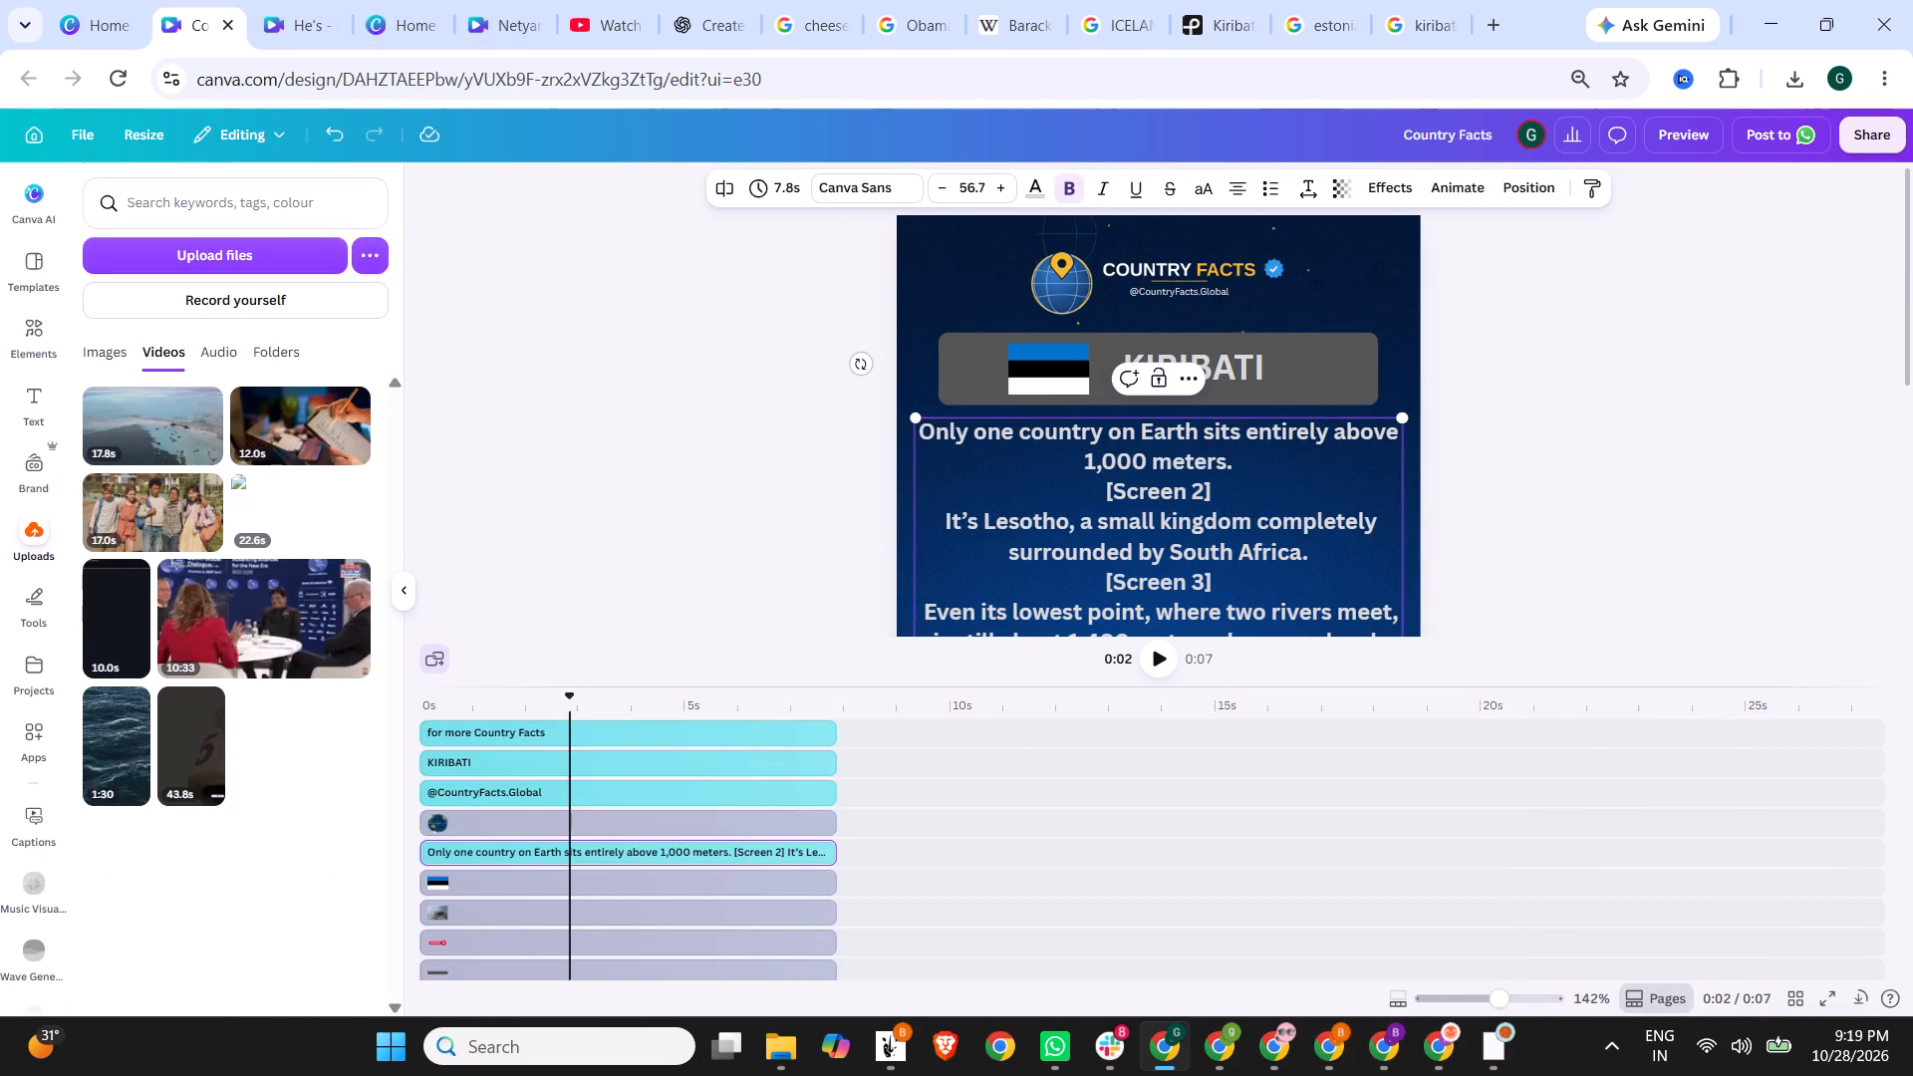
Delete the word "one" from the opening sentence of the body text so it starts "Only country on Earth".
drag(1016, 433, 1009, 431)
drag(1009, 431, 975, 431)
key(BackSpace)
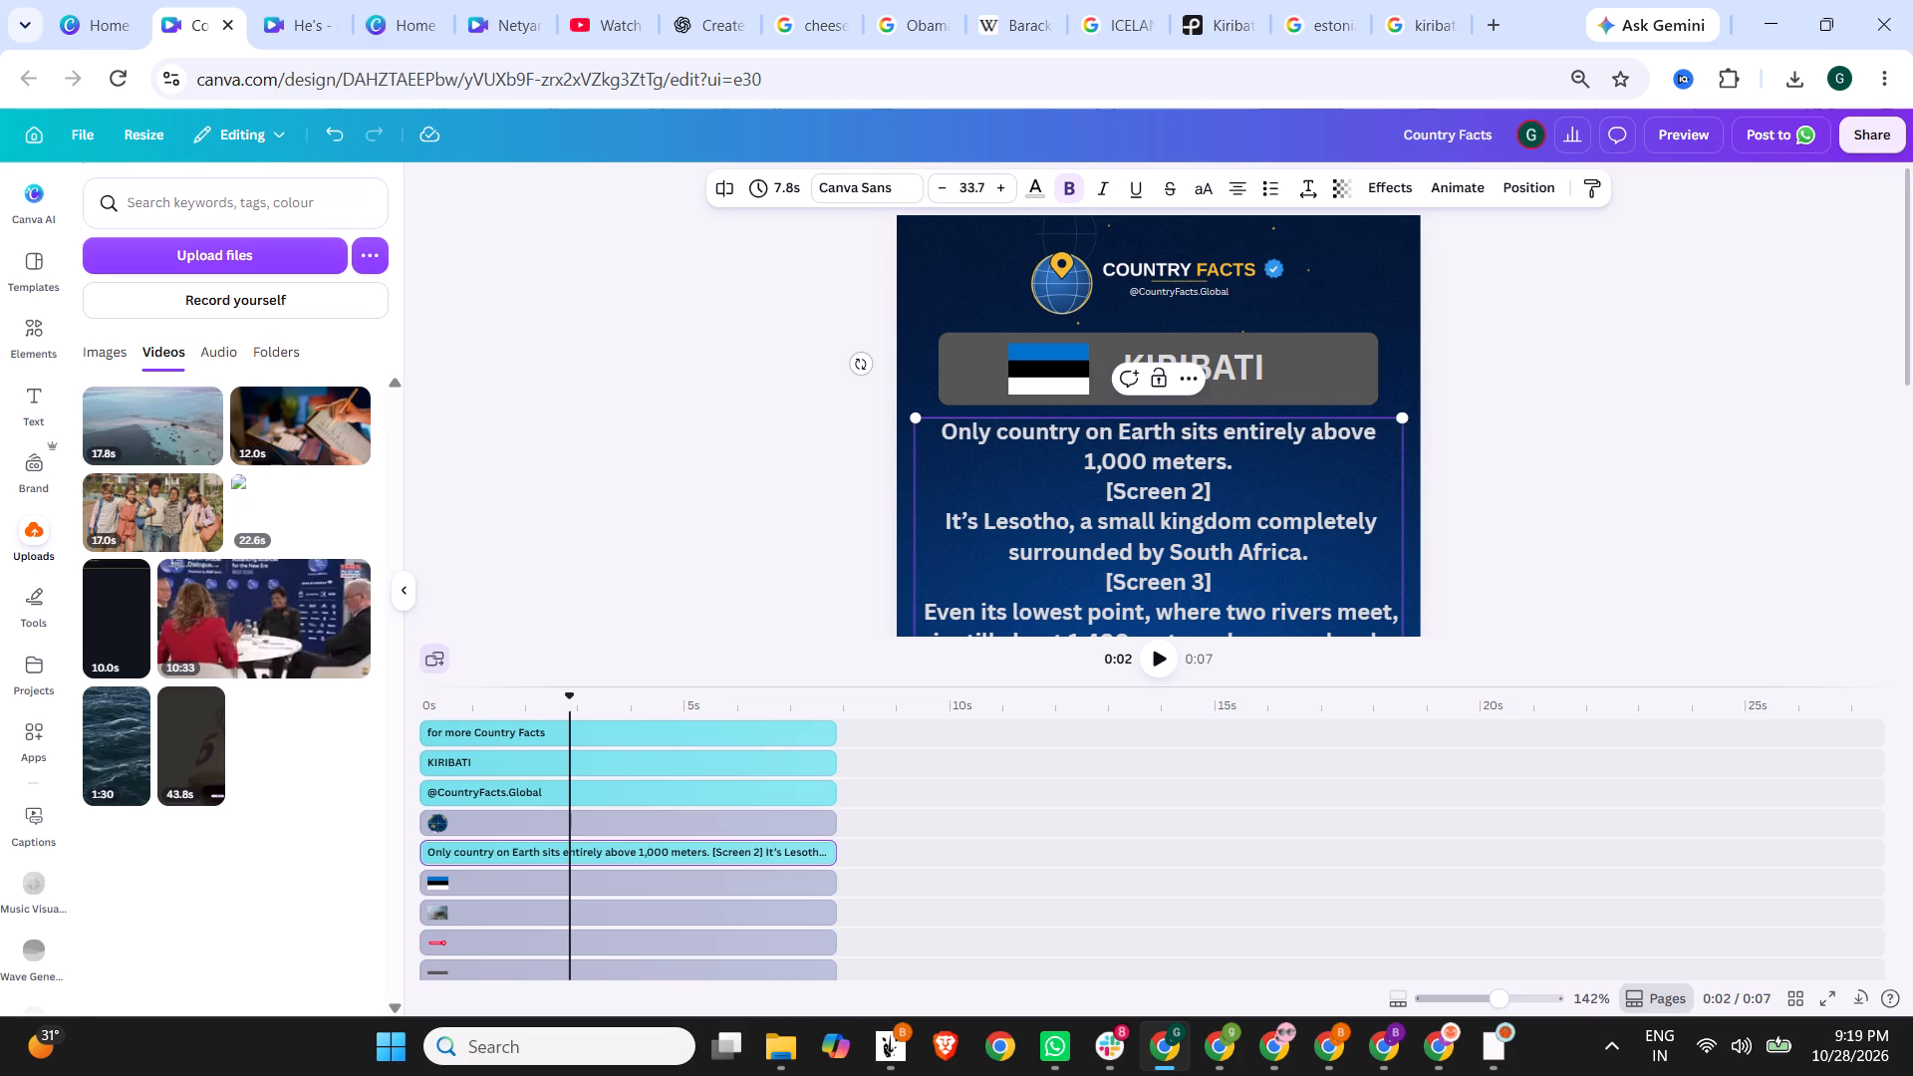
Remove the "[Screen 2]" label and the word "It's", joining "Lesotho, a small kingdom" onto the opening sentence's paragraph.
drag(1247, 490, 1052, 479)
key(BackSpace)
key(BackSpace)
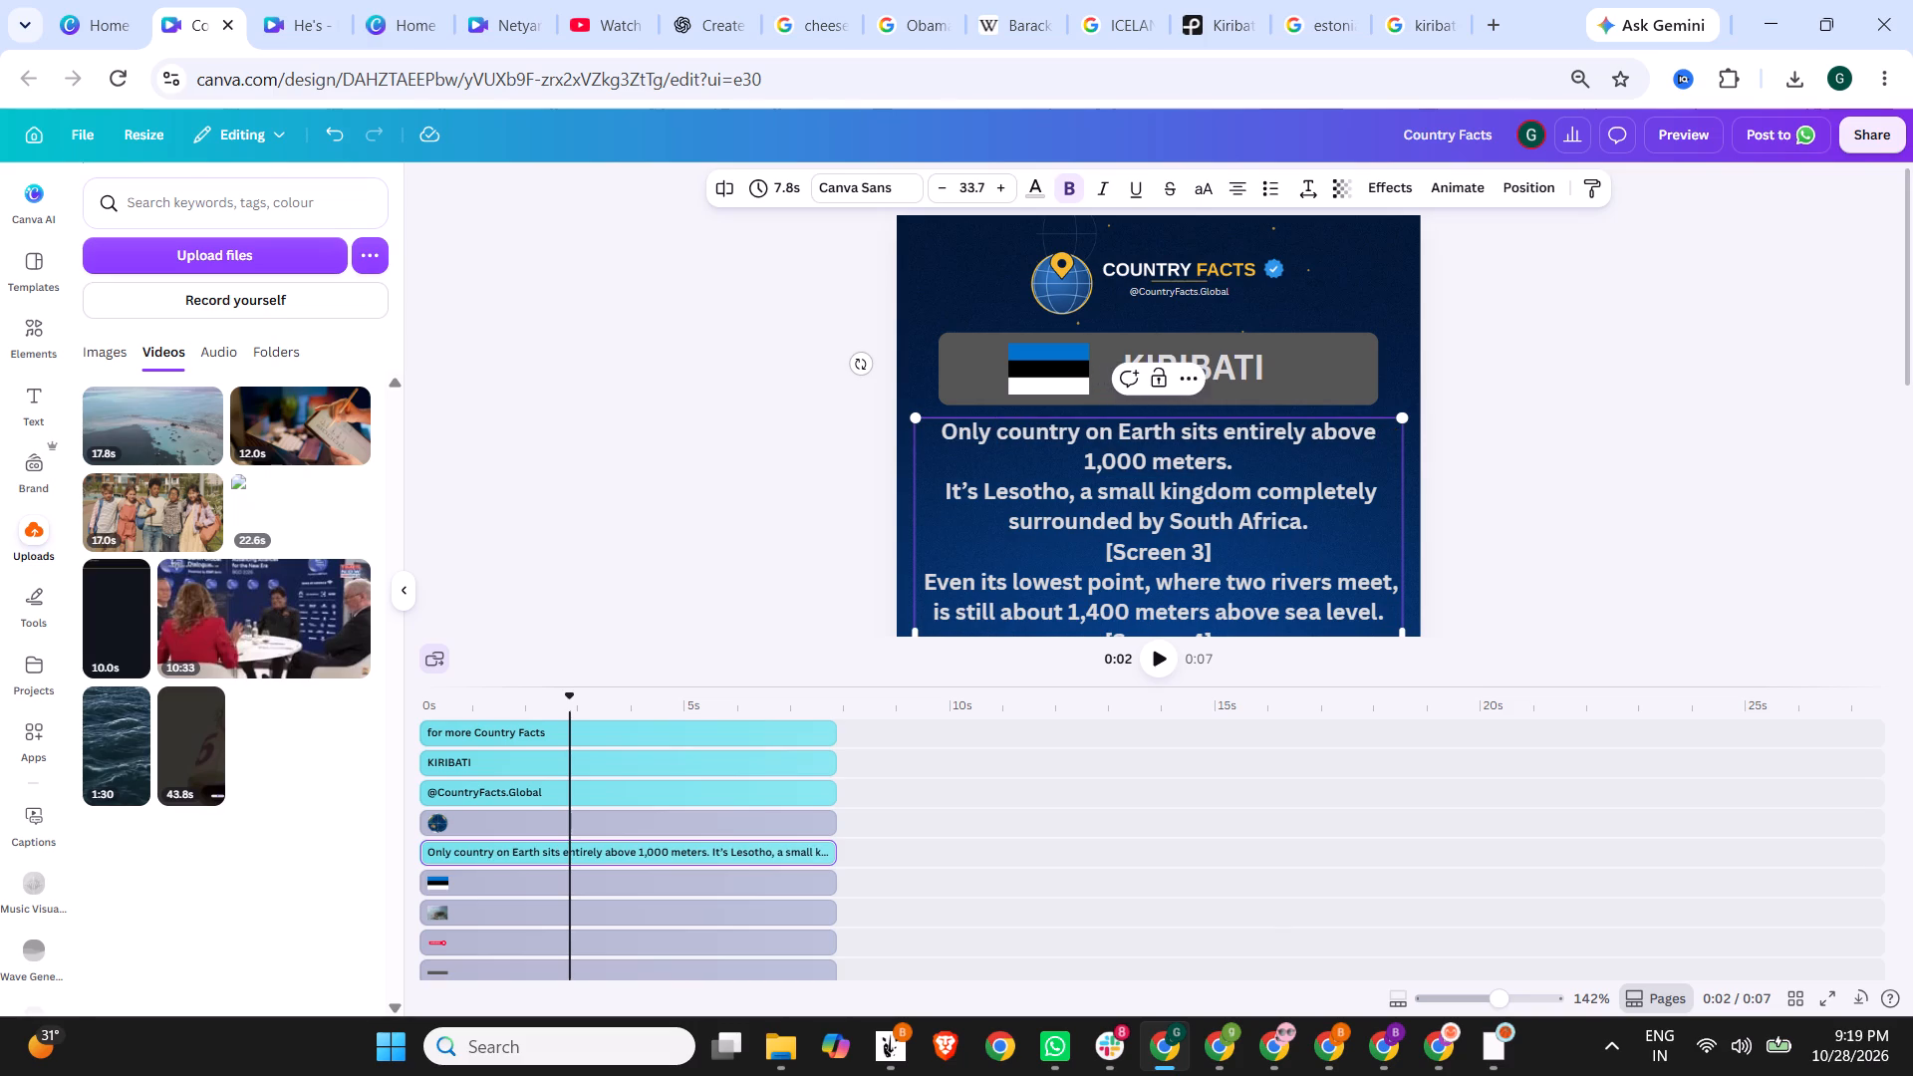
key(Delete)
key(Delete)
key(Delete)
key(Delete)
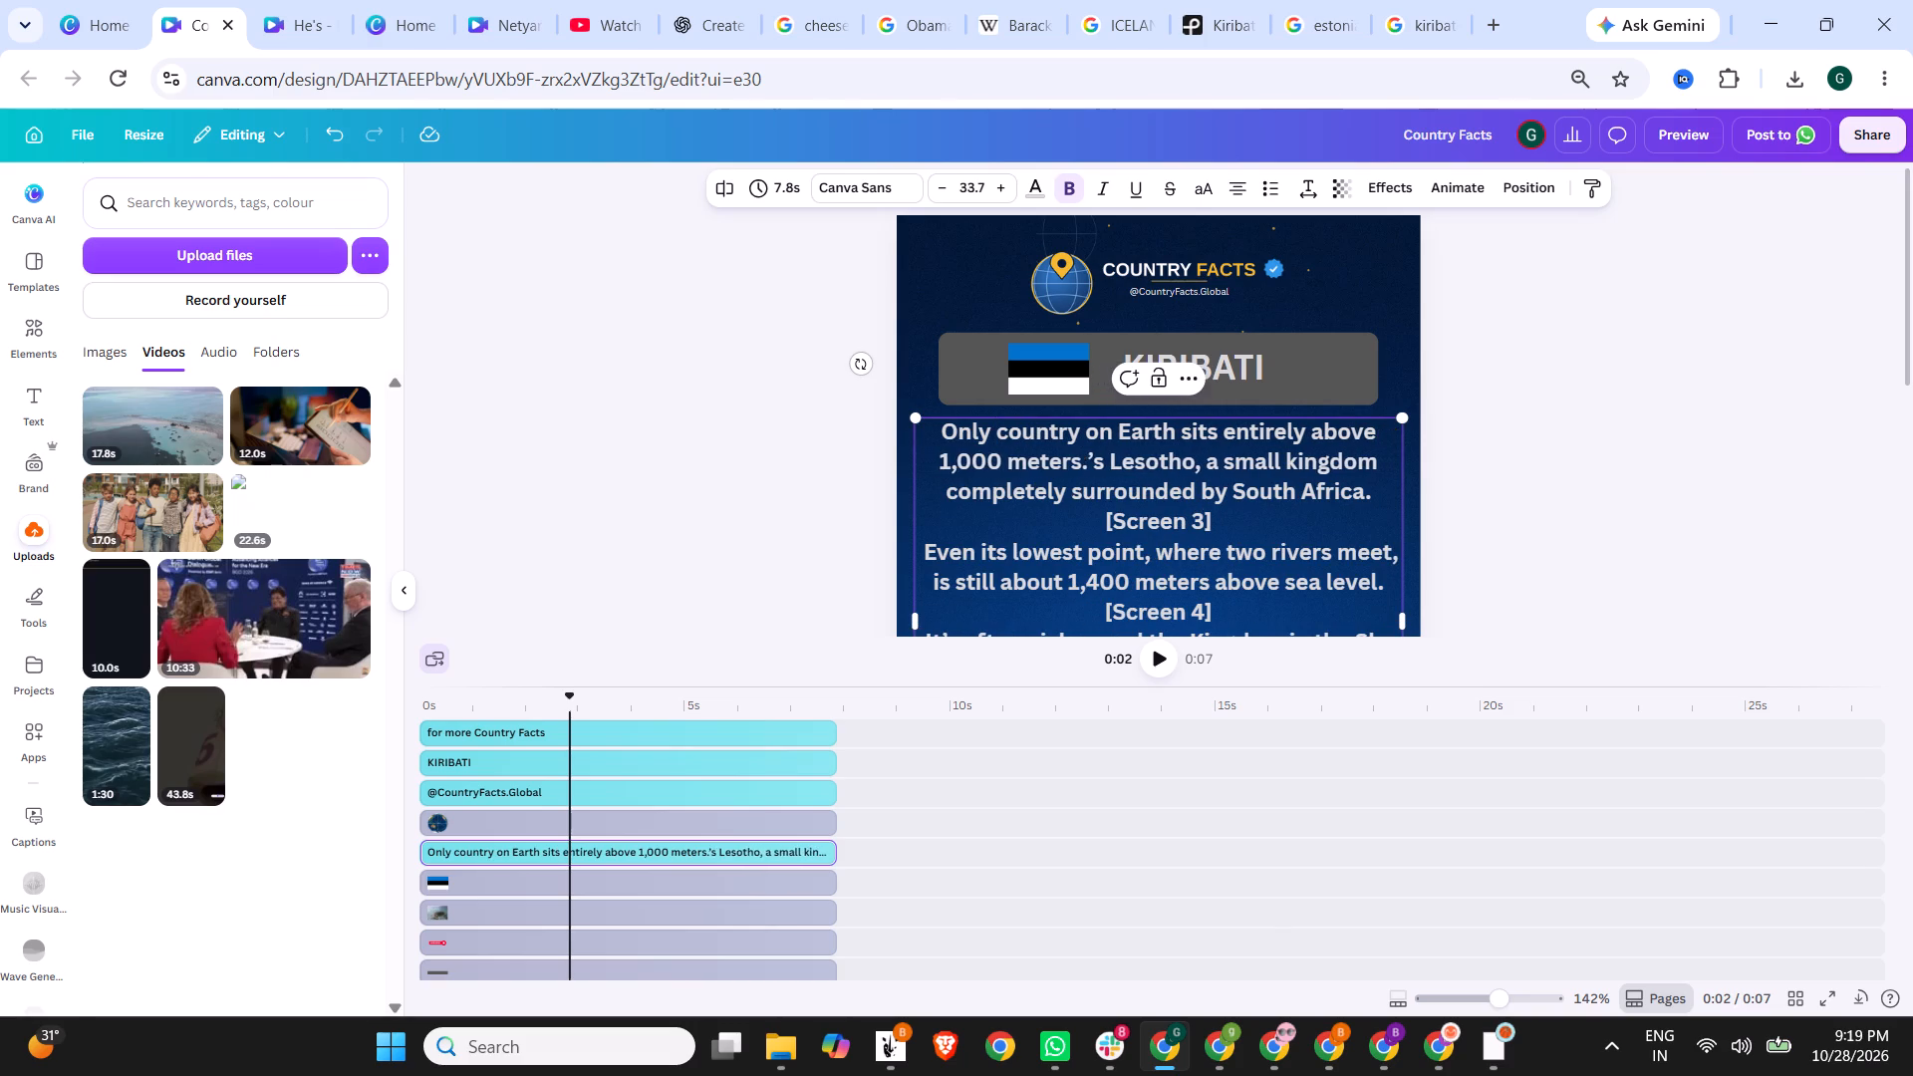
key(Delete)
key(Delete)
Remove the "[Screen 3]" label line above the sentence "Even its lowest point, where two rivers meet".
drag(1260, 530, 1072, 531)
key(BackSpace)
key(BackSpace)
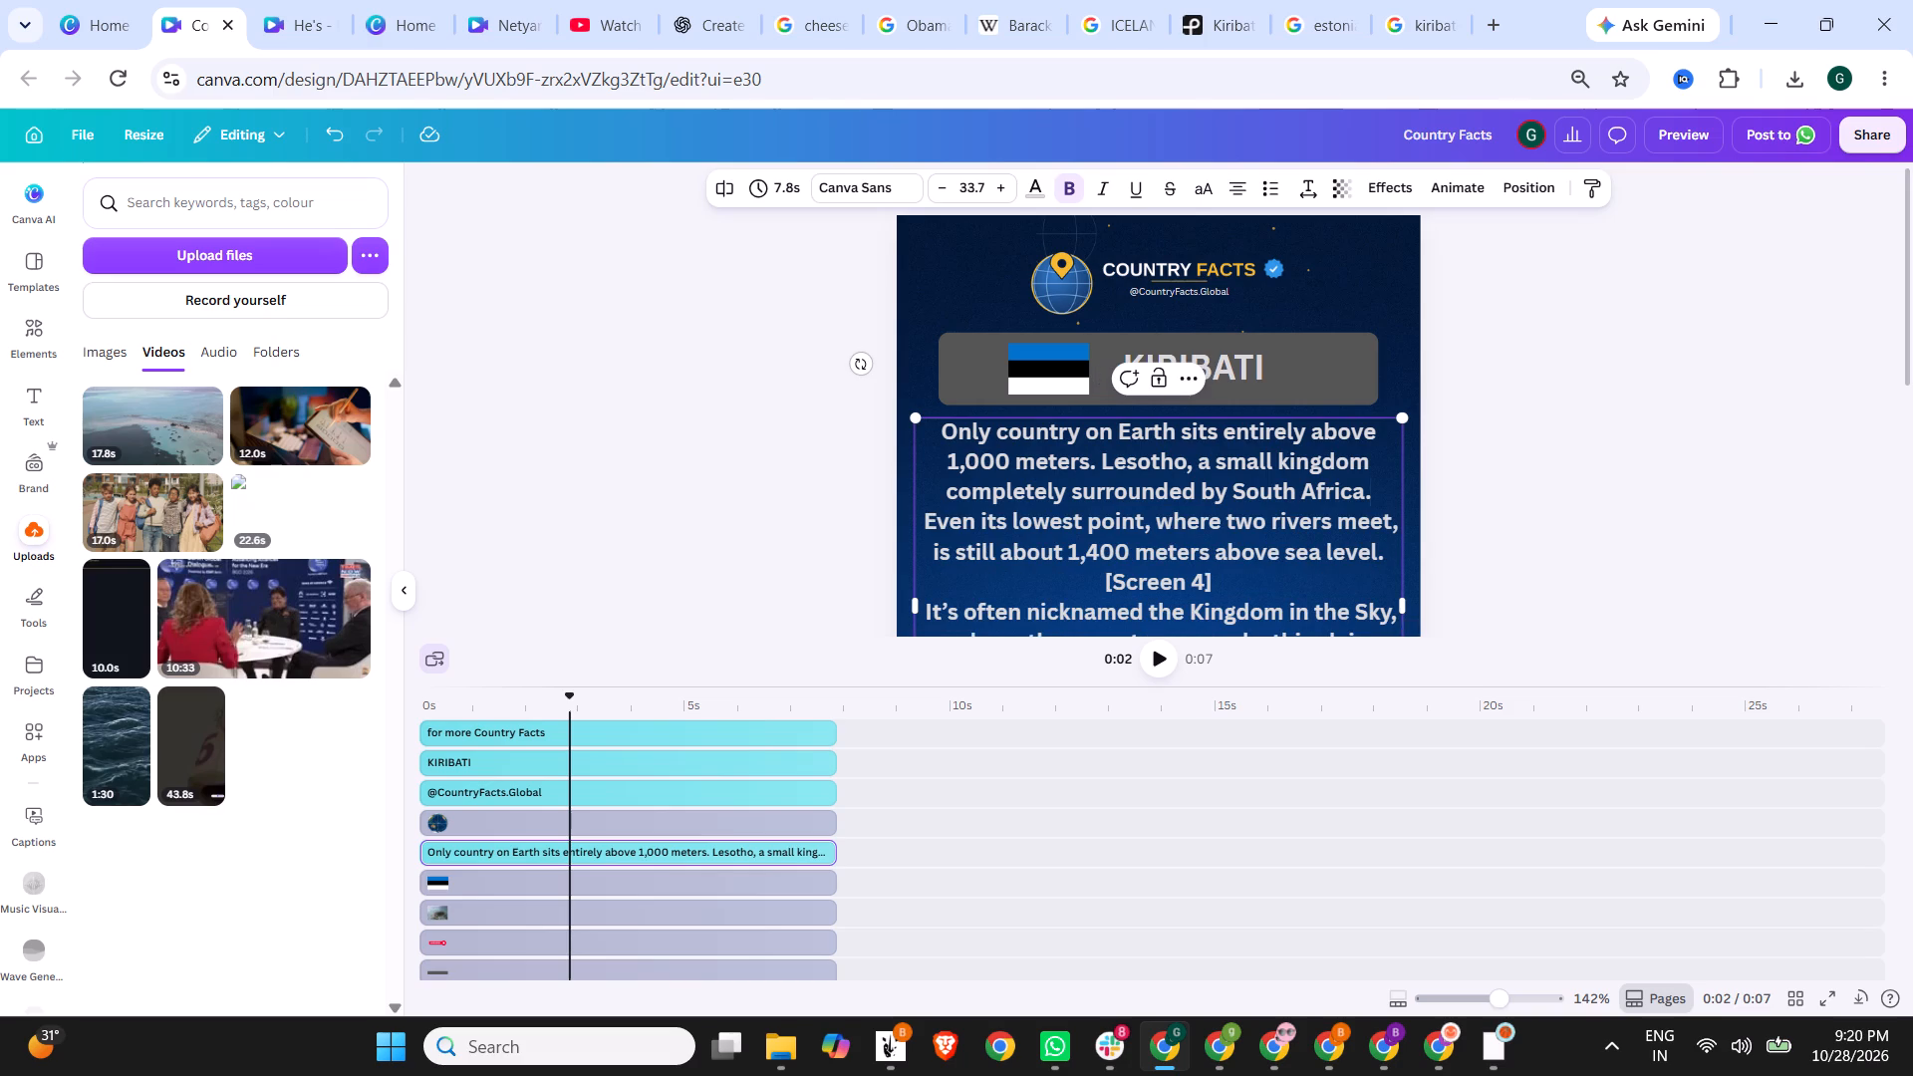
In the Canva Country Facts design, delete "[Screen 4]", "[Screen 5]" and "Comment below and follow for the next country fact." from the body text.
scroll(1100, 529, down, 1)
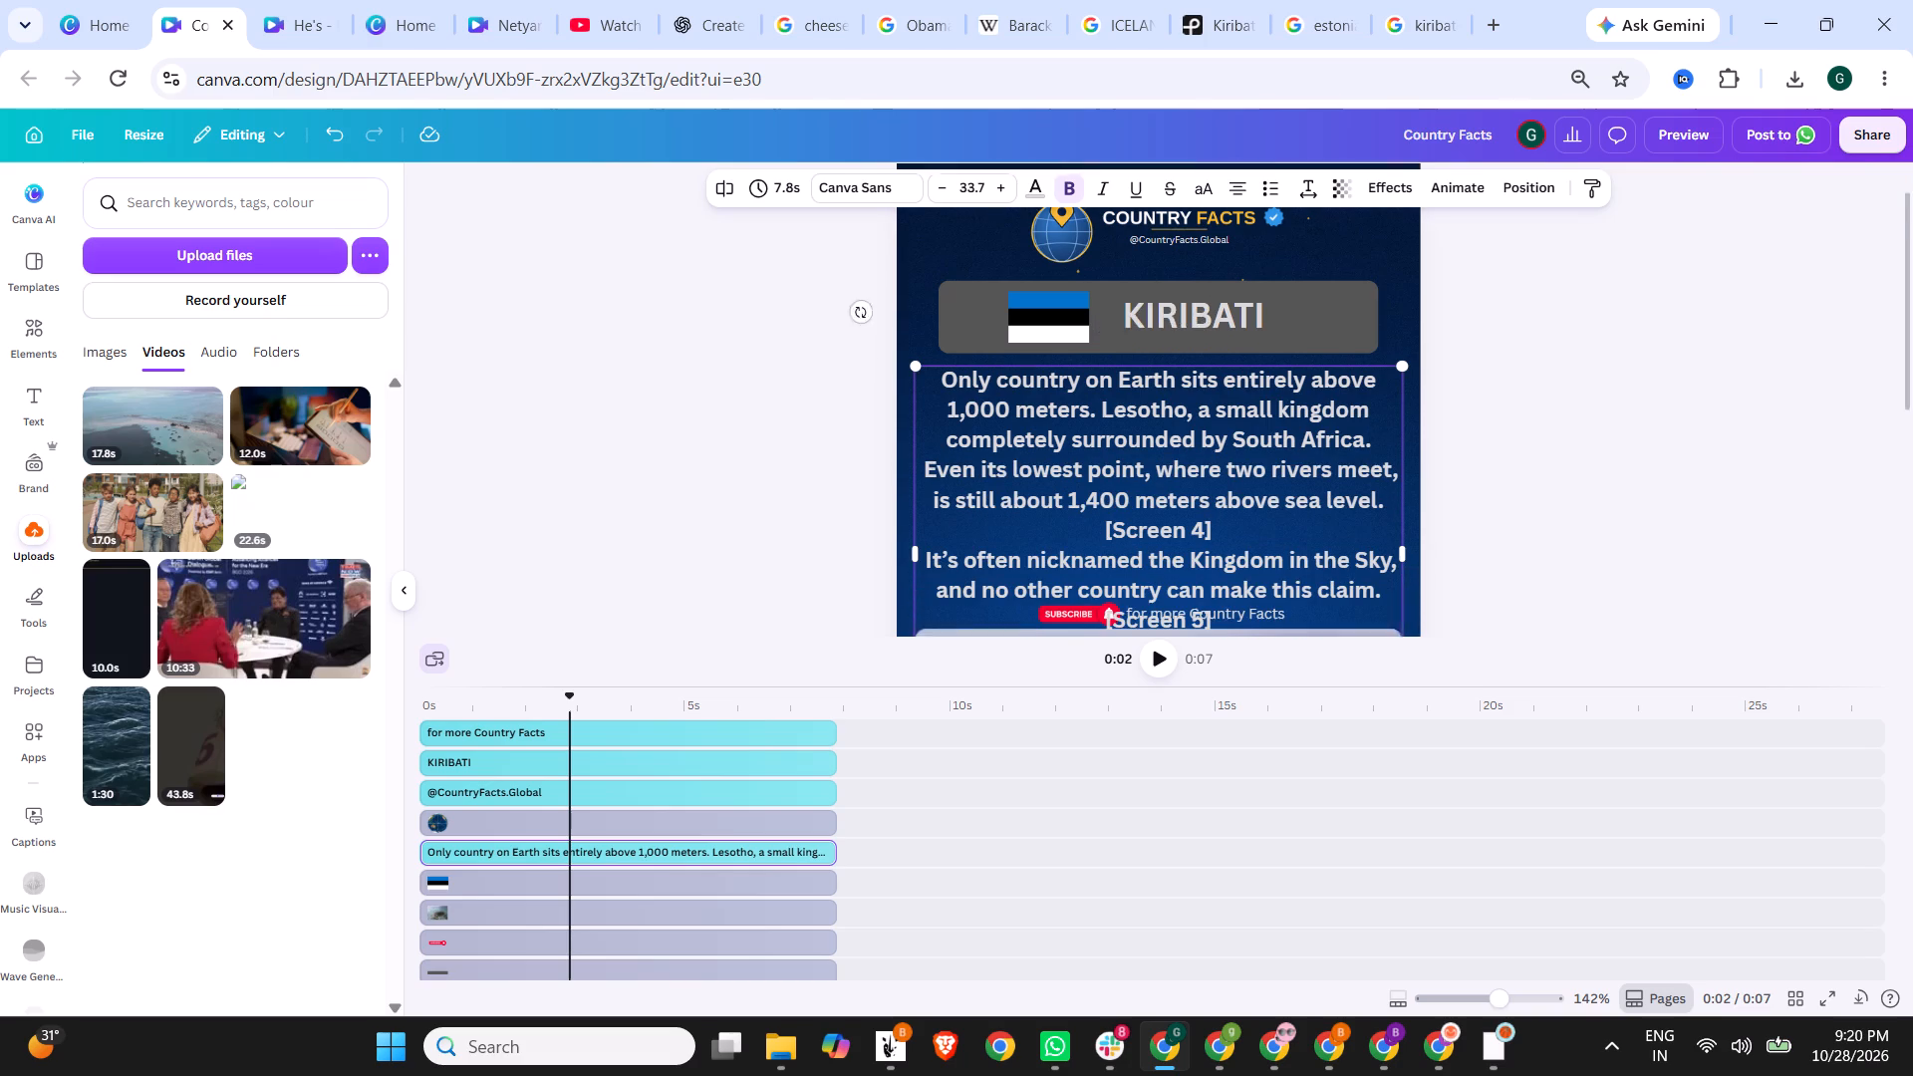
drag(1242, 445, 1077, 450)
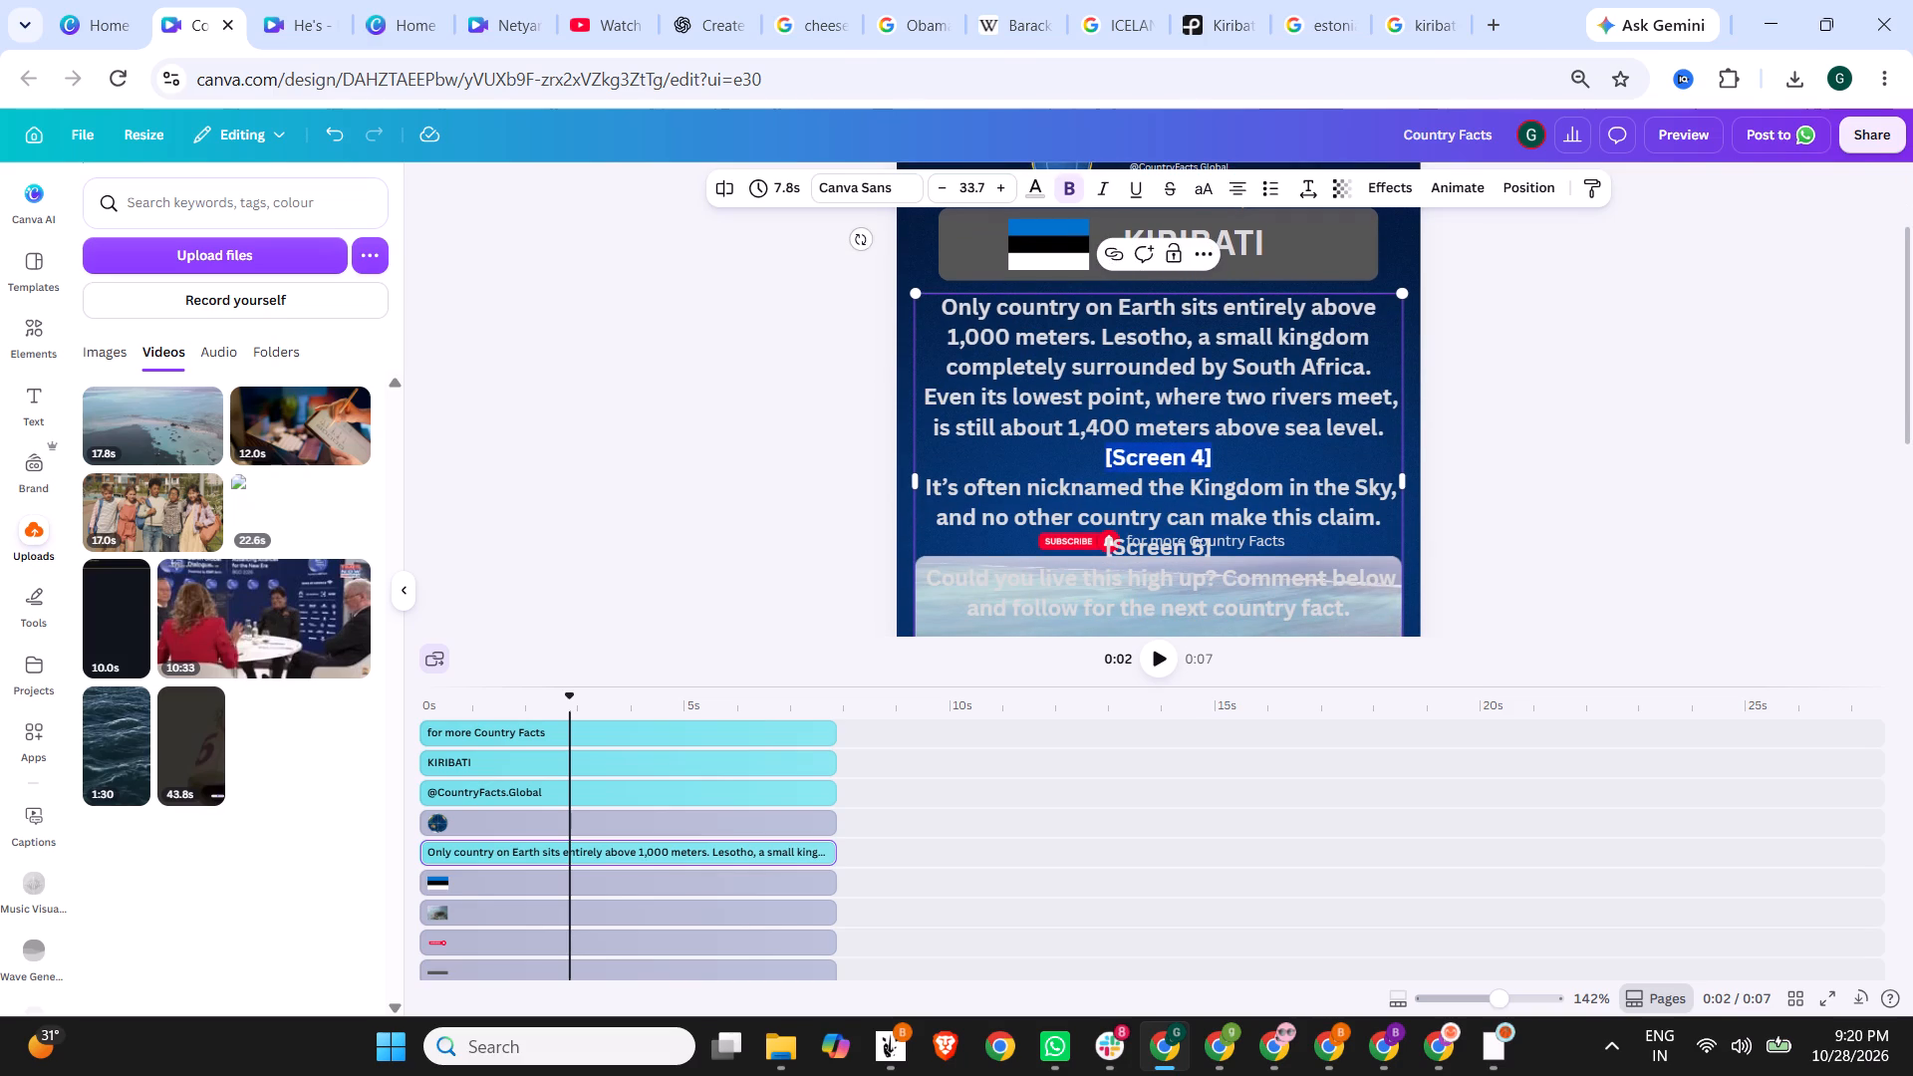
key(BackSpace)
key(BackSpace)
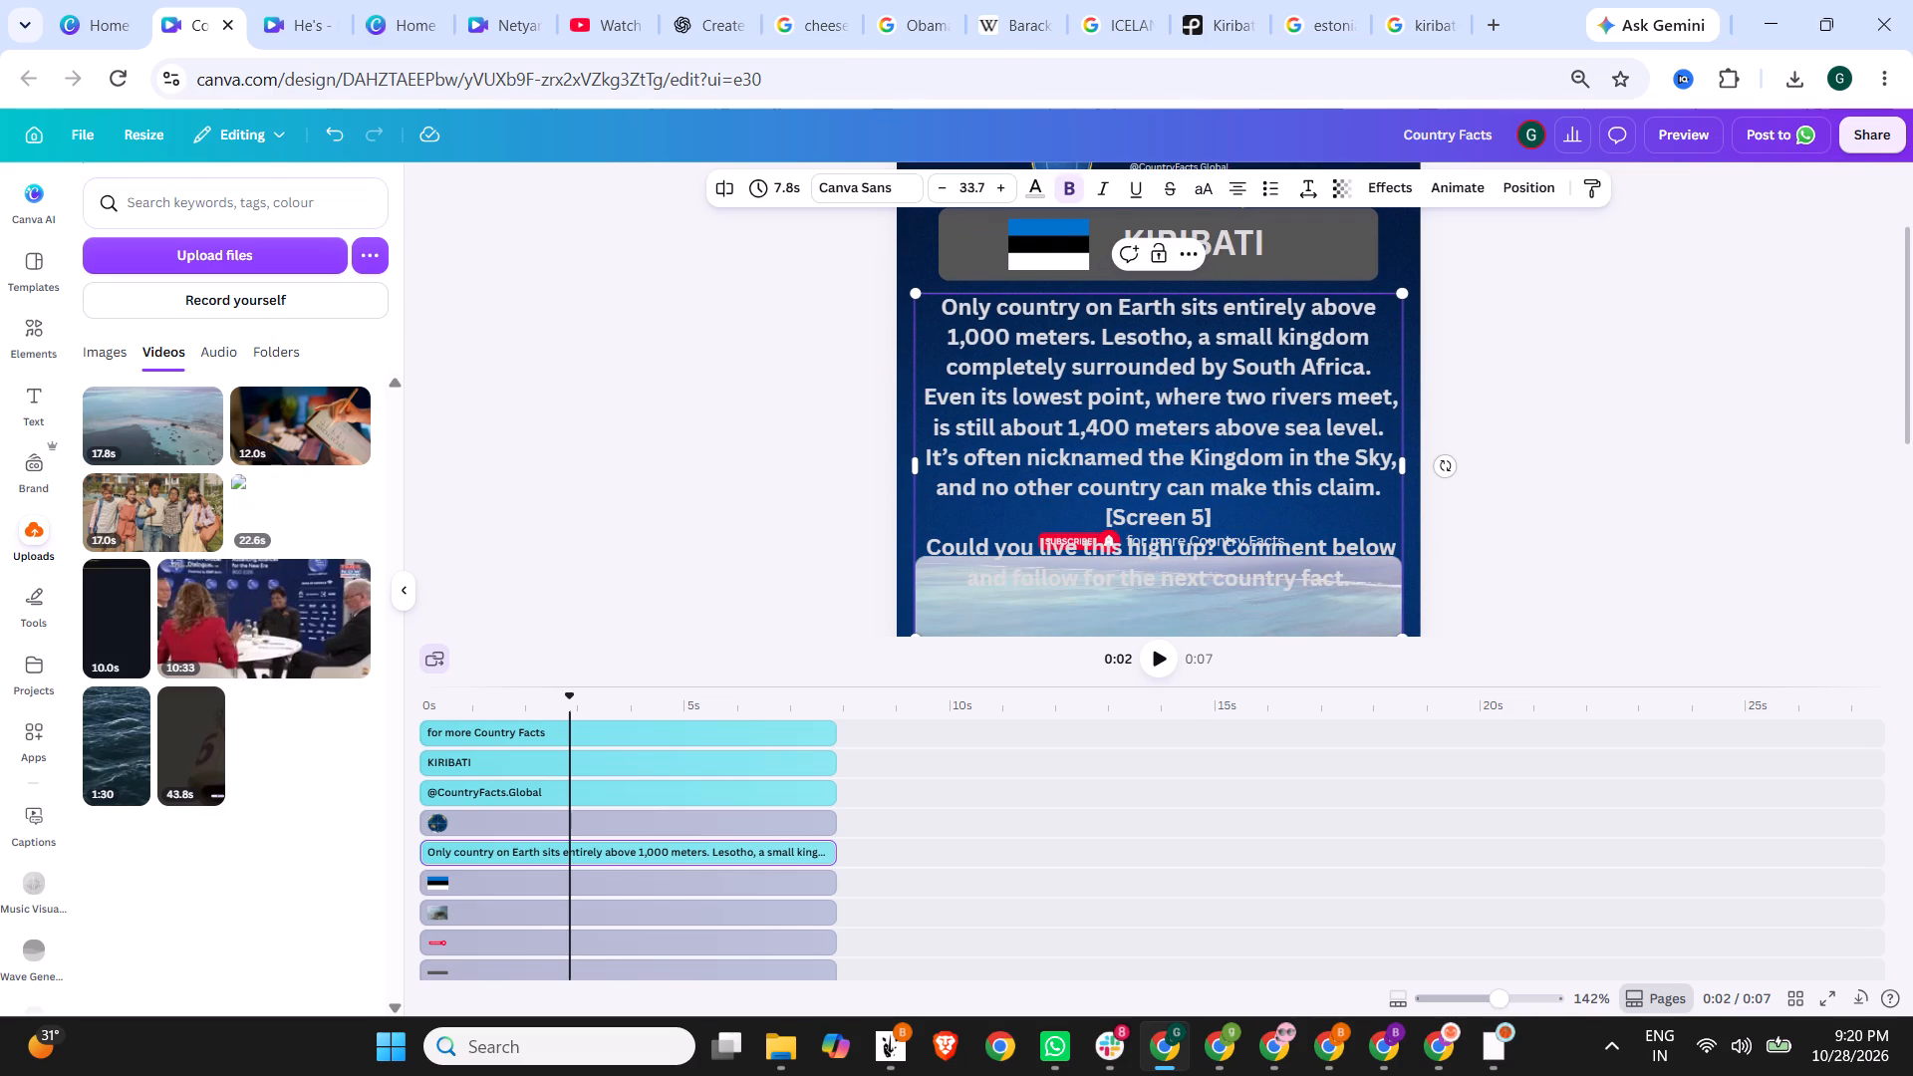
drag(1233, 524, 1095, 516)
key(BackSpace)
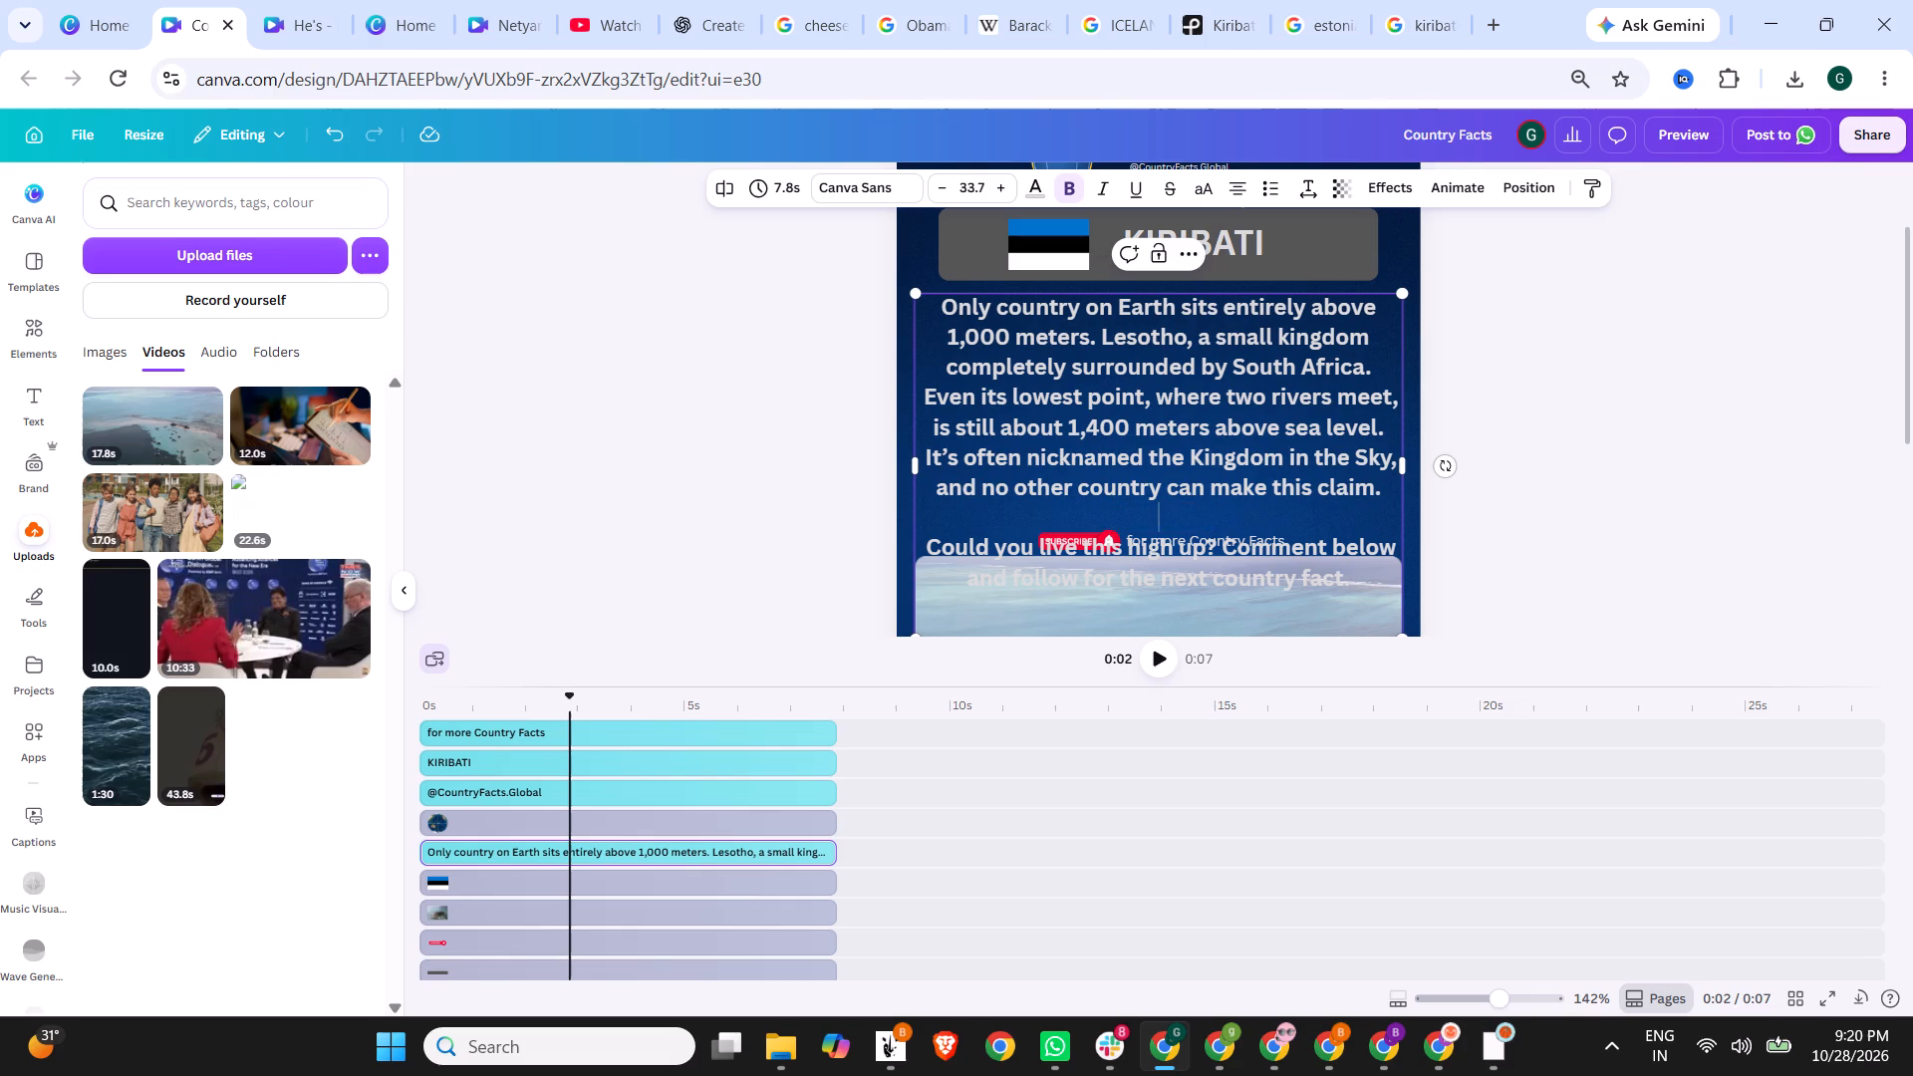
key(Delete)
drag(1355, 555, 1226, 519)
key(BackSpace)
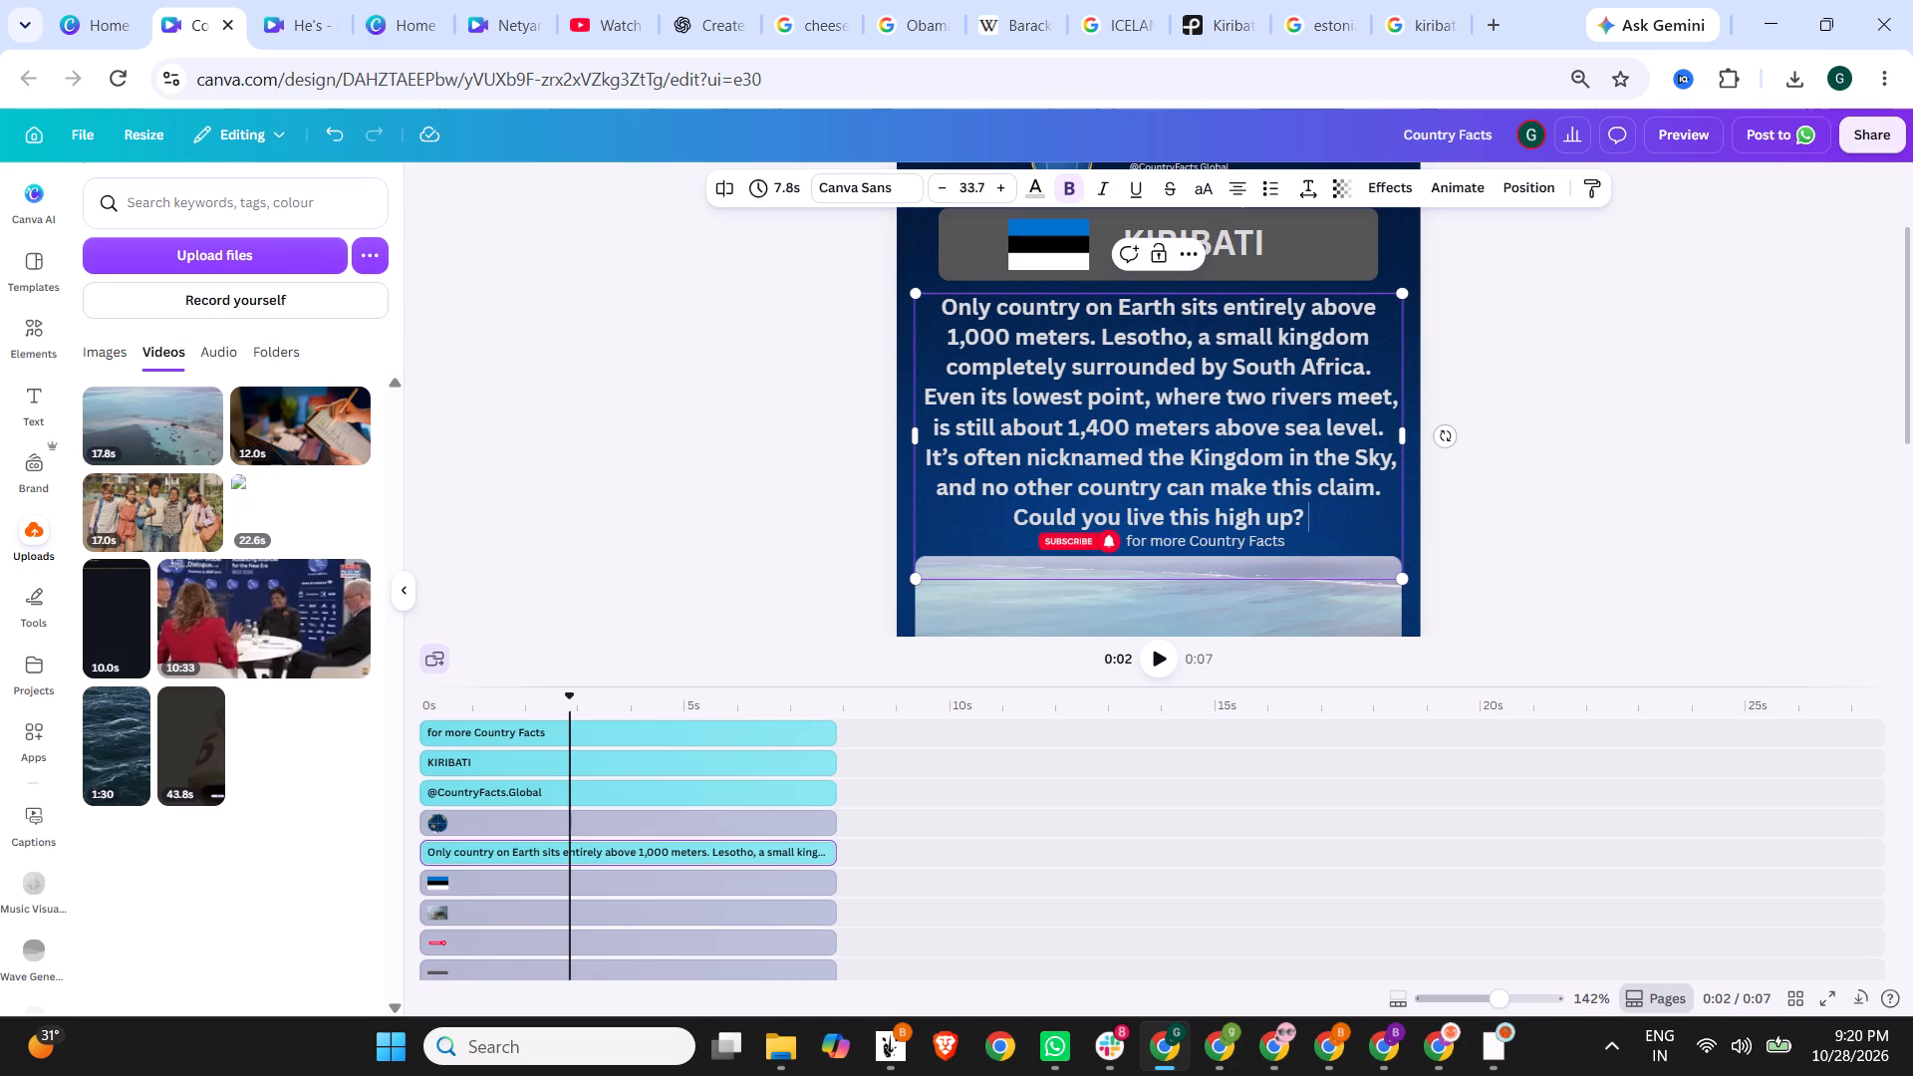
Colour the closing question "Could you live this high up?" yellow in the body text.
drag(1314, 521, 1192, 511)
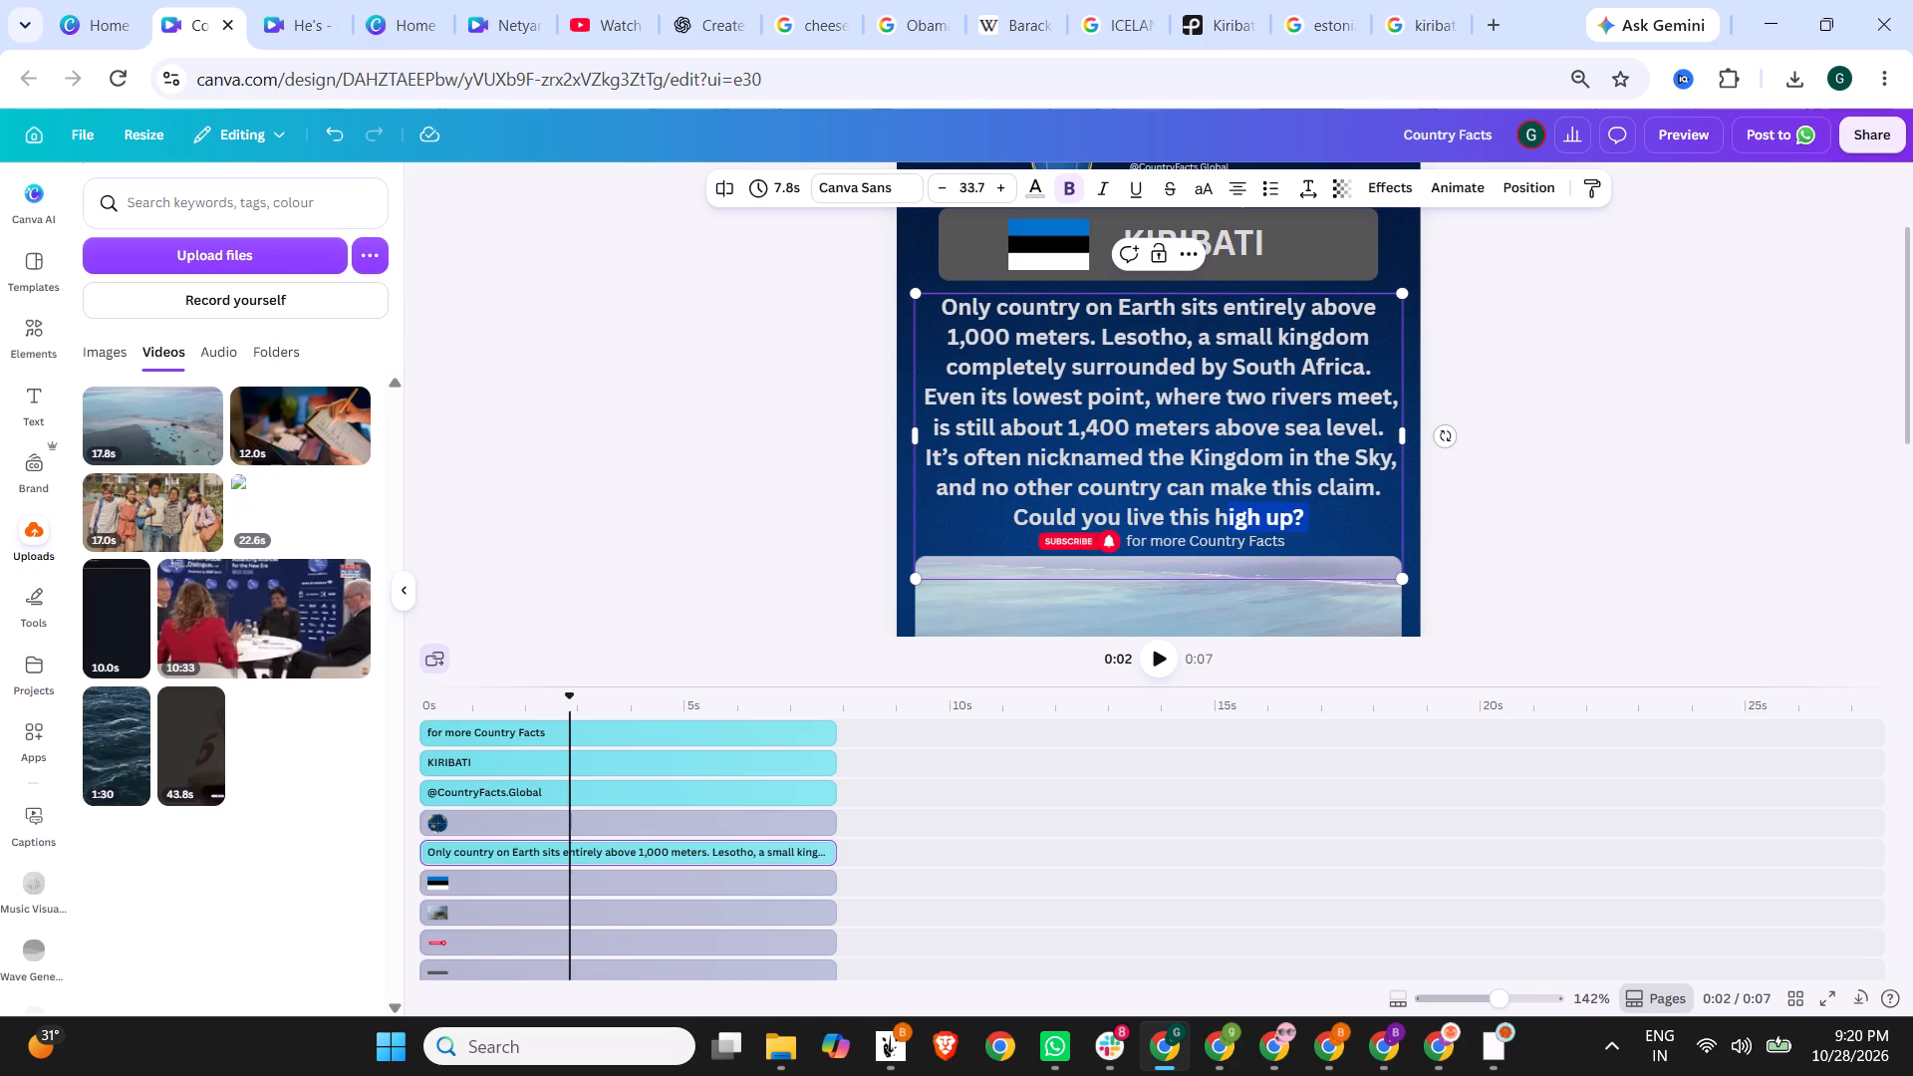
drag(1192, 511, 1012, 510)
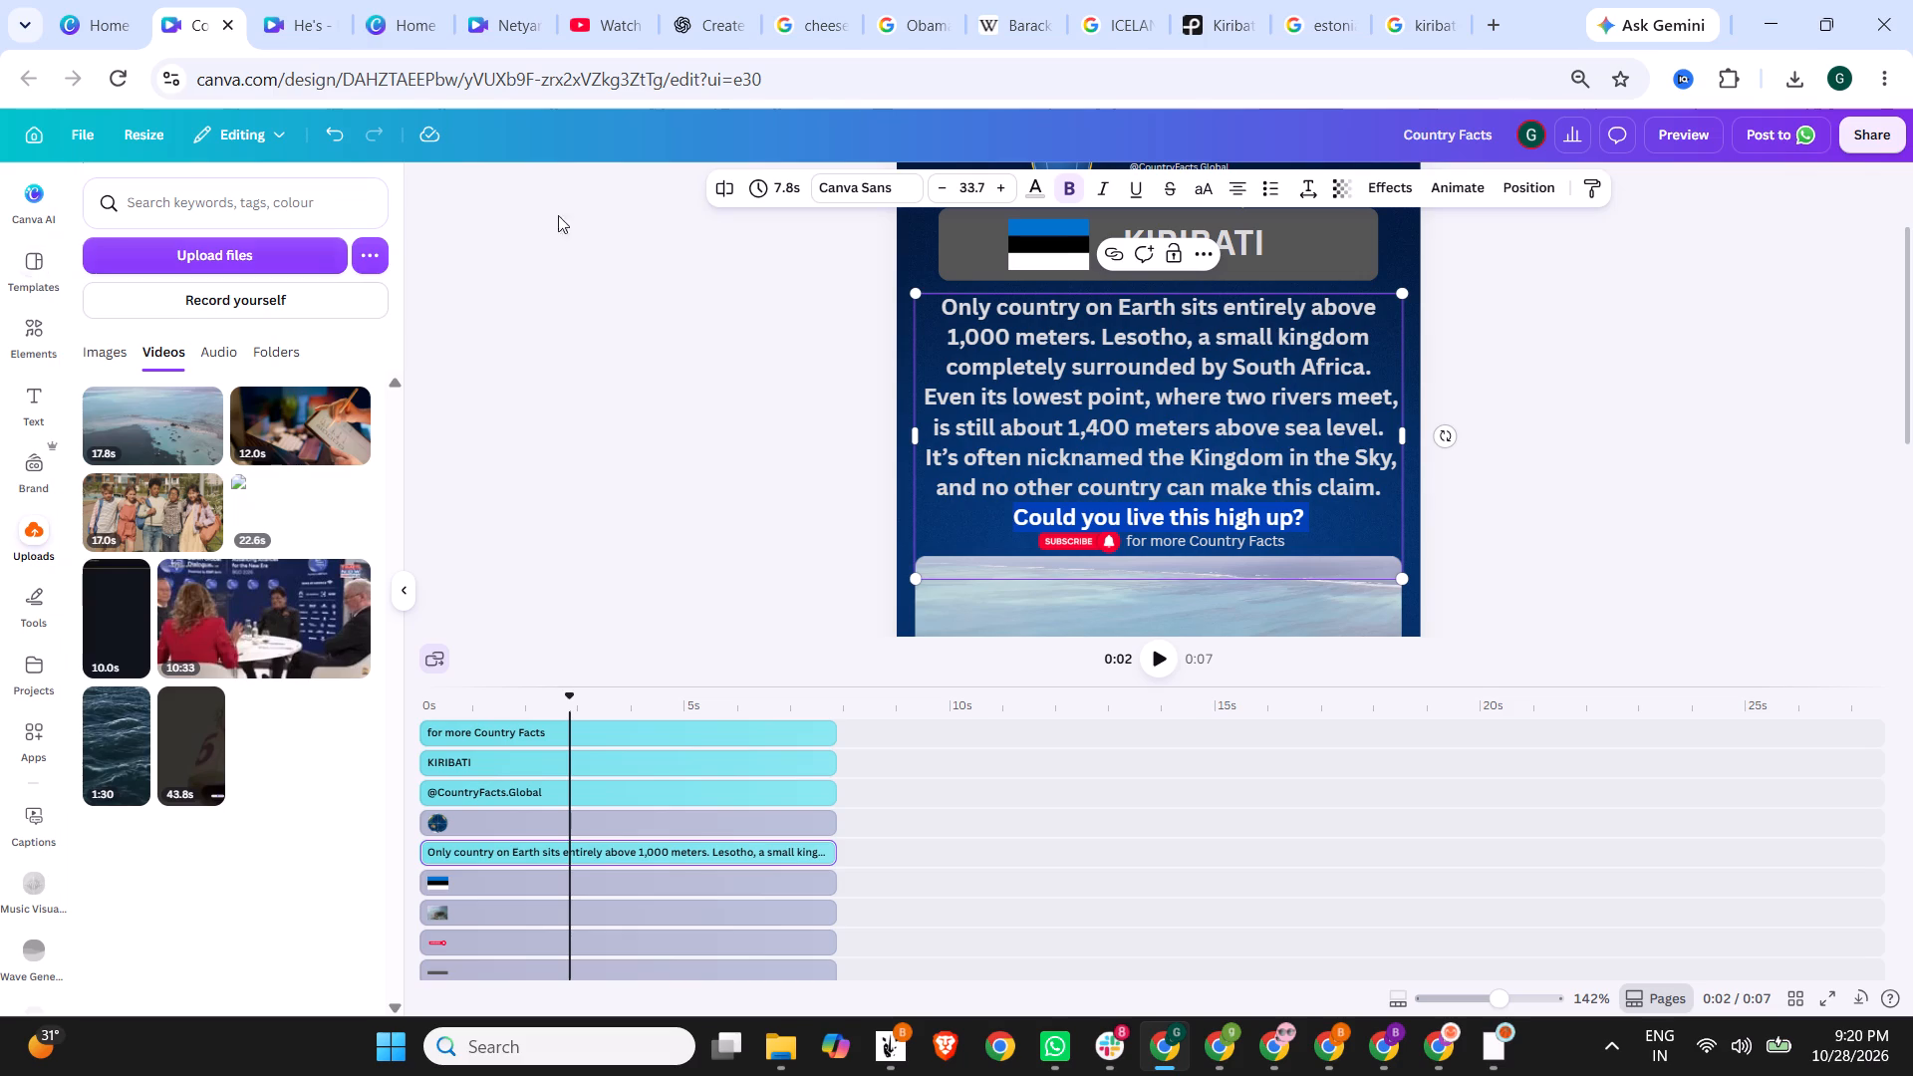
click(1036, 187)
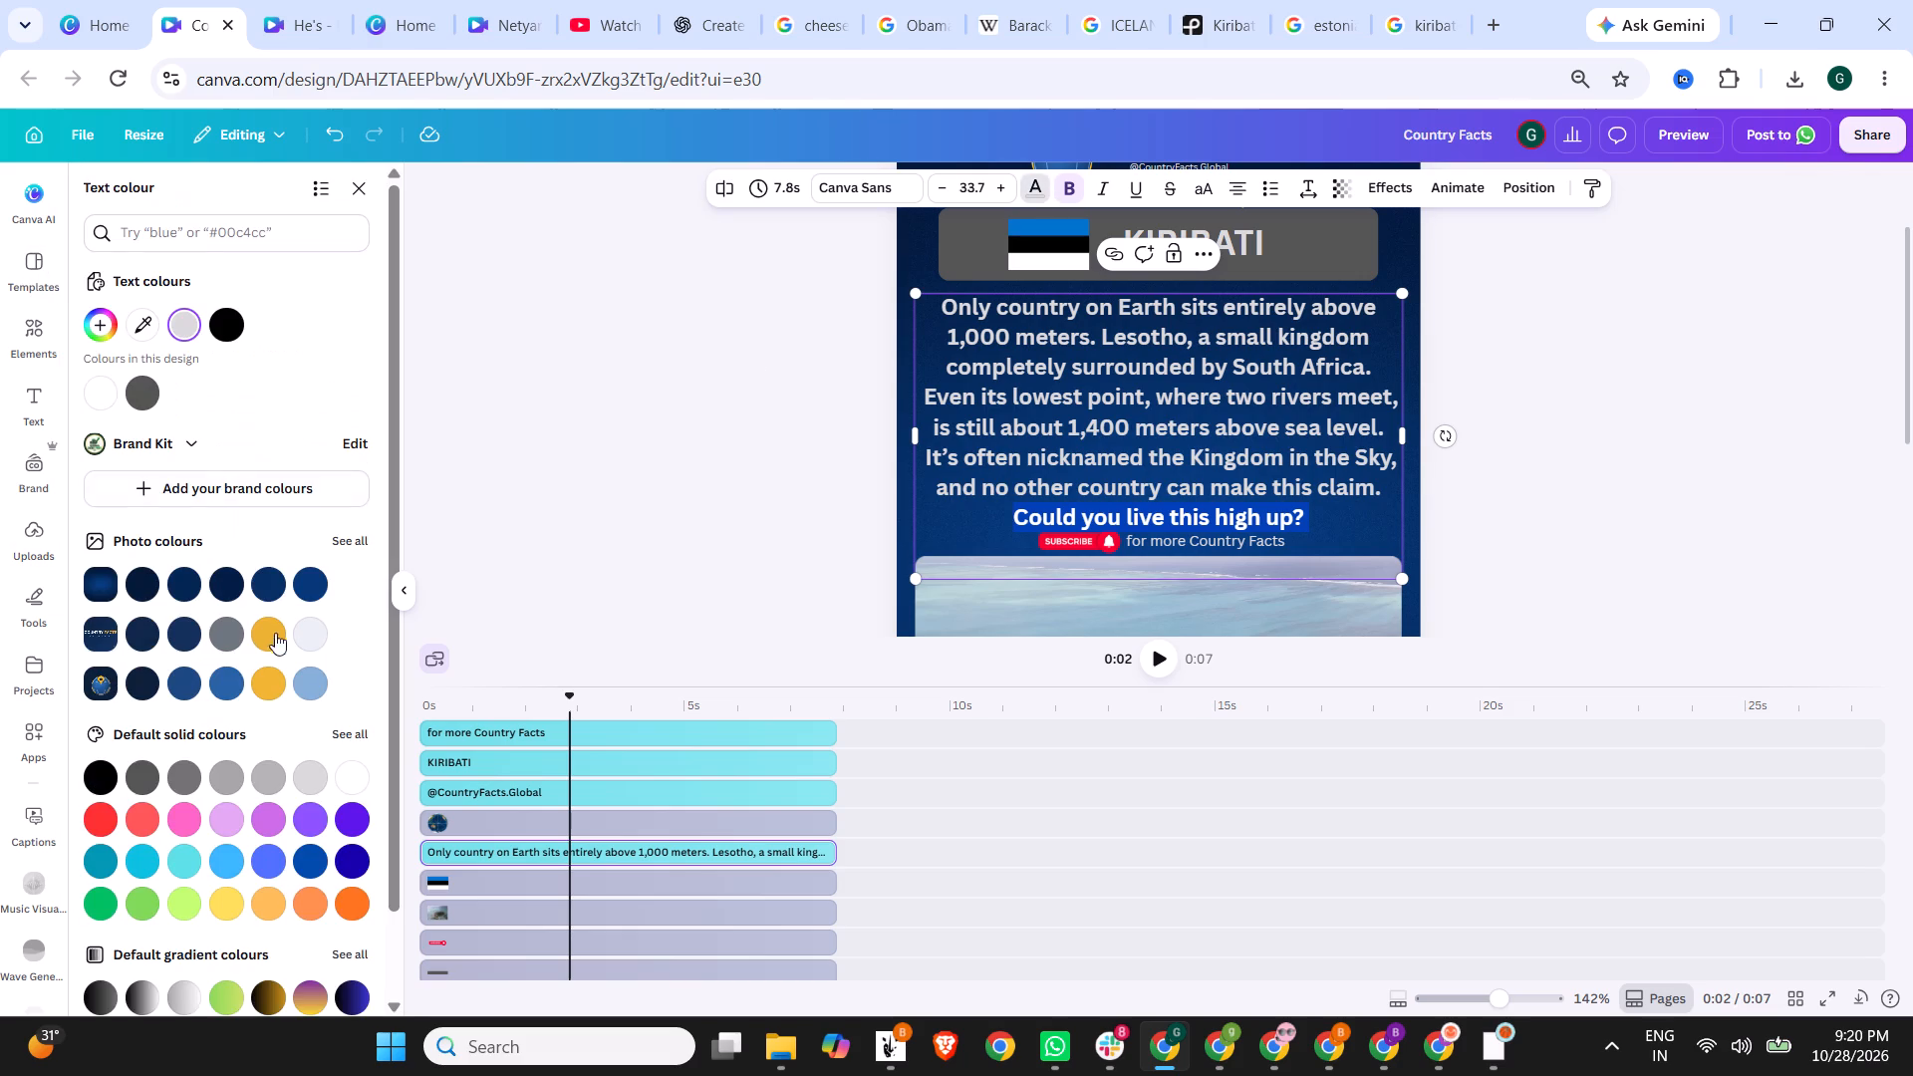
click(229, 912)
click(1063, 457)
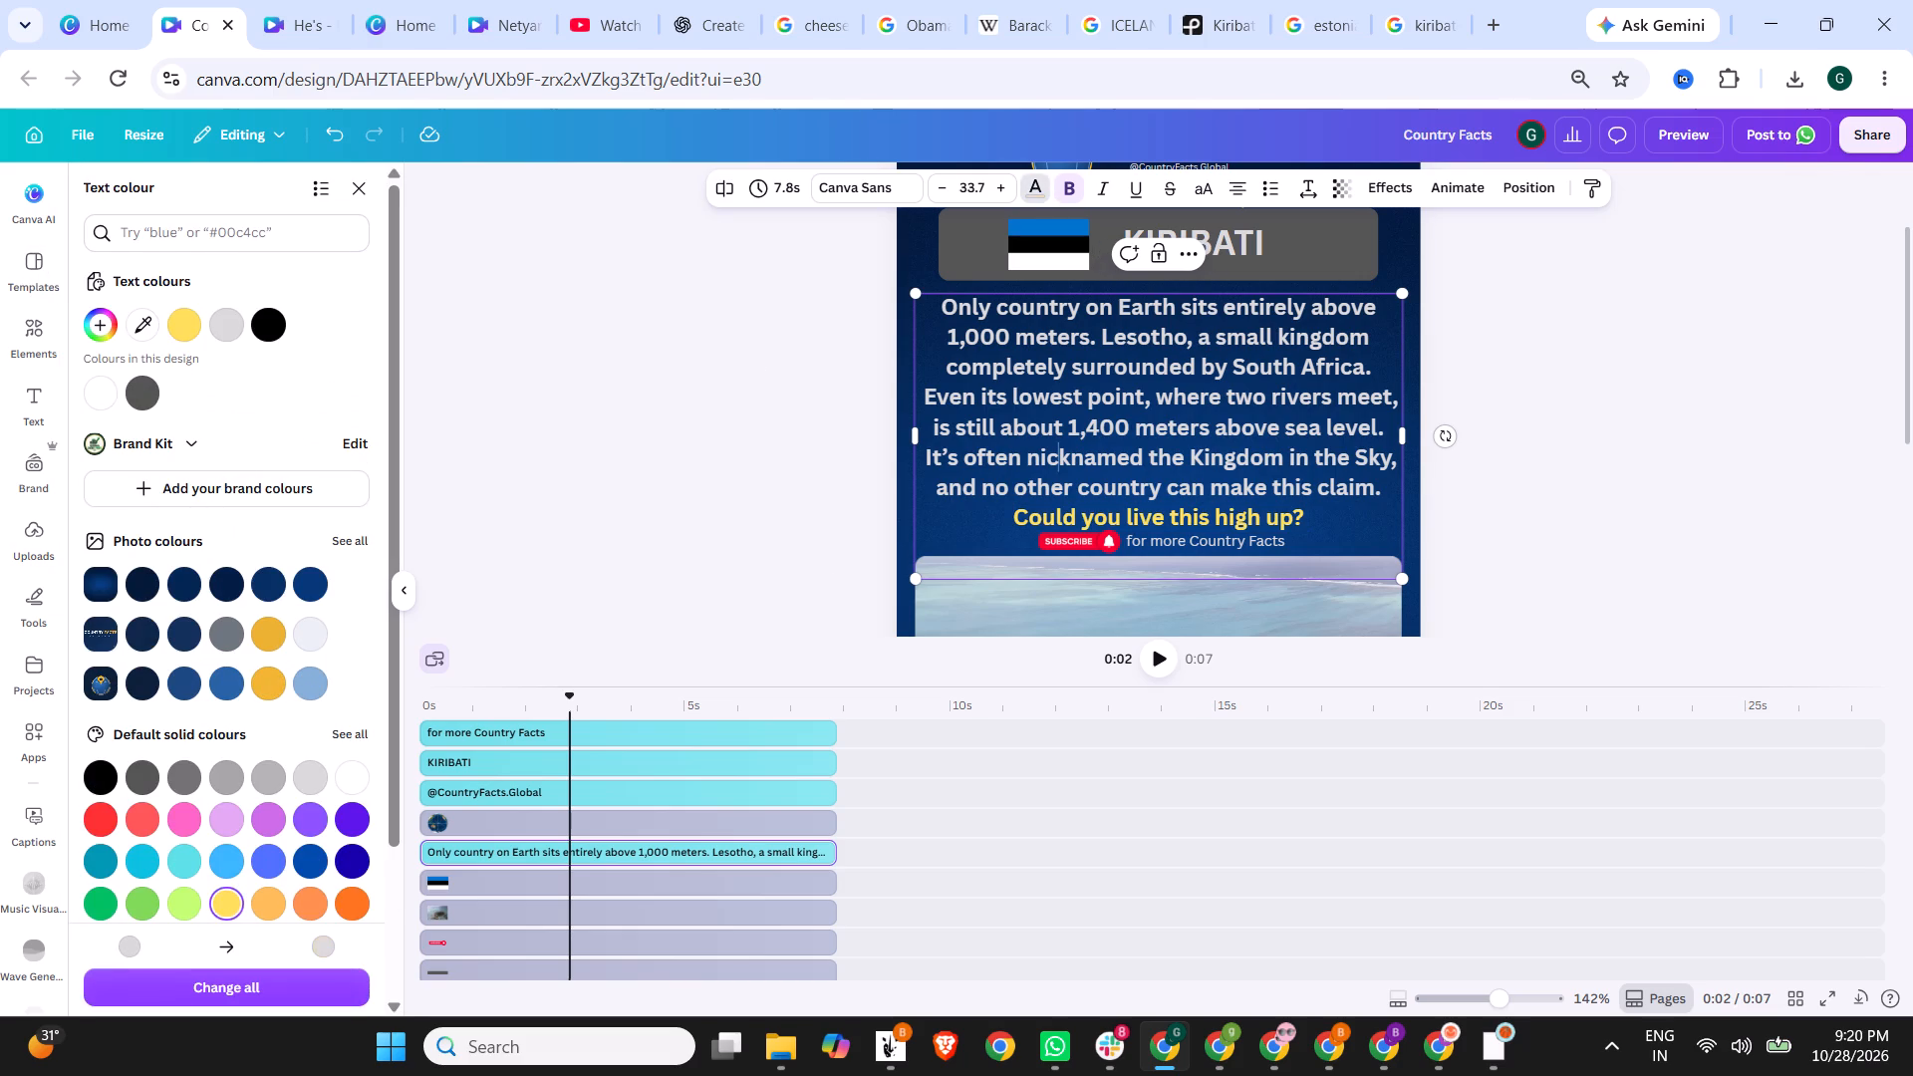
Colour the phrases "1,000 meters" and "Kingdom in the Sky" yellow in the body text.
drag(939, 338, 1088, 341)
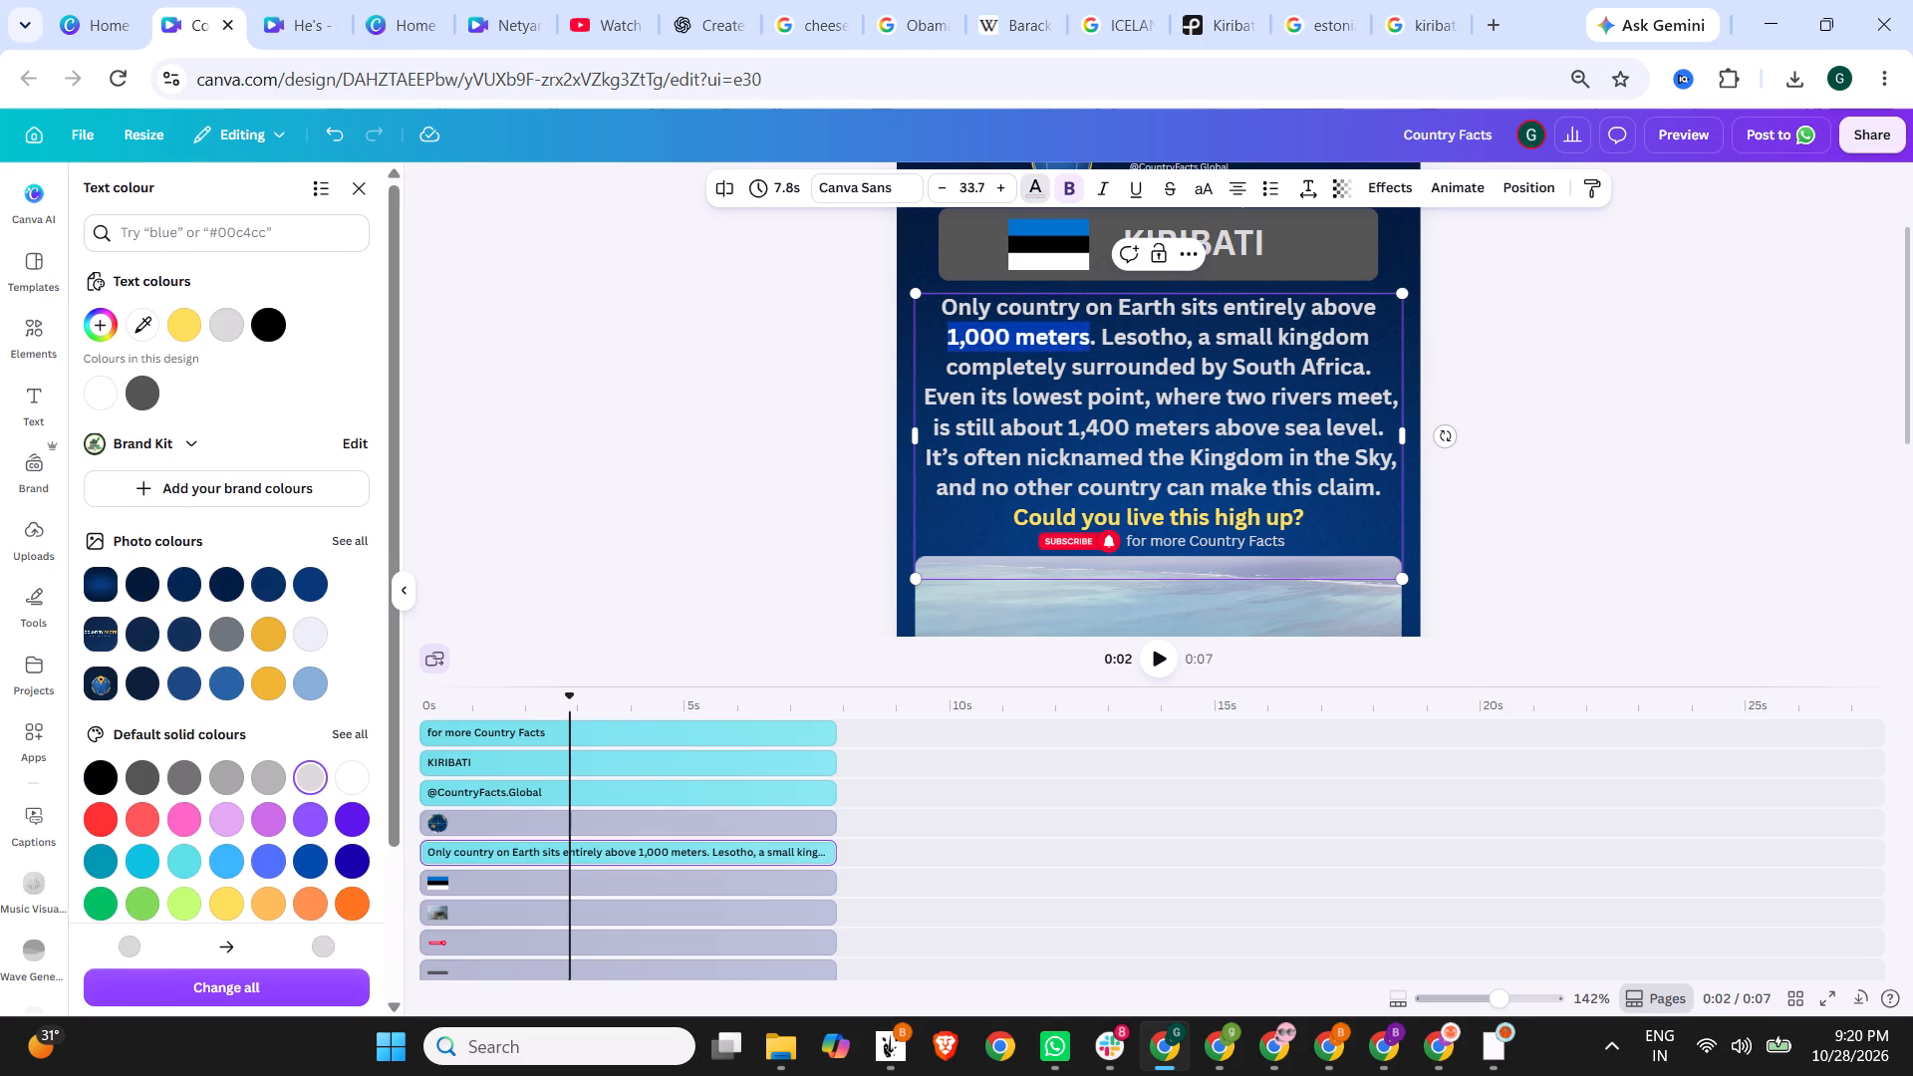
drag(1088, 341, 1087, 341)
click(221, 900)
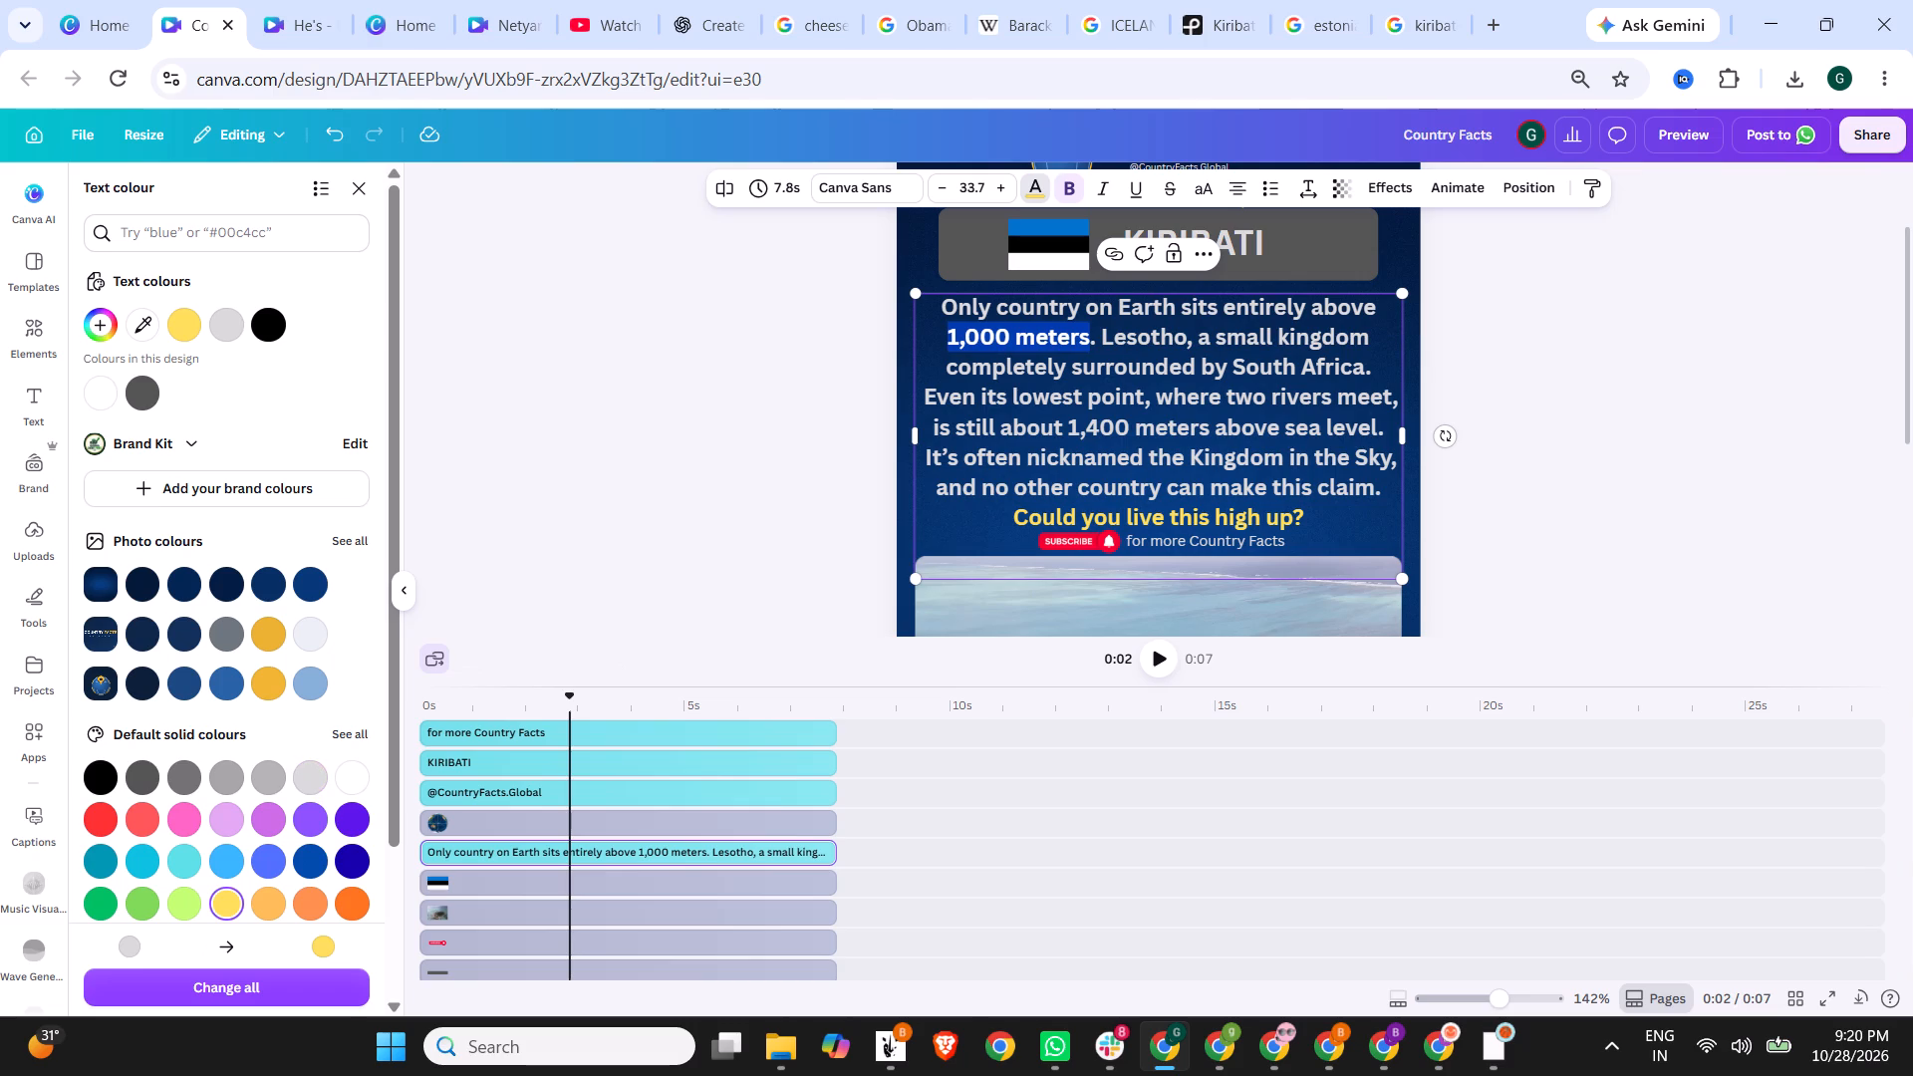
click(1259, 382)
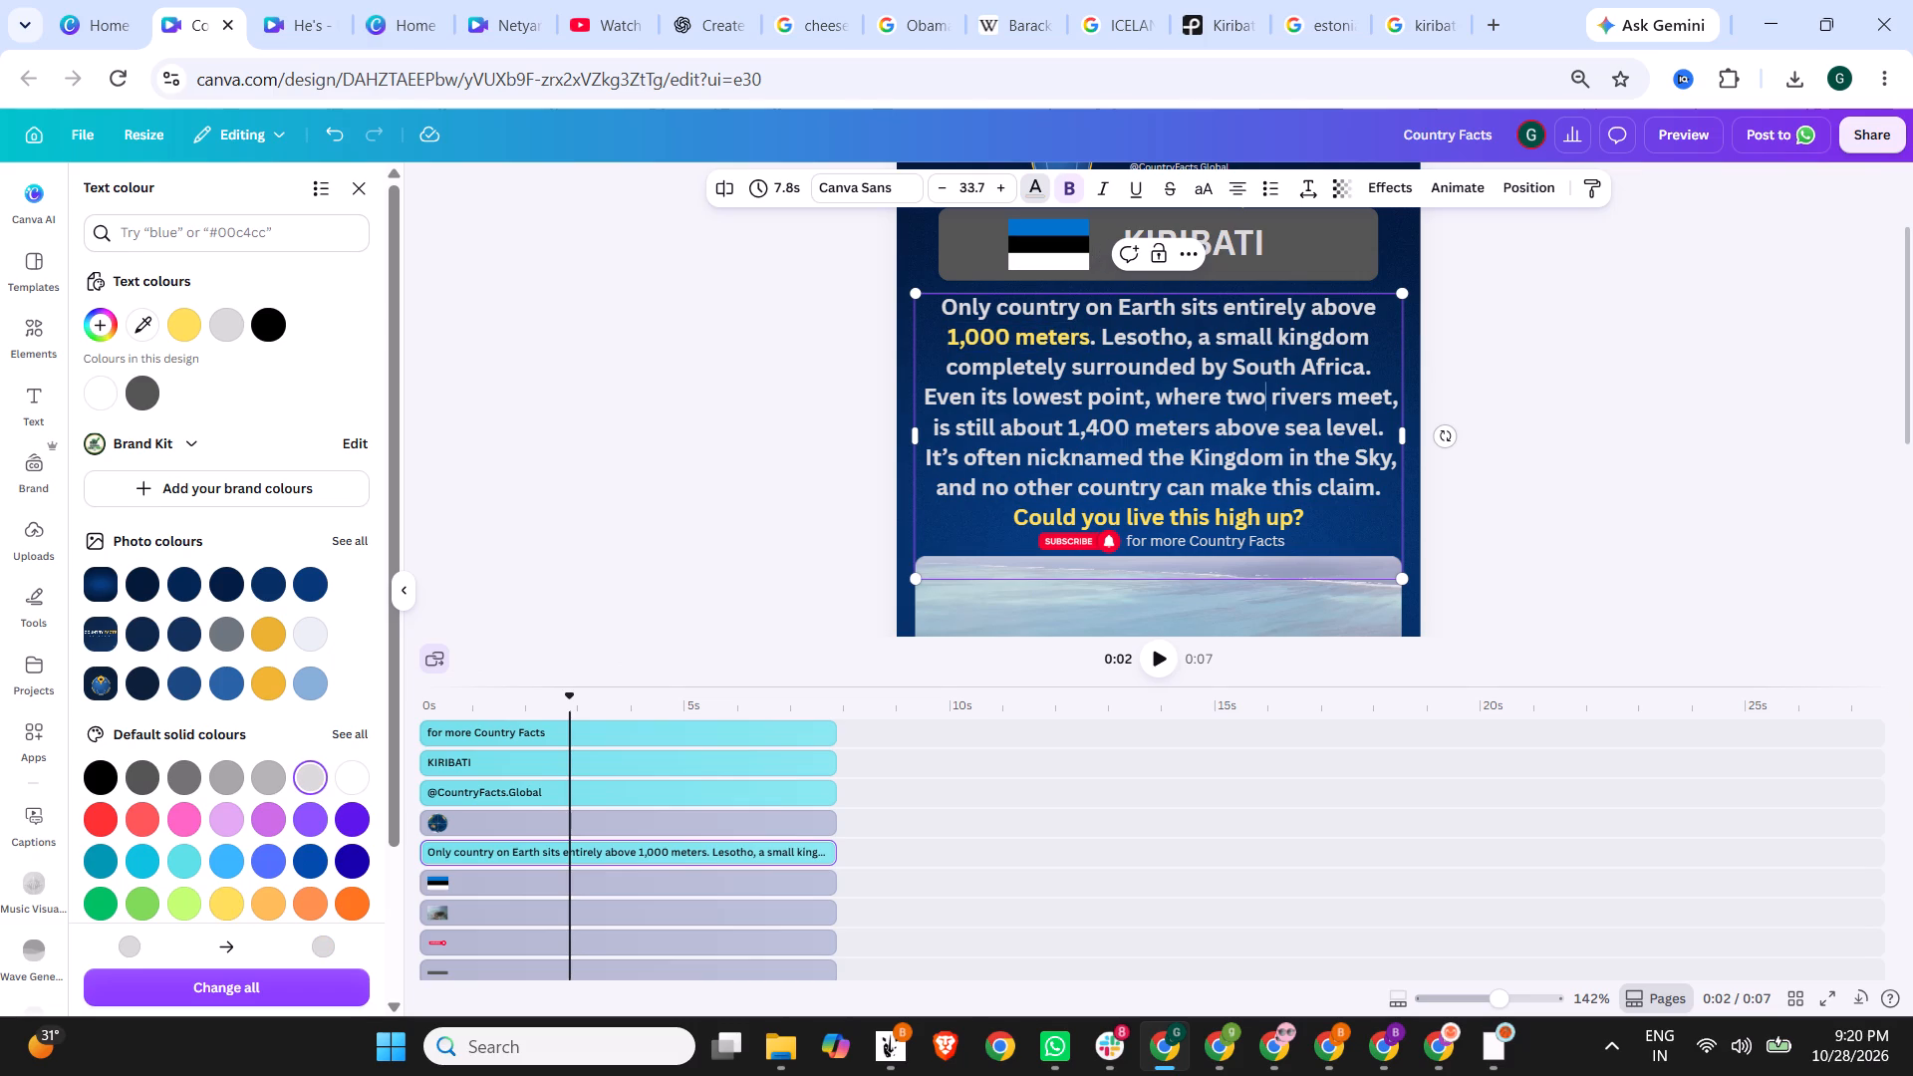
drag(1193, 454, 1390, 454)
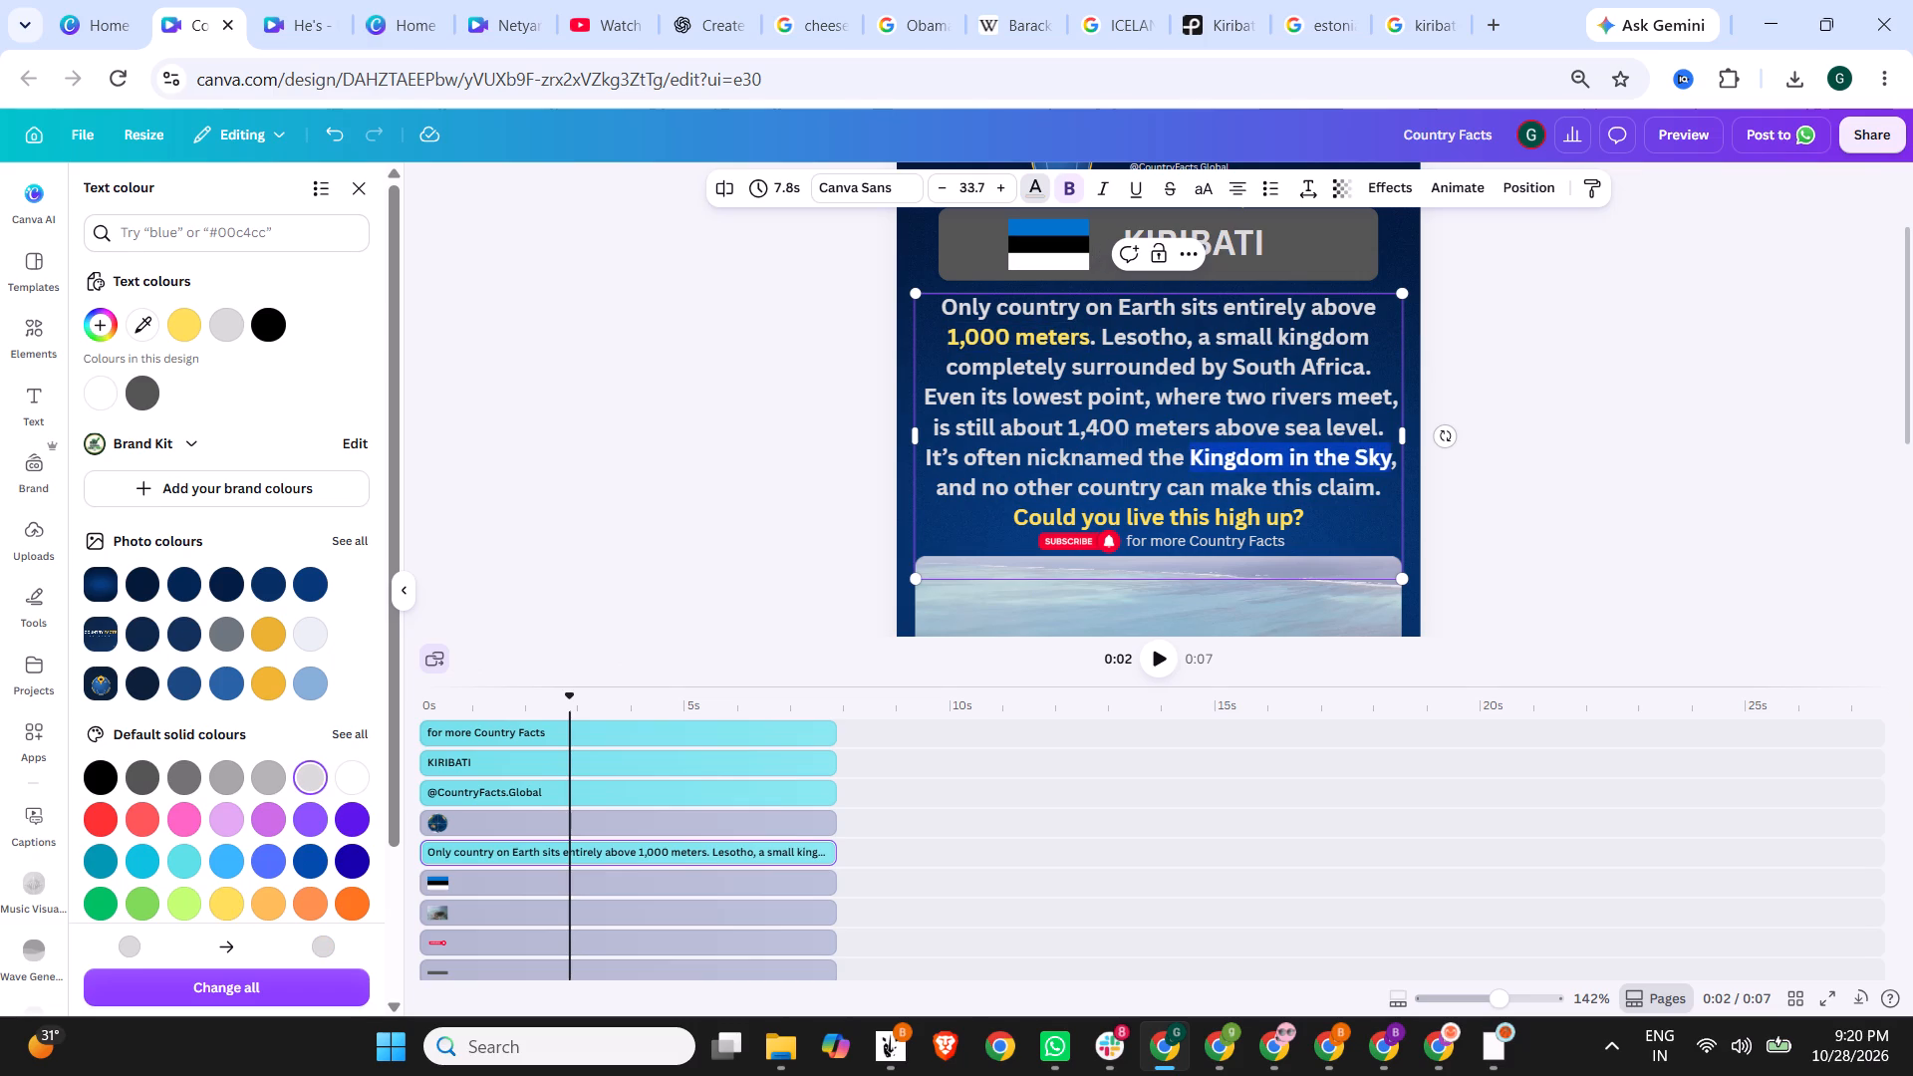
drag(1390, 454, 1391, 454)
click(235, 906)
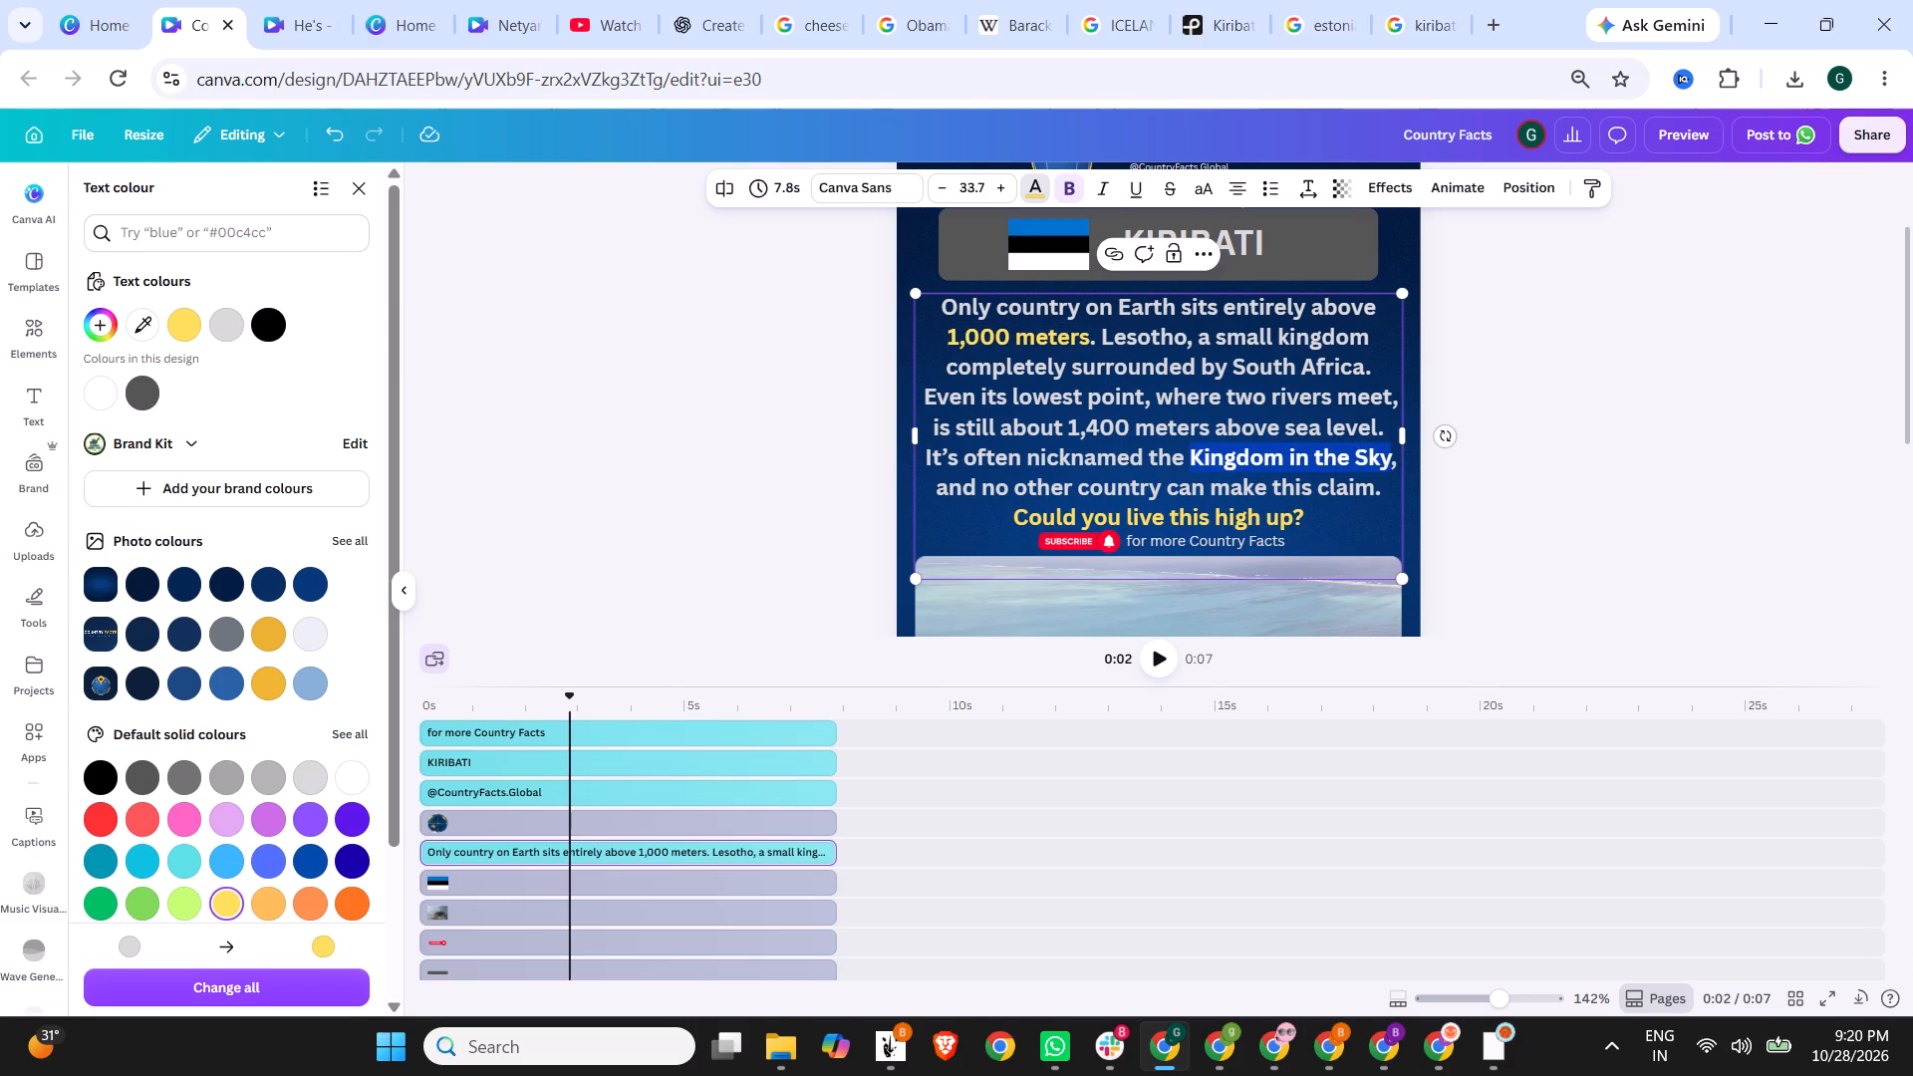
click(1277, 412)
Colour the phrases "1,400 meters above sea level" and "surrounded by South Africa" yellow in the body text.
drag(1065, 427, 1288, 426)
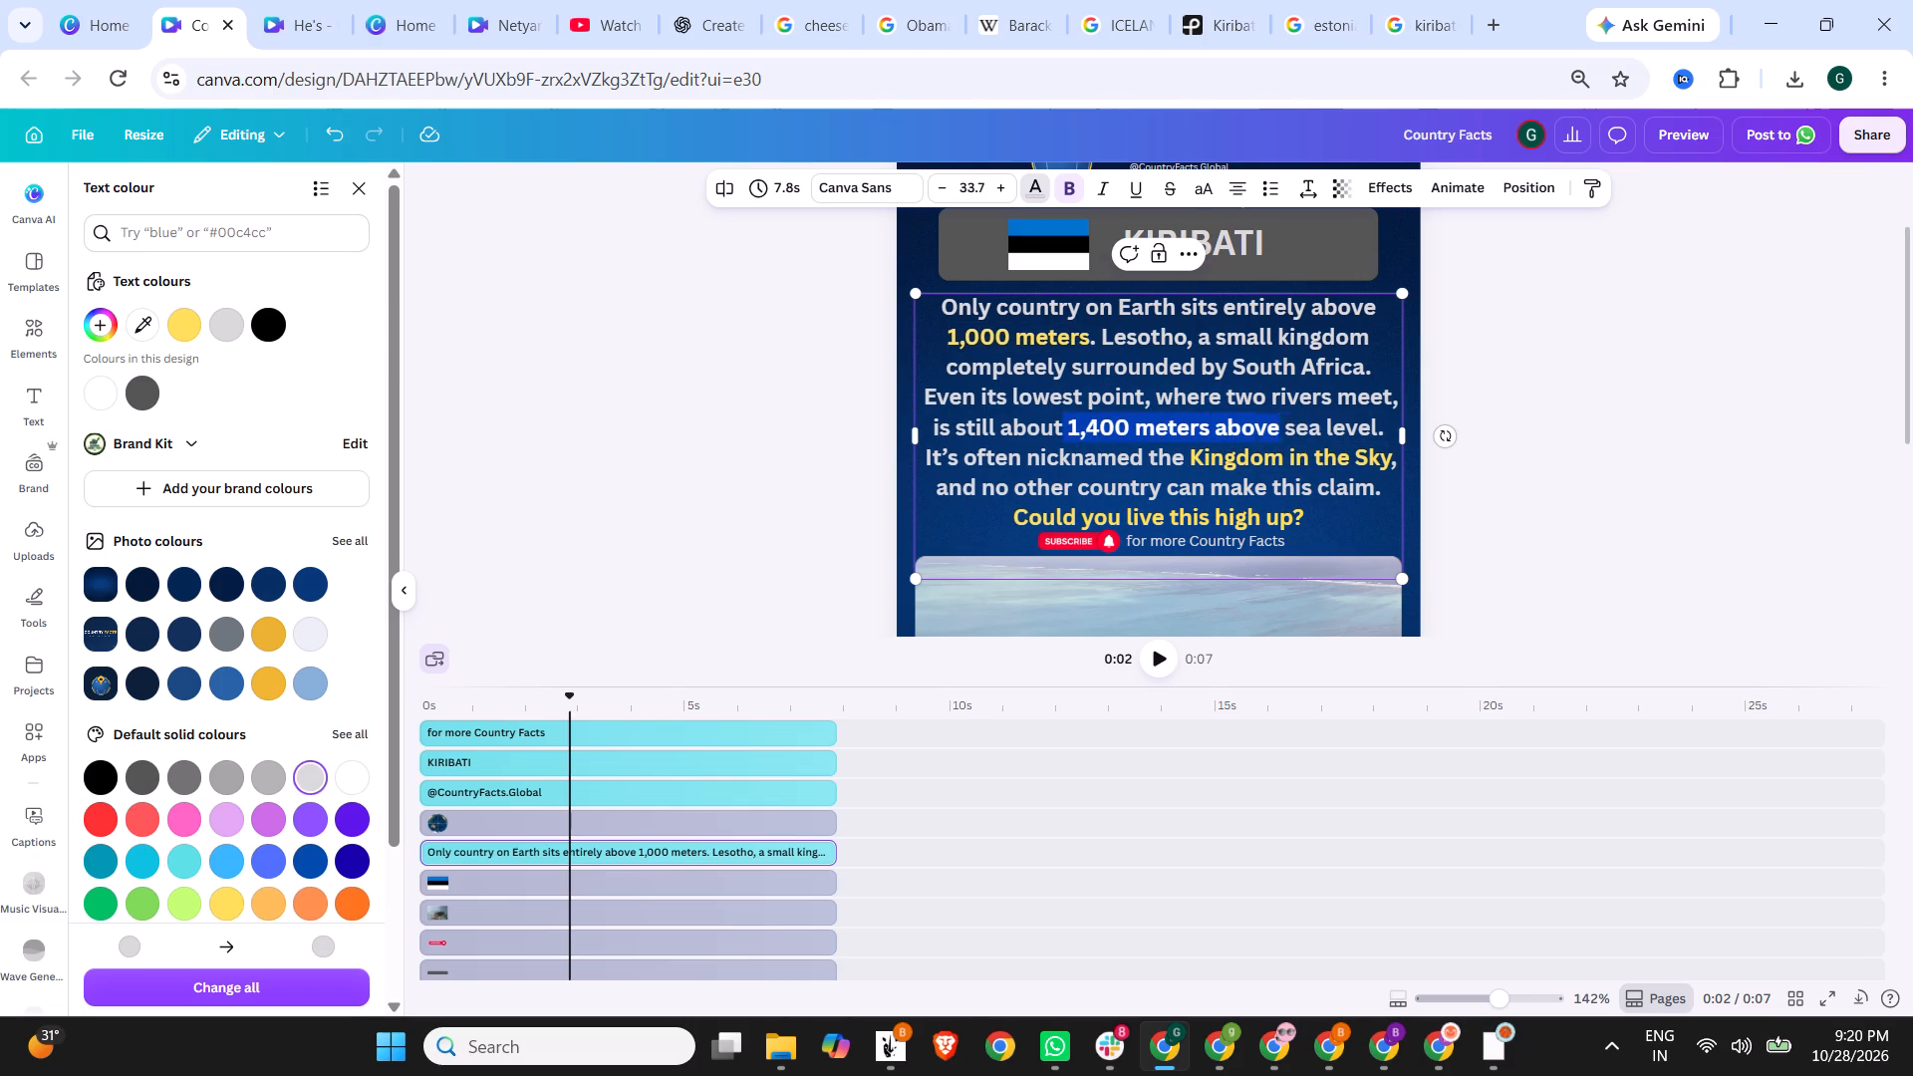
drag(1288, 426, 1377, 427)
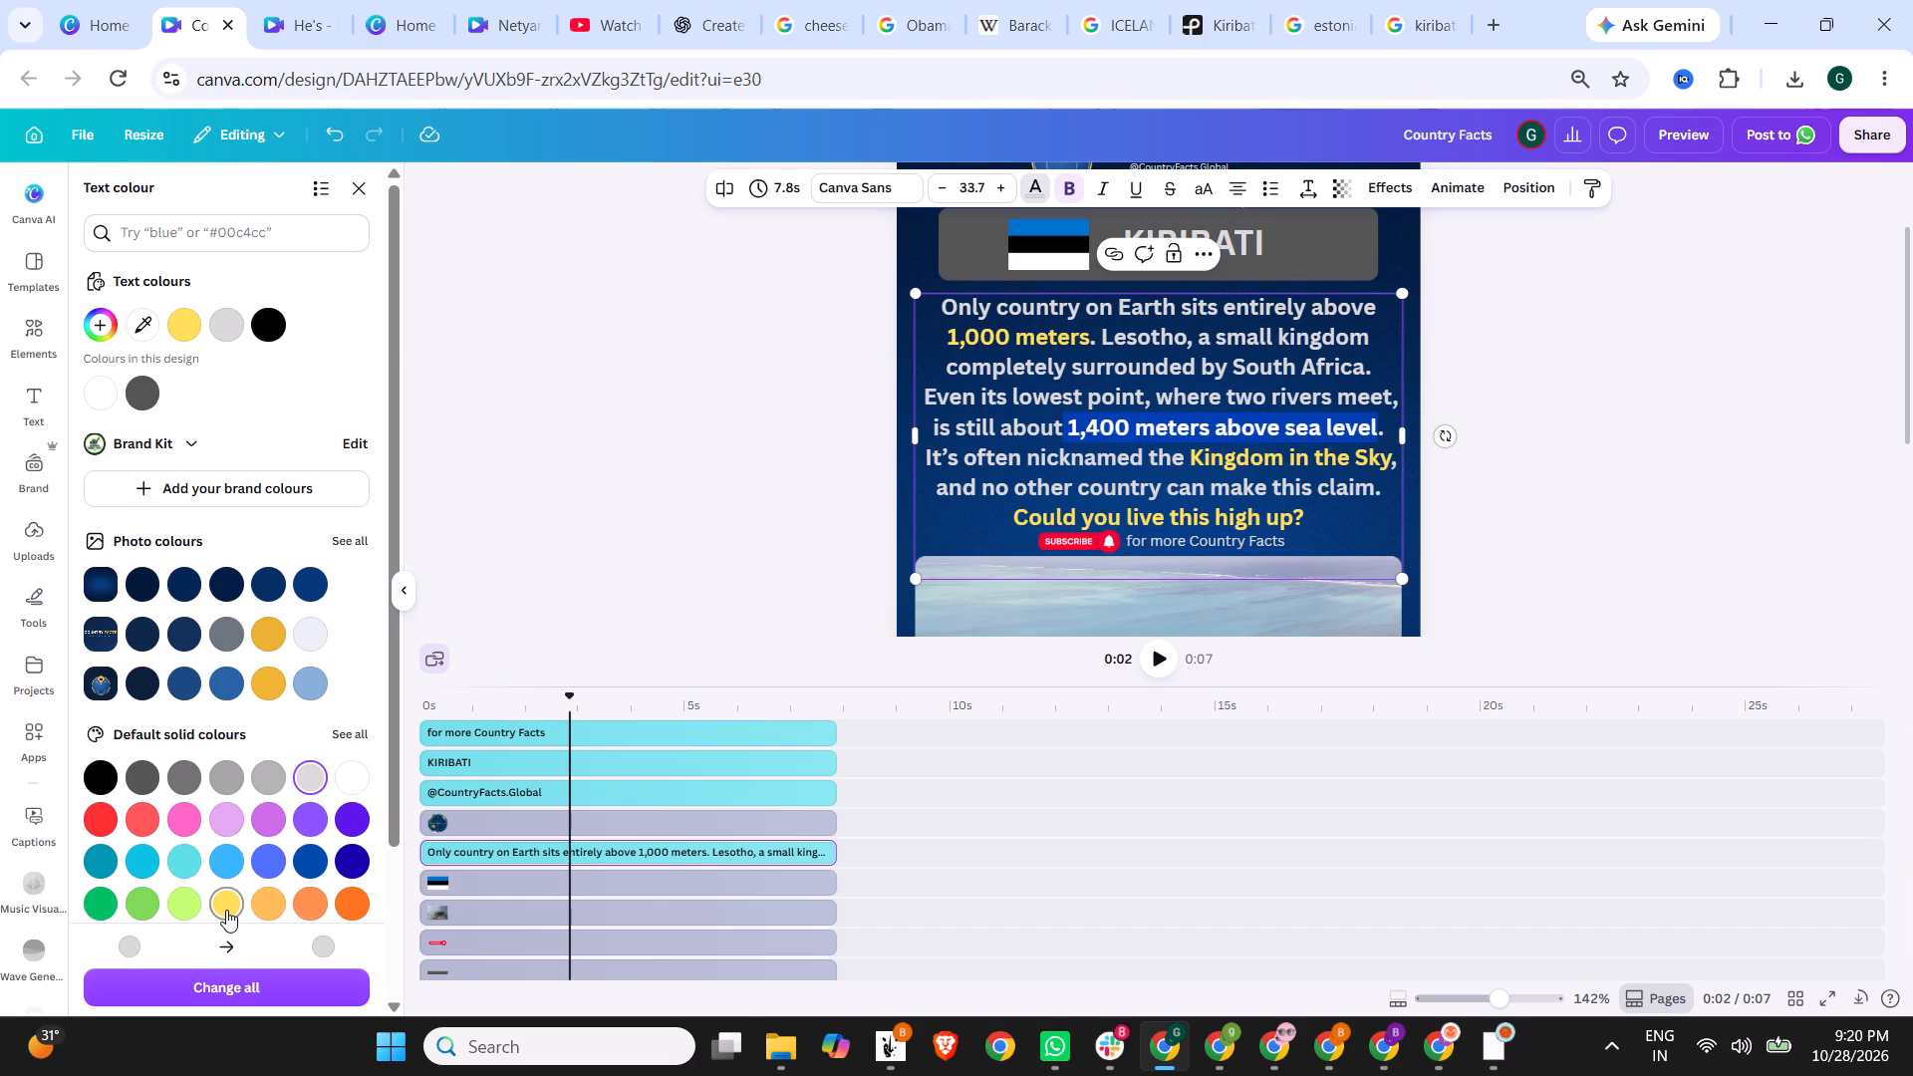
click(226, 910)
click(1298, 354)
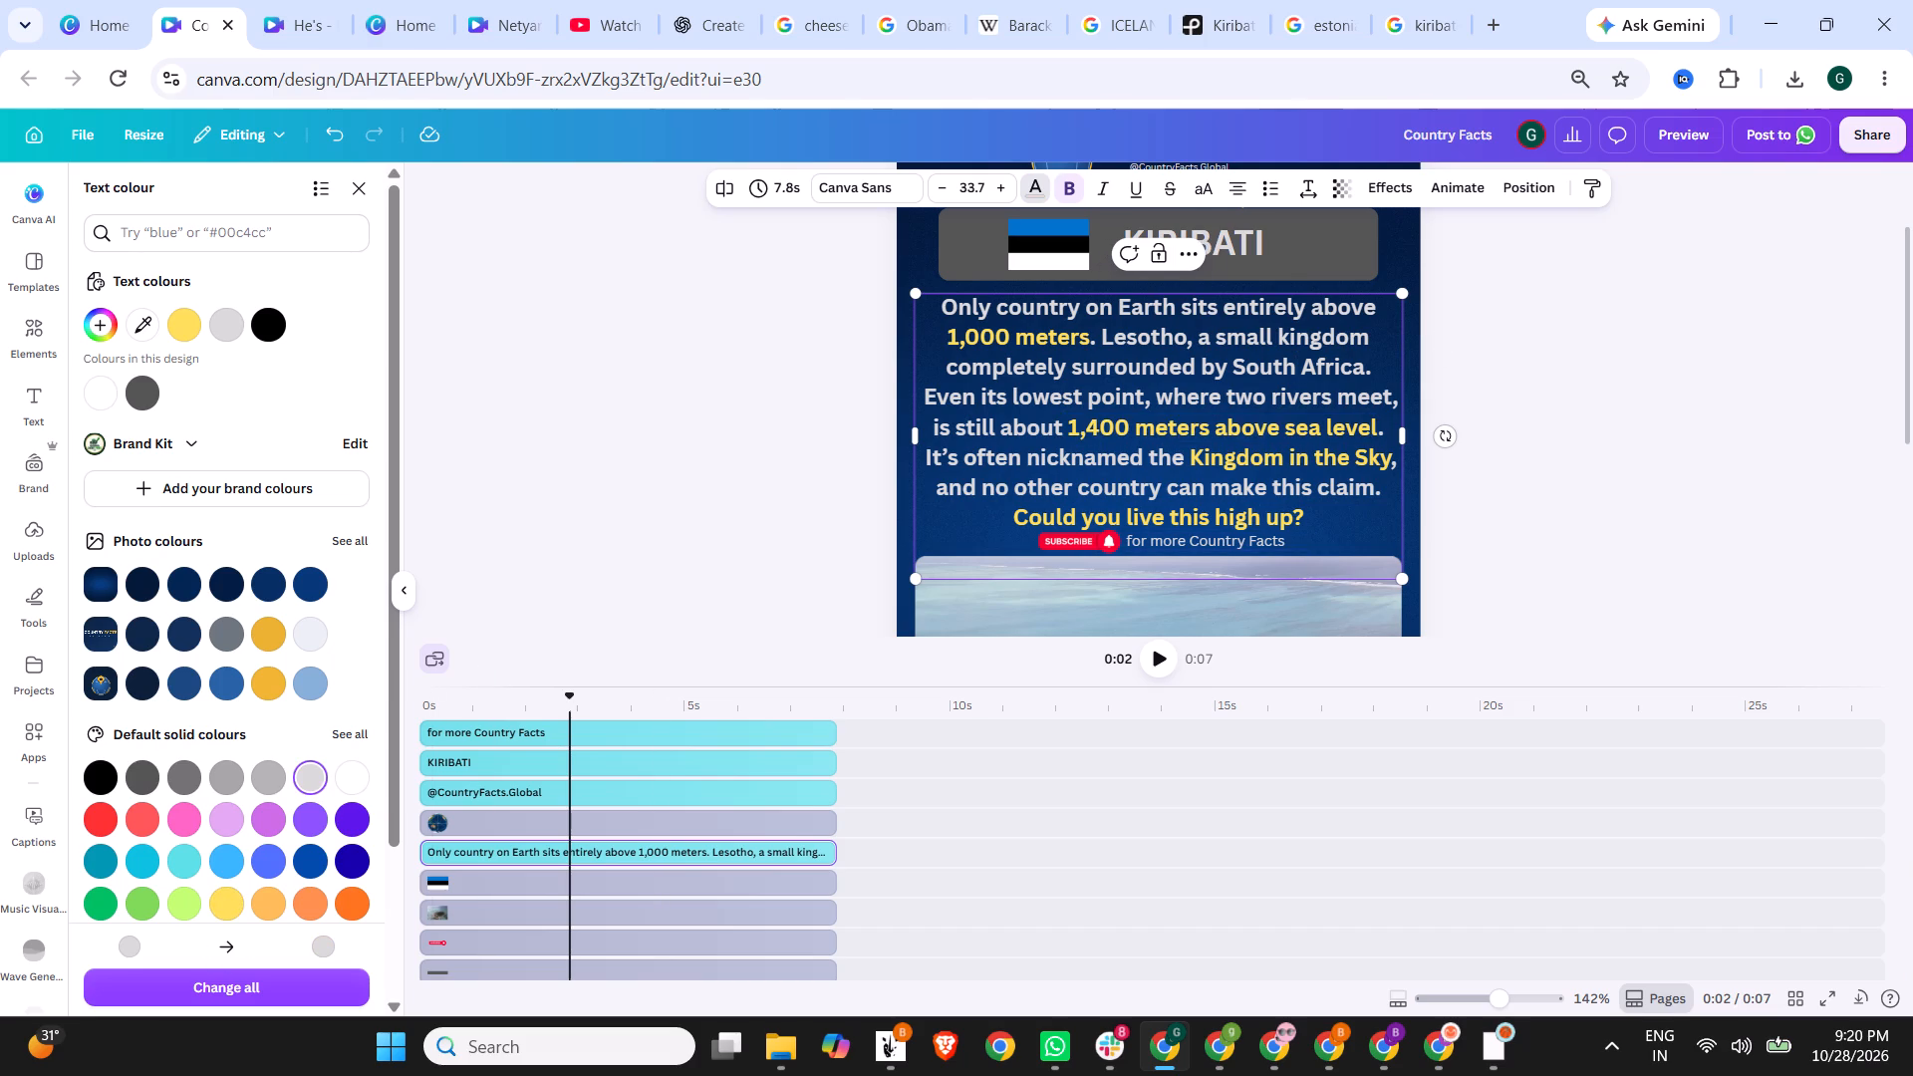
click(1071, 363)
drag(1074, 367, 1326, 363)
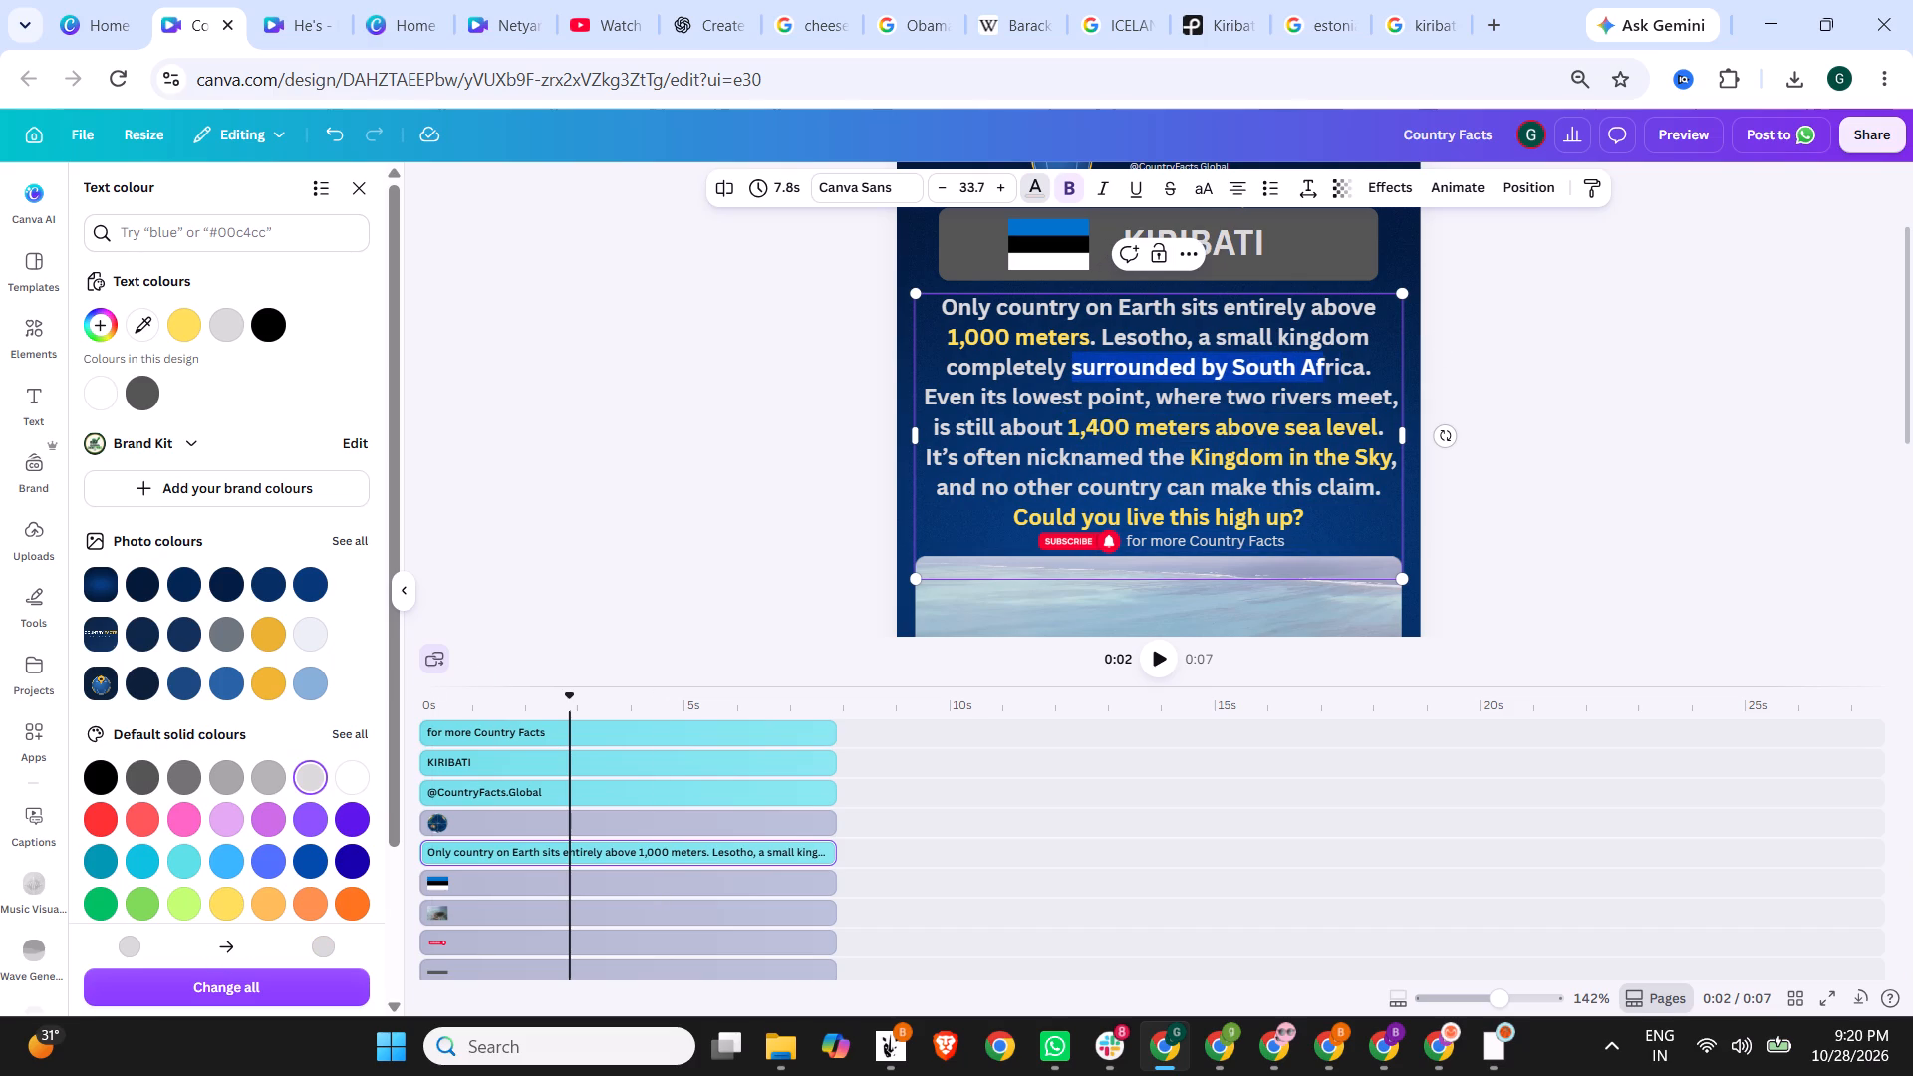
drag(1326, 363, 1362, 363)
click(226, 905)
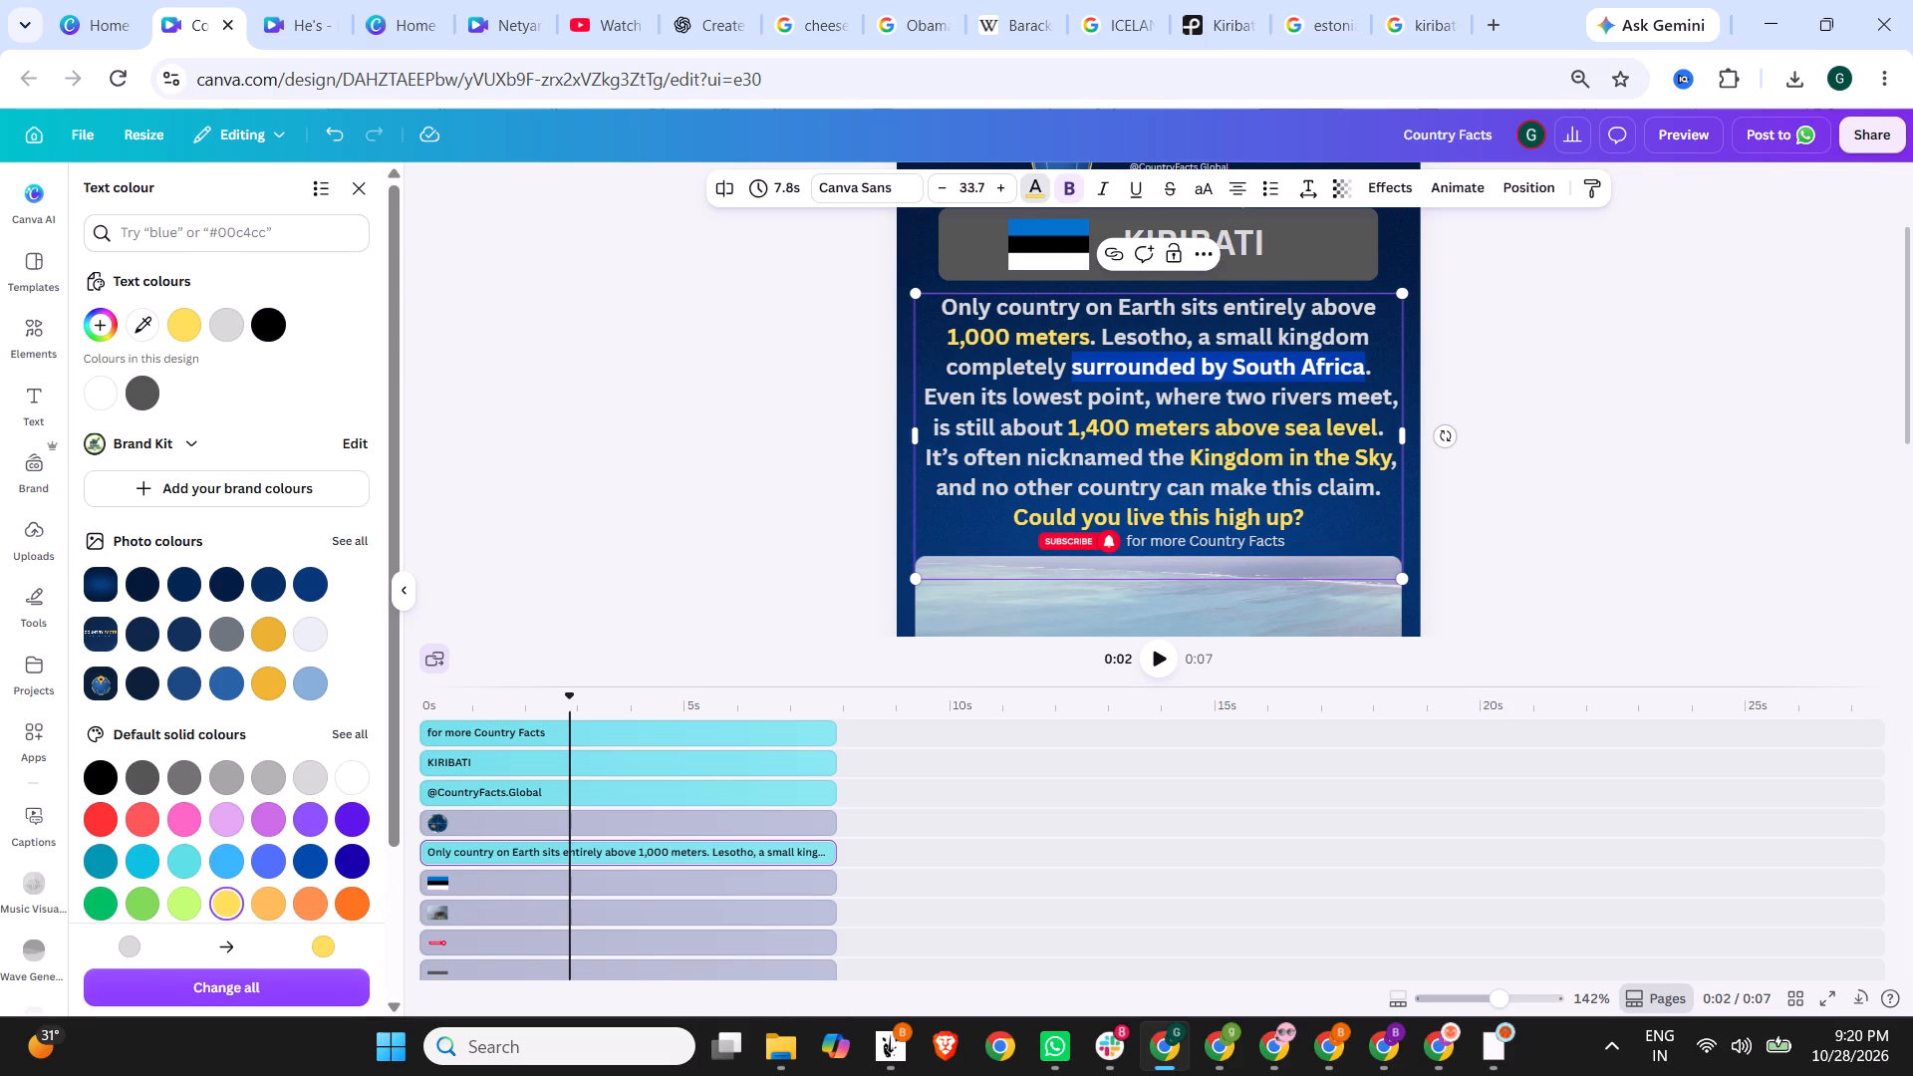
click(1115, 441)
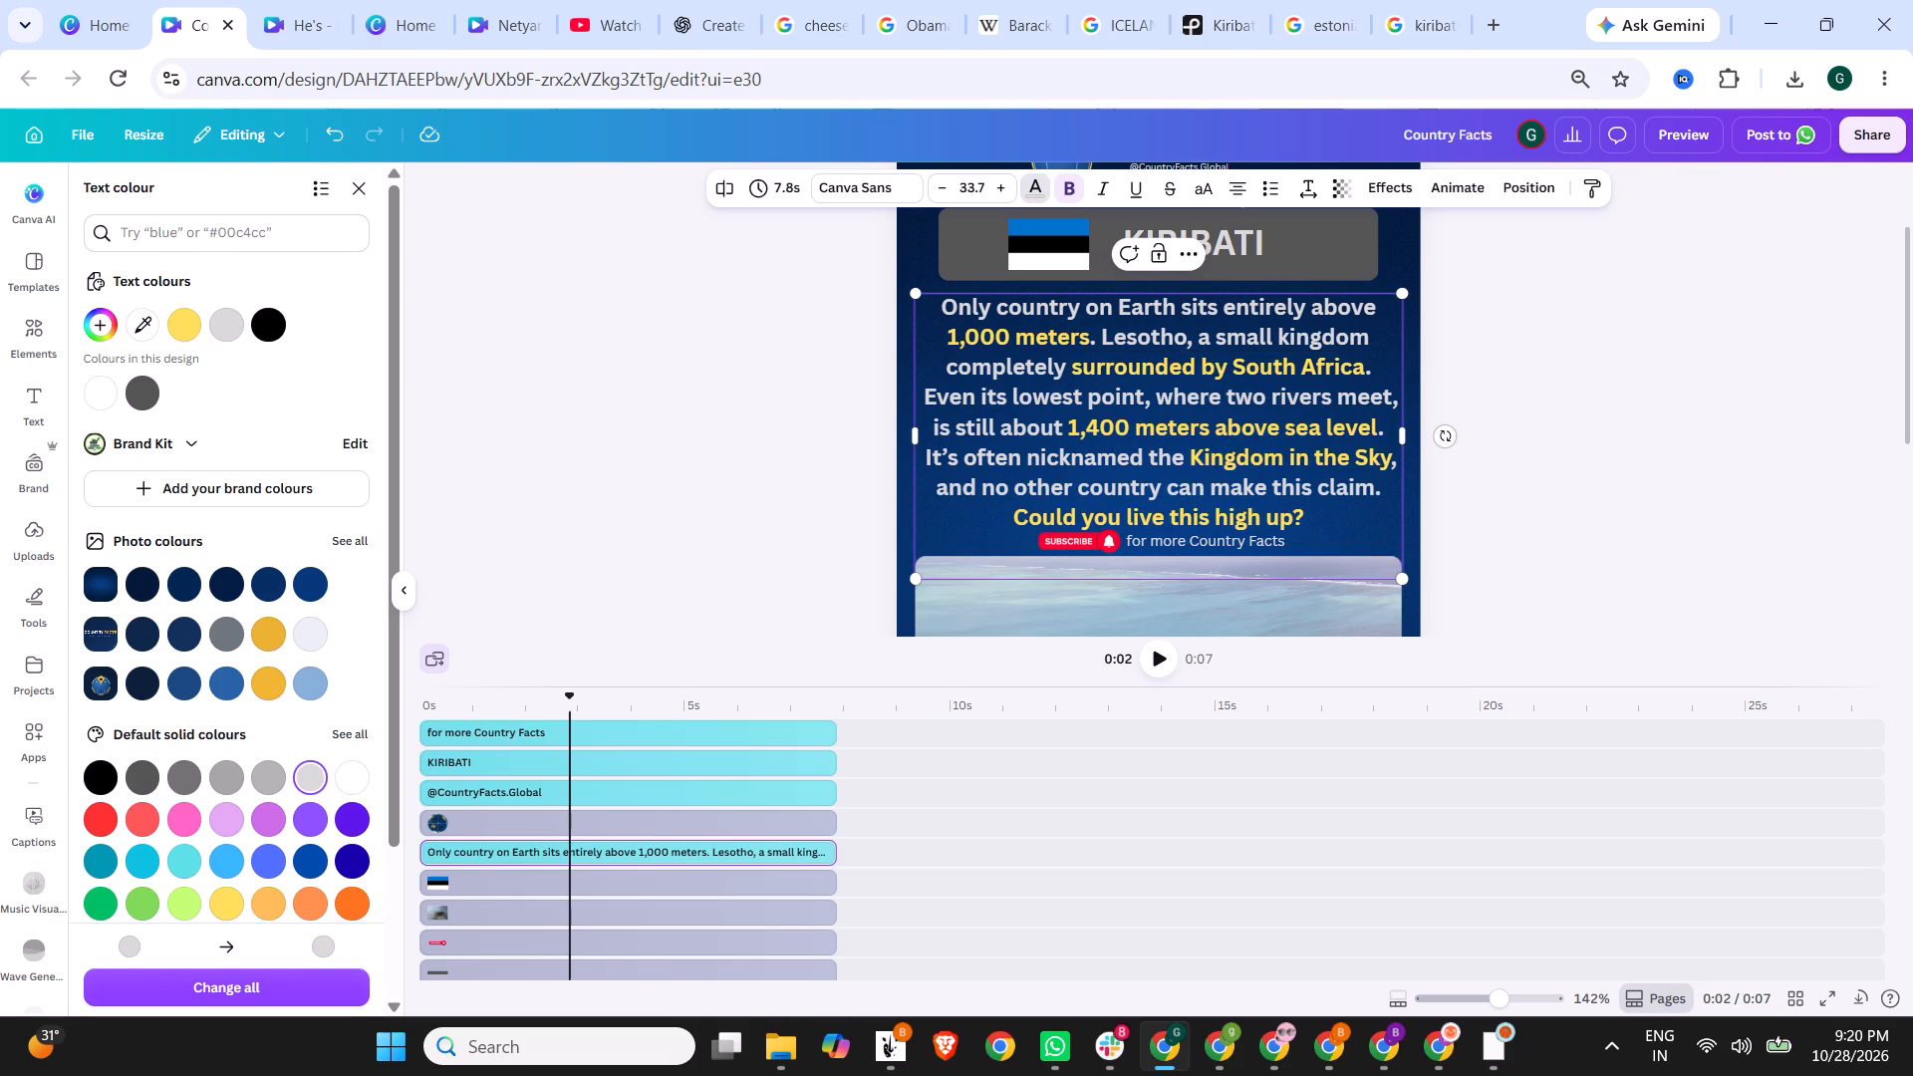
Replace the country name in the heading banner with "LESOTHO".
scroll(1231, 456, up, 2)
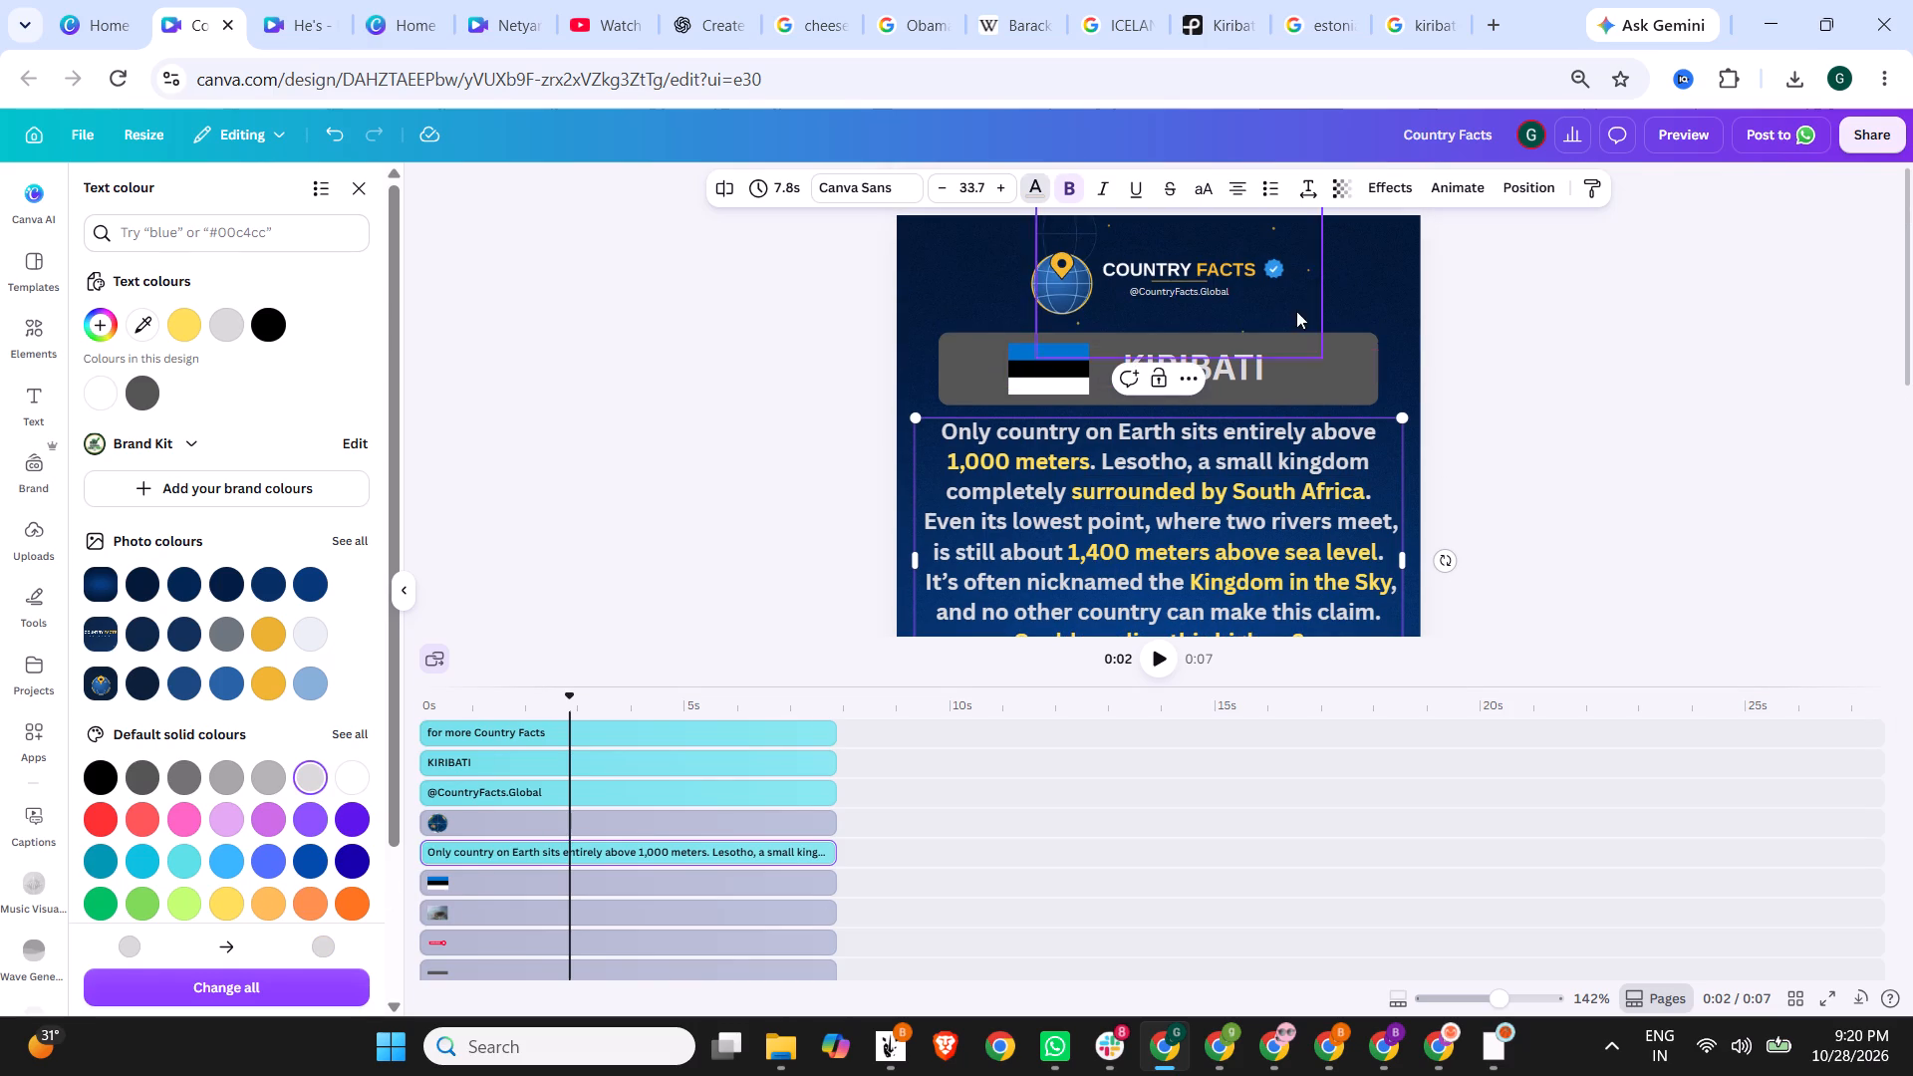
double_click(1254, 367)
drag(1275, 366, 1123, 370)
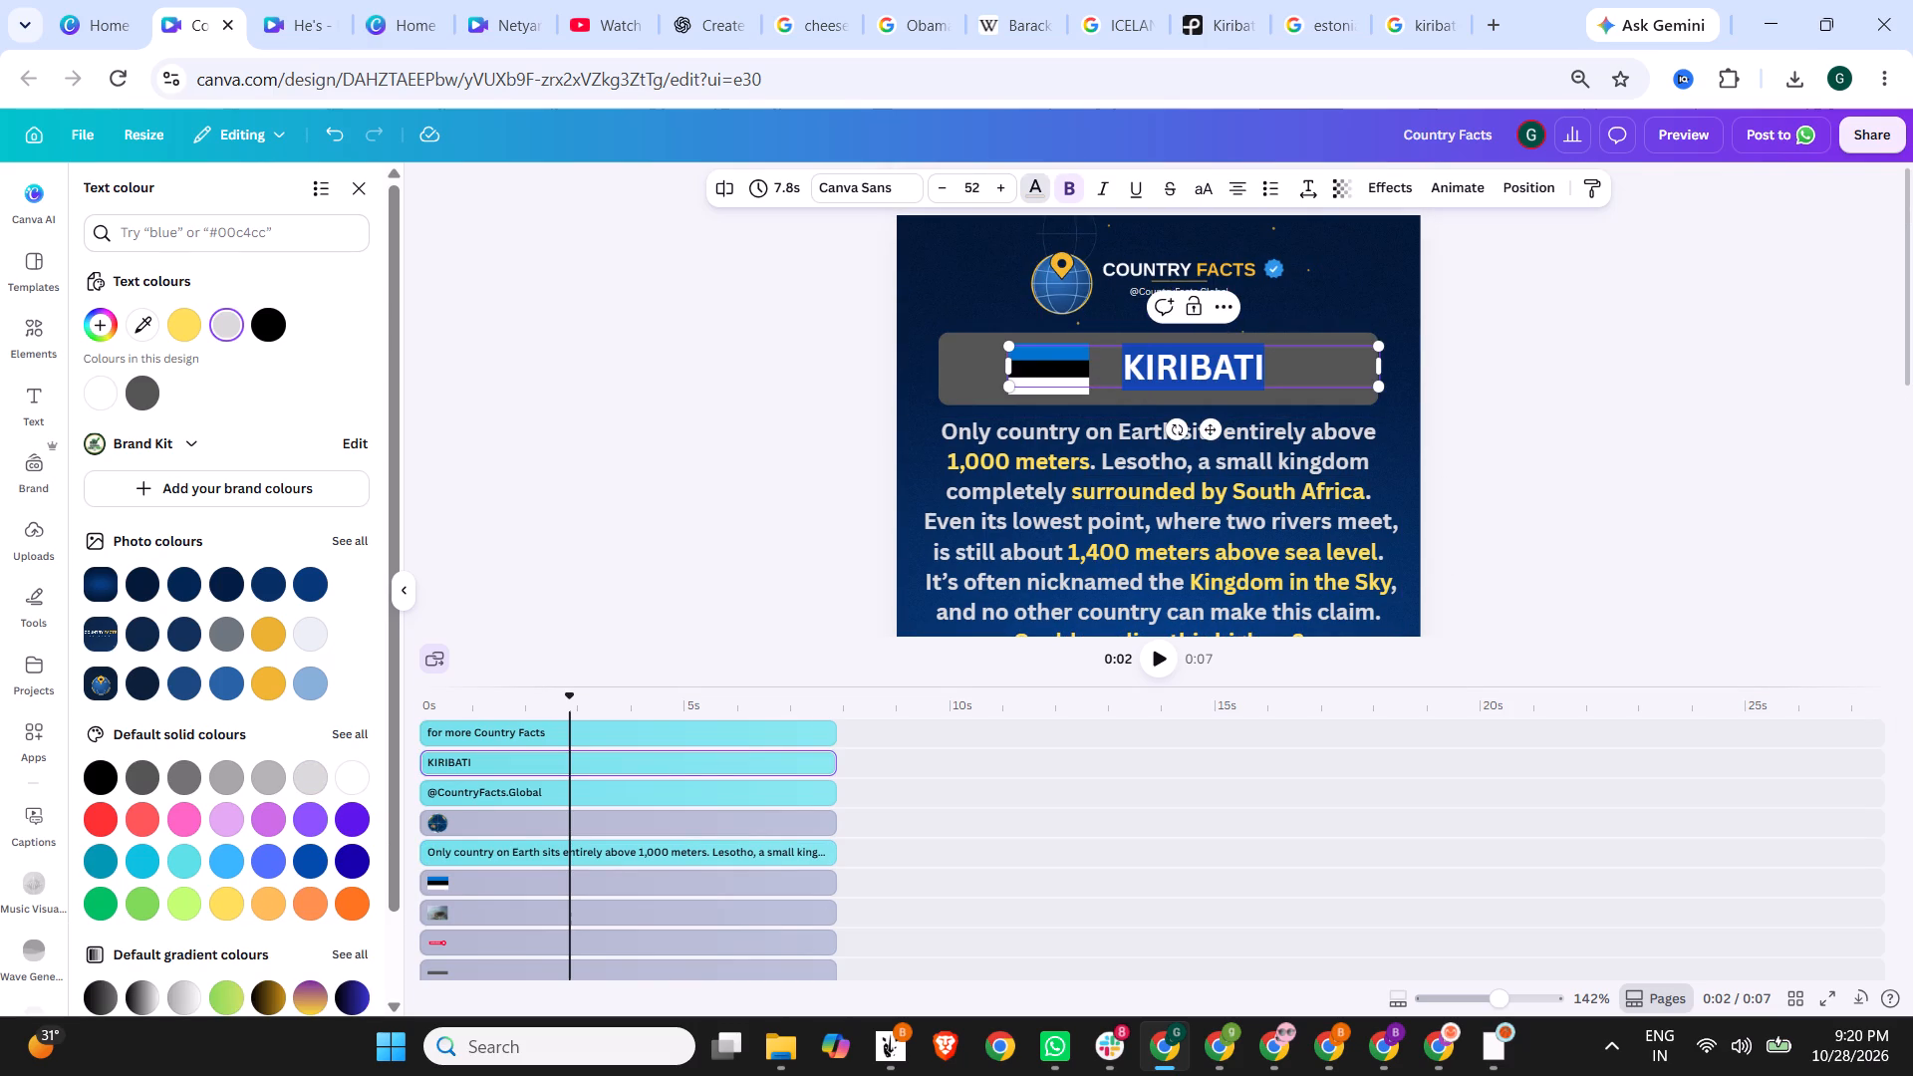
drag(1123, 370, 1122, 370)
text(LESOTHI)
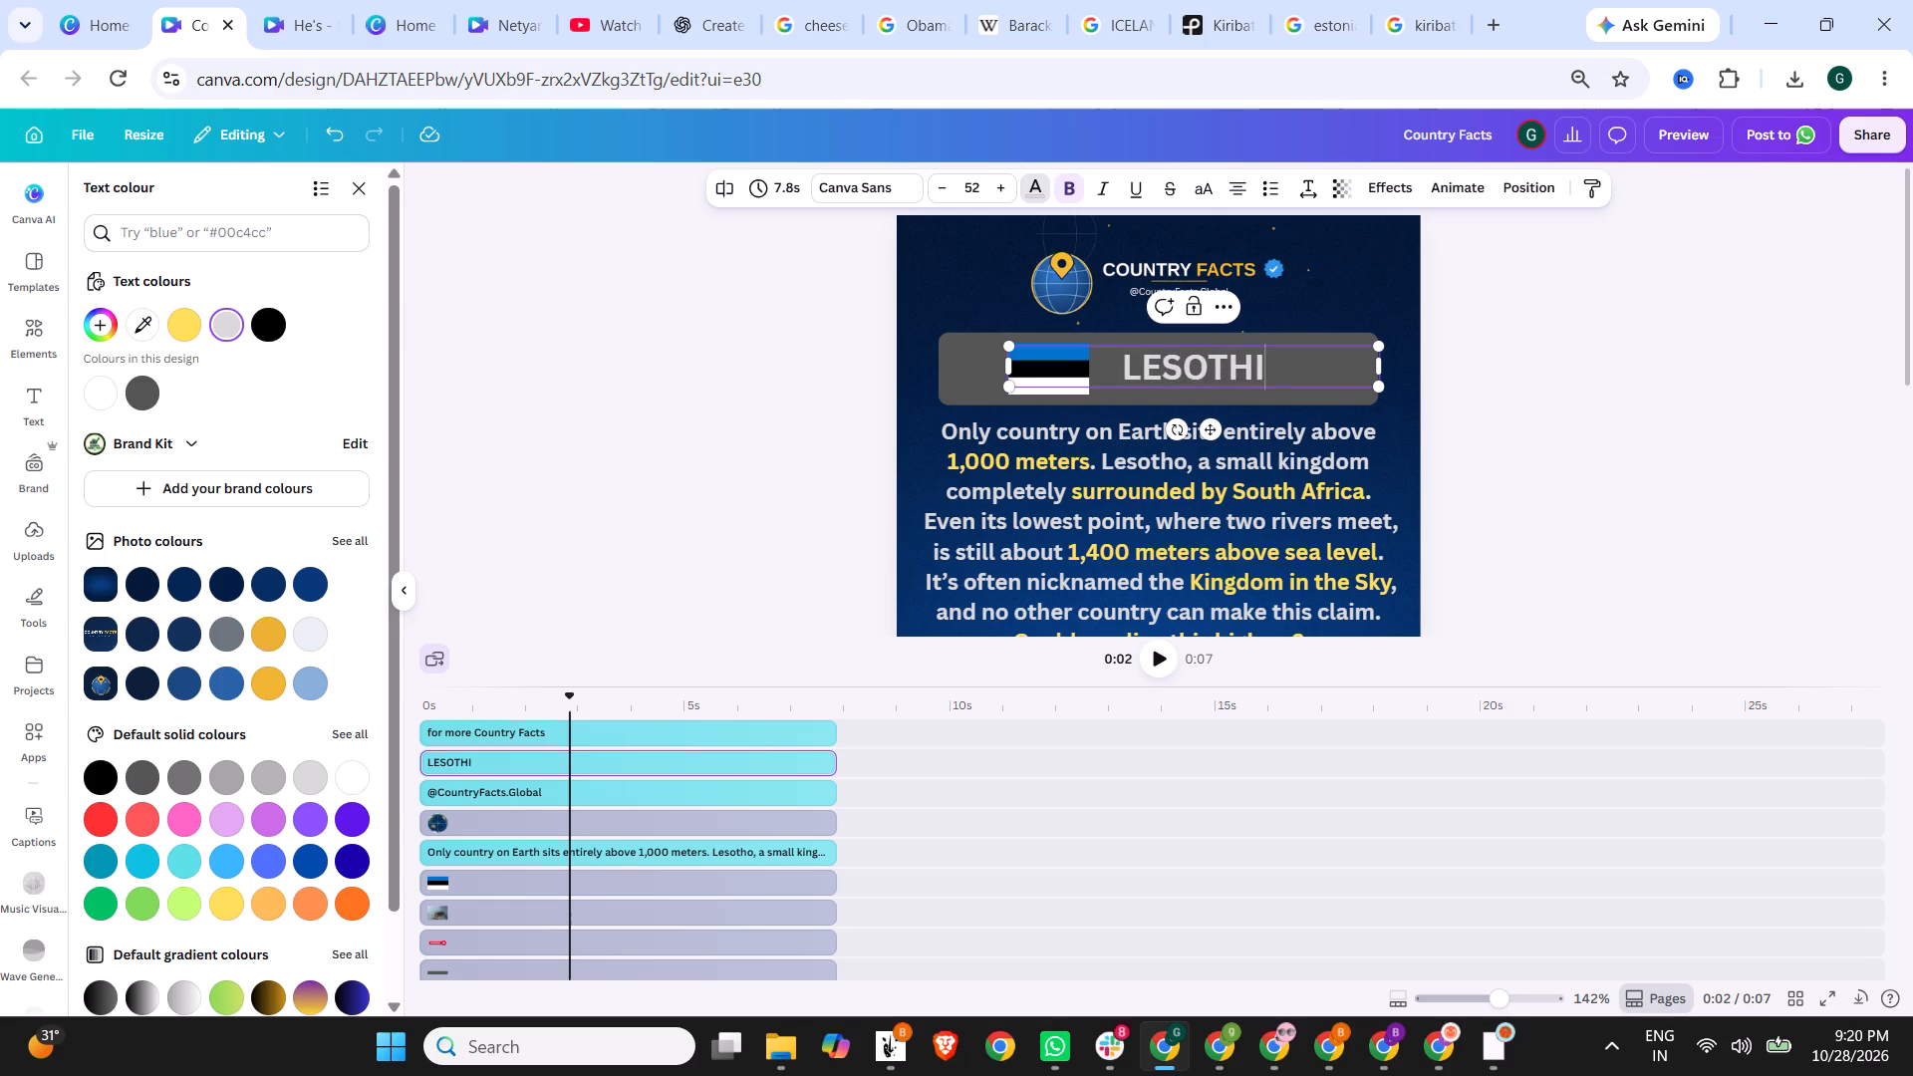
key(shift+BackSpace)
key(shift+o)
click(1540, 404)
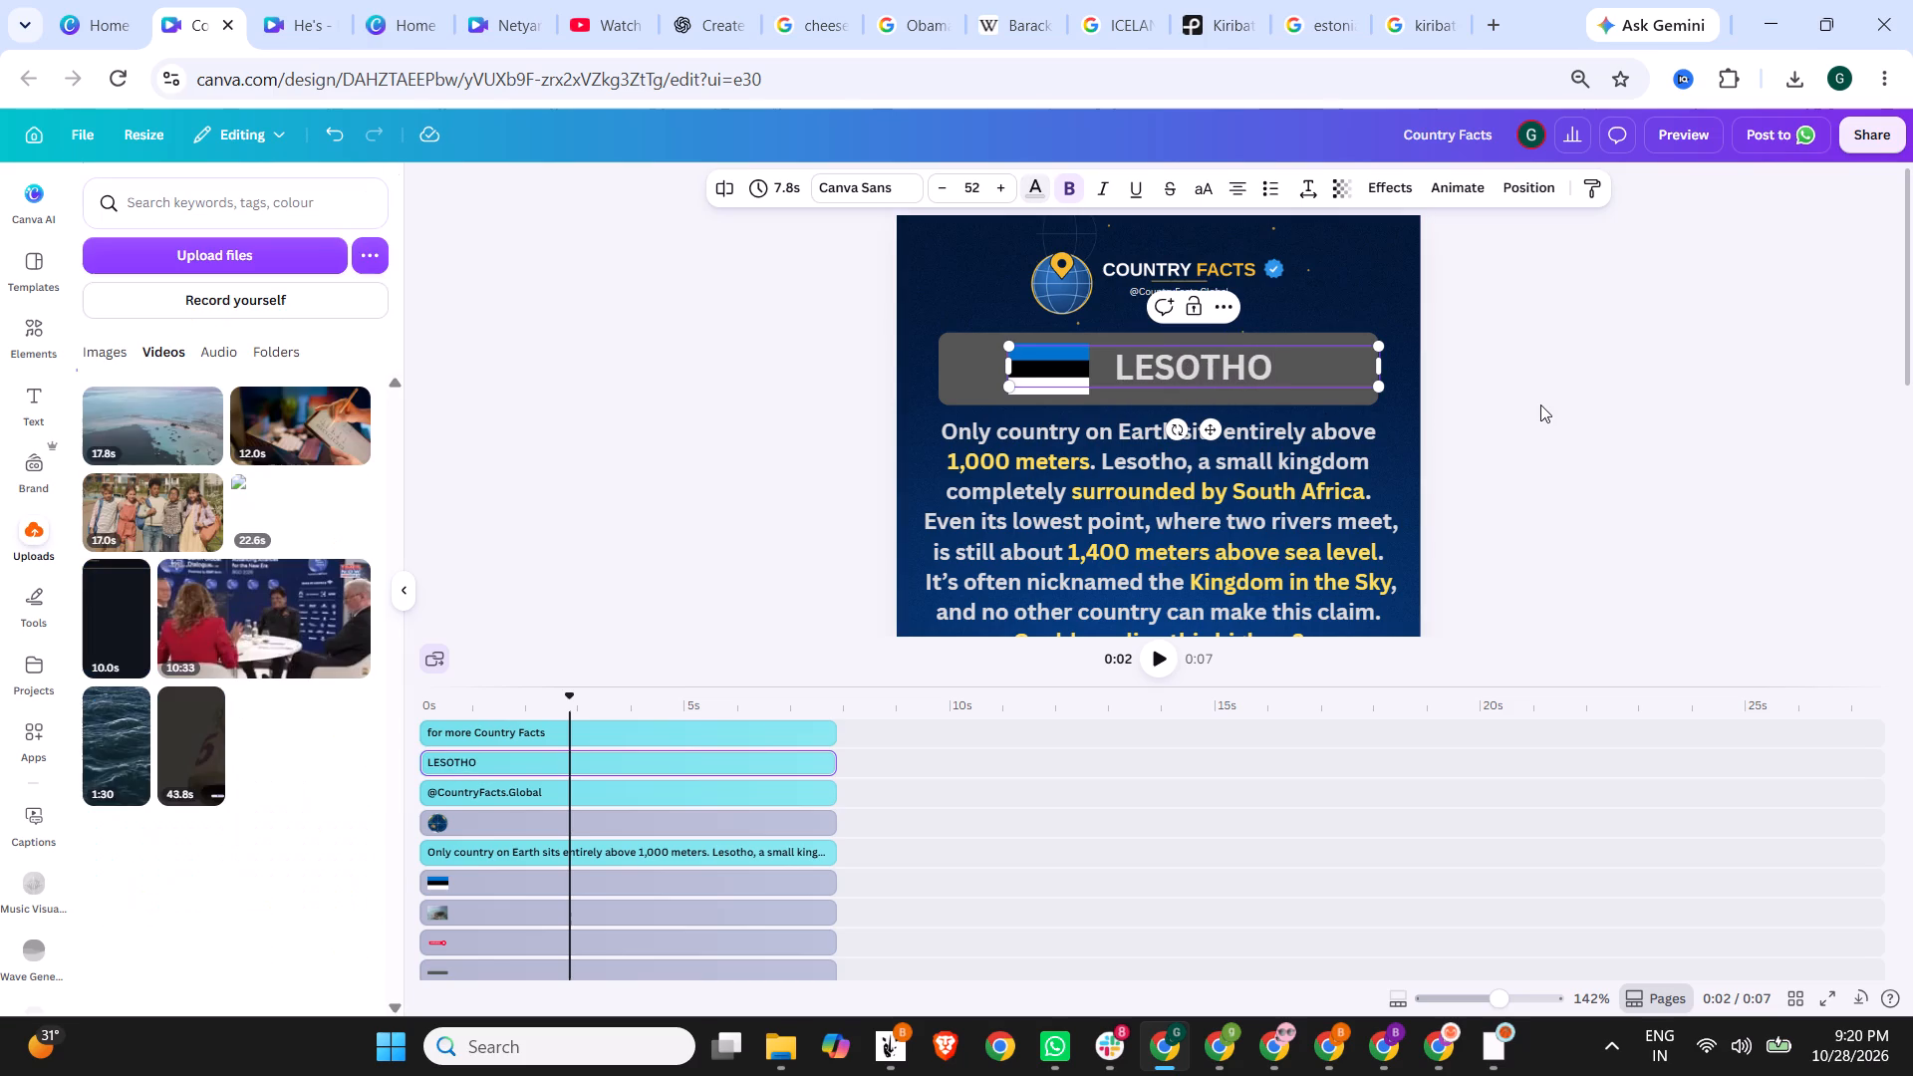
Search Google Images for "Lesotho flag", reusing the Estonia flag search.
click(1311, 0)
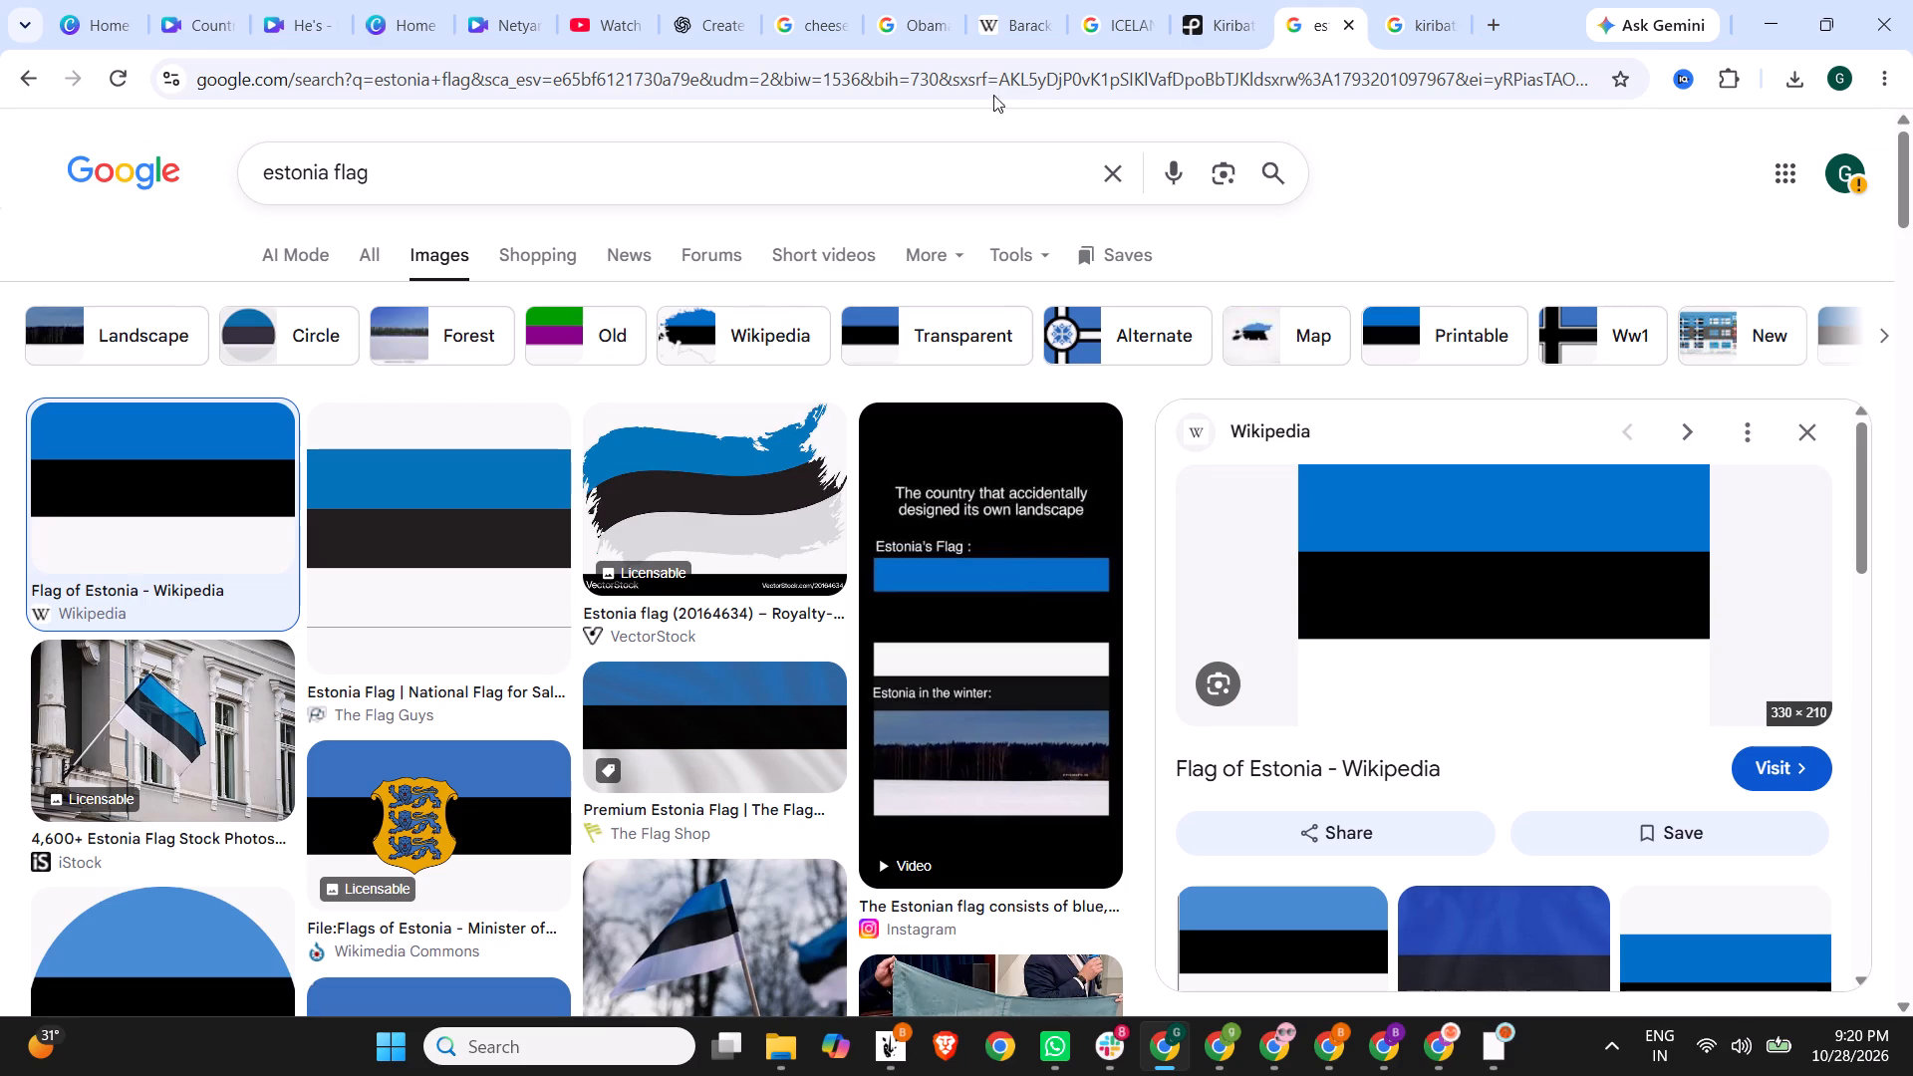
drag(869, 176, 0, 181)
text(Lesotho flag)
key(Return)
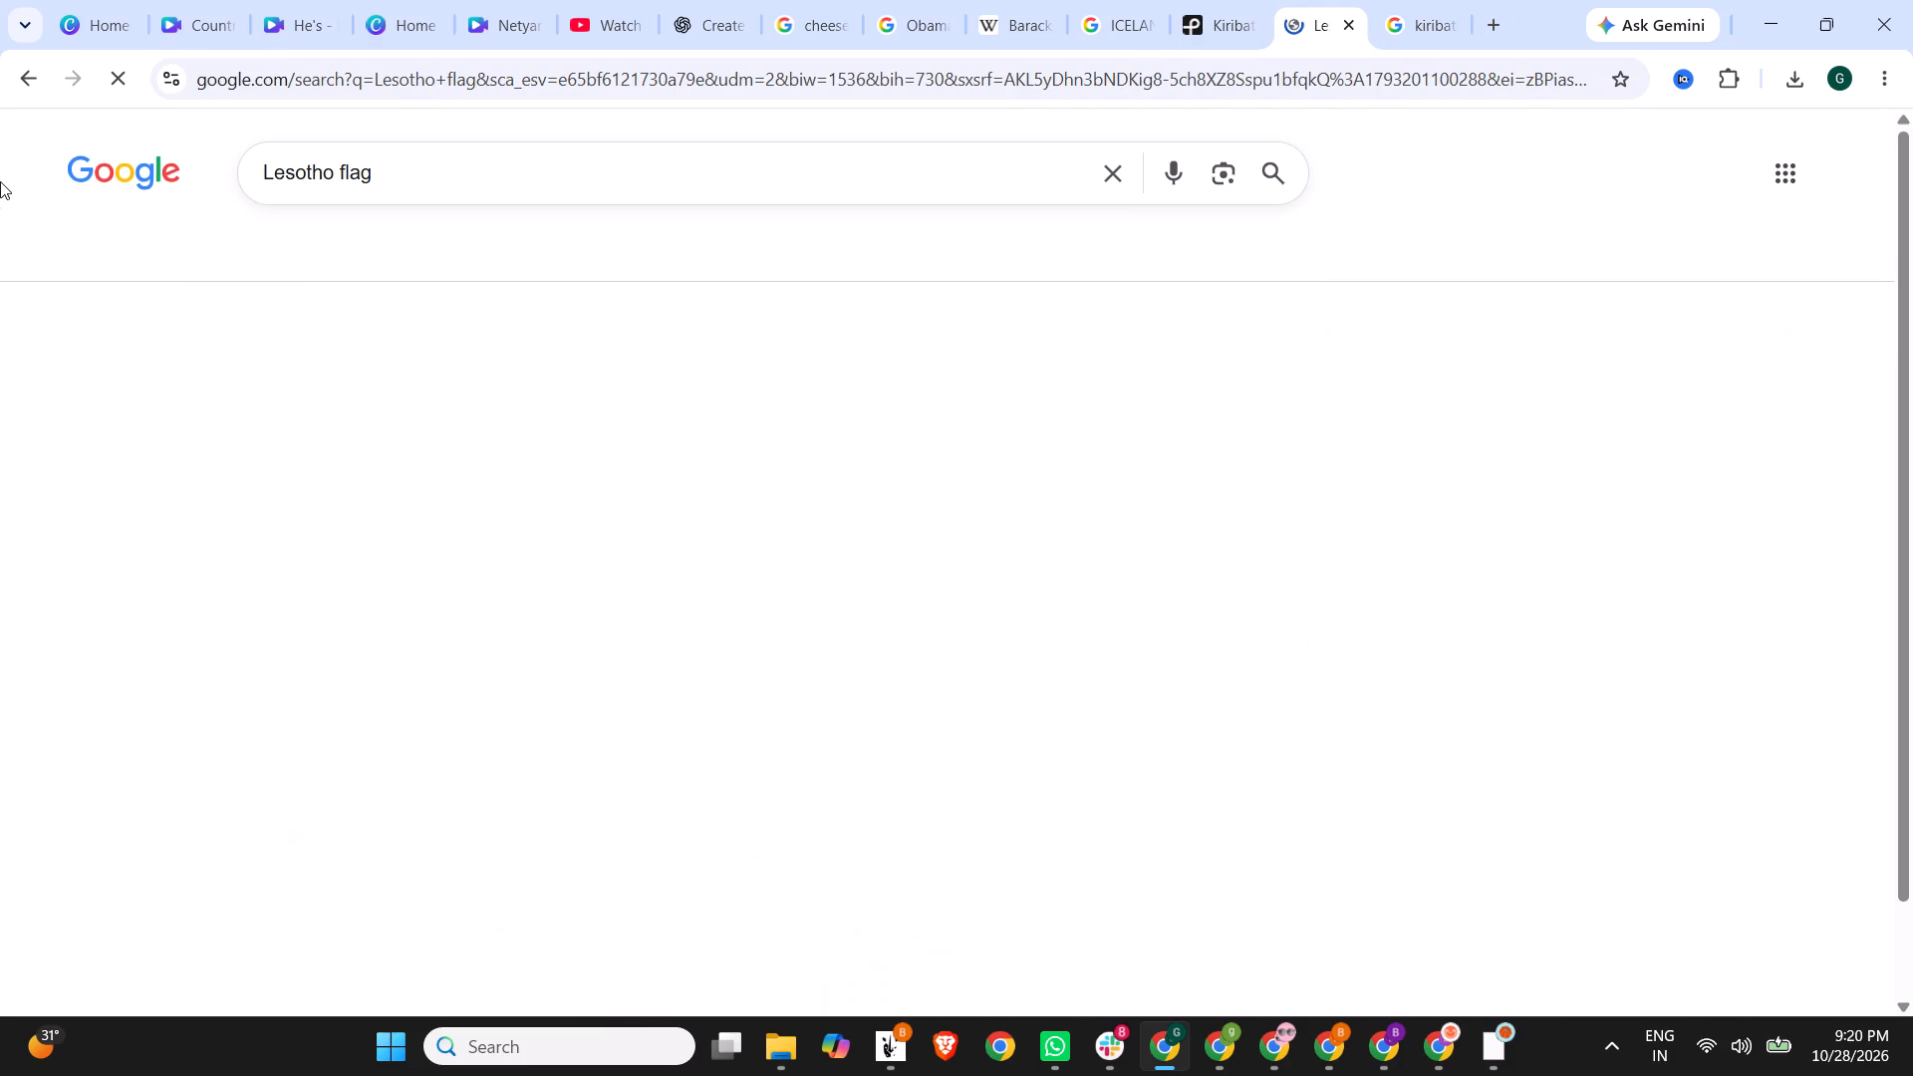
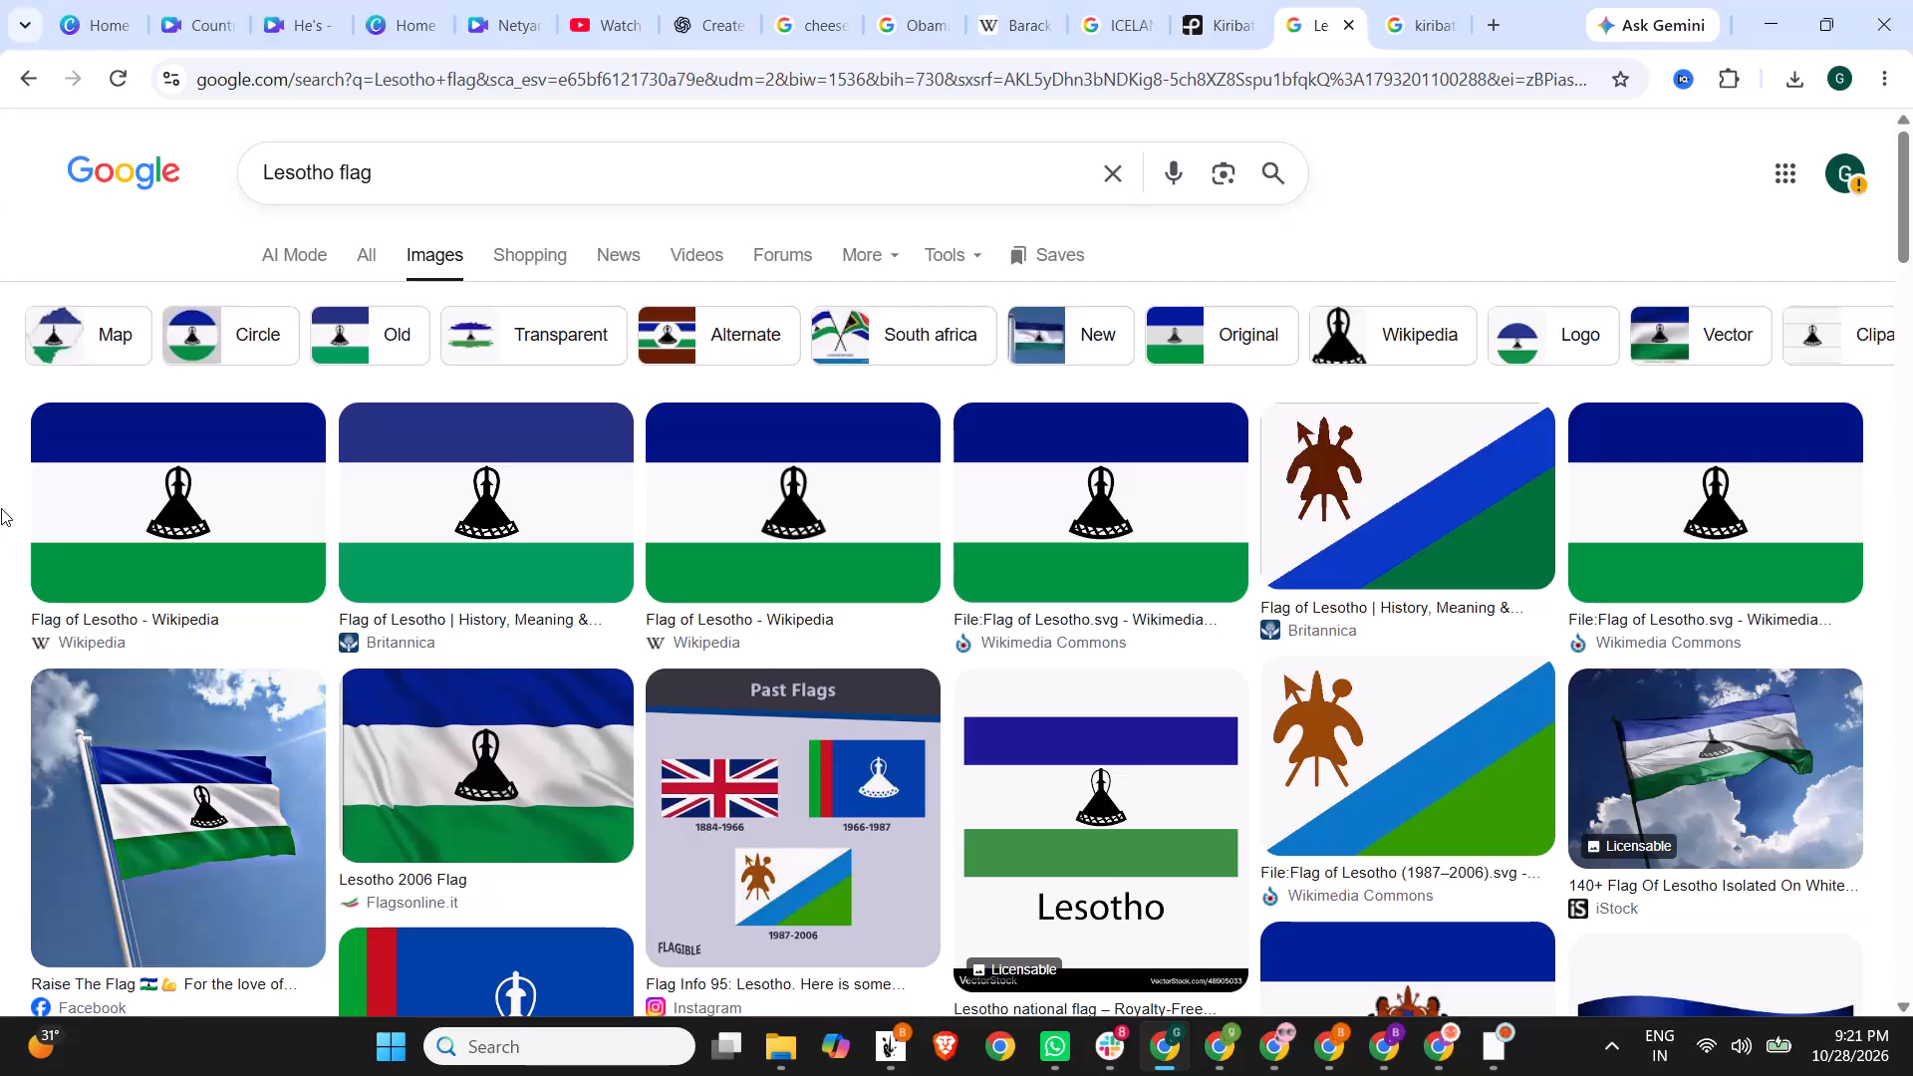
Back in the Canva design, undo the Lesotho edits until the heading and body text are the Kiribati version again.
click(231, 0)
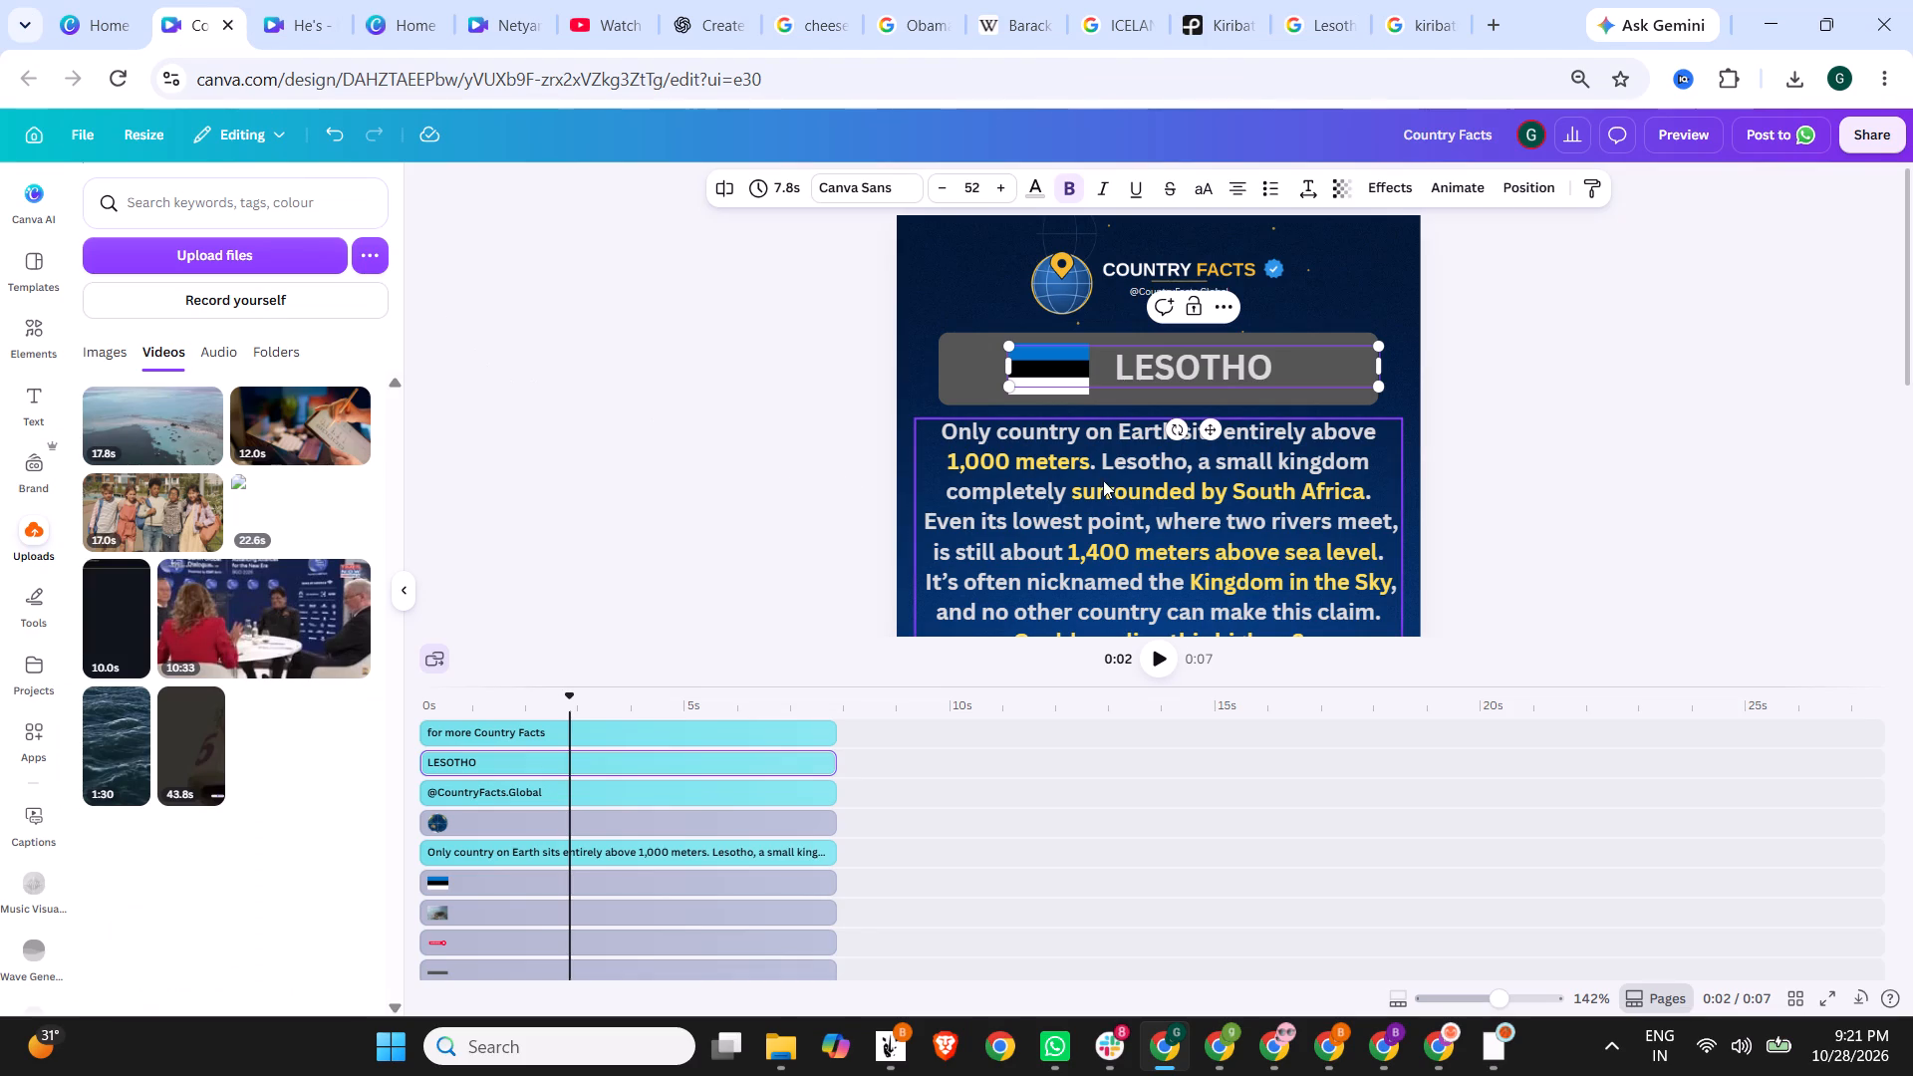
key(ctrl+z)
key(ctrl+z)
key(ctrl+z)
key(ctrl+z)
click(1477, 461)
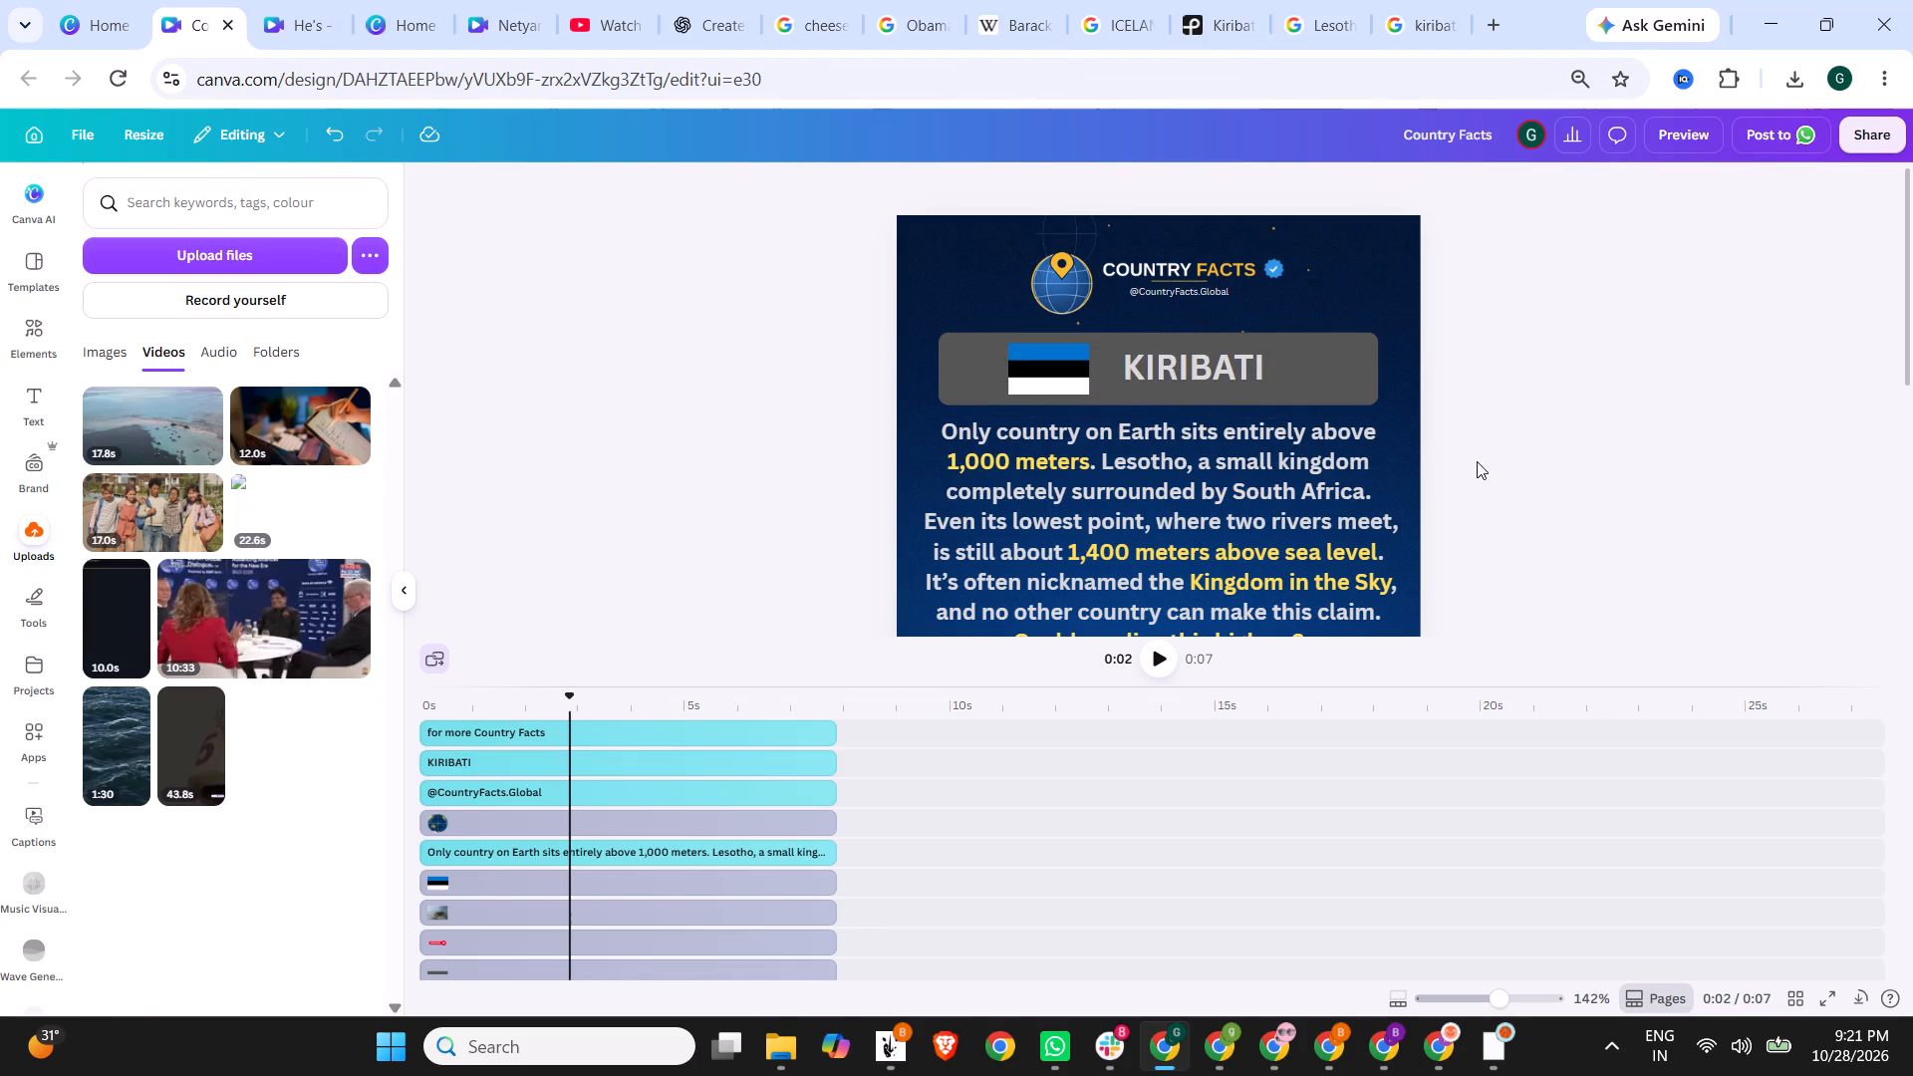
key(ctrl+z)
scroll(1320, 456, down, 2)
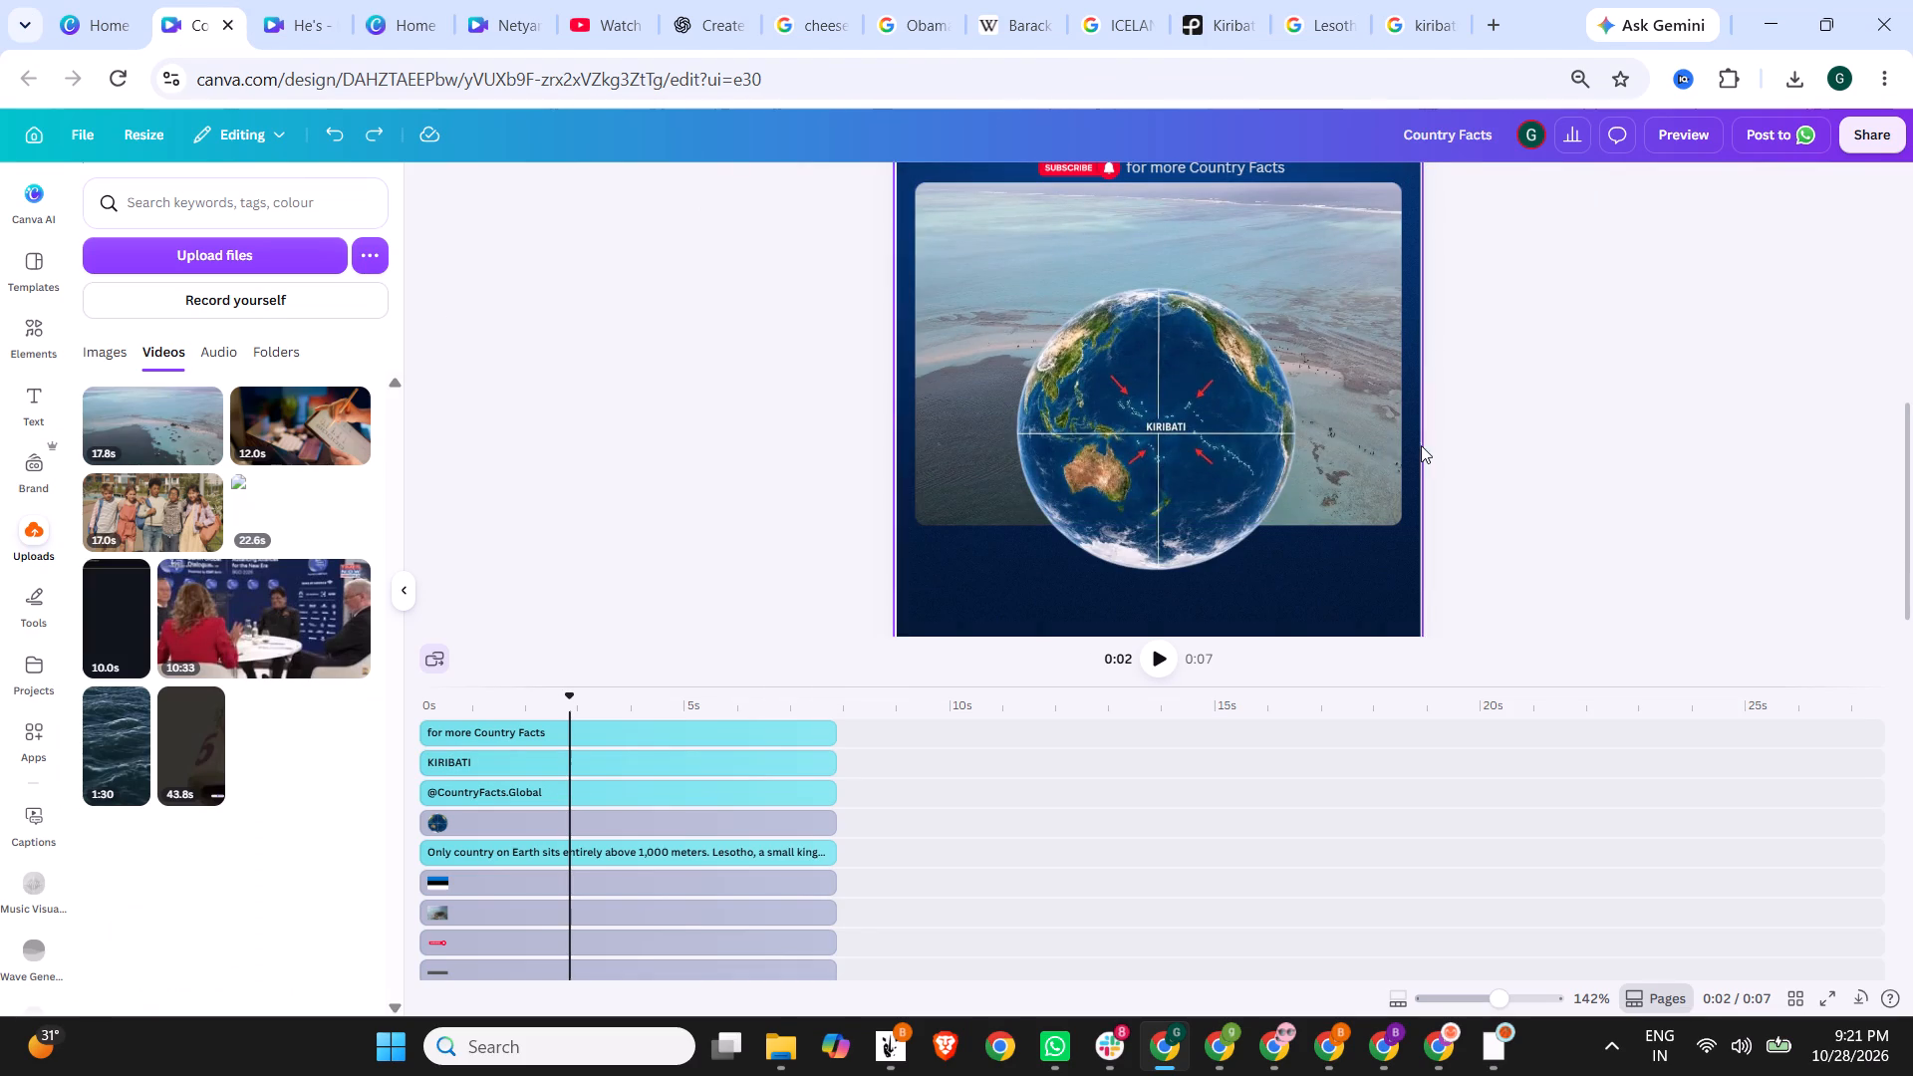
key(ctrl+z)
scroll(1532, 442, up, 5)
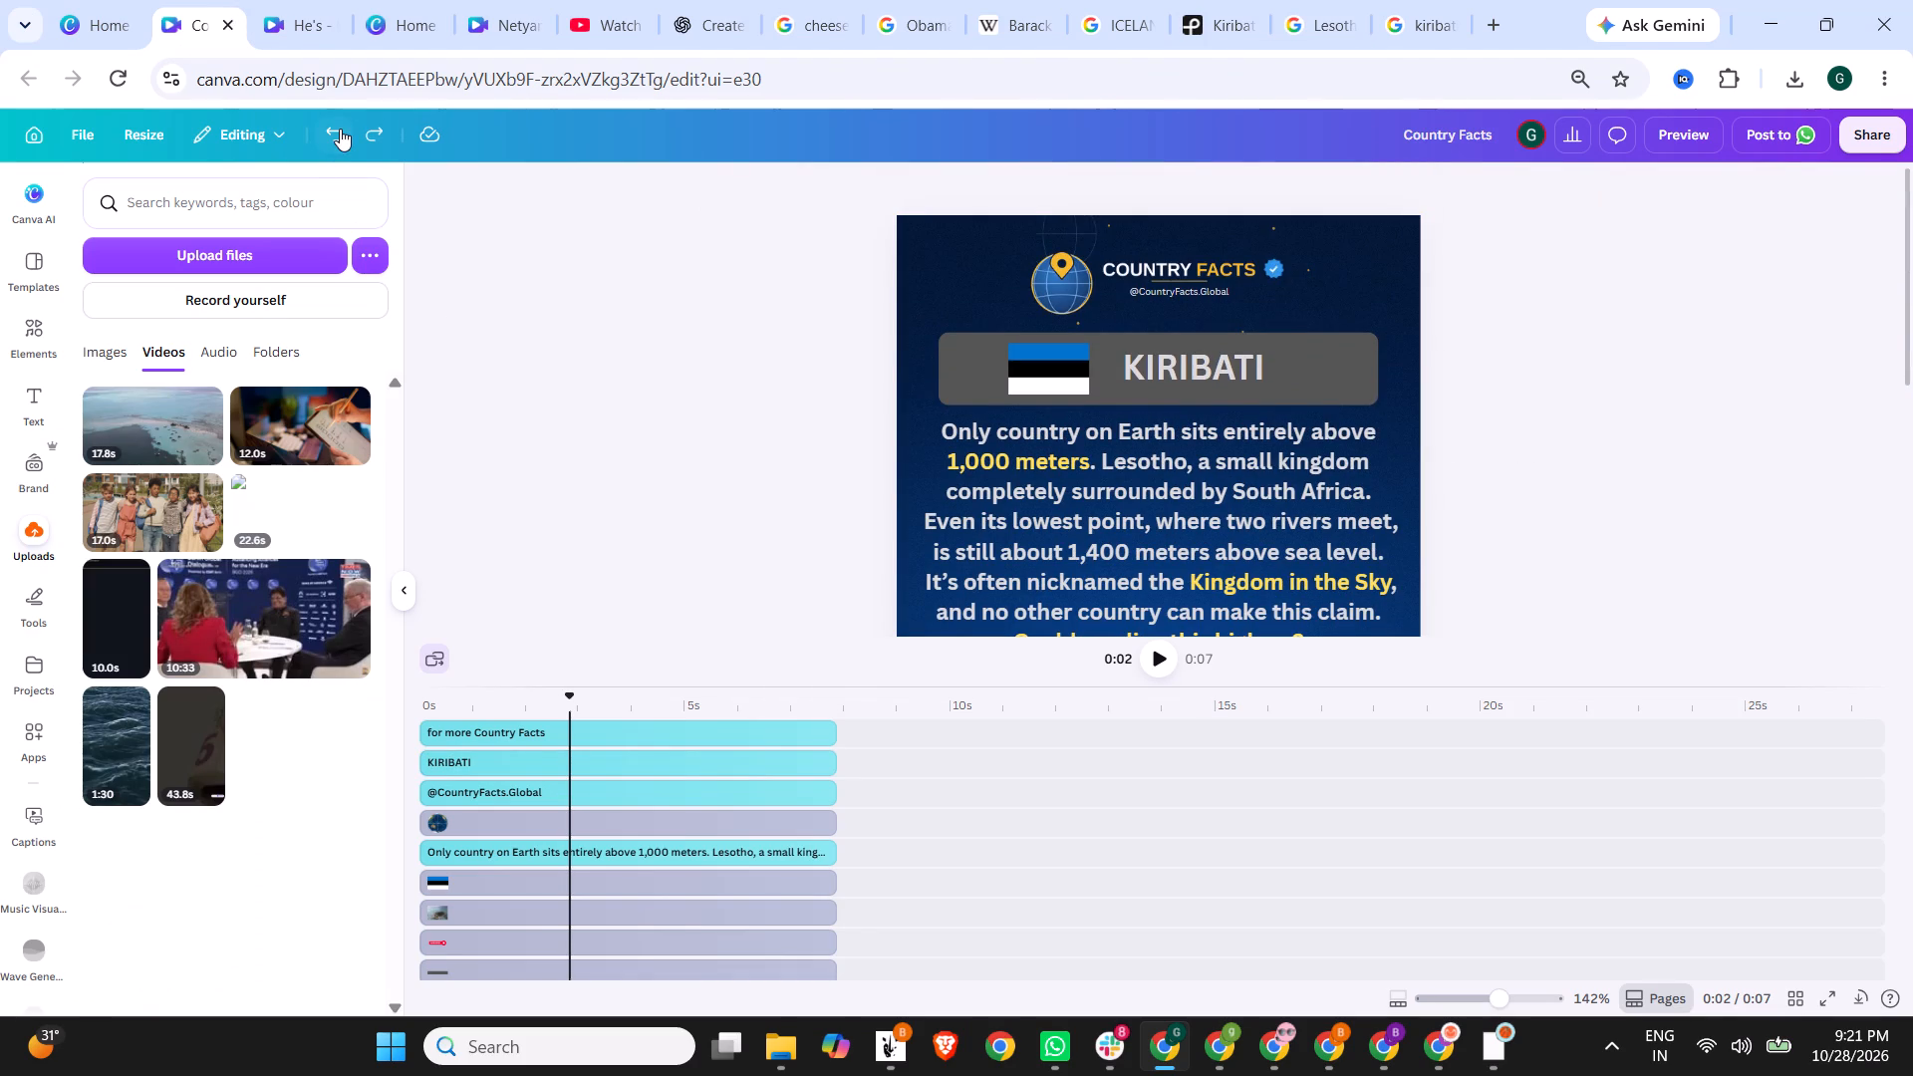
click(340, 129)
click(340, 129)
click(340, 129)
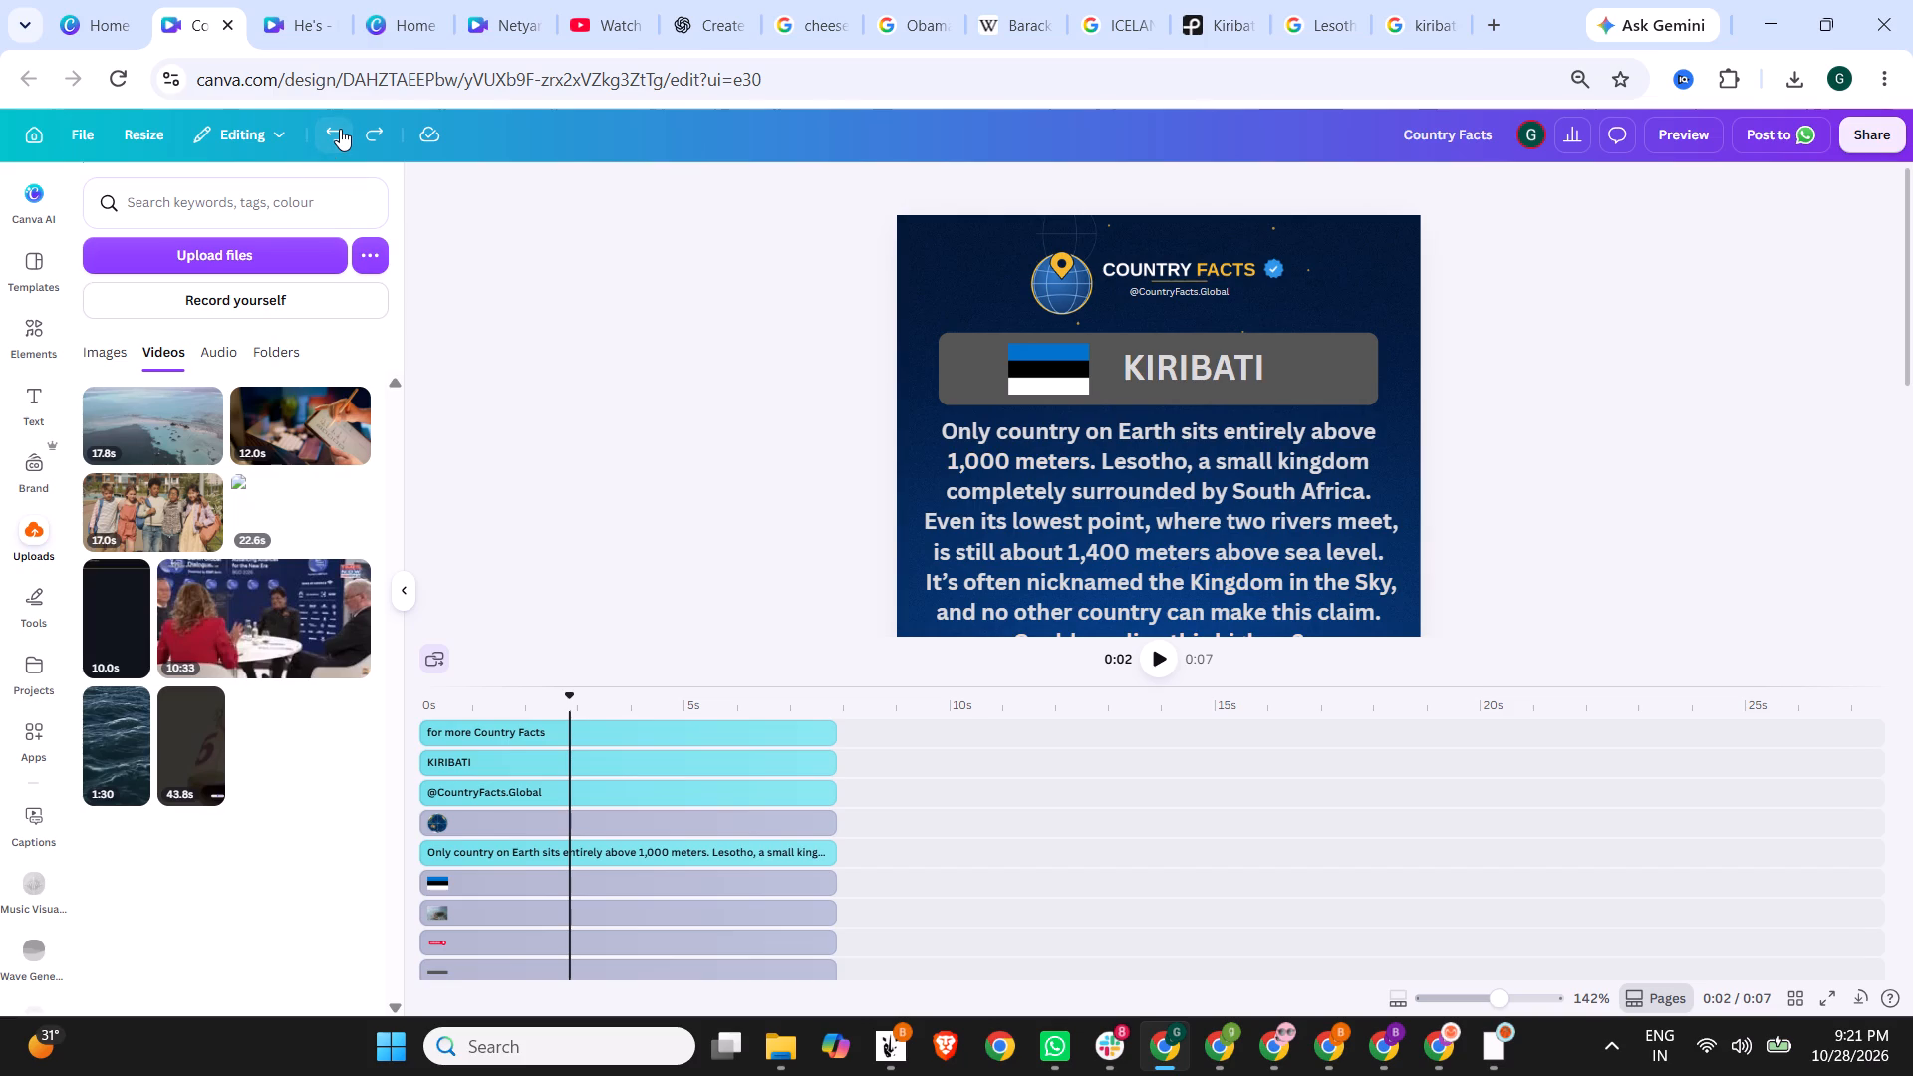
click(340, 129)
click(340, 129)
click(340, 129)
double_click(340, 129)
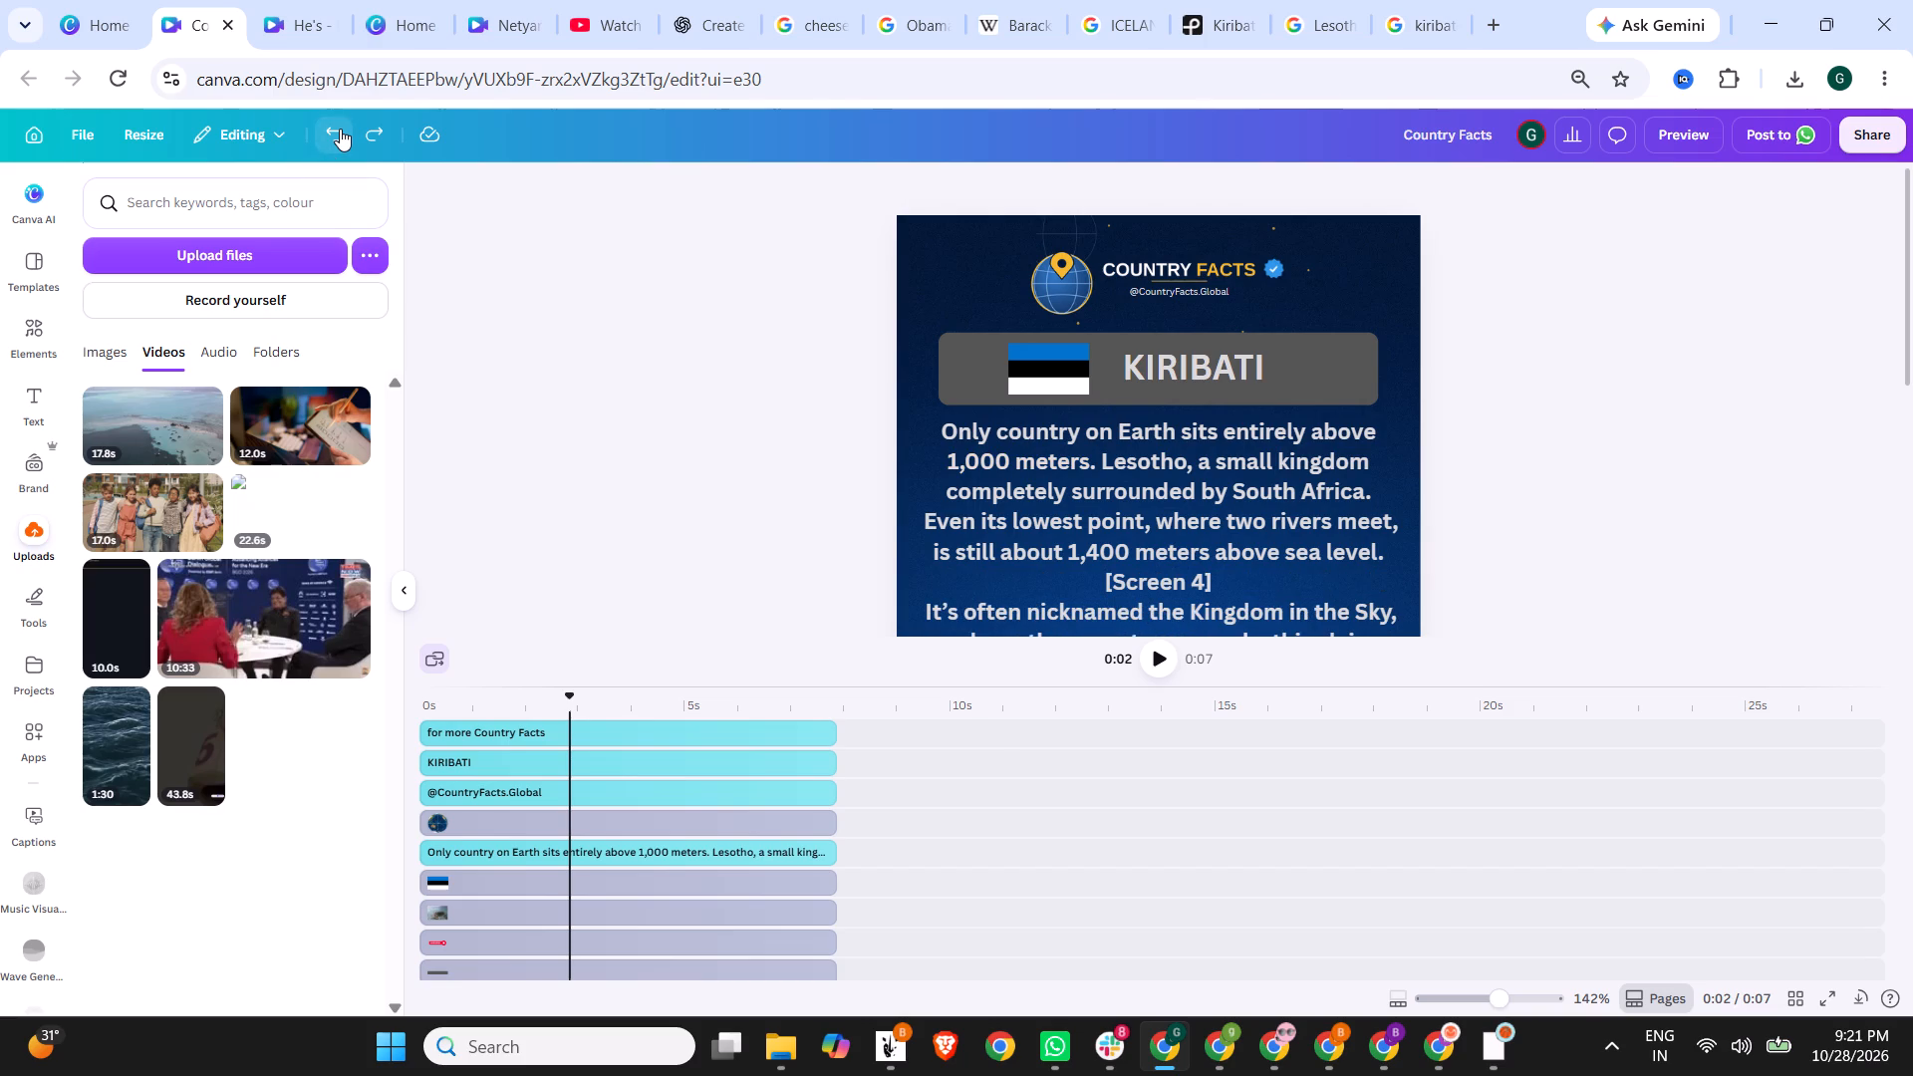
double_click(340, 129)
click(340, 129)
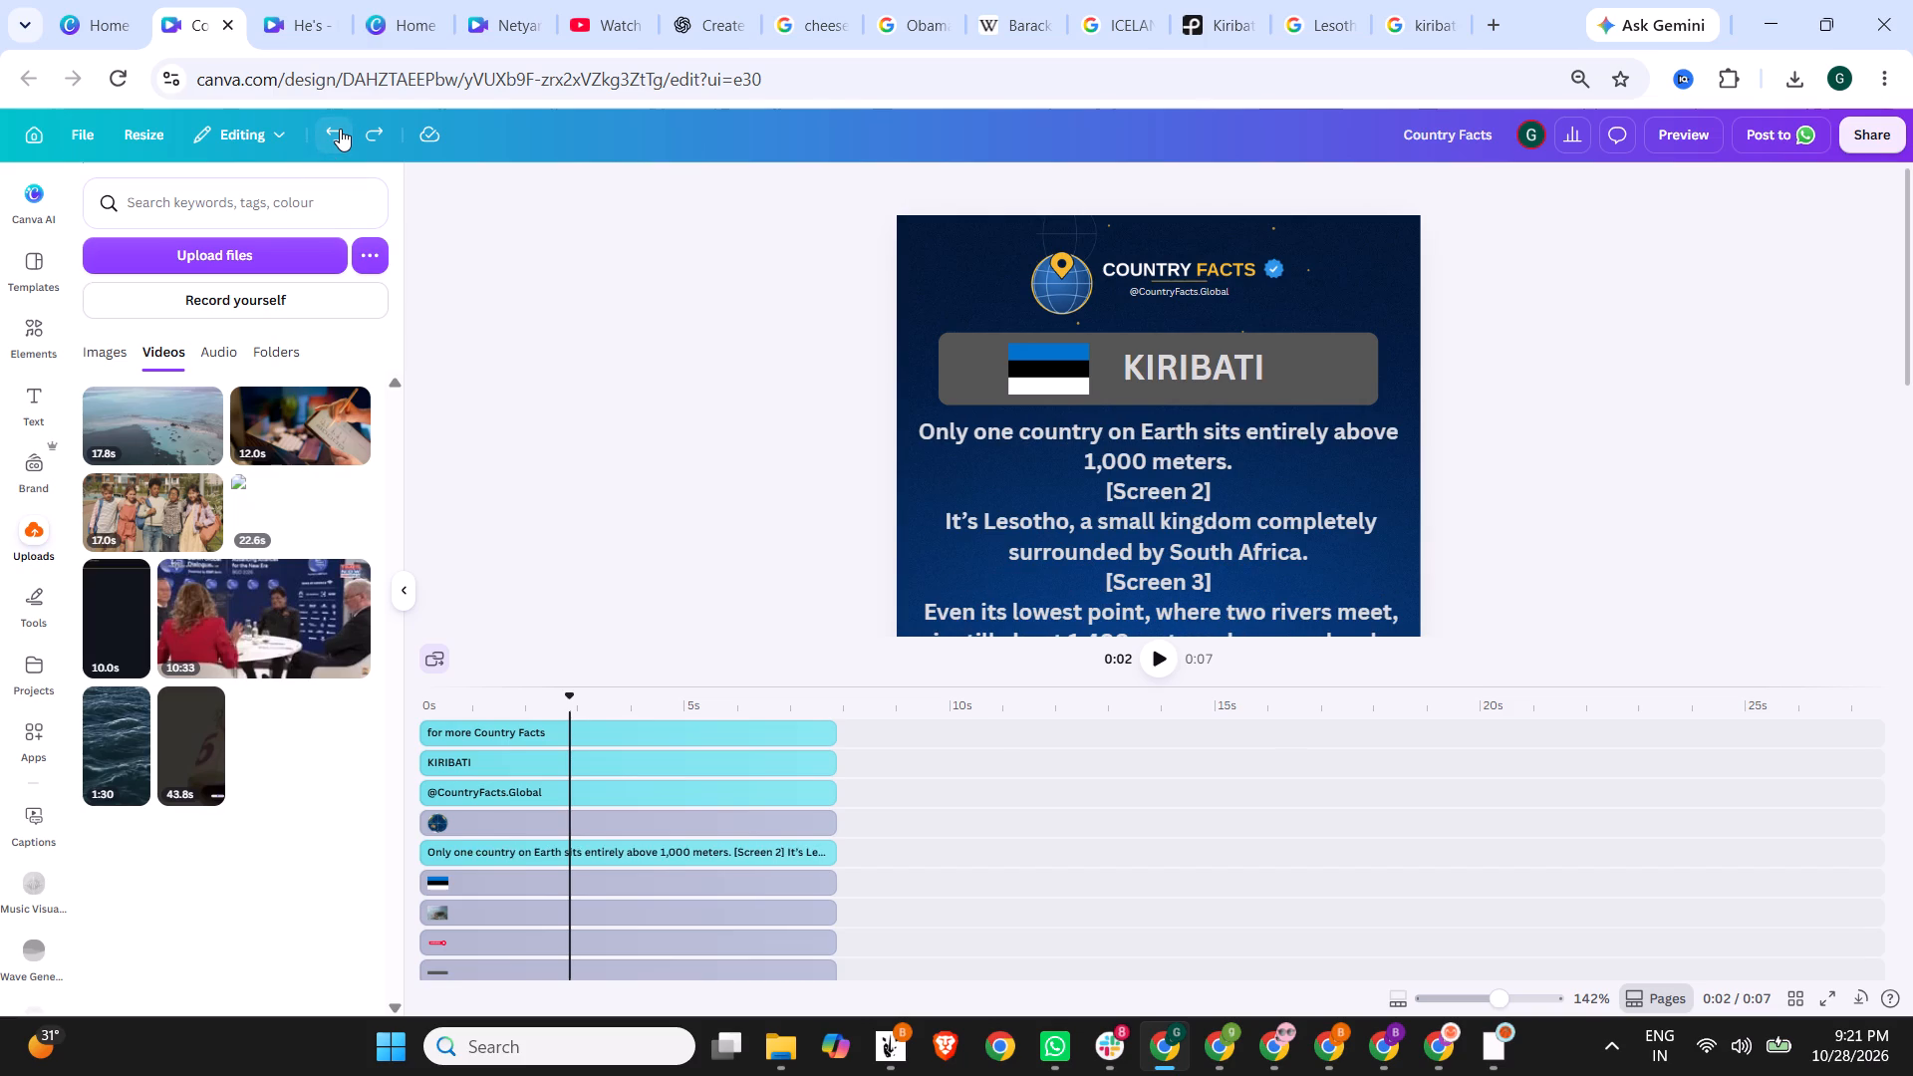
click(340, 129)
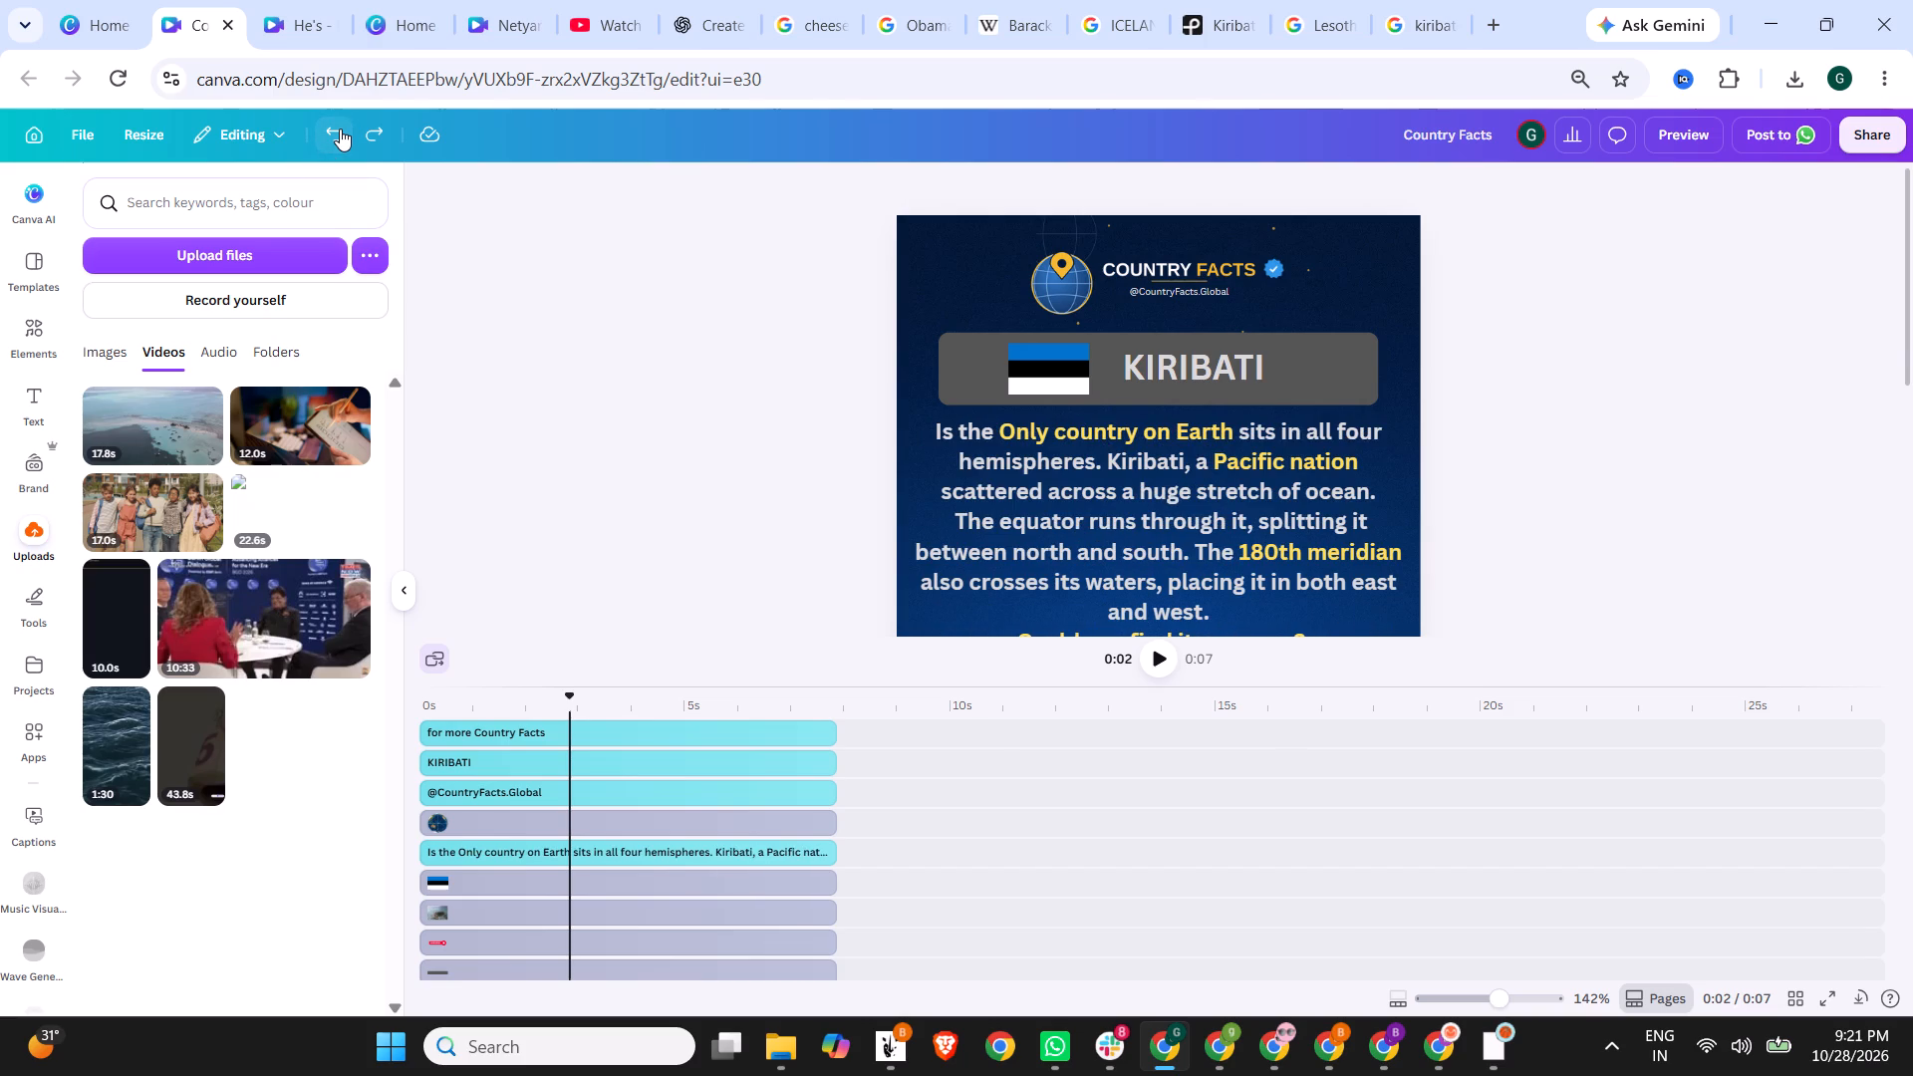
scroll(1095, 435, down, 4)
scroll(1426, 429, down, 2)
scroll(1569, 457, up, 2)
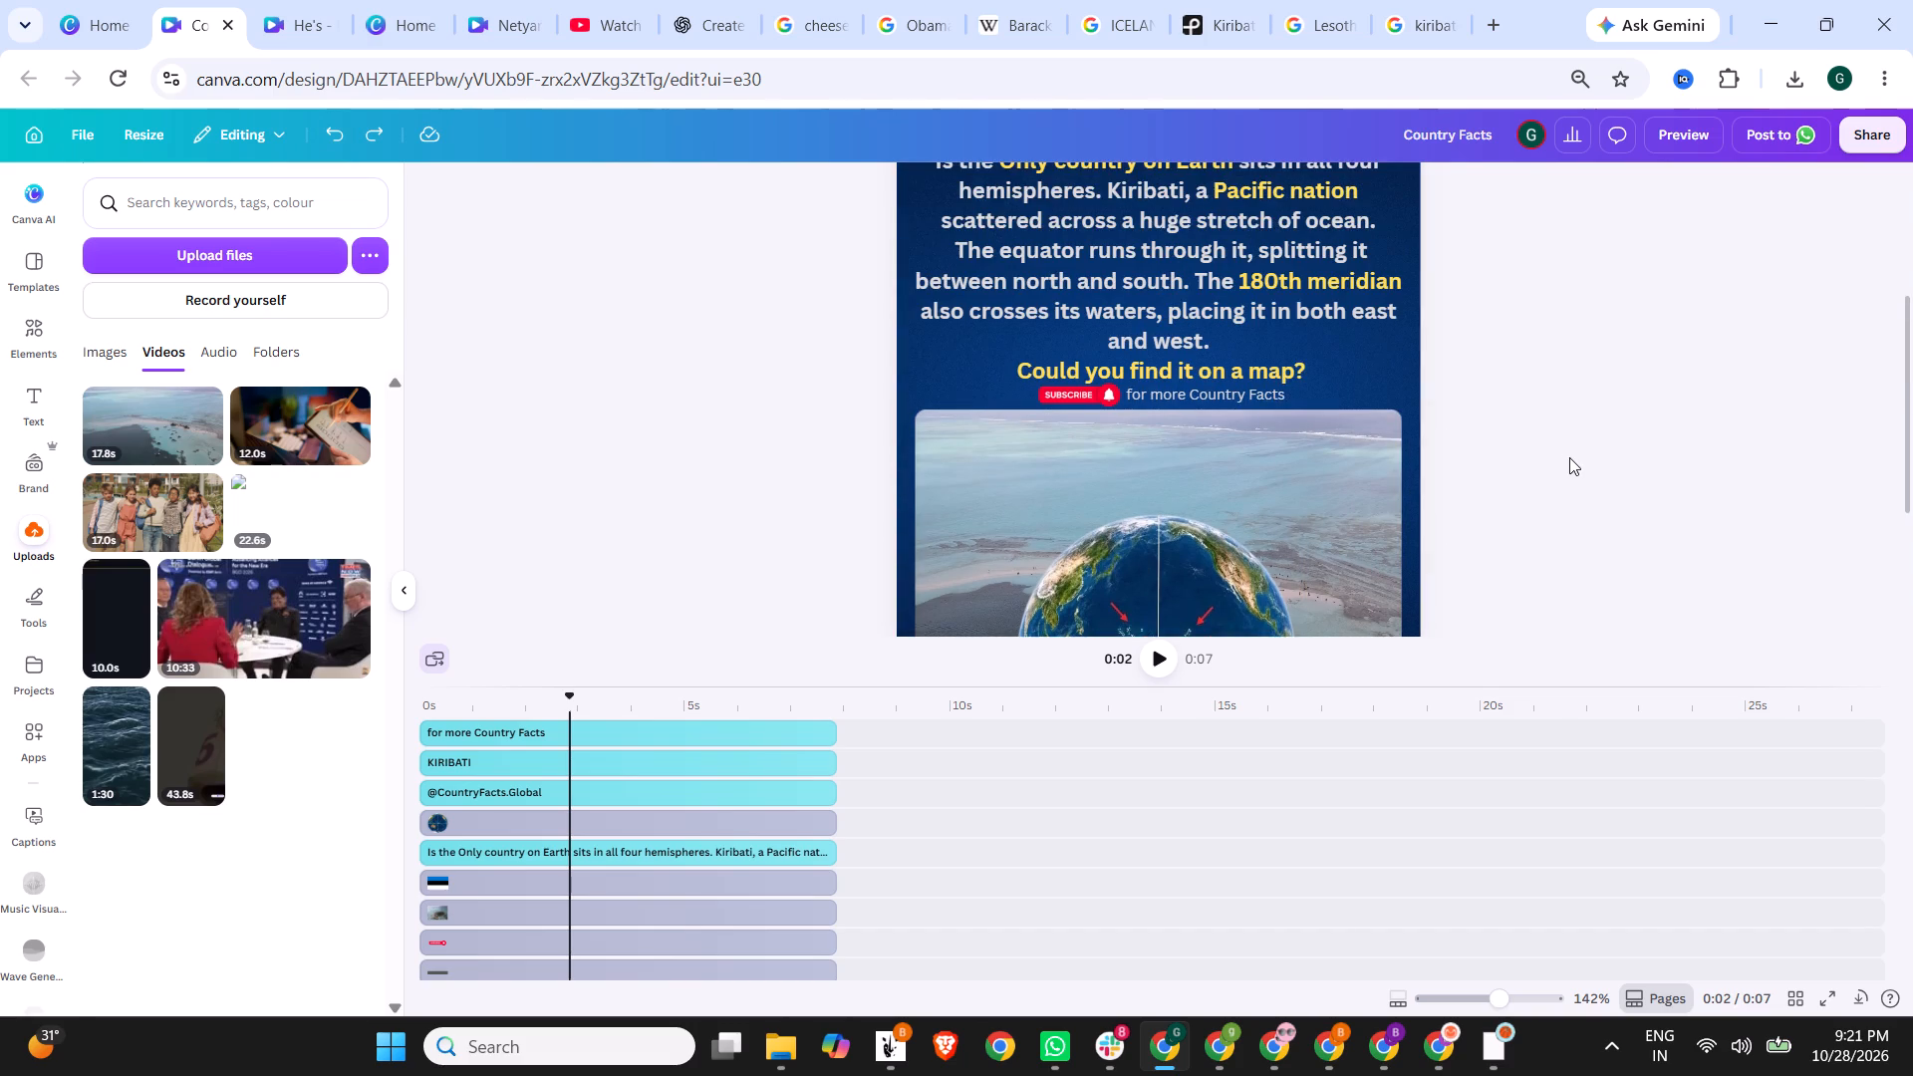
scroll(1569, 457, up, 1)
scroll(1394, 368, up, 2)
Search Google Images for "kiribati flag", reusing the Kiribati hemispheres search.
click(1411, 0)
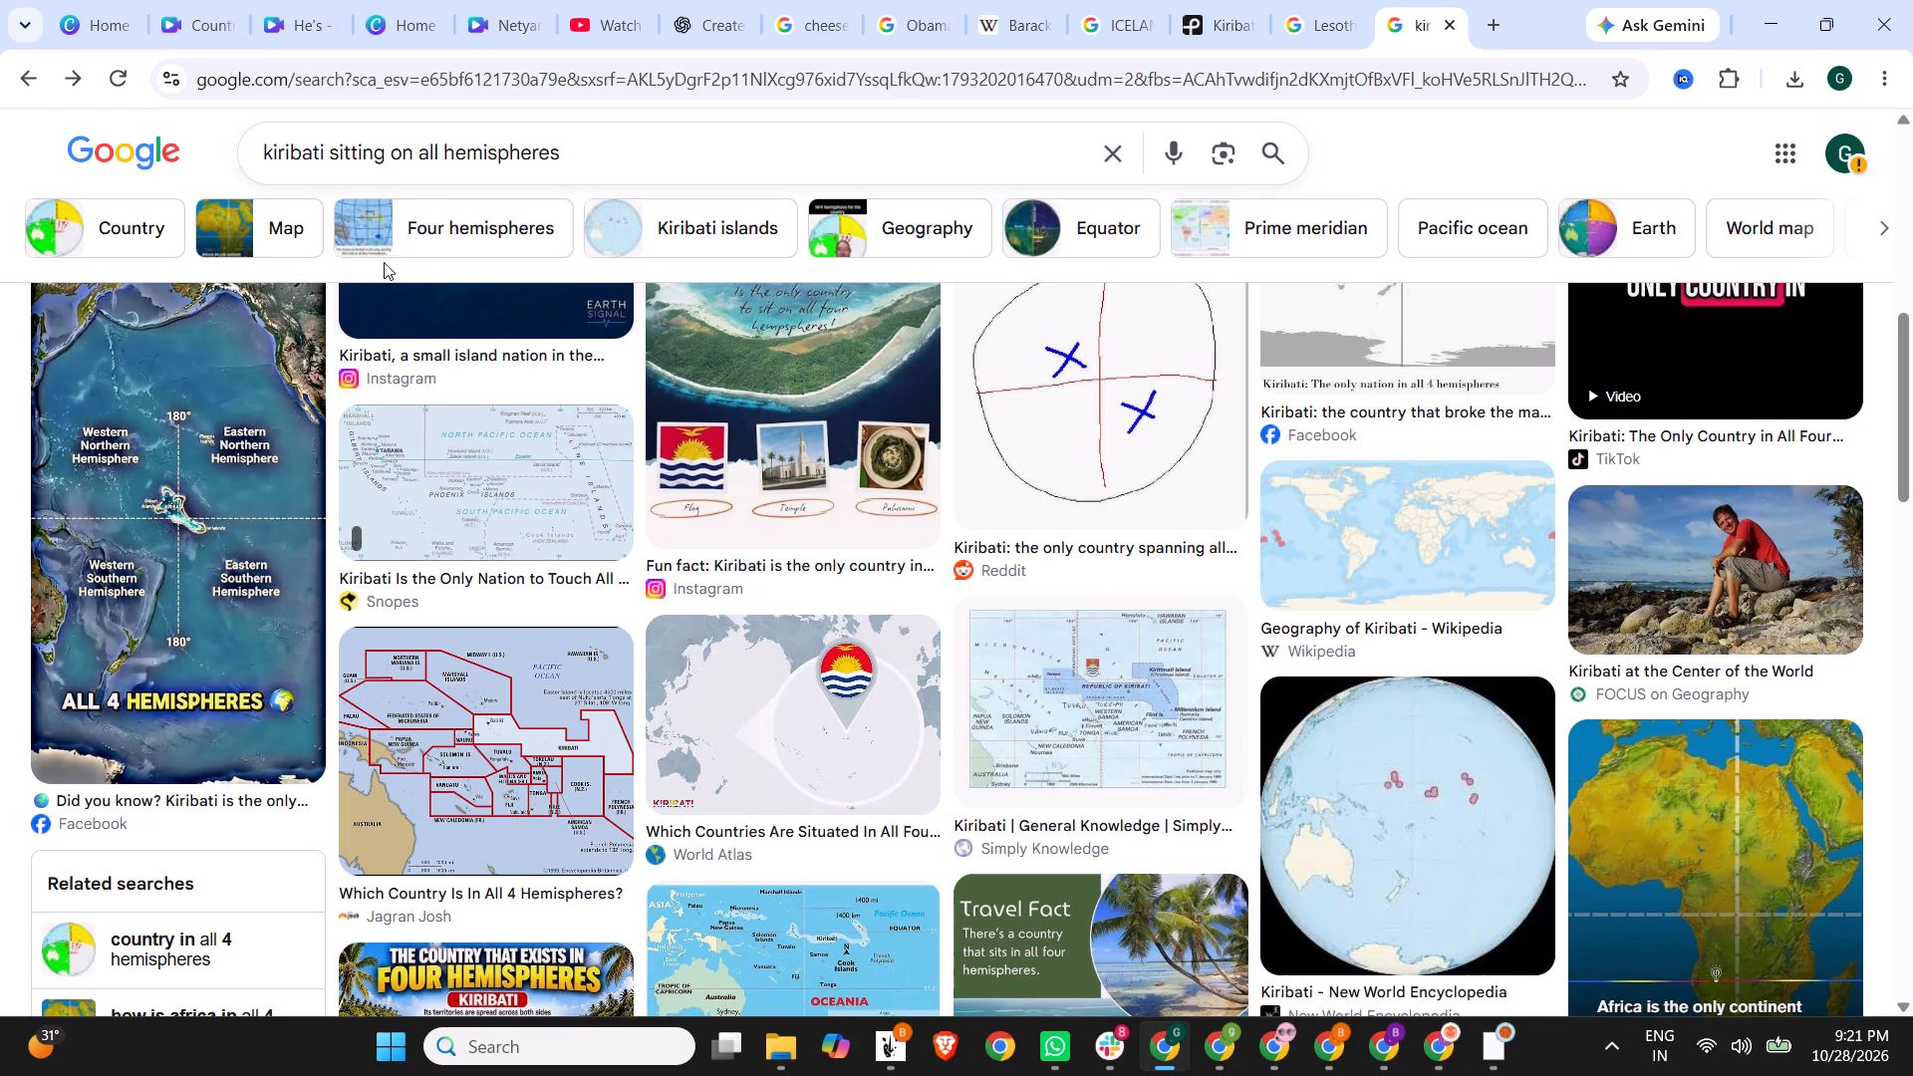
drag(389, 144, 330, 148)
drag(330, 148, 333, 148)
text(flag)
key(Return)
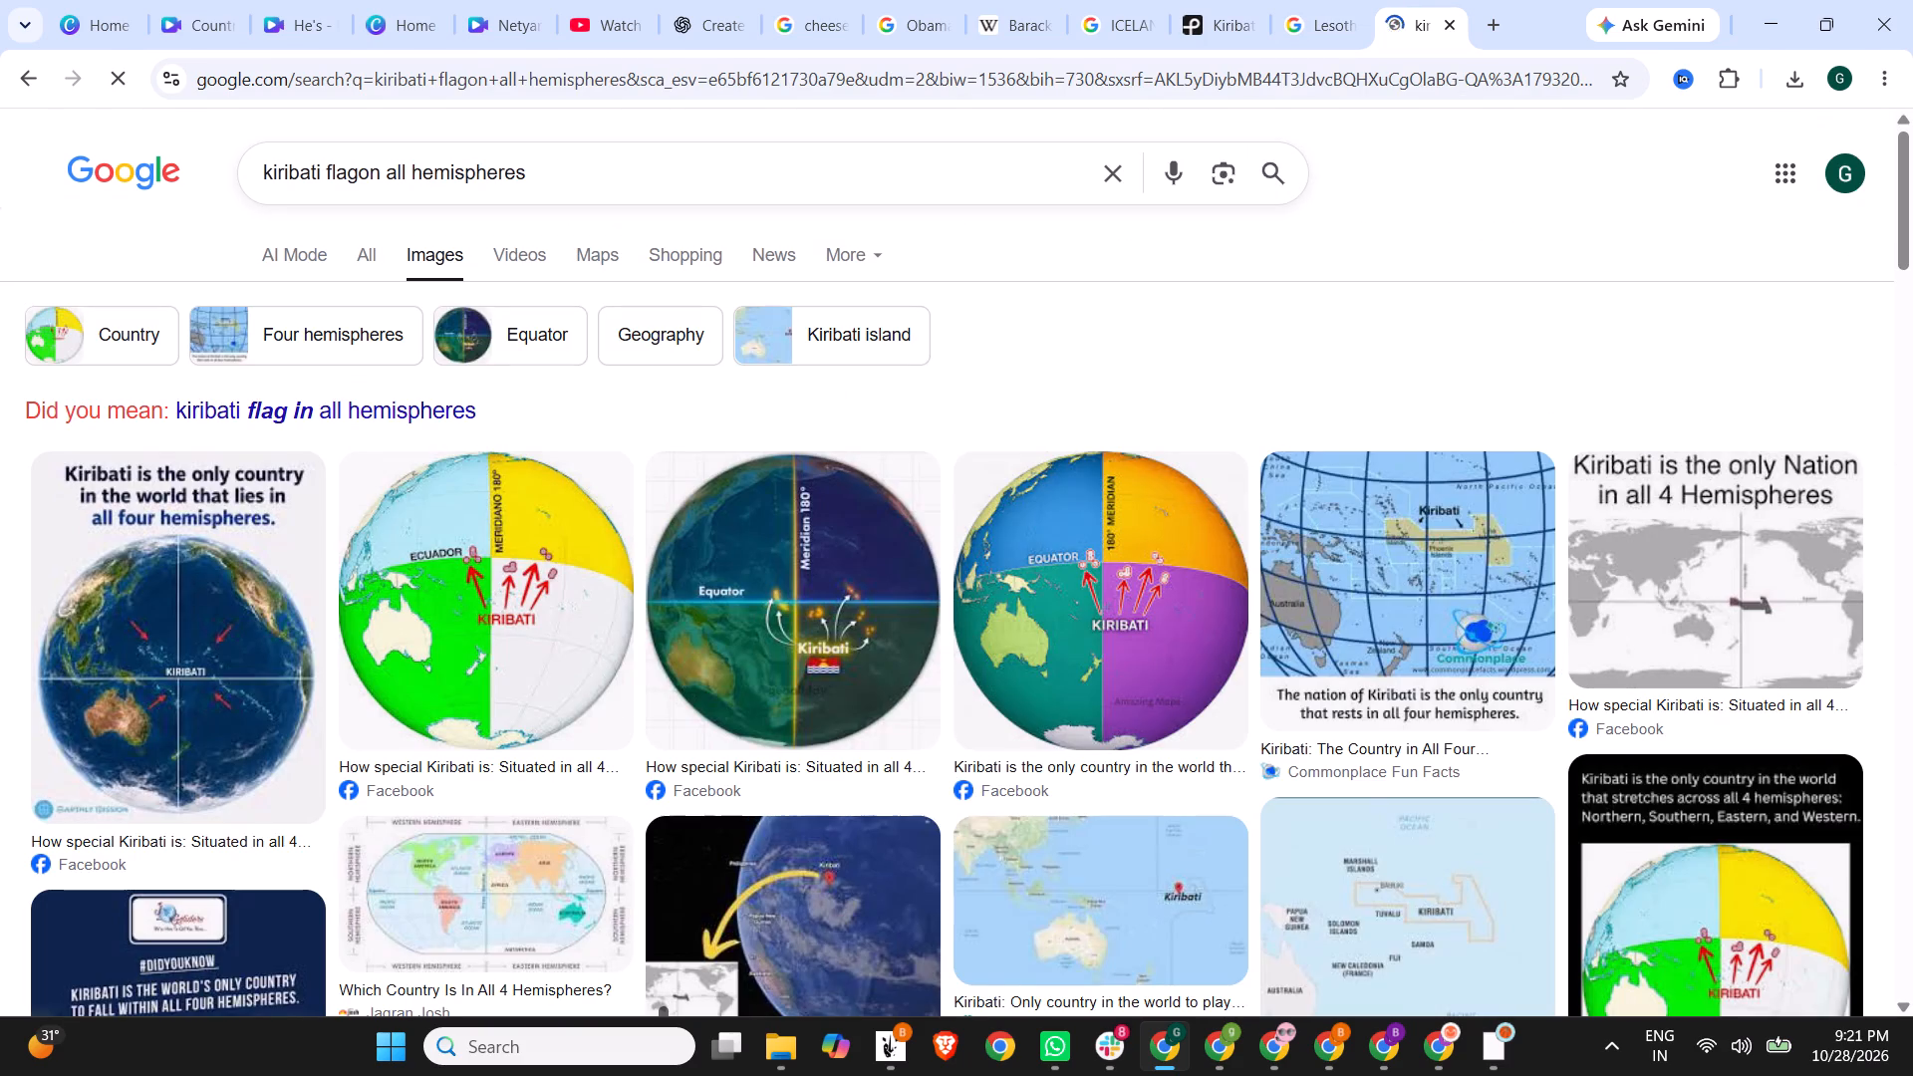
drag(360, 173, 814, 168)
key(BackSpace)
key(Return)
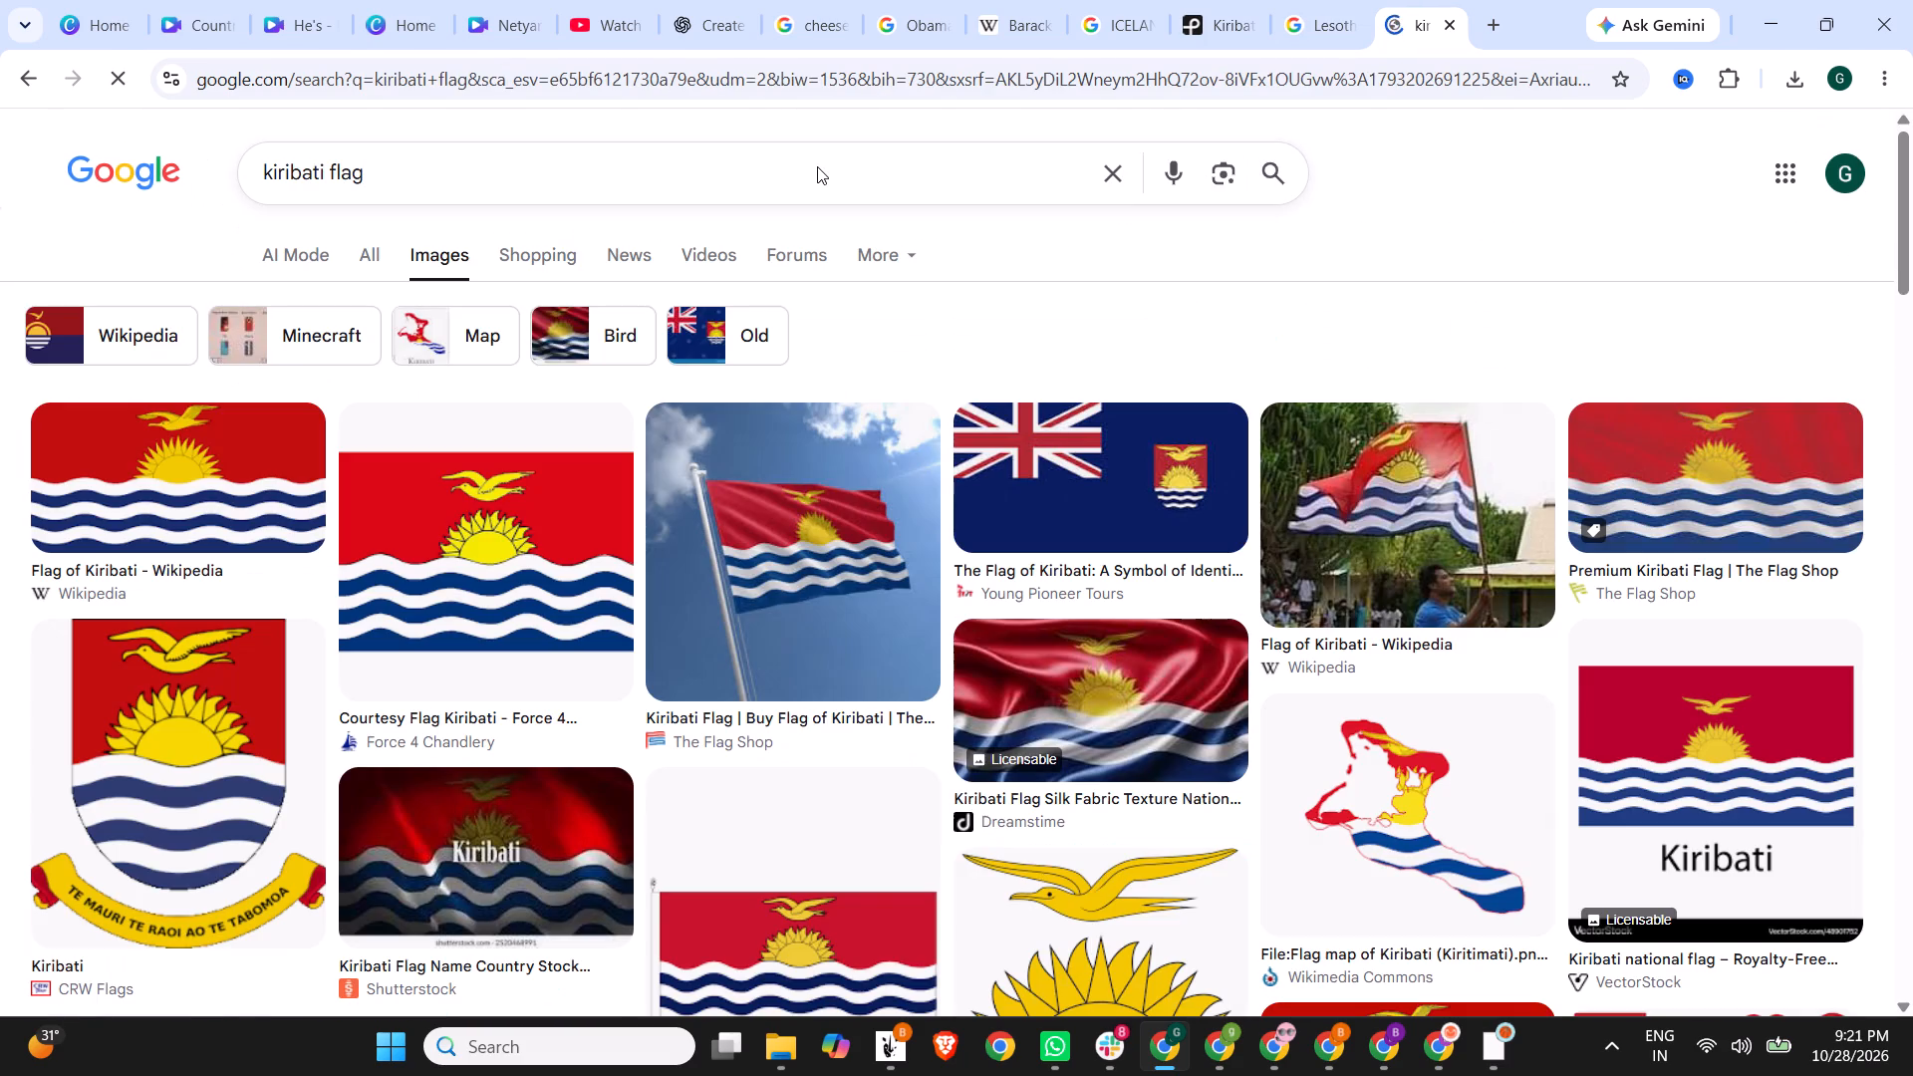
Copy Wikipedia's Flag of Kiribati image from the results and paste it into the Country Facts design in Canva.
click(199, 511)
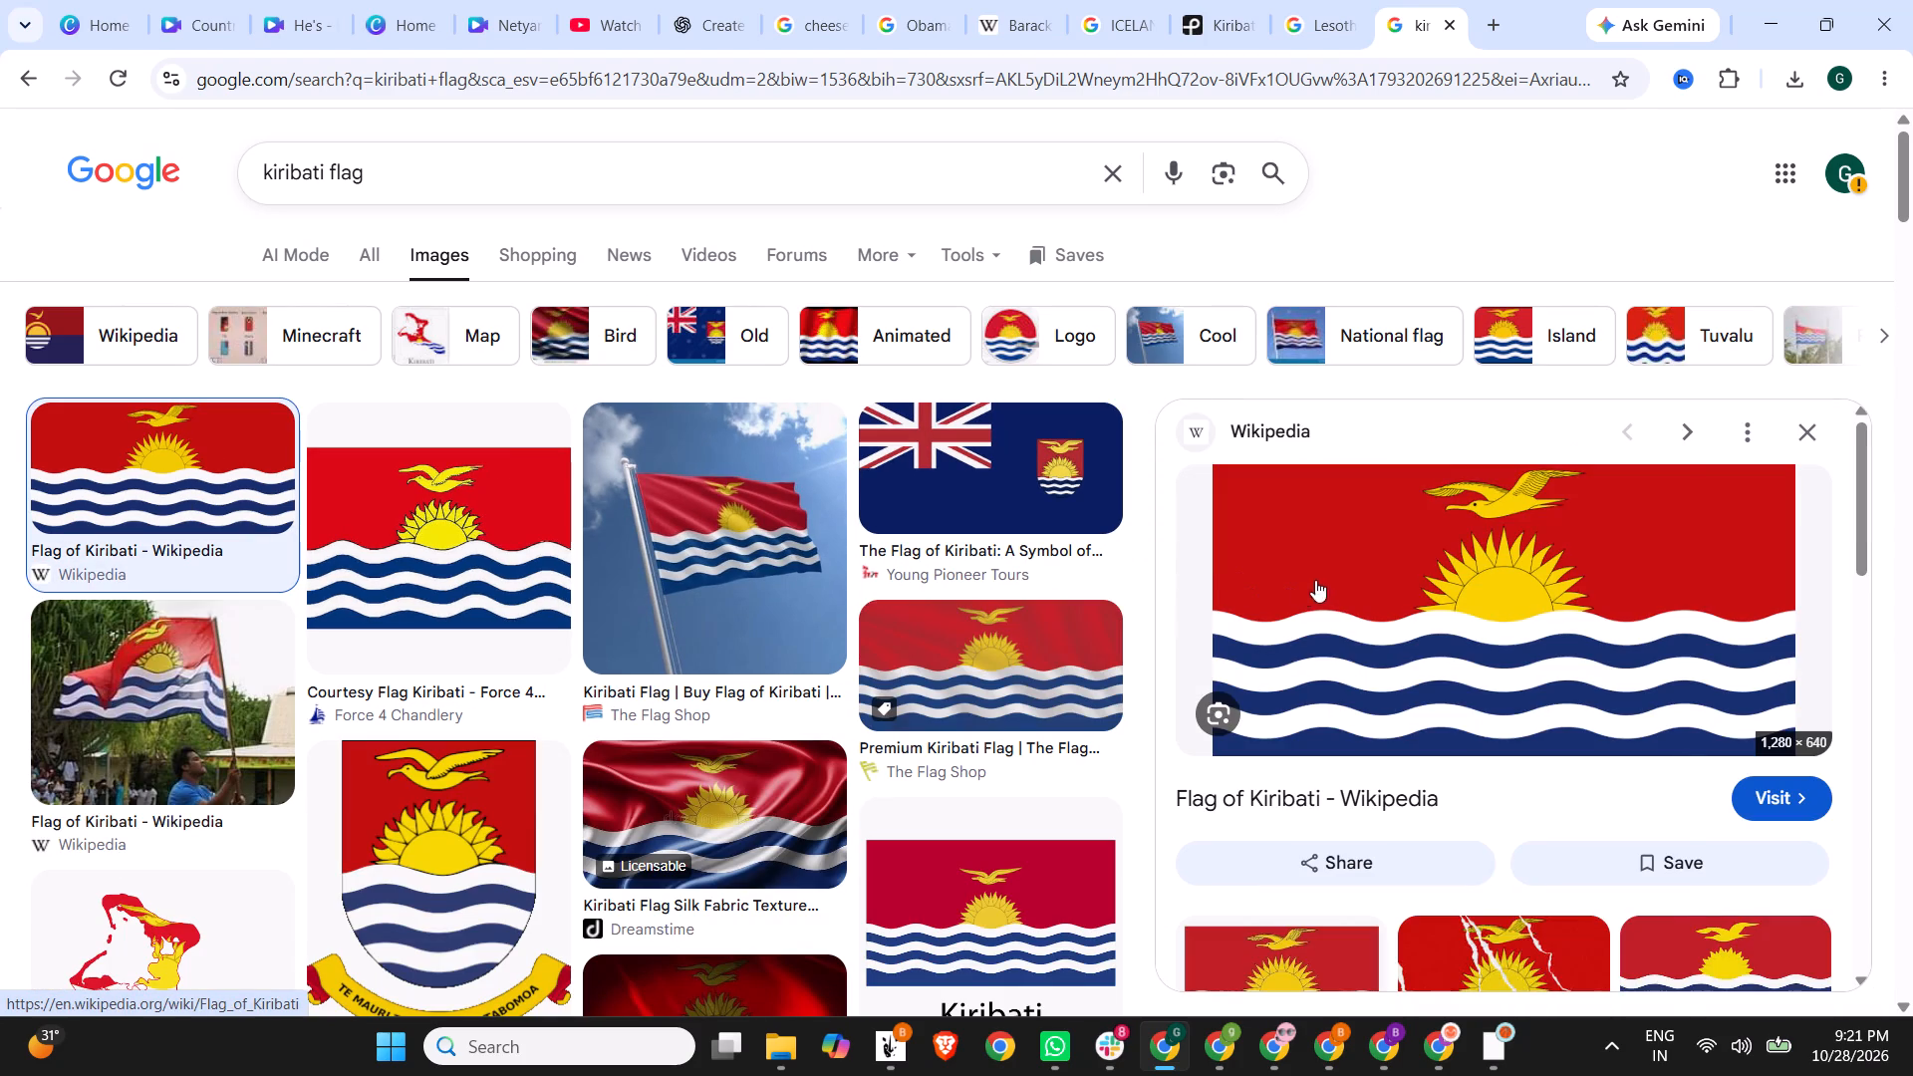
right_click(1315, 580)
click(1484, 843)
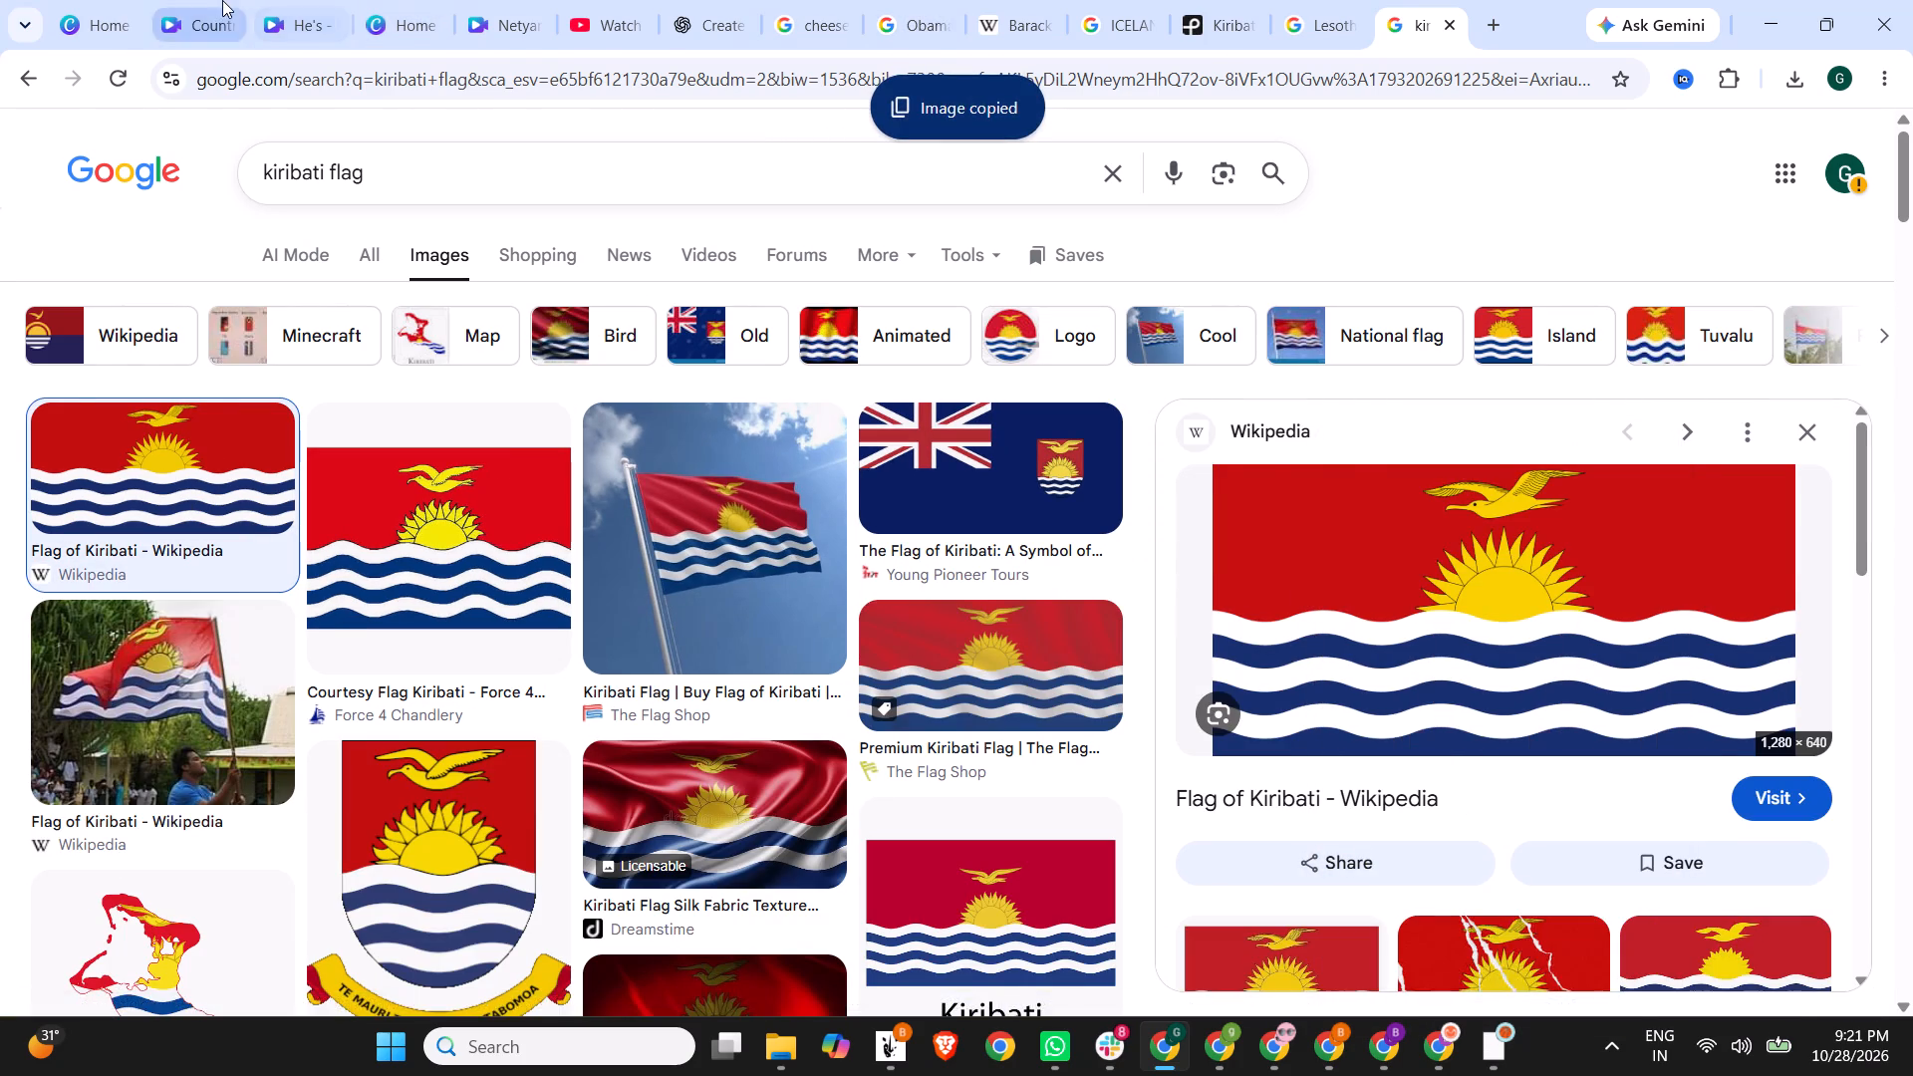
click(222, 0)
click(1045, 384)
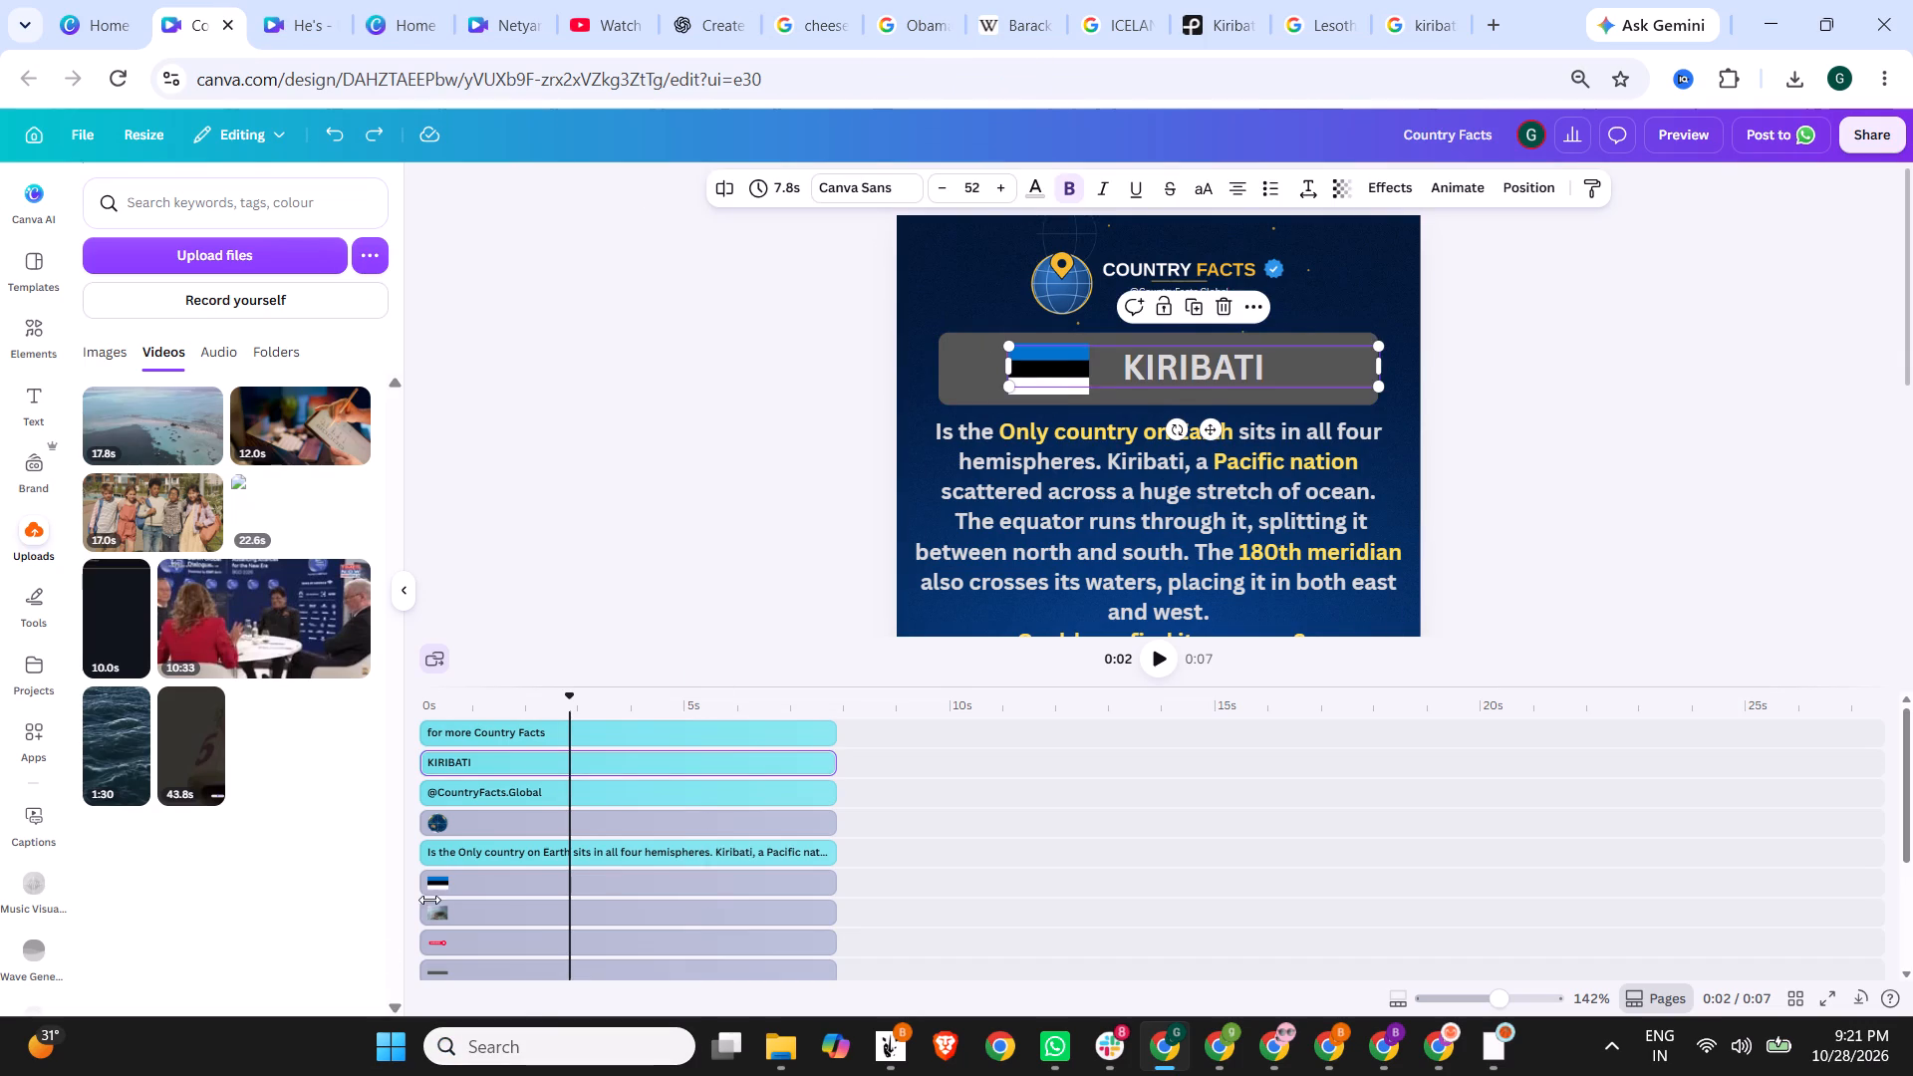
click(480, 887)
key(ctrl+v)
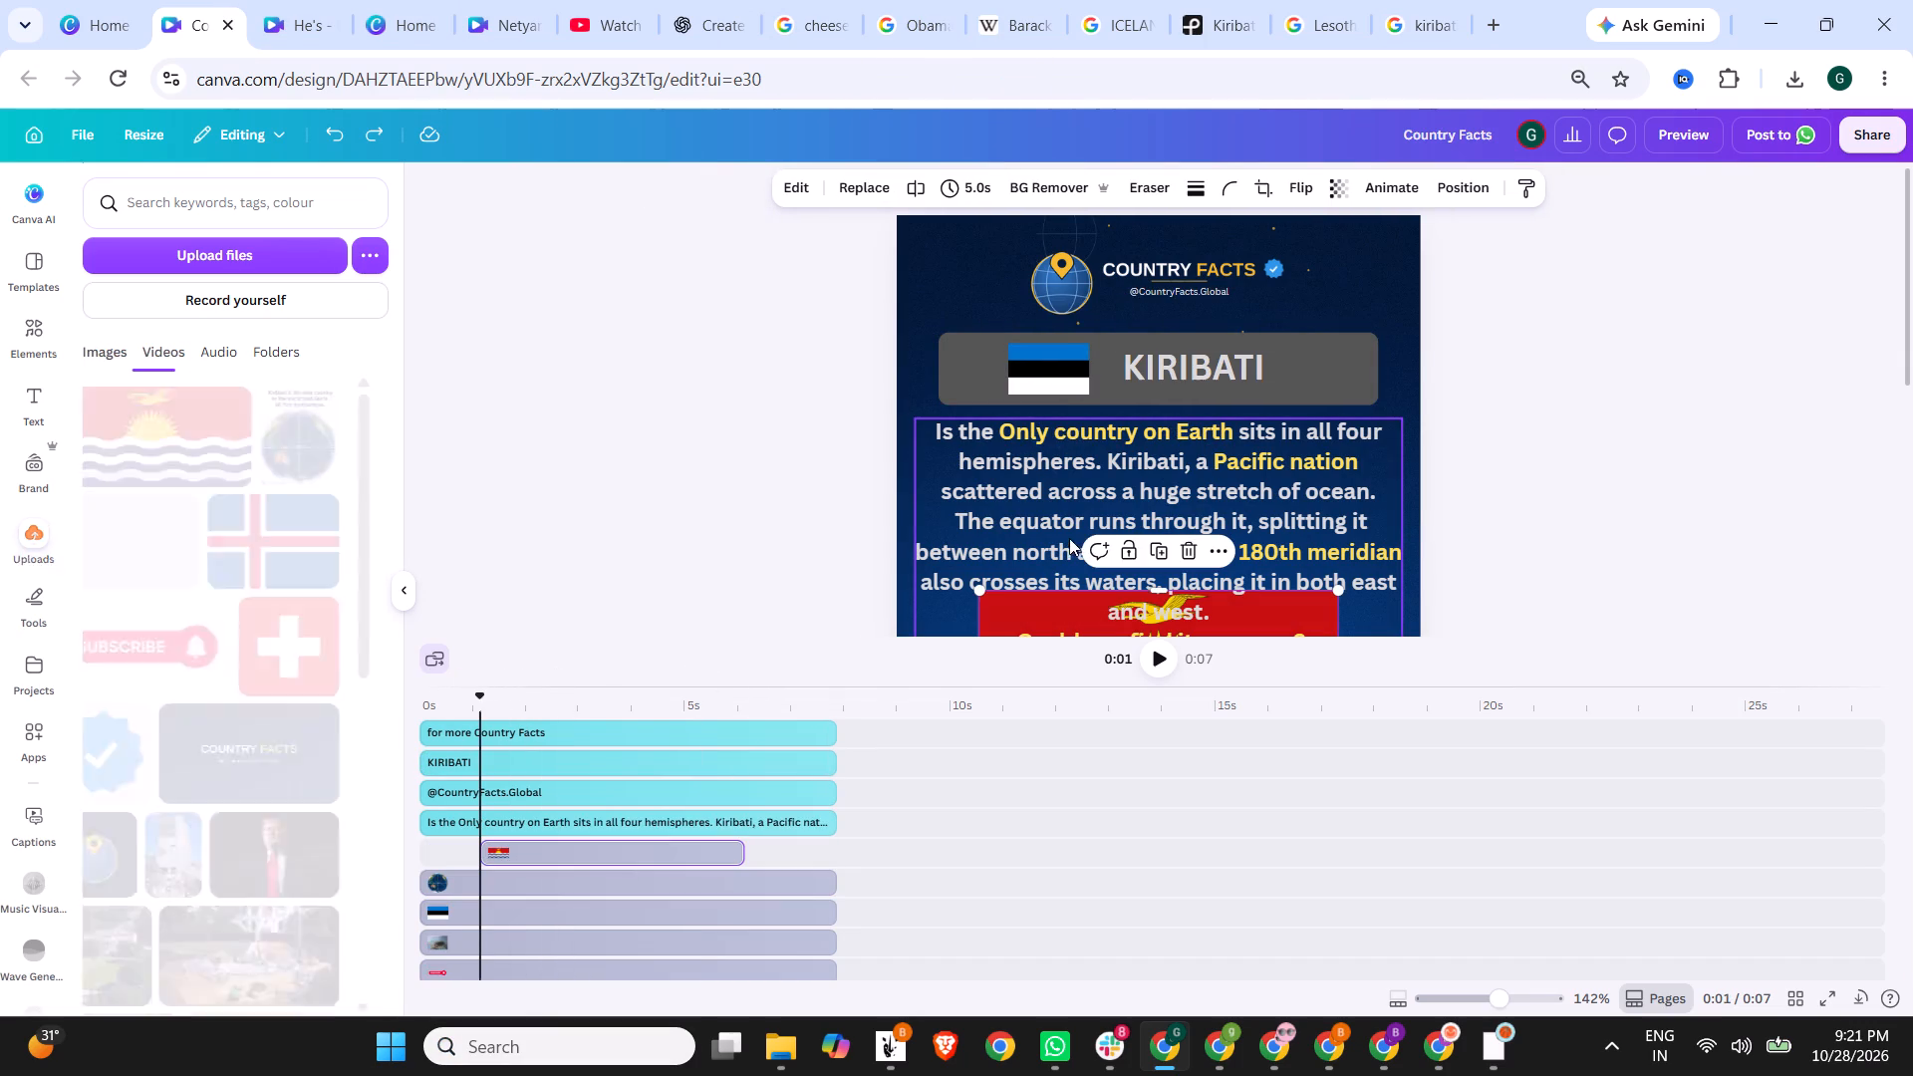
Shrink the pasted Kiribati flag and place it in the heading banner beside KIRIBATI, covering the Estonian flag.
drag(1065, 610, 1039, 346)
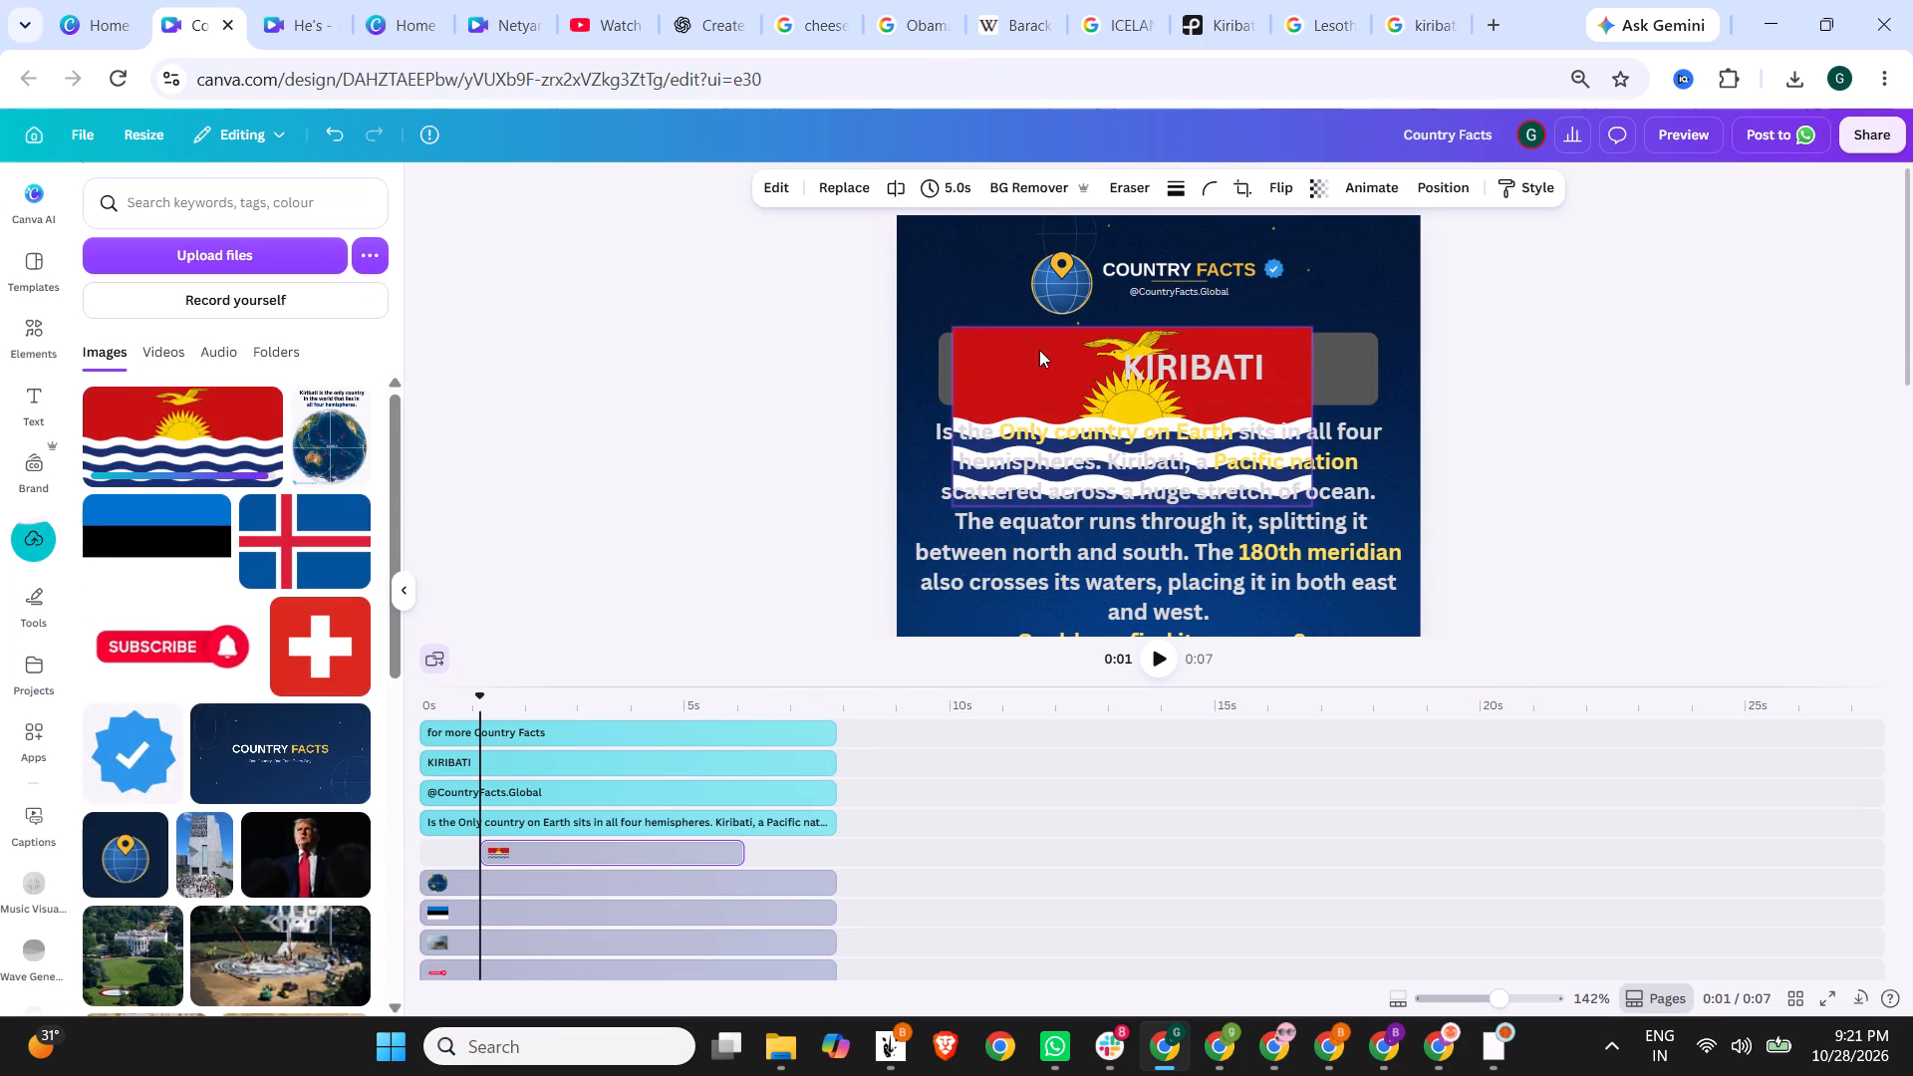
drag(1315, 506, 1072, 363)
drag(992, 353, 1035, 364)
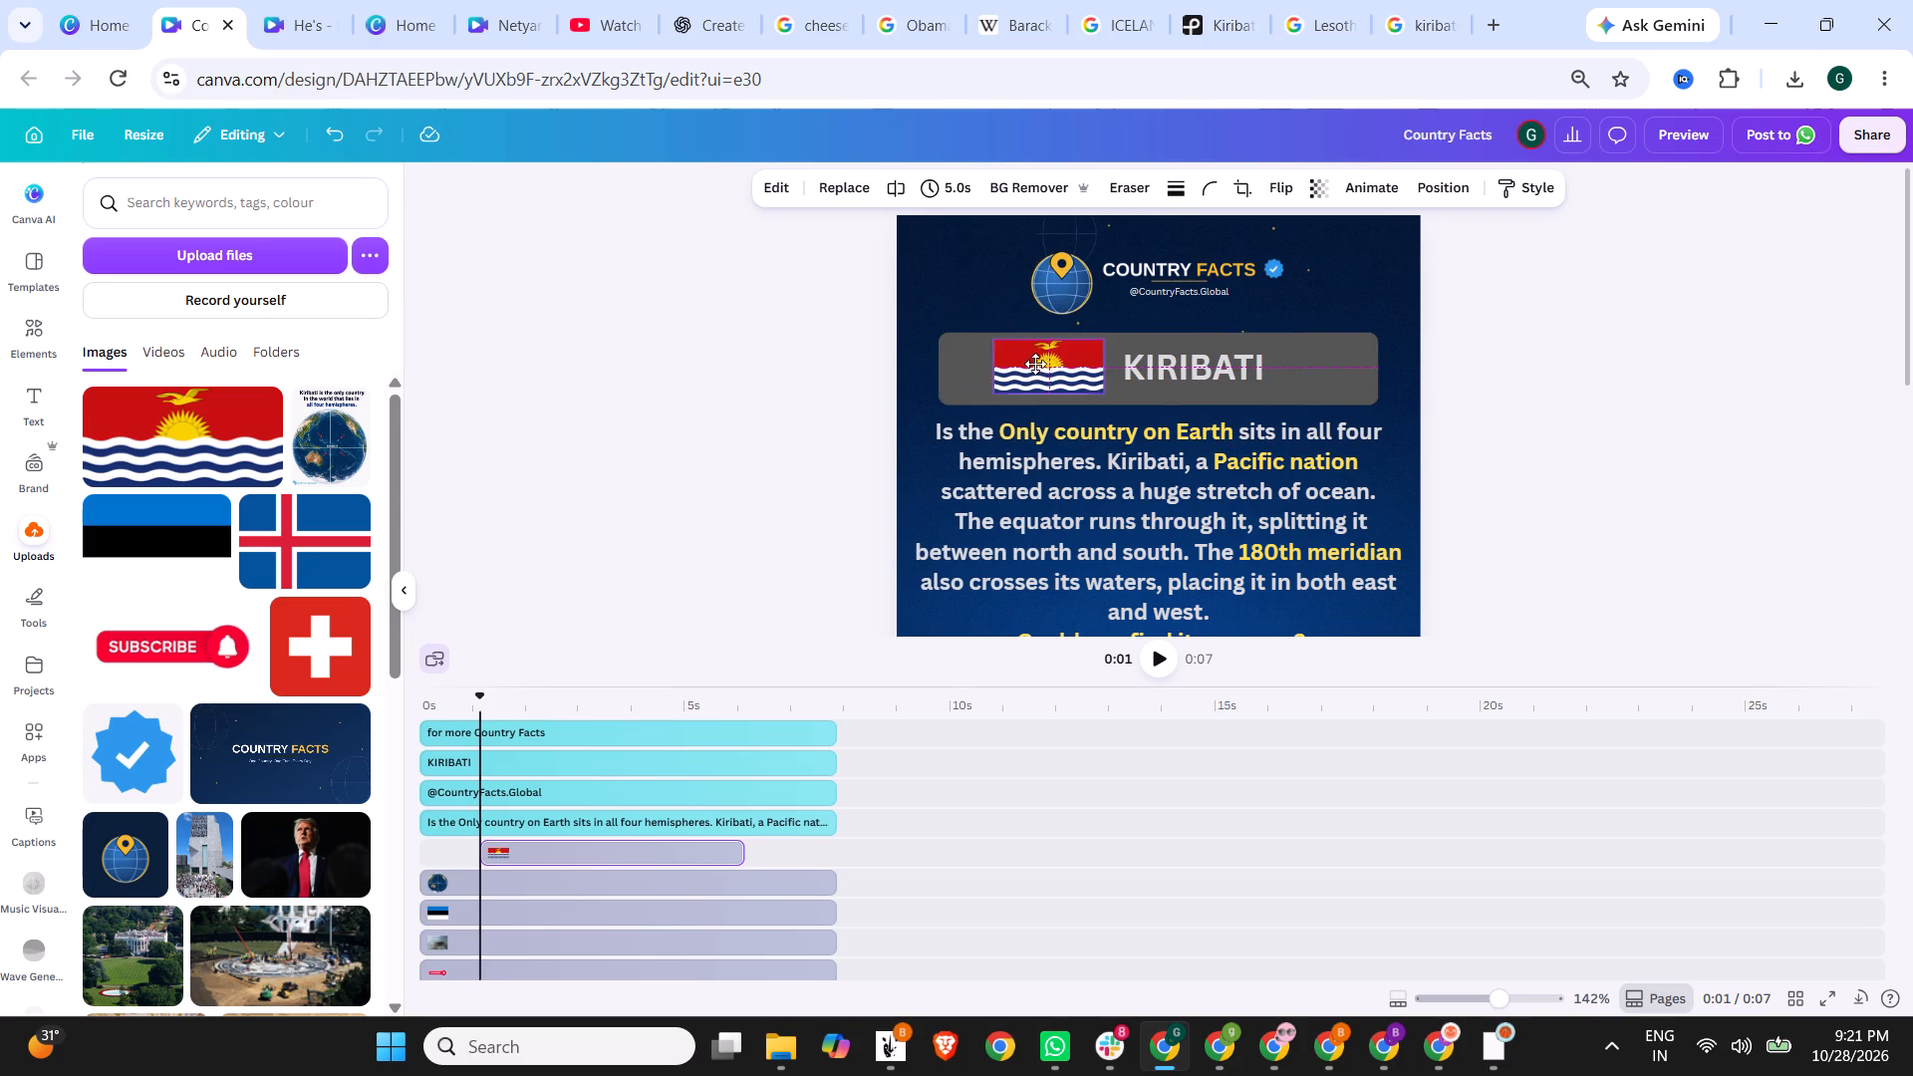
drag(1035, 364, 1030, 369)
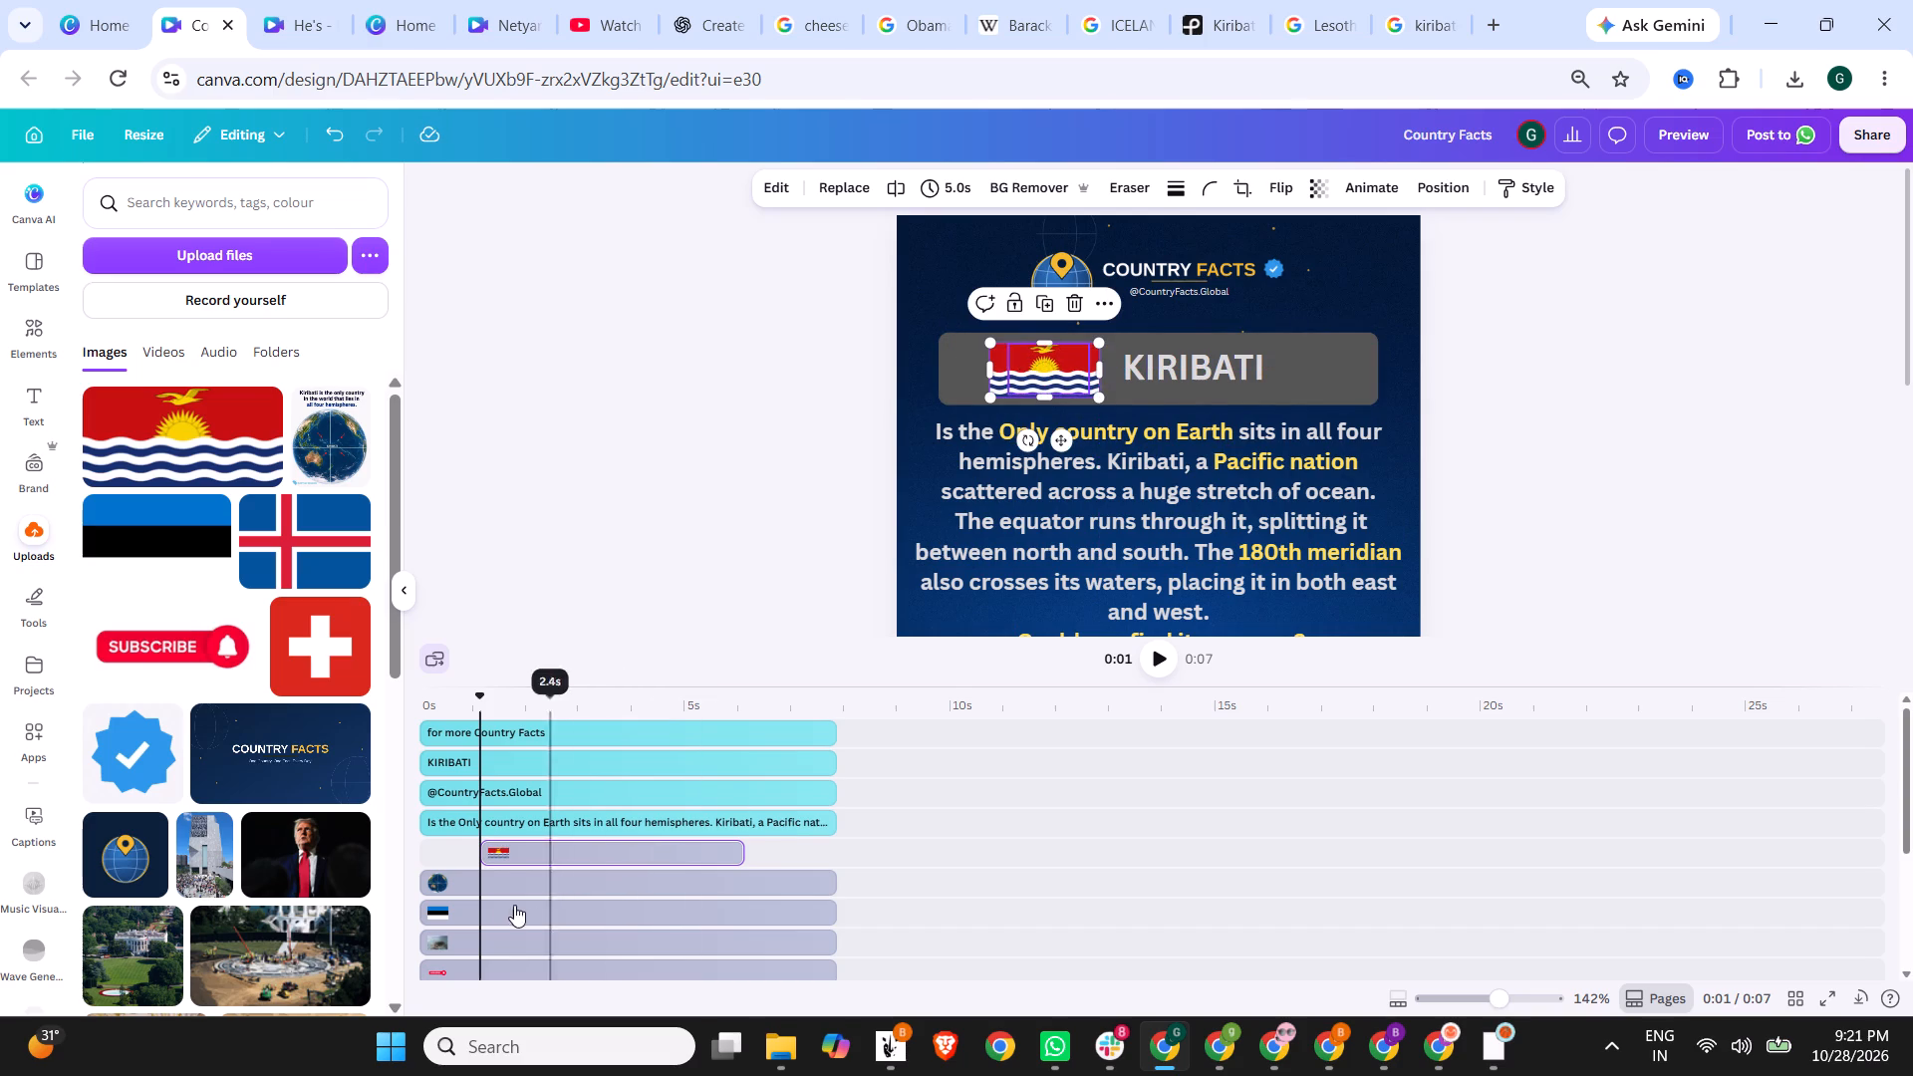
Delete the old Estonian flag layer from the timeline.
click(498, 909)
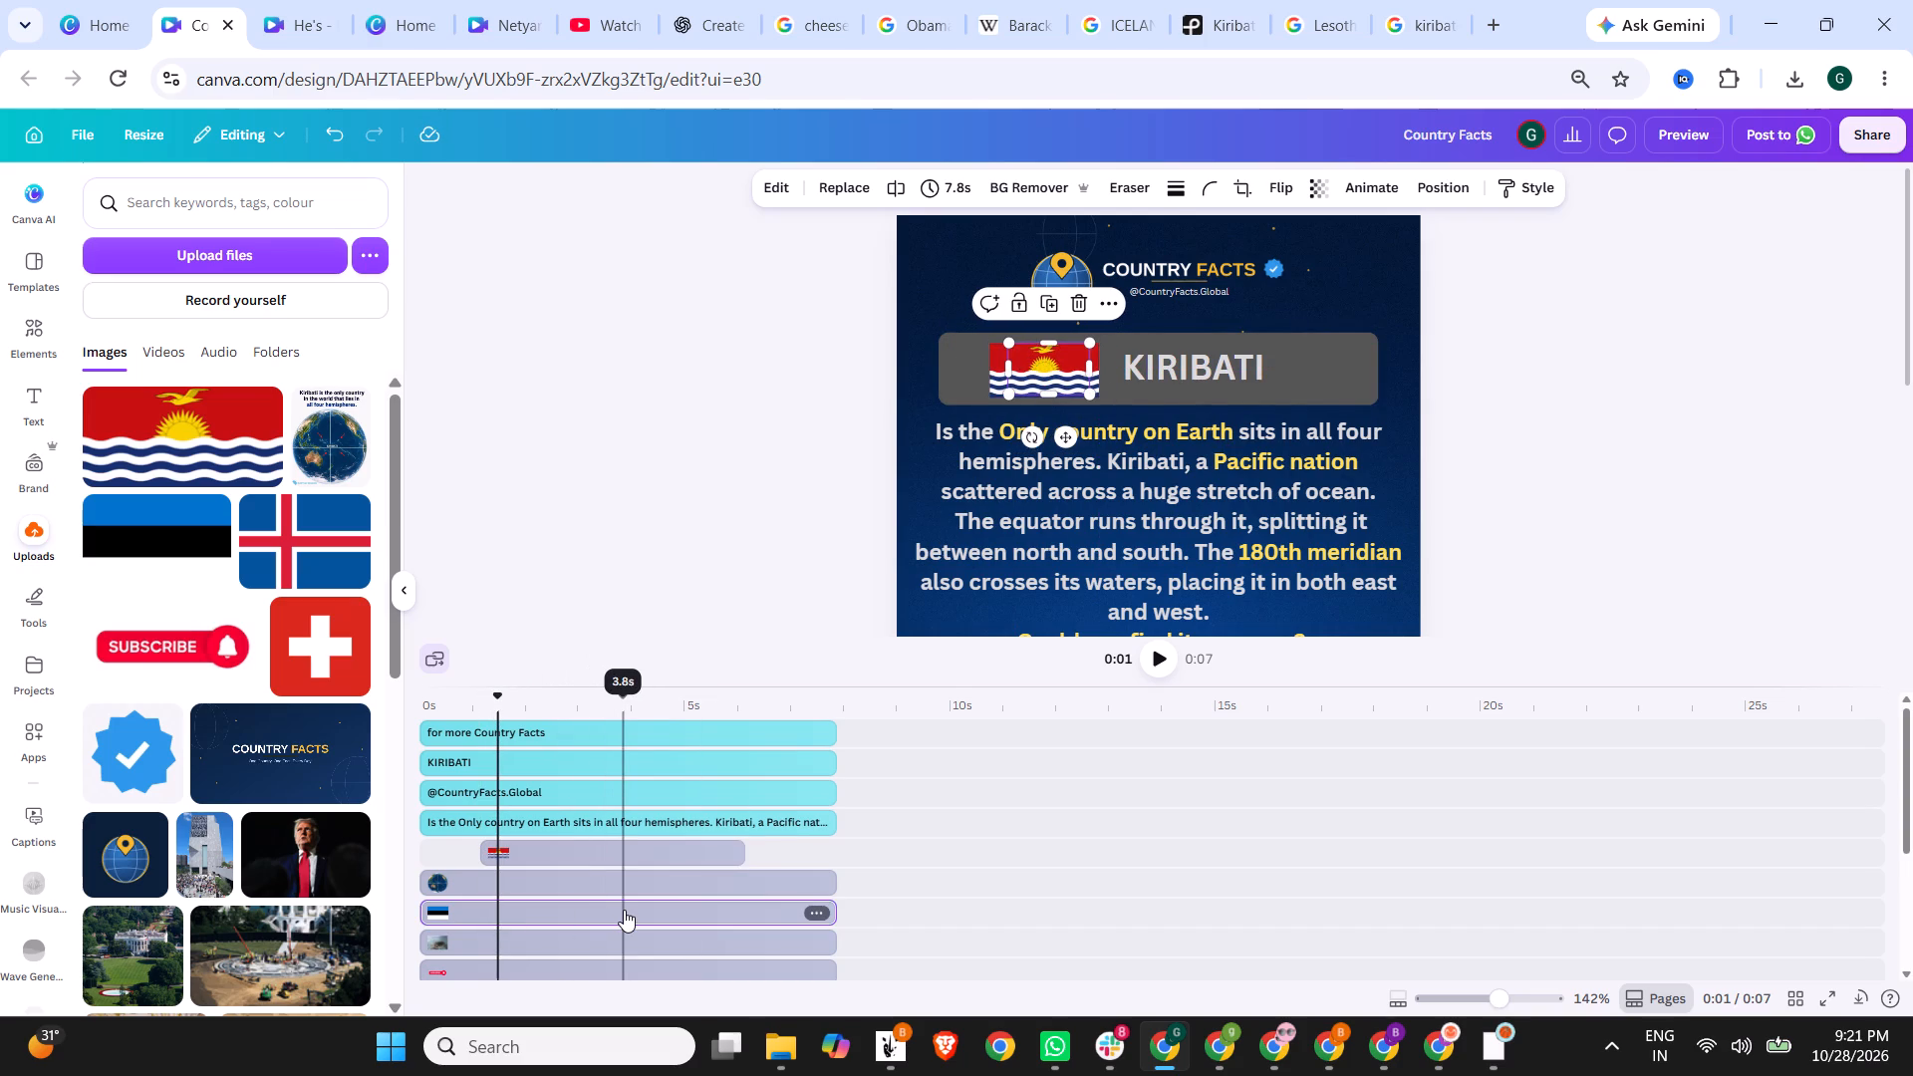
key(Delete)
Start the Kiribati flag's clip at 0 s and extend it to 7.8 s, matching the other layers.
click(582, 843)
drag(646, 842, 620, 840)
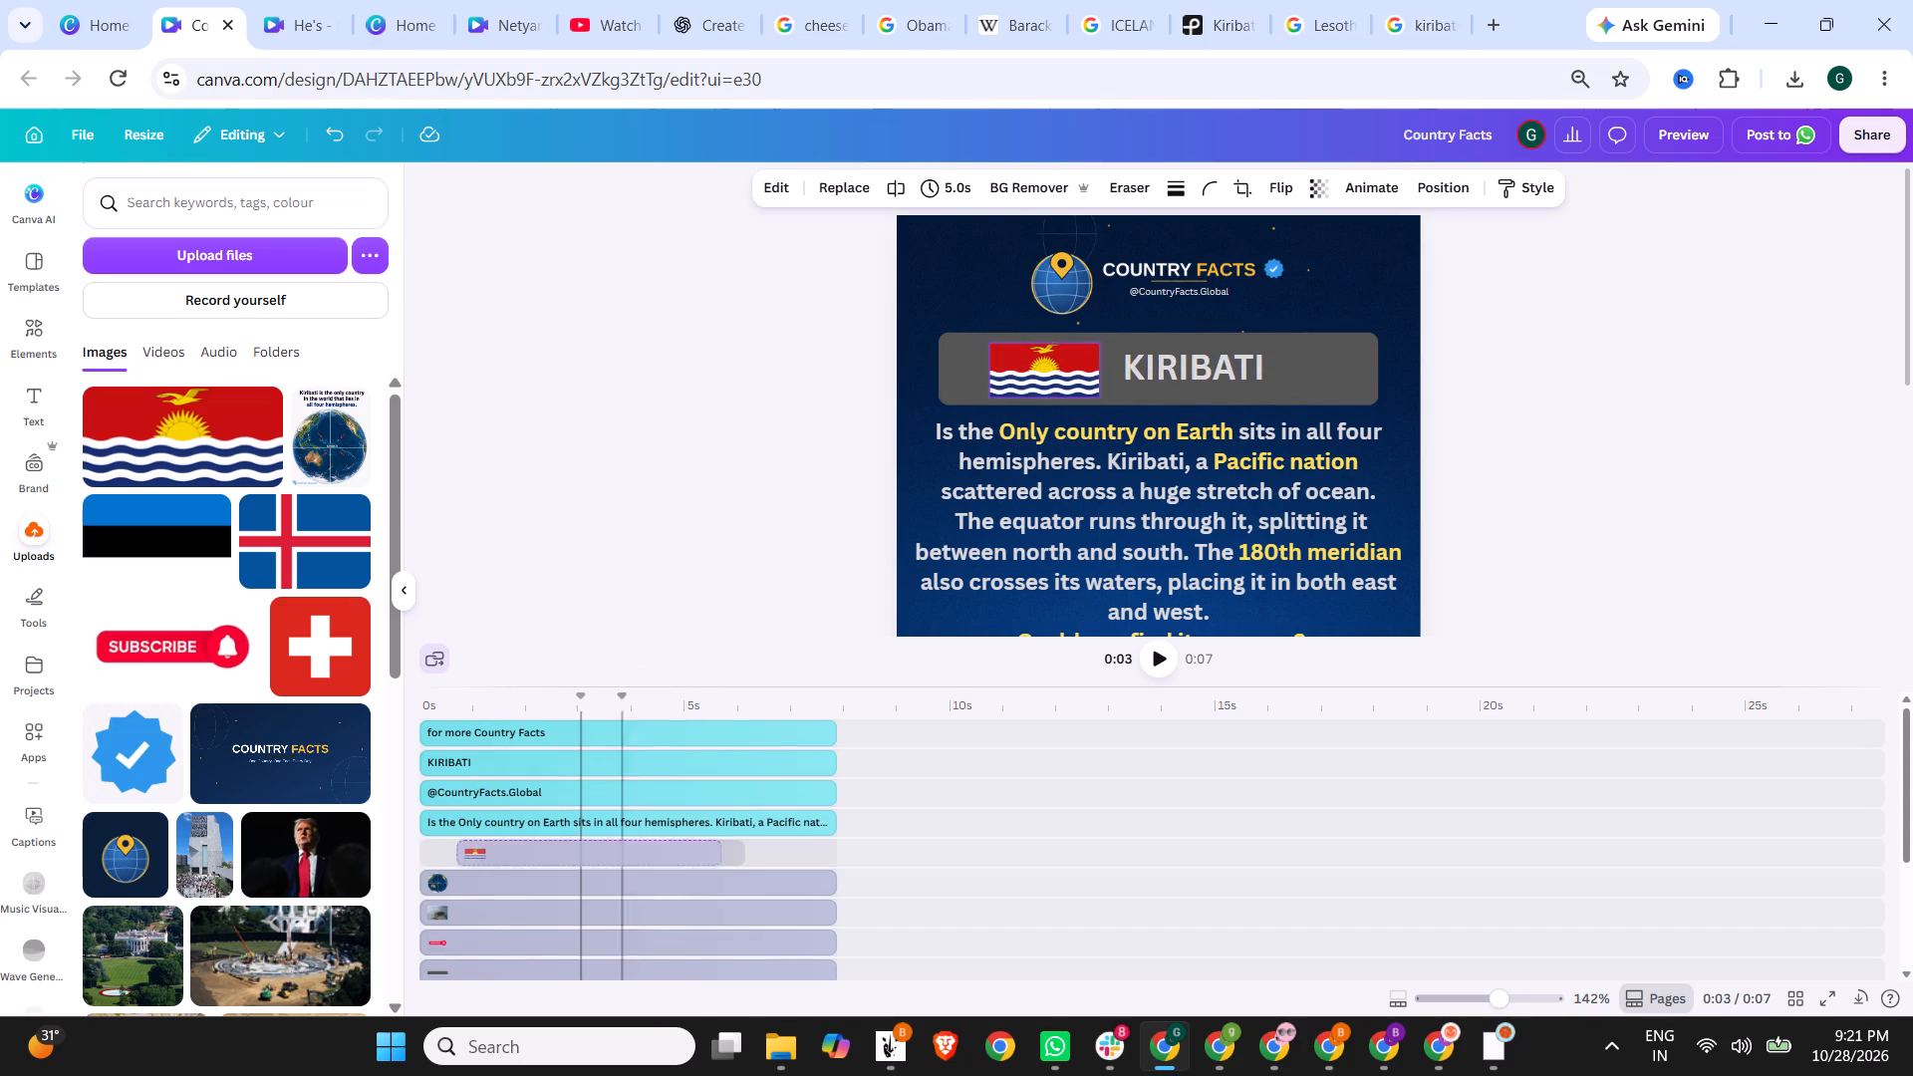
drag(620, 840, 591, 840)
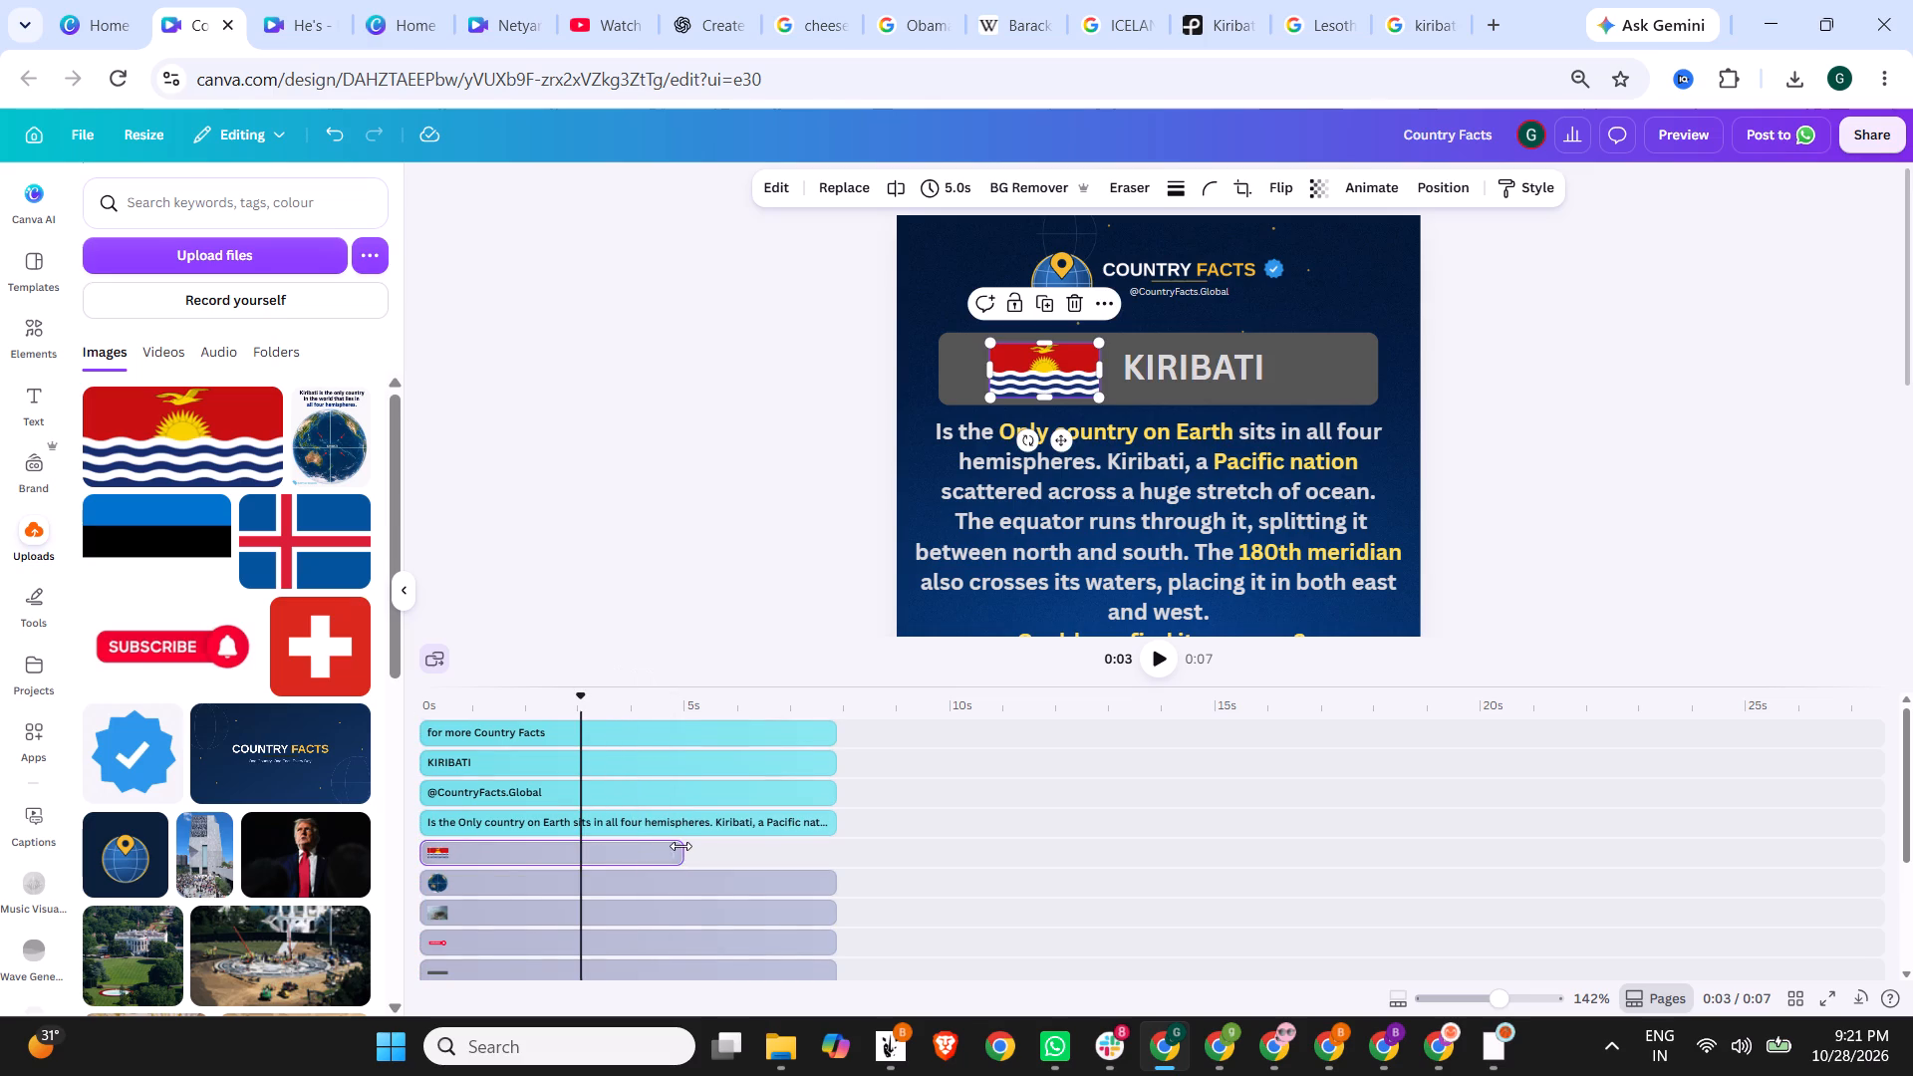
drag(683, 846, 833, 847)
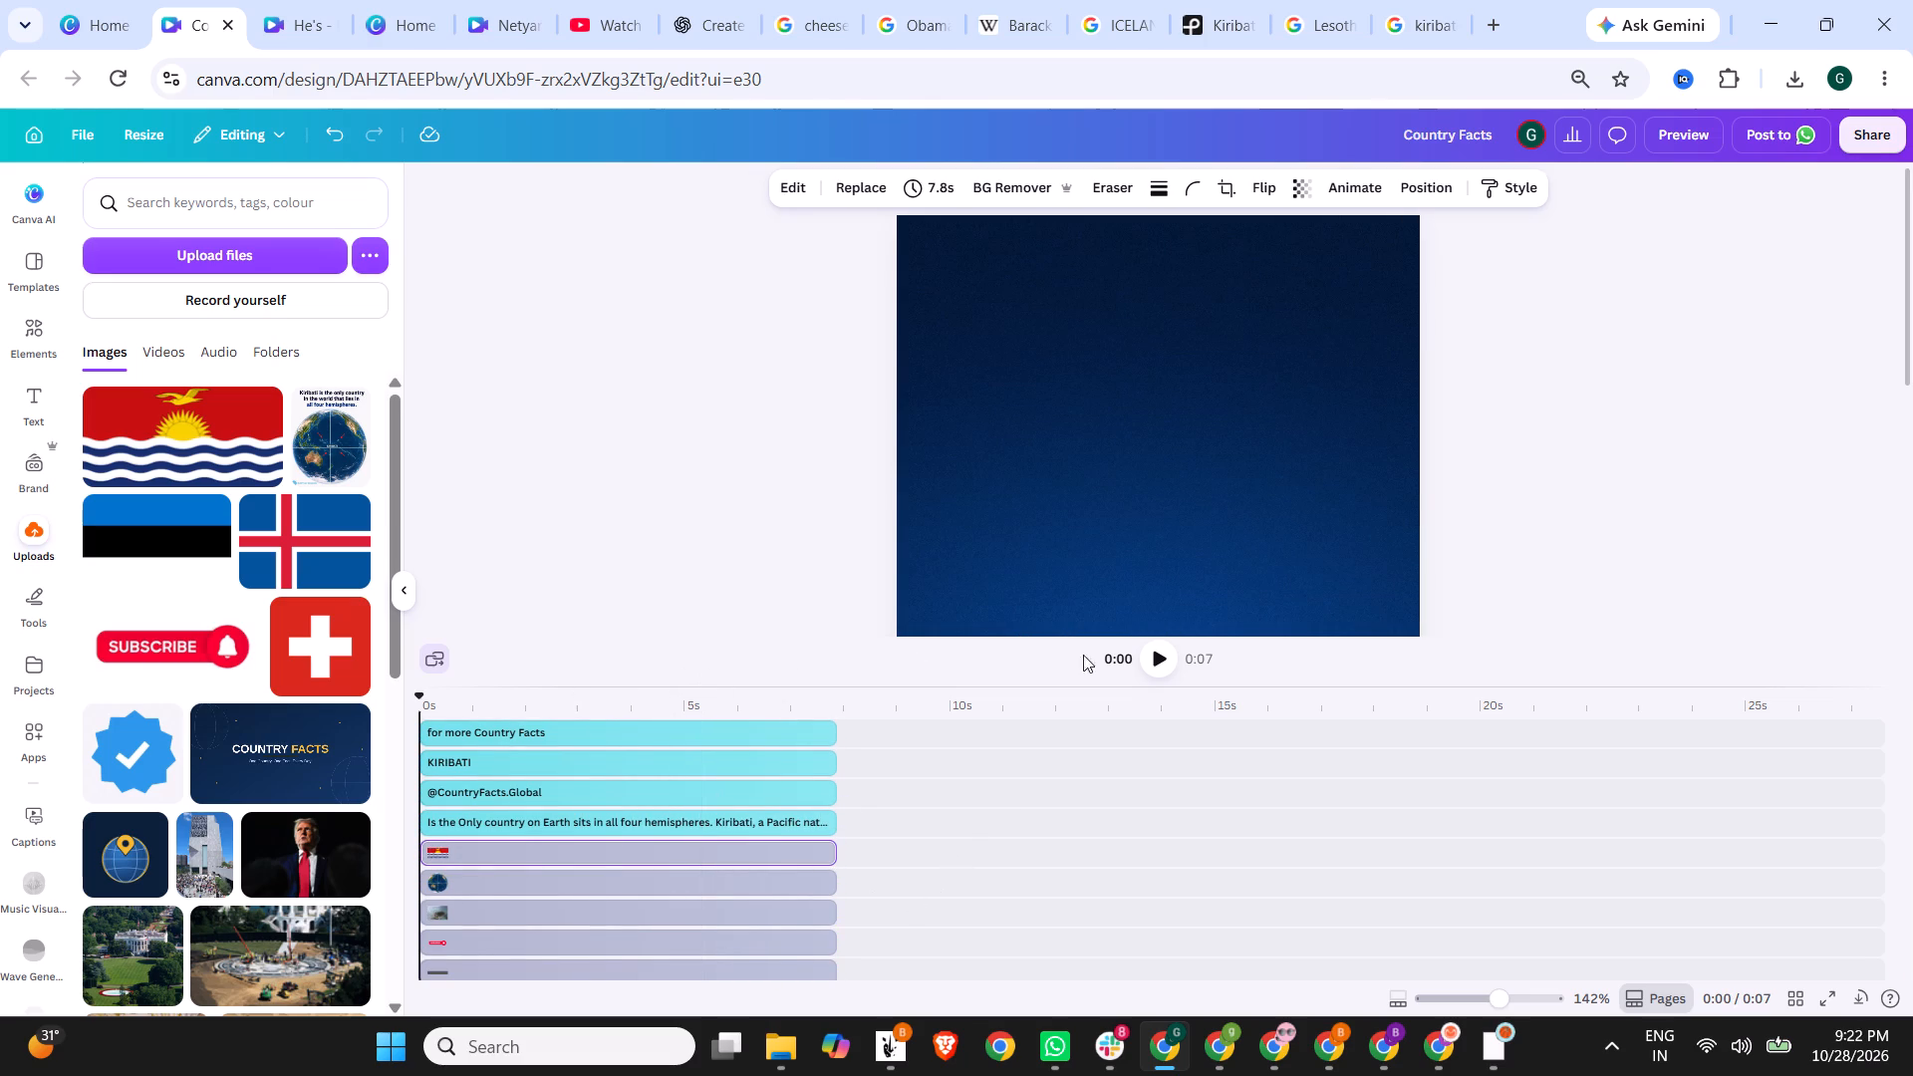
scroll(1407, 590, up, 4)
click(1586, 492)
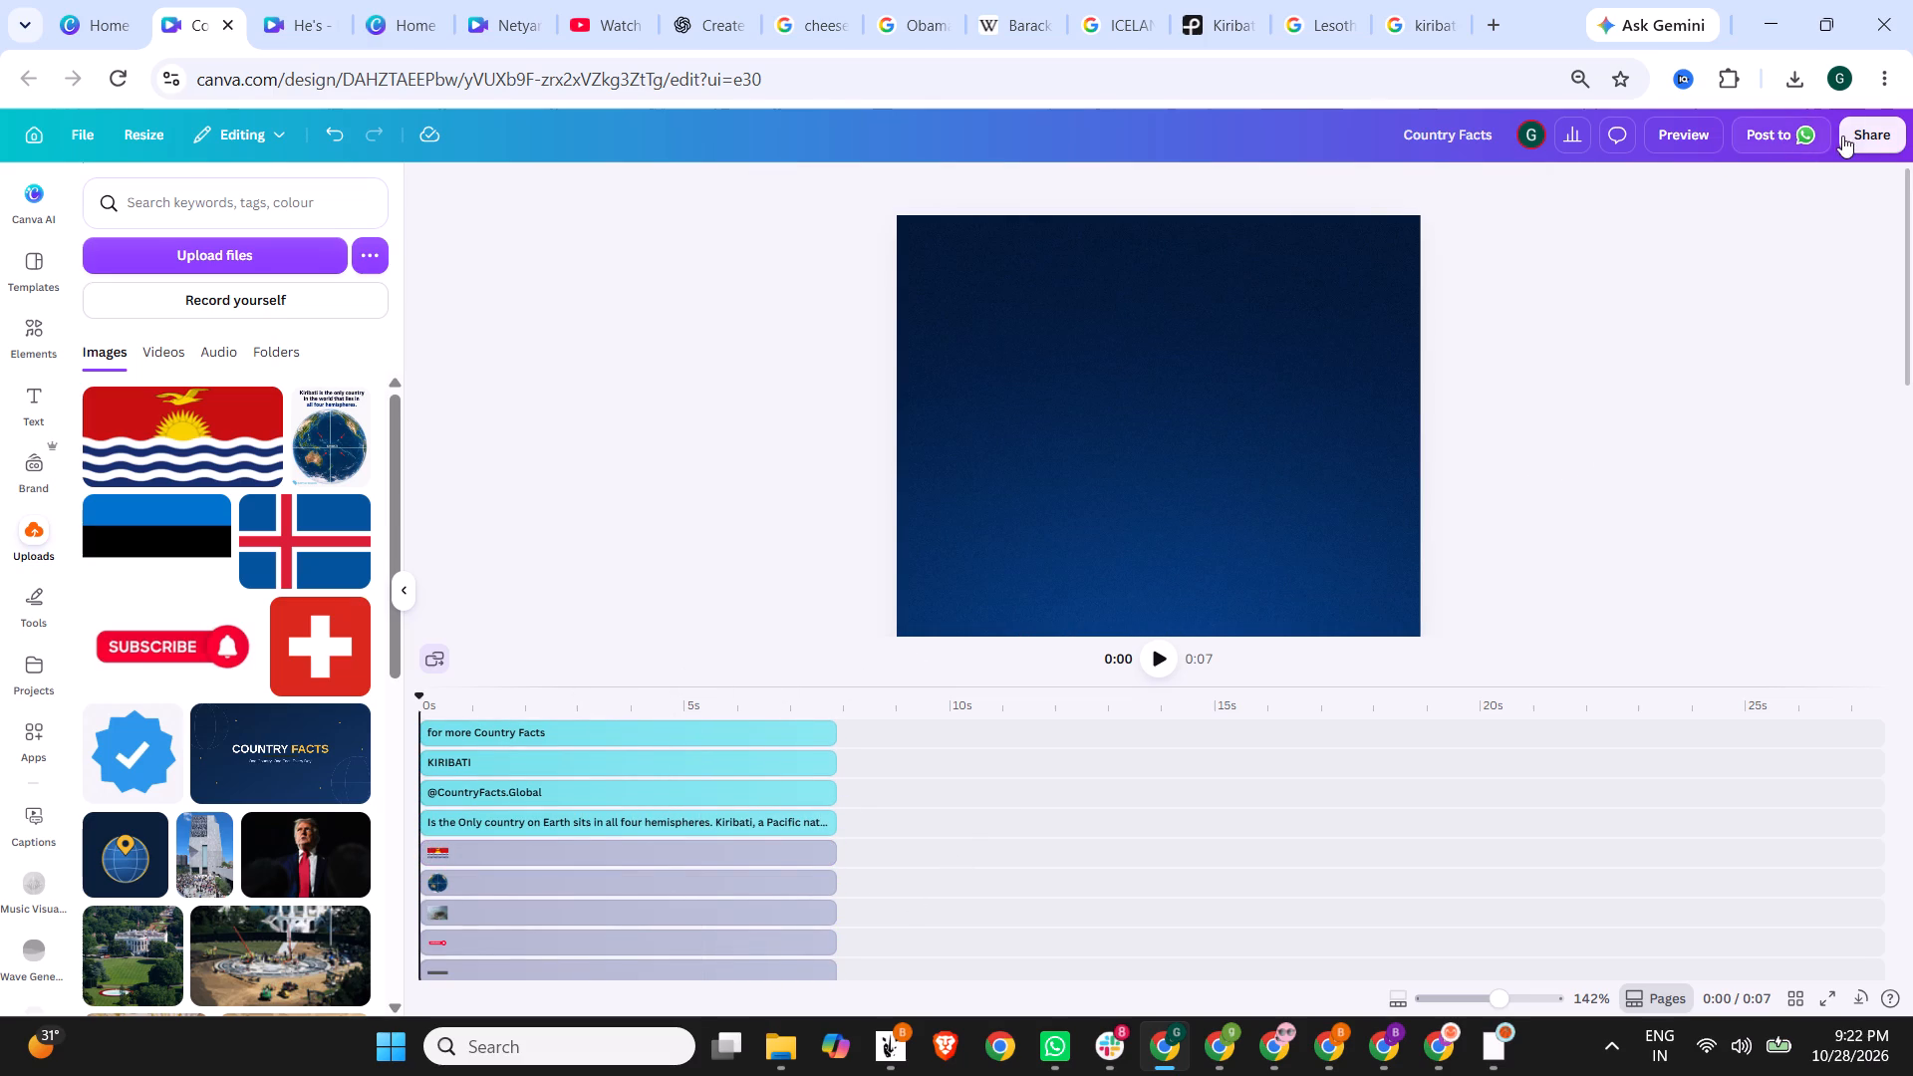
Open the download settings for the corrected Kiribati video.
click(1851, 135)
click(1584, 567)
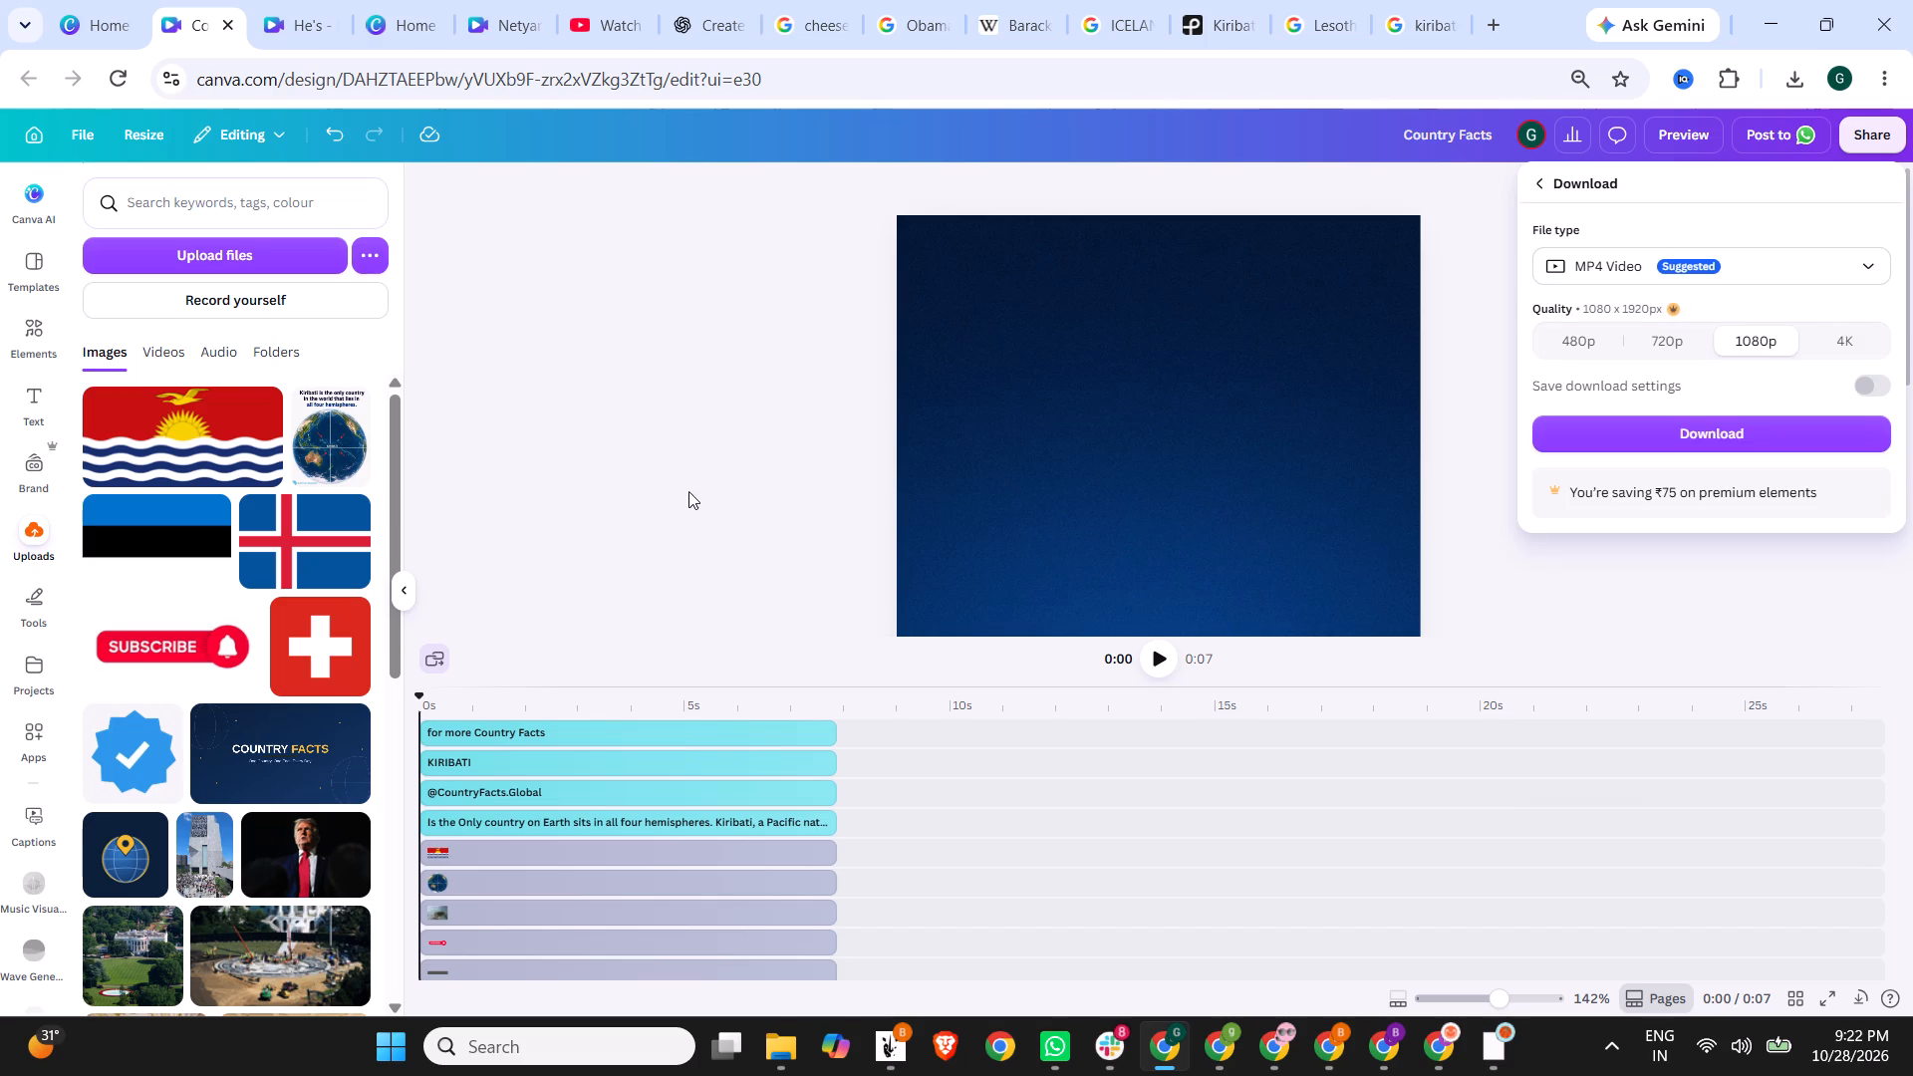
scroll(689, 491, down, 5)
scroll(754, 624, down, 4)
click(602, 0)
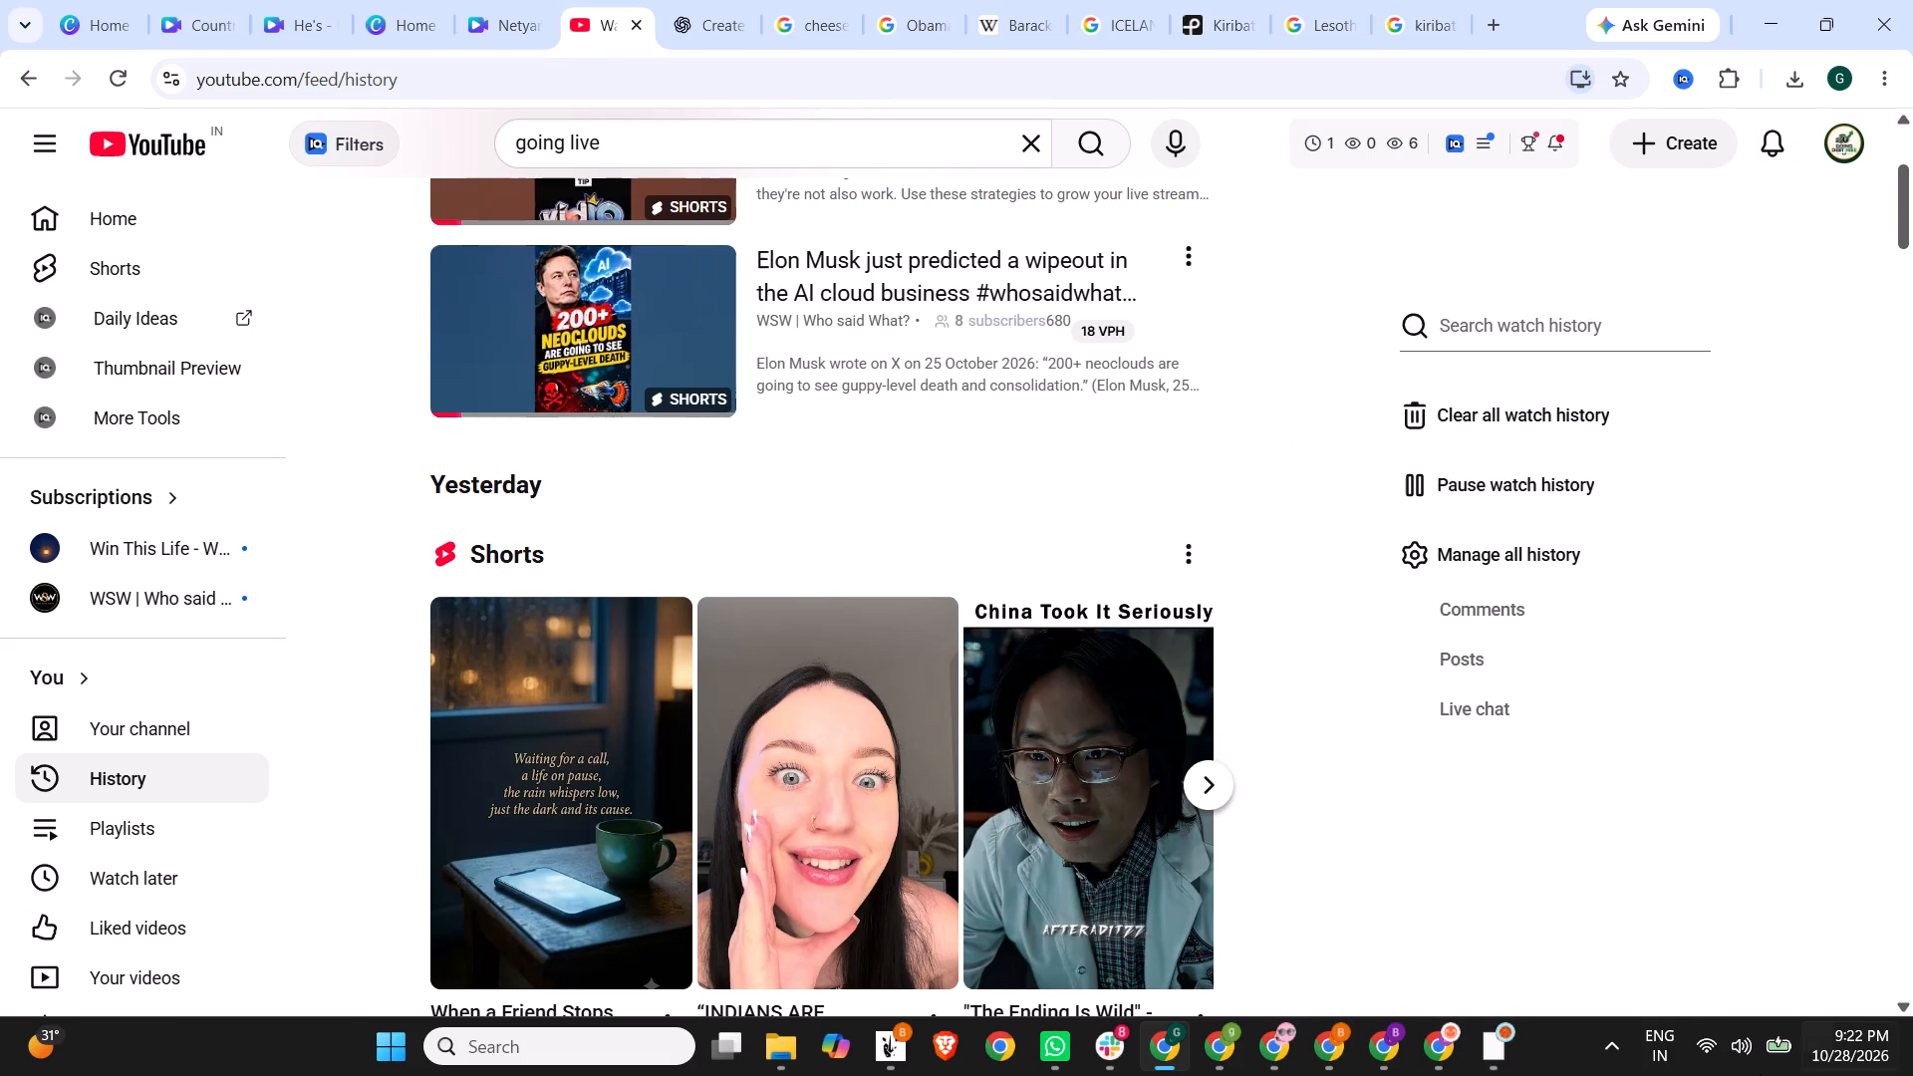
click(1437, 1036)
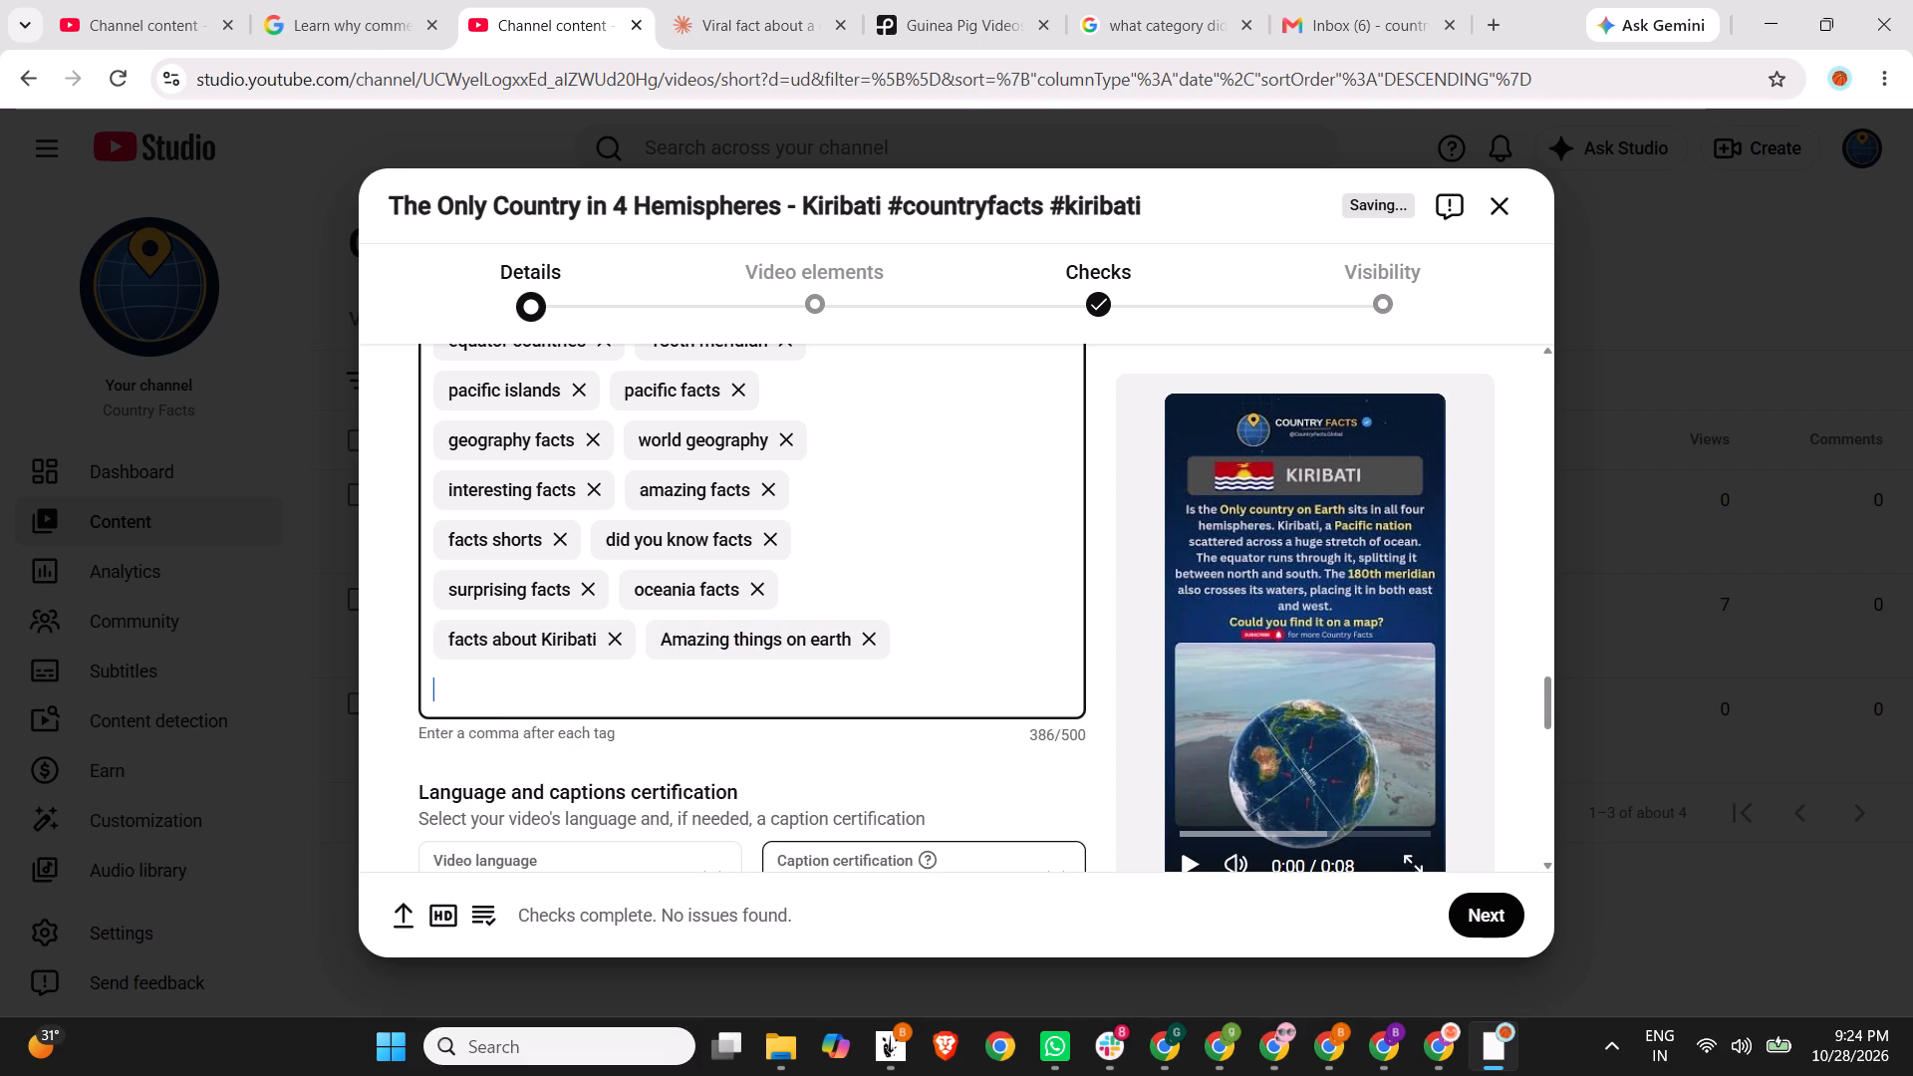
Allow only audio remixing for the Short and set its category to Entertainment.
scroll(1181, 764, down, 5)
scroll(1054, 794, down, 5)
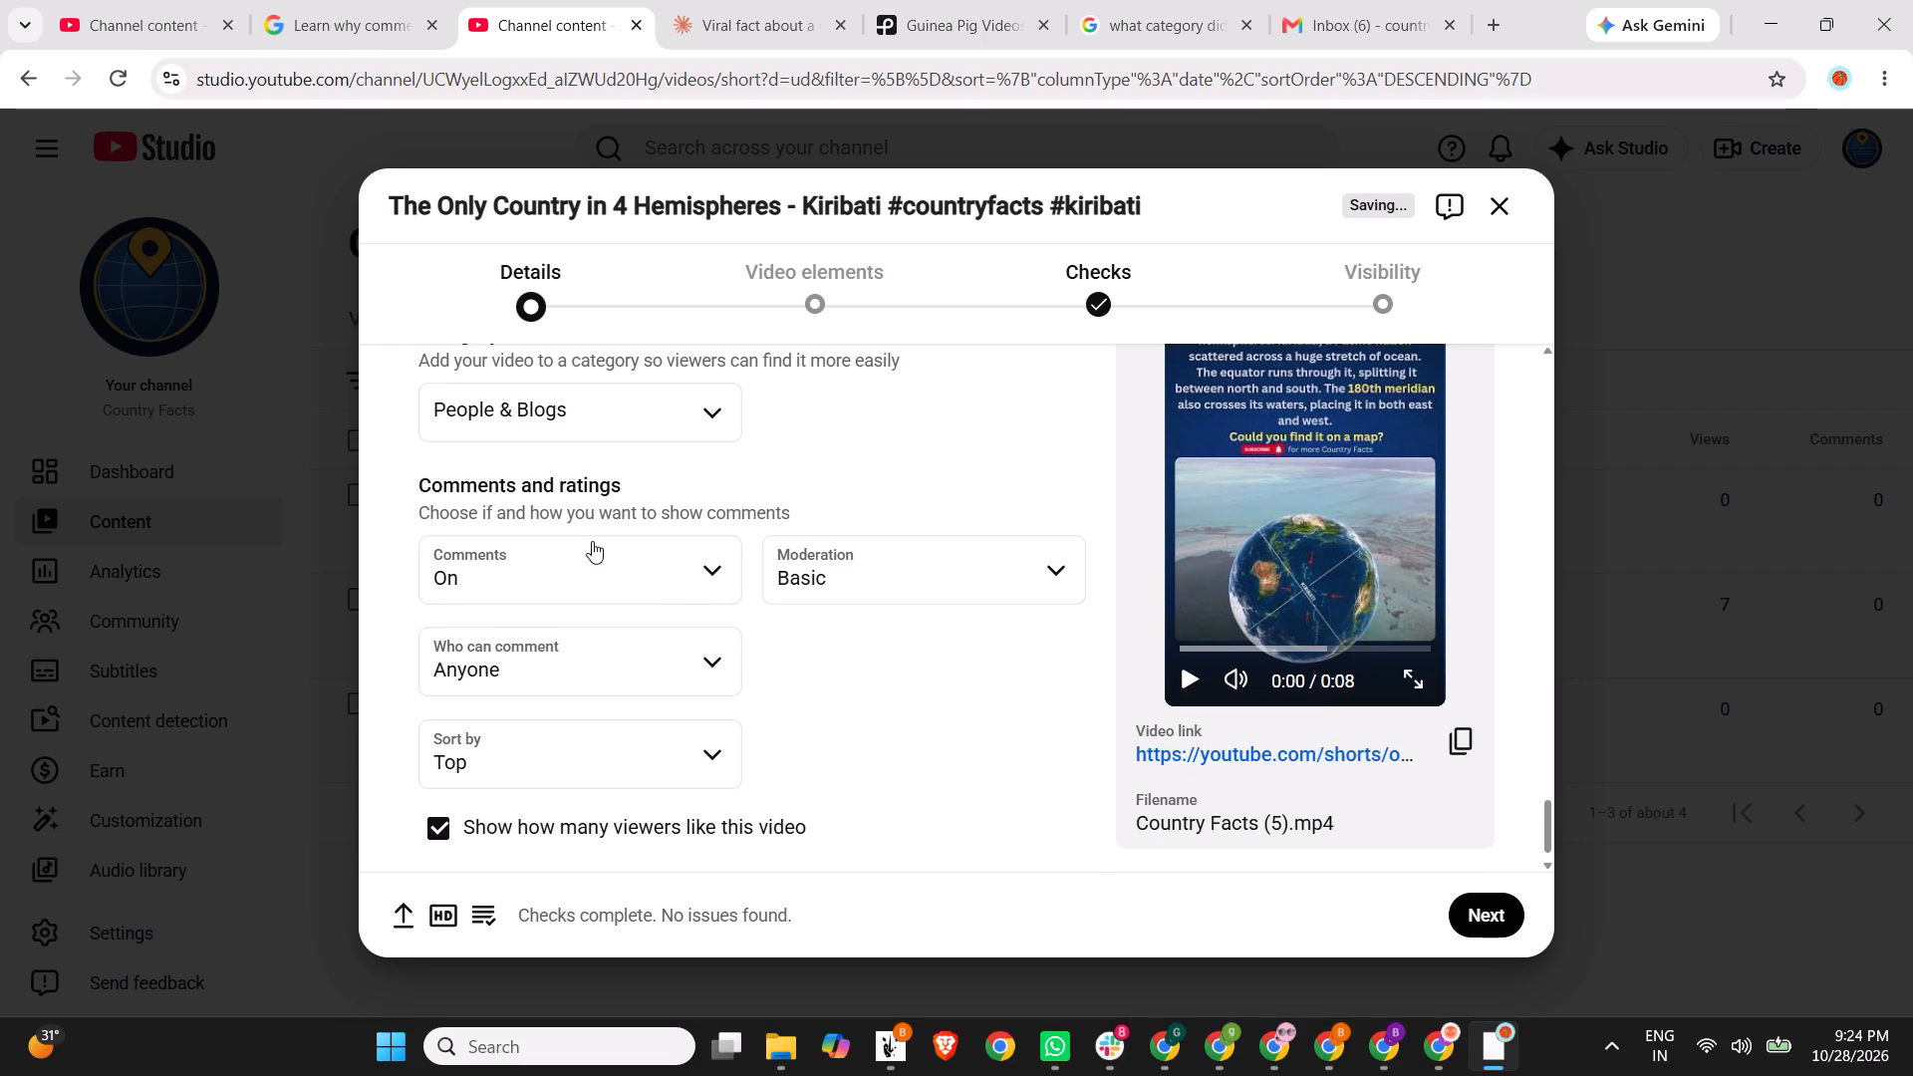
scroll(593, 487, up, 2)
click(582, 528)
click(598, 639)
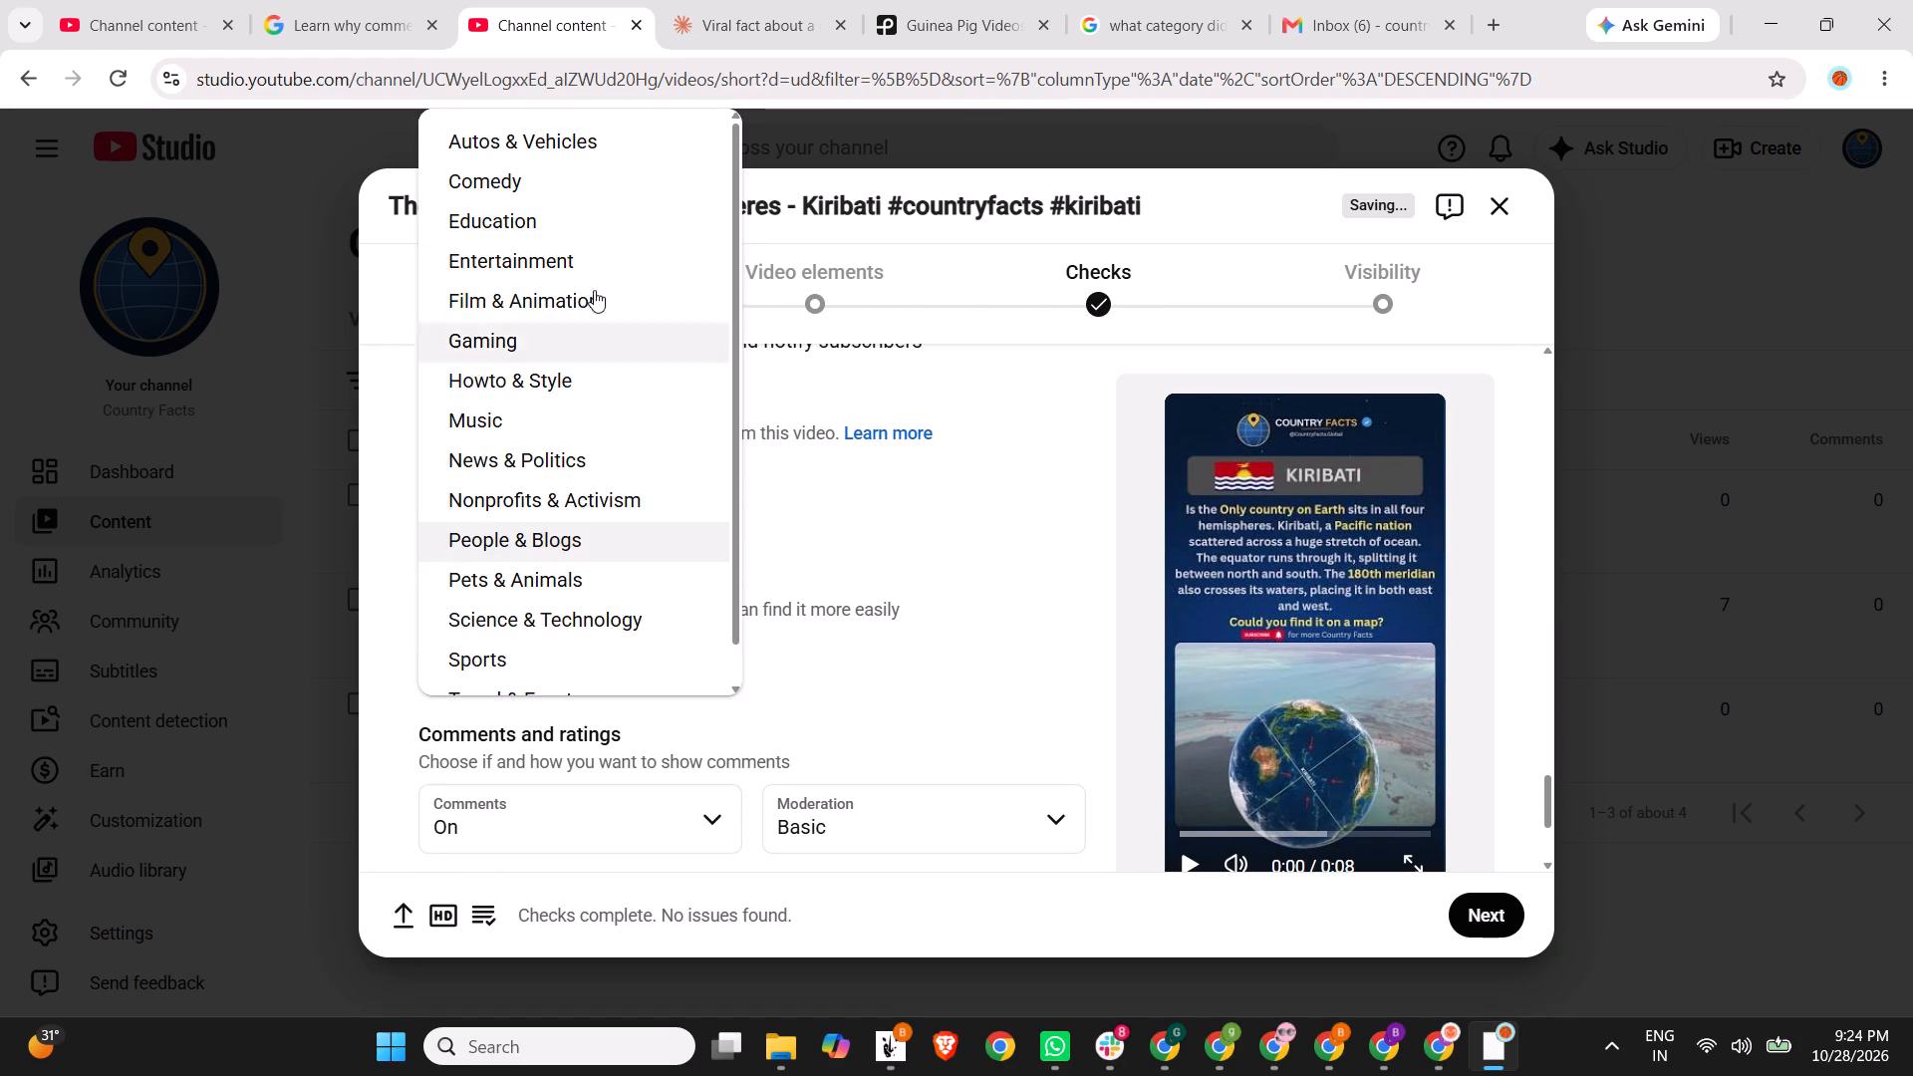
click(599, 257)
Review the remaining details and proceed past the video elements and checks stages to the visibility settings.
scroll(795, 508, down, 6)
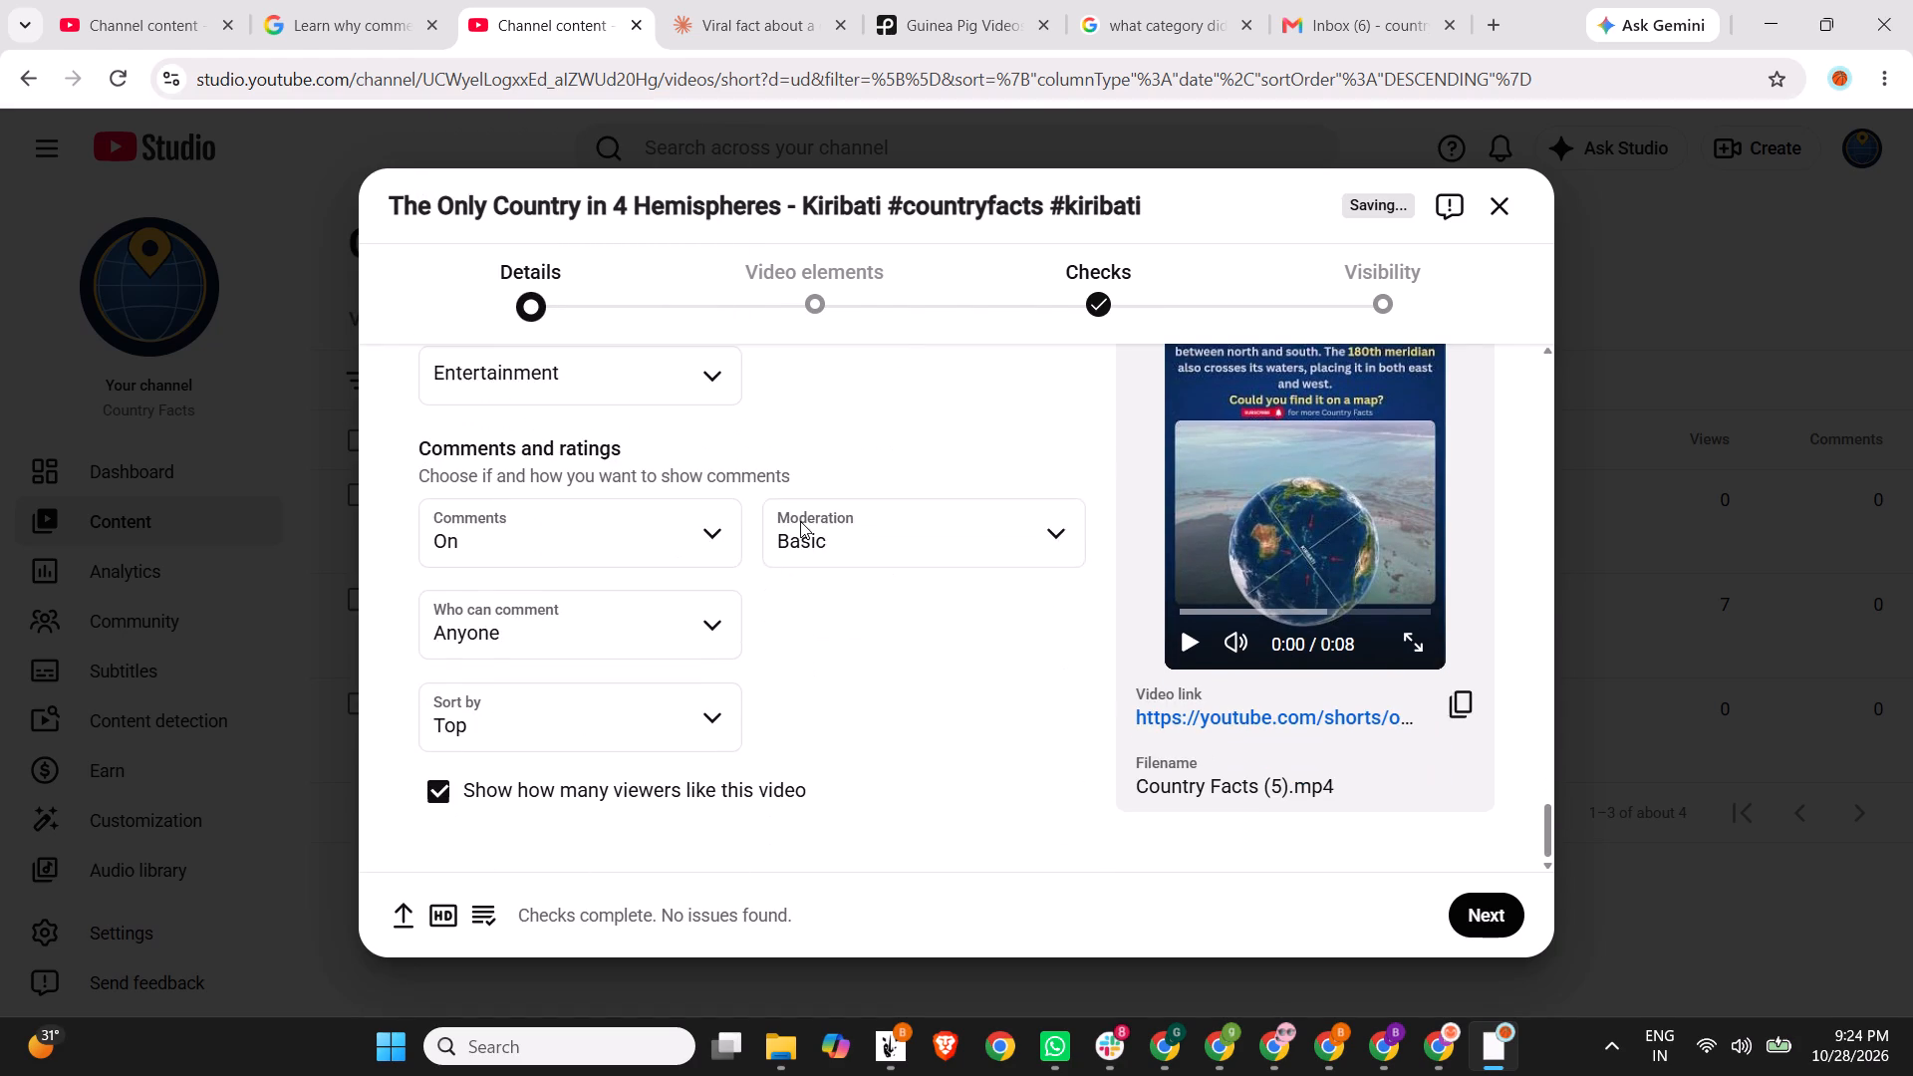
scroll(852, 705, up, 4)
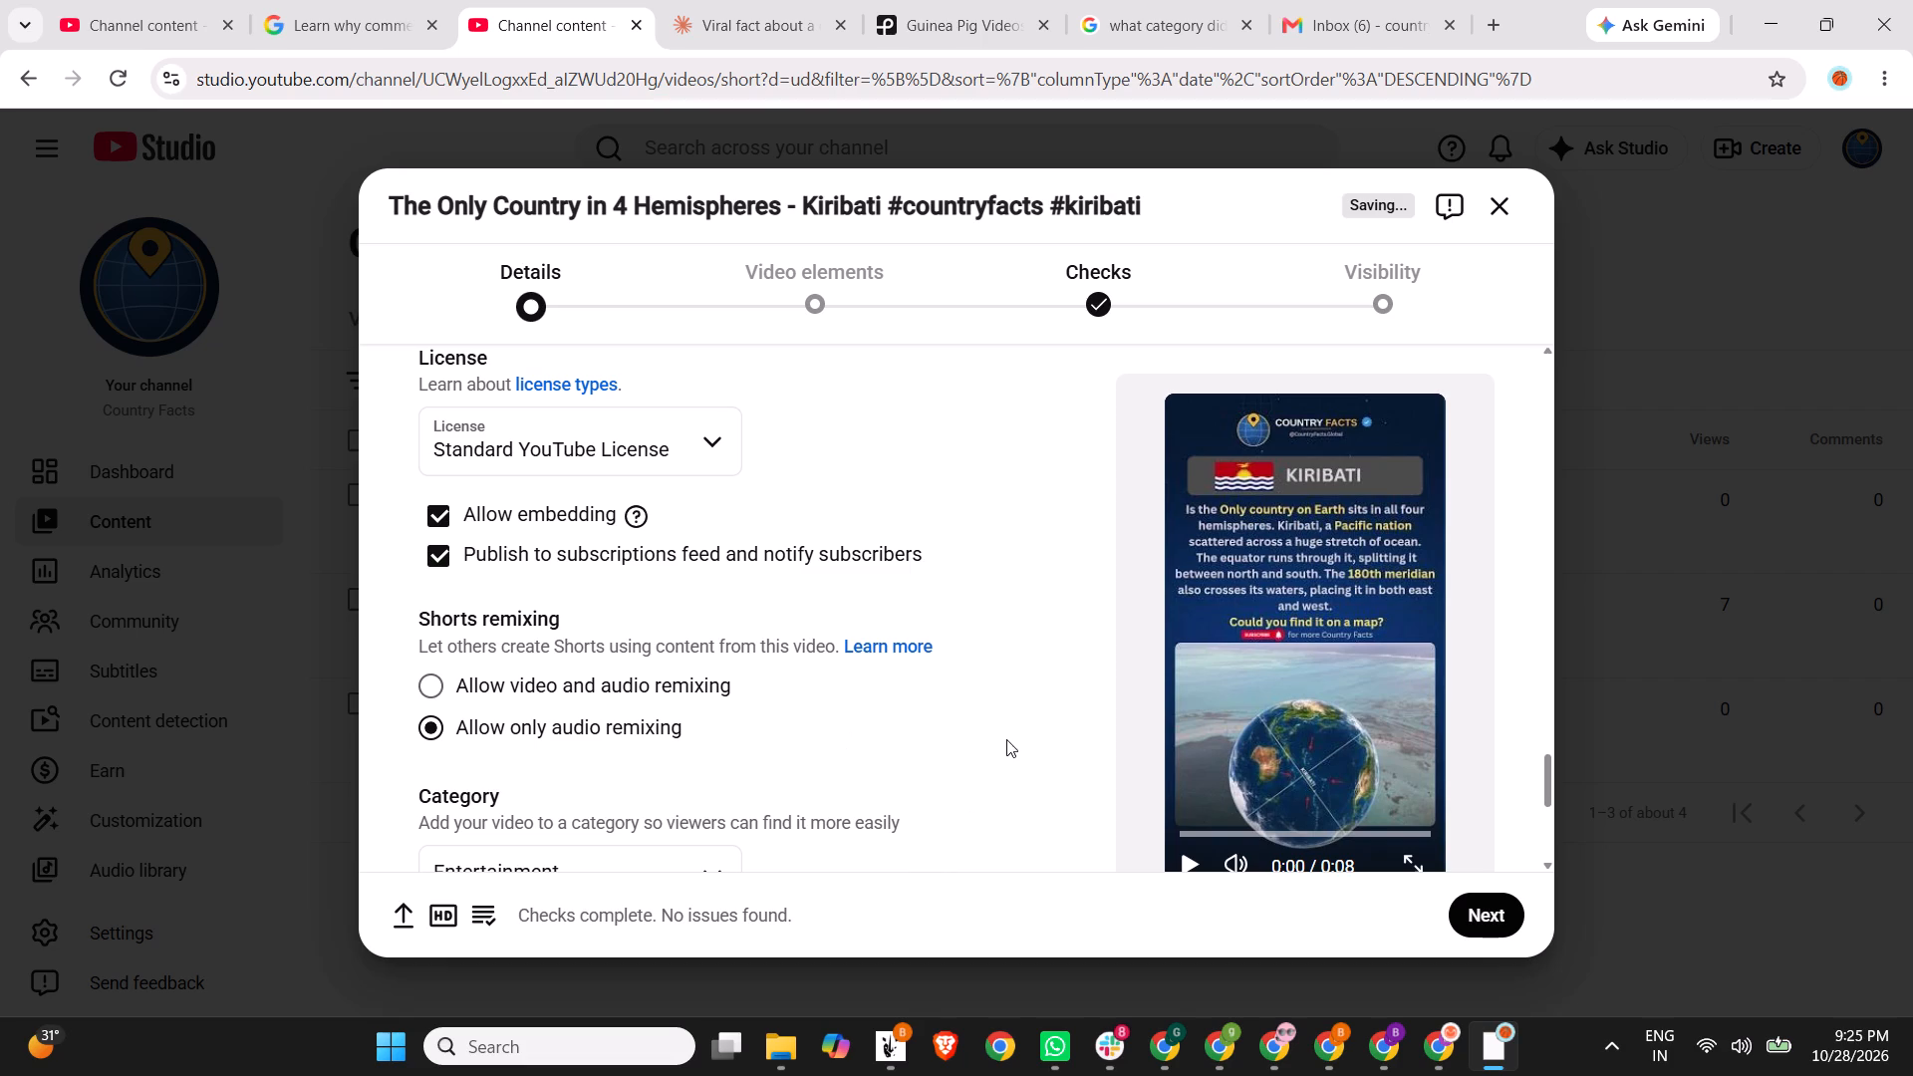
scroll(1011, 743, down, 9)
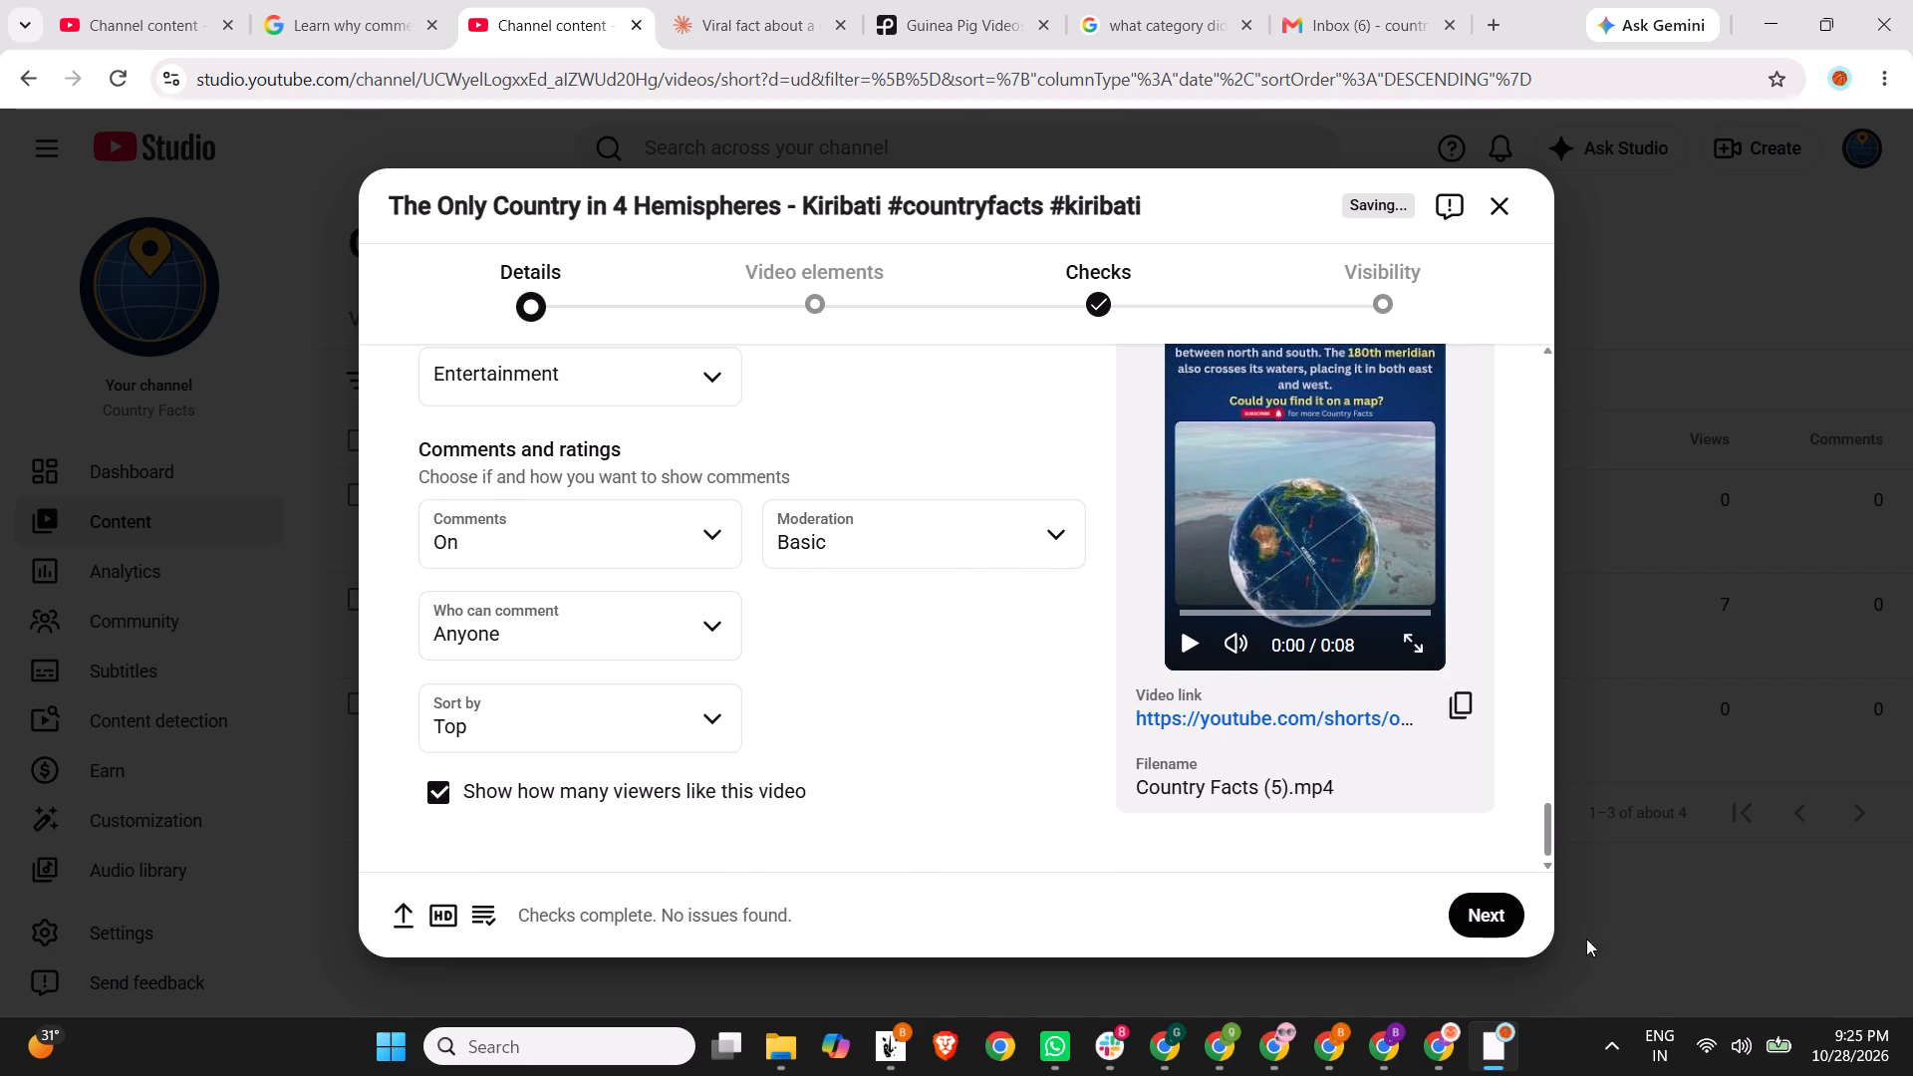
click(1512, 910)
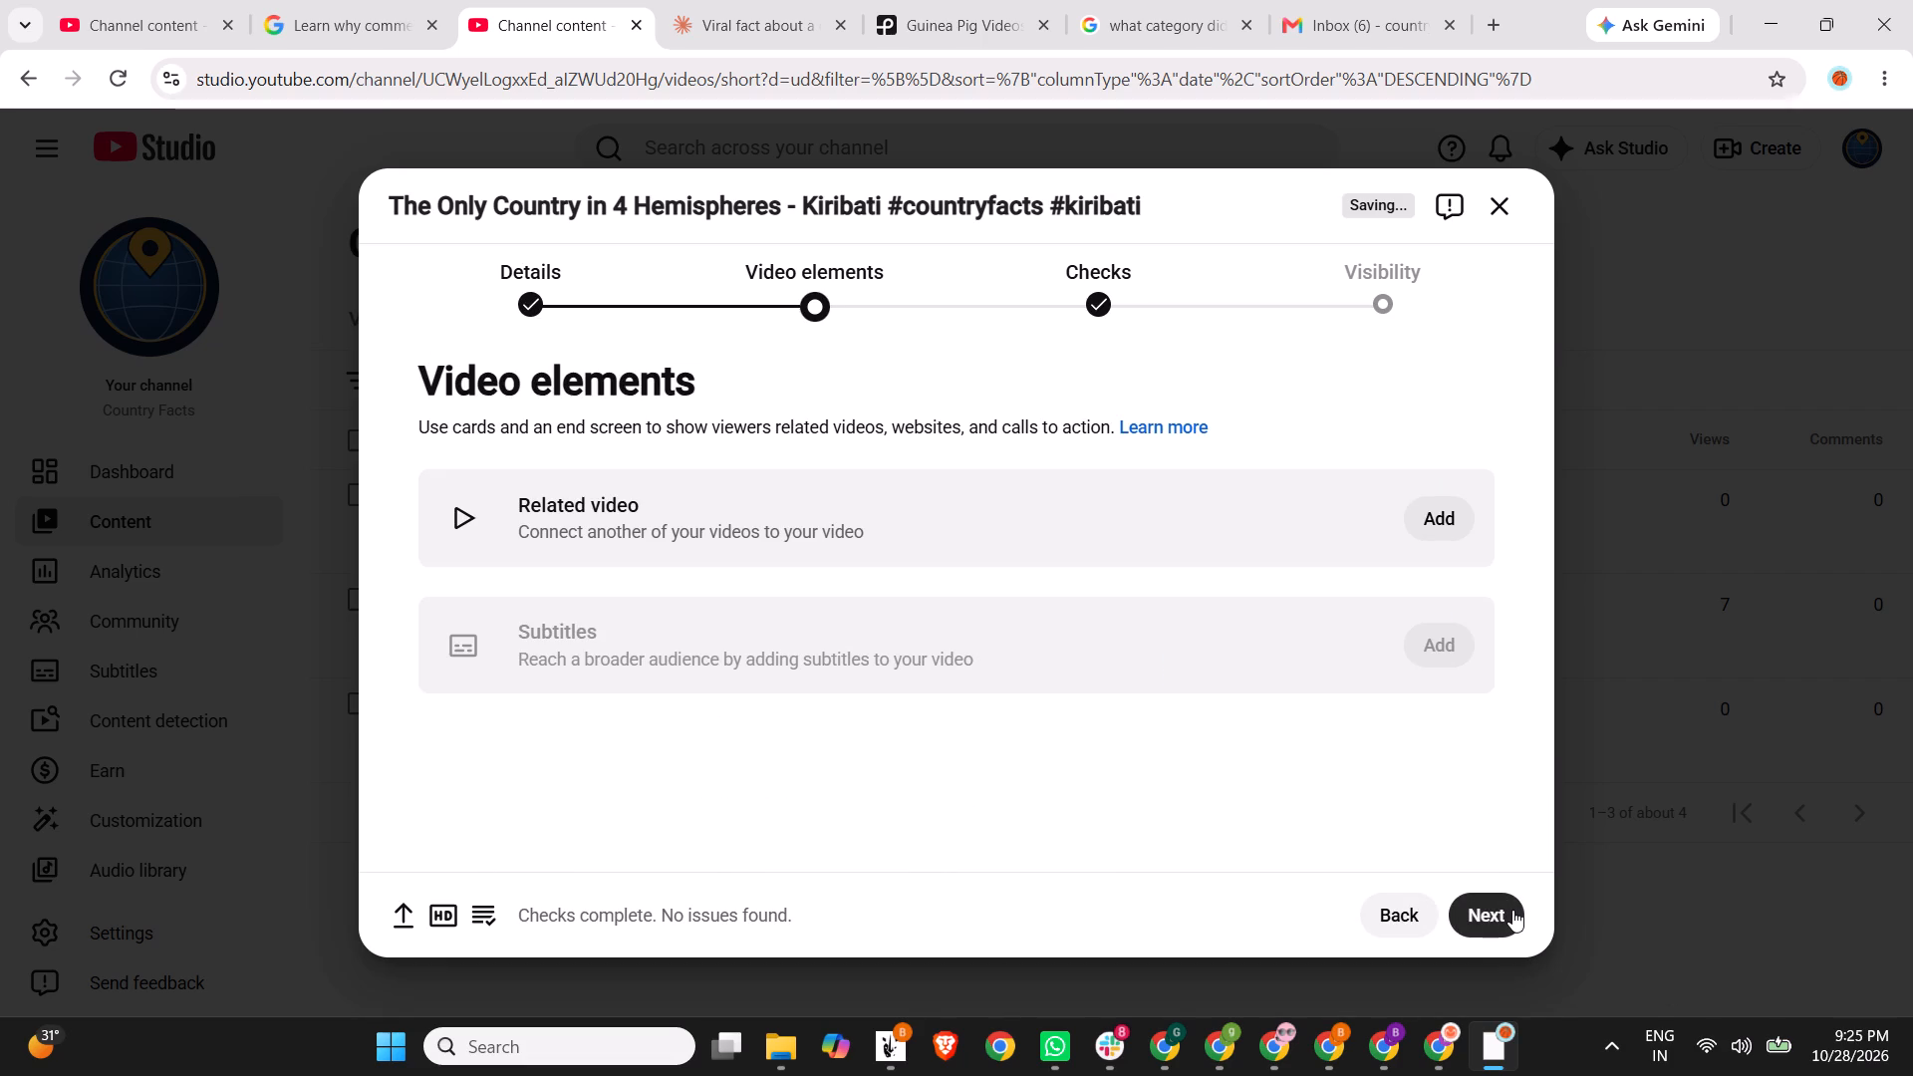
click(1512, 910)
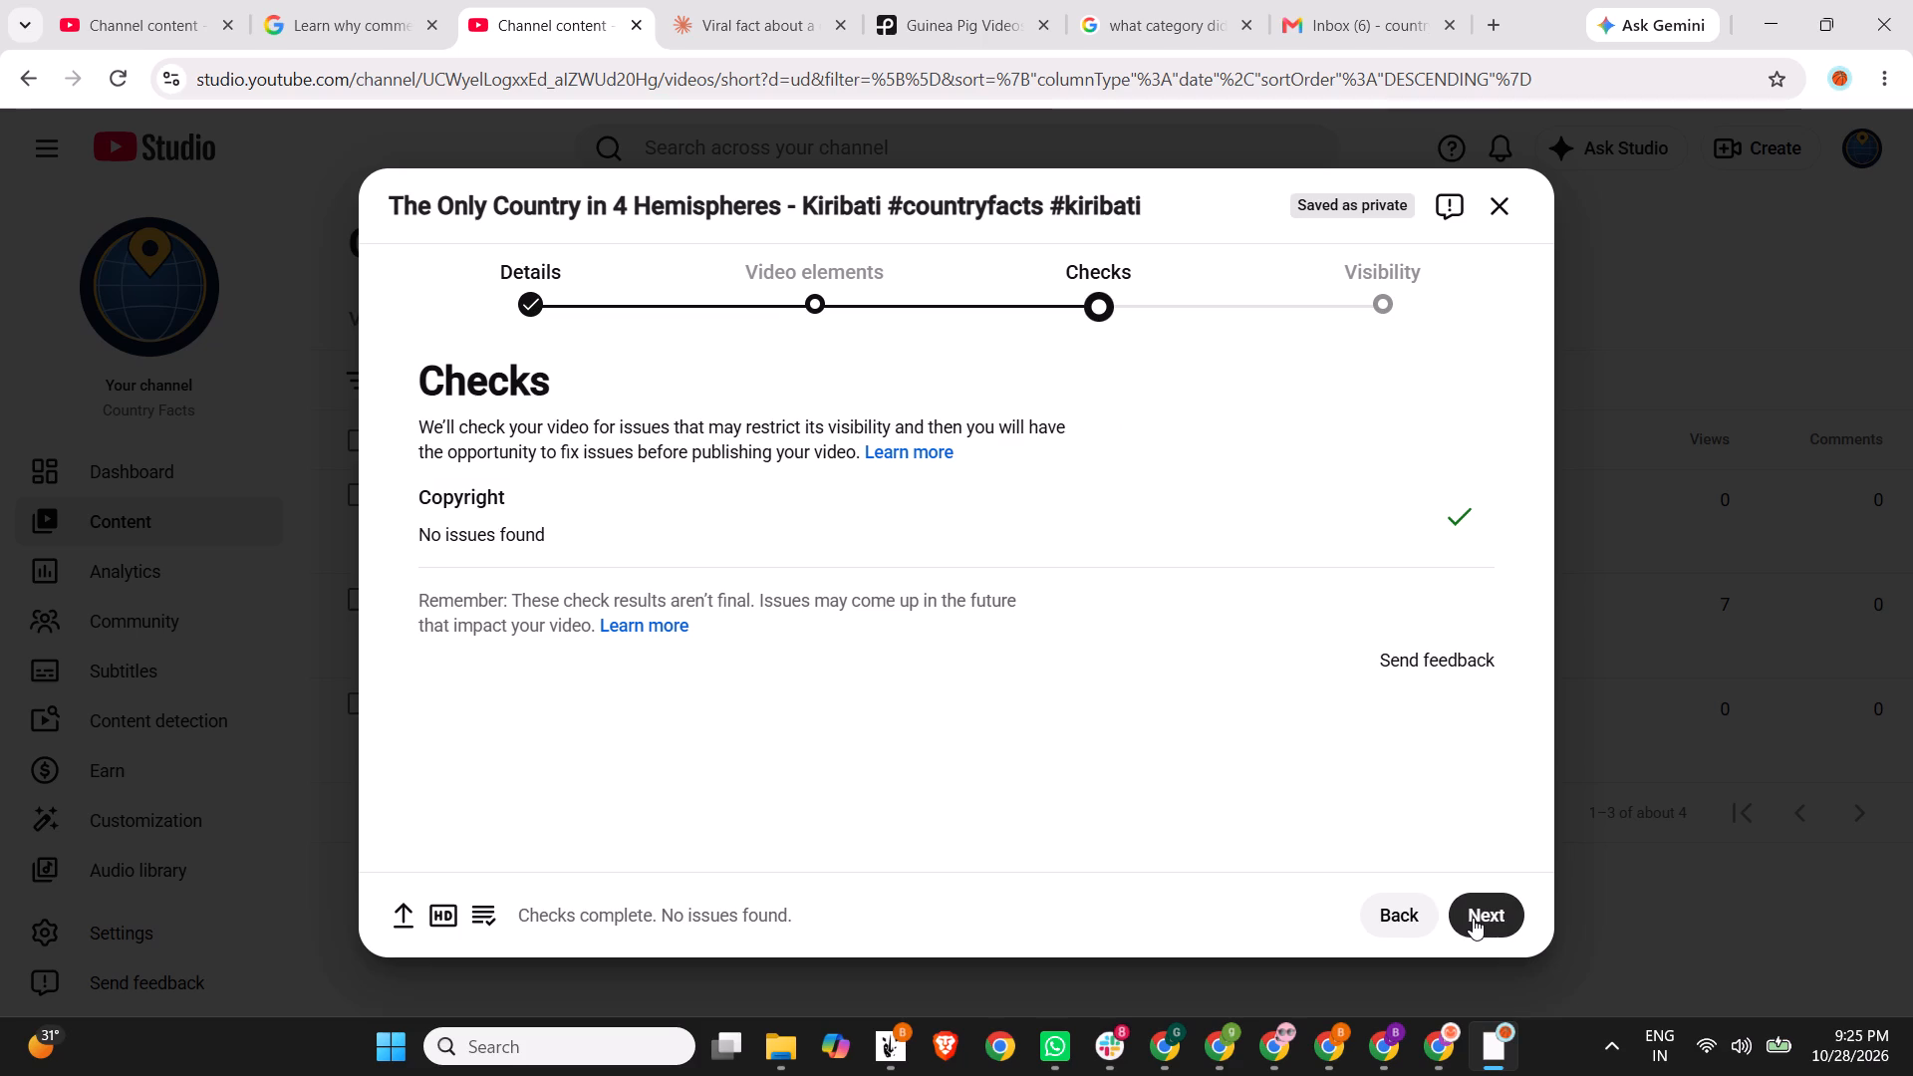
click(1473, 918)
Schedule the Kiribati Short to go public on Oct 29, 2026 at 3:30 PM.
scroll(567, 751, down, 4)
click(978, 539)
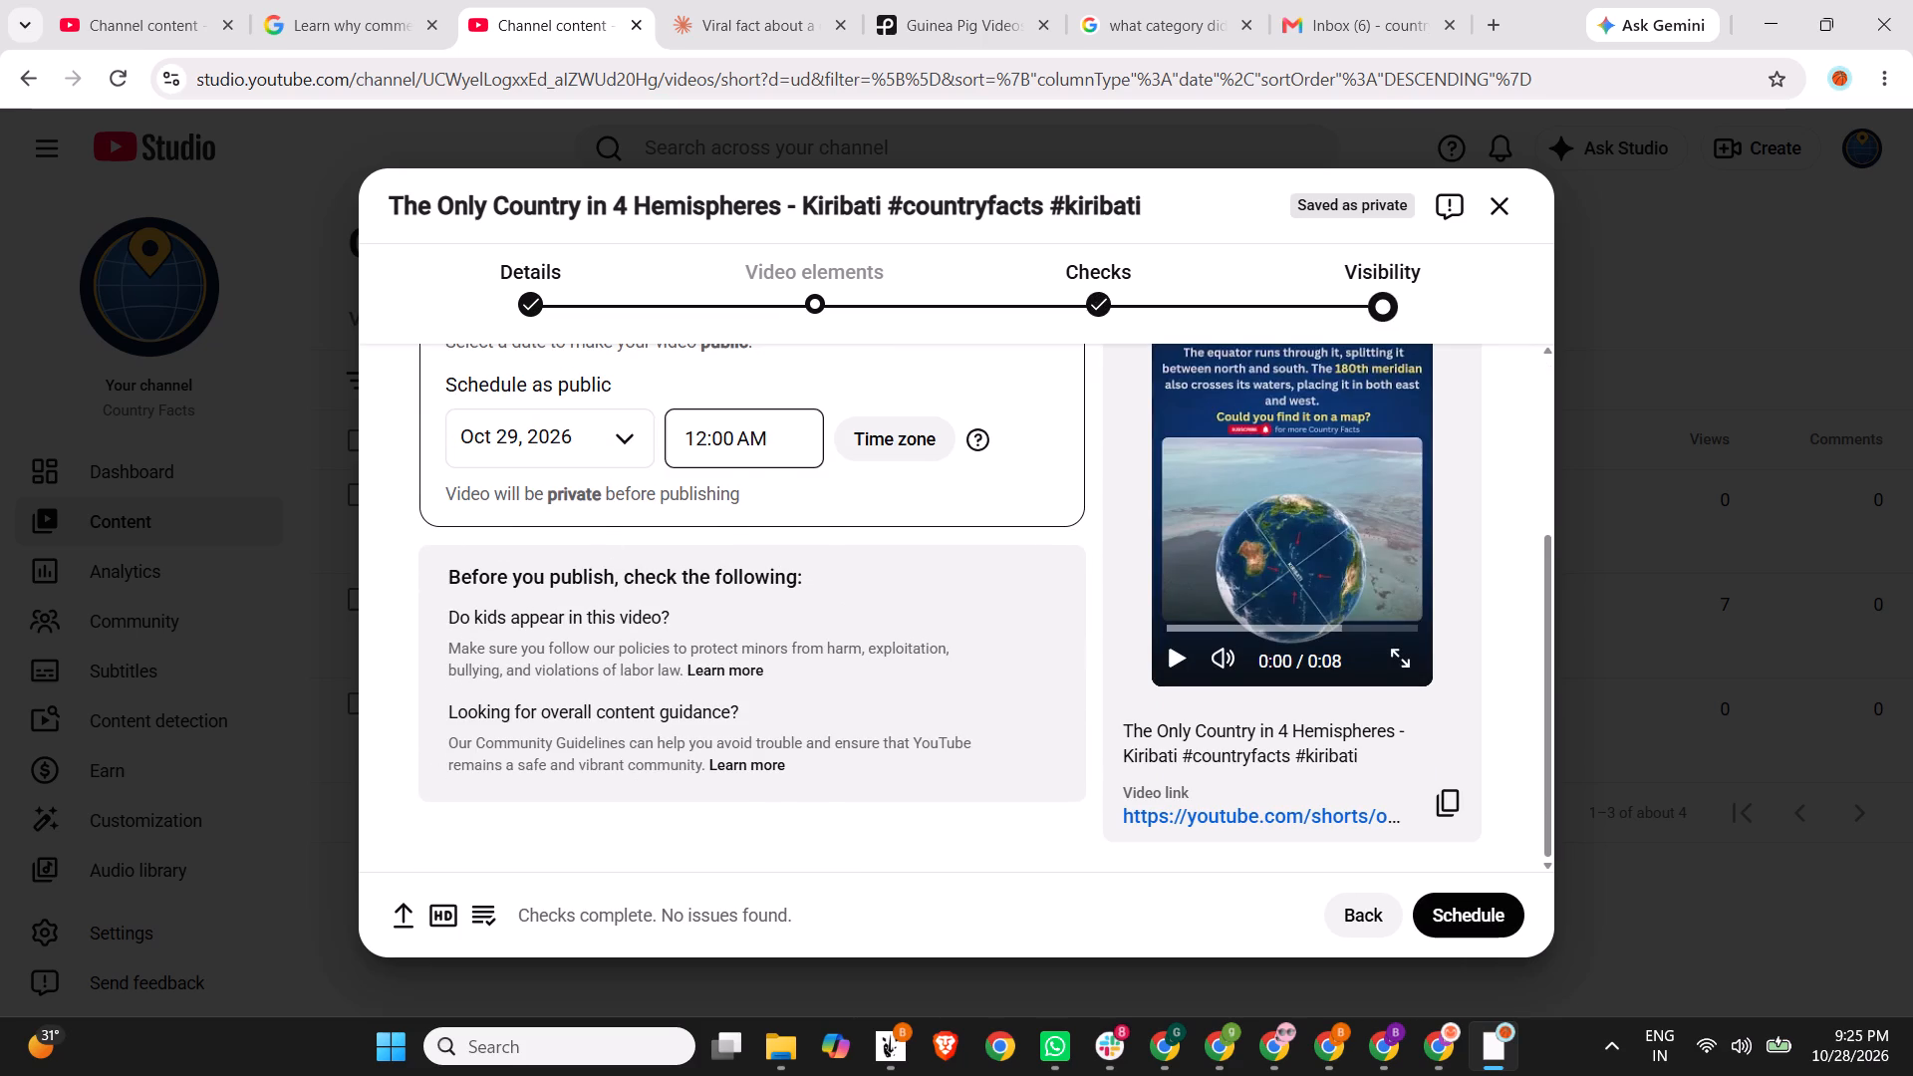
click(702, 424)
scroll(762, 600, down, 16)
scroll(772, 782, down, 1)
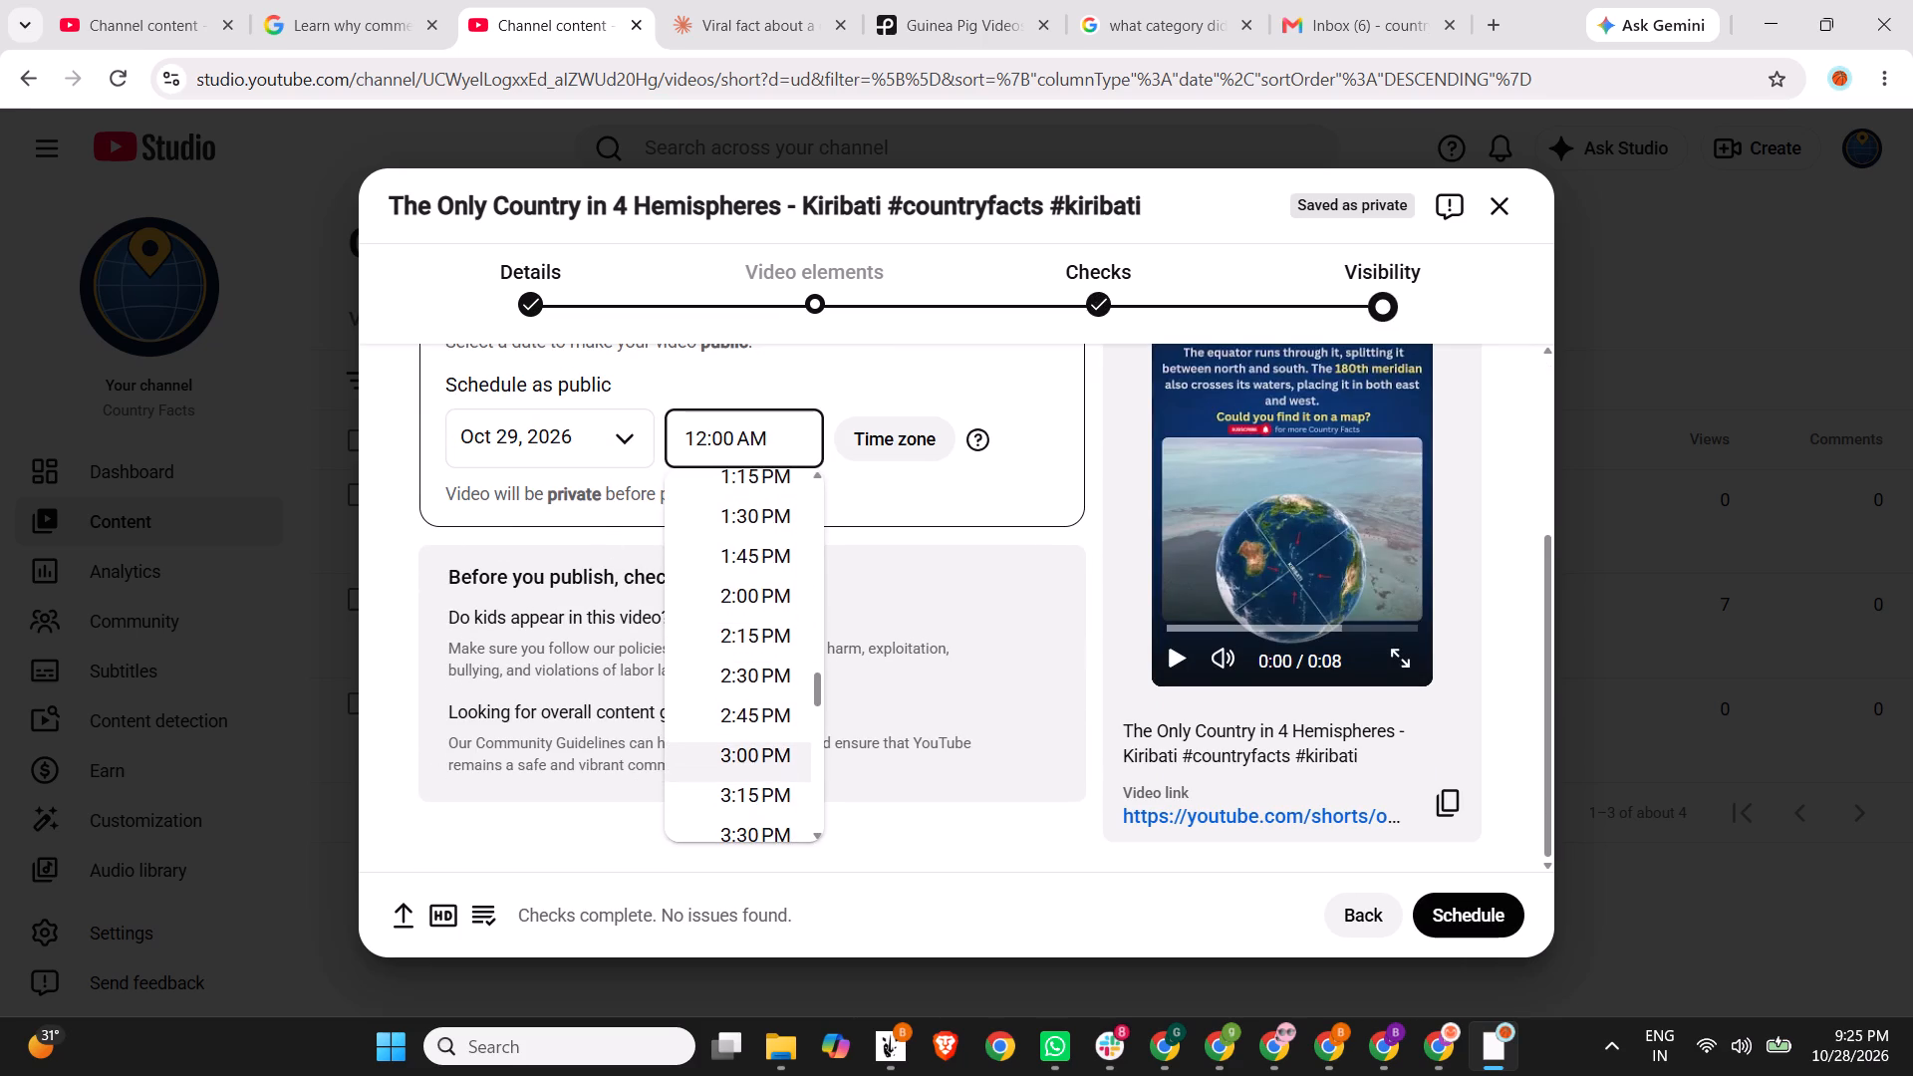
click(769, 819)
click(750, 426)
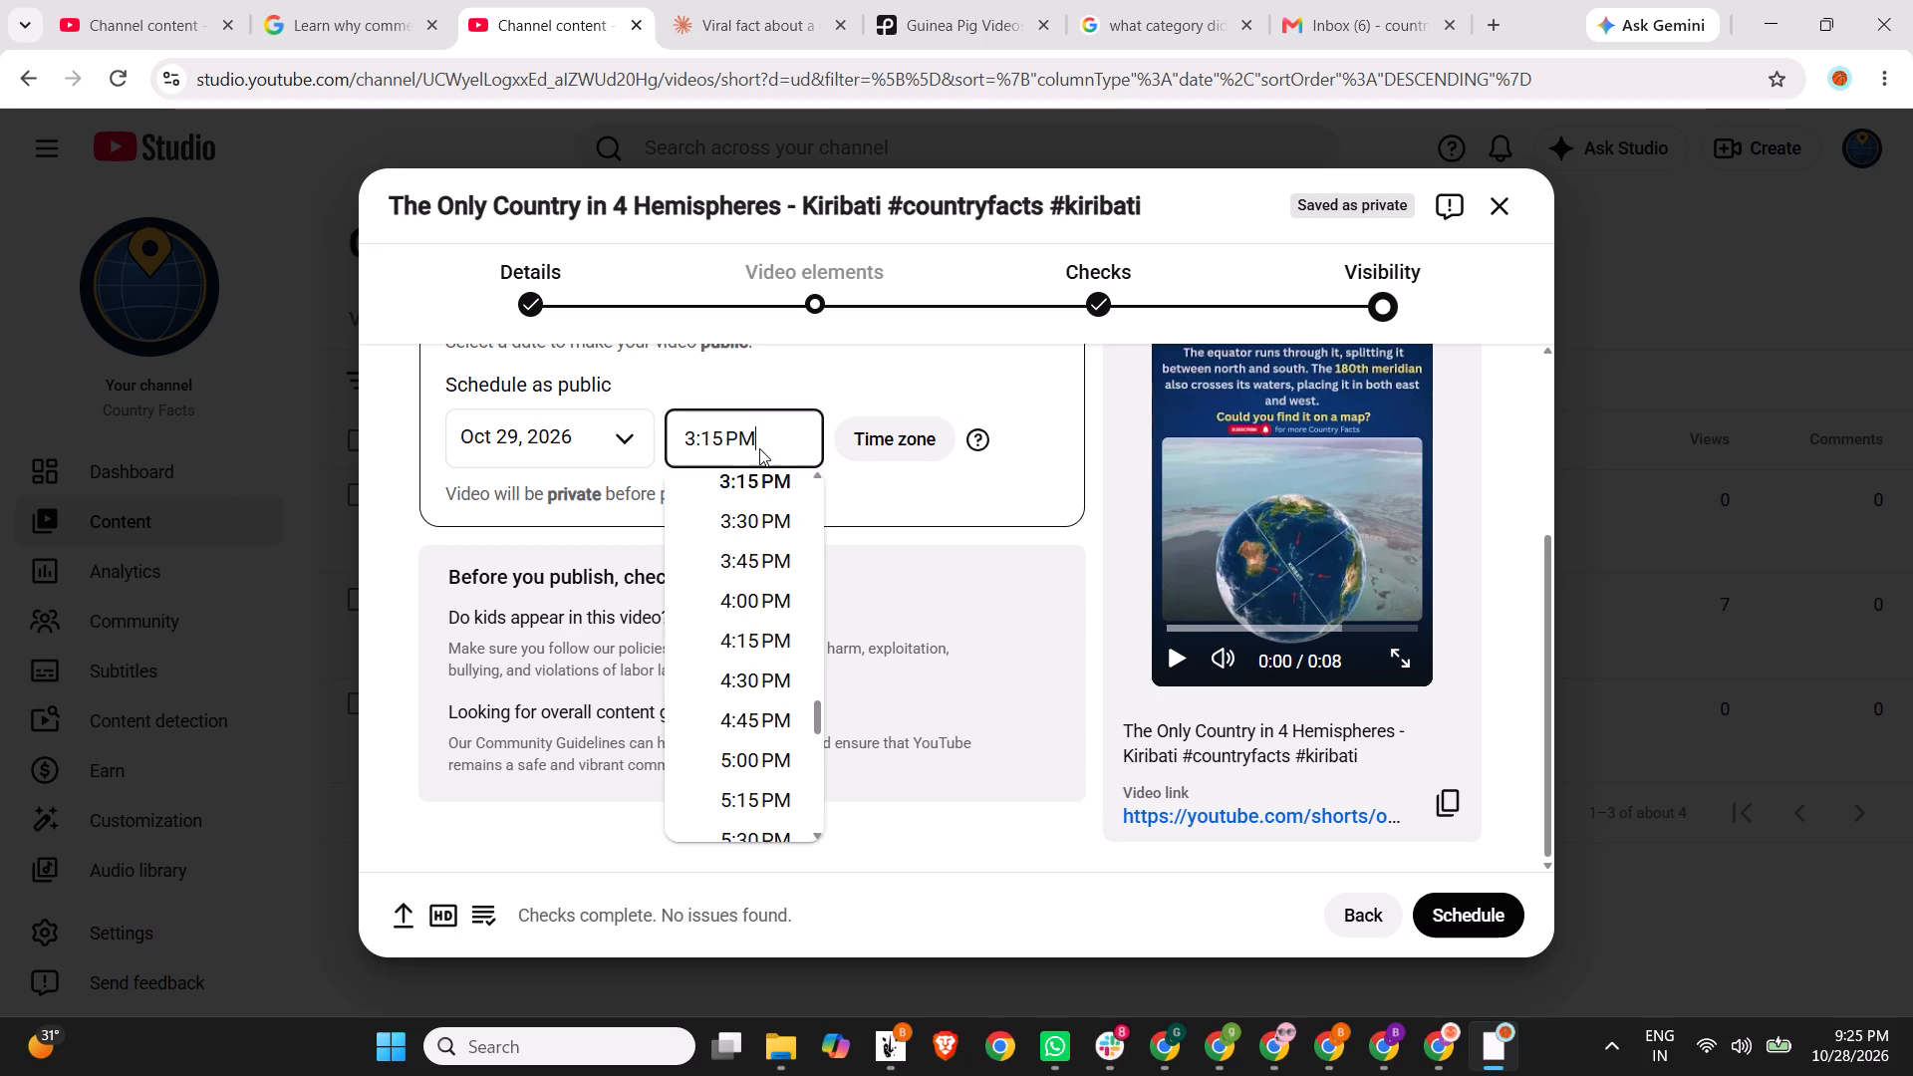
scroll(763, 736, down, 1)
scroll(736, 514, up, 1)
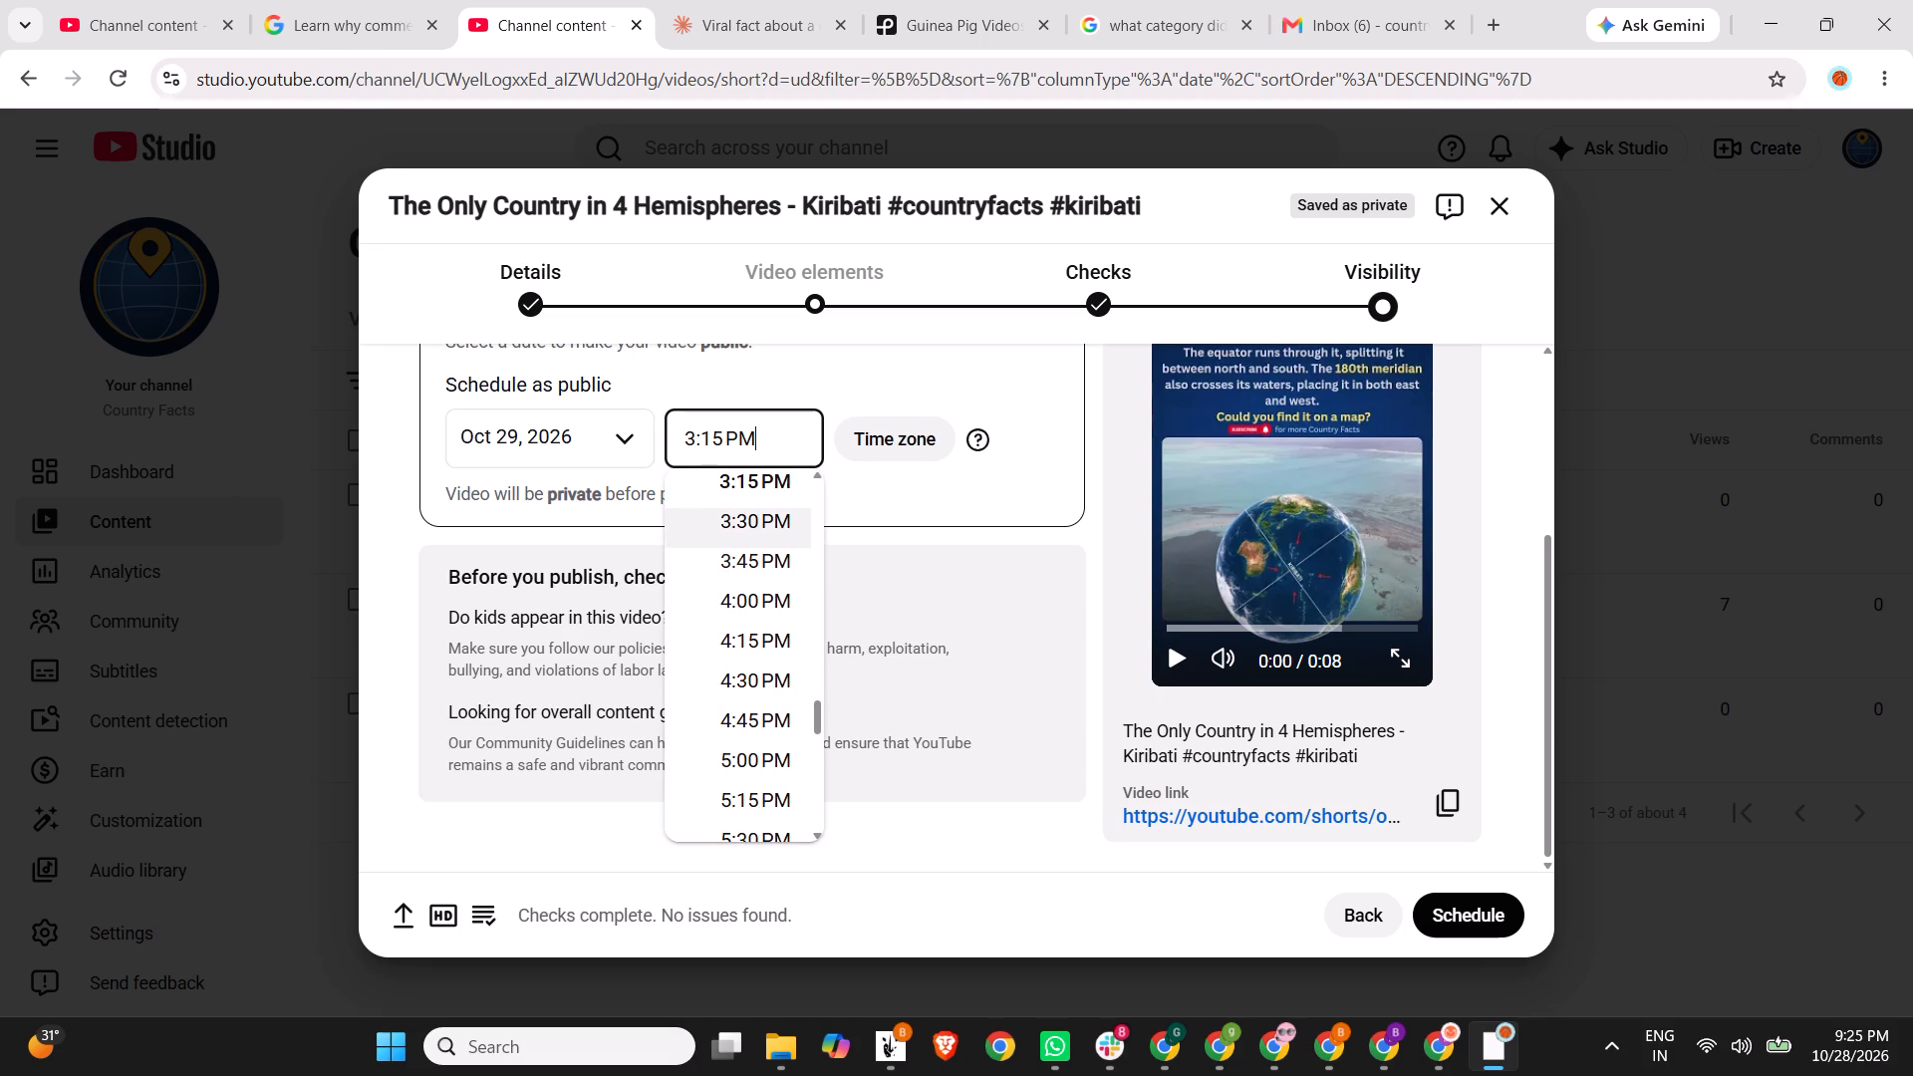
click(759, 522)
click(1464, 917)
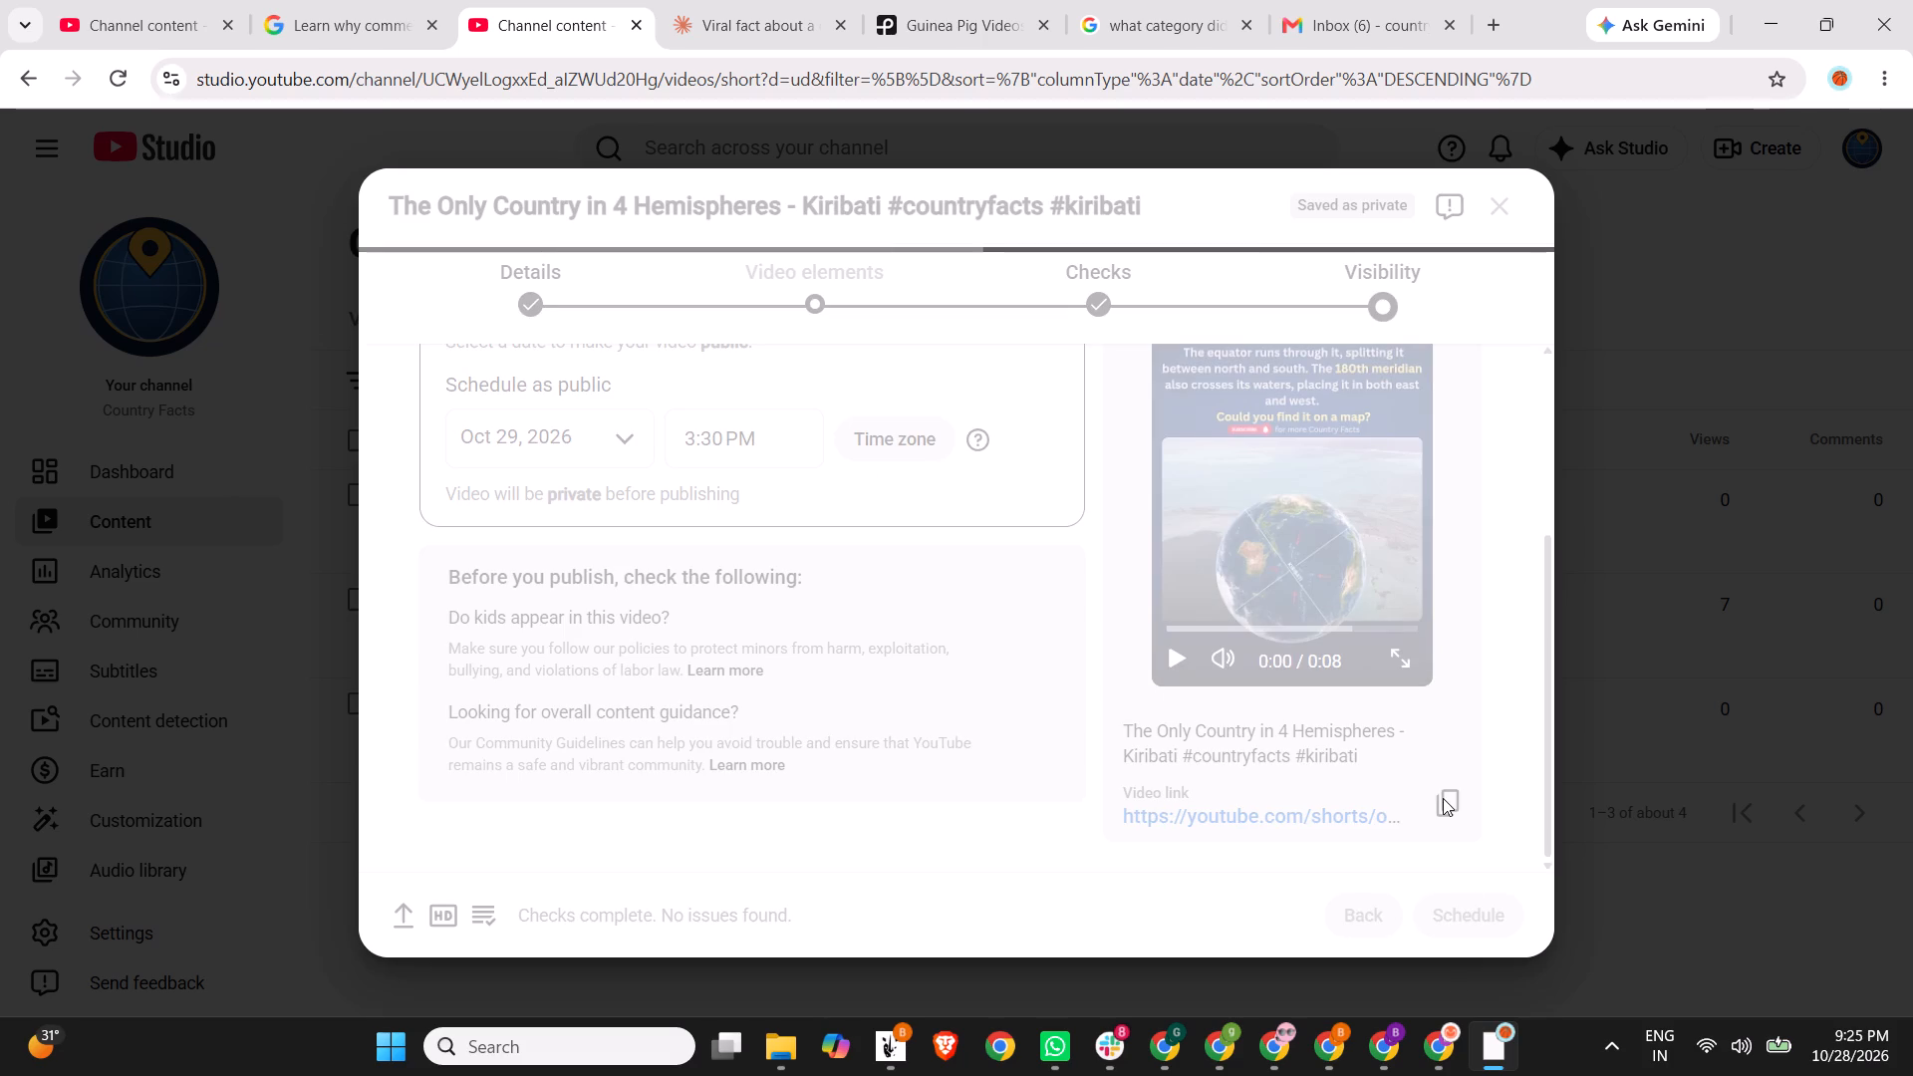
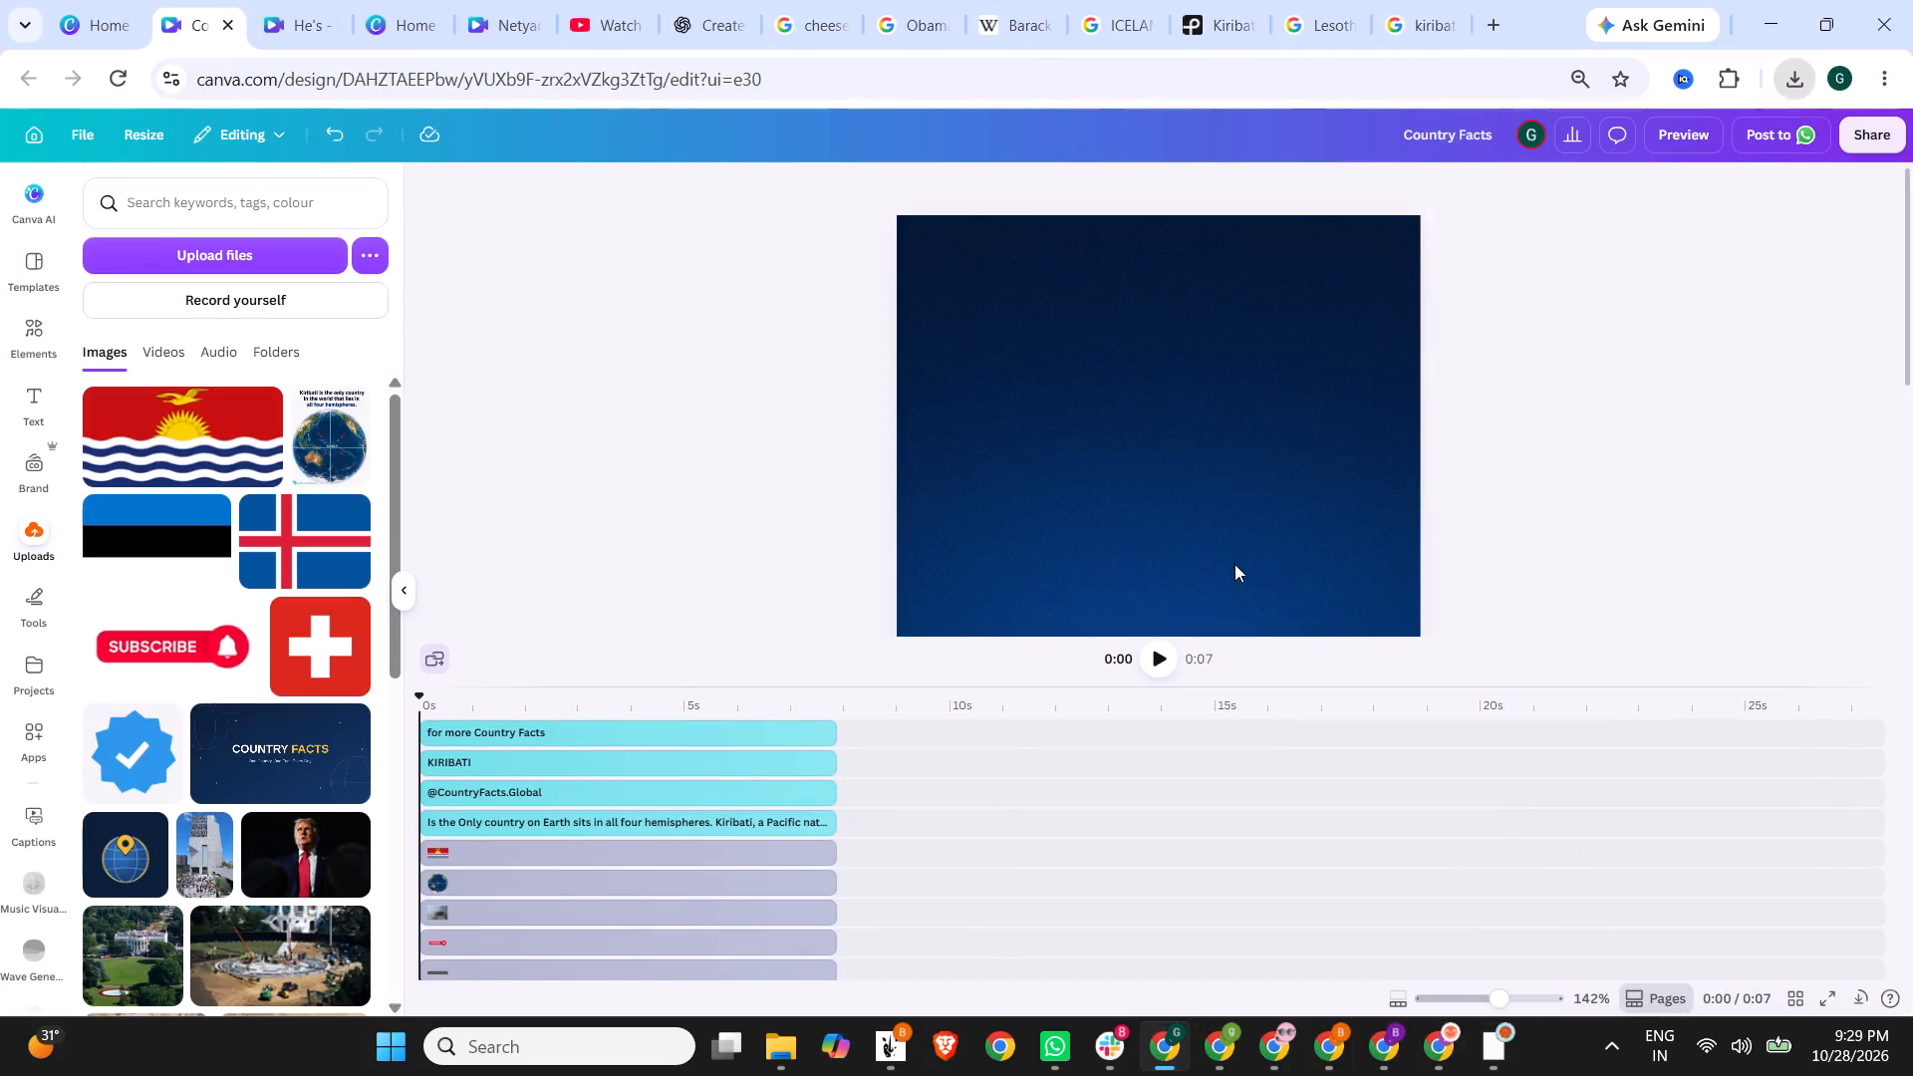
Replace the Kiribati body text in the Country Facts design with the copied Lesotho on-screen text.
scroll(1099, 556, up, 10)
ctrl+scroll(1176, 456, down, 3)
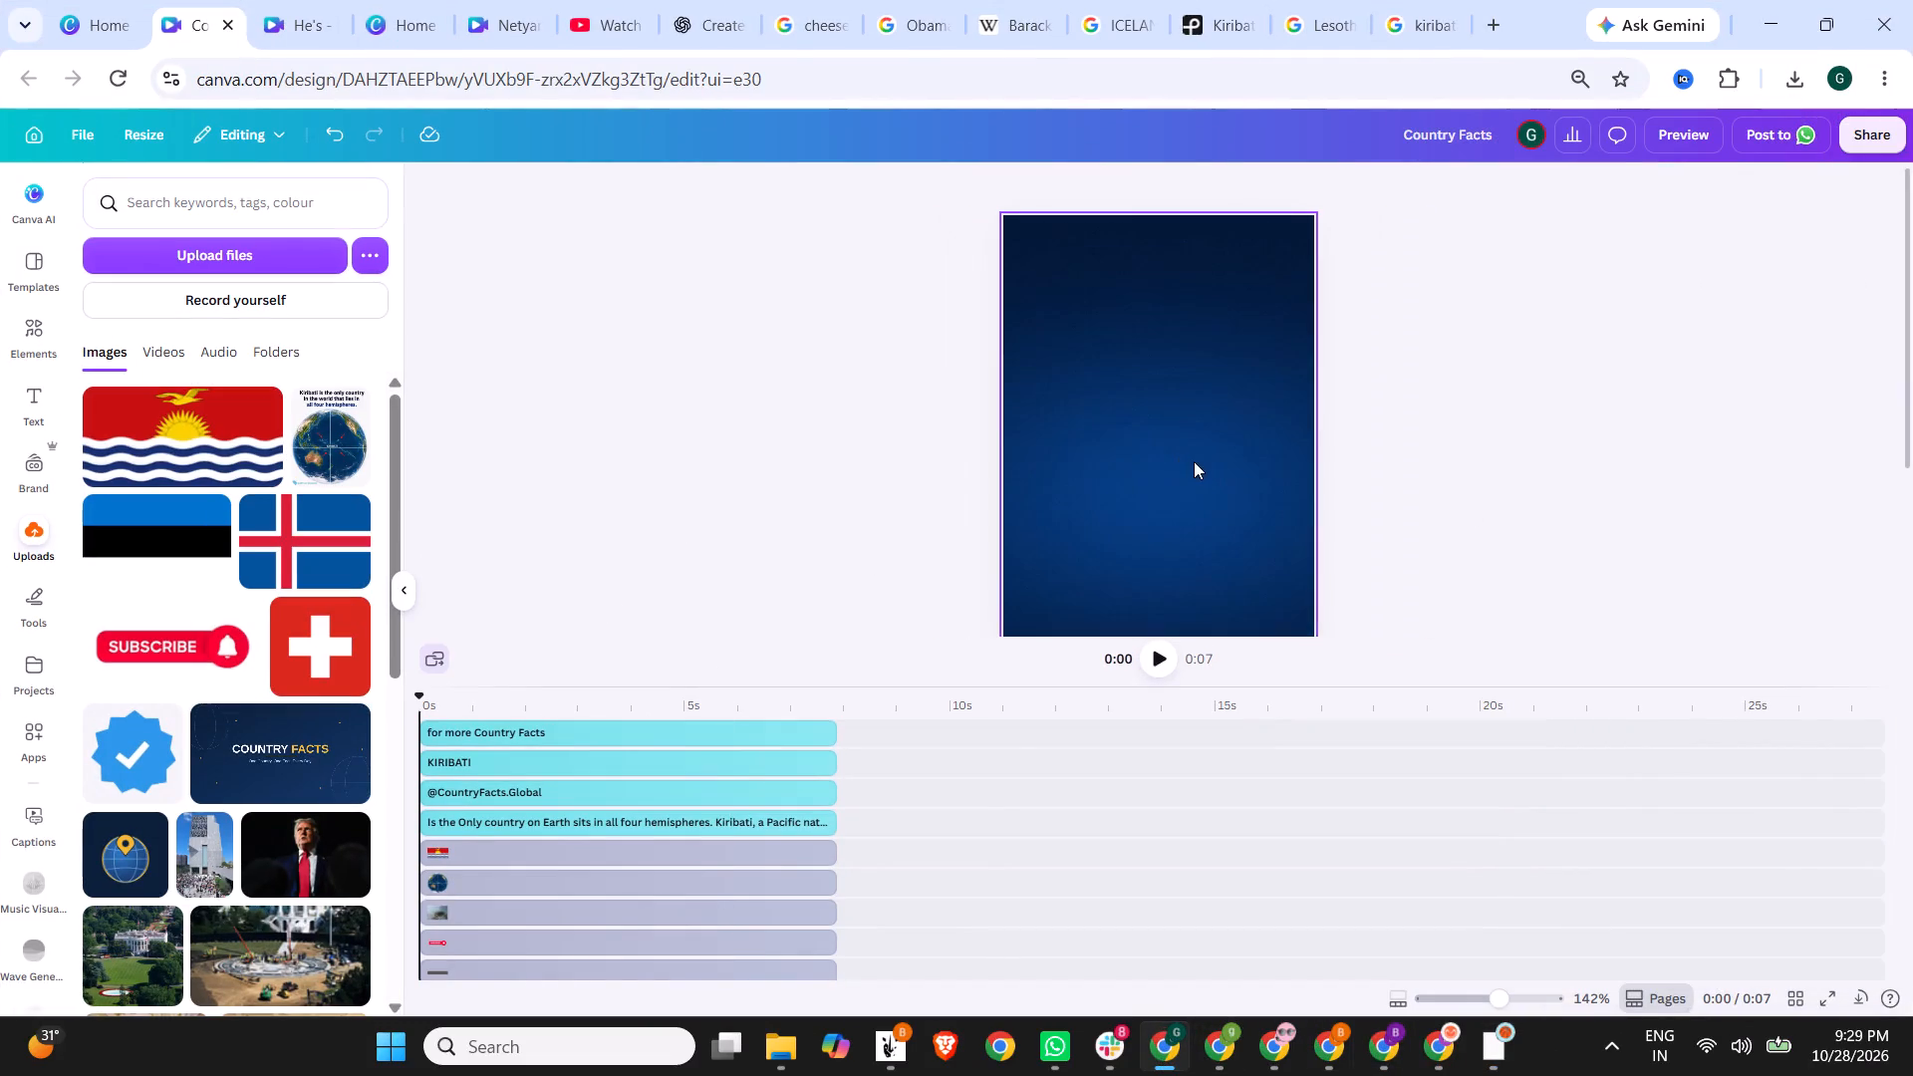
click(553, 696)
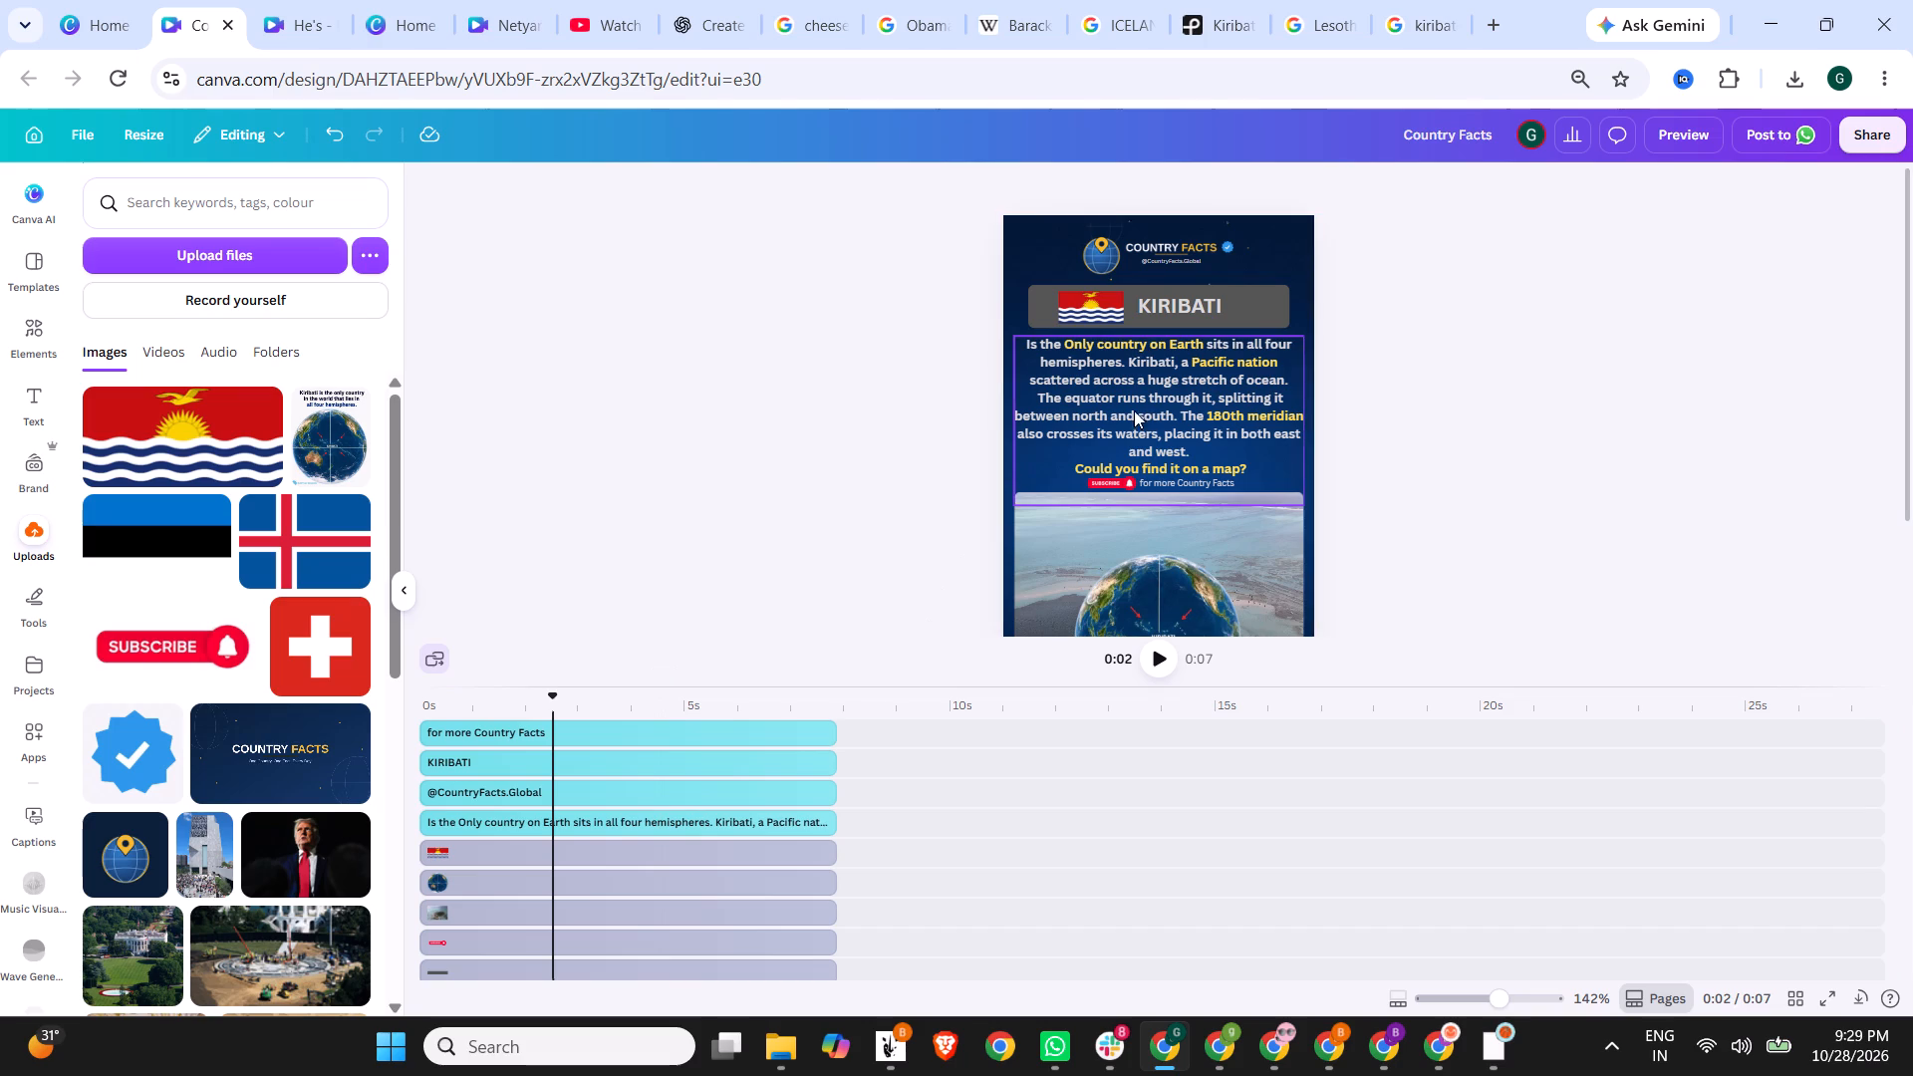
triple_click(1132, 359)
key(ctrl+a)
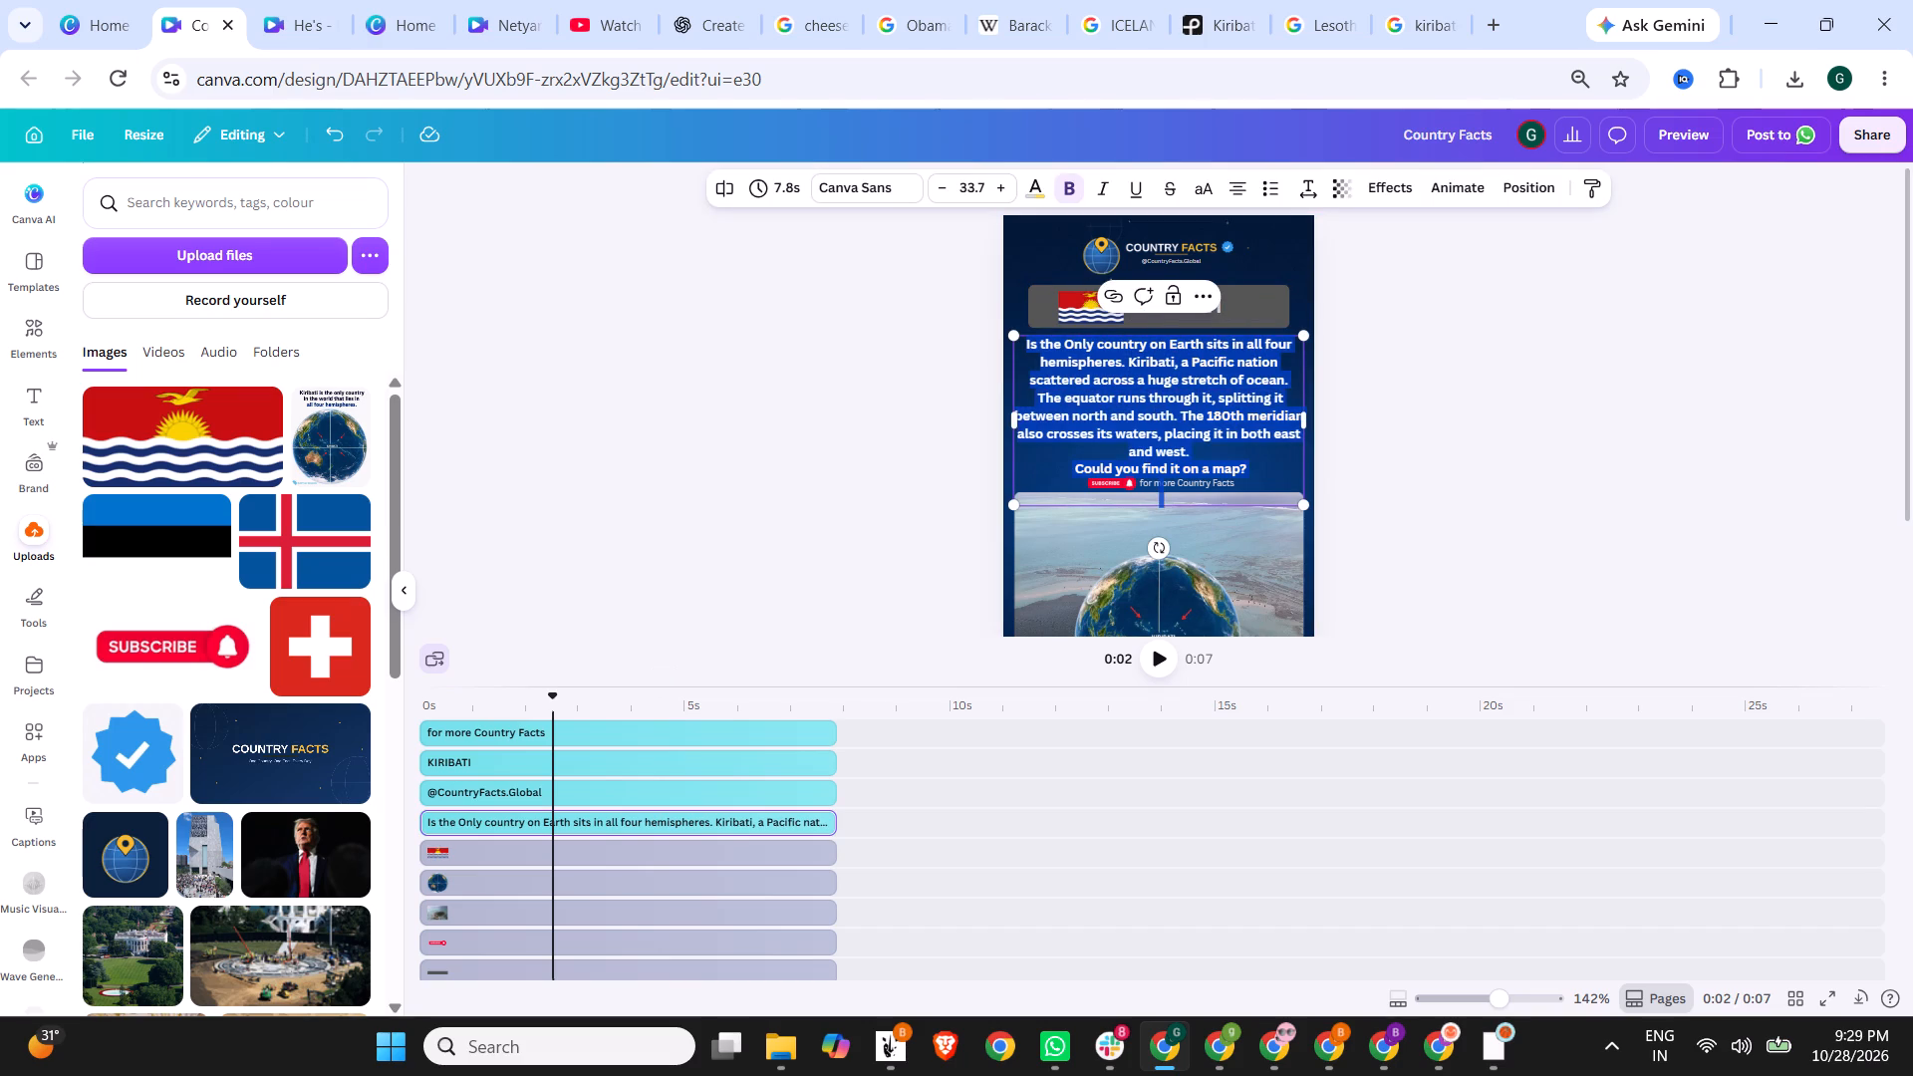
key(ctrl+v)
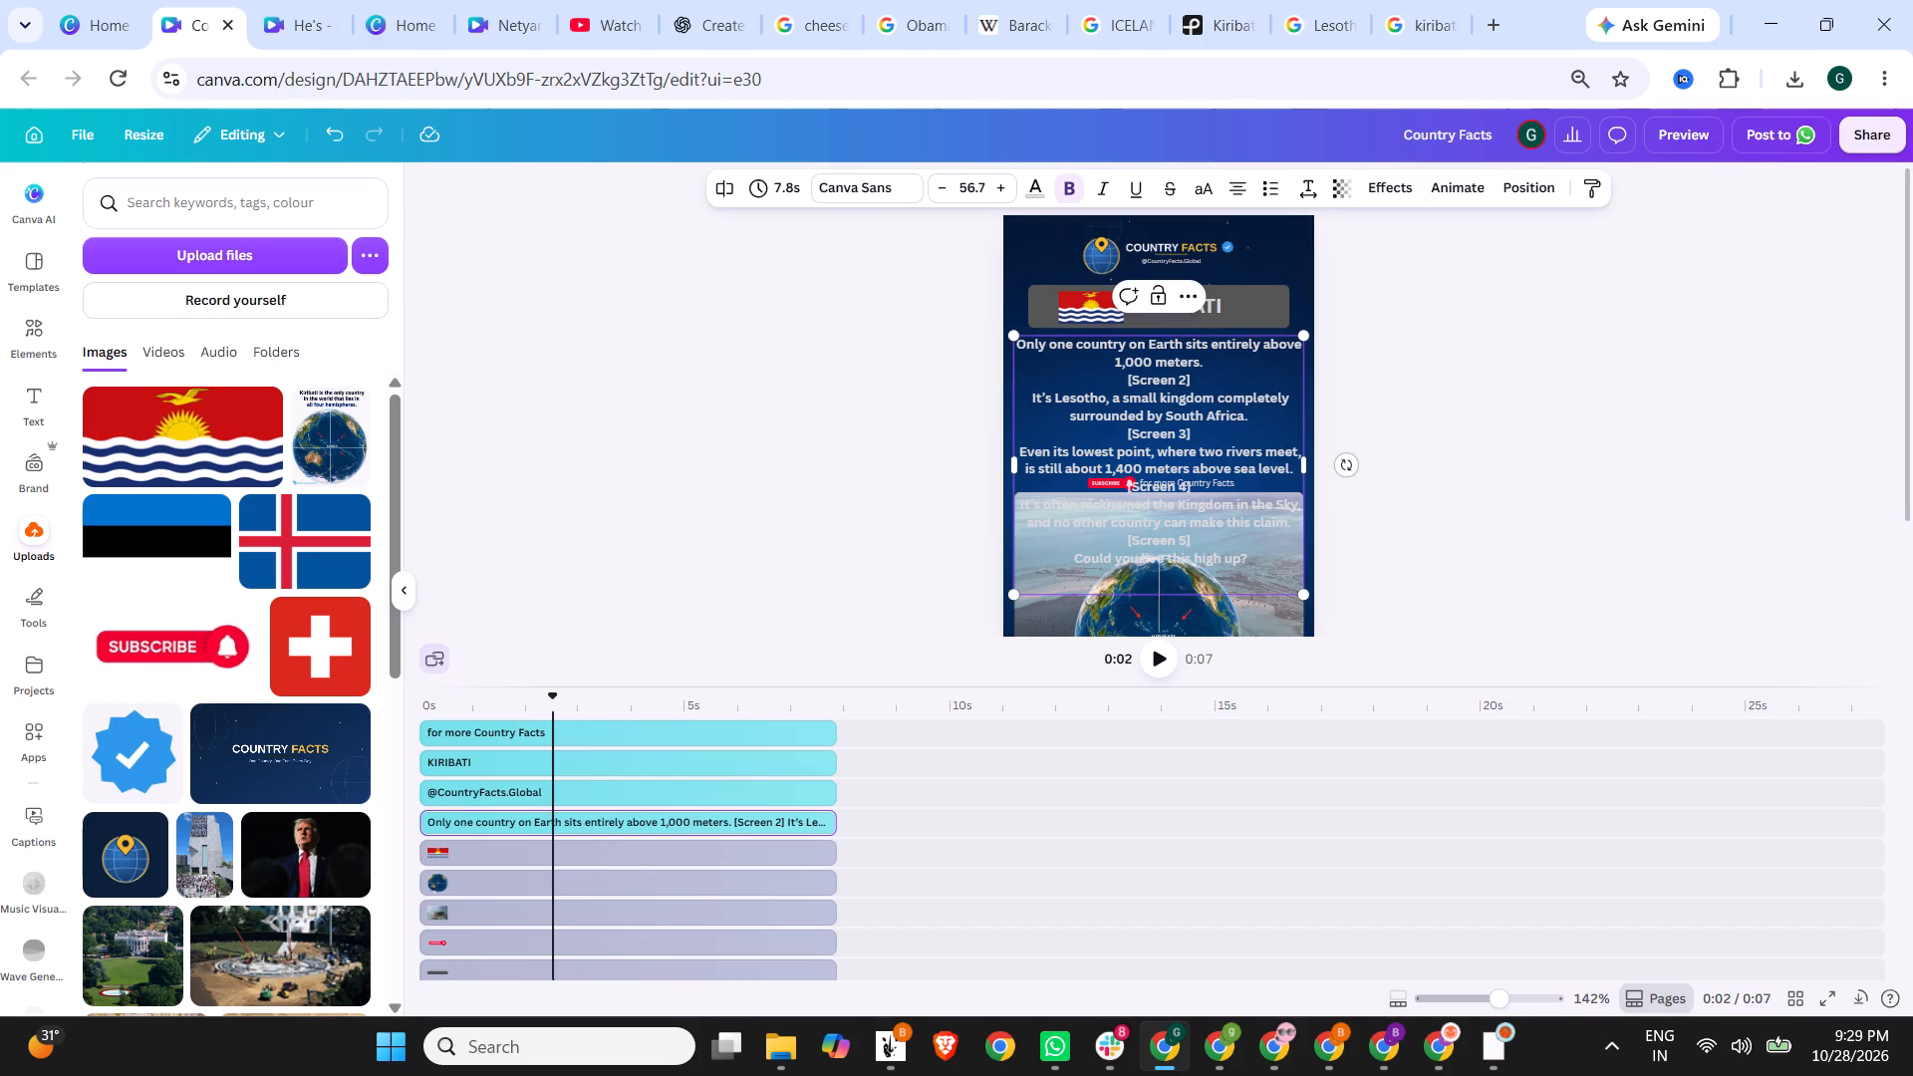
Edit the start of the Lesotho body text to read "Is the Only country on Earth".
drag(1069, 341, 1045, 341)
key(BackSpace)
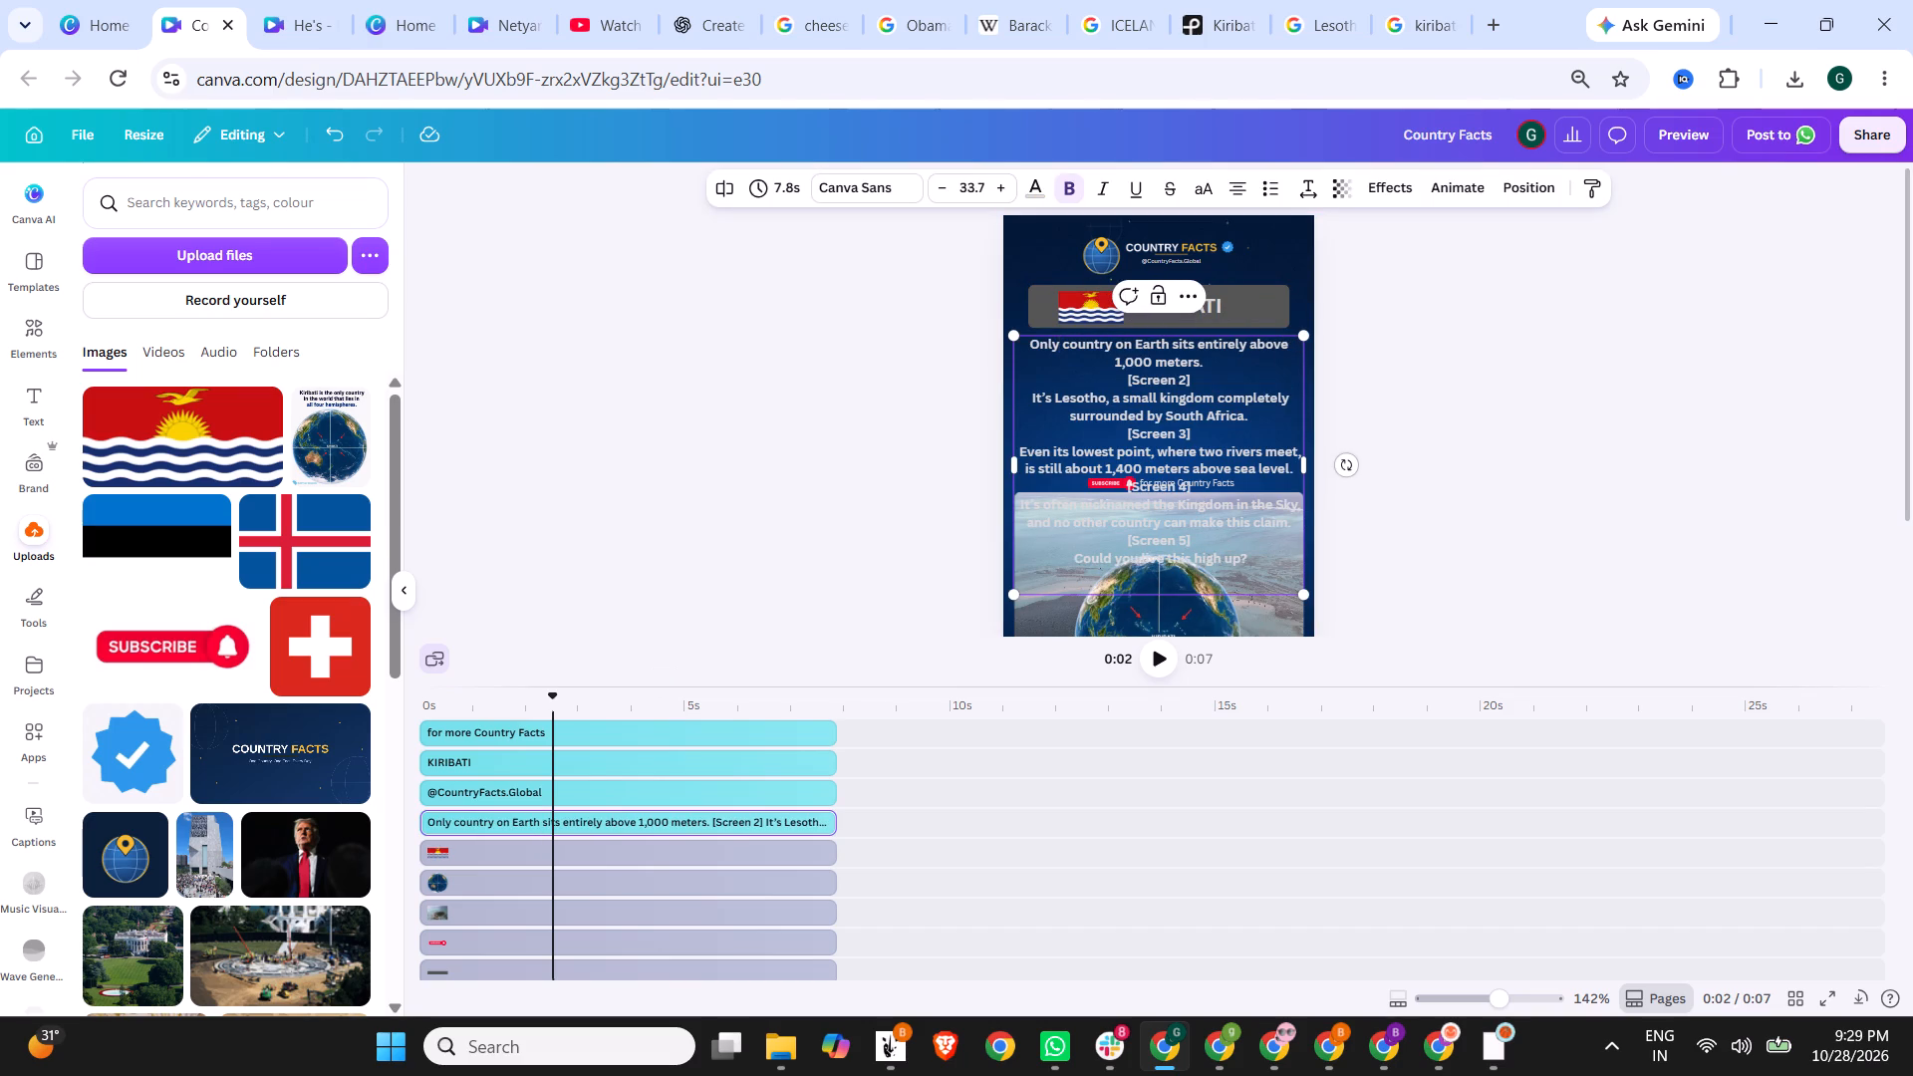
click(1033, 346)
text(Is the)
key(space)
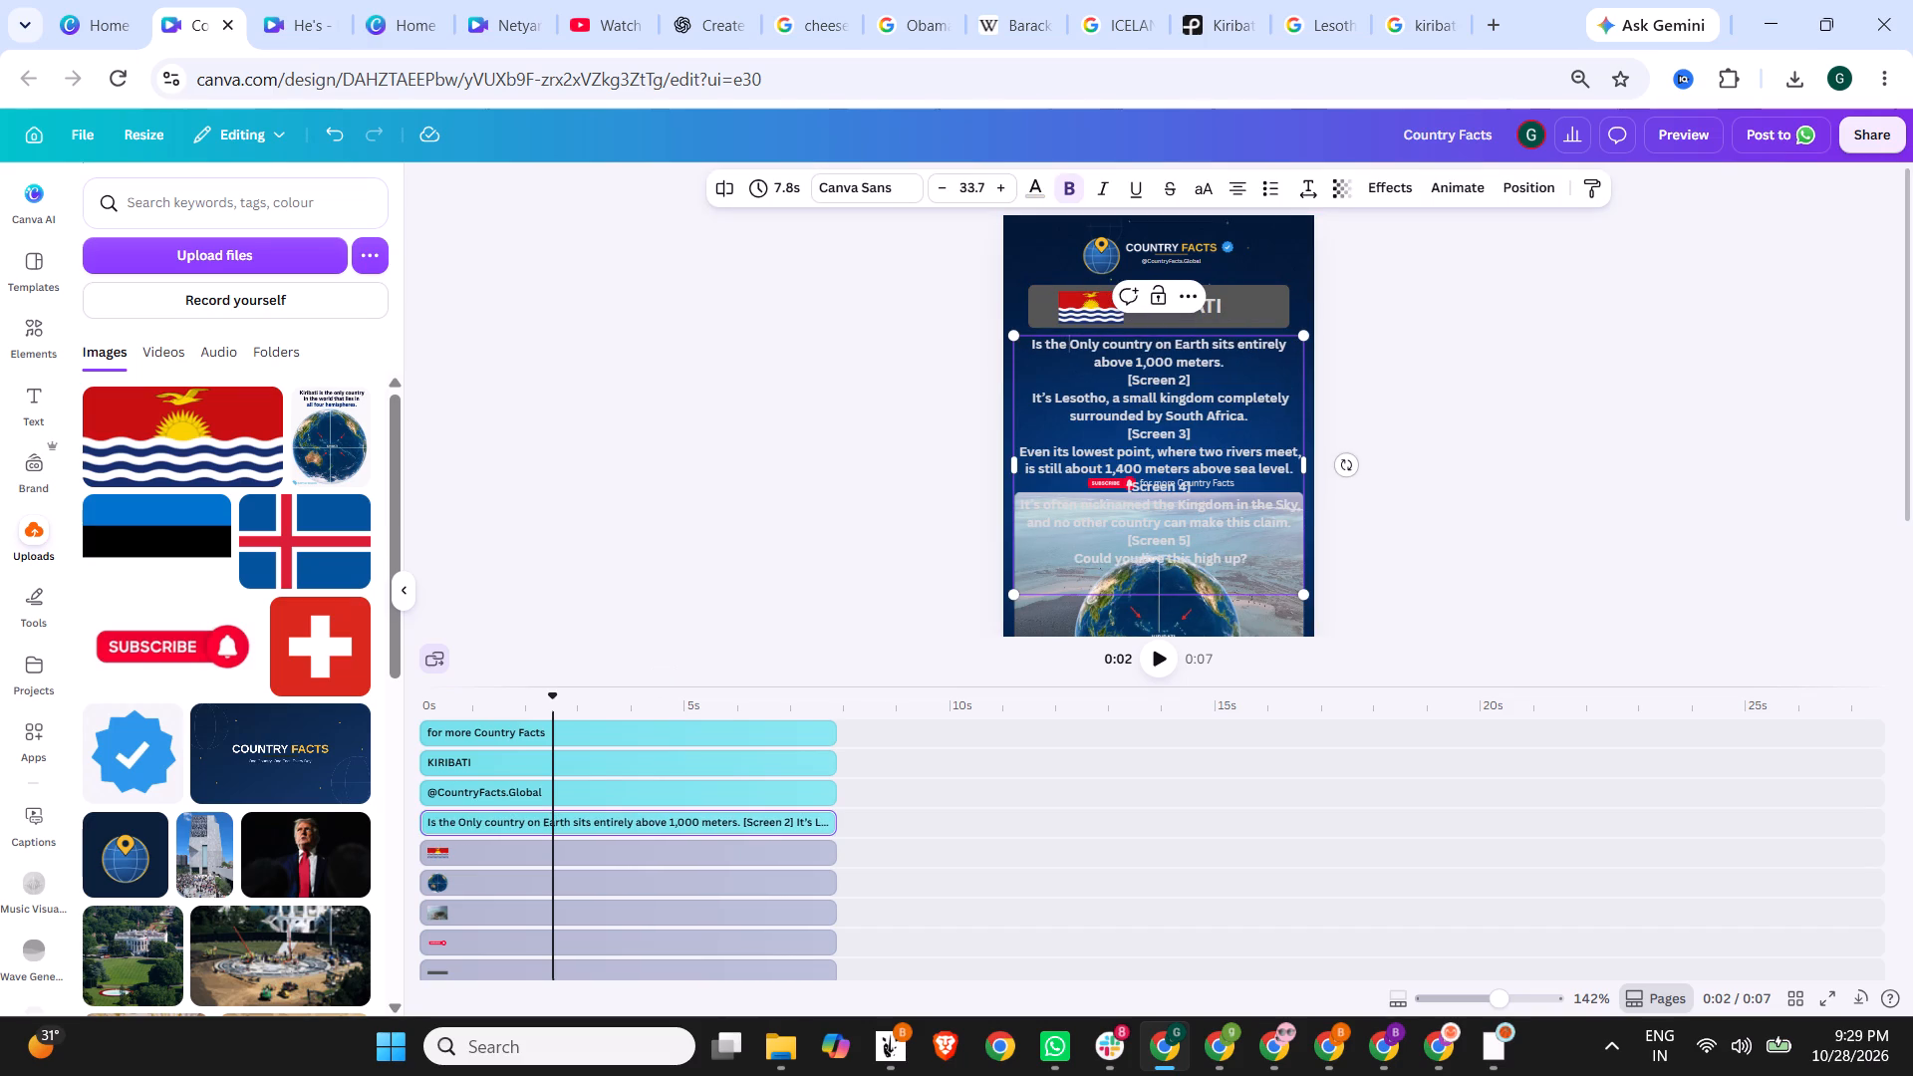
Remove the "[Screen 2]" label and join the Lesotho sentence to "above 1,000 meters." on the same line.
drag(1220, 376, 1123, 381)
drag(1123, 381, 1122, 381)
key(BackSpace)
key(BackSpace)
key(BackSpace)
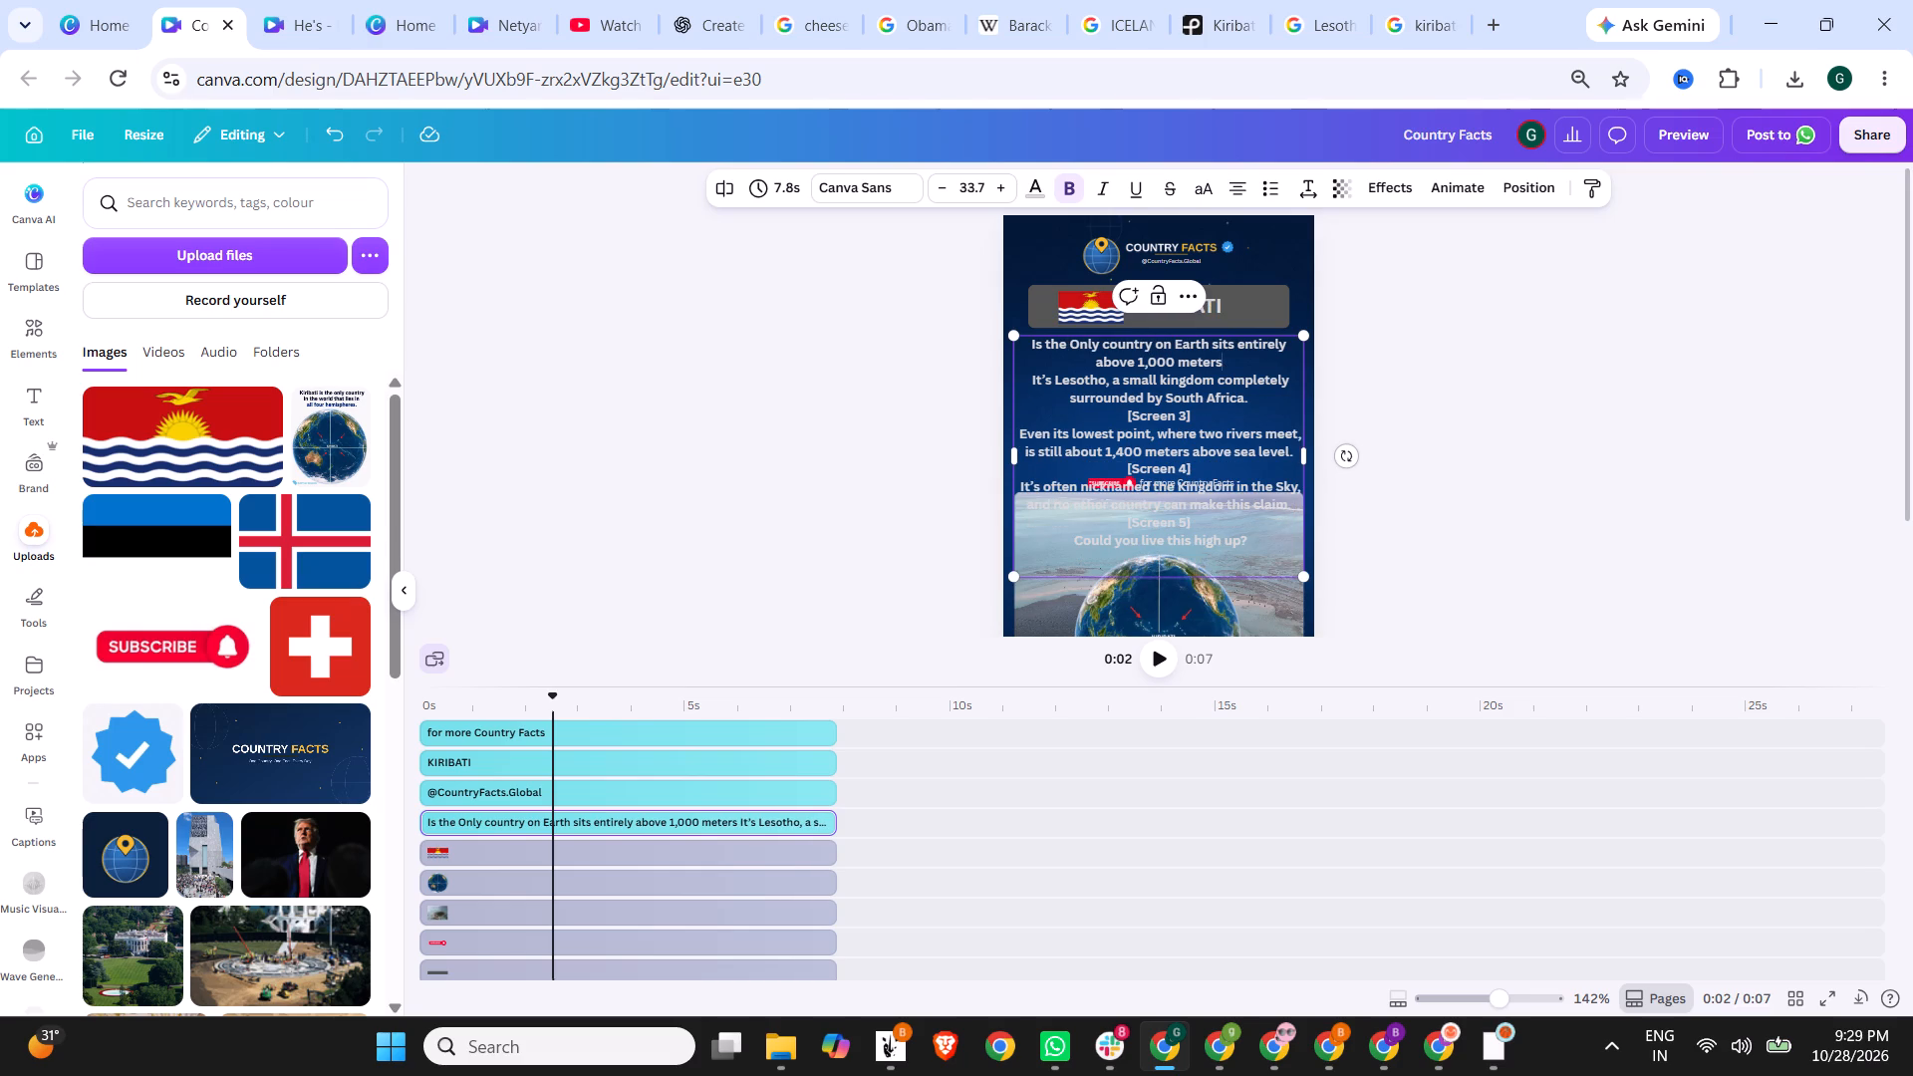
key(comma)
key(BackSpace)
key(period)
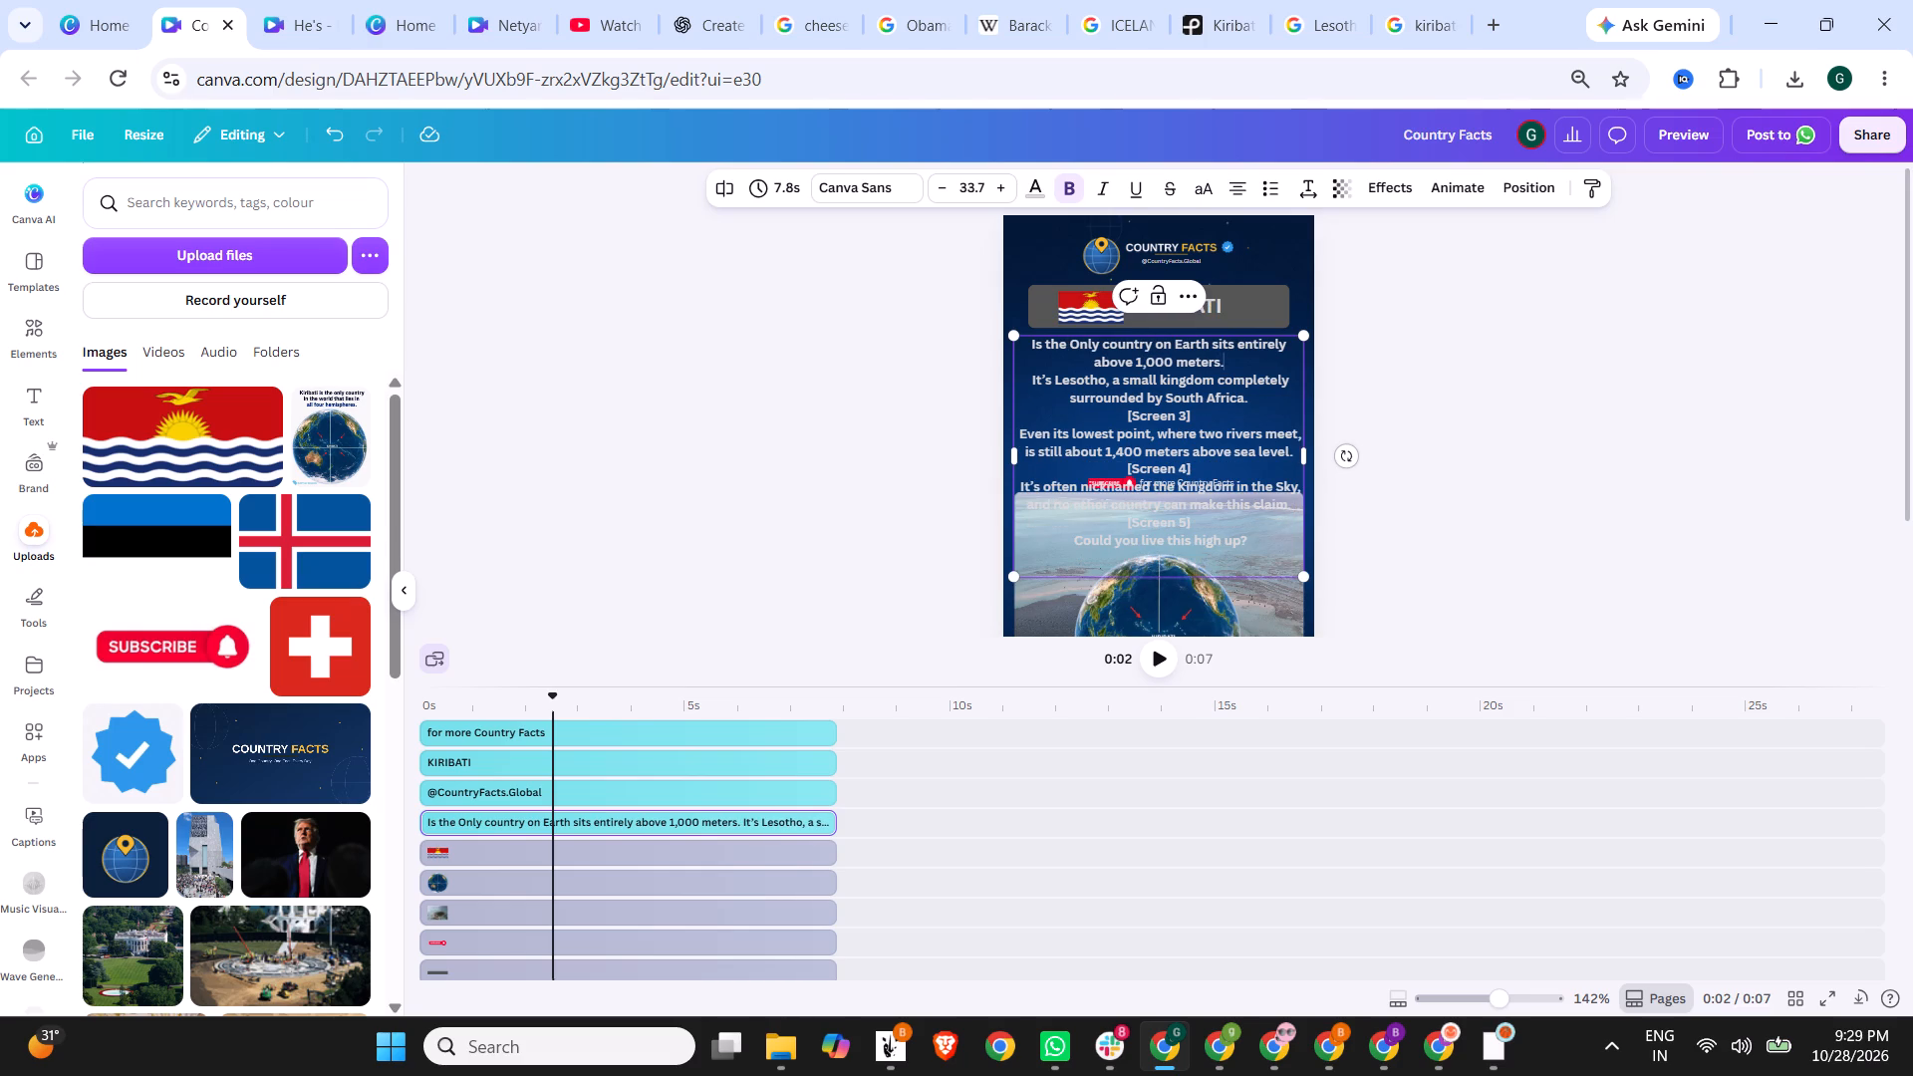
key(Delete)
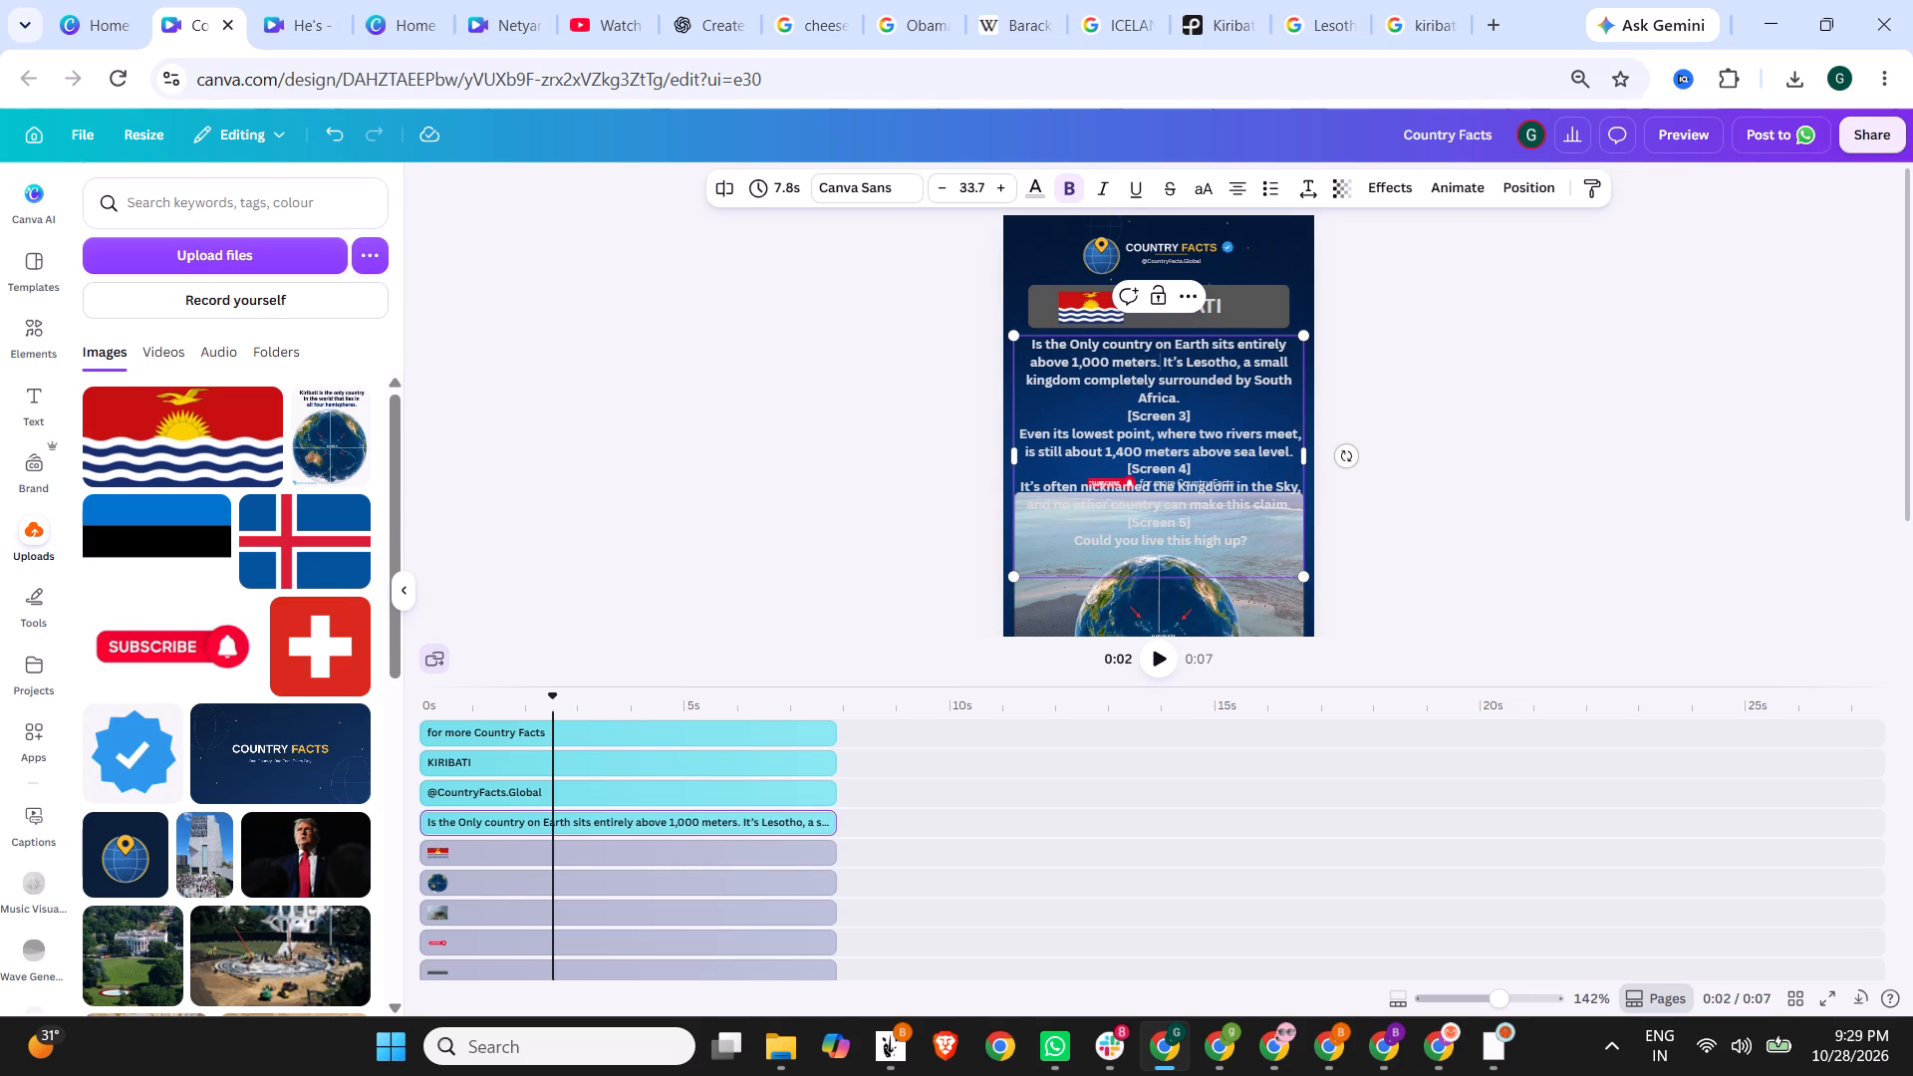
Remove the "[Screen 3]" label and run "Even its lowest point" on directly after "South Africa.".
click(1202, 403)
key(Delete)
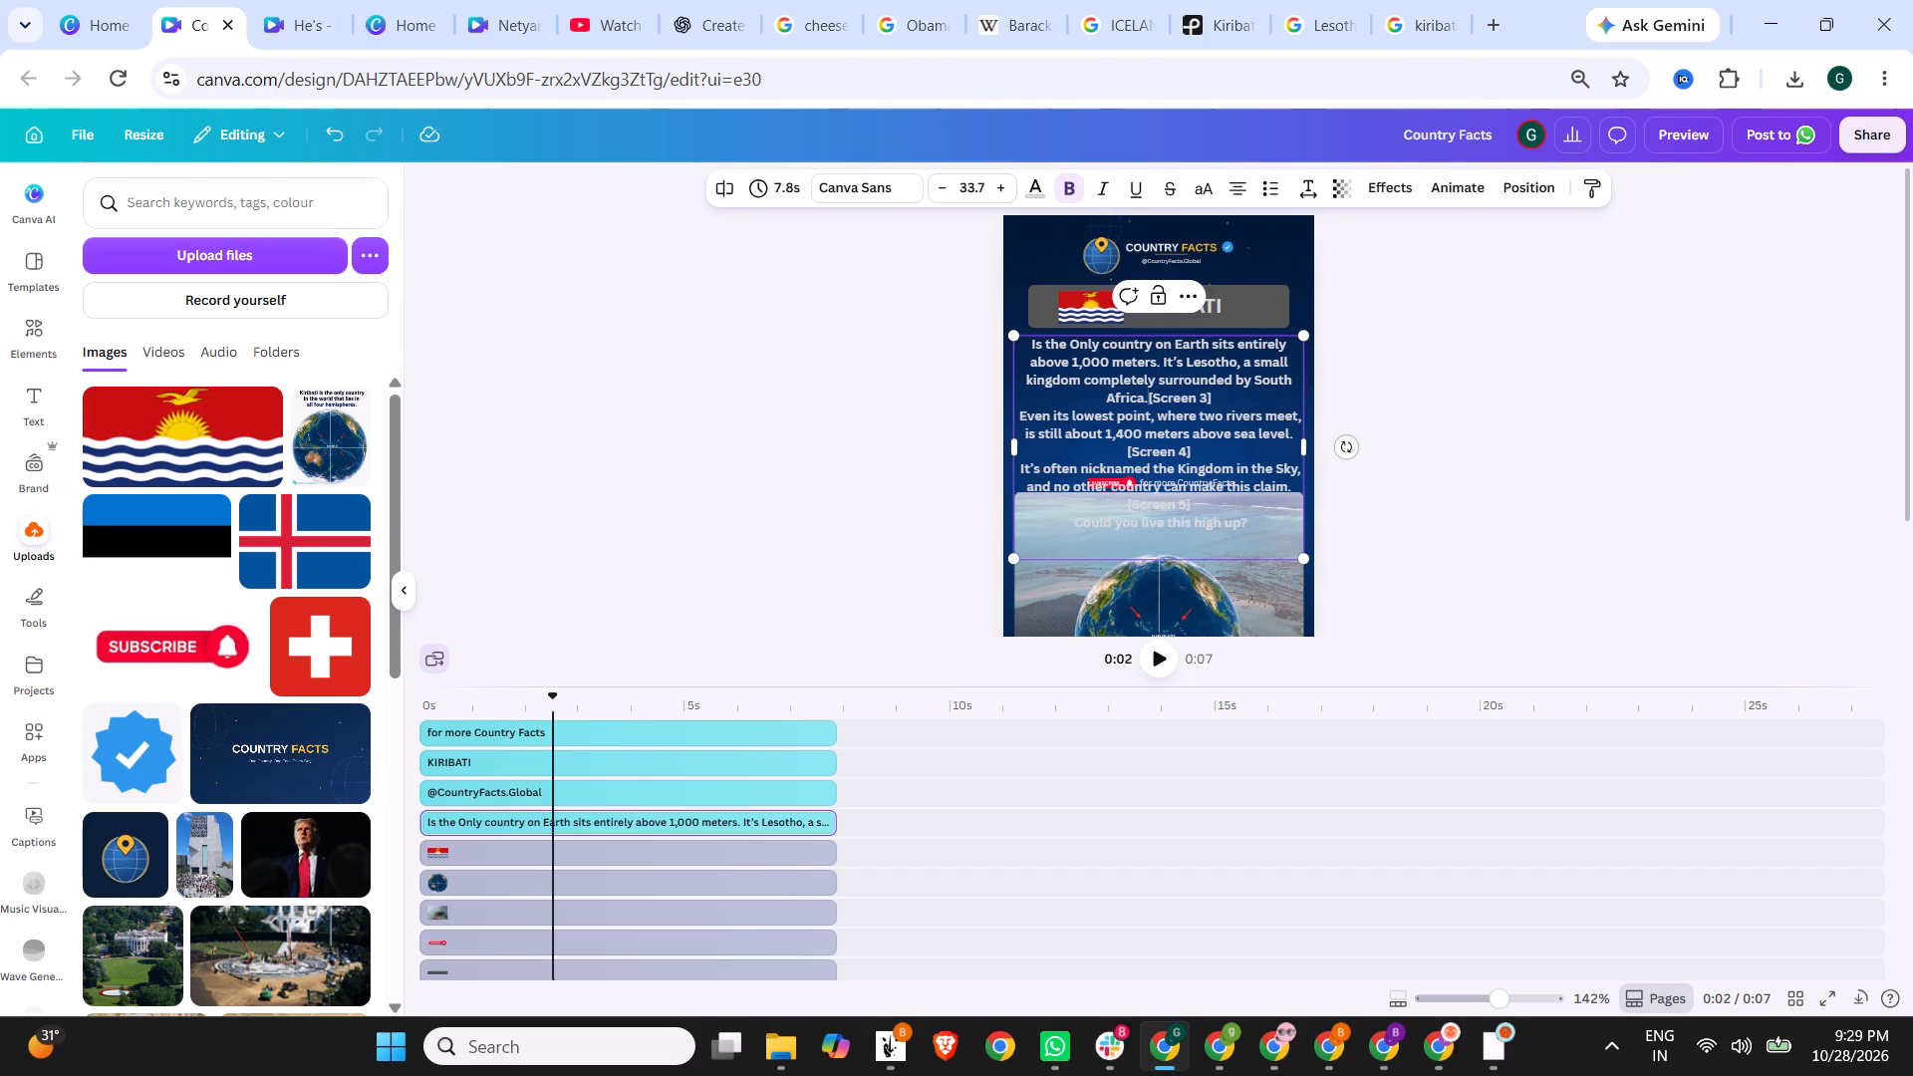
key(space)
drag(1230, 401, 1150, 399)
key(BackSpace)
key(Delete)
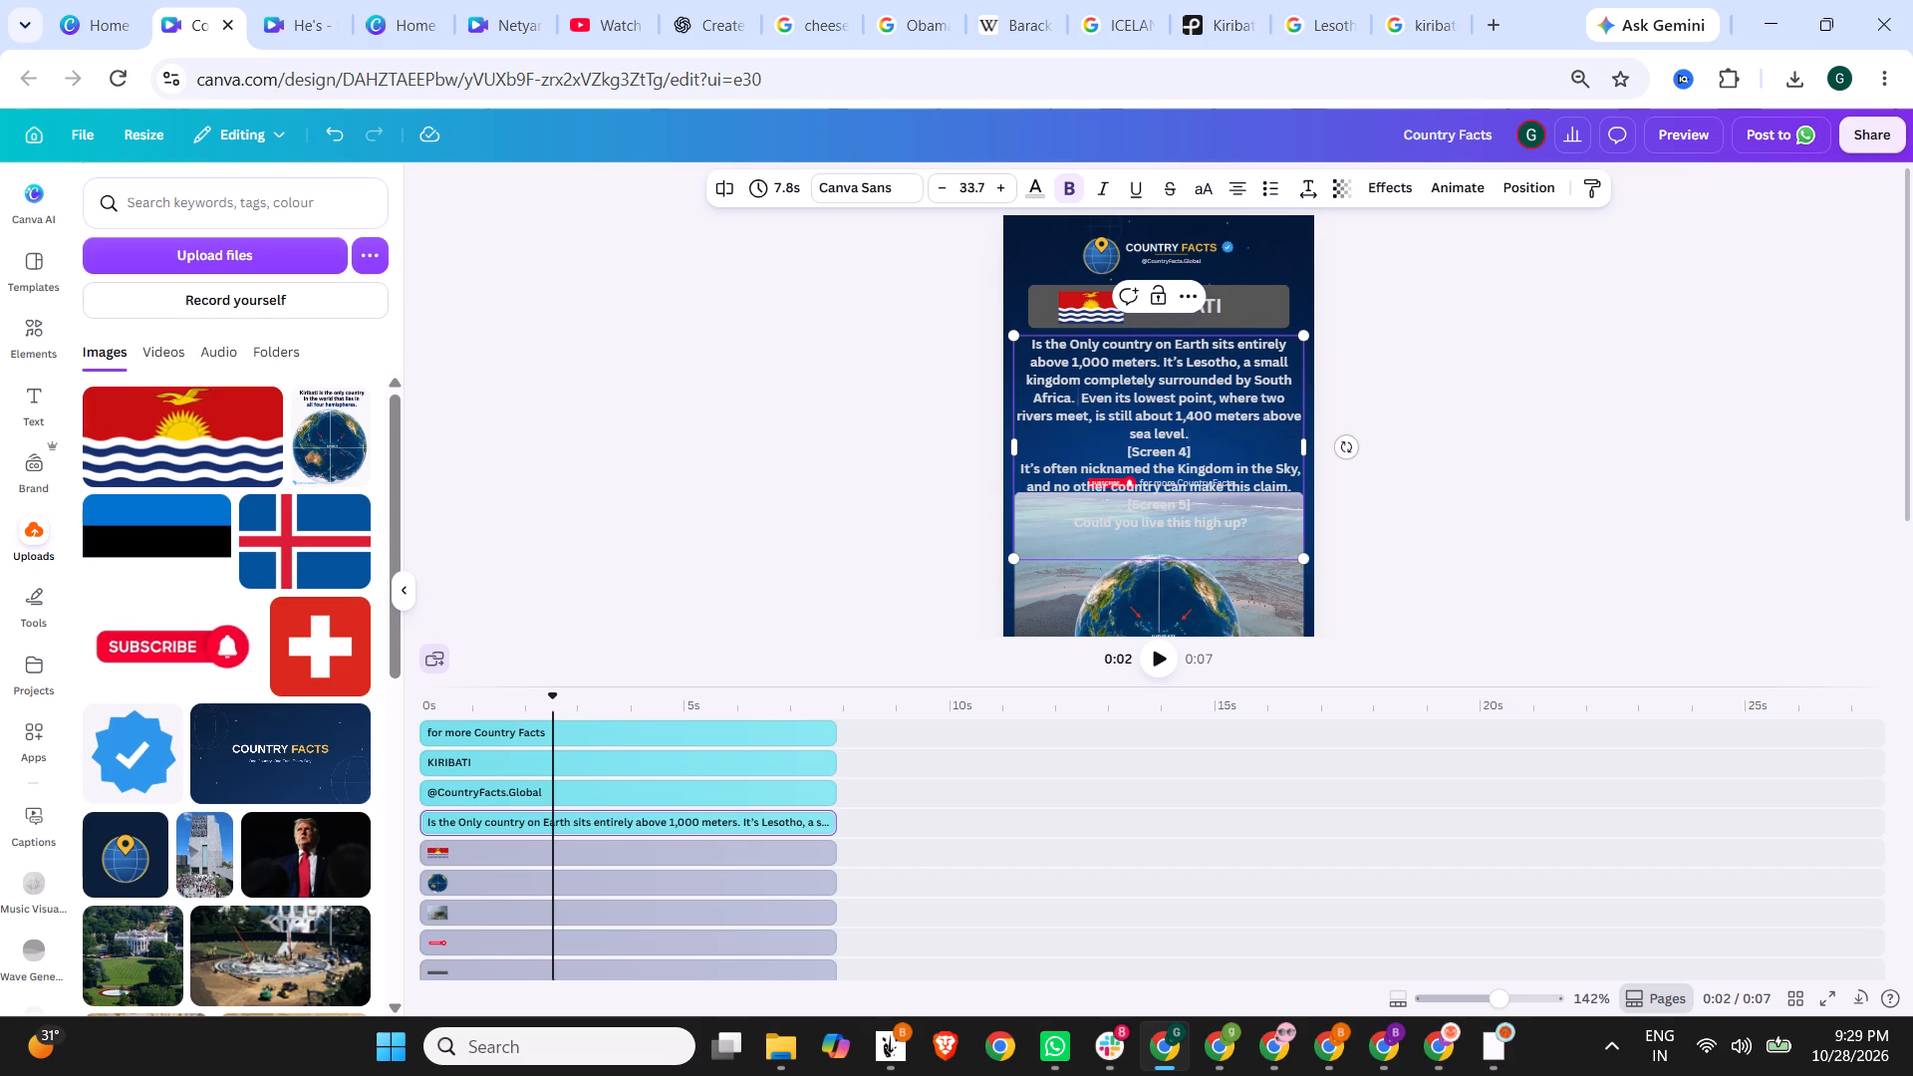
Remove the "[Screen 4]" label and run "It's often nicknamed" on directly after "above sea level.".
click(1235, 433)
drag(1224, 449, 1094, 452)
key(BackSpace)
key(Delete)
click(1237, 432)
key(Delete)
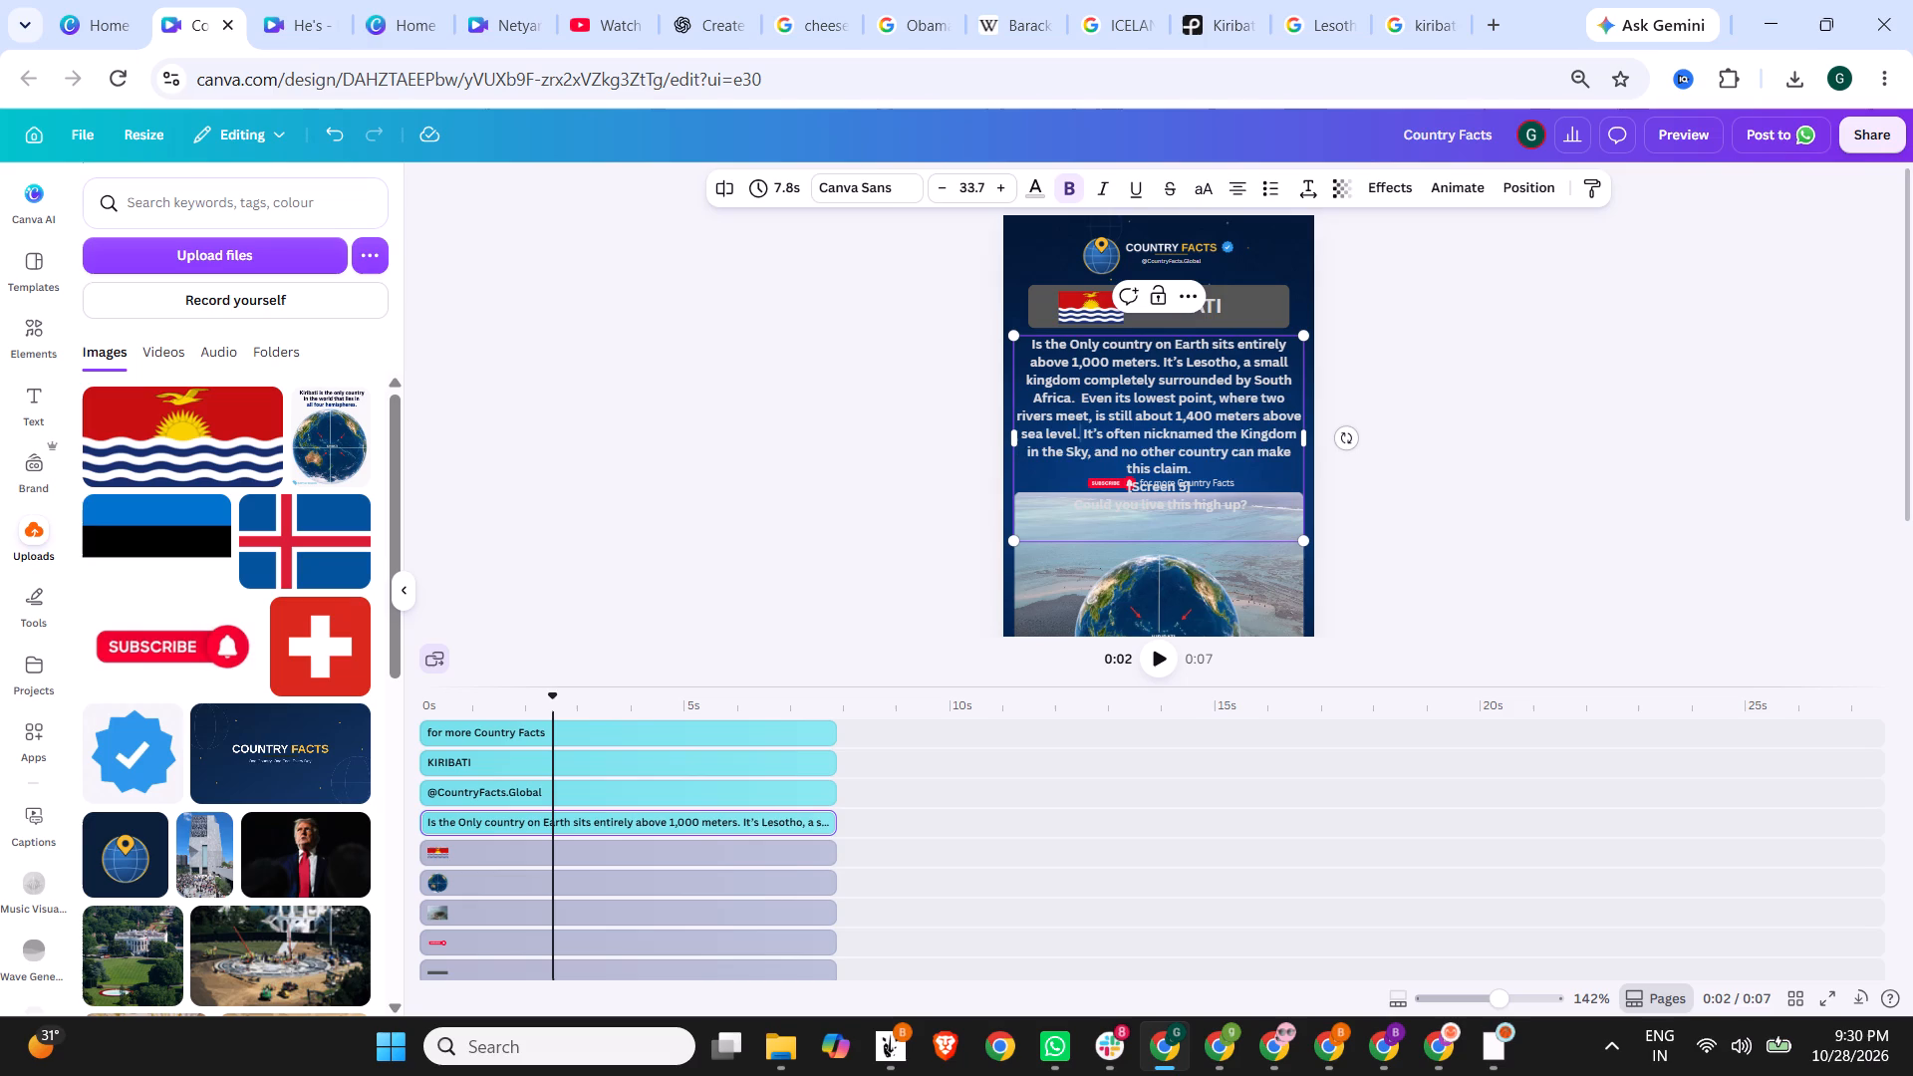
key(space)
key(BackSpace)
Replace "It's Lesotho, a" with "A" so the second sentence starts "A small kingdom", keeping a space before it.
drag(1242, 361, 1161, 362)
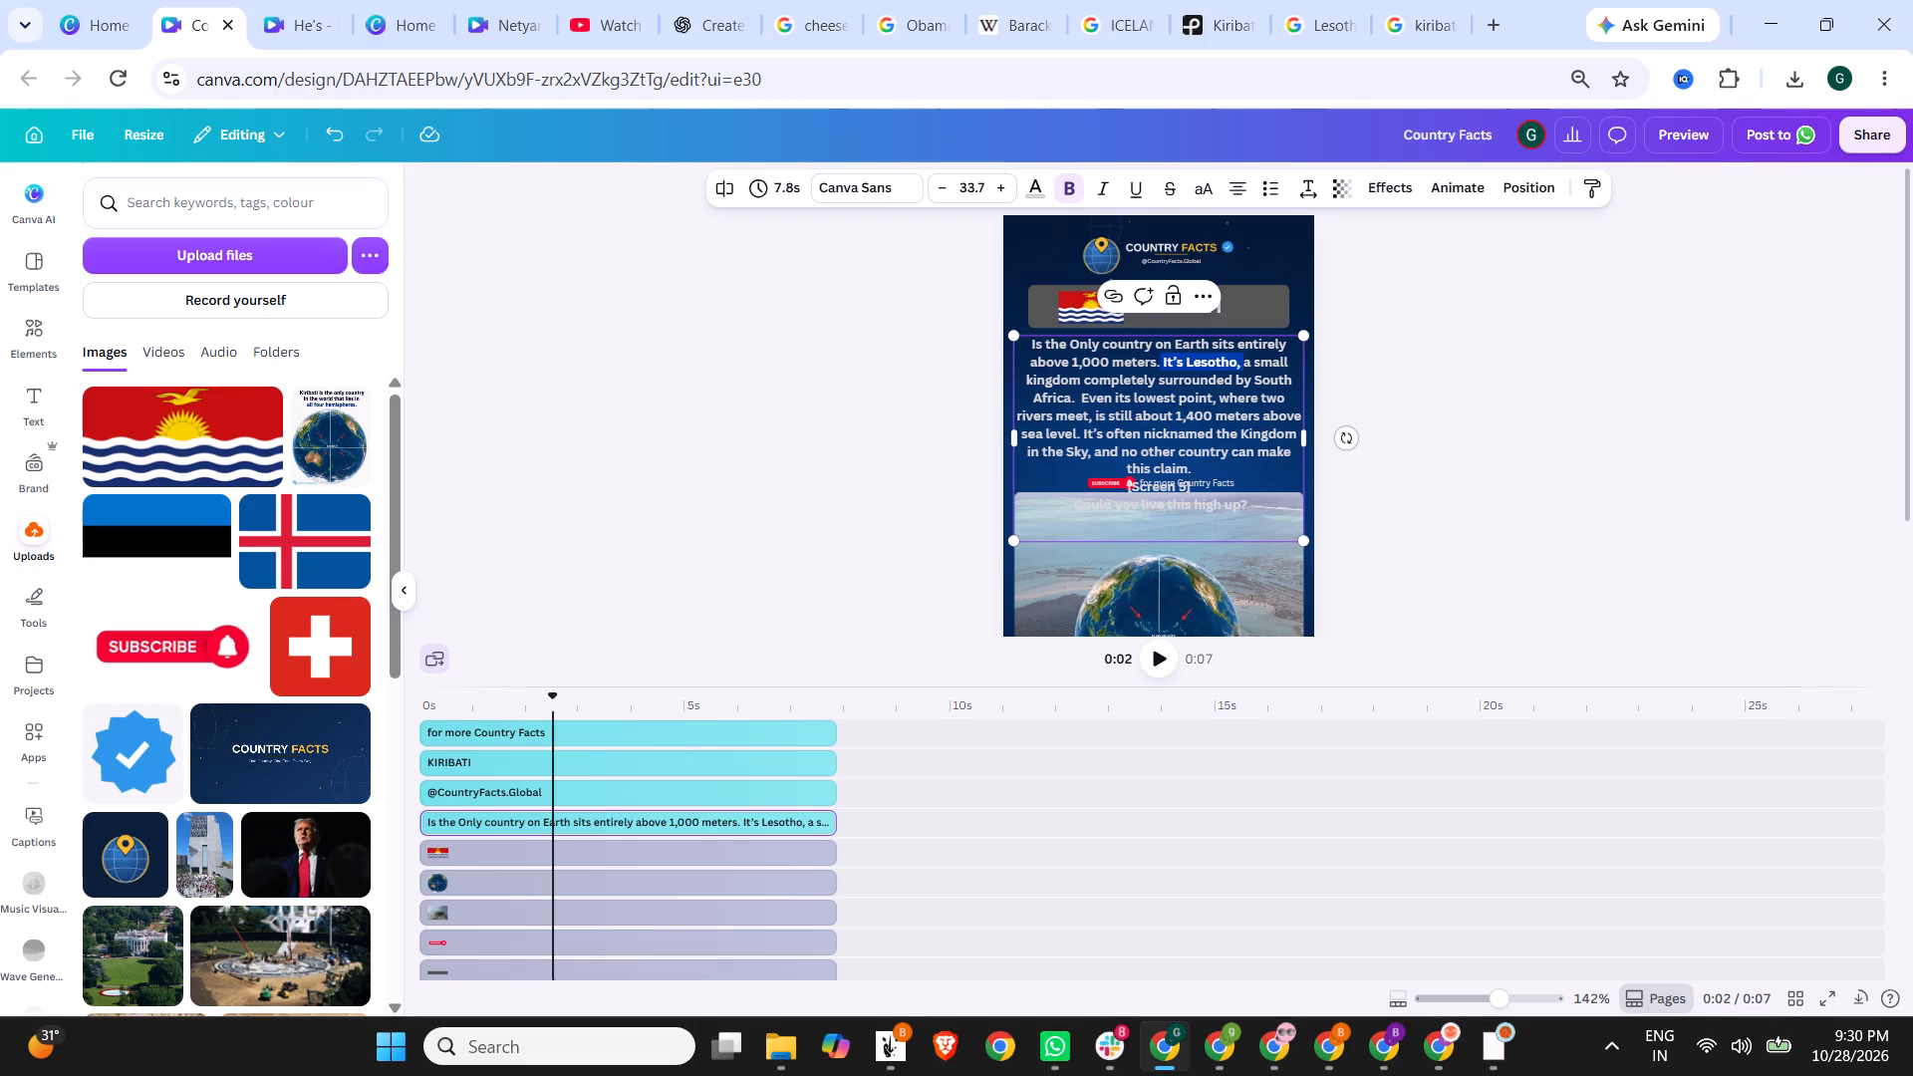
key(shift+a)
key(Delete)
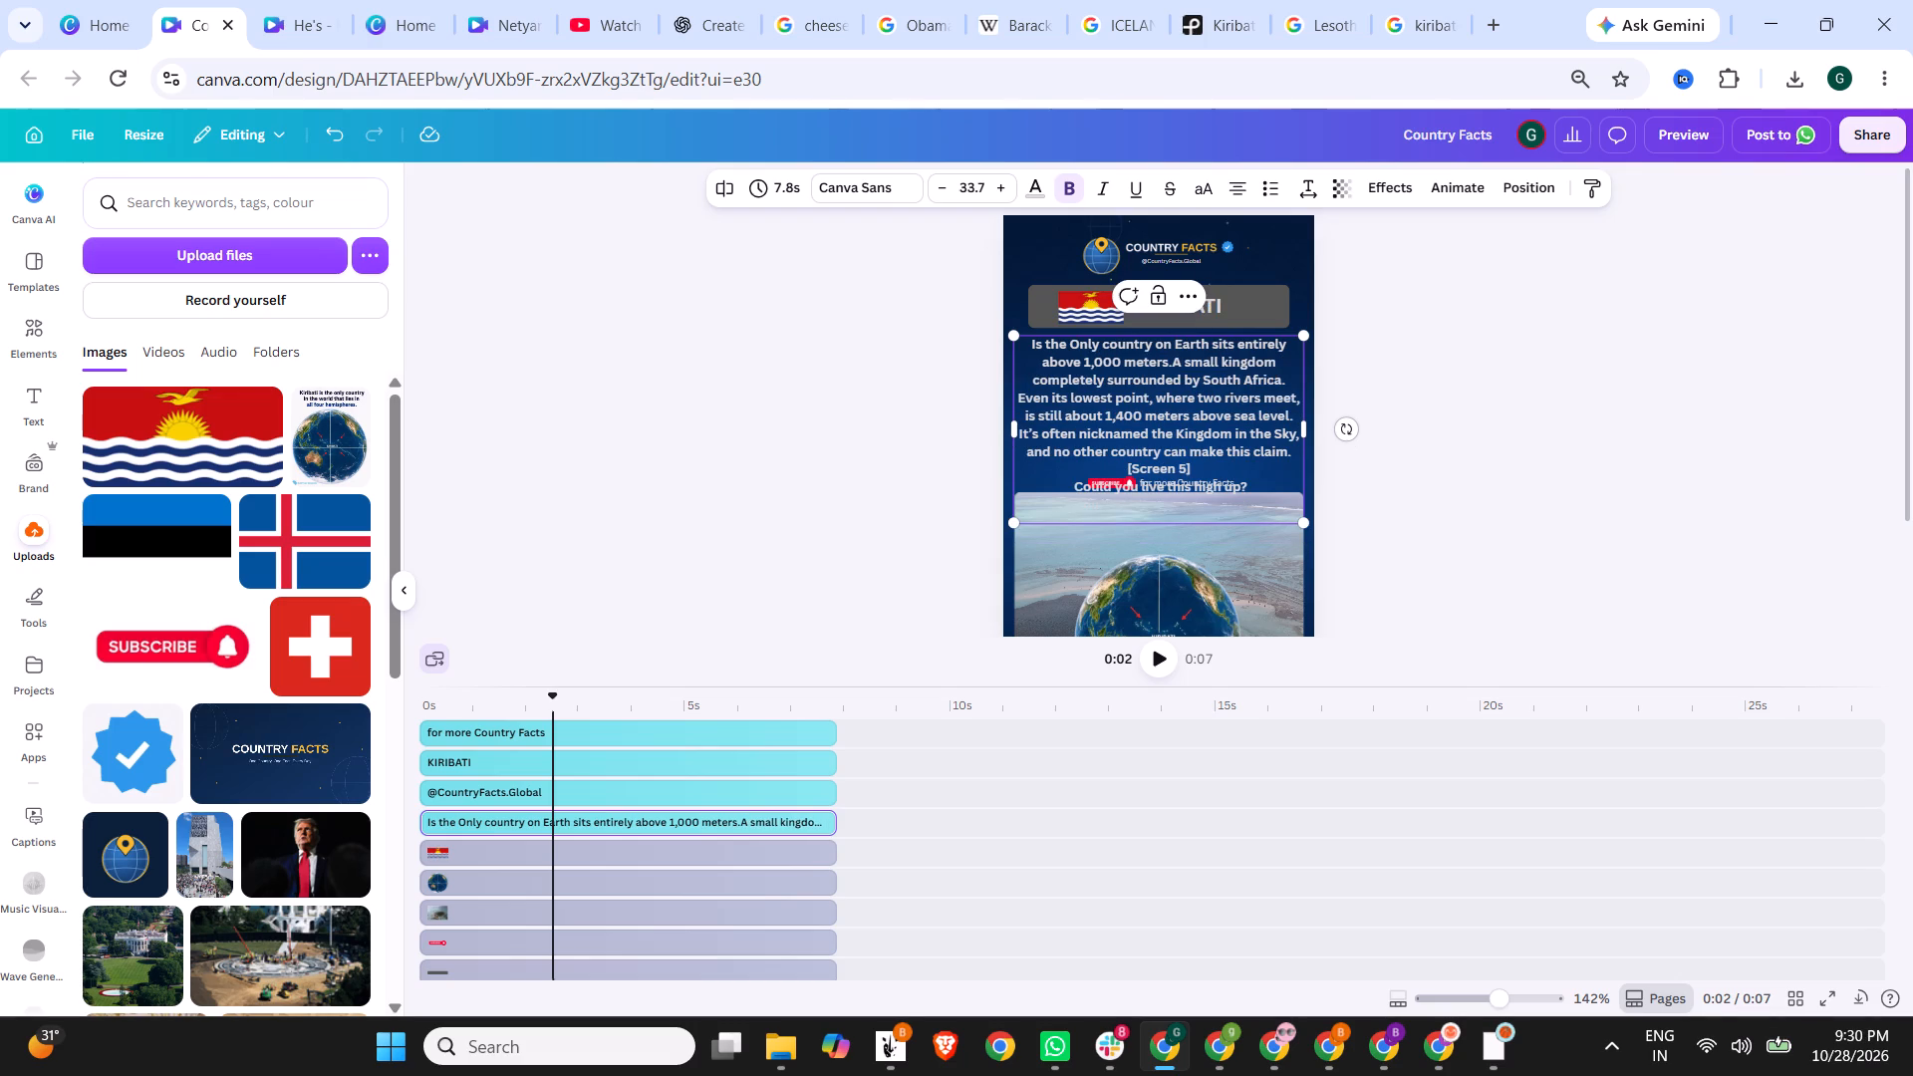
key(Left)
key(space)
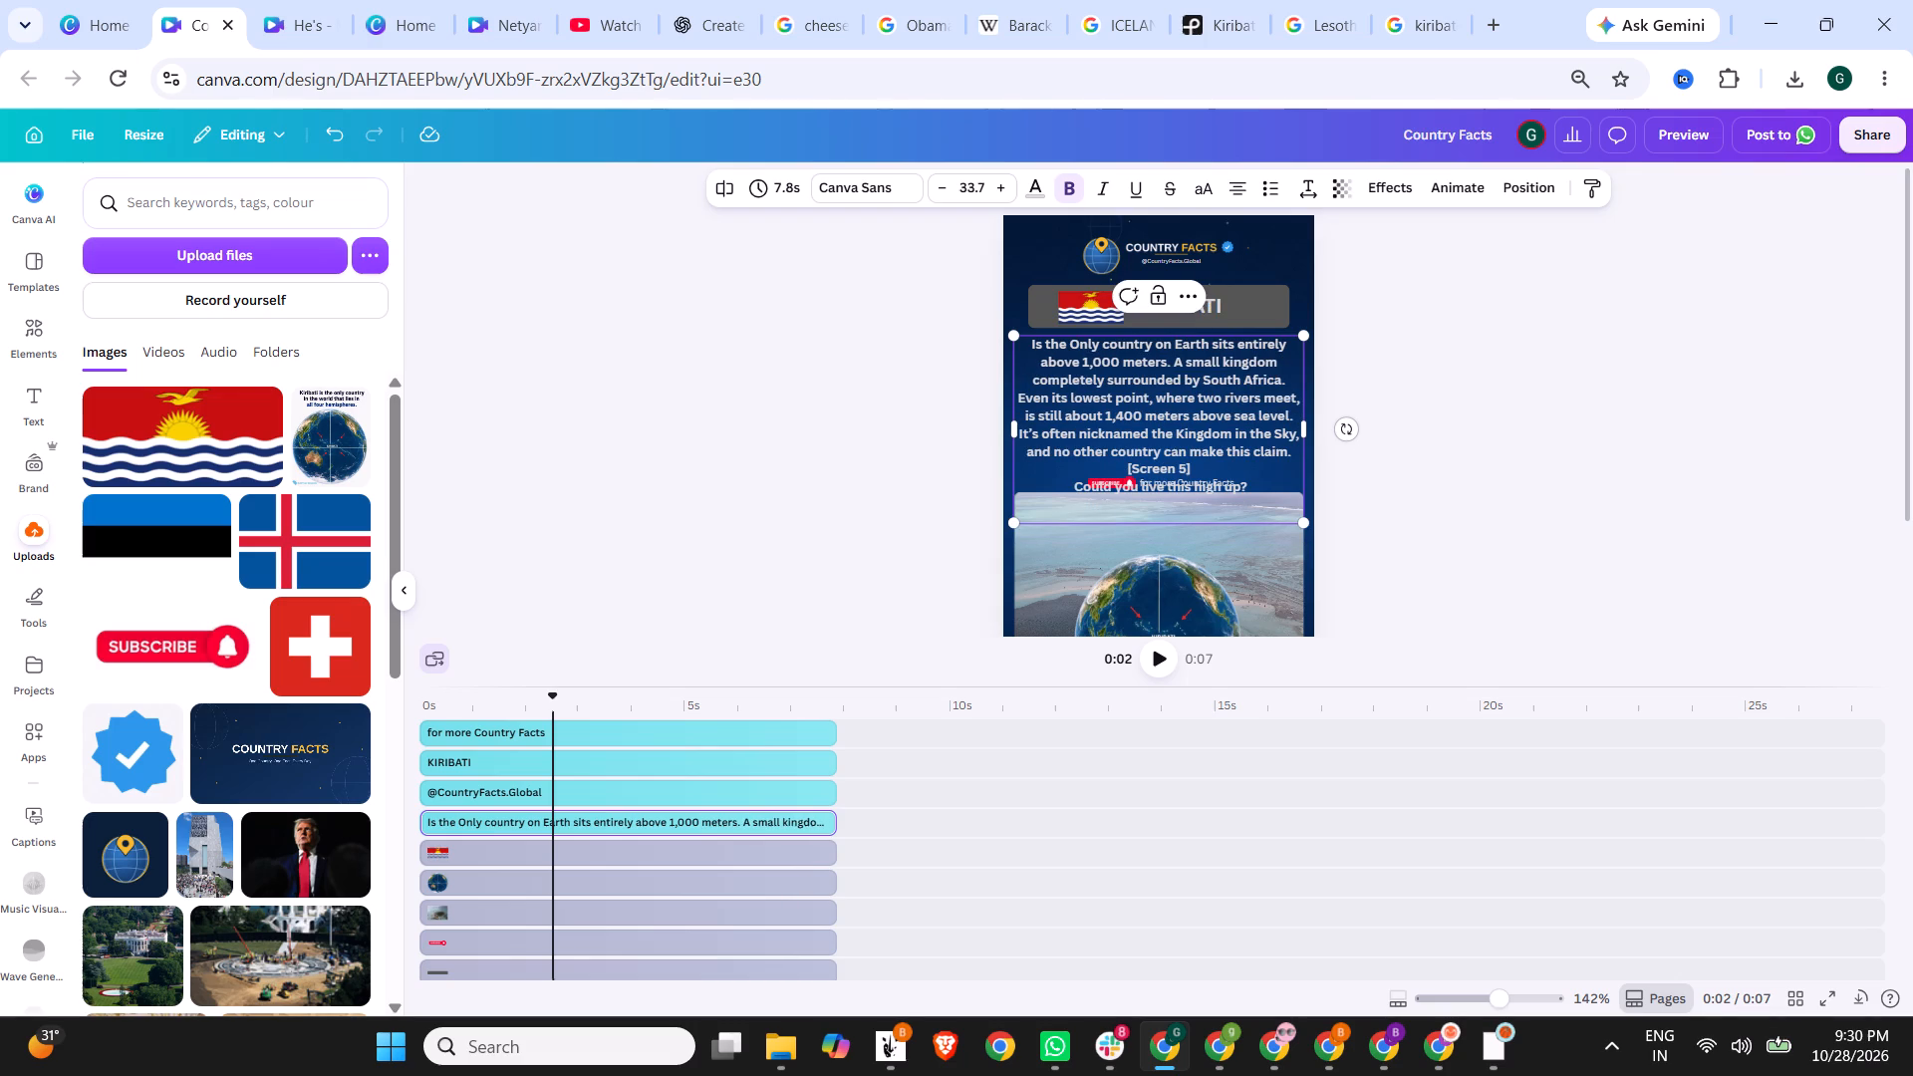
Delete the "[Screen 5]" label and its line above the closing question.
drag(1244, 471, 1126, 469)
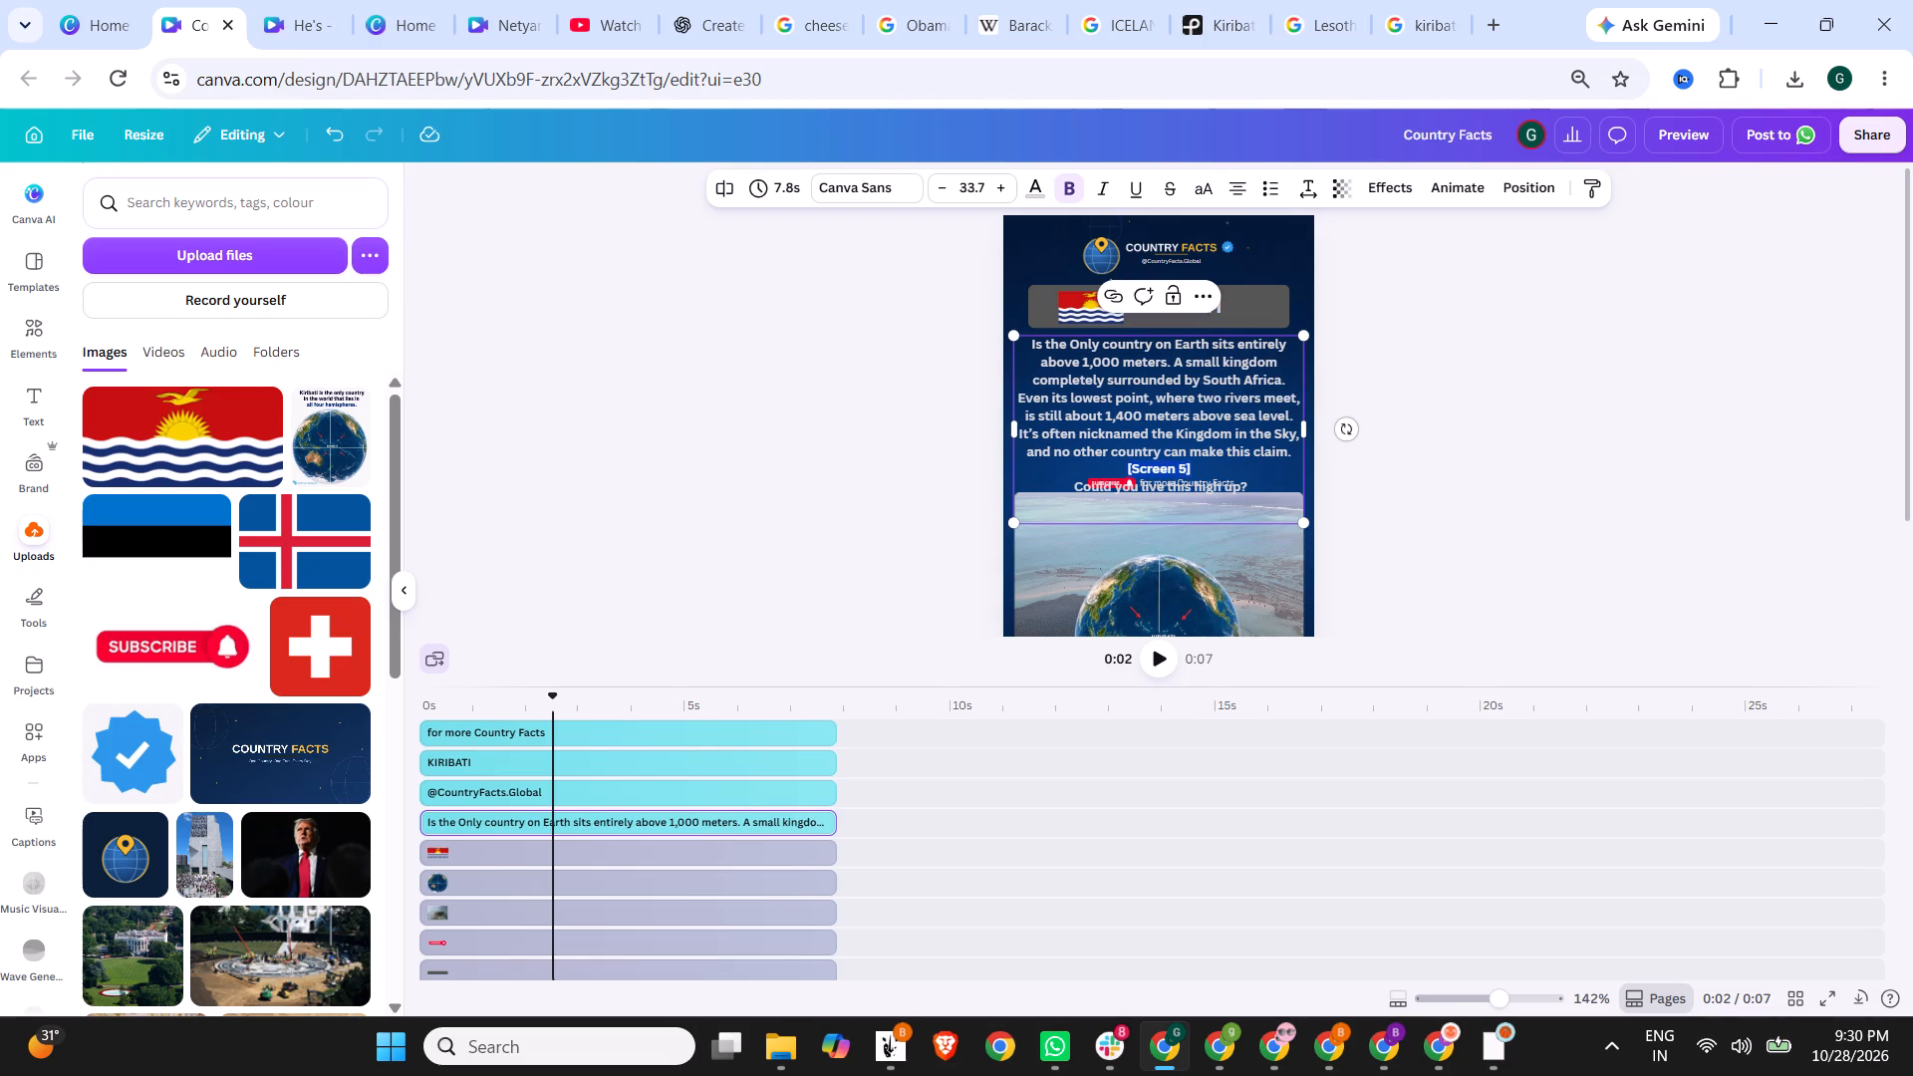
key(BackSpace)
key(BackSpace)
Colour the closing question "Could you live this high up?" yellow.
drag(1255, 470, 1077, 471)
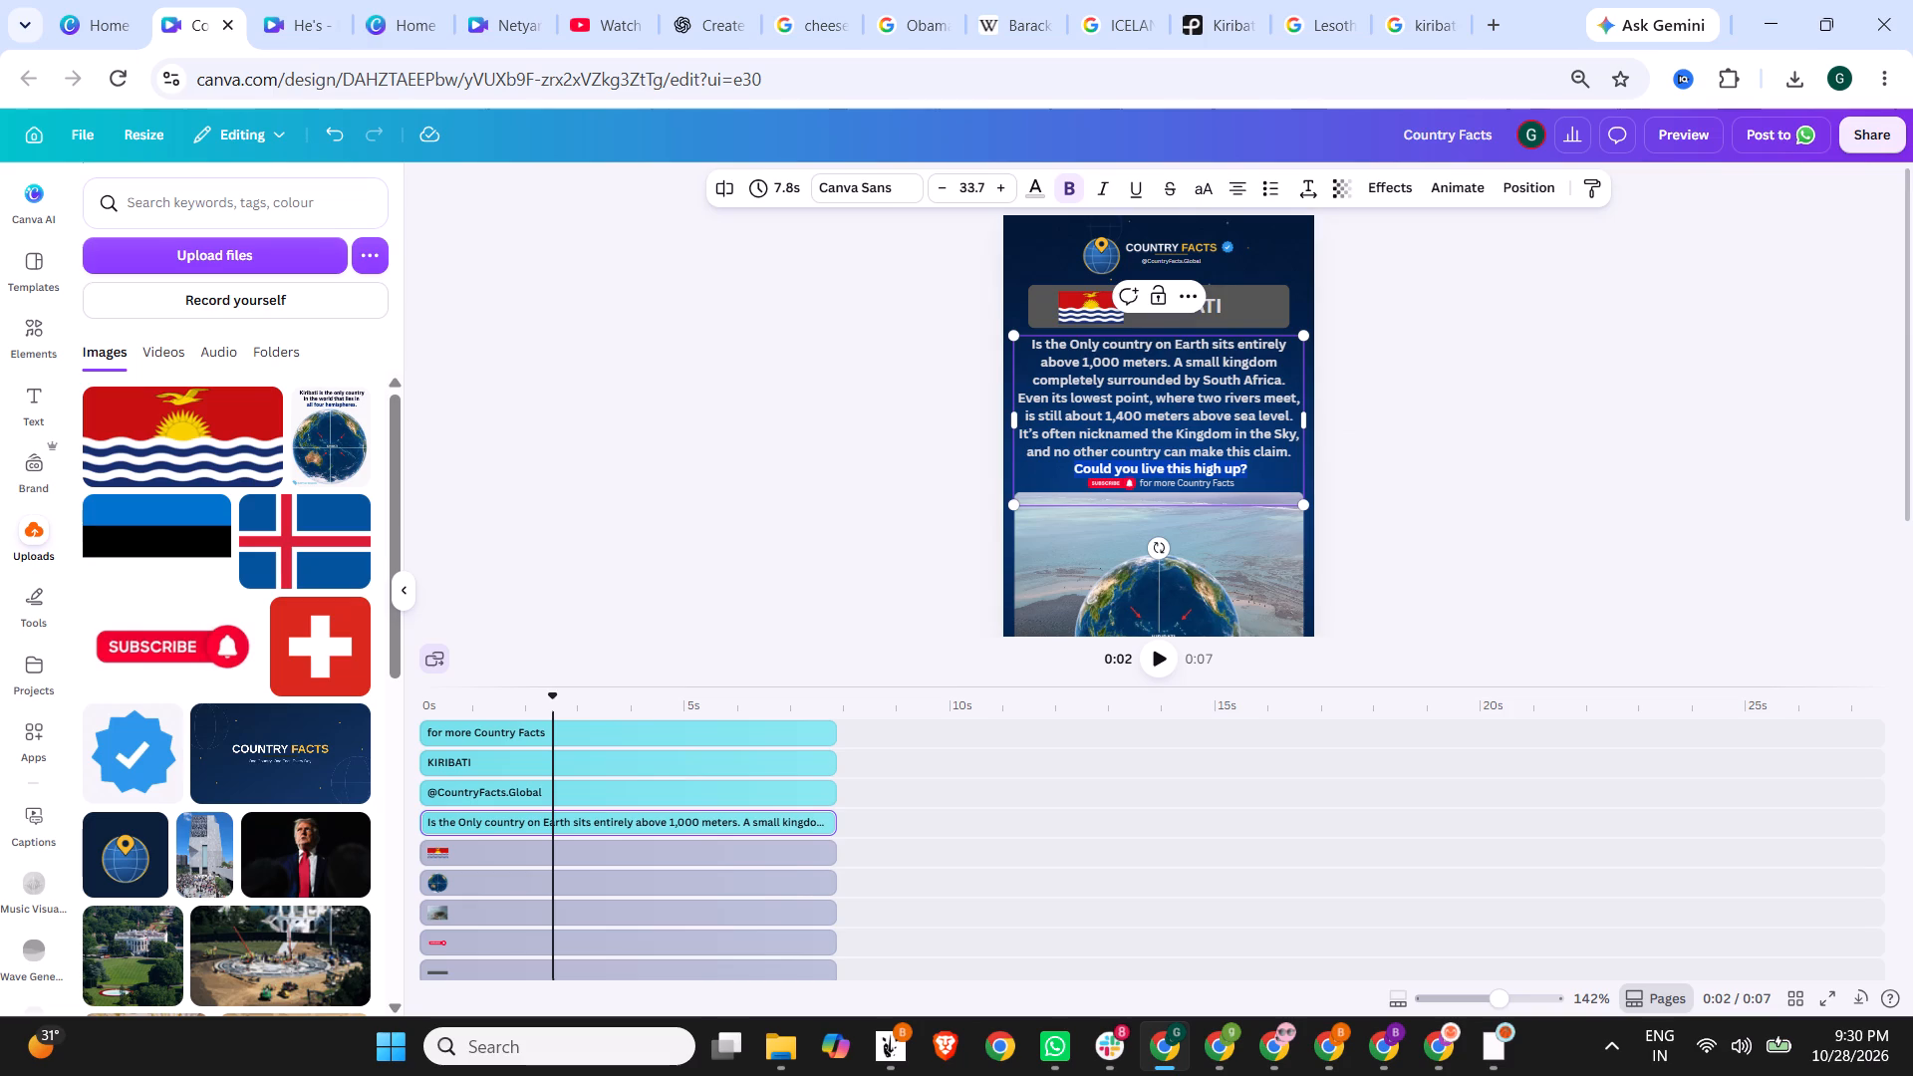
drag(1077, 471, 1073, 471)
click(1040, 186)
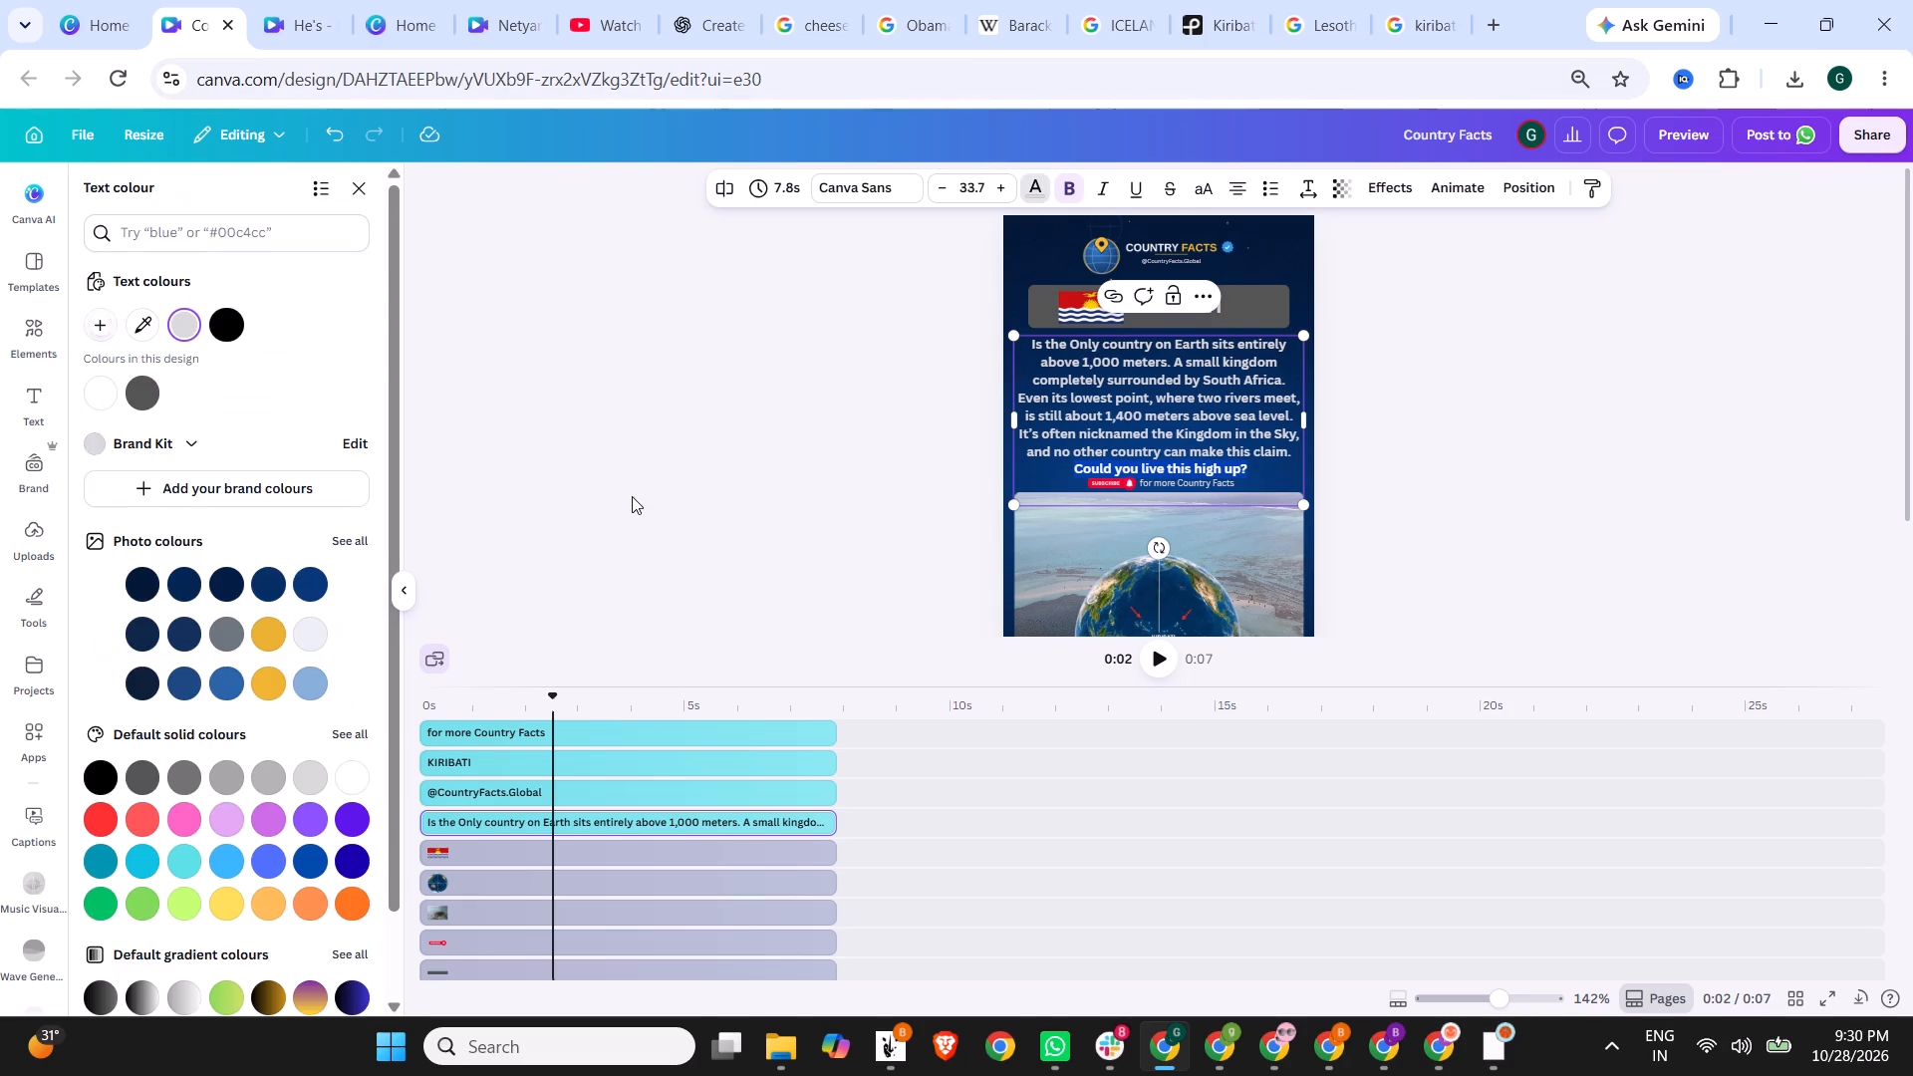
click(212, 914)
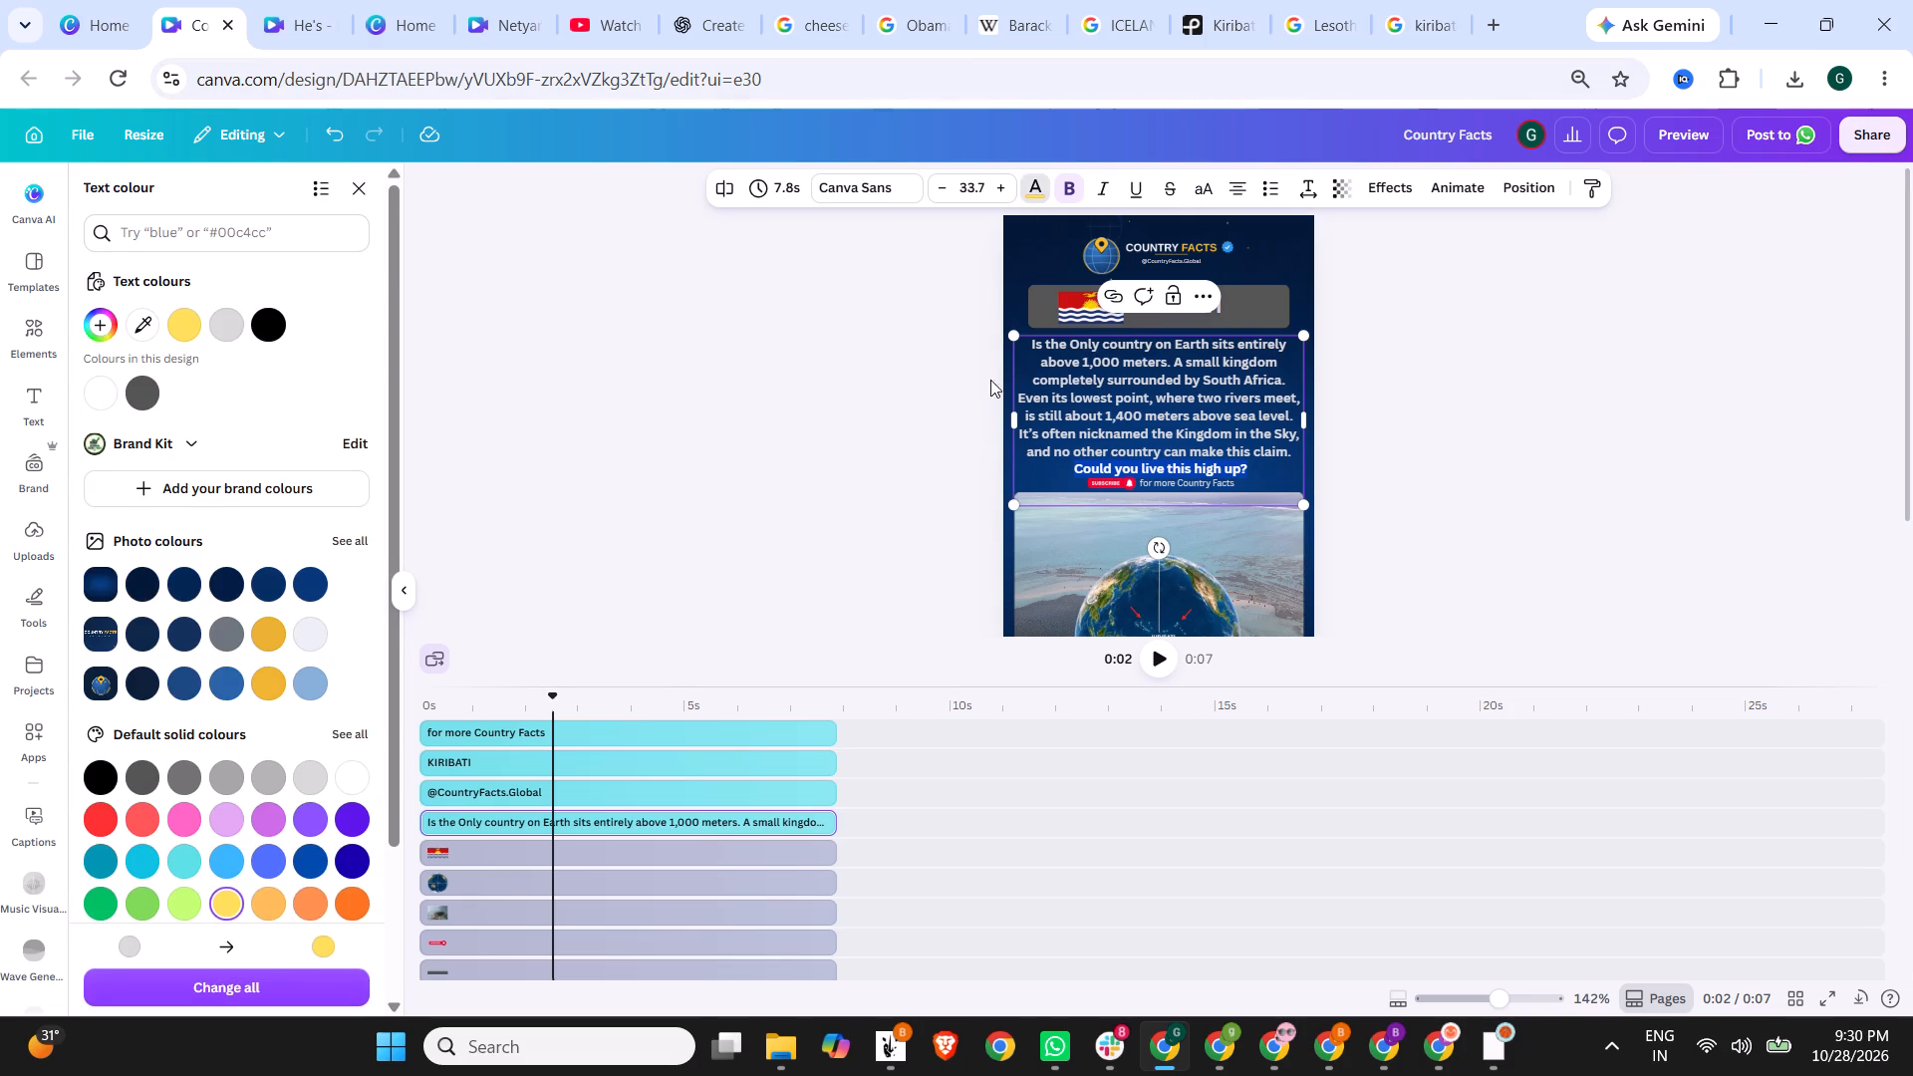
Colour the phrases "1,000 meters", "1,400 meters above sea level" and "Kingdom in the Sky" yellow in the body text.
drag(1081, 364, 1163, 362)
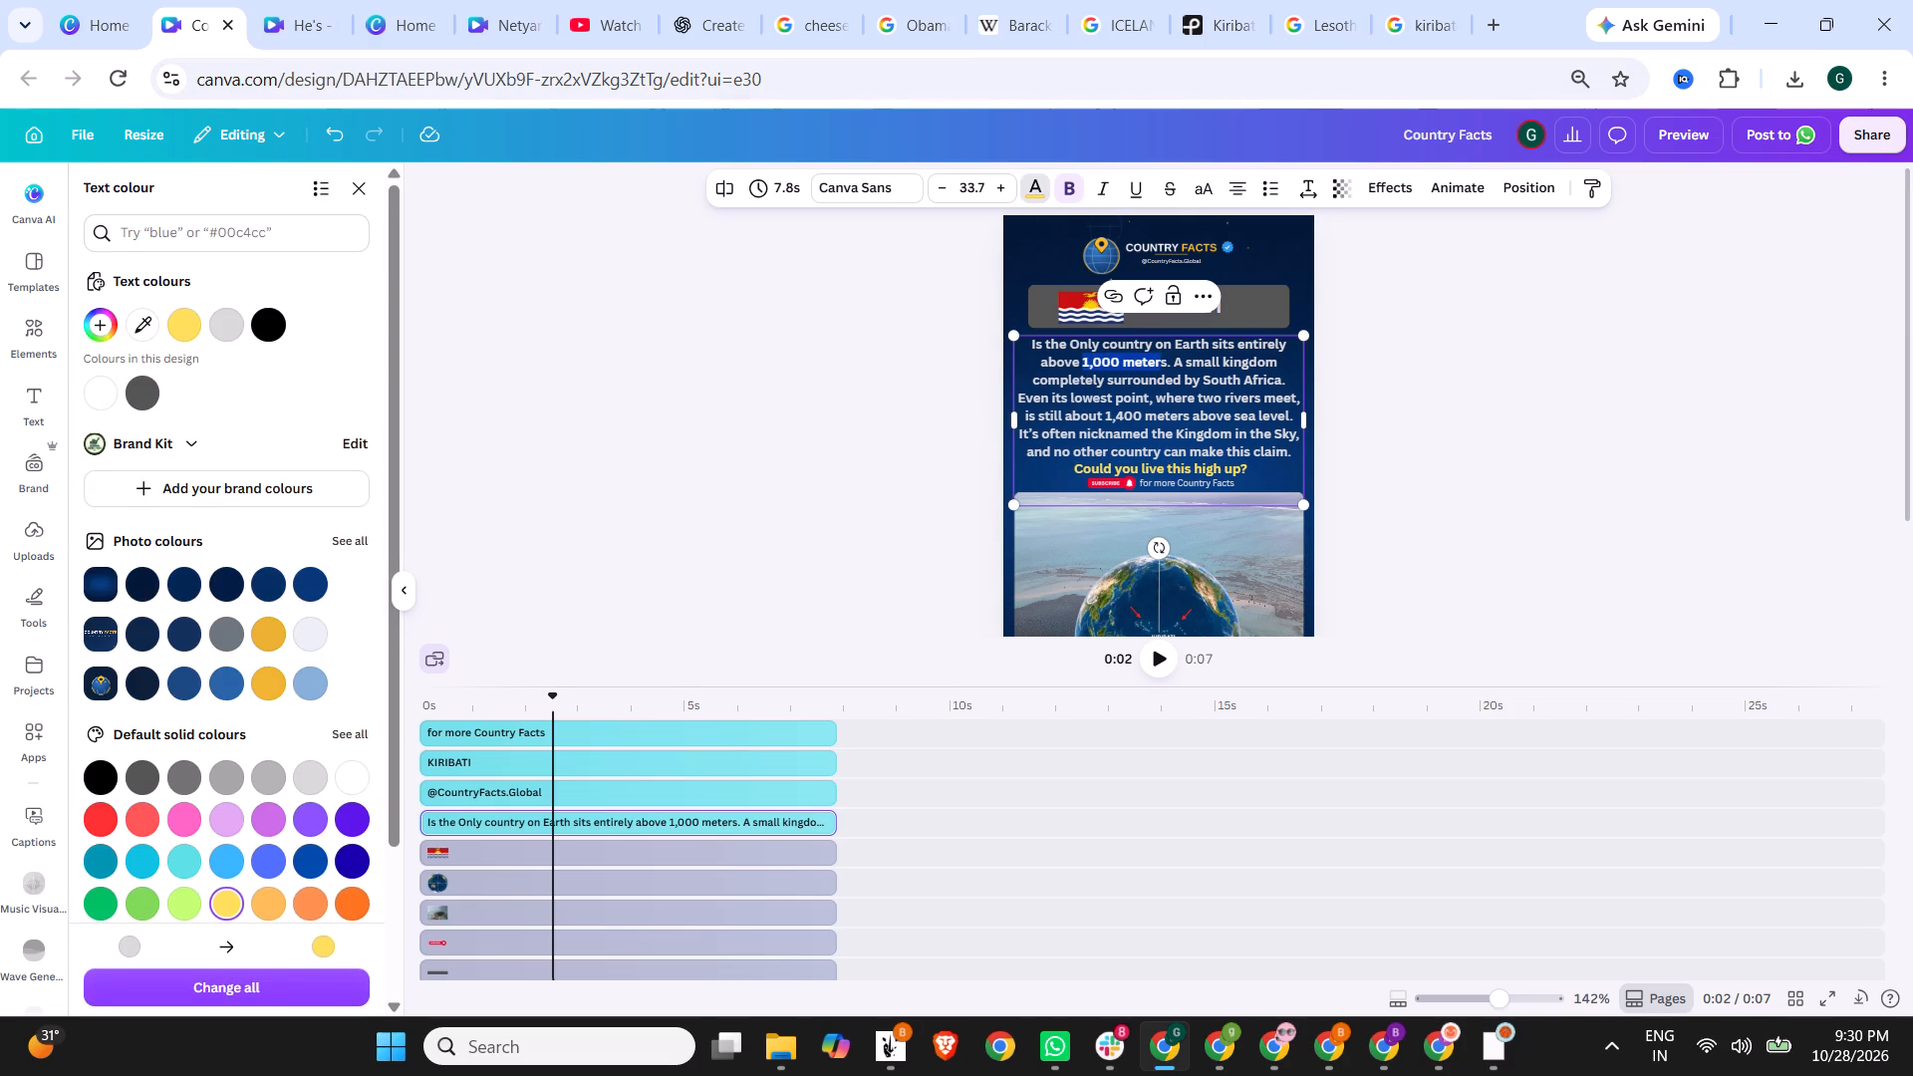
drag(1163, 362, 1168, 362)
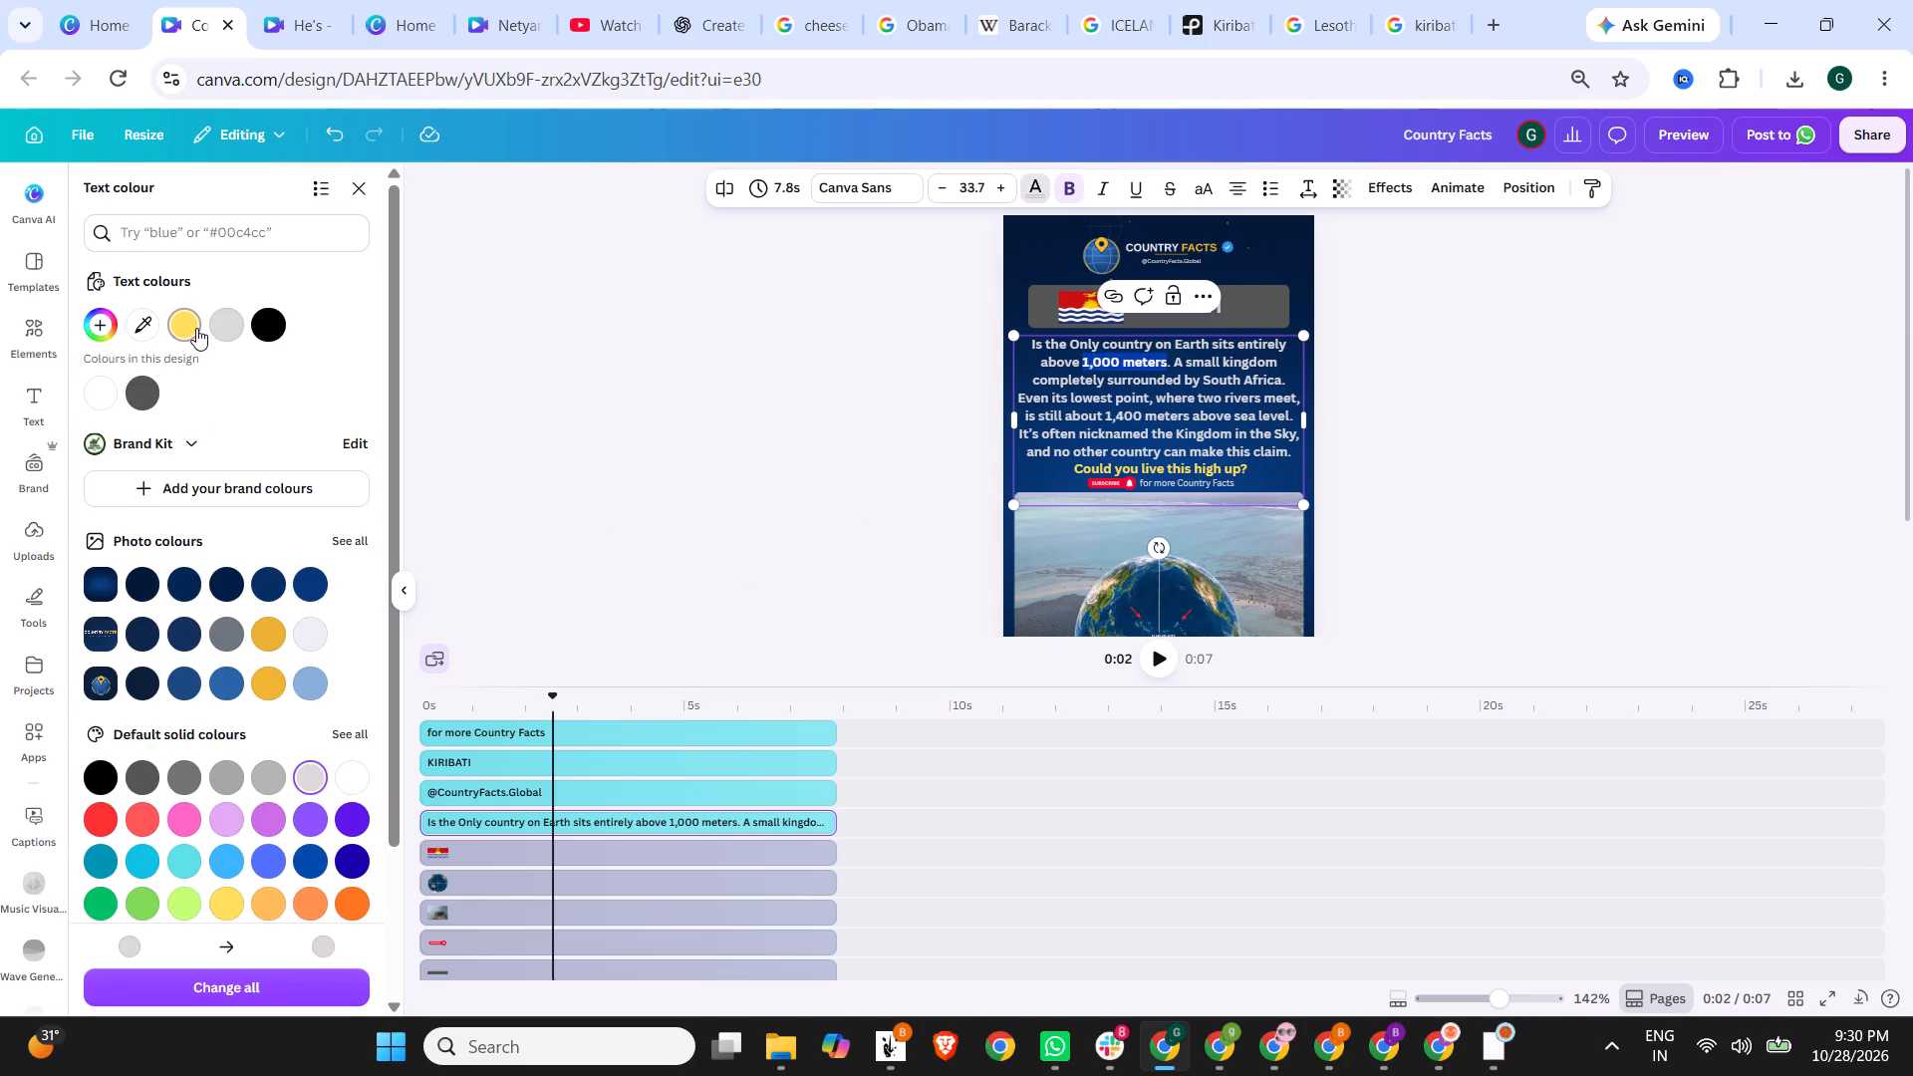
click(196, 328)
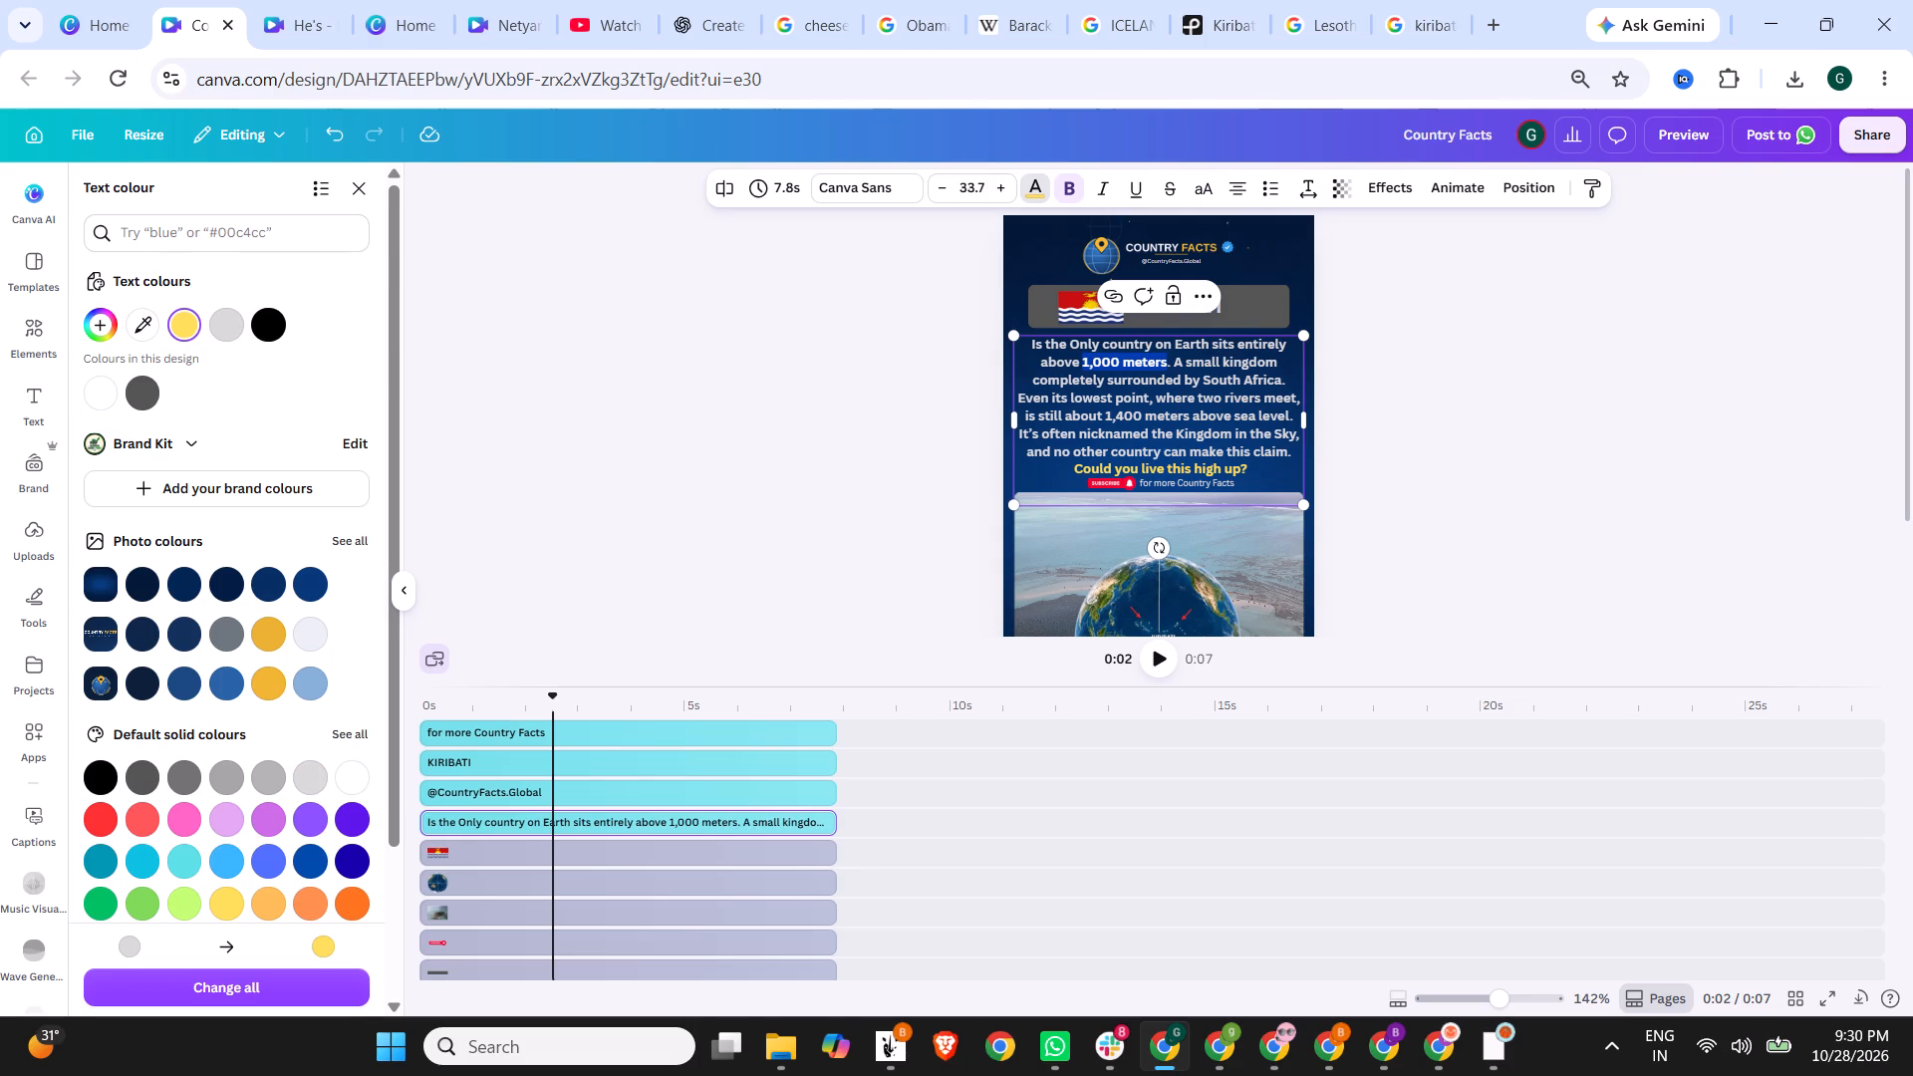
drag(1106, 415, 1289, 413)
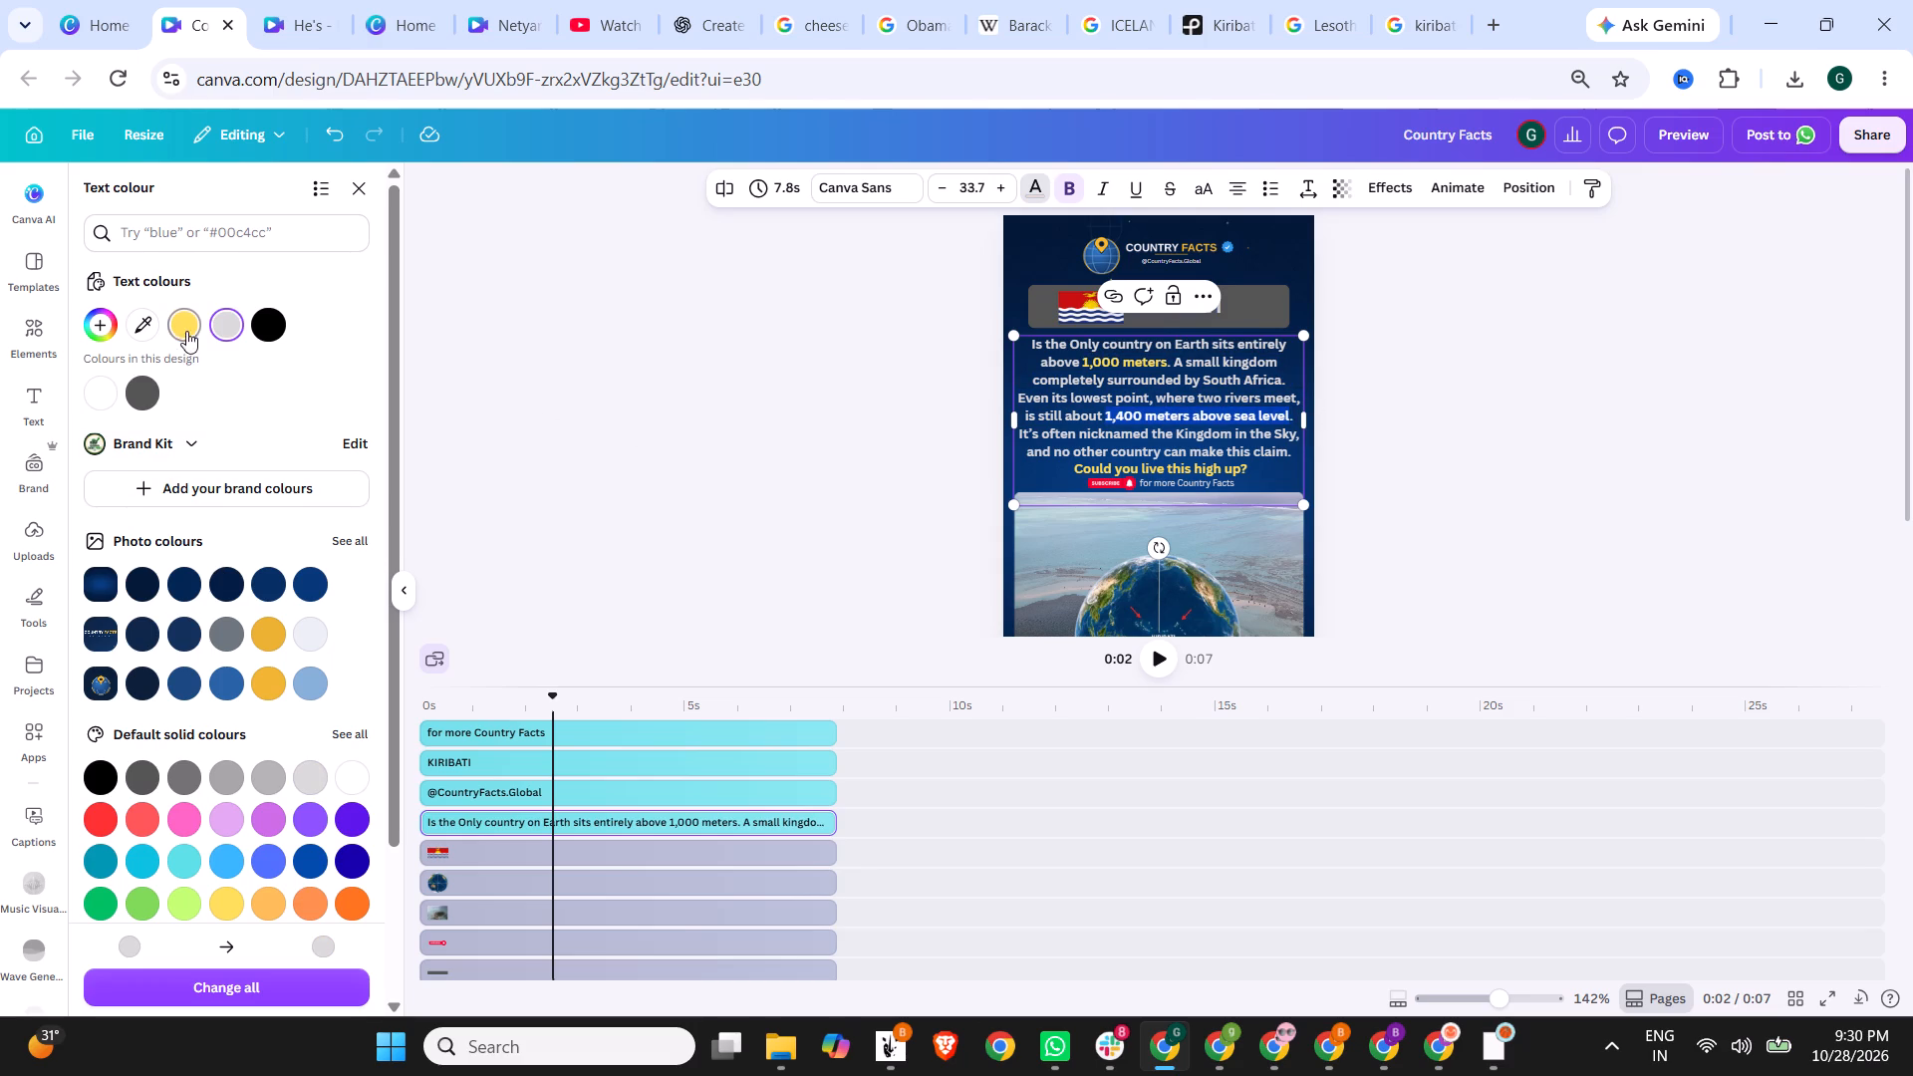
click(186, 331)
click(1188, 395)
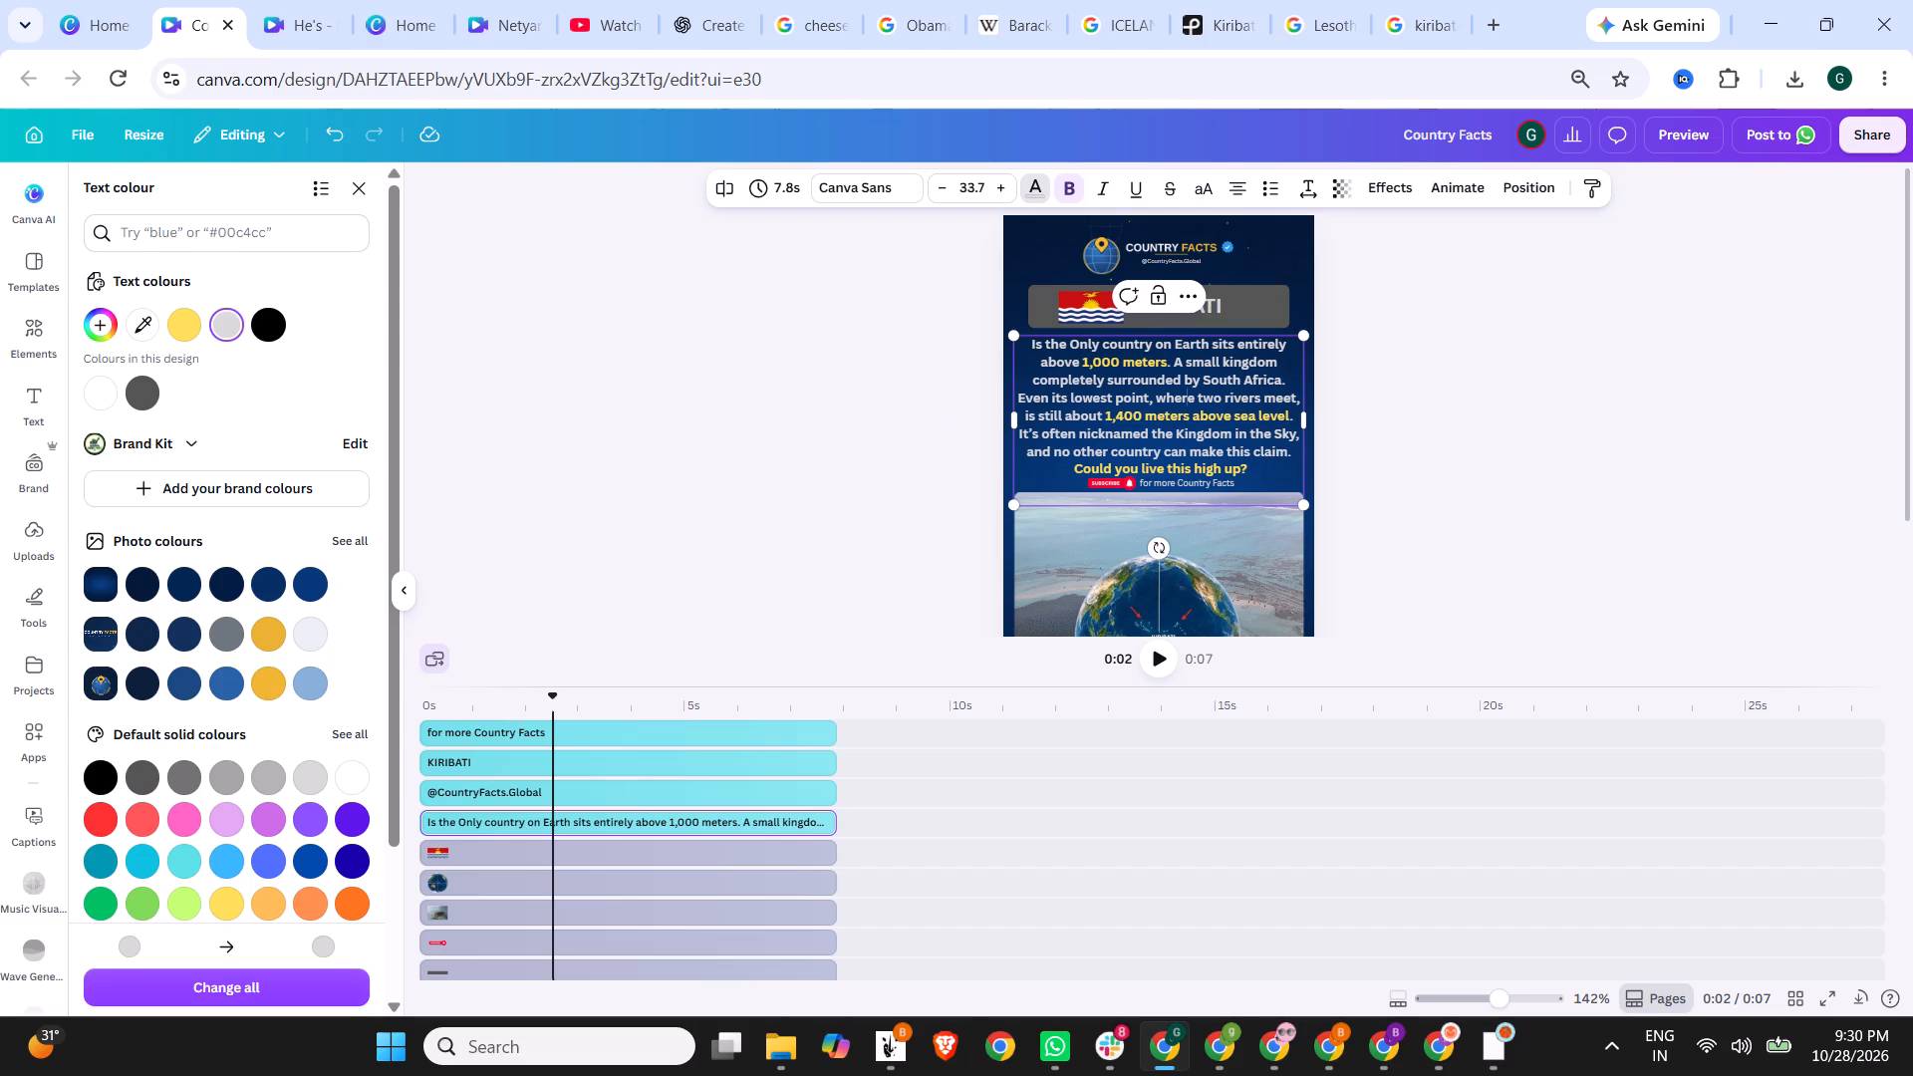
drag(1178, 433, 1213, 433)
drag(1213, 433, 1297, 431)
click(180, 335)
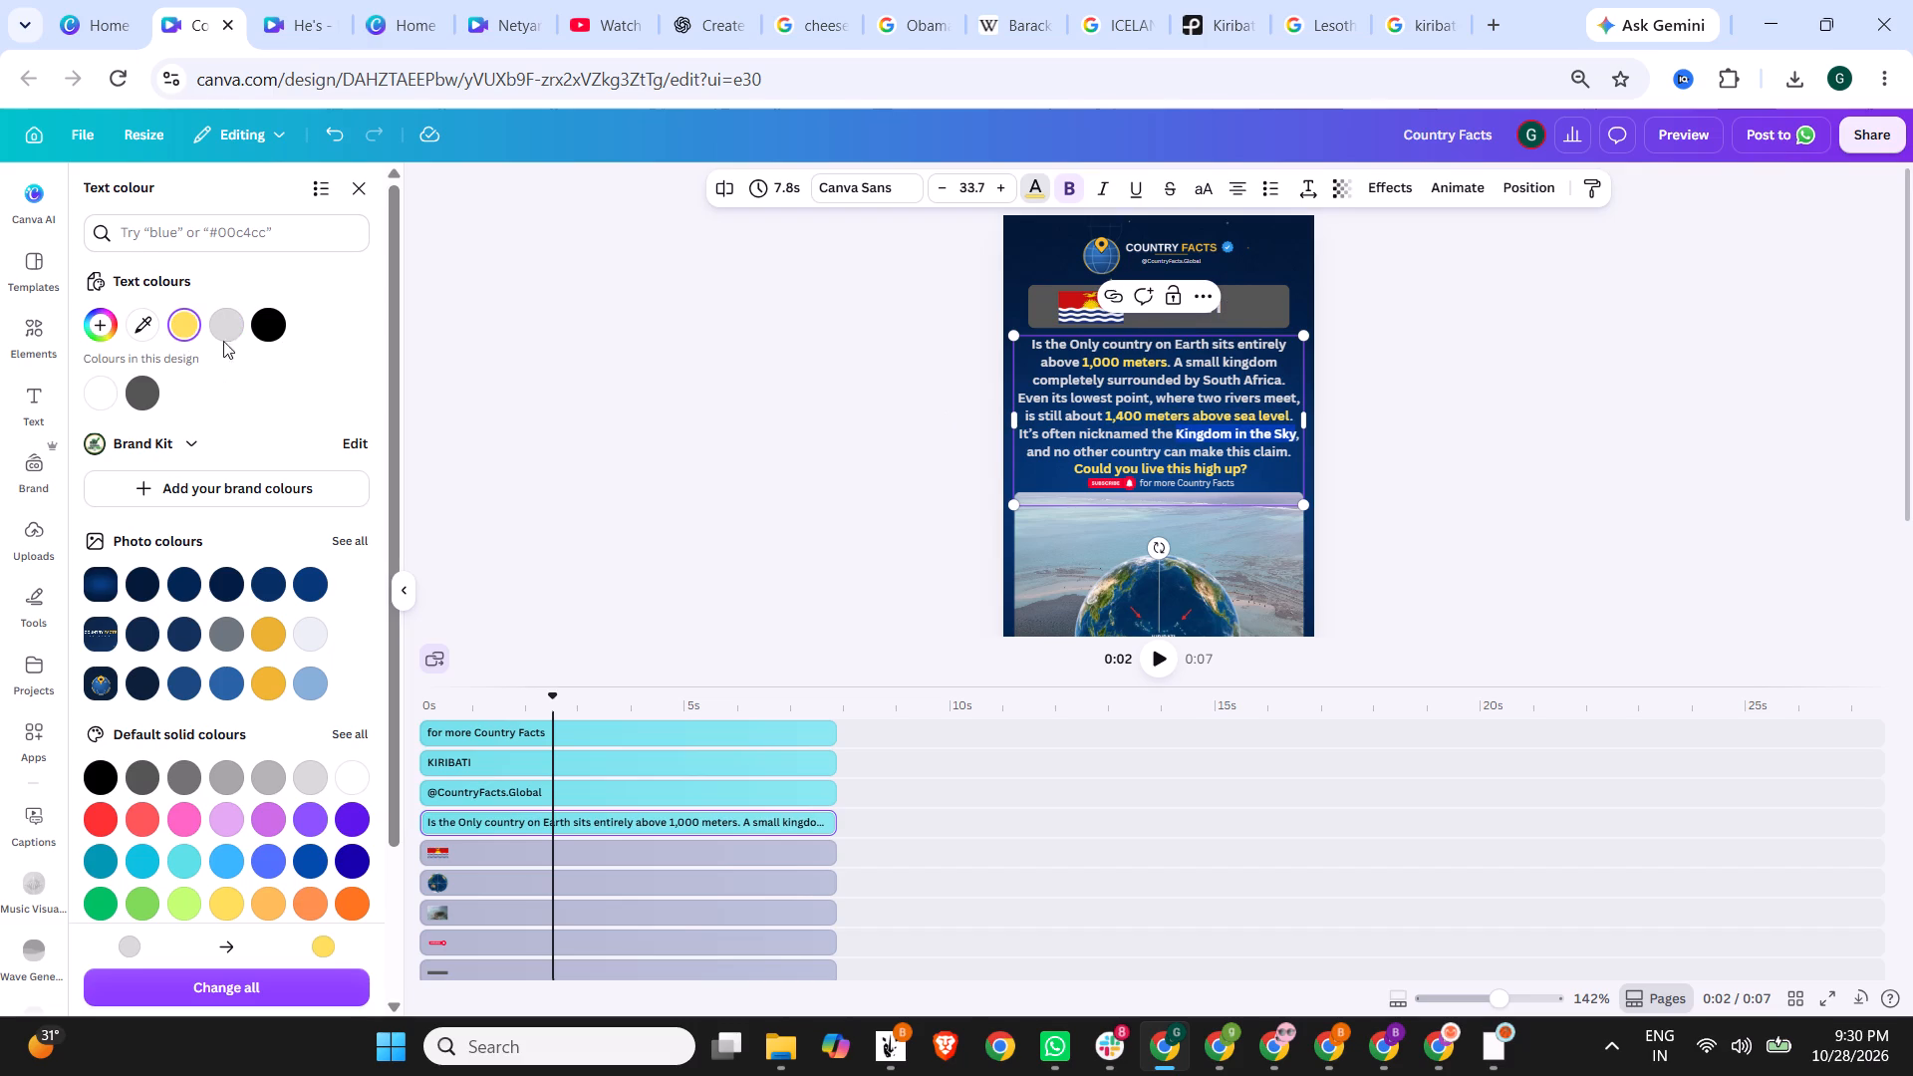
click(1105, 427)
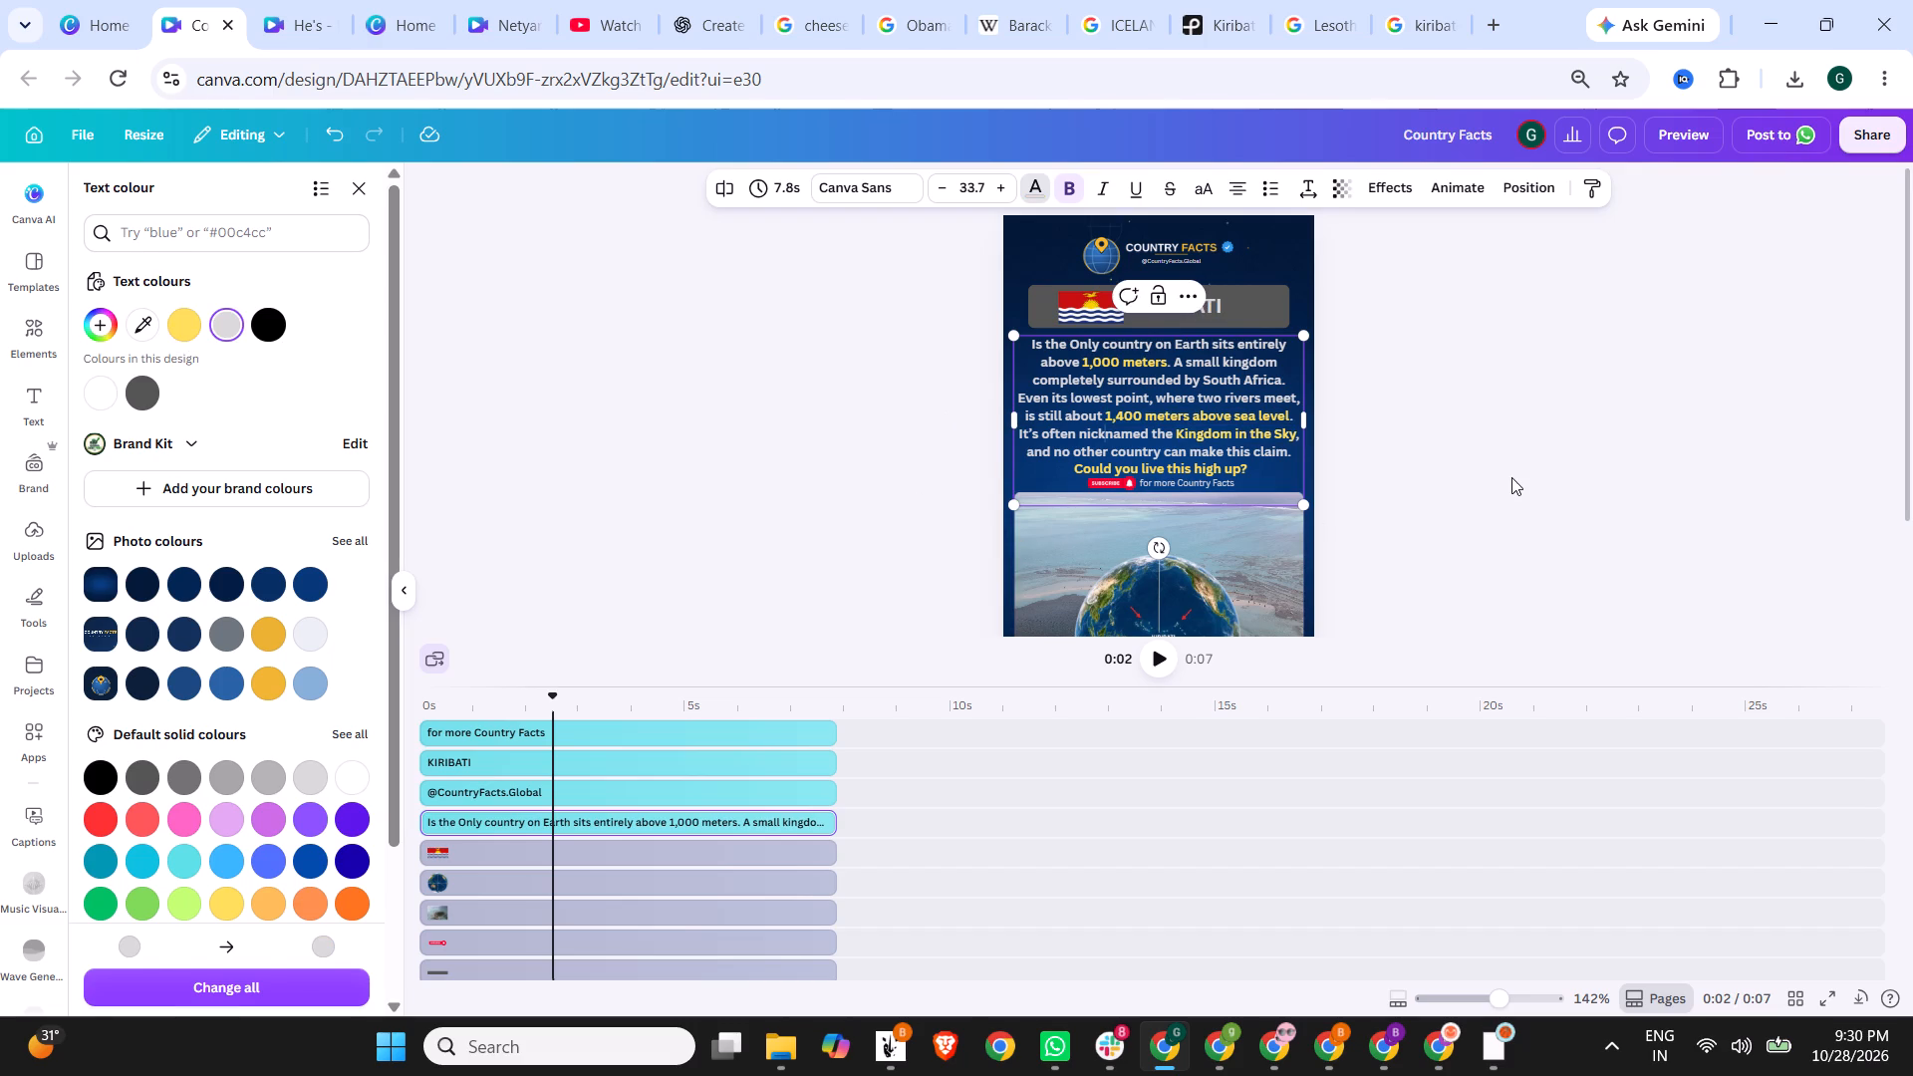
click(1511, 477)
click(1319, 246)
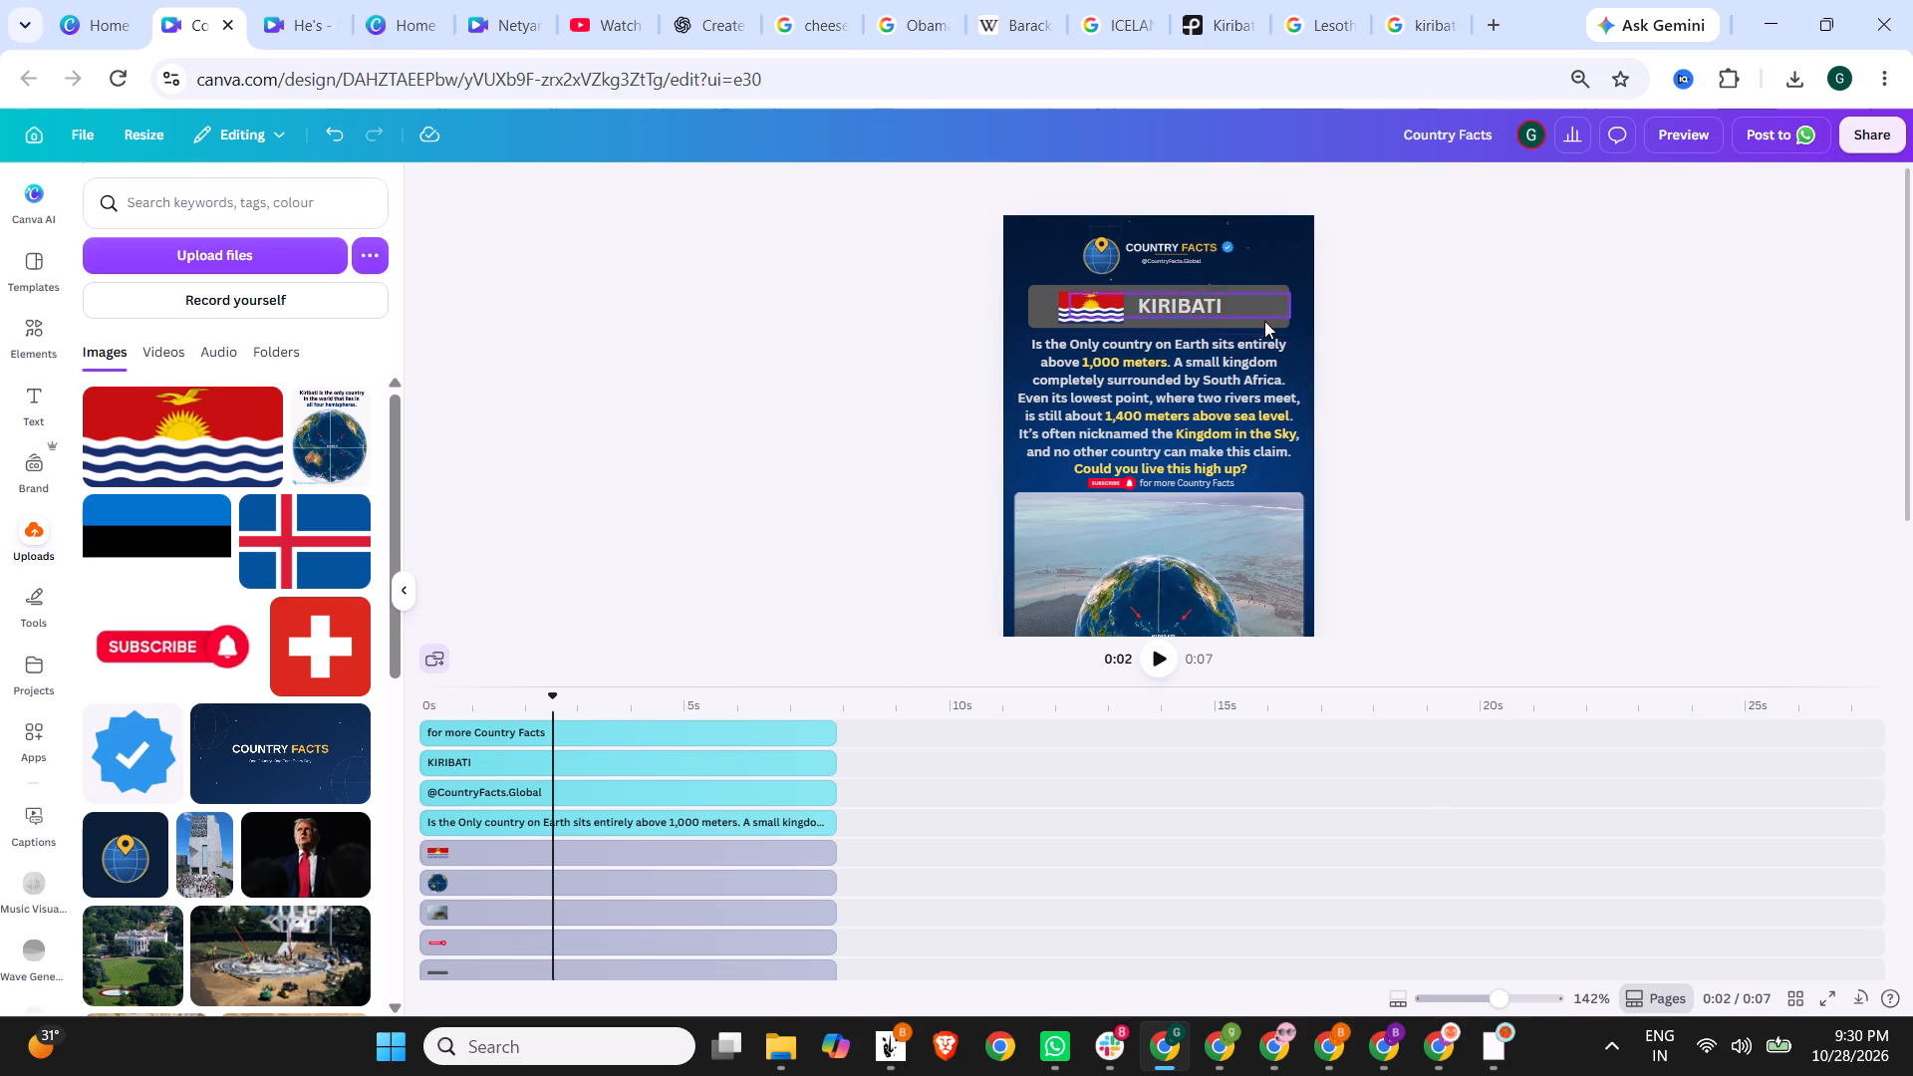
Change the country title beside the flag to "LESOTHO".
triple_click(1159, 313)
text(LESOTHO)
click(931, 310)
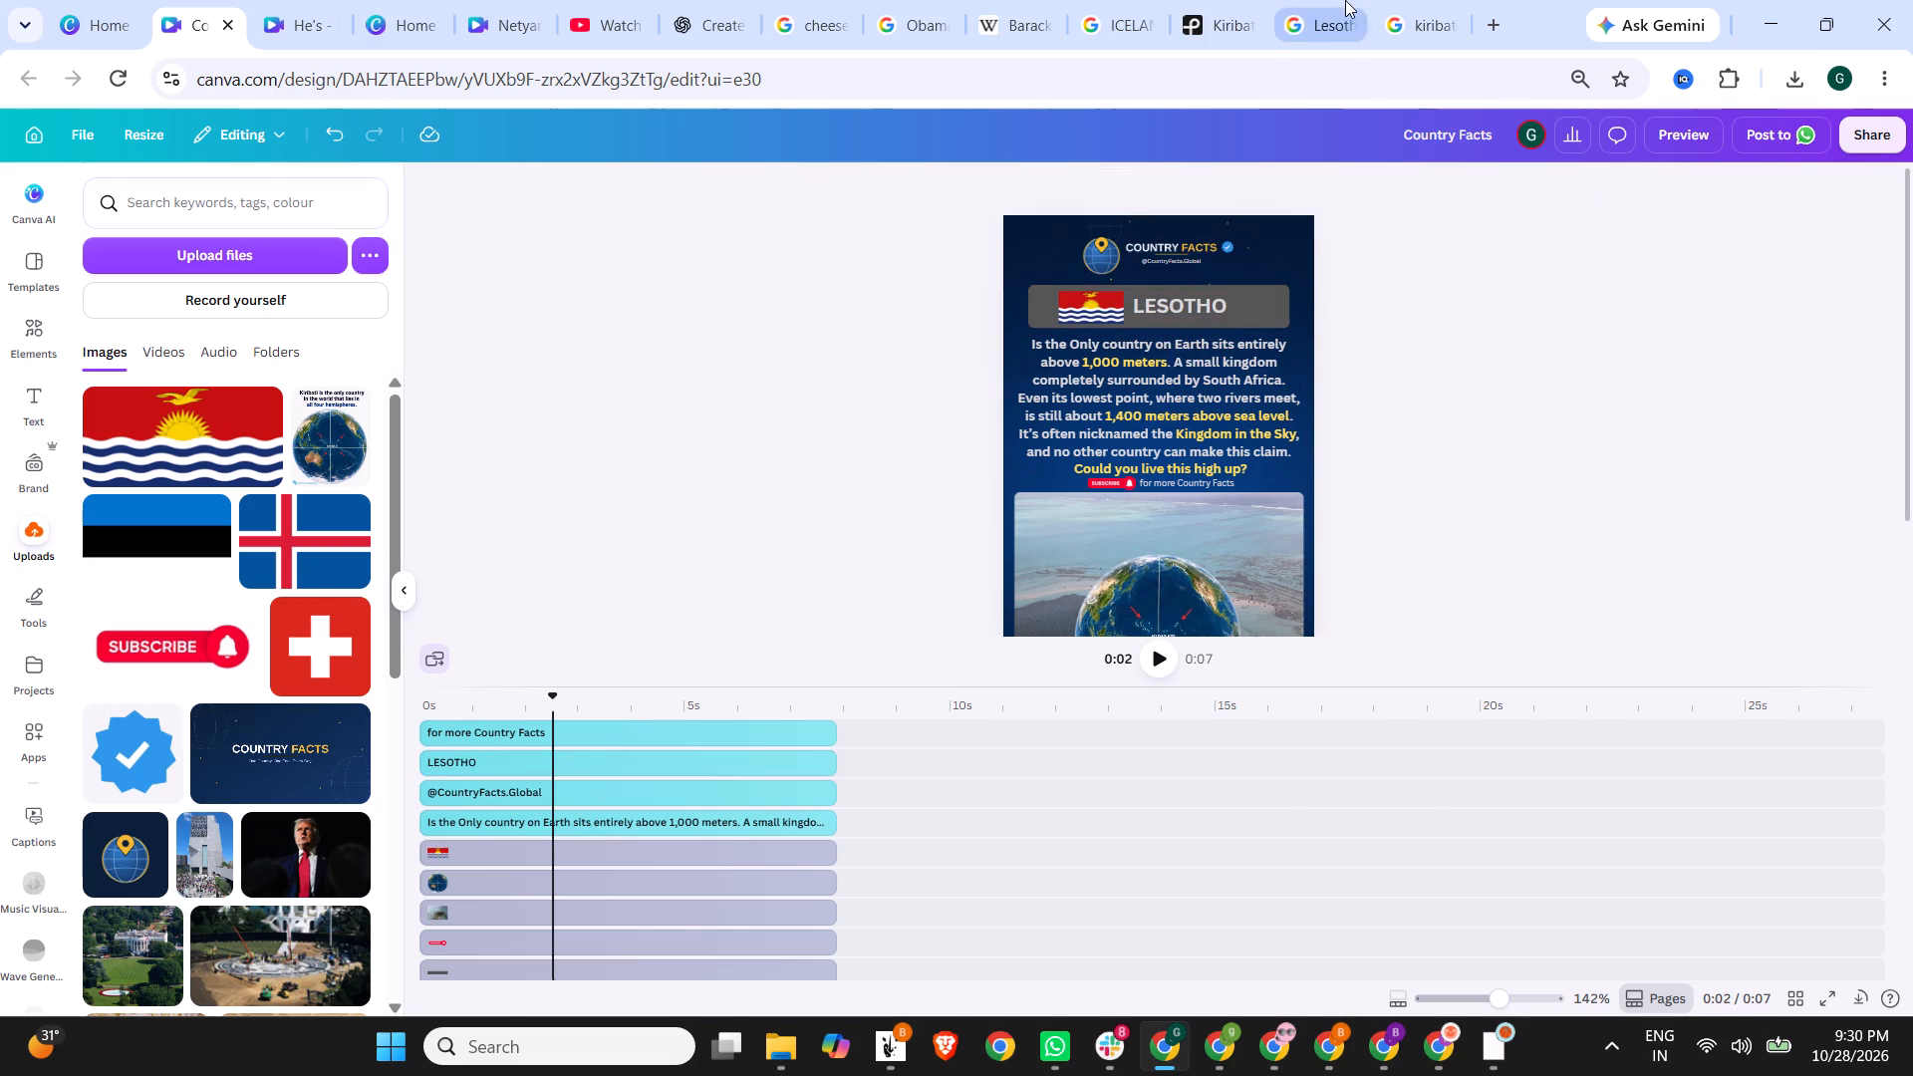
Copy the Wikipedia Lesotho flag from the Google image results and paste it into the Country Facts design.
click(1345, 0)
click(216, 519)
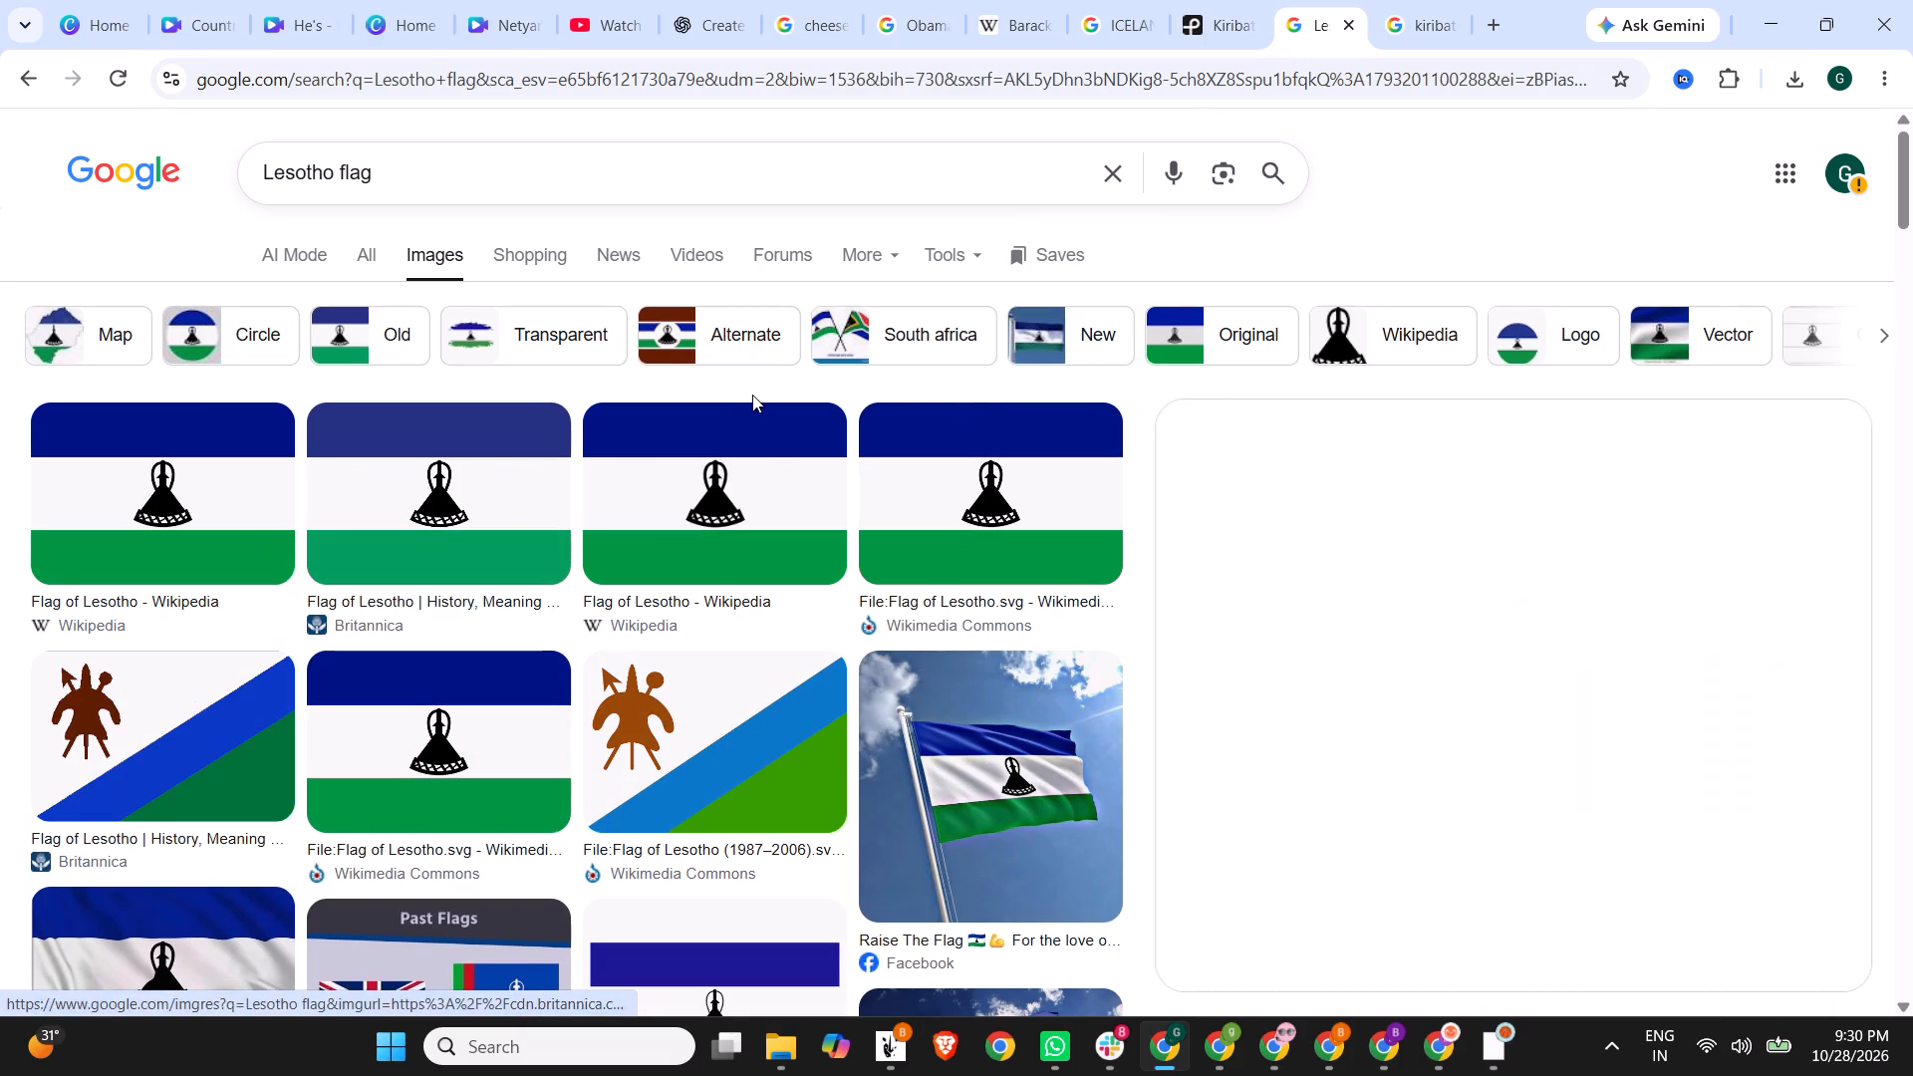
right_click(1478, 605)
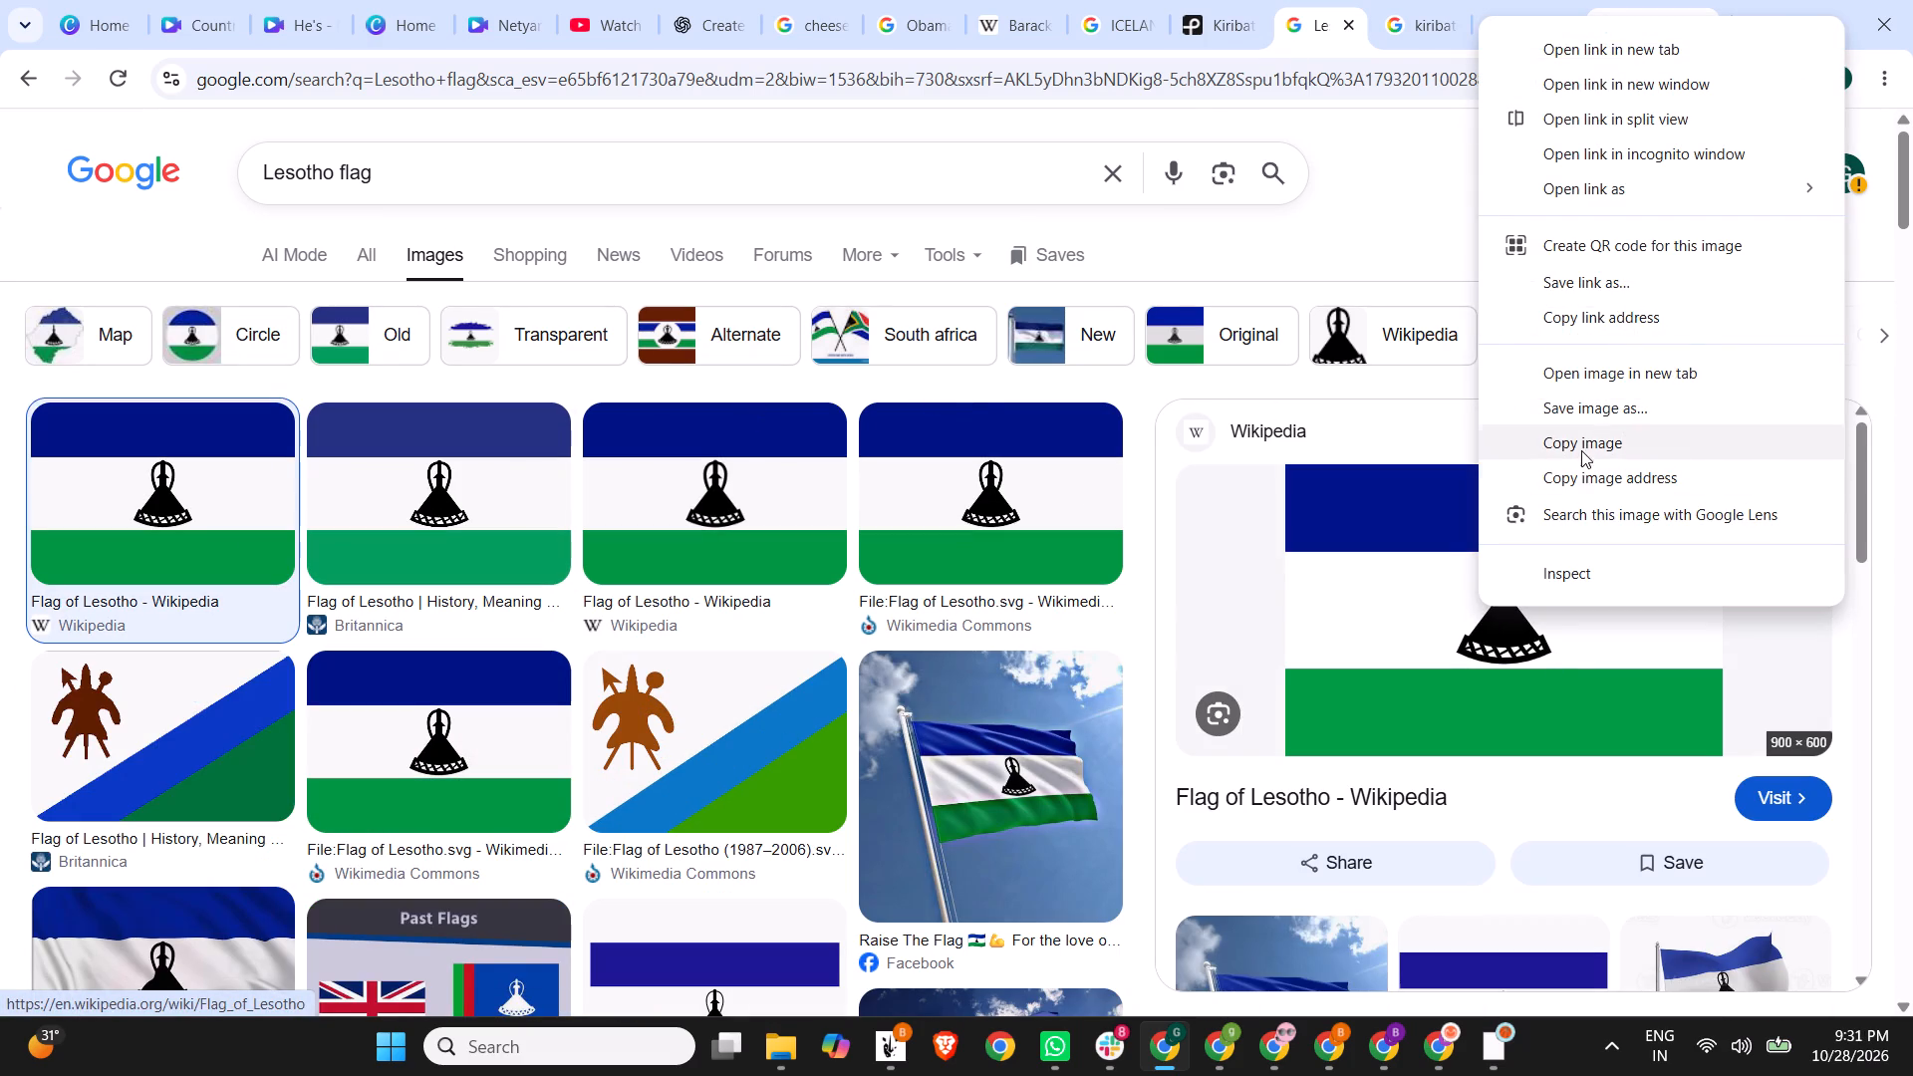
click(1581, 447)
click(83, 0)
click(180, 0)
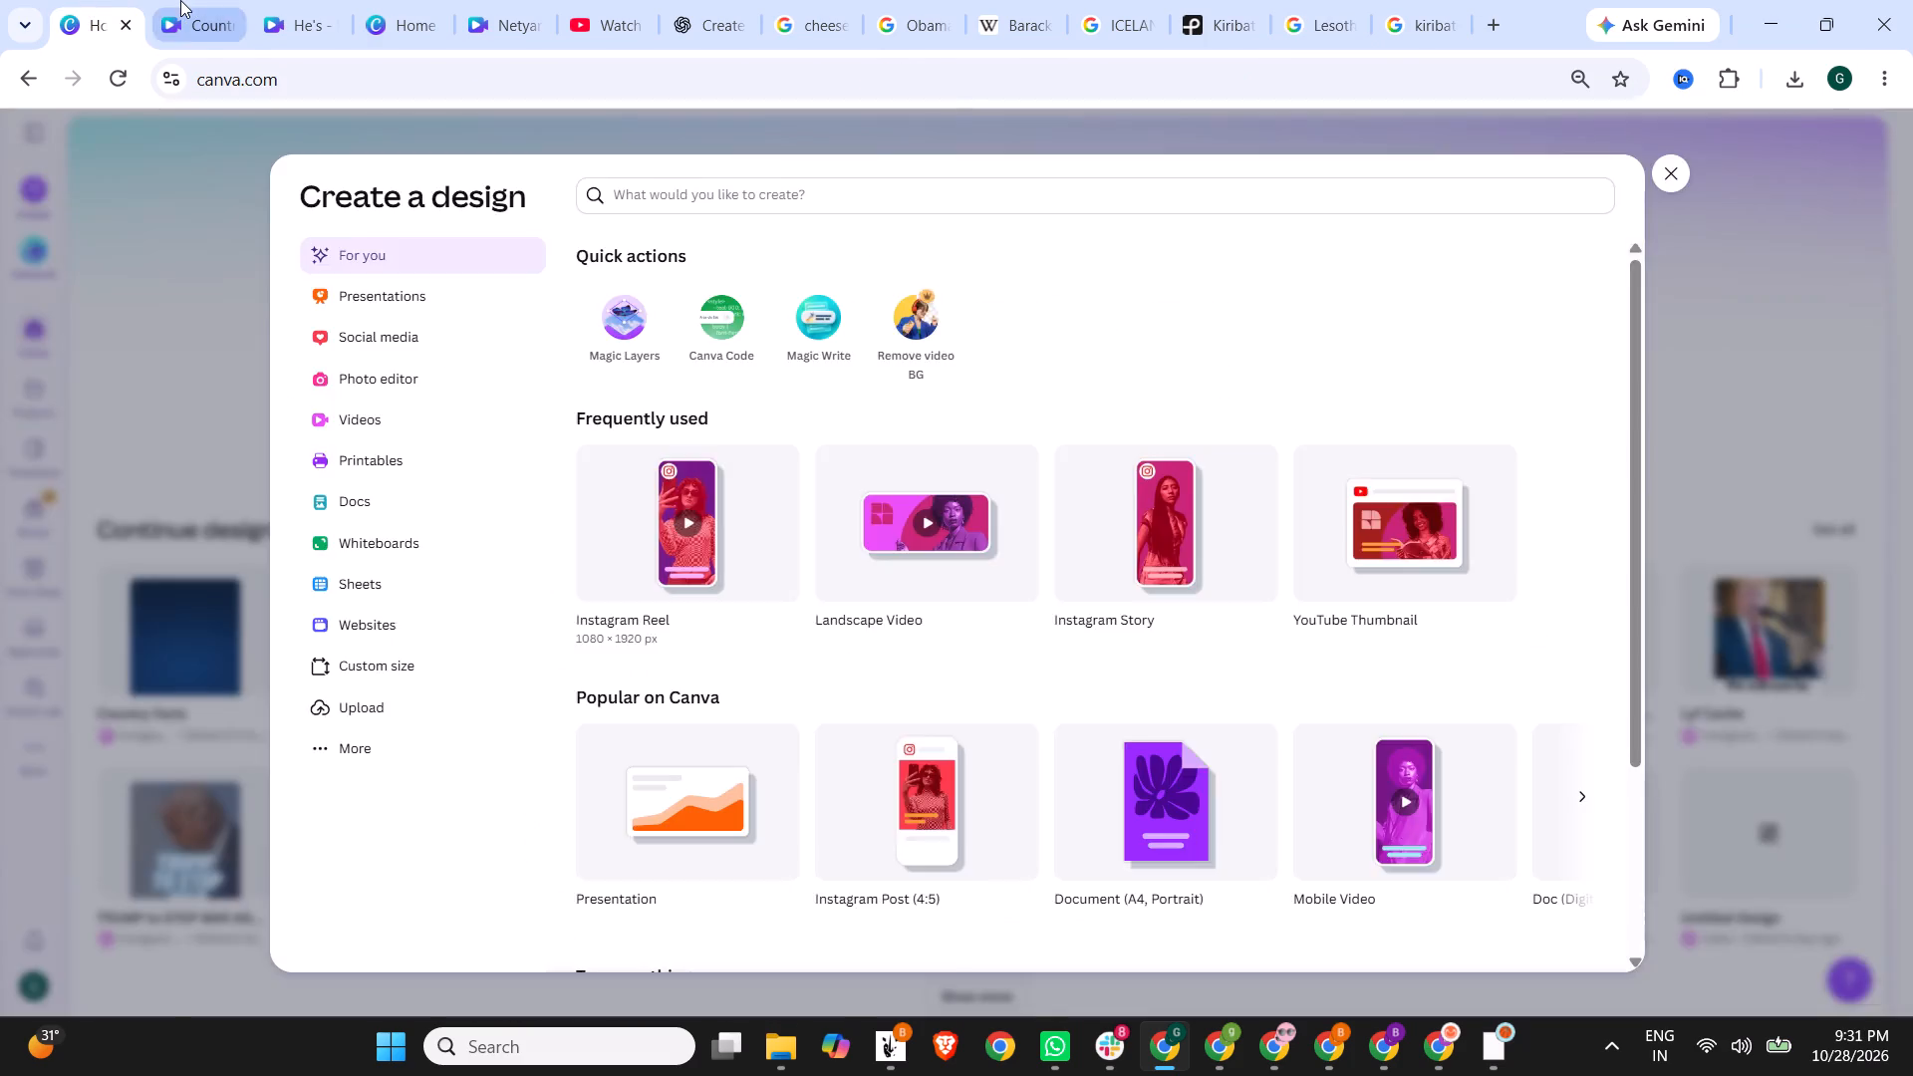
click(1058, 298)
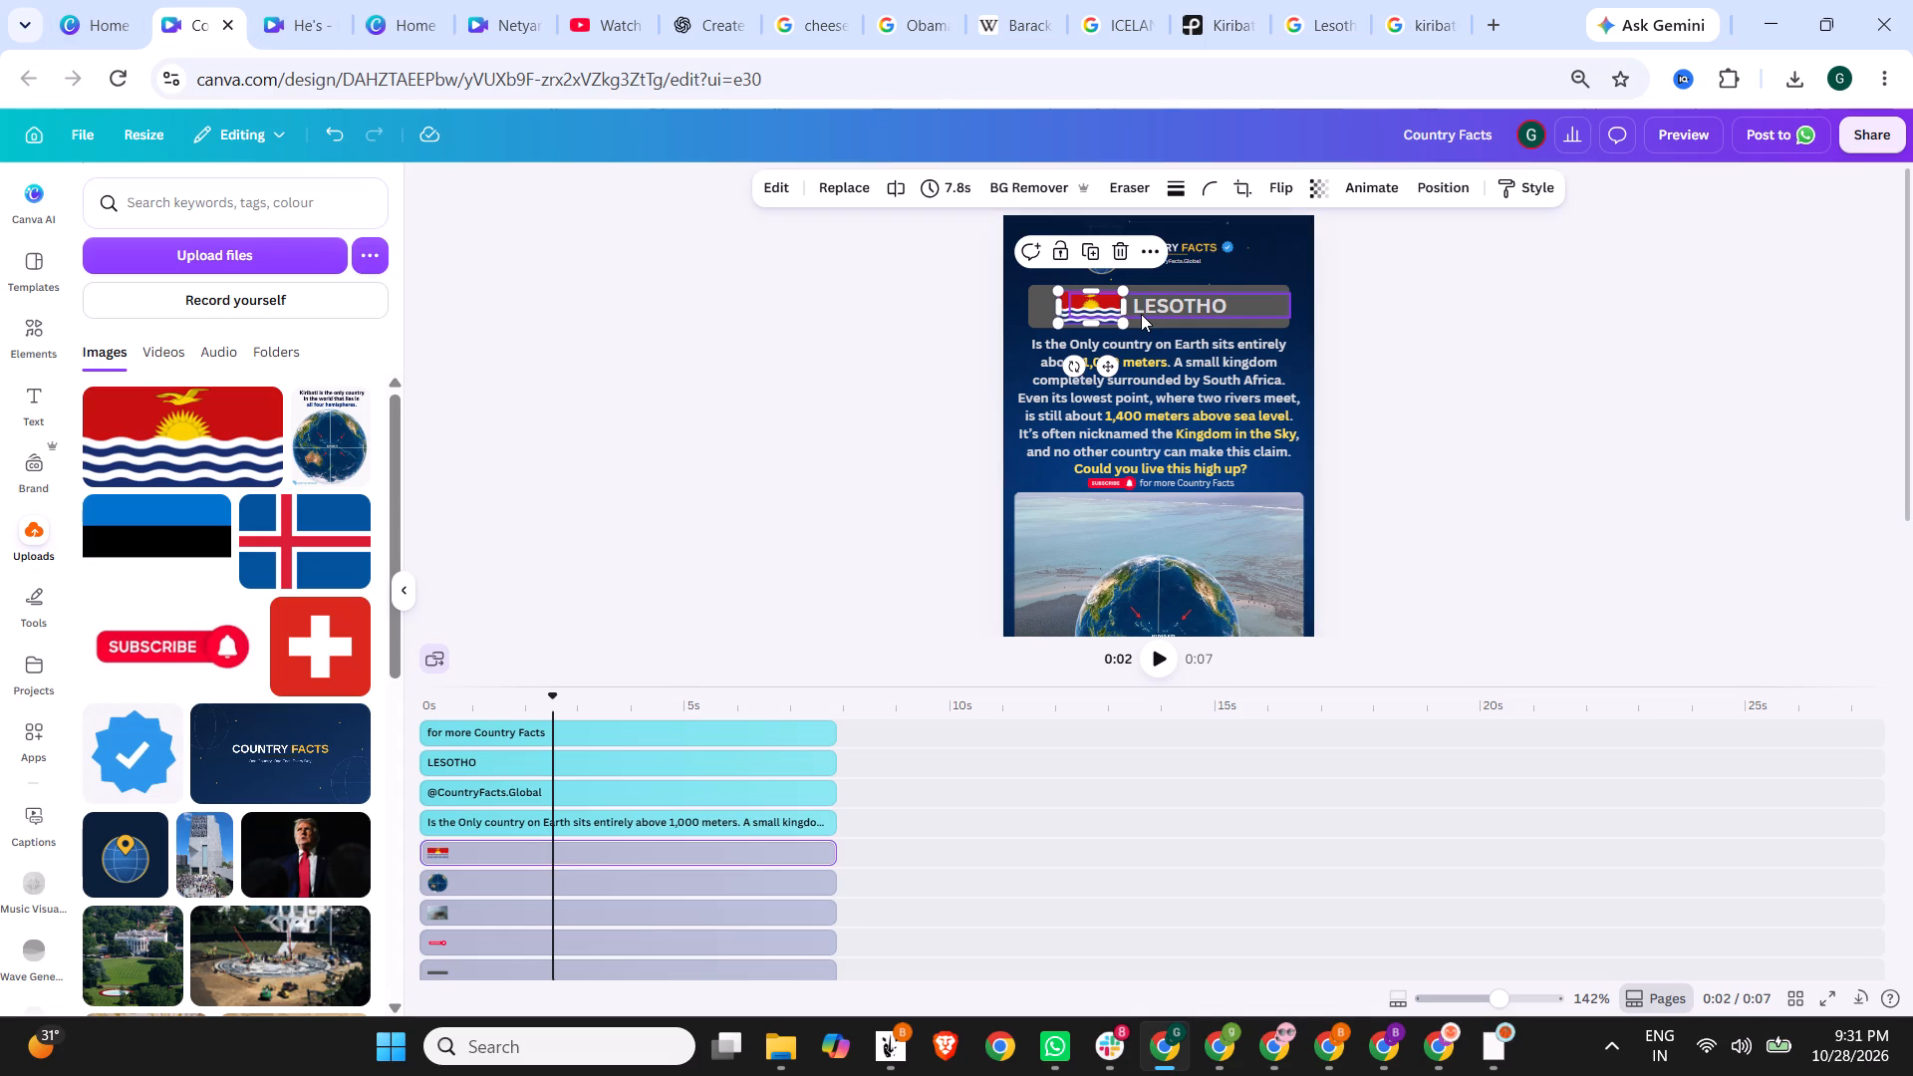
click(580, 850)
key(ctrl+v)
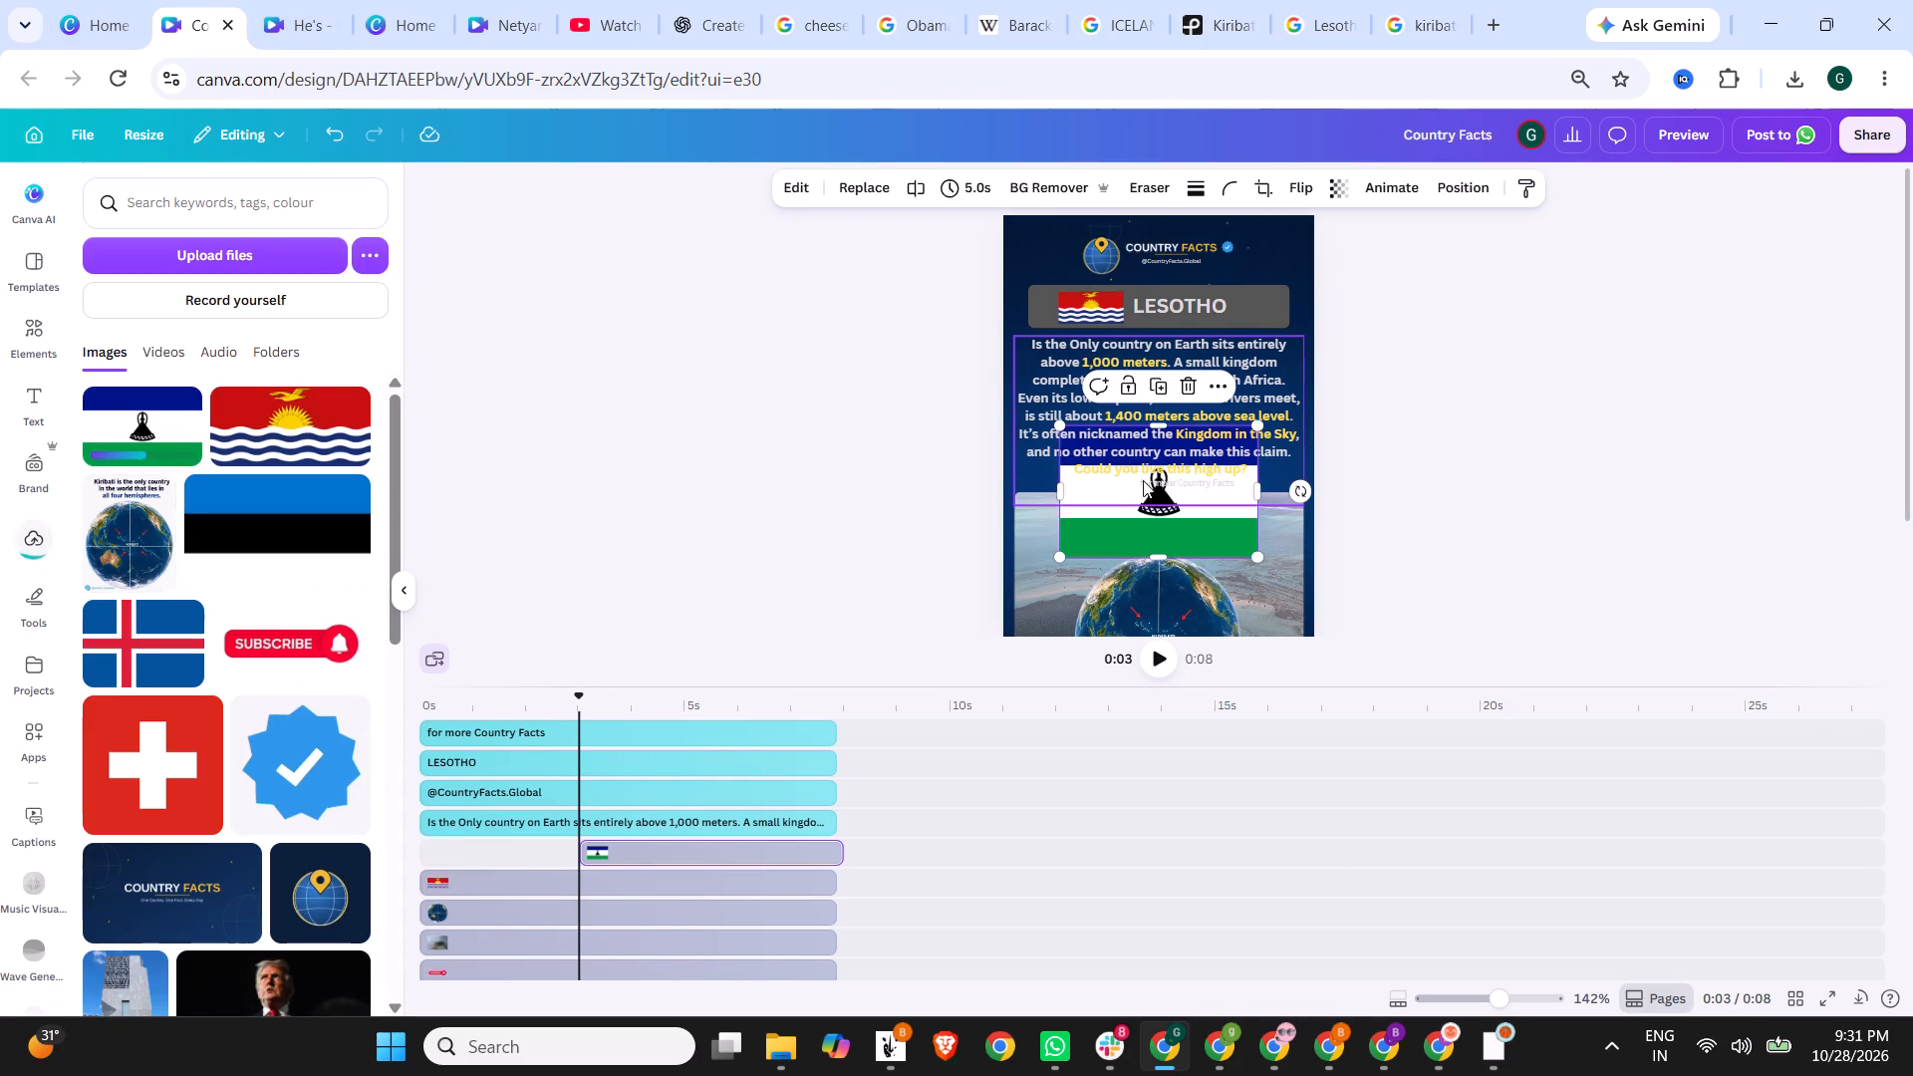
Shrink the pasted Lesotho flag and place it over the Kiribati flag in the title bar.
drag(1205, 522, 1197, 389)
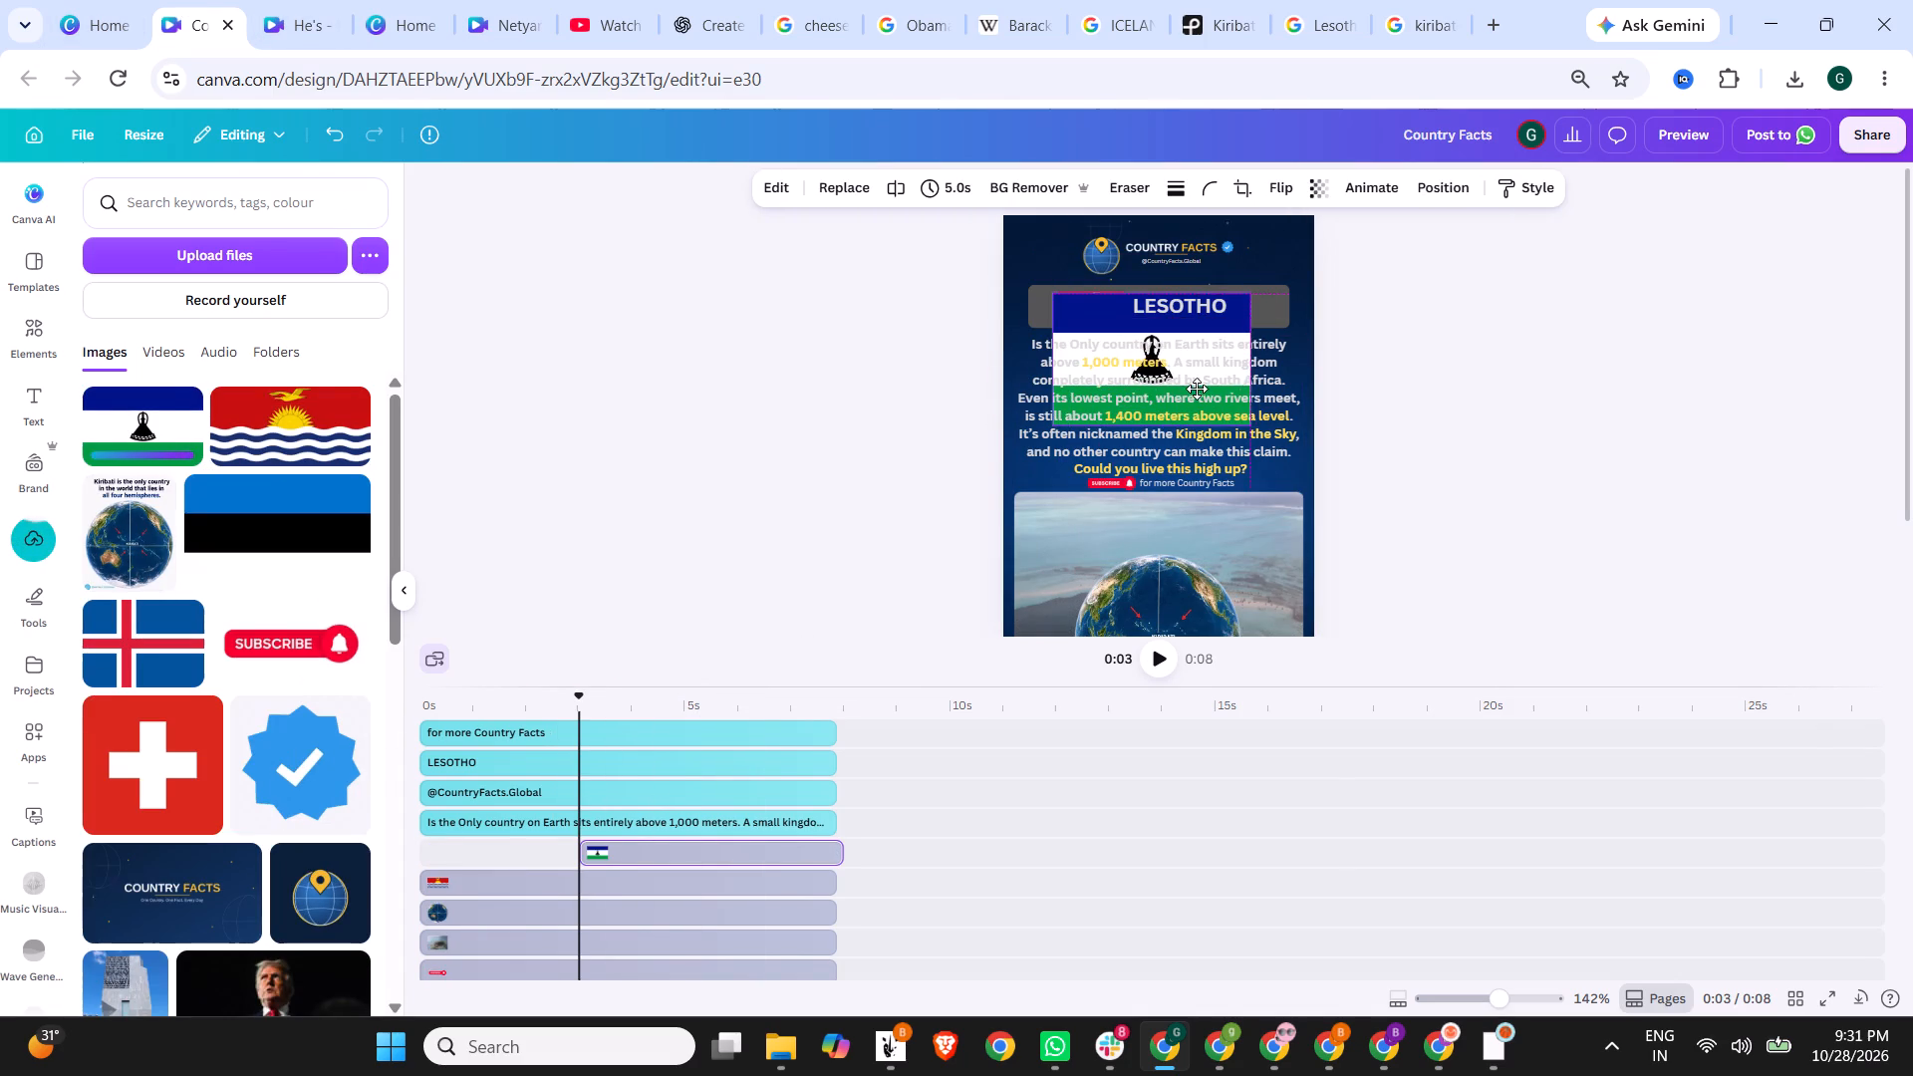
drag(1197, 389, 1205, 388)
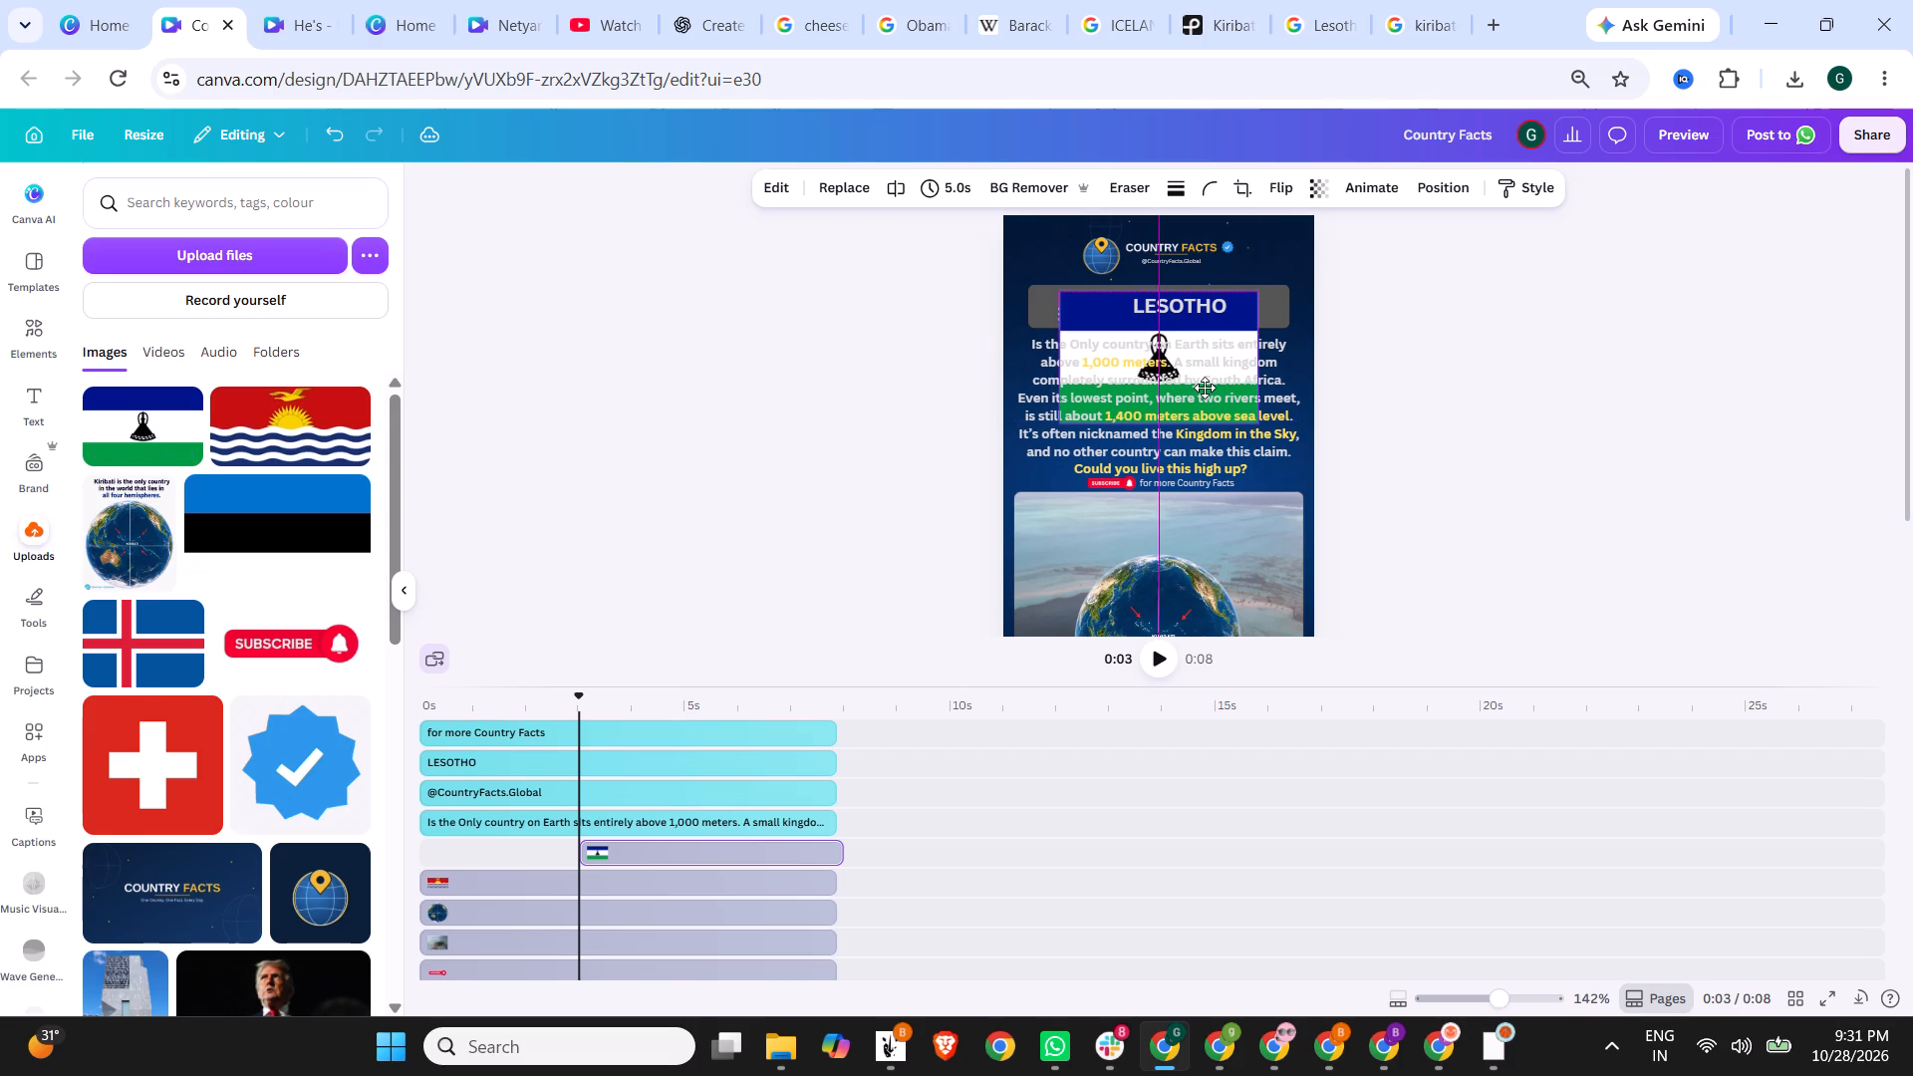
drag(1205, 388, 1201, 388)
drag(1257, 424, 1151, 367)
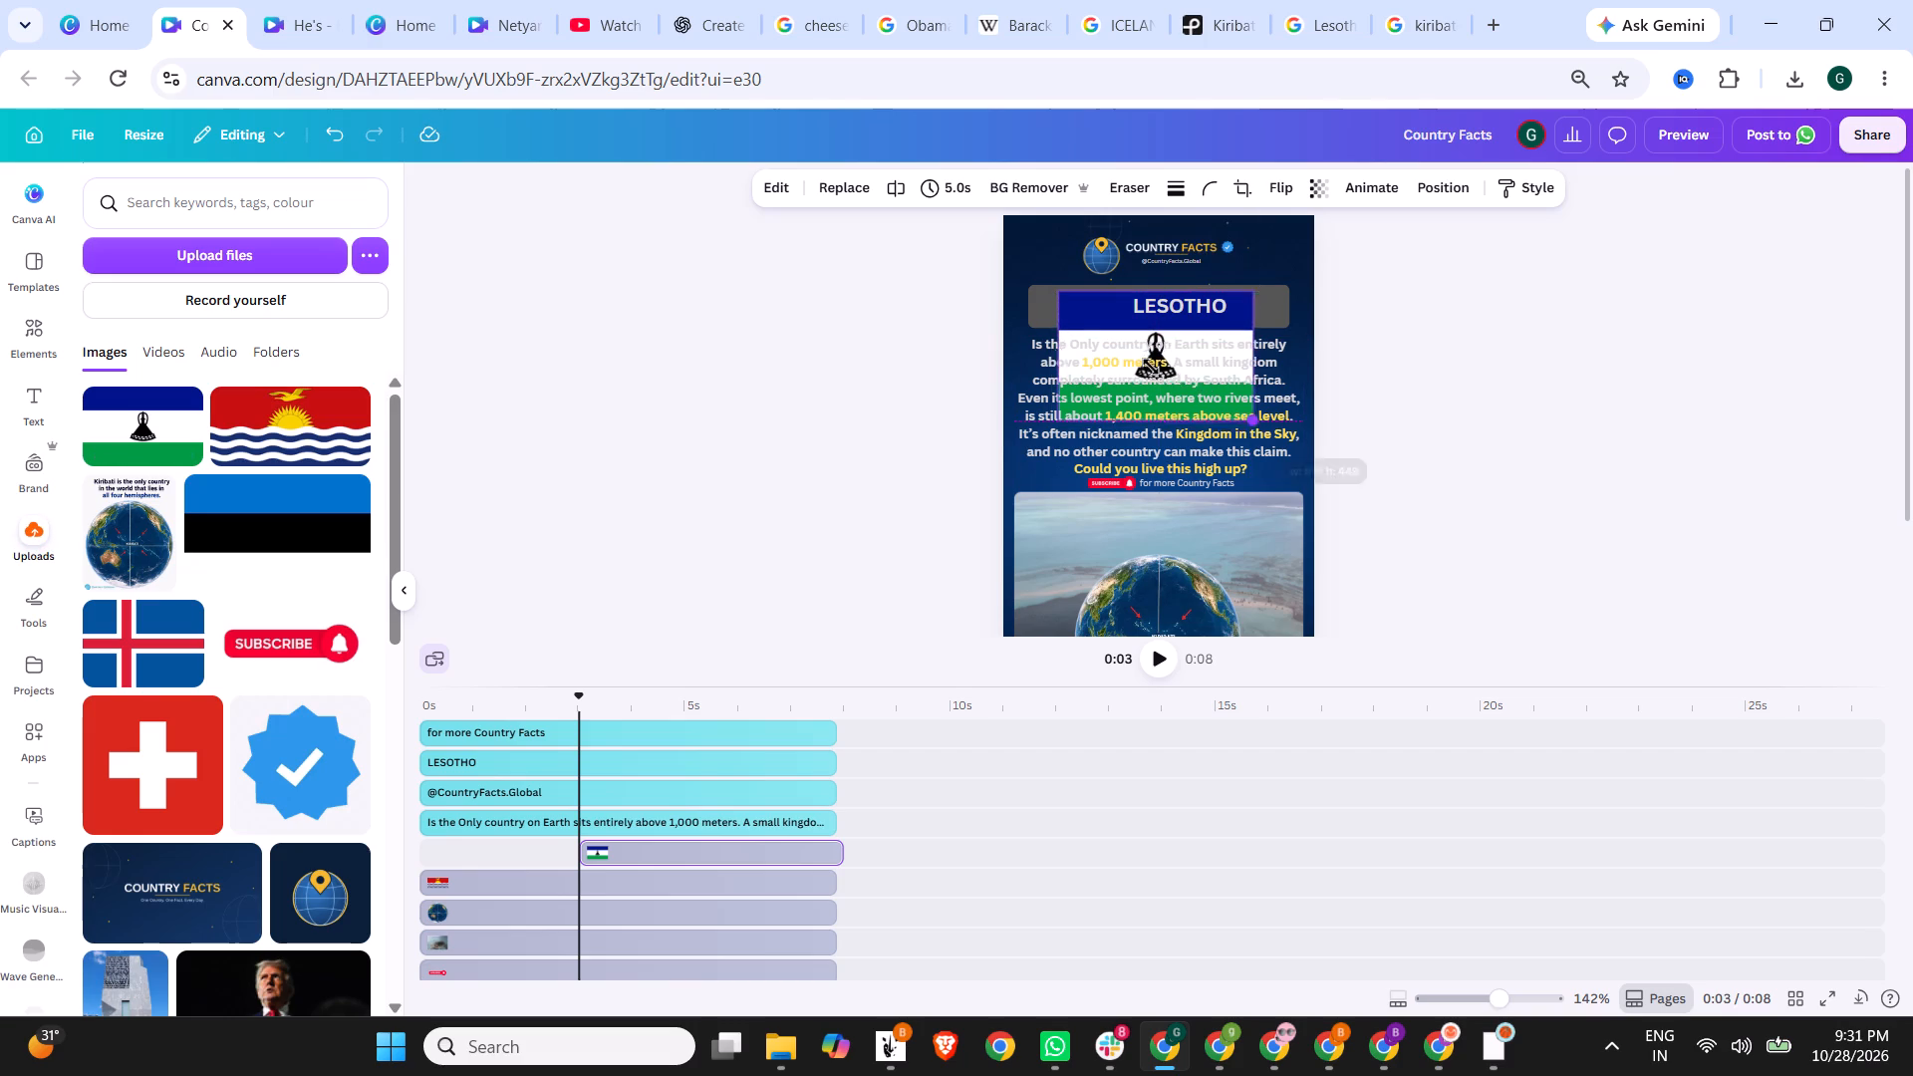
drag(1151, 367, 1120, 328)
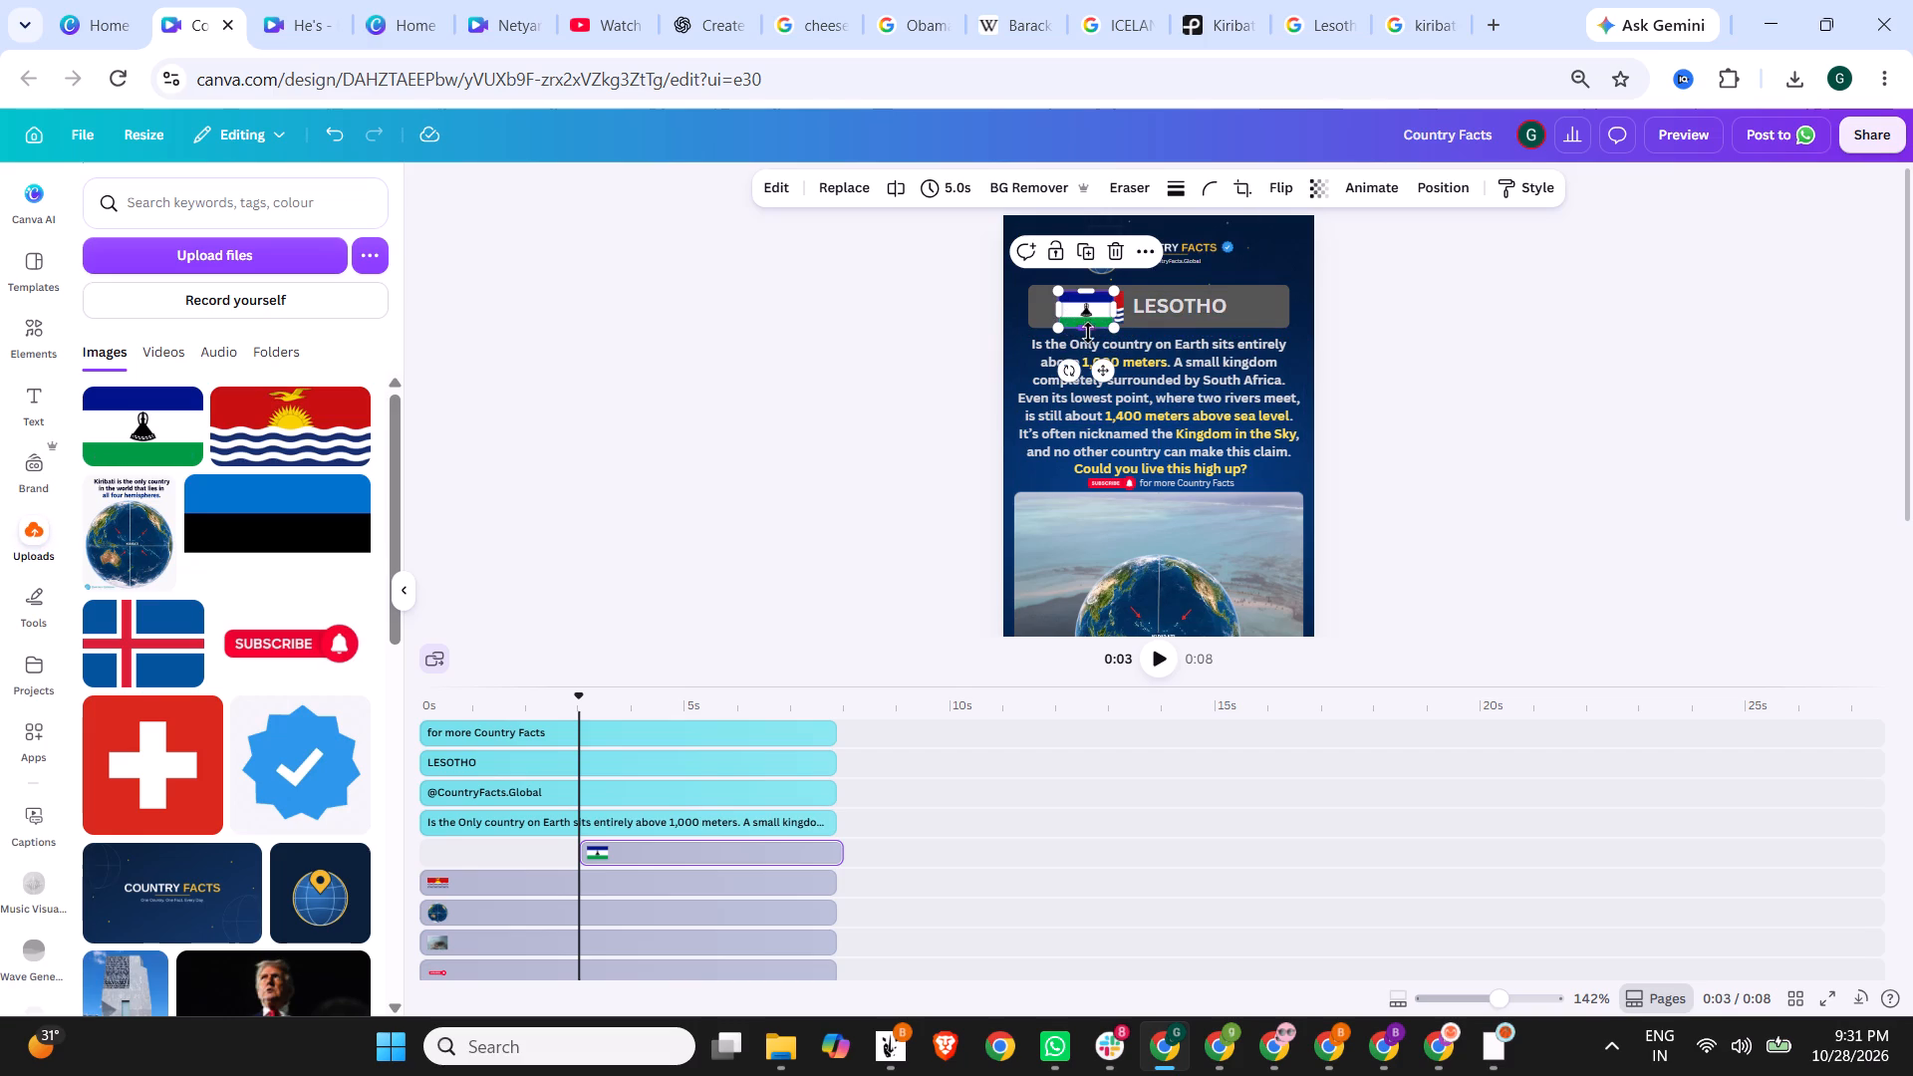
click(927, 309)
Delete the old Kiribati flag from the title bar.
click(484, 877)
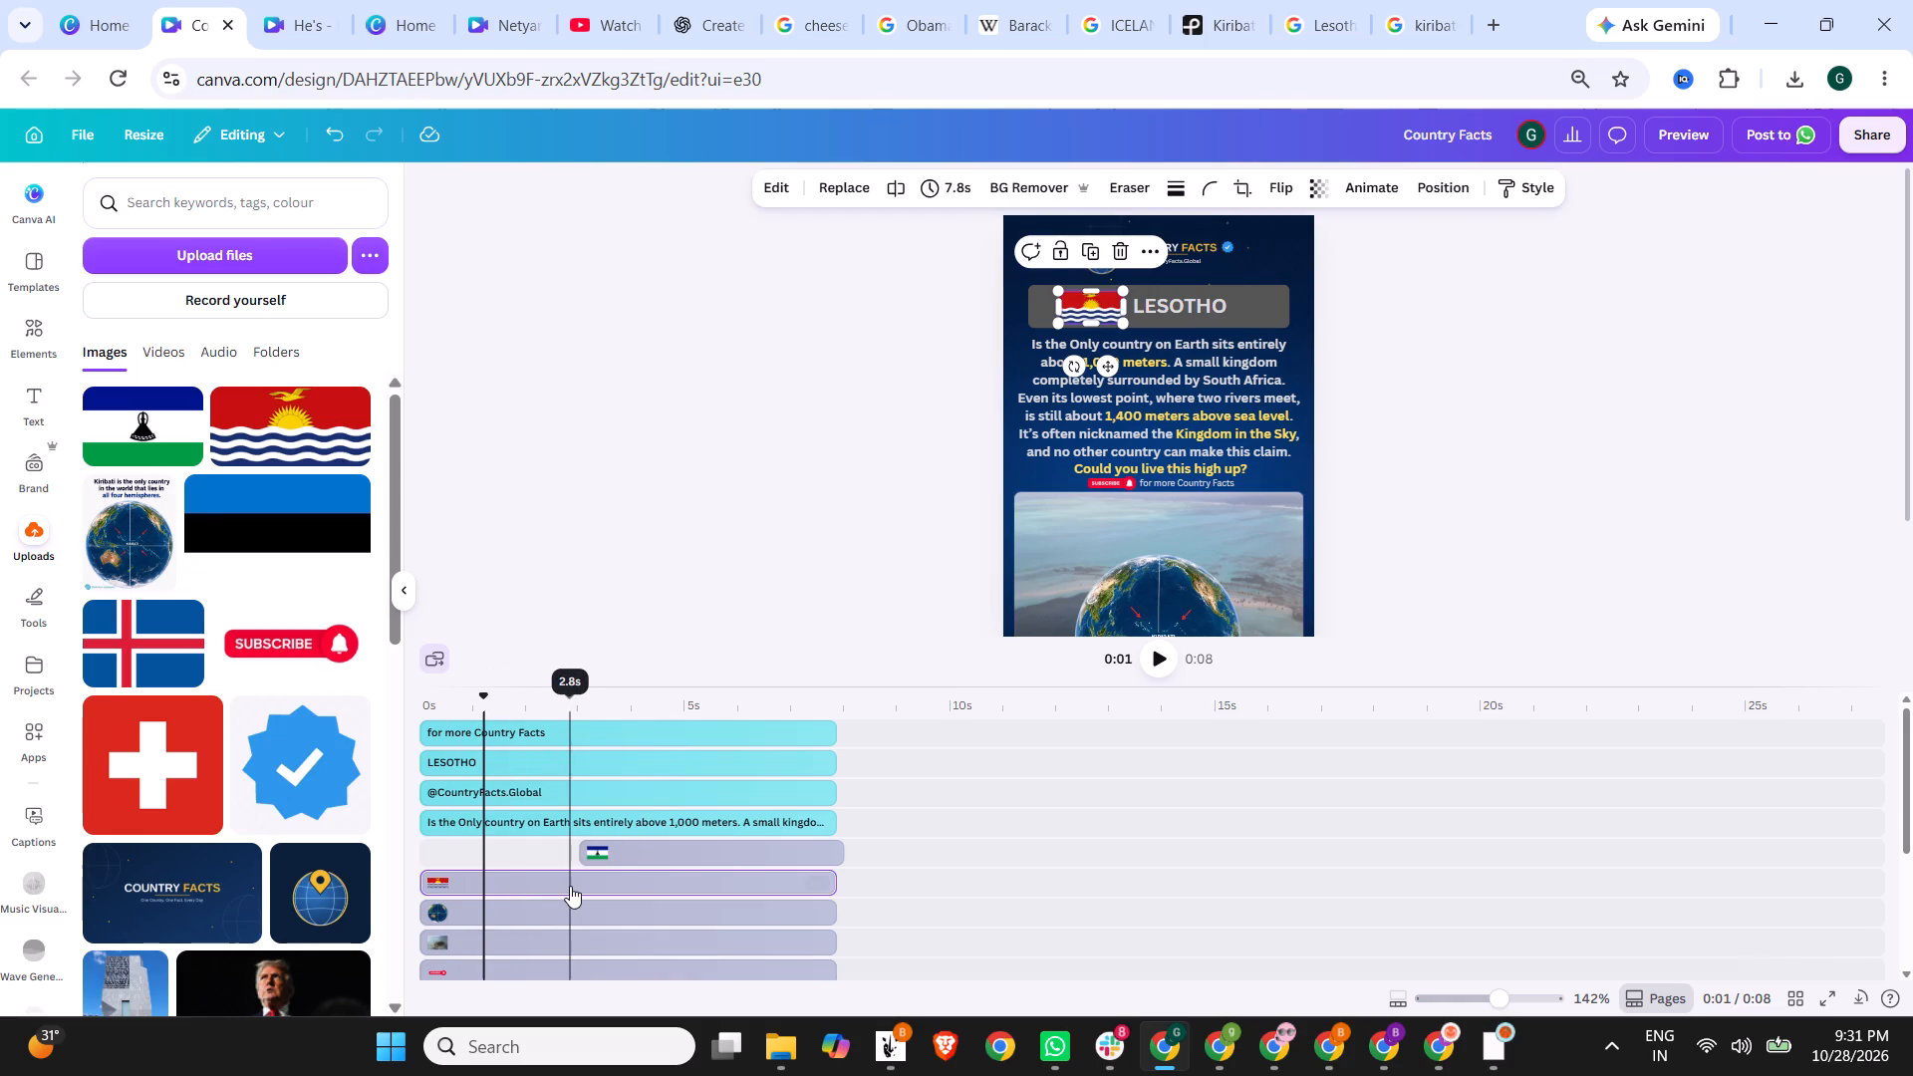
key(Delete)
Scale the Lesotho flag down slightly and centre it vertically in the title bar beside "LESOTHO".
click(629, 849)
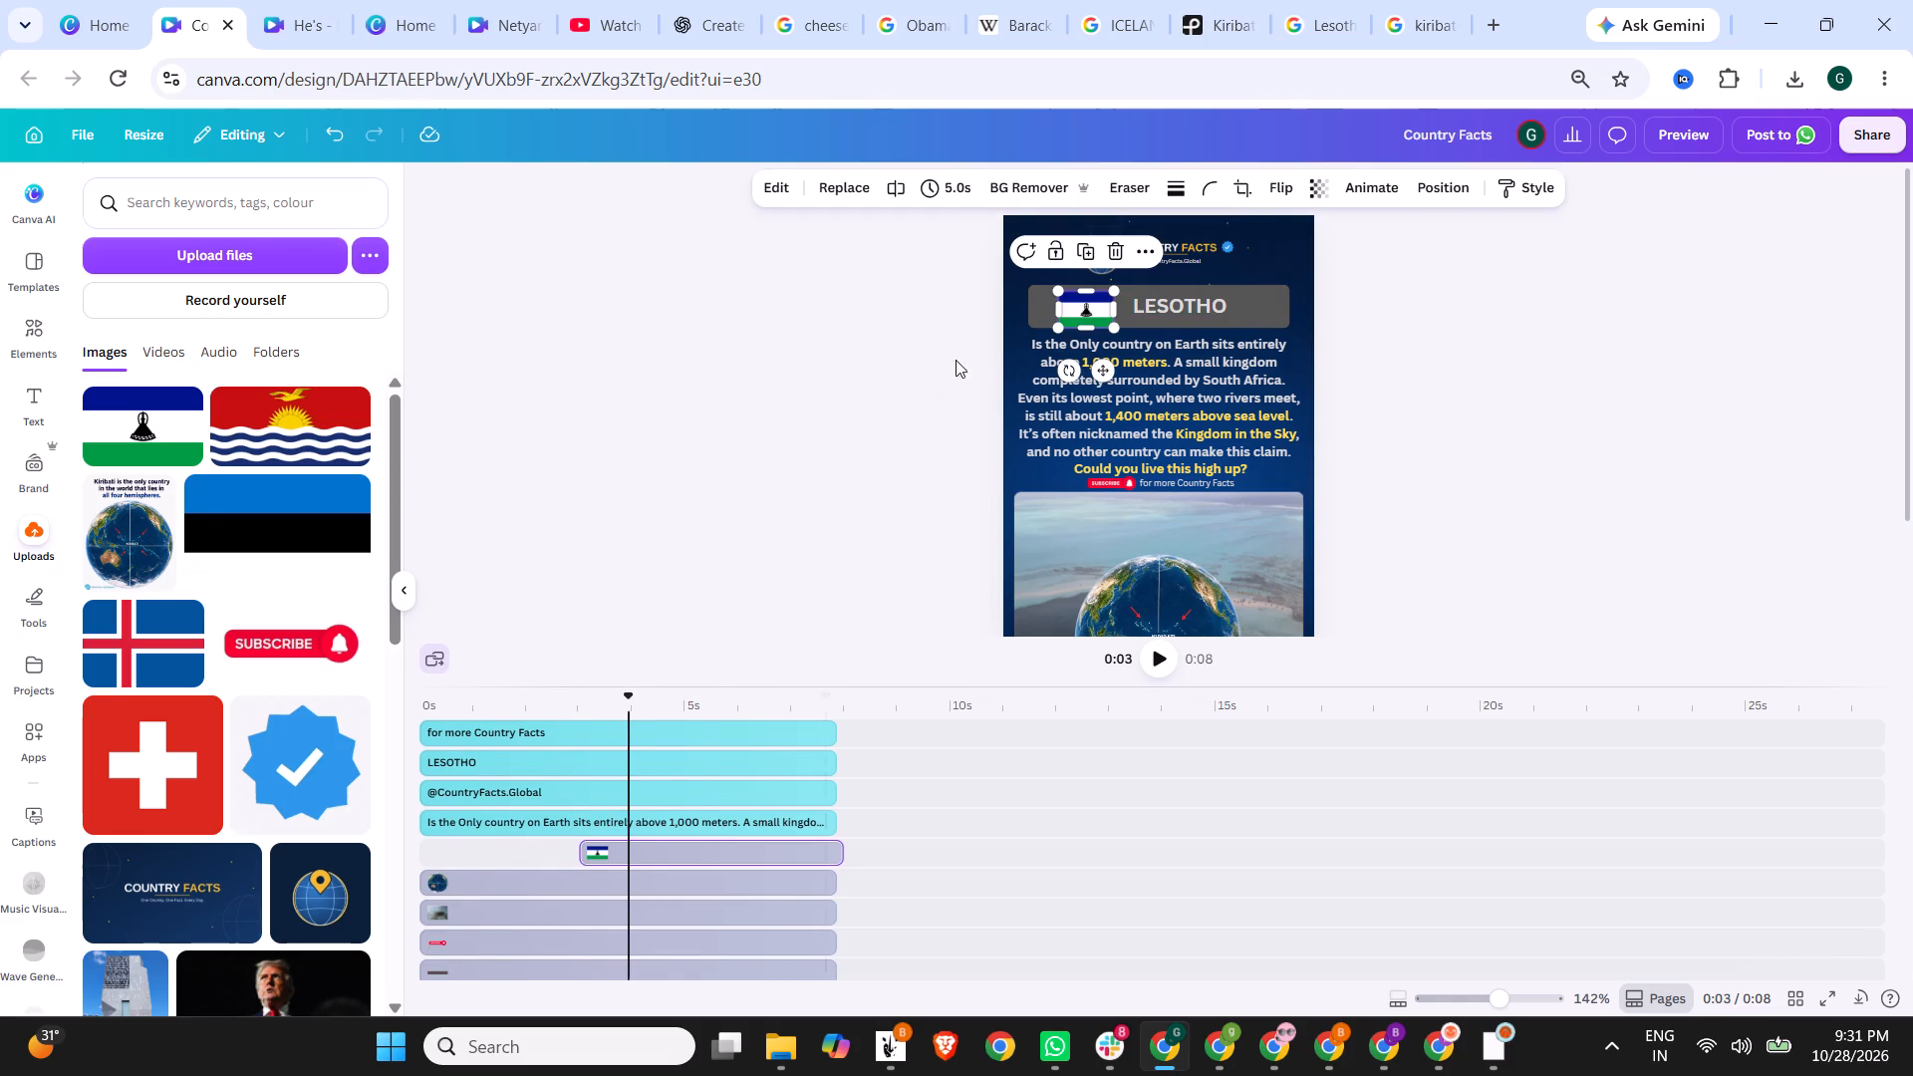
click(1100, 322)
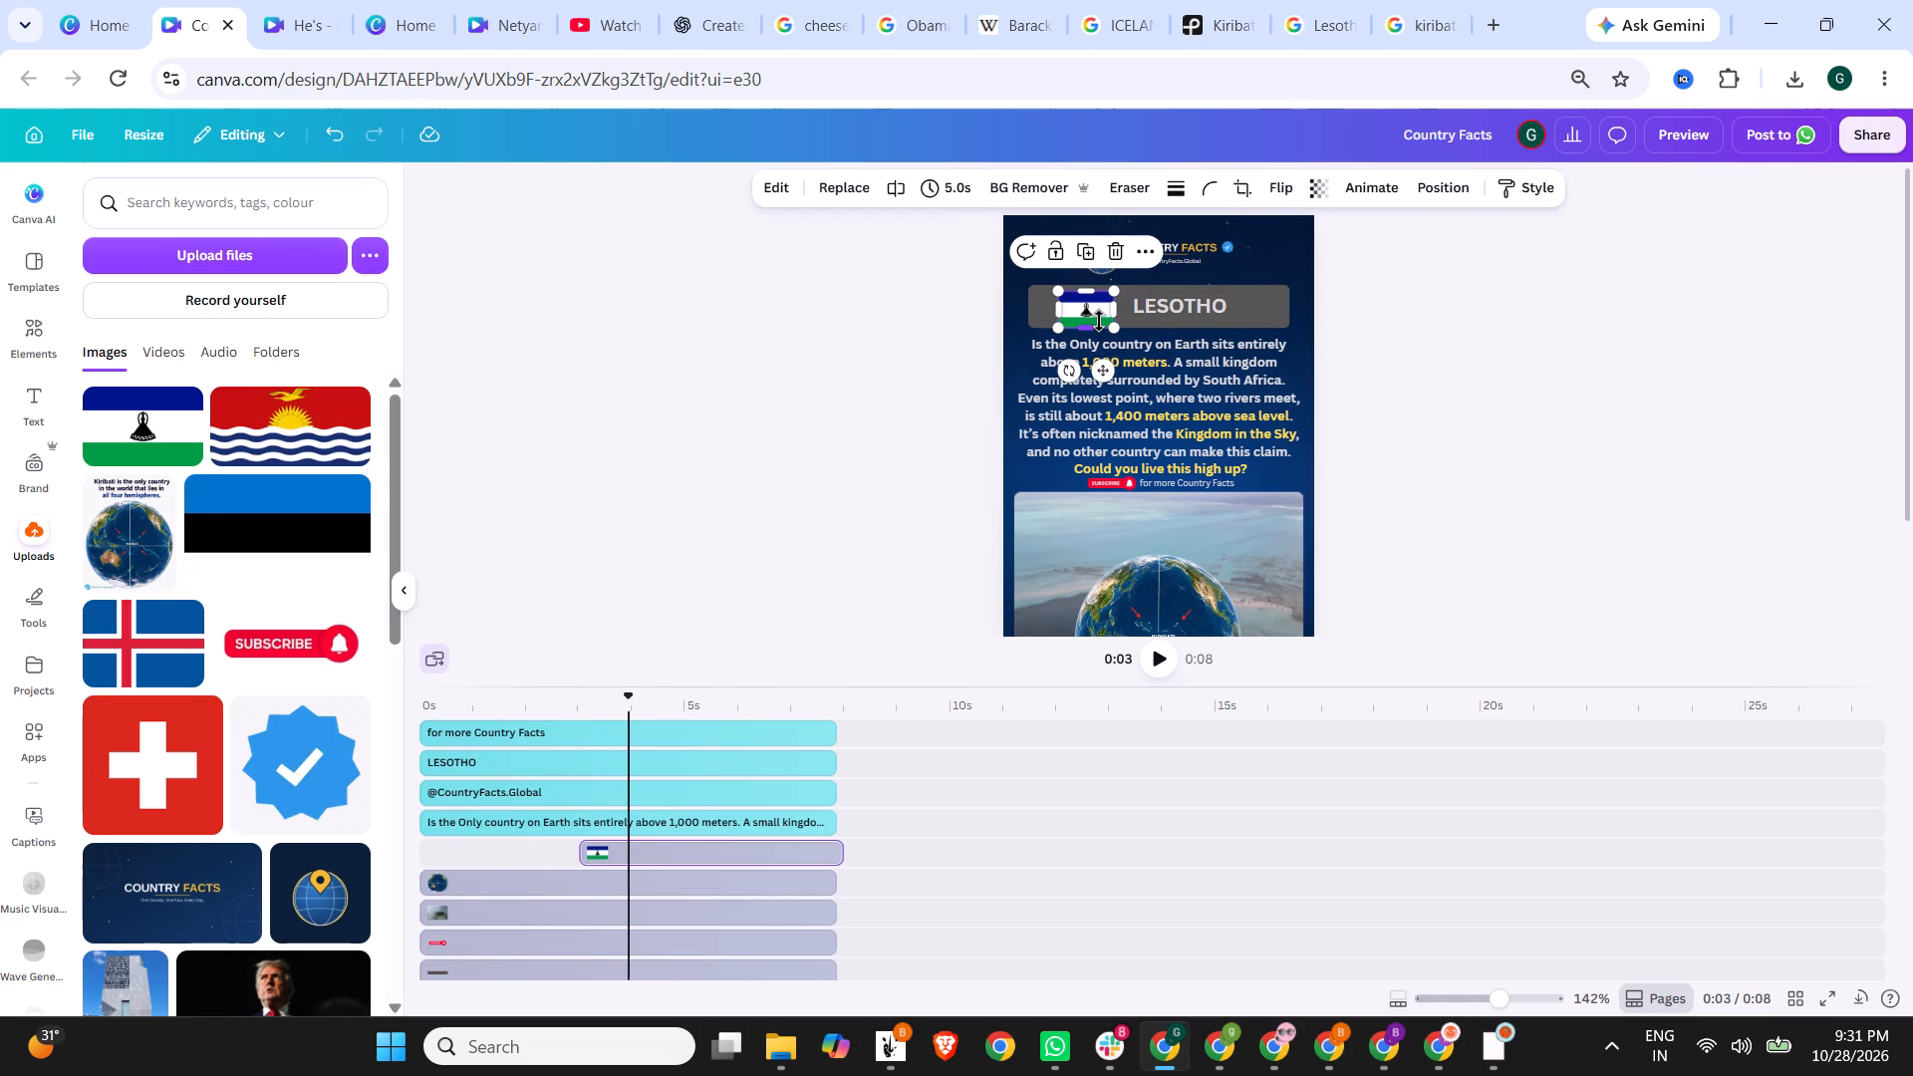
click(1094, 328)
drag(1115, 329, 1104, 321)
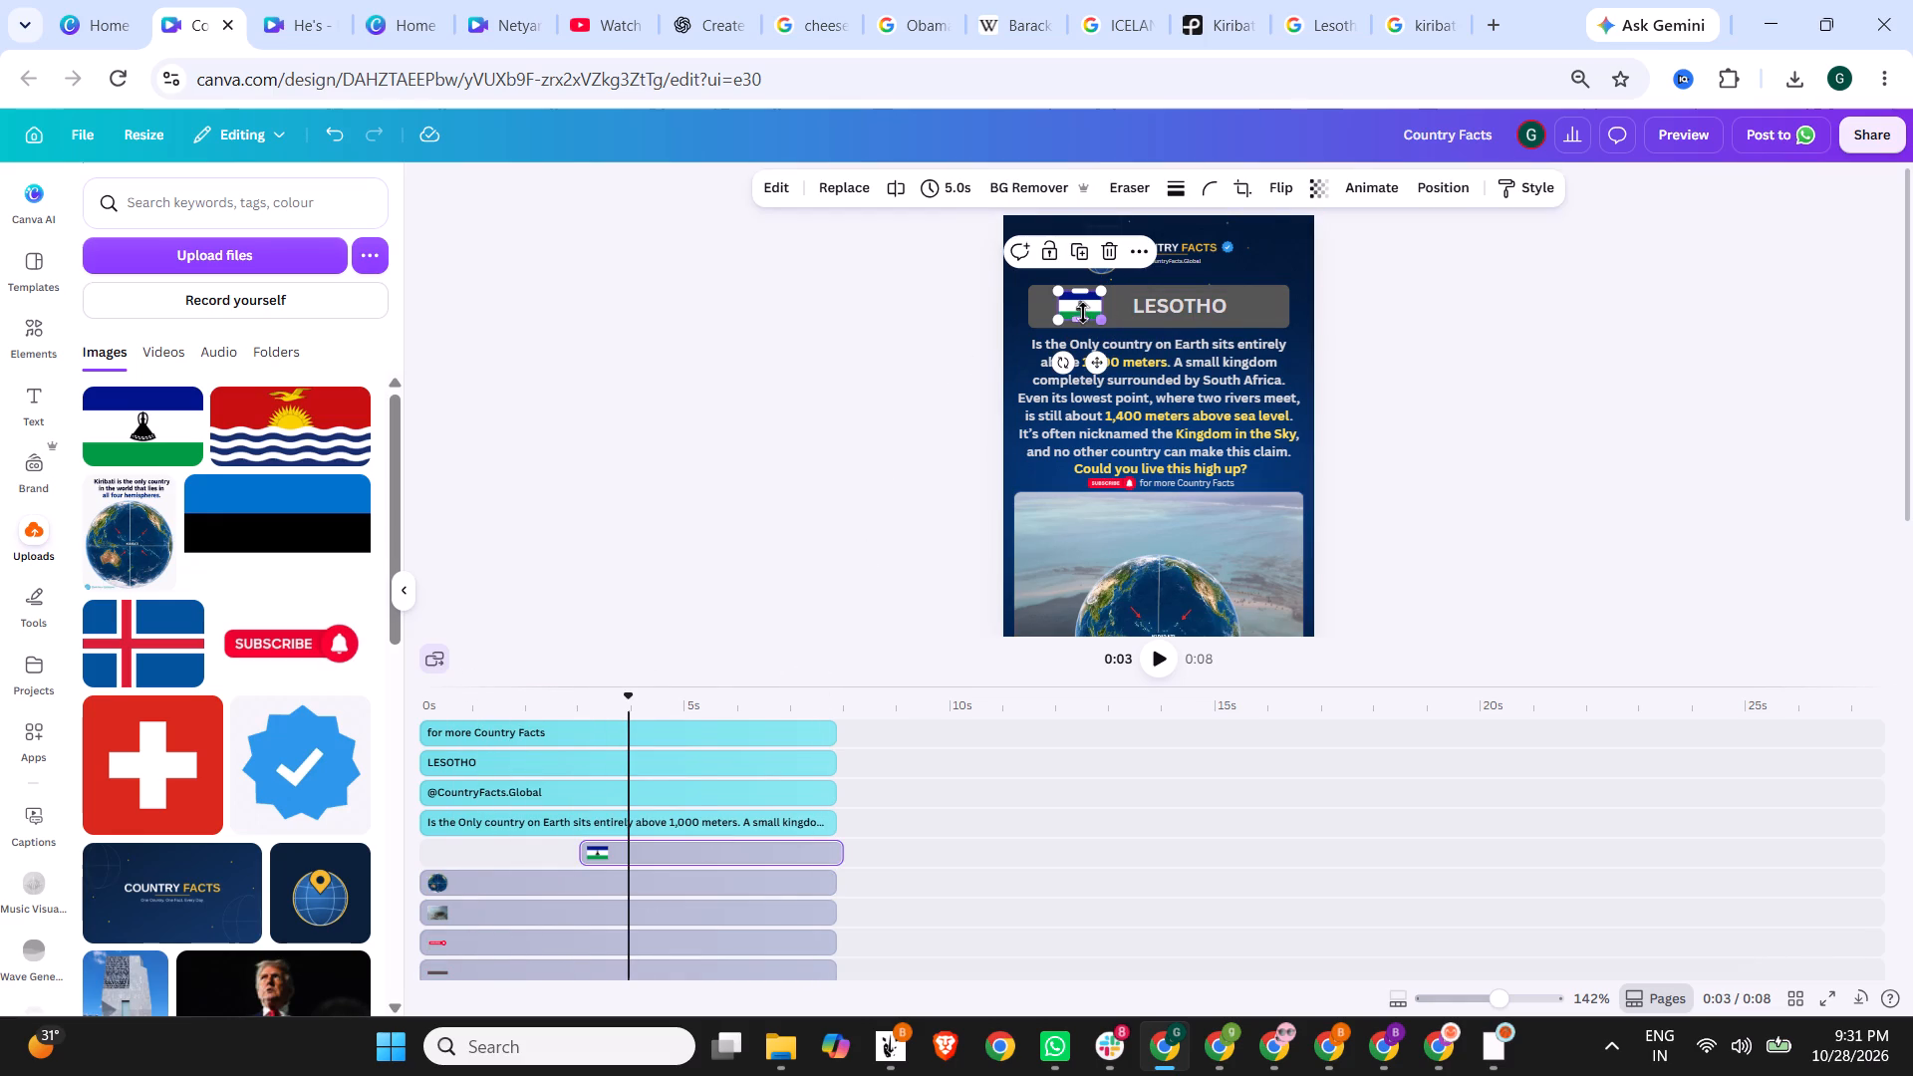
drag(1066, 304, 1077, 304)
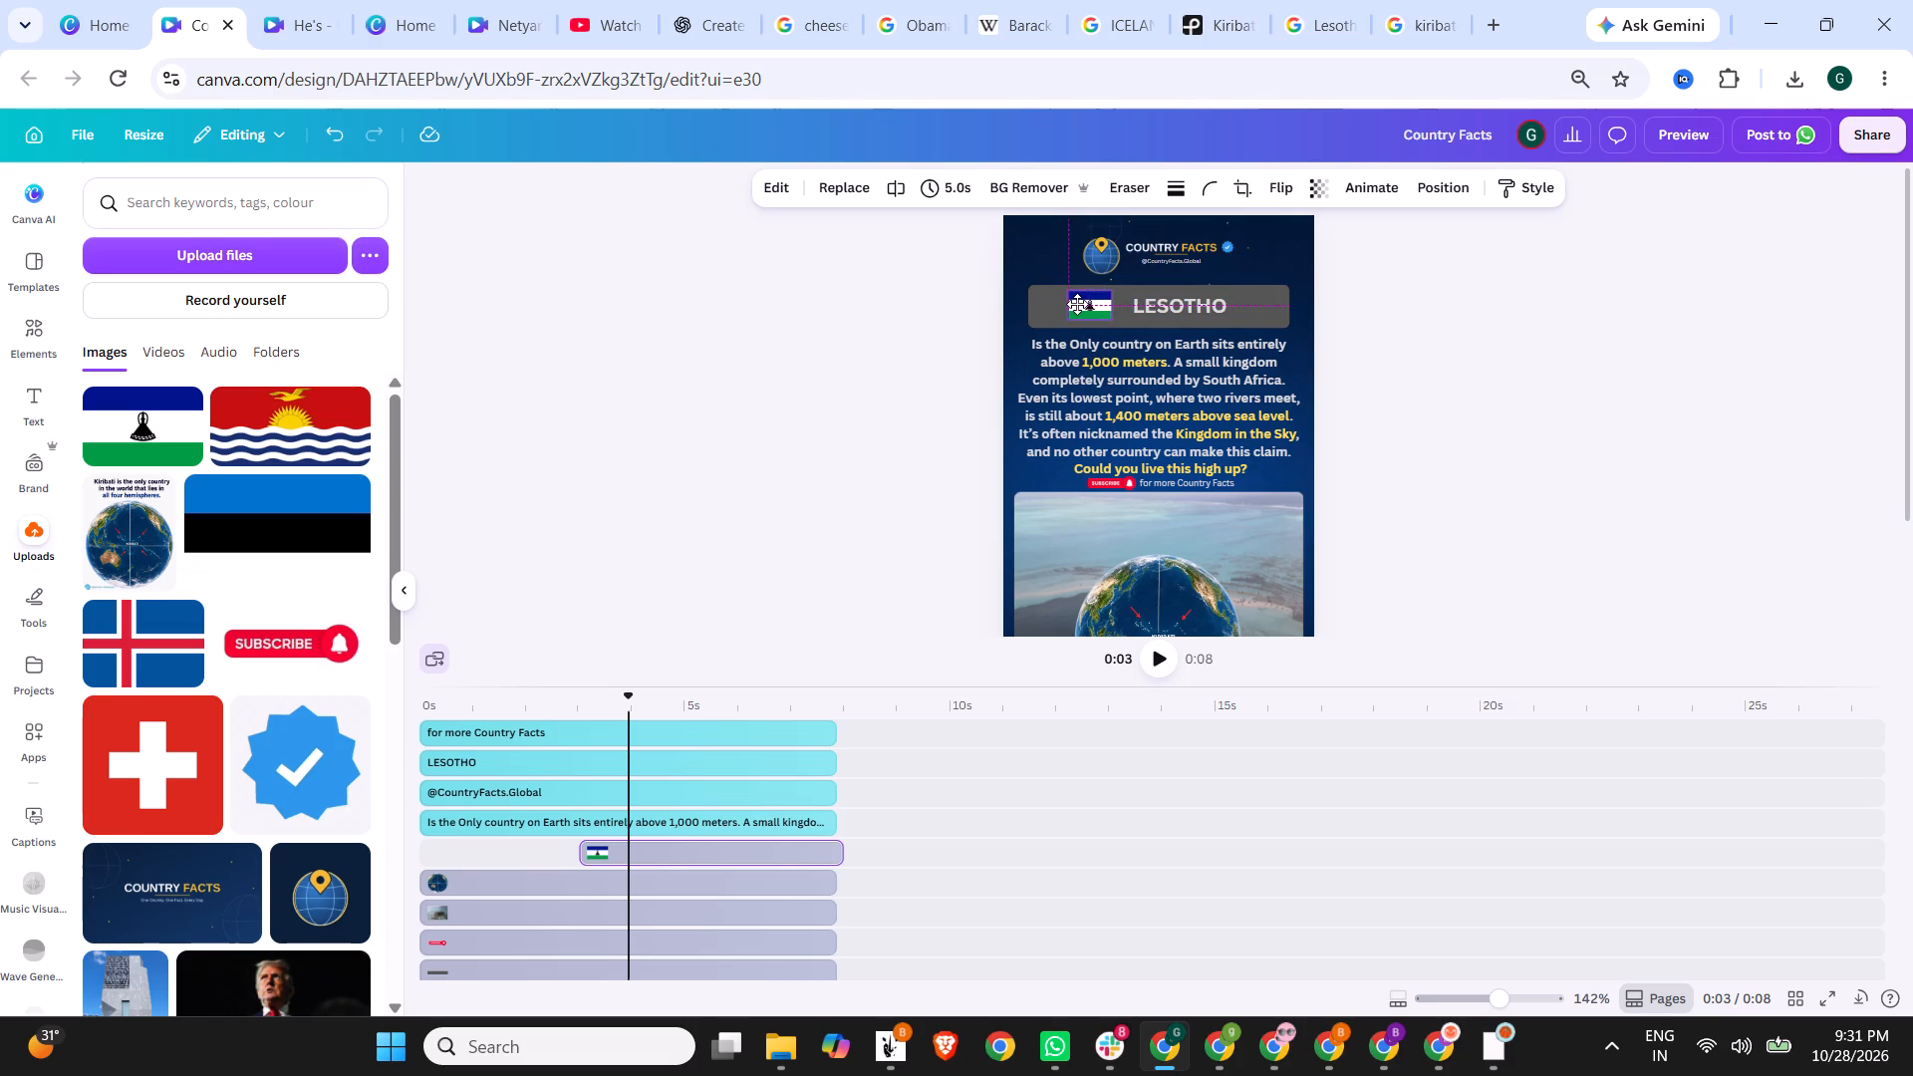
drag(1077, 304, 1078, 304)
click(950, 302)
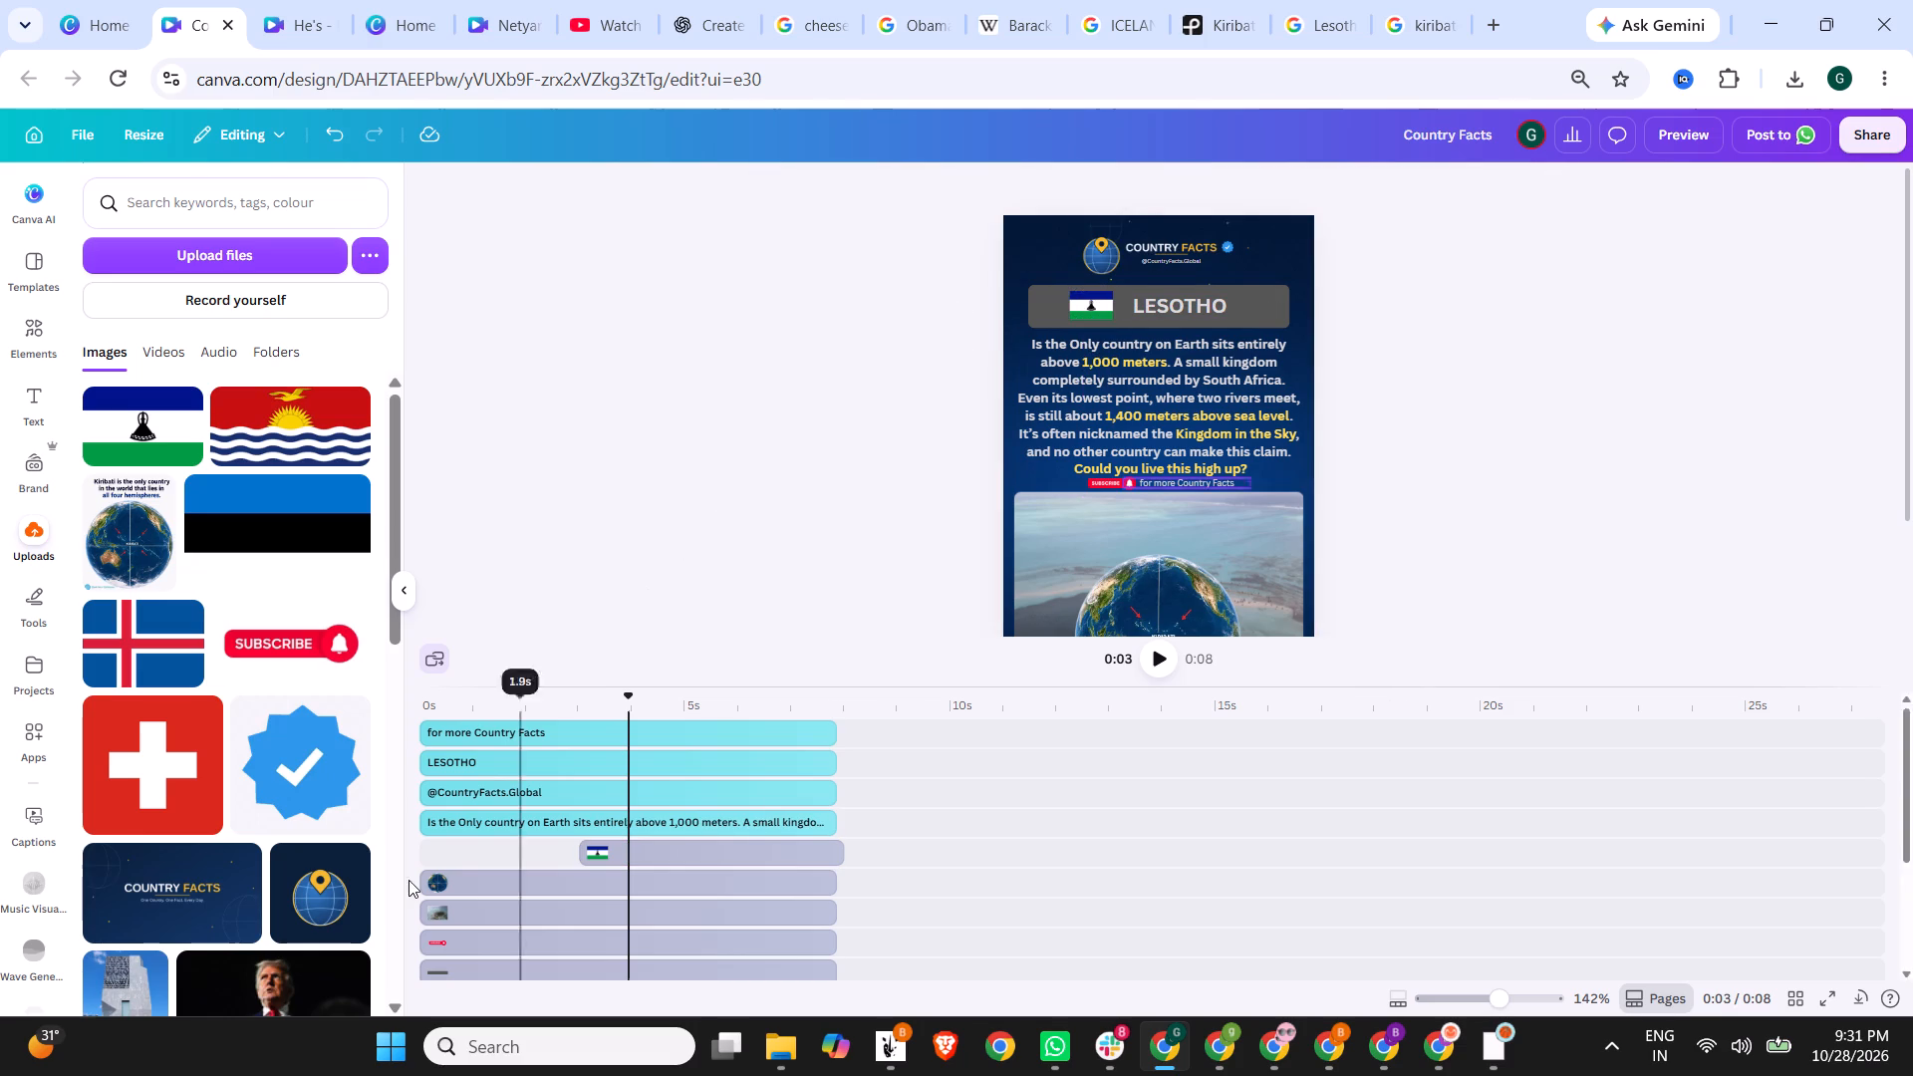
Extend the Lesotho flag's clip back to 0s and trim its end to match the other clips.
drag(583, 849, 443, 849)
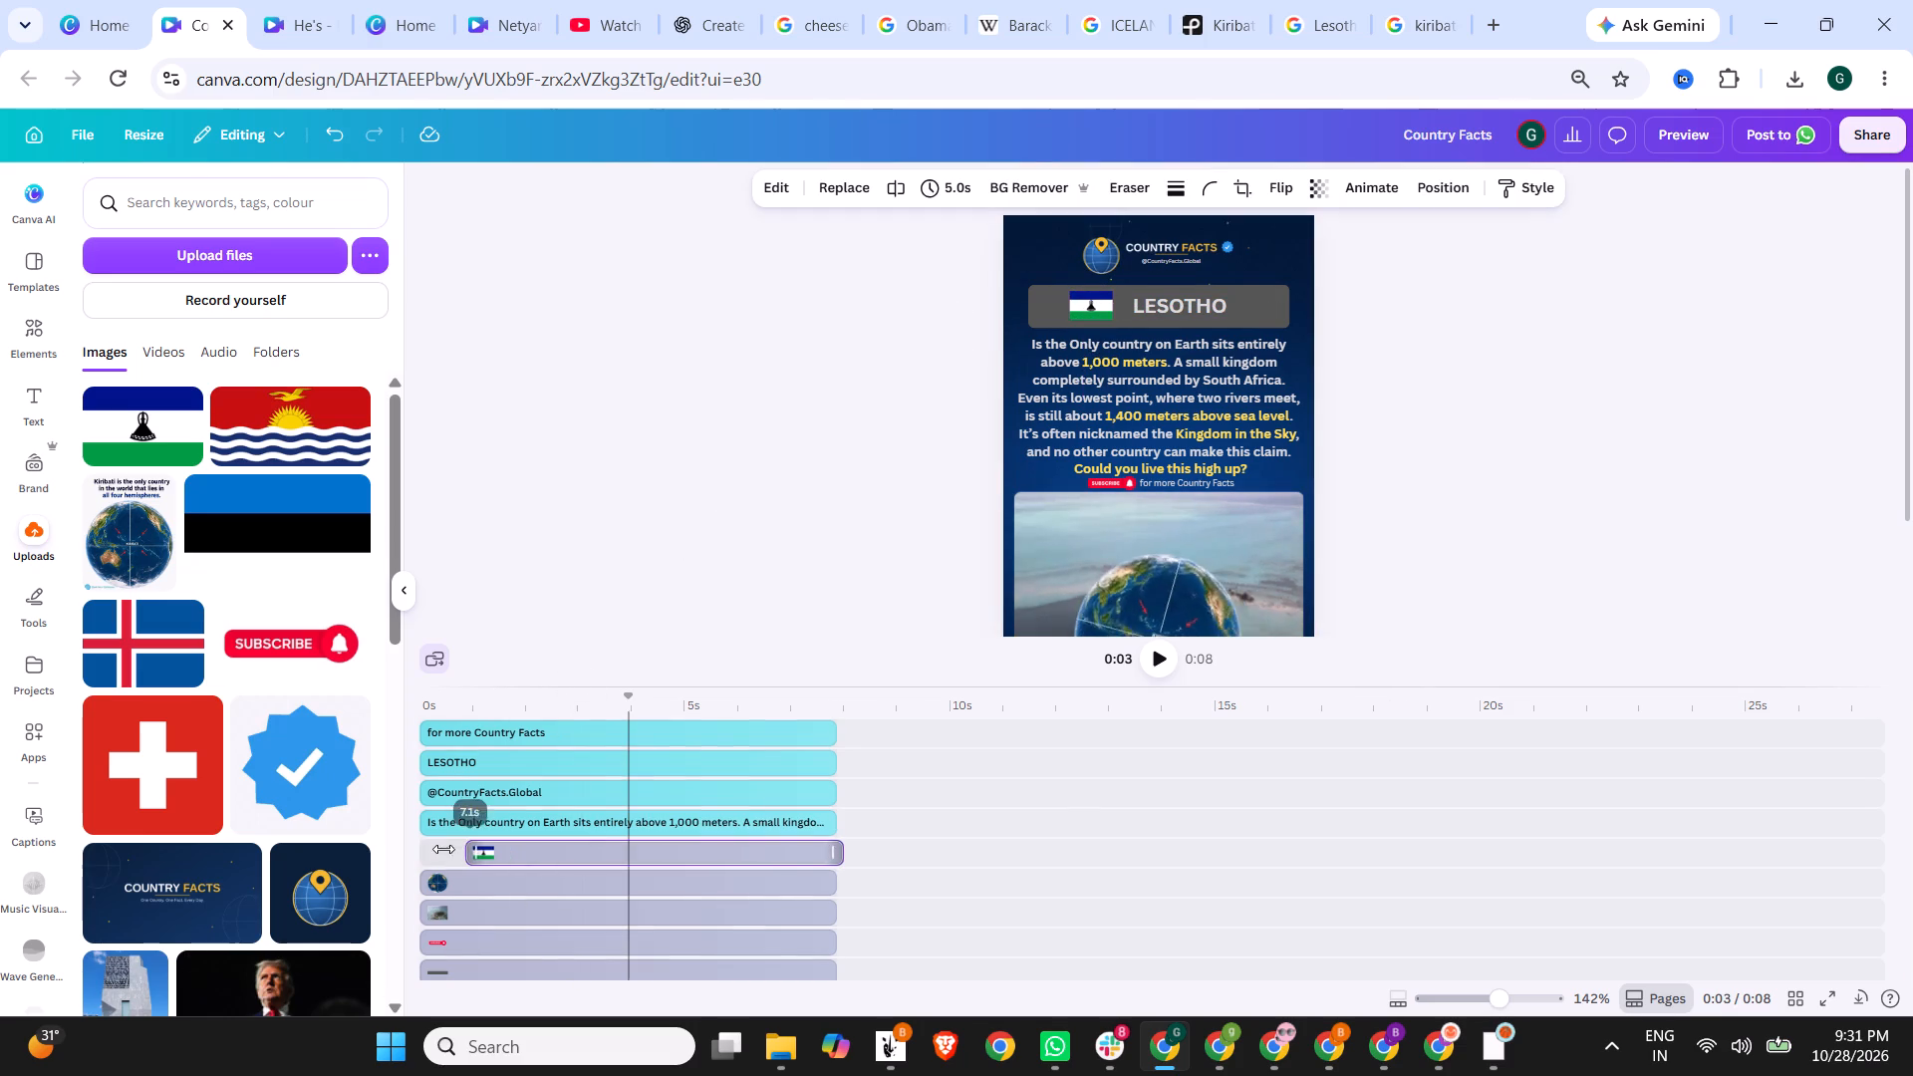
drag(443, 849, 420, 849)
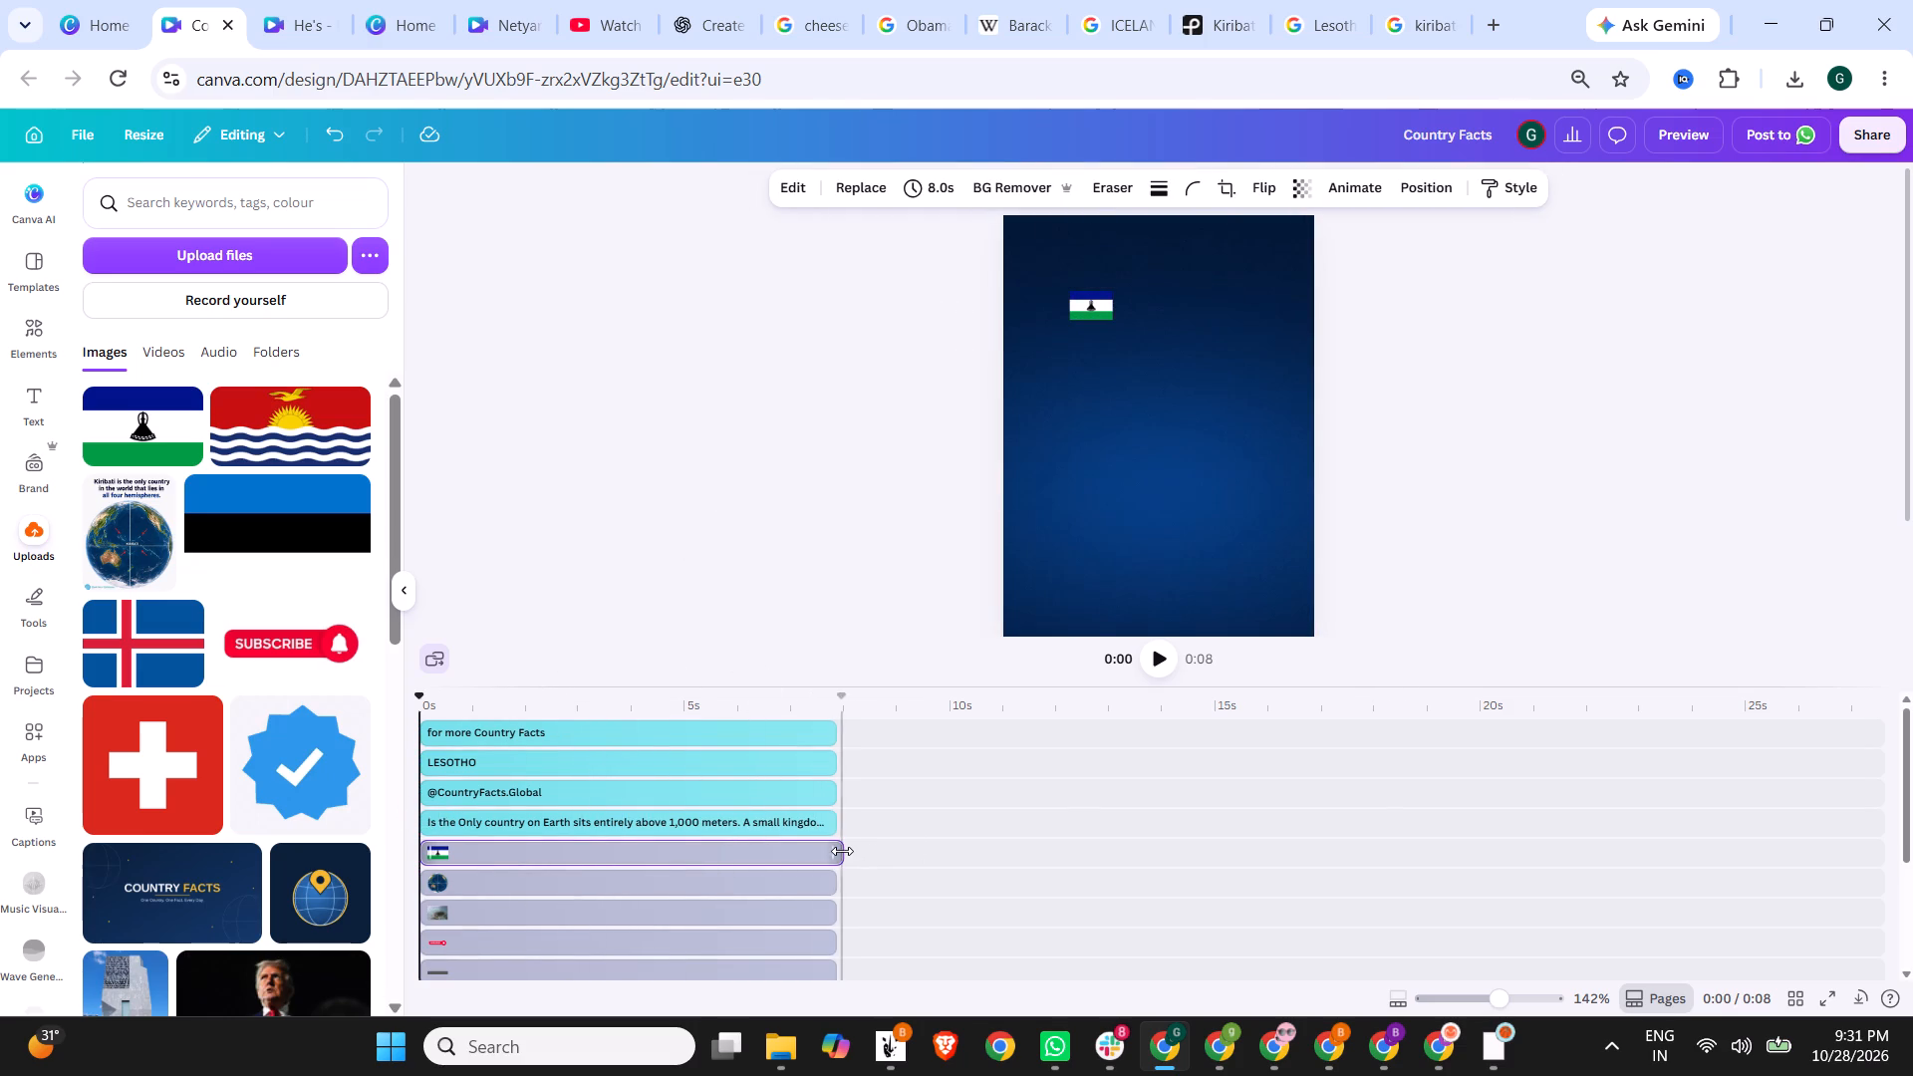
drag(842, 851, 832, 850)
click(862, 484)
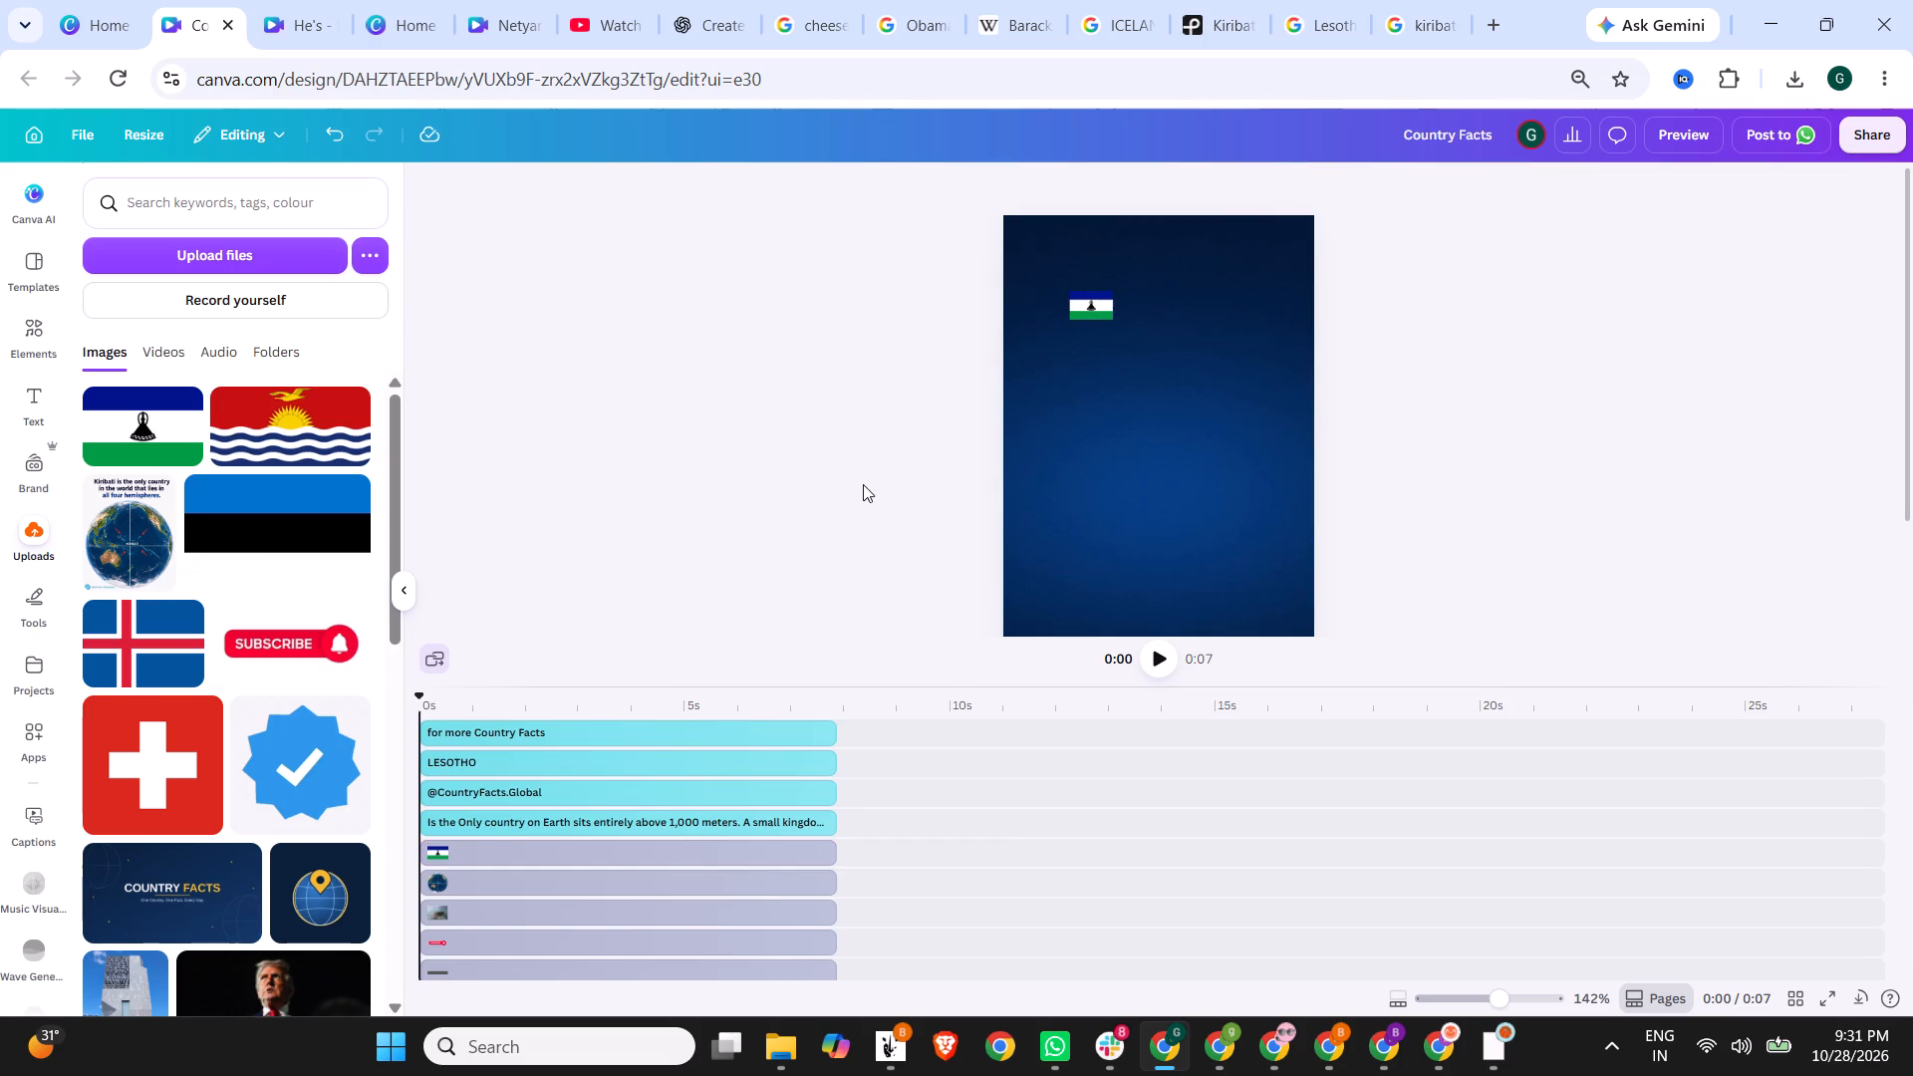
Preview the Lesotho design, checking the flag, text and remaining imagery.
click(1691, 138)
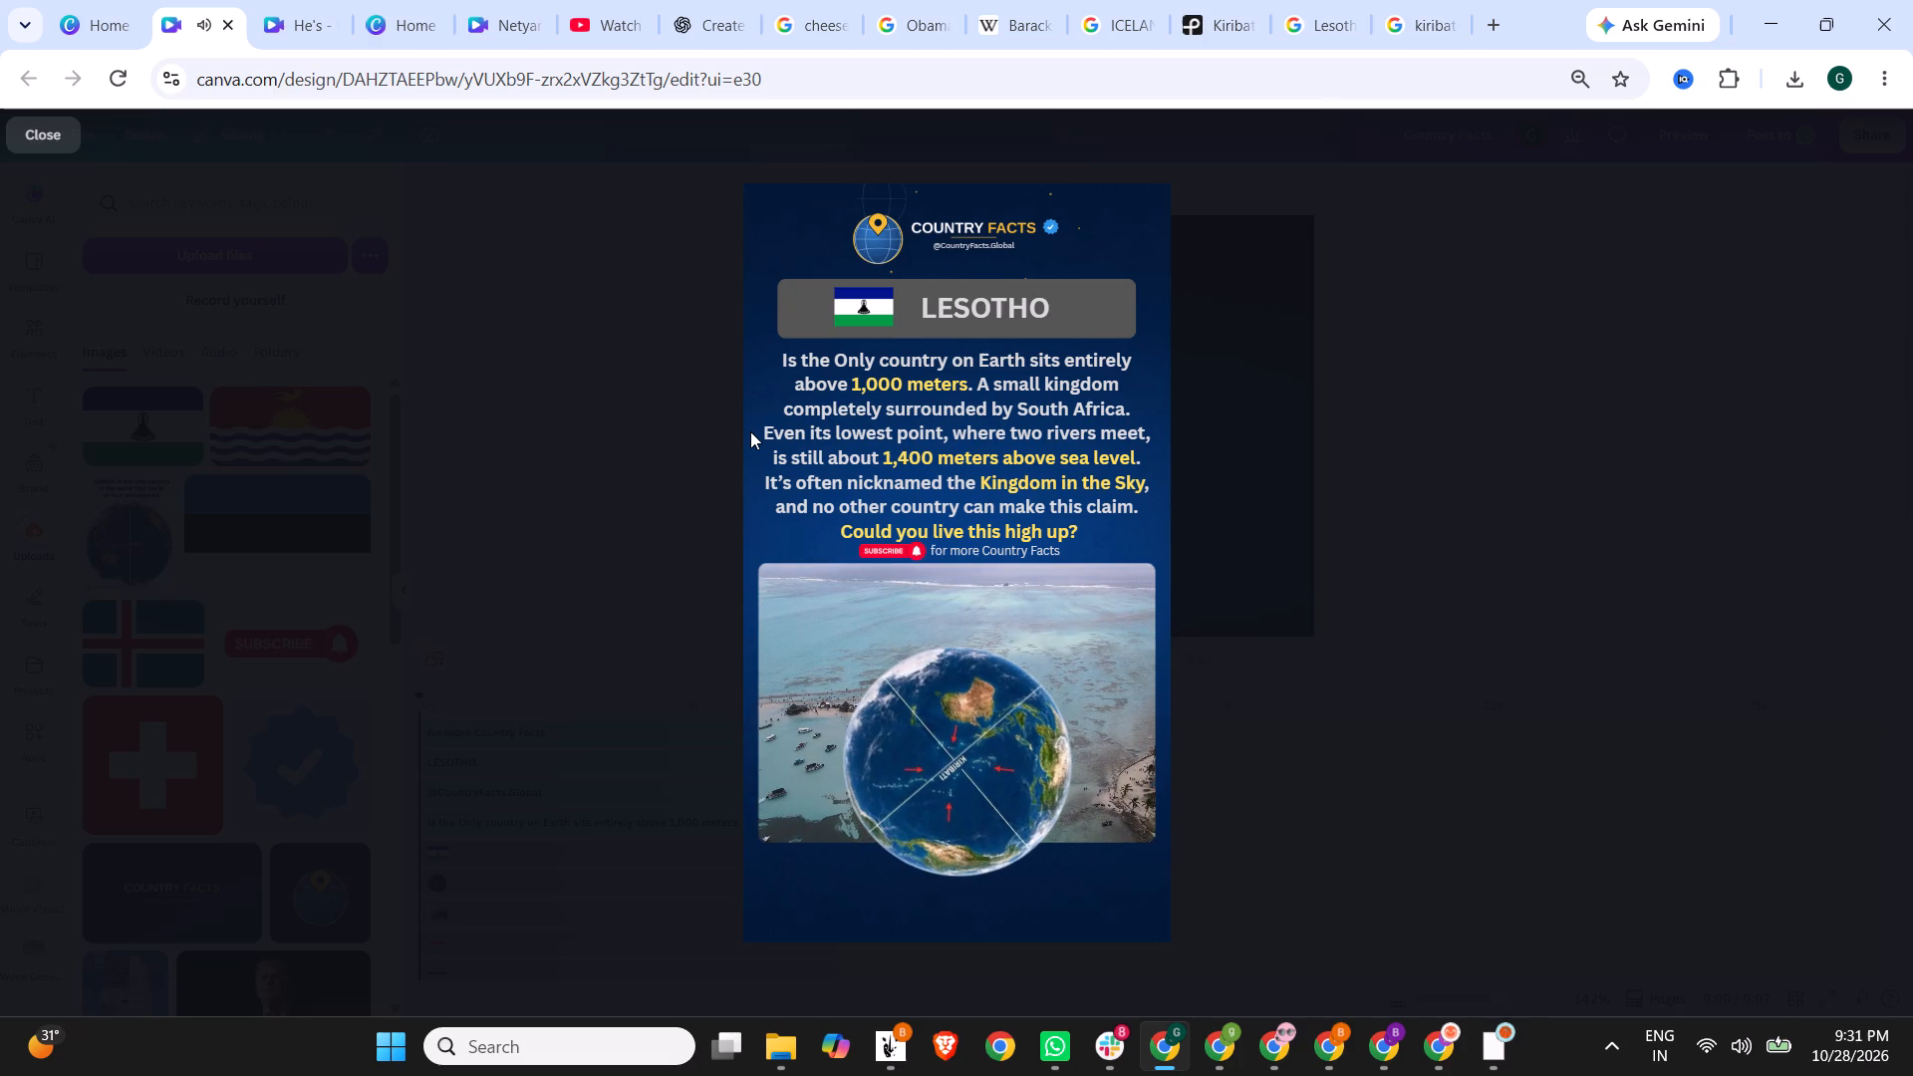
click(1567, 422)
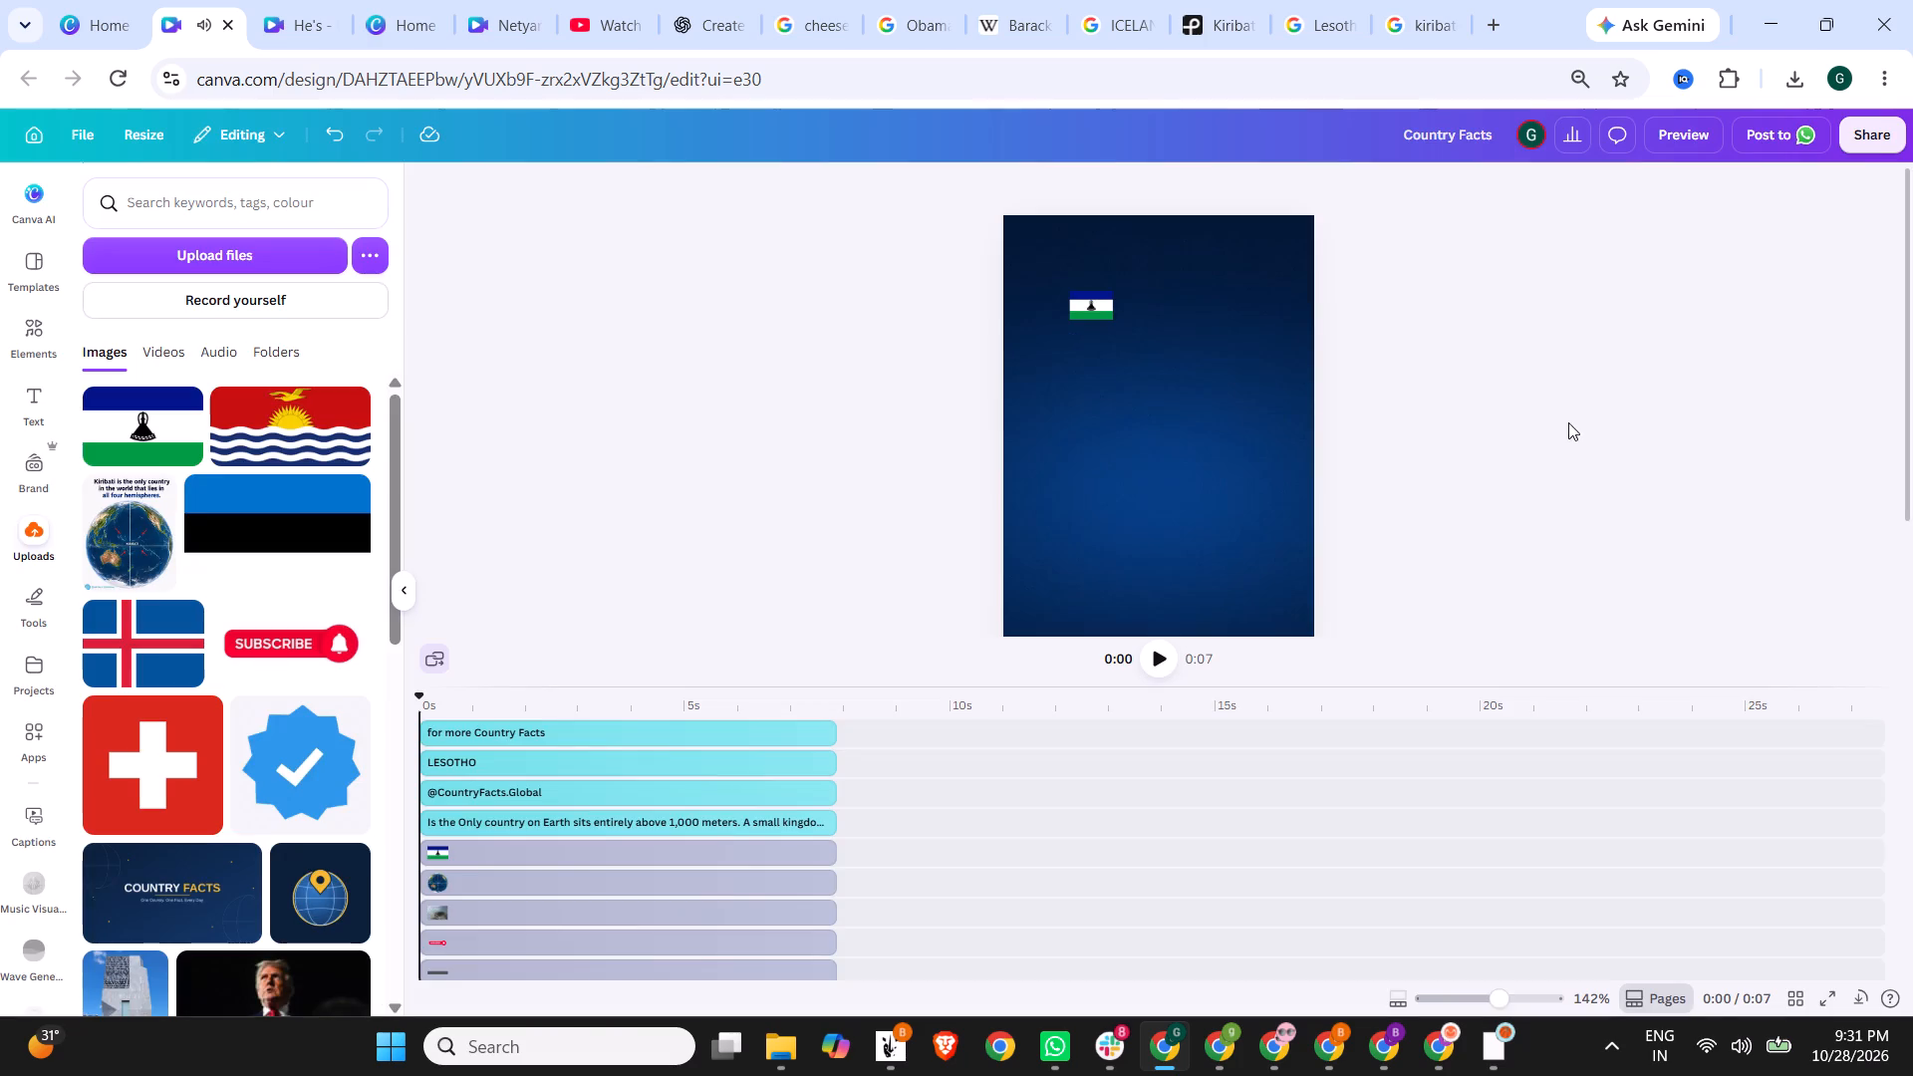
Switch to Pexels and search the video library for "lesotho".
click(1247, 0)
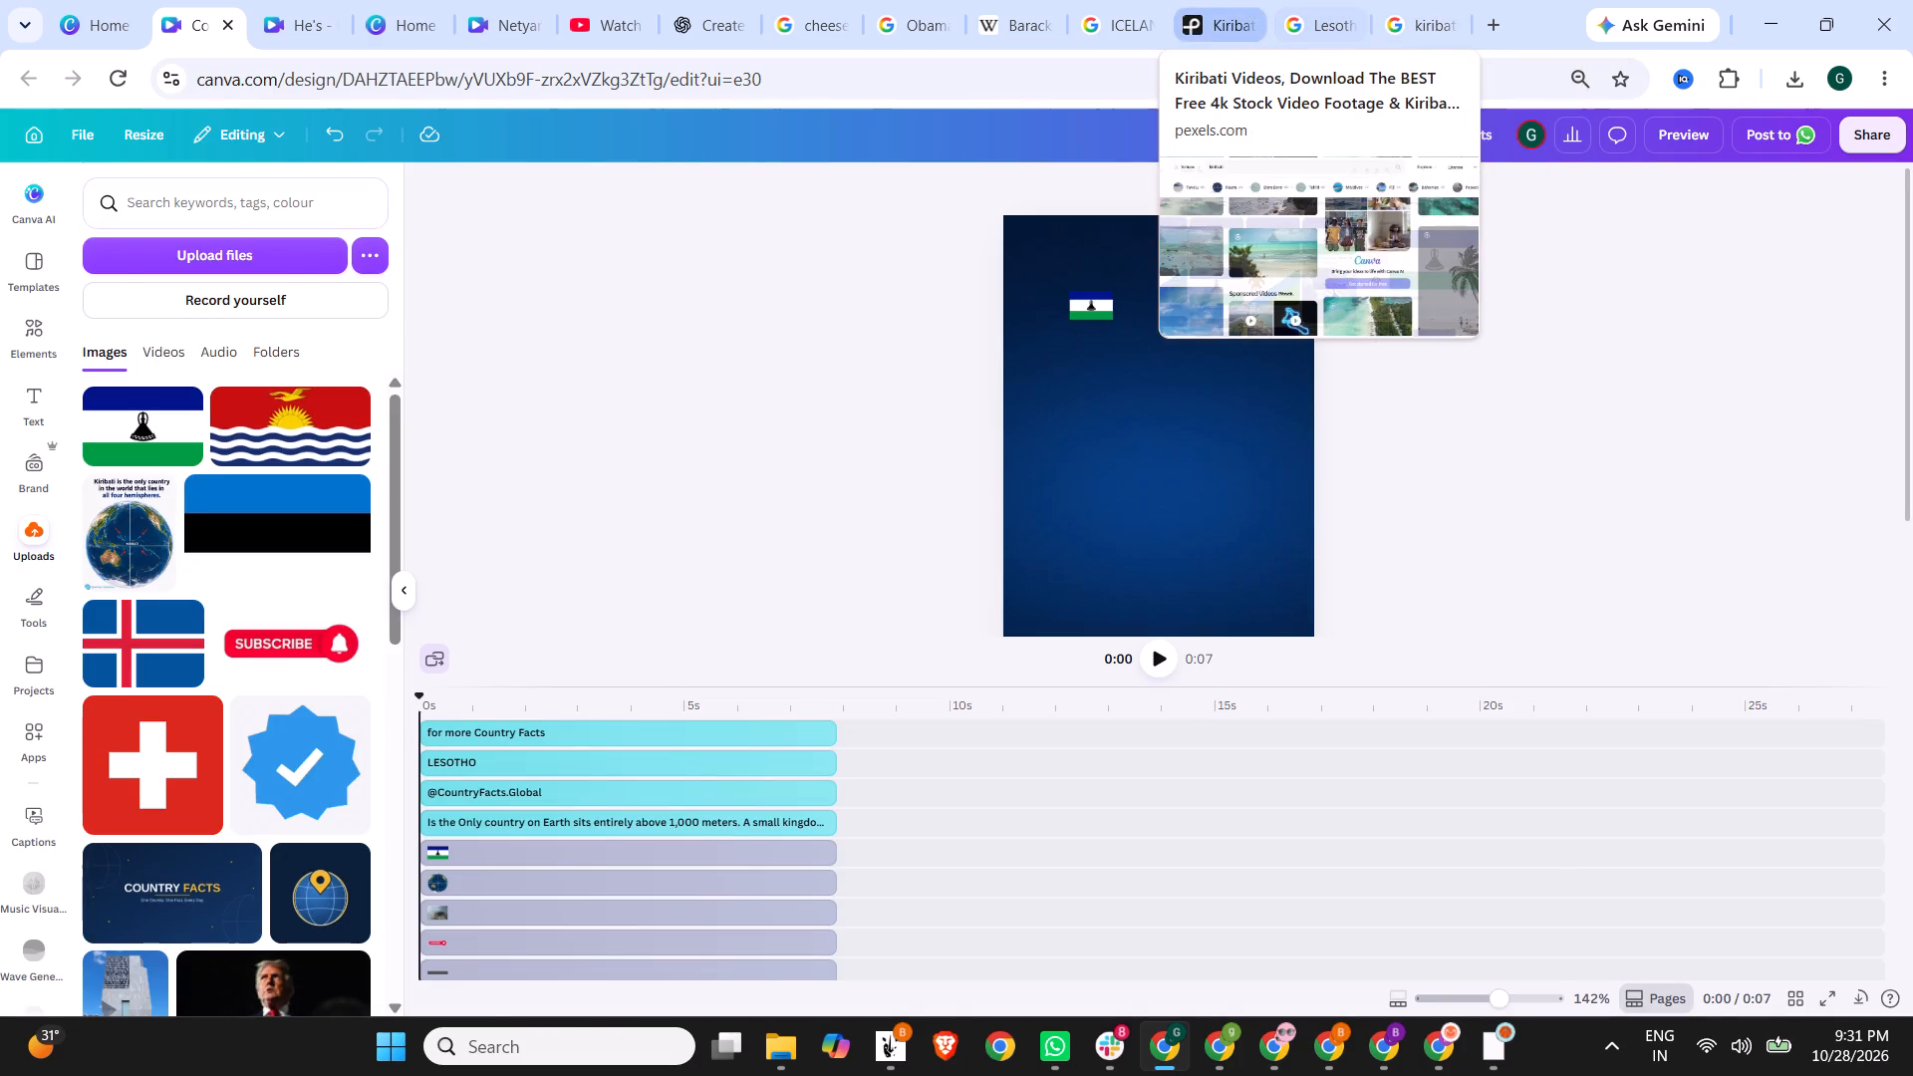
drag(524, 152, 214, 156)
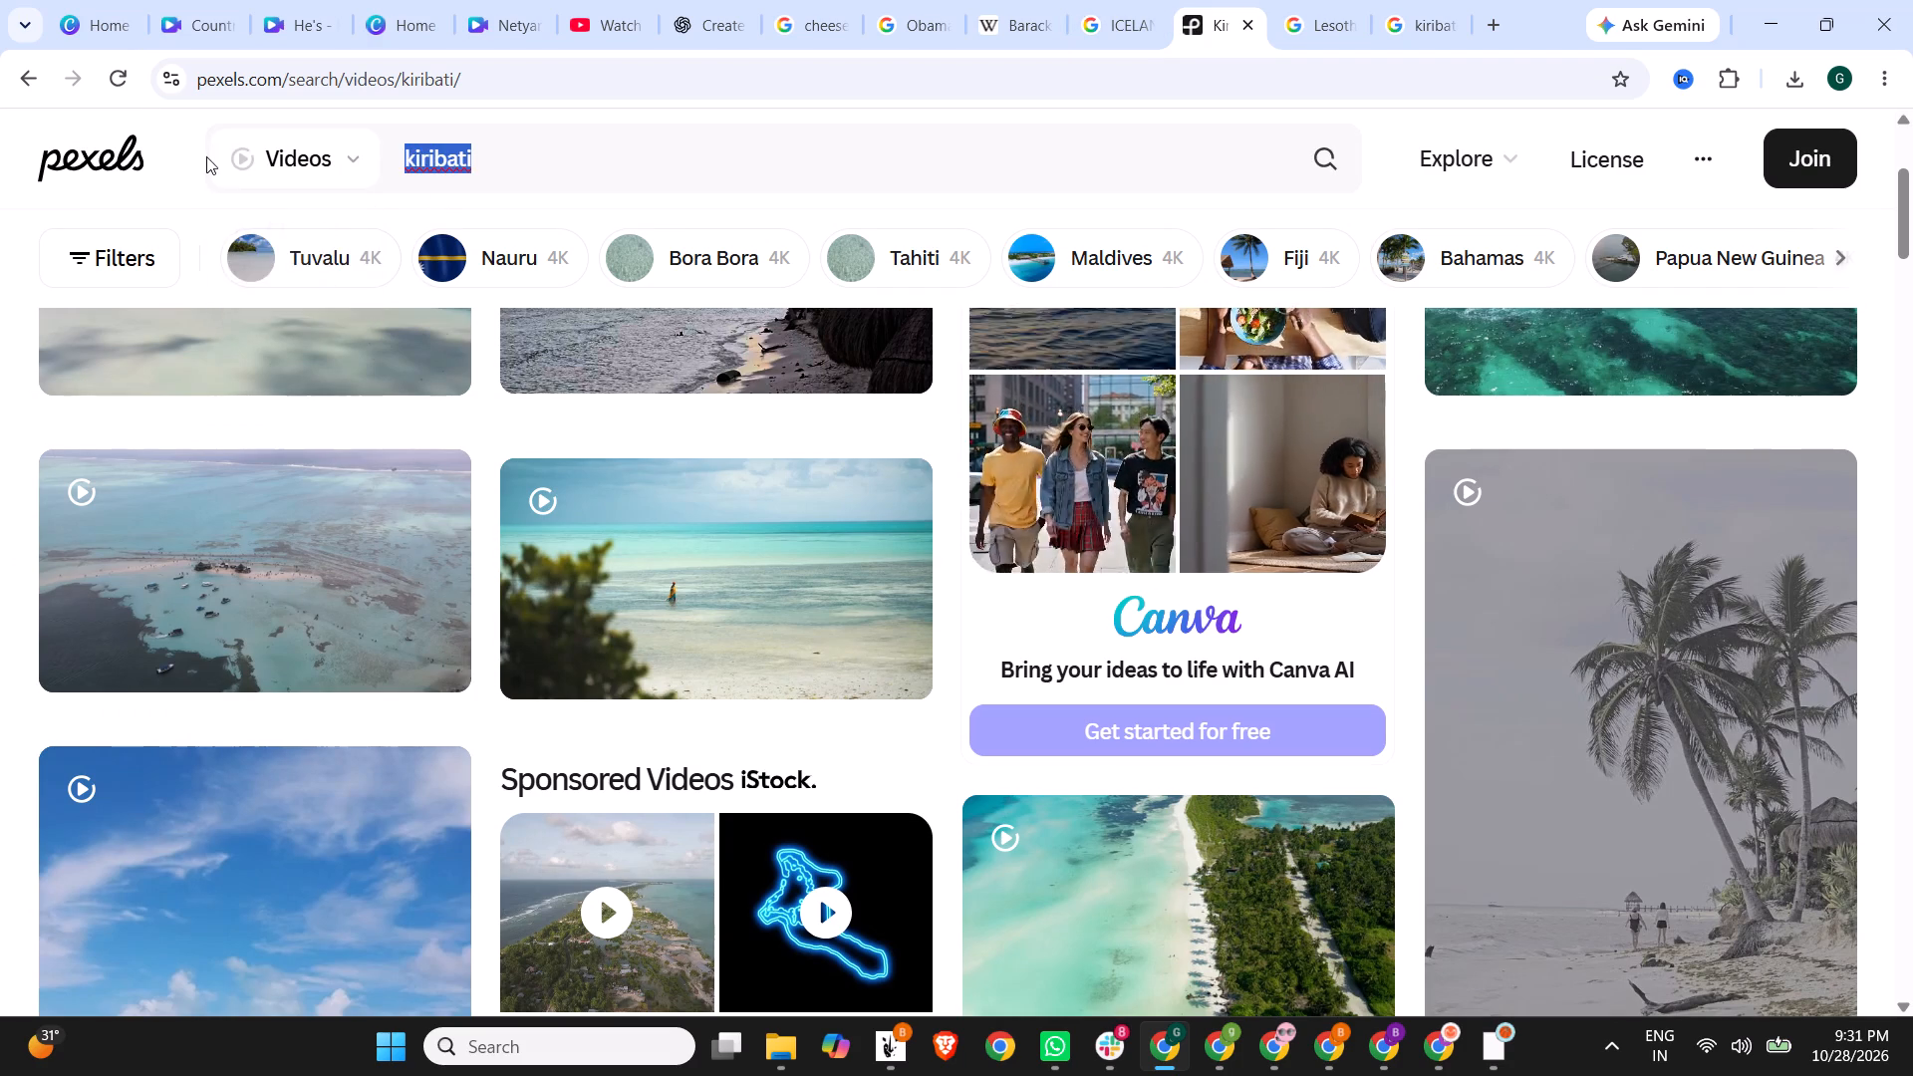
text(leos)
key(BackSpace)
key(BackSpace)
text(sotho)
key(Return)
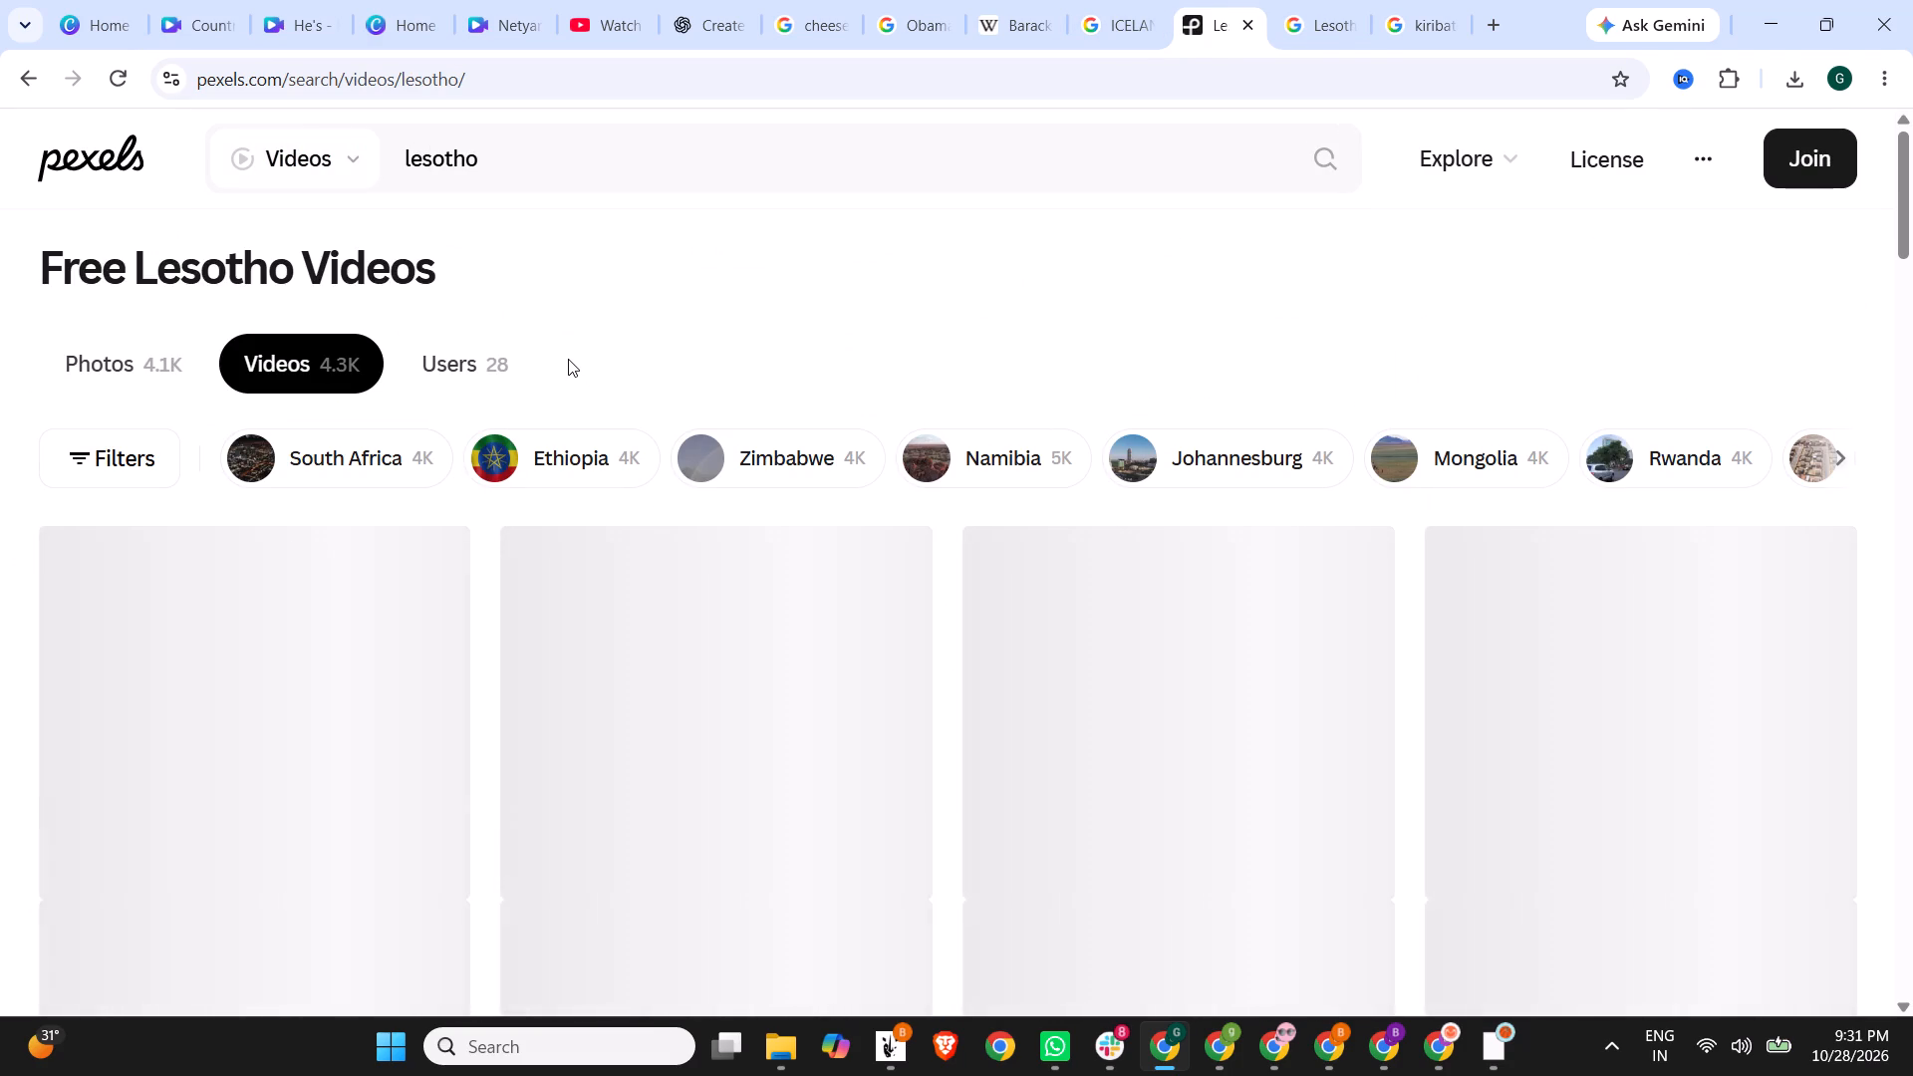
Browse the Lesotho videos and open the Drakensberg Sentinel car park clip to check its description.
scroll(568, 359, down, 2)
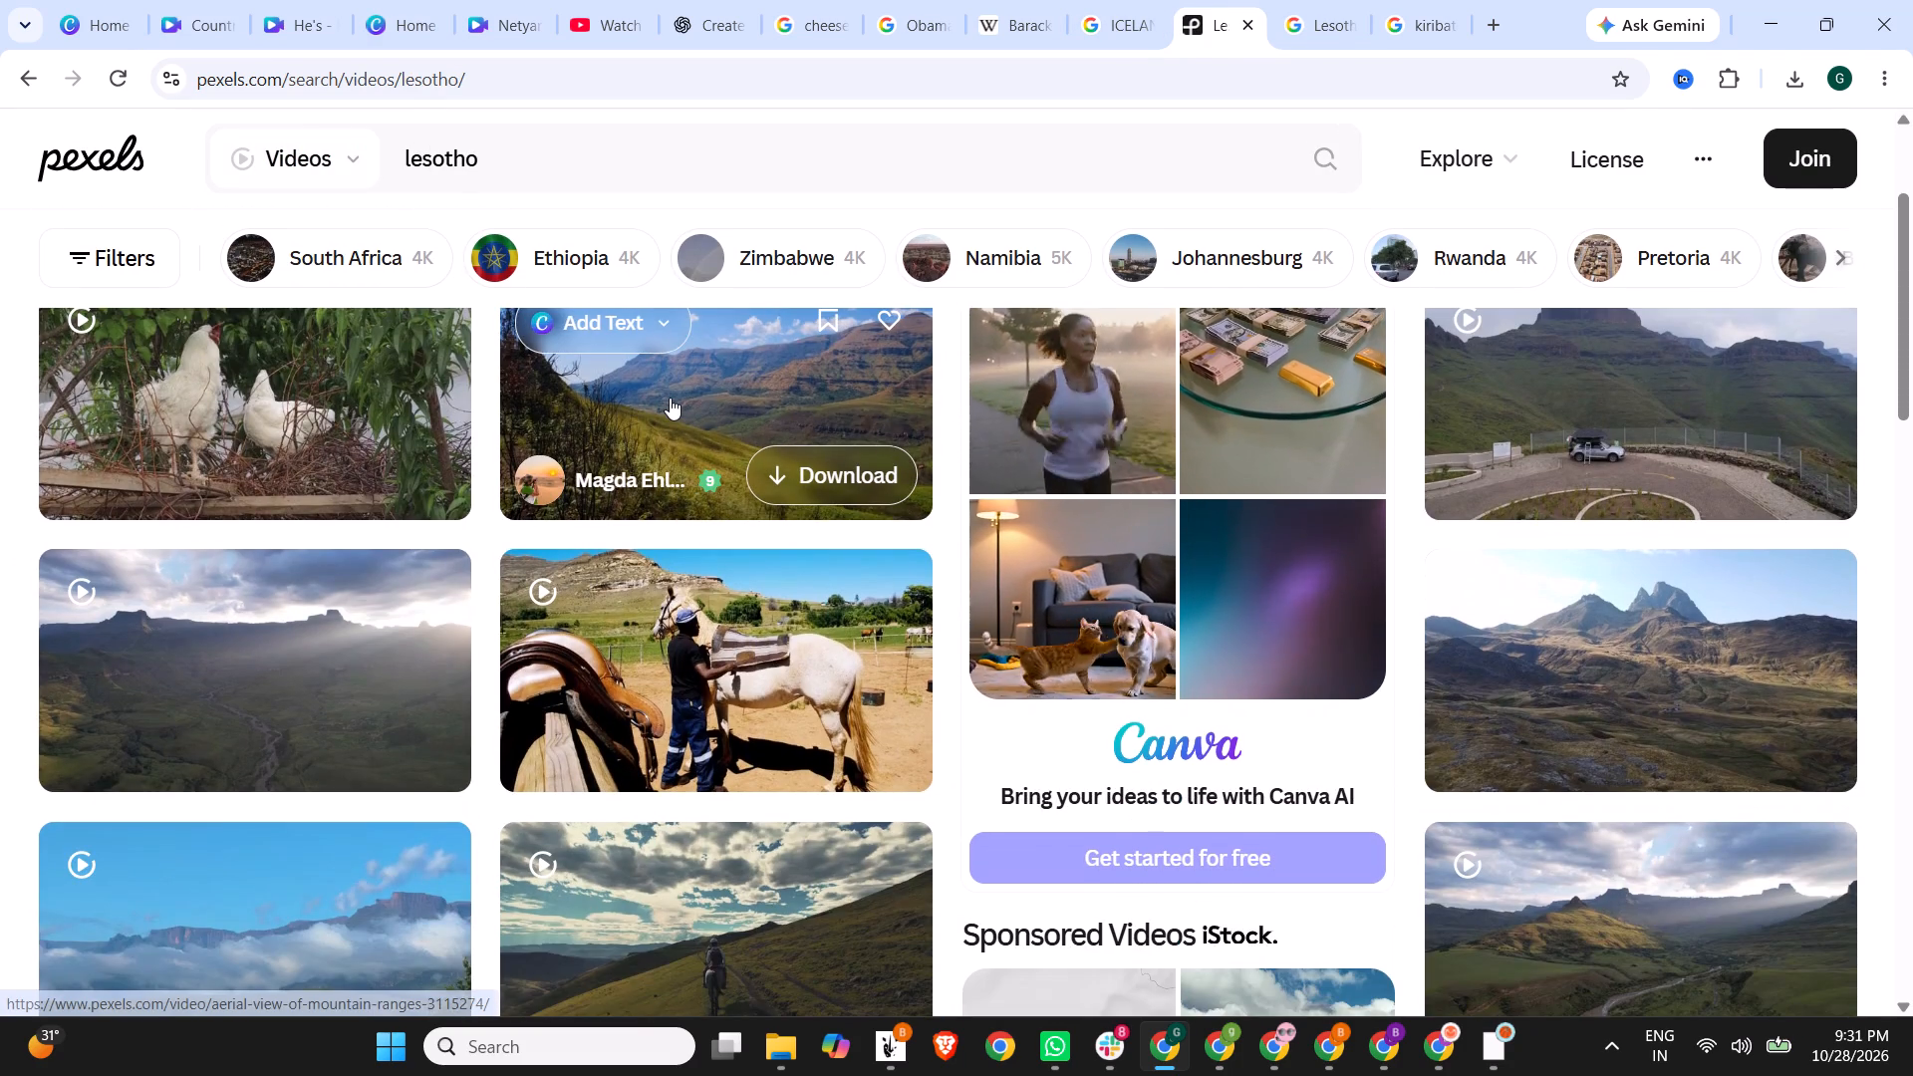
scroll(686, 410, up, 2)
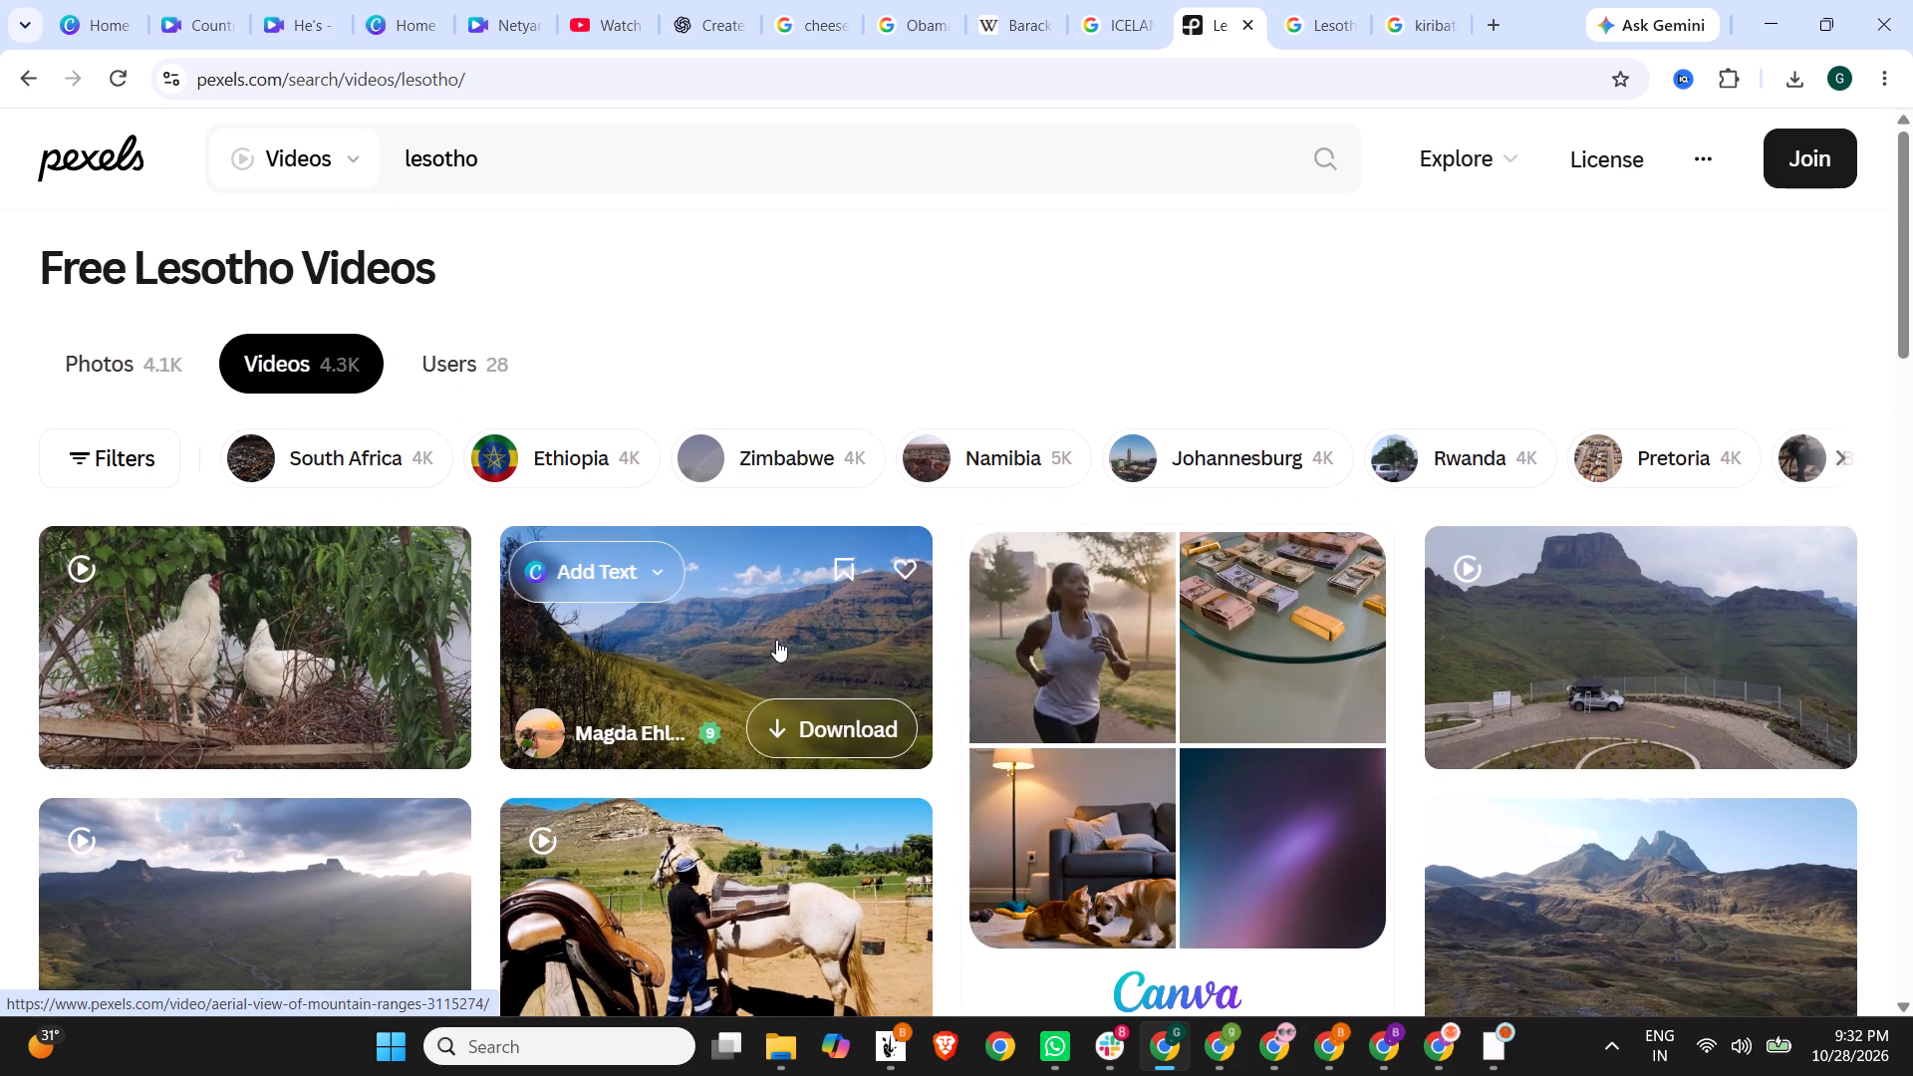
scroll(746, 645, down, 1)
click(1636, 529)
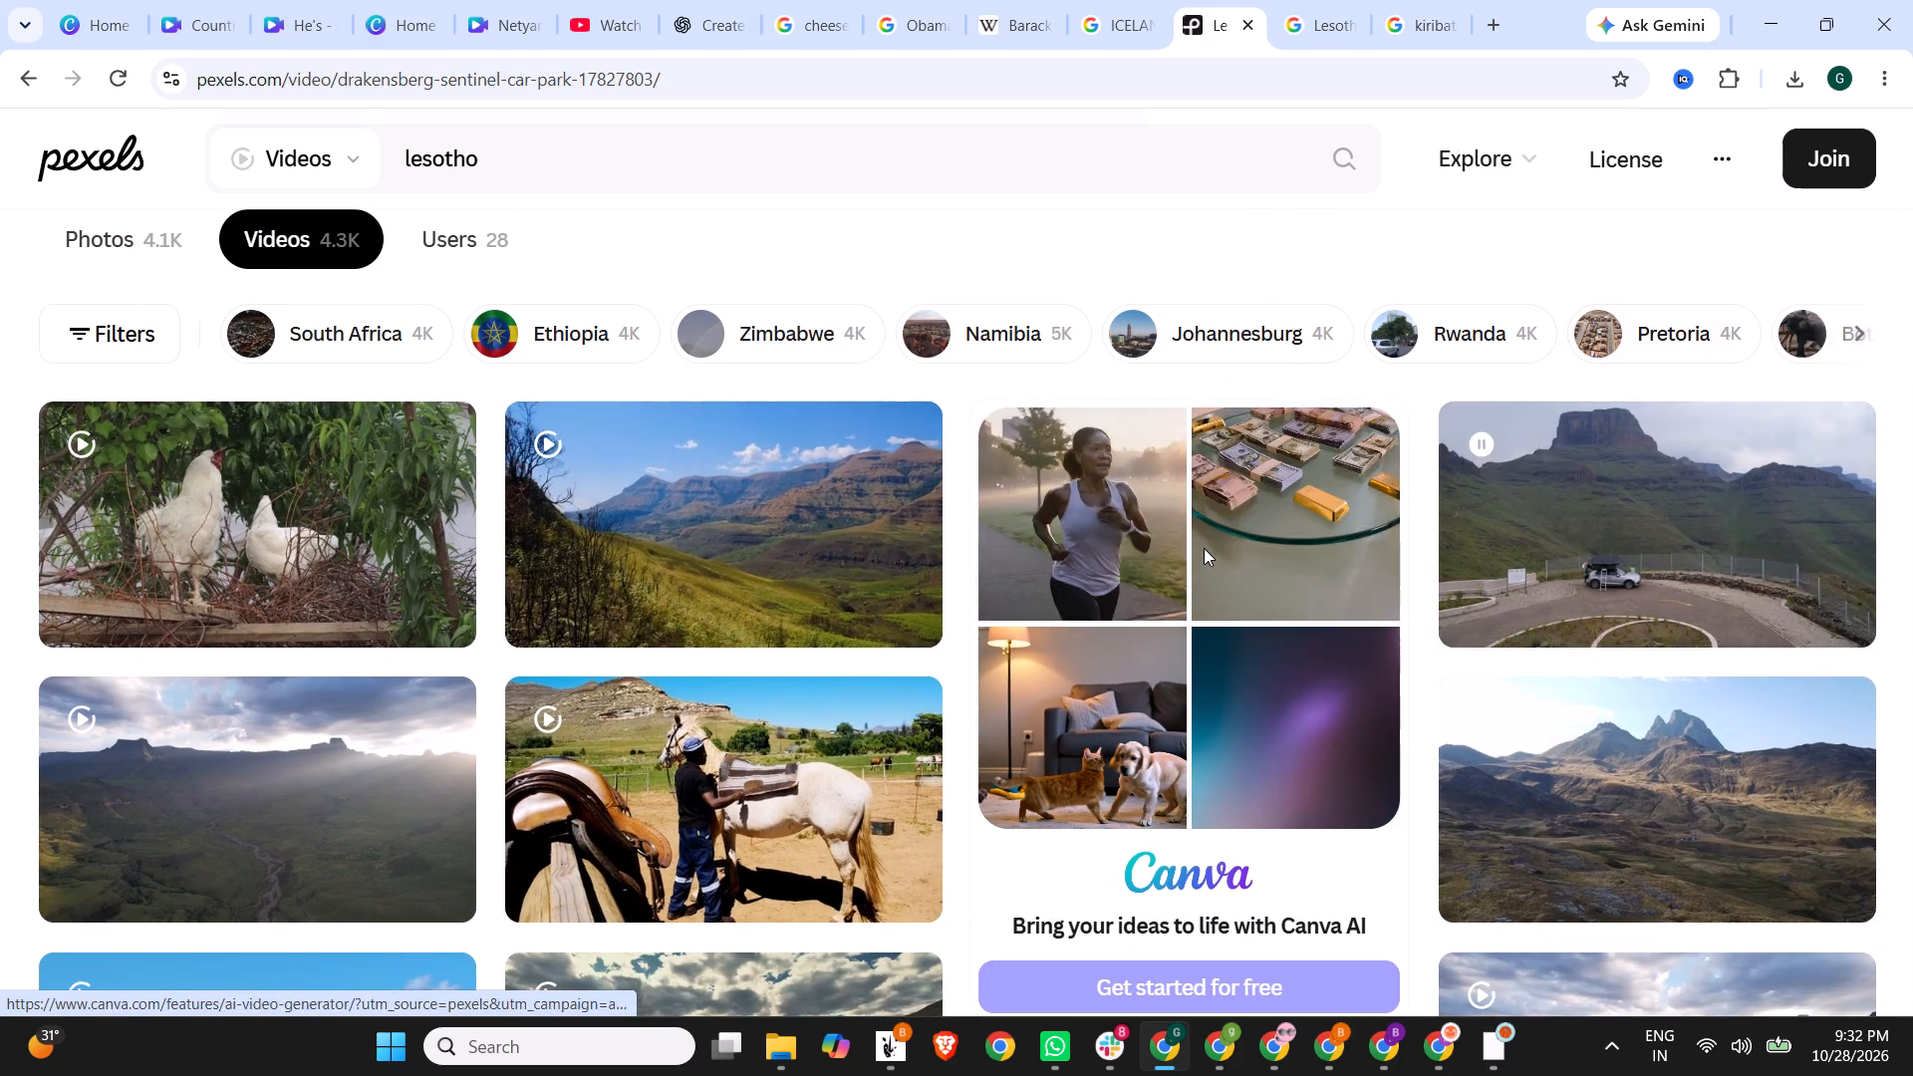
scroll(1188, 550, down, 3)
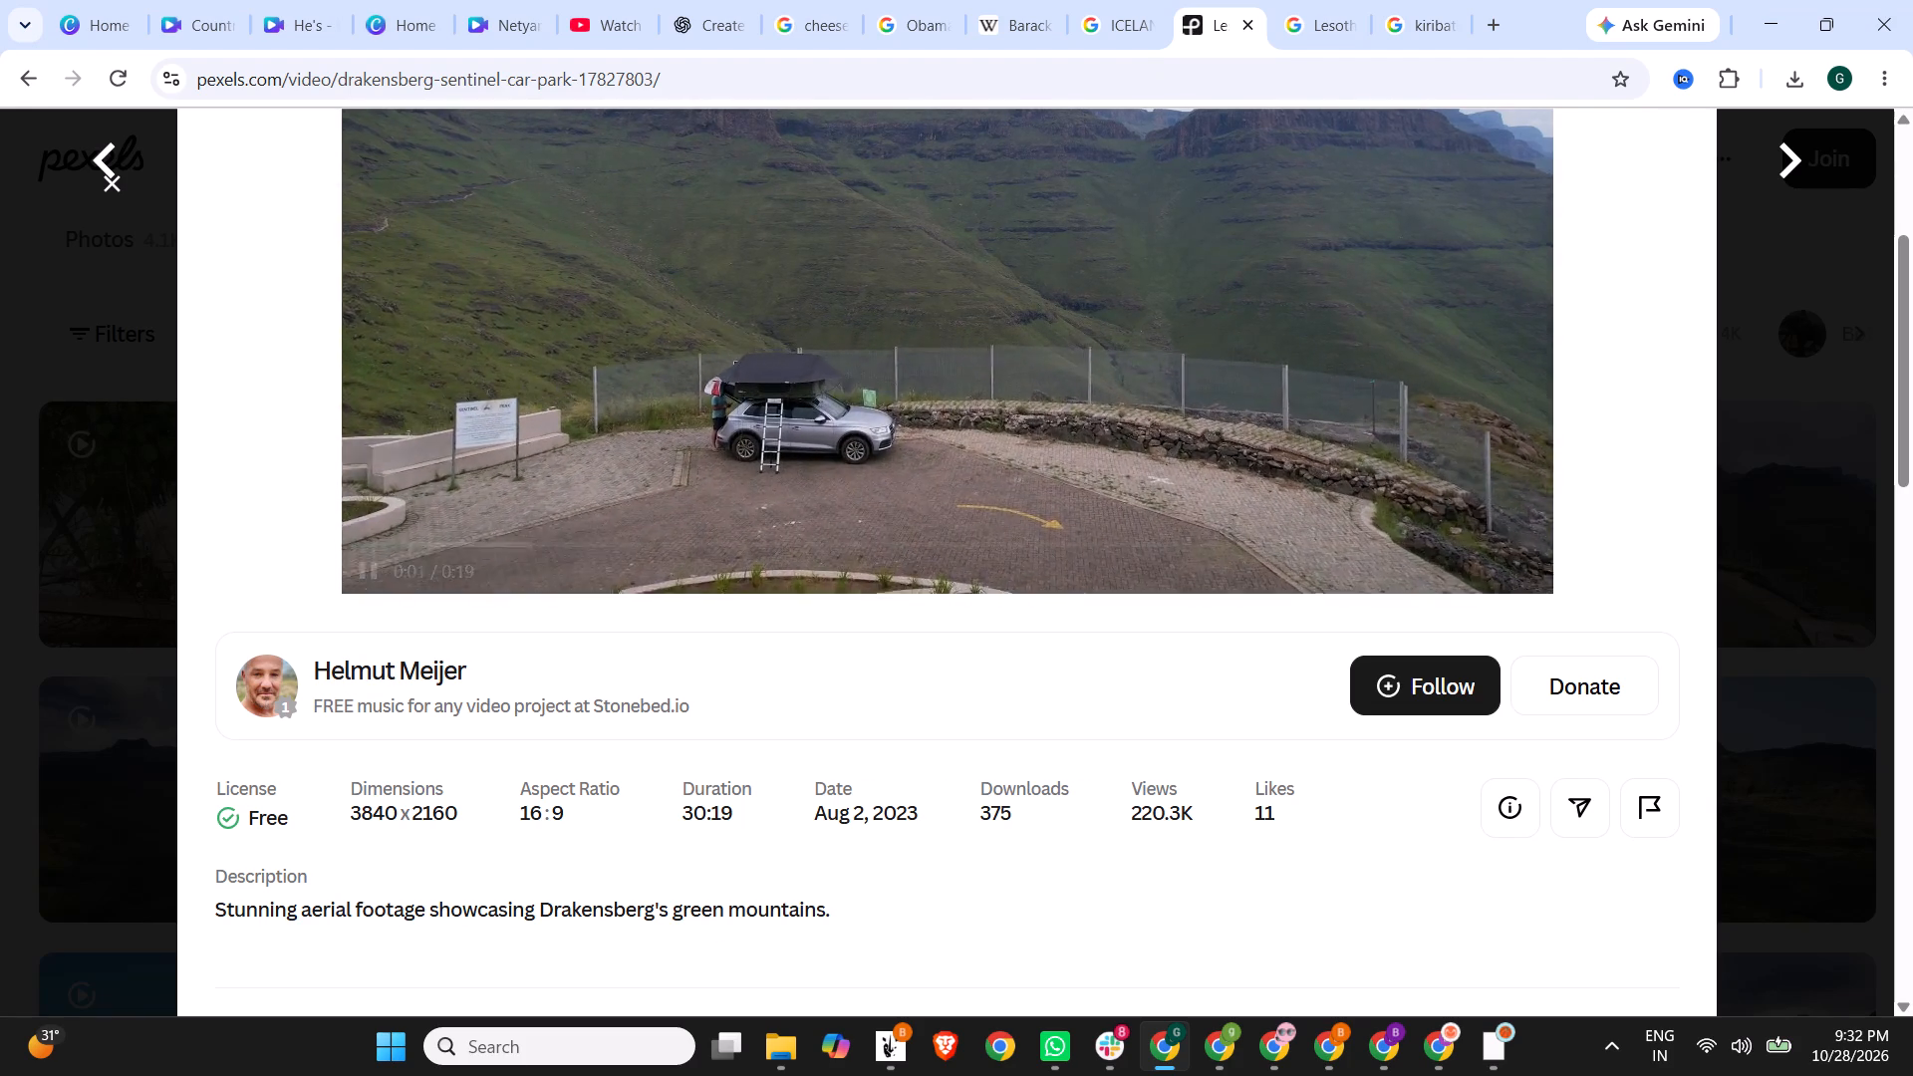
Copy "Drakensberg" from the video description and search Google for it in a new tab.
drag(540, 906, 653, 906)
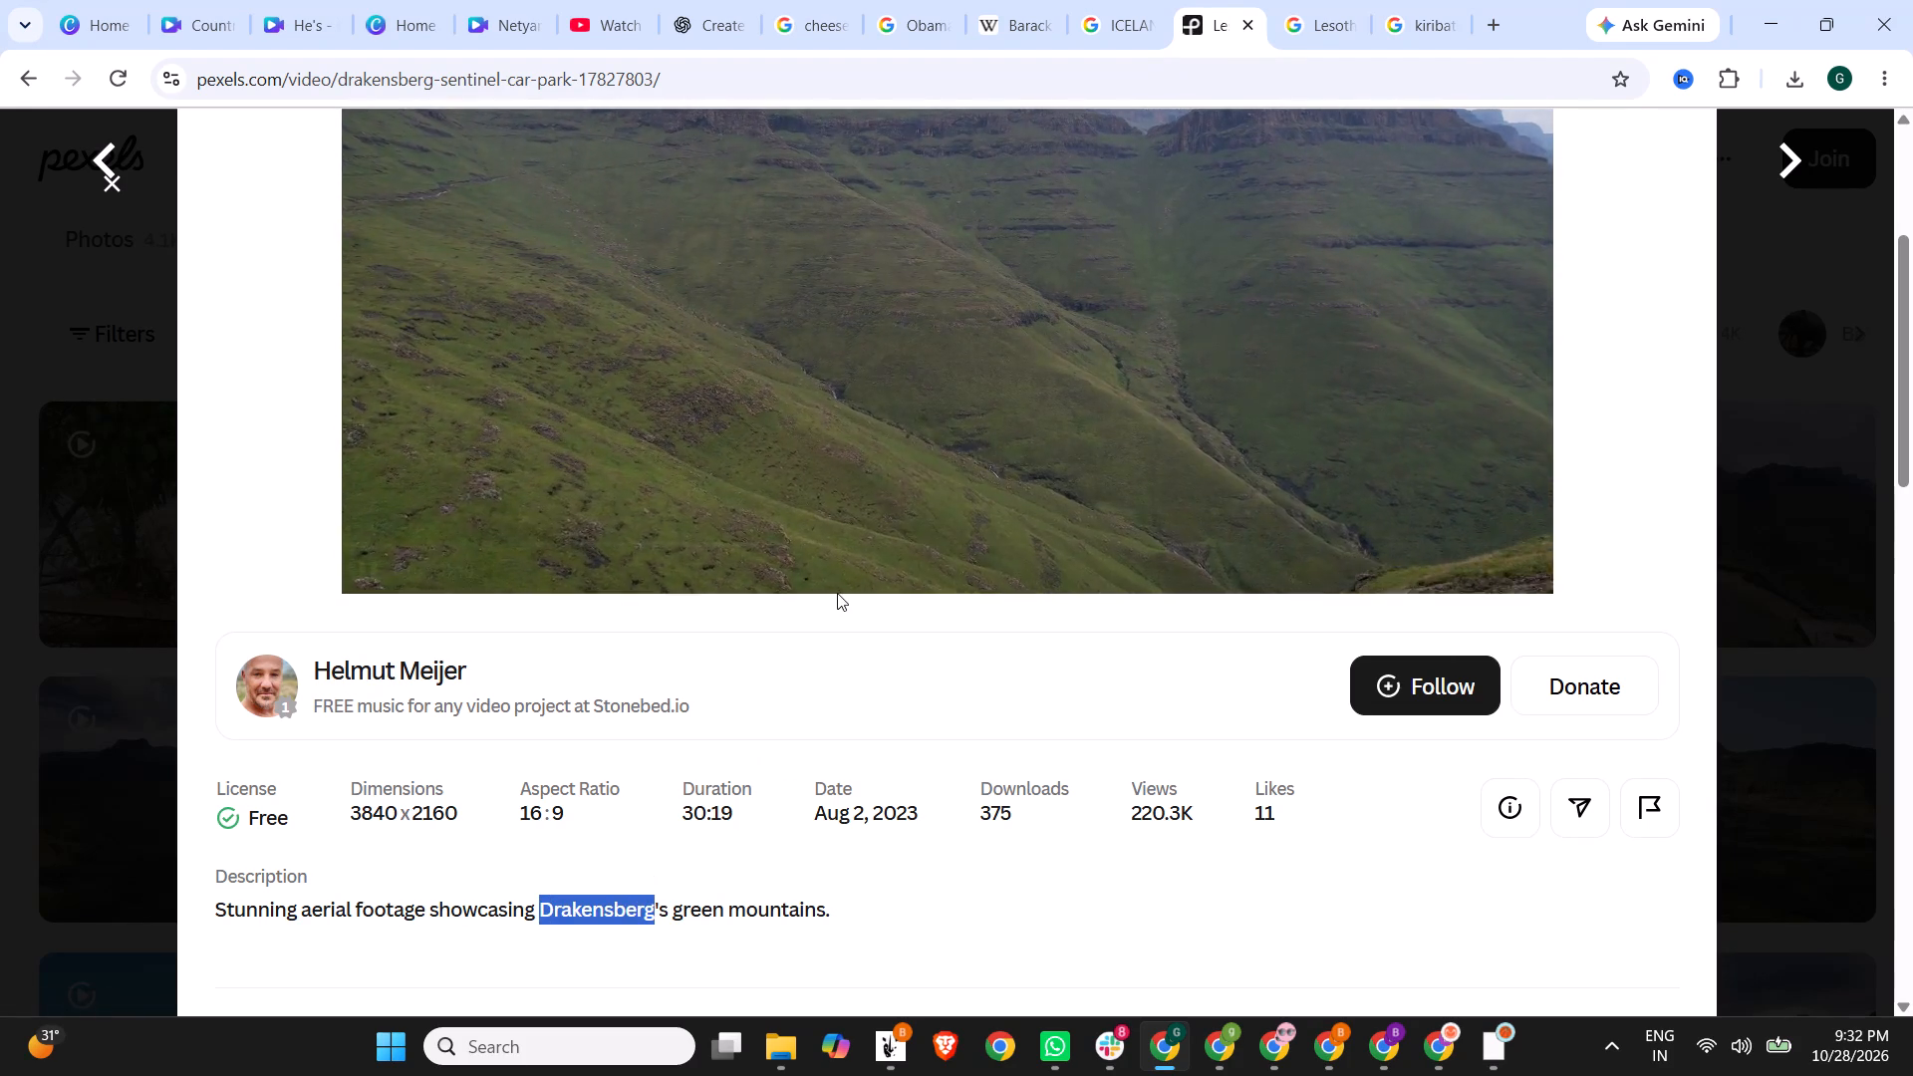
key(ctrl+c)
click(1493, 26)
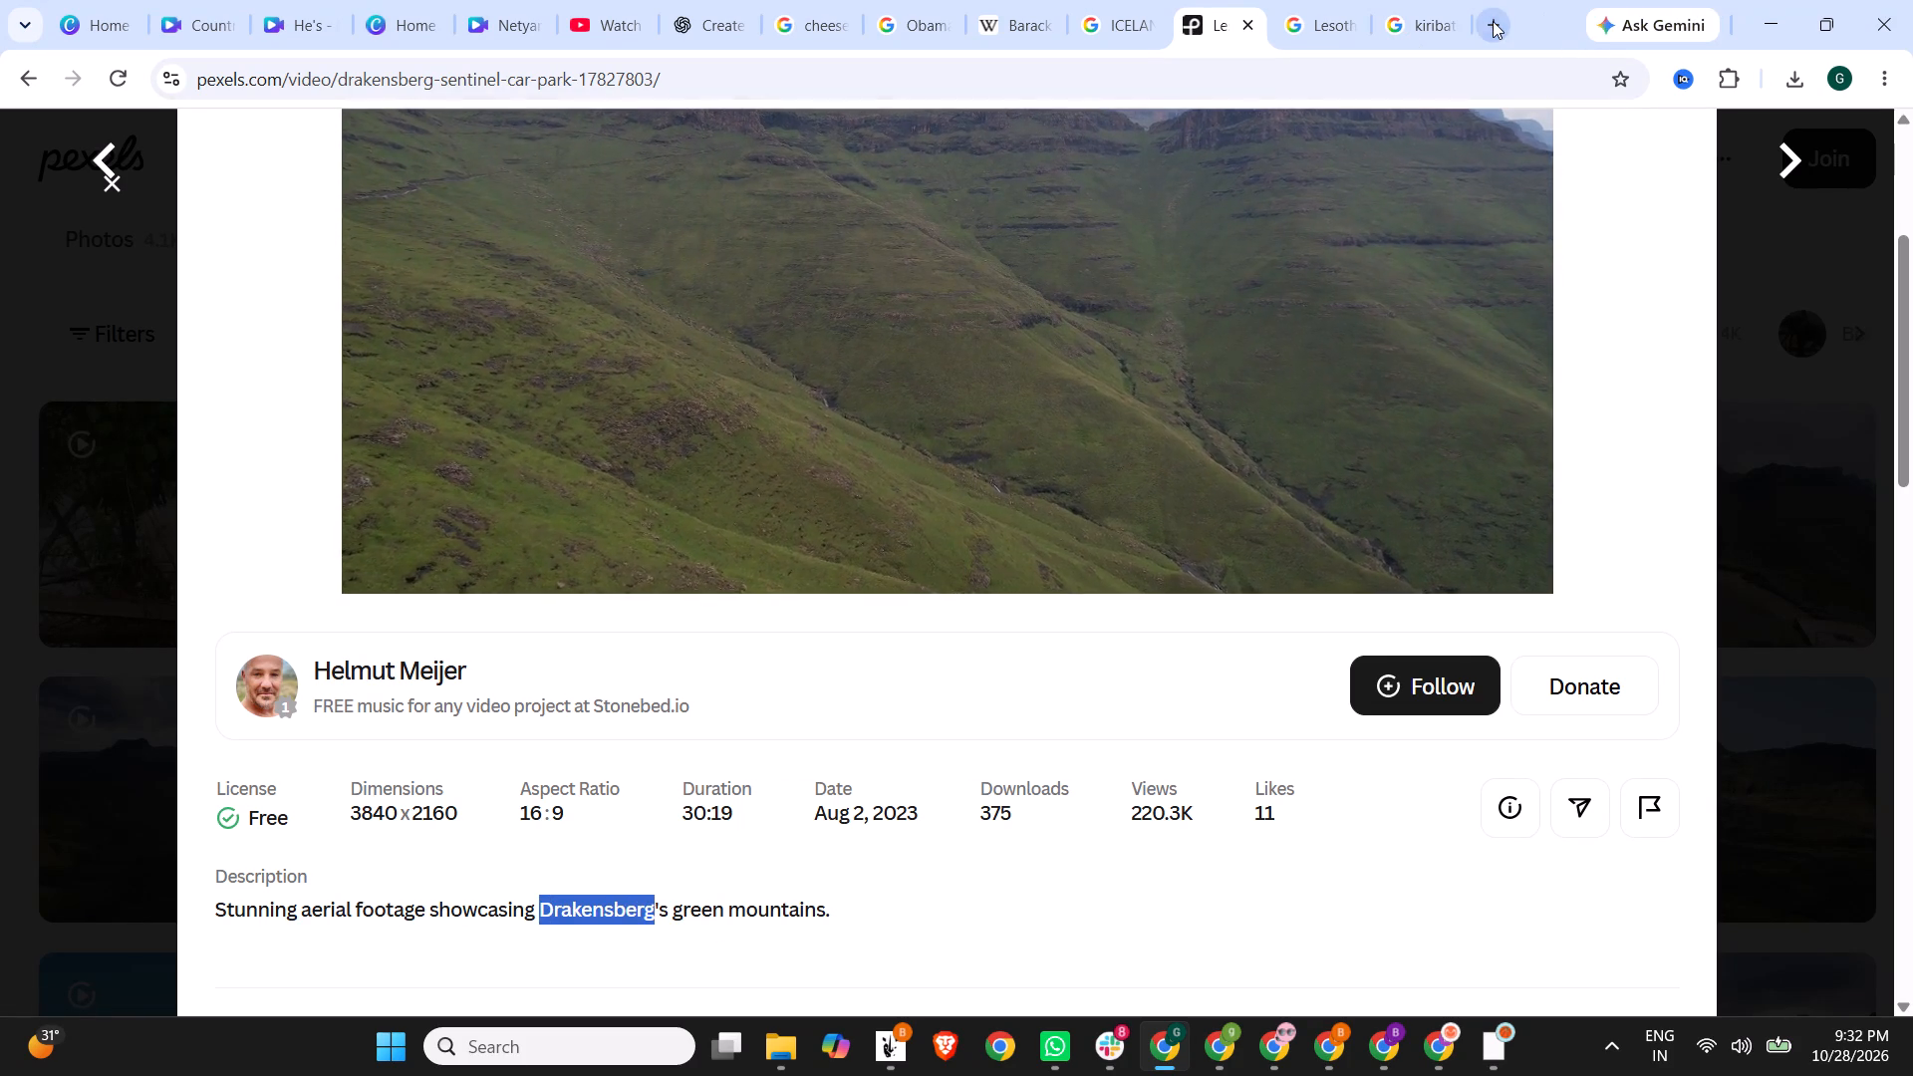
key(ctrl+v)
key(Return)
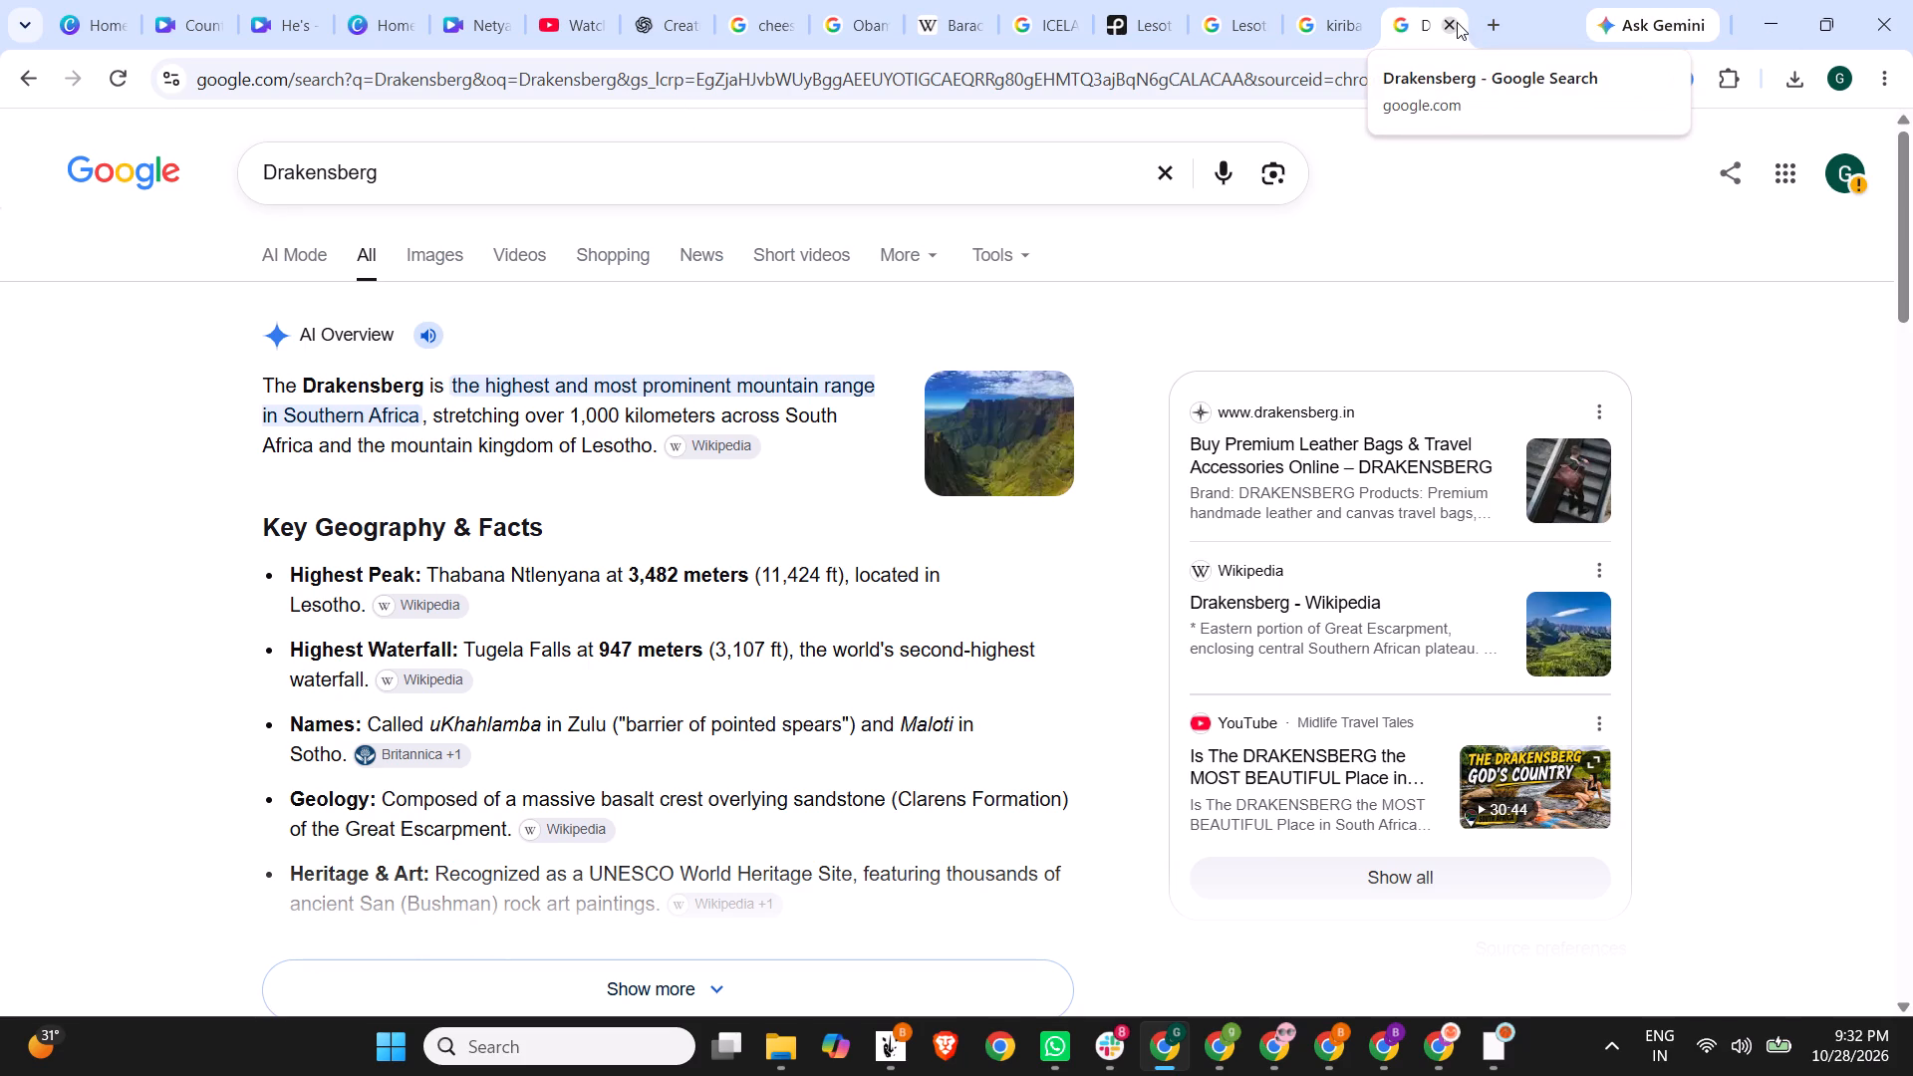
Read the expanded Drakensberg overview and results, and open the Simple English Wikipedia article to check its location.
scroll(884, 789, down, 2)
click(770, 740)
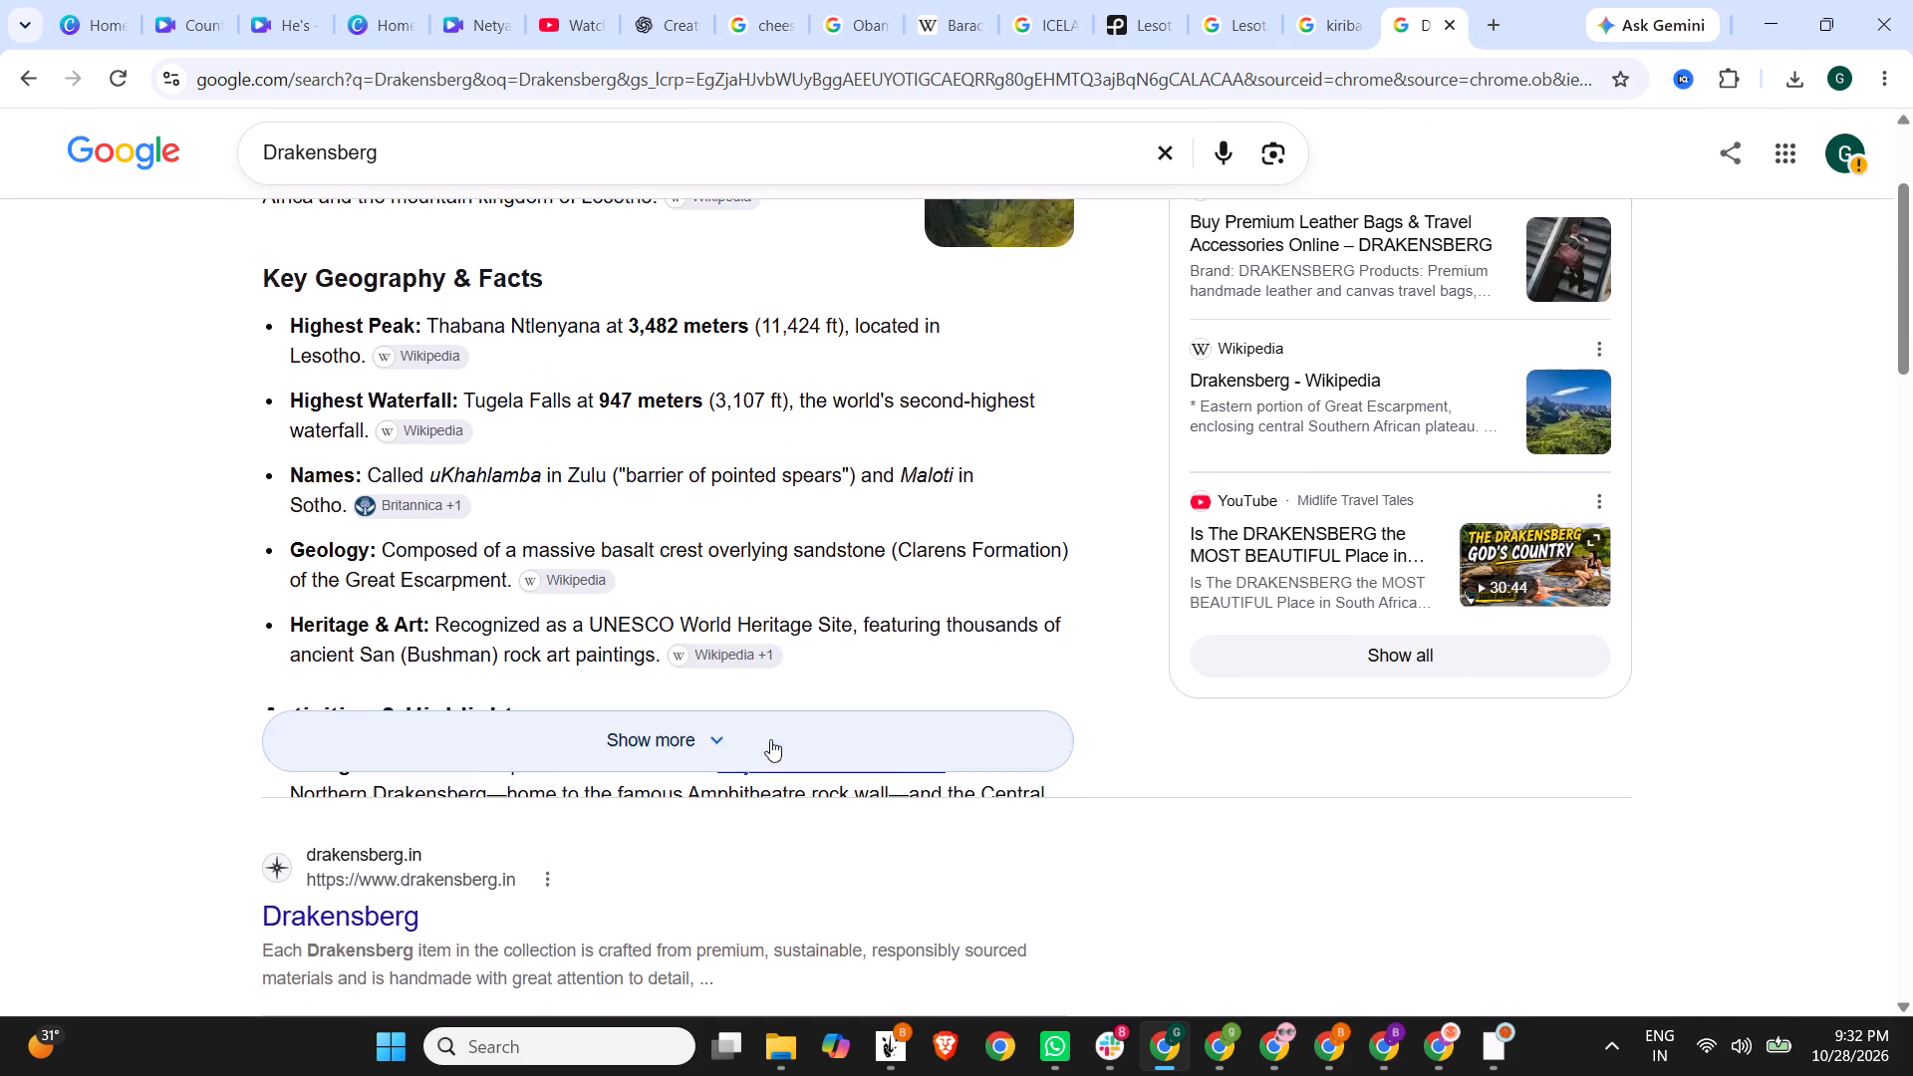
scroll(722, 617, down, 5)
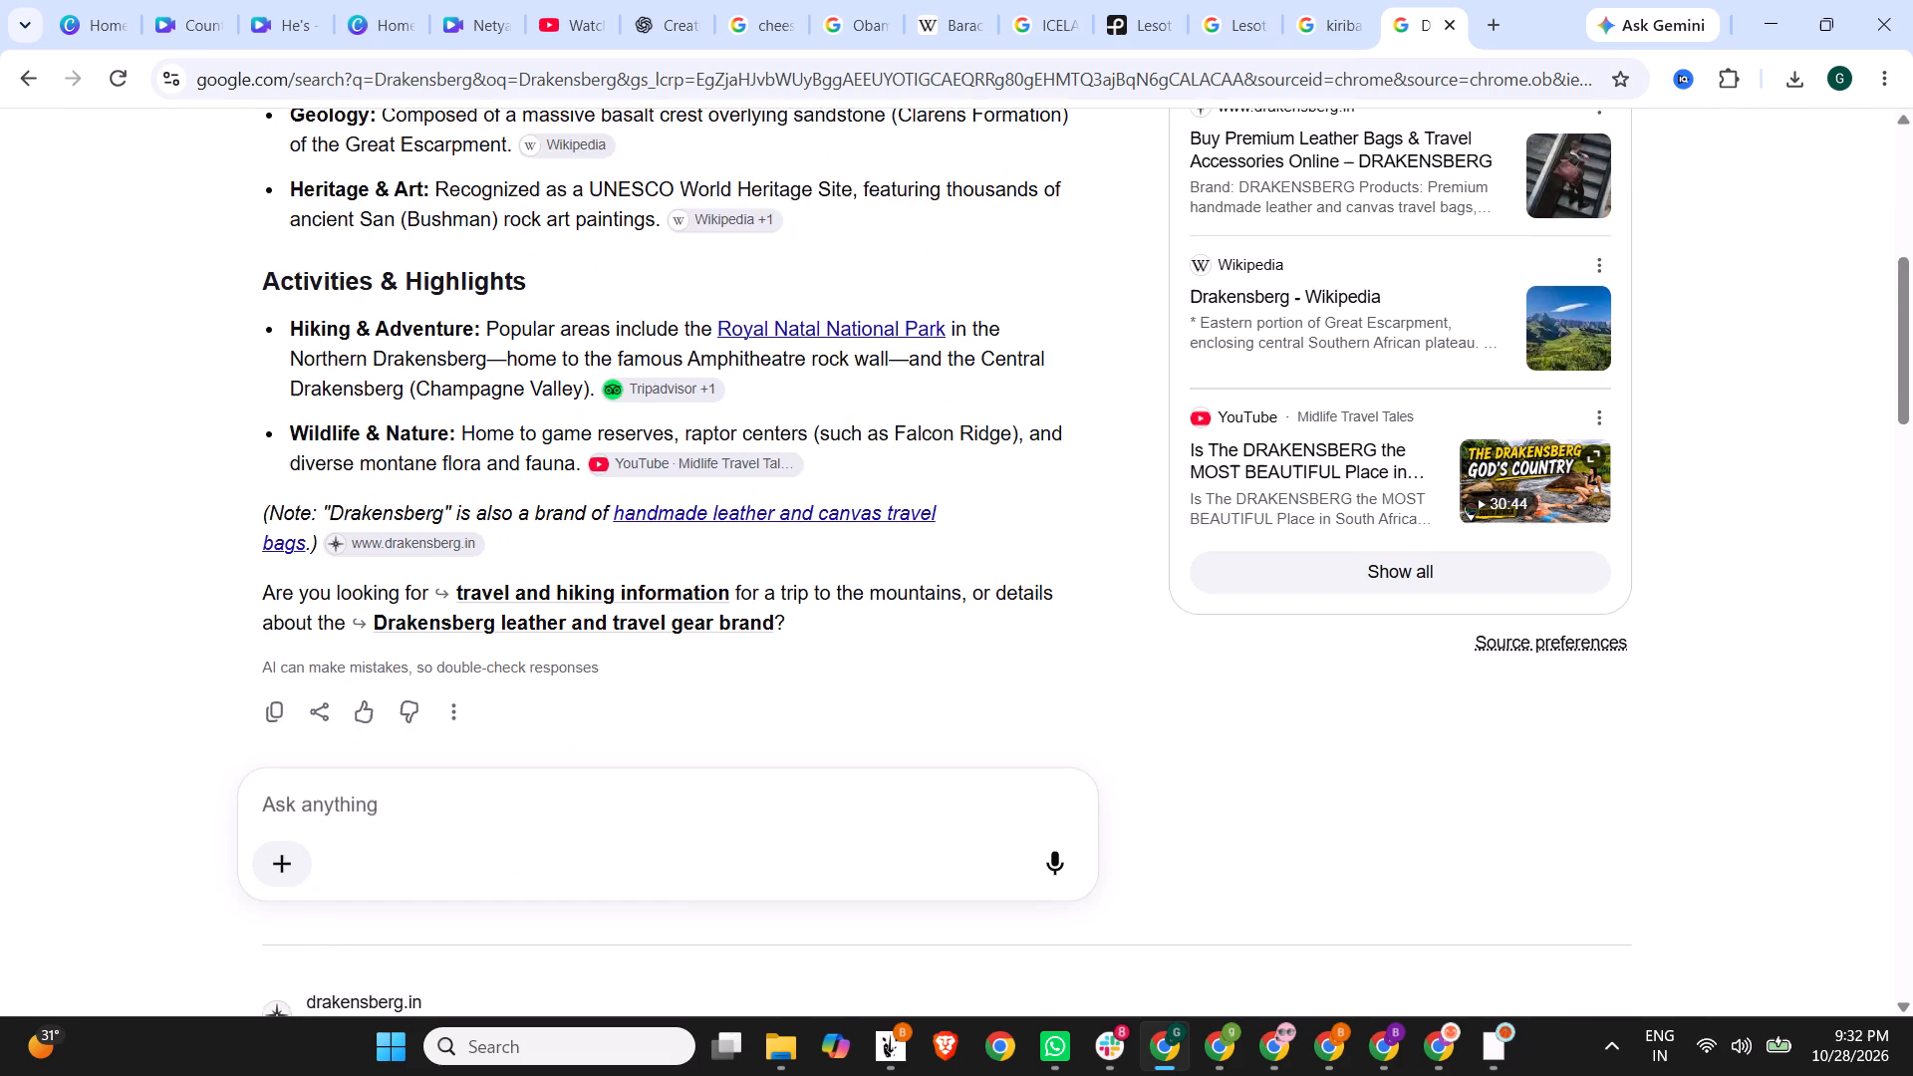
scroll(658, 693, down, 1)
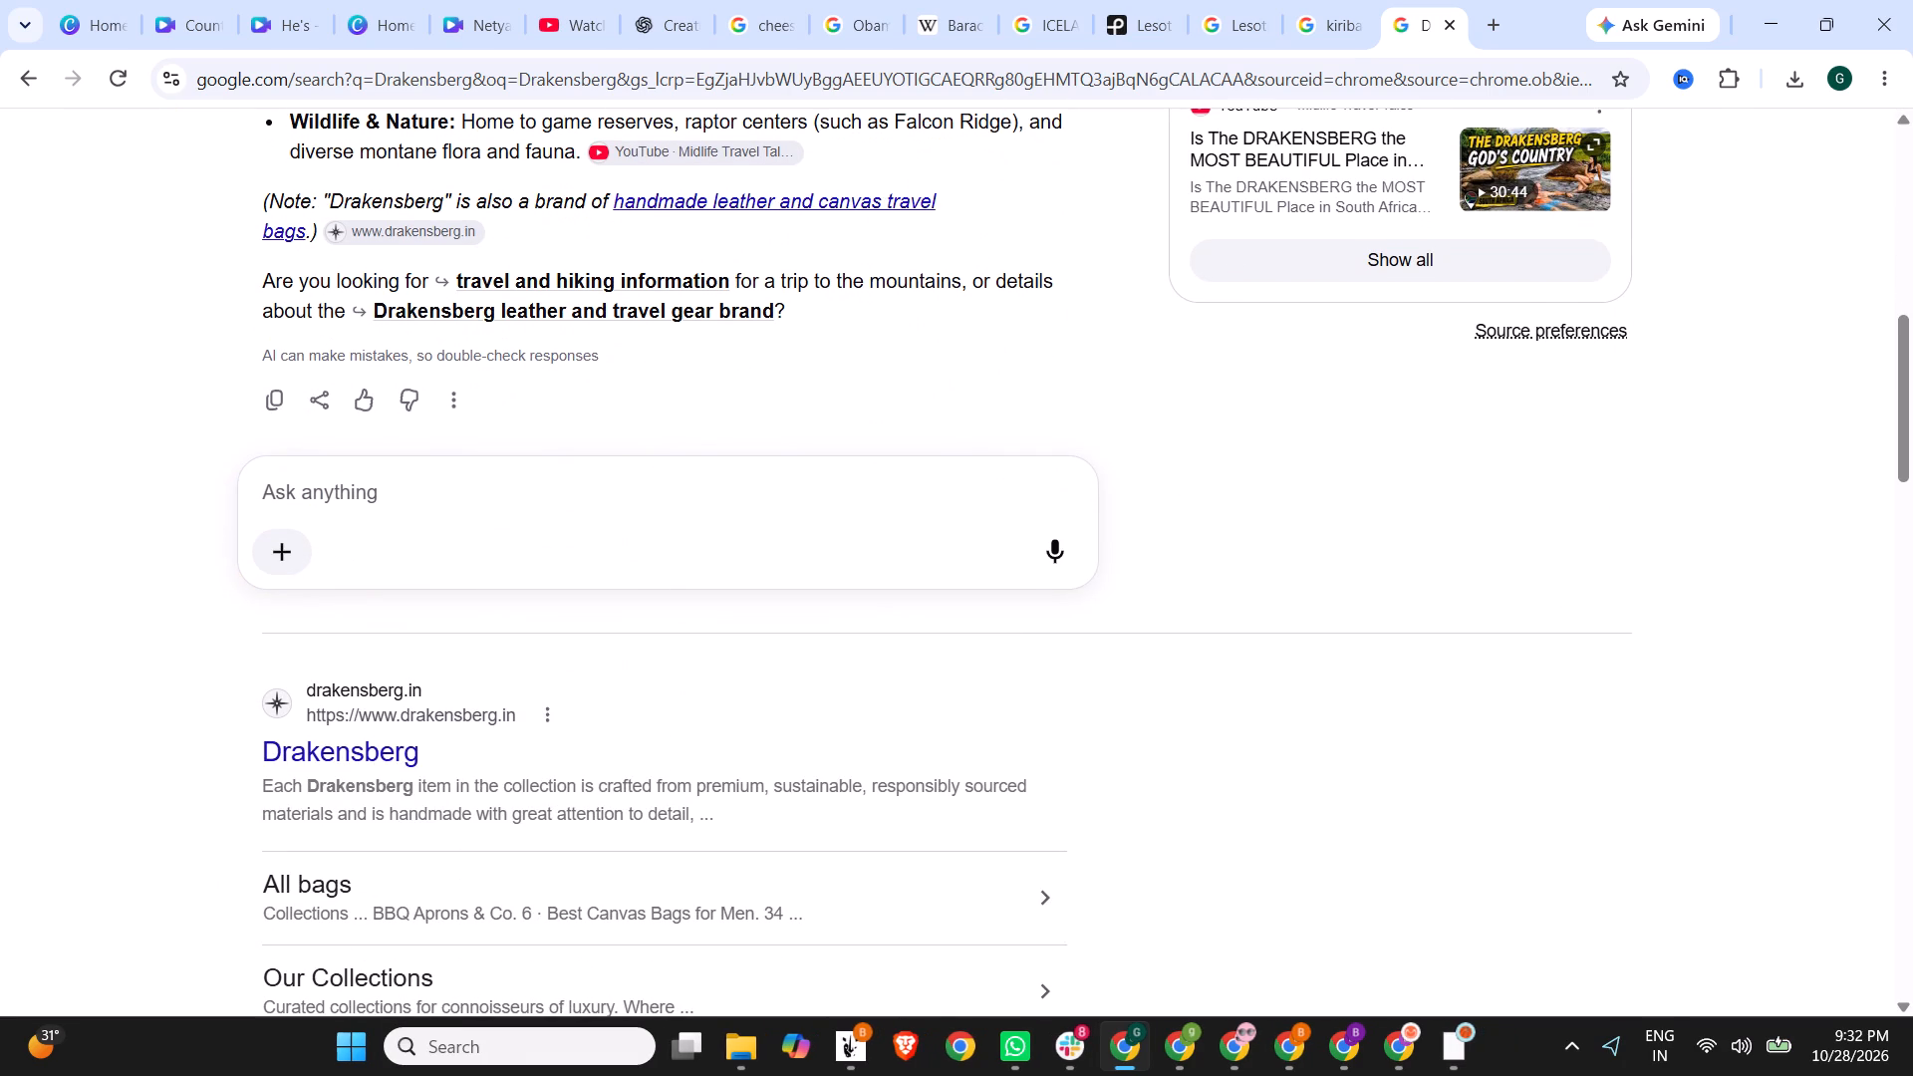
scroll(622, 785, down, 5)
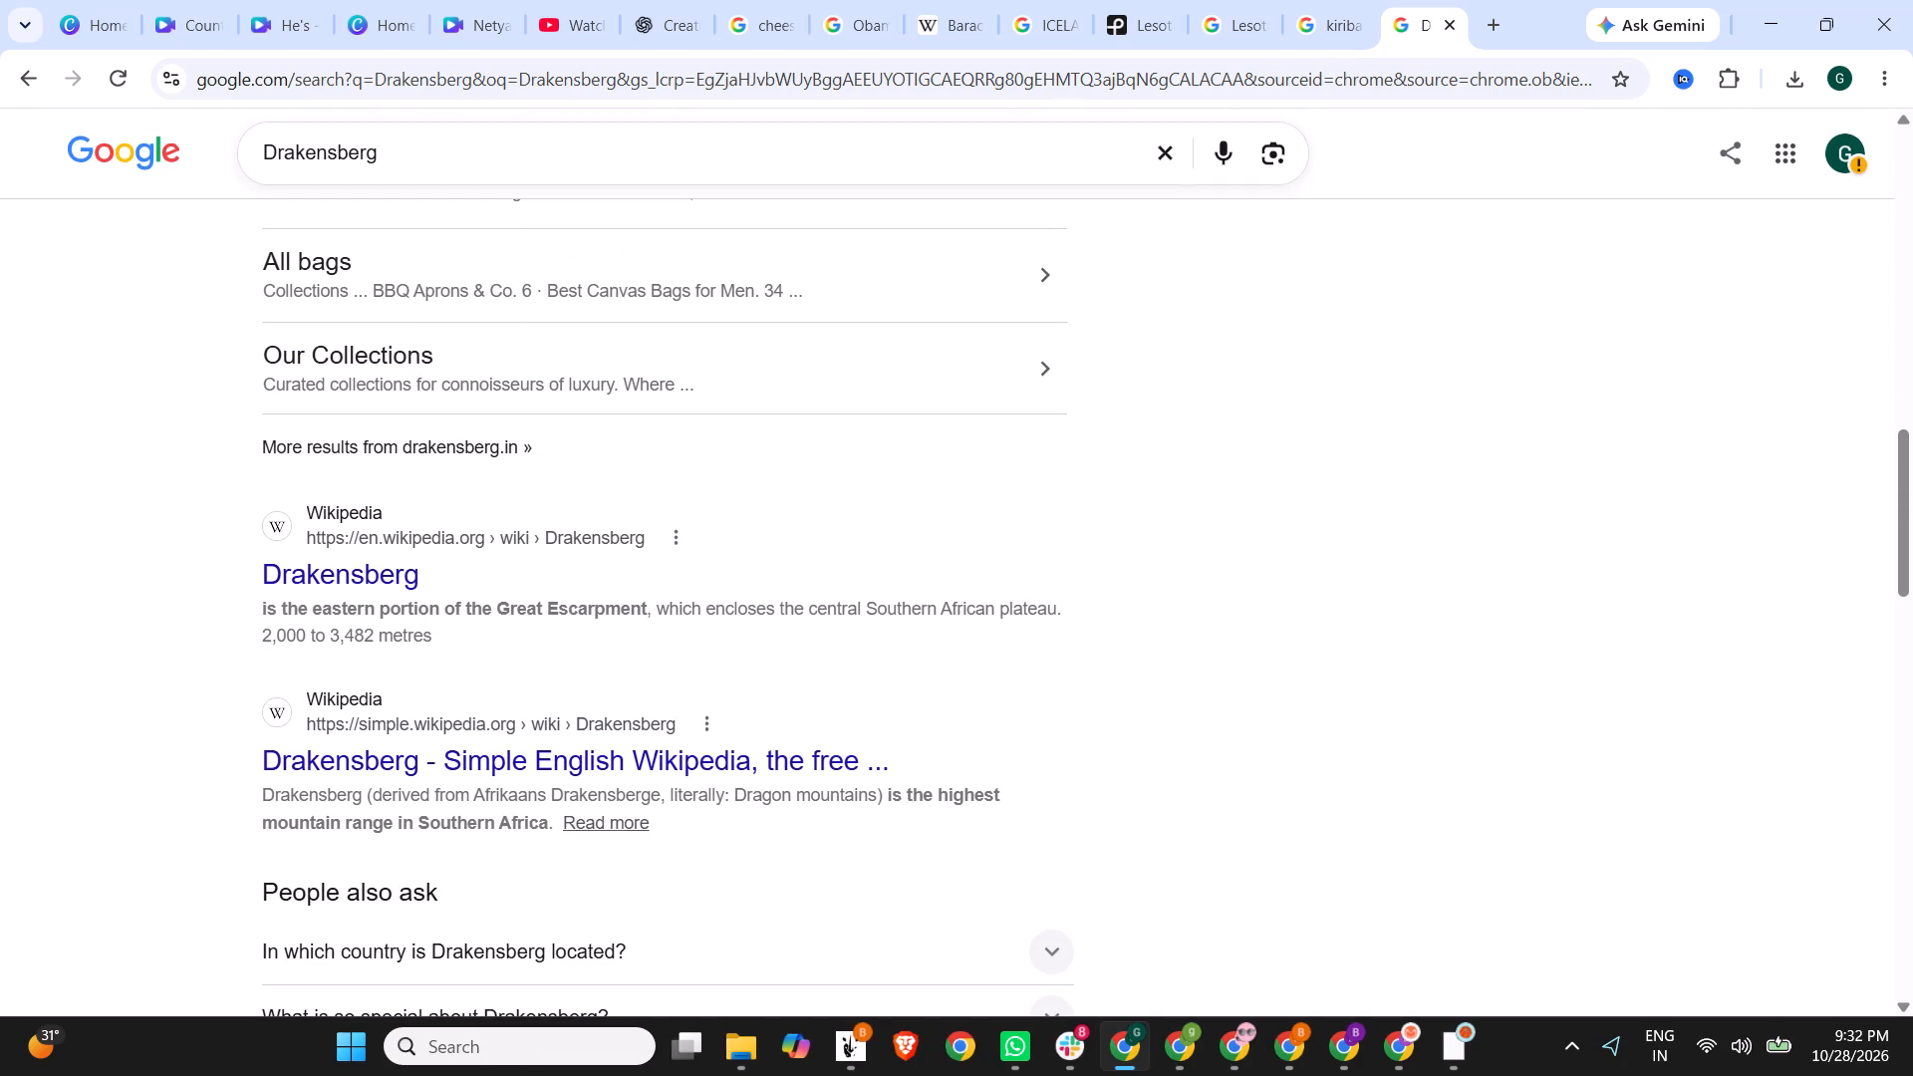
click(632, 743)
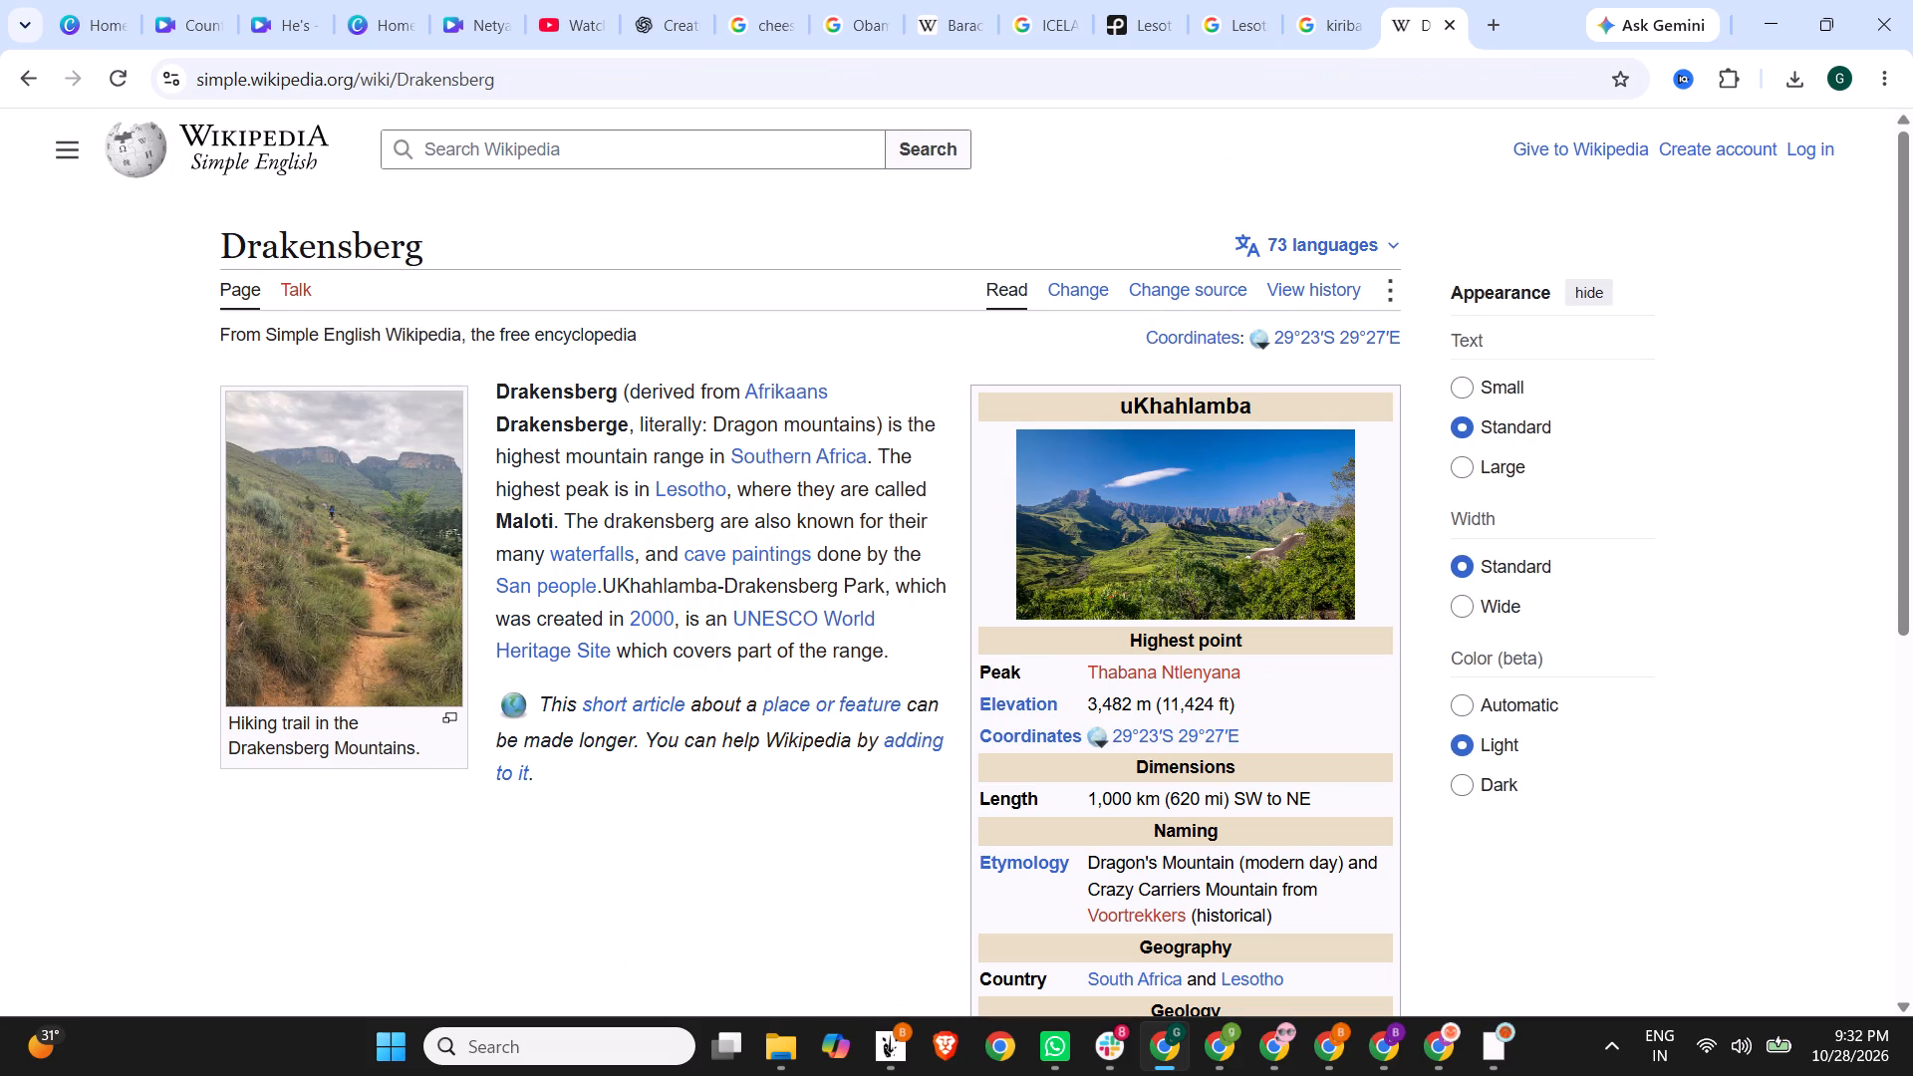
Close the Drakensberg article and download the Drakensberg Sentinel car park clip from Pexels, dismissing the thank-you popup.
click(1434, 28)
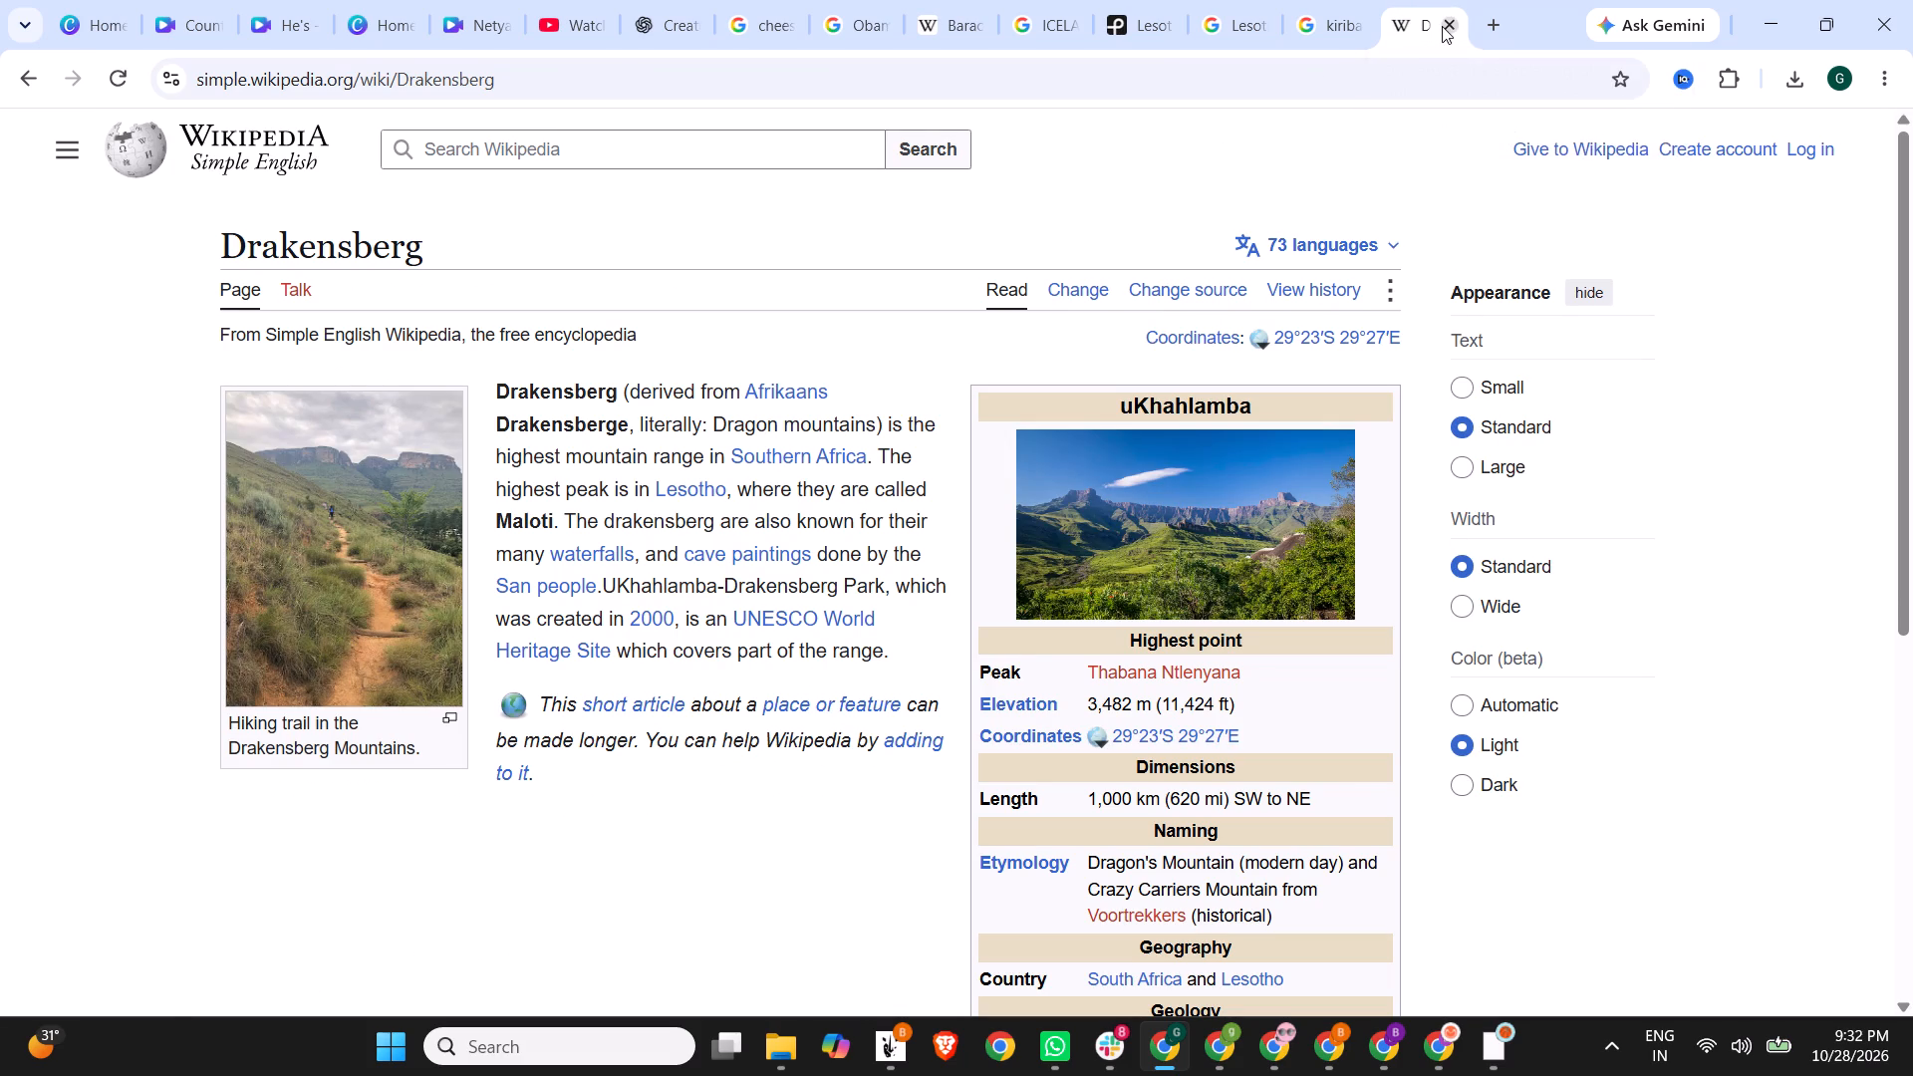
click(1442, 26)
scroll(1156, 330, up, 3)
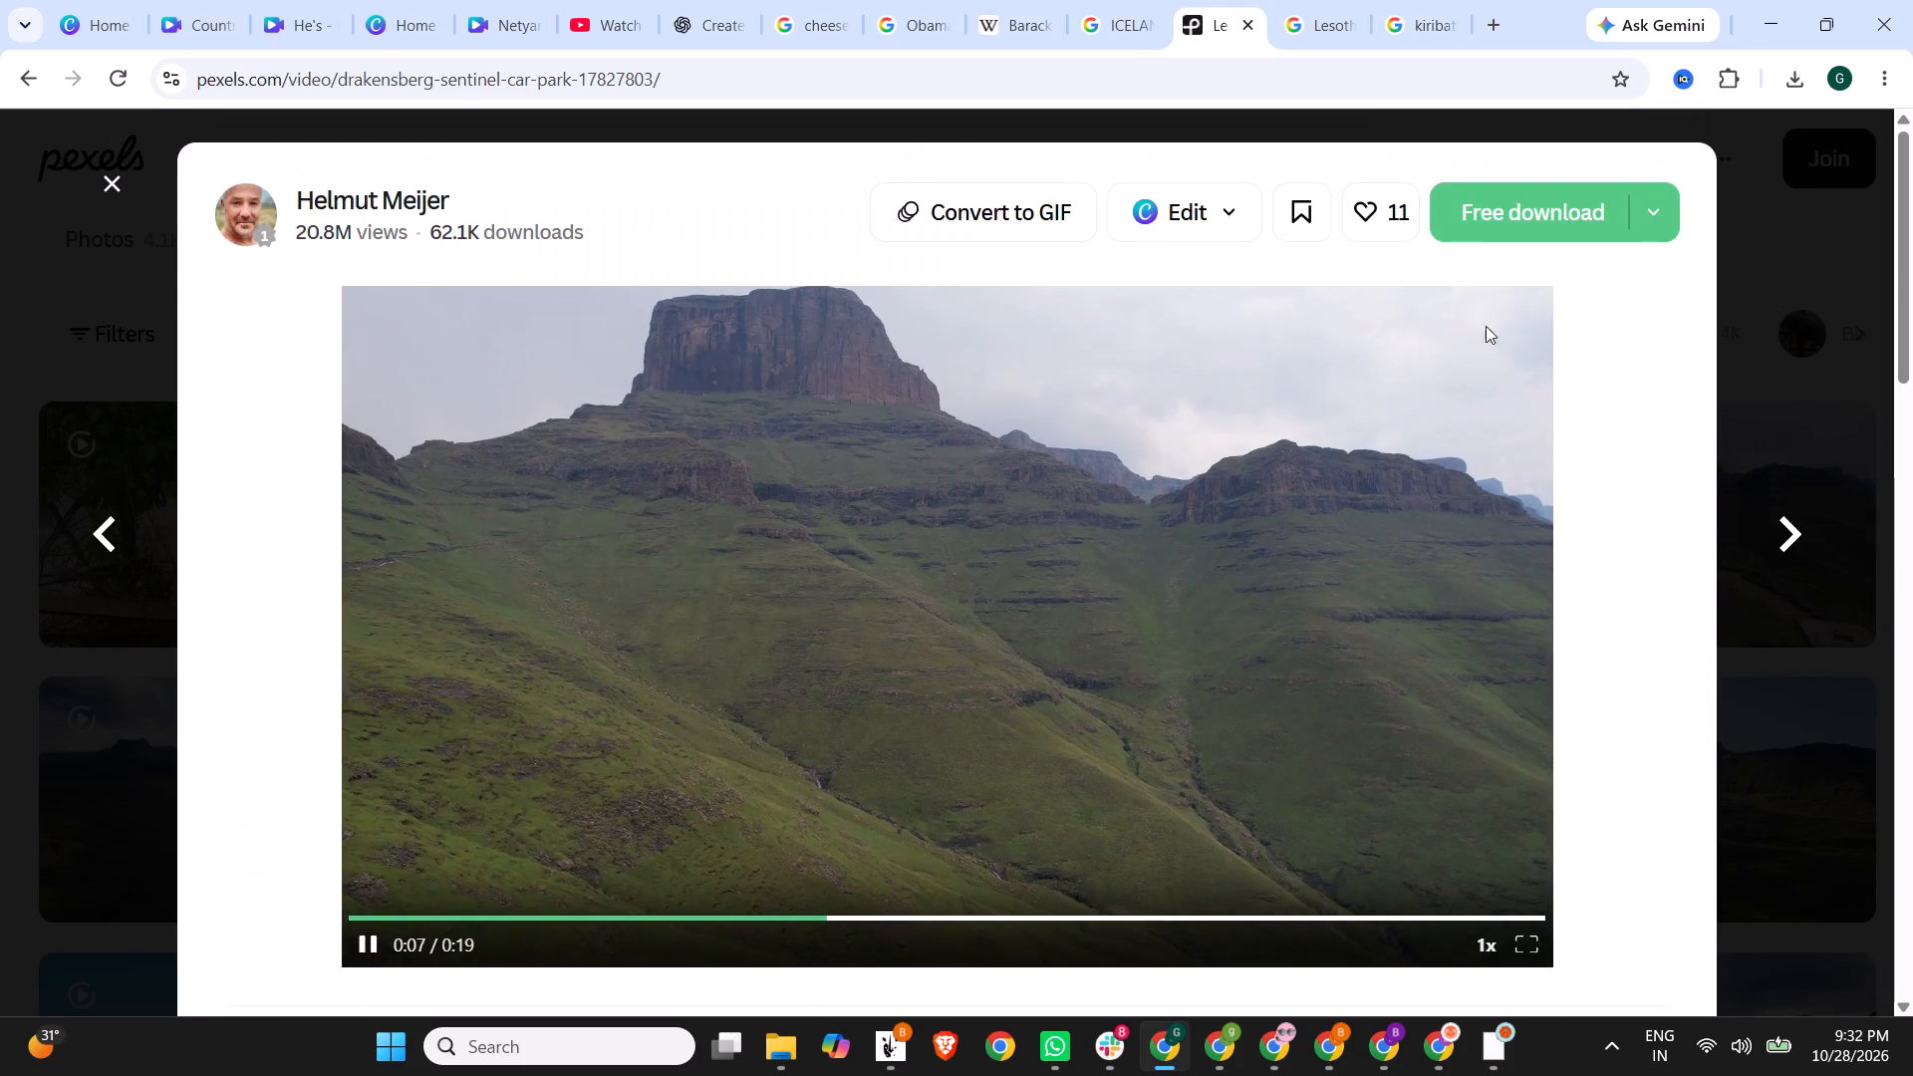
click(1523, 203)
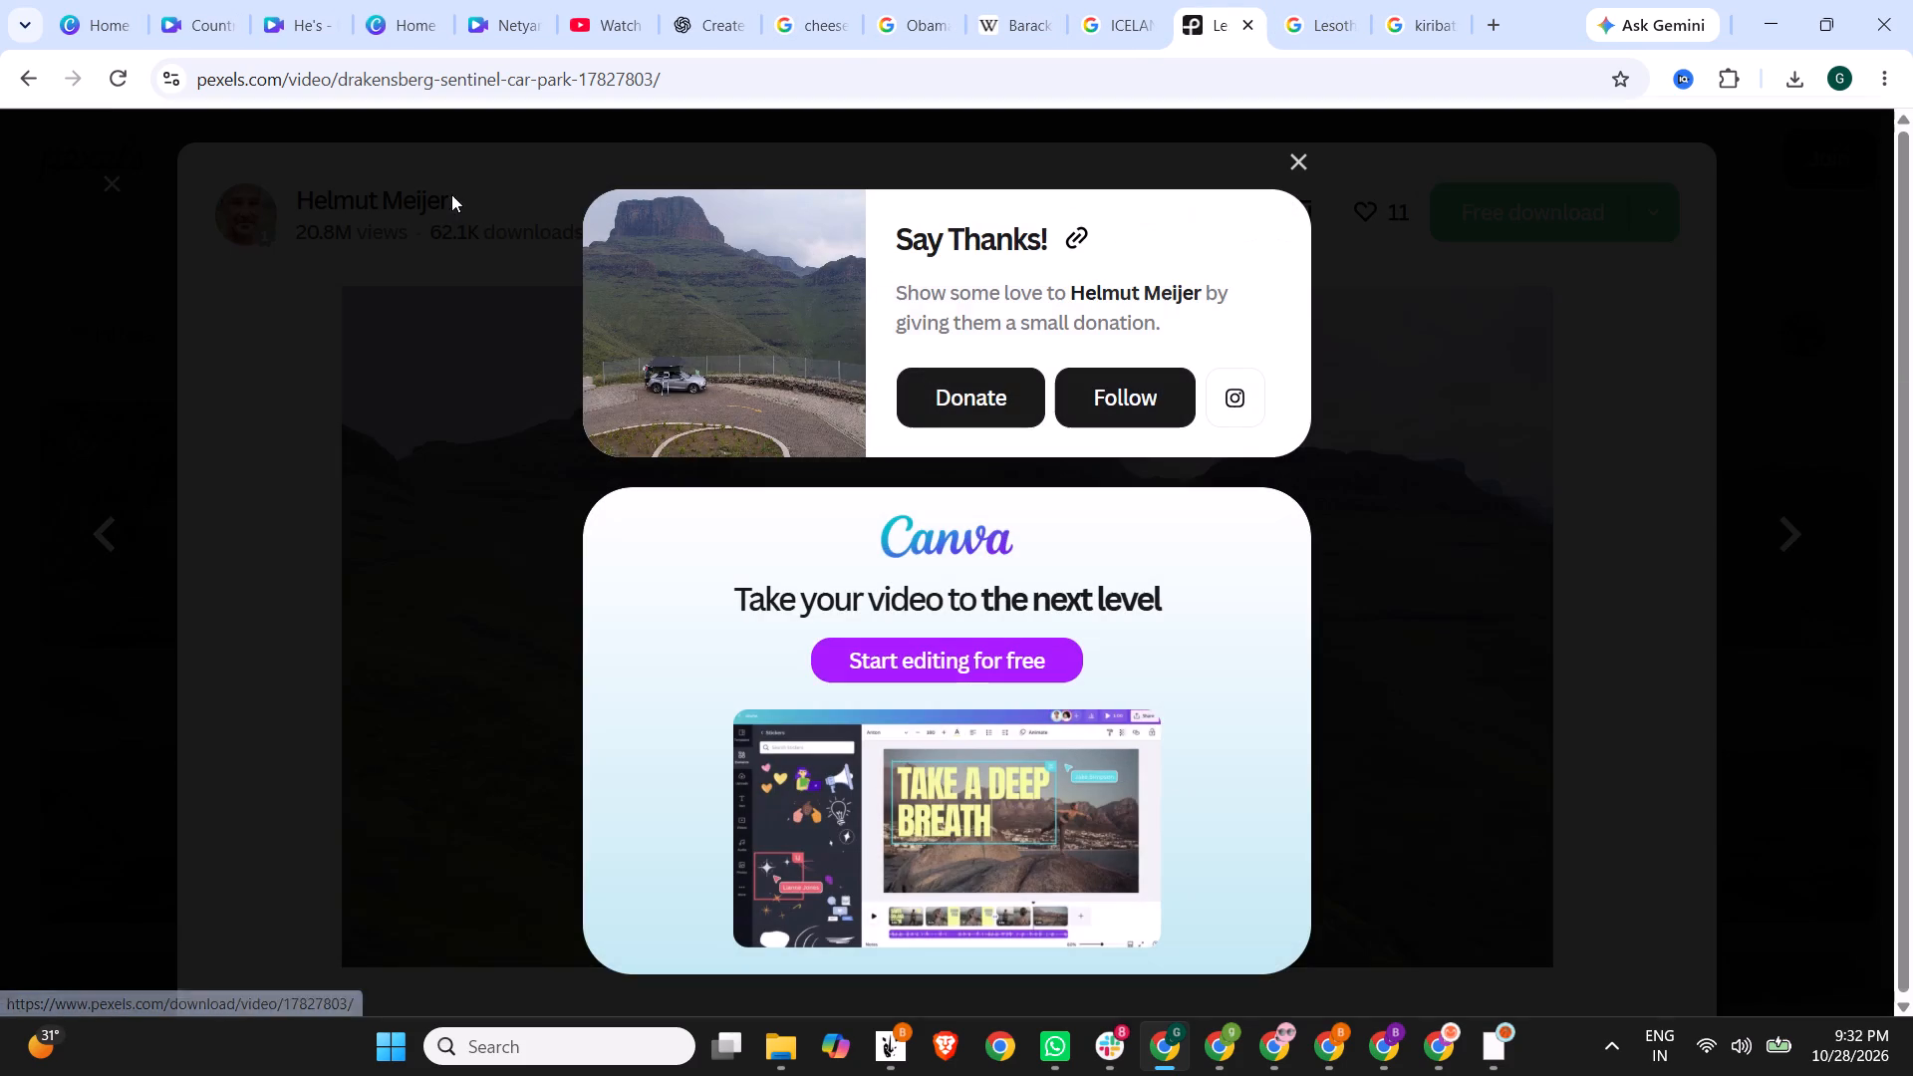
click(1312, 161)
click(1303, 160)
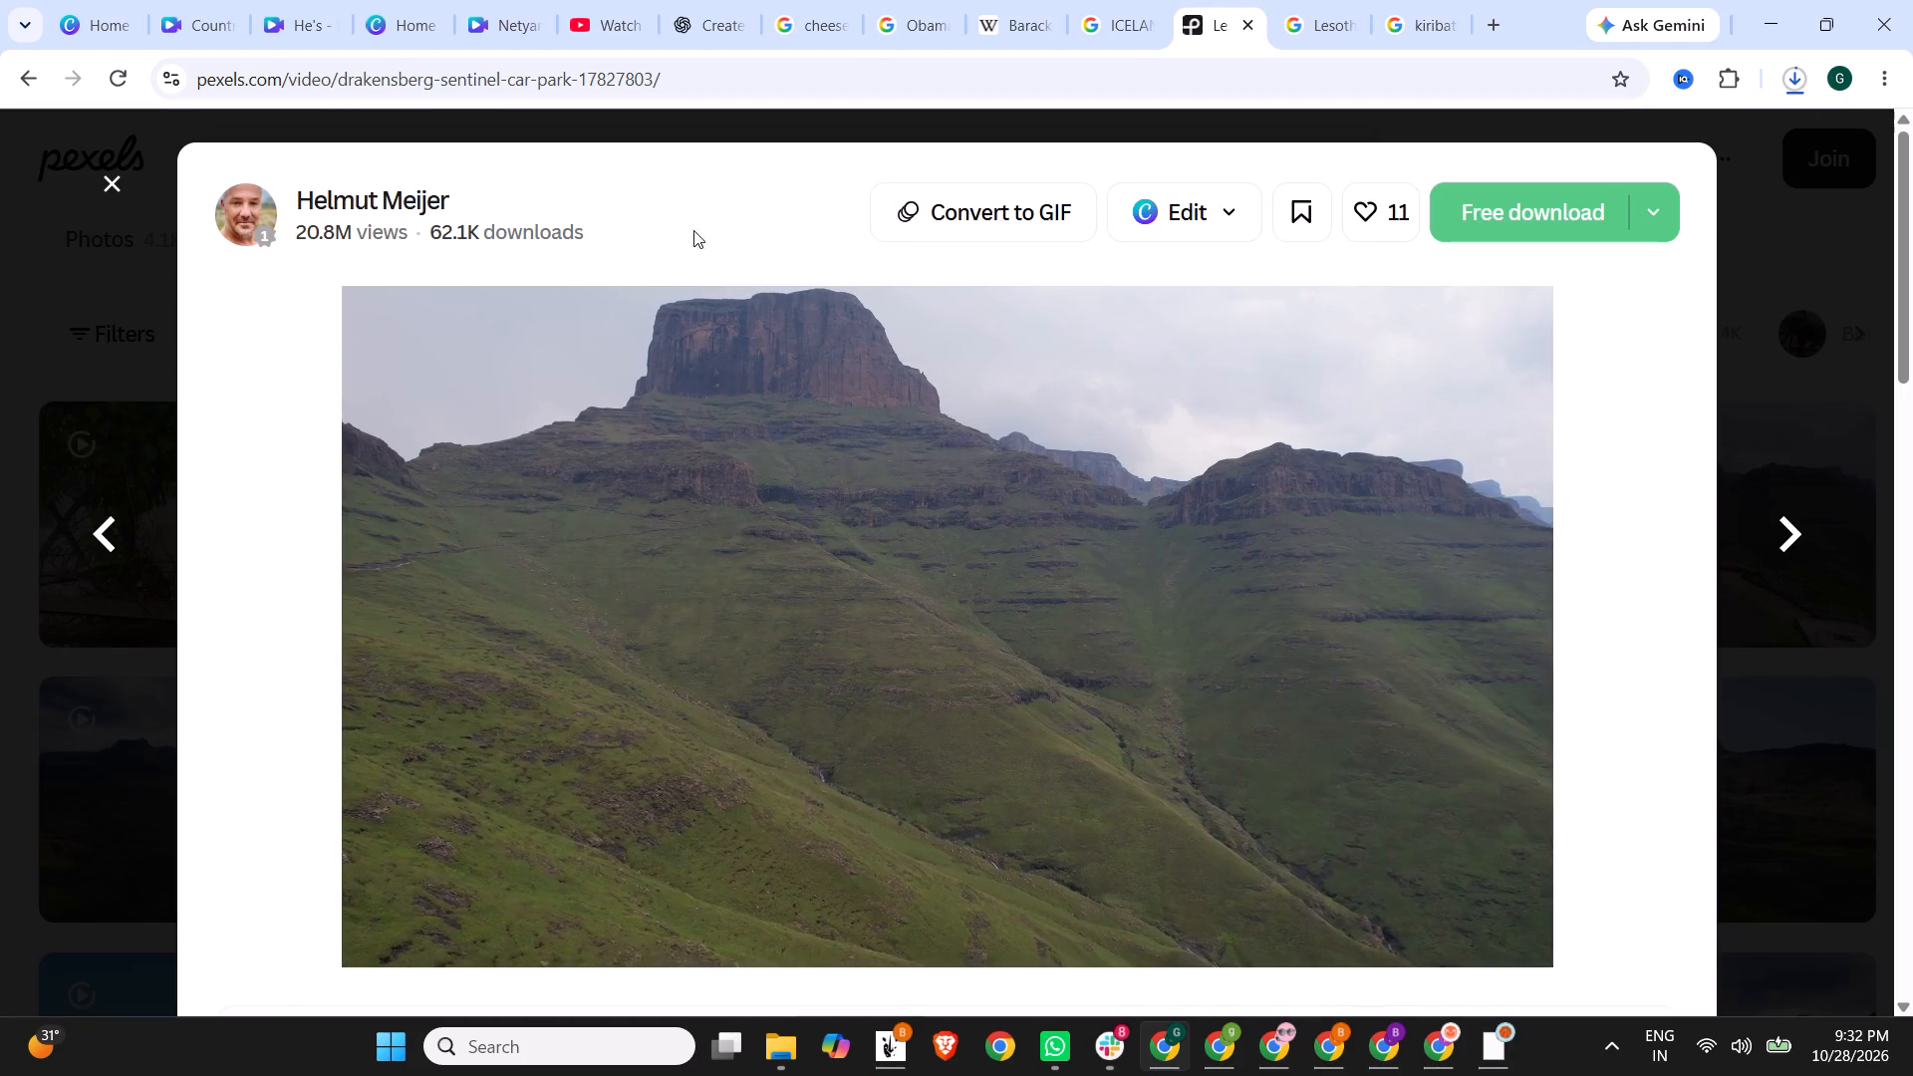
drag(447, 191, 326, 189)
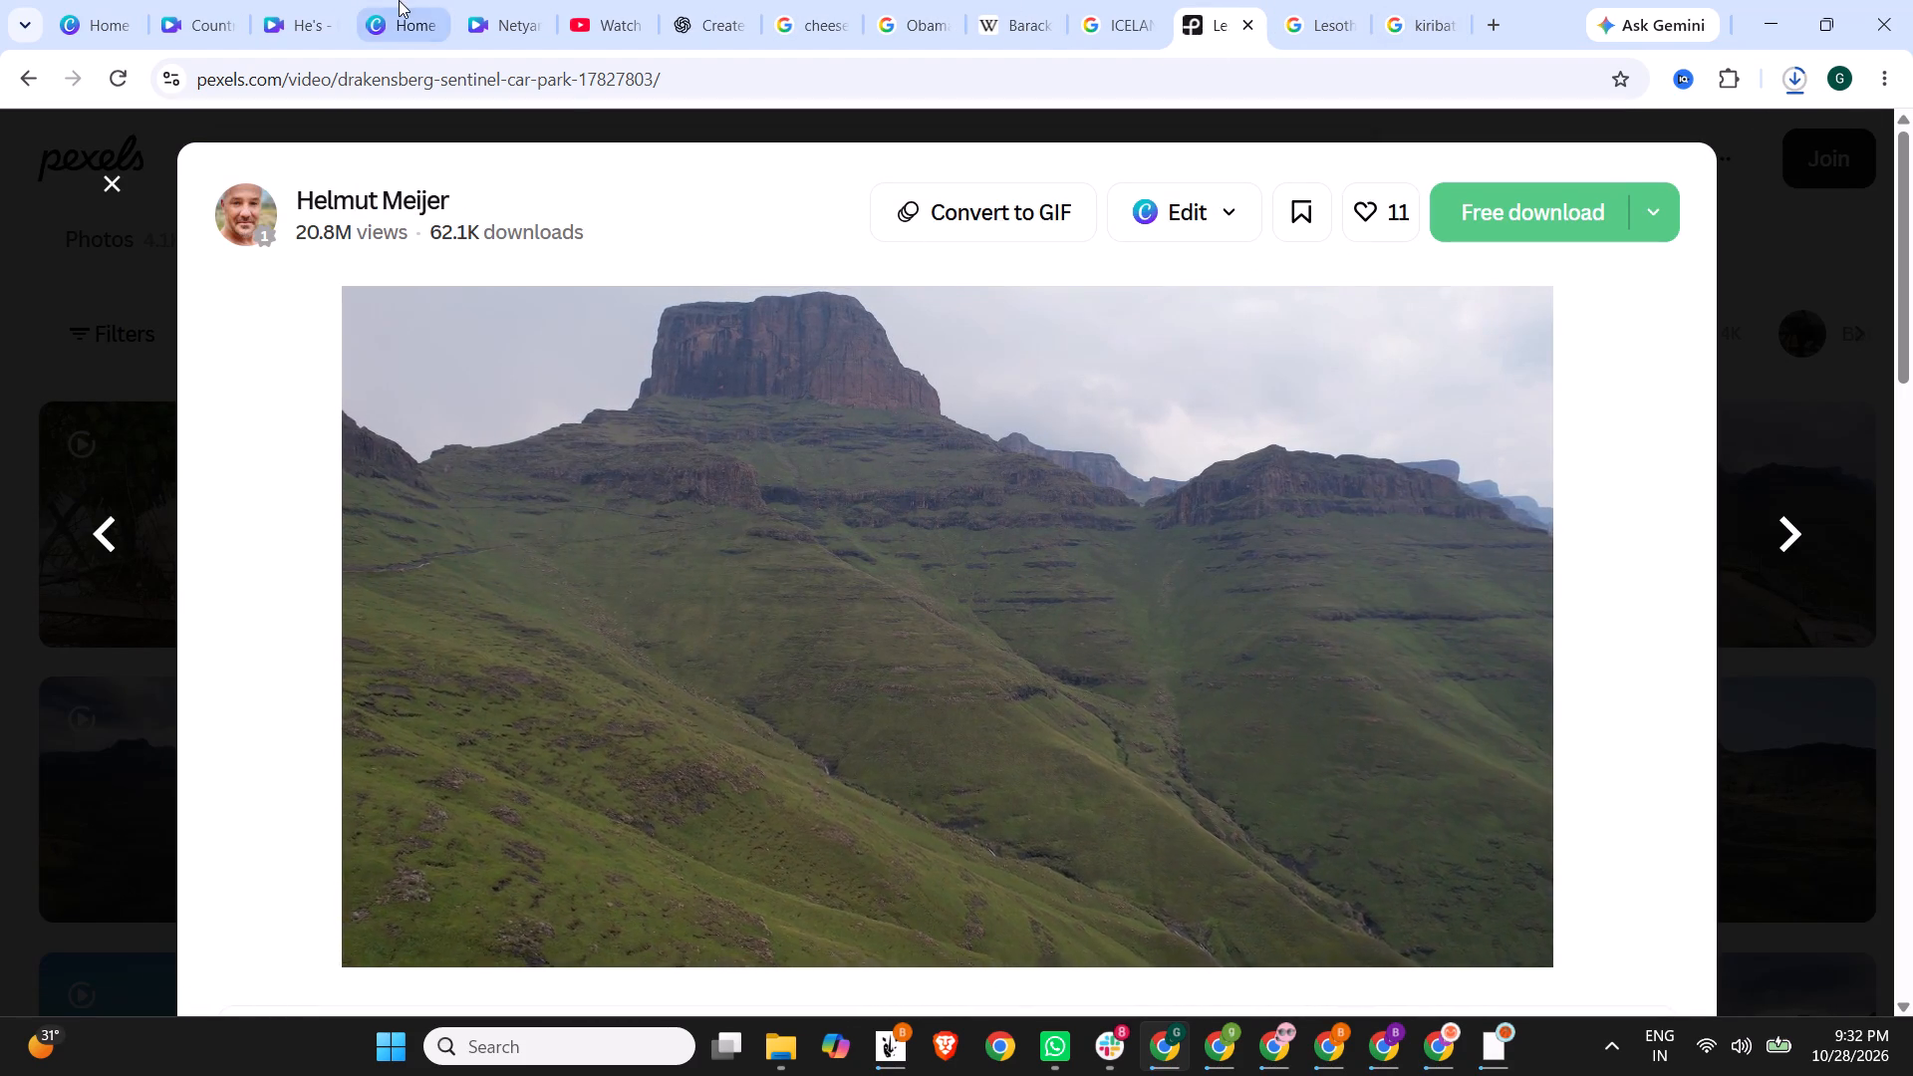
Switch to the Canva Country Facts design and upload 17827803-uhd_3840_2160_30fps from Downloads to the video uploads.
click(215, 0)
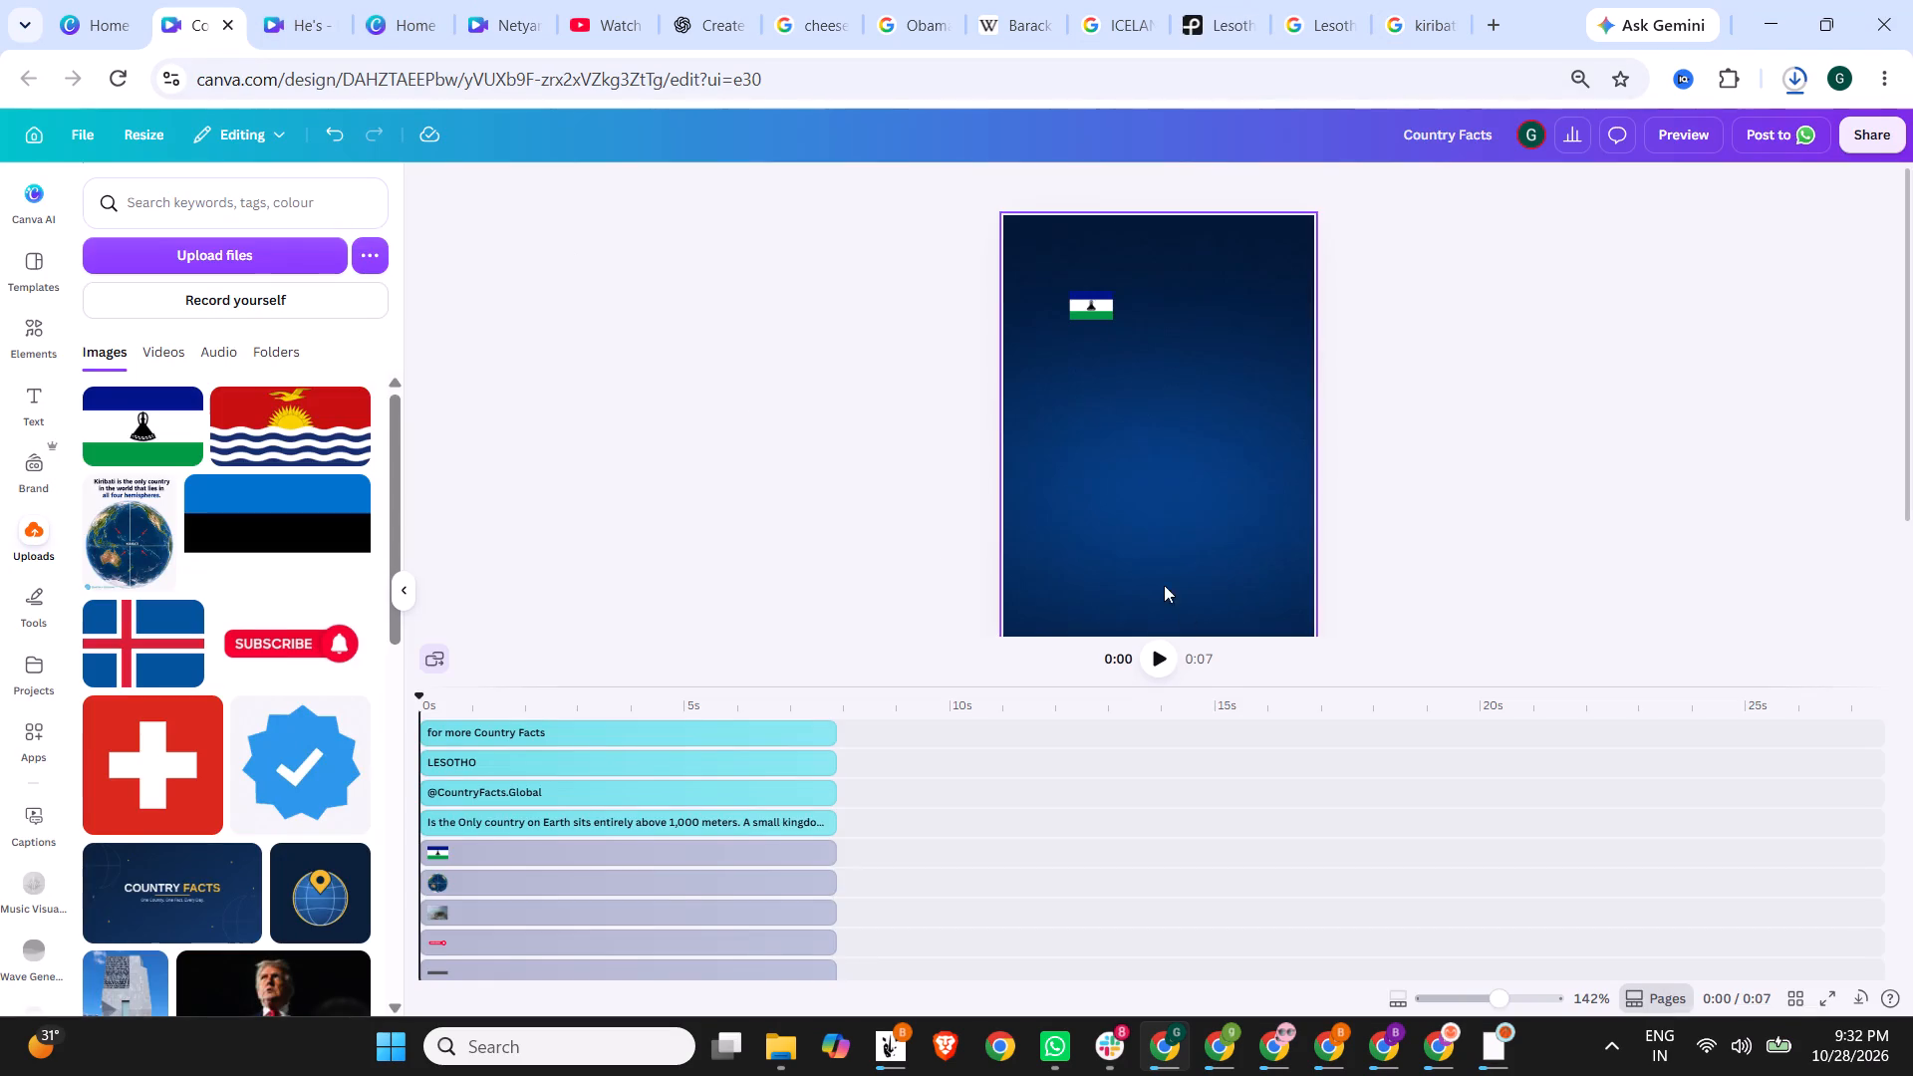
click(607, 702)
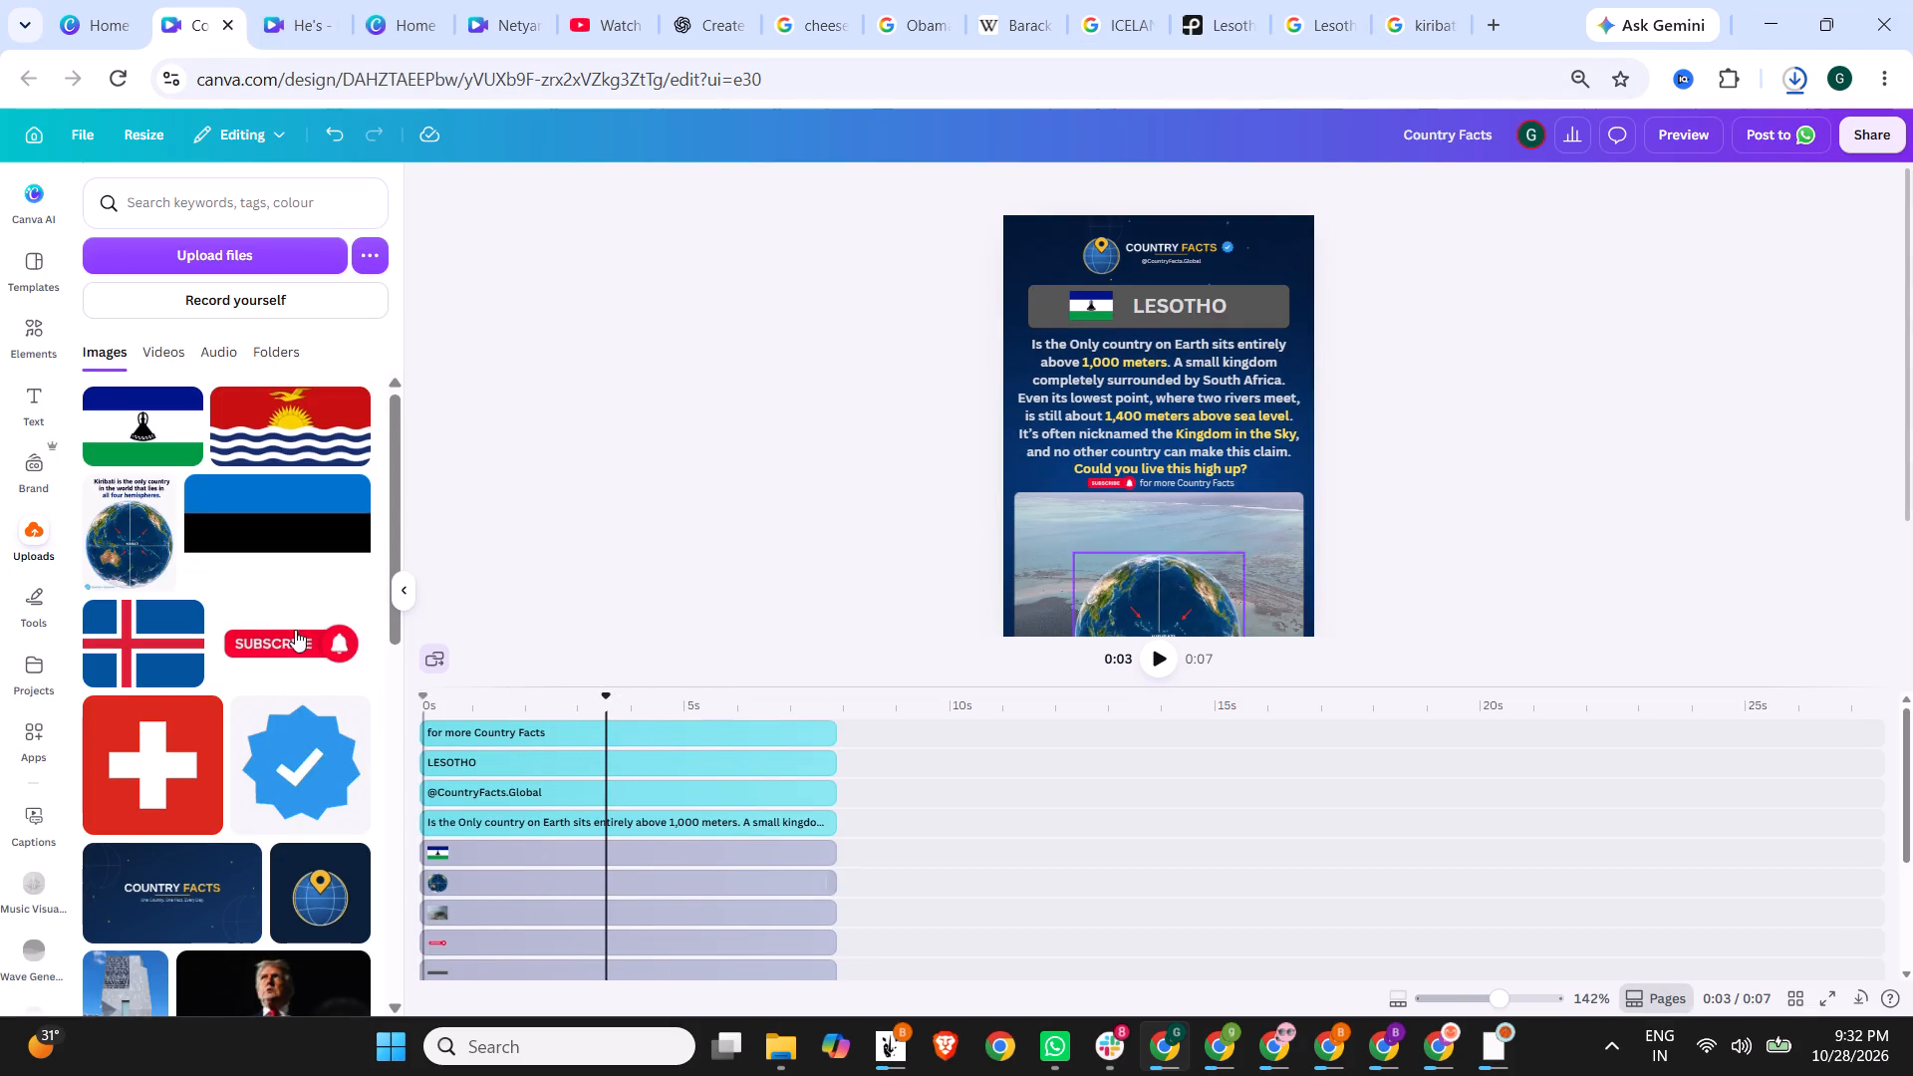
click(254, 239)
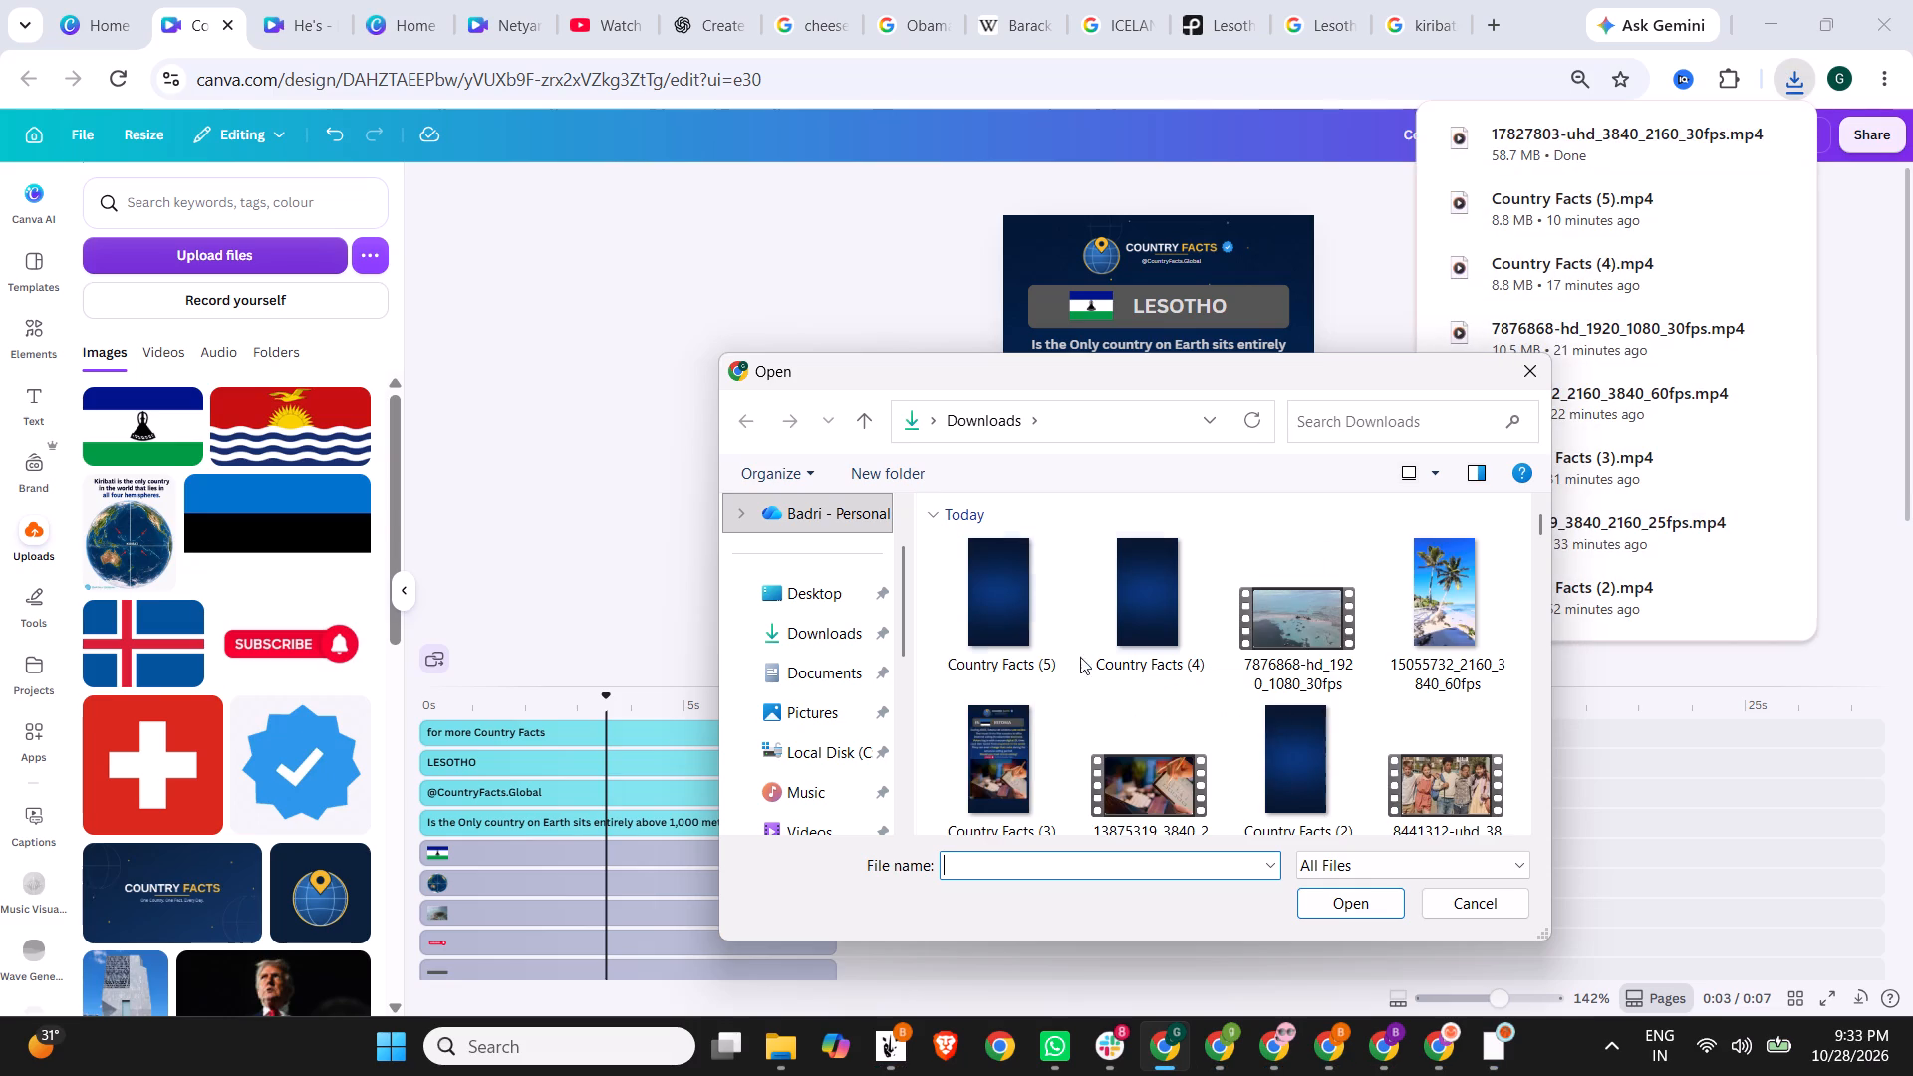
scroll(1310, 629, down, 2)
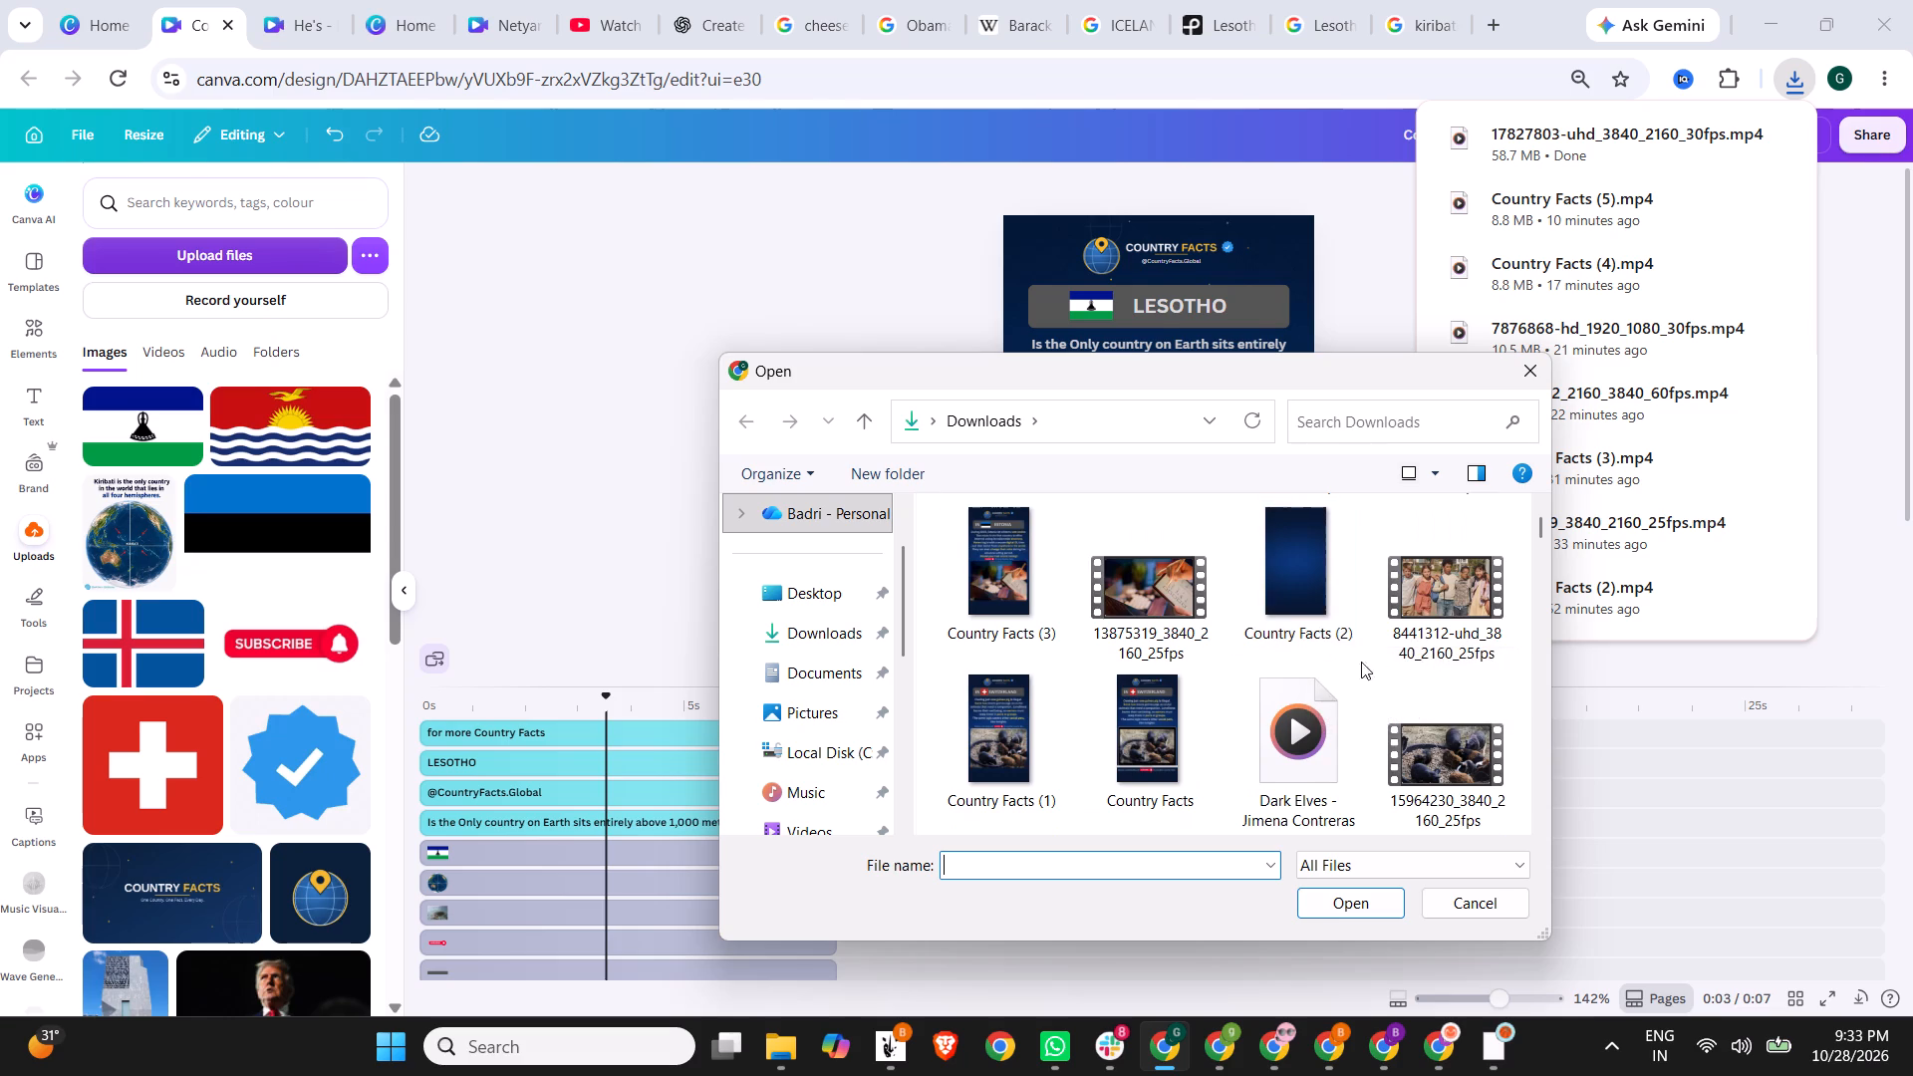
scroll(1339, 660, down, 3)
scroll(1431, 463, up, 1)
click(1522, 367)
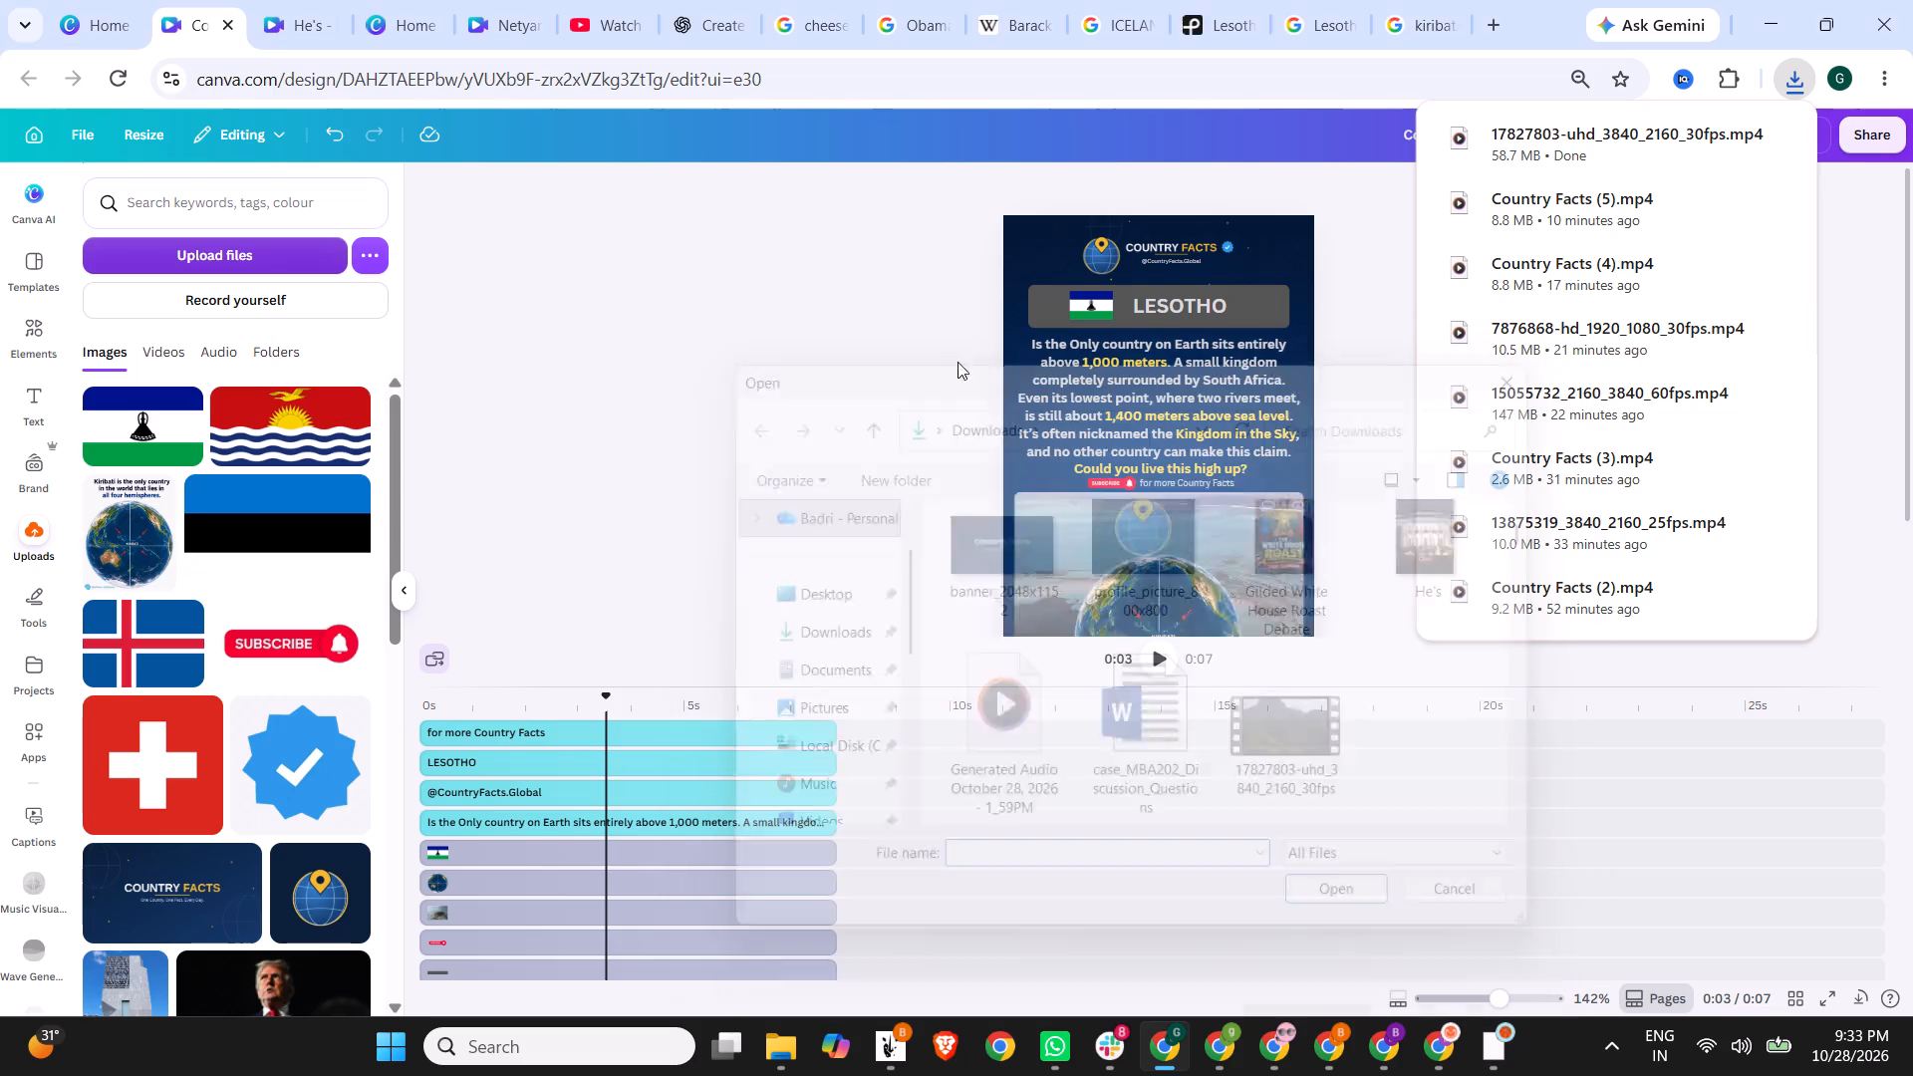
click(250, 250)
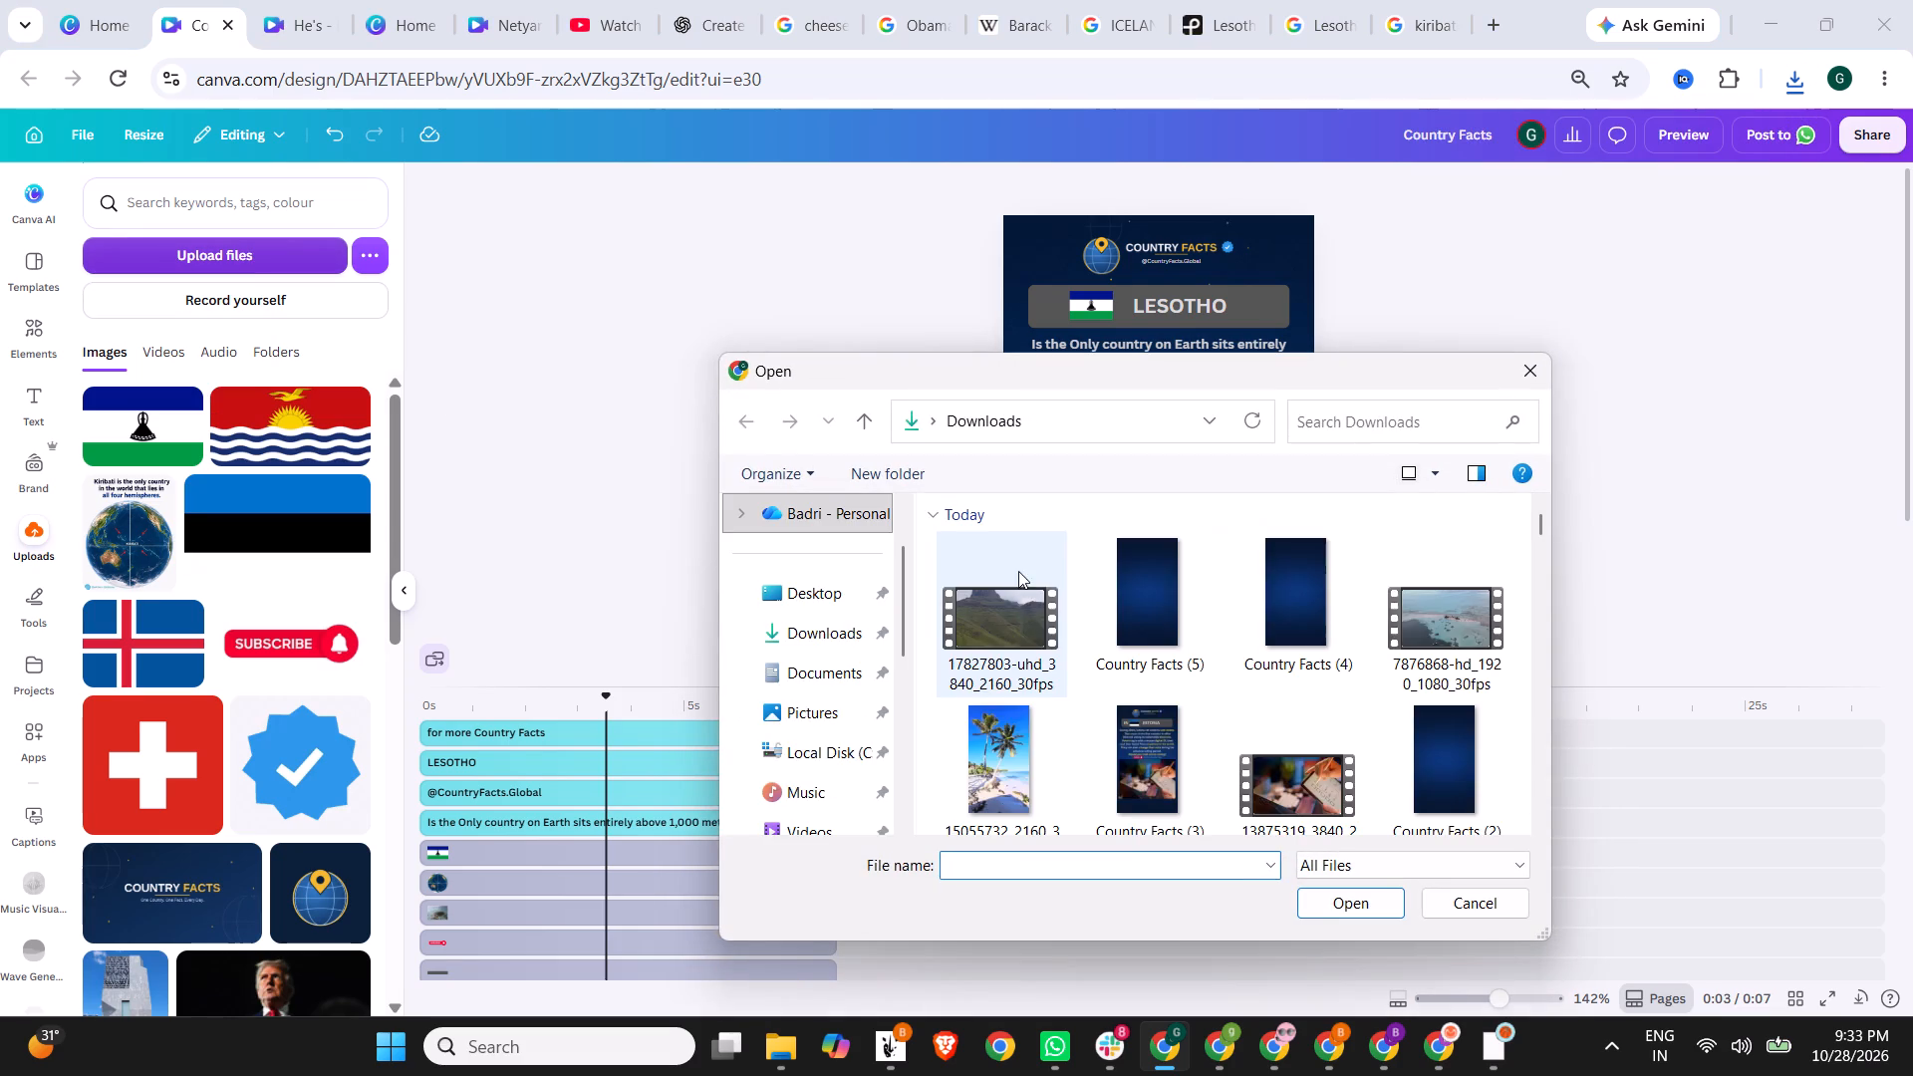
double_click(1007, 598)
scroll(264, 569, up, 2)
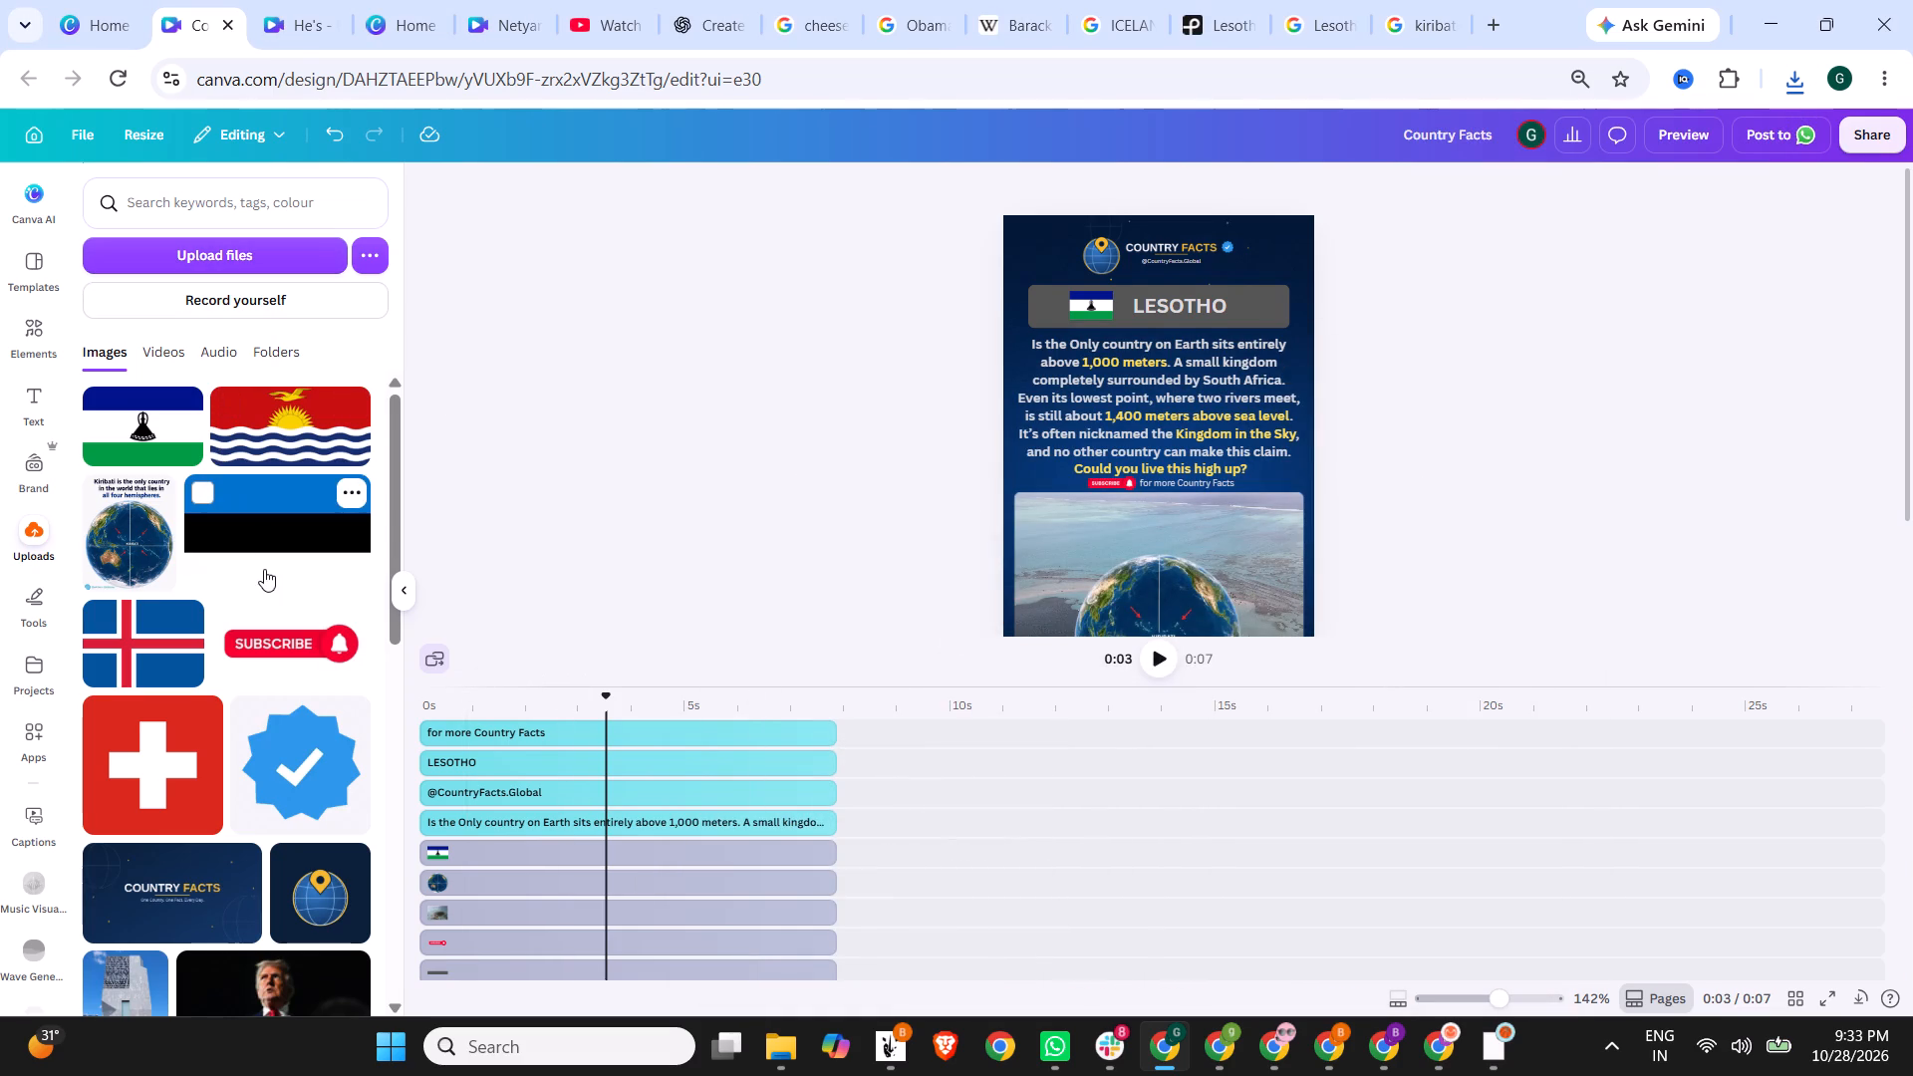
scroll(264, 569, up, 10)
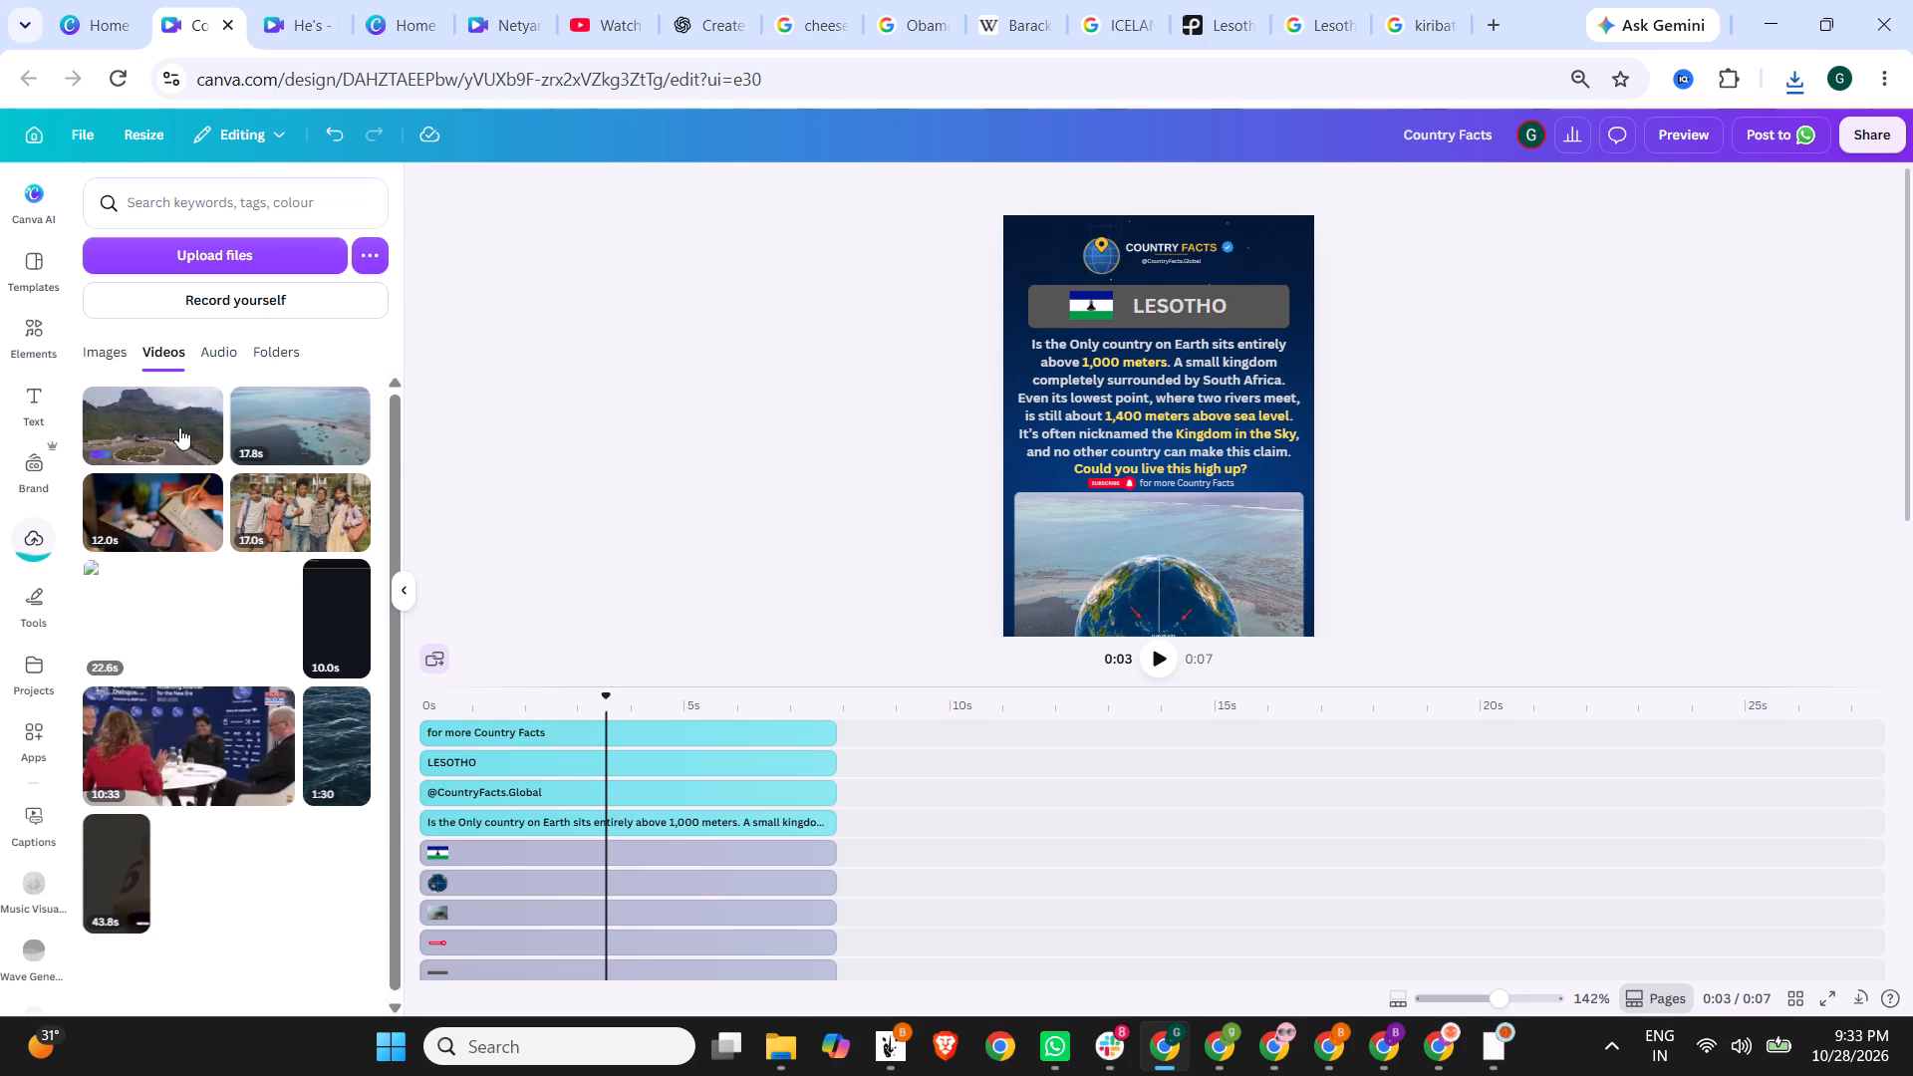
Delete the globe image overlaying the background footage in the lower part of the page.
scroll(800, 424, down, 2)
click(1171, 479)
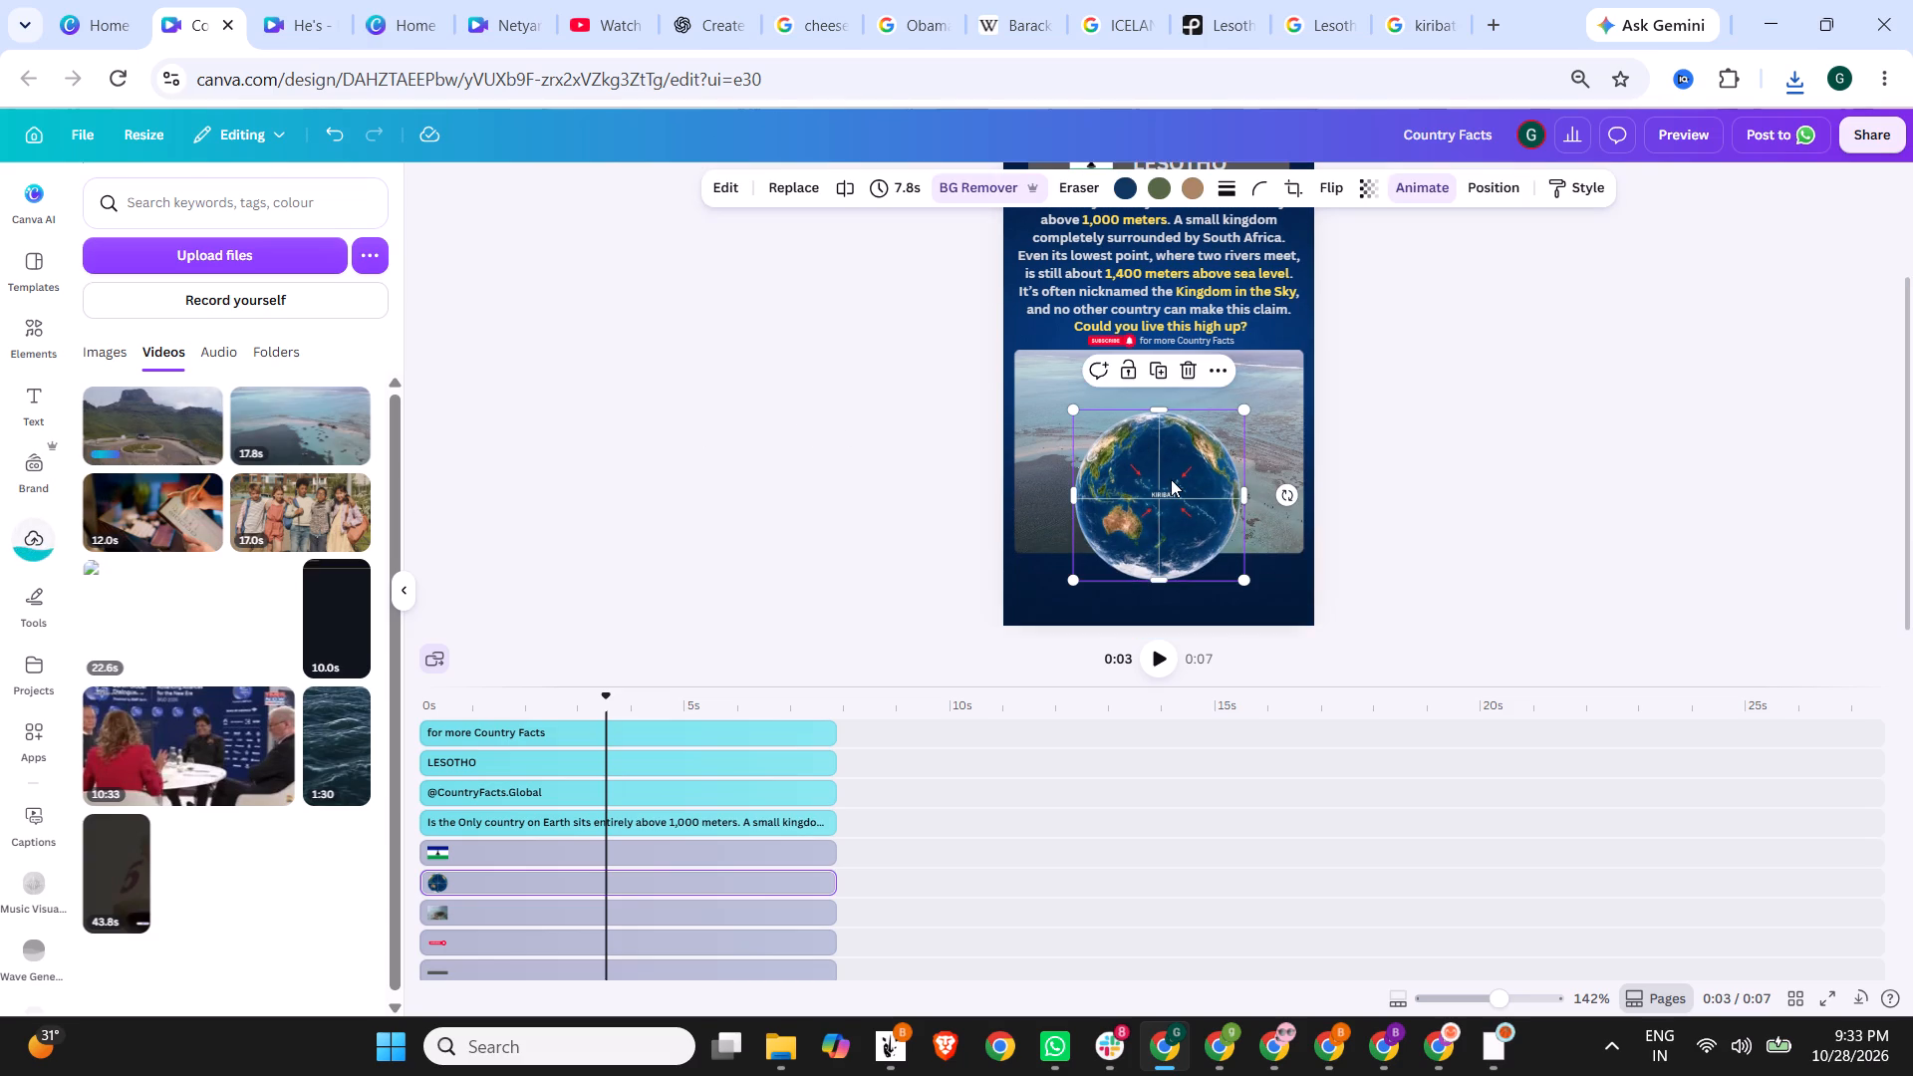
key(Delete)
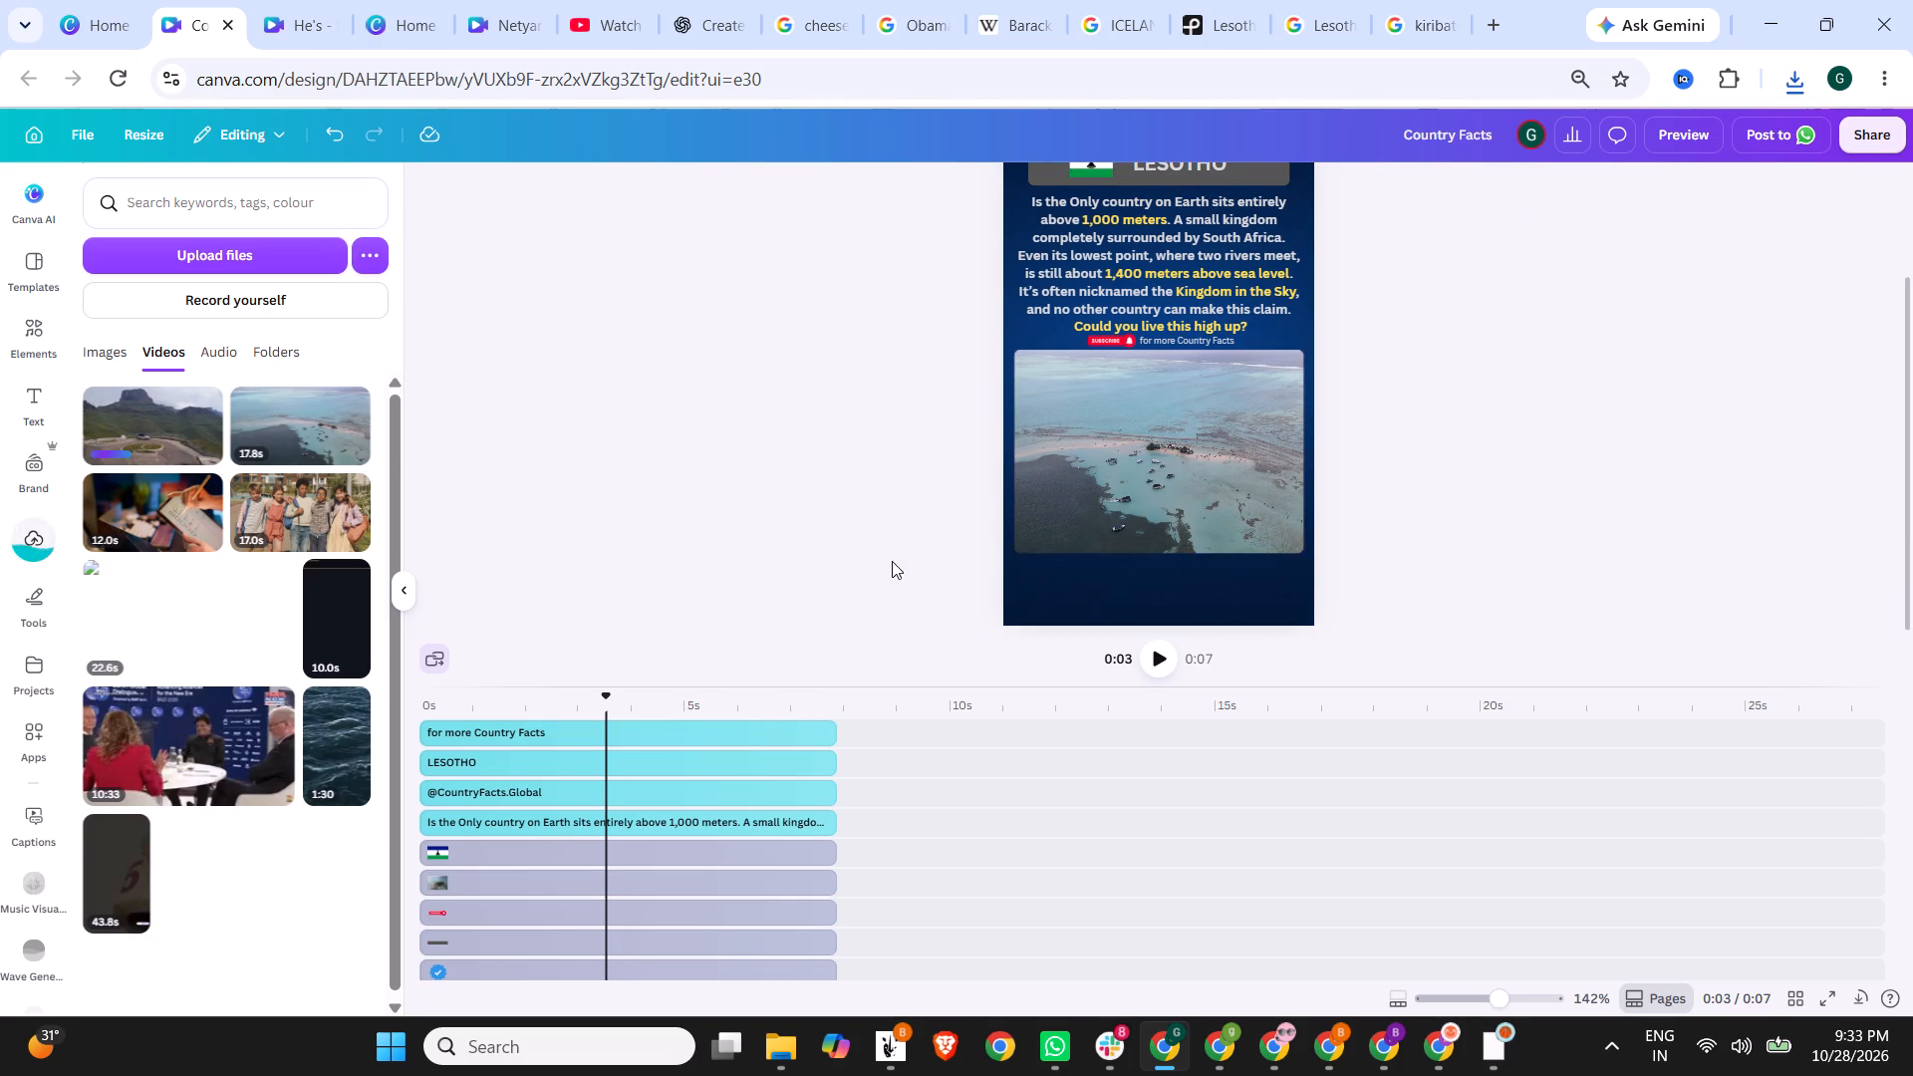
scroll(913, 544, up, 1)
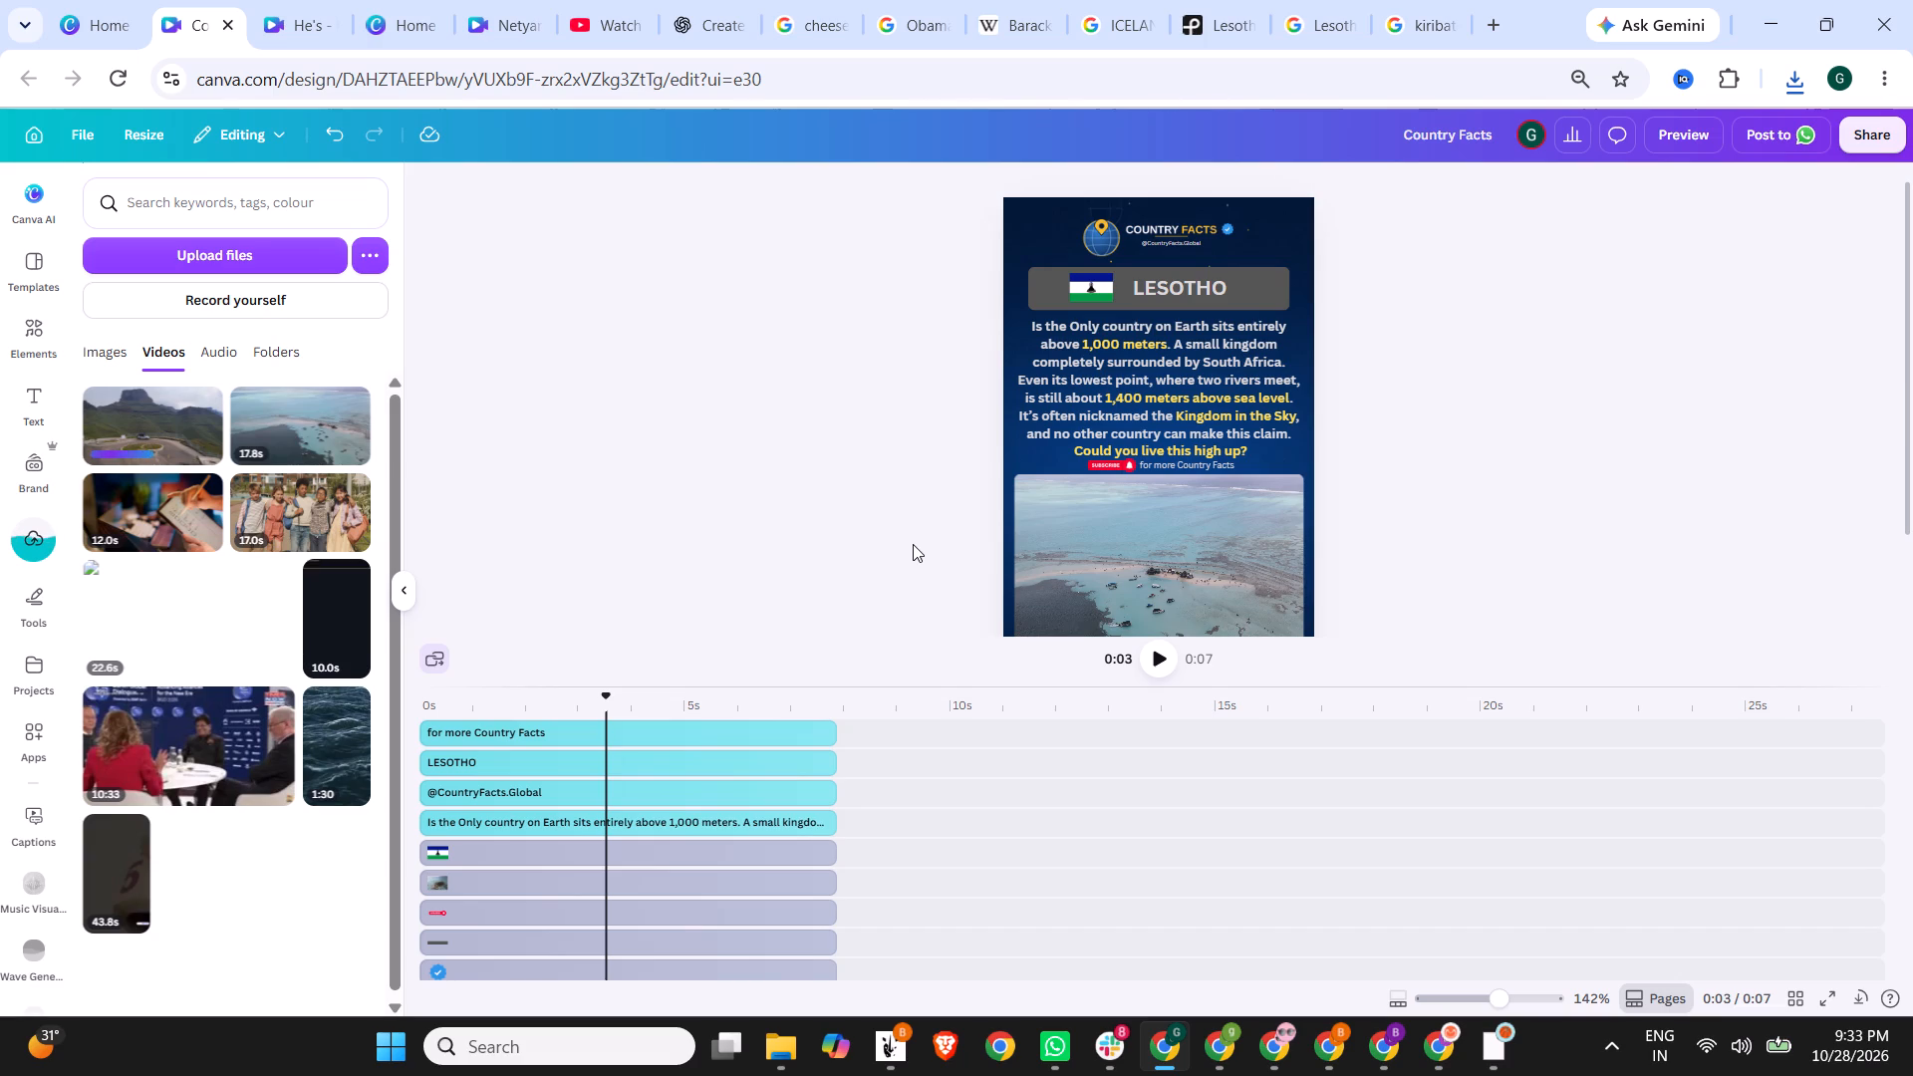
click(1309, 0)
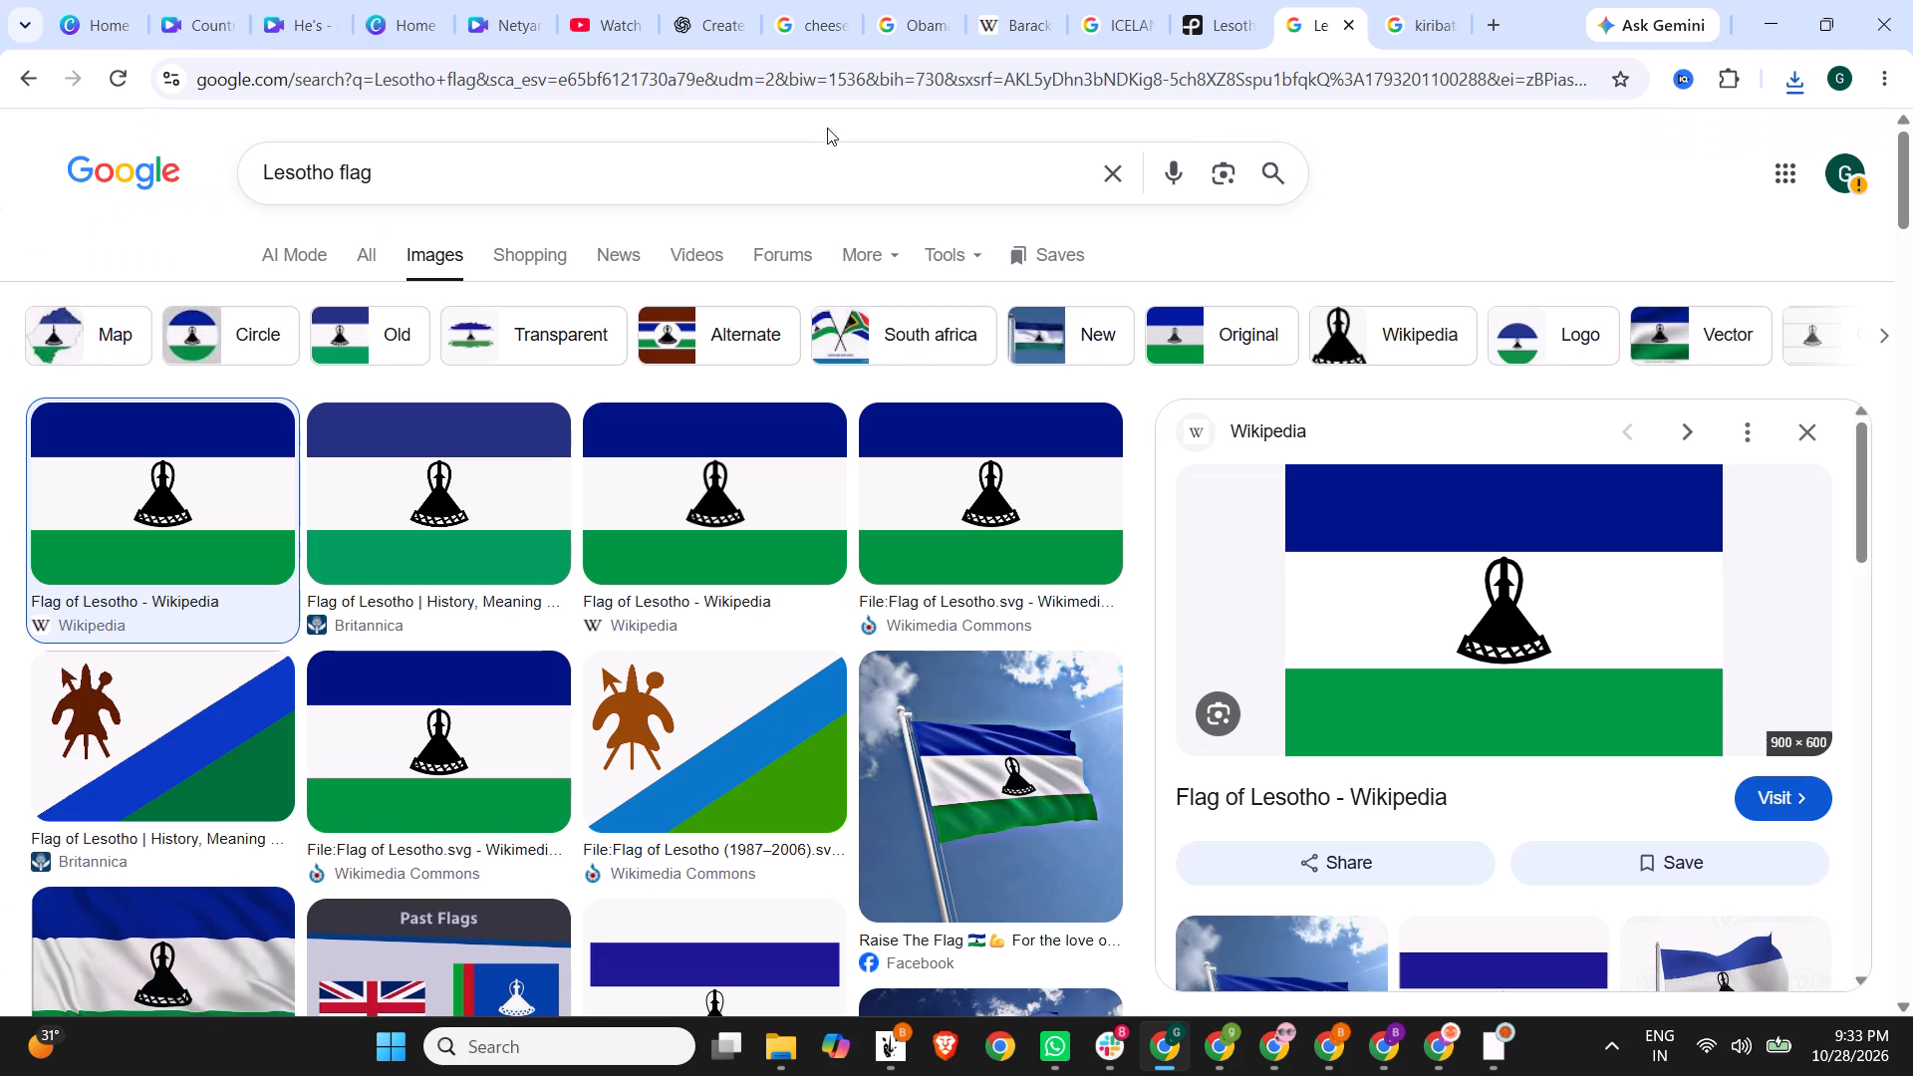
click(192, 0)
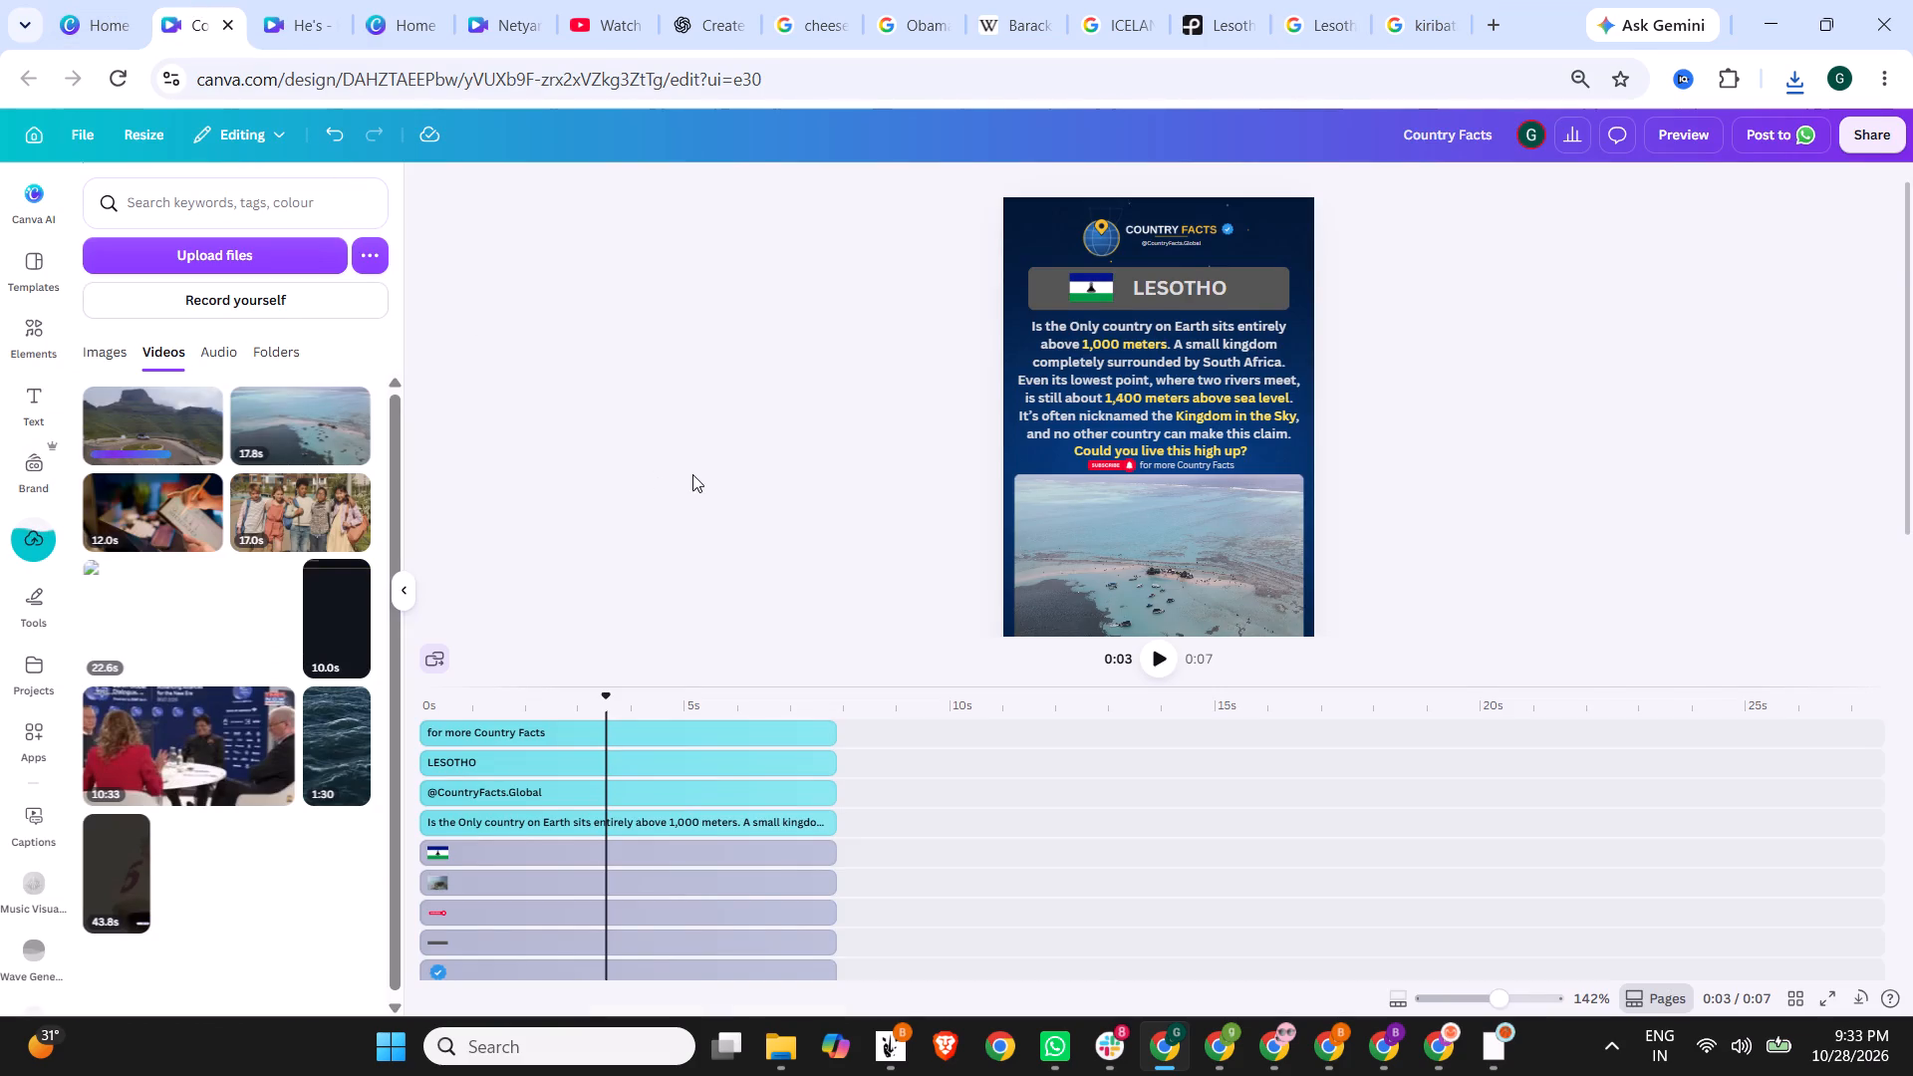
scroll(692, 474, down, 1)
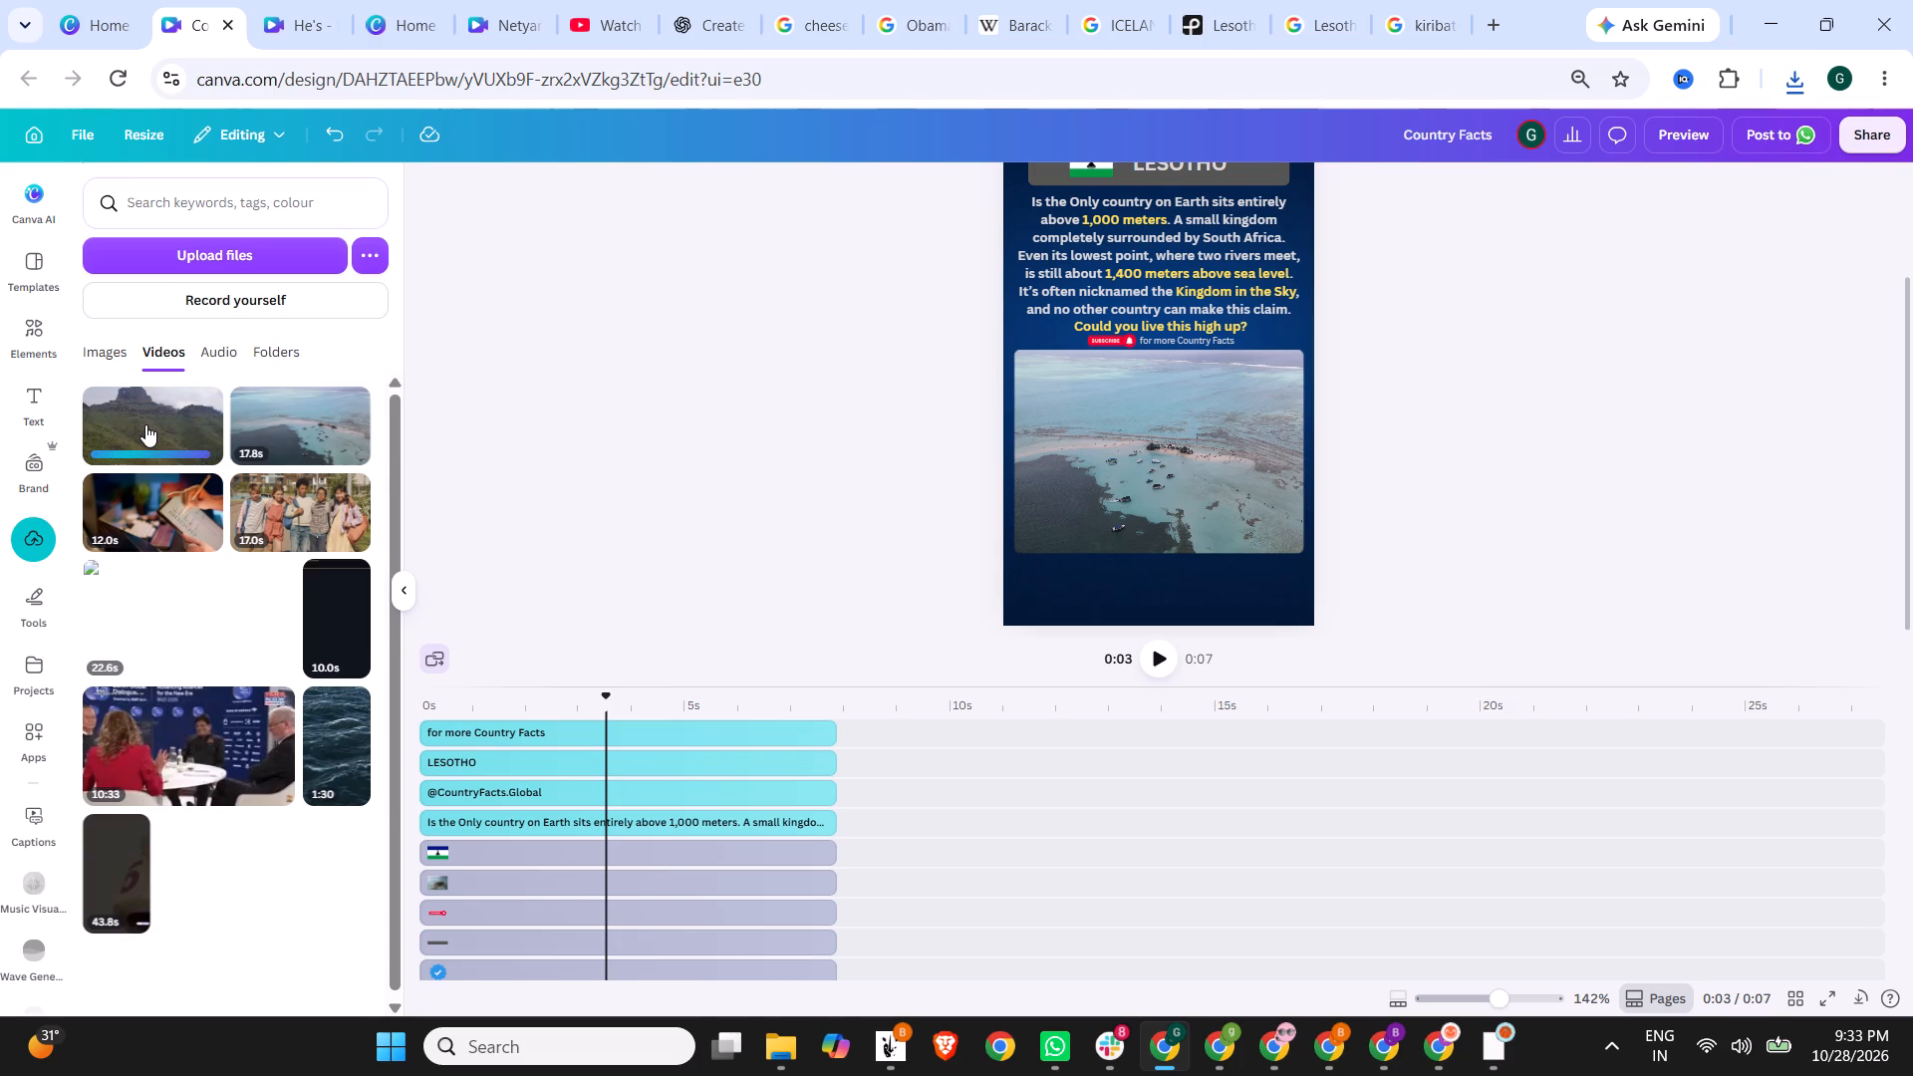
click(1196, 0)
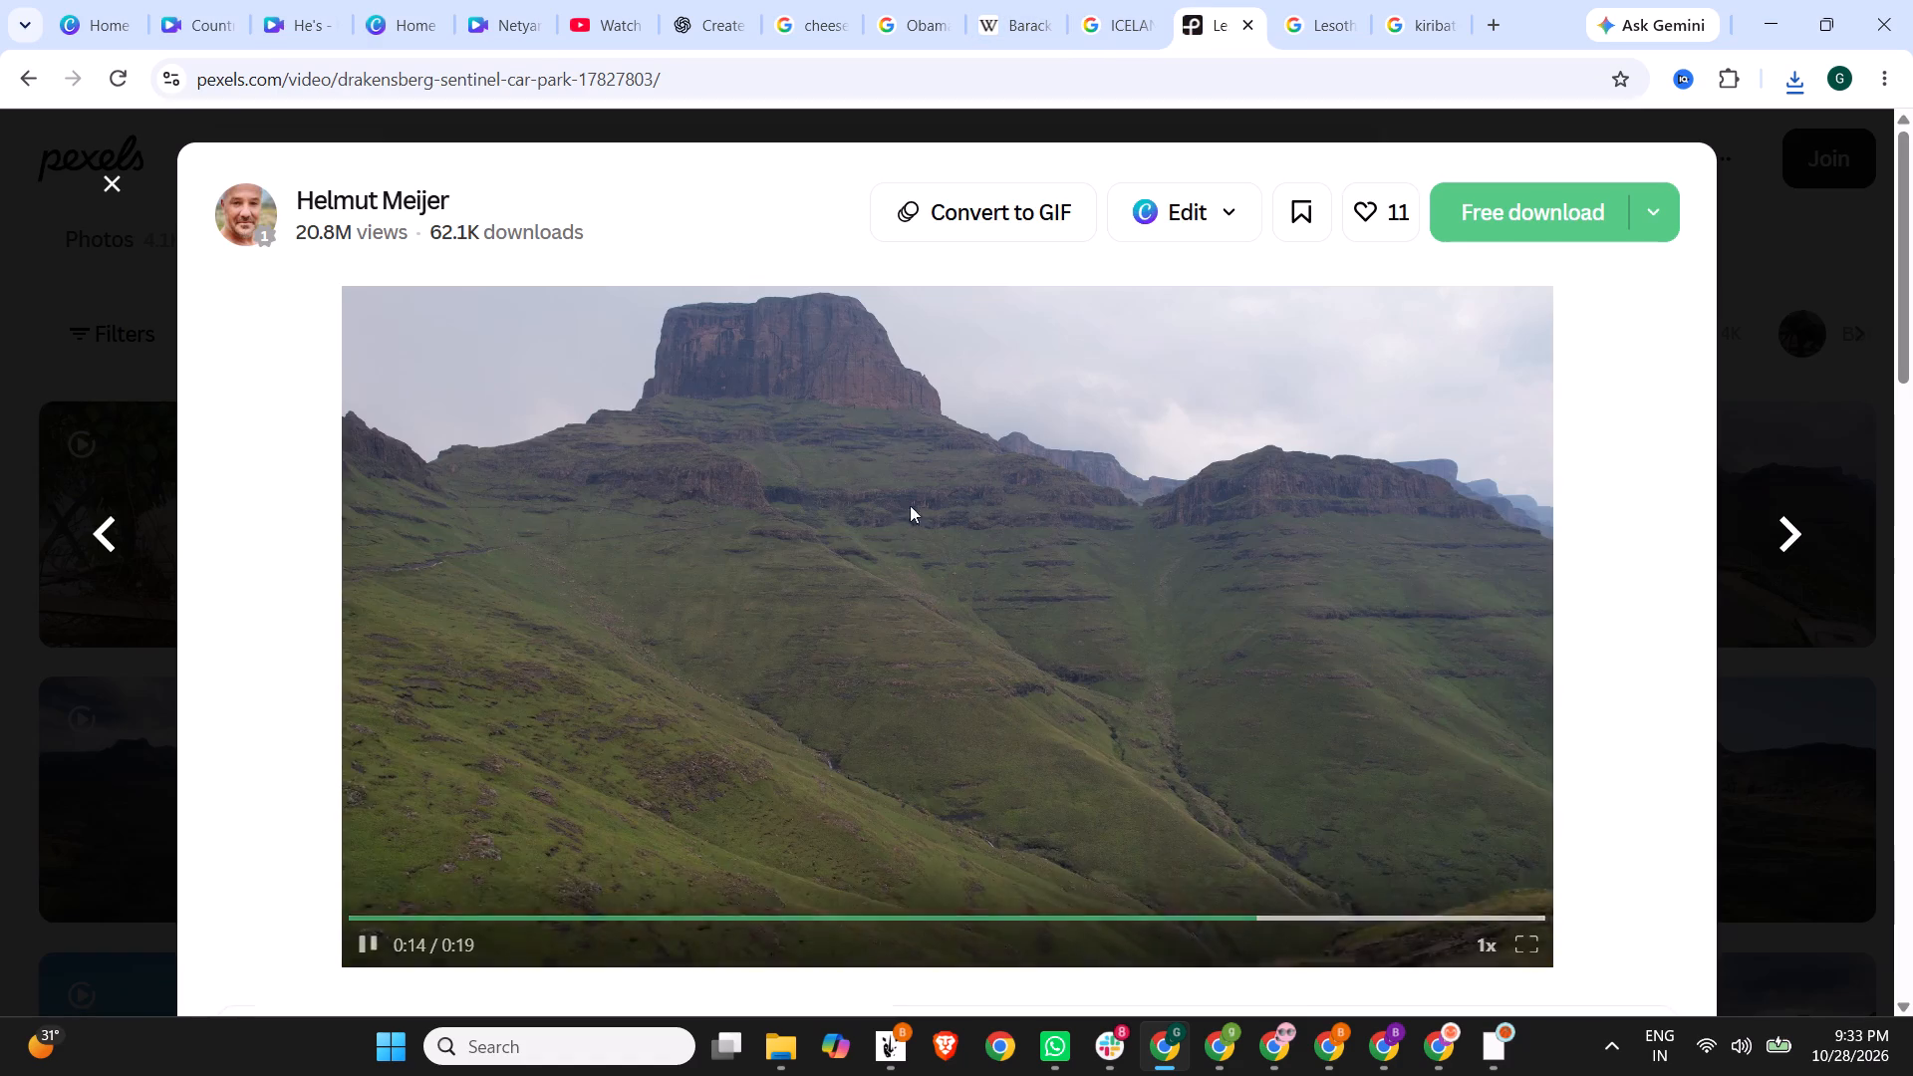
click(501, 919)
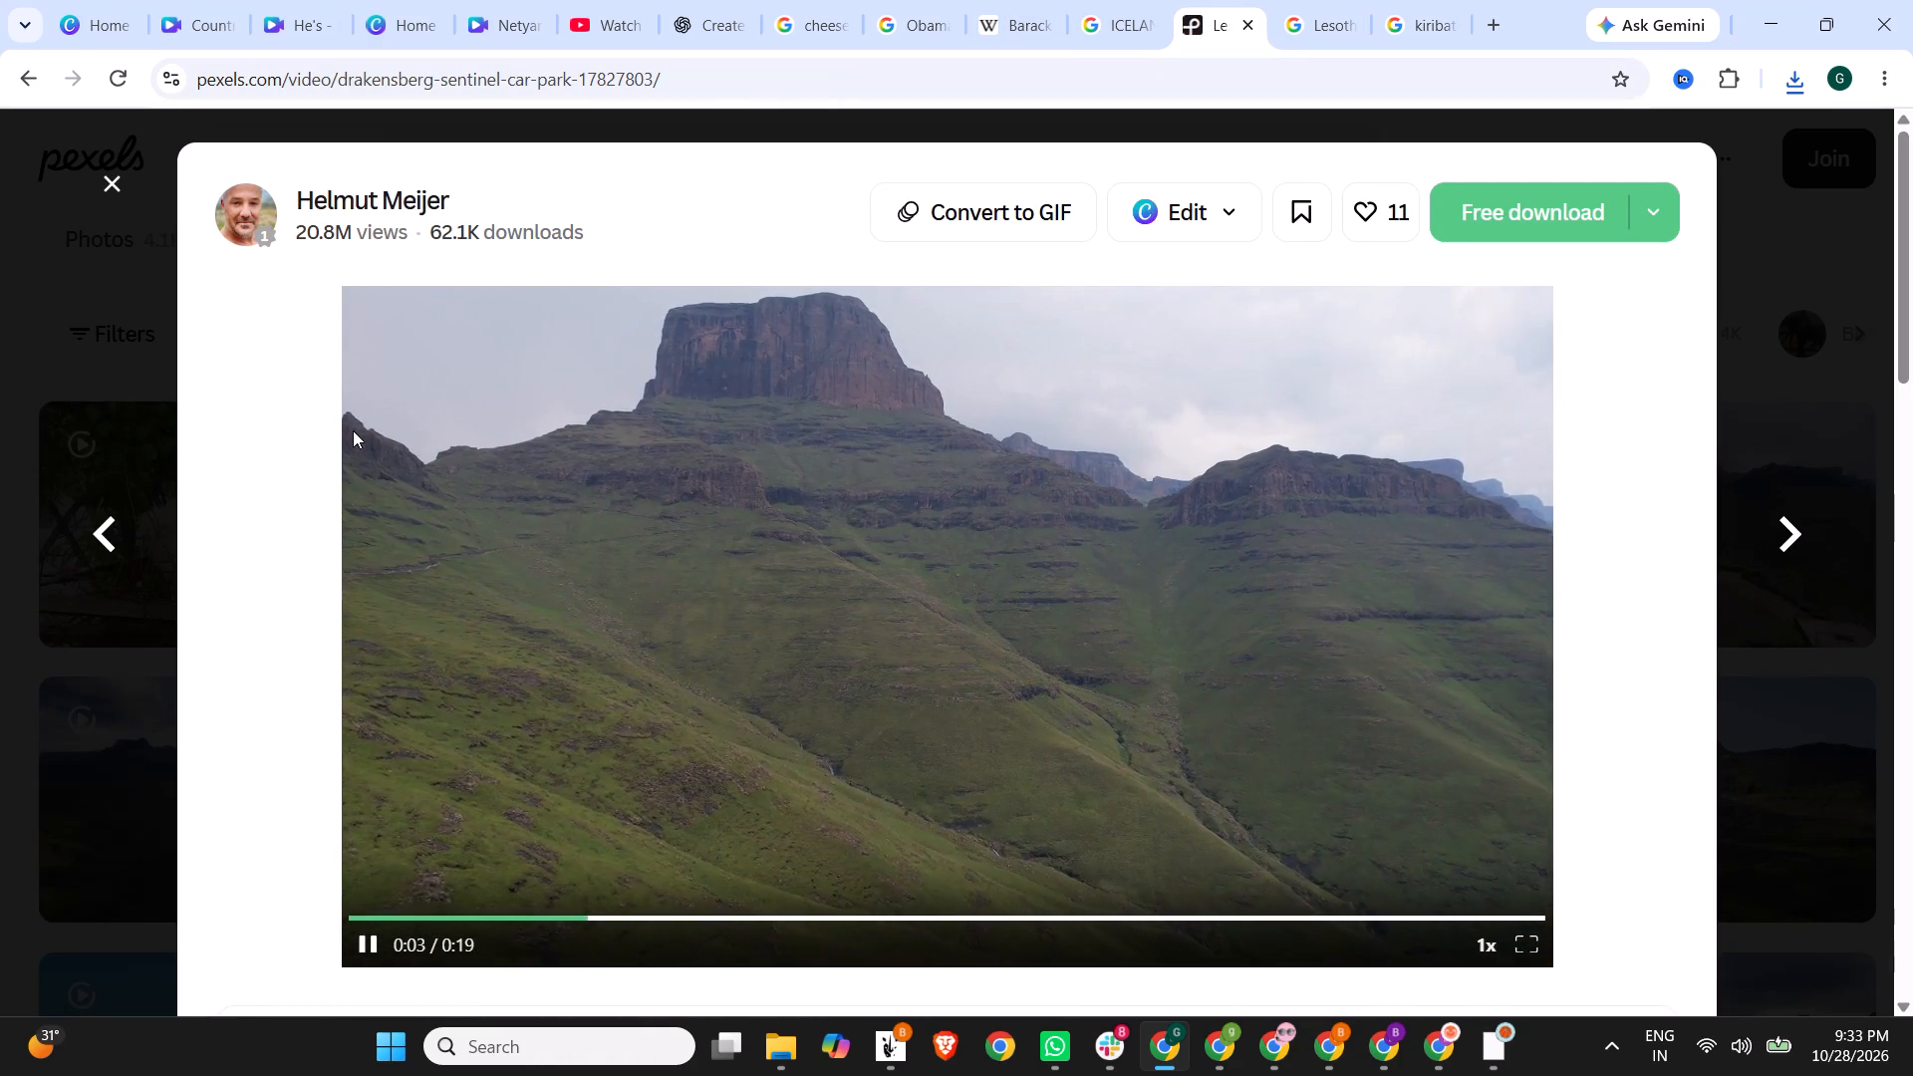
Return to the Canva design and replace the ocean footage in the video frame with the uploaded 19.3-second Drakensberg clip.
click(192, 0)
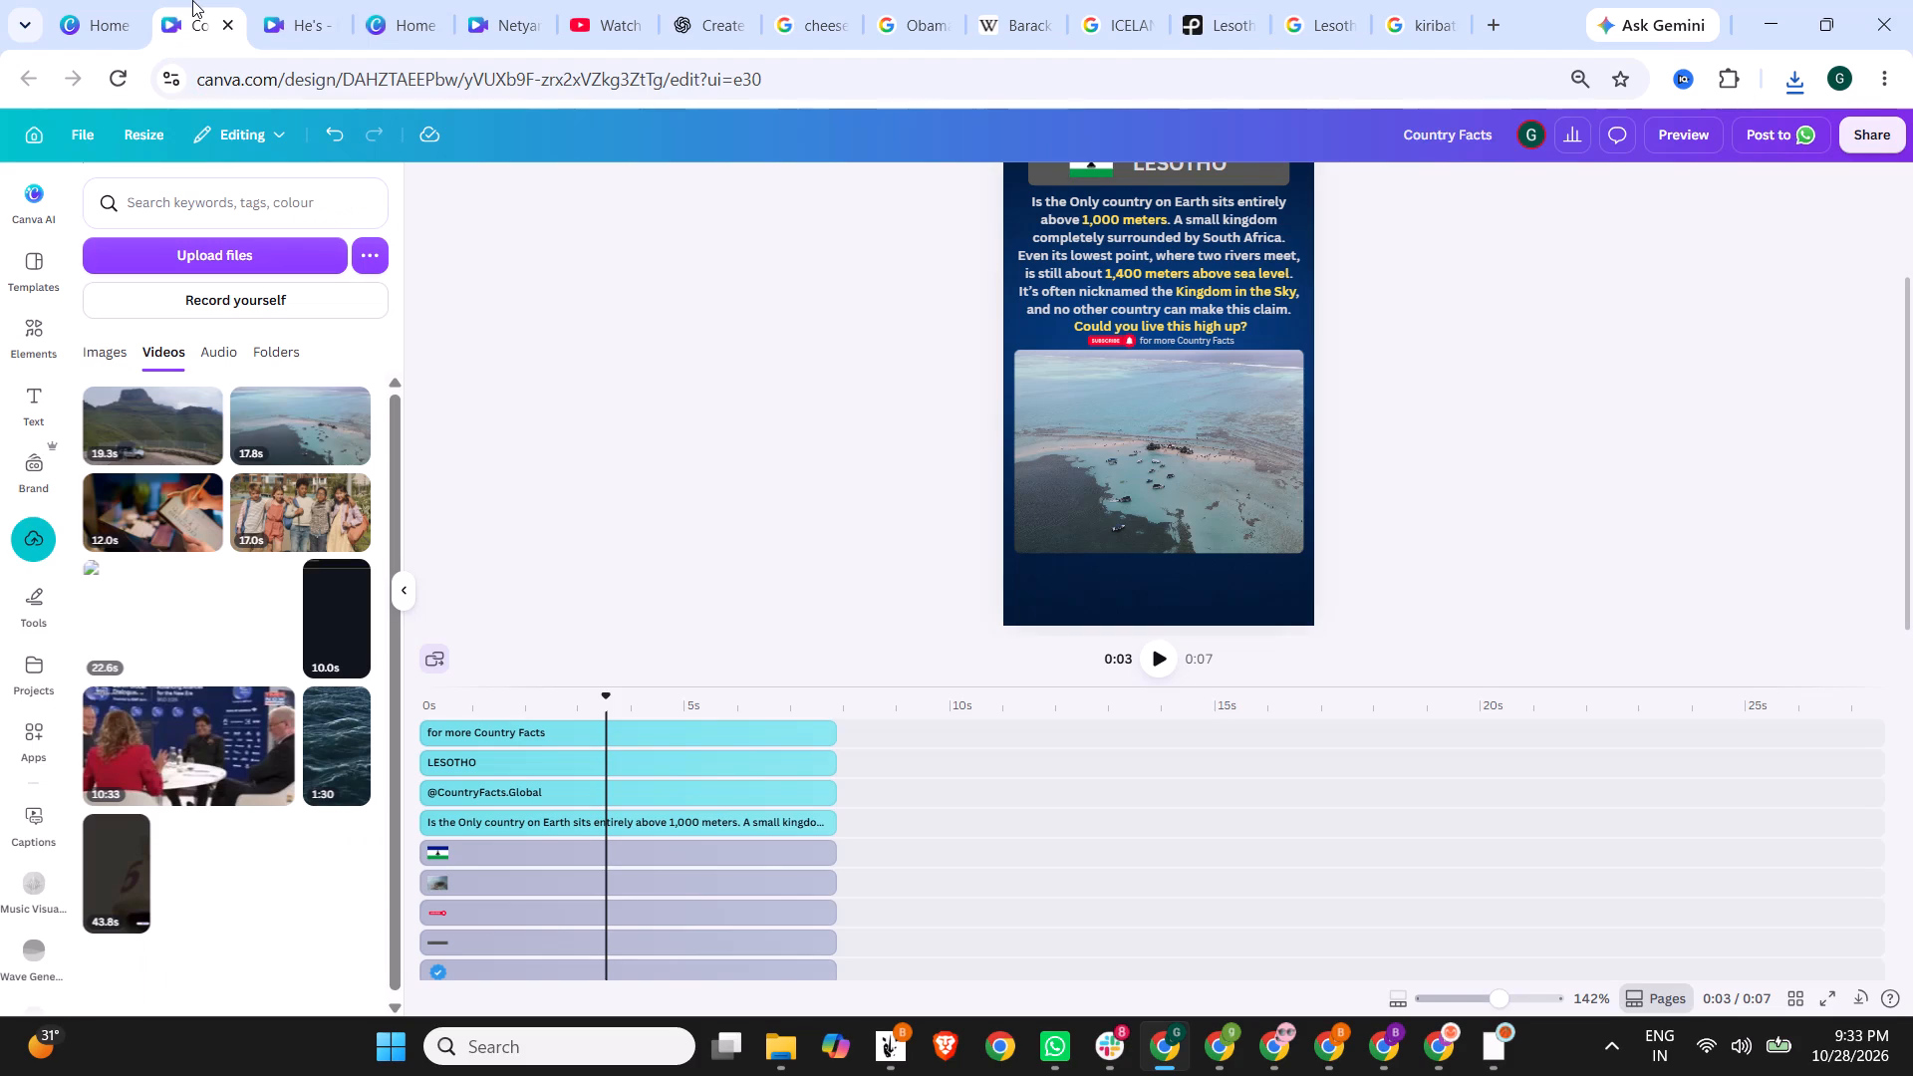
drag(145, 433, 527, 711)
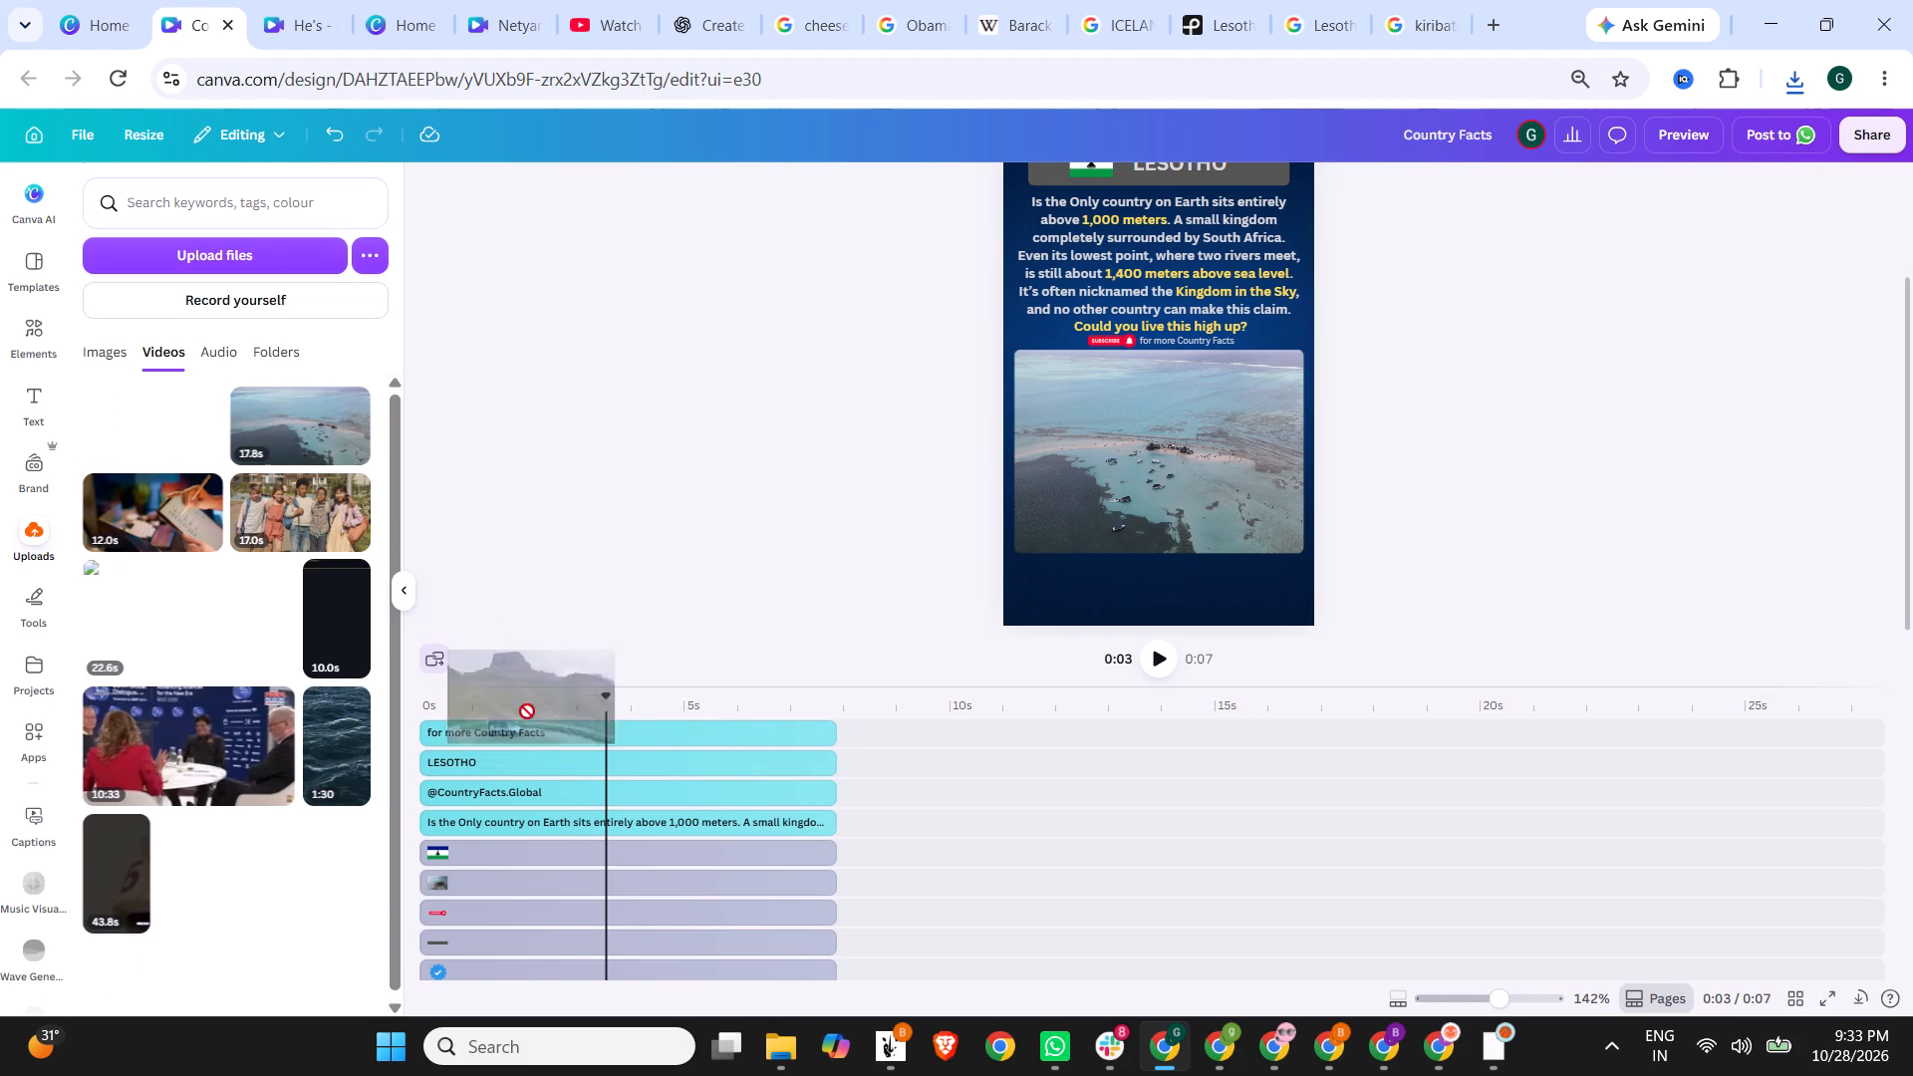
drag(527, 711, 1149, 463)
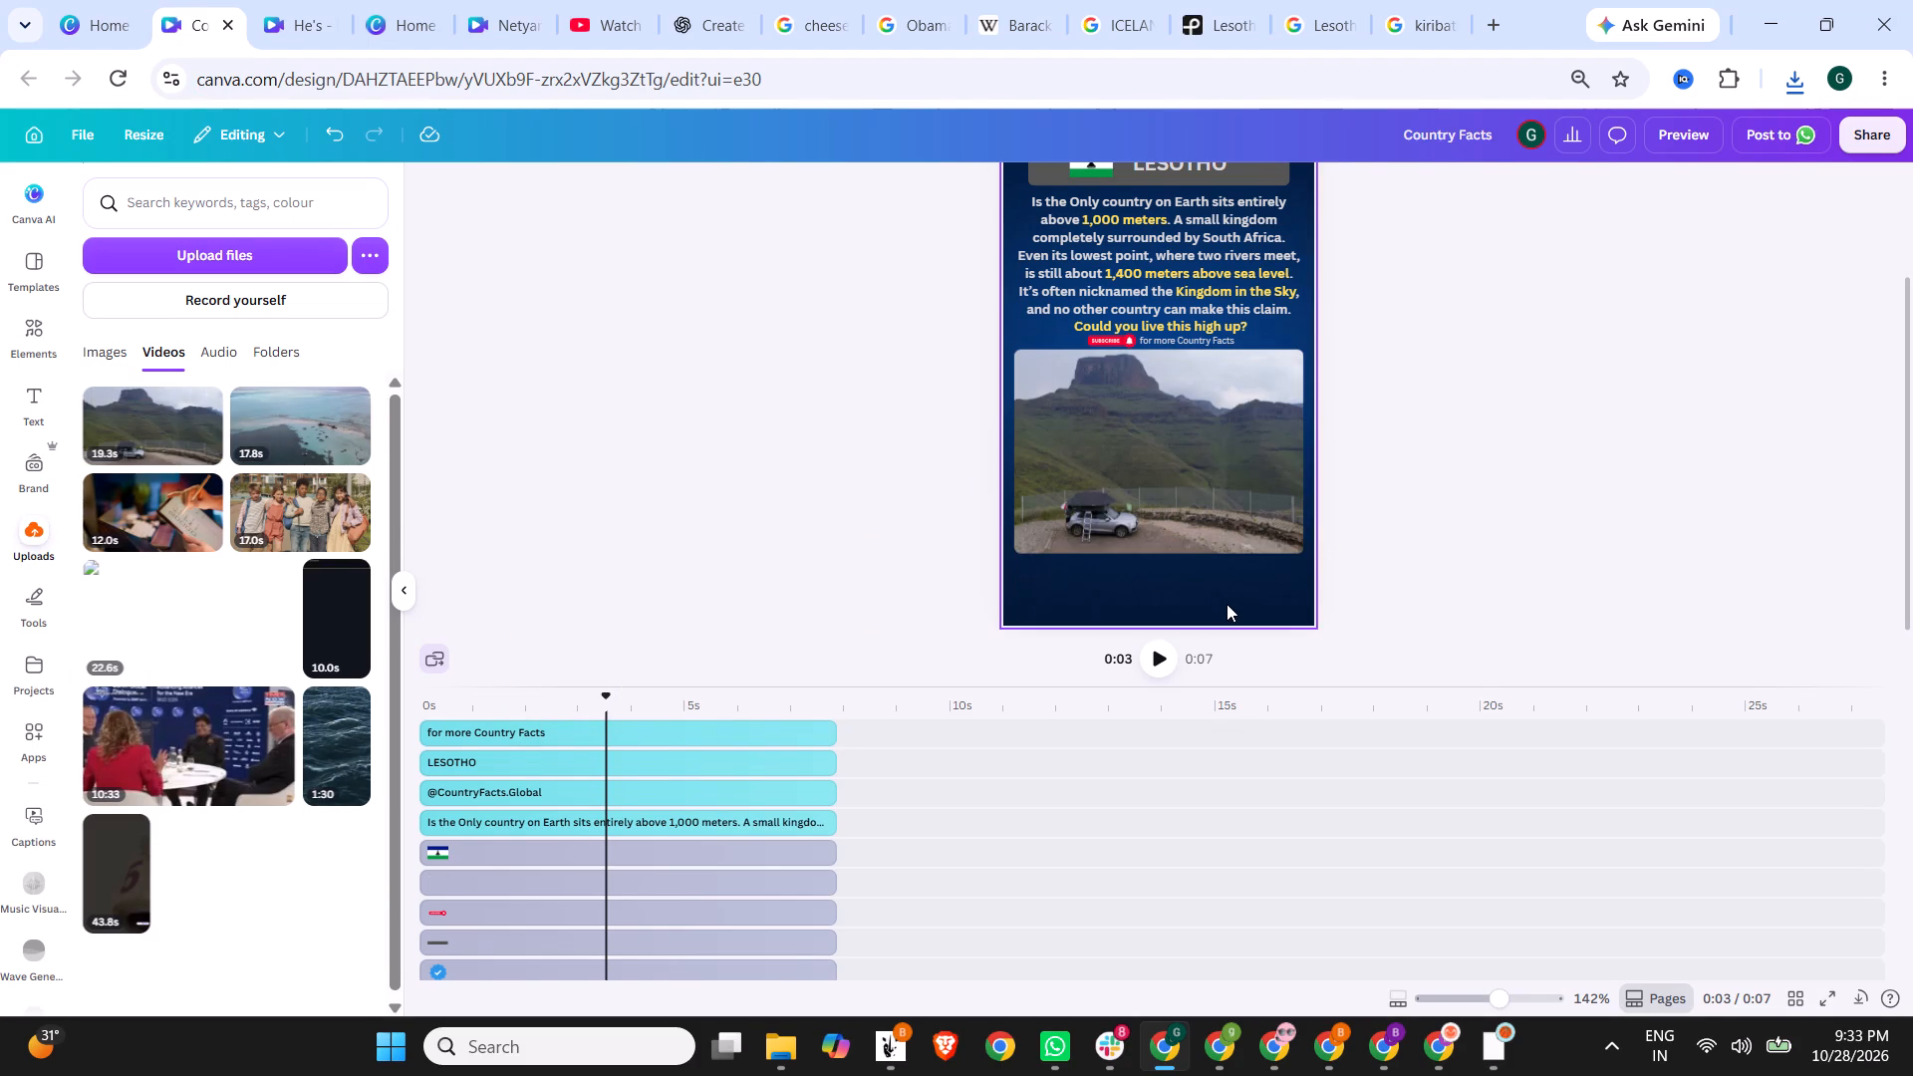
Preview the finished Lesotho design through to the end and close the preview.
scroll(994, 515, up, 2)
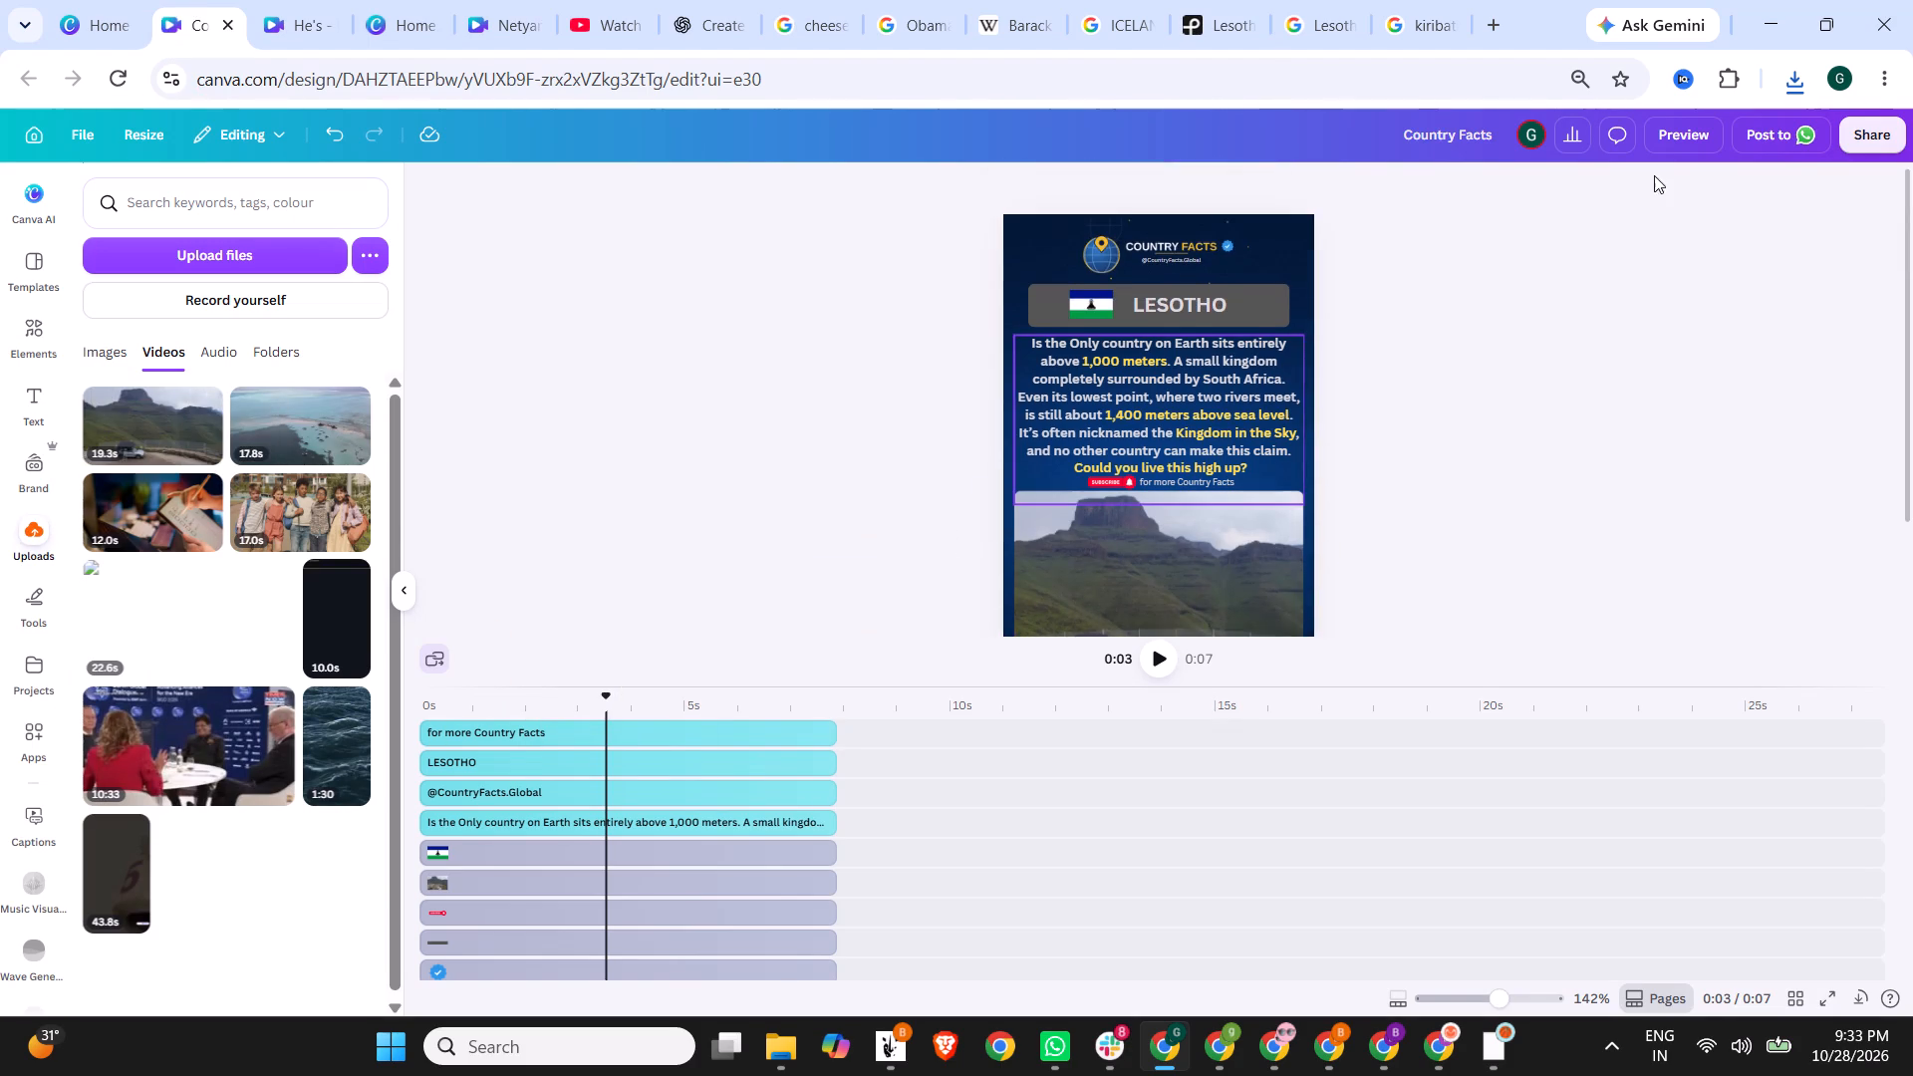
click(1665, 124)
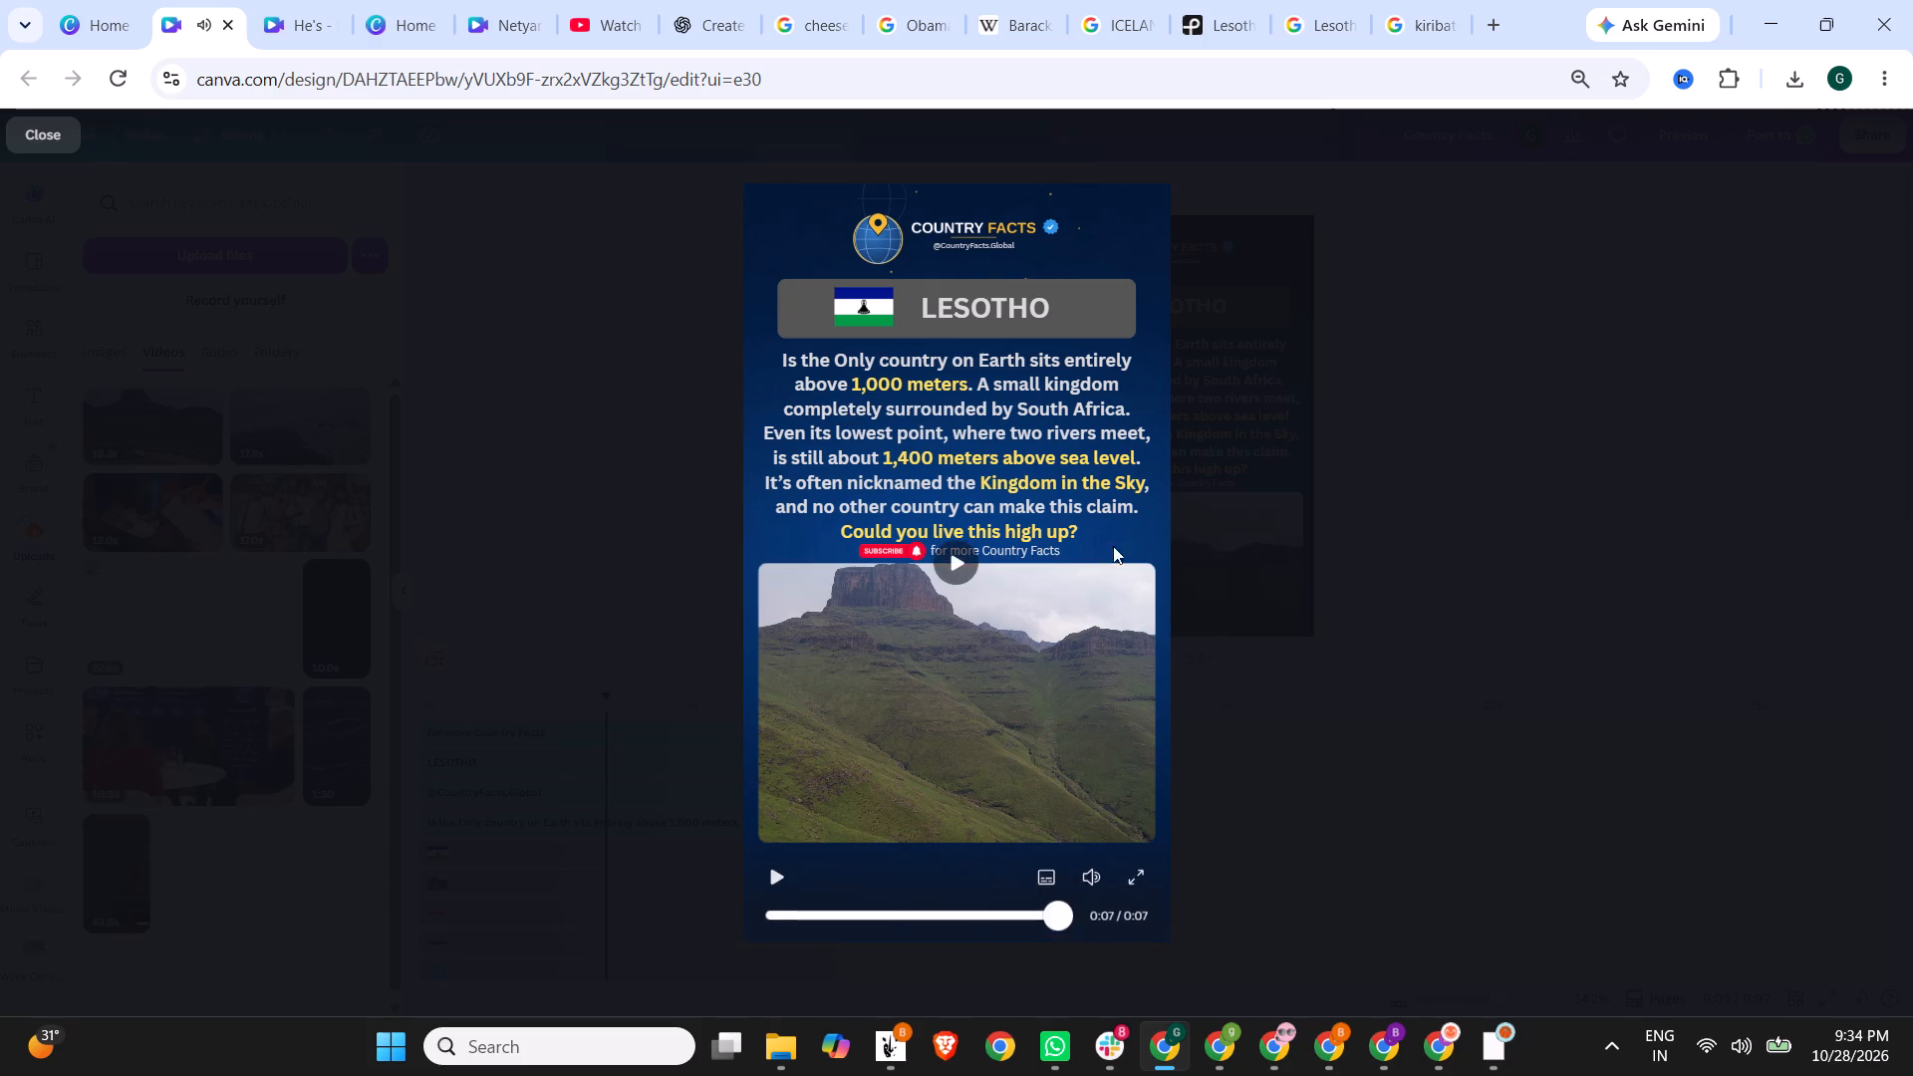
click(1403, 538)
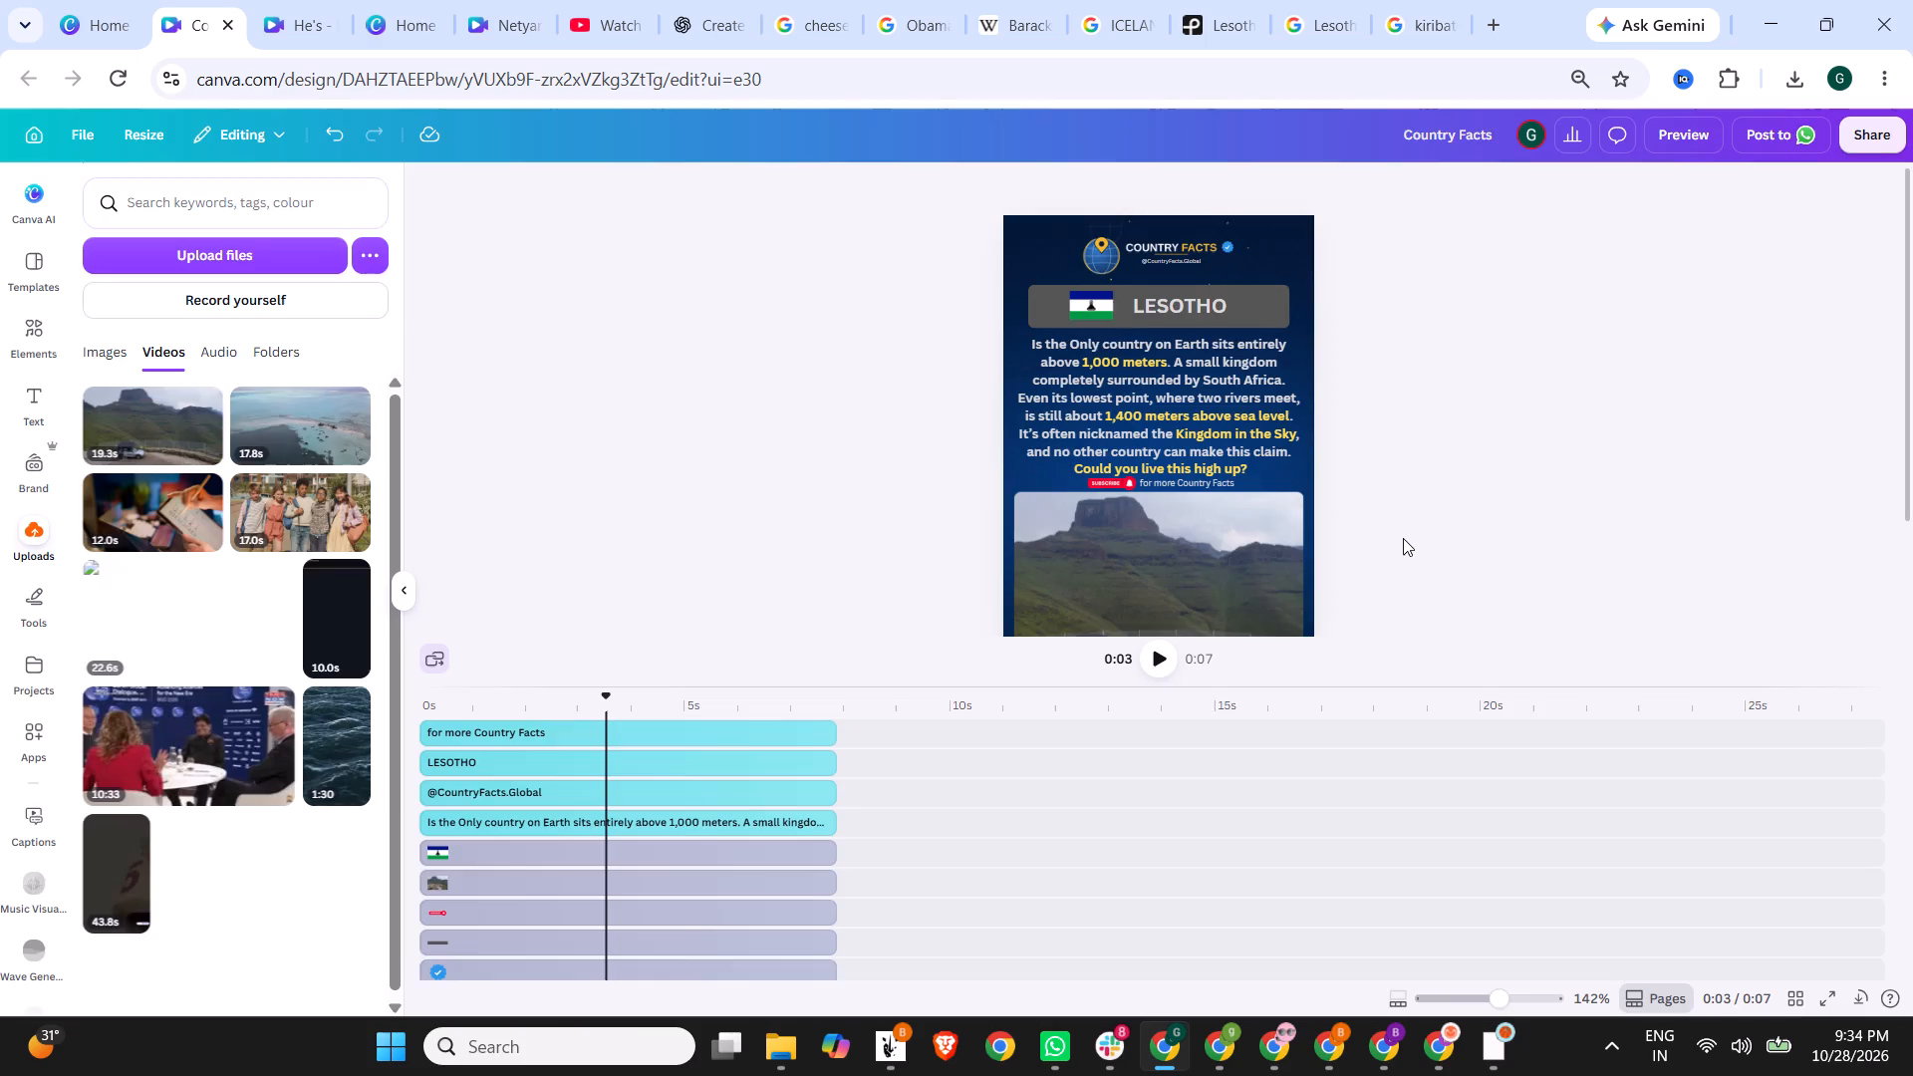